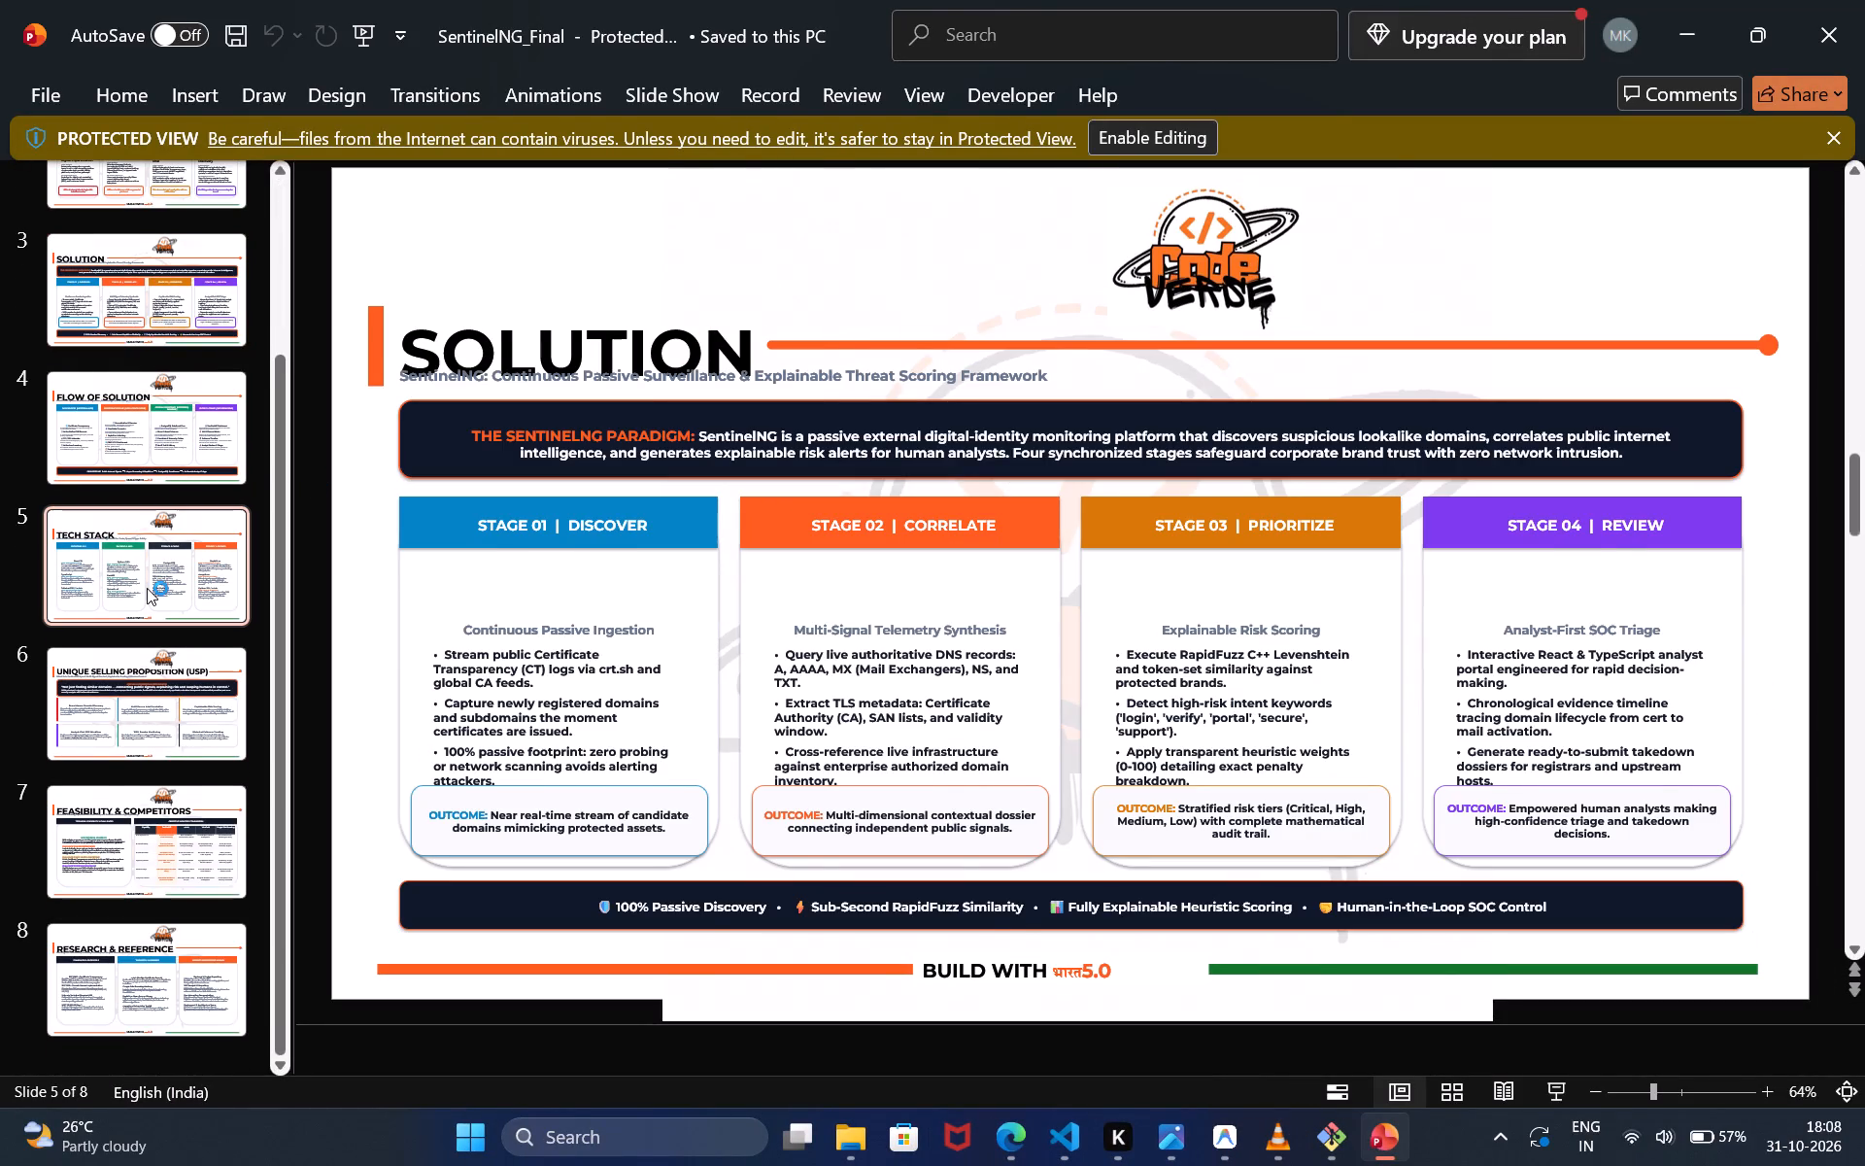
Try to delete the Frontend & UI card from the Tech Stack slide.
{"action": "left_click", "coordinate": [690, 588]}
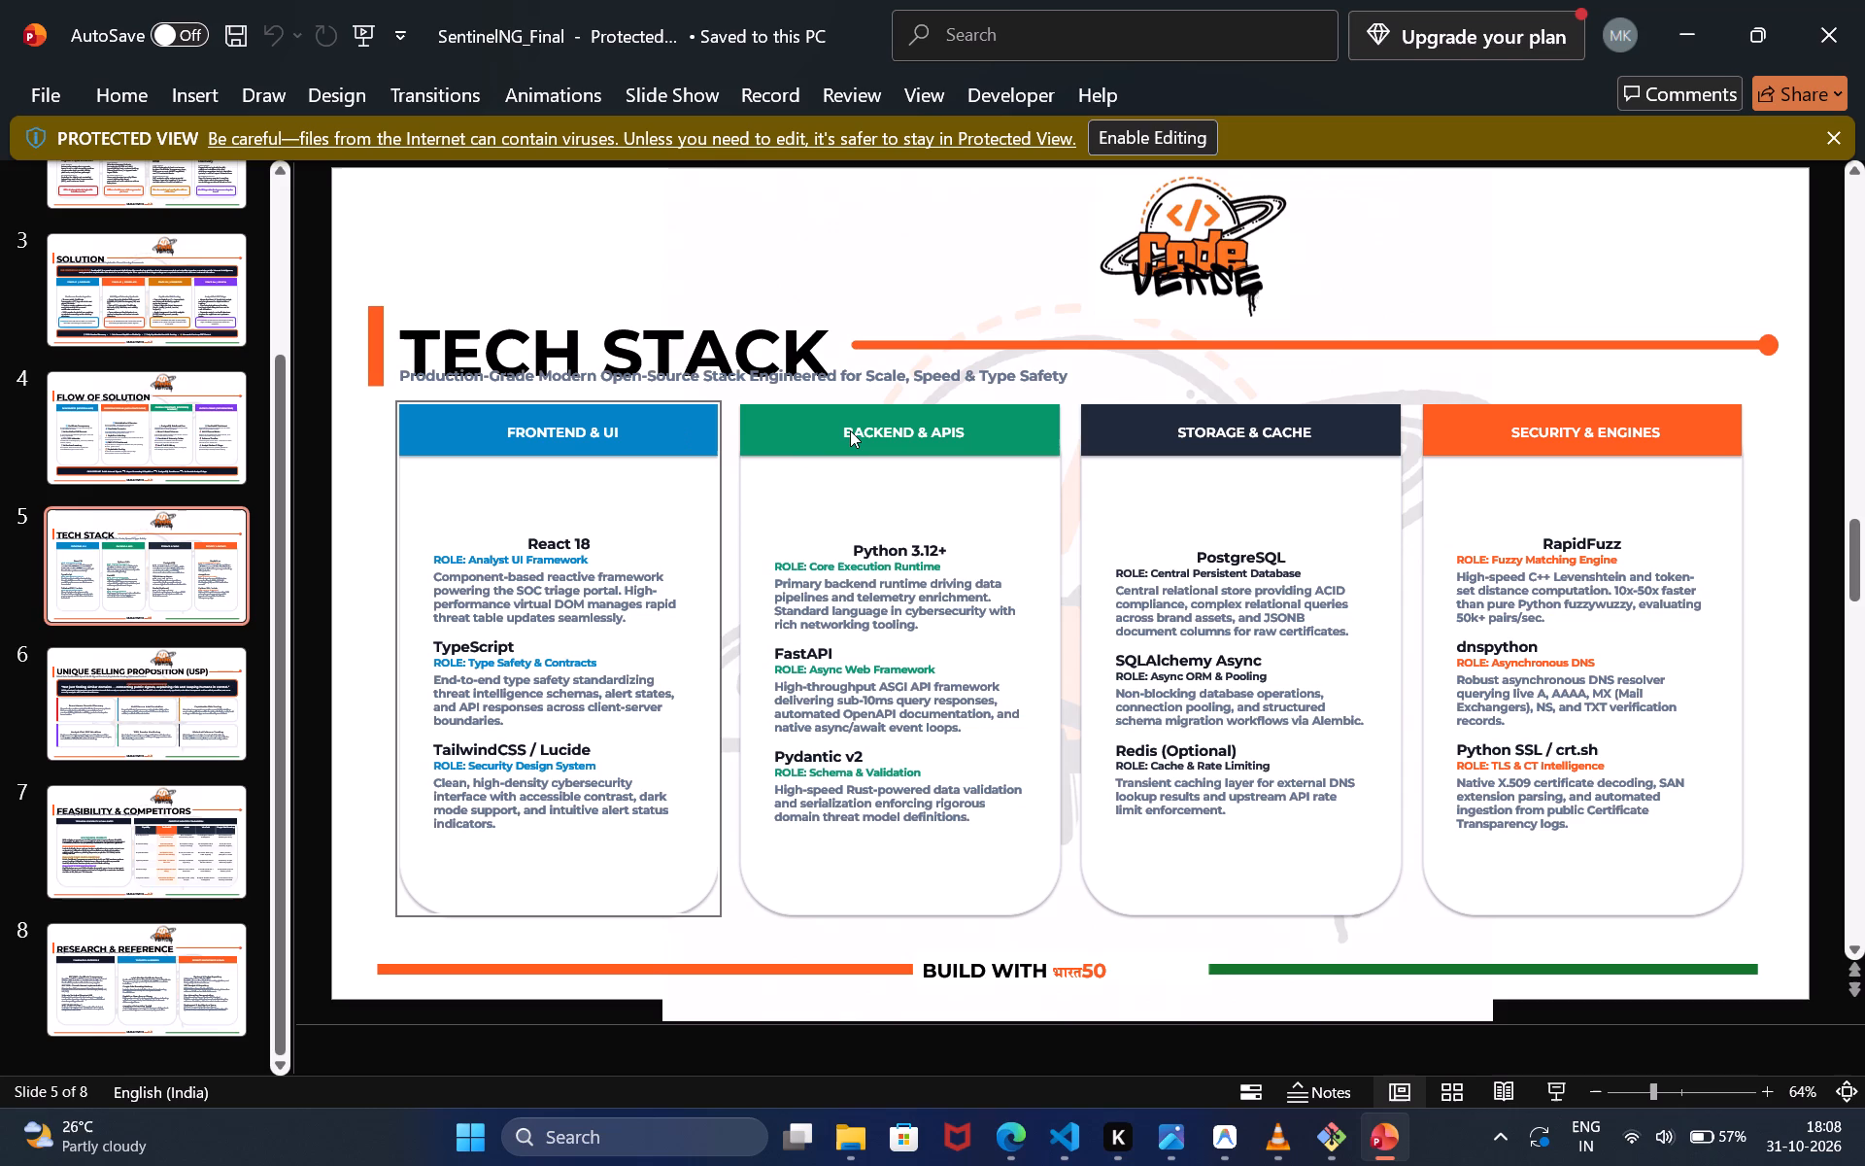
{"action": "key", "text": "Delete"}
Select the Frontend & UI card on the Tech Stack slide and enable editing for the protected SentinelNG_Final presentation.
{"action": "left_click", "coordinate": [602, 468]}
{"action": "left_click", "coordinate": [1206, 141]}
Delete the Frontend & UI and Backend & APIs cards with their headers from the Tech Stack slide.
{"action": "left_click", "coordinate": [679, 542]}
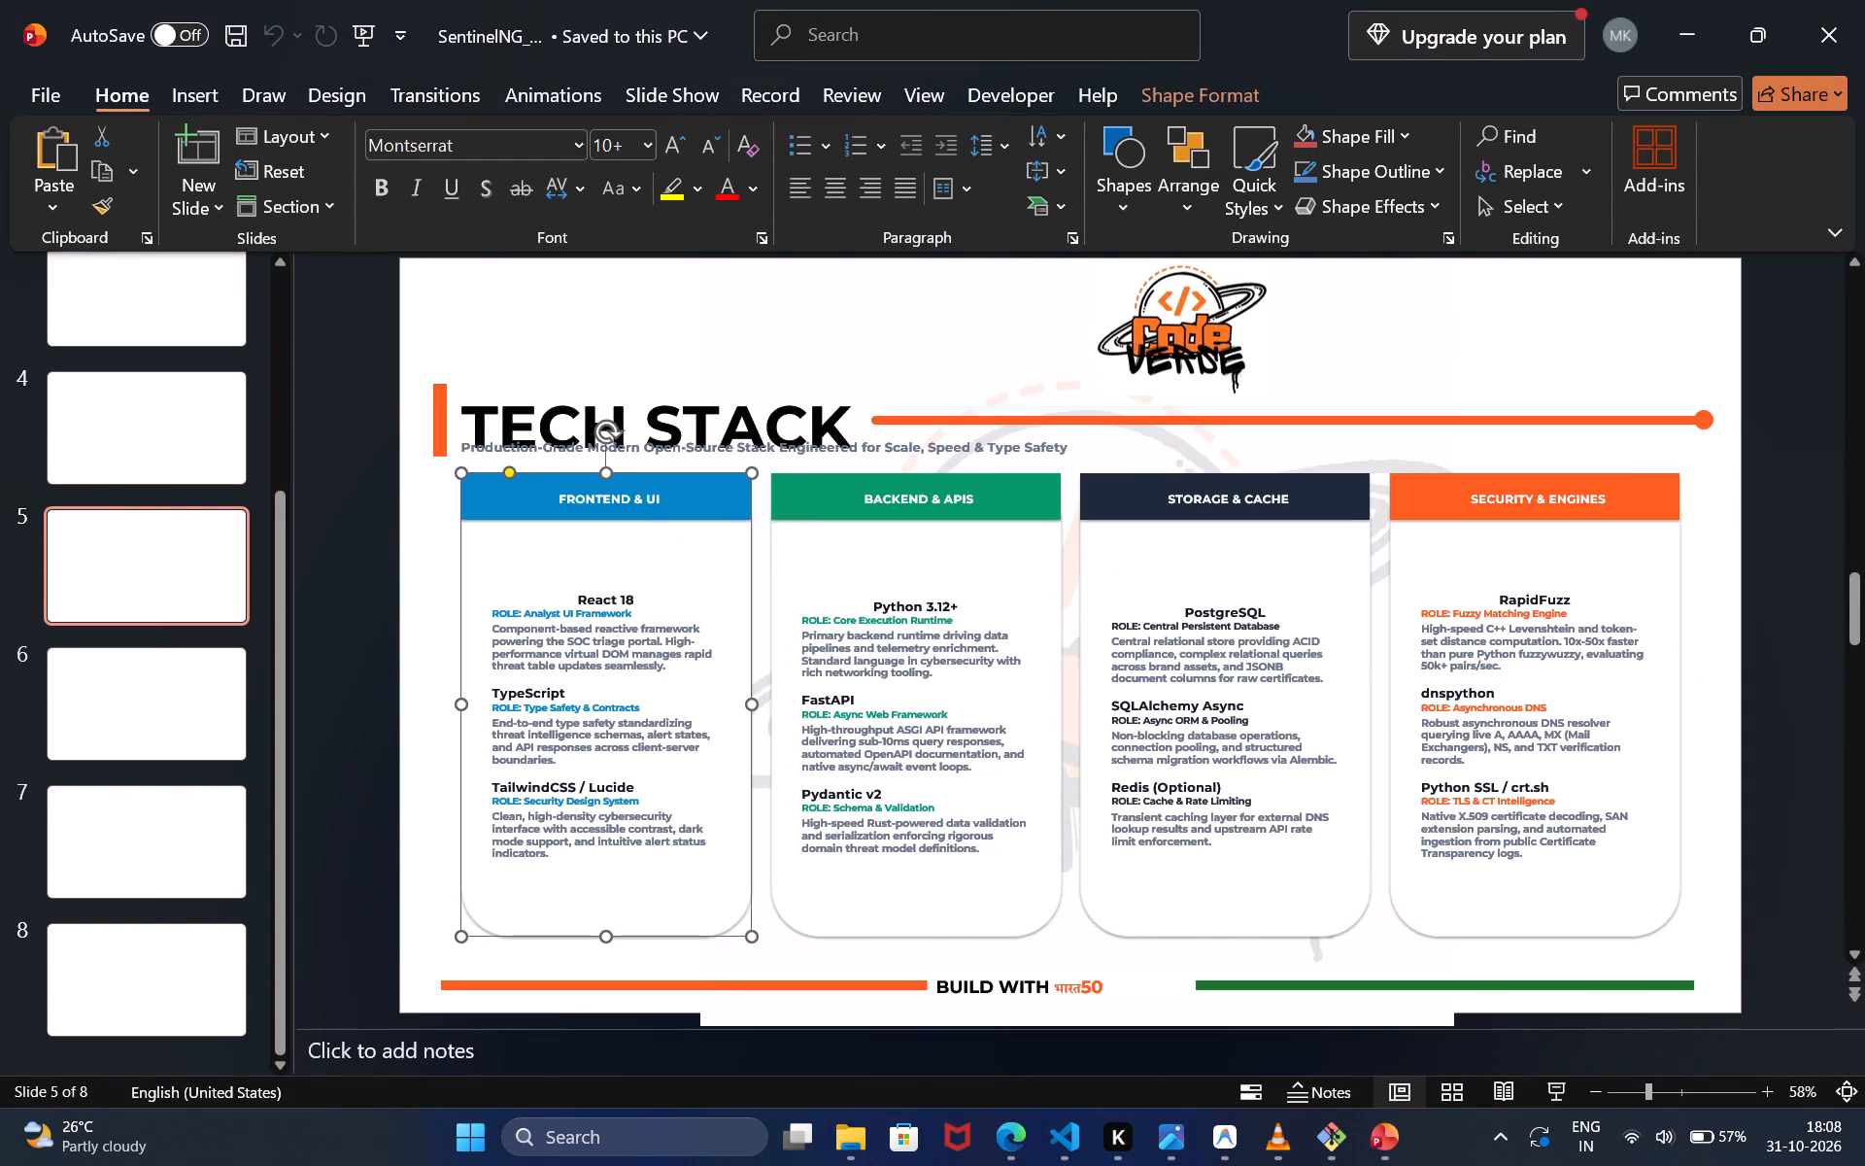
{"action": "key", "text": "Delete"}
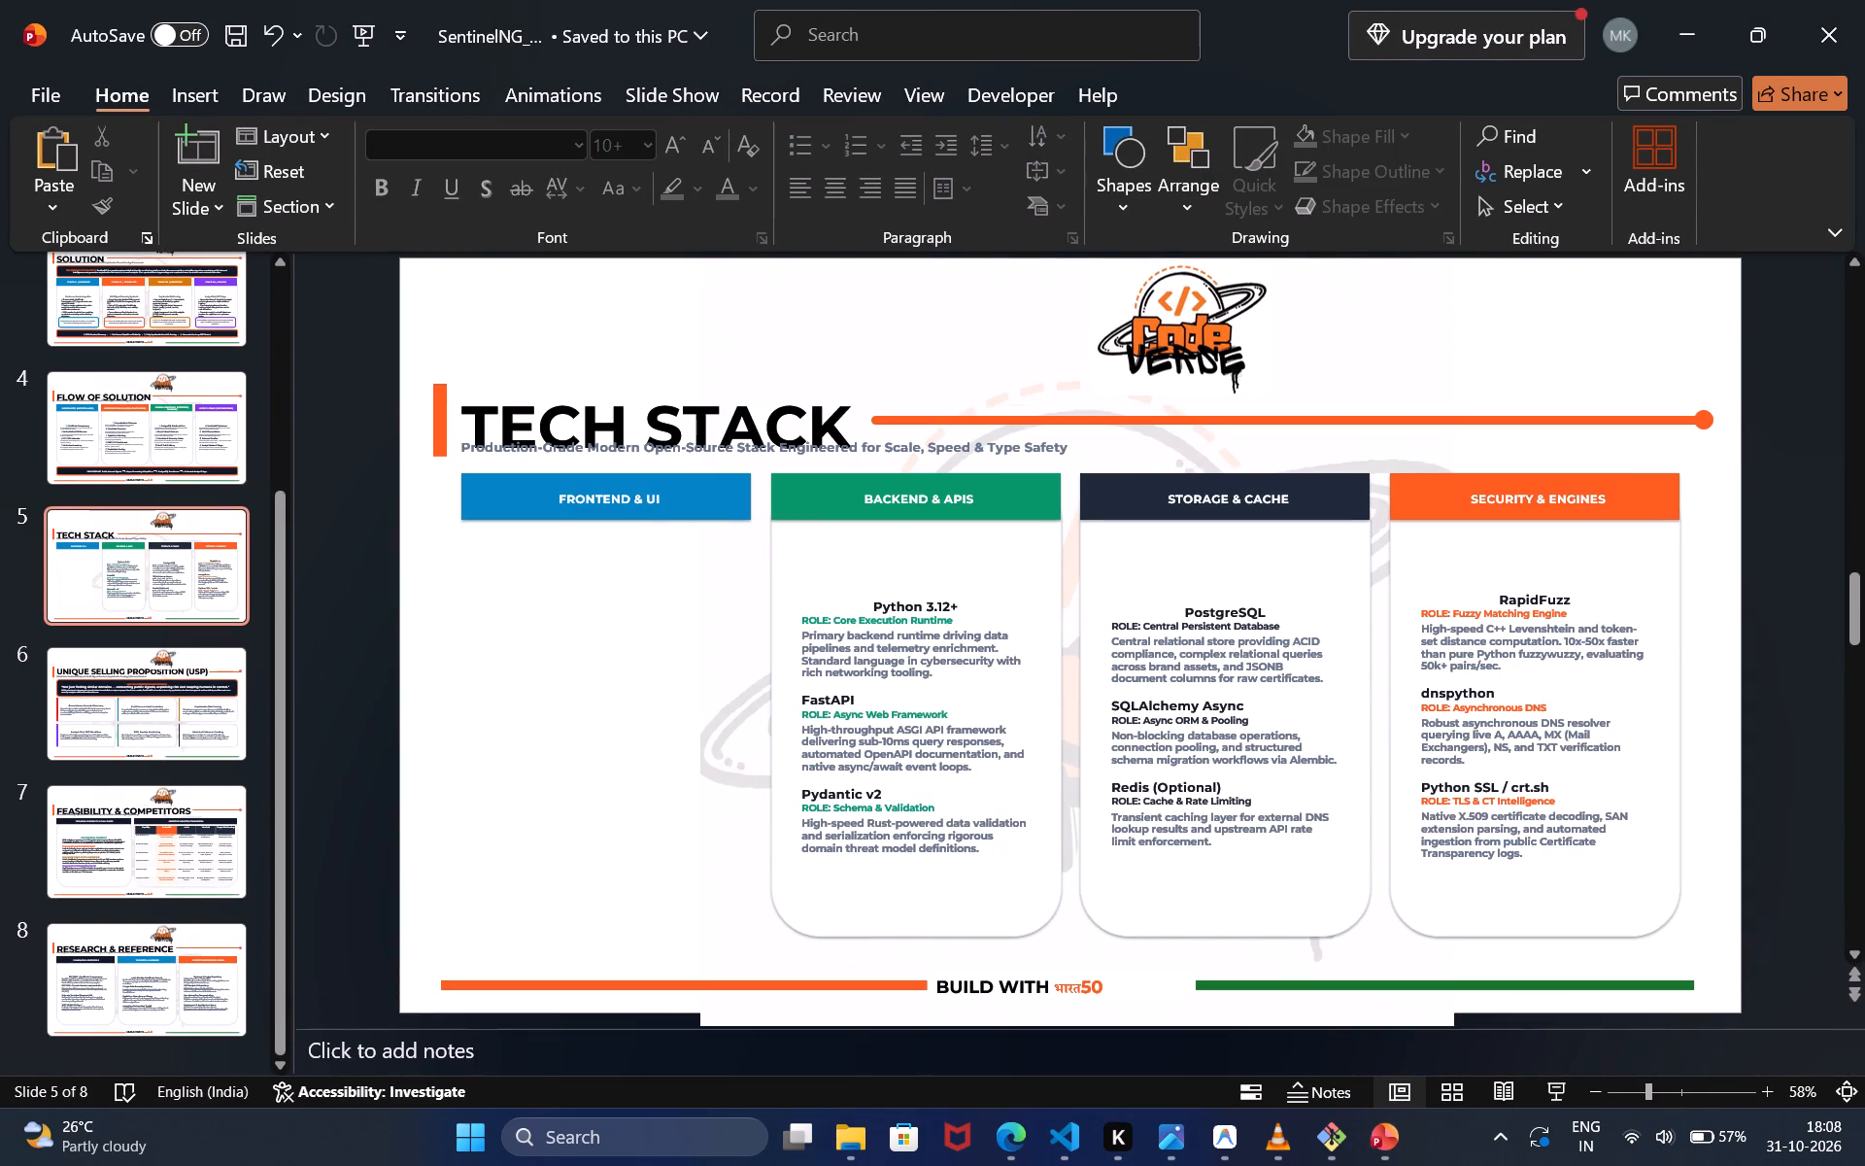
{"action": "left_click", "coordinate": [700, 494]}
{"action": "key", "text": "Delete"}
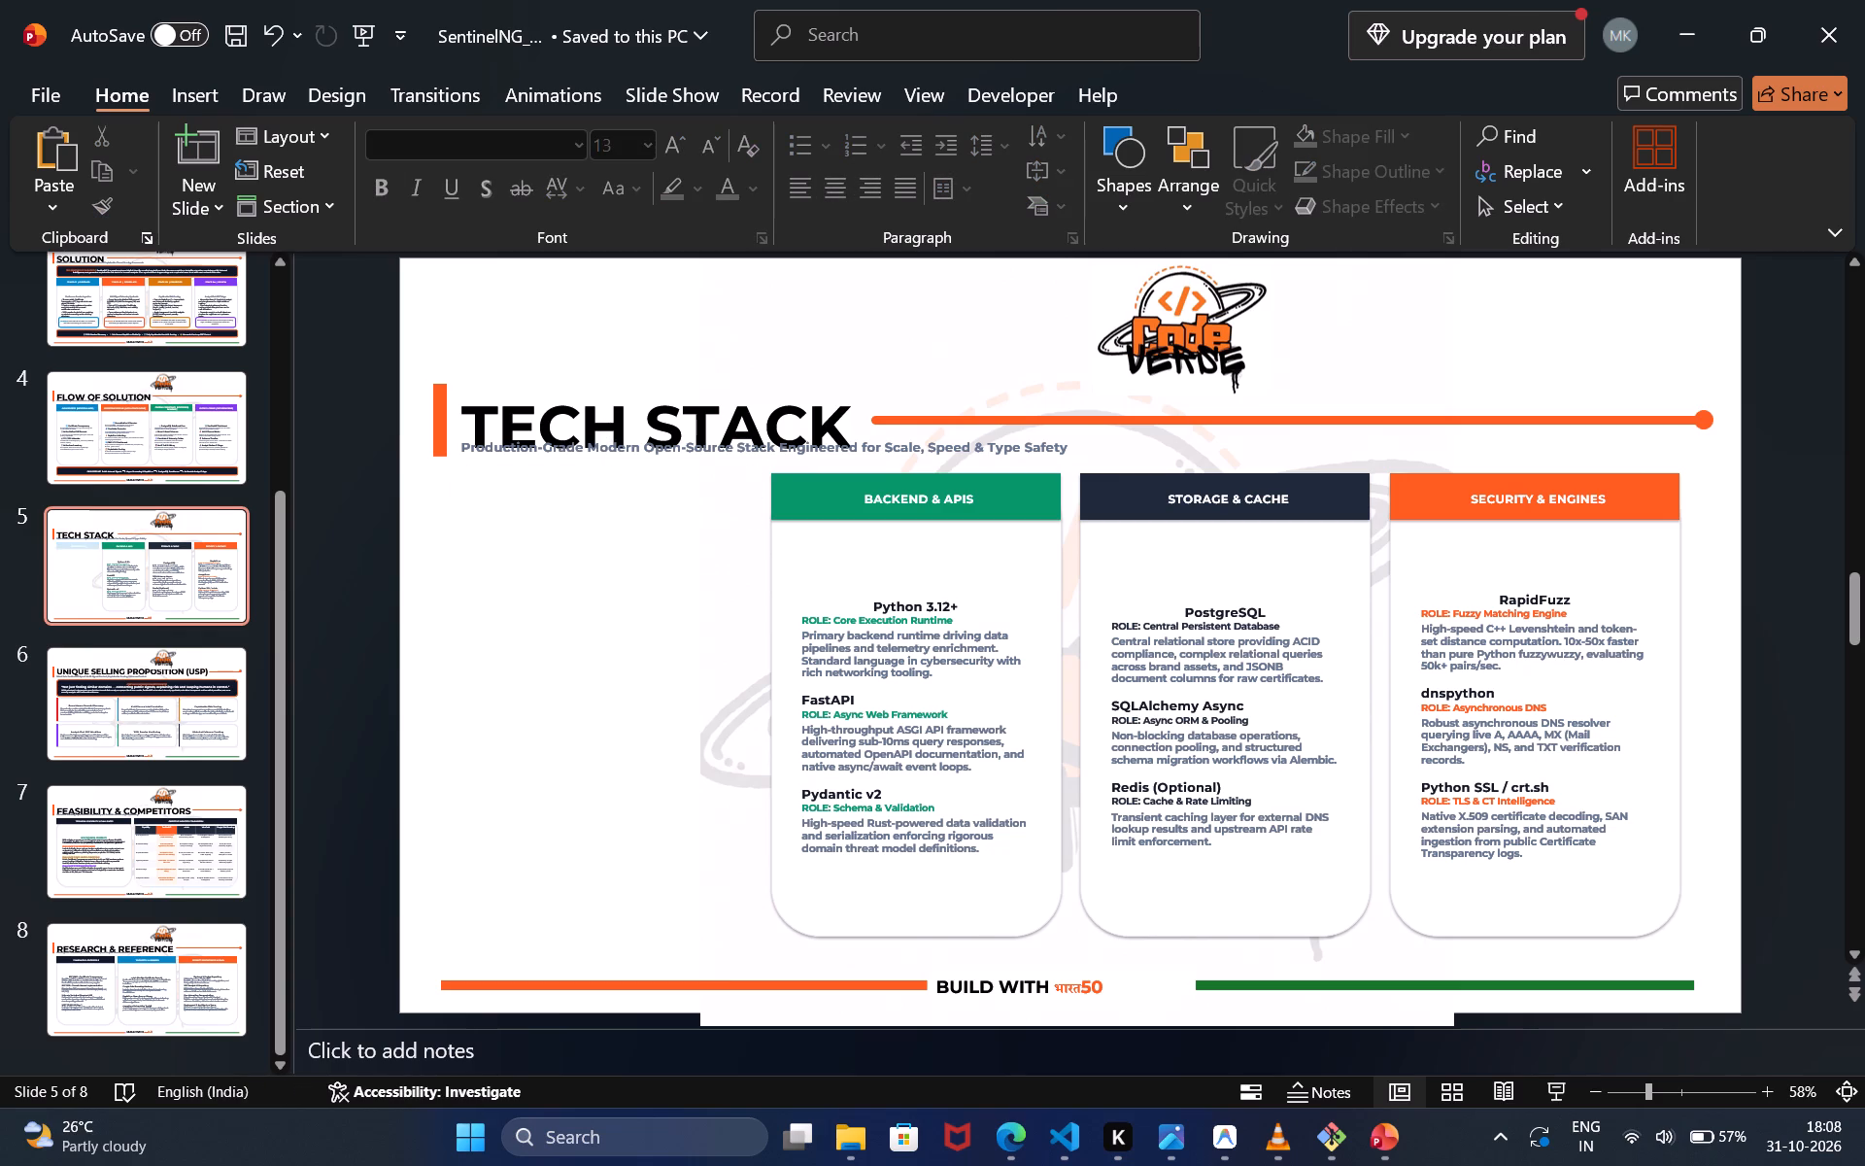
{"action": "left_click", "coordinate": [833, 480]}
{"action": "key", "text": "Delete"}
{"action": "left_click", "coordinate": [837, 507]}
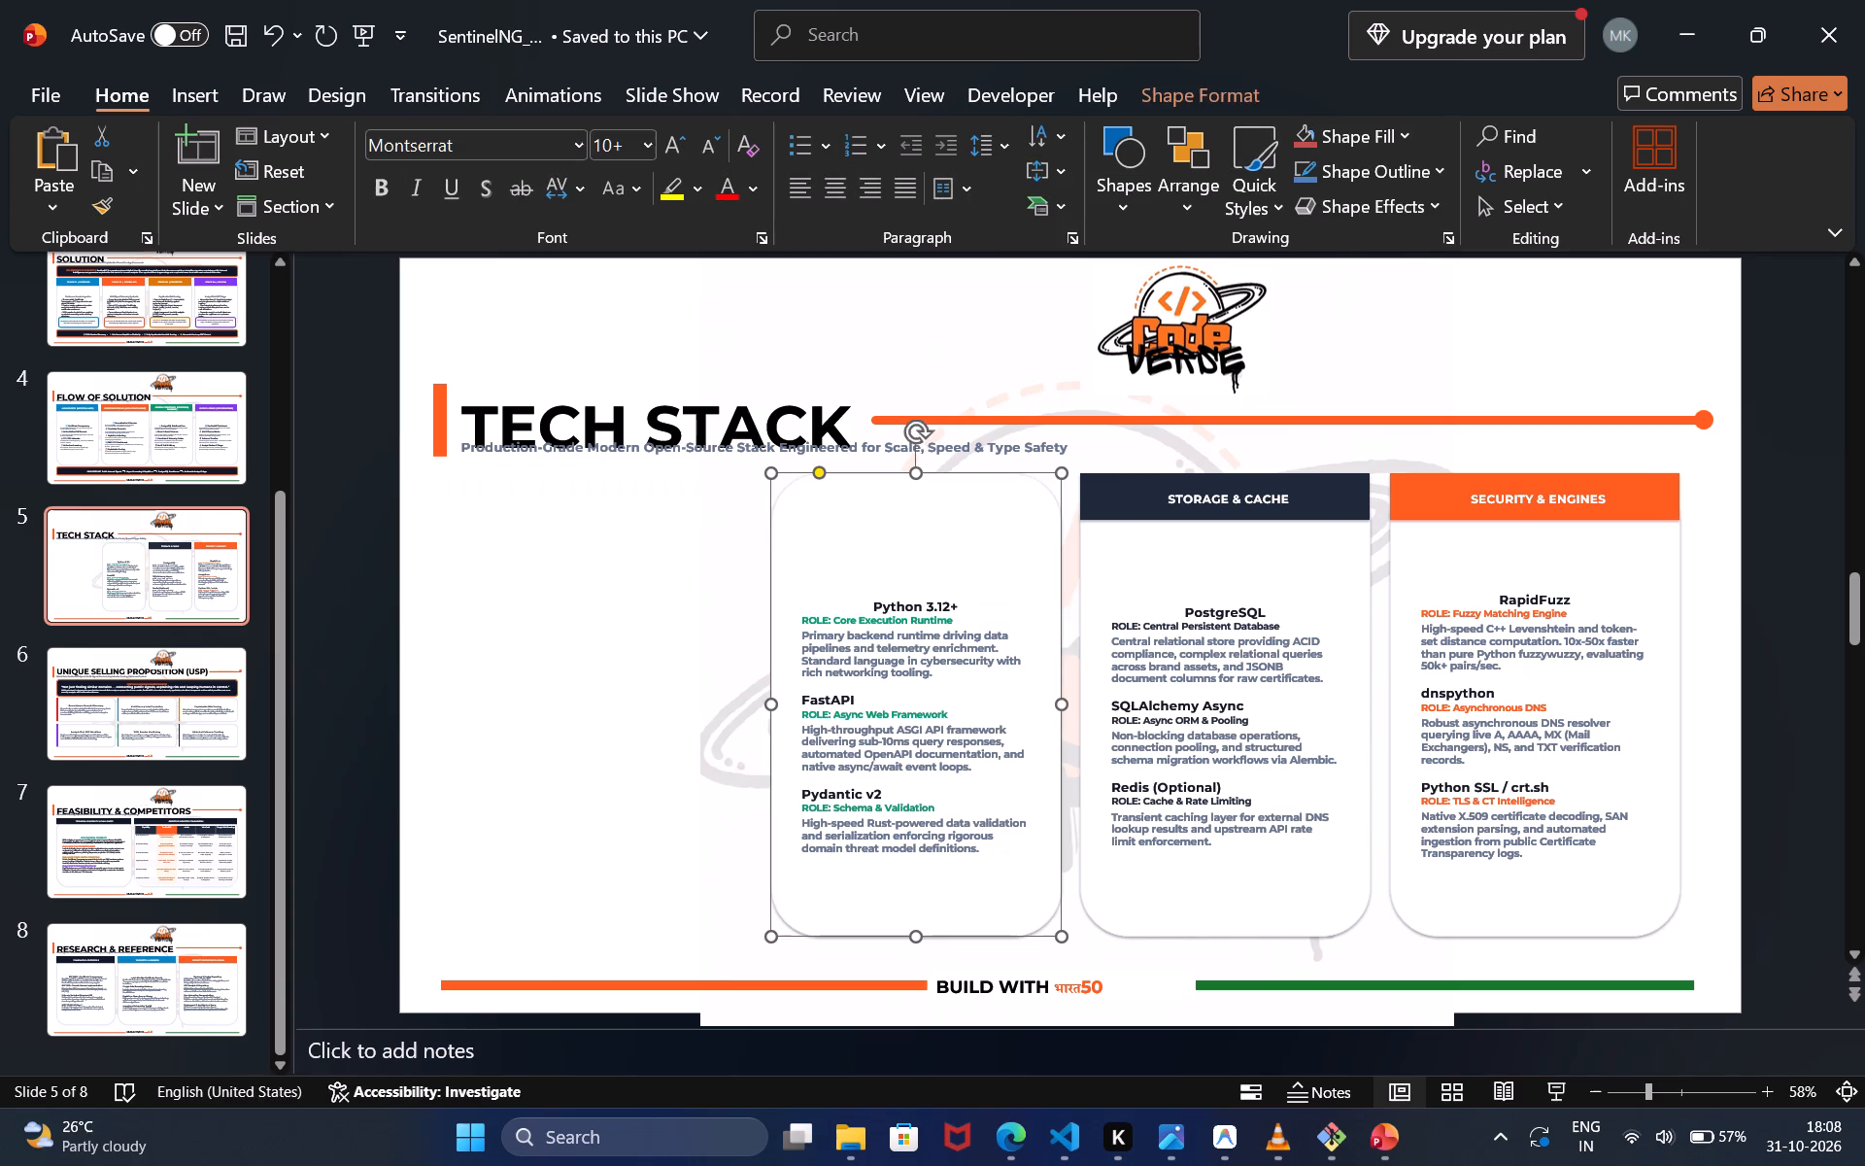
{"action": "key", "text": "Delete"}
Delete the Storage & Cache and Security & Engines cards with their headers from the Tech Stack slide.
{"action": "left_click", "coordinate": [1251, 503]}
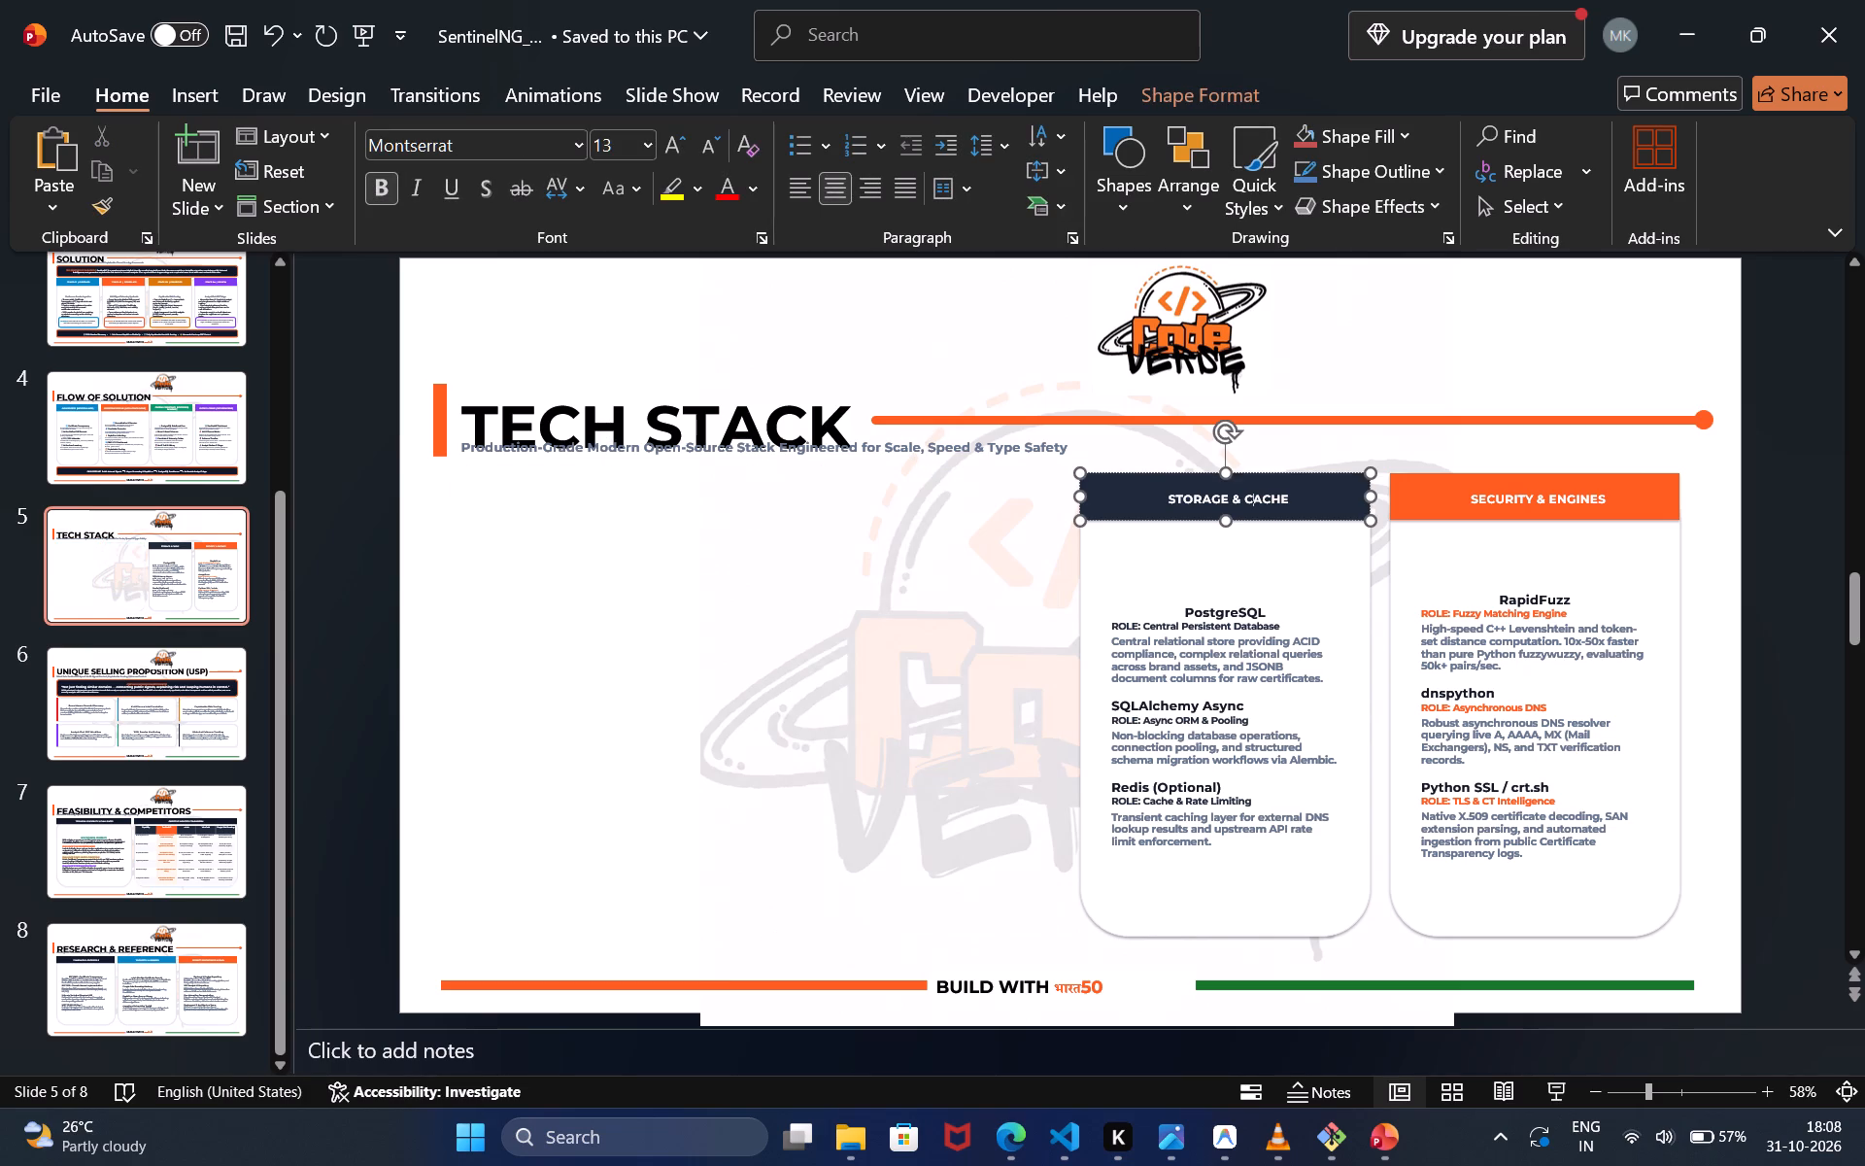
{"action": "key", "text": "Delete"}
{"action": "left_click", "coordinate": [1327, 475]}
{"action": "key", "text": "Delete"}
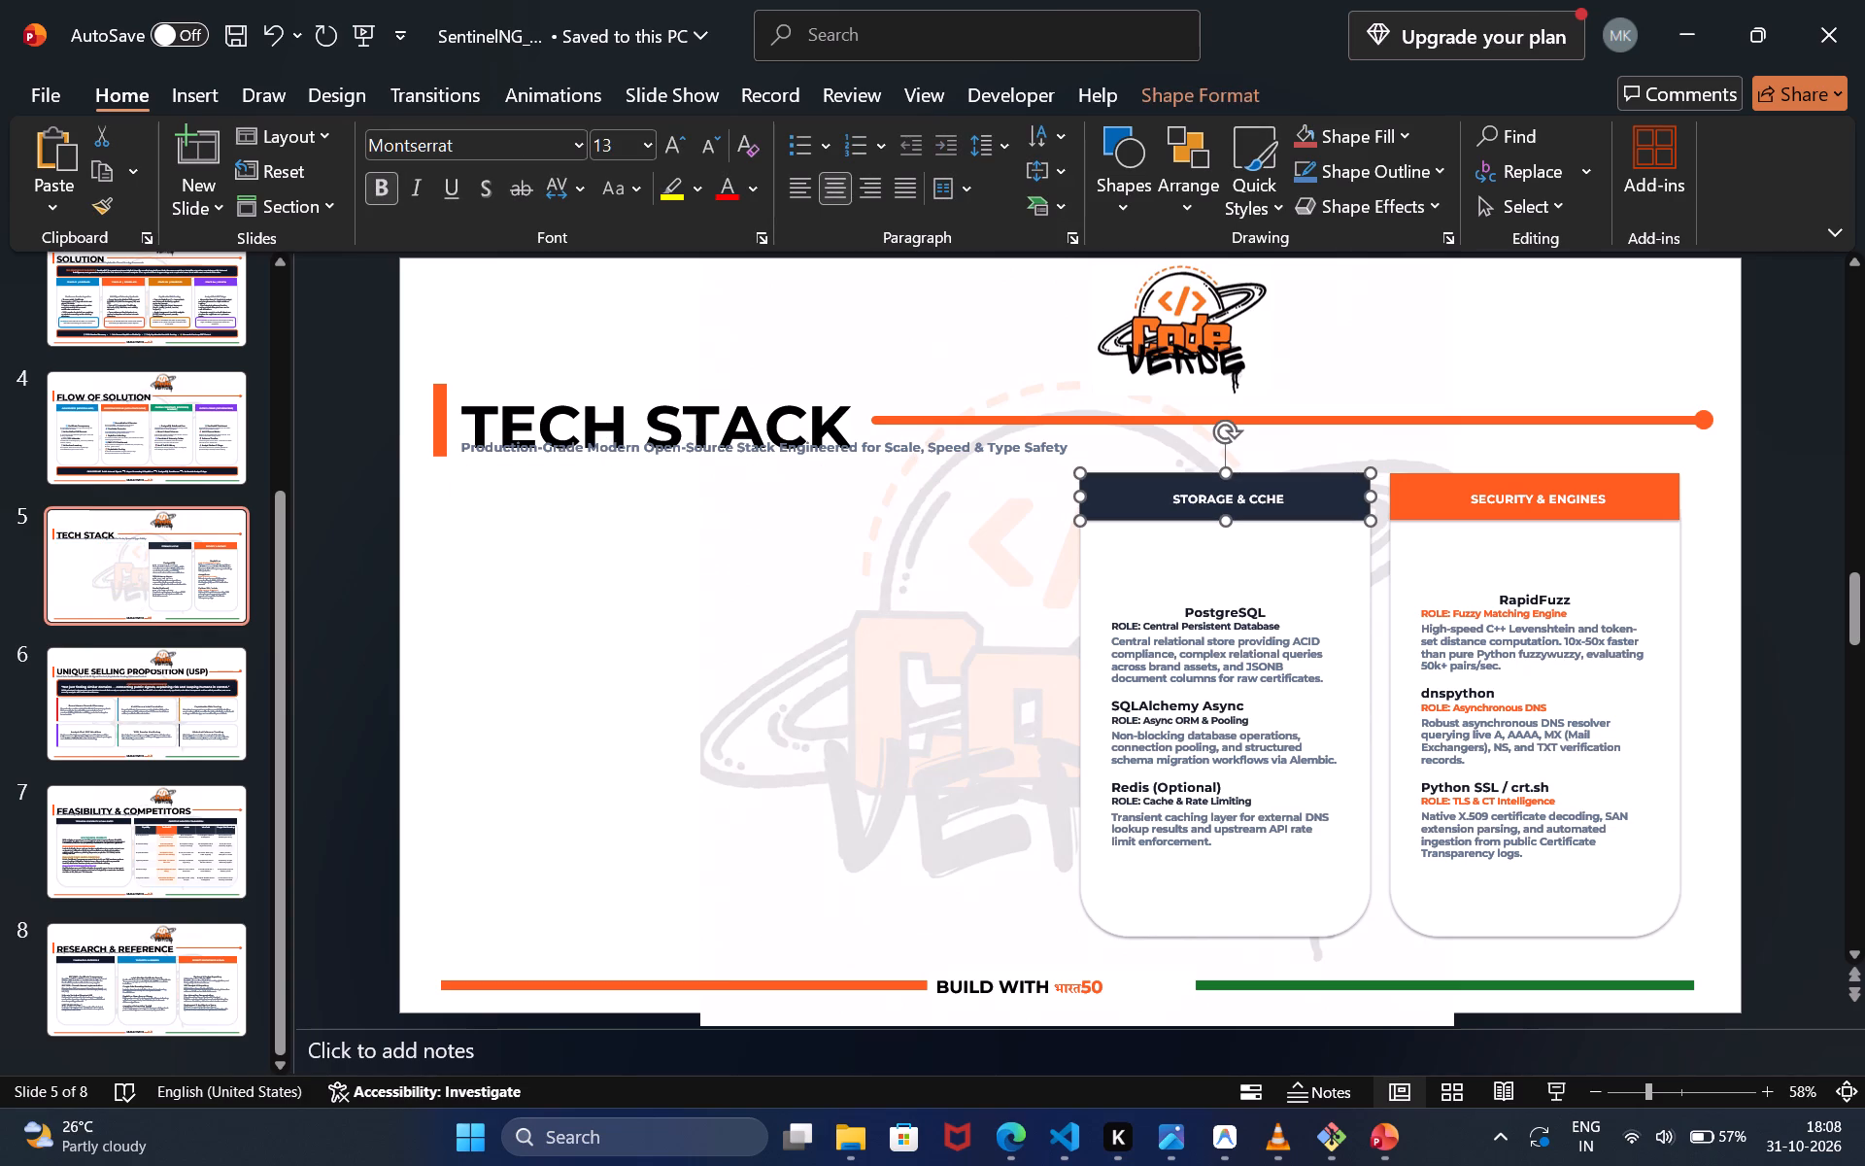
{"action": "left_click", "coordinate": [1320, 583]}
{"action": "key", "text": "Delete"}
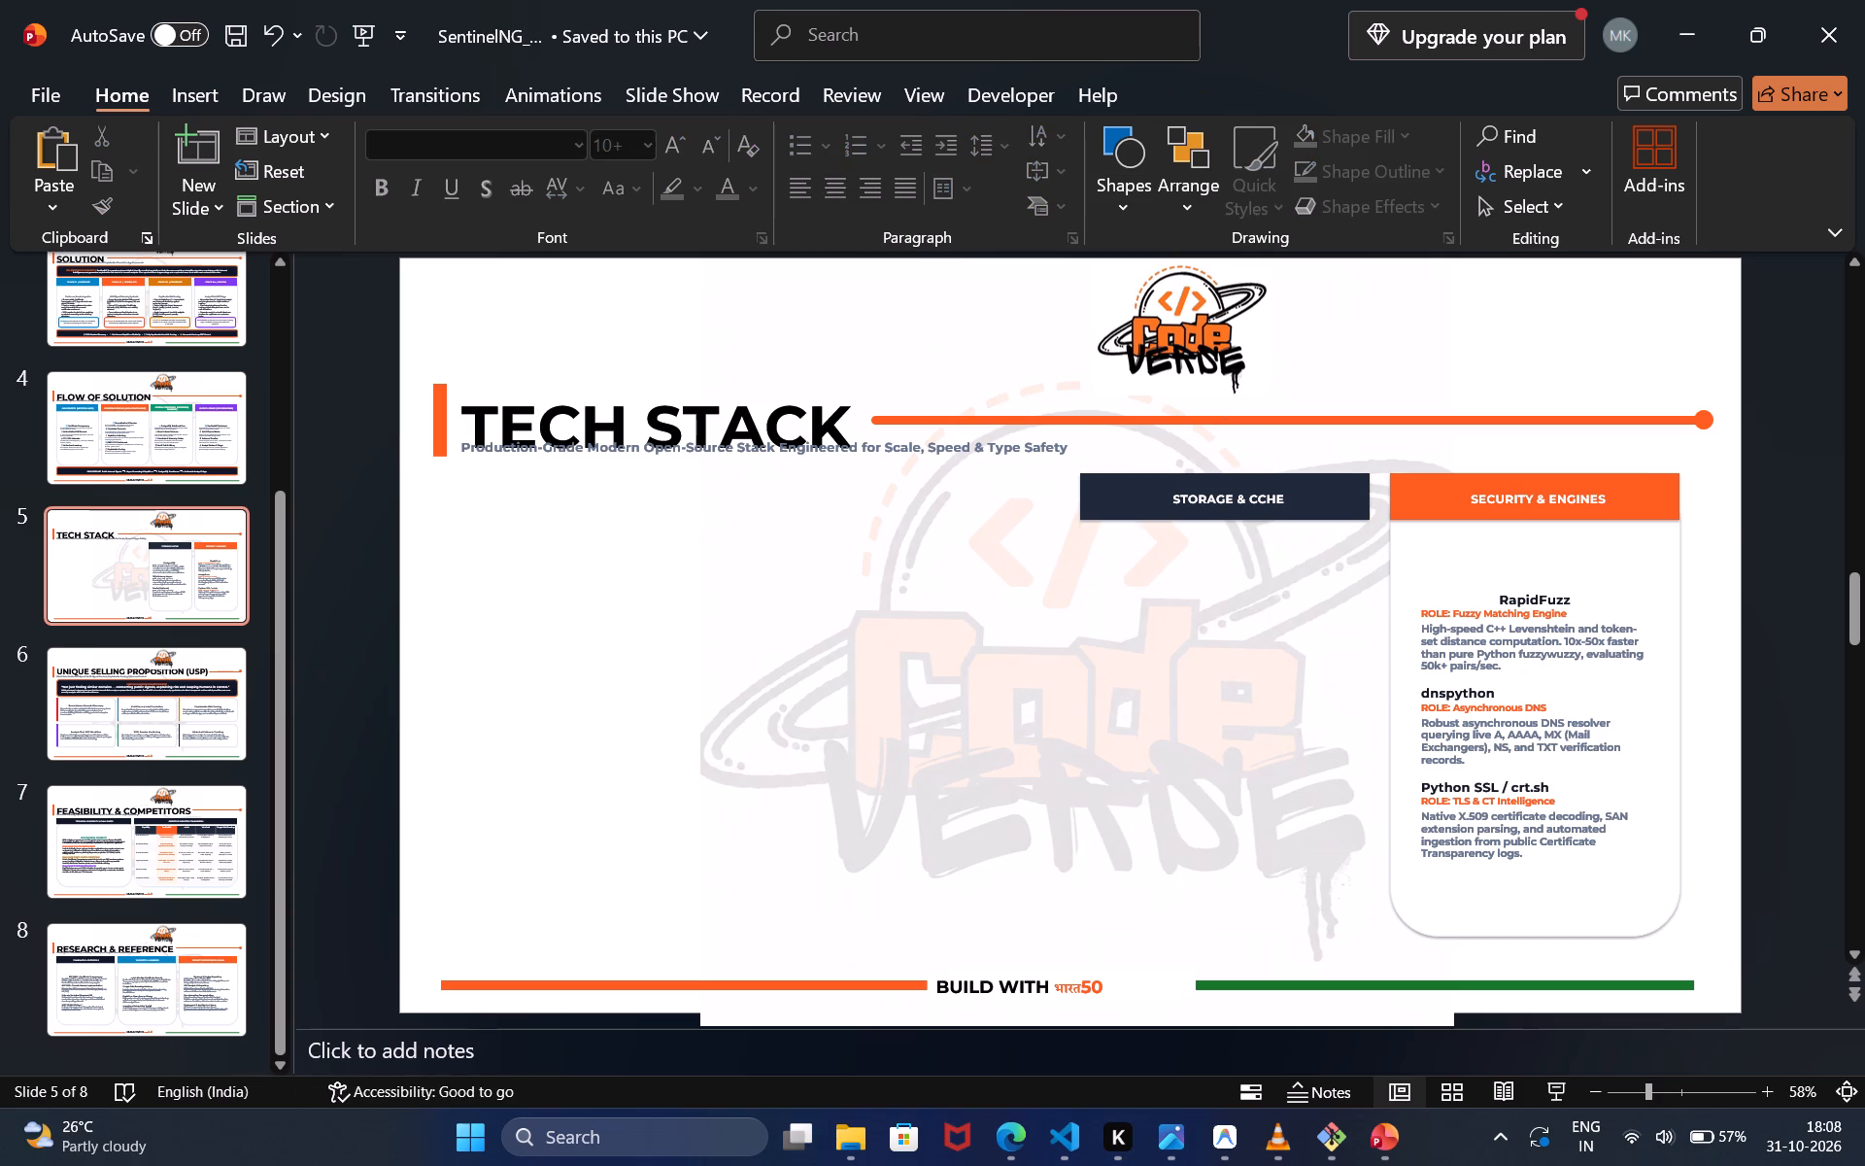
{"action": "left_click", "coordinate": [1328, 499]}
{"action": "key", "text": "Delete"}
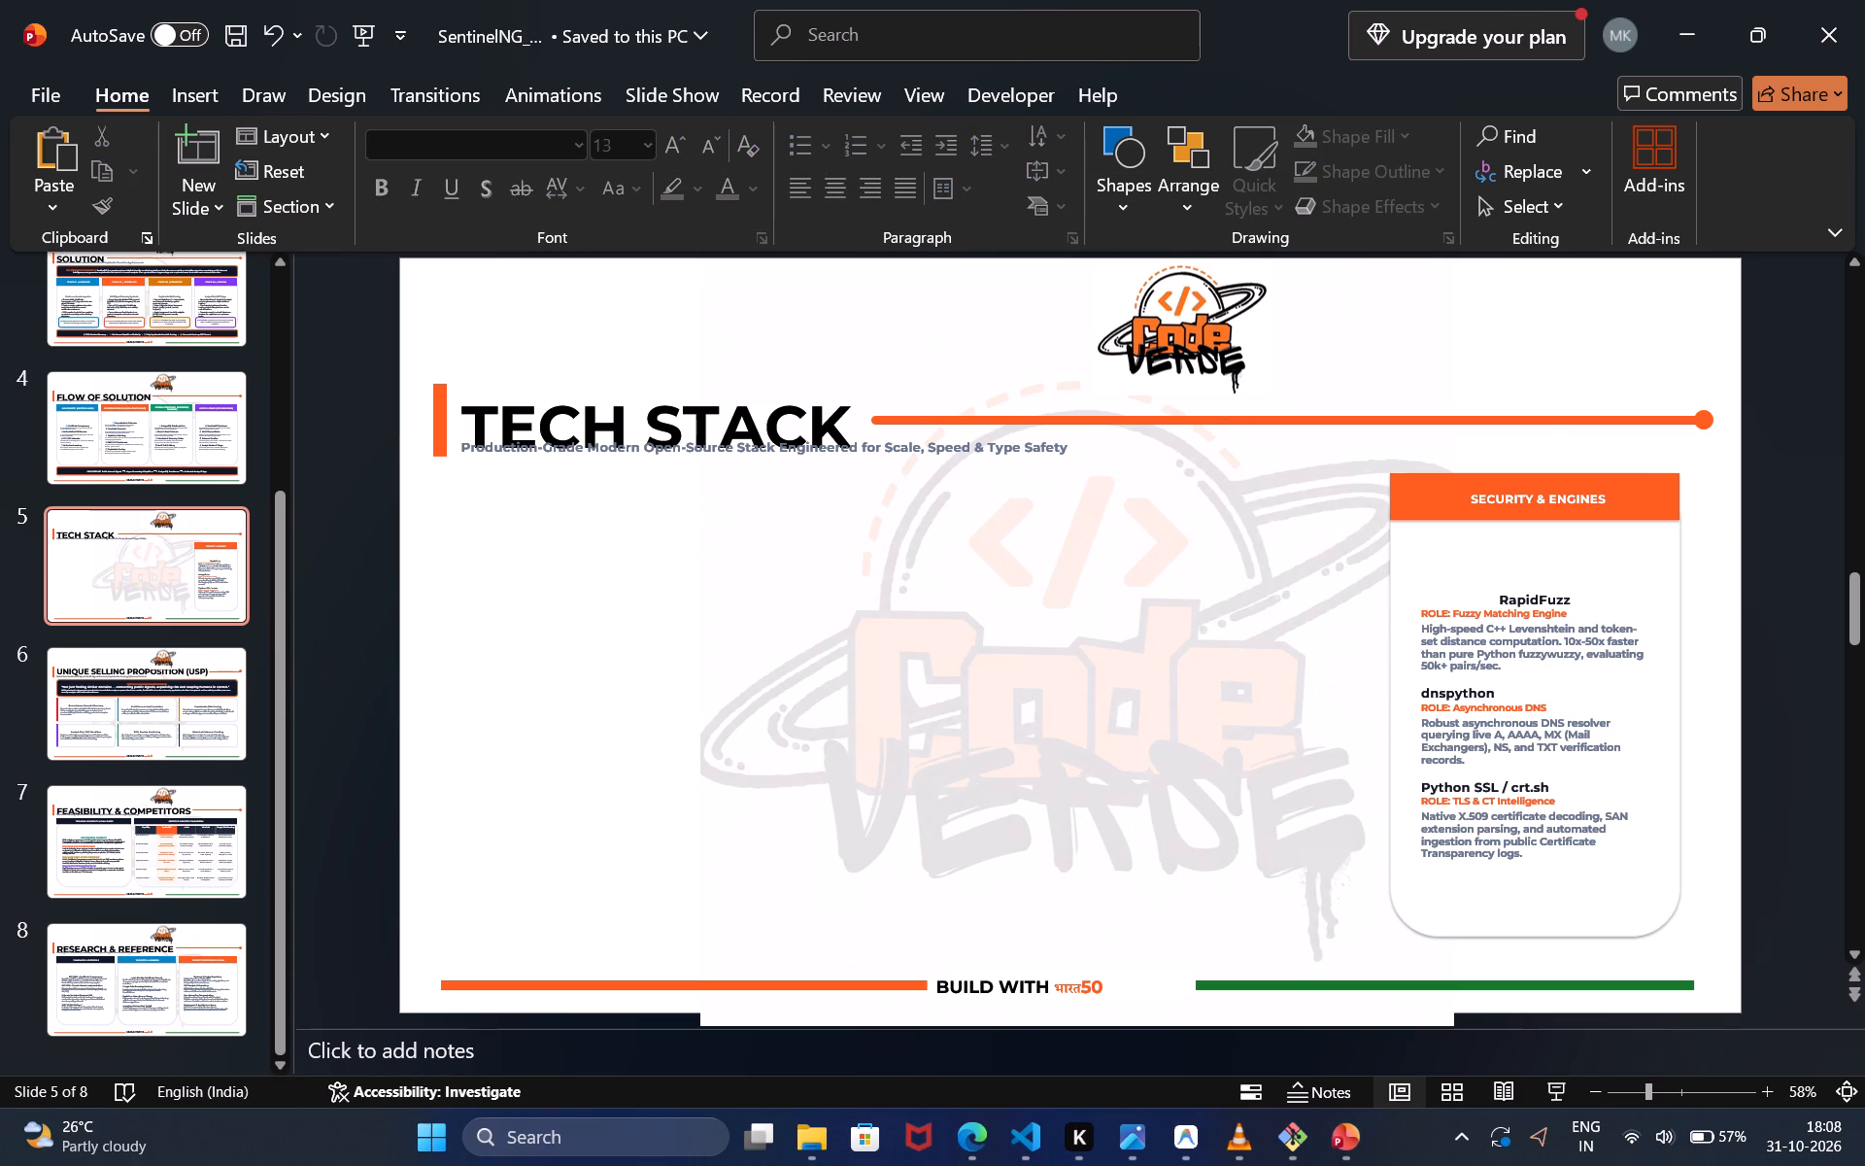
{"action": "left_click", "coordinate": [1451, 482]}
{"action": "key", "text": "Delete"}
{"action": "left_click", "coordinate": [1451, 503]}
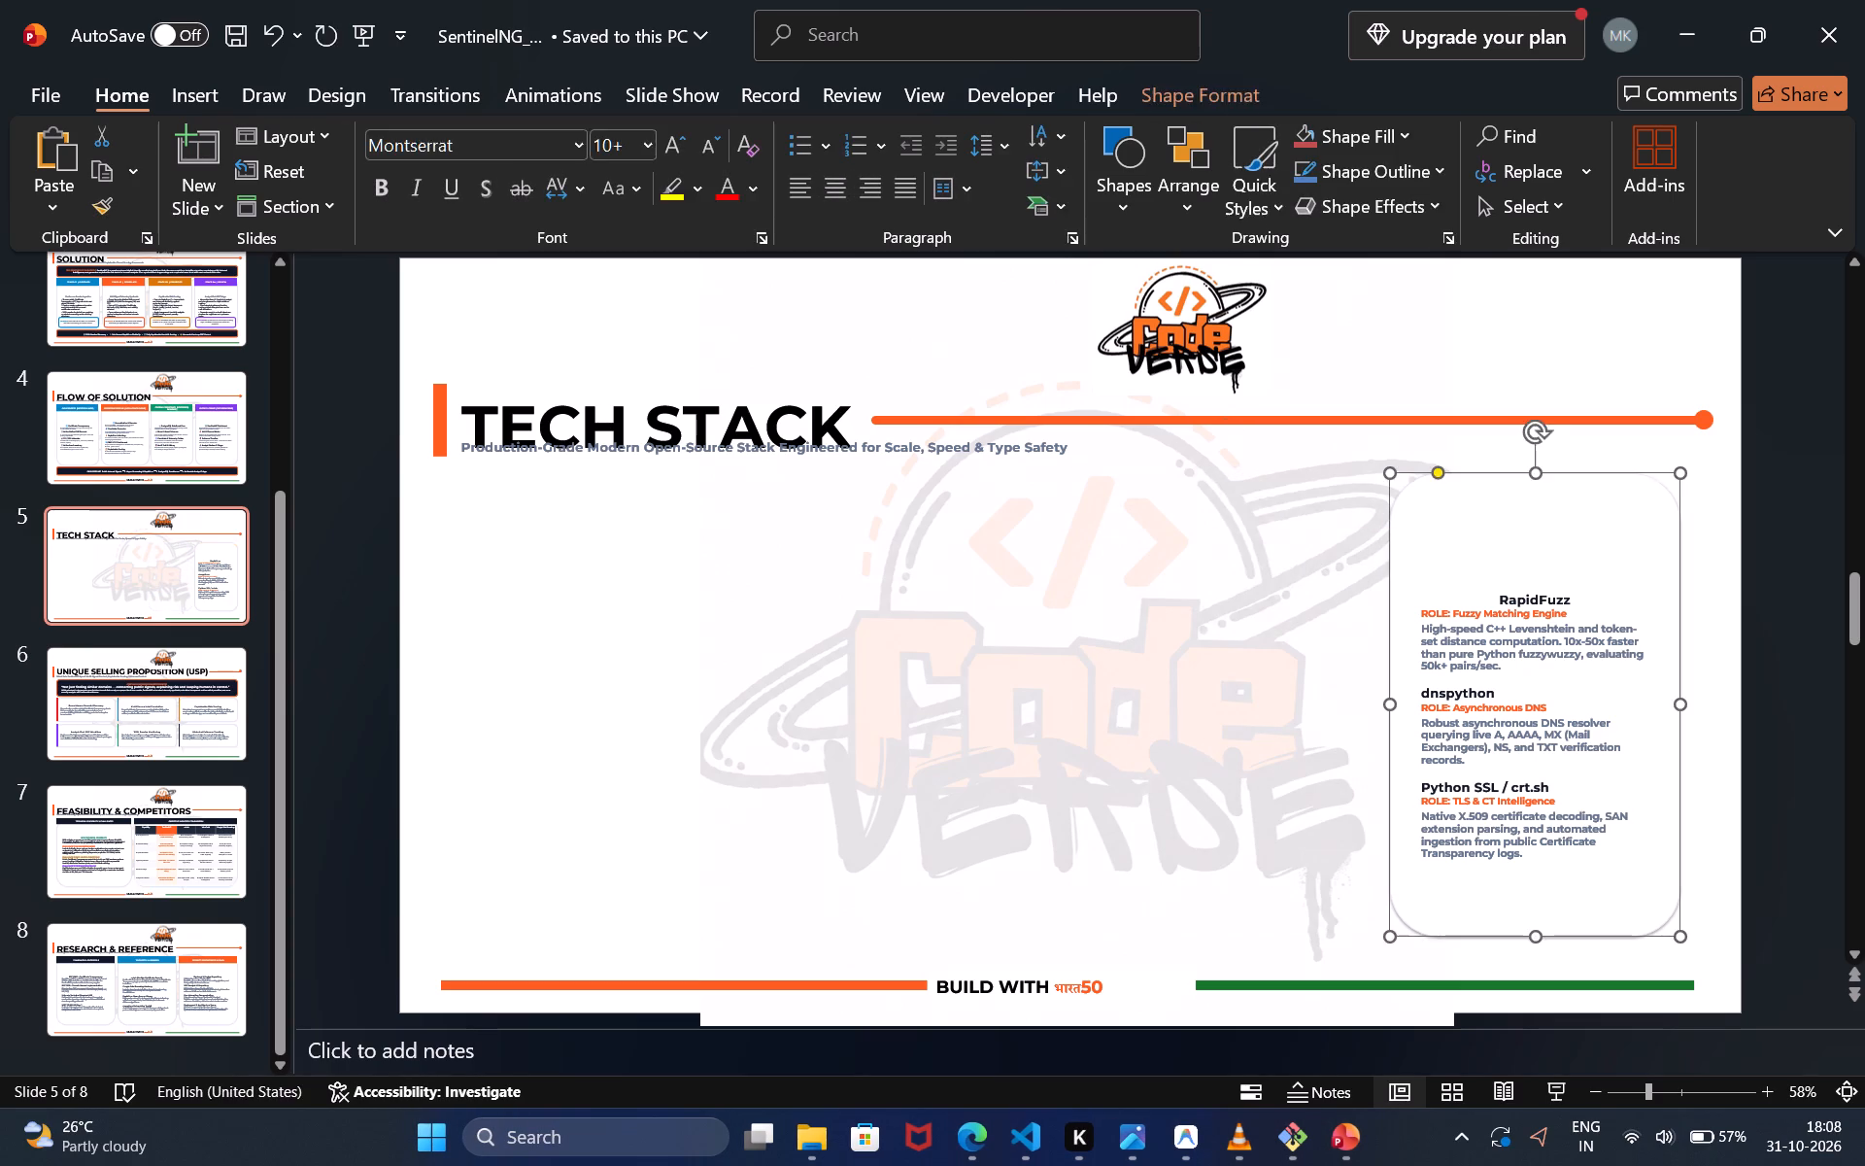
{"action": "key", "text": "Delete"}
Shift the large faded Code Verse watermark slightly lower on the Tech Stack slide.
{"action": "left_click", "coordinate": [738, 421]}
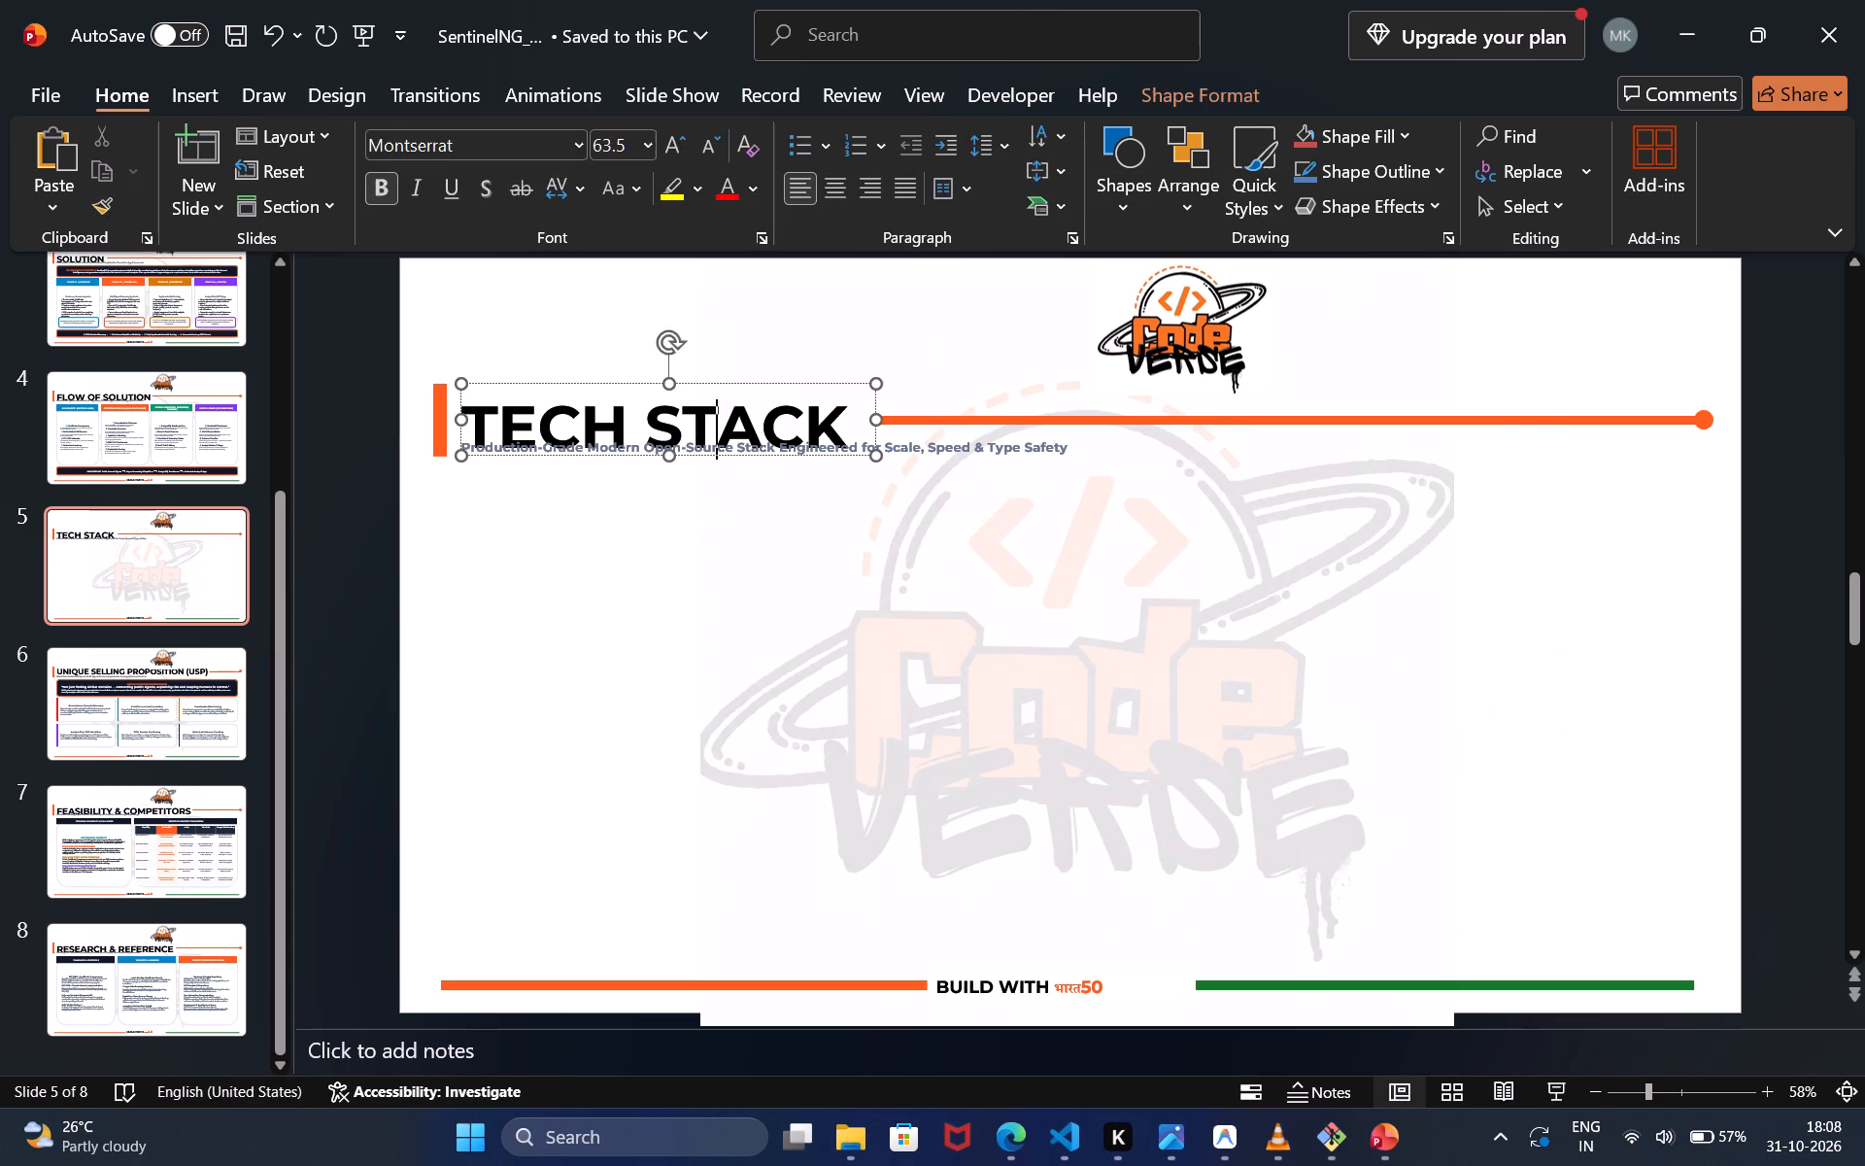
{"action": "left_click_drag", "start_coordinate": [735, 376], "coordinate": [736, 361]}
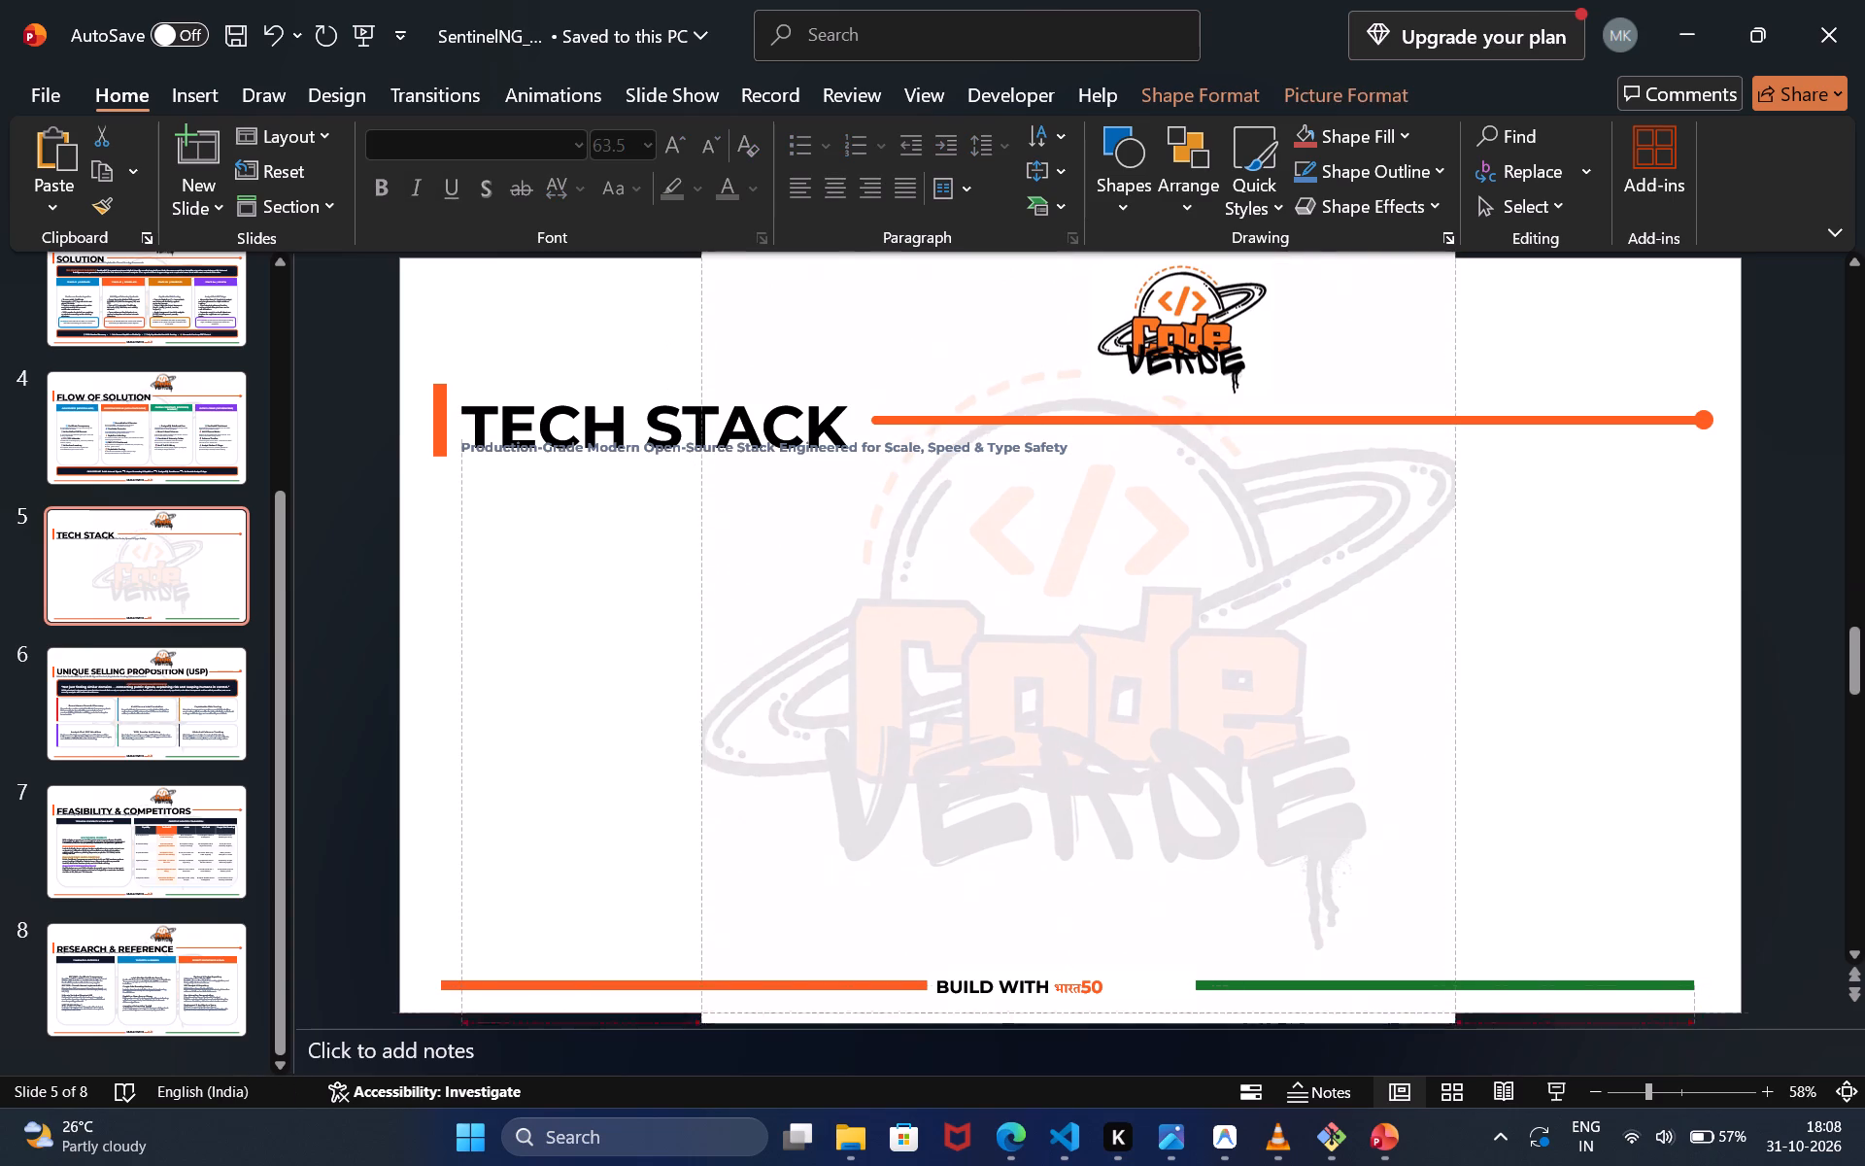
{"action": "left_click_drag", "start_coordinate": [736, 361], "coordinate": [736, 396]}
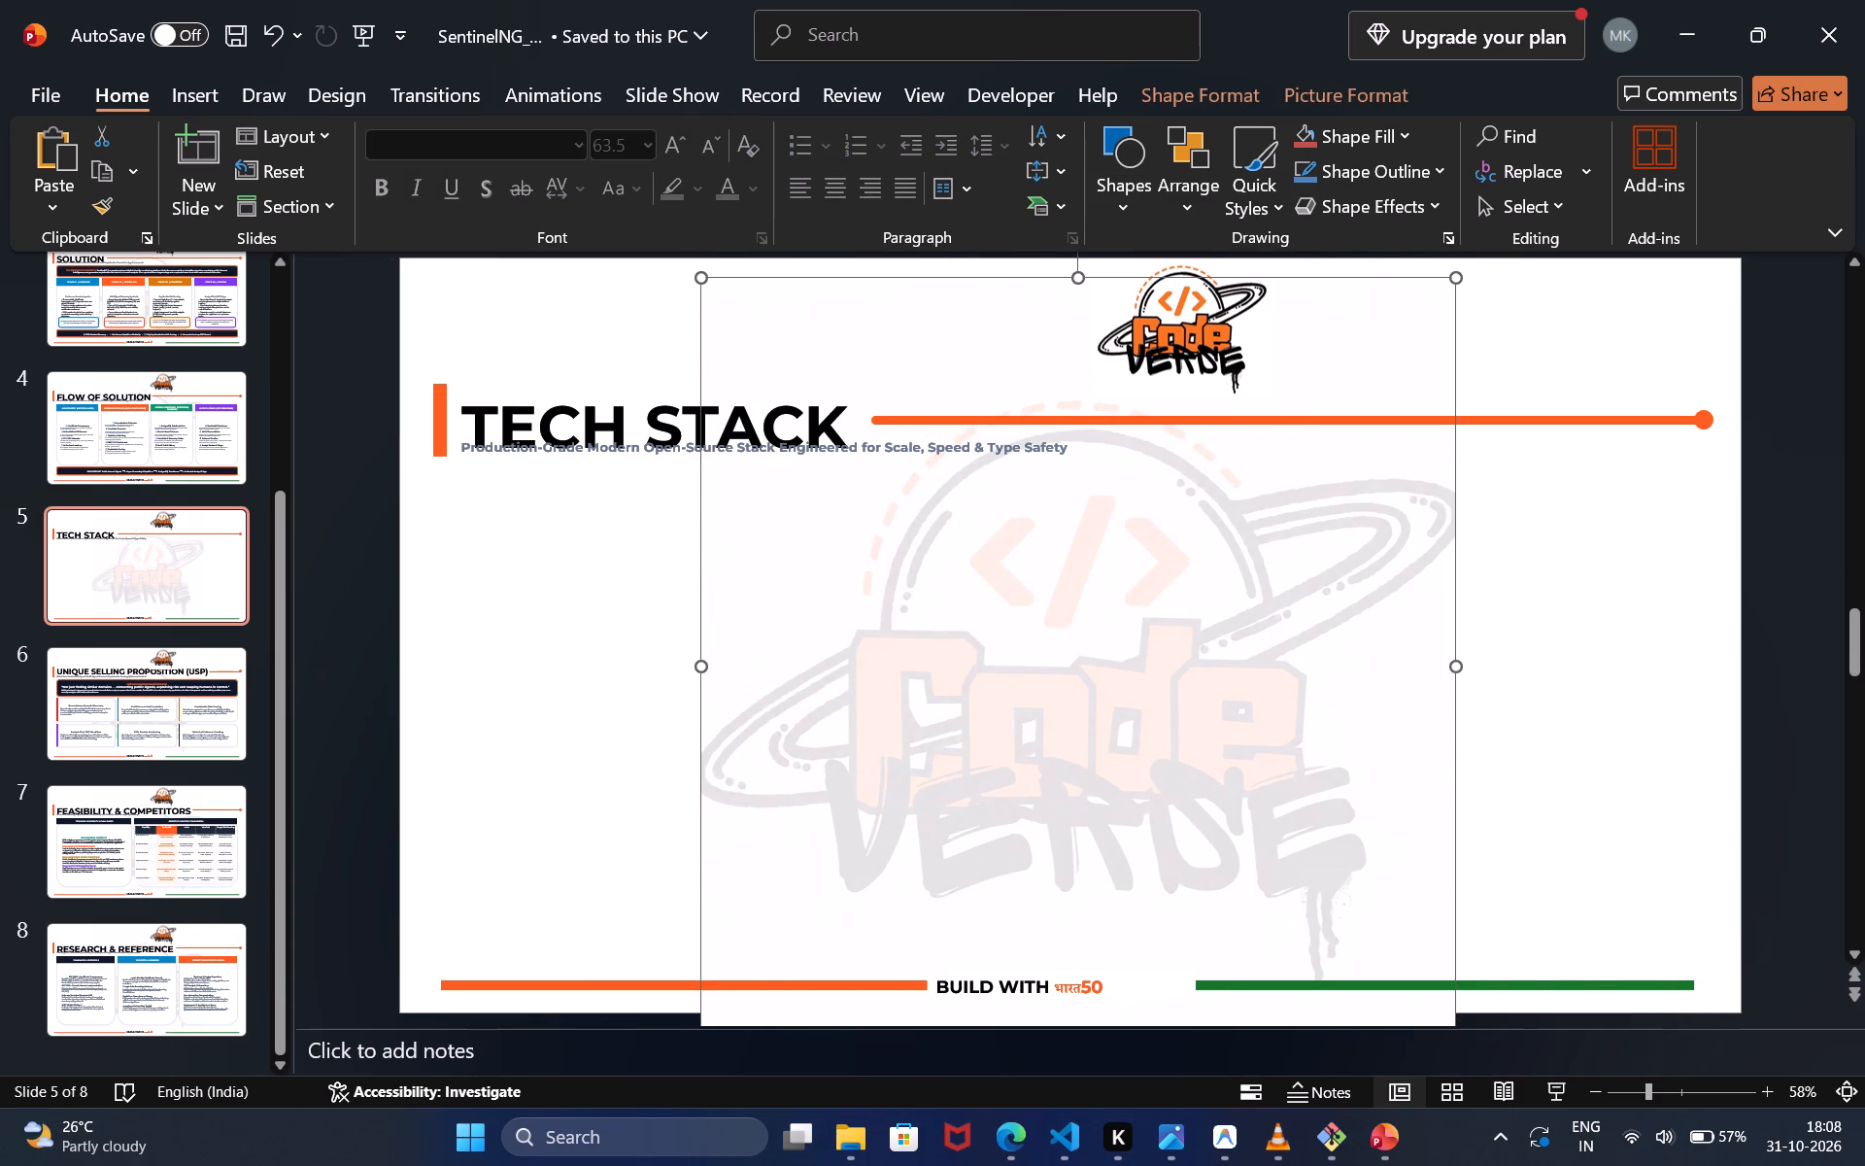
{"action": "left_click", "coordinate": [592, 357]}
Move the TECH STACK title up and slightly to the right so it clears the subtitle.
{"action": "left_click", "coordinate": [607, 417]}
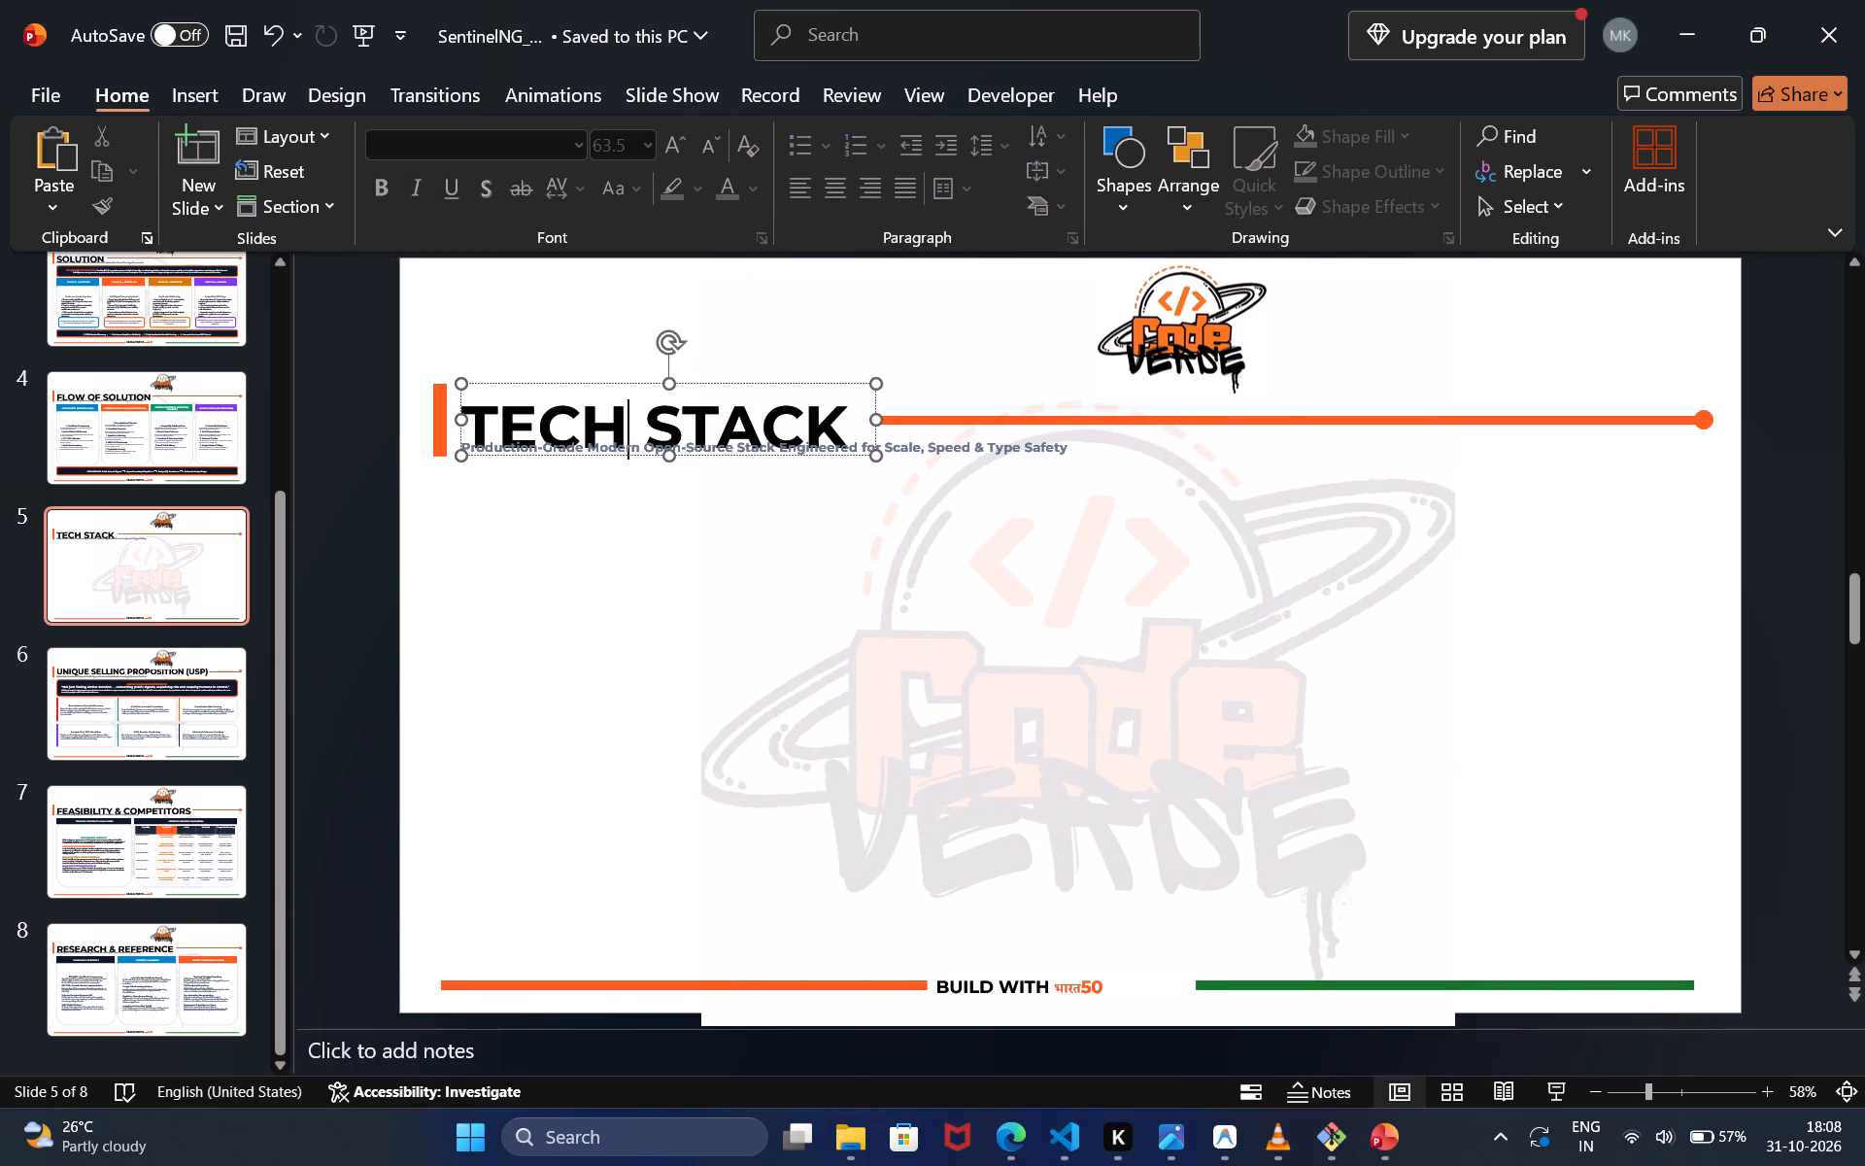
{"action": "left_click_drag", "start_coordinate": [561, 384], "coordinate": [561, 362]}
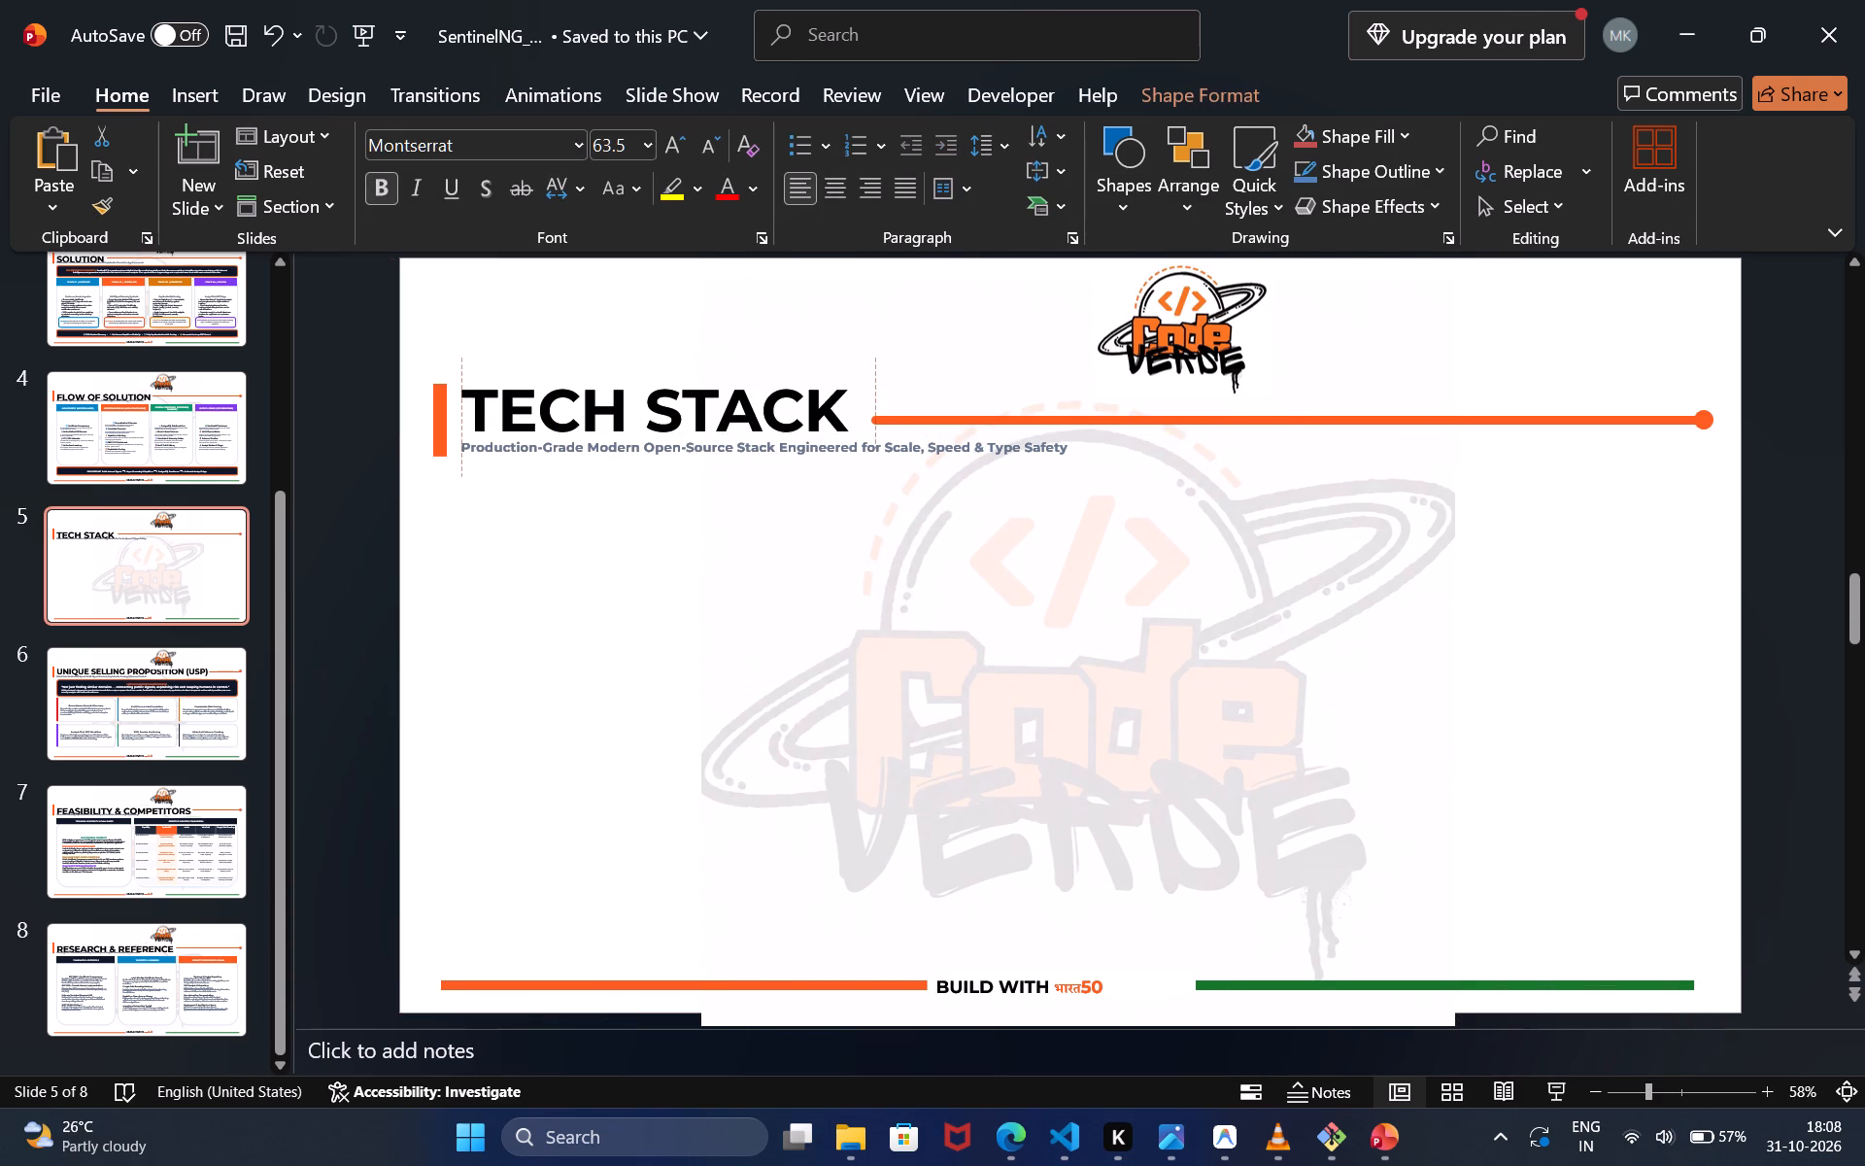
{"action": "left_click_drag", "start_coordinate": [561, 362], "coordinate": [566, 353]}
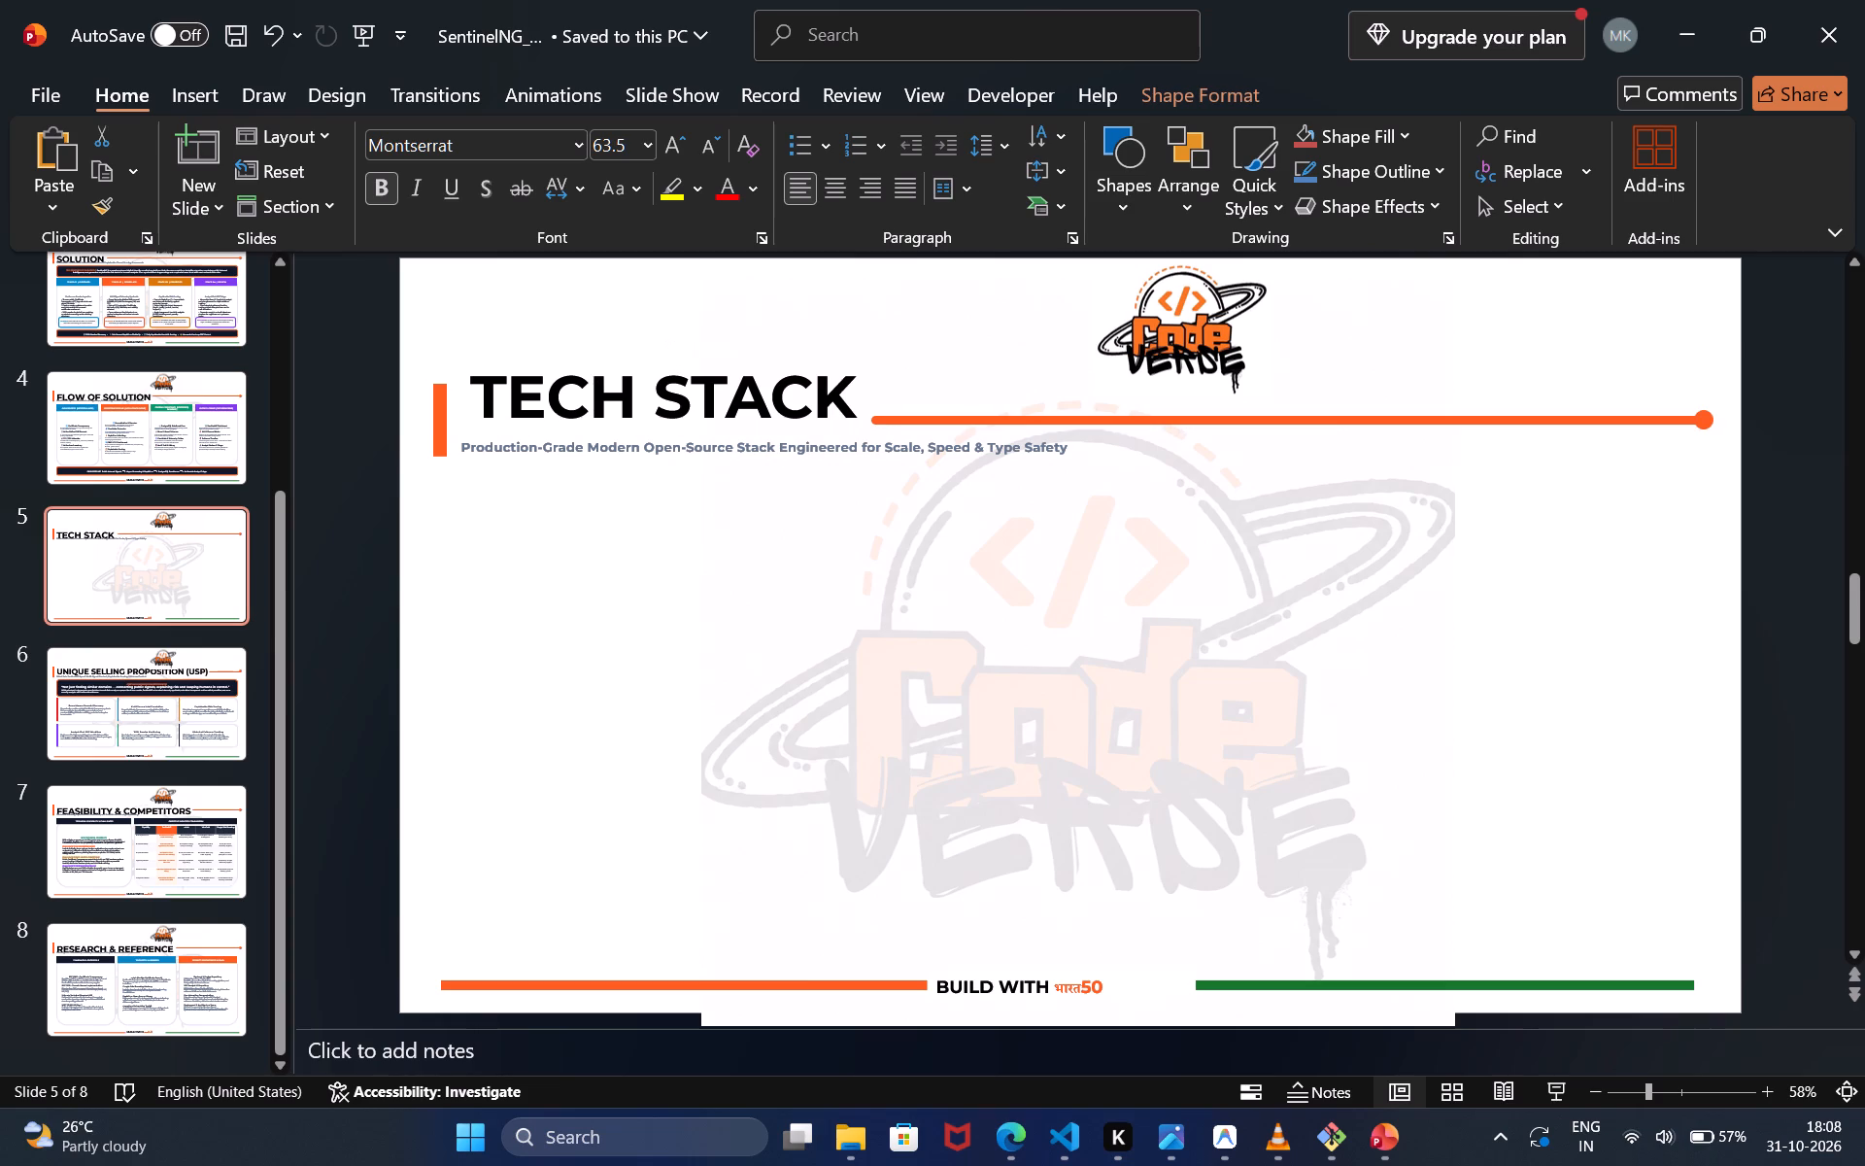
{"action": "left_click_drag", "start_coordinate": [566, 353], "coordinate": [566, 352]}
Raise the orange vertical bar and the long orange horizontal line to align with the TECH STACK title.
{"action": "left_click", "coordinate": [442, 416]}
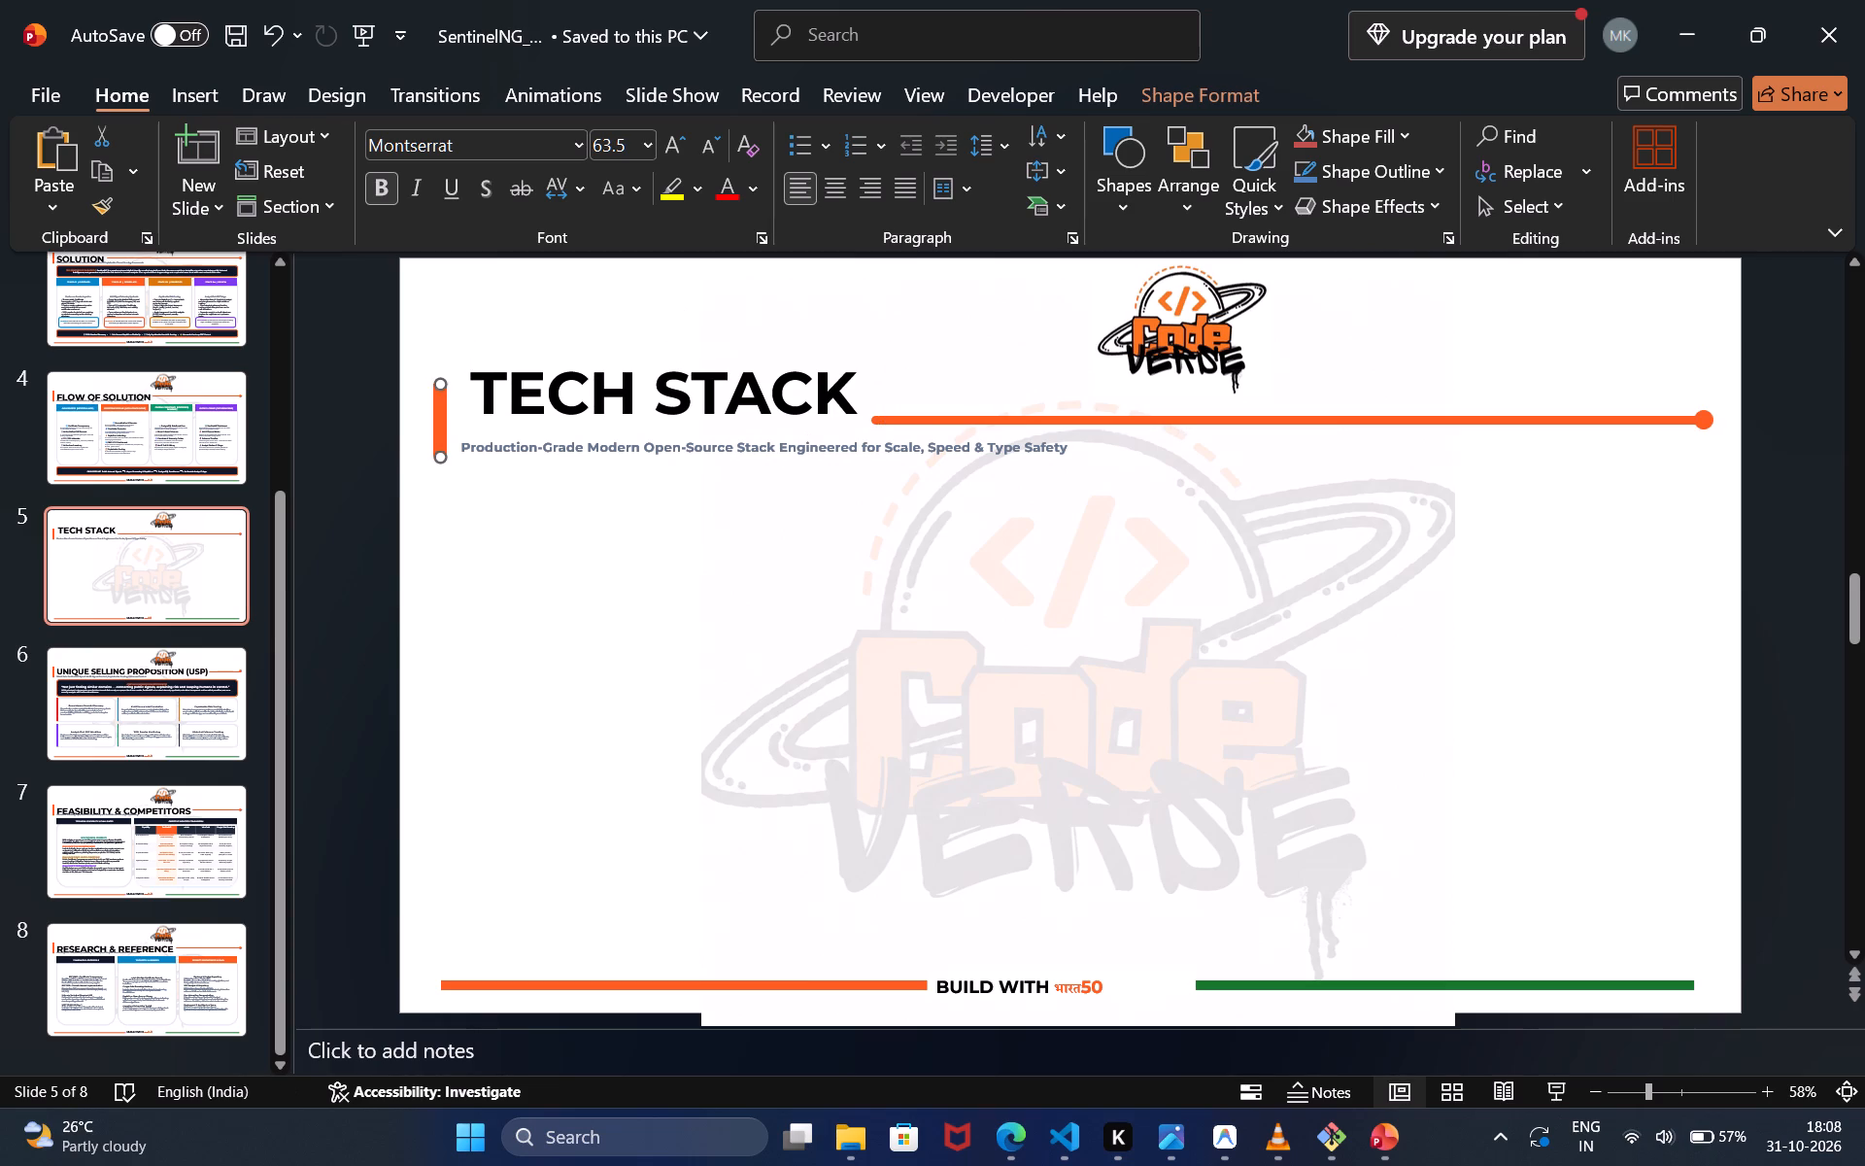
{"action": "left_click_drag", "start_coordinate": [442, 416], "coordinate": [443, 386]}
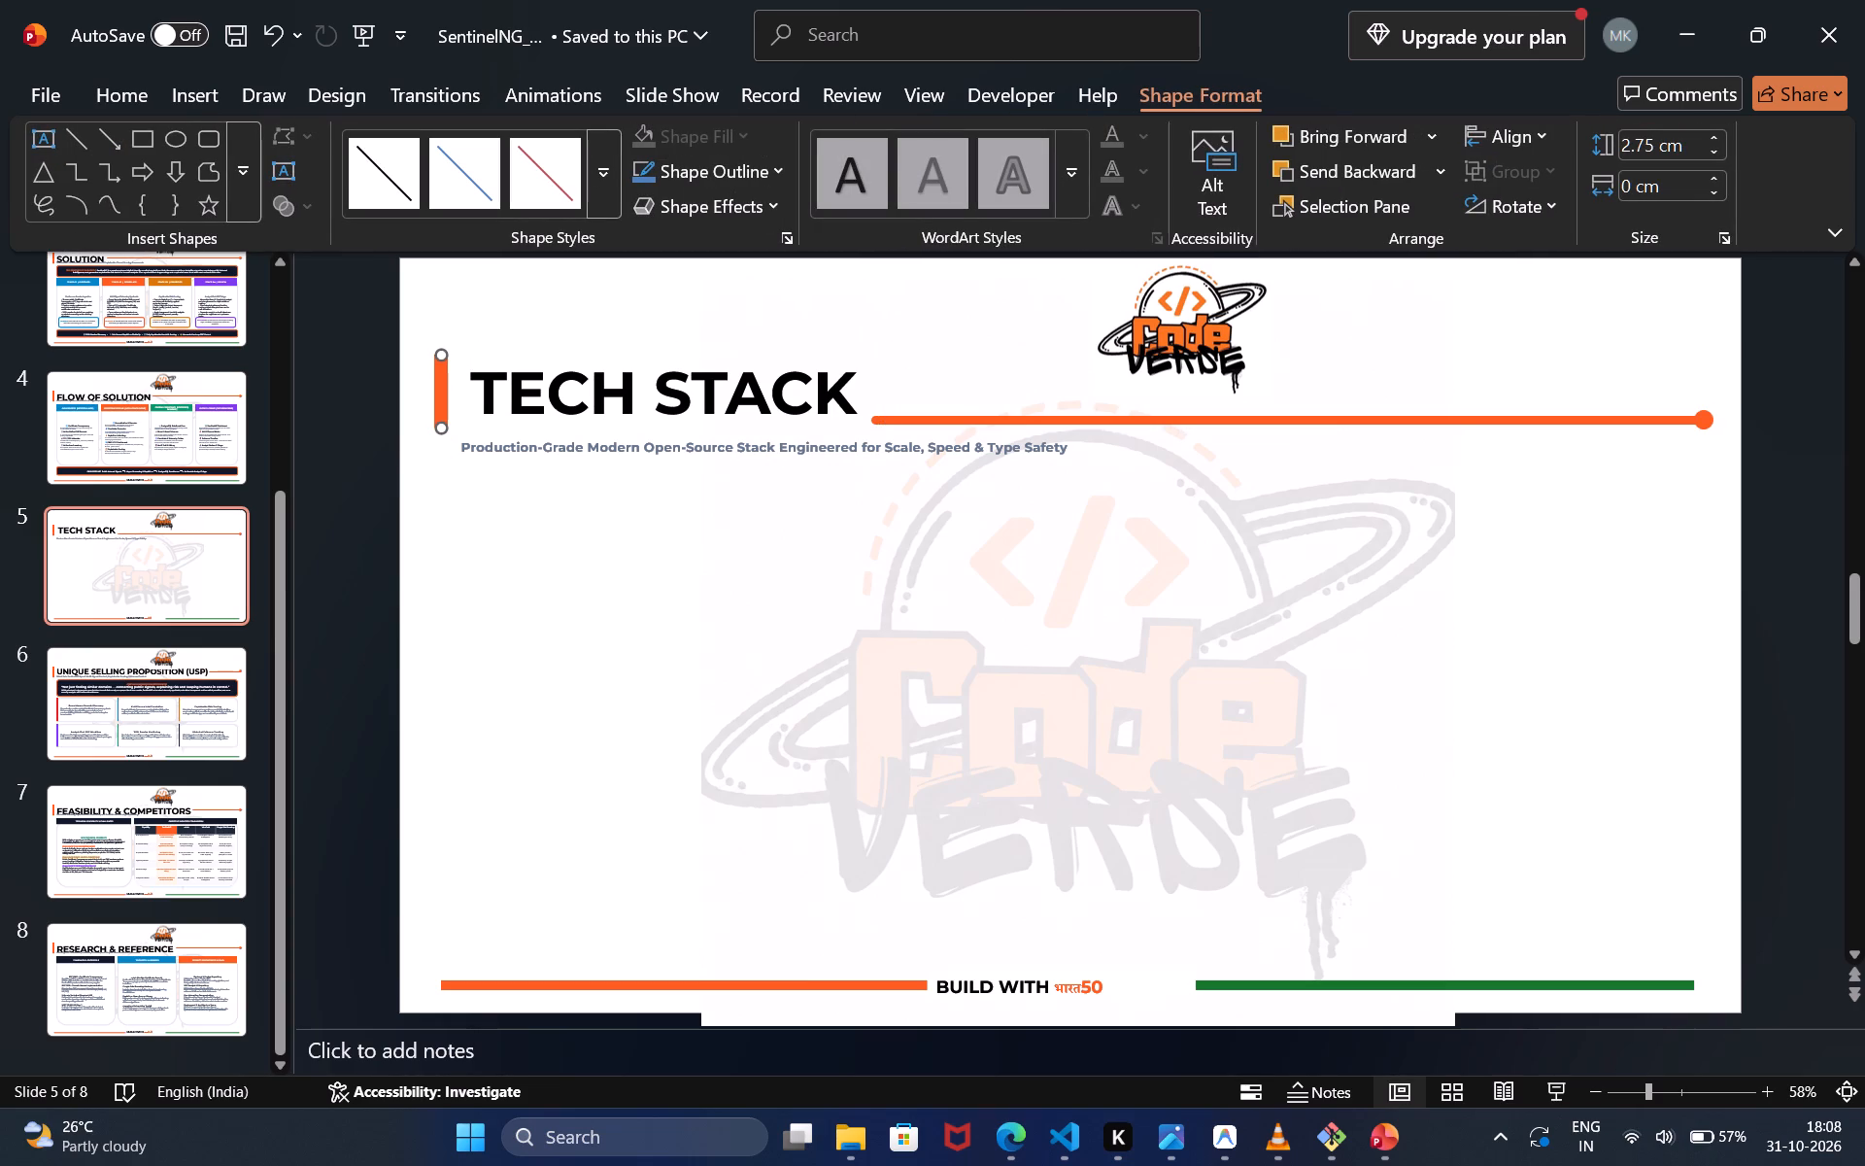
{"action": "left_click", "coordinate": [923, 413]}
{"action": "left_click_drag", "start_coordinate": [939, 416], "coordinate": [940, 394]}
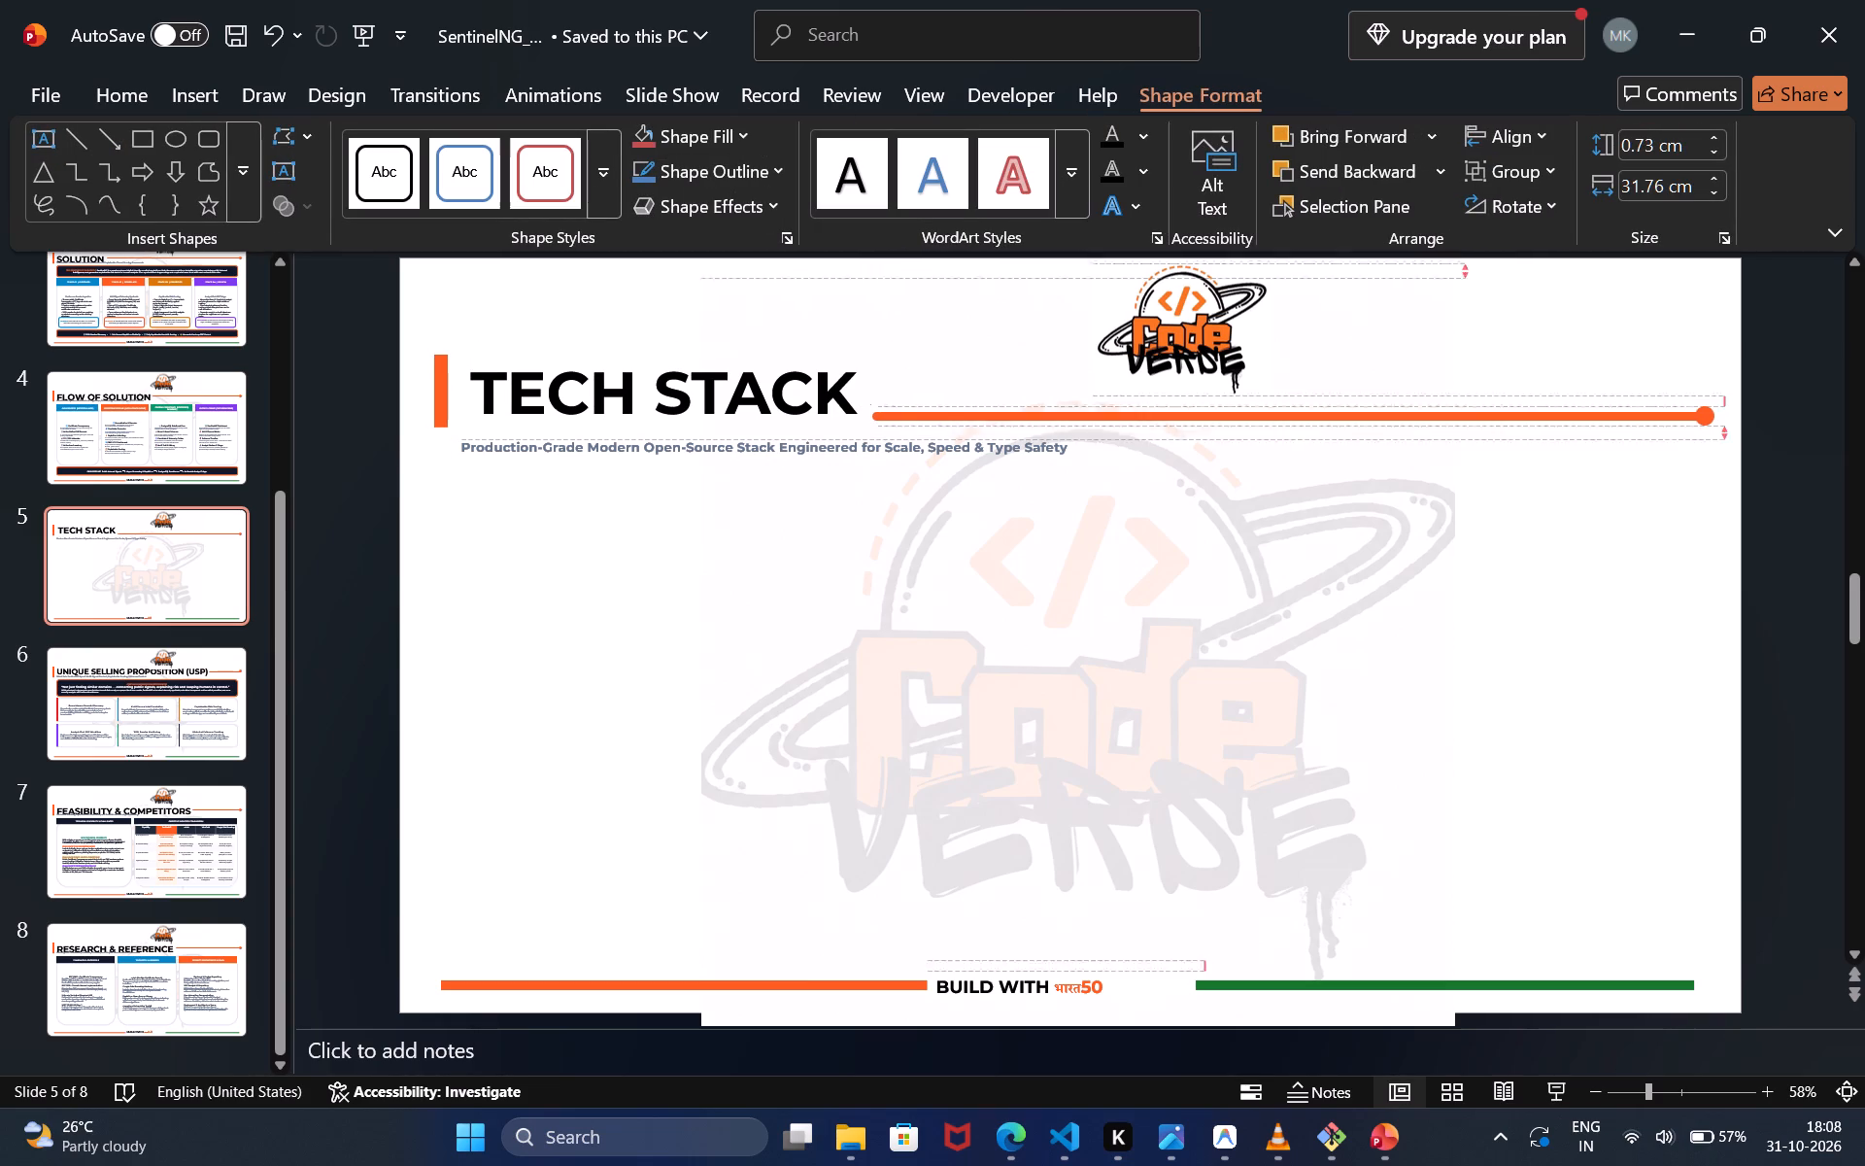
{"action": "left_click_drag", "start_coordinate": [940, 394], "coordinate": [940, 390]}
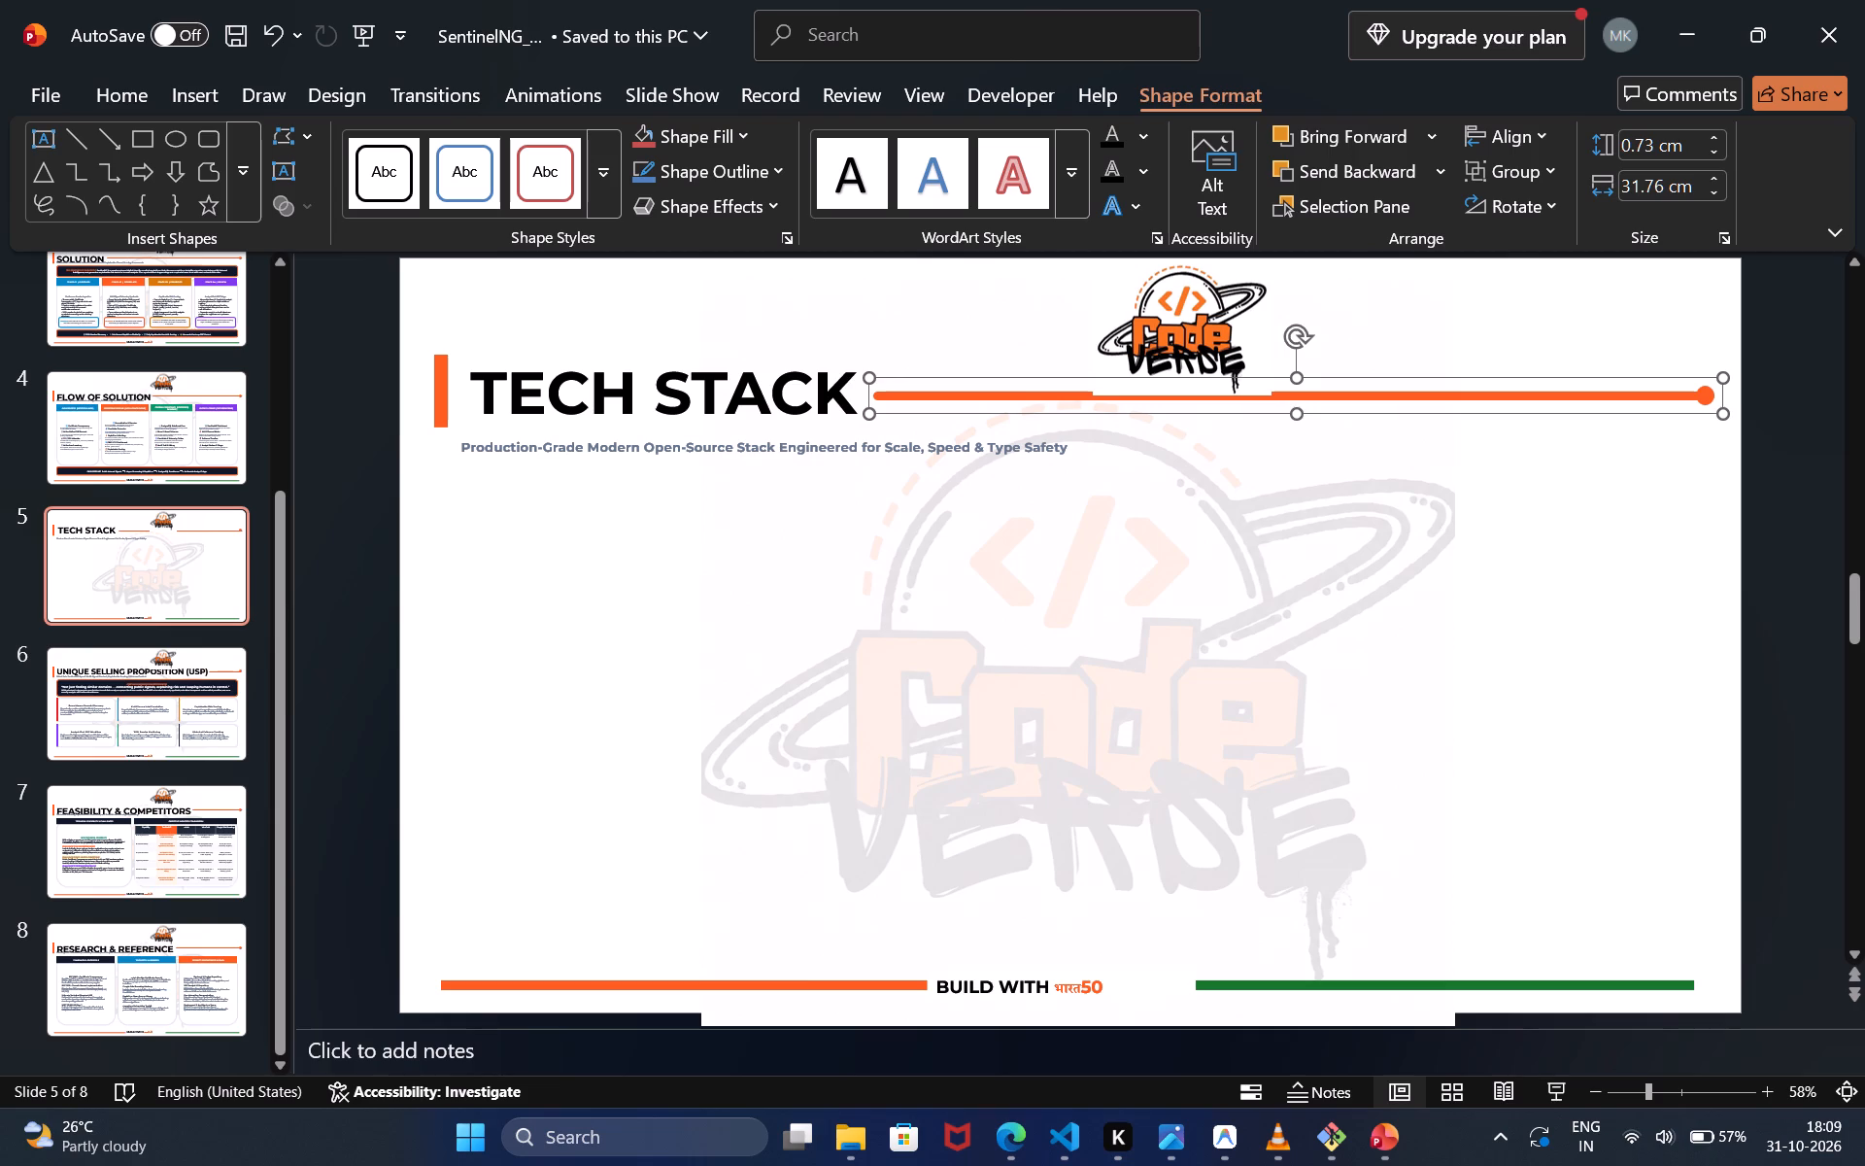
Shrink the Code Verse logo at the top of the slide slightly so it sits above the orange line.
{"action": "left_click", "coordinate": [1142, 335]}
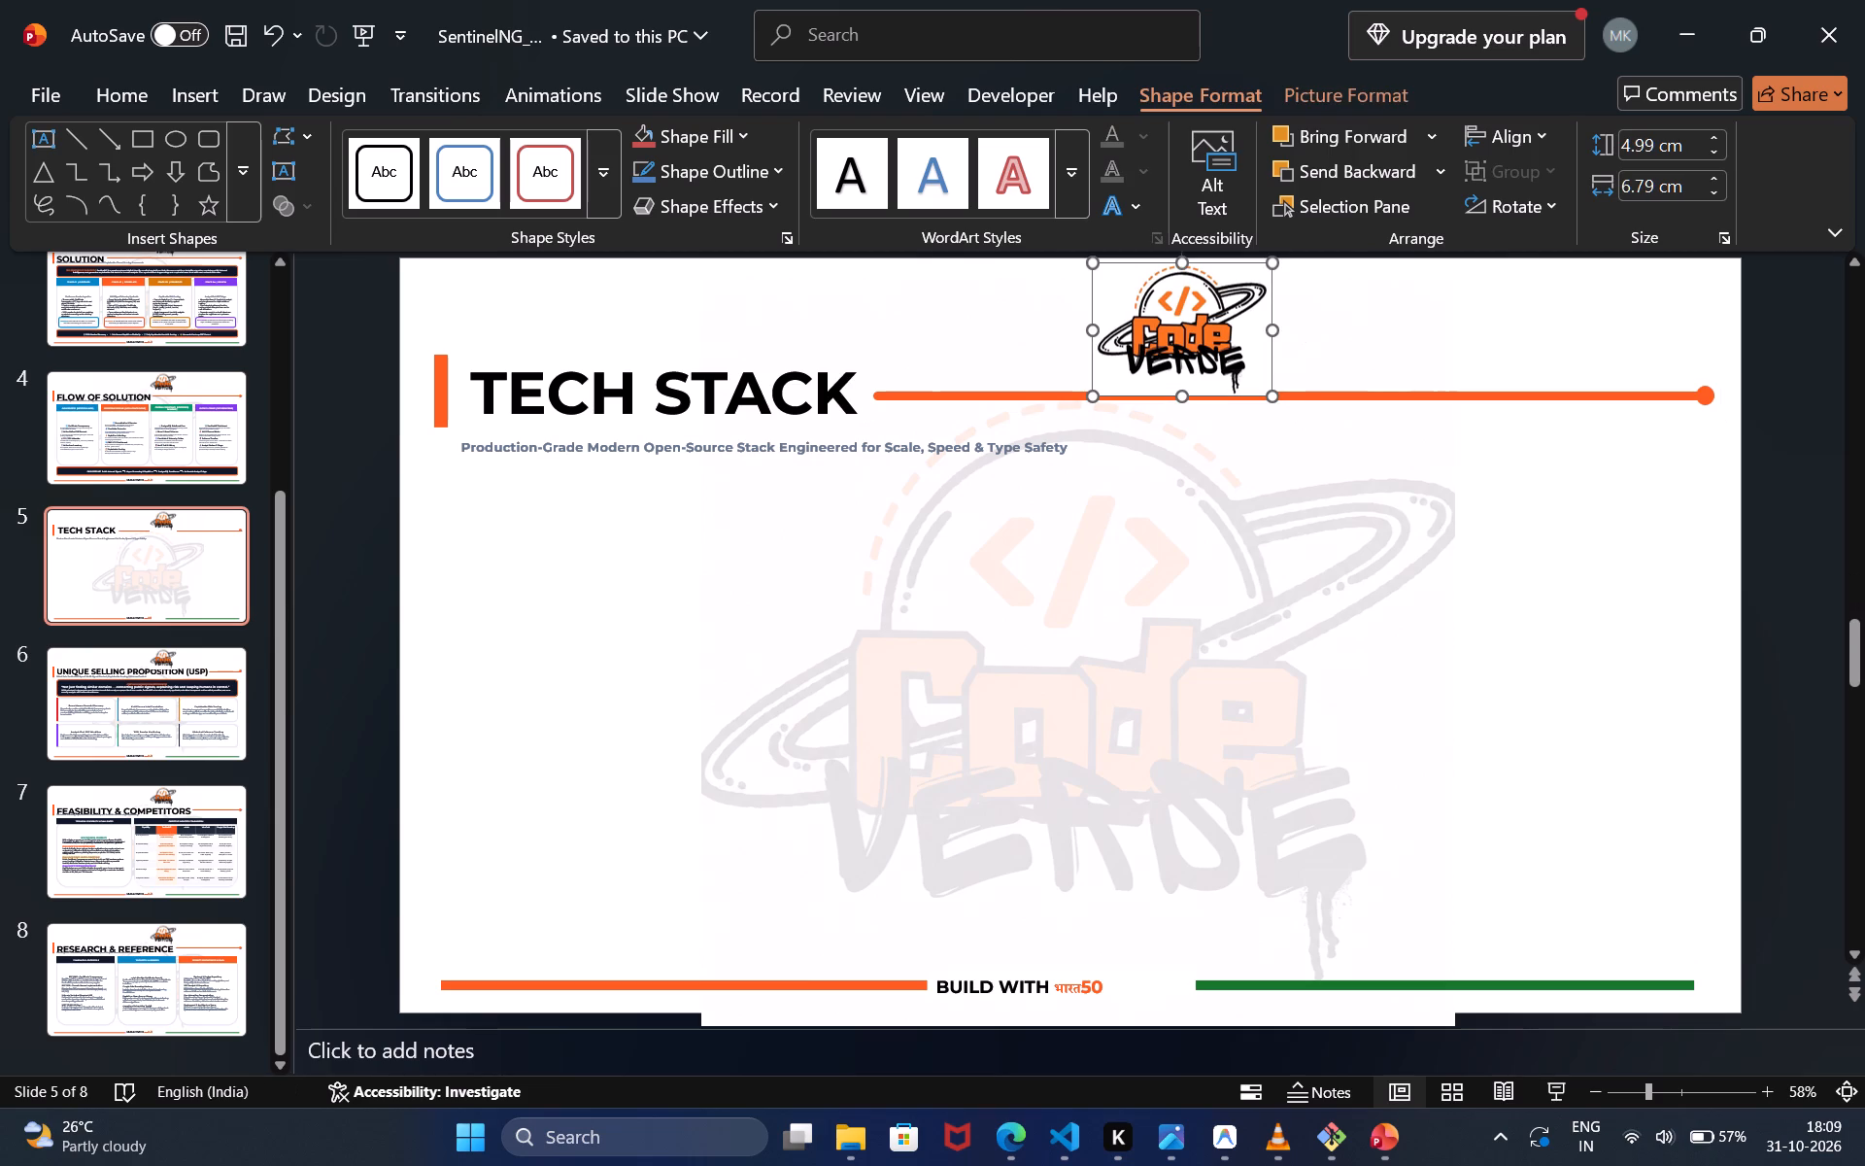
{"action": "left_click_drag", "start_coordinate": [1270, 394], "coordinate": [1270, 378]}
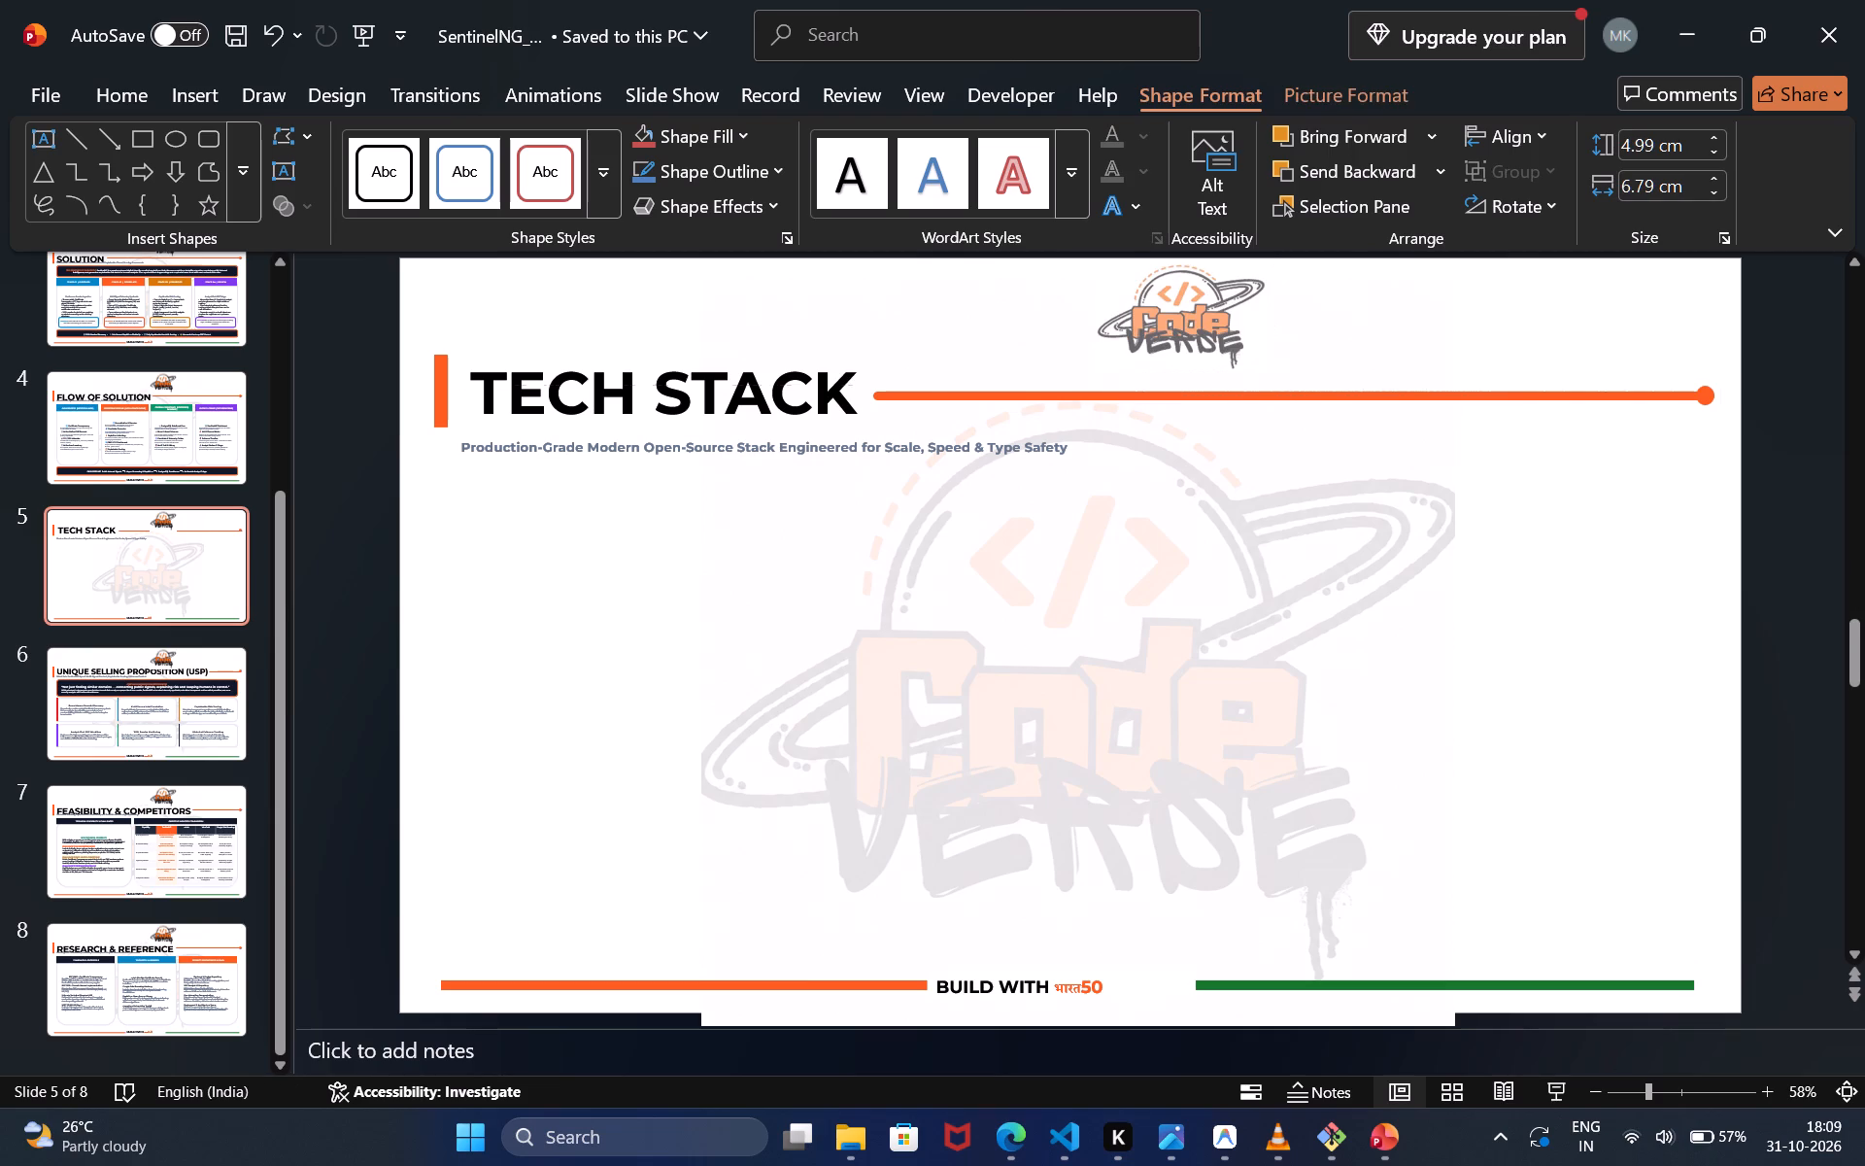
{"action": "left_click_drag", "start_coordinate": [1270, 378], "coordinate": [1270, 379]}
Set the font size of the subtitle beginning "Production-Grade Modern Open-Source Stack" to 20.
{"action": "left_click", "coordinate": [1217, 429]}
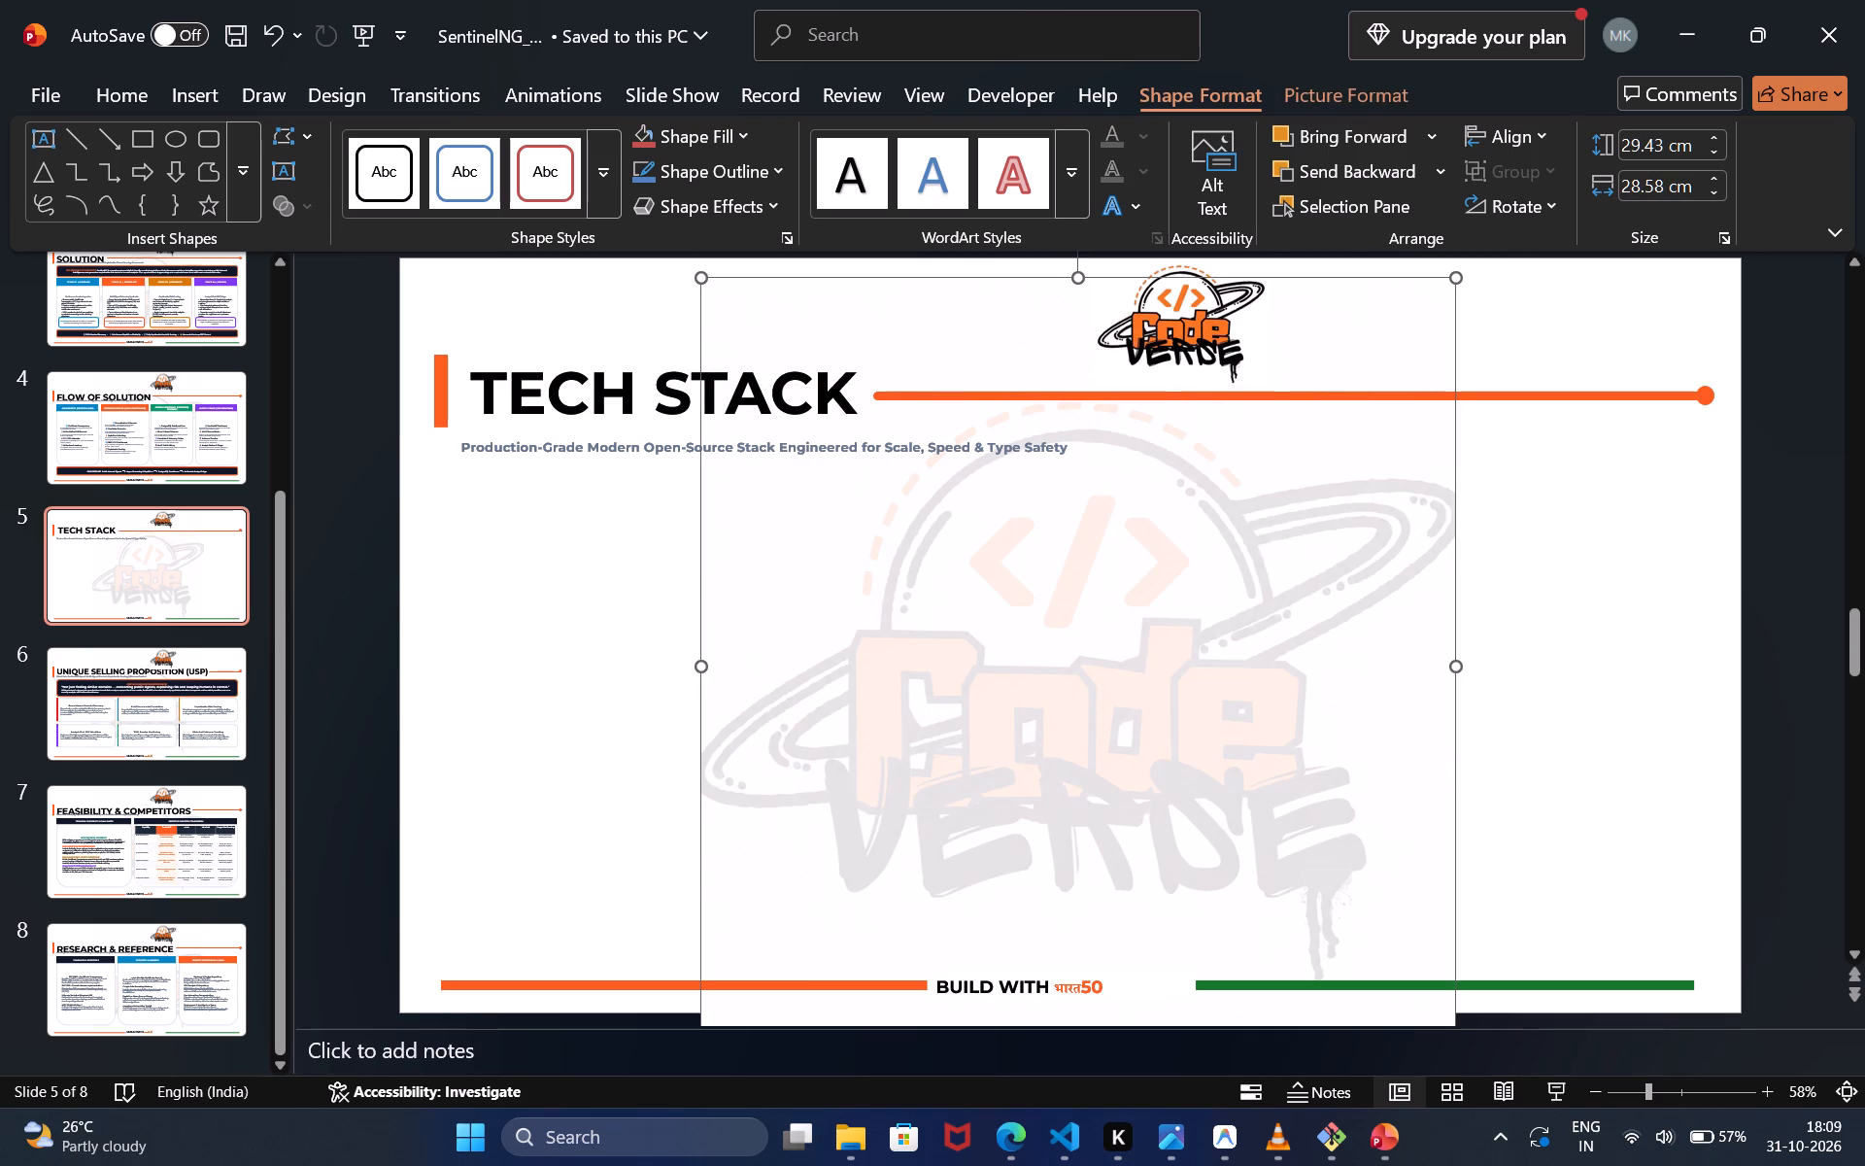
{"action": "left_click", "coordinate": [956, 455]}
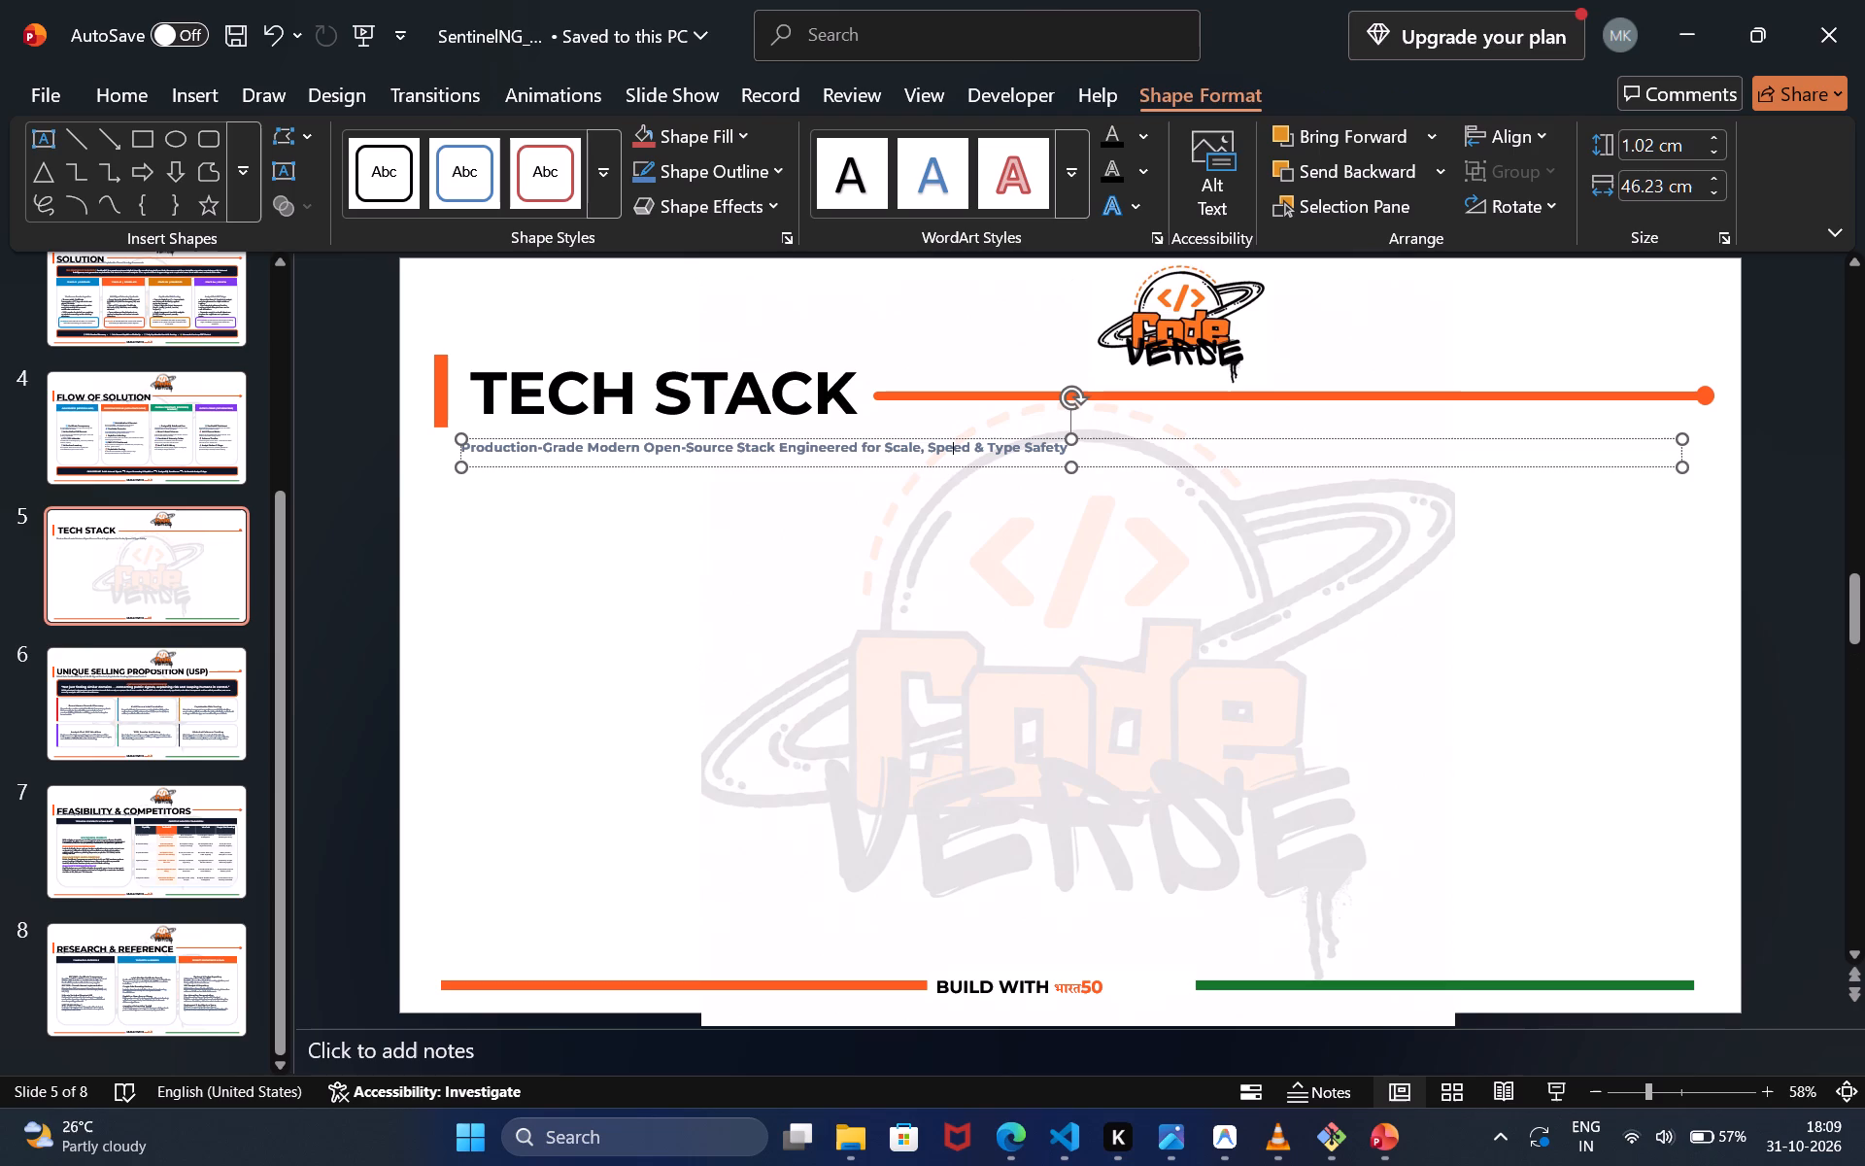
{"action": "left_click", "coordinate": [1001, 436]}
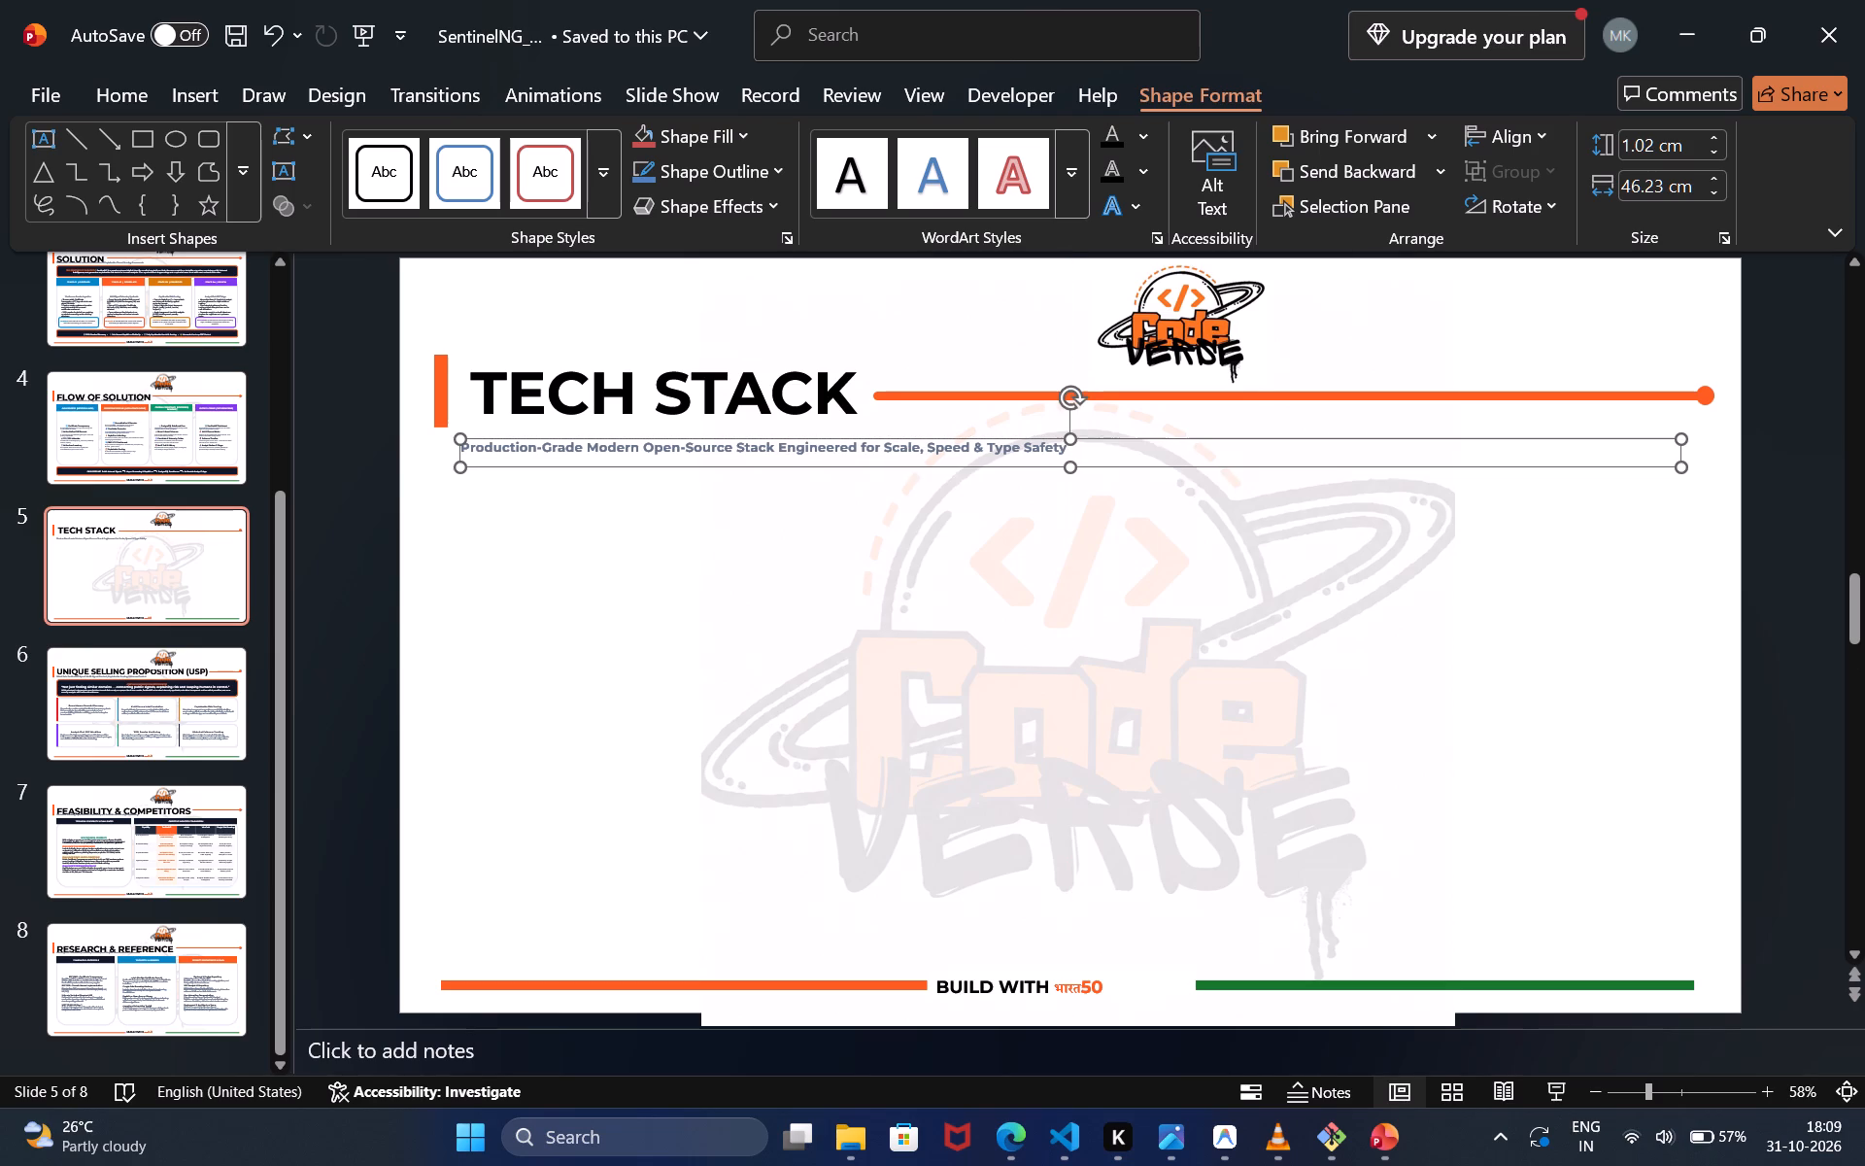
{"action": "left_click", "coordinate": [994, 463]}
{"action": "left_click", "coordinate": [977, 458]}
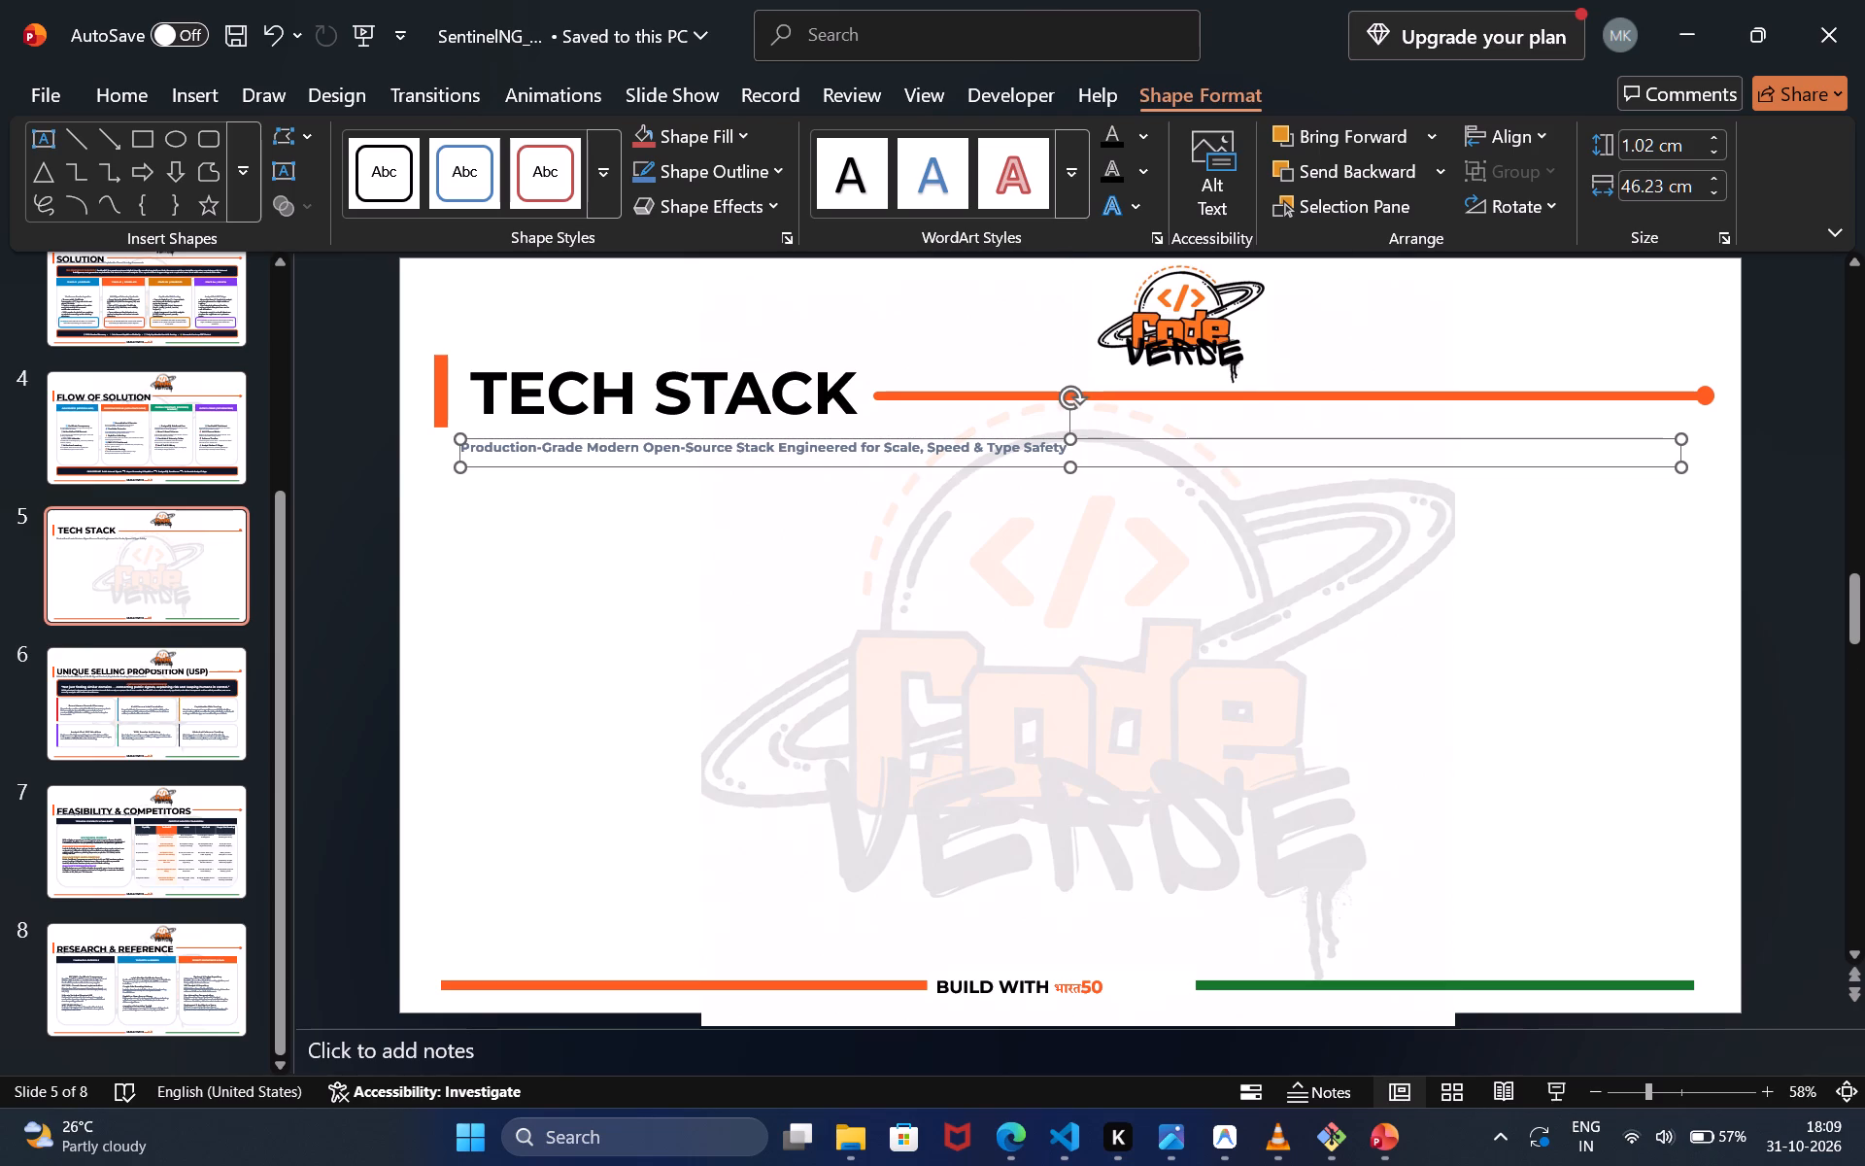
{"action": "left_click", "coordinate": [970, 451]}
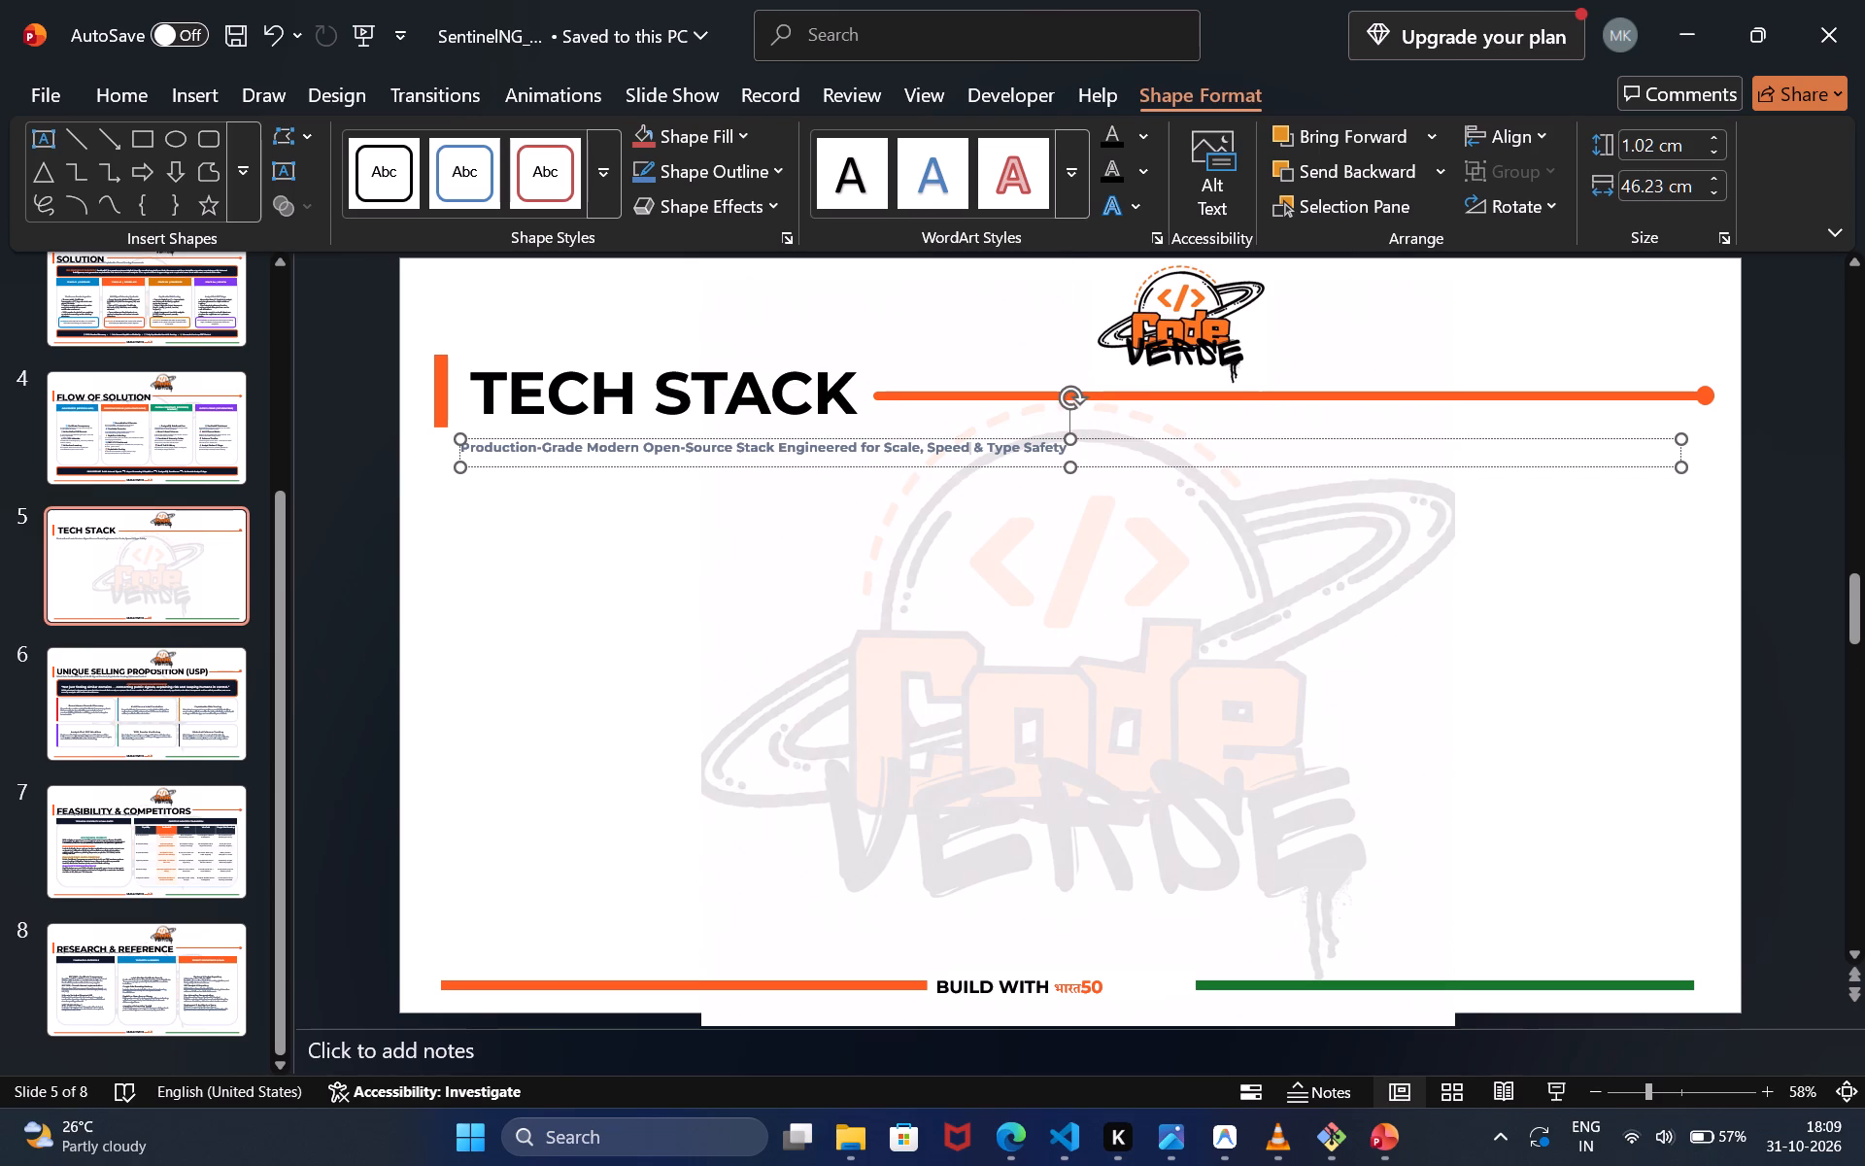
{"action": "key", "text": "ctrl+a"}
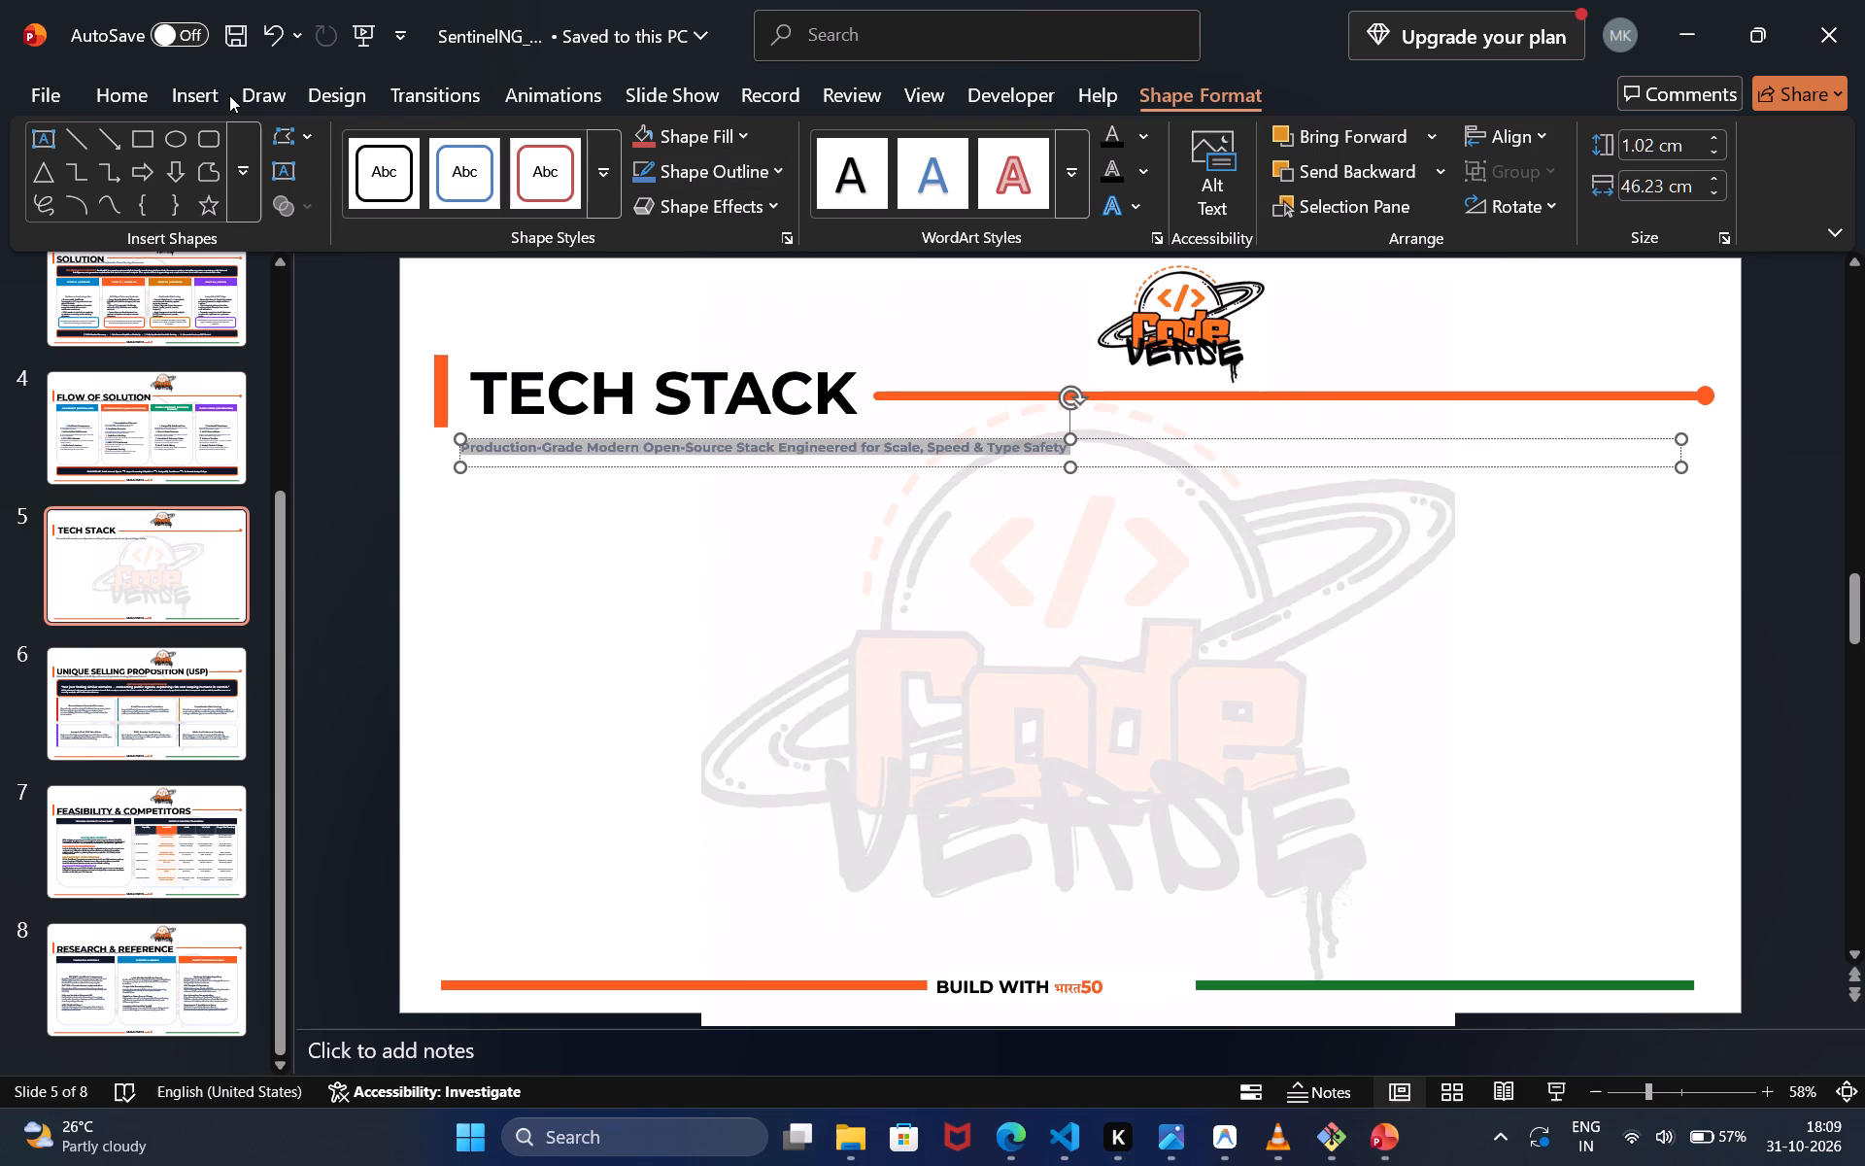
{"action": "left_click", "coordinate": [134, 91]}
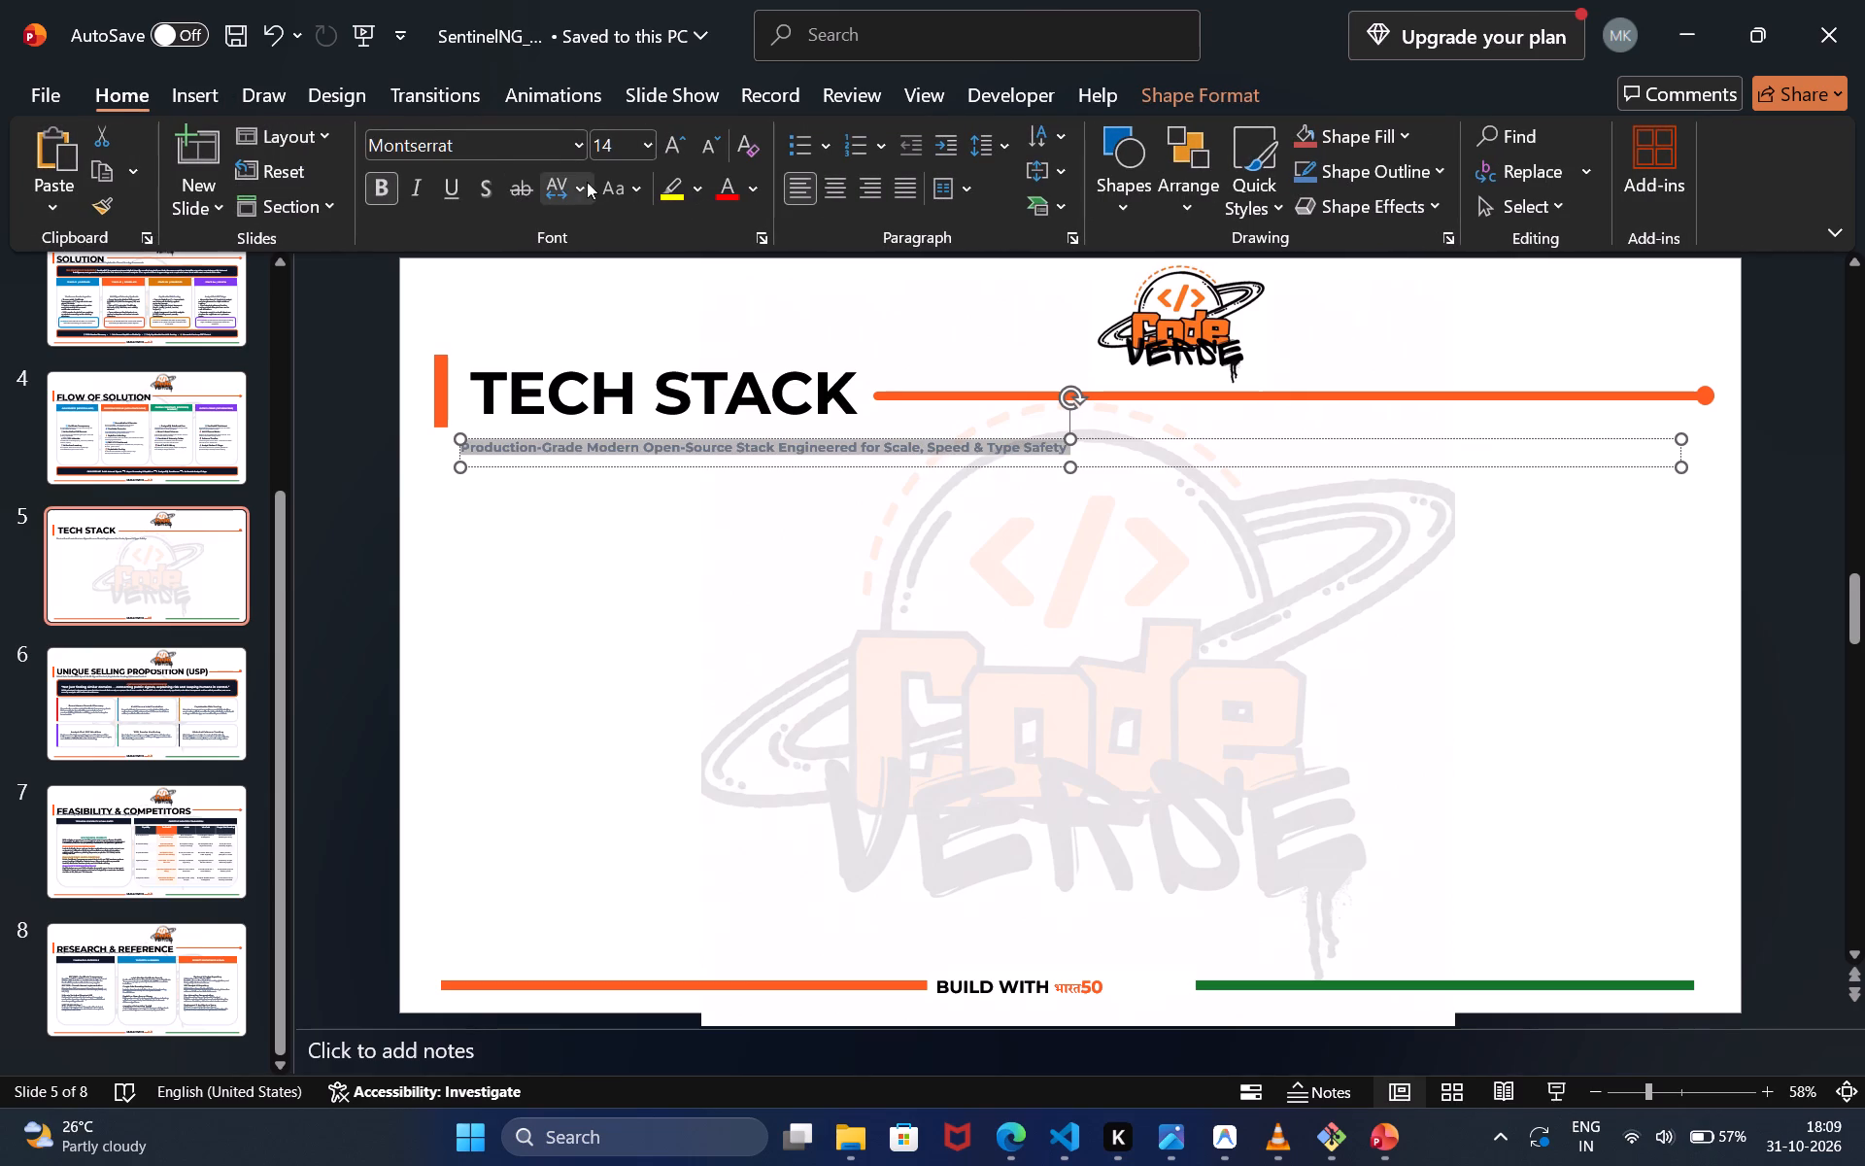
{"action": "left_click", "coordinate": [664, 142]}
{"action": "left_click", "coordinate": [664, 142]}
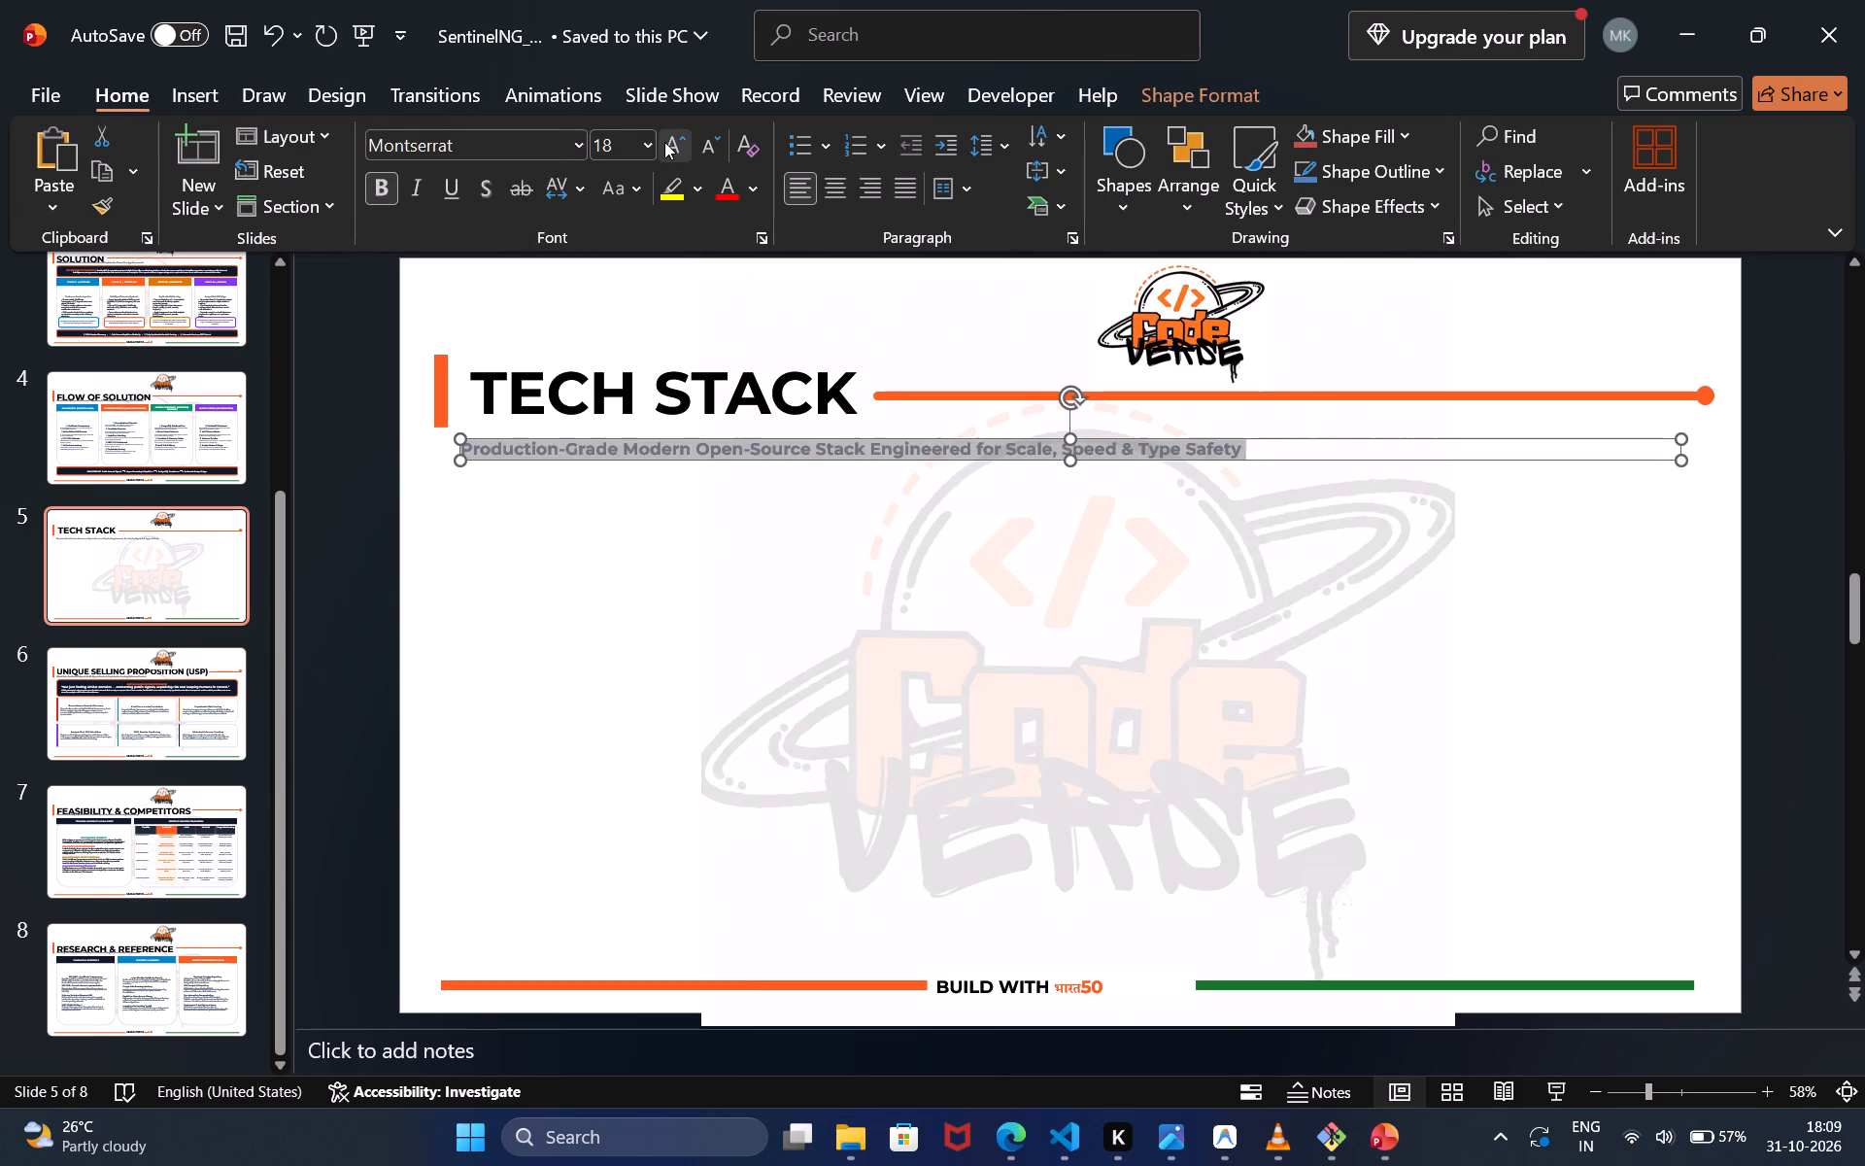
{"action": "left_click", "coordinate": [664, 142]}
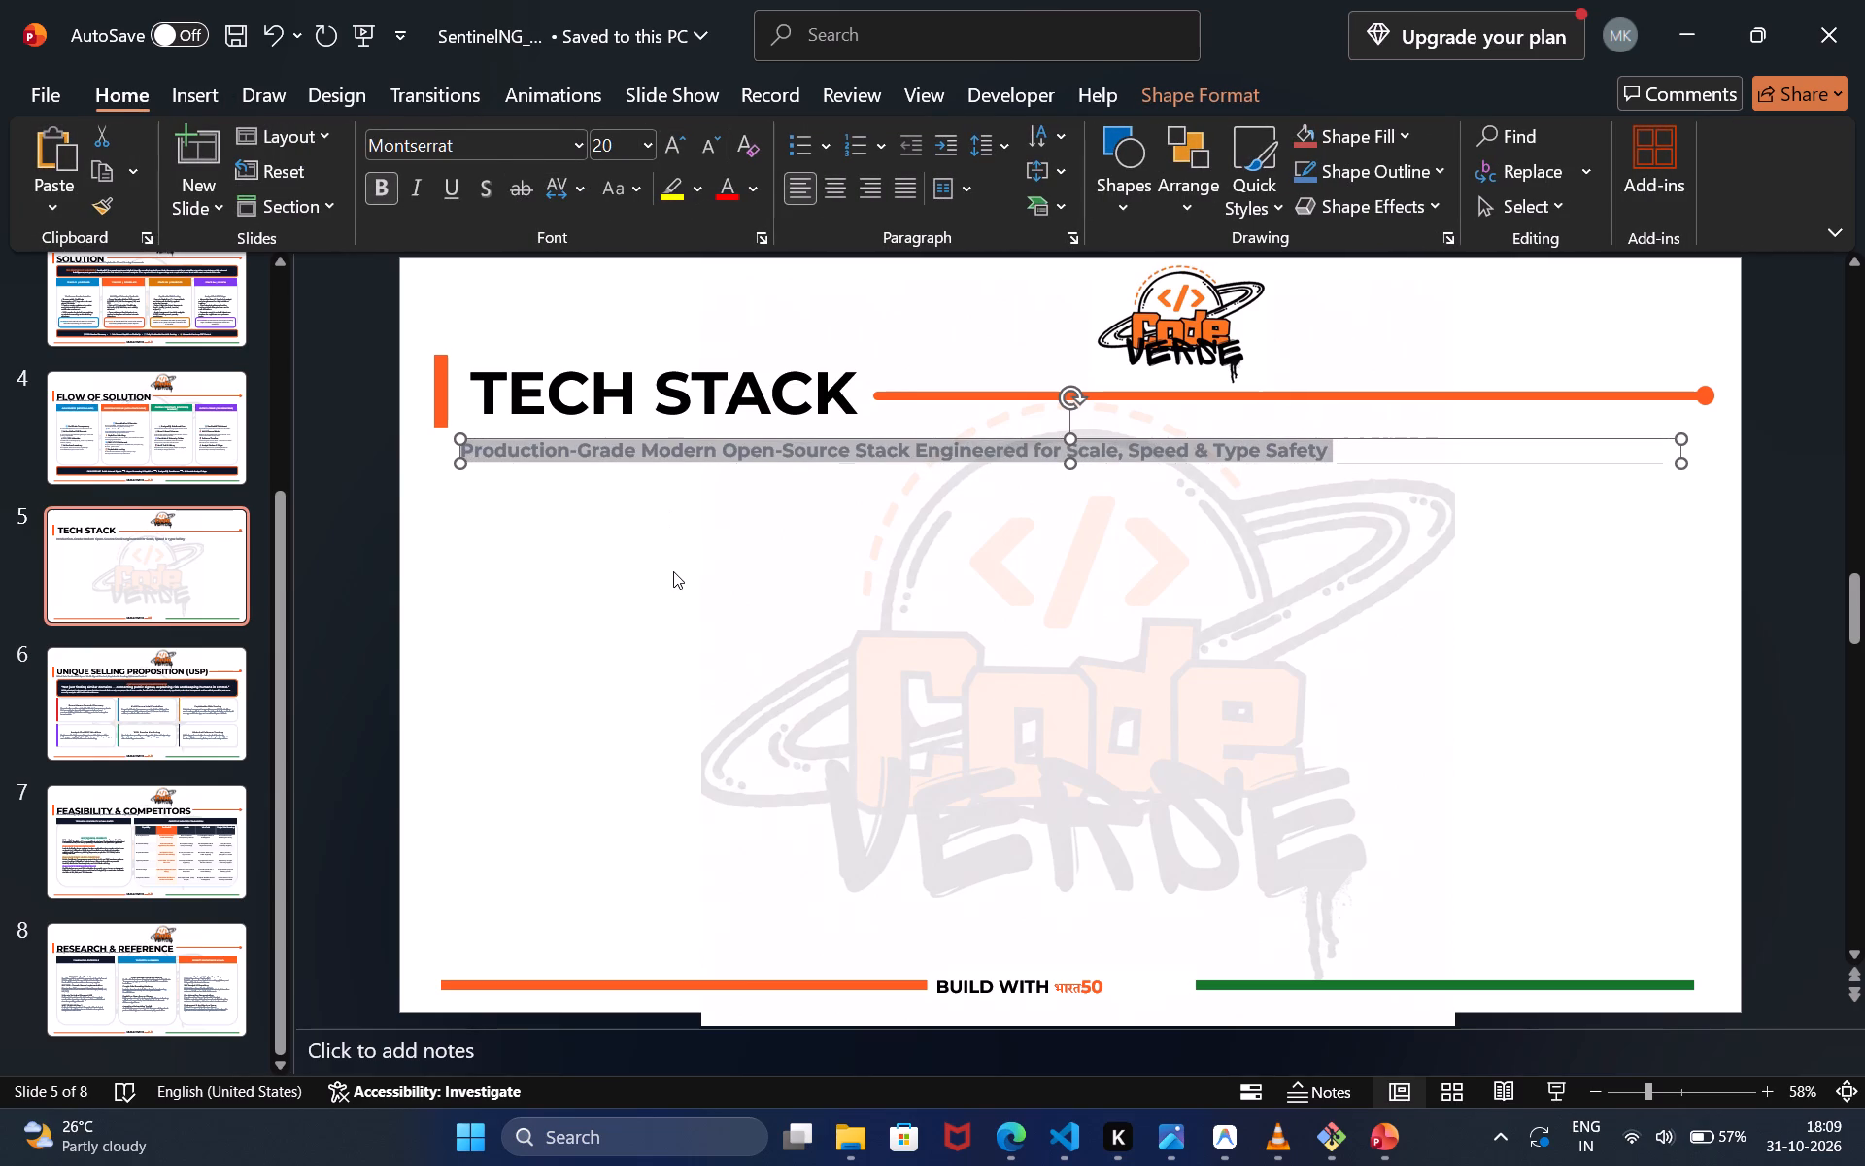
{"action": "left_click", "coordinate": [673, 571]}
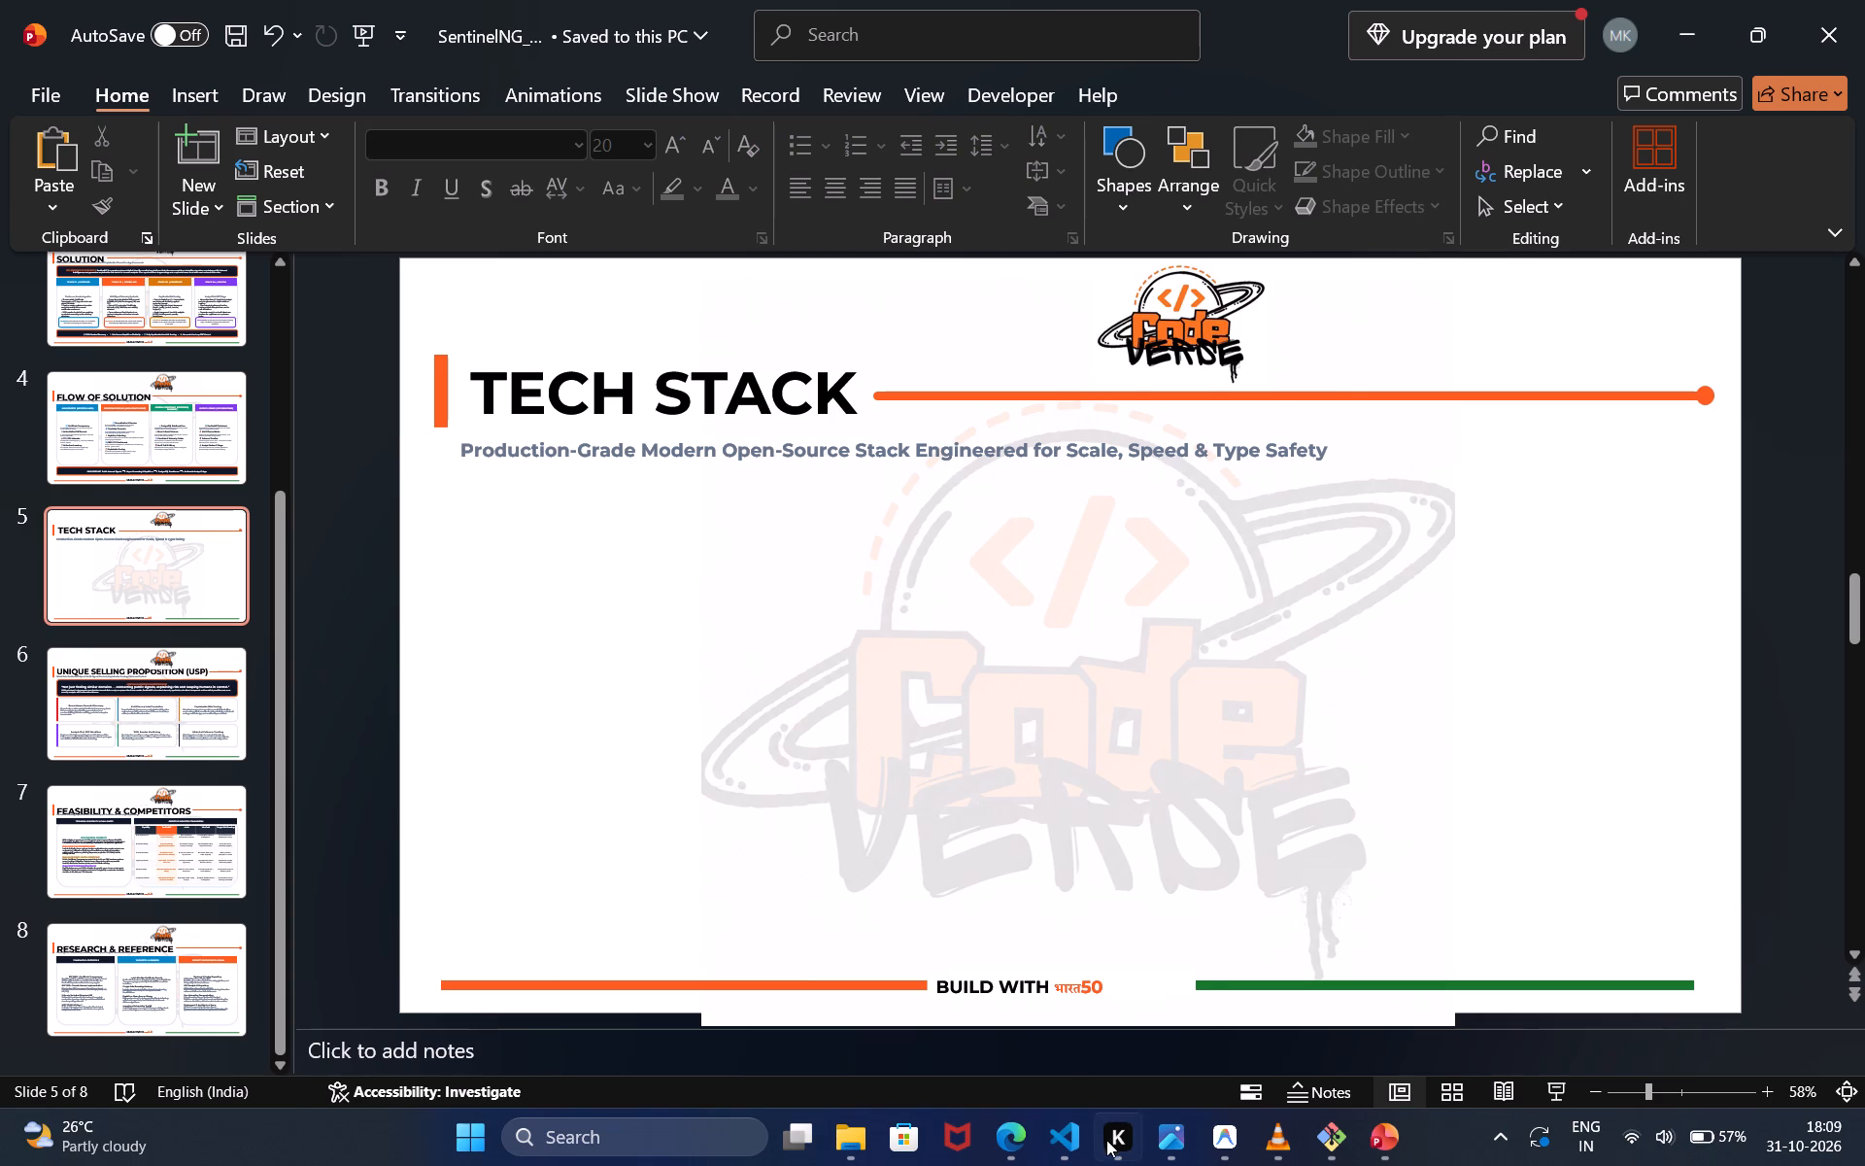
Select the Code Verse watermark picture on the Tech Stack slide.
{"action": "left_click", "coordinate": [860, 746]}
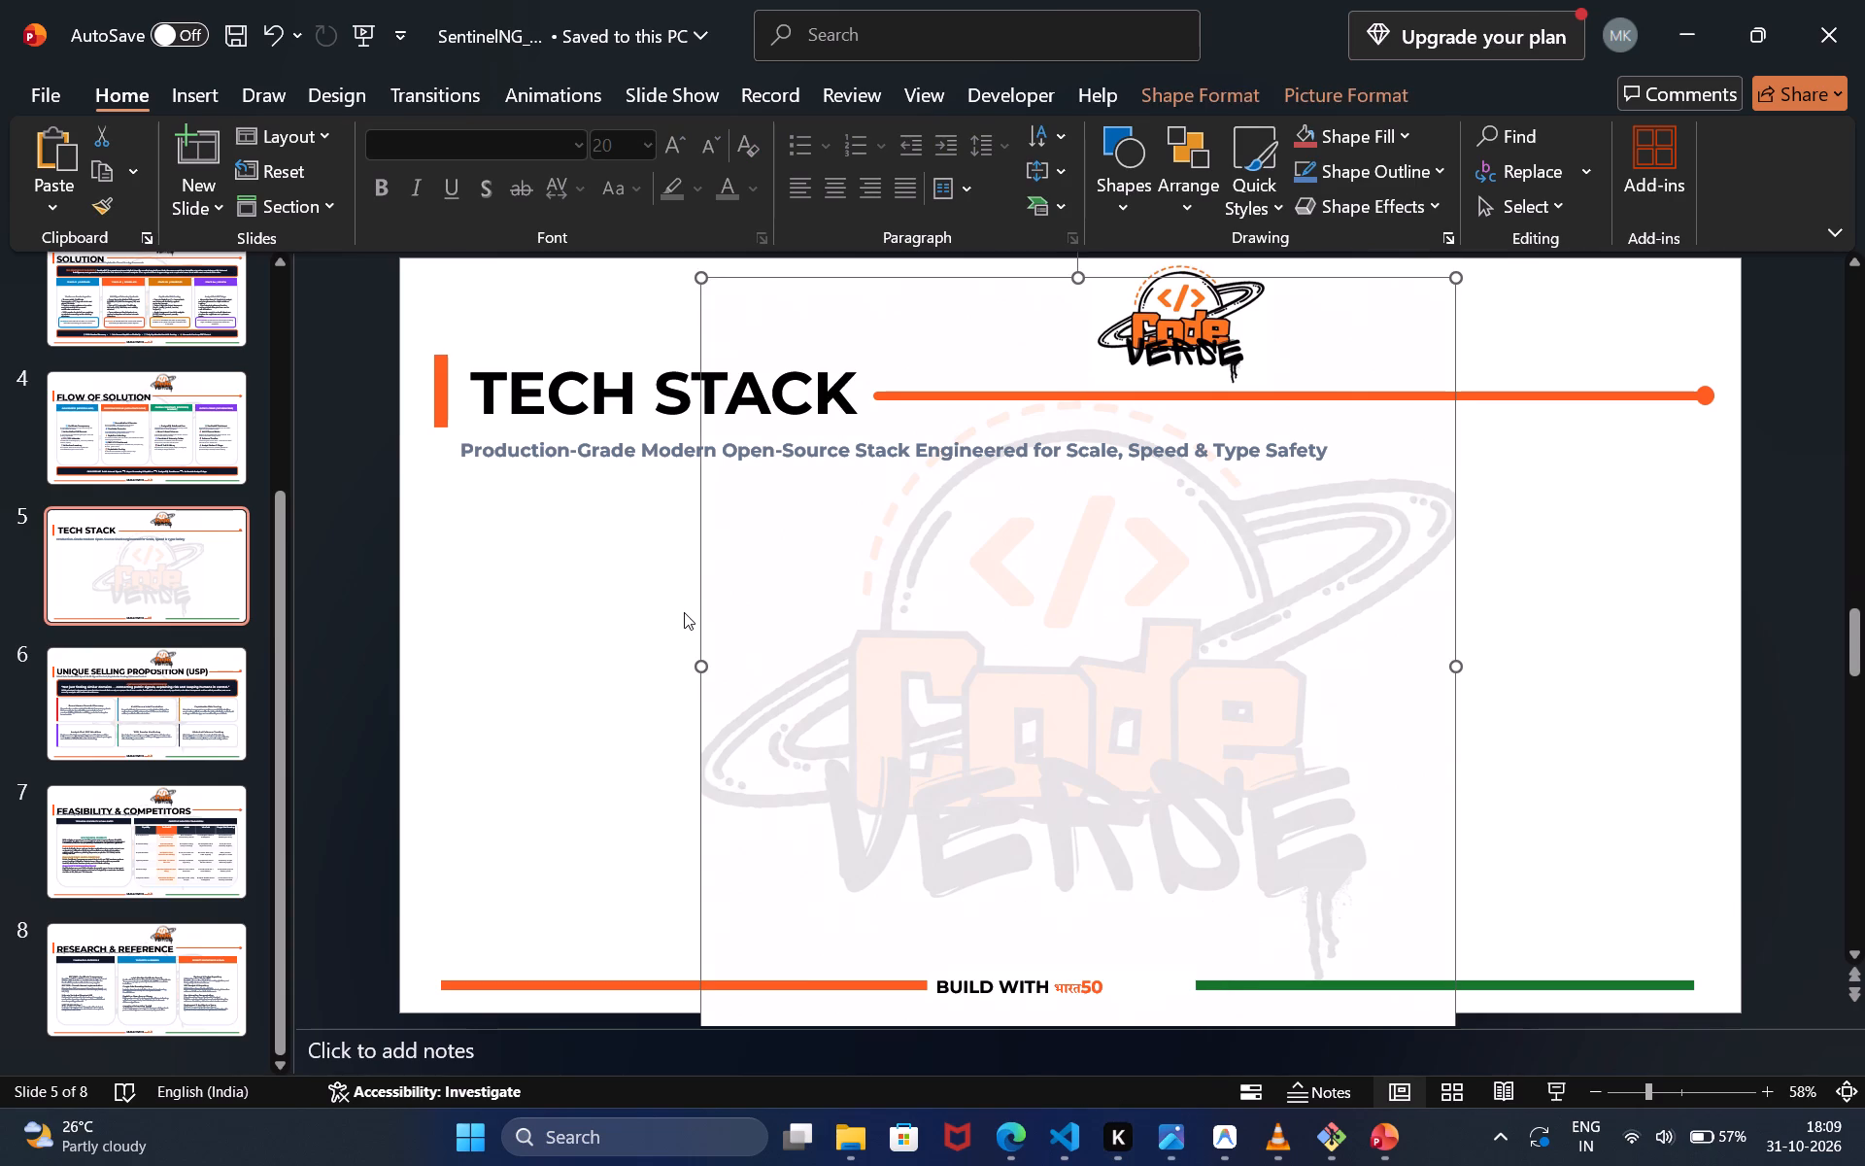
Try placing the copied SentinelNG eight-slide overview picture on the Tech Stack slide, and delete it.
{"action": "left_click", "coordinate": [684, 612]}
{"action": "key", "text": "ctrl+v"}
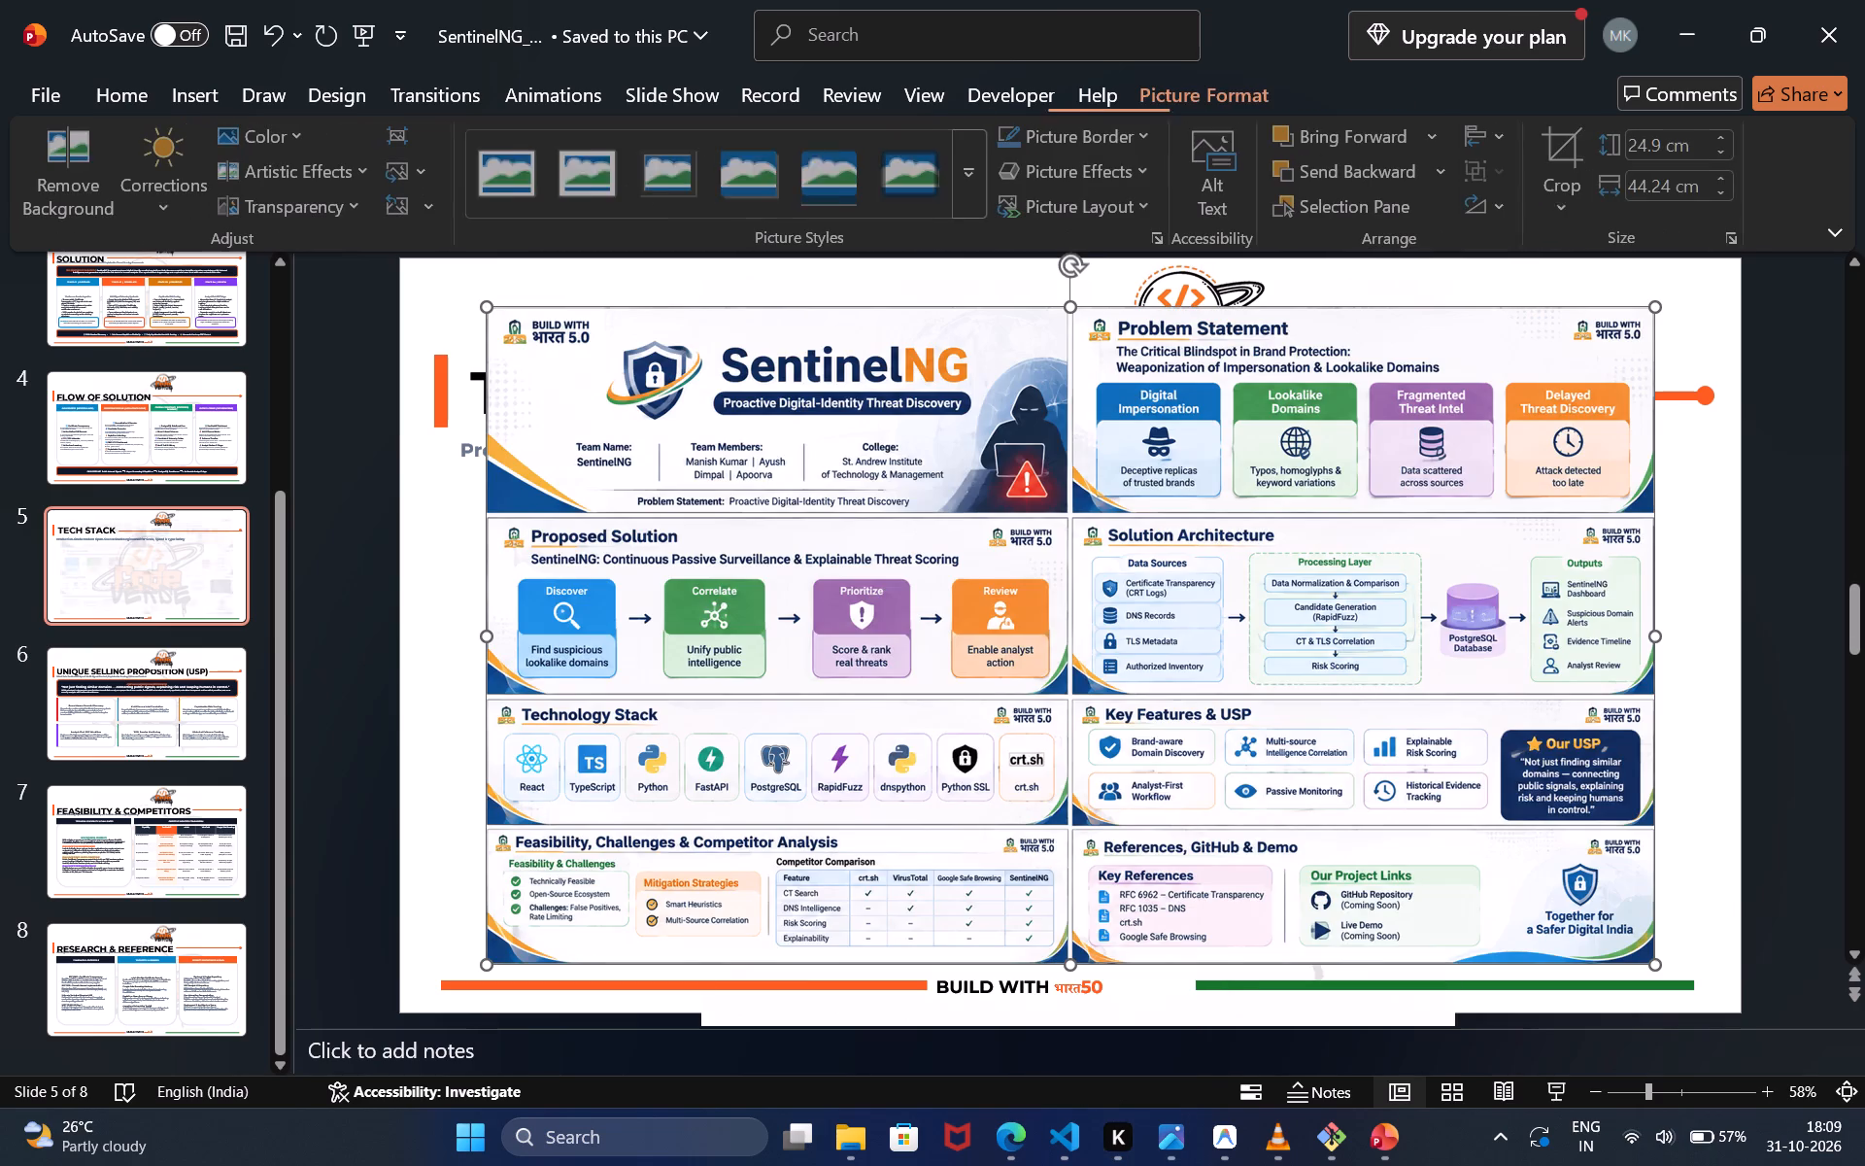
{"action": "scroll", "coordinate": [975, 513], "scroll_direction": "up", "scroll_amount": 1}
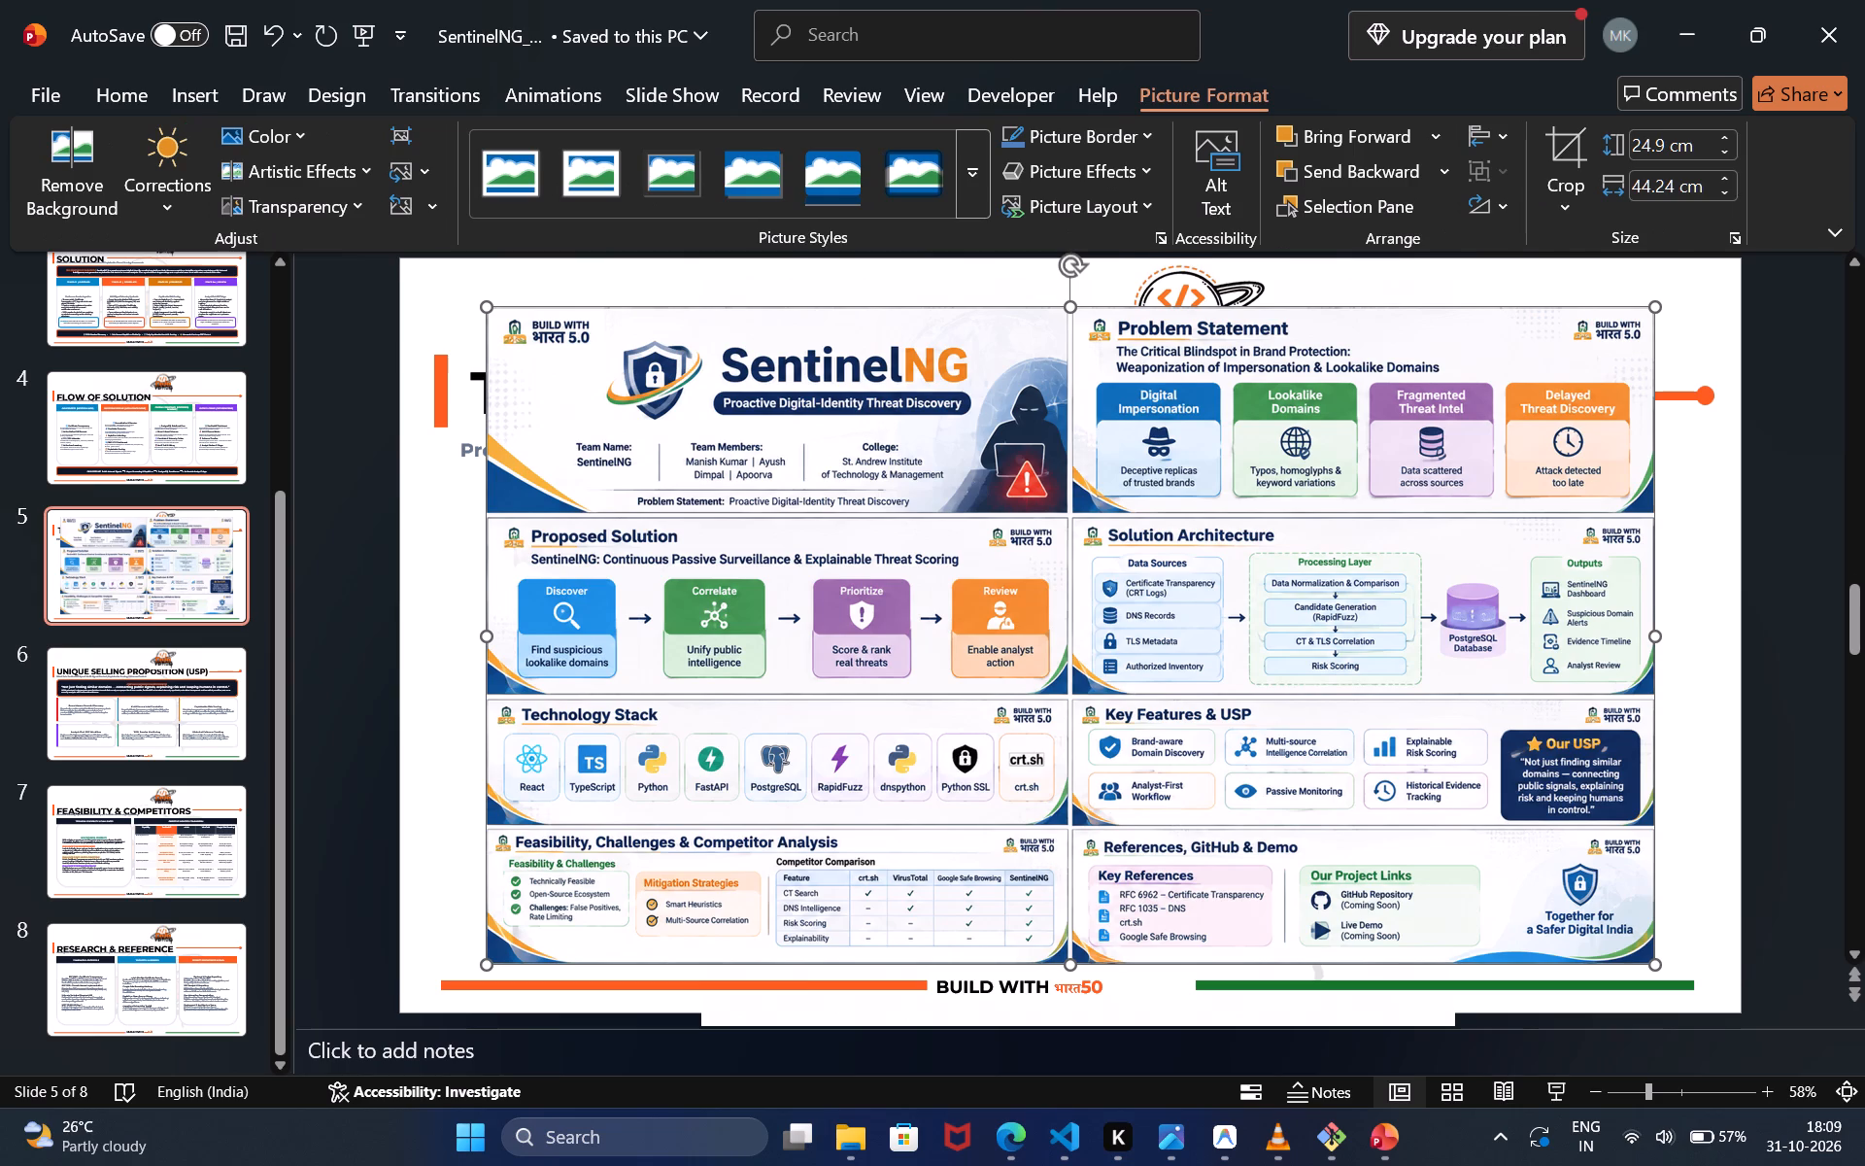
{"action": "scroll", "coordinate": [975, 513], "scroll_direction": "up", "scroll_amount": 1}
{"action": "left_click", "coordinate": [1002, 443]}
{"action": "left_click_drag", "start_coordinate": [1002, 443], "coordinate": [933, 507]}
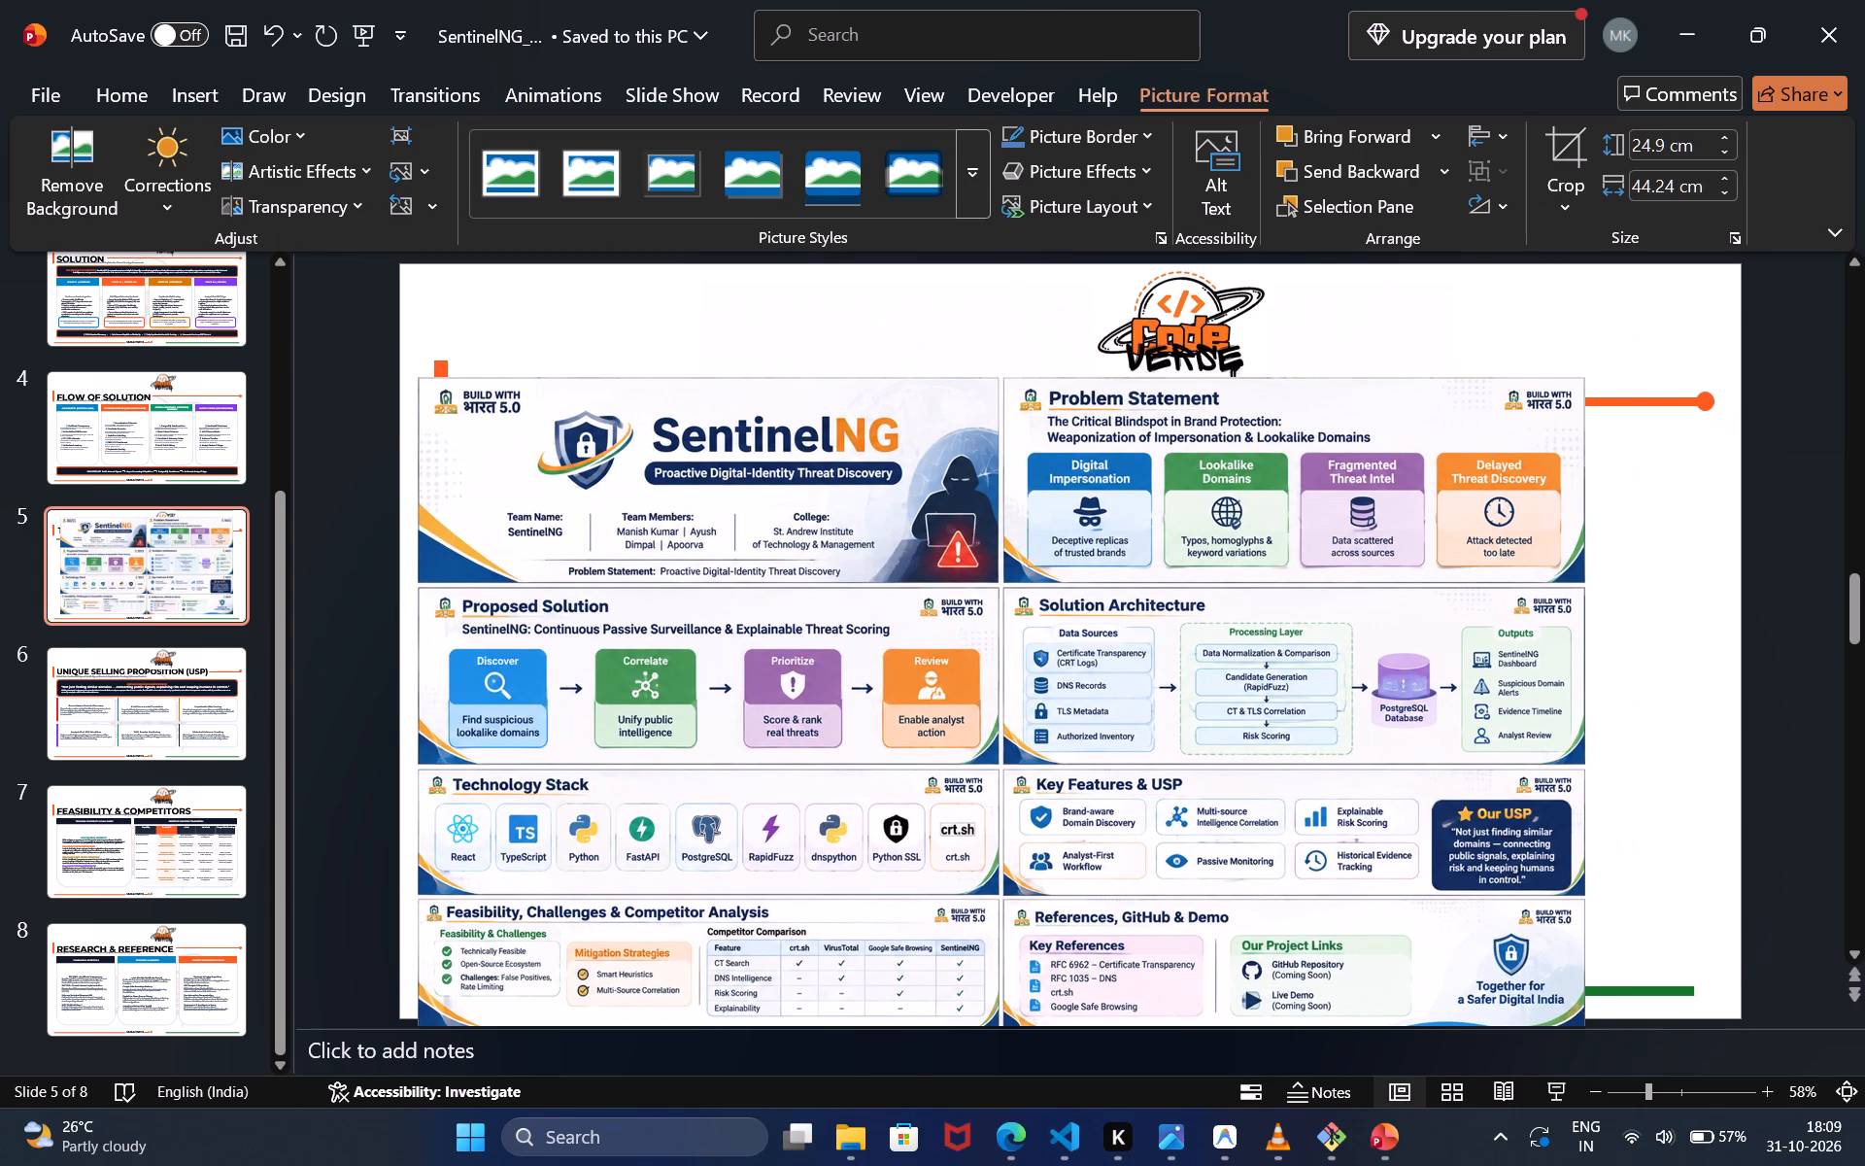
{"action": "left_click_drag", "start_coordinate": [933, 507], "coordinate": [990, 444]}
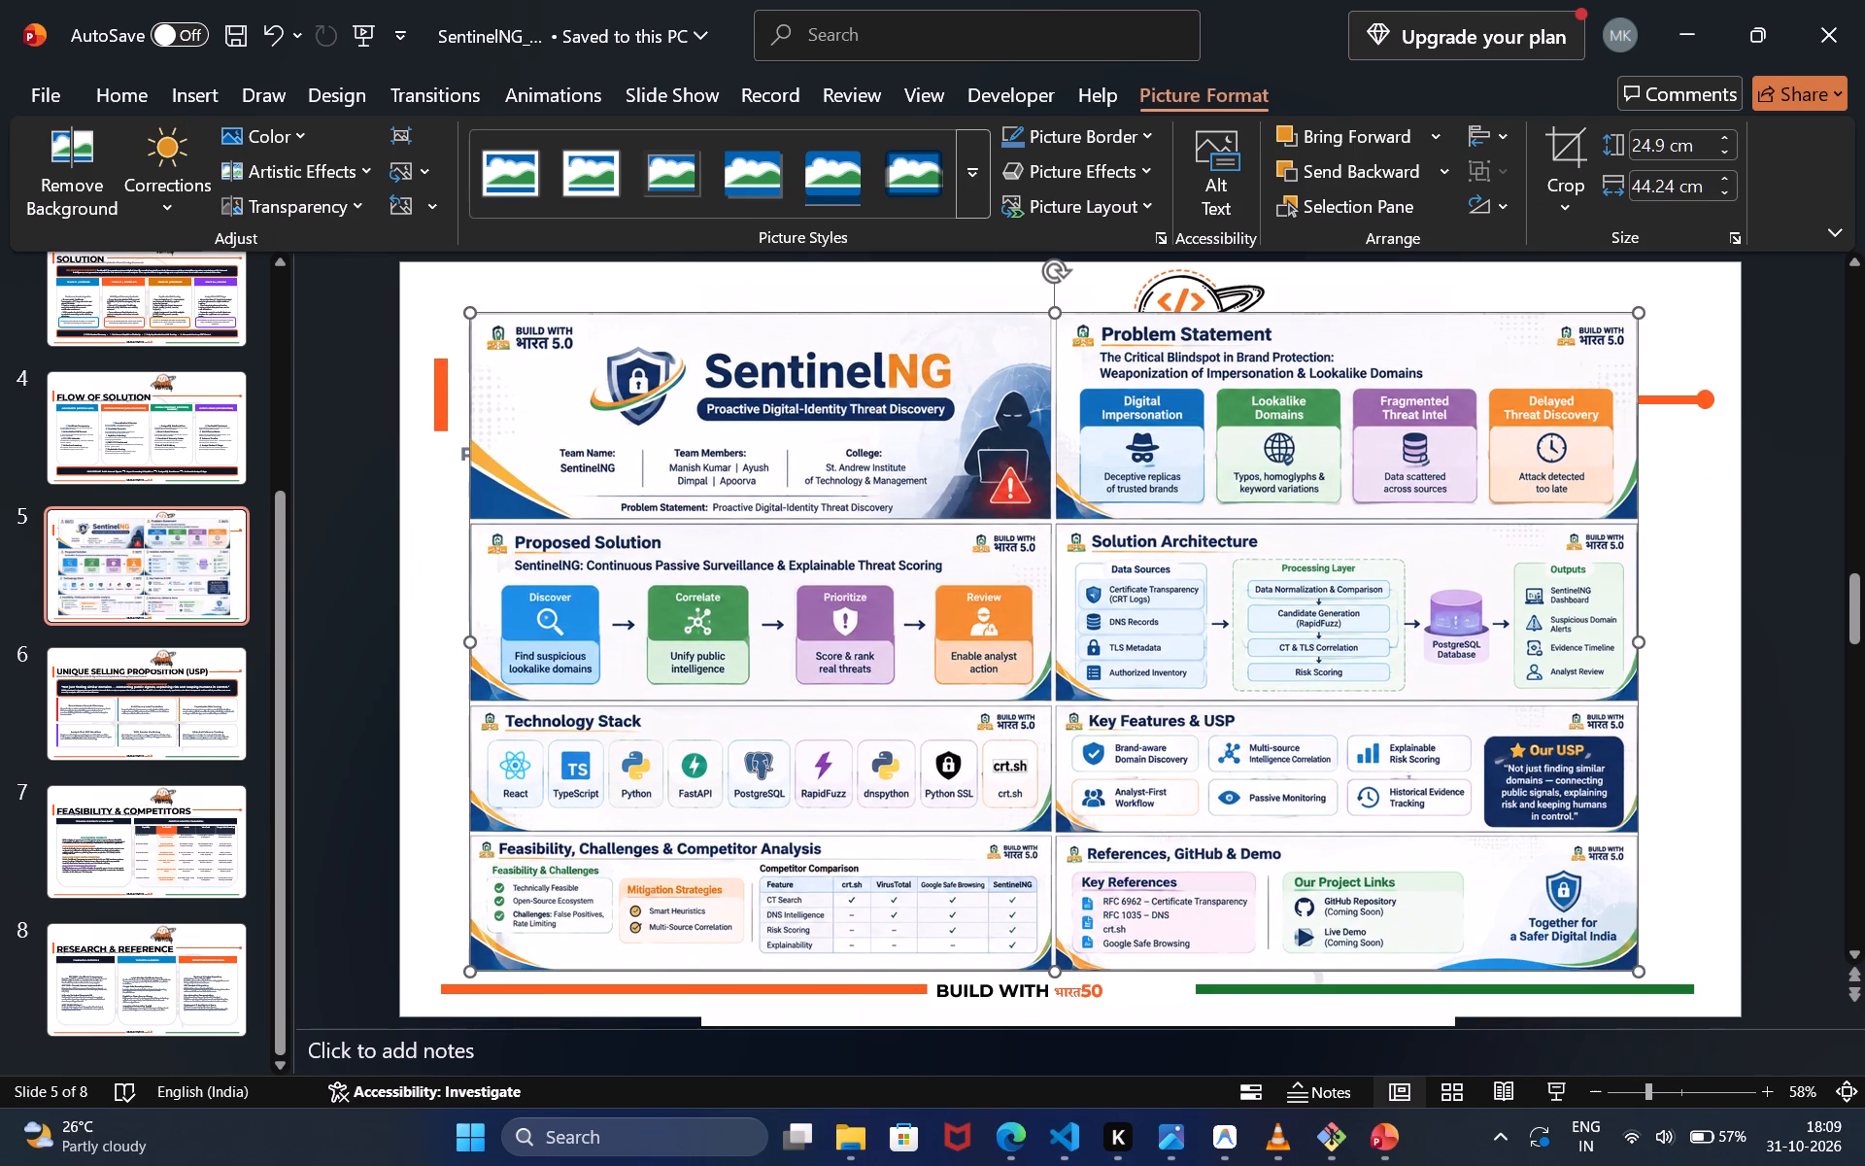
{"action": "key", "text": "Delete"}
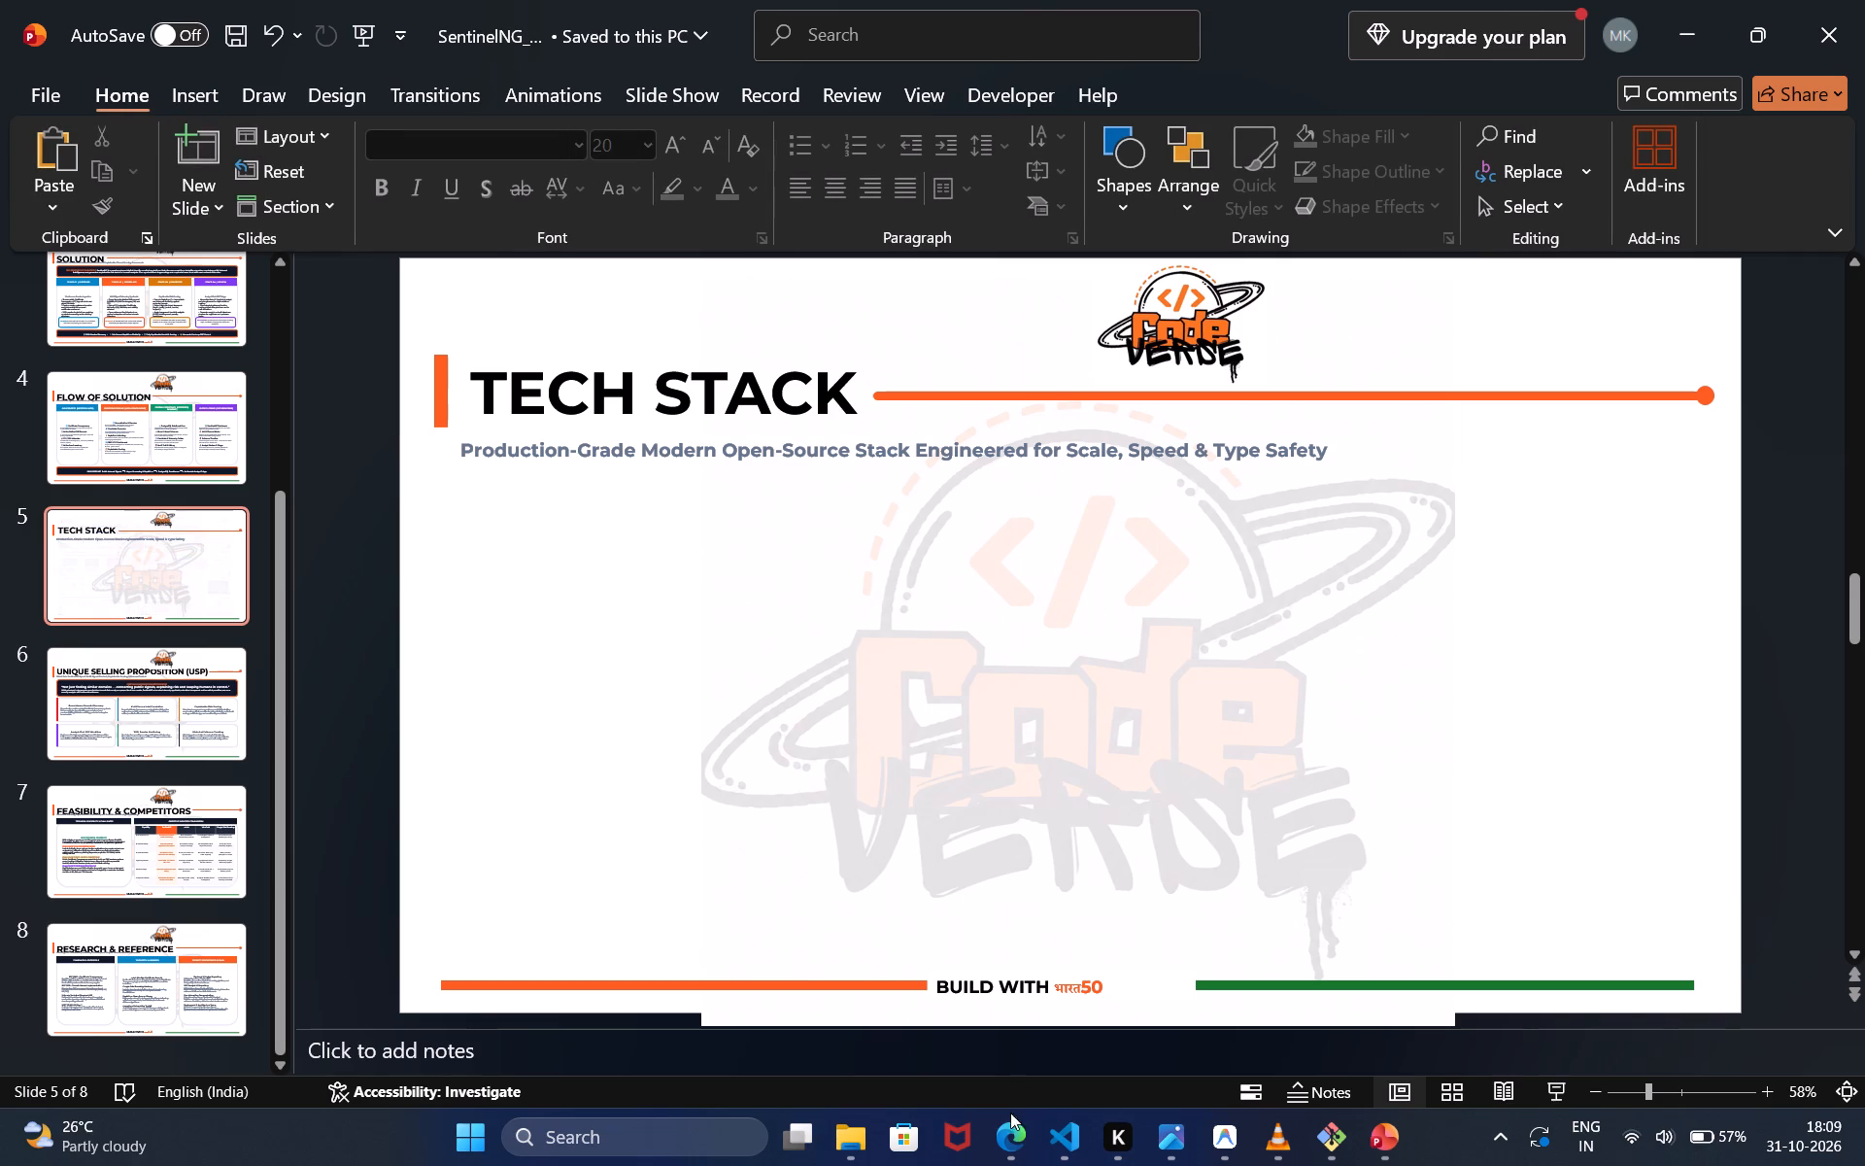
Bring up the open PowerPoint windows to switch presentations.
{"action": "left_click", "coordinate": [1374, 1128]}
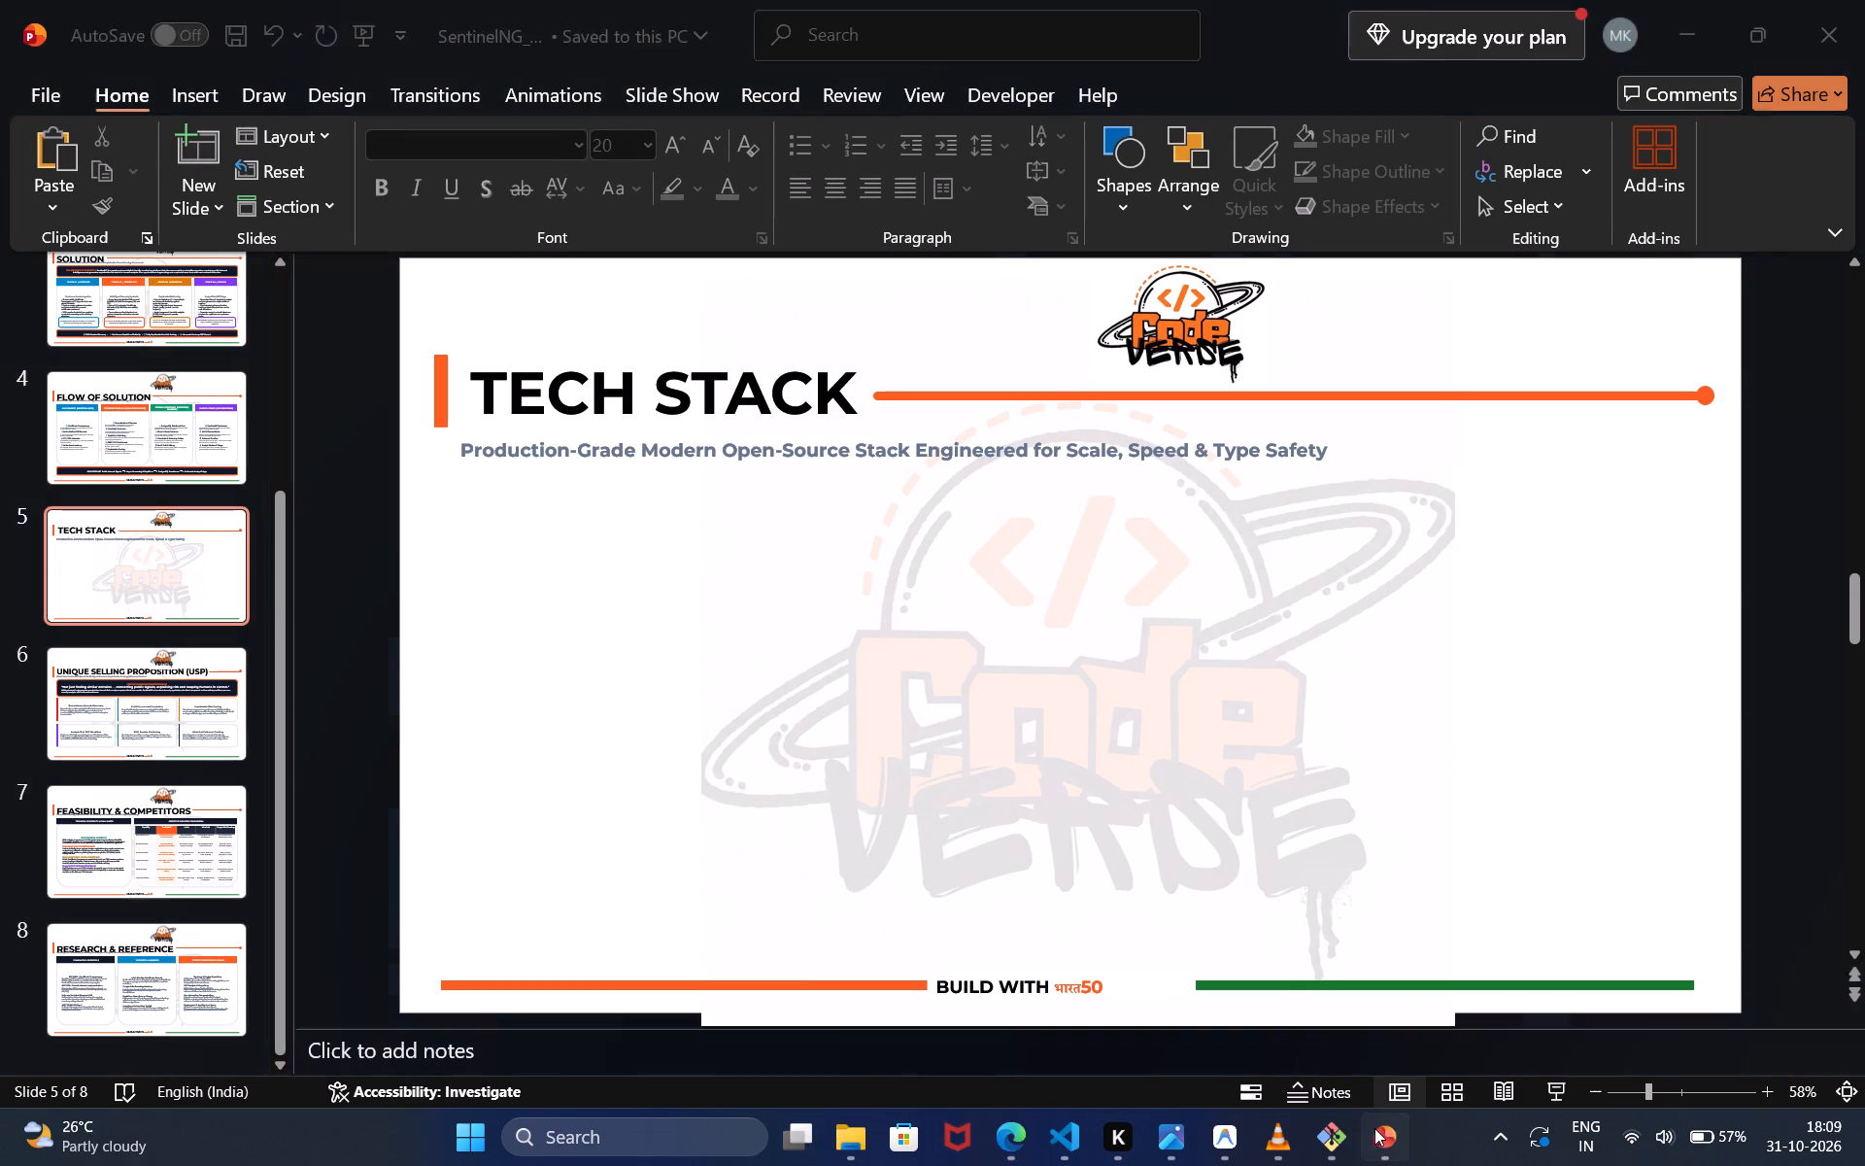
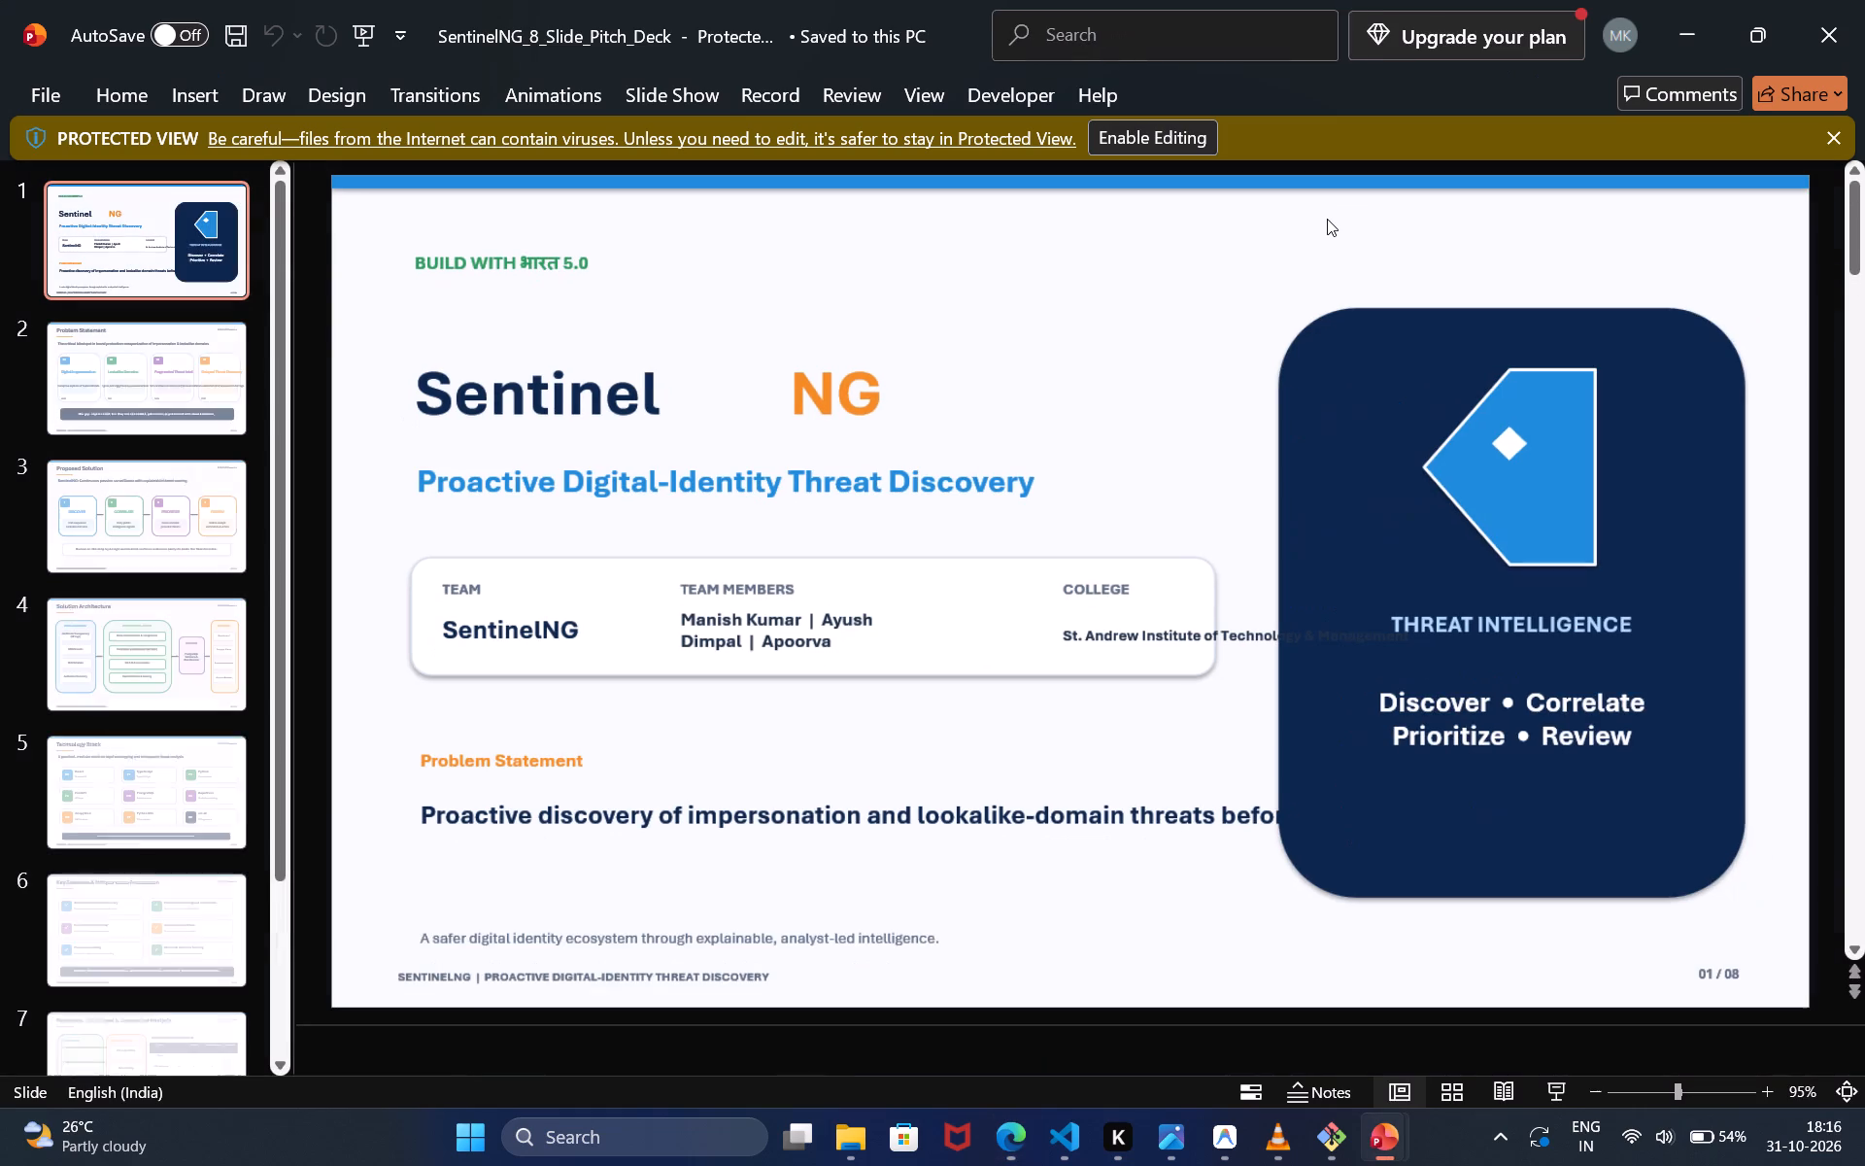
Look through the slides of the downloaded pitch deck, including Problem Statement, Solution Architecture, Proposed Solution and Technology Stack.
{"action": "scroll", "coordinate": [1058, 504], "scroll_direction": "down", "scroll_amount": 5}
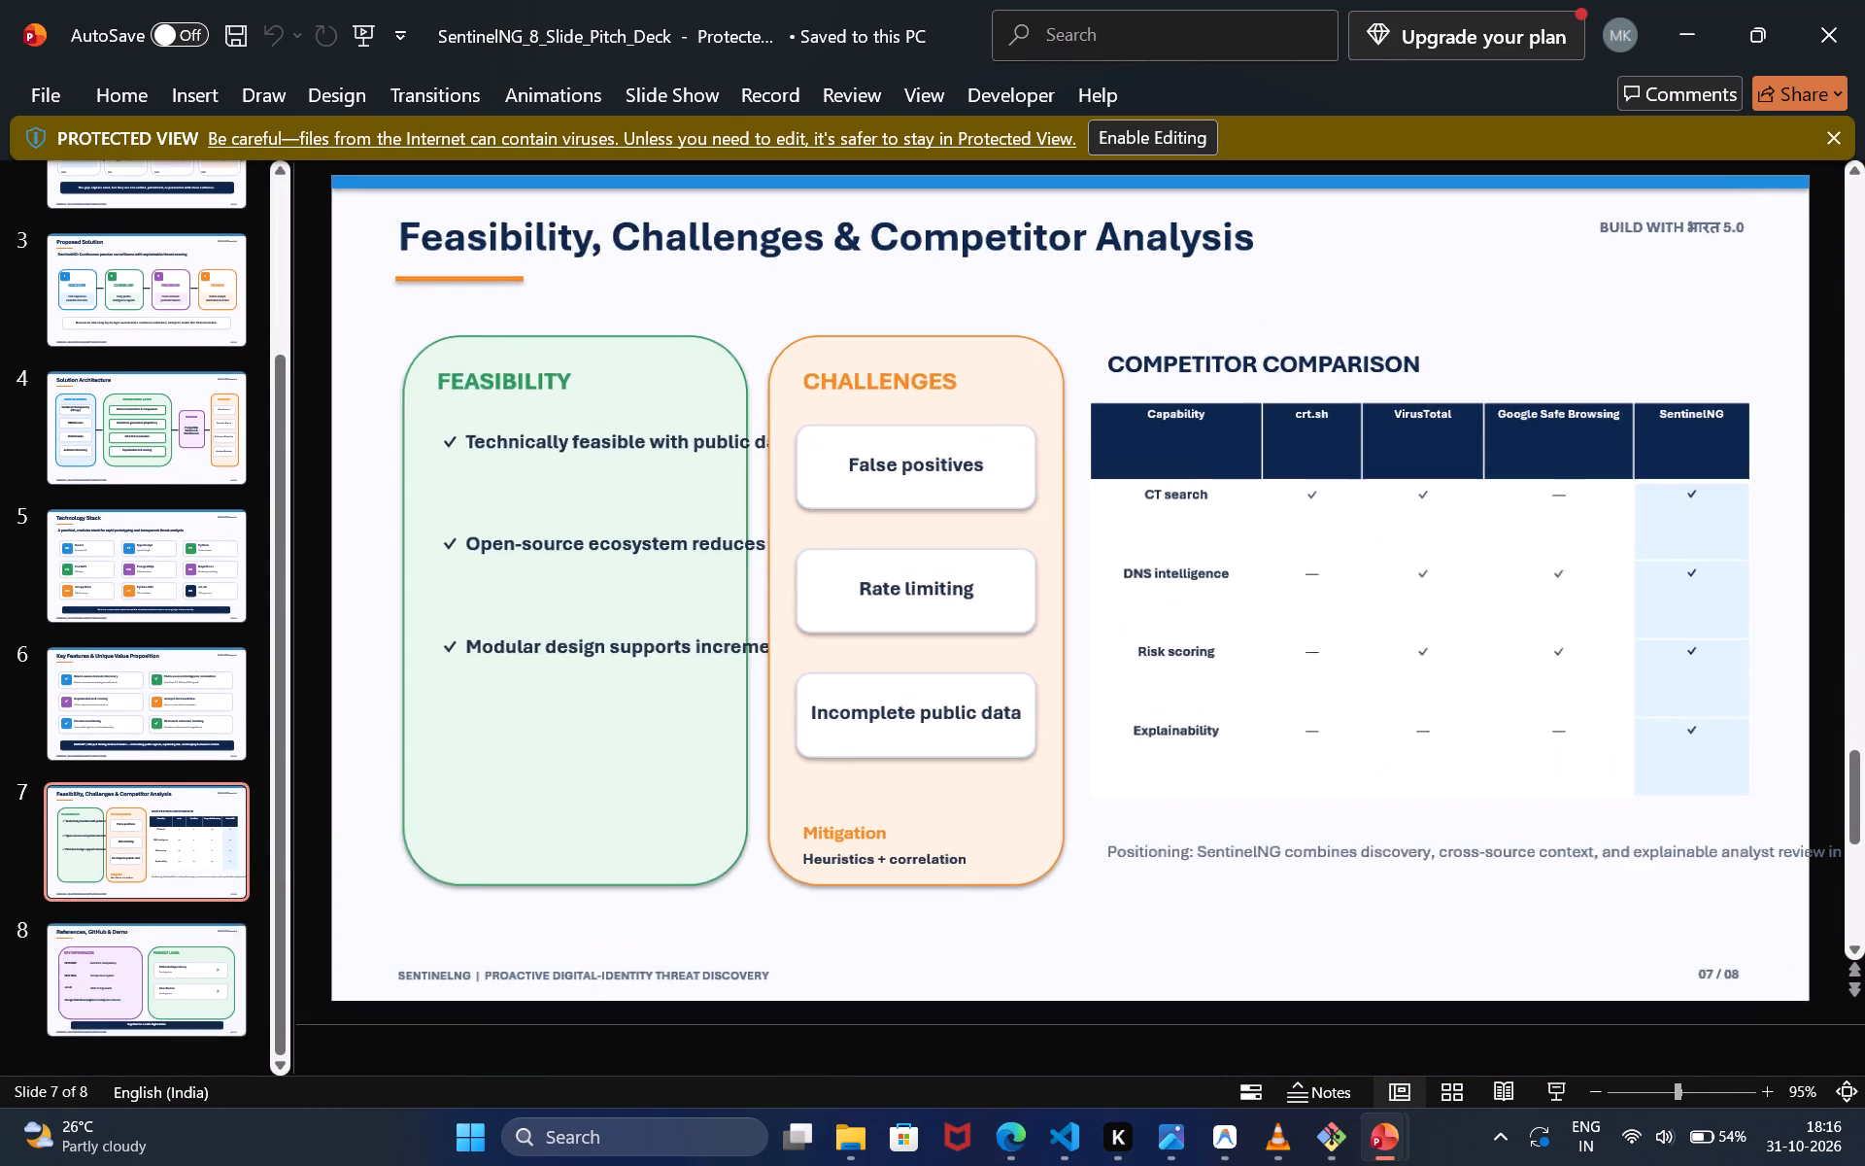
{"action": "scroll", "coordinate": [1058, 504], "scroll_direction": "down", "scroll_amount": 6}
{"action": "scroll", "coordinate": [1058, 504], "scroll_direction": "up", "scroll_amount": 20}
{"action": "scroll", "coordinate": [1058, 504], "scroll_direction": "up", "scroll_amount": 18}
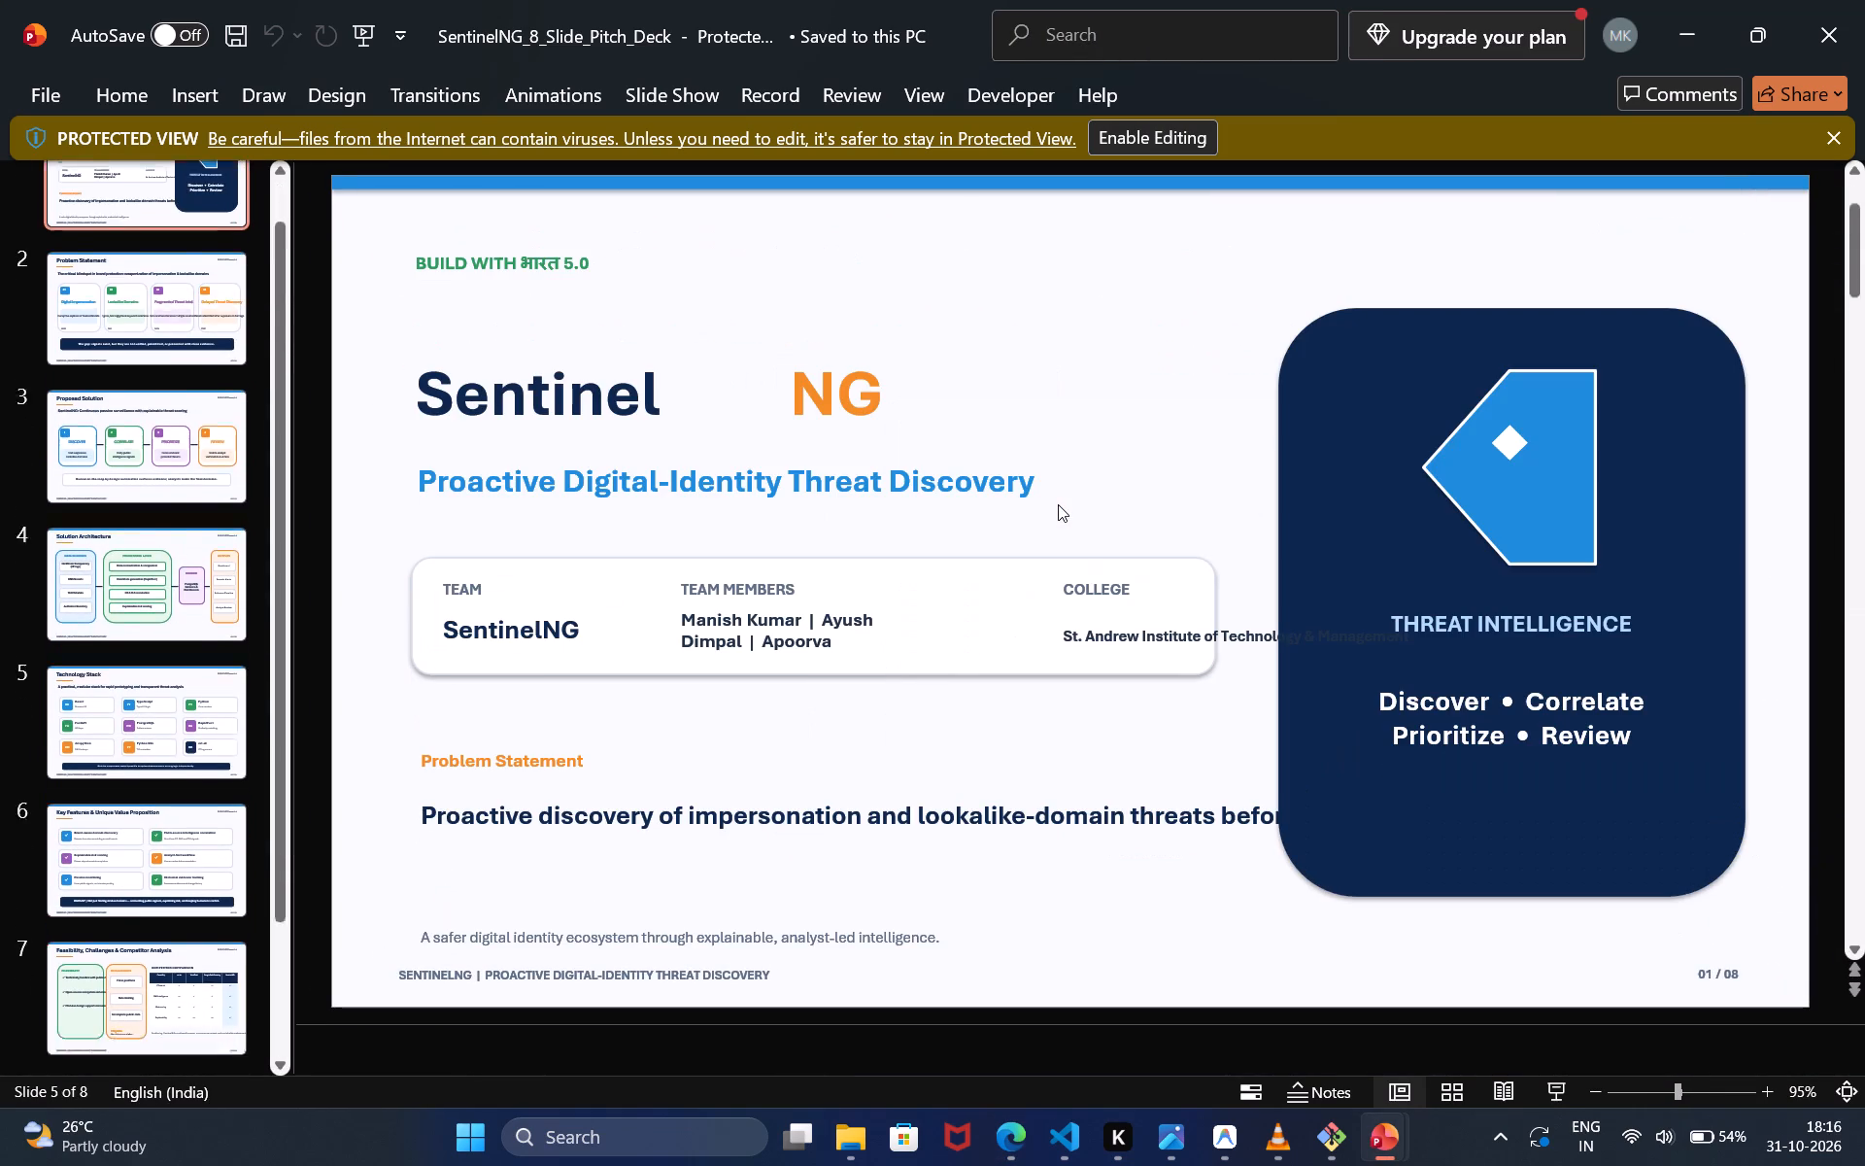
{"action": "scroll", "coordinate": [1058, 504], "scroll_direction": "up", "scroll_amount": 20}
{"action": "scroll", "coordinate": [1058, 504], "scroll_direction": "up", "scroll_amount": 12}
{"action": "left_click", "coordinate": [98, 374]}
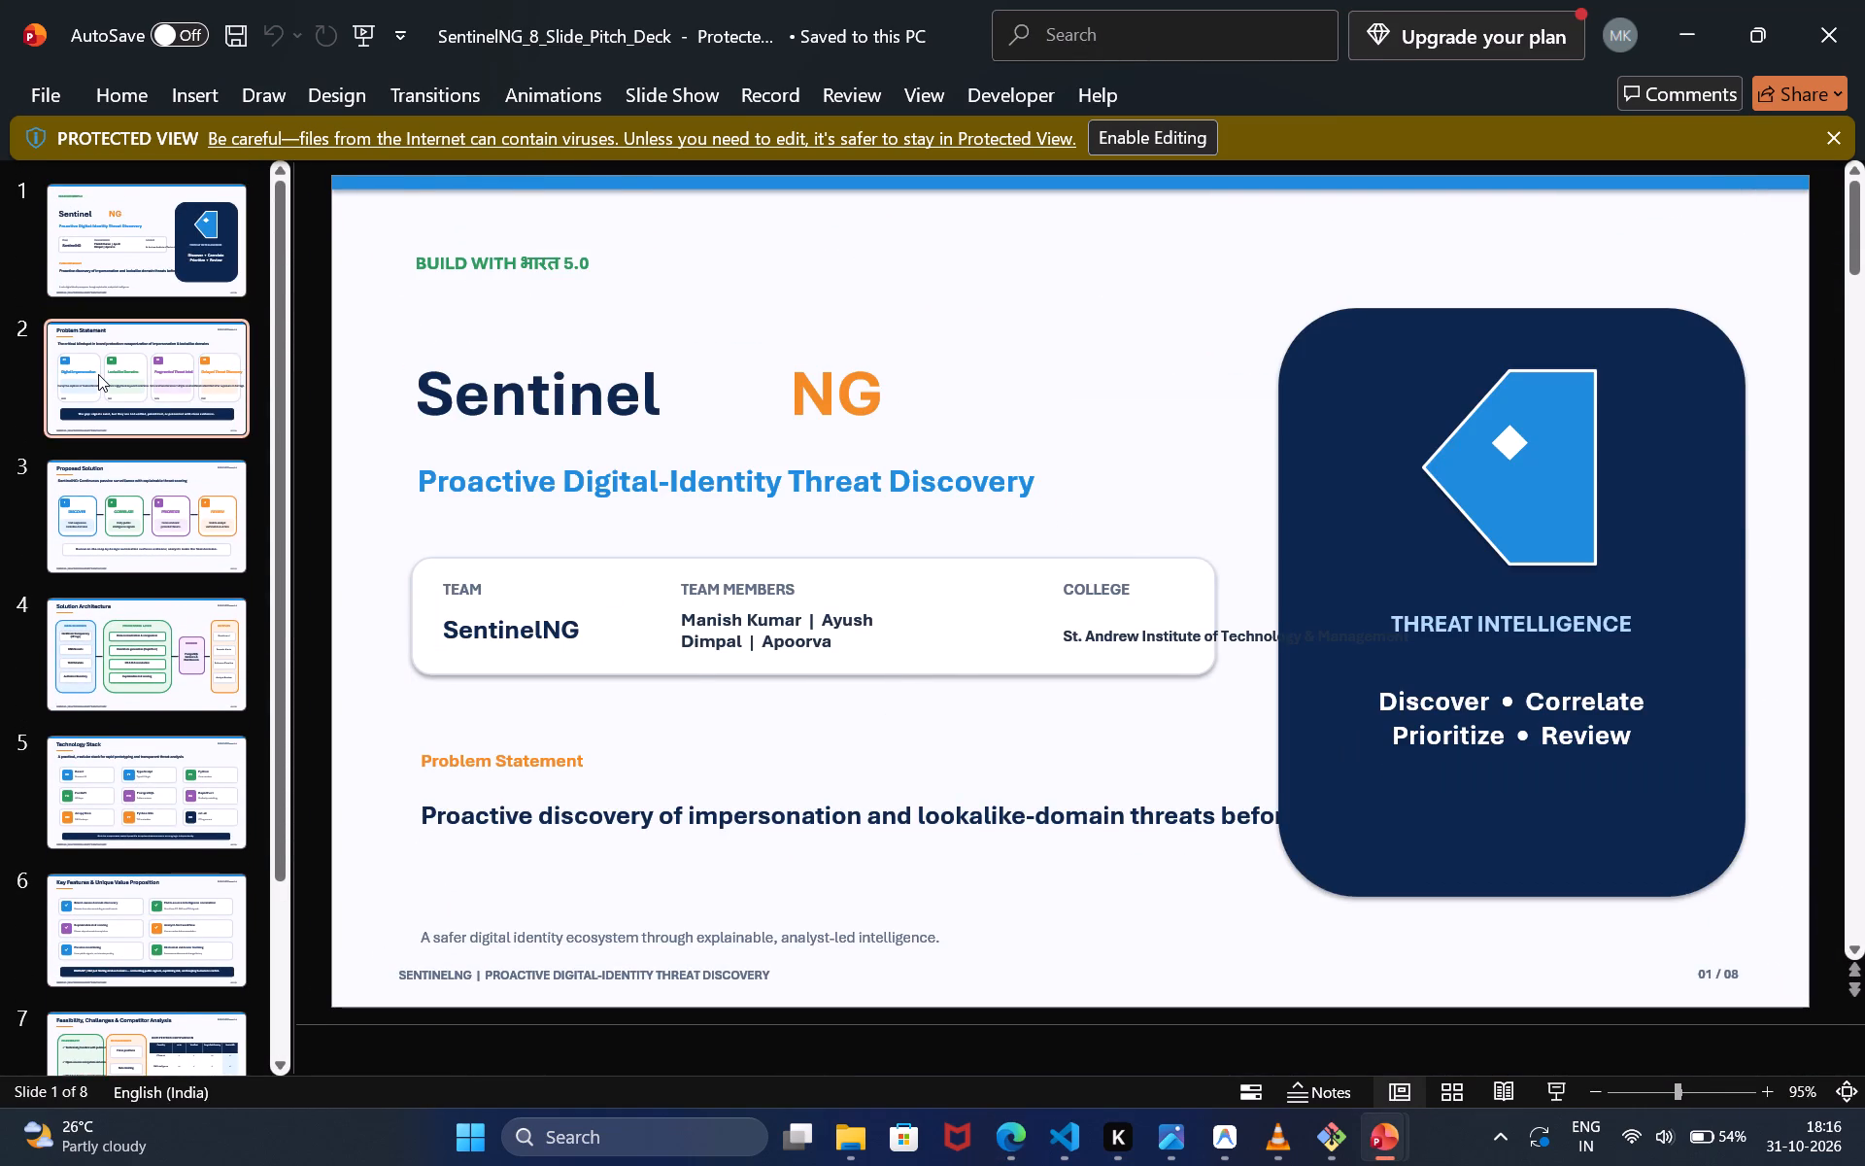
{"action": "left_click", "coordinate": [522, 466]}
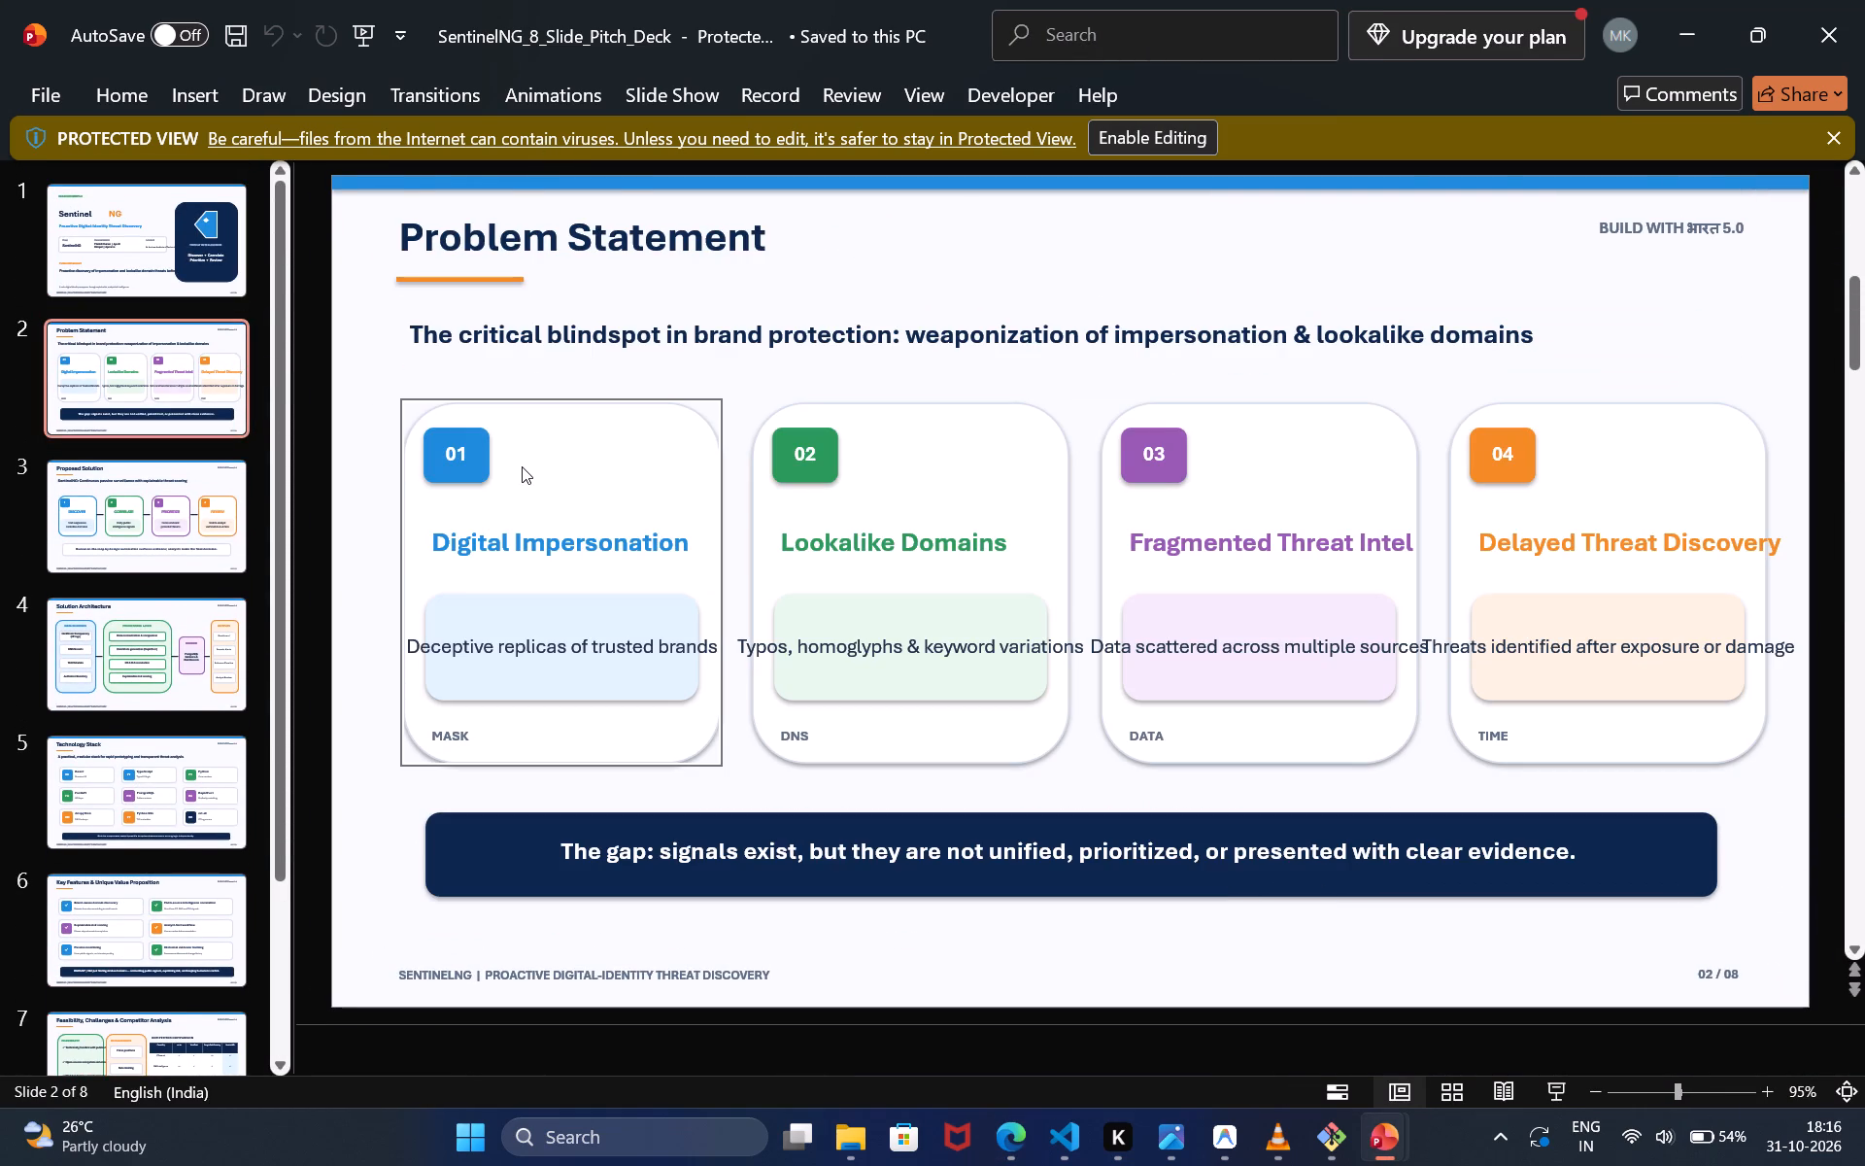
{"action": "left_click", "coordinate": [133, 628]}
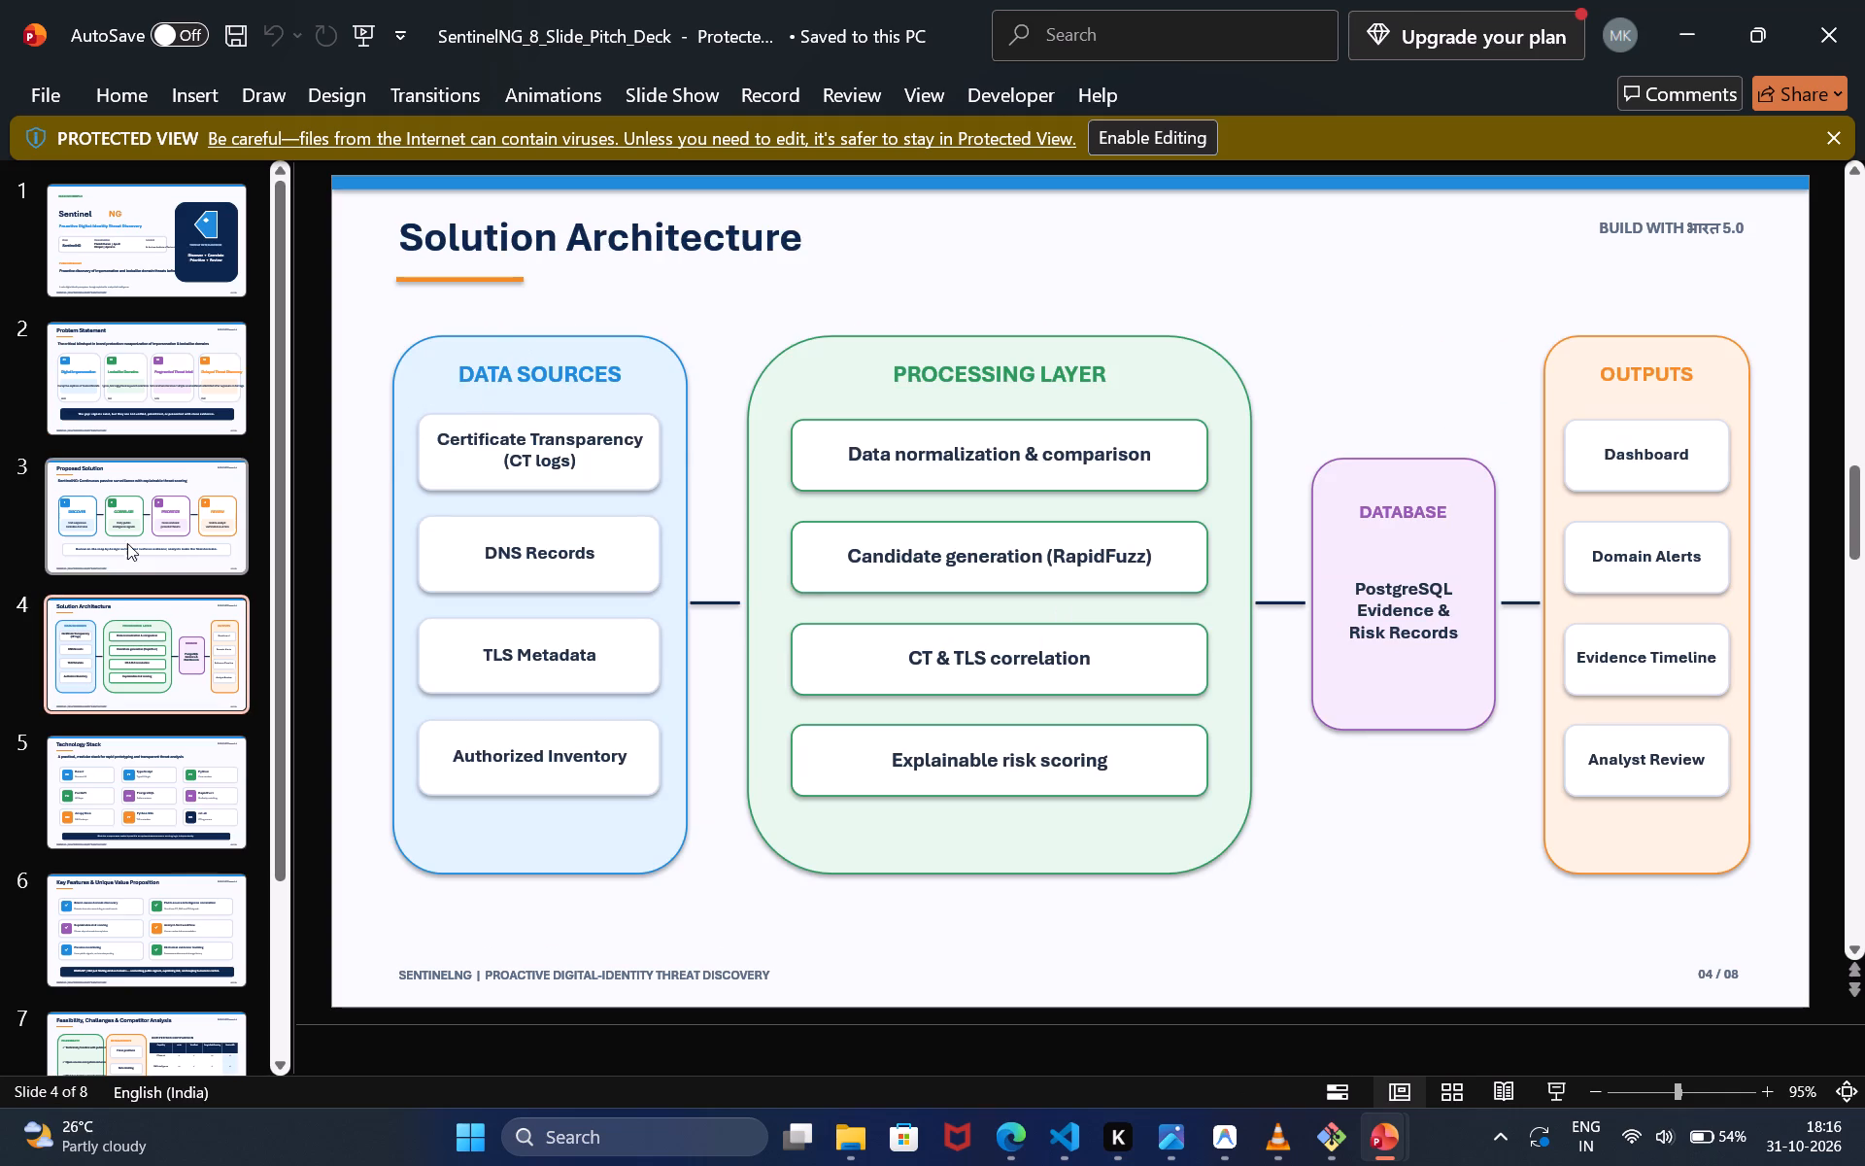
{"action": "left_click", "coordinate": [119, 552]}
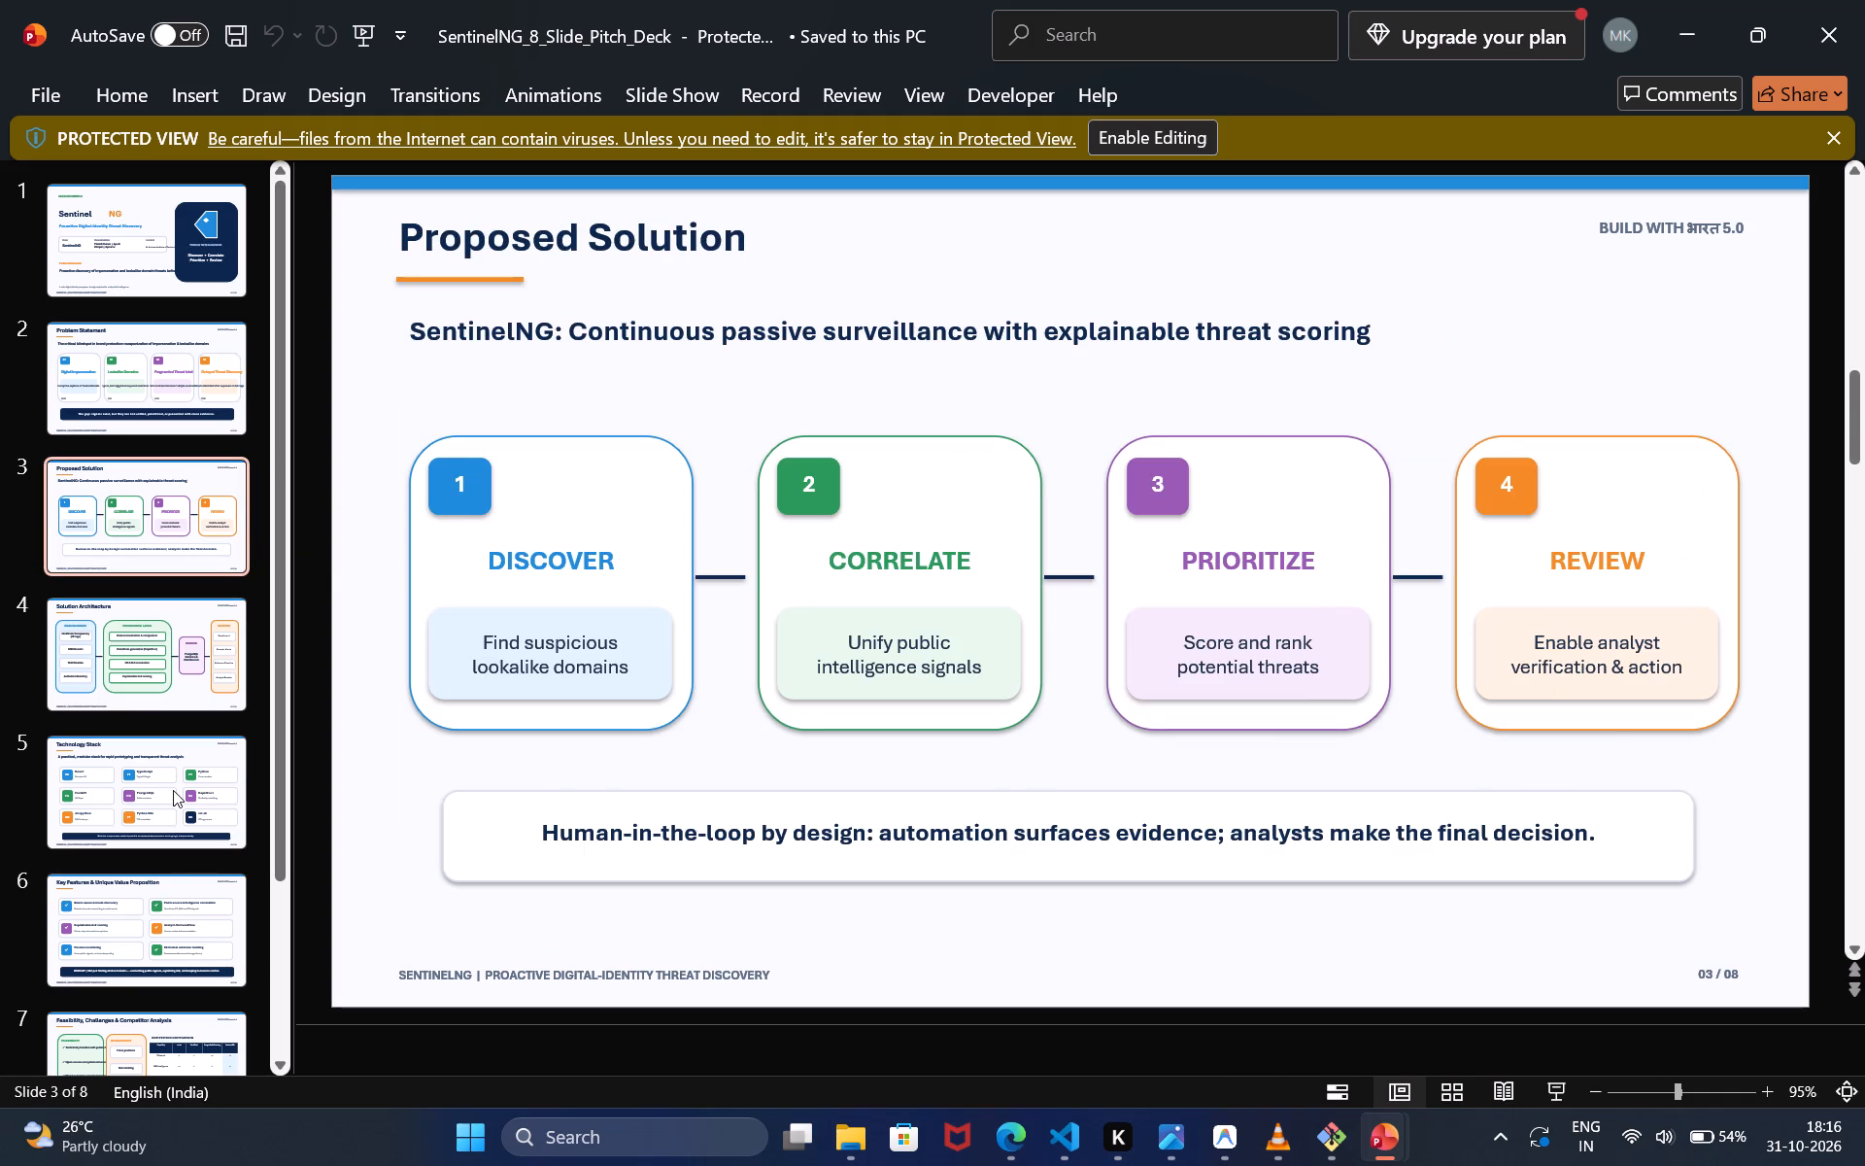
{"action": "left_click", "coordinate": [173, 790]}
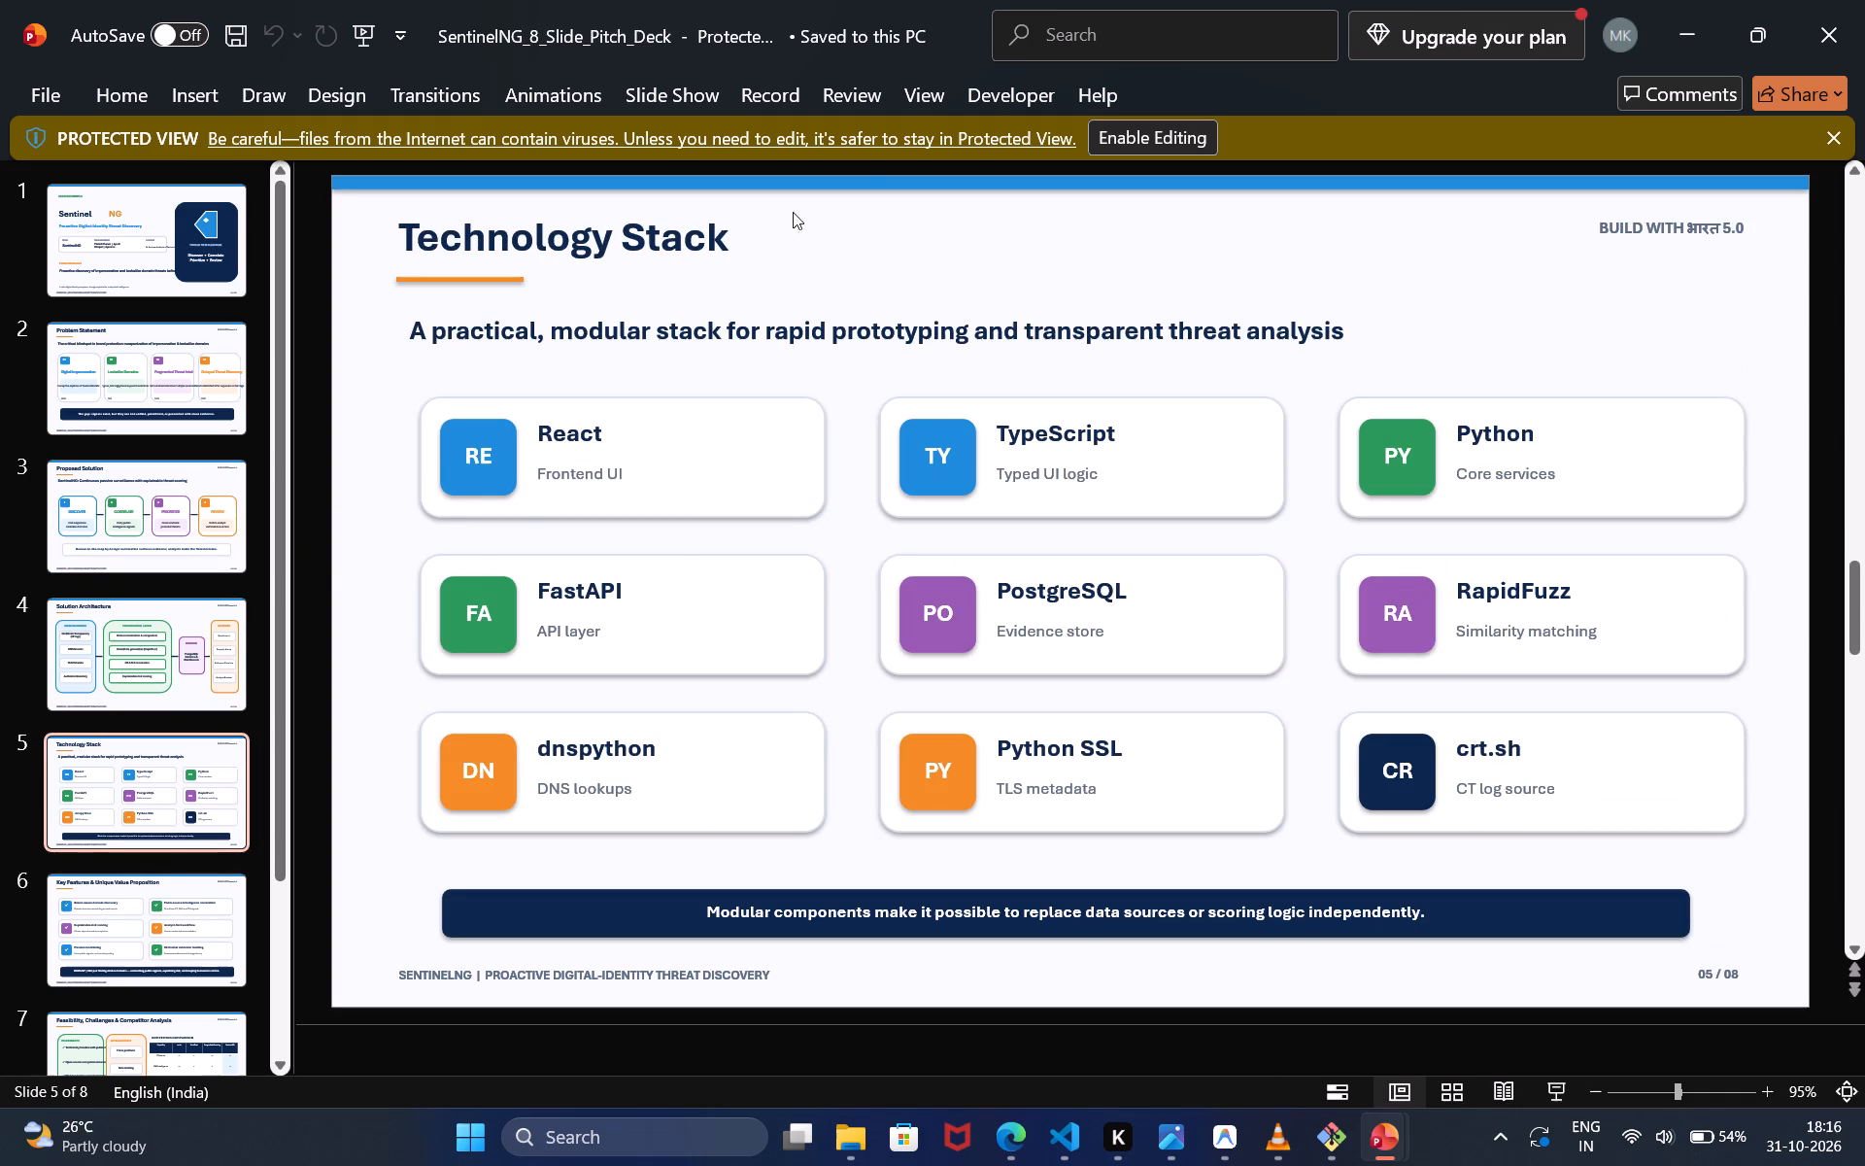
Enable editing of the deck and copy the rounded card shape behind React on the Technology Stack slide.
{"action": "left_click", "coordinate": [1141, 131]}
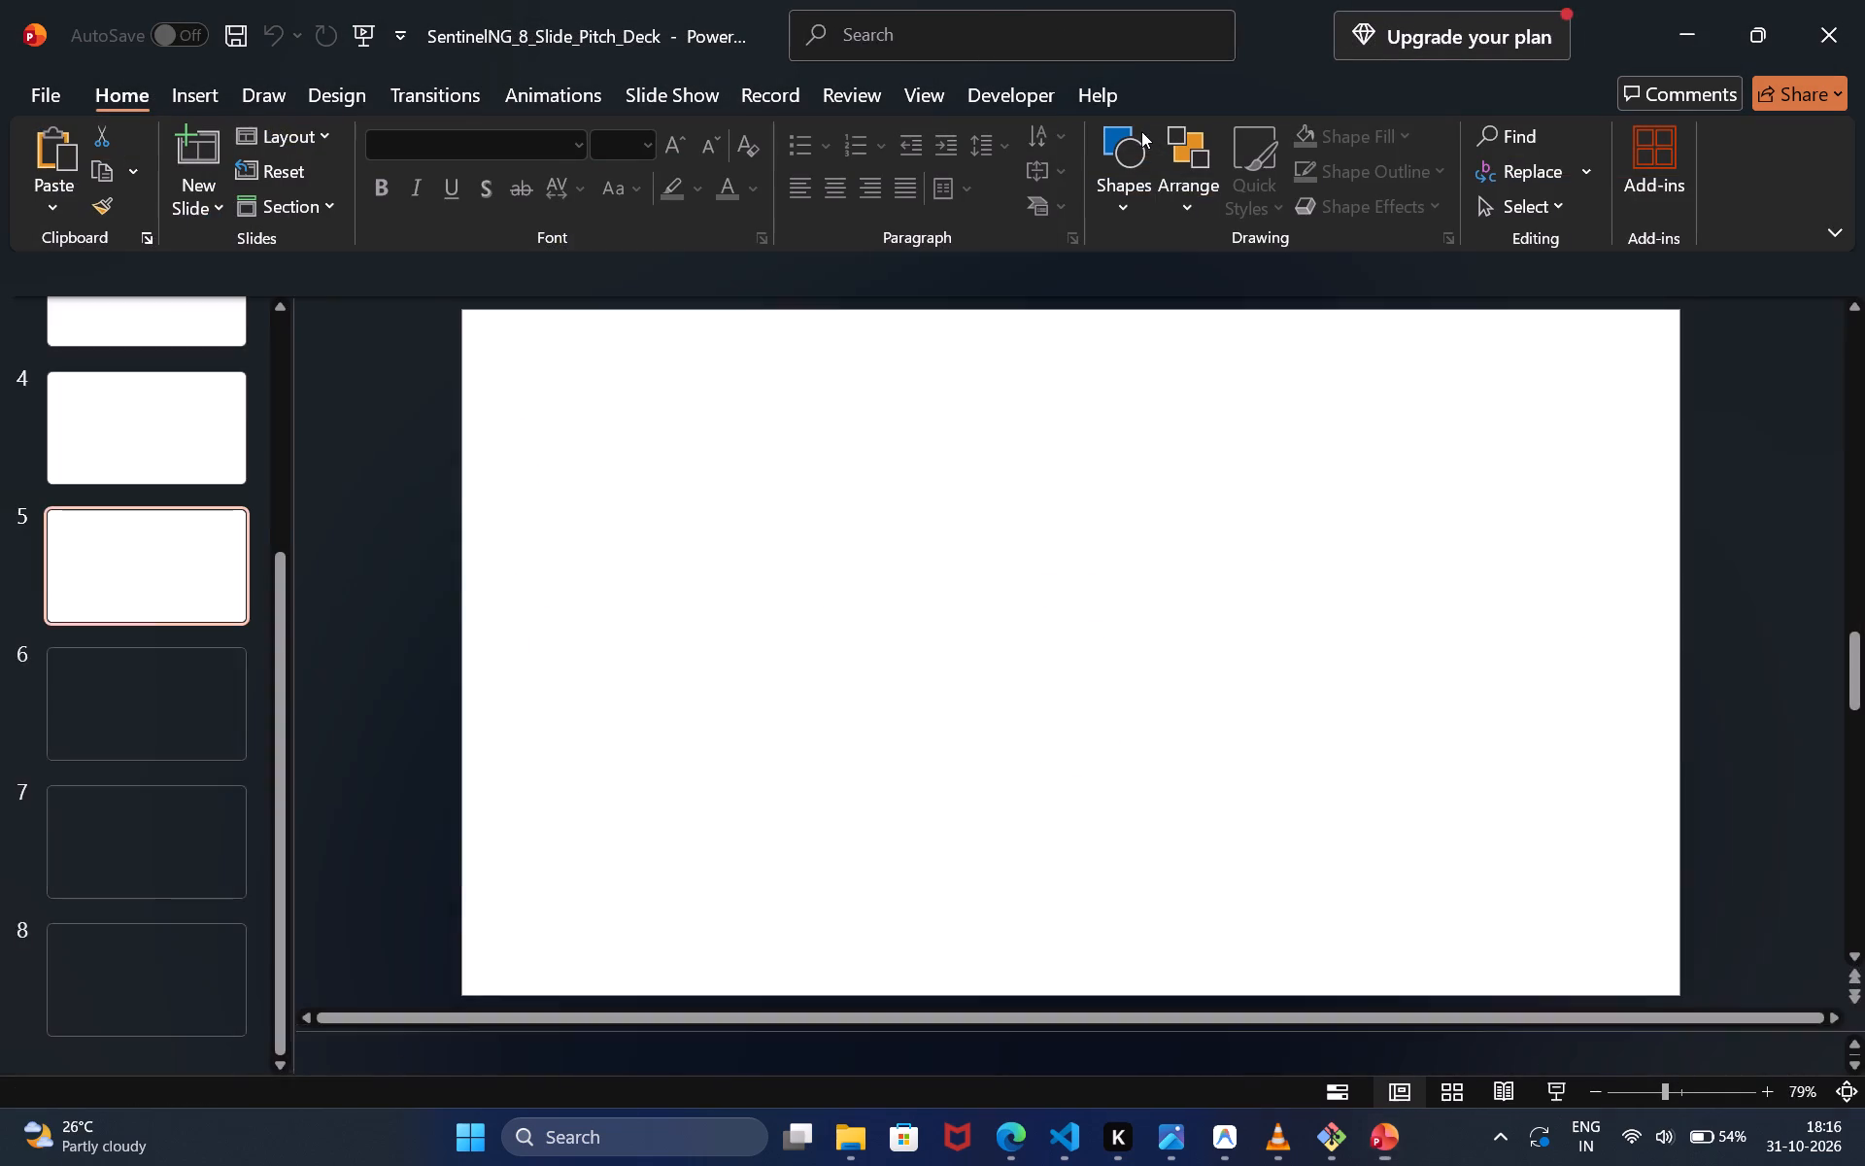
{"action": "left_click", "coordinate": [704, 468]}
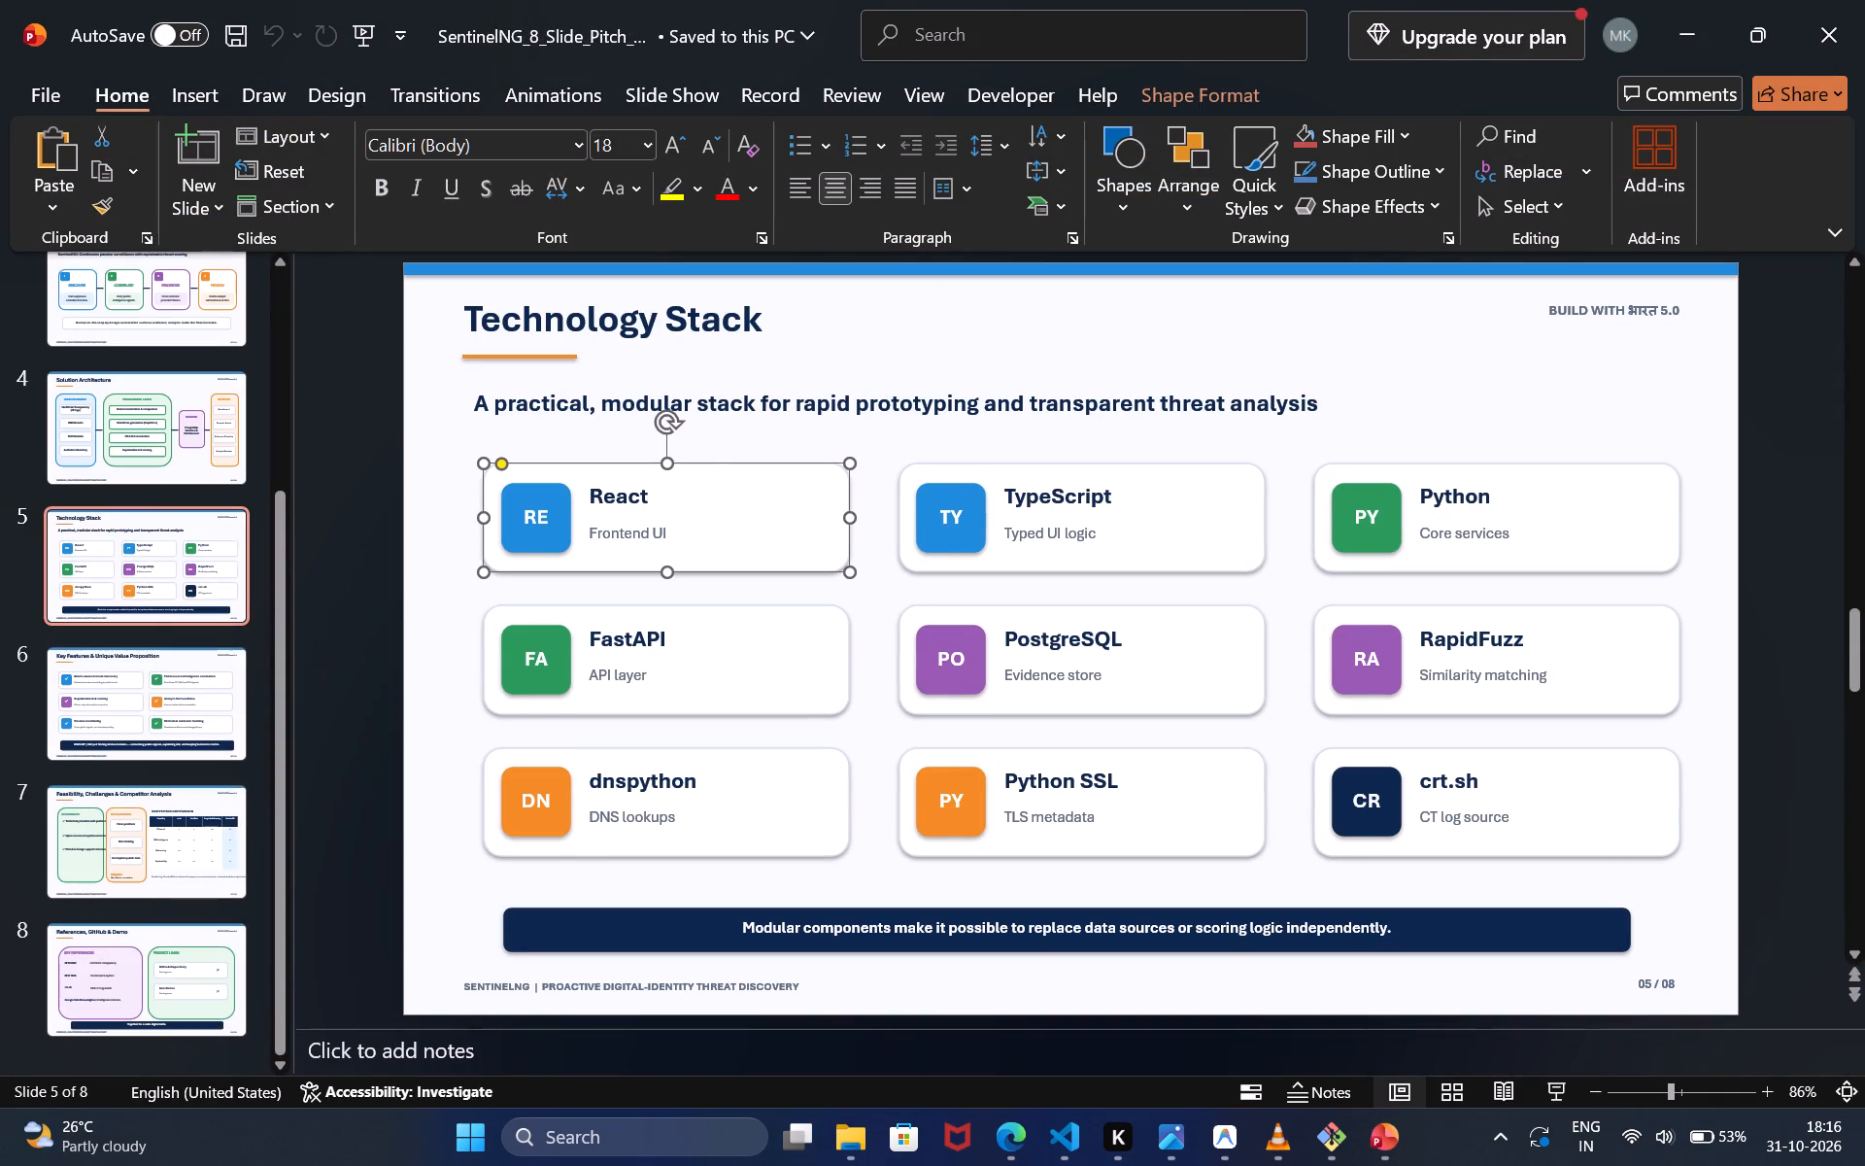
{"action": "key", "text": "ctrl+c"}
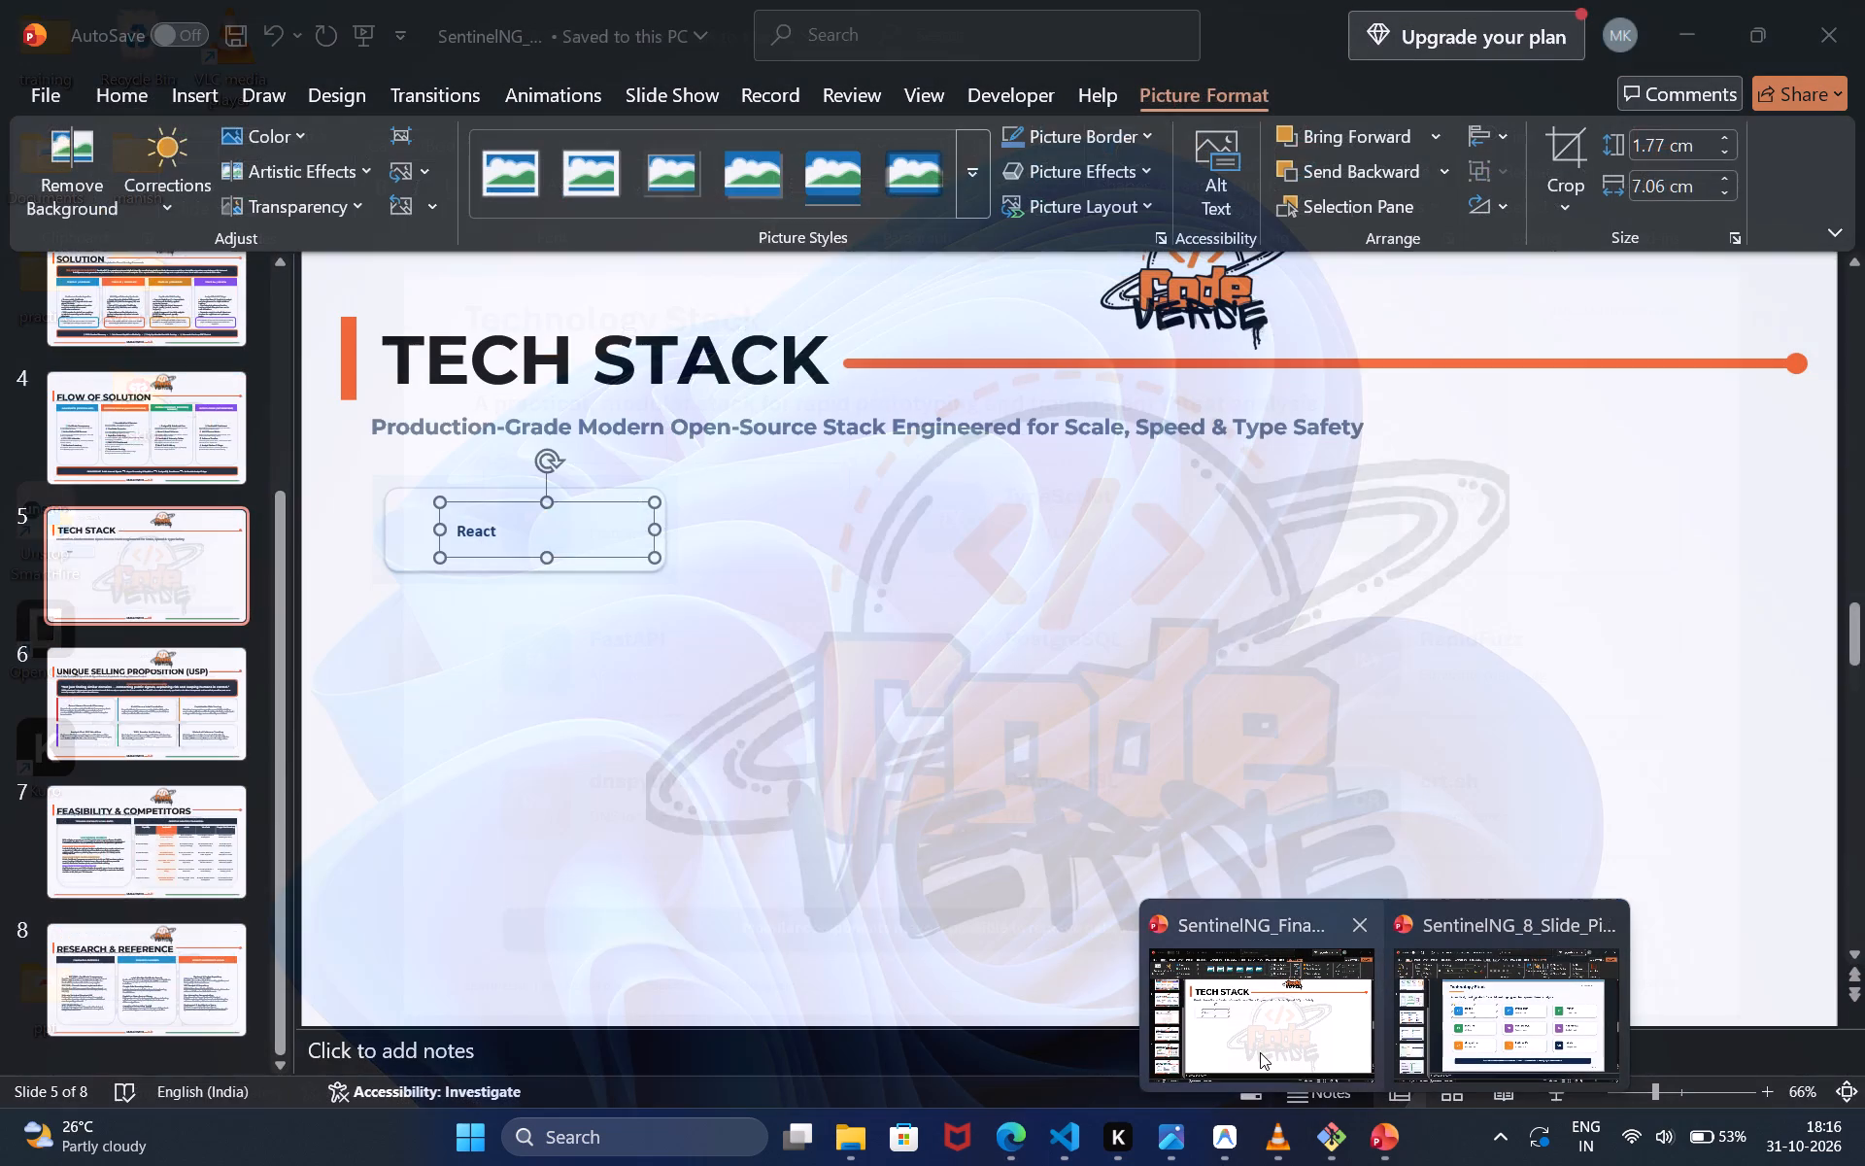
Switch to the SentinelNG_Final presentation and delete the card picture and the React text picture from the TECH STACK slide.
{"action": "left_click", "coordinate": [1260, 1052]}
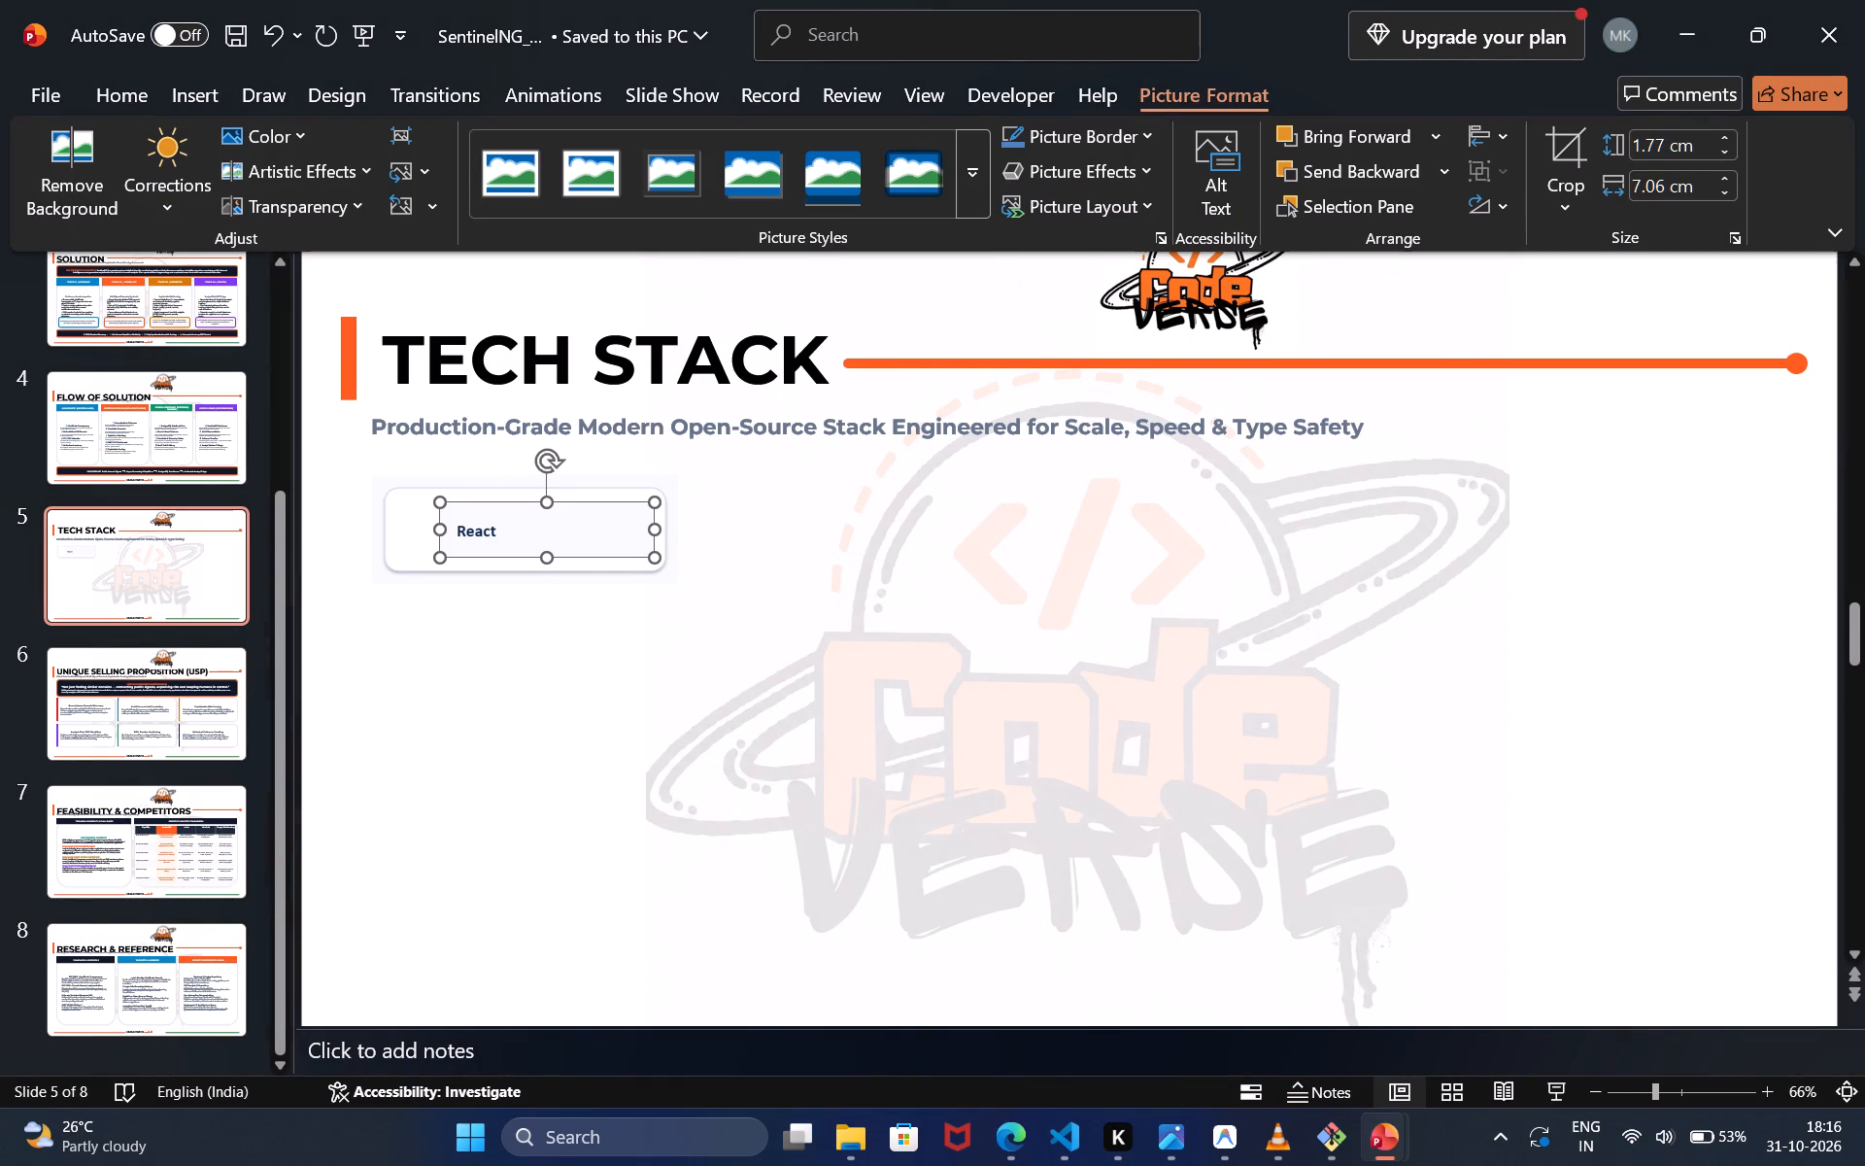
{"action": "left_click", "coordinate": [409, 499]}
{"action": "key", "text": "Delete"}
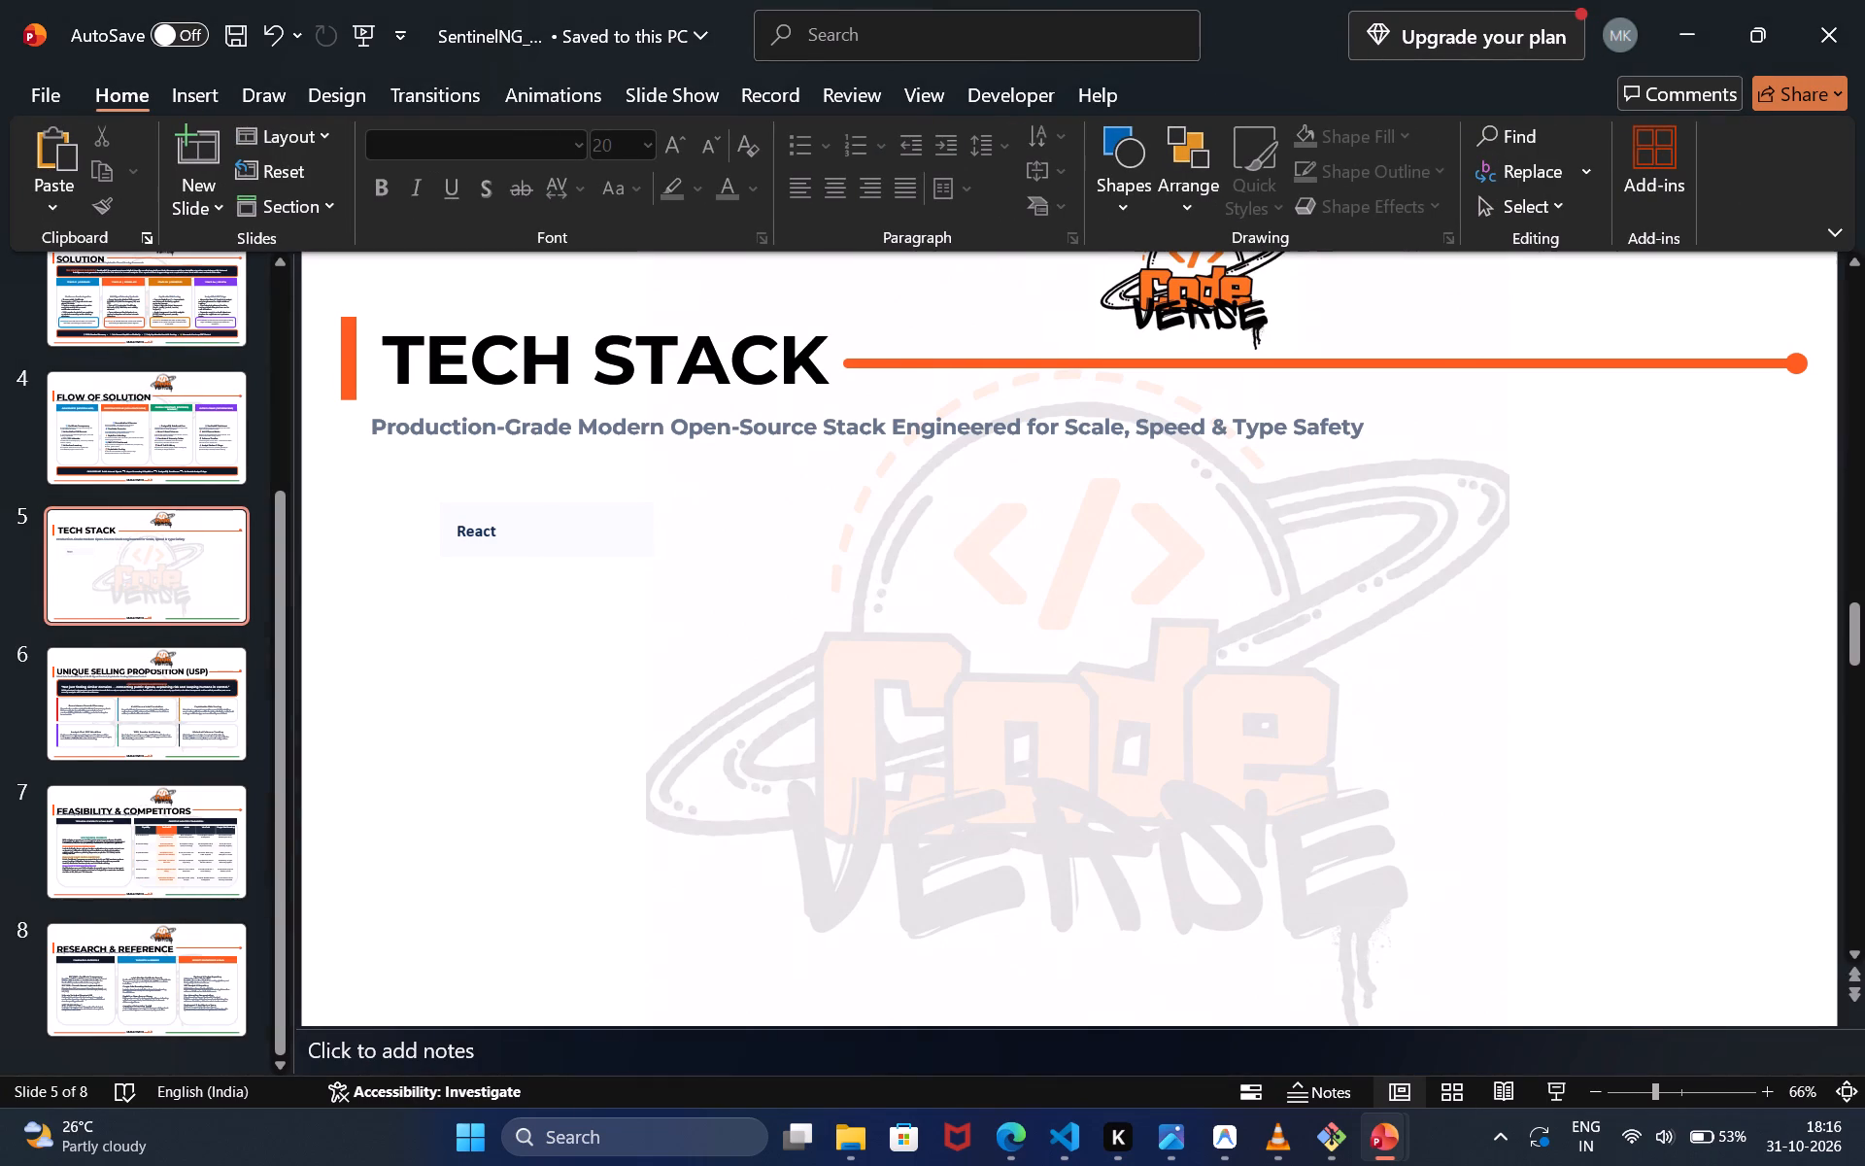
{"action": "left_click", "coordinate": [500, 541]}
{"action": "key", "text": "Delete"}
Paste the copied card shape onto the TECH STACK slide and place it just below the start of the subtitle.
{"action": "key", "text": "ctrl+v"}
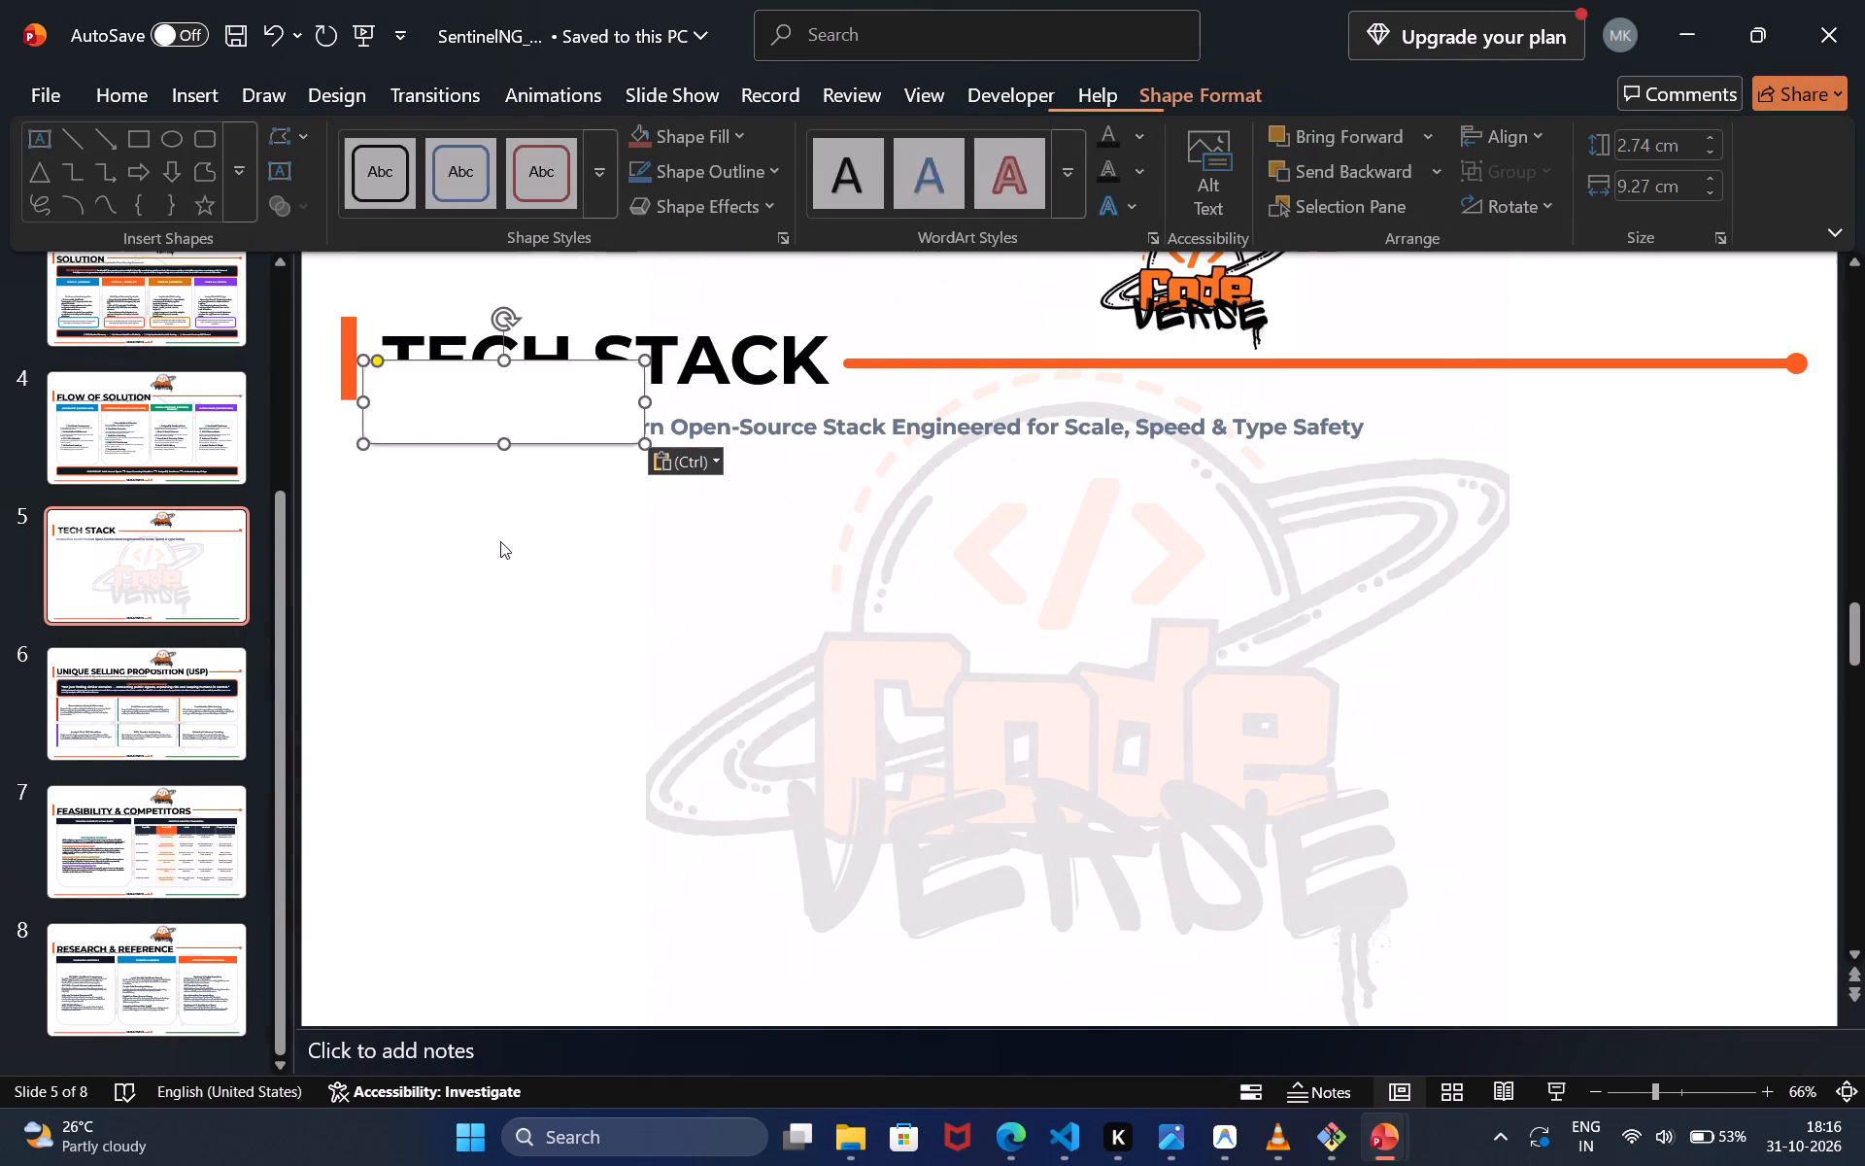
{"action": "left_click_drag", "start_coordinate": [533, 424], "coordinate": [546, 538]}
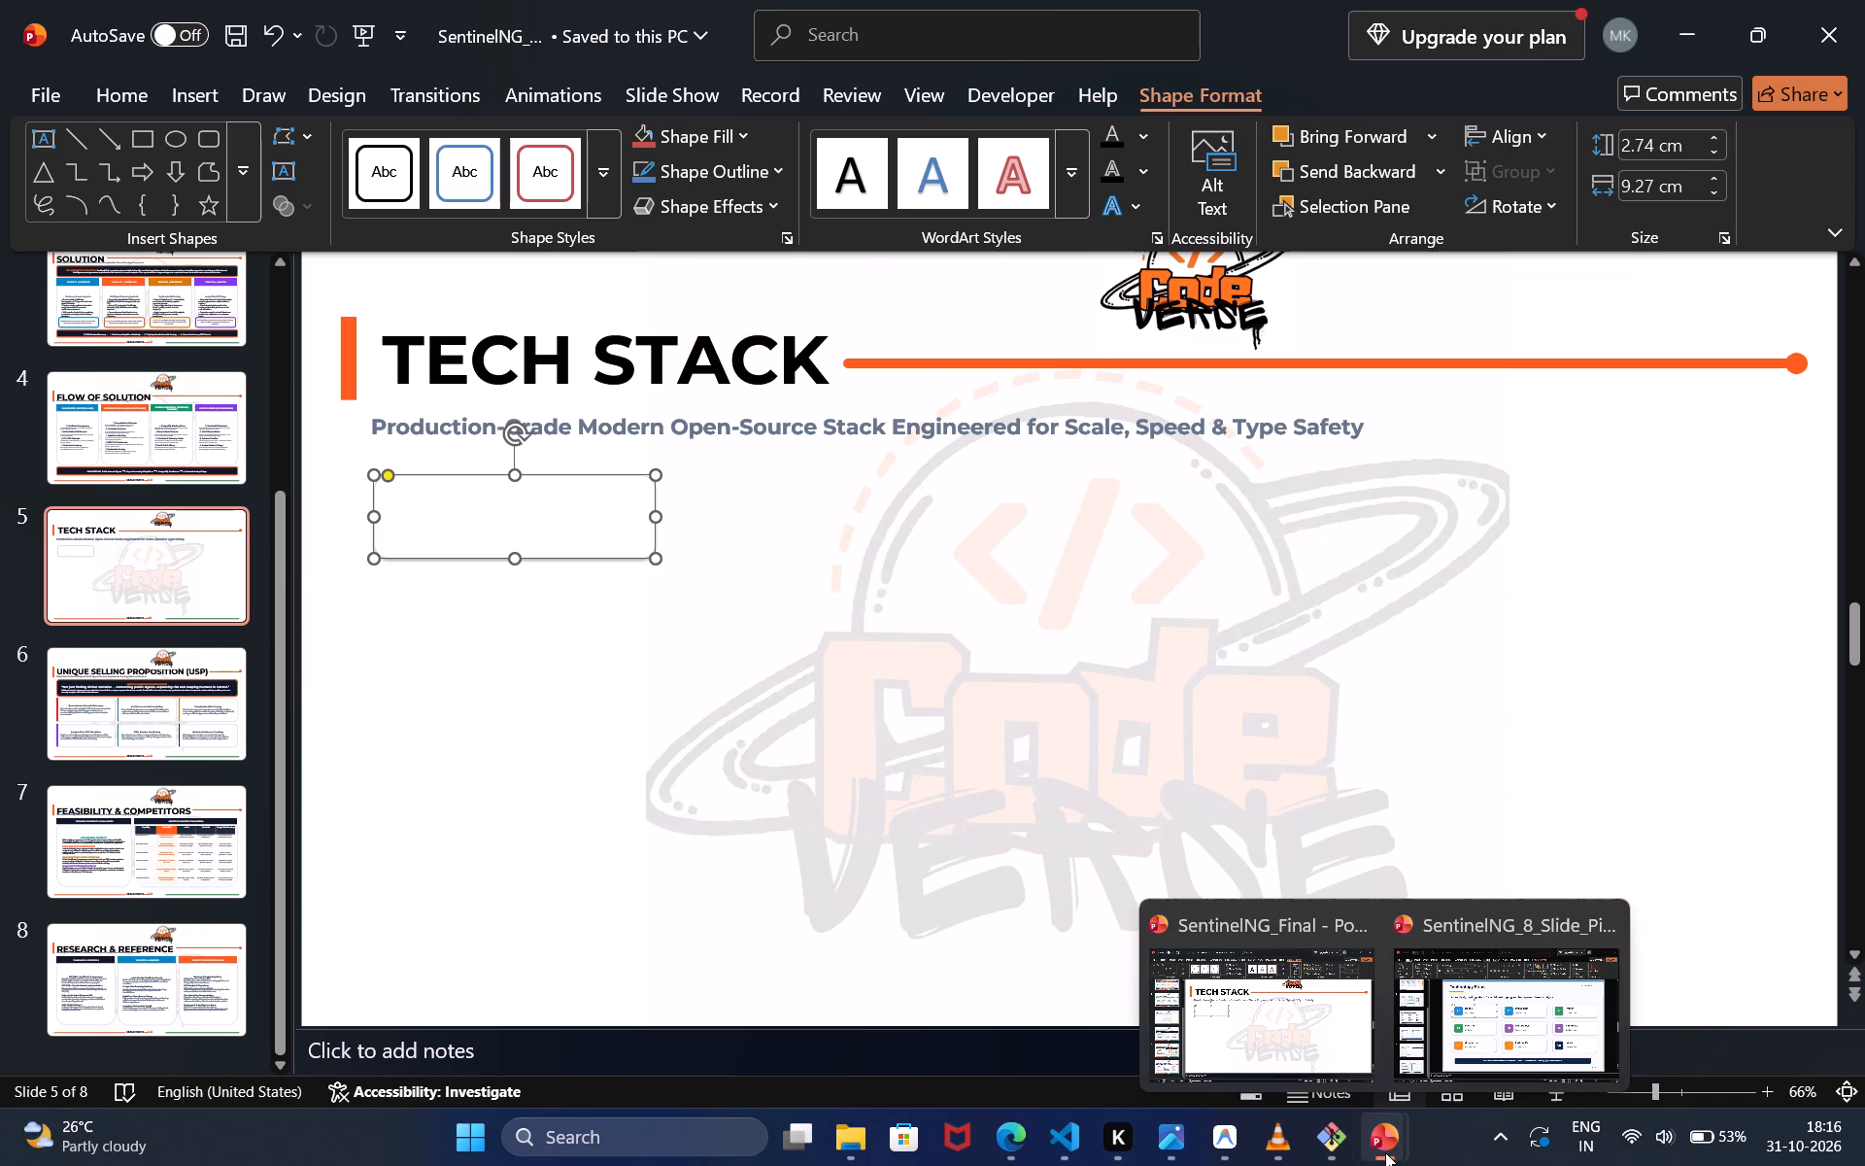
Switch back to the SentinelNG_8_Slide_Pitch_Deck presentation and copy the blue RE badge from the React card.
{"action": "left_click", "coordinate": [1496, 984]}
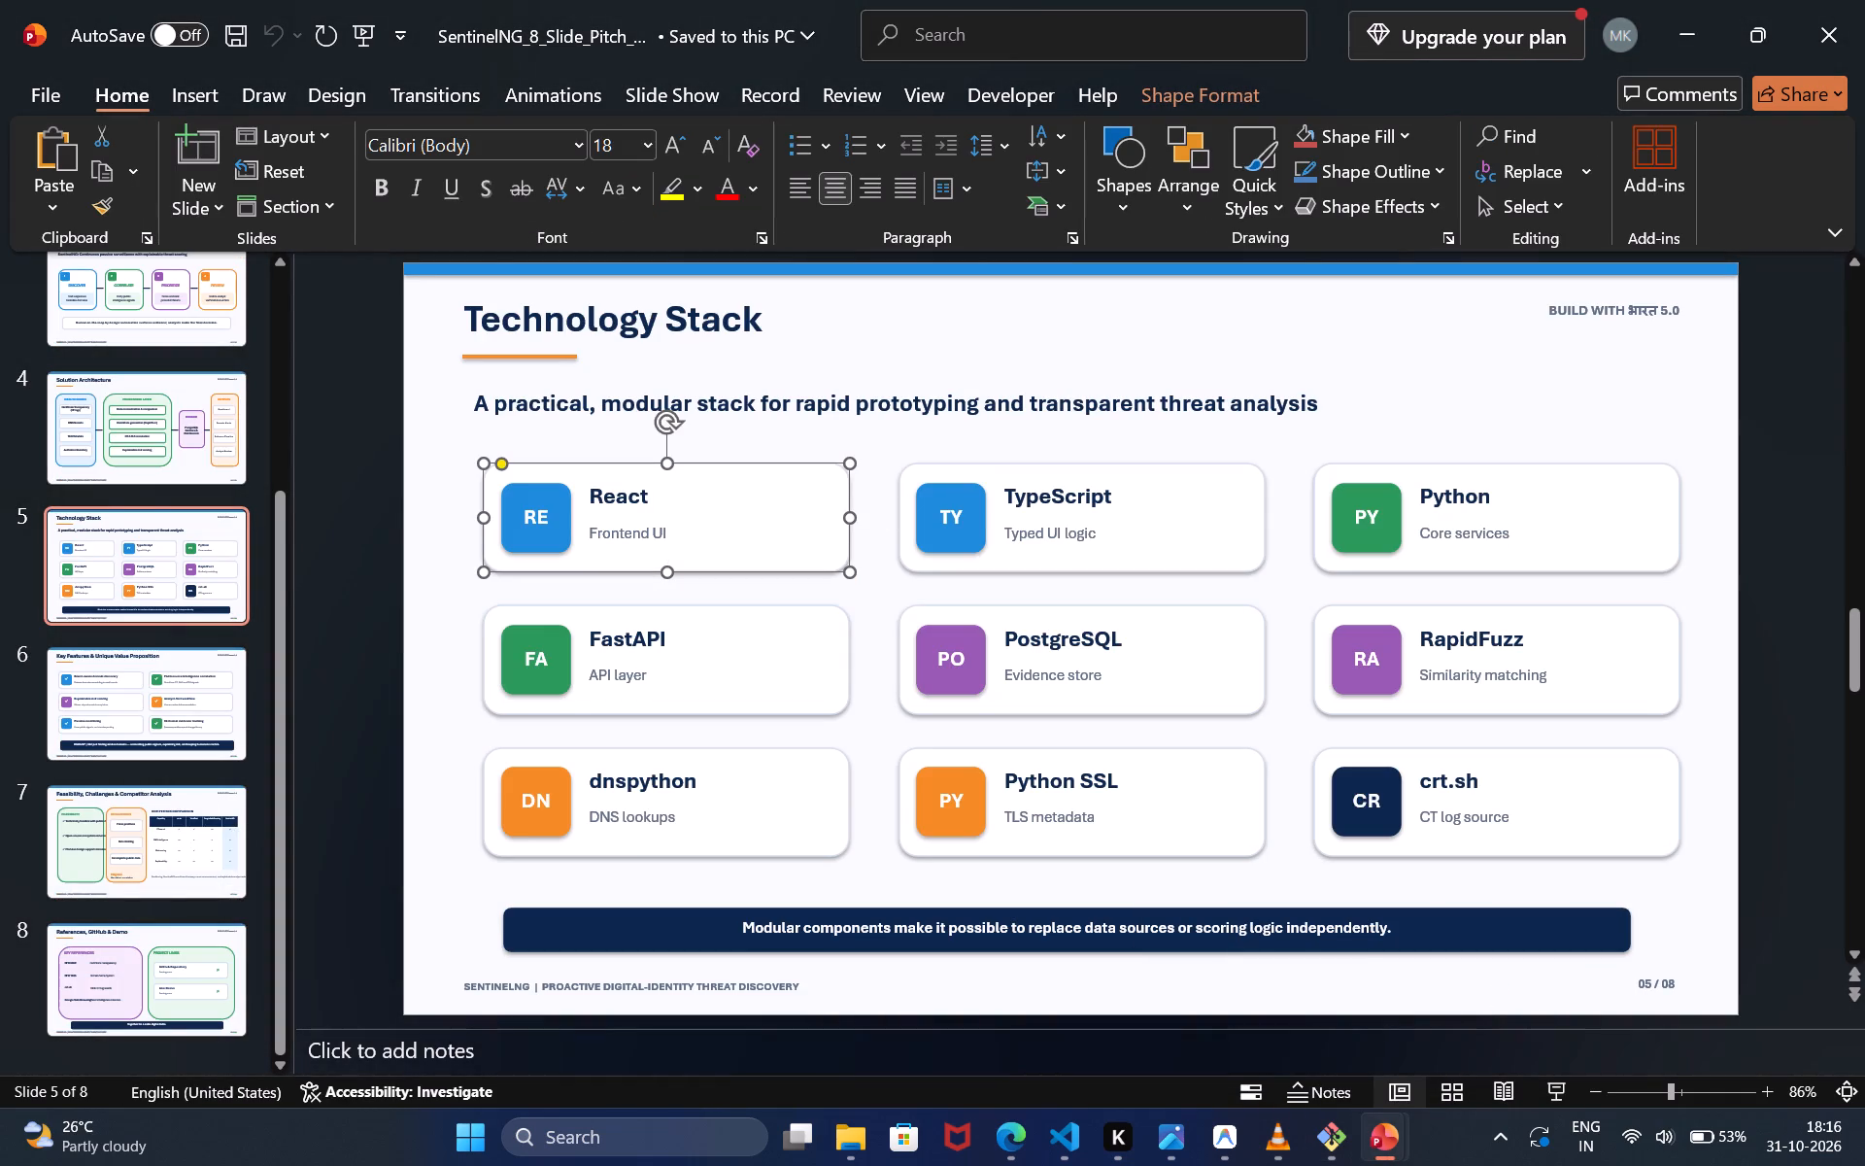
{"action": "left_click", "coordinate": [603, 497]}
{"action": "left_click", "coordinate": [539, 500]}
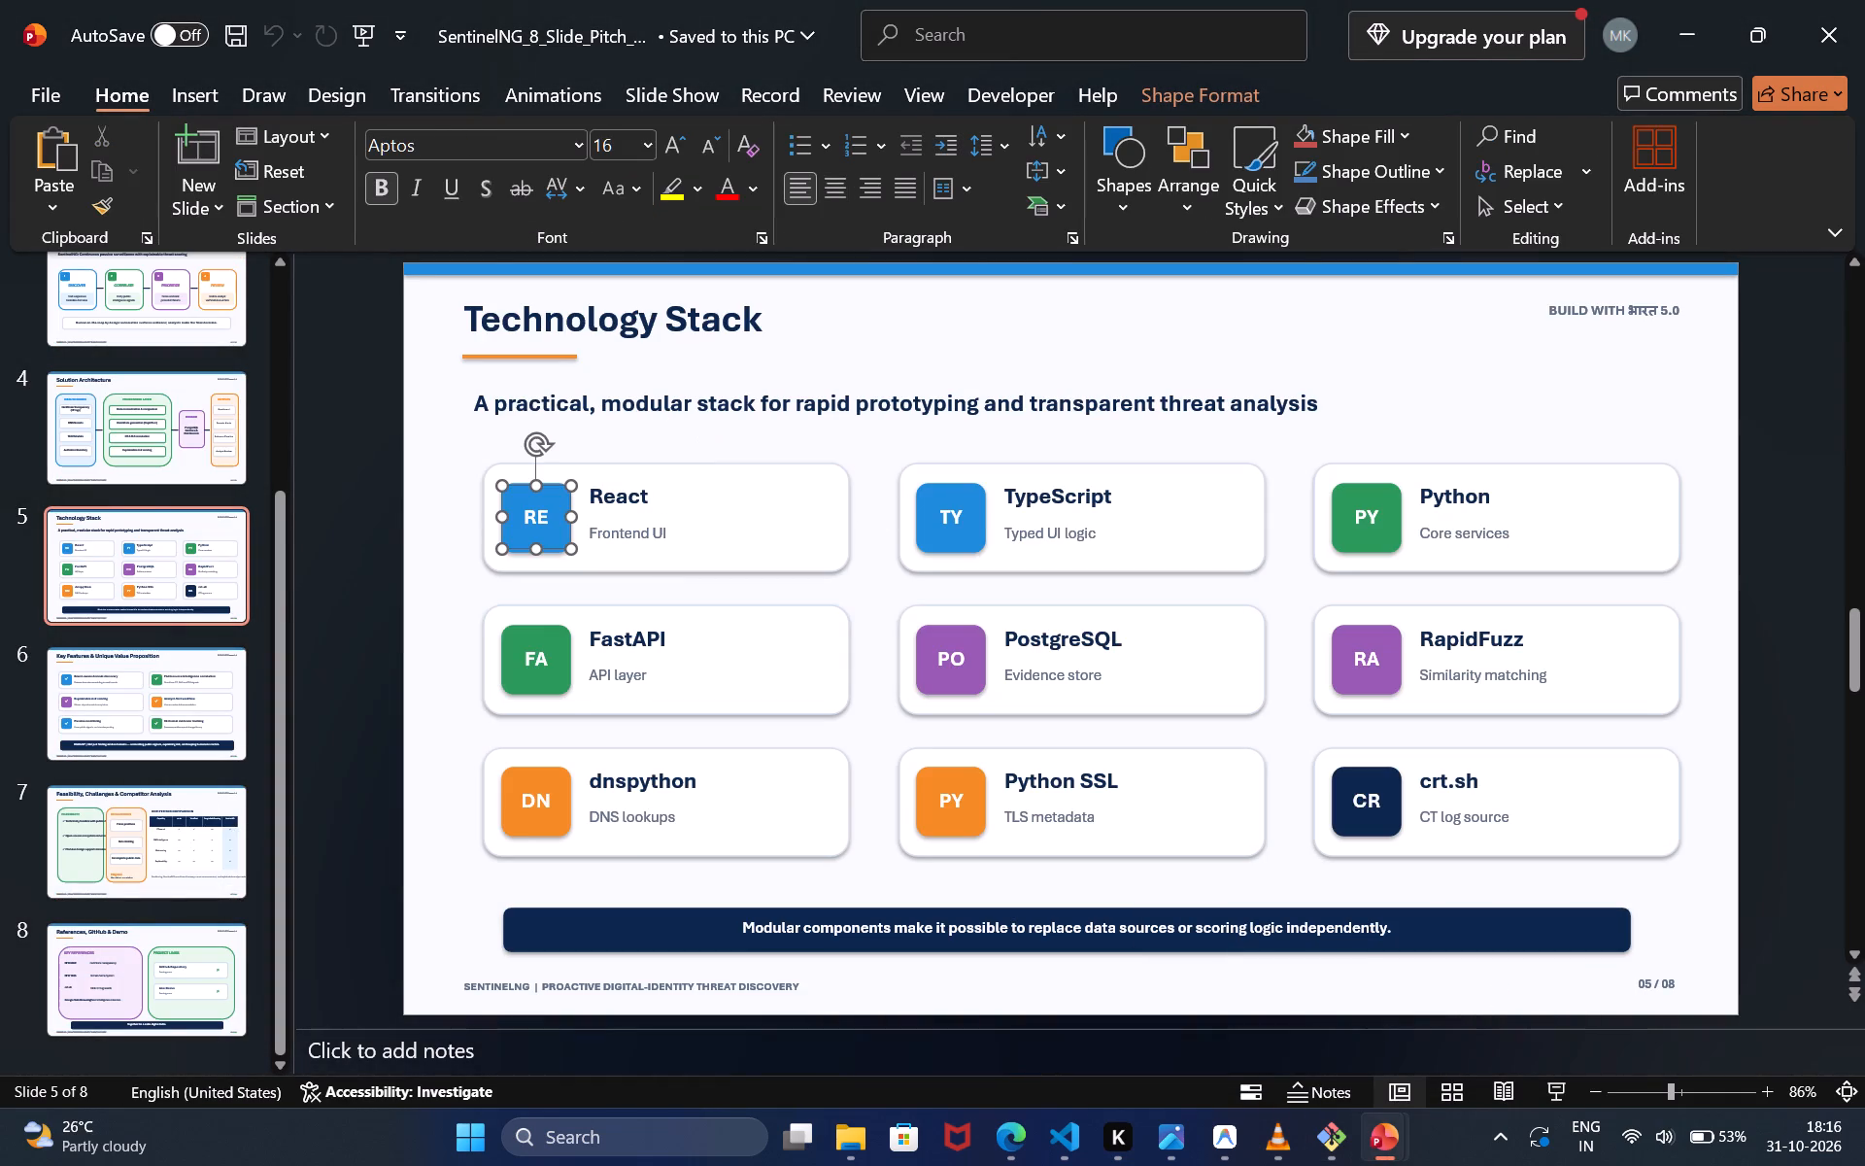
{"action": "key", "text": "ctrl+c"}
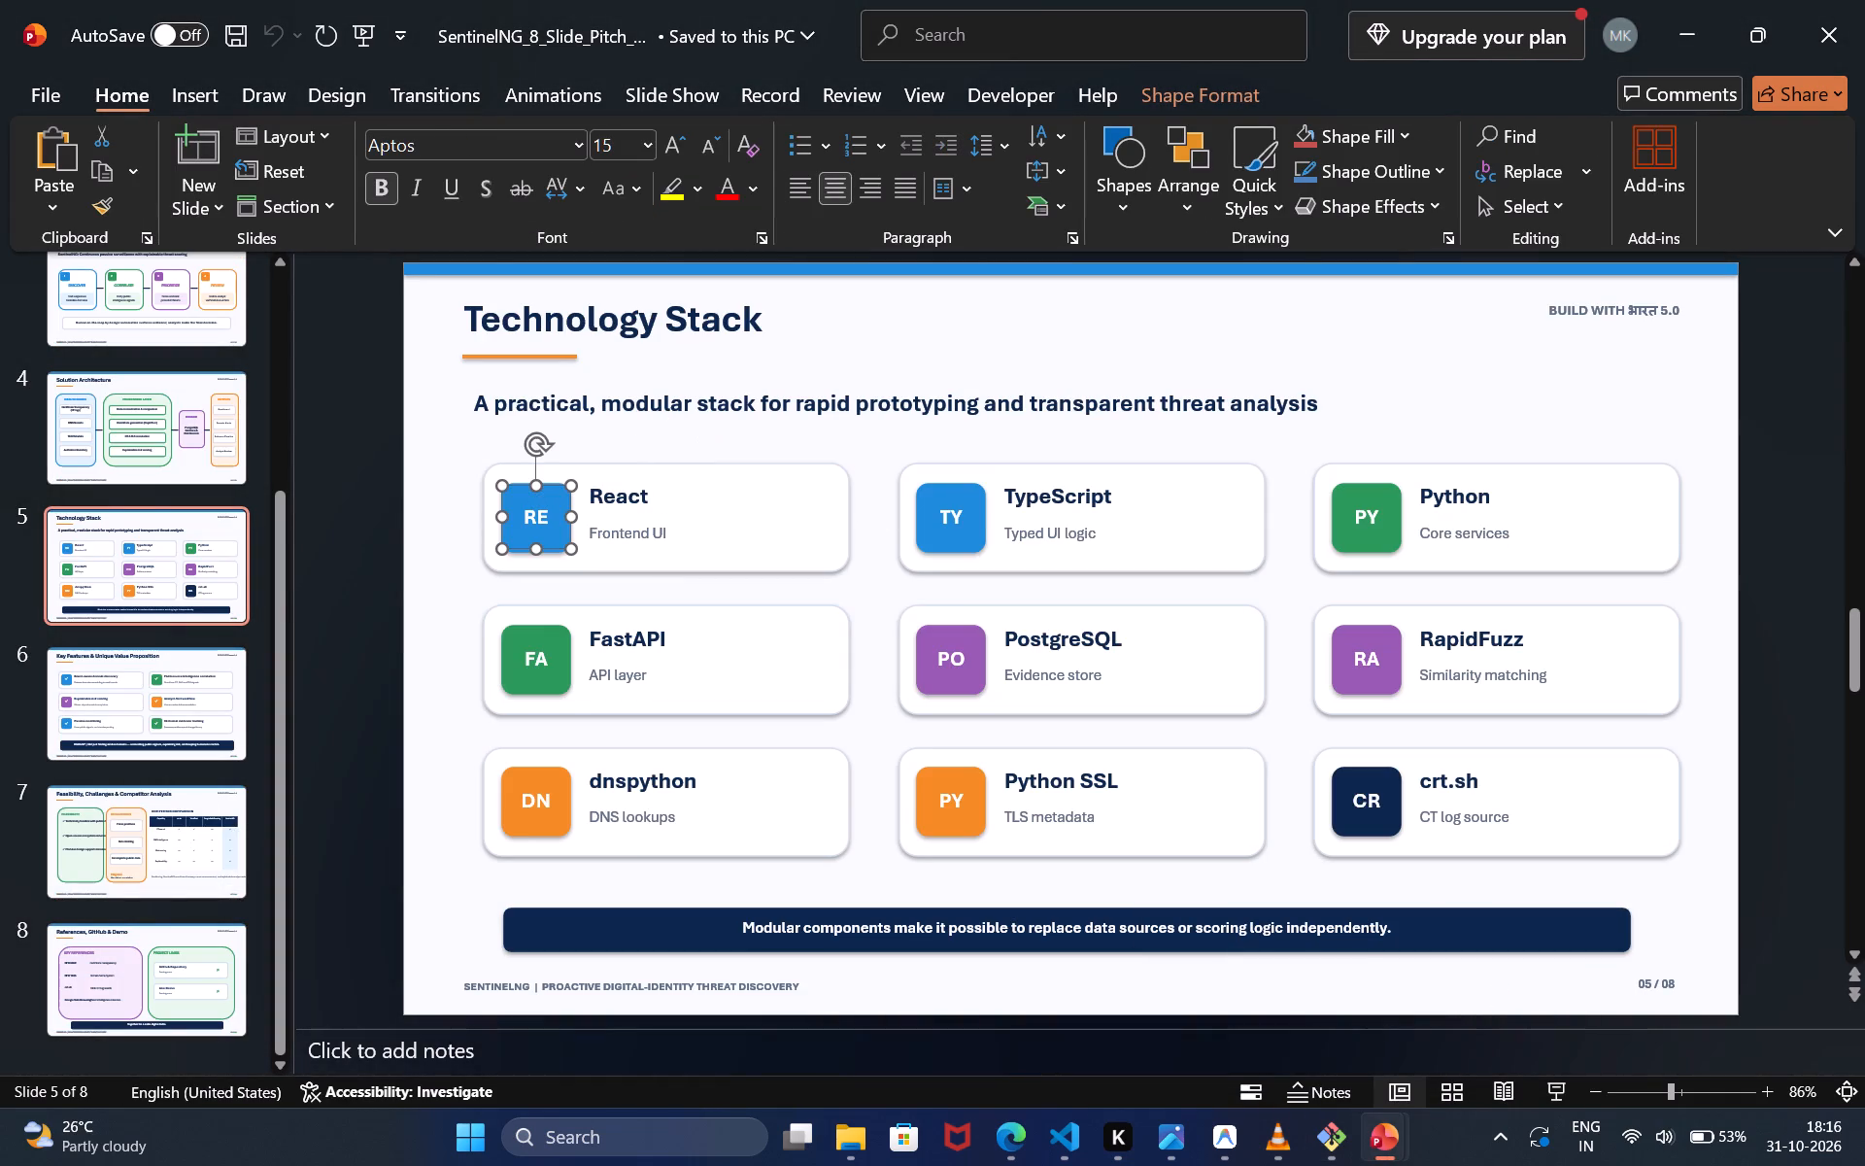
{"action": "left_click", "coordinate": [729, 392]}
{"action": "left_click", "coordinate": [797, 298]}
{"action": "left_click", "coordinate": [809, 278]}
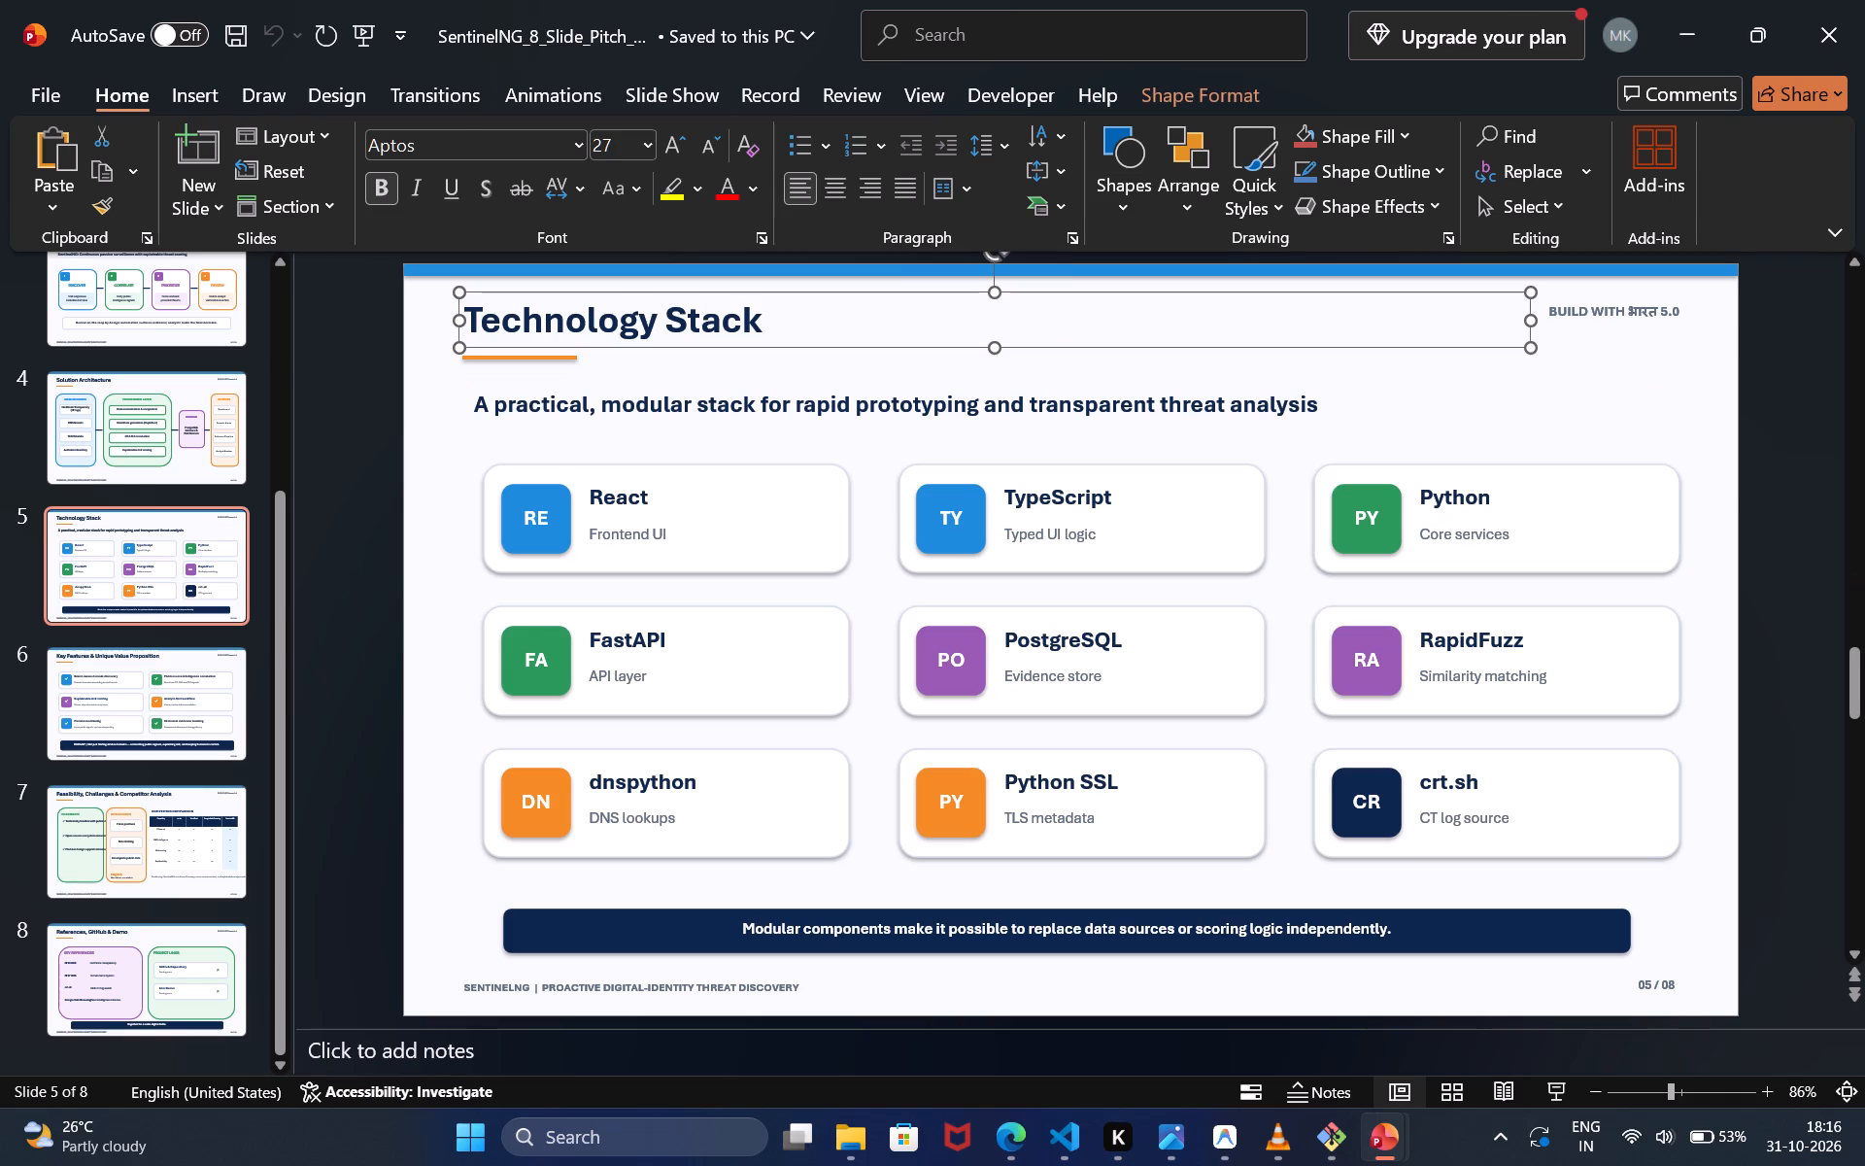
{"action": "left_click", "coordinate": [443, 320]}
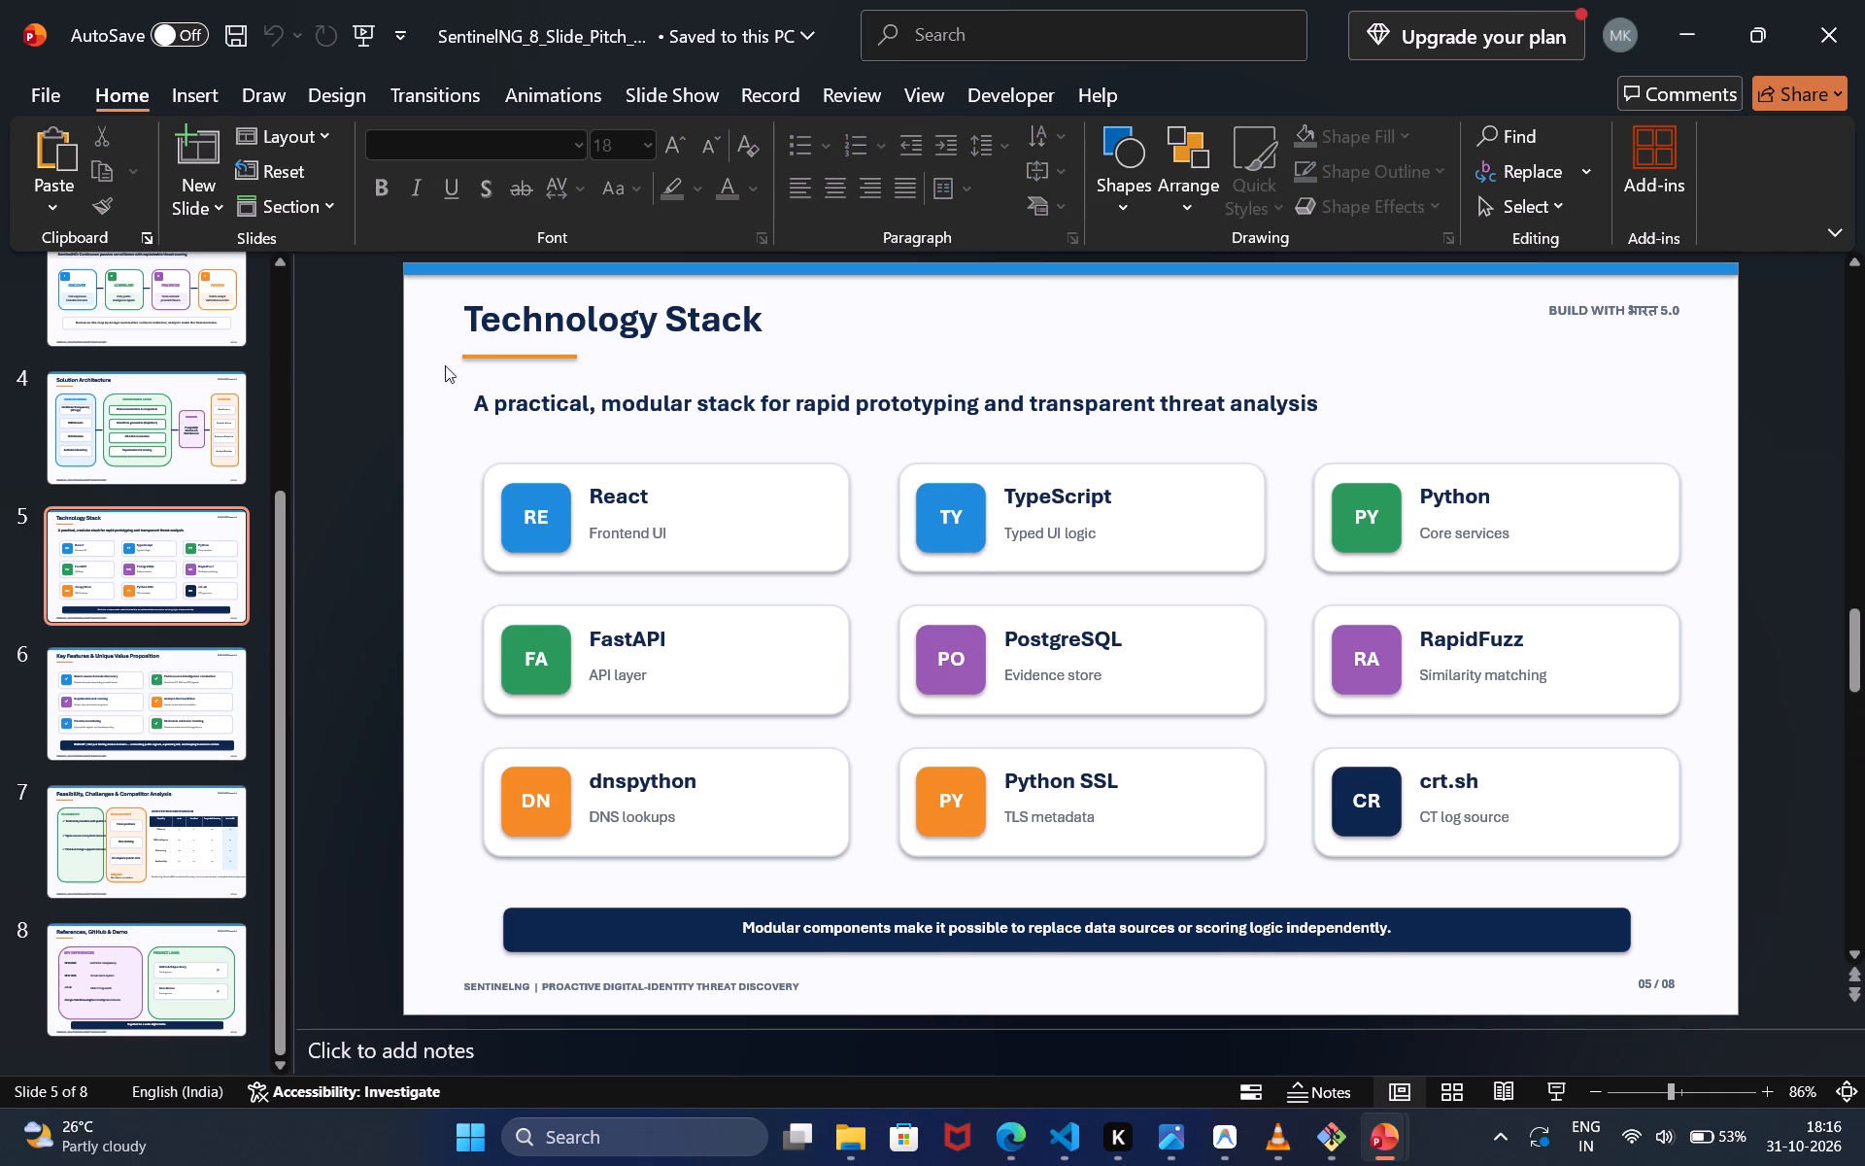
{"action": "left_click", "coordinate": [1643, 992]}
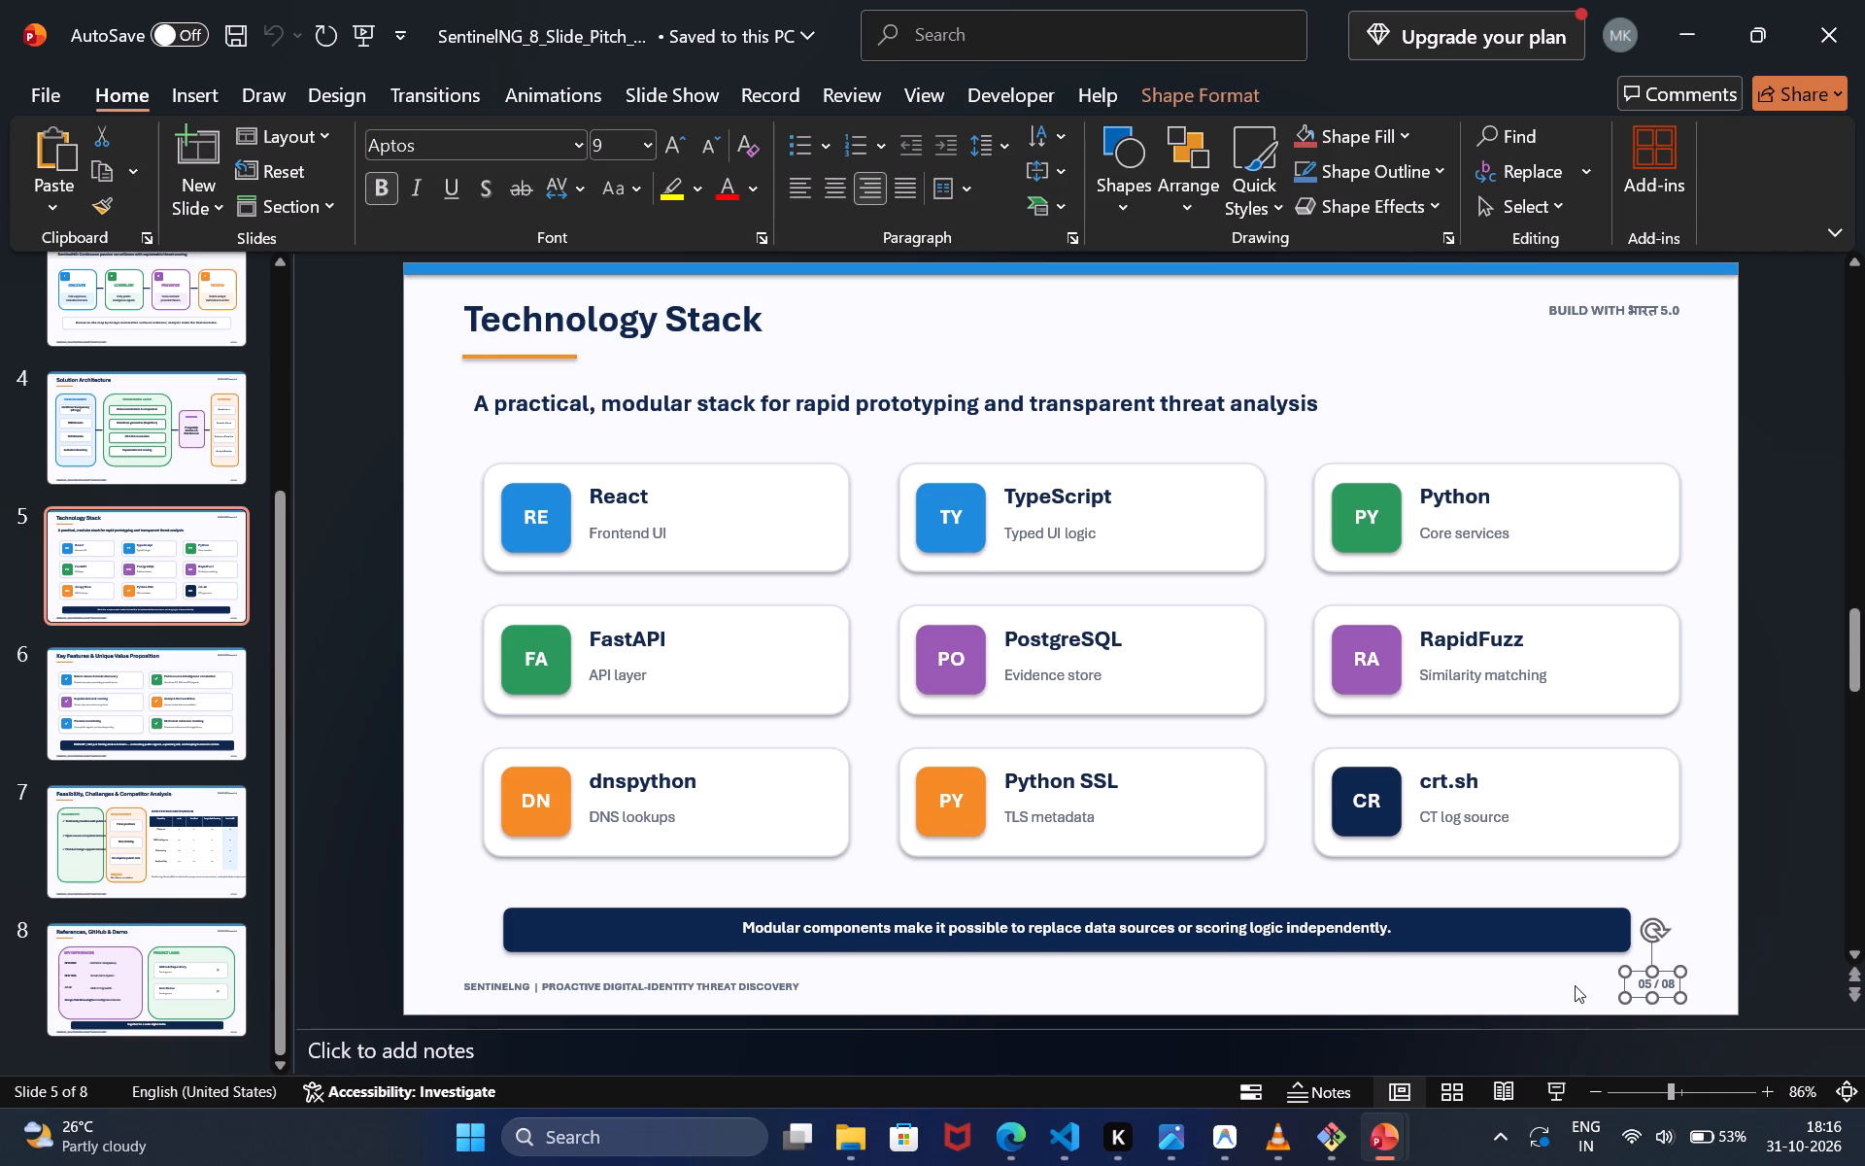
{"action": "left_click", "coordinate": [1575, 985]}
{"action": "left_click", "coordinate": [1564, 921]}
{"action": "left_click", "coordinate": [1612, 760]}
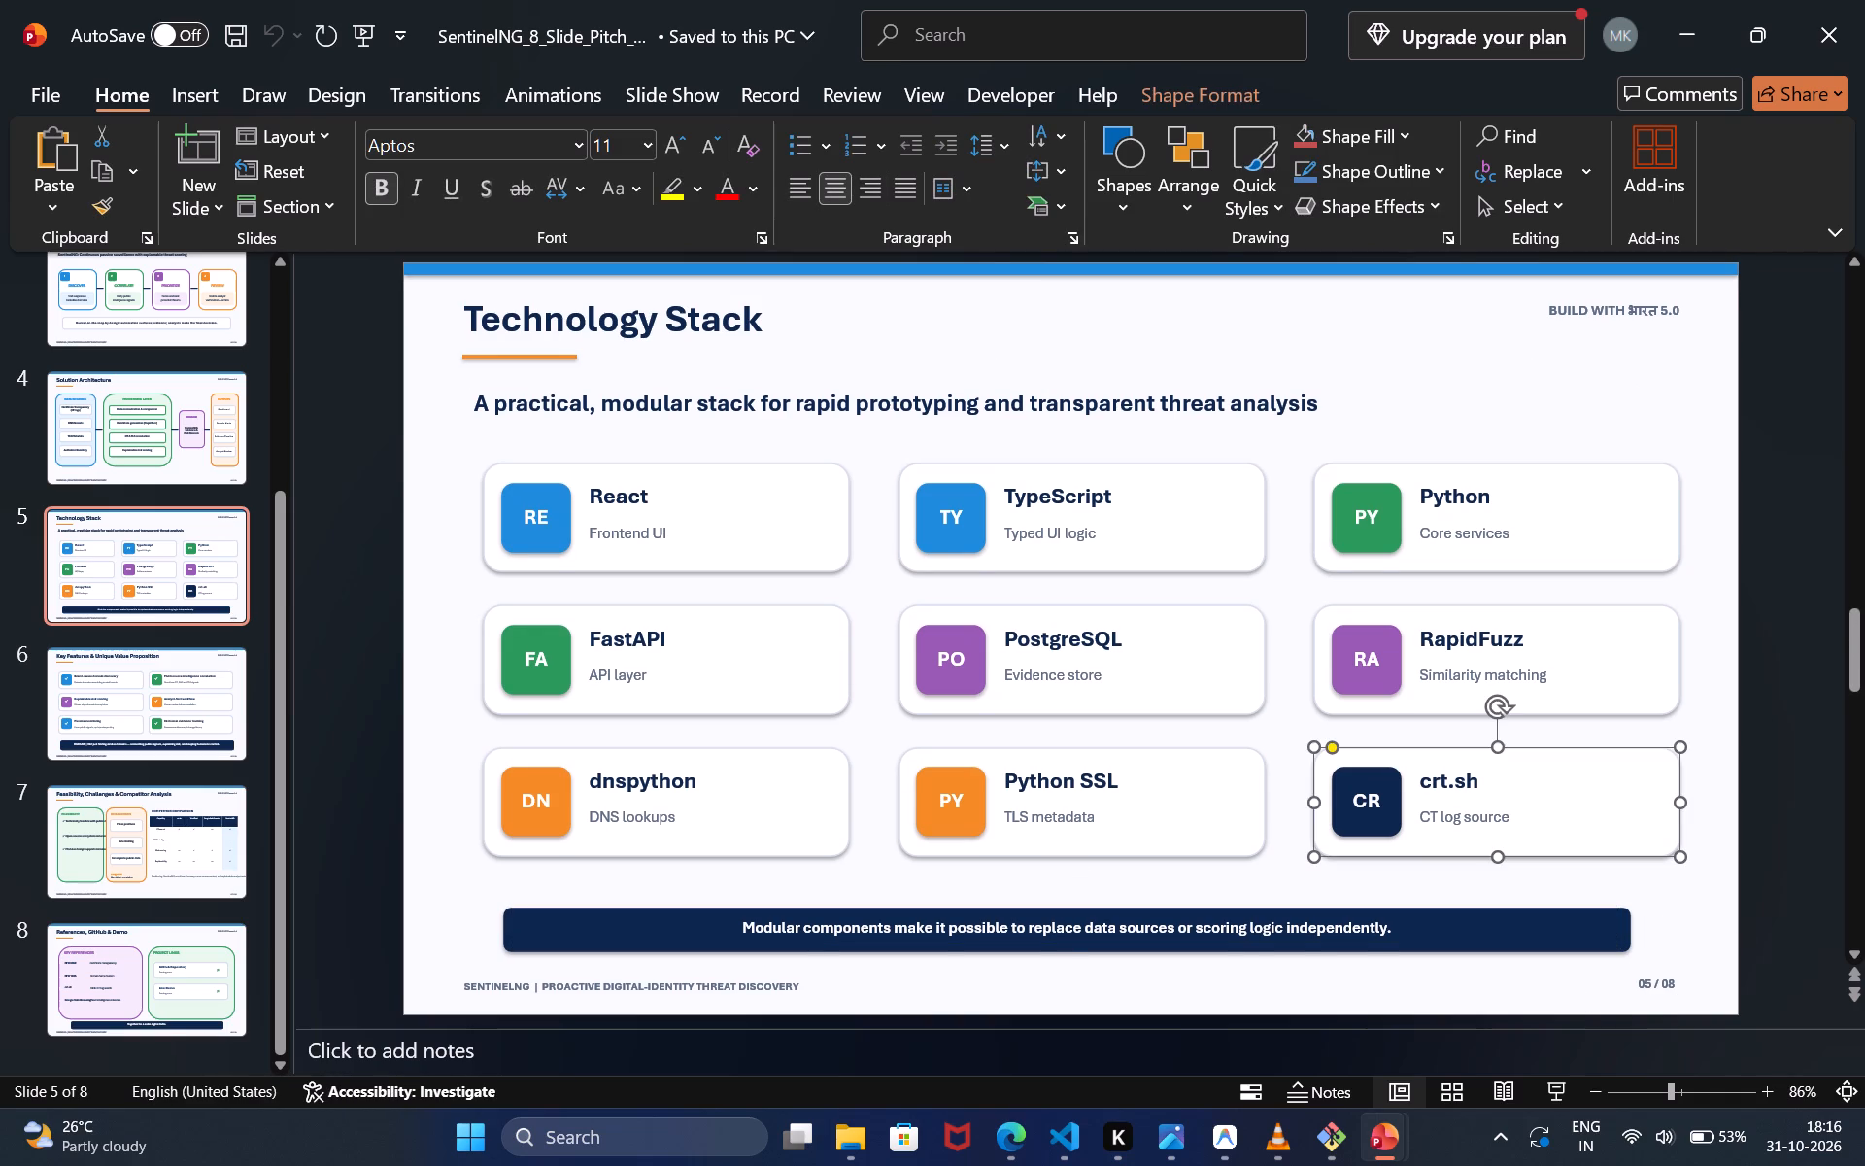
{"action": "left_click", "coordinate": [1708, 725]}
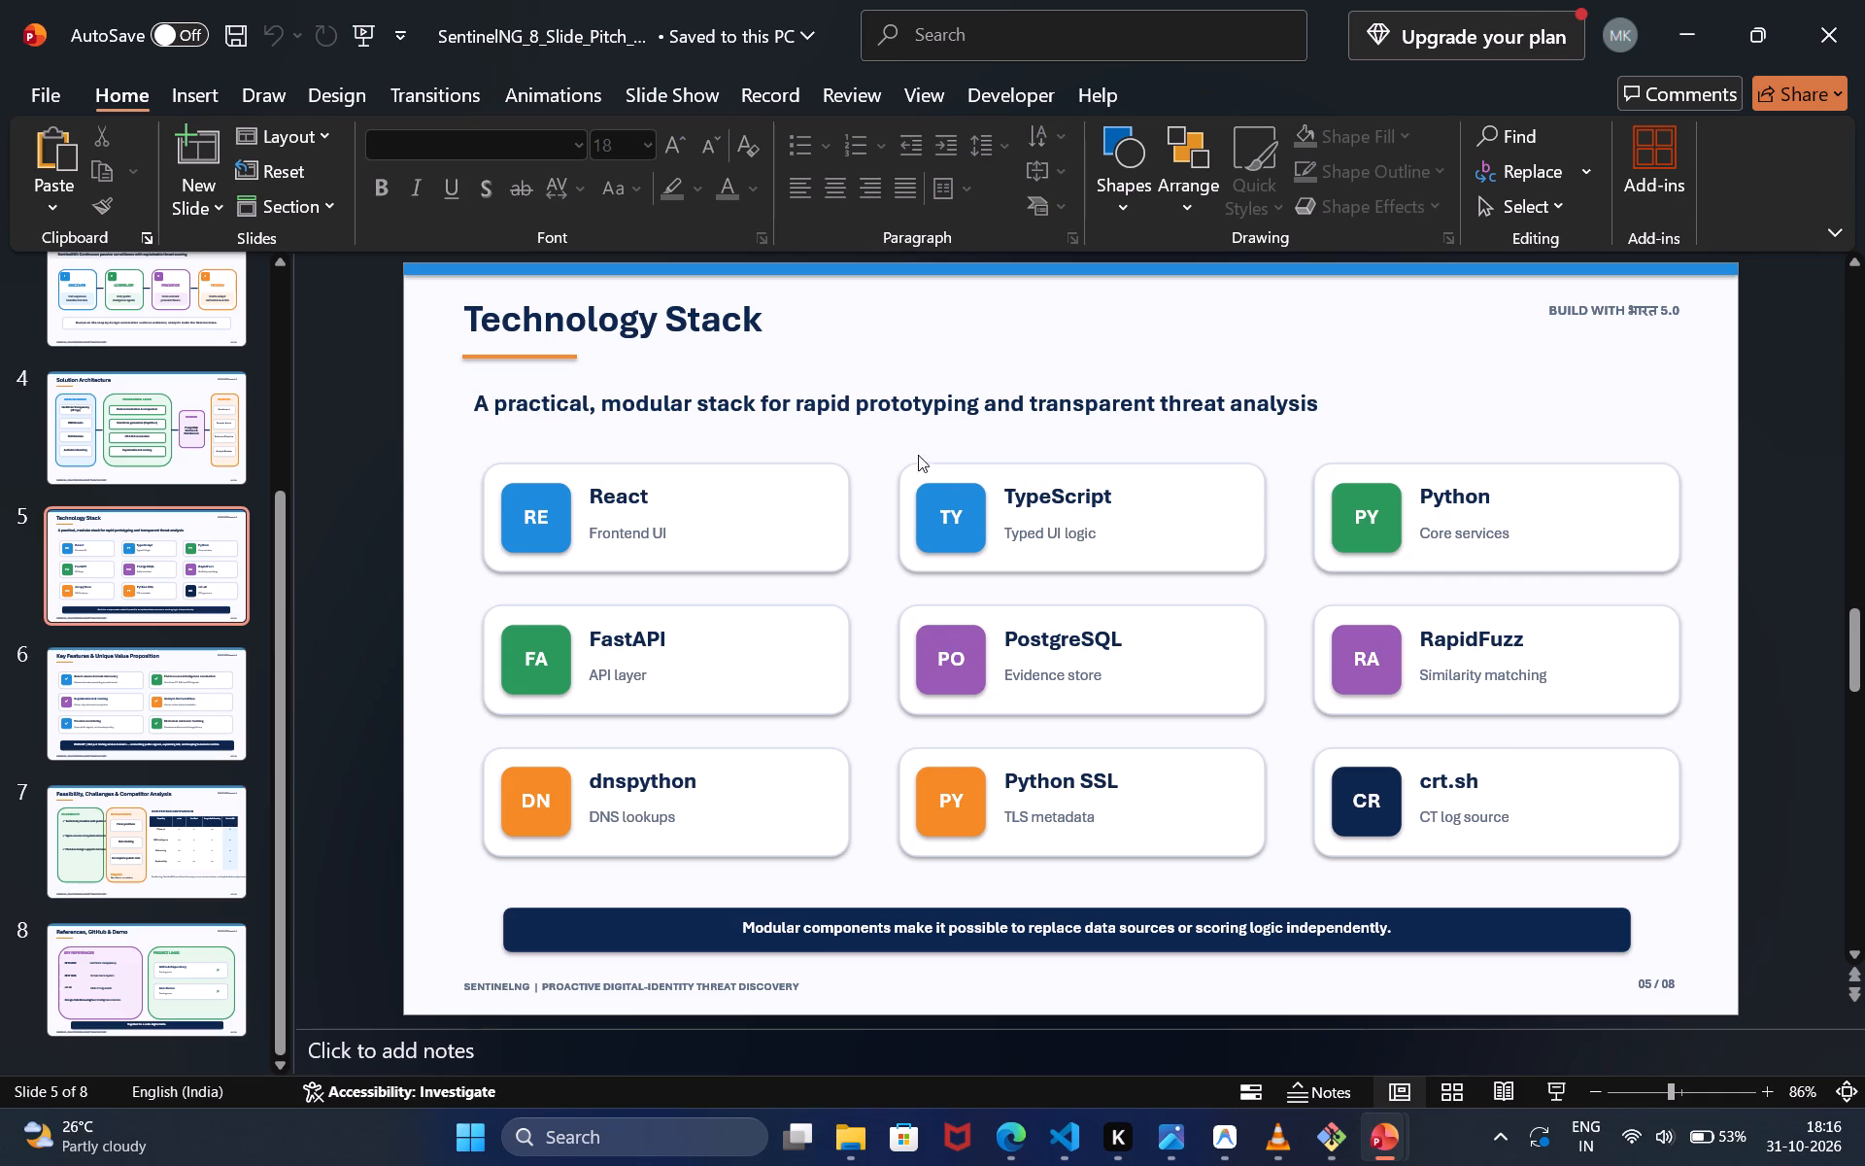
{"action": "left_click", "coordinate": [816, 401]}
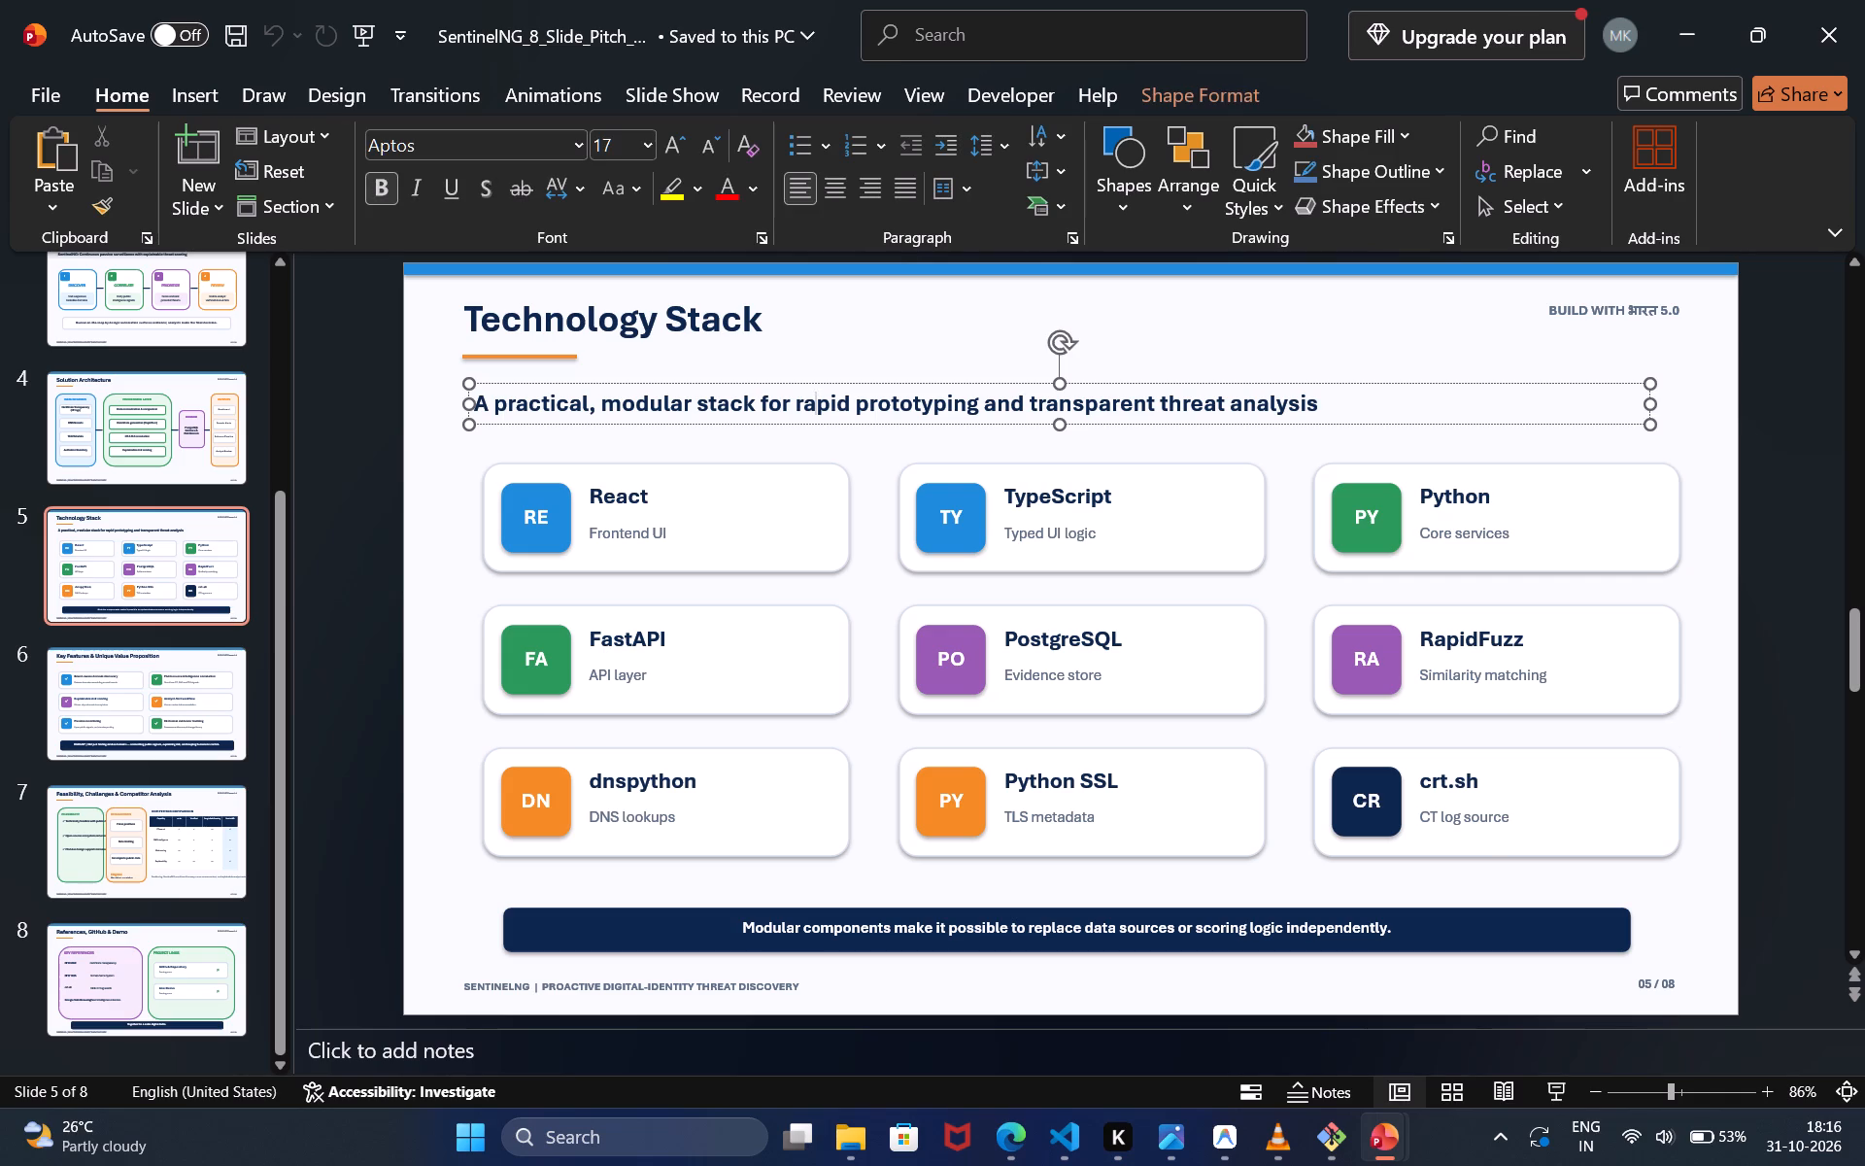
Copy the React text box from the Technology Stack slide into SentinelNG_Final's TECH STACK slide and position it inside the empty card.
{"action": "left_click", "coordinate": [653, 508]}
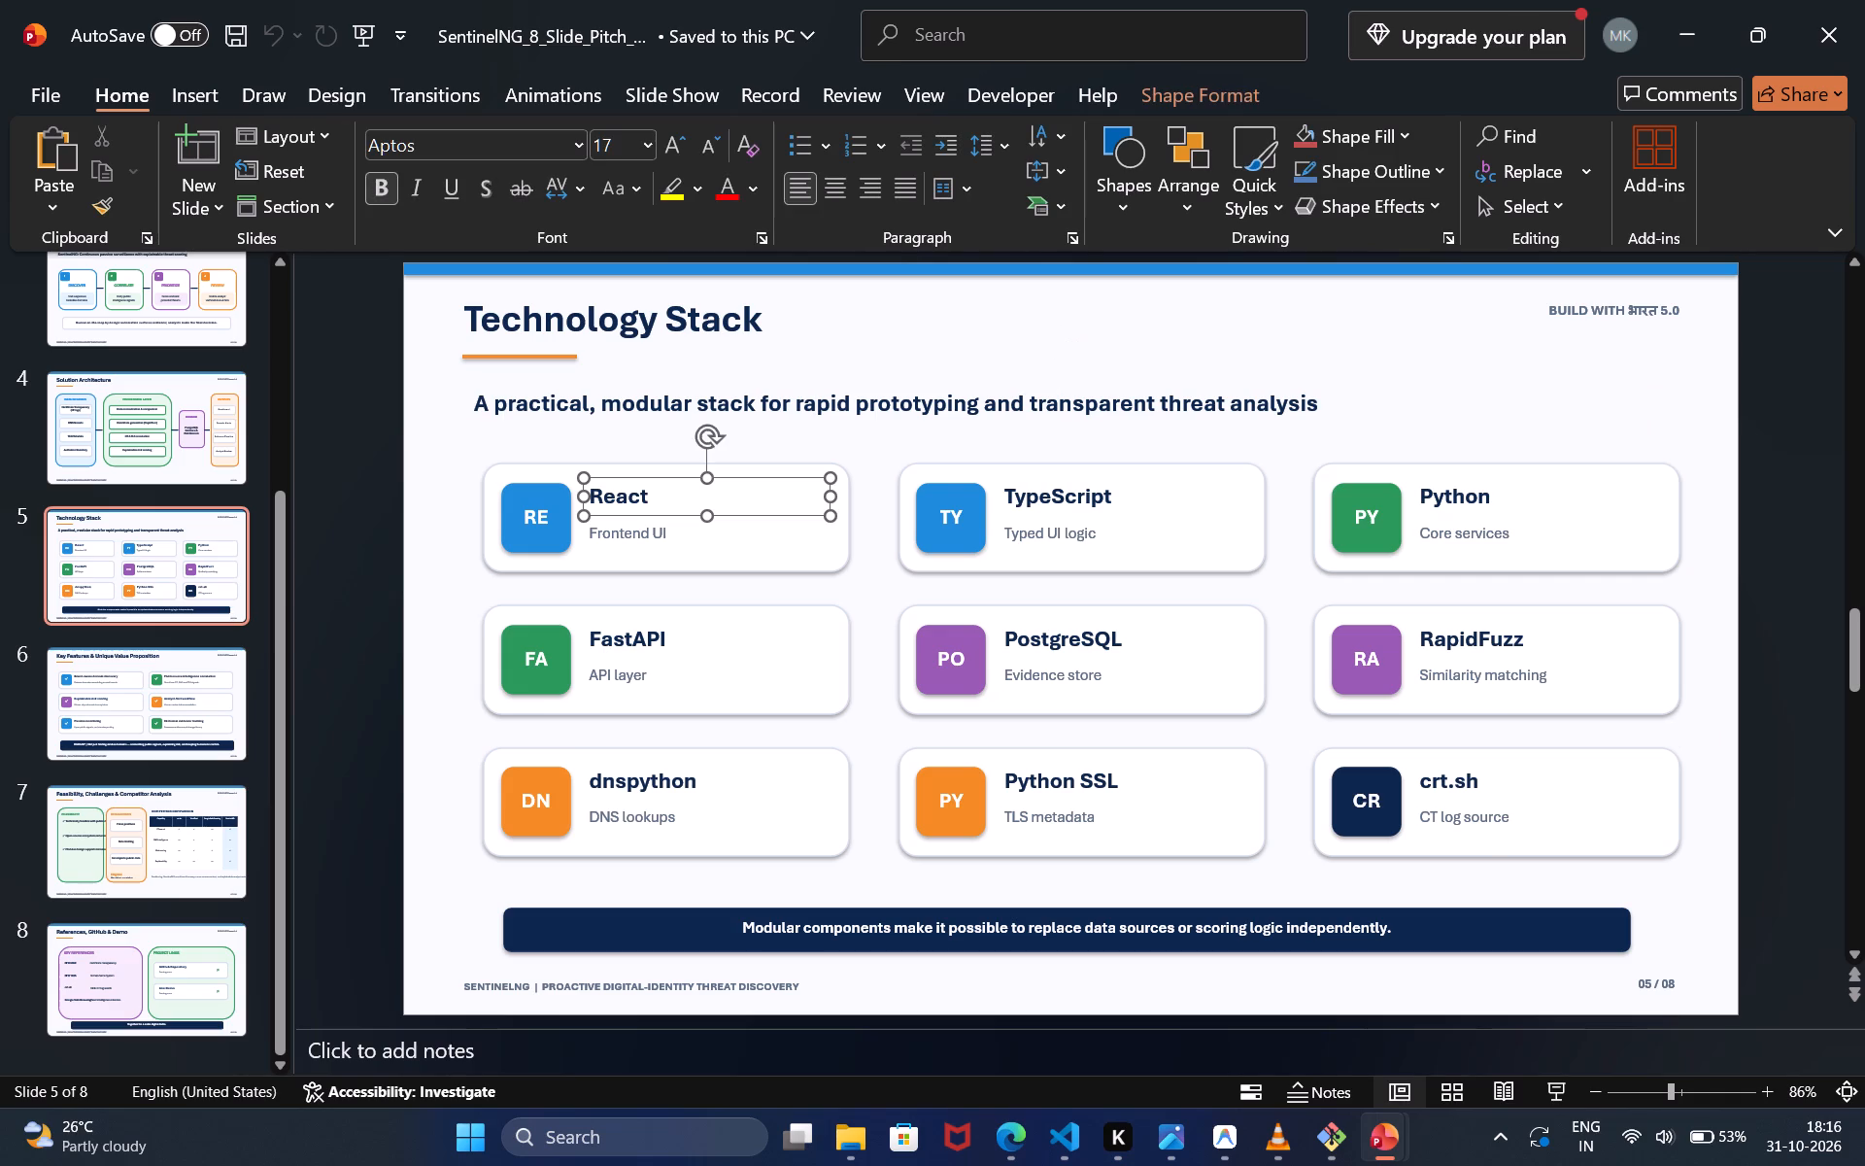
{"action": "key", "text": "ctrl+c"}
{"action": "left_click", "coordinate": [1318, 1065]}
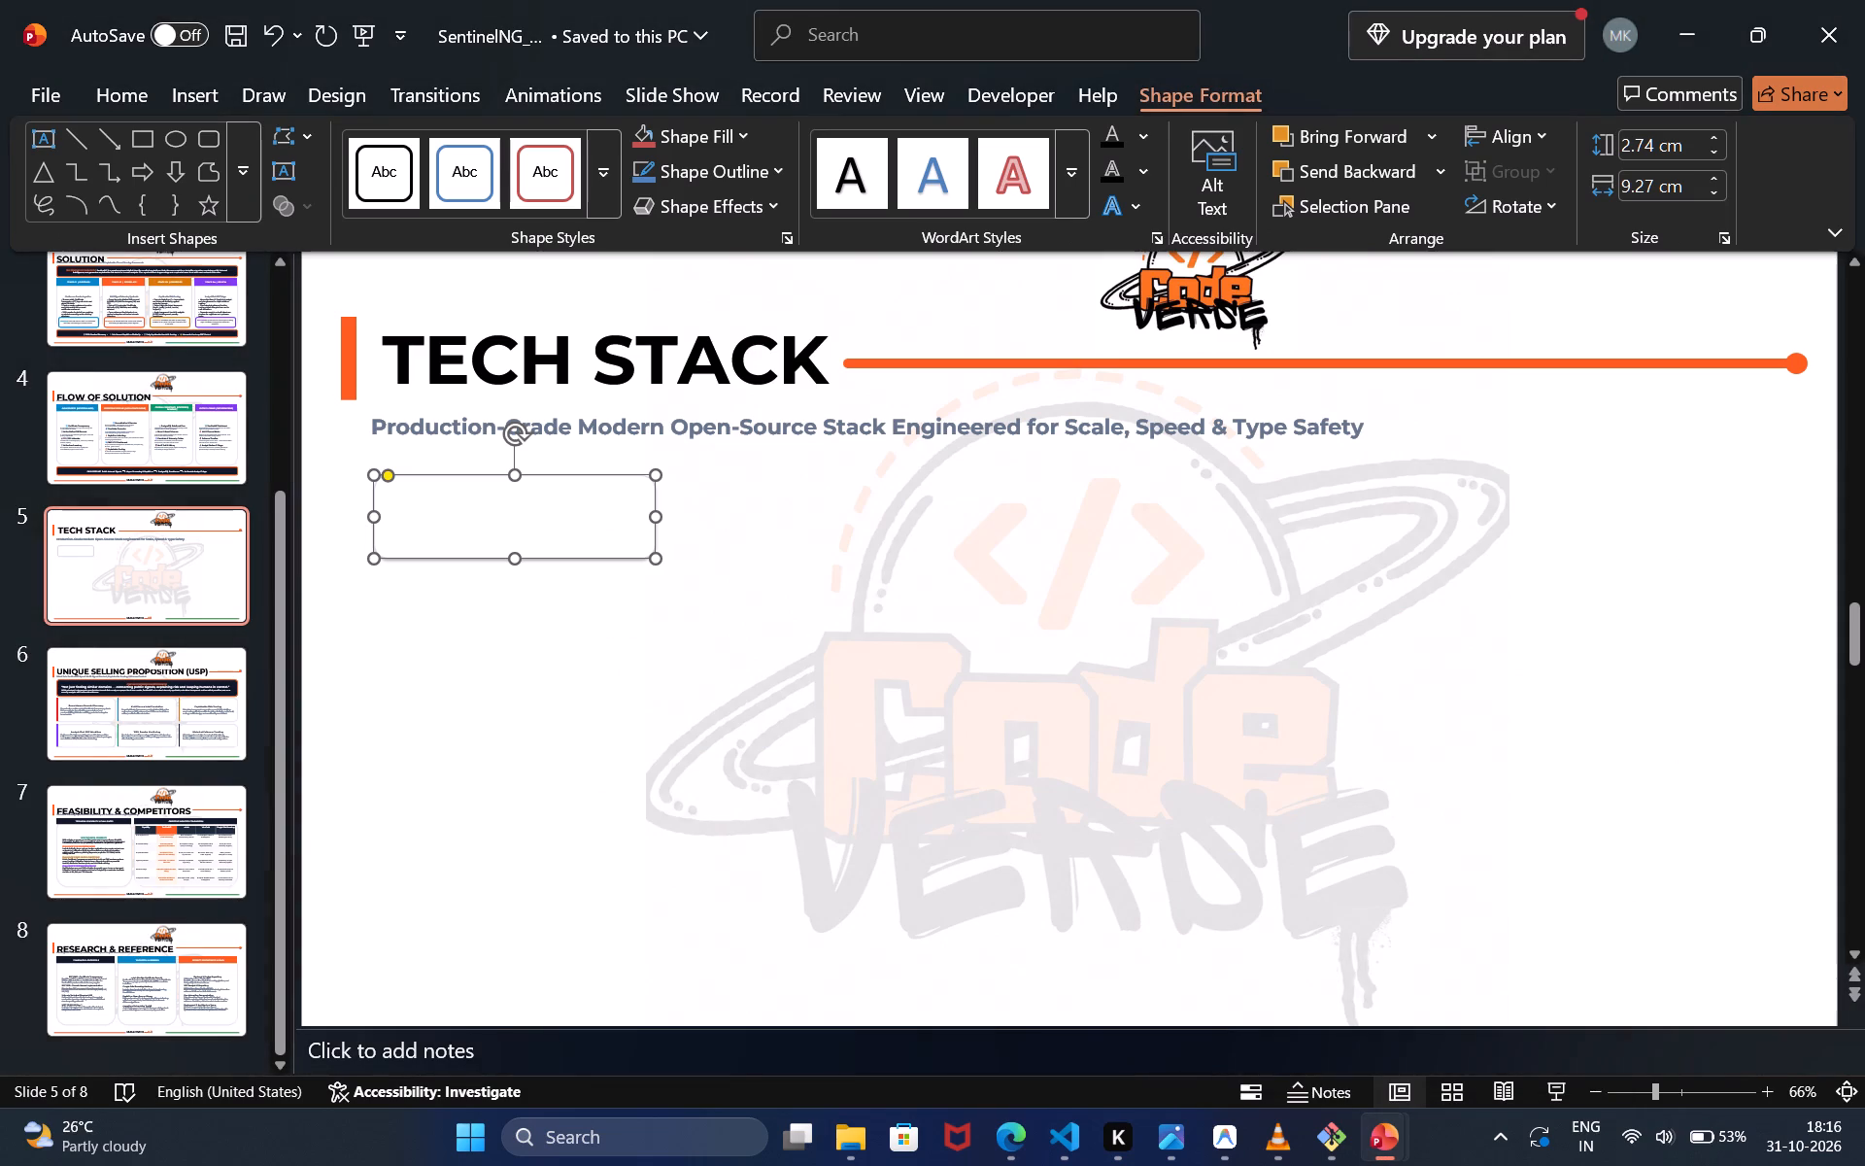
{"action": "key", "text": "ctrl+v"}
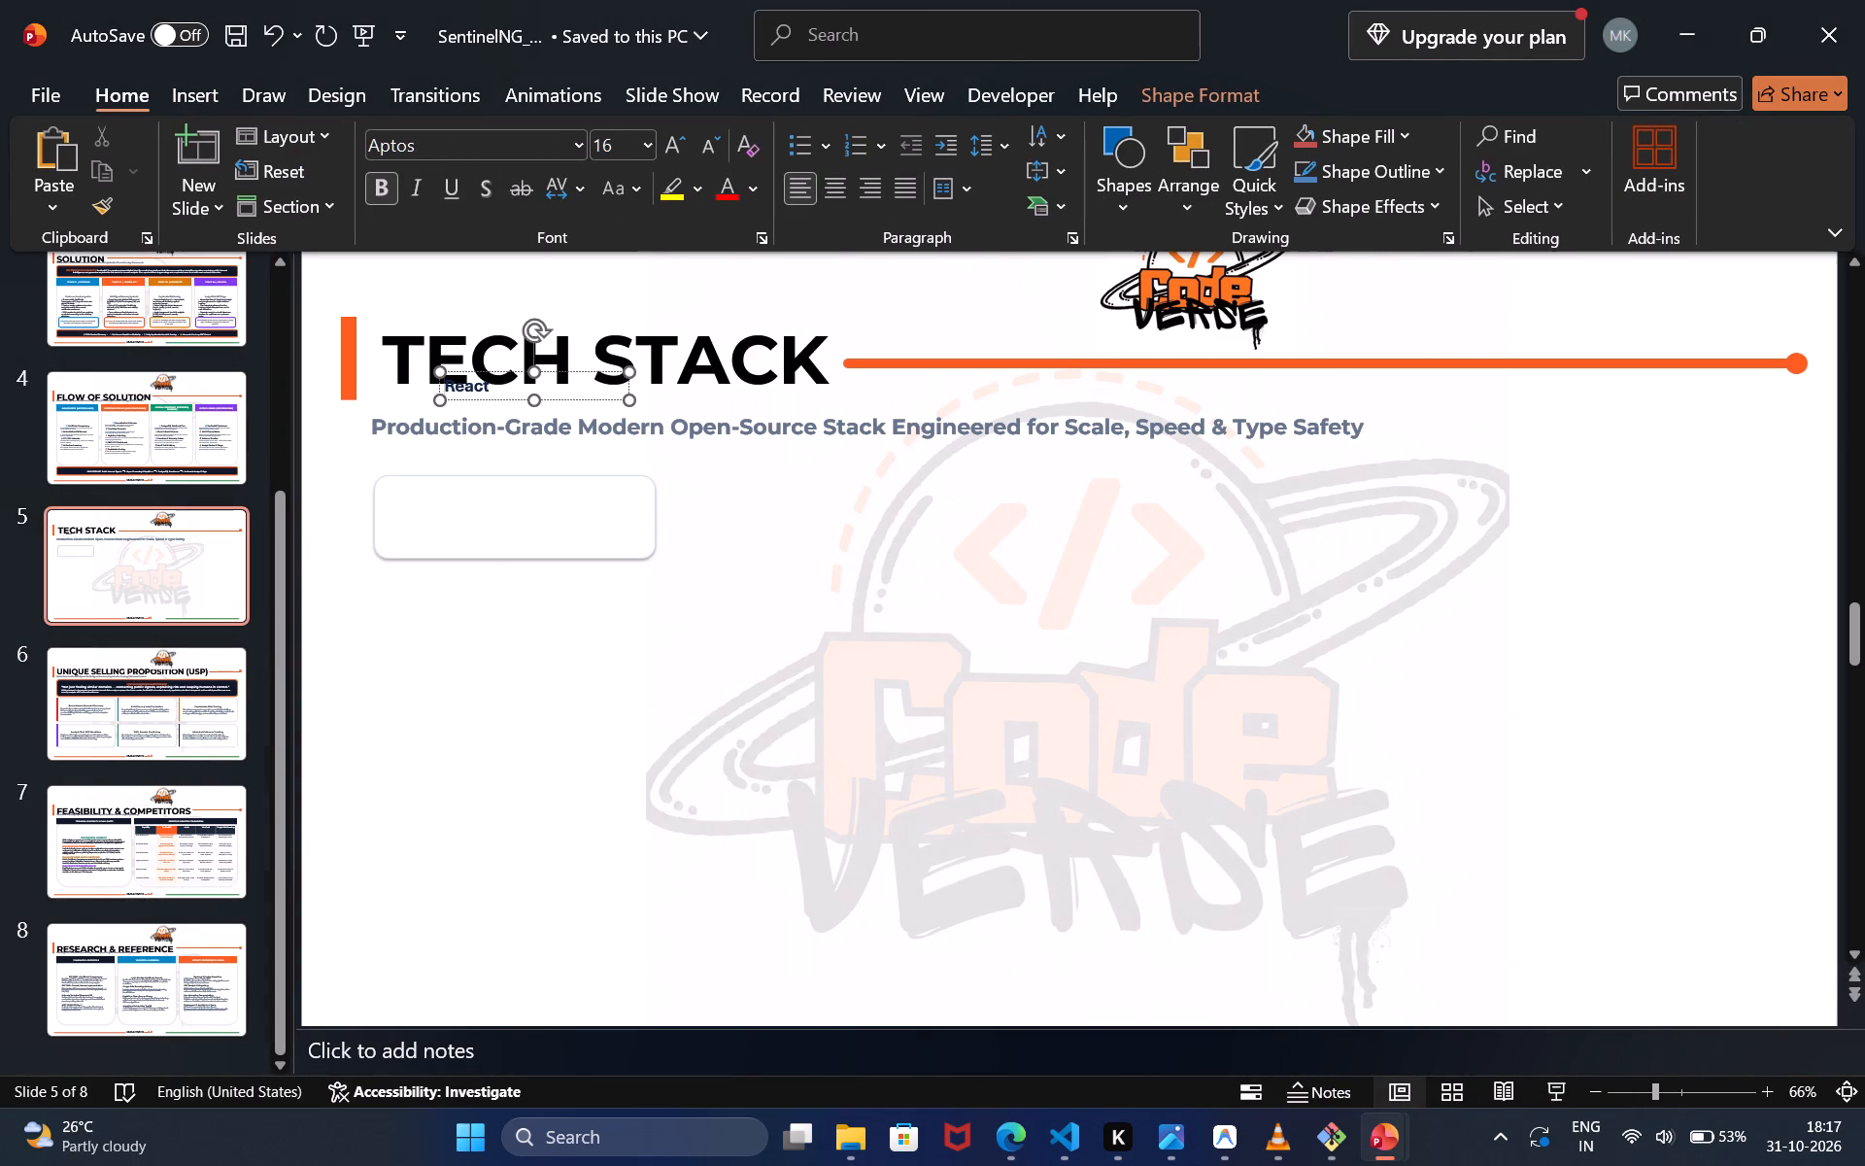
{"action": "left_click_drag", "start_coordinate": [570, 372], "coordinate": [606, 488]}
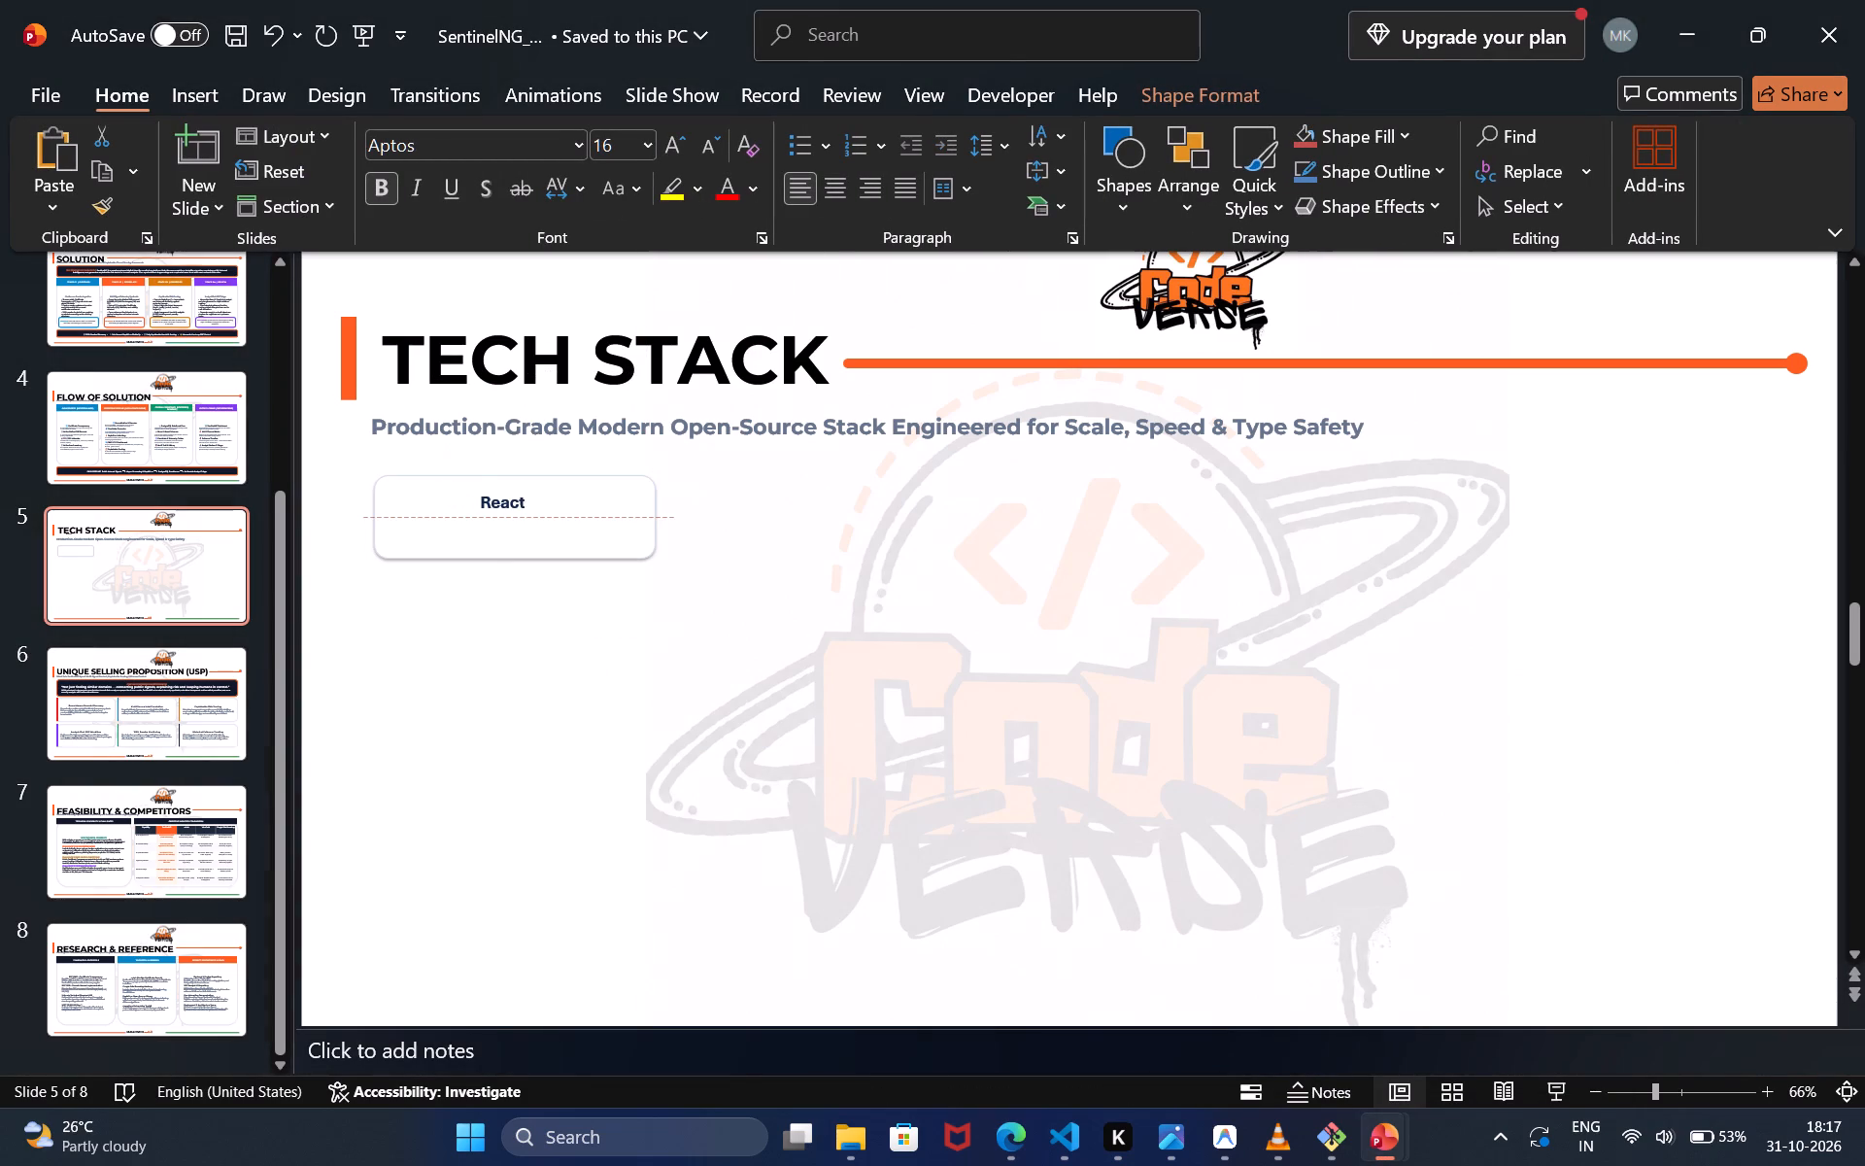
Move the React text box slightly higher, near the top edge inside the card on the TECH STACK slide.
{"action": "left_click_drag", "start_coordinate": [606, 488], "coordinate": [611, 482]}
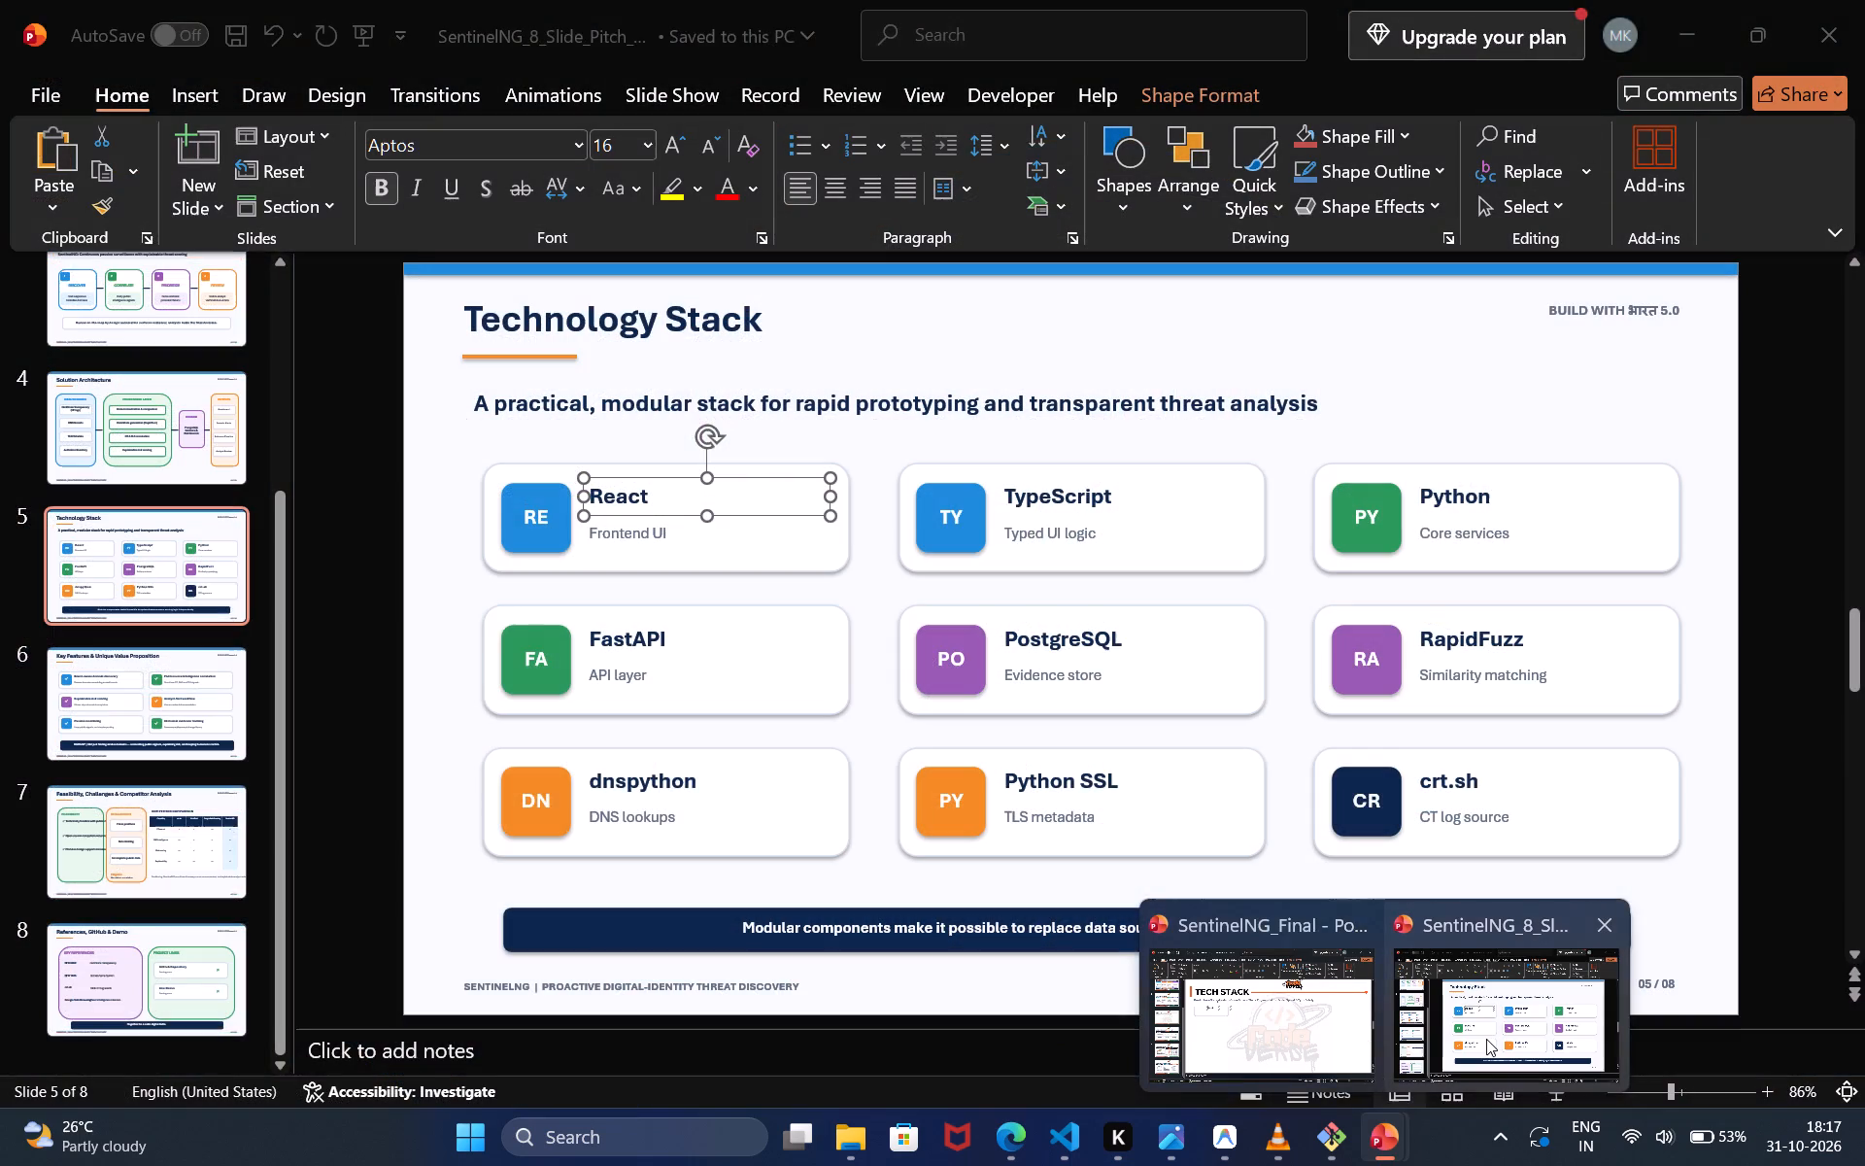
Copy the RE badge from SentinelNG_8_Slide_Pitch_Deck's React card into SentinelNG_Final's TECH STACK slide and place it inside the card's left end.
{"action": "left_click", "coordinate": [1486, 1039]}
{"action": "left_click", "coordinate": [548, 509]}
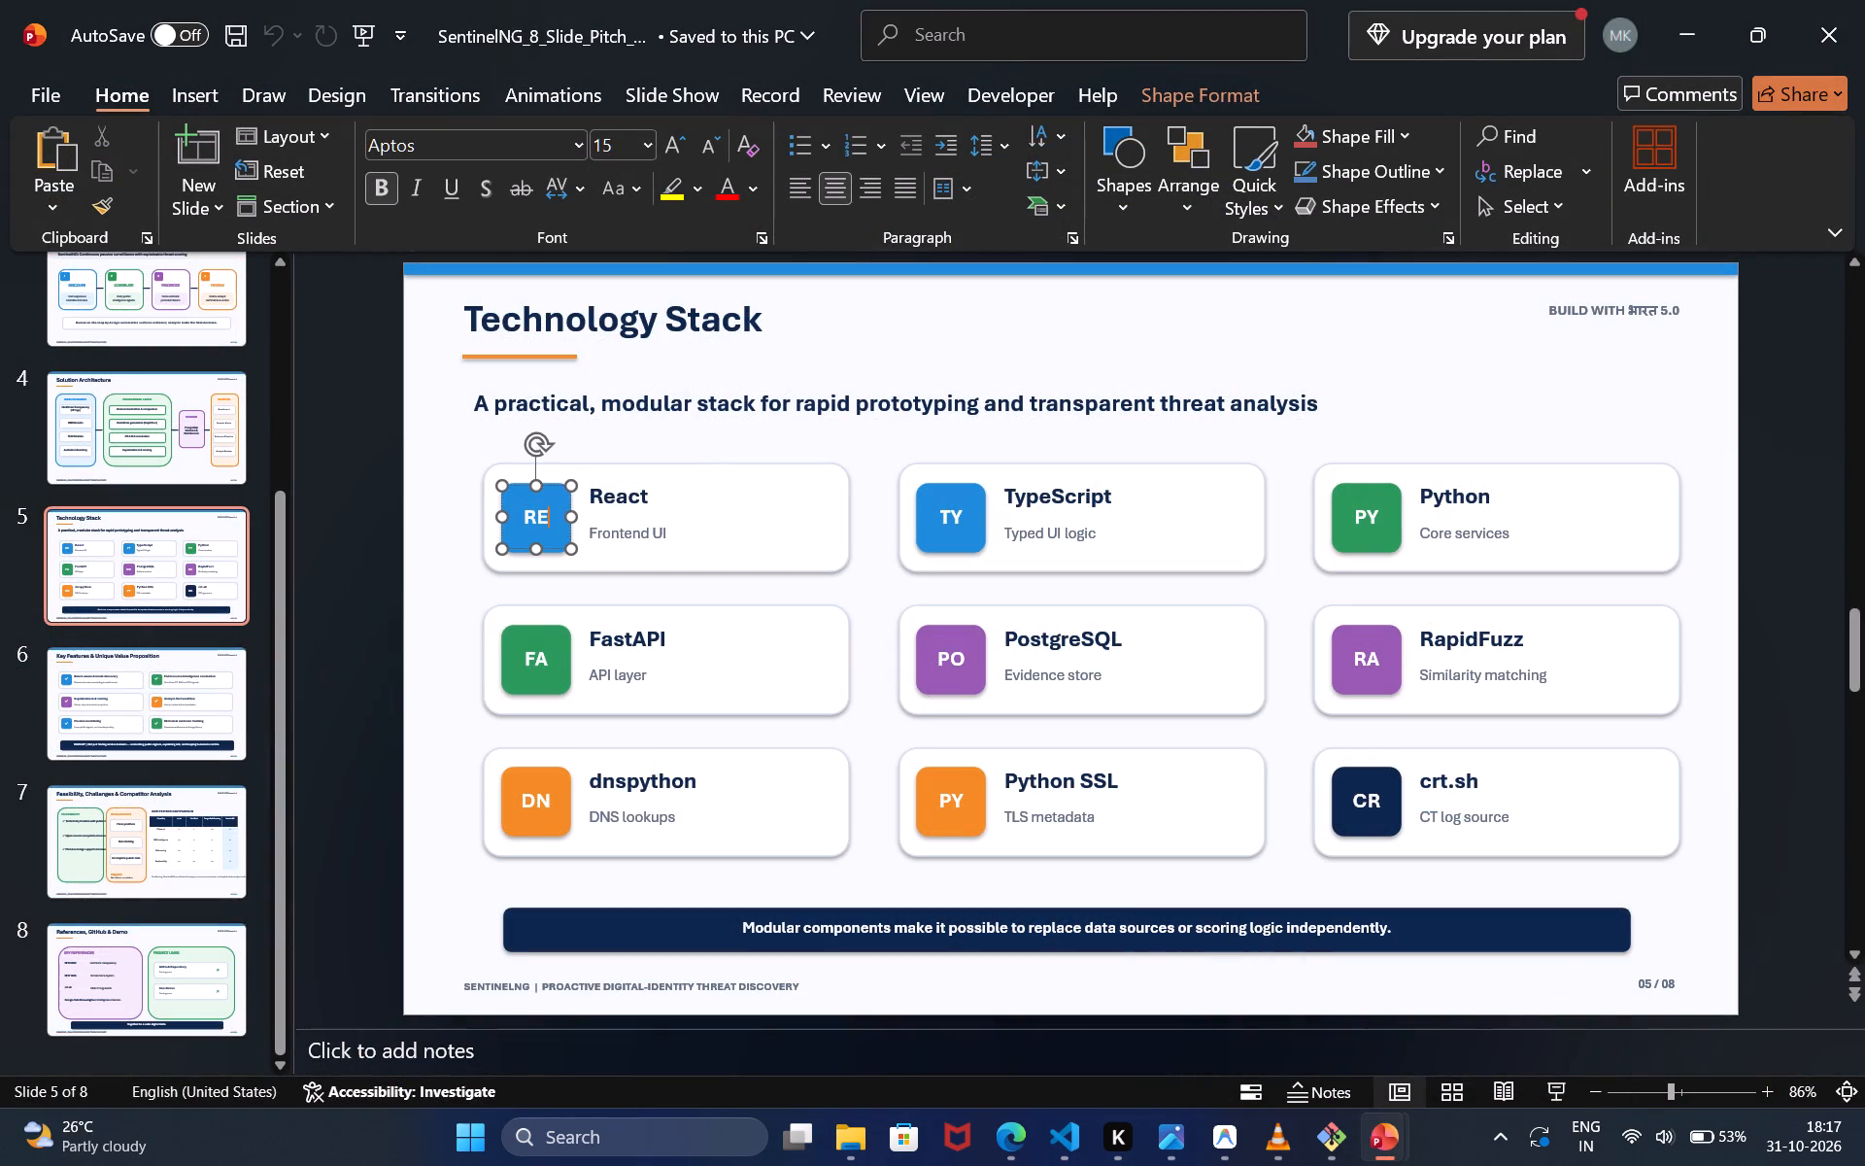
{"action": "left_click", "coordinate": [558, 495]}
{"action": "key", "text": "ctrl+c"}
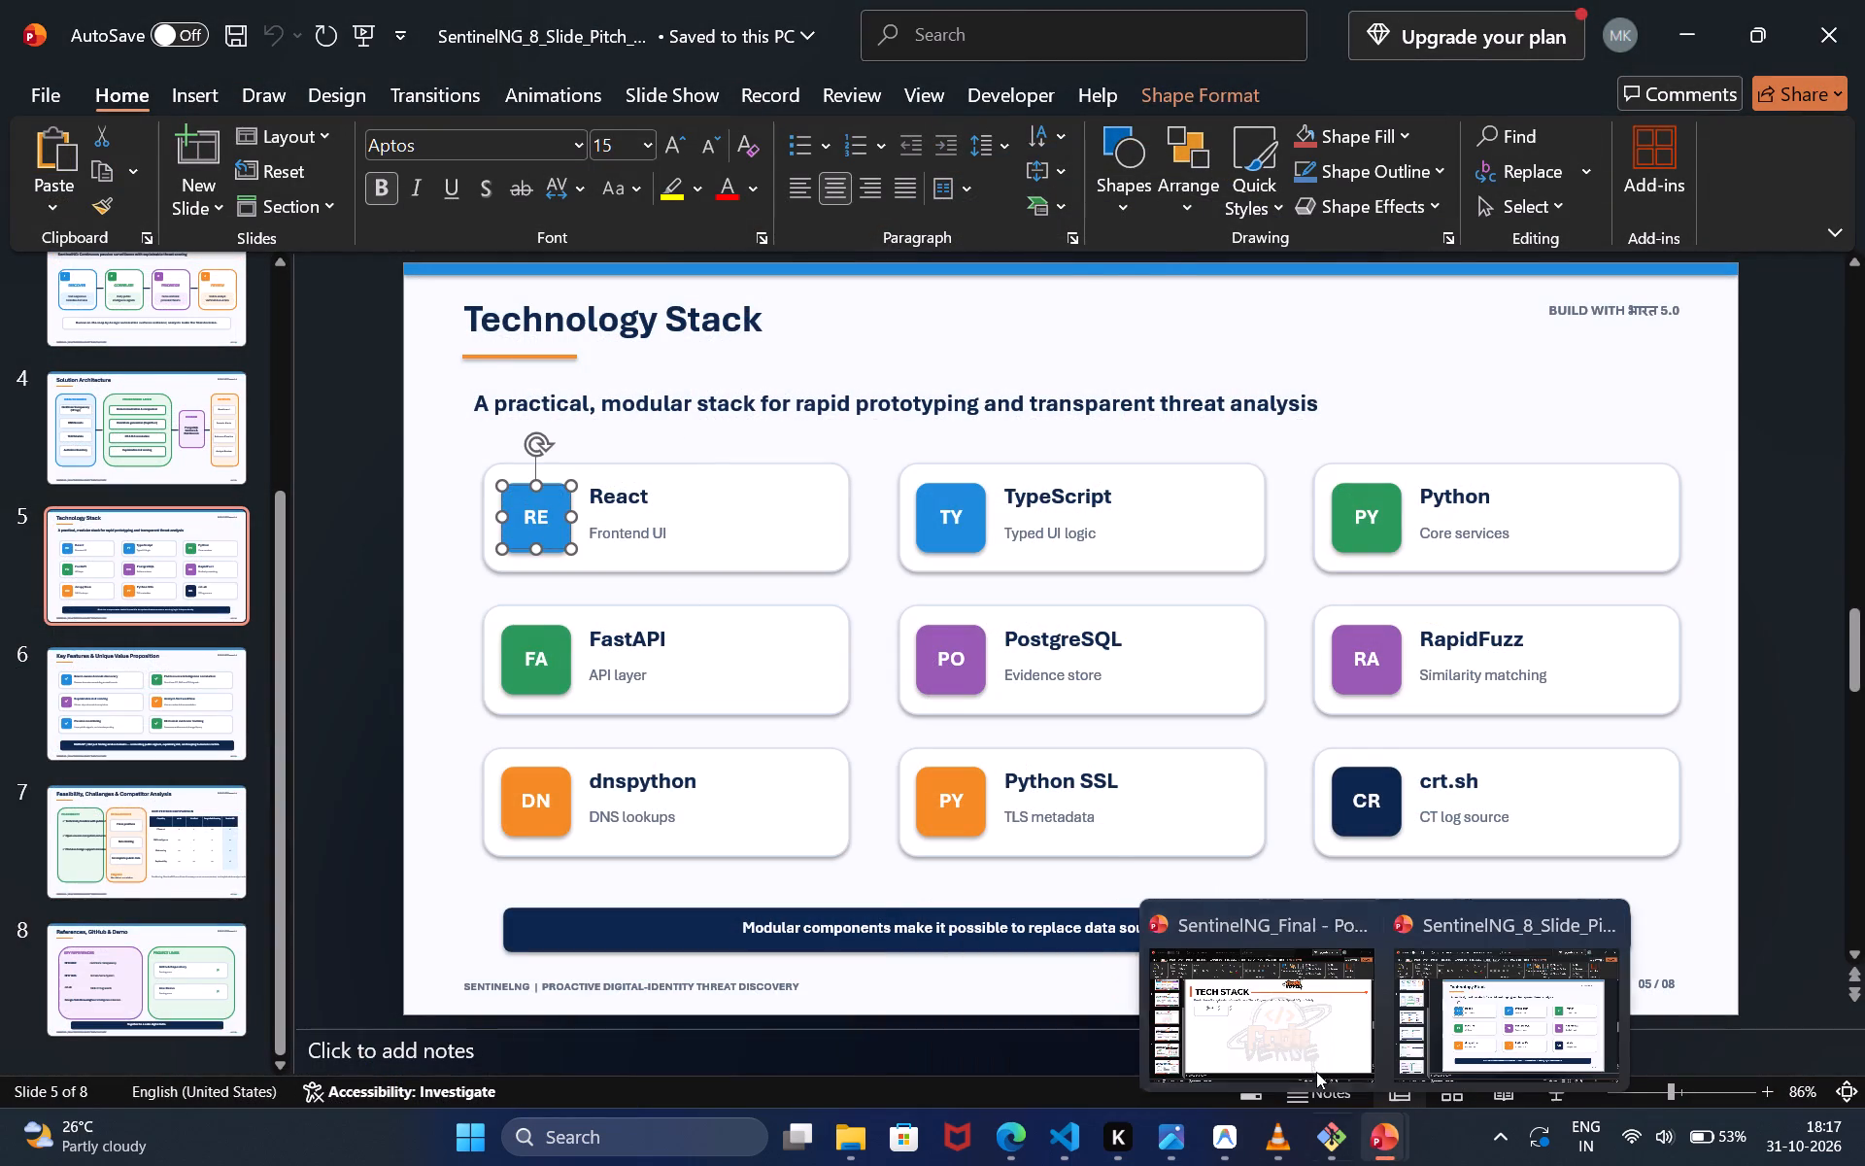
{"action": "left_click", "coordinate": [1282, 1028]}
{"action": "left_click", "coordinate": [423, 498]}
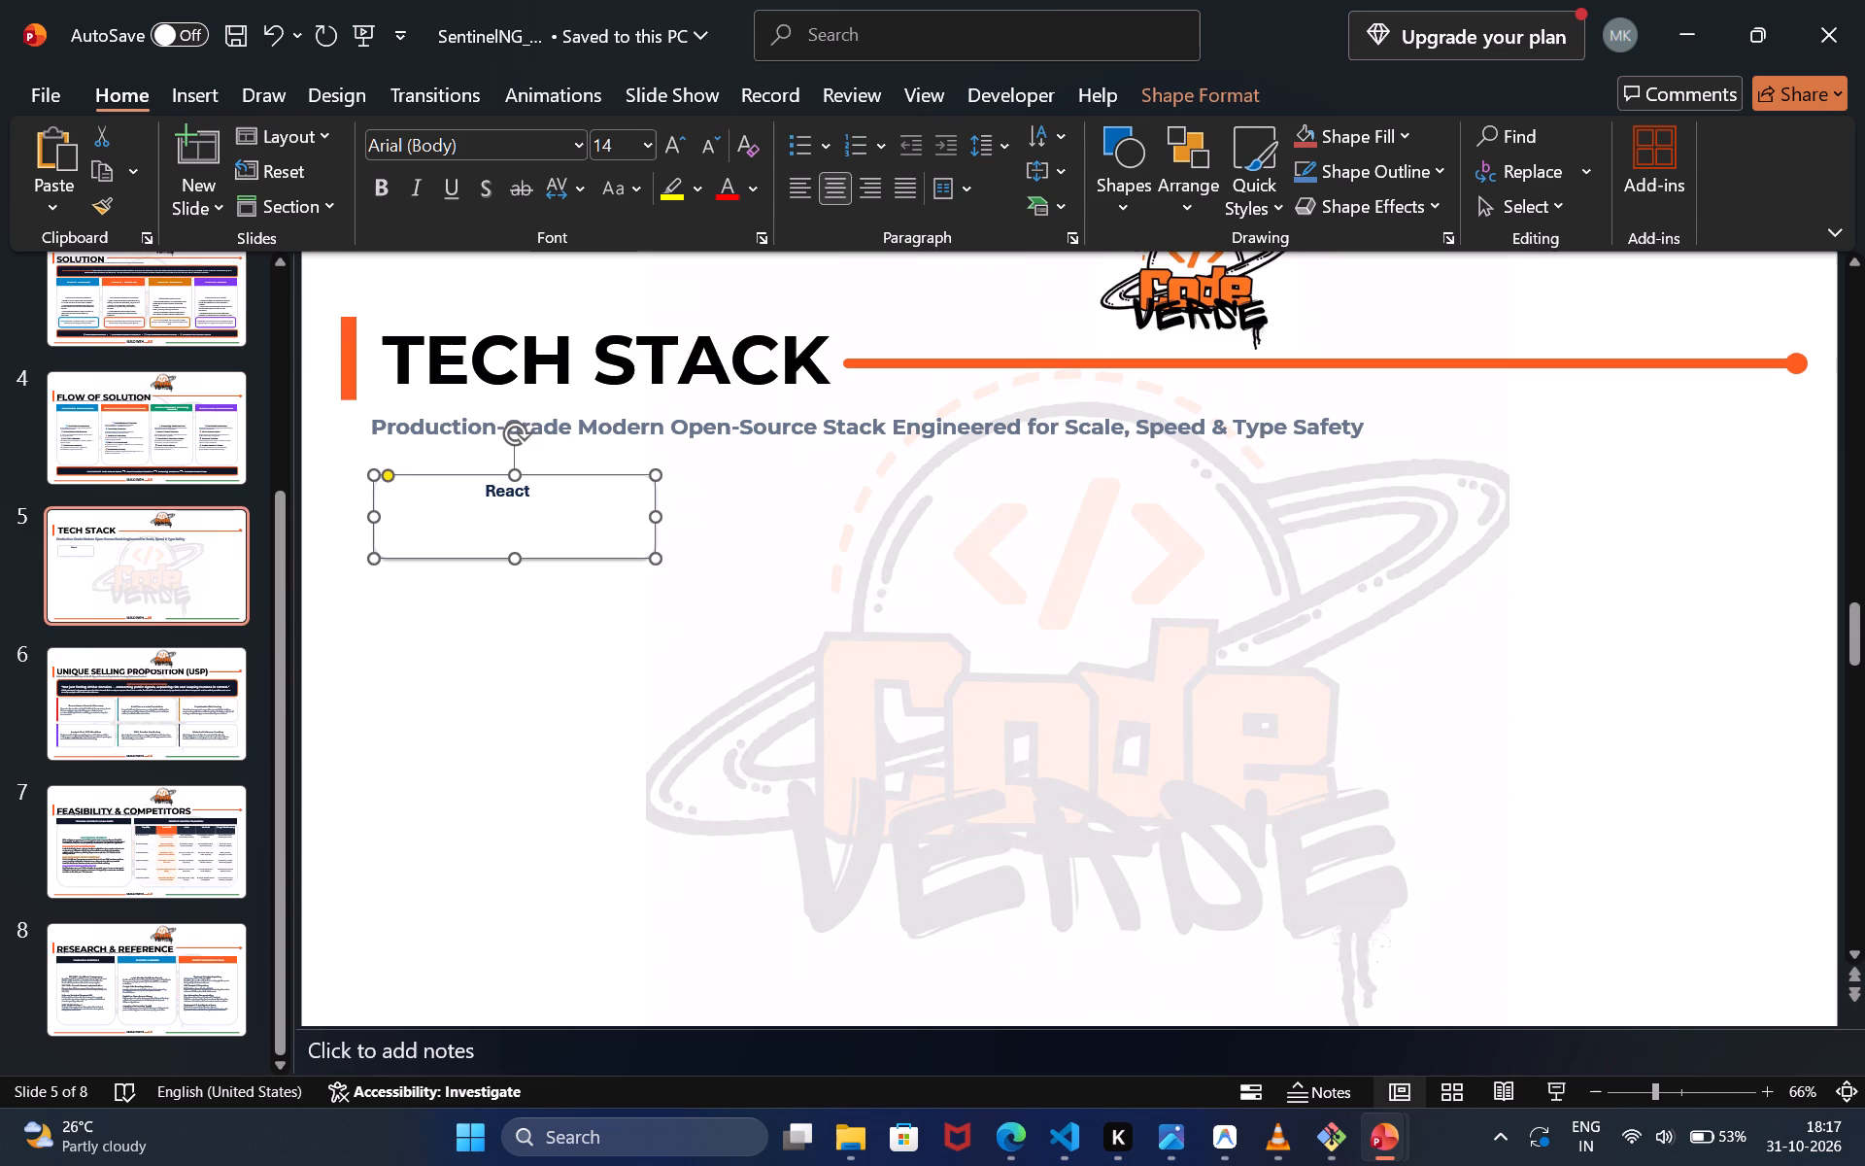
{"action": "key", "text": "ctrl+v"}
{"action": "left_click_drag", "start_coordinate": [405, 404], "coordinate": [406, 378]}
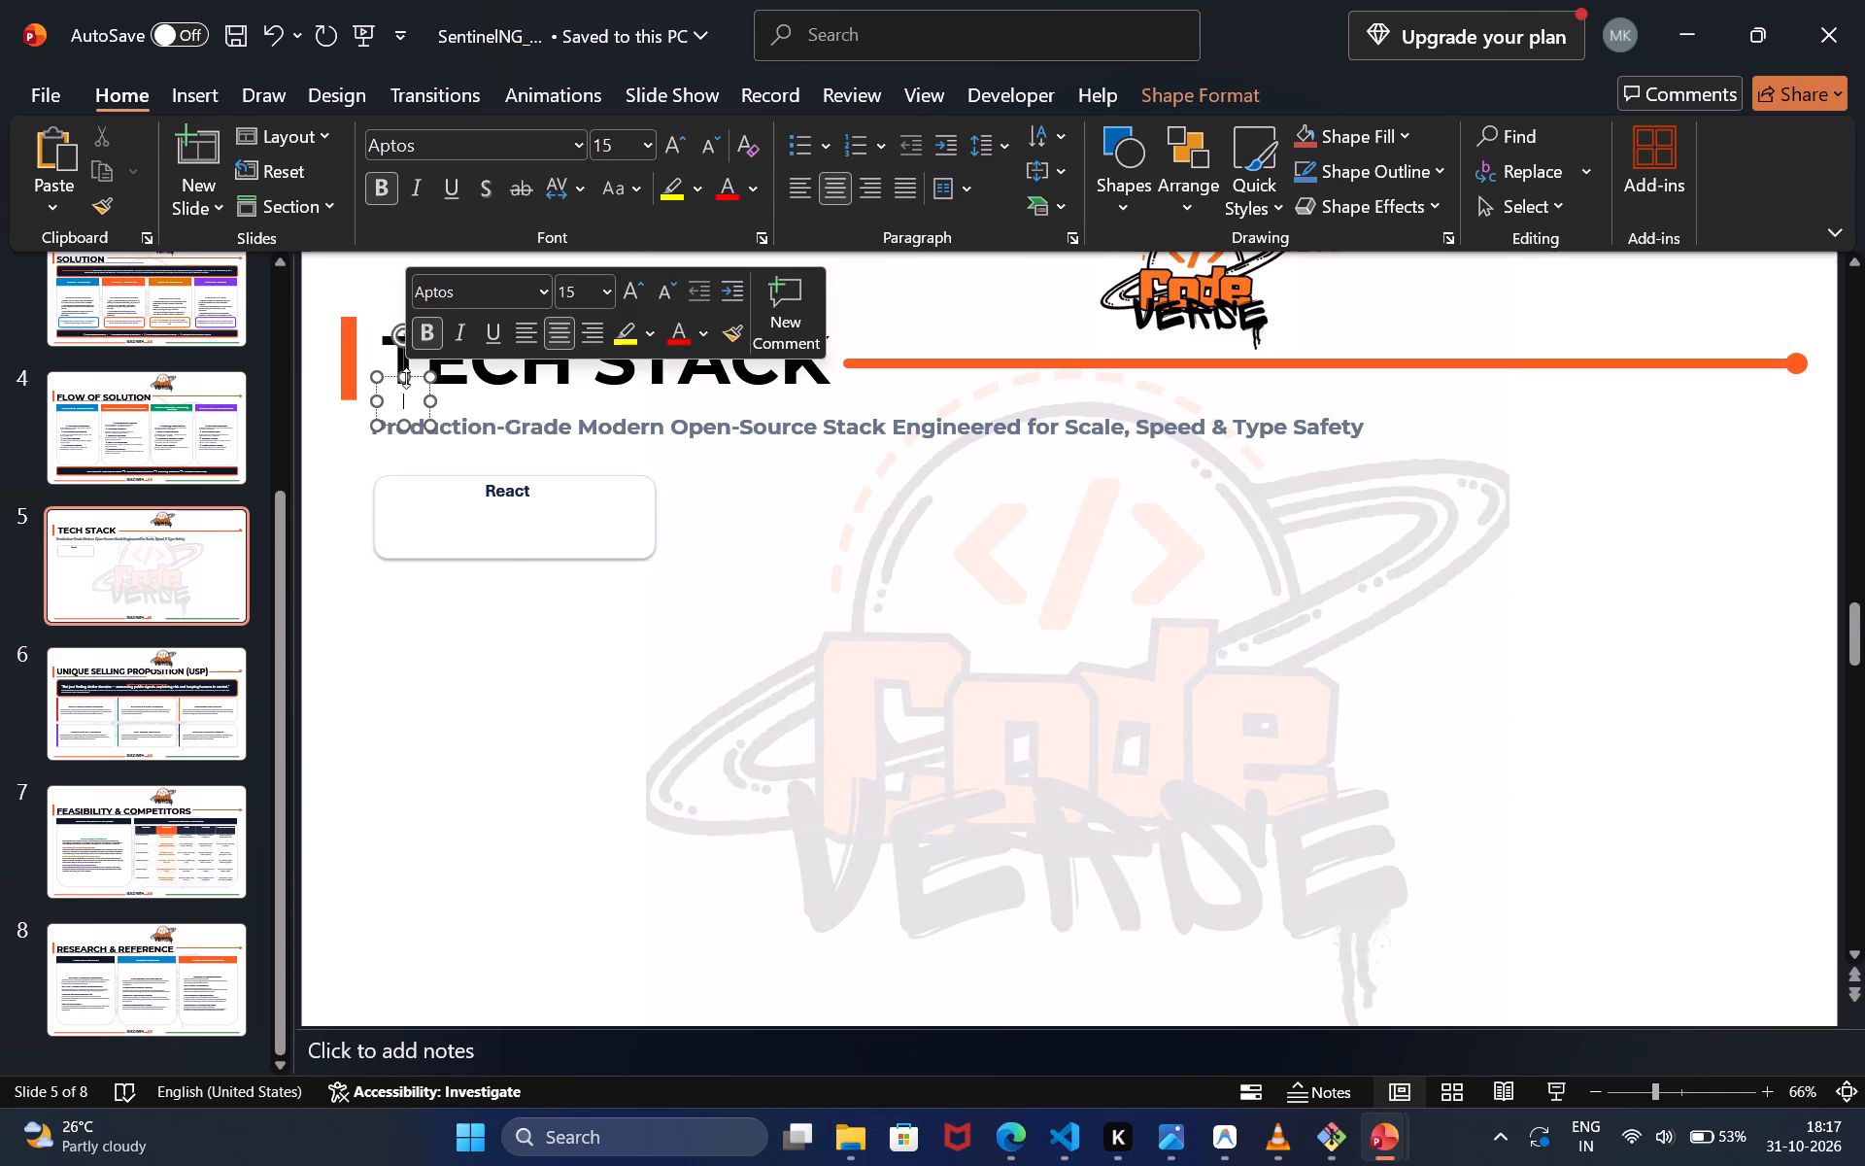
{"action": "left_click_drag", "start_coordinate": [419, 378], "coordinate": [415, 484]}
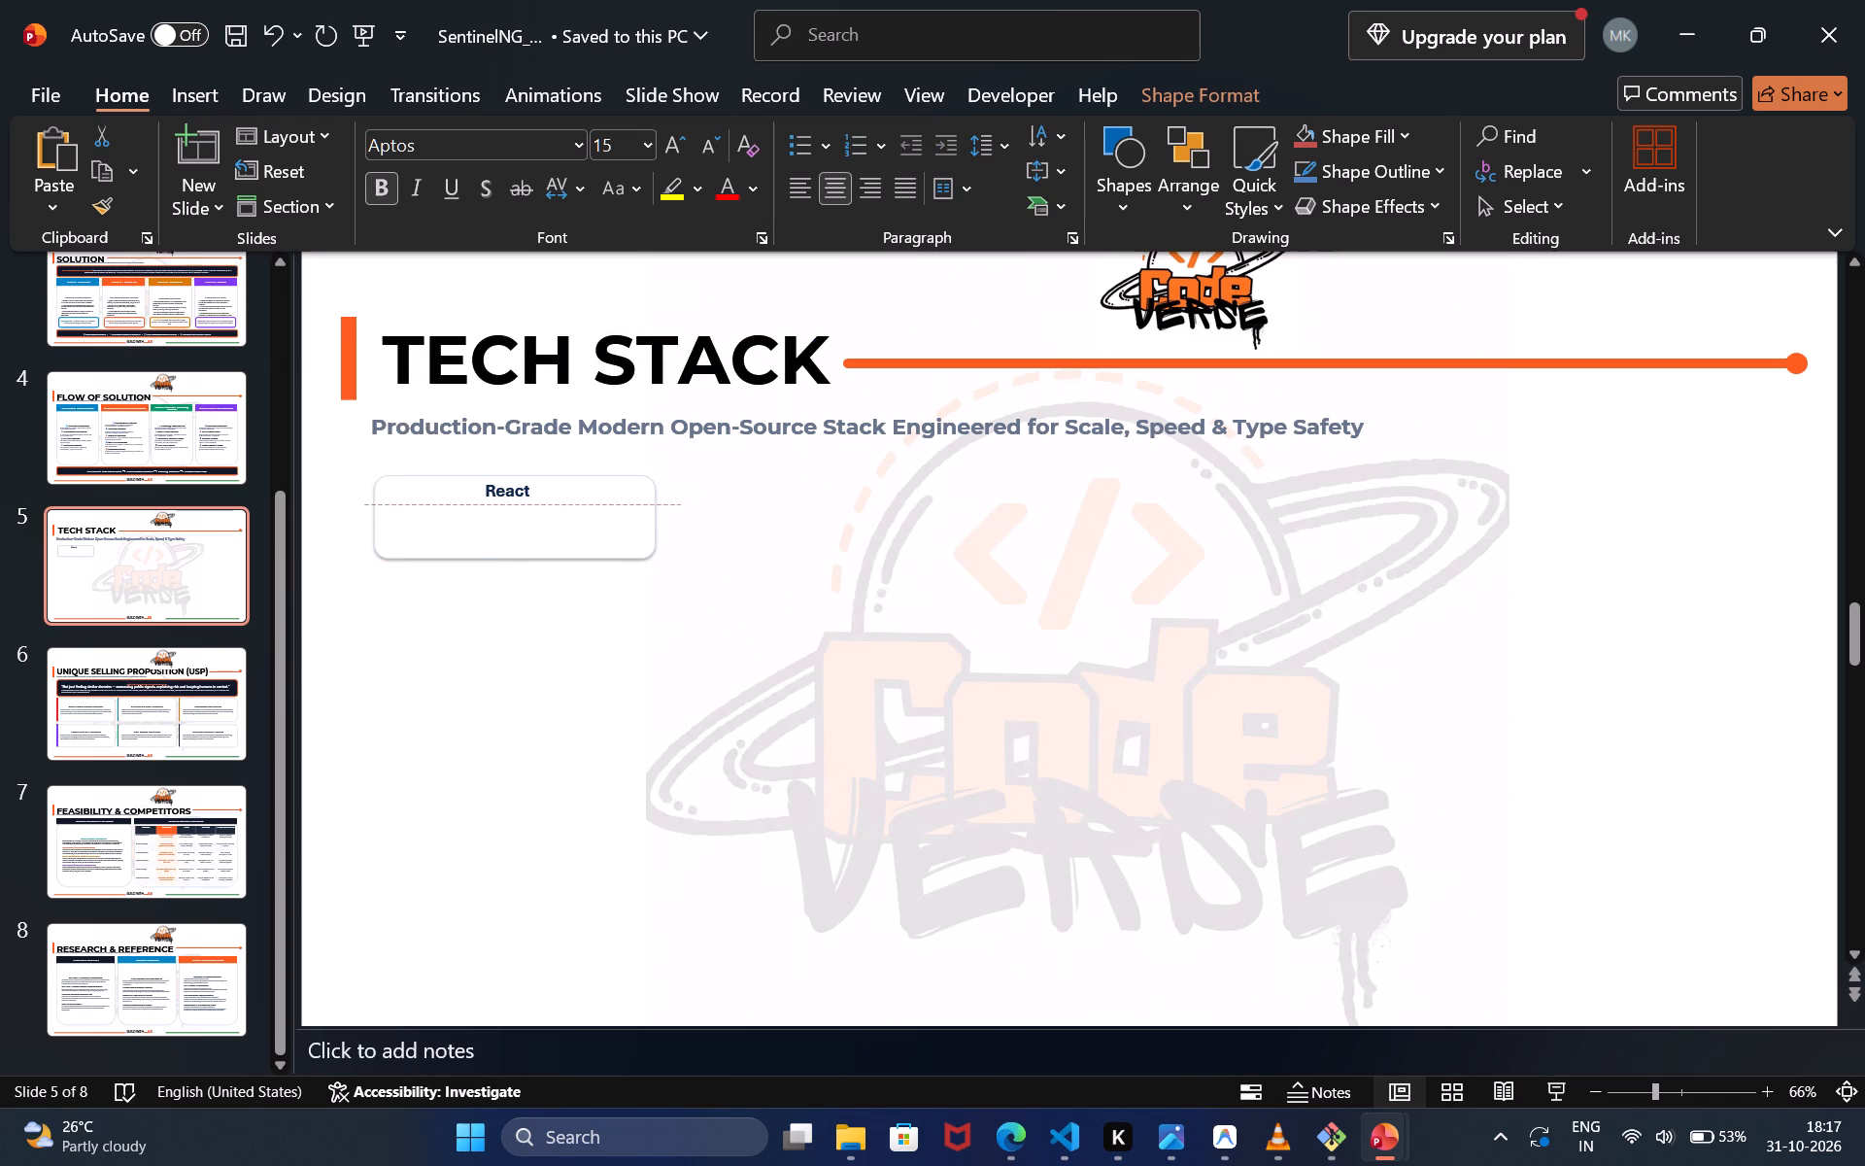
{"action": "left_click_drag", "start_coordinate": [415, 484], "coordinate": [421, 502]}
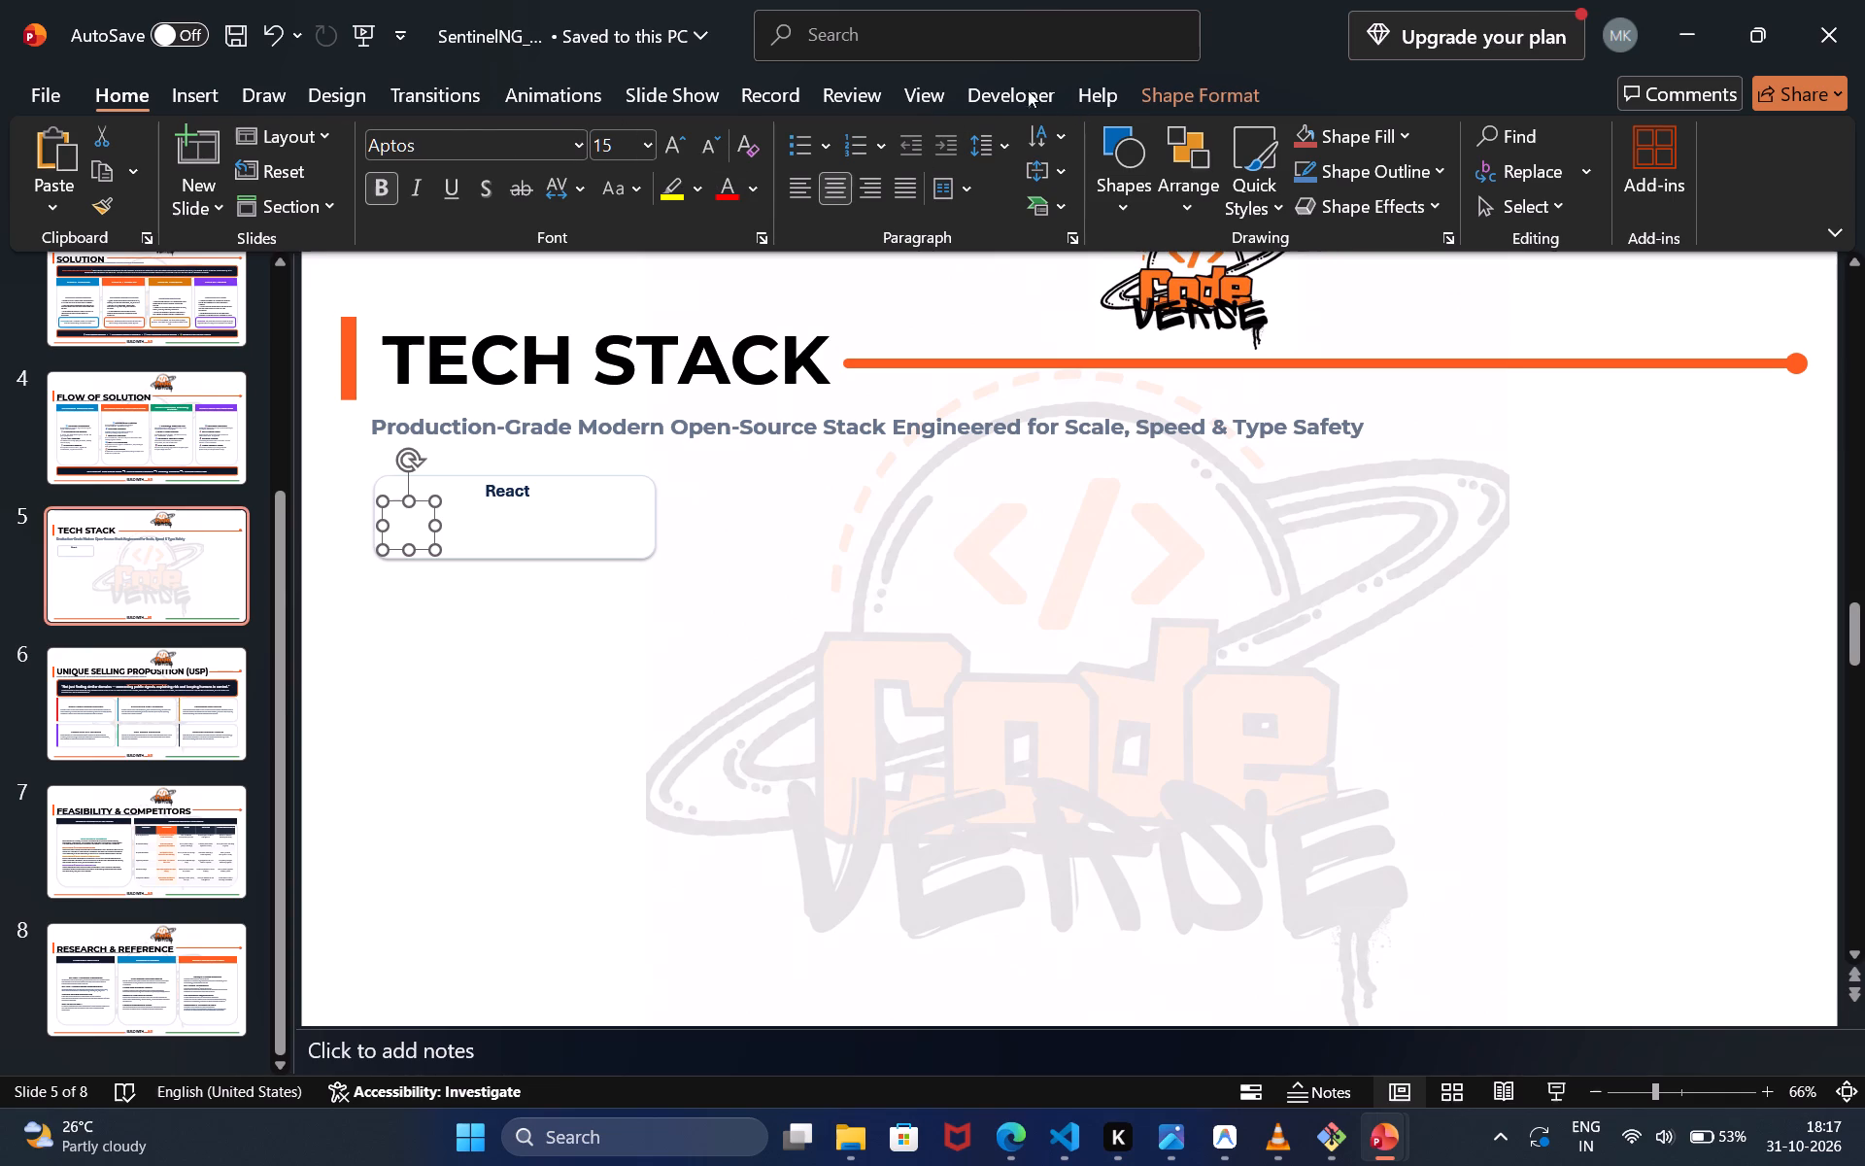
Fill the pasted RE badge with the standard light blue colour.
{"action": "left_click", "coordinate": [1185, 76]}
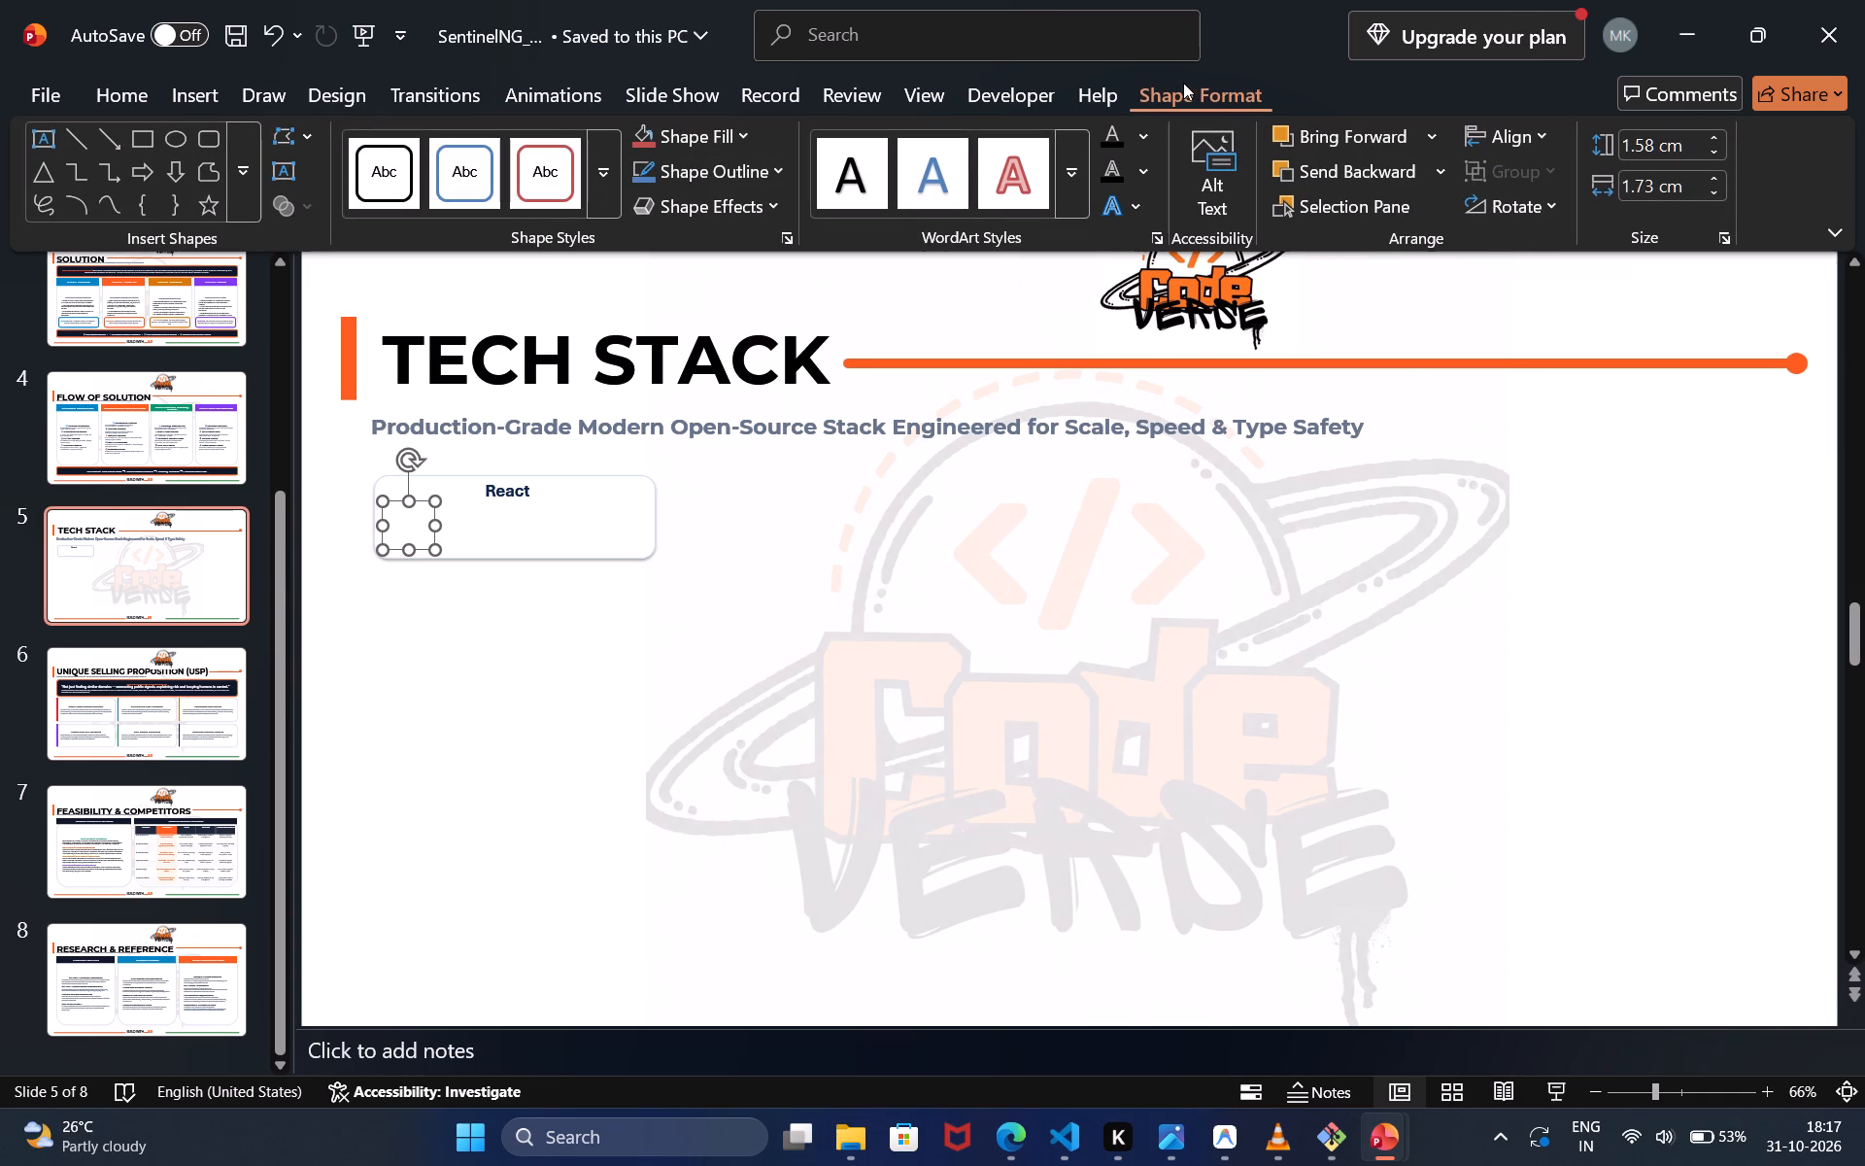
{"action": "left_click", "coordinate": [739, 141]}
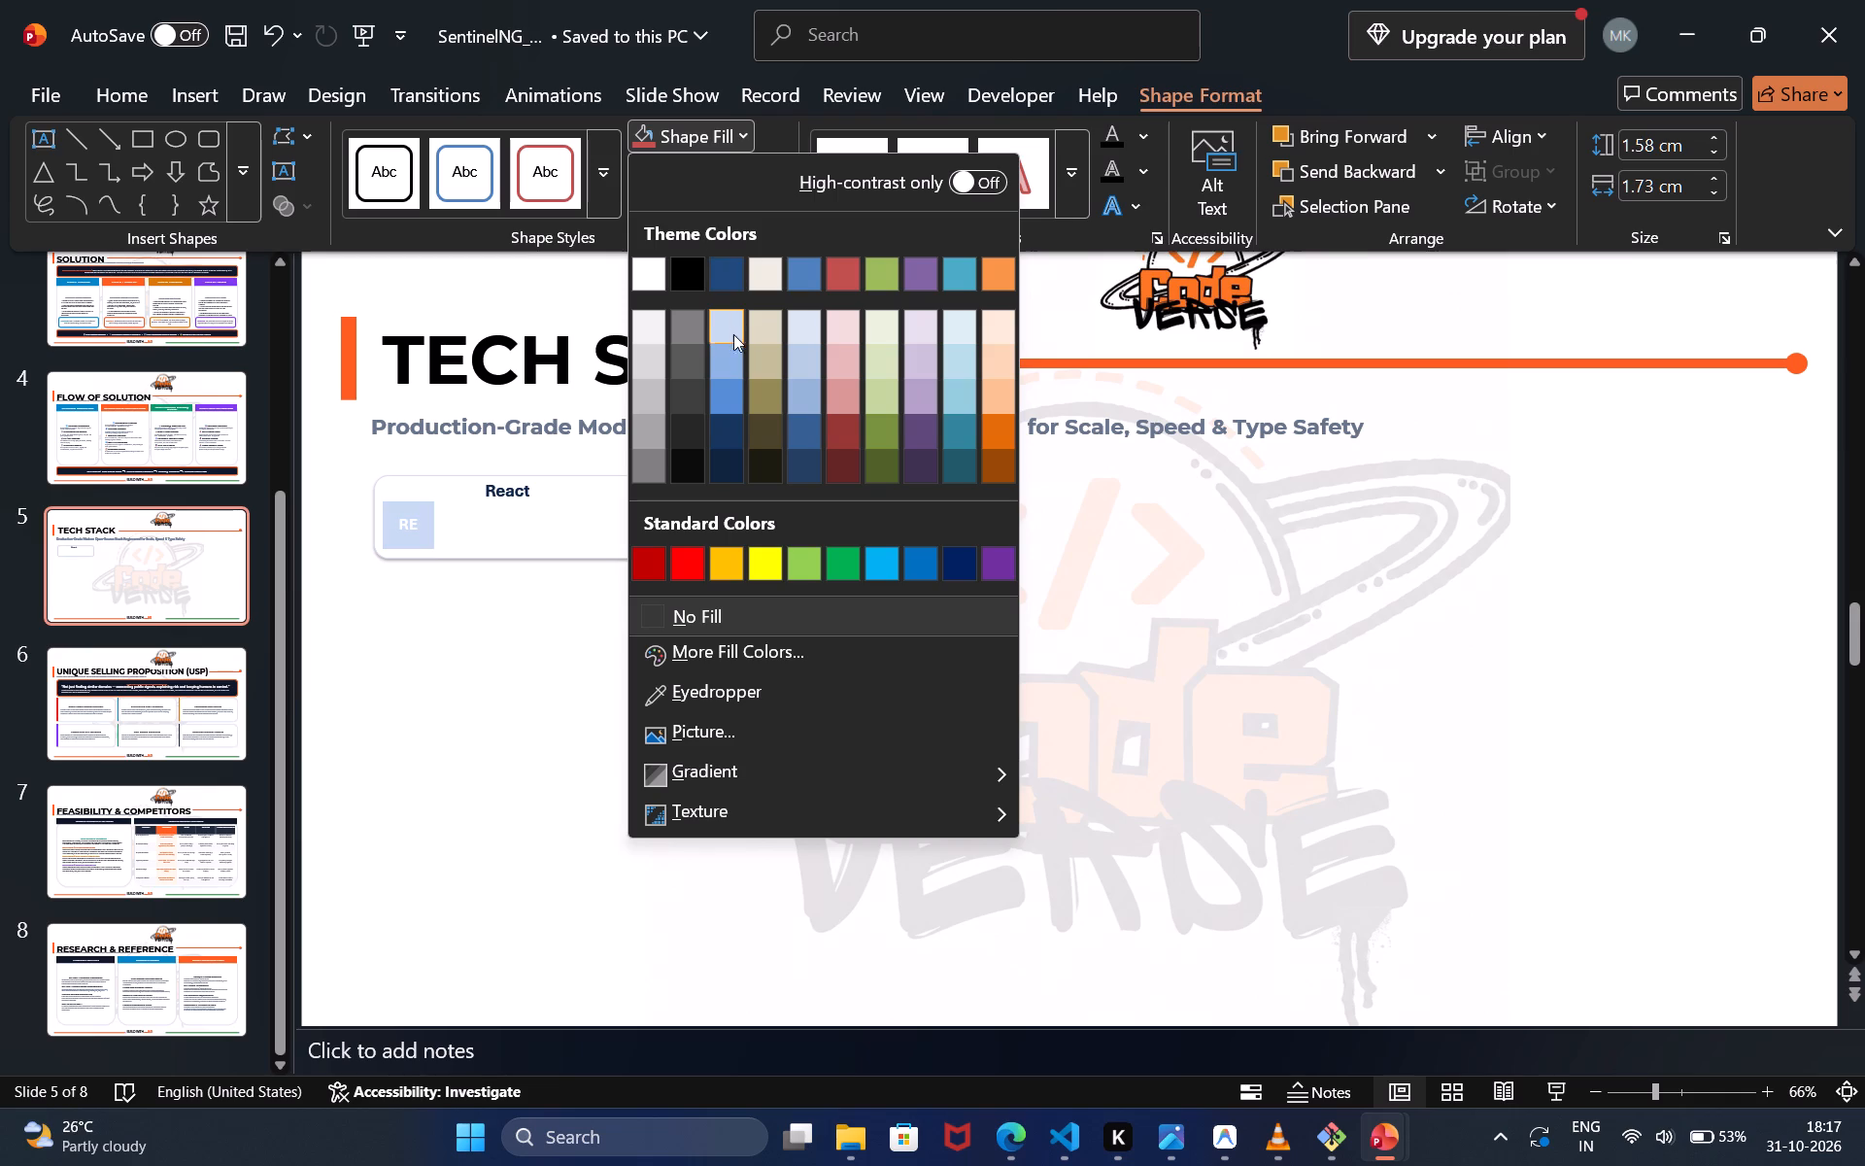
{"action": "left_click", "coordinate": [890, 557]}
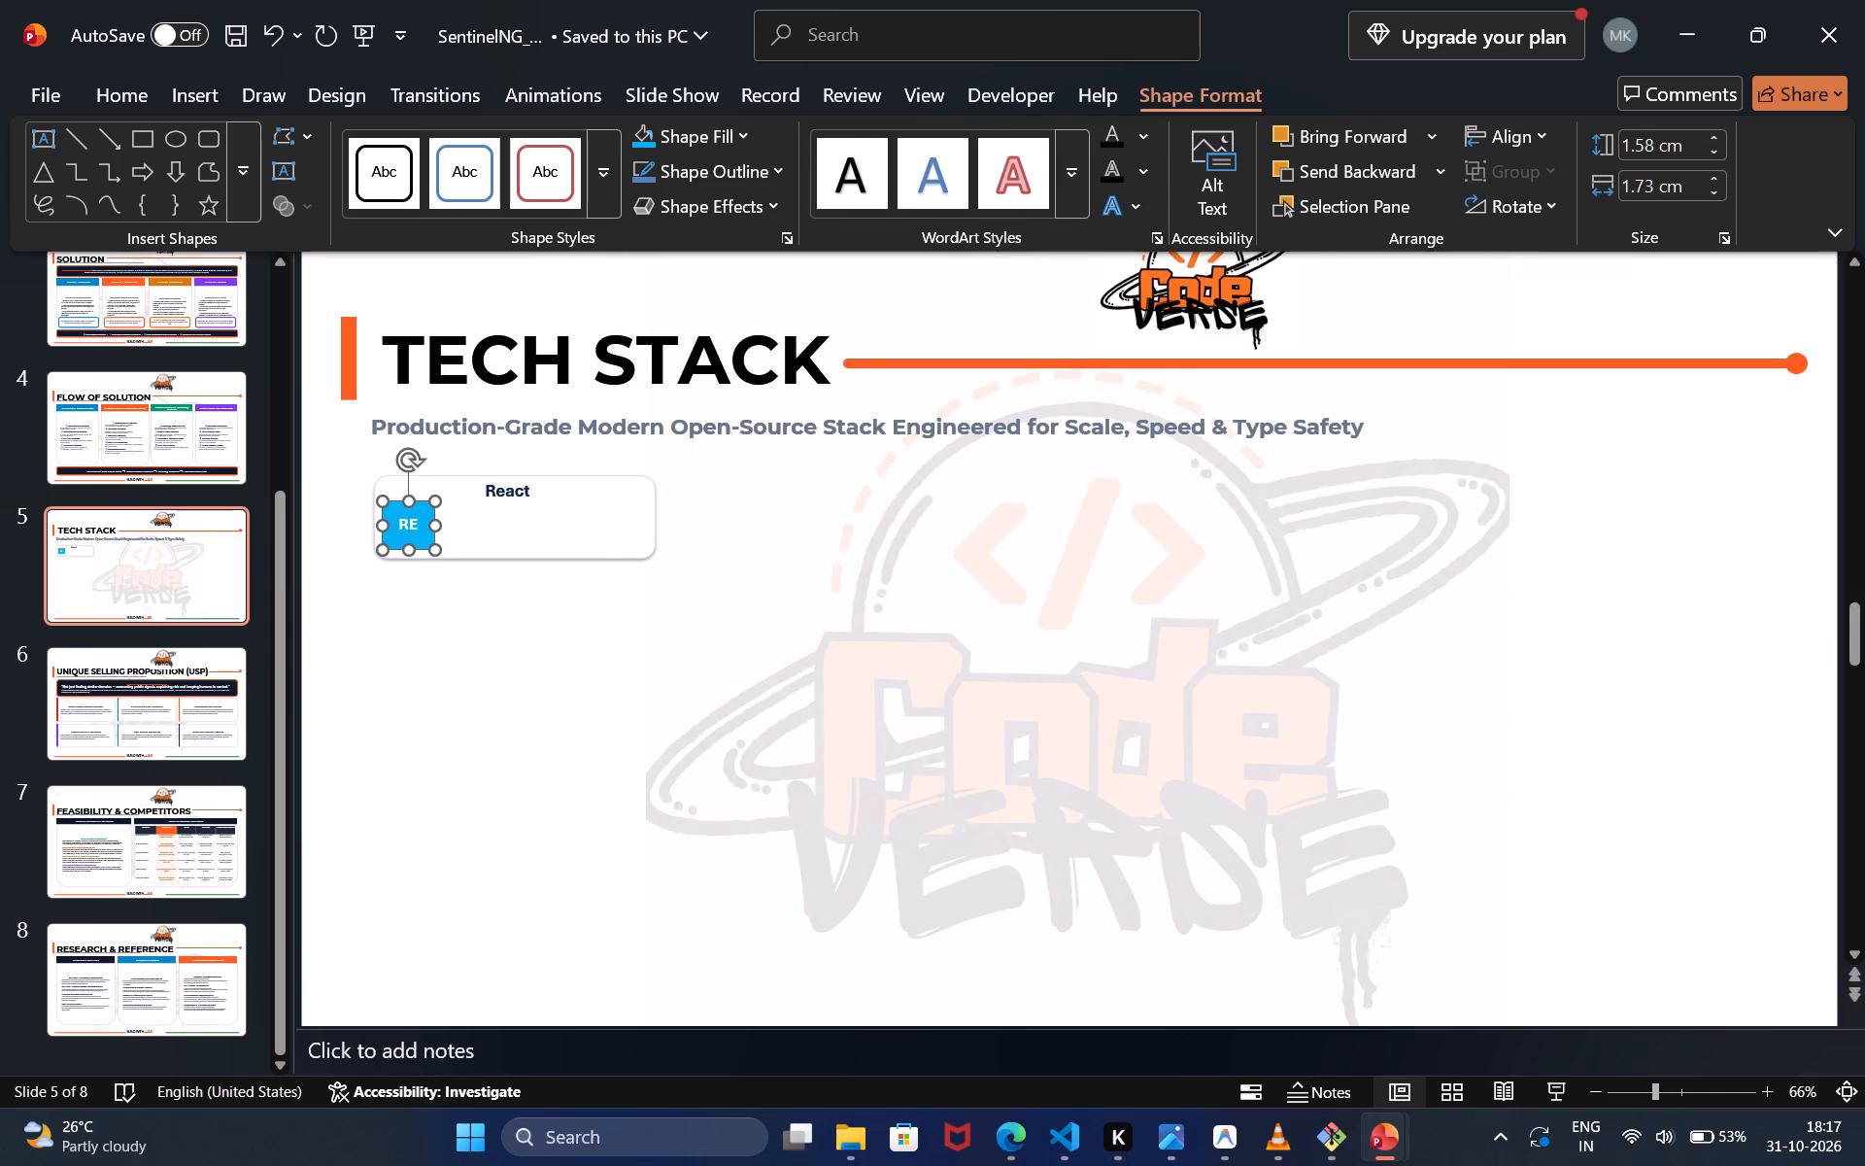
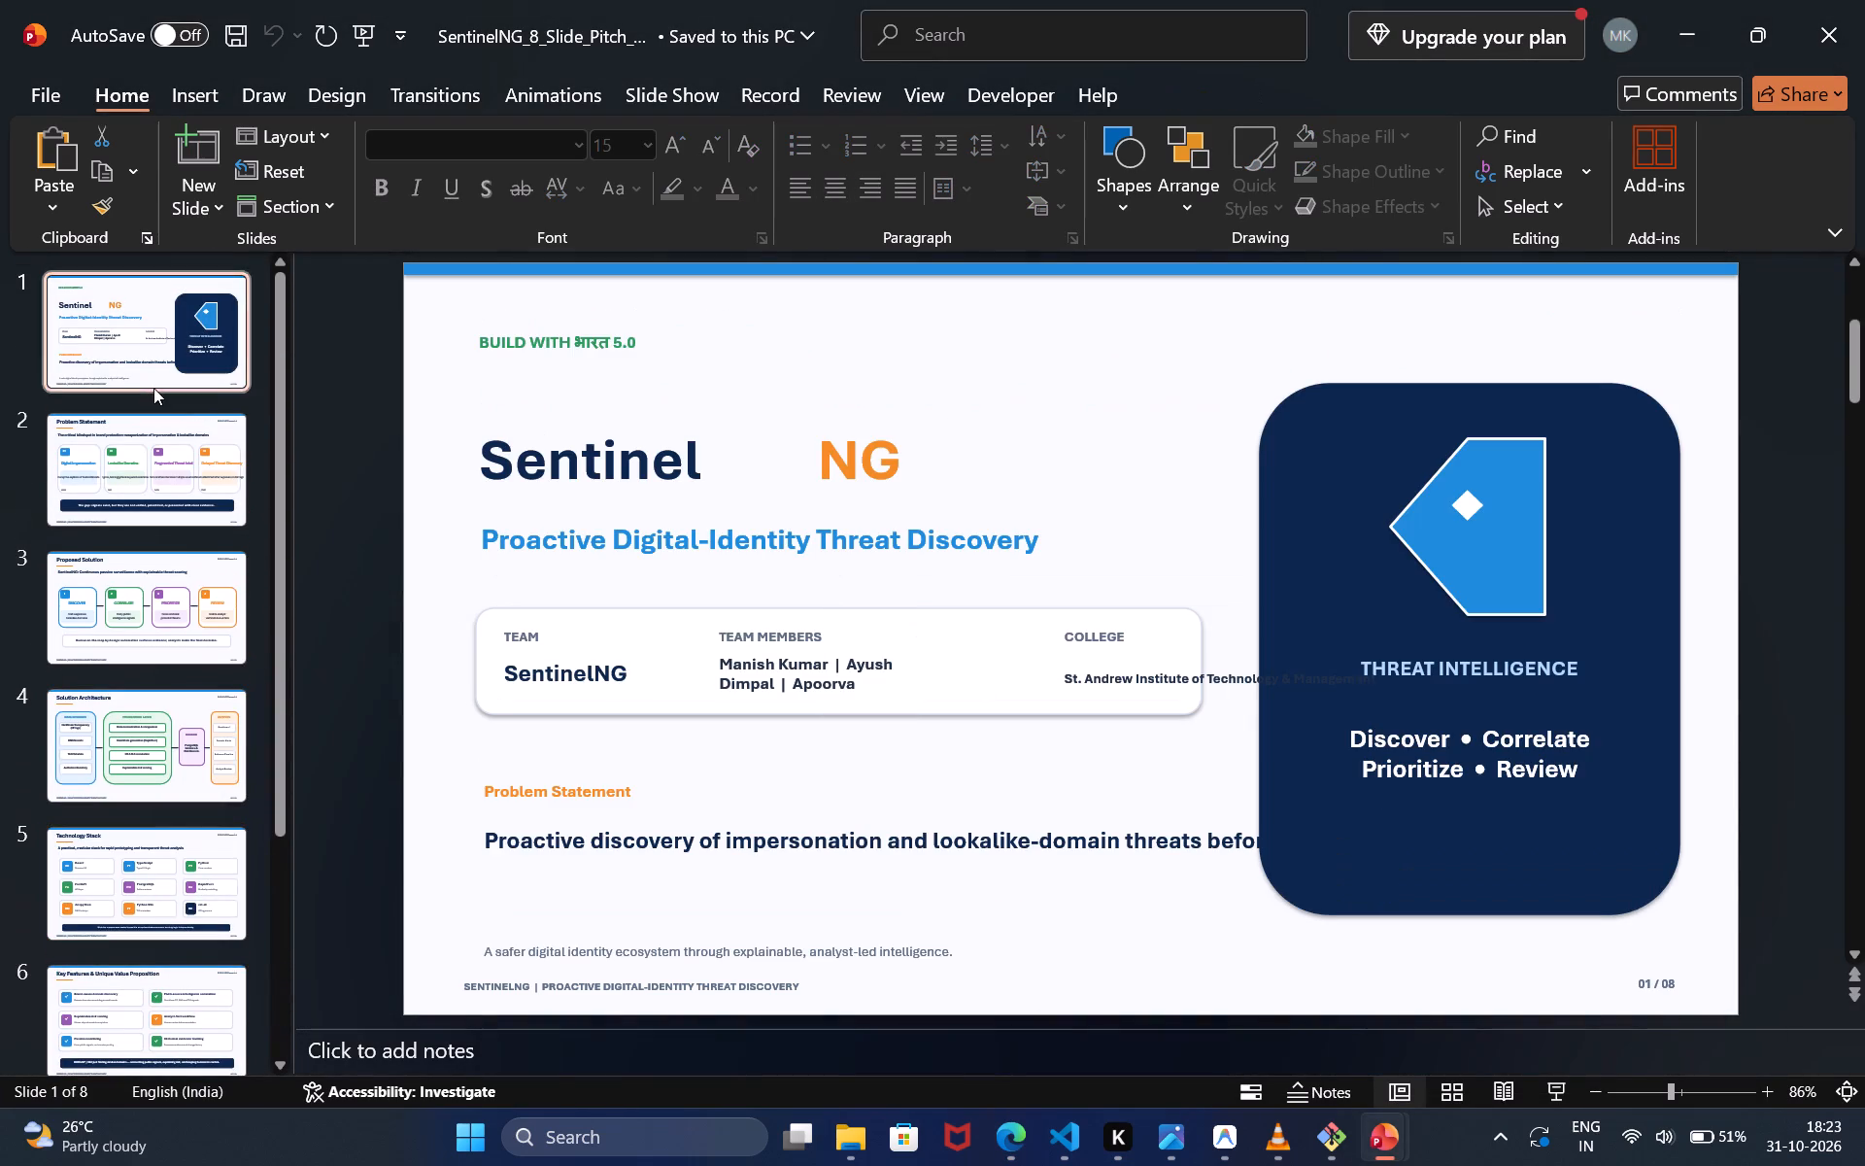
{"action": "left_click", "coordinate": [161, 446]}
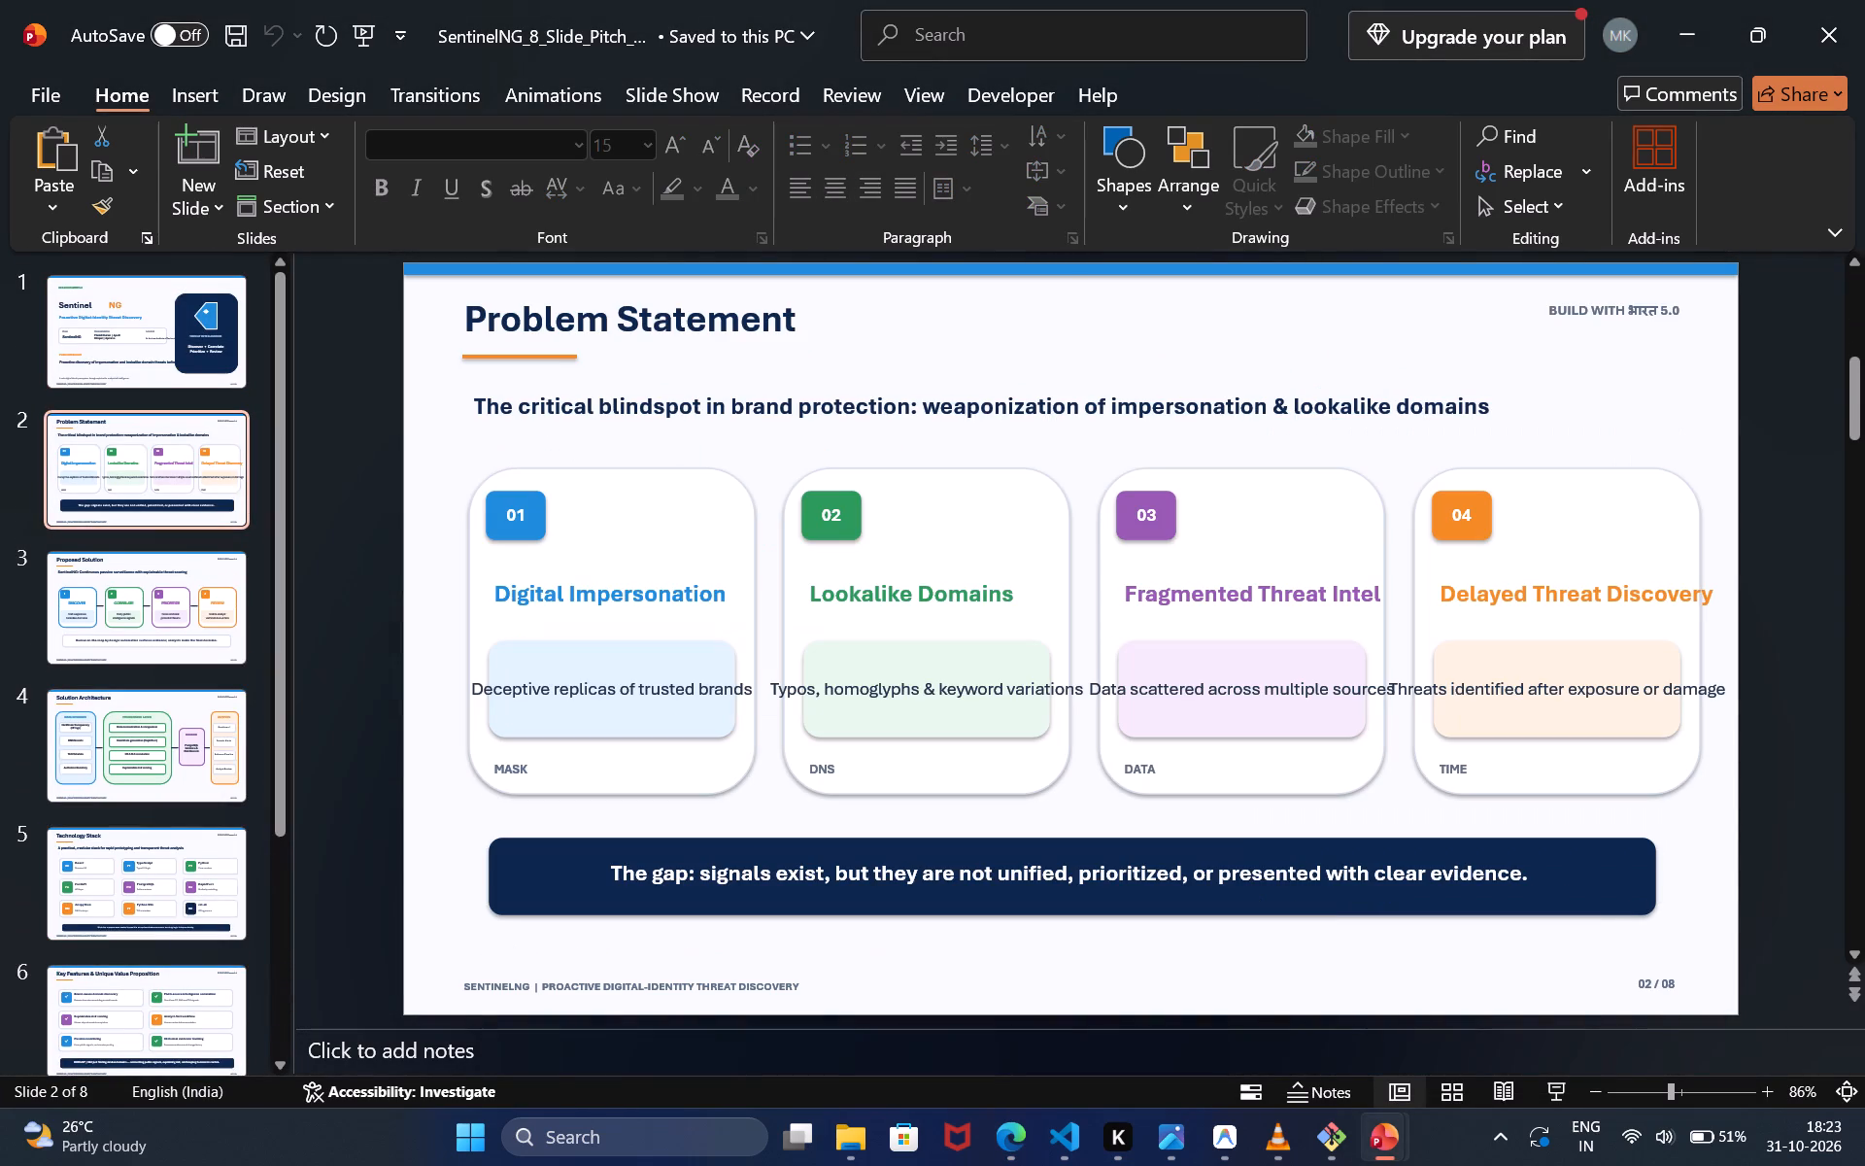
{"action": "left_click", "coordinate": [633, 495]}
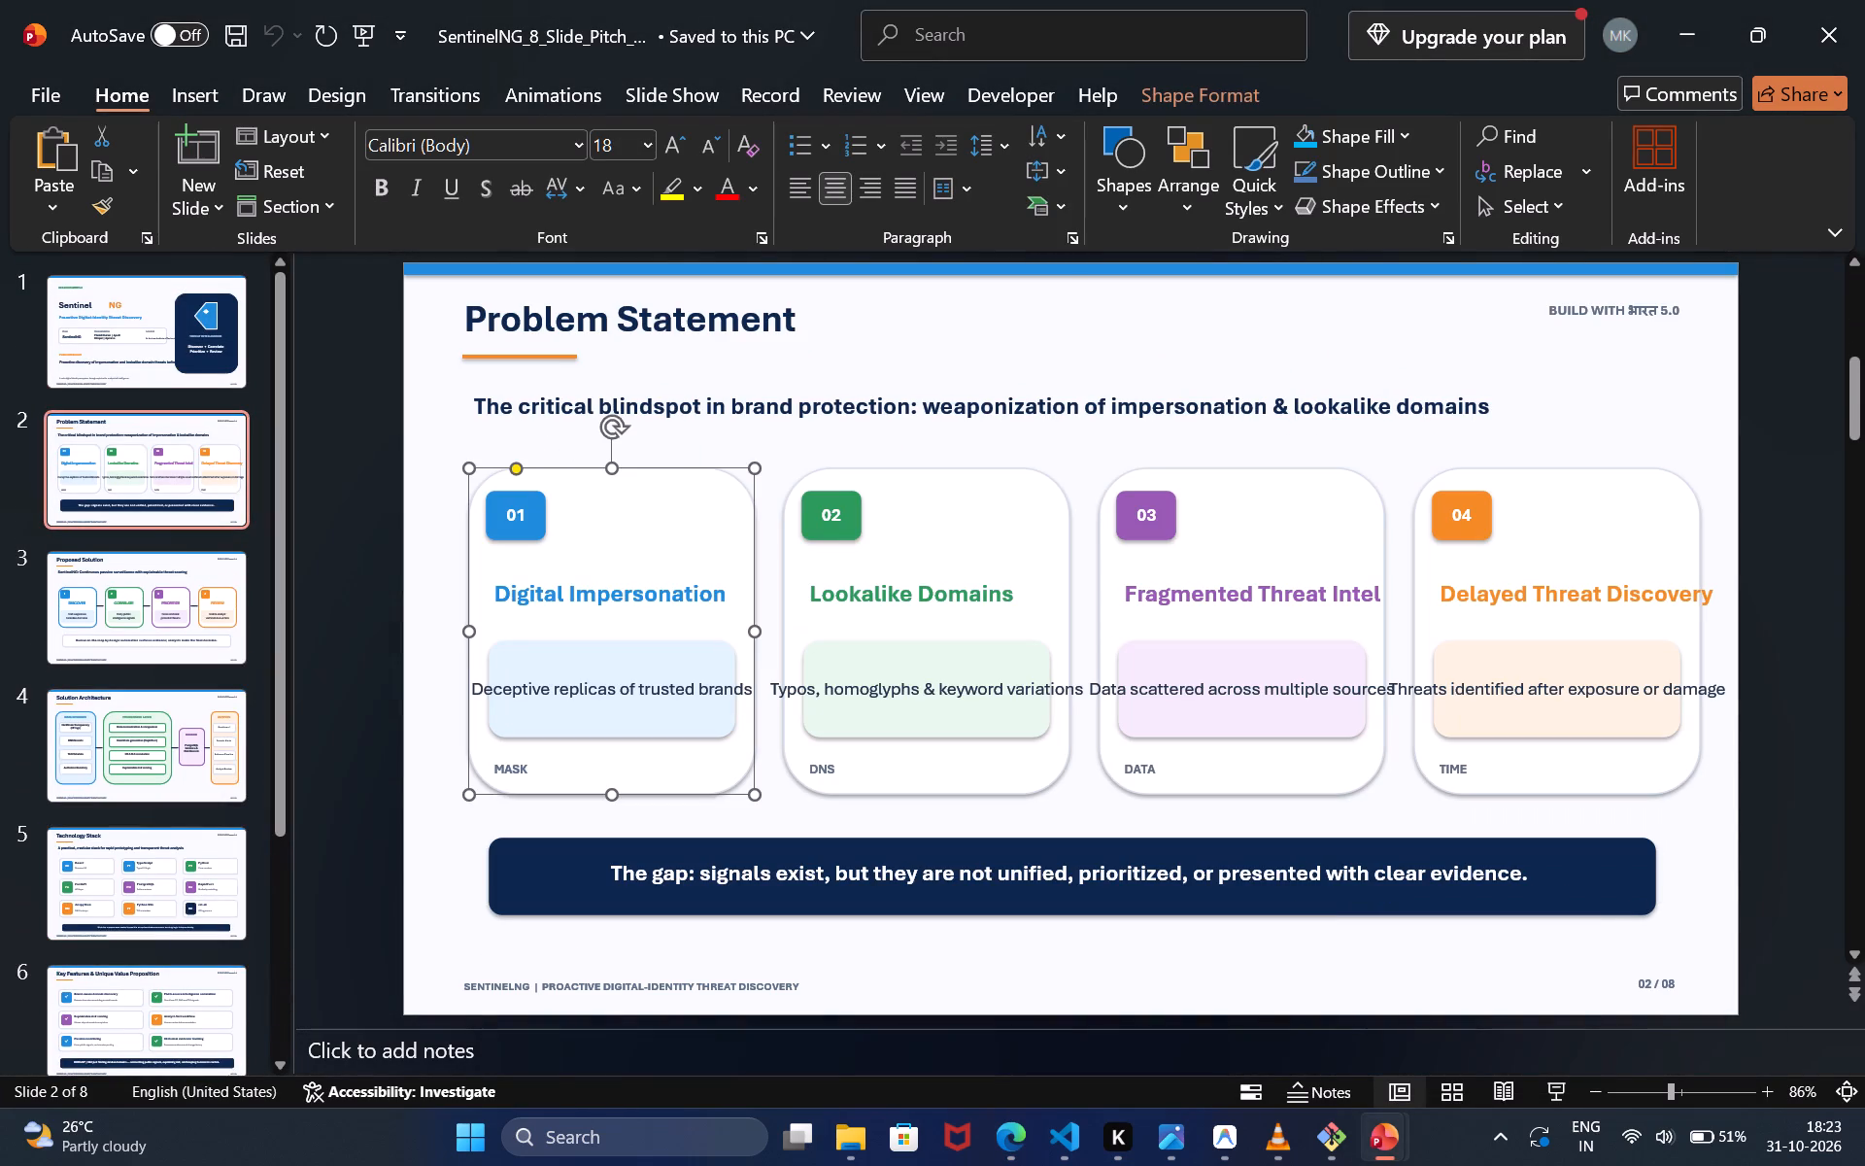
{"action": "left_click", "coordinate": [1358, 513]}
{"action": "left_click", "coordinate": [1557, 490]}
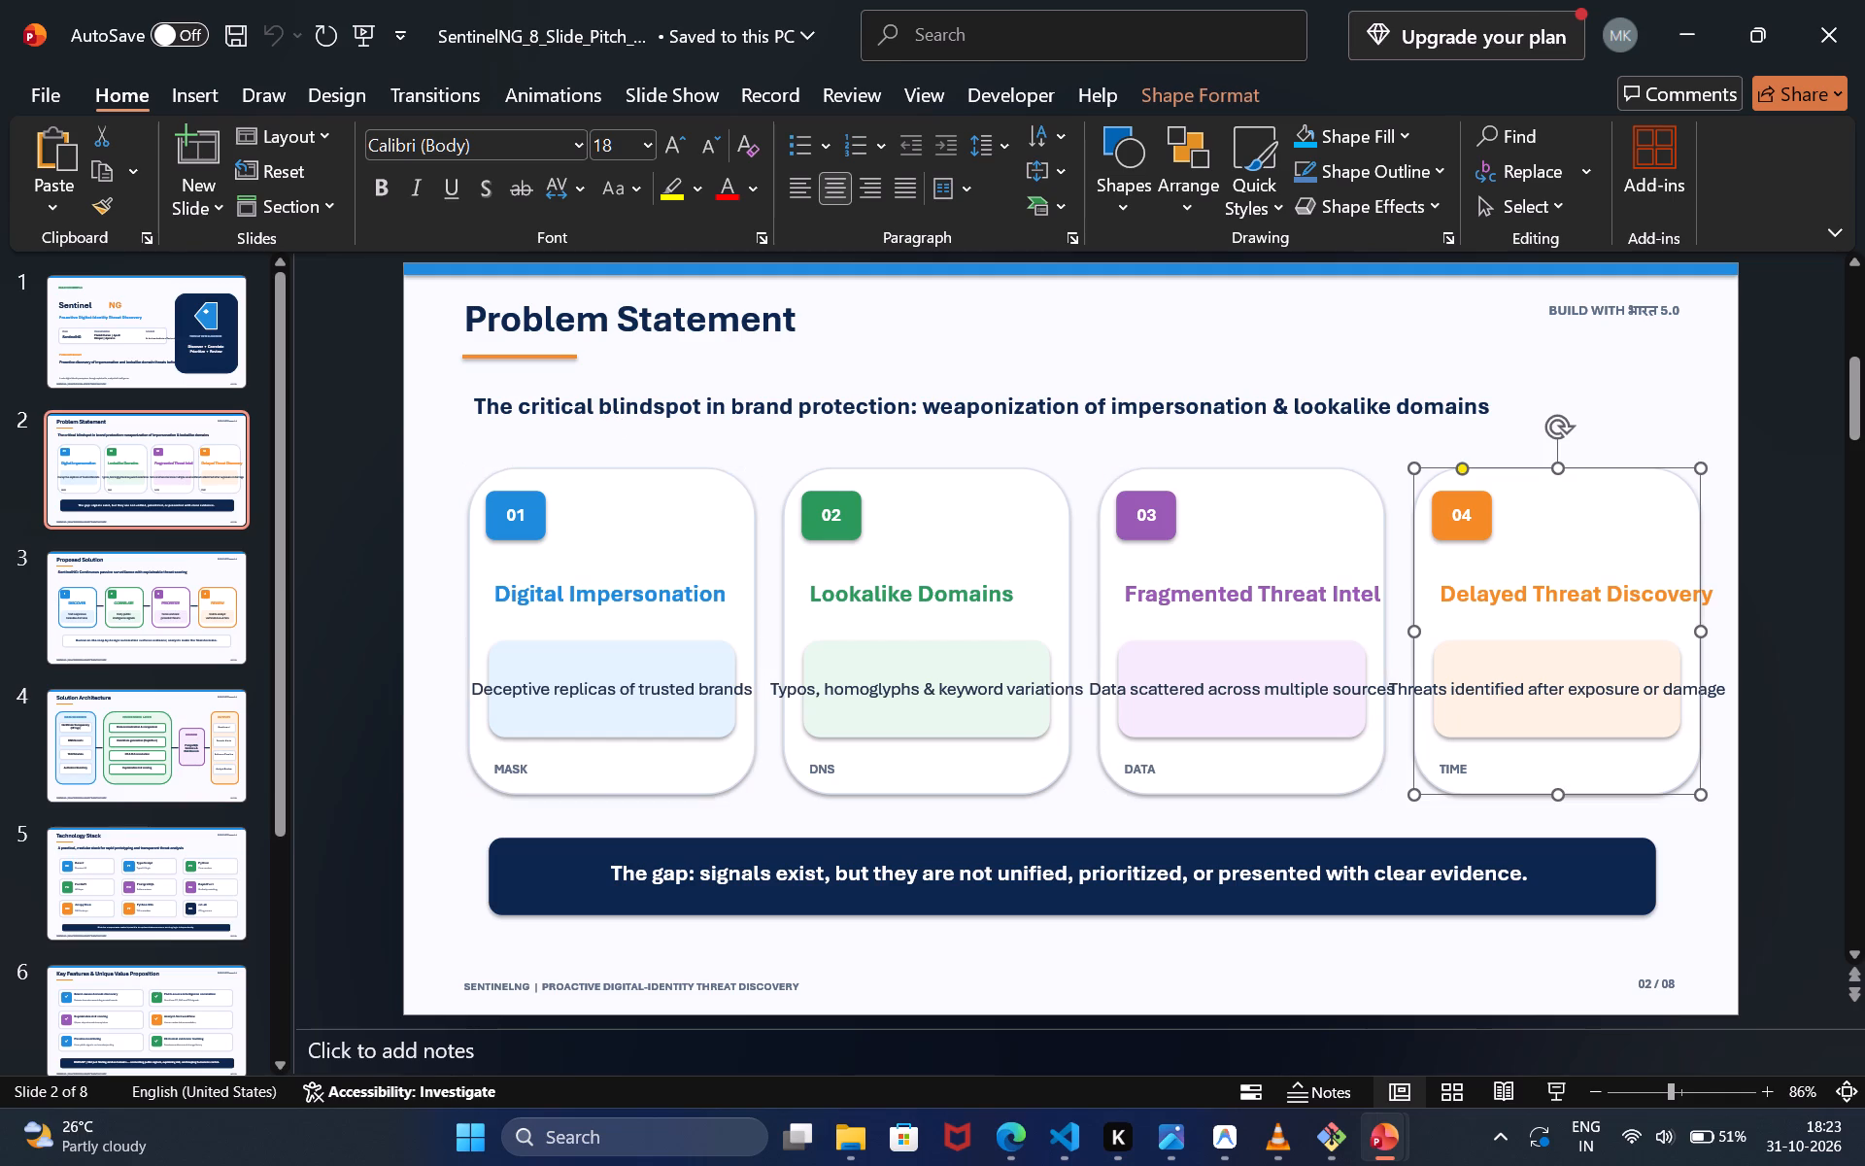
{"action": "left_click", "coordinate": [838, 1138]}
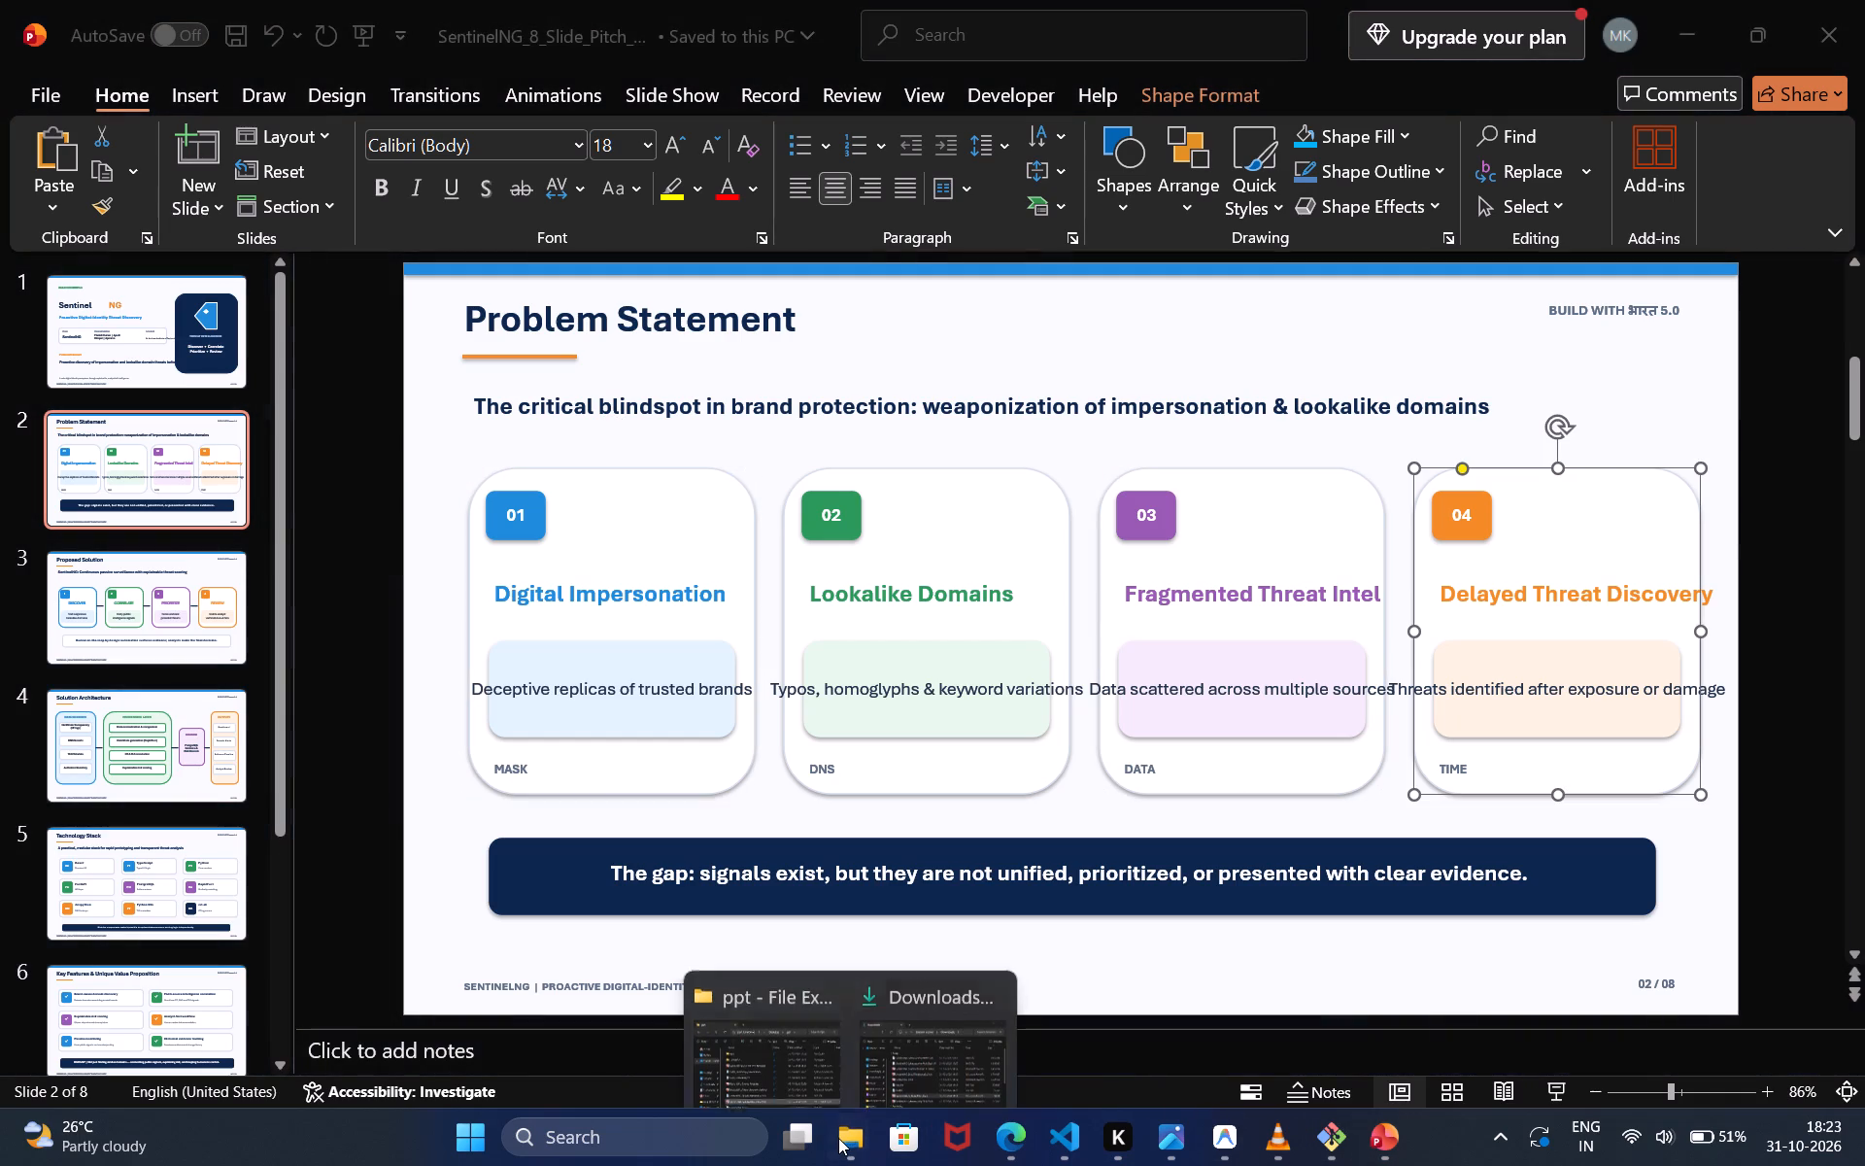
{"action": "left_click", "coordinate": [822, 1022]}
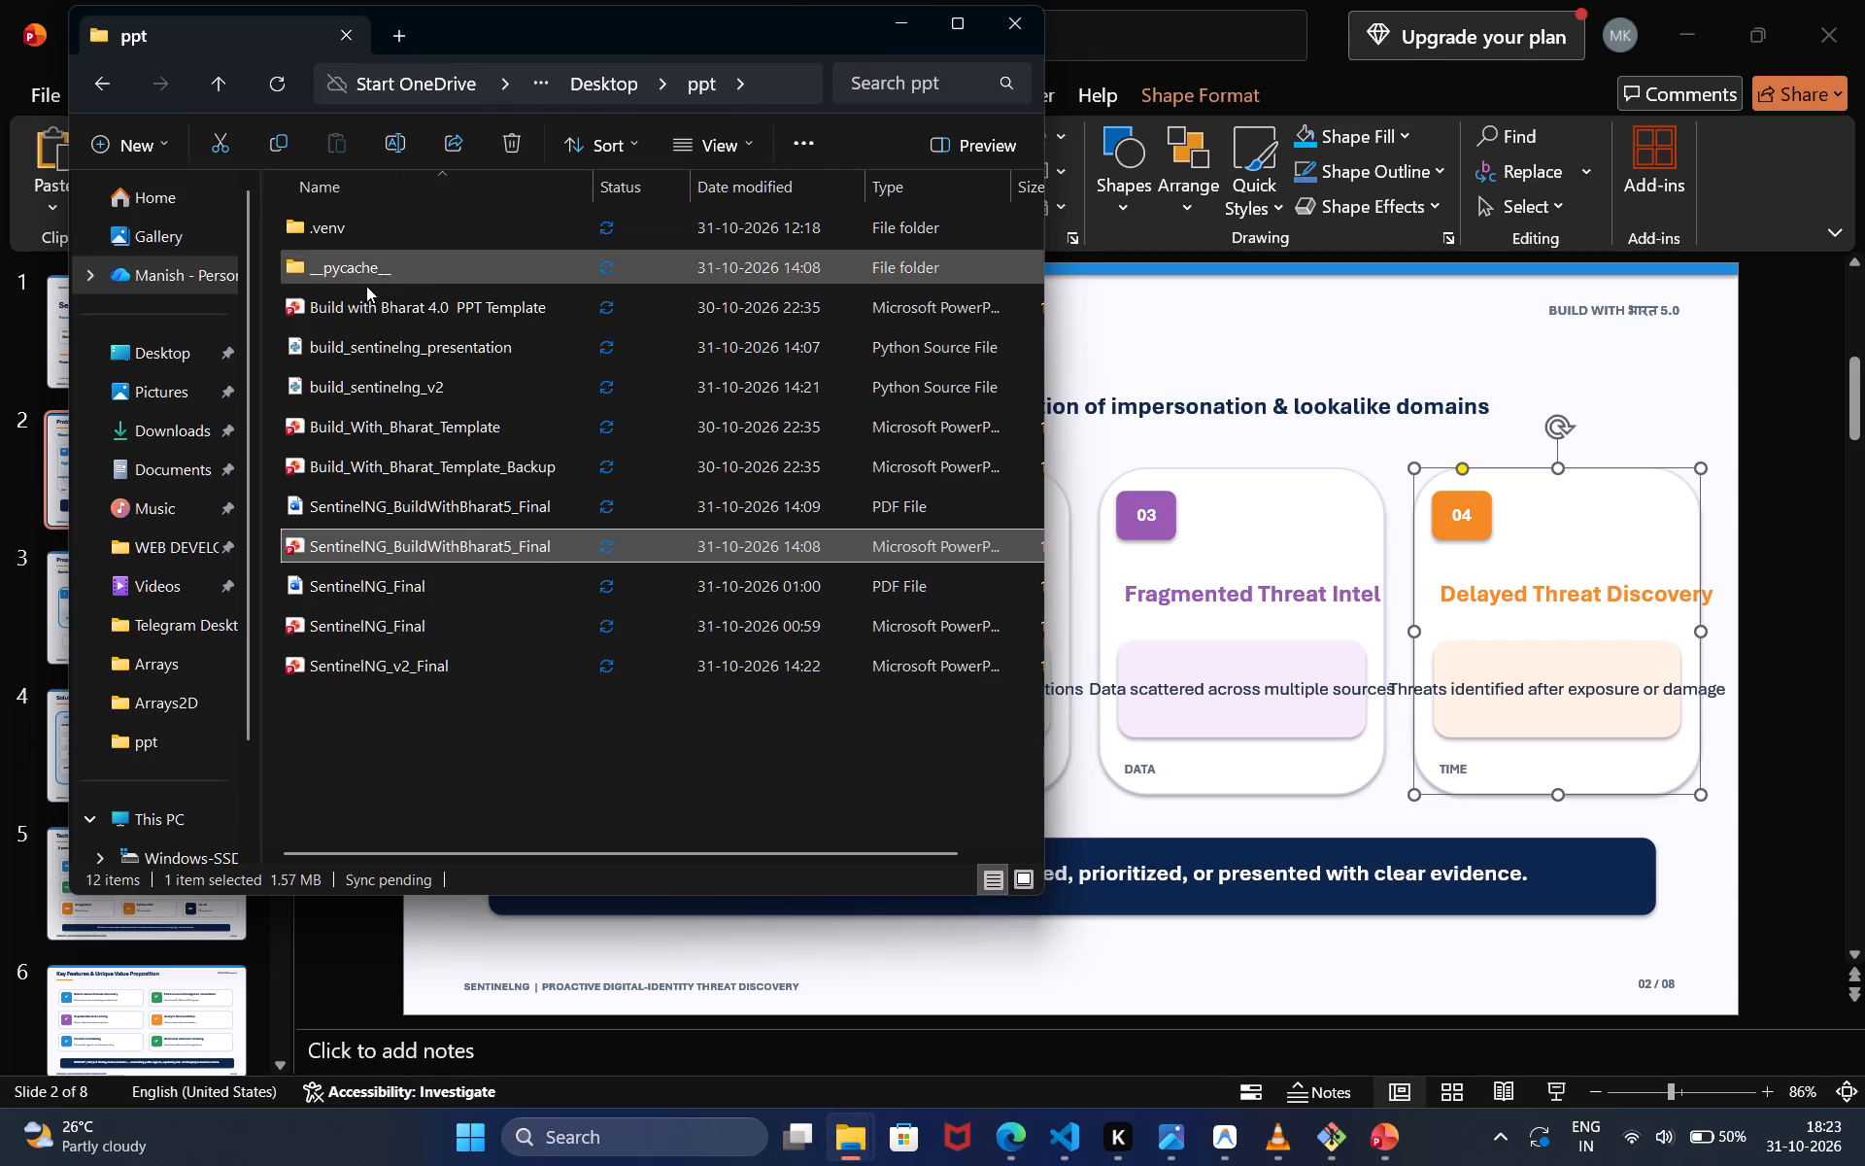
{"action": "left_click", "coordinate": [163, 429]}
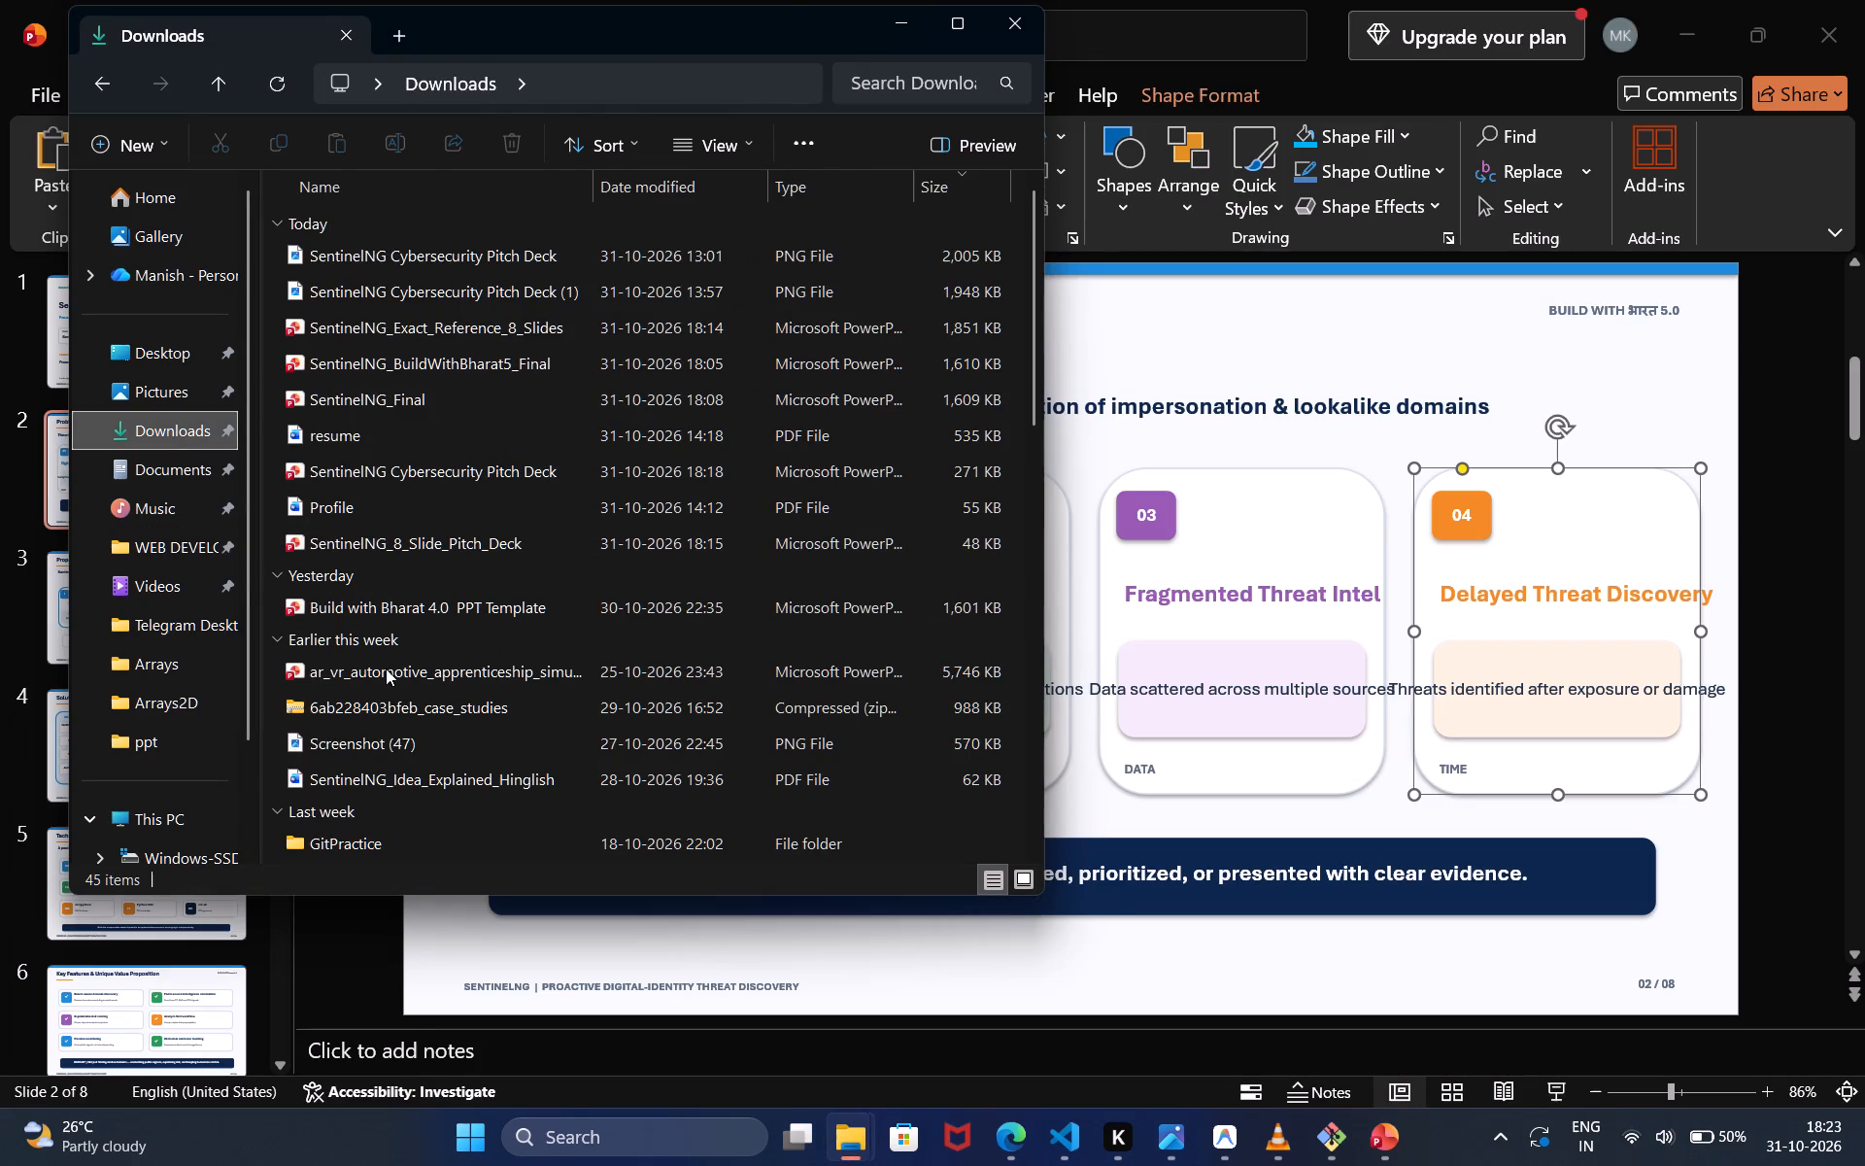
{"action": "scroll", "coordinate": [386, 669], "scroll_direction": "down", "scroll_amount": 4}
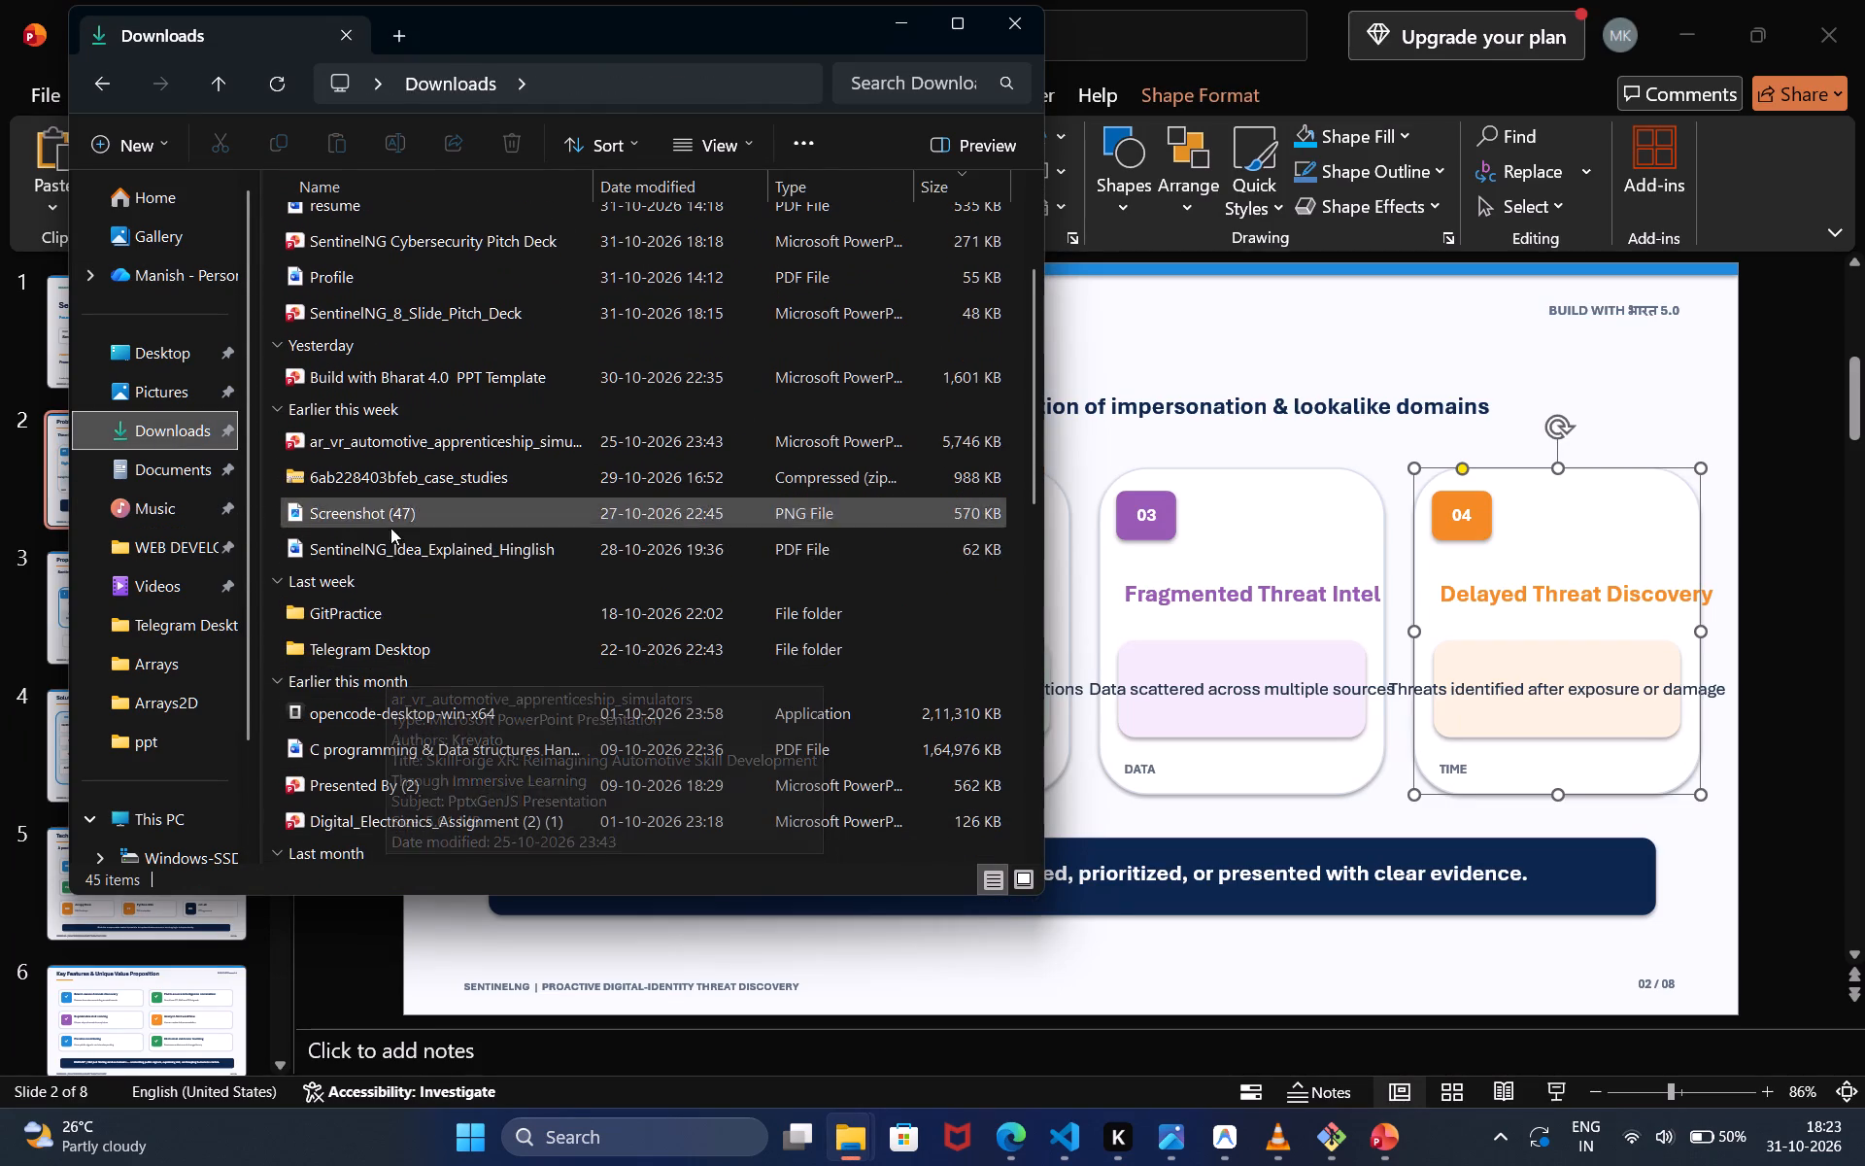
{"action": "scroll", "coordinate": [391, 544], "scroll_direction": "down", "scroll_amount": 1}
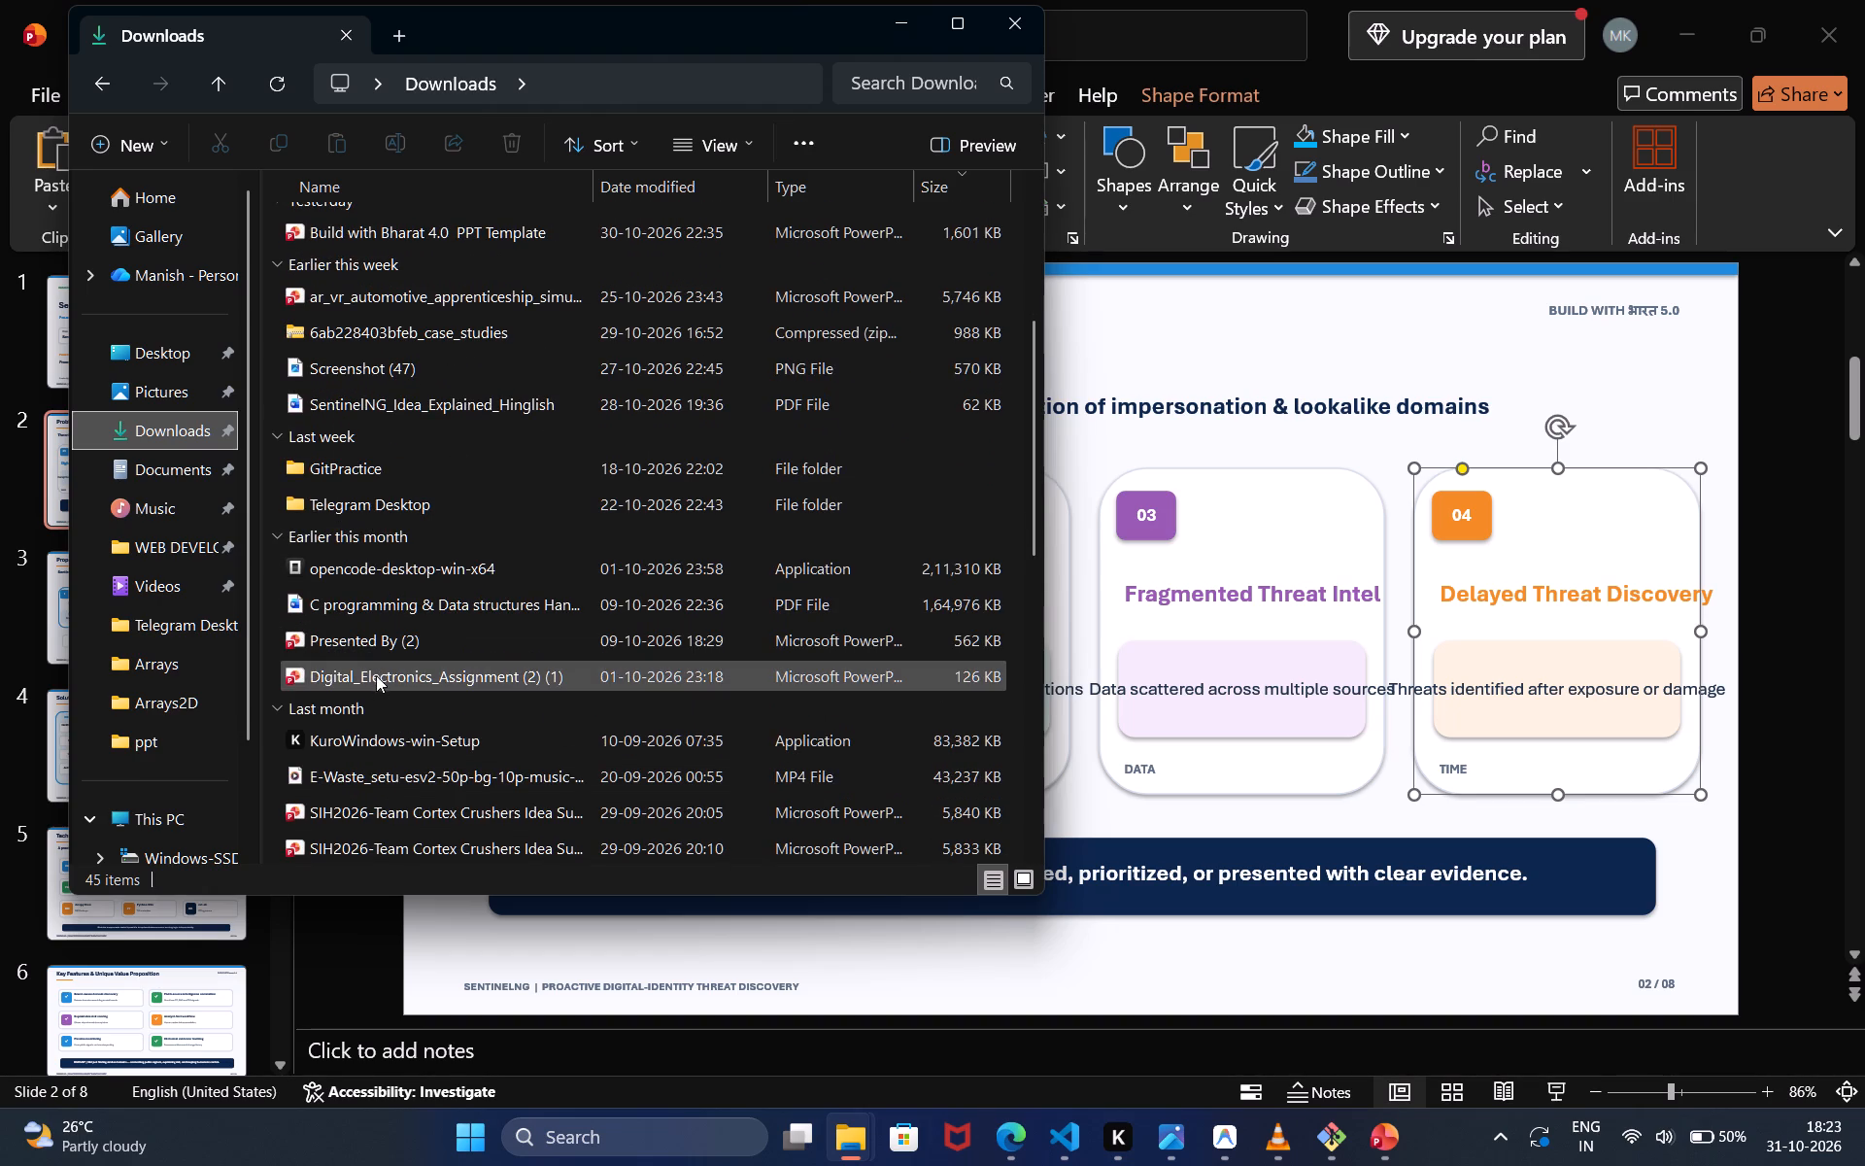
{"action": "double_click", "coordinate": [385, 815]}
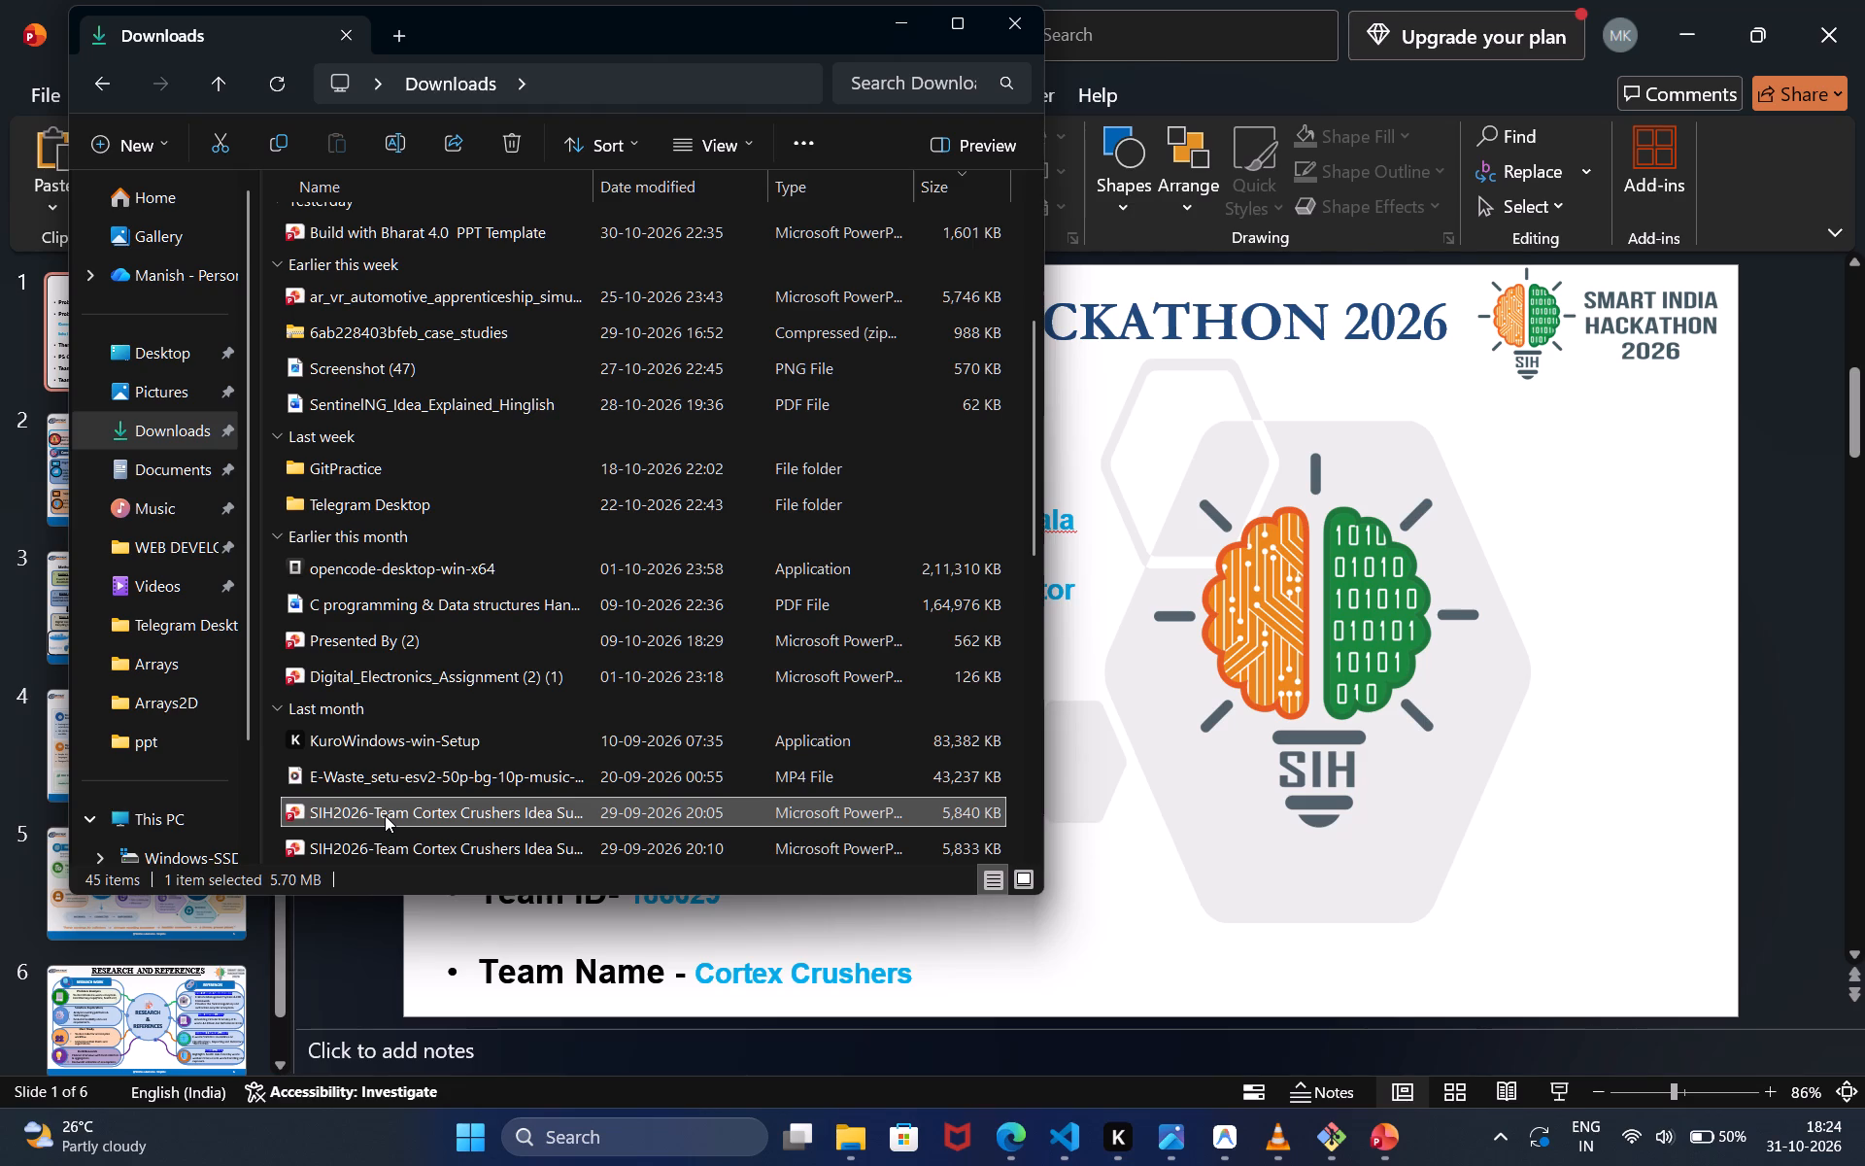
Copy the rounded frame around the TECHNICAL APPROACH slide's technology logos and paste it onto SentinelNG_Final's TECH STACK slide, below the React card.
{"action": "left_click", "coordinate": [1213, 553]}
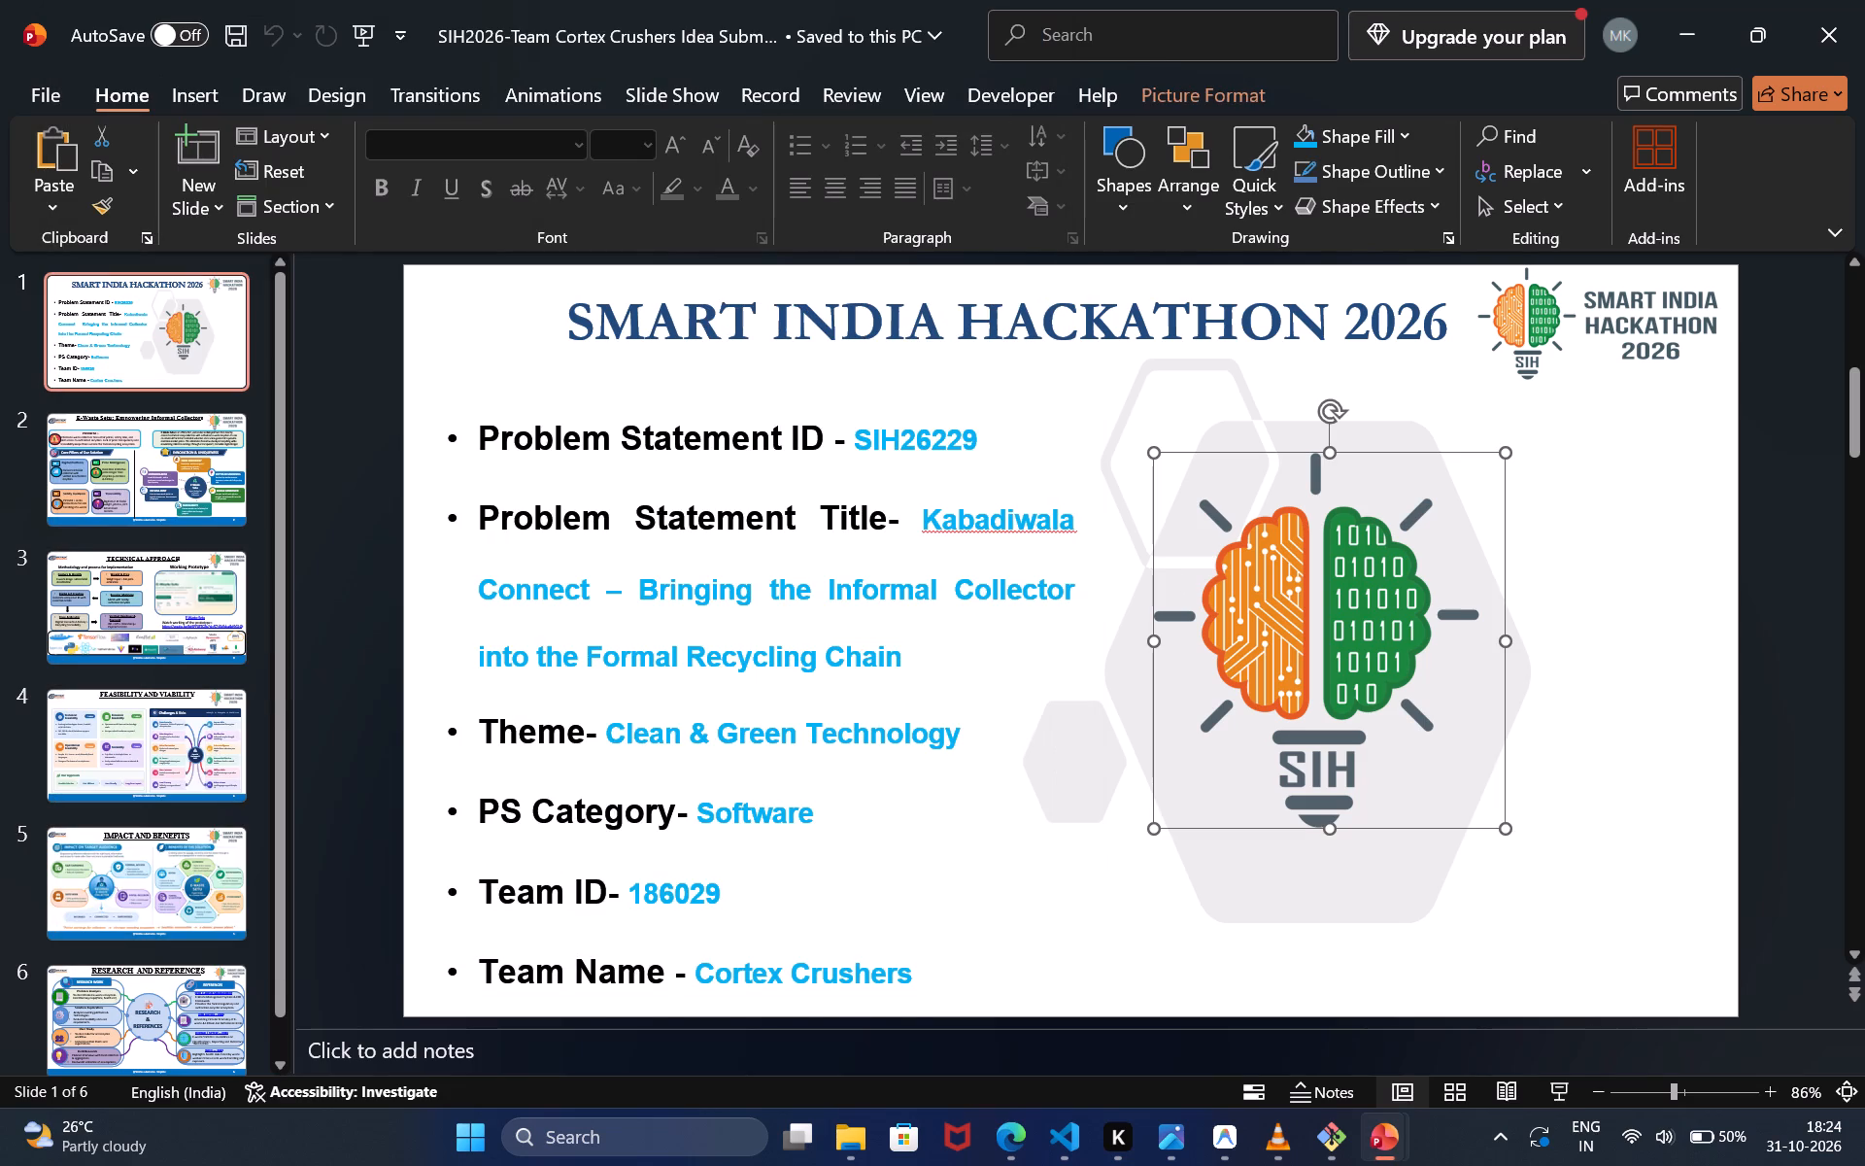
{"action": "left_click", "coordinate": [127, 475]}
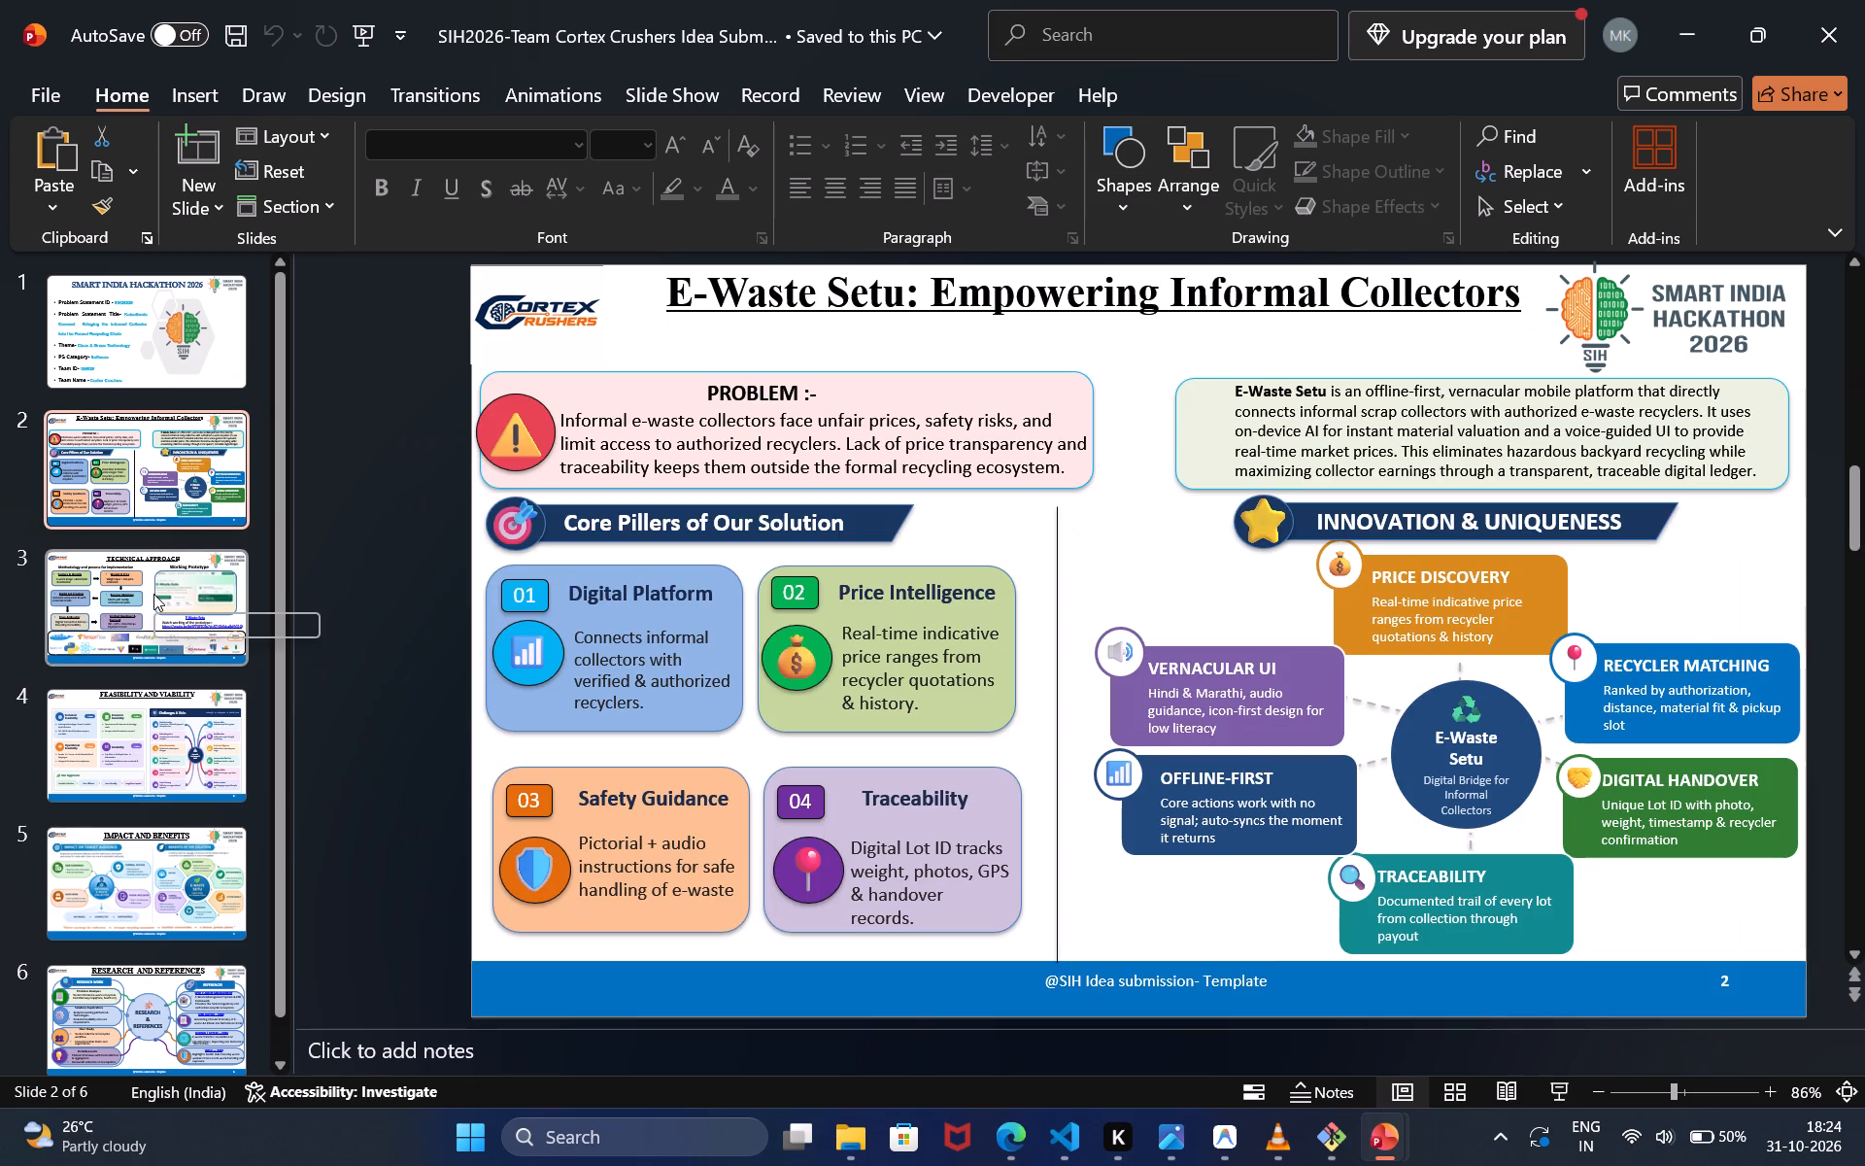
{"action": "left_click", "coordinate": [153, 594]}
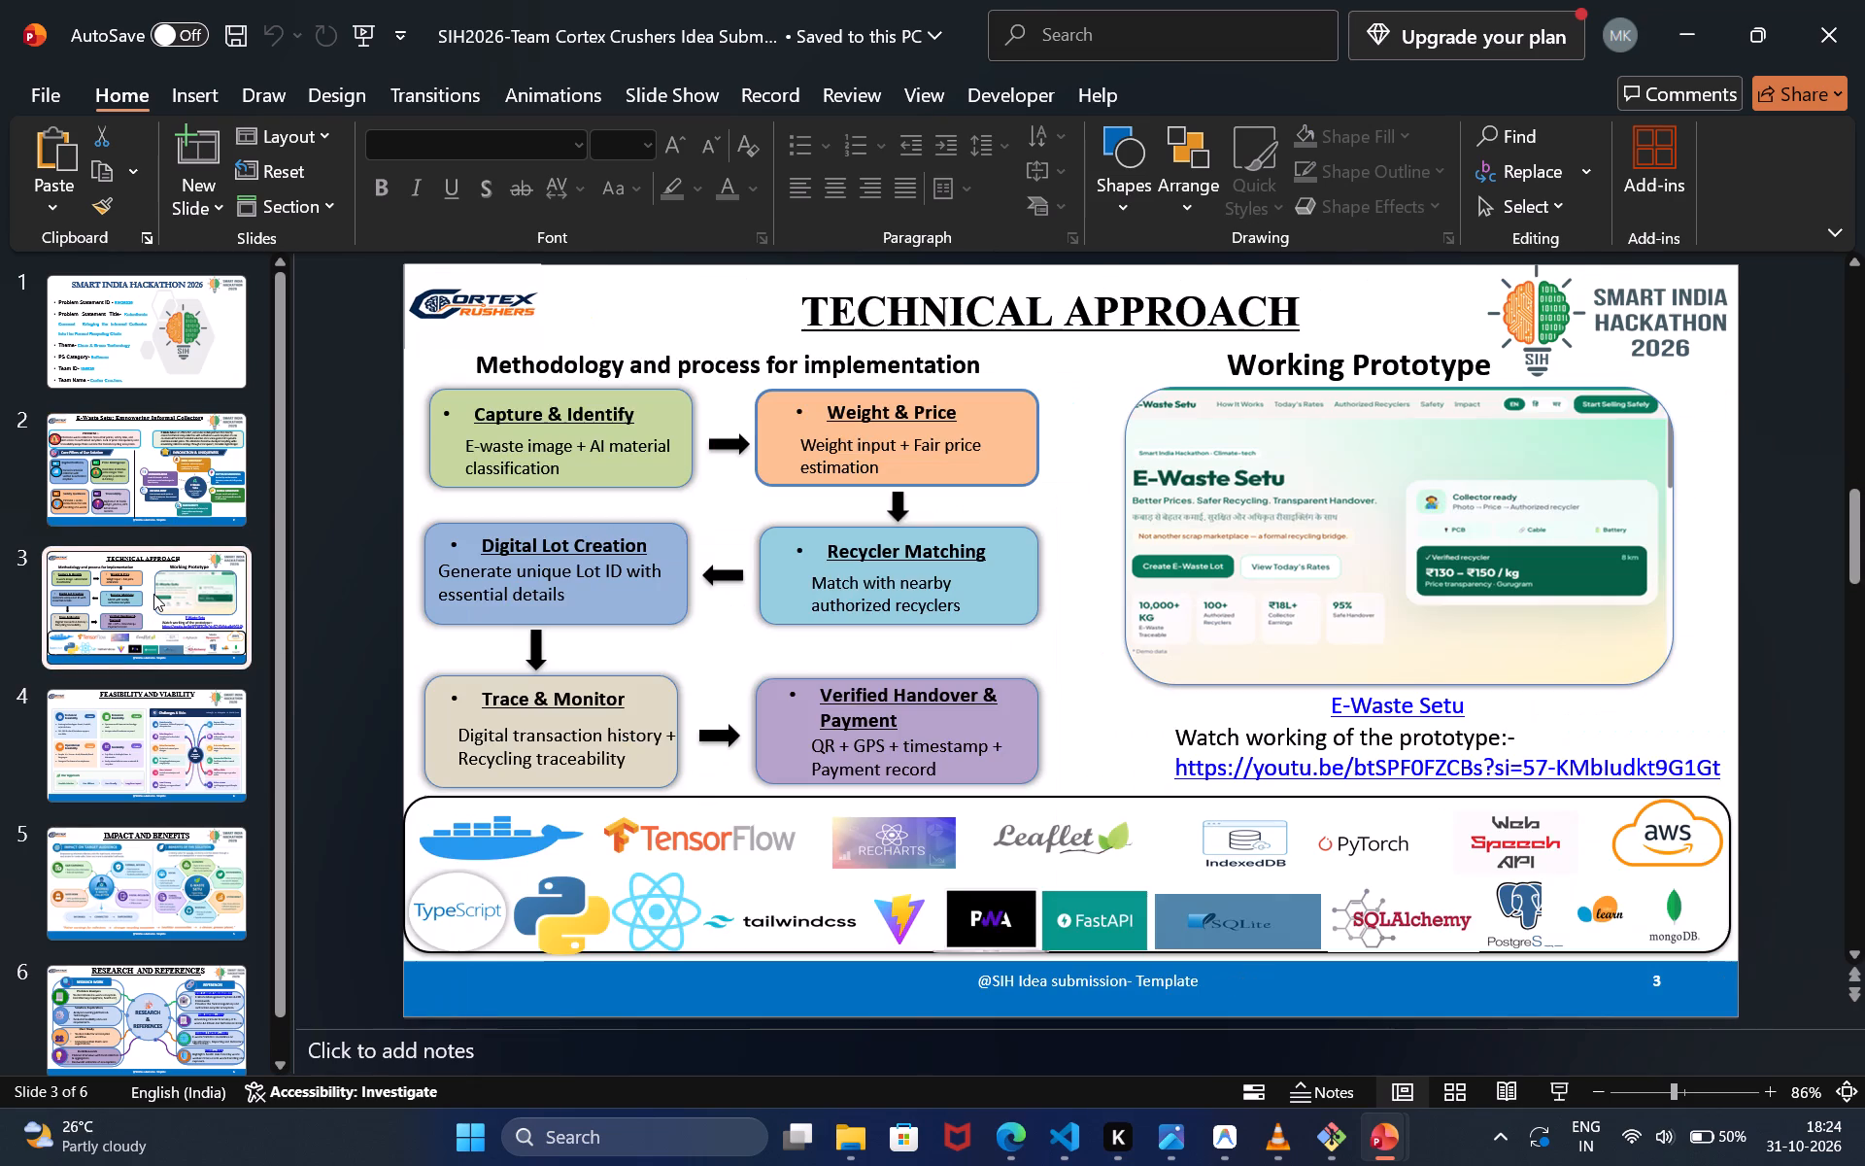
{"action": "left_click", "coordinate": [613, 797]}
{"action": "key", "text": "ctrl+c"}
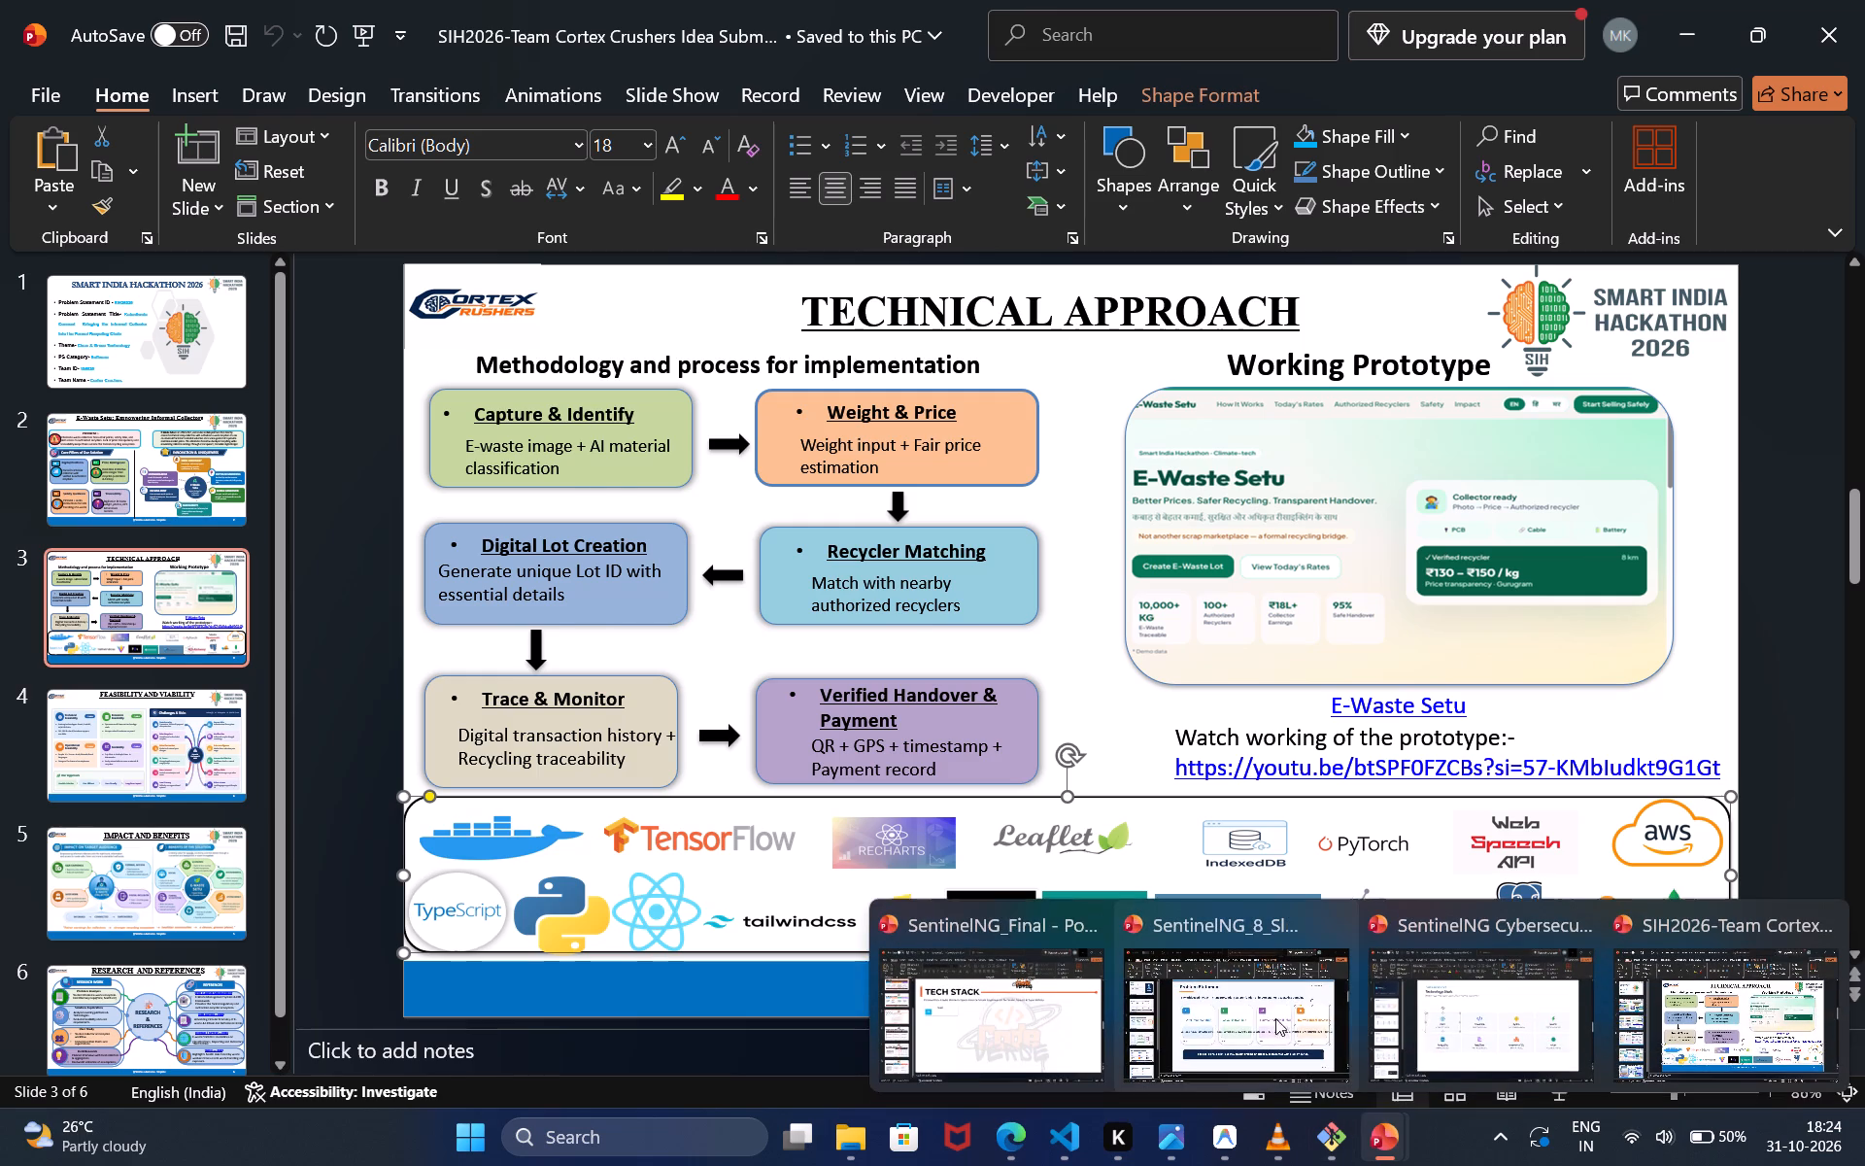
{"action": "left_click", "coordinate": [1000, 1014]}
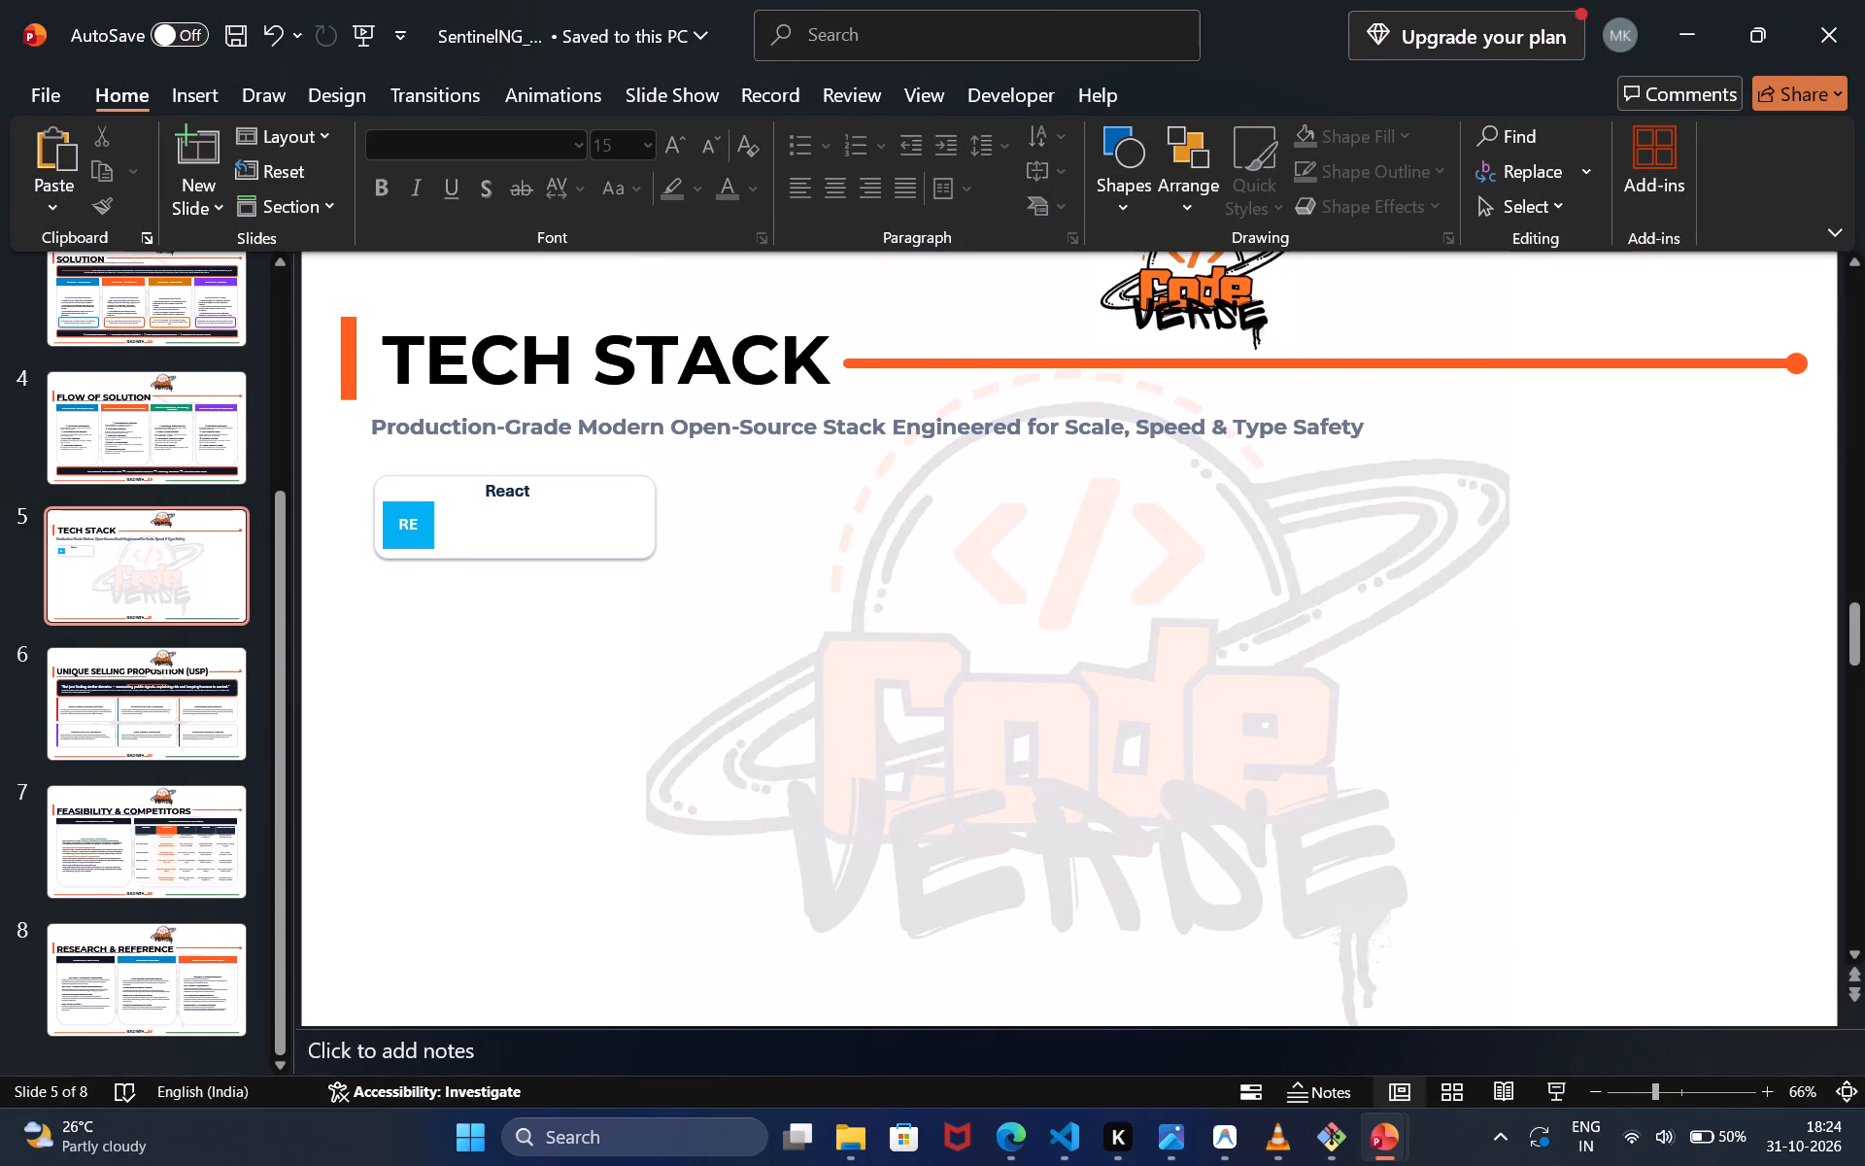
{"action": "left_click", "coordinate": [835, 858]}
{"action": "left_click", "coordinate": [558, 859]}
{"action": "key", "text": "ctrl+v"}
{"action": "left_click_drag", "start_coordinate": [636, 697], "coordinate": [752, 876]}
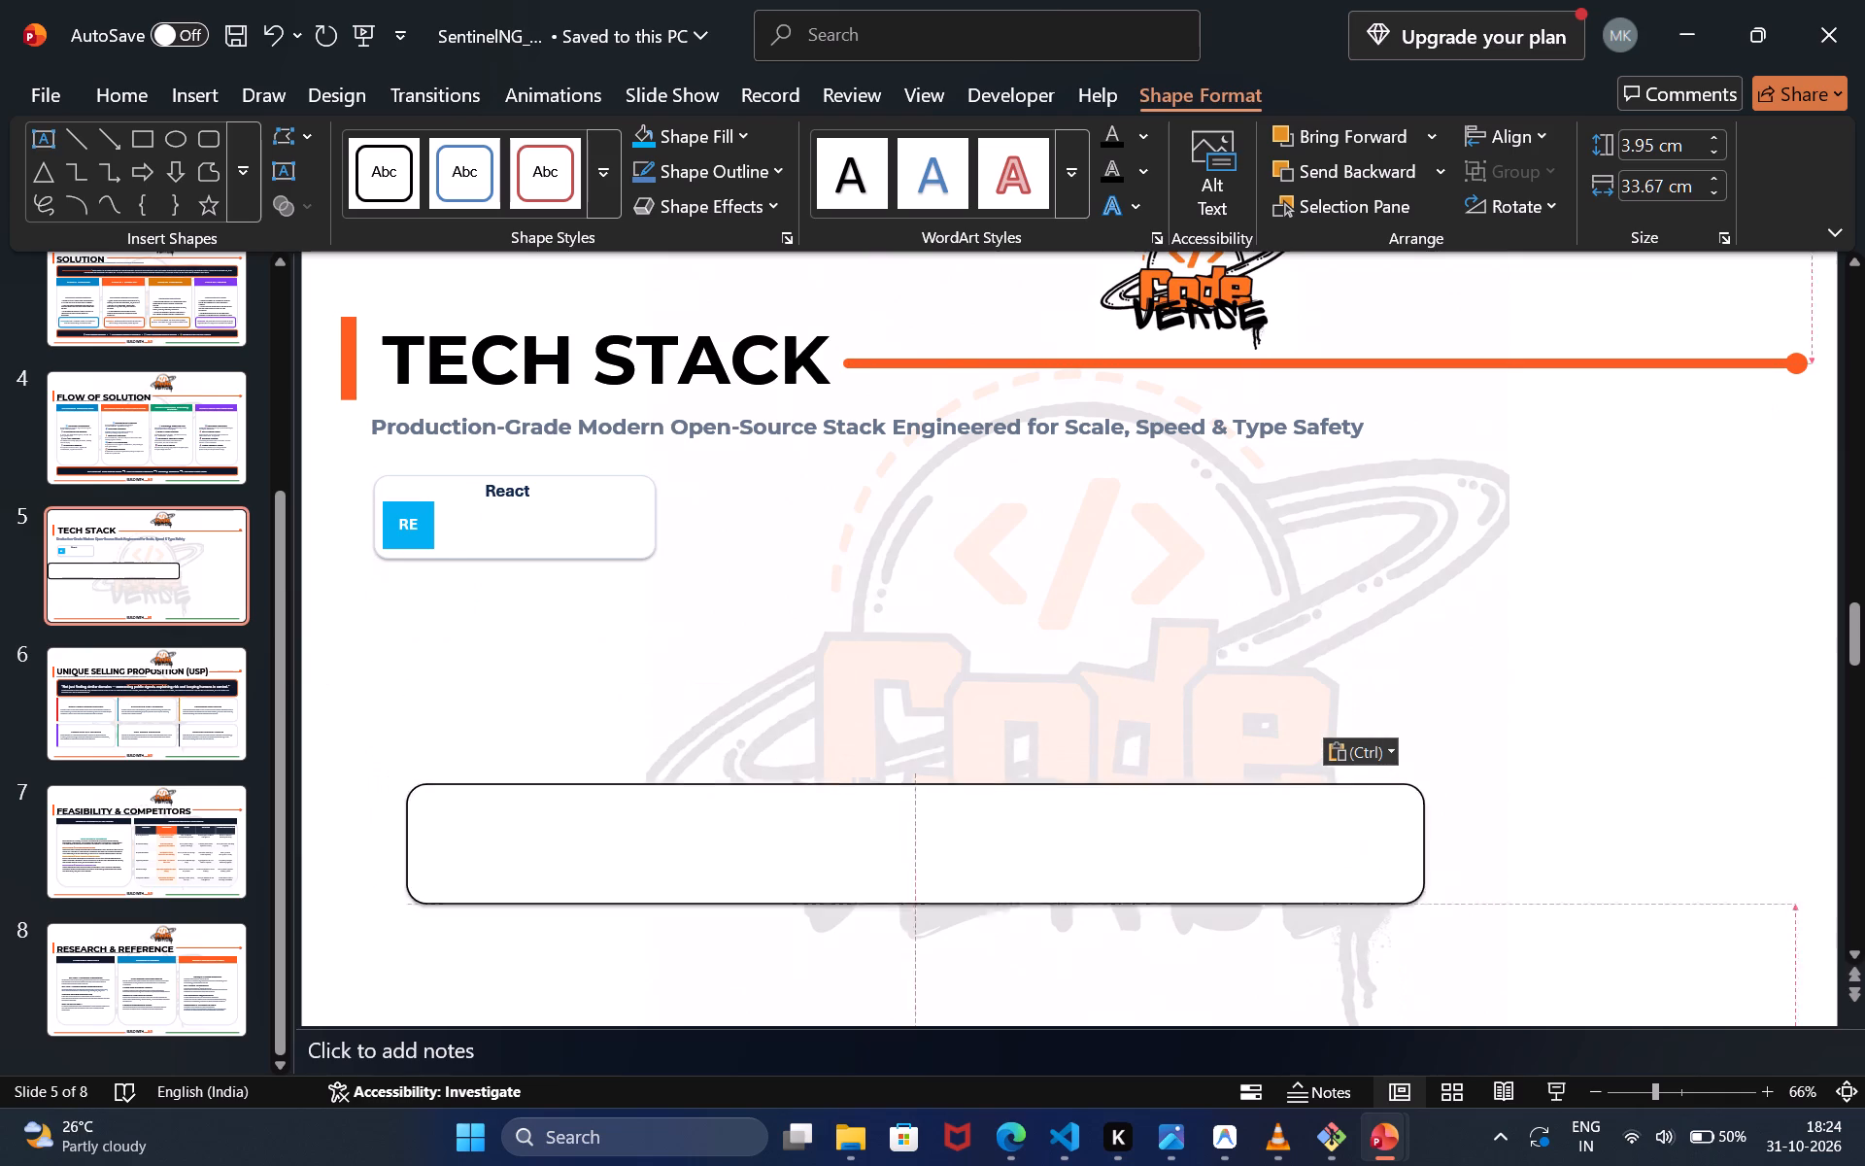
{"action": "left_click_drag", "start_coordinate": [752, 876], "coordinate": [687, 705]}
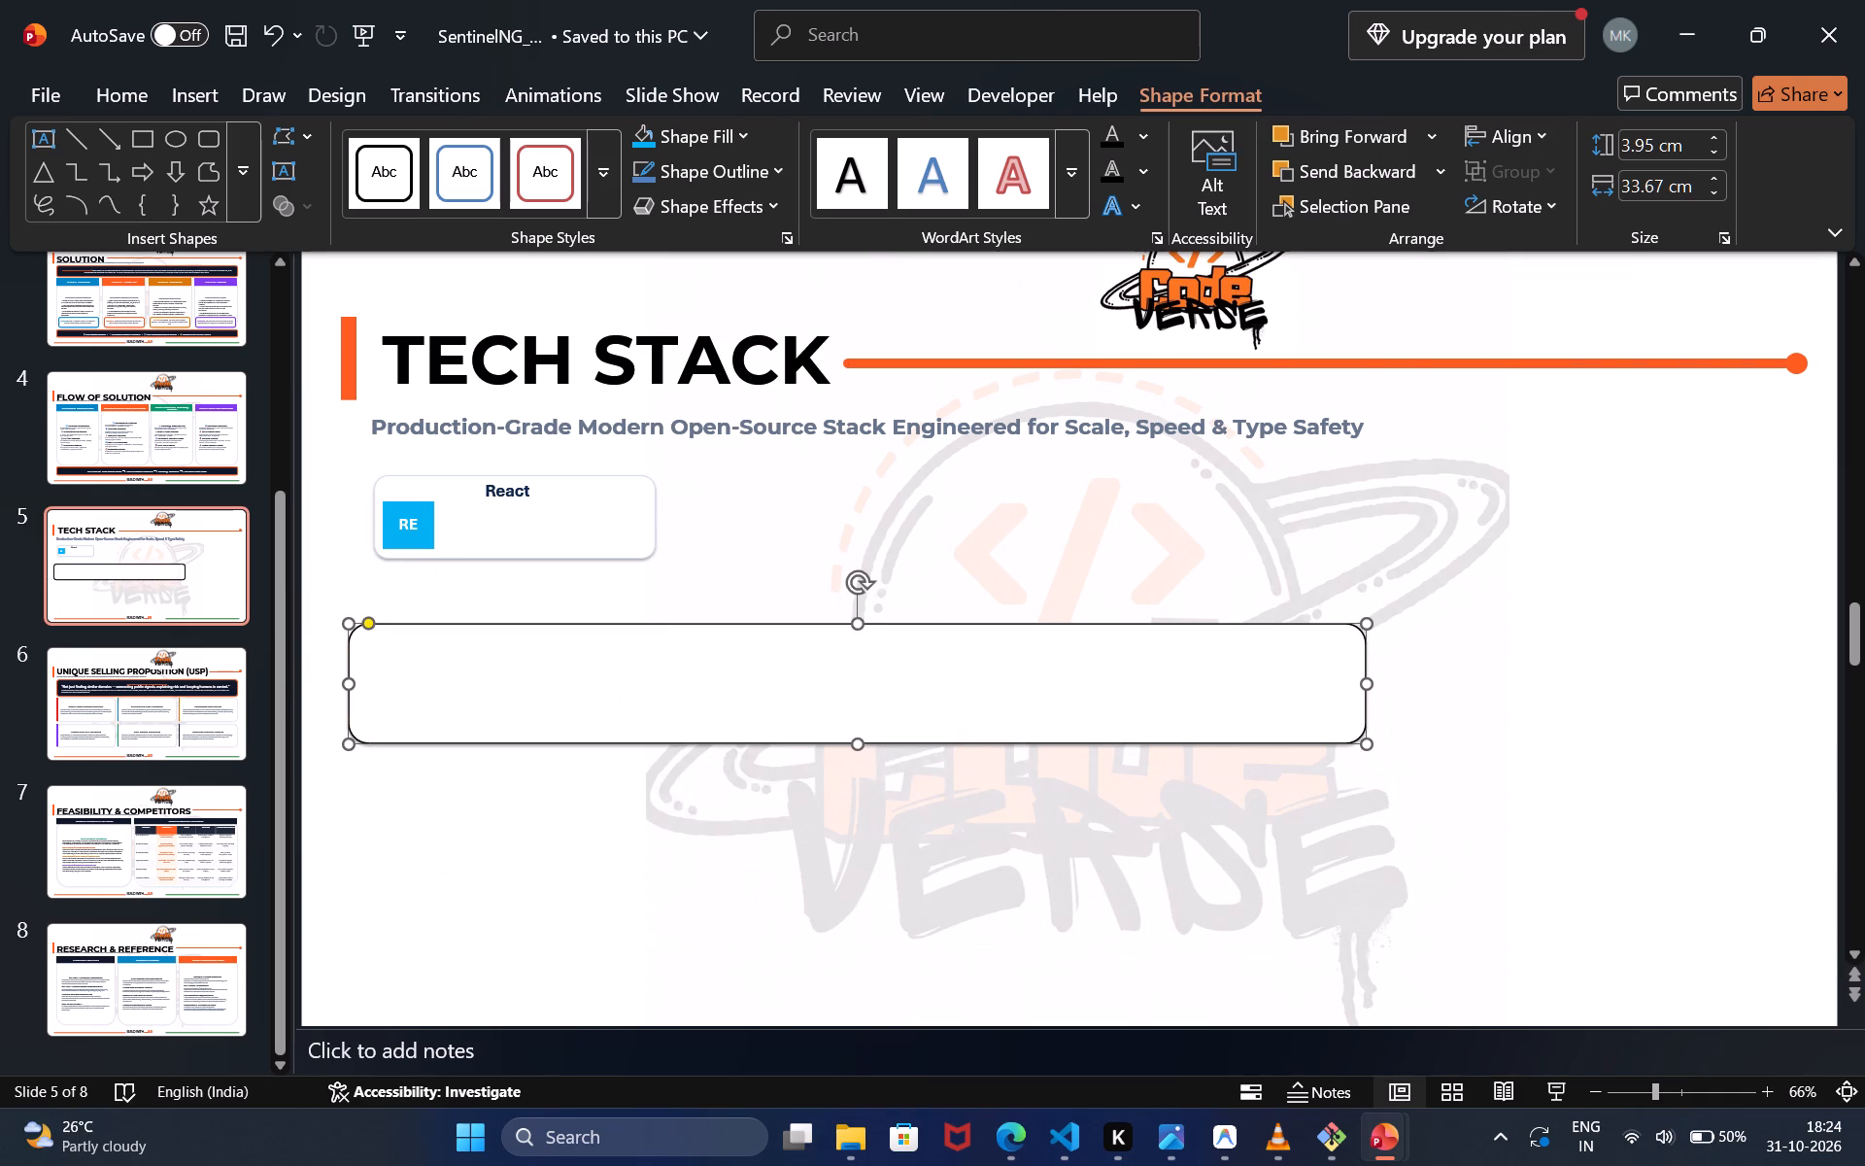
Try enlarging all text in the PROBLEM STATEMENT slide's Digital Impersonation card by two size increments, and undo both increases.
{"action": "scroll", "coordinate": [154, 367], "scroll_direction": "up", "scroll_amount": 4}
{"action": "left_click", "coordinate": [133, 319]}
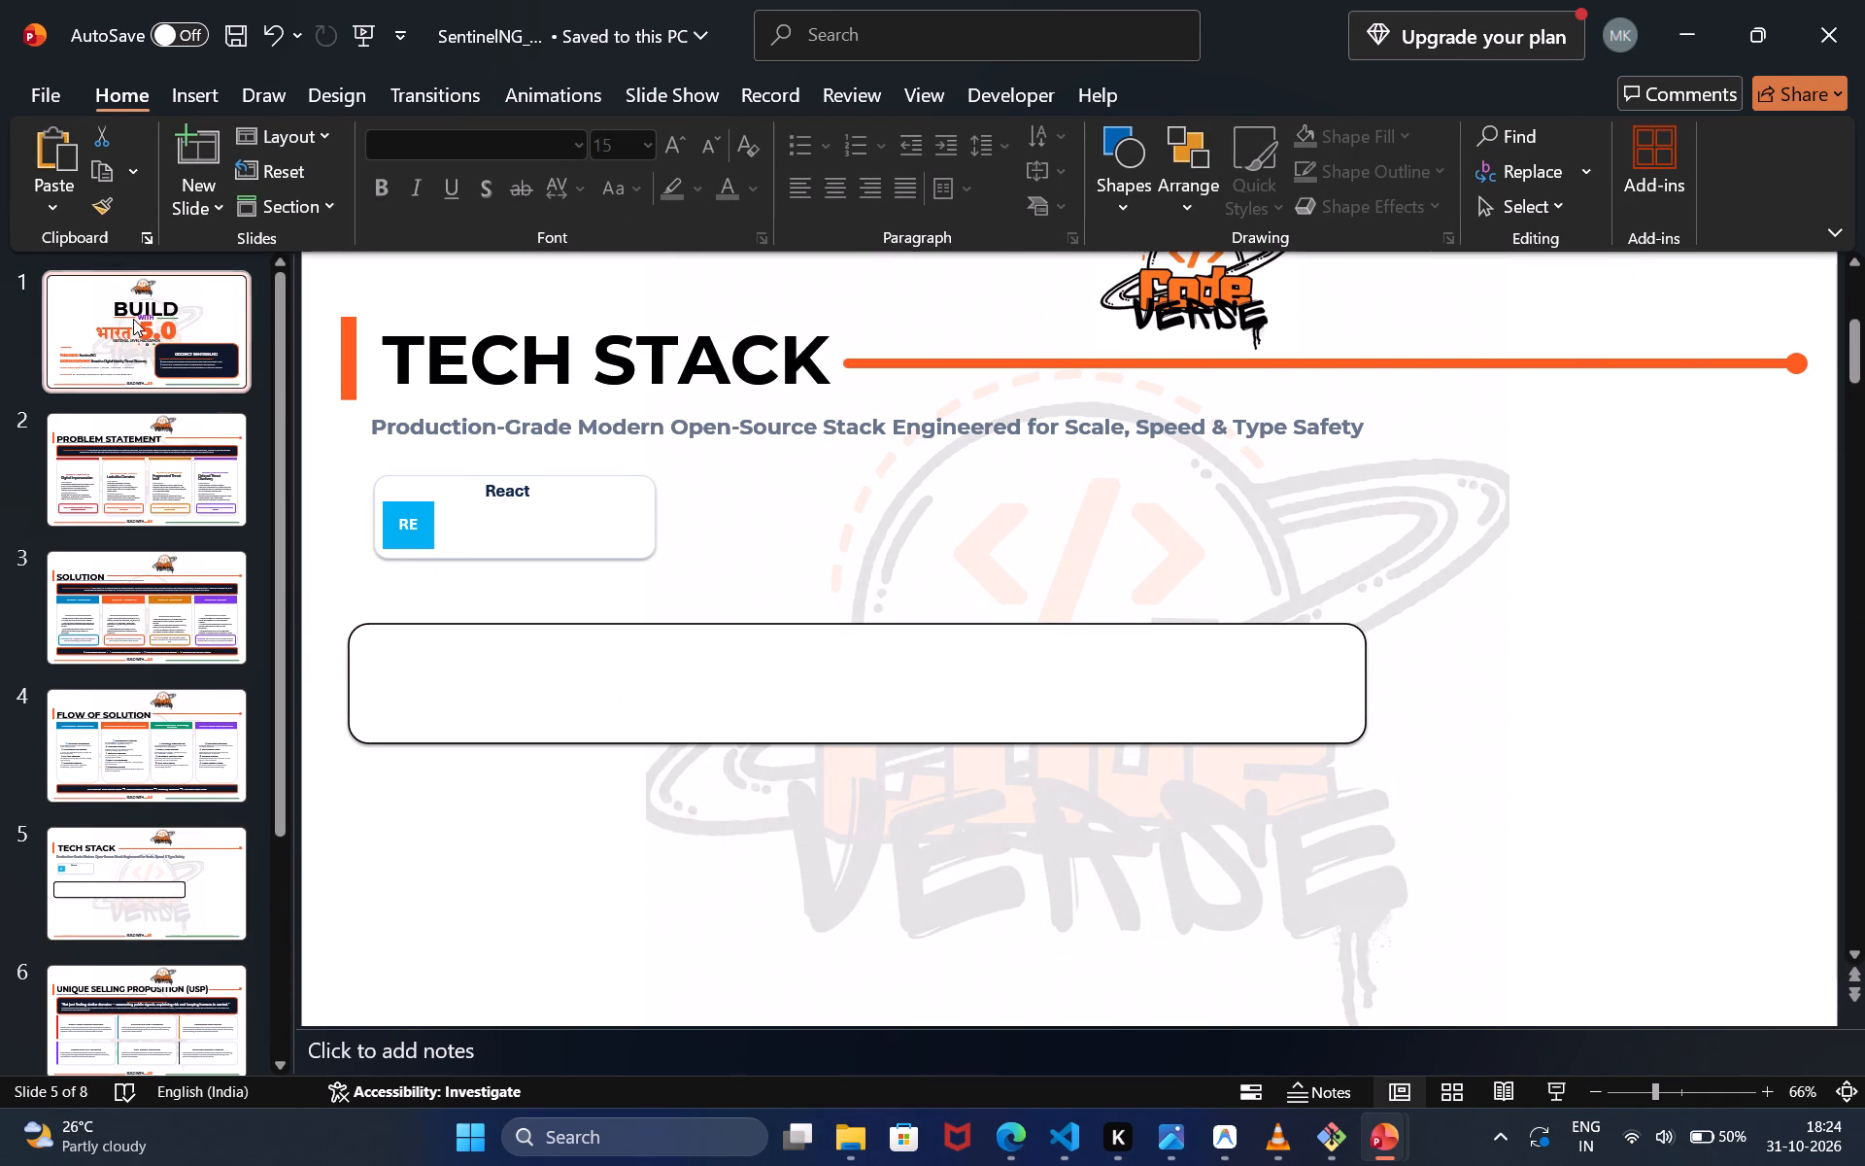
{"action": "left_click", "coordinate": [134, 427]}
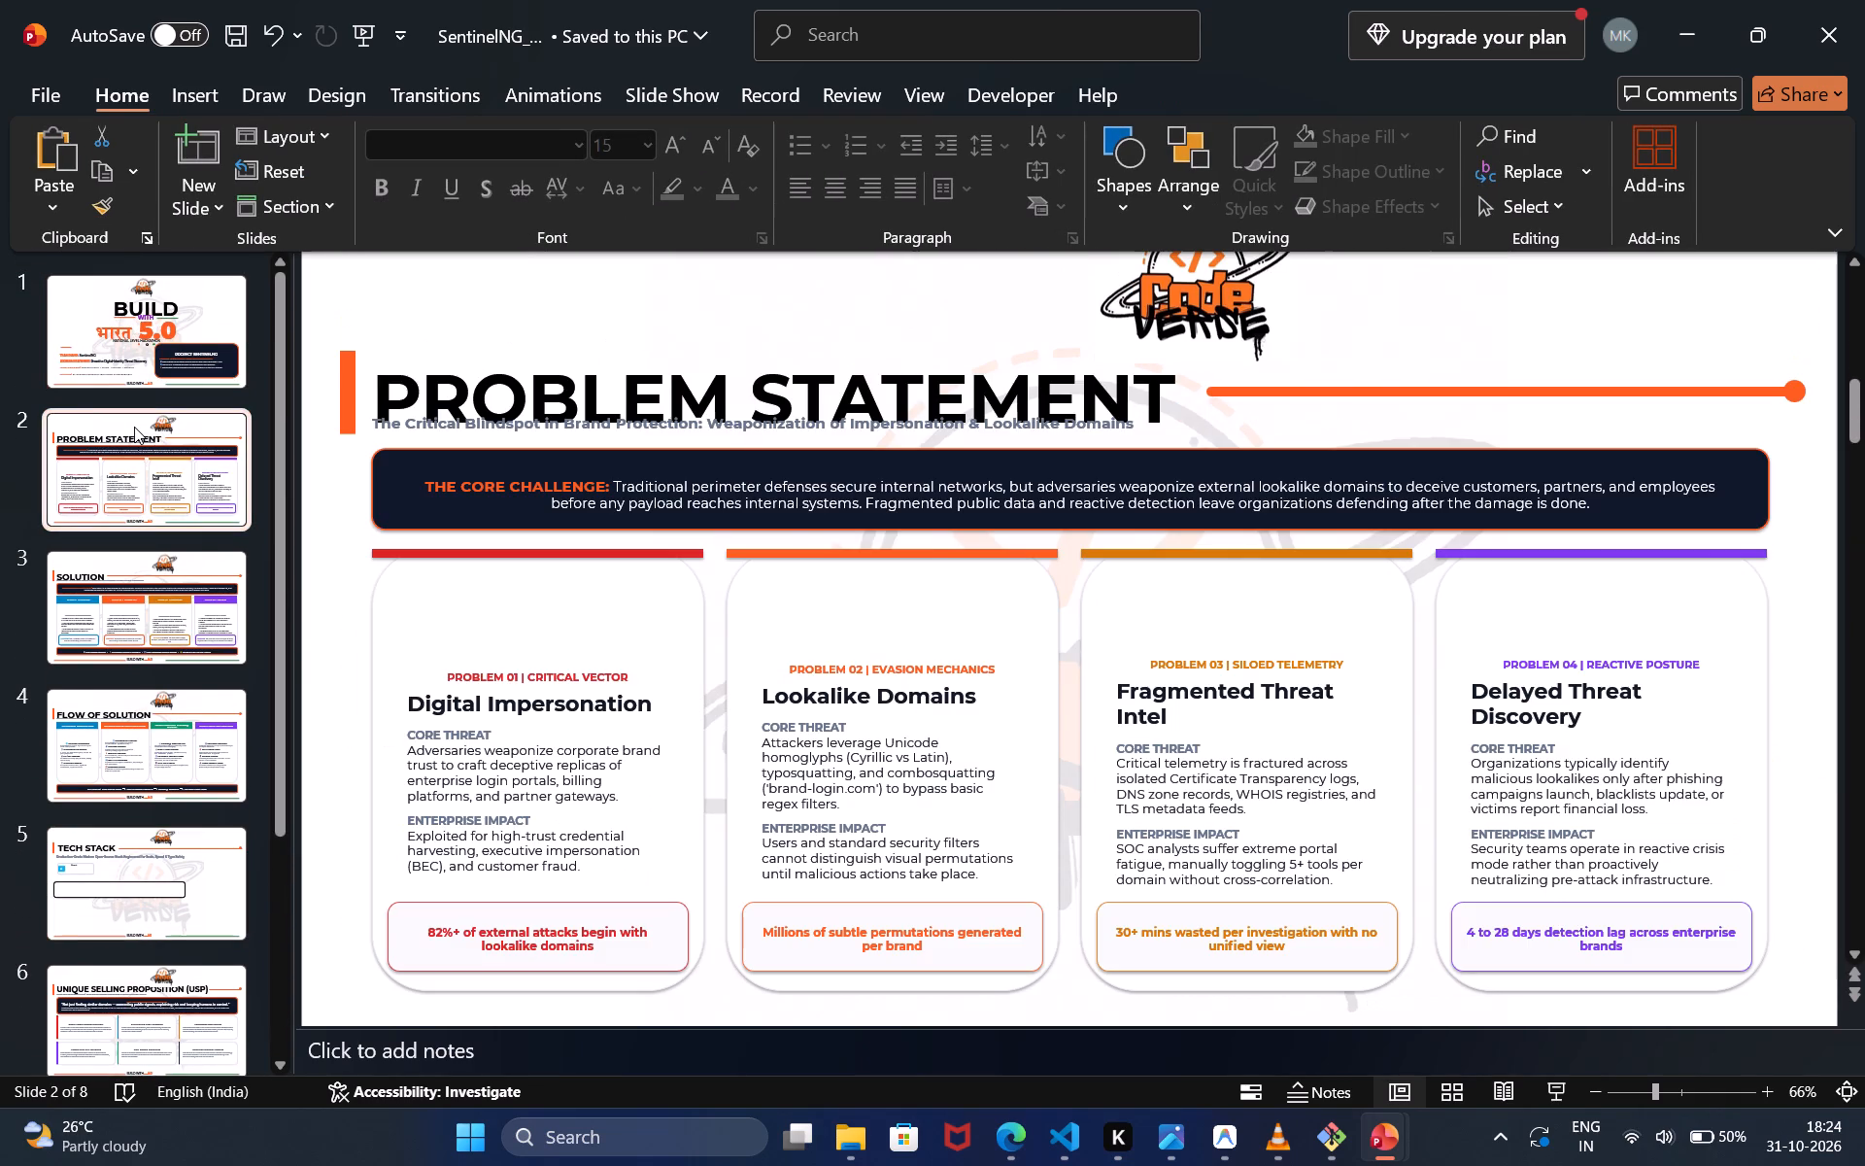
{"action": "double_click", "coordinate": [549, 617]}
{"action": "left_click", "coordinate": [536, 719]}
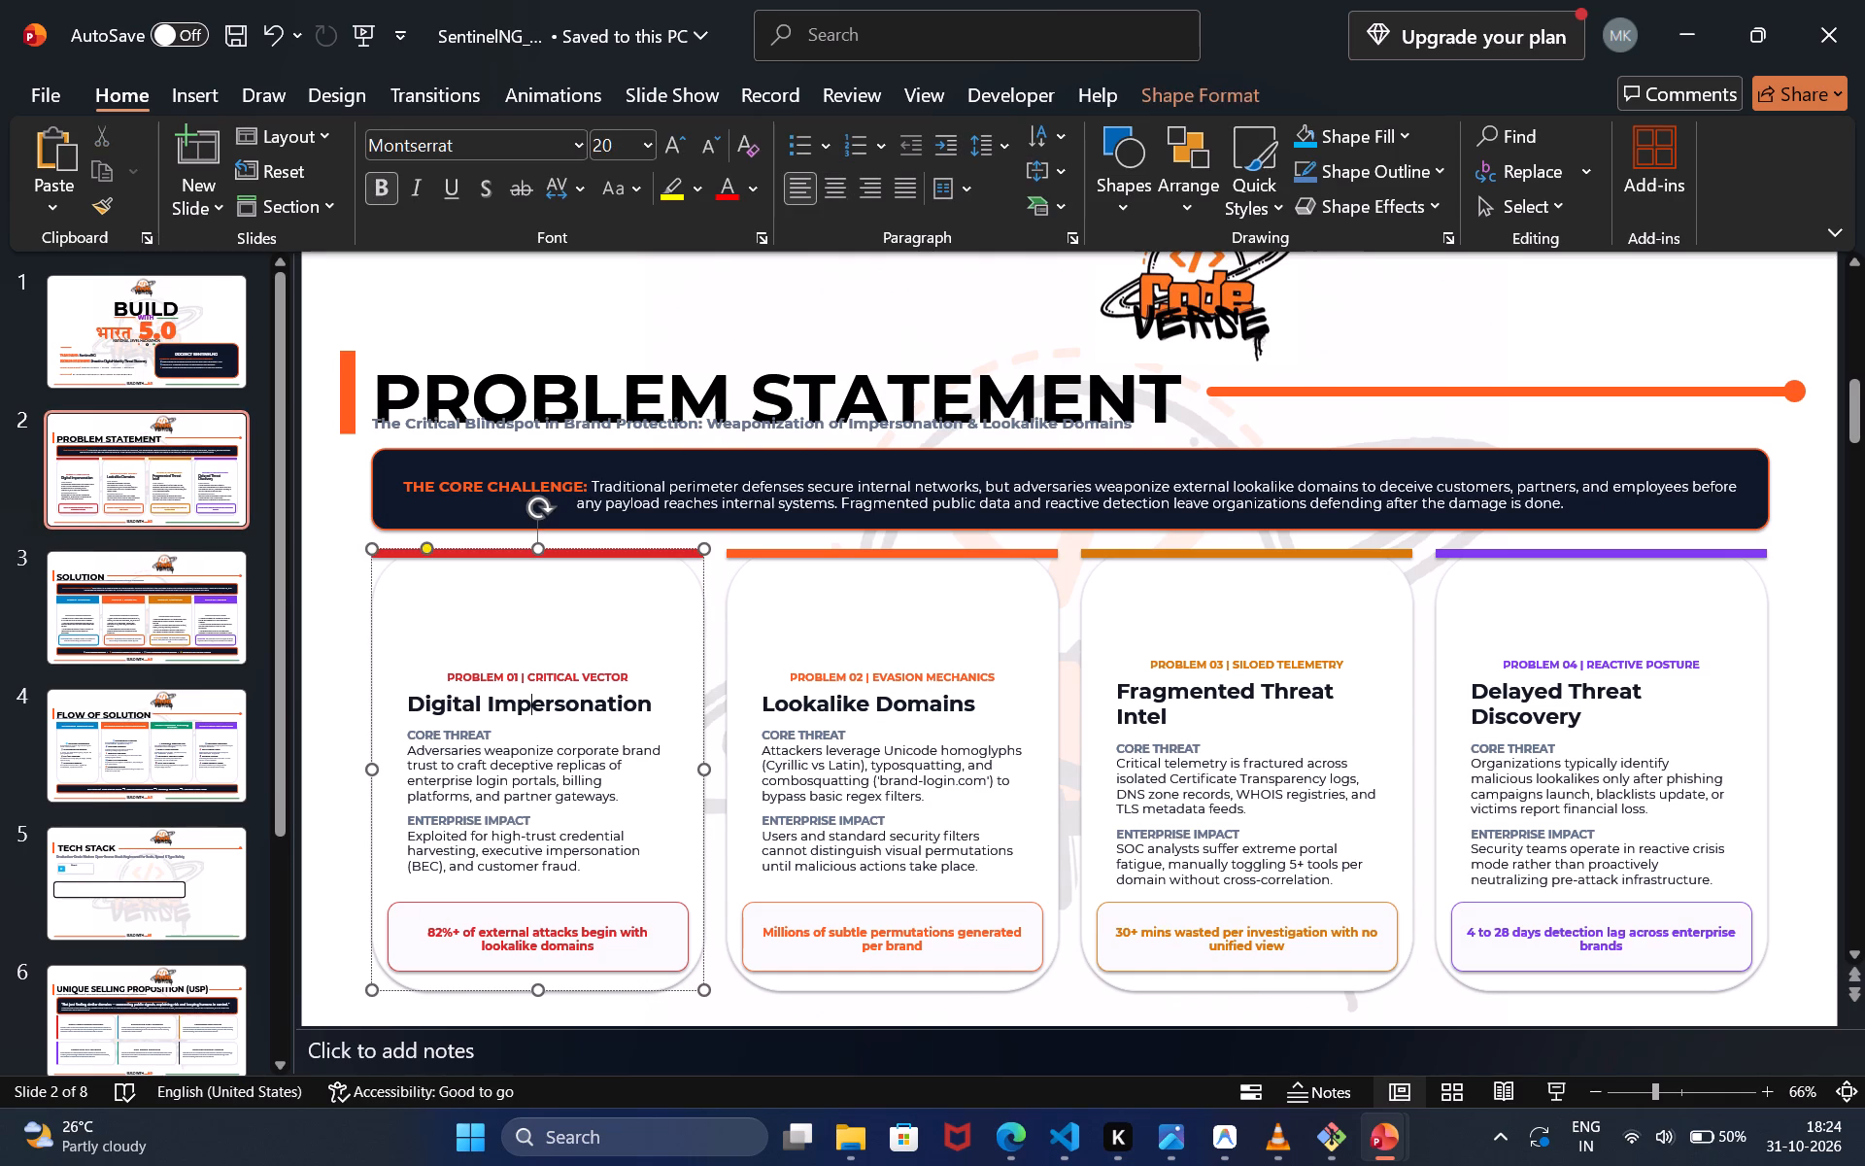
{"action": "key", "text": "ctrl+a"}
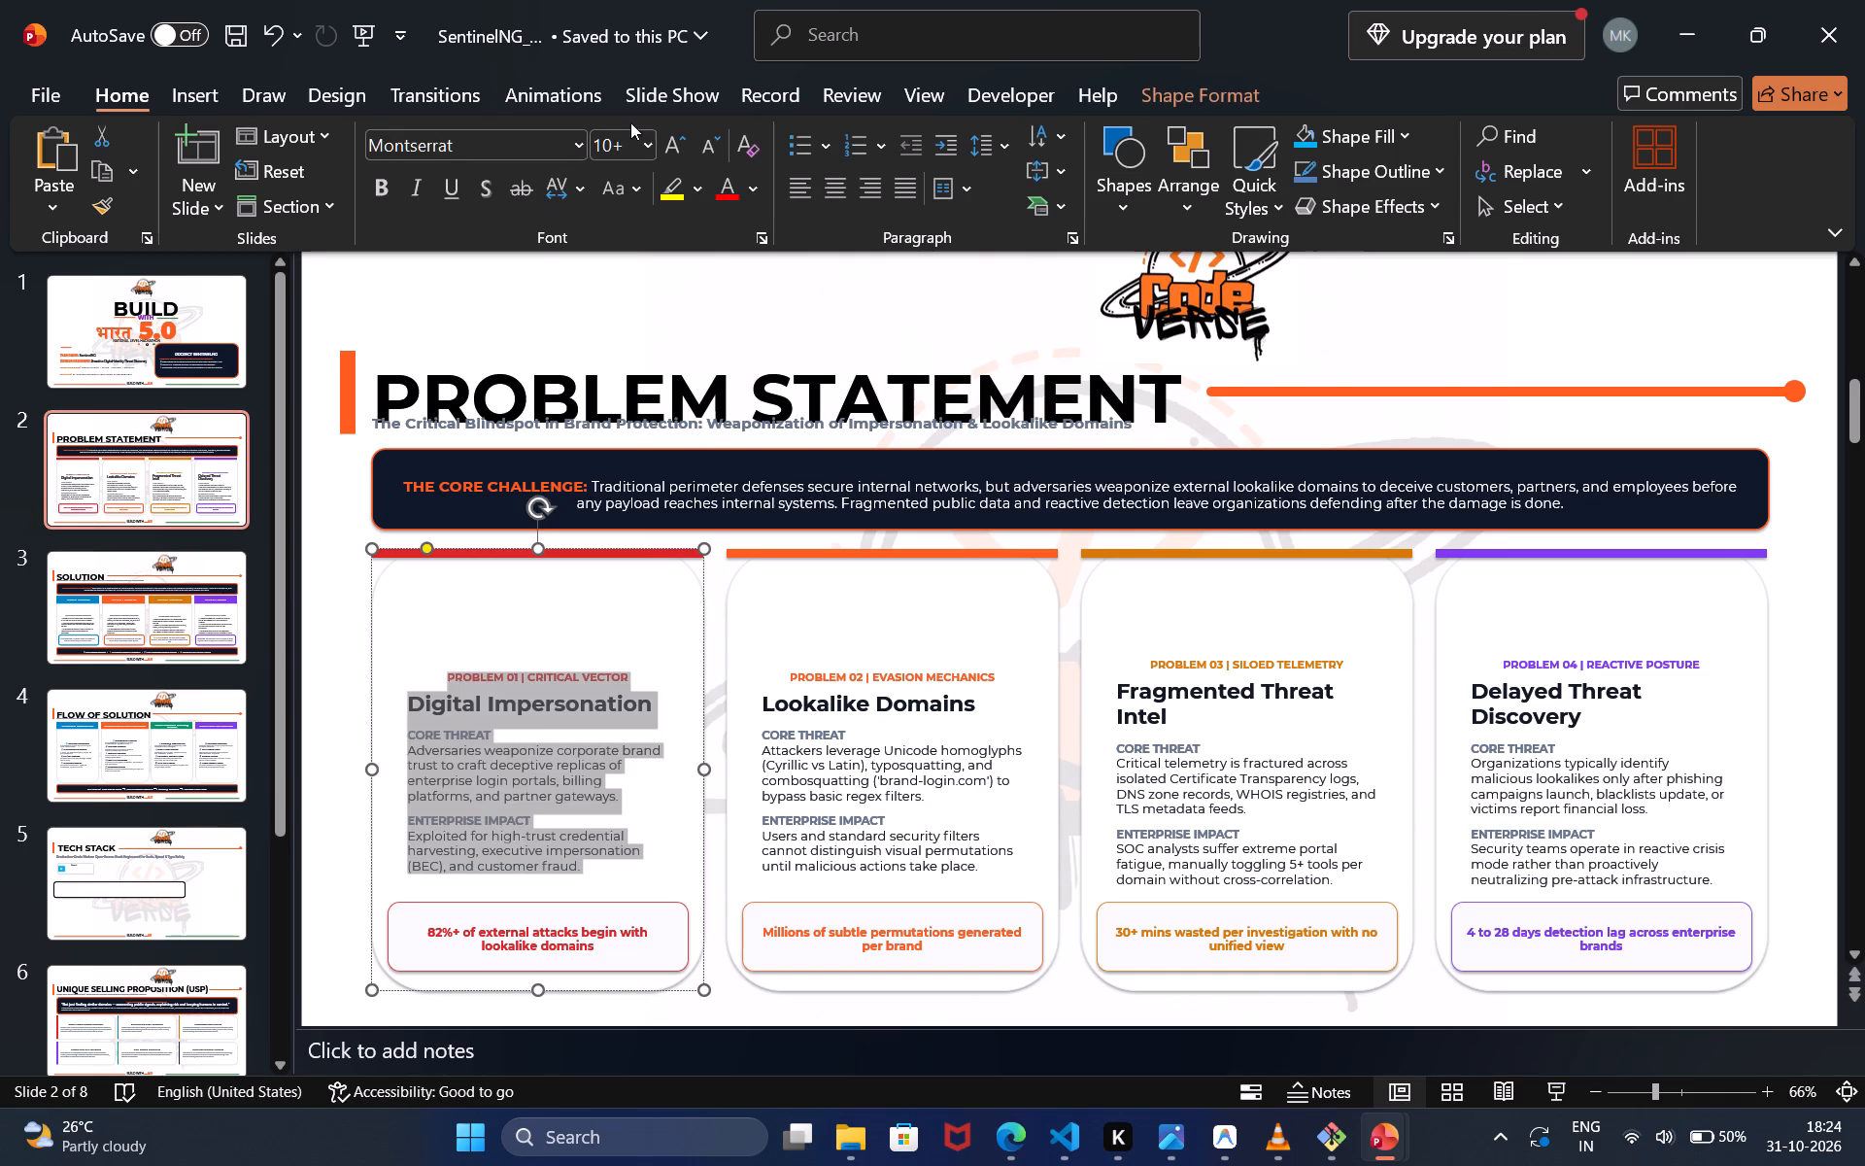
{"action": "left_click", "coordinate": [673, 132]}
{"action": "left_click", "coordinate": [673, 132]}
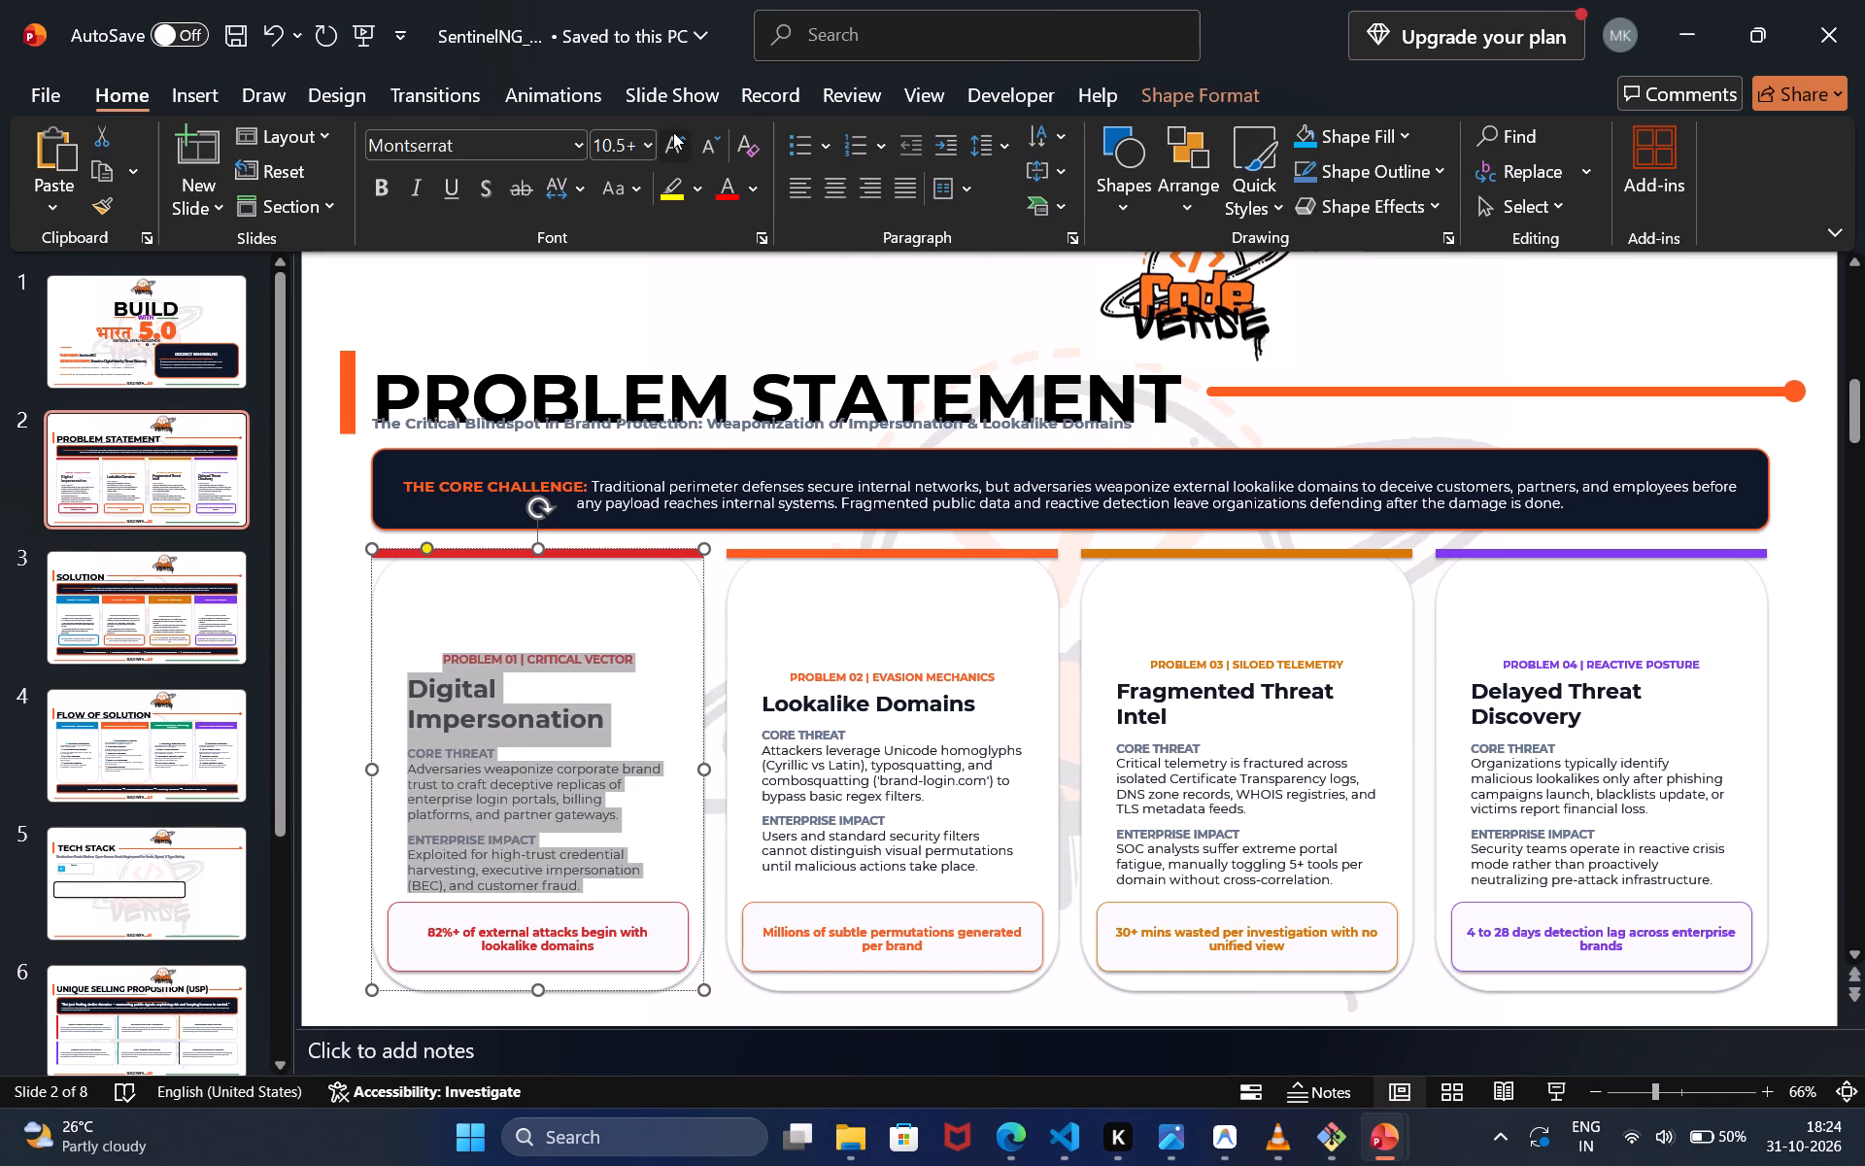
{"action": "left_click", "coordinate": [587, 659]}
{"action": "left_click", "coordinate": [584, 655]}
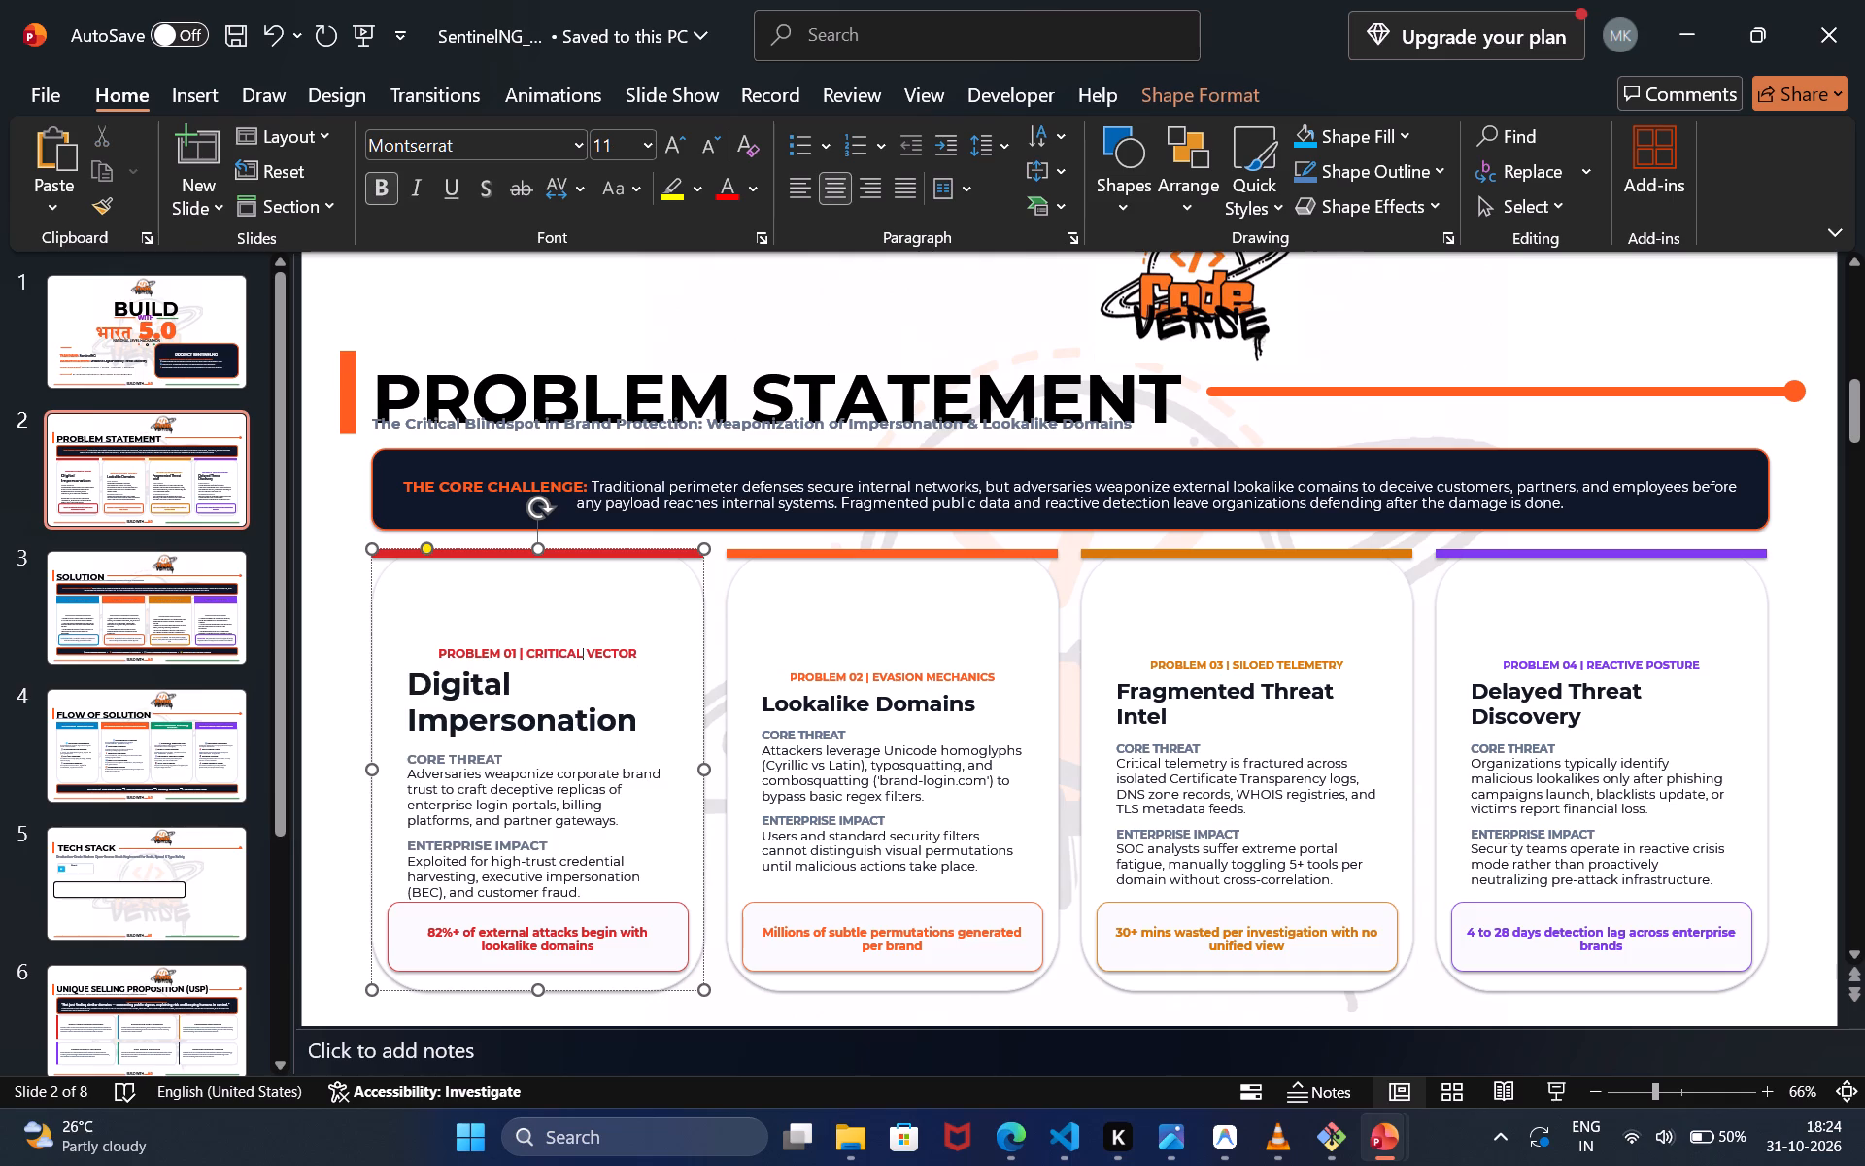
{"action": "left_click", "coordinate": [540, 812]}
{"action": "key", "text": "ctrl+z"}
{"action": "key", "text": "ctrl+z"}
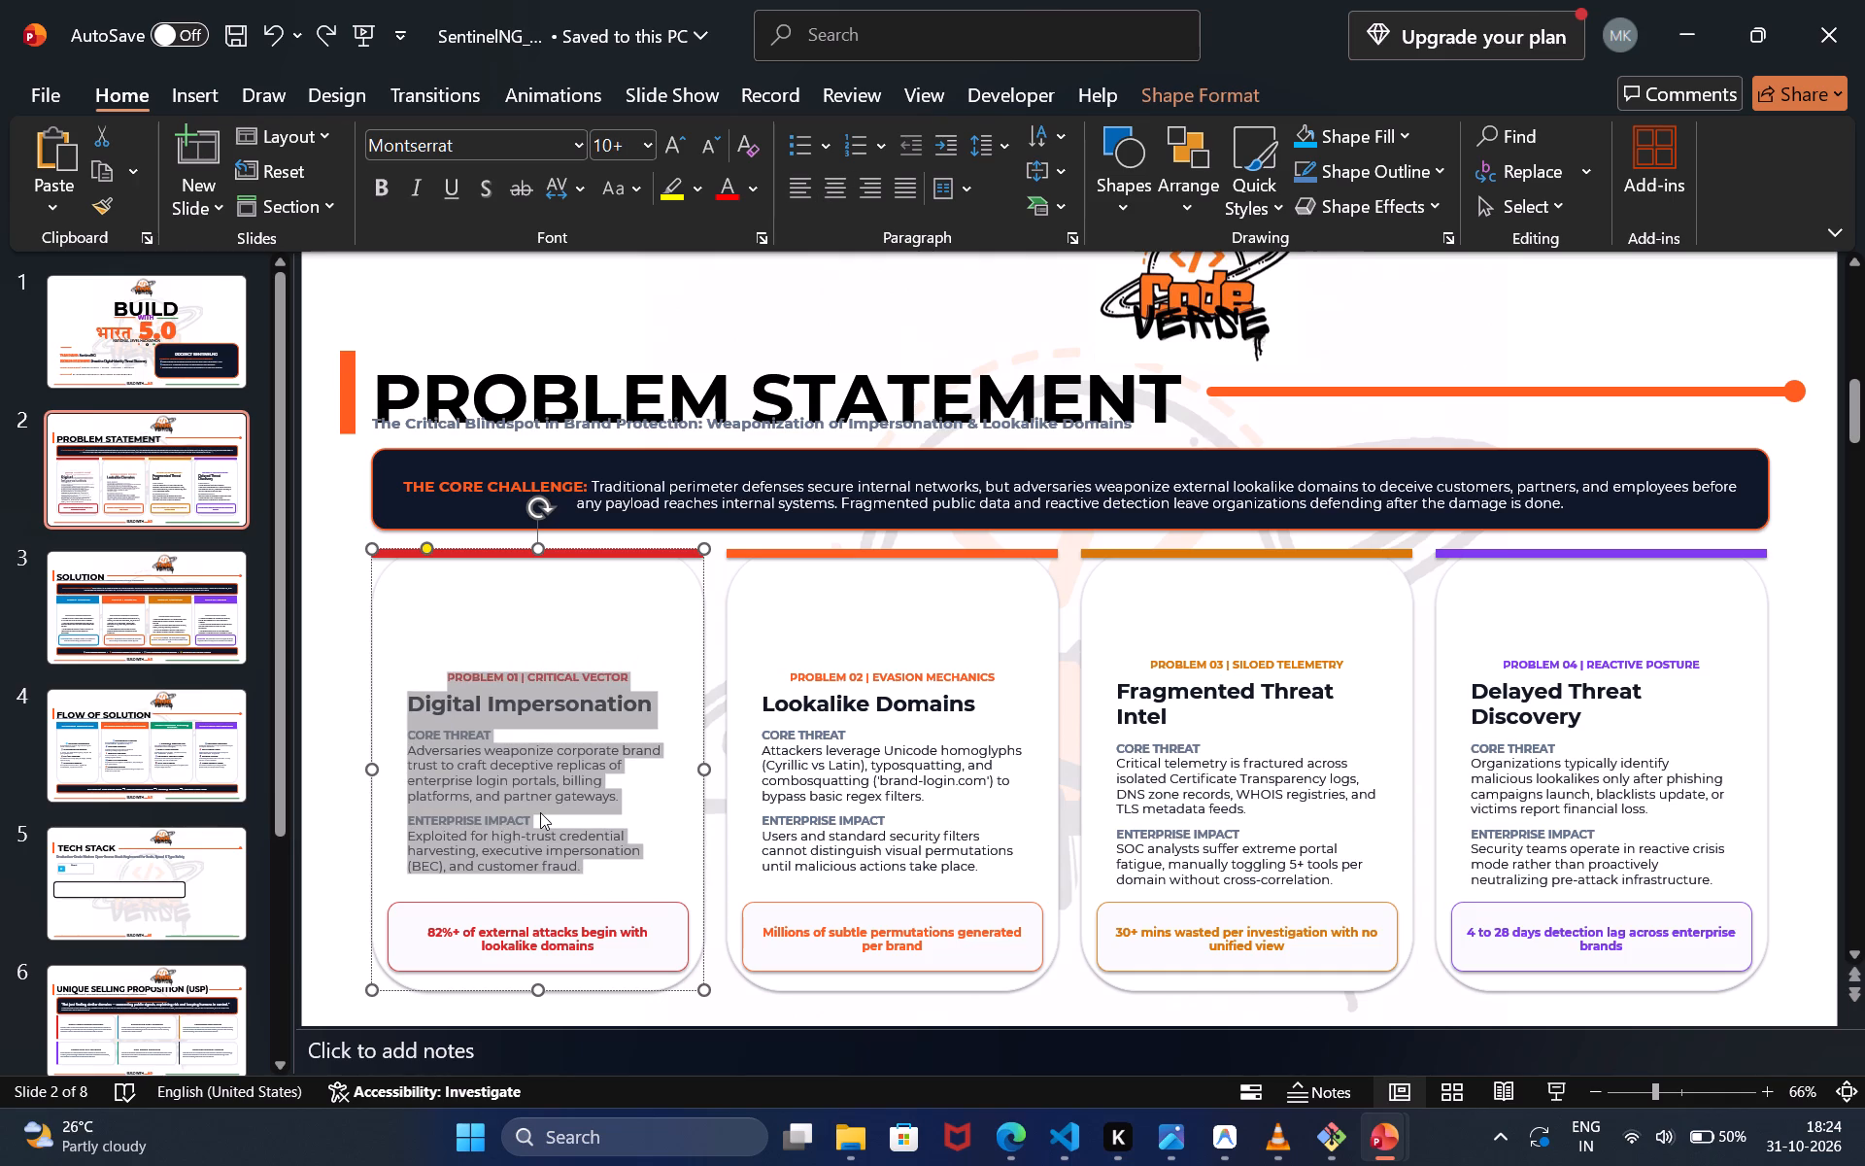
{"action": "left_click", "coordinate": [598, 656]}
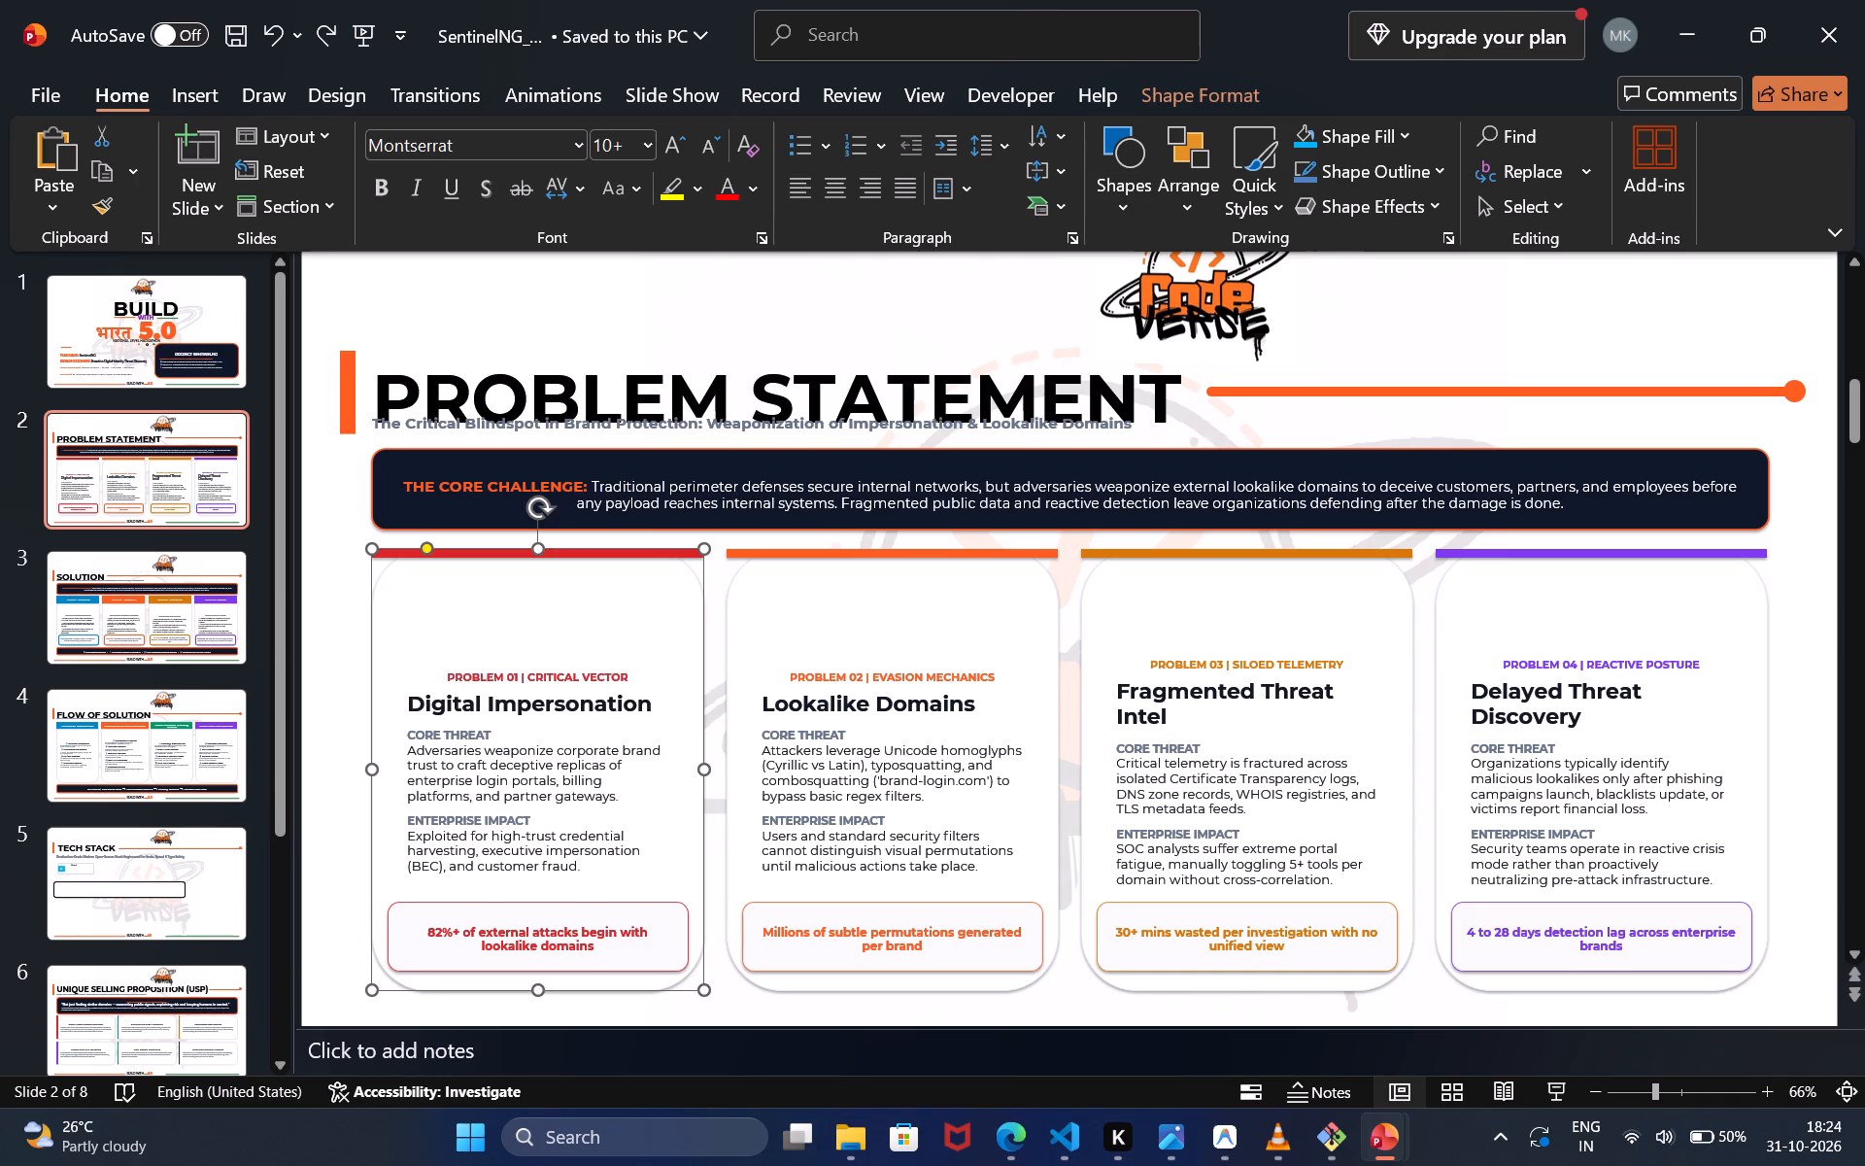
Move the PROBLEM STATEMENT title slightly upward, away from its subtitle, keeping it aligned with the subtitle's left edge.
{"action": "left_click", "coordinate": [1019, 373]}
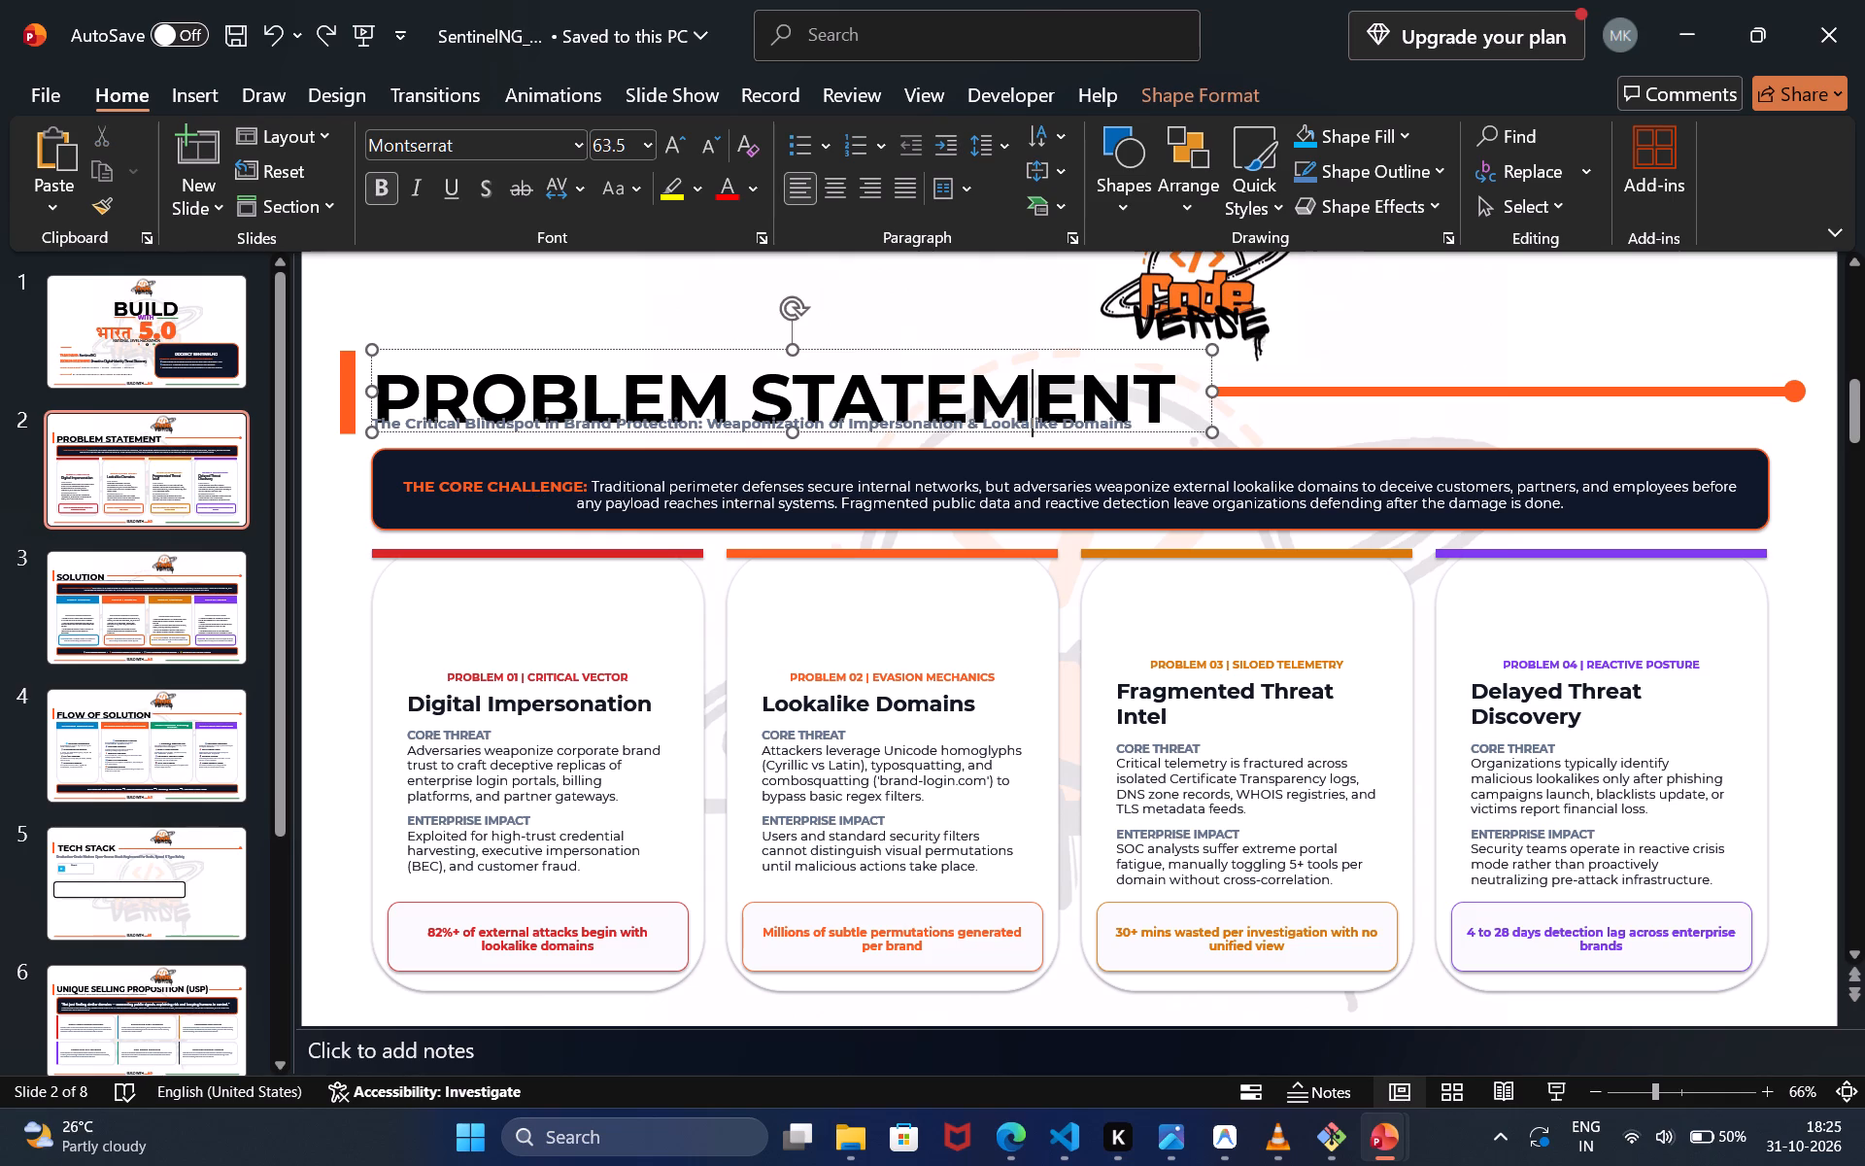
{"action": "left_click", "coordinate": [955, 353]}
{"action": "left_click_drag", "start_coordinate": [942, 350], "coordinate": [939, 323]}
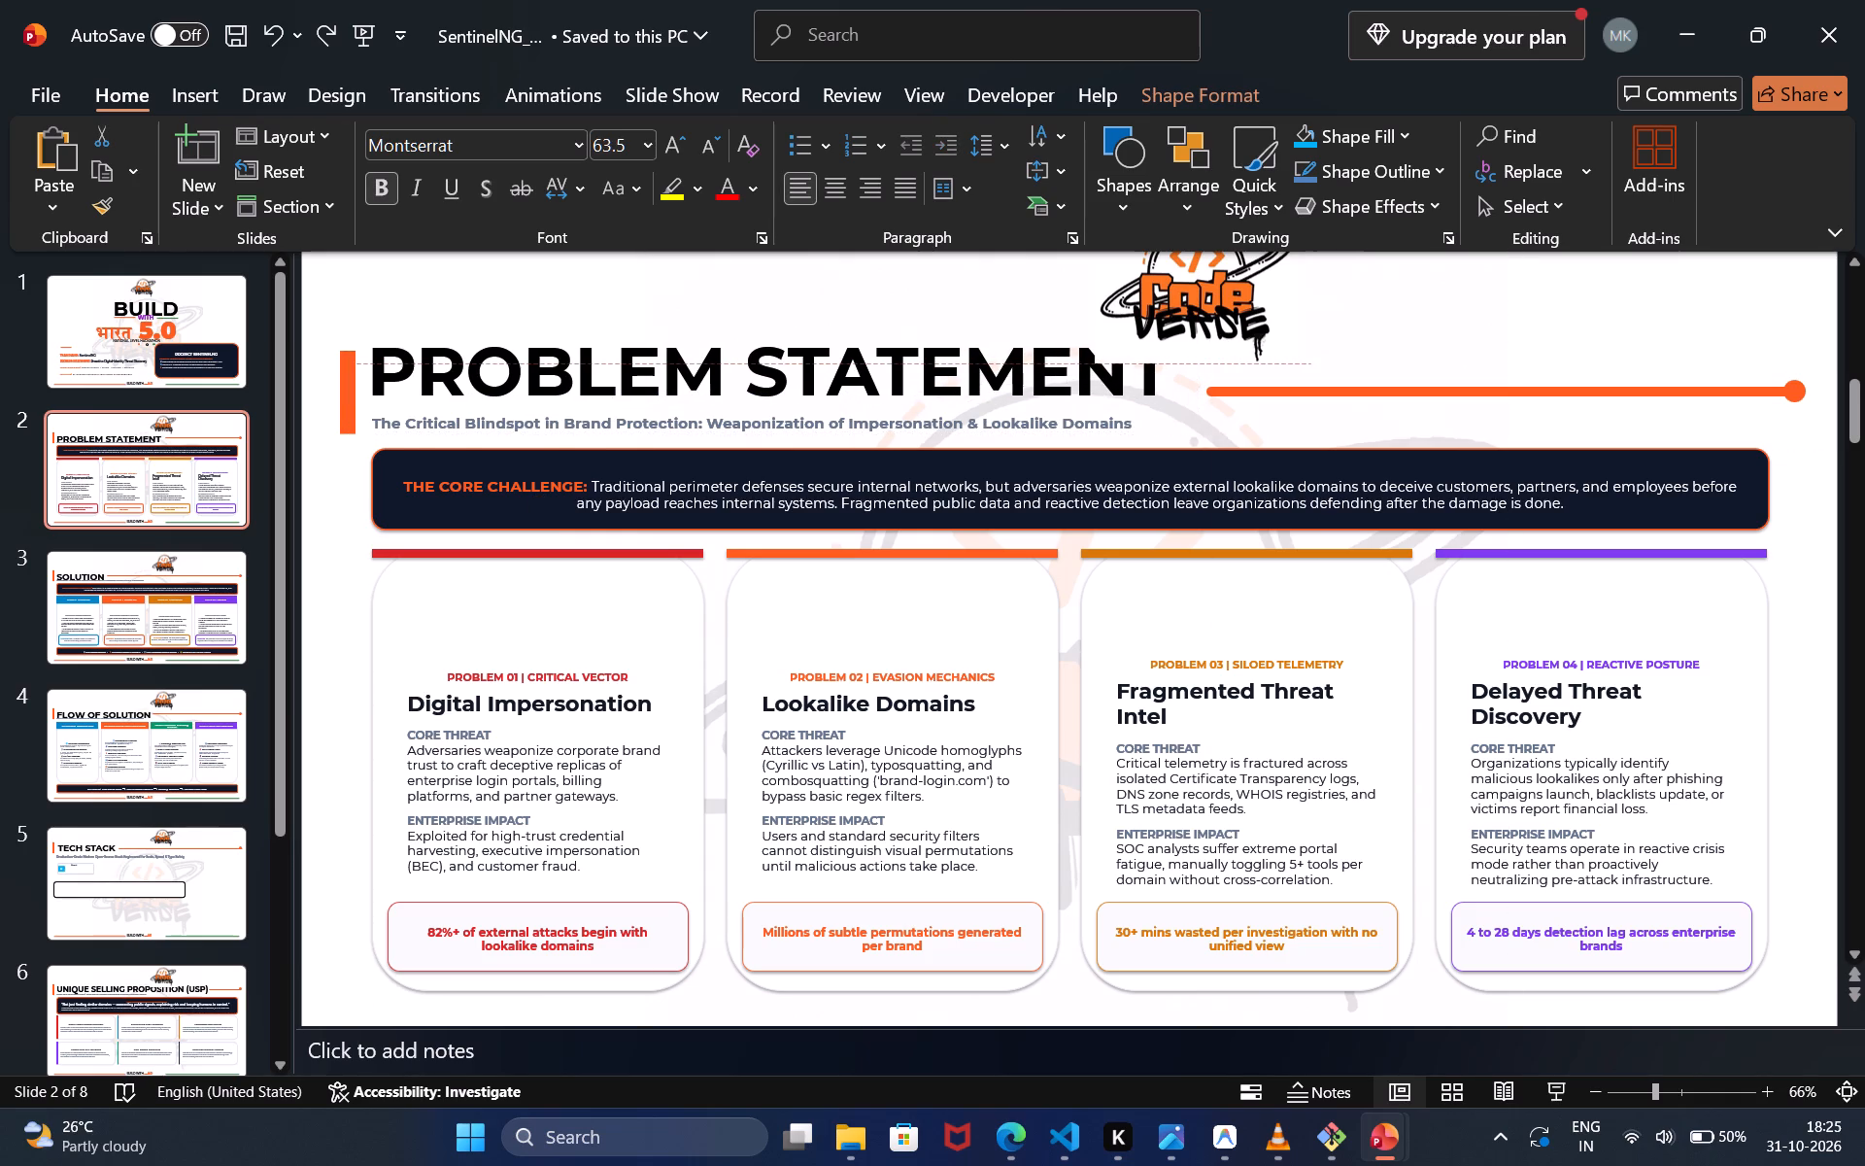
{"action": "left_click_drag", "start_coordinate": [939, 323], "coordinate": [948, 334]}
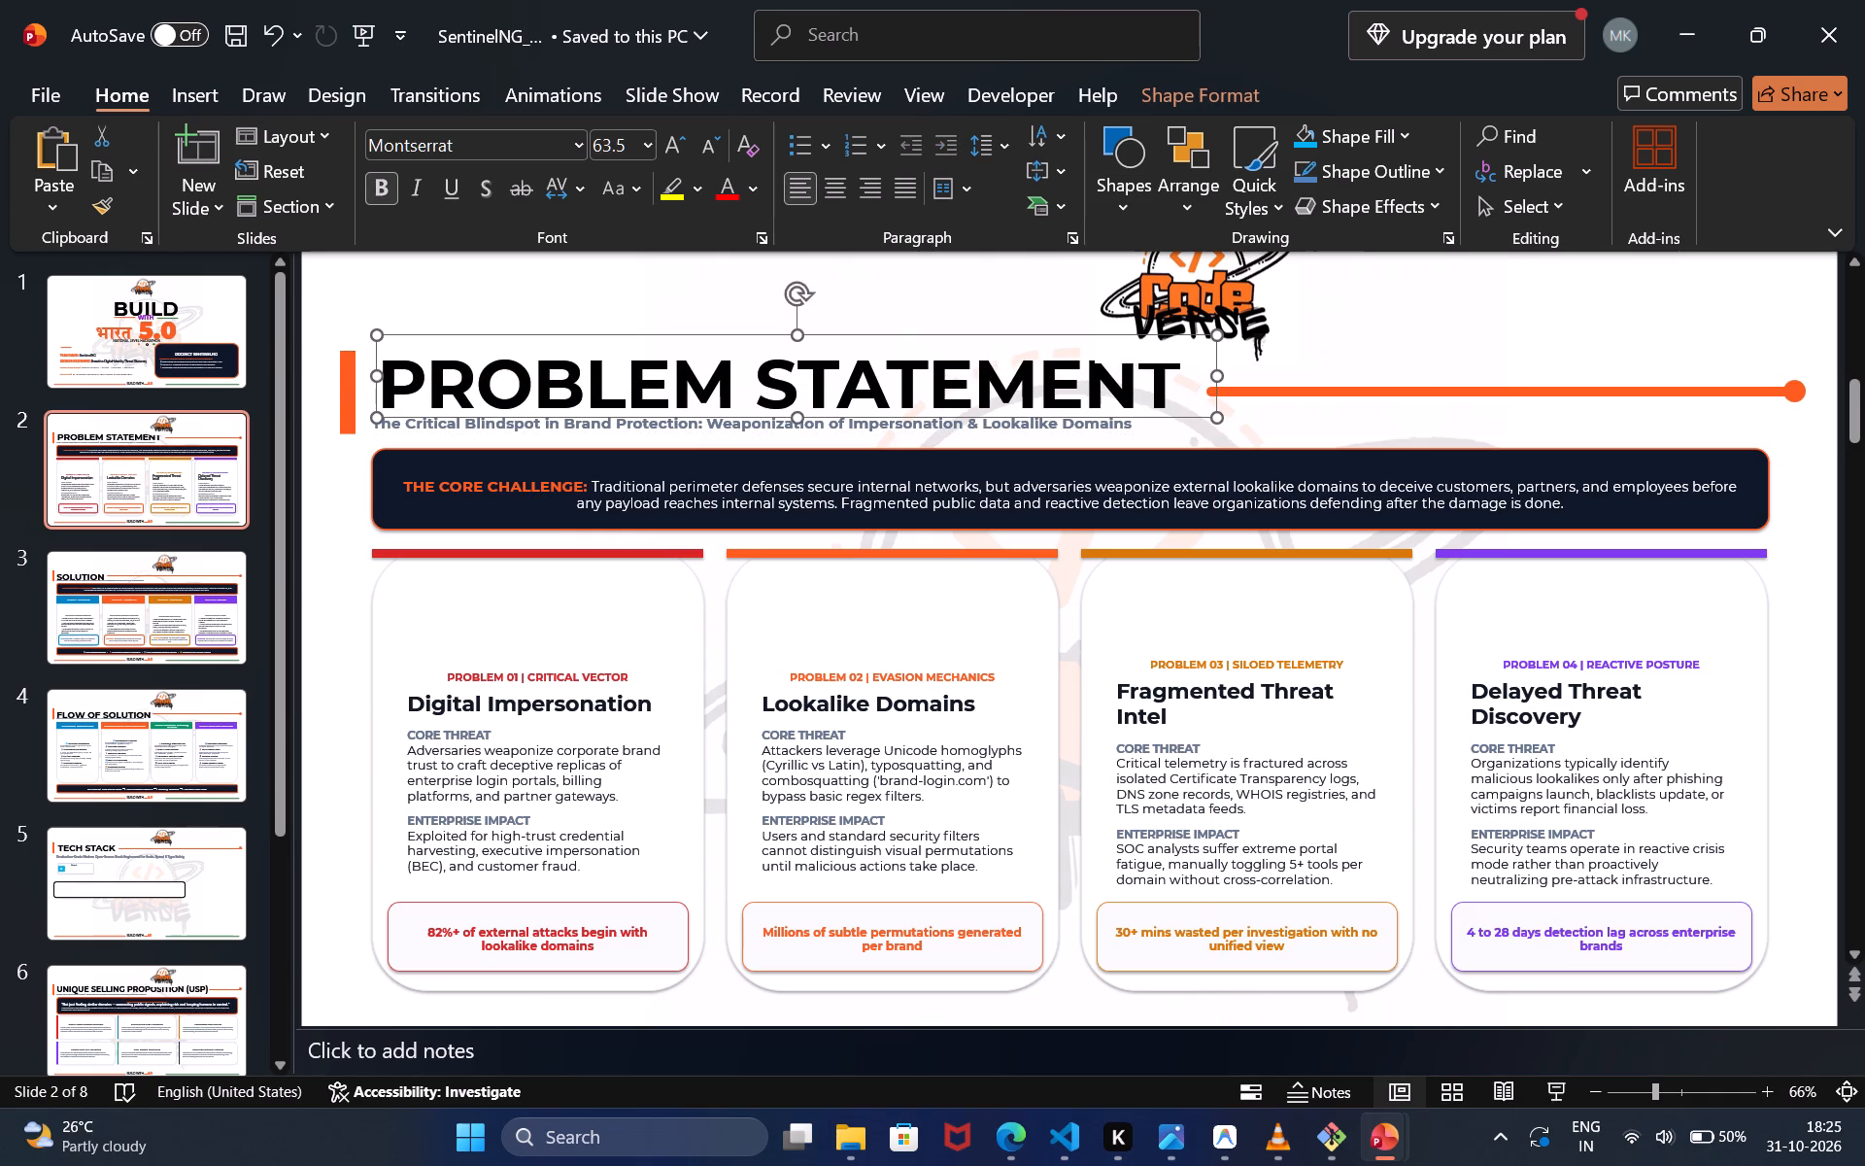
{"action": "left_click", "coordinate": [948, 334]}
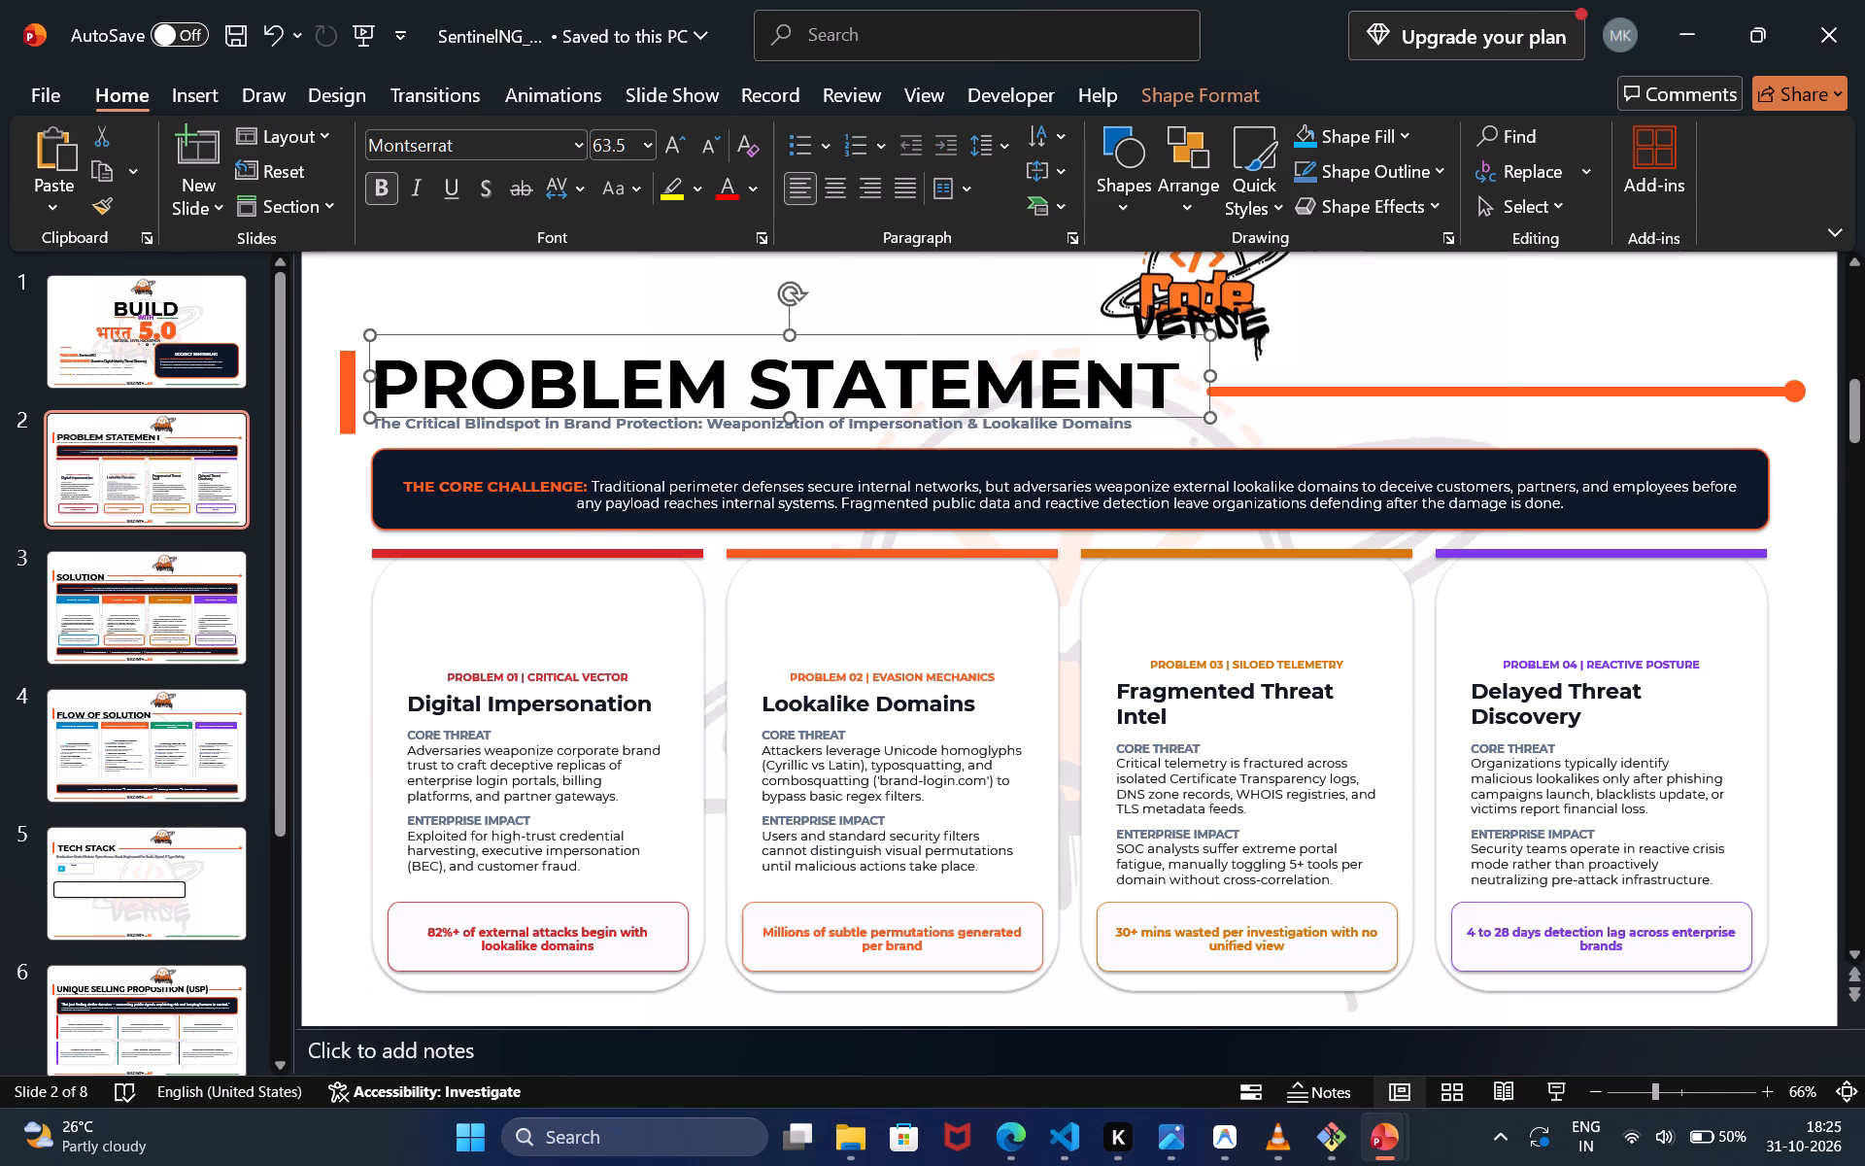
Review the layout of SentinelNG_Final's title, PROBLEM STATEMENT, SOLUTION and FLOW OF SOLUTION slides.
{"action": "scroll", "coordinate": [785, 836], "scroll_direction": "down", "scroll_amount": 1}
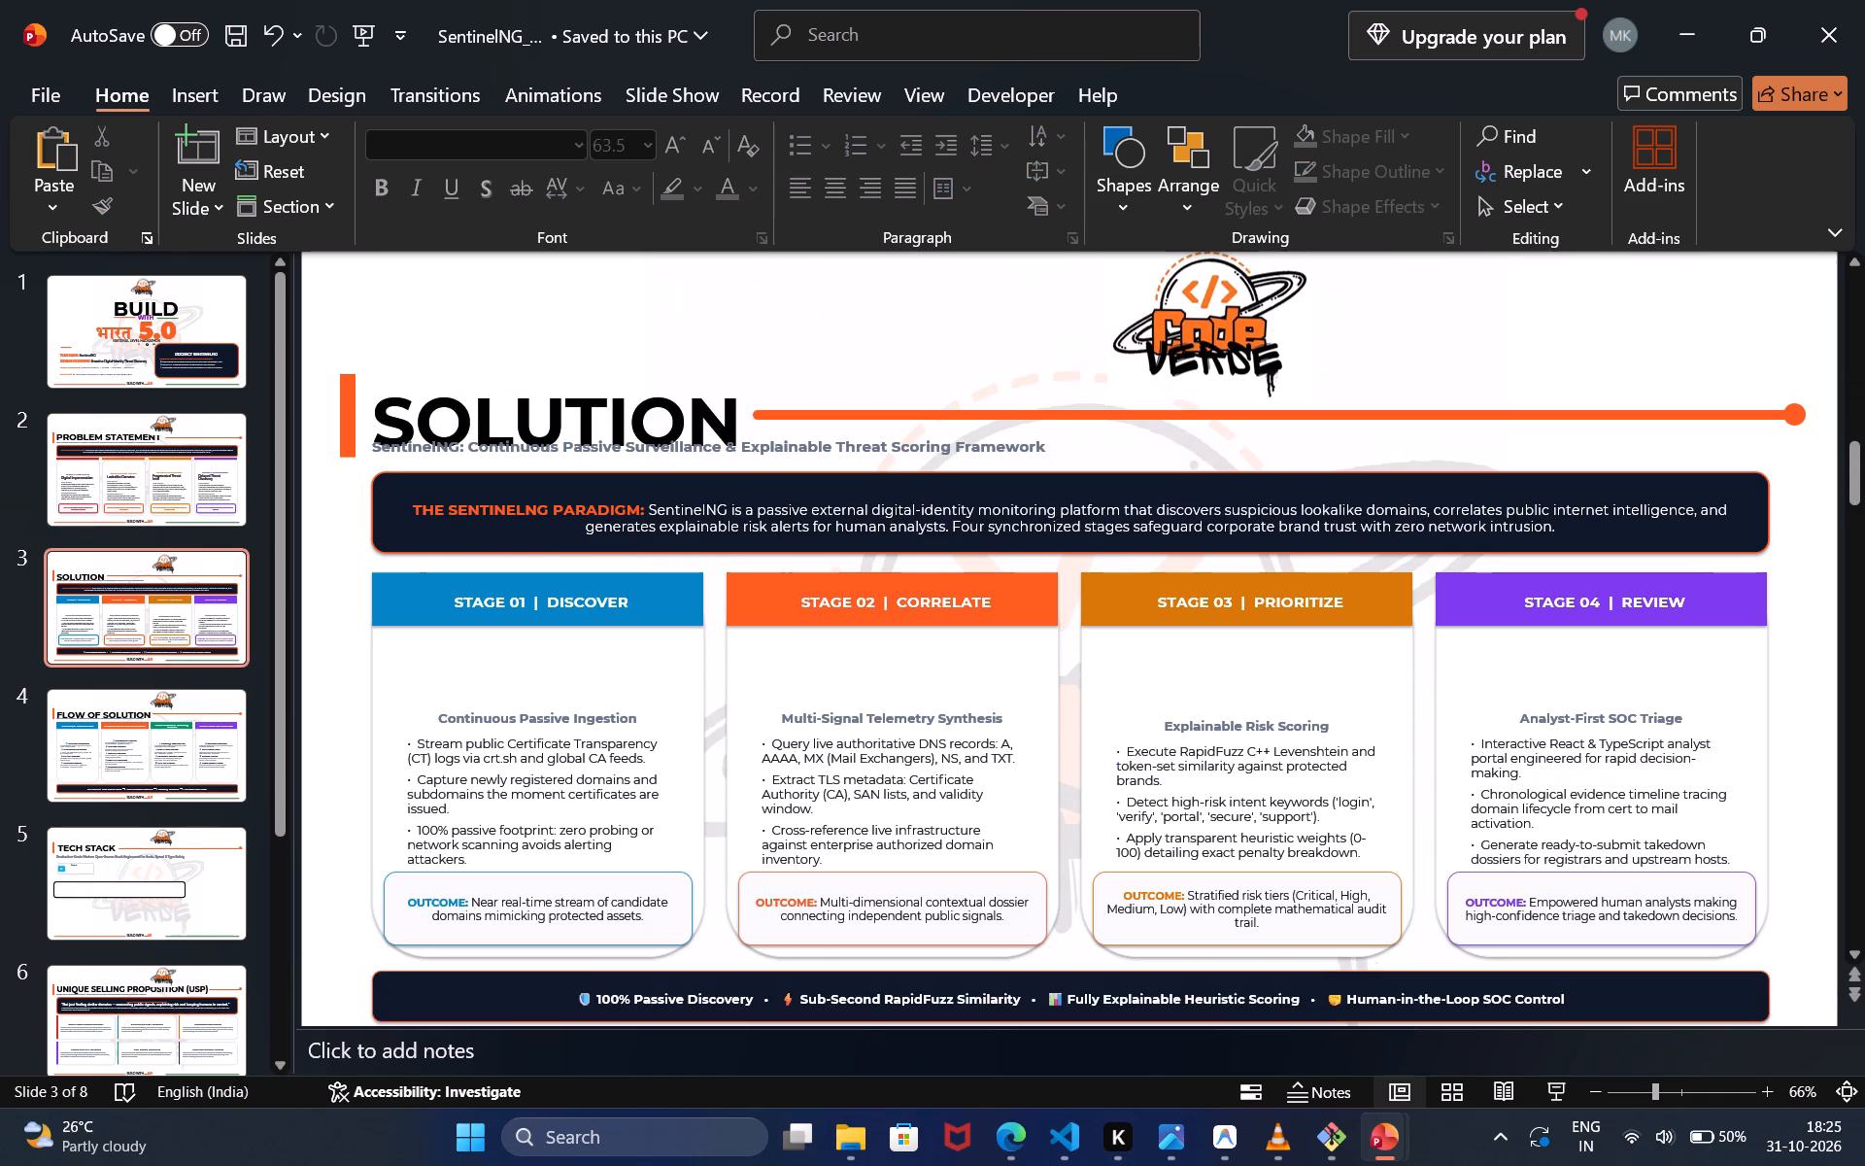
{"action": "scroll", "coordinate": [828, 647], "scroll_direction": "down", "scroll_amount": 3}
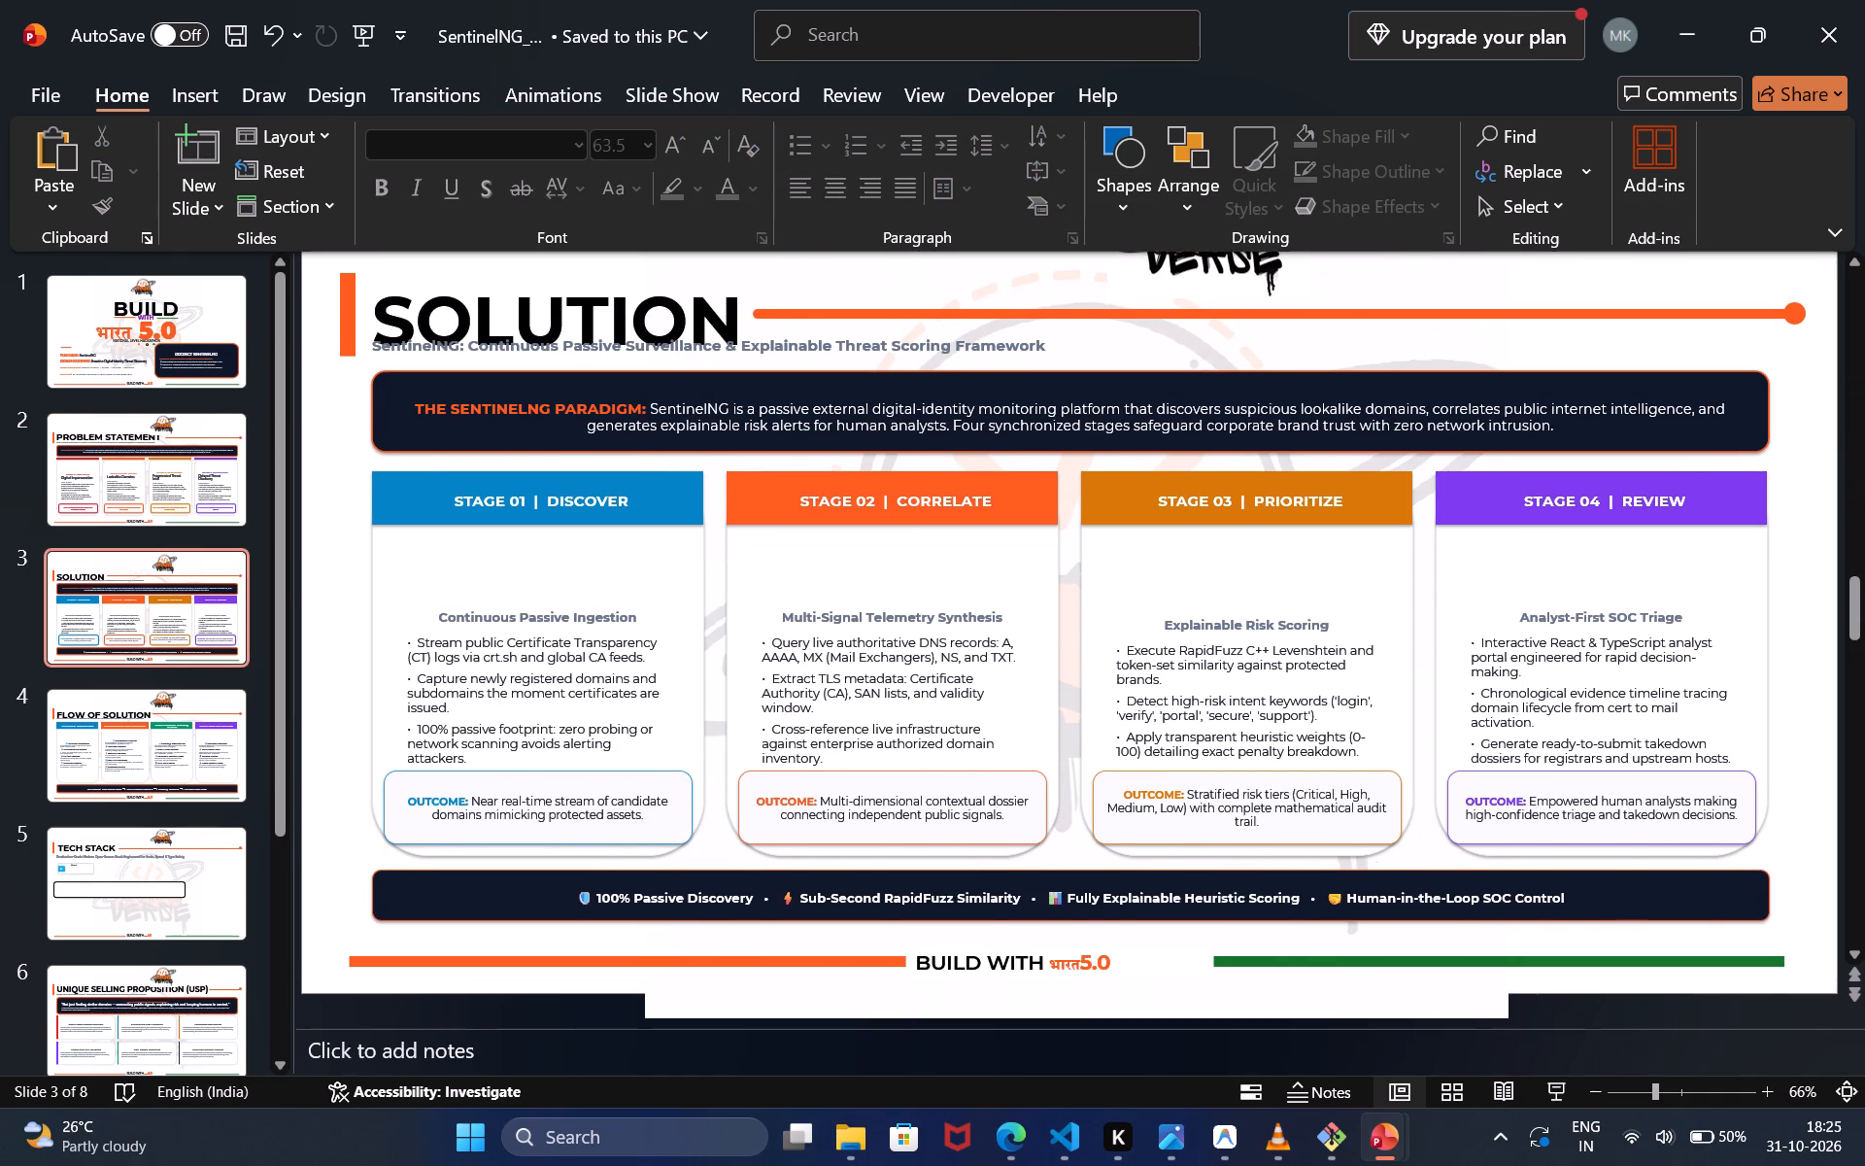
{"action": "scroll", "coordinate": [828, 647], "scroll_direction": "down", "scroll_amount": 2}
{"action": "scroll", "coordinate": [736, 627], "scroll_direction": "up", "scroll_amount": 4}
{"action": "scroll", "coordinate": [736, 627], "scroll_direction": "down", "scroll_amount": 3}
{"action": "scroll", "coordinate": [736, 627], "scroll_direction": "up", "scroll_amount": 16}
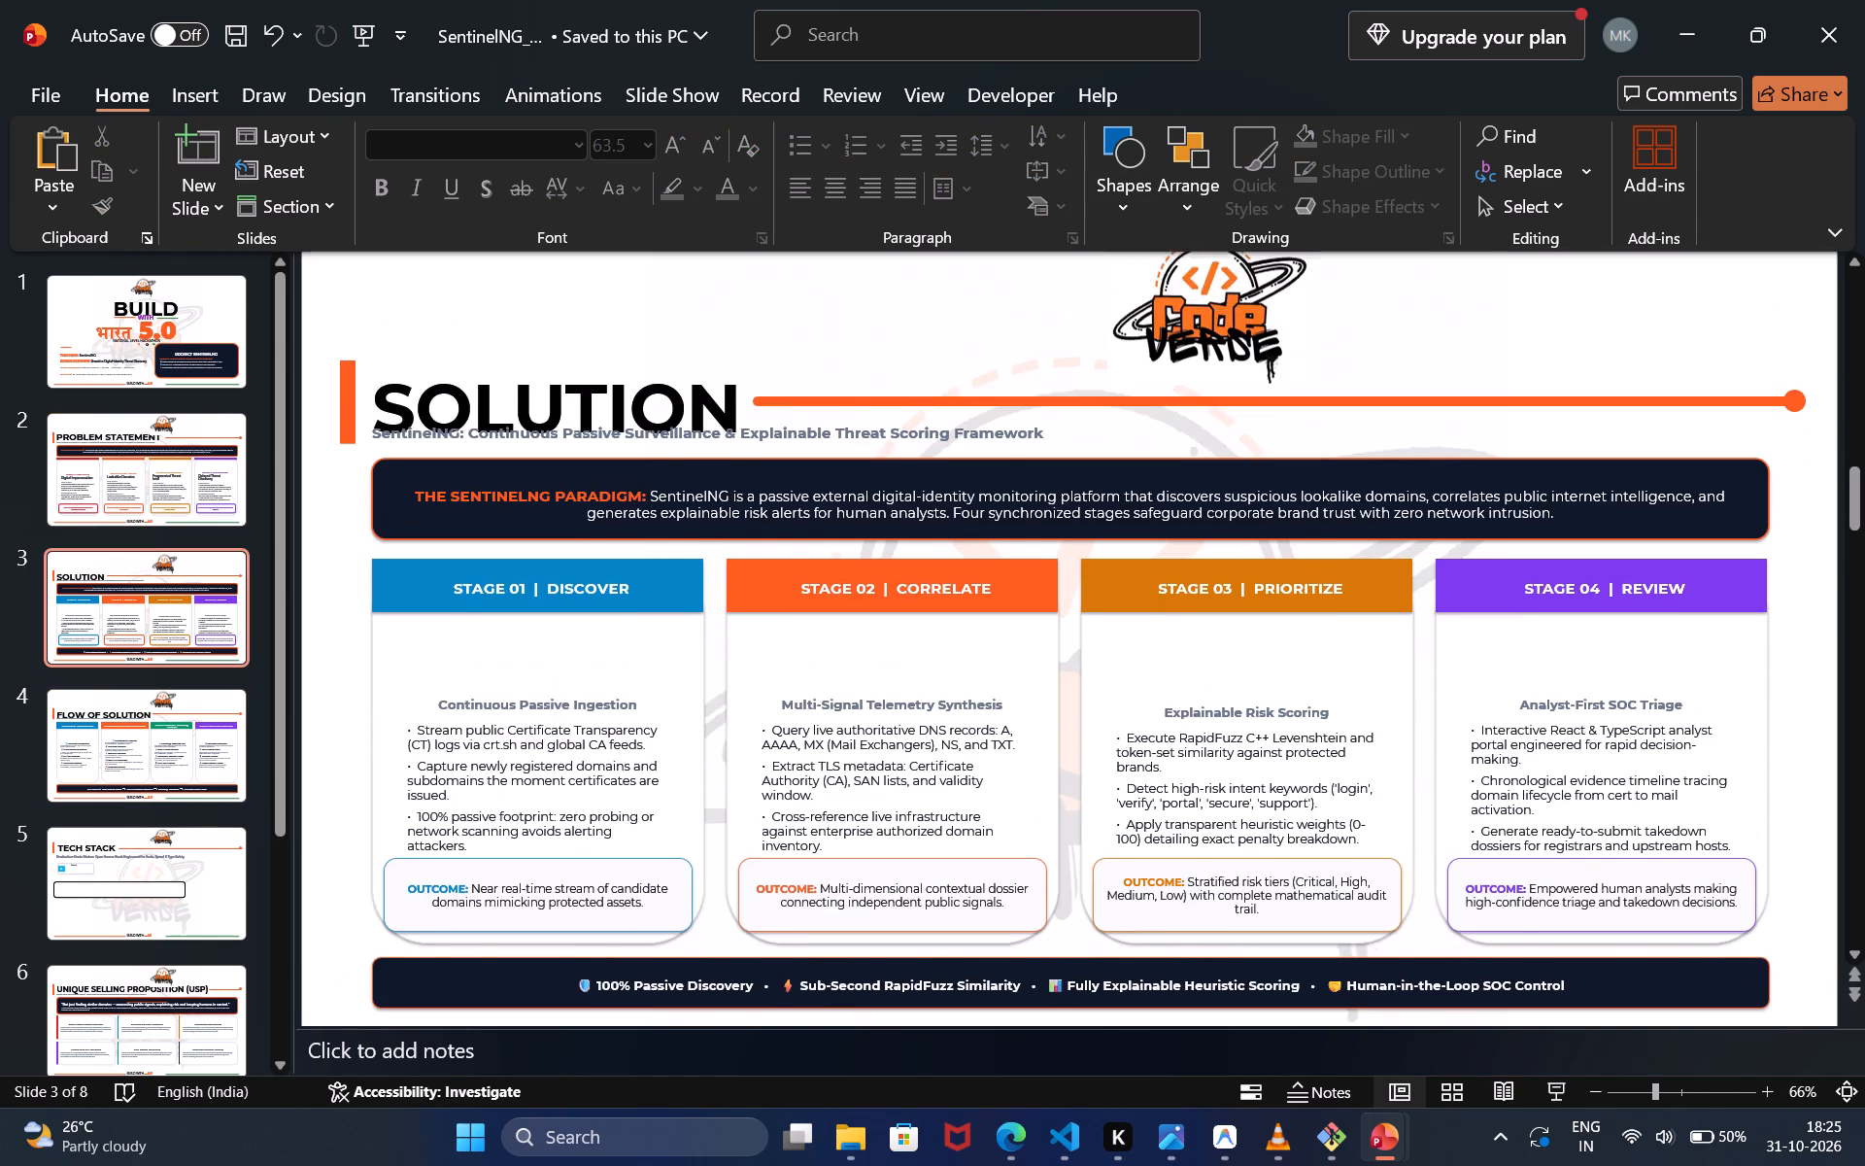
{"action": "scroll", "coordinate": [736, 627], "scroll_direction": "up", "scroll_amount": 6}
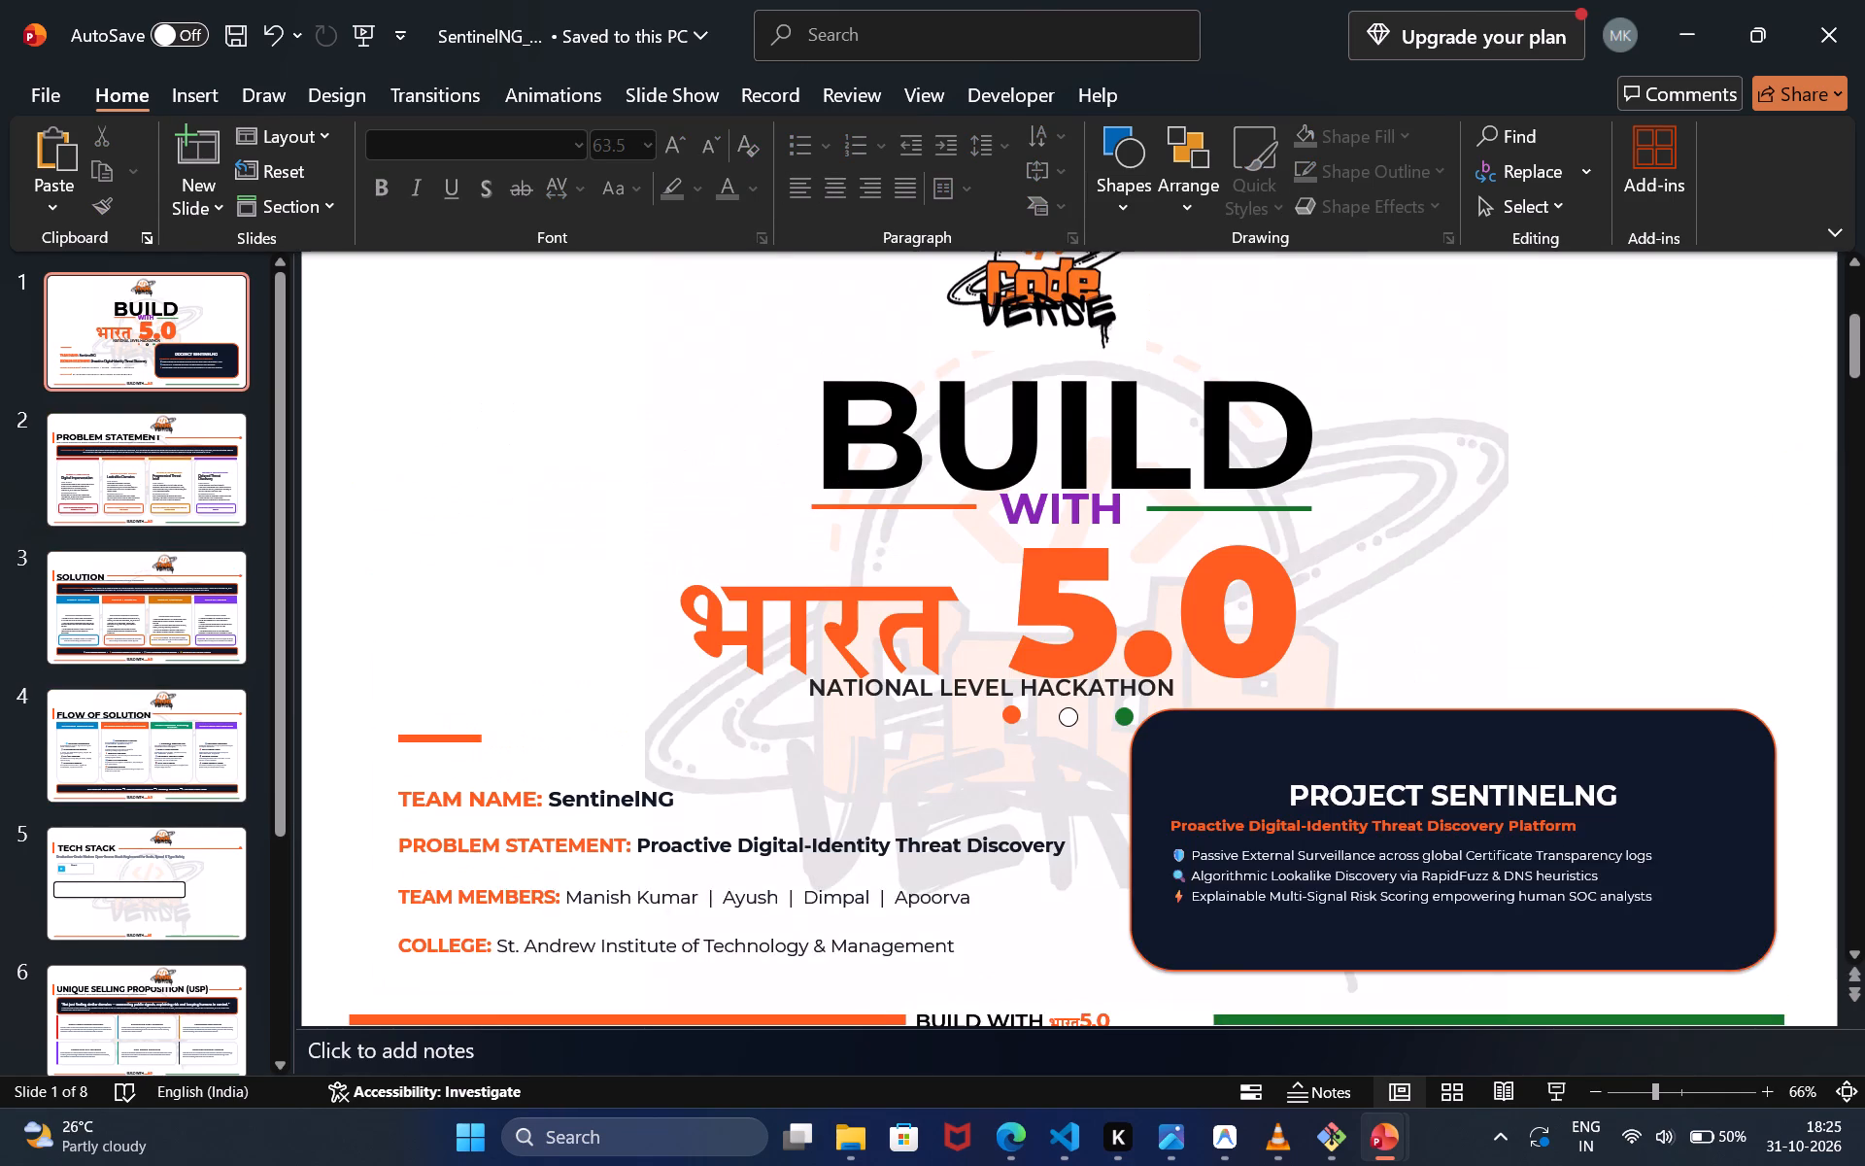
{"action": "scroll", "coordinate": [736, 627], "scroll_direction": "down", "scroll_amount": 5}
{"action": "scroll", "coordinate": [933, 604], "scroll_direction": "down", "scroll_amount": 3}
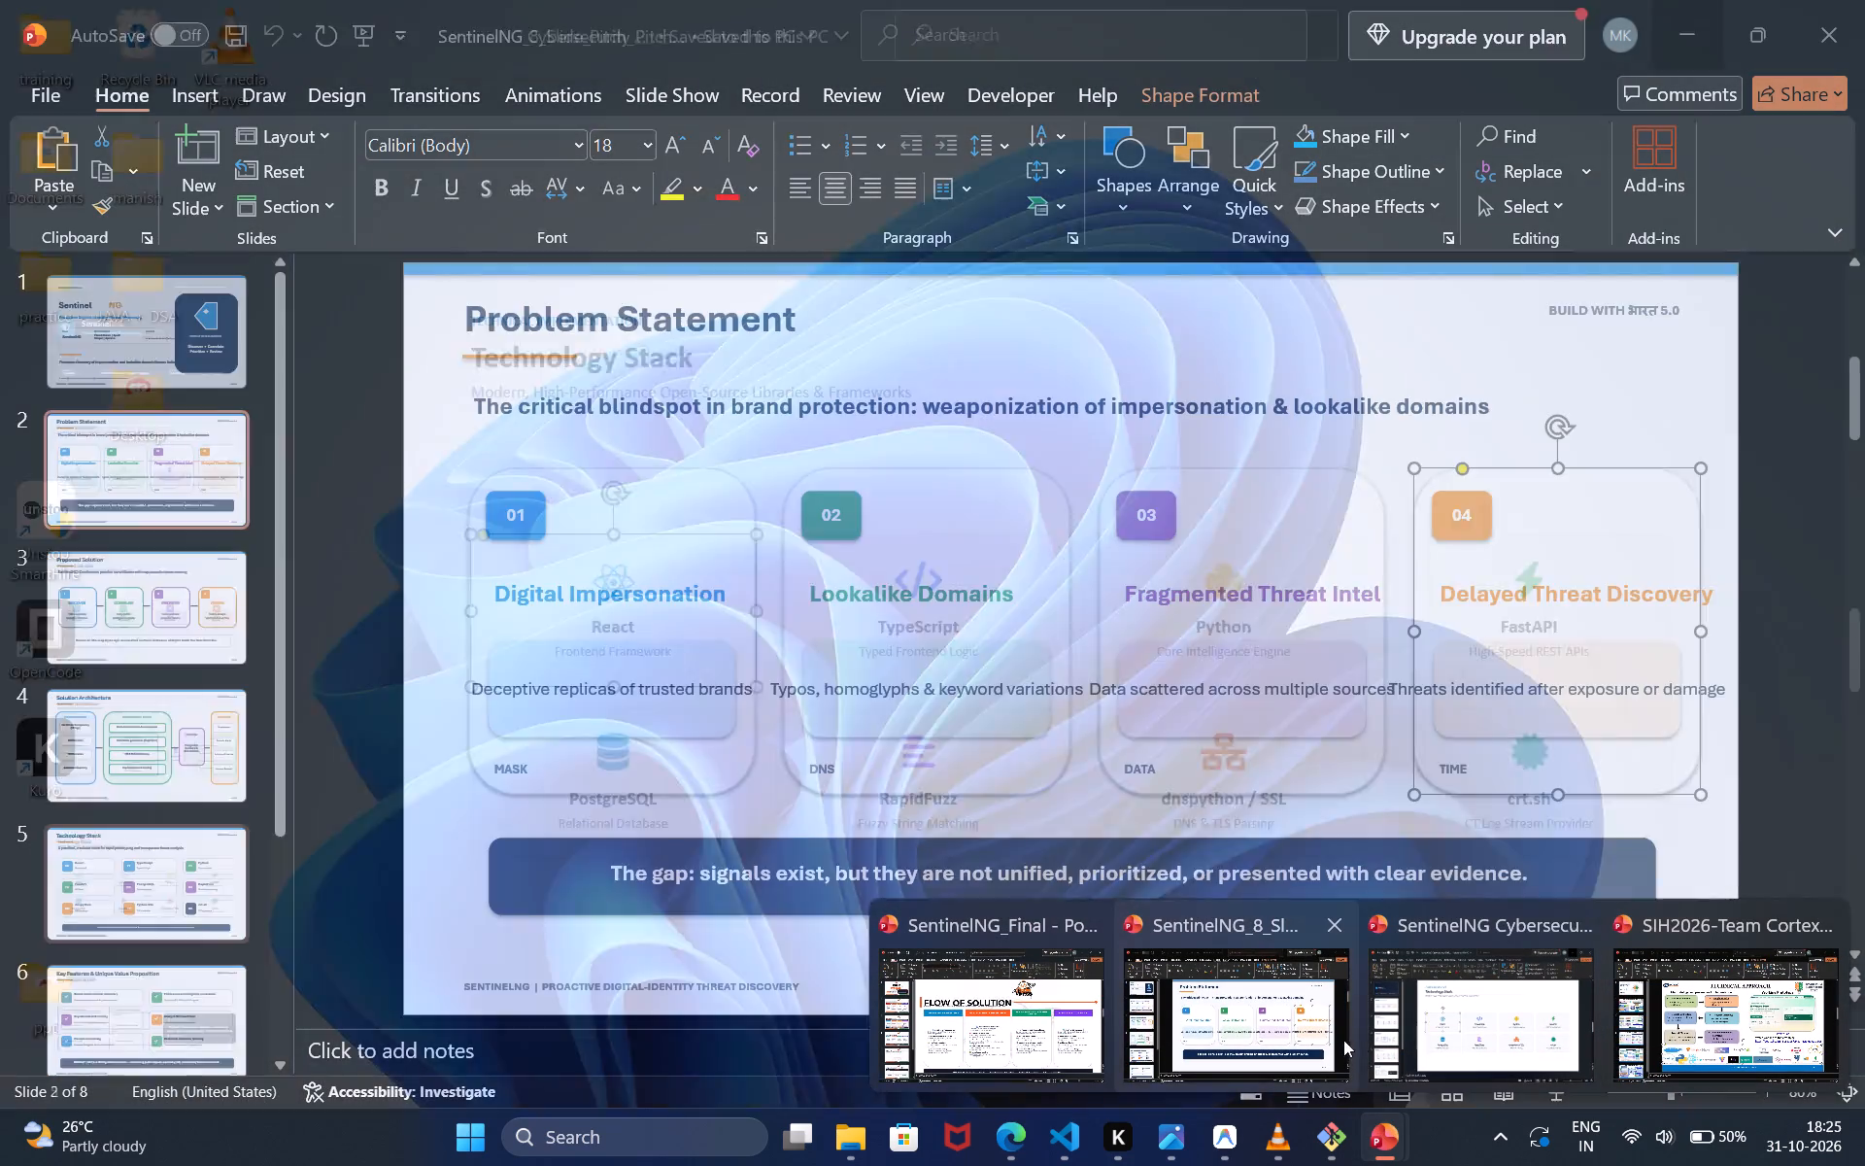
Copy the React logo from SentinelNG Cybersecurity Pitch's Technology Stack slide onto SentinelNG_Final's TECH STACK slide, clearing the React card's RE badge text.
{"action": "left_click", "coordinate": [1525, 975]}
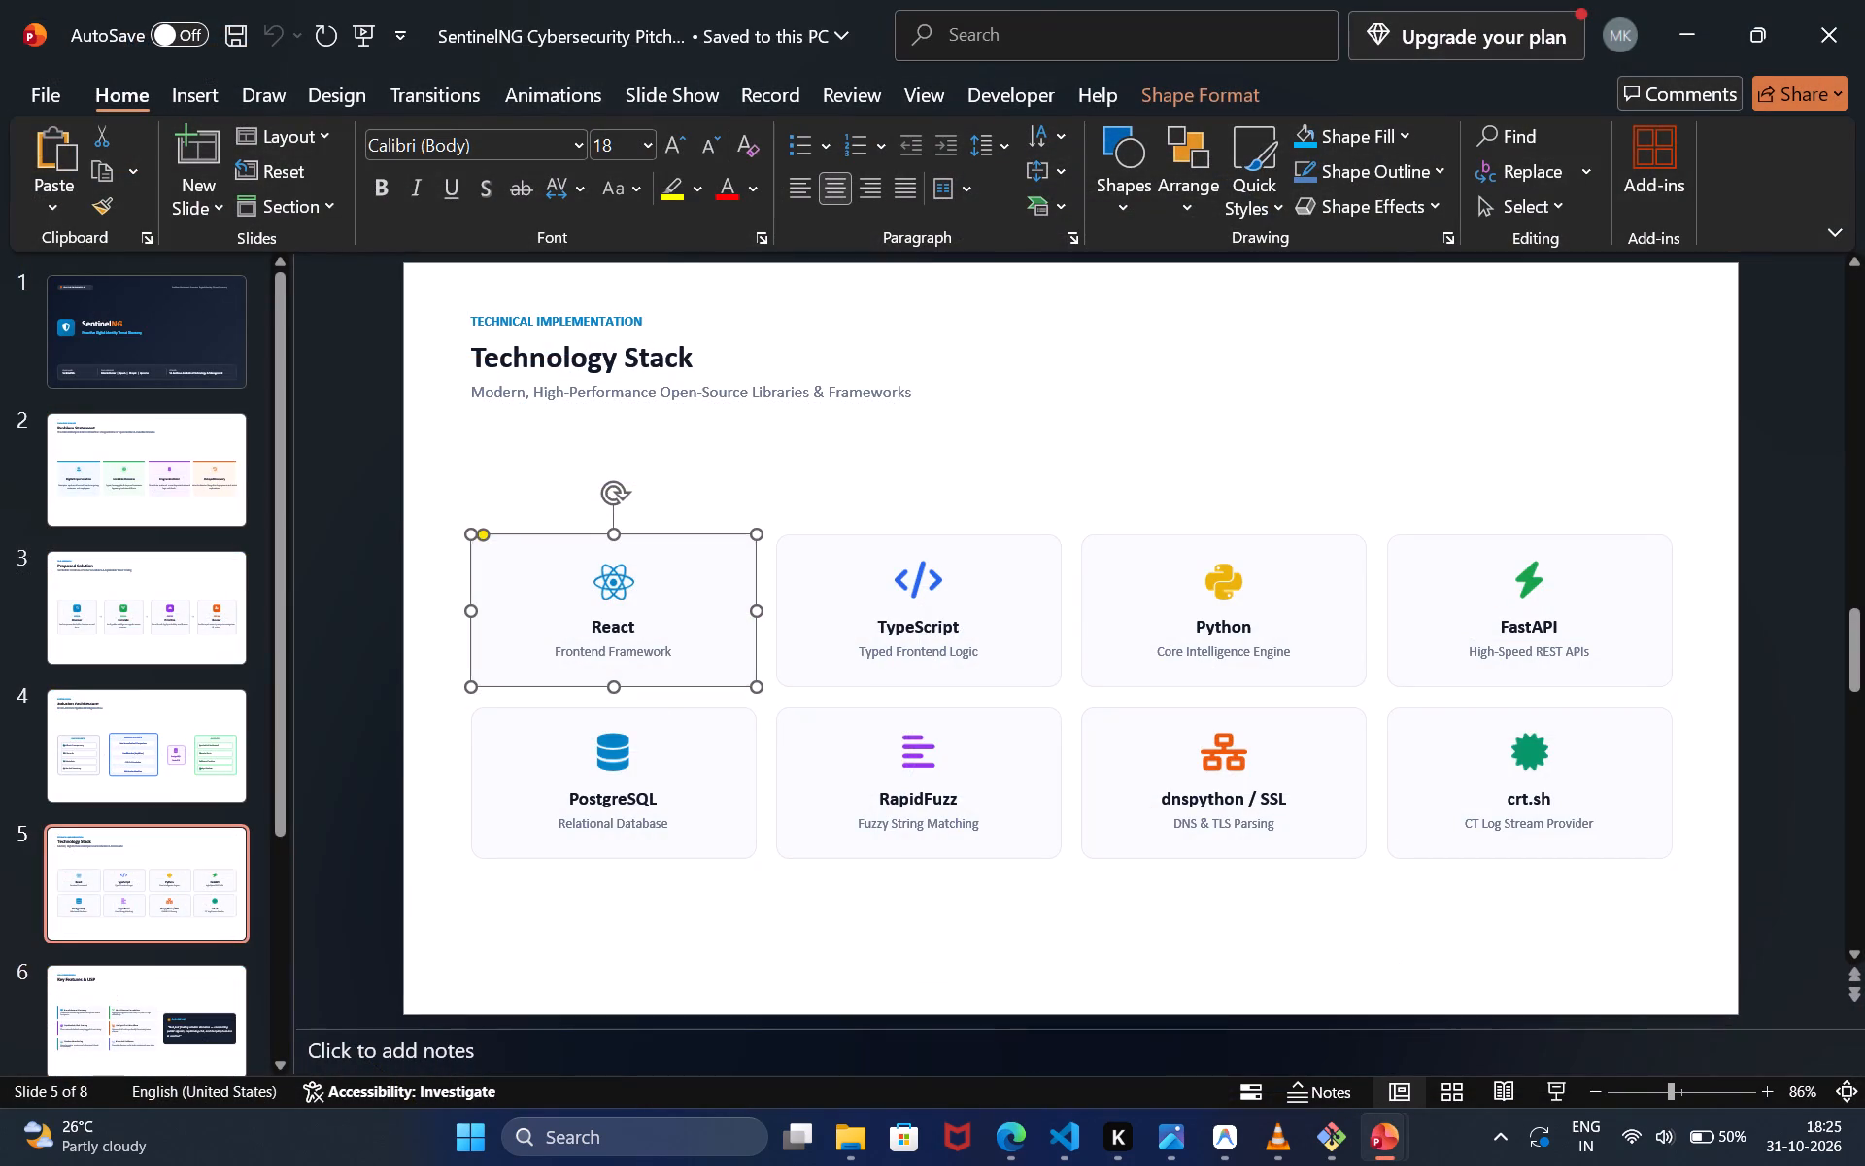
{"action": "left_click", "coordinate": [672, 649]}
{"action": "left_click", "coordinate": [673, 569]}
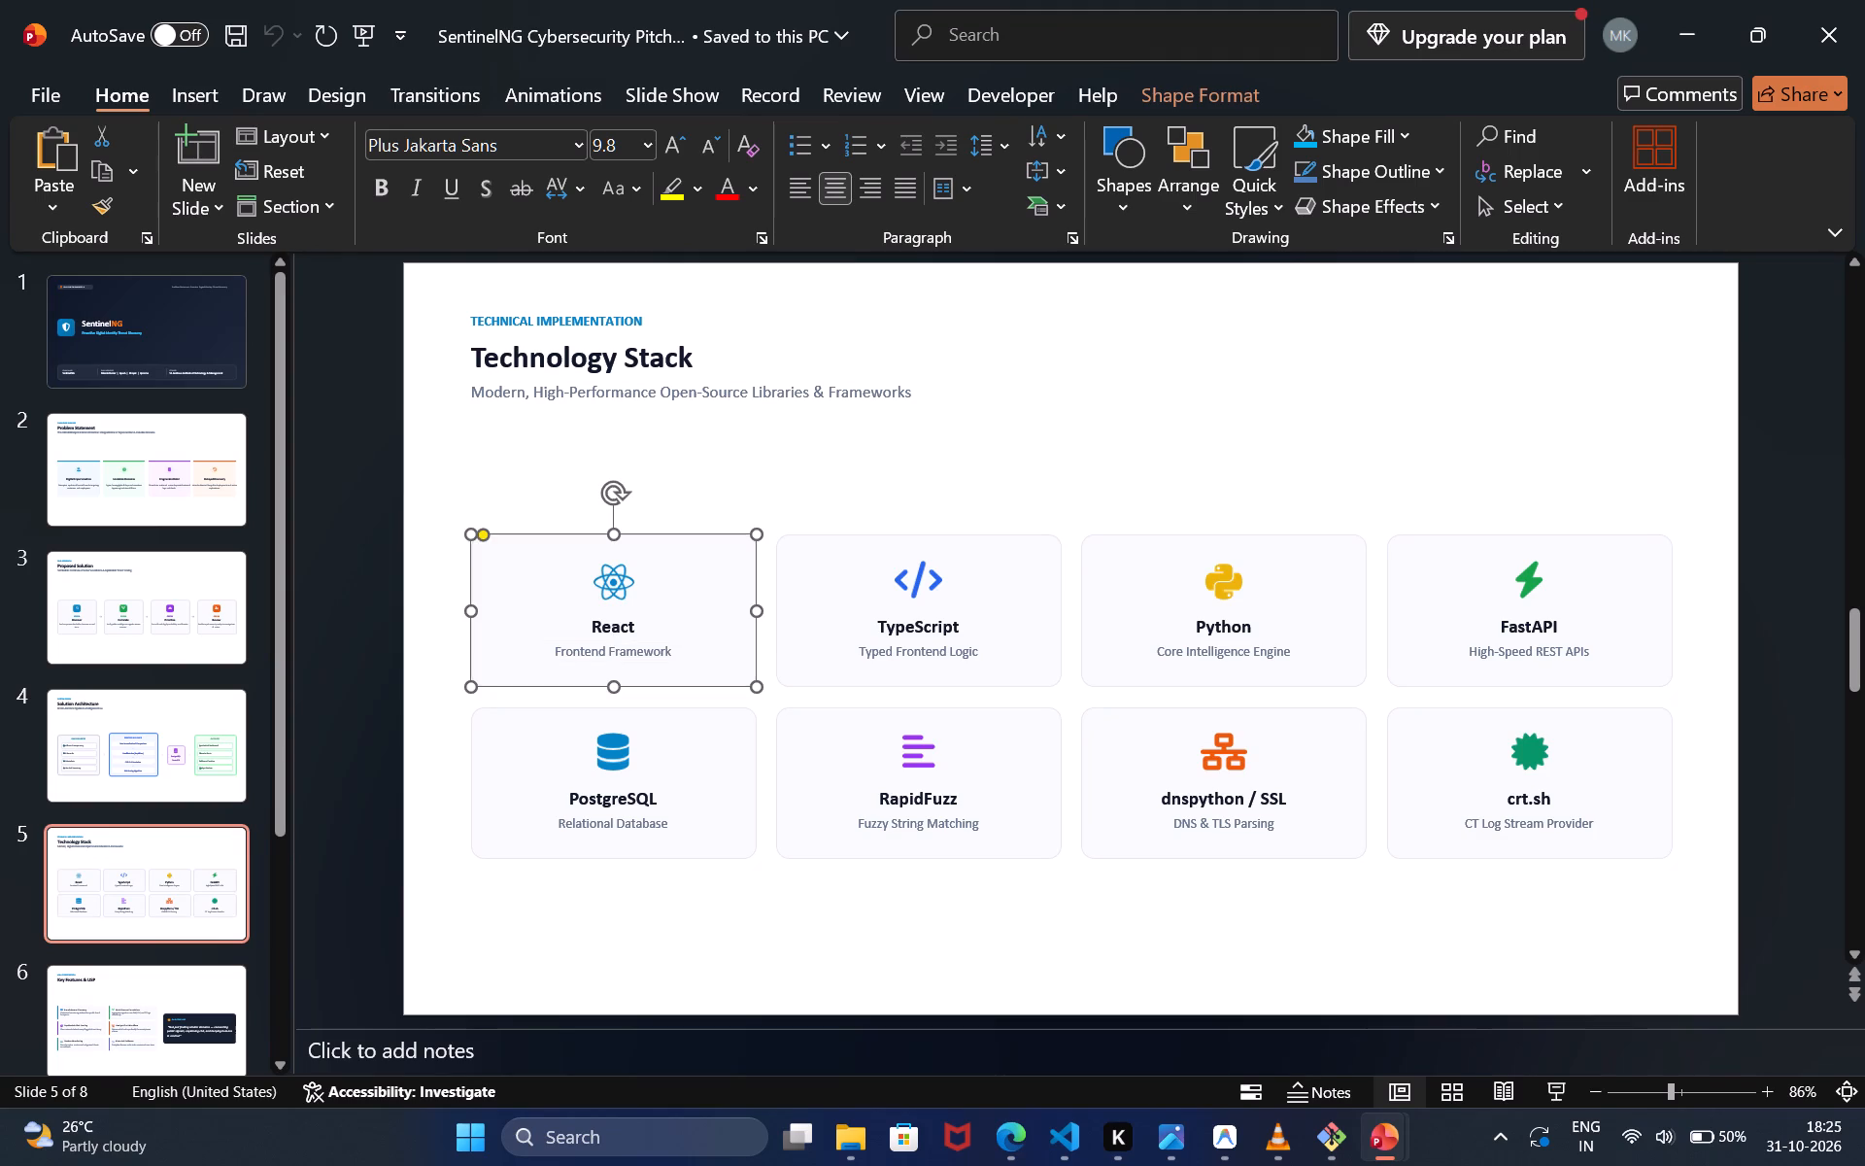
{"action": "left_click", "coordinate": [611, 577]}
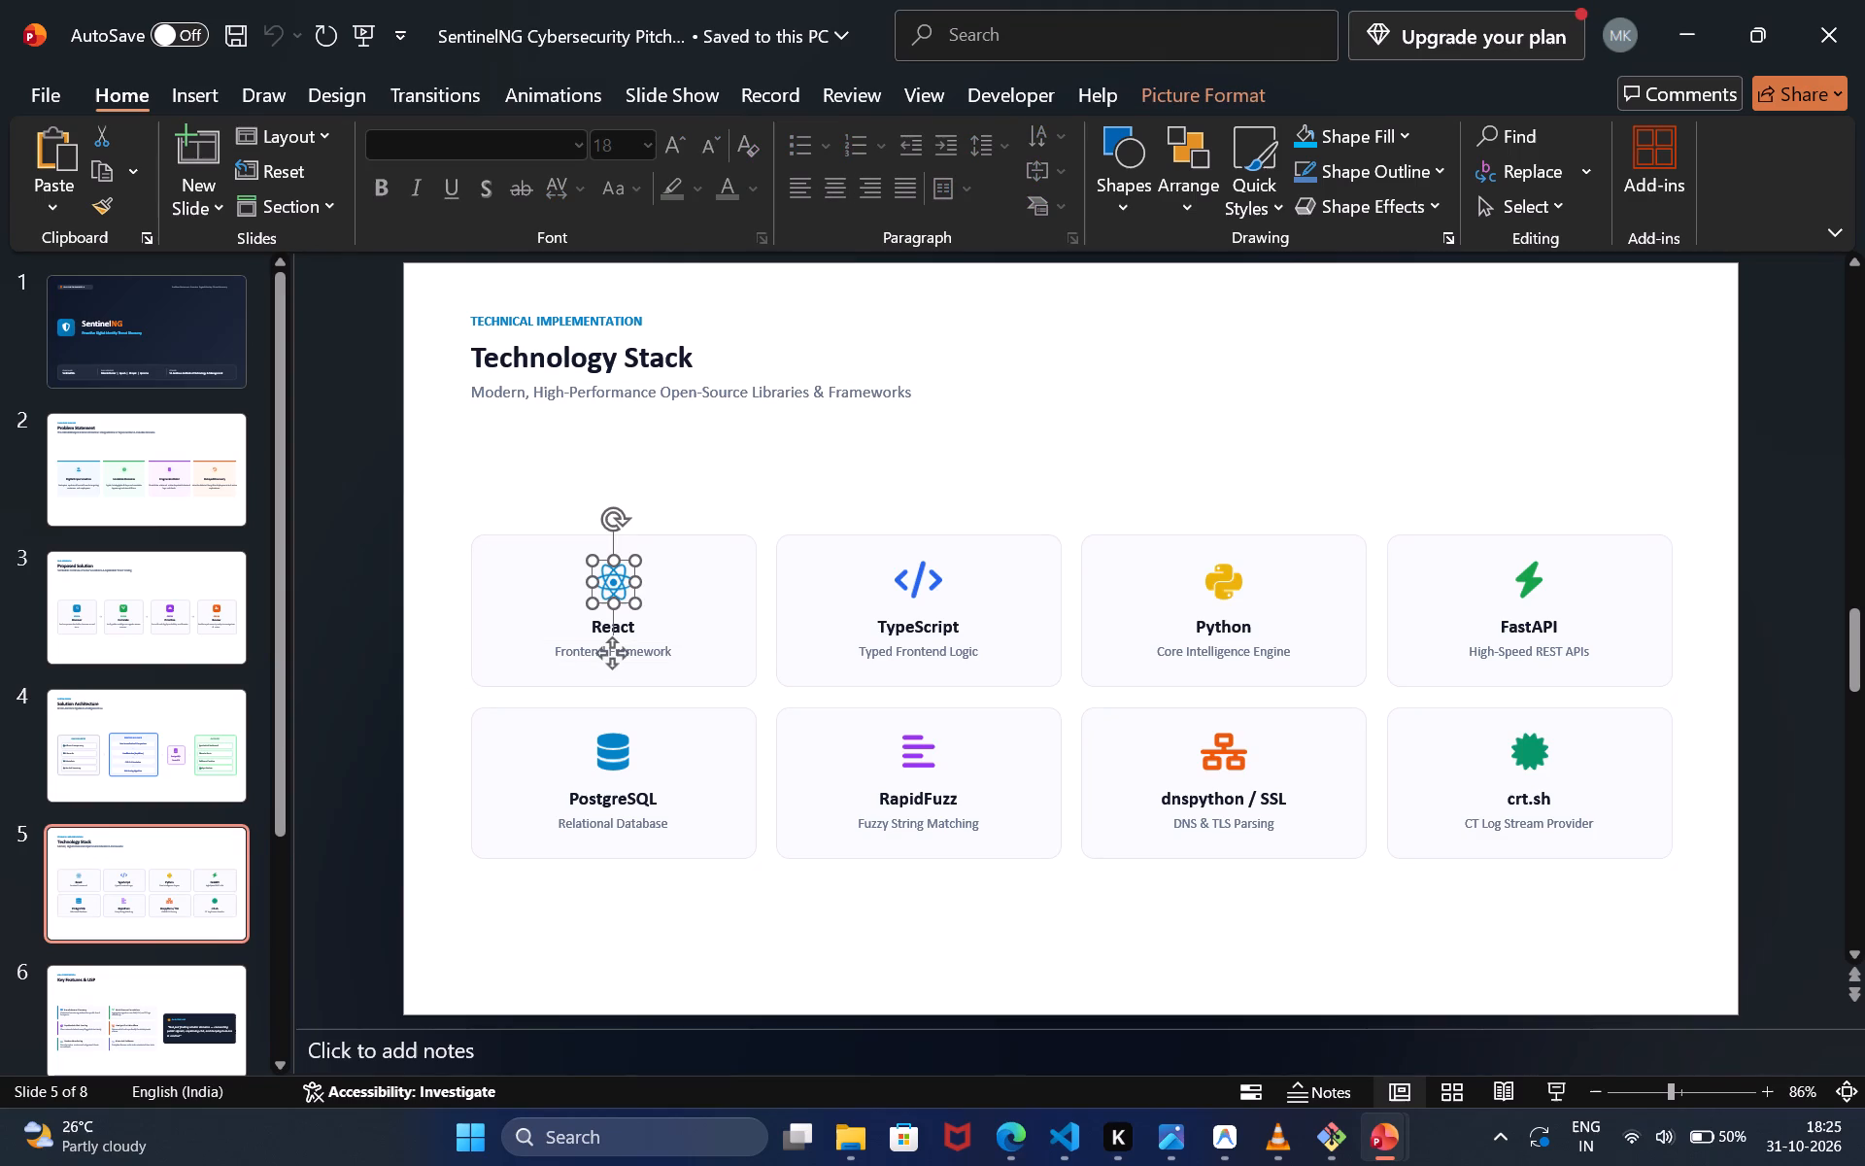
{"action": "key", "text": "ctrl+c"}
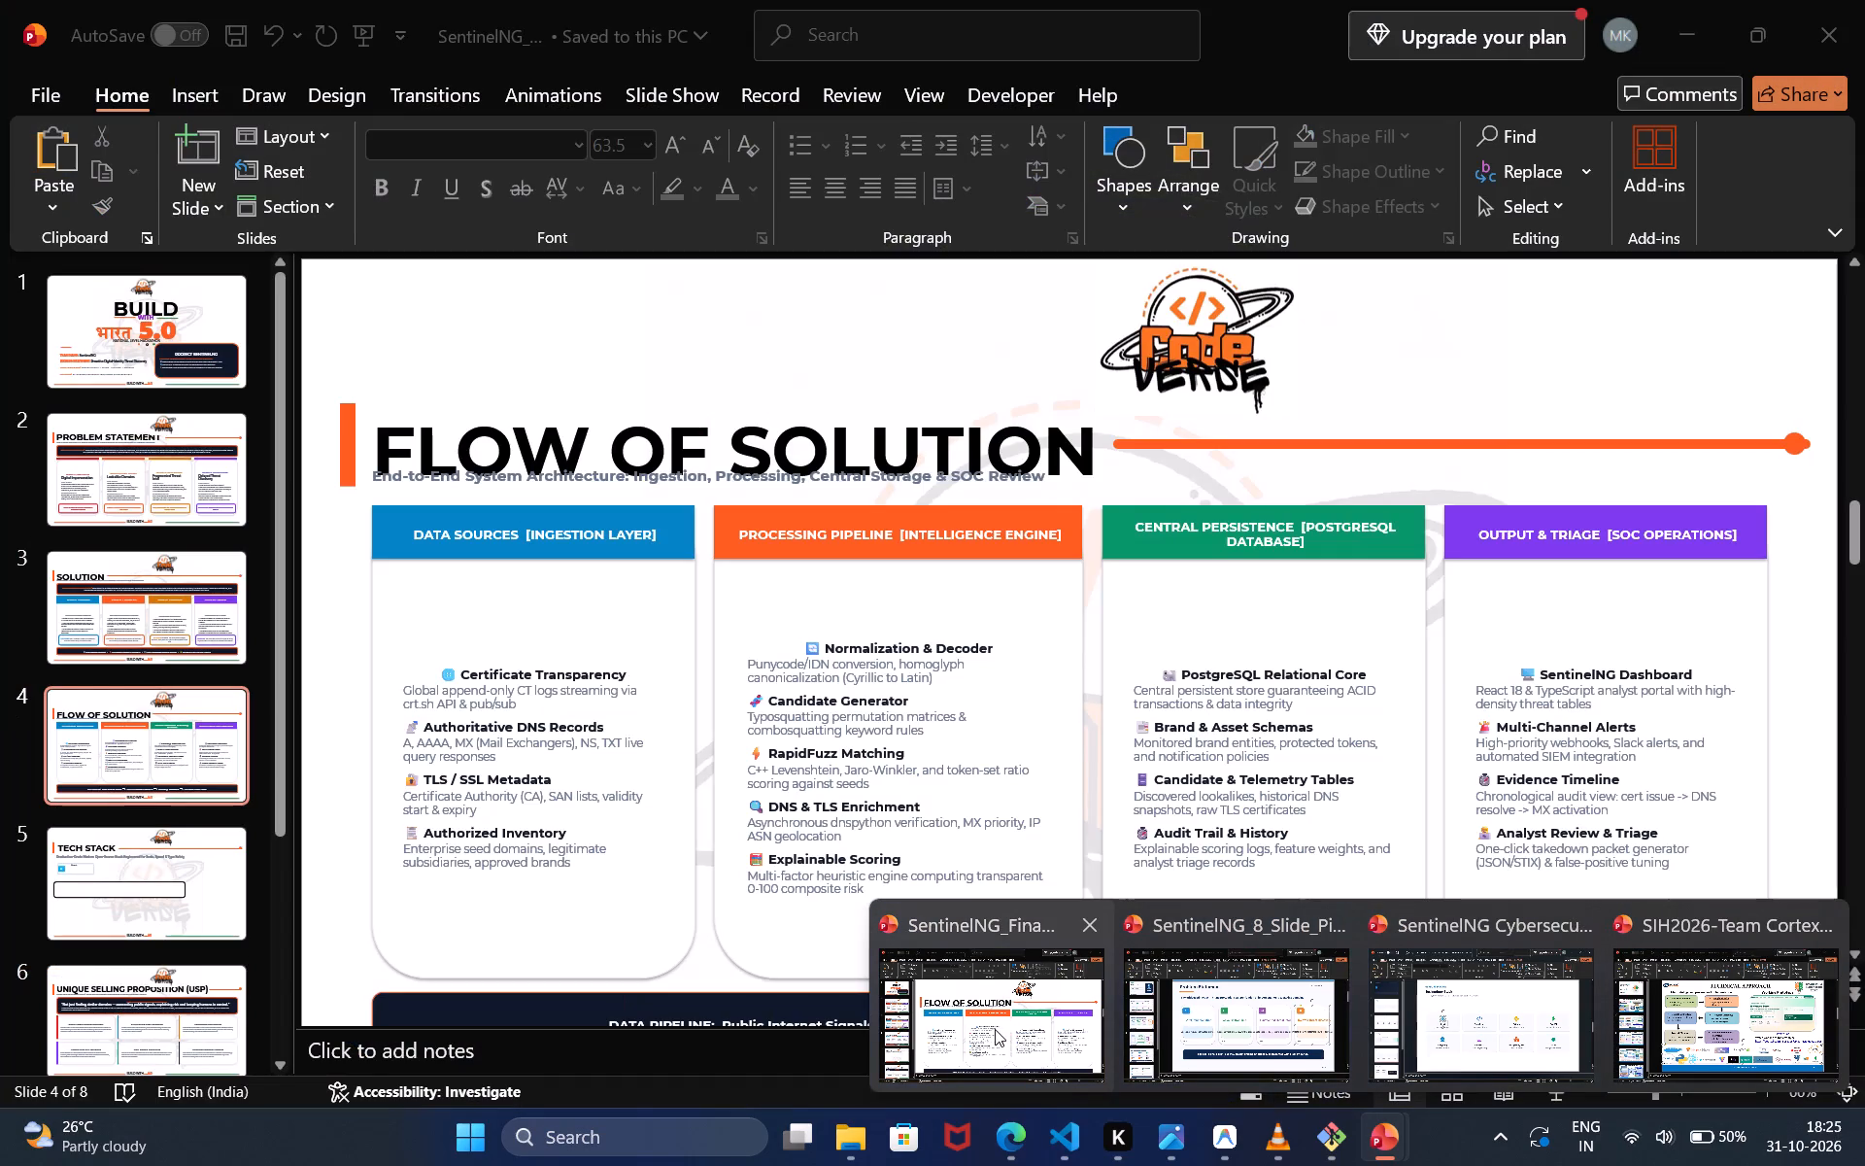
{"action": "left_click", "coordinate": [995, 1029]}
{"action": "left_click", "coordinate": [85, 894]}
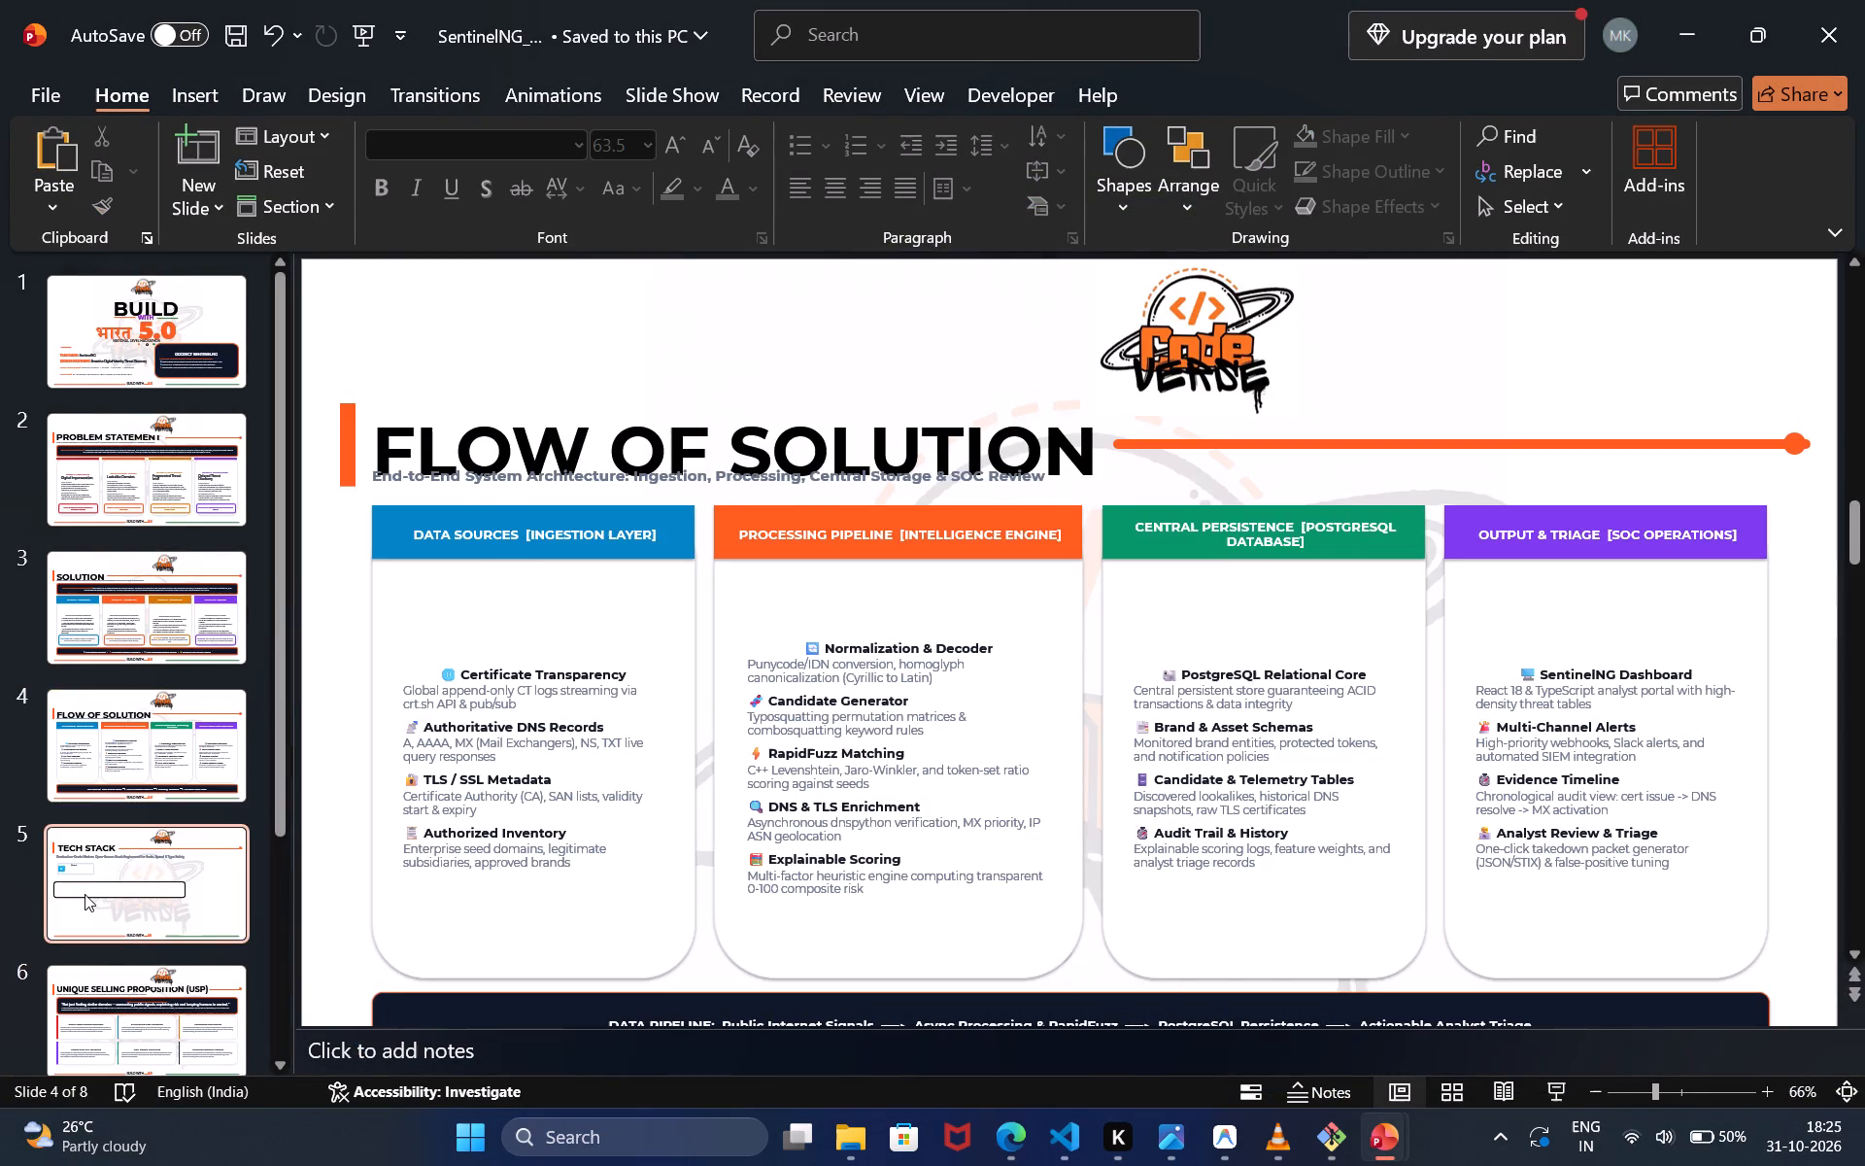
{"action": "left_click", "coordinate": [424, 566]}
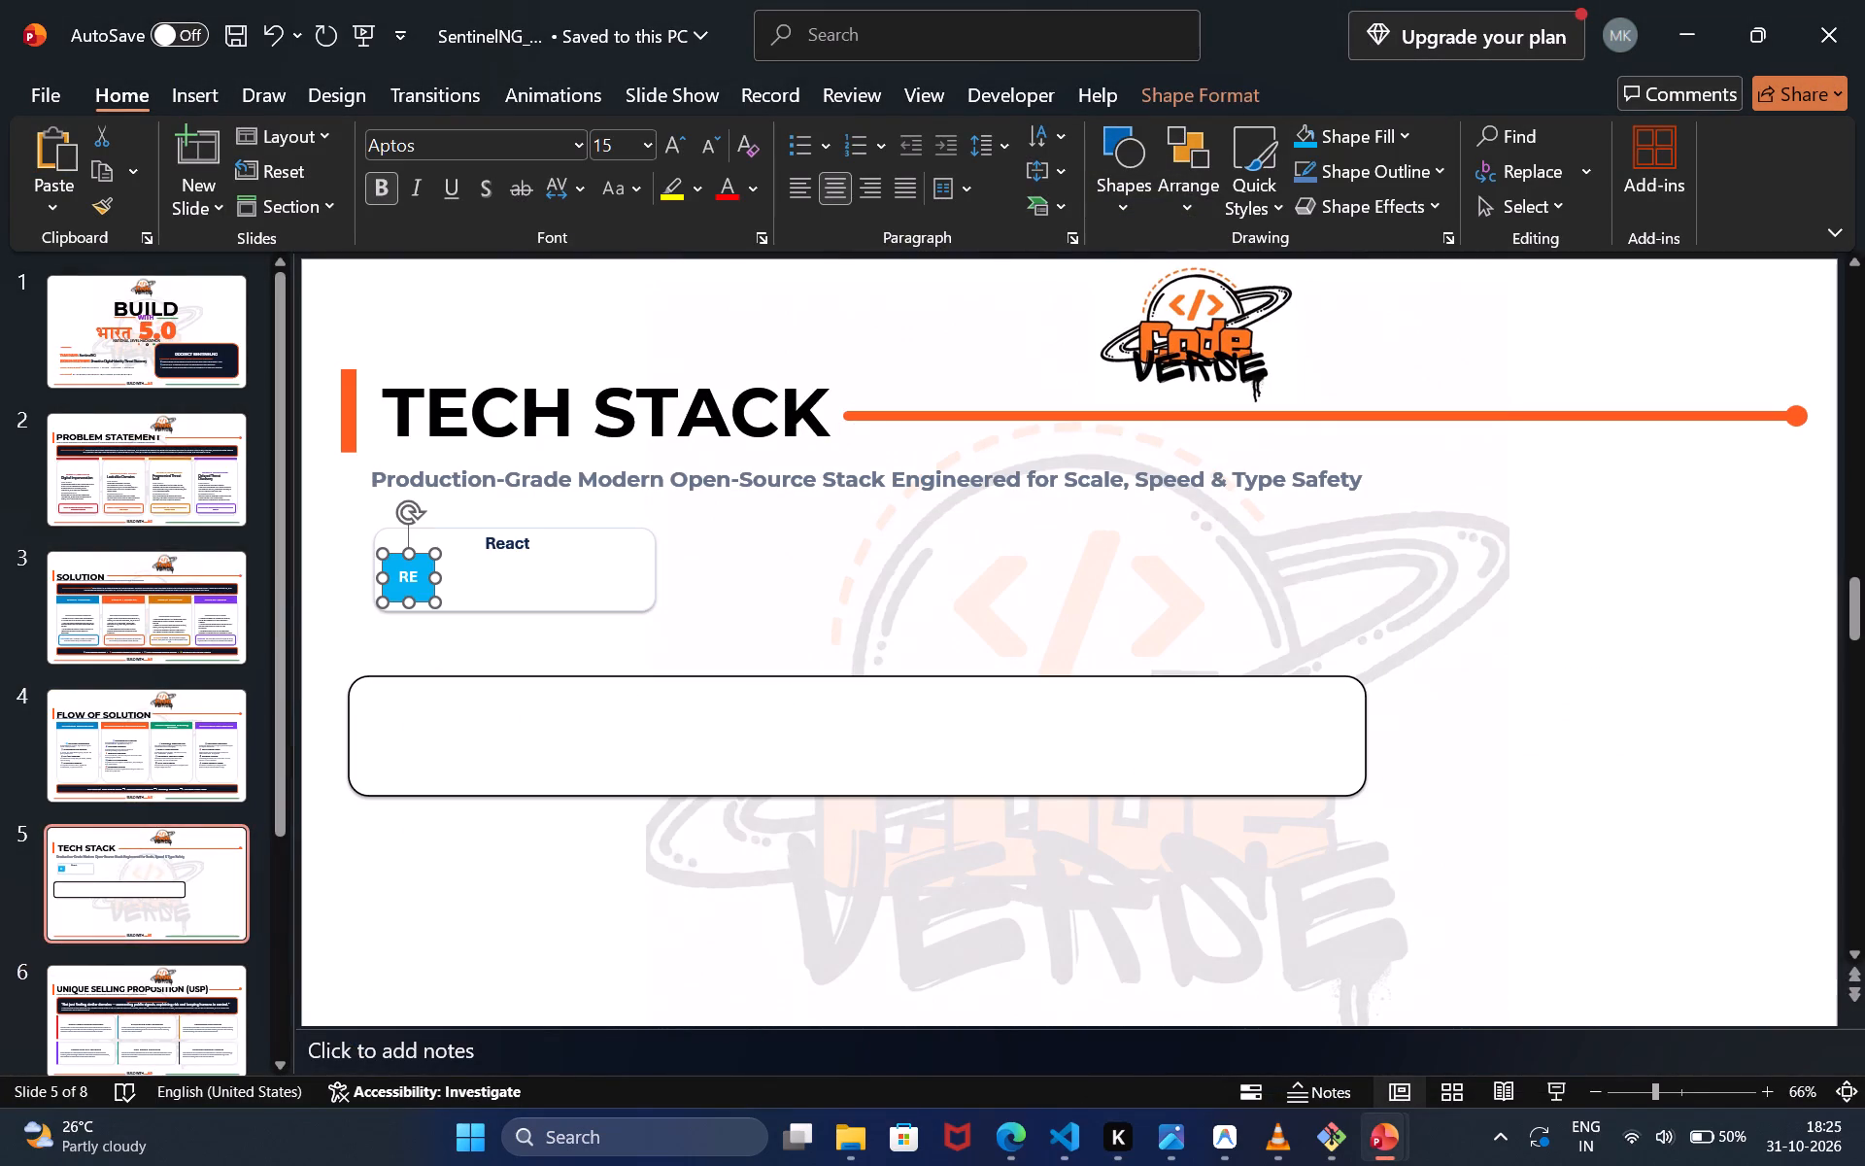
{"action": "double_click", "coordinate": [421, 569]}
{"action": "key", "text": "BackSpace"}
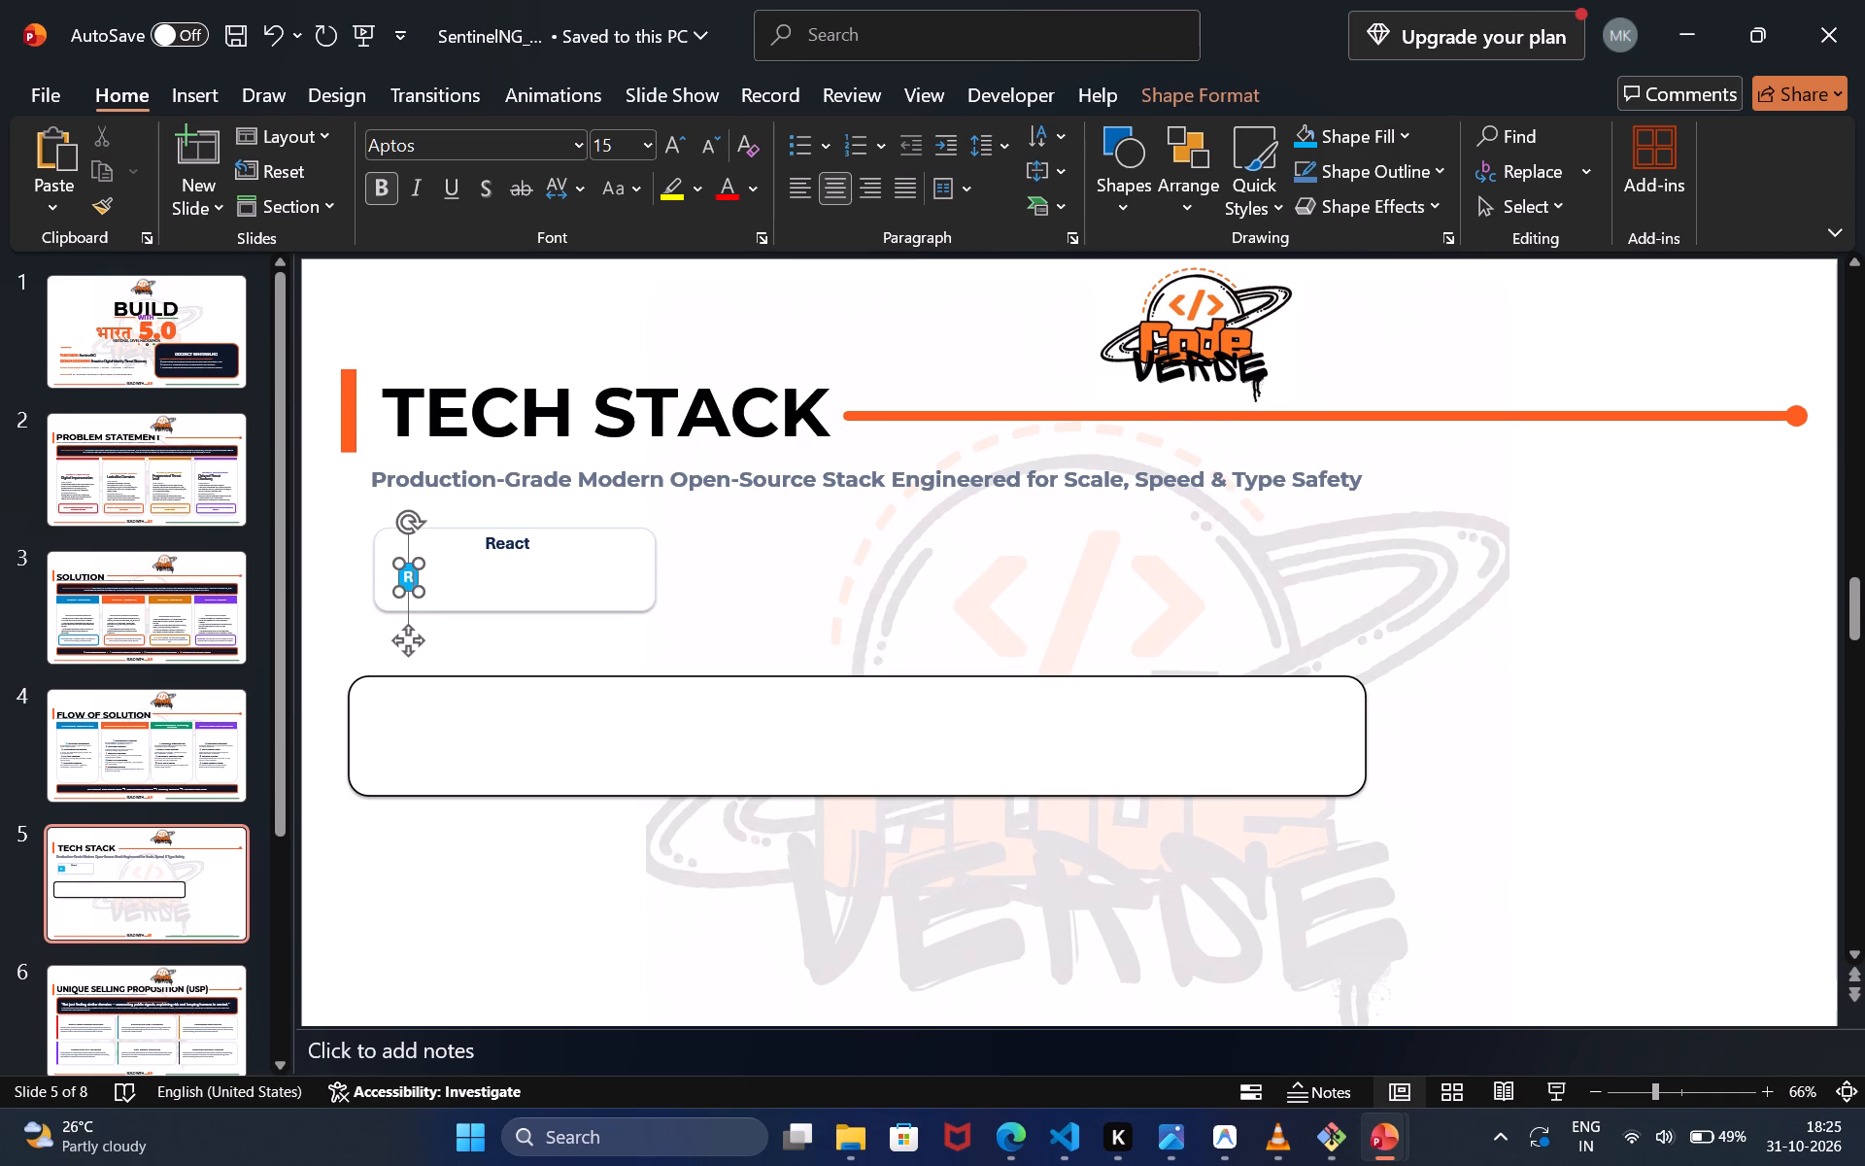
{"action": "key", "text": "BackSpace"}
{"action": "key", "text": "ctrl+v"}
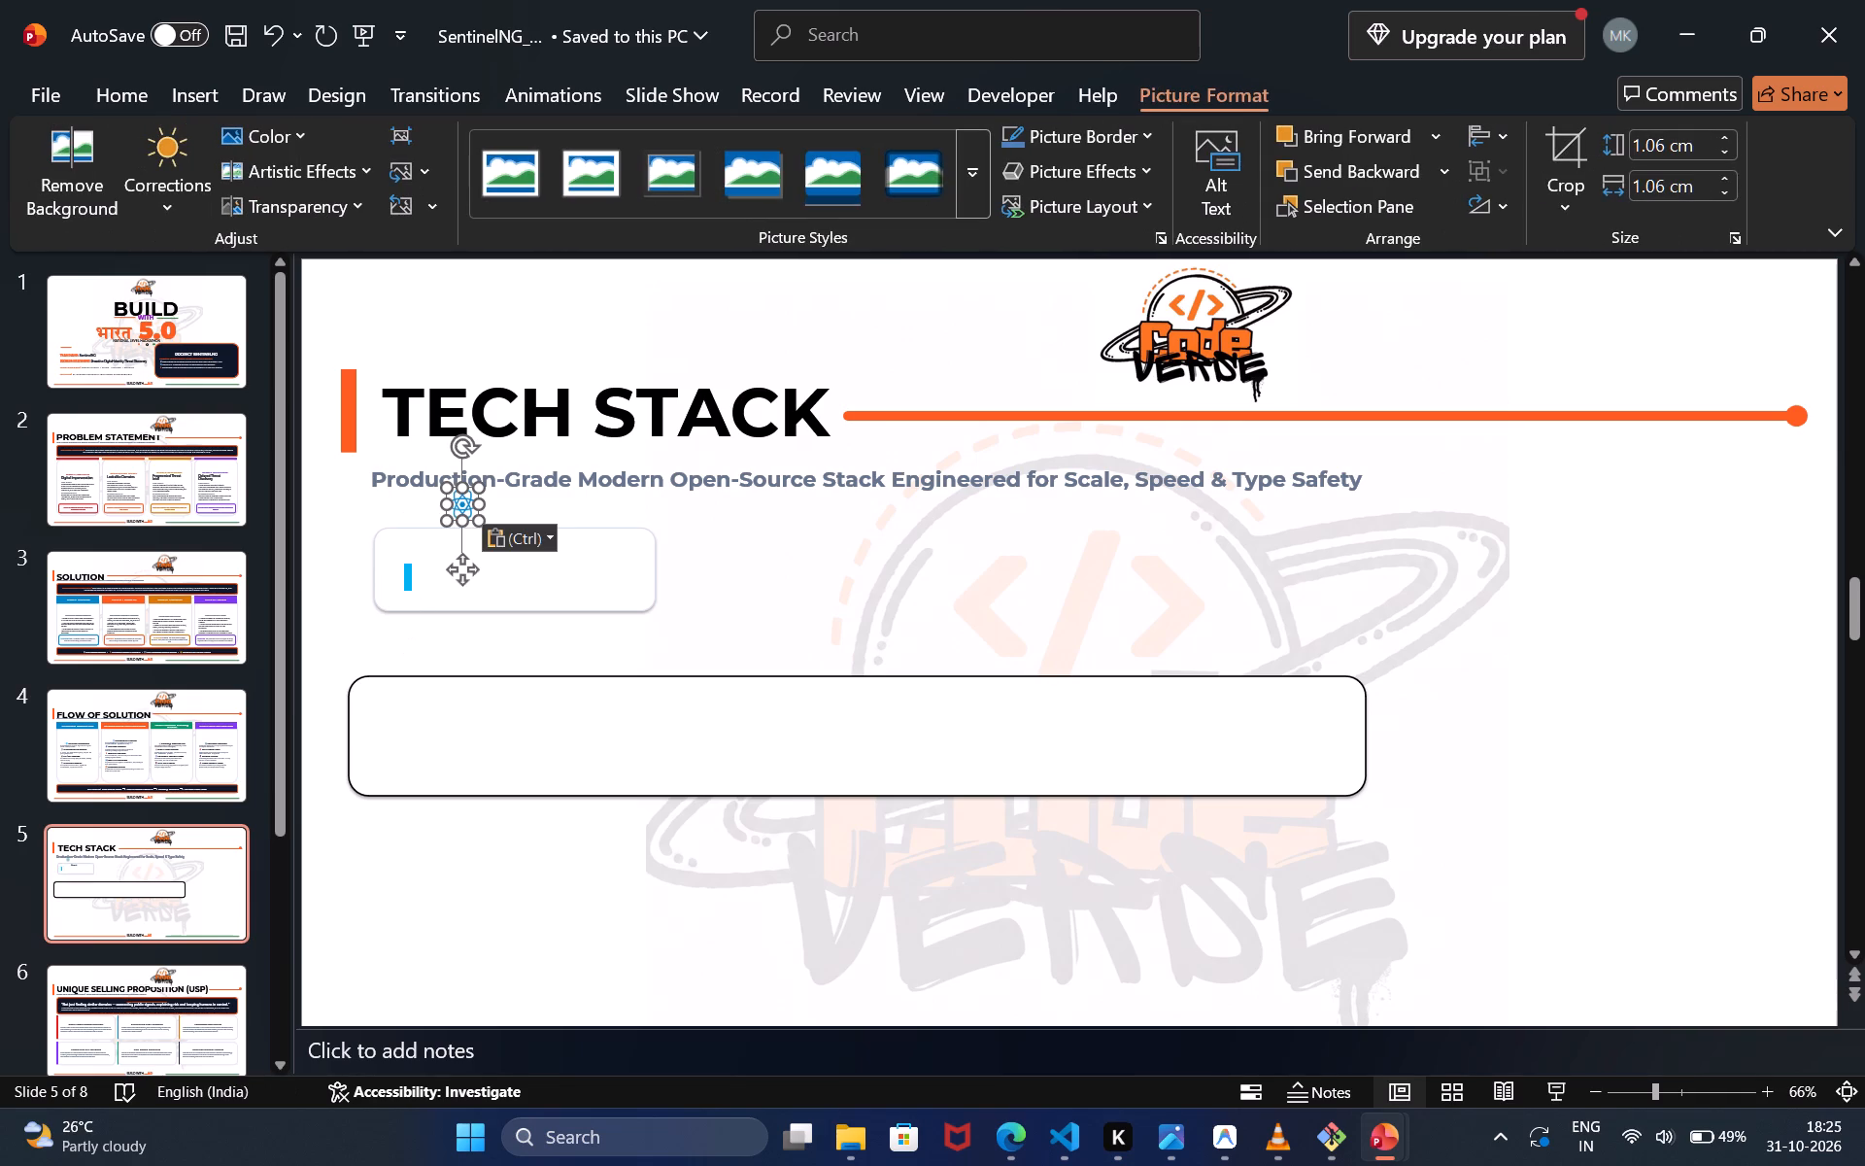
Delete the emptied blue badge from the React card, keeping the card itself.
{"action": "left_click", "coordinate": [412, 569]}
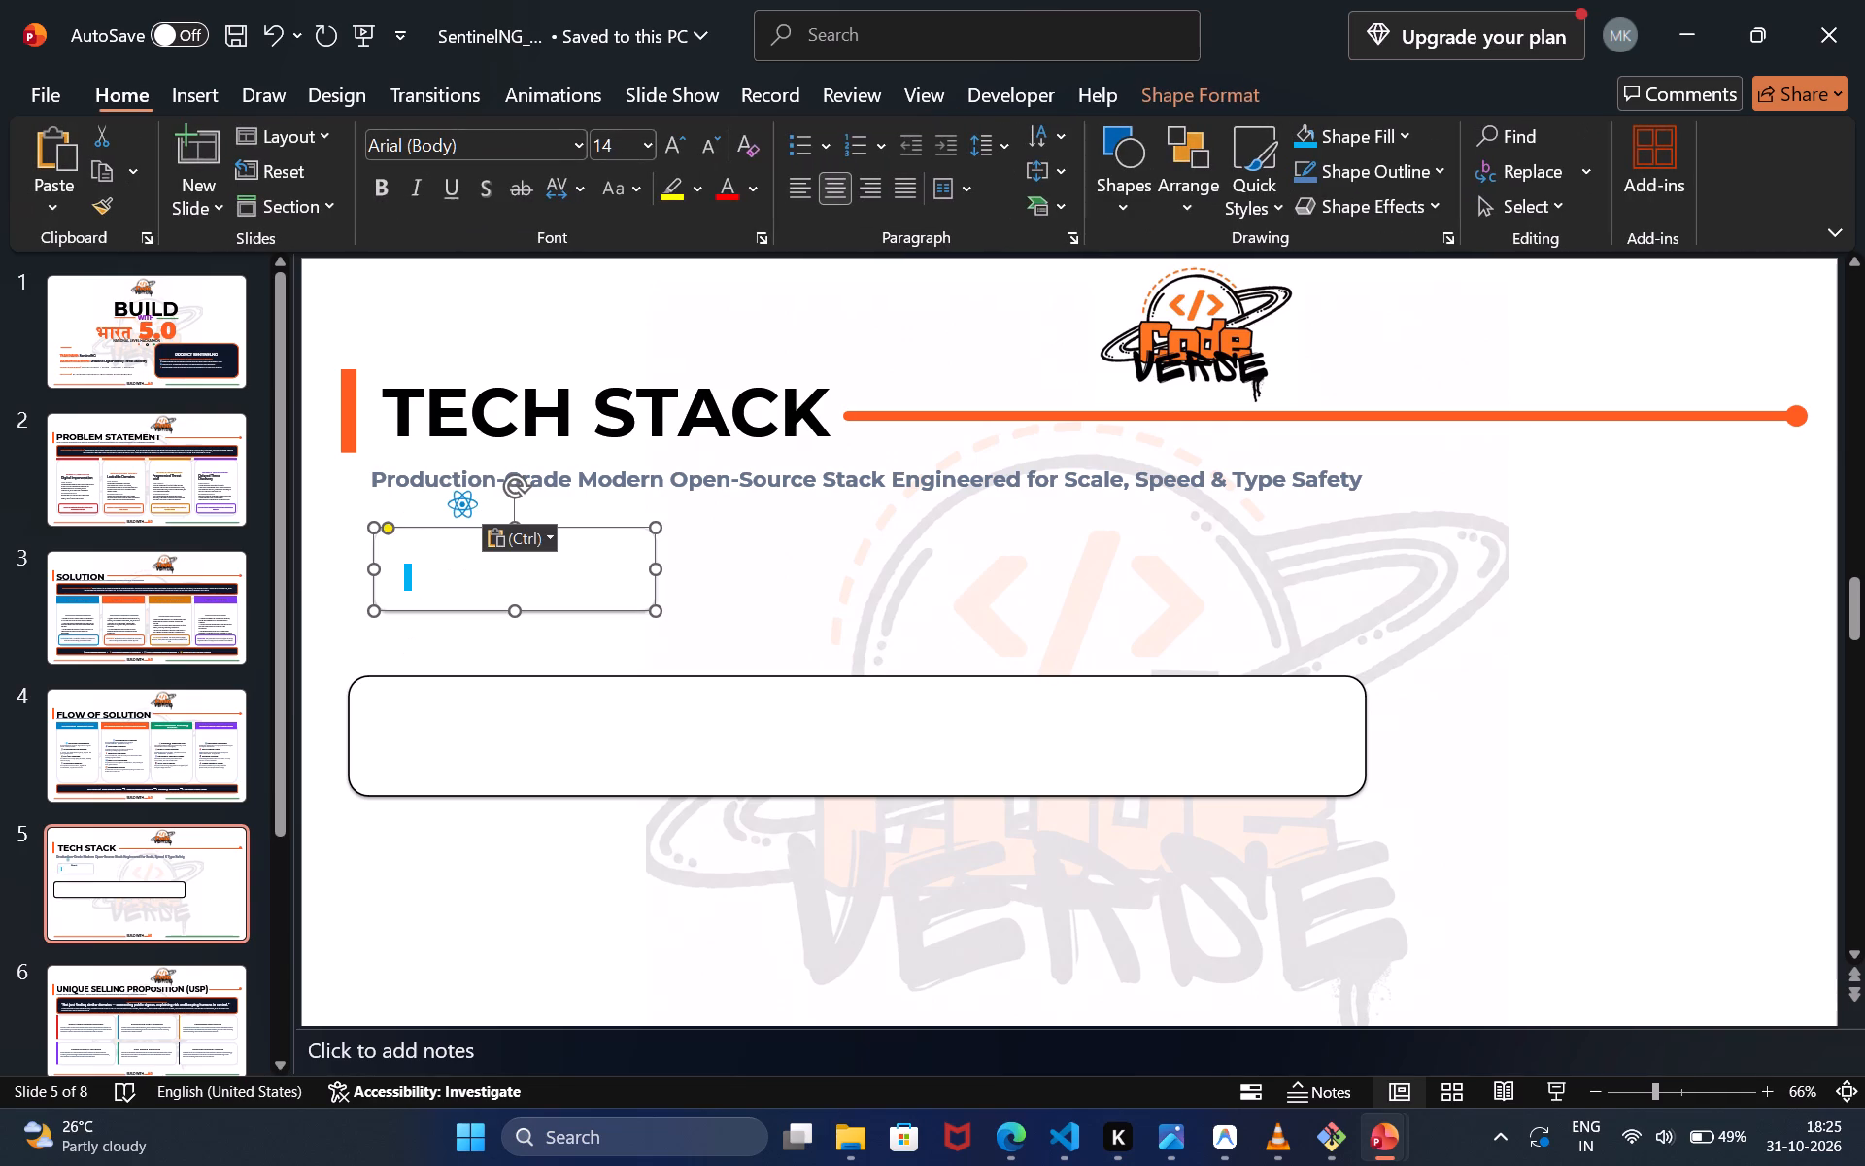
{"action": "key", "text": "Delete"}
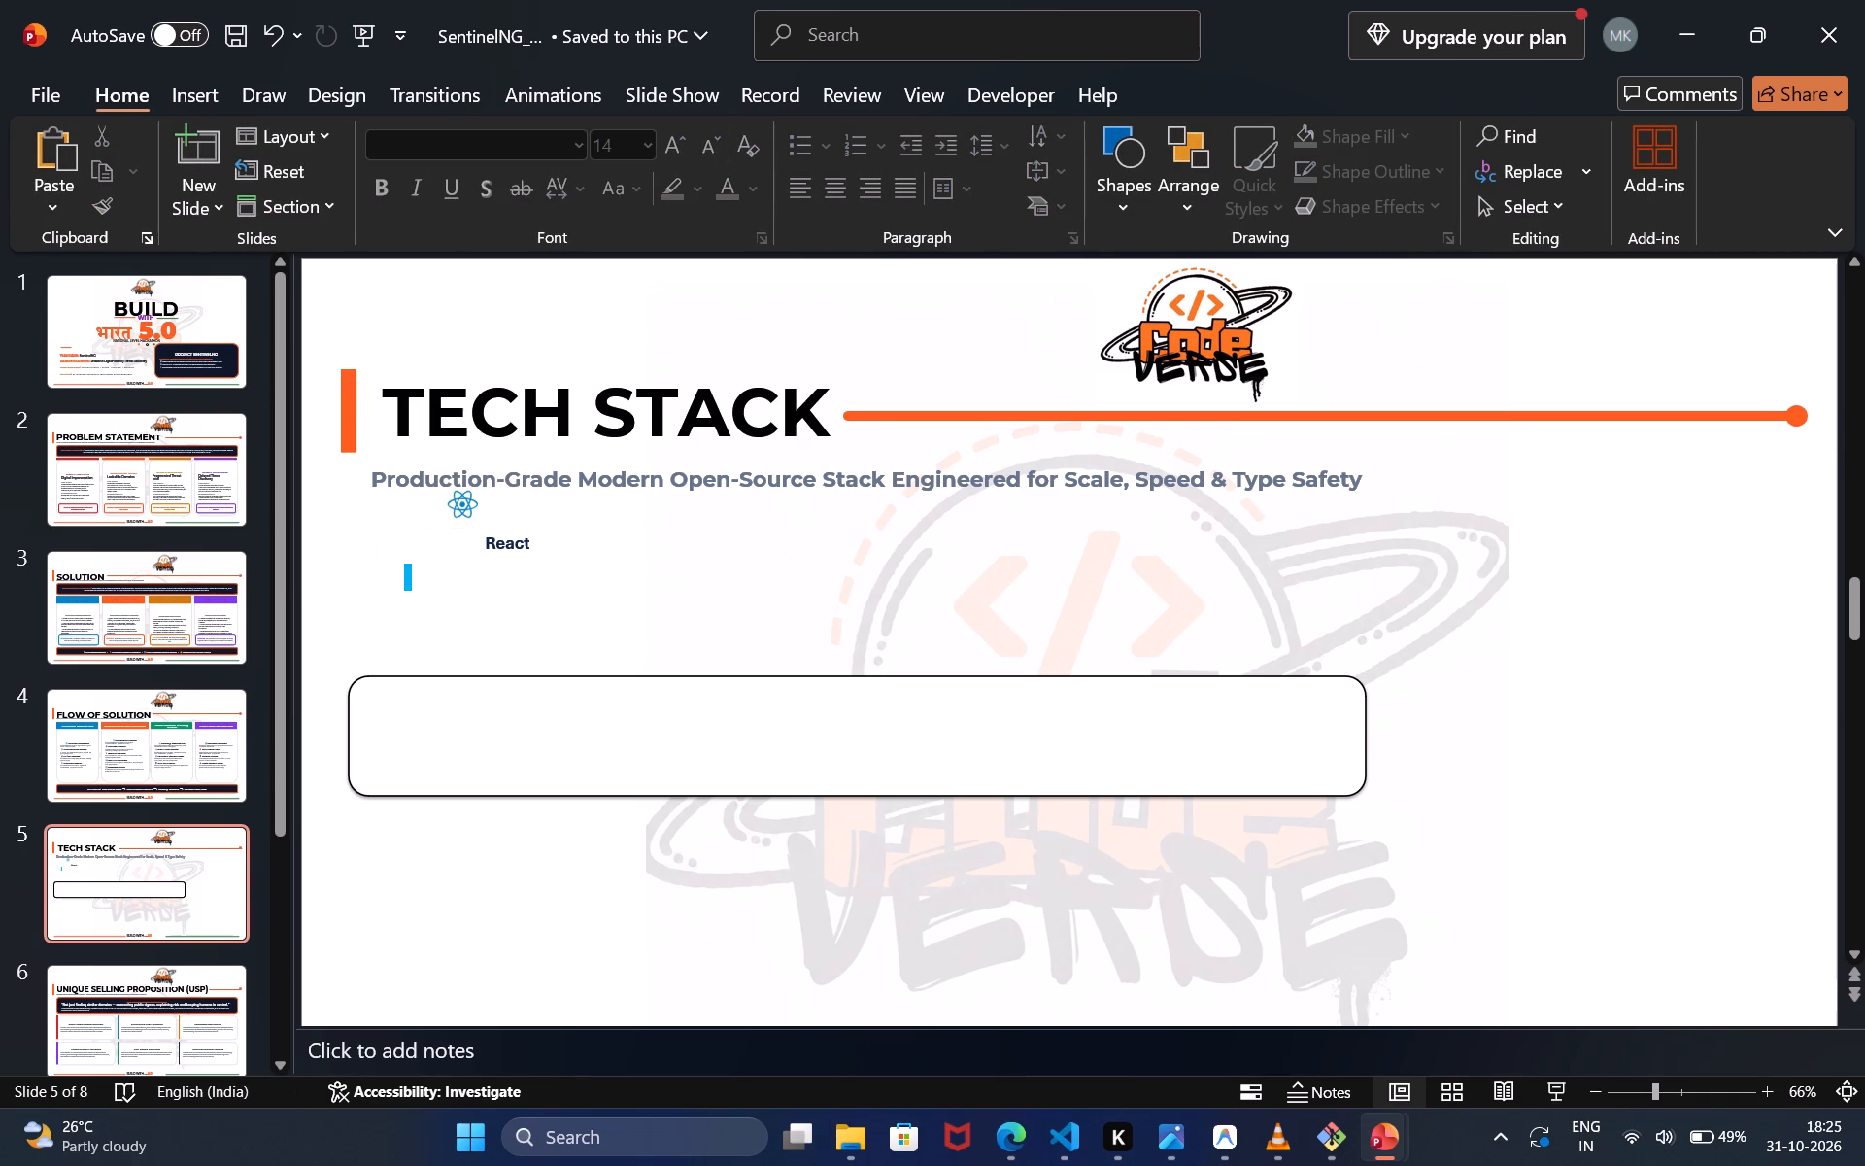
{"action": "key", "text": "ctrl+z"}
{"action": "left_click", "coordinate": [412, 569]}
{"action": "left_click", "coordinate": [409, 576]}
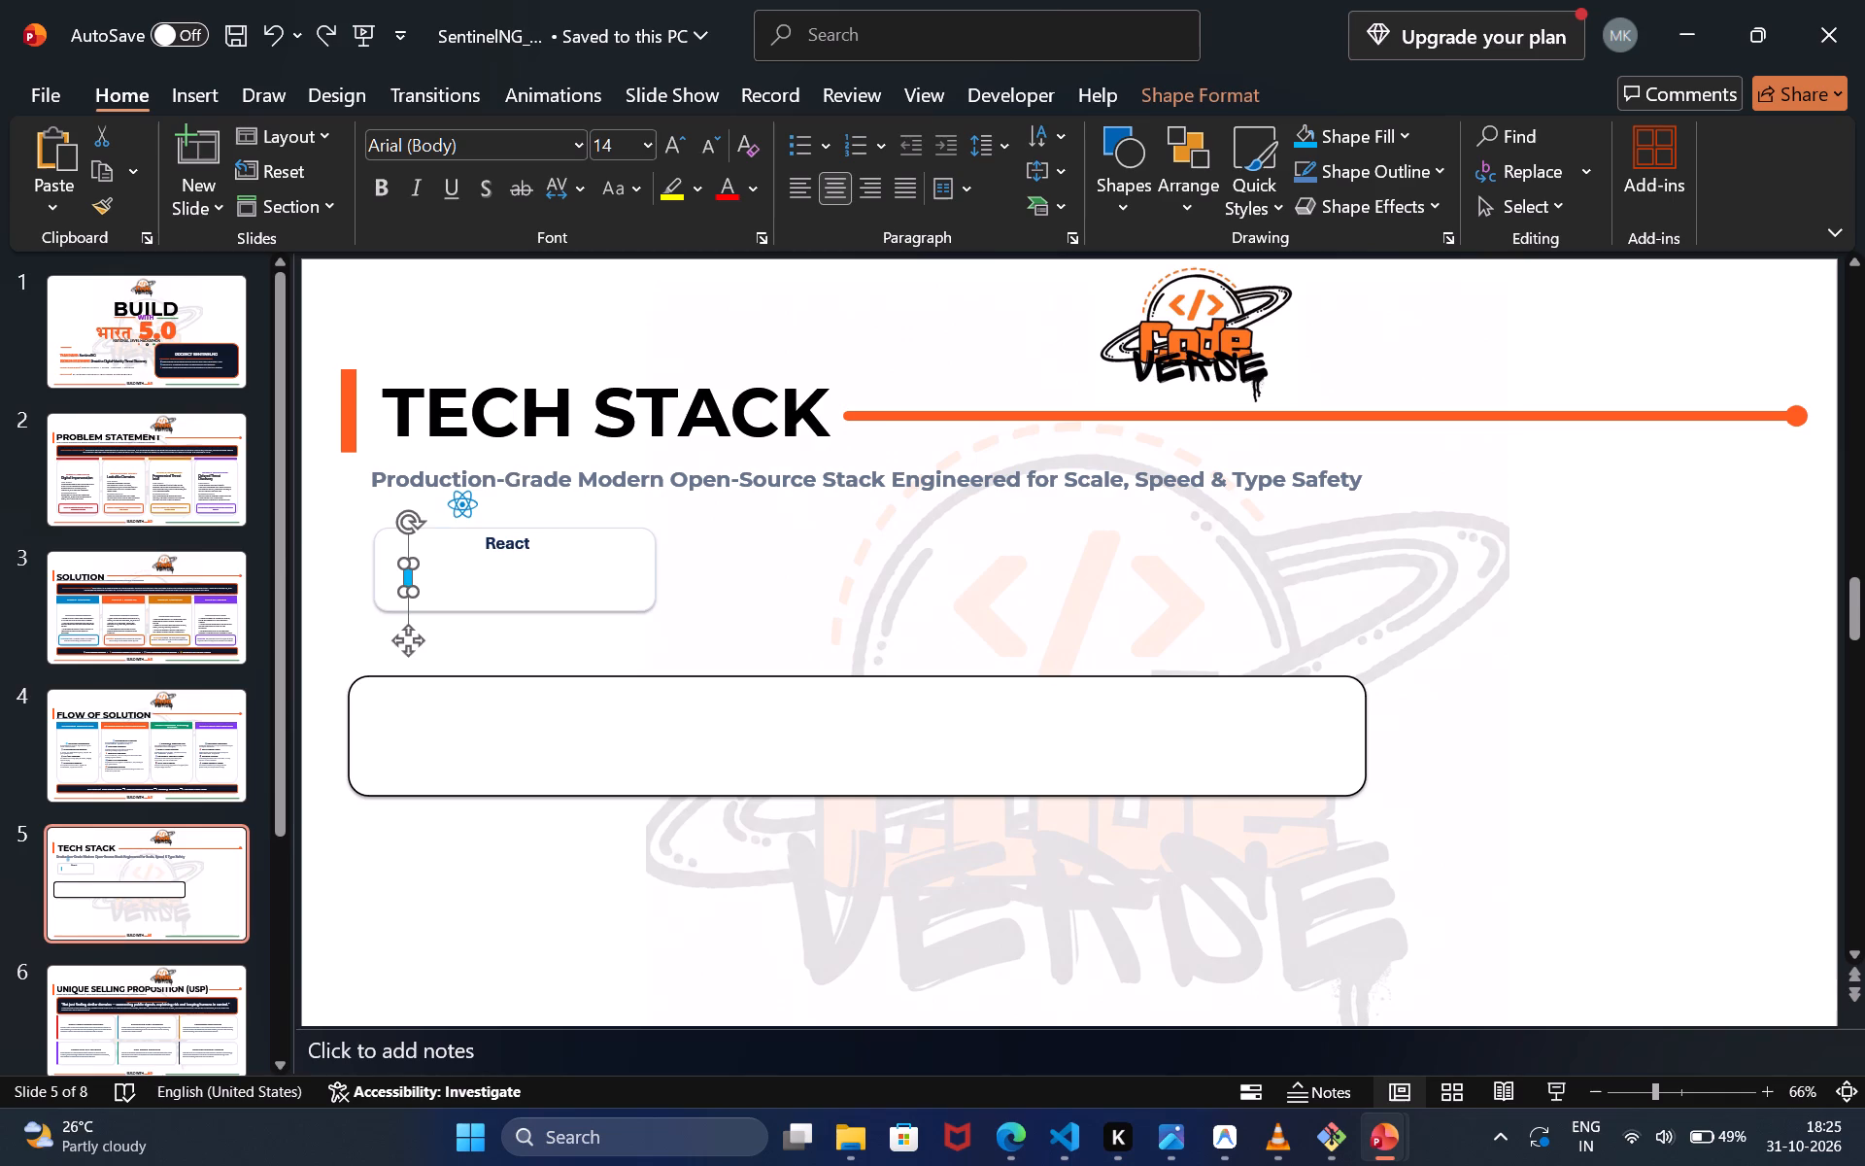
{"action": "key", "text": "Delete"}
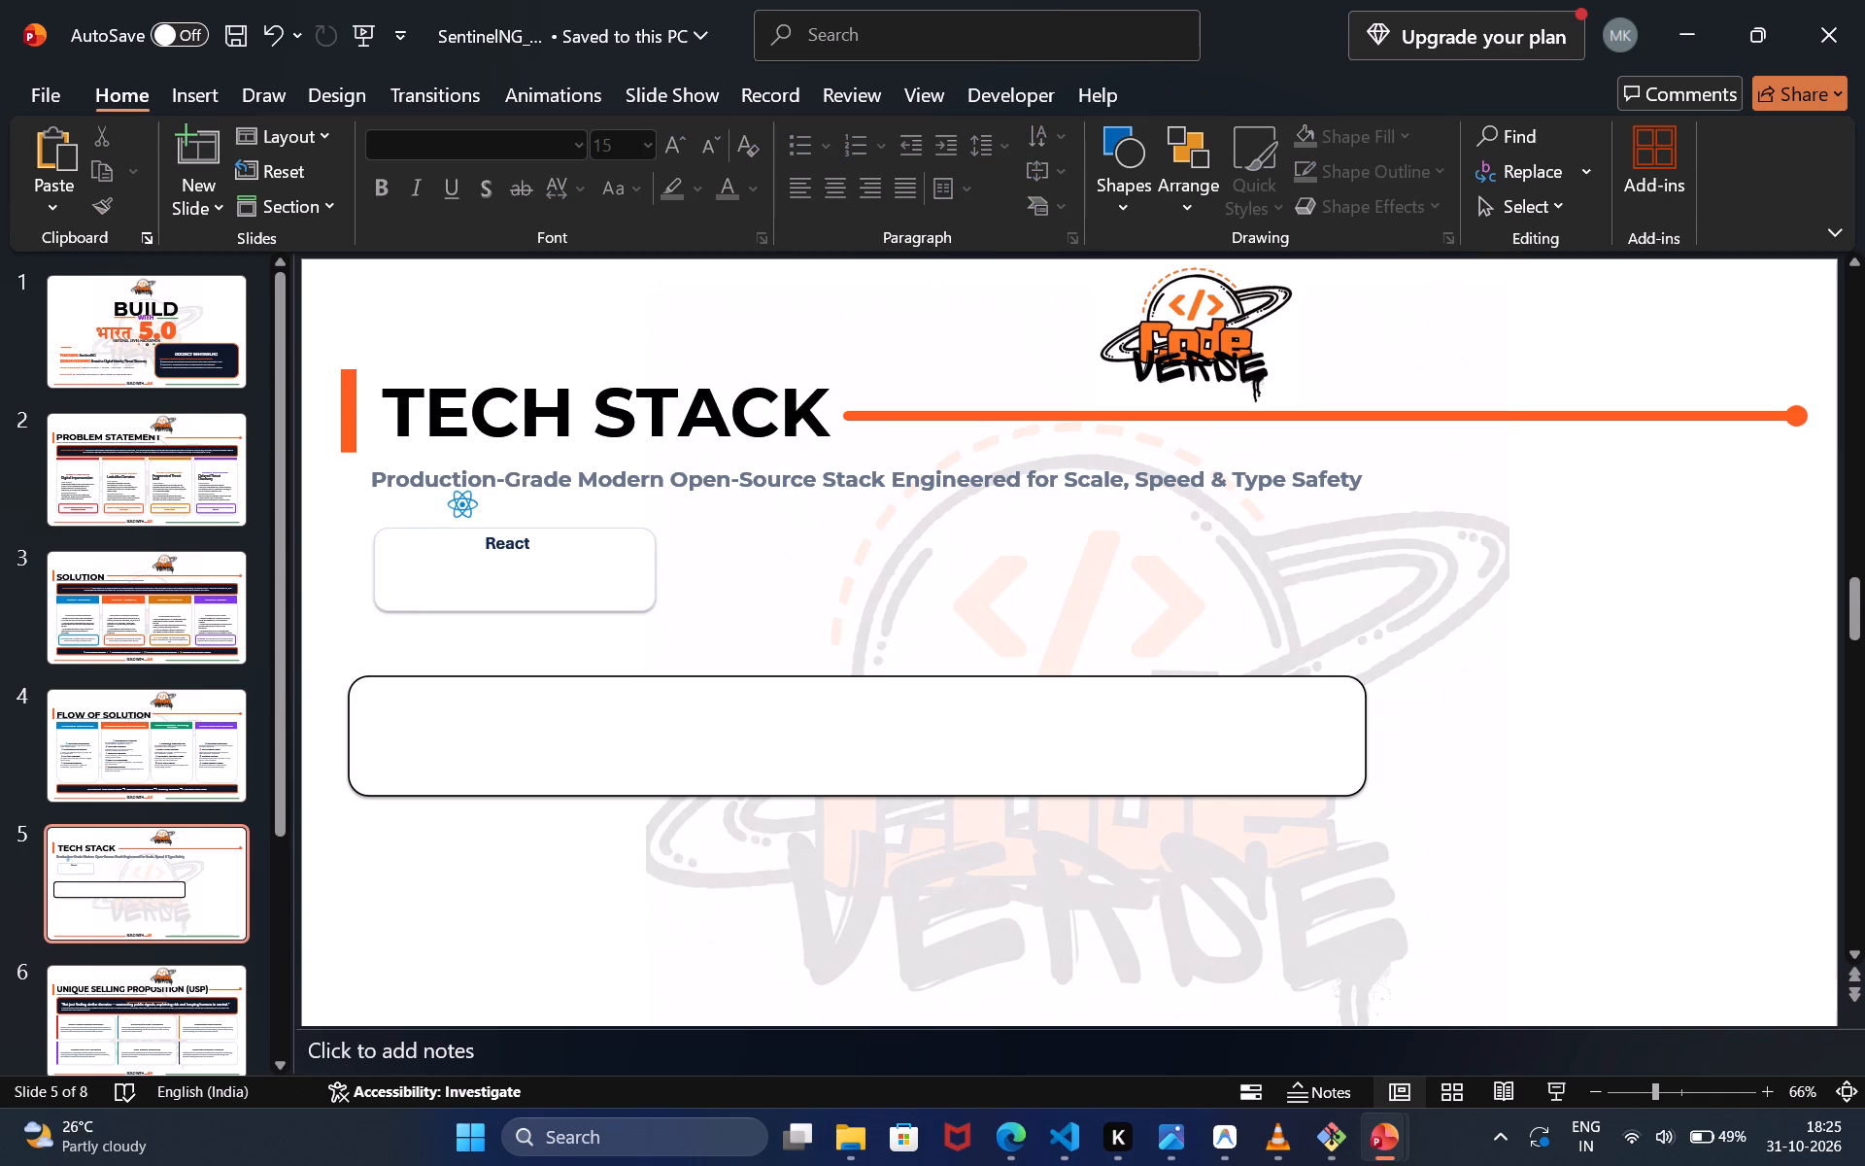
Move the pasted React logo into the left side of its card and enlarge it to fill the card's height.
{"action": "left_click_drag", "start_coordinate": [466, 506], "coordinate": [412, 573]}
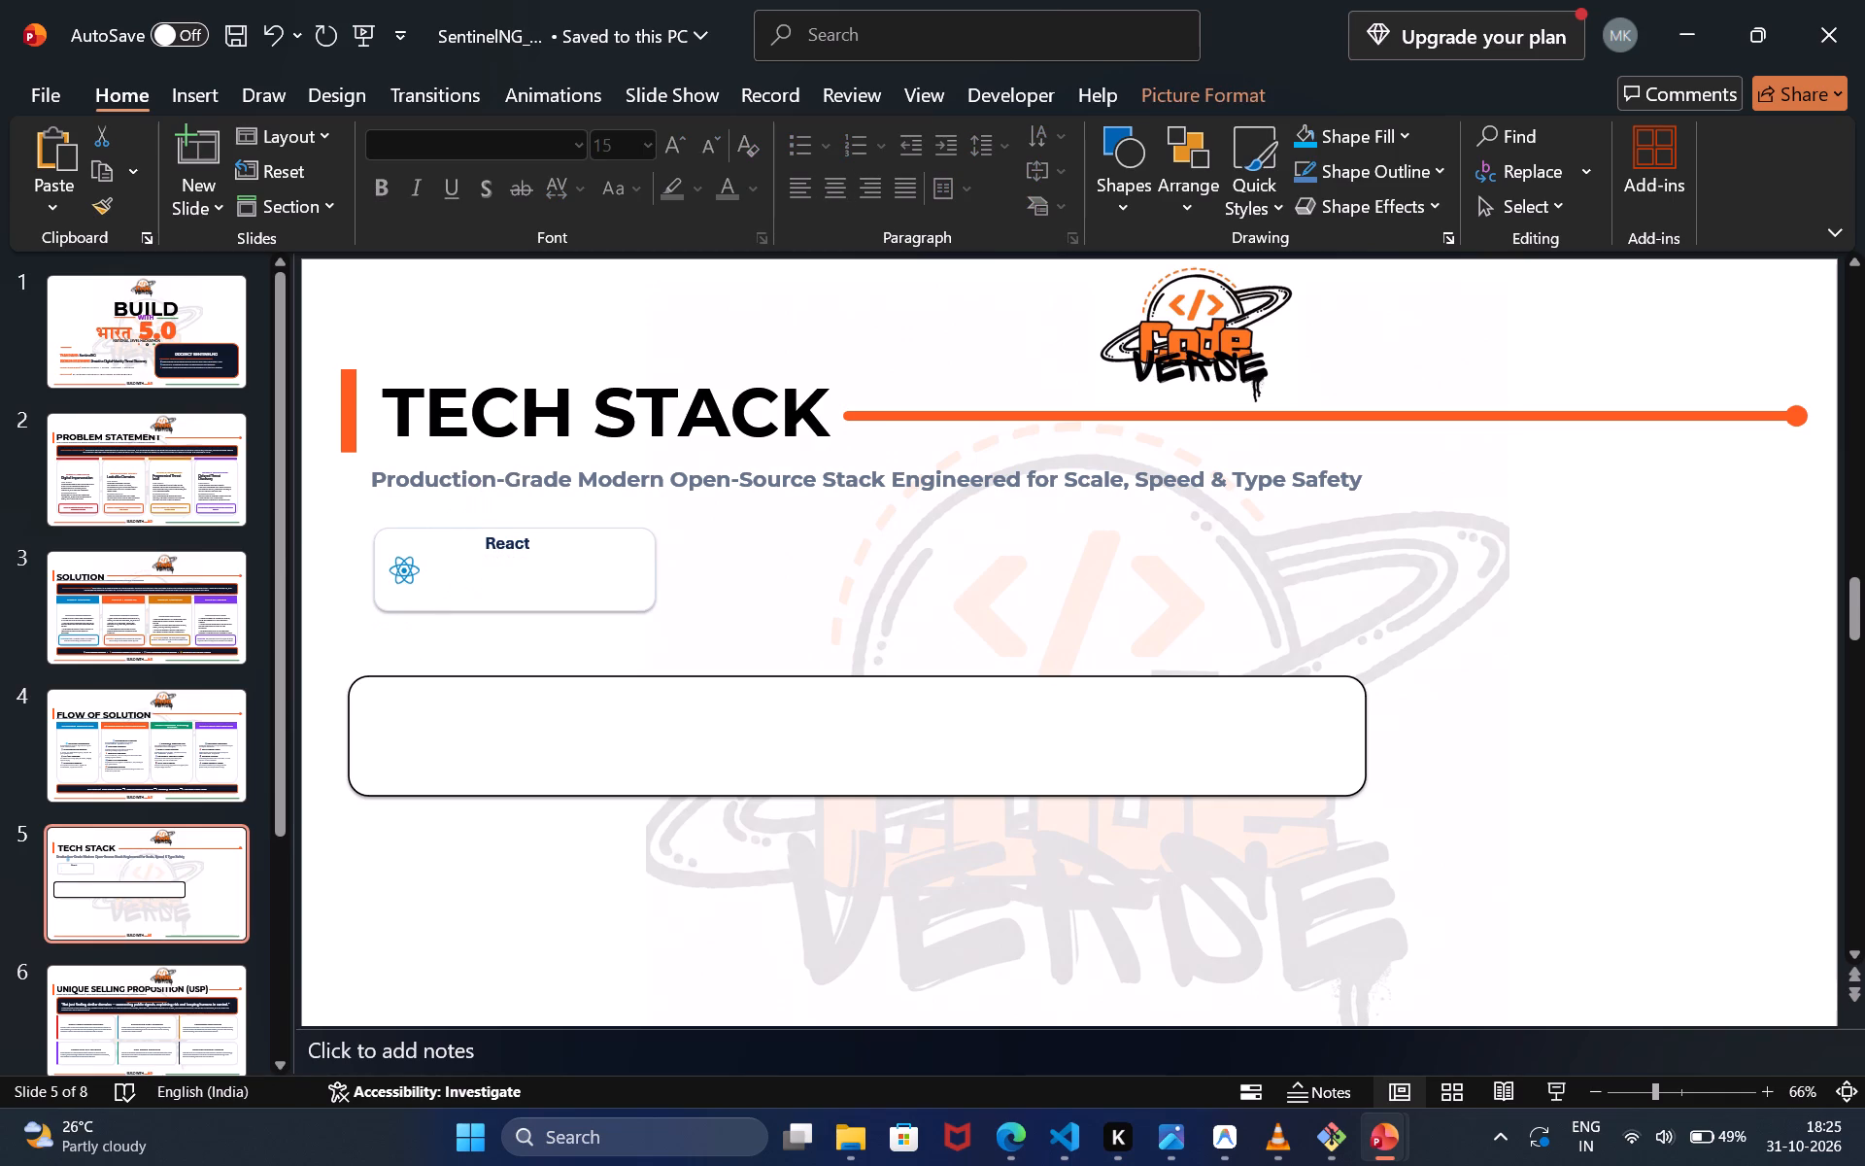
{"action": "left_click_drag", "start_coordinate": [412, 573], "coordinate": [411, 573]}
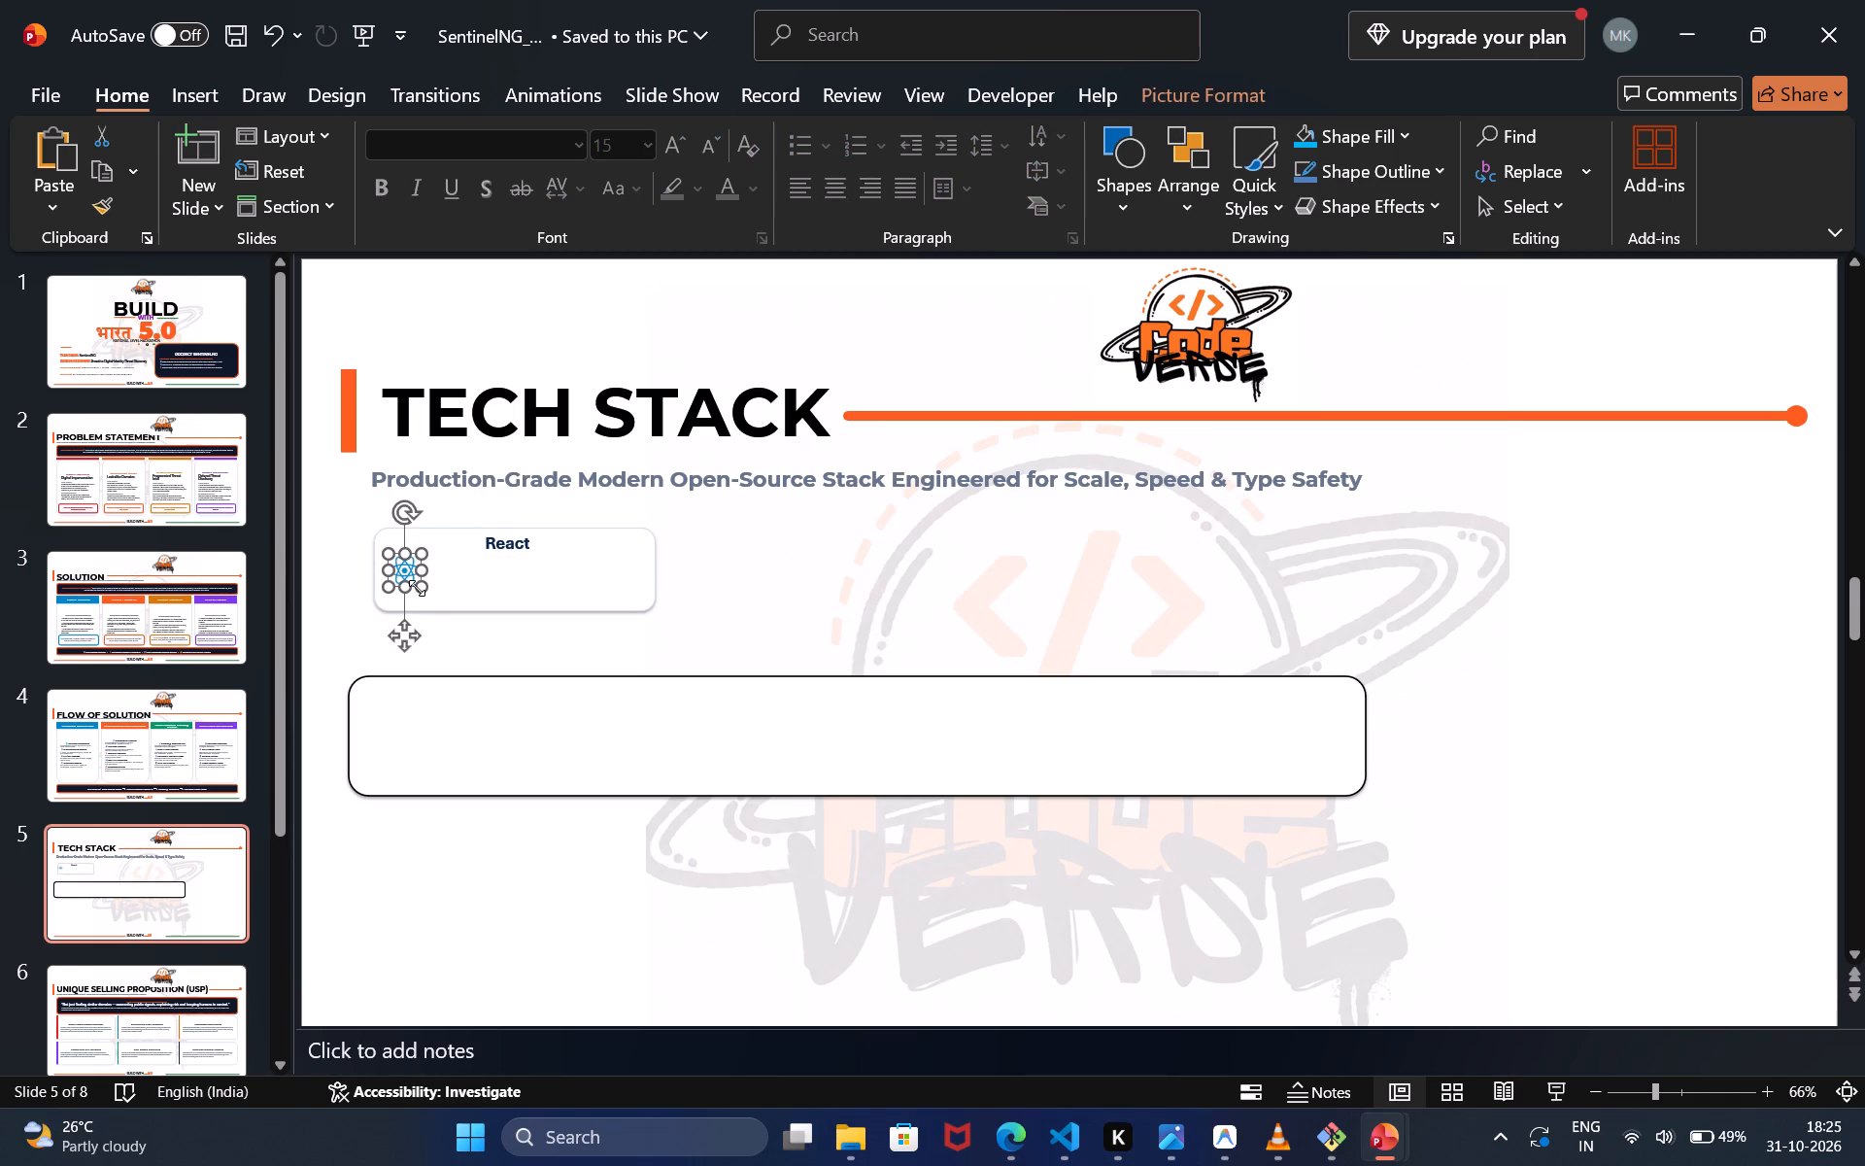
{"action": "left_click_drag", "start_coordinate": [417, 588], "coordinate": [477, 584]}
{"action": "left_click_drag", "start_coordinate": [447, 604], "coordinate": [441, 570]}
{"action": "left_click_drag", "start_coordinate": [475, 616], "coordinate": [458, 607]}
{"action": "left_click", "coordinate": [441, 572]}
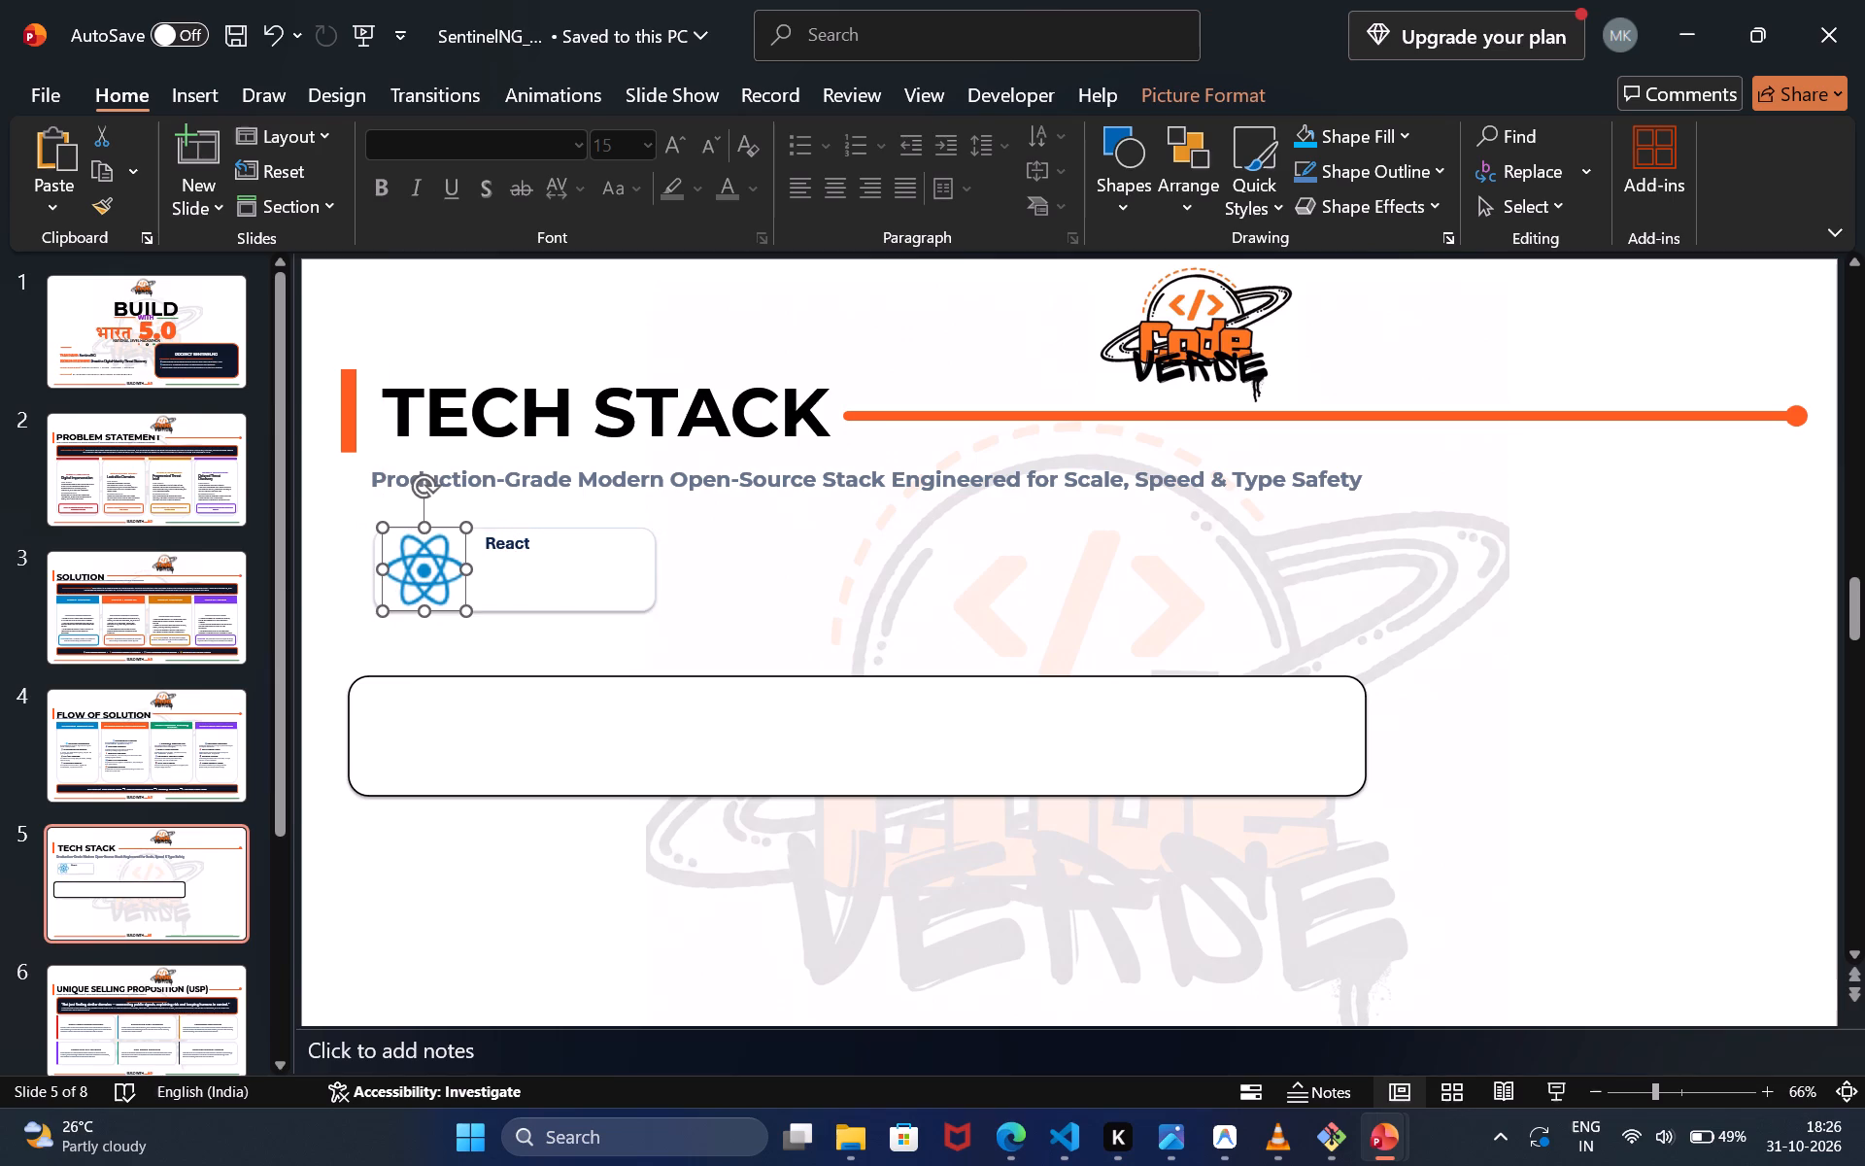
Narrow the React label's text box to fit inside its card and set the label's font size to 28.
{"action": "left_click", "coordinate": [501, 545]}
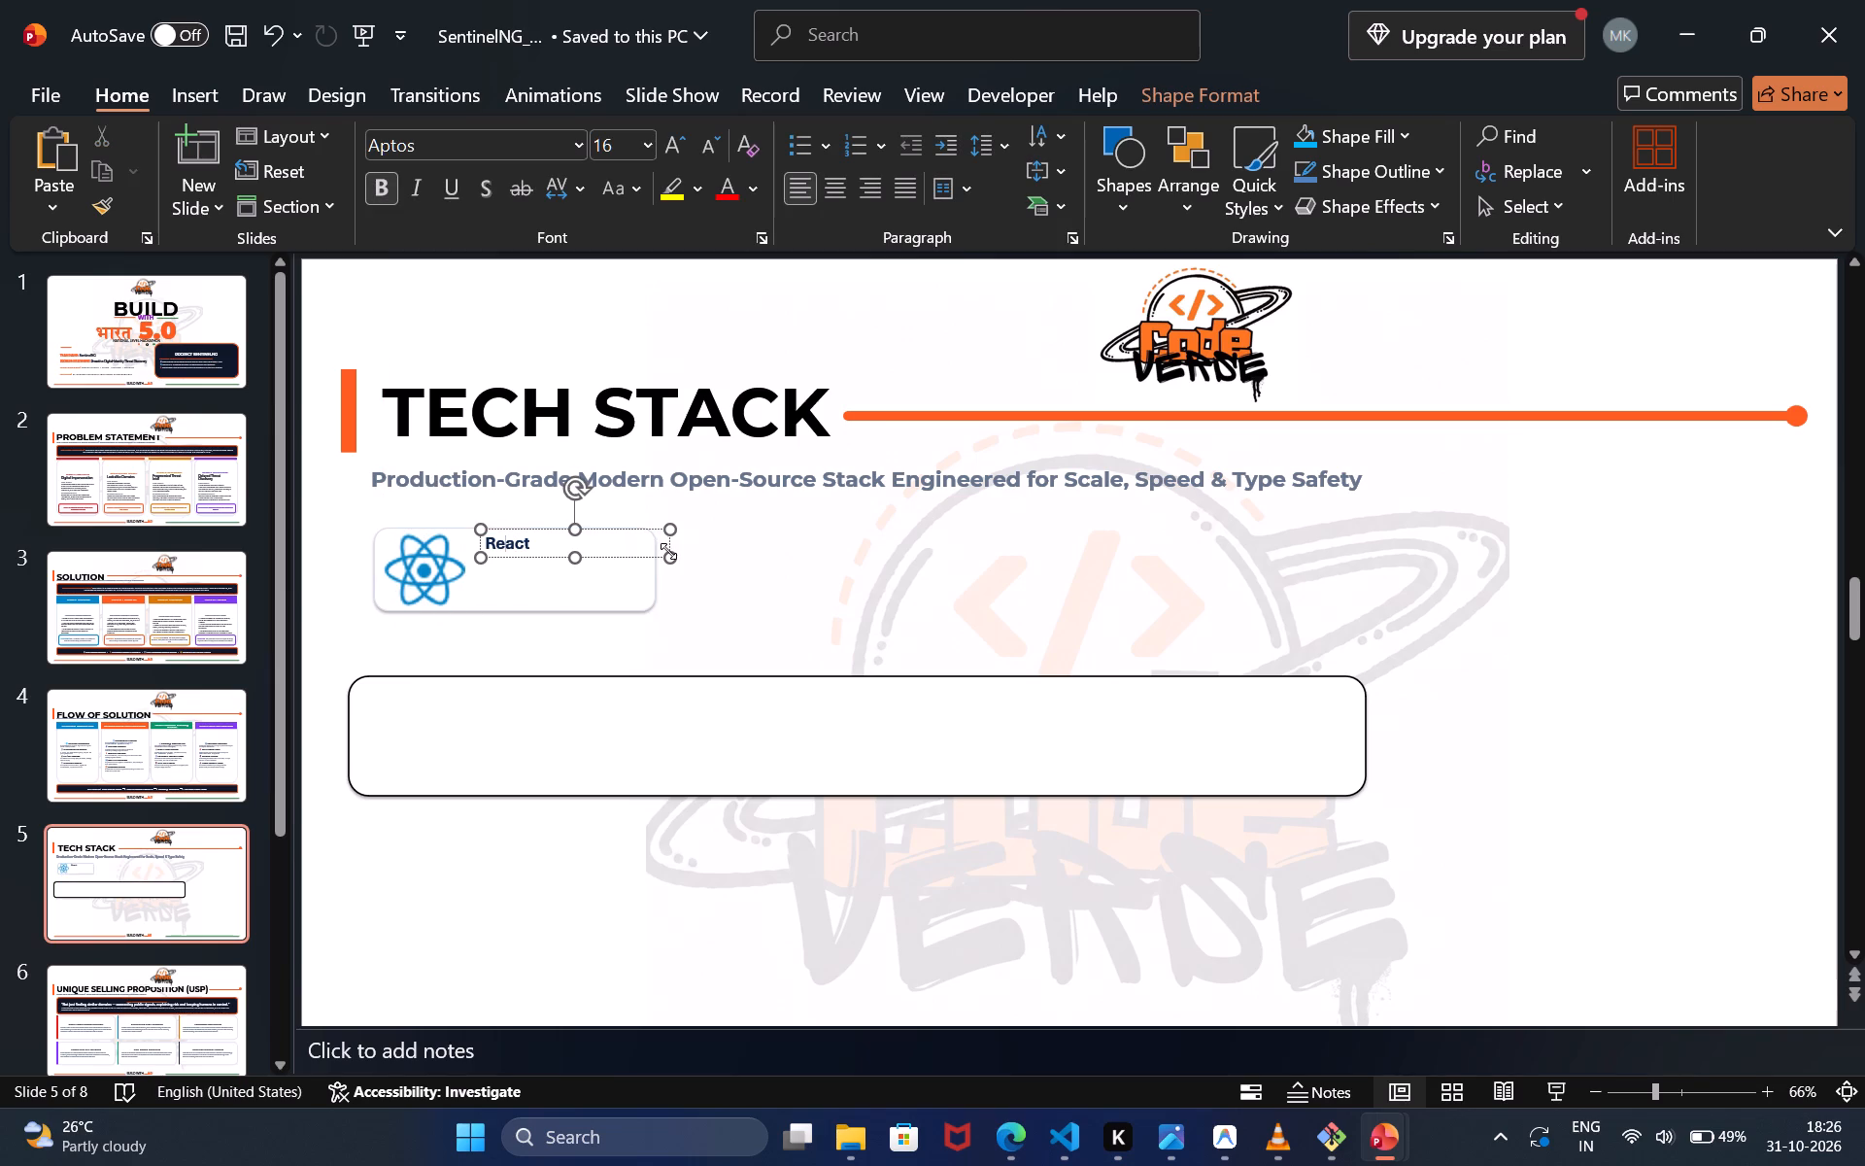
{"action": "left_click_drag", "start_coordinate": [668, 551], "coordinate": [635, 581]}
{"action": "left_click", "coordinate": [543, 550]}
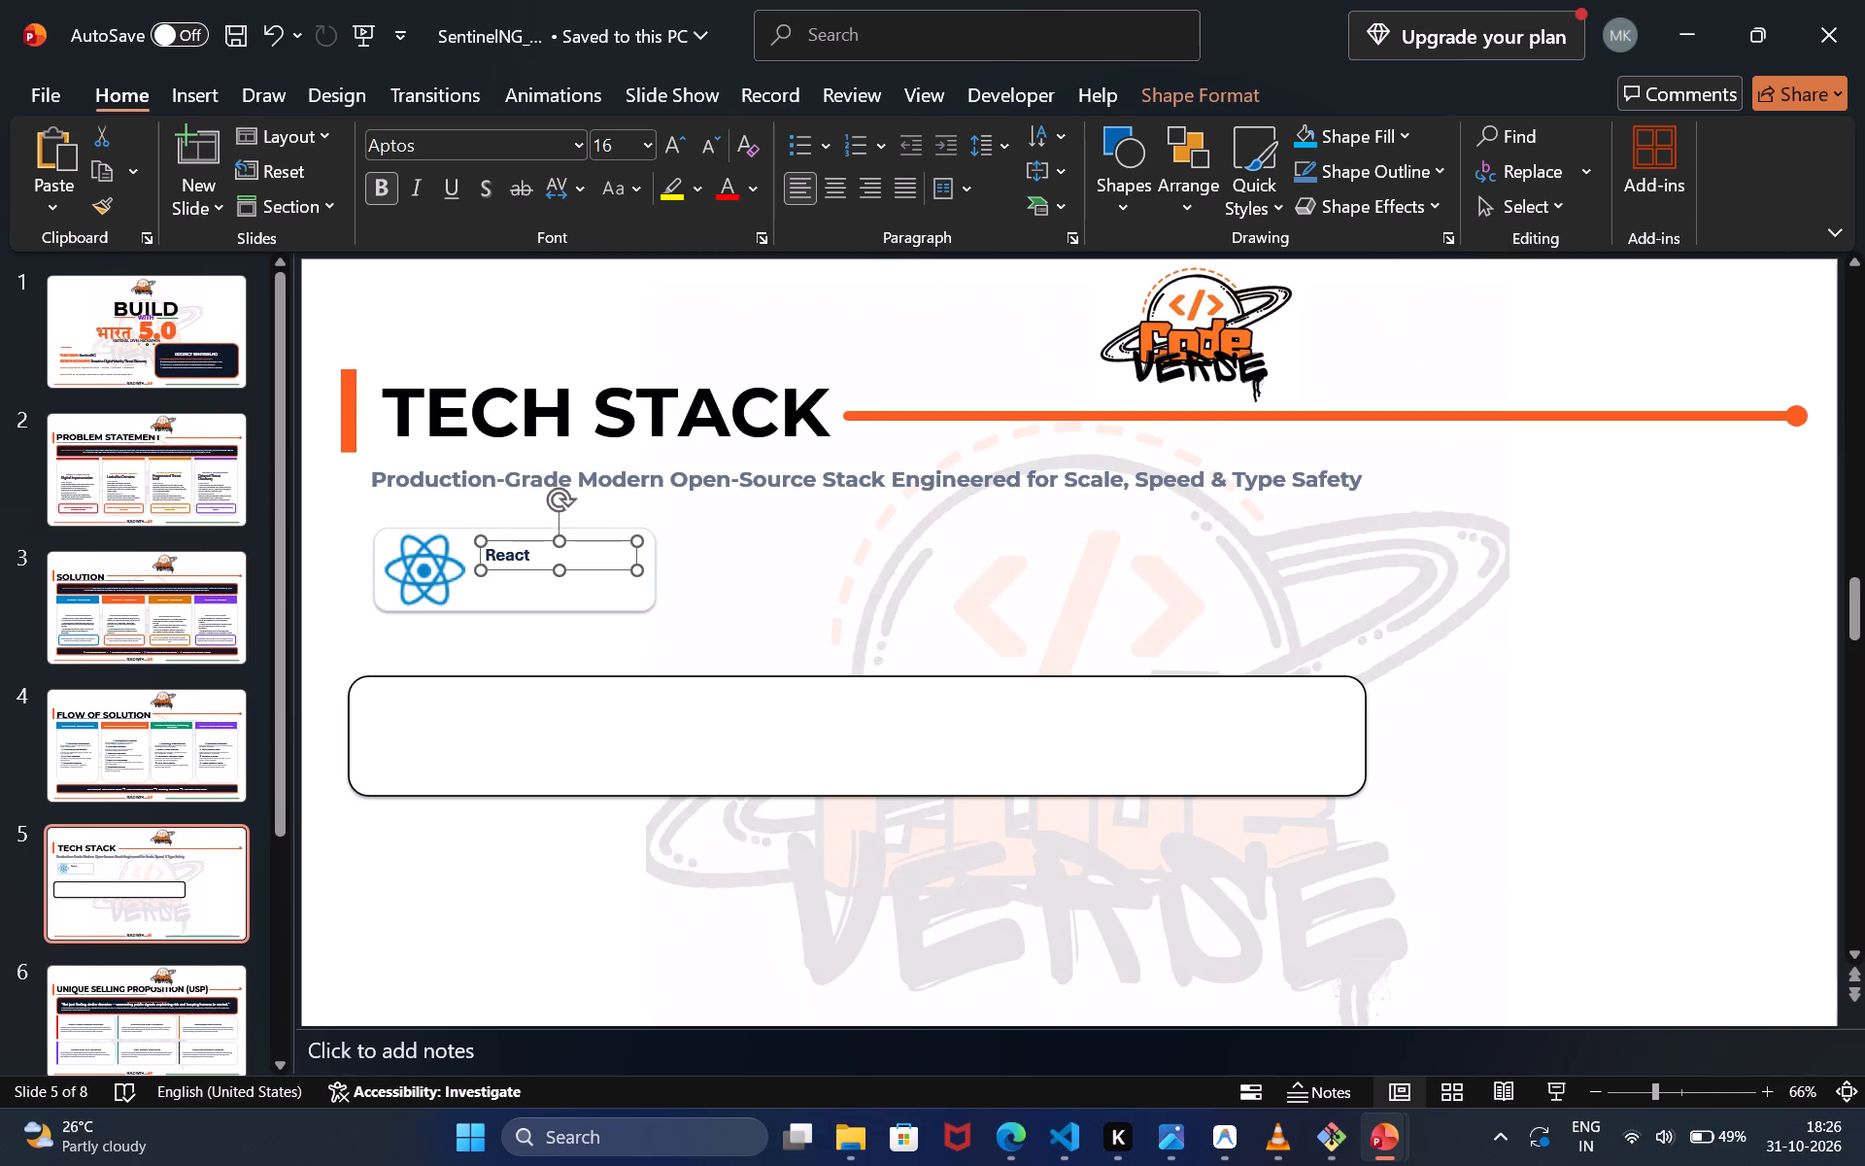
{"action": "key", "text": "ctrl+a"}
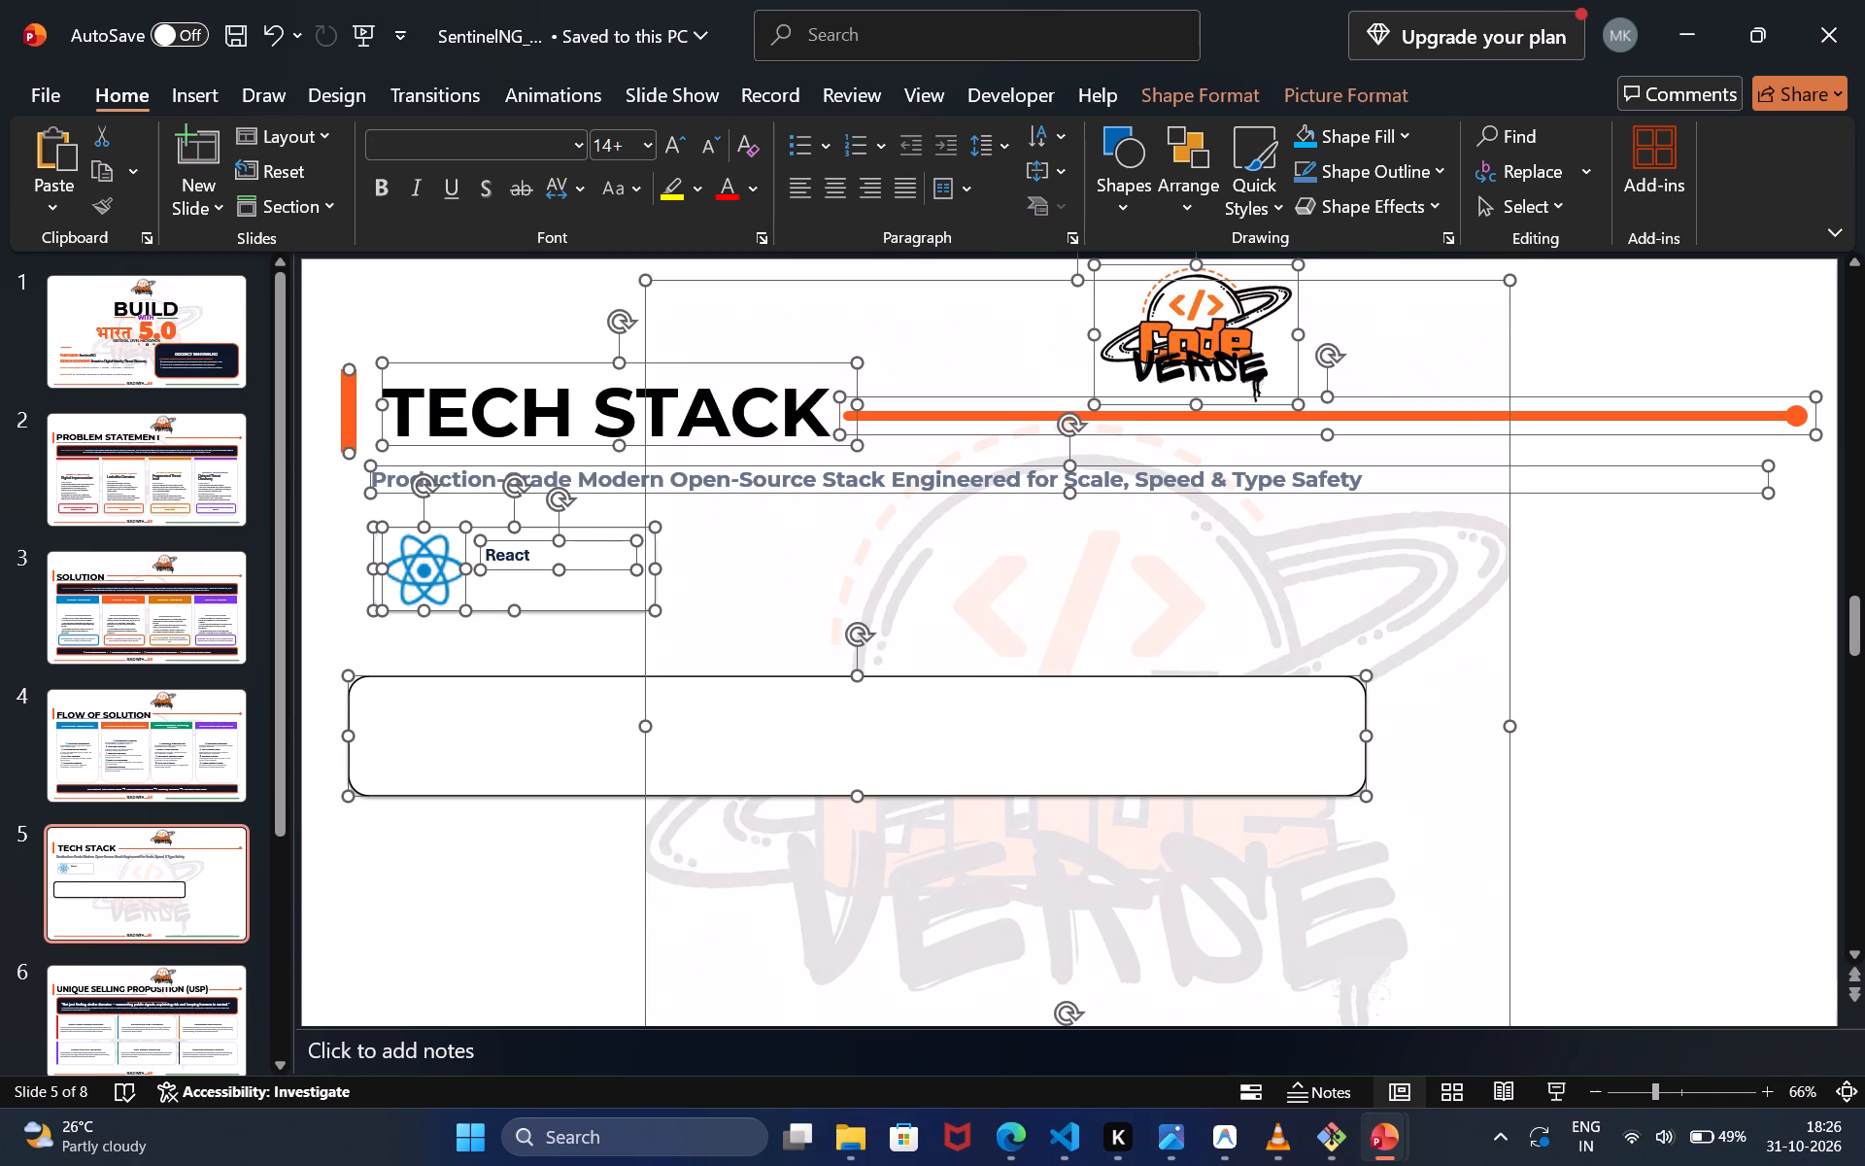
{"action": "left_click", "coordinate": [515, 558]}
{"action": "key", "text": "ctrl+a"}
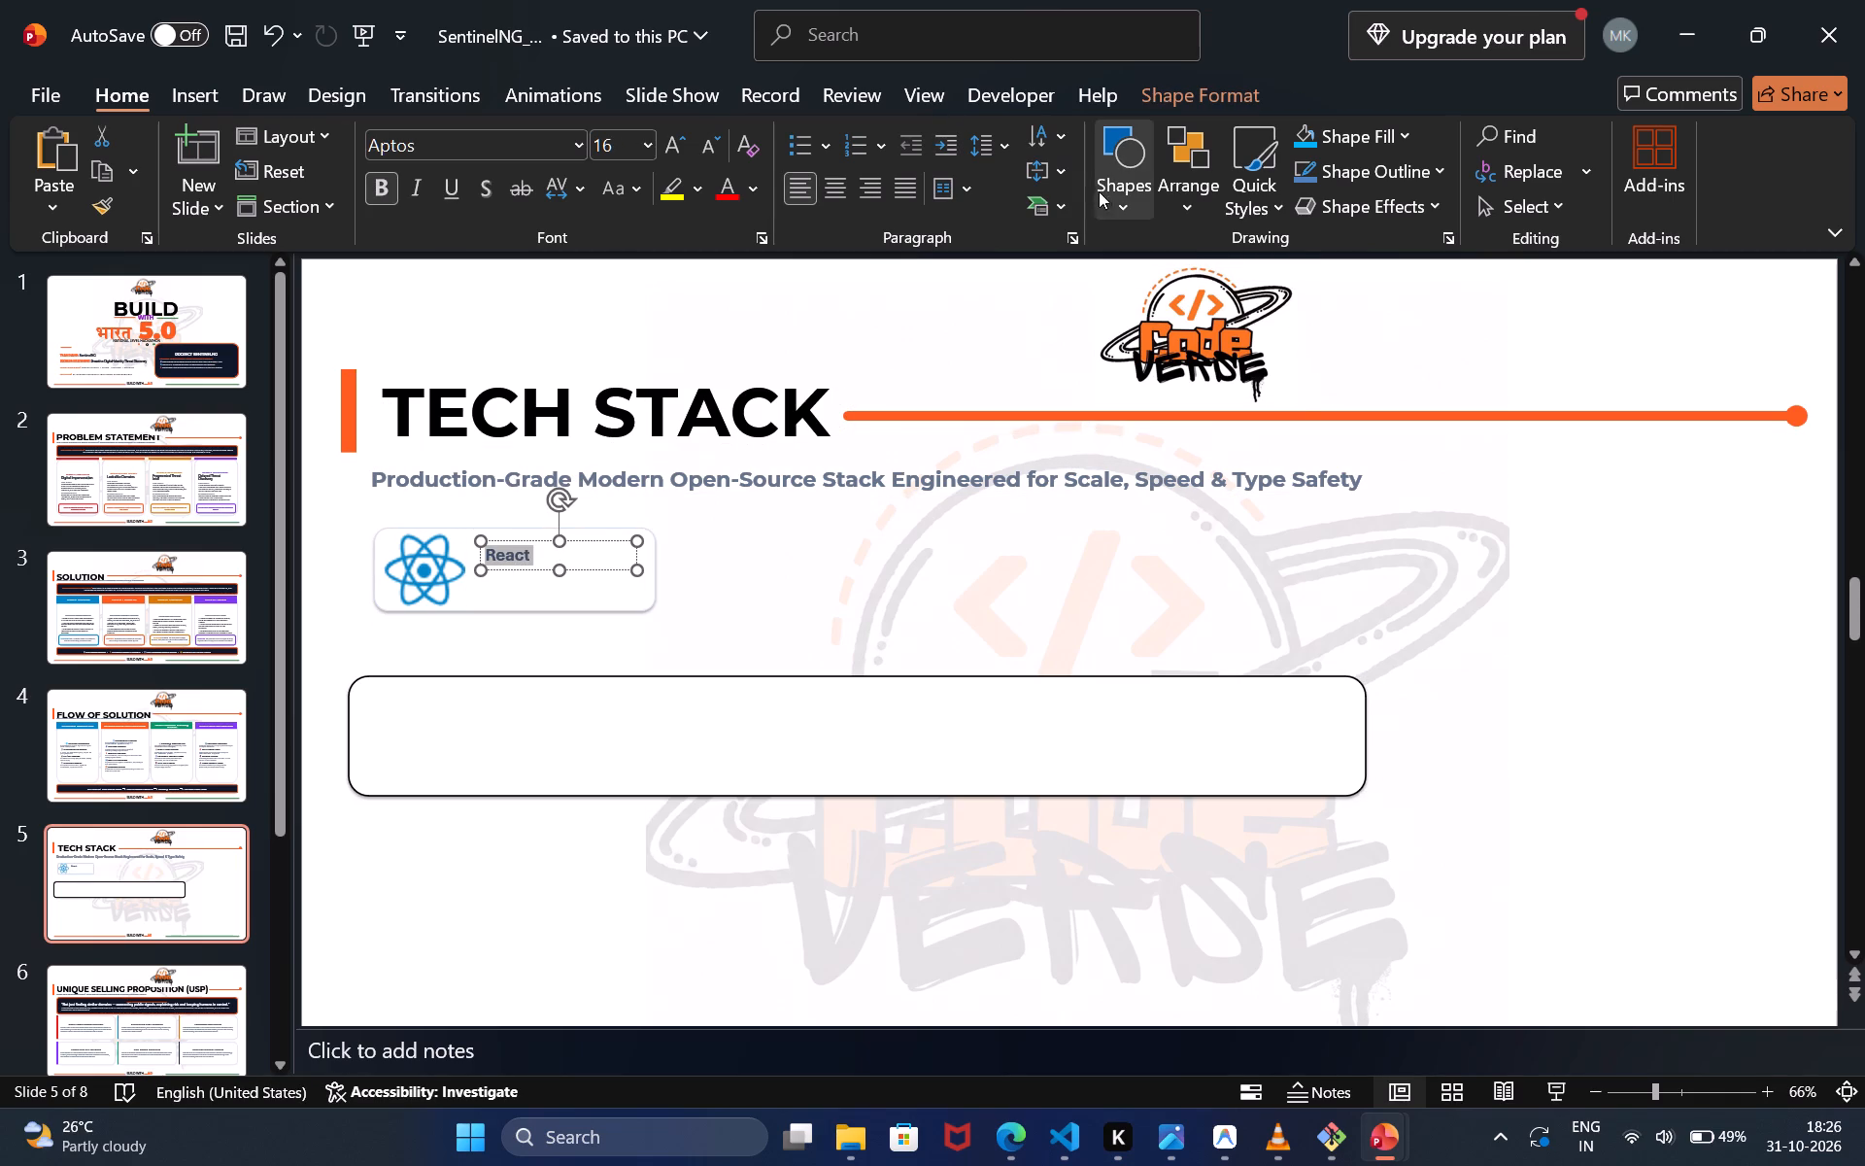
{"action": "triple_click", "coordinate": [674, 155]}
{"action": "triple_click", "coordinate": [674, 155]}
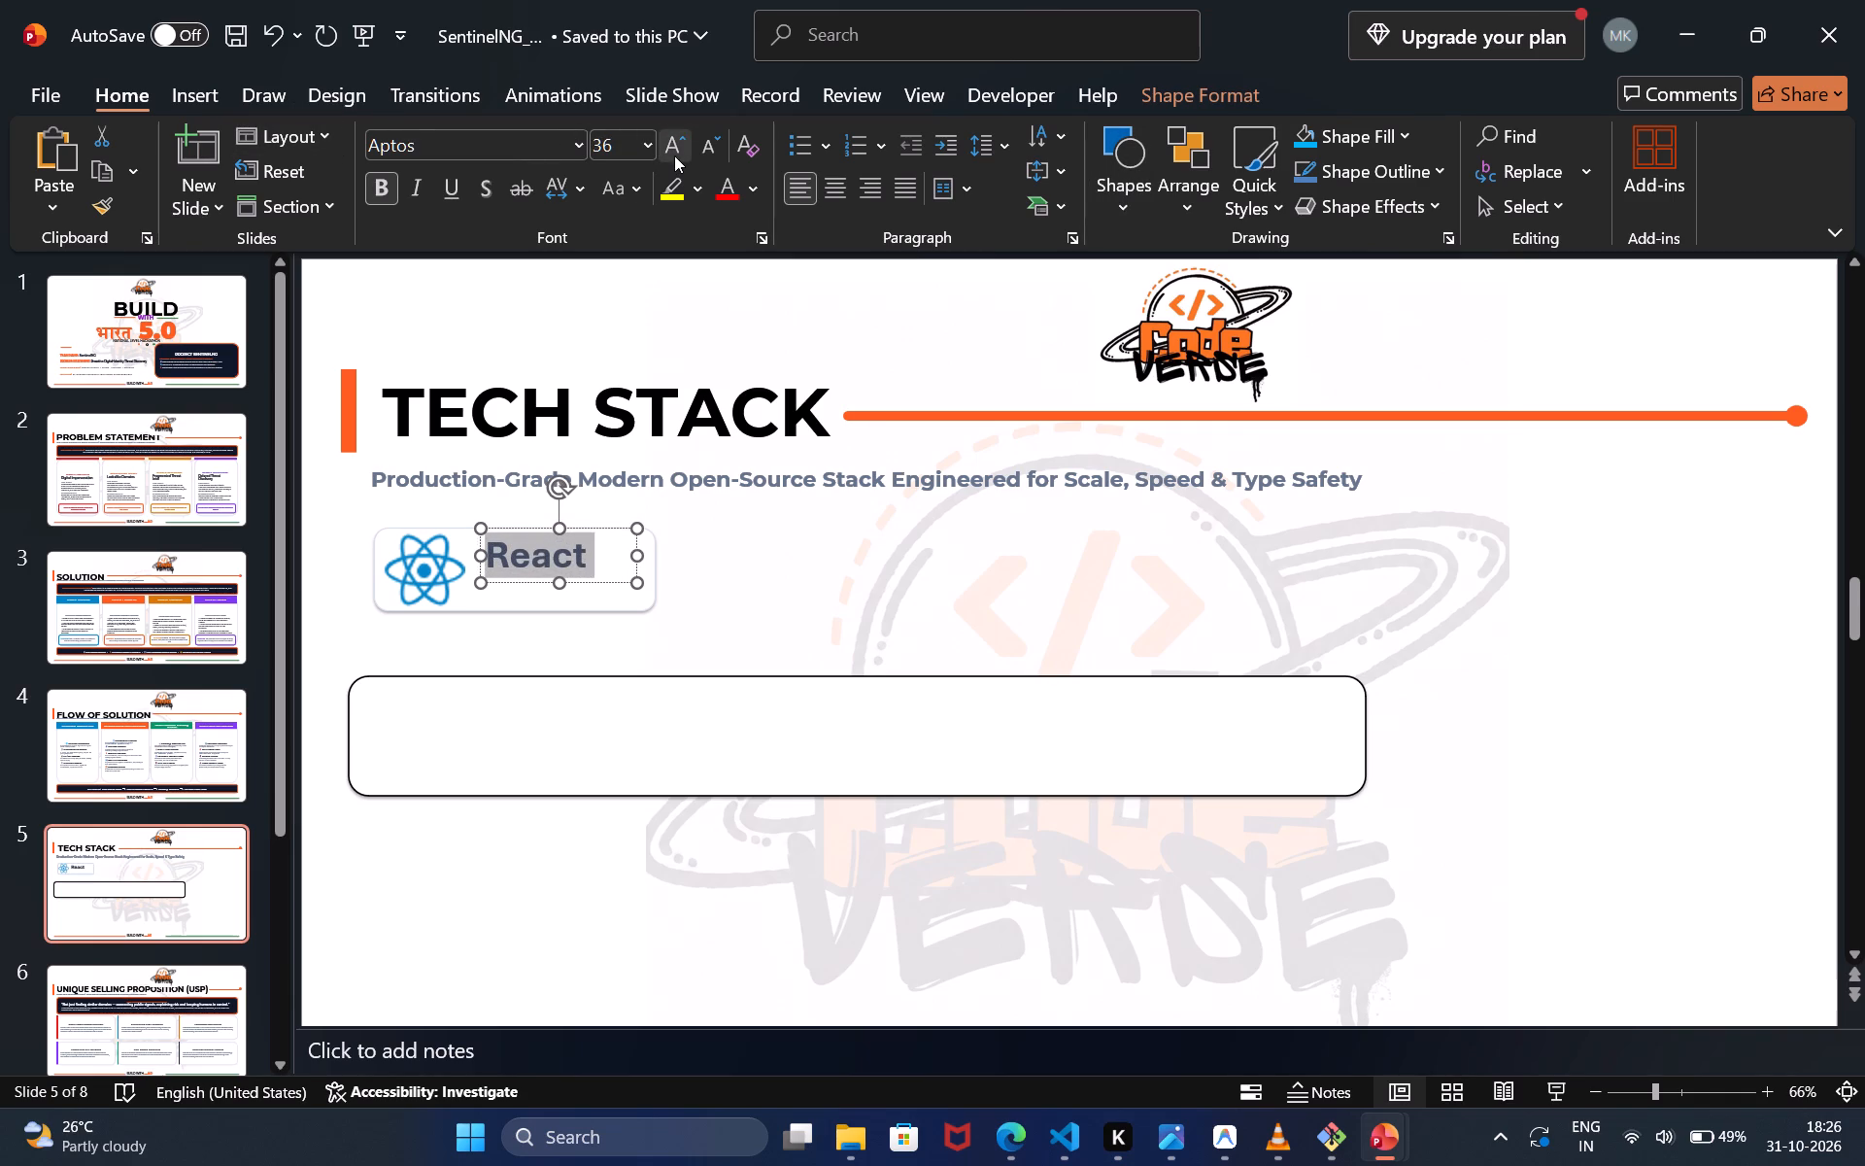
{"action": "left_click", "coordinate": [715, 143]}
{"action": "left_click", "coordinate": [715, 143]}
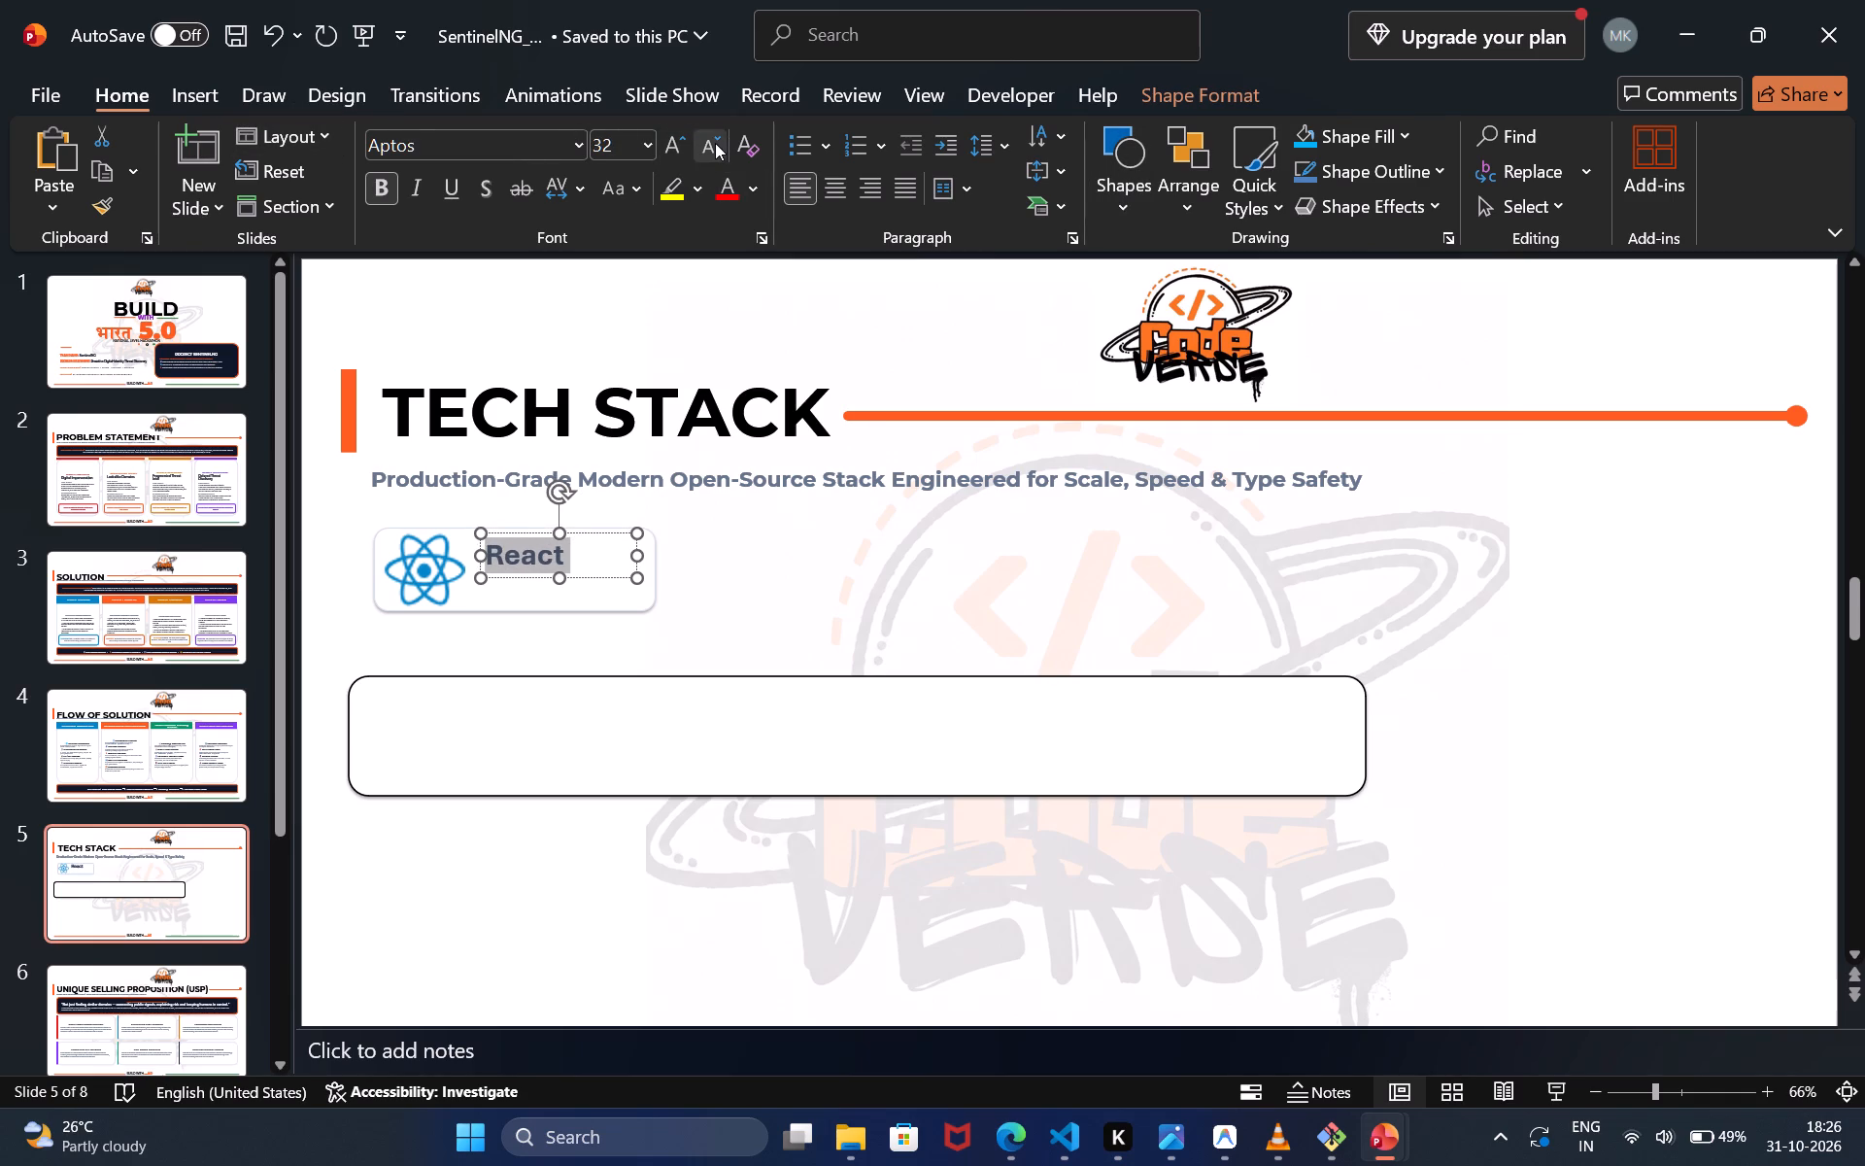
Move the React label slightly down and to the right, beside the logo inside its card.
{"action": "left_click", "coordinate": [605, 549]}
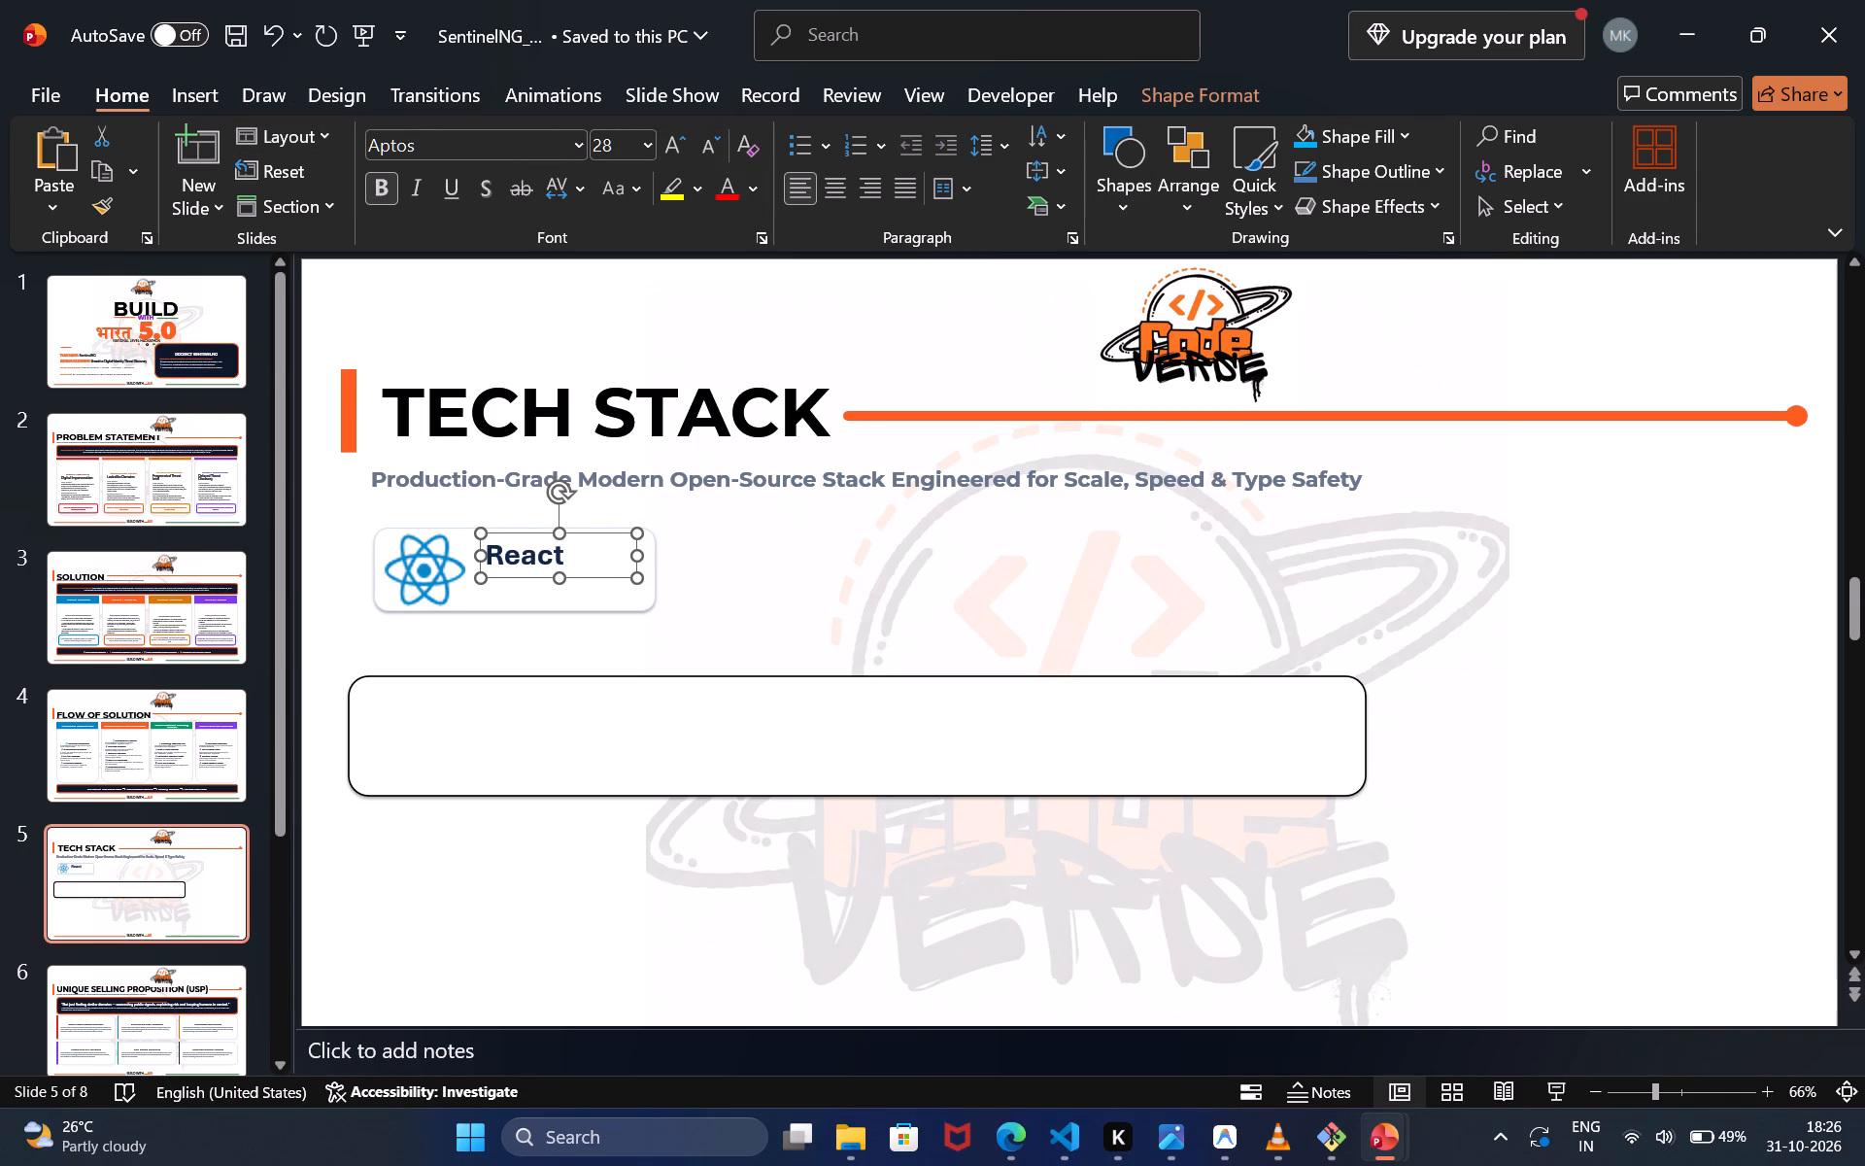
{"action": "left_click_drag", "start_coordinate": [589, 530], "coordinate": [573, 538]}
{"action": "left_click", "coordinate": [573, 538]}
{"action": "left_click_drag", "start_coordinate": [573, 538], "coordinate": [590, 539]}
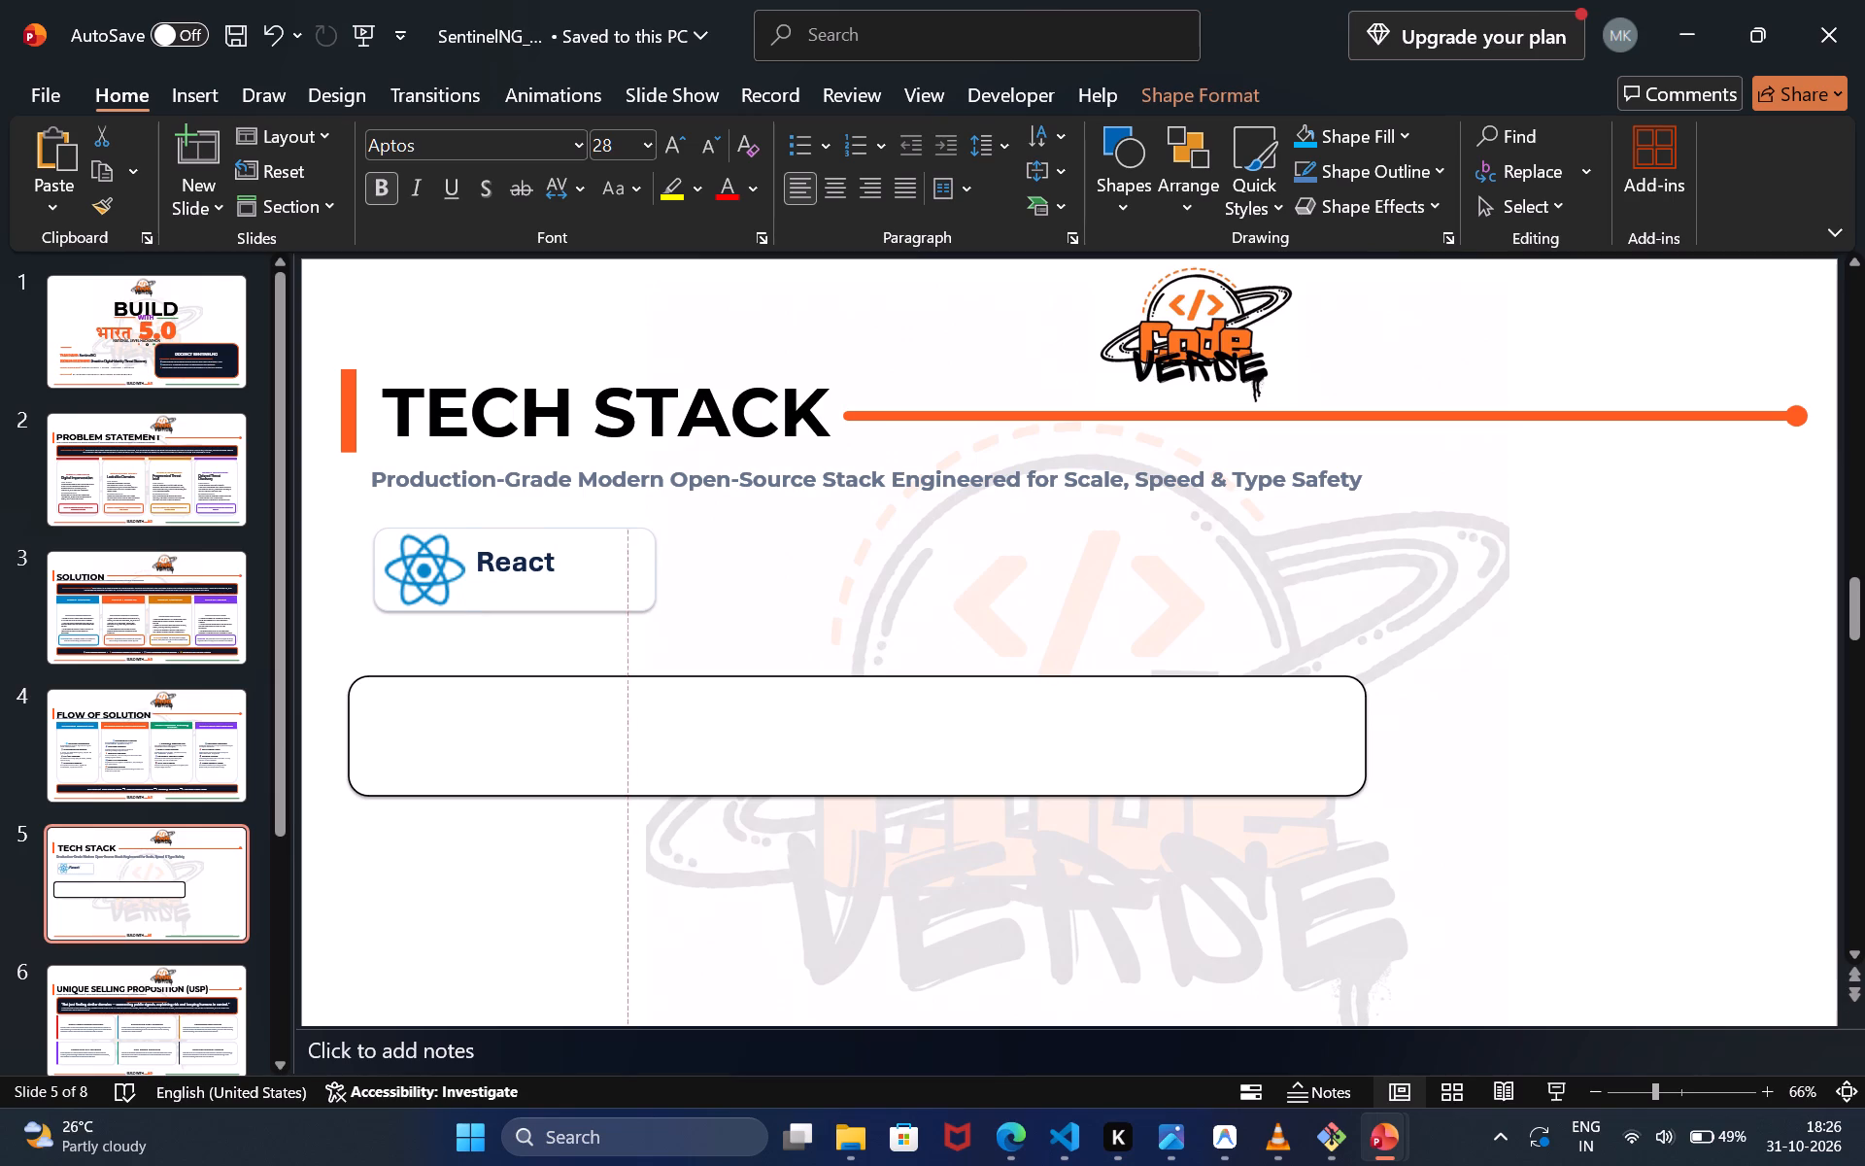
{"action": "left_click_drag", "start_coordinate": [590, 539], "coordinate": [602, 538]}
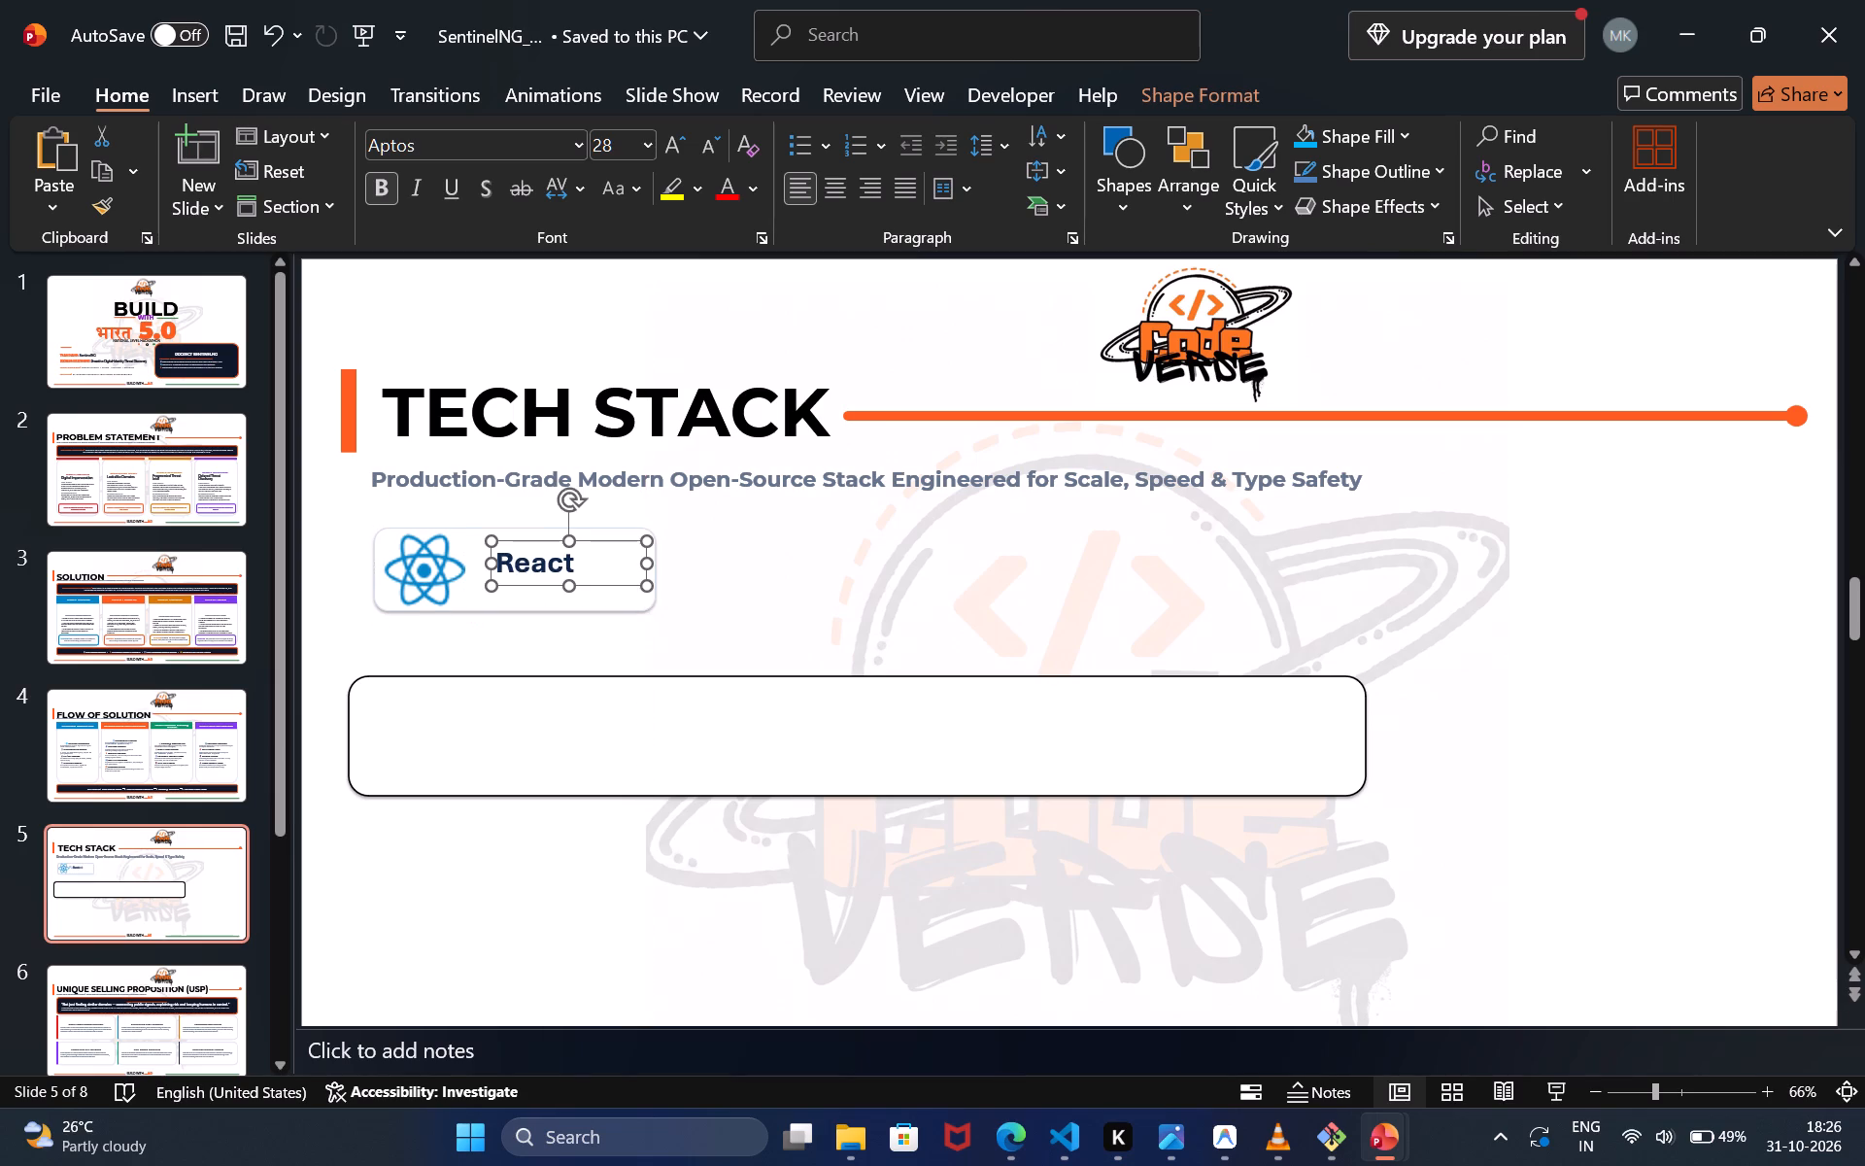
{"action": "left_click", "coordinate": [767, 564]}
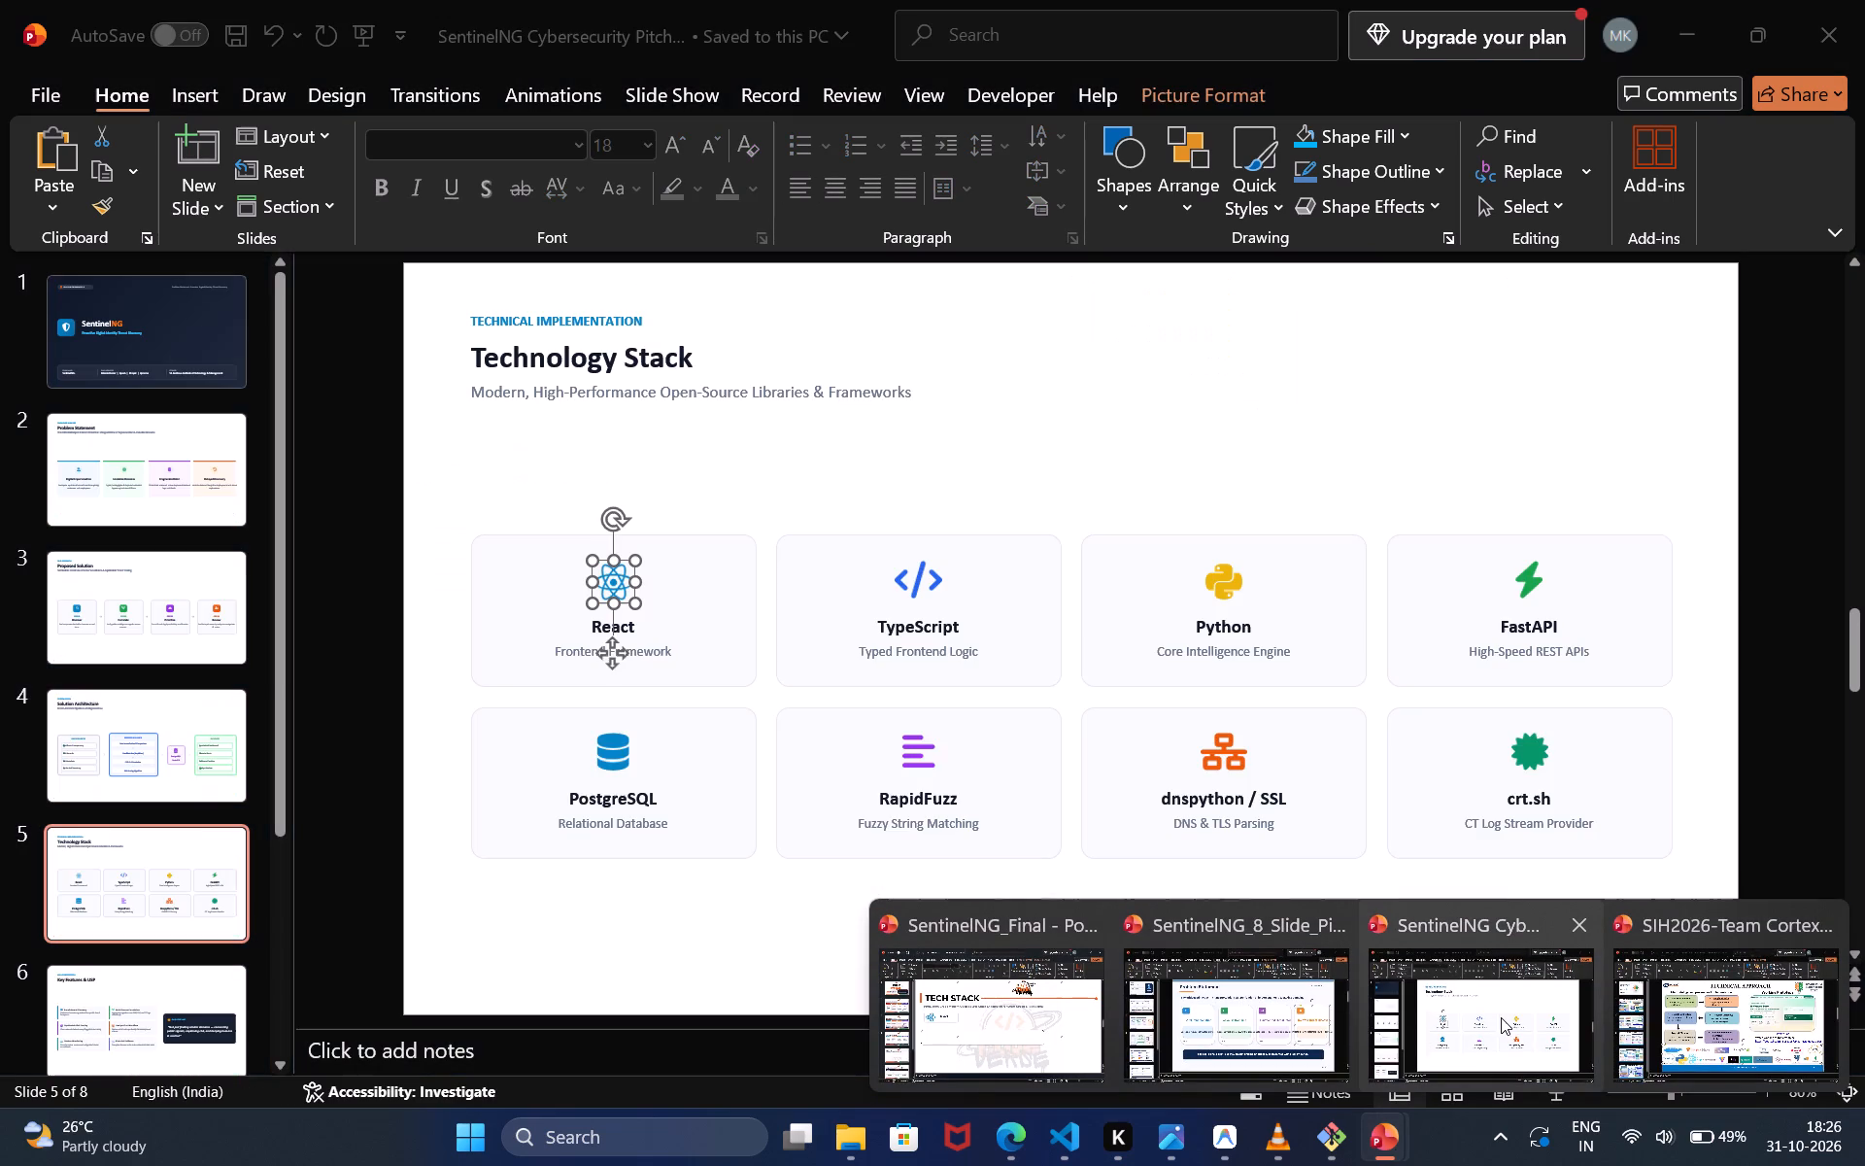
Copy everything on the Technology Stack slide of the SentinelNG Cybersecurity Pitch deck.
{"action": "left_click", "coordinate": [1501, 1012]}
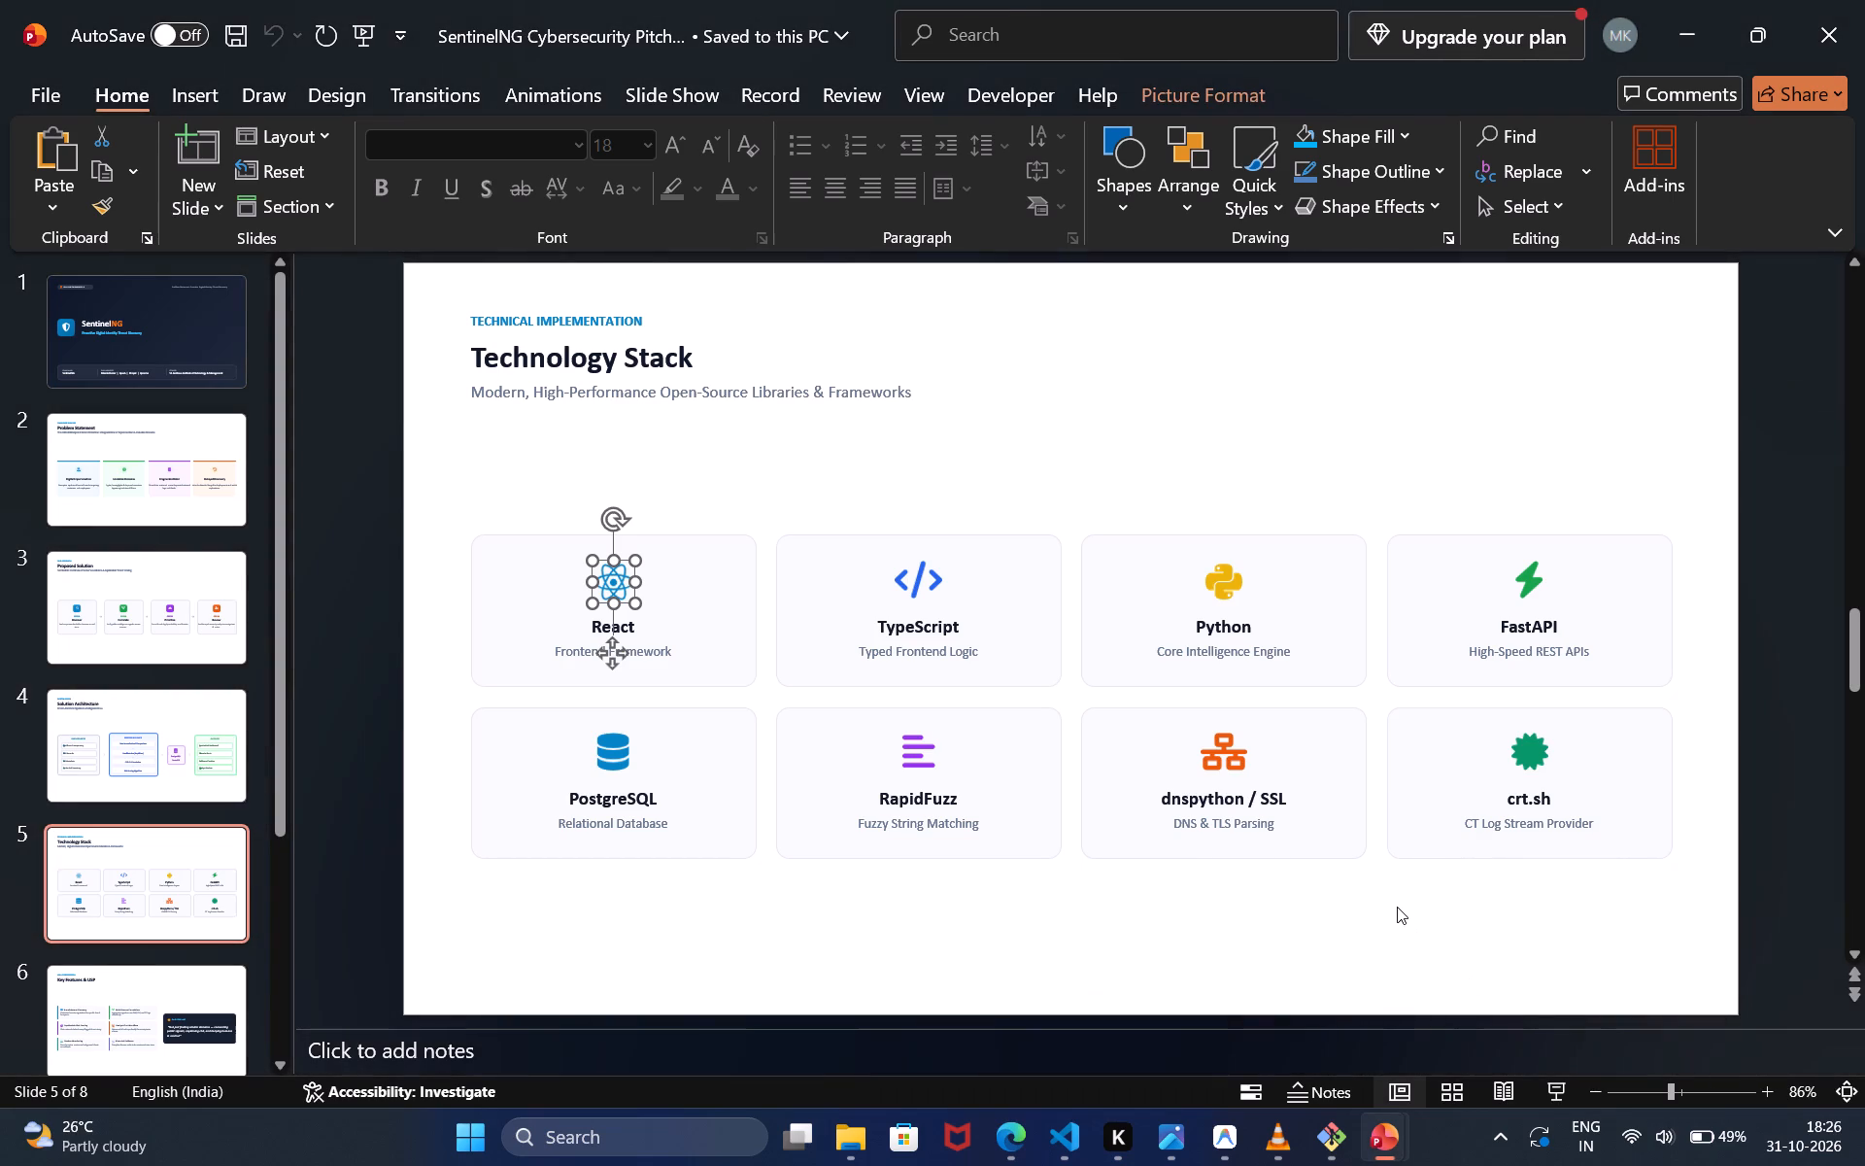
{"action": "left_click", "coordinate": [1027, 656]}
{"action": "left_click", "coordinate": [996, 547]}
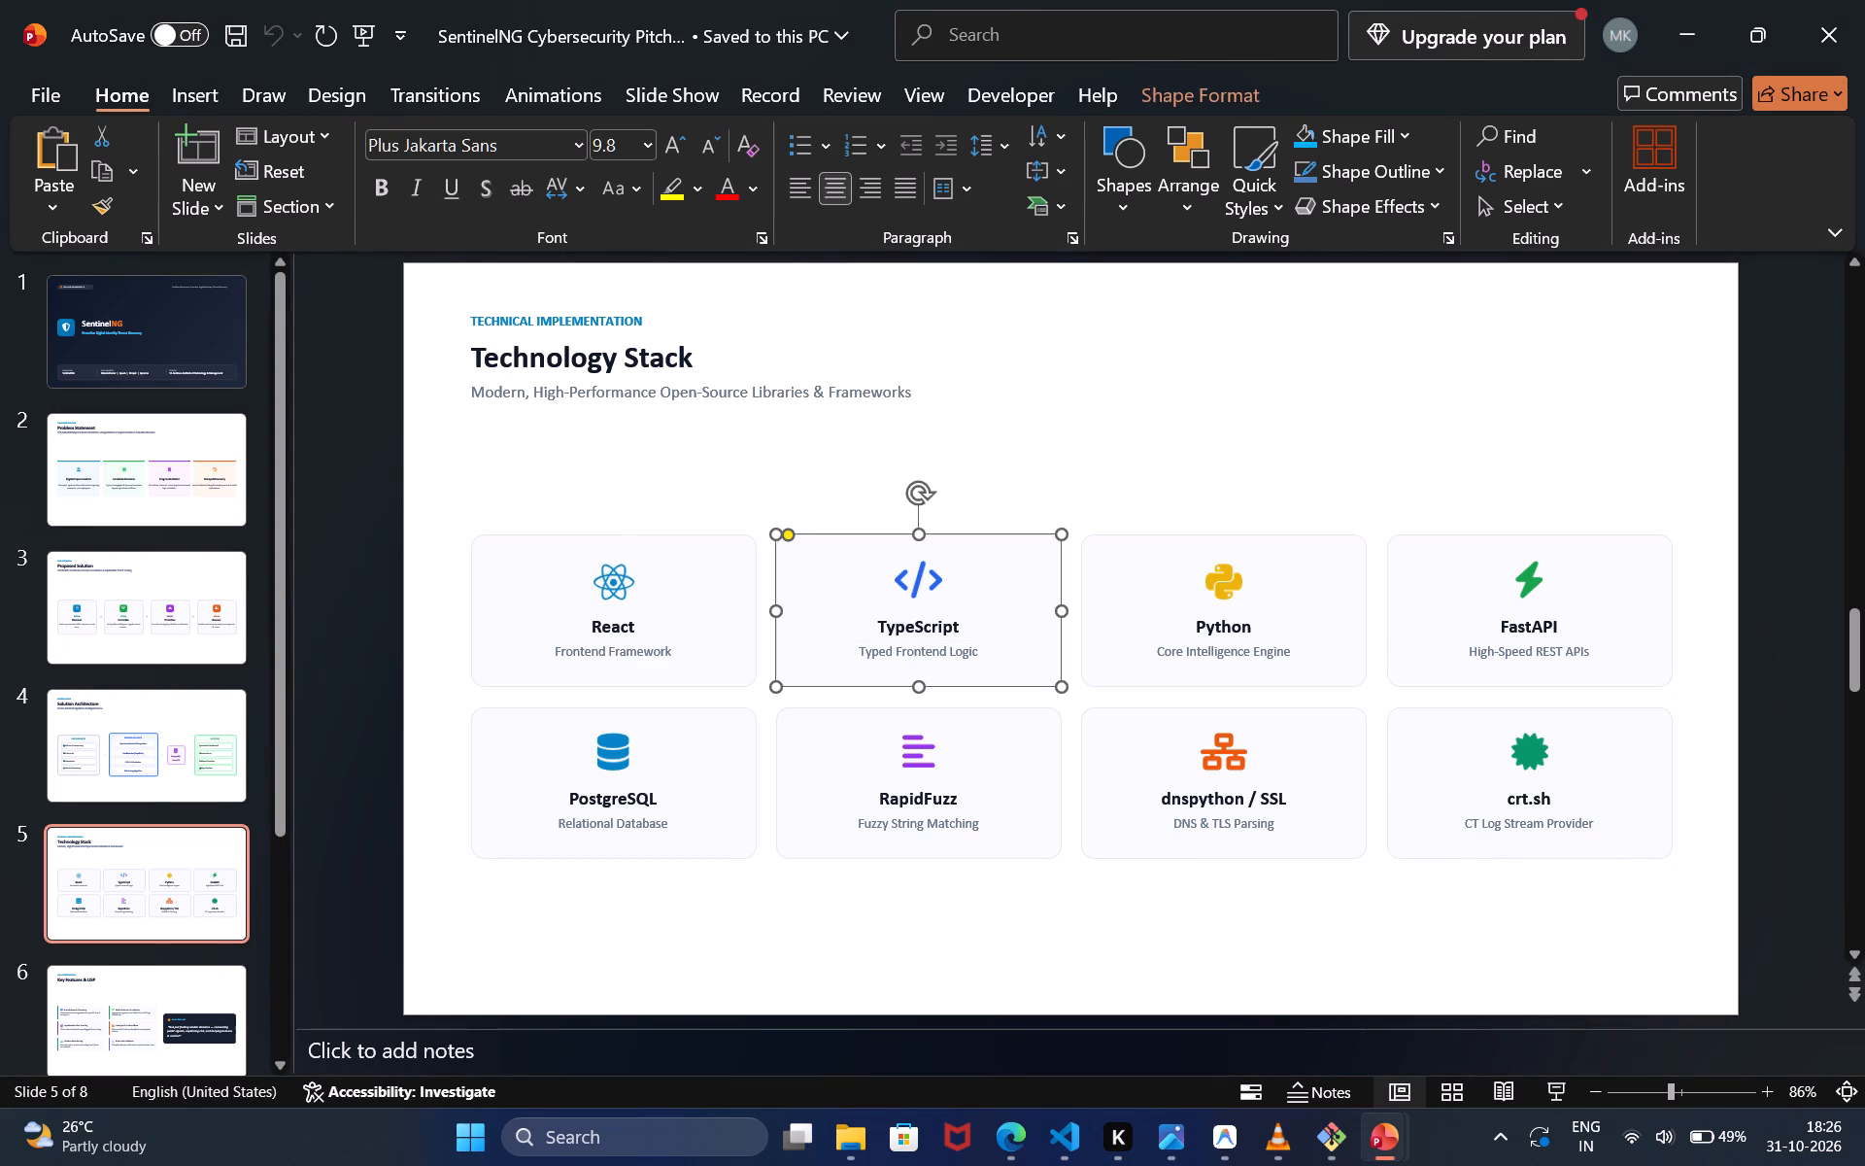
{"action": "key", "text": "ctrl+a"}
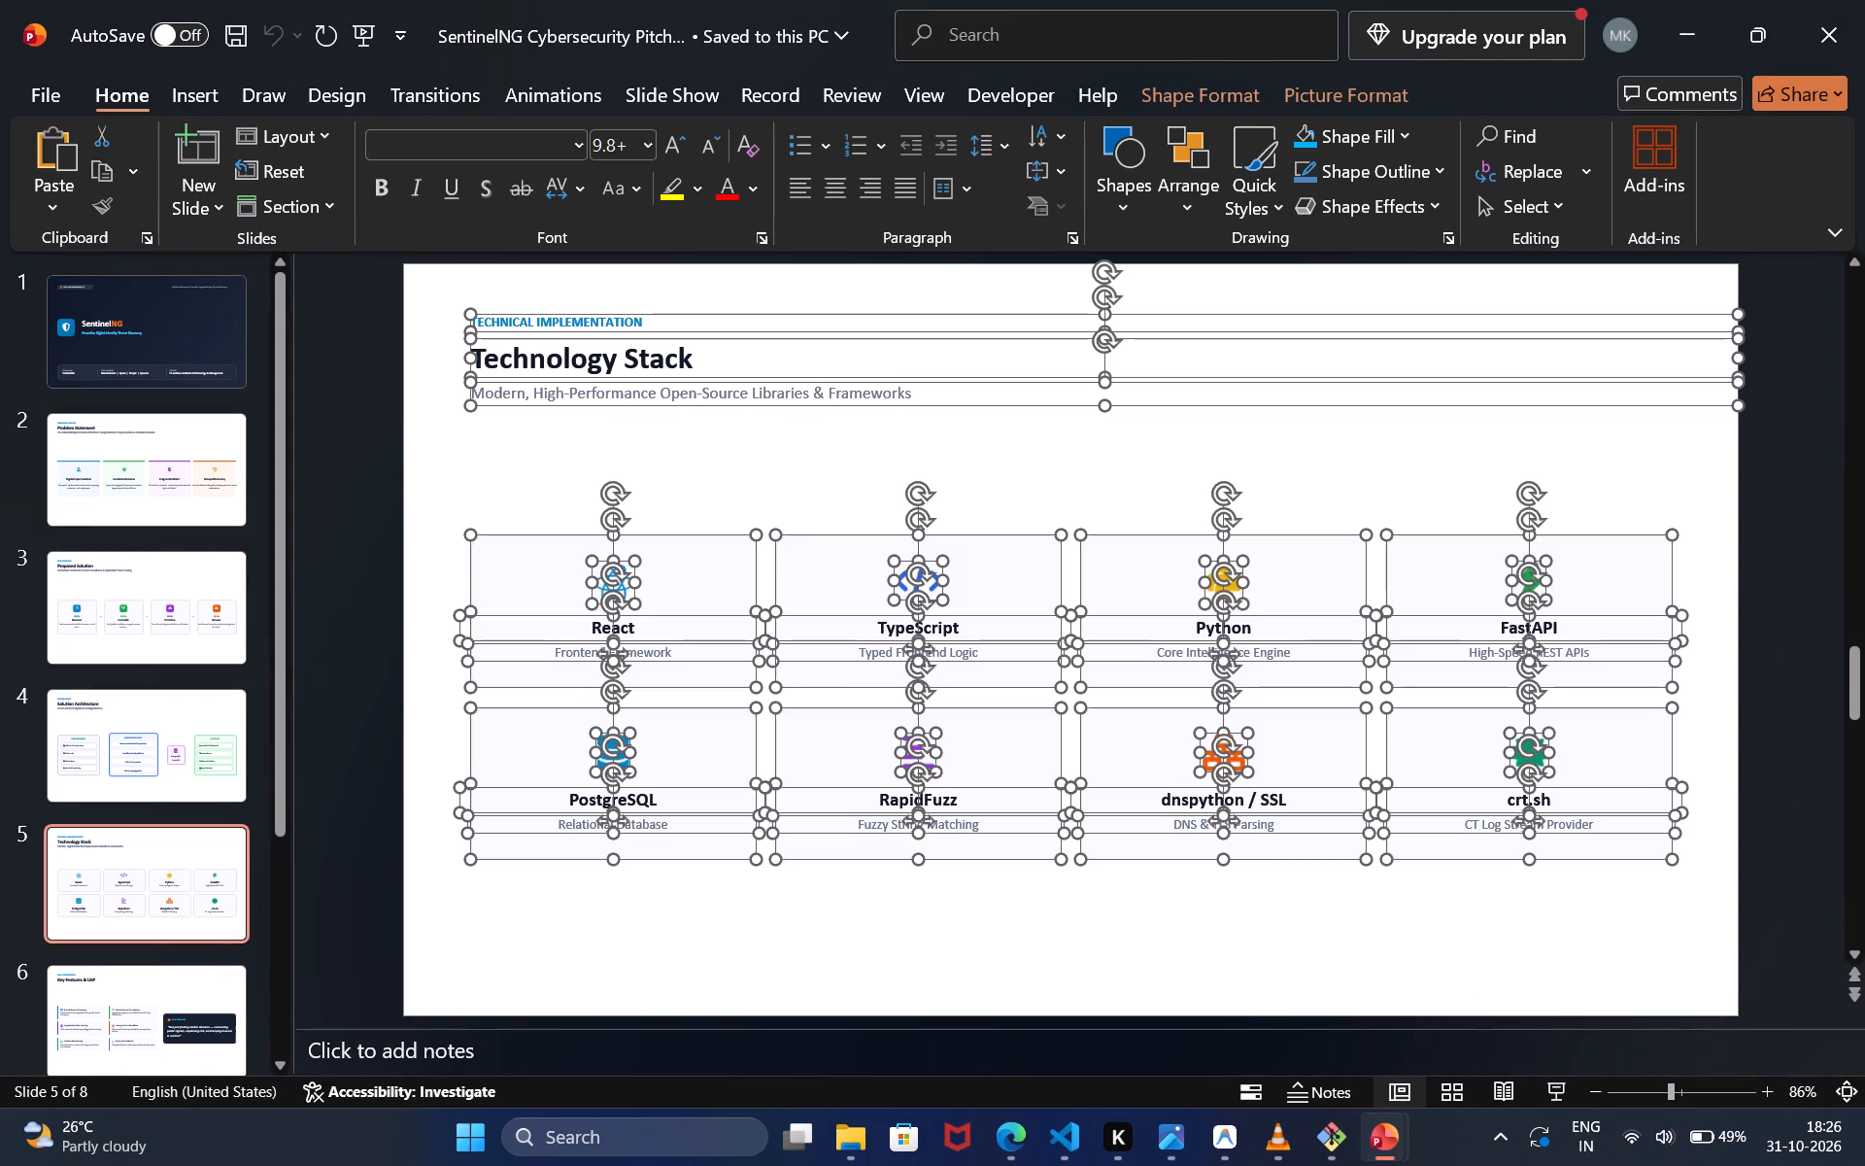
{"action": "key", "text": "ctrl+c"}
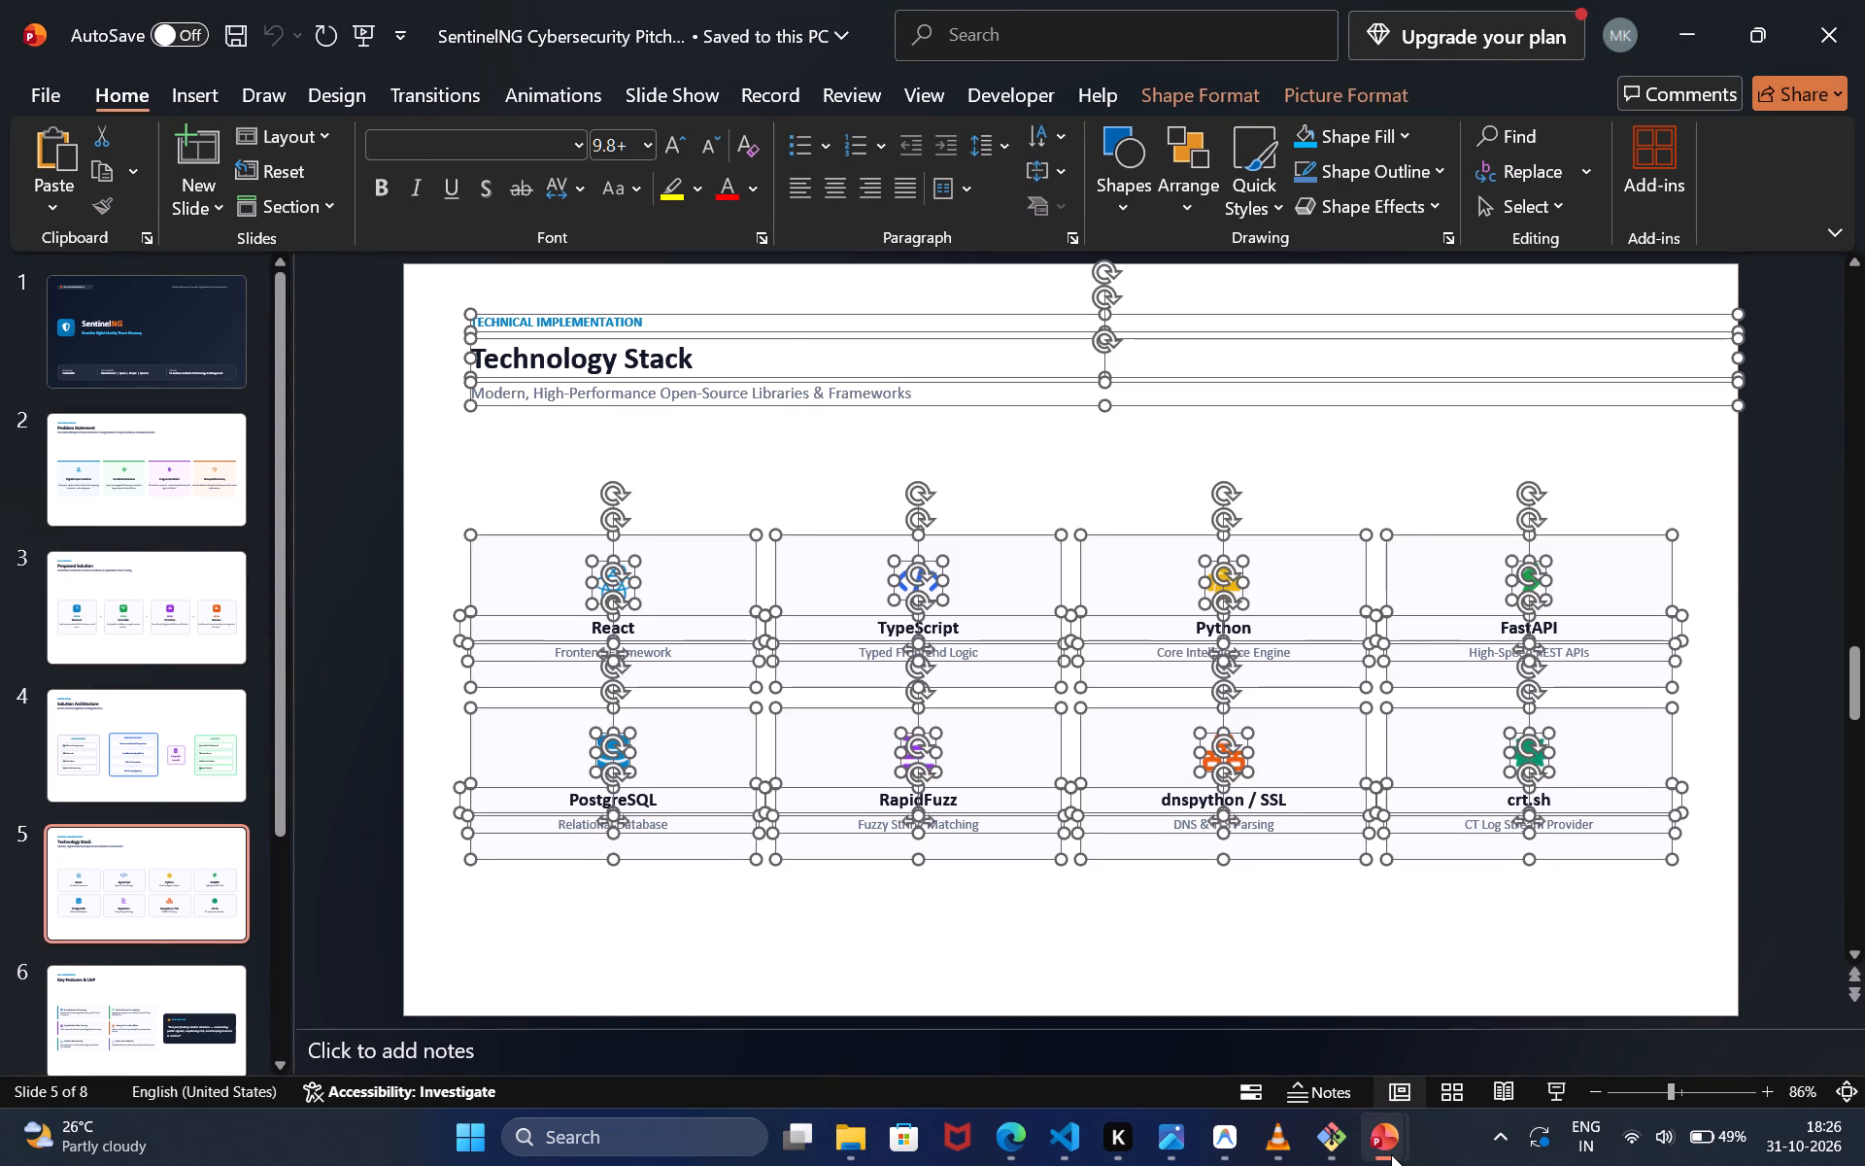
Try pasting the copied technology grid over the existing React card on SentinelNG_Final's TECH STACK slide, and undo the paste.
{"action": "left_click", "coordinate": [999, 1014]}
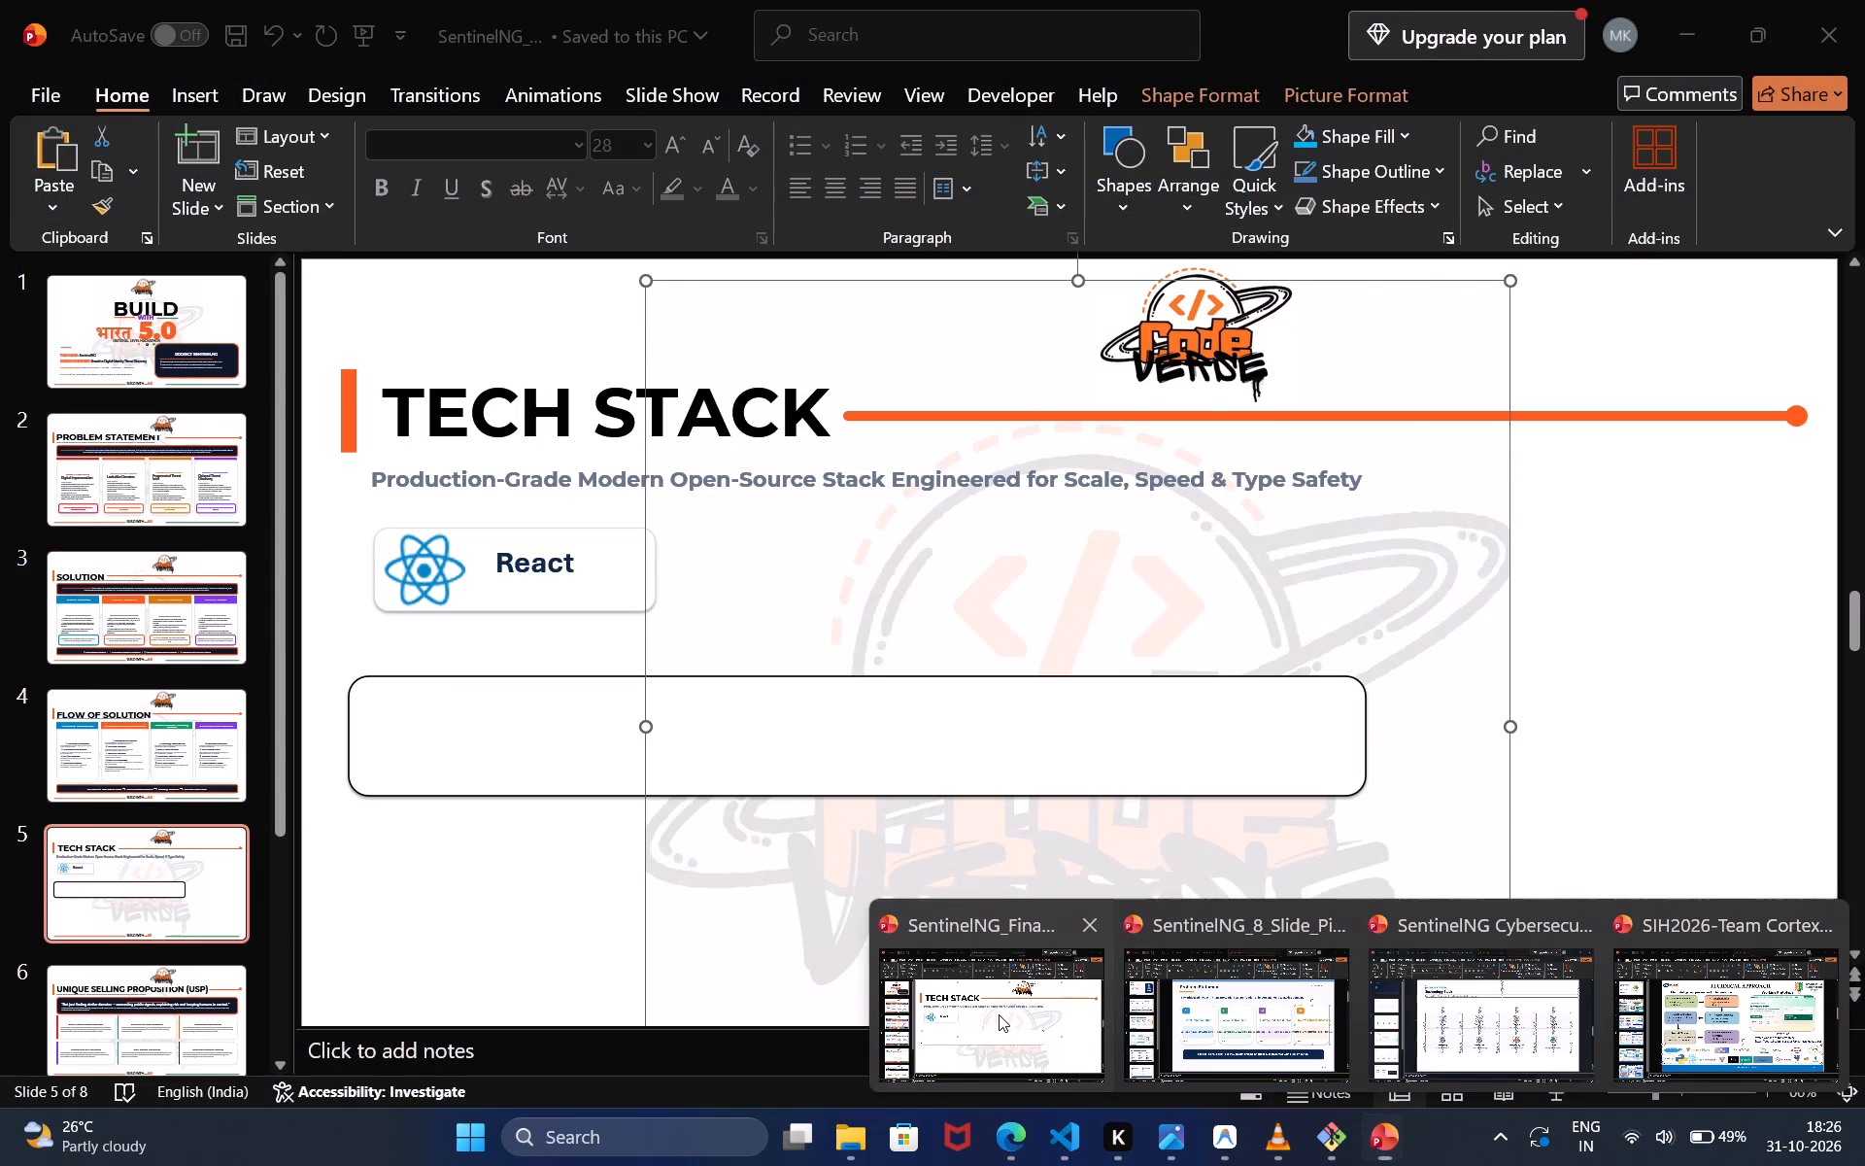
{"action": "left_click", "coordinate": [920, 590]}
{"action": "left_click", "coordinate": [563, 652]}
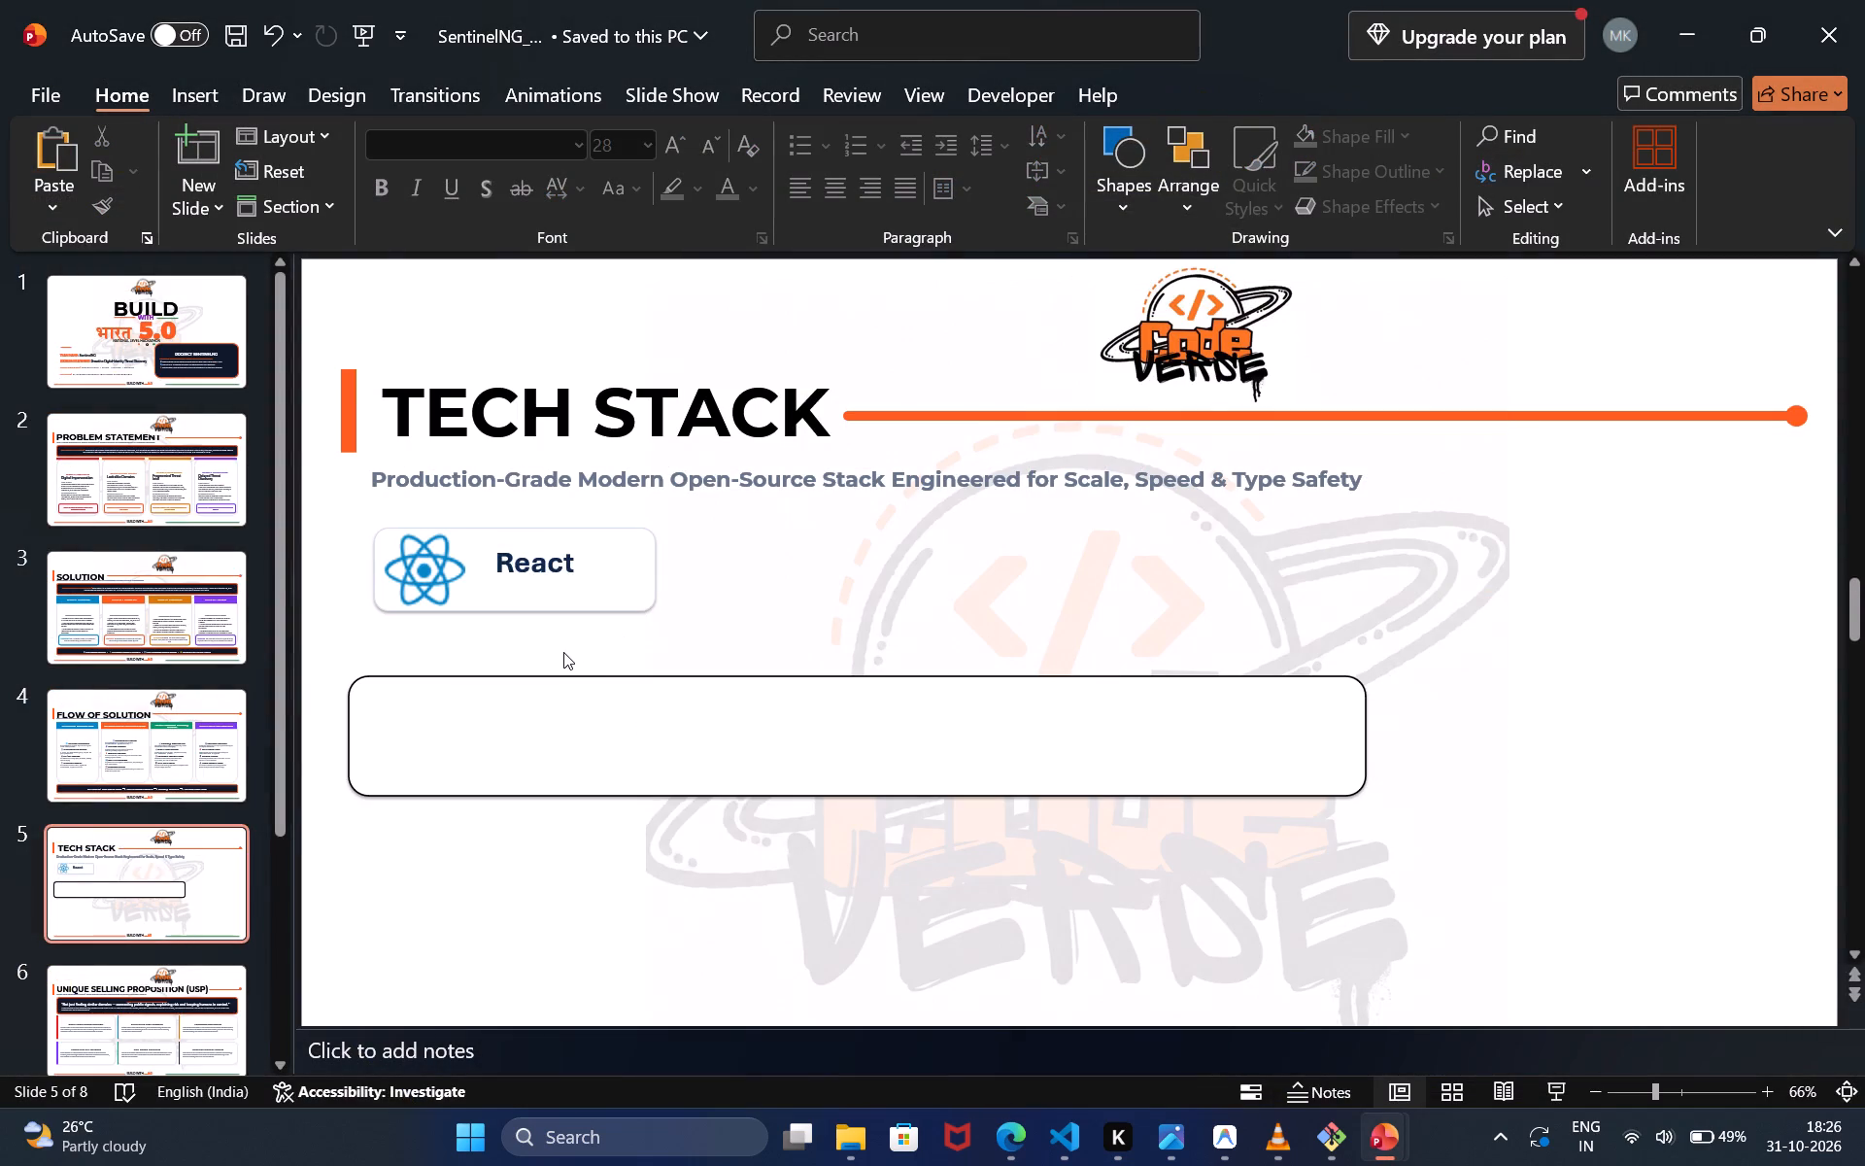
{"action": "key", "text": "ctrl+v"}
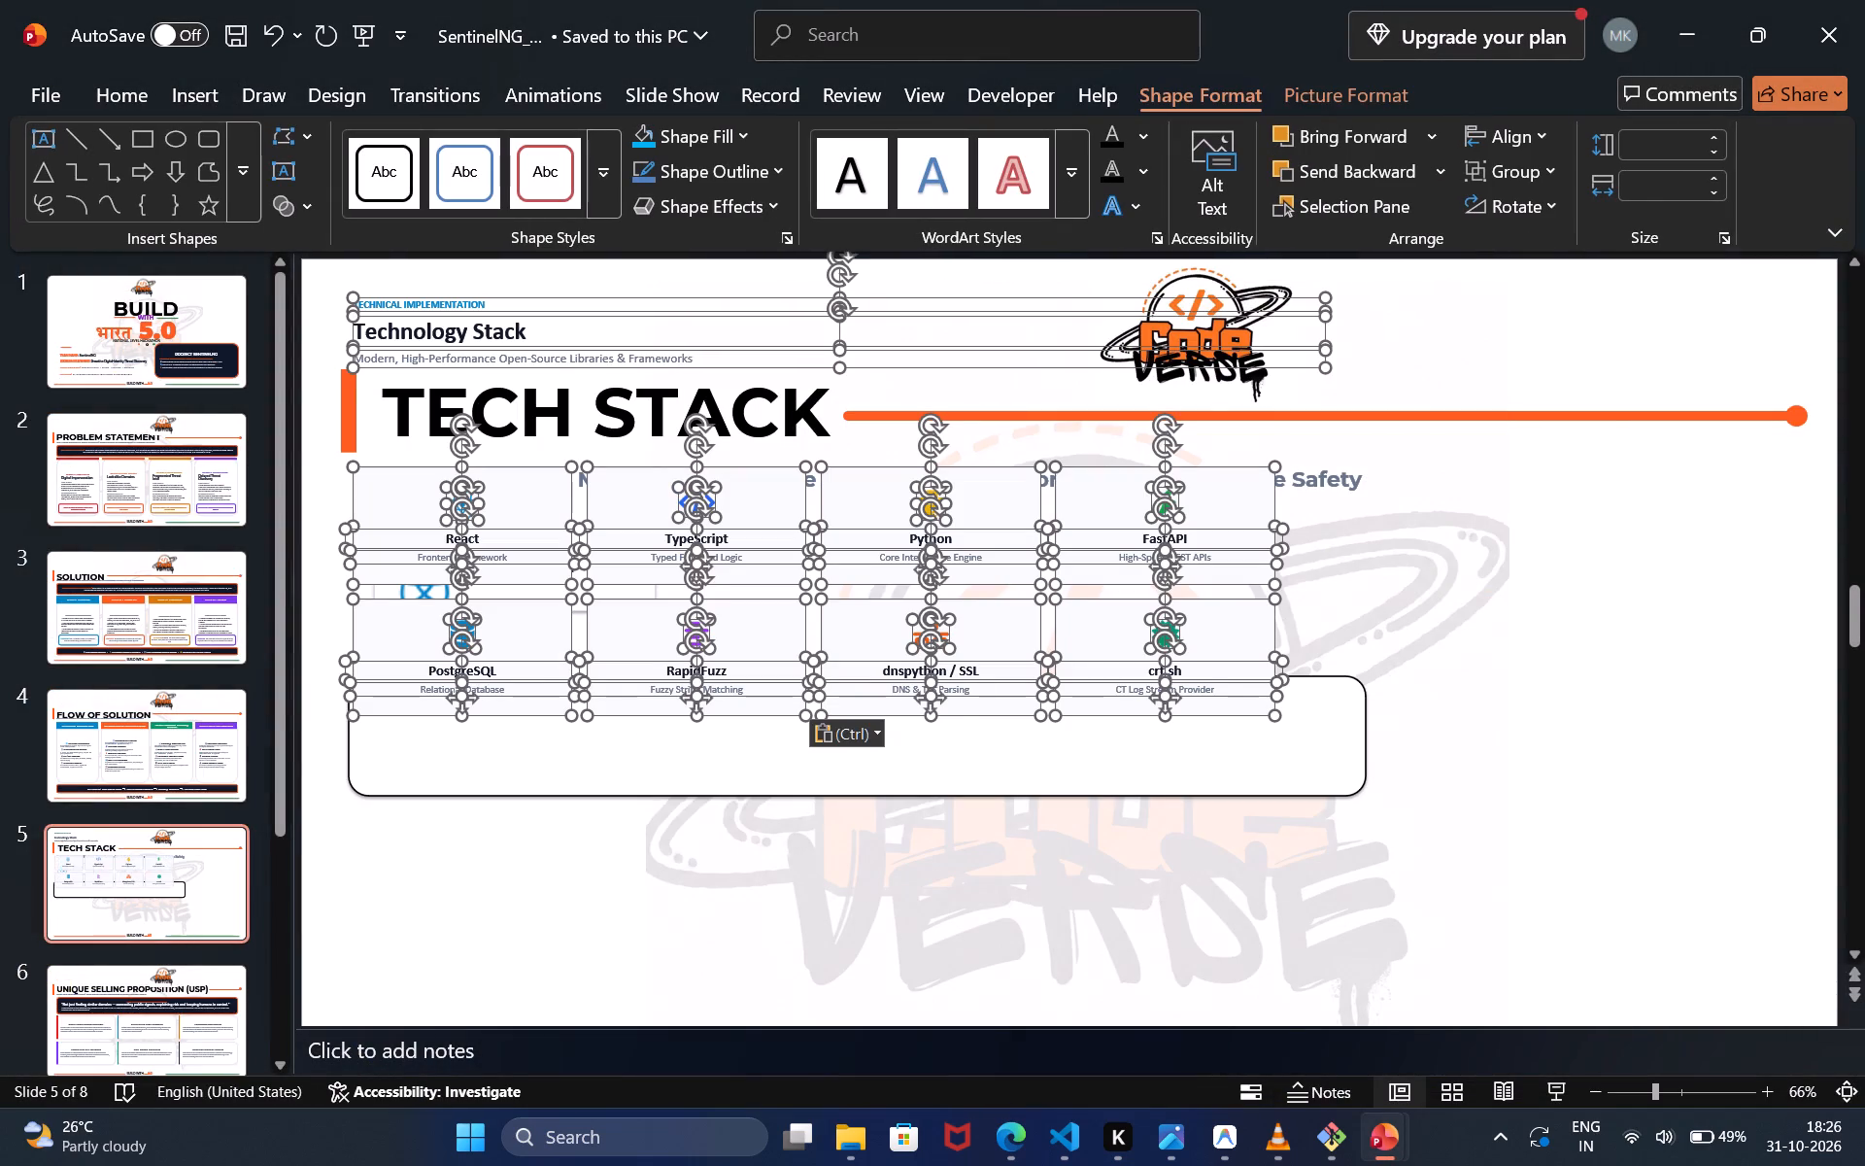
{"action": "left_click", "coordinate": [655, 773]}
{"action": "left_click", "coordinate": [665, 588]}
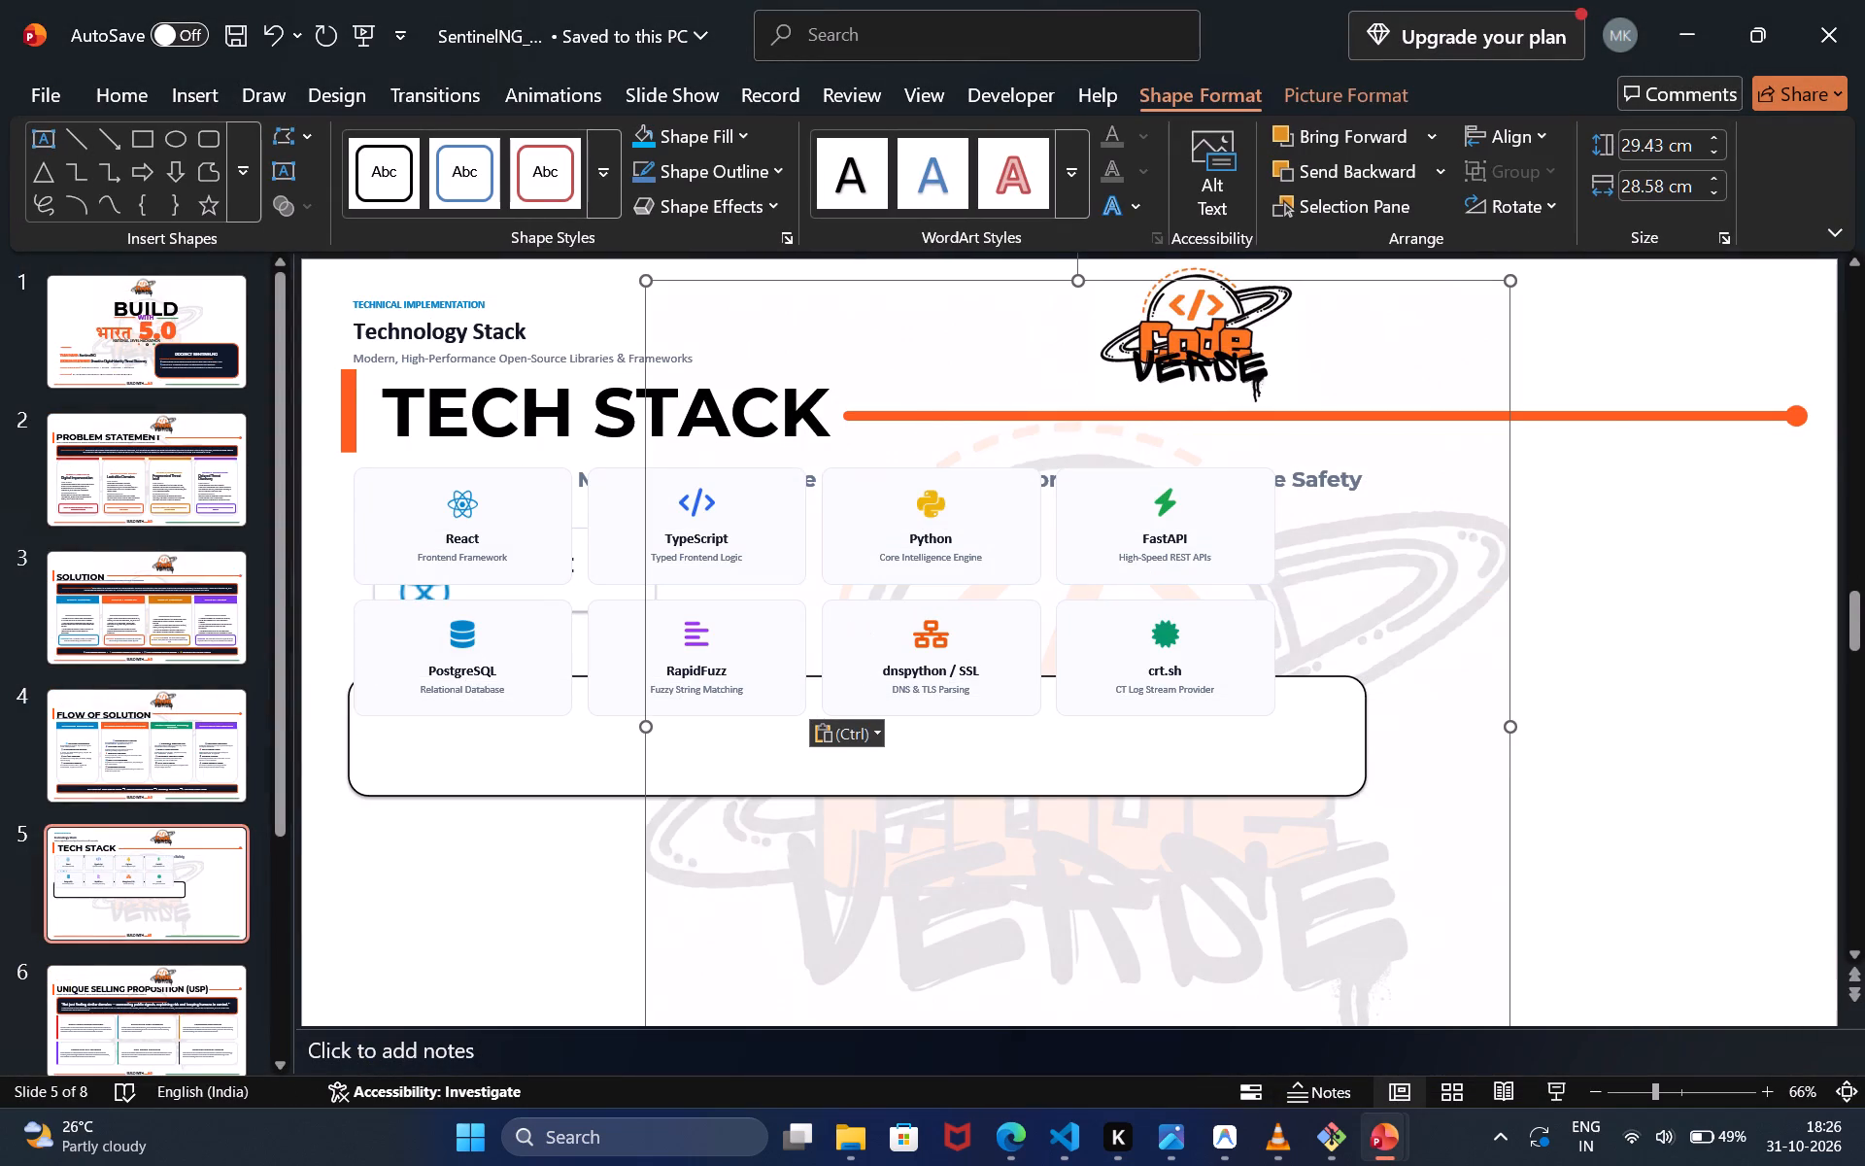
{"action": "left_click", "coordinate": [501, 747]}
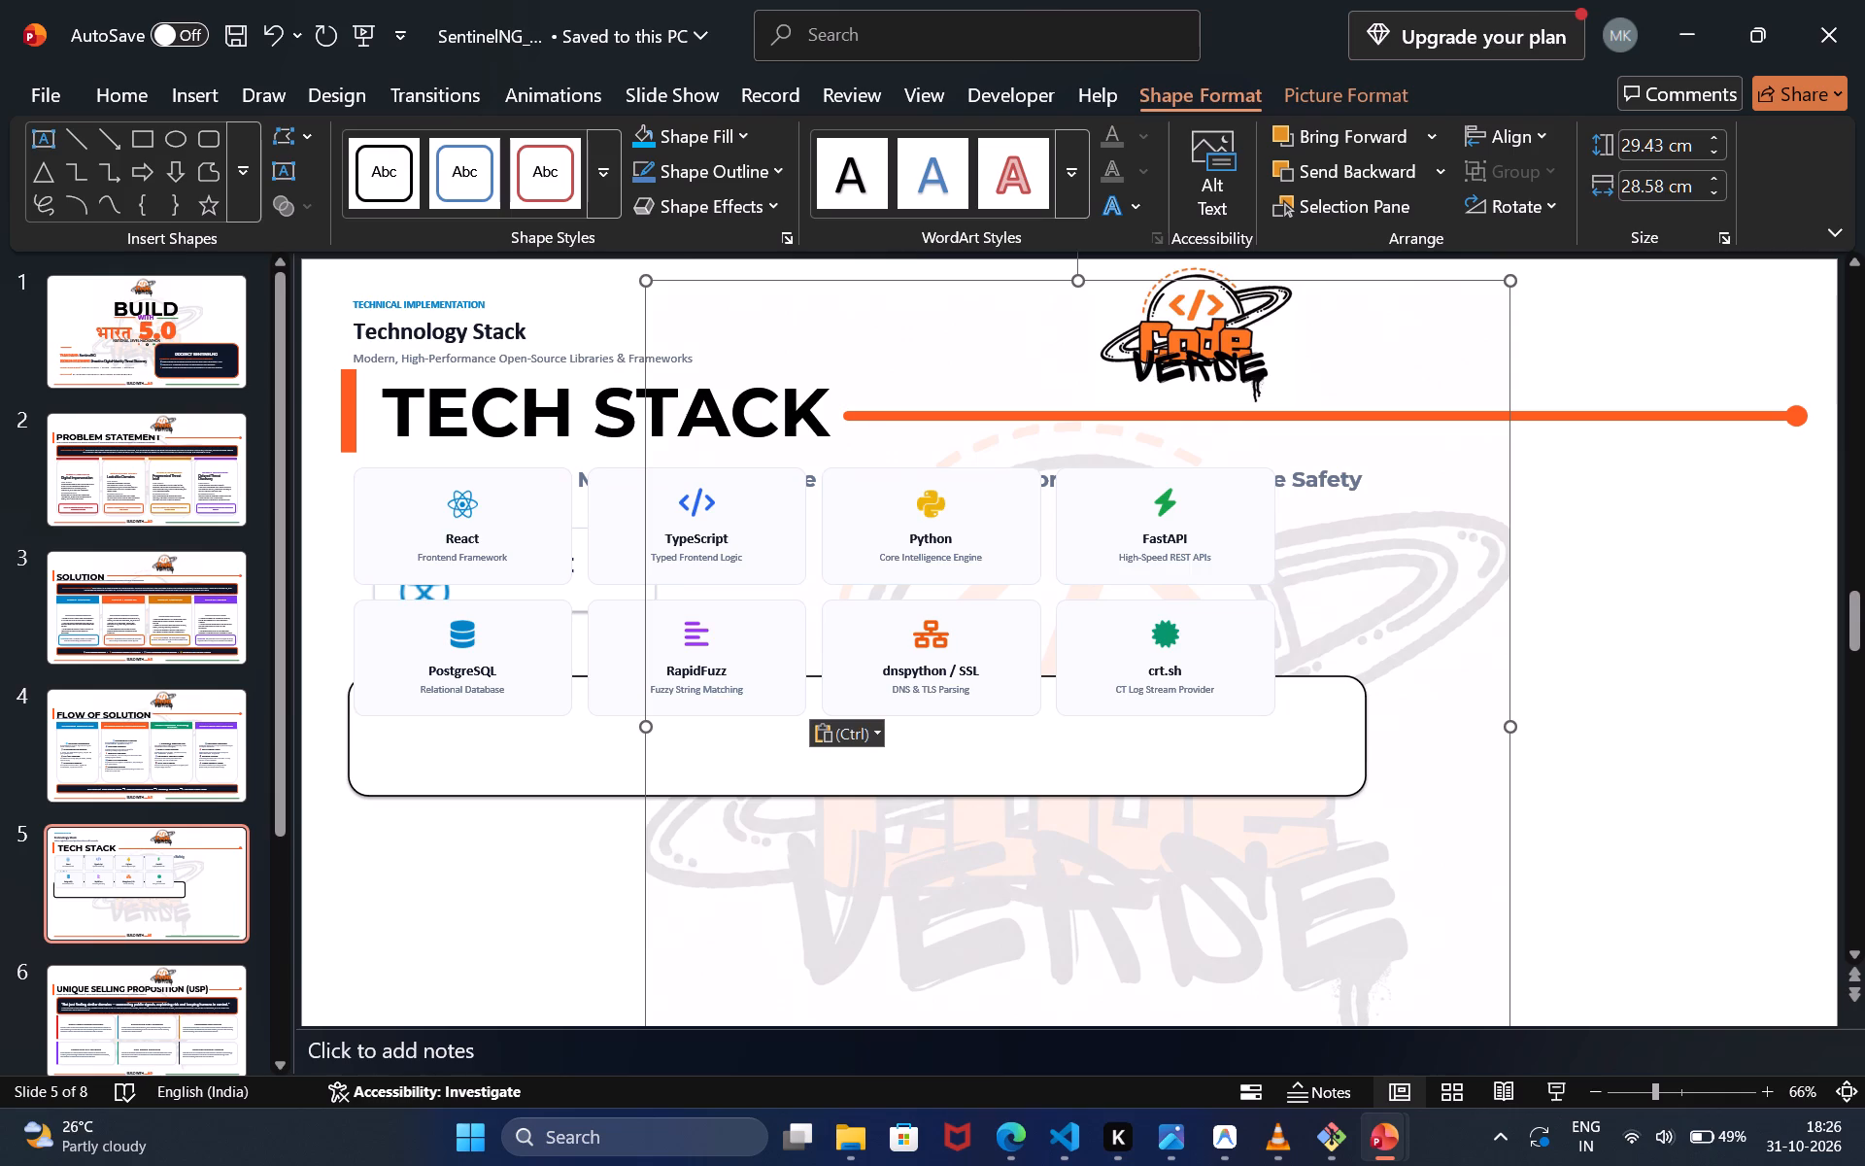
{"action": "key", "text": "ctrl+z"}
Delete the React card, its label and logo, and the empty rounded rectangle below it from the TECH STACK slide.
{"action": "left_click", "coordinate": [577, 575]}
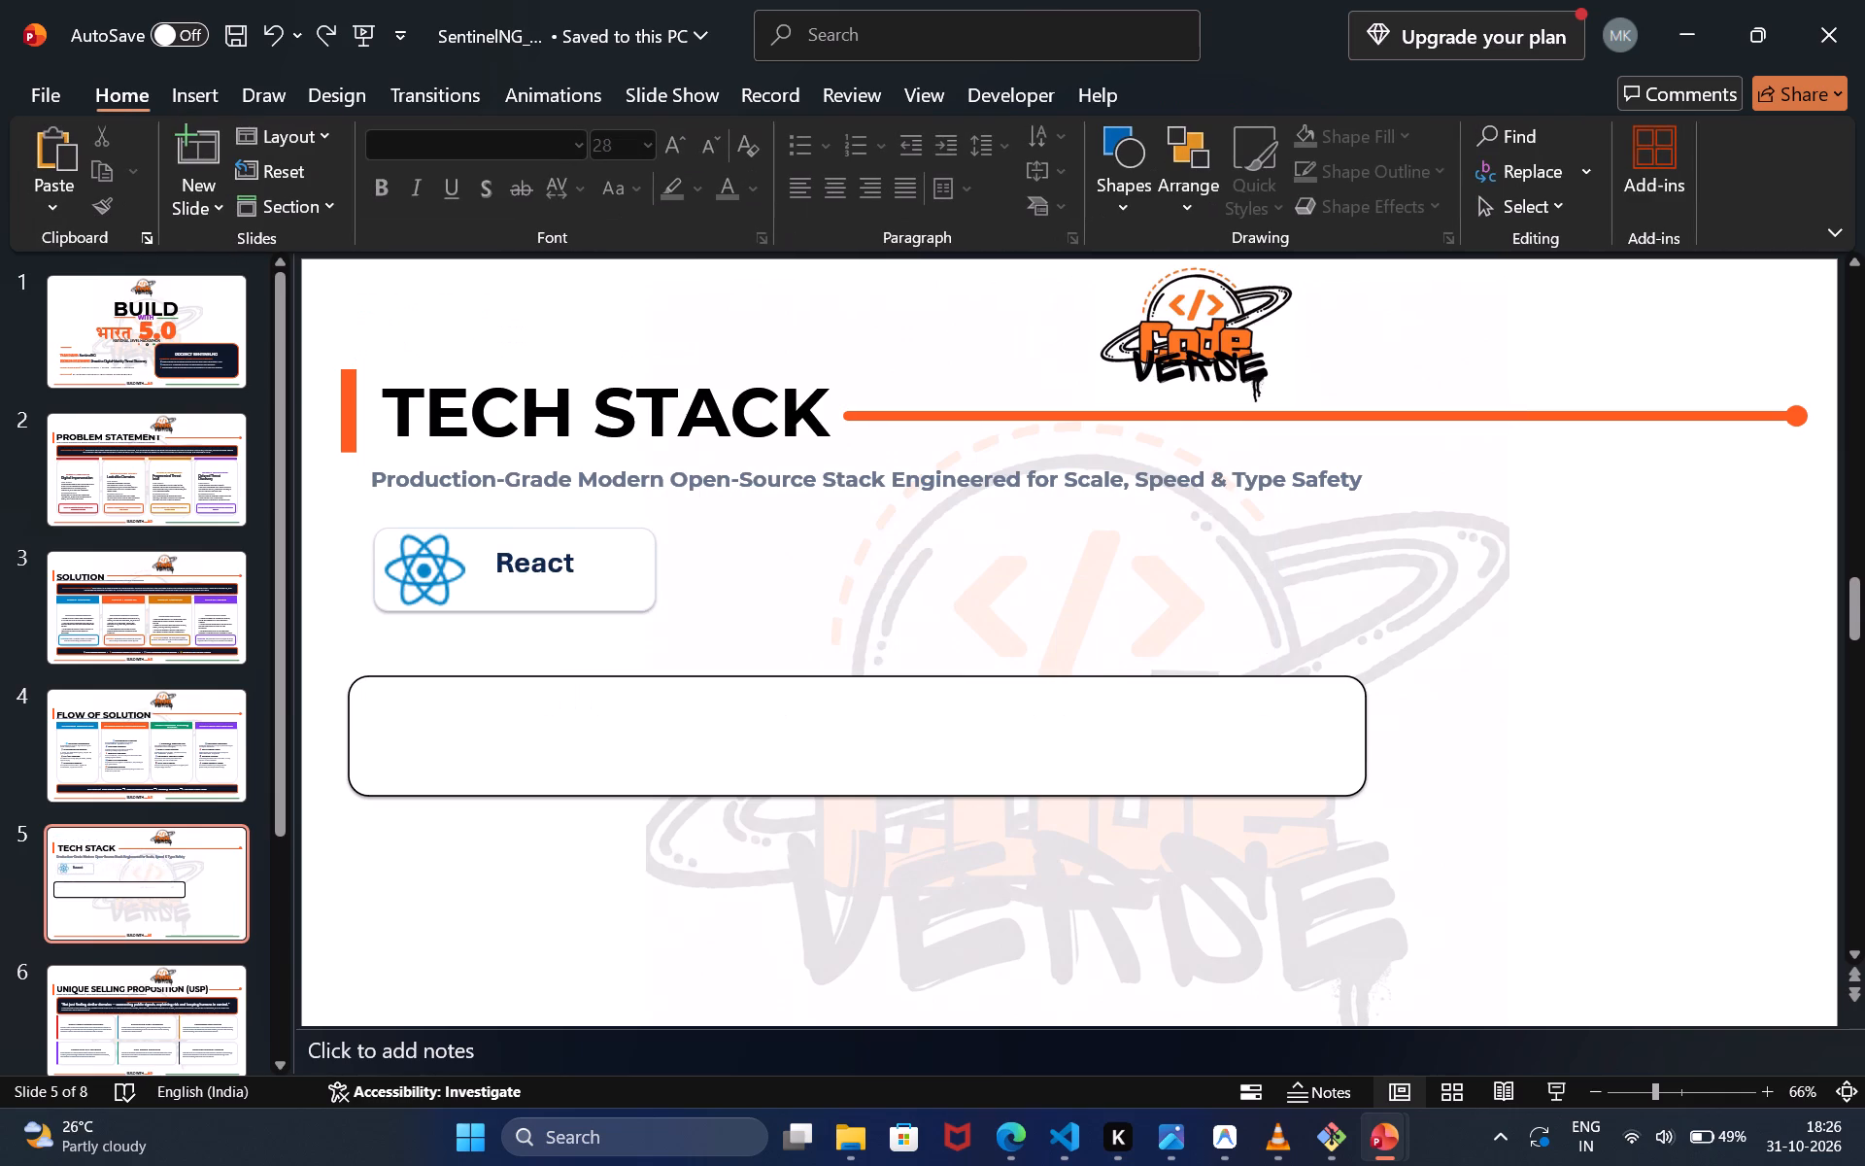
{"action": "left_click", "coordinate": [486, 536]}
{"action": "left_click", "coordinate": [474, 532]}
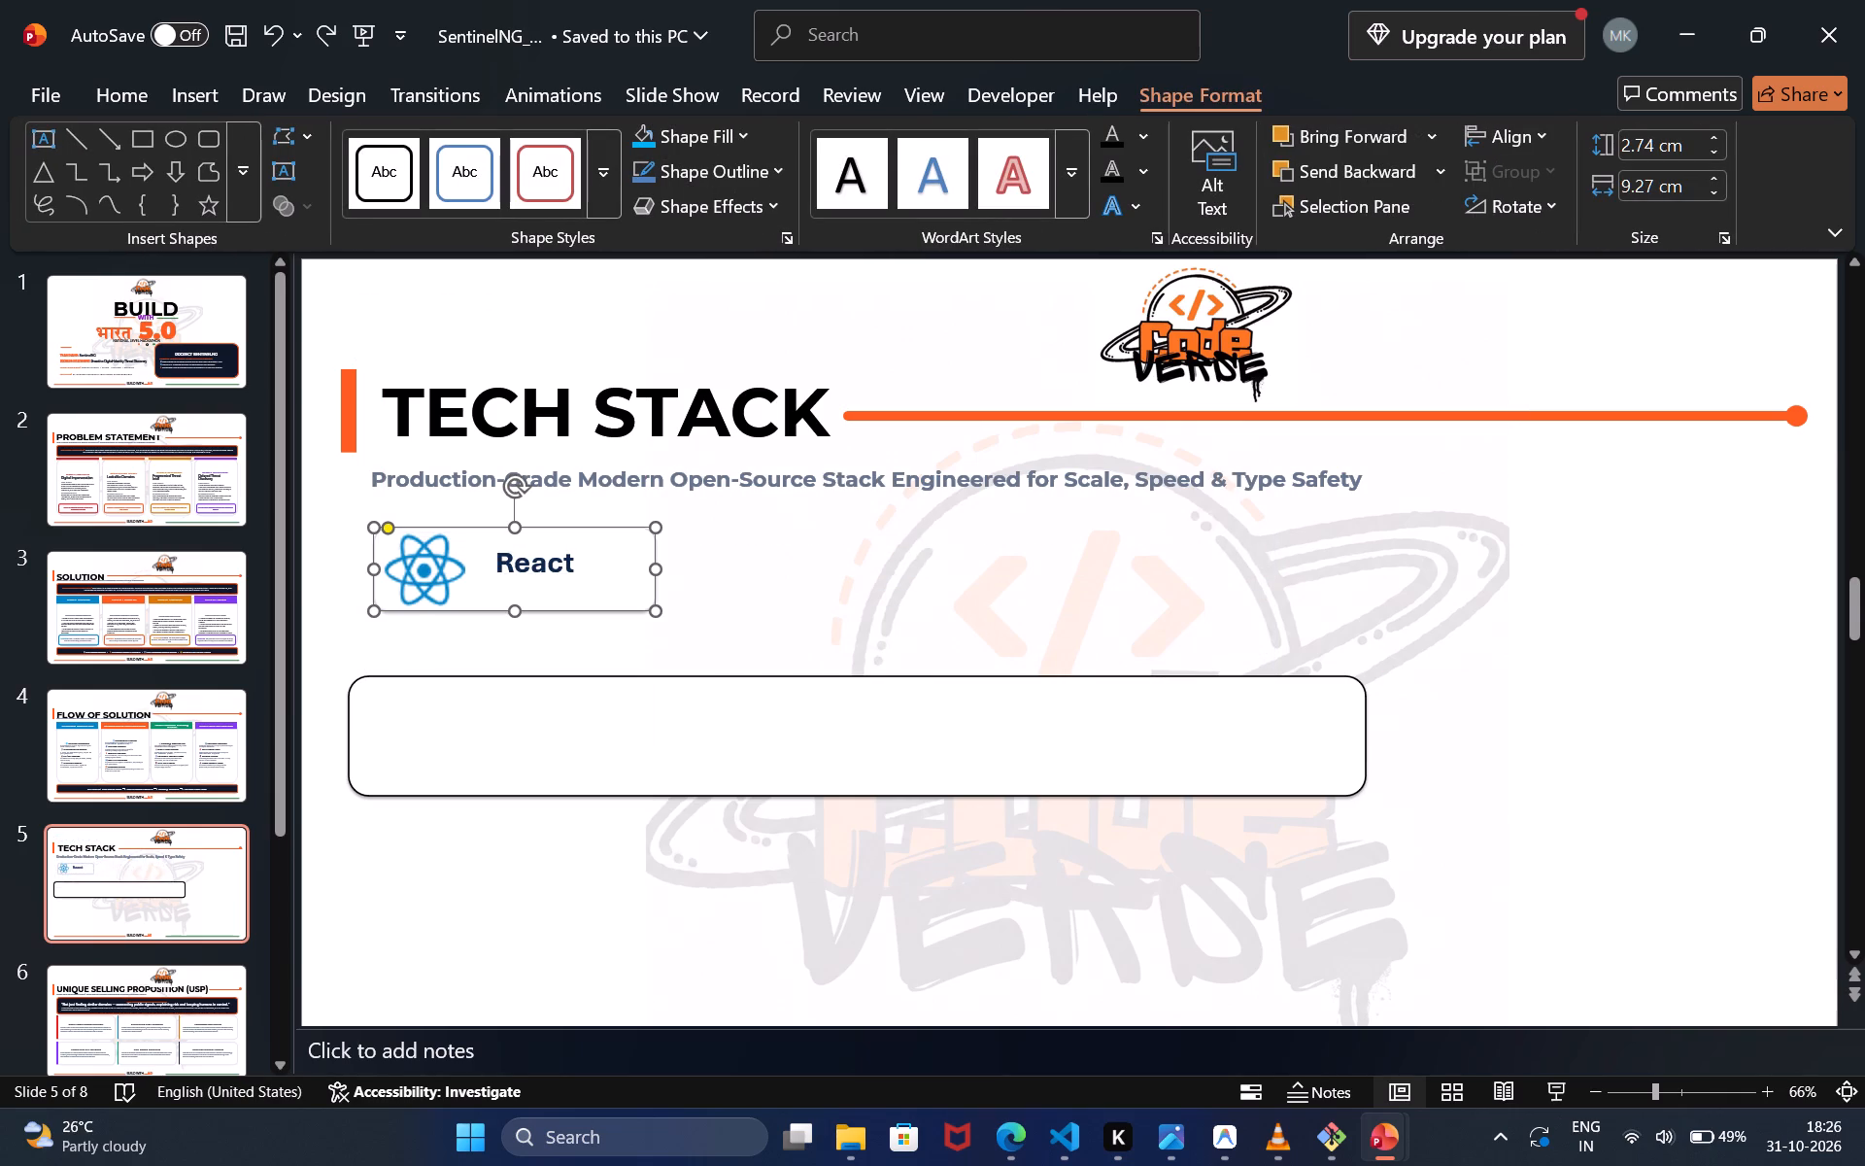
{"action": "left_click", "coordinate": [632, 527]}
{"action": "key", "text": "Delete"}
{"action": "left_click", "coordinate": [538, 591]}
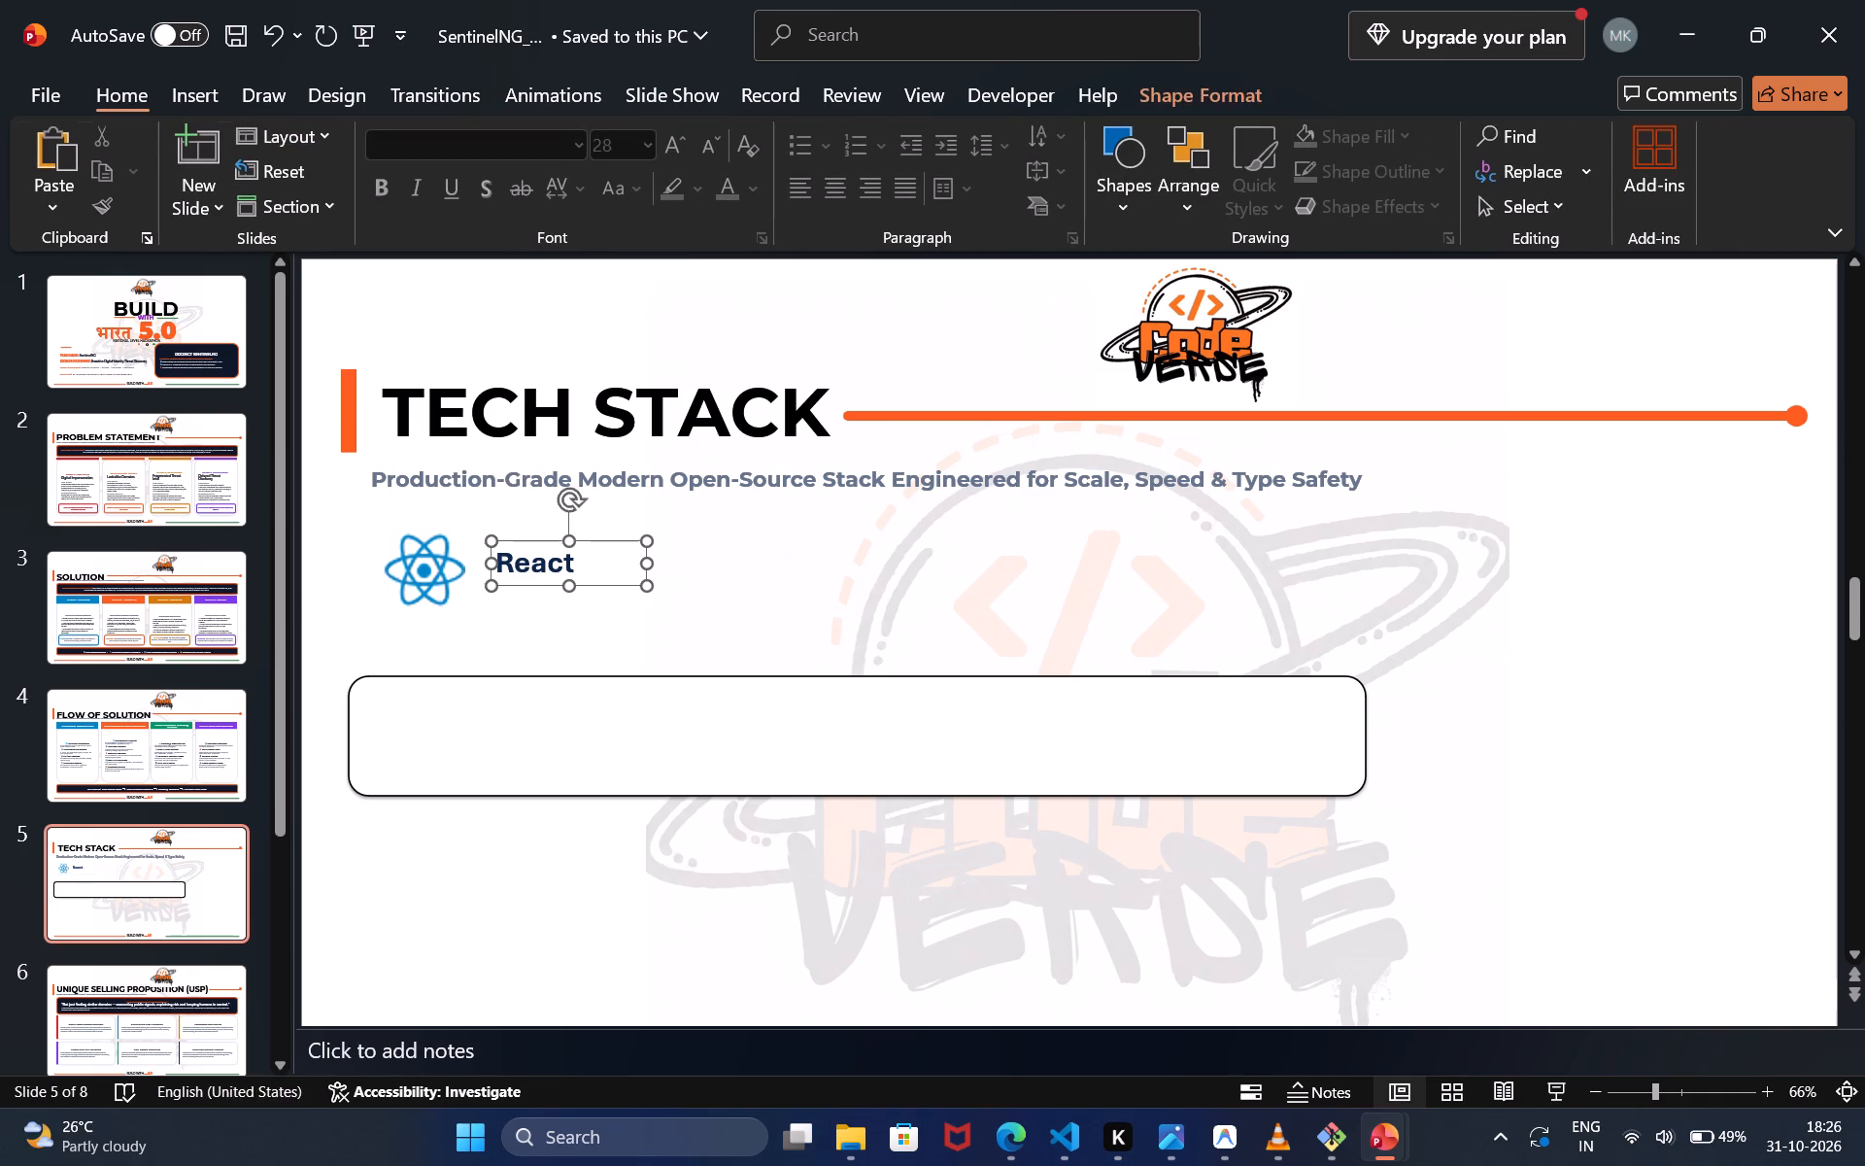
{"action": "key", "text": "Delete"}
{"action": "left_click", "coordinate": [428, 567]}
{"action": "key", "text": "Delete"}
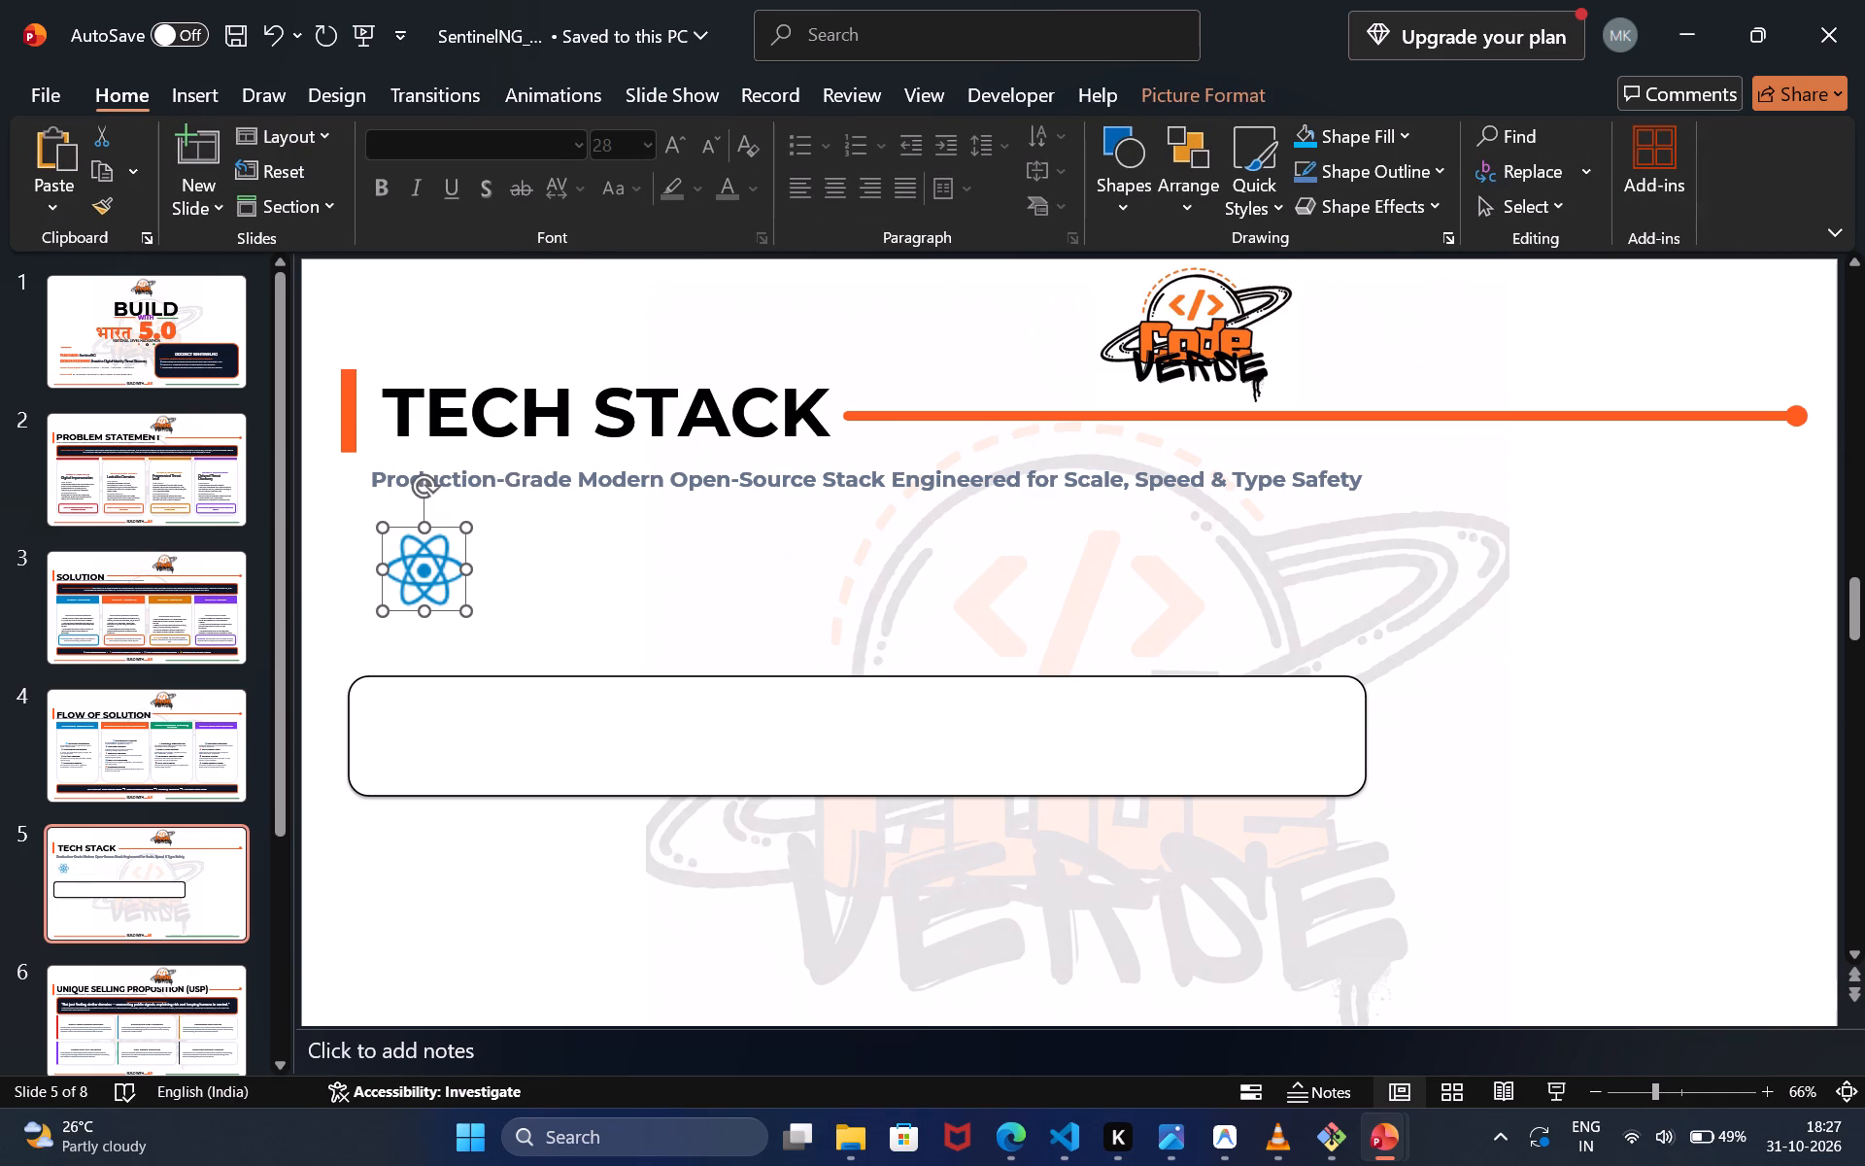
{"action": "key", "text": "Delete"}
{"action": "left_click", "coordinate": [499, 691]}
{"action": "key", "text": "Delete"}
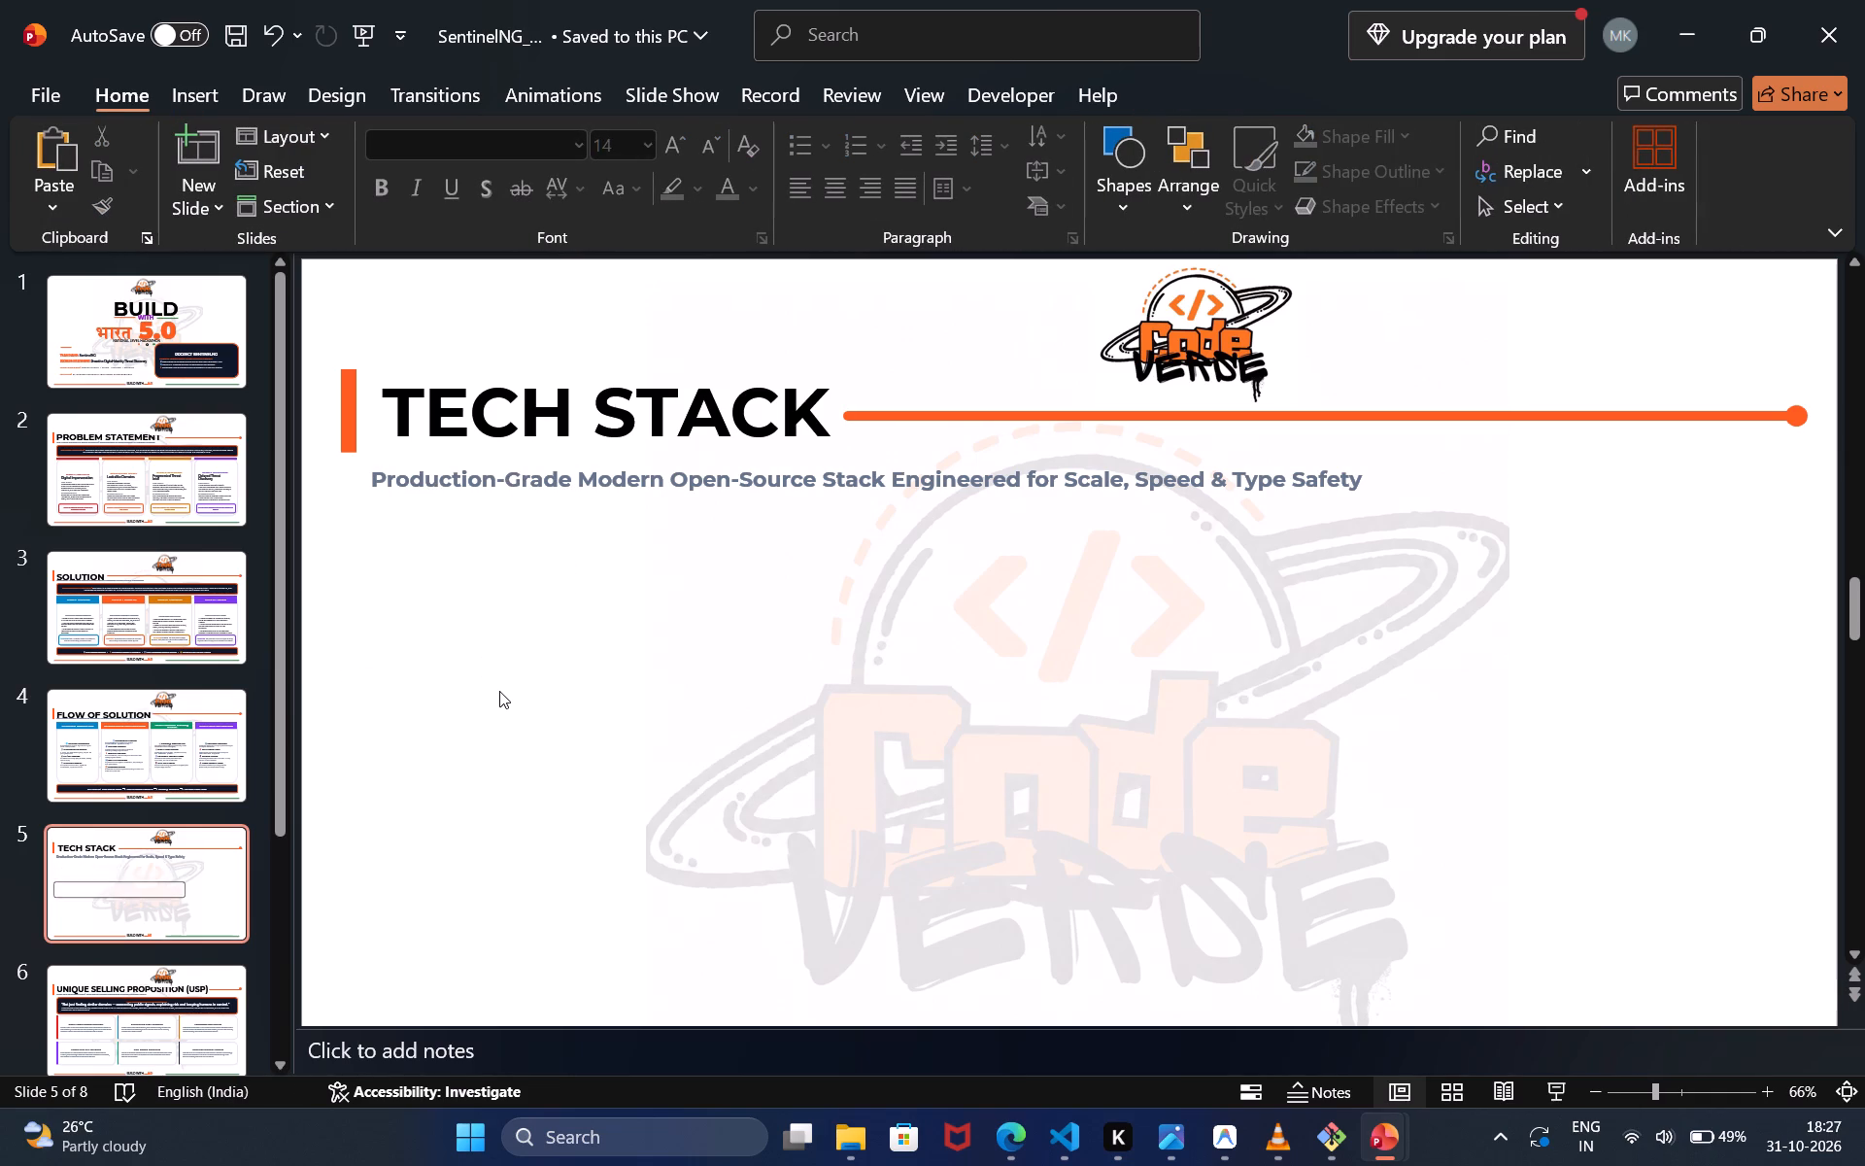
Paste the copied Technology Stack content onto the cleared TECH STACK slide and move it all down below the slide's subtitle.
{"action": "key", "text": "ctrl+v"}
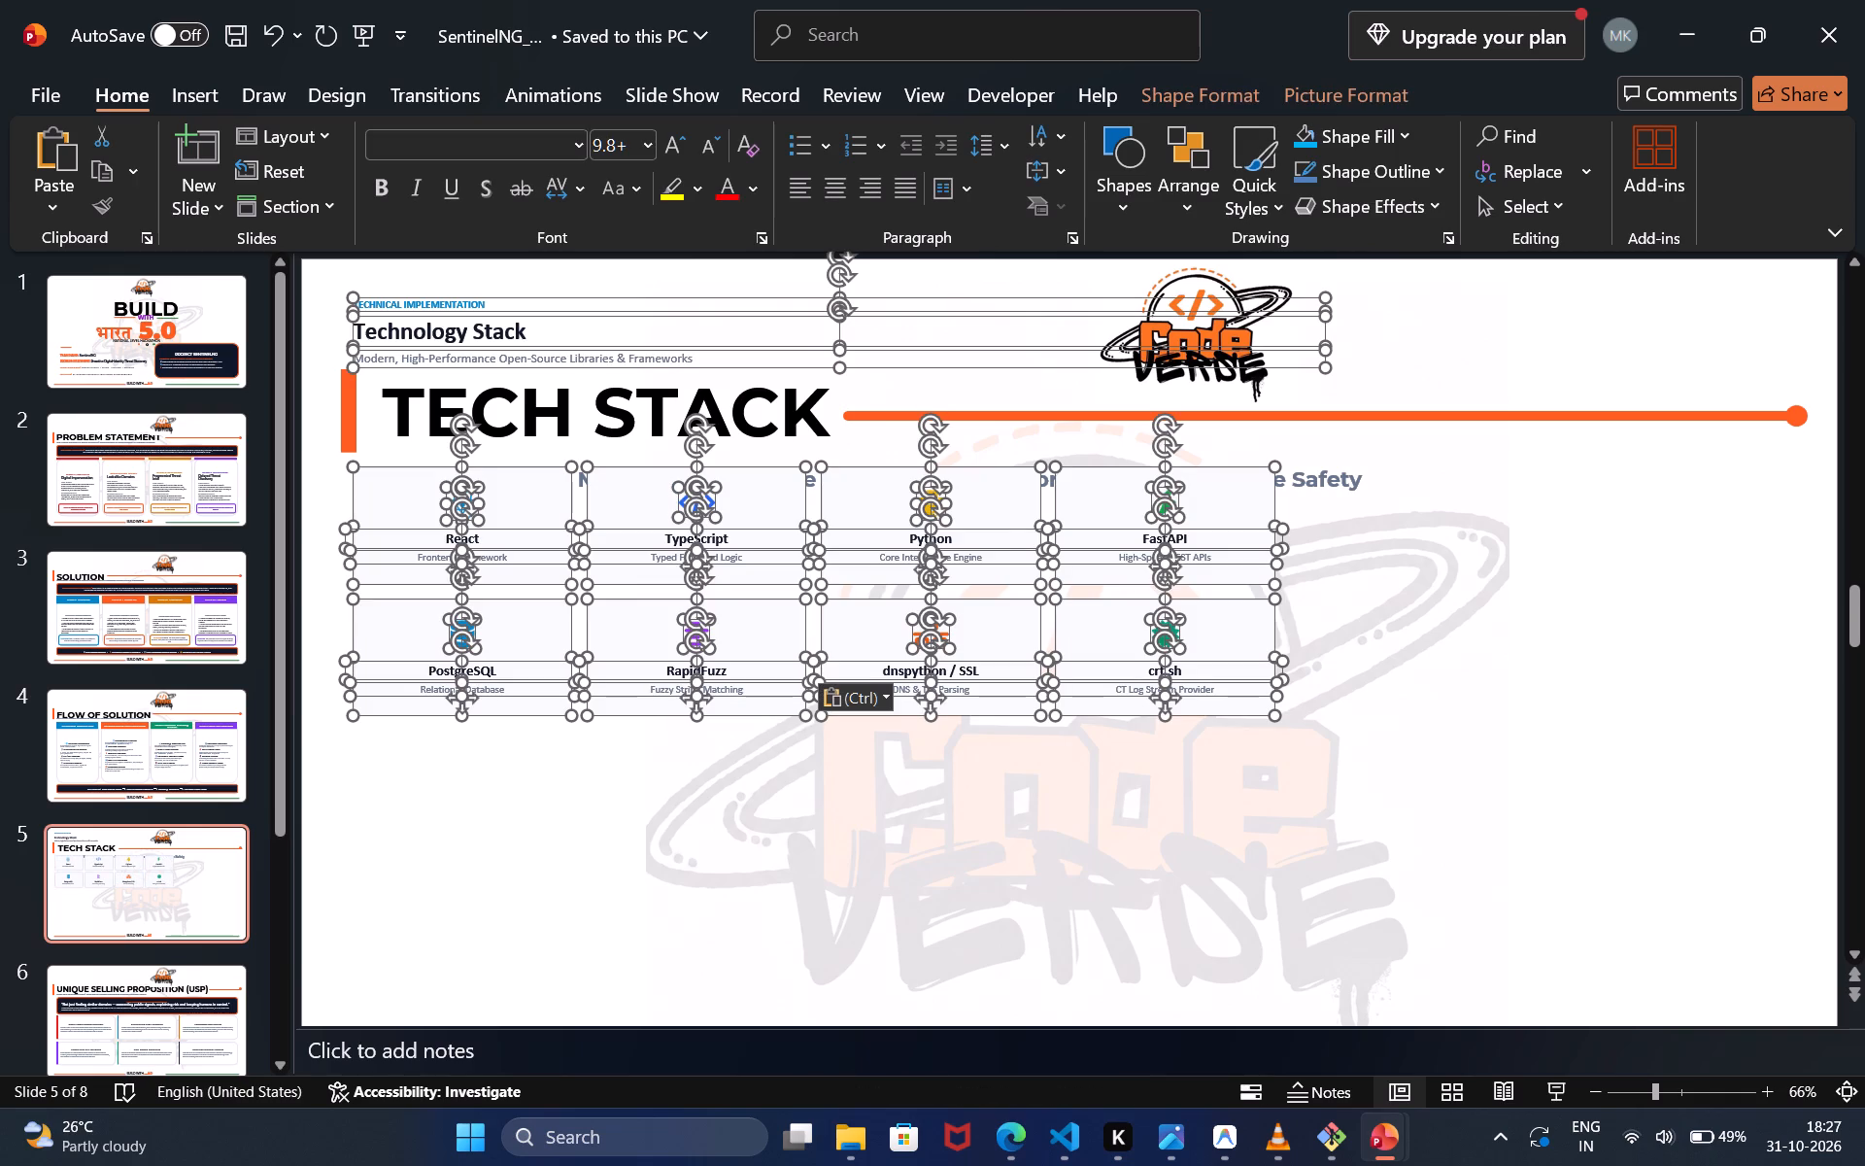
{"action": "left_click", "coordinate": [628, 479]}
{"action": "left_click_drag", "start_coordinate": [628, 479], "coordinate": [700, 684]}
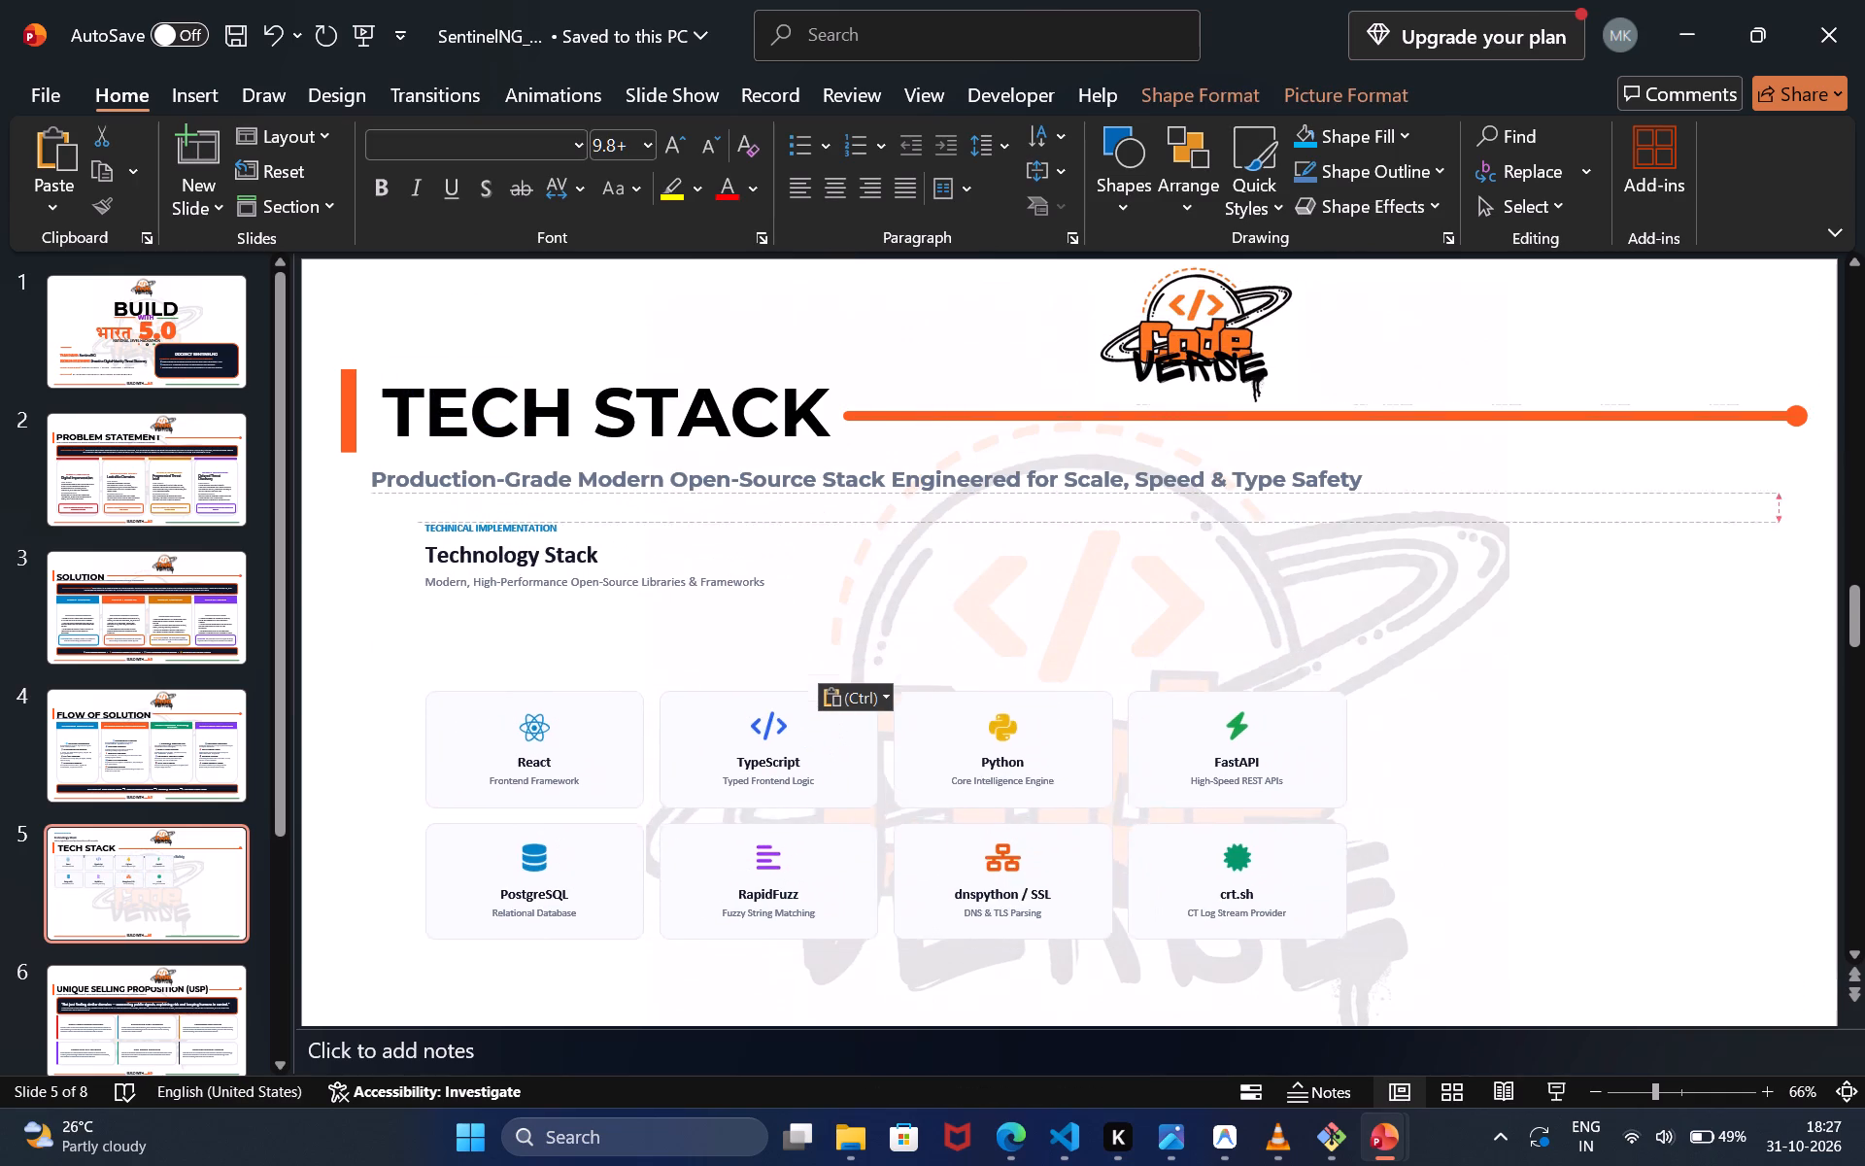
{"action": "left_click_drag", "start_coordinate": [700, 684], "coordinate": [708, 645]}
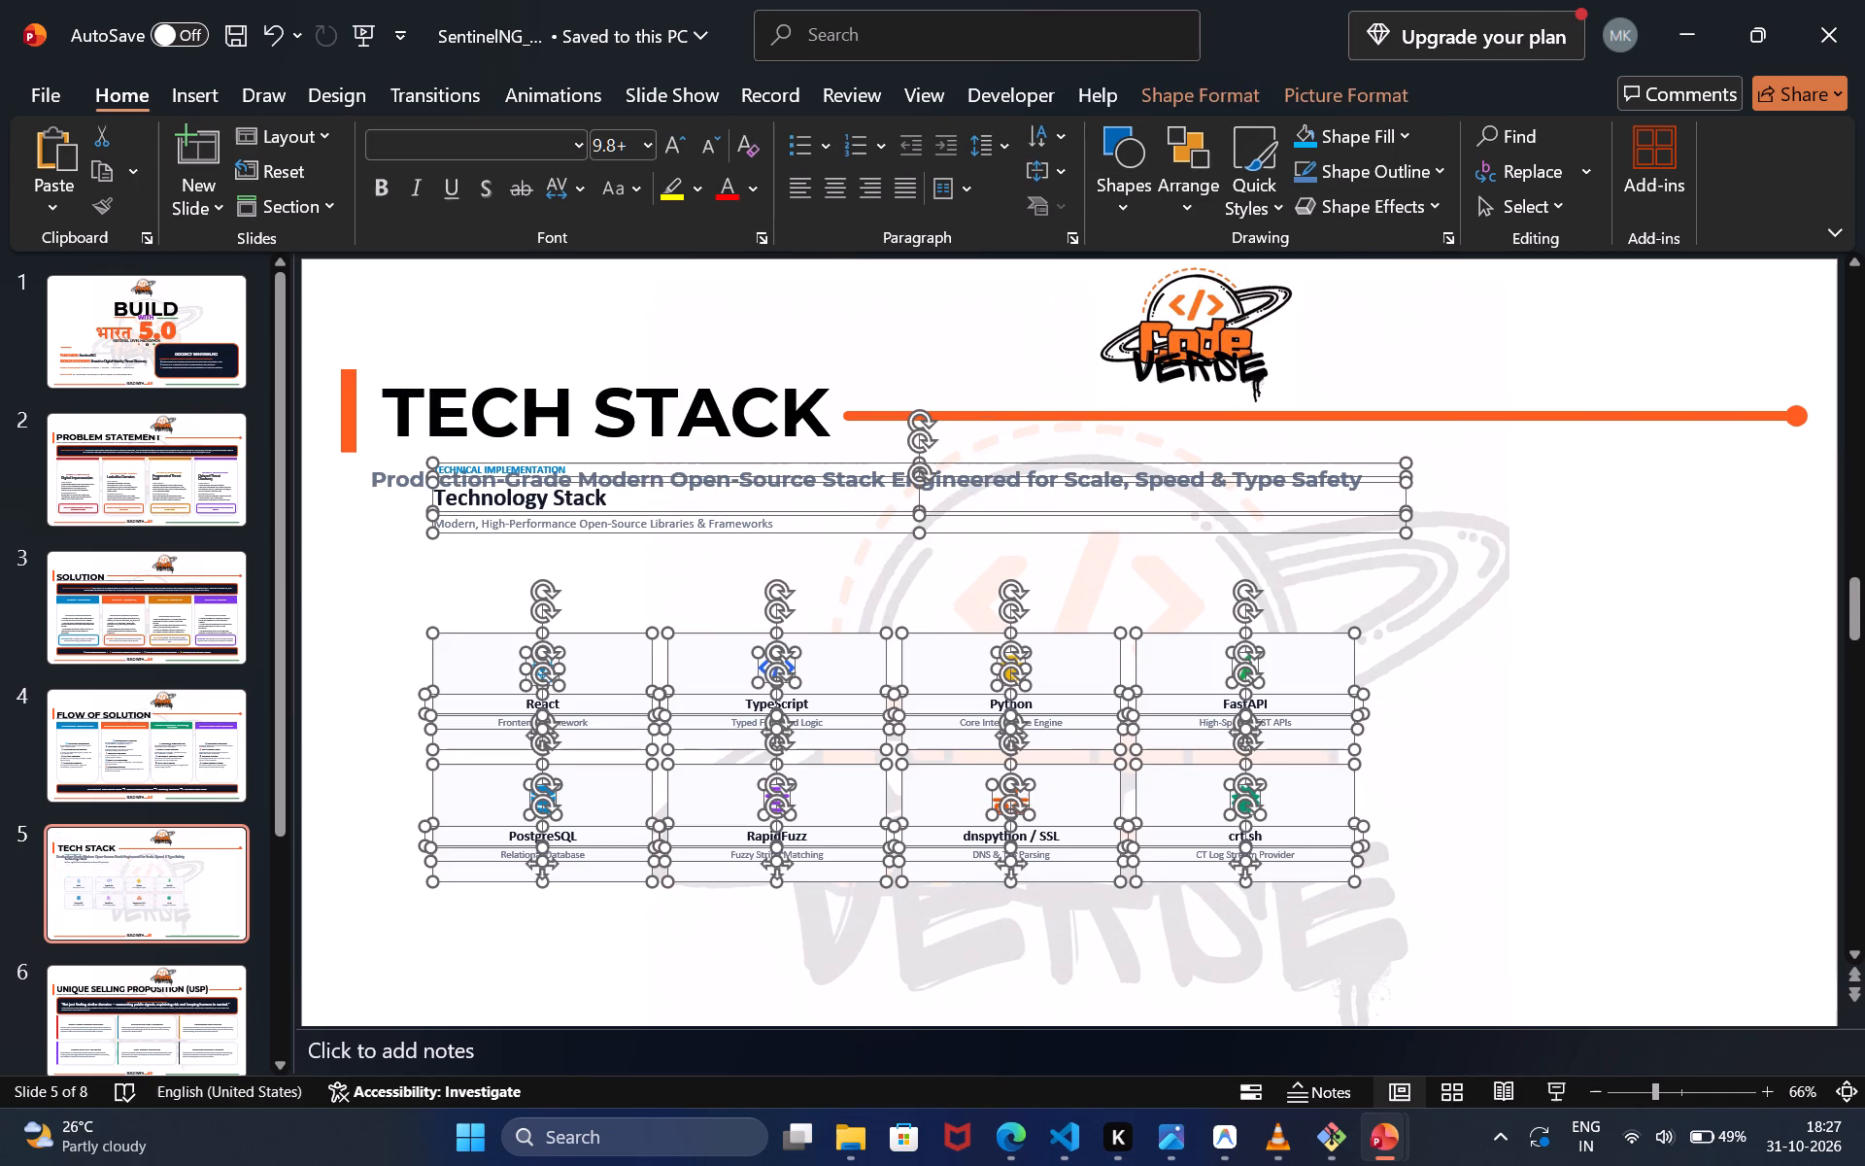
{"action": "left_click_drag", "start_coordinate": [844, 668], "coordinate": [850, 692]}
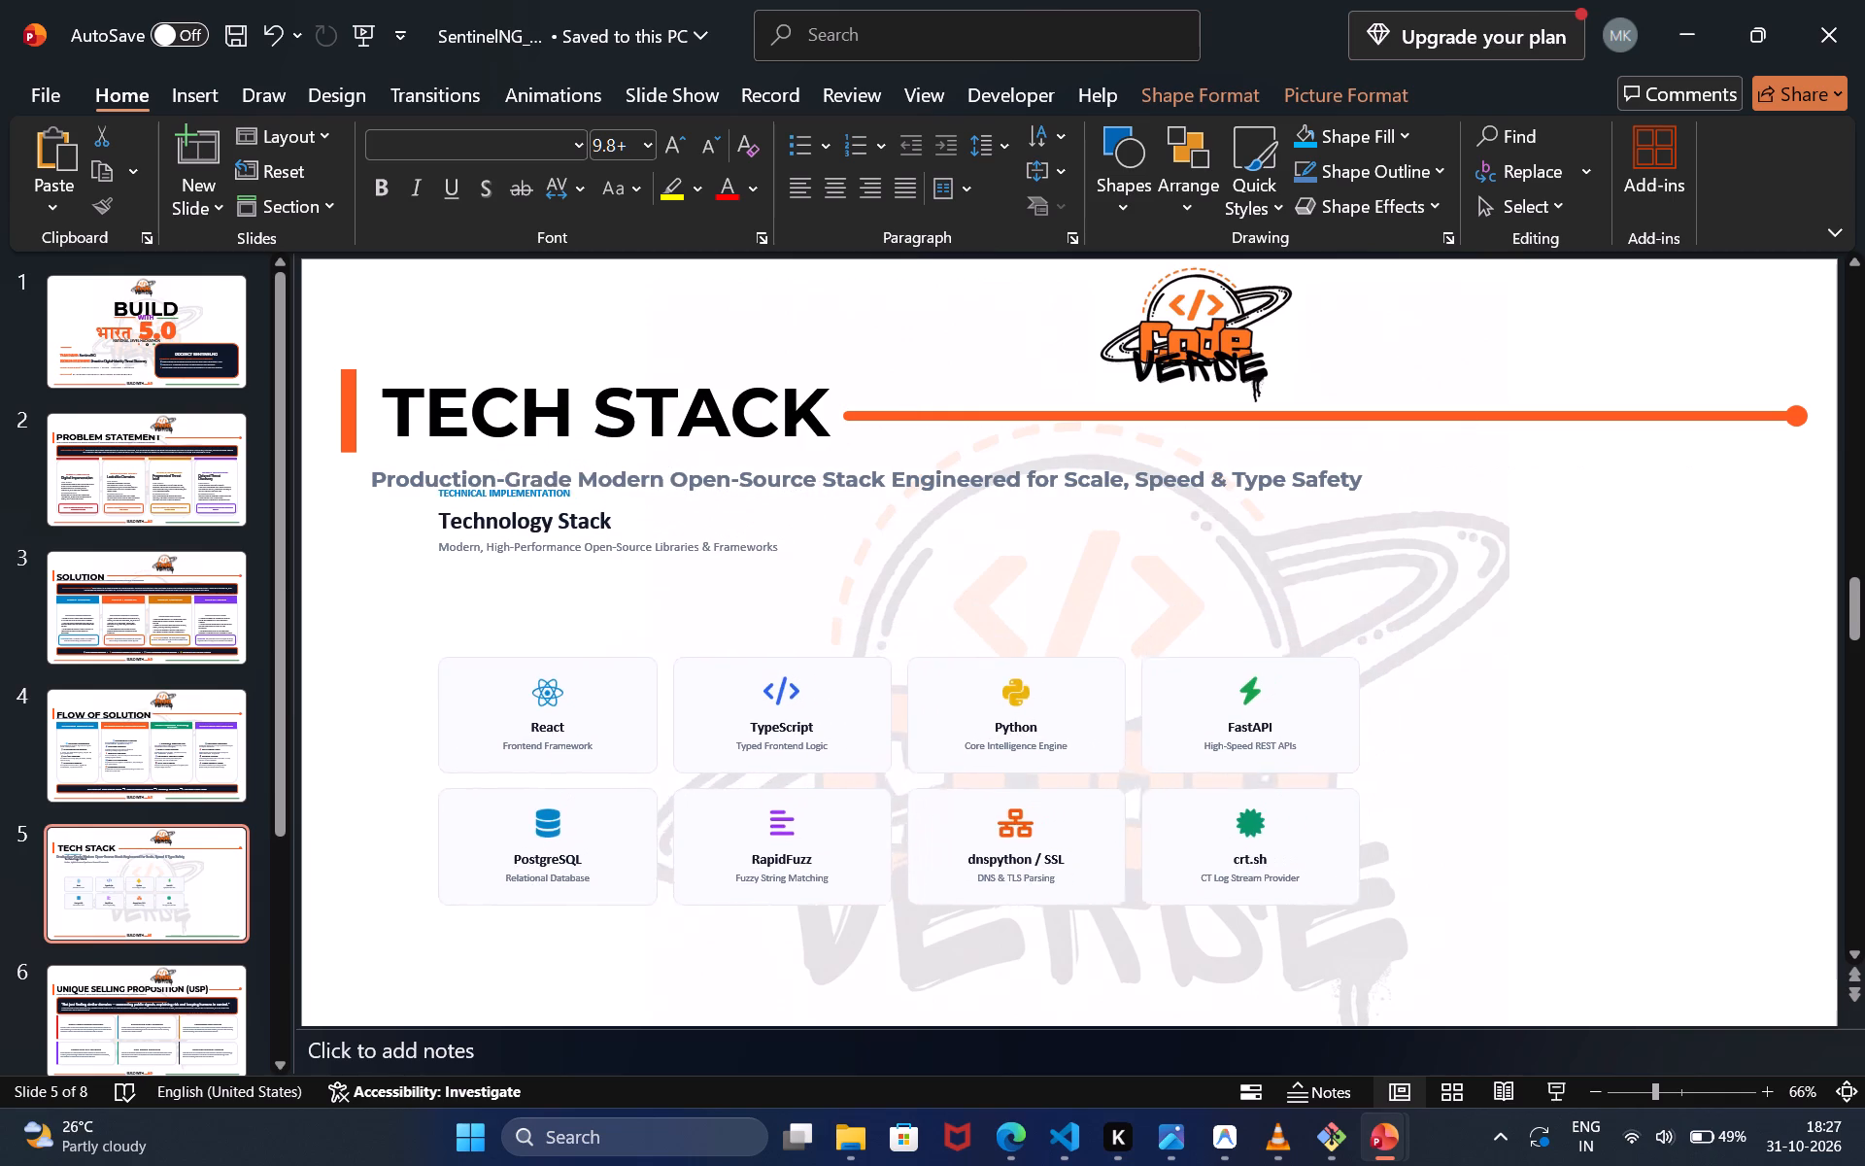
{"action": "left_click_drag", "start_coordinate": [850, 692], "coordinate": [835, 701]}
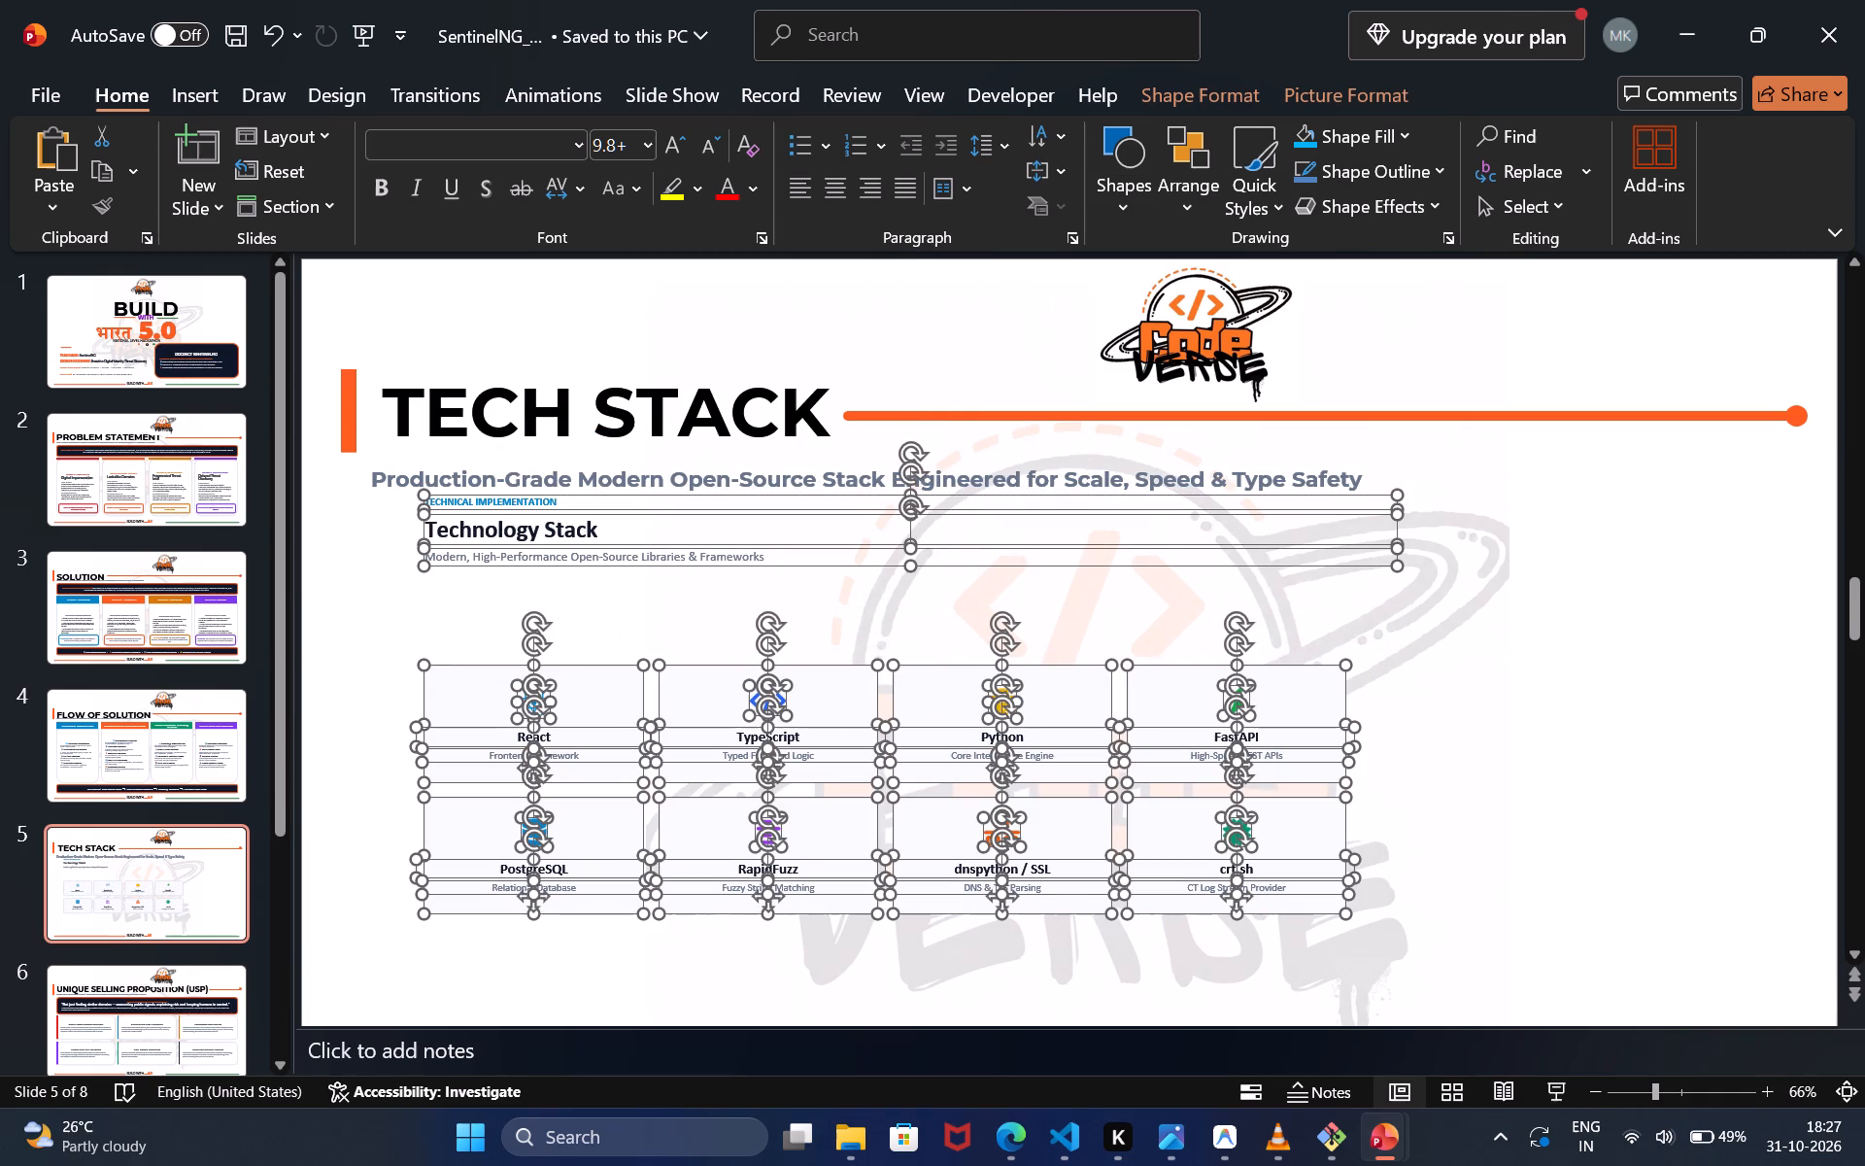
Adjust the font size of all the pasted text together so that the smallest text is 10.
{"action": "triple_click", "coordinate": [675, 141]}
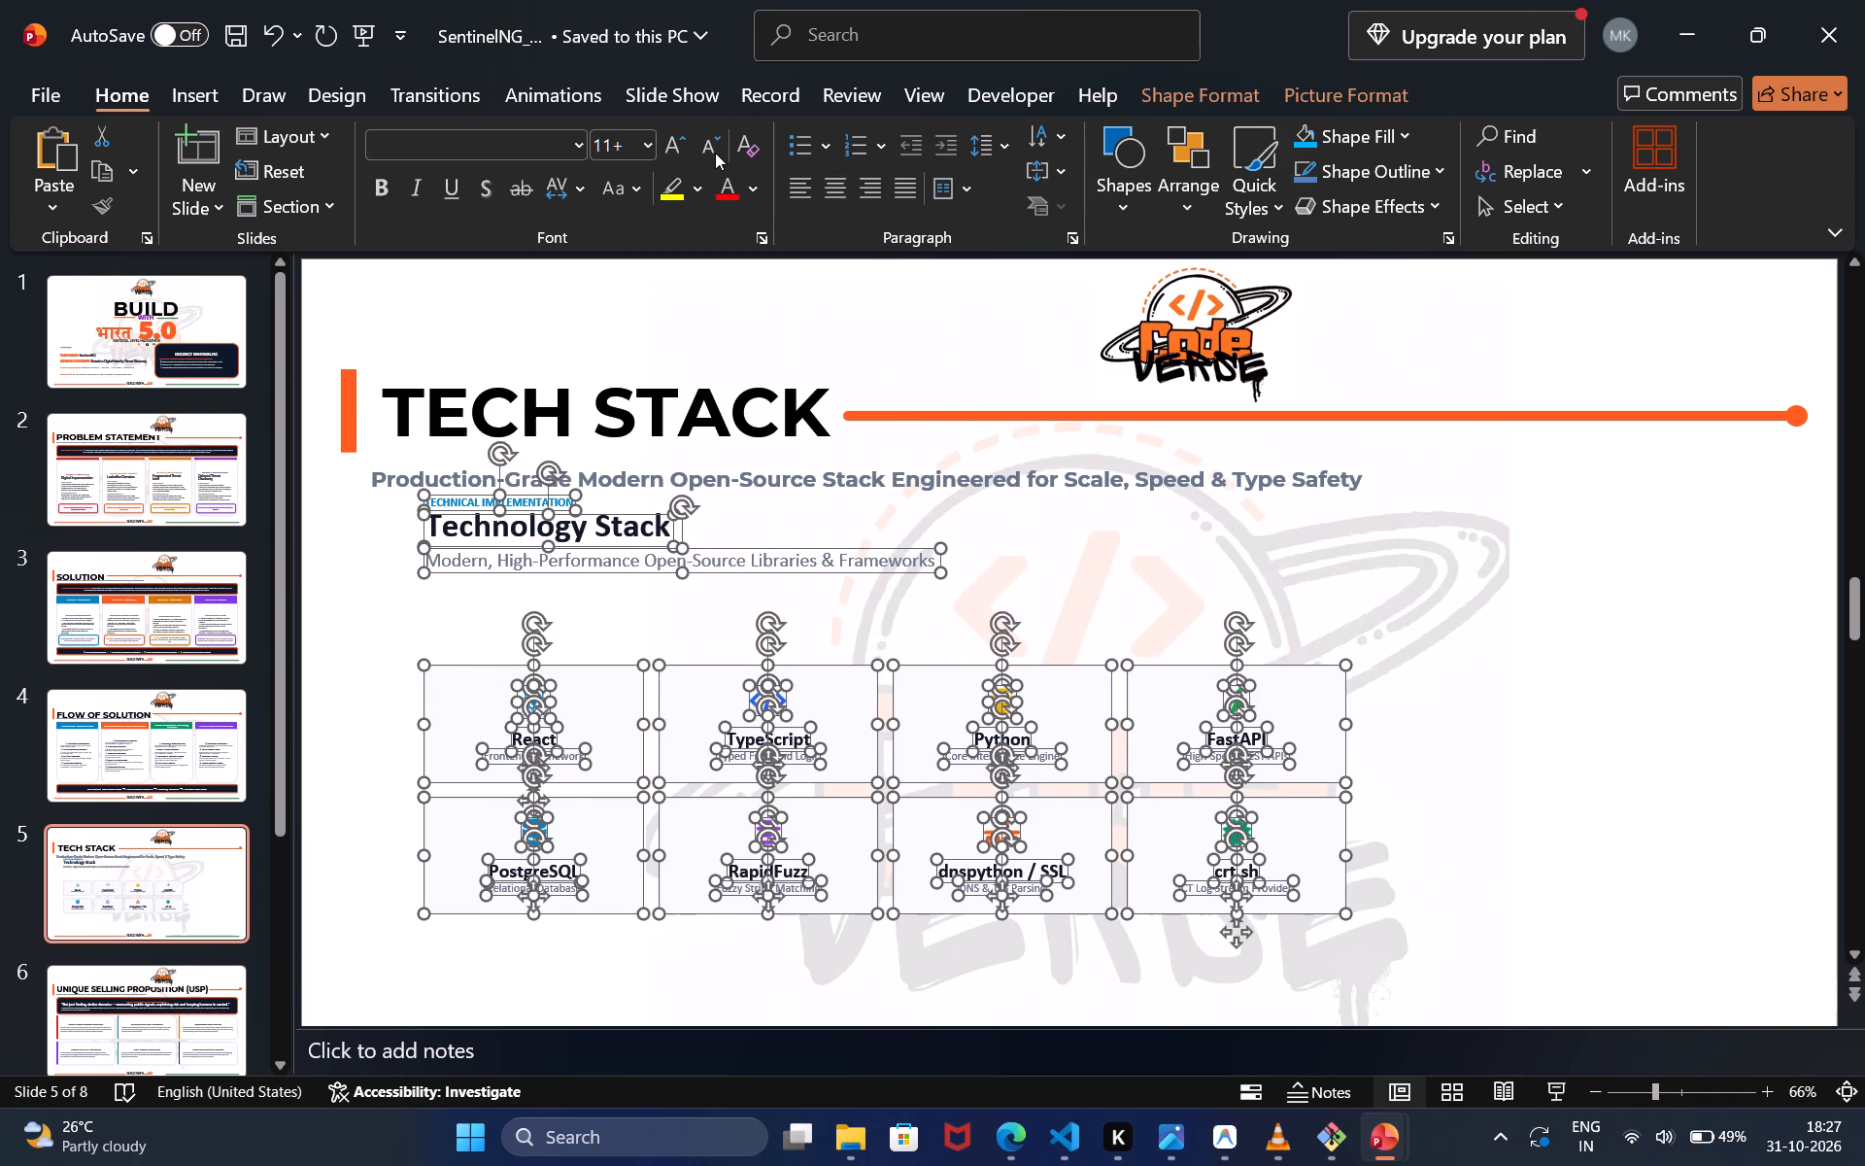
{"action": "double_click", "coordinate": [715, 153]}
{"action": "left_click", "coordinate": [715, 153]}
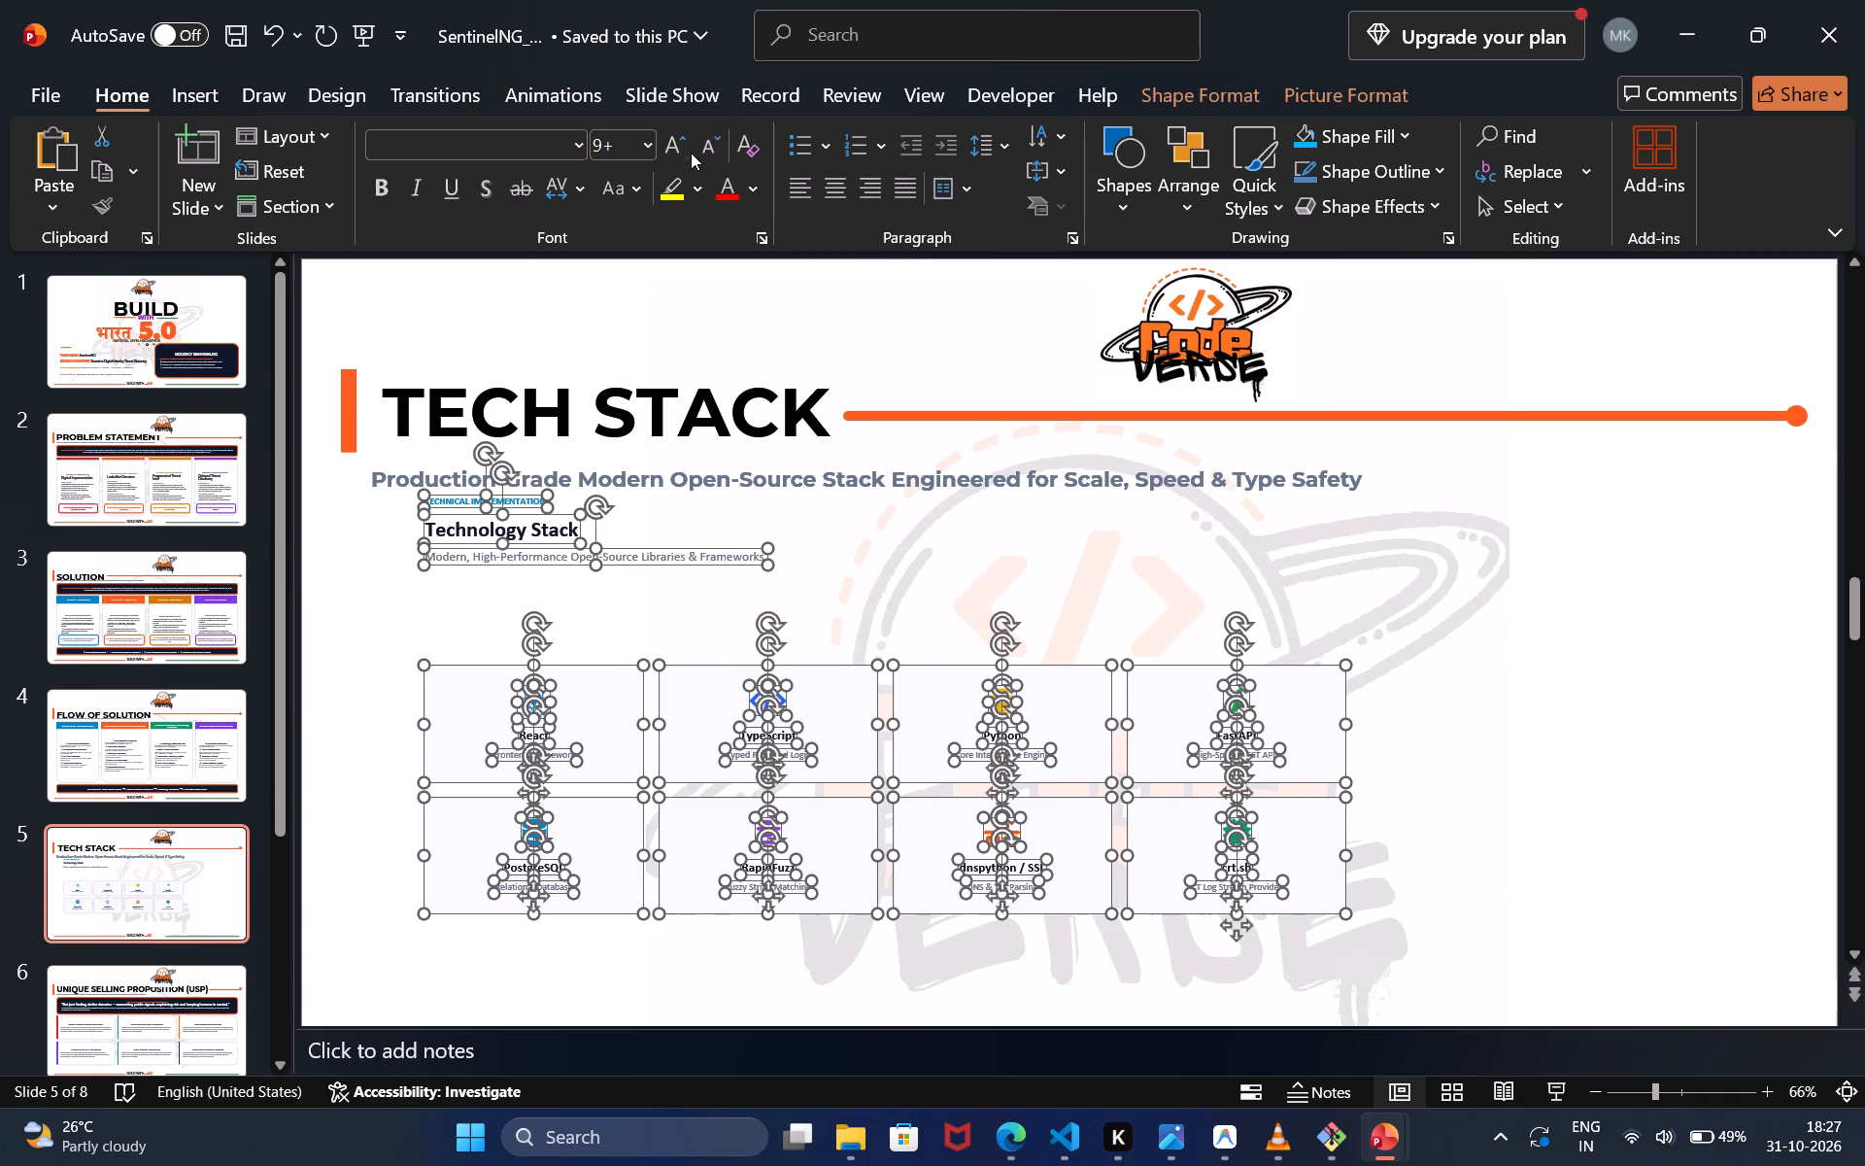
{"action": "left_click", "coordinate": [668, 155]}
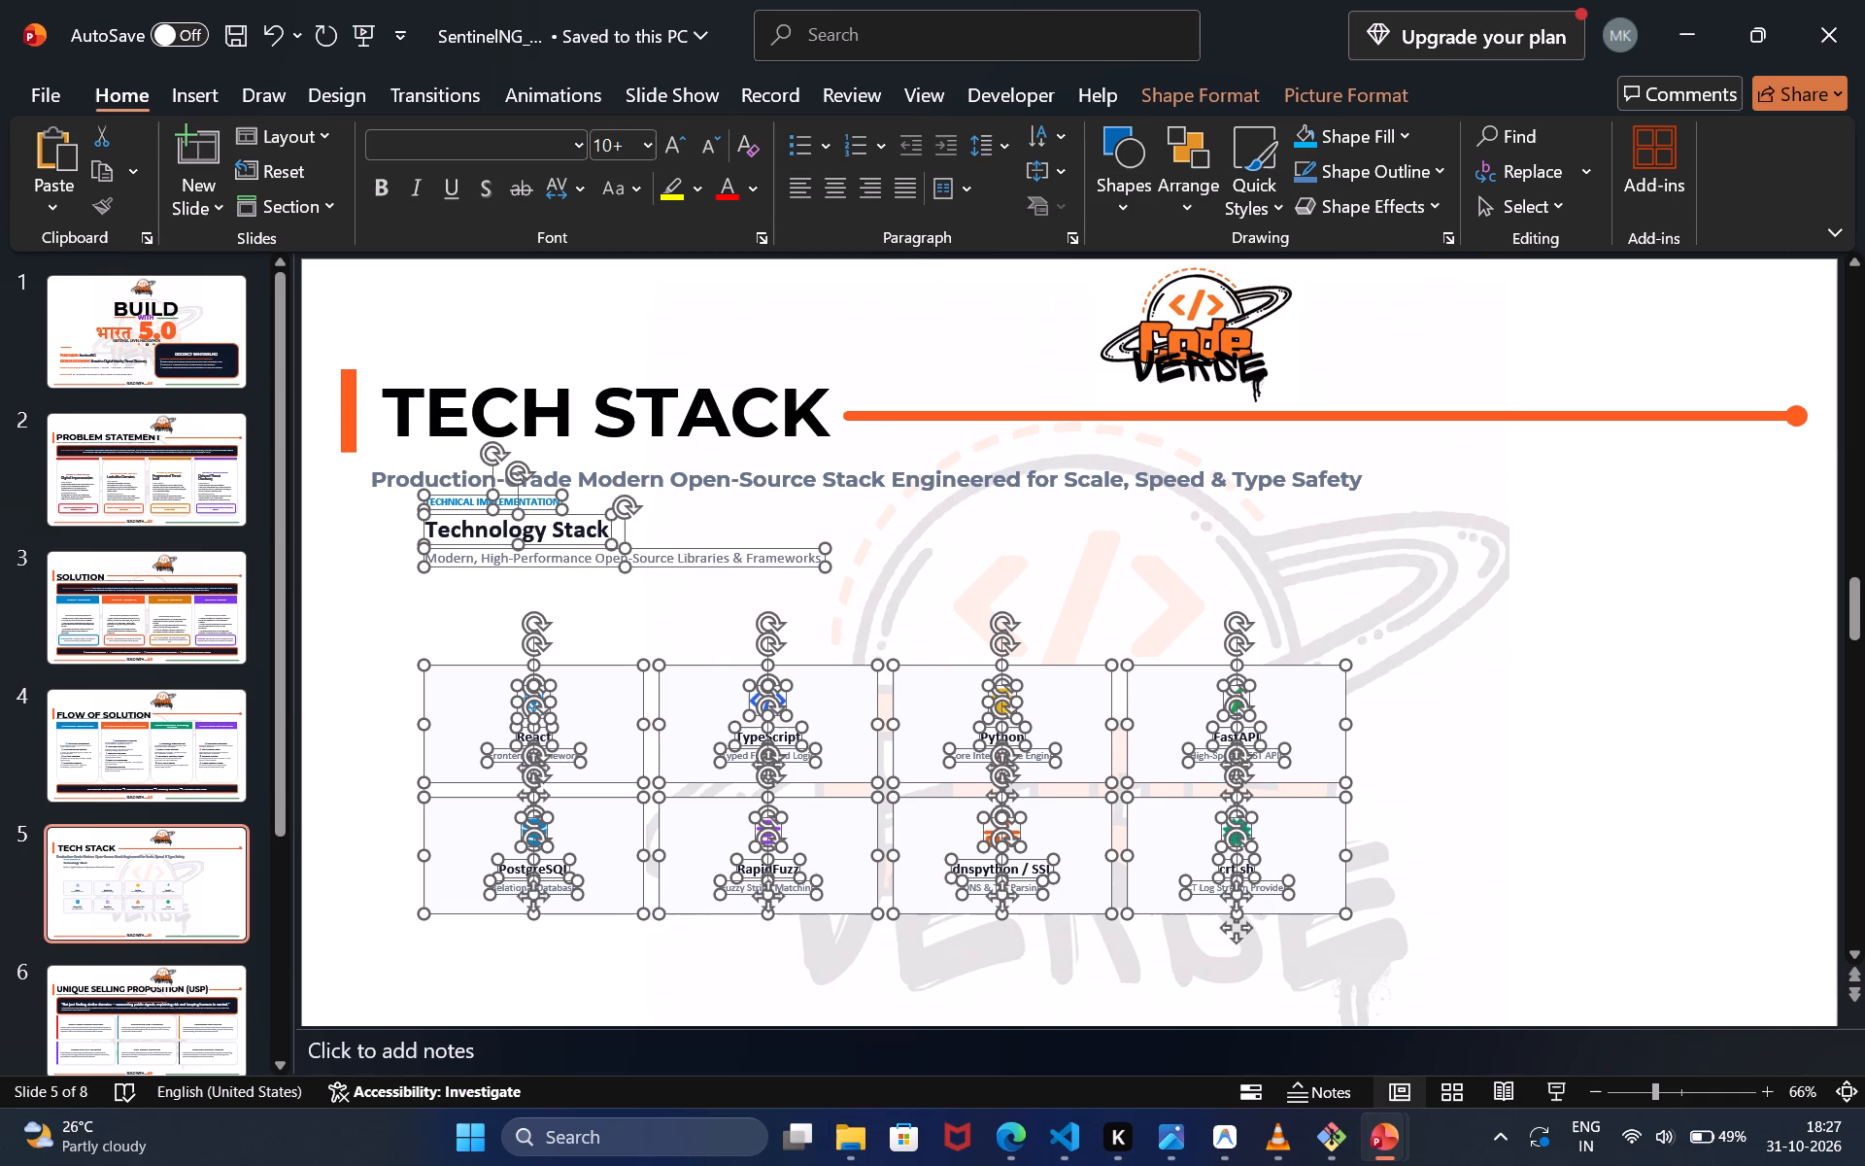
Enlarge all the pasted objects together and shift them up so the card area fills the space below the slide's subtitle.
{"action": "left_click_drag", "start_coordinate": [1343, 910], "coordinate": [1553, 933]}
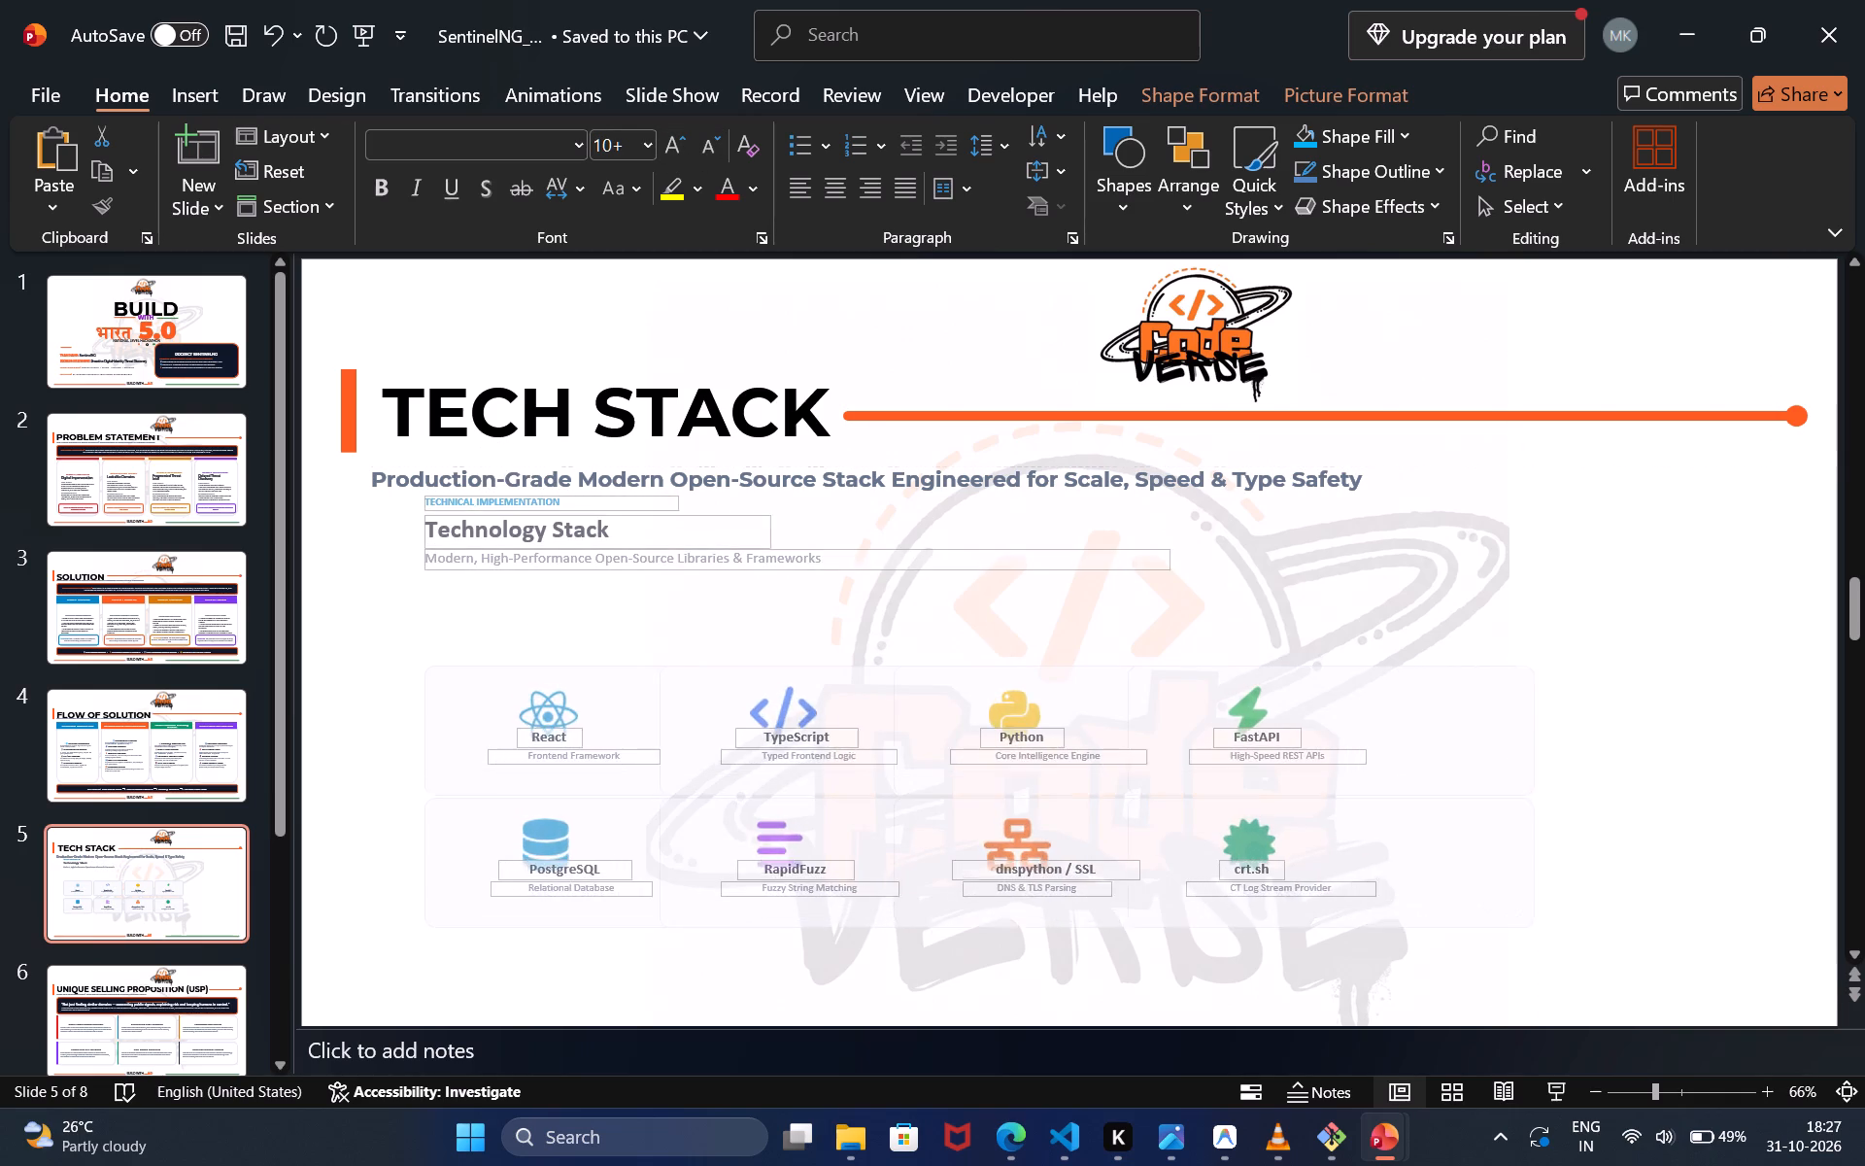
{"action": "left_click_drag", "start_coordinate": [1553, 933], "coordinate": [1552, 1004]}
{"action": "left_click_drag", "start_coordinate": [1383, 708], "coordinate": [1383, 694]}
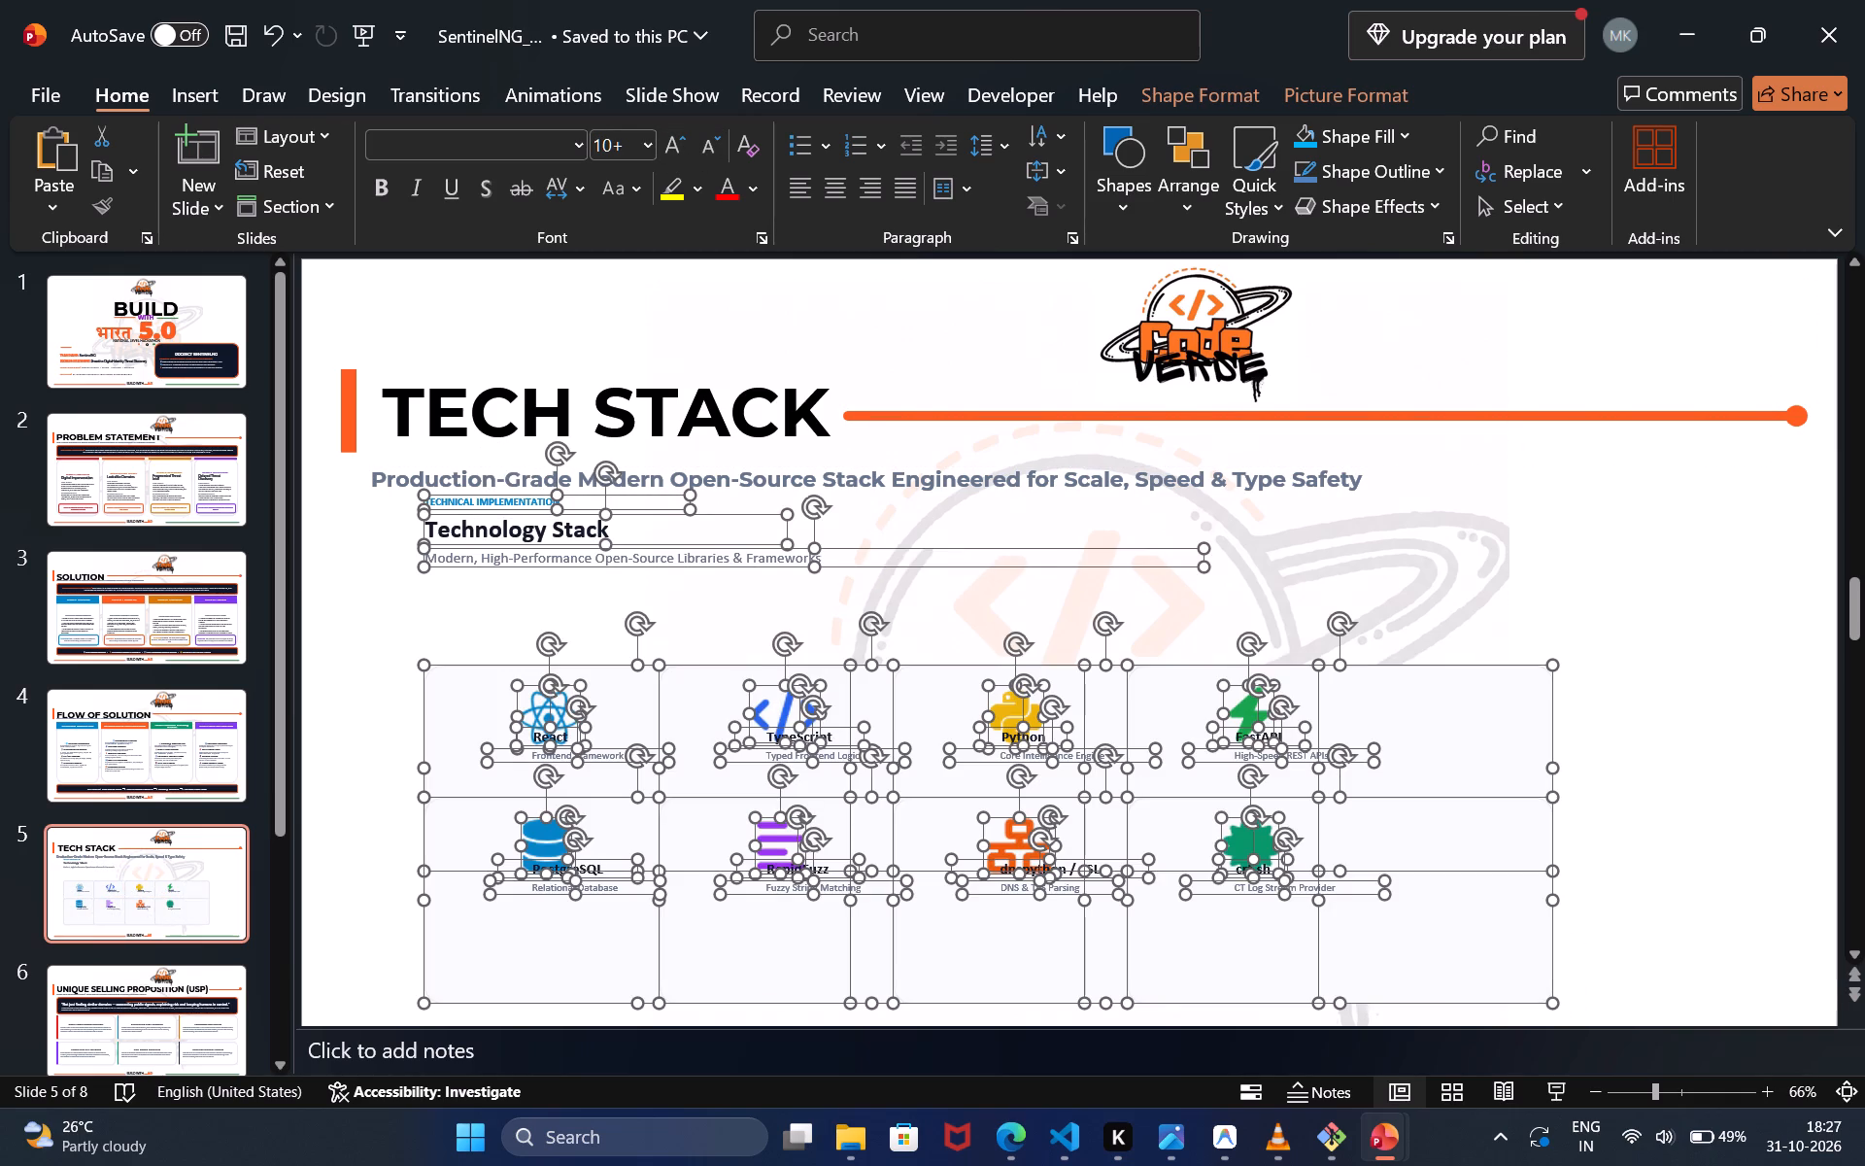
{"action": "left_click_drag", "start_coordinate": [1383, 694], "coordinate": [1347, 552]}
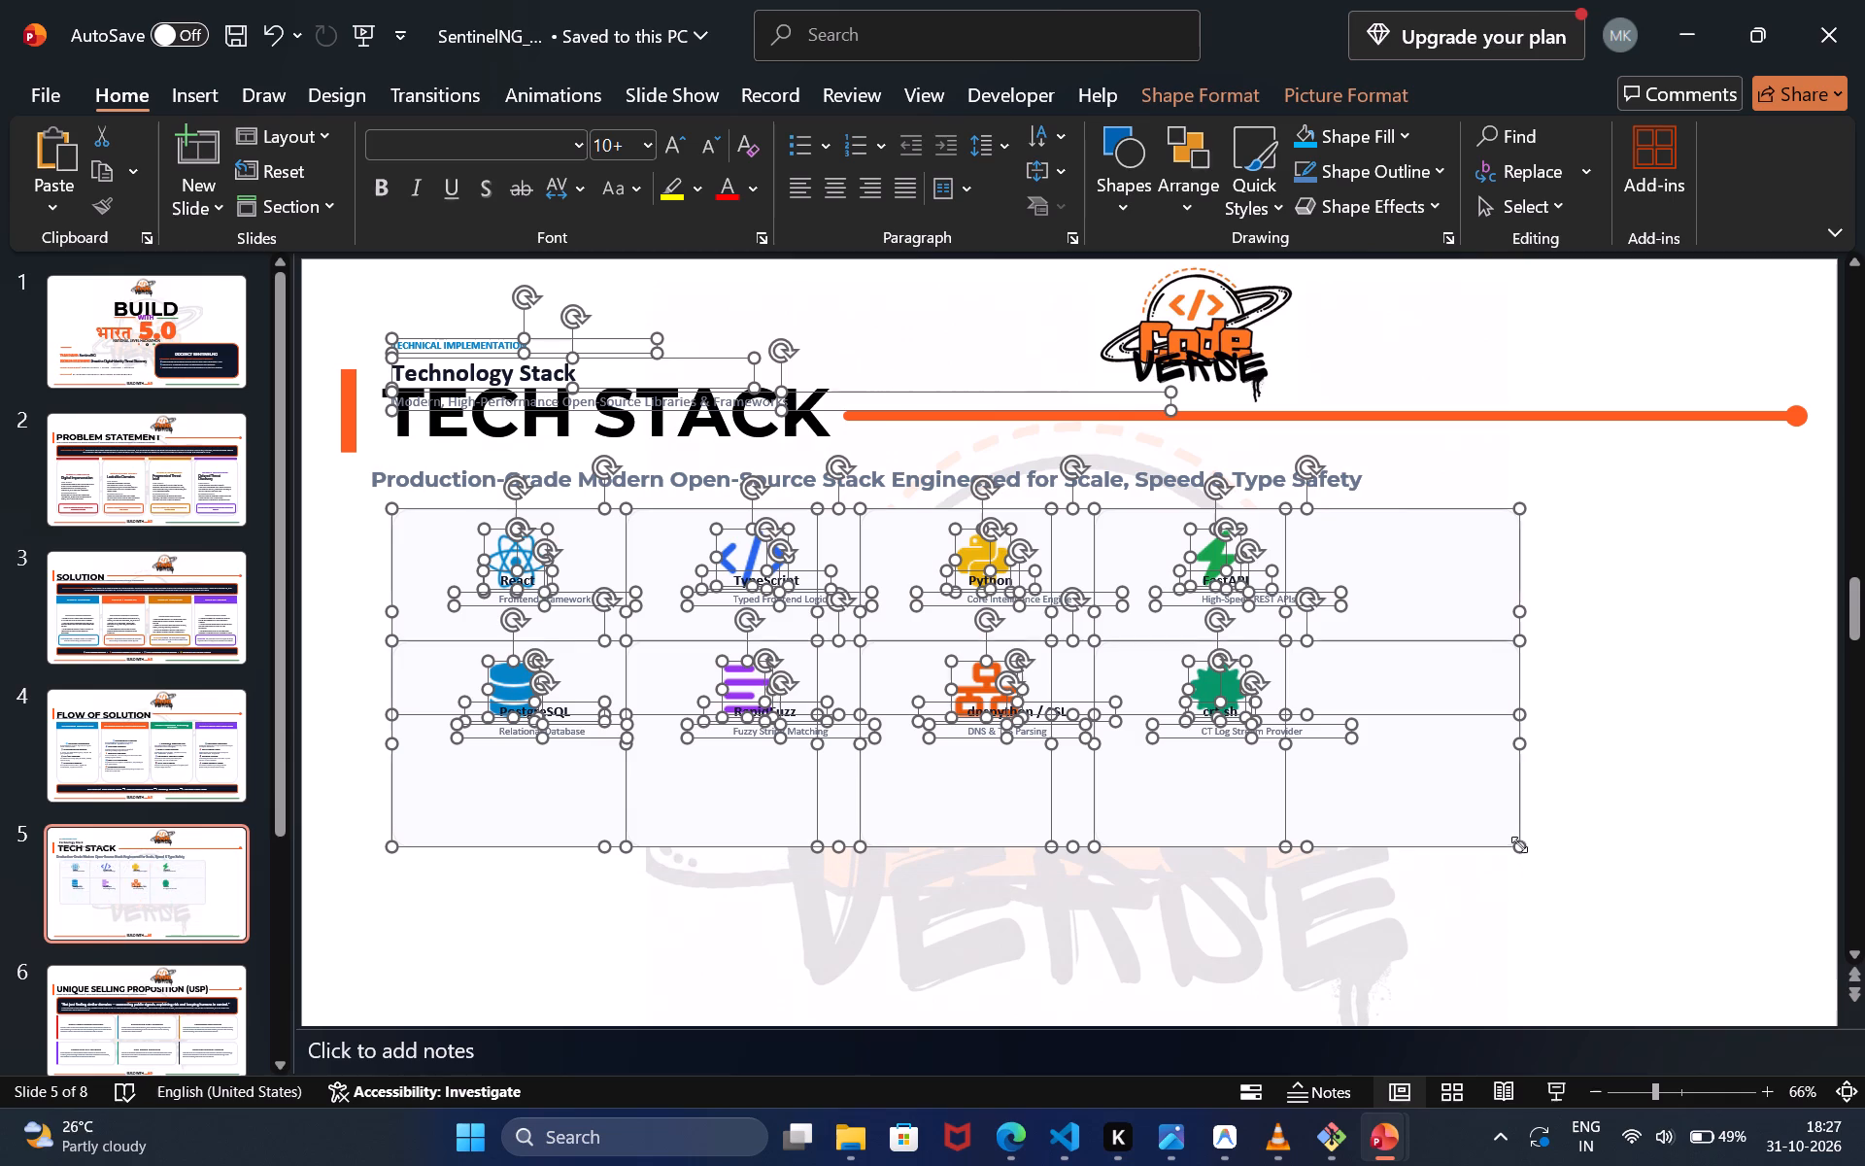
{"action": "left_click_drag", "start_coordinate": [1518, 841], "coordinate": [1411, 1048]}
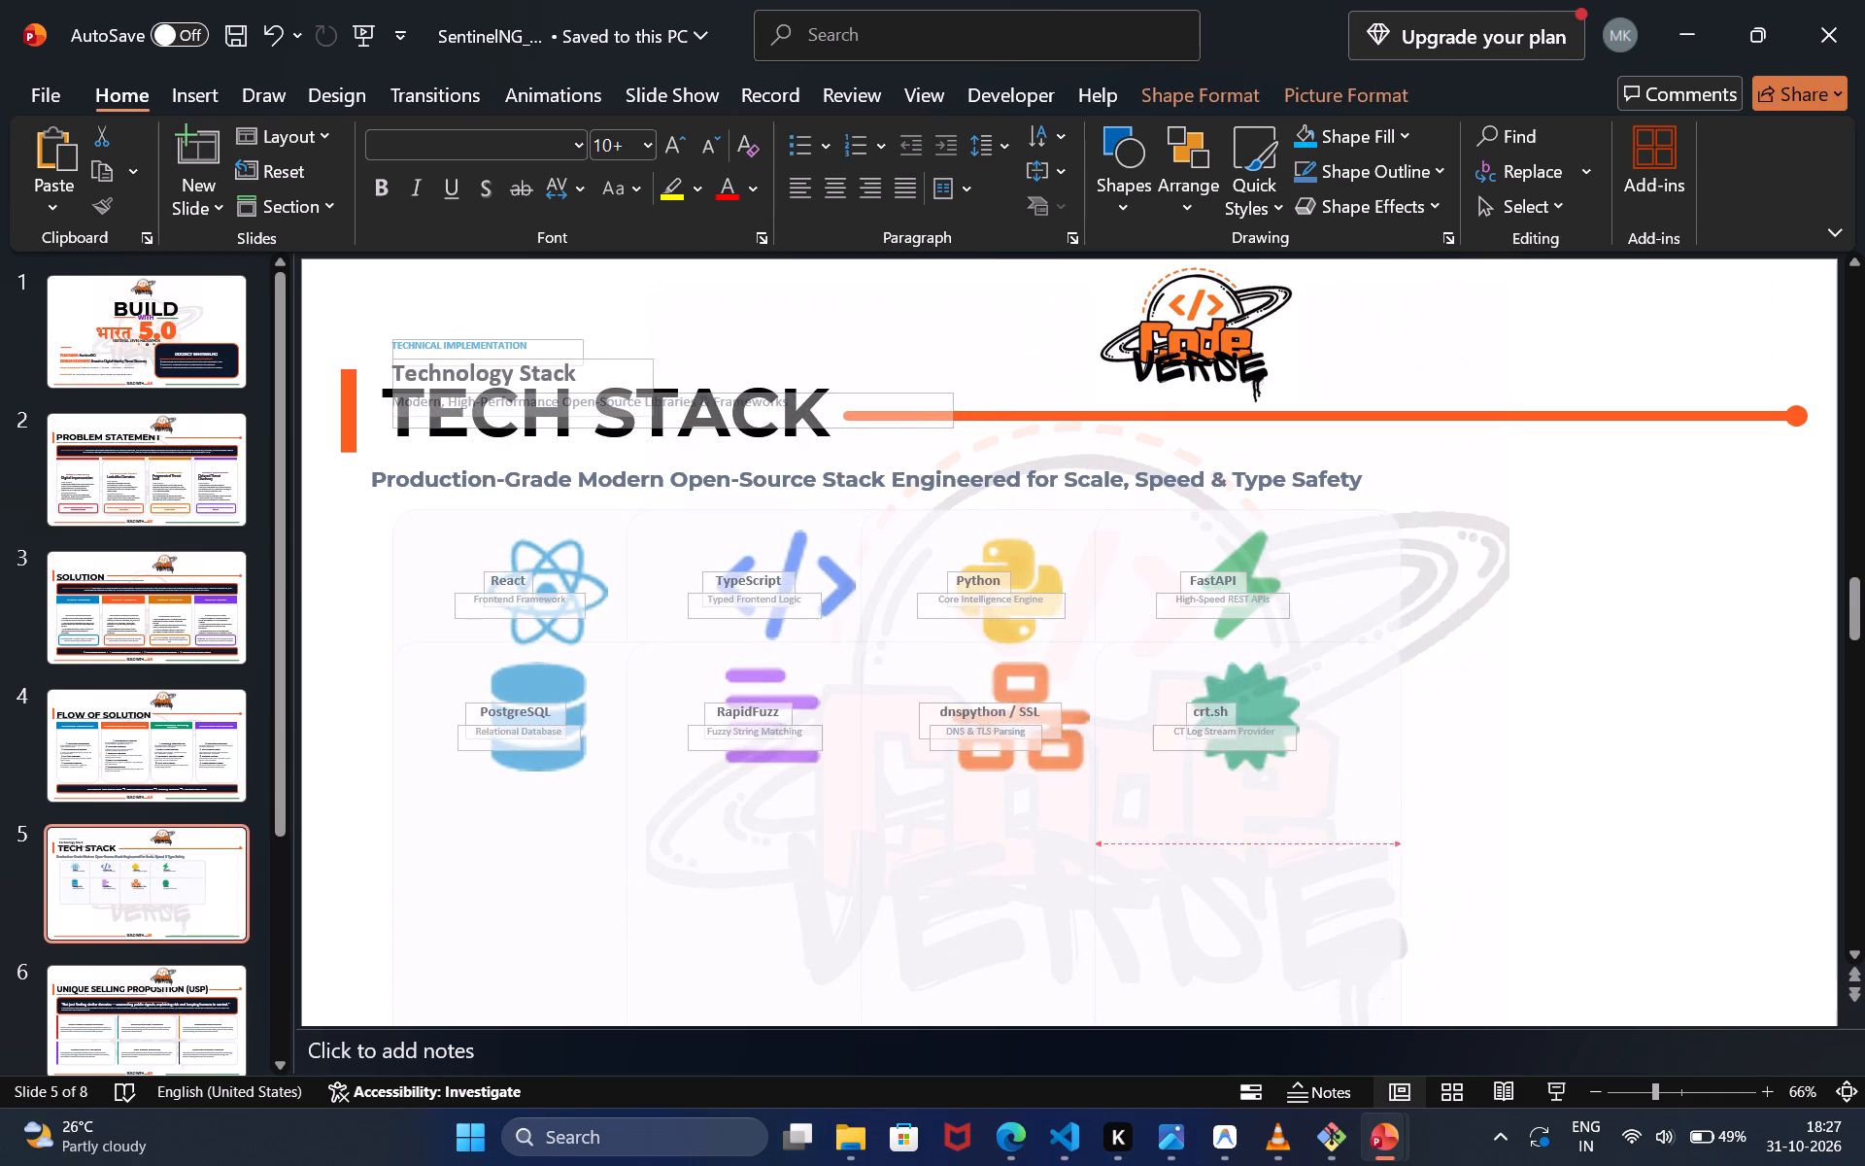
{"action": "left_click_drag", "start_coordinate": [1411, 1048], "coordinate": [1739, 905]}
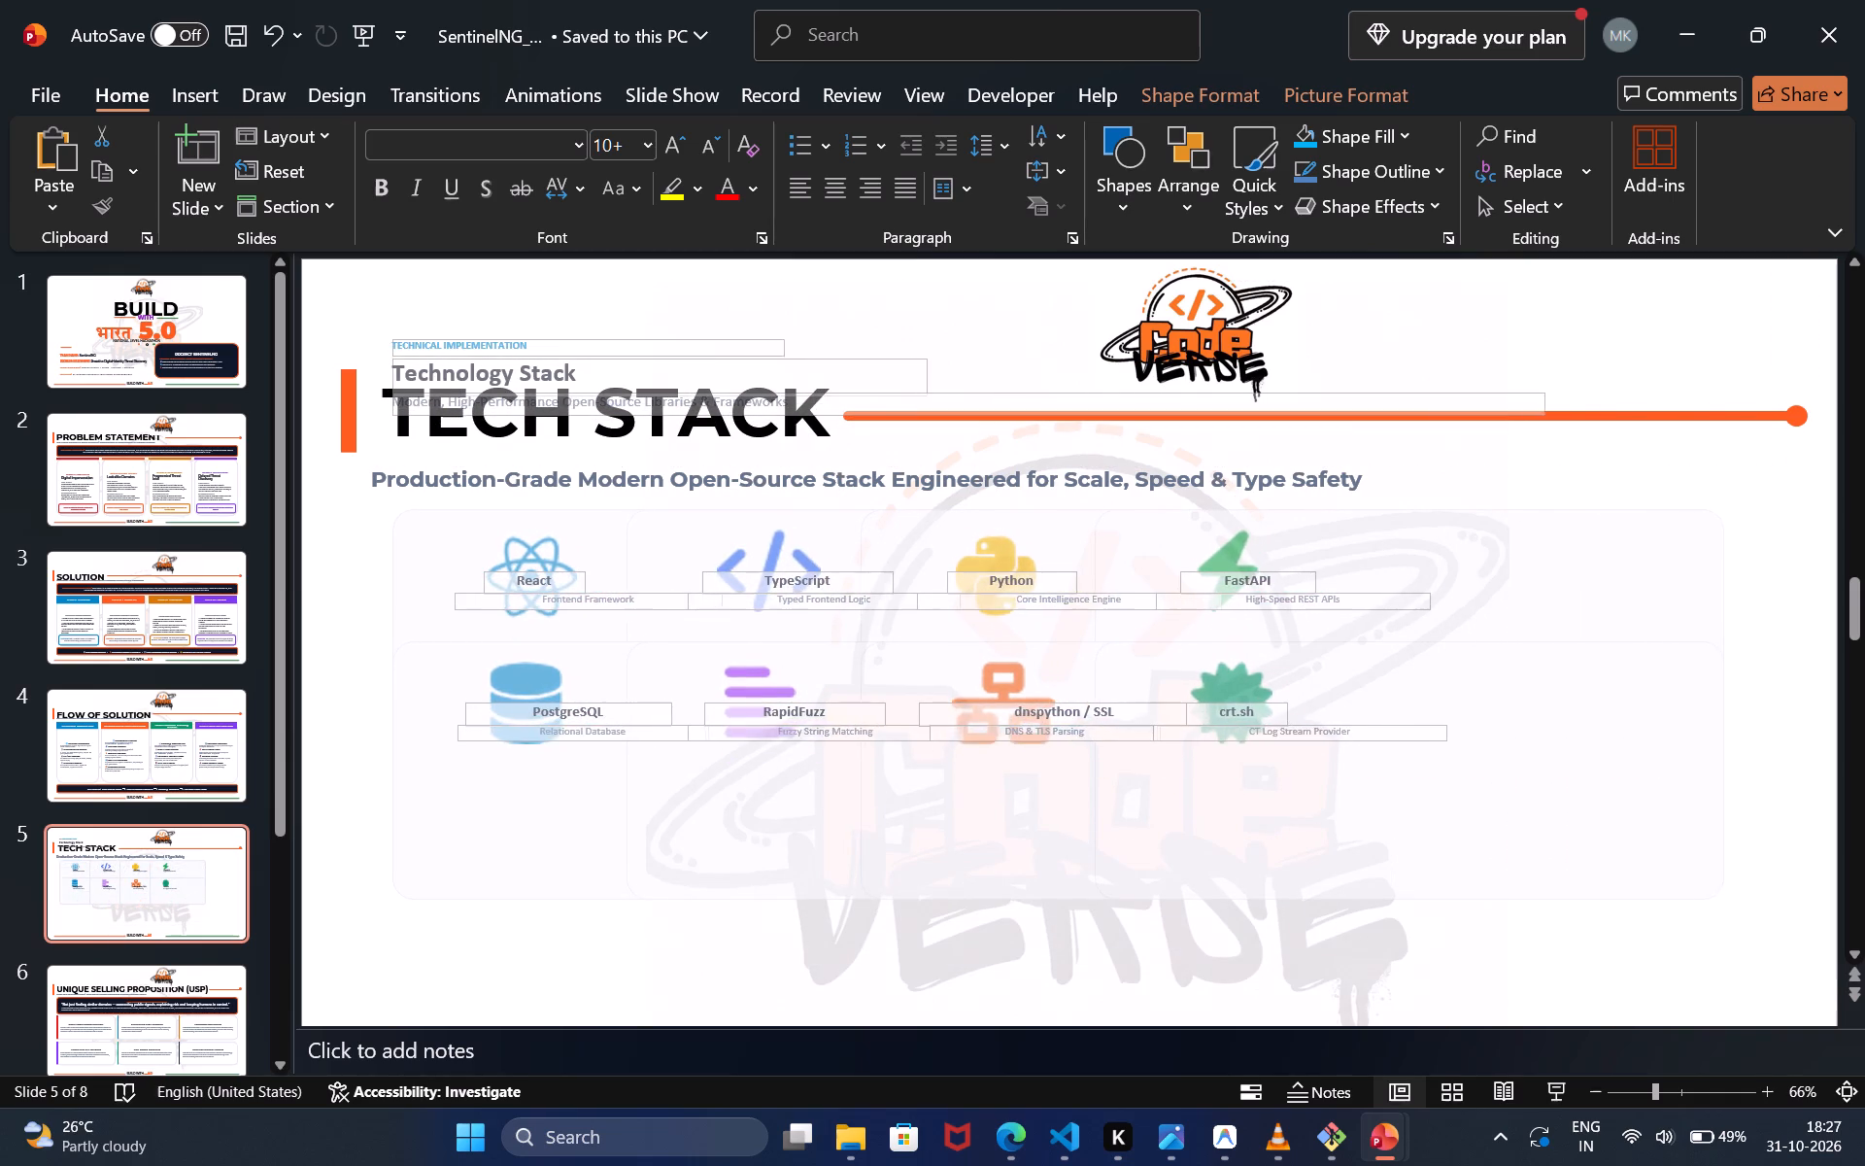
{"action": "left_click_drag", "start_coordinate": [1739, 905], "coordinate": [1740, 976]}
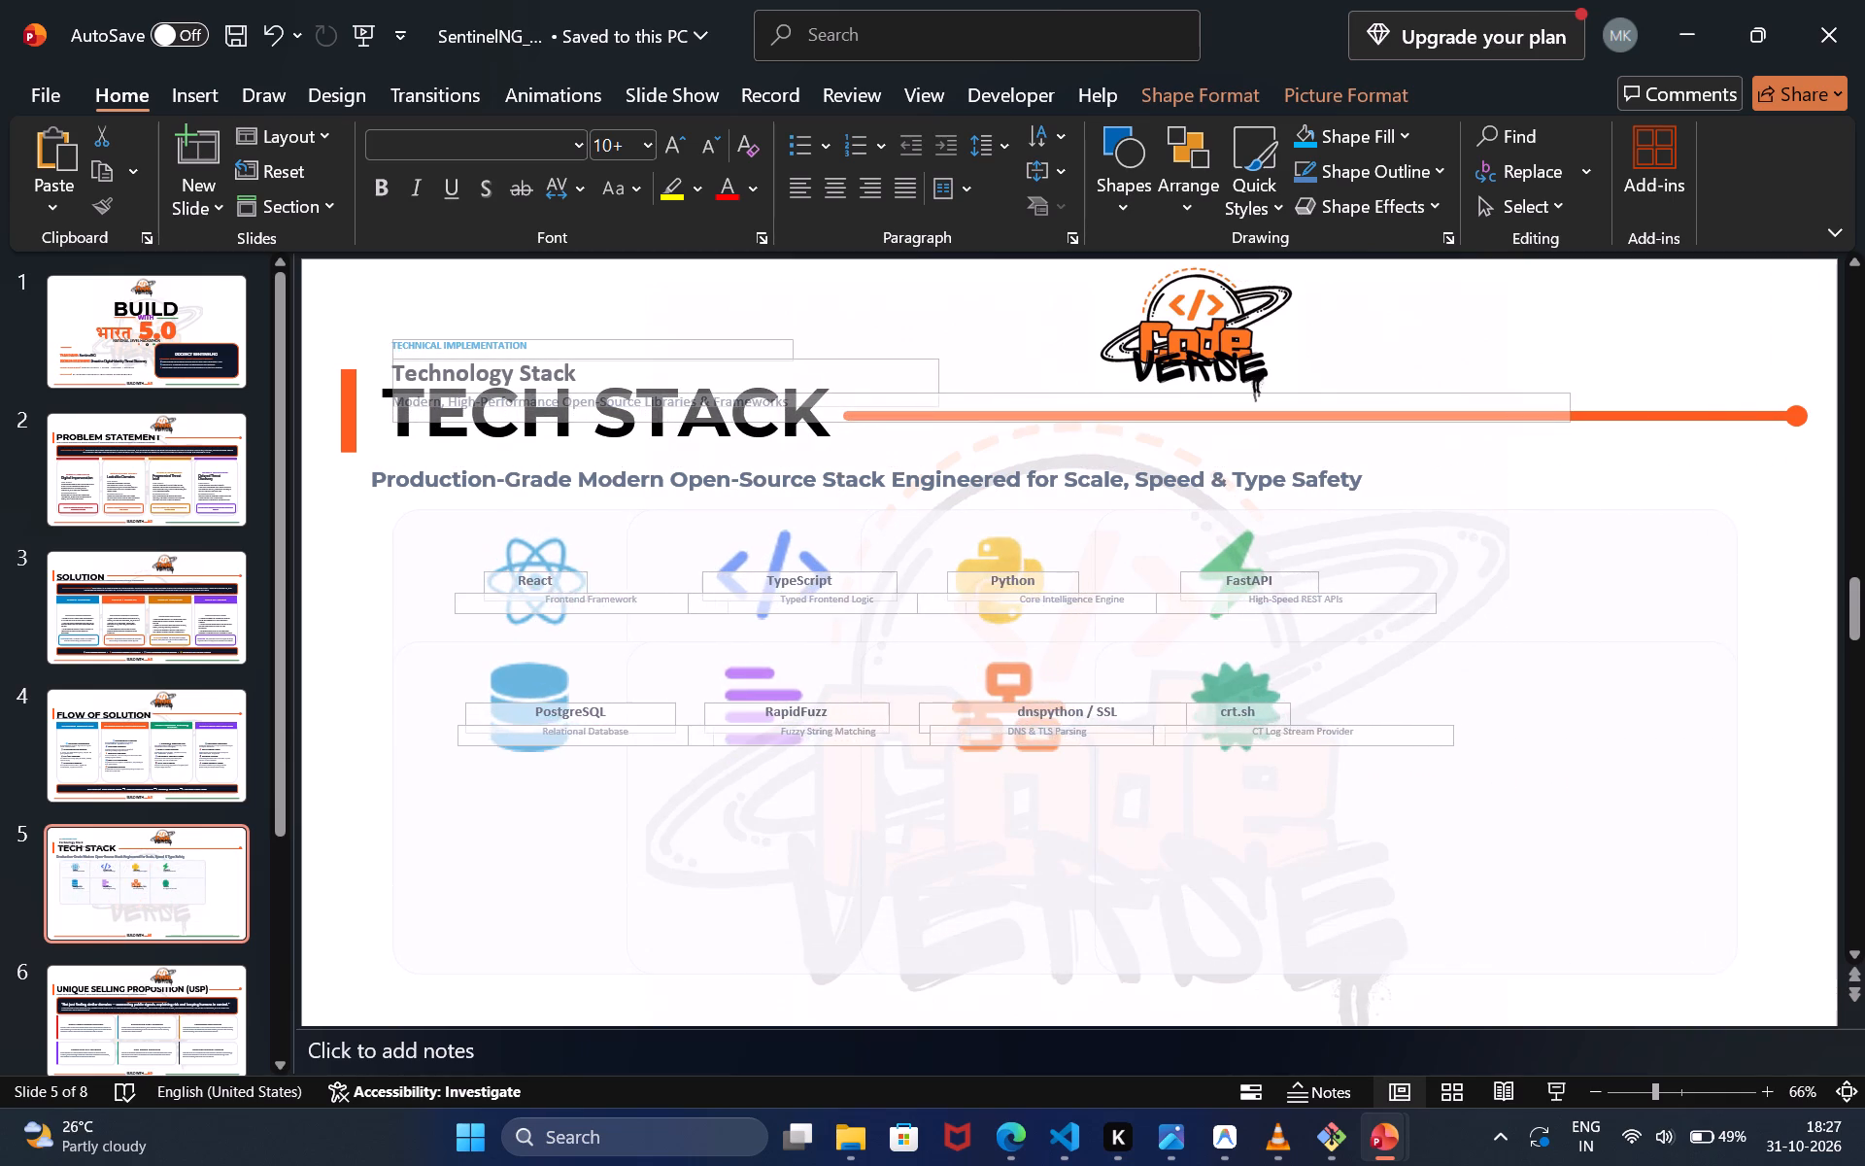
{"action": "left_click_drag", "start_coordinate": [1740, 976], "coordinate": [1741, 977]}
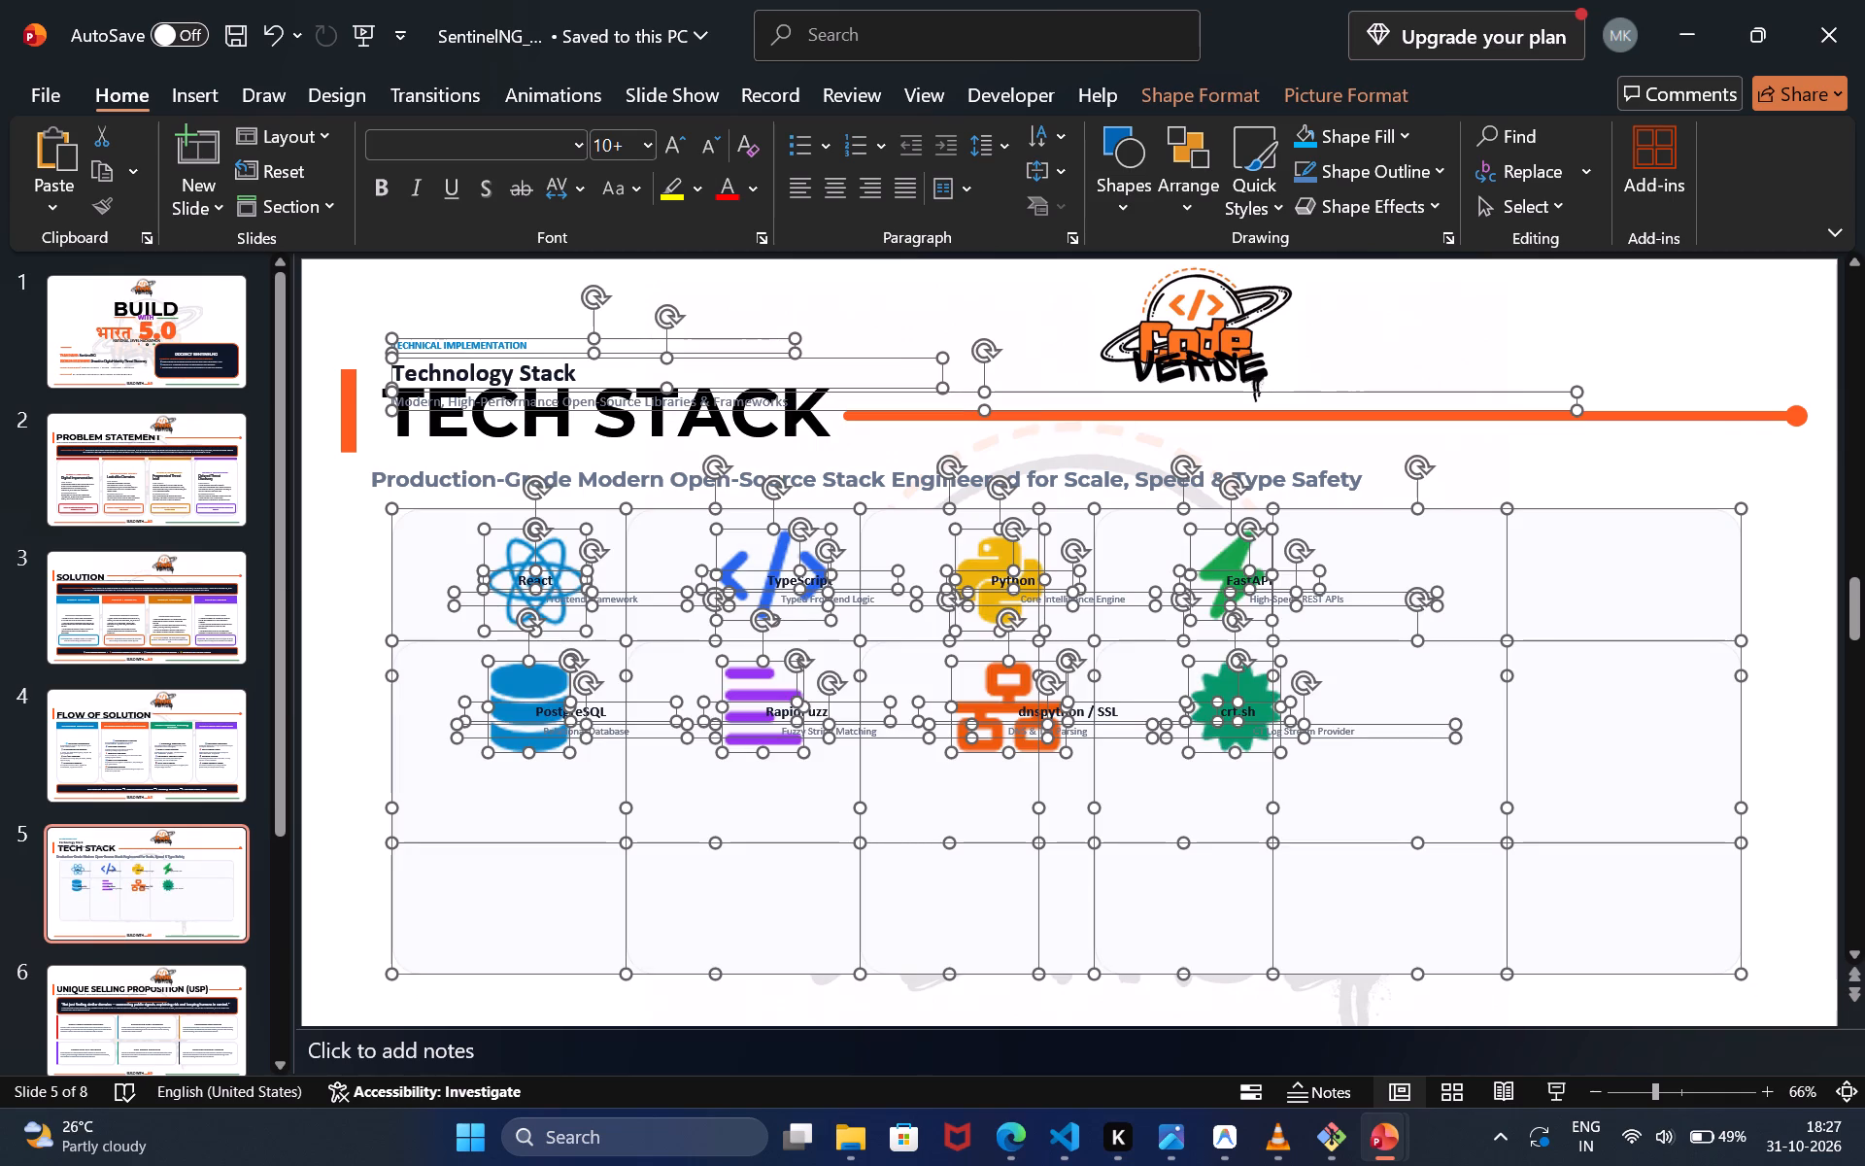
Increase the font size of all the pasted text together until the smallest text is 20.
{"action": "triple_click", "coordinate": [669, 140]}
{"action": "triple_click", "coordinate": [669, 140]}
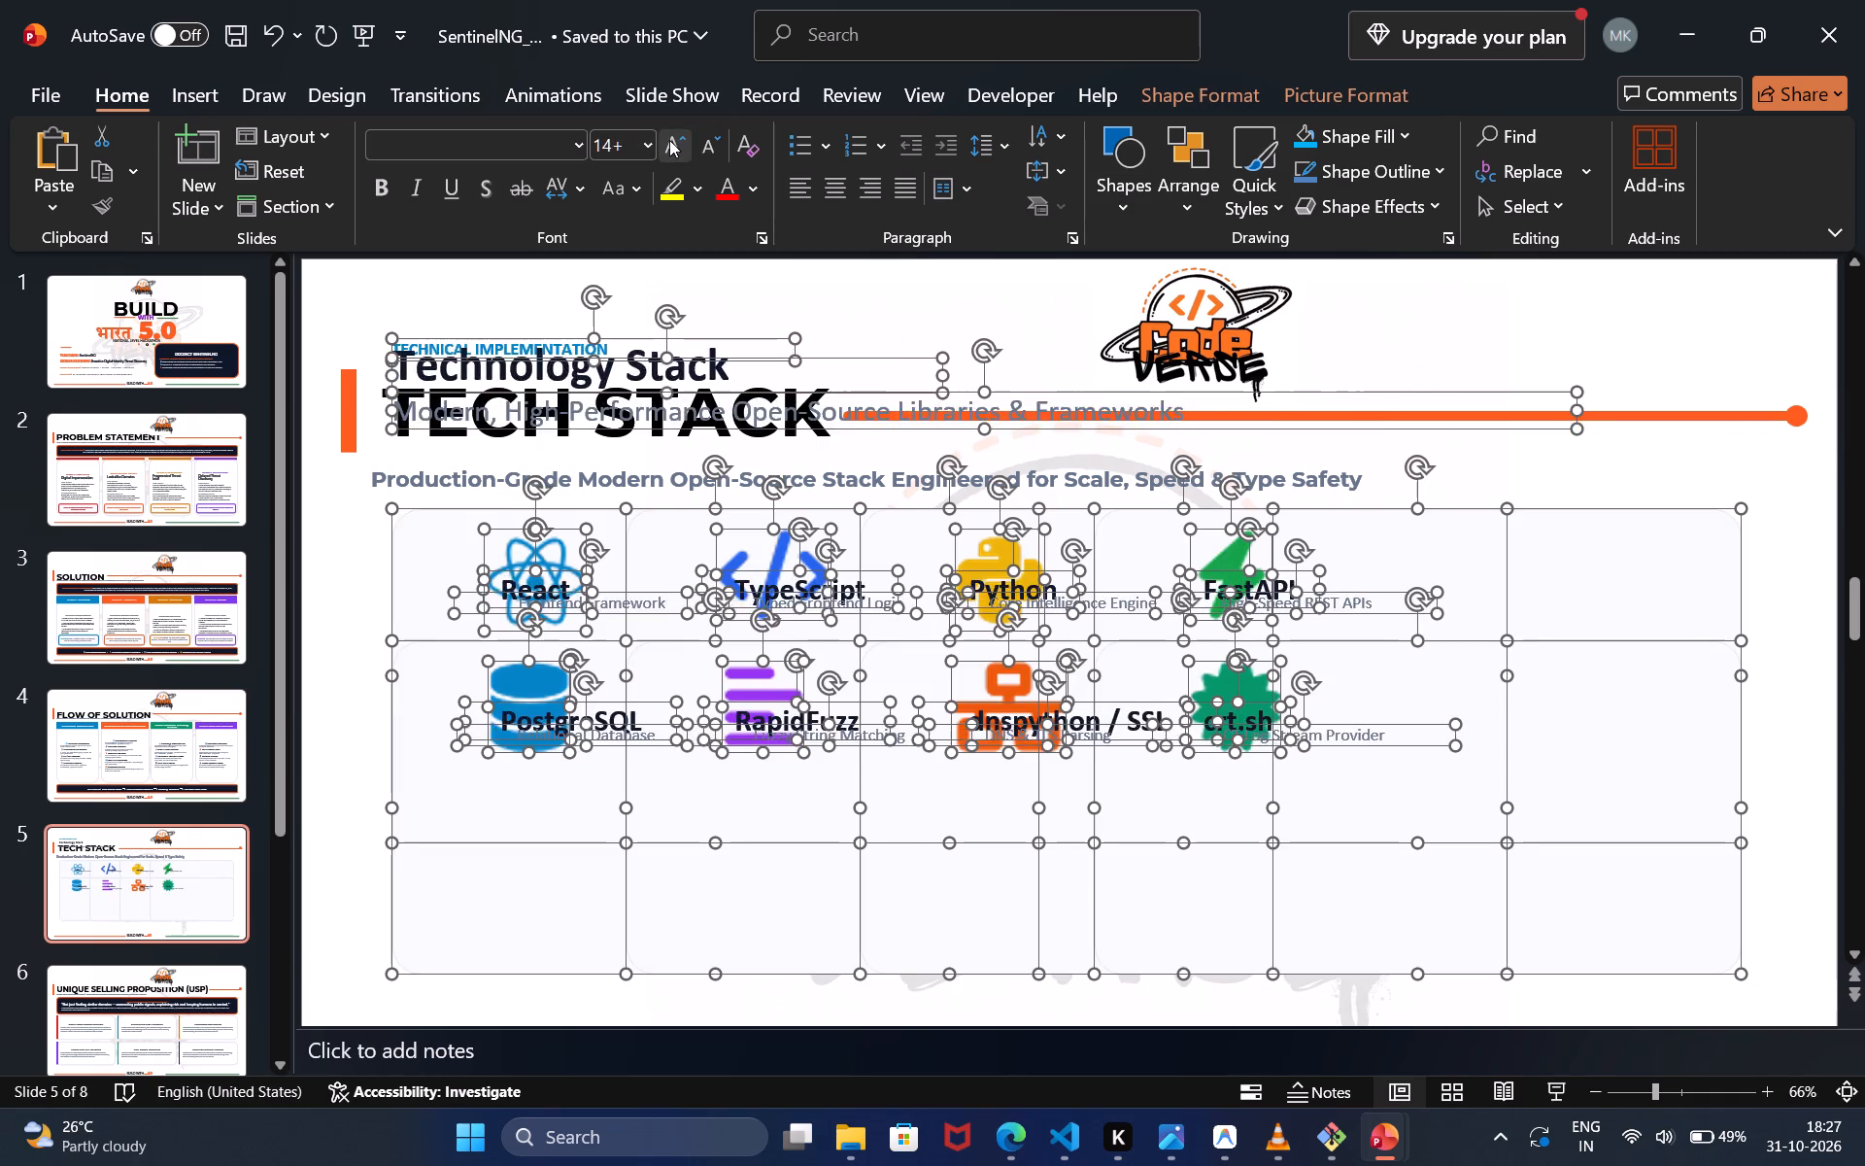
{"action": "left_click", "coordinate": [669, 140]}
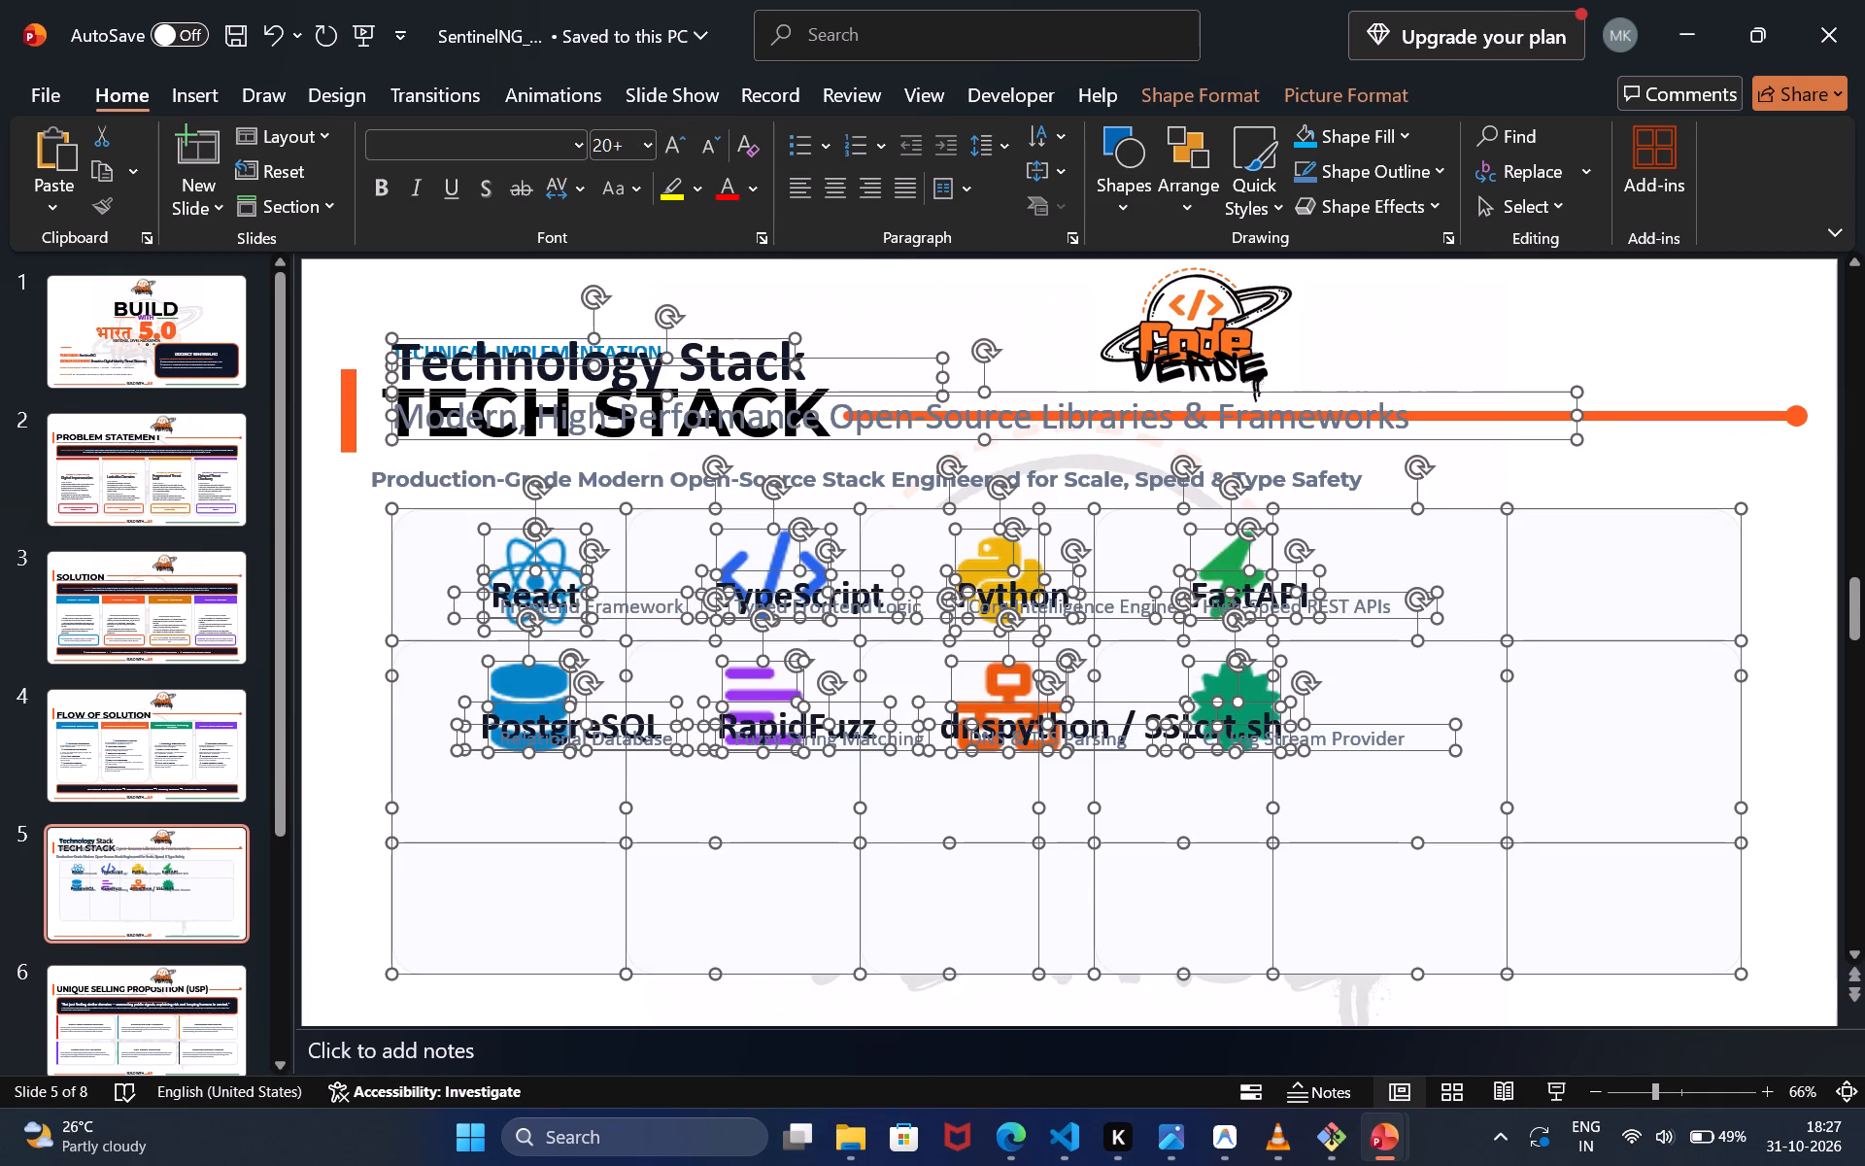
{"action": "left_click", "coordinate": [858, 335]}
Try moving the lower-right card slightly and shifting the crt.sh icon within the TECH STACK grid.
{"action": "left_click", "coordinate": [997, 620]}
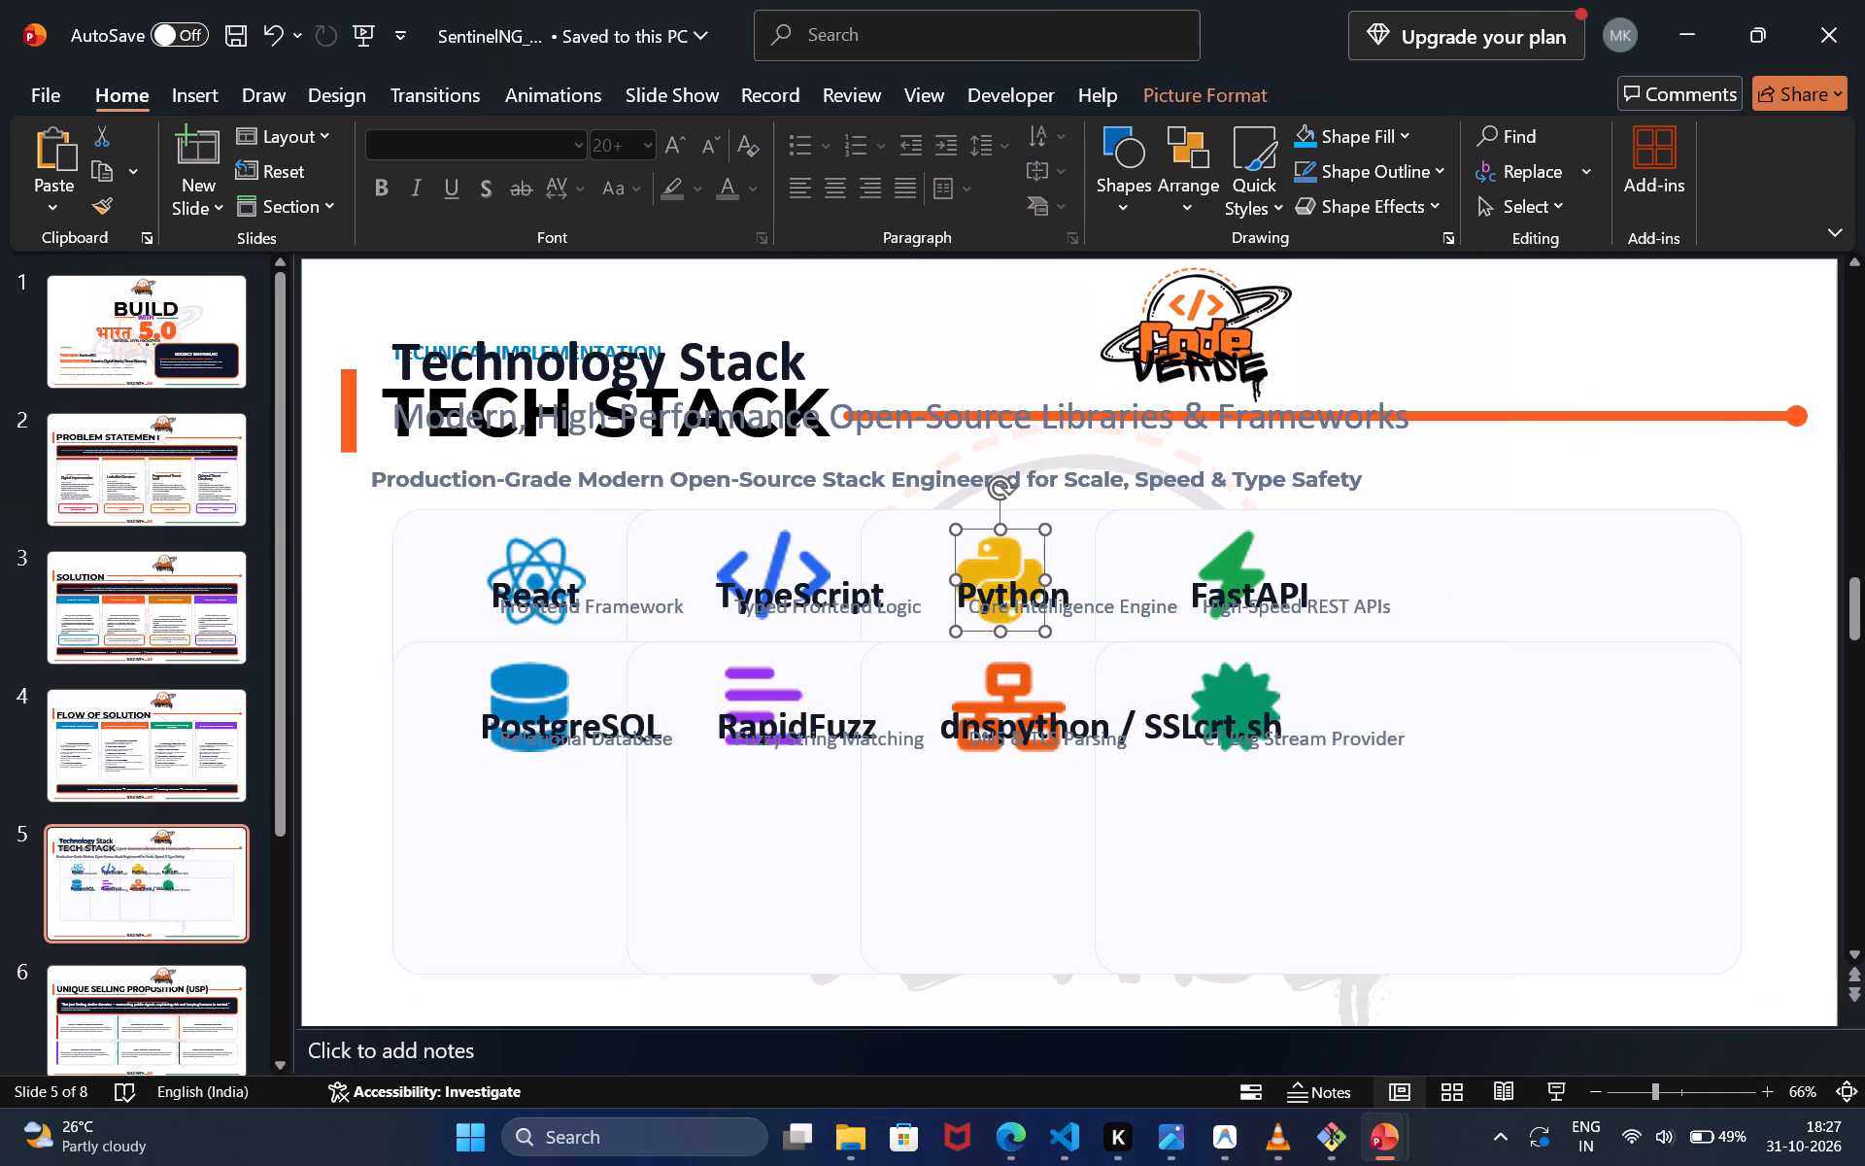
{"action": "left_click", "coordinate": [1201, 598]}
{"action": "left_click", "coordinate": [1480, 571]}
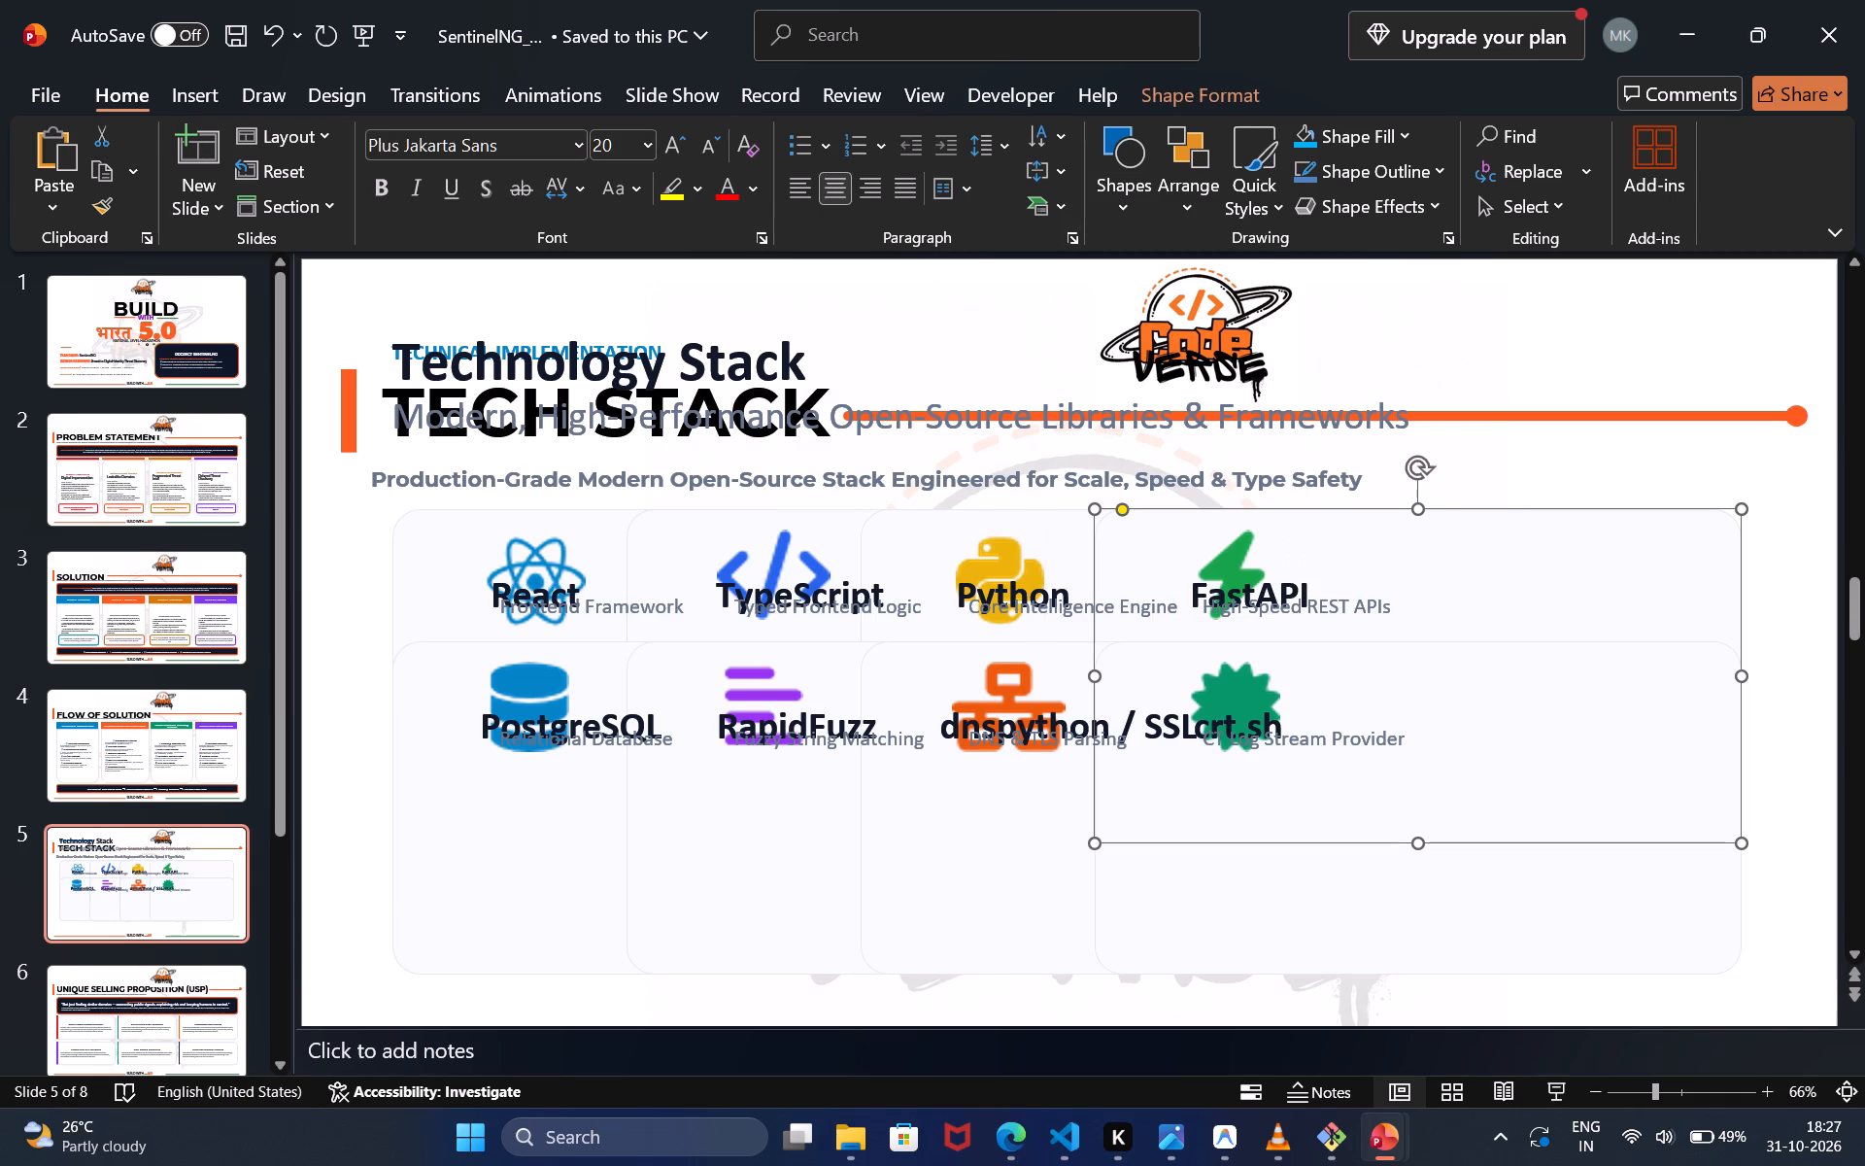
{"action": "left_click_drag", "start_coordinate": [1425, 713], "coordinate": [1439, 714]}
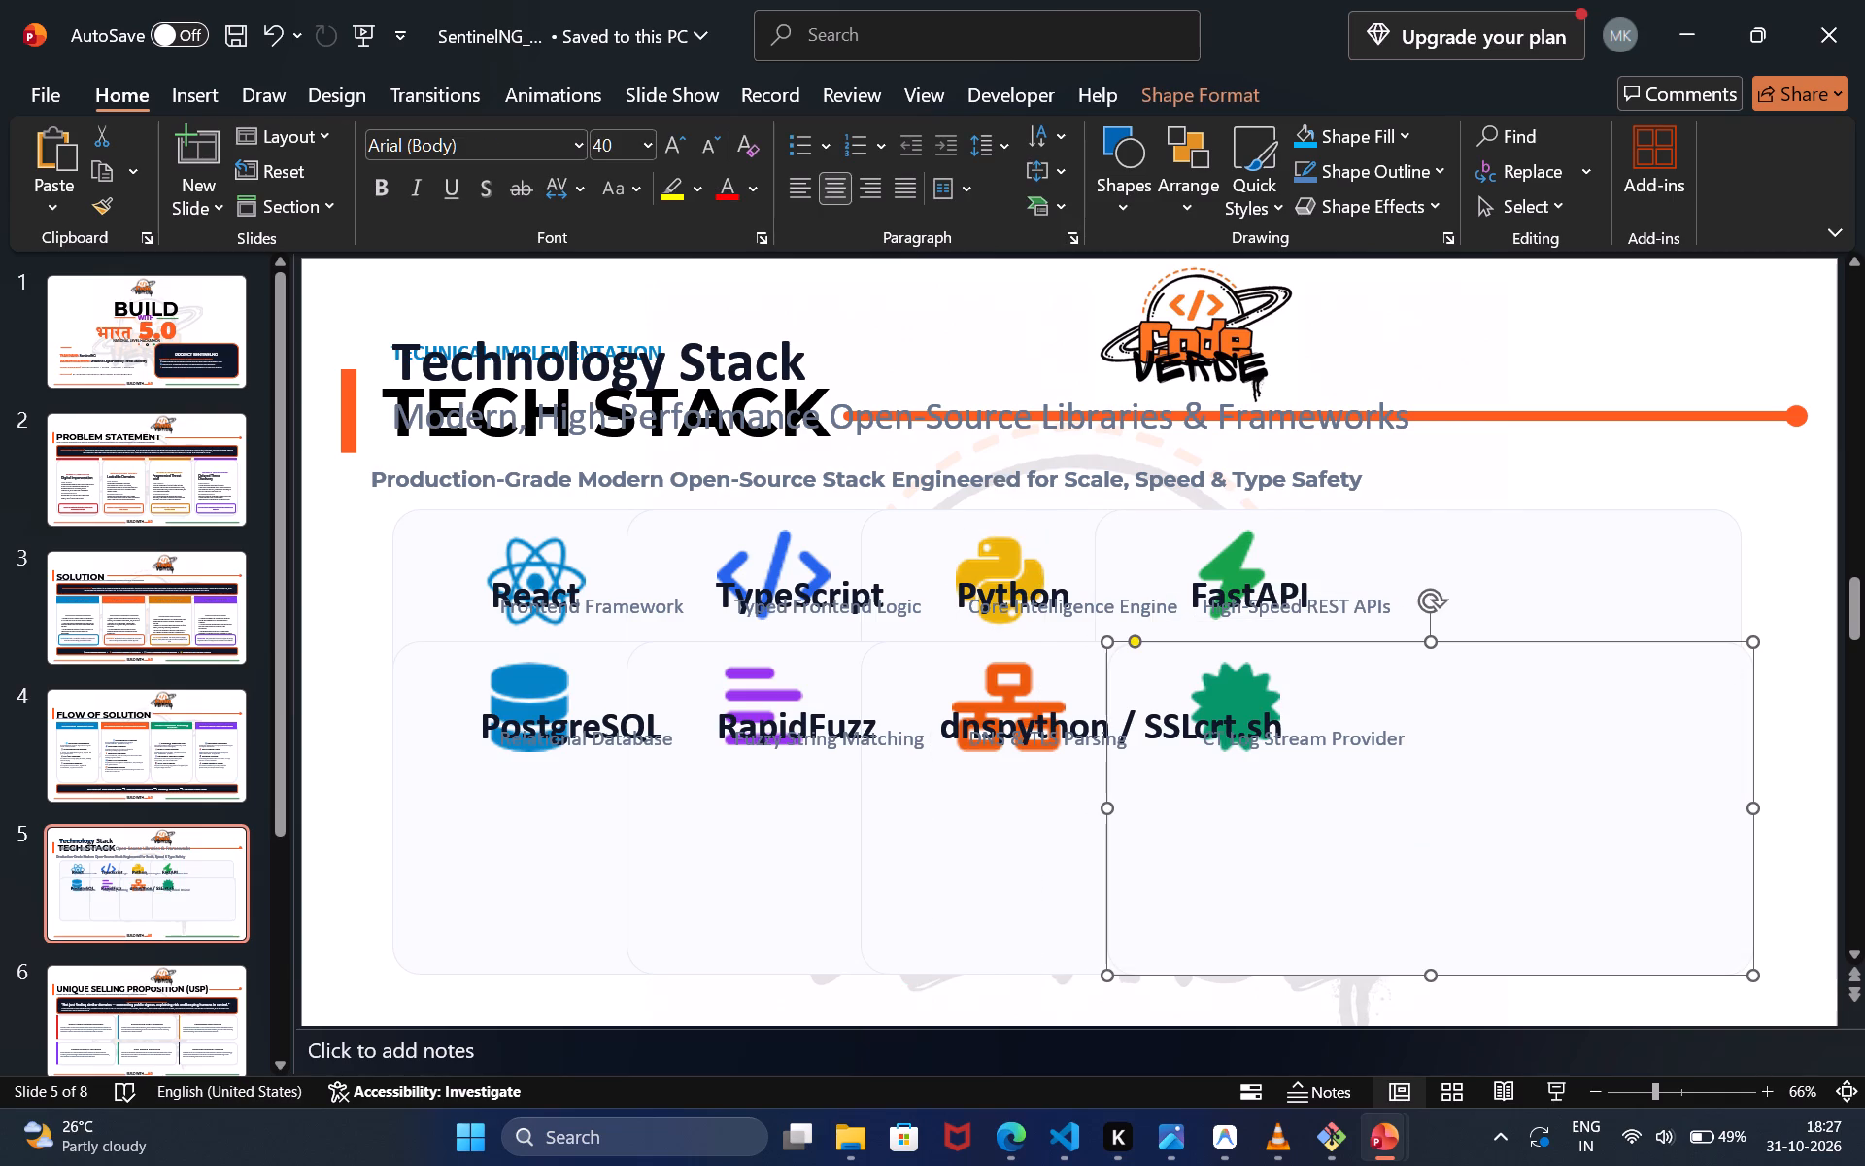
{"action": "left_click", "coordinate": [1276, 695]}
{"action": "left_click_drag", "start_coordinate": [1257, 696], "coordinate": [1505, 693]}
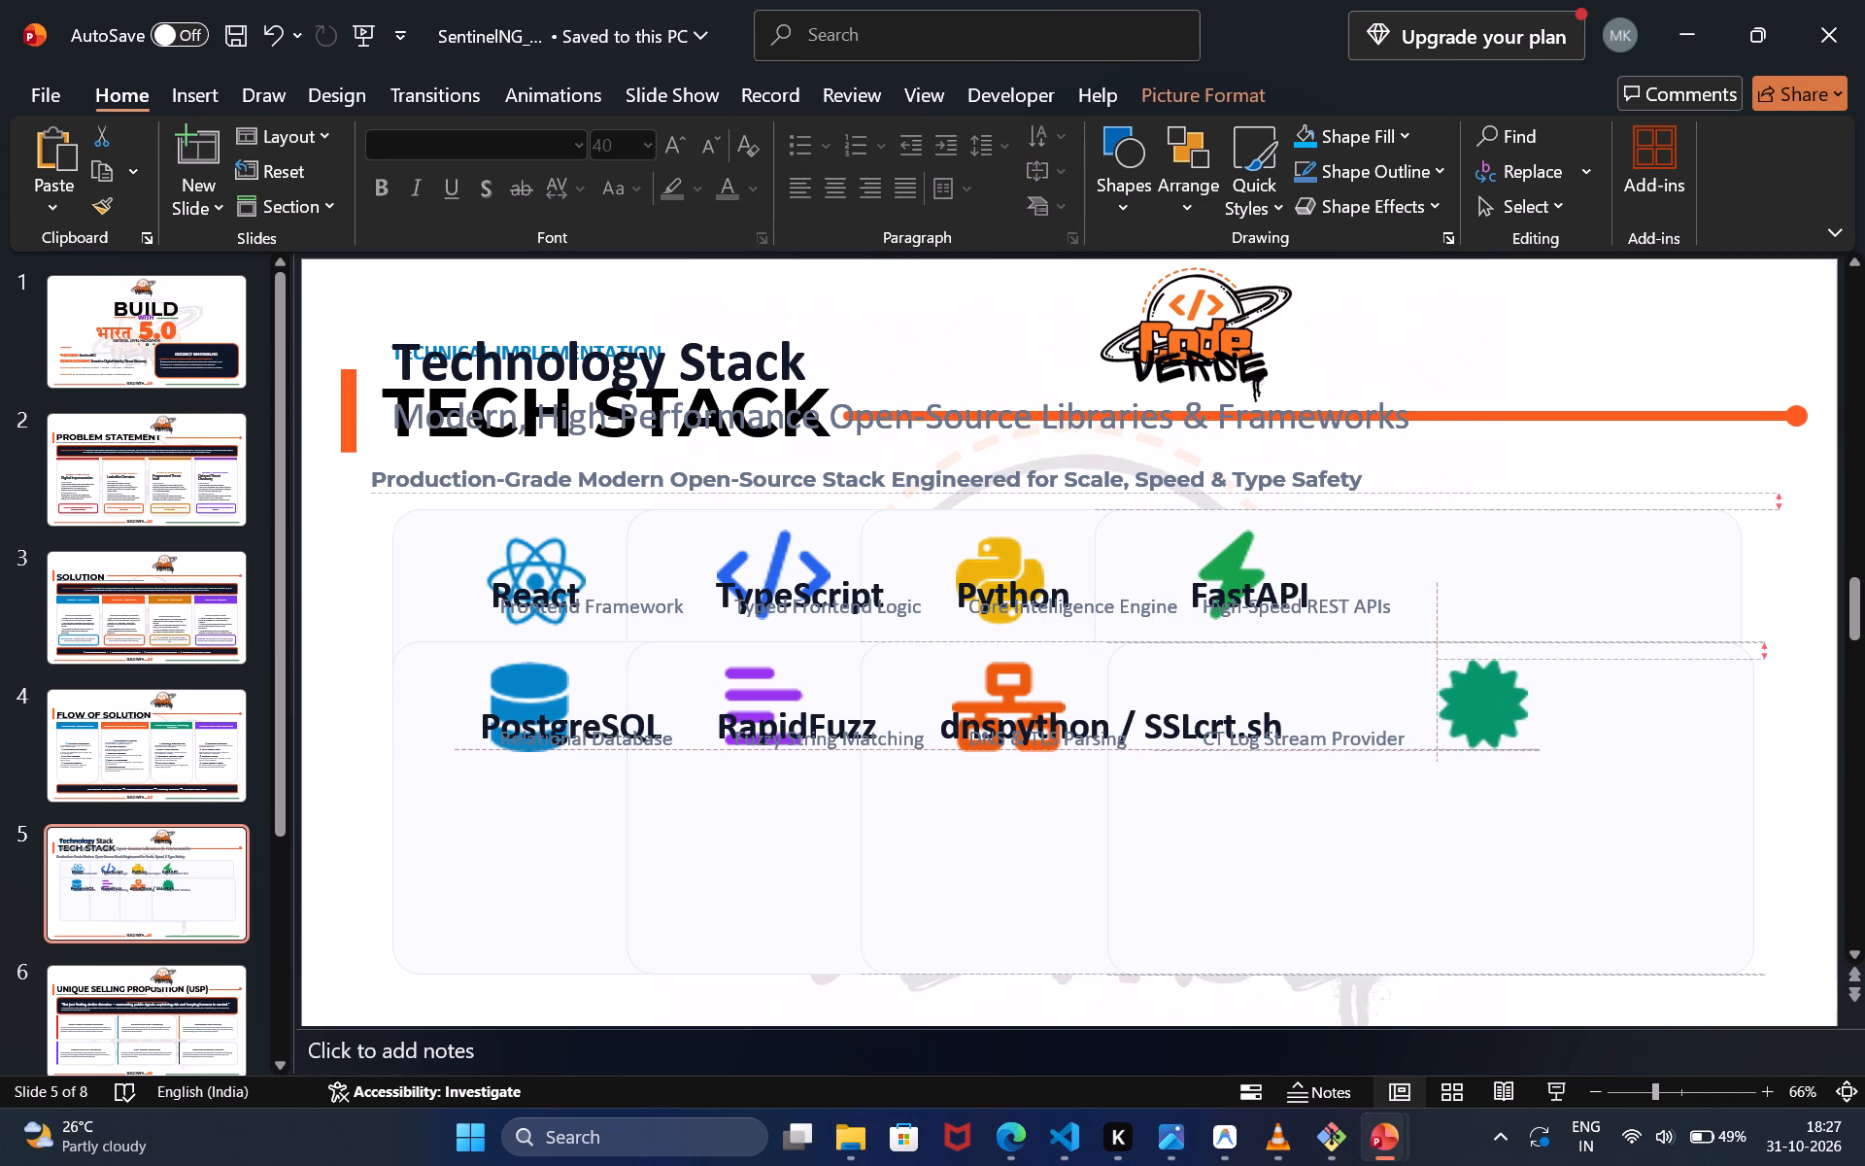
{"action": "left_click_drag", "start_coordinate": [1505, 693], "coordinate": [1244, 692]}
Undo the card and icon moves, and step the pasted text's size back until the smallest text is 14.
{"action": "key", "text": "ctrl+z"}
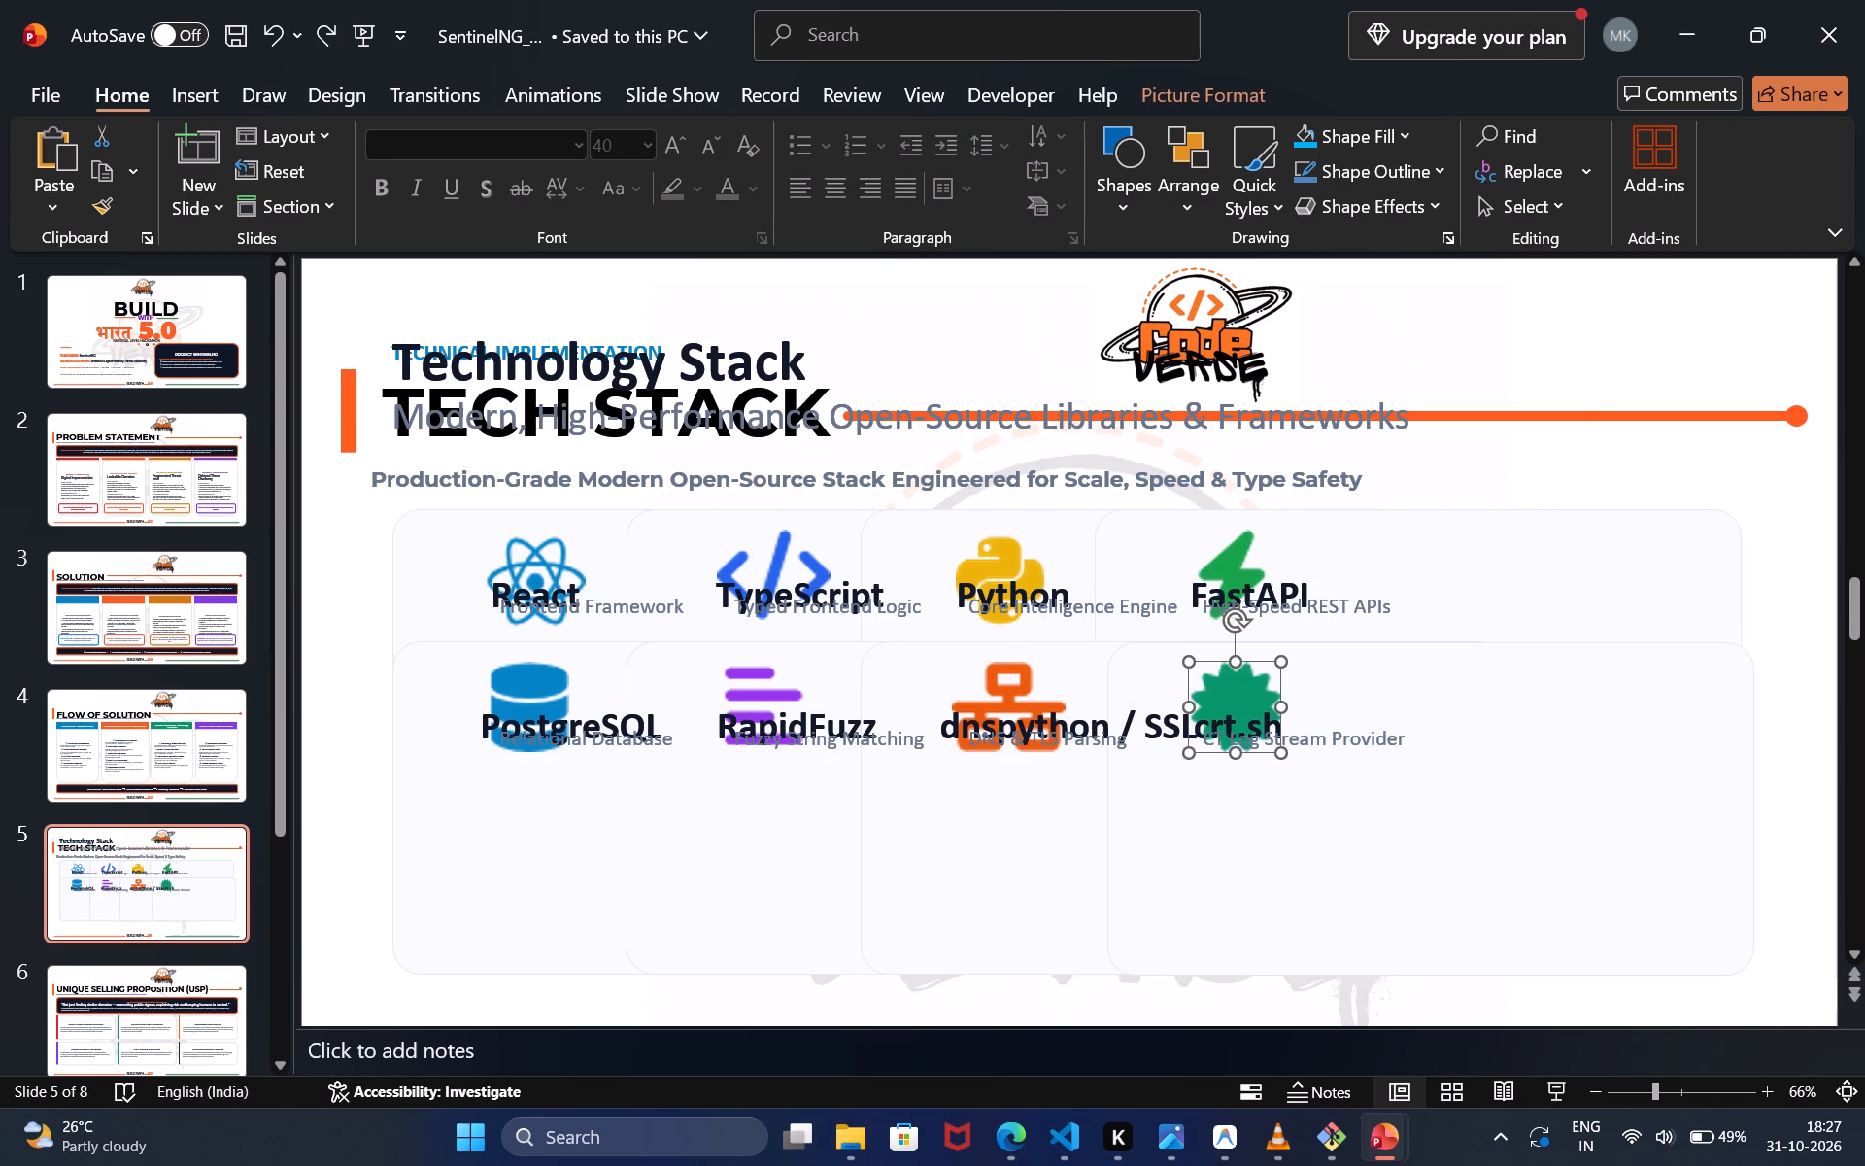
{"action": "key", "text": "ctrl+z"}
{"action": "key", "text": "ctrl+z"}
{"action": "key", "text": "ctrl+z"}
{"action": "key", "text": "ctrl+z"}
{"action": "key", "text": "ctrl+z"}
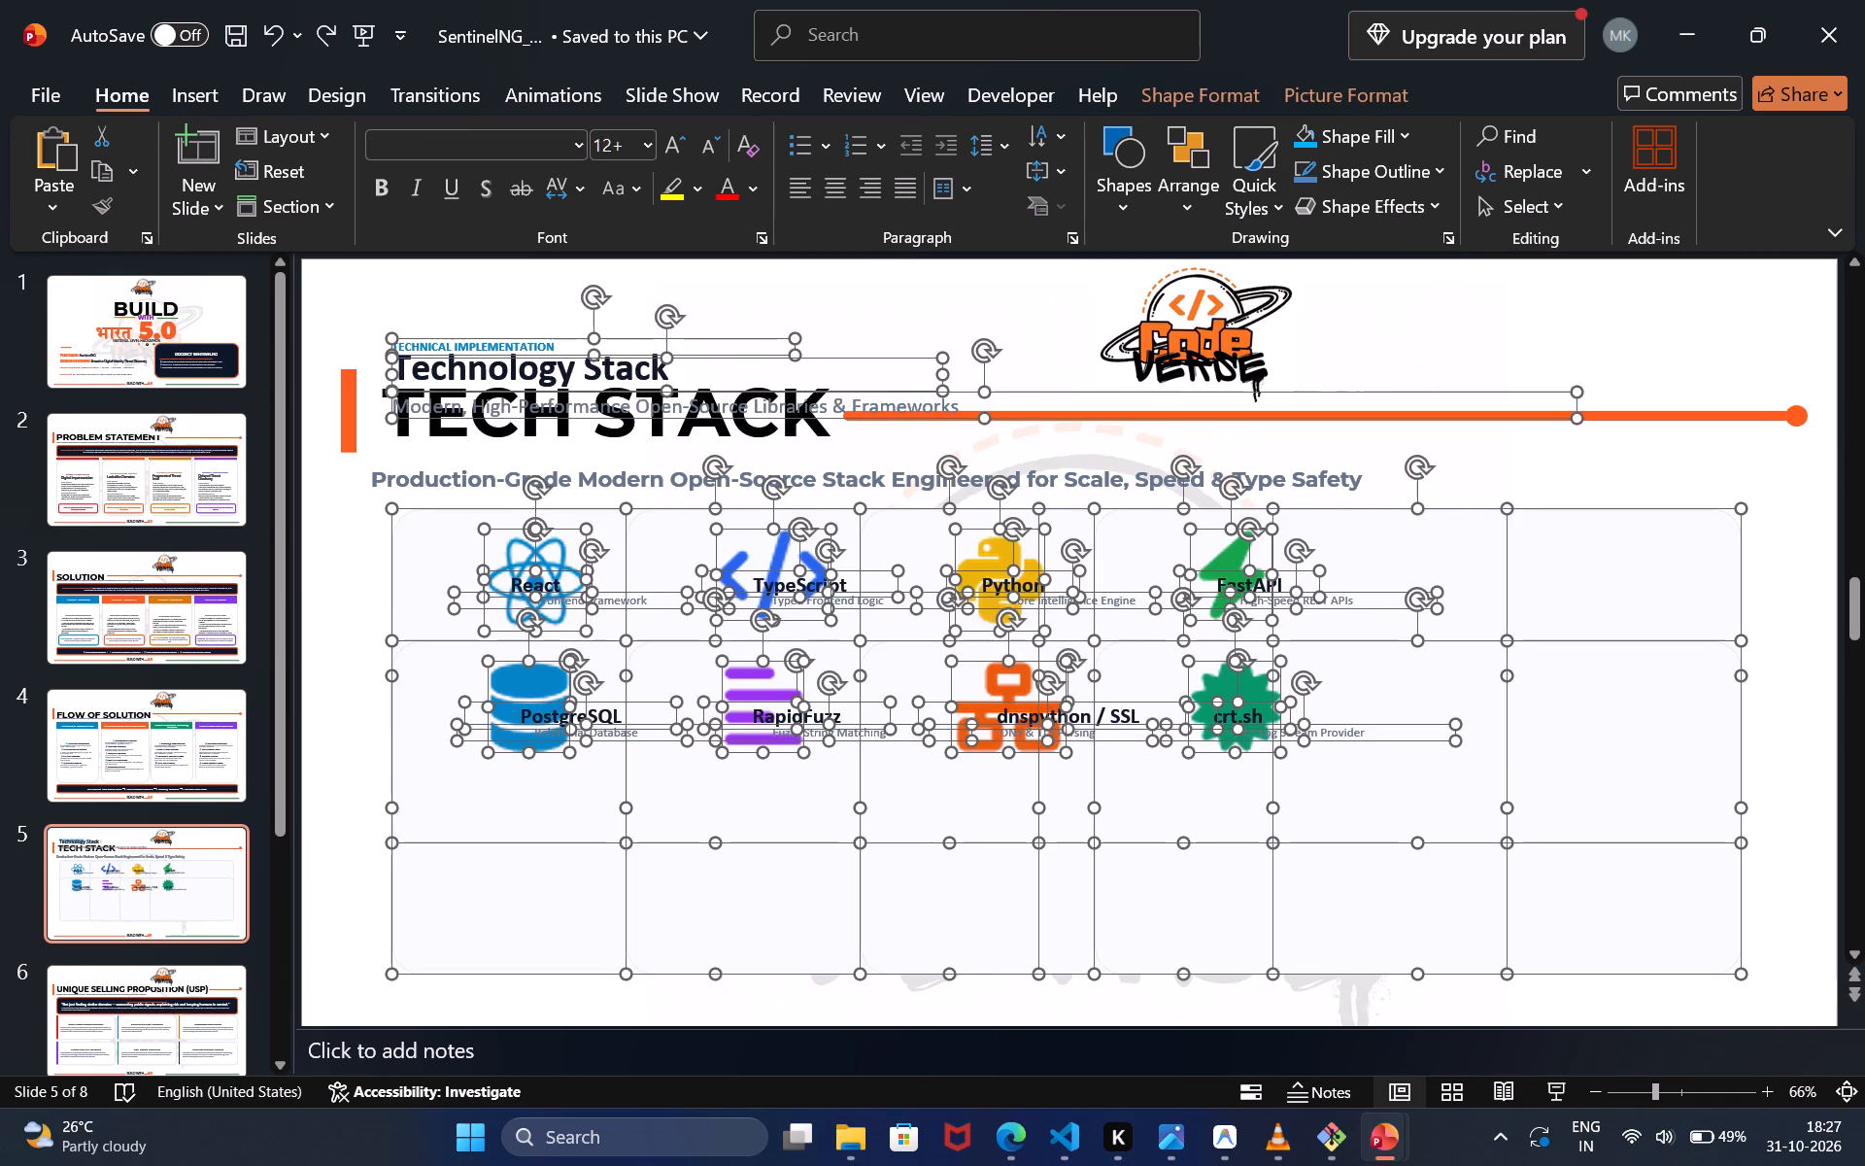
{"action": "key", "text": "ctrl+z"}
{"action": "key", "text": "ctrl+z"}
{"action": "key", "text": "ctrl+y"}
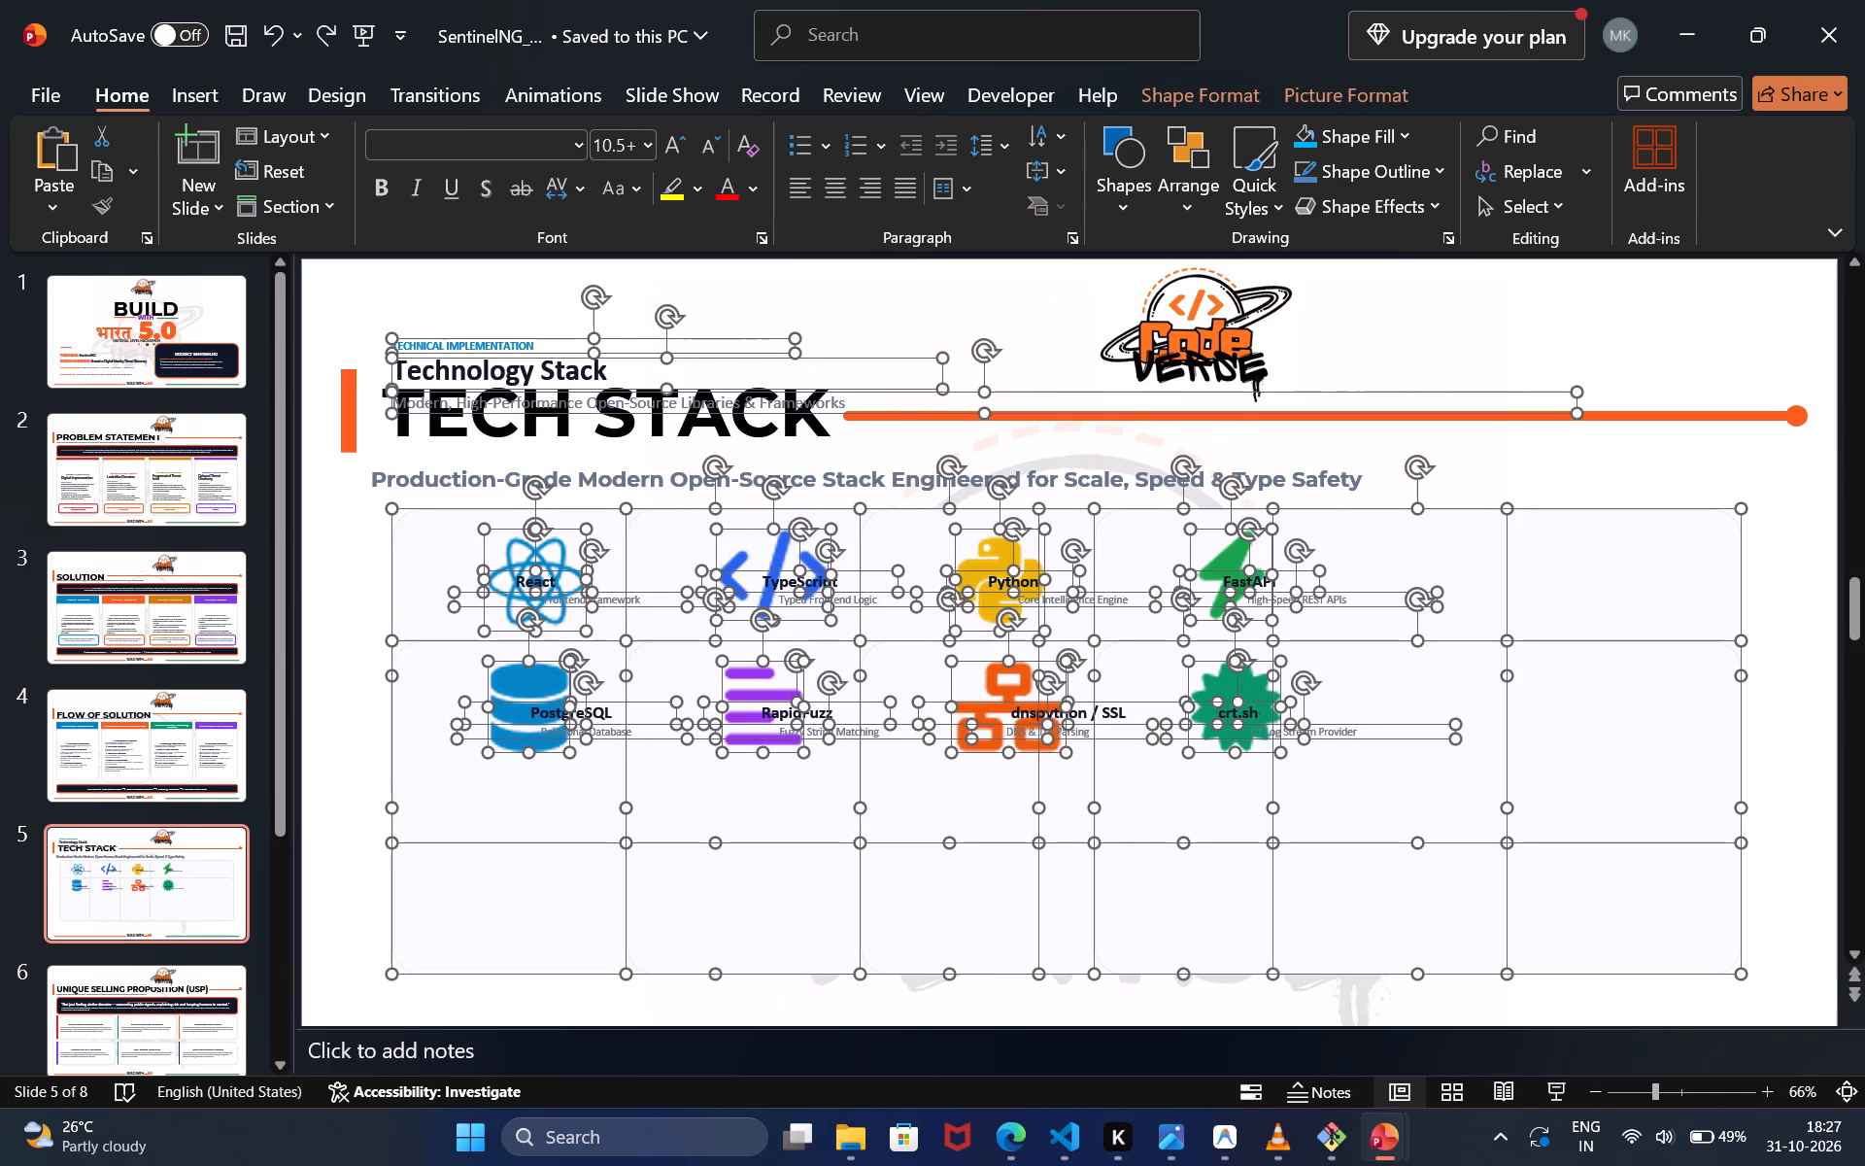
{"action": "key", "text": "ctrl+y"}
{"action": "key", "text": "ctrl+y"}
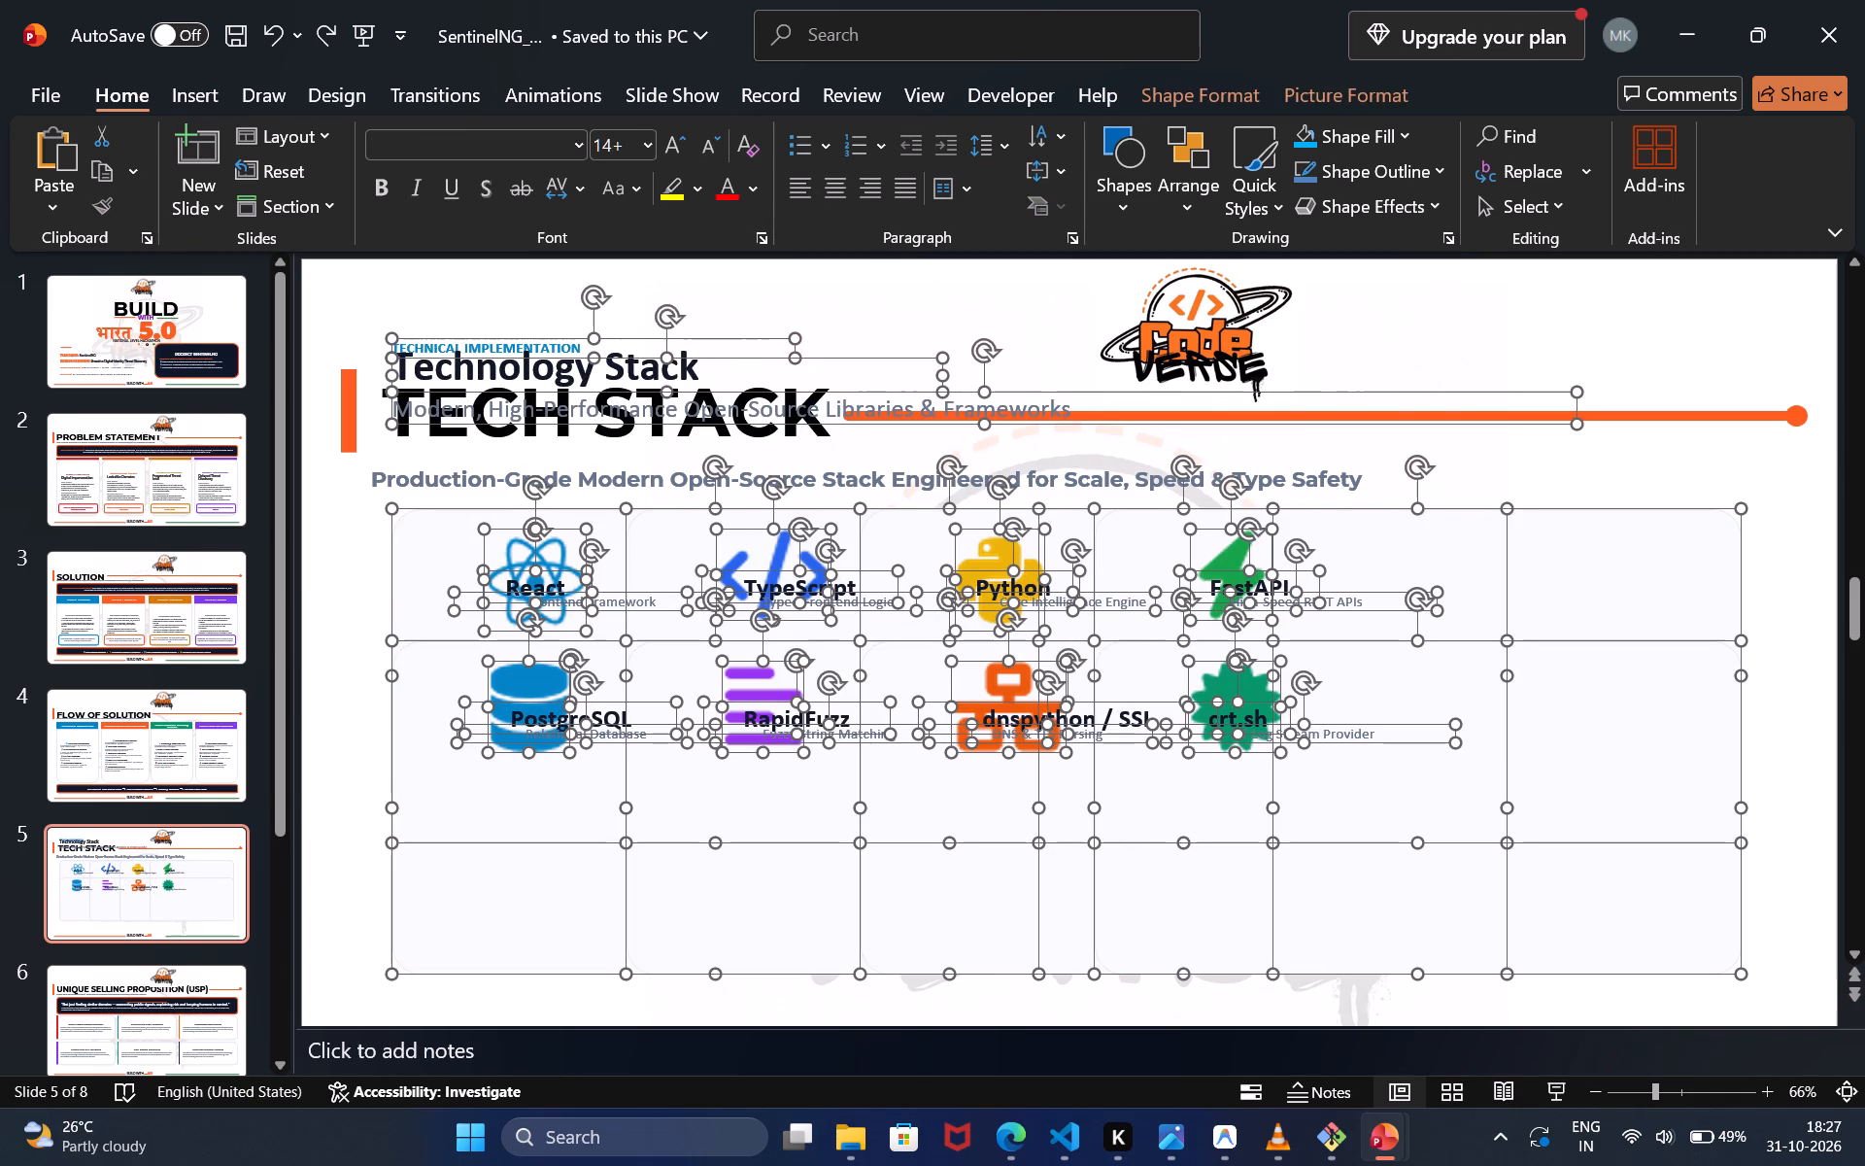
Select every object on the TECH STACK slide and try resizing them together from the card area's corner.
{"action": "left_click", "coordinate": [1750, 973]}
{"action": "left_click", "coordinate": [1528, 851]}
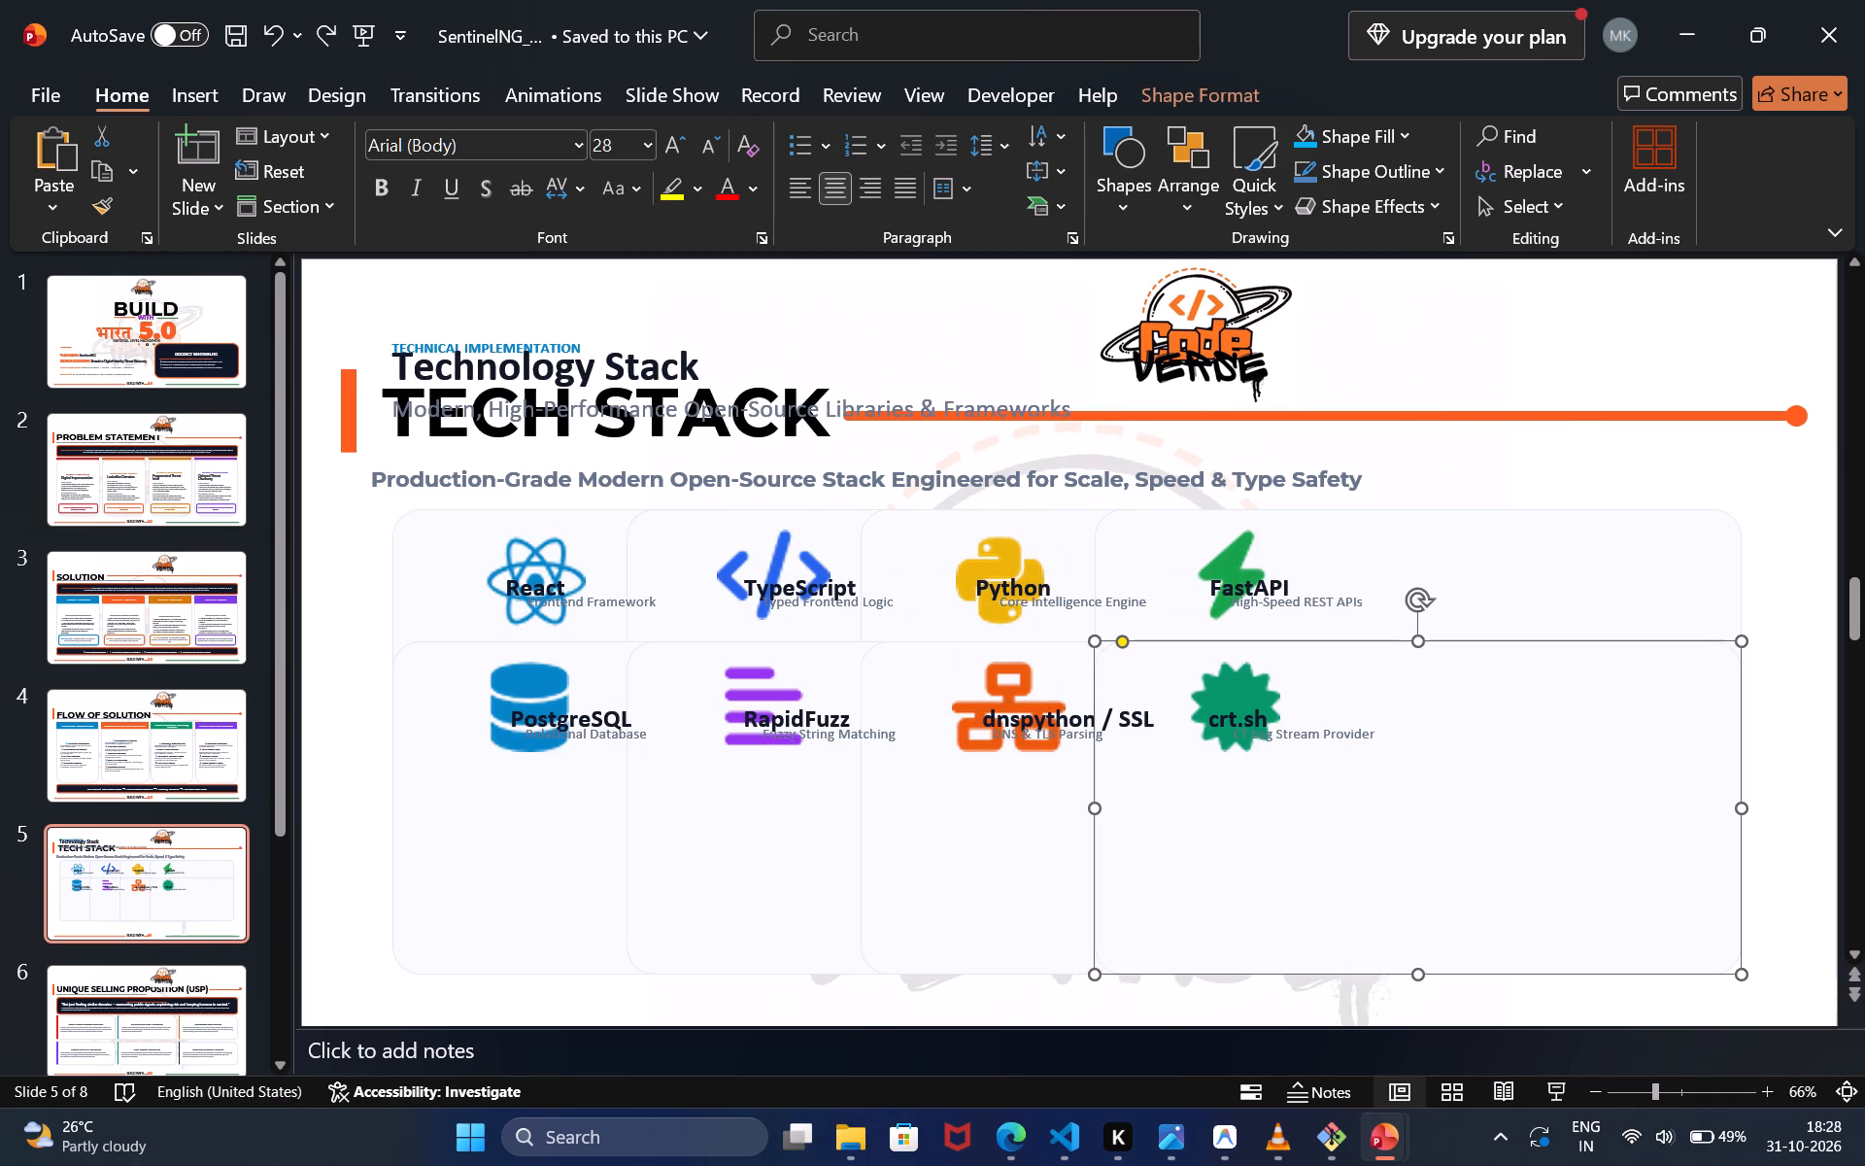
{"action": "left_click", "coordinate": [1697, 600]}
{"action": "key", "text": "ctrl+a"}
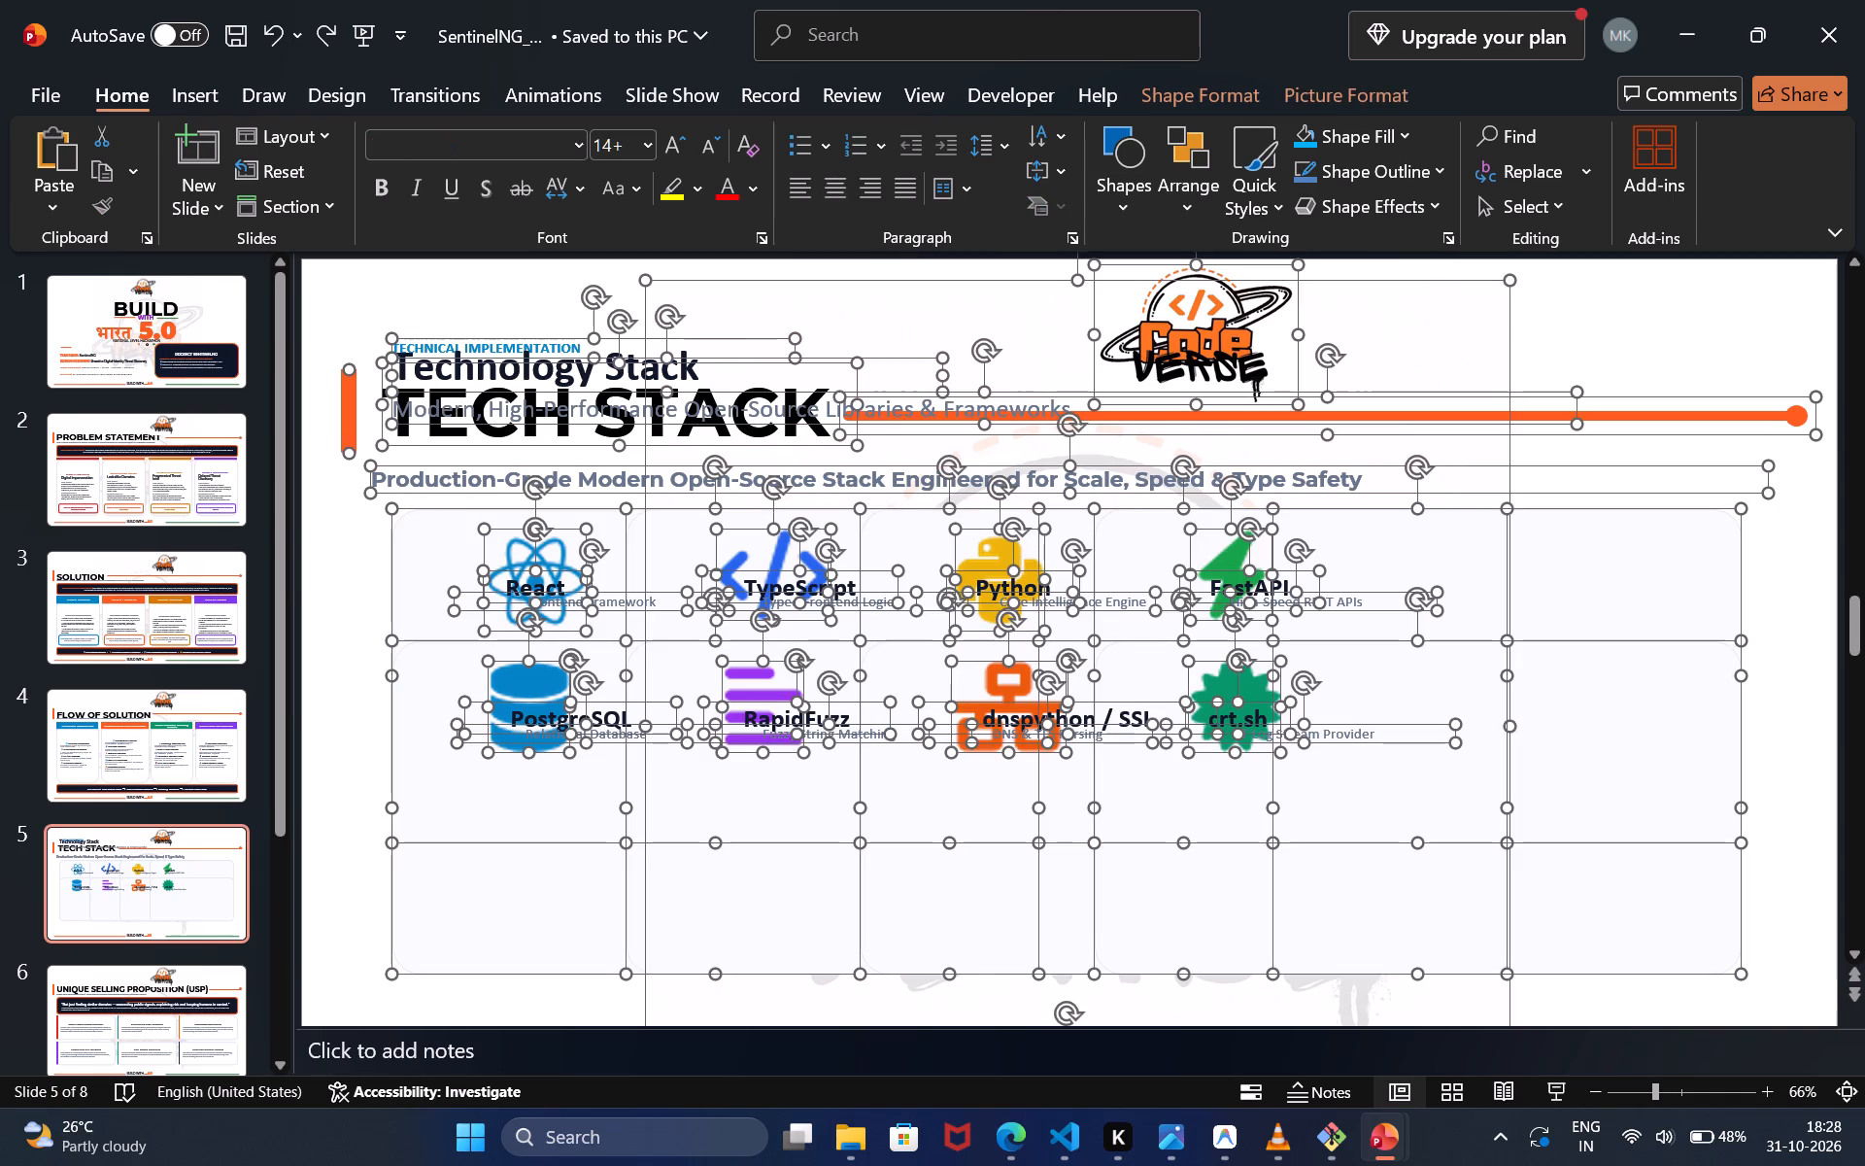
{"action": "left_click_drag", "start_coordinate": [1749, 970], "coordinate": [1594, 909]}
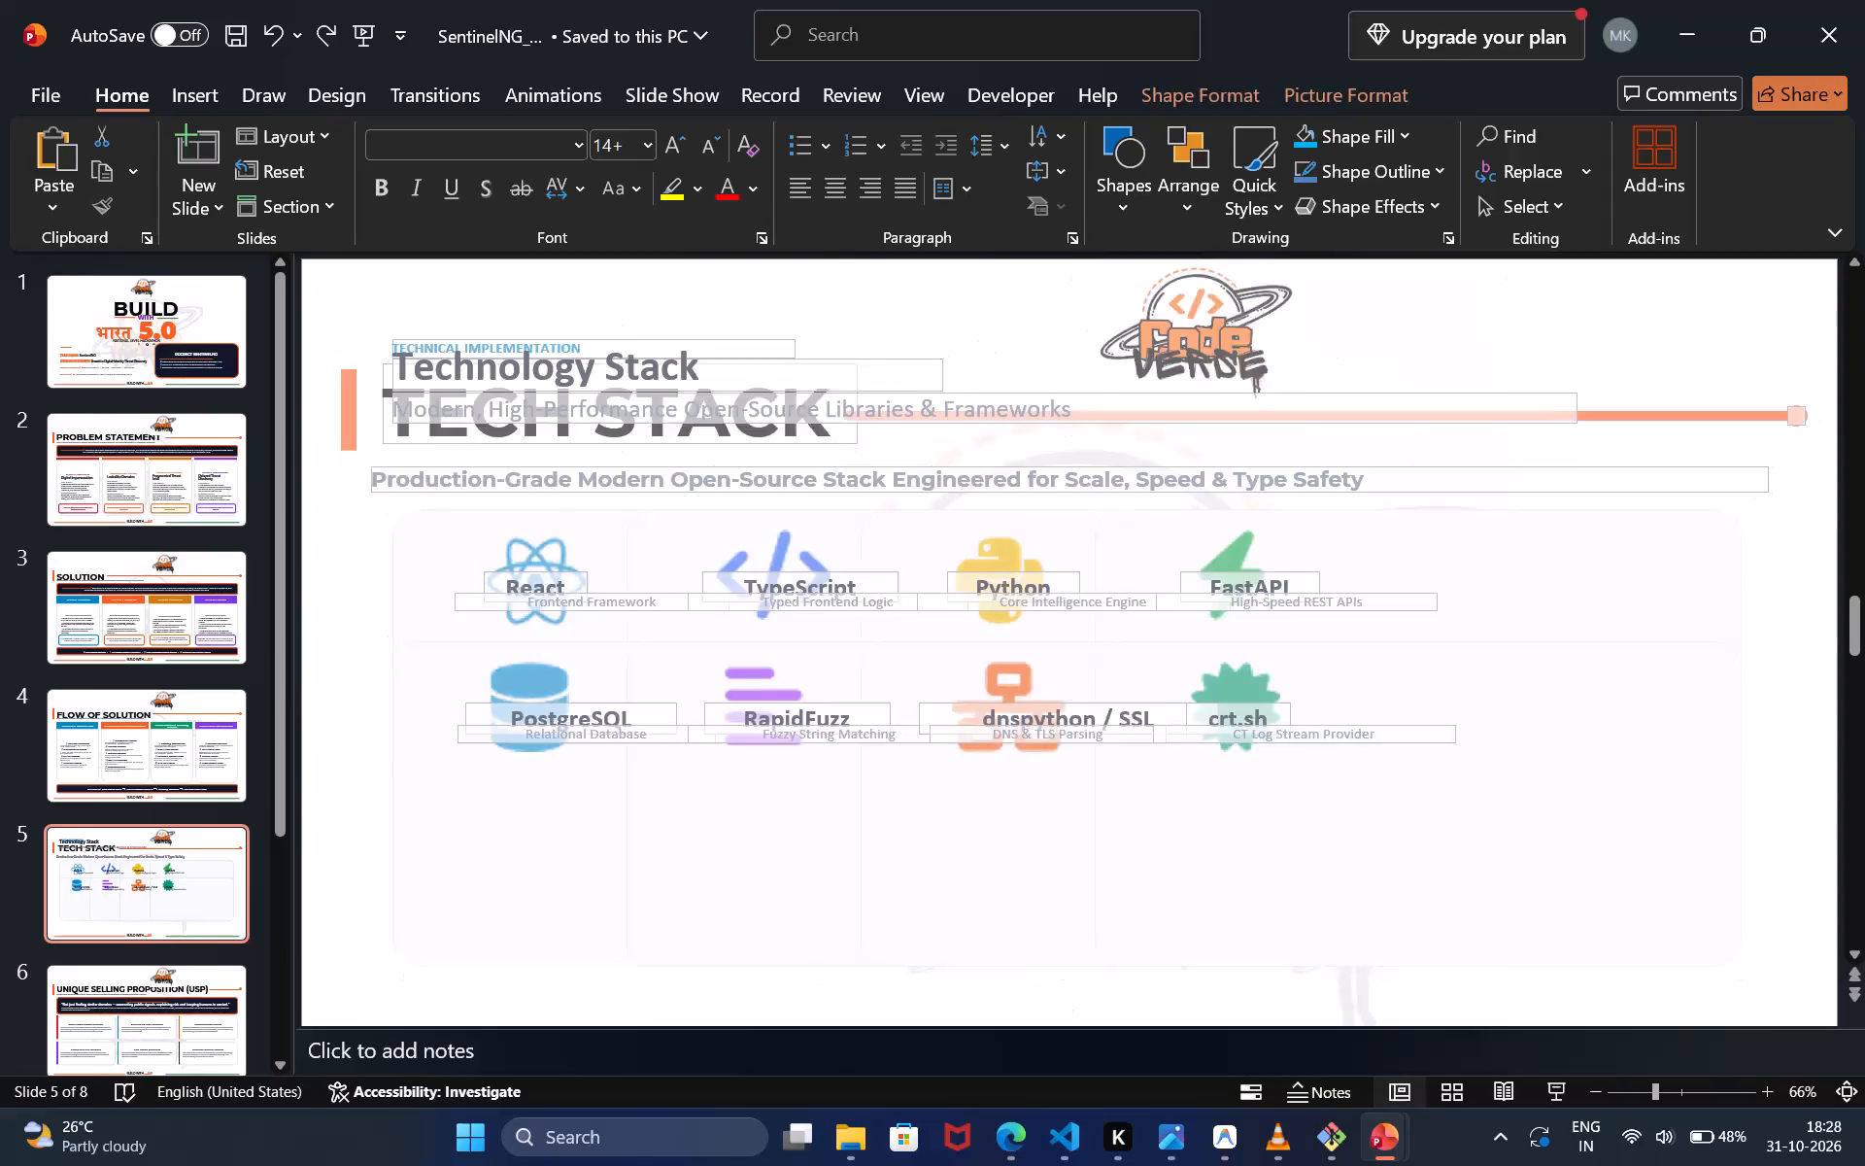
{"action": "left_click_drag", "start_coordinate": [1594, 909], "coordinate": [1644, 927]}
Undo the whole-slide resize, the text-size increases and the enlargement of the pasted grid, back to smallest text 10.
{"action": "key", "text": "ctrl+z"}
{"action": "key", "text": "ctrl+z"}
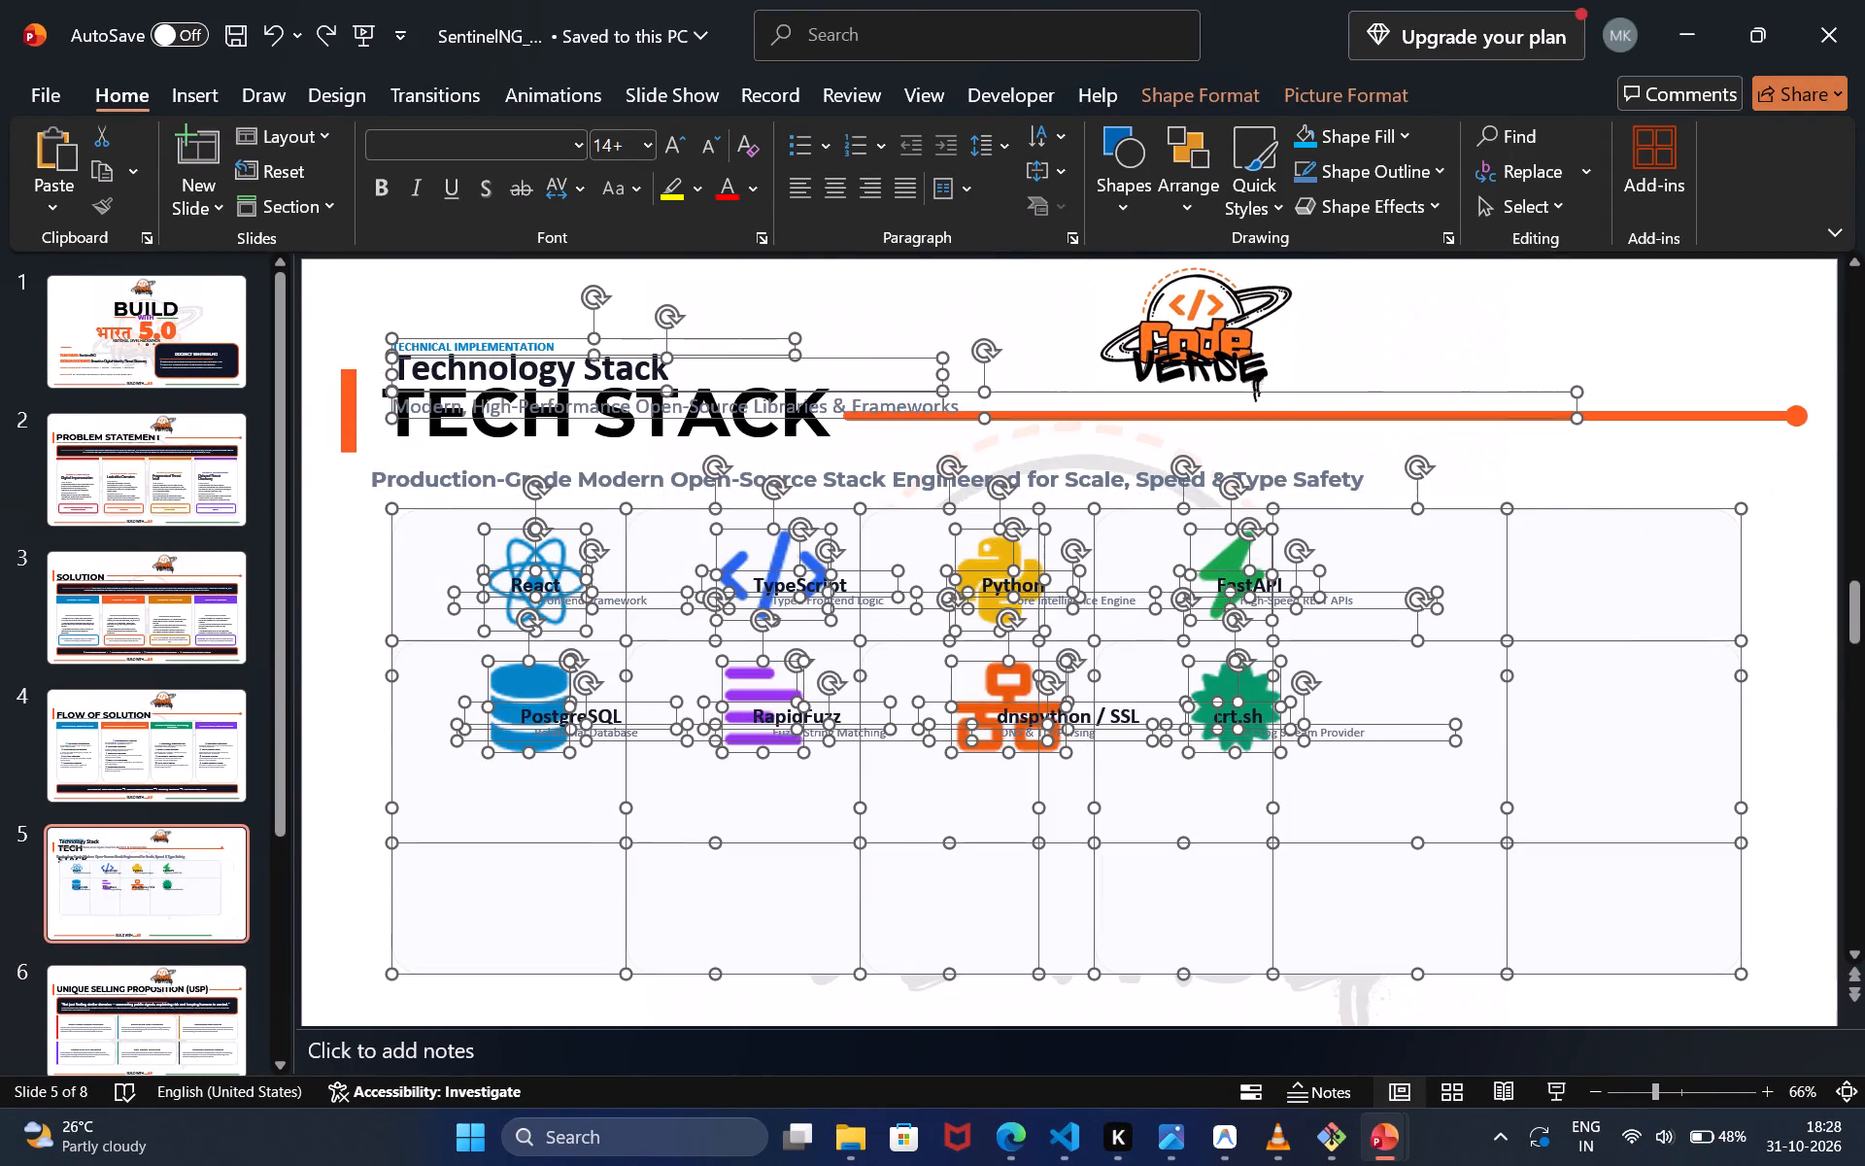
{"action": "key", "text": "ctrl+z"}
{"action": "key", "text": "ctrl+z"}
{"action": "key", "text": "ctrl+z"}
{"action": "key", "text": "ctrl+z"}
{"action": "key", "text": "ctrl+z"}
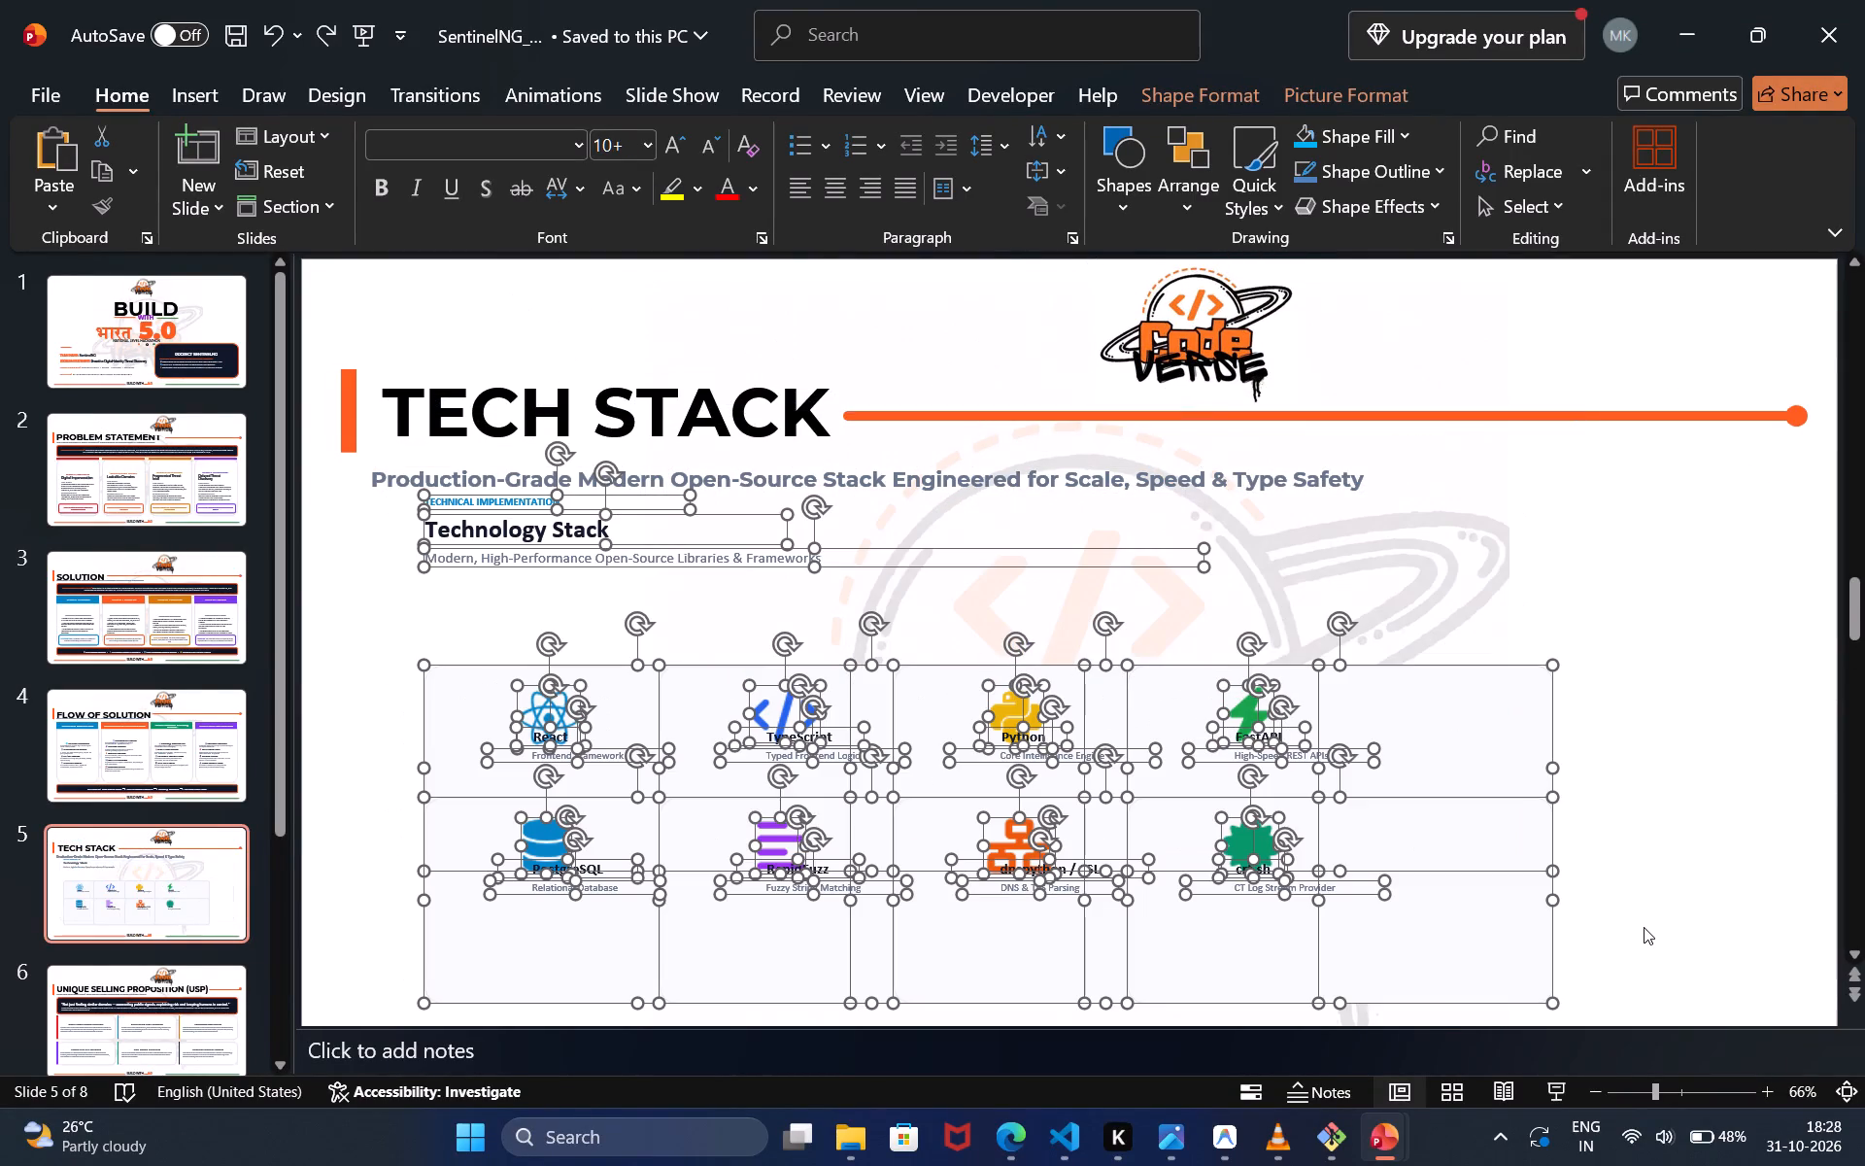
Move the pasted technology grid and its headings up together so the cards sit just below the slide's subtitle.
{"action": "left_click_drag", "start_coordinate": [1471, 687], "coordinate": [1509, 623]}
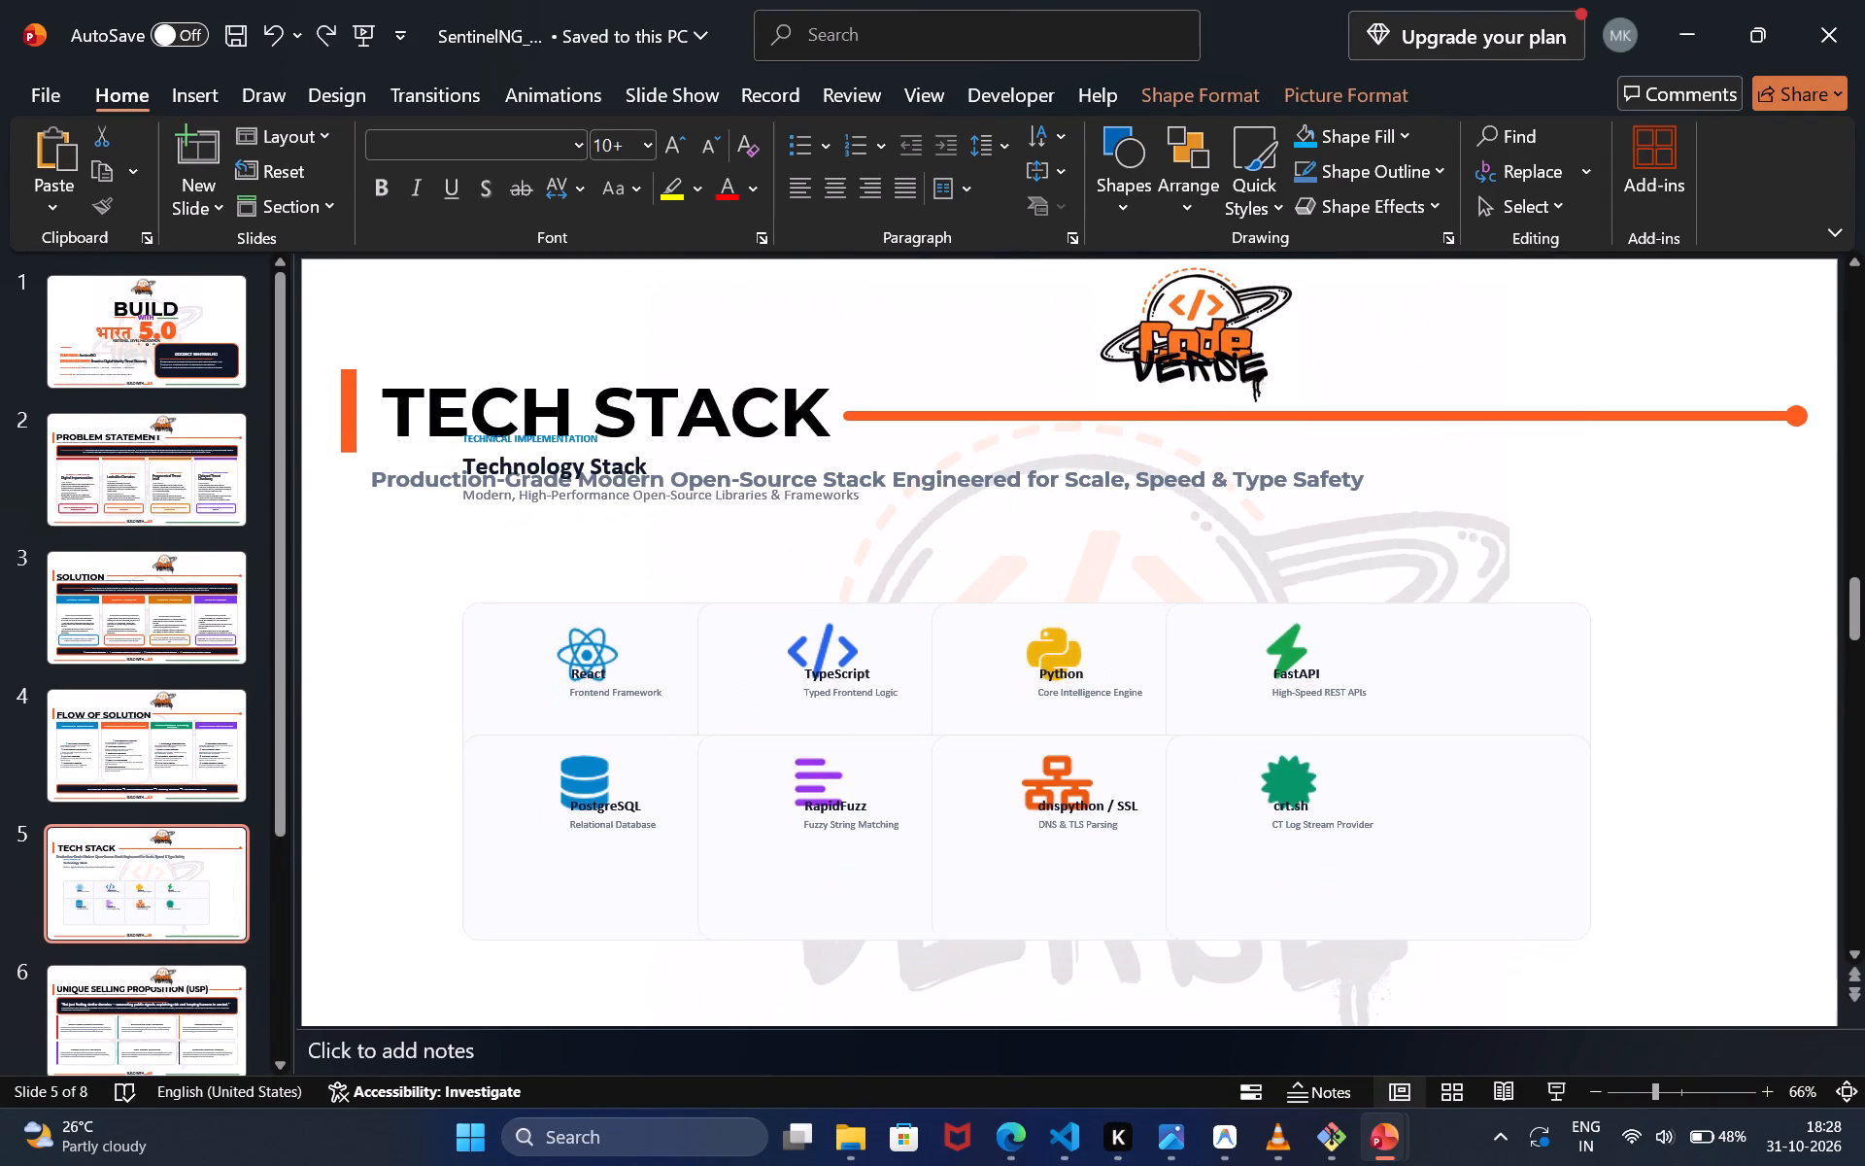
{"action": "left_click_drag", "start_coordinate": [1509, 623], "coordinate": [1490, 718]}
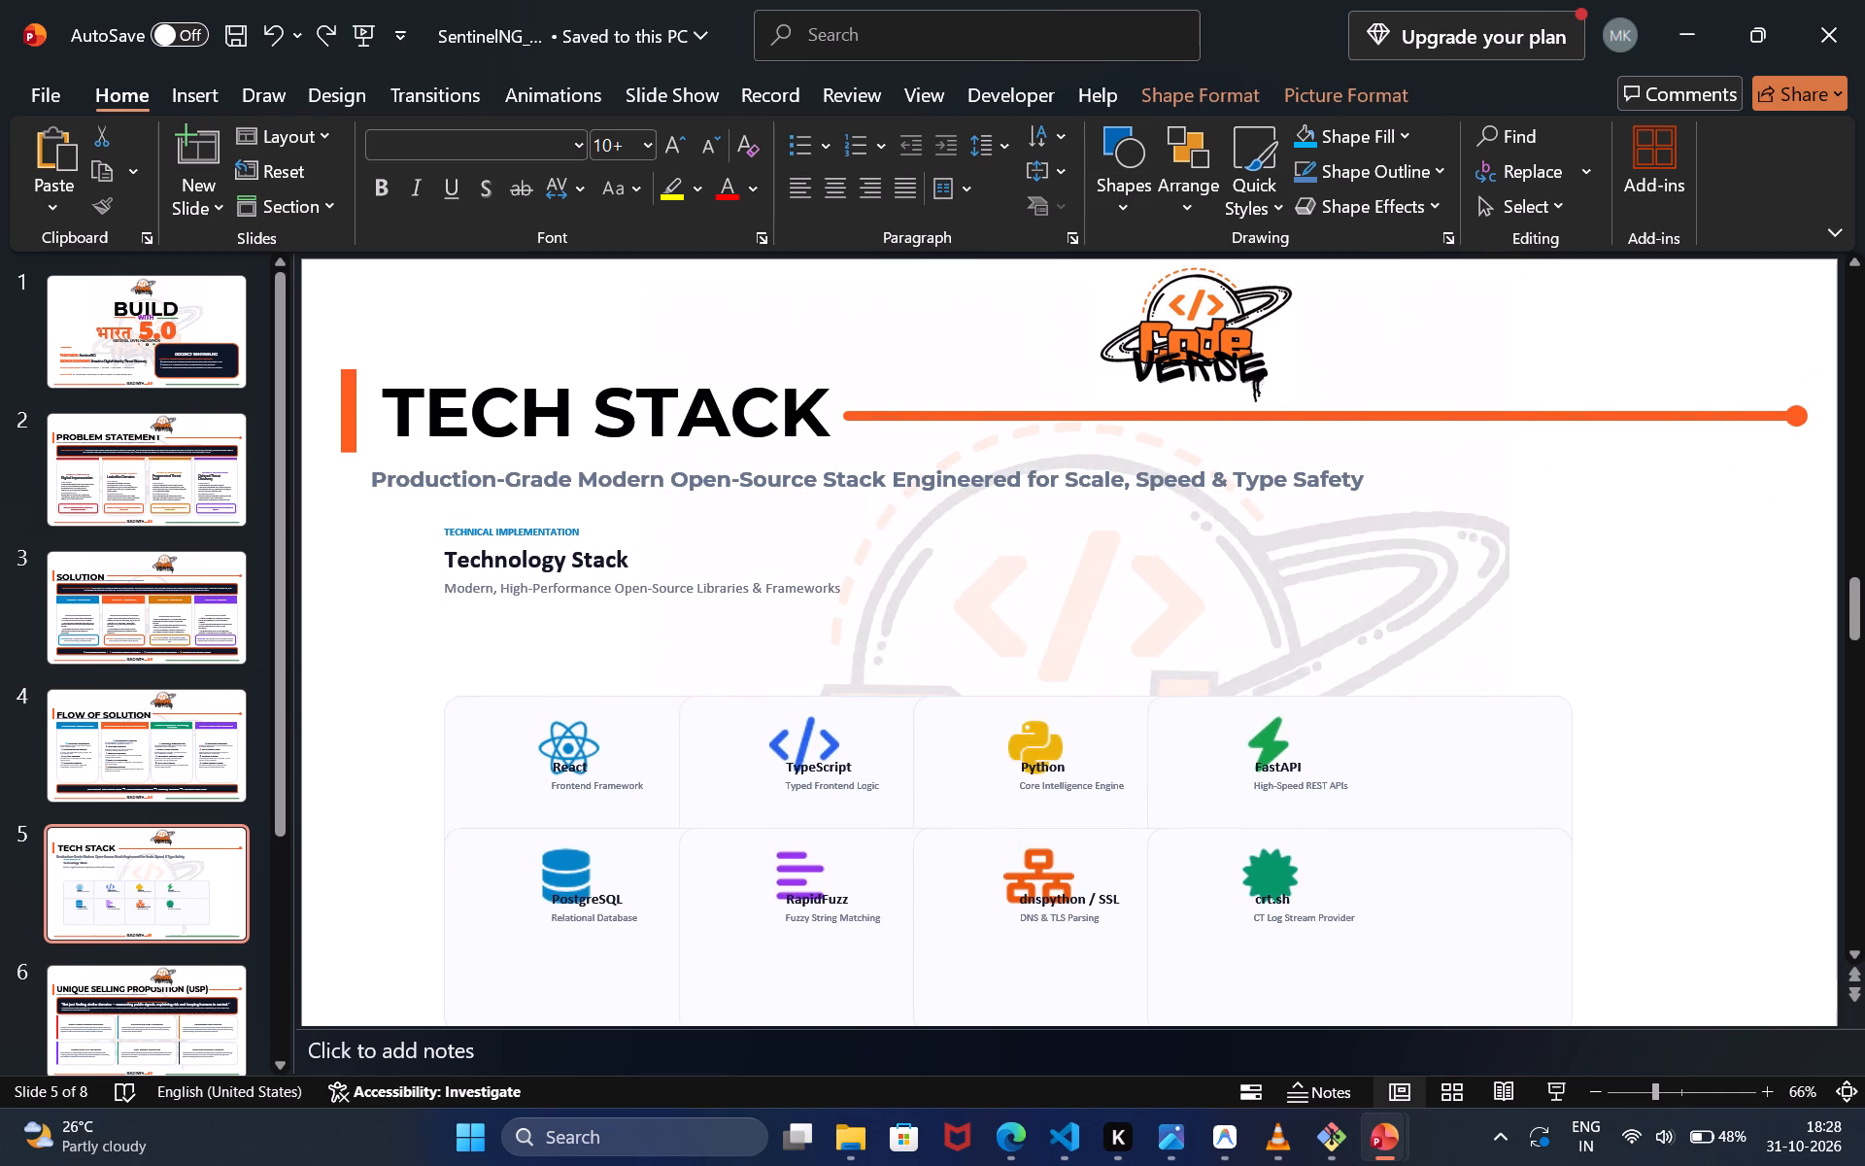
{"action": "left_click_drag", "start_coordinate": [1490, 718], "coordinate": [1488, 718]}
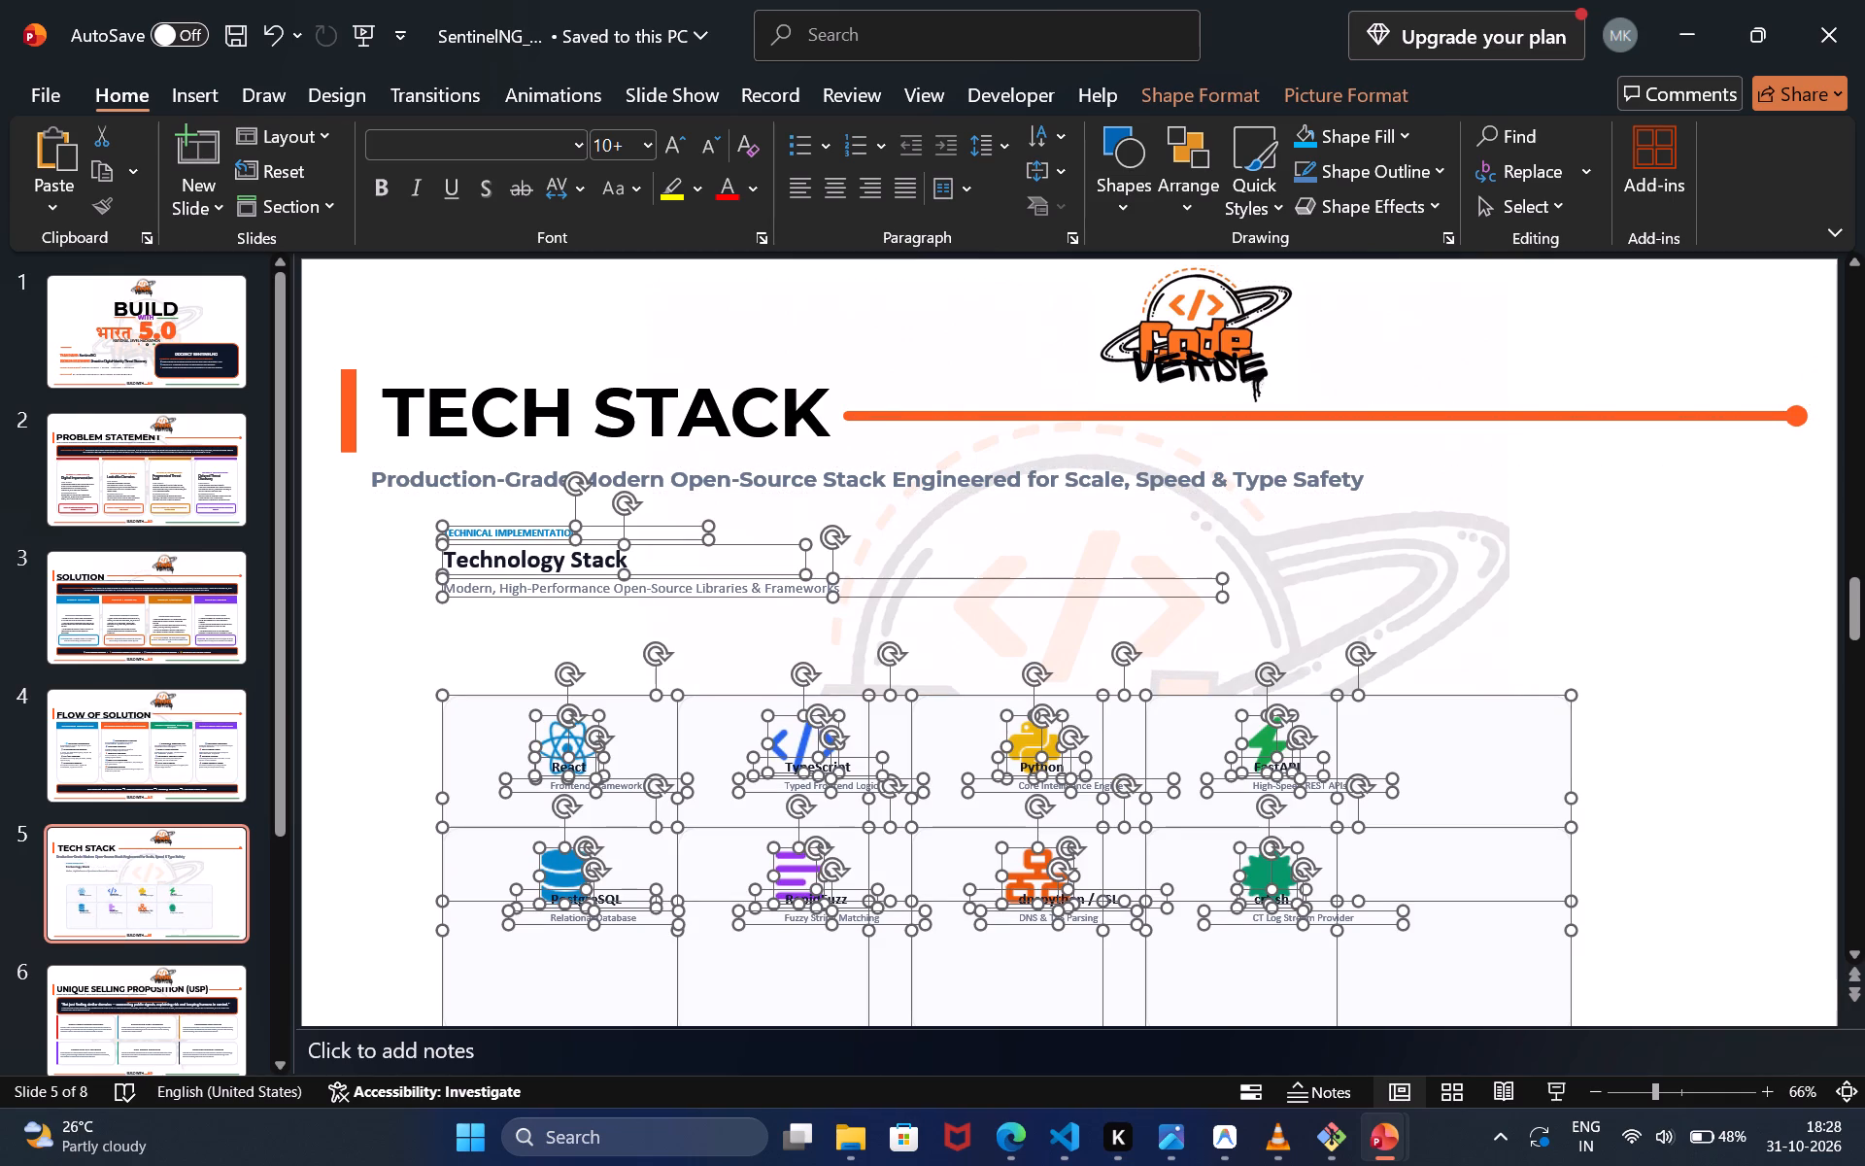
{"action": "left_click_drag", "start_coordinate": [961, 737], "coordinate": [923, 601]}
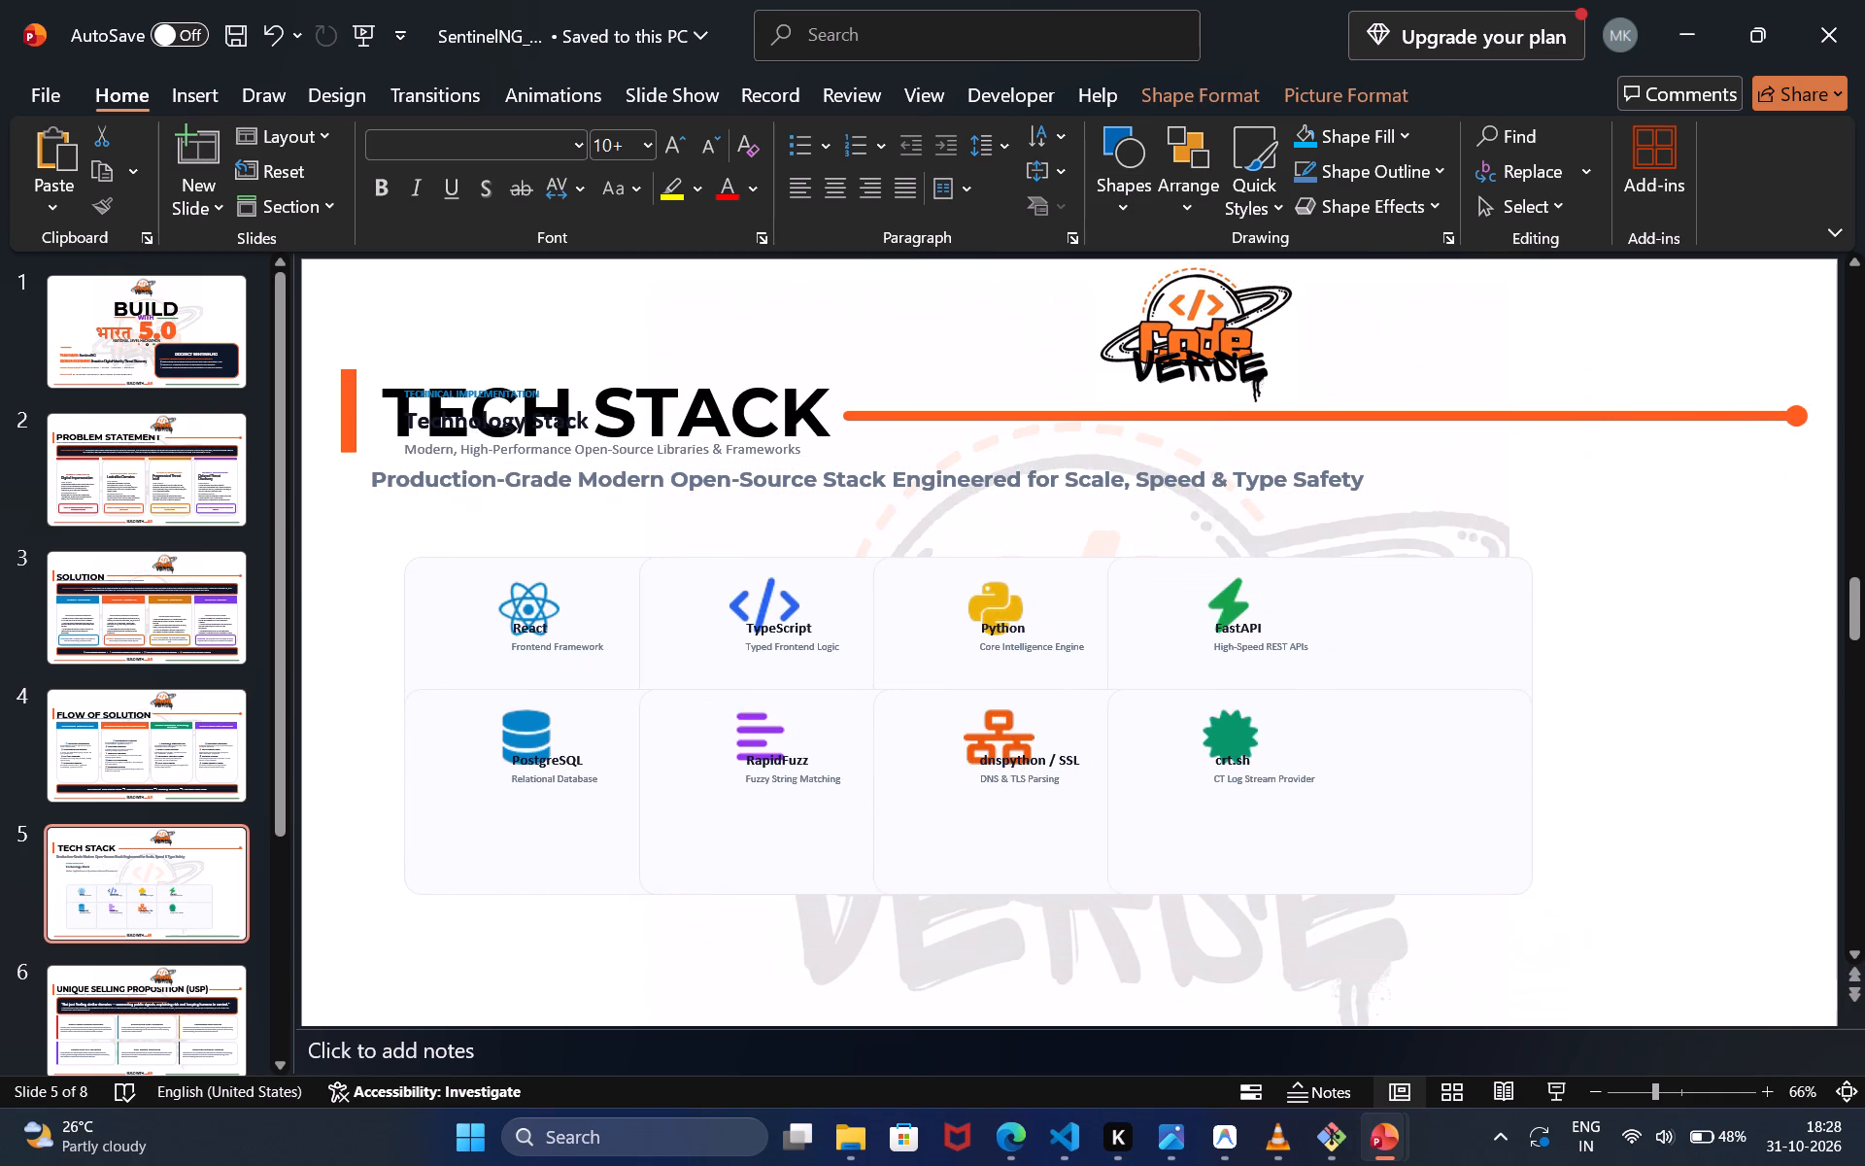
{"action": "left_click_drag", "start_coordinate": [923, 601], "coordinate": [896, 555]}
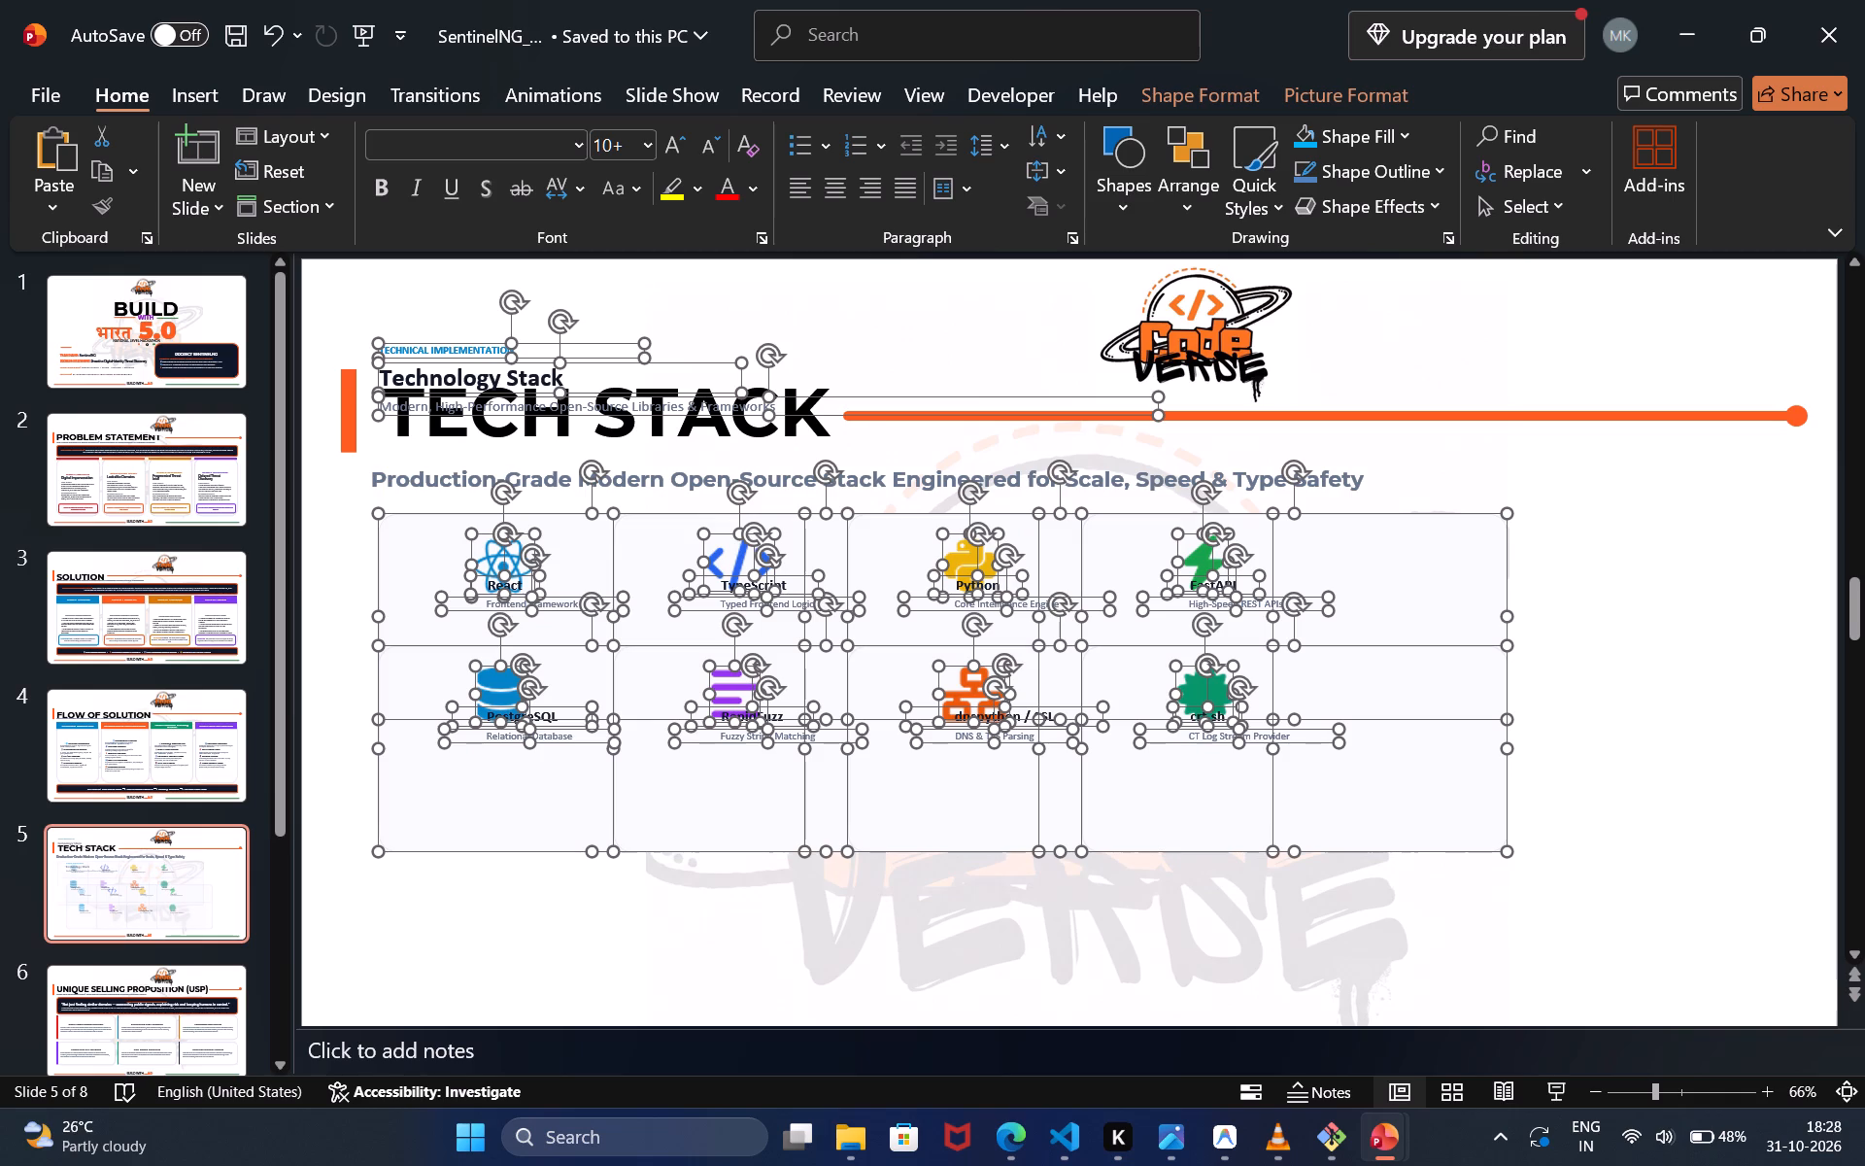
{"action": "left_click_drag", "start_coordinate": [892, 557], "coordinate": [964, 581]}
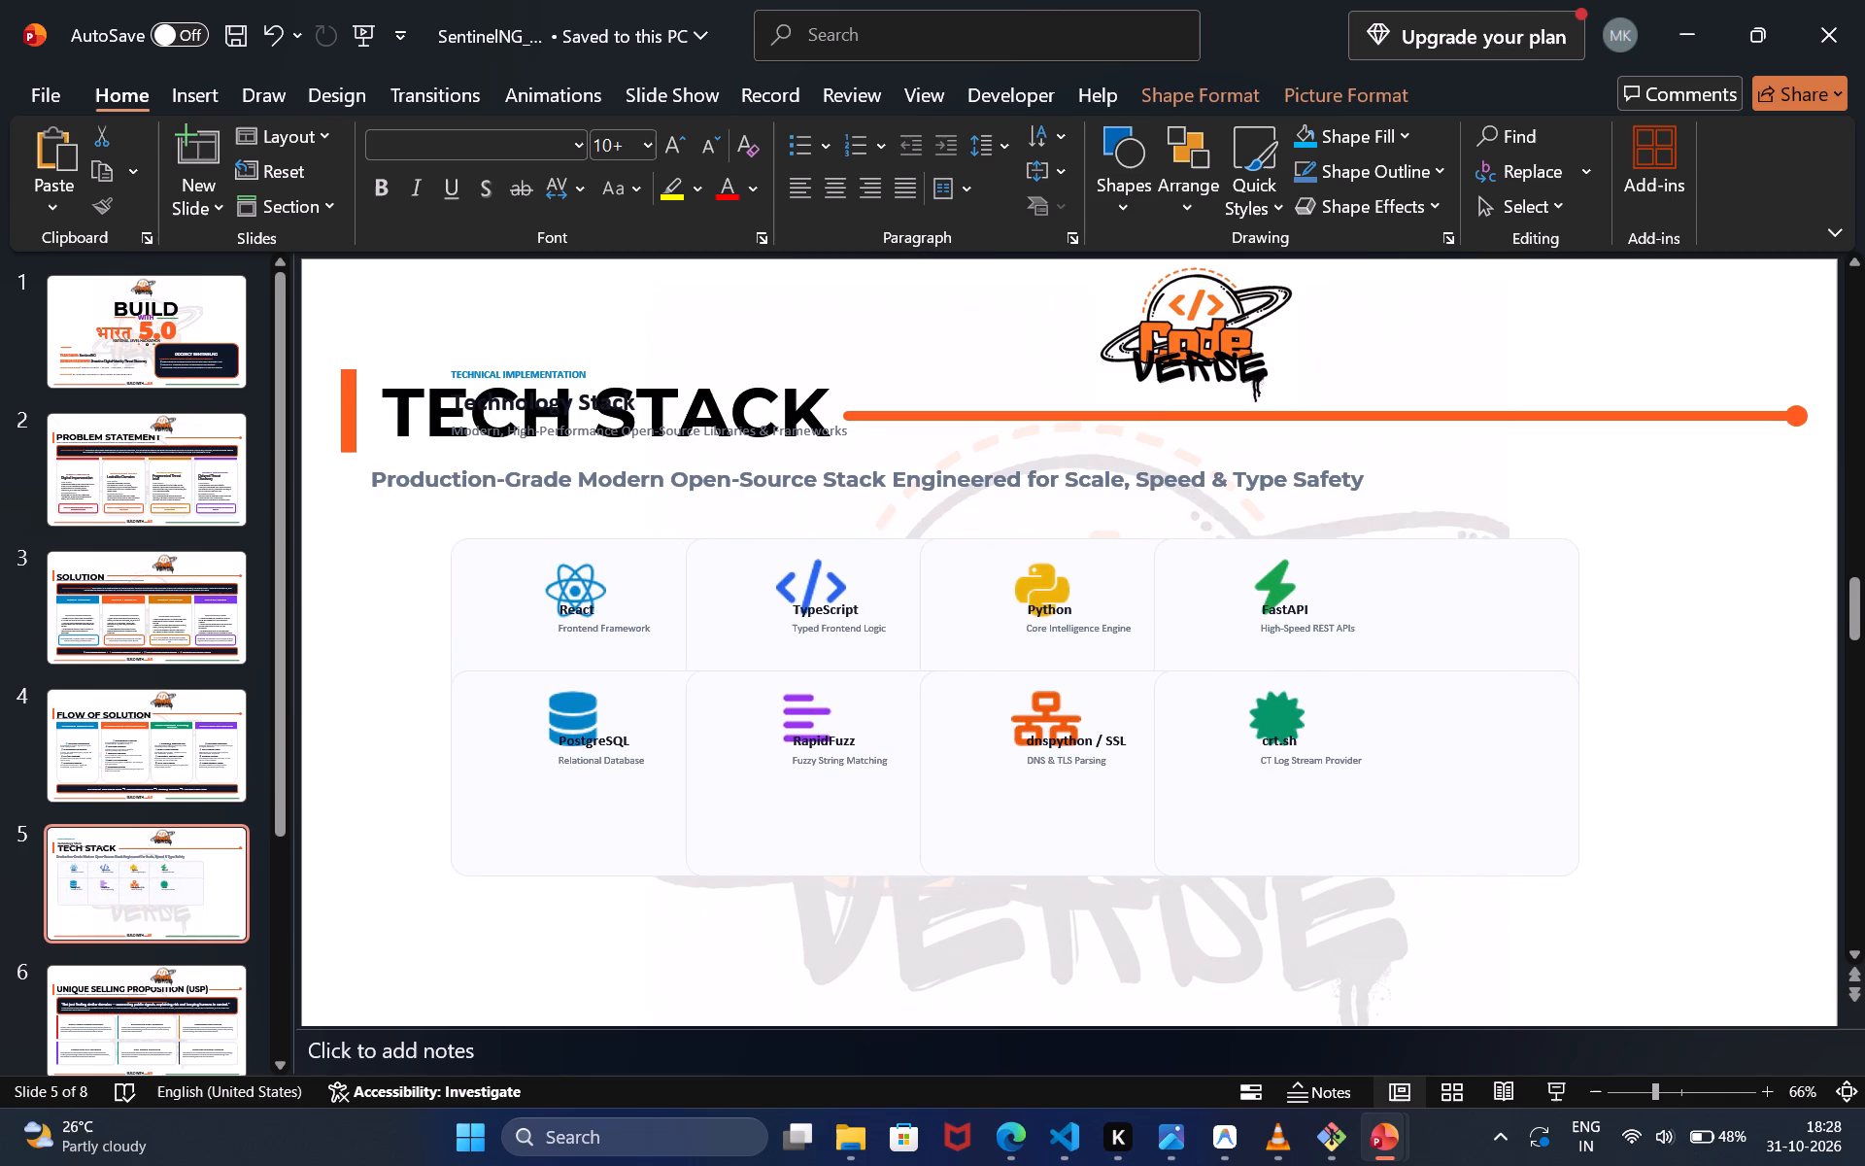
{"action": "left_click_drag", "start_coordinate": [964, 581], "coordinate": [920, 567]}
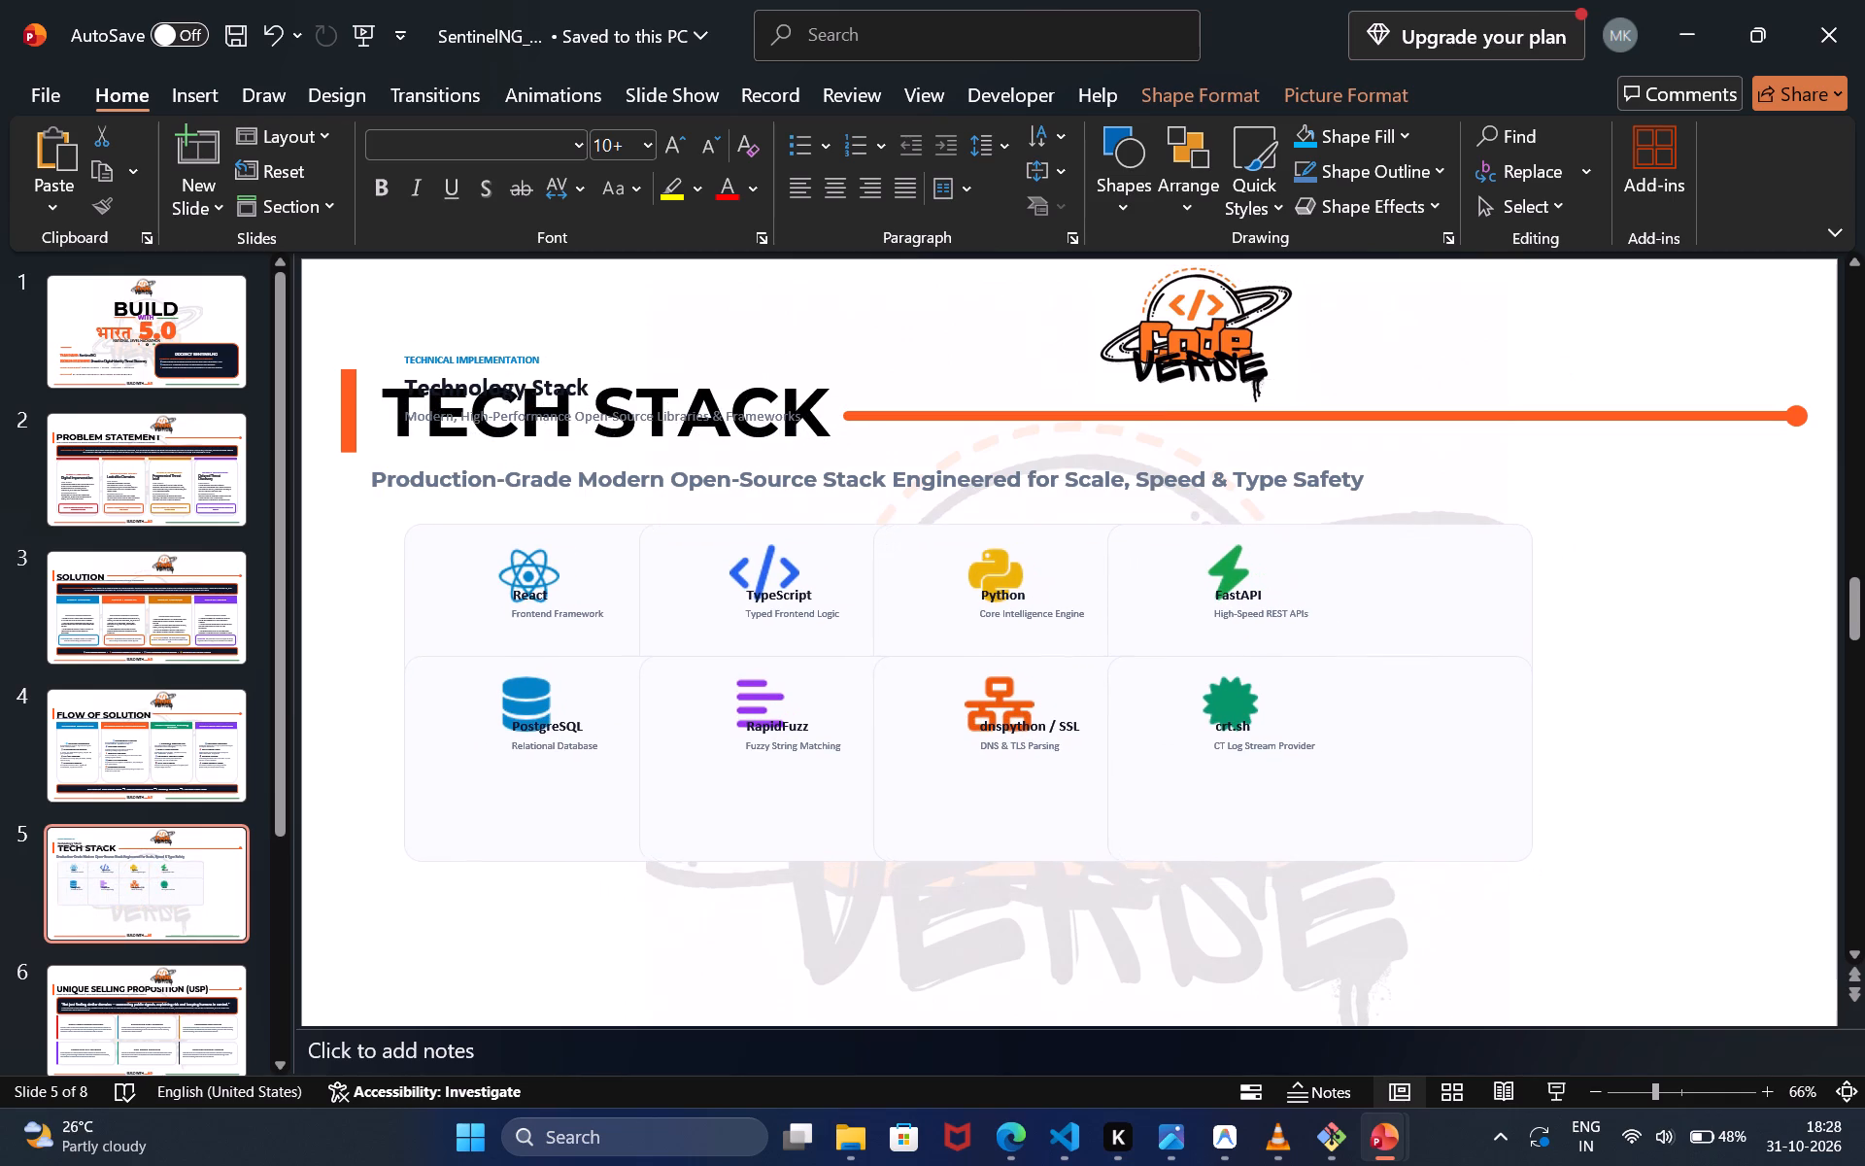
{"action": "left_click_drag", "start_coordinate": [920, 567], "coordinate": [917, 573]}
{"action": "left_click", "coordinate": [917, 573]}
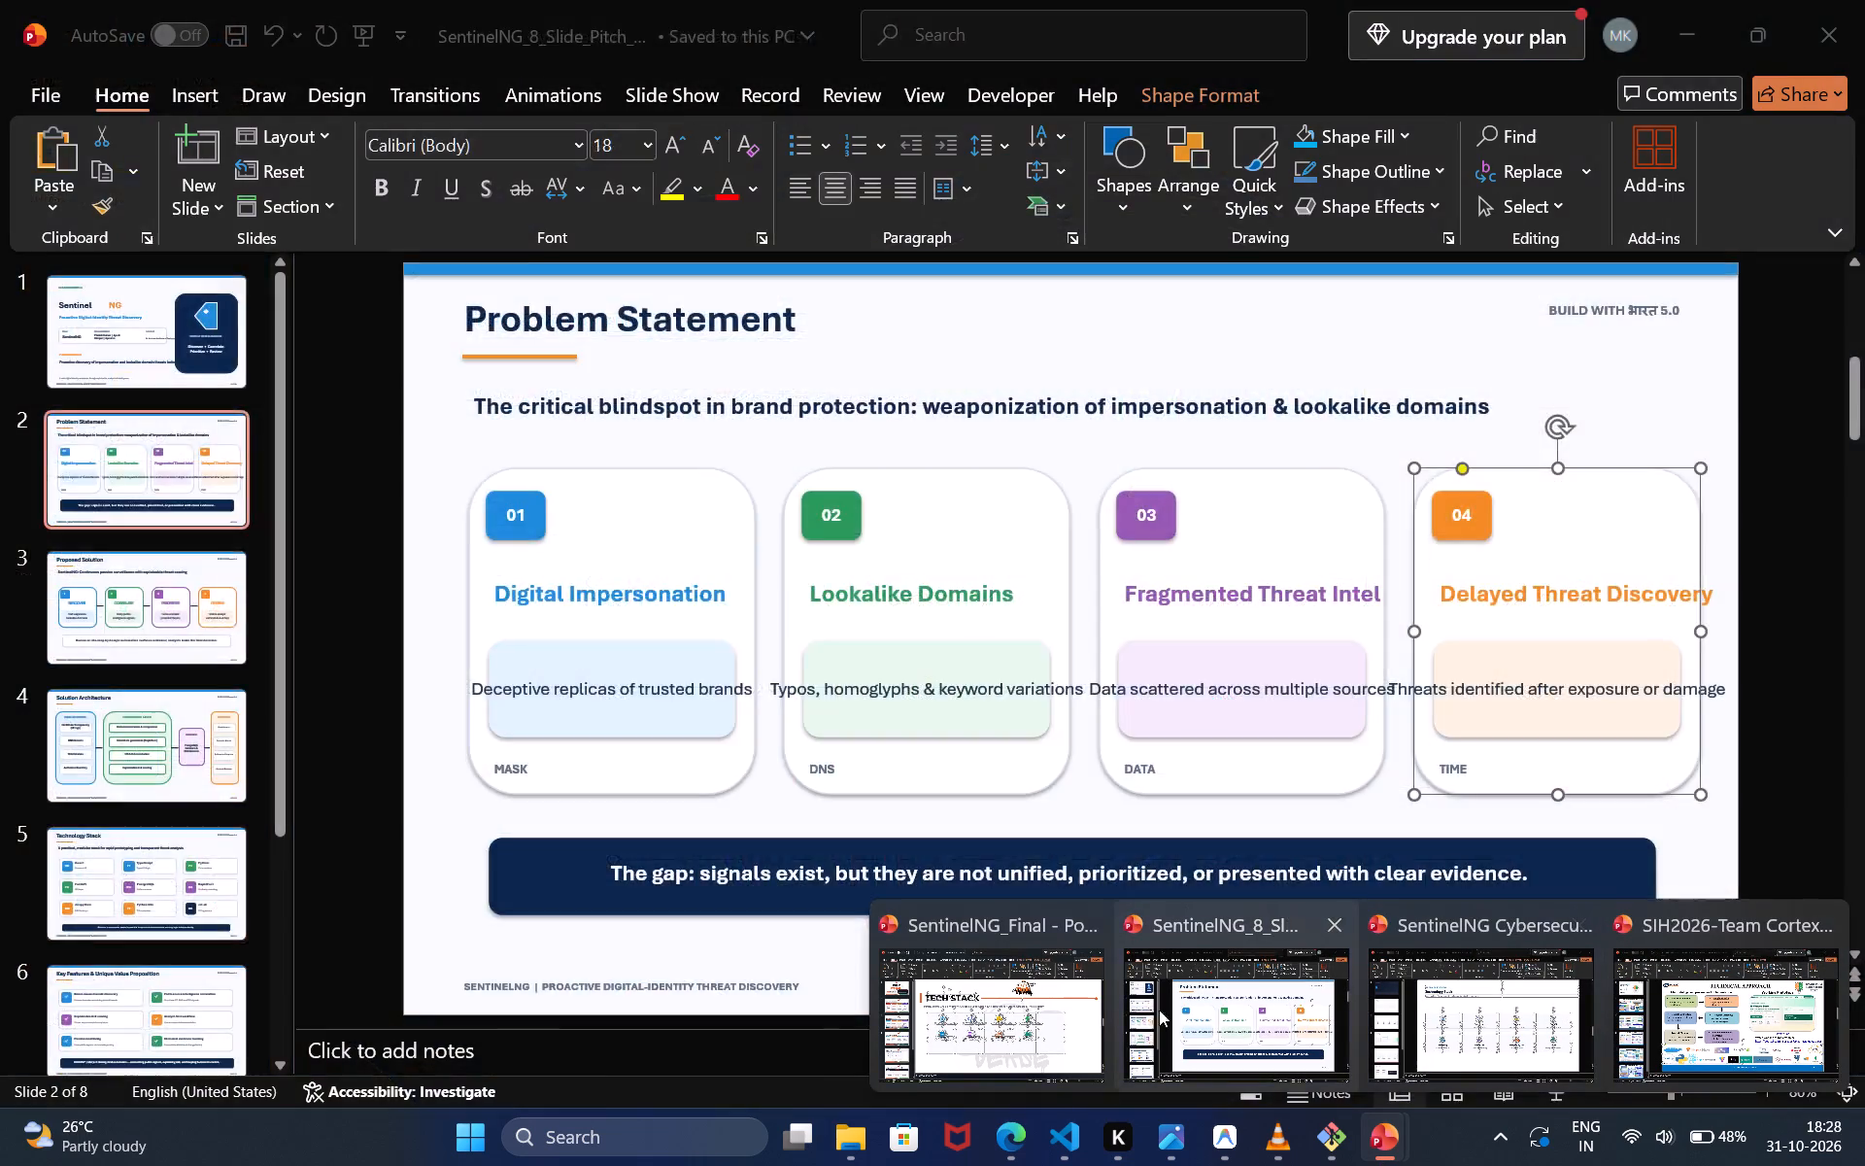
Switch to the SentinelNG_8_Slide_Pitch deck and copy everything on its Technology Stack slide 5.
{"action": "left_click", "coordinate": [1205, 1012]}
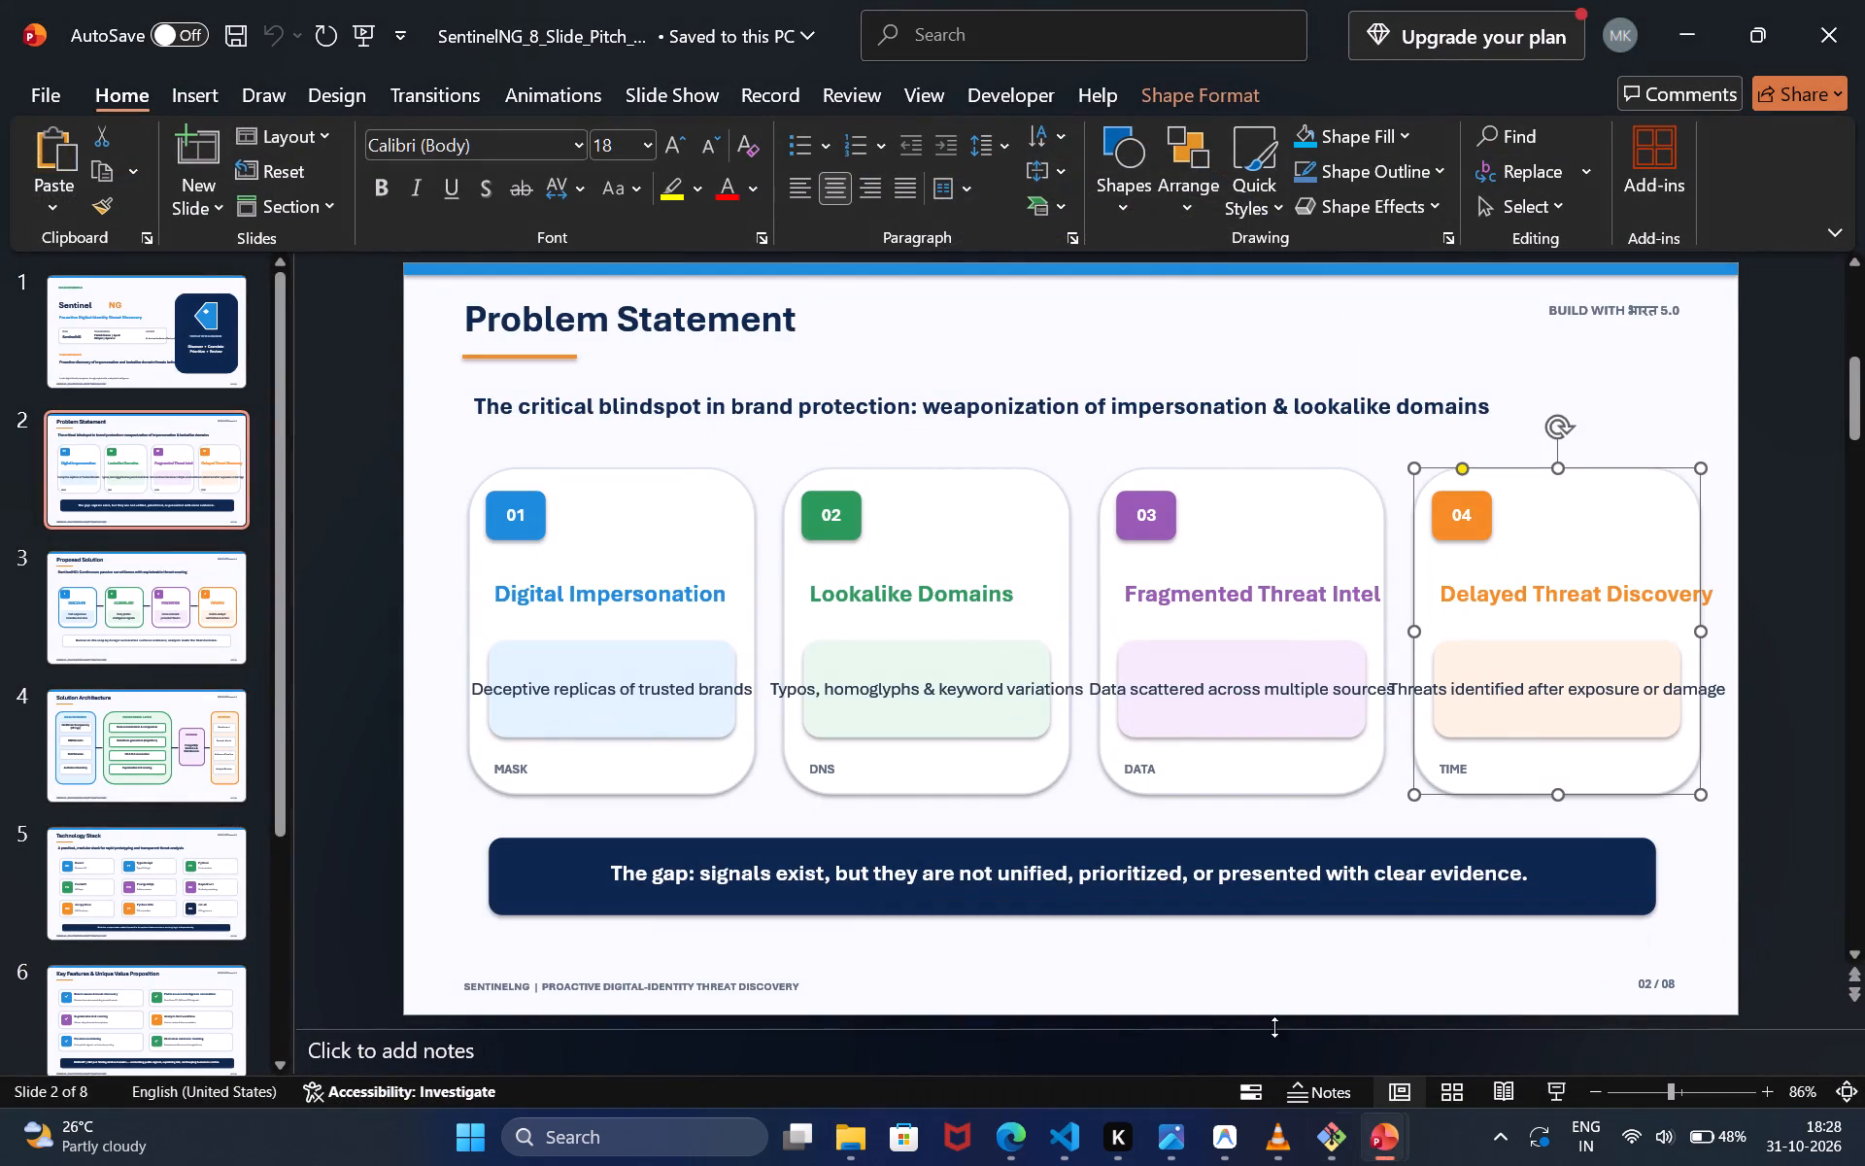
{"action": "left_click", "coordinate": [101, 661]}
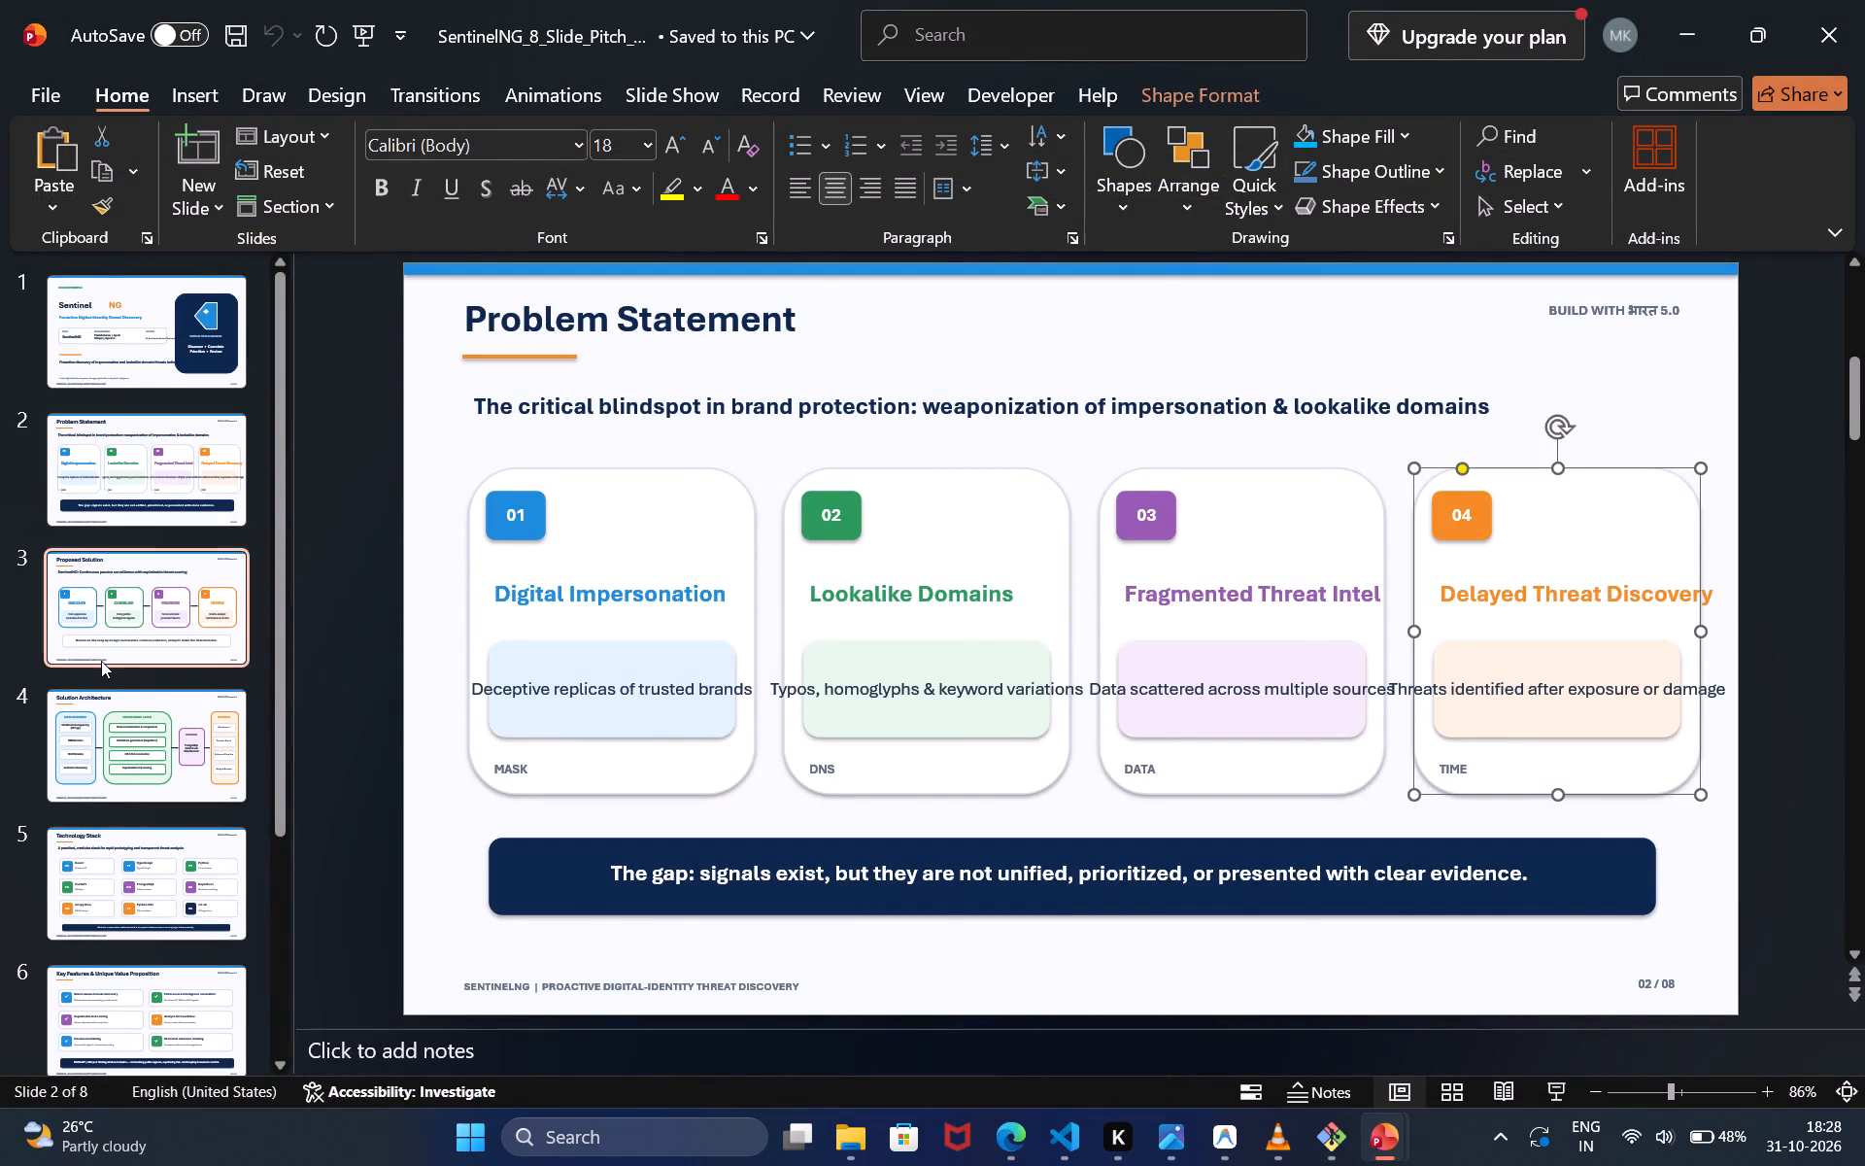
{"action": "left_click", "coordinate": [127, 916]}
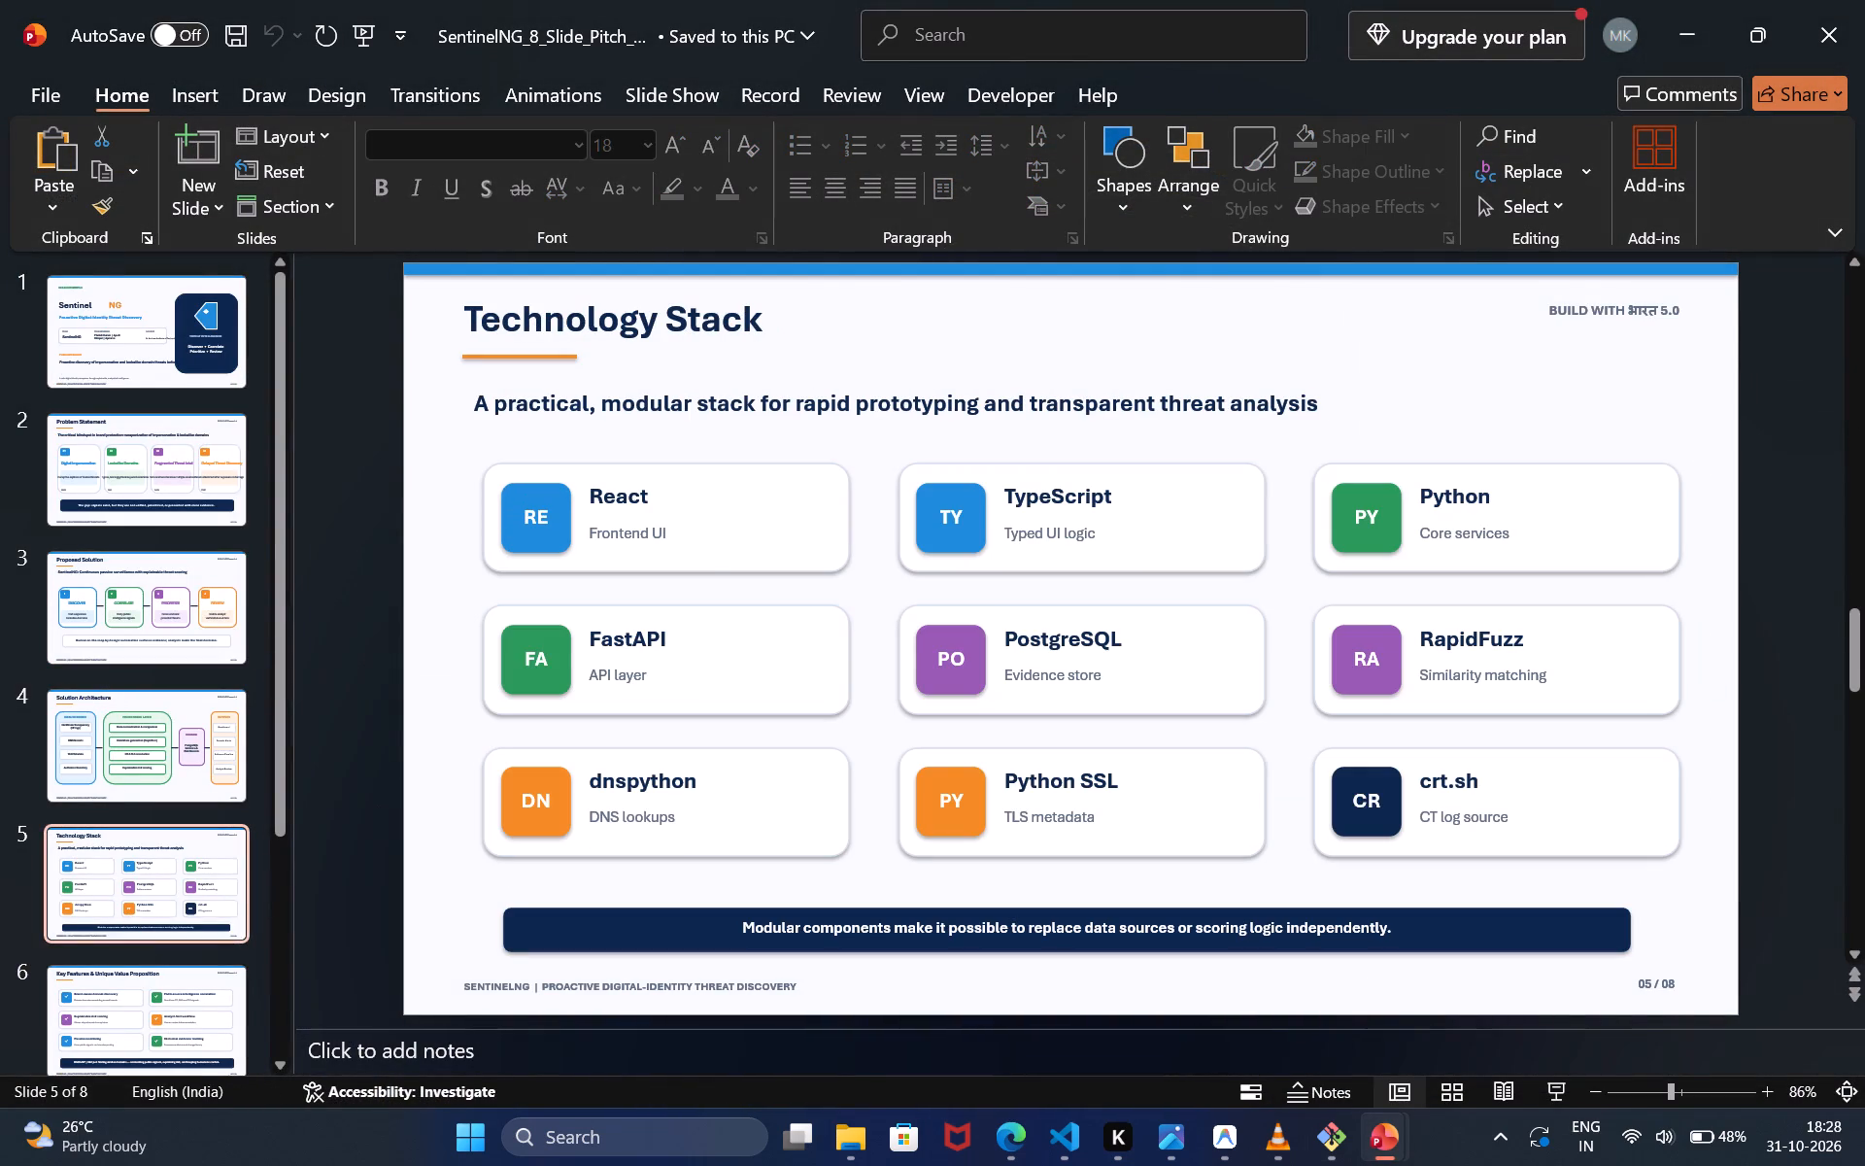
{"action": "left_click", "coordinate": [696, 653]}
{"action": "key", "text": "ctrl+a"}
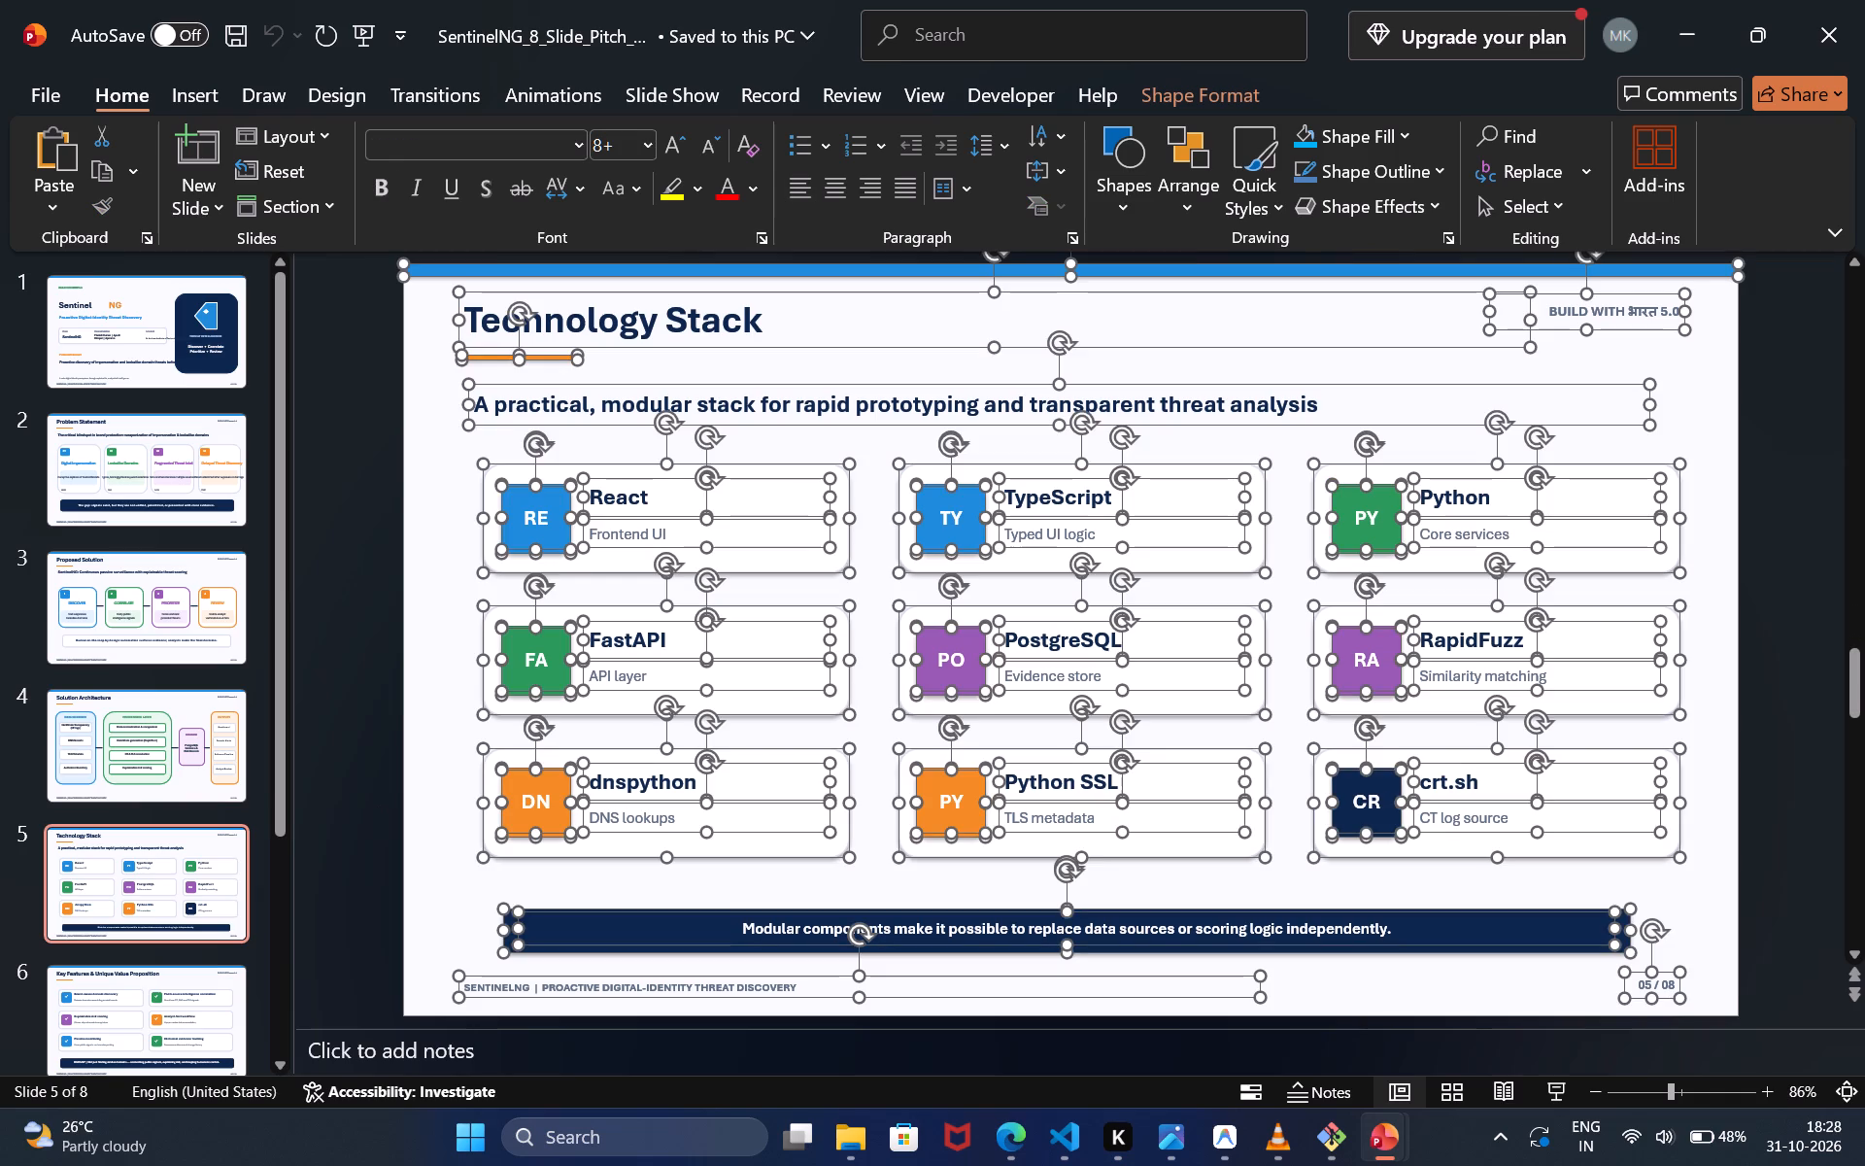
{"action": "key", "text": "ctrl+c"}
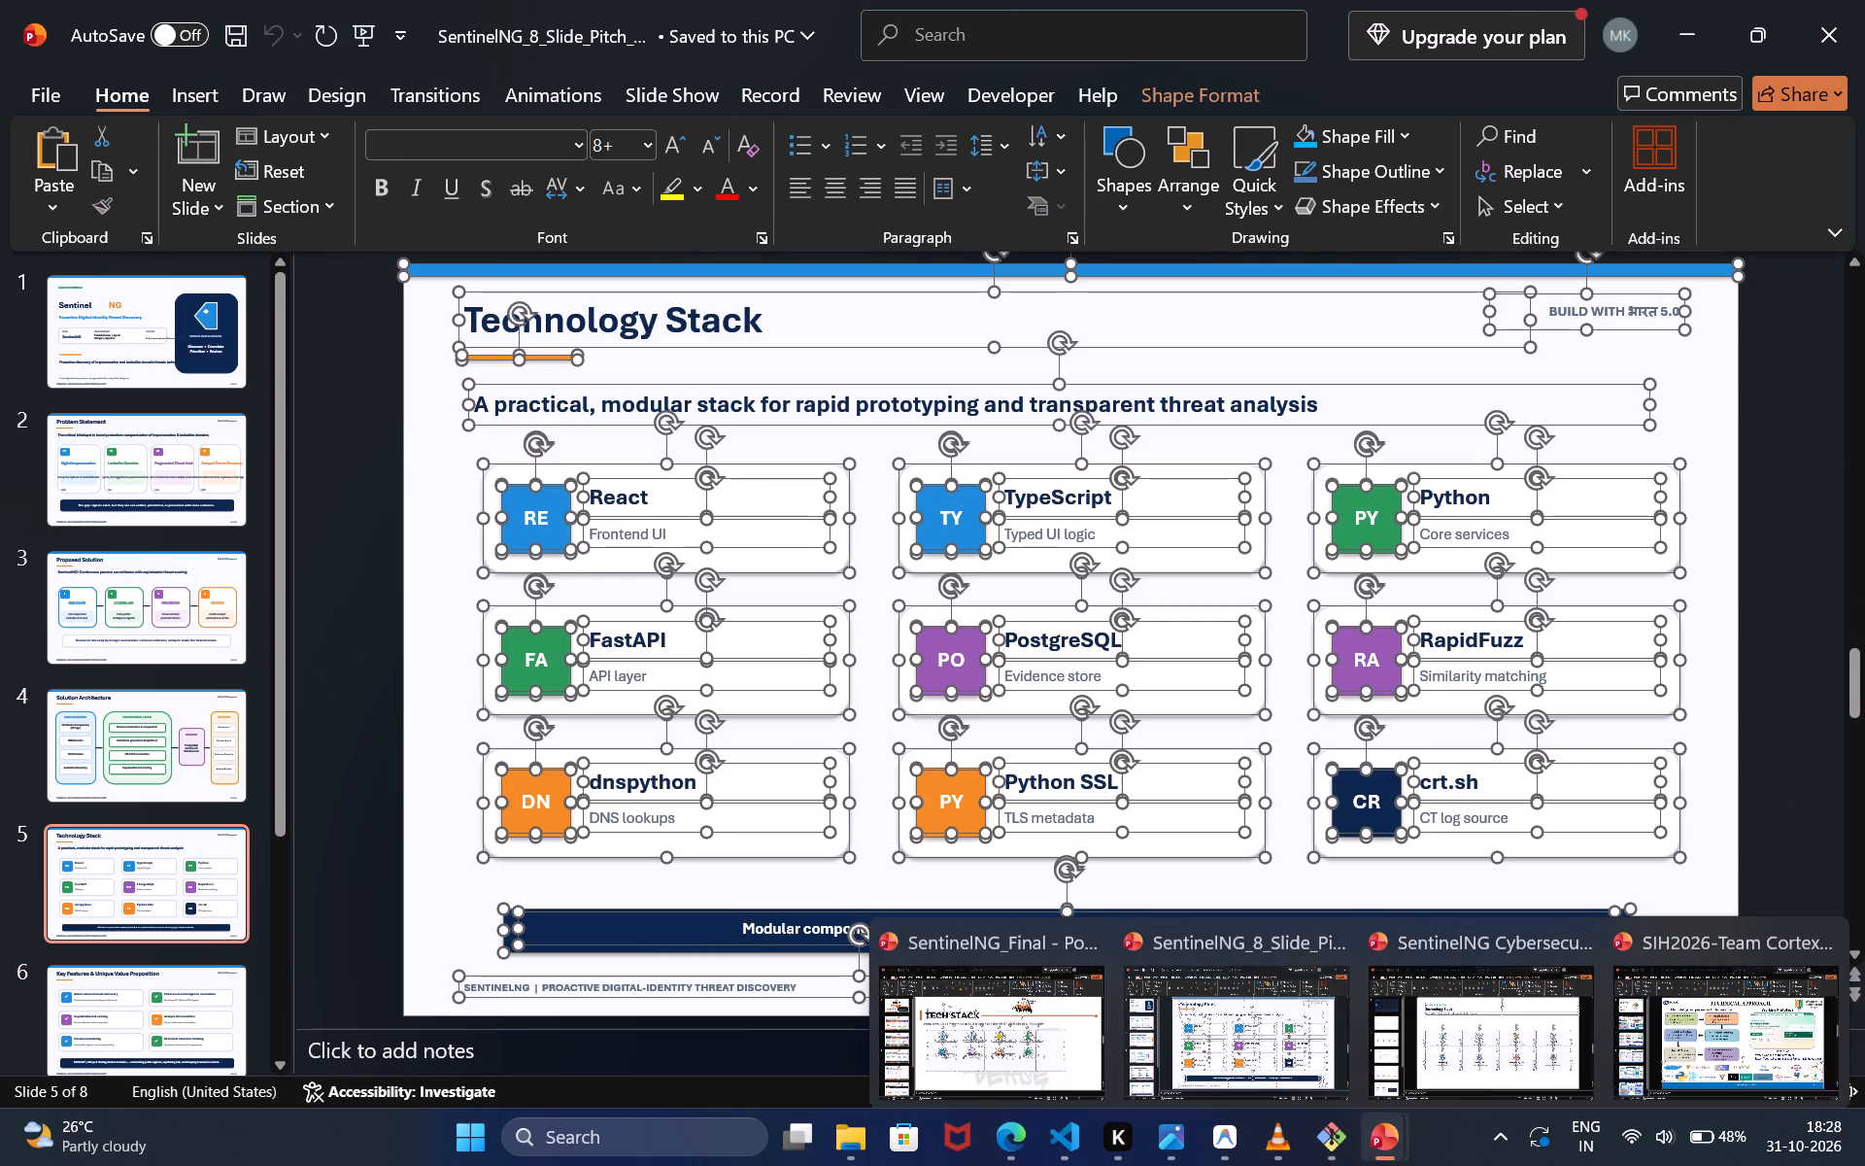
Return to SentinelNG_Final and delete the previously pasted technology grid and its headings from the TECH STACK slide.
{"action": "left_click", "coordinate": [1020, 1034]}
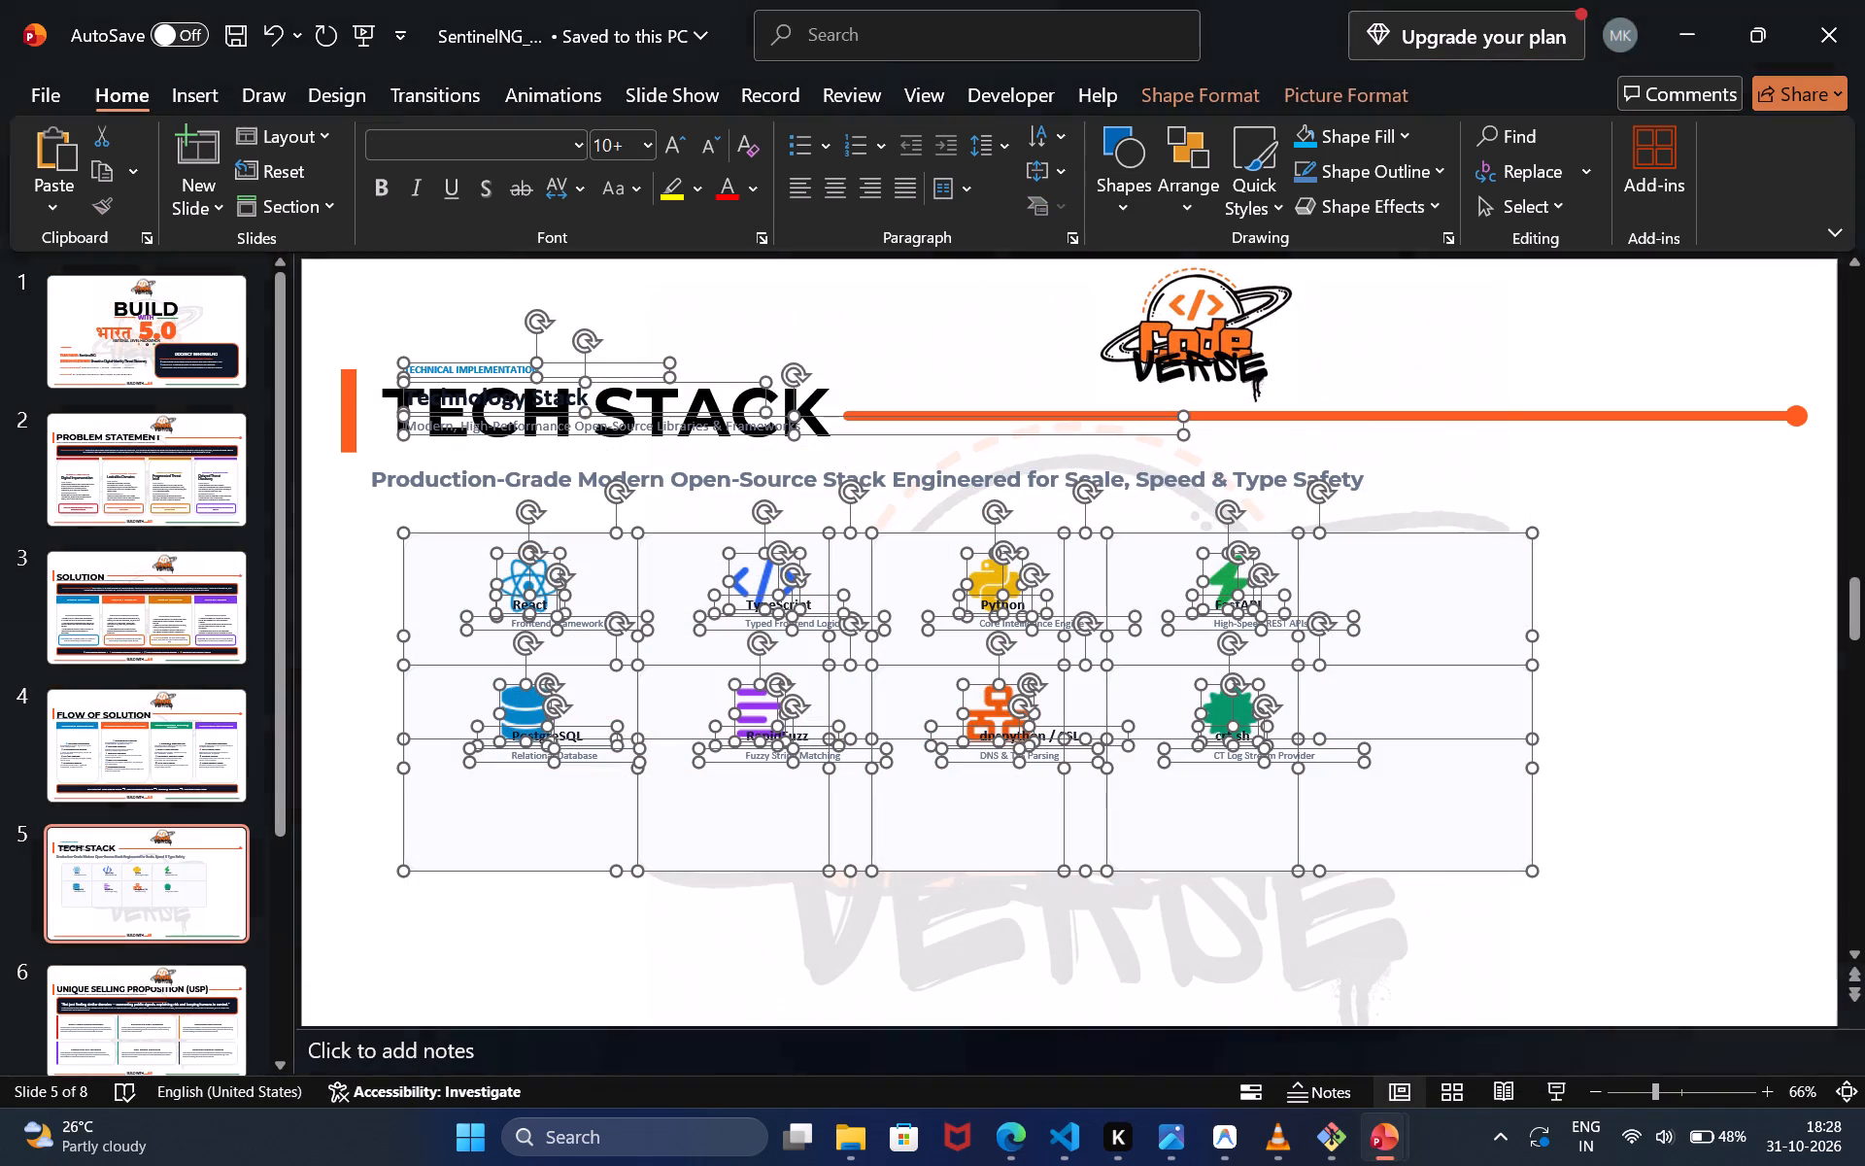
{"action": "key", "text": "Delete"}
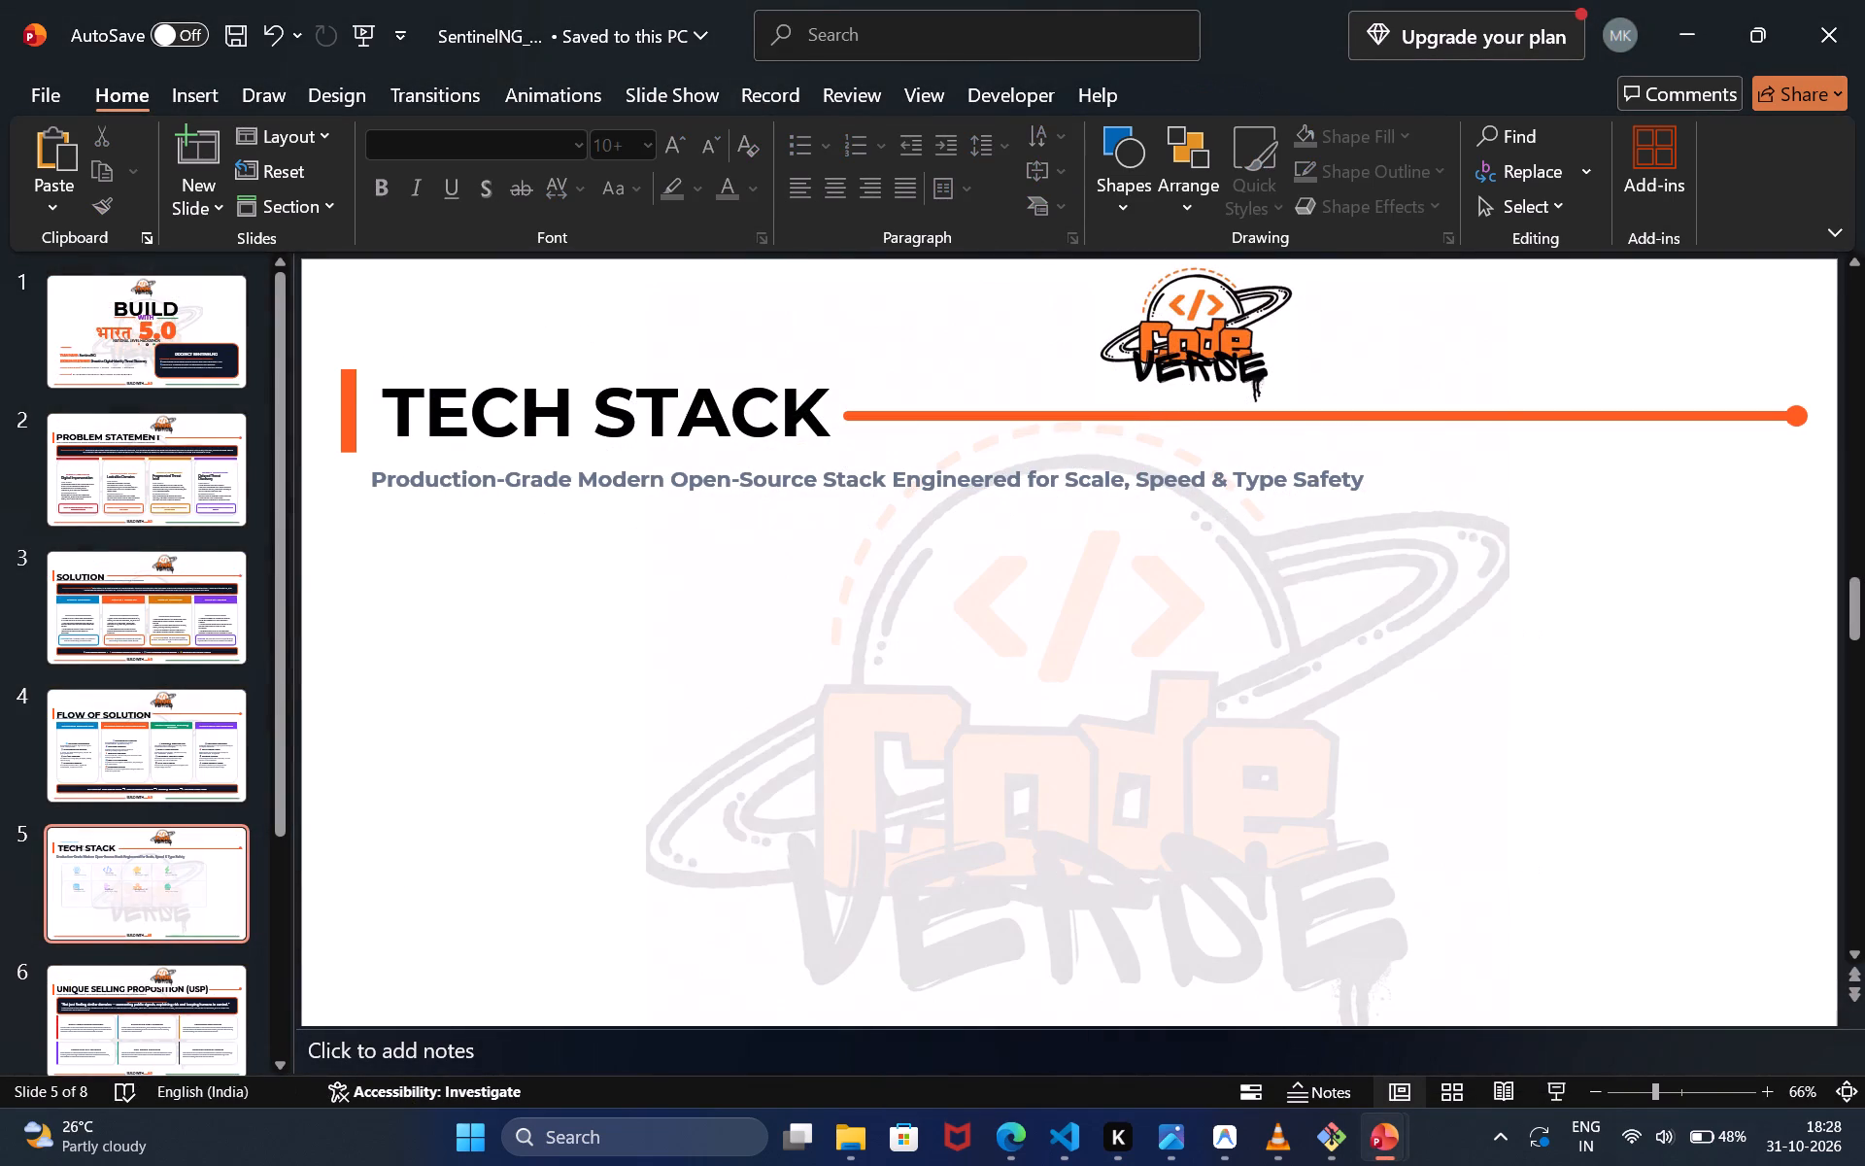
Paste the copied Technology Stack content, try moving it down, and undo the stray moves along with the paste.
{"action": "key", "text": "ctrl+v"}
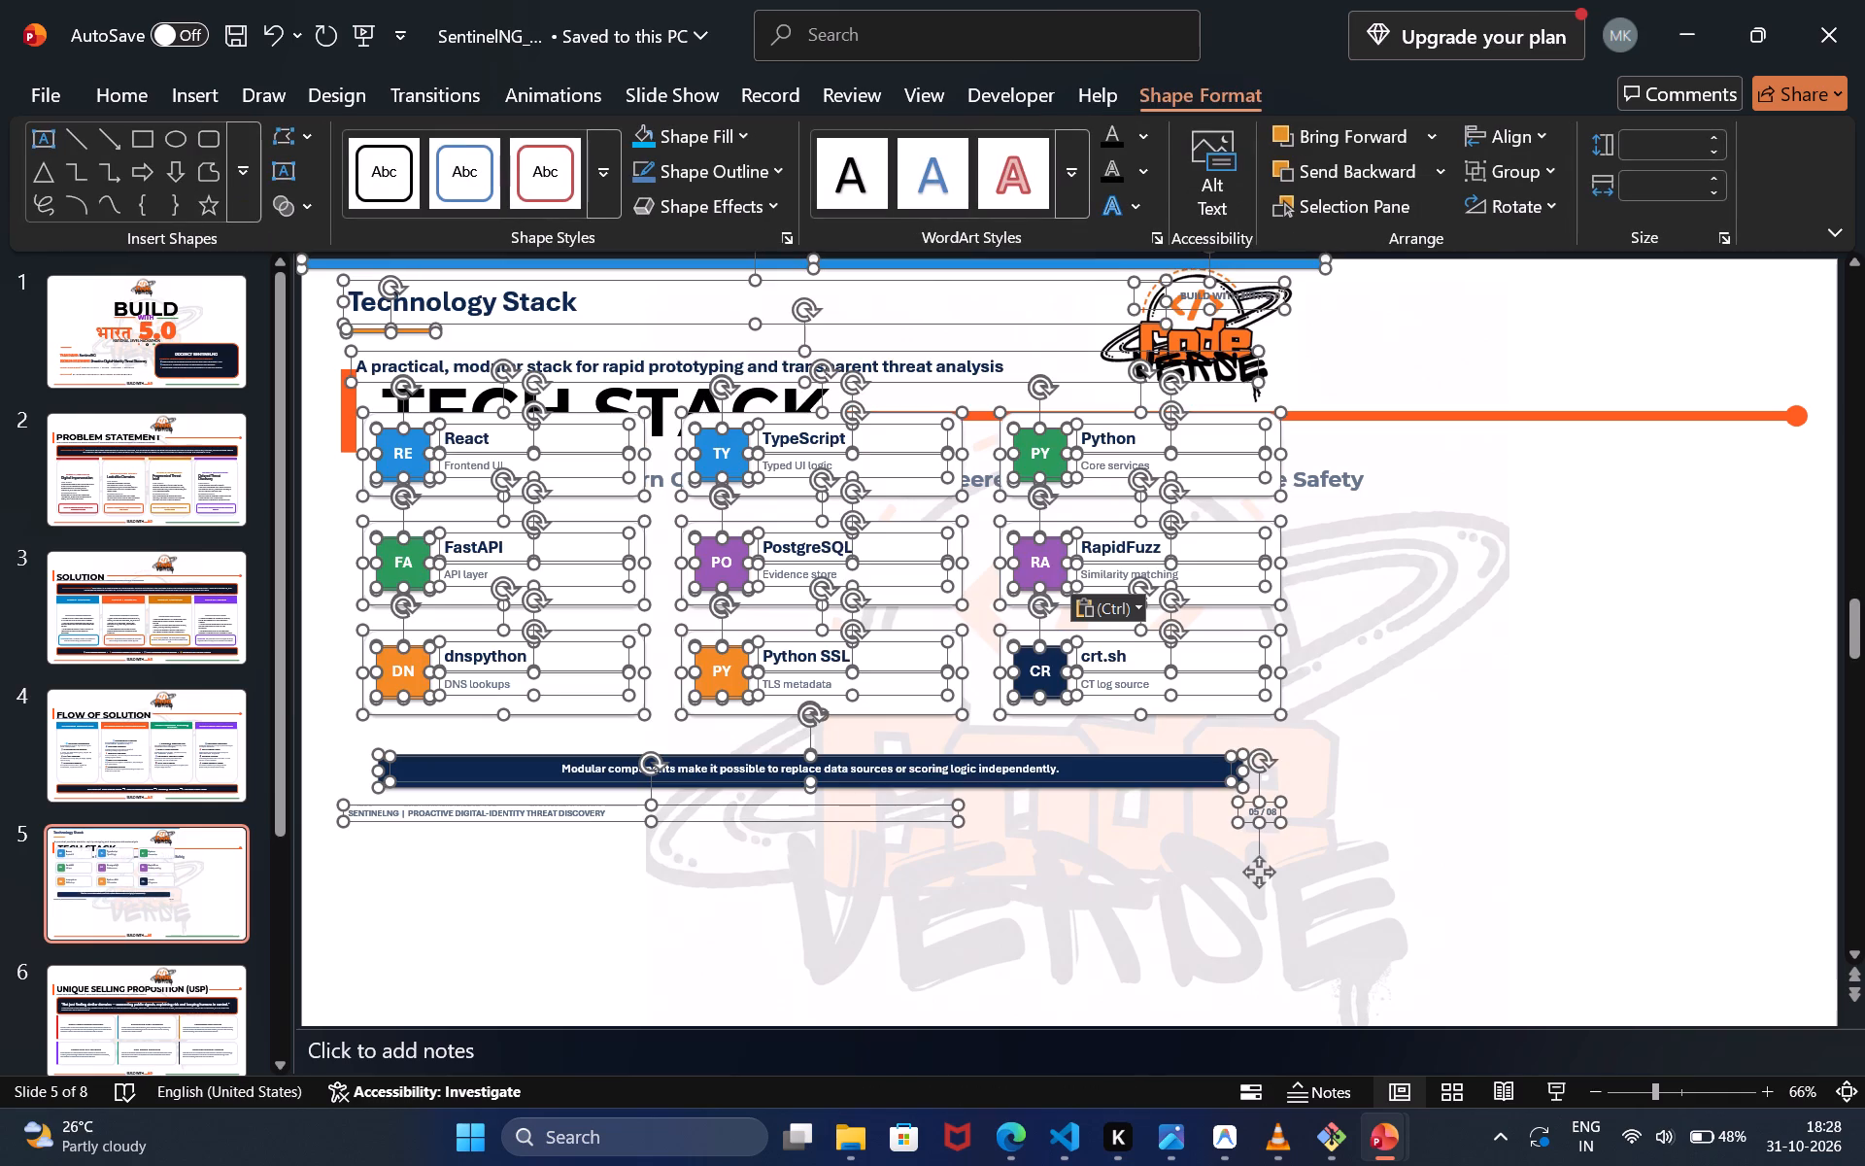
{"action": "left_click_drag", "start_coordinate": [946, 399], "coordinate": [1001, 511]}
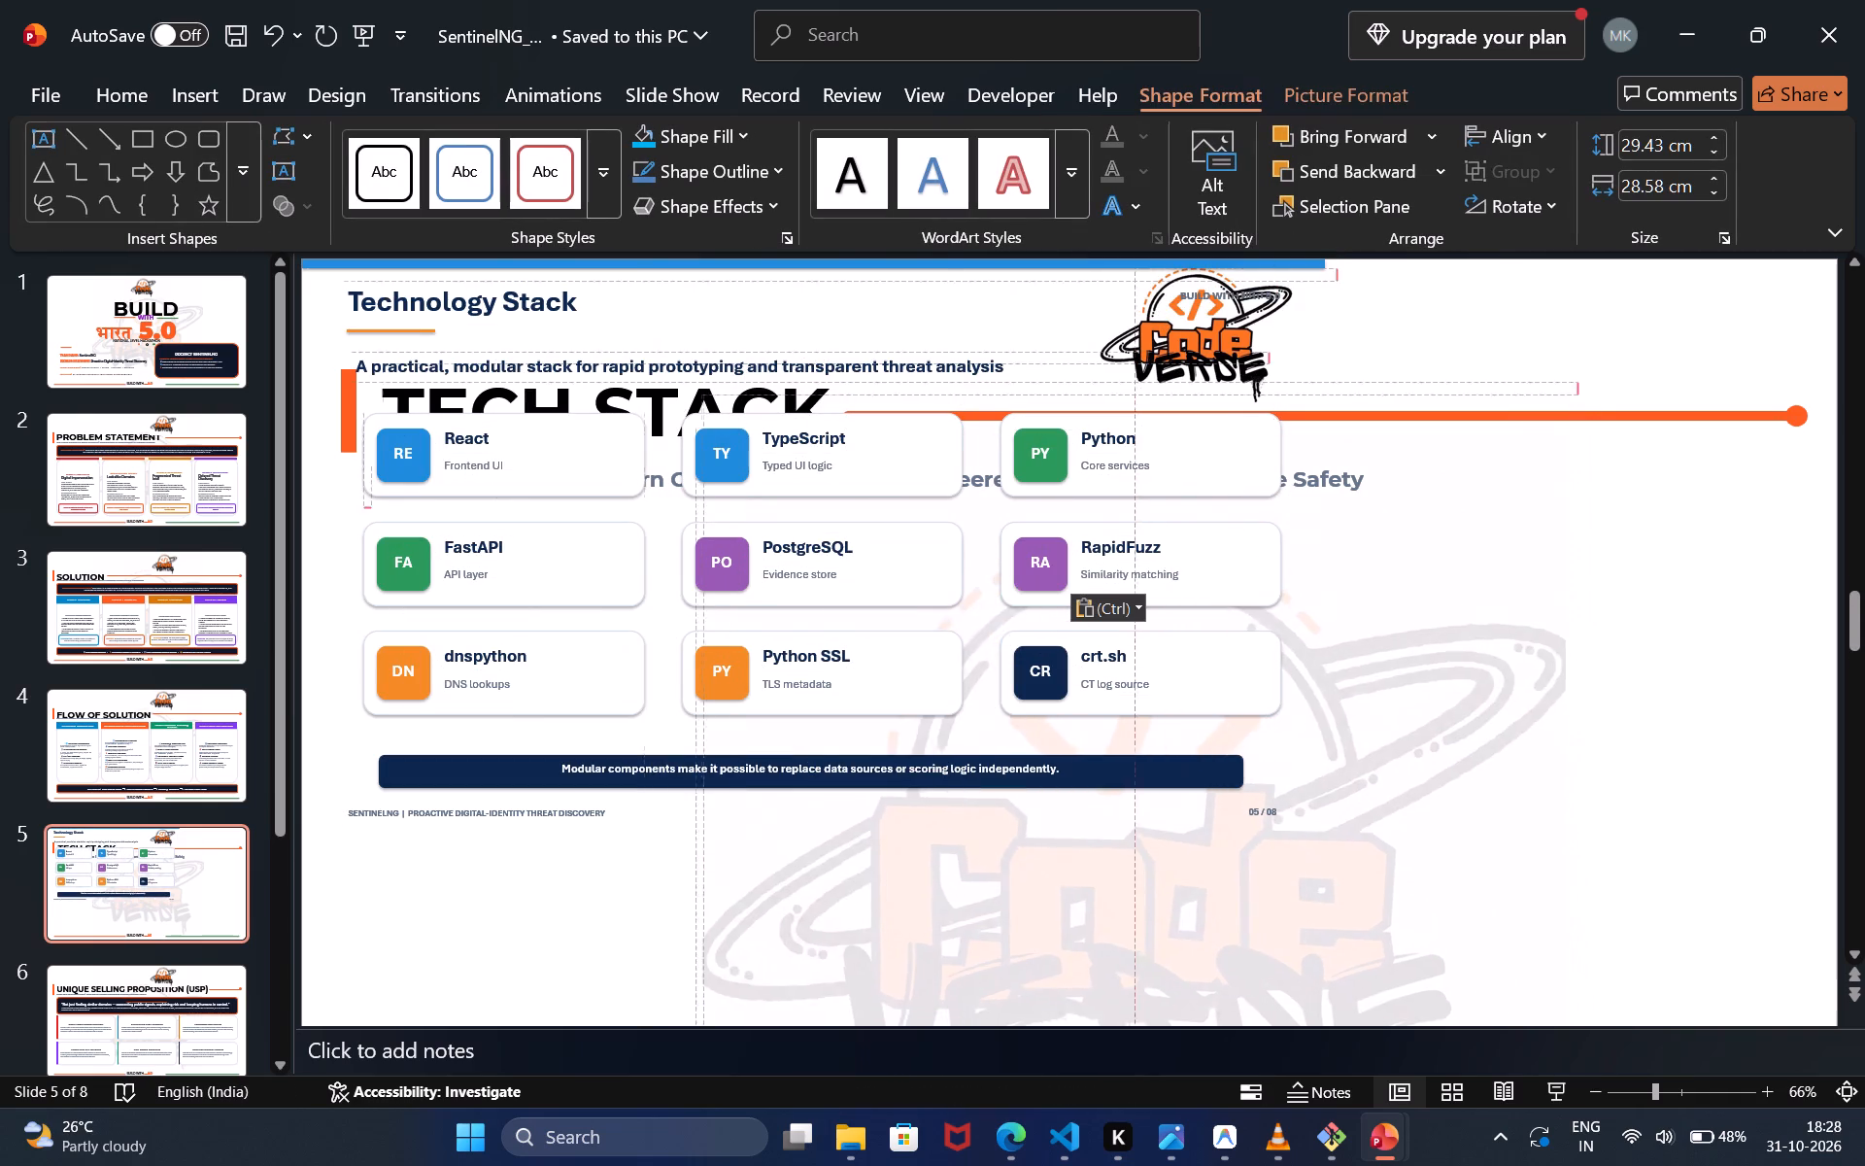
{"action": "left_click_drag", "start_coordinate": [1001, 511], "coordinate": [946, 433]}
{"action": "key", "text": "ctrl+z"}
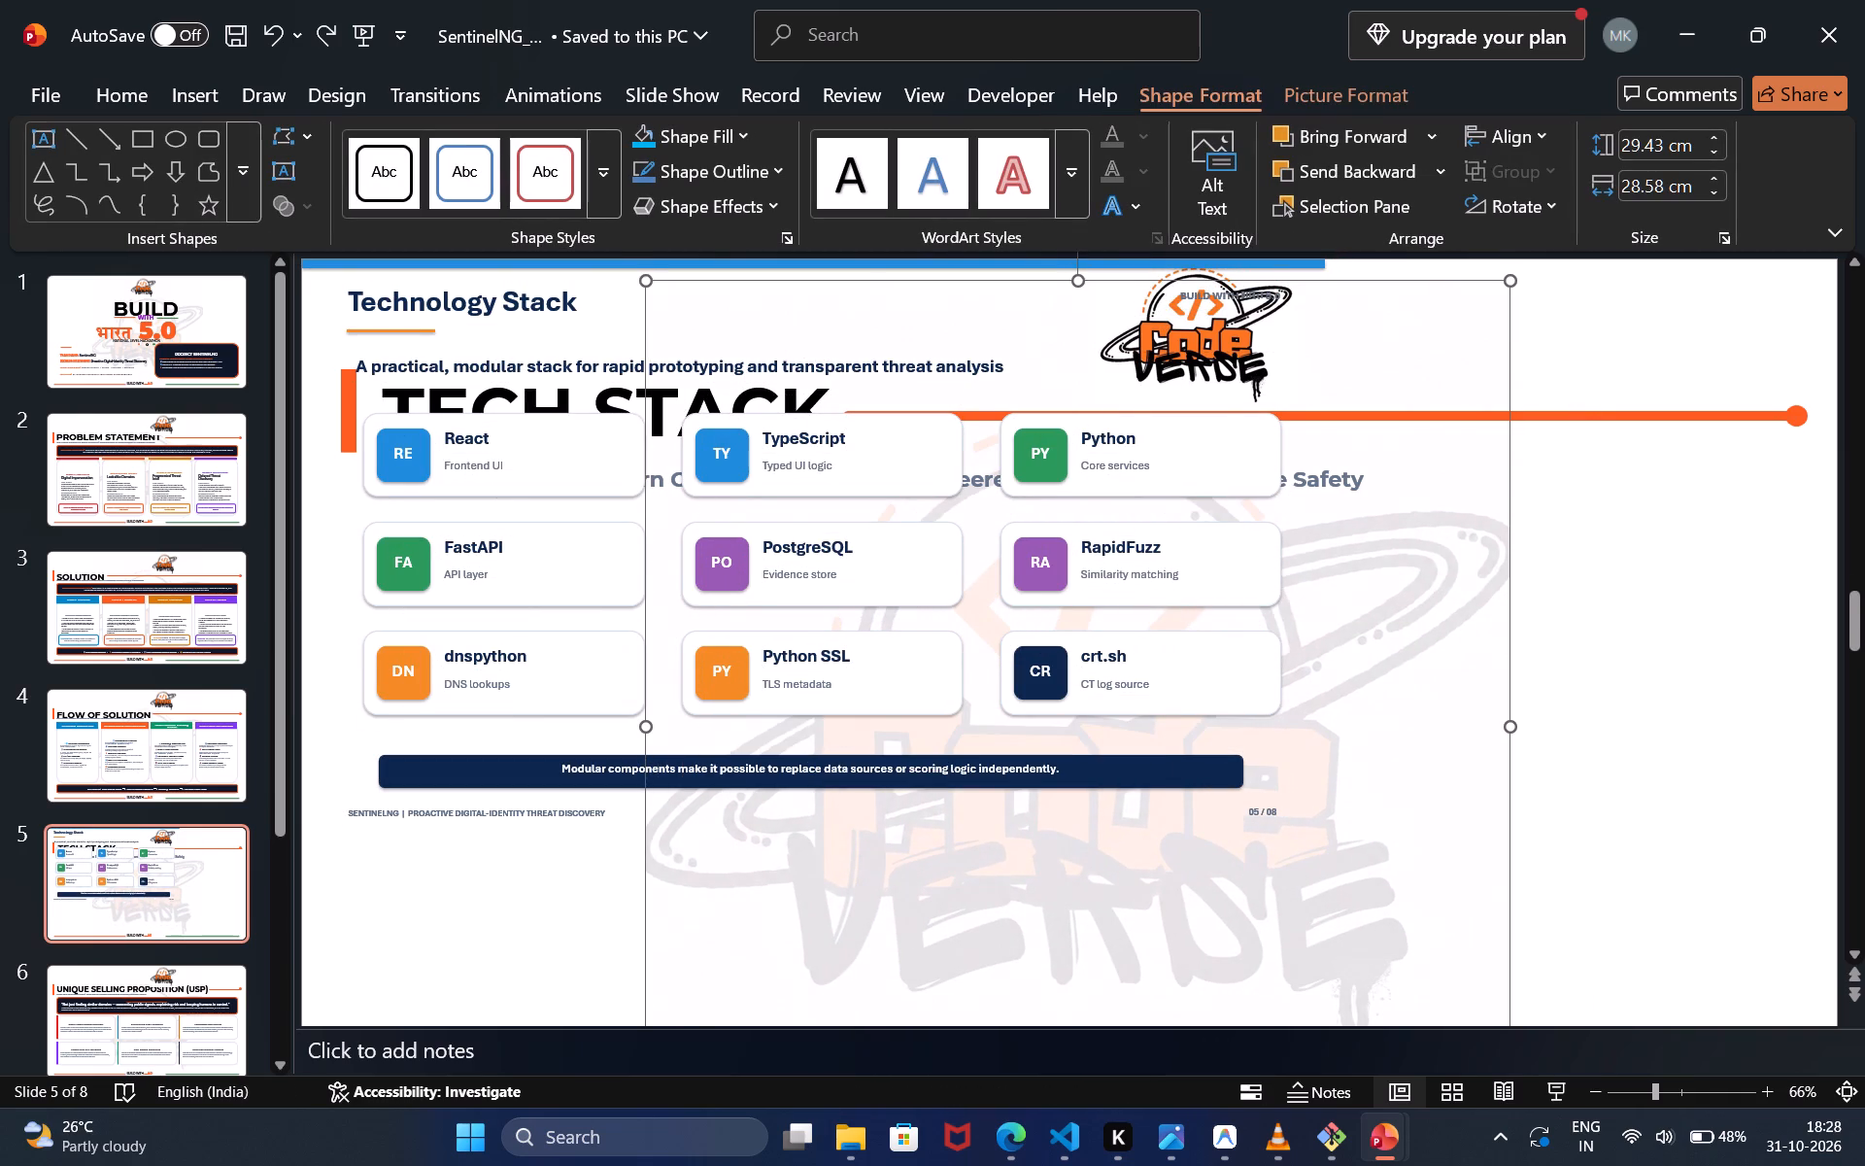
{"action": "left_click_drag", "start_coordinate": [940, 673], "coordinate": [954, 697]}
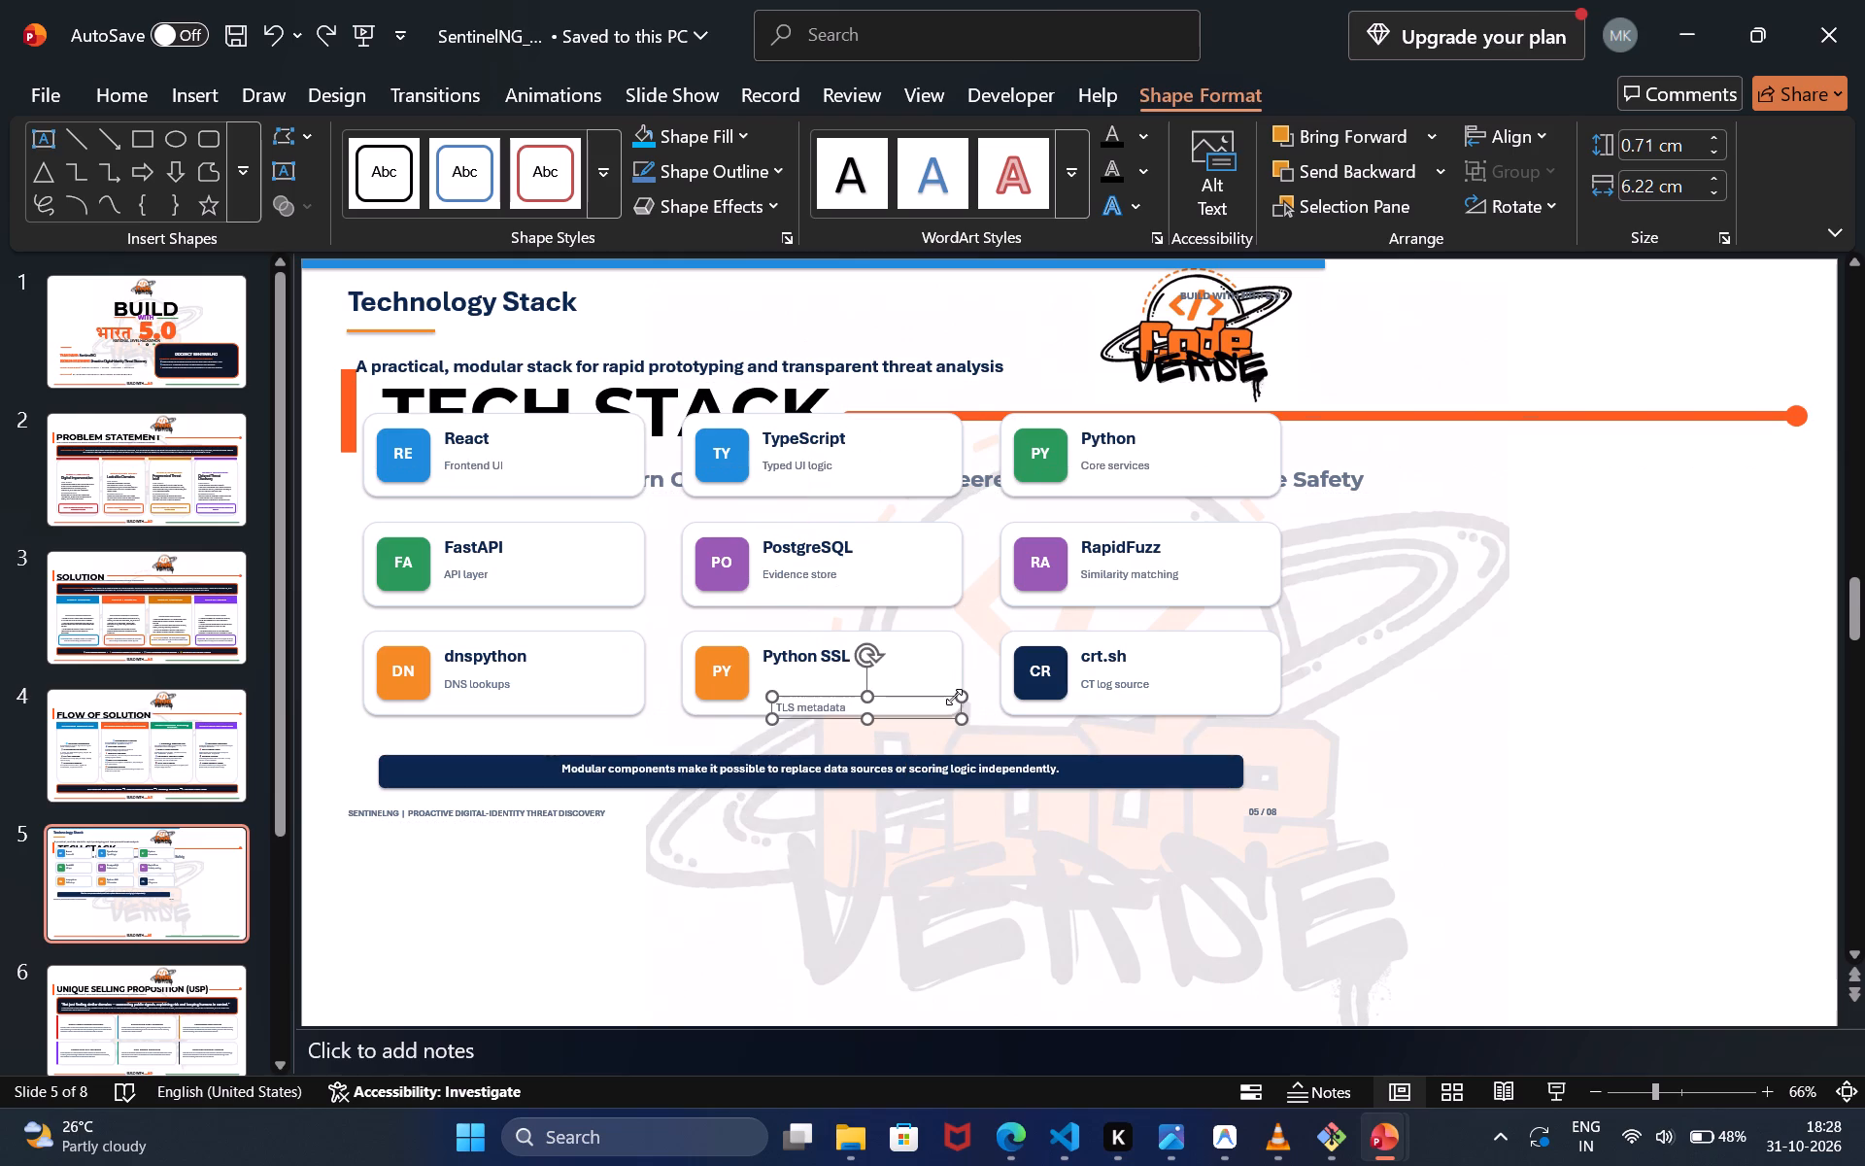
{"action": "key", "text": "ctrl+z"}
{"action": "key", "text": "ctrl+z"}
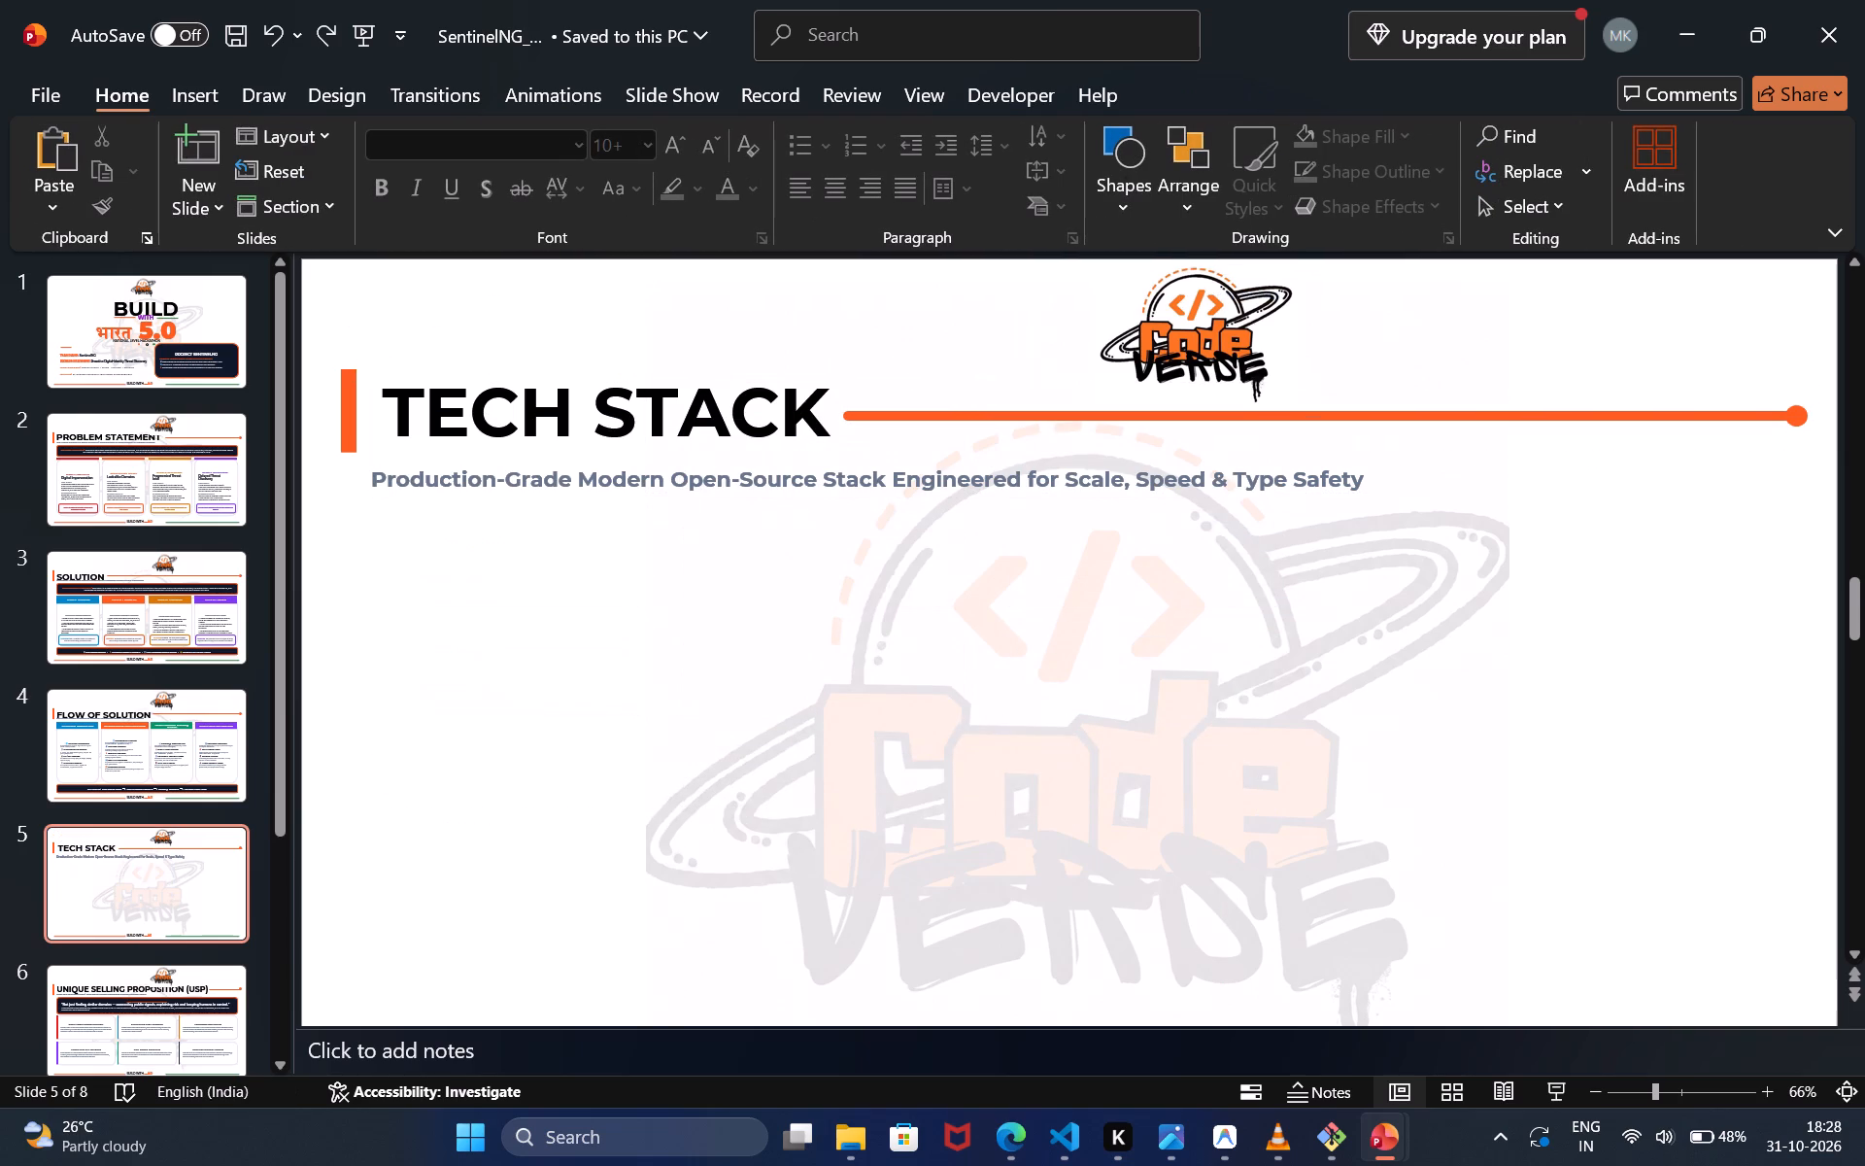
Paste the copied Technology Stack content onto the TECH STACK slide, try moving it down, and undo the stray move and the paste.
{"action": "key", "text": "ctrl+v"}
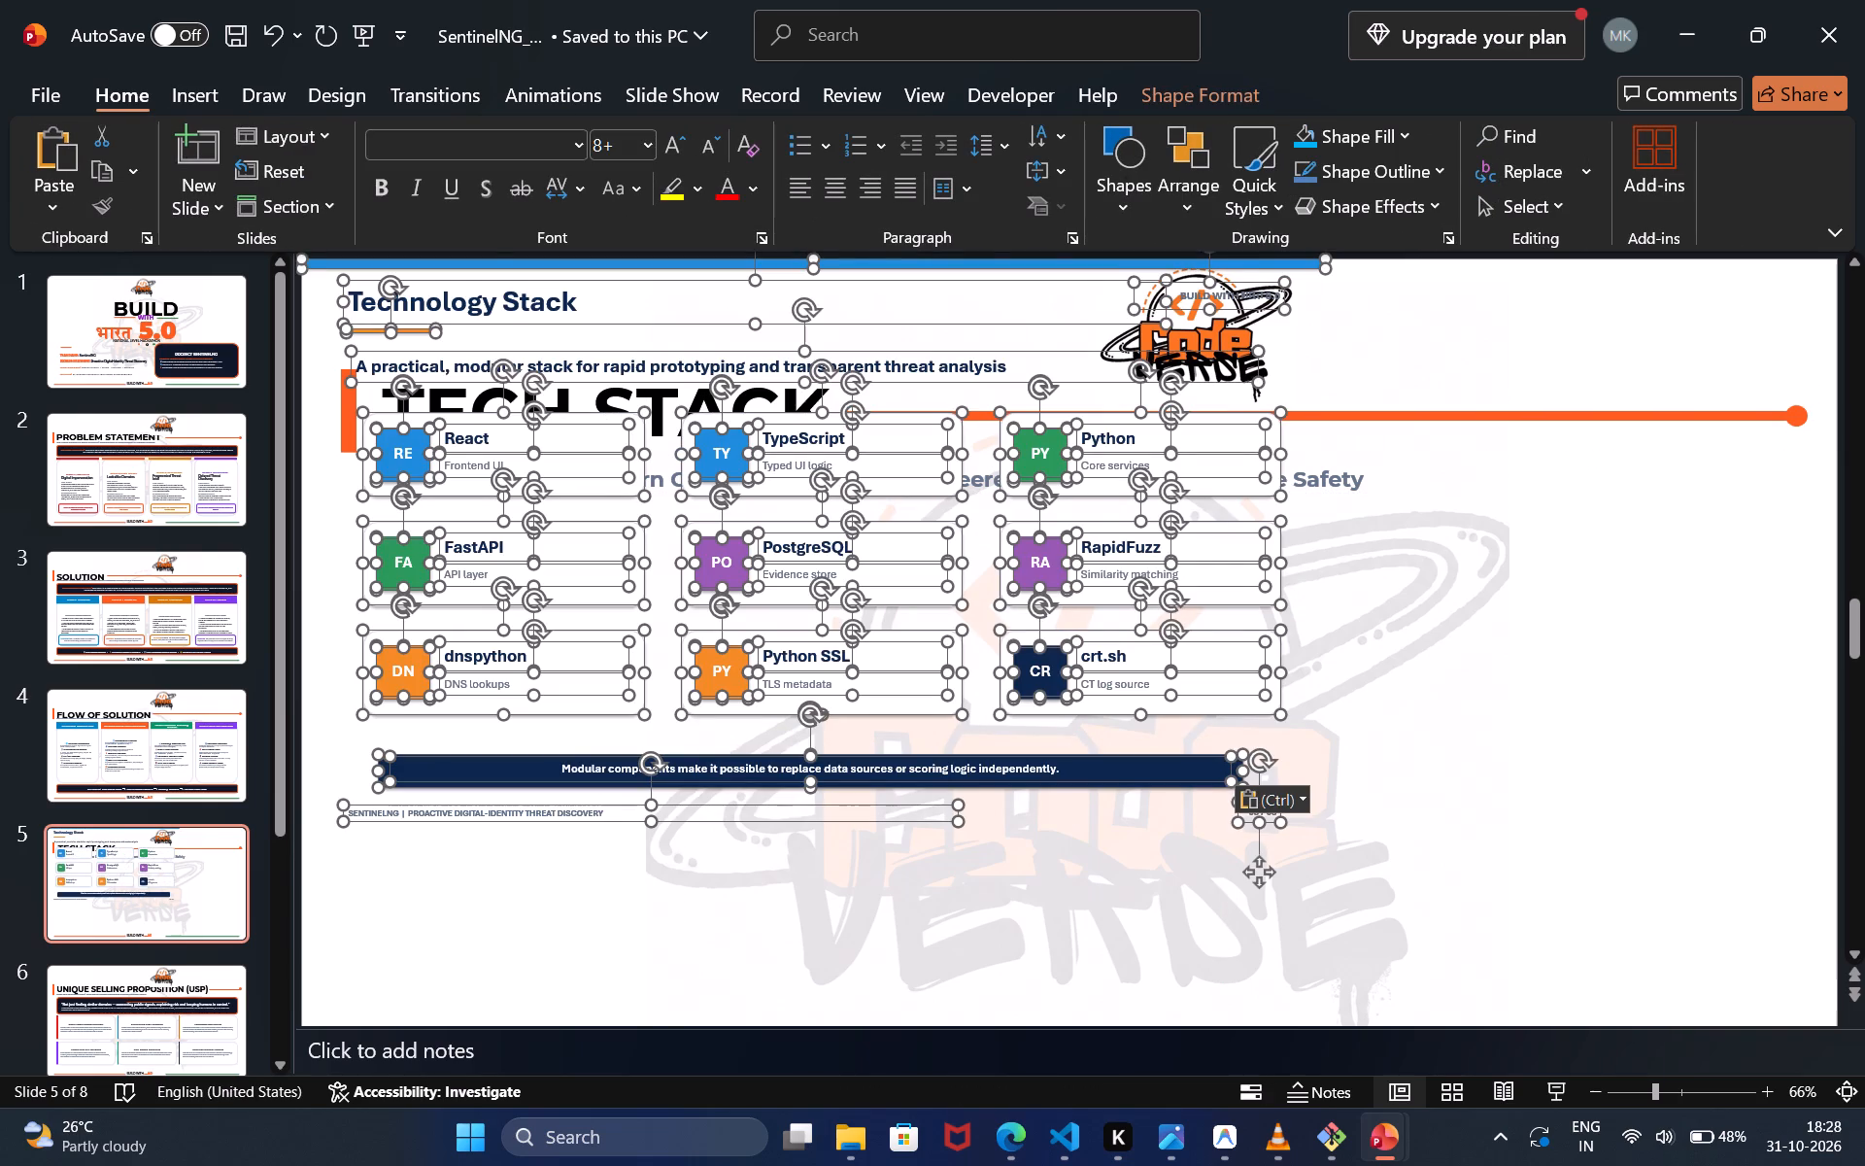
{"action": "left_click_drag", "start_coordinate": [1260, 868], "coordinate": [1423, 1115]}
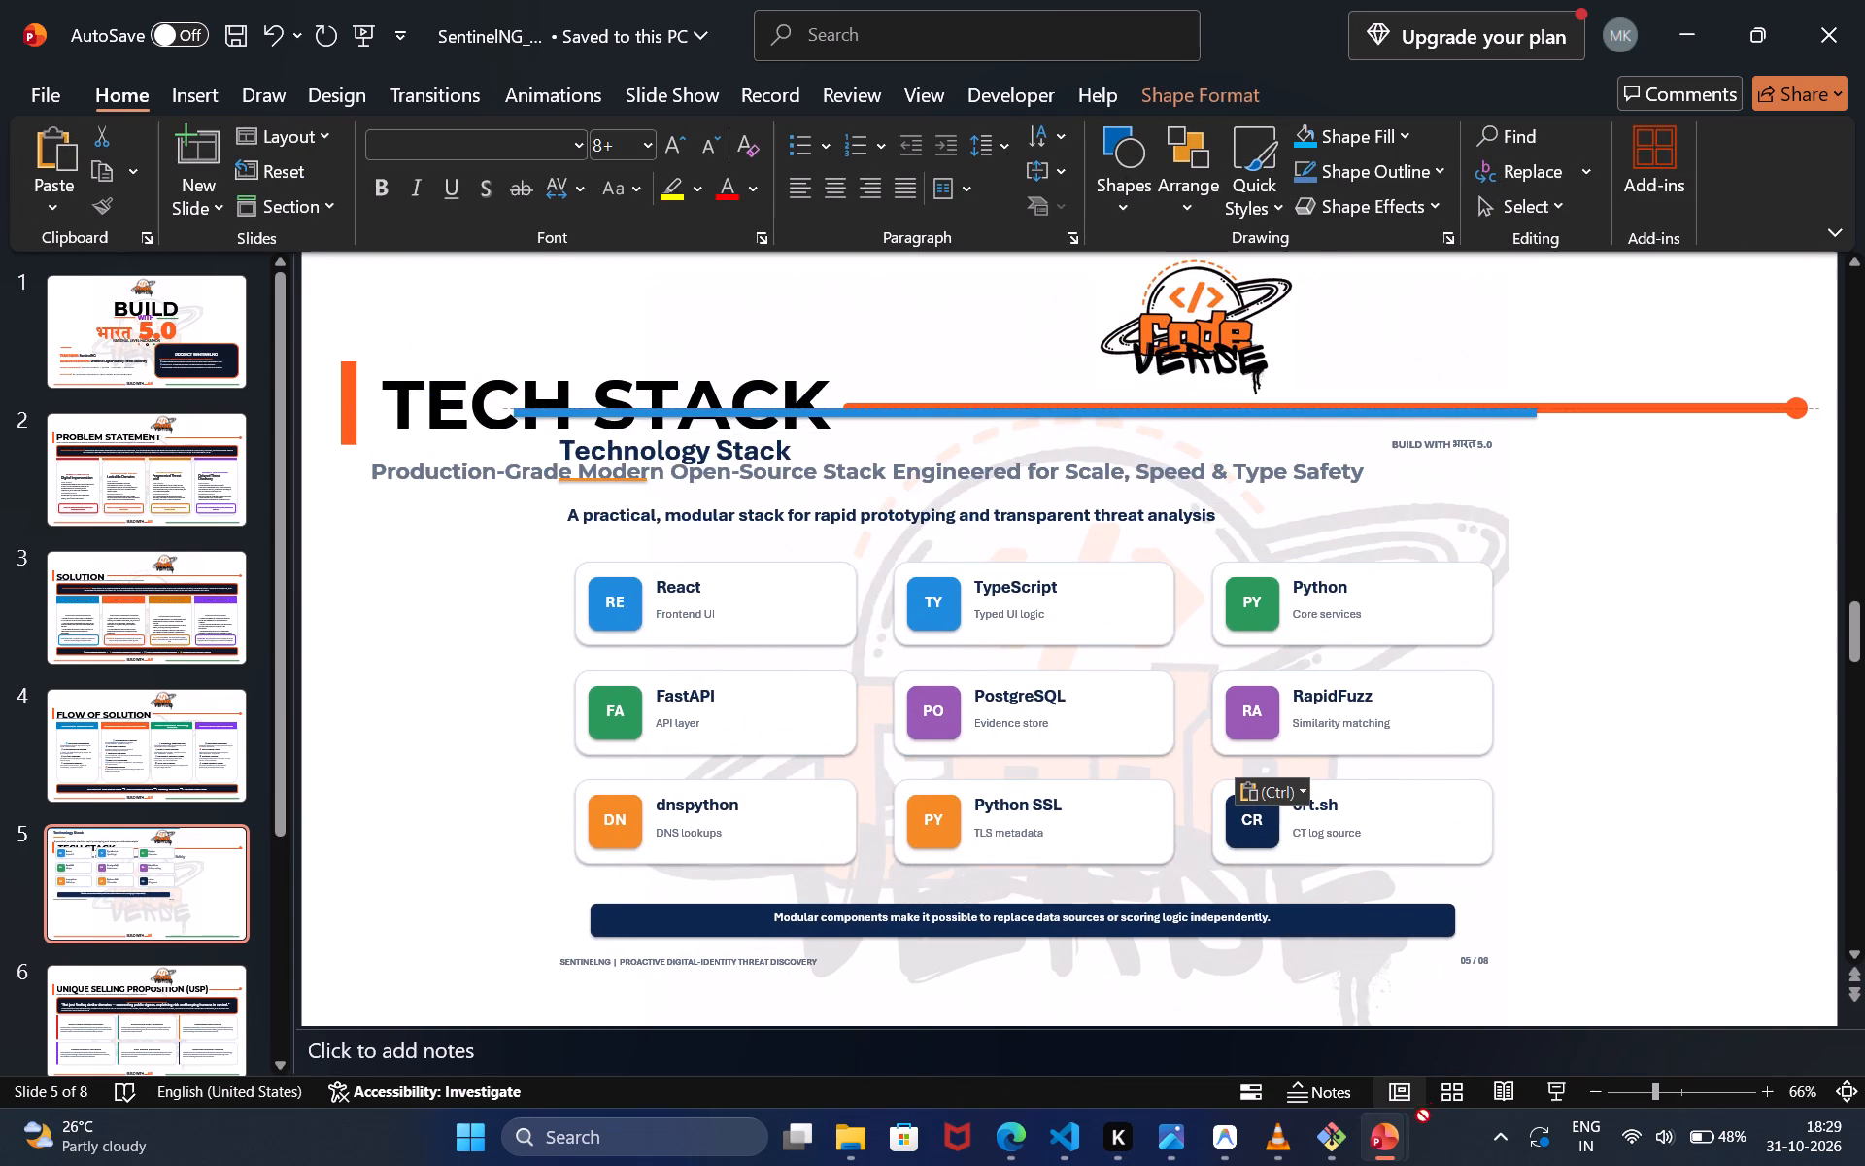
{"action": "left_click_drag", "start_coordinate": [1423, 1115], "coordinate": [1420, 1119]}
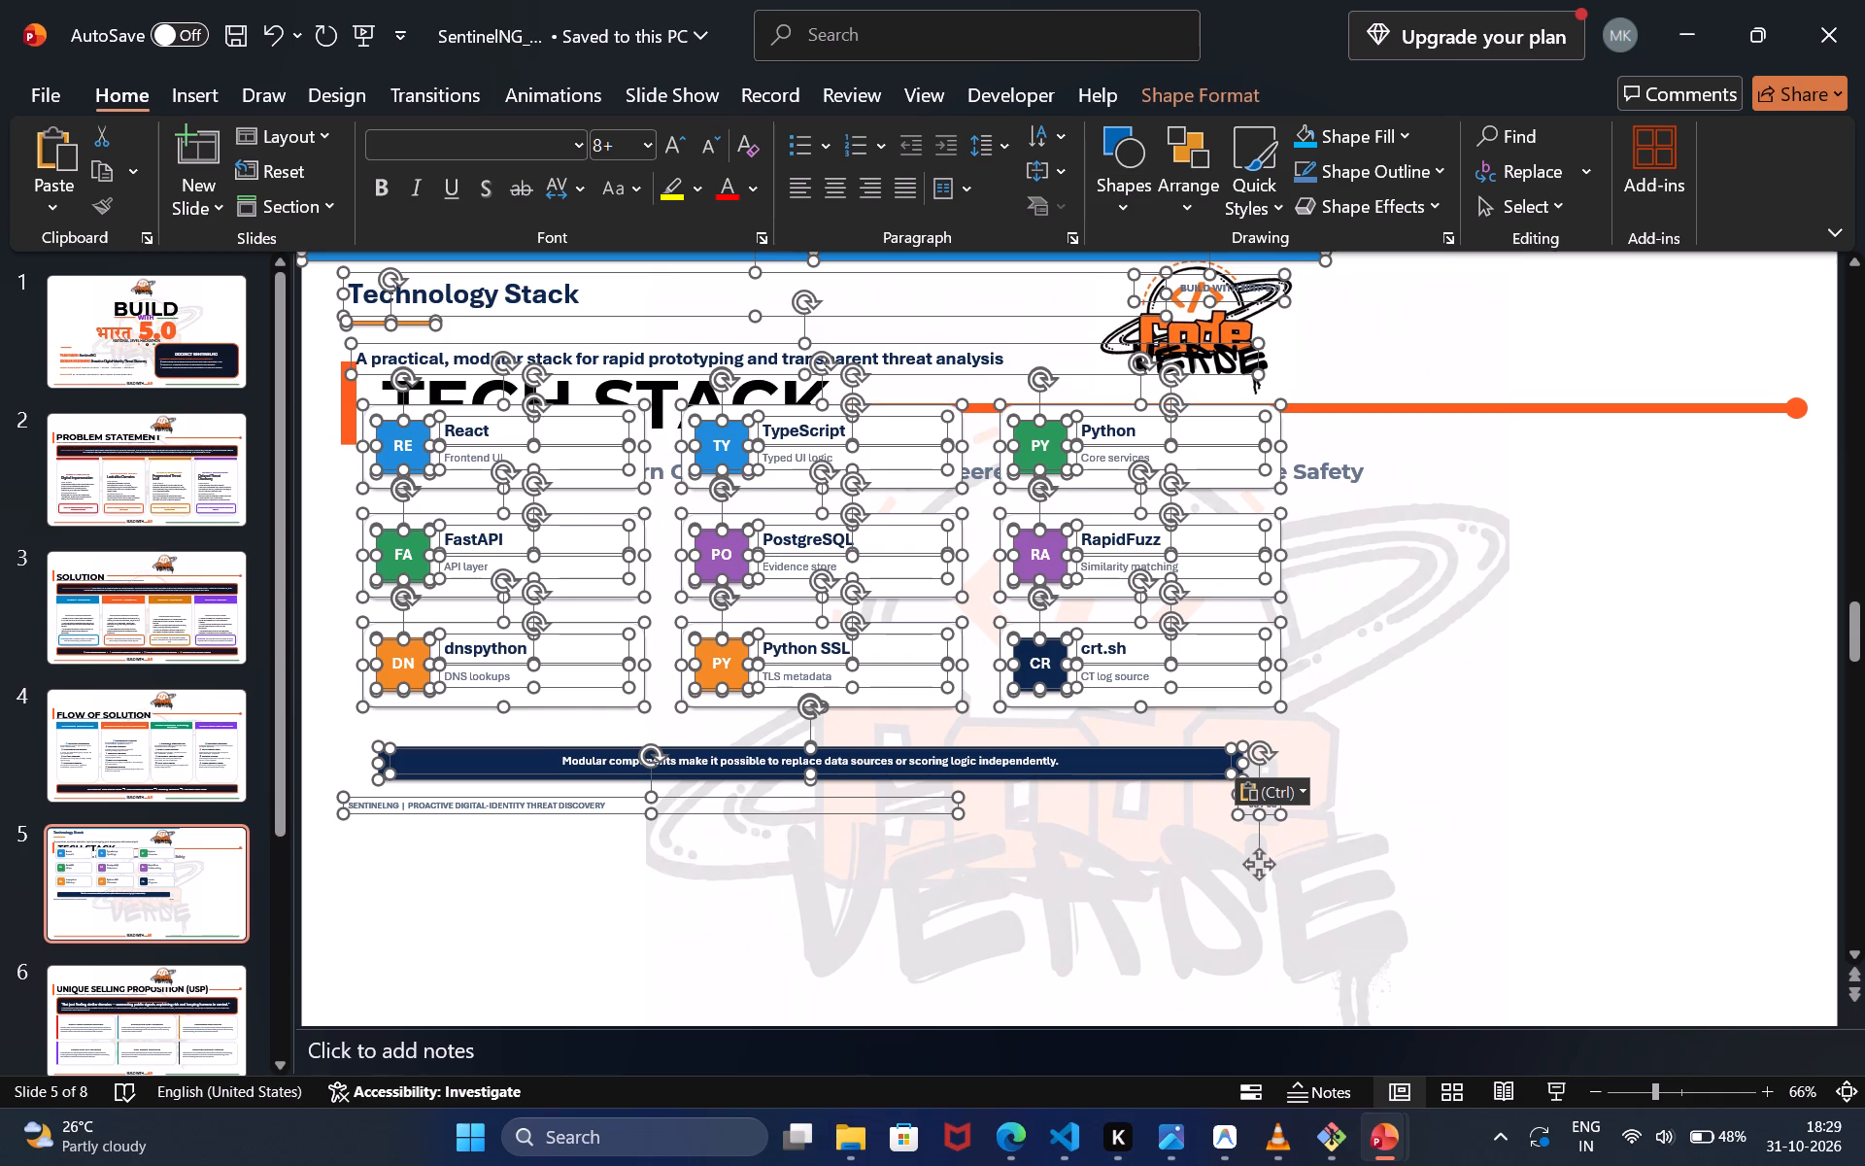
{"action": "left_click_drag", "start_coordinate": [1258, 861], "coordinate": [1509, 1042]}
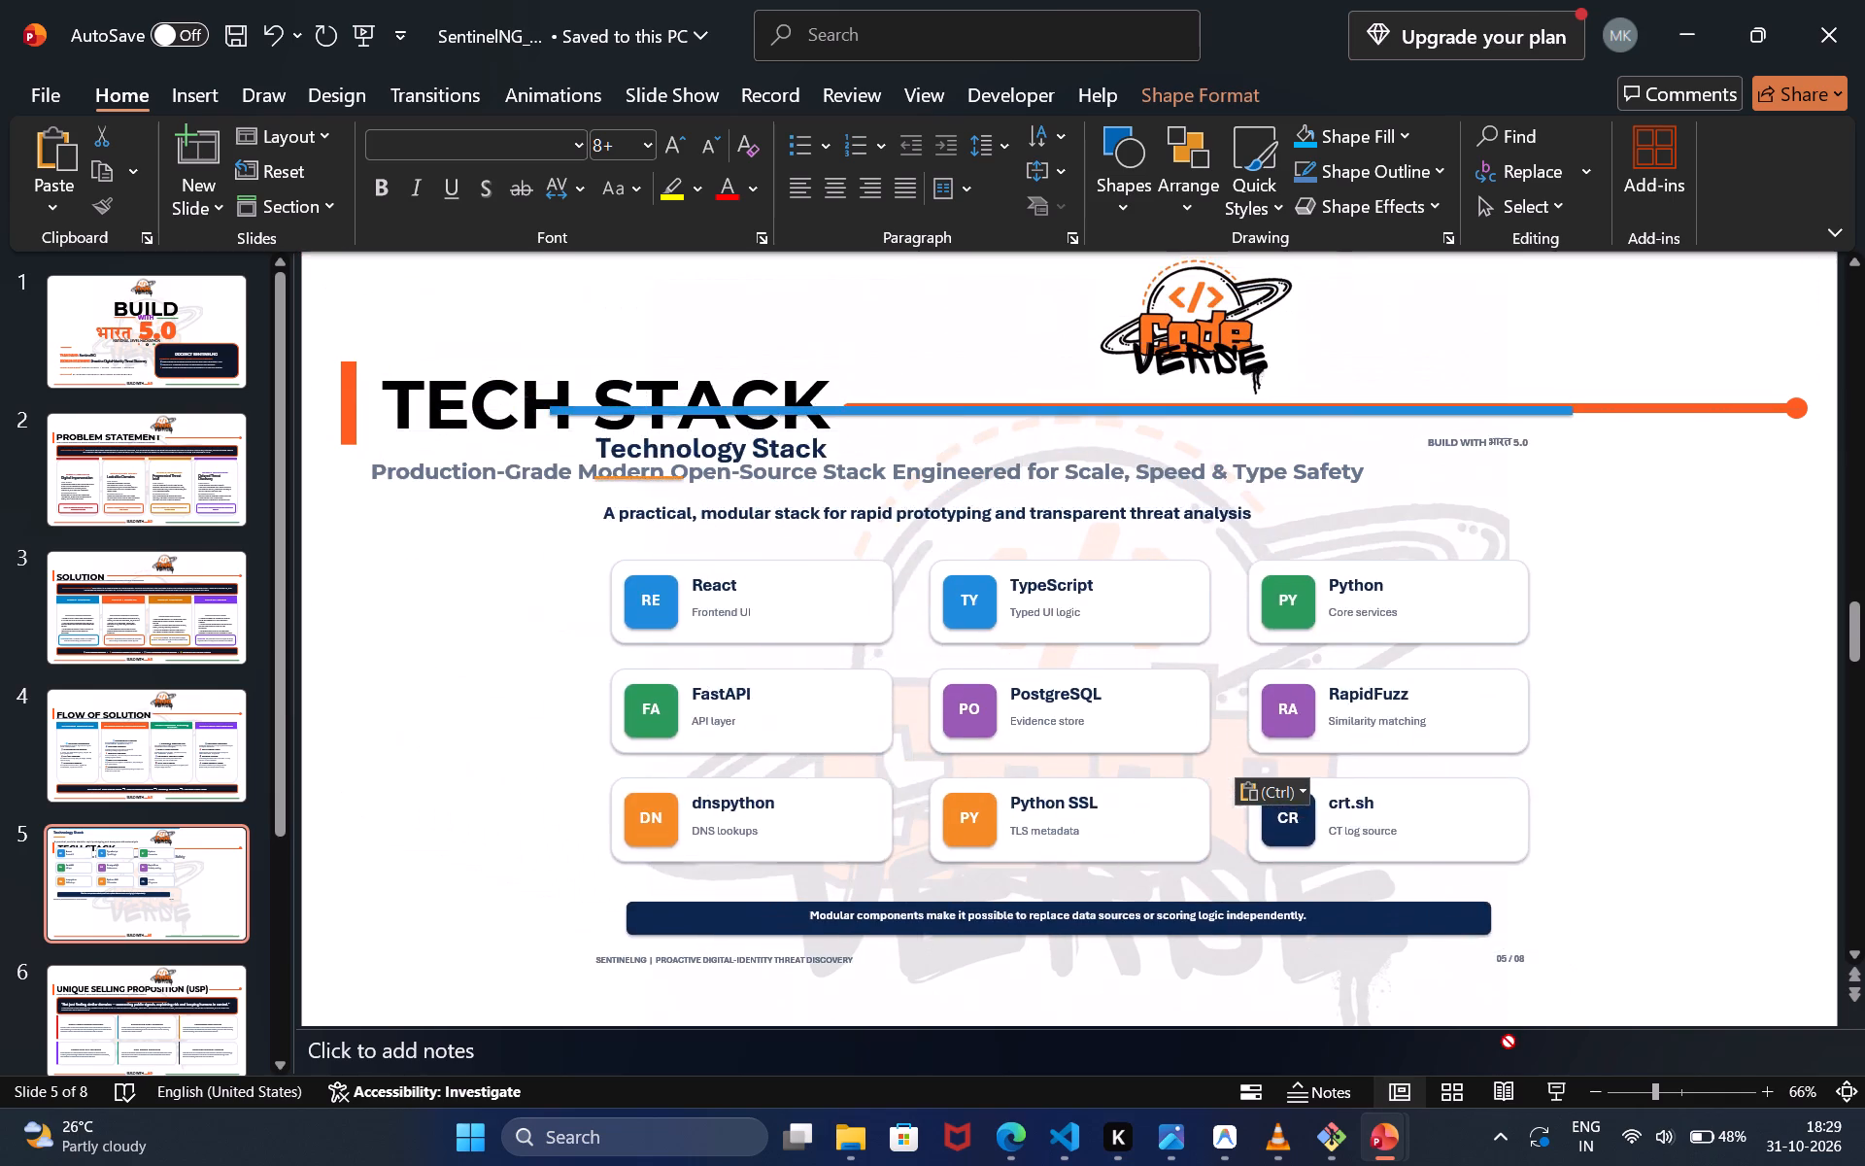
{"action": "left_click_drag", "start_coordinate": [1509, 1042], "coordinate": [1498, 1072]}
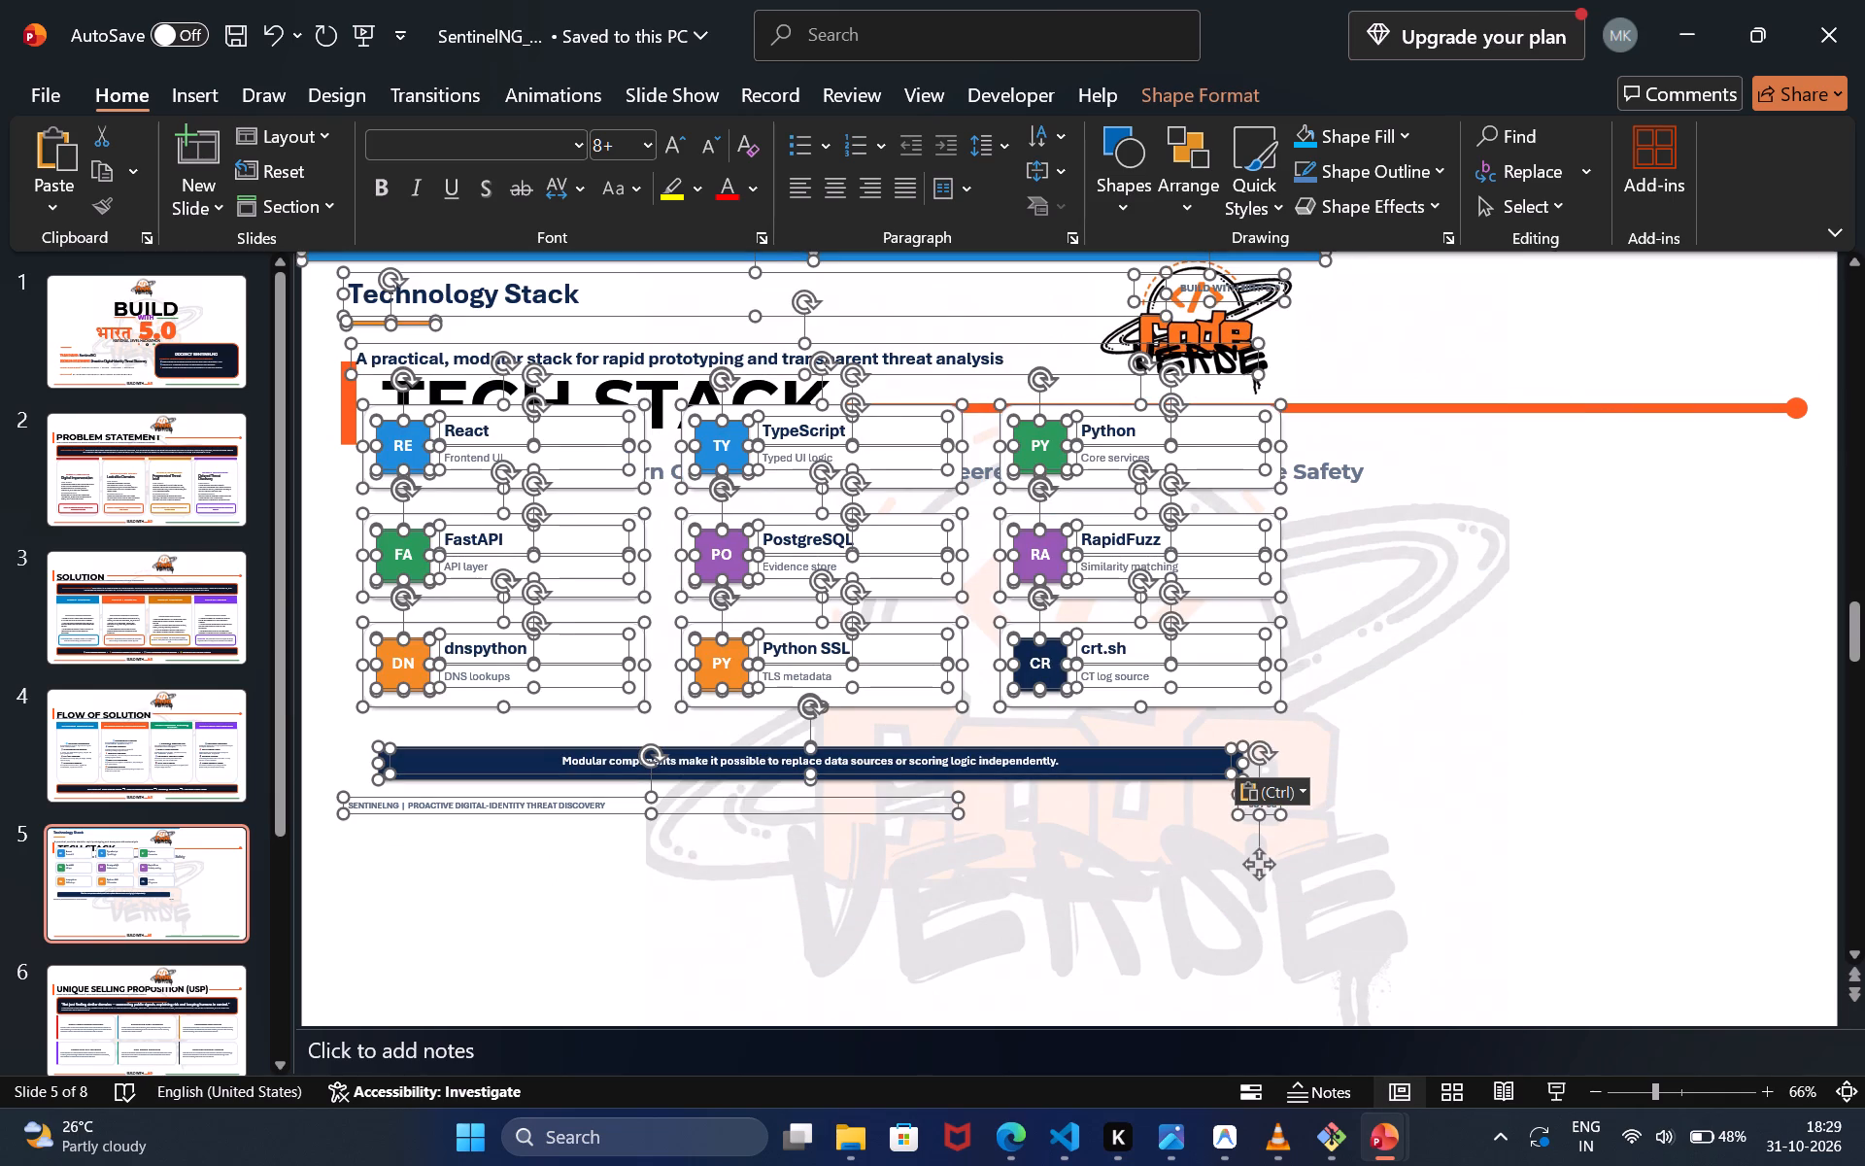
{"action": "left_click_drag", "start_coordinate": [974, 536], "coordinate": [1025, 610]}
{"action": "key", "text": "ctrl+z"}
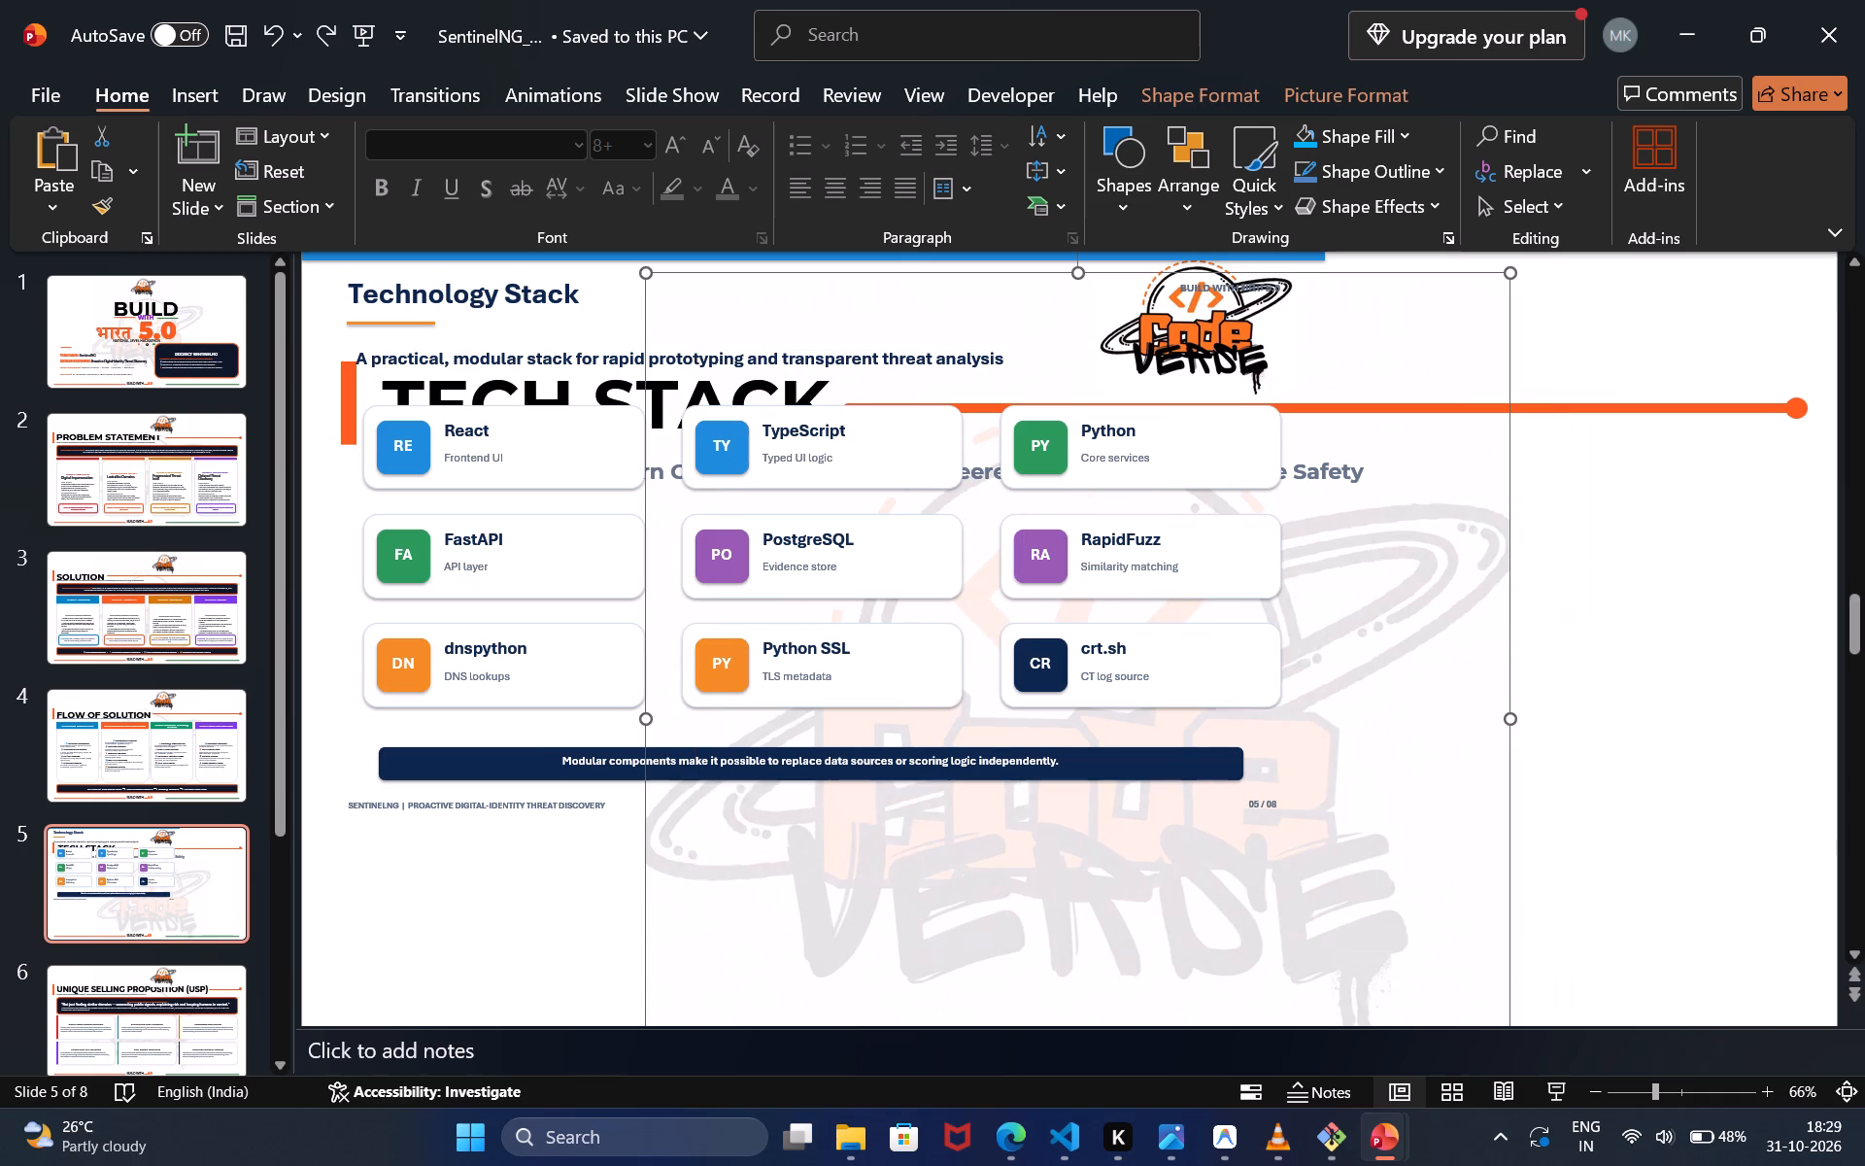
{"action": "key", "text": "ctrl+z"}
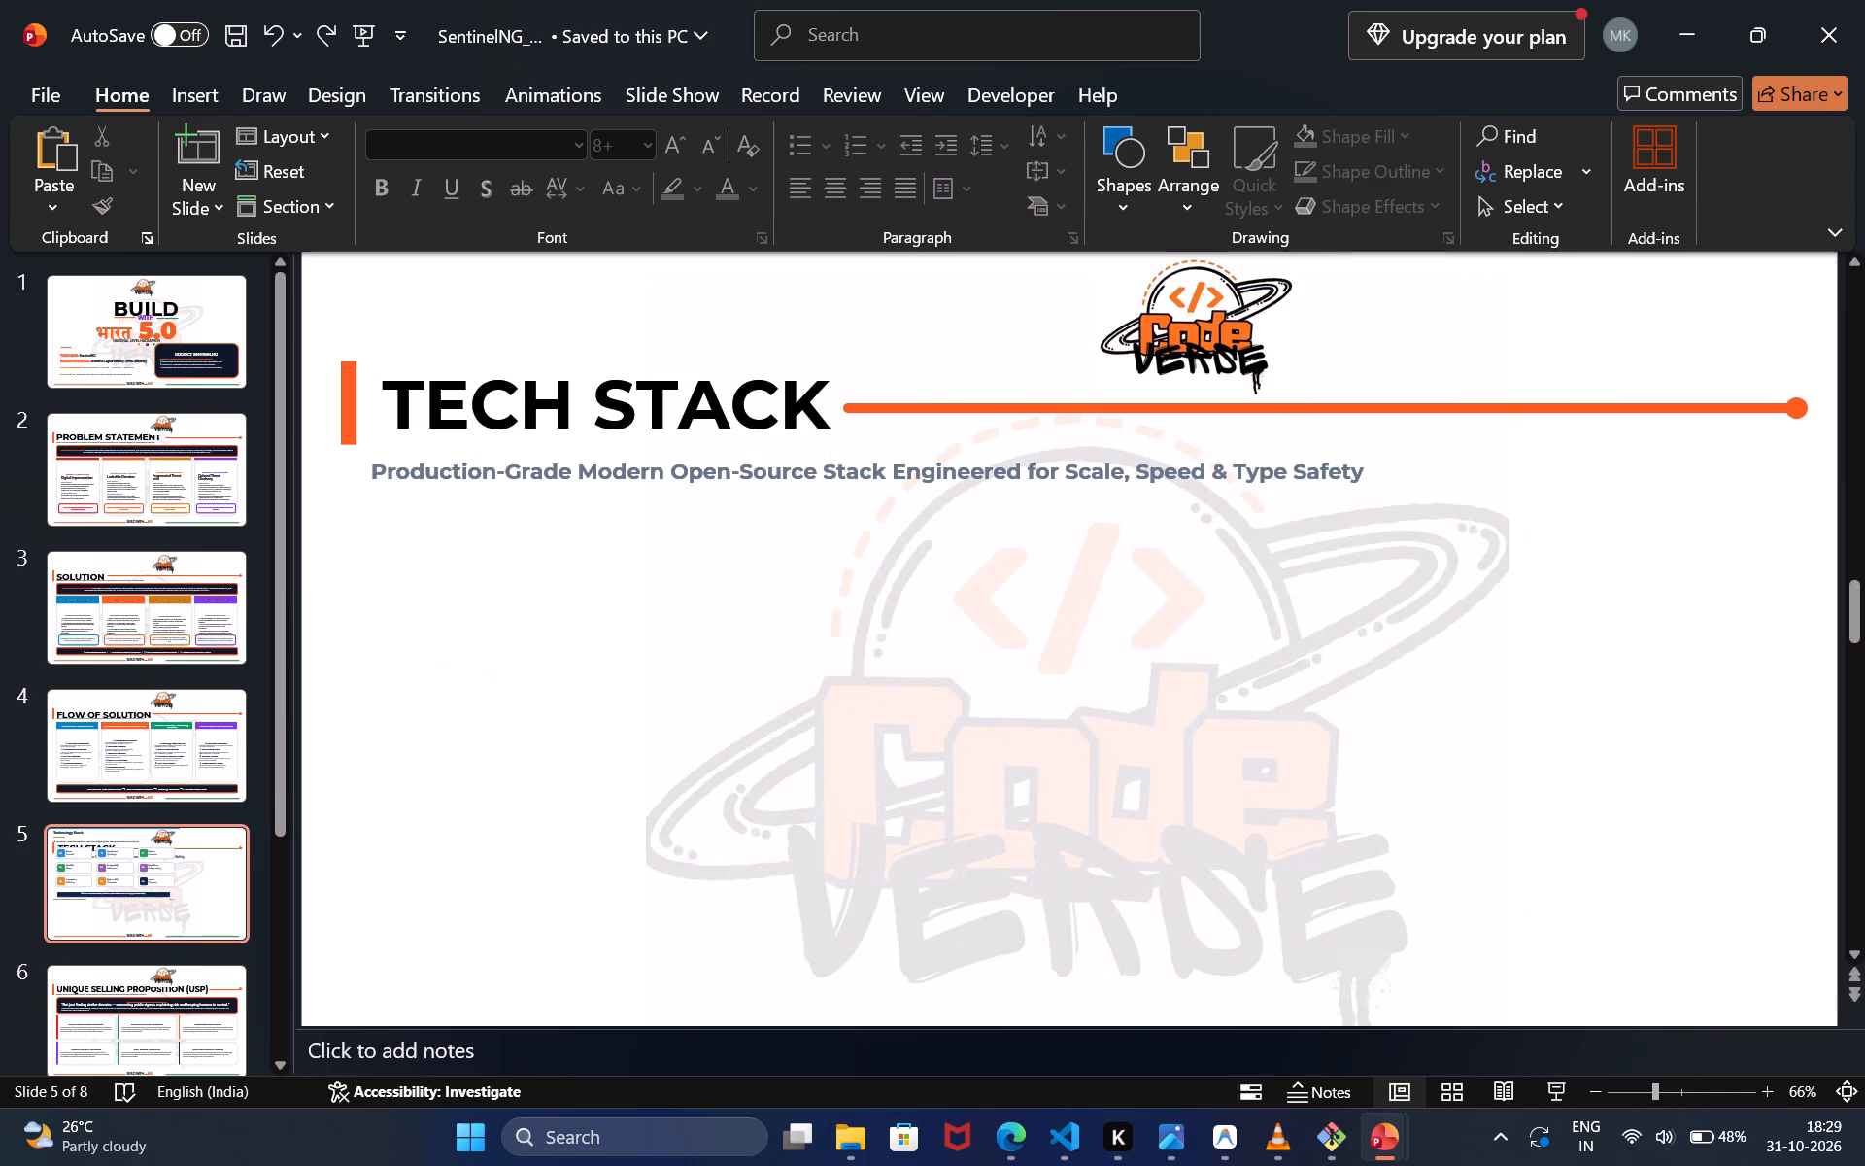
Paste the copied Technology Stack content again and move it down as a whole so its blue bar sits just below the TECH STACK title.
{"action": "key", "text": "ctrl+v"}
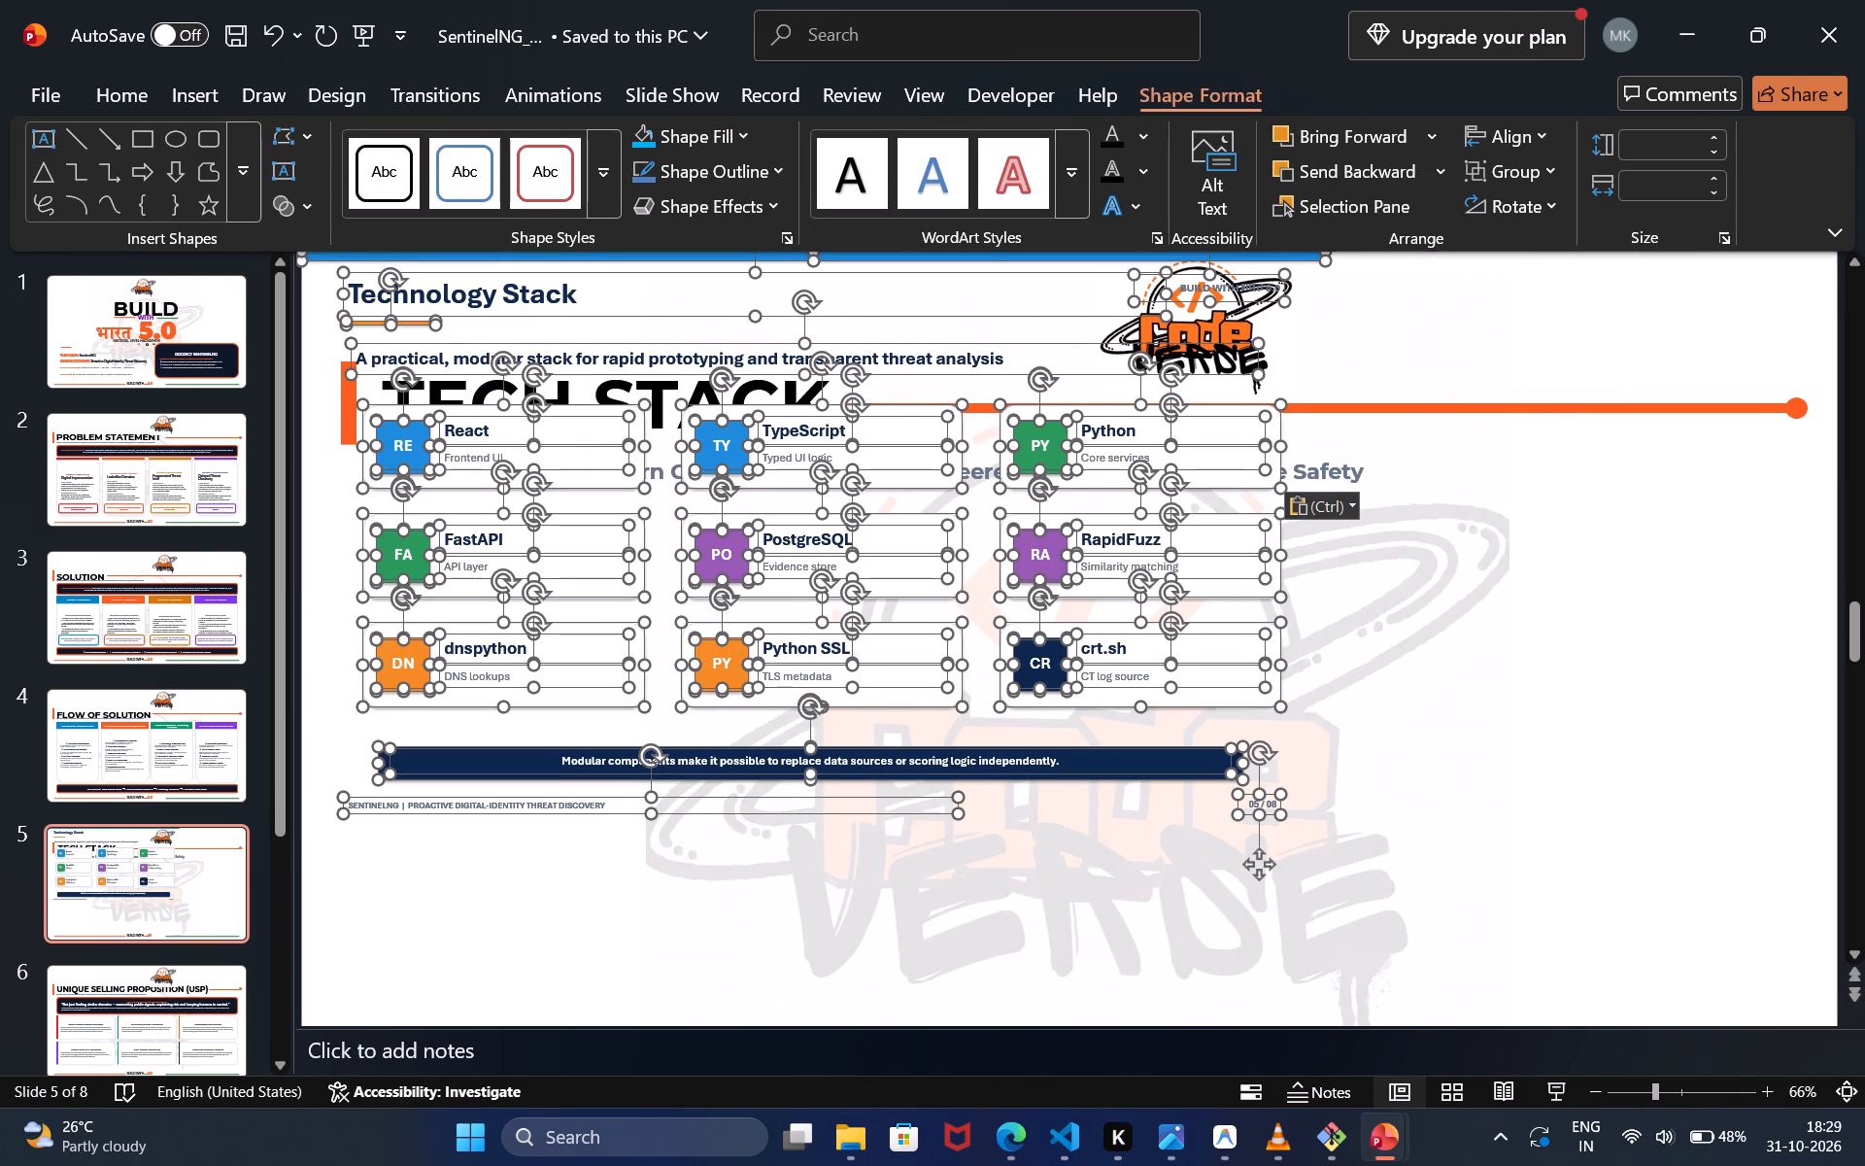
{"action": "left_click_drag", "start_coordinate": [892, 799], "coordinate": [1010, 999]}
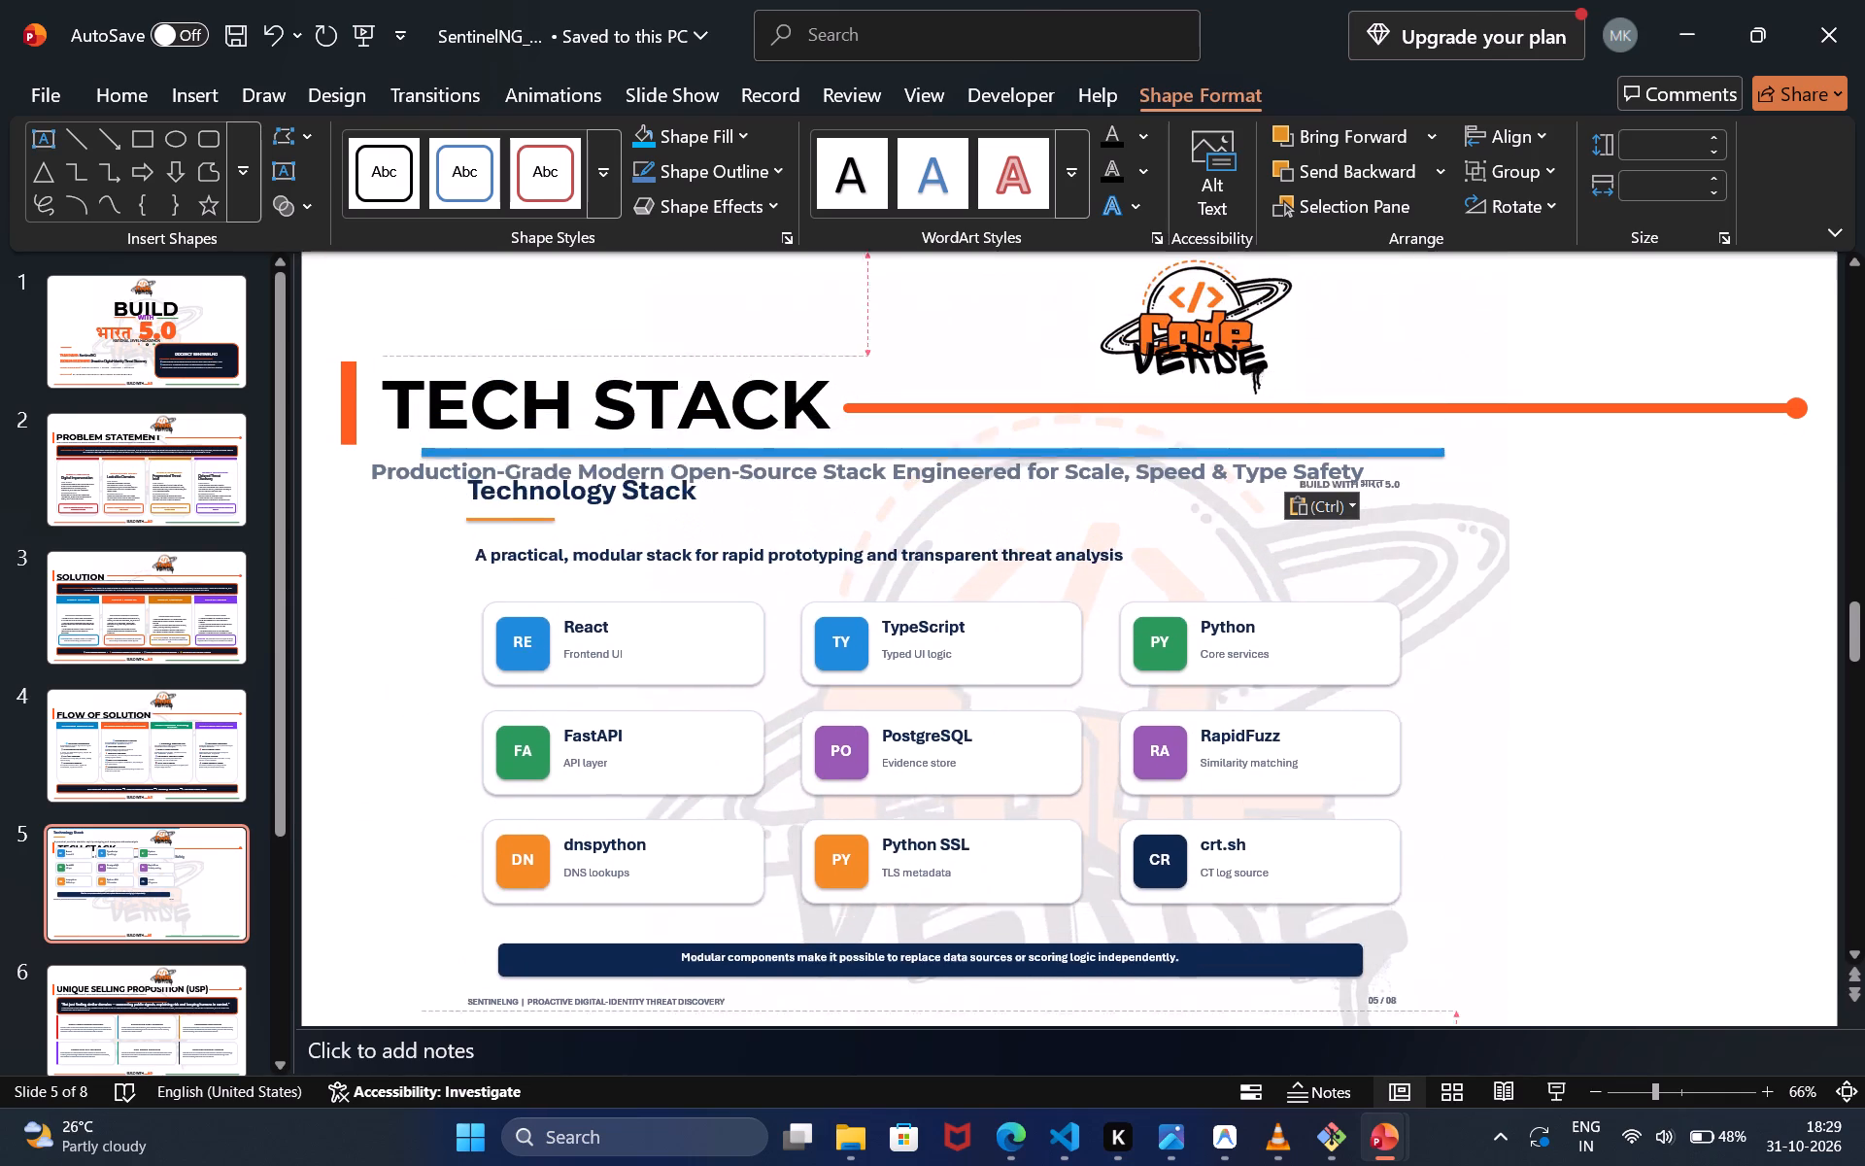
{"action": "left_click_drag", "start_coordinate": [1010, 999], "coordinate": [1007, 973]}
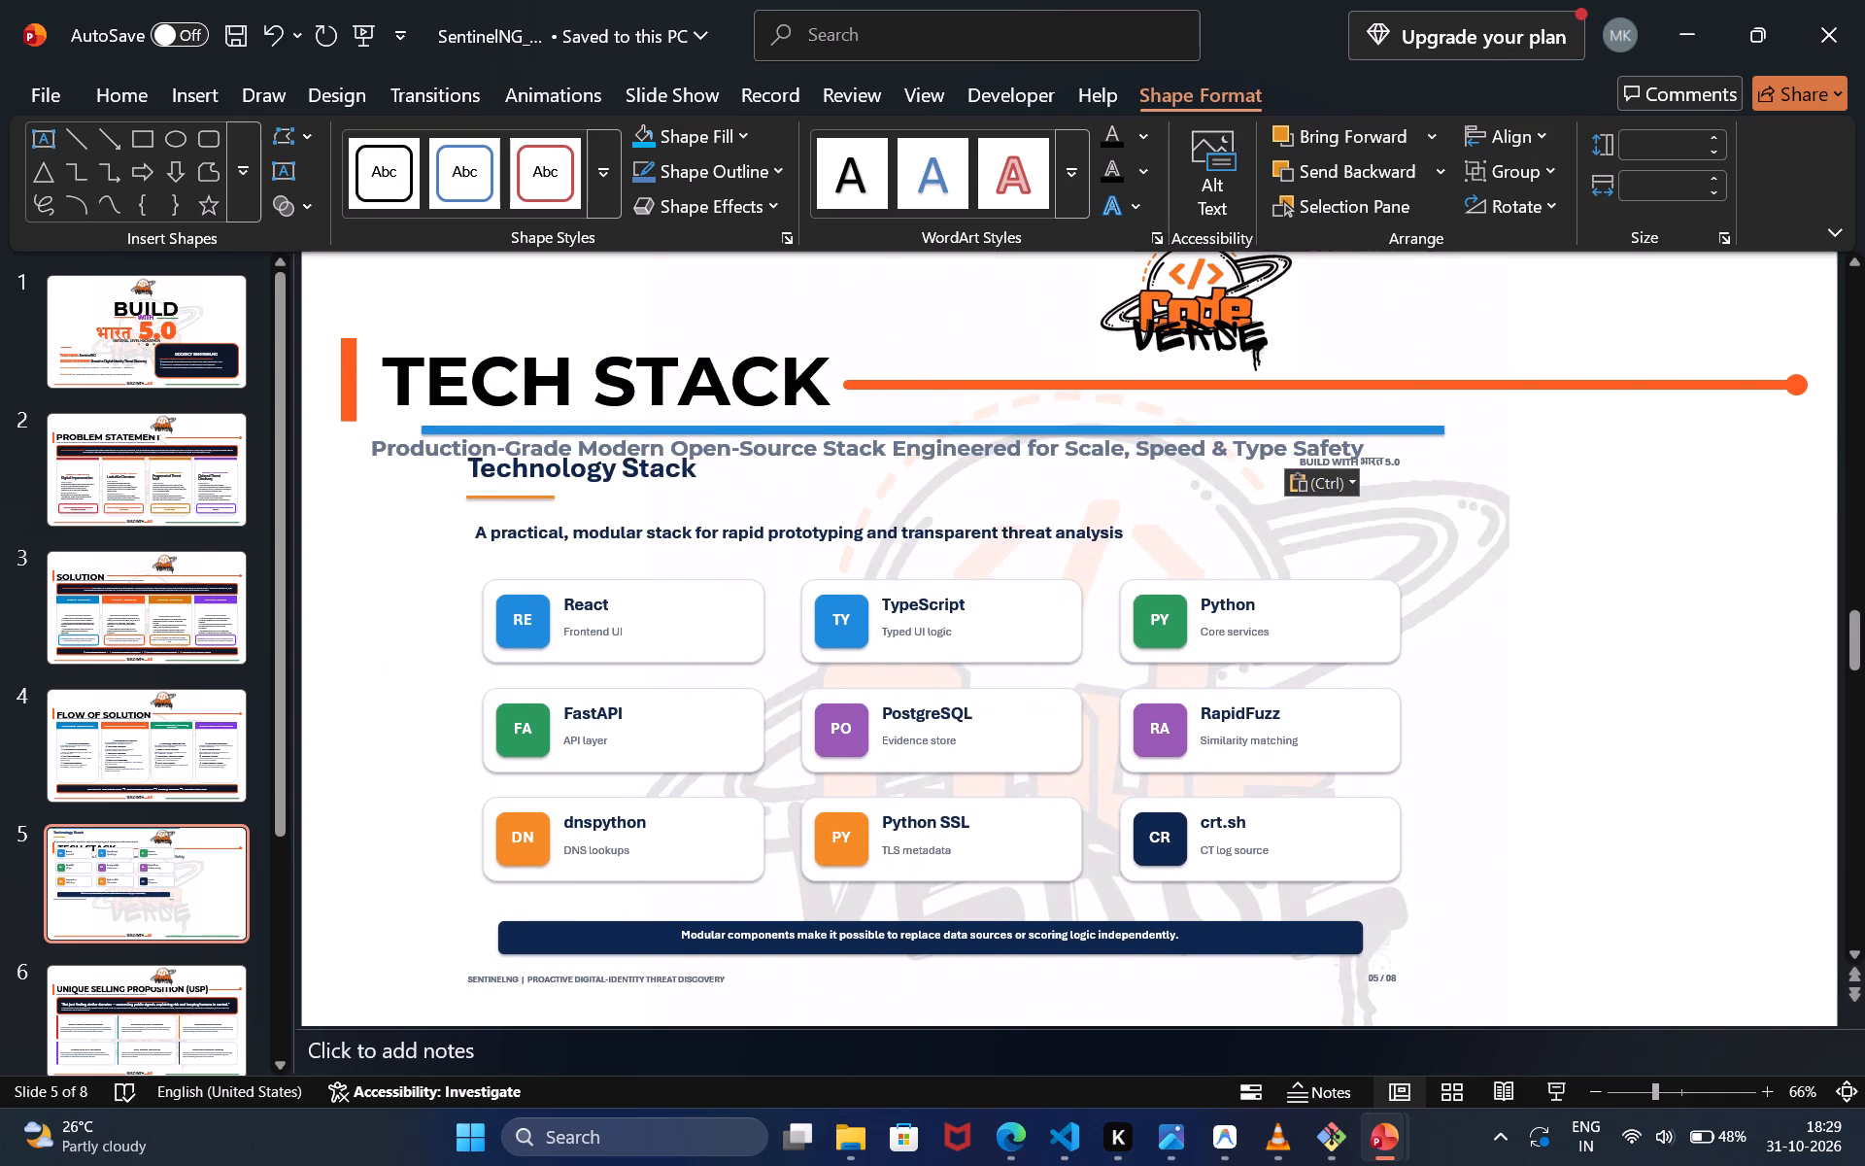
{"action": "left_click_drag", "start_coordinate": [1007, 973], "coordinate": [1000, 962]}
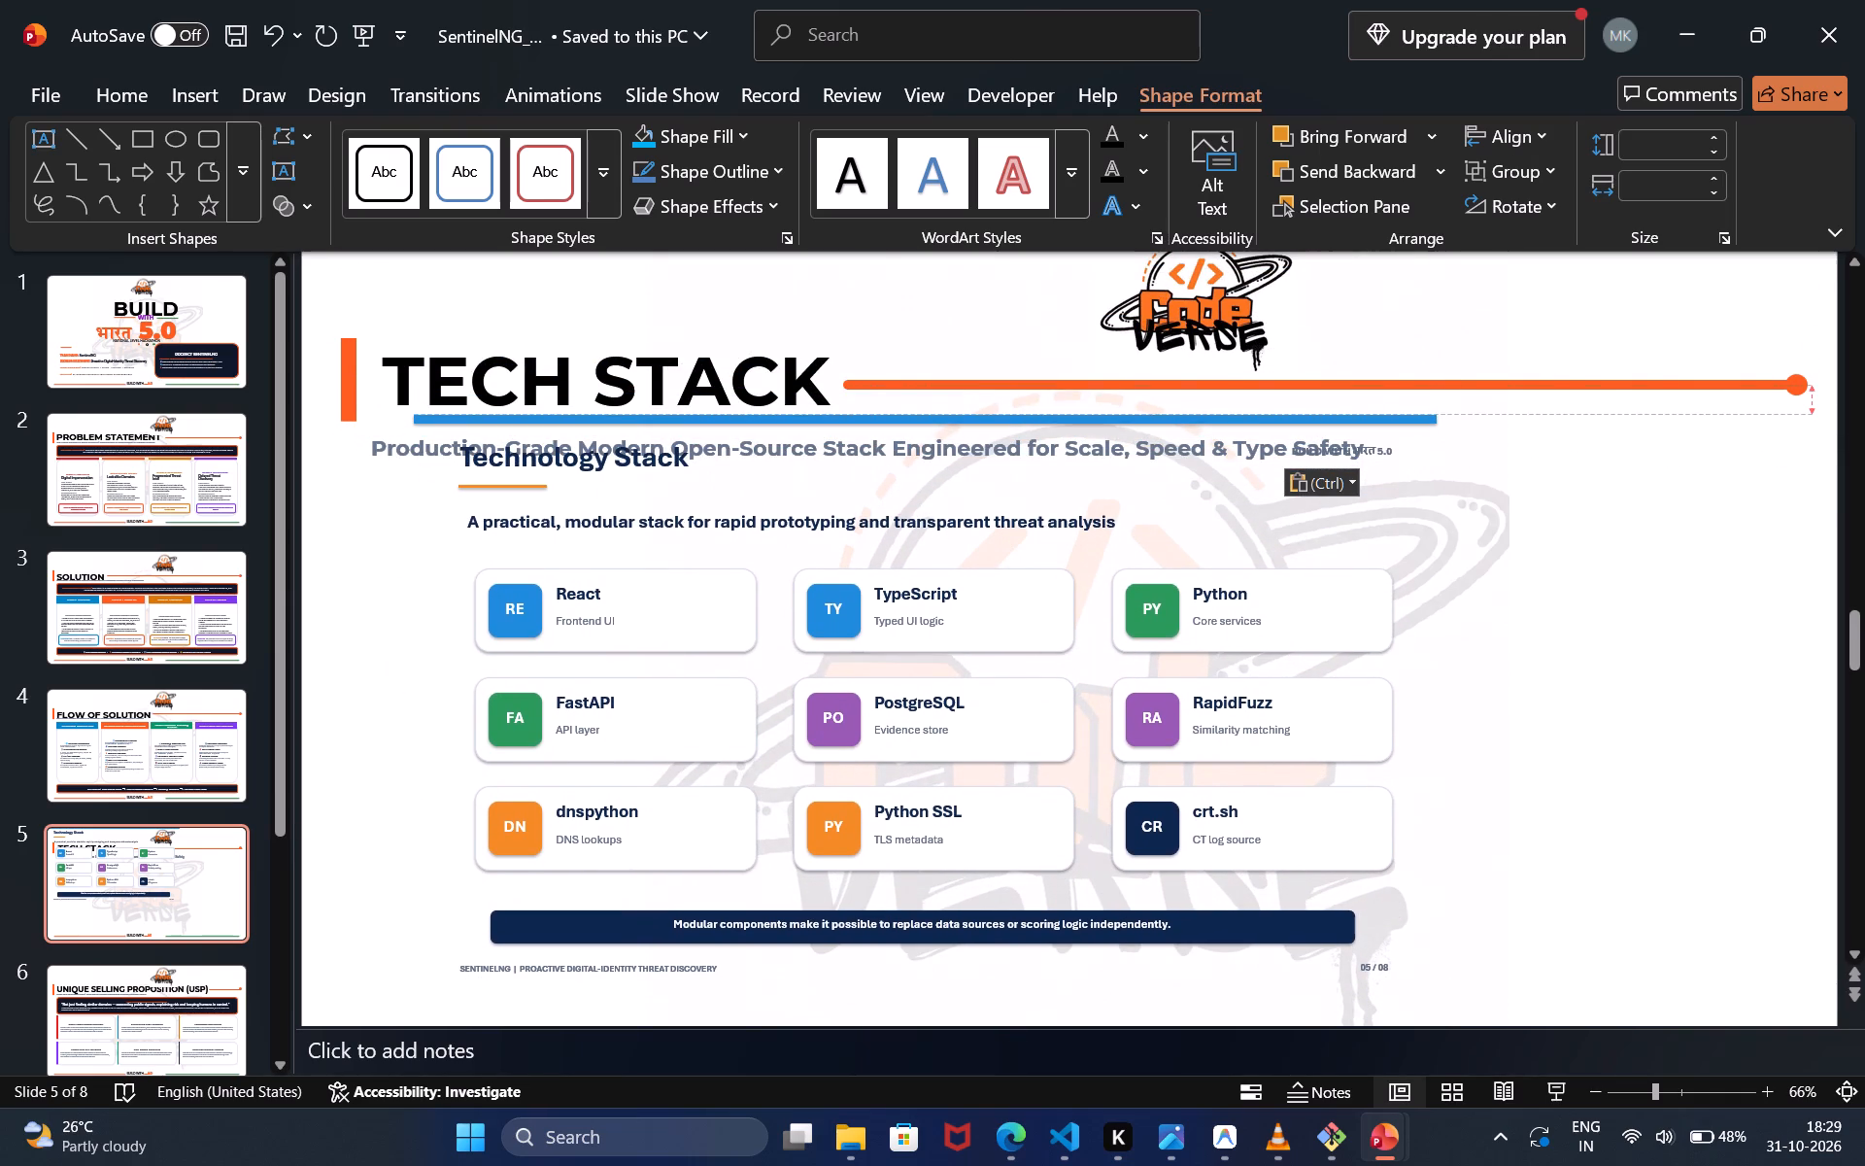
{"action": "left_click_drag", "start_coordinate": [1000, 962], "coordinate": [997, 964]}
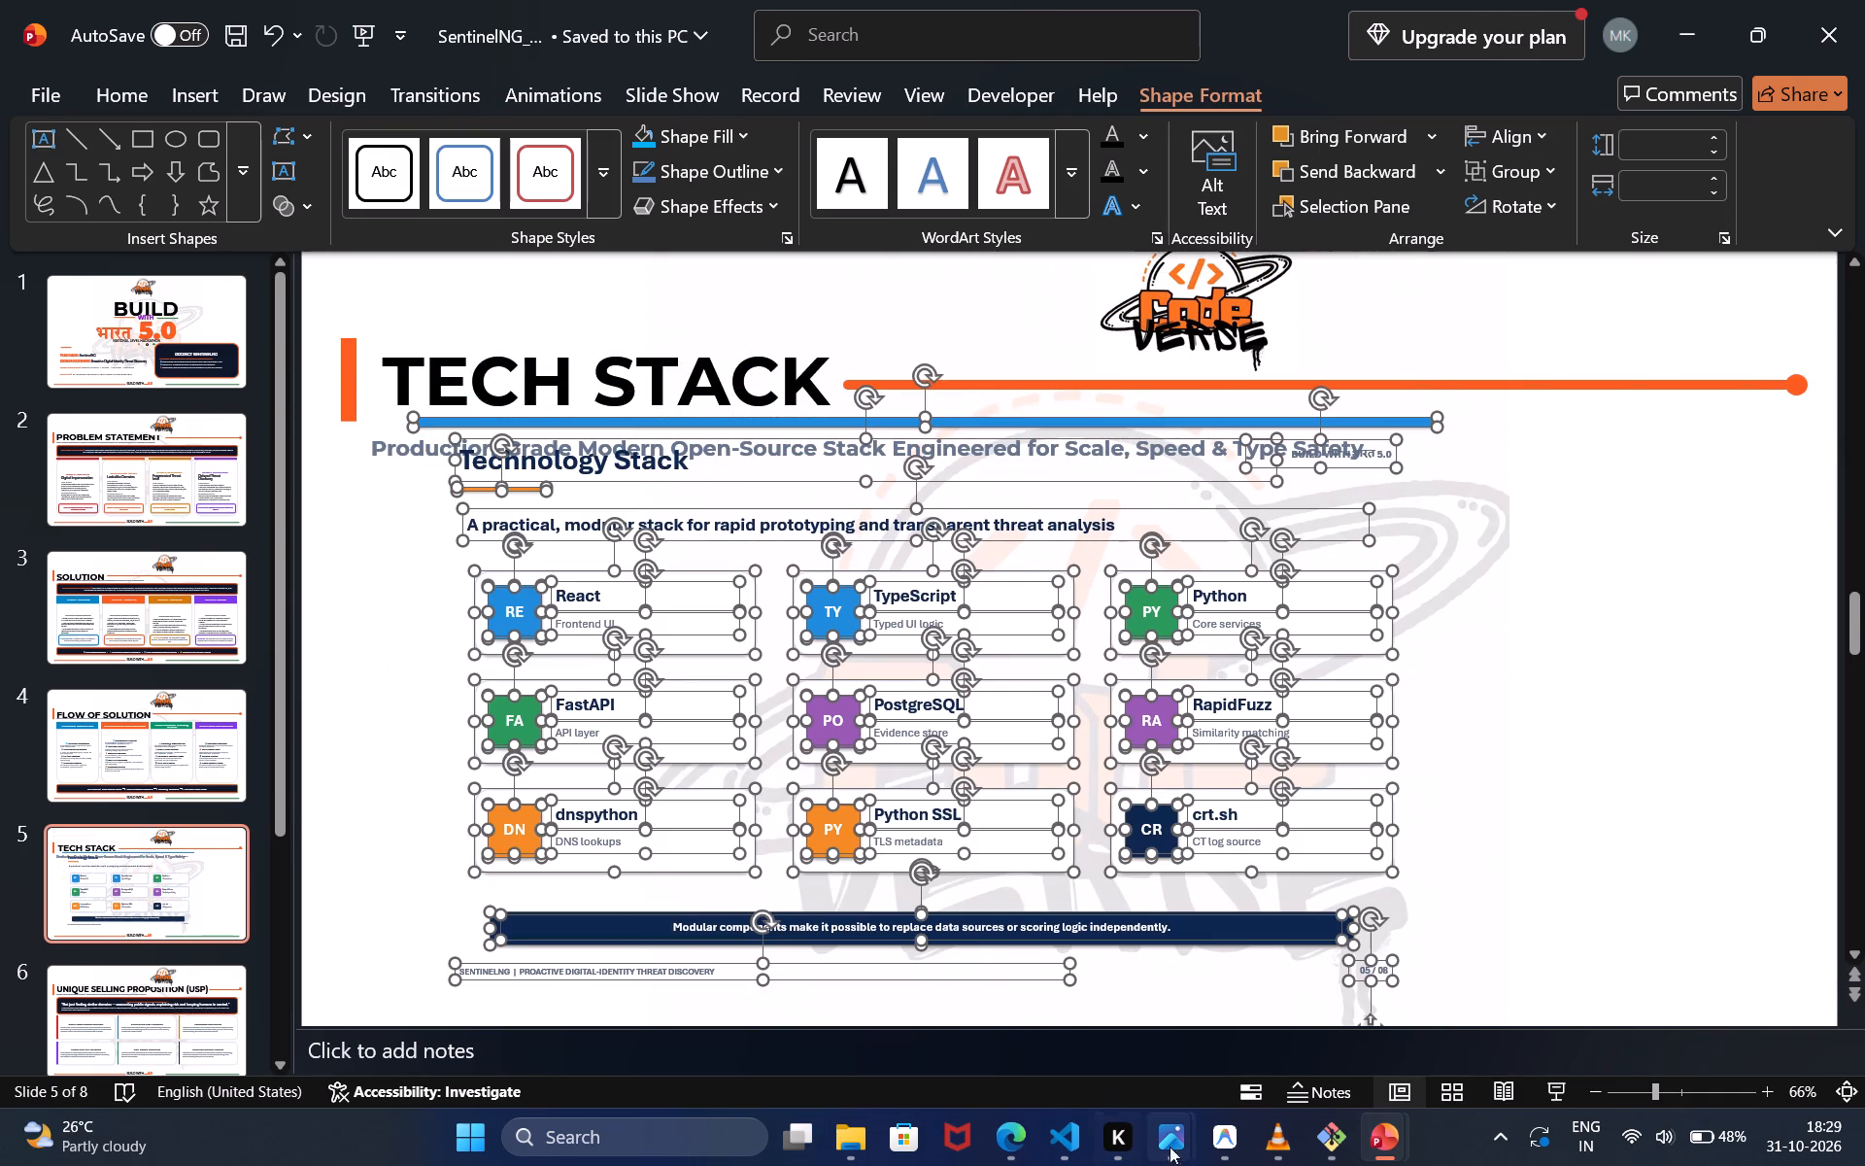
Enlarge all the pasted objects together, widening the card grid on both sides and extending it slightly downward.
{"action": "left_click_drag", "start_coordinate": [1391, 869], "coordinate": [1665, 874]}
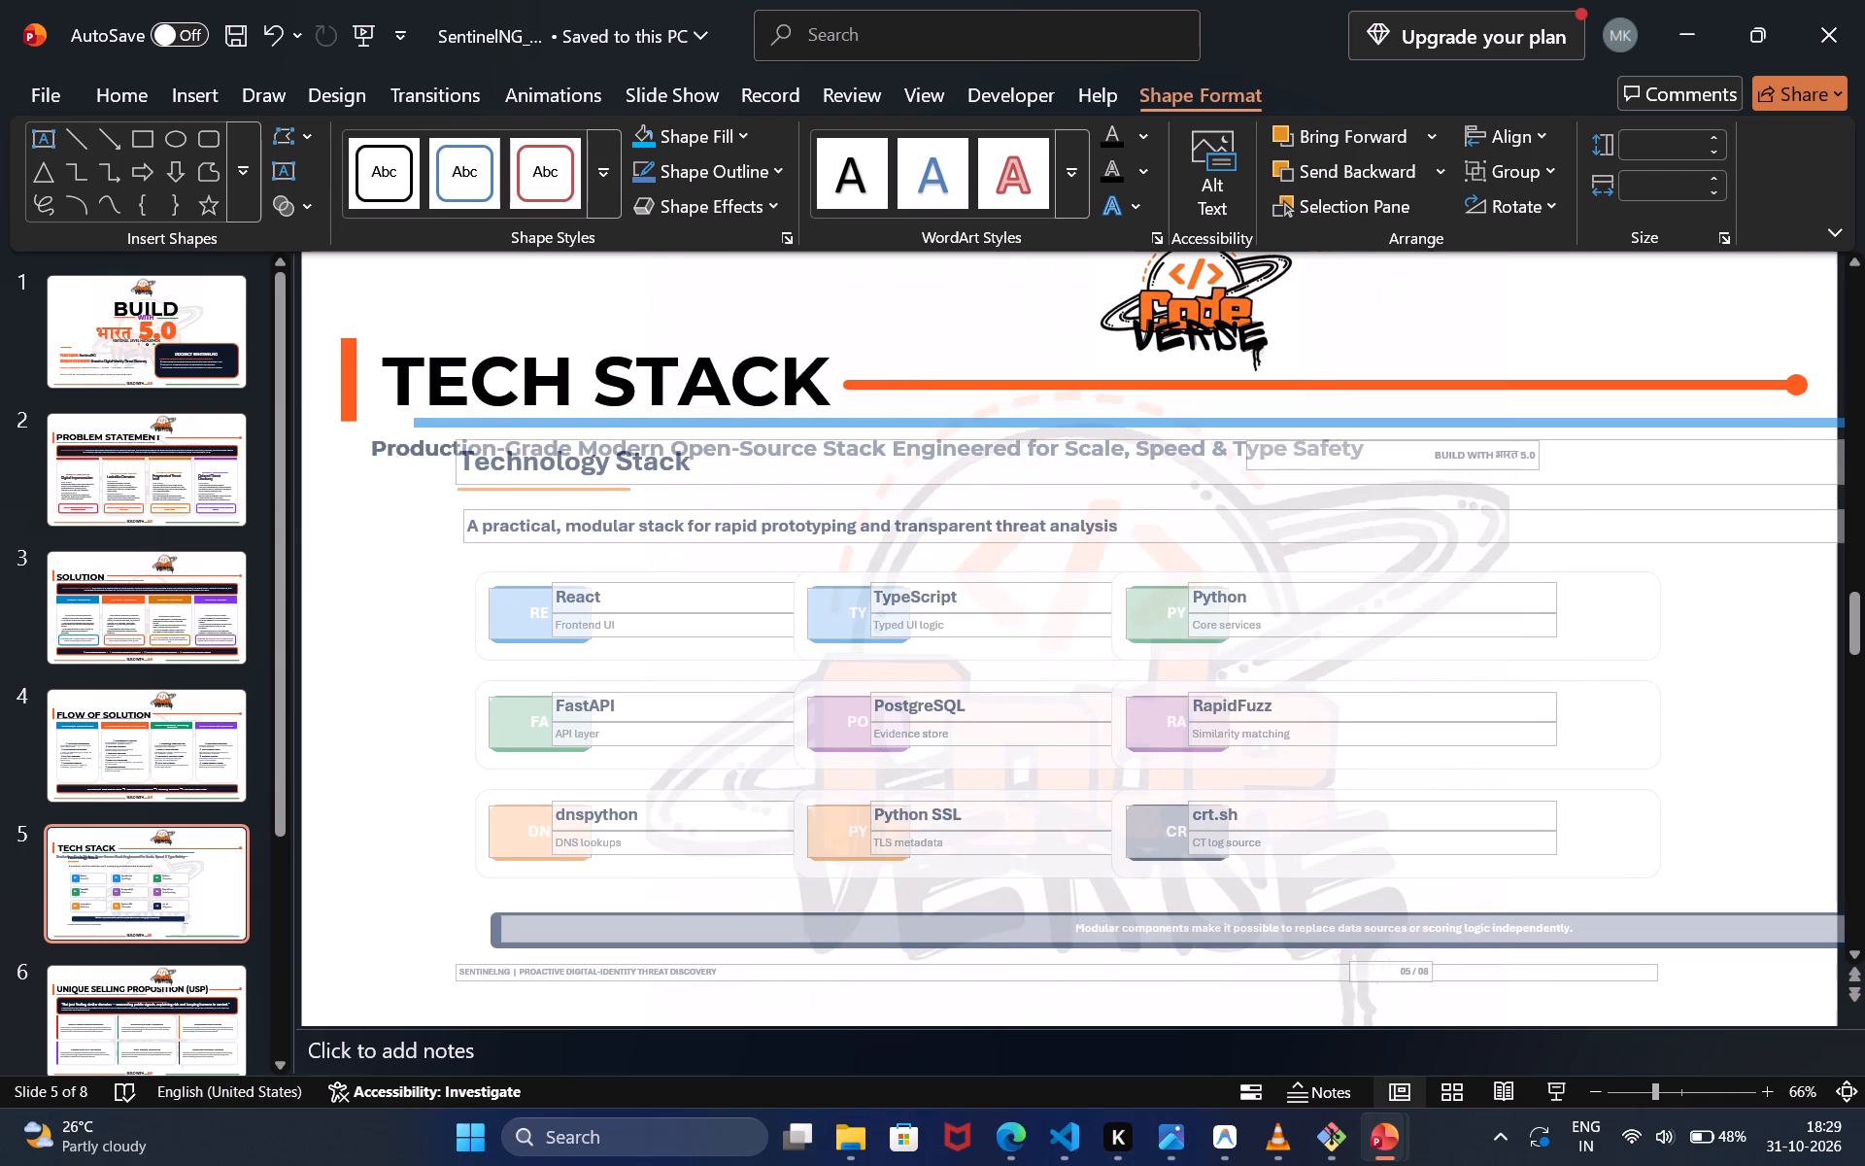
{"action": "left_click_drag", "start_coordinate": [1665, 874], "coordinate": [1808, 888]}
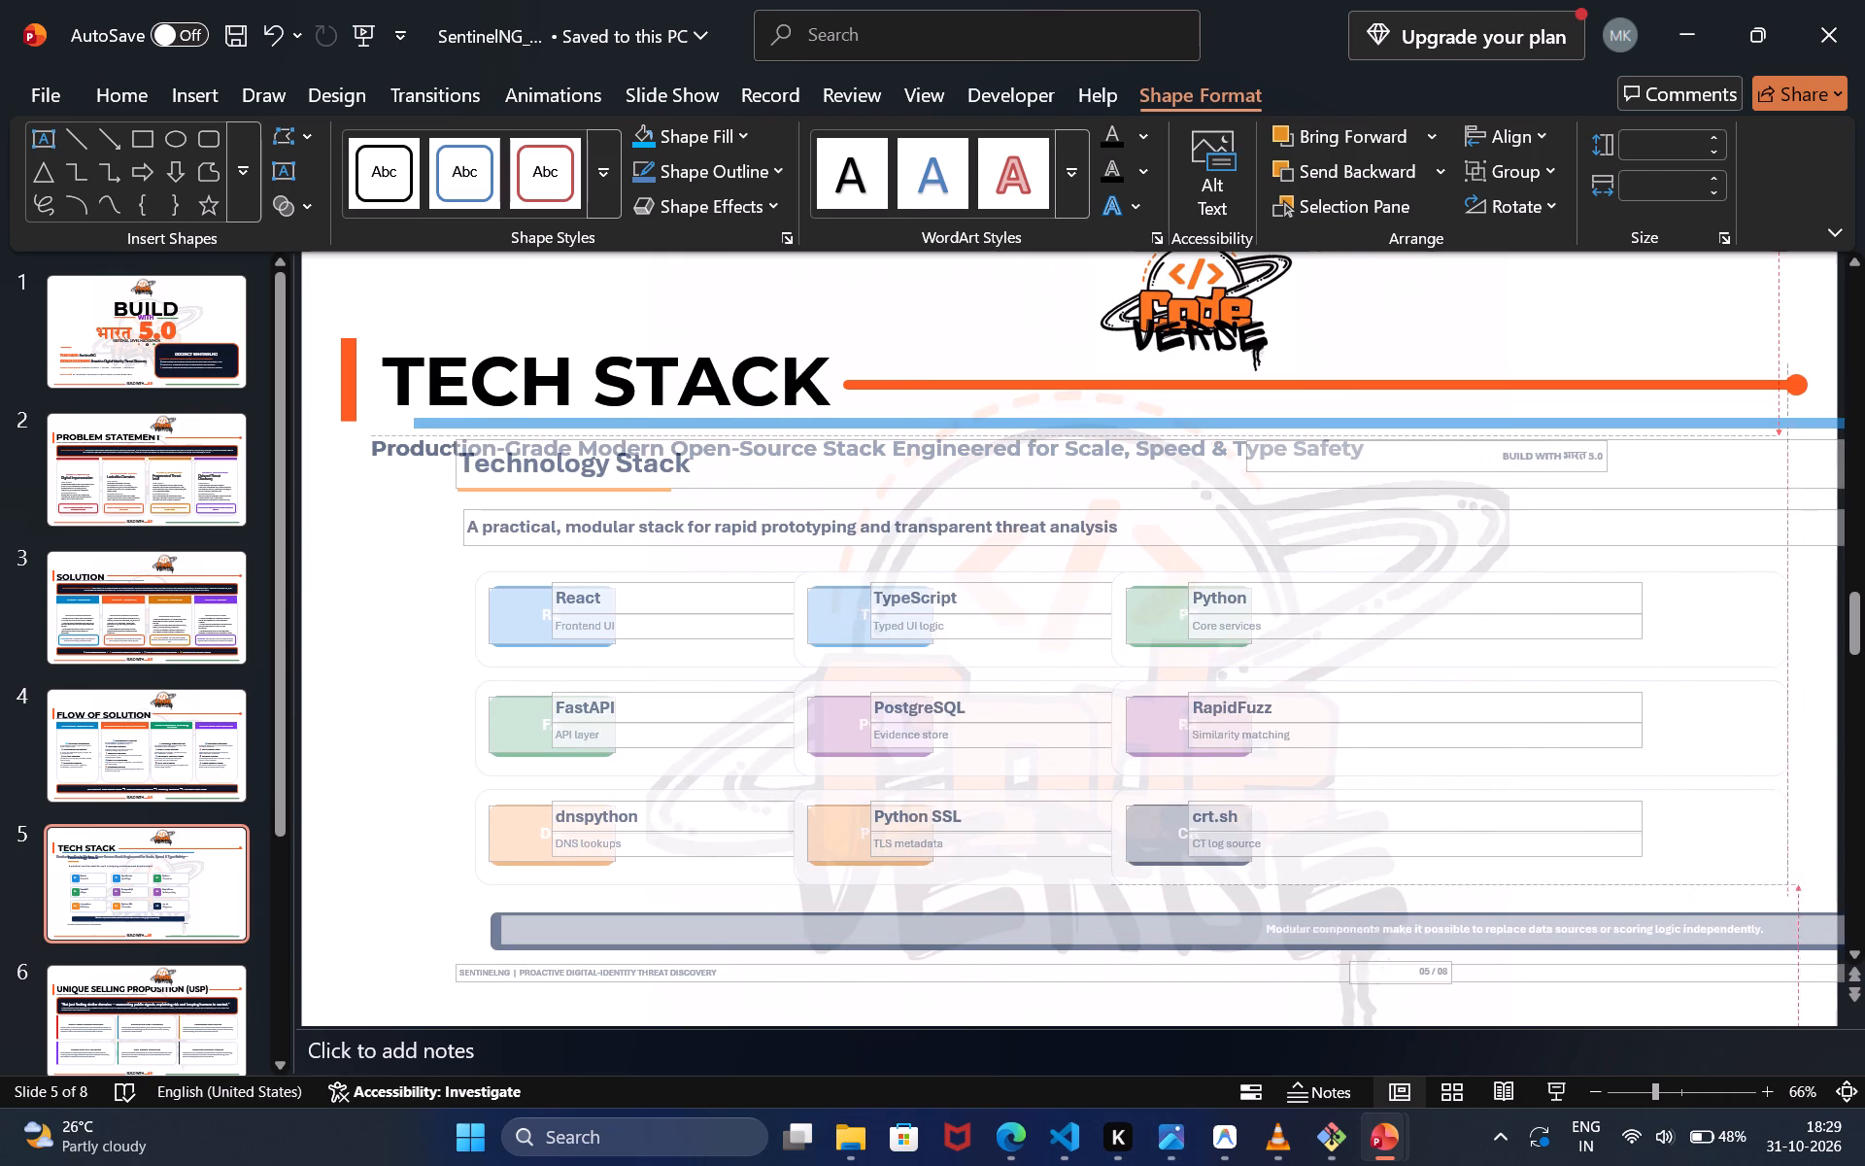
{"action": "left_click_drag", "start_coordinate": [1808, 888], "coordinate": [1475, 885]}
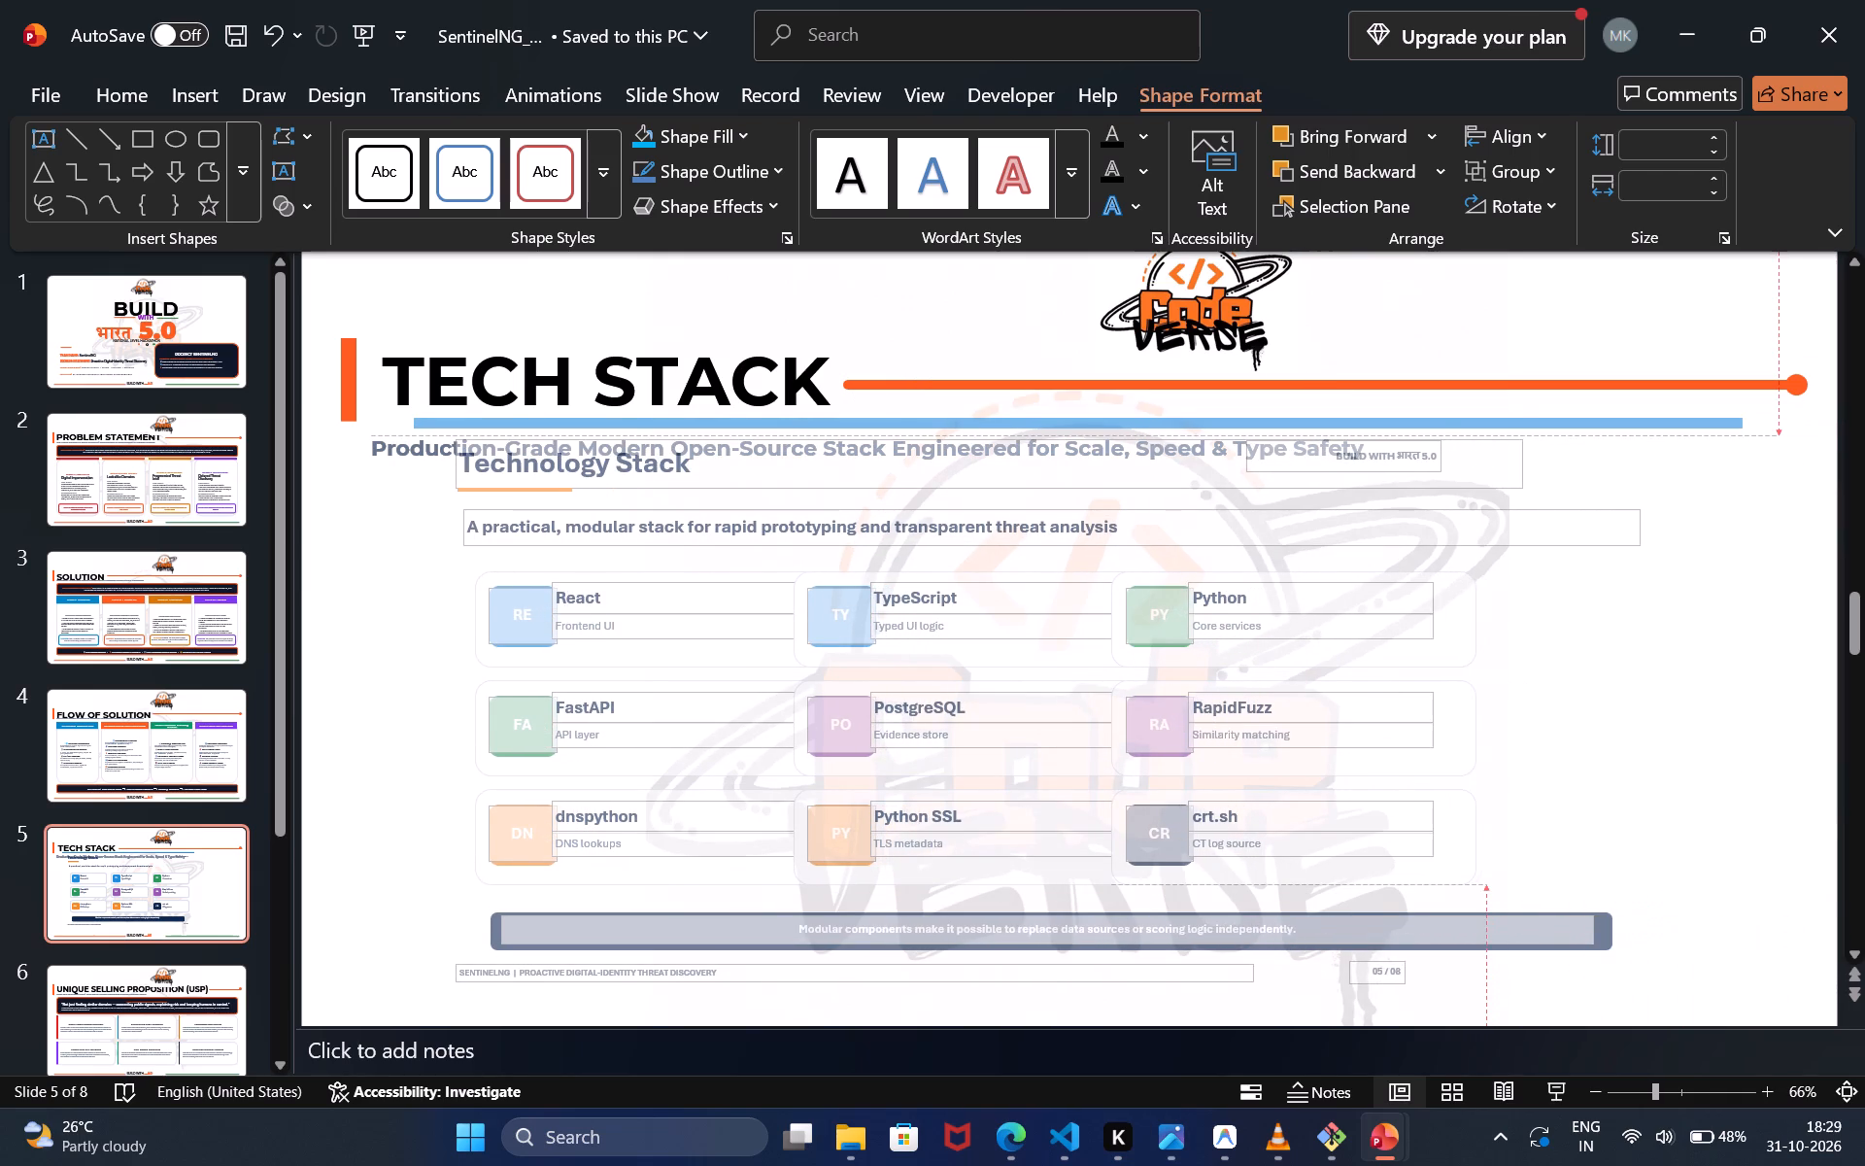
{"action": "left_click_drag", "start_coordinate": [1475, 885], "coordinate": [1504, 890]}
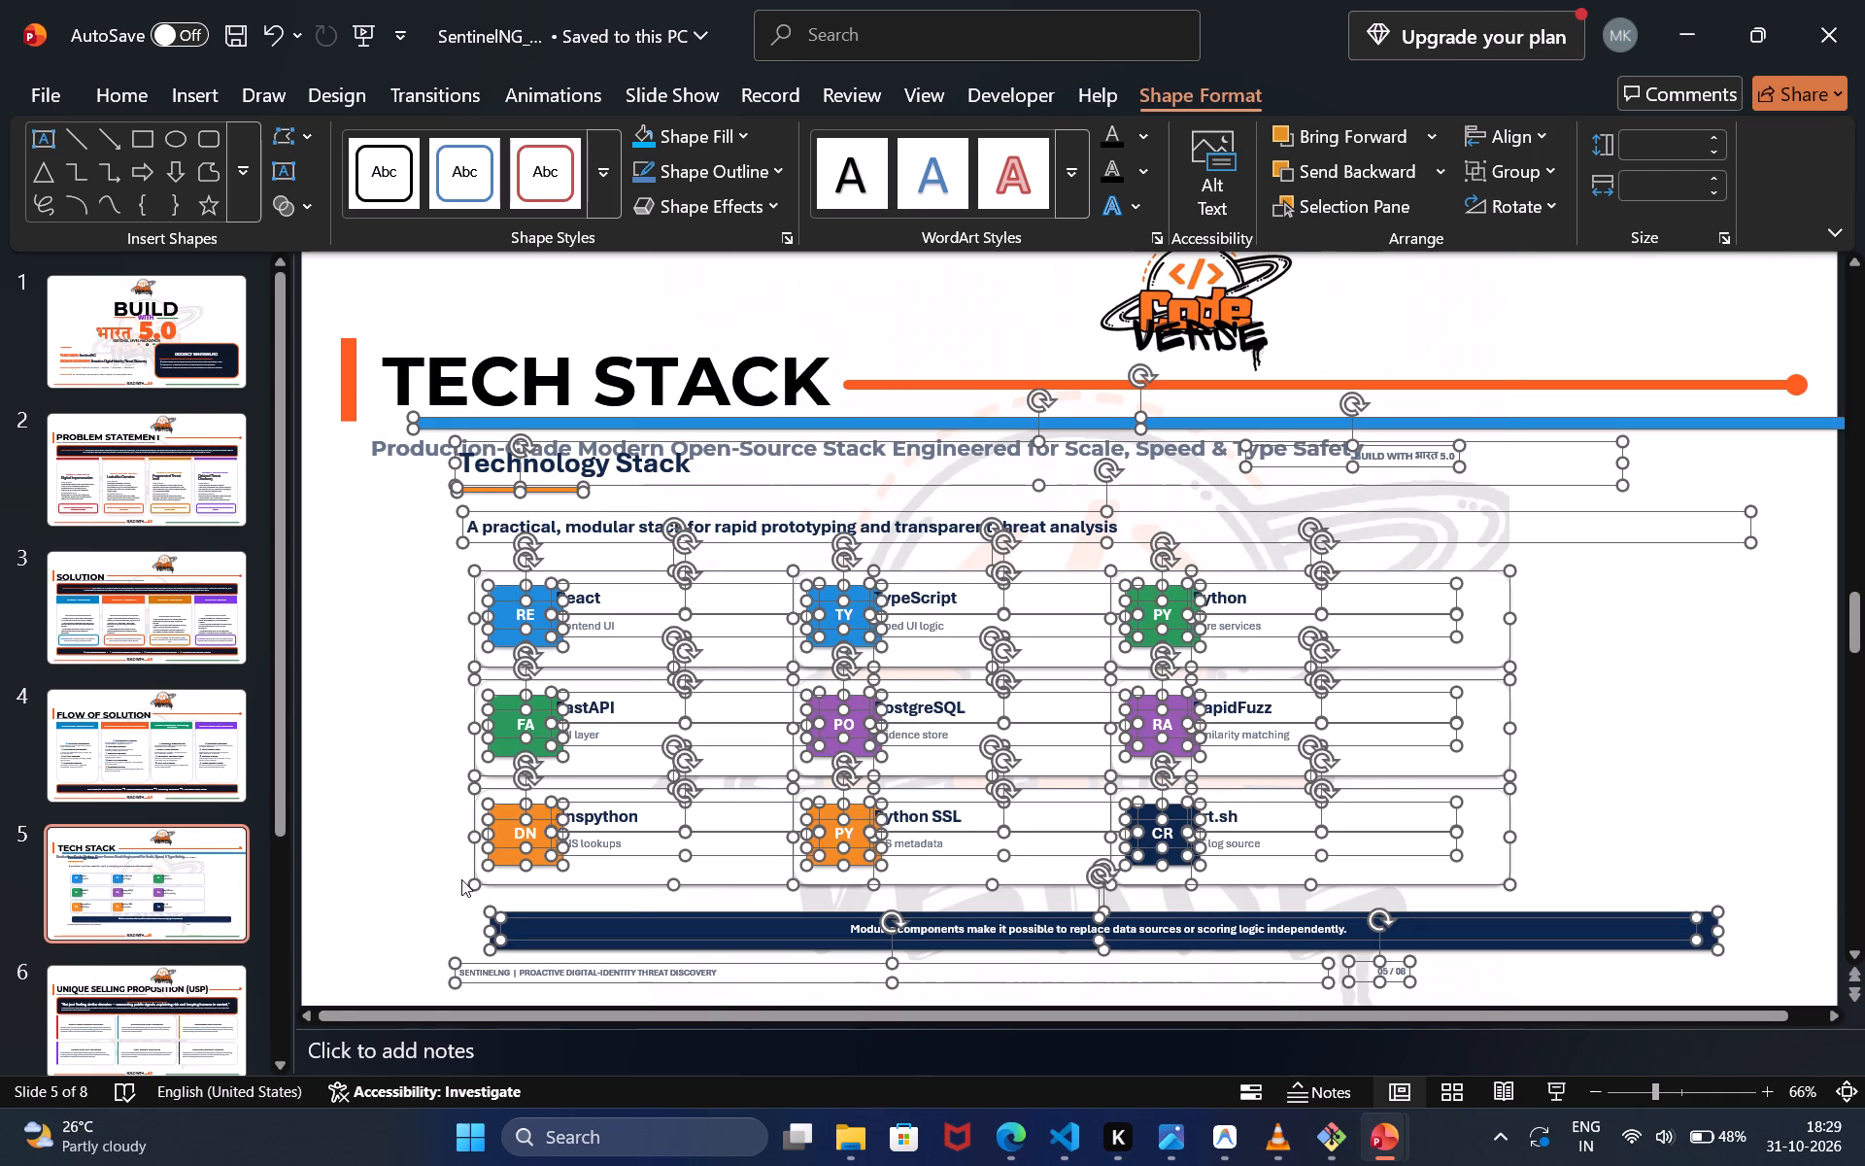
{"action": "left_click_drag", "start_coordinate": [475, 884], "coordinate": [431, 898]}
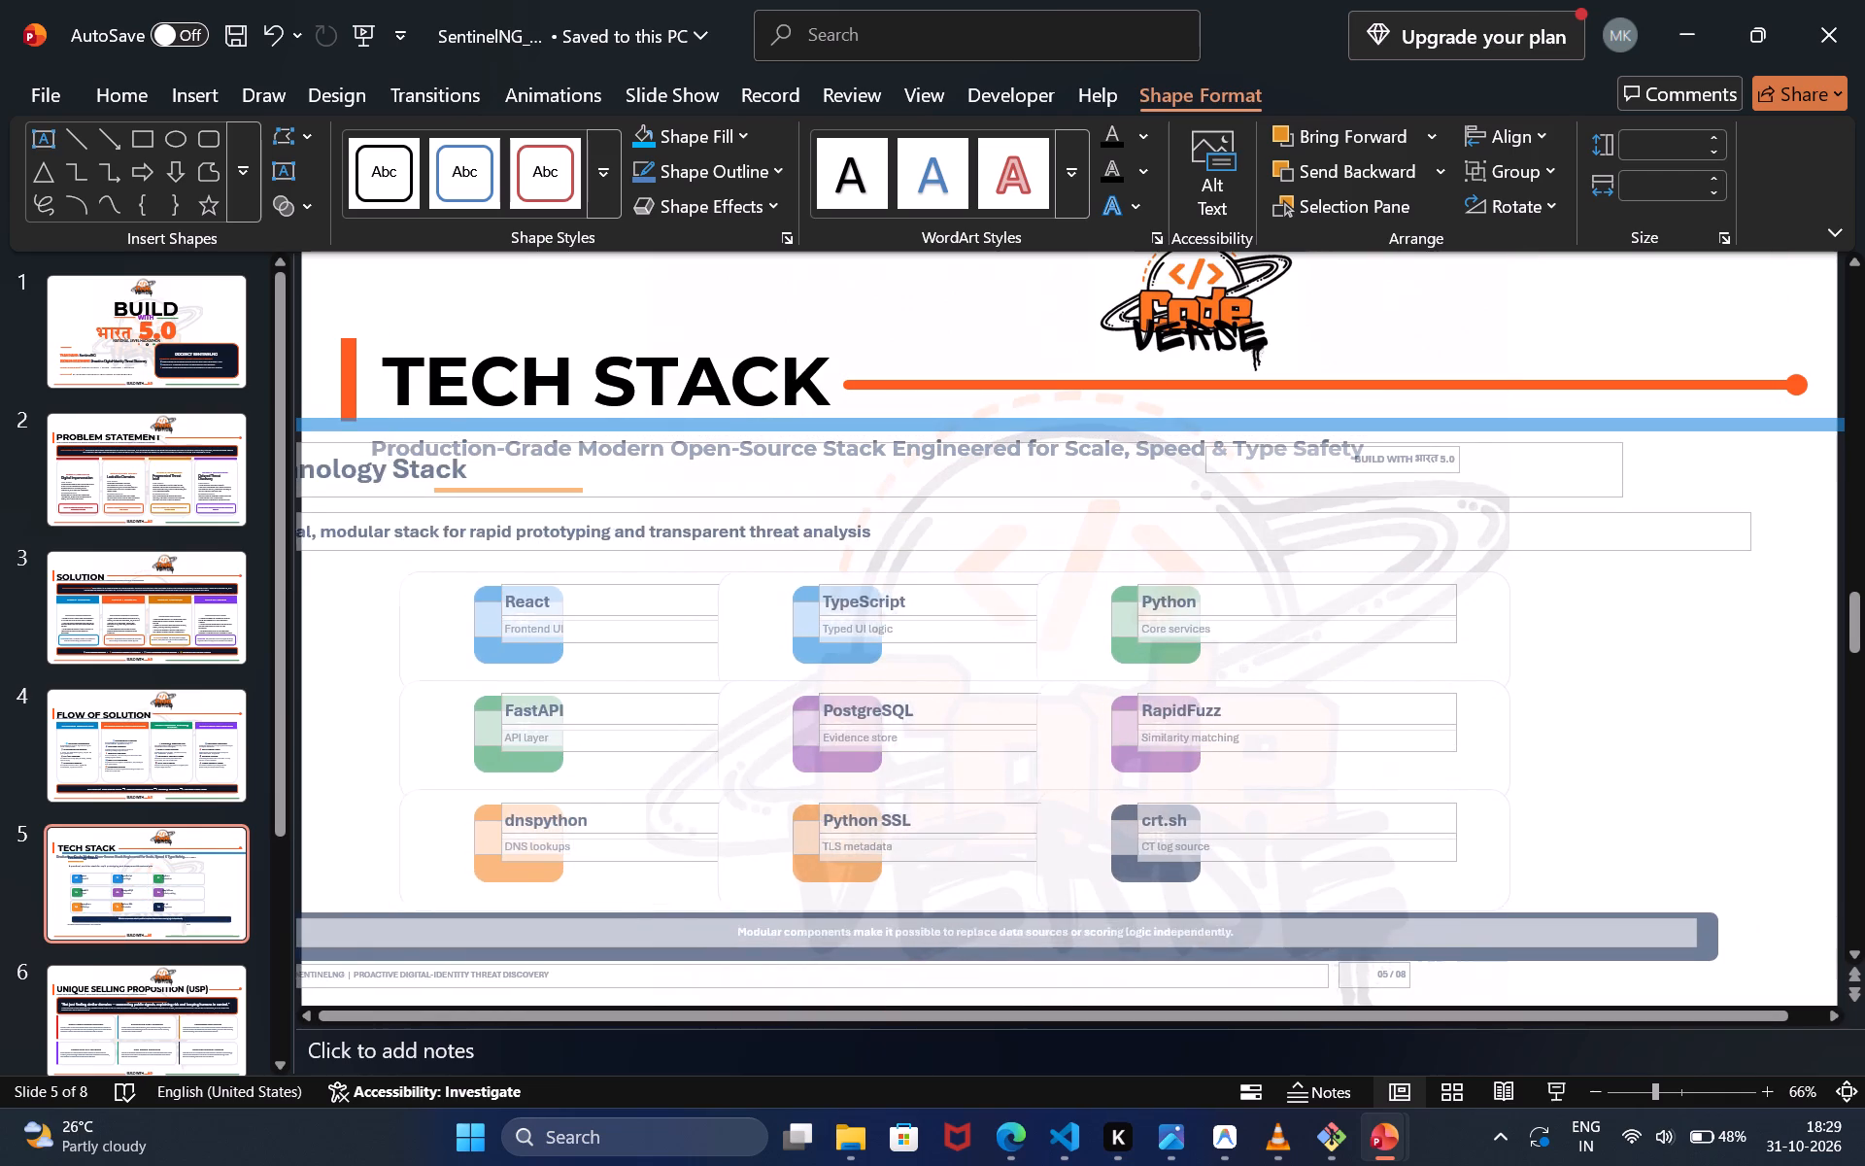
{"action": "left_click_drag", "start_coordinate": [431, 898], "coordinate": [431, 903]}
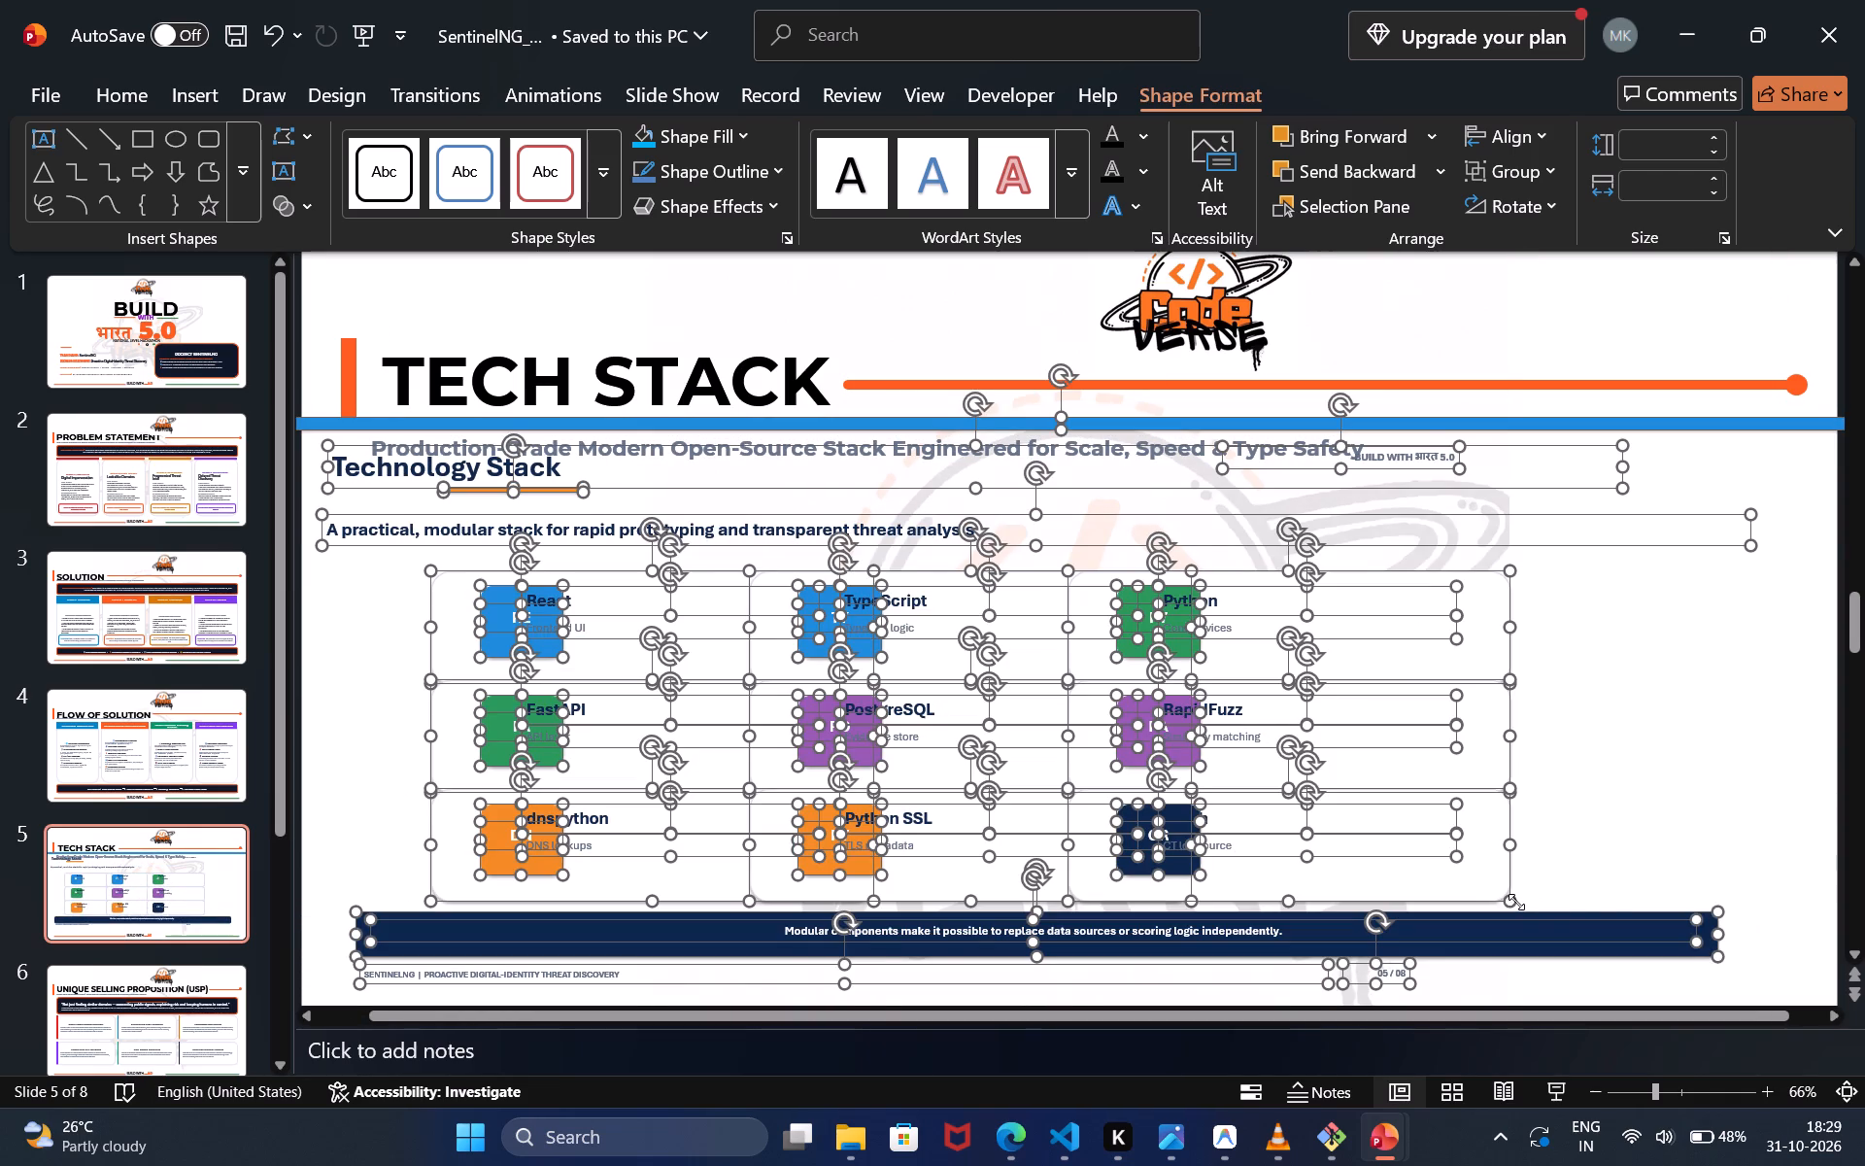
{"action": "left_click_drag", "start_coordinate": [1516, 902], "coordinate": [1633, 920]}
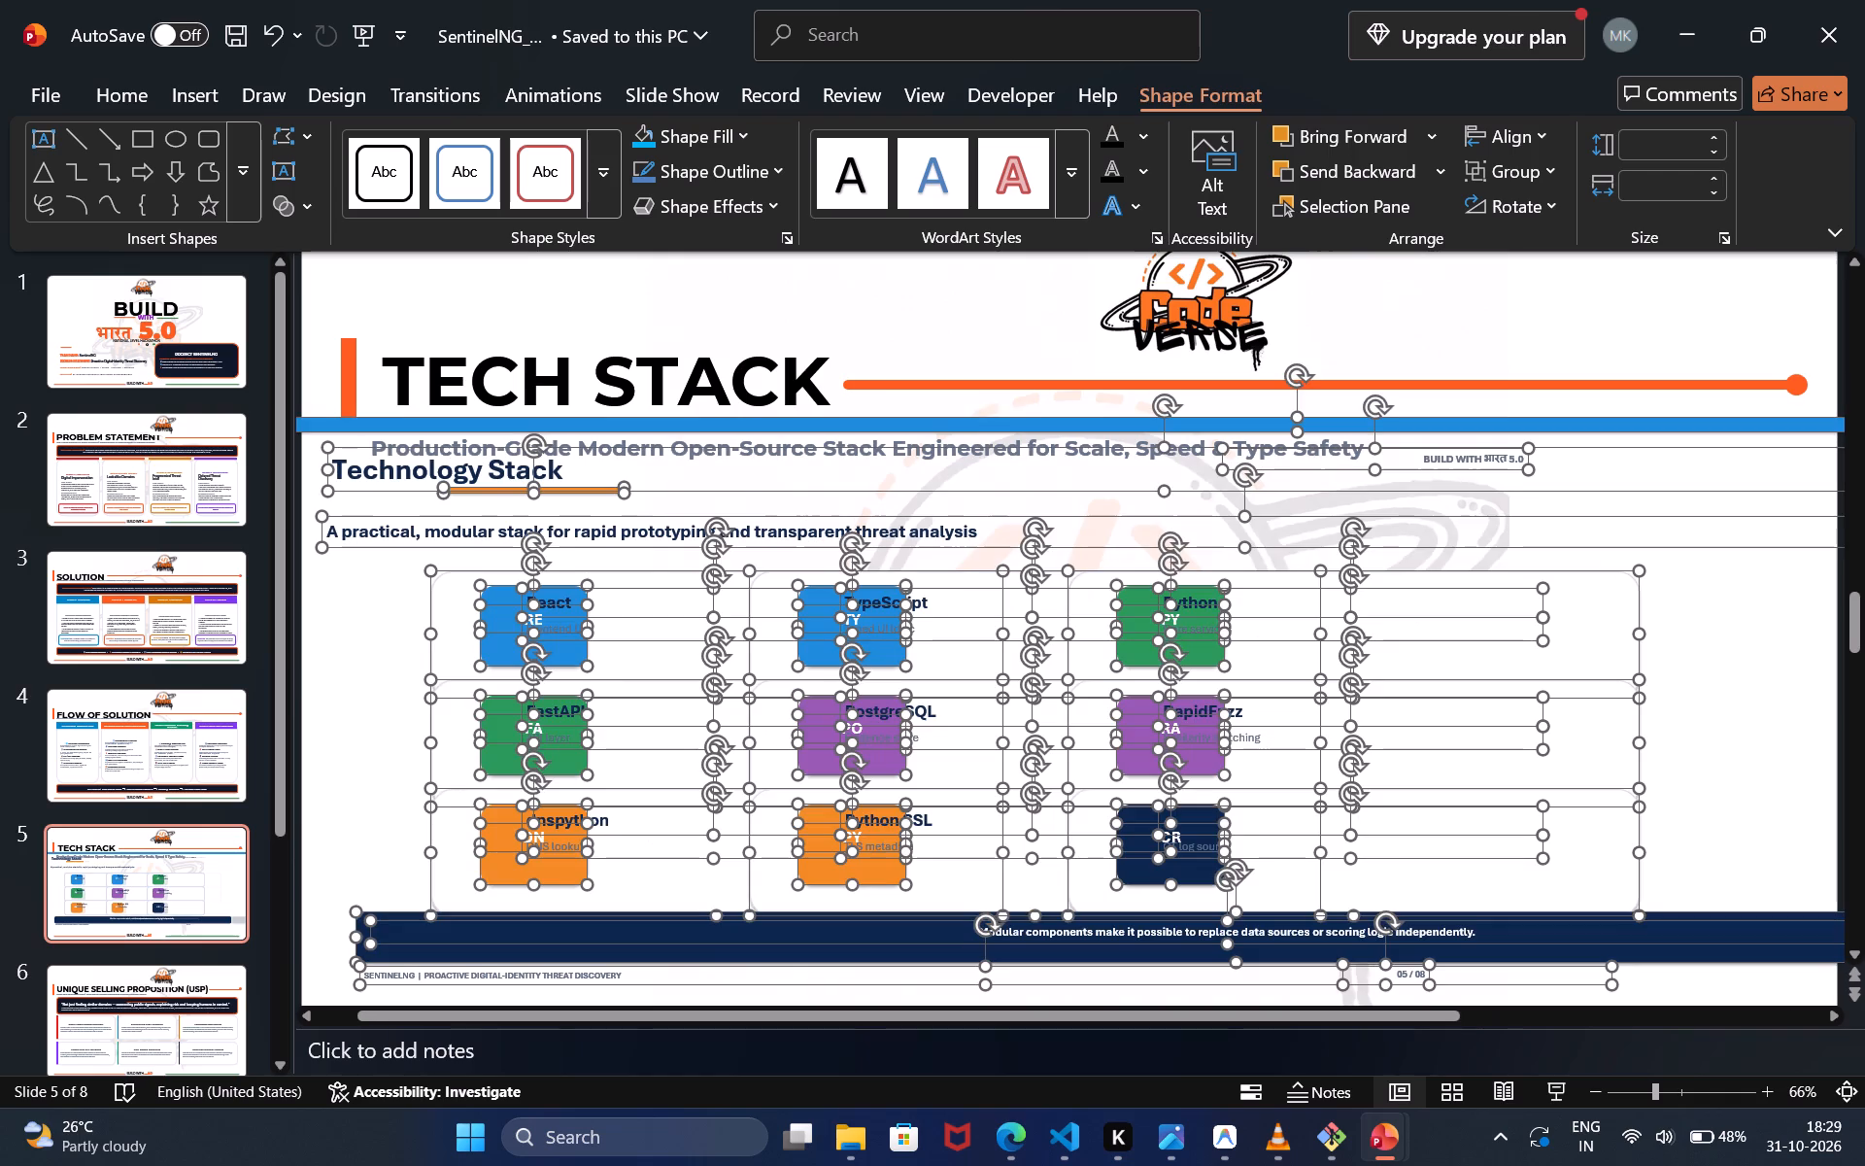
{"action": "left_click", "coordinate": [1712, 608]}
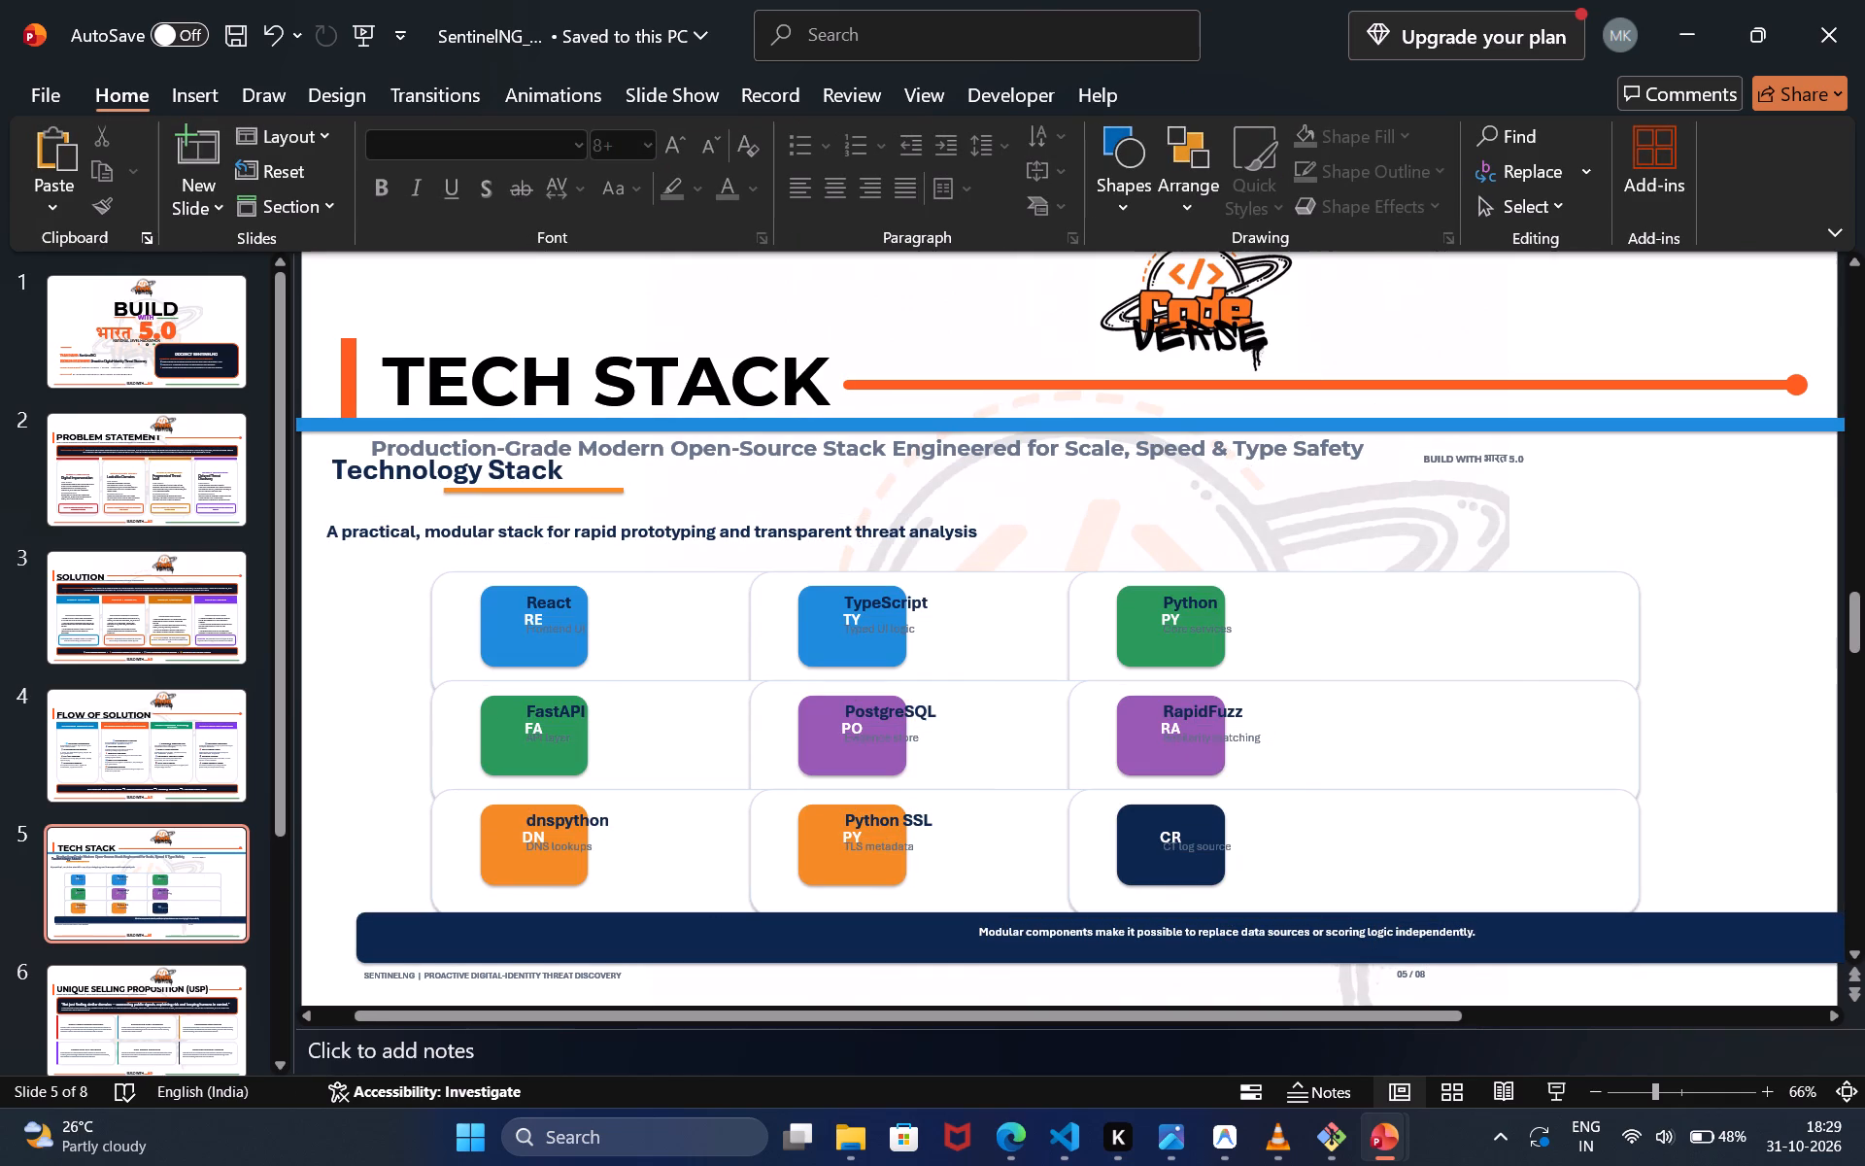
Delete the pasted "Technology Stack" heading, its orange underline, the "A practical, modular stack" tagline and the blue bar.
{"action": "left_click", "coordinate": [1200, 605]}
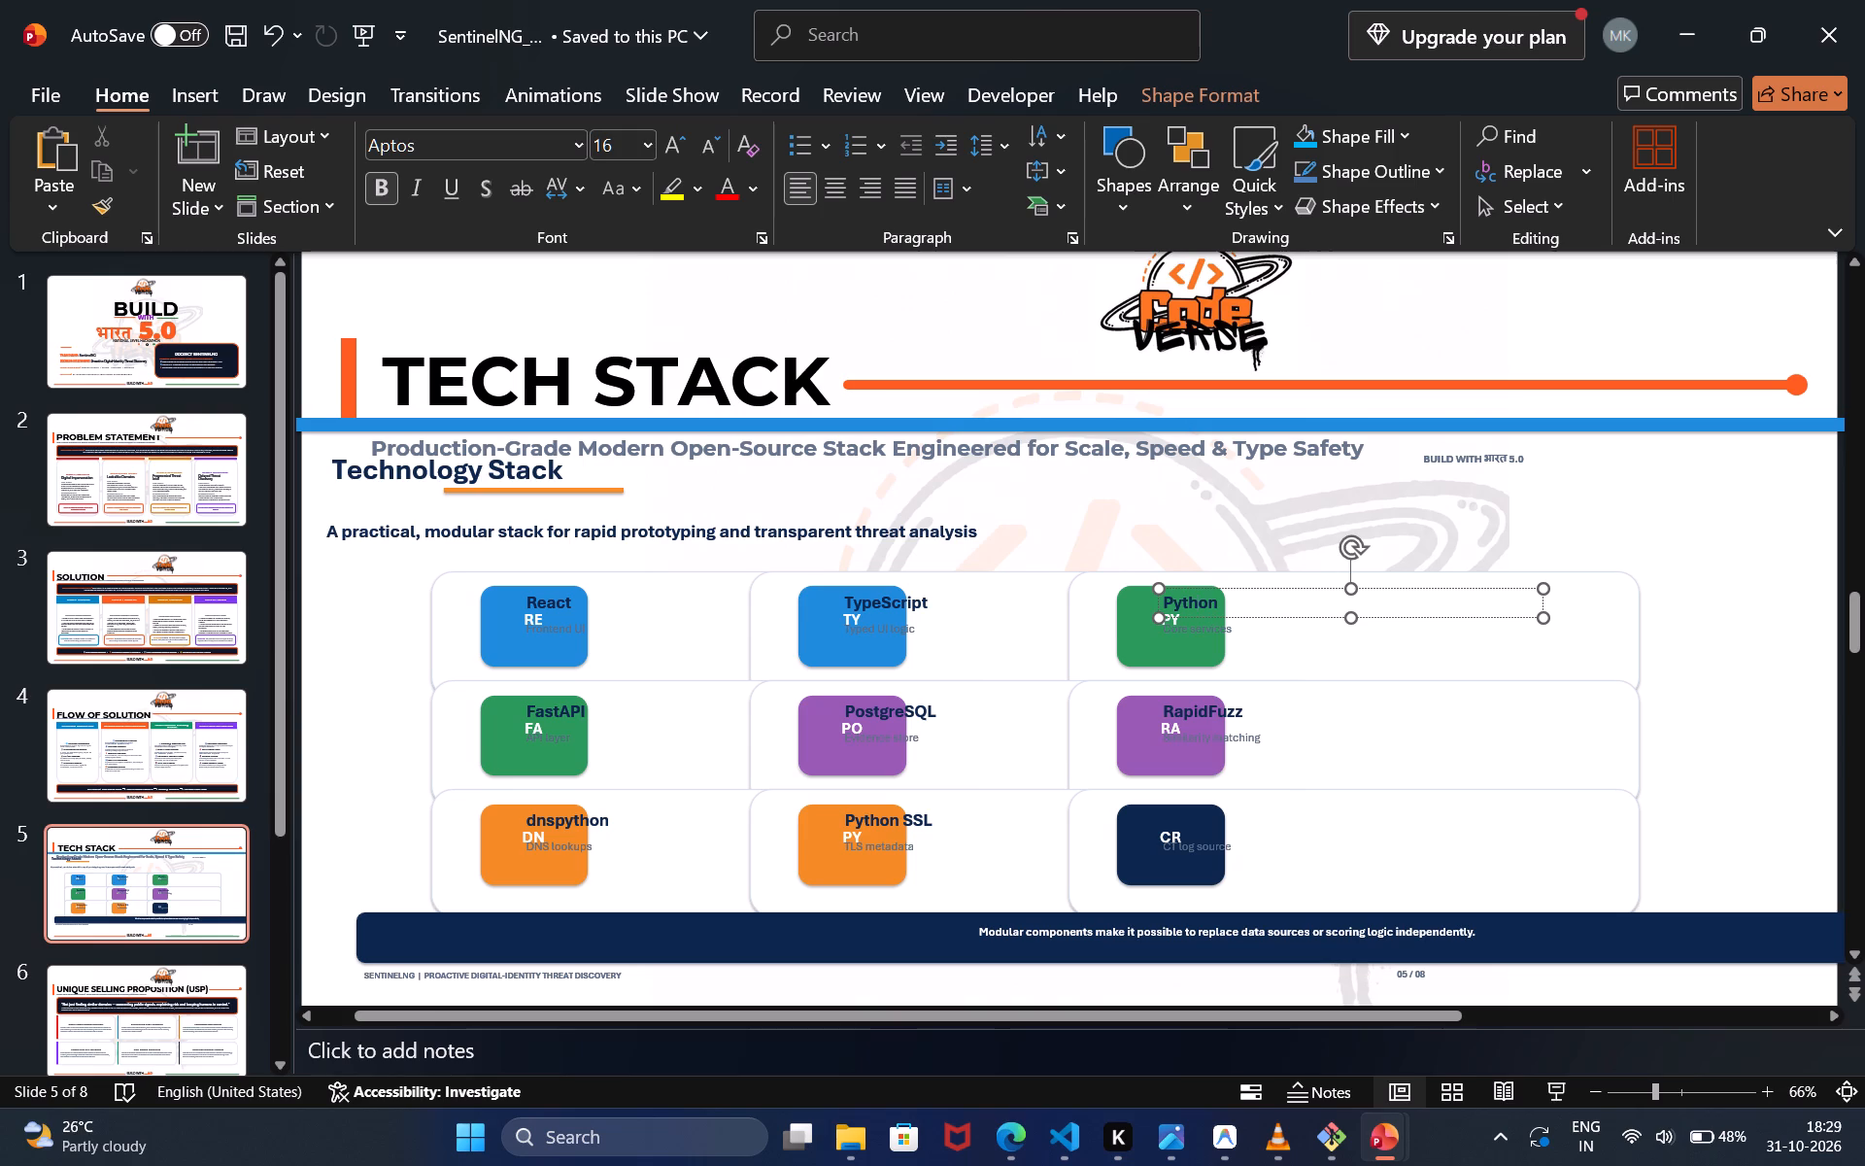
{"action": "left_click", "coordinate": [518, 484]}
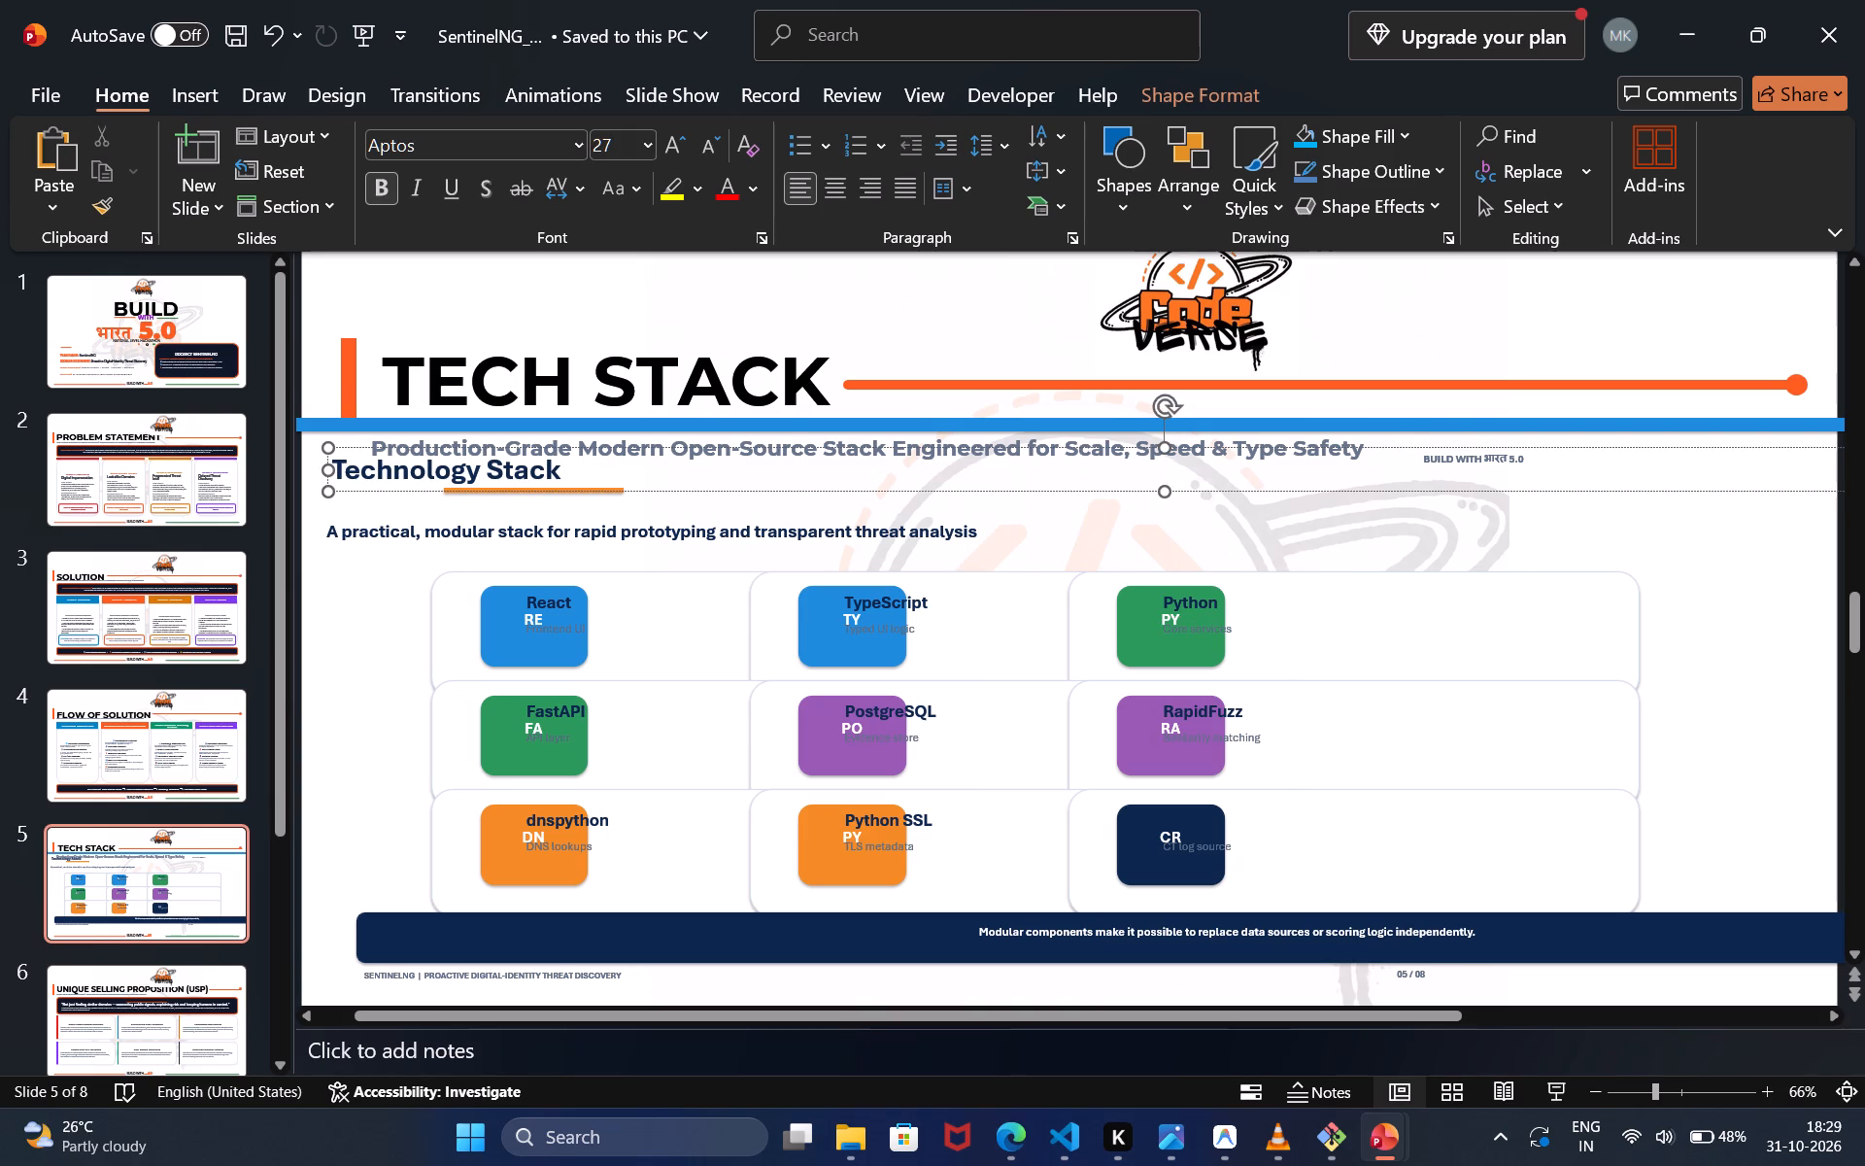
{"action": "left_click", "coordinate": [386, 488]}
{"action": "key", "text": "Delete"}
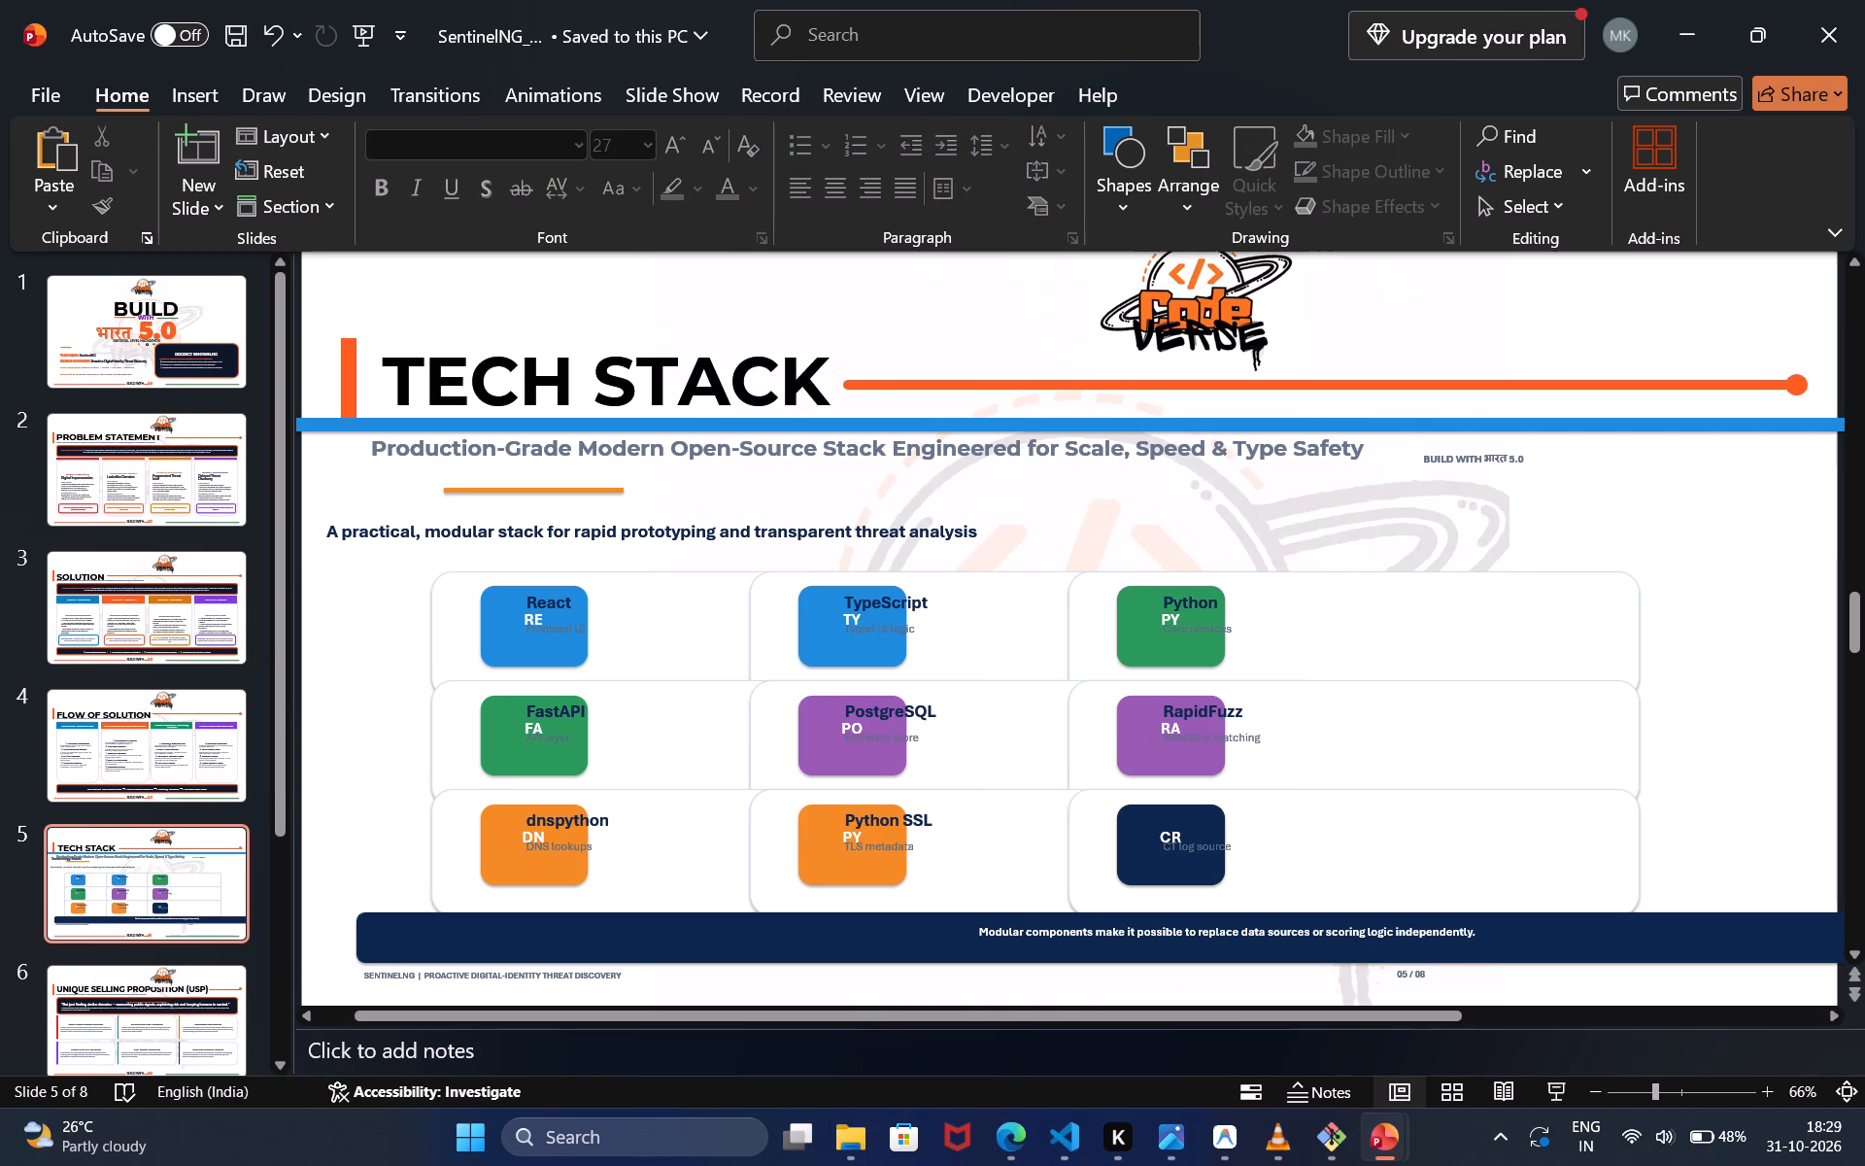
{"action": "left_click", "coordinate": [484, 498]}
{"action": "key", "text": "Delete"}
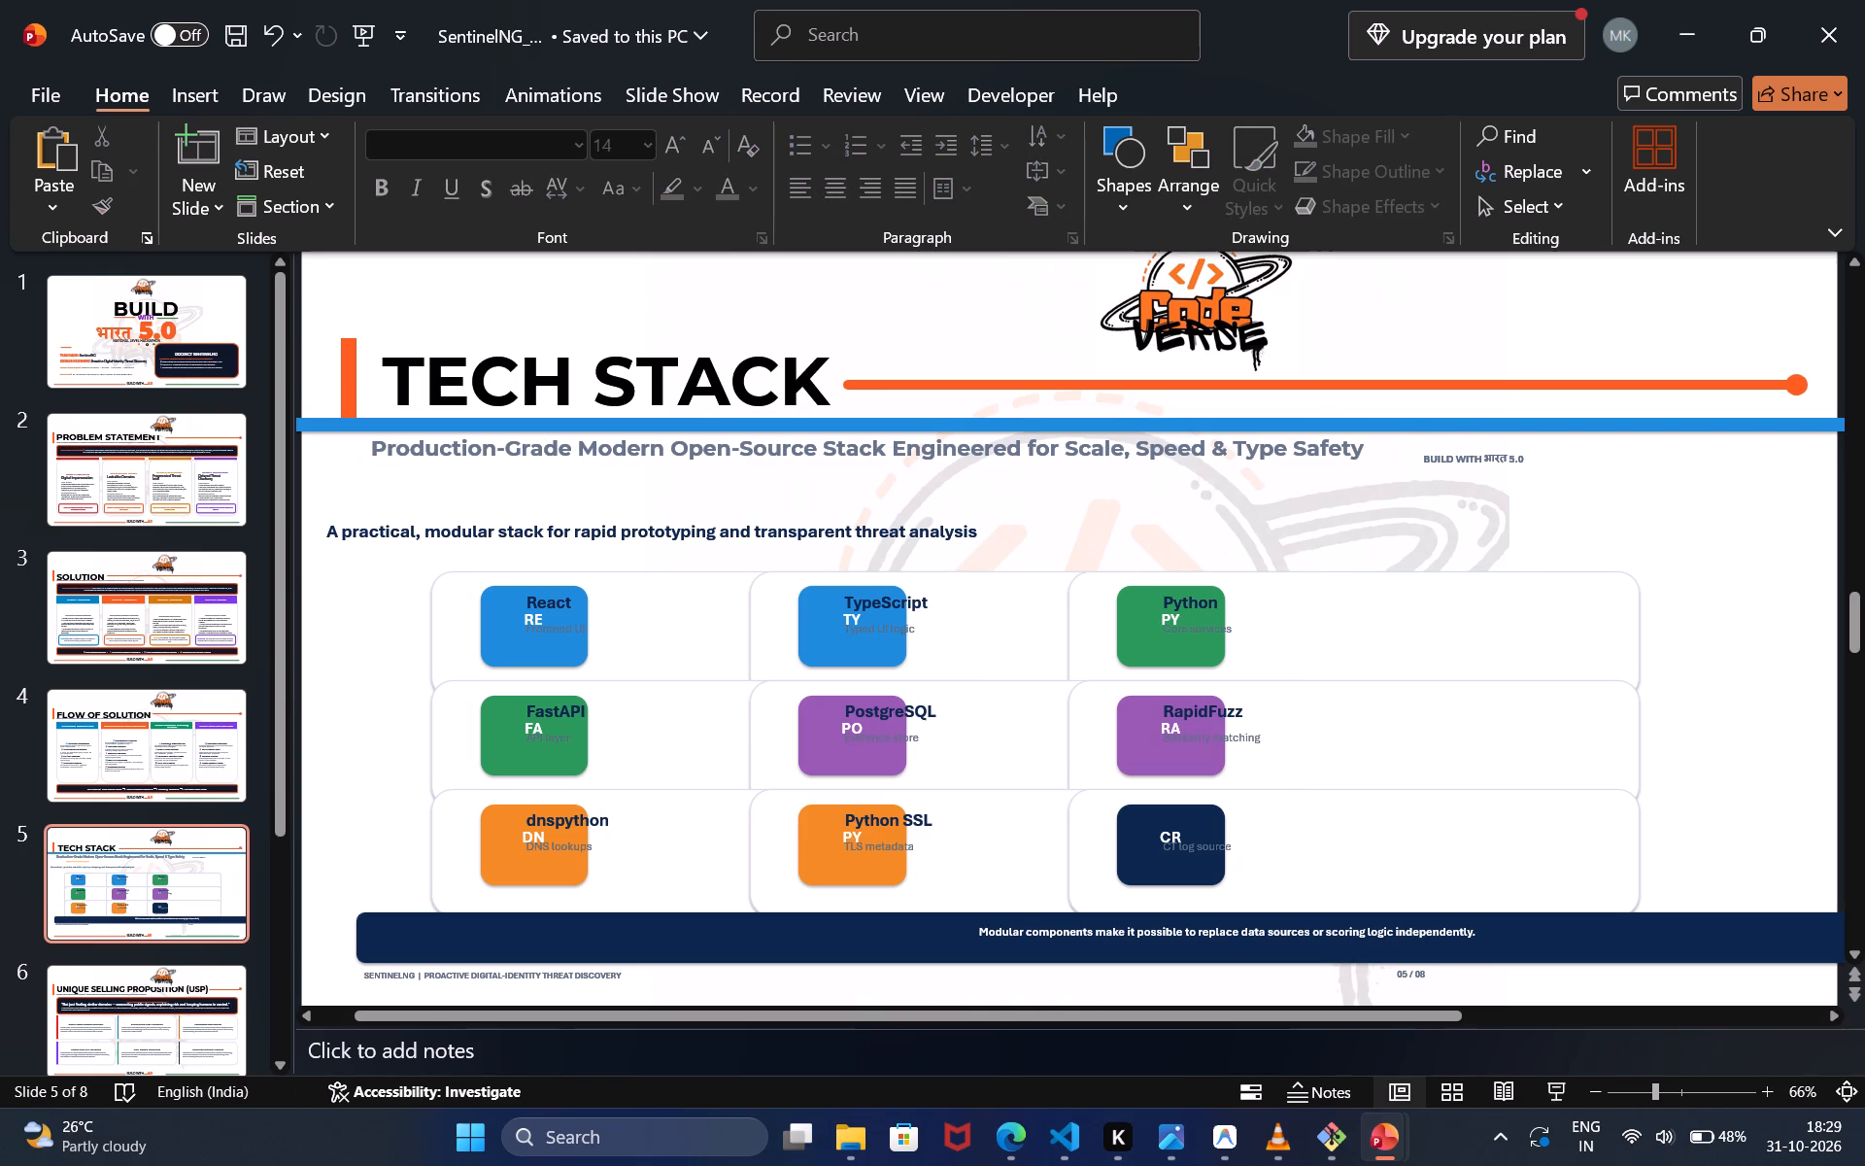
{"action": "left_click", "coordinate": [451, 528]}
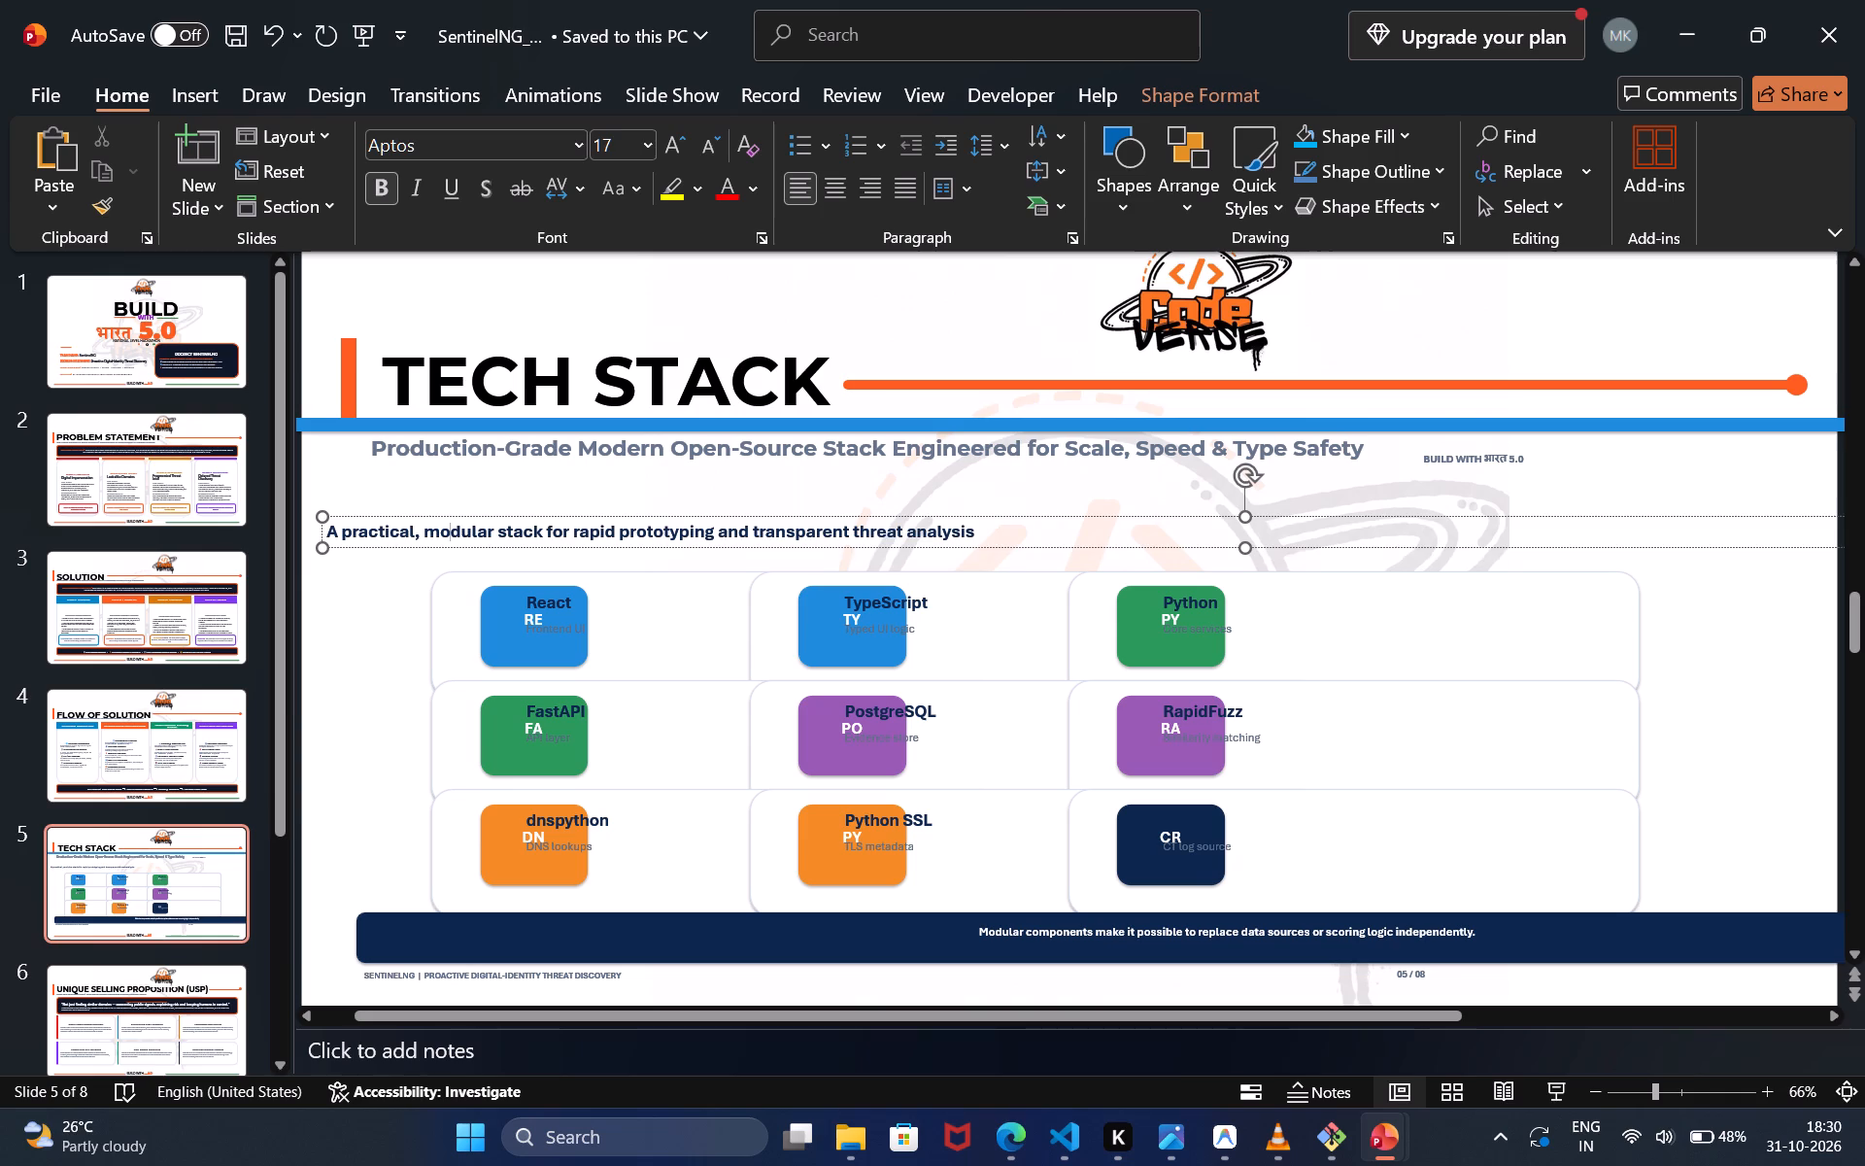
{"action": "left_click", "coordinate": [431, 519]}
{"action": "key", "text": "Delete"}
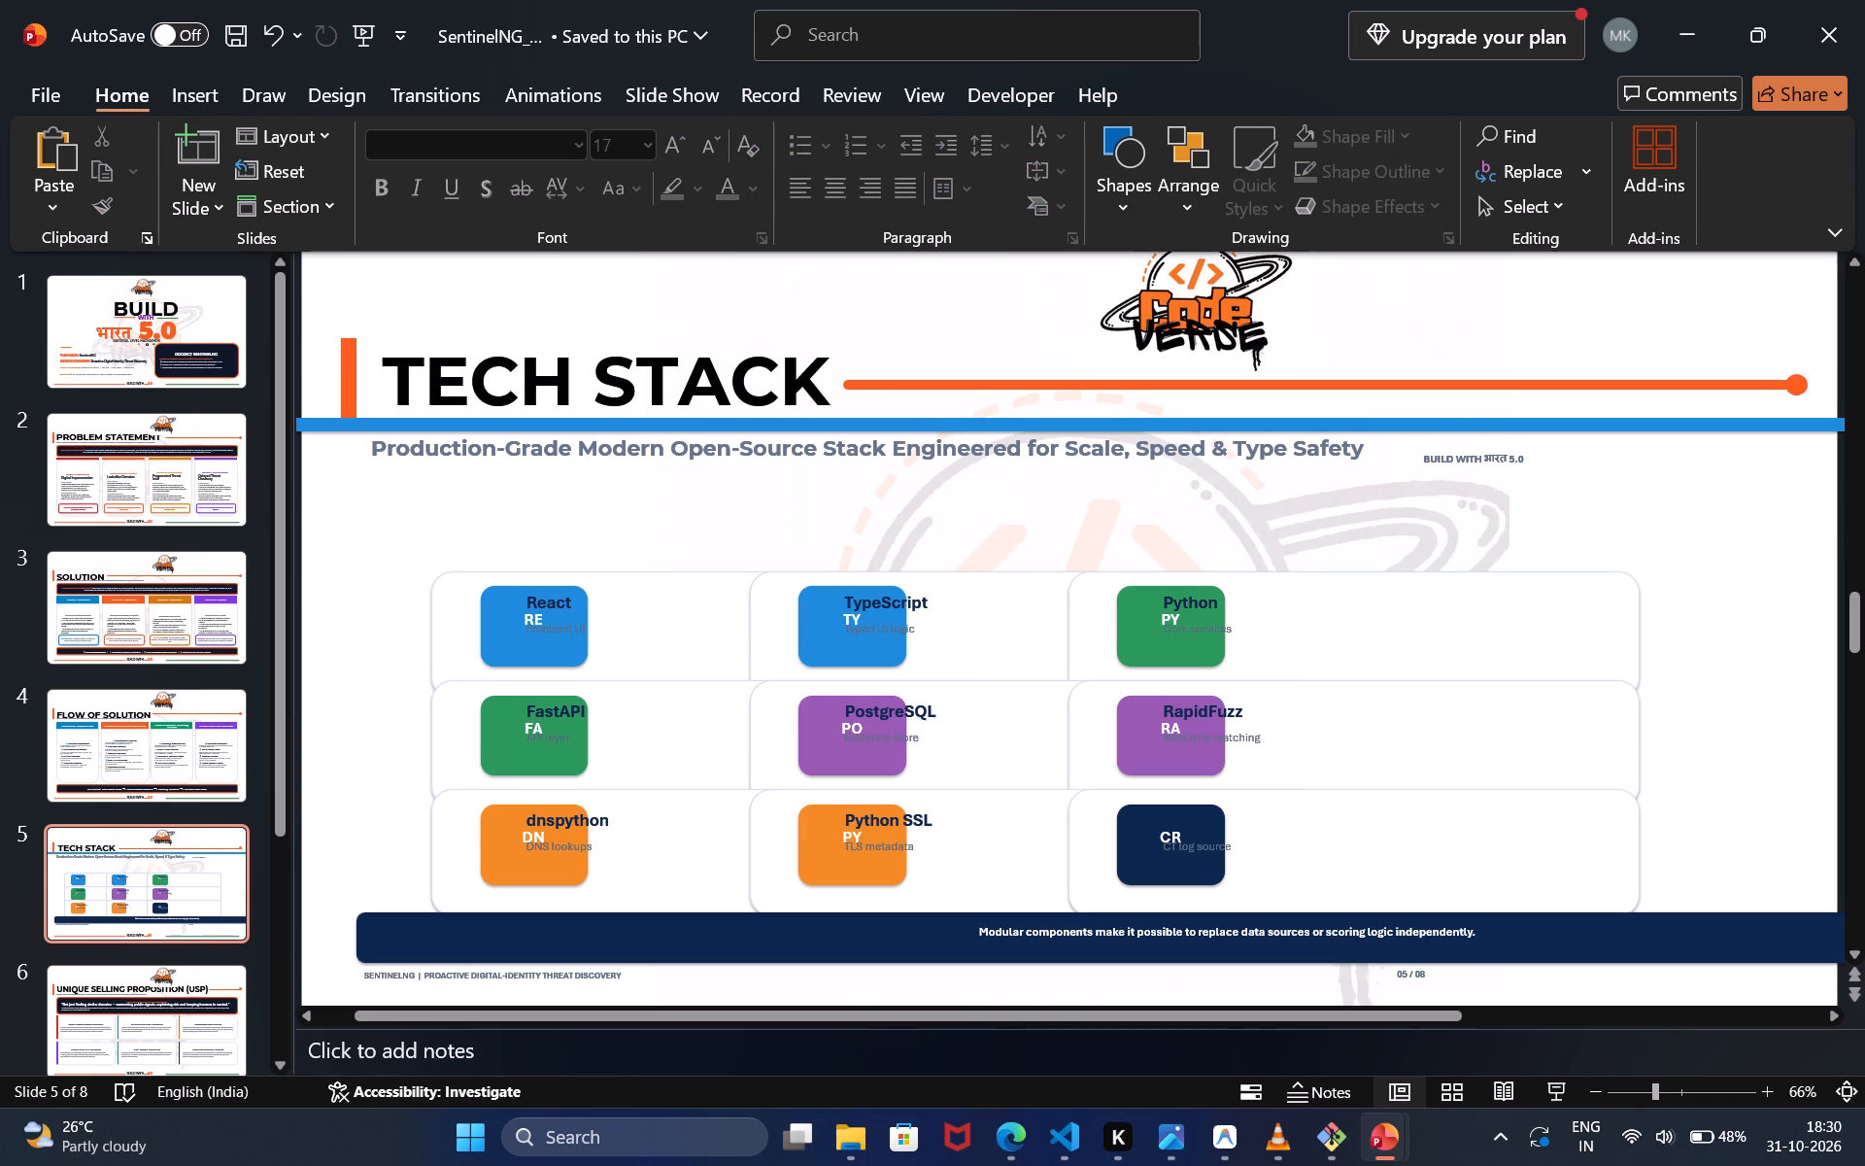
{"action": "left_click", "coordinate": [481, 418]}
{"action": "key", "text": "Delete"}
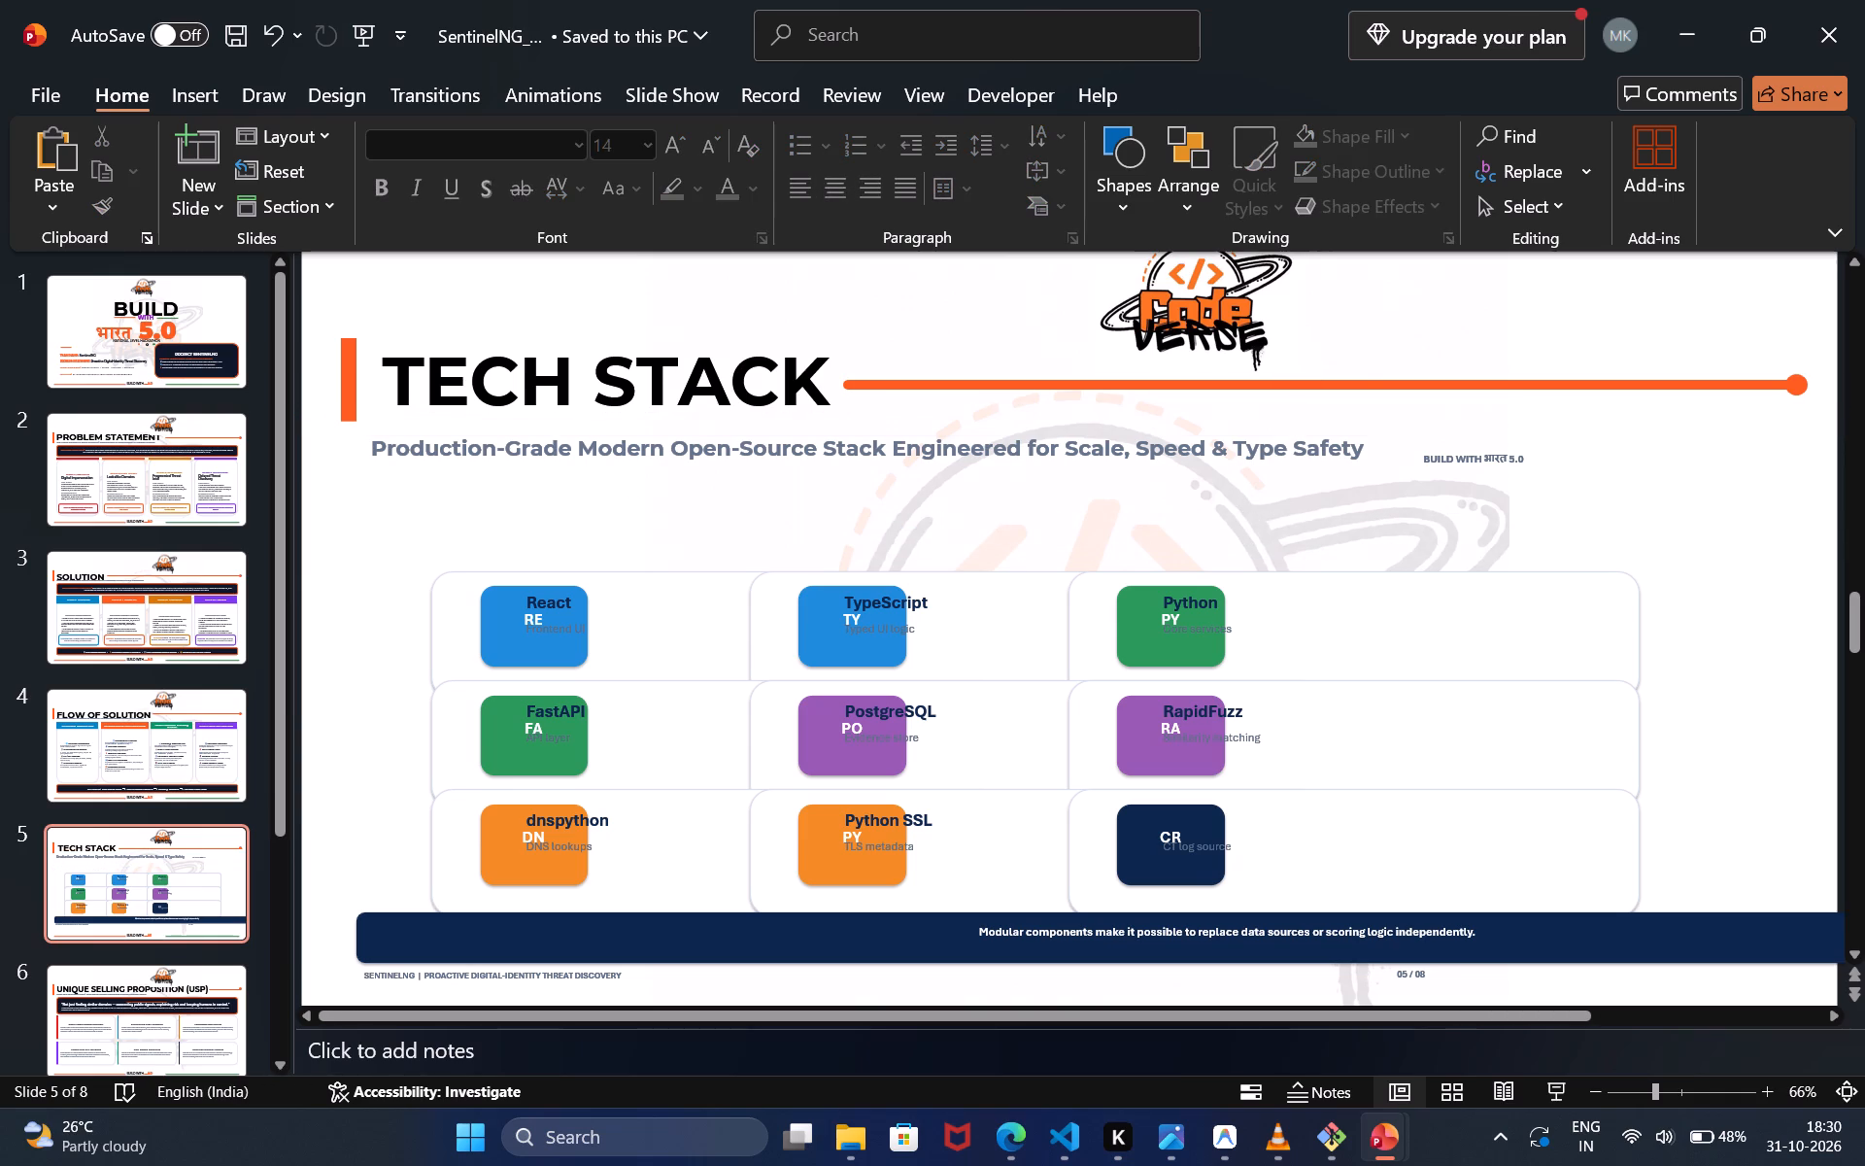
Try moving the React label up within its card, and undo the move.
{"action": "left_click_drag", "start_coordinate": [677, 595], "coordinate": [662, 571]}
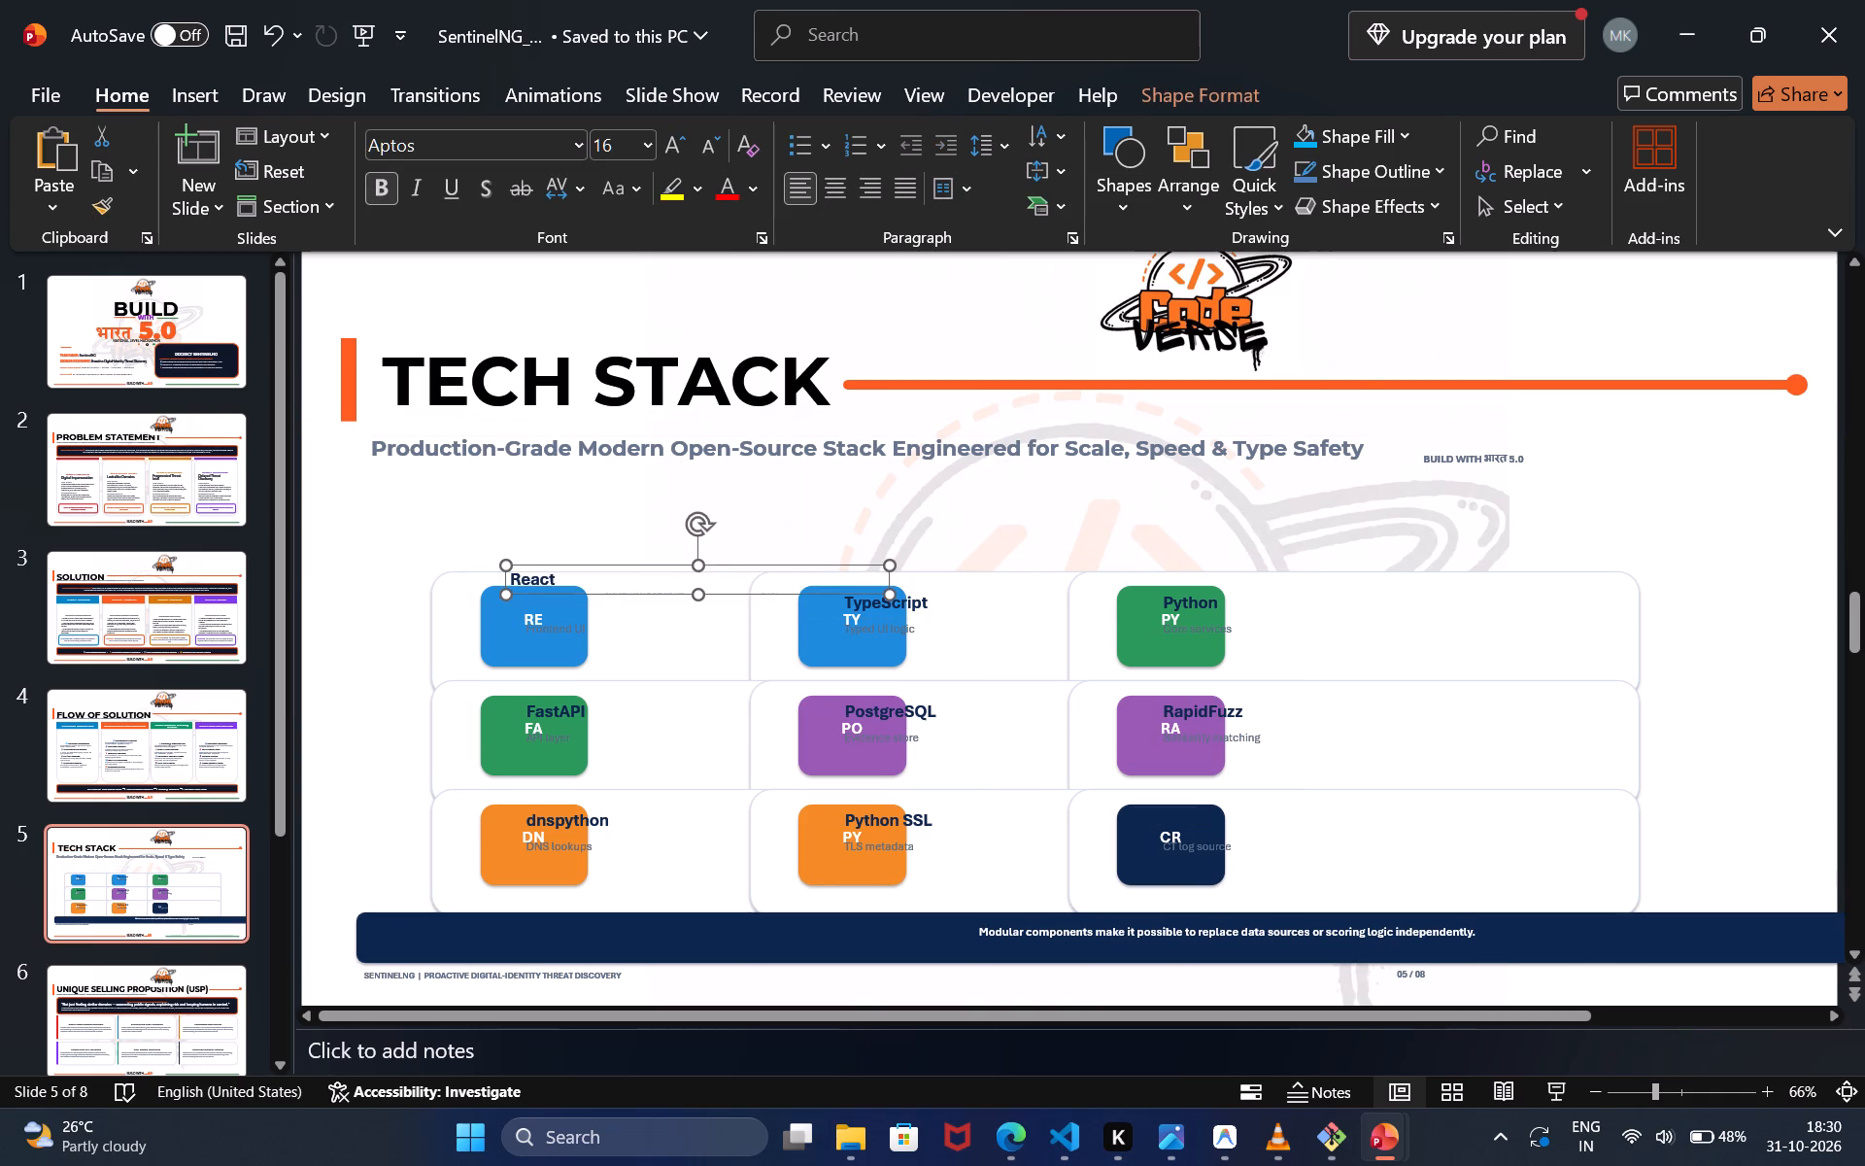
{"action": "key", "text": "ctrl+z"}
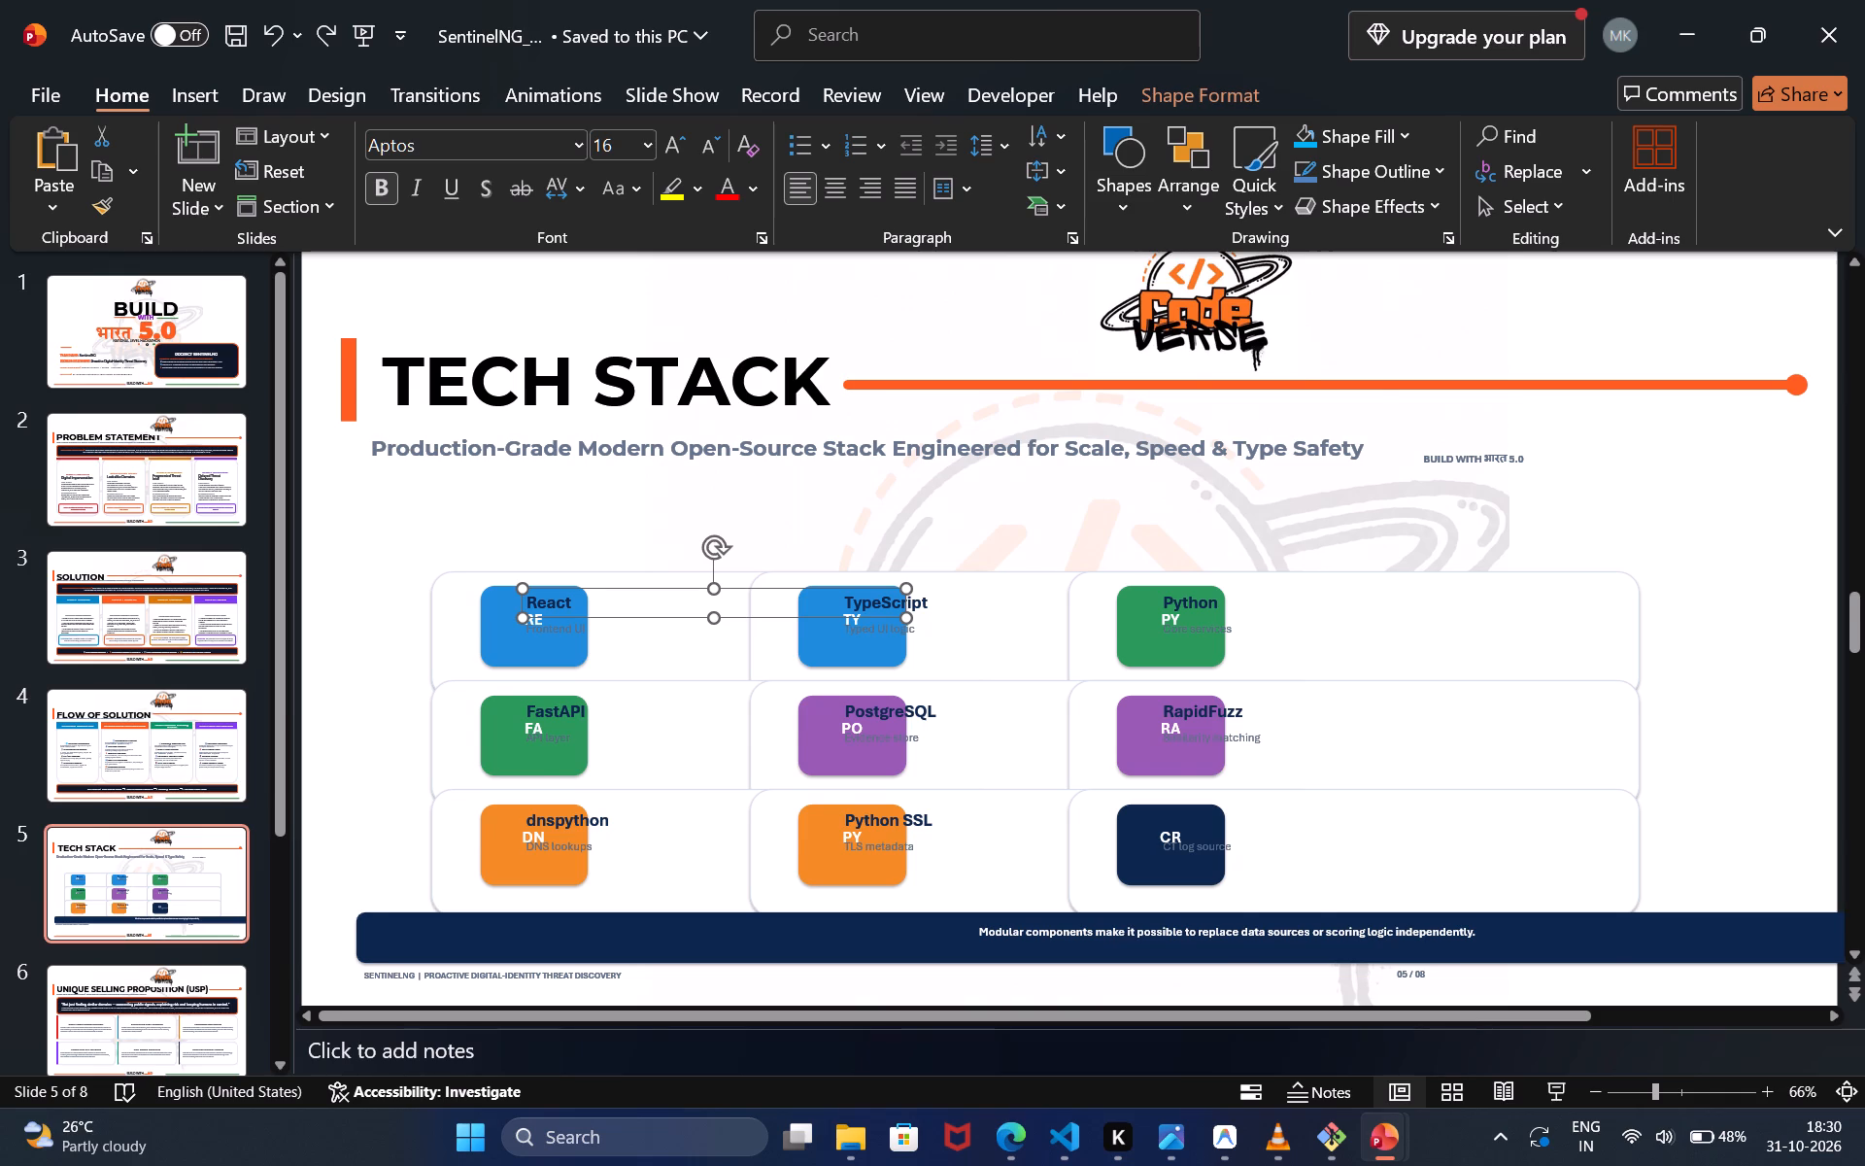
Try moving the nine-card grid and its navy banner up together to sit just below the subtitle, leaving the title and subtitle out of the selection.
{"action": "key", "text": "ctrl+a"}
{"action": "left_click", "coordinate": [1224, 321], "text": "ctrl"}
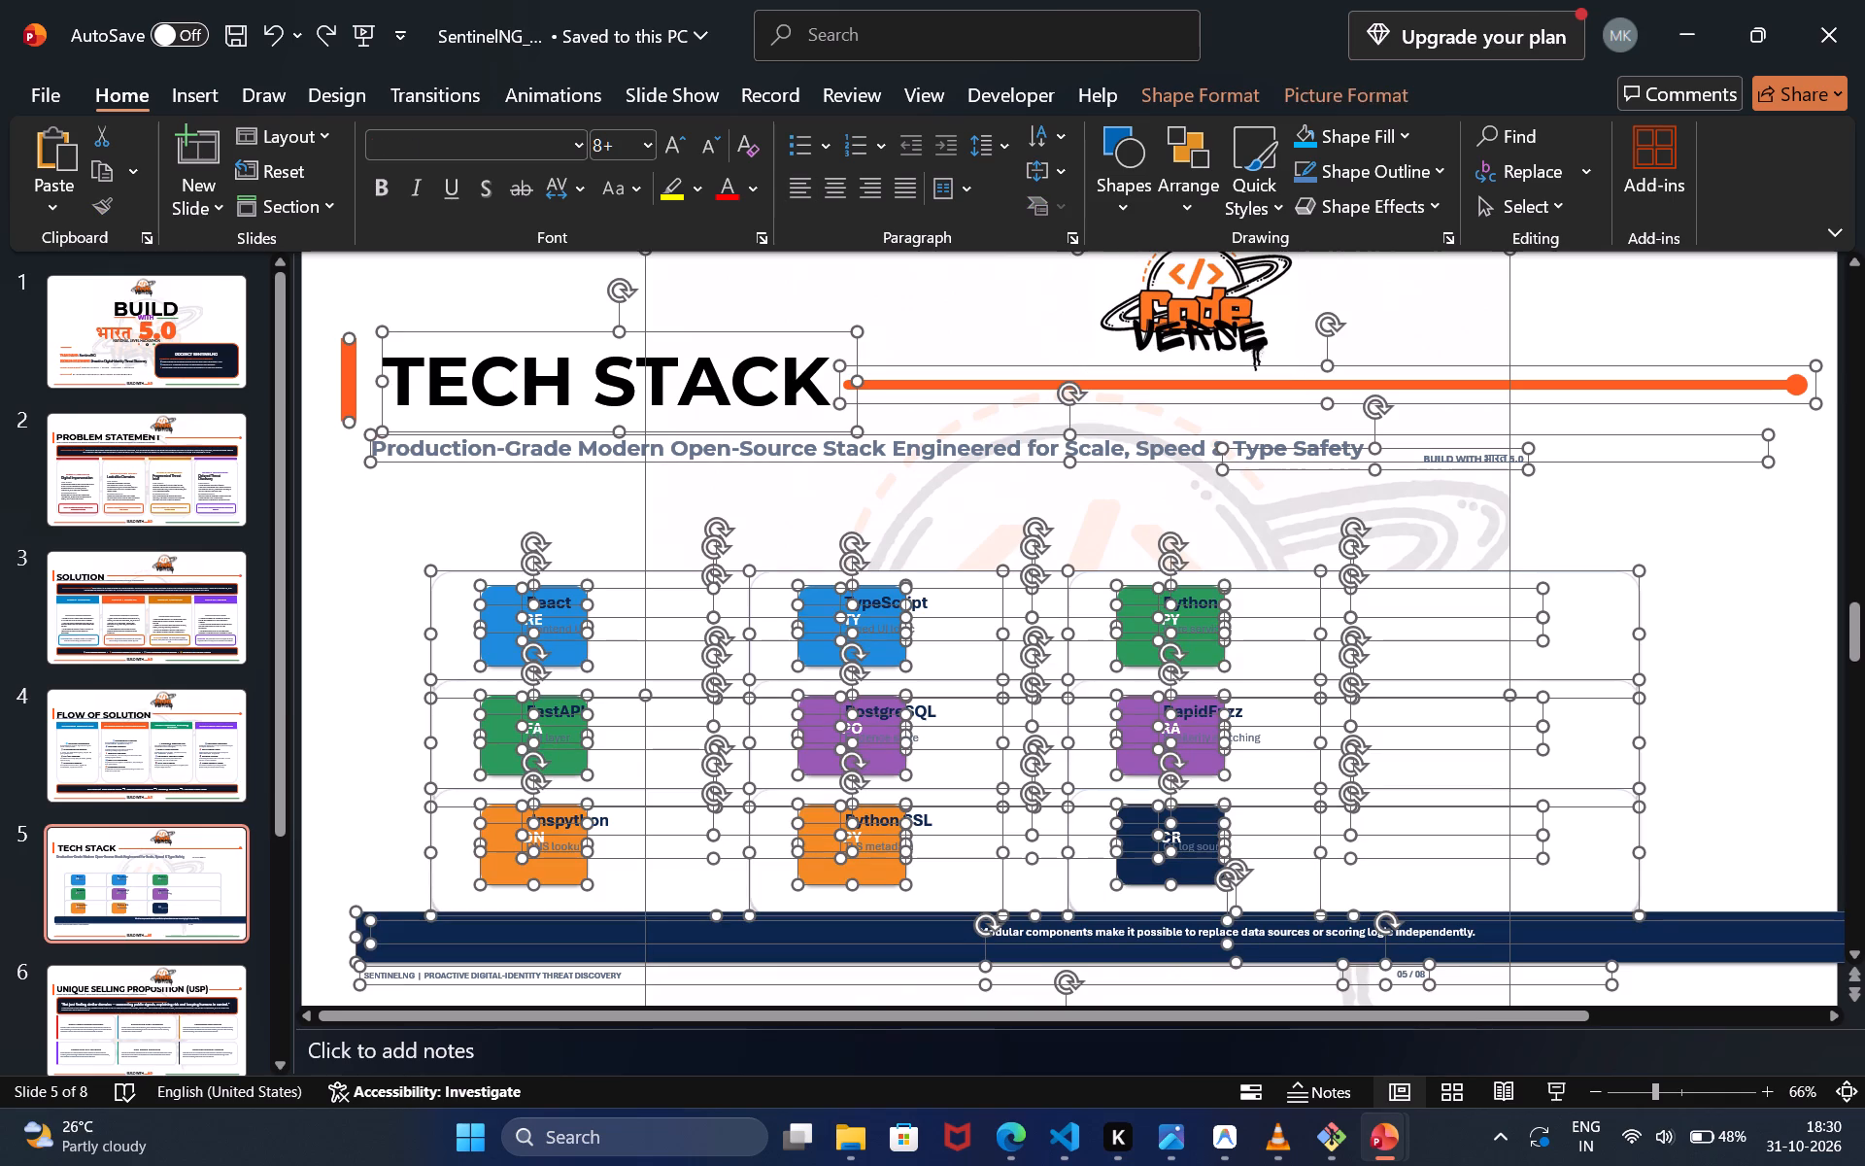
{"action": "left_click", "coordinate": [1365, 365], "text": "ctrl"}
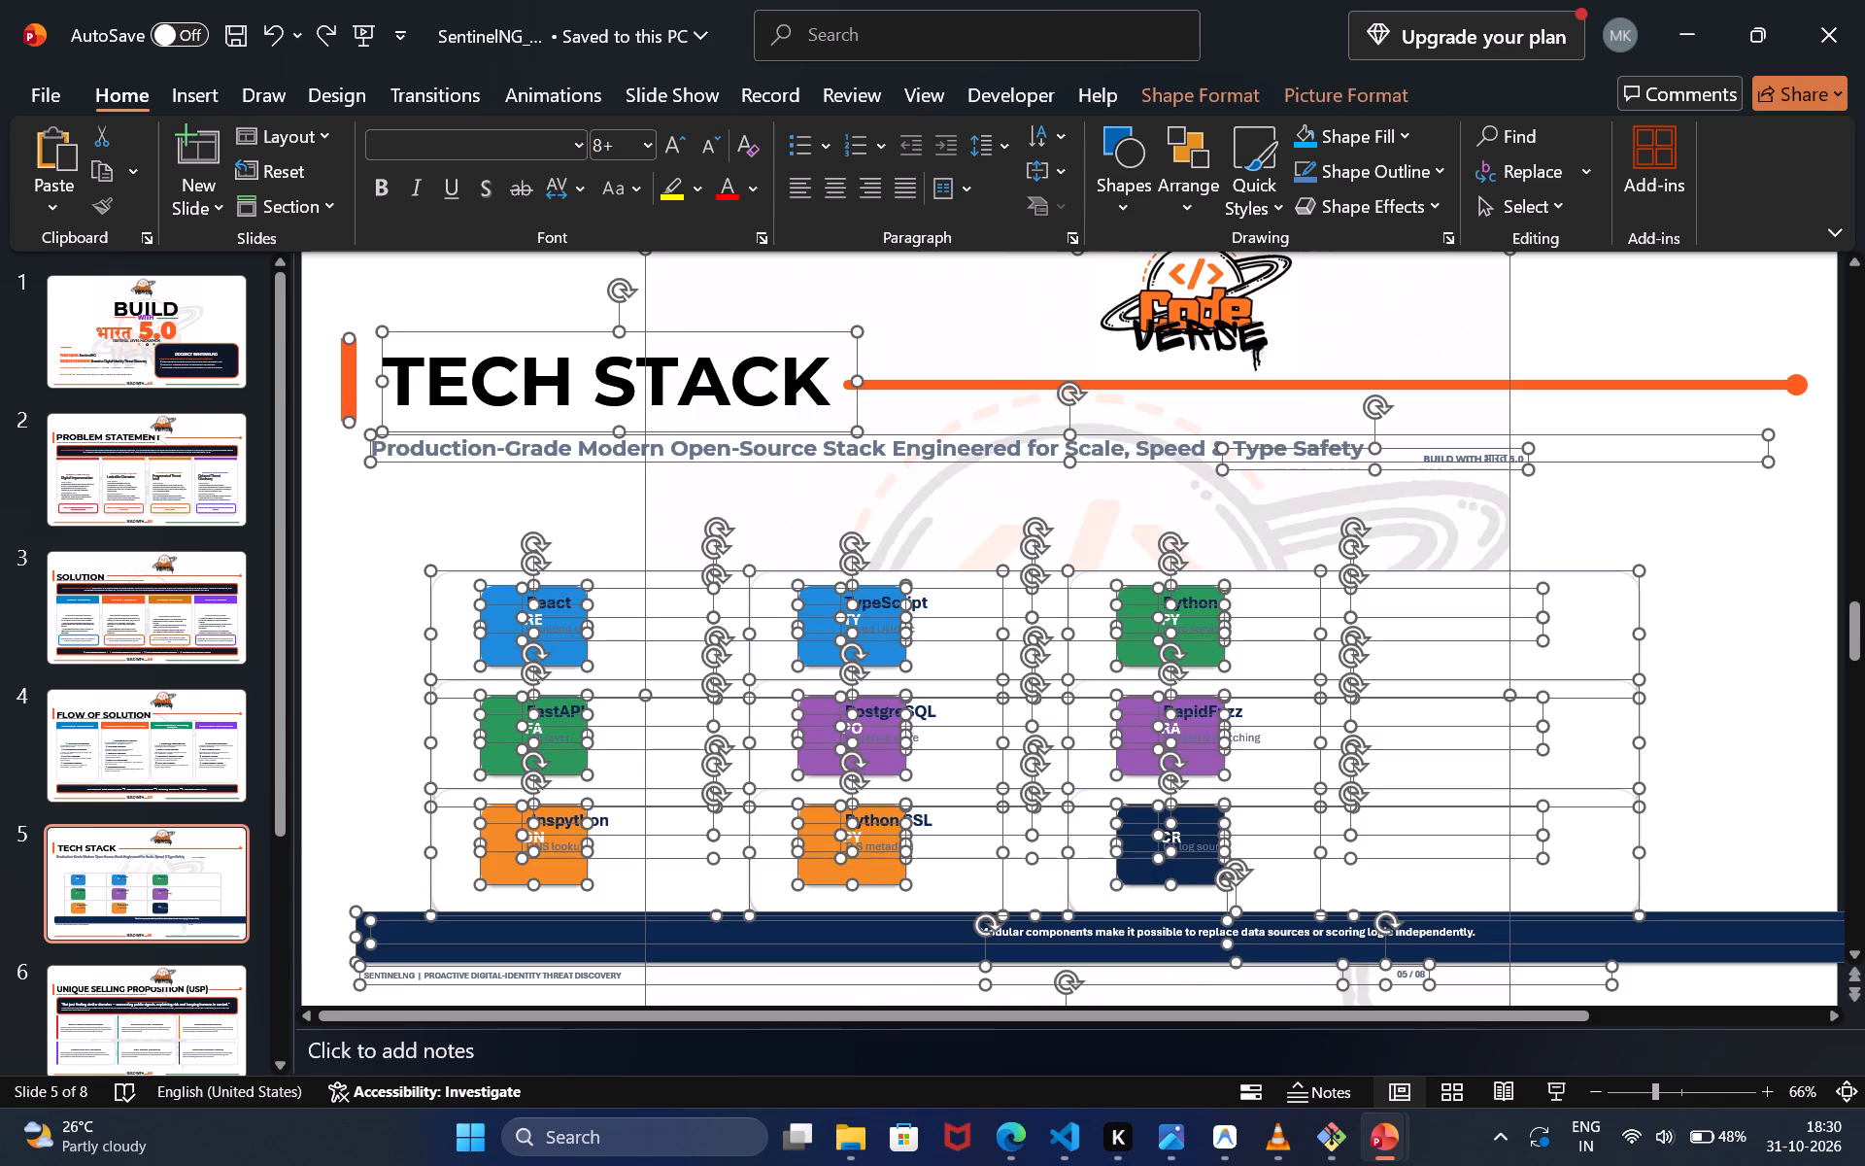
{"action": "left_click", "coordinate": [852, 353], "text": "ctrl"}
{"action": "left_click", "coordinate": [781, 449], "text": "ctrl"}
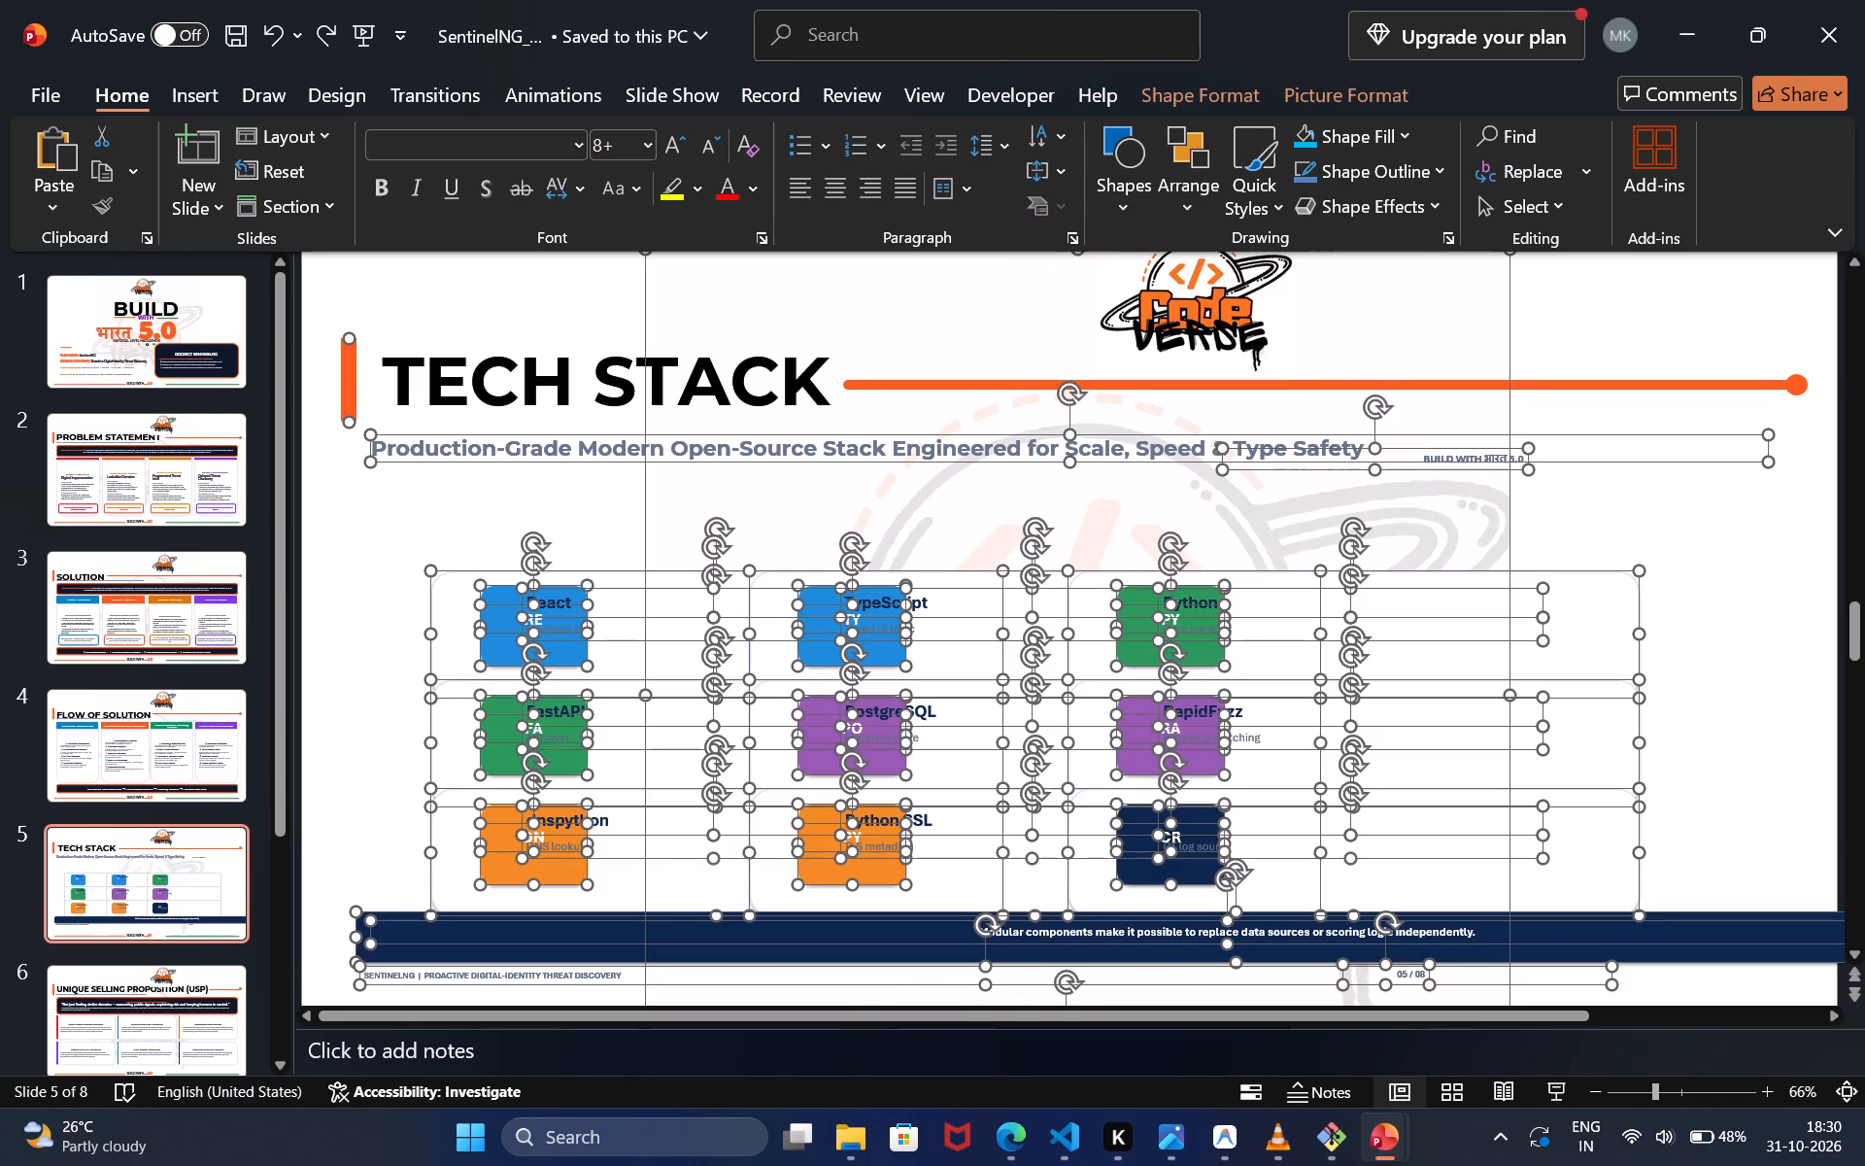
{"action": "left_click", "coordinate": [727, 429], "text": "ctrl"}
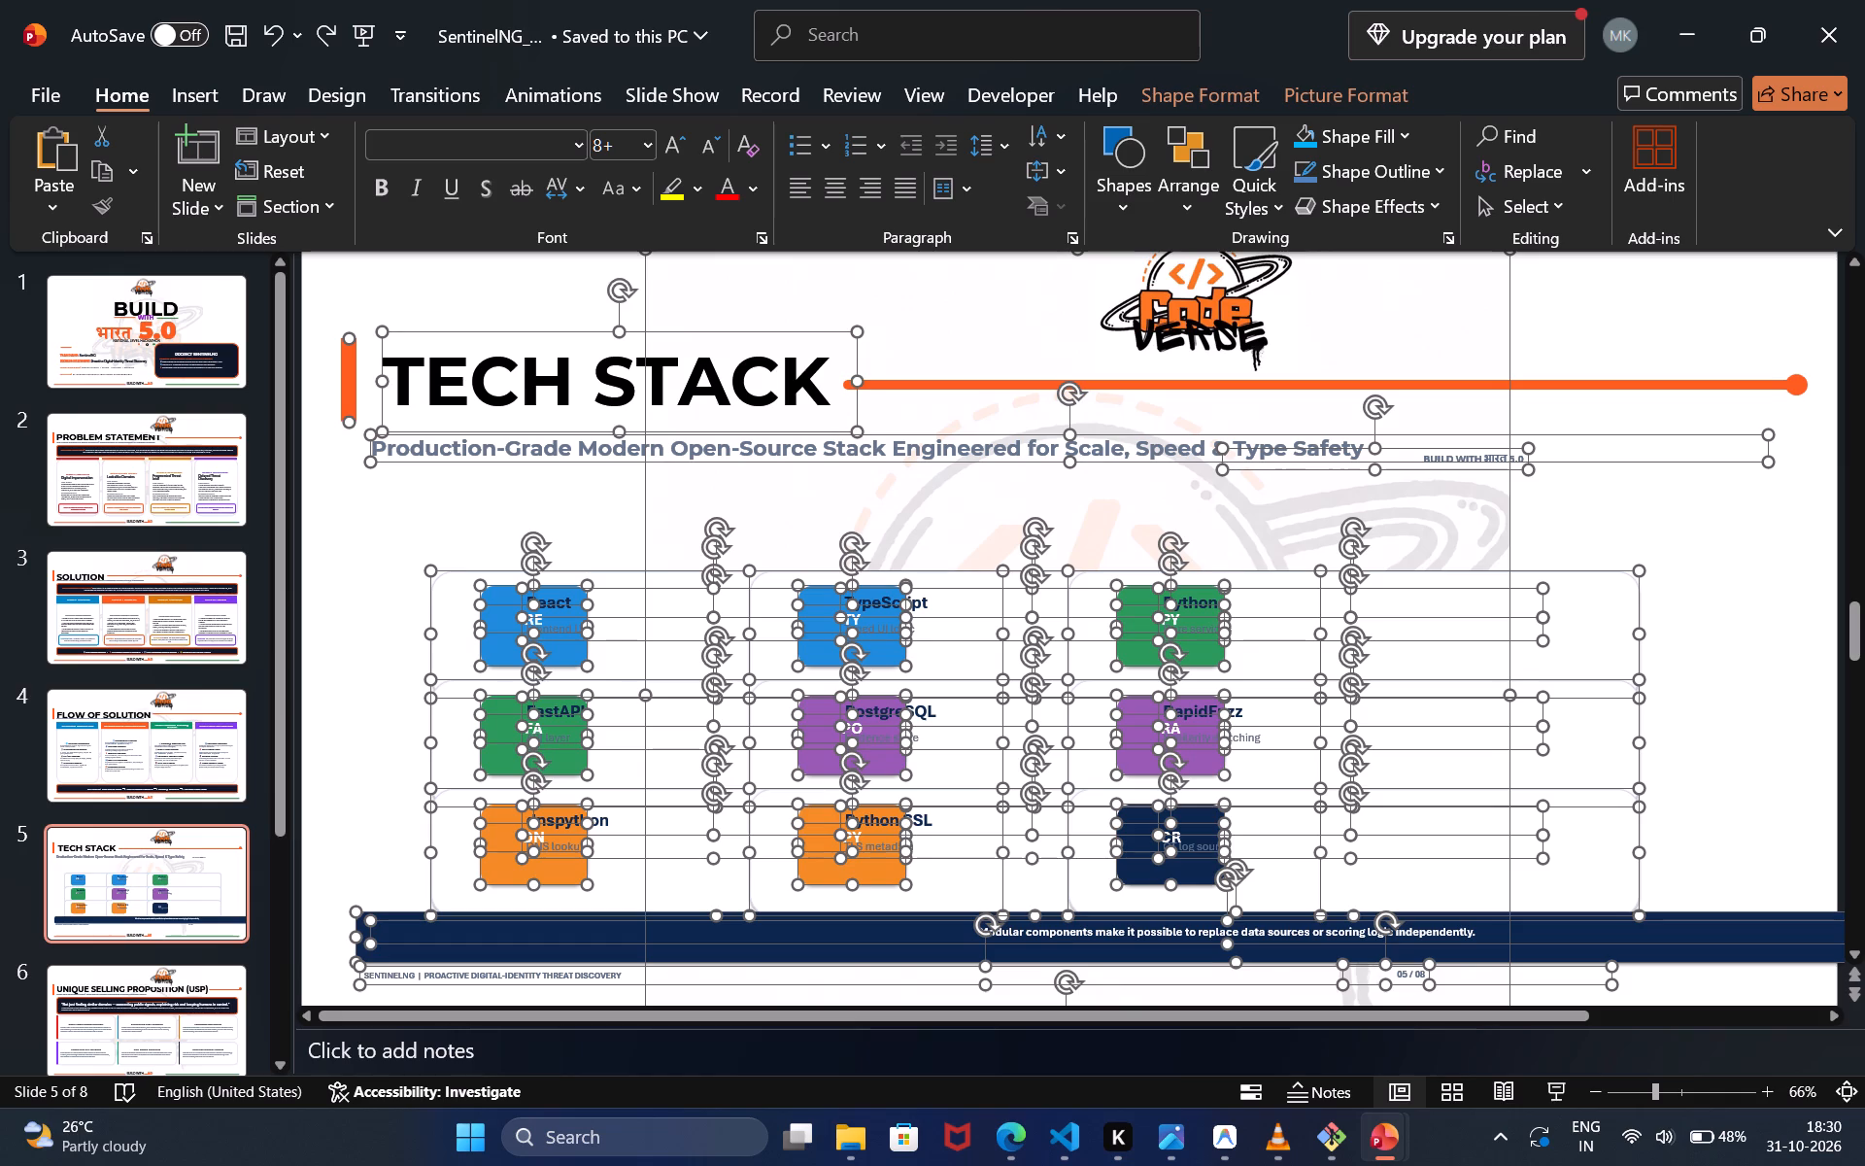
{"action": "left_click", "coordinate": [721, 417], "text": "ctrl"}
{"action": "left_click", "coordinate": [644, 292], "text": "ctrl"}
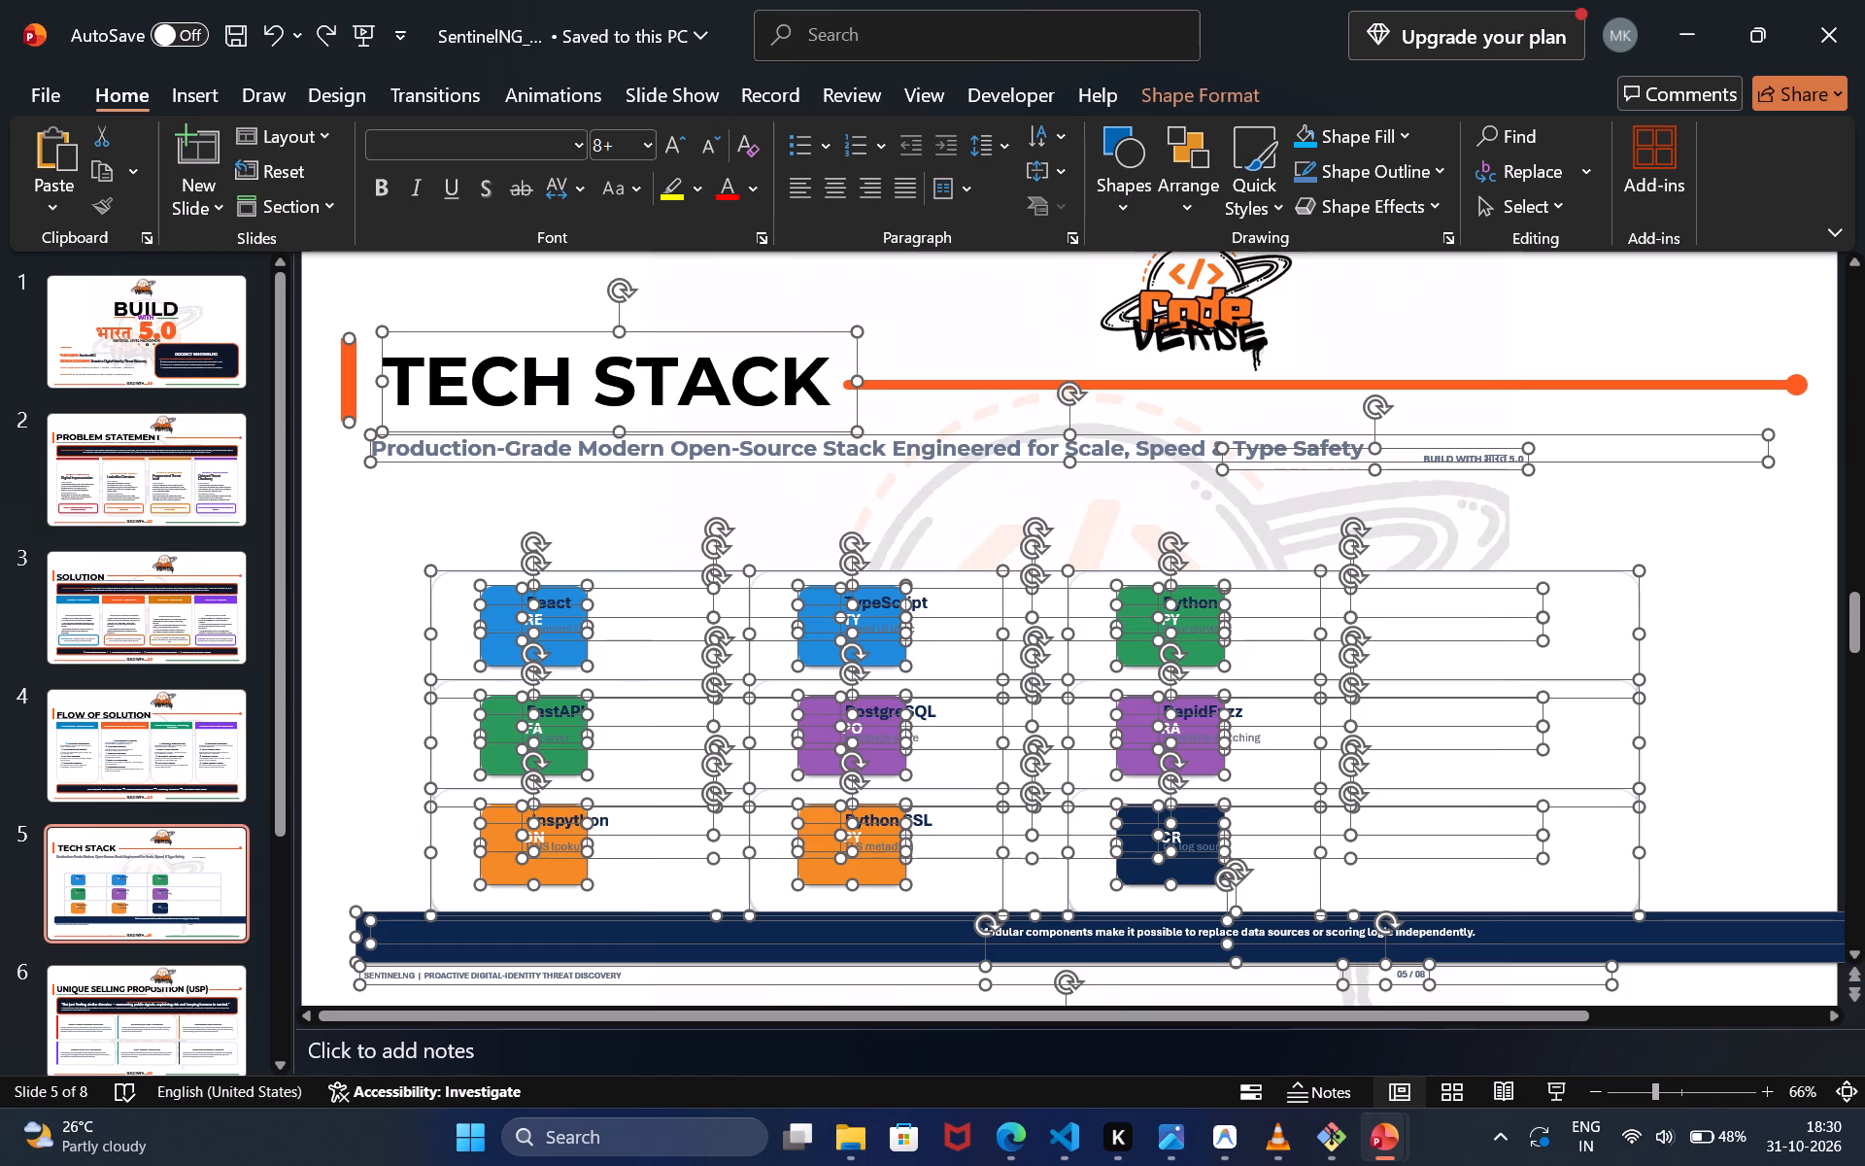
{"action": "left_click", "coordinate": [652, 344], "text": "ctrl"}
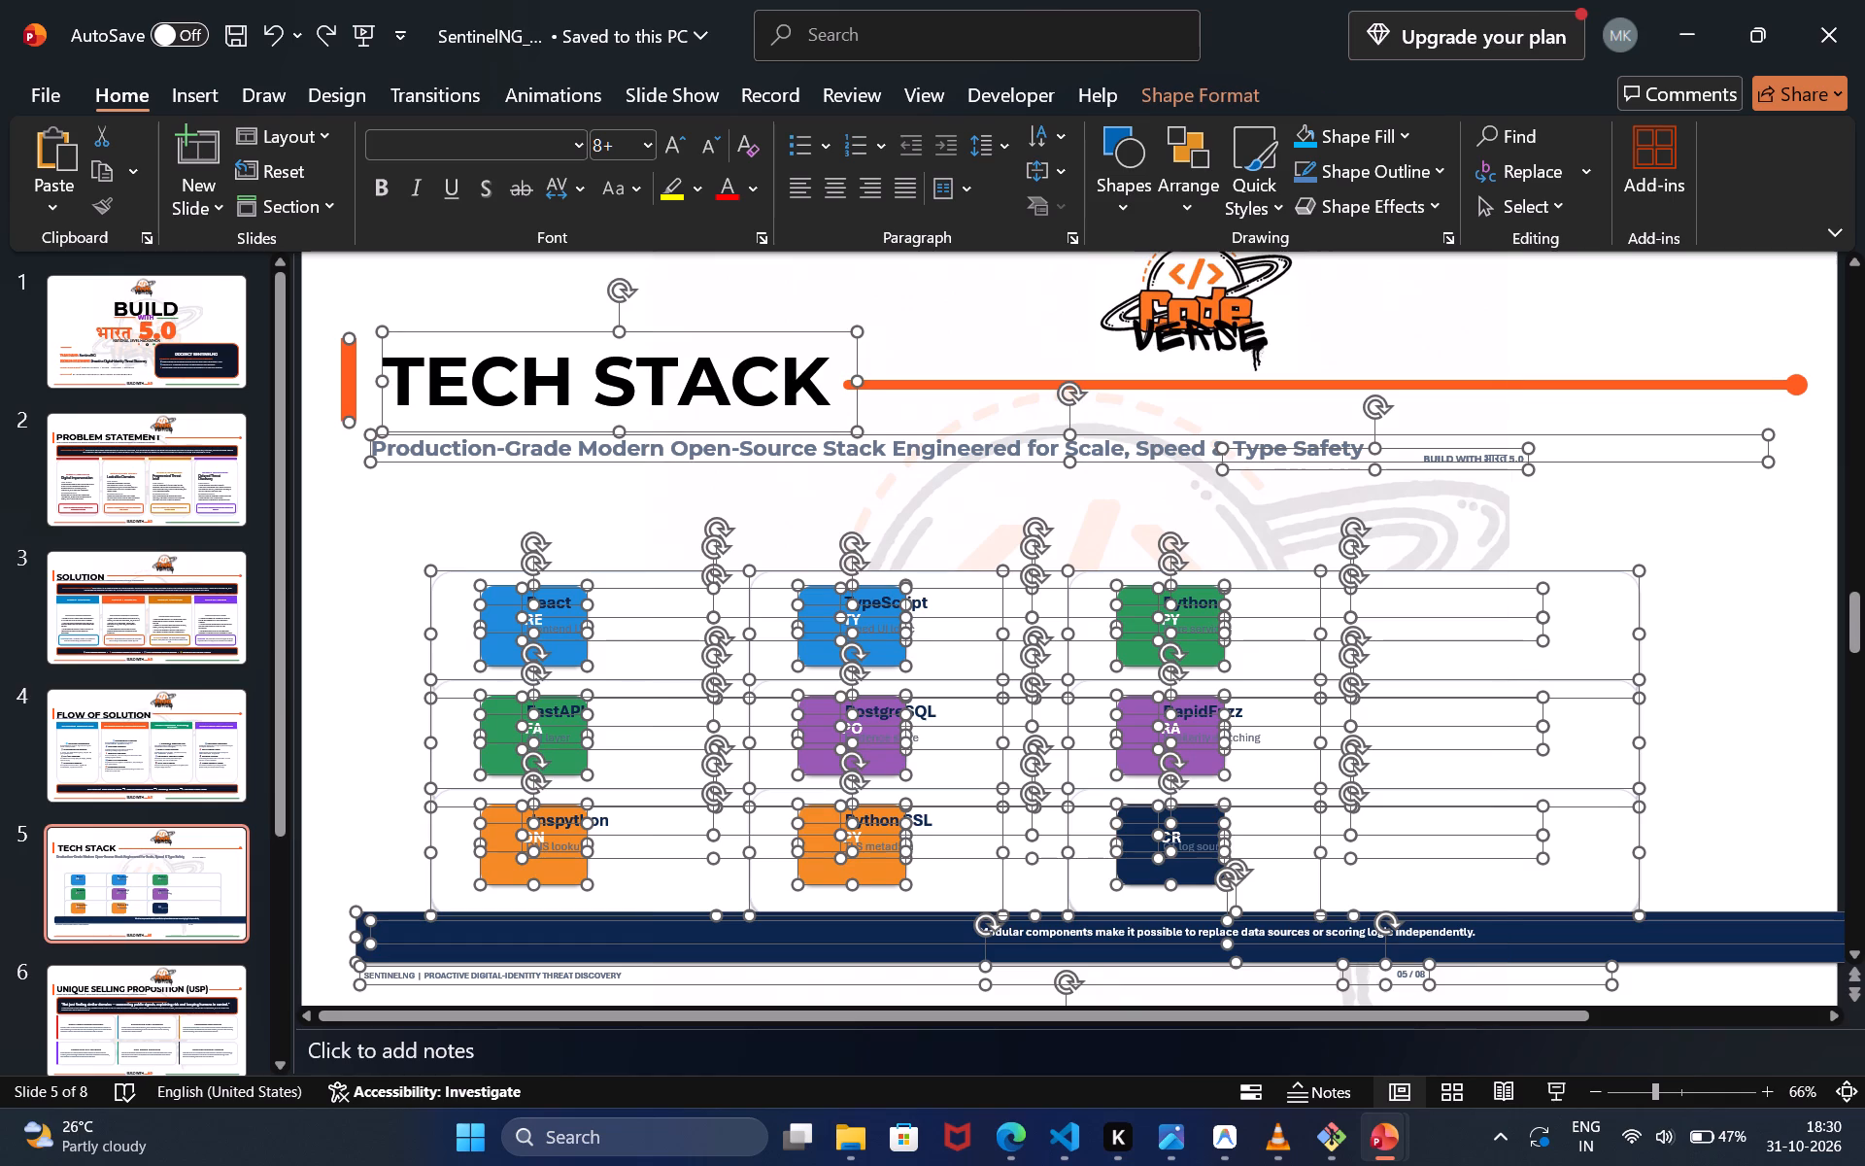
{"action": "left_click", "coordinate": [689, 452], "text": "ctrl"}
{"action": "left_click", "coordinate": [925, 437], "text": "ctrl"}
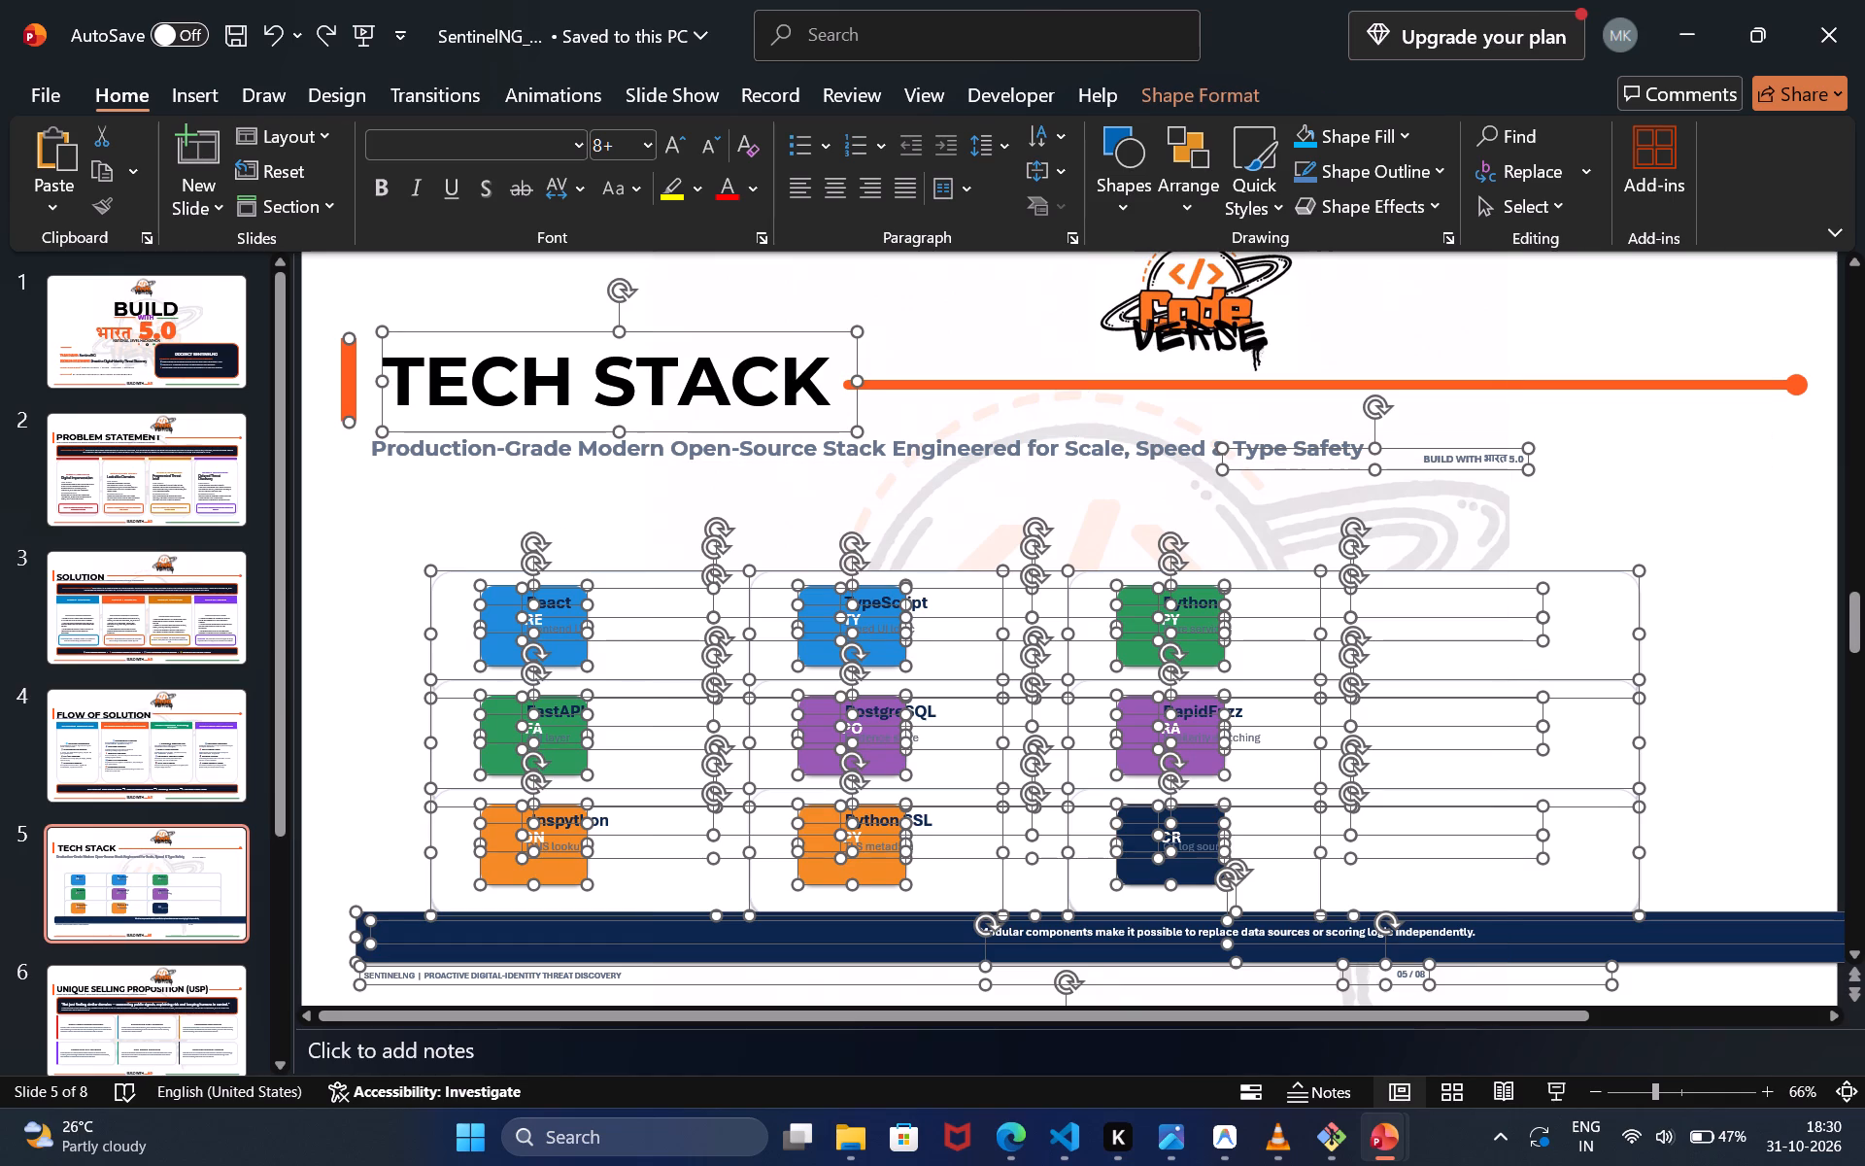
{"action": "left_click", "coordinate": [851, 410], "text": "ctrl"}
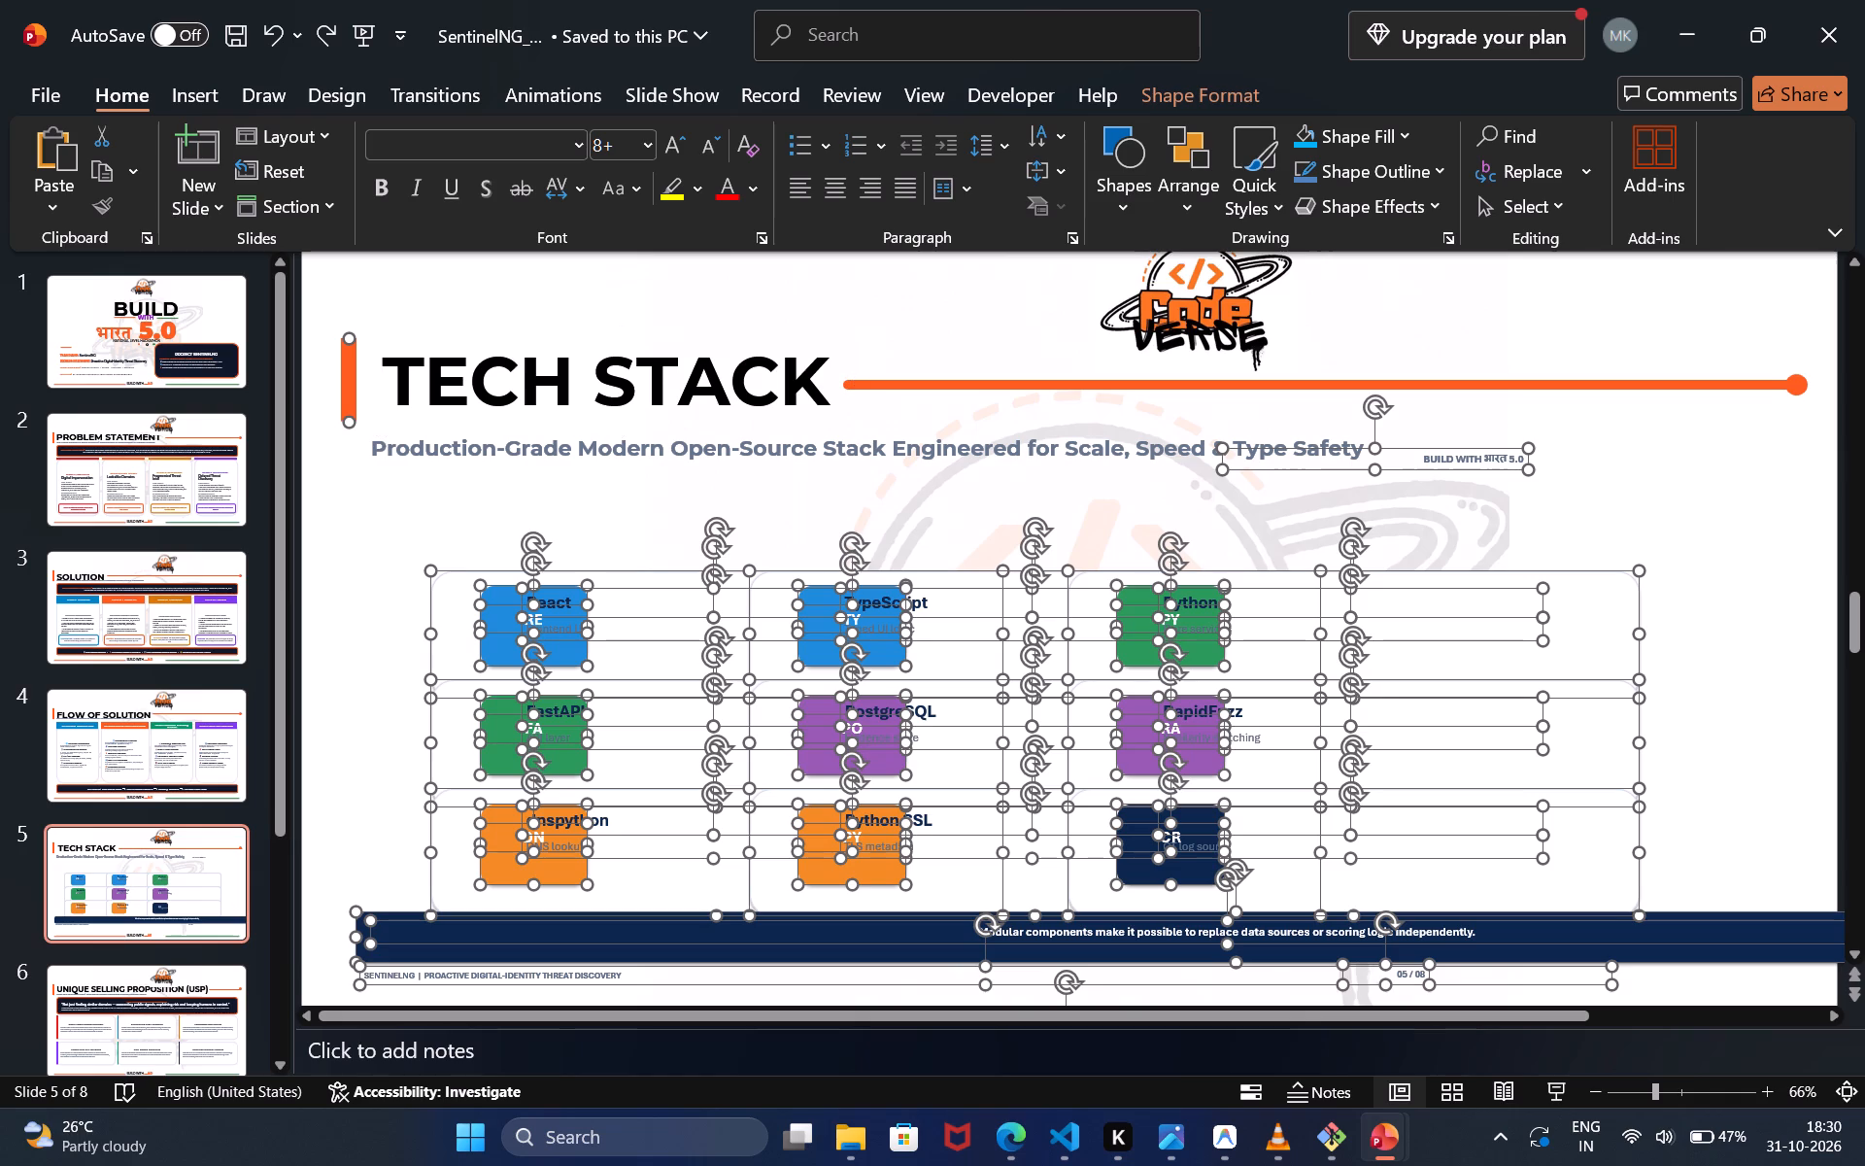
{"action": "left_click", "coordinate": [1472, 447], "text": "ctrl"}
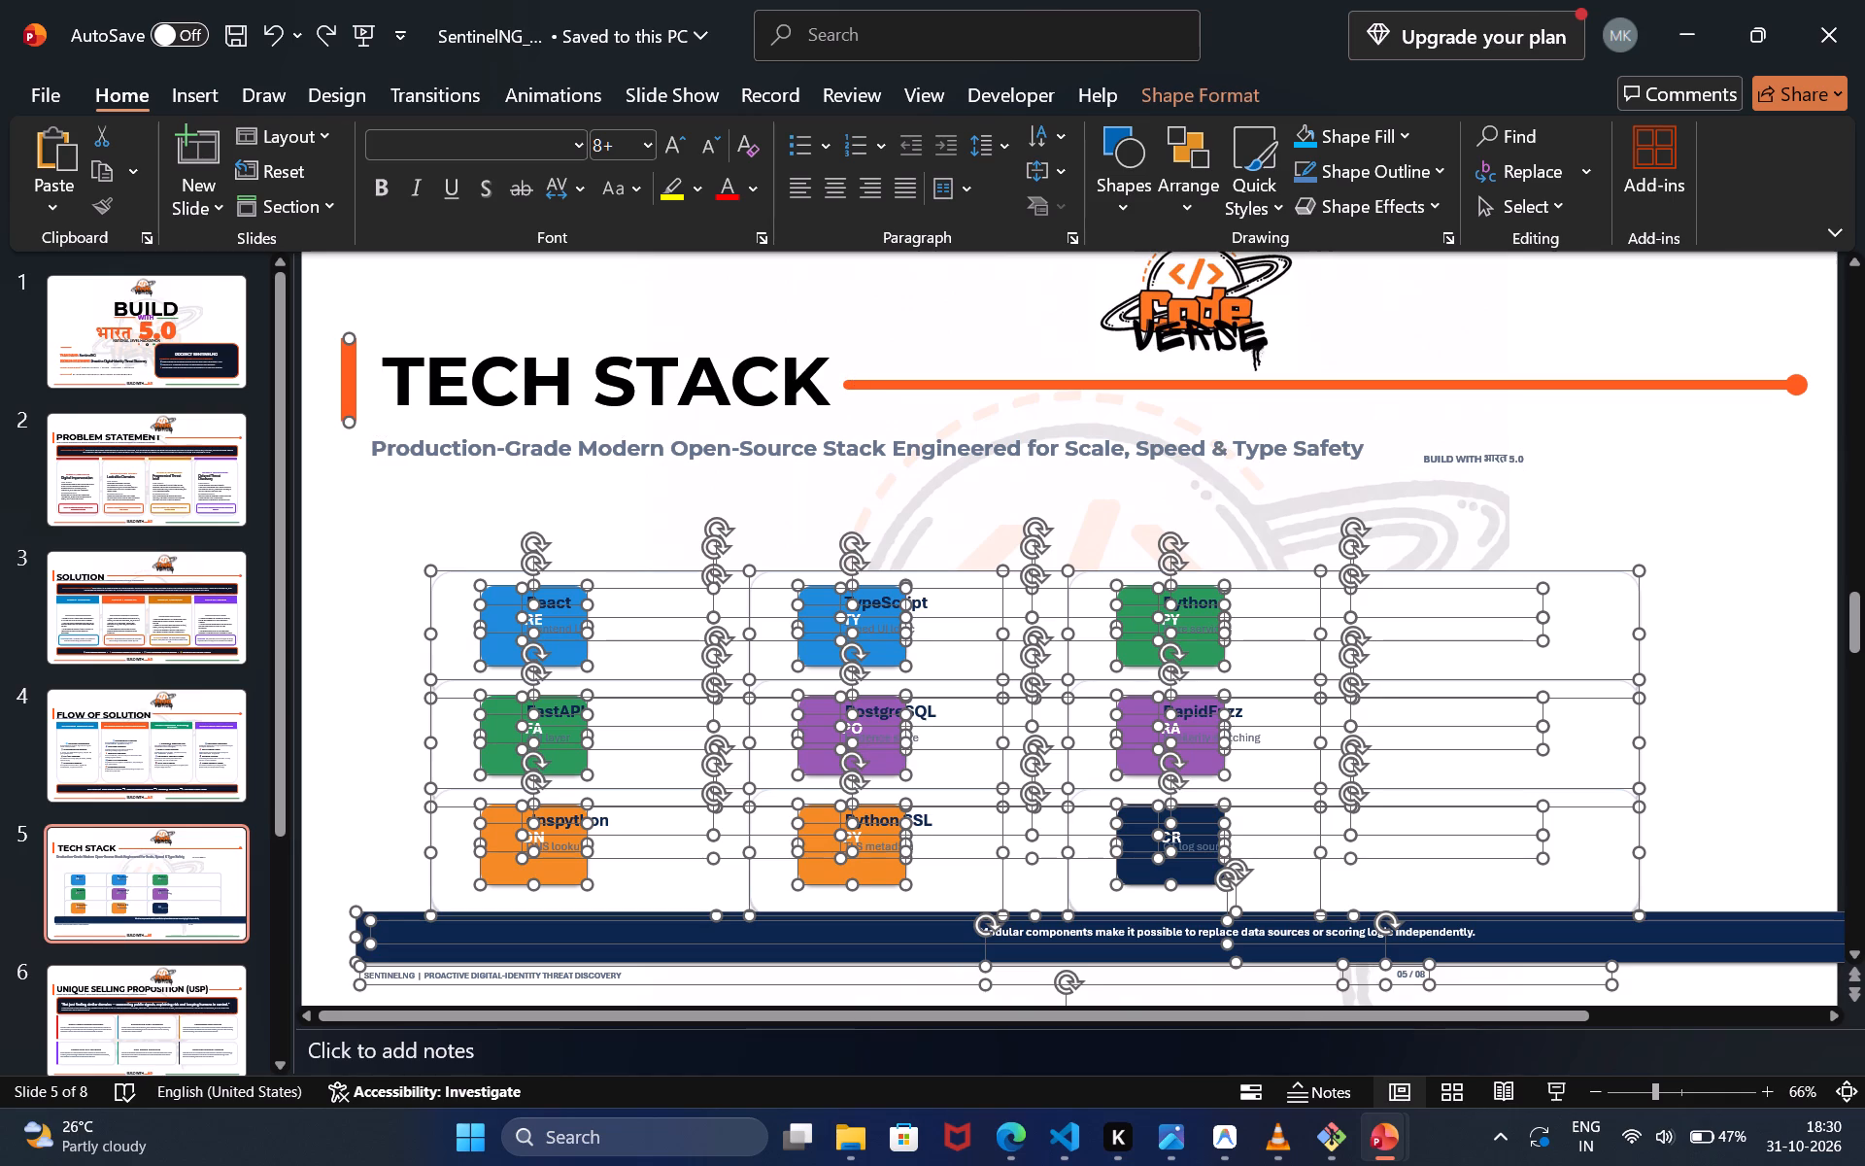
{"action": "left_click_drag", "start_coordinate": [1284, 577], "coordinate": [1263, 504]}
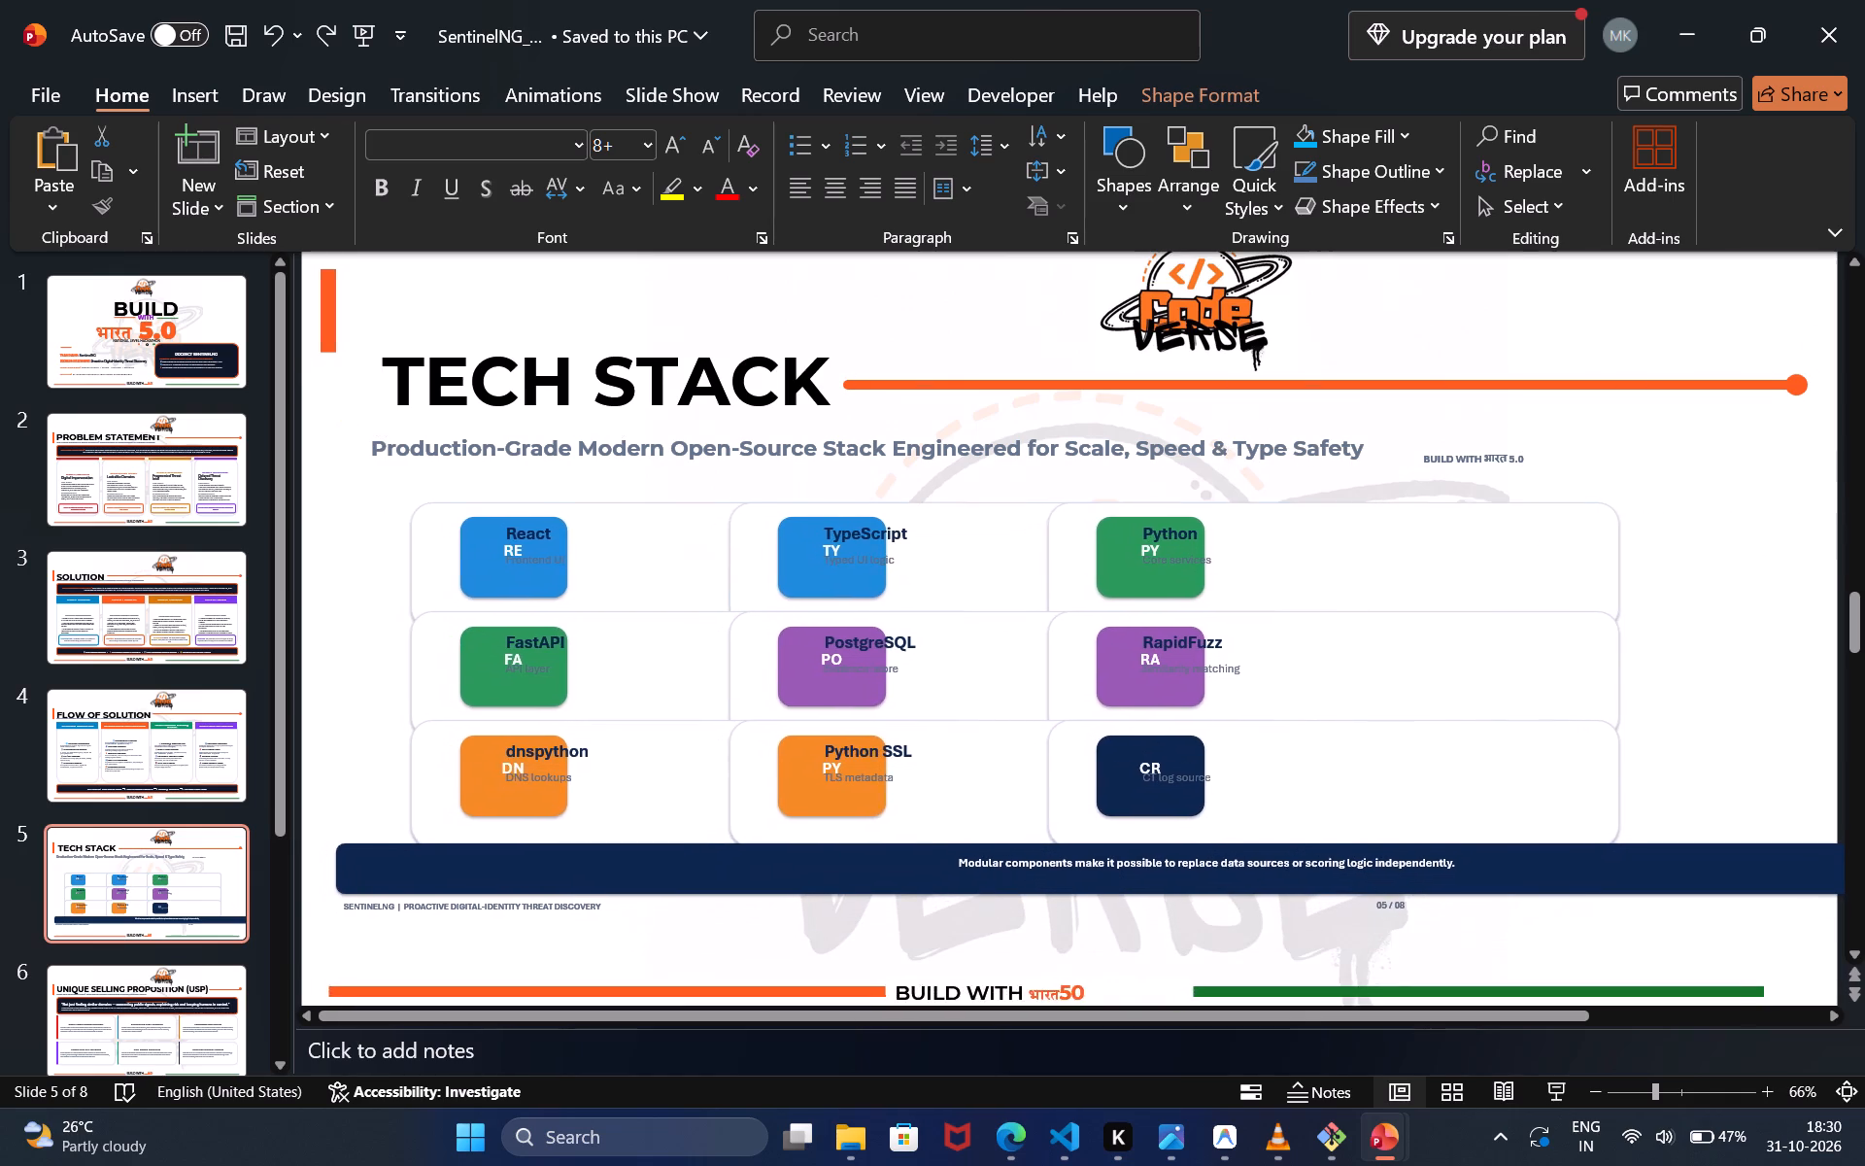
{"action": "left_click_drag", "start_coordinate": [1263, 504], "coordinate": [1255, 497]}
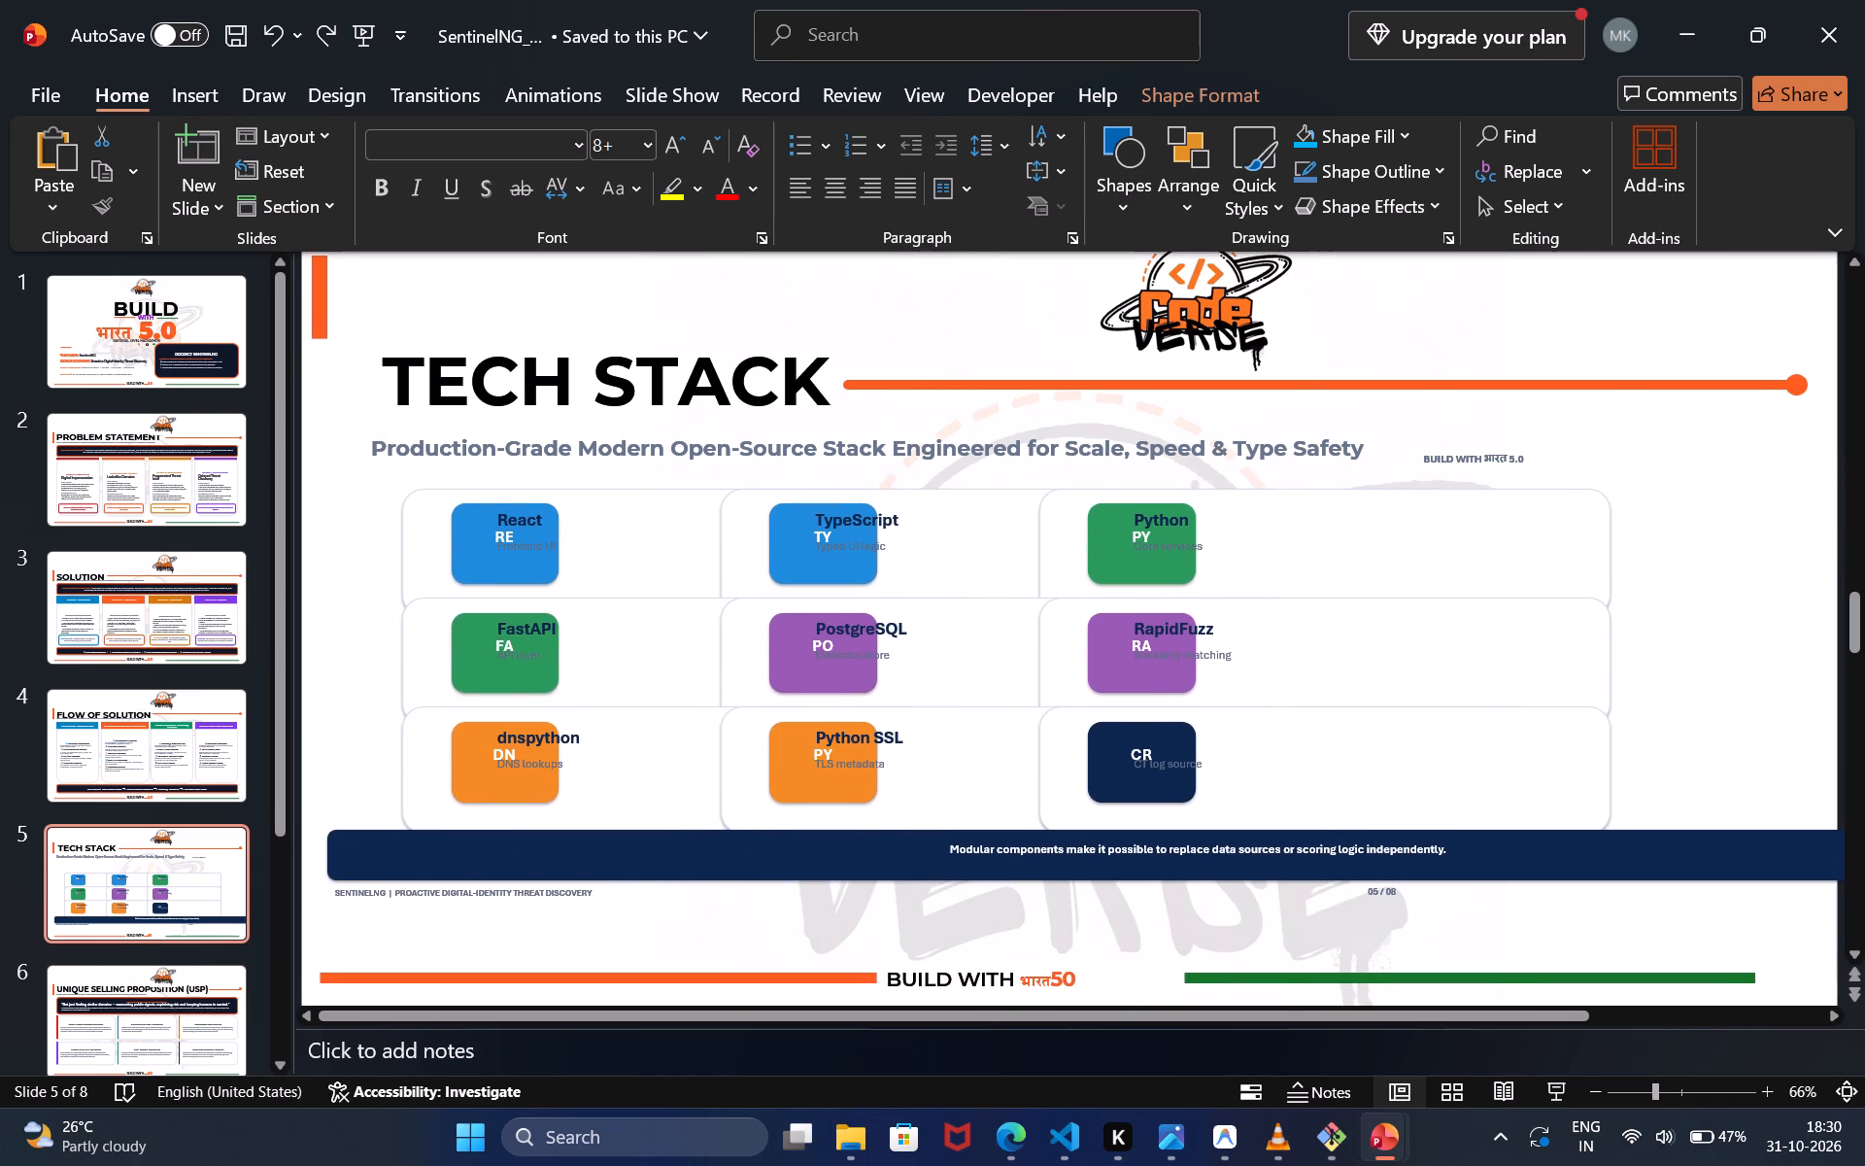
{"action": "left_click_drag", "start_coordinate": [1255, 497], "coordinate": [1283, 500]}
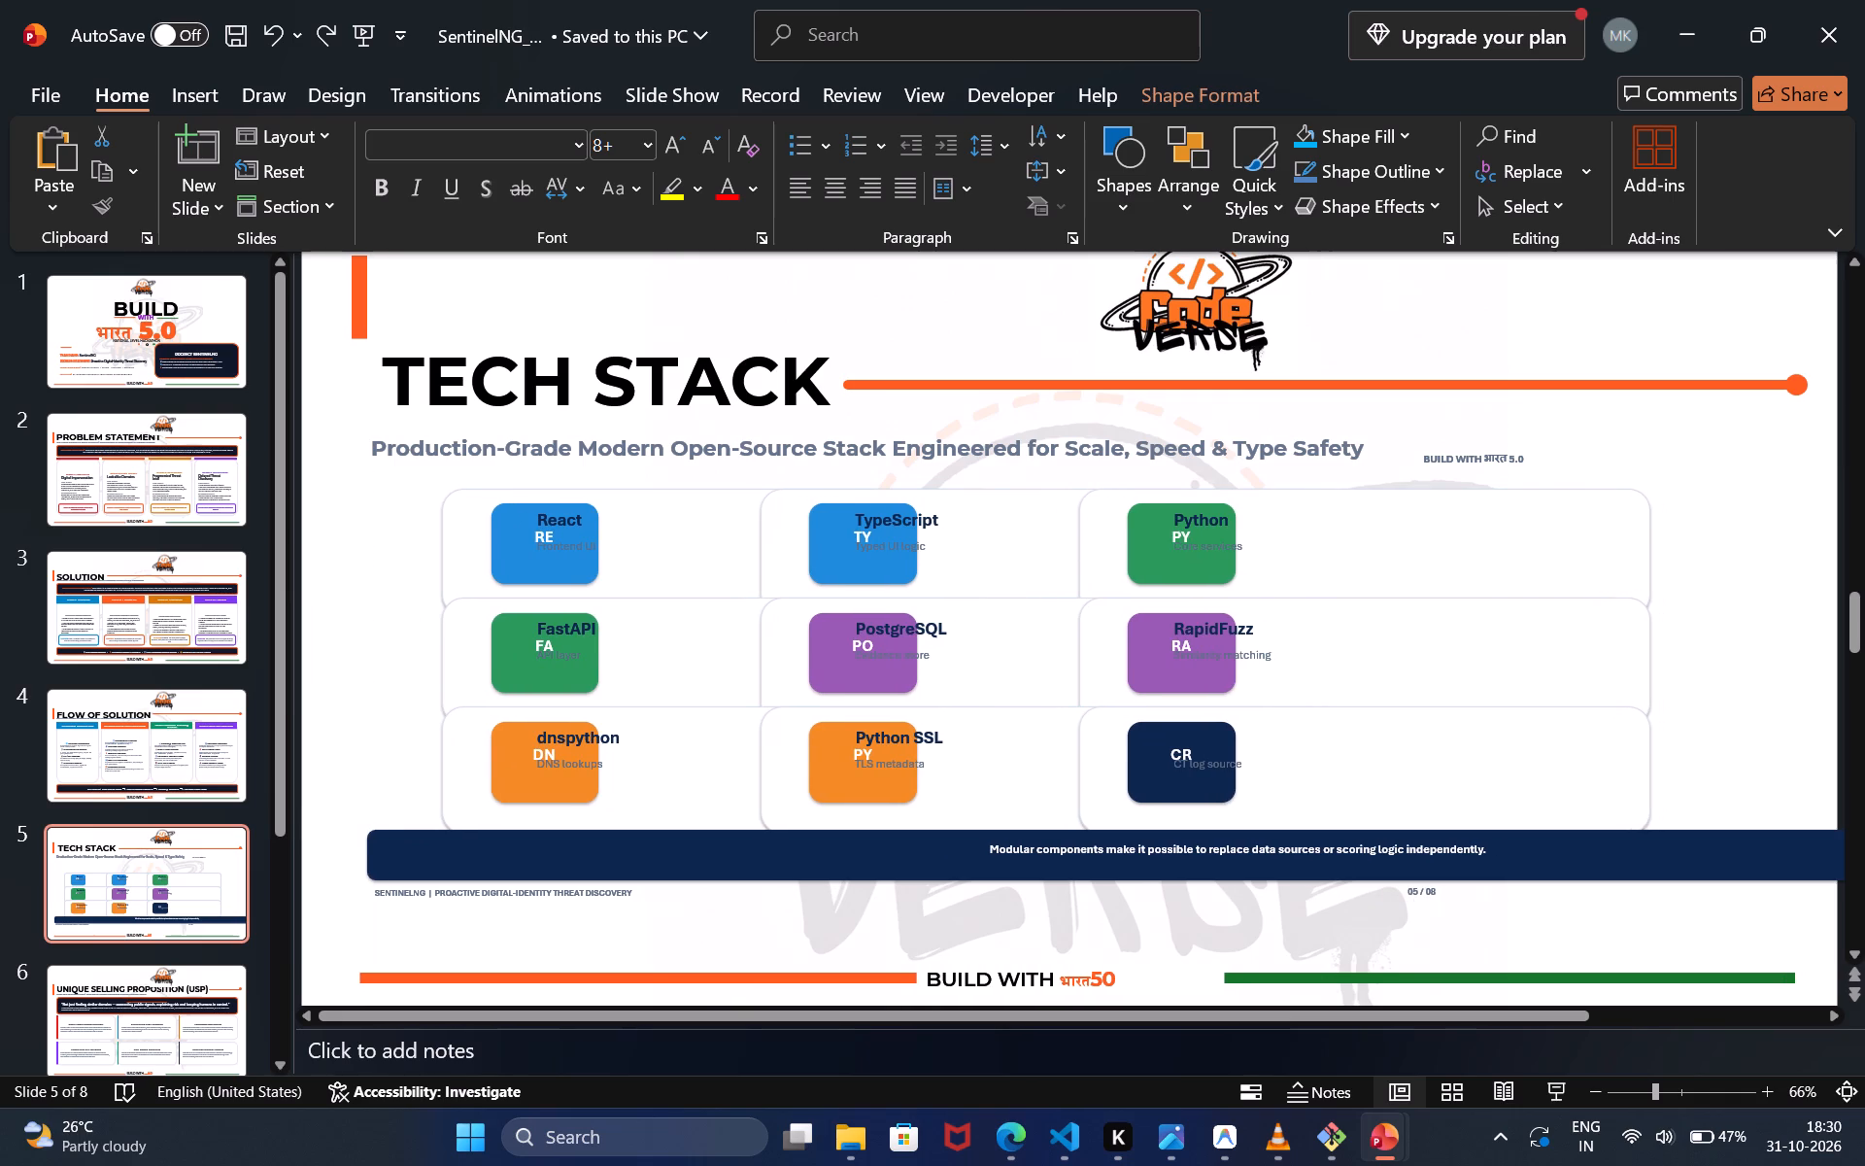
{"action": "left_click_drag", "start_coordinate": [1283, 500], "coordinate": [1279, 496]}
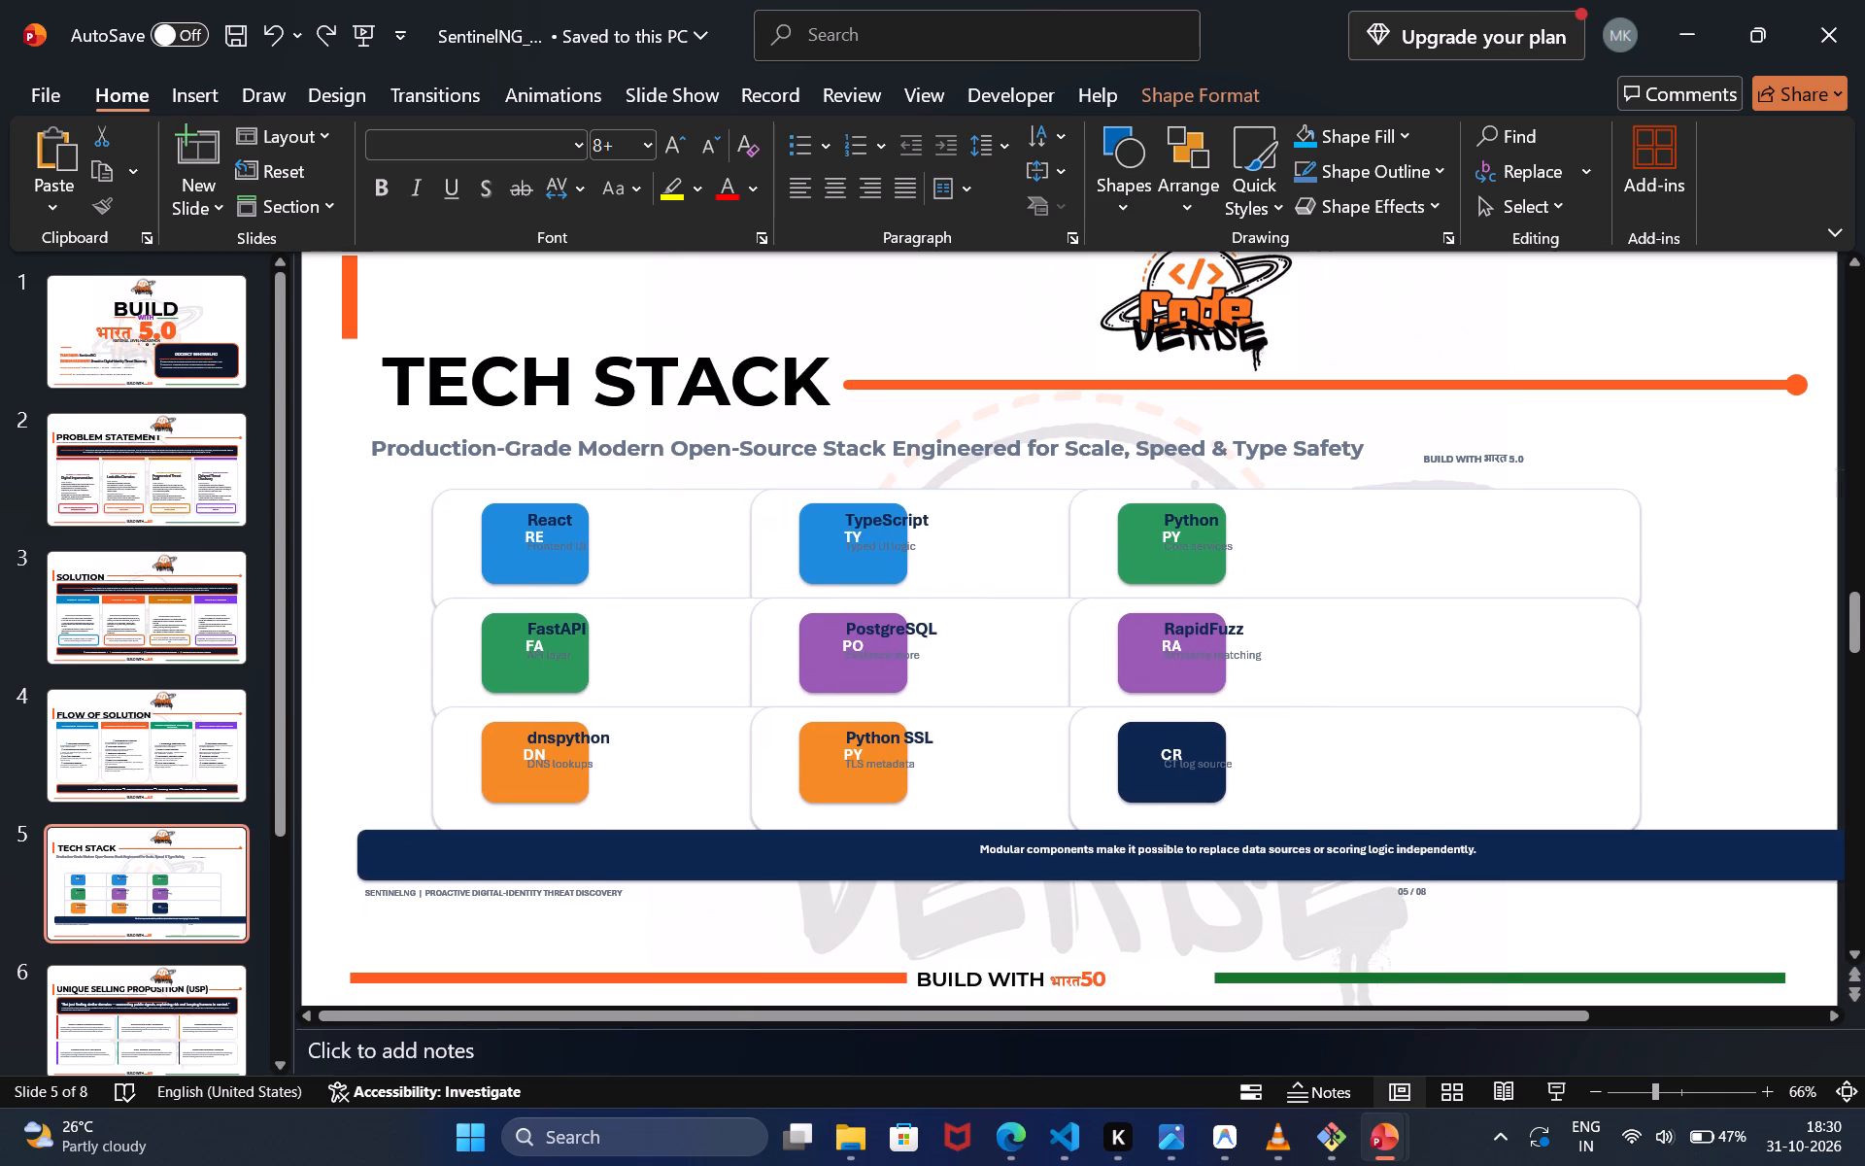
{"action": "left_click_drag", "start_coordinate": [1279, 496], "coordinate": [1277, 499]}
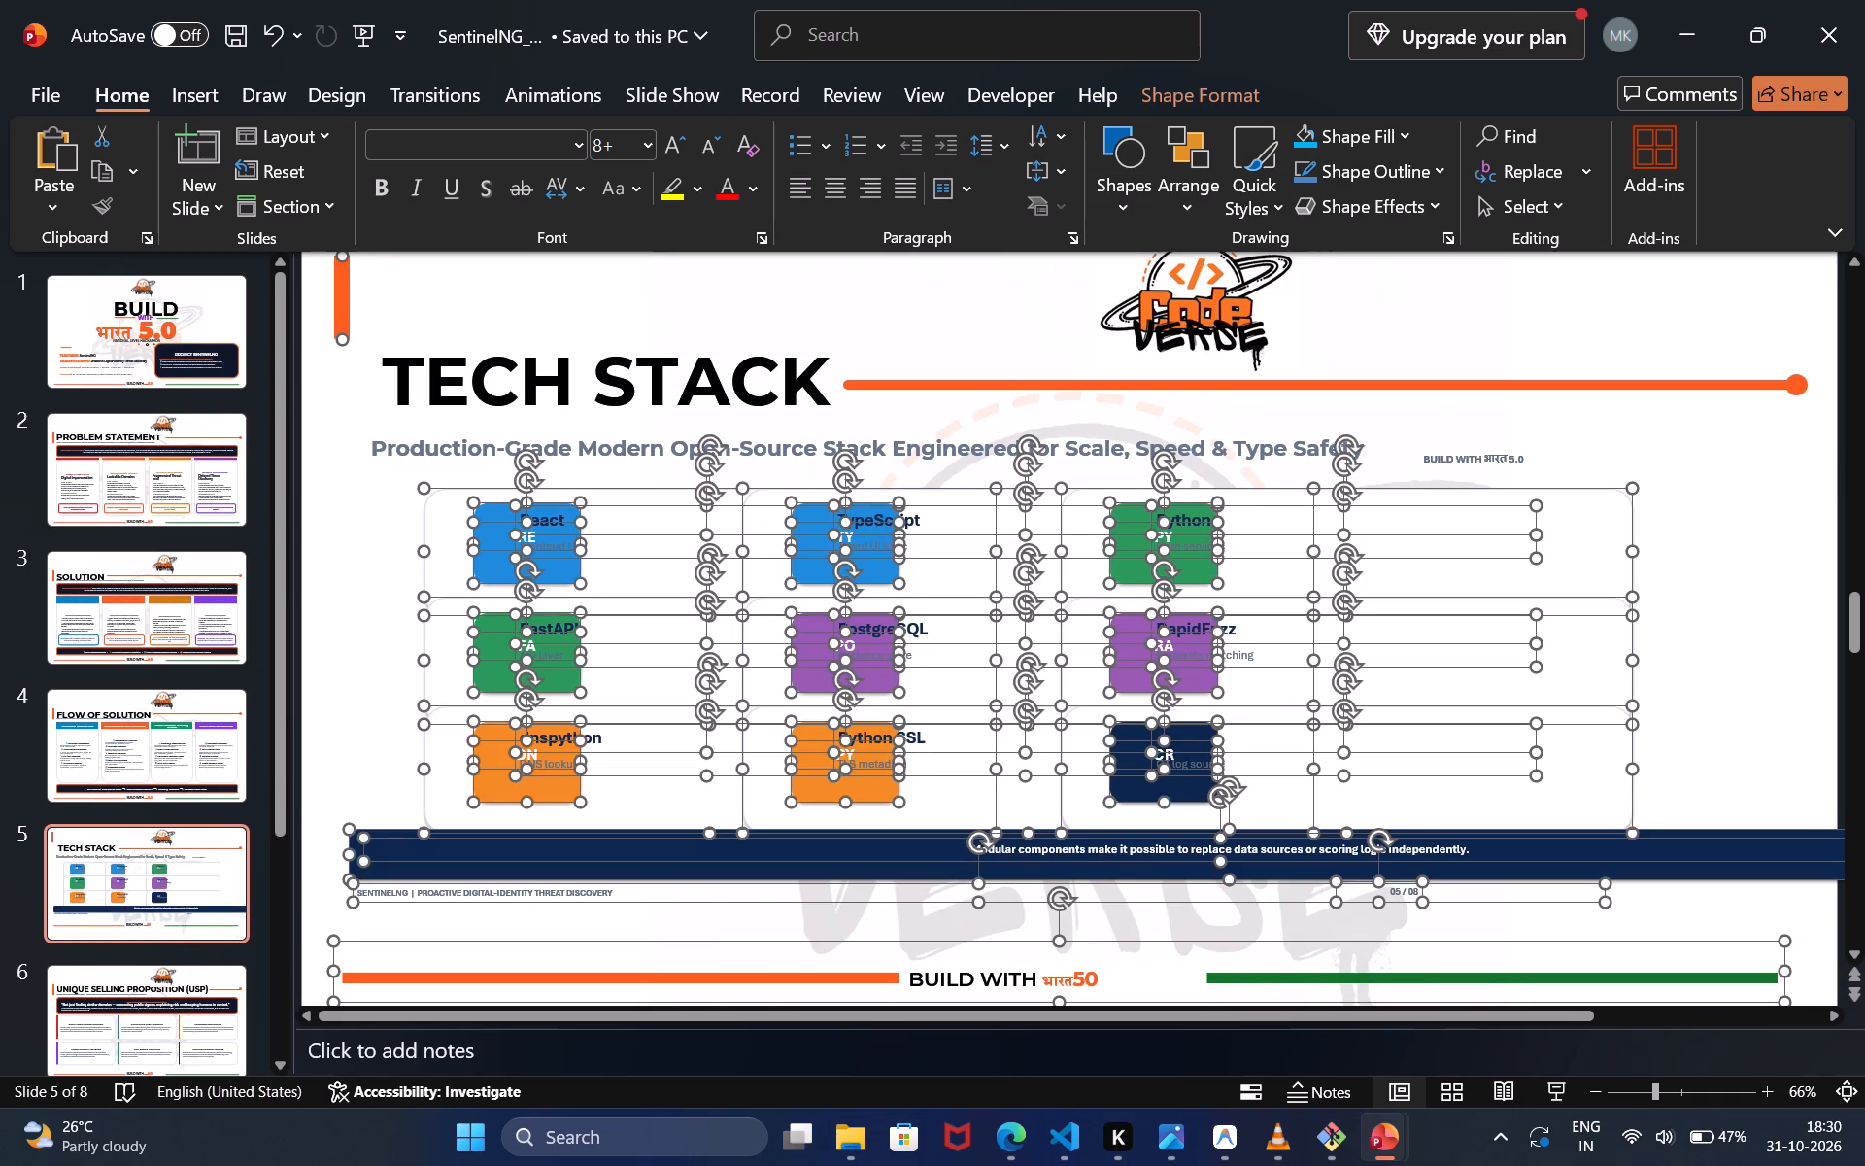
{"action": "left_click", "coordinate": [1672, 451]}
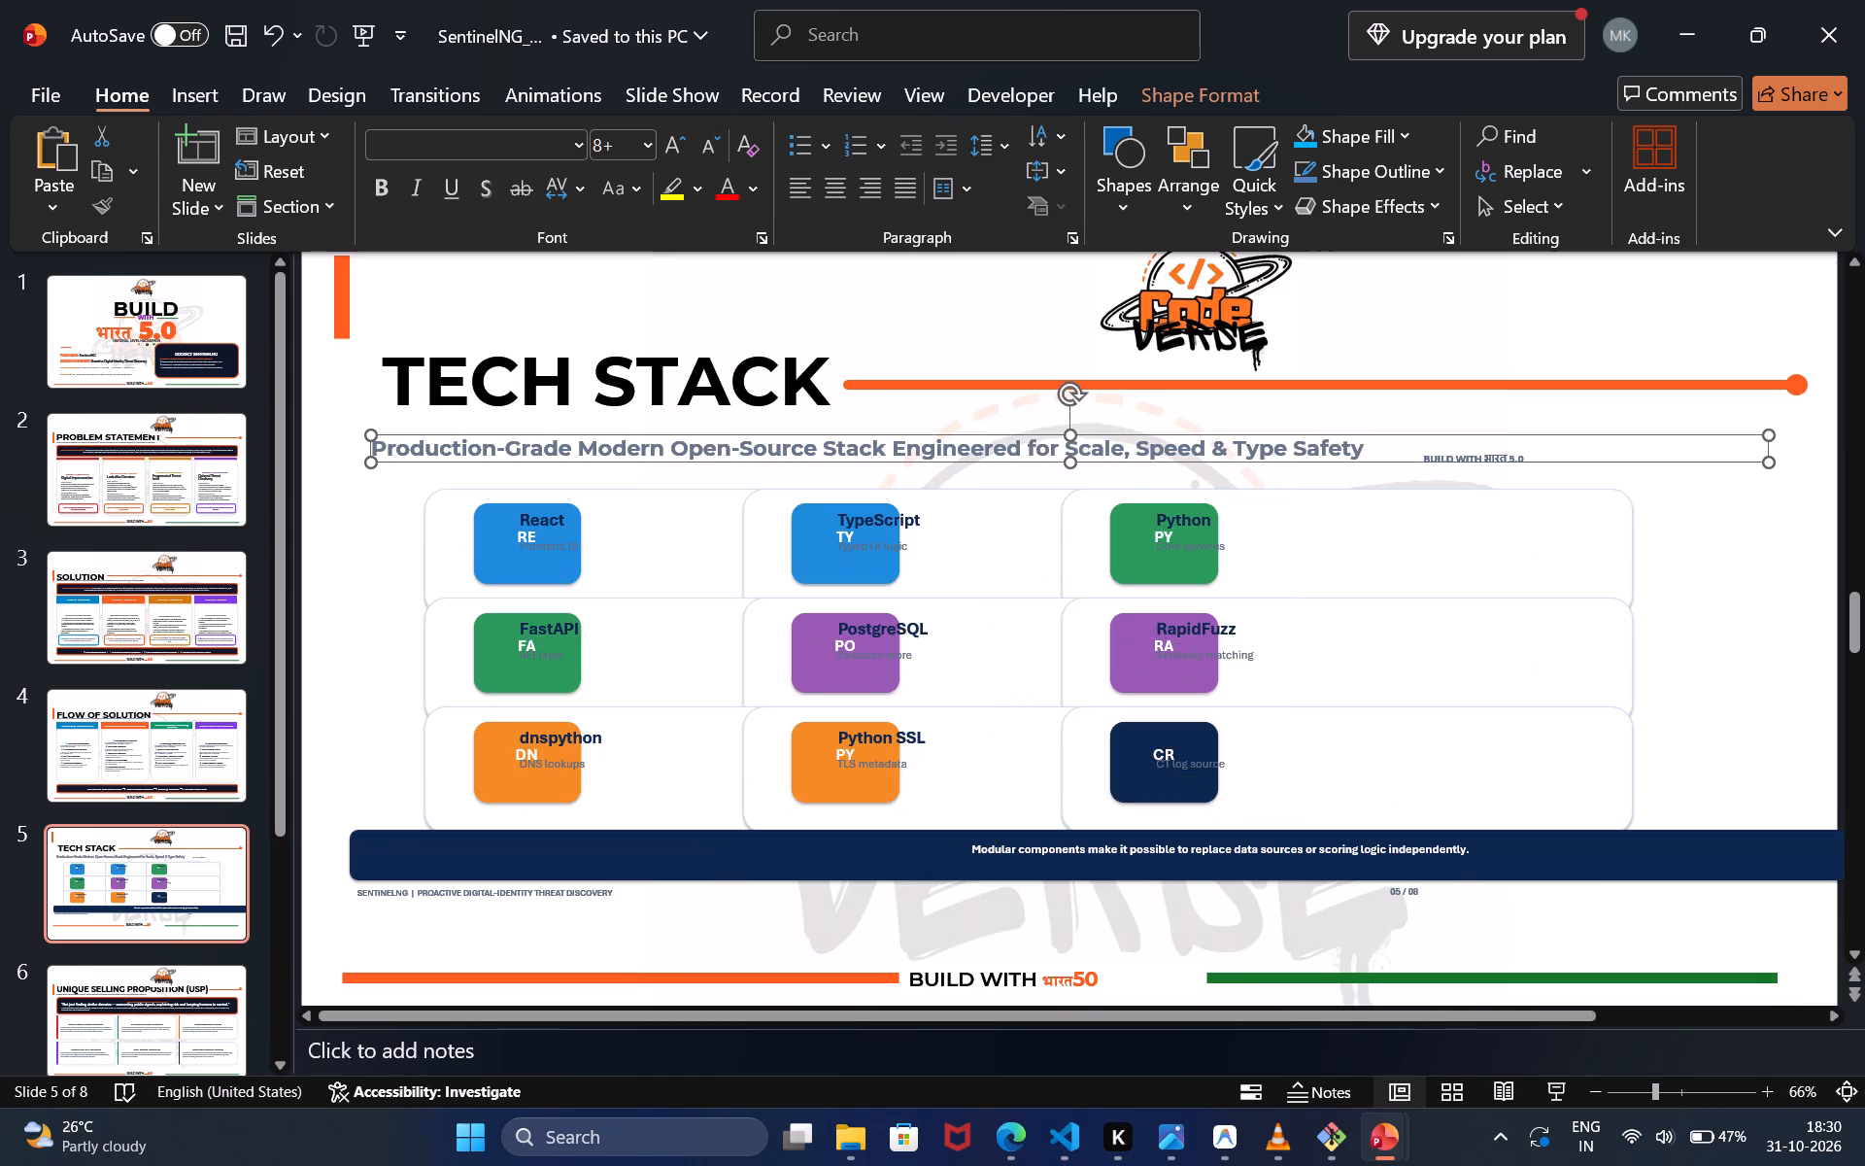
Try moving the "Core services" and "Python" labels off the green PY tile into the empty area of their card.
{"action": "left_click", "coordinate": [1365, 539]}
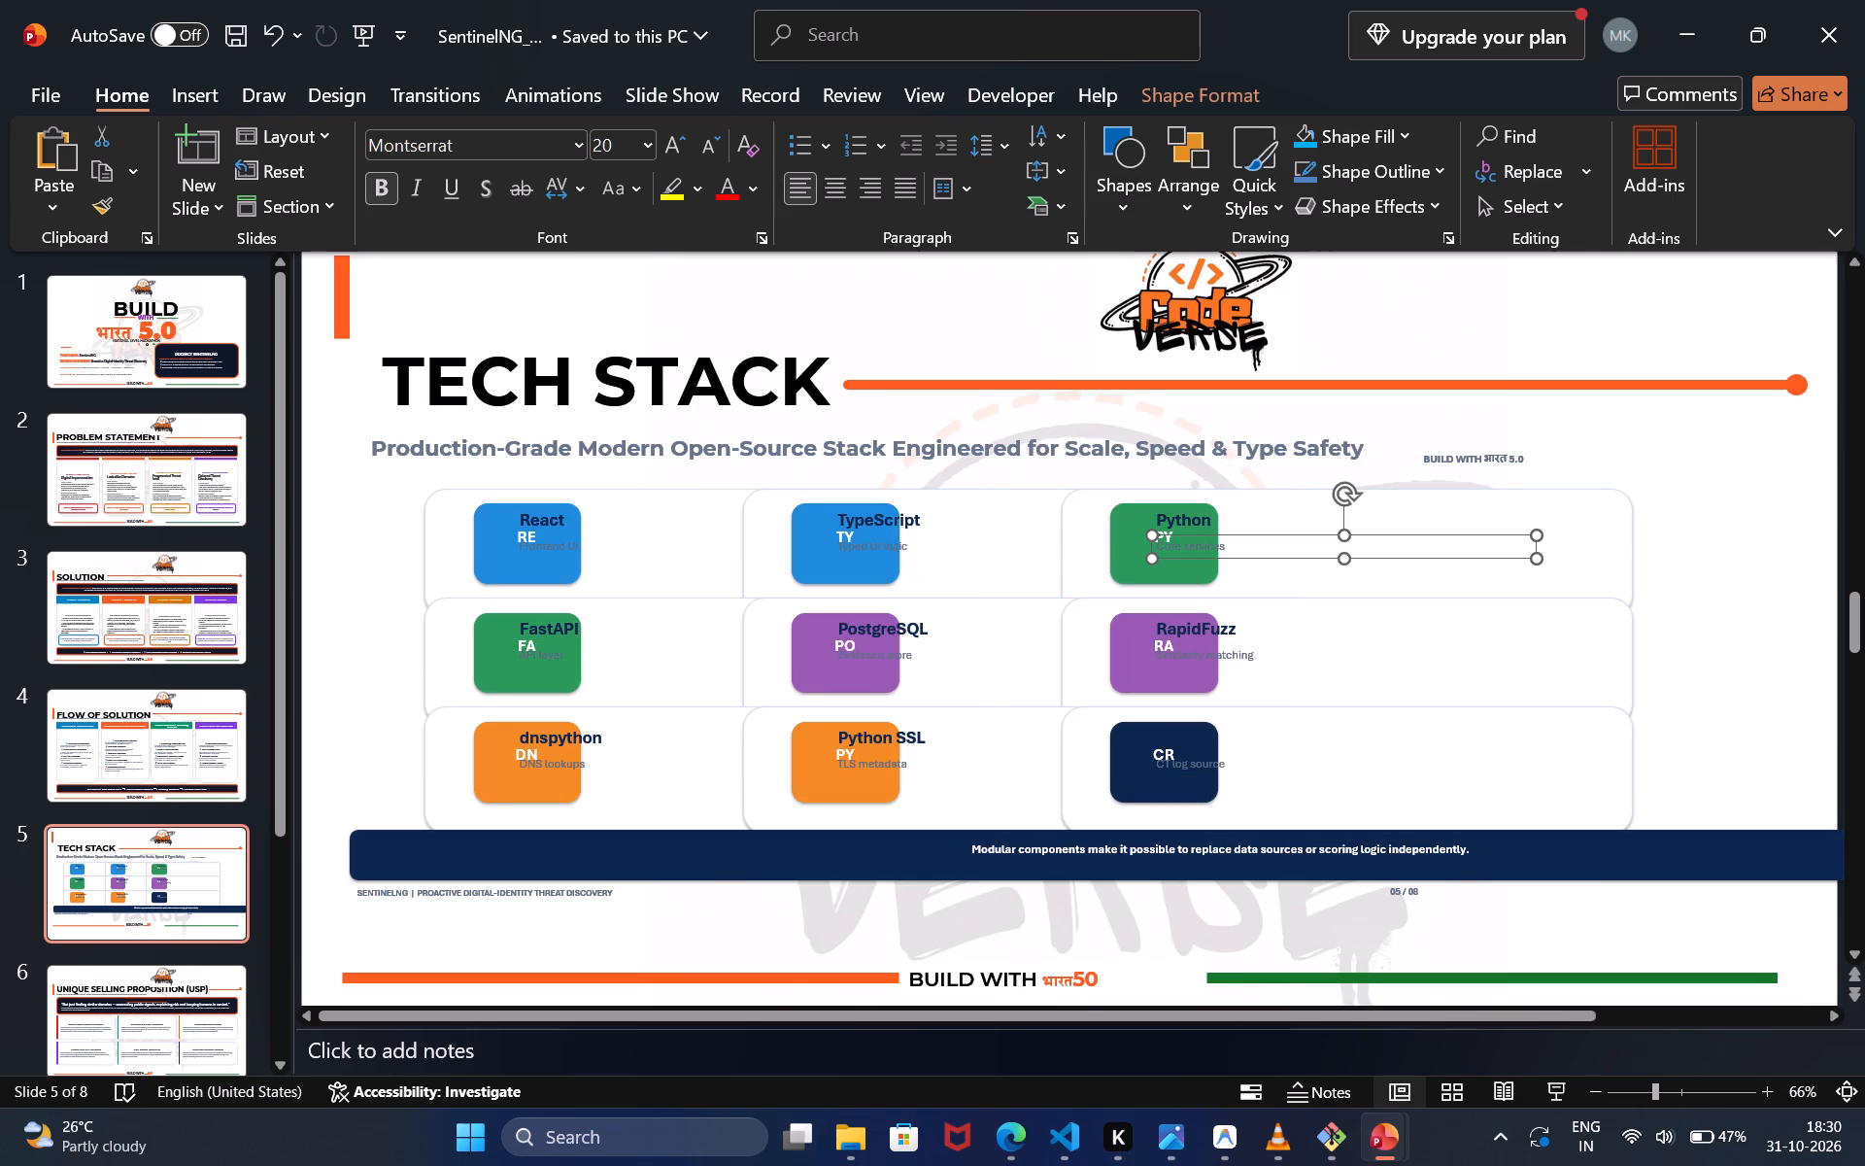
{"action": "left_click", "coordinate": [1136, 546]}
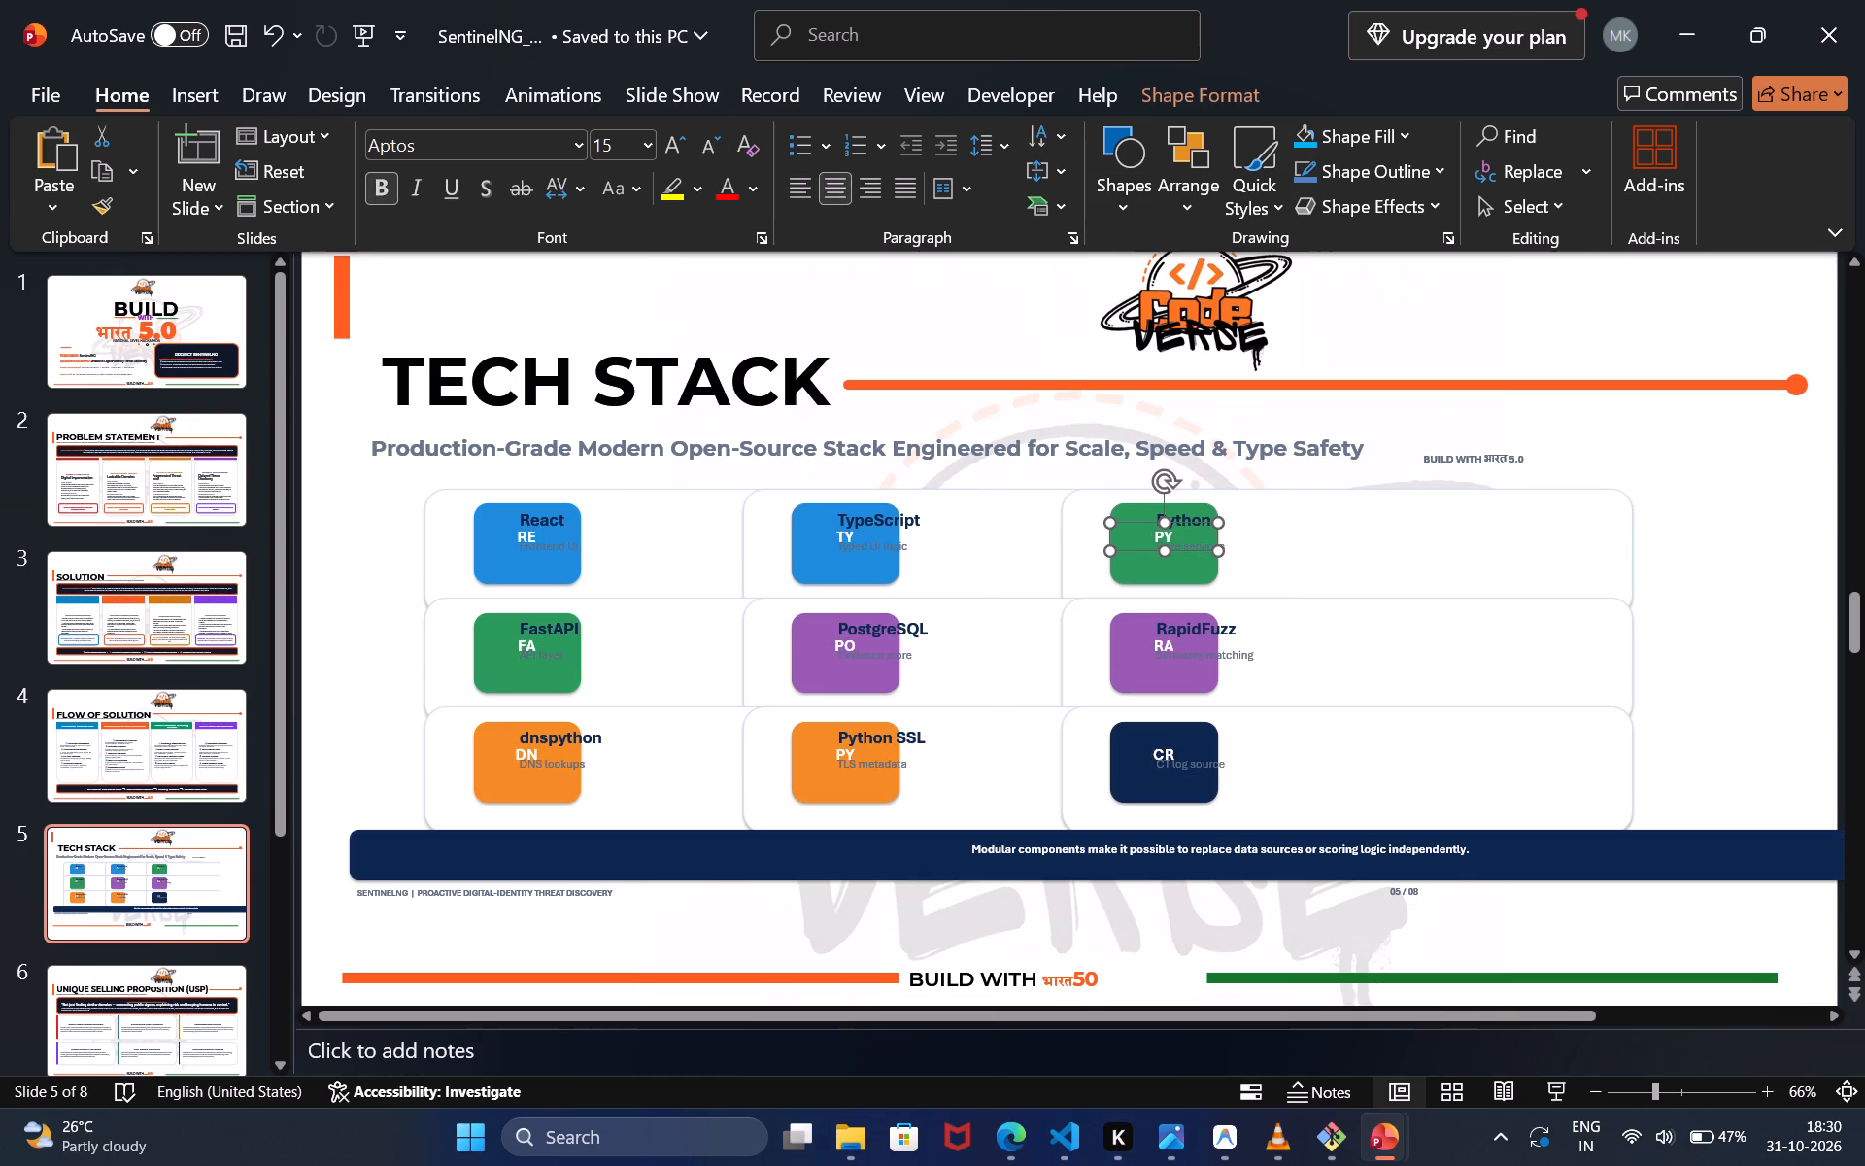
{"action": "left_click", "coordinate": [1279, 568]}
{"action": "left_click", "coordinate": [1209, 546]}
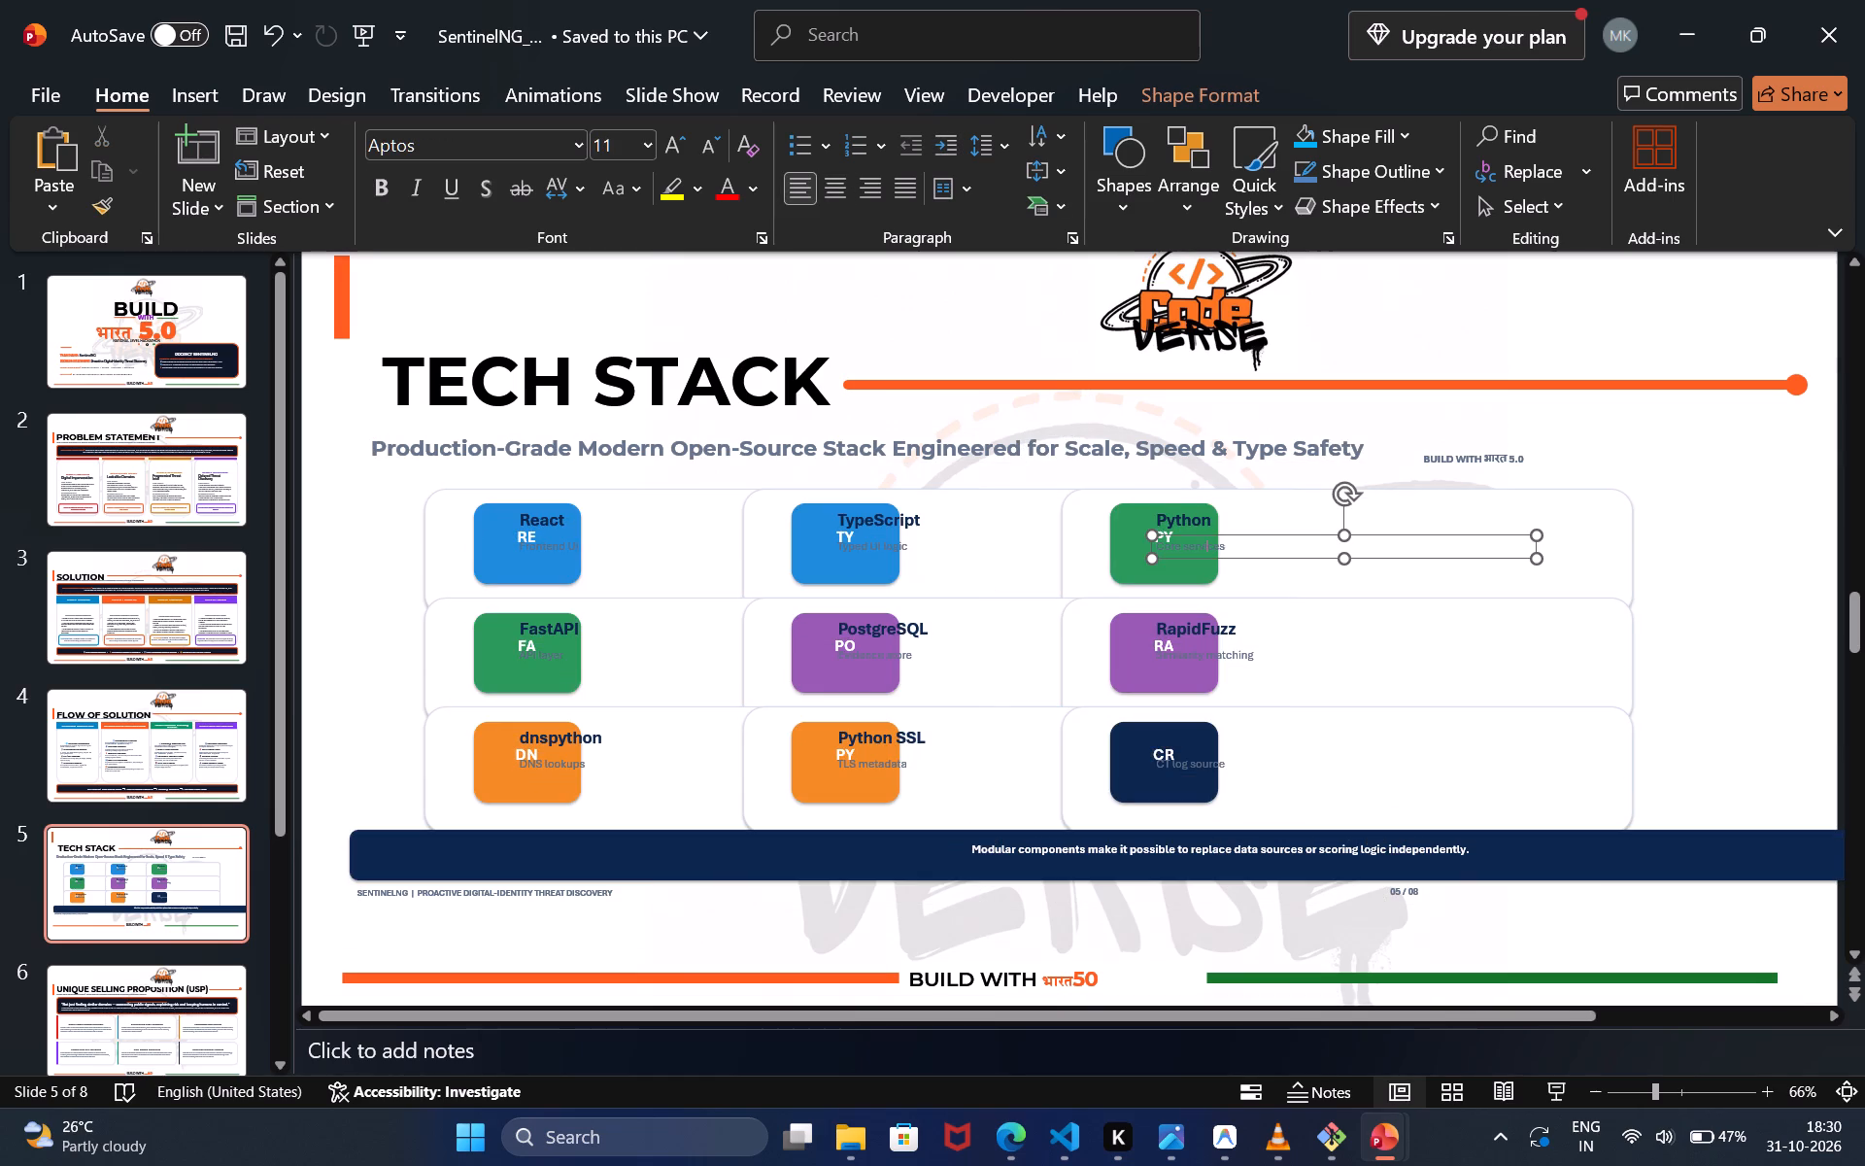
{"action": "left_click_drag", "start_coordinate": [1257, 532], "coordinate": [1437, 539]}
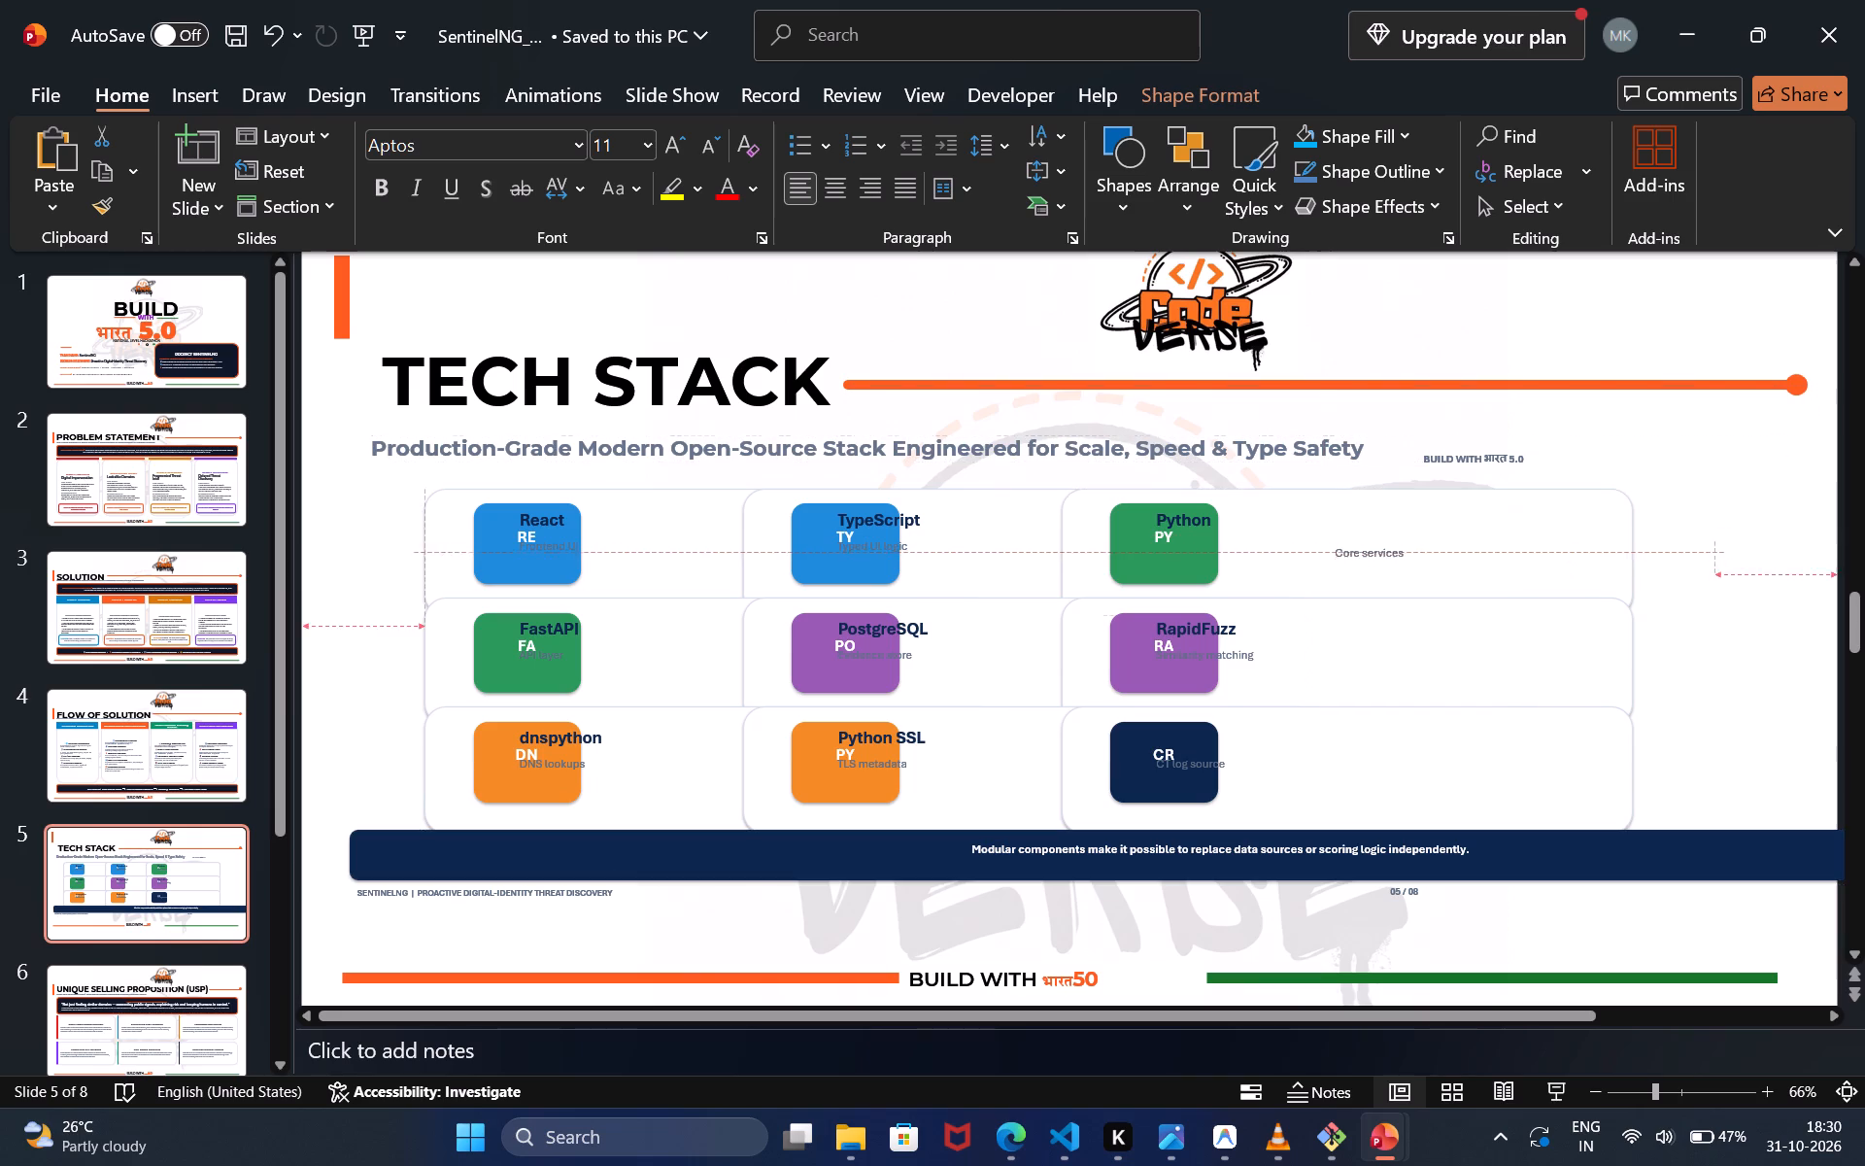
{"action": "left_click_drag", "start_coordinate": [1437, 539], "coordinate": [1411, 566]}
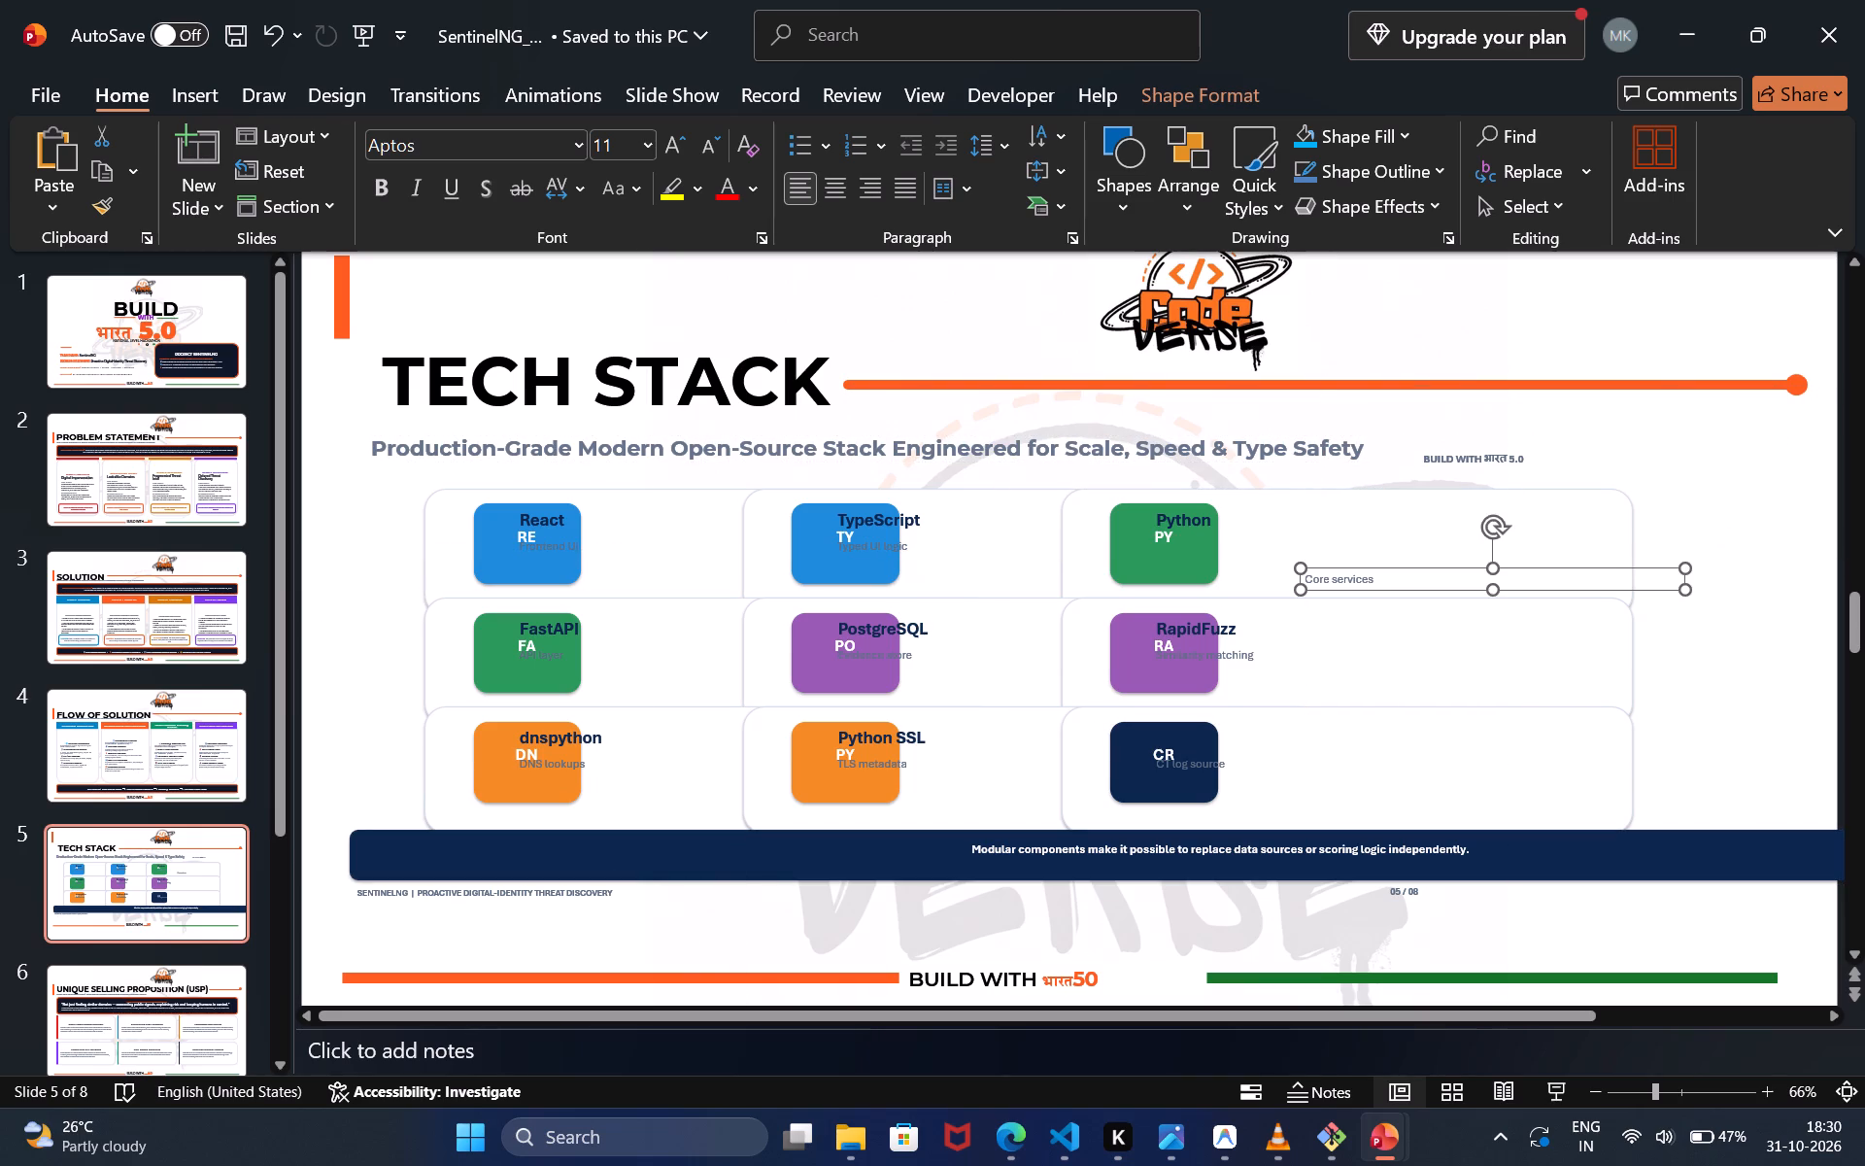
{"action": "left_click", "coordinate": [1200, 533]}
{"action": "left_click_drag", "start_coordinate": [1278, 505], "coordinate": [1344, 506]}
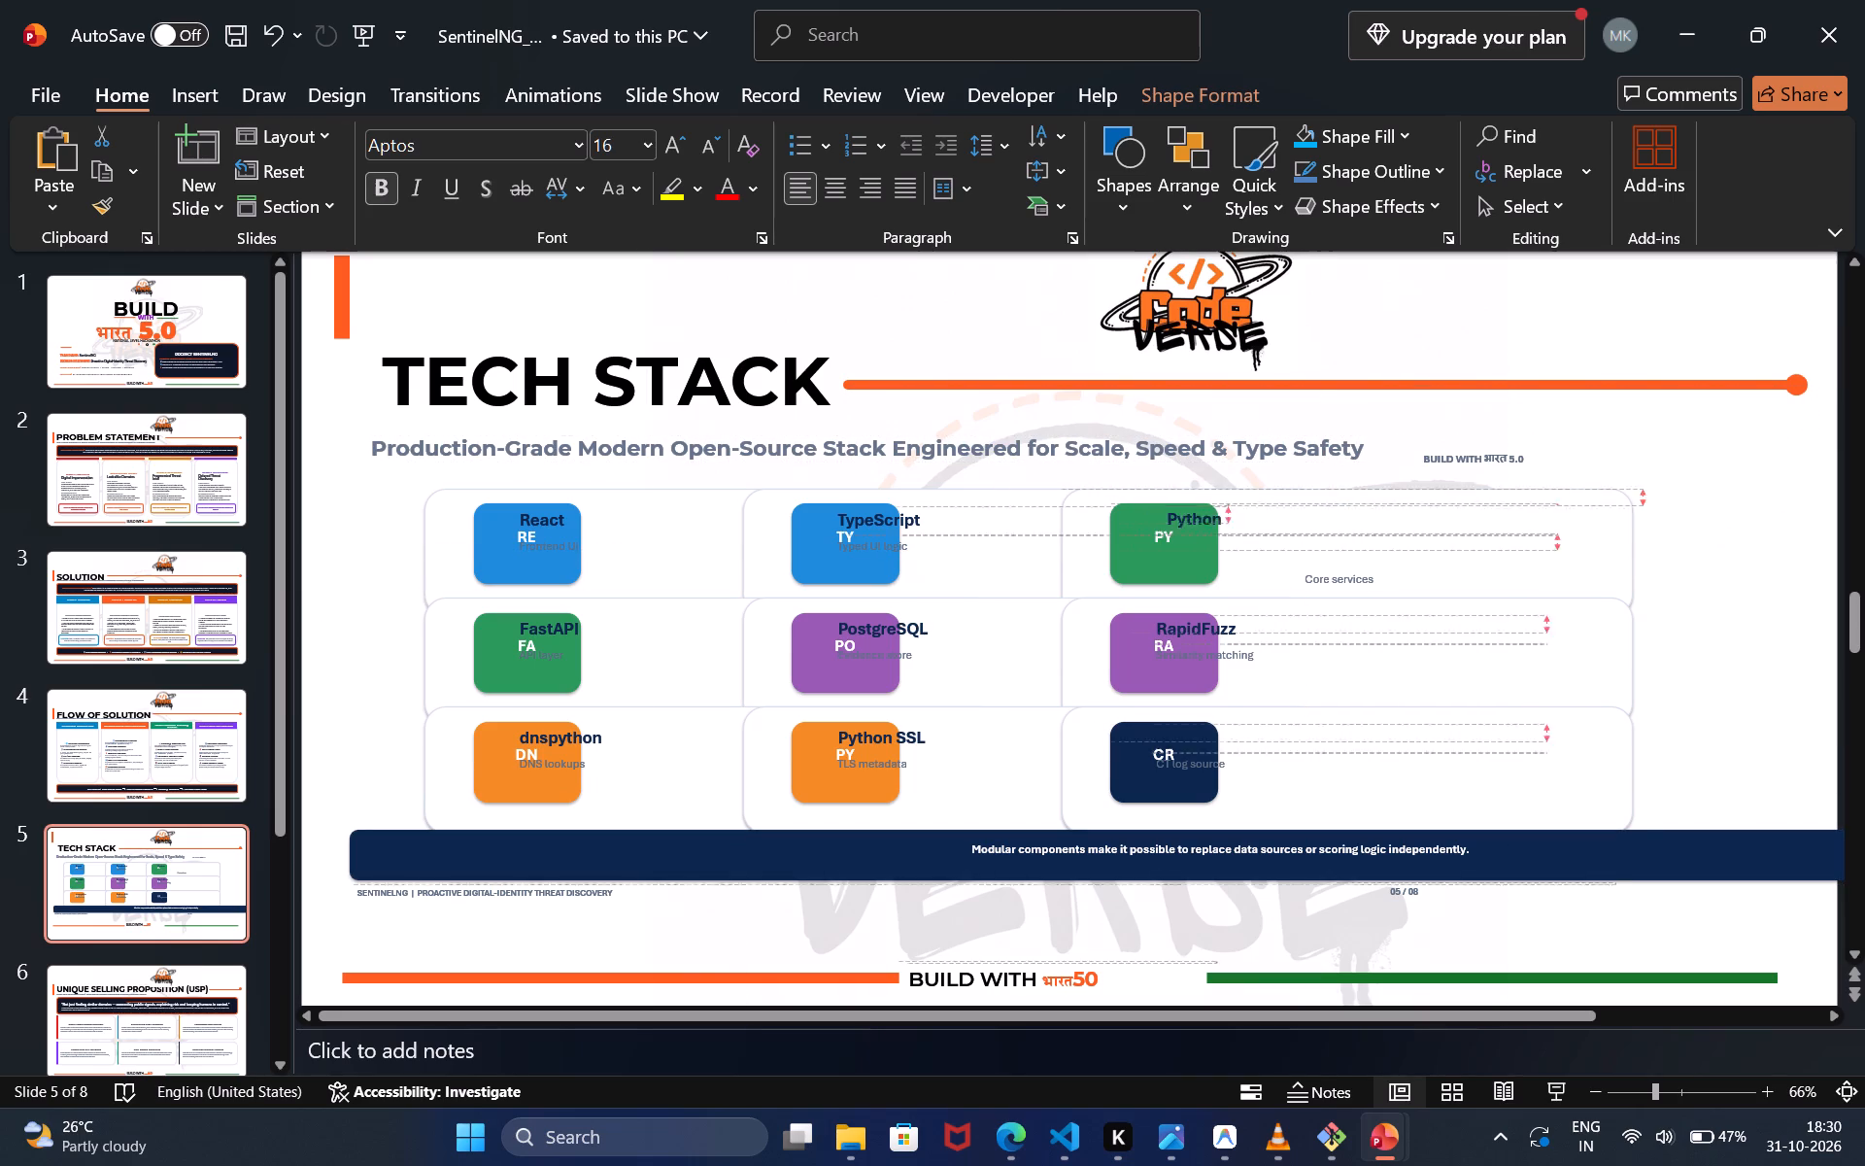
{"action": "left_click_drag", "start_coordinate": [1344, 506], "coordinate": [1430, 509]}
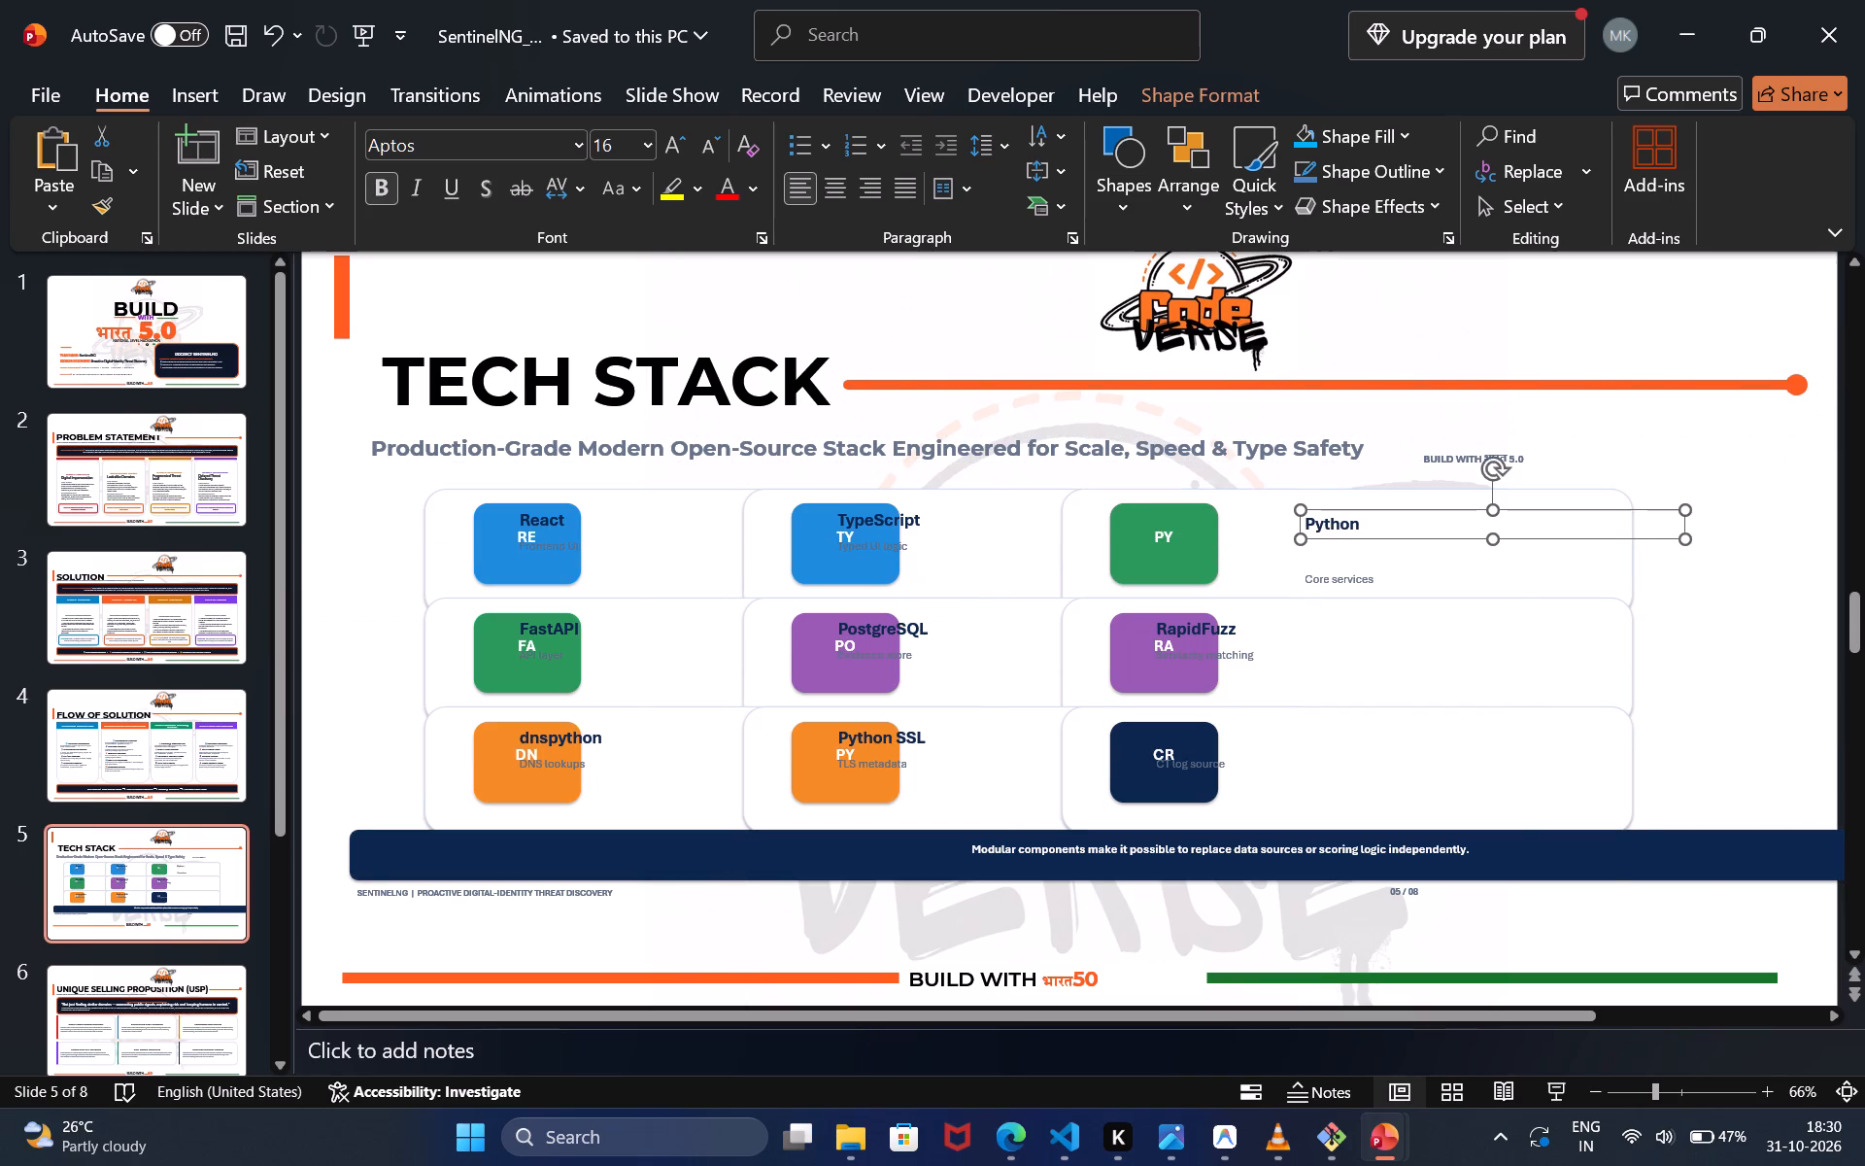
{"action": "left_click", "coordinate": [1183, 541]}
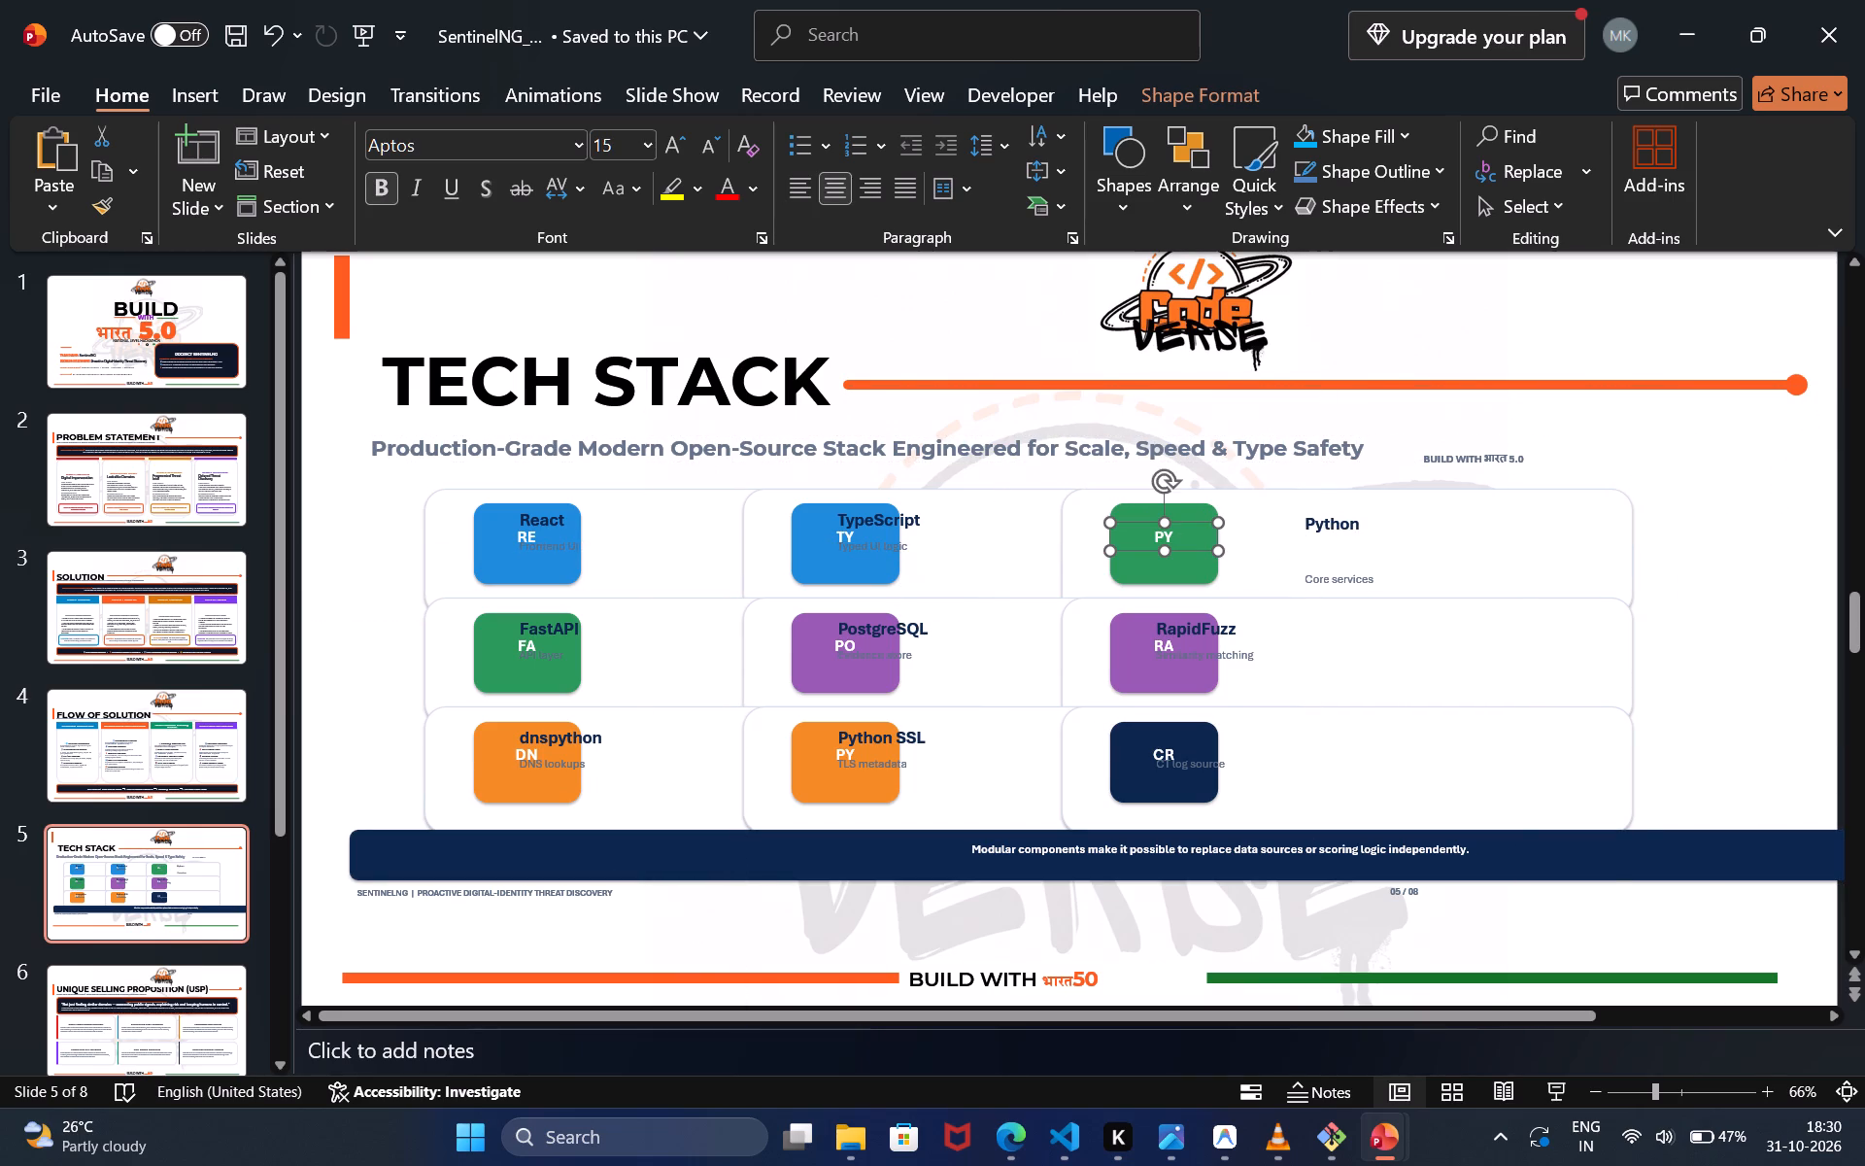
Undo the label moves, the grid move and the heading deletions, and delete all the pasted Technology Stack objects from the TECH STACK slide.
{"action": "key", "text": "ctrl+z"}
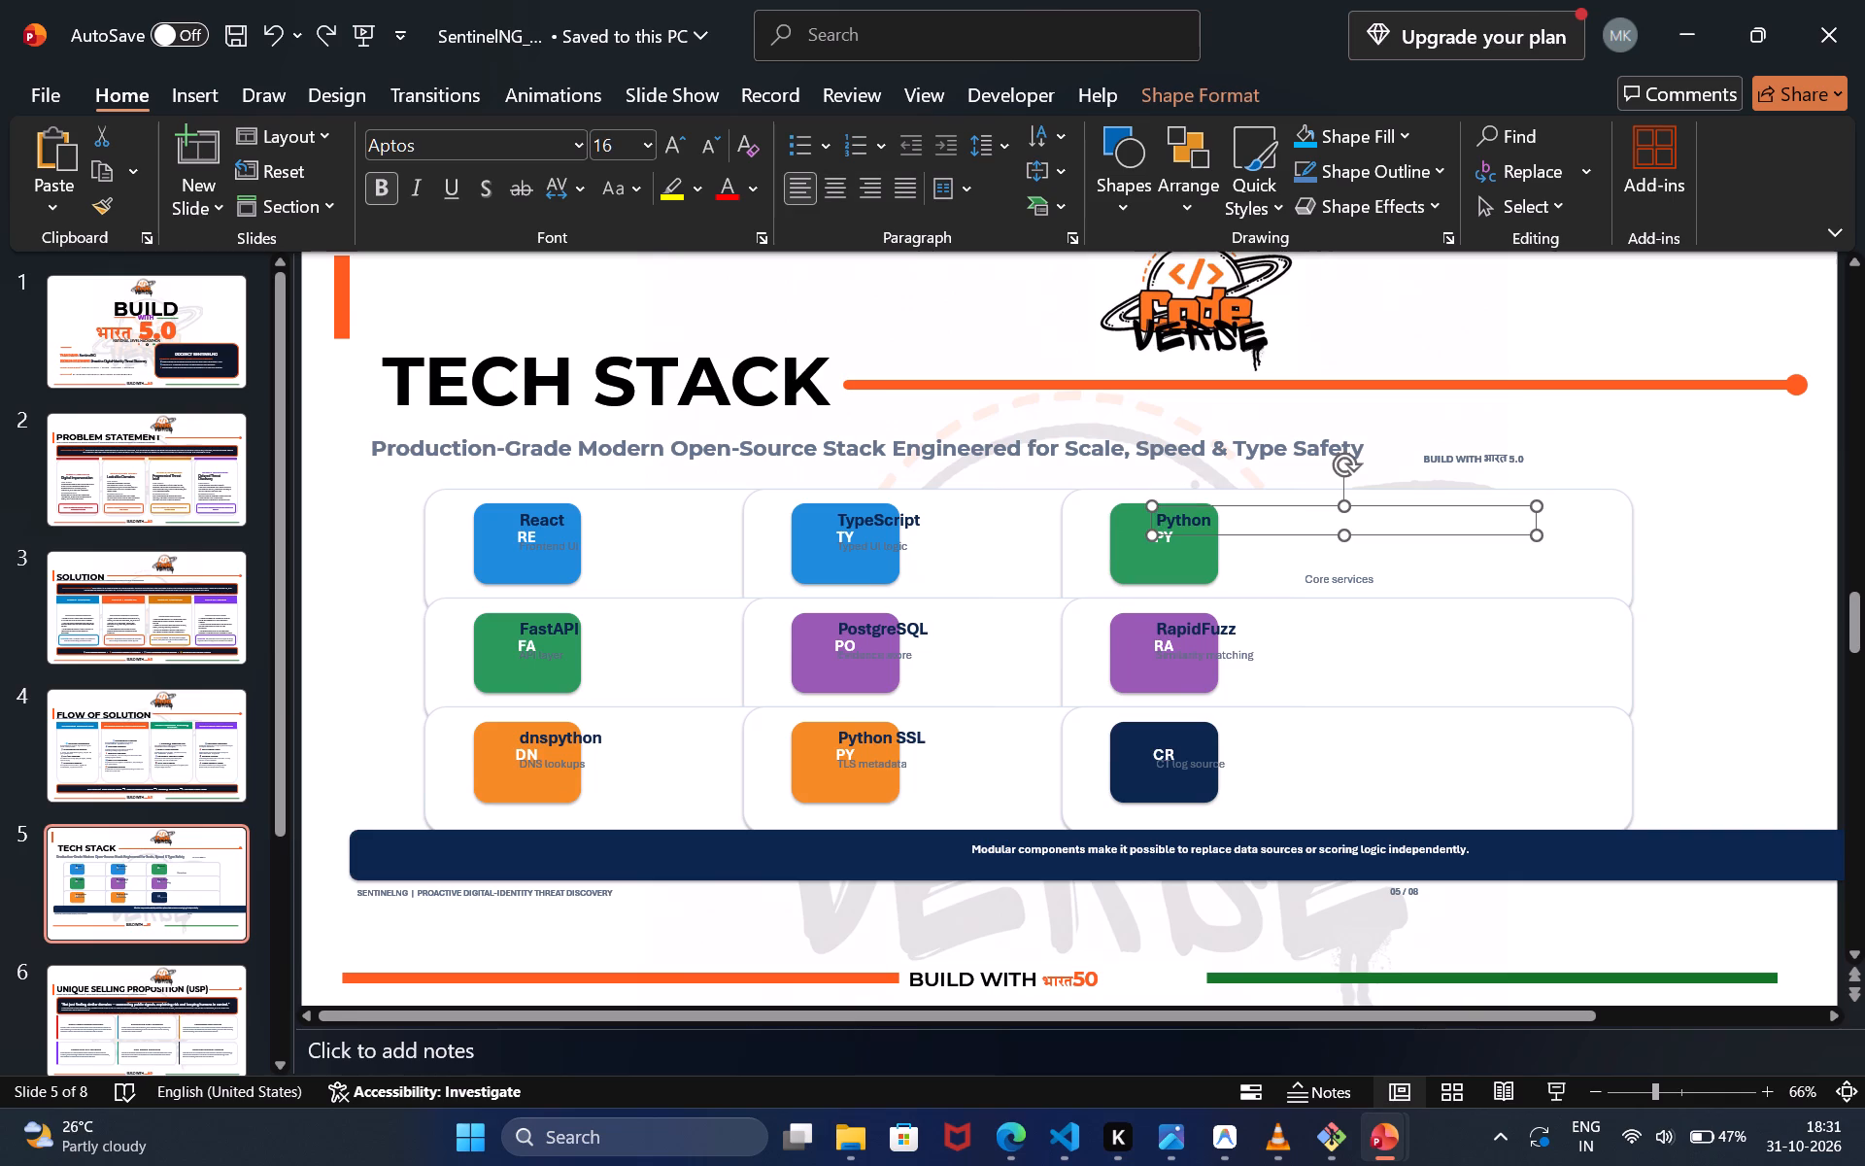
{"action": "key", "text": "ctrl+z"}
{"action": "key", "text": "ctrl+z"}
{"action": "key", "text": "ctrl+z"}
{"action": "key", "text": "ctrl+z"}
{"action": "key", "text": "ctrl+z"}
{"action": "key", "text": "ctrl+z"}
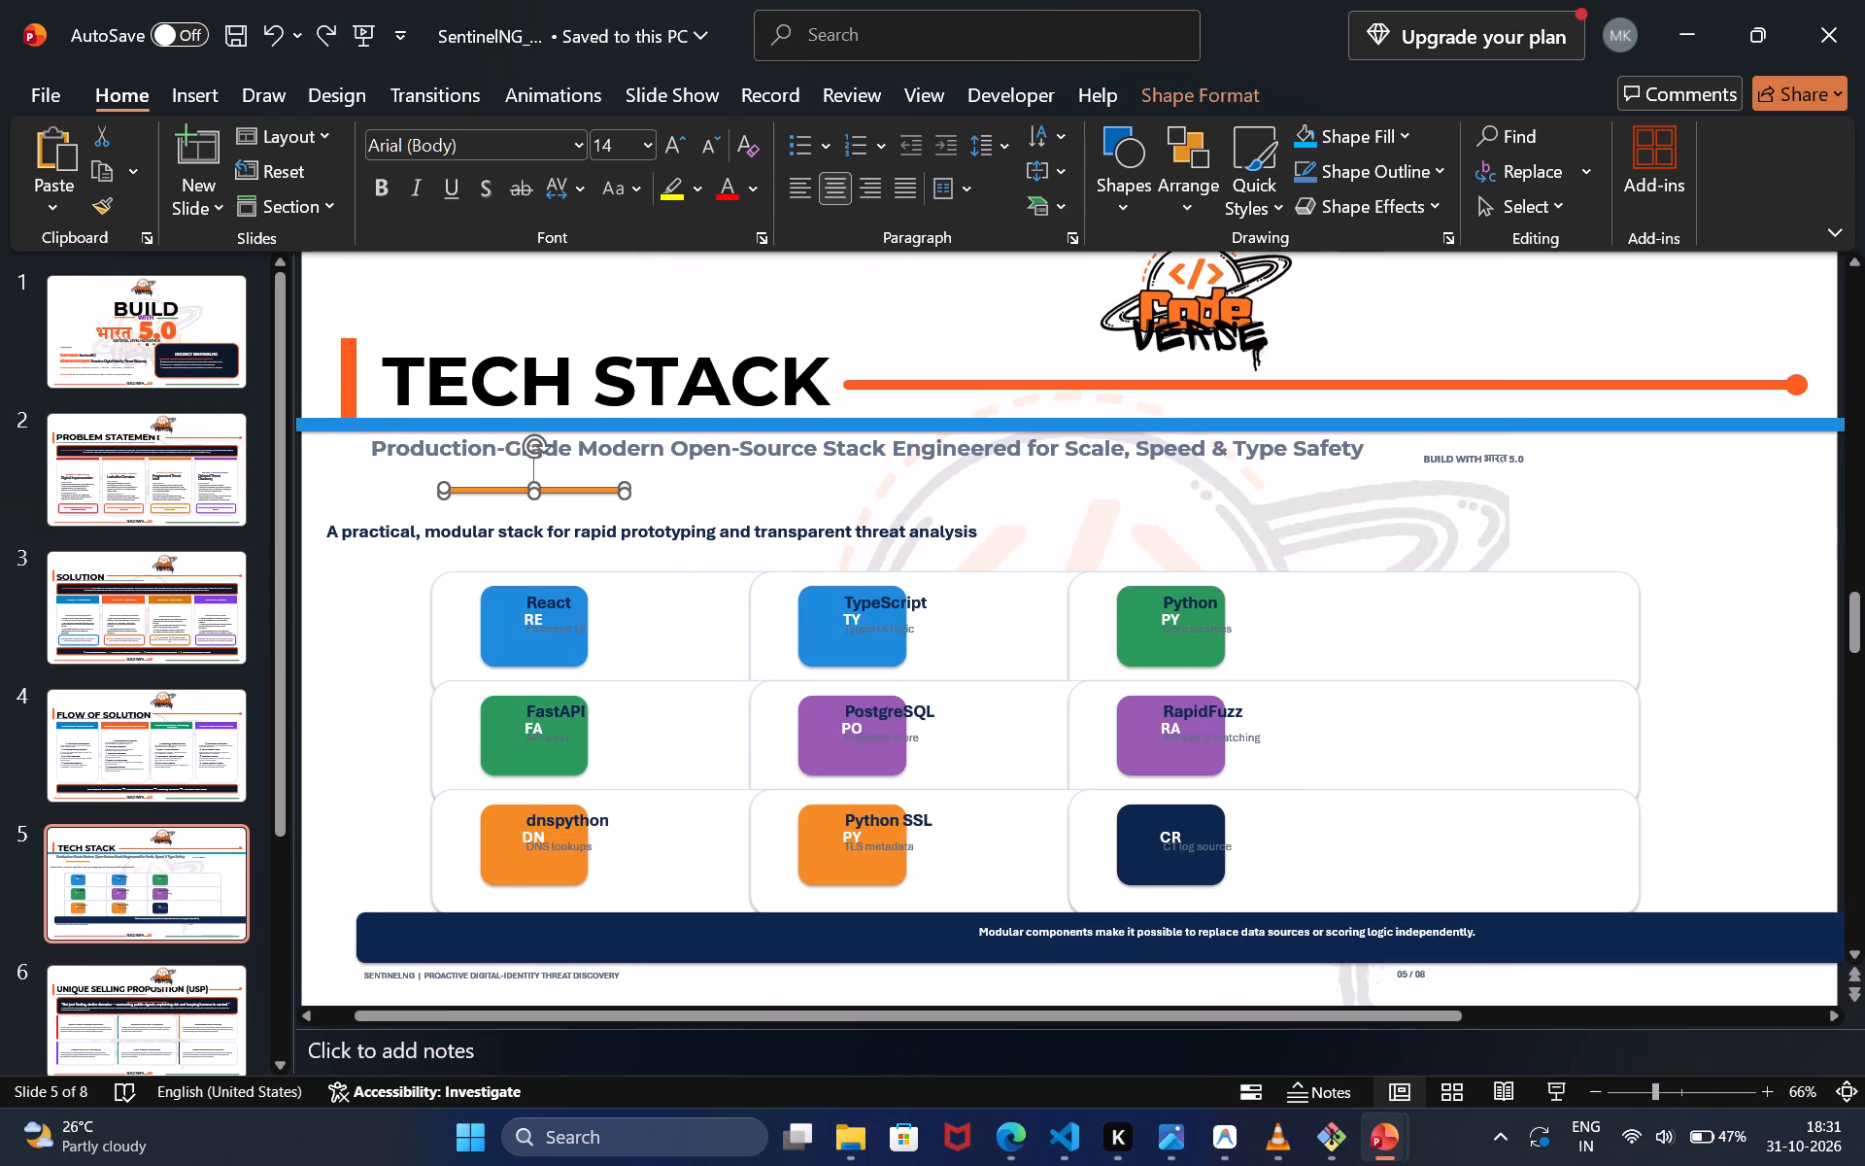
{"action": "key", "text": "ctrl+z"}
{"action": "key", "text": "Delete"}
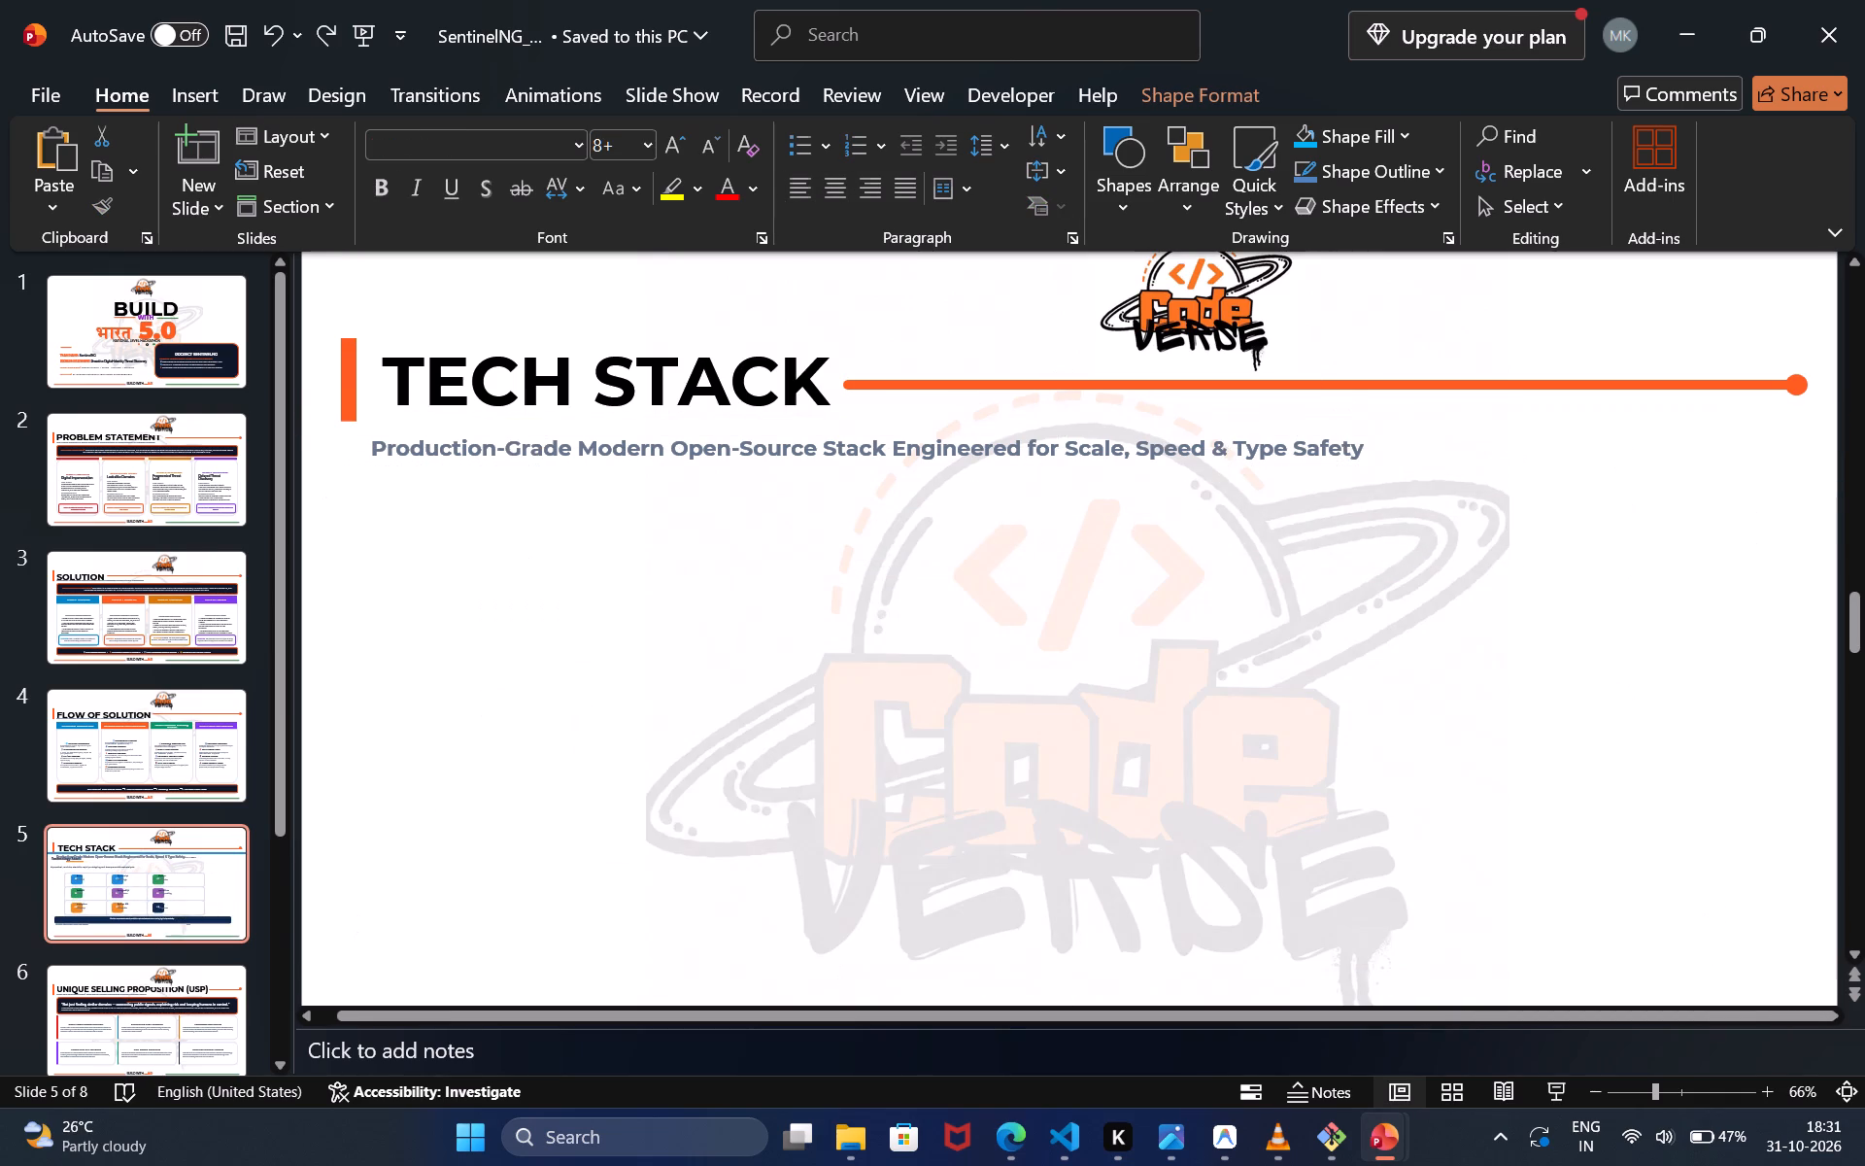
Look over the cleared TECH STACK slide and the UNIQUE SELLING PROPOSITION (USP) slide that follows it.
{"action": "scroll", "coordinate": [1306, 835], "scroll_direction": "down", "scroll_amount": 1}
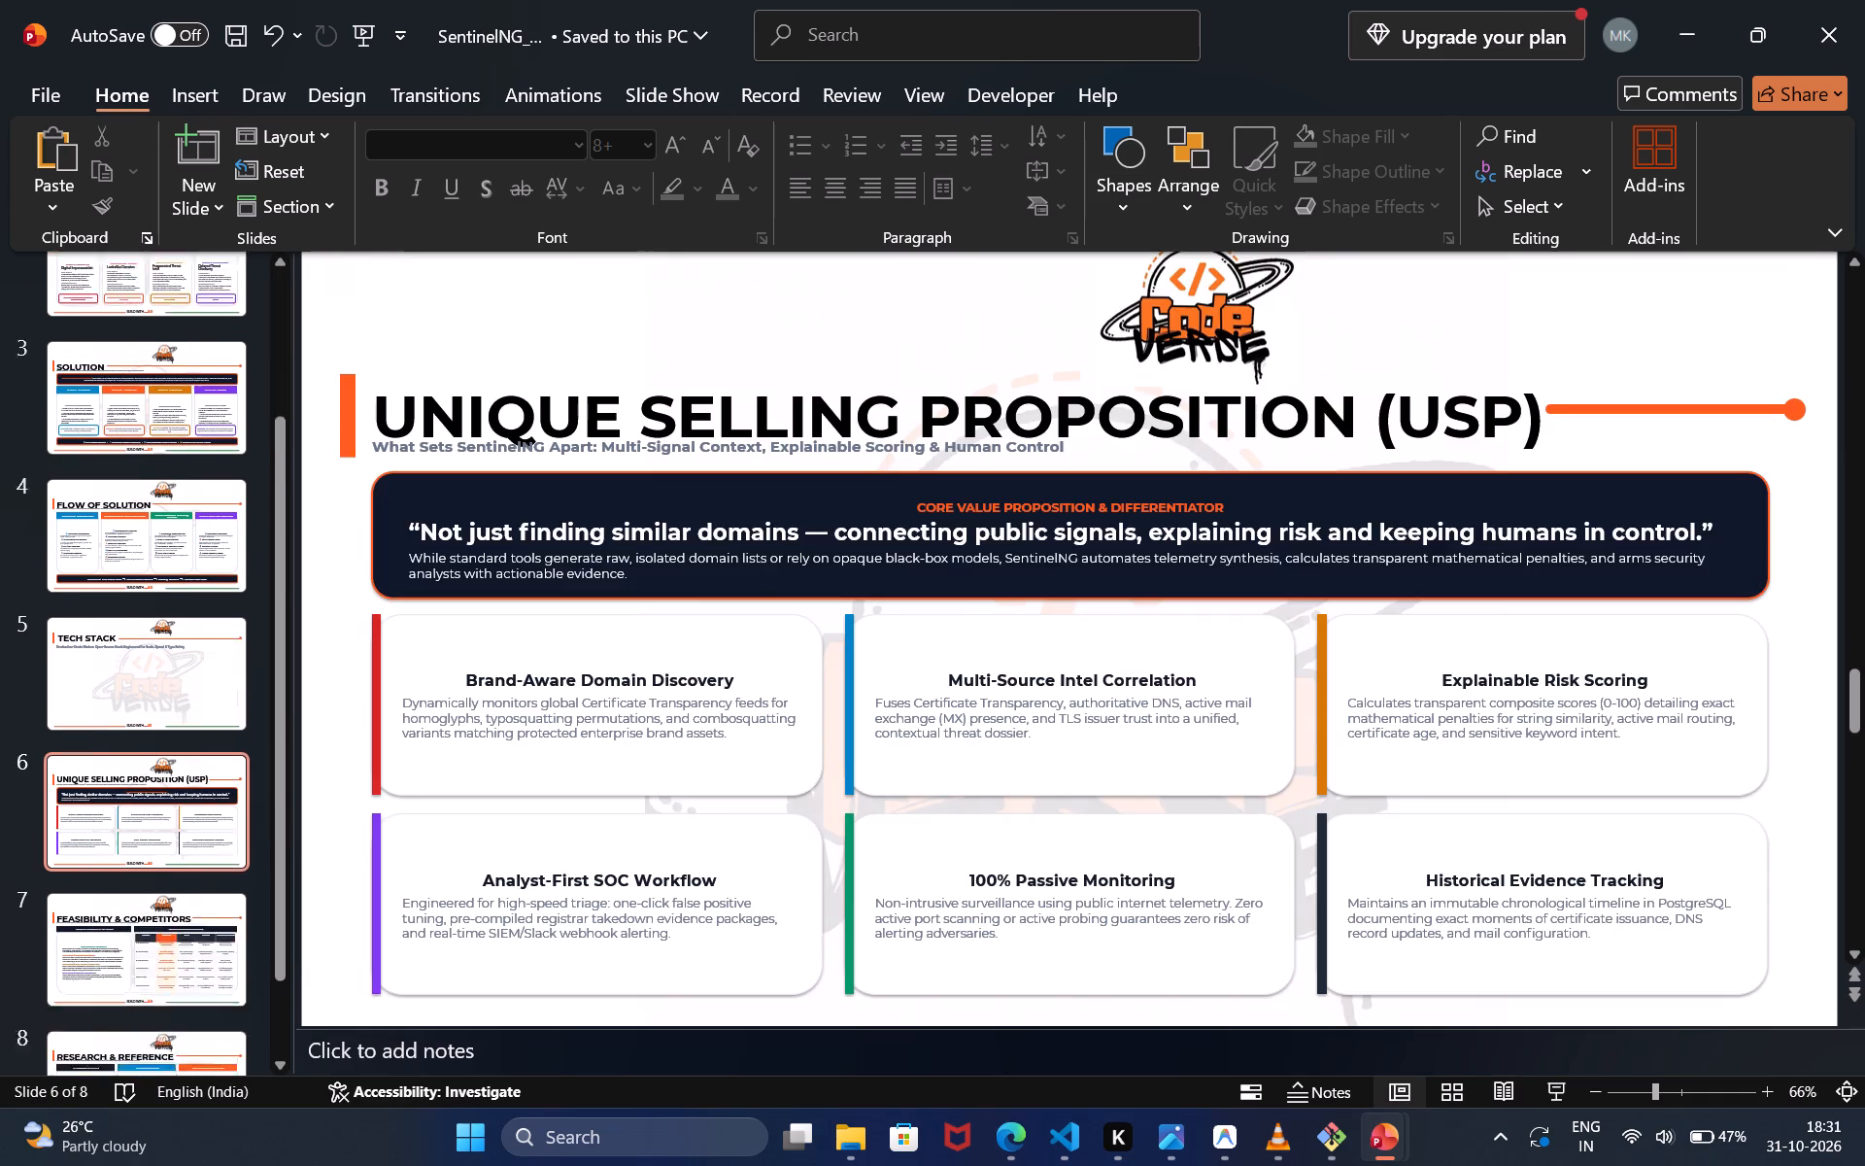
{"action": "scroll", "coordinate": [1306, 835], "scroll_direction": "down", "scroll_amount": 1}
{"action": "scroll", "coordinate": [1306, 835], "scroll_direction": "up", "scroll_amount": 3}
{"action": "scroll", "coordinate": [1291, 879], "scroll_direction": "down", "scroll_amount": 1, "text": "ctrl"}
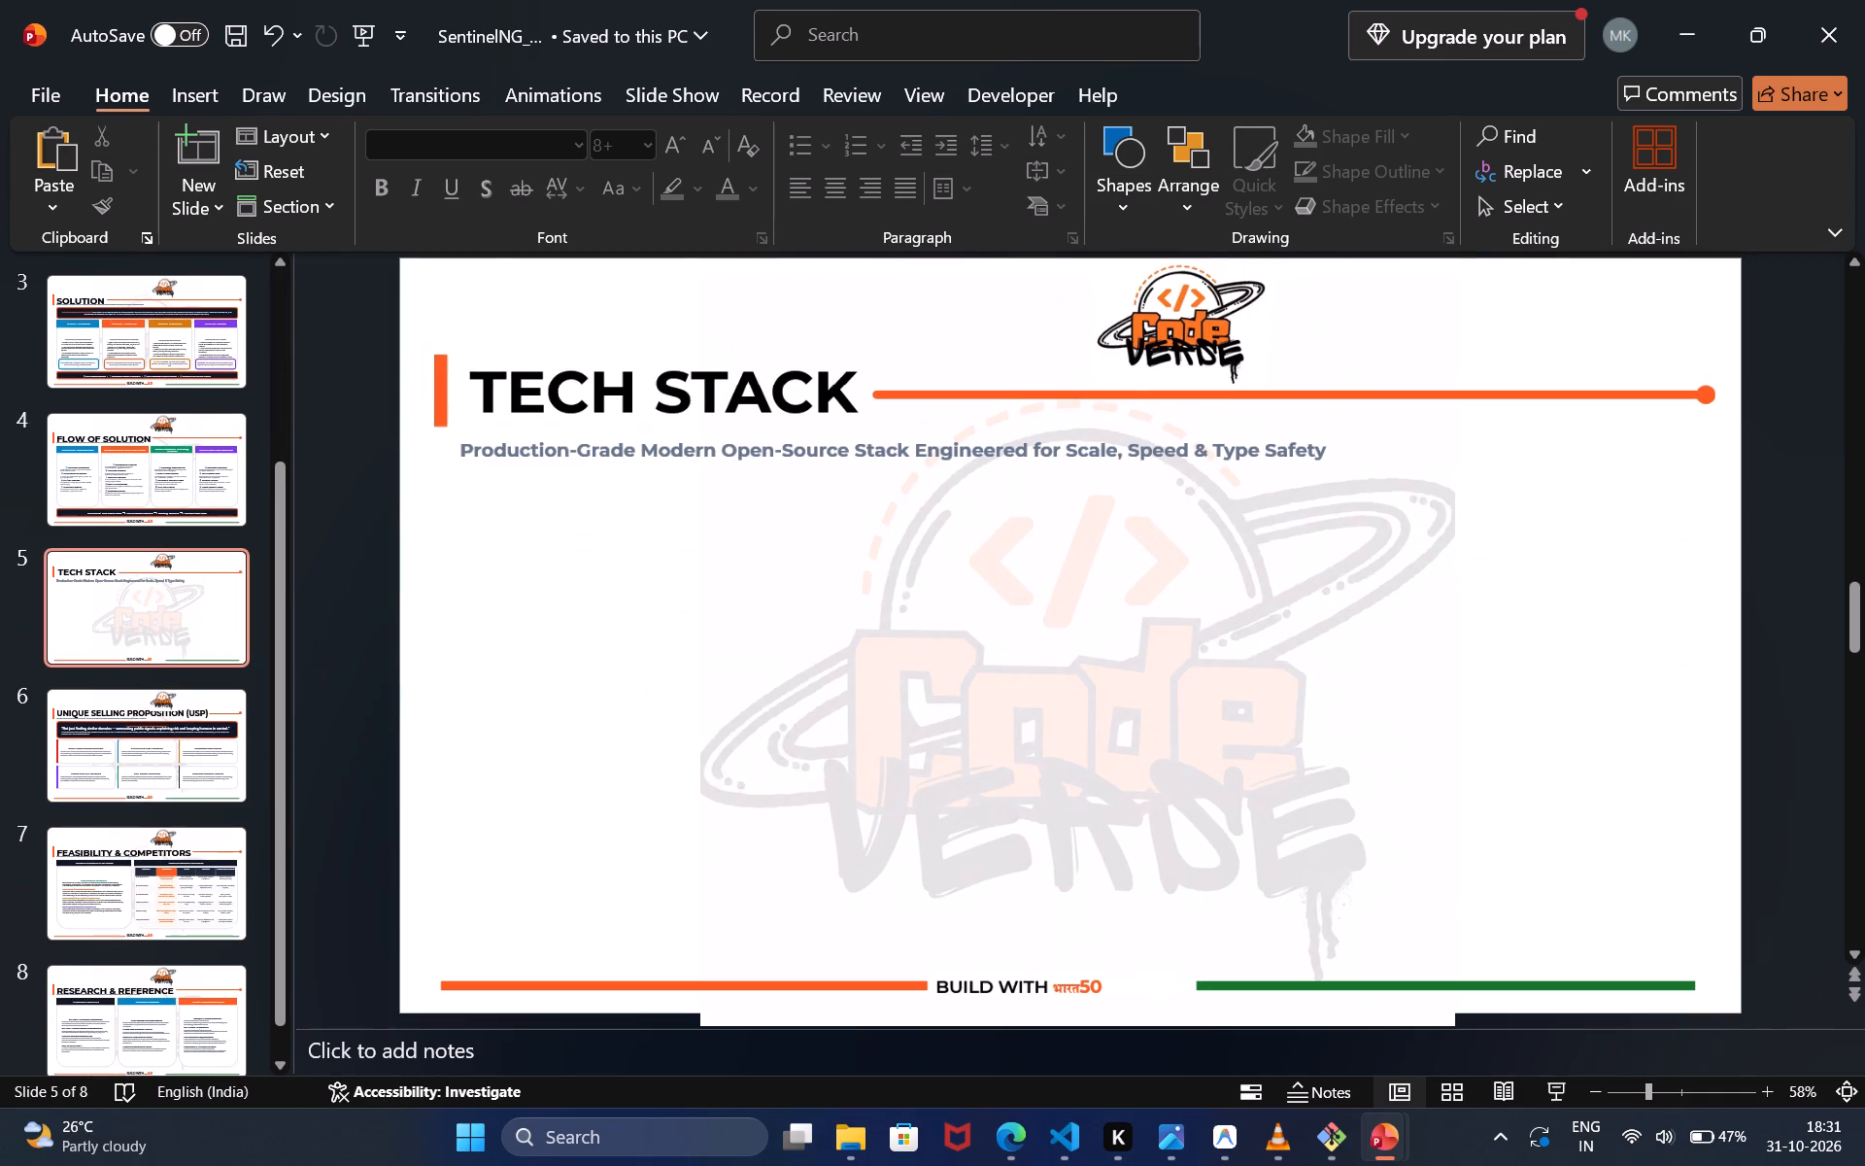
{"action": "left_click", "coordinate": [1682, 1094]}
{"action": "scroll", "coordinate": [1472, 931], "scroll_direction": "down", "scroll_amount": 3, "text": "ctrl"}
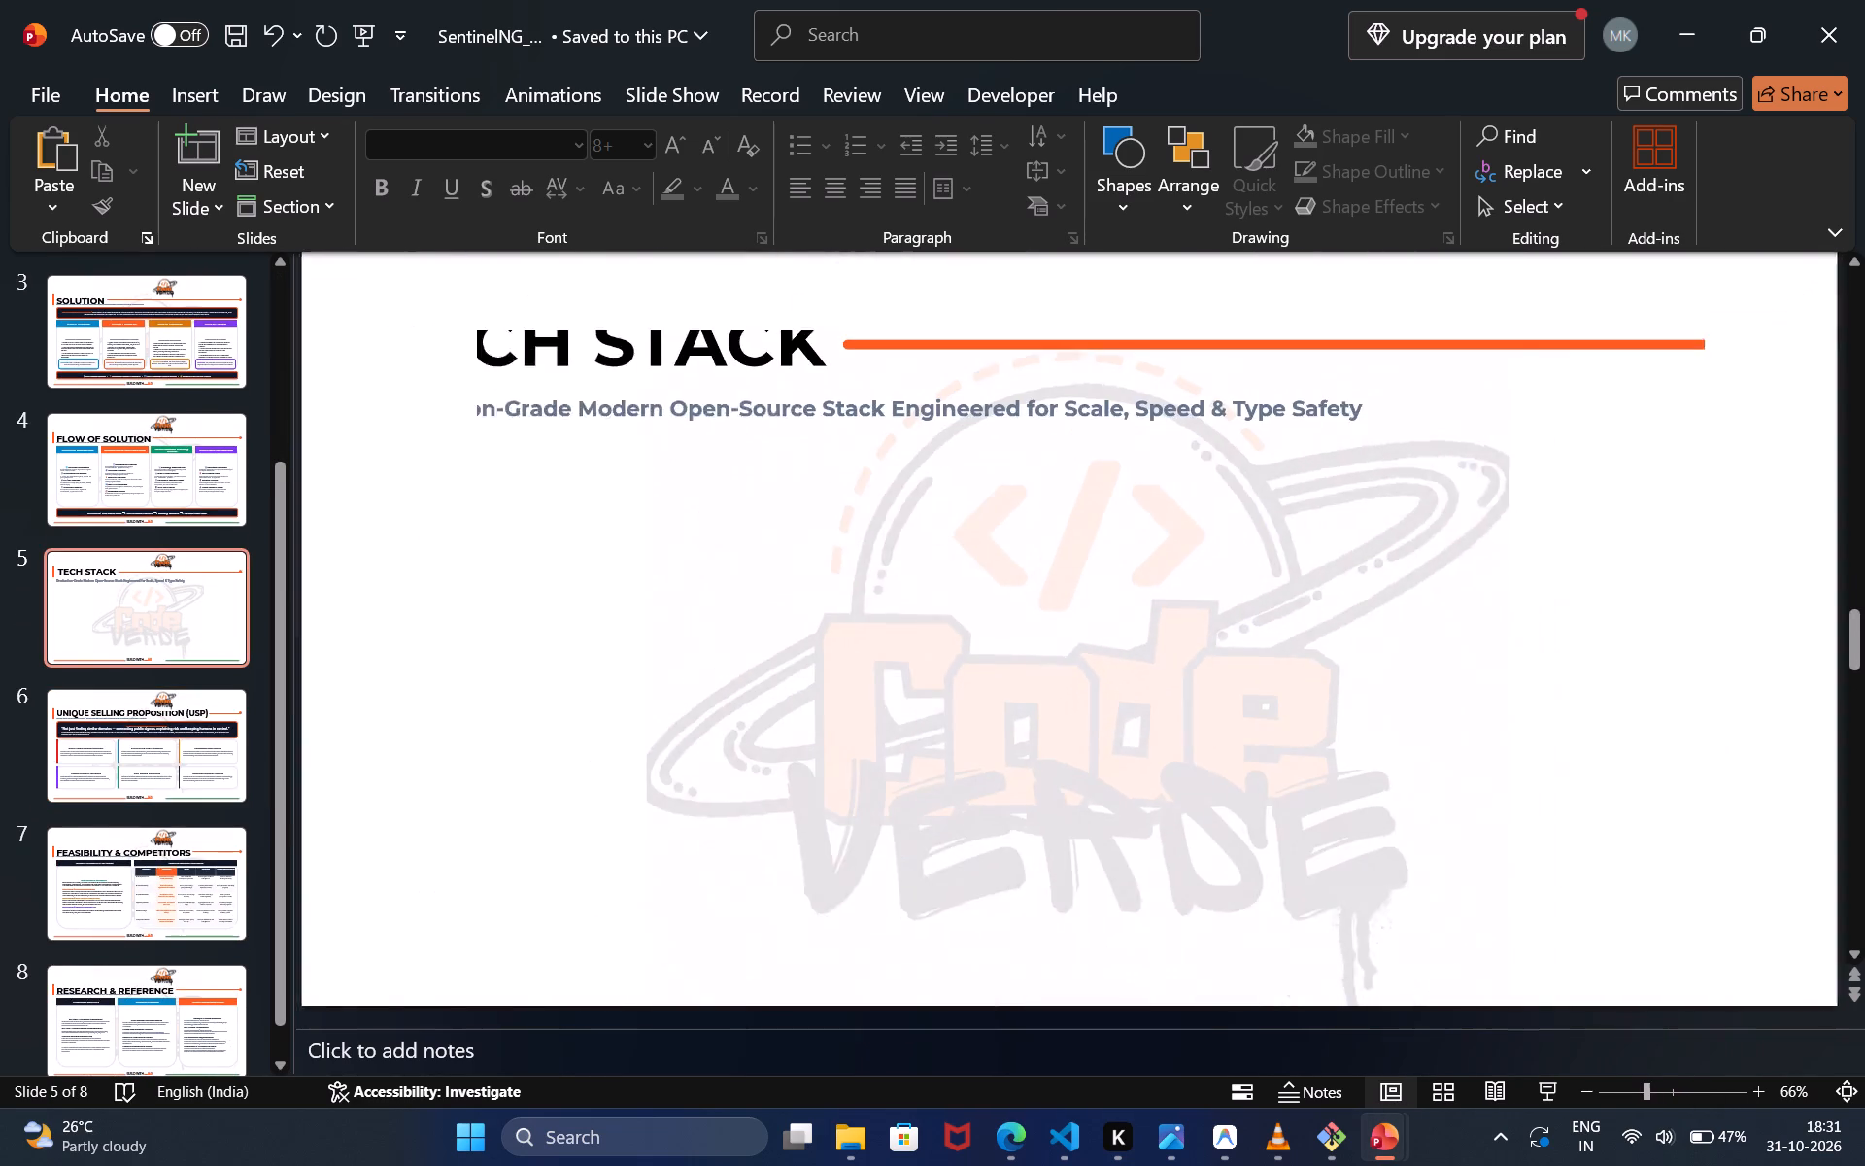
{"action": "scroll", "coordinate": [1472, 931], "scroll_direction": "down", "scroll_amount": 1, "text": "ctrl"}
{"action": "scroll", "coordinate": [1299, 861], "scroll_direction": "down", "scroll_amount": 1}
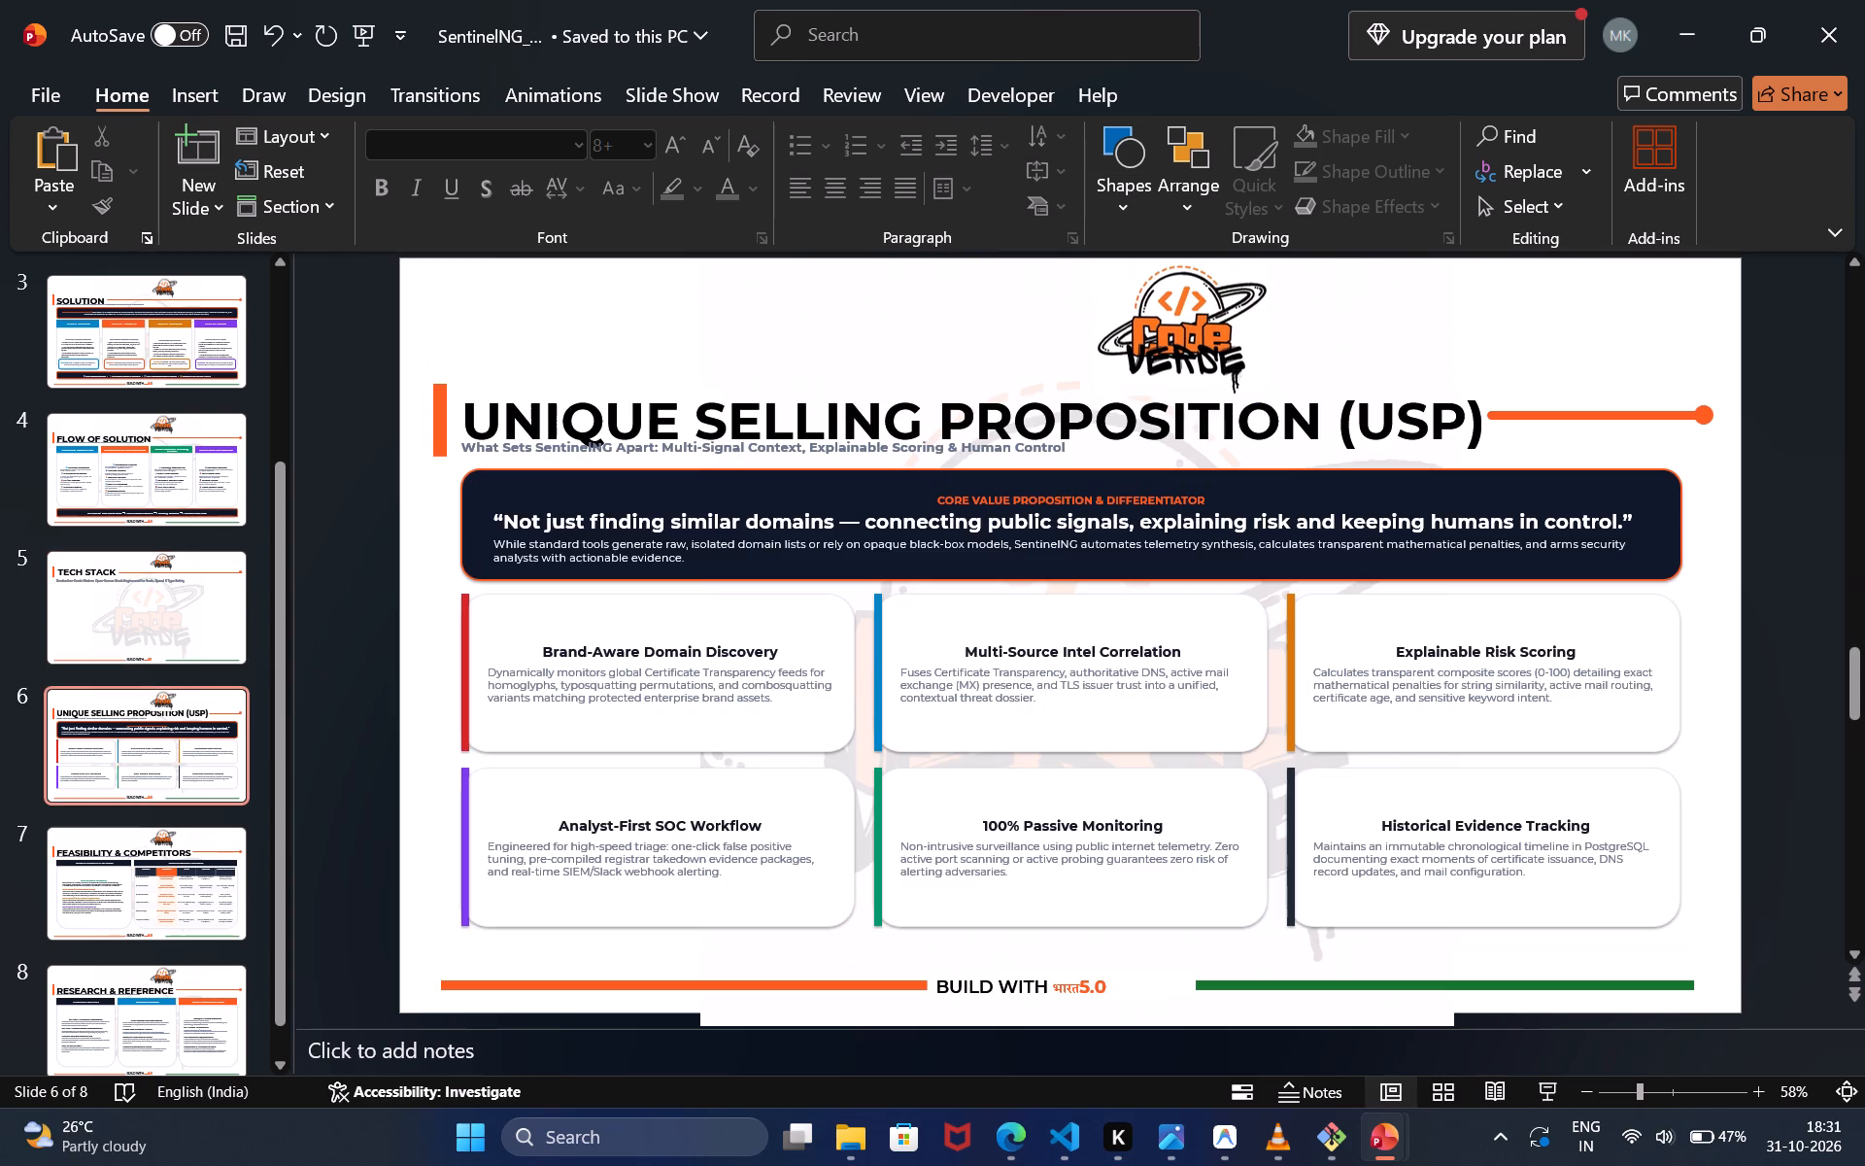
{"action": "left_click", "coordinate": [201, 592]}
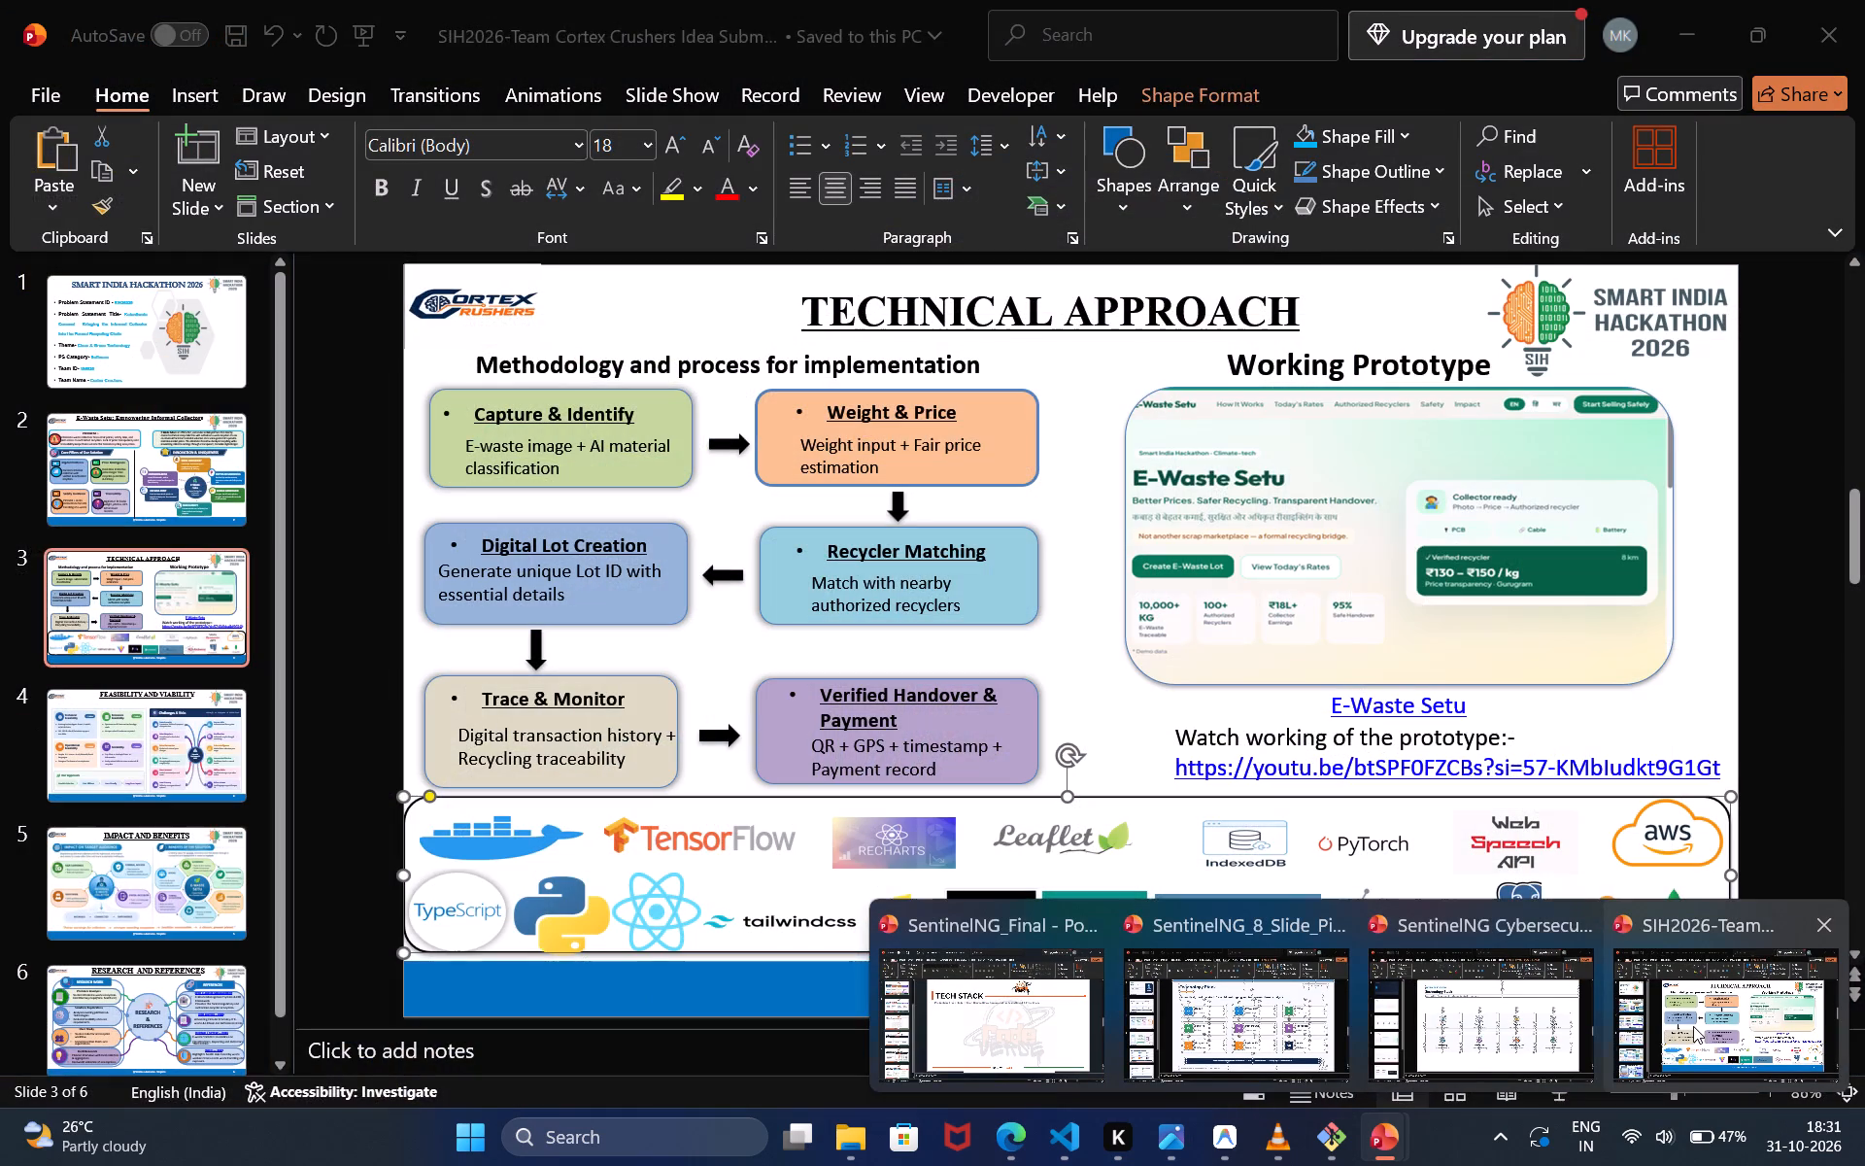
Switch to the SIH2026-Team Cortex Crushers deck and examine its Technical Approach, Feasibility and Viability, and E-Waste Setu slides for reference.
{"action": "left_click", "coordinate": [1693, 1026]}
{"action": "left_click", "coordinate": [1126, 799]}
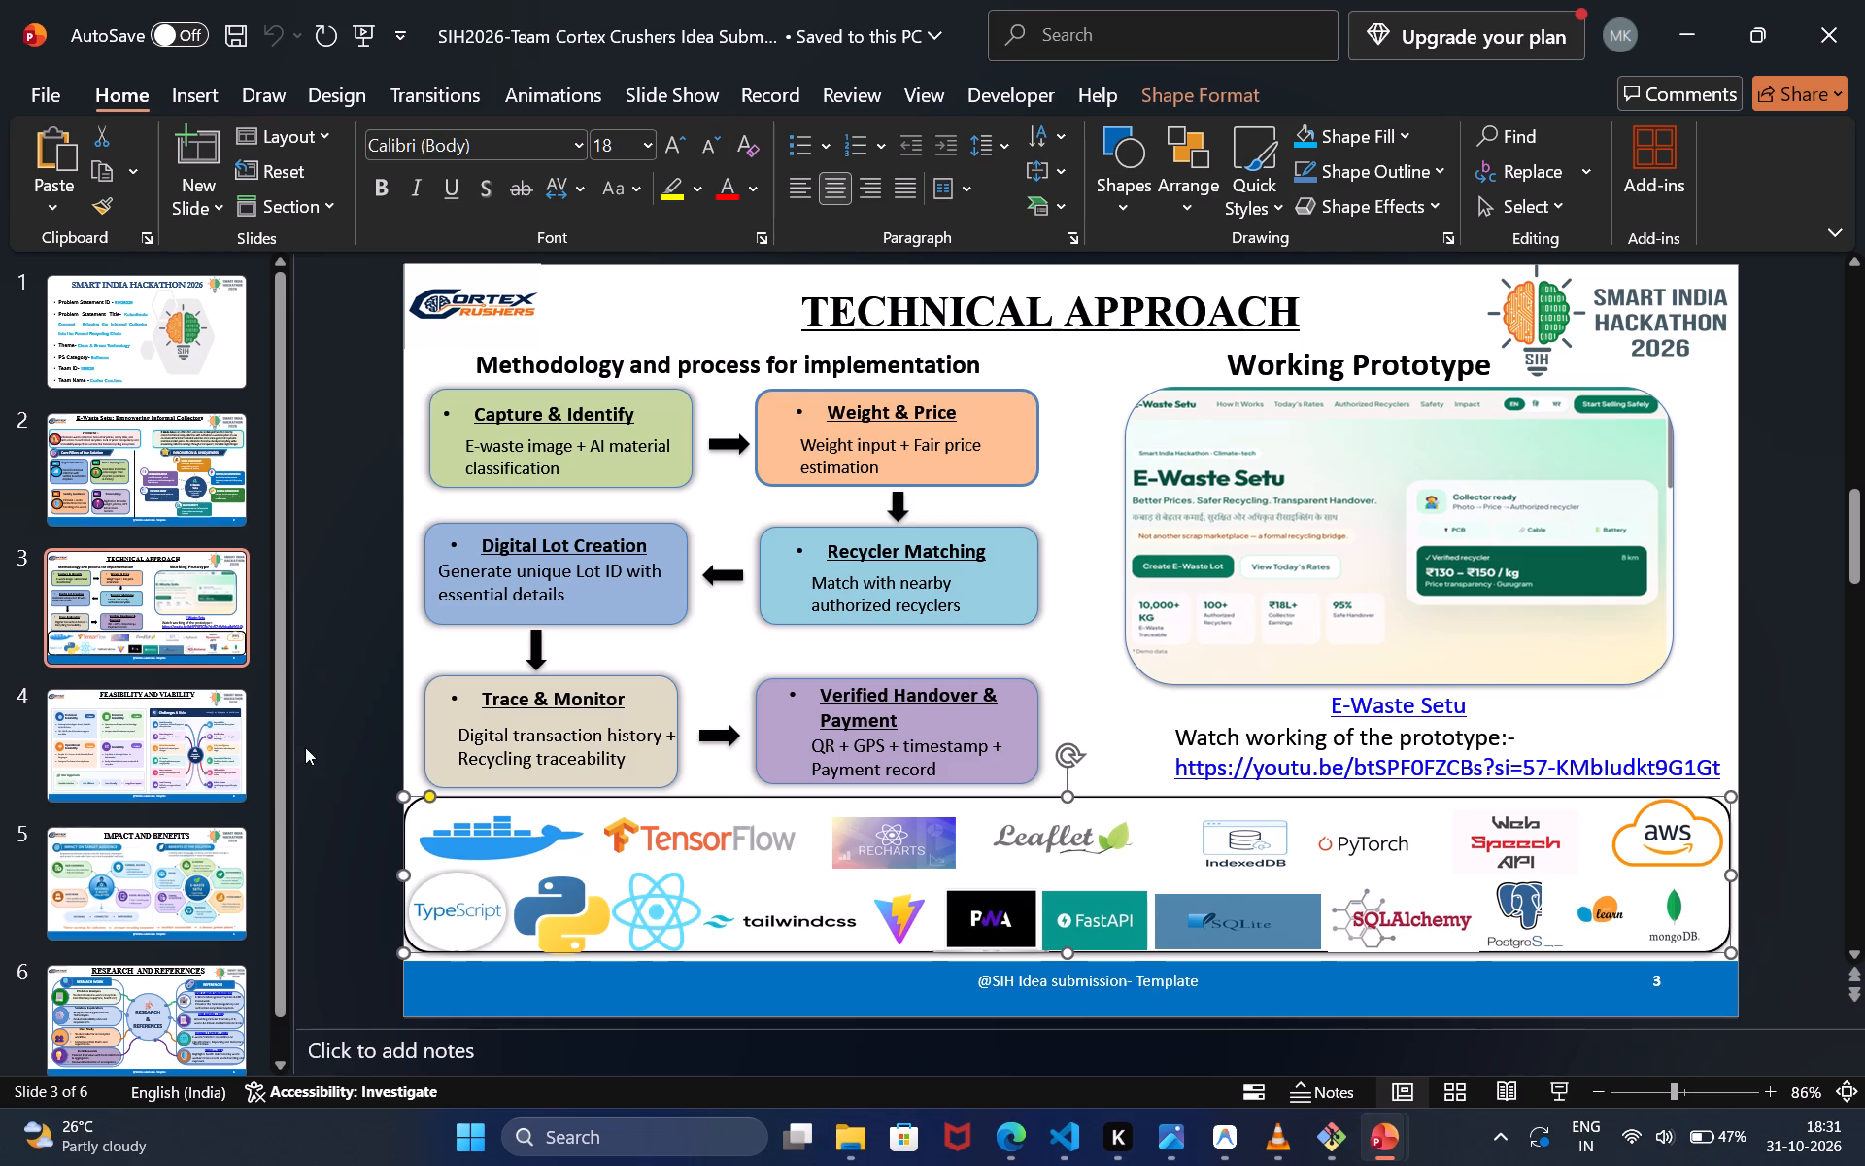
{"action": "left_click", "coordinate": [143, 755]}
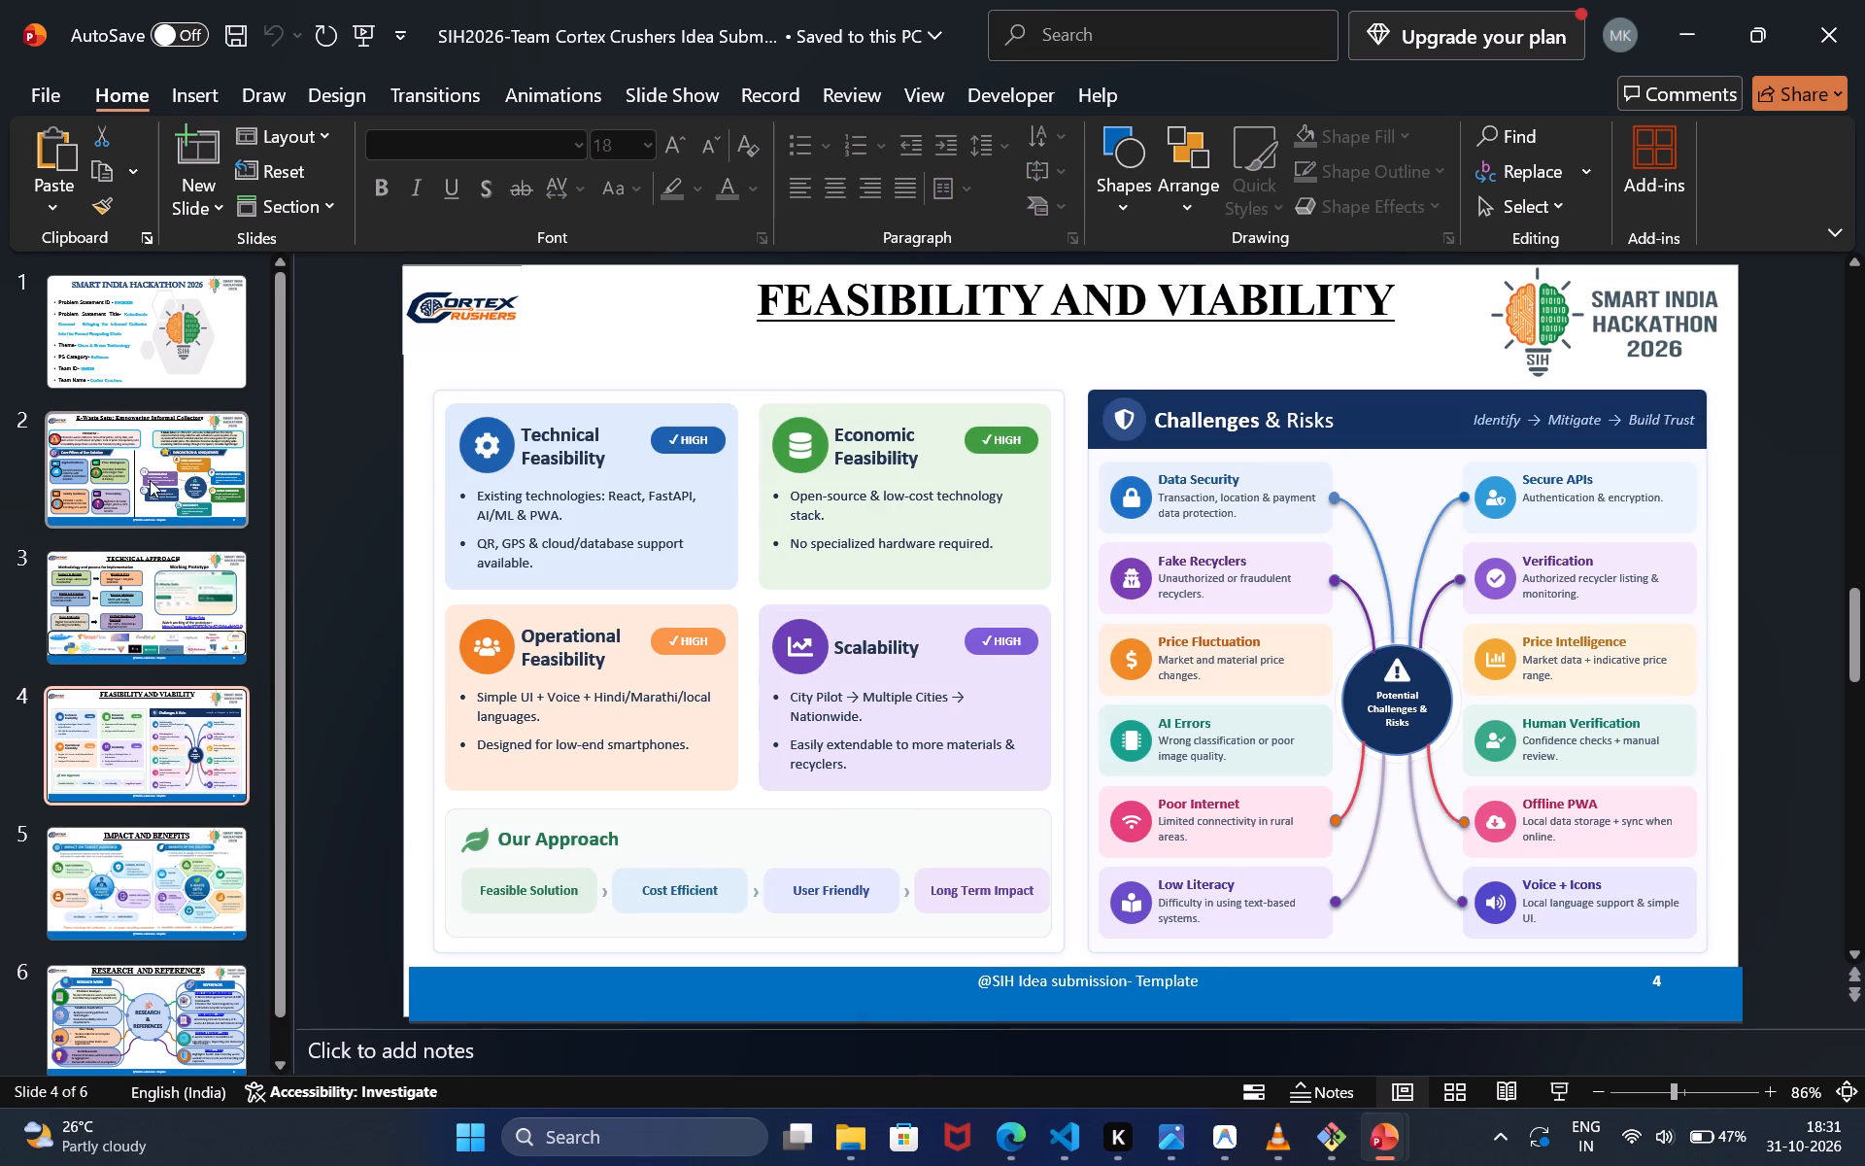
{"action": "left_click", "coordinate": [150, 480]}
{"action": "left_click", "coordinate": [147, 624]}
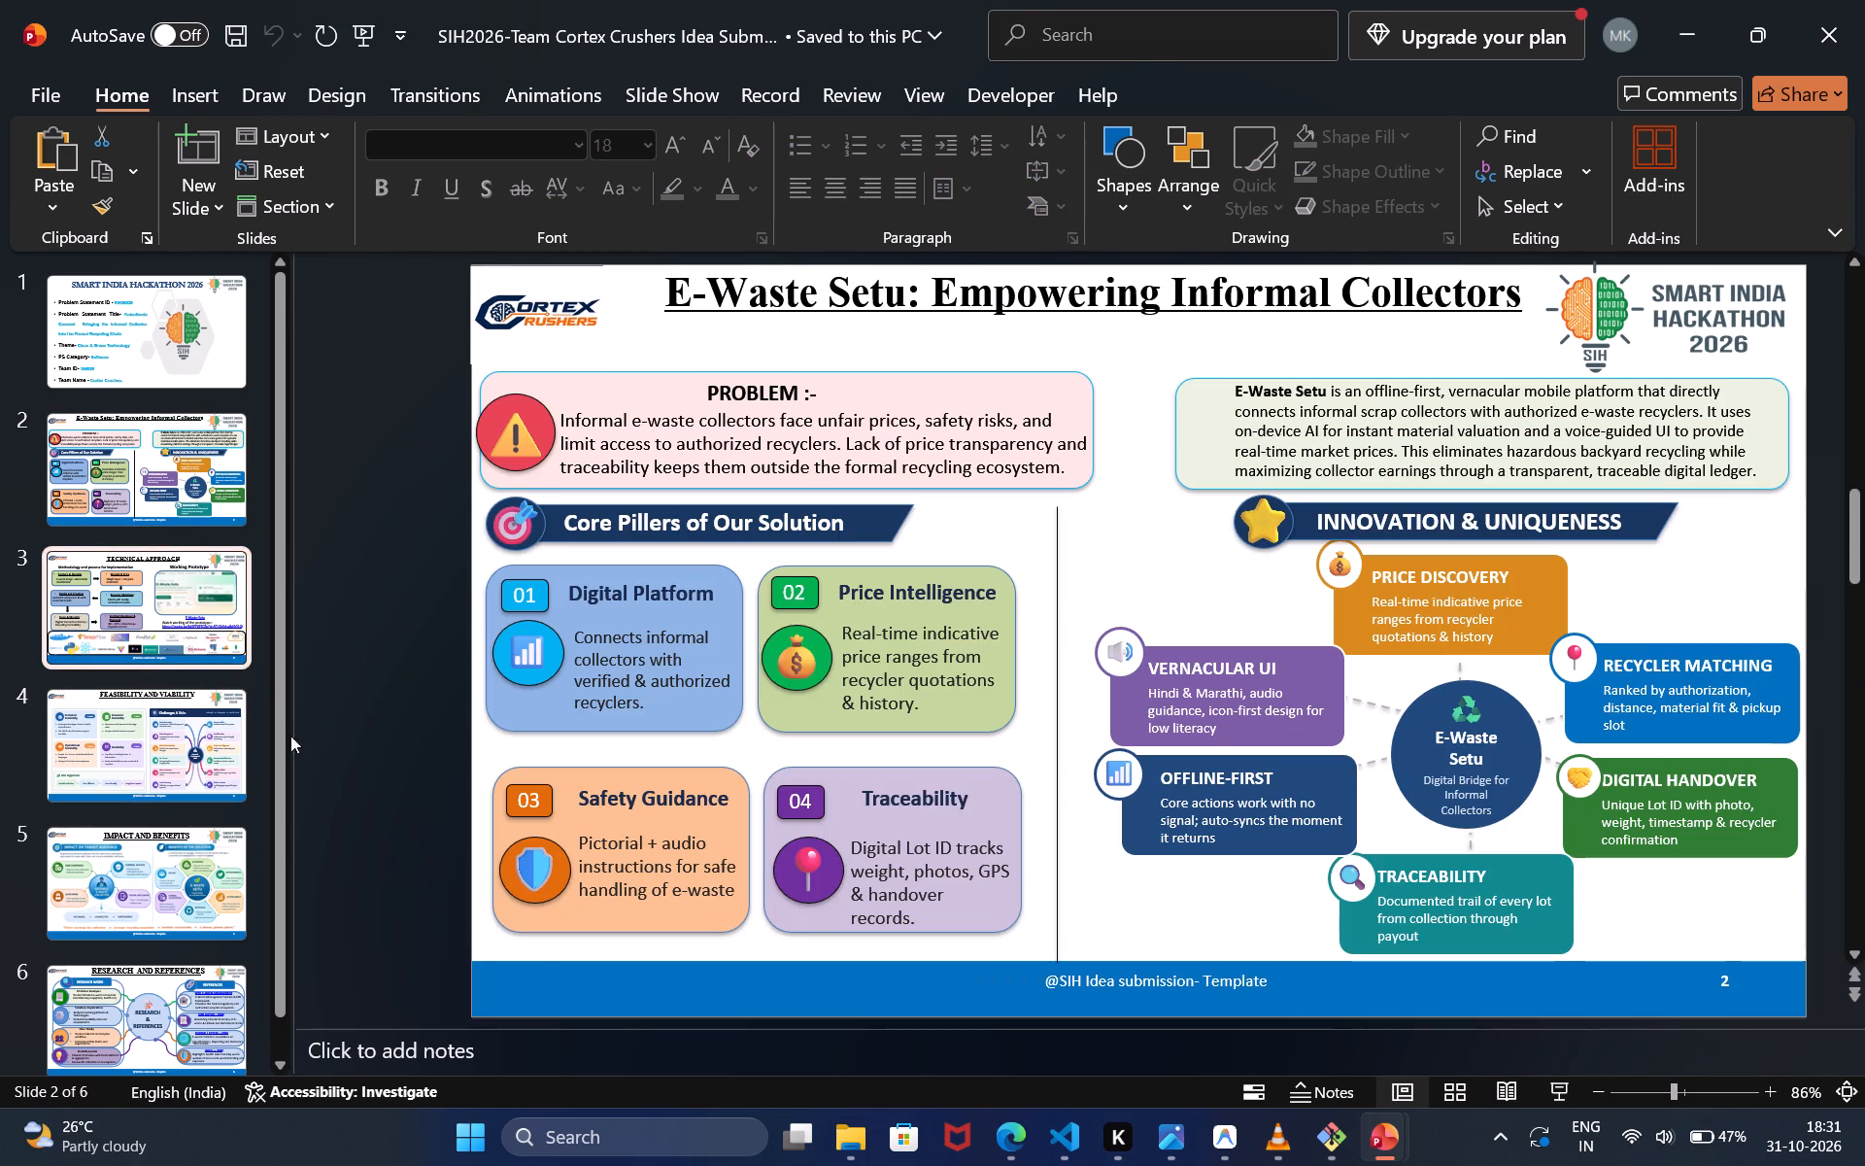
{"action": "left_click", "coordinate": [159, 743]}
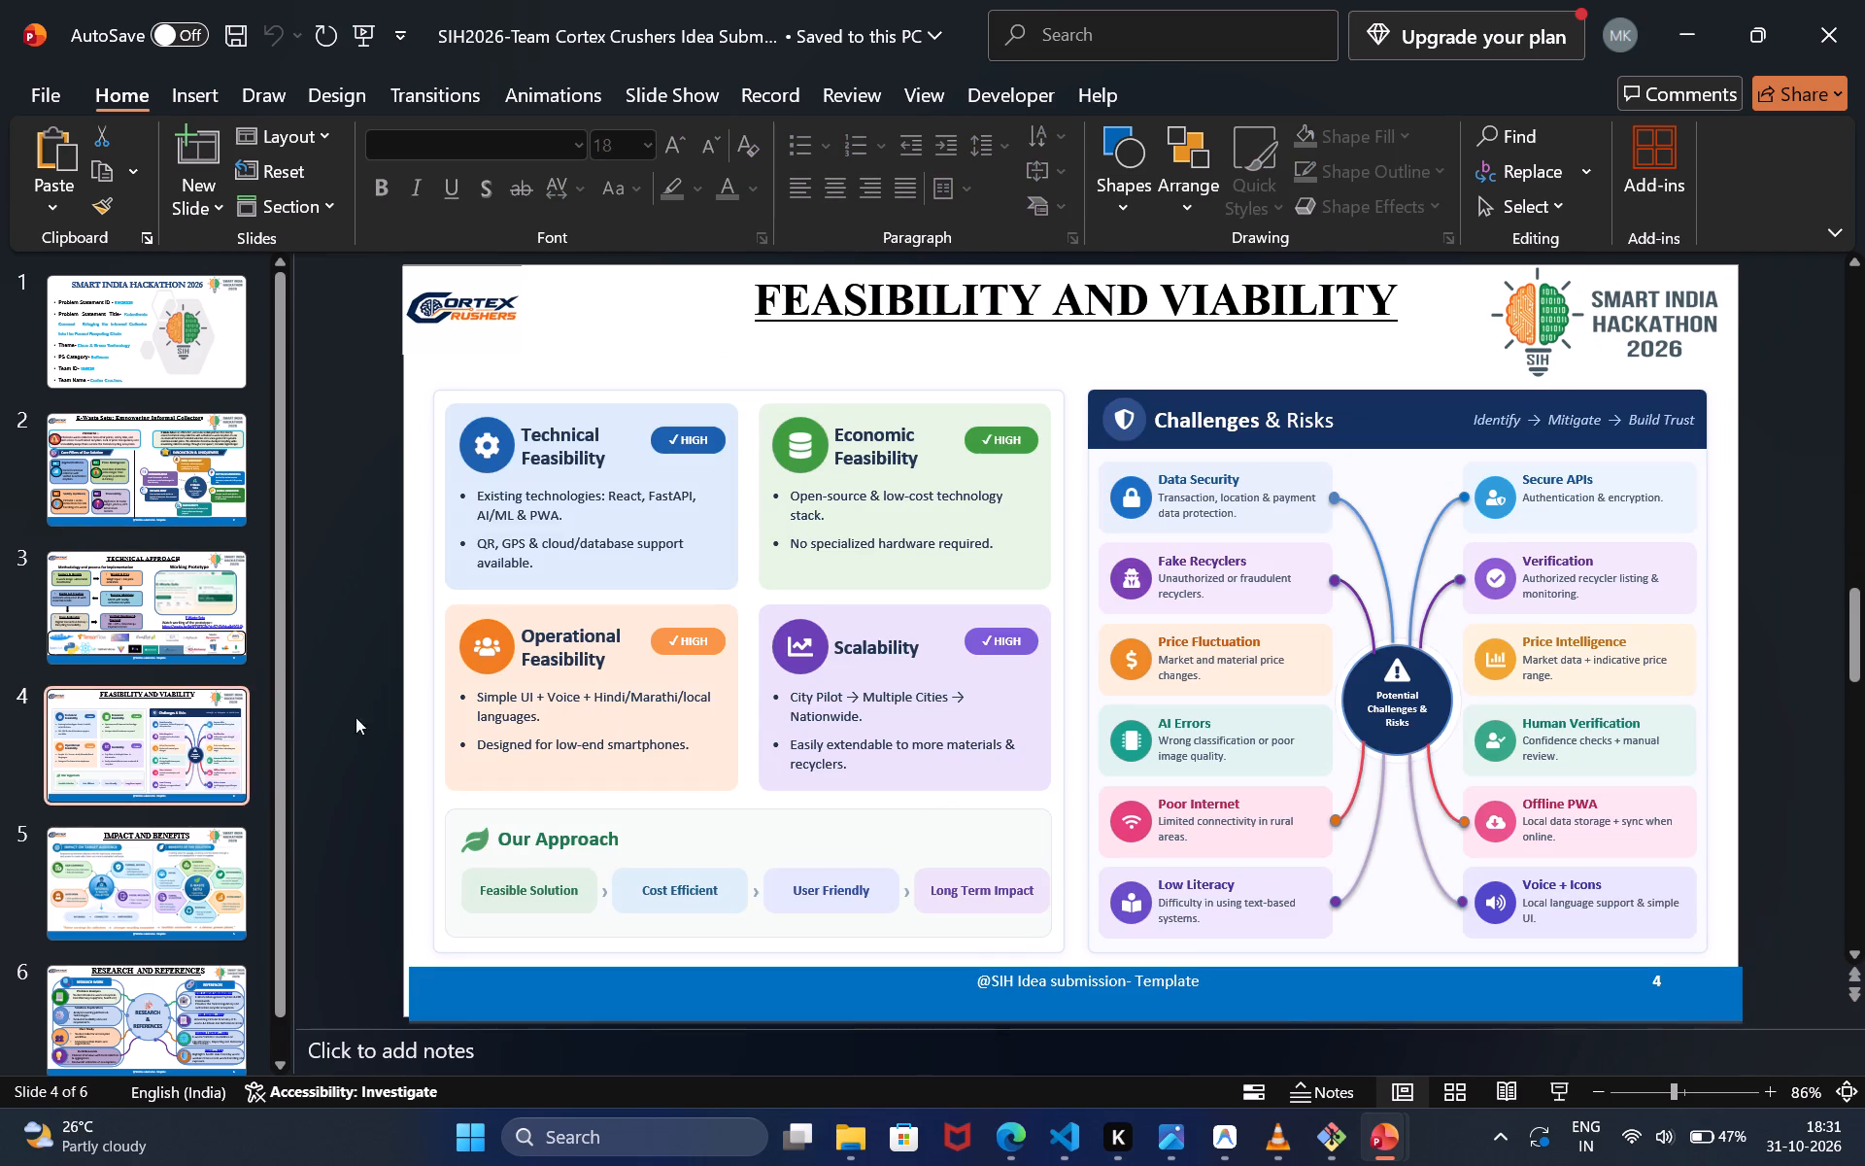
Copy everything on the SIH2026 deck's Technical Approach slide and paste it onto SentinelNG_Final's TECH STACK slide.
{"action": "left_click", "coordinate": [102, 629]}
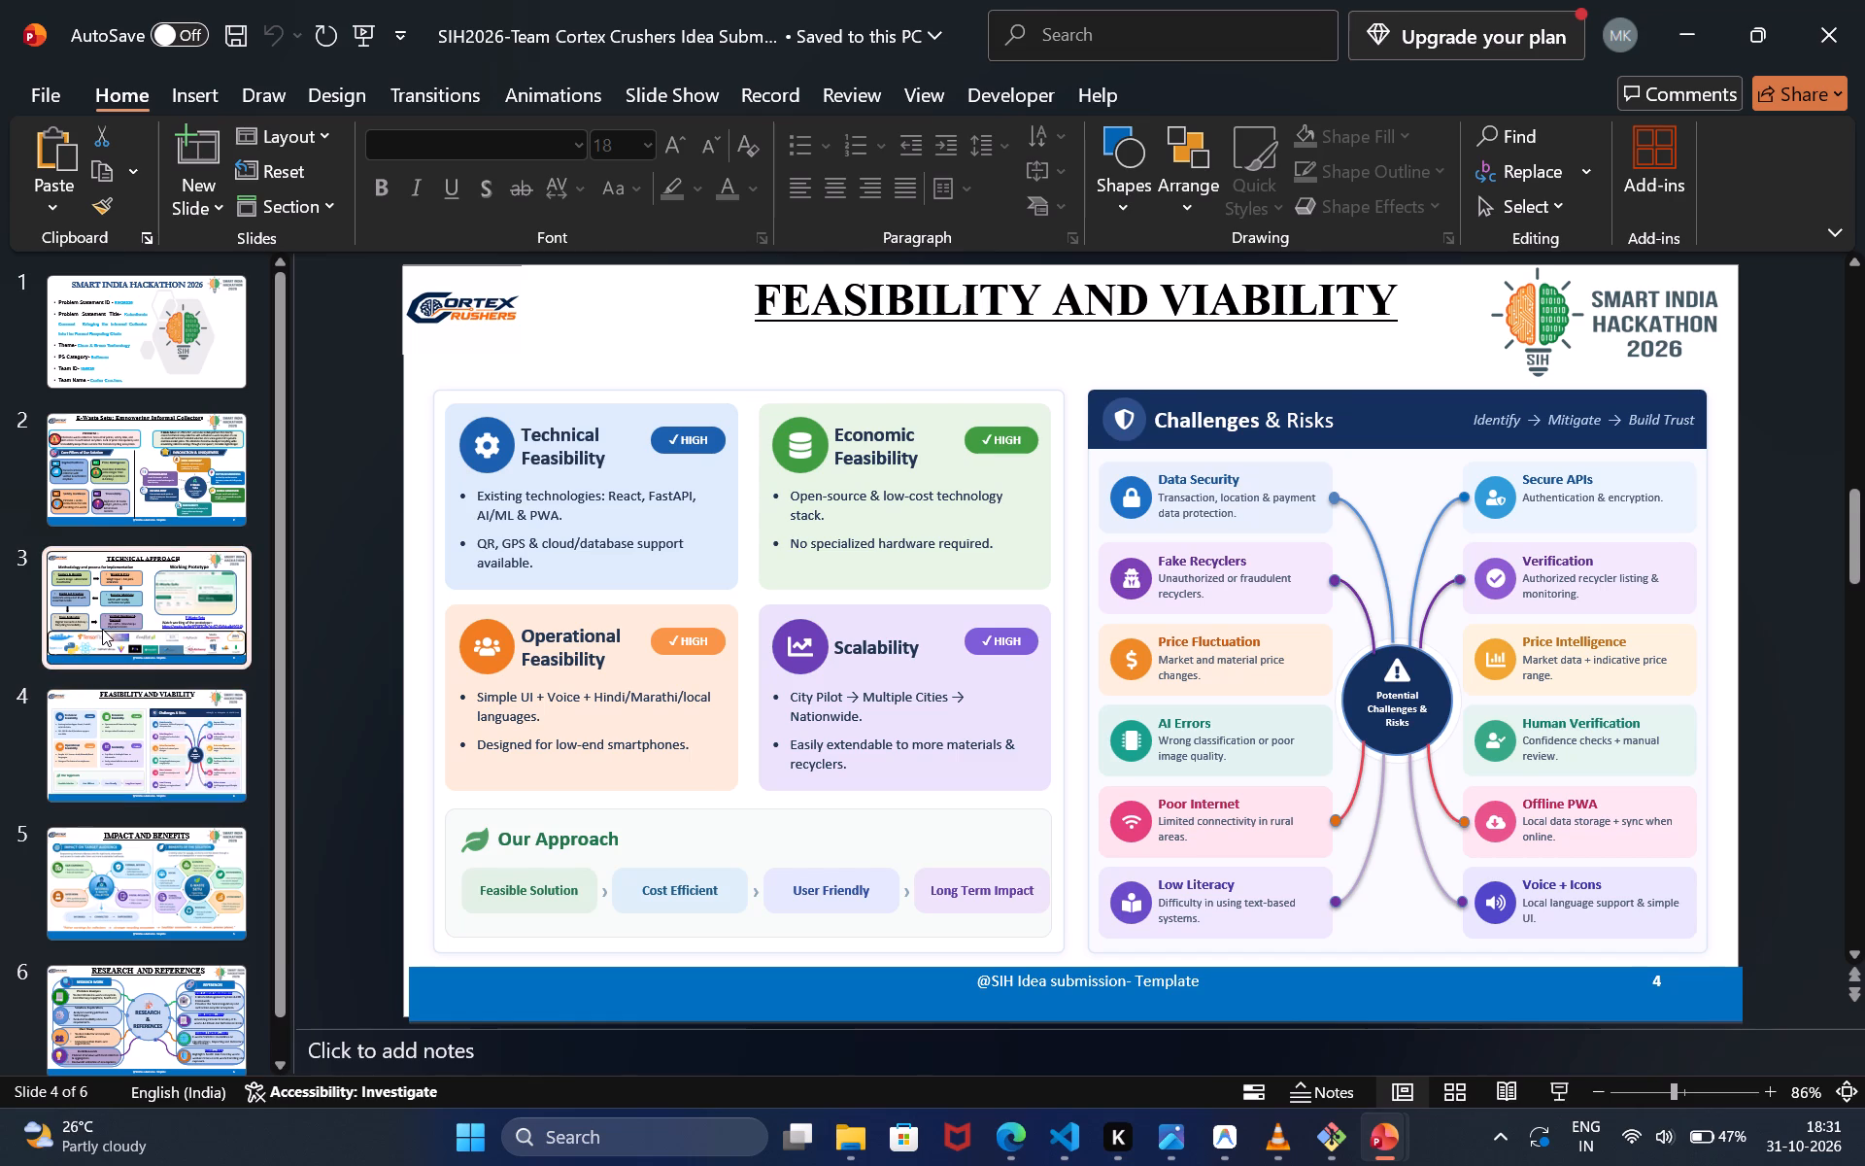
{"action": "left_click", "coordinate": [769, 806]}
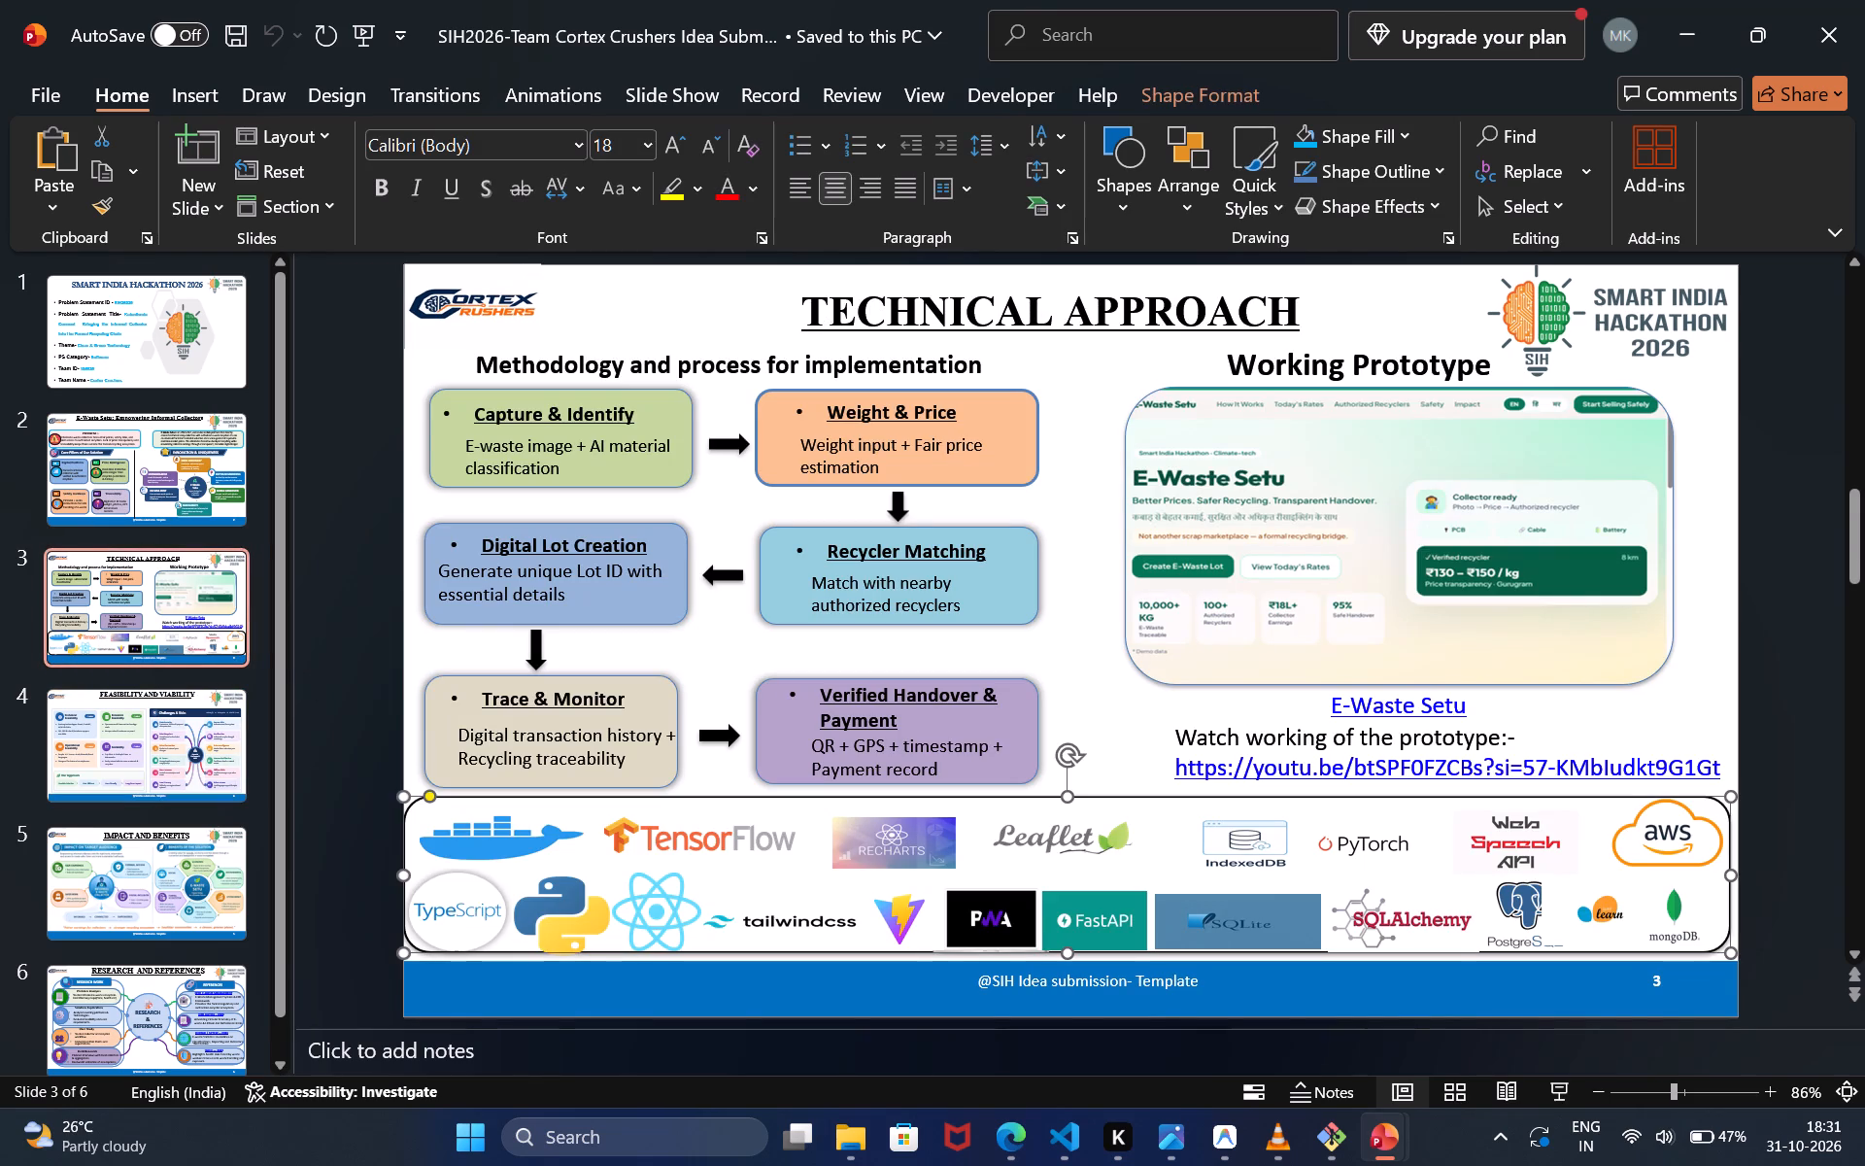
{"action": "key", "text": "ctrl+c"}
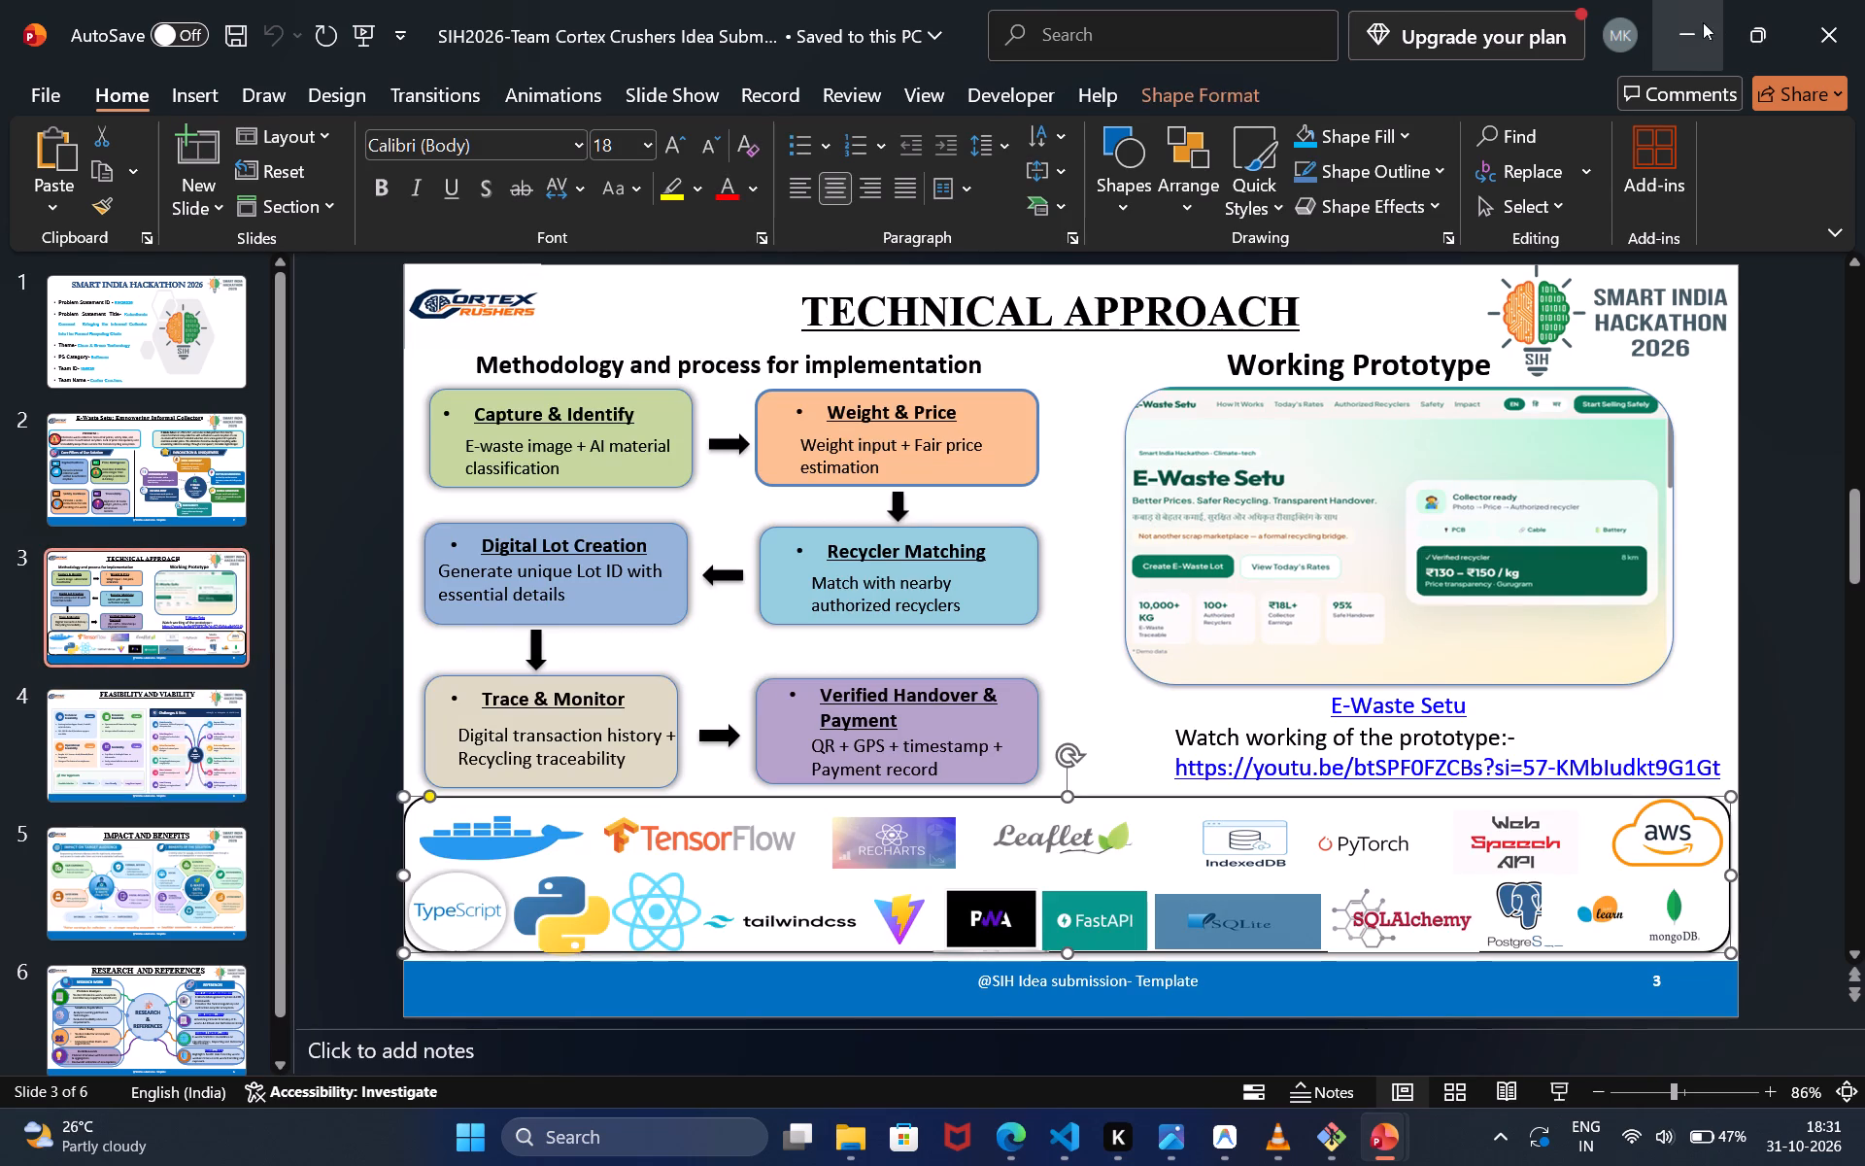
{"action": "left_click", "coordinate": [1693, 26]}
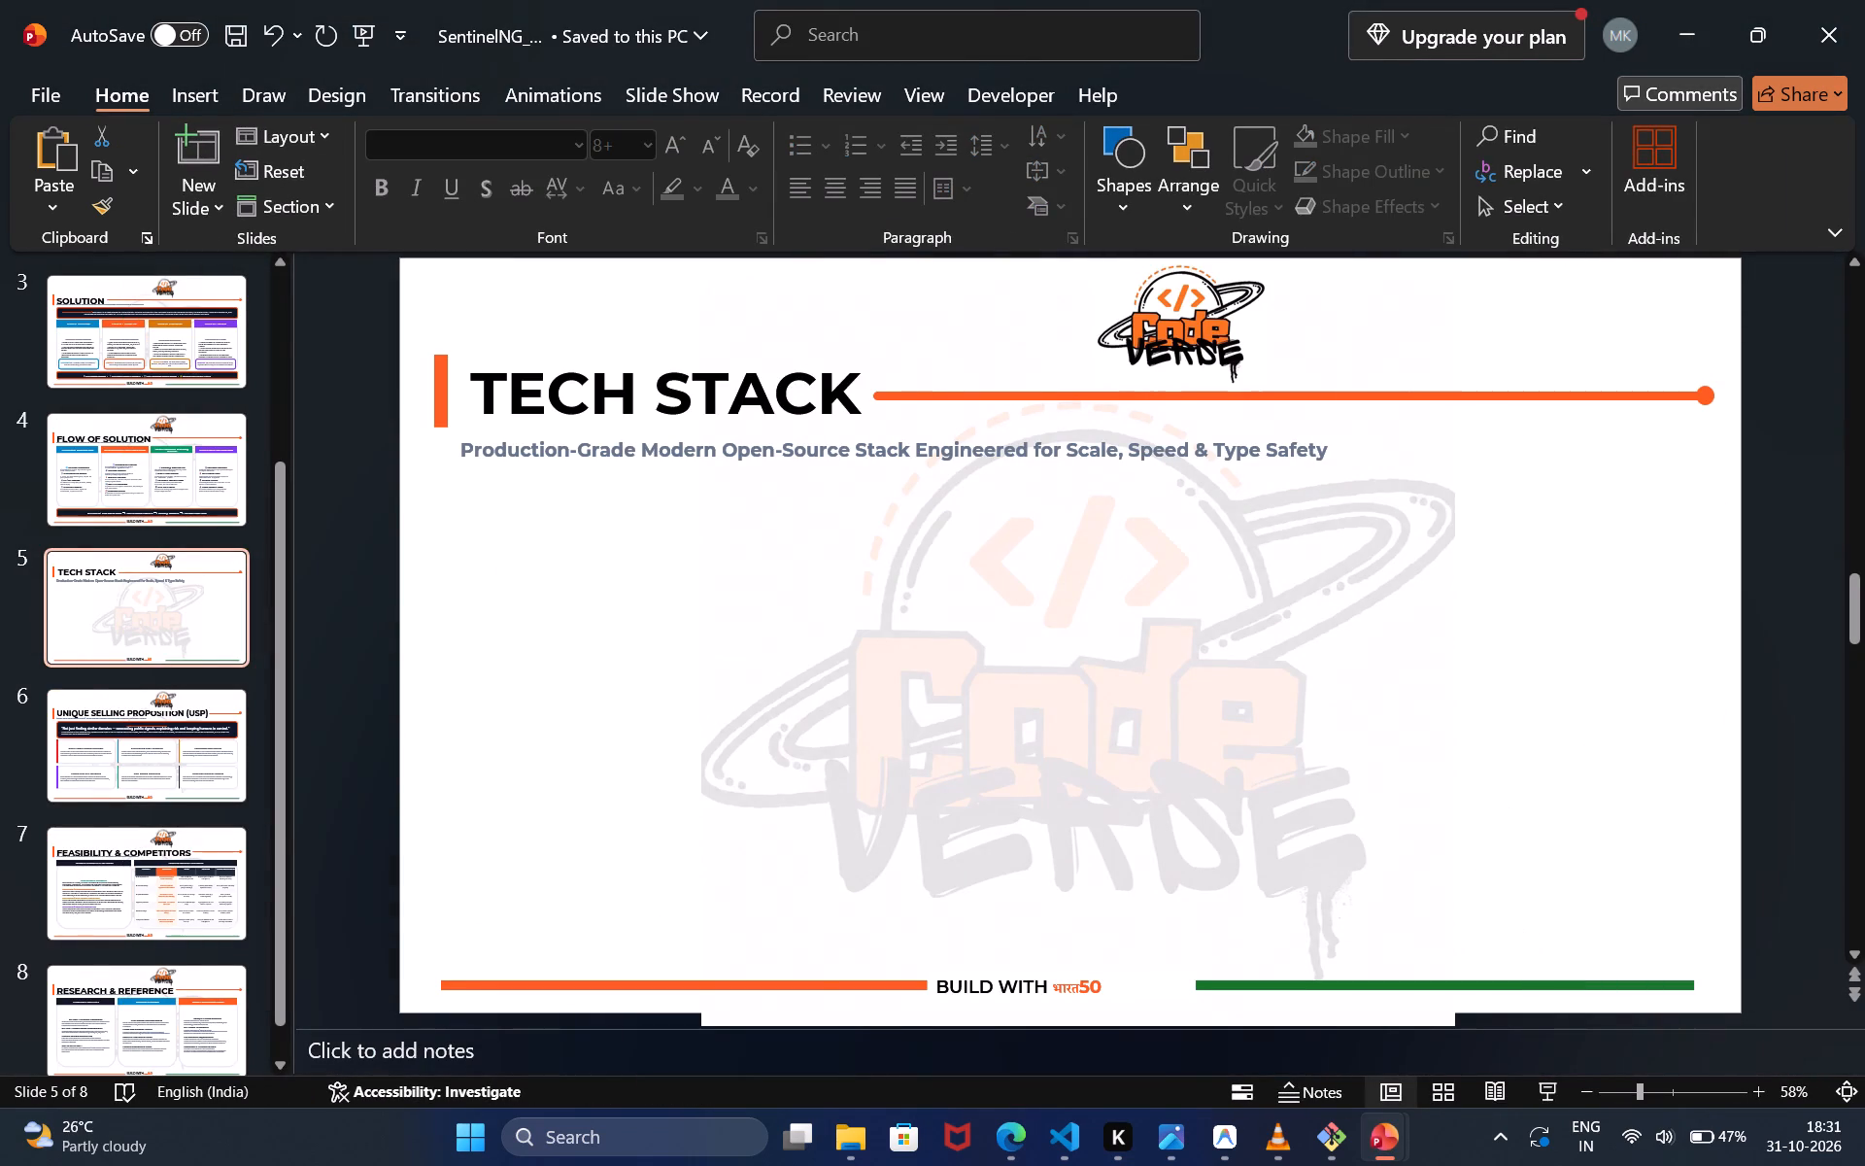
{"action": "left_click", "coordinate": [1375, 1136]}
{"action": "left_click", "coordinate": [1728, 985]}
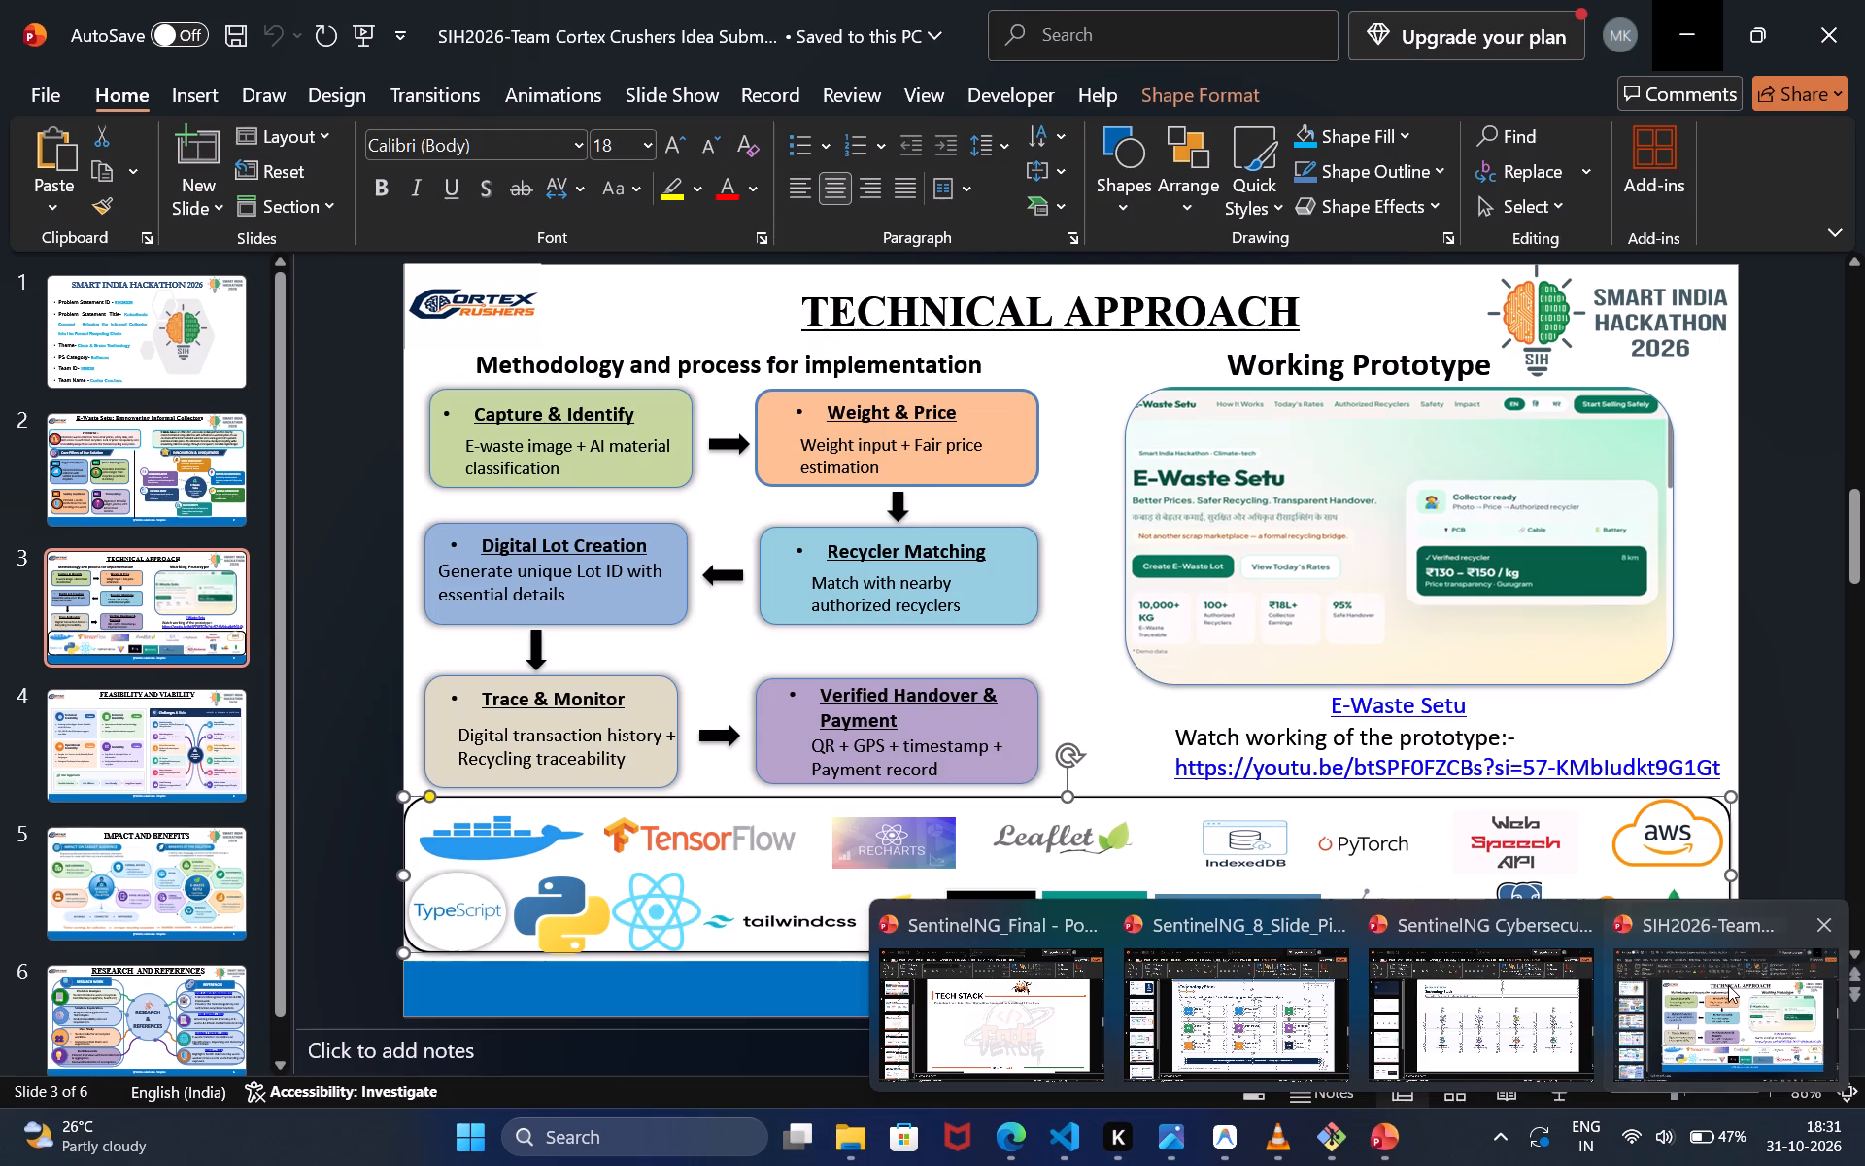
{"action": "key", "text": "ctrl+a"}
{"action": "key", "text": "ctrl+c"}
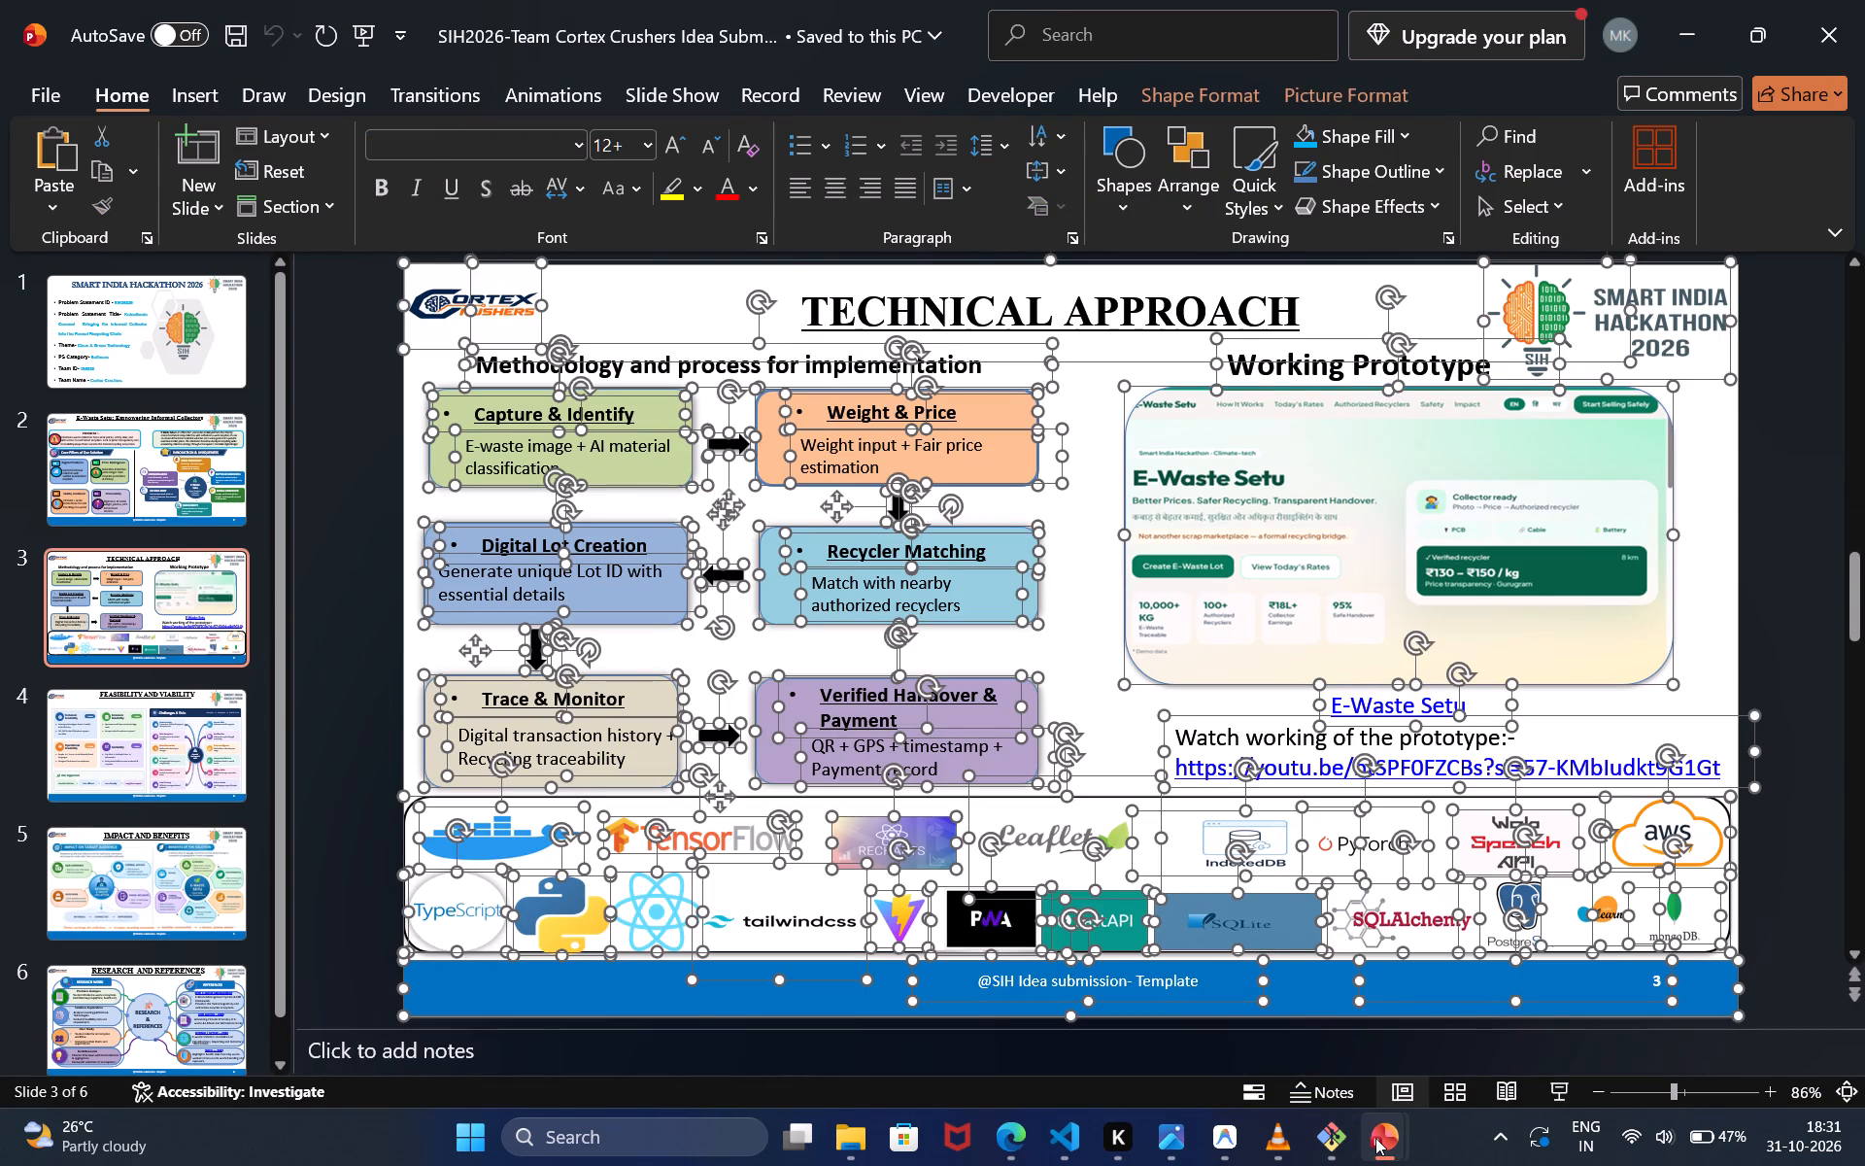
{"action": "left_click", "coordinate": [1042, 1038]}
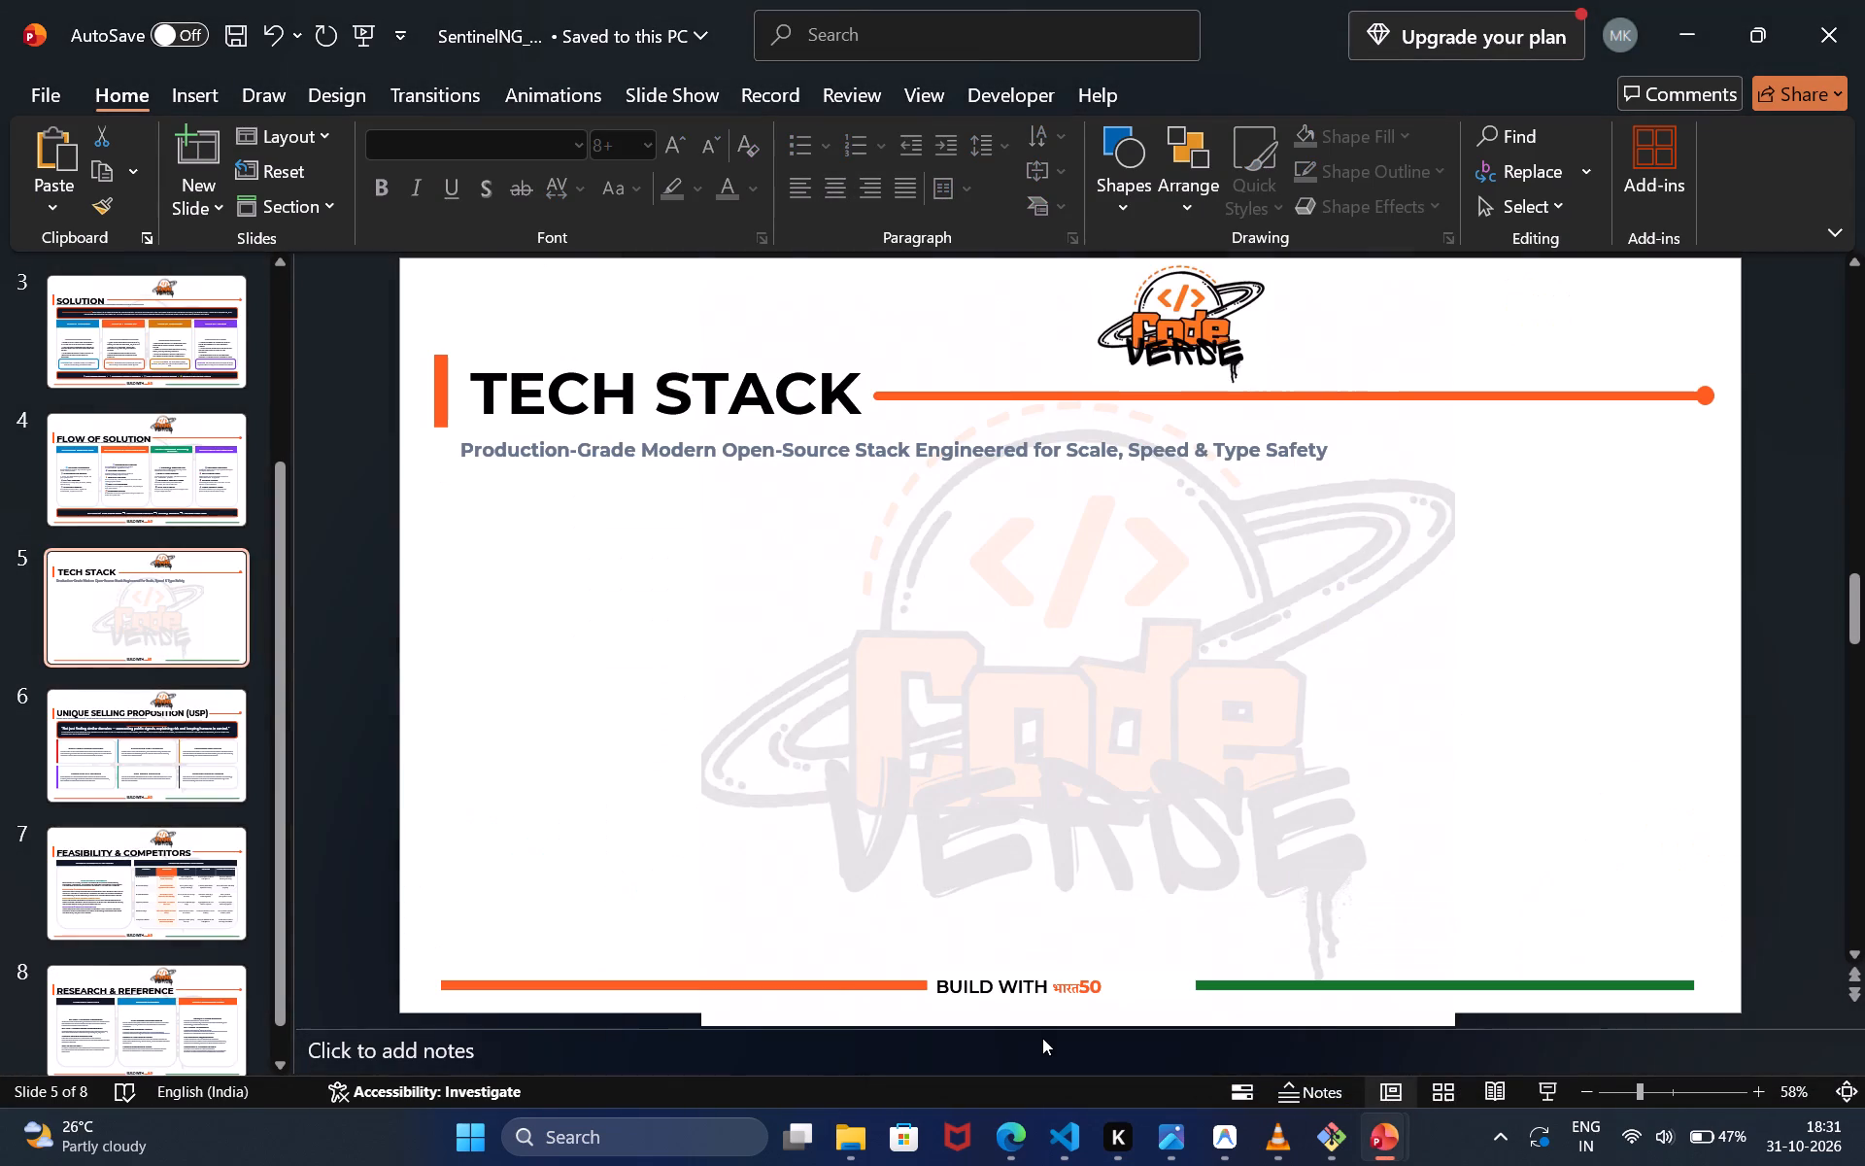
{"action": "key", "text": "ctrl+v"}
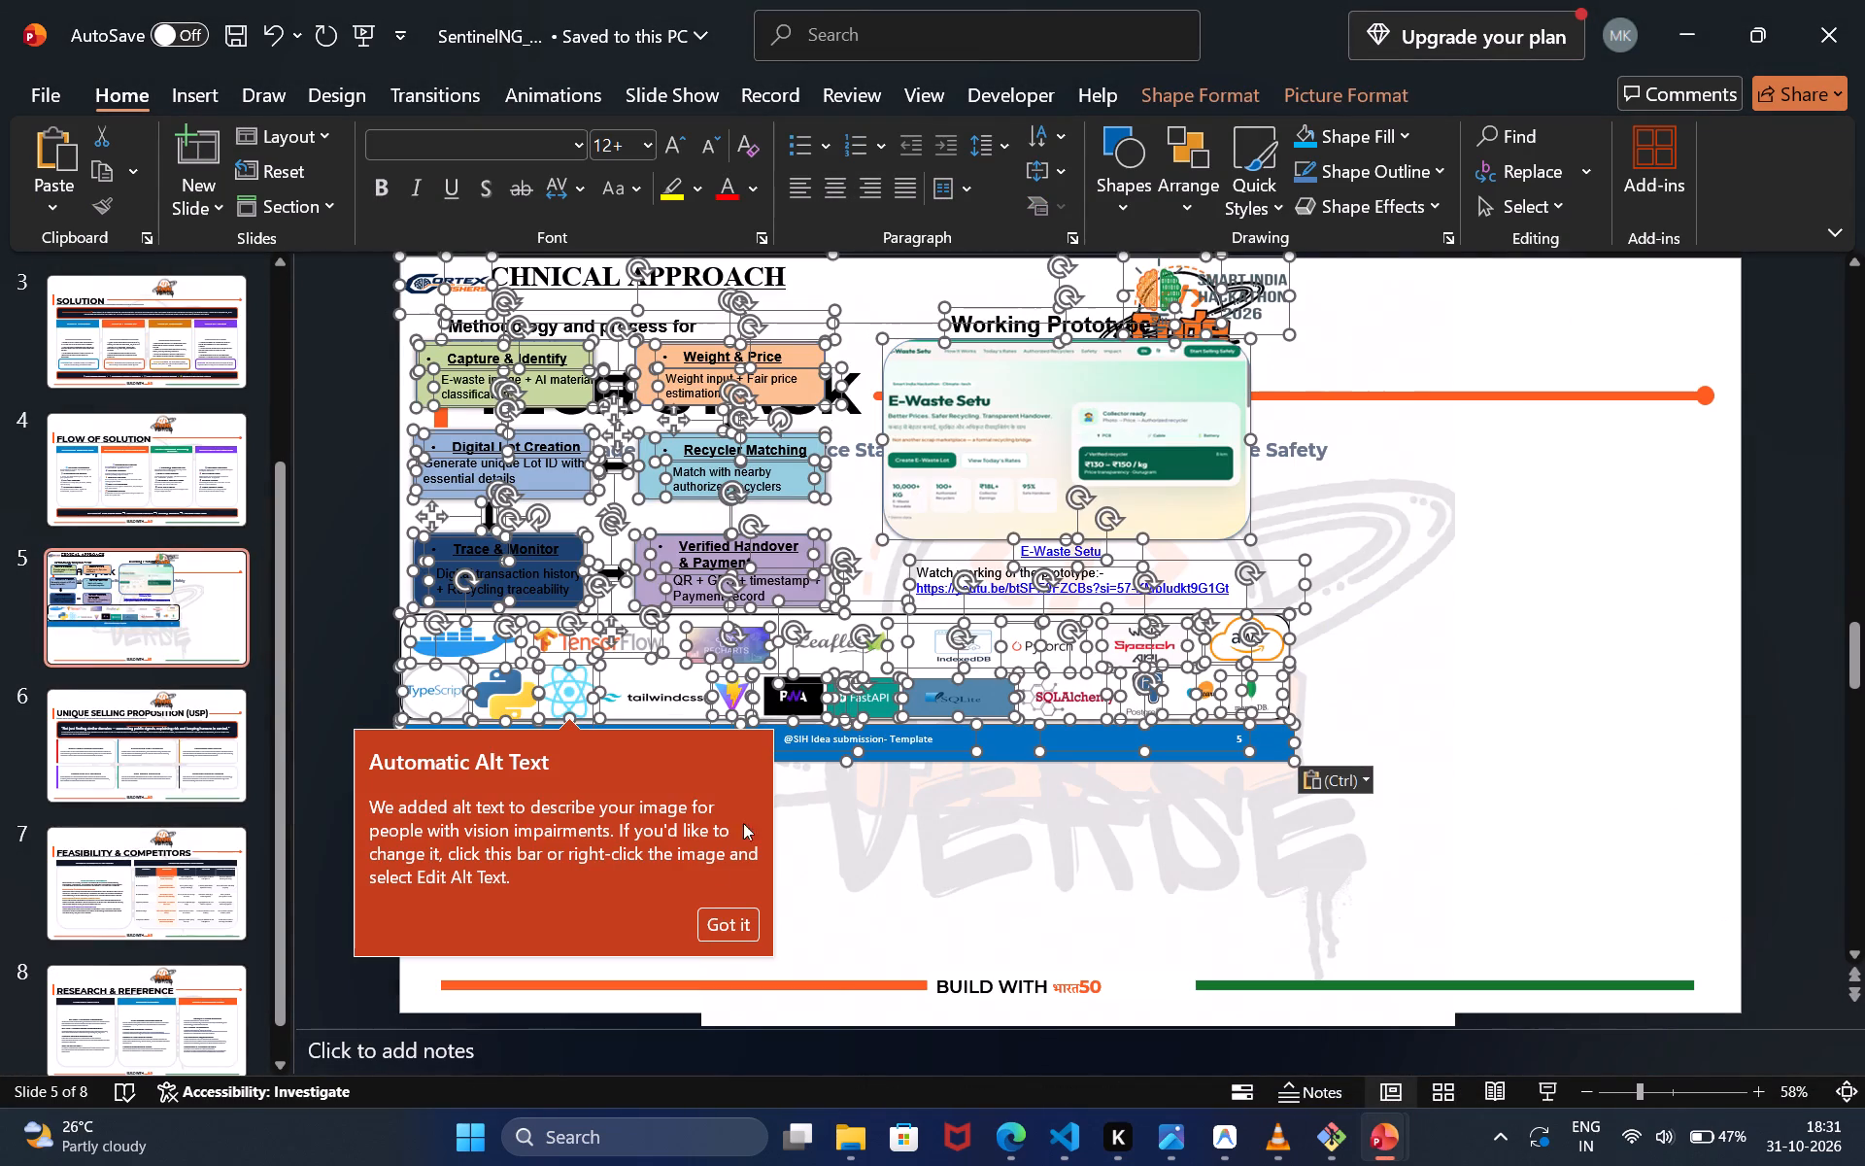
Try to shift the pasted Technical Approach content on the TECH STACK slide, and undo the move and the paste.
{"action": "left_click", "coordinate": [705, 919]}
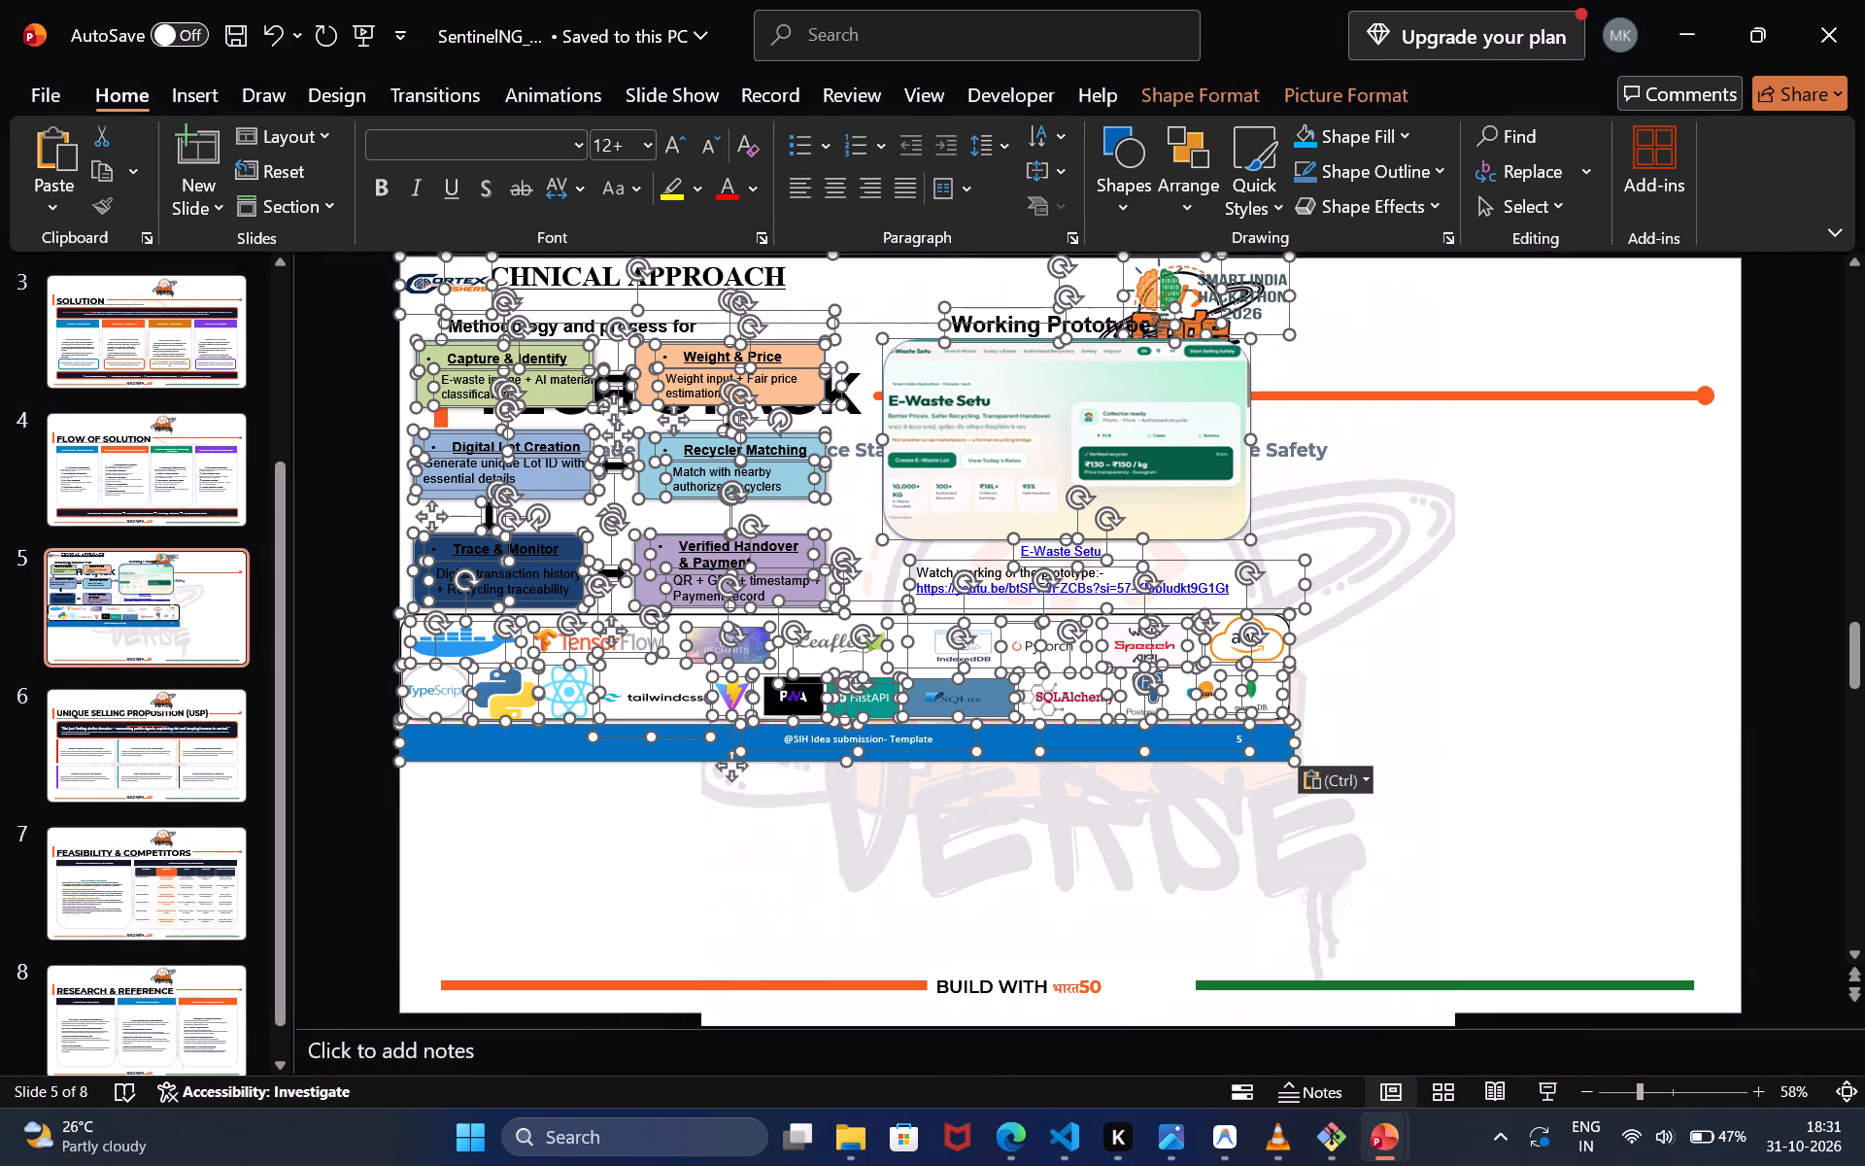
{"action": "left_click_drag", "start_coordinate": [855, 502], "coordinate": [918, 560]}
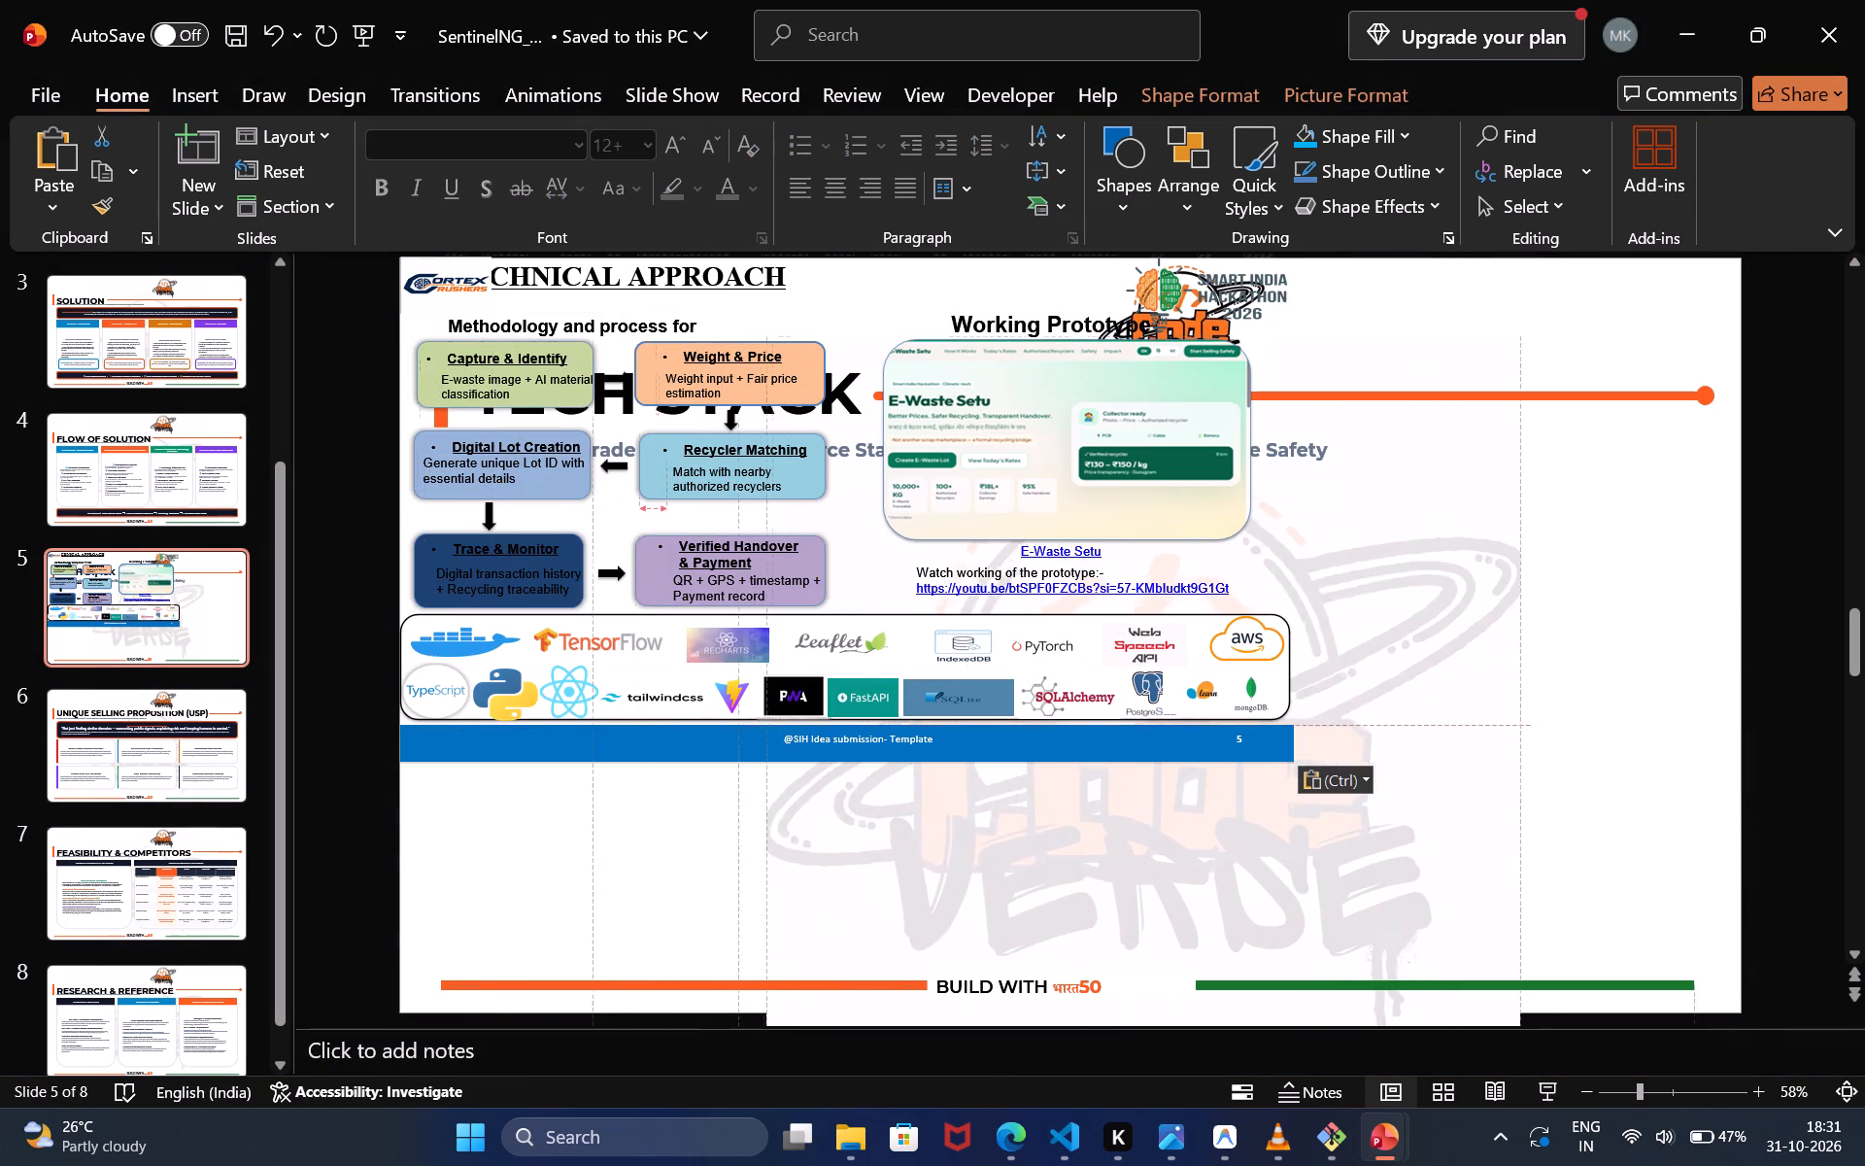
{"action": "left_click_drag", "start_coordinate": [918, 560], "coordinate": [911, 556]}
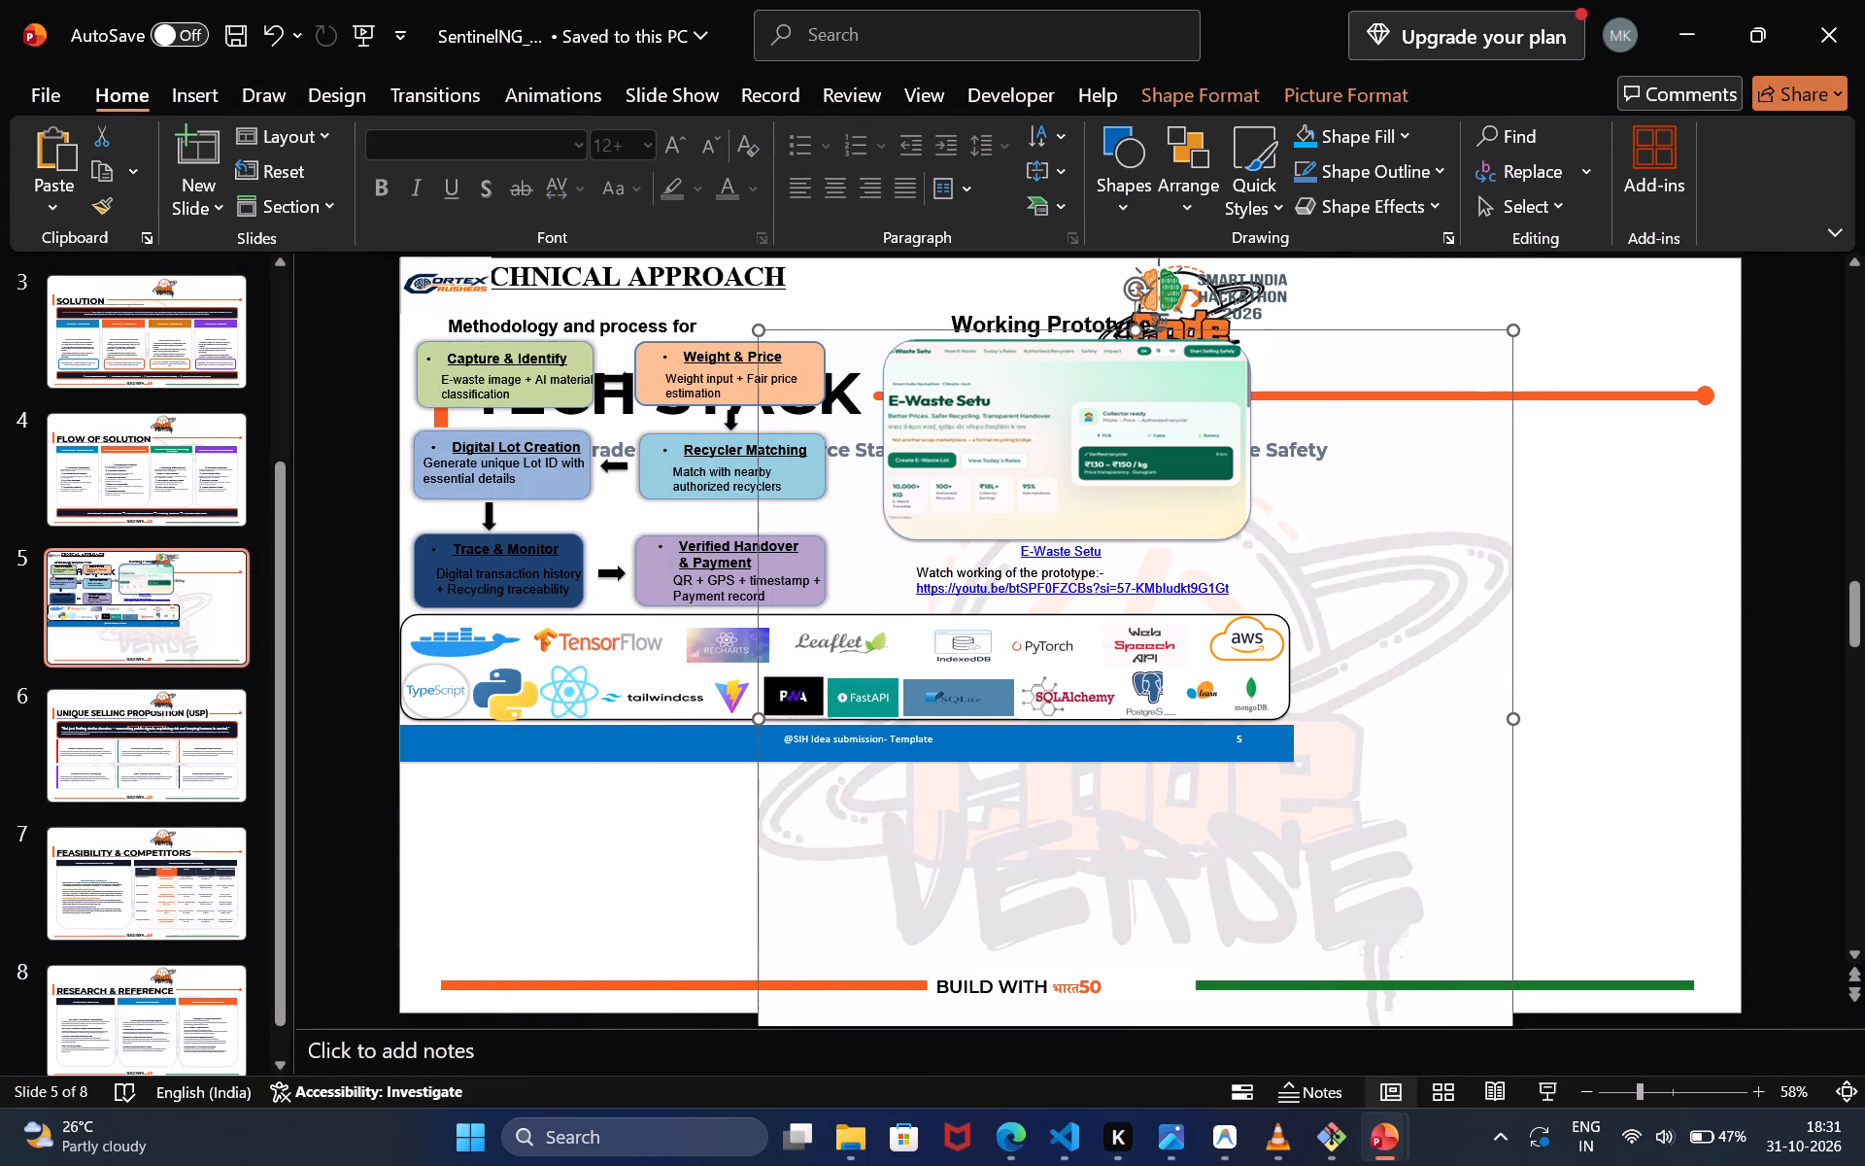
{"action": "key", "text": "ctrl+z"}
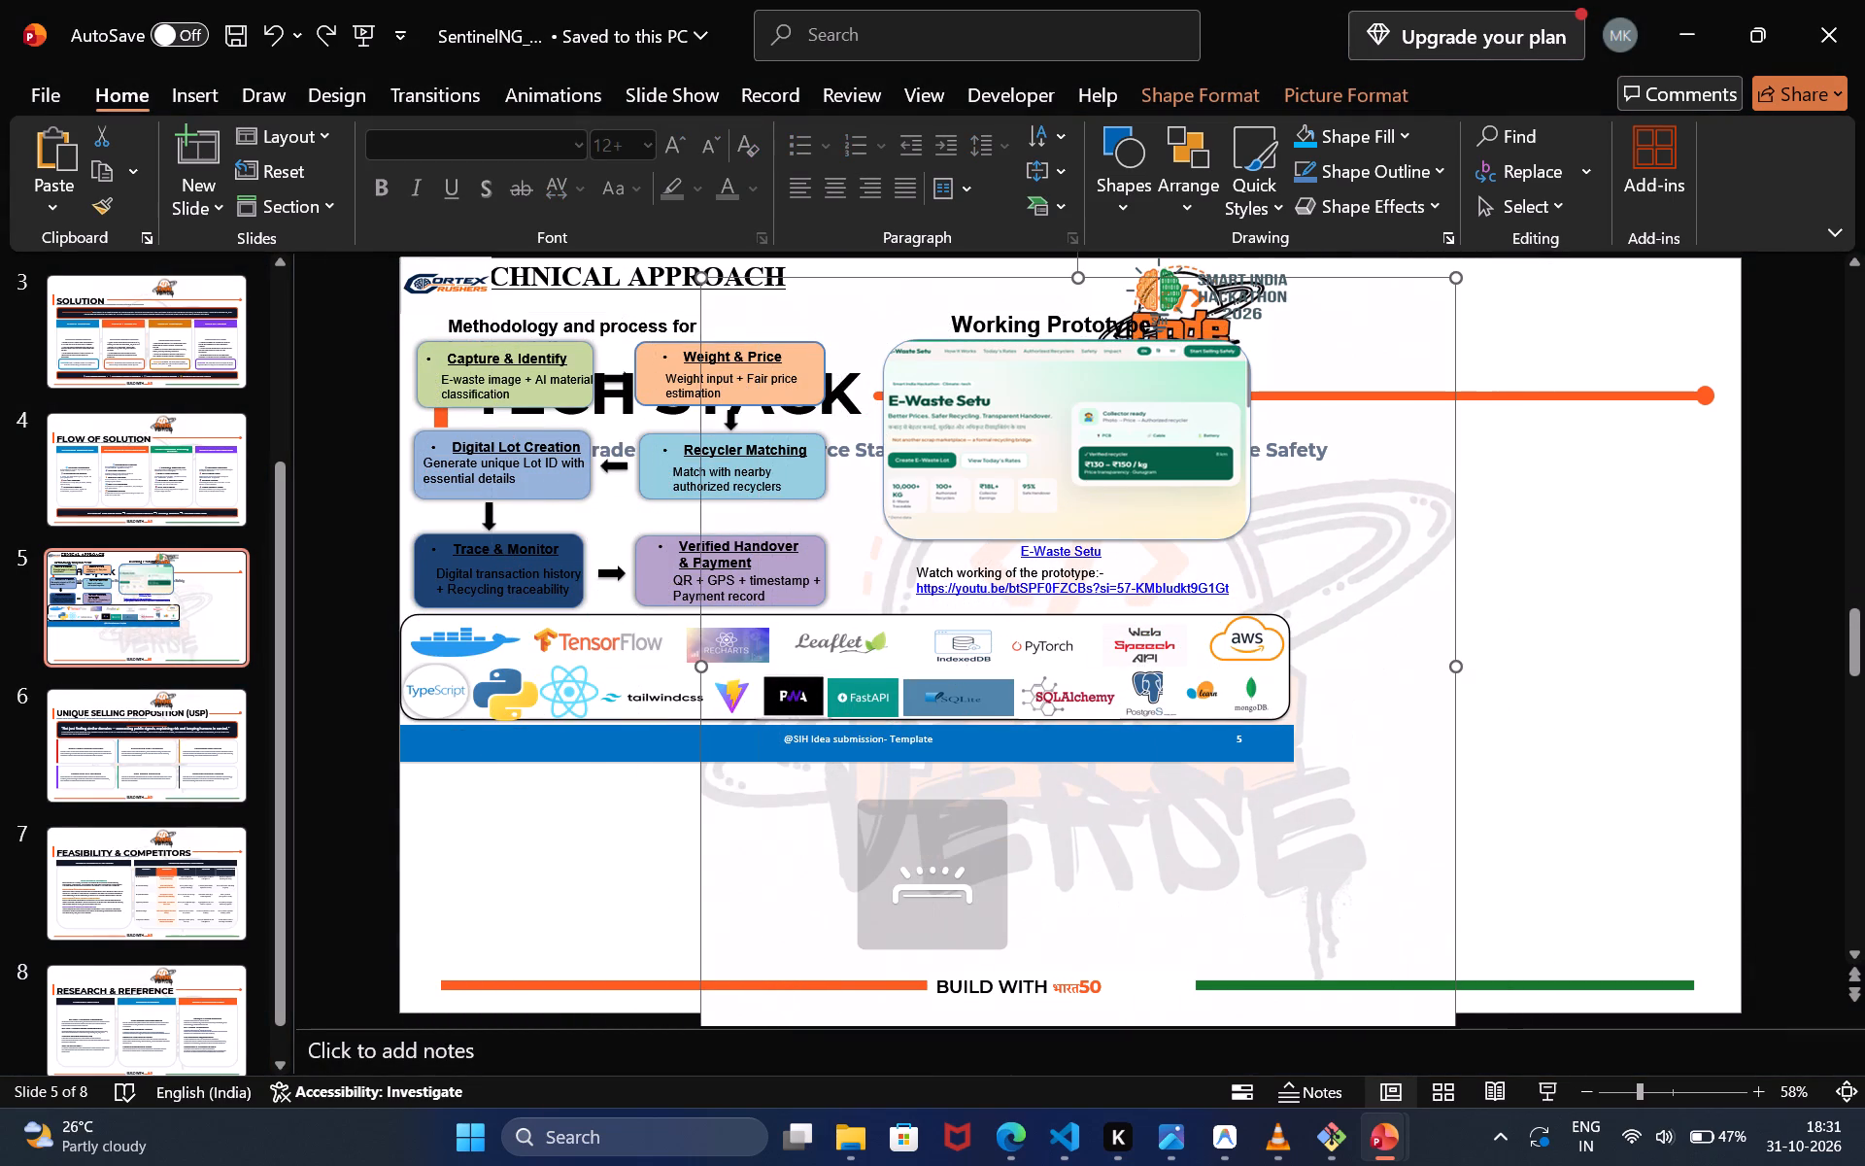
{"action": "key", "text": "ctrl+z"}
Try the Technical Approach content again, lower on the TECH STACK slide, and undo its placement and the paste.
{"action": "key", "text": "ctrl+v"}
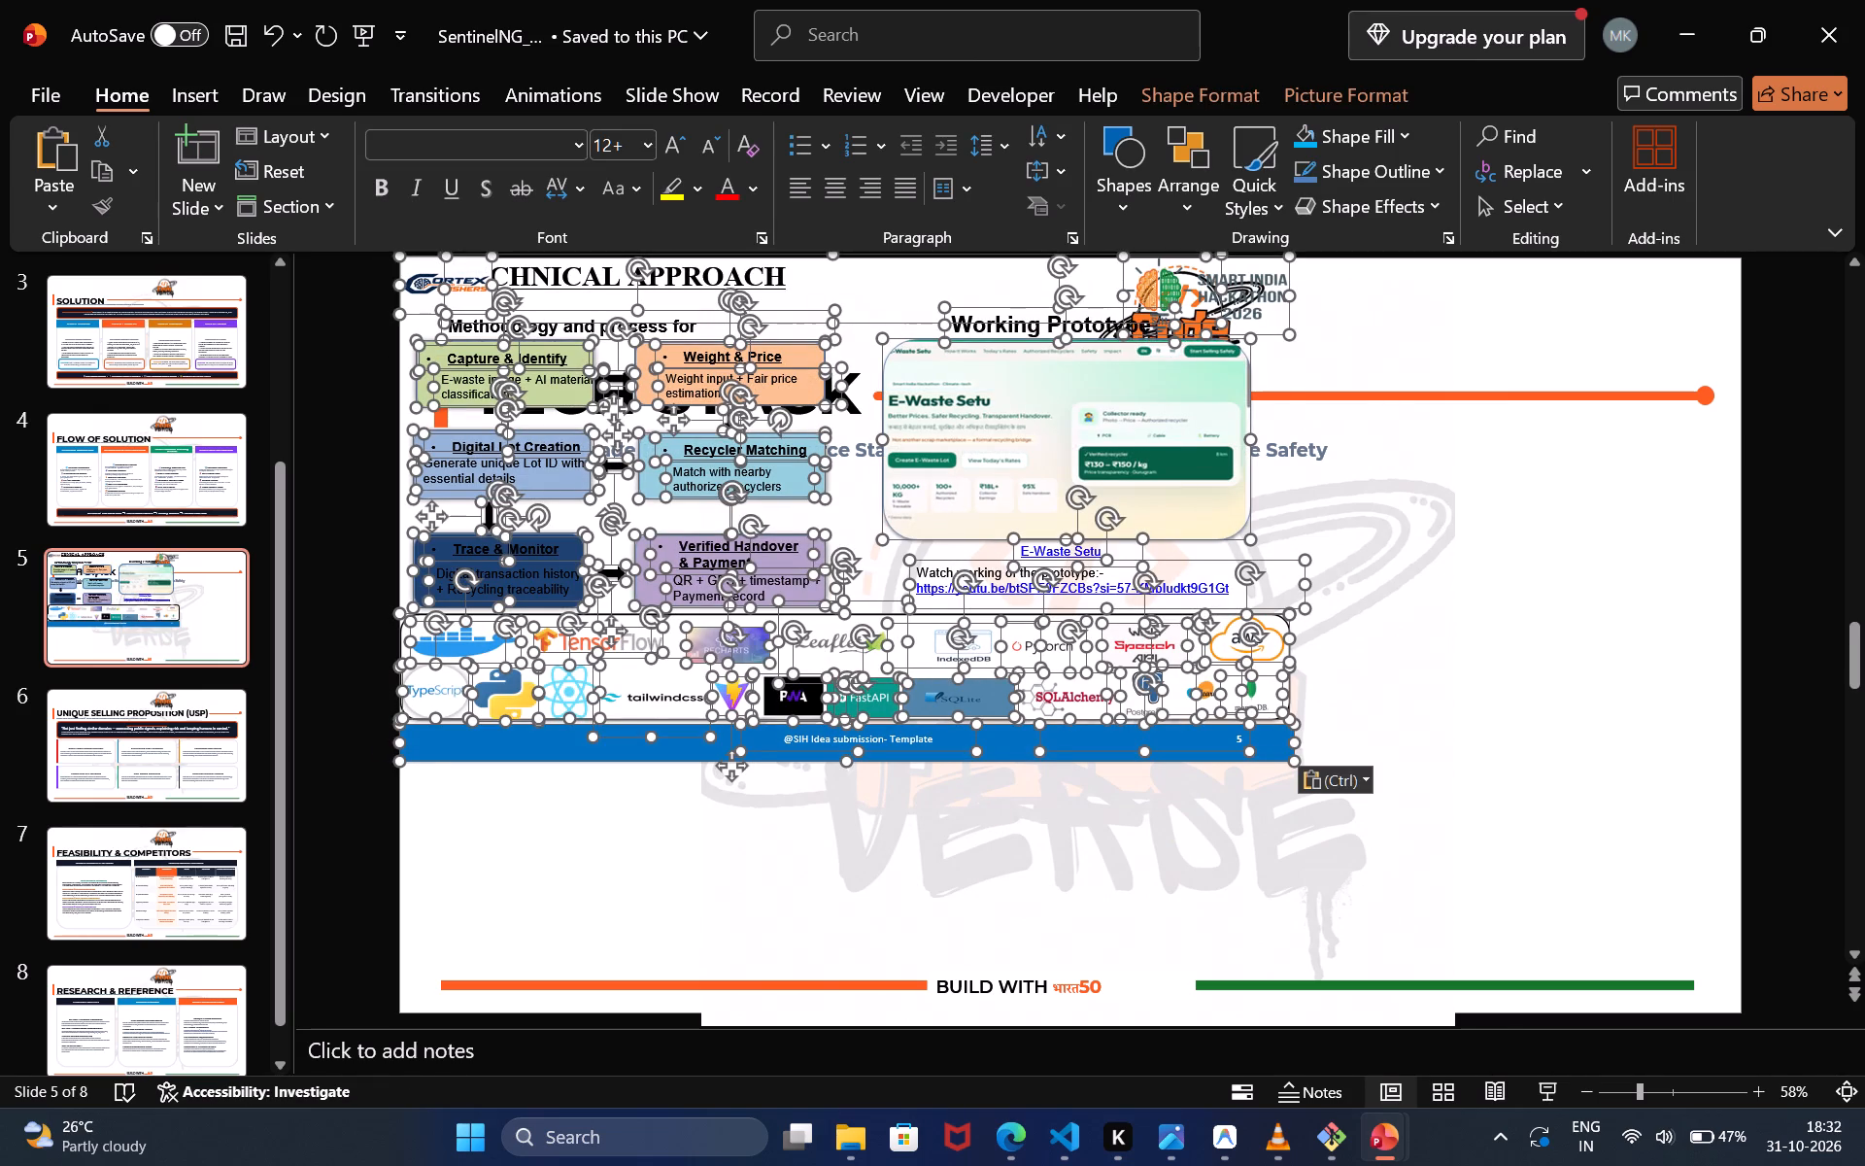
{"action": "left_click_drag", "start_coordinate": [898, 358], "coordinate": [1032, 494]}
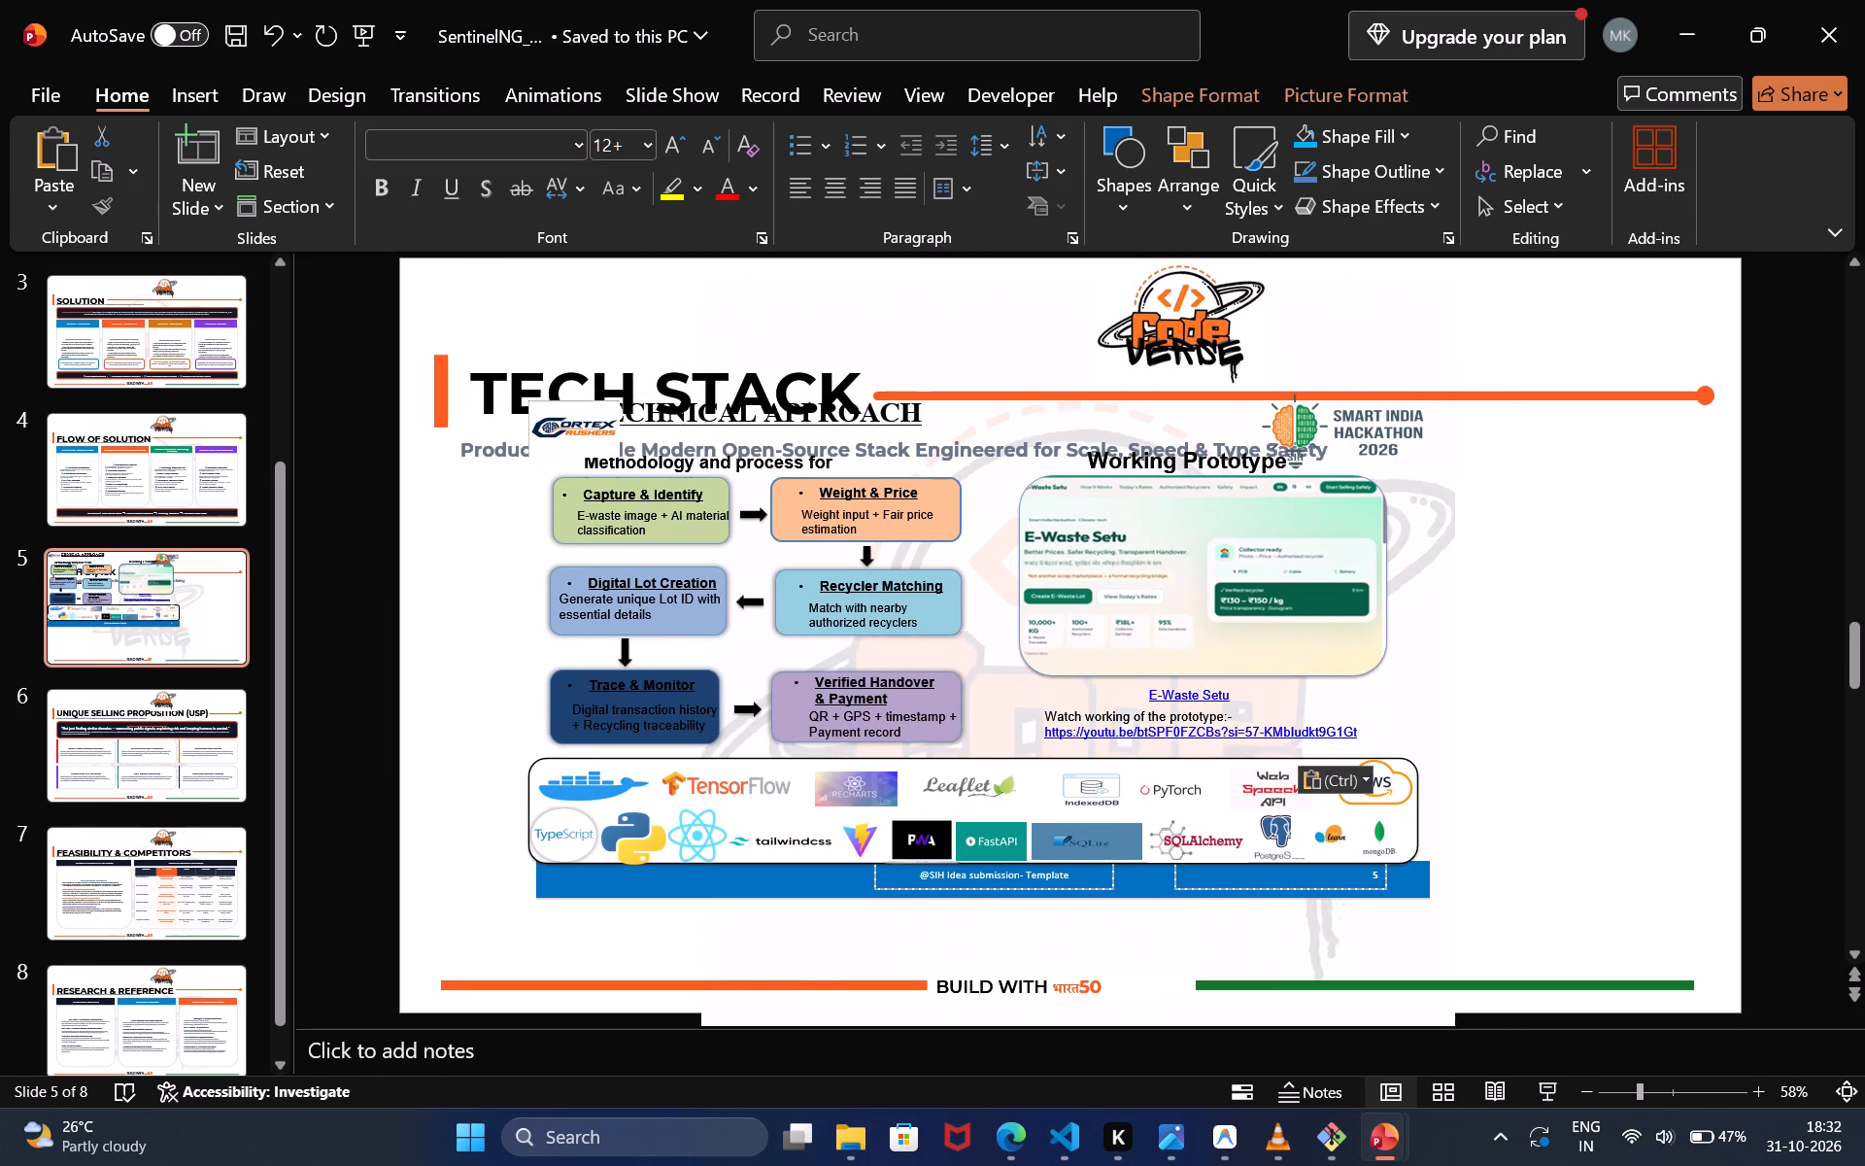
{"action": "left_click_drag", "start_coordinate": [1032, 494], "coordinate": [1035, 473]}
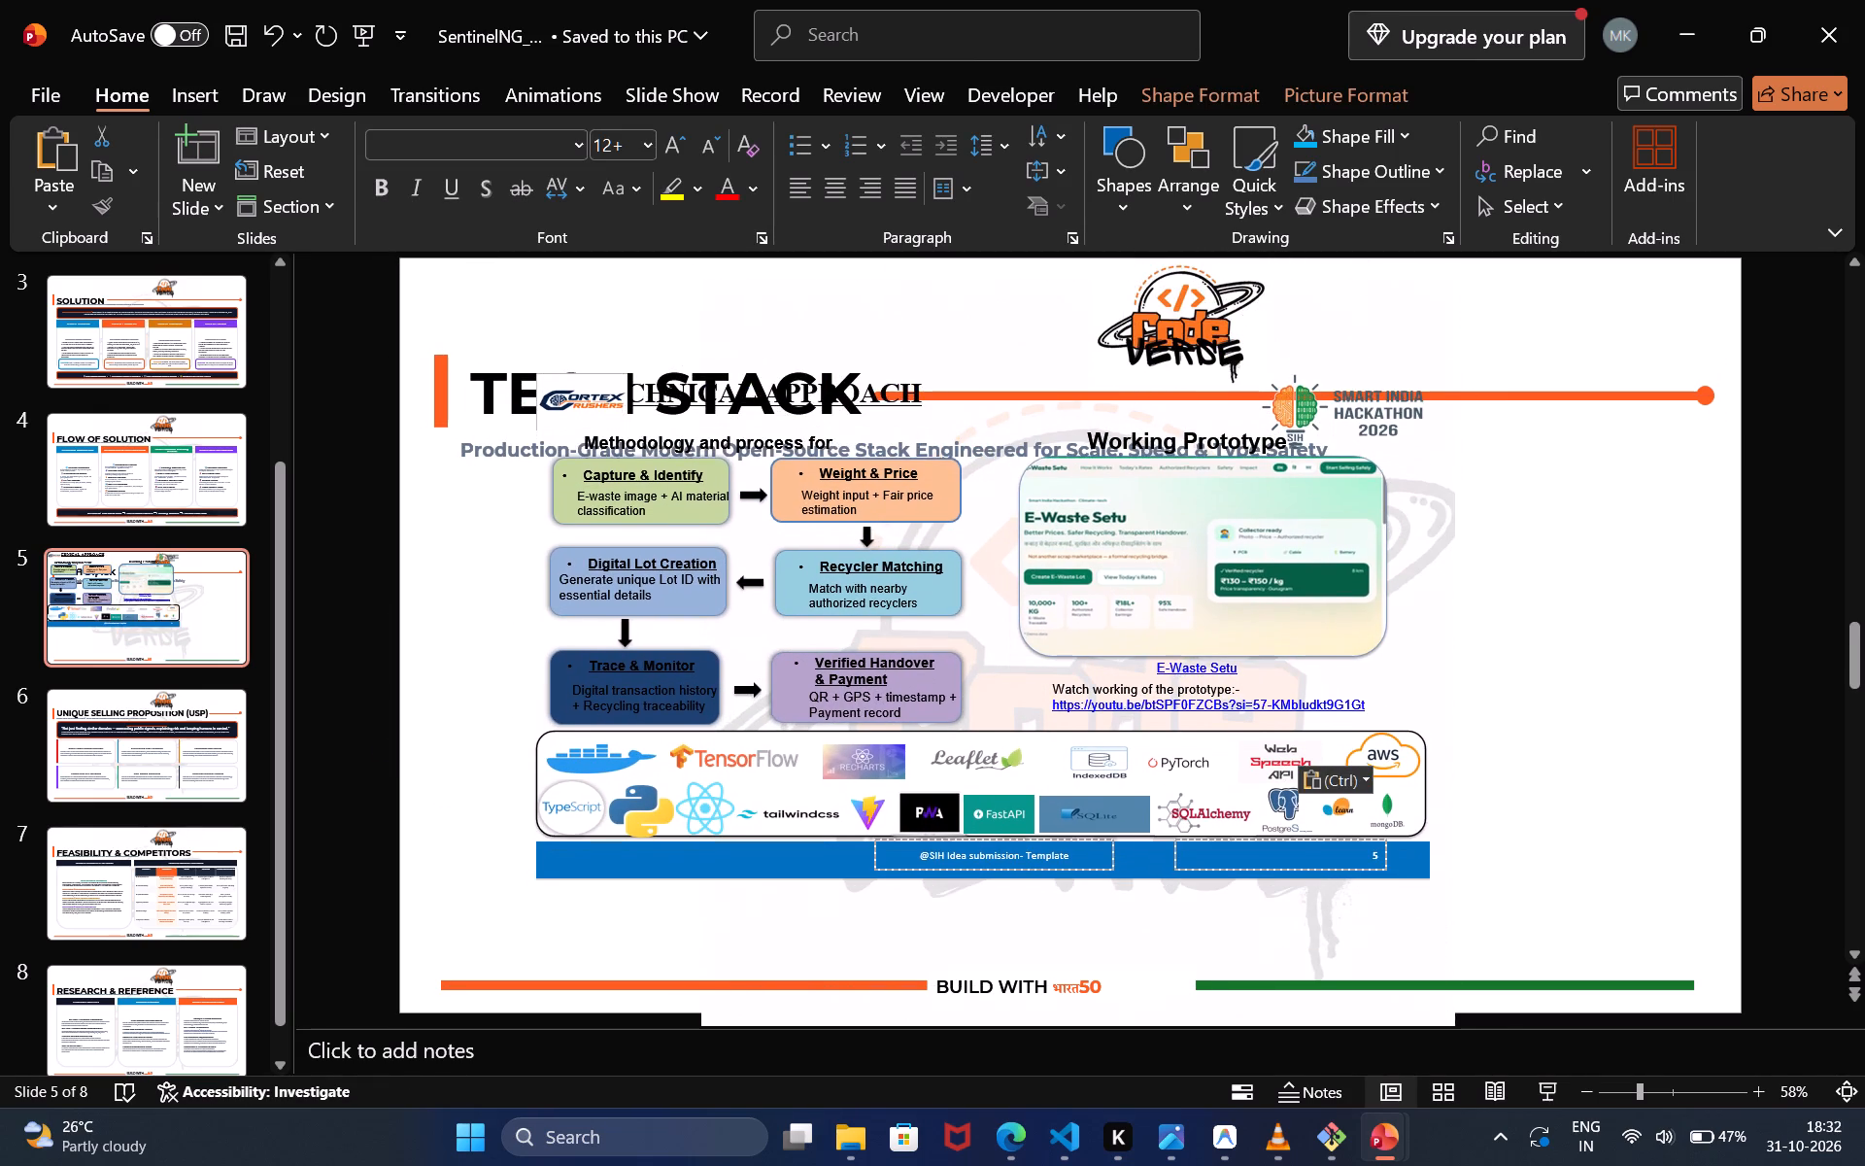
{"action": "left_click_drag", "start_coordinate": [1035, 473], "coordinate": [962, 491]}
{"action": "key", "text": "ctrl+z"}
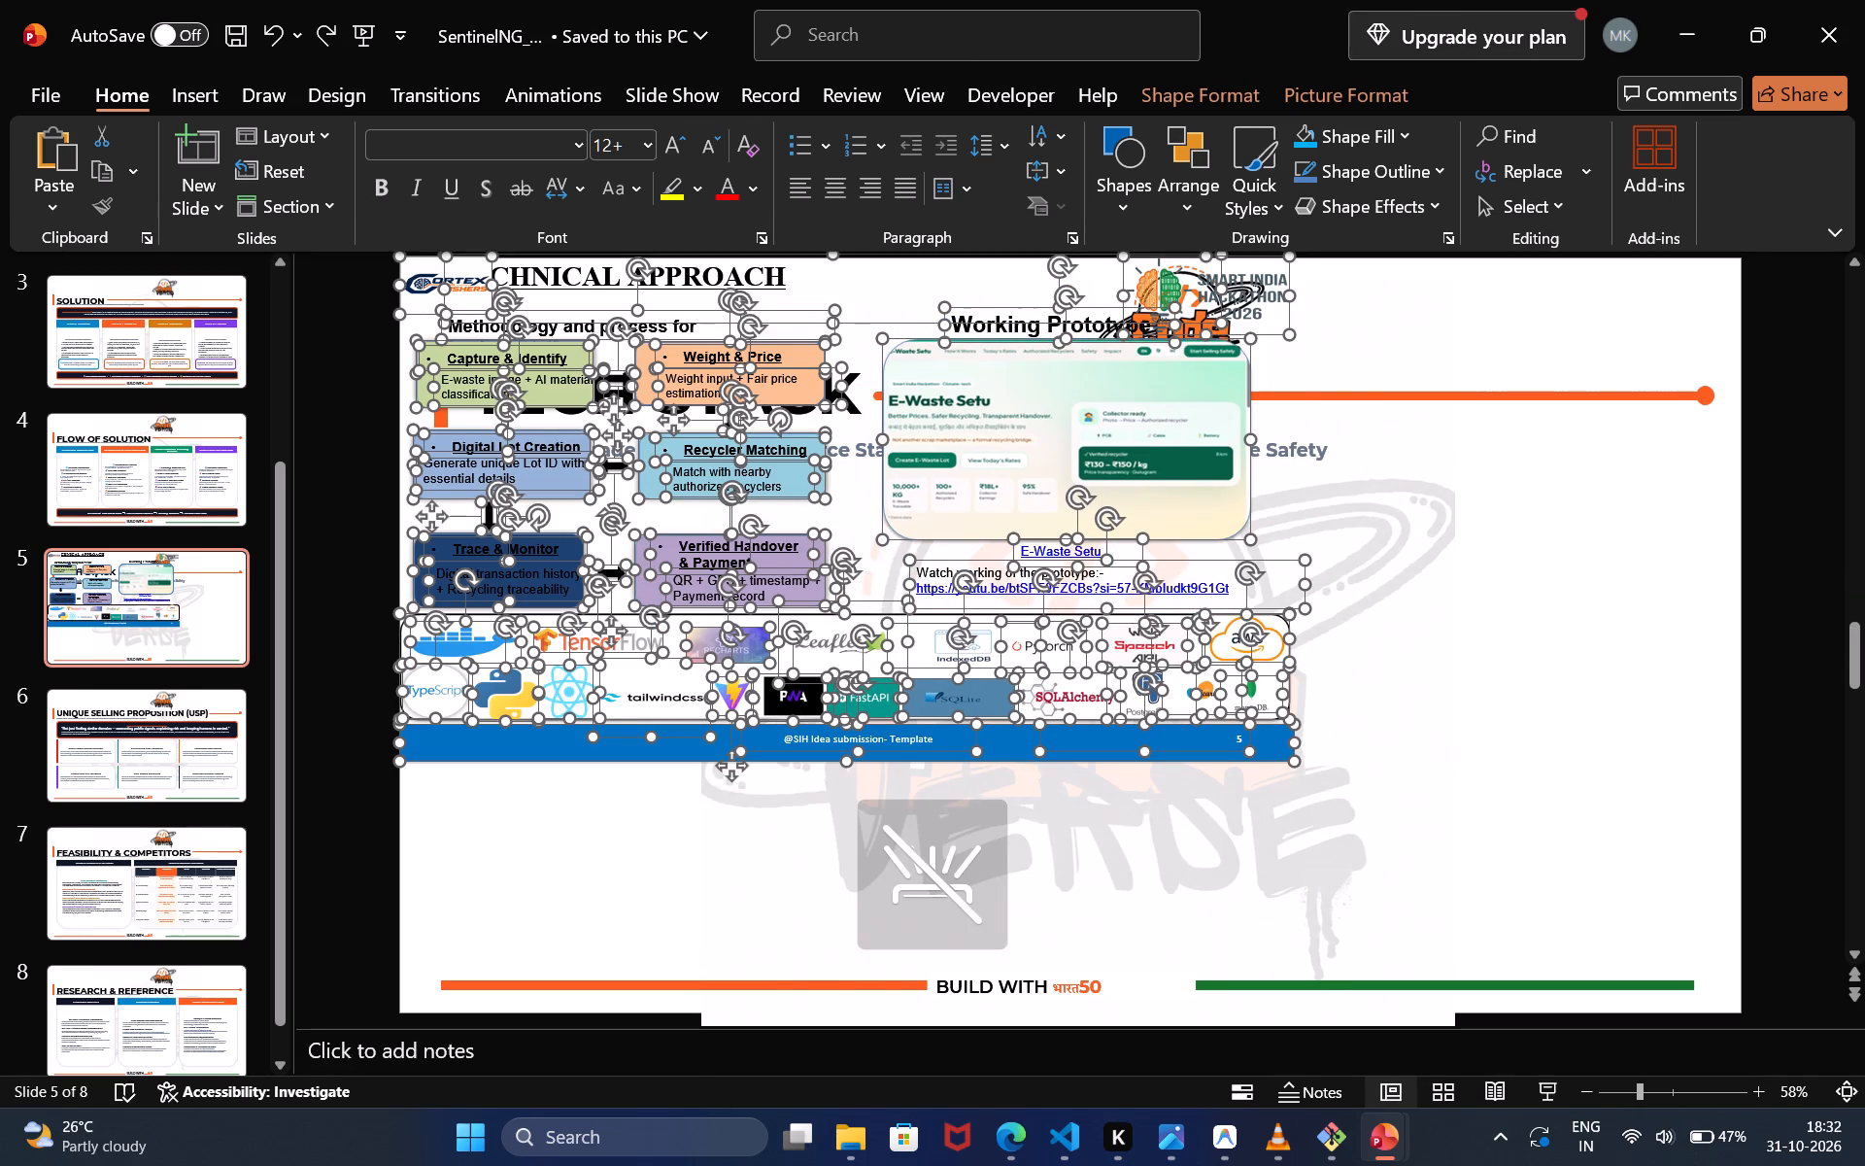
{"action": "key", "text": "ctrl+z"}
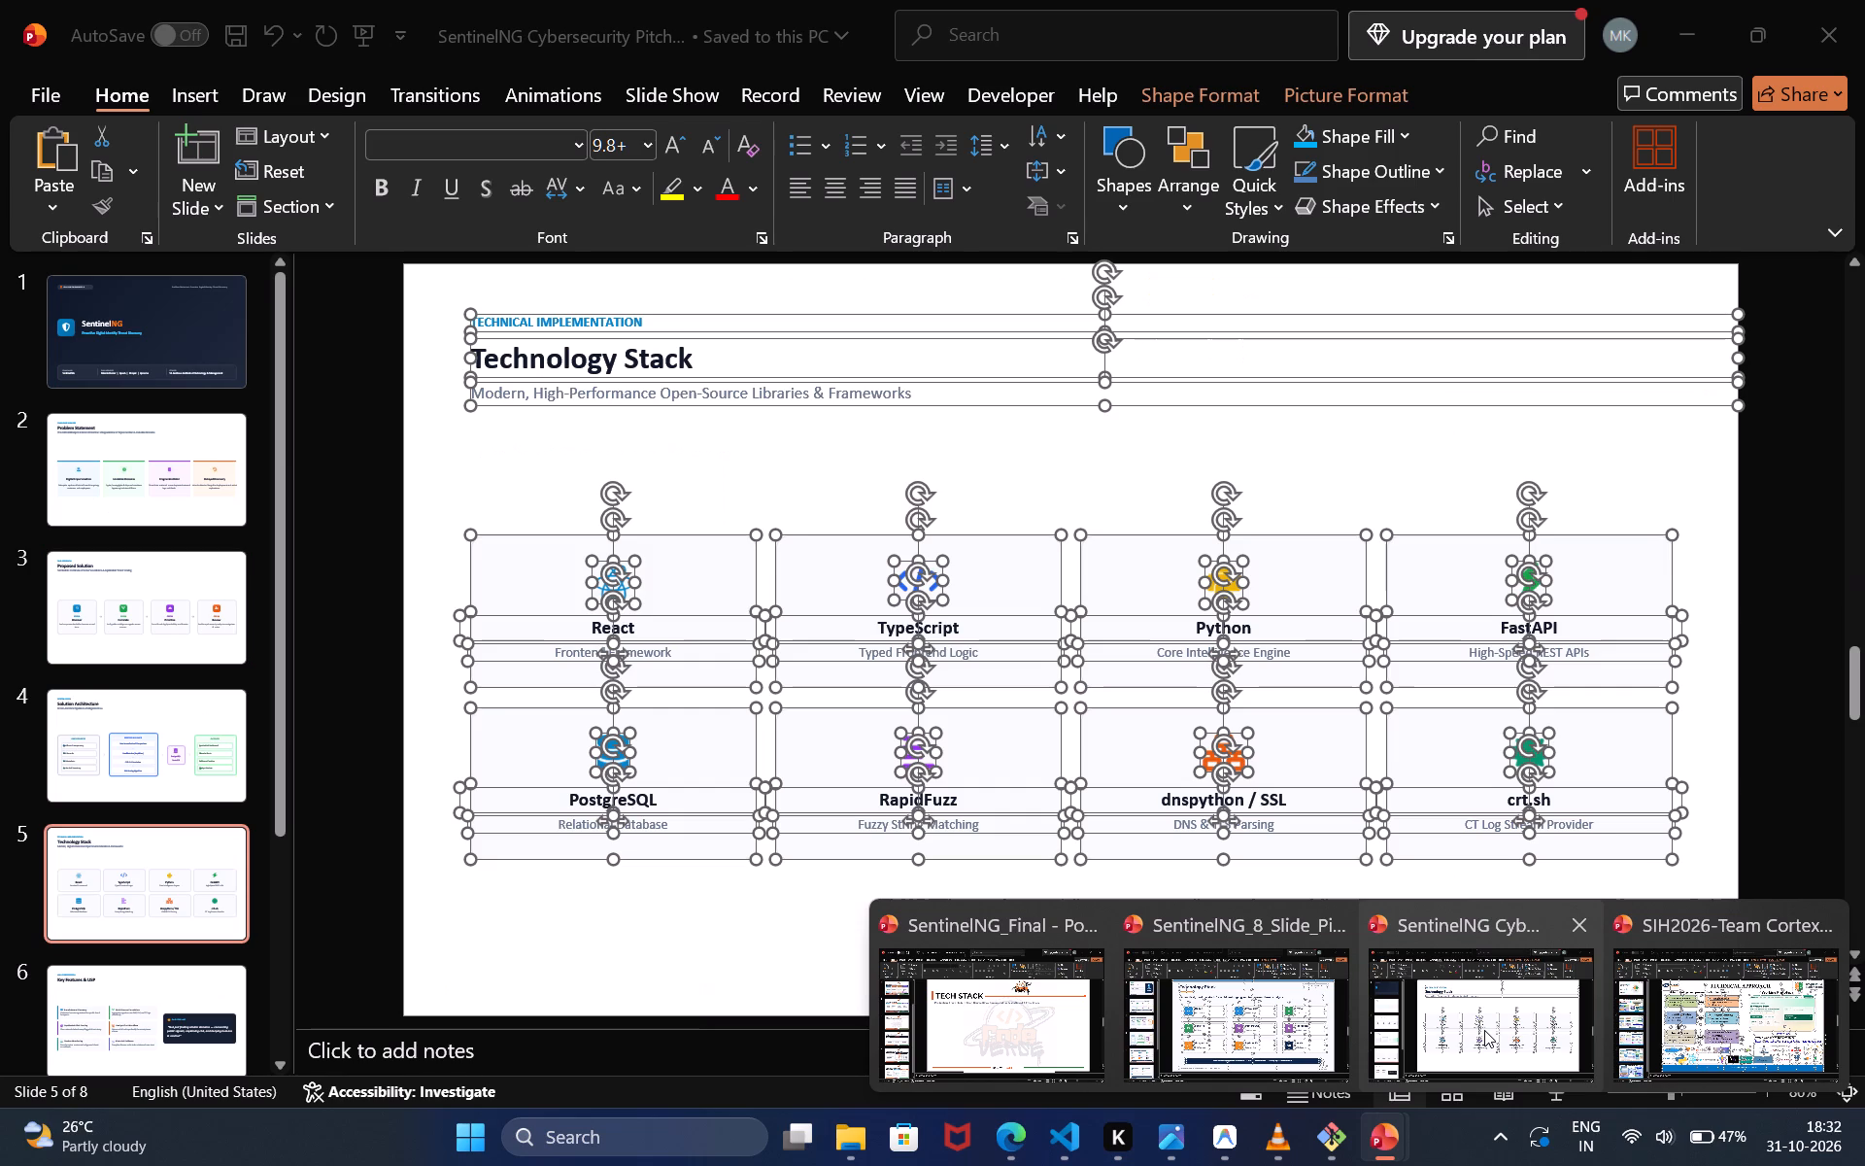
Switch to the SentinelNG Cybersecurity Pitch deck and examine the cards on its Technology Stack slide.
{"action": "left_click", "coordinate": [1559, 1029]}
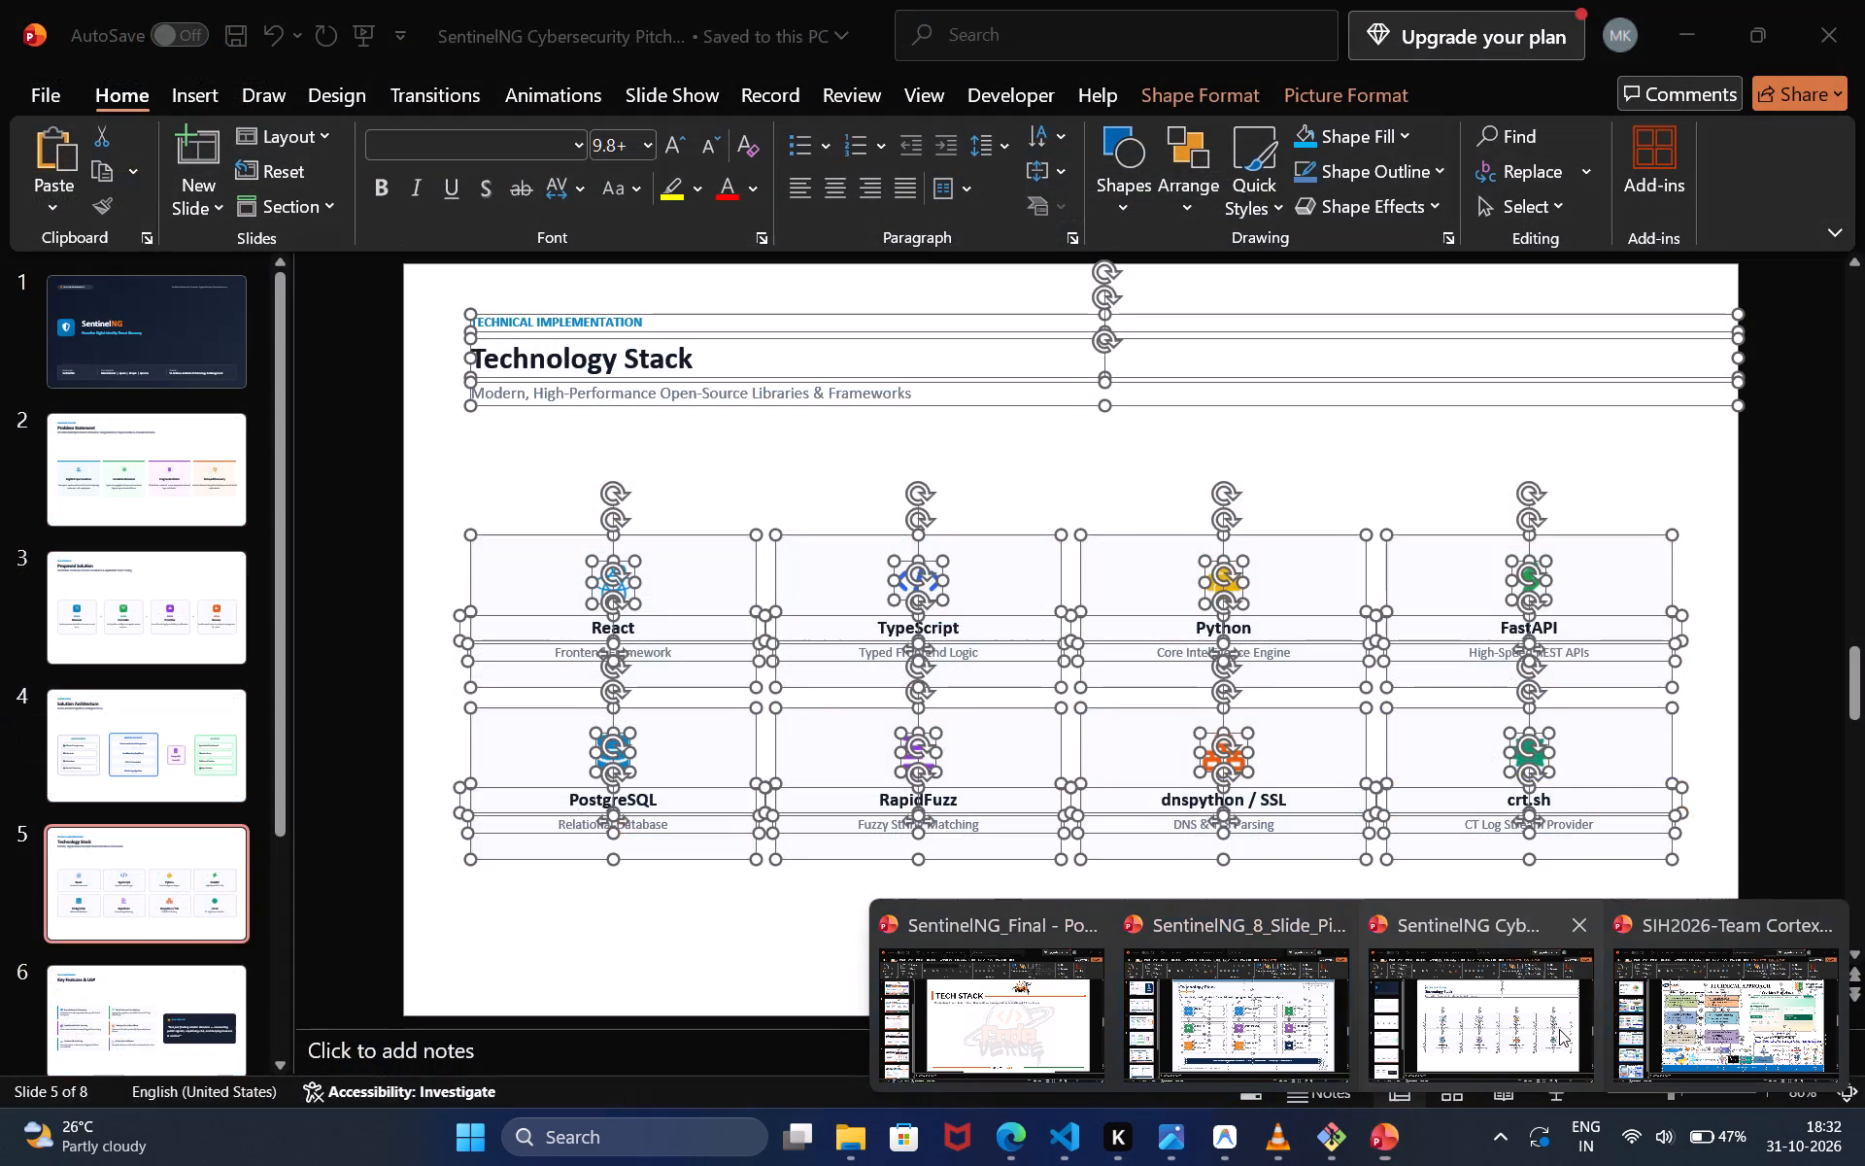
{"action": "left_click", "coordinate": [1327, 883]}
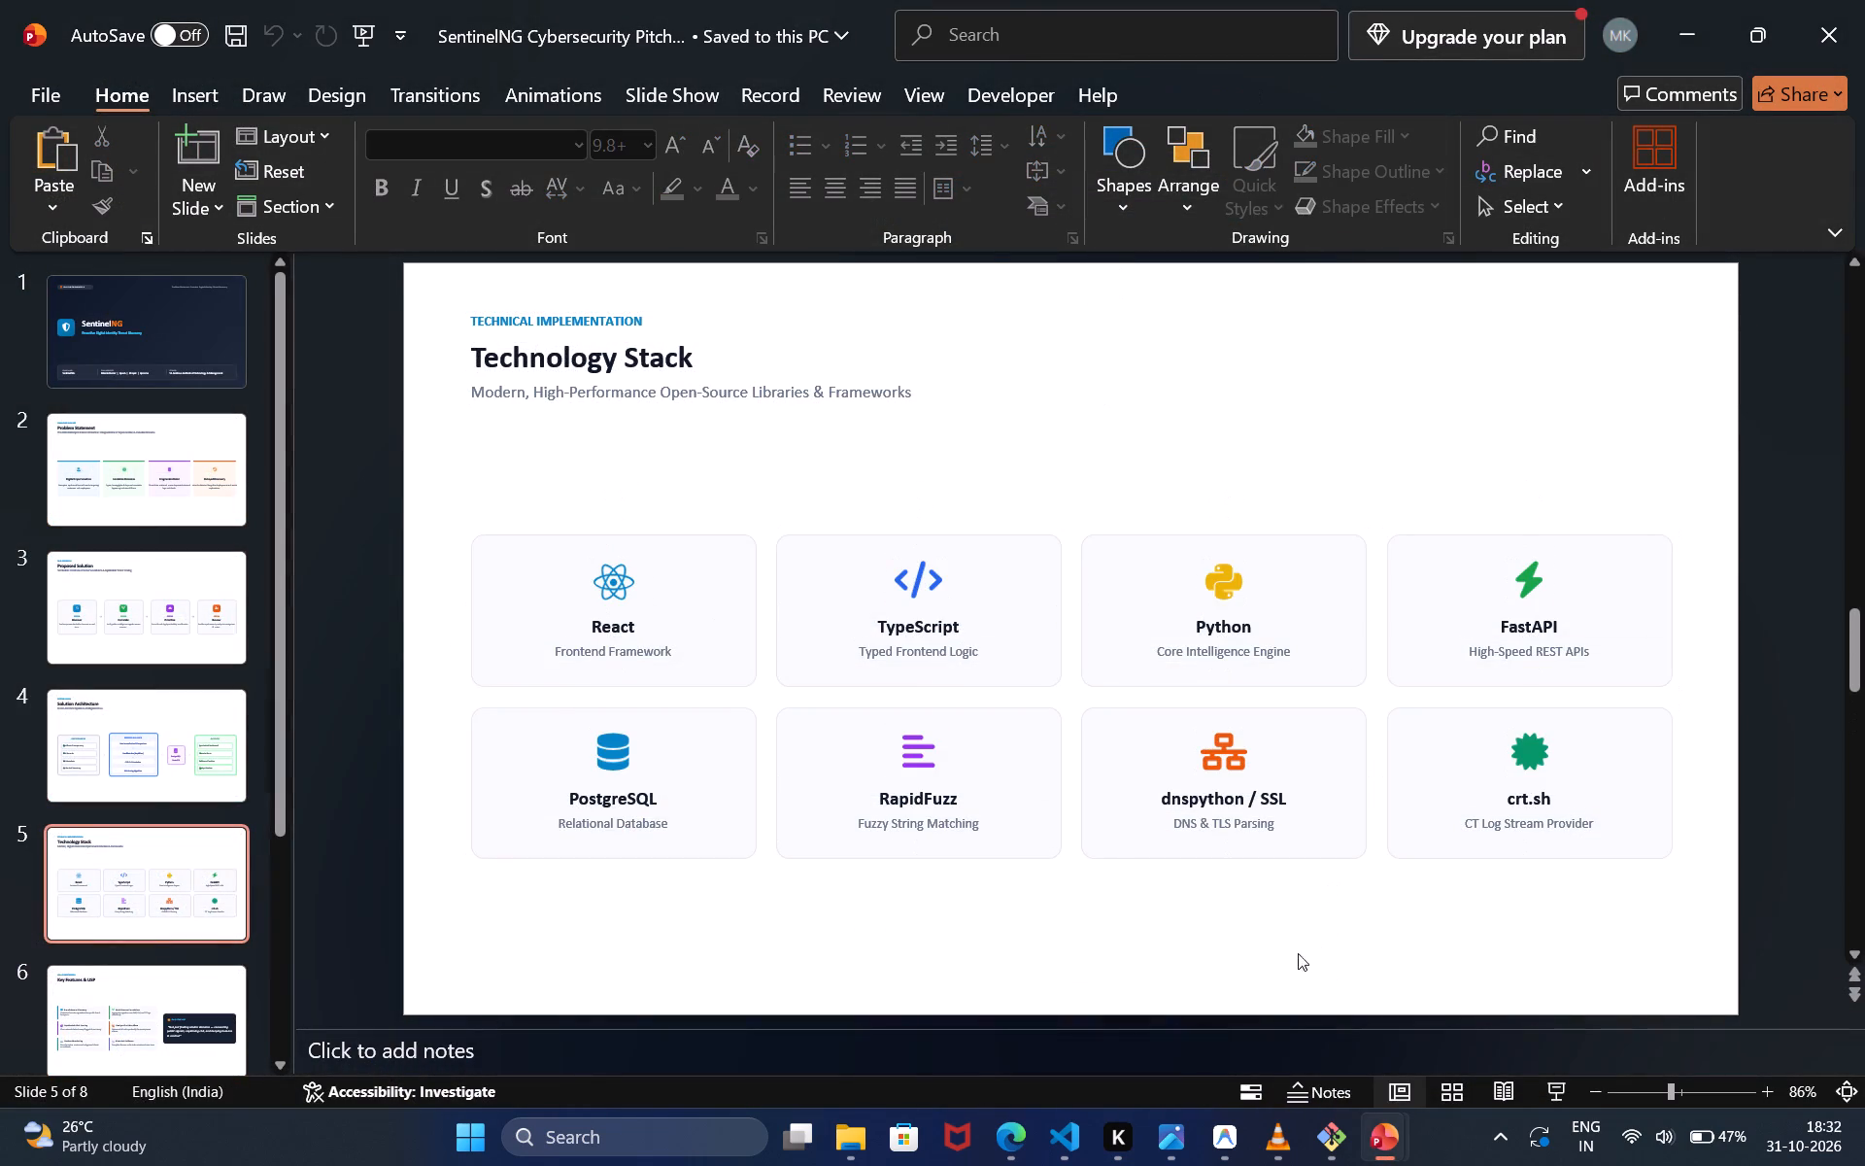
{"action": "left_click", "coordinate": [1017, 642]}
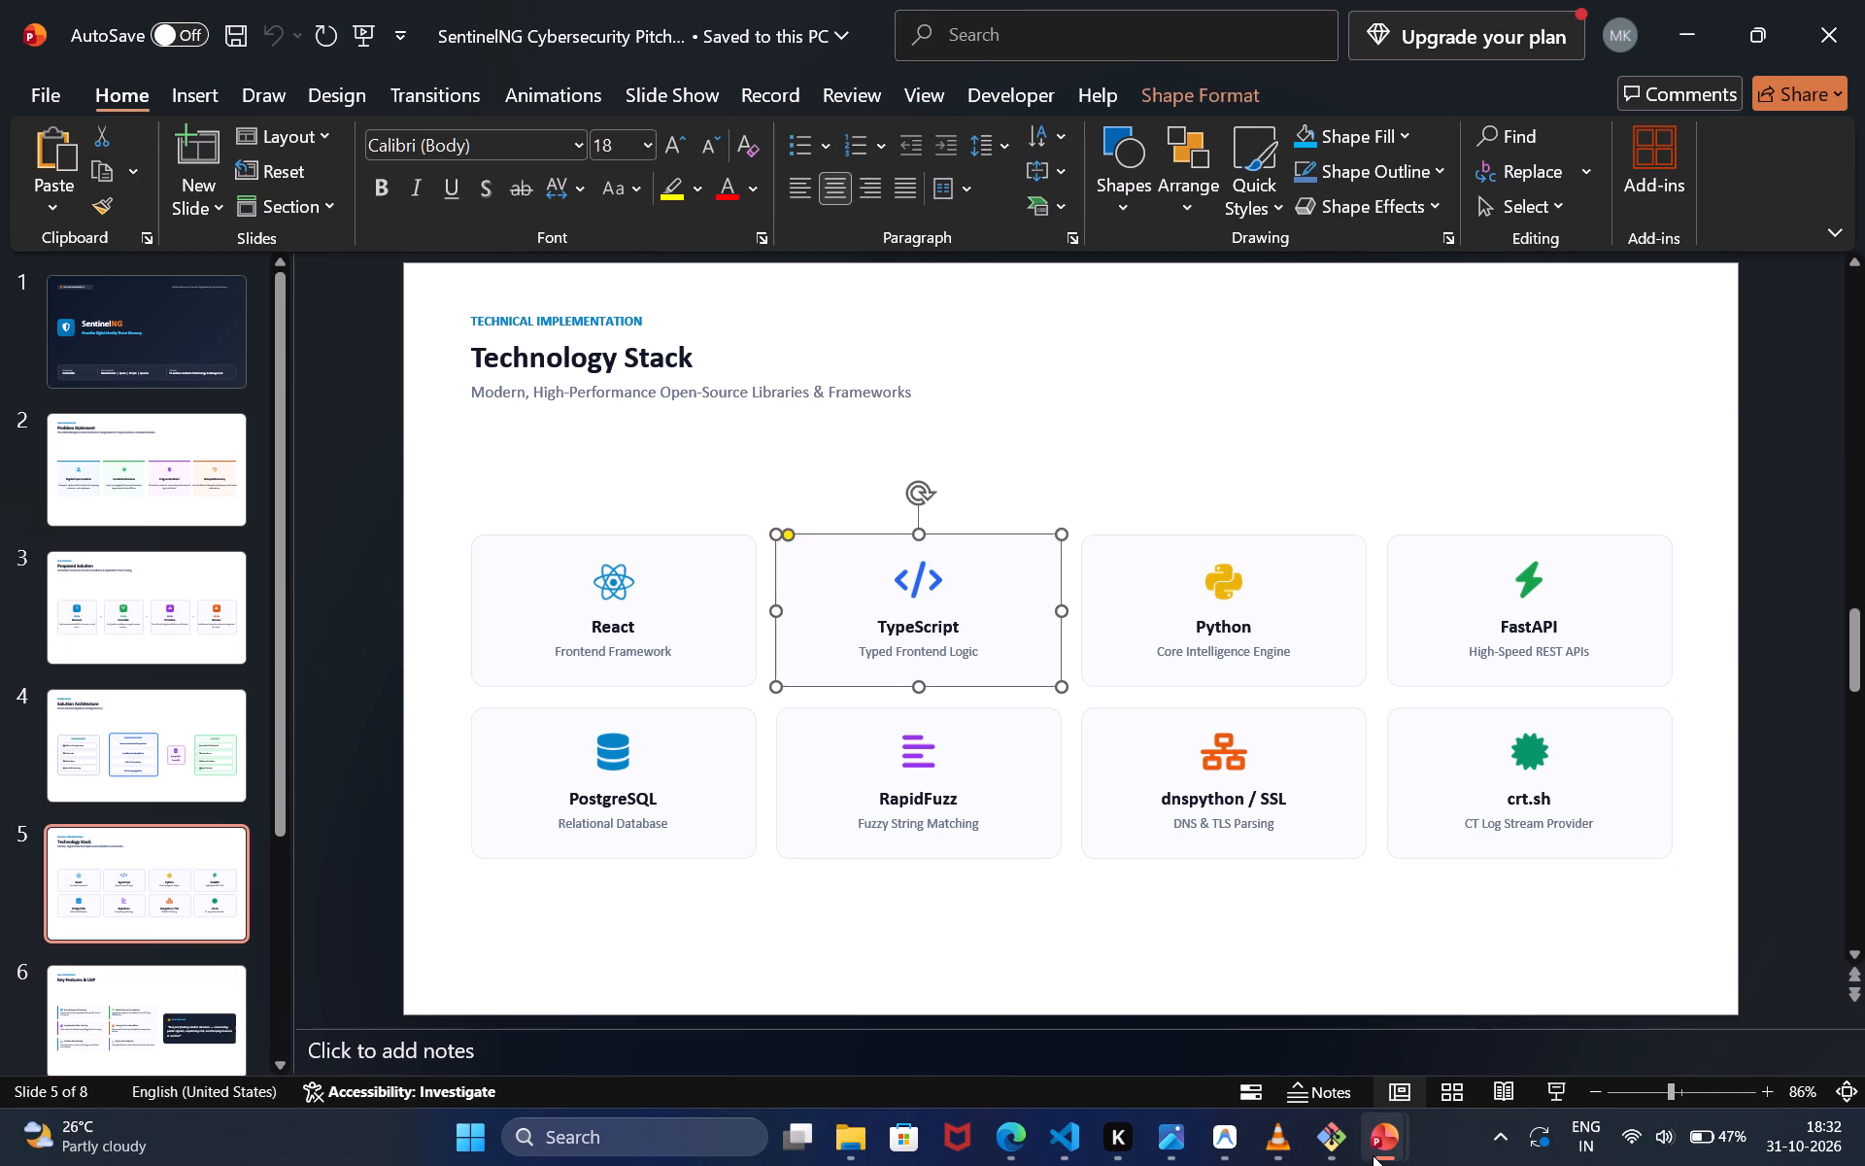
{"action": "left_click", "coordinate": [1045, 1002]}
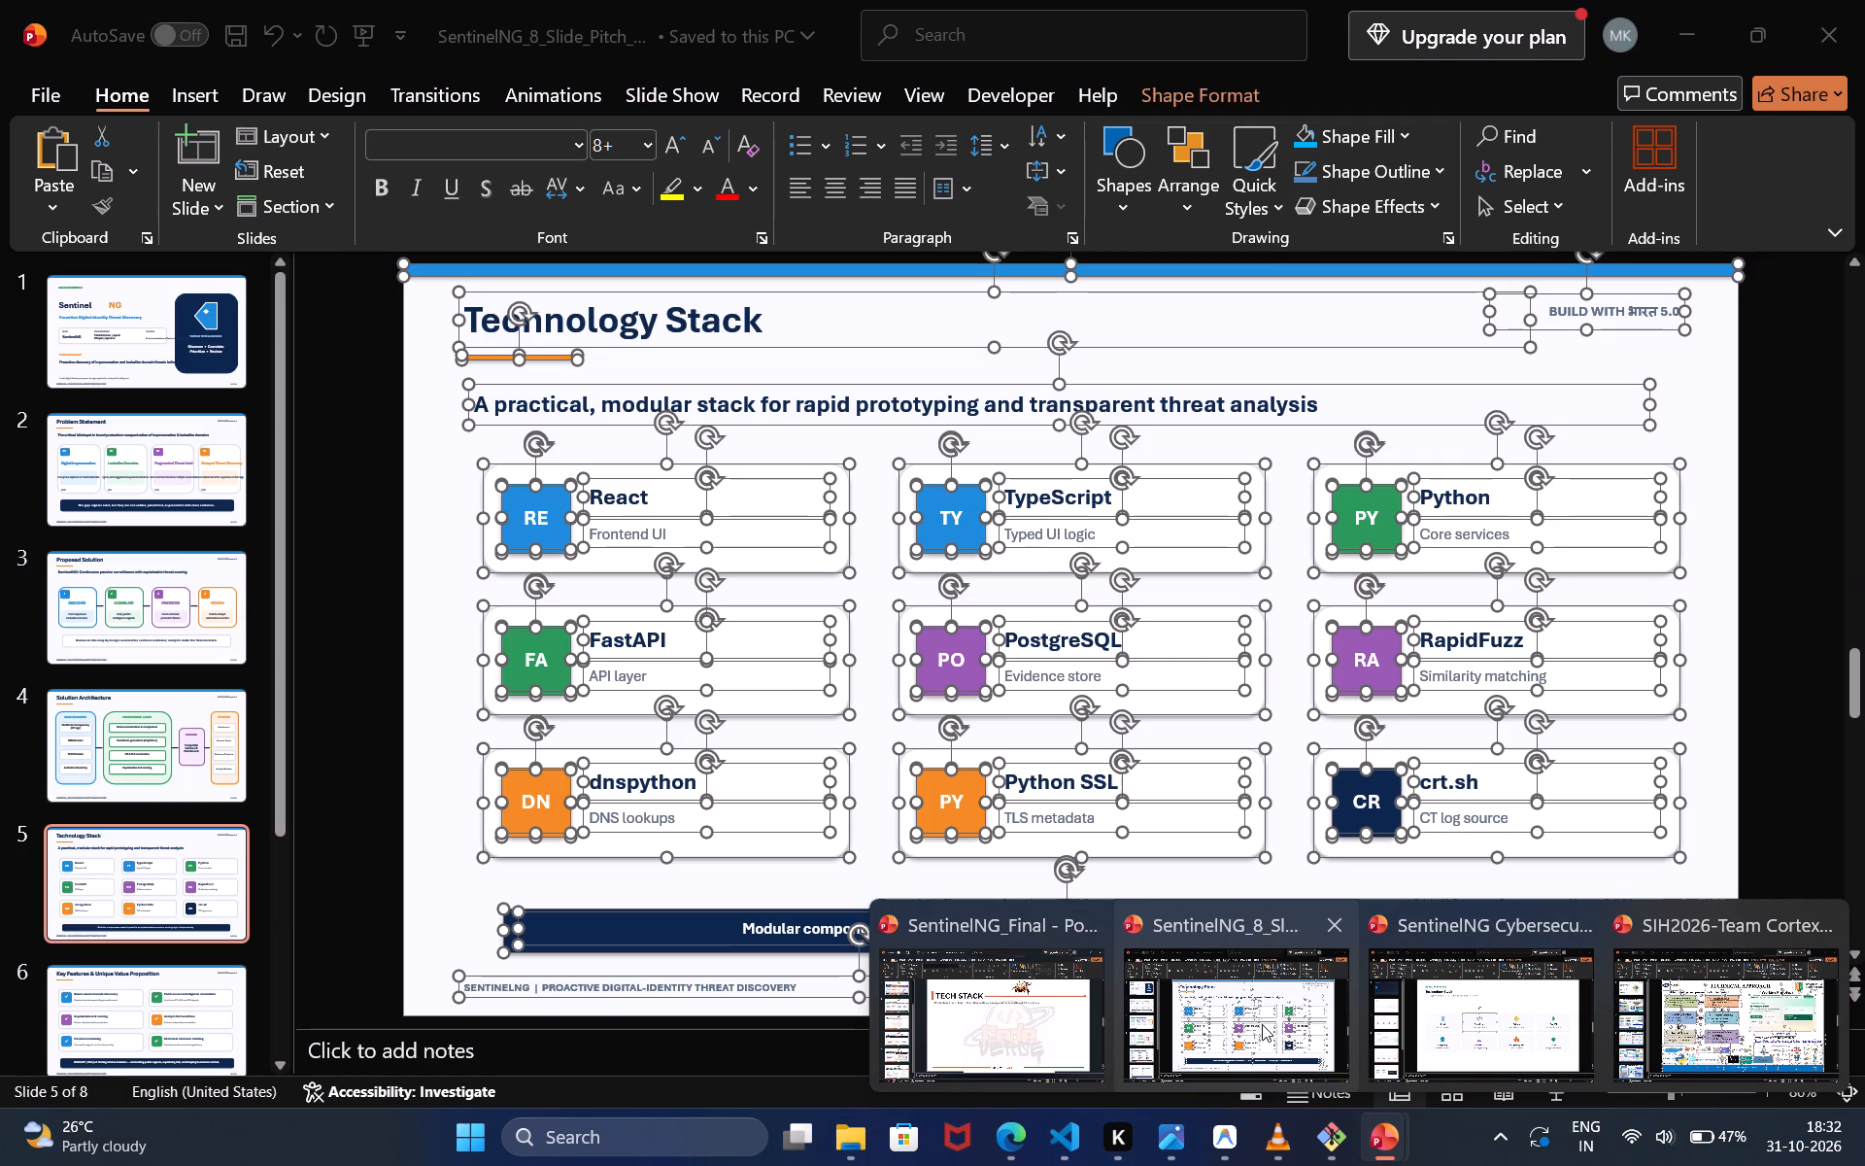
Copy the Technology Stack slide contents from the SentinelNG_8_Slide_Pitch deck into SentinelNG_Final's TECH STACK slide, positioned below the existing subtitle.
{"action": "left_click", "coordinate": [1262, 1024]}
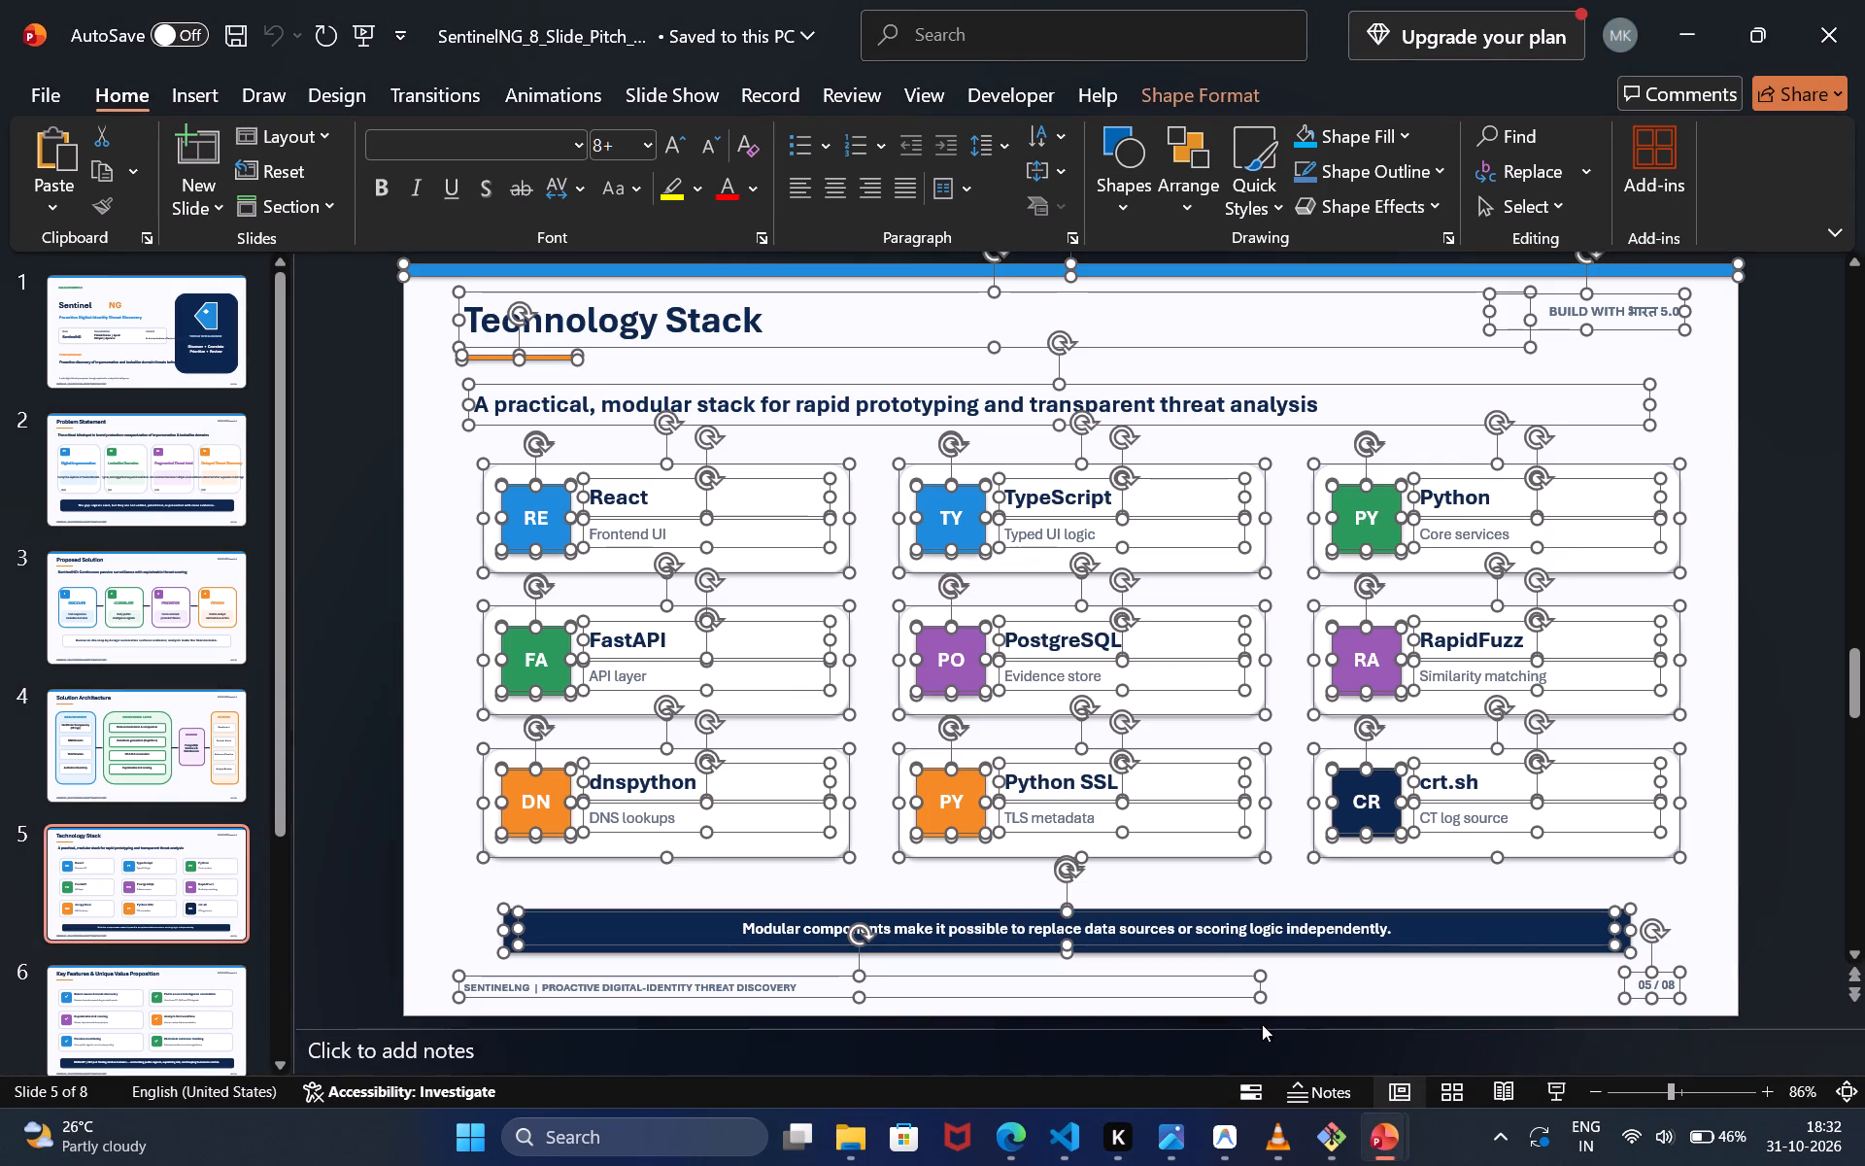
{"action": "key", "text": "ctrl+c"}
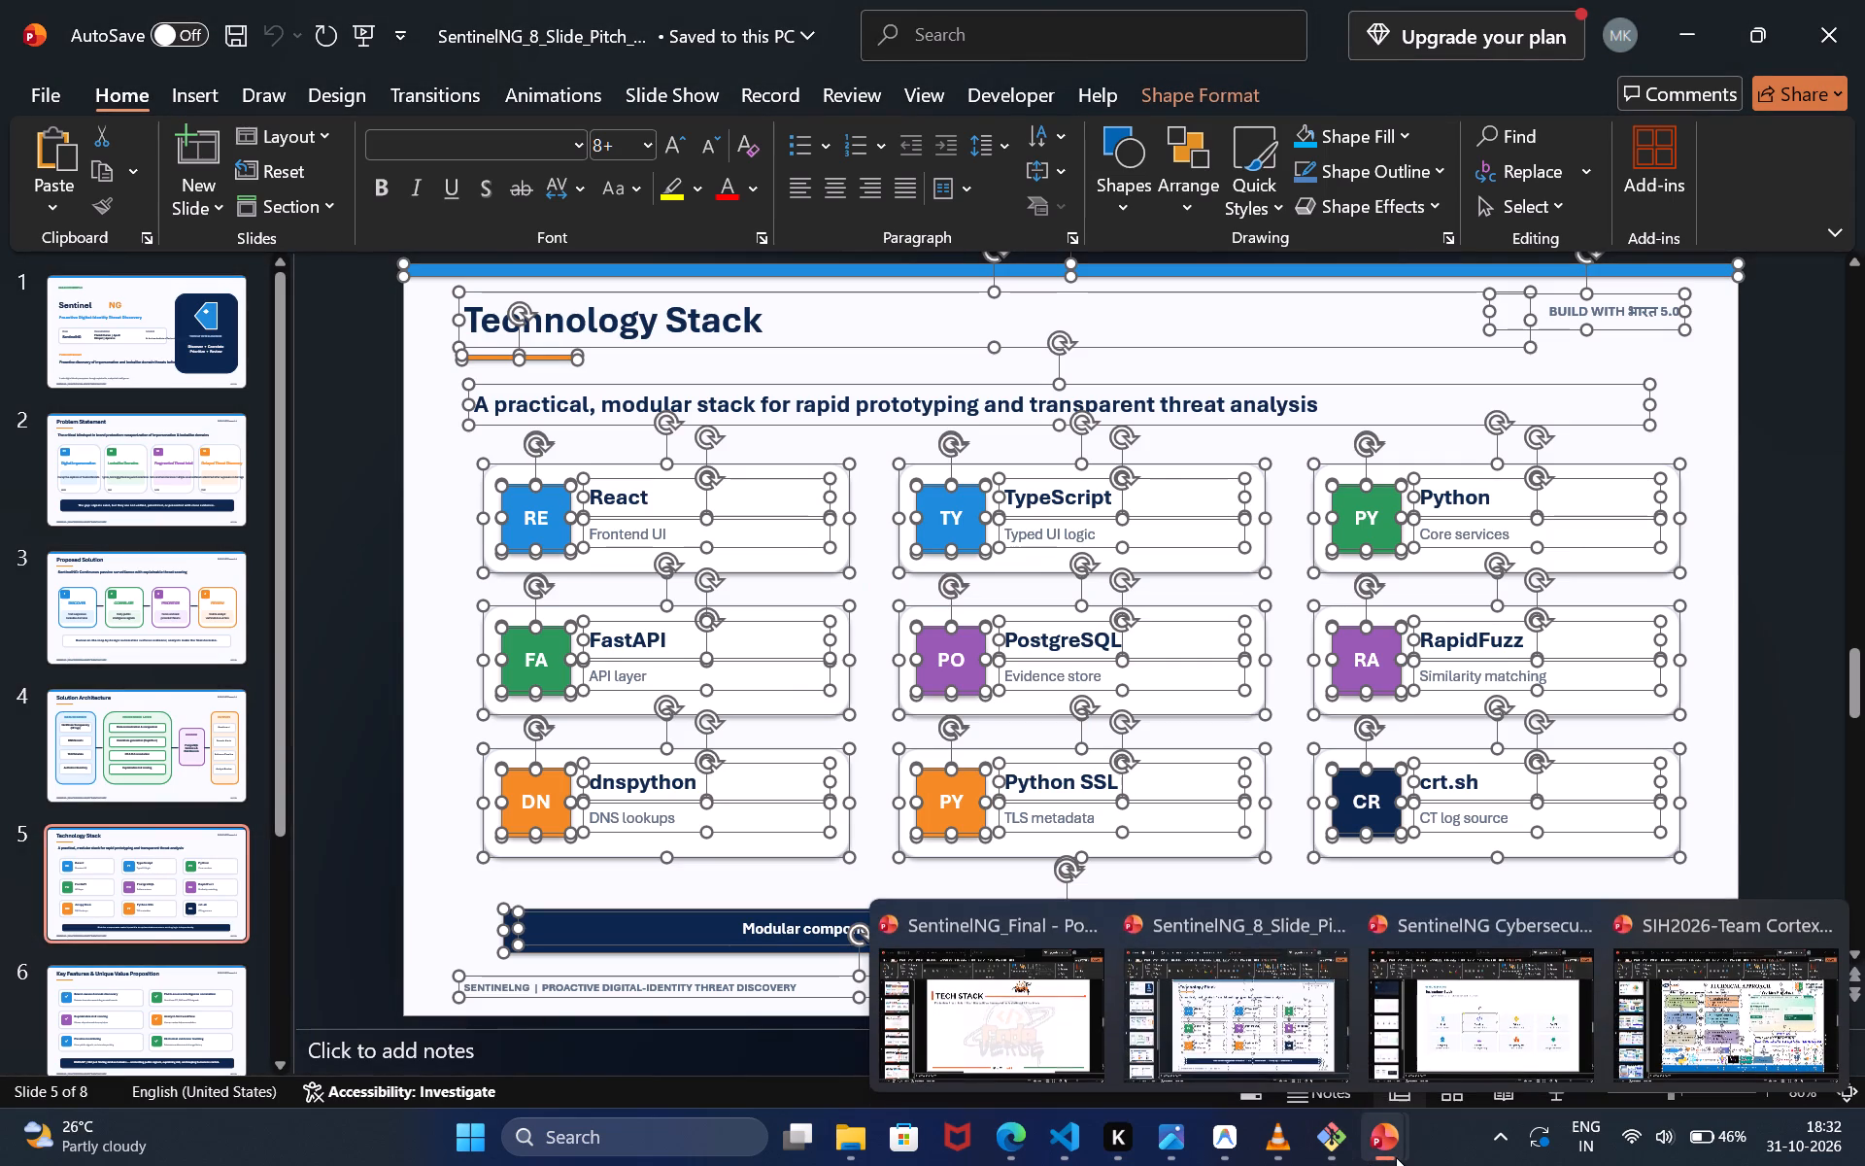
{"action": "left_click", "coordinate": [1018, 1015]}
{"action": "key", "text": "ctrl+v"}
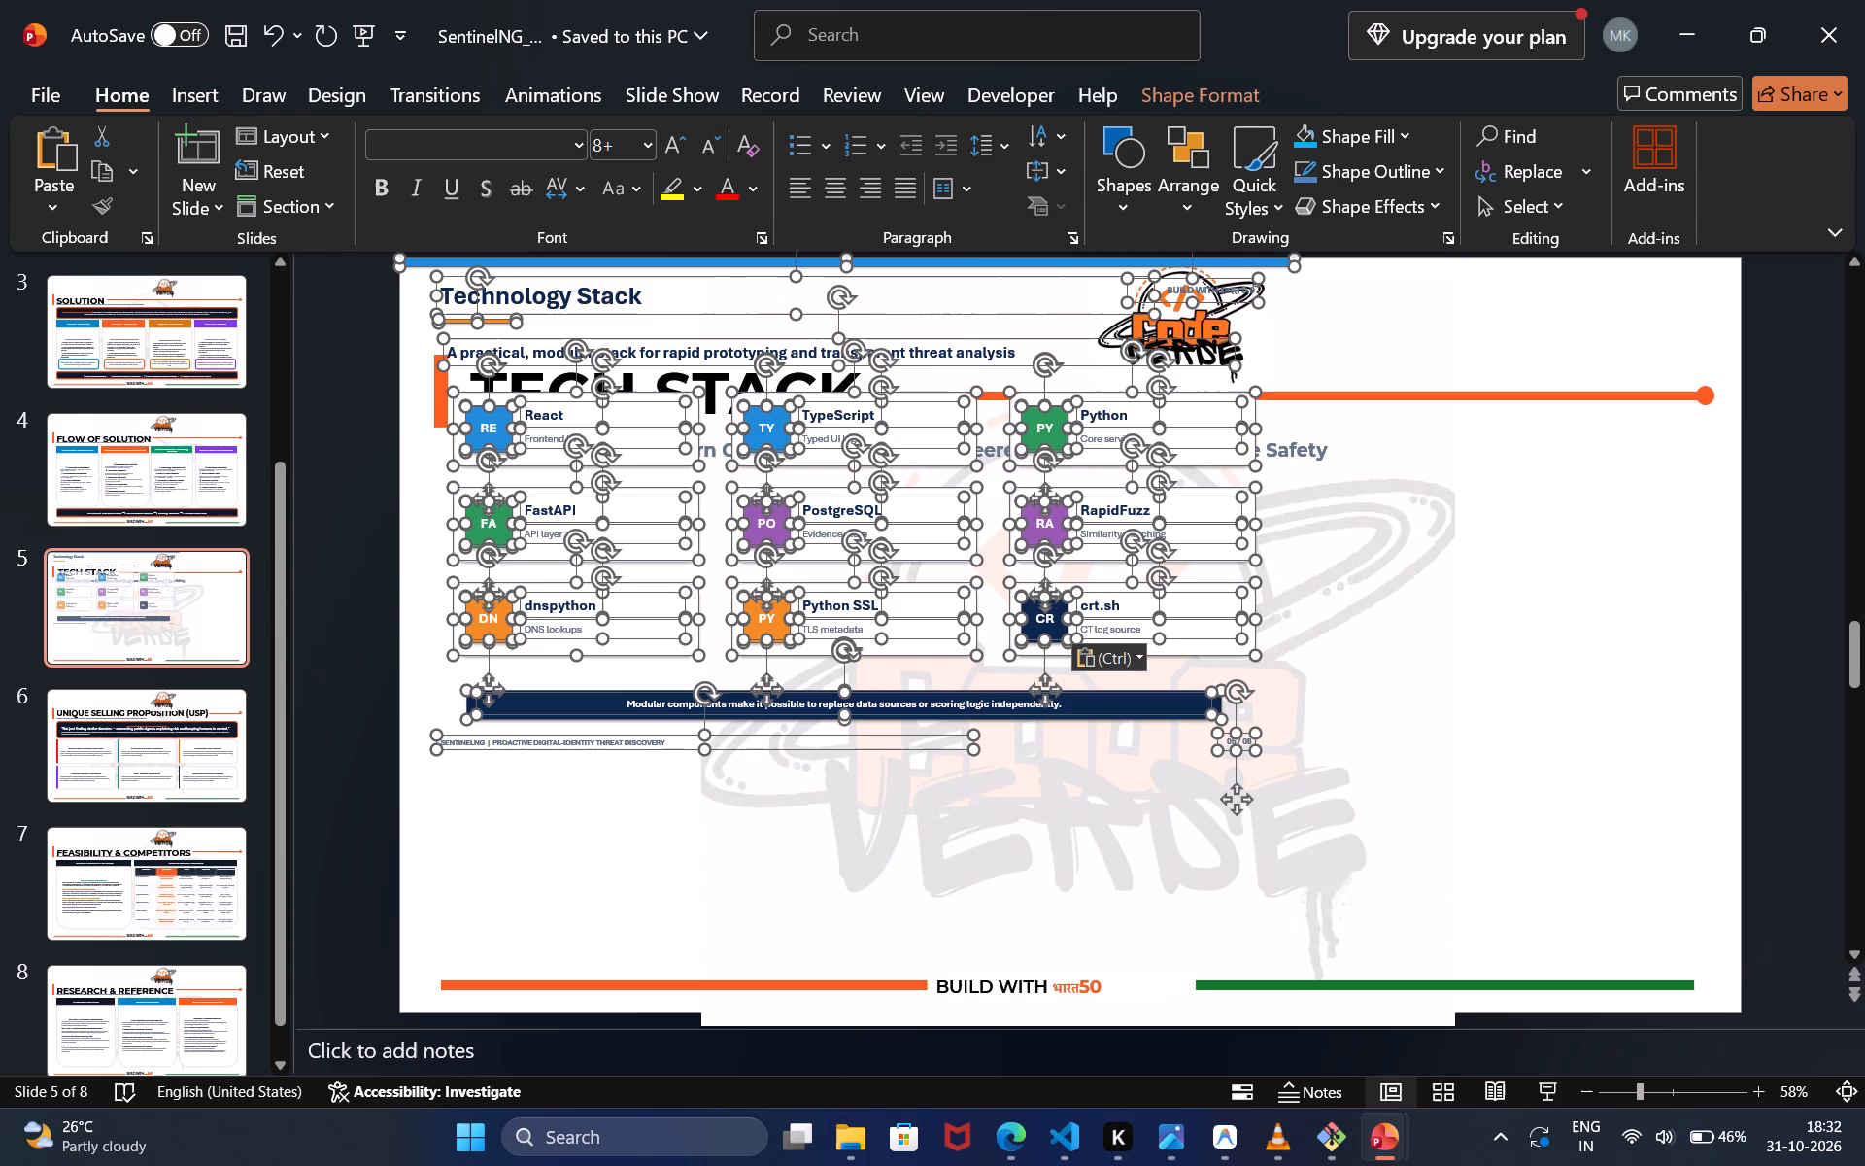
{"action": "left_click_drag", "start_coordinate": [1144, 710], "coordinate": [1282, 896]}
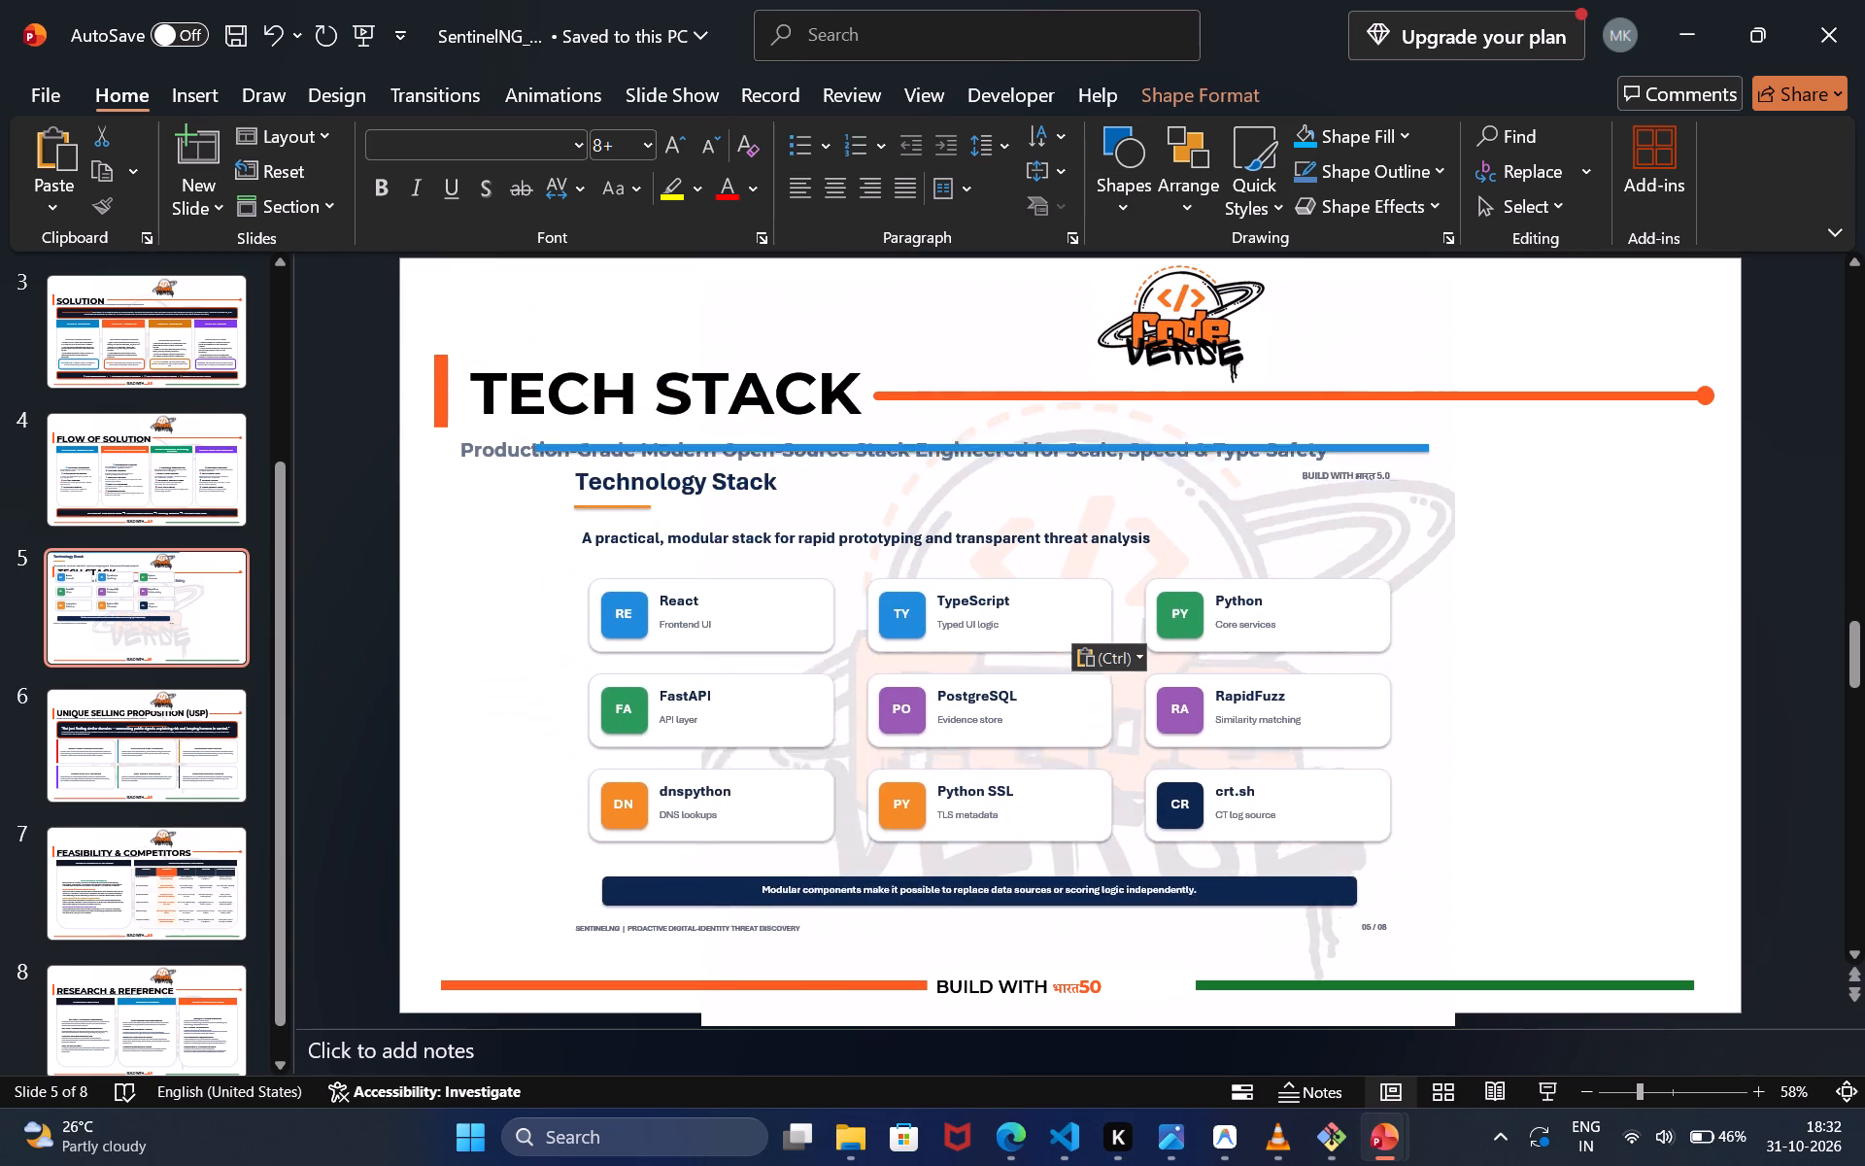
{"action": "left_click_drag", "start_coordinate": [1282, 896], "coordinate": [1315, 918]}
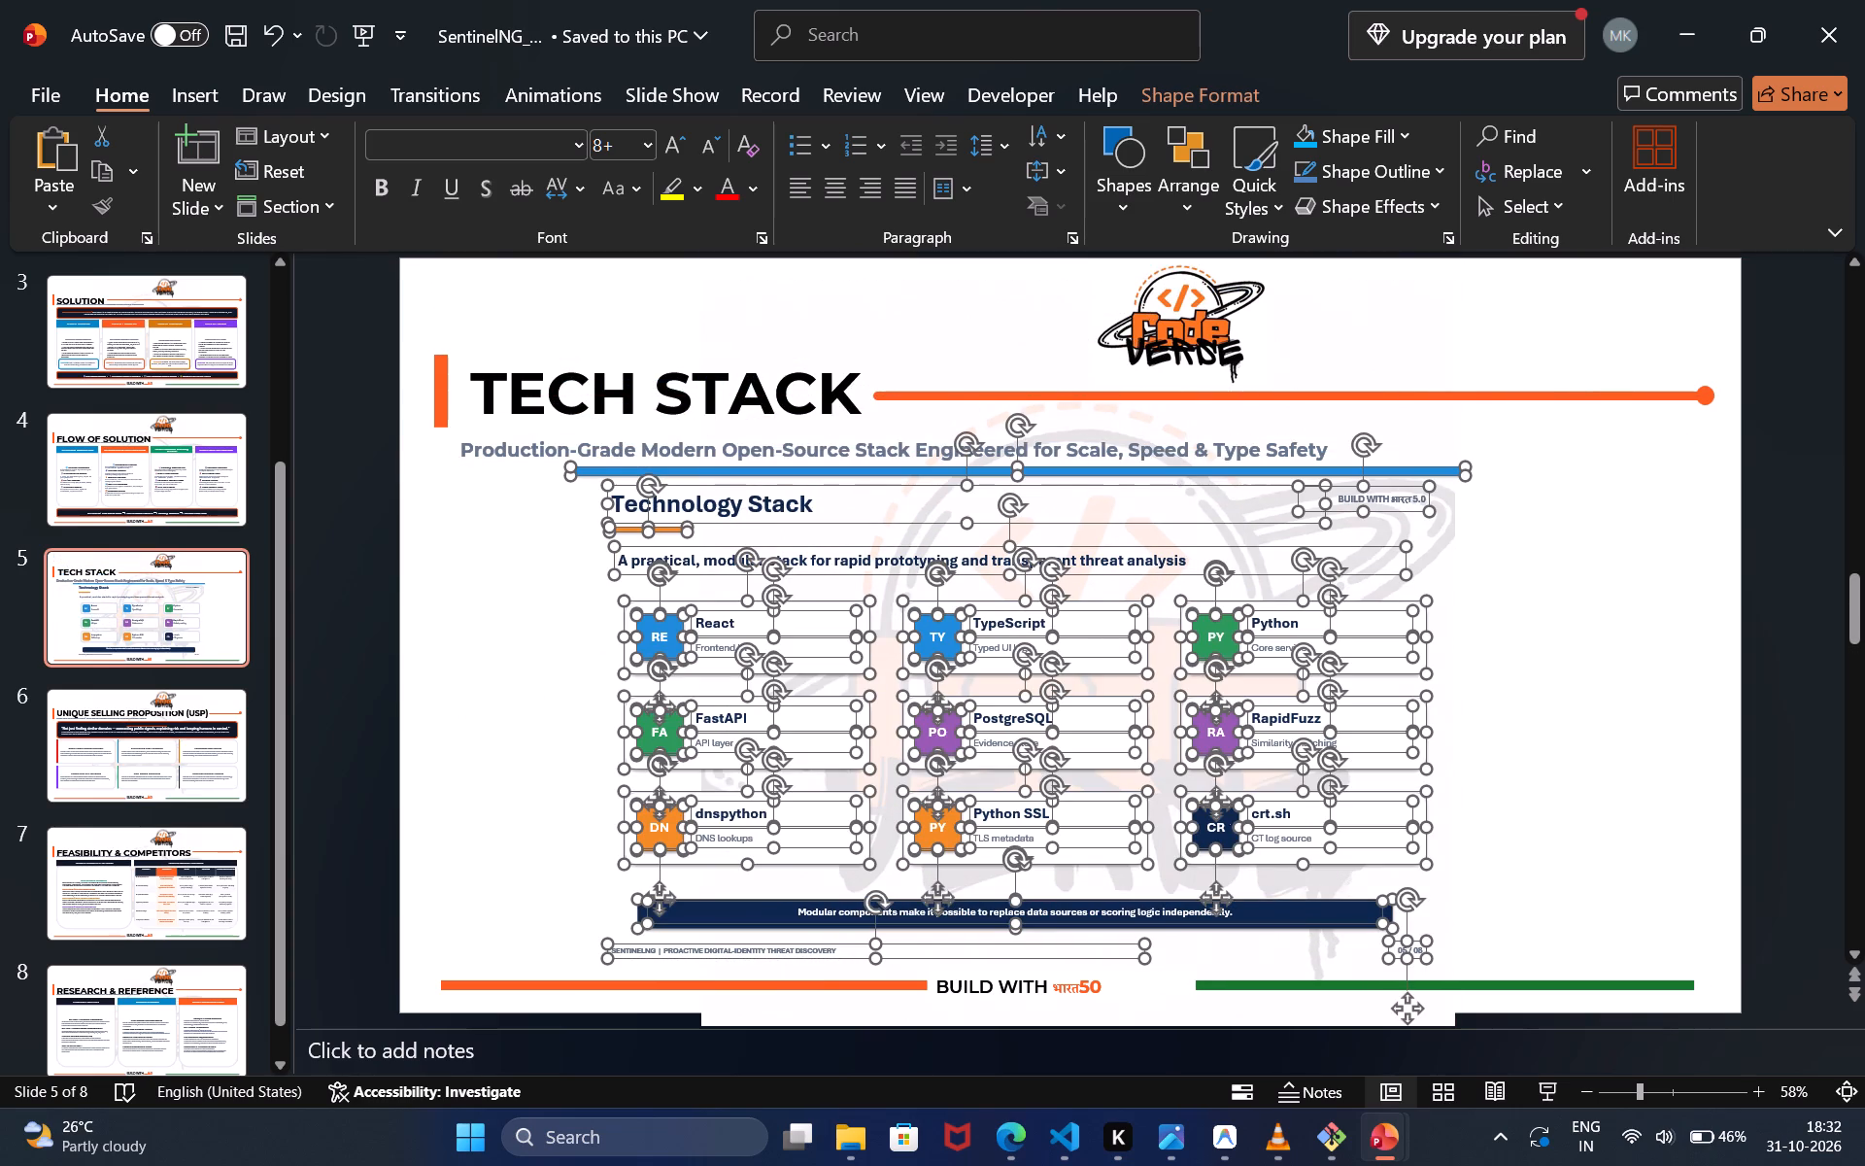
{"action": "left_click", "coordinate": [1498, 666]}
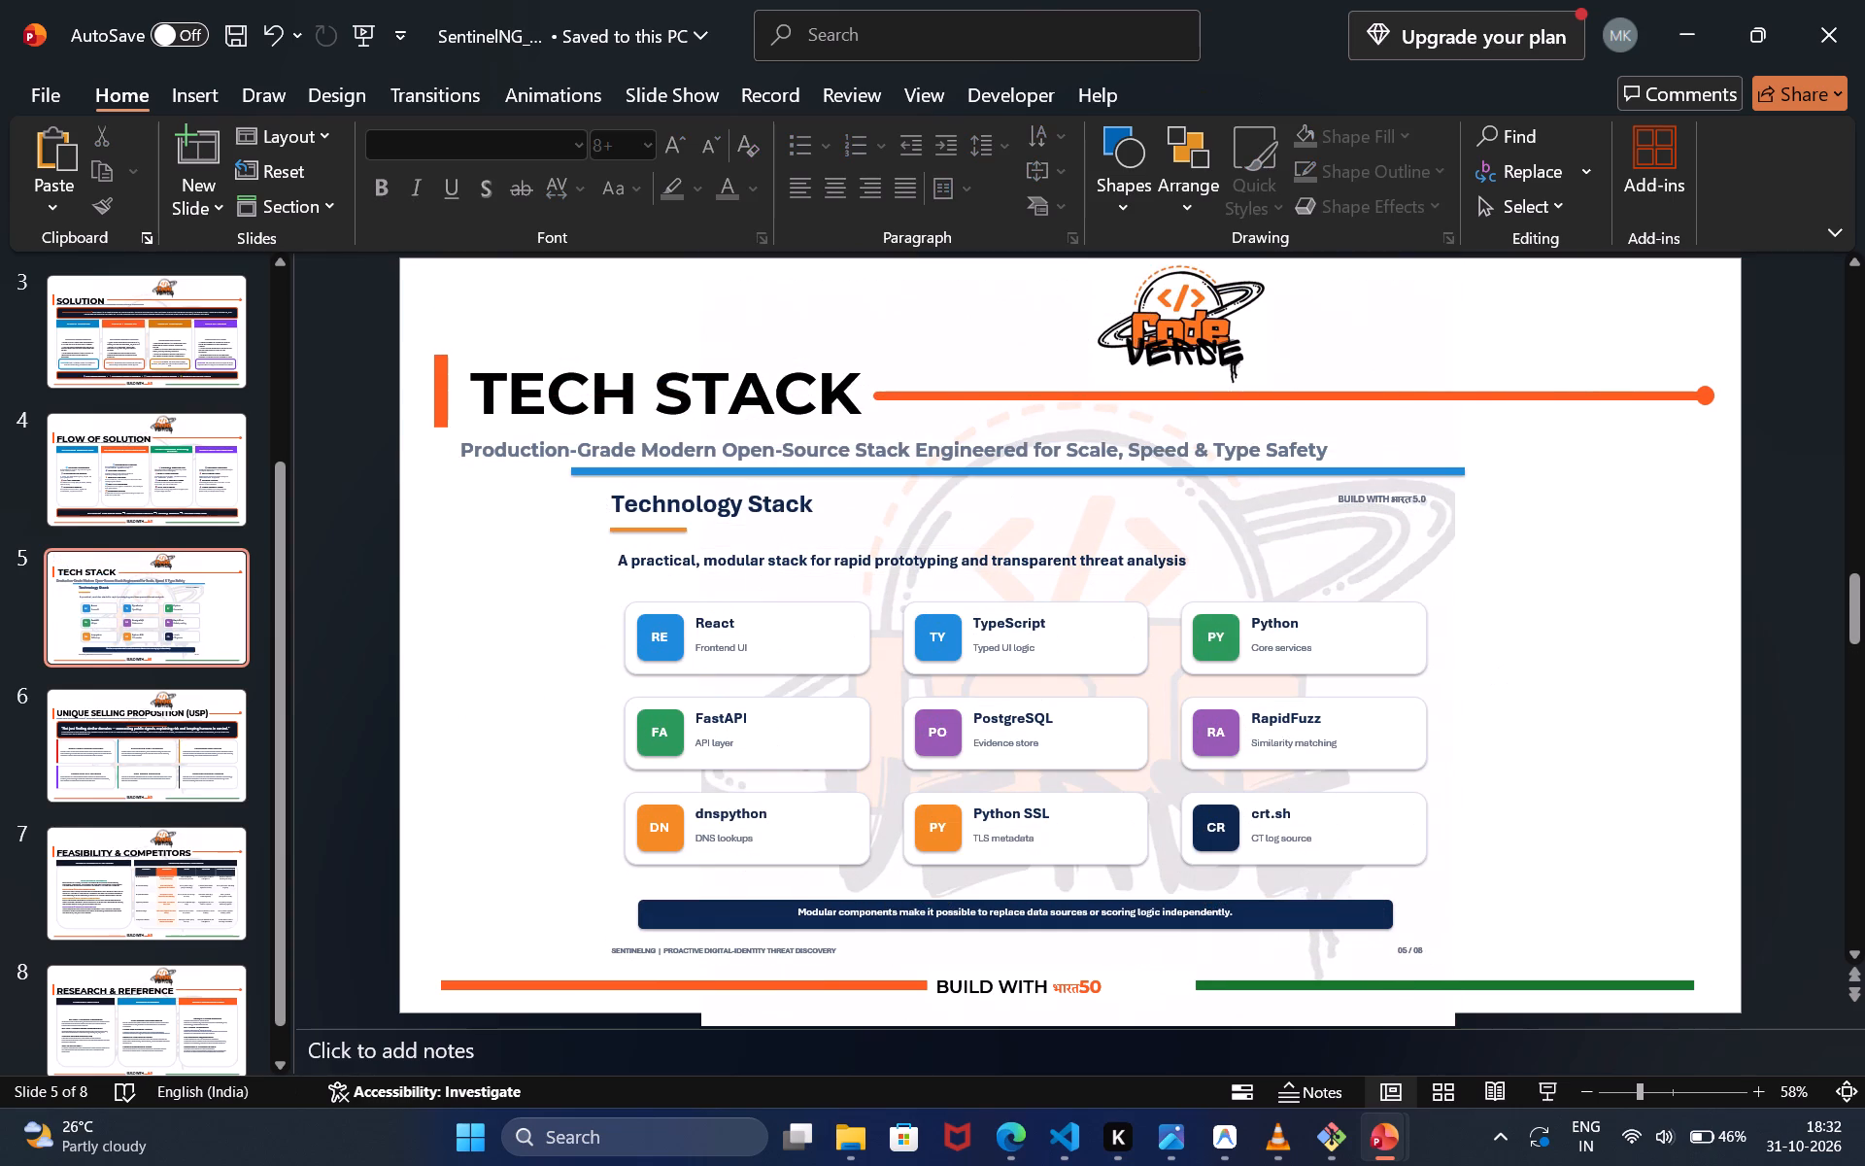
Delete the pasted blue bar, "Technology Stack" heading, orange underline and "A practical, modular stack…" subheading from the TECH STACK slide.
{"action": "left_click", "coordinate": [742, 479]}
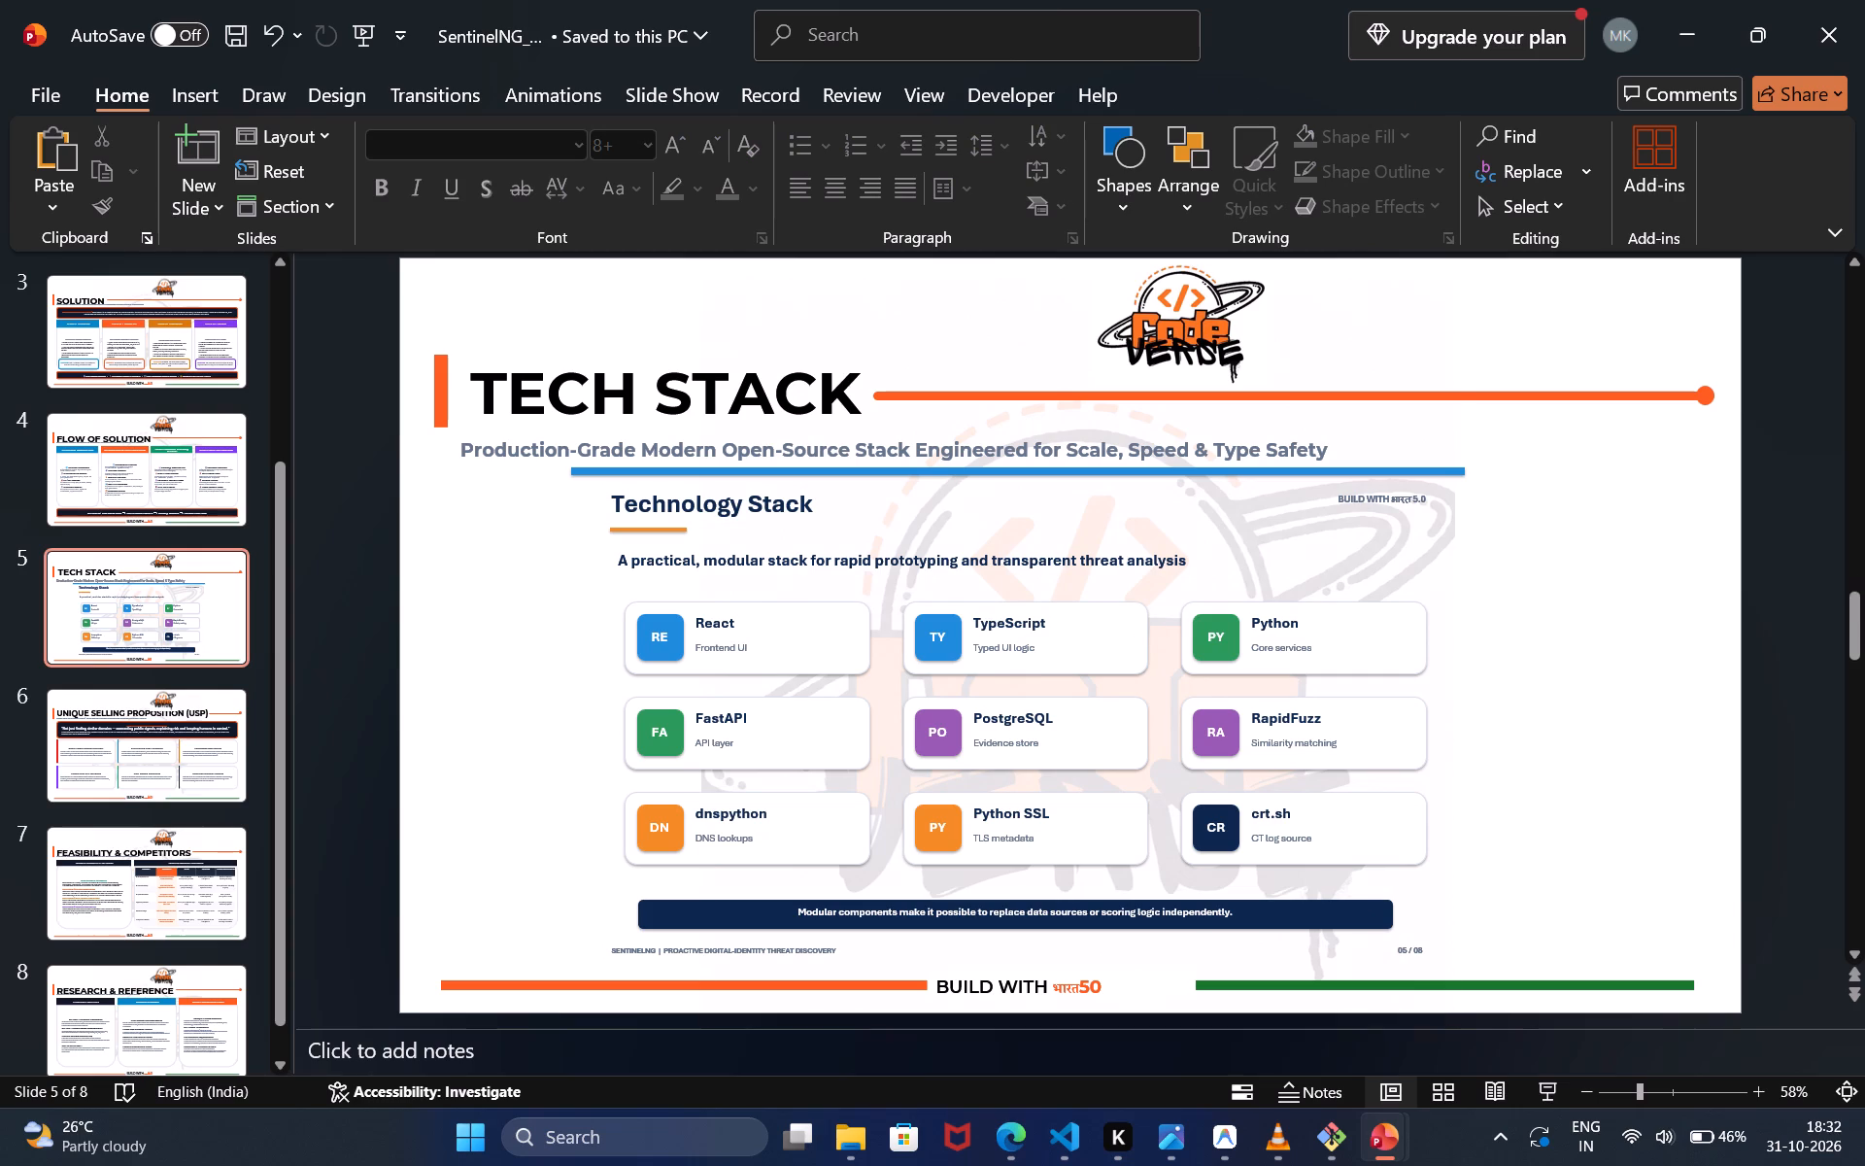
{"action": "left_click", "coordinate": [653, 472]}
{"action": "key", "text": "Delete"}
{"action": "left_click", "coordinate": [670, 512]}
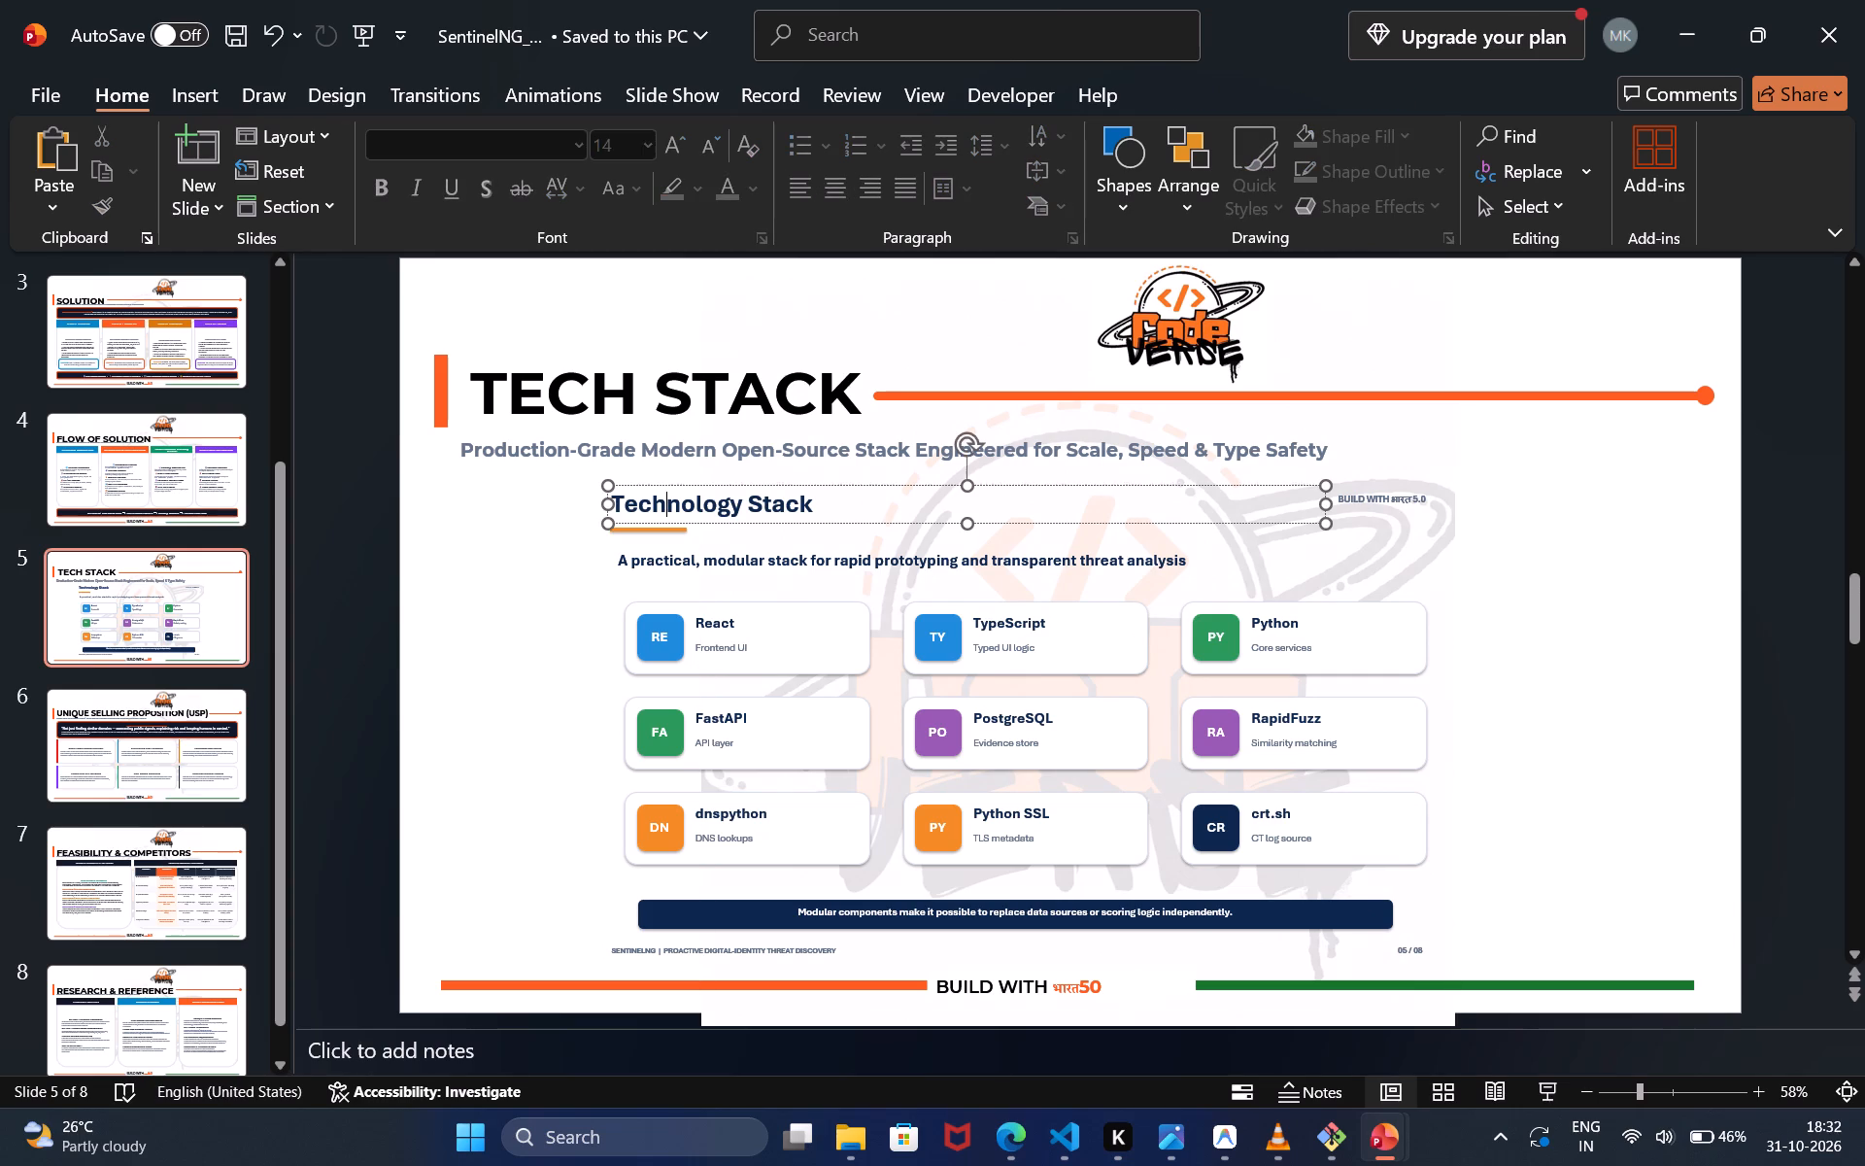
{"action": "left_click", "coordinate": [702, 487]}
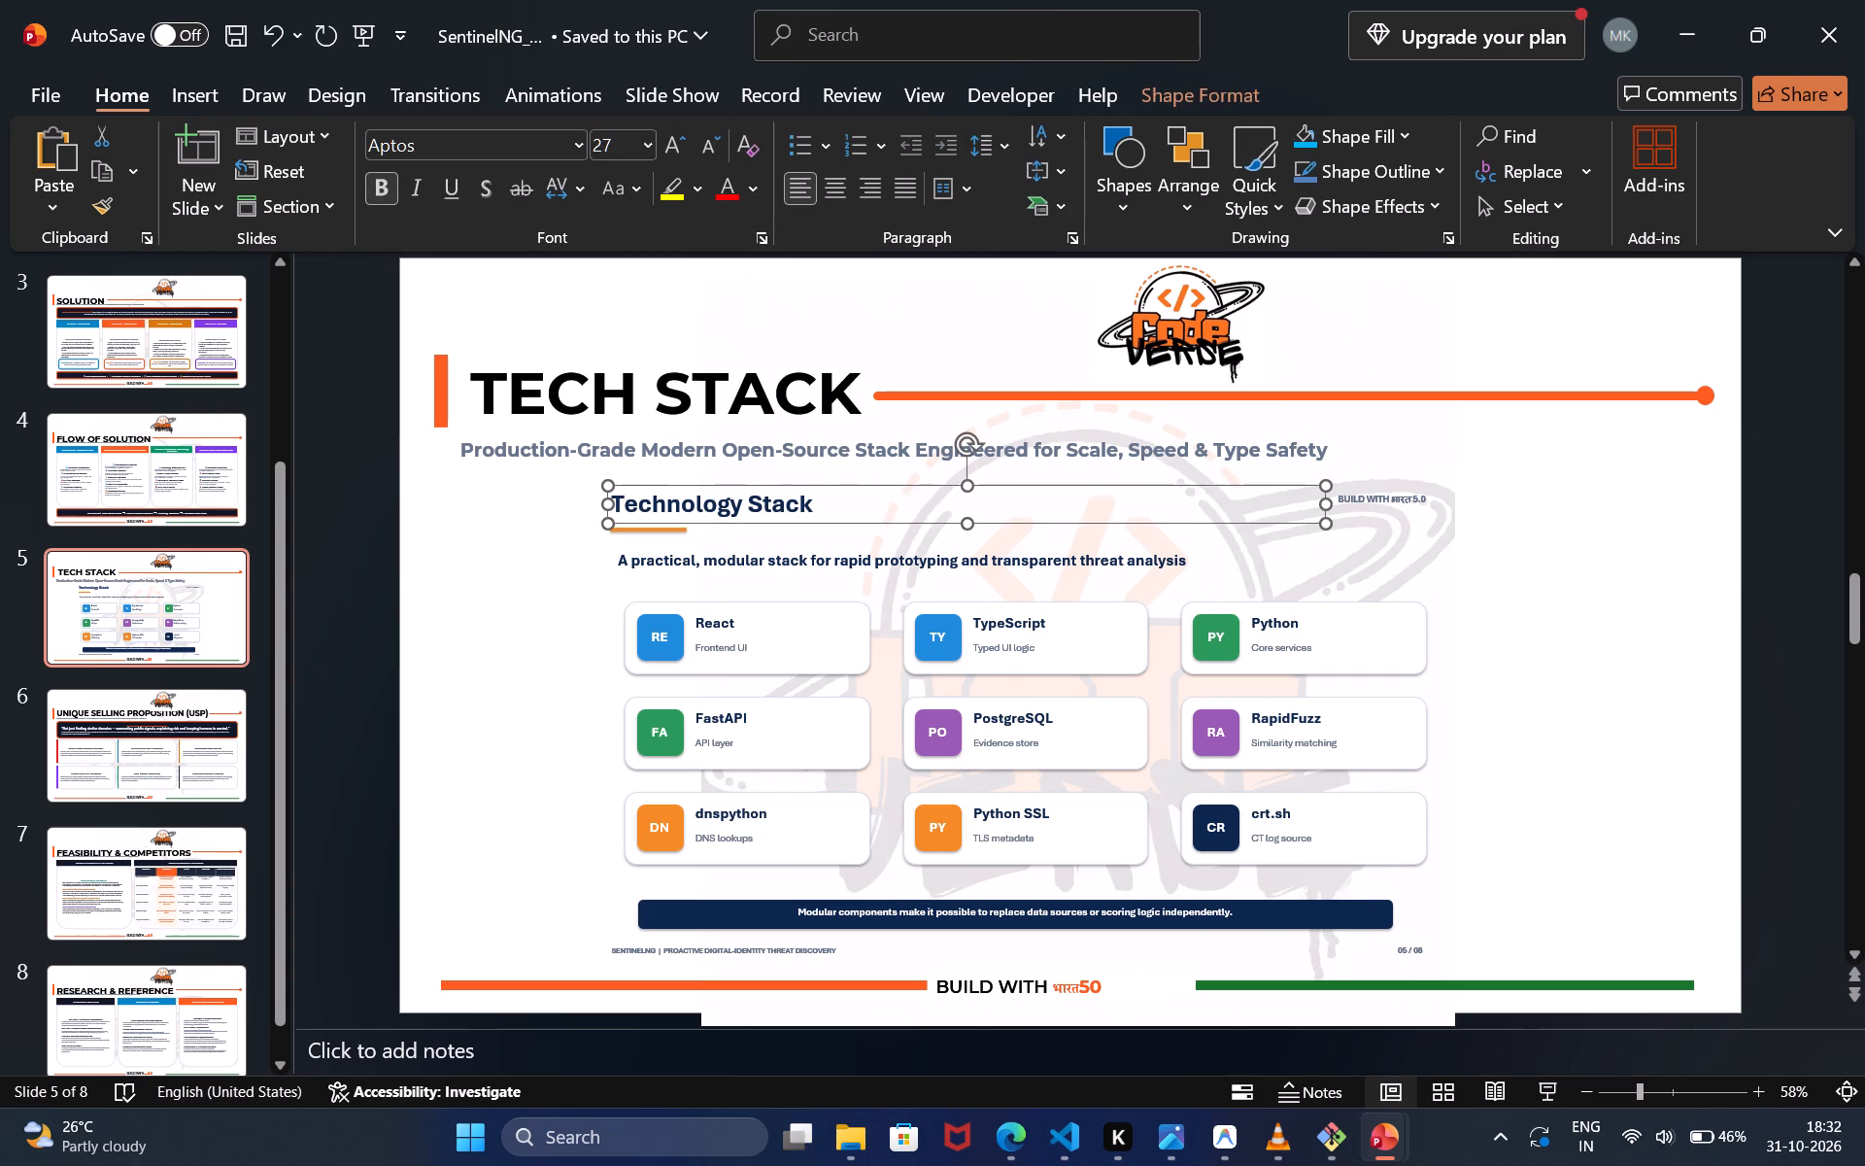
{"action": "key", "text": "Delete"}
{"action": "left_click", "coordinate": [672, 532]}
{"action": "key", "text": "Delete"}
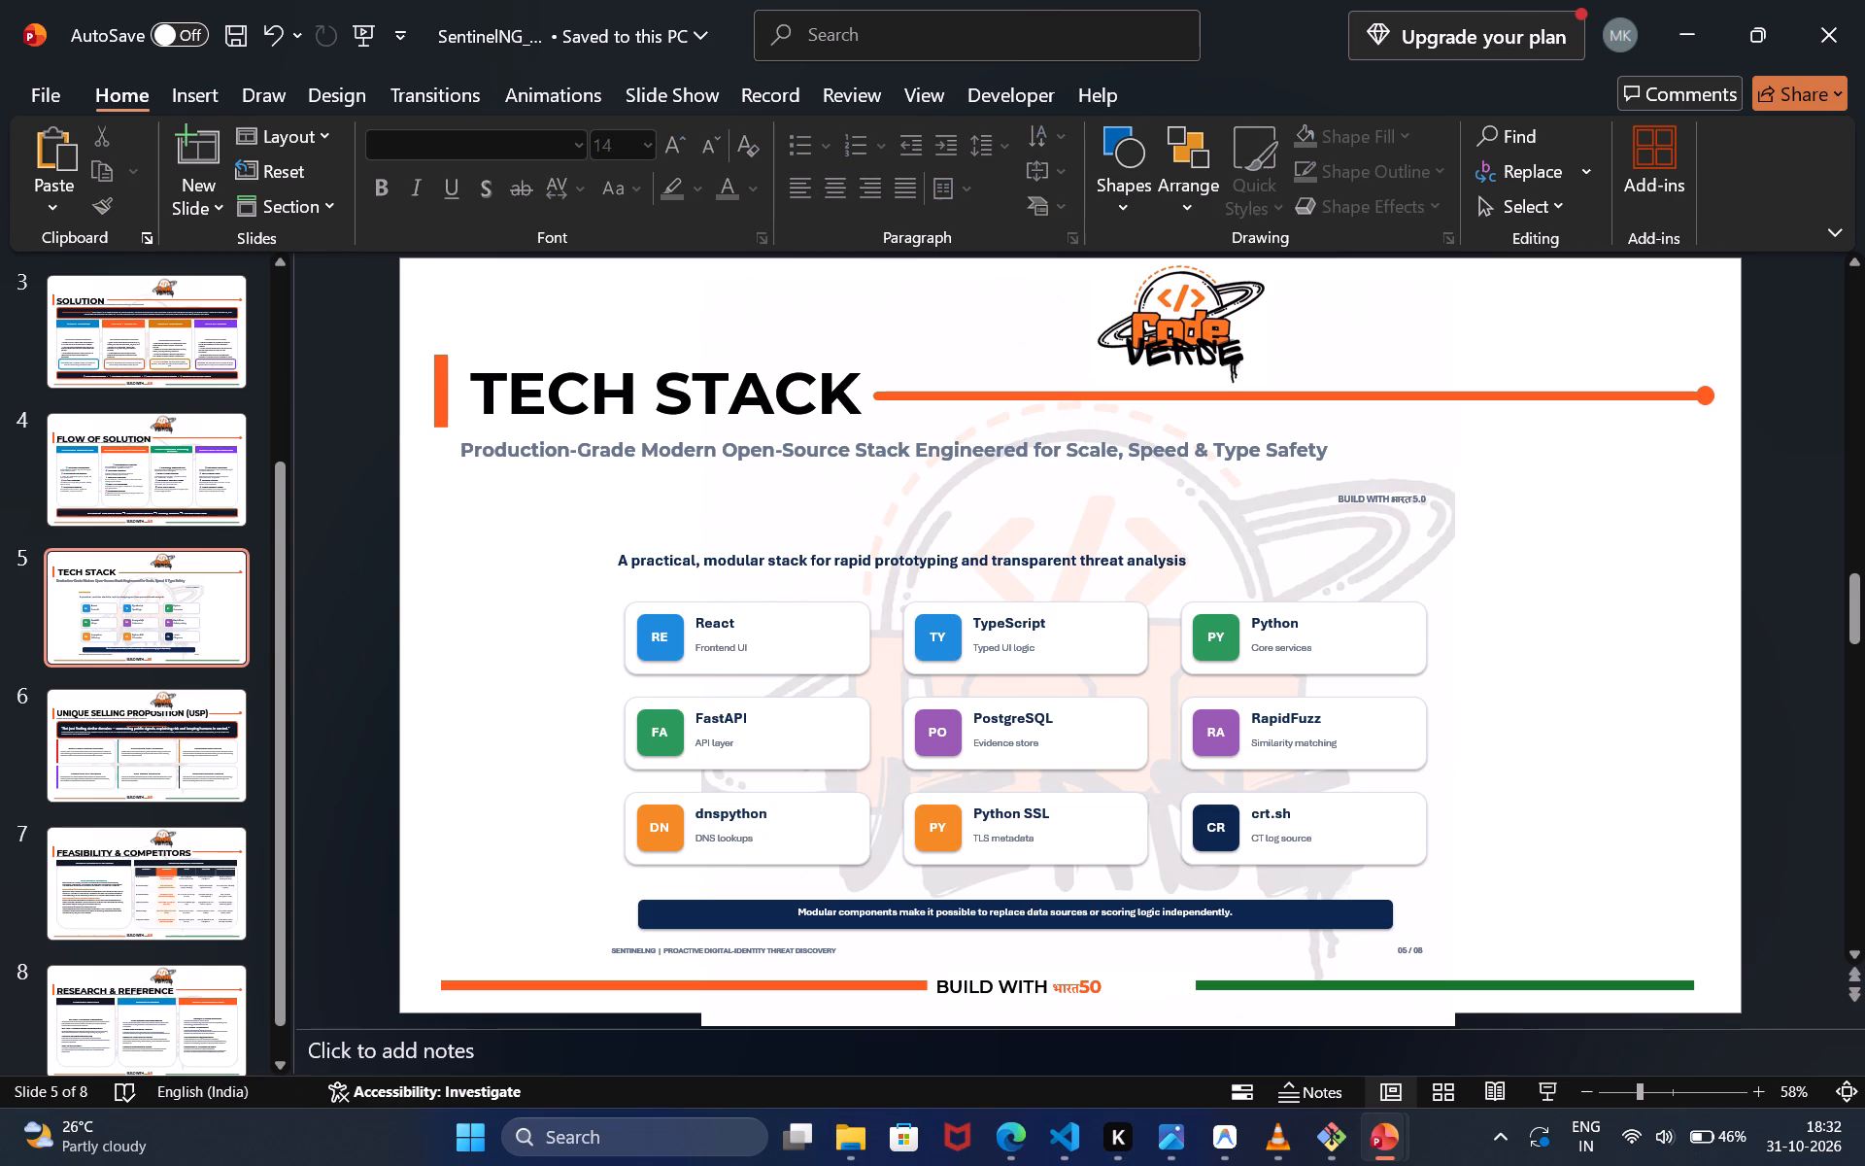
{"action": "left_click", "coordinate": [691, 557]}
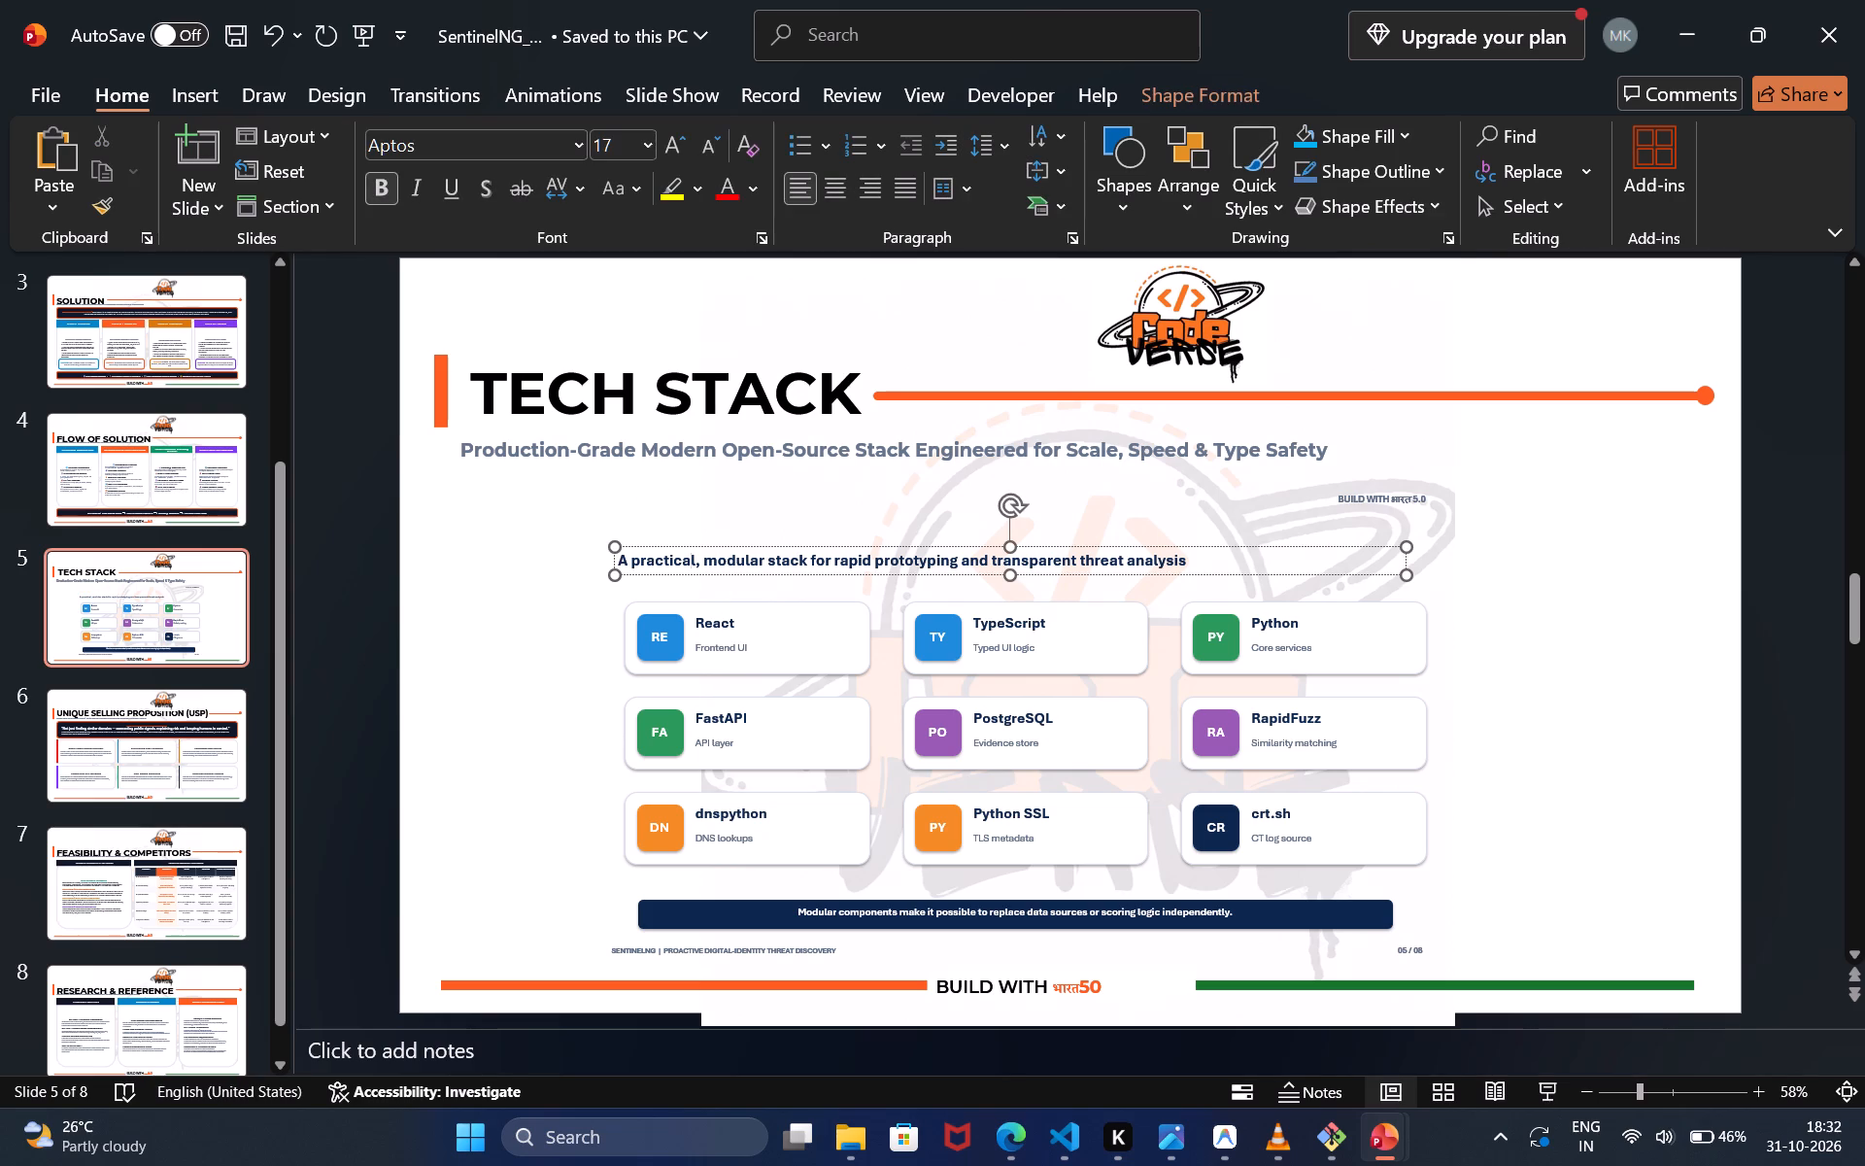
{"action": "left_click", "coordinate": [731, 545]}
{"action": "key", "text": "Delete"}
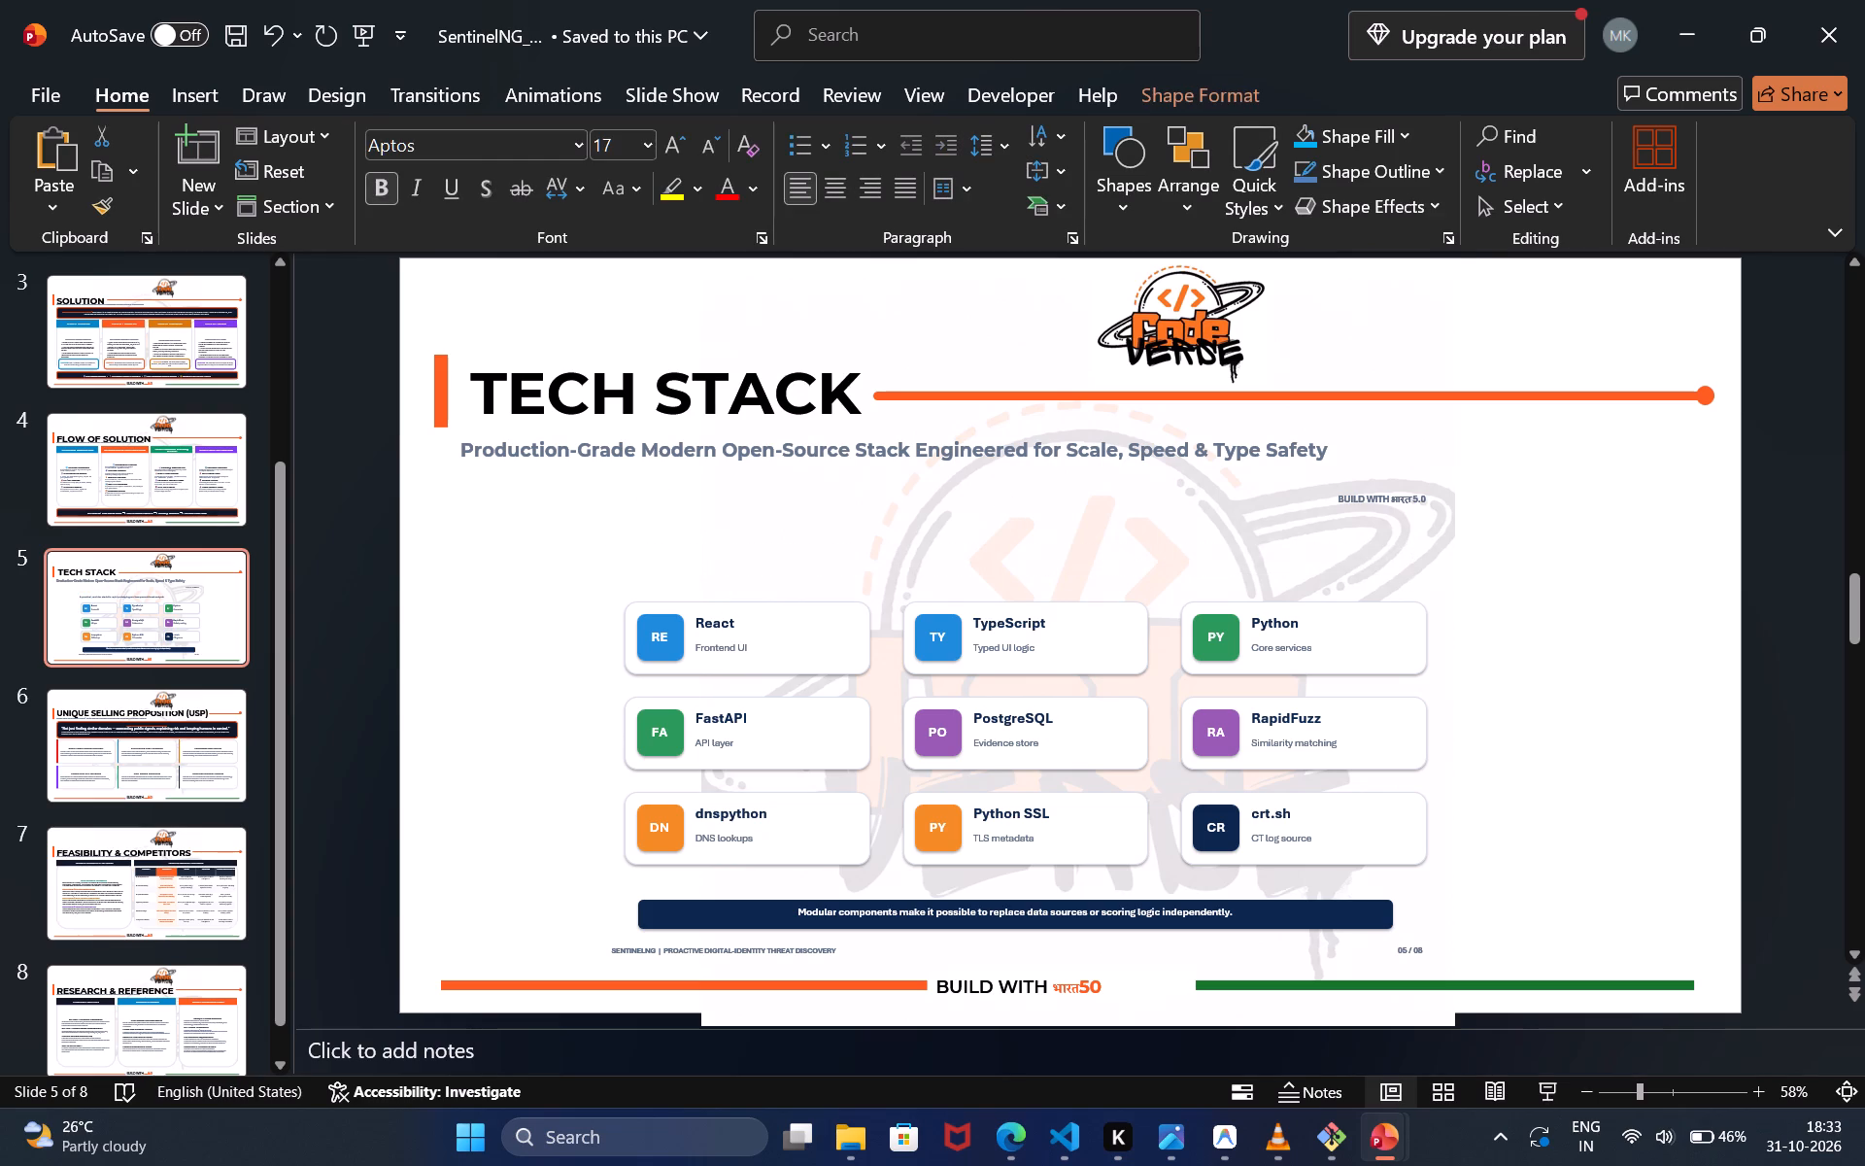
Select the "React" title text box in the first technology card.
{"action": "left_click", "coordinate": [754, 627]}
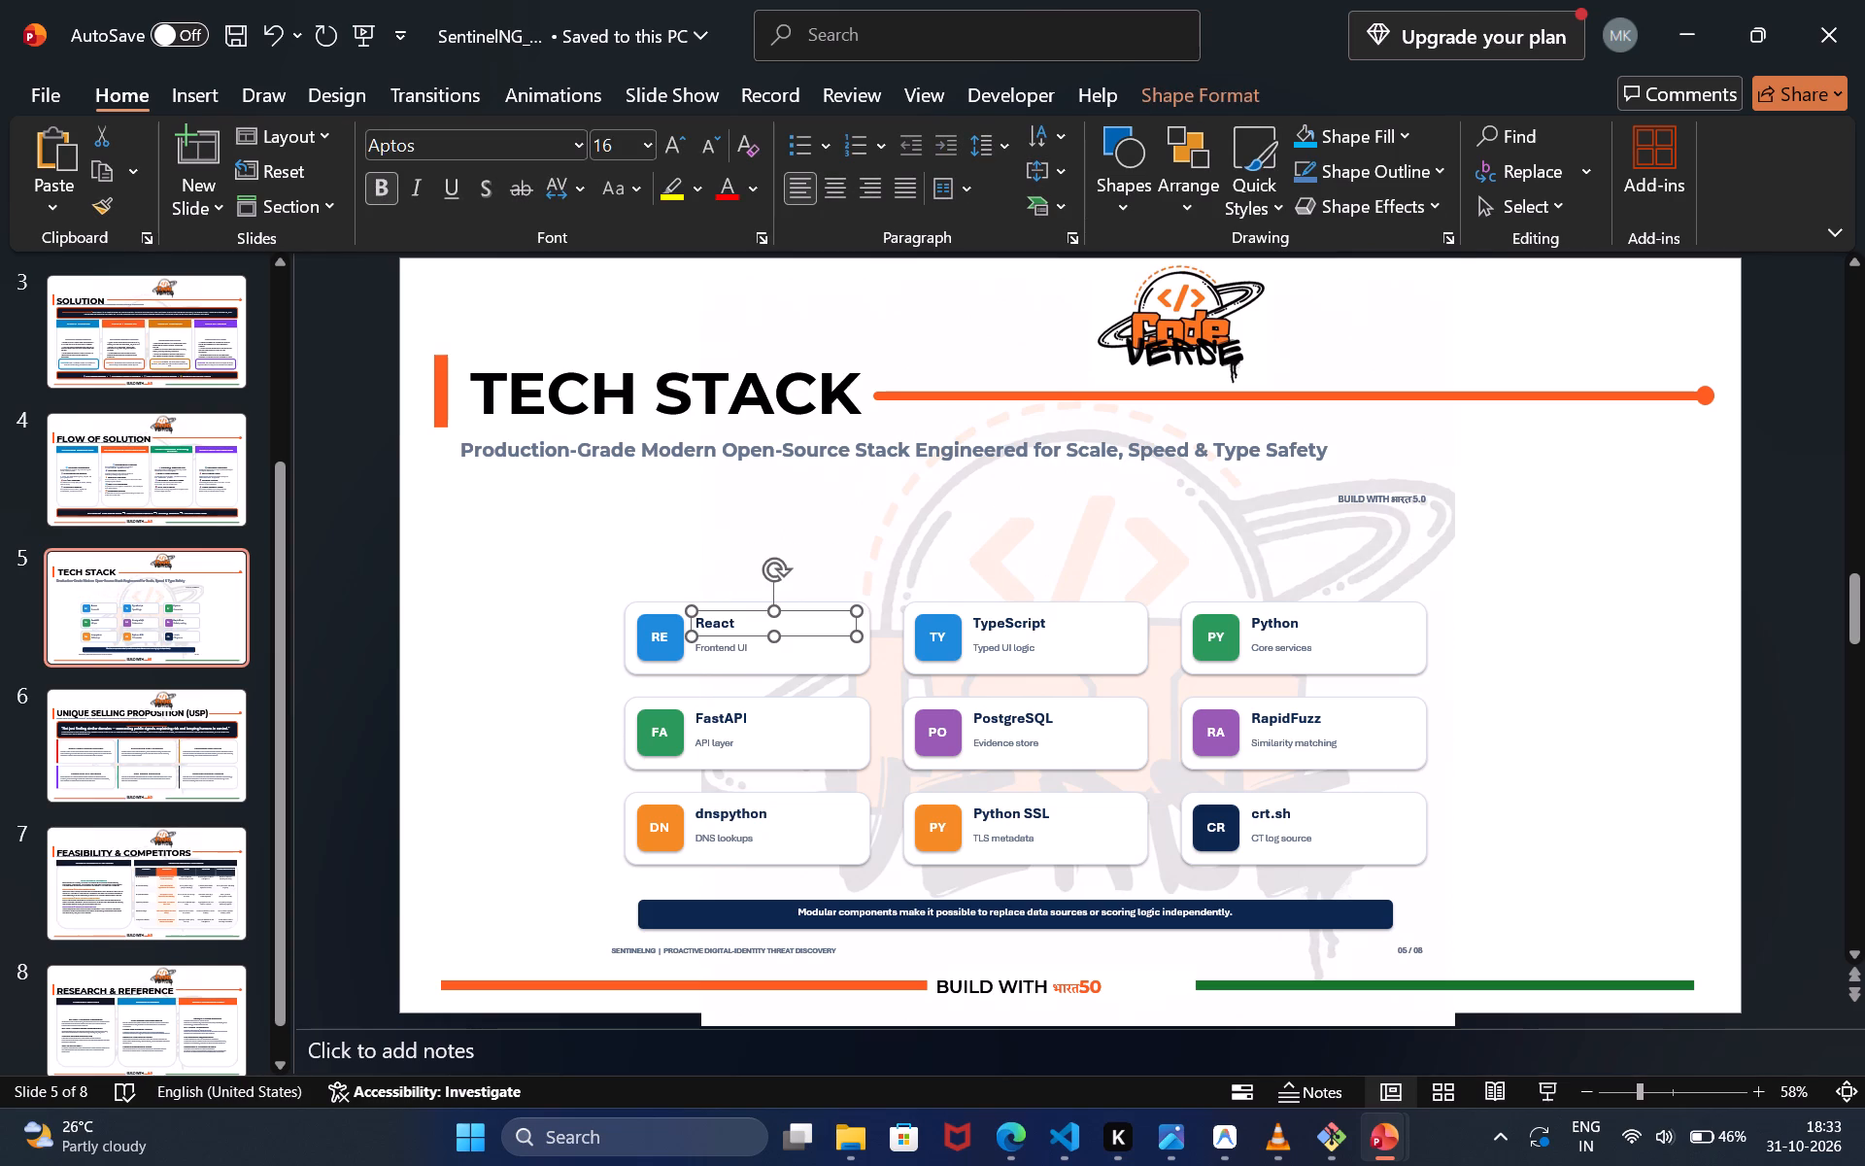
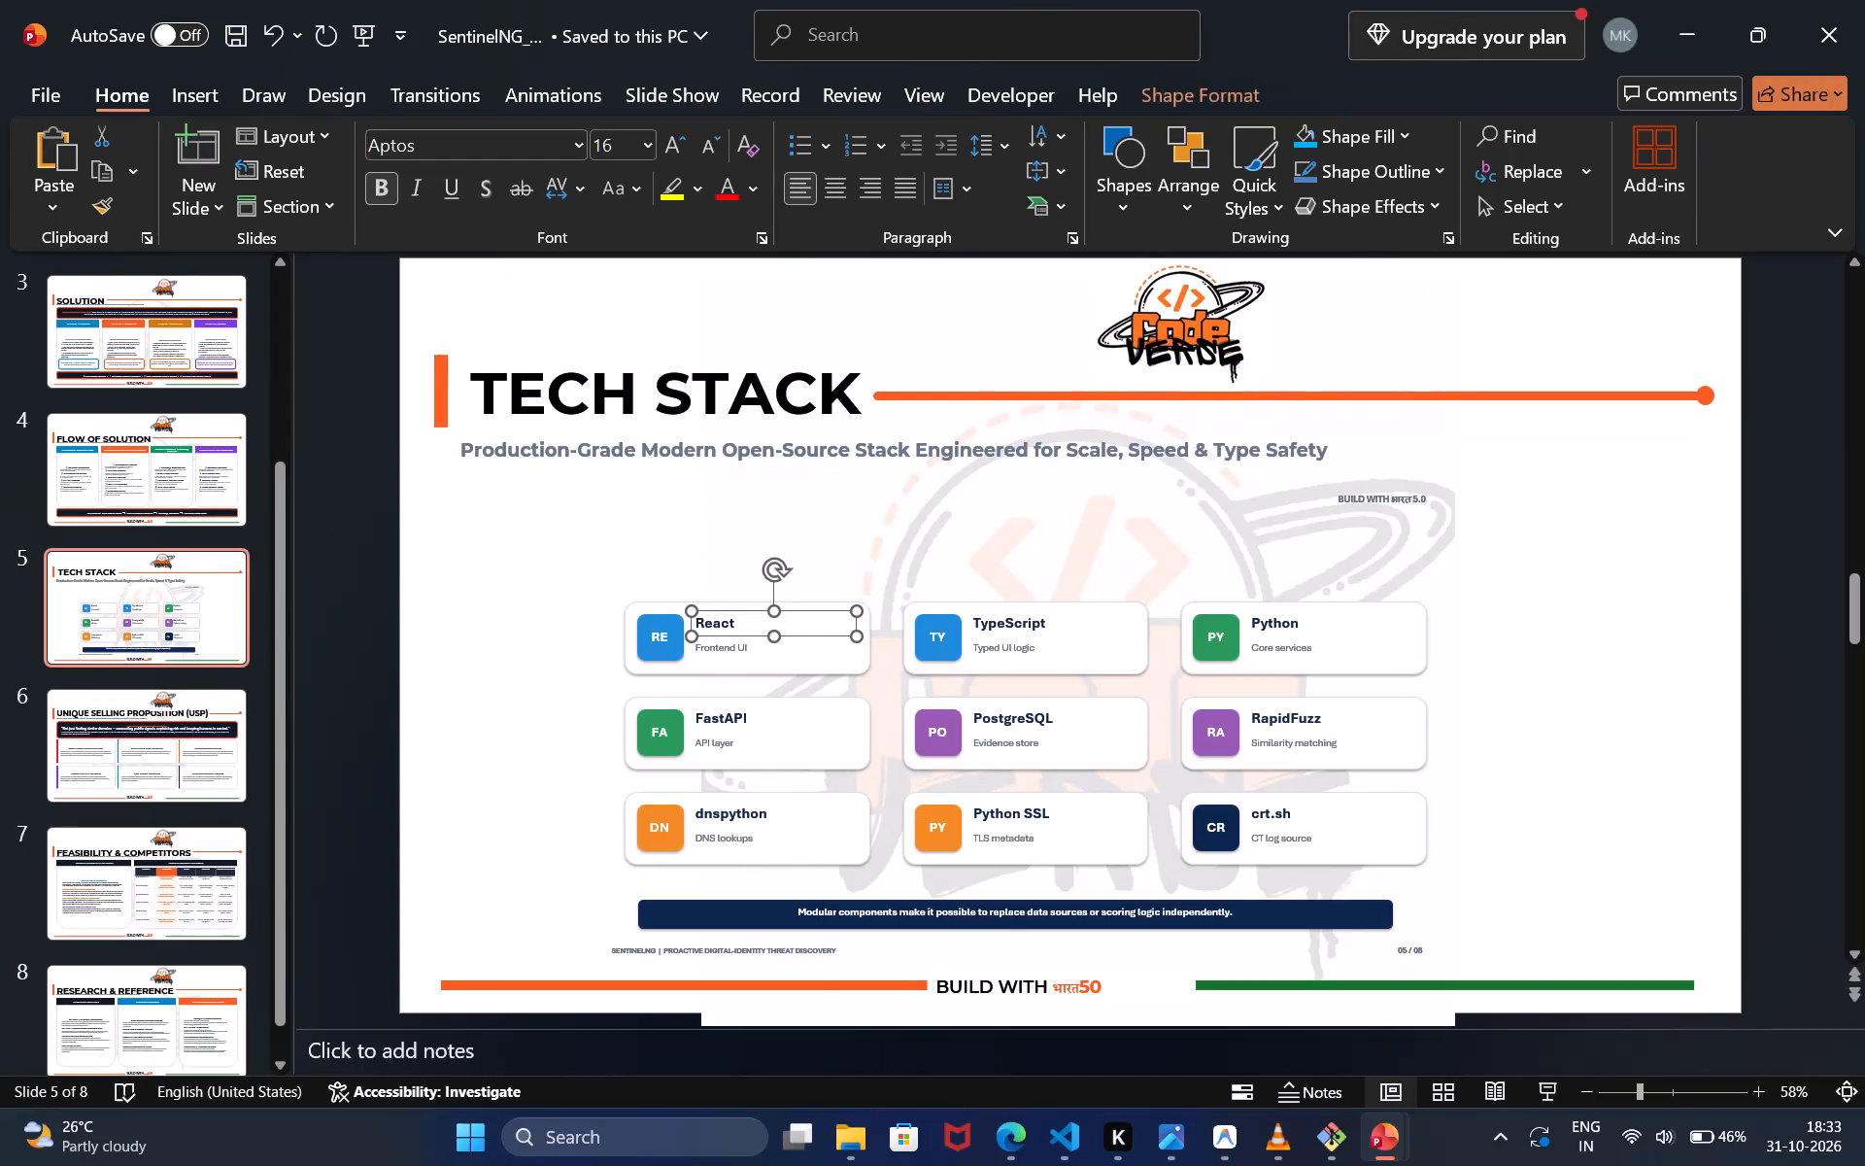
Add the navy "Modular components…" banner, the SentinelNG footer text and all parts of the dnspython card to the selection.
{"action": "left_click", "coordinate": [724, 923], "text": "ctrl"}
{"action": "left_click", "coordinate": [711, 943], "text": "ctrl"}
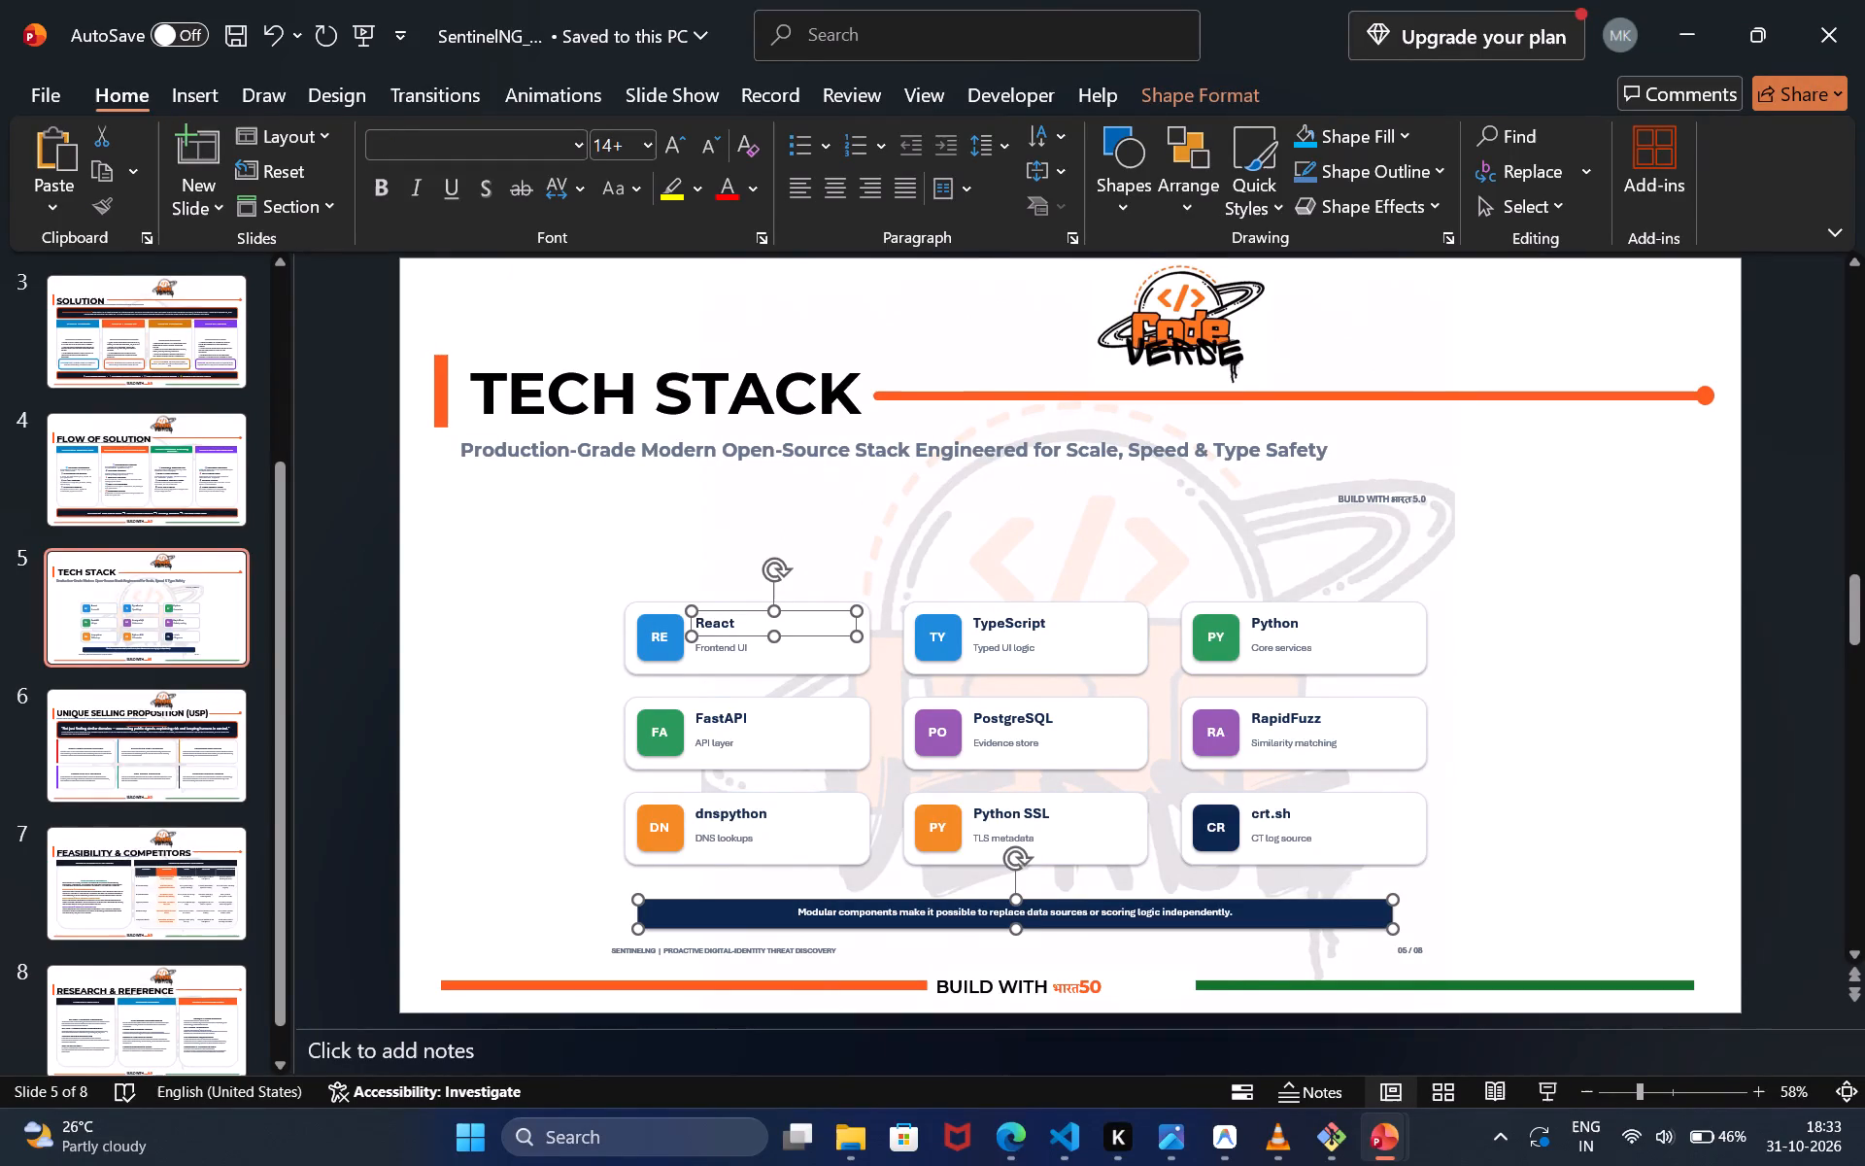
{"action": "left_click", "coordinate": [671, 950], "text": "ctrl"}
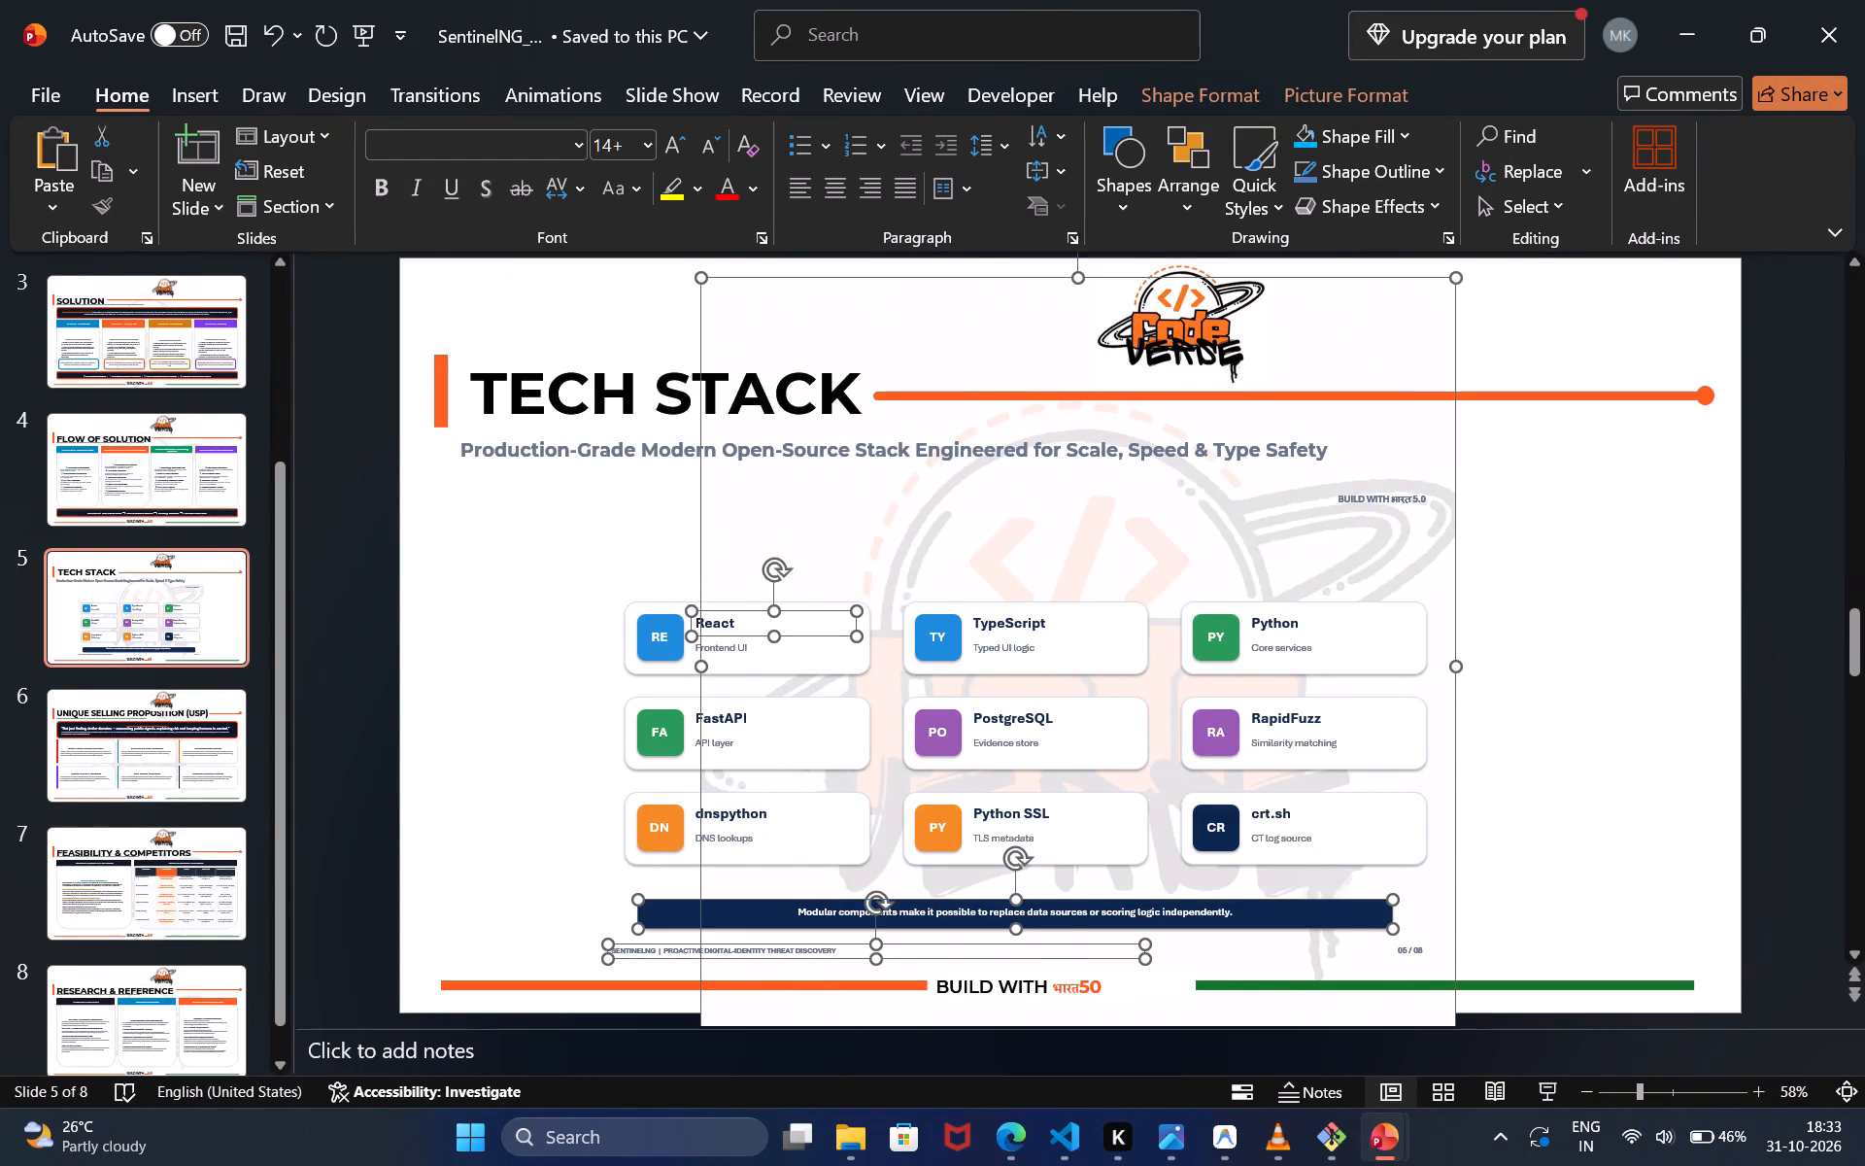
{"action": "left_click", "coordinate": [735, 981], "text": "ctrl"}
{"action": "left_click", "coordinate": [735, 981], "text": "ctrl"}
{"action": "left_click", "coordinate": [715, 964], "text": "ctrl"}
{"action": "left_click", "coordinate": [735, 859], "text": "ctrl"}
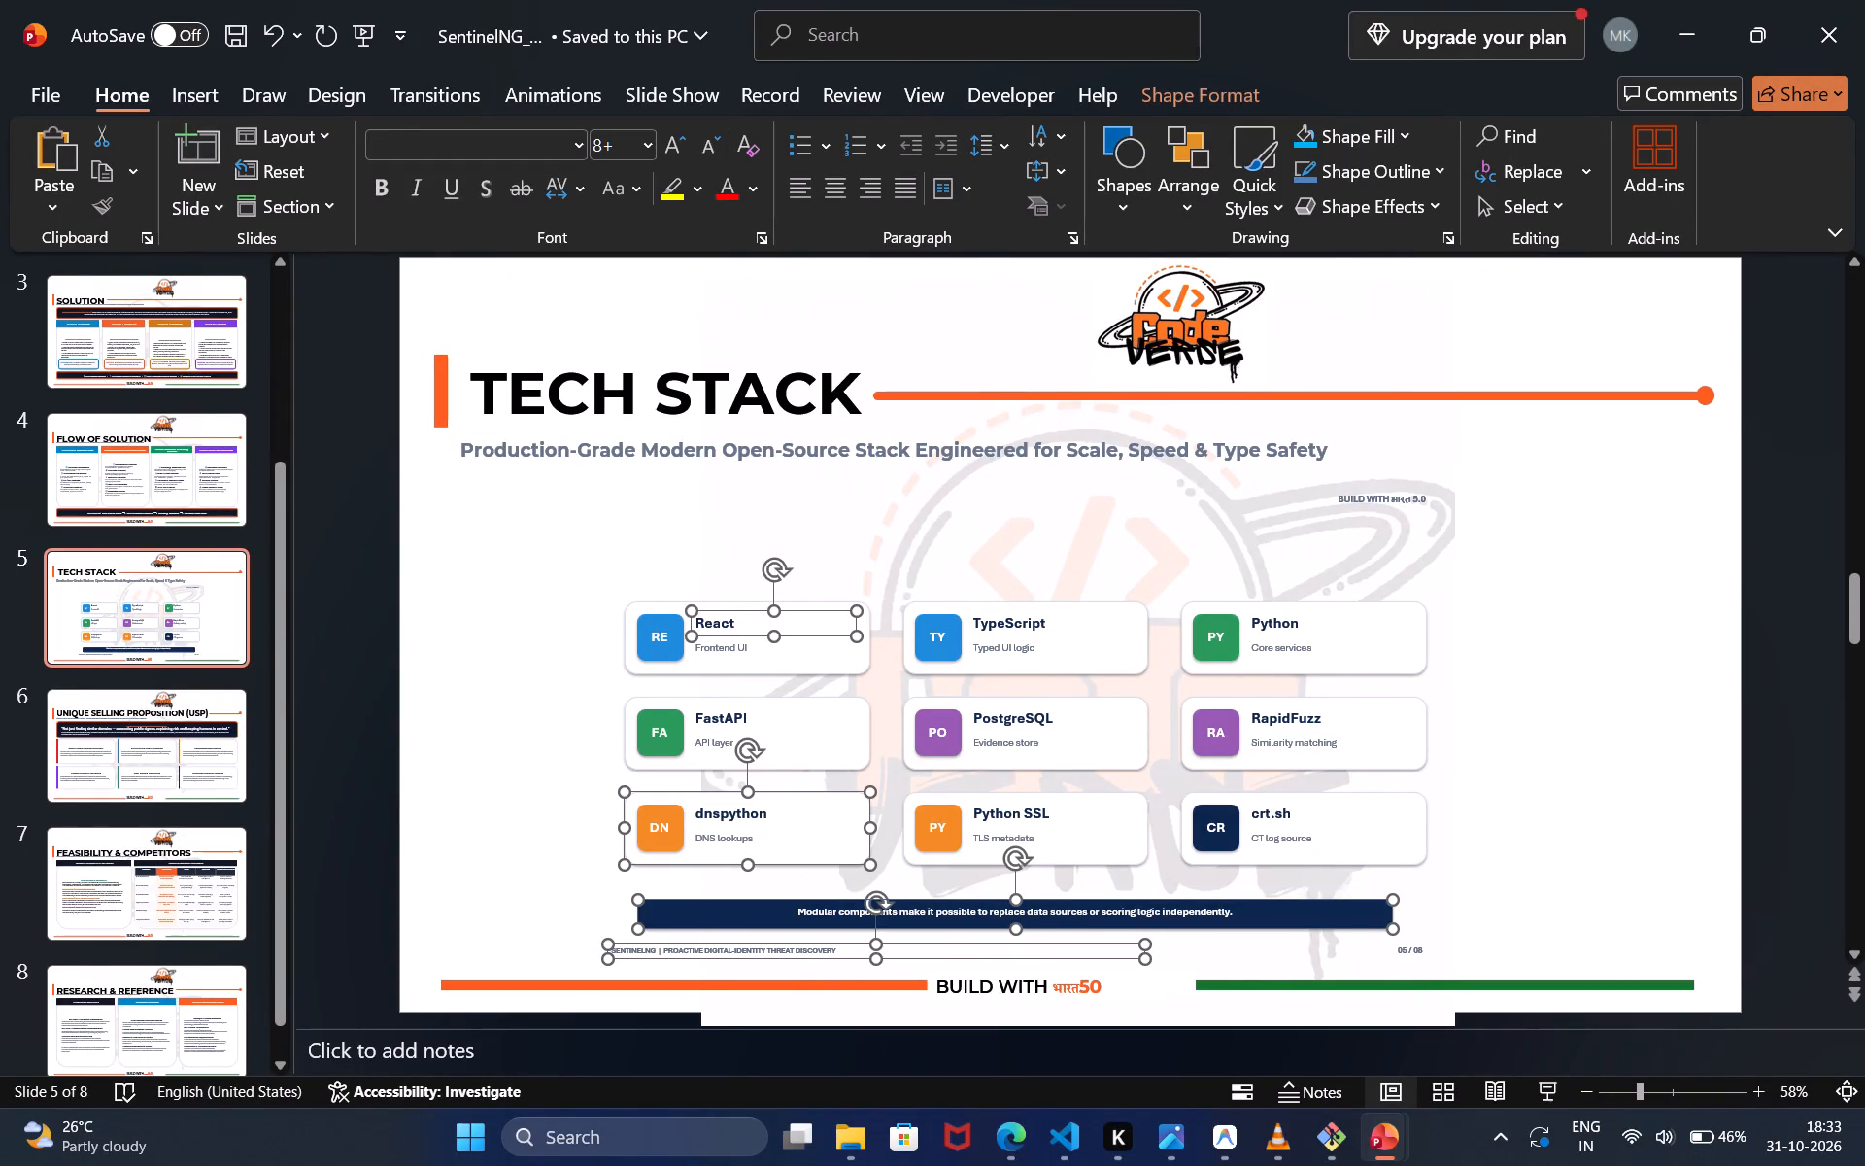
{"action": "left_click", "coordinate": [726, 844], "text": "ctrl"}
{"action": "left_click", "coordinate": [653, 827], "text": "ctrl"}
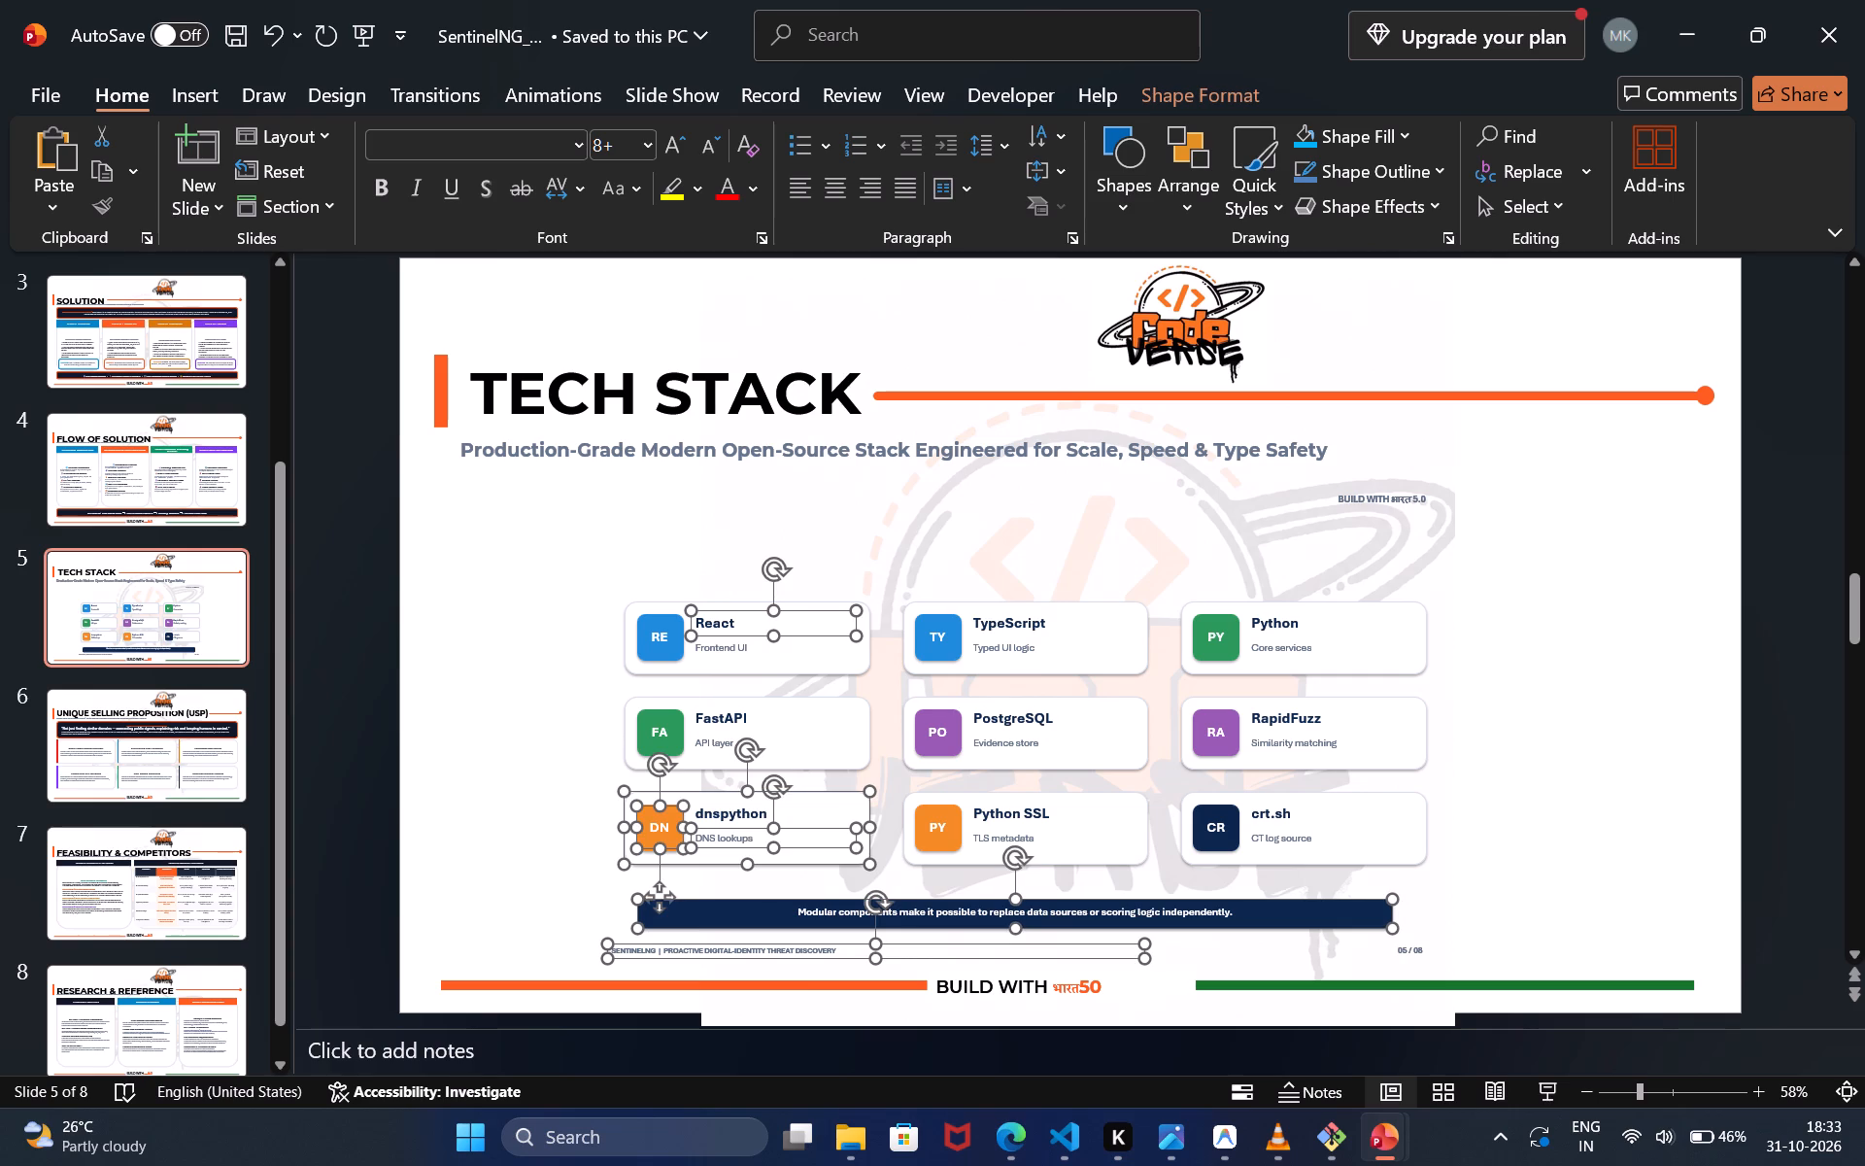
{"action": "left_click", "coordinate": [746, 813], "text": "ctrl"}
{"action": "left_click", "coordinate": [660, 833], "text": "ctrl"}
Extend the selection with the backgrounds, badges and texts of the FastAPI and PostgreSQL cards.
{"action": "left_click", "coordinate": [671, 737], "text": "ctrl"}
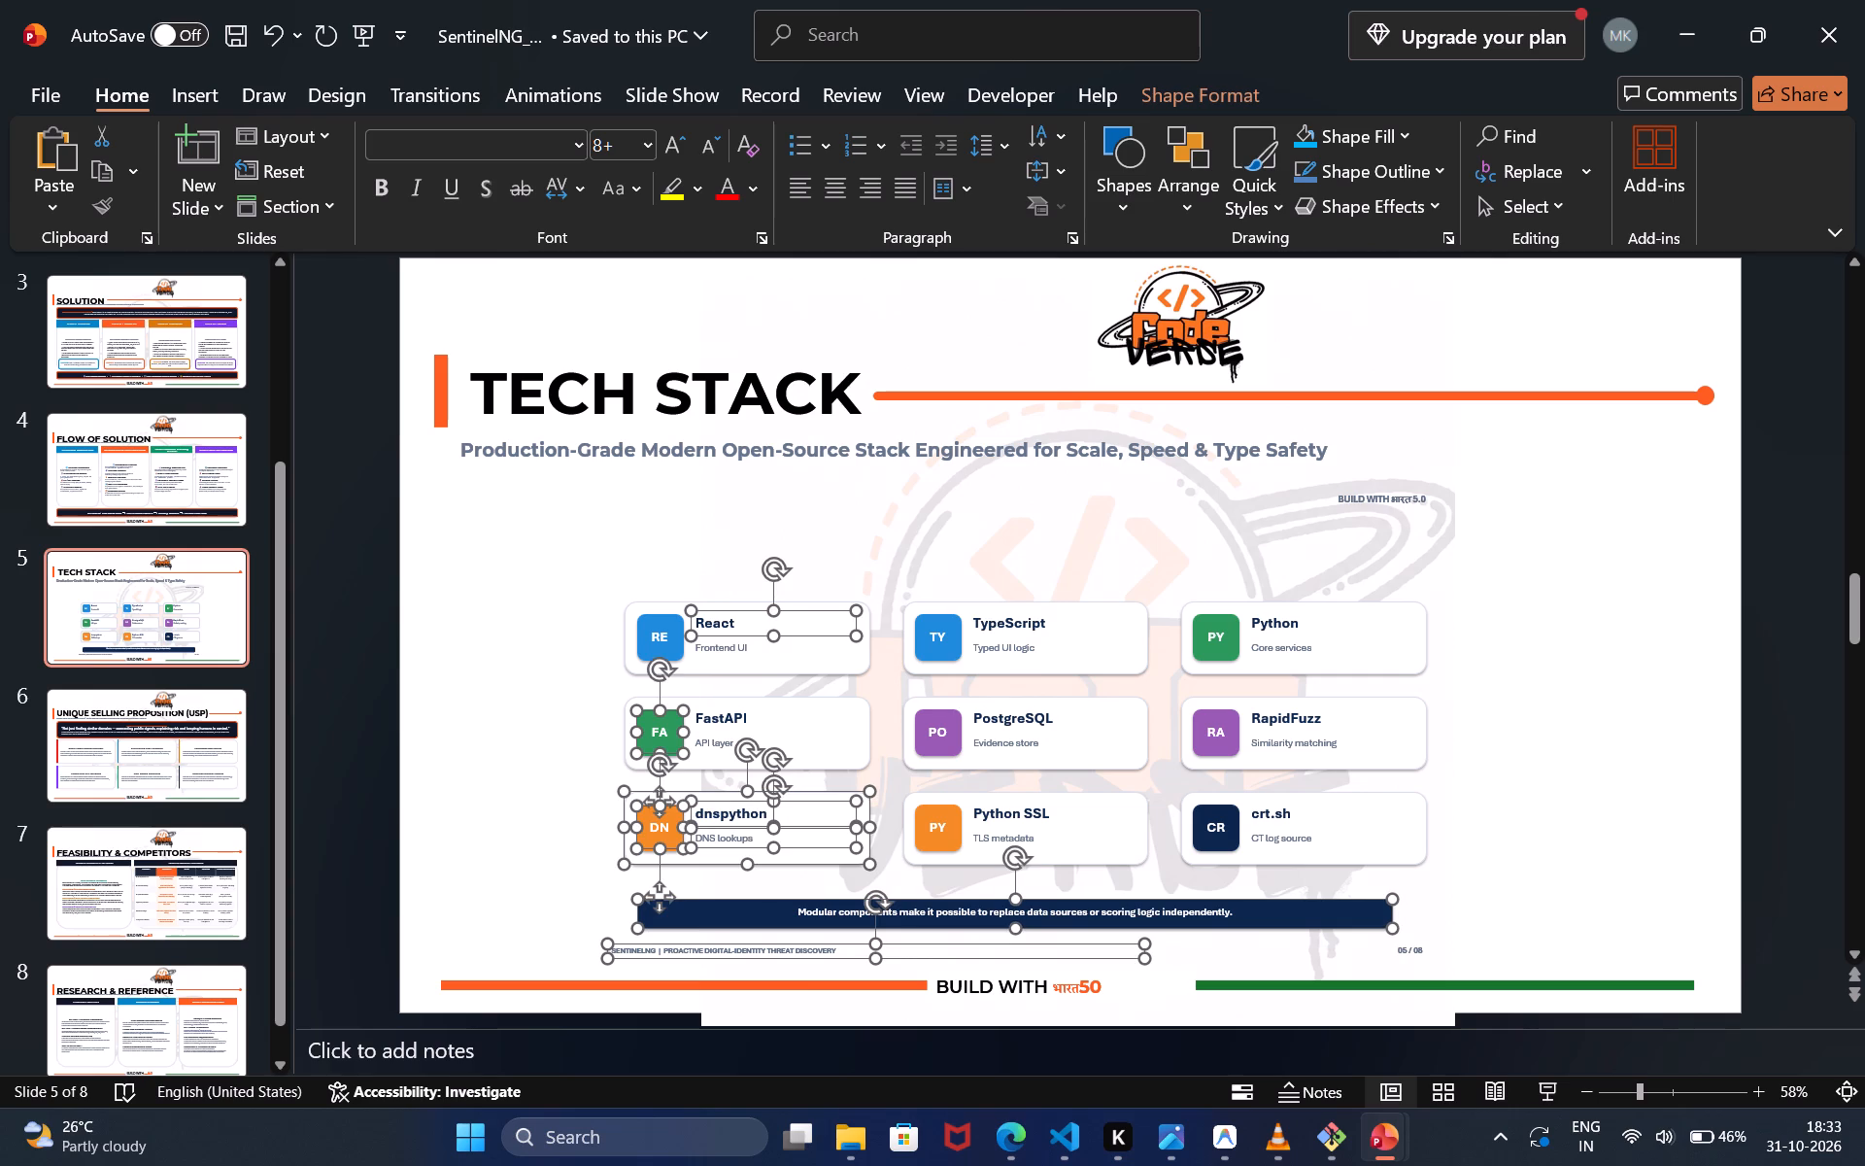
{"action": "left_click", "coordinate": [709, 724], "text": "ctrl"}
{"action": "left_click", "coordinate": [706, 739], "text": "ctrl"}
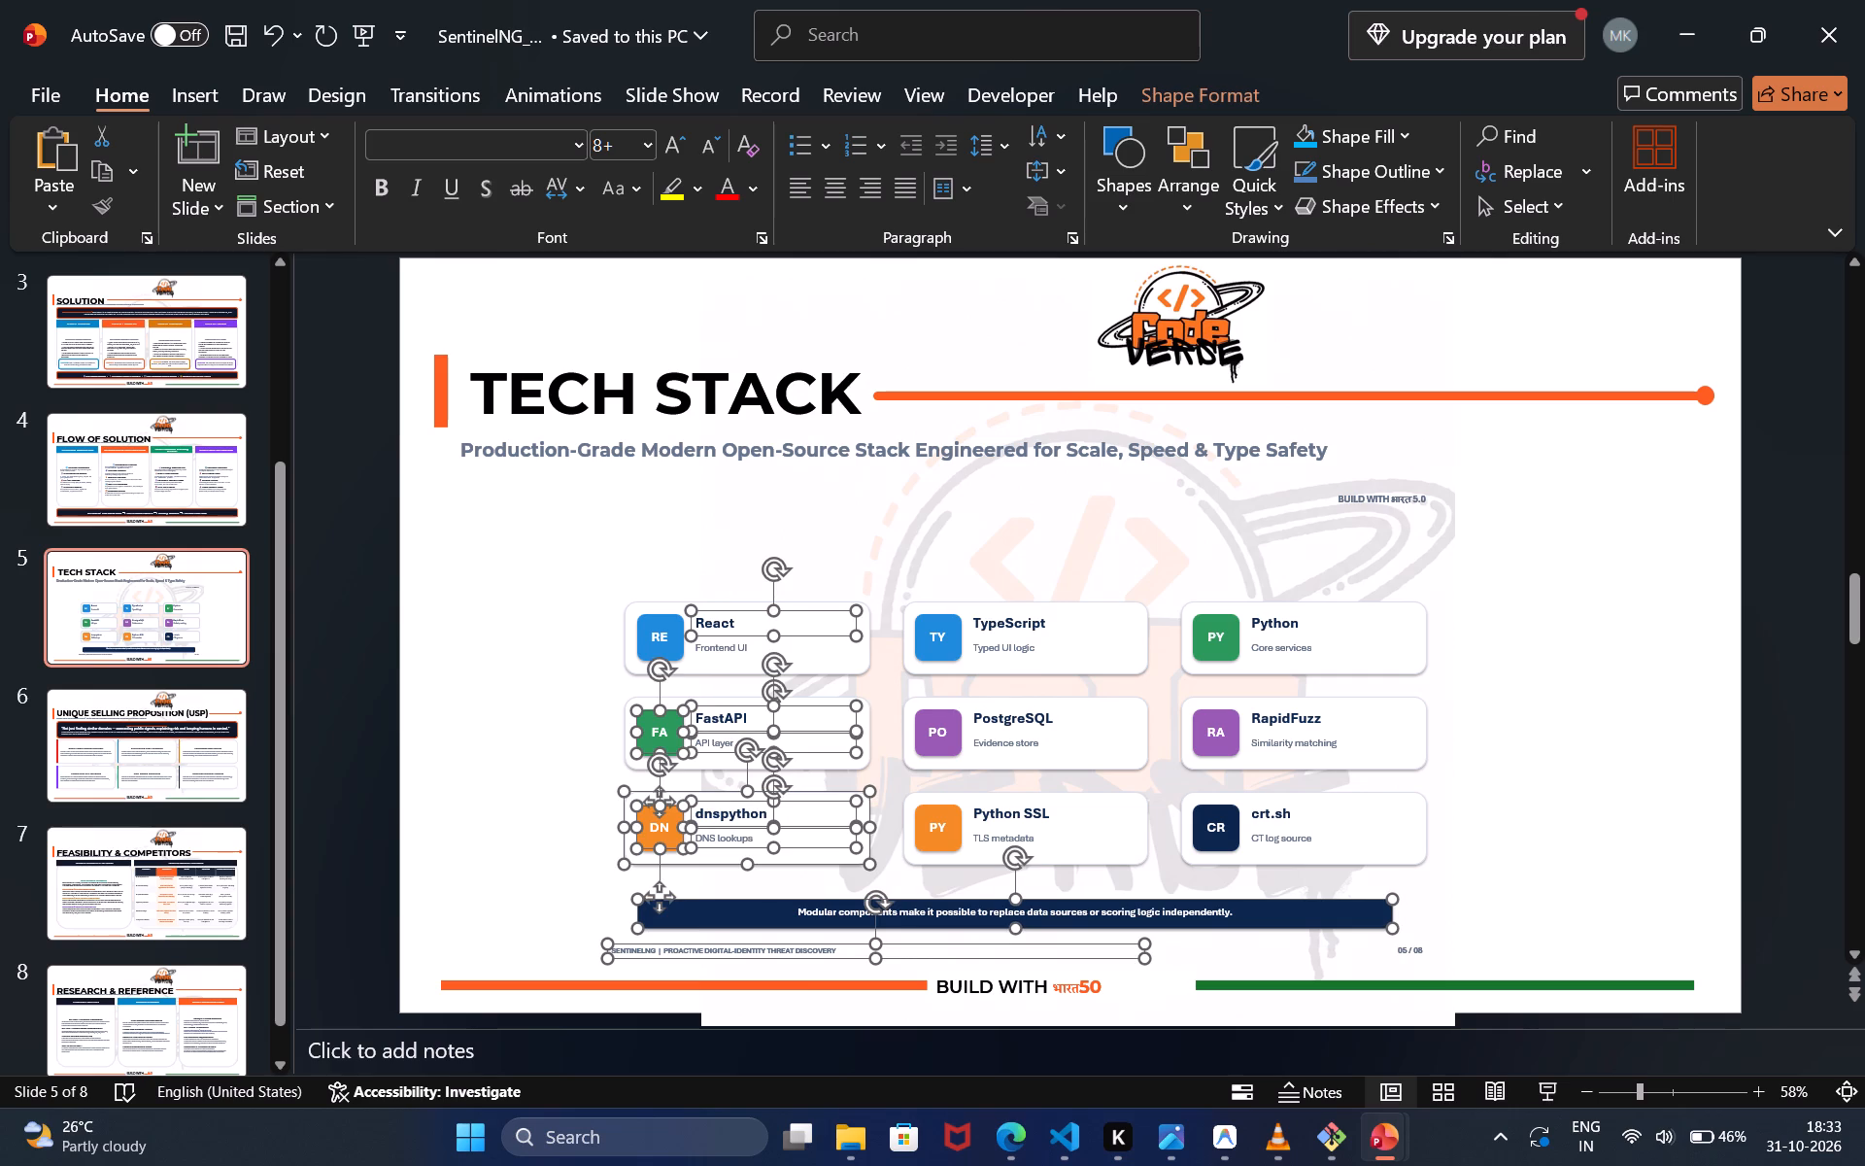
{"action": "left_click", "coordinate": [831, 762], "text": "ctrl"}
{"action": "left_click", "coordinate": [999, 760], "text": "ctrl"}
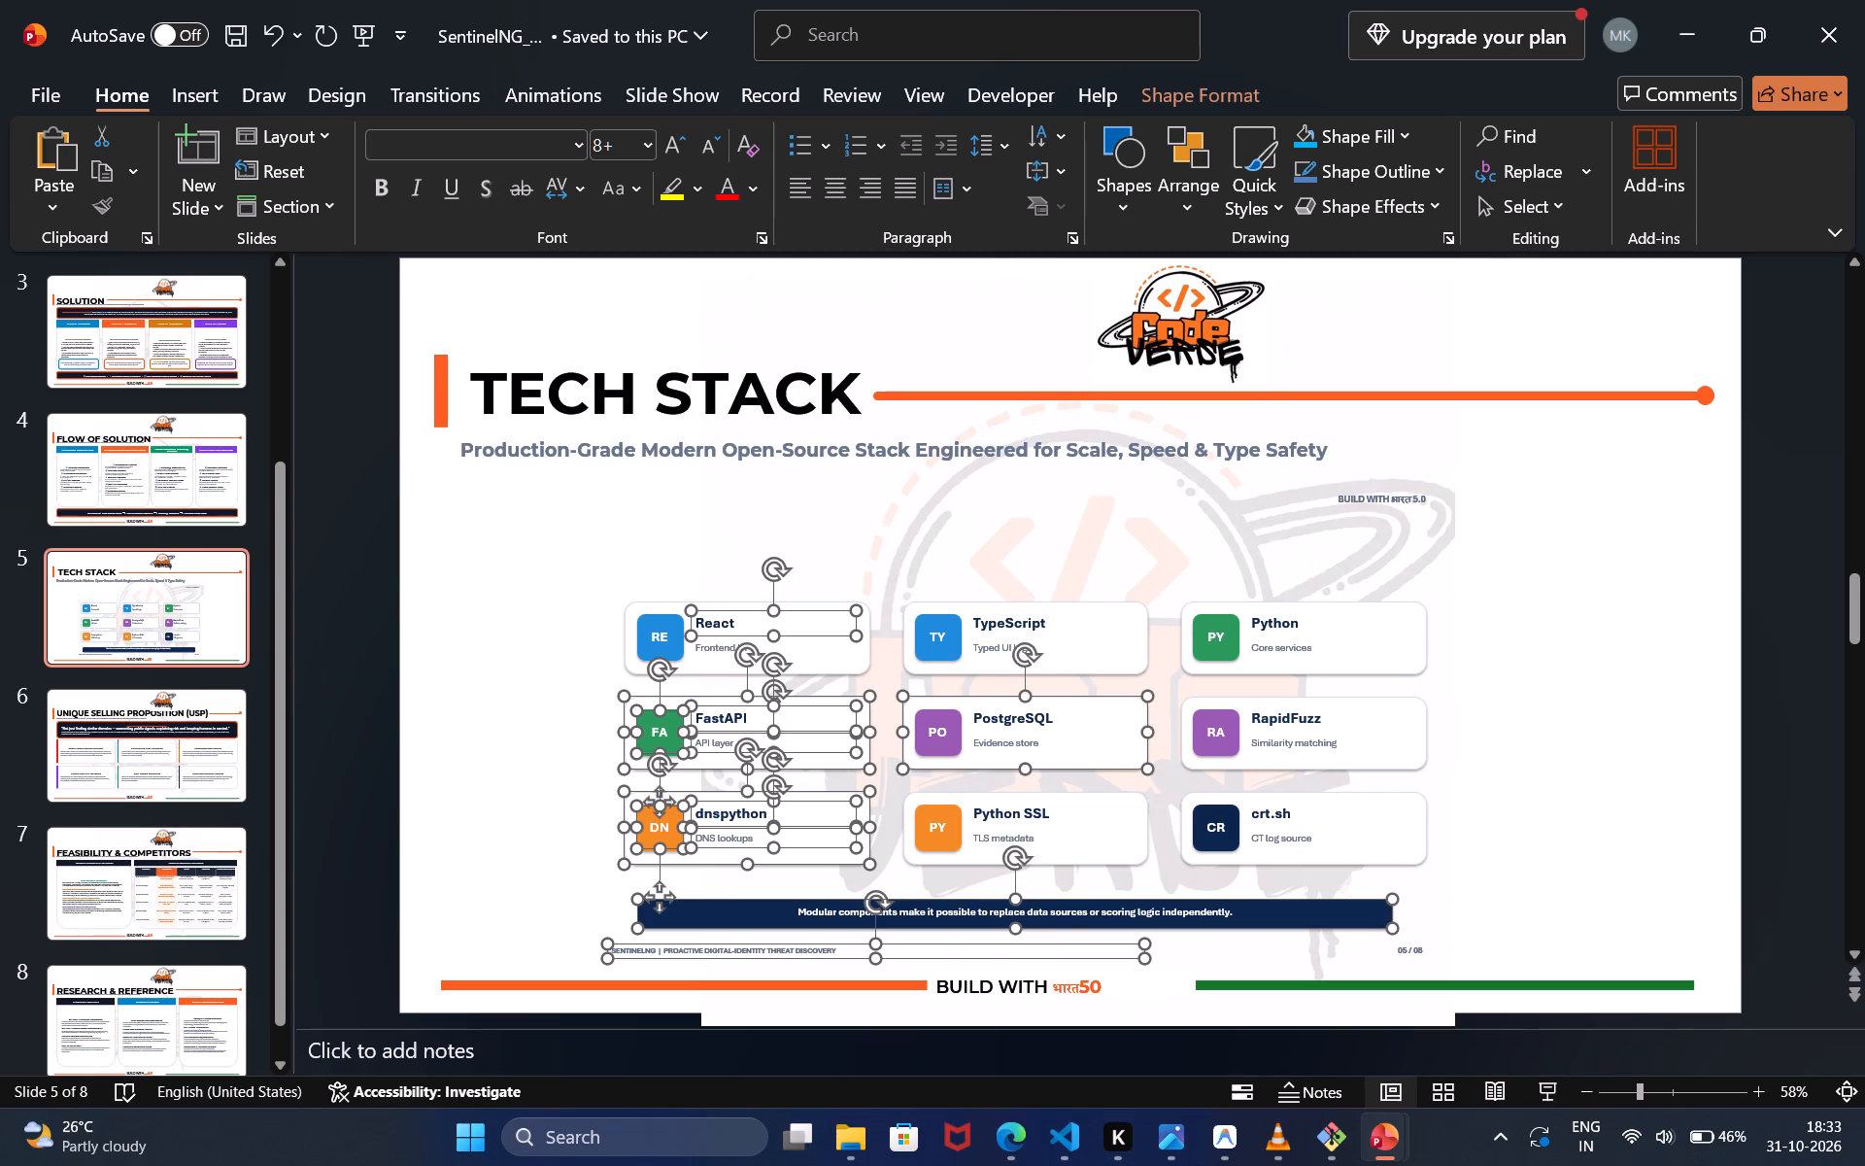
{"action": "left_click", "coordinate": [942, 723], "text": "ctrl"}
{"action": "left_click", "coordinate": [993, 723], "text": "ctrl"}
{"action": "left_click", "coordinate": [993, 739], "text": "ctrl"}
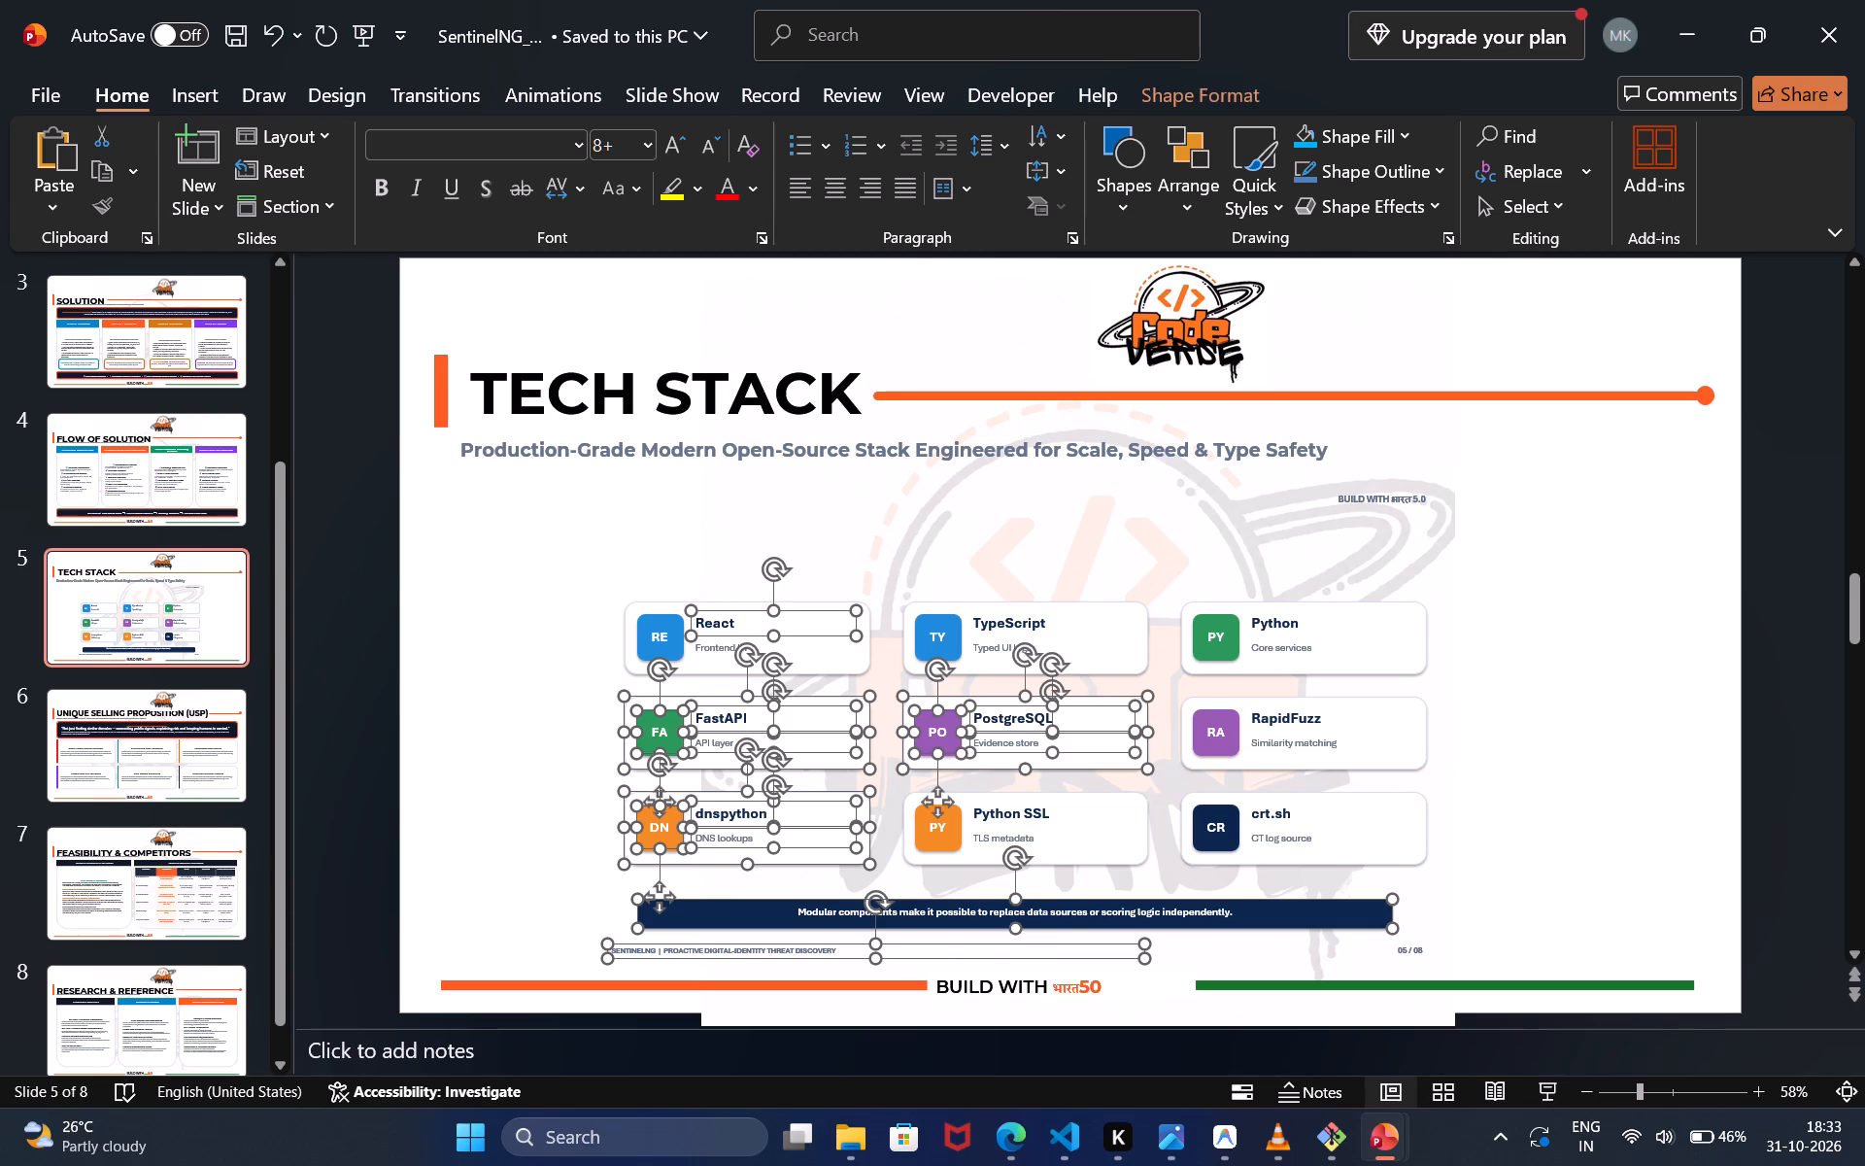
Extend the selection with the backgrounds, badges, titles and captions of the Python SSL and crt.sh cards.
{"action": "left_click", "coordinate": [1089, 825], "text": "ctrl"}
{"action": "left_click", "coordinate": [1029, 837], "text": "ctrl"}
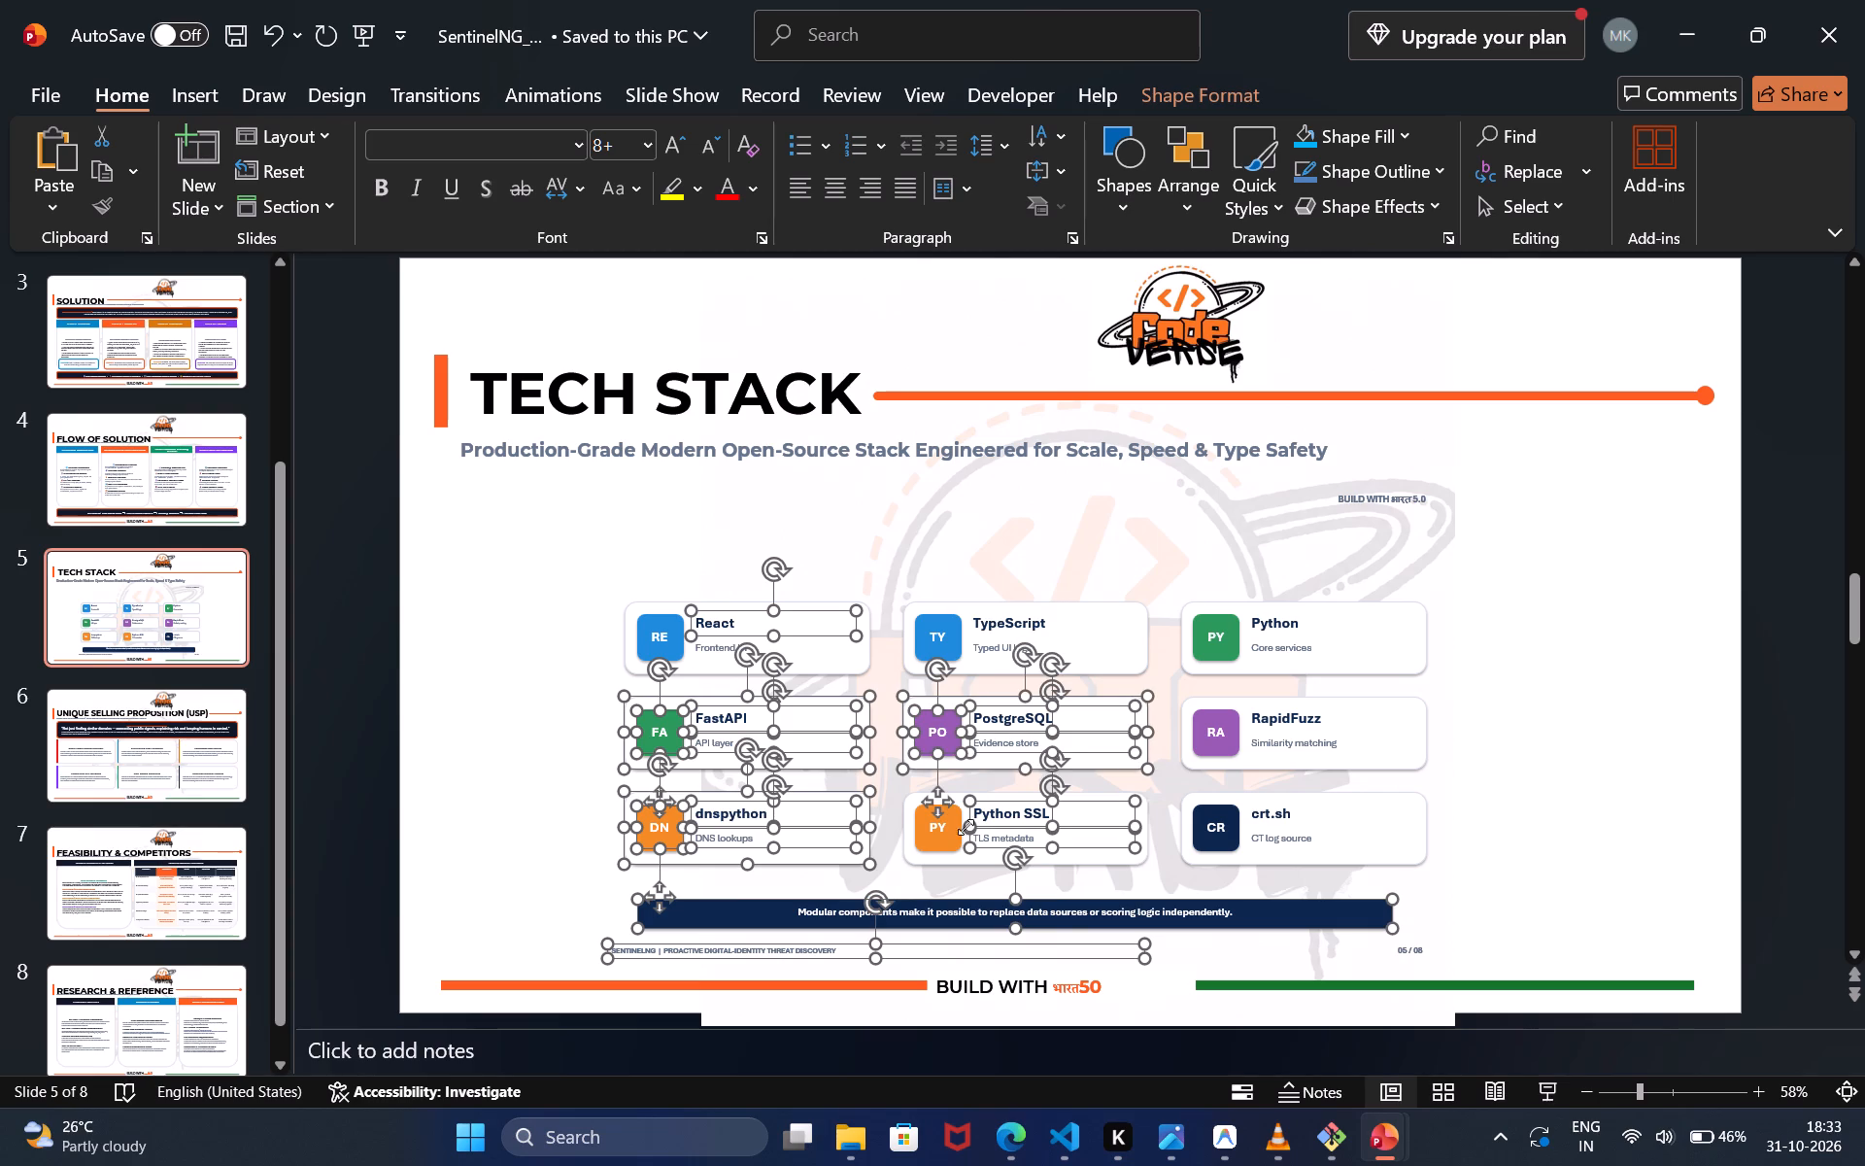
{"action": "left_click", "coordinate": [926, 824], "text": "ctrl"}
{"action": "left_click", "coordinate": [1076, 854], "text": "ctrl"}
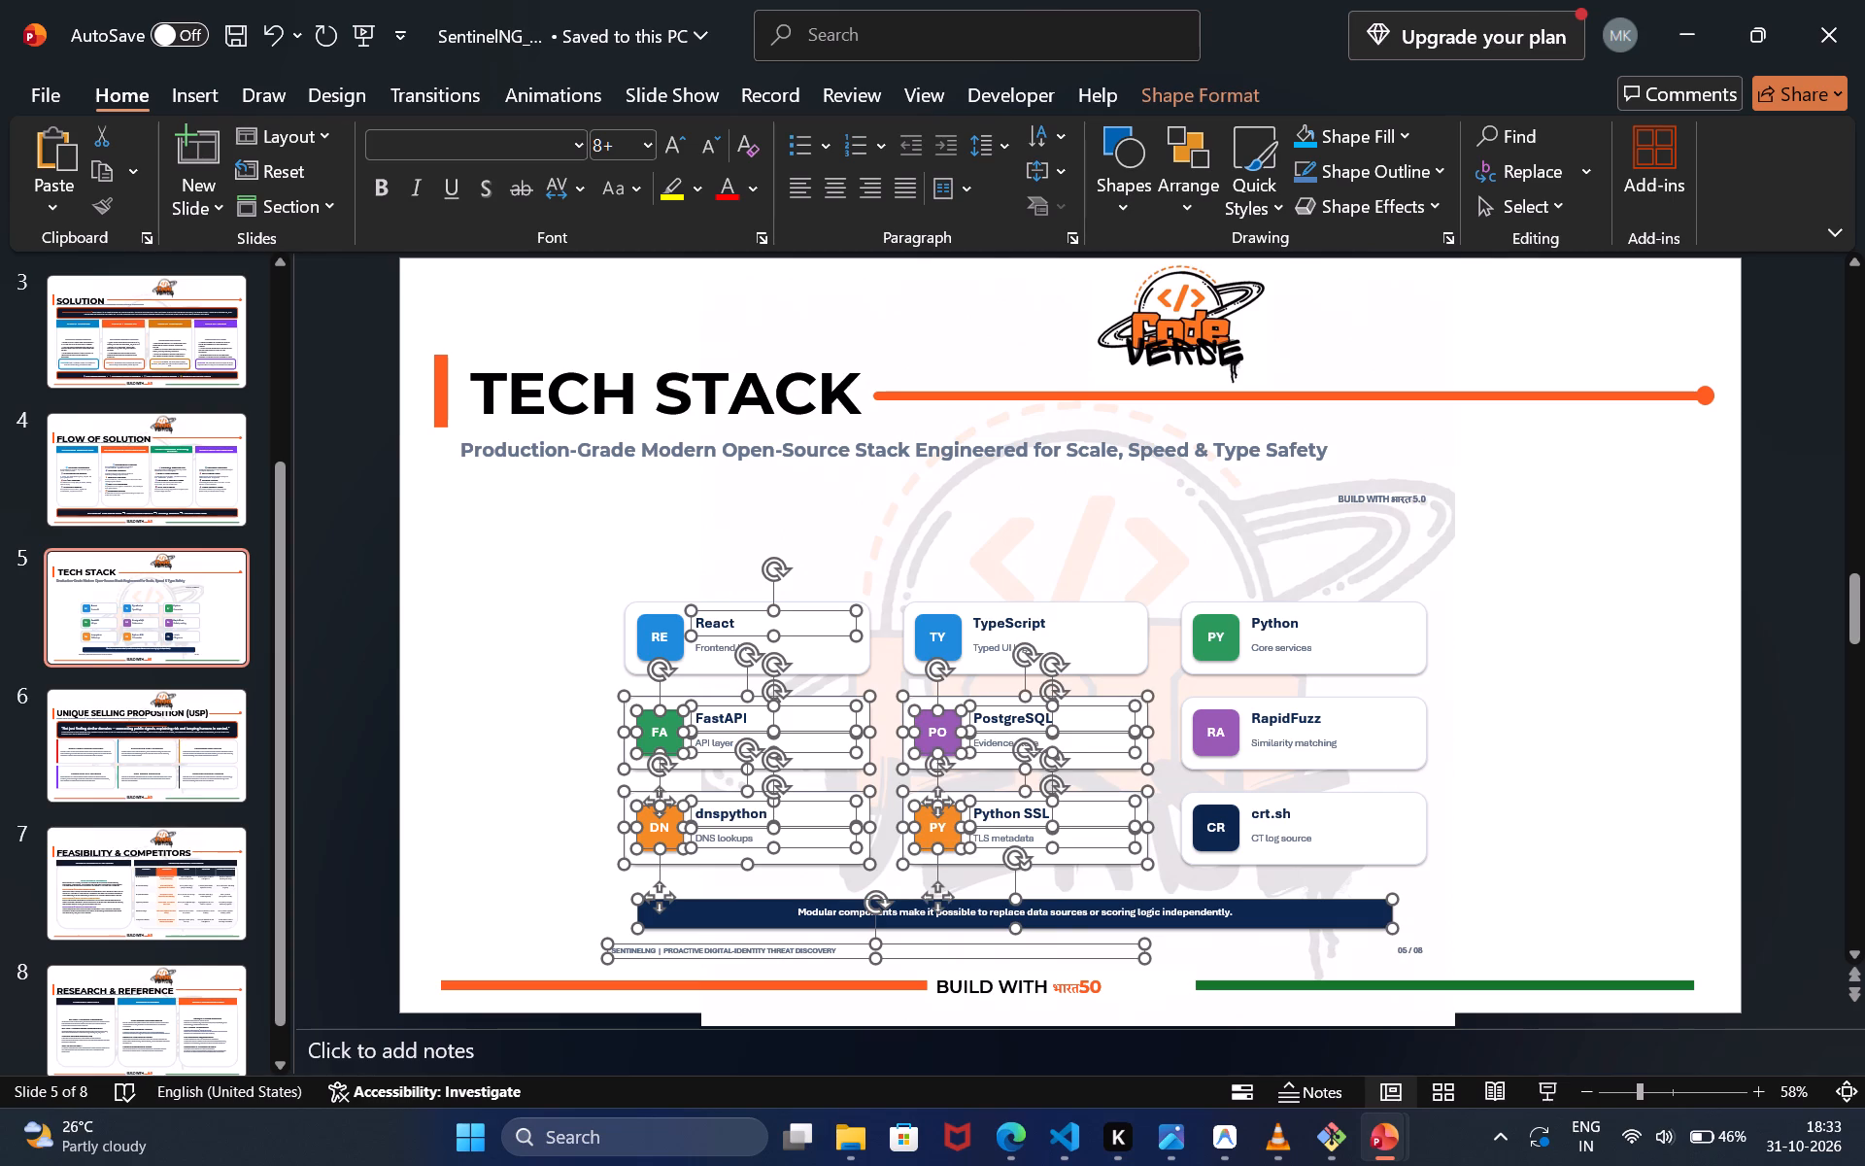
{"action": "left_click", "coordinate": [1249, 861], "text": "ctrl"}
{"action": "left_click", "coordinate": [1231, 824], "text": "ctrl"}
{"action": "left_click", "coordinate": [1270, 833], "text": "ctrl"}
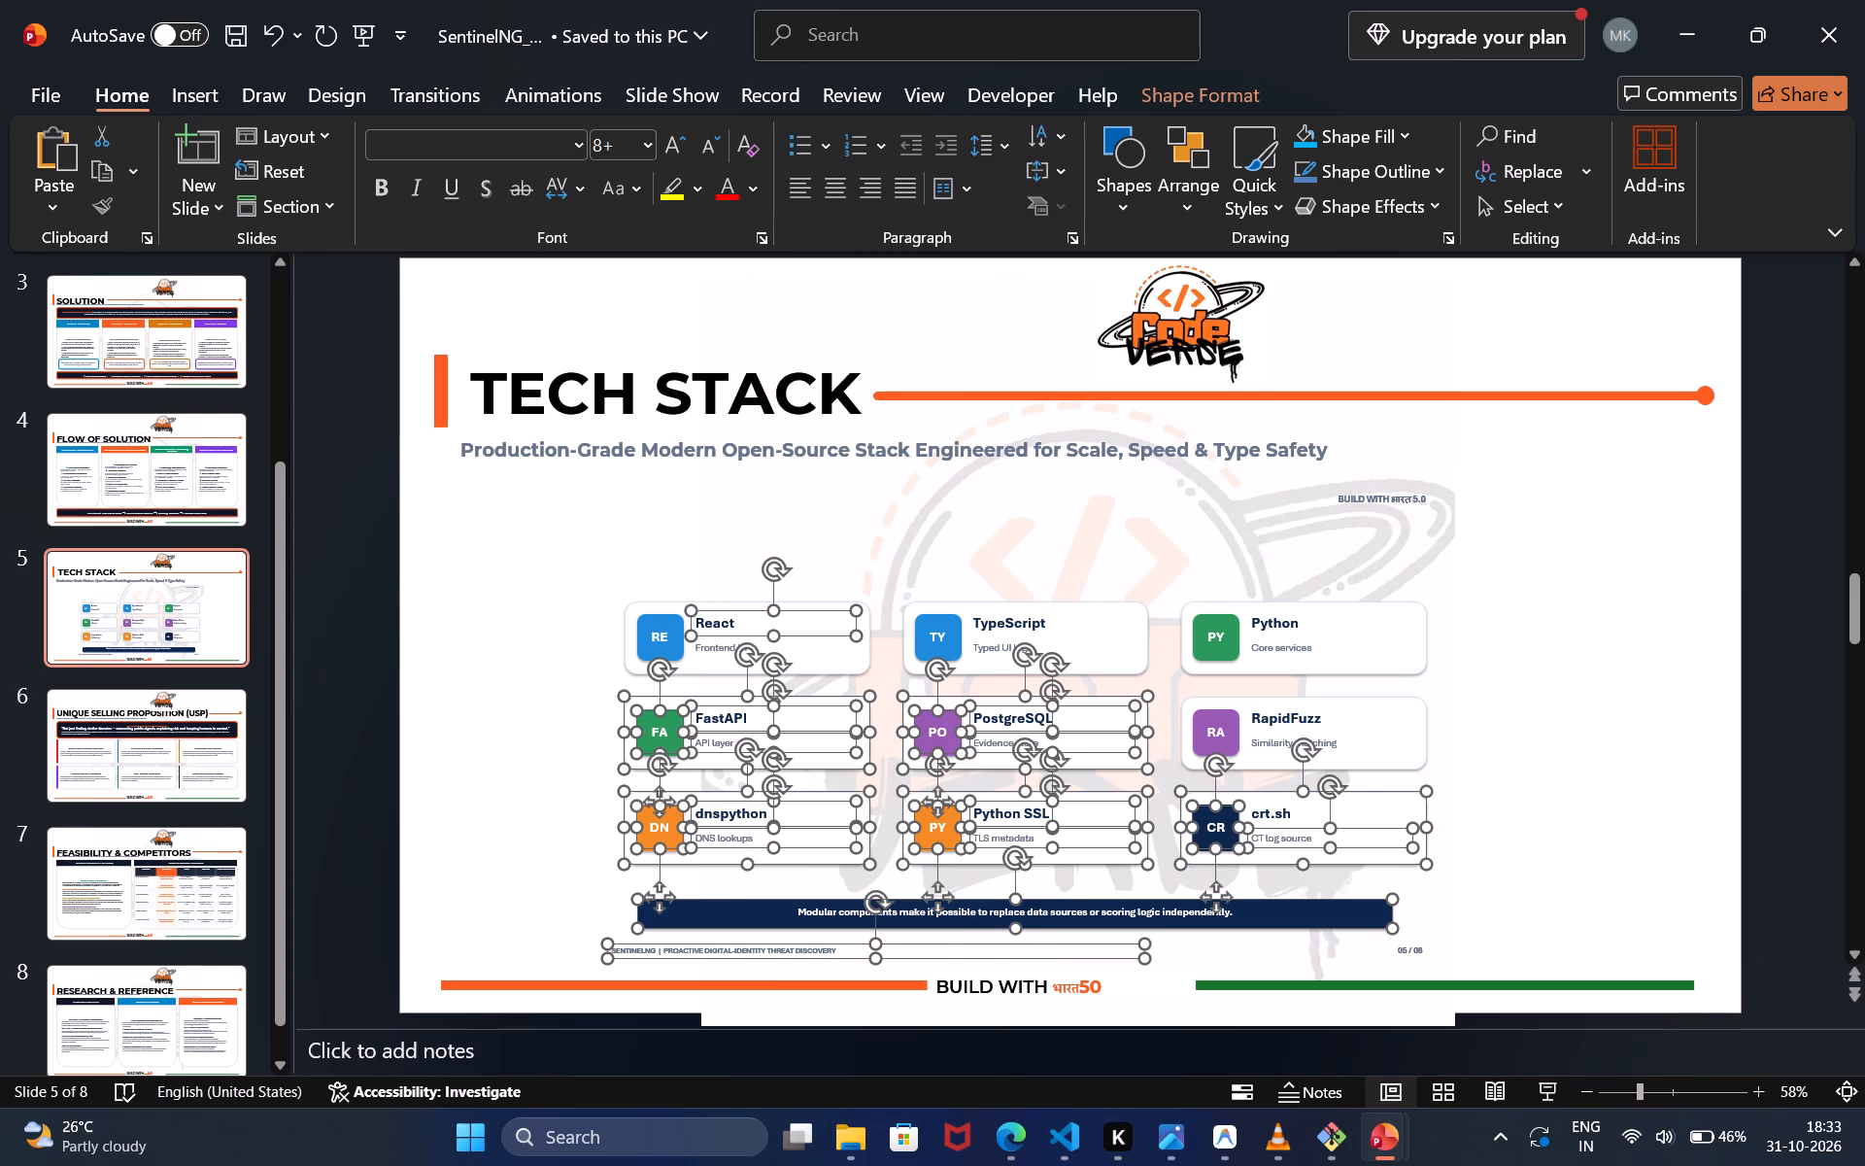
{"action": "left_click", "coordinate": [1268, 817], "text": "ctrl"}
Extend the selection with the backgrounds, badges, titles and captions of the RapidFuzz and Python cards.
{"action": "left_click", "coordinate": [1262, 733], "text": "ctrl"}
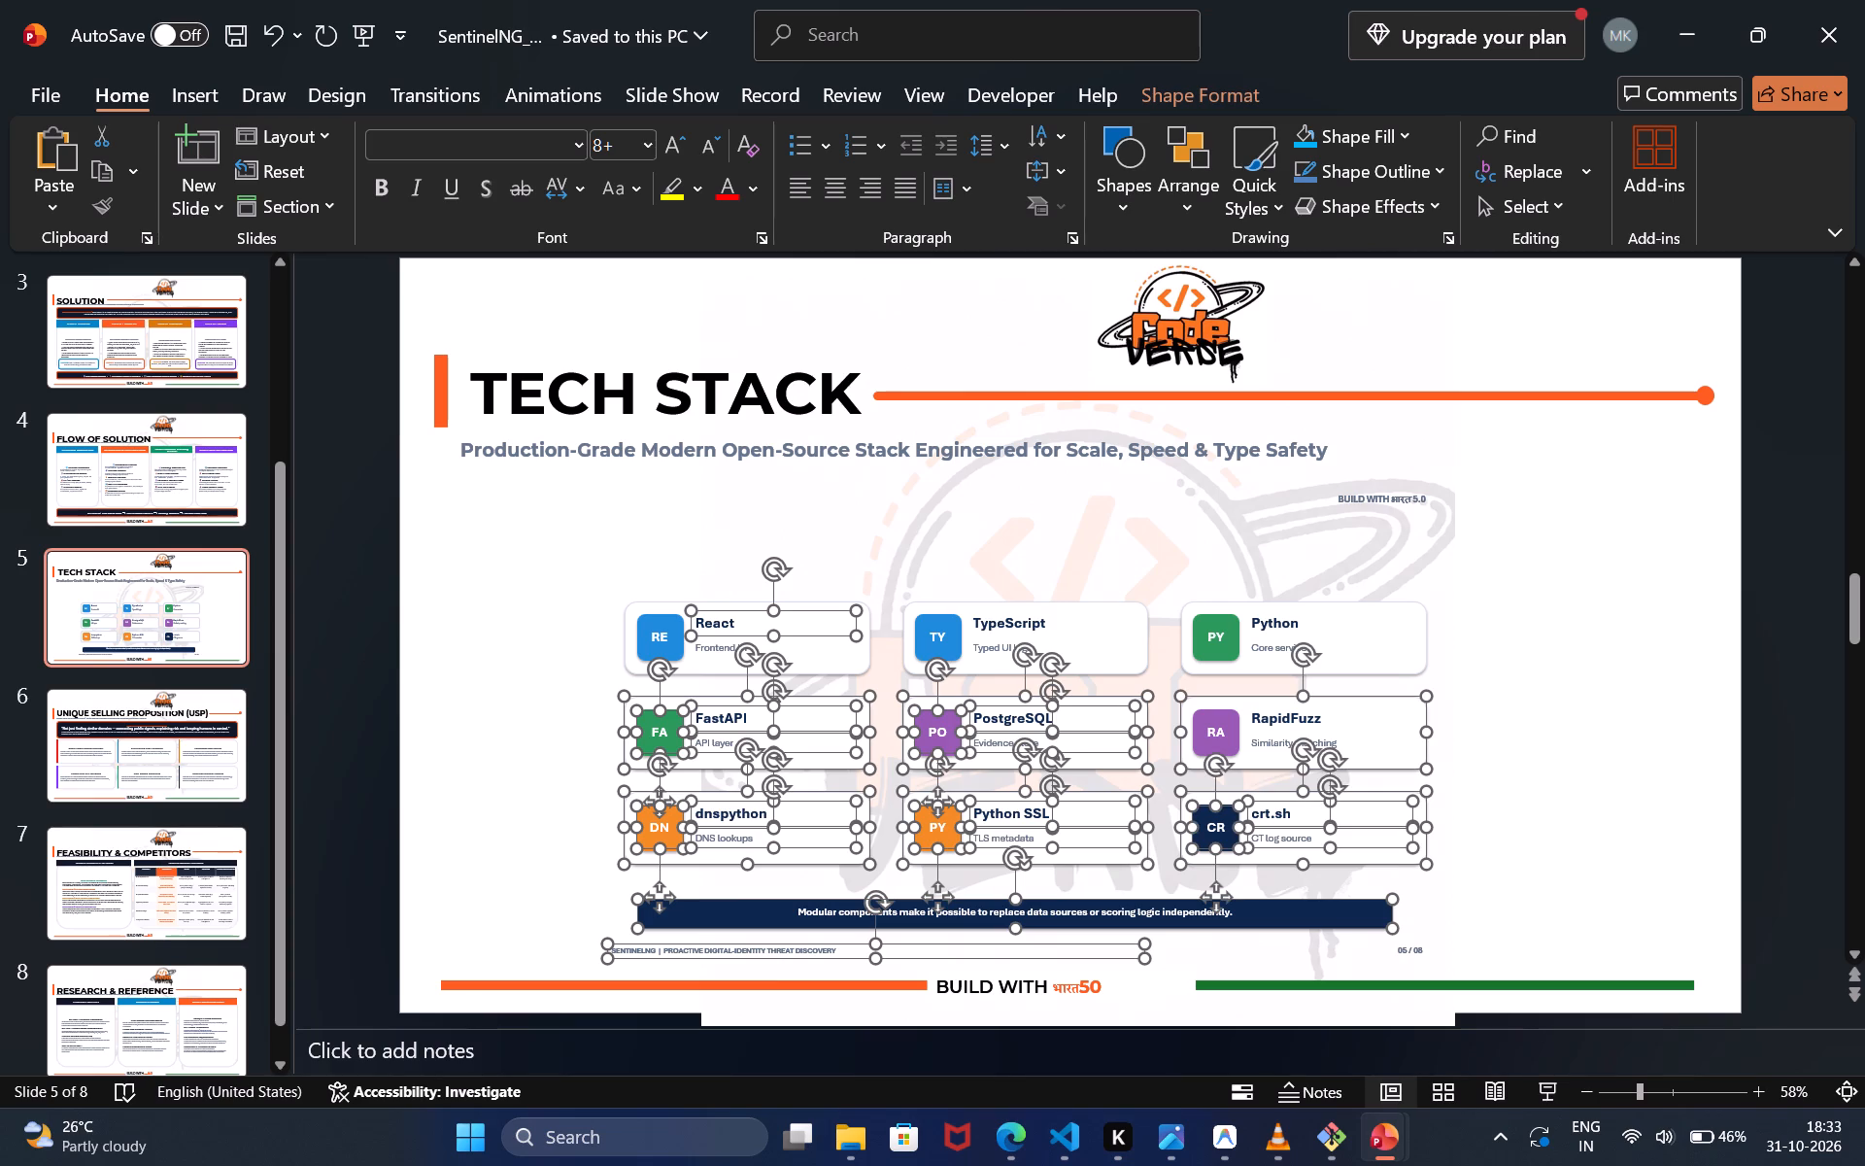
{"action": "left_click", "coordinate": [1241, 721], "text": "ctrl"}
{"action": "left_click", "coordinate": [1282, 727], "text": "ctrl"}
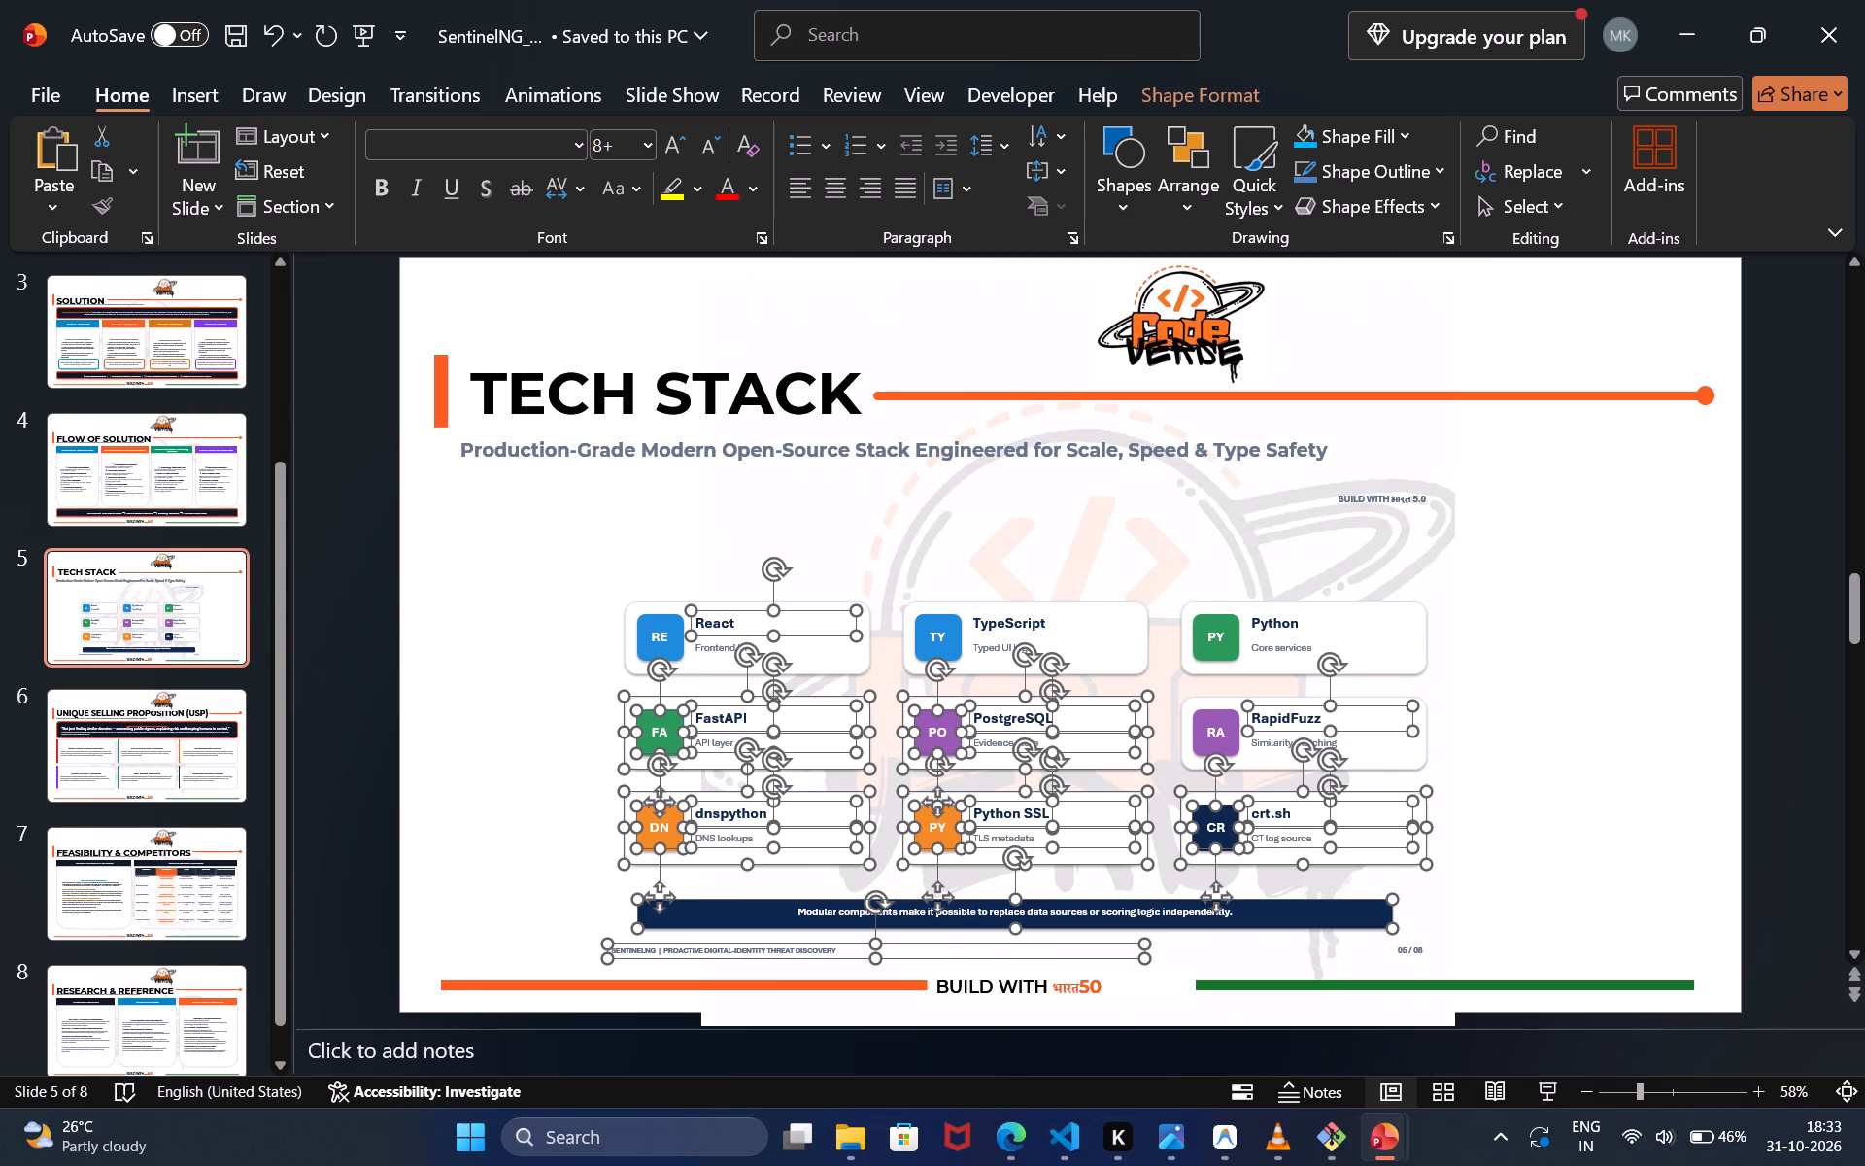
{"action": "left_click", "coordinate": [1276, 740], "text": "ctrl"}
{"action": "left_click", "coordinate": [1208, 726], "text": "ctrl"}
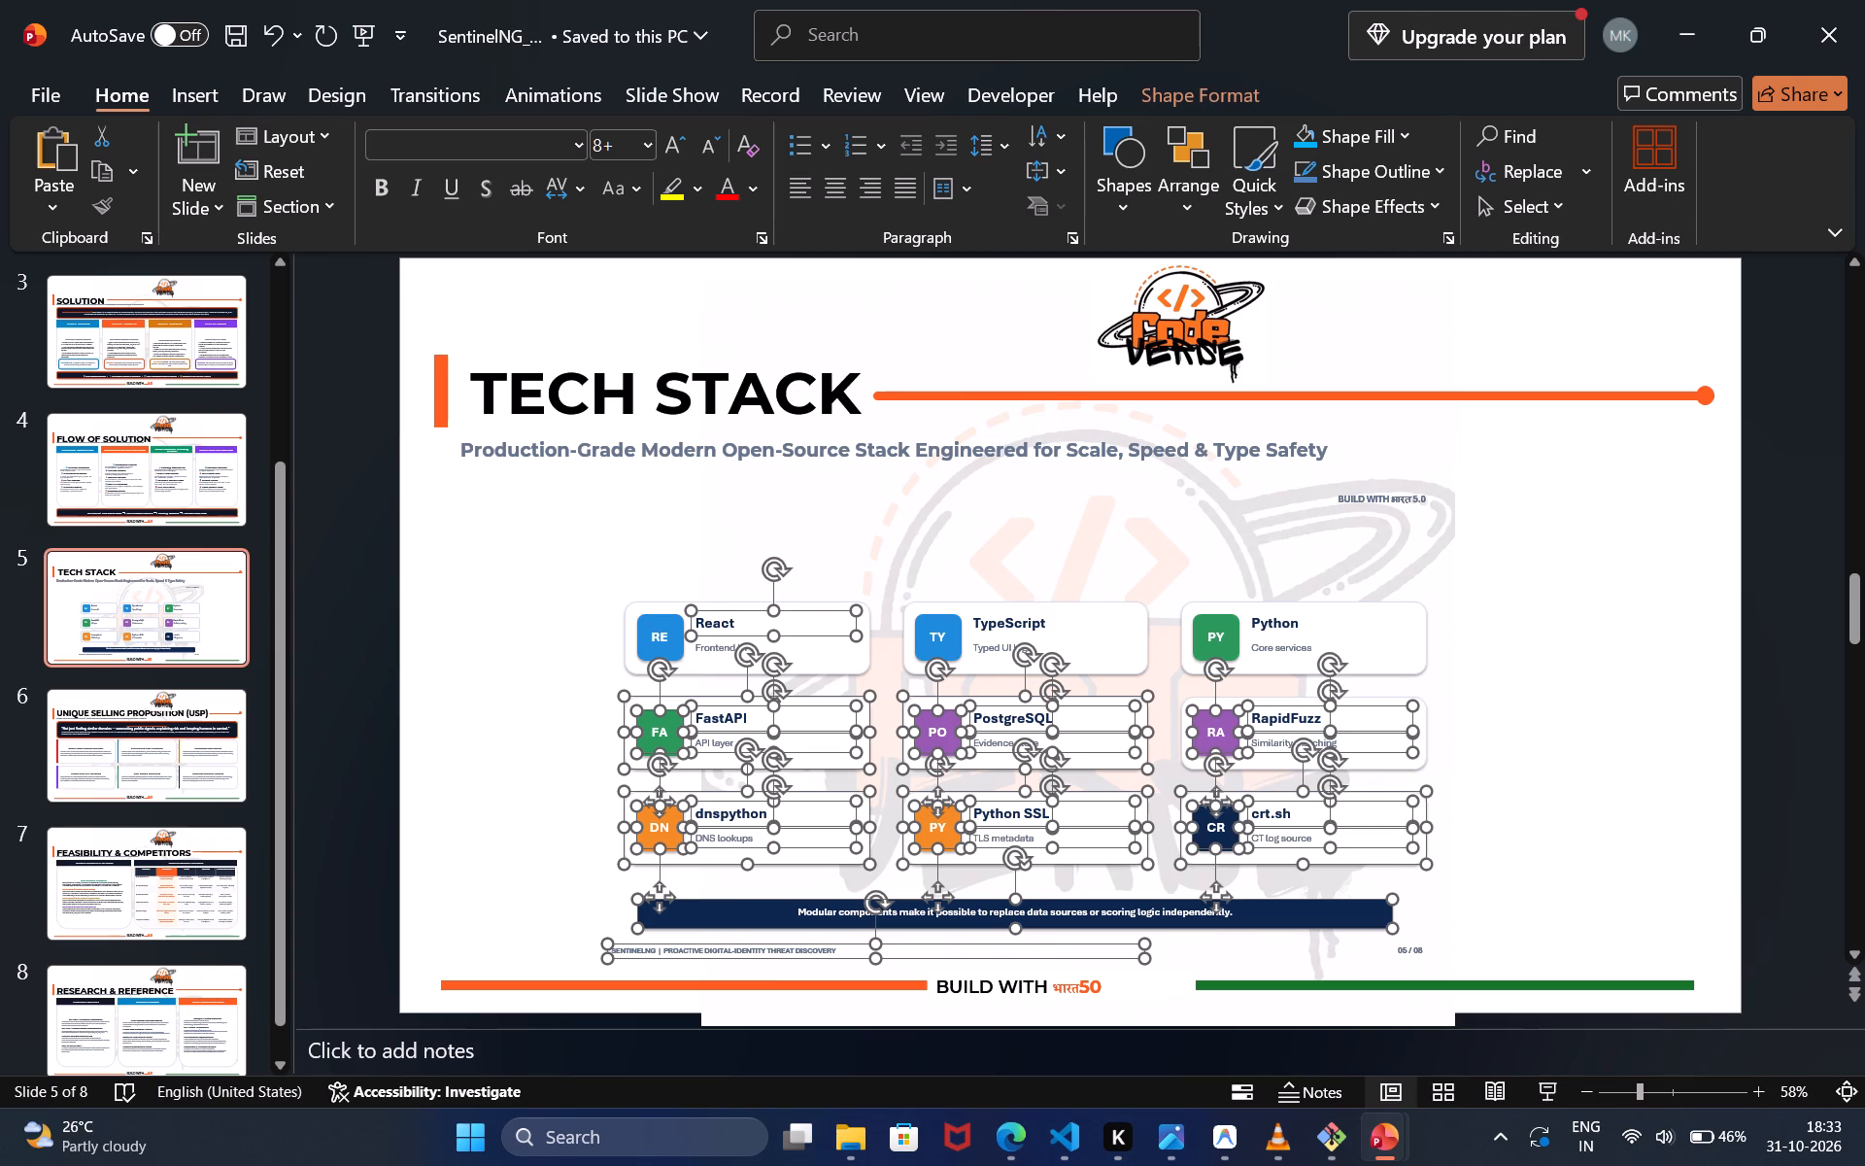
{"action": "left_click", "coordinate": [1420, 738], "text": "ctrl"}
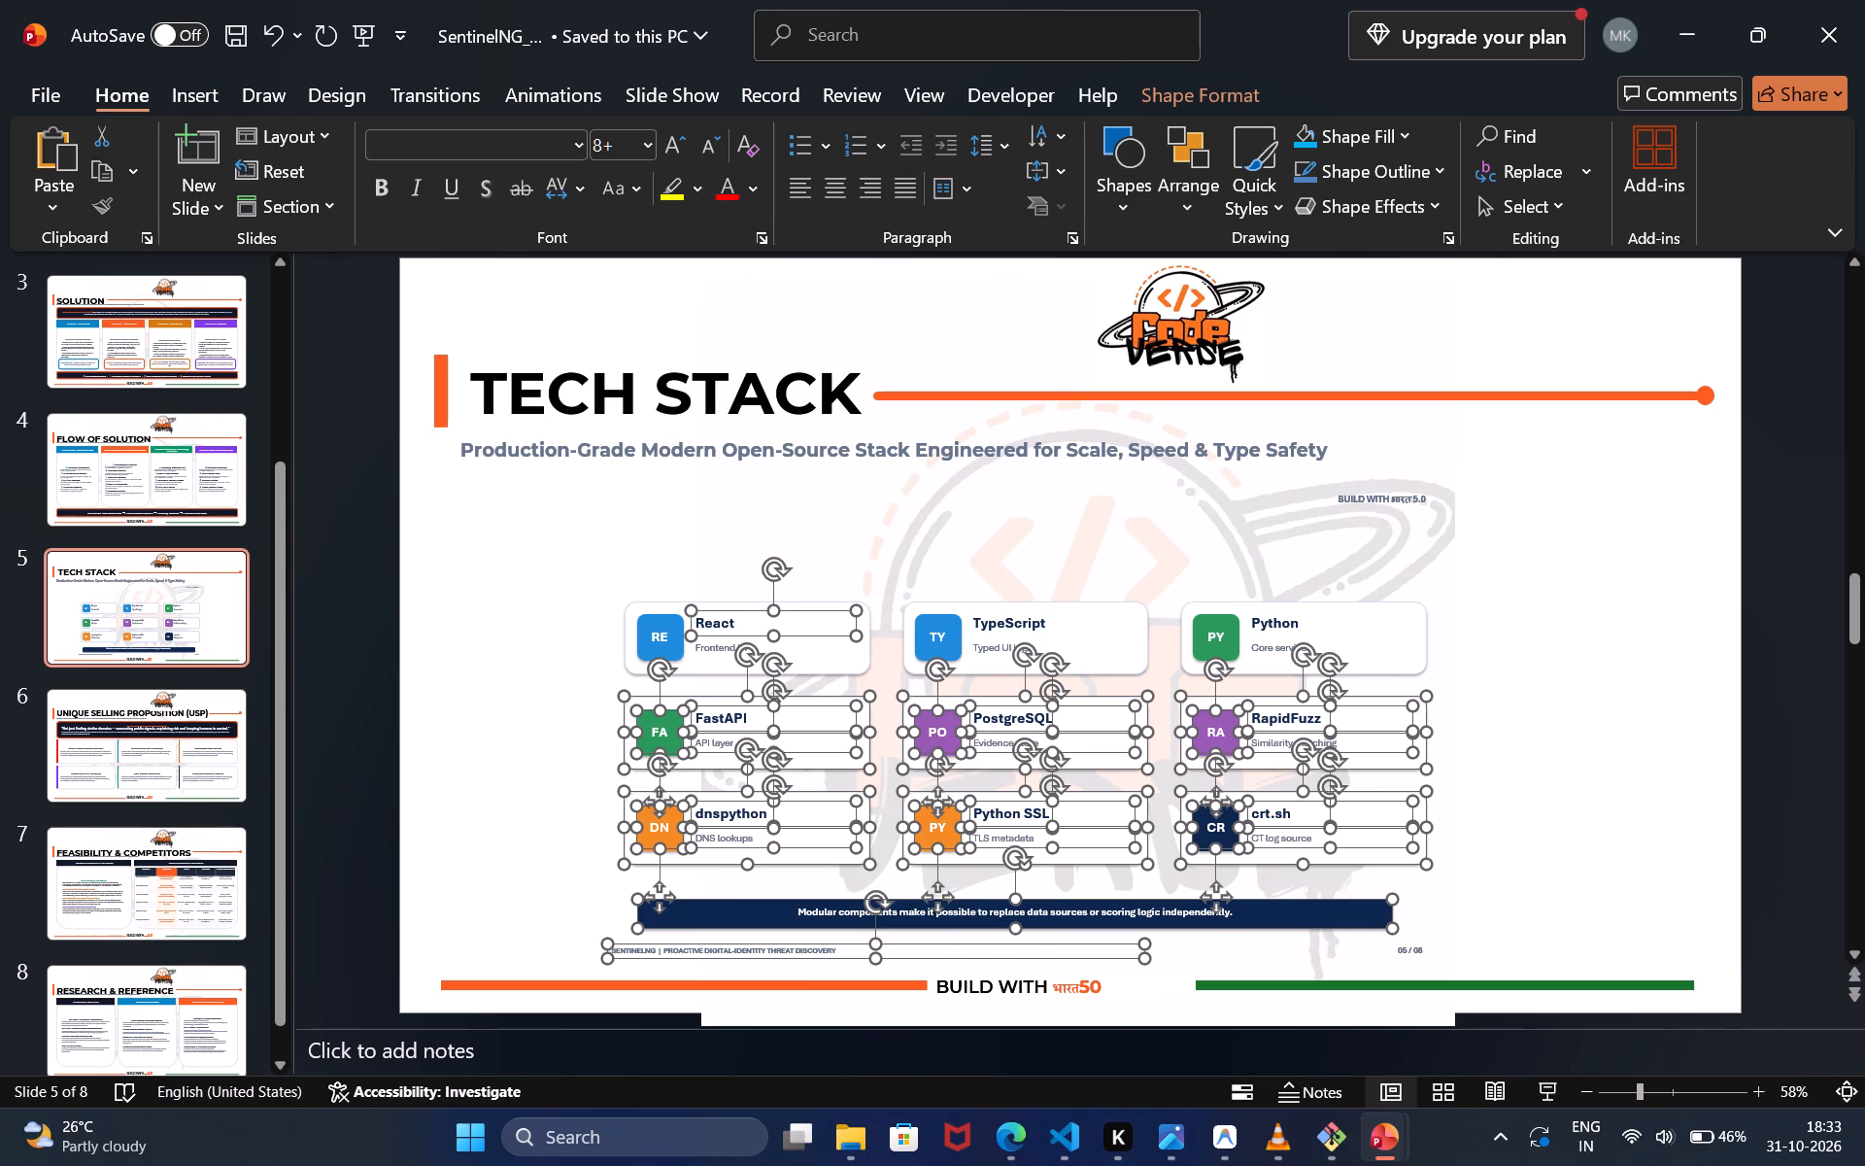
{"action": "left_click", "coordinate": [1371, 608], "text": "ctrl"}
{"action": "left_click", "coordinate": [1277, 621], "text": "ctrl"}
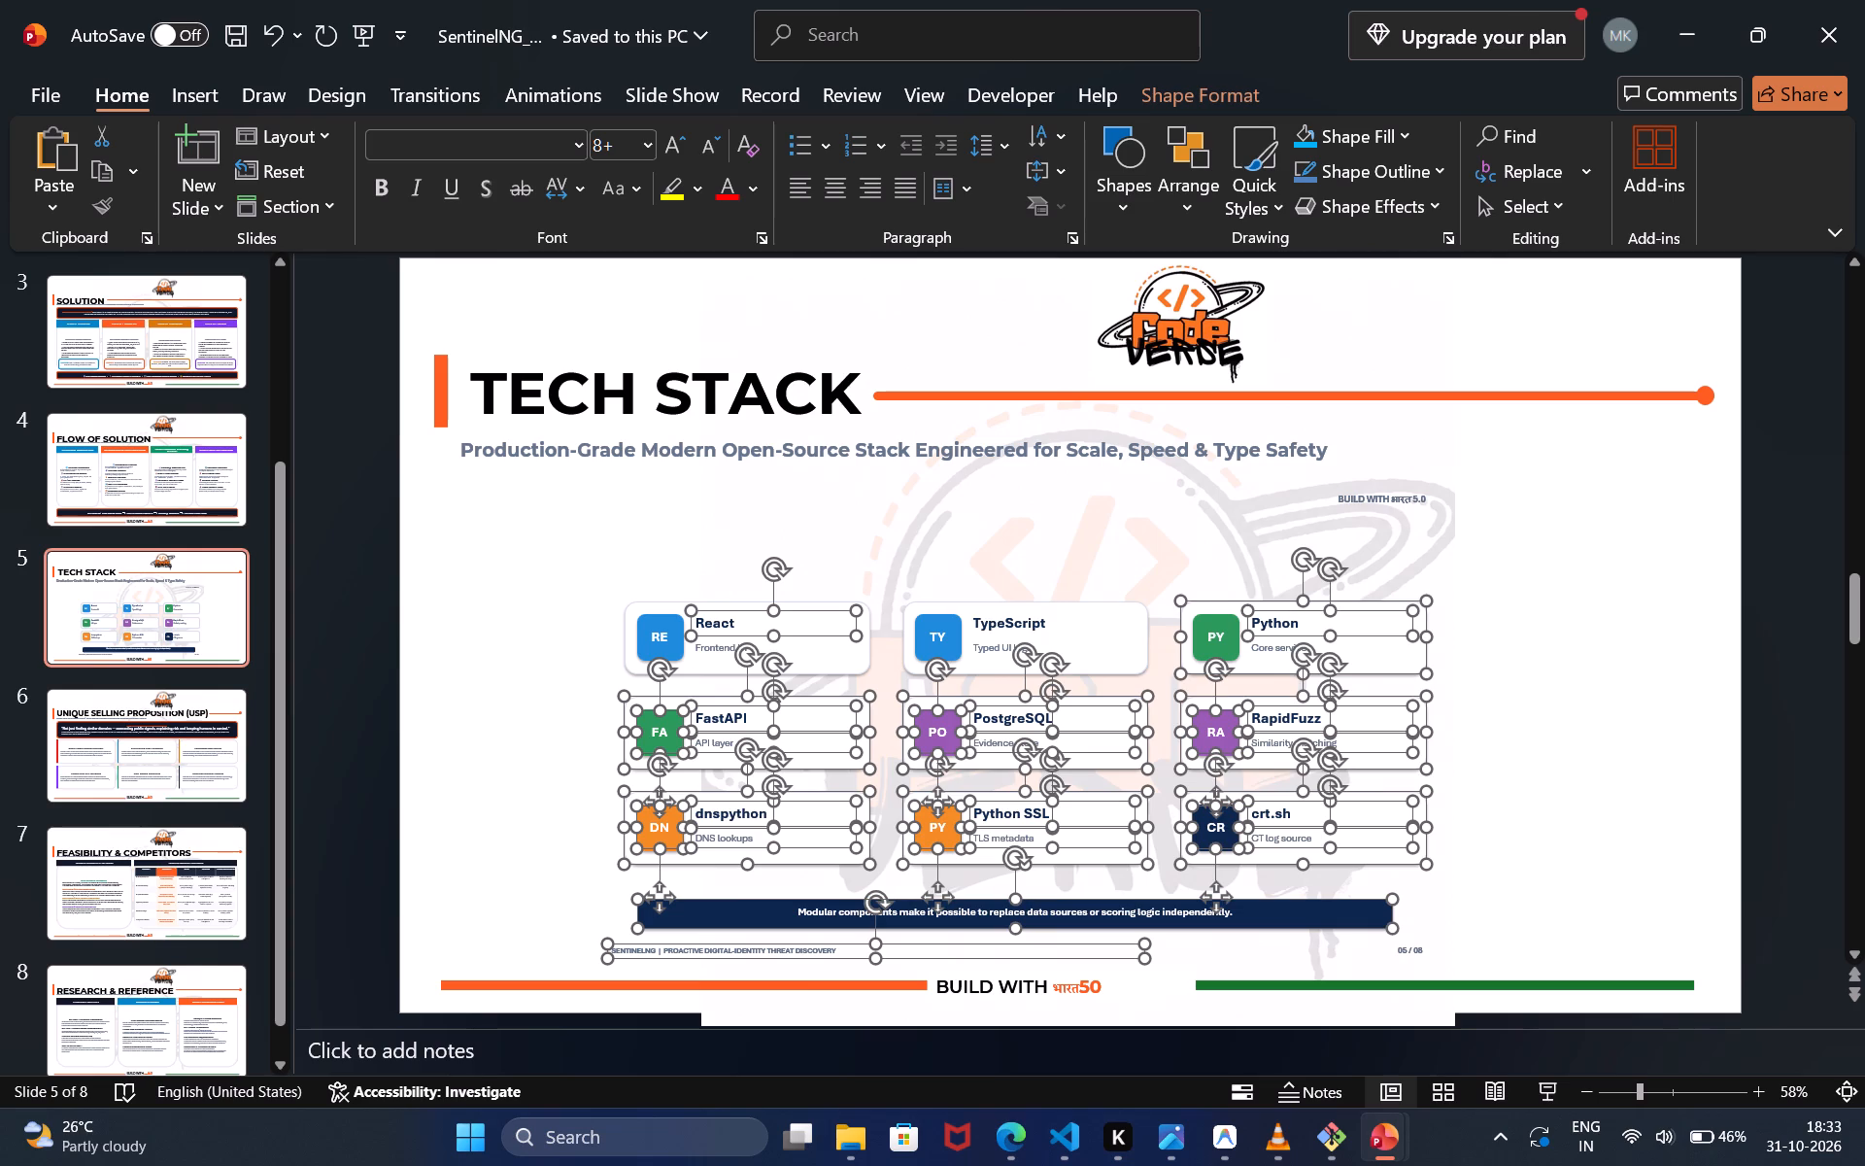
{"action": "left_click", "coordinate": [1231, 626], "text": "ctrl"}
{"action": "left_click", "coordinate": [1262, 647], "text": "ctrl"}
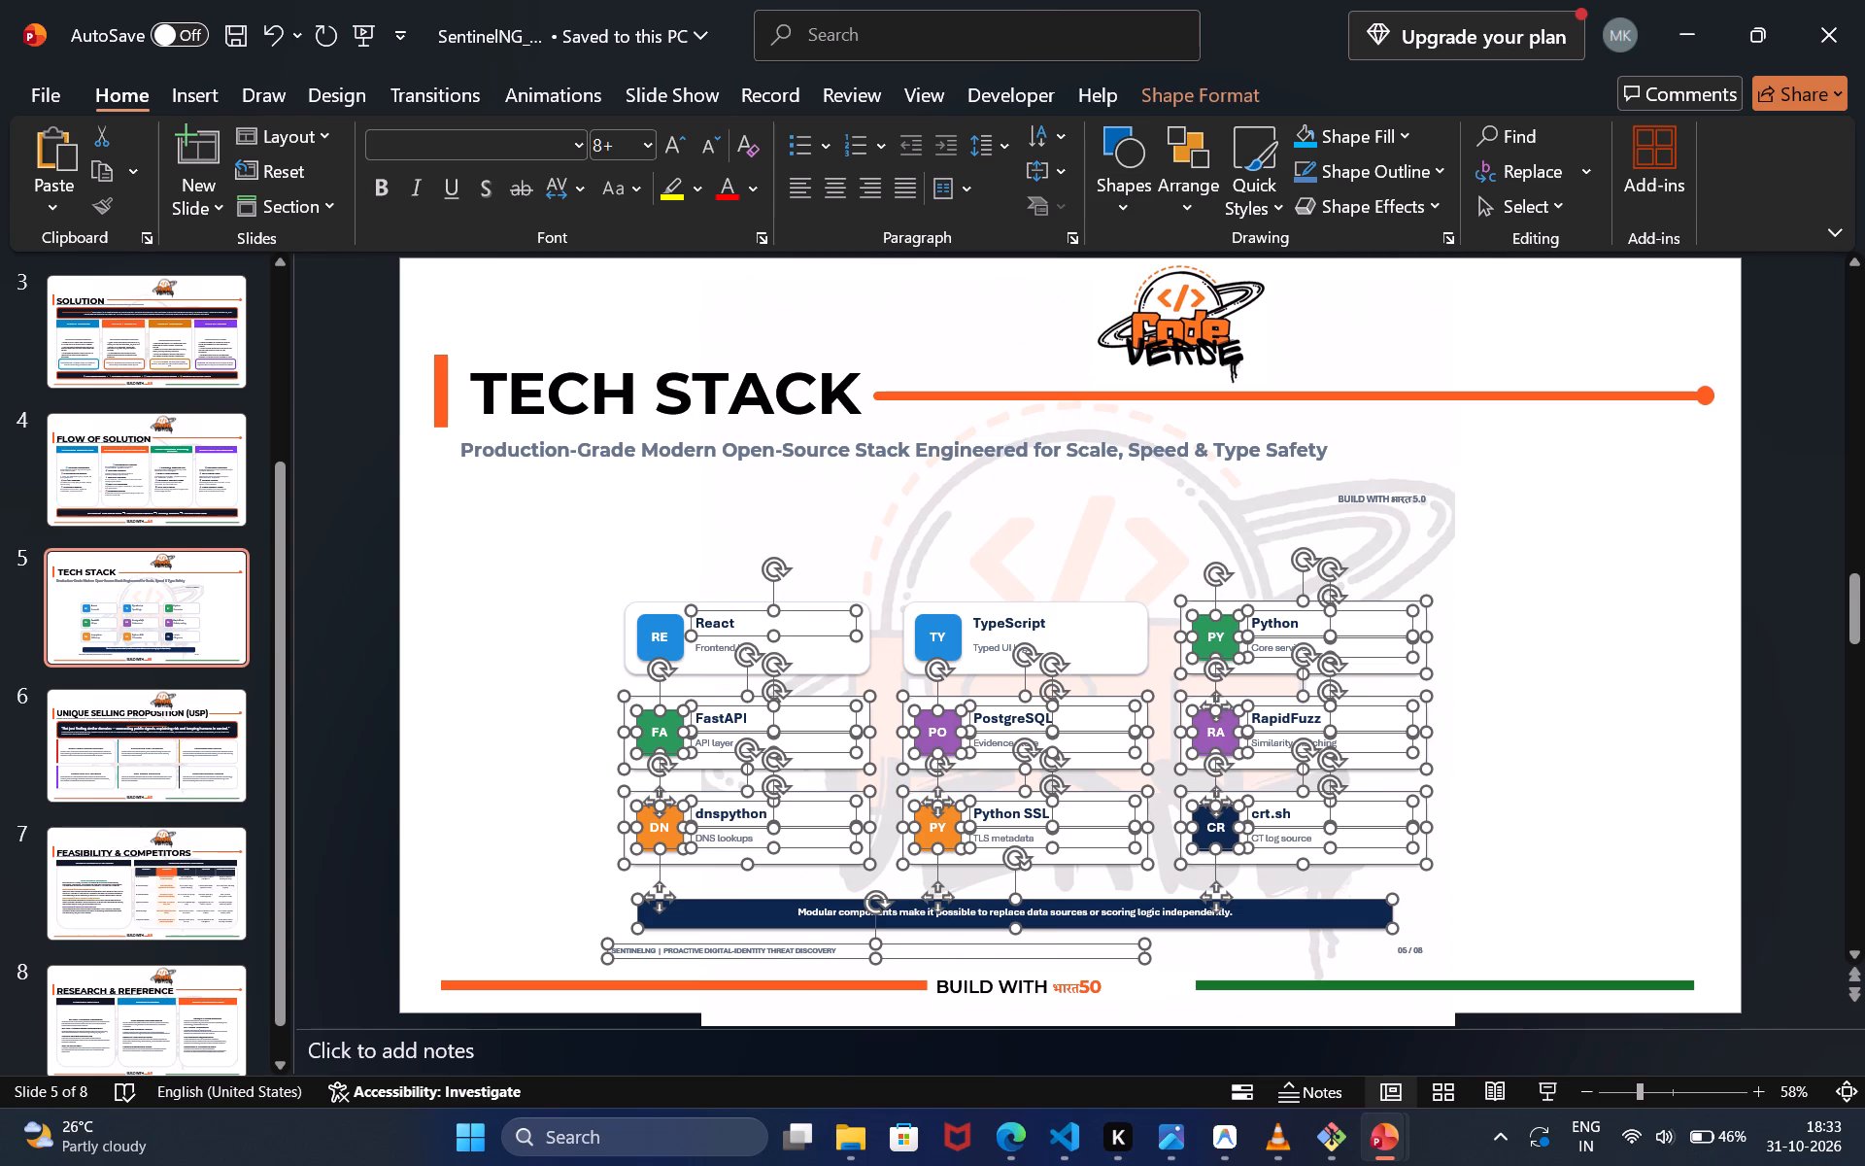
Complete the nine-card selection with all parts of the TypeScript card and the React card's background, badge and caption.
{"action": "left_click", "coordinate": [1062, 601], "text": "ctrl"}
{"action": "left_click", "coordinate": [1017, 609], "text": "ctrl"}
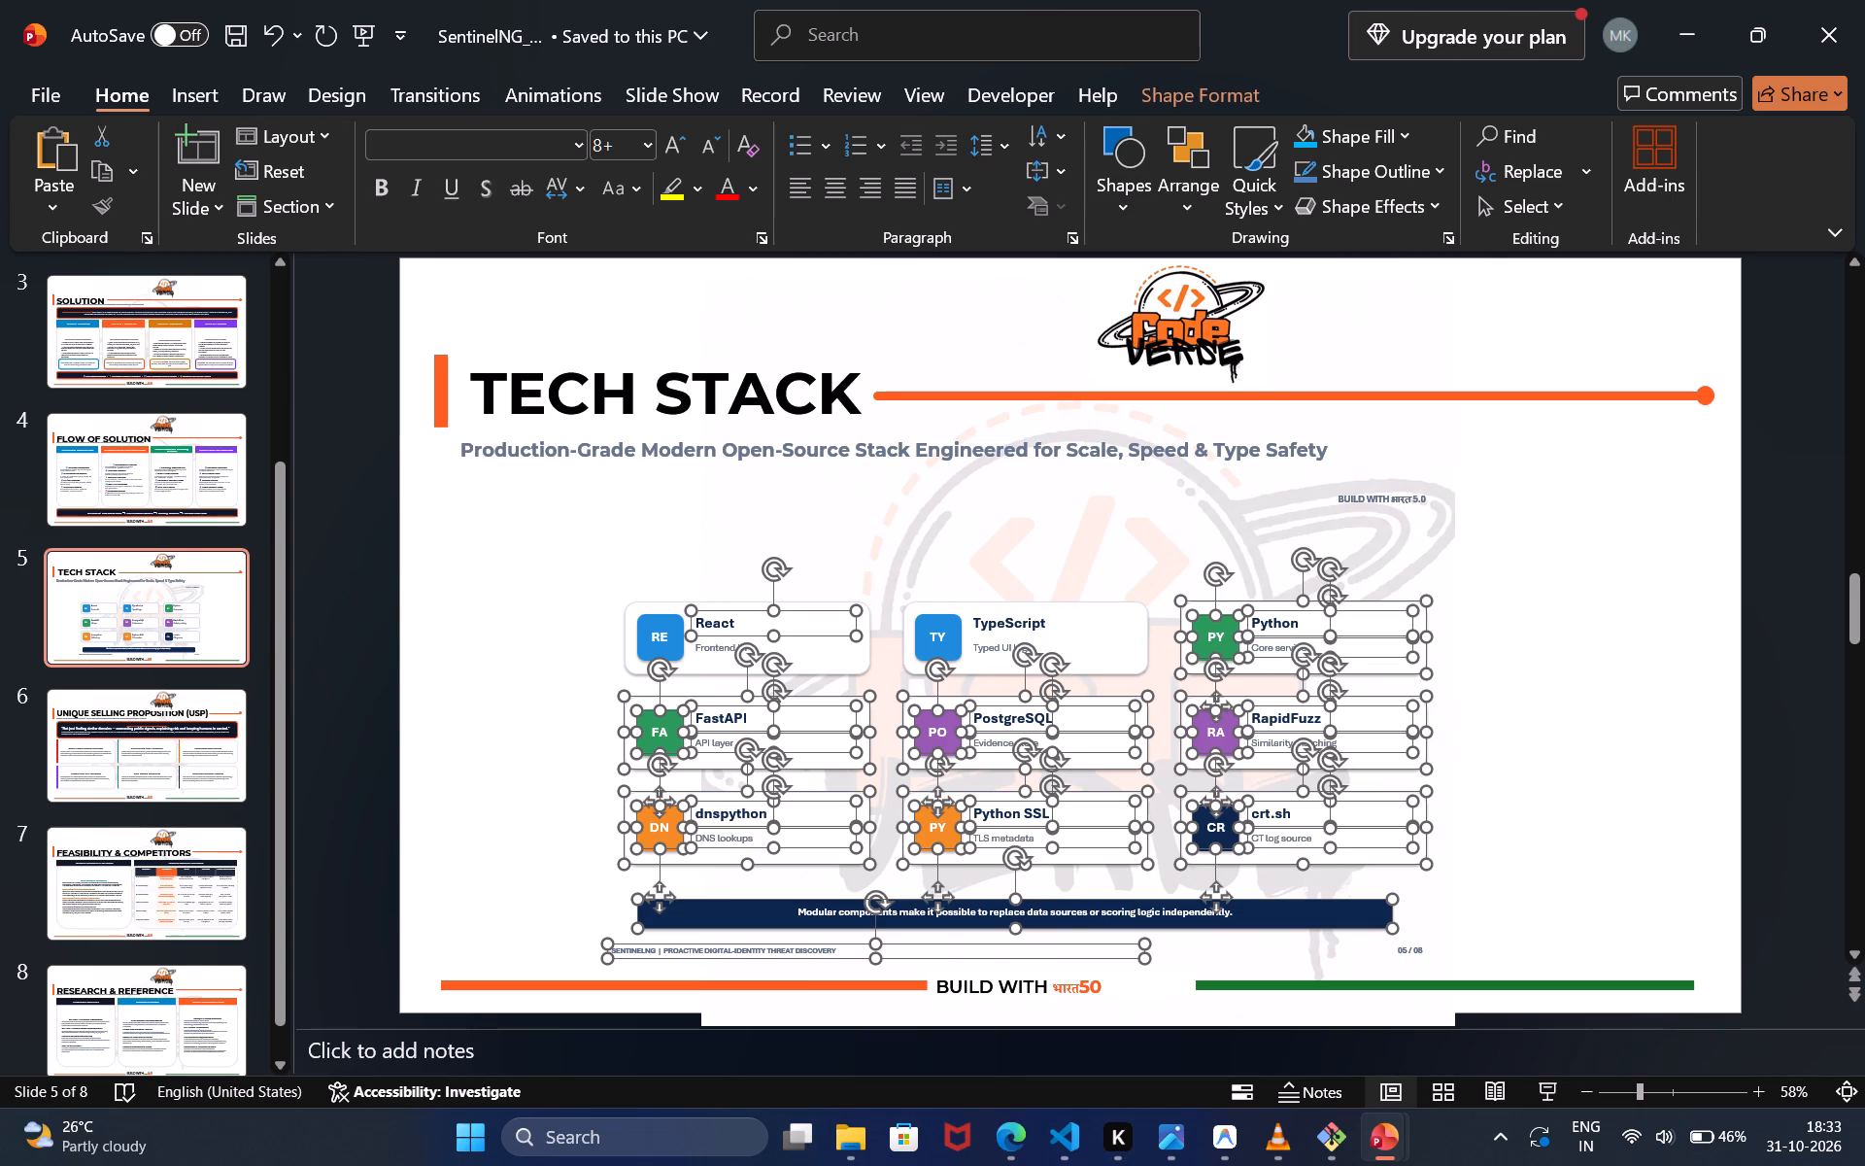
{"action": "left_click", "coordinate": [1071, 611], "text": "ctrl"}
{"action": "left_click", "coordinate": [952, 632], "text": "ctrl"}
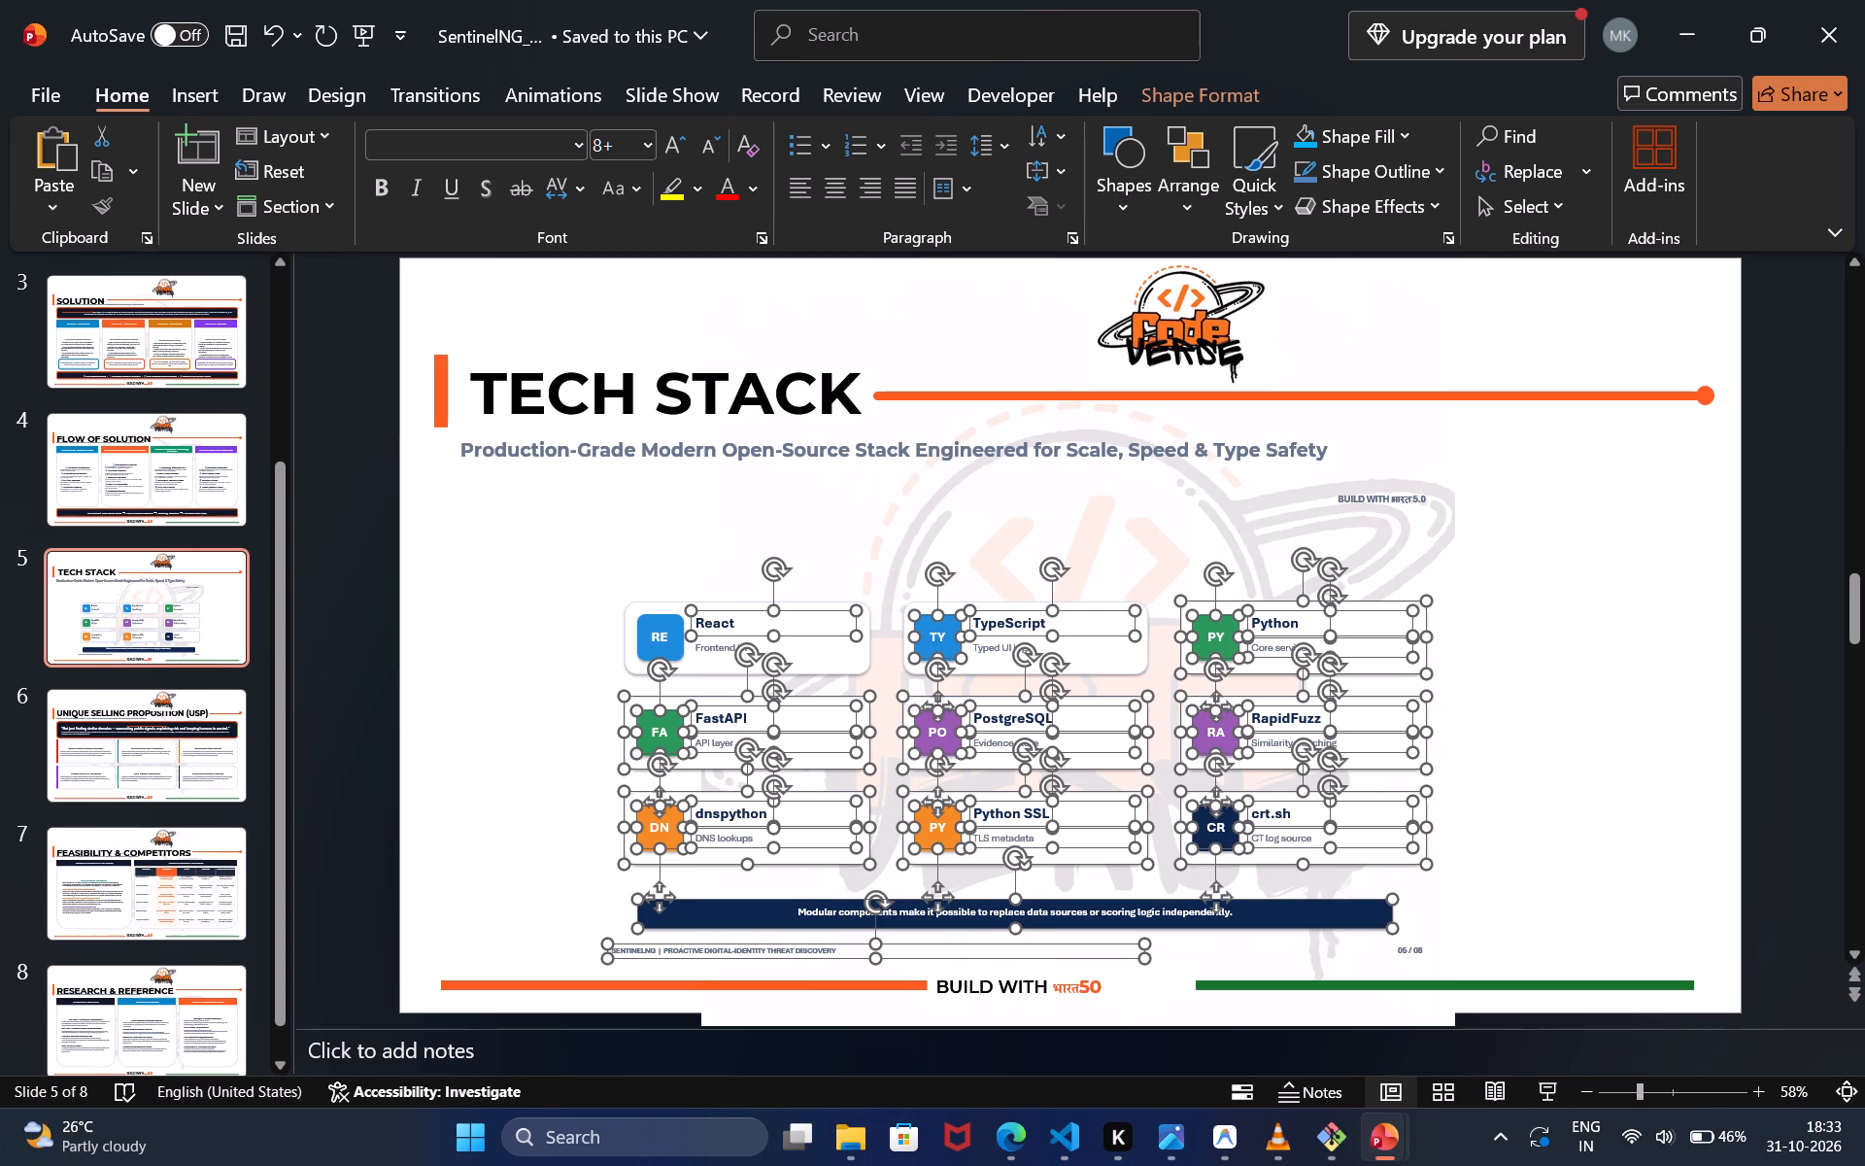
{"action": "left_click", "coordinate": [992, 646], "text": "ctrl"}
{"action": "left_click", "coordinate": [1102, 673], "text": "ctrl"}
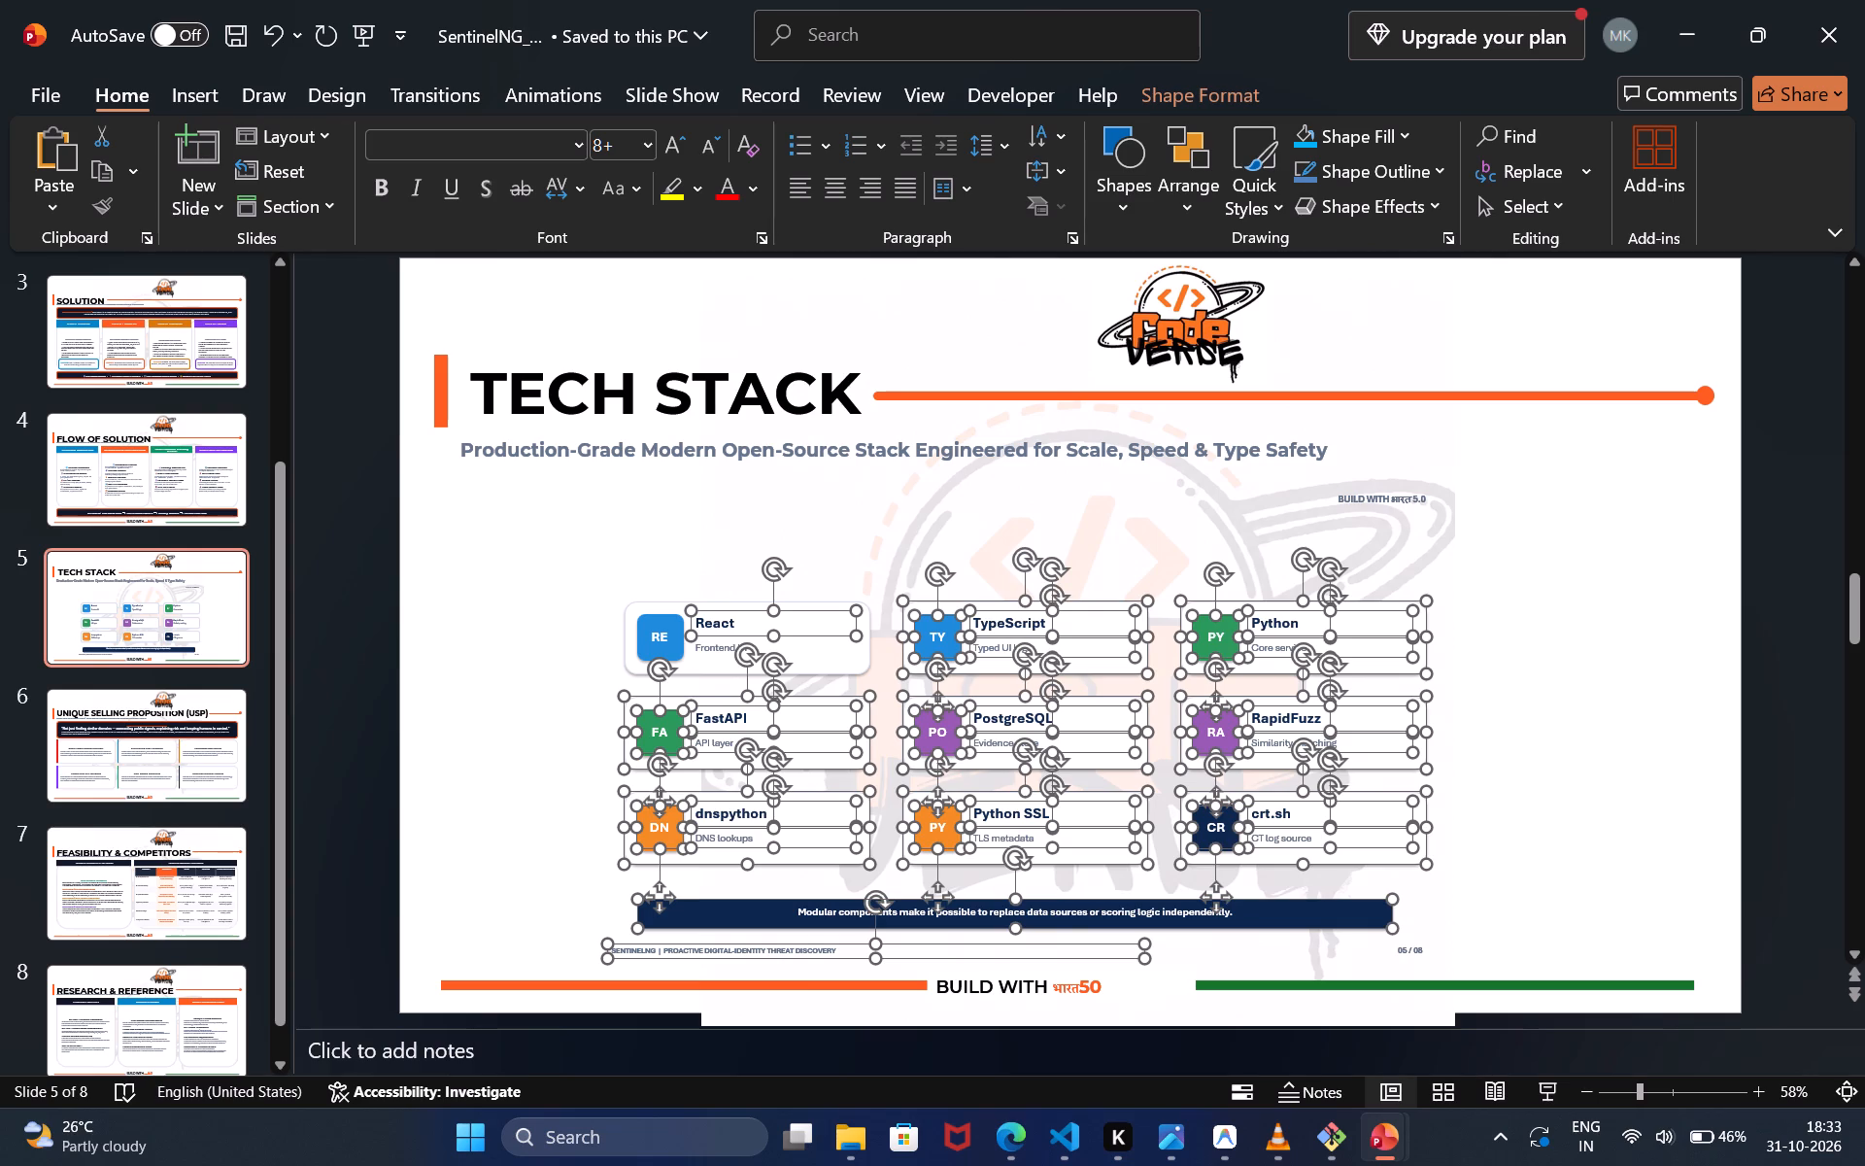
{"action": "left_click", "coordinate": [828, 623], "text": "ctrl"}
{"action": "left_click", "coordinate": [828, 623], "text": "ctrl"}
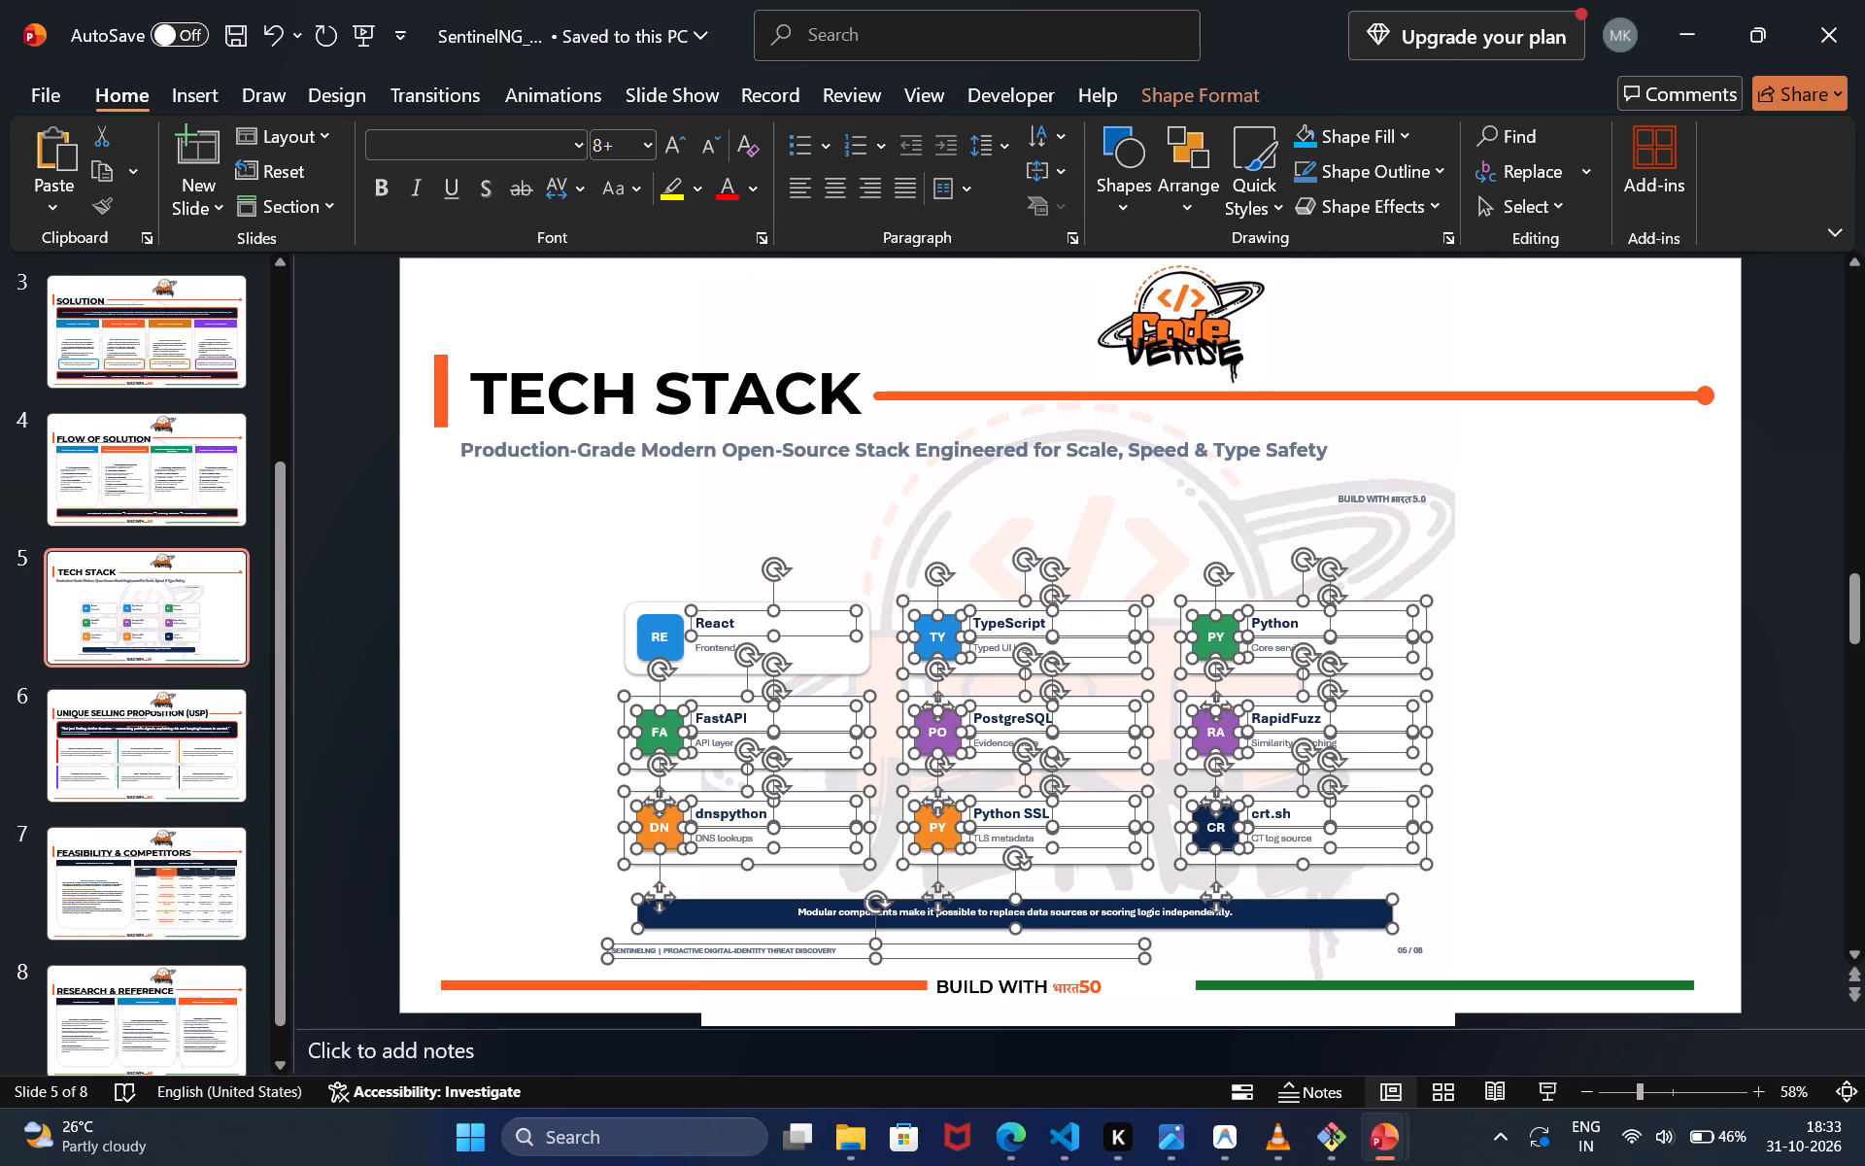
{"action": "left_click", "coordinate": [843, 652], "text": "ctrl"}
{"action": "left_click", "coordinate": [849, 665], "text": "ctrl"}
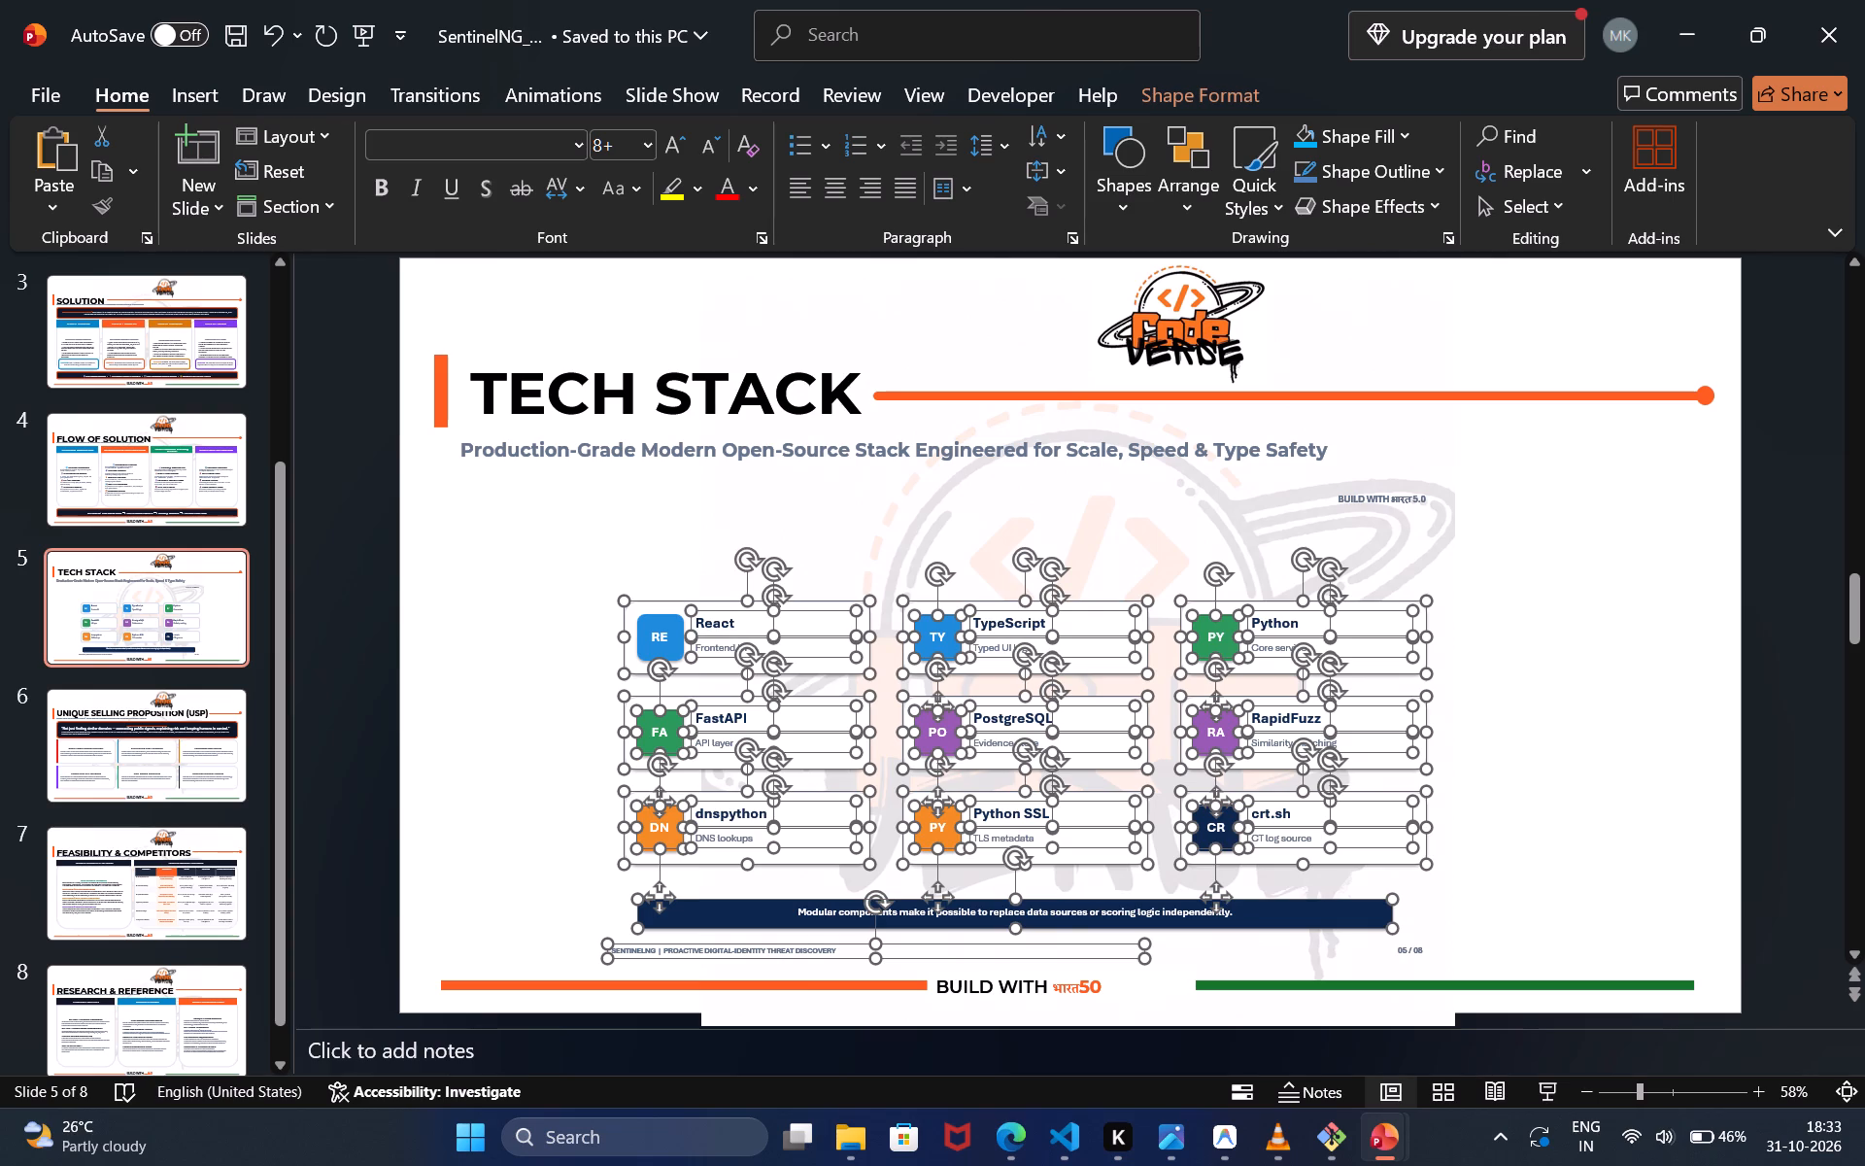
{"action": "left_click", "coordinate": [629, 632], "text": "ctrl"}
{"action": "left_click", "coordinate": [629, 632], "text": "ctrl"}
{"action": "left_click", "coordinate": [645, 638], "text": "ctrl"}
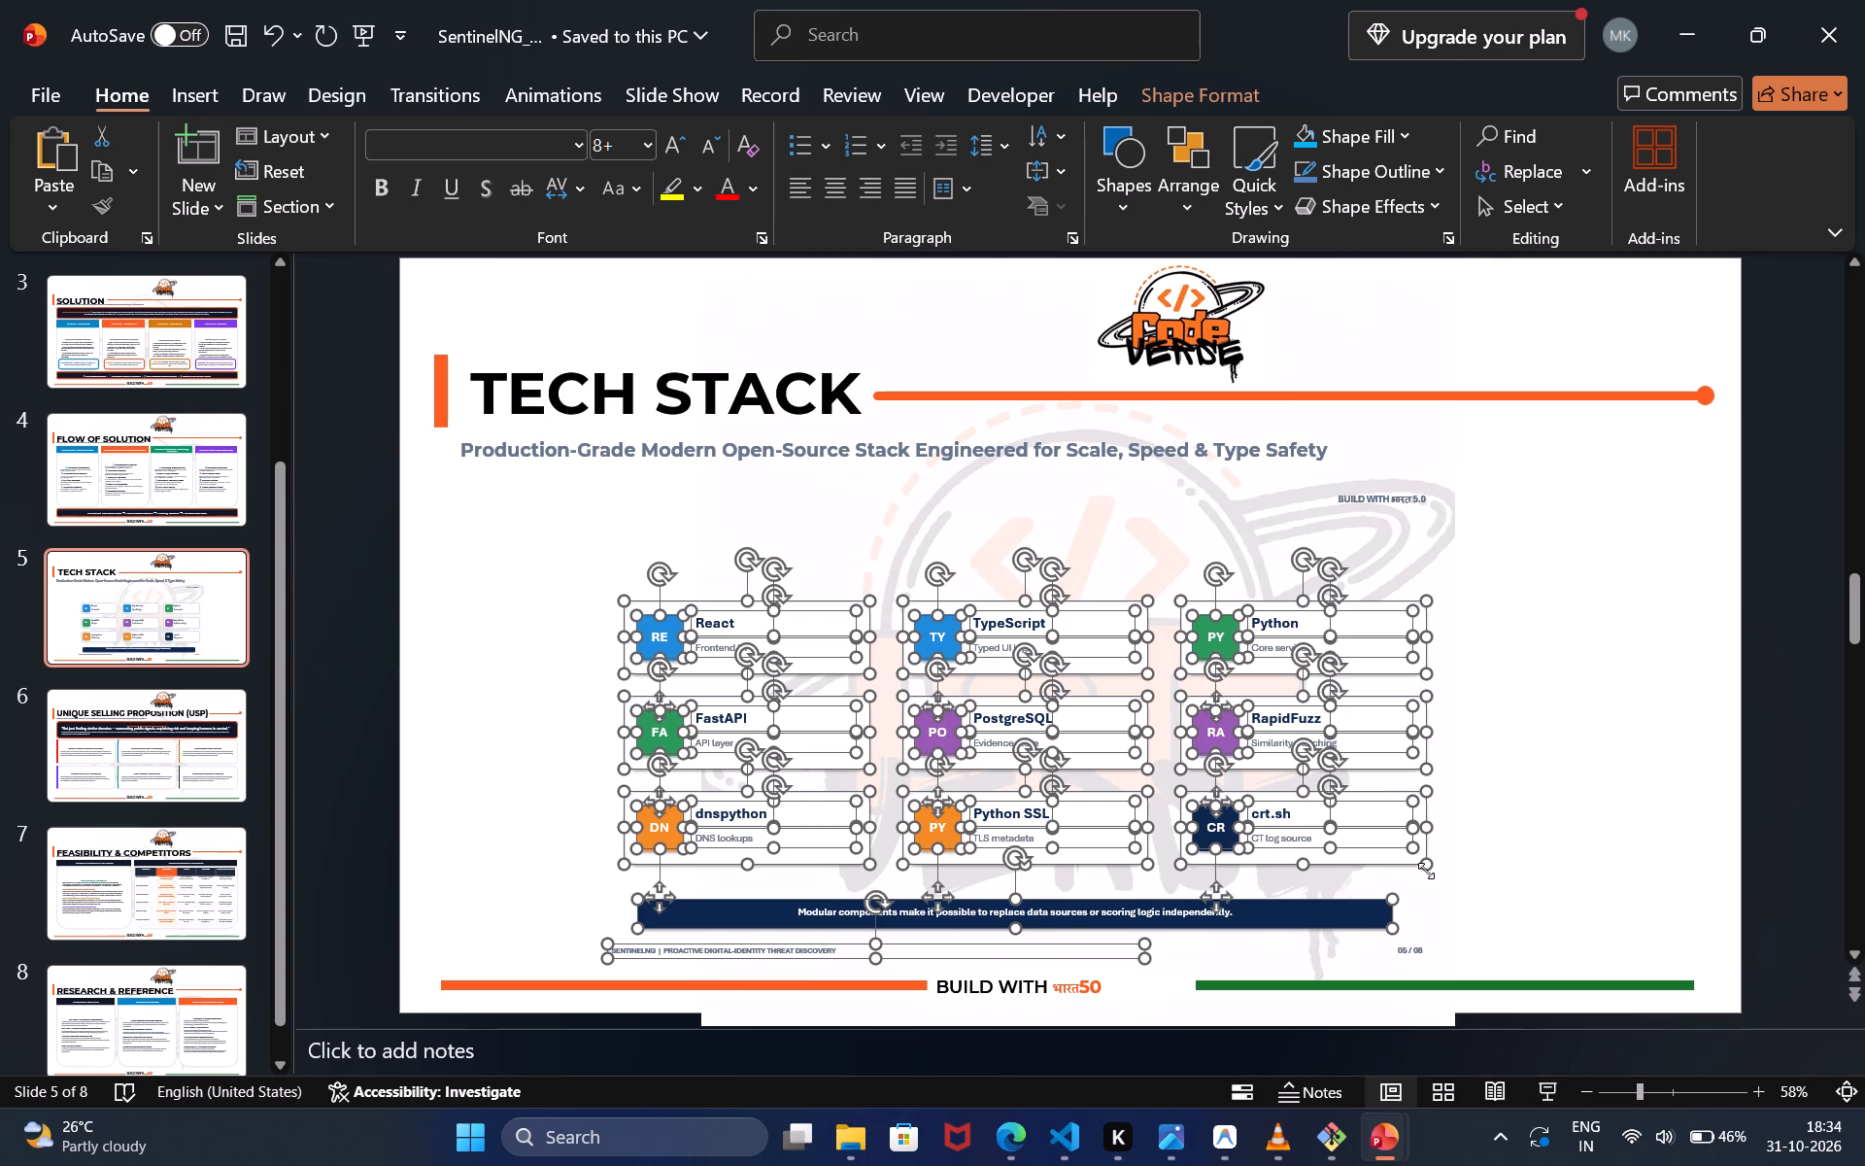
Enlarge the selected cards, banner and footer text together toward the slide's lower-right corner.
{"action": "left_click_drag", "start_coordinate": [1426, 871], "coordinate": [1543, 902]}
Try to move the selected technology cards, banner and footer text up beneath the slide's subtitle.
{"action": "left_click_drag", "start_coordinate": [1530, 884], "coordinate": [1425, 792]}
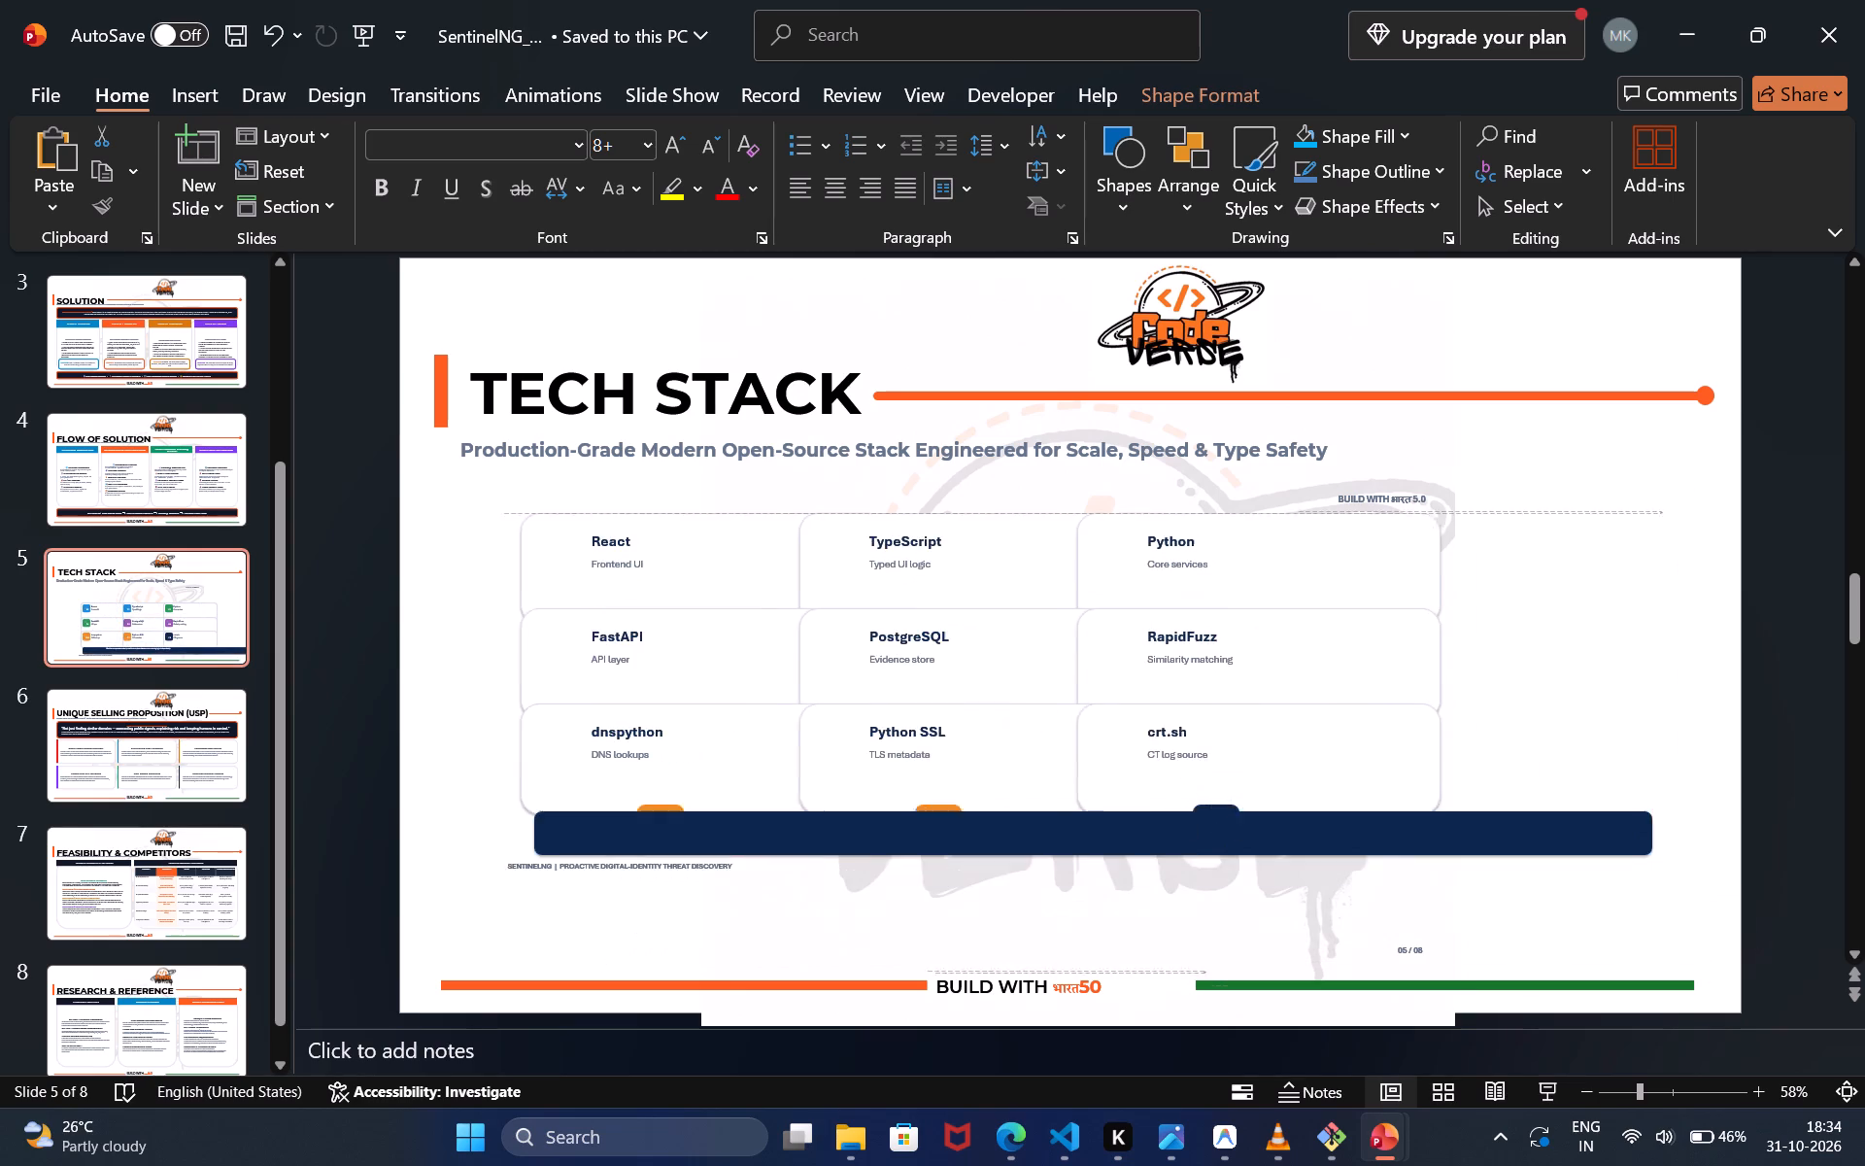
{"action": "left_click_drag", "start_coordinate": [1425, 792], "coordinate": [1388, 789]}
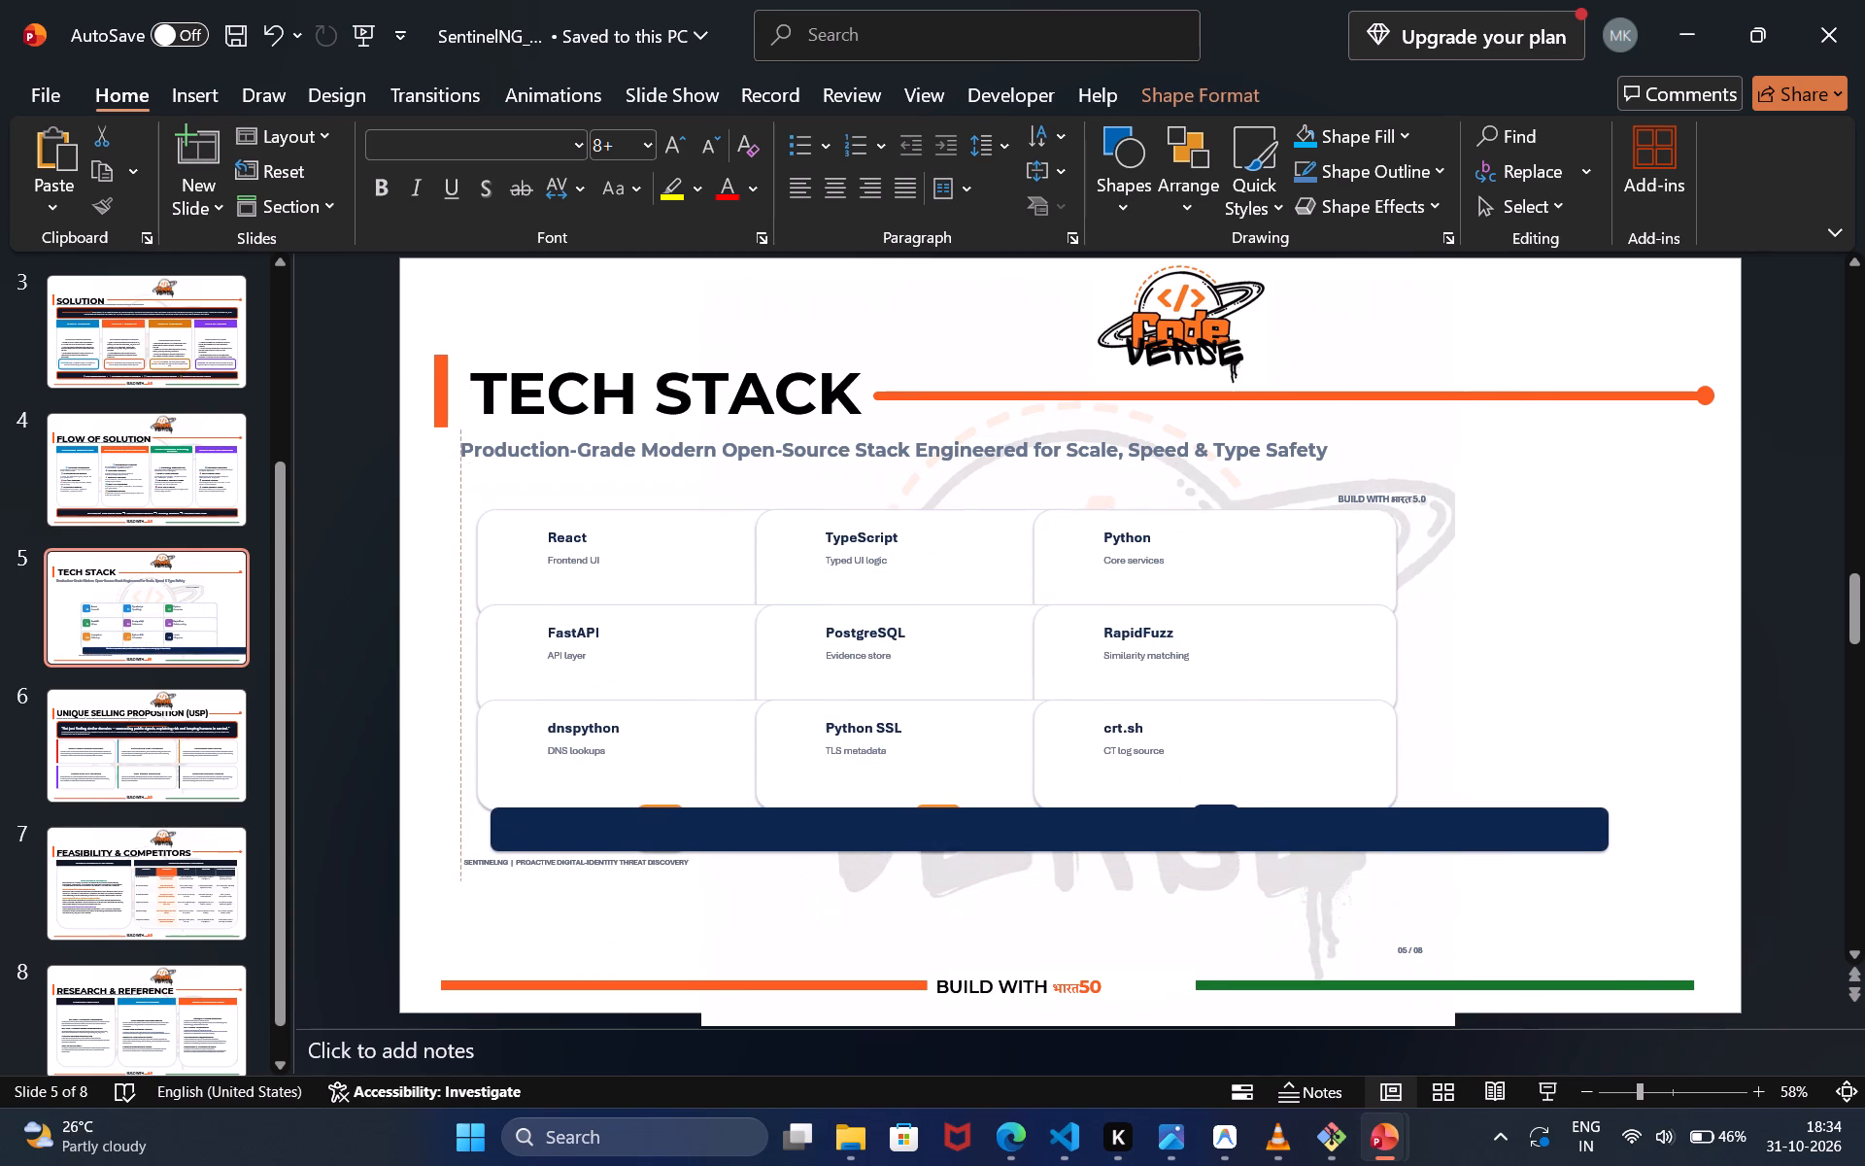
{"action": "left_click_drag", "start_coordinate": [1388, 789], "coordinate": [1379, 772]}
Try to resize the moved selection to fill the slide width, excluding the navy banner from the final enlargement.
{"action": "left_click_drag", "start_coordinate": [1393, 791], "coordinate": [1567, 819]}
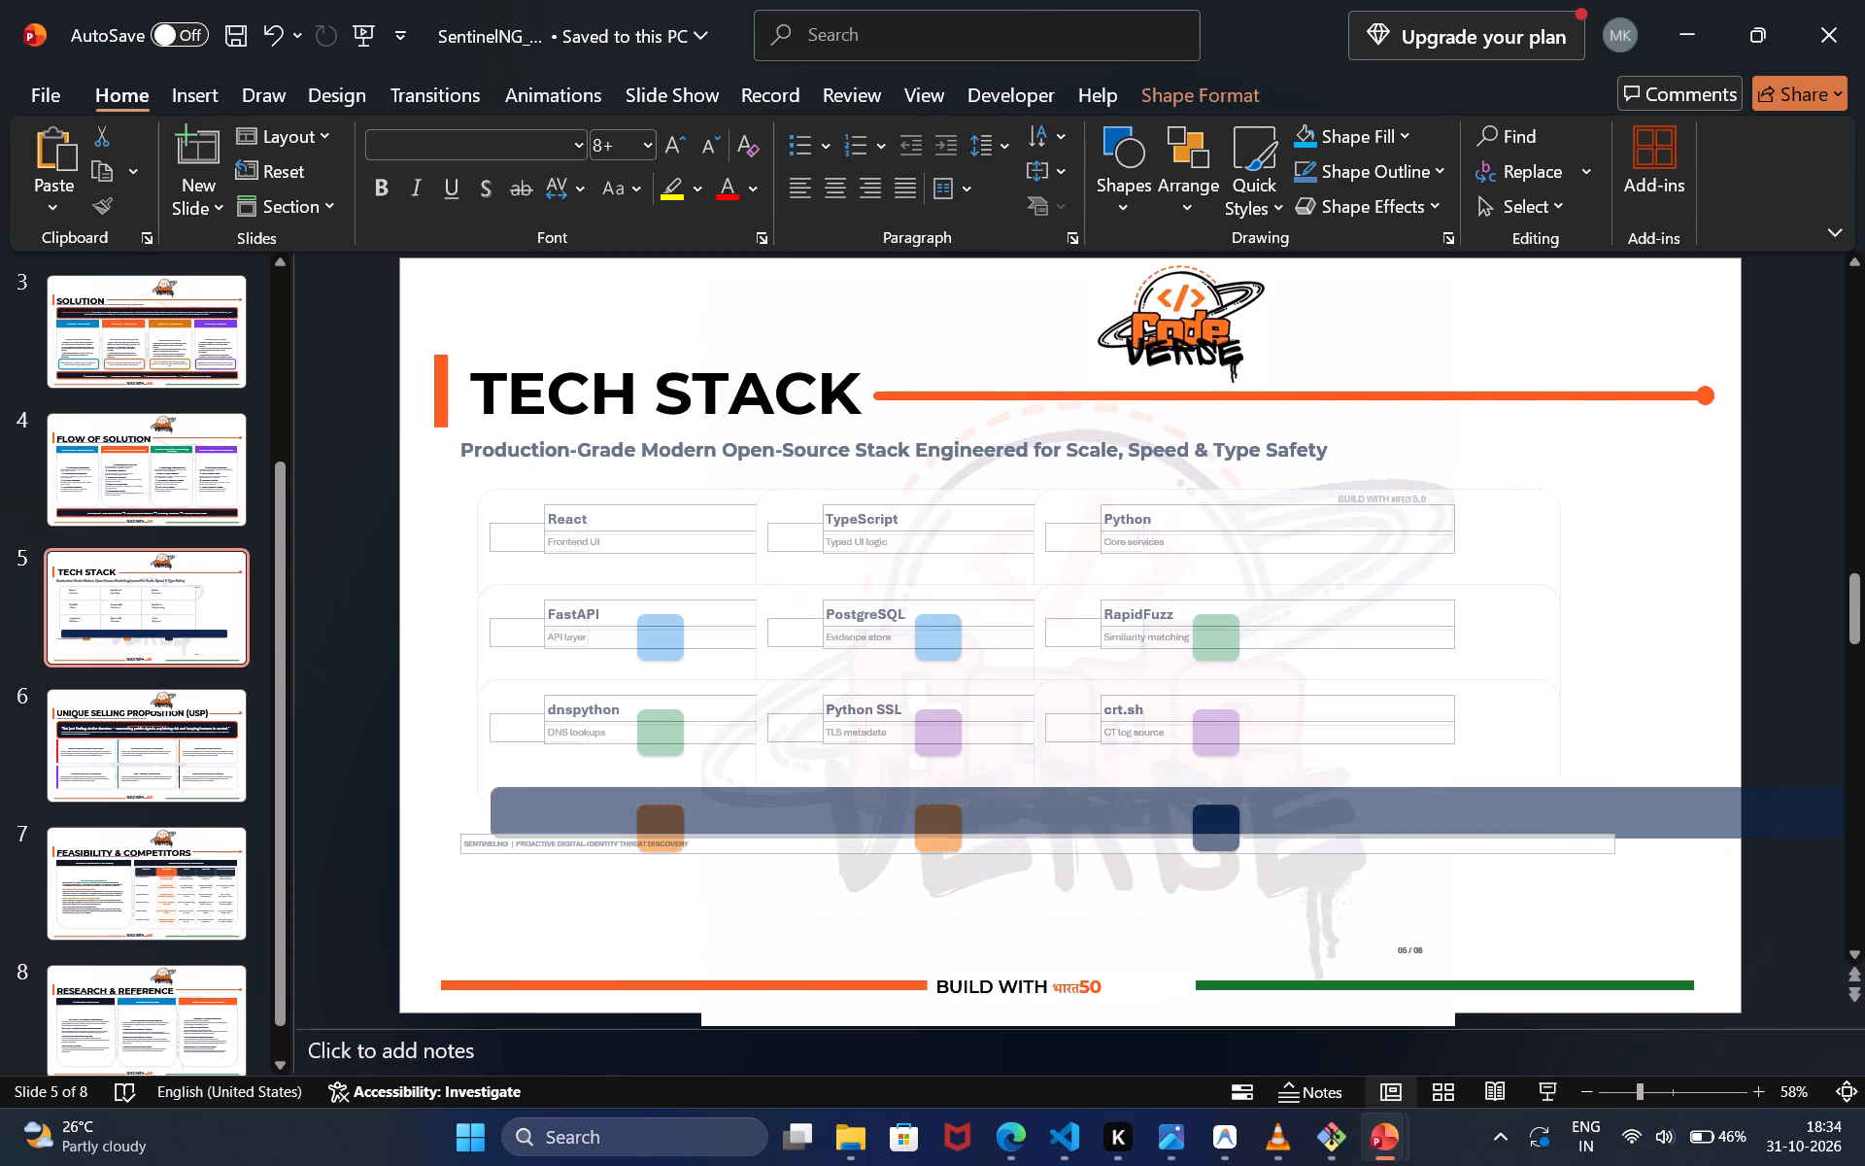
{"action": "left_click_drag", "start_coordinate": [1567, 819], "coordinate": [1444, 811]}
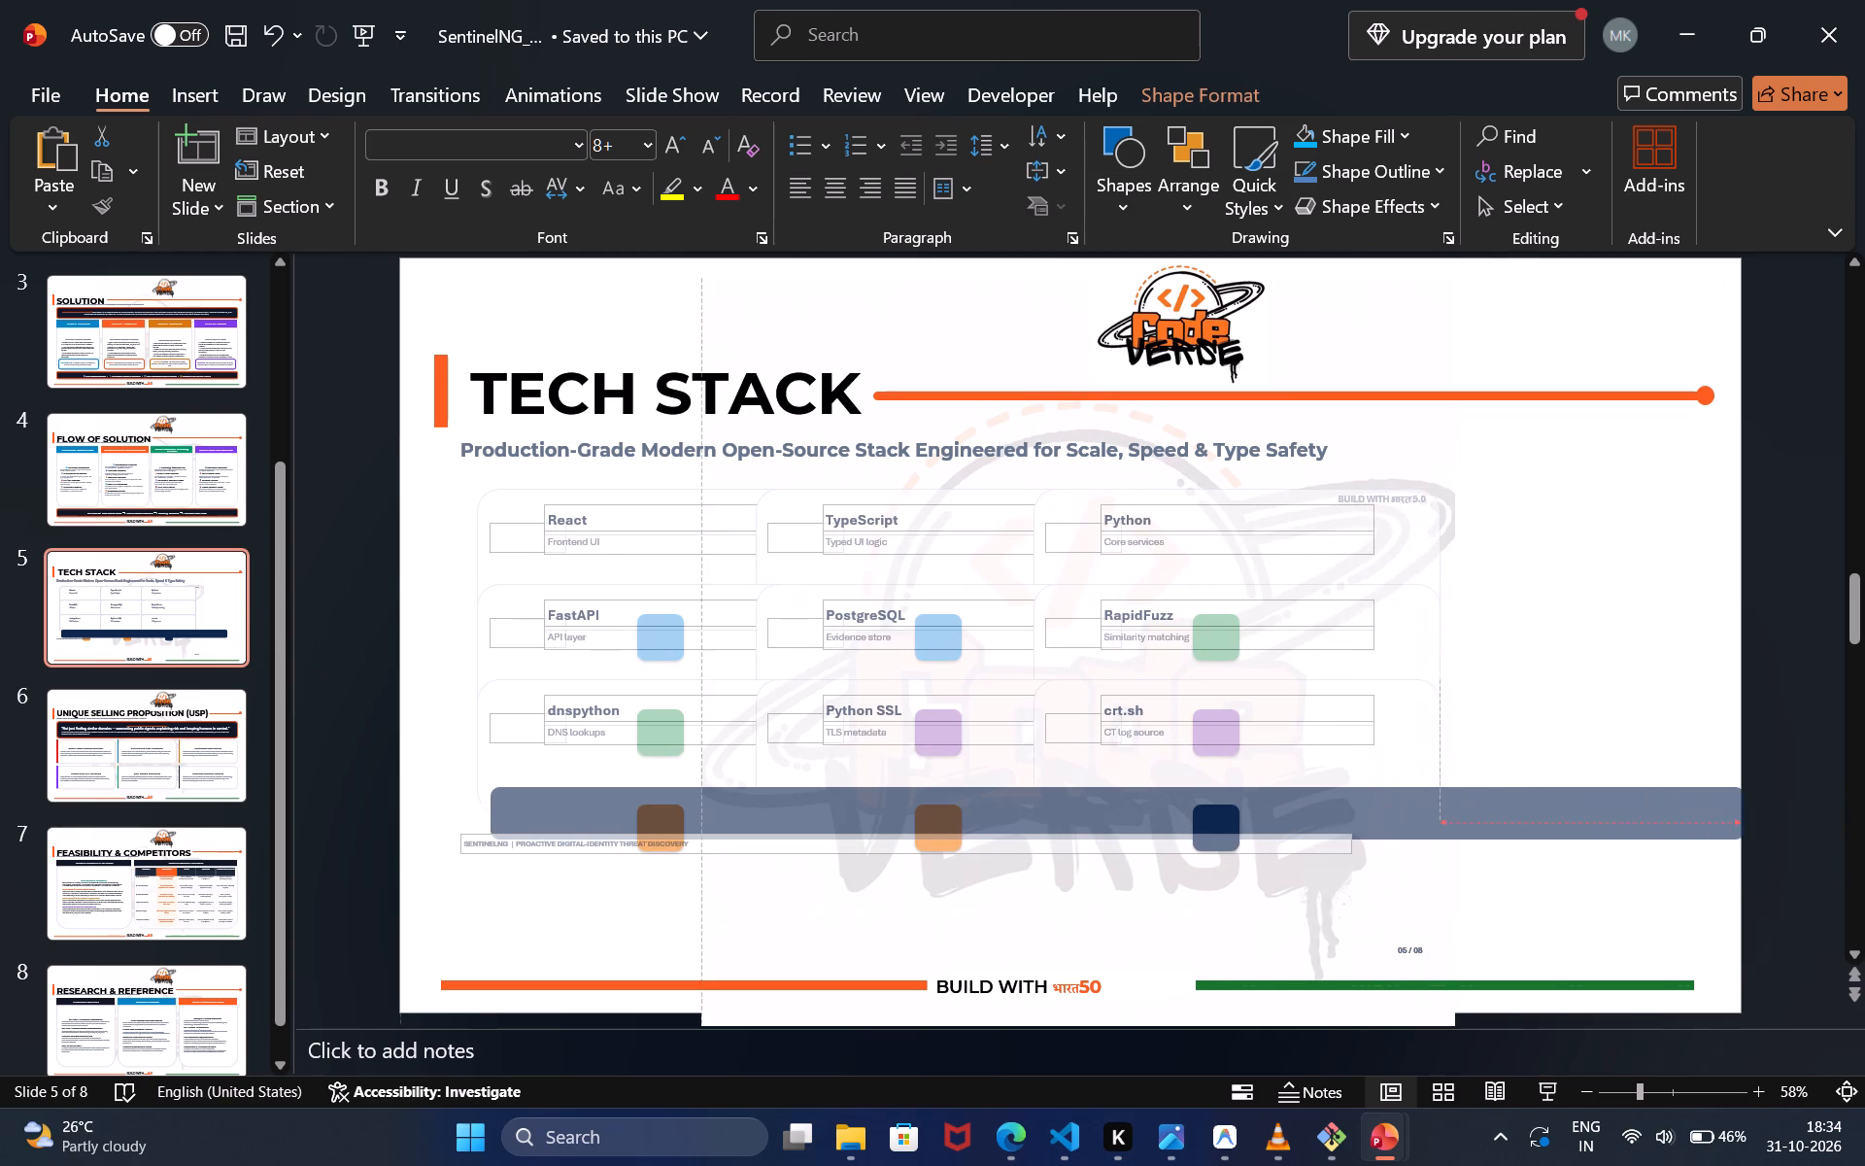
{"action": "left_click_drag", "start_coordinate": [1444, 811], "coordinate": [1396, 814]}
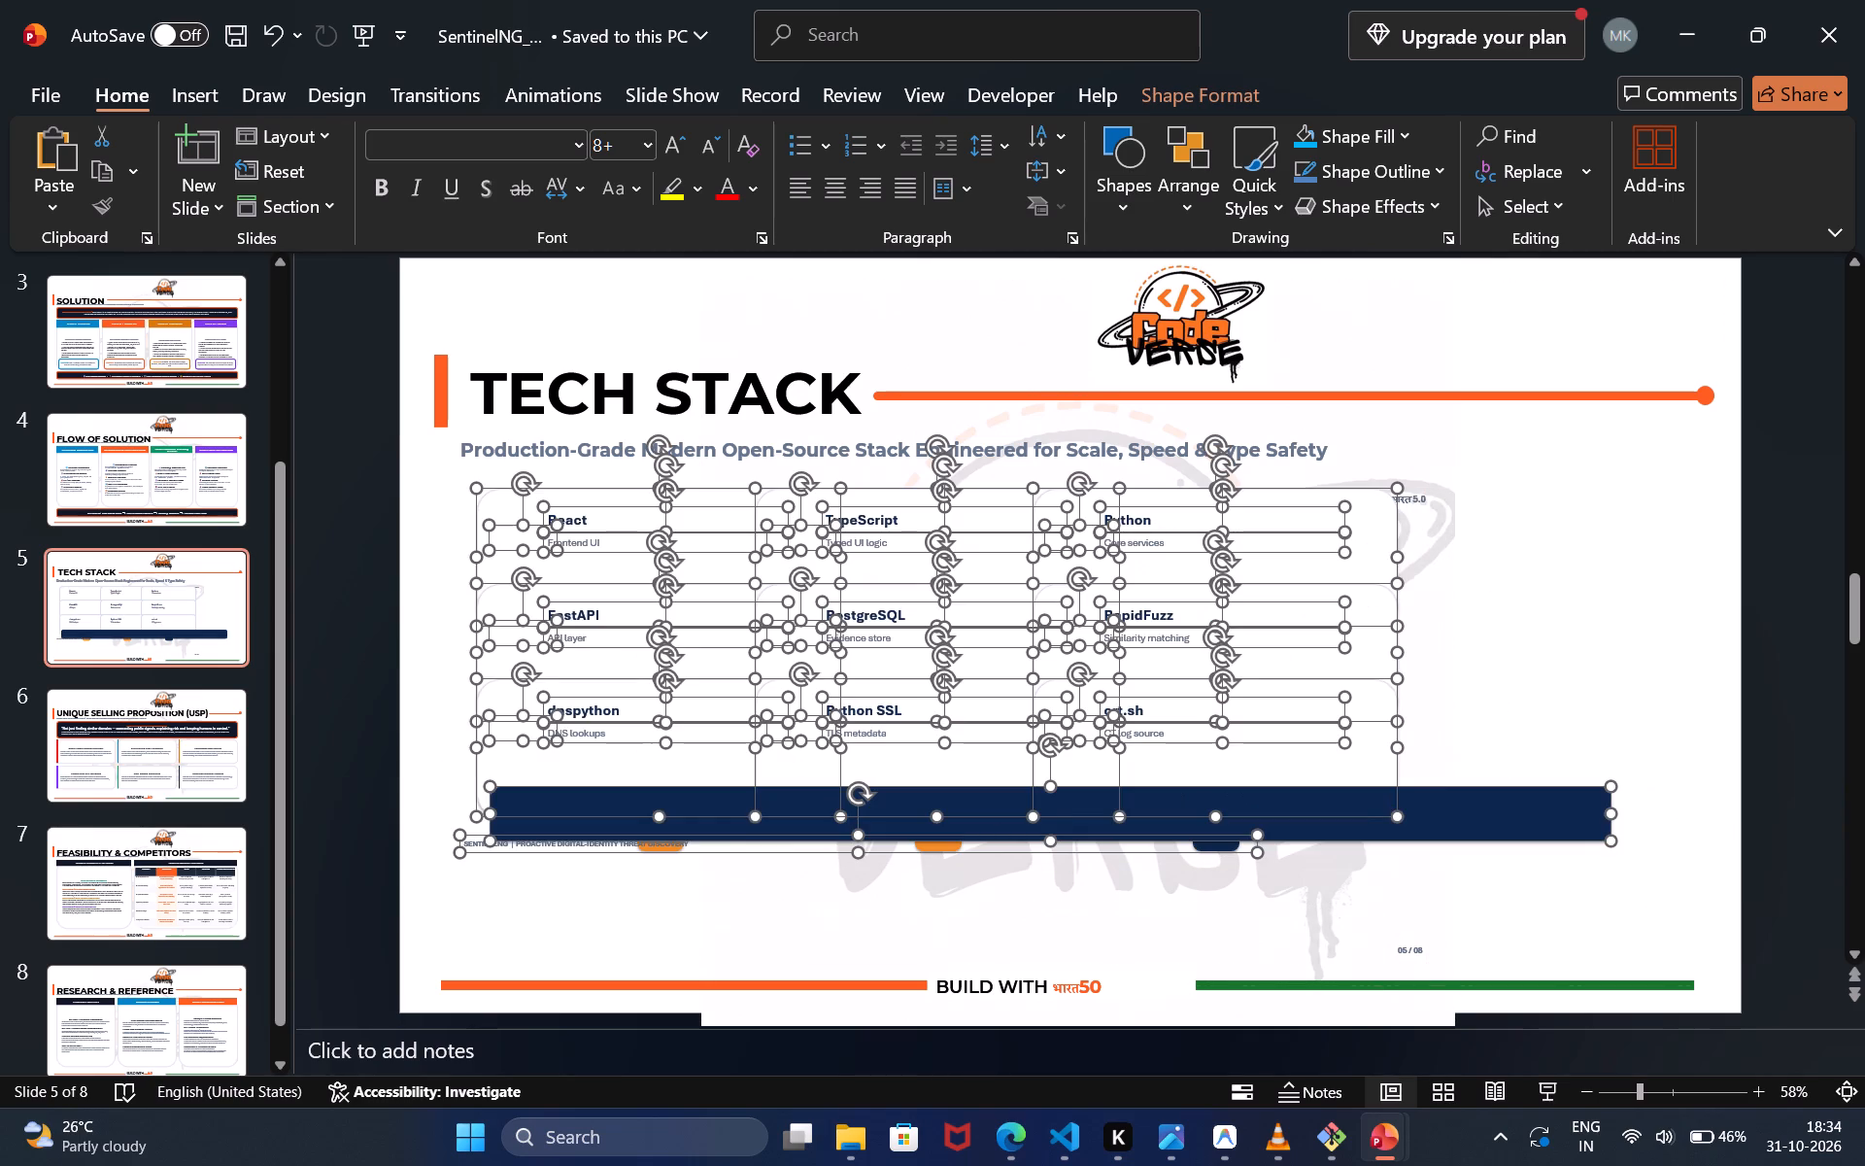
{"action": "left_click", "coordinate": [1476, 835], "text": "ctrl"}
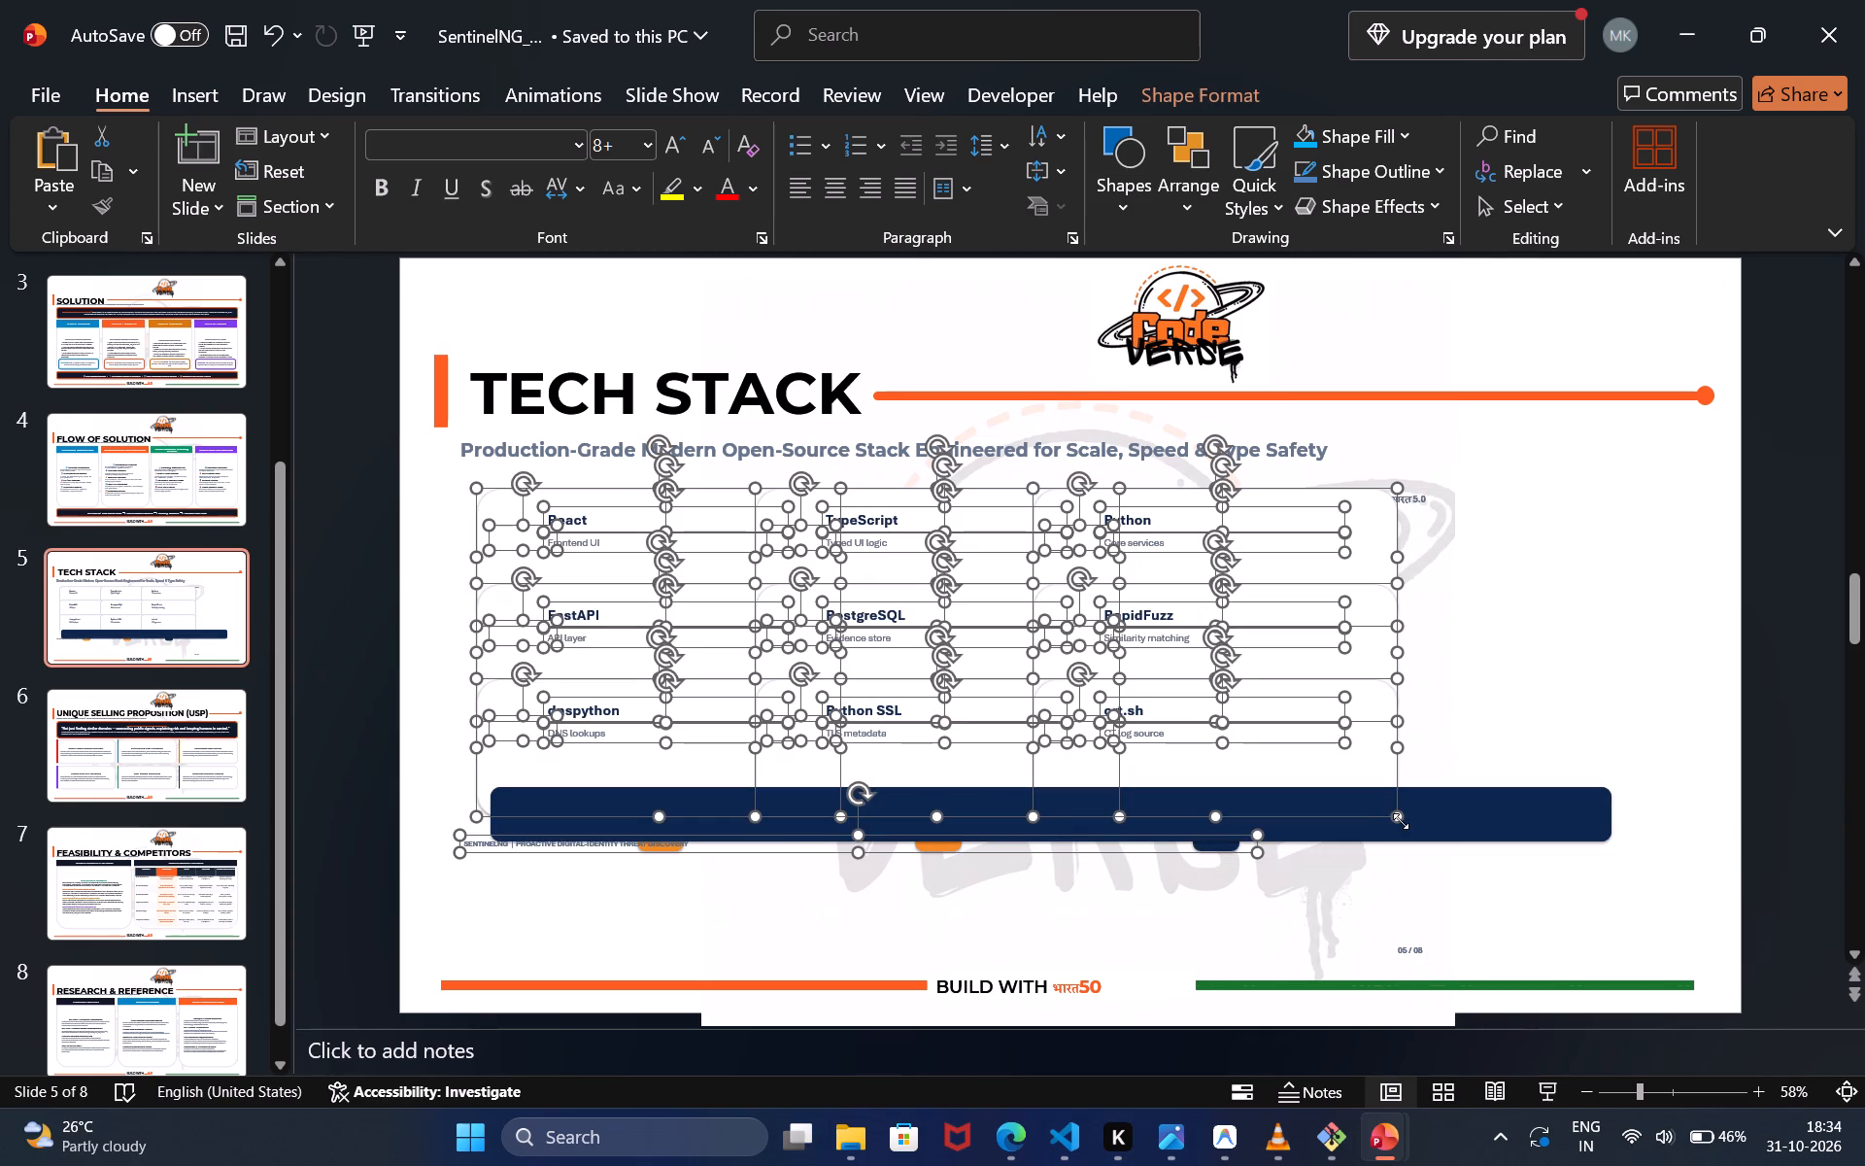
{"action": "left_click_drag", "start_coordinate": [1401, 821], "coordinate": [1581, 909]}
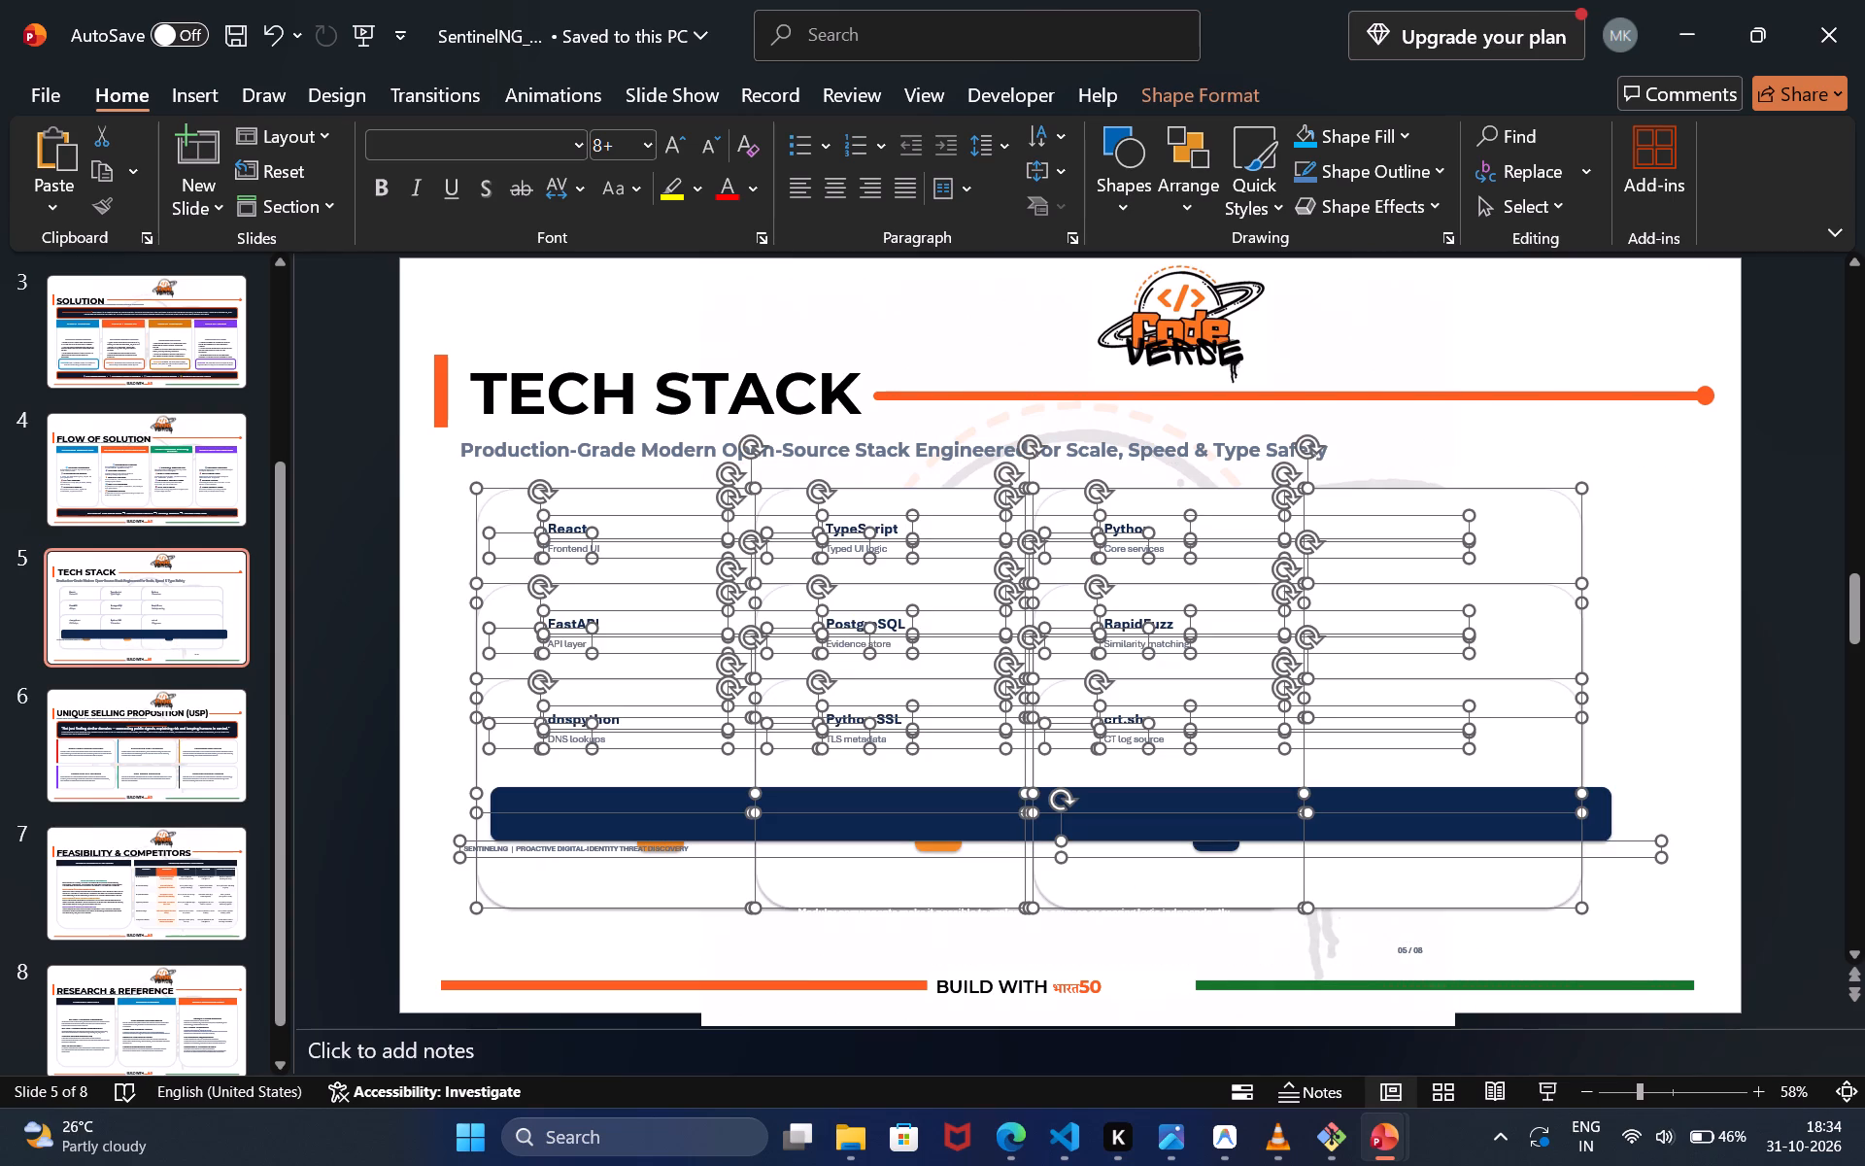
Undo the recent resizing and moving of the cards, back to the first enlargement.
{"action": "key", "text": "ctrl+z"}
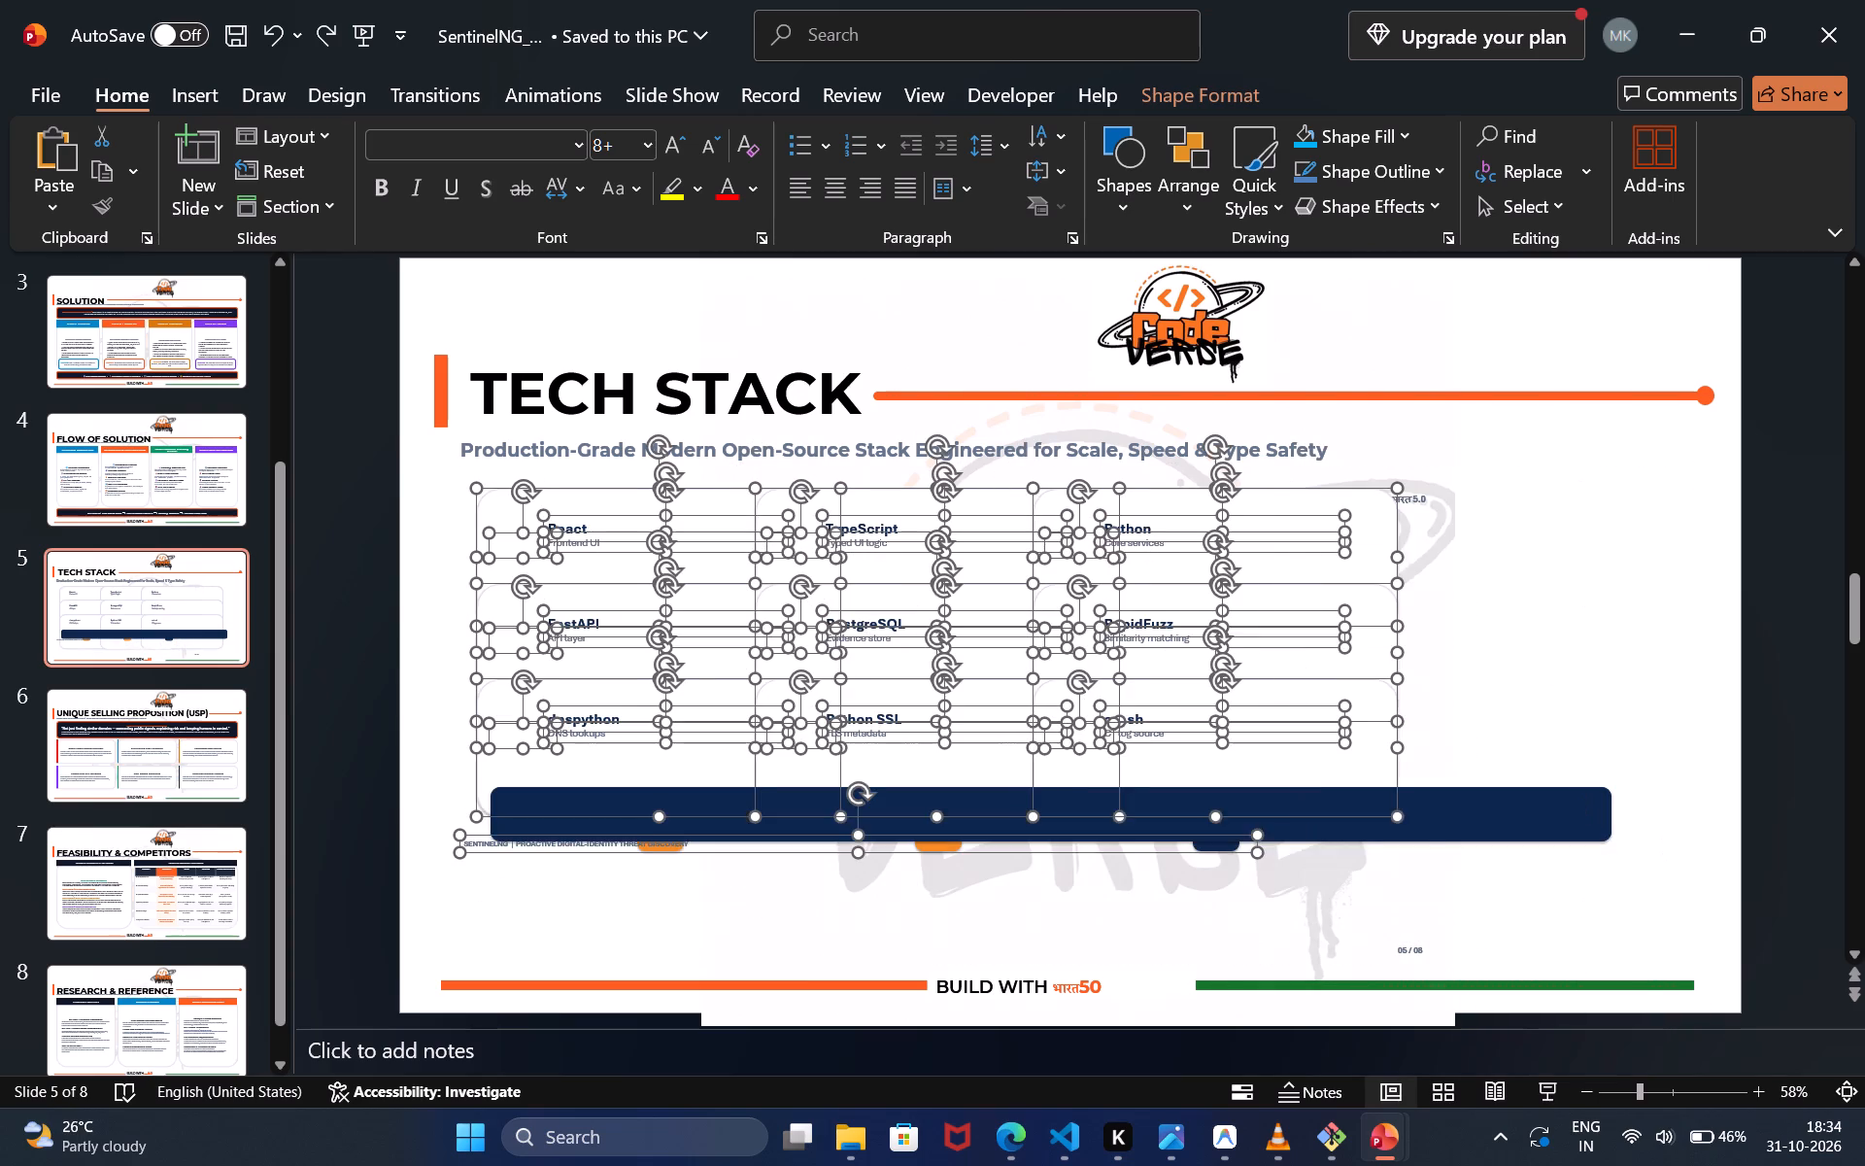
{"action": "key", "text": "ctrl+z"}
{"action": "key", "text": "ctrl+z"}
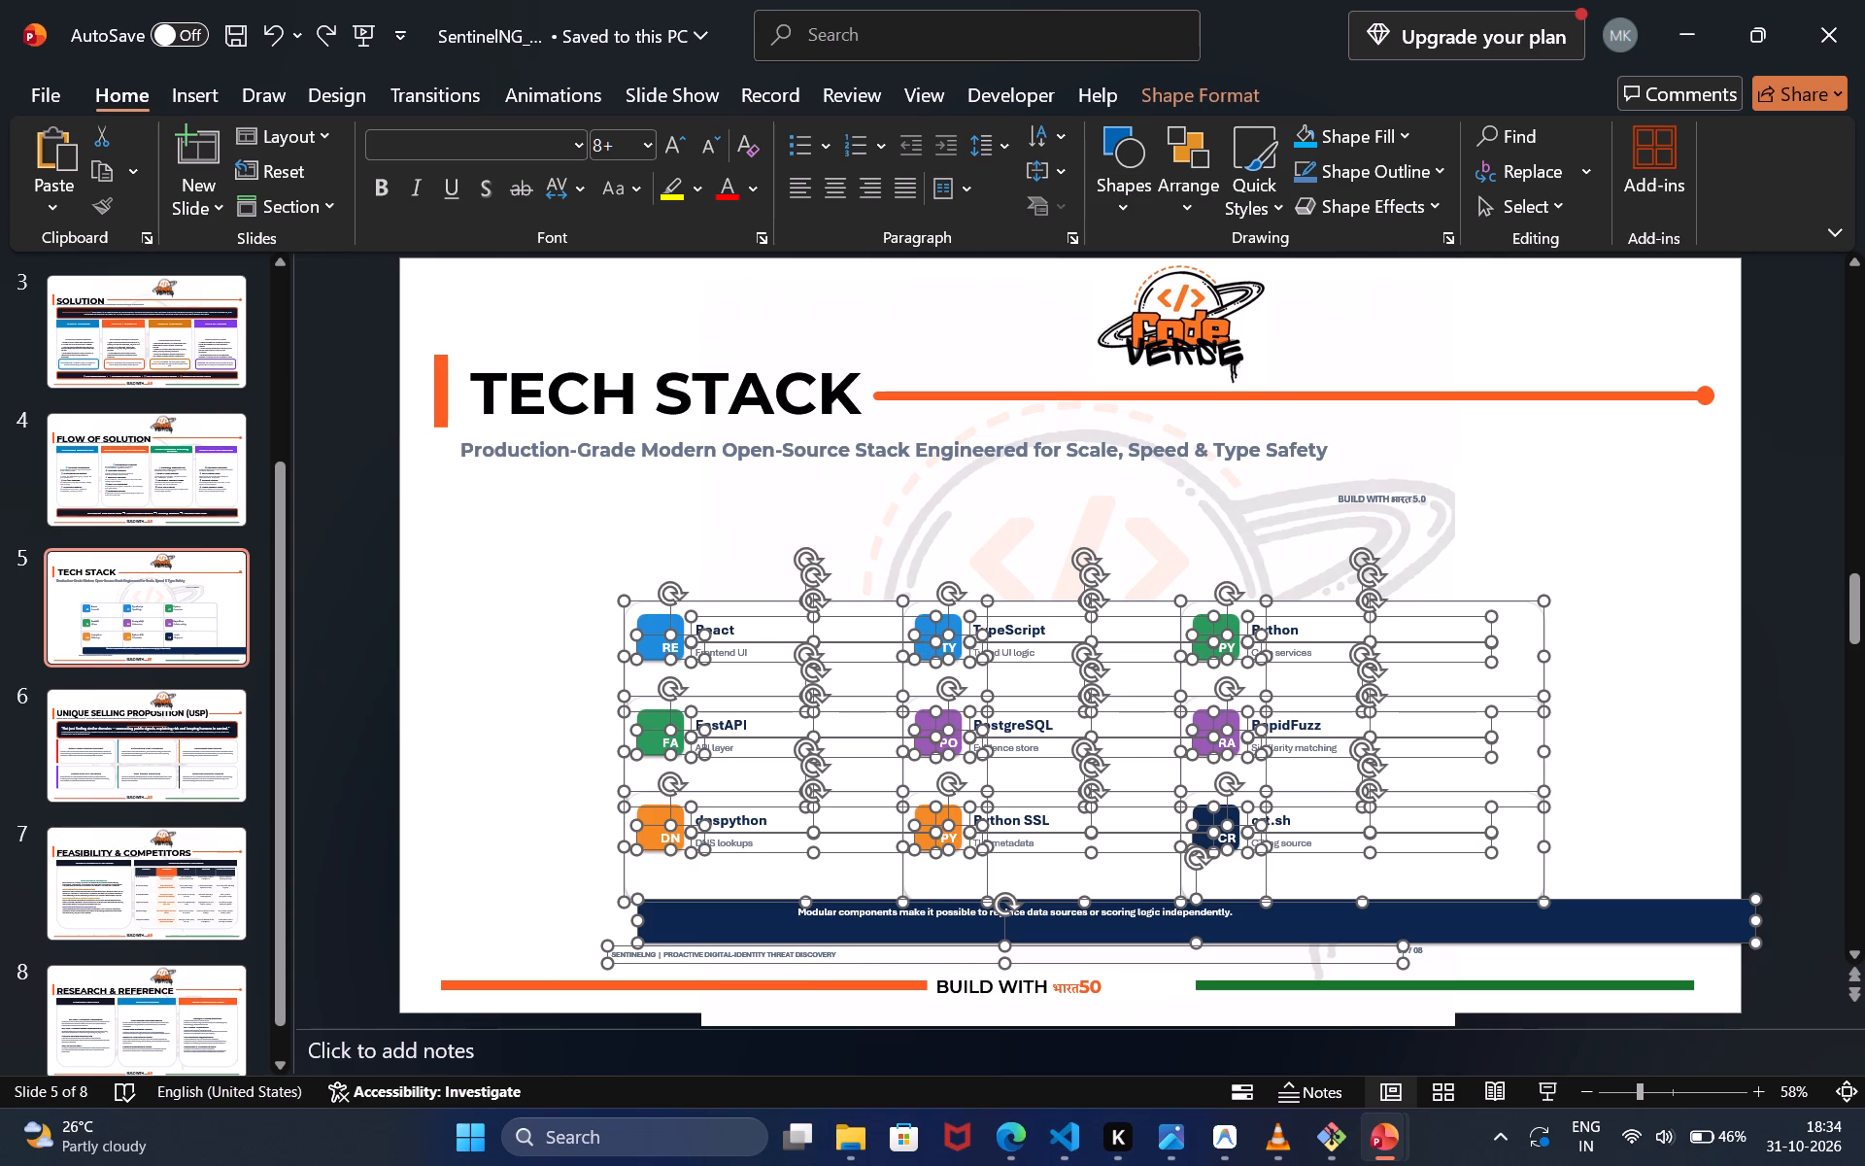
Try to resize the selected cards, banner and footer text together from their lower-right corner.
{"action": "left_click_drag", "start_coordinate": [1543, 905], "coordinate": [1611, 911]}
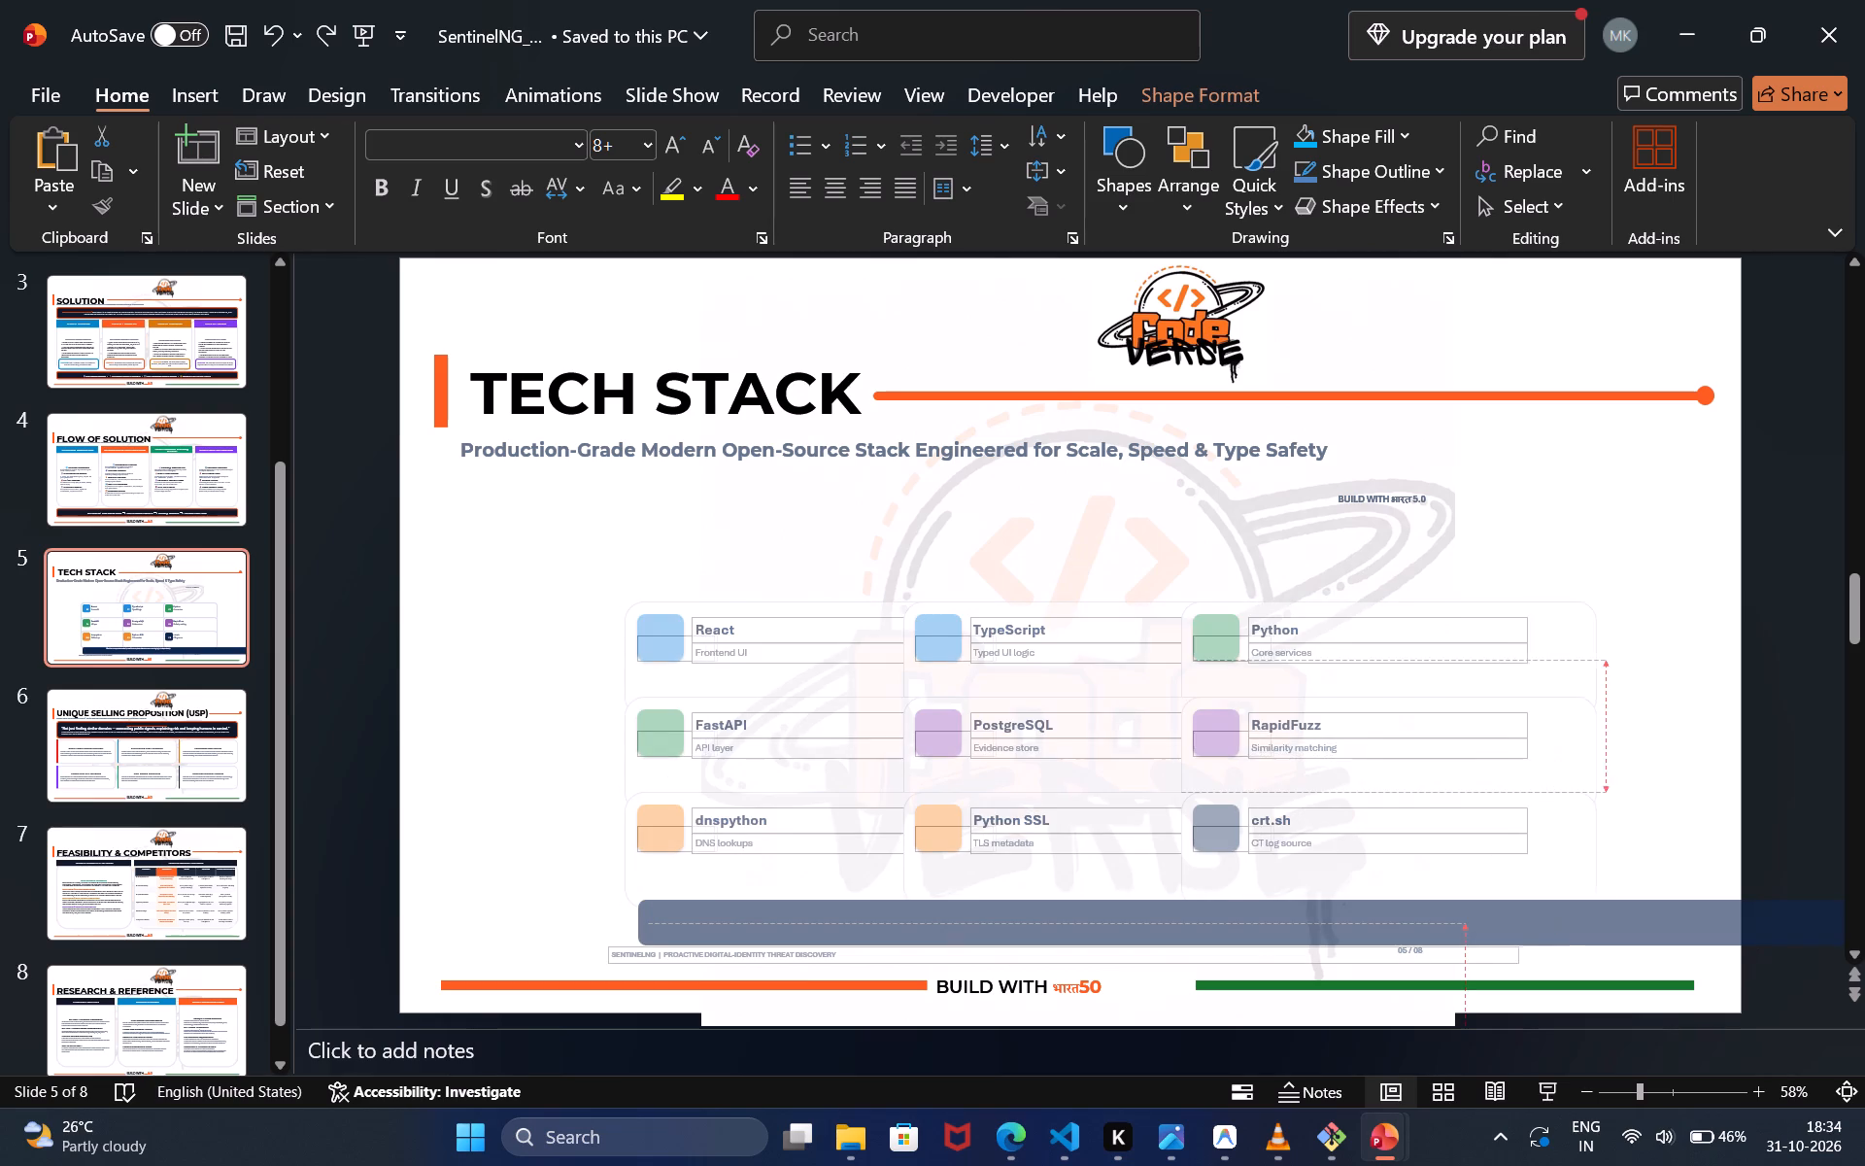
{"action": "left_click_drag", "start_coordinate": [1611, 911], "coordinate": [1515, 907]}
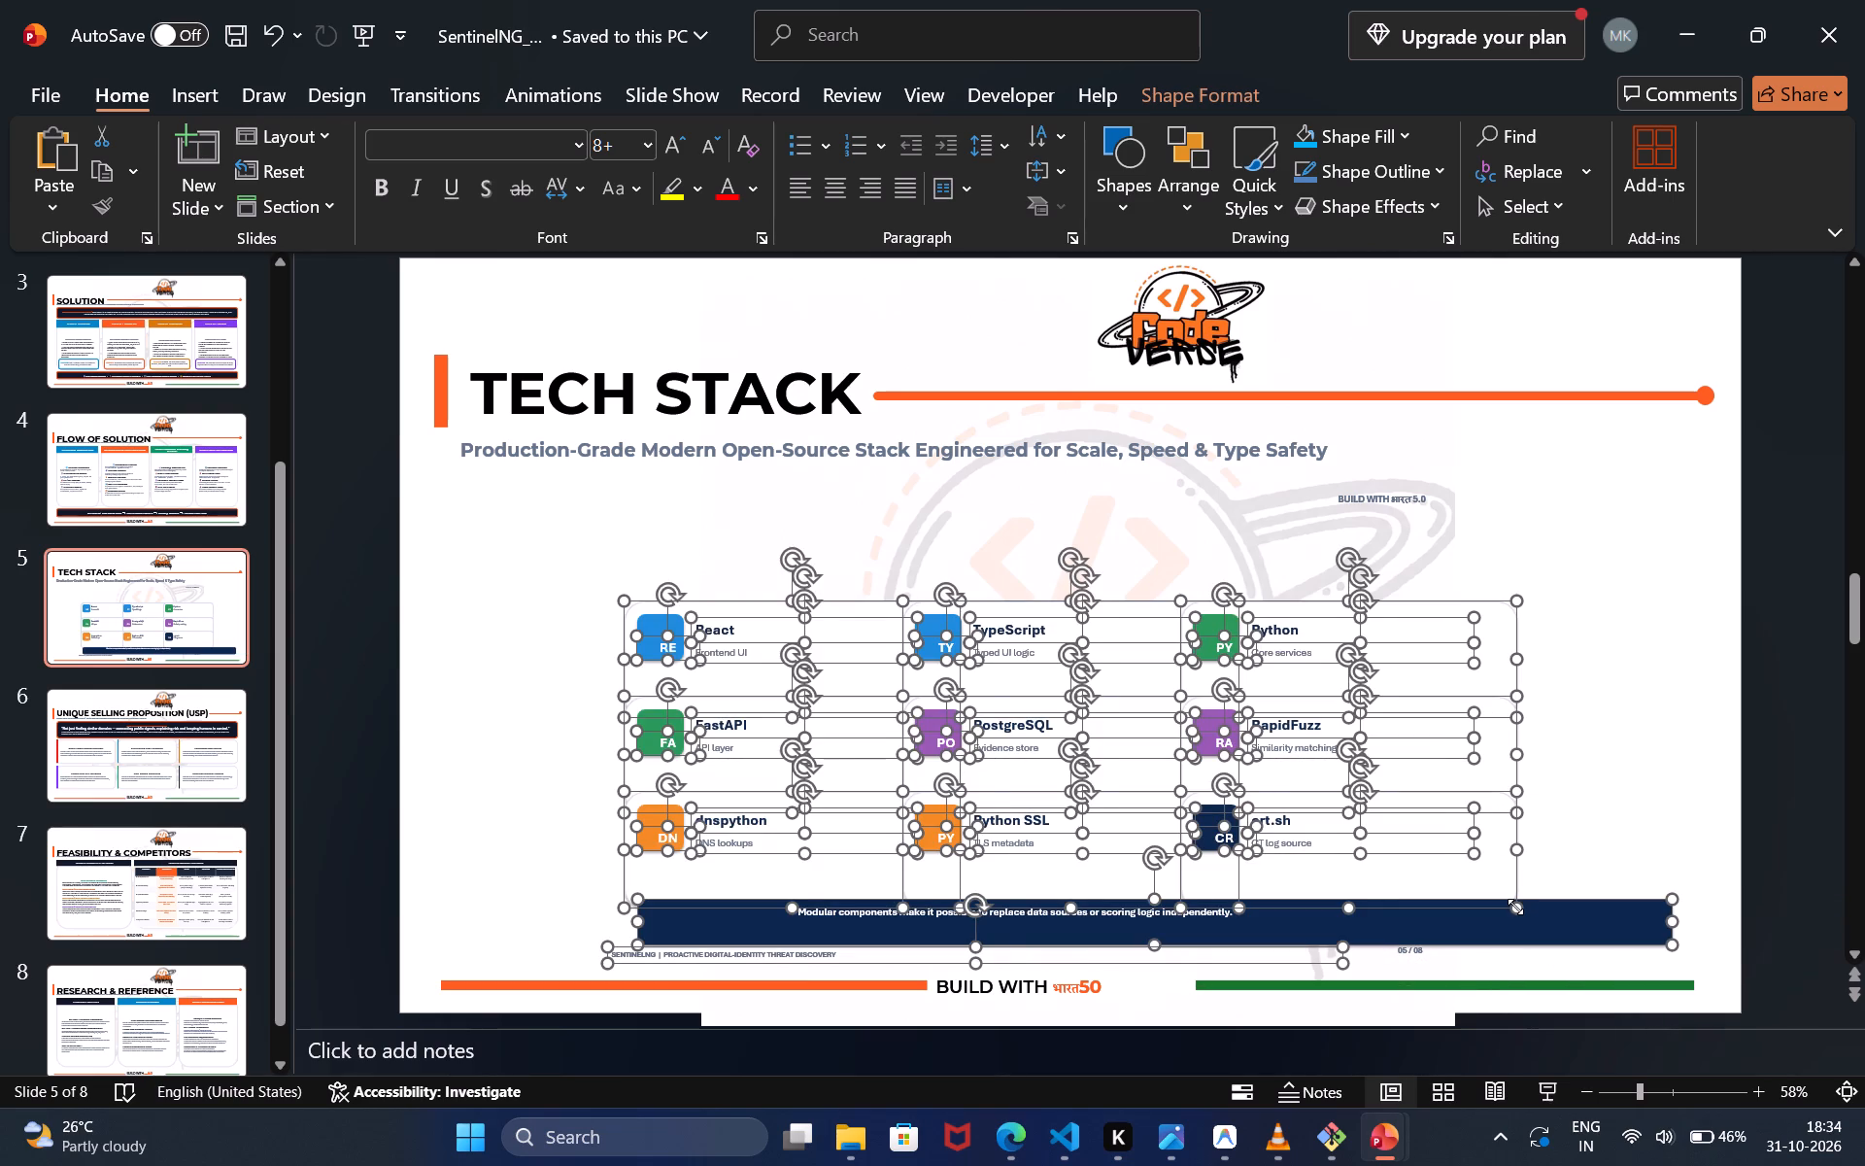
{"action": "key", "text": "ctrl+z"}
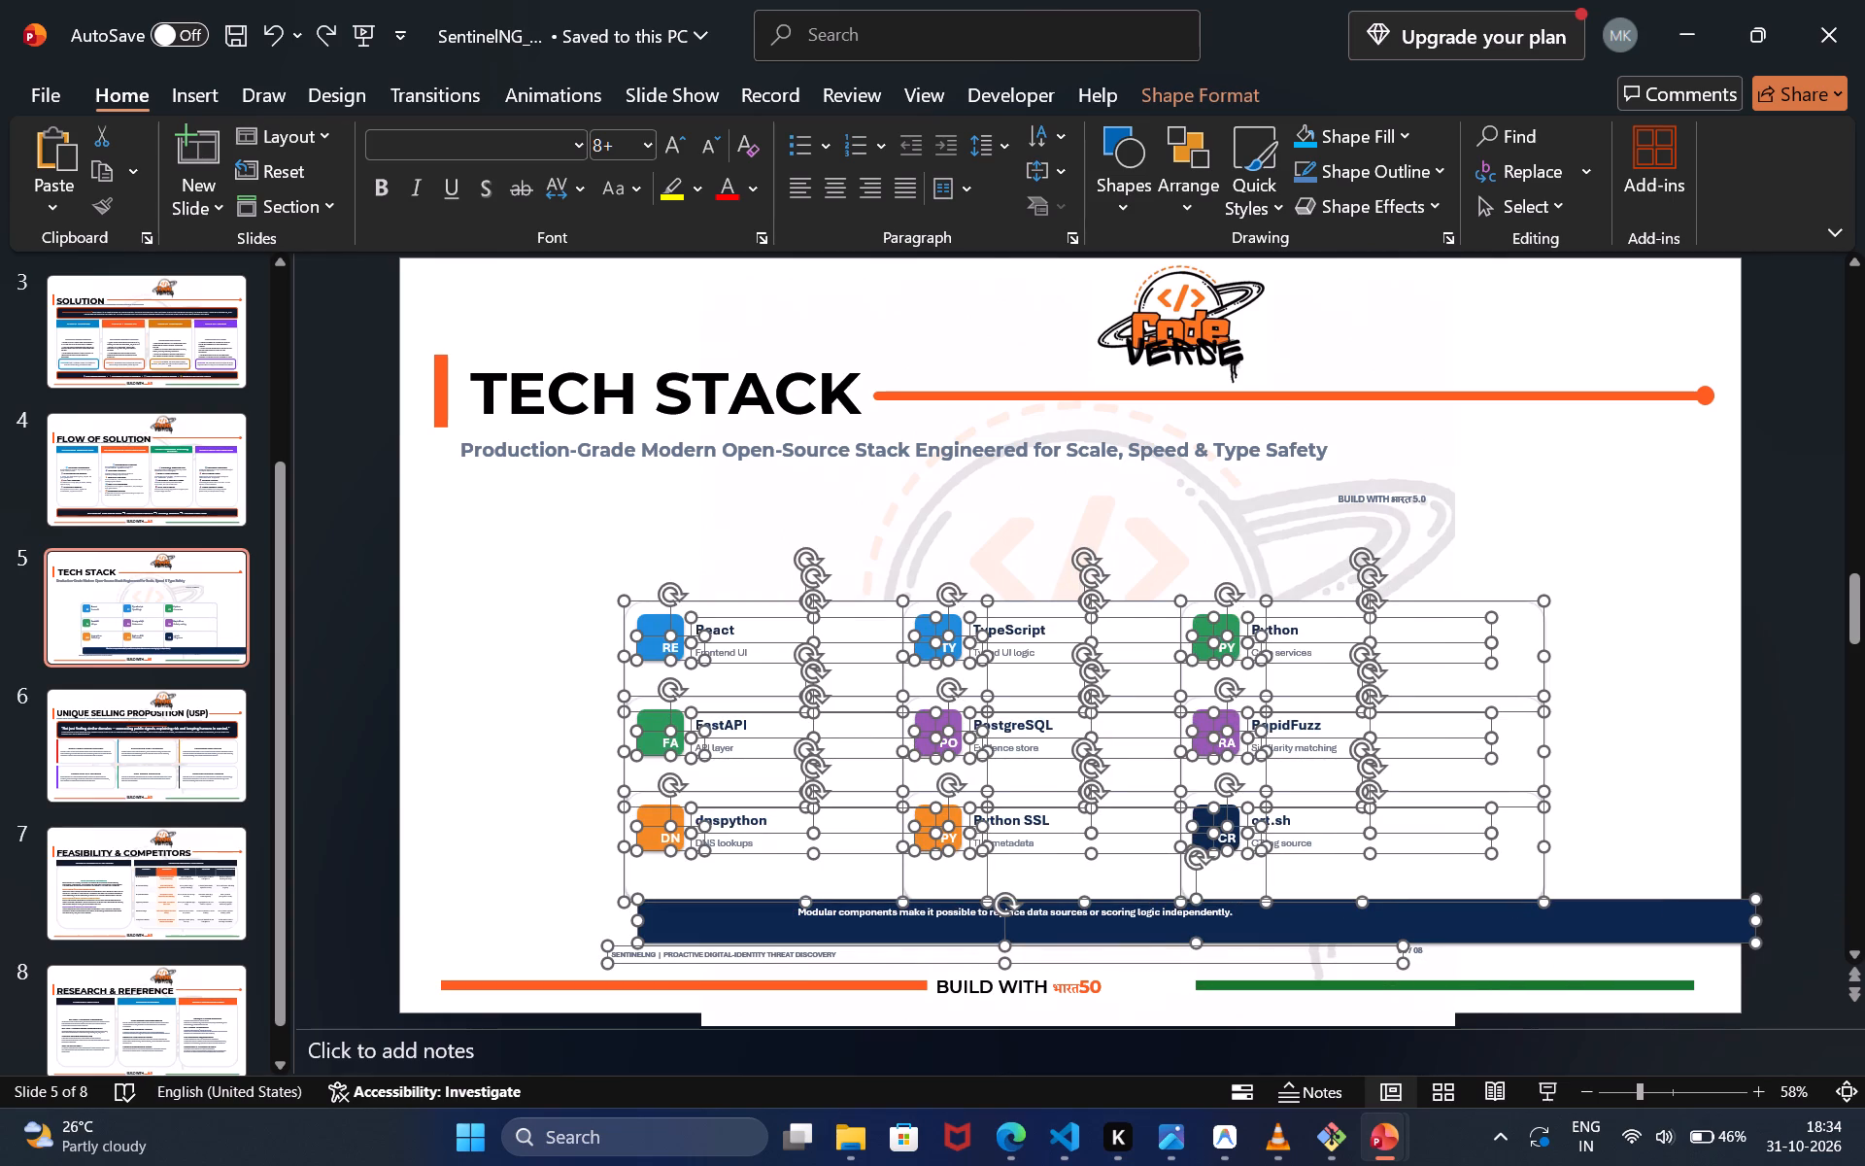
Add the coloured icon tiles of the technology cards, from React through crt.sh, to the current selection.
{"action": "left_click", "coordinate": [657, 618], "text": "ctrl"}
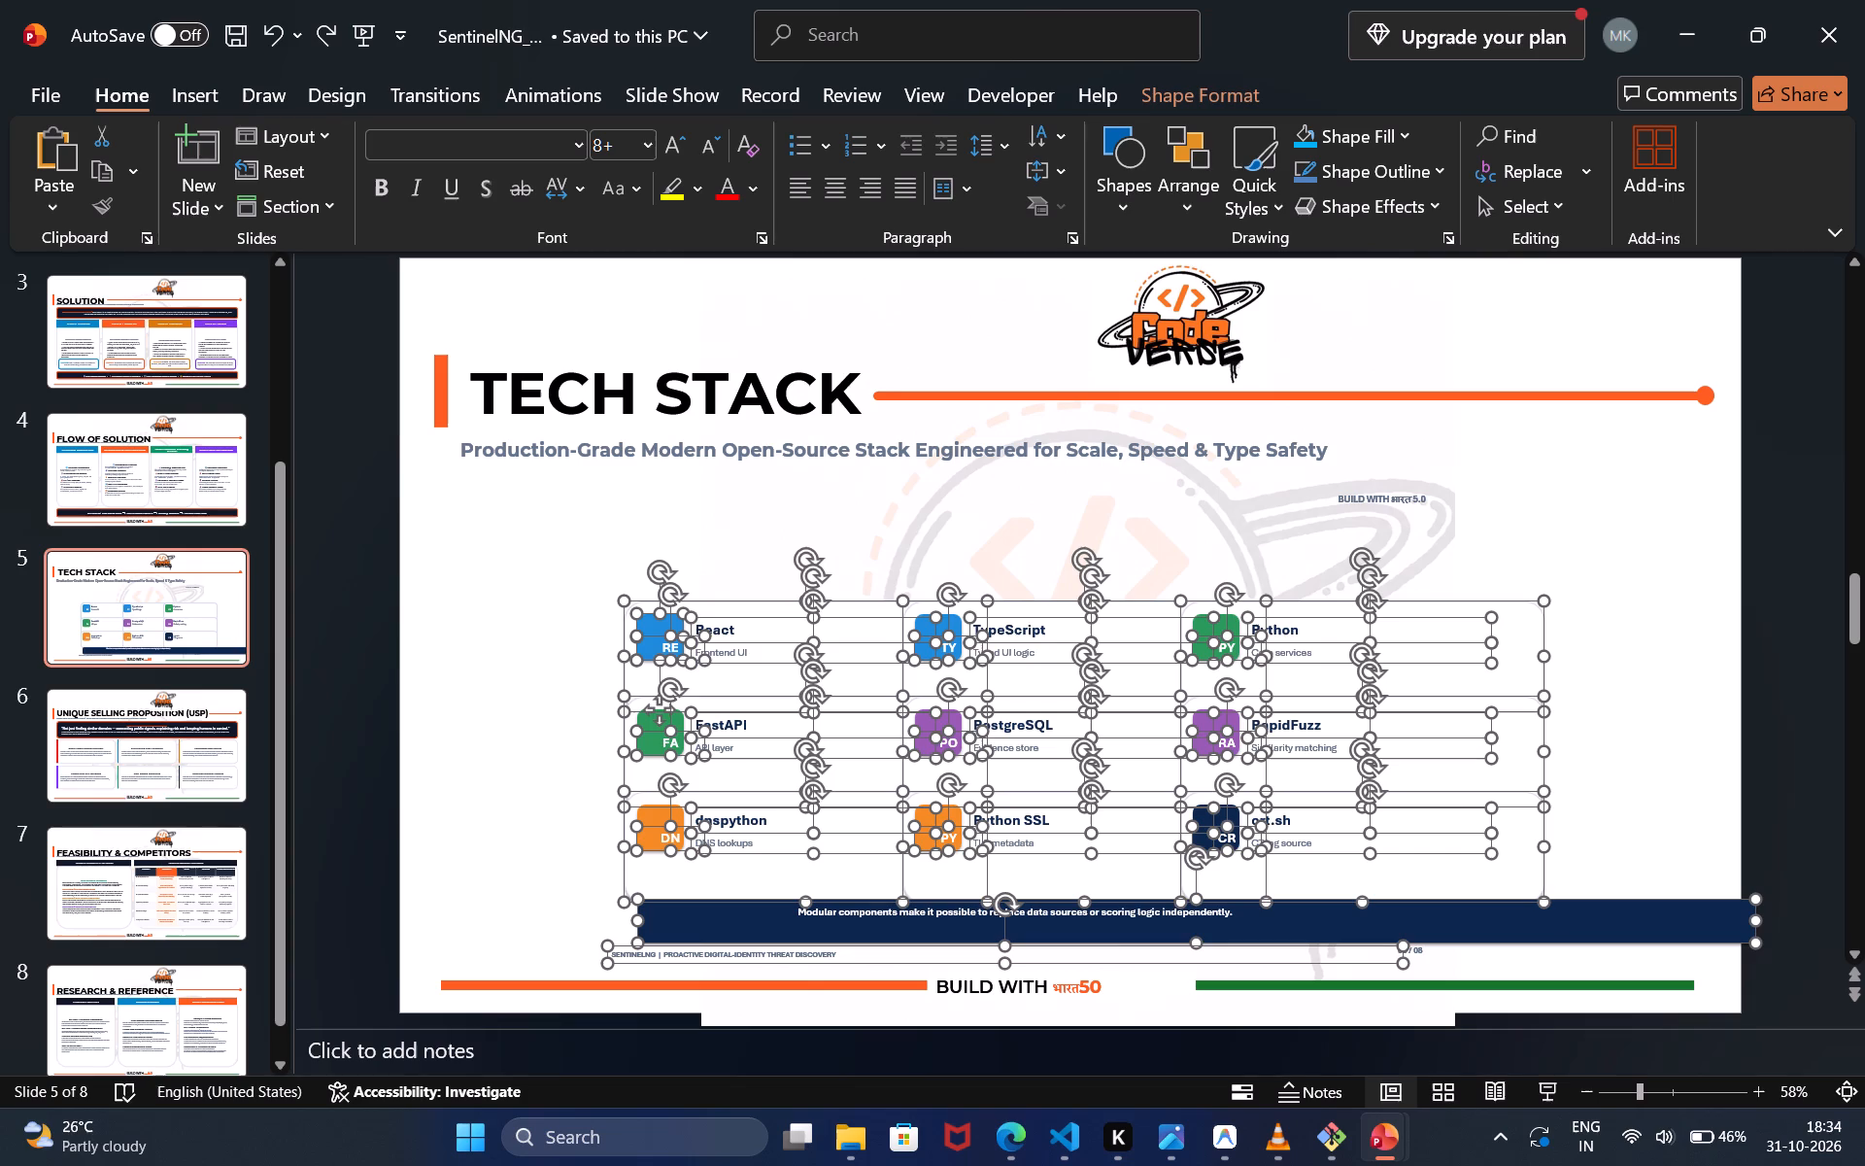
{"action": "left_click", "coordinate": [647, 740], "text": "ctrl"}
{"action": "left_click", "coordinate": [647, 740], "text": "ctrl"}
{"action": "left_click", "coordinate": [685, 720], "text": "ctrl"}
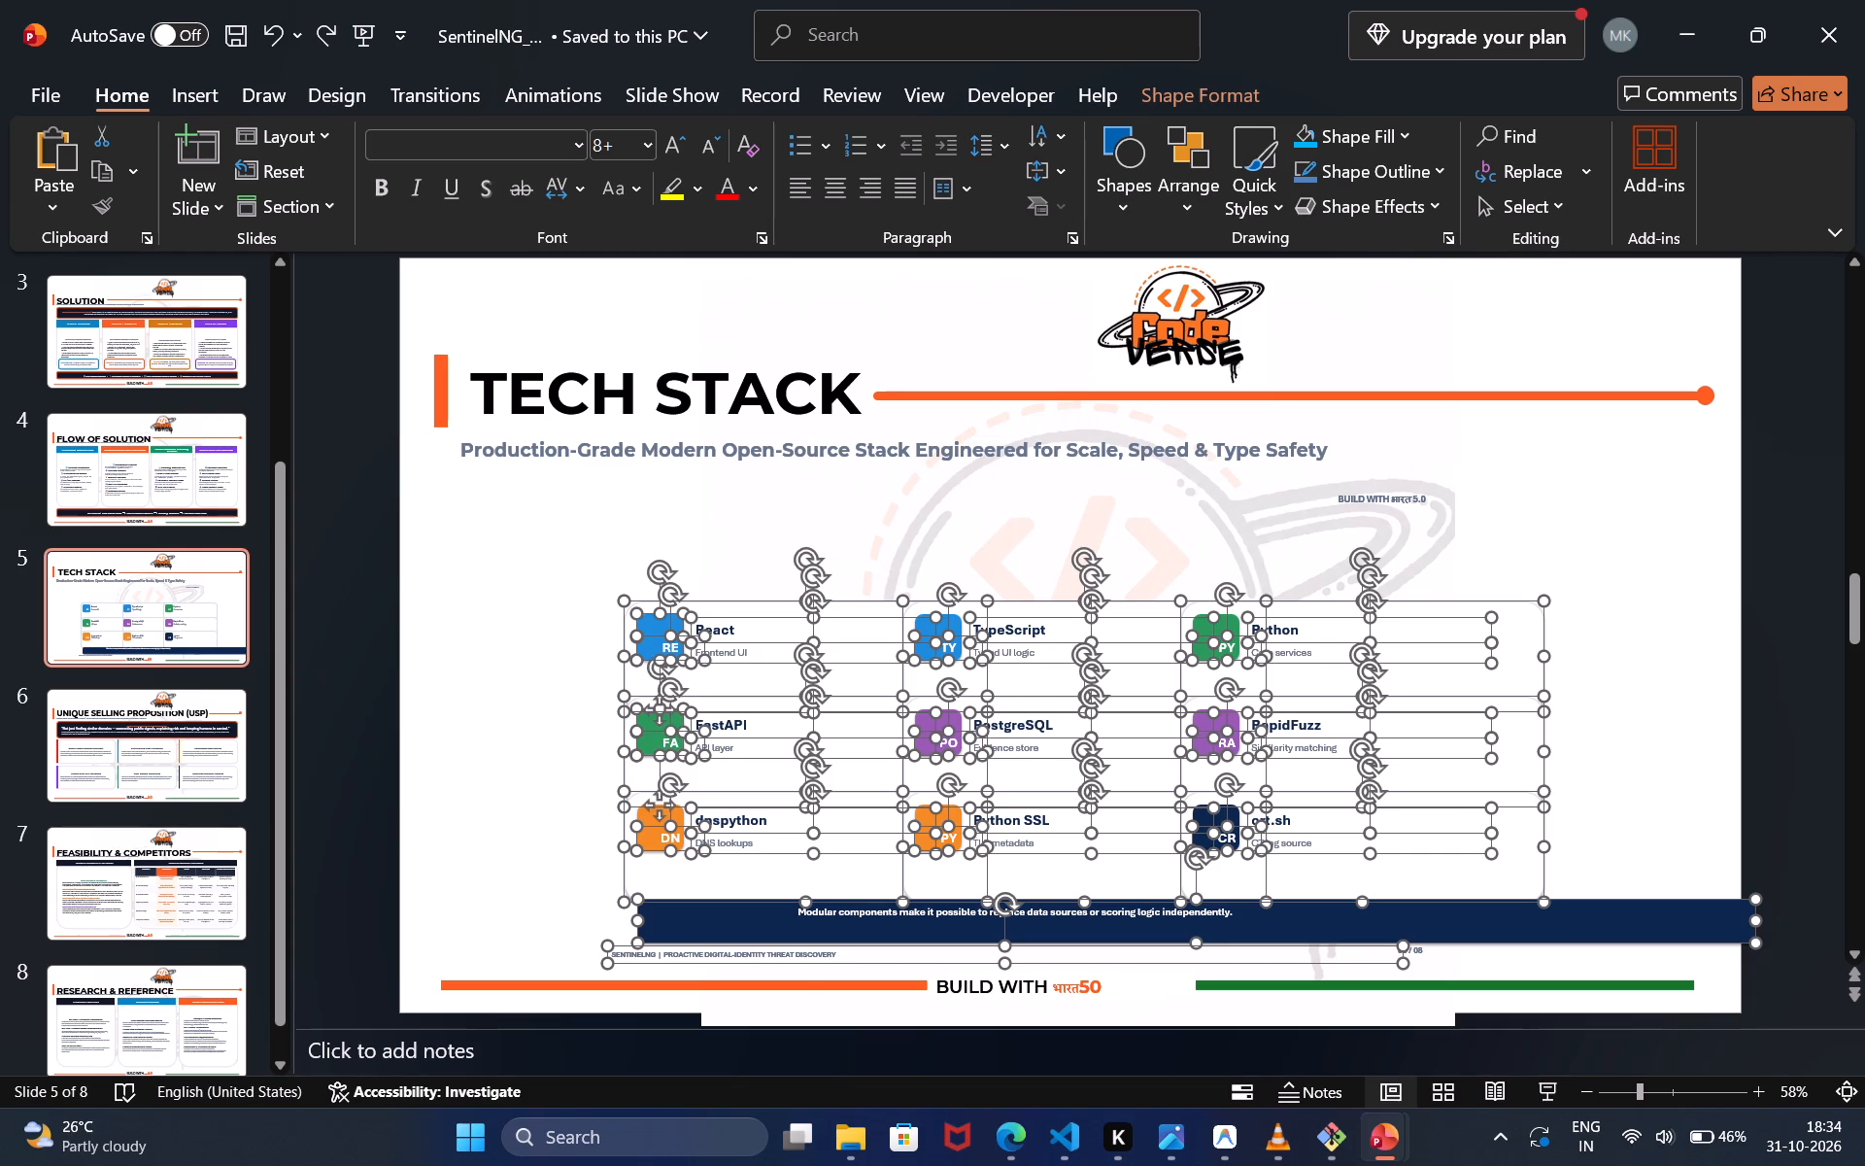
{"action": "left_click", "coordinate": [677, 813], "text": "ctrl"}
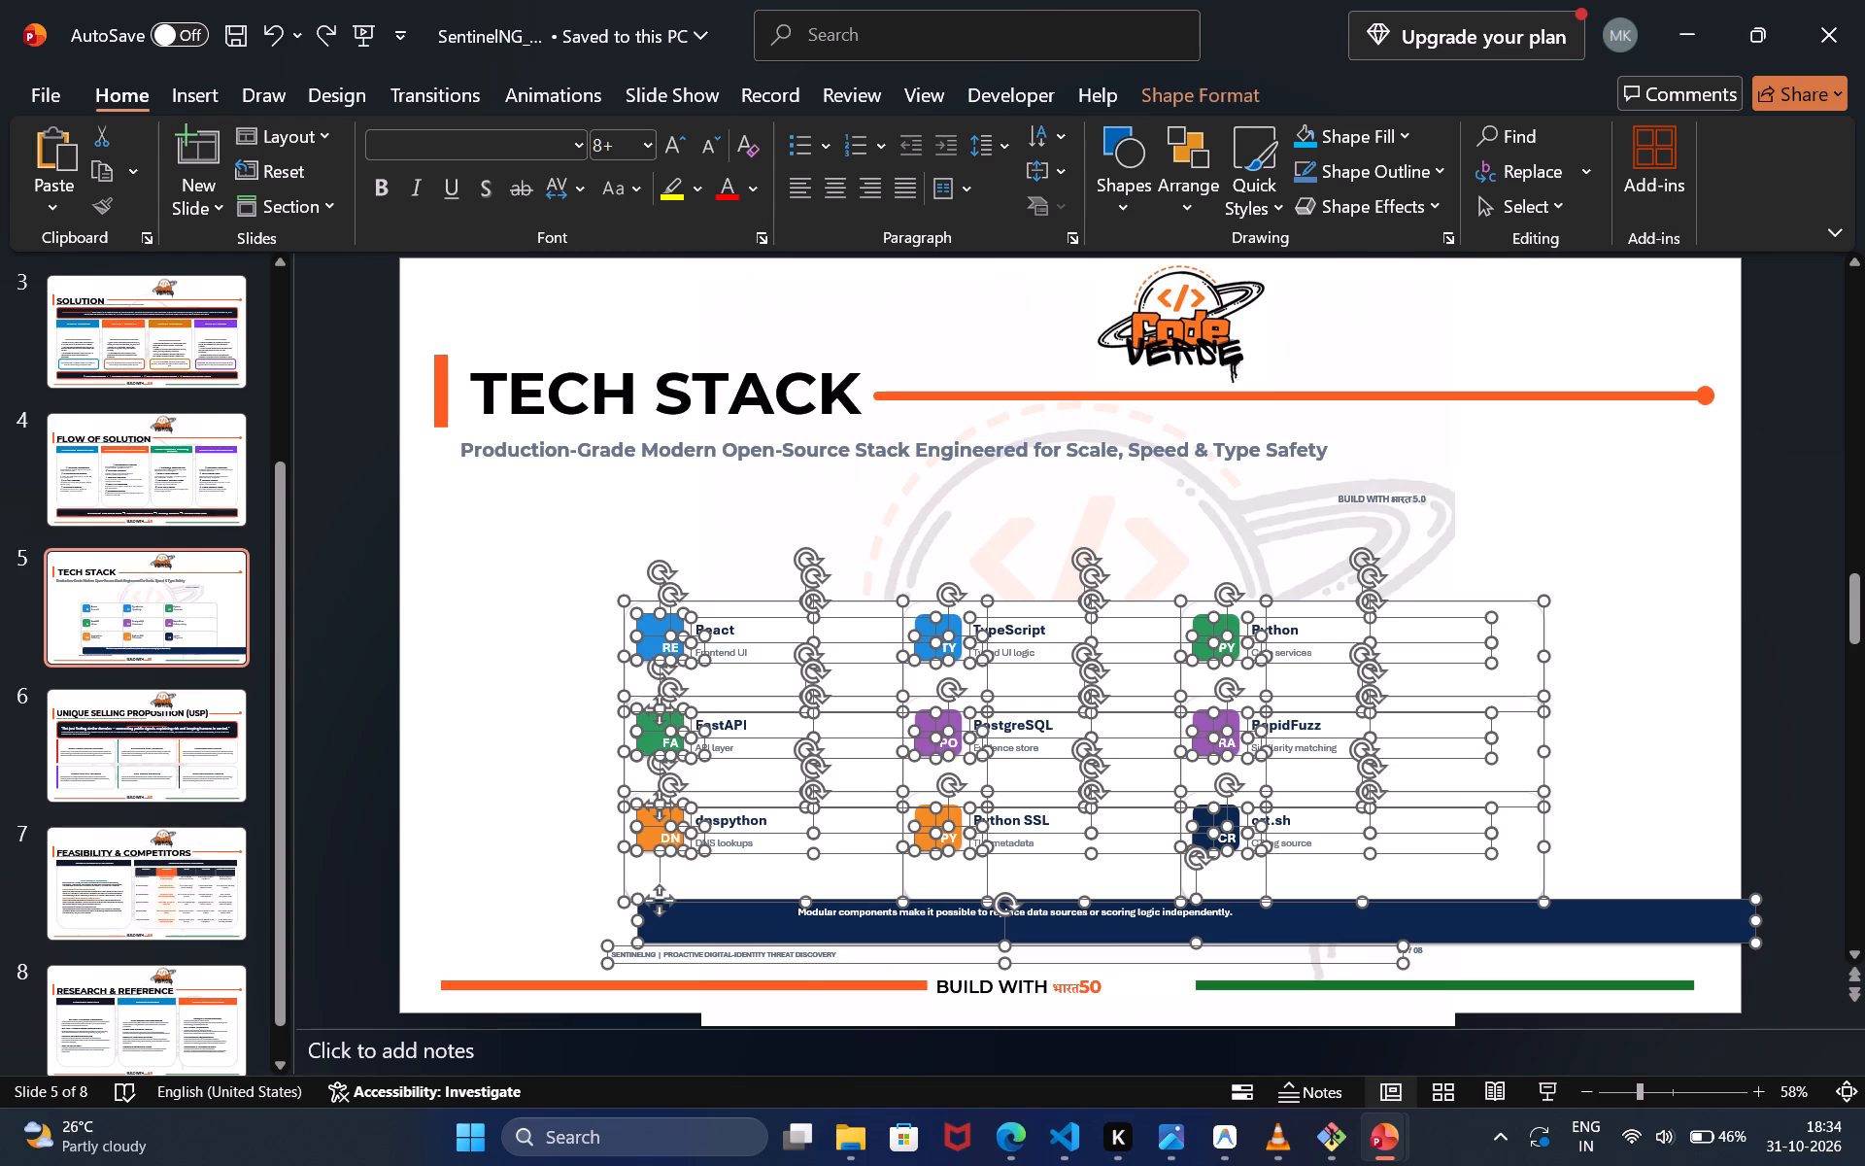
{"action": "left_click", "coordinate": [959, 811], "text": "ctrl"}
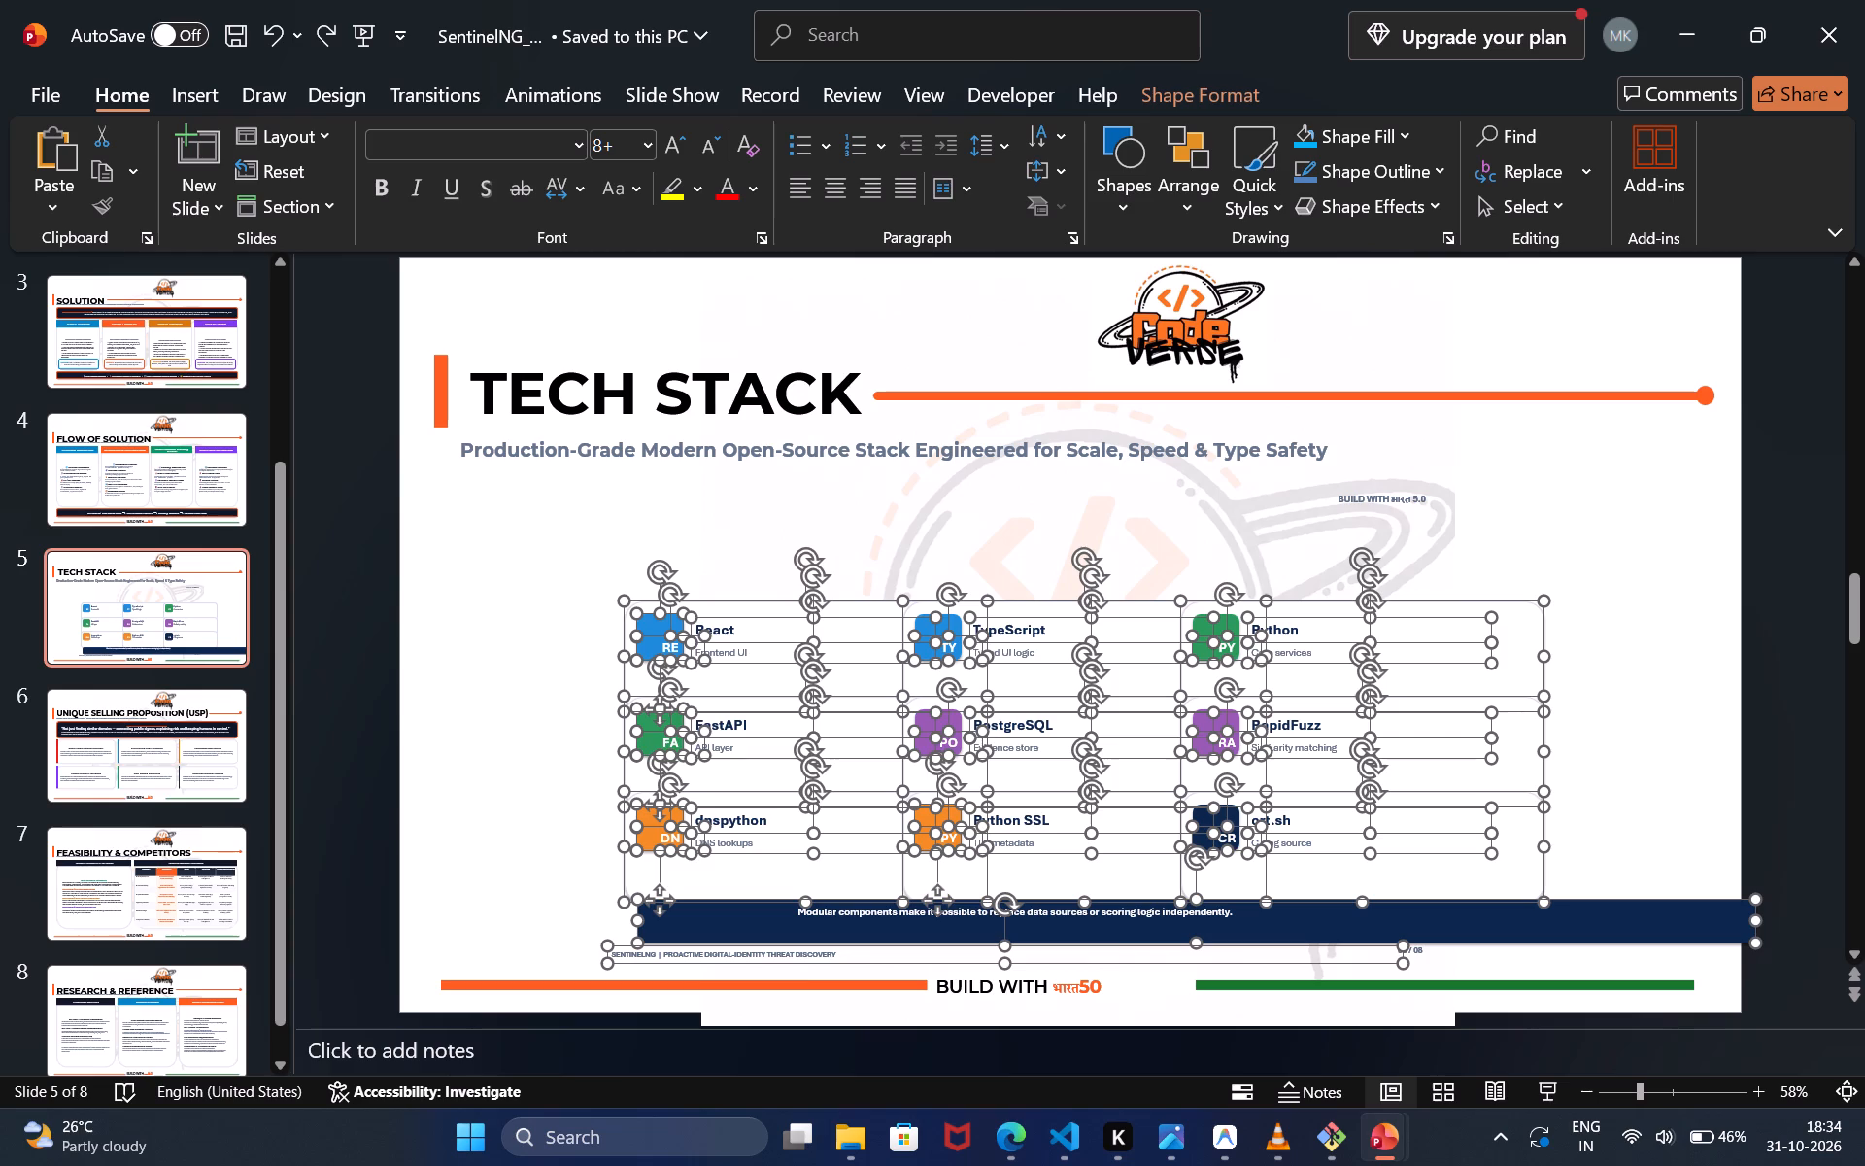
{"action": "left_click", "coordinate": [953, 717], "text": "ctrl"}
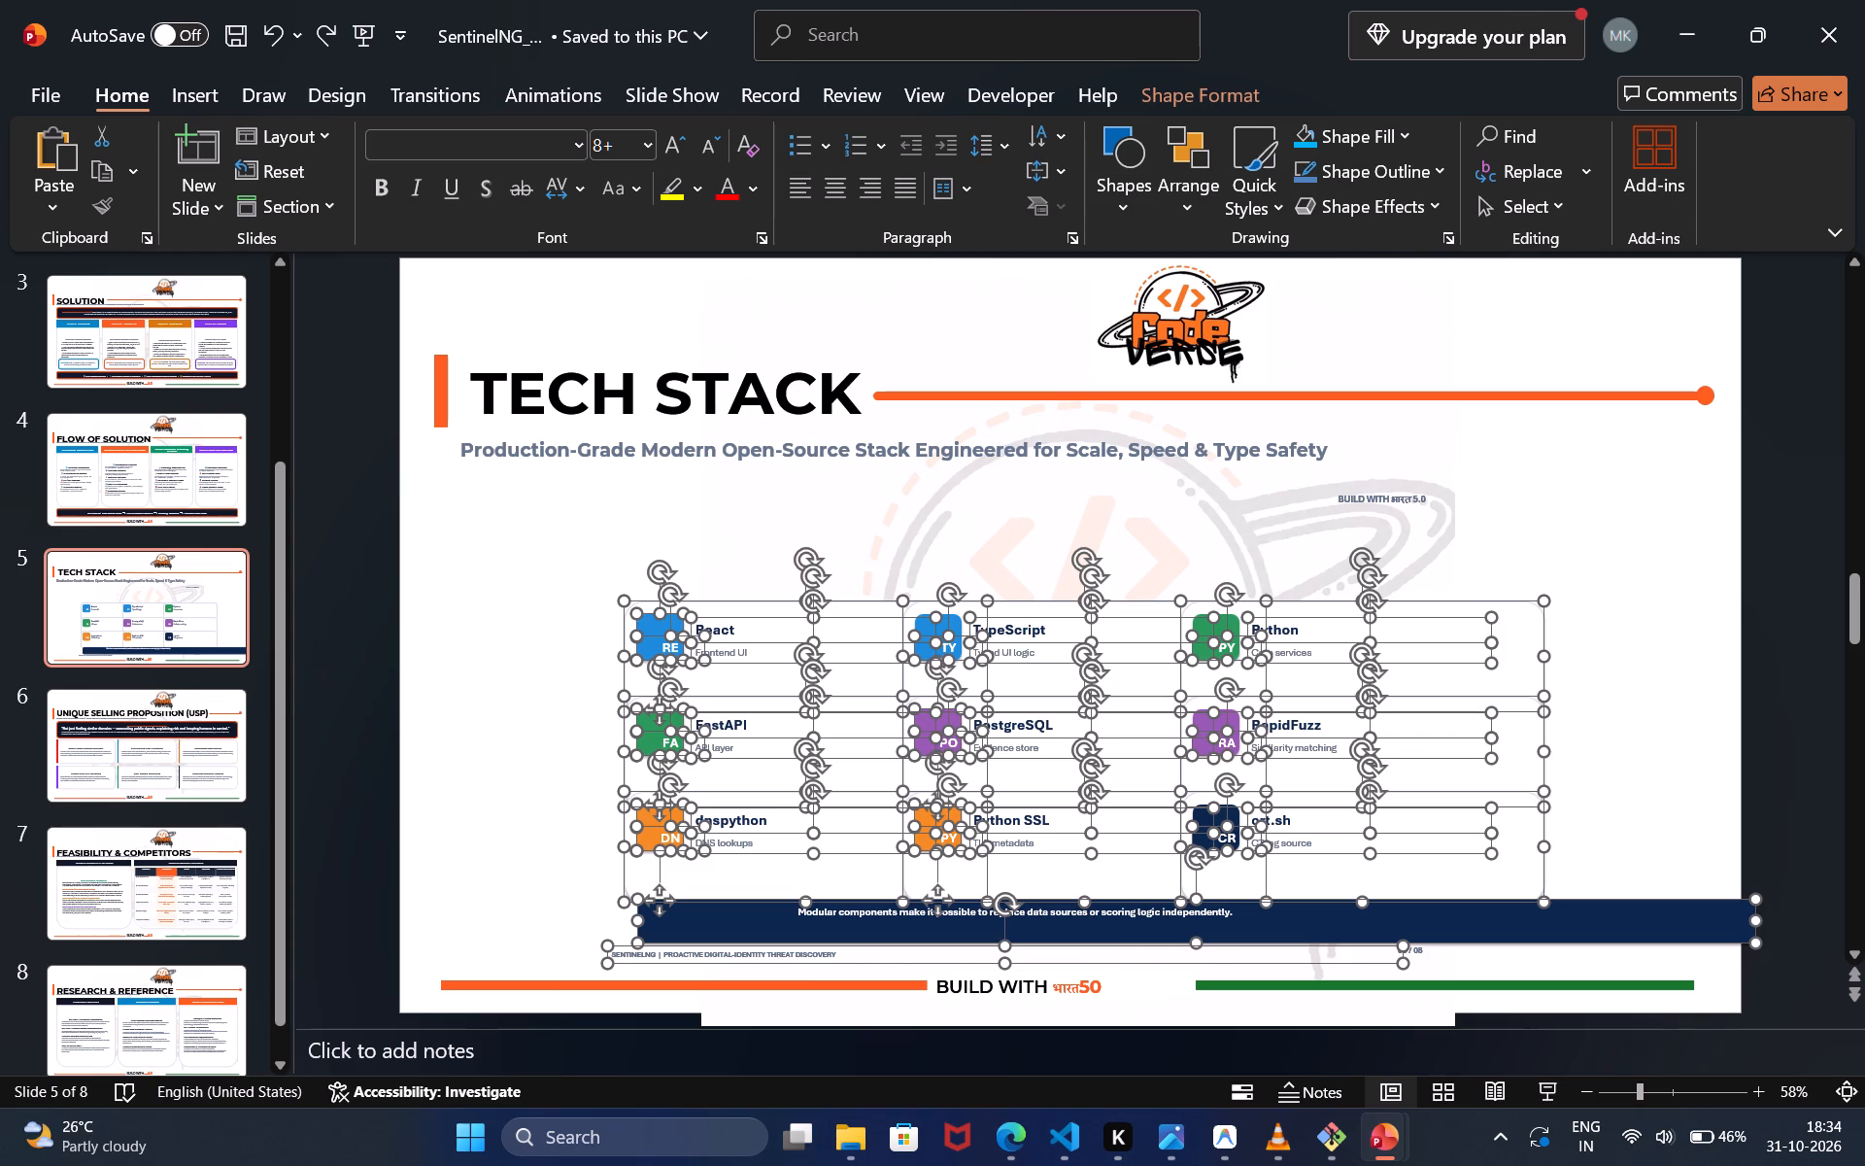
{"action": "left_click", "coordinate": [958, 629], "text": "ctrl"}
{"action": "left_click", "coordinate": [1238, 623], "text": "ctrl"}
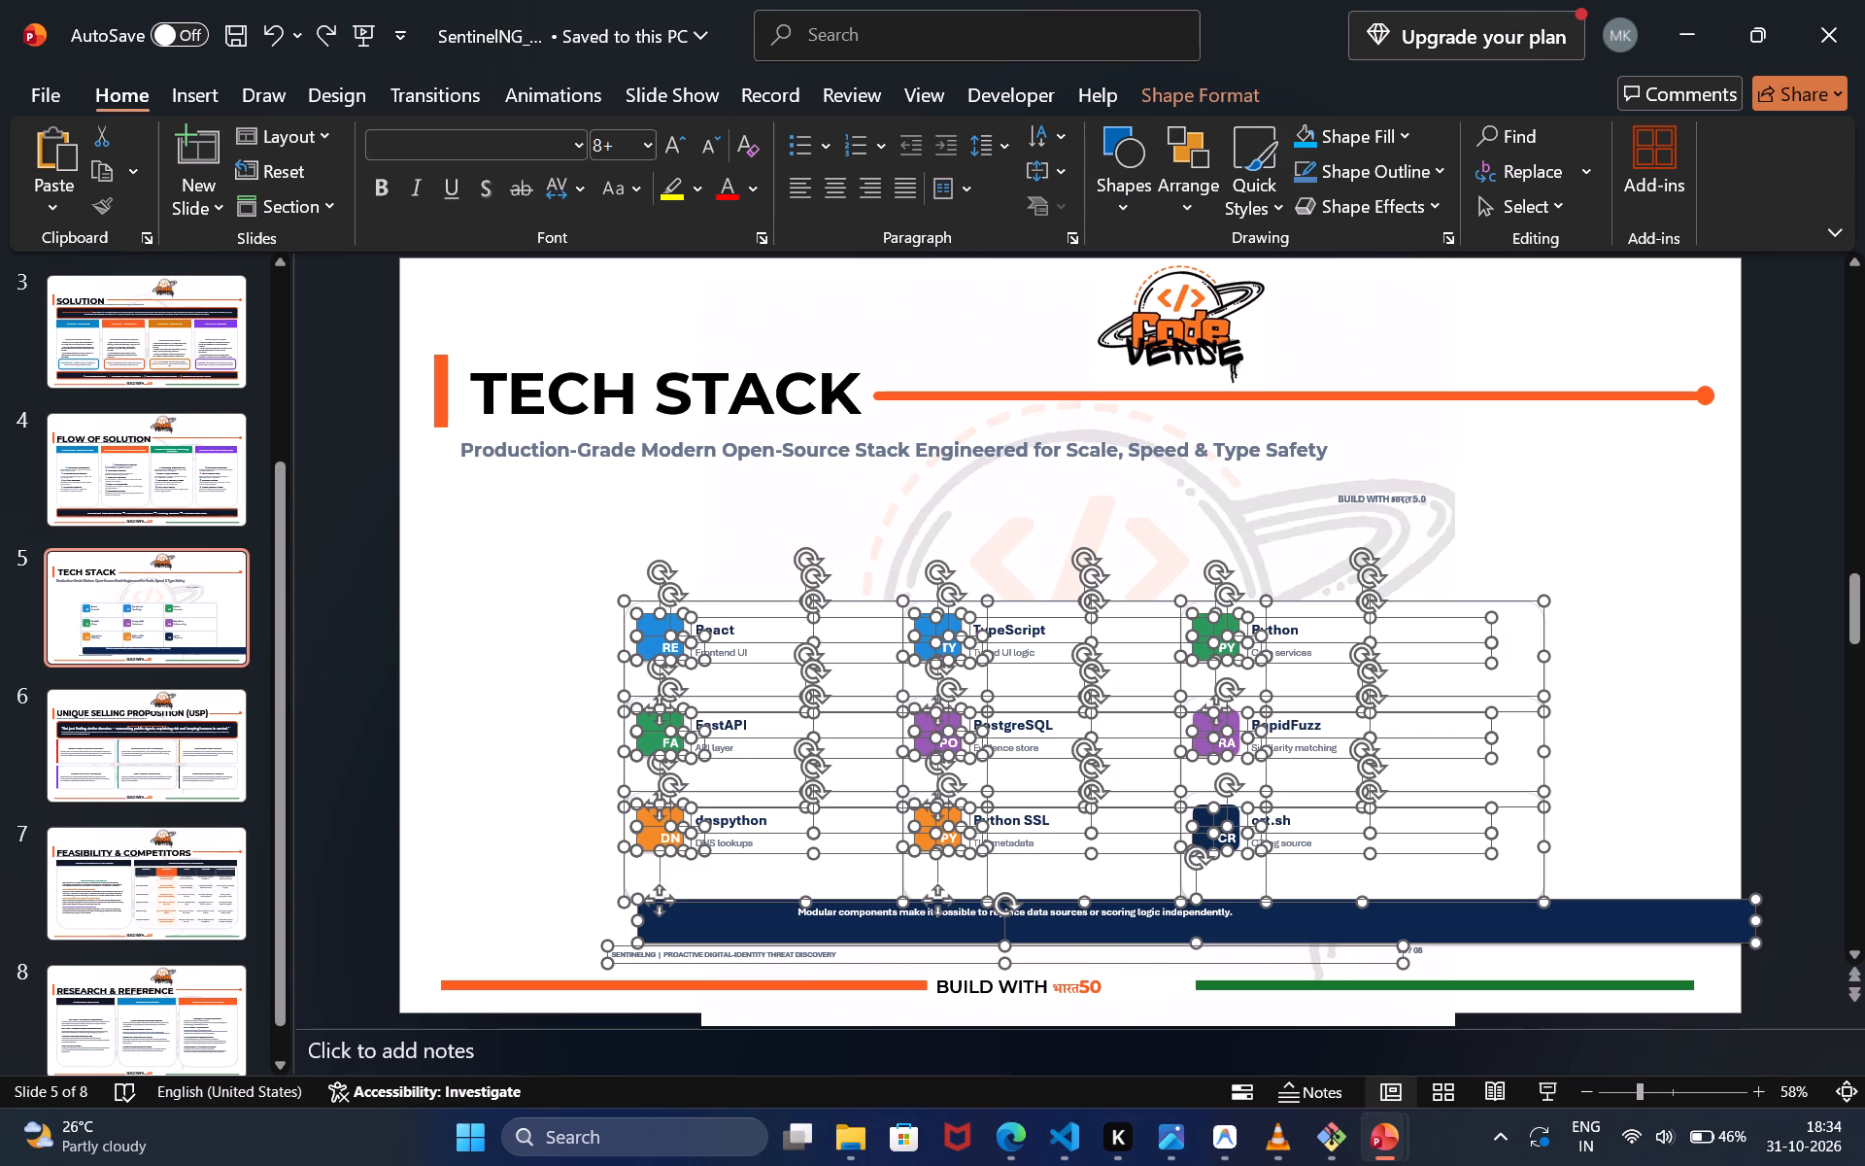
{"action": "left_click", "coordinate": [1237, 730], "text": "ctrl"}
{"action": "left_click", "coordinate": [1237, 730], "text": "ctrl"}
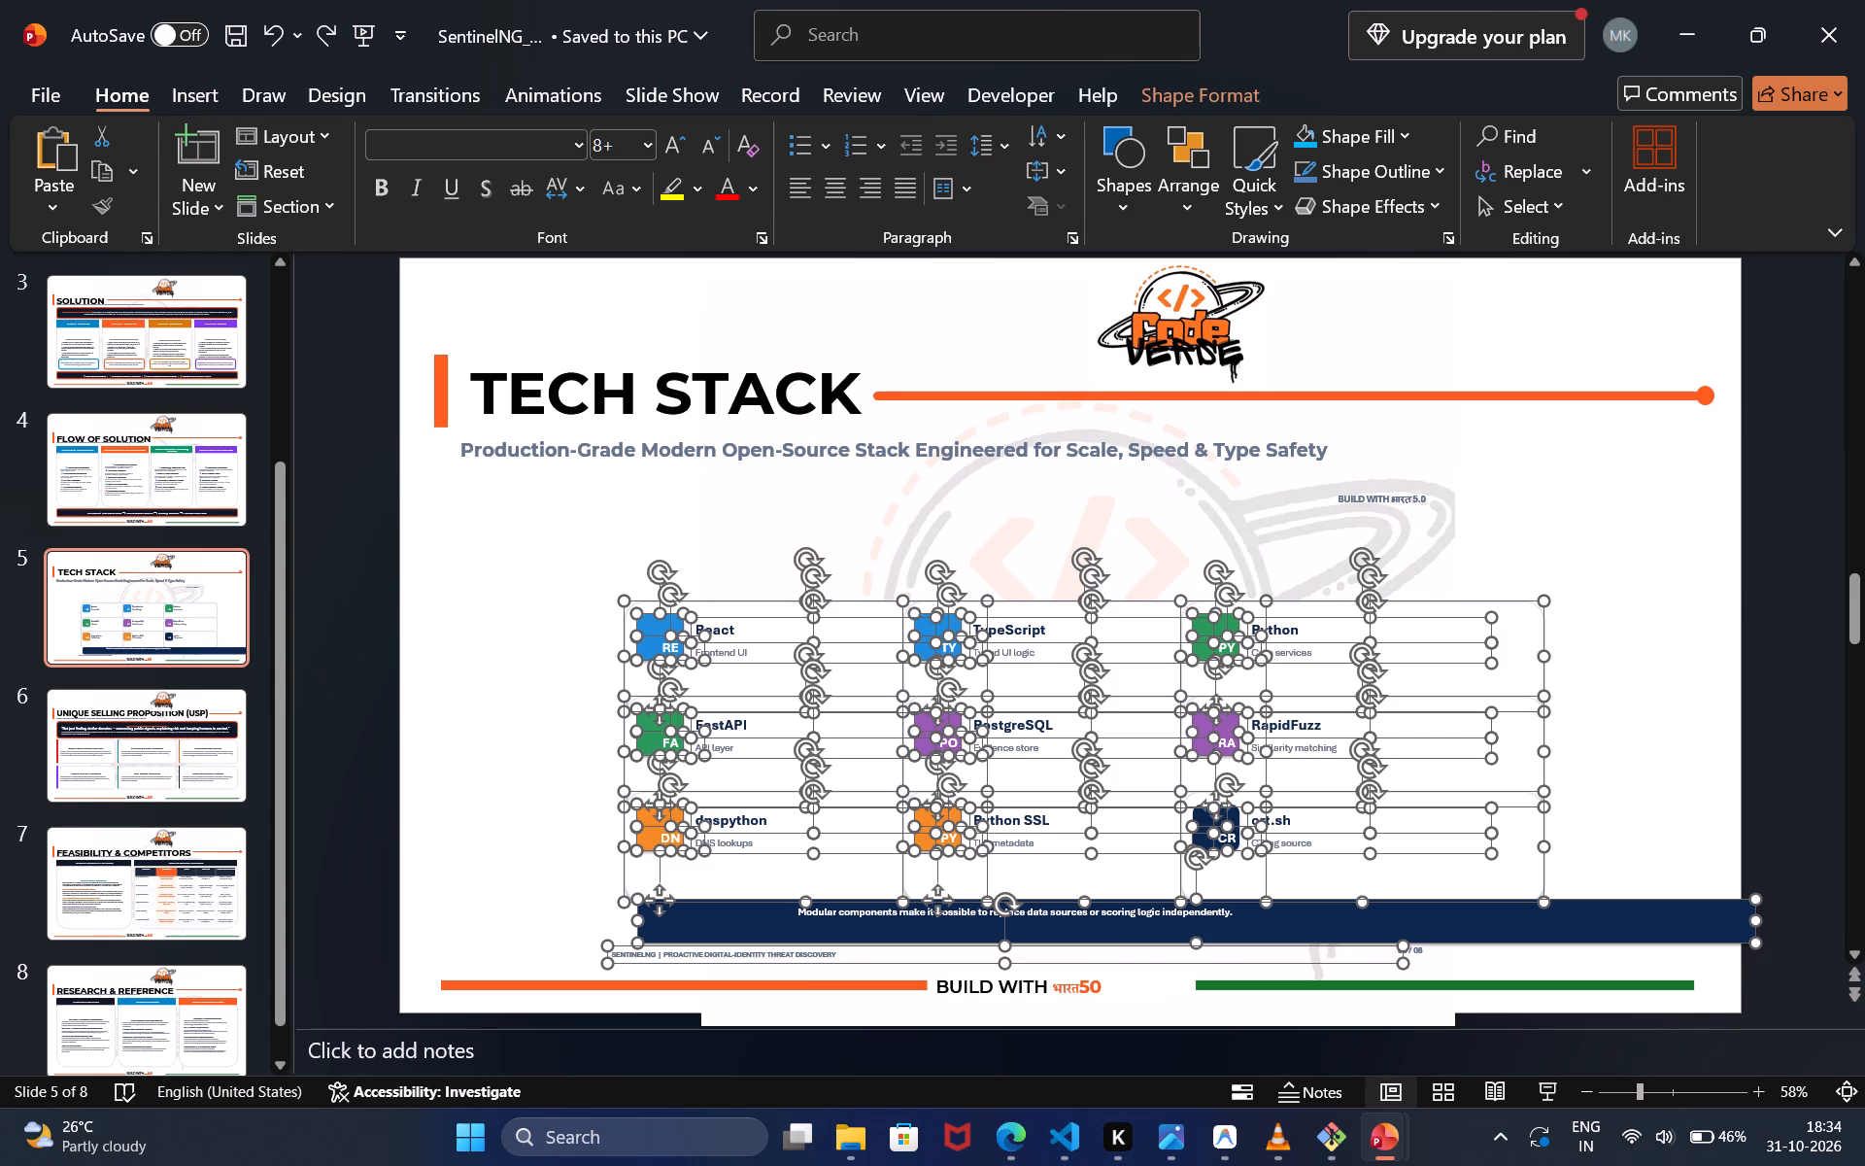
{"action": "left_click", "coordinate": [1230, 721], "text": "ctrl"}
{"action": "left_click", "coordinate": [1230, 721], "text": "ctrl"}
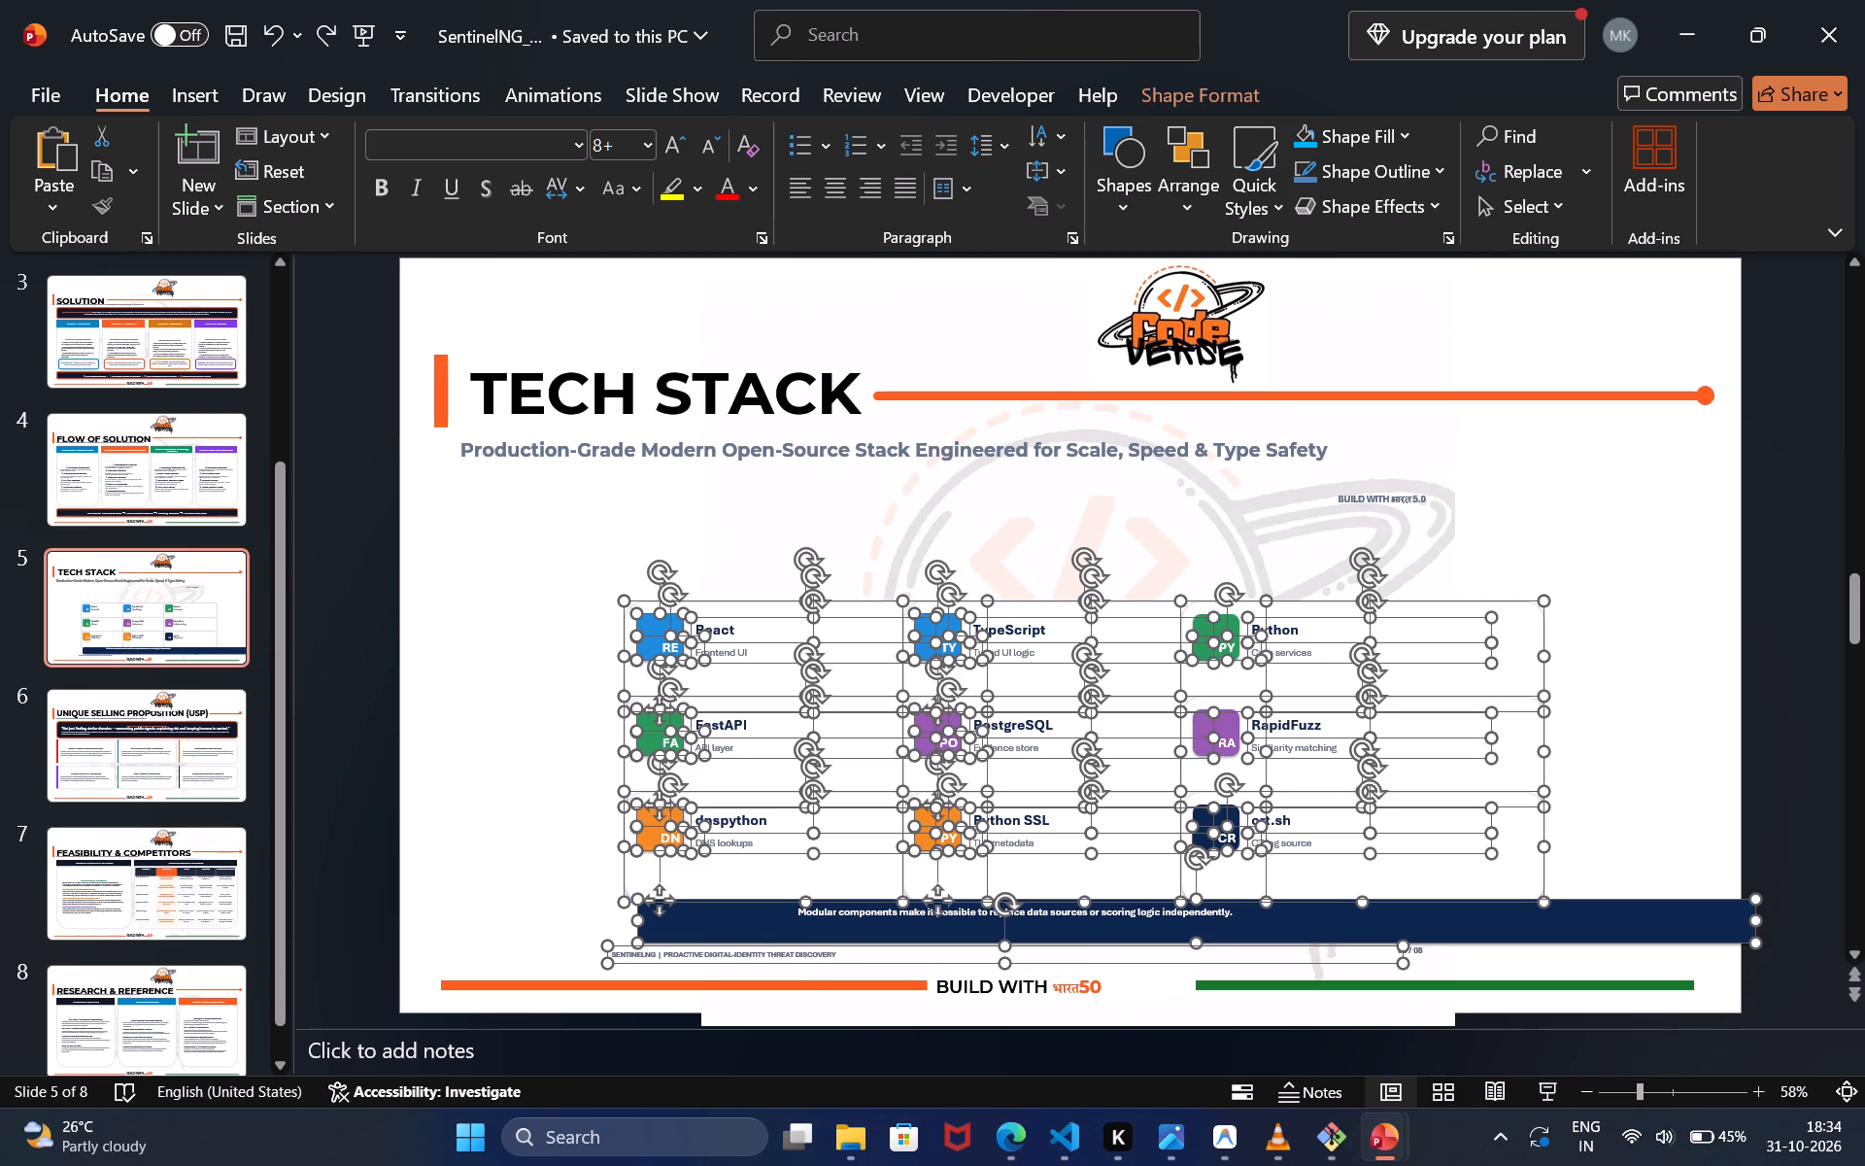
{"action": "left_click", "coordinate": [1230, 721], "text": "ctrl"}
{"action": "left_click", "coordinate": [1229, 740], "text": "ctrl"}
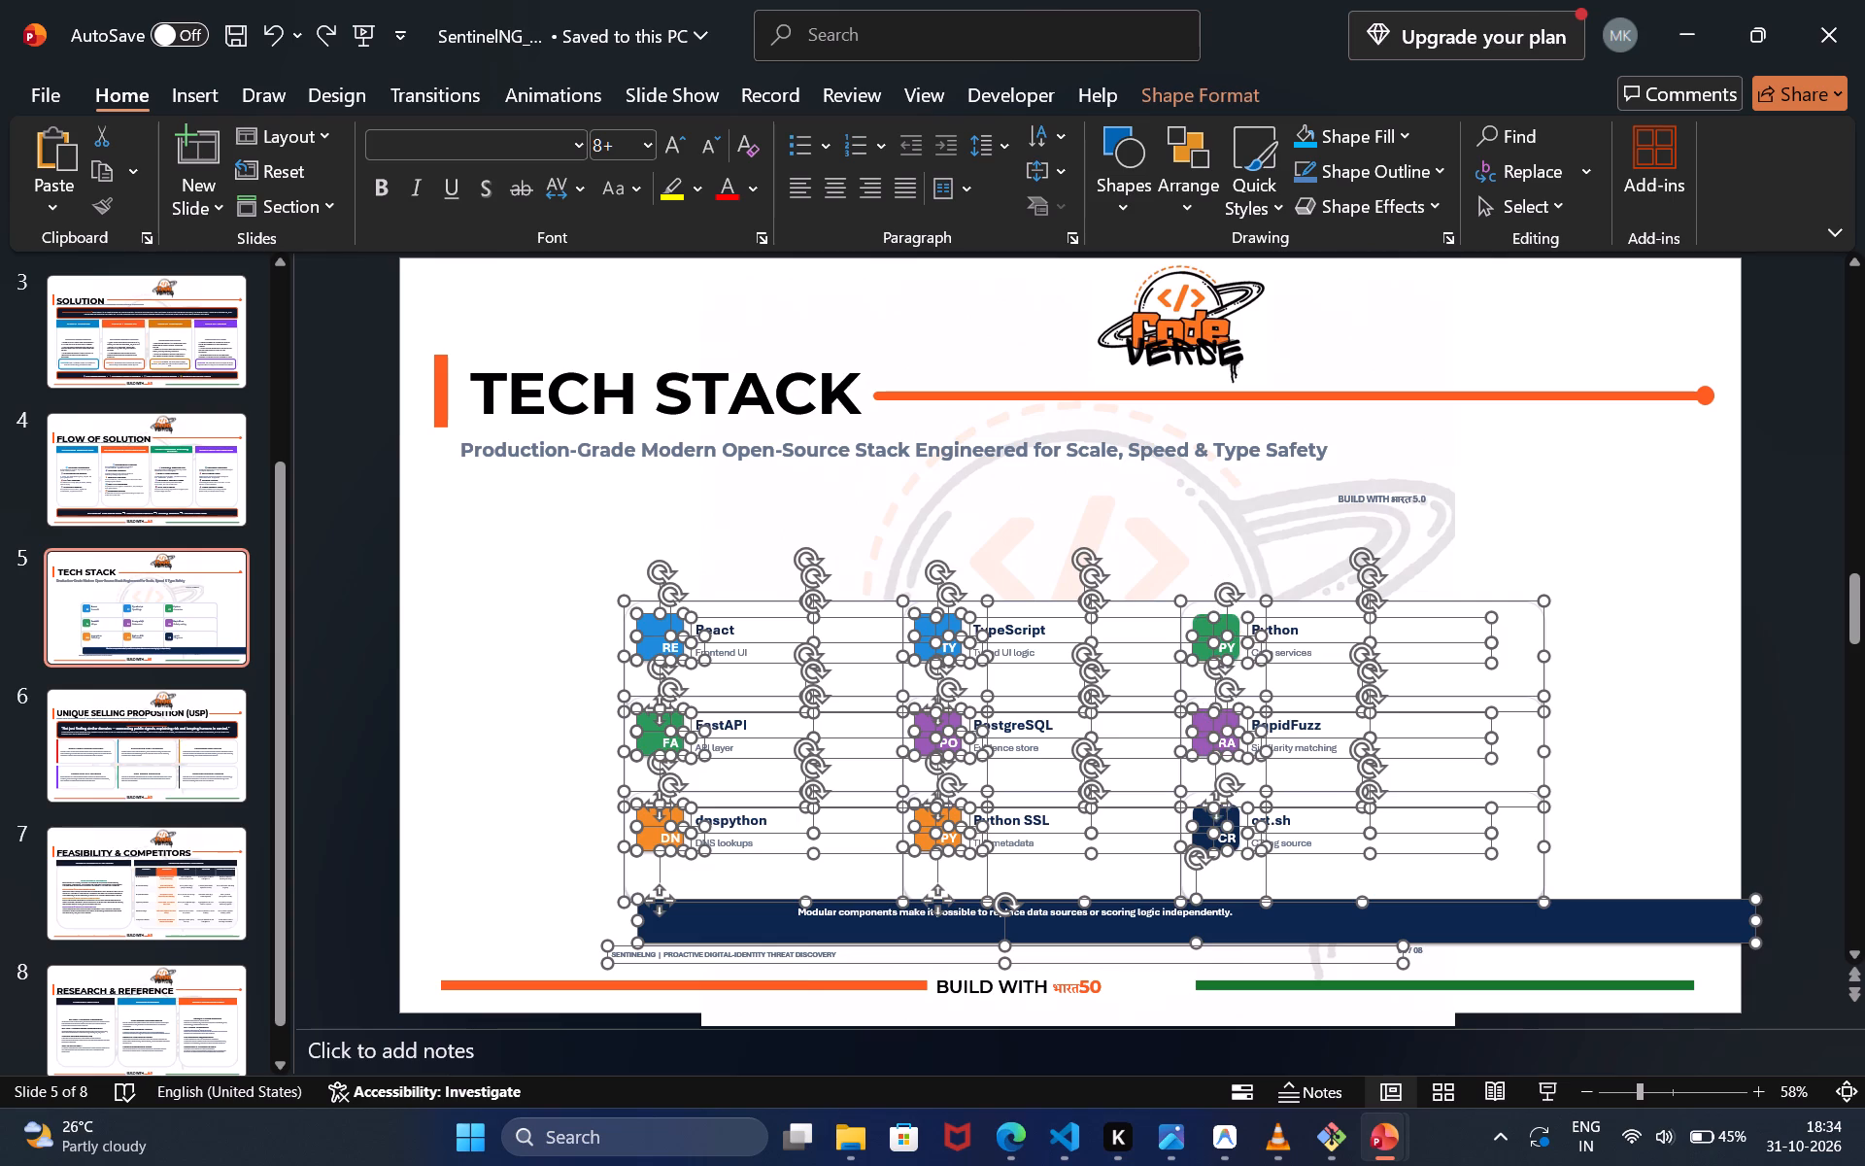
{"action": "left_click", "coordinate": [1238, 816], "text": "ctrl"}
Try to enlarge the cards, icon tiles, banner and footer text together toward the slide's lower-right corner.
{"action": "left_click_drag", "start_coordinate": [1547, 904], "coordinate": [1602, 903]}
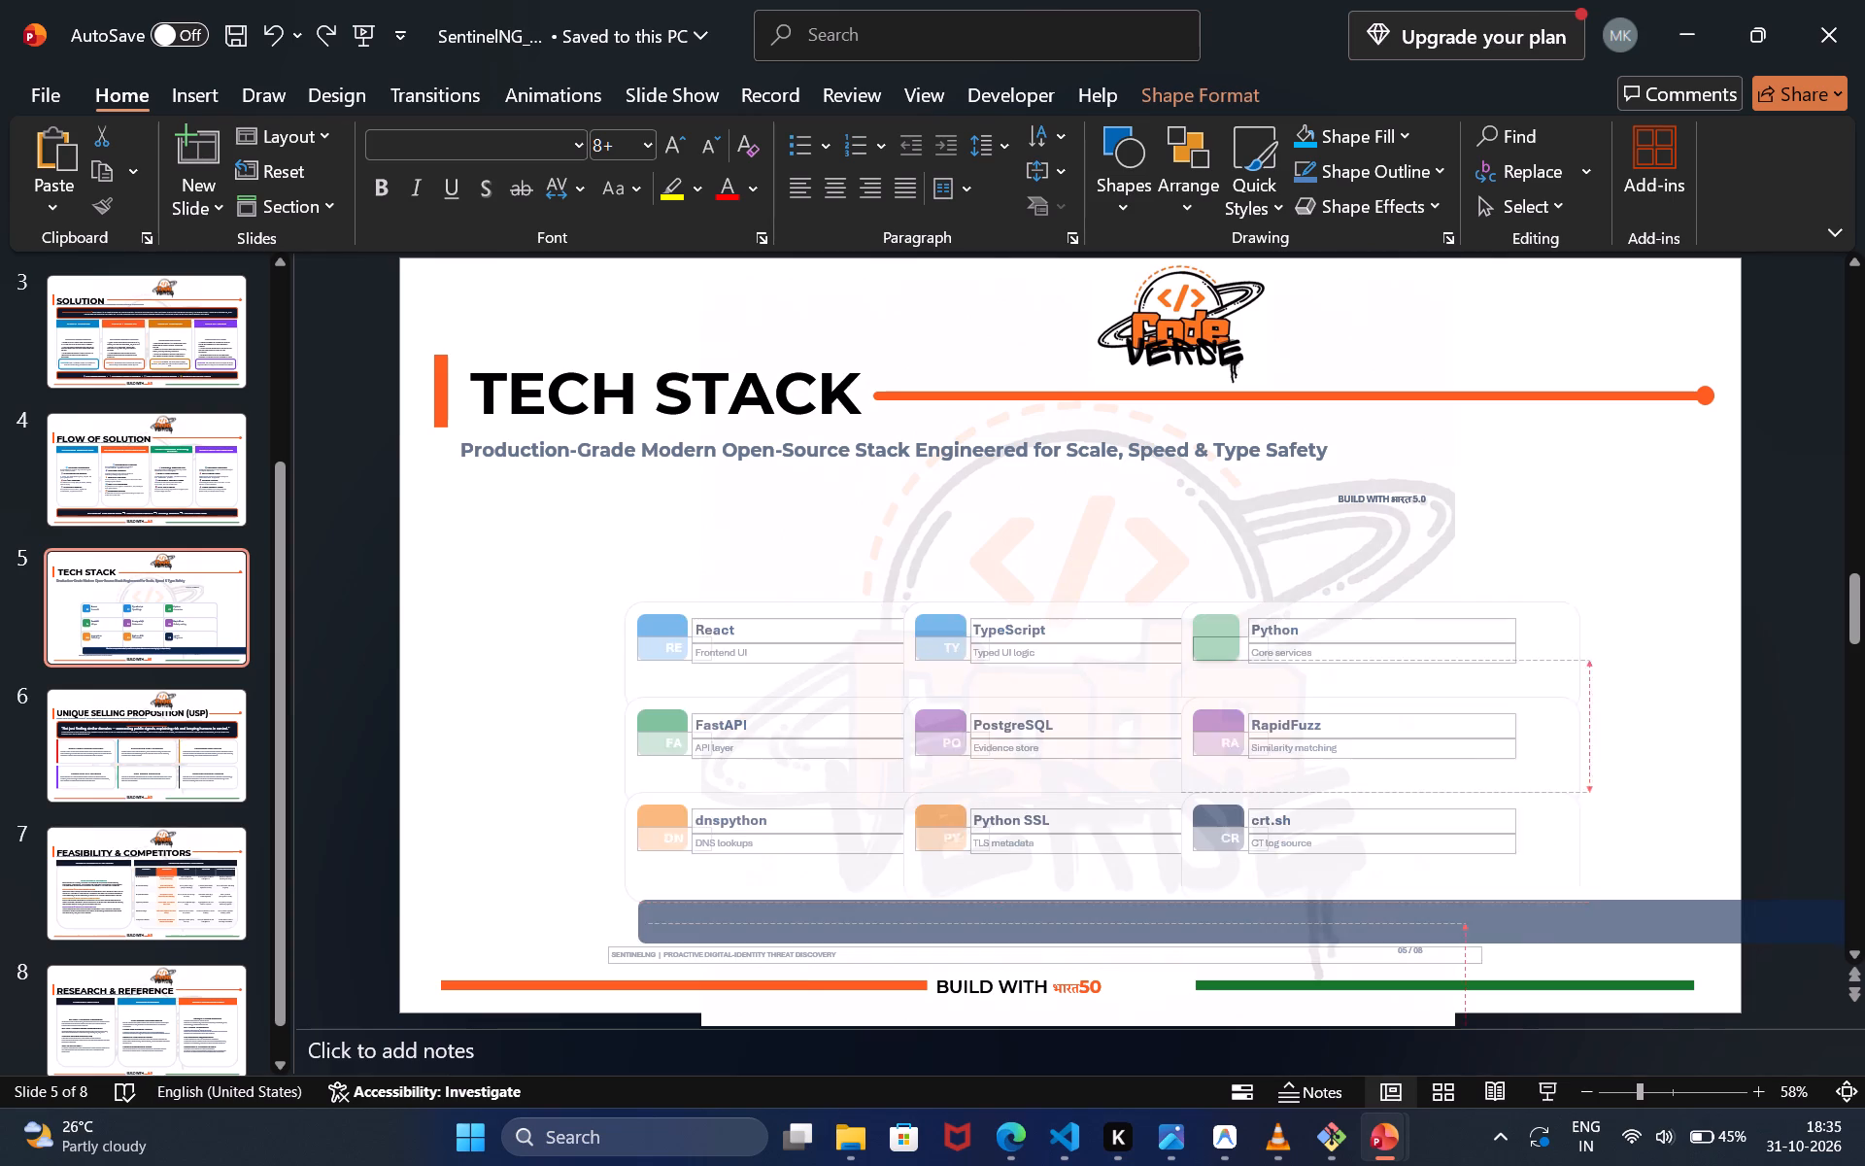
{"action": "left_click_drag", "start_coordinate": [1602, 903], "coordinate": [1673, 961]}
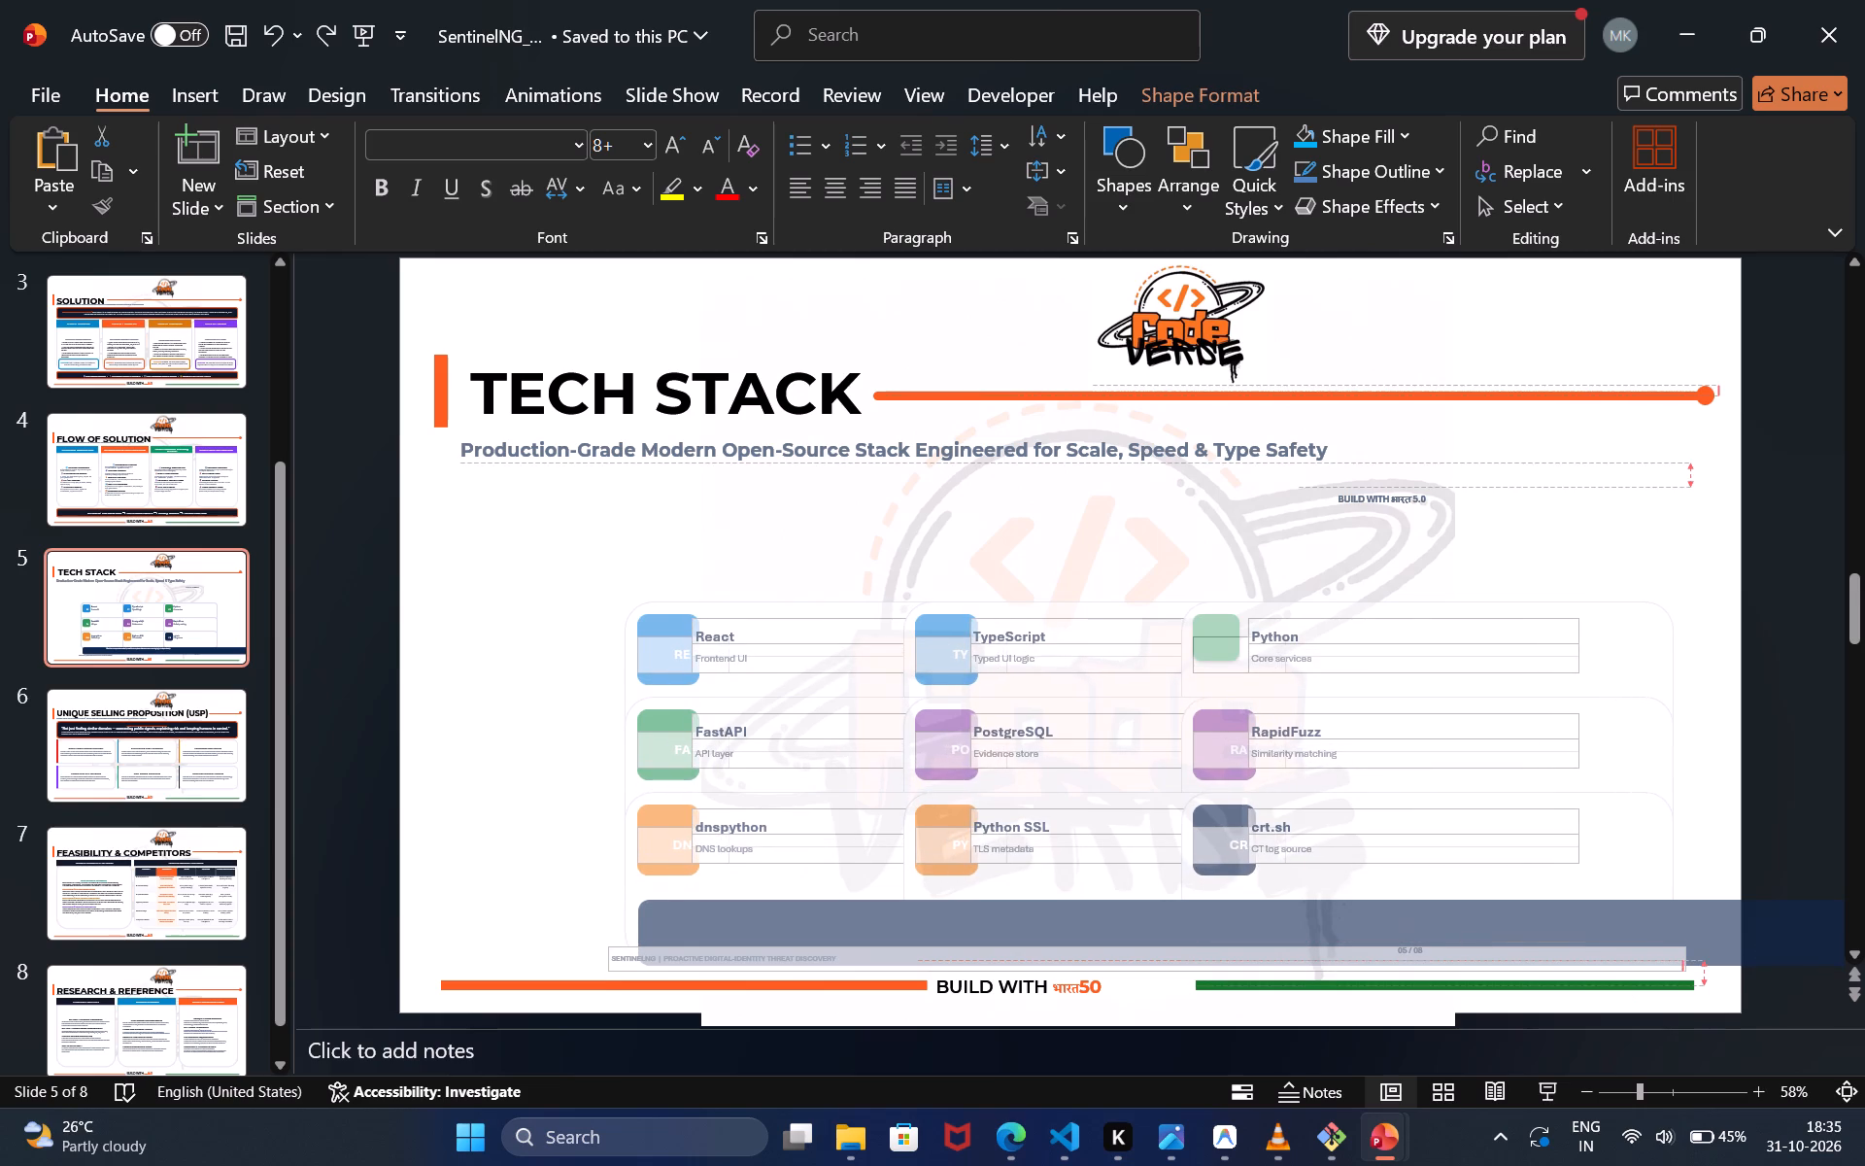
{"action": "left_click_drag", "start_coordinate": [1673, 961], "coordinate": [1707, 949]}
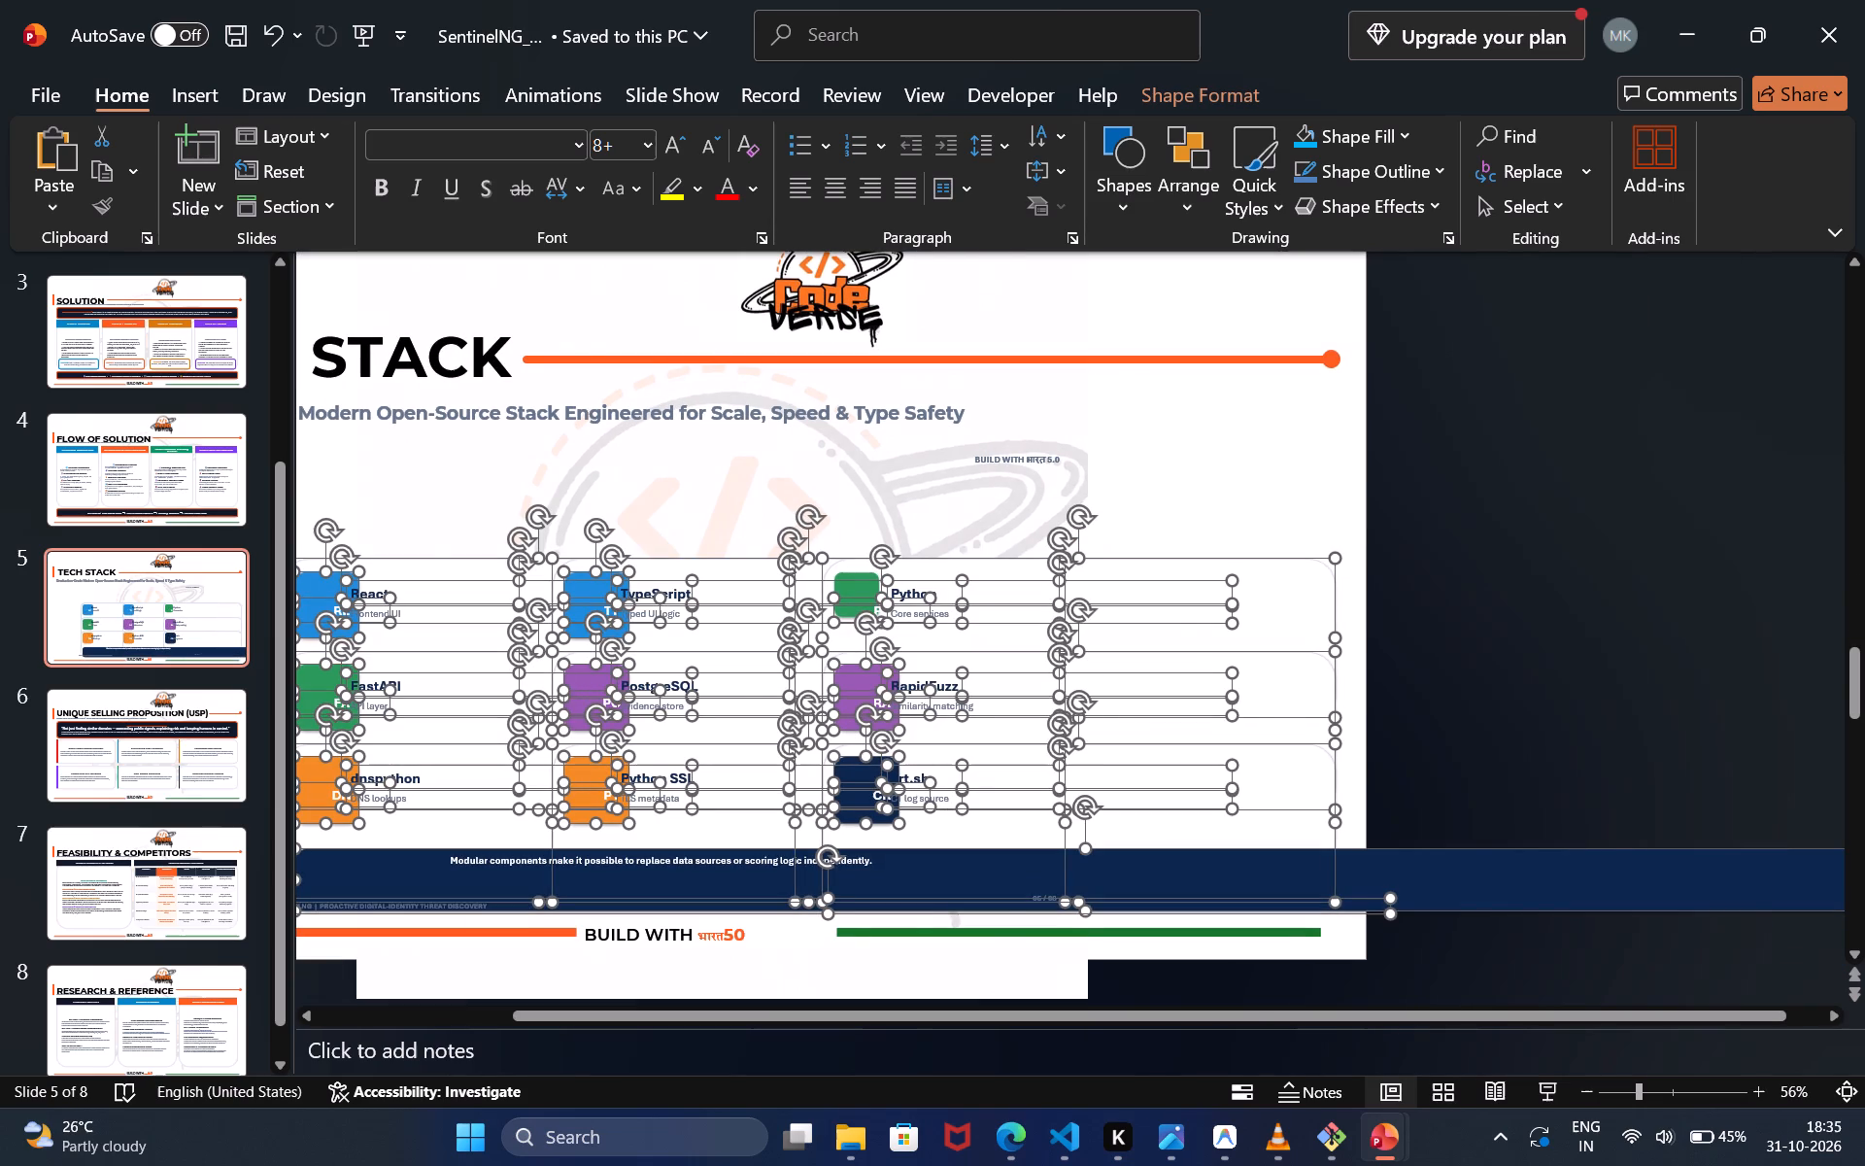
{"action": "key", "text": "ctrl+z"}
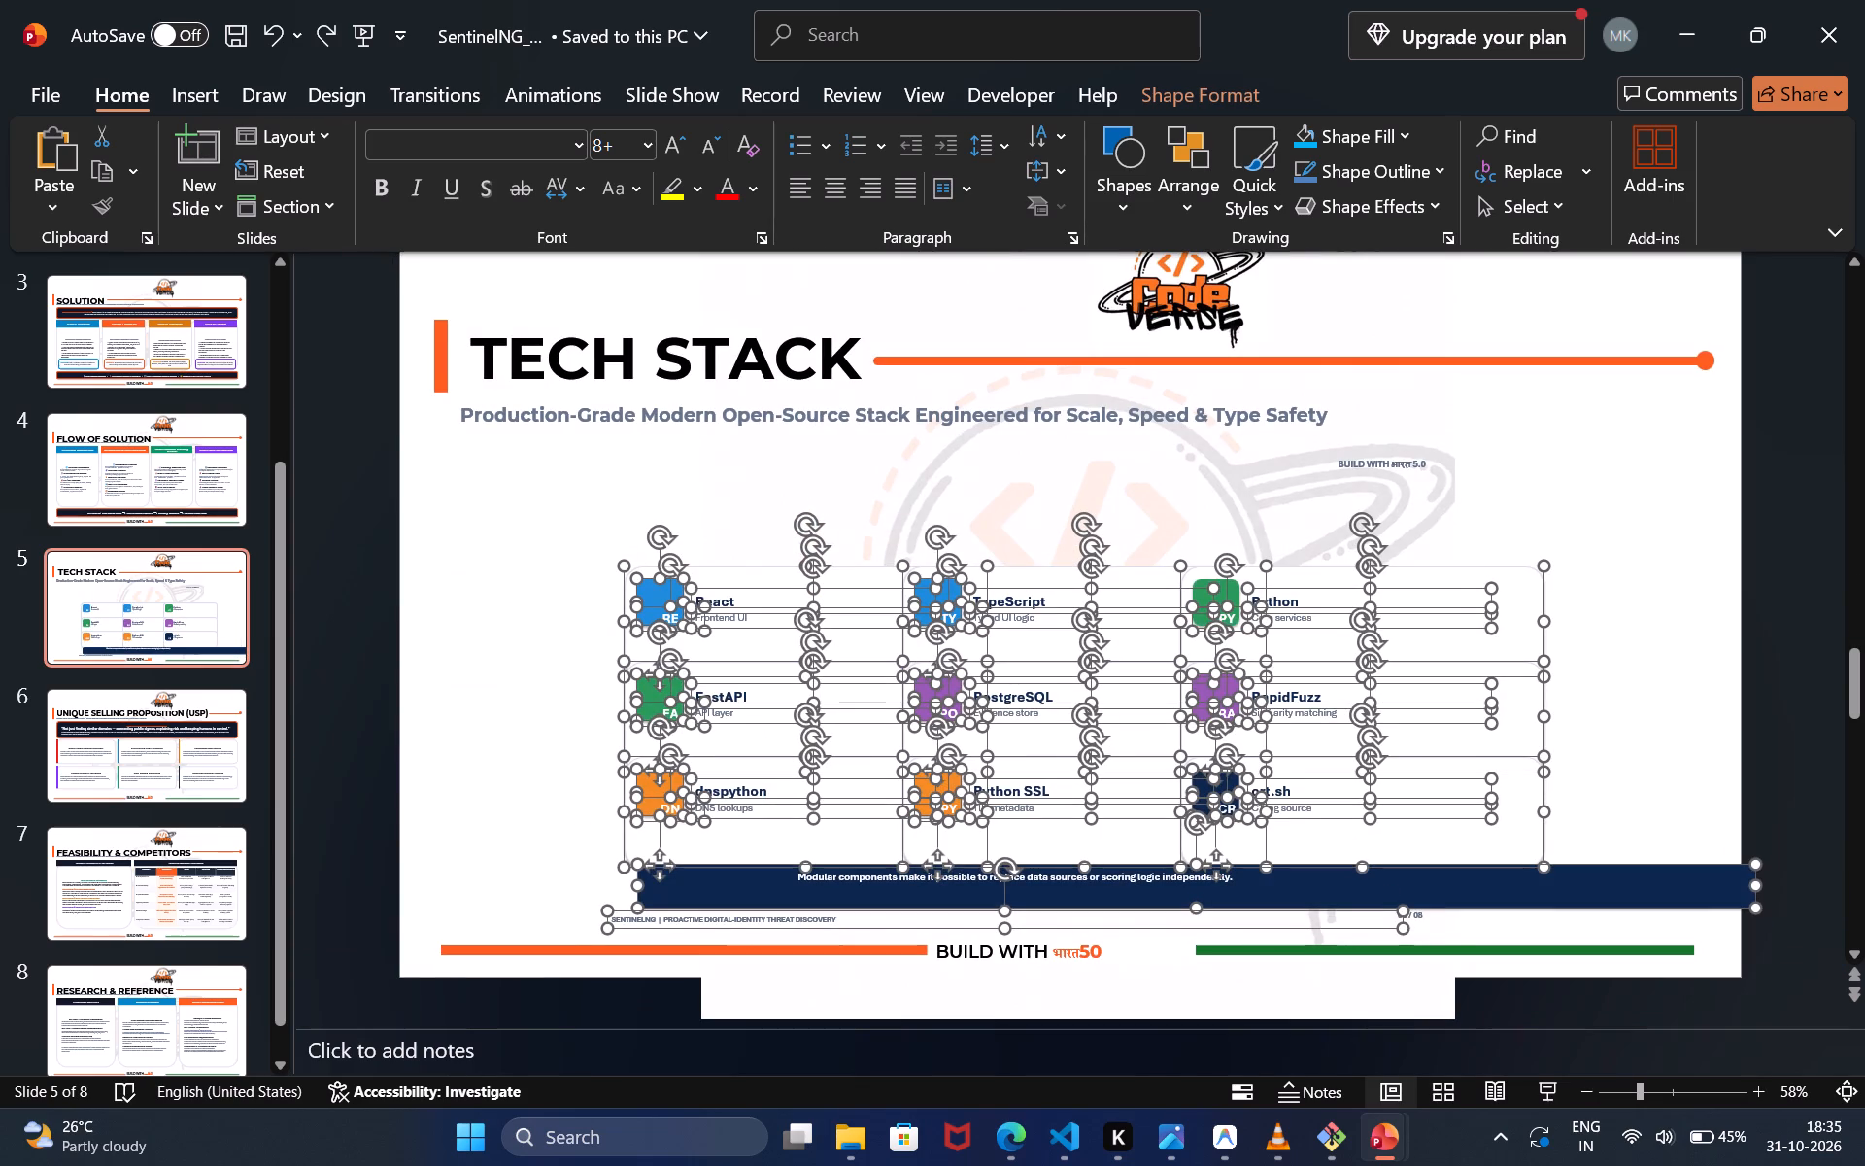
Exclude the navy banner from the selection and enlarge the cards, icon tiles and footer text toward the slide's lower-right corner.
{"action": "left_click", "coordinate": [1667, 885], "text": "ctrl"}
{"action": "left_click_drag", "start_coordinate": [1545, 868], "coordinate": [1700, 961]}
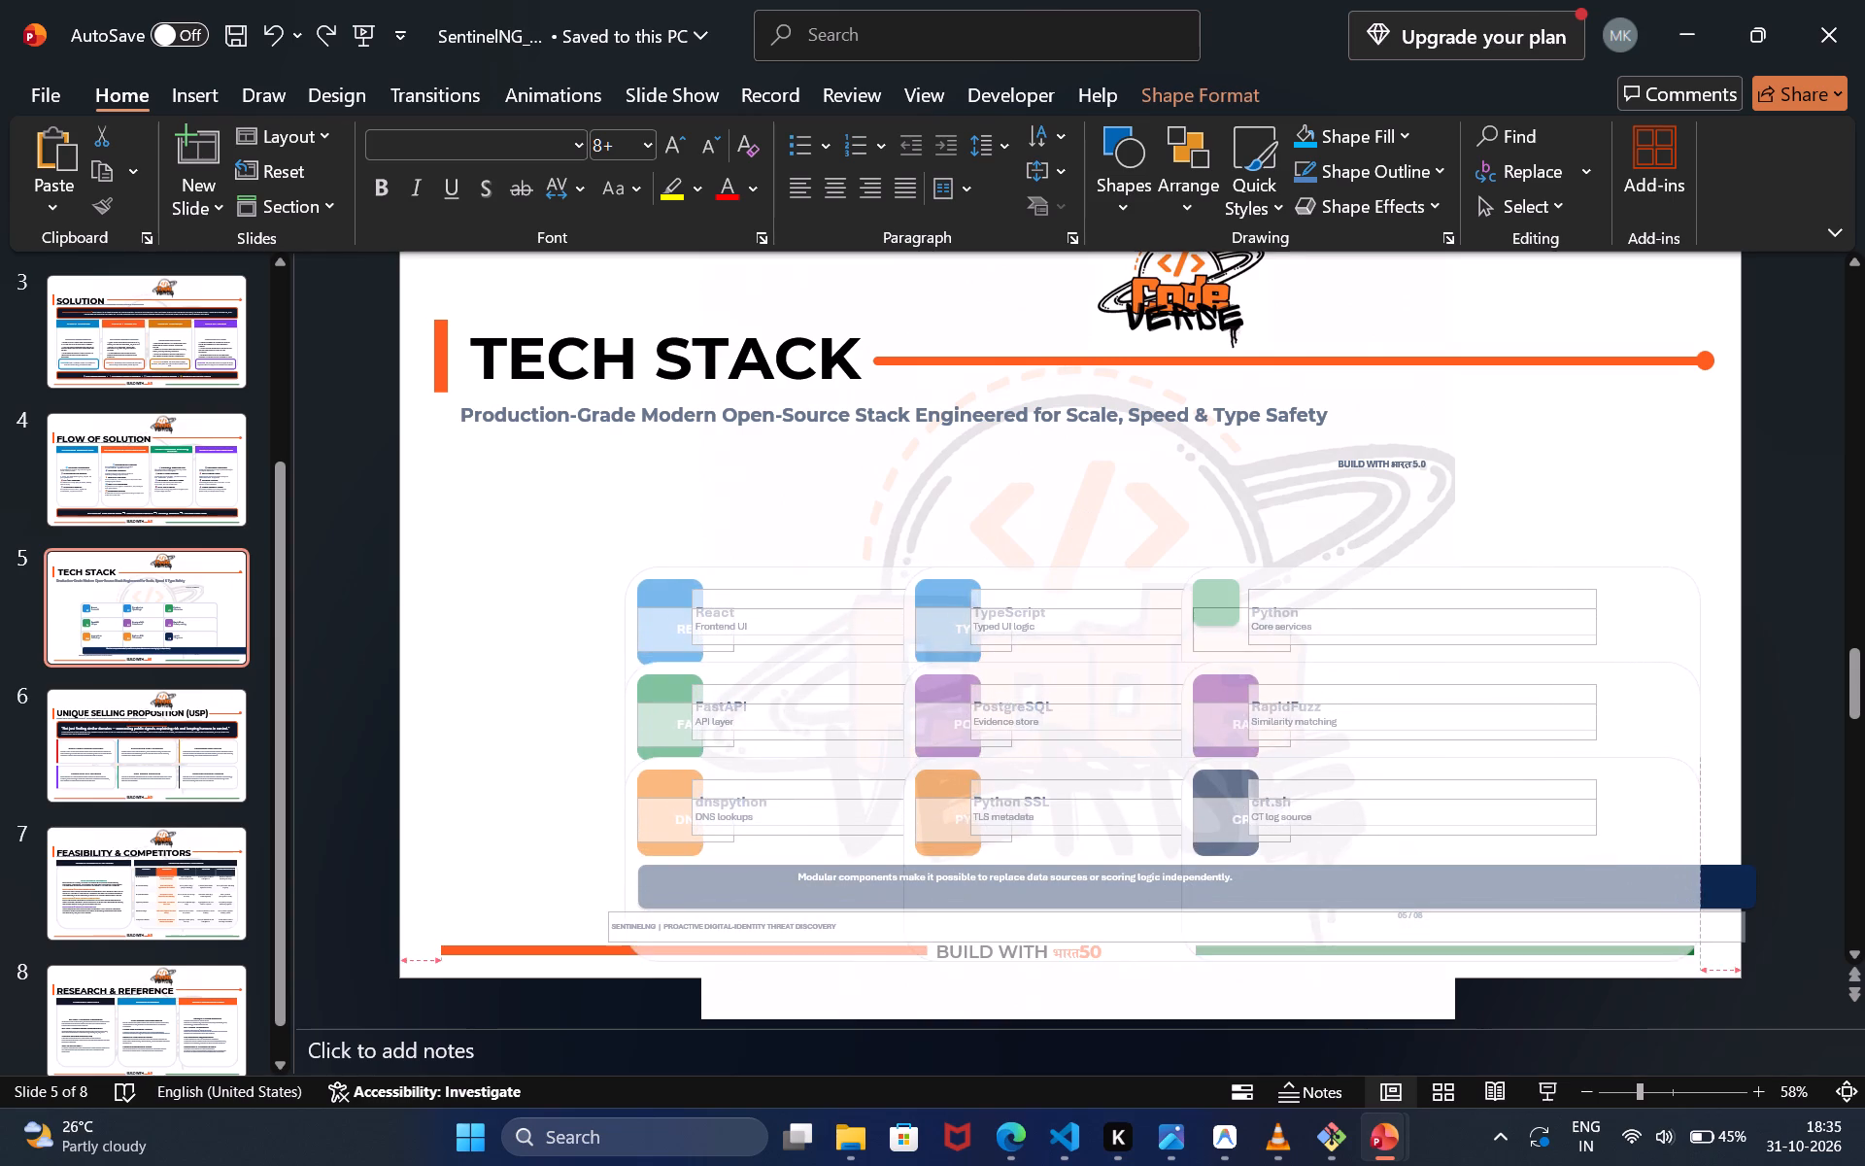
{"action": "left_click_drag", "start_coordinate": [1700, 961], "coordinate": [1754, 967]}
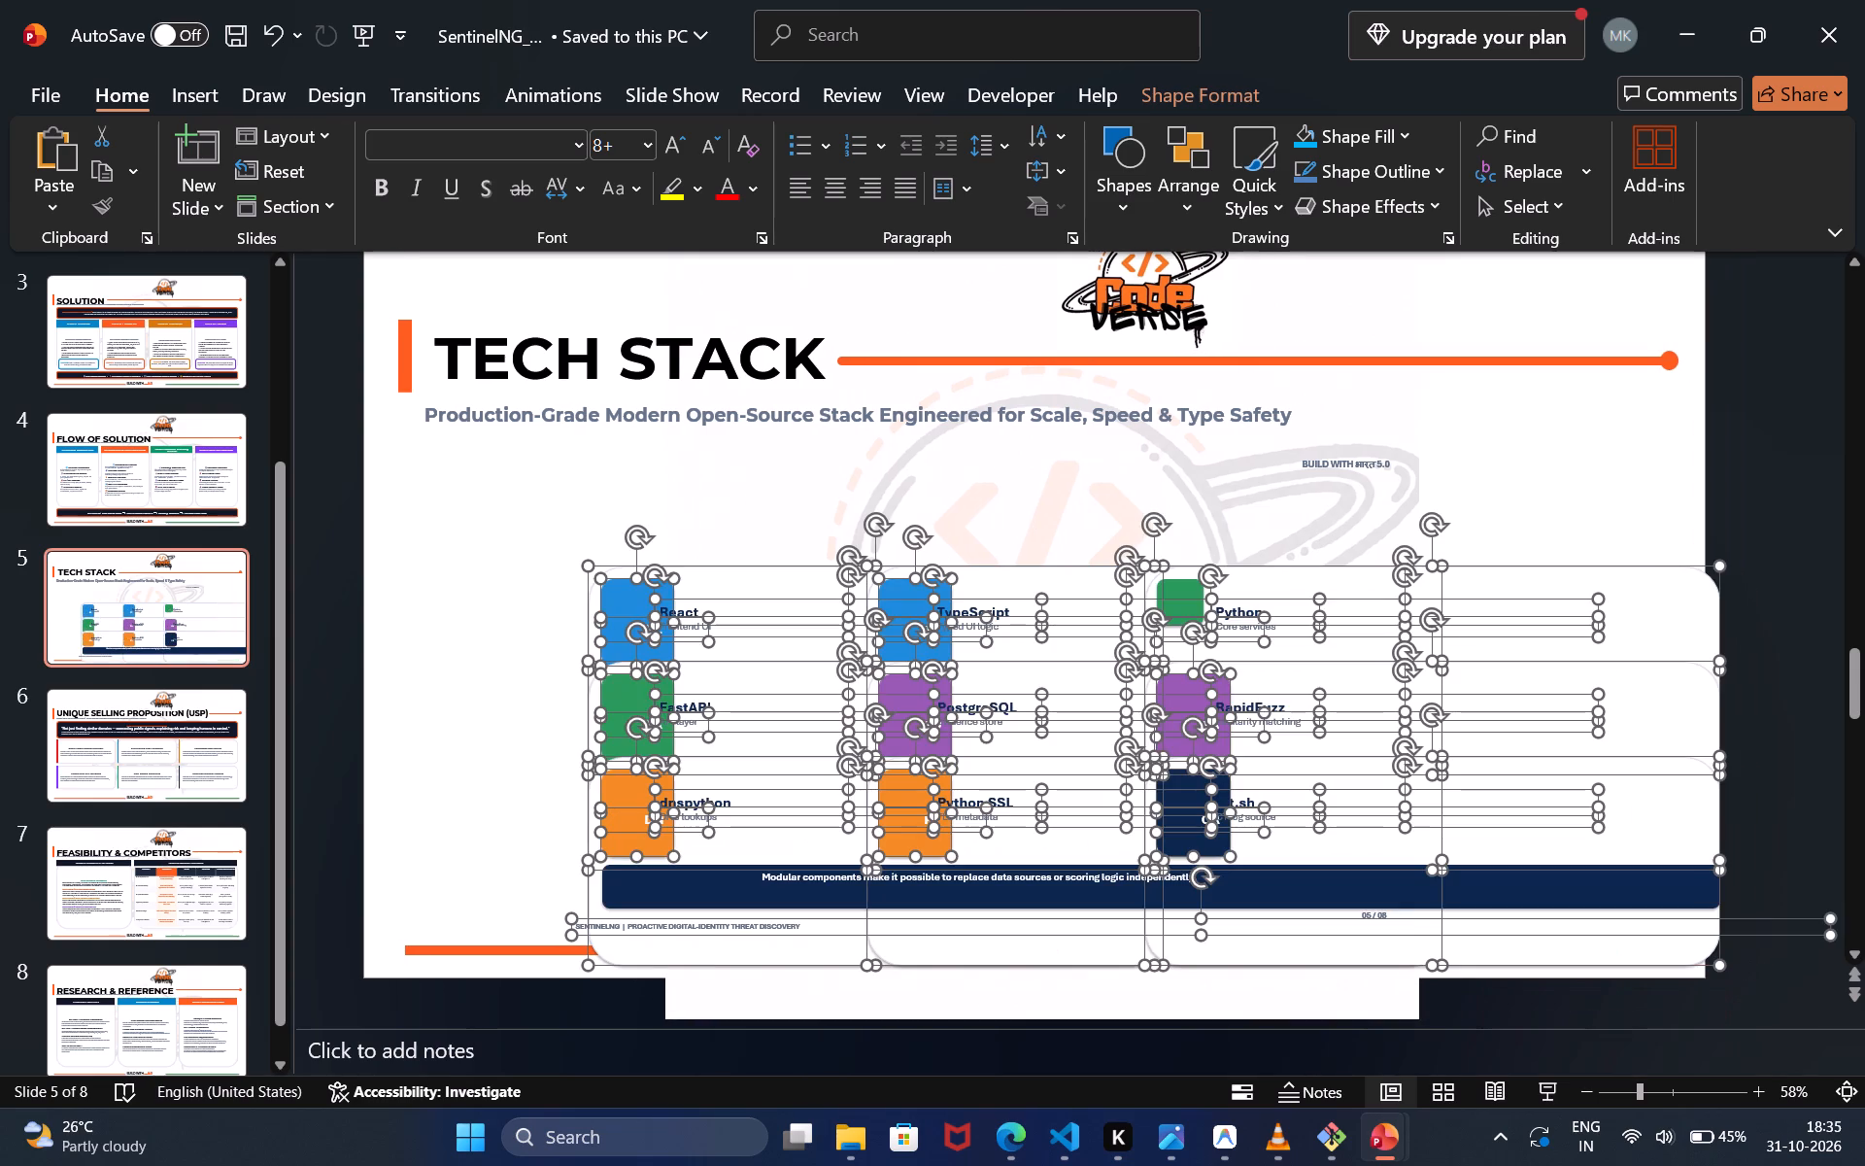
Move the enlarged cards, icon tiles and footer text slightly up toward the subtitle.
{"action": "left_click_drag", "start_coordinate": [1324, 567], "coordinate": [1188, 461]}
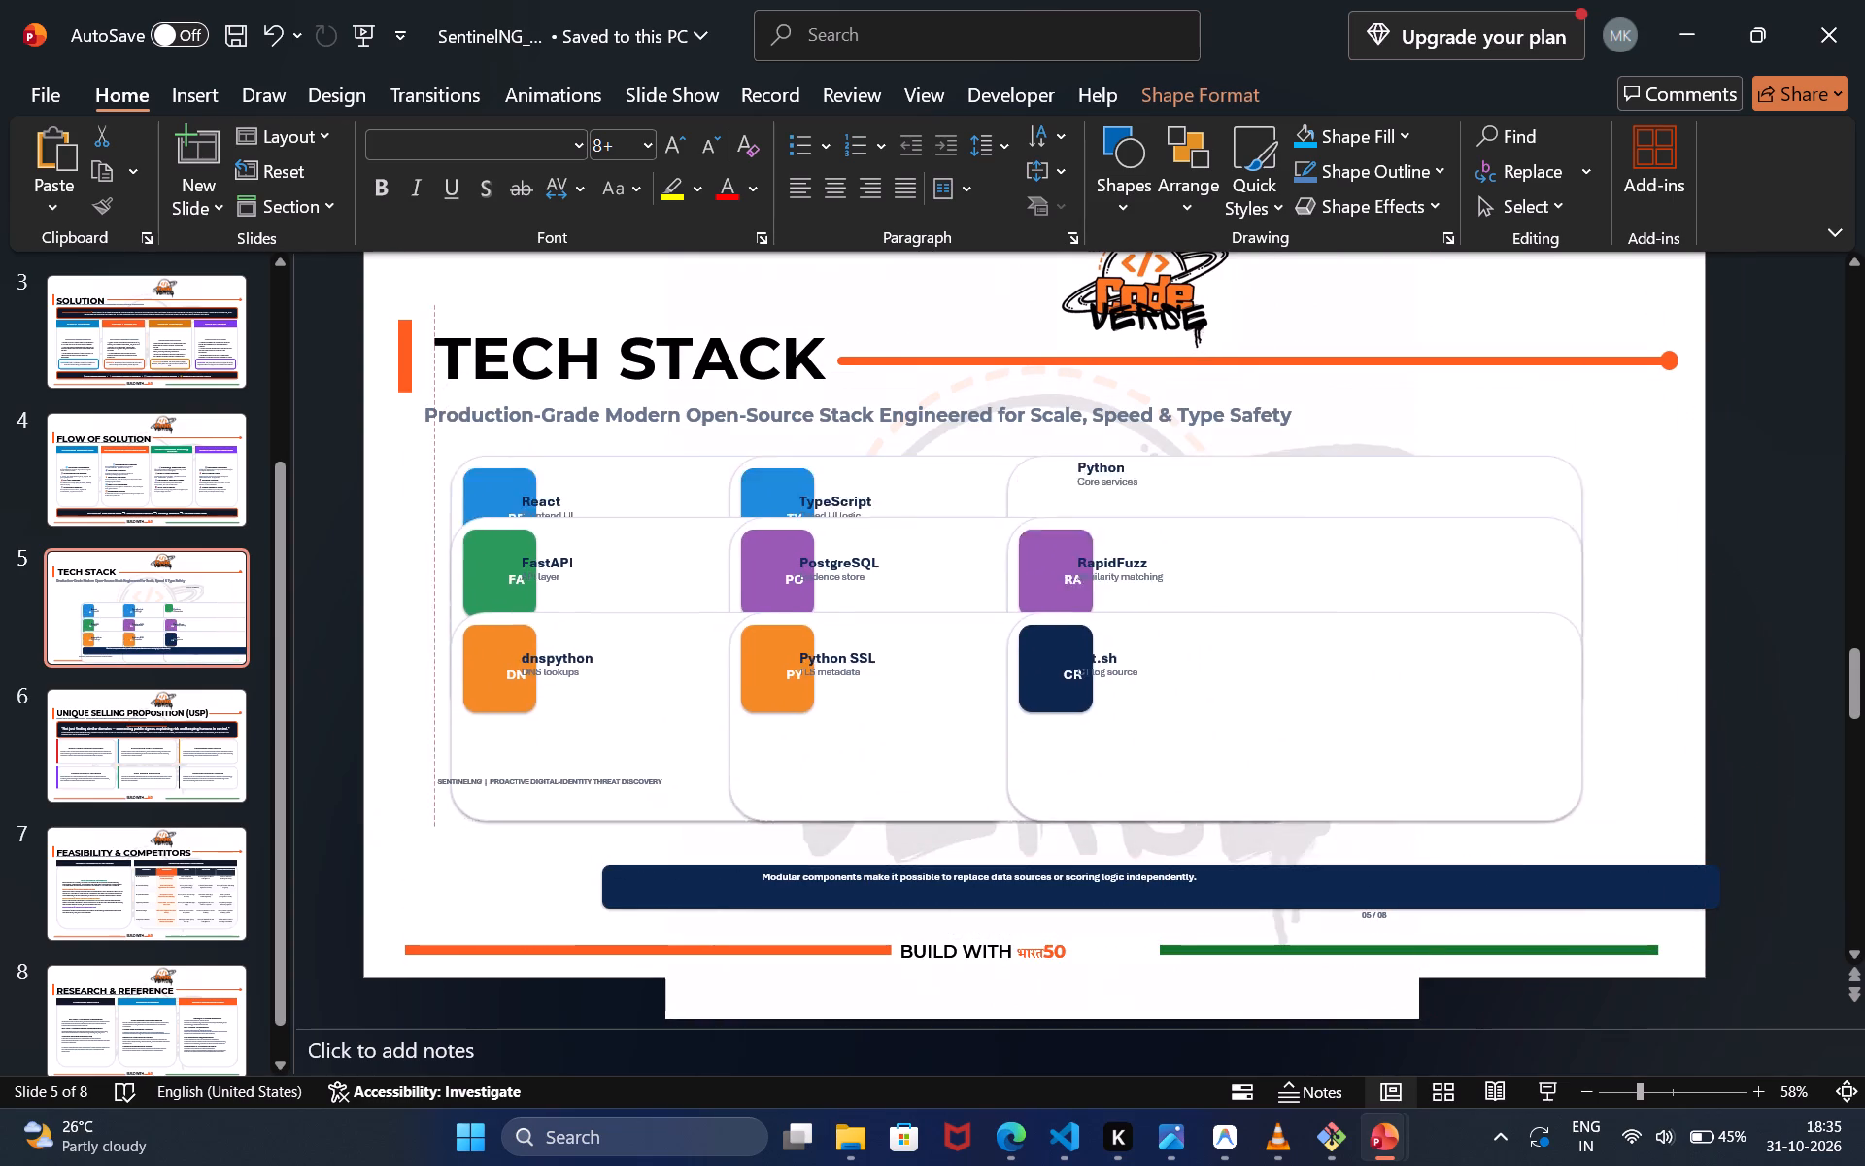
{"action": "left_click_drag", "start_coordinate": [1188, 461], "coordinate": [1303, 534]}
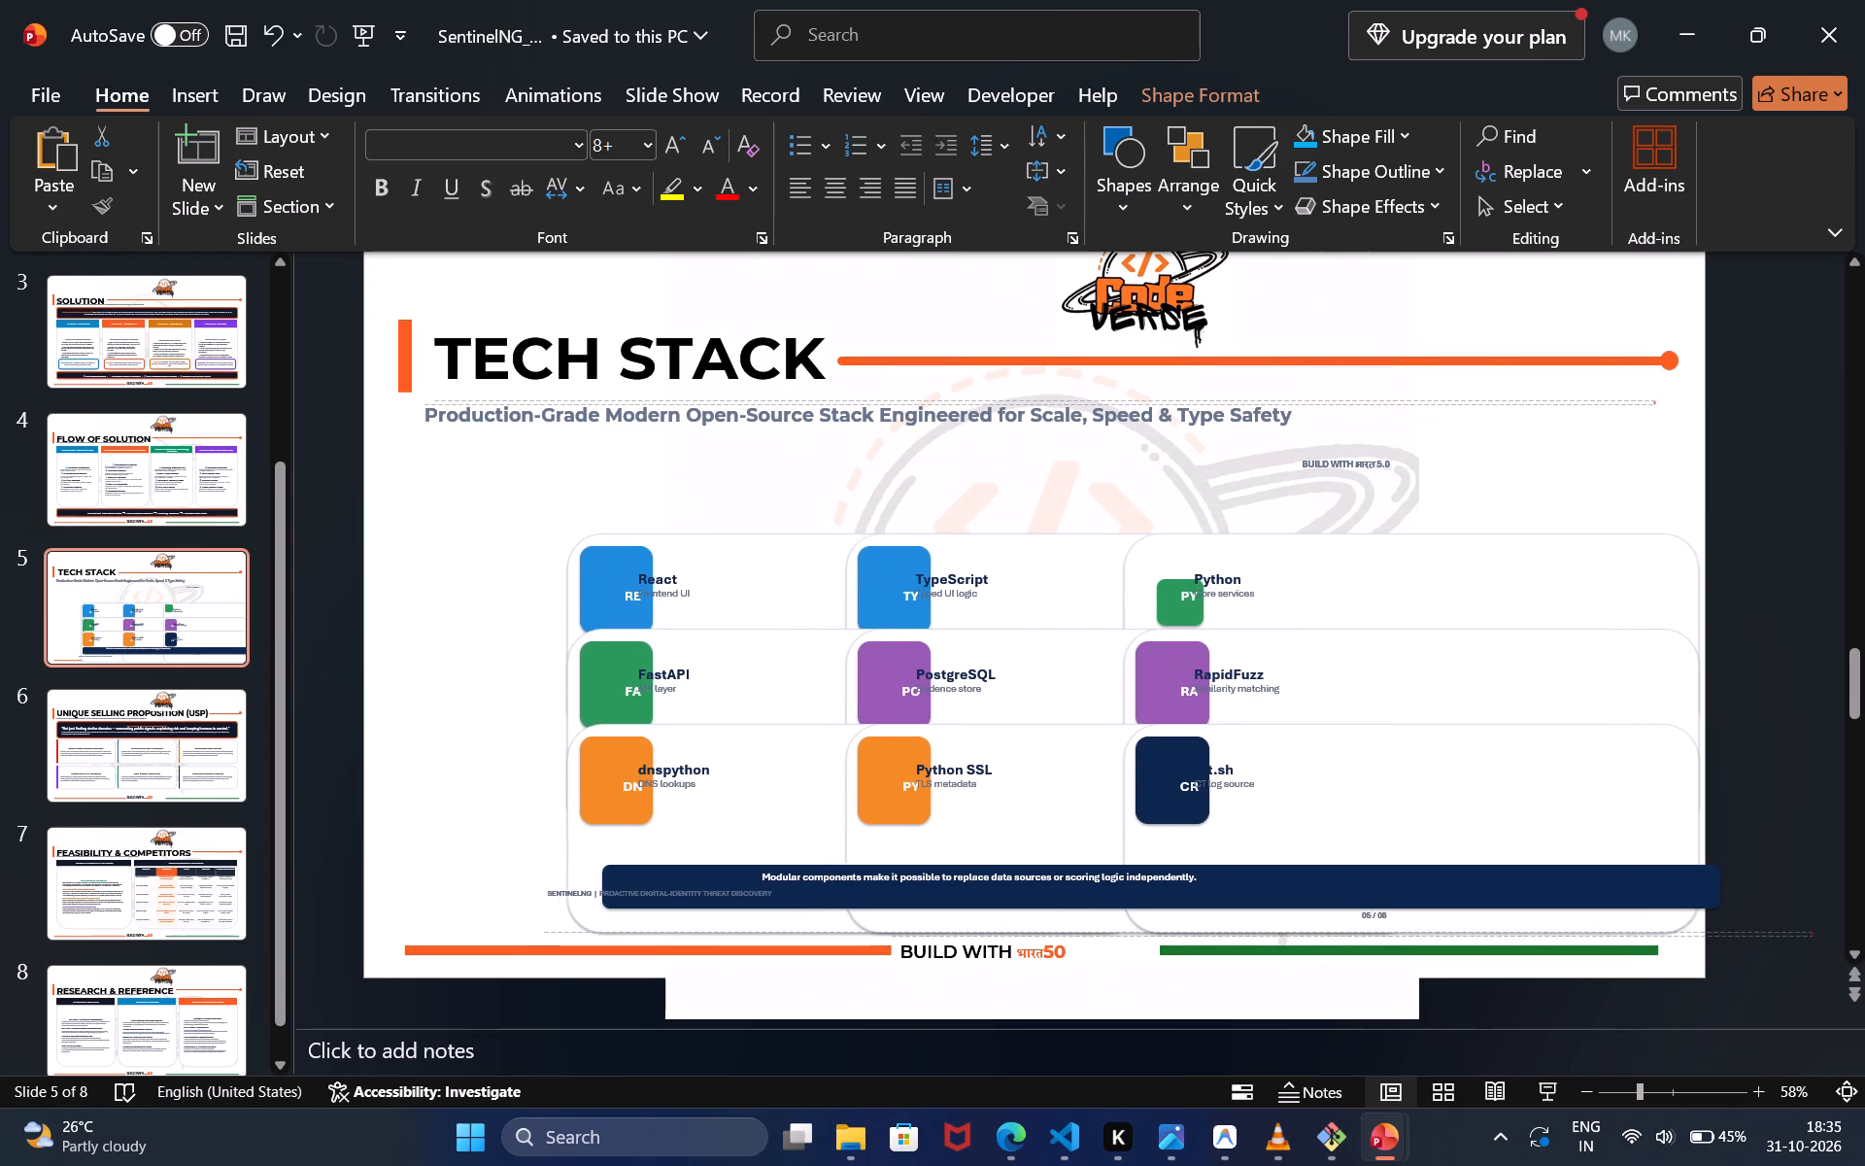
{"action": "left_click_drag", "start_coordinate": [1303, 534], "coordinate": [1311, 536]}
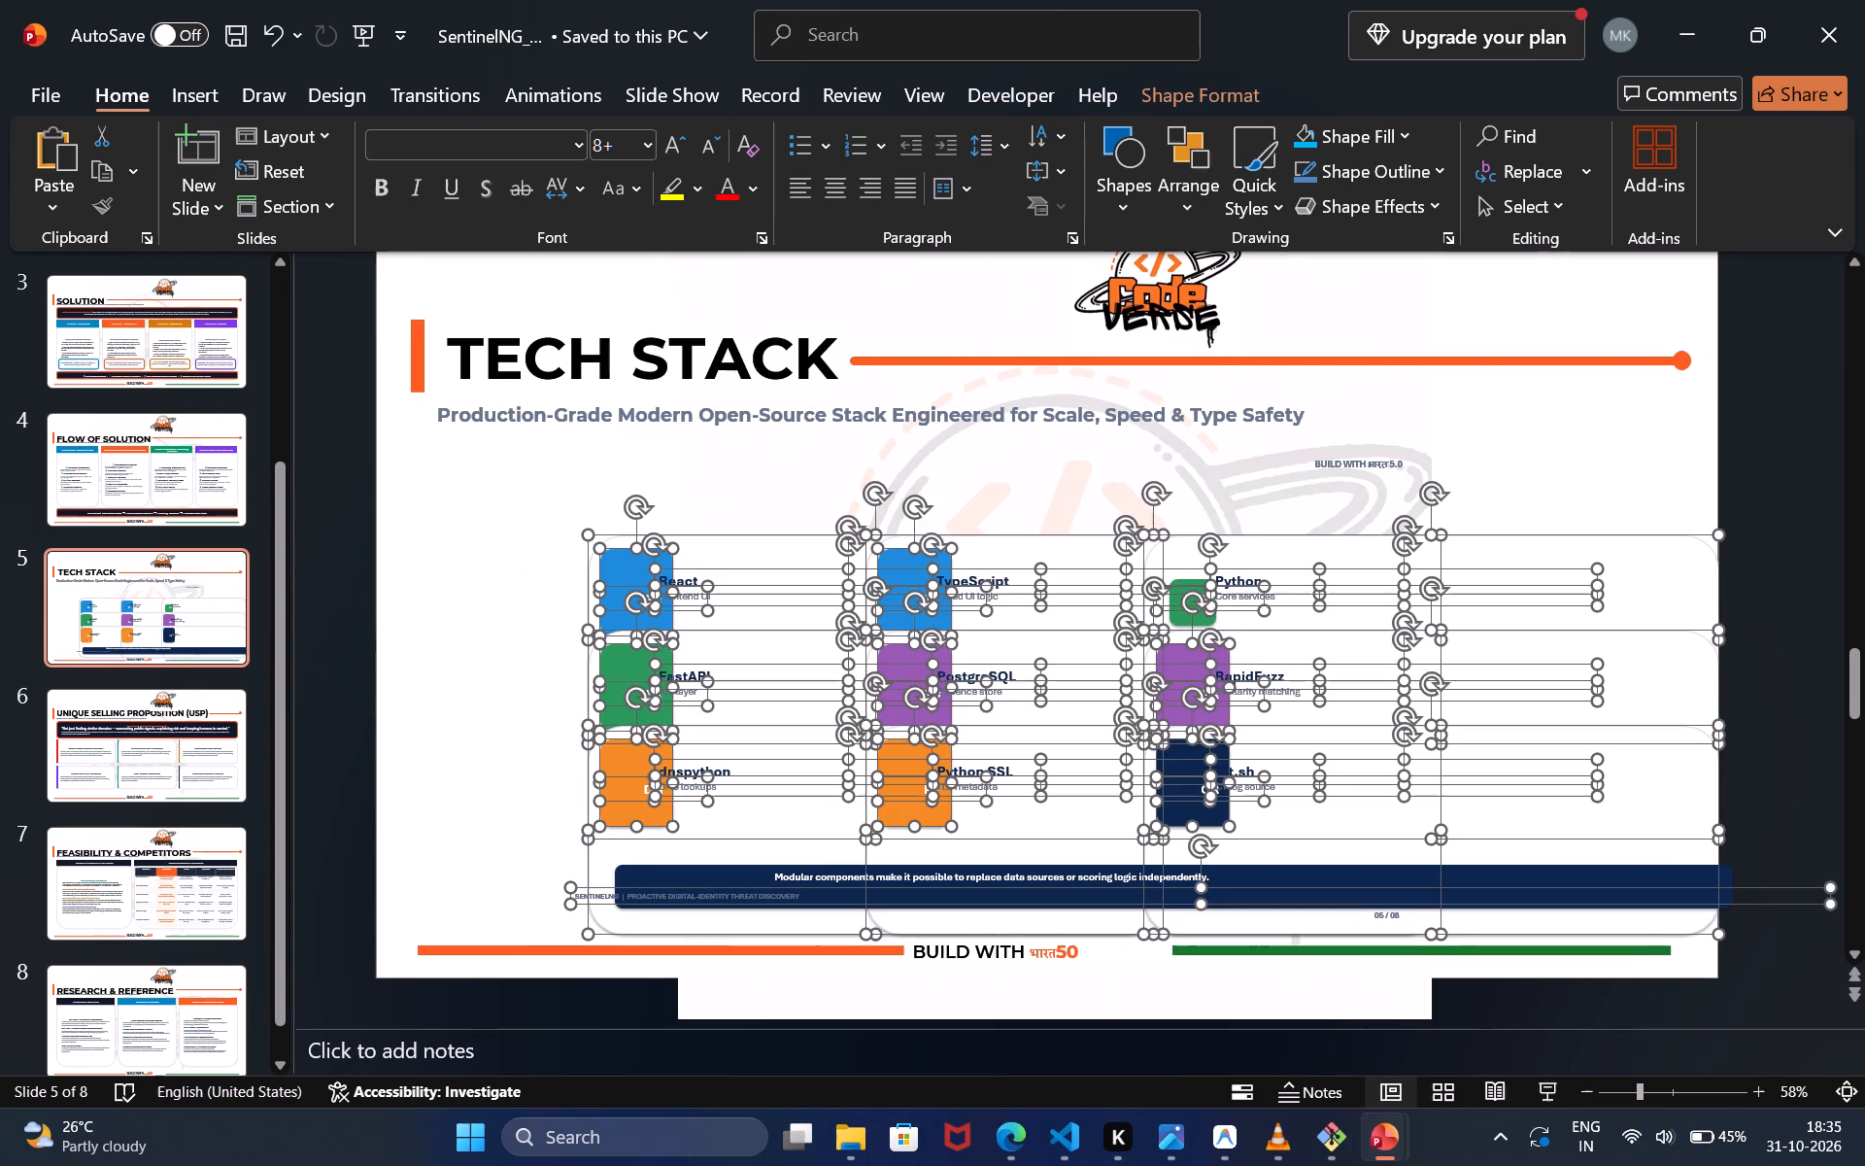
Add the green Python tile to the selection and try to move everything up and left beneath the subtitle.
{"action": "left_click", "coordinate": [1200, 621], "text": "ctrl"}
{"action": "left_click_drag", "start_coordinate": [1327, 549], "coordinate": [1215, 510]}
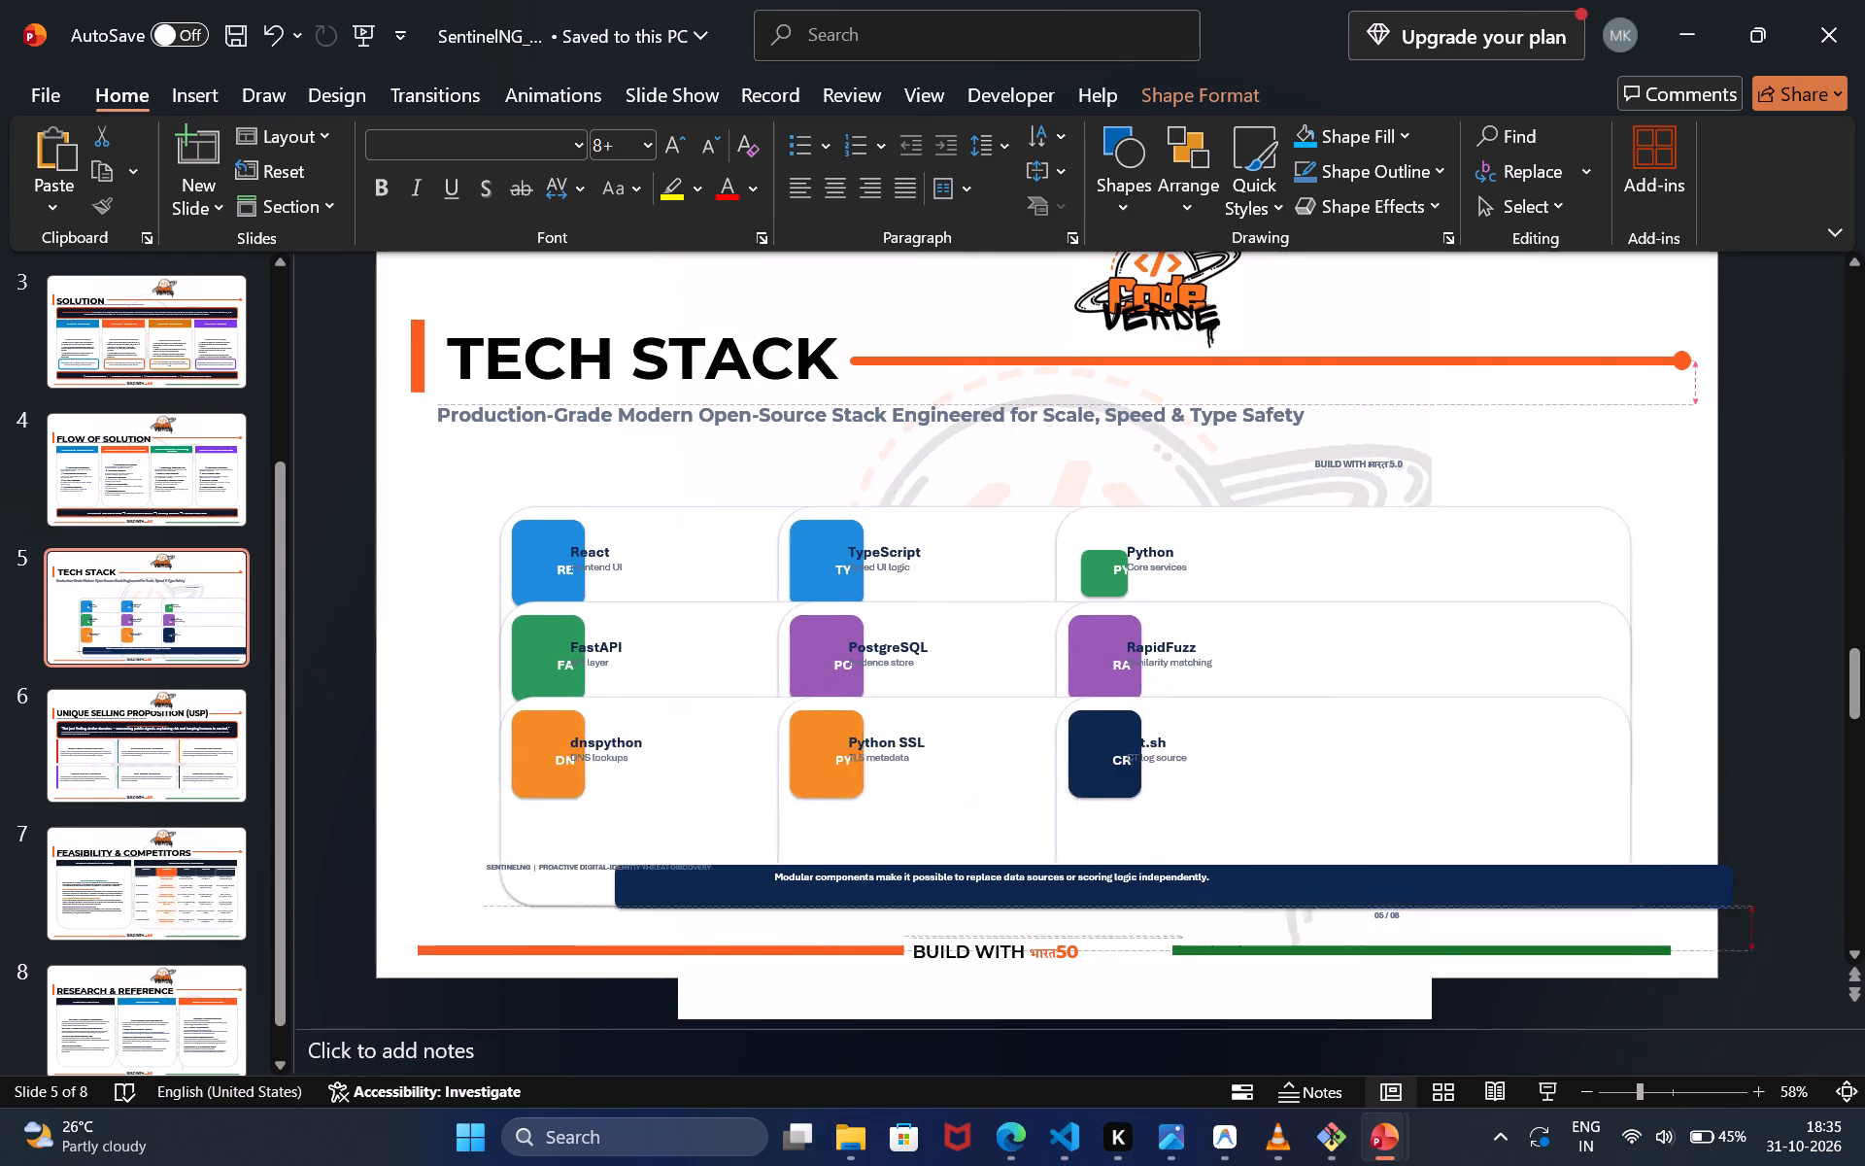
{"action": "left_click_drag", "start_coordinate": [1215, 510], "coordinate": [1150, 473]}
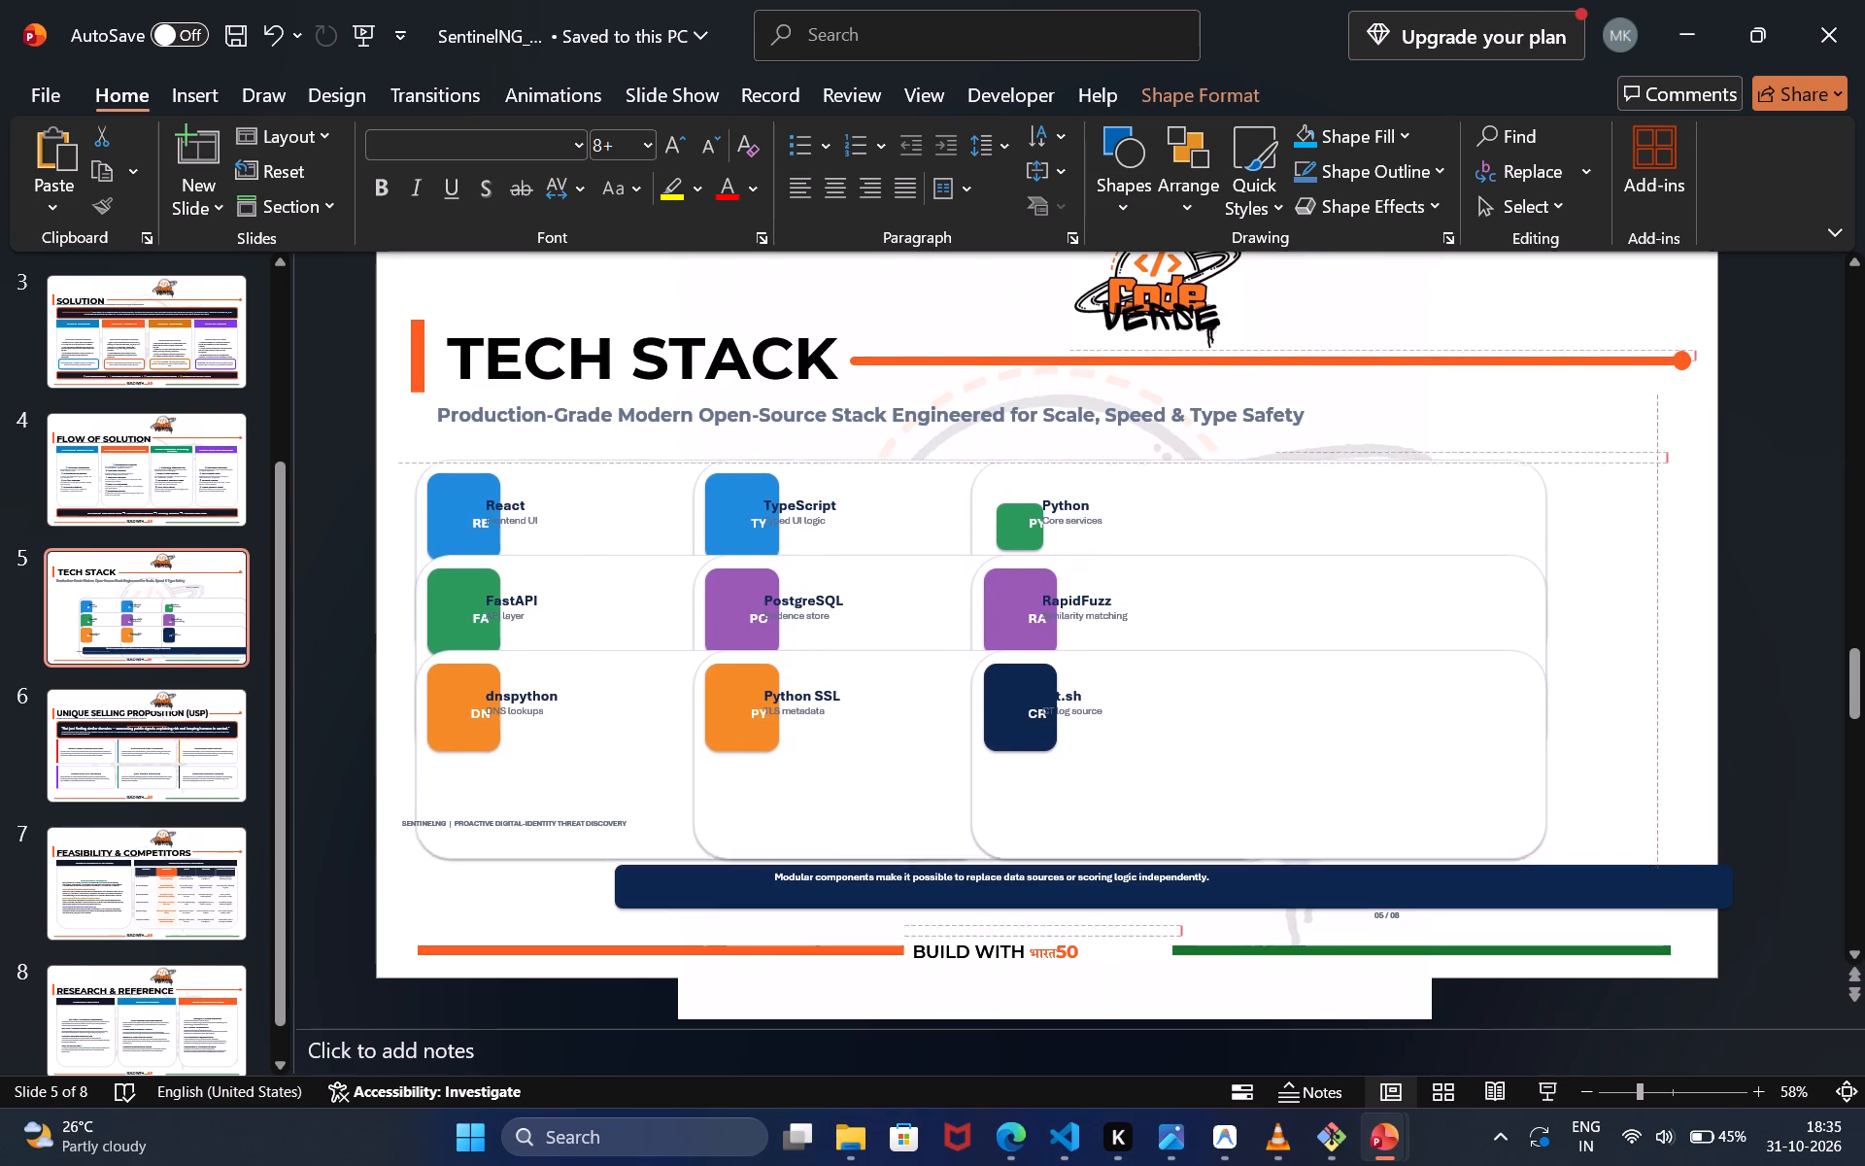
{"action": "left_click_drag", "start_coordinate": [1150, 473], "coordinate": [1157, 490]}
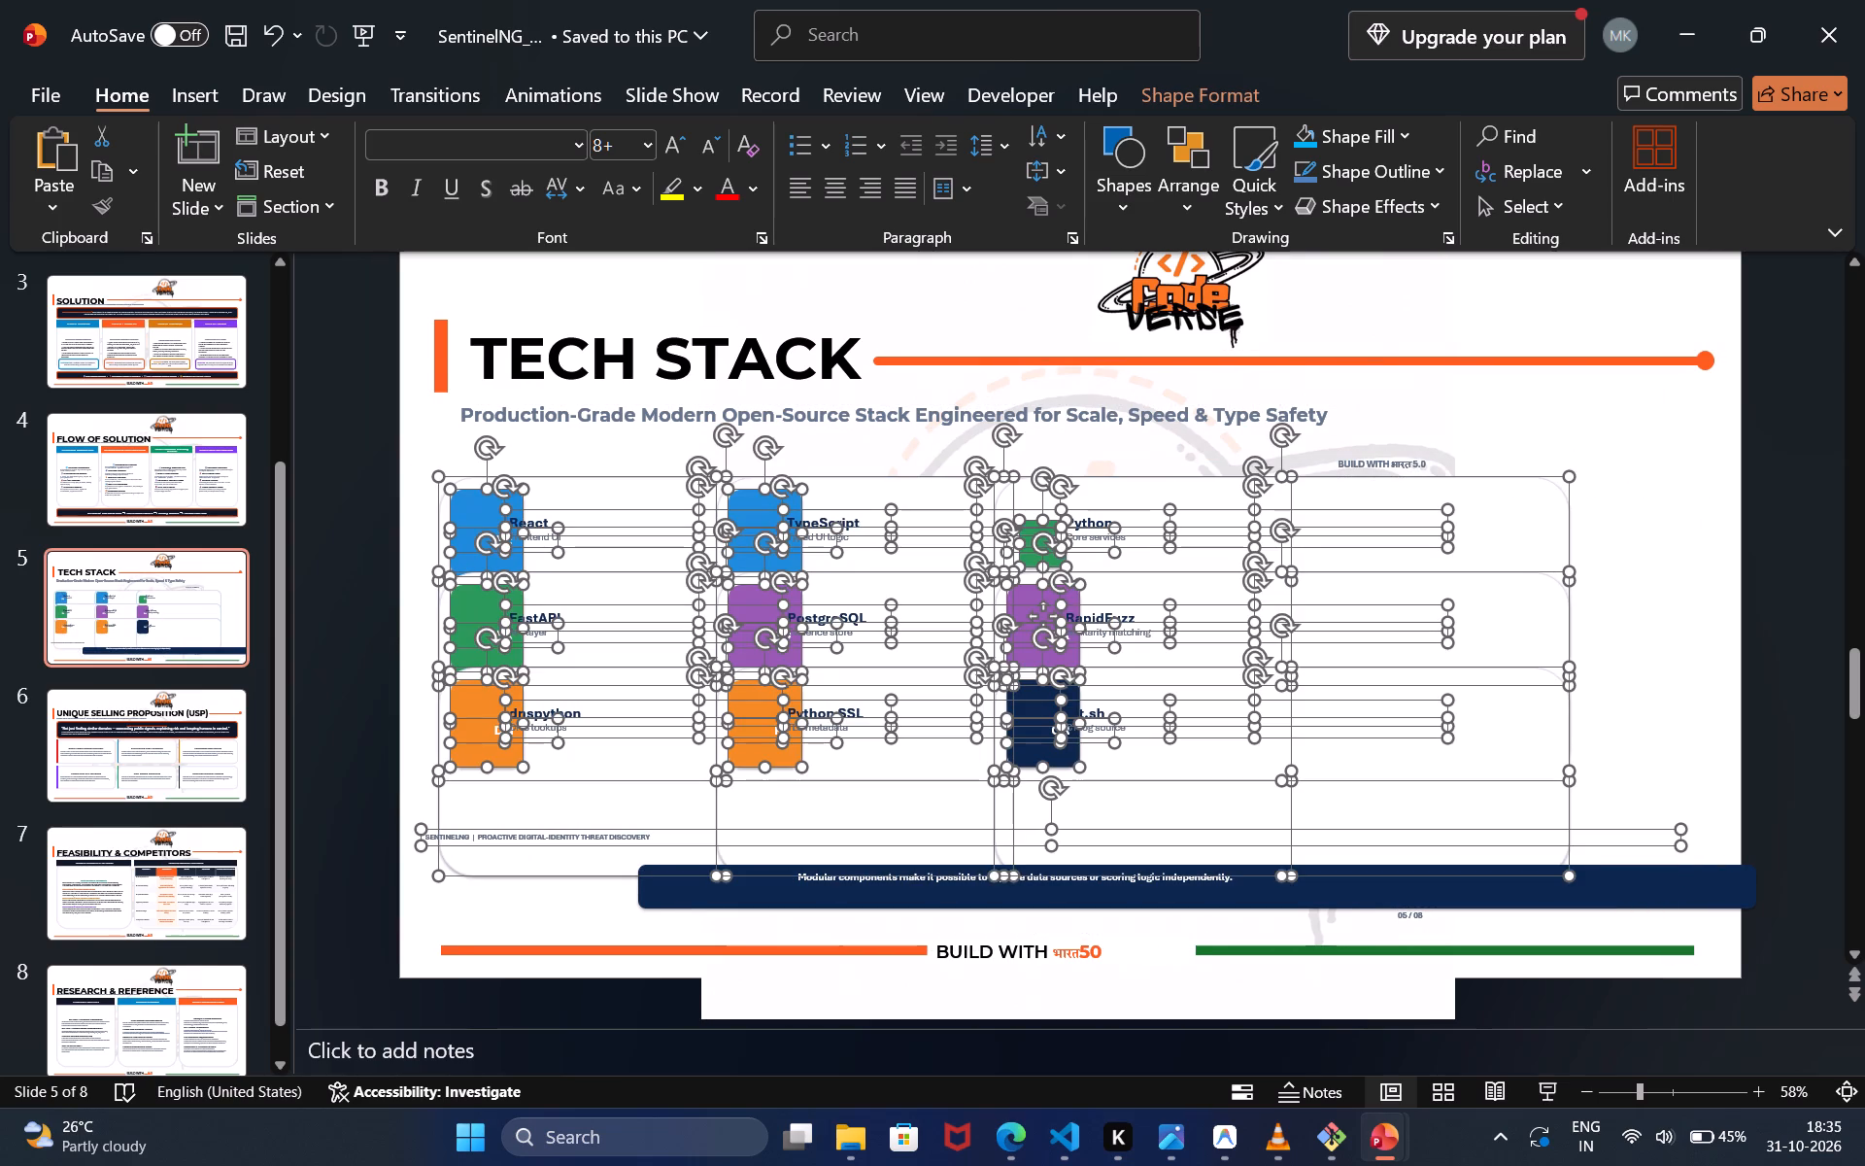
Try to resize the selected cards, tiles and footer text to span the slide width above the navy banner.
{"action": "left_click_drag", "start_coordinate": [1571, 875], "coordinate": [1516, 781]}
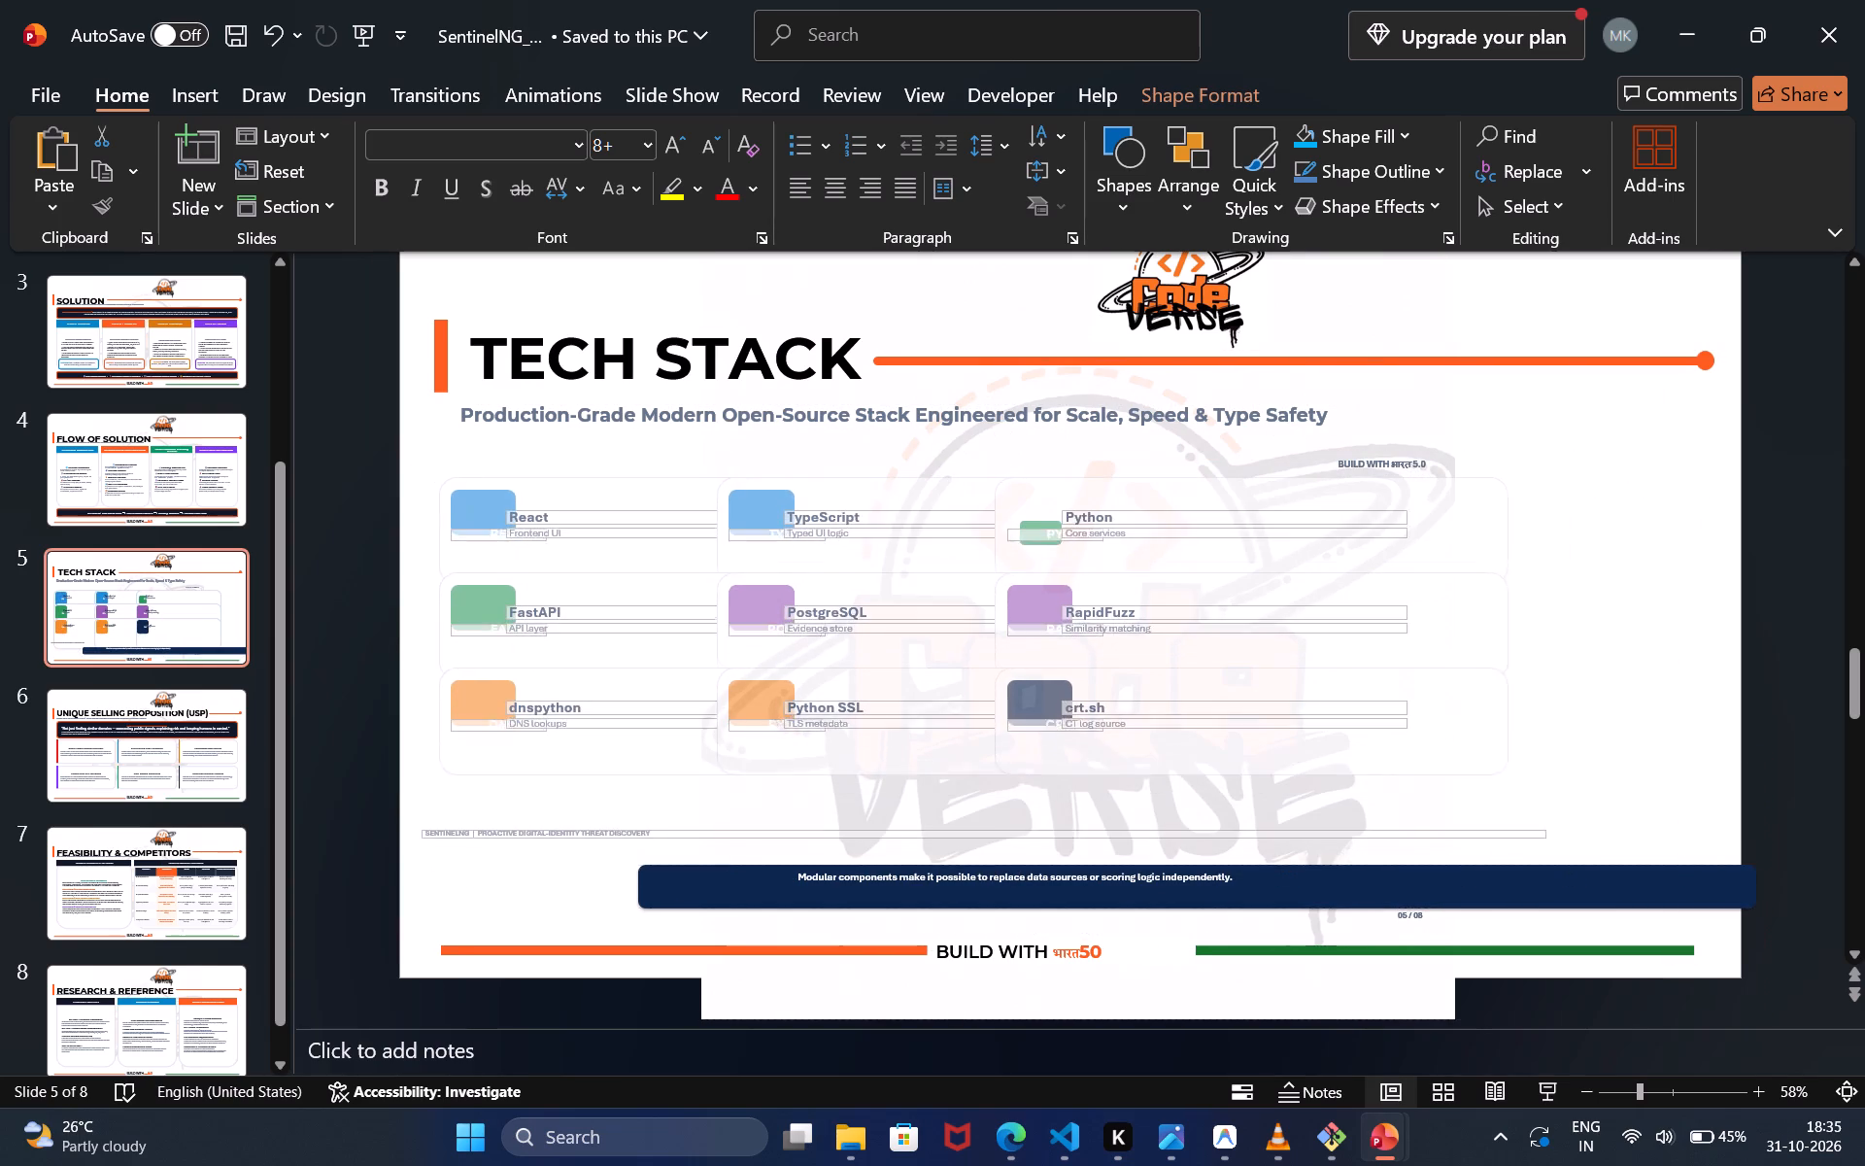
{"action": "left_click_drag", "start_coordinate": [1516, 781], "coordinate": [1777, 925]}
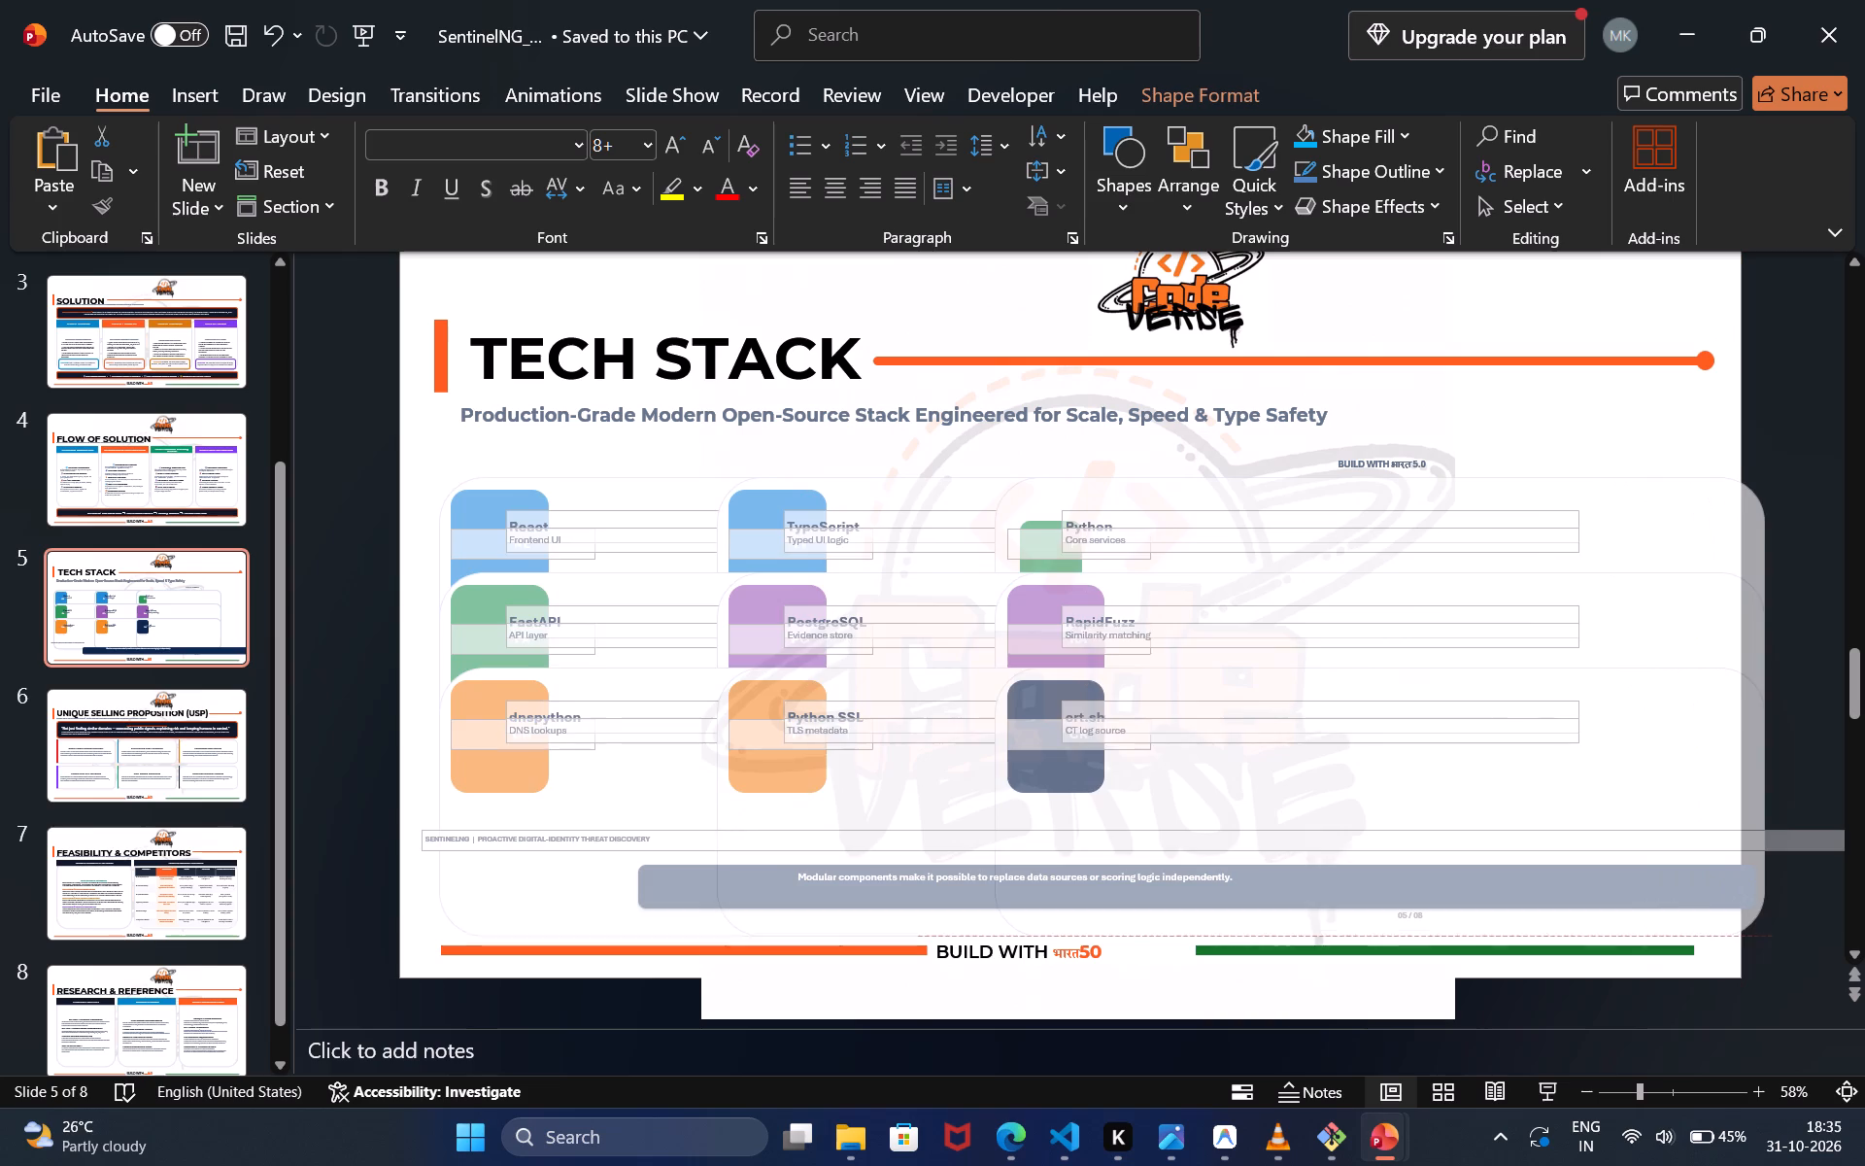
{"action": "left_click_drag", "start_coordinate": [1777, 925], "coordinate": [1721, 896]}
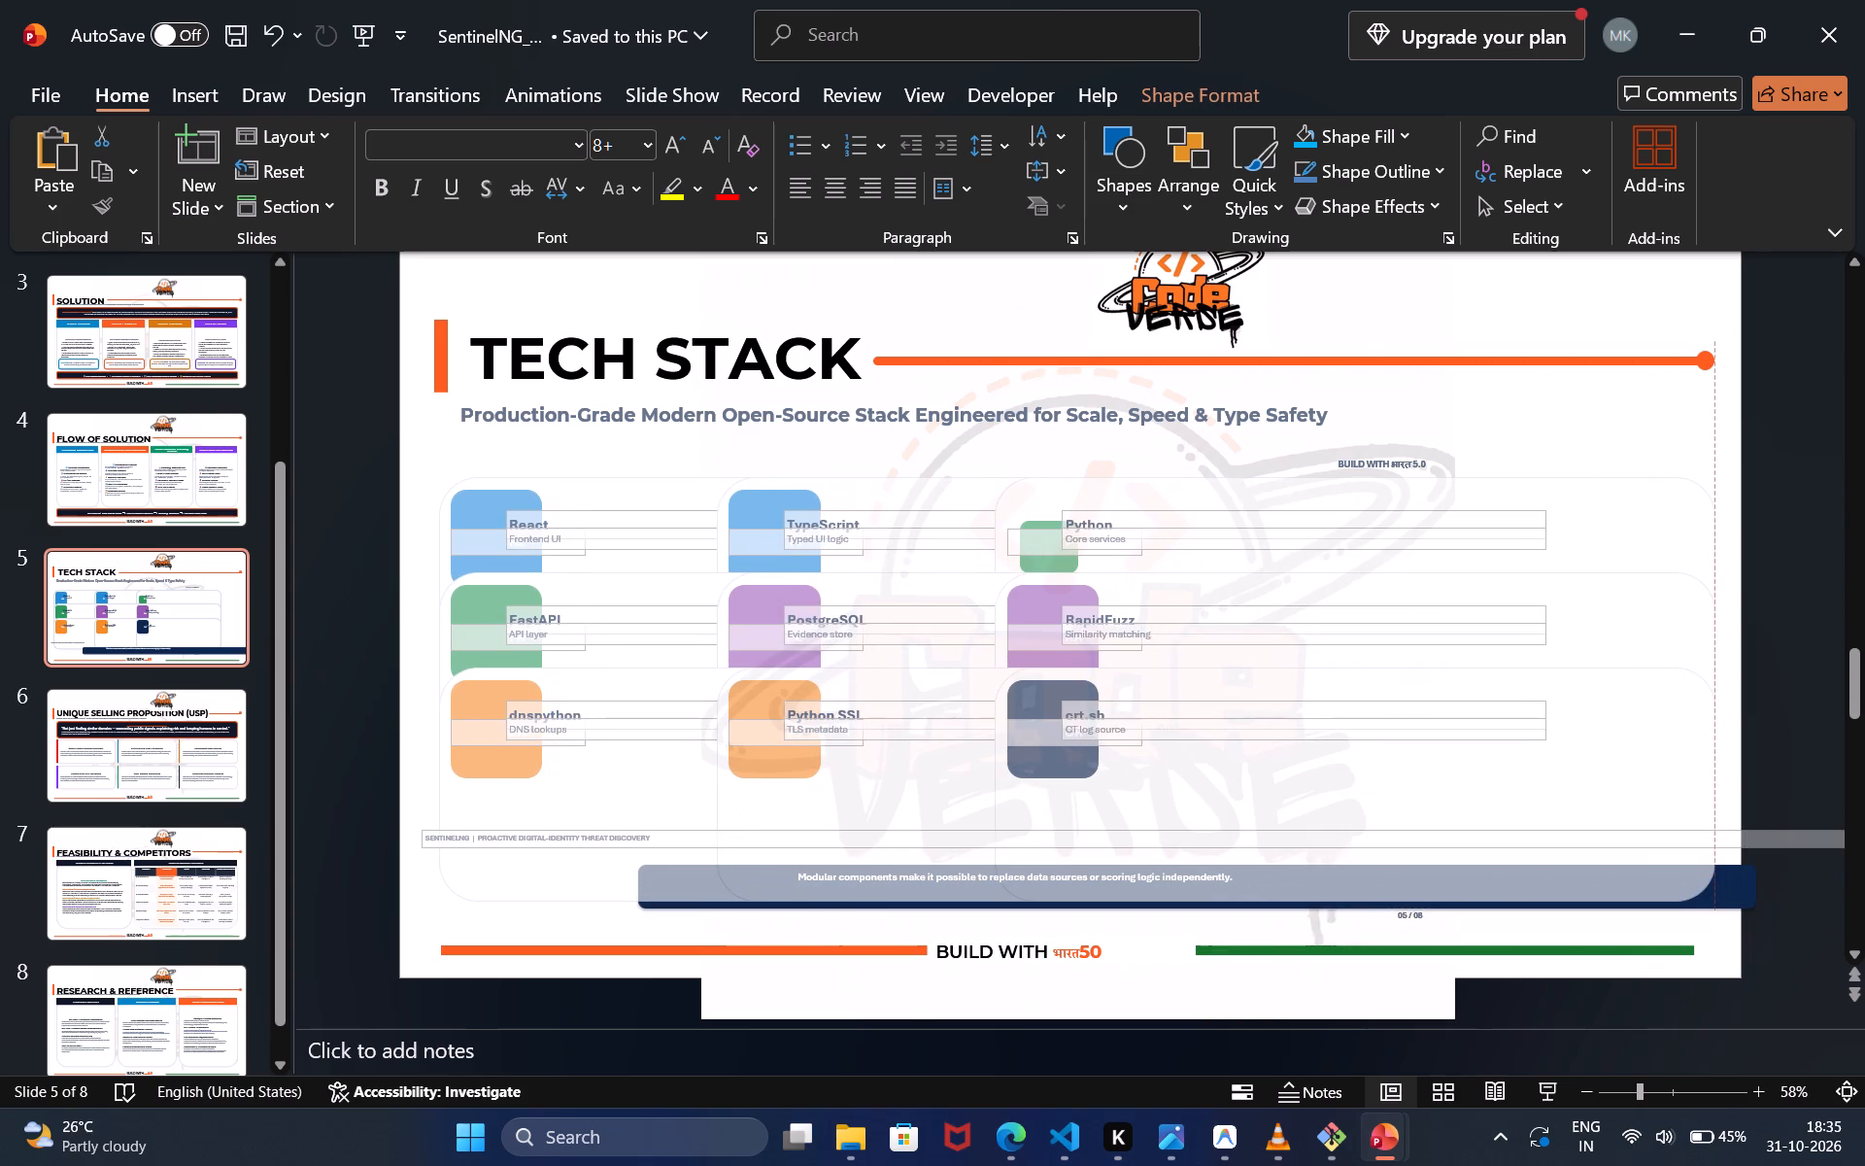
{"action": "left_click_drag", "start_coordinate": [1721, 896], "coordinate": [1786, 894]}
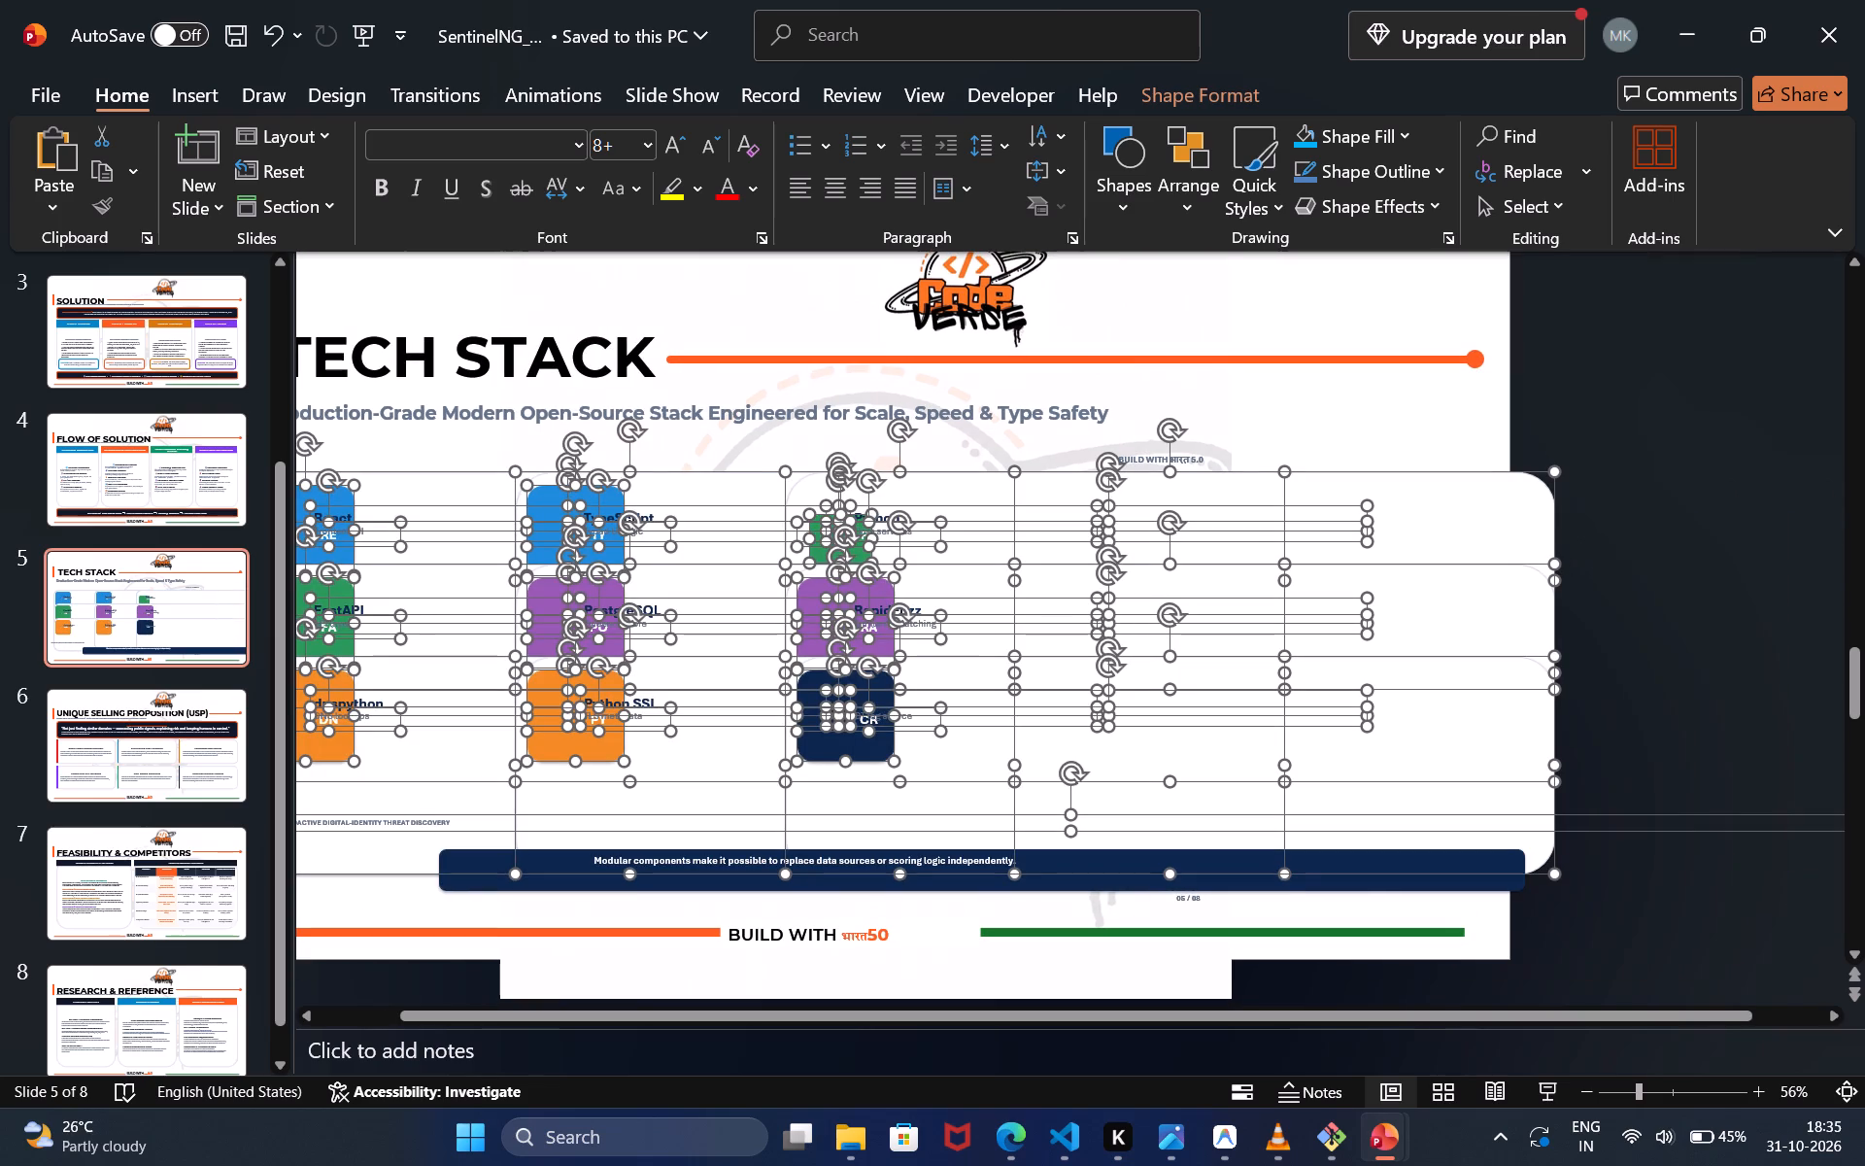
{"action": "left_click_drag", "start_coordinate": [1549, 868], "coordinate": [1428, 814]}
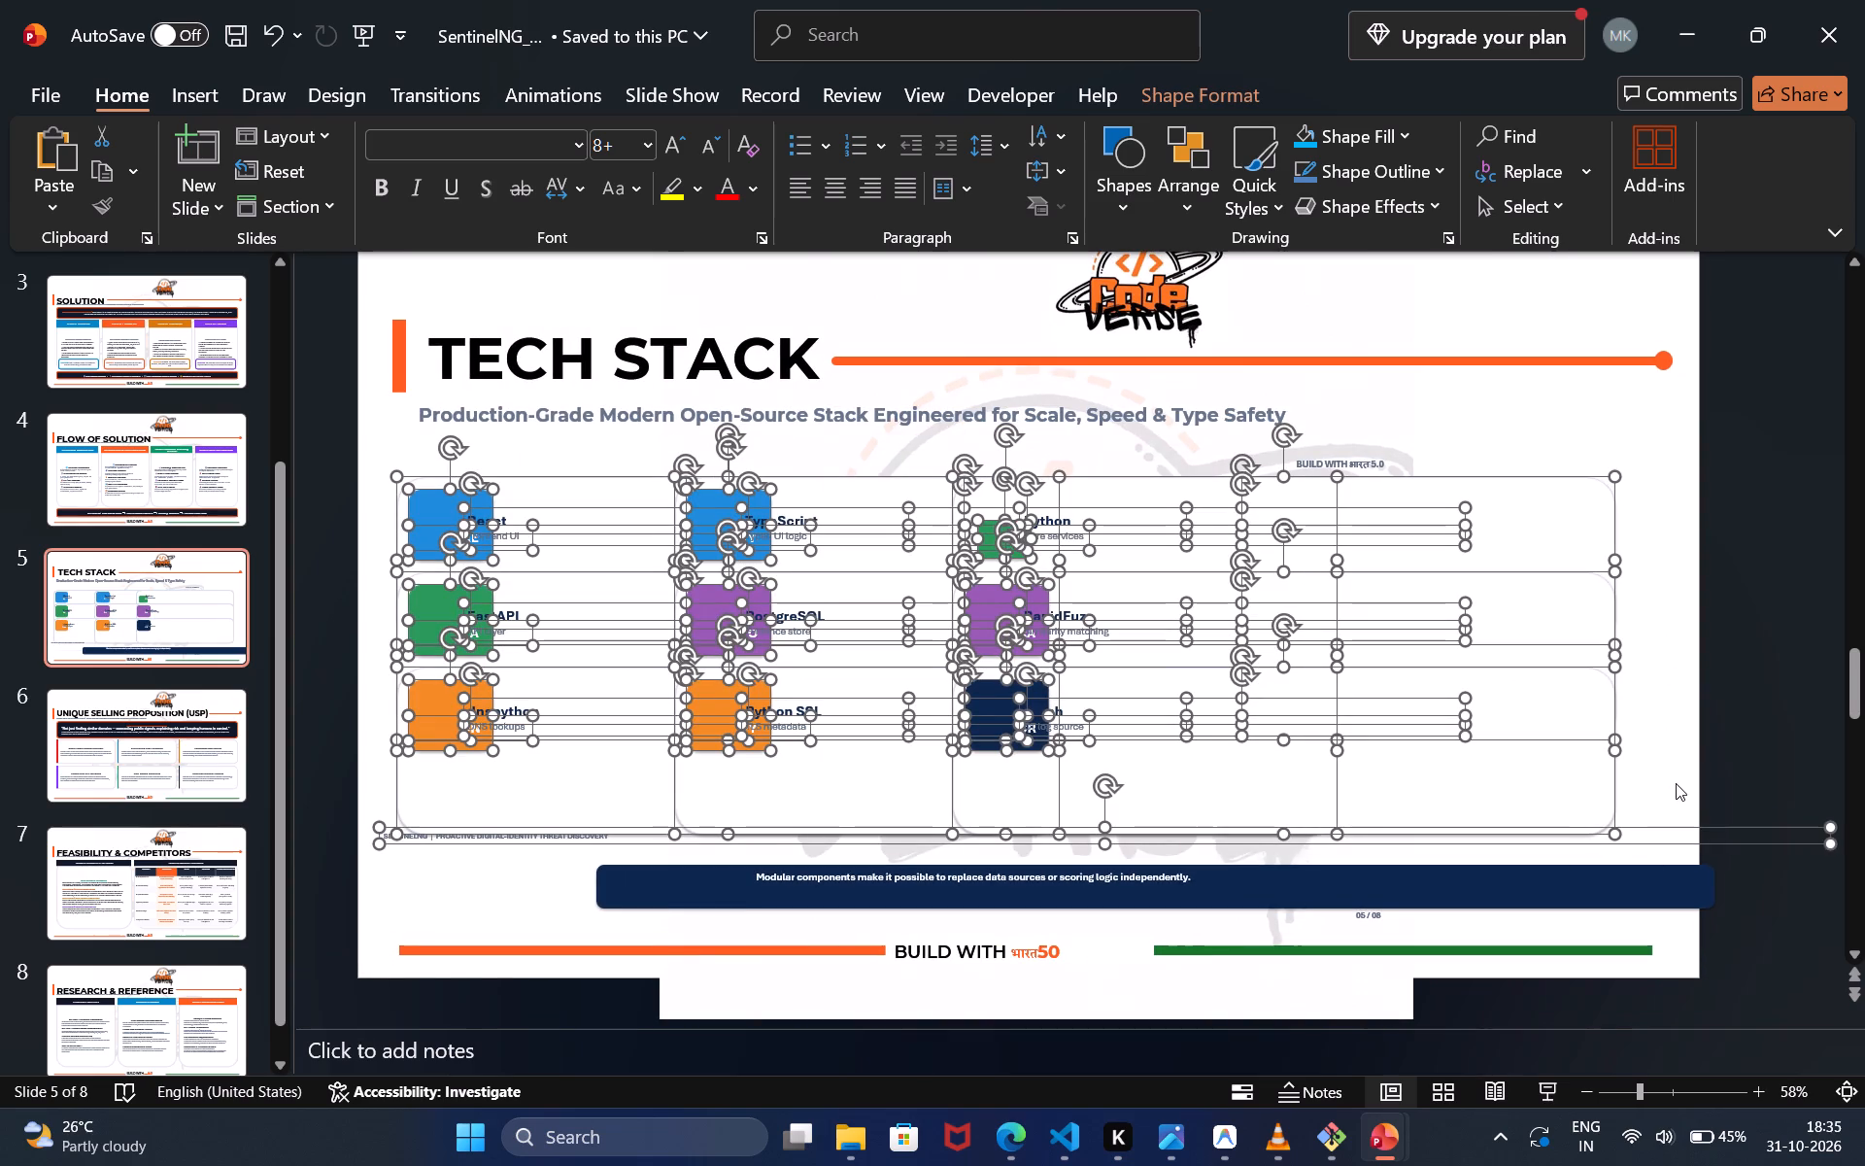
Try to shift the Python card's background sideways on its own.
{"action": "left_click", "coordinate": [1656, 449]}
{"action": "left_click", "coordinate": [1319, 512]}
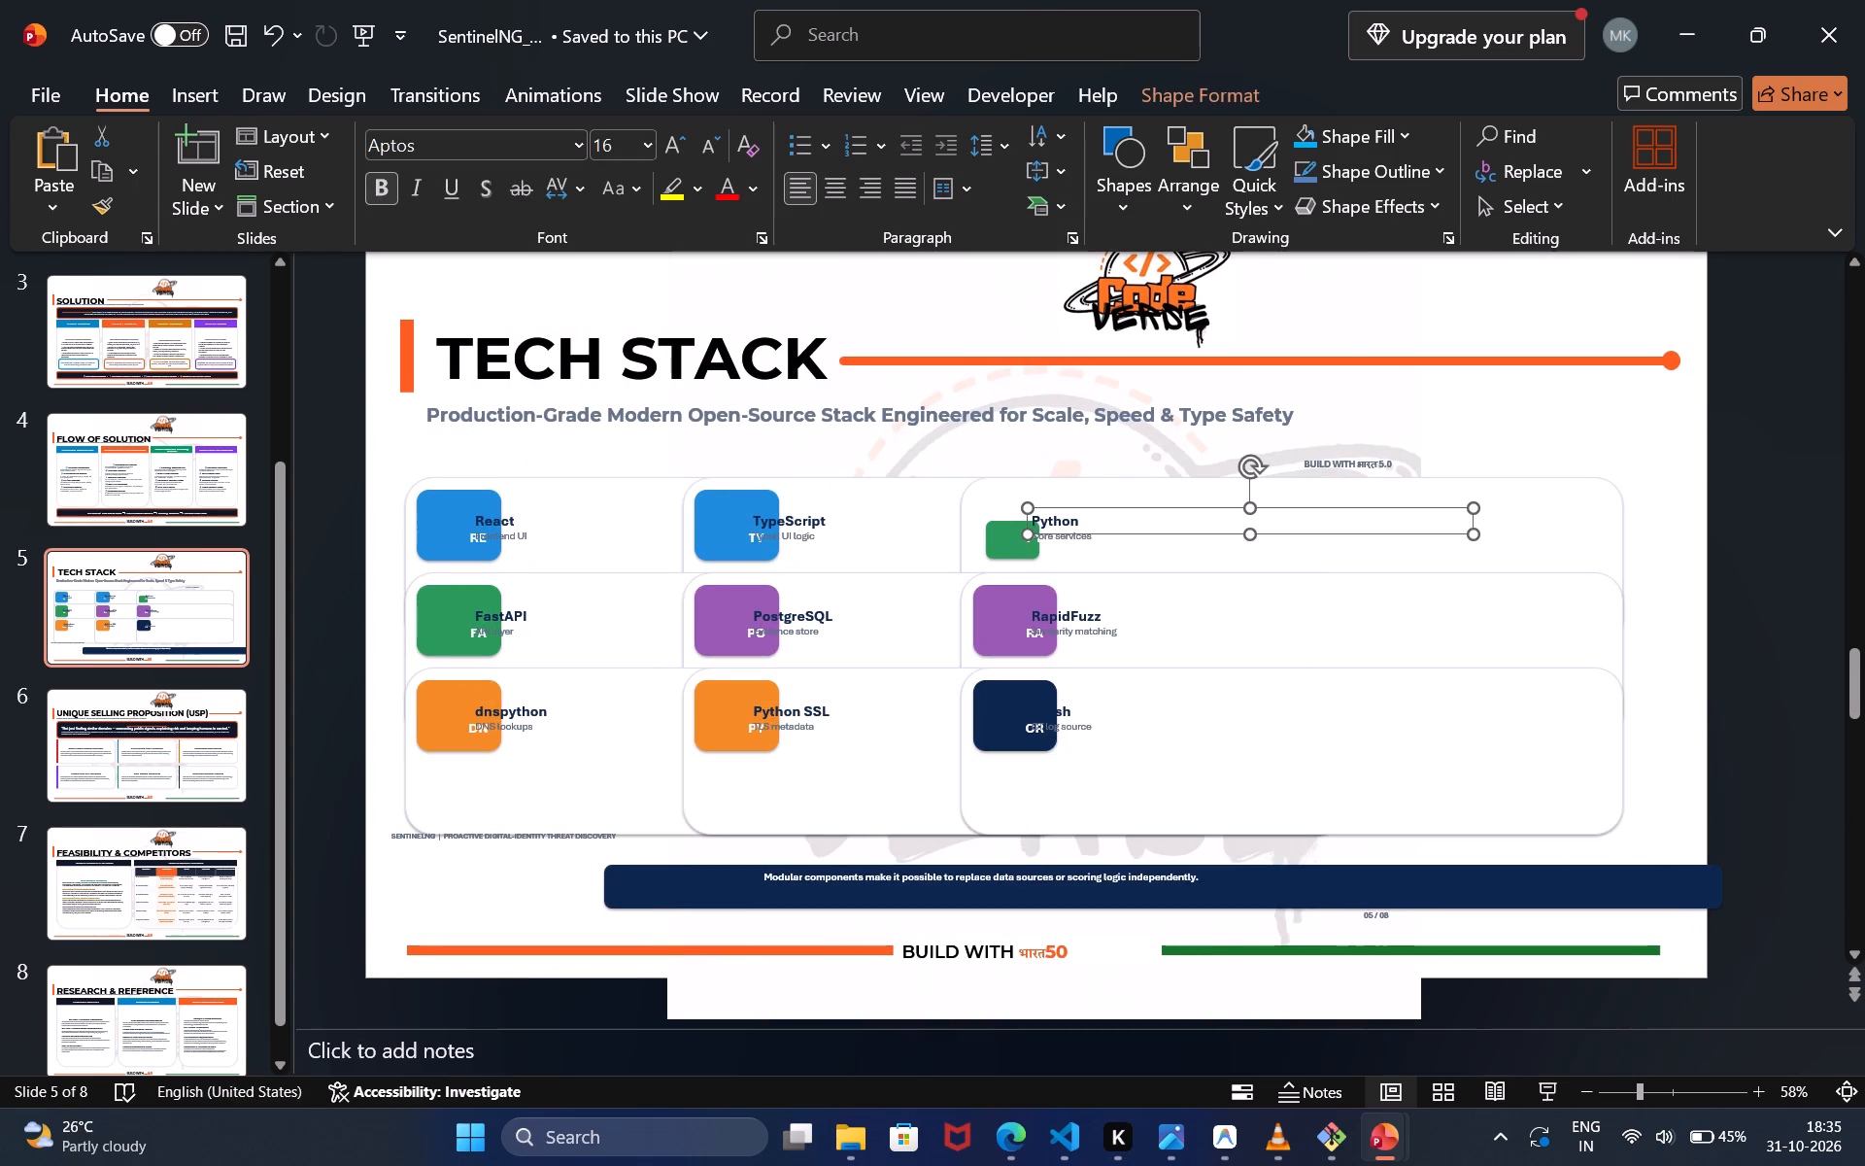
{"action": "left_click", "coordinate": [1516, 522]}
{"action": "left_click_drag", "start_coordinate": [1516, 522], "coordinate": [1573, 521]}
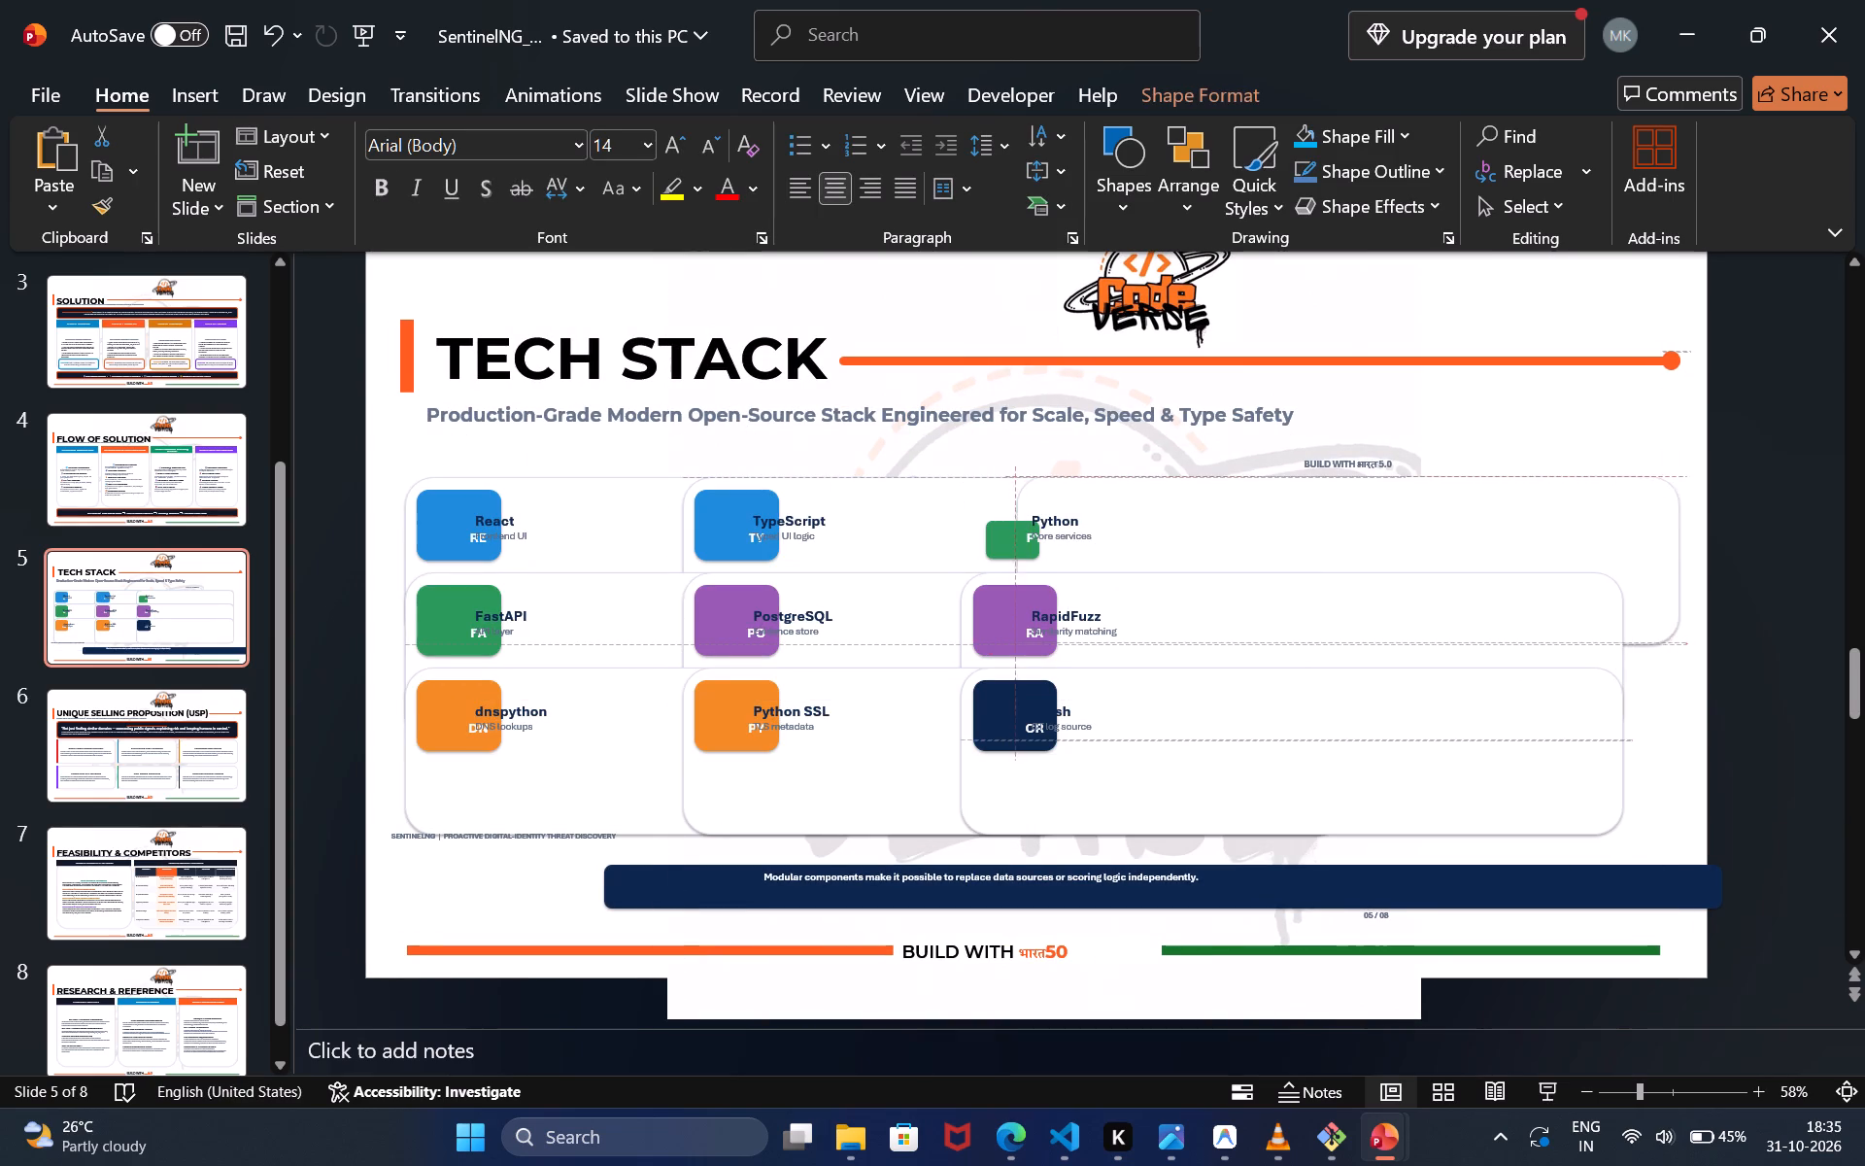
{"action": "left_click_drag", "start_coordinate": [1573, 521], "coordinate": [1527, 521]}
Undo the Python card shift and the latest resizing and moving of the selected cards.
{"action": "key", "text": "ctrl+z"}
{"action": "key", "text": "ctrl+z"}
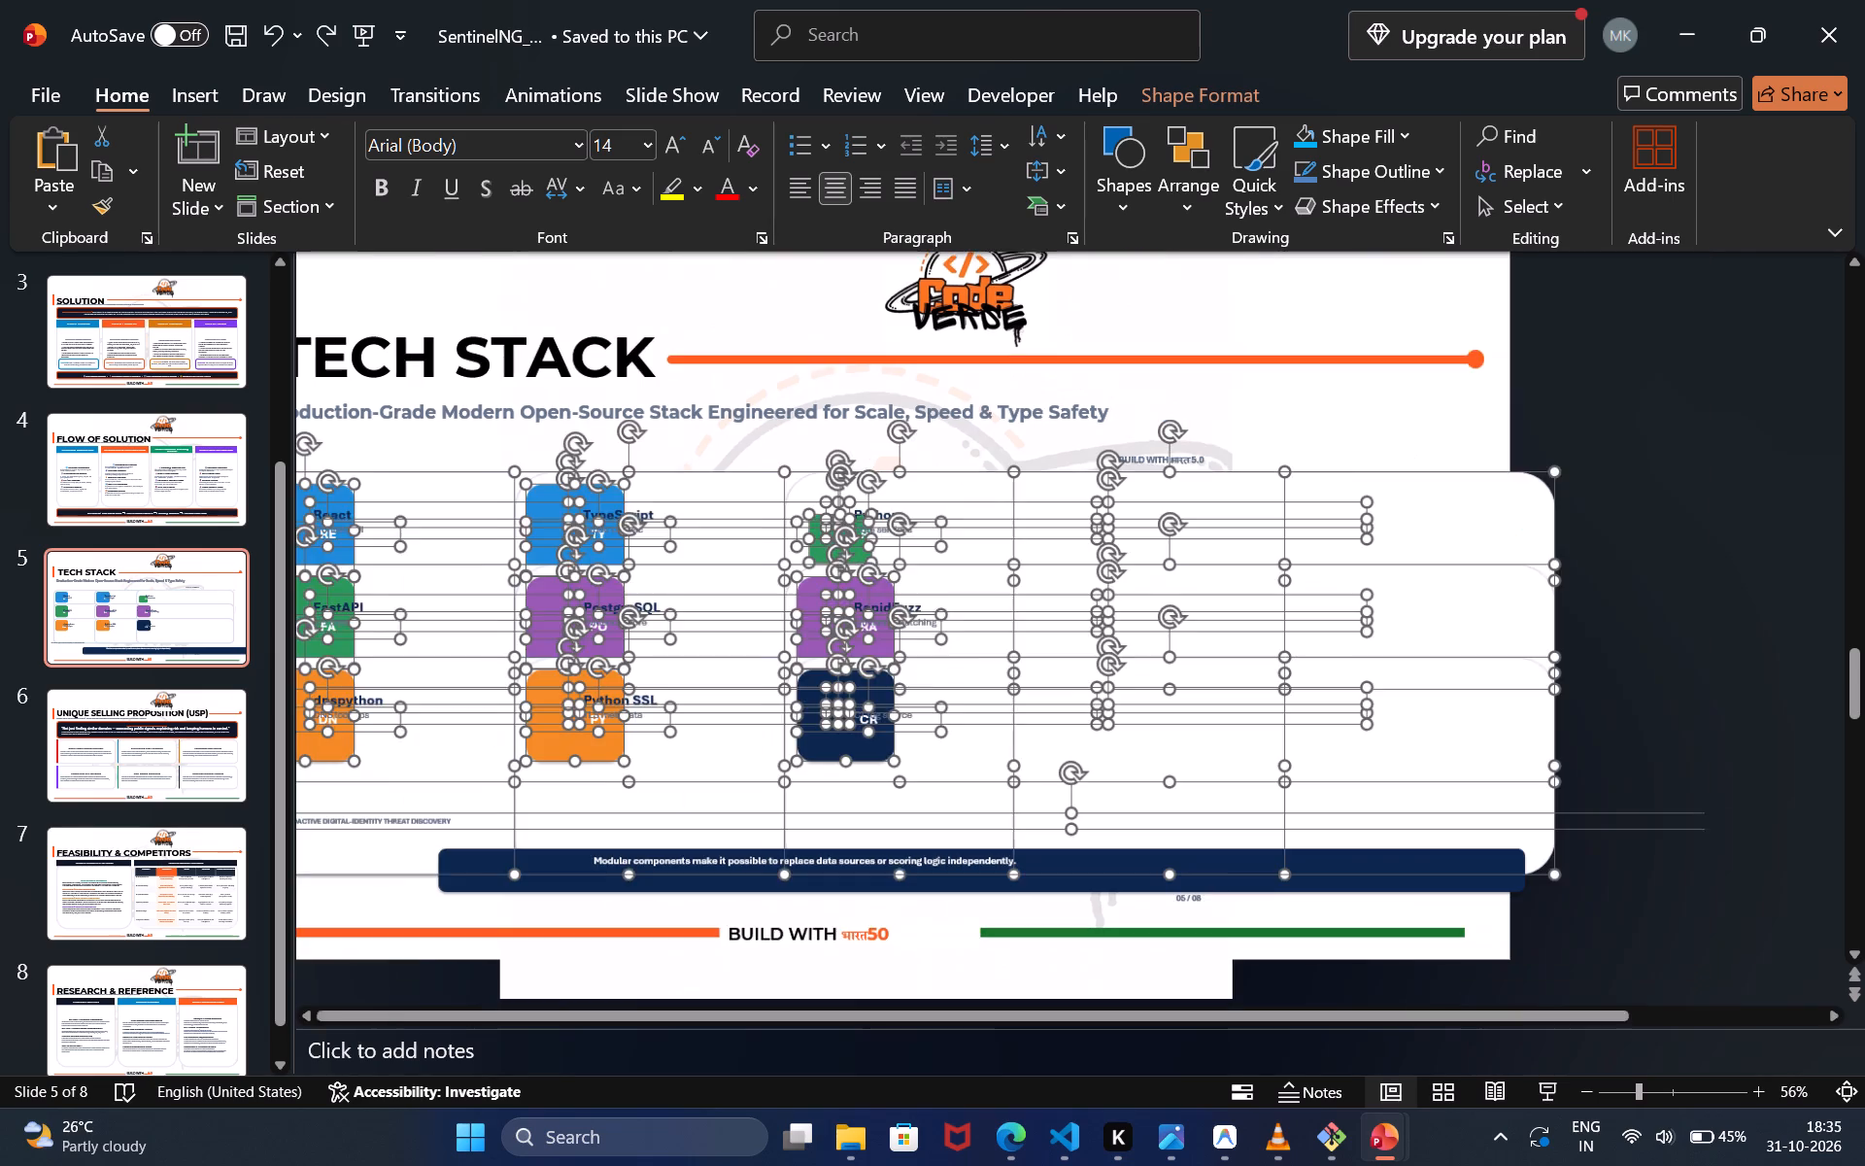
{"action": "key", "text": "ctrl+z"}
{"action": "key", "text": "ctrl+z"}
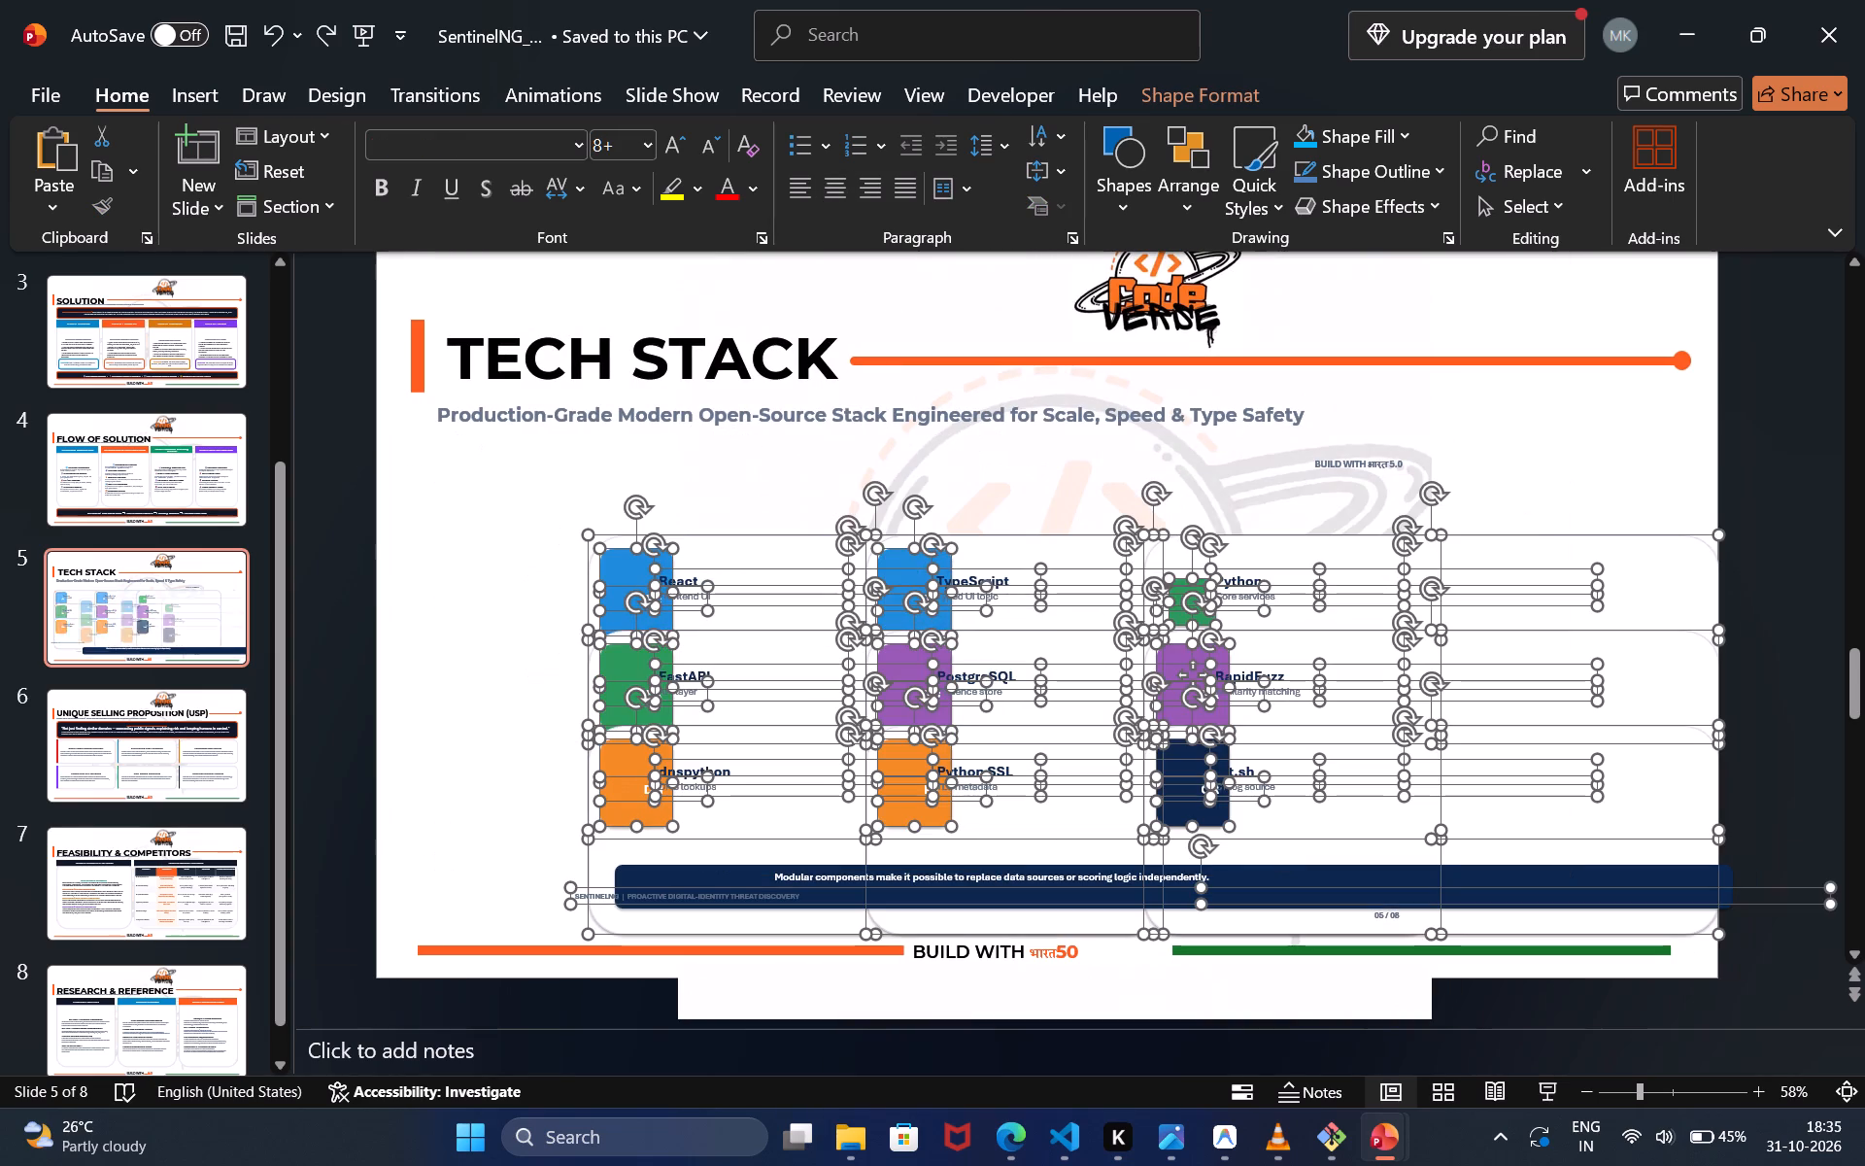
Move the selected cards, tiles and footer text up beneath the subtitle, aligned near its start, and shrink them together above the navy banner.
{"action": "left_click_drag", "start_coordinate": [1317, 557], "coordinate": [1082, 470]}
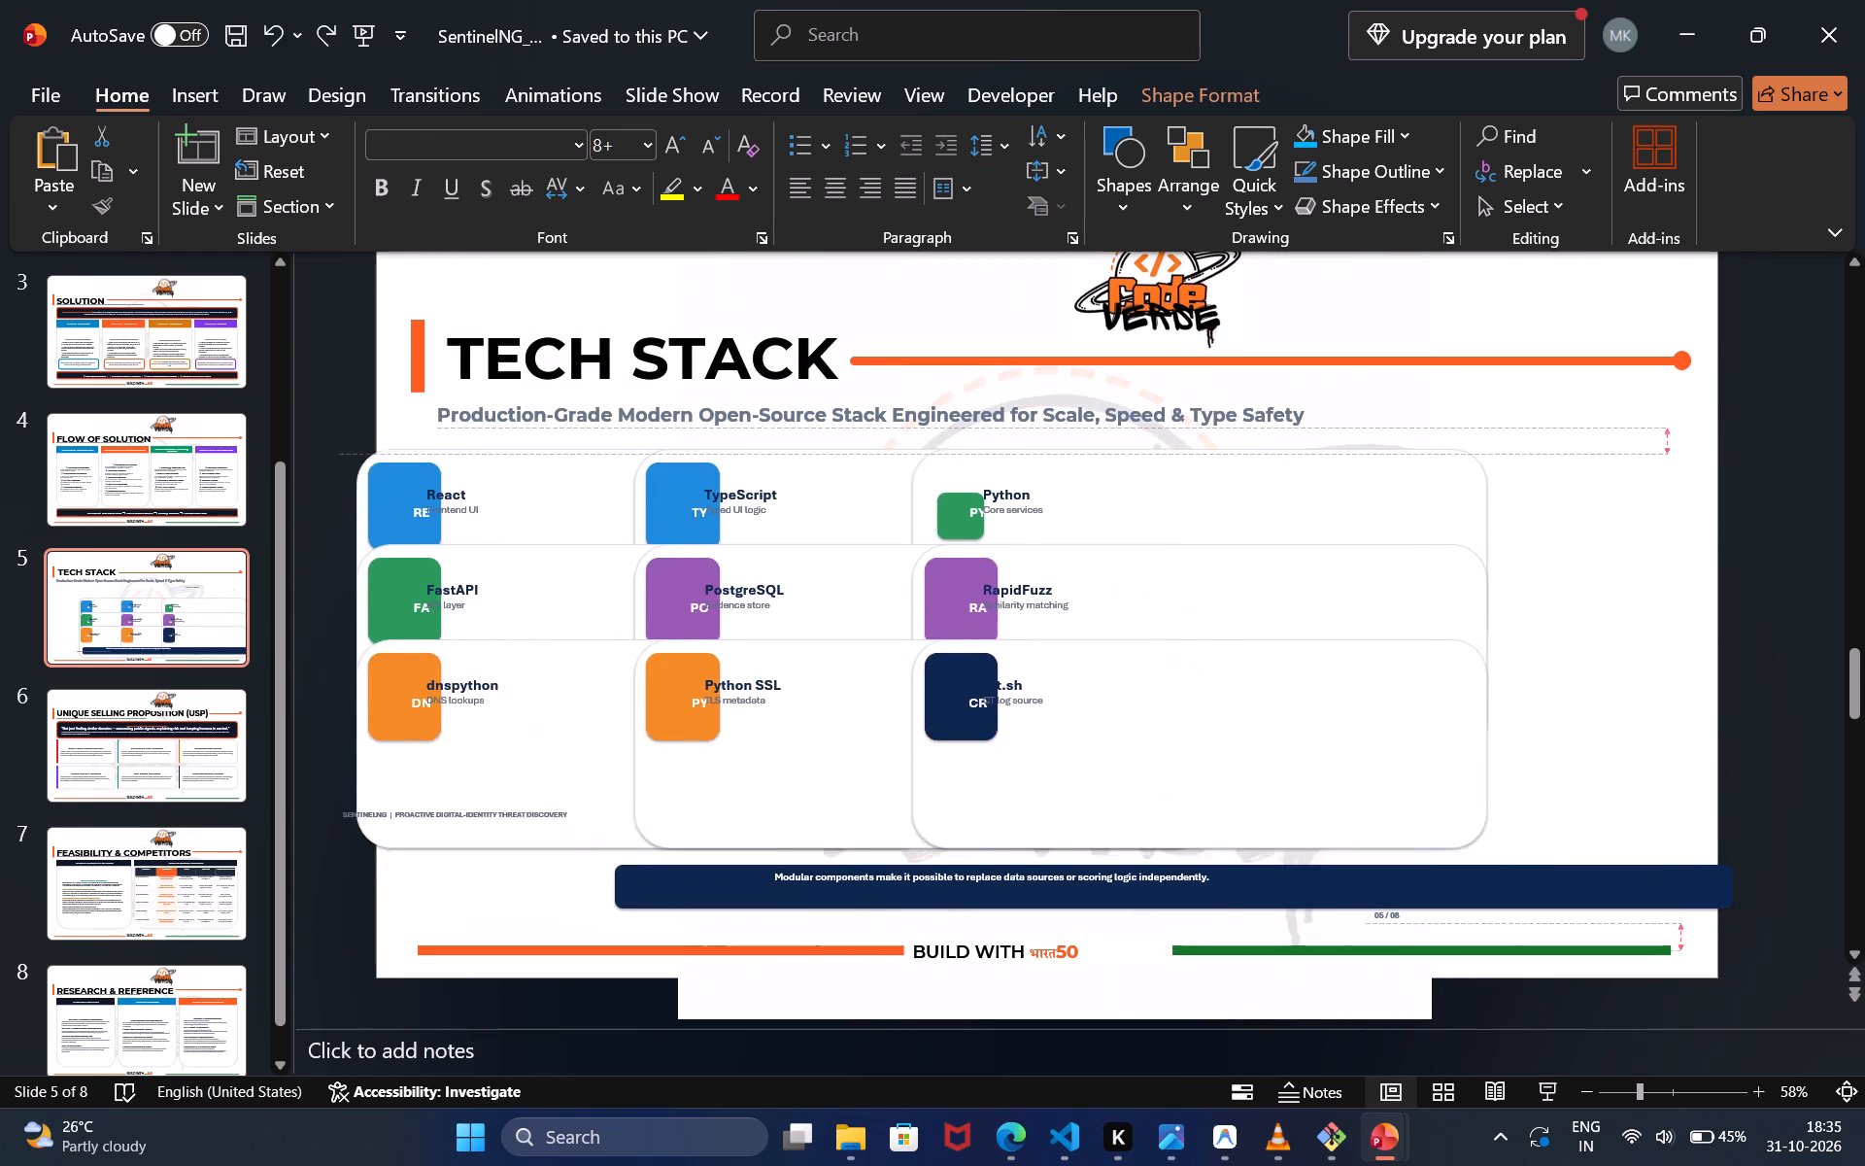
{"action": "left_click_drag", "start_coordinate": [1082, 470], "coordinate": [1134, 483]}
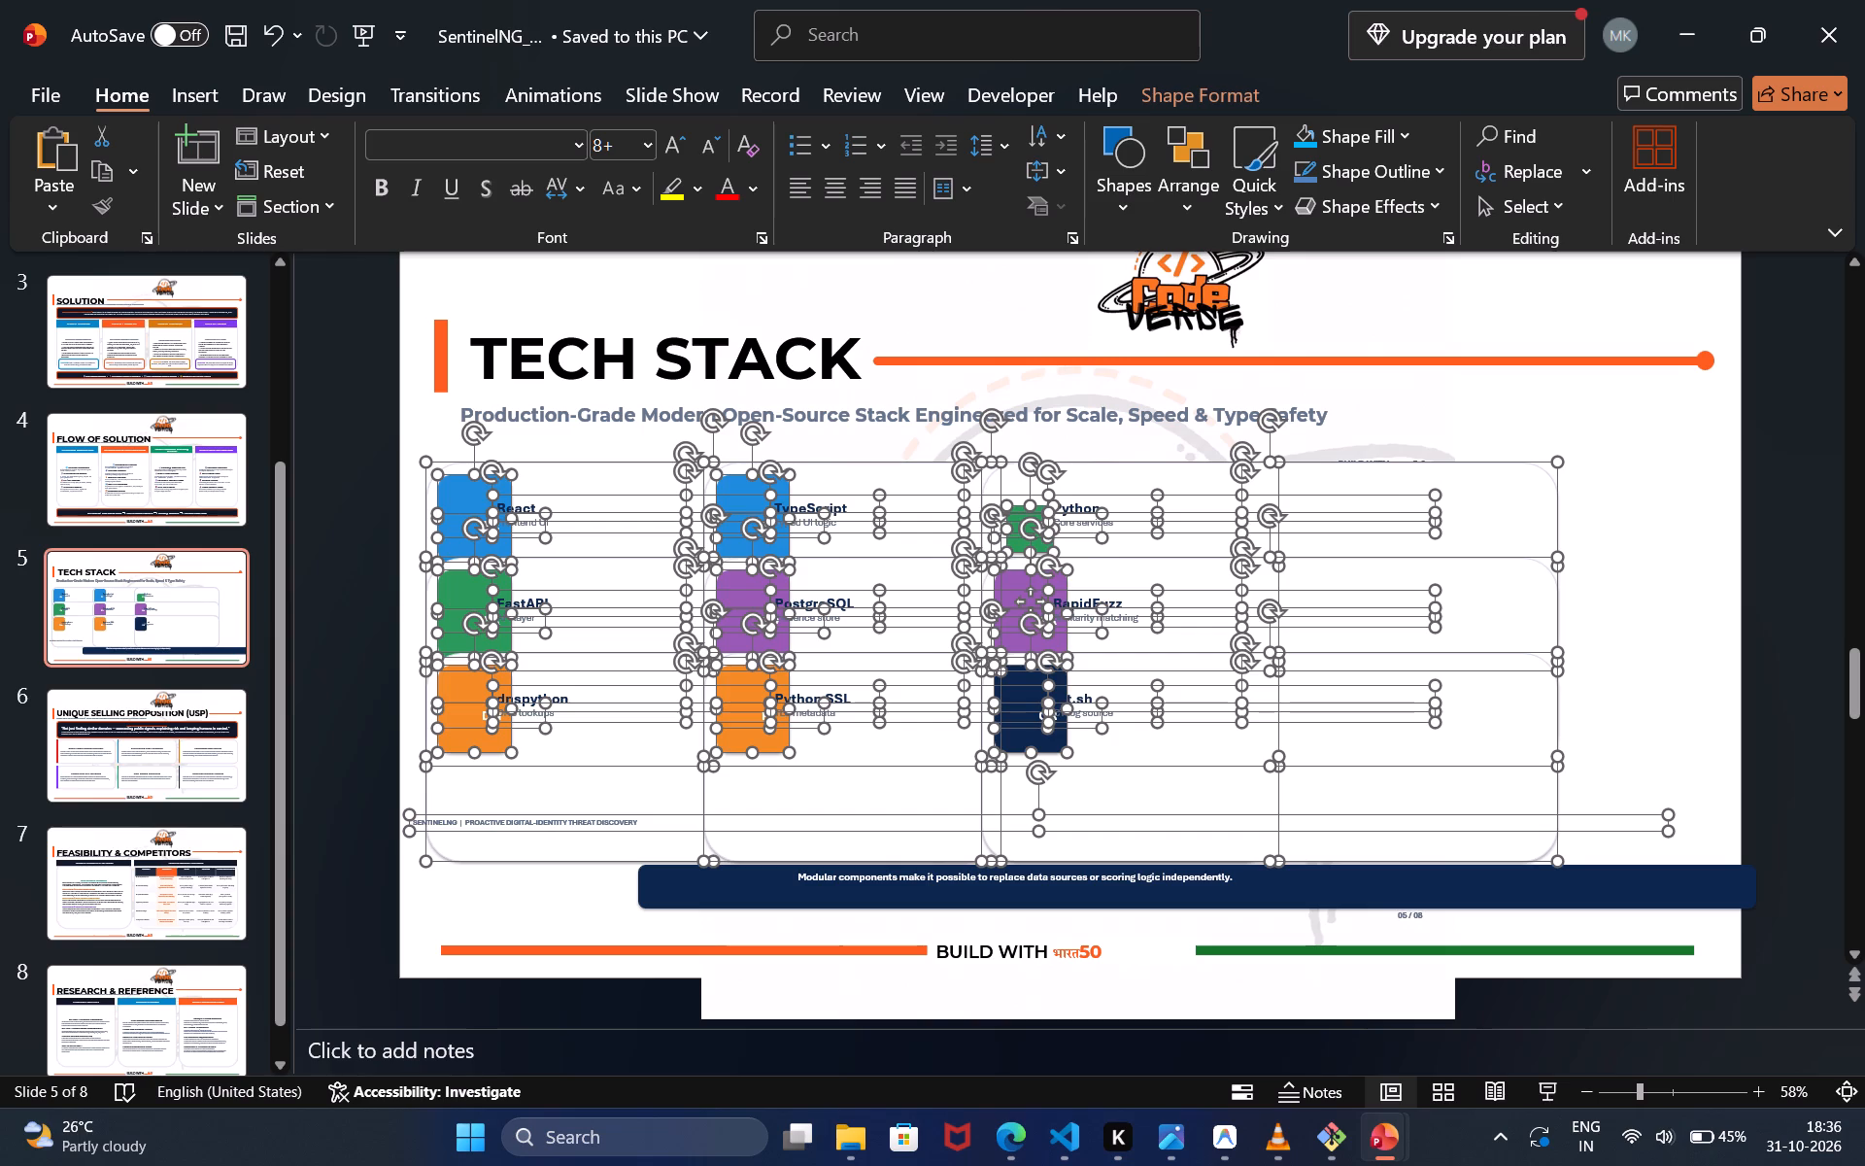
{"action": "left_click_drag", "start_coordinate": [1557, 859], "coordinate": [1401, 806]}
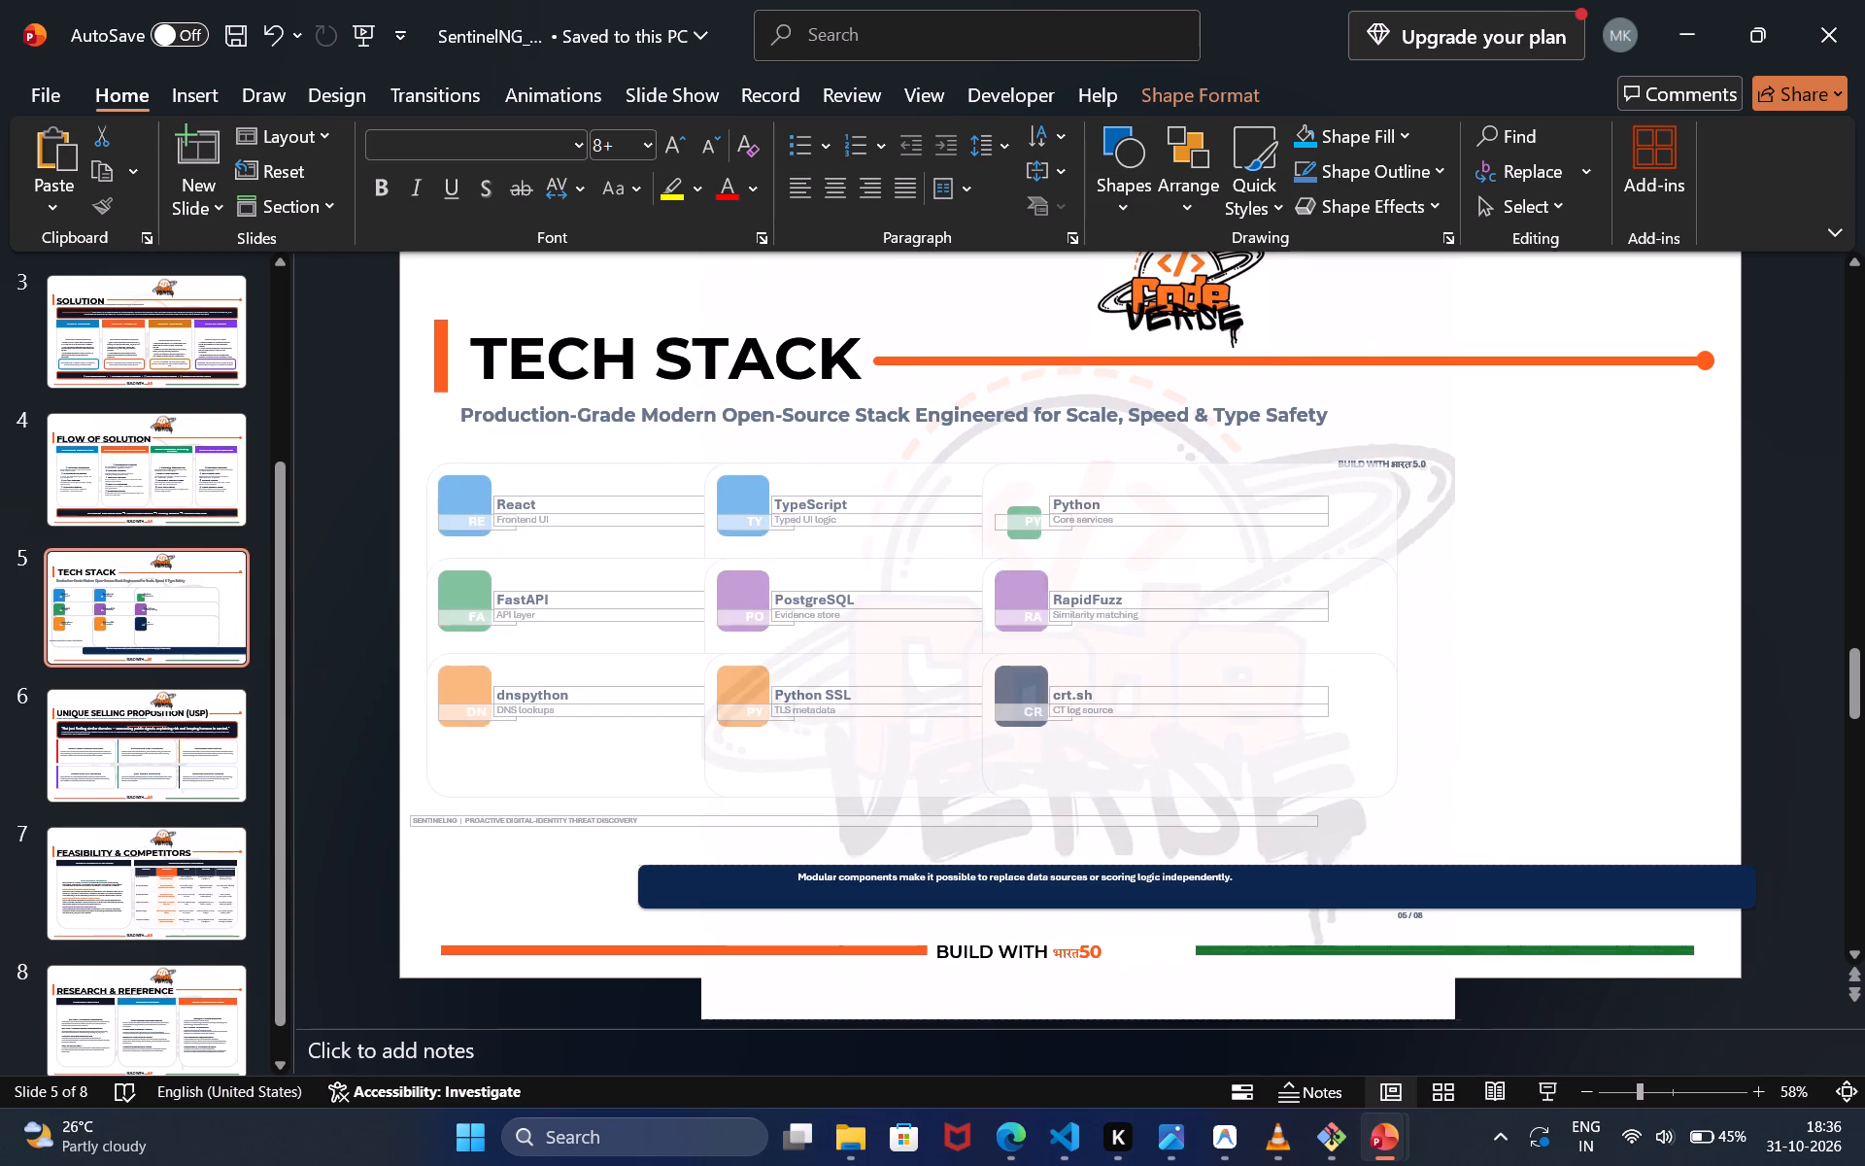
{"action": "left_click_drag", "start_coordinate": [1401, 806], "coordinate": [1436, 820]}
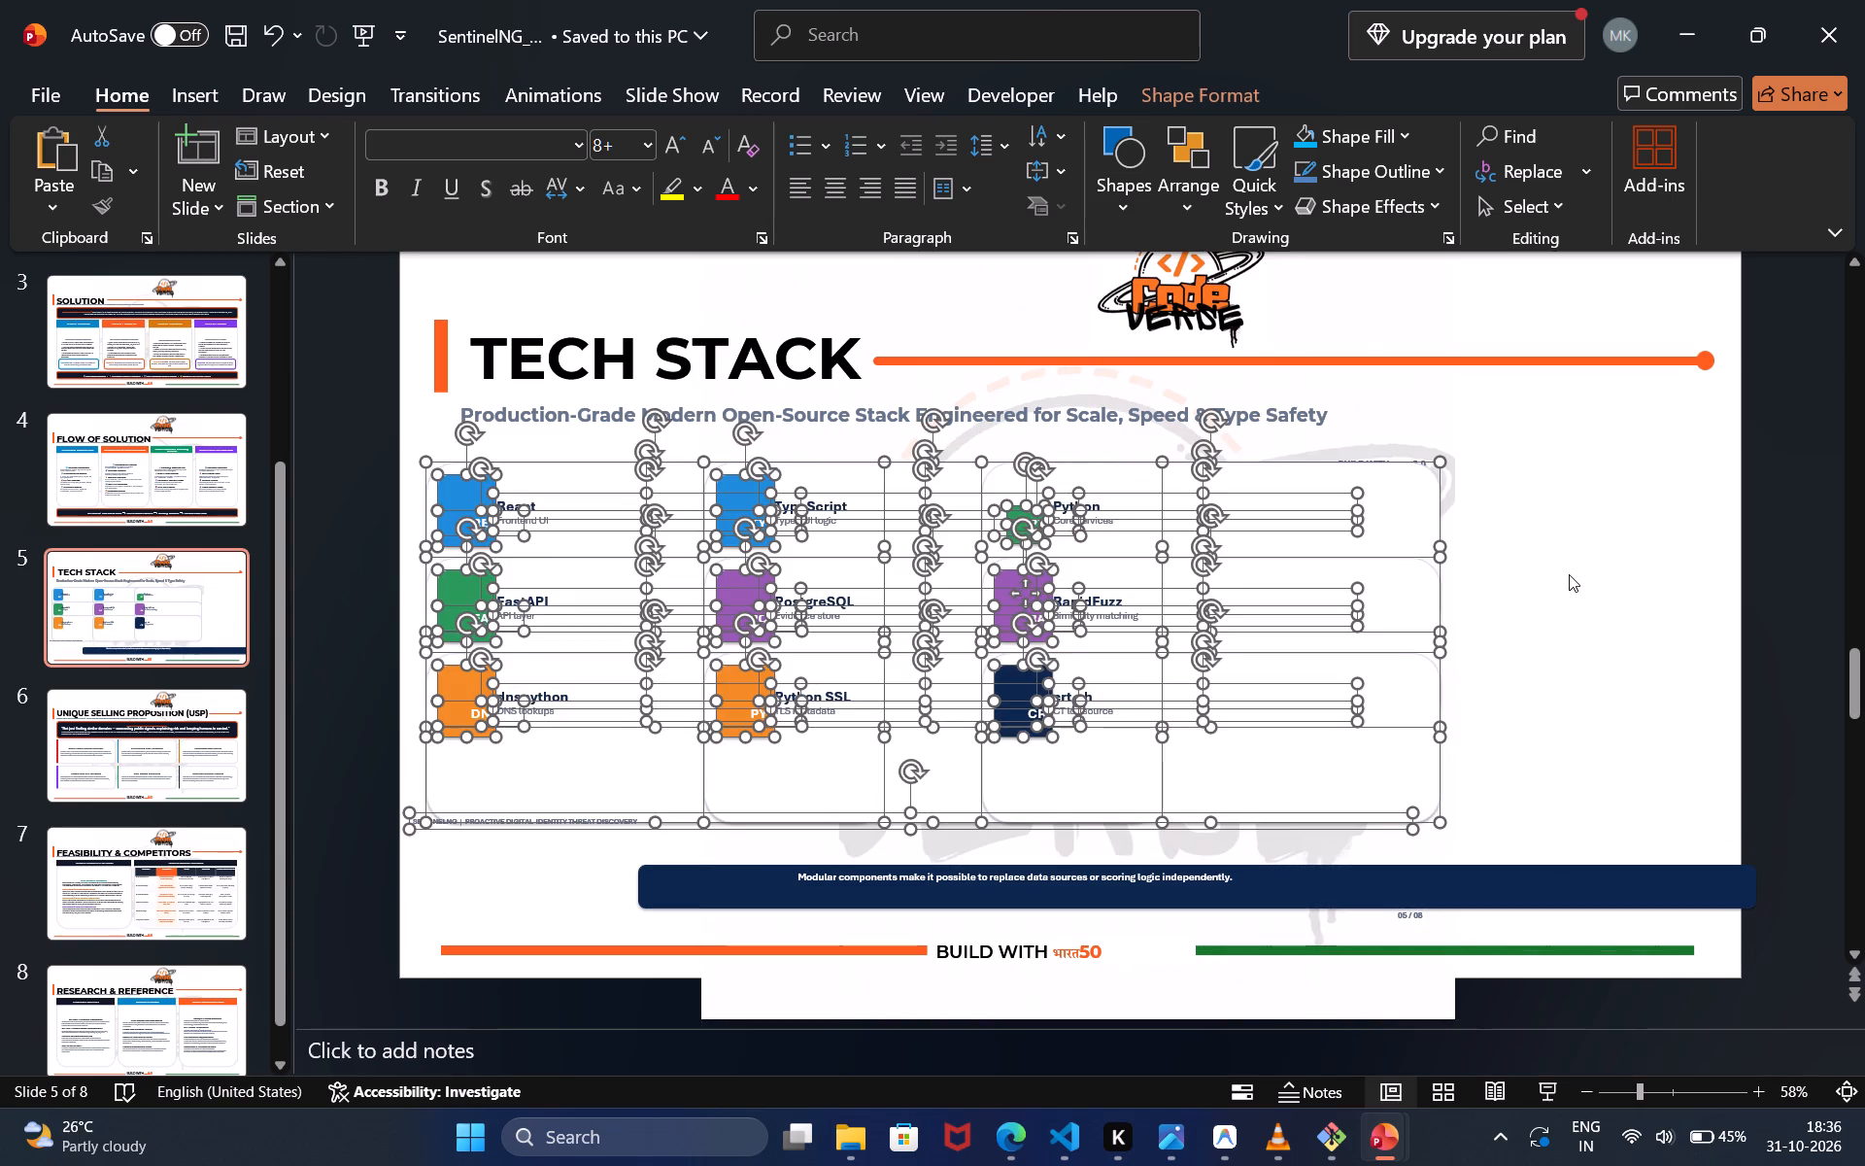
{"action": "left_click", "coordinate": [1569, 574]}
Pull the Python and crt.sh card backgrounds out of the grid into the empty area along the slide's right side.
{"action": "left_click", "coordinate": [1357, 523]}
{"action": "left_click_drag", "start_coordinate": [1357, 523], "coordinate": [1454, 527]}
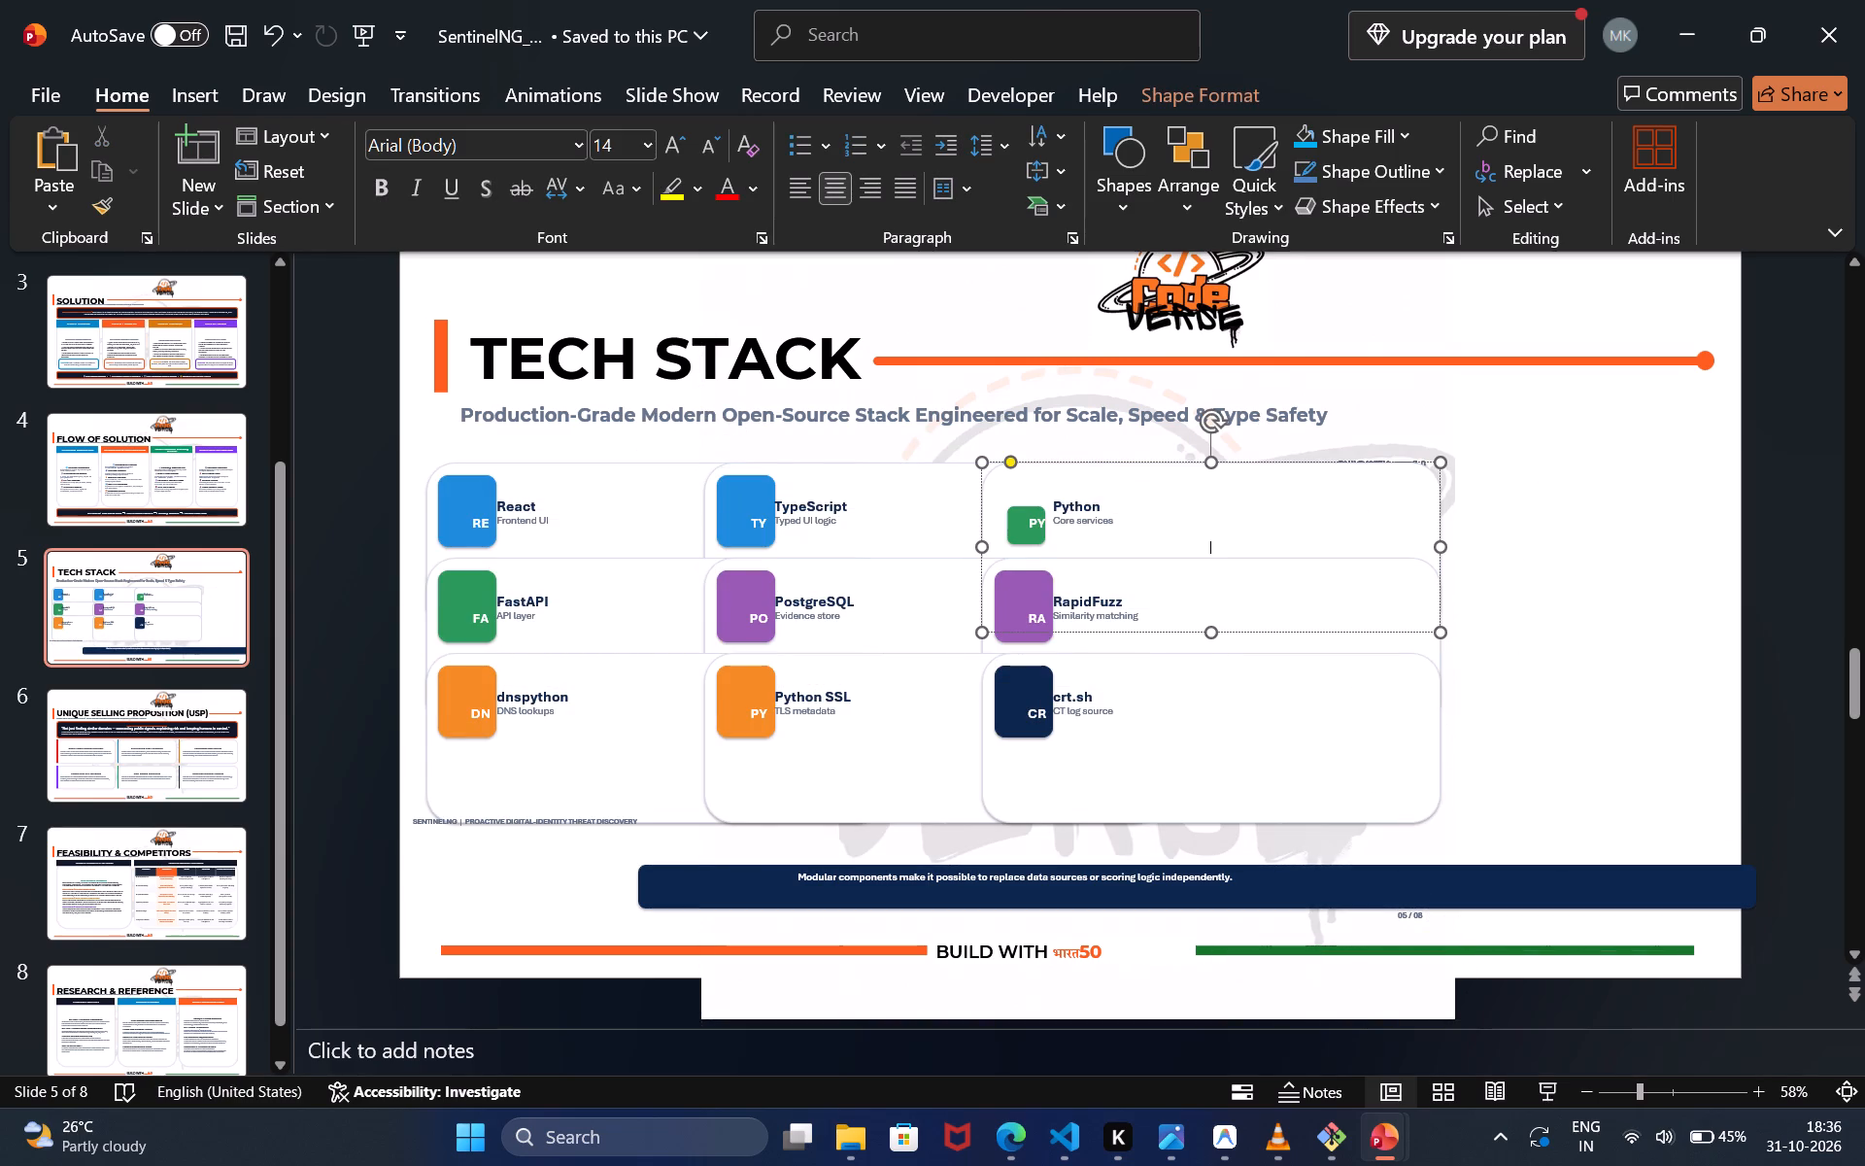
{"action": "left_click_drag", "start_coordinate": [1317, 492], "coordinate": [1510, 477]}
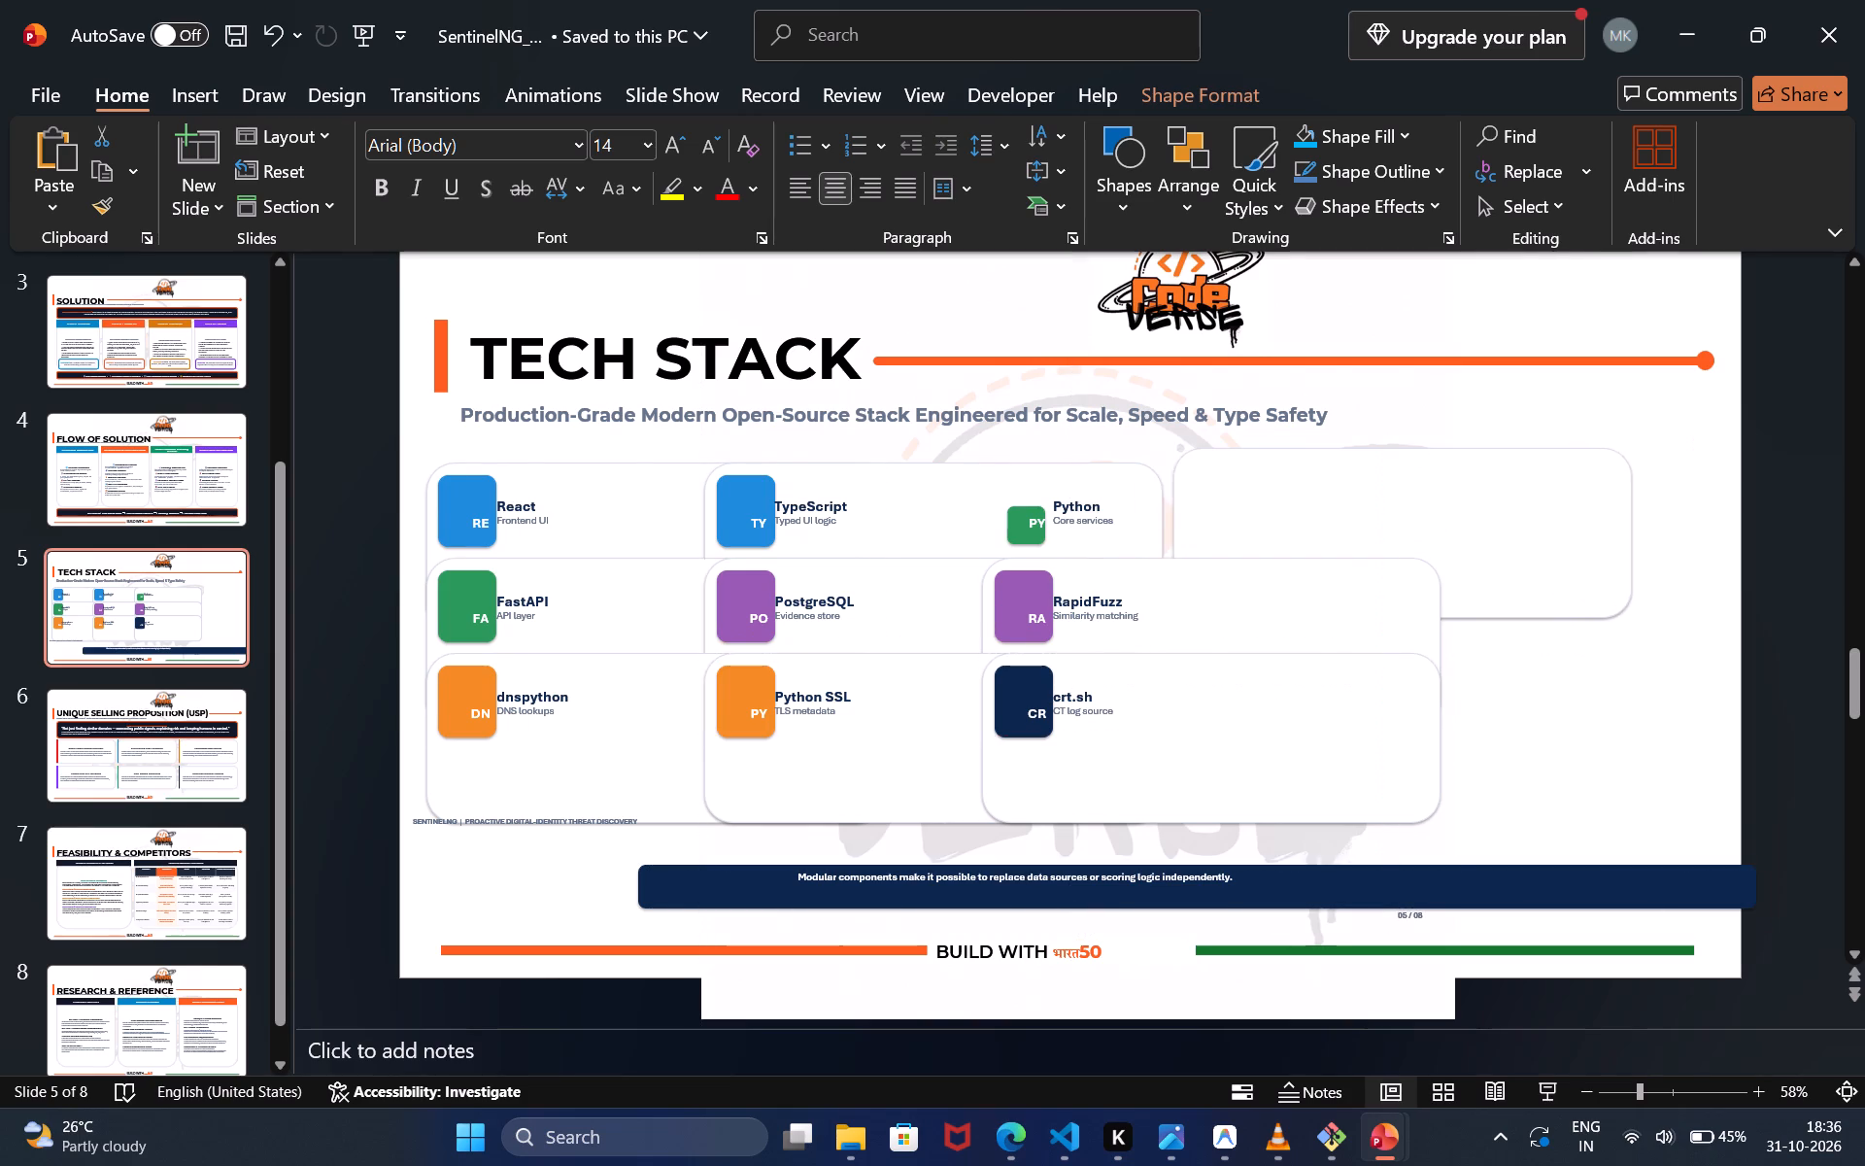
{"action": "left_click_drag", "start_coordinate": [1510, 477], "coordinate": [1576, 481]}
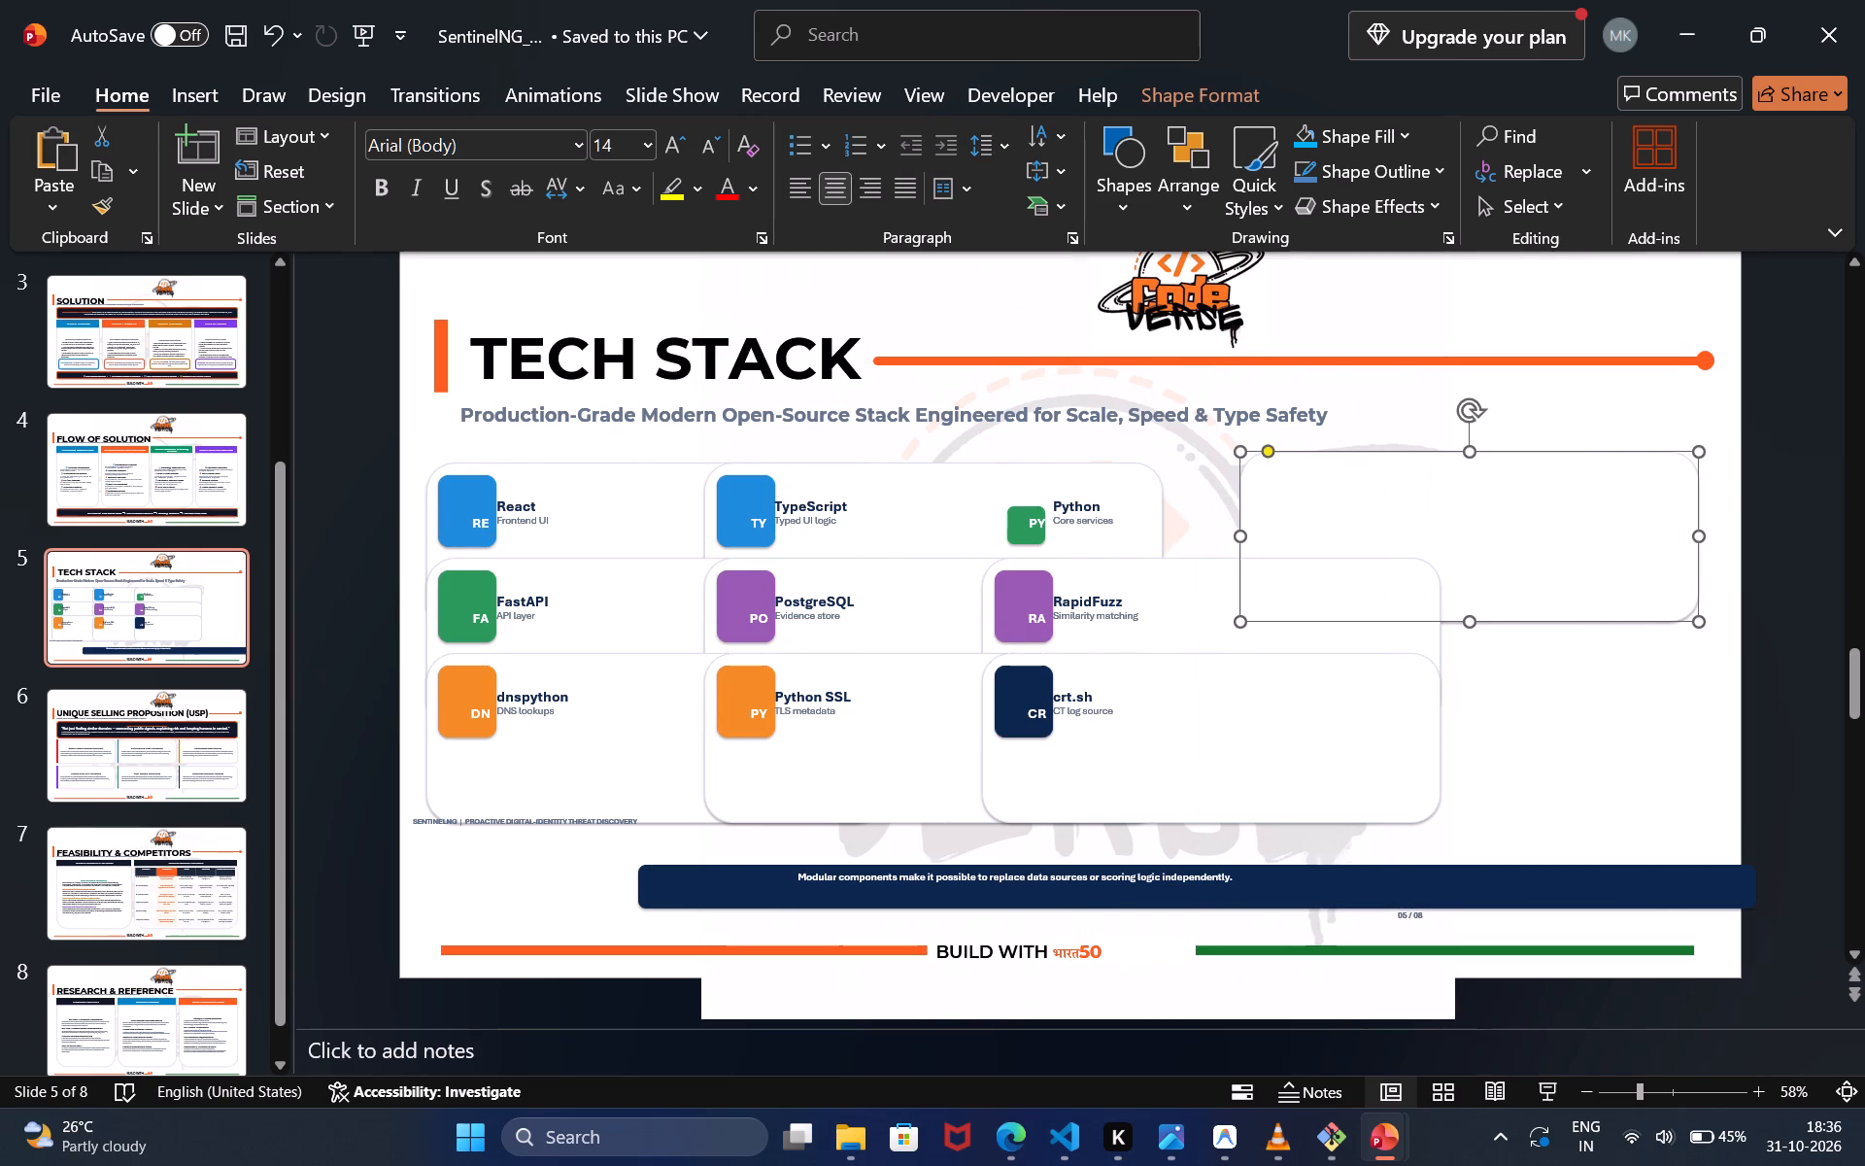
{"action": "left_click", "coordinate": [1368, 588]}
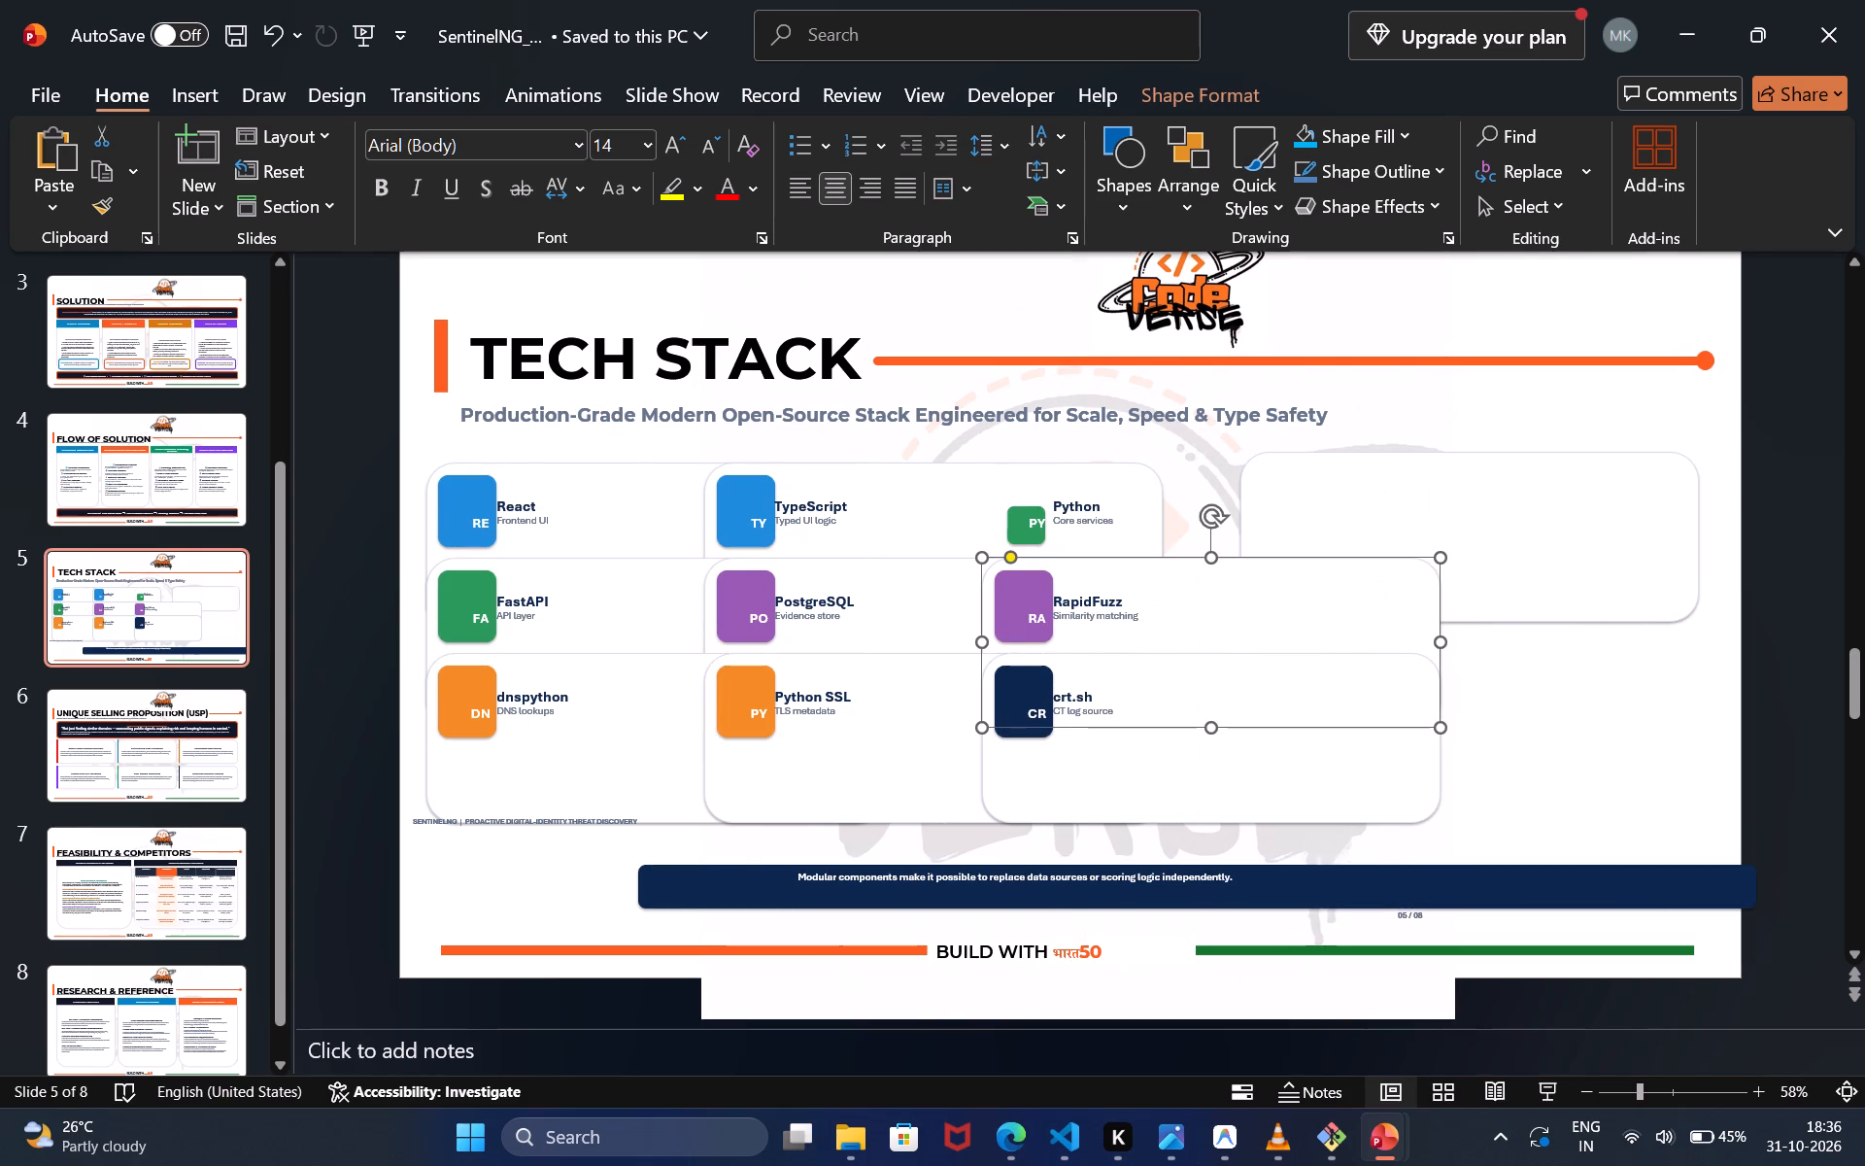
{"action": "left_click", "coordinate": [1398, 763]}
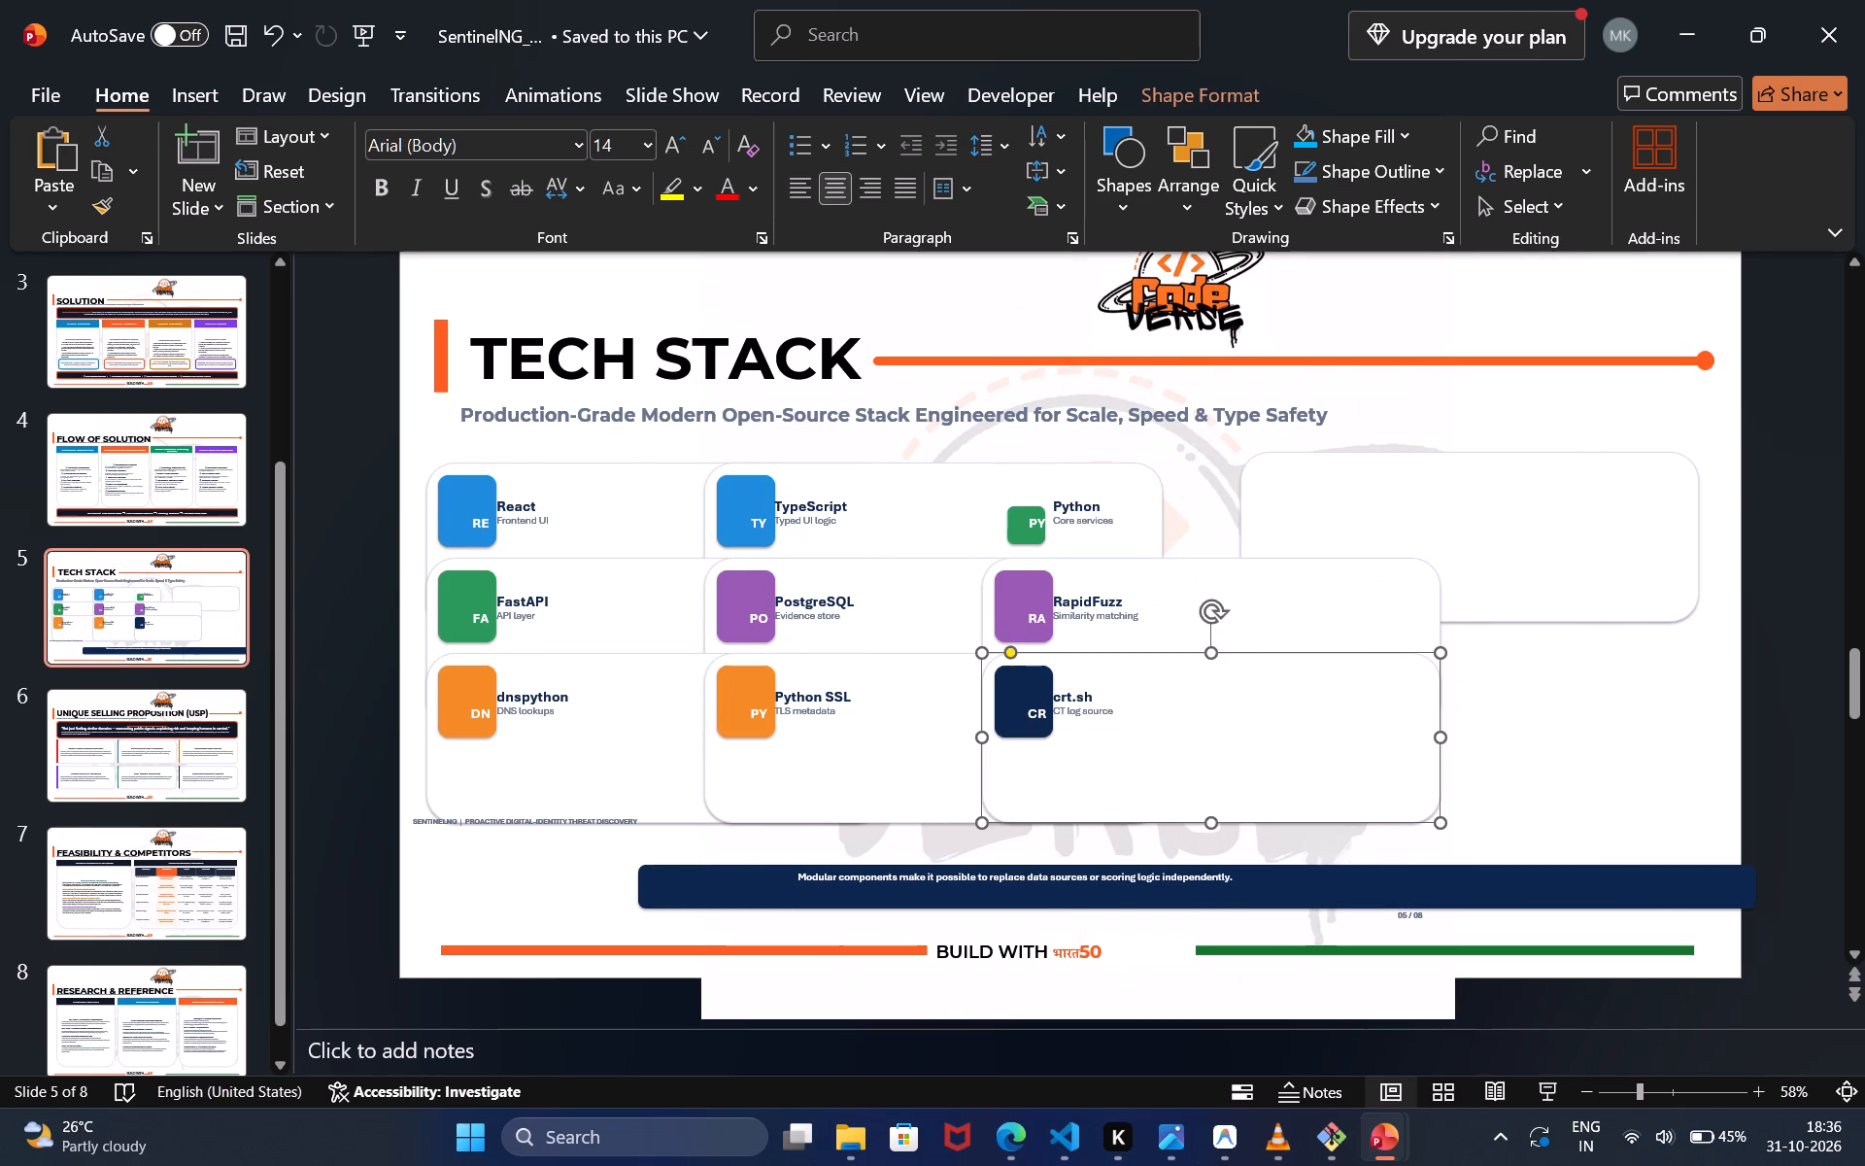
{"action": "left_click_drag", "start_coordinate": [1398, 763], "coordinate": [1625, 773]}
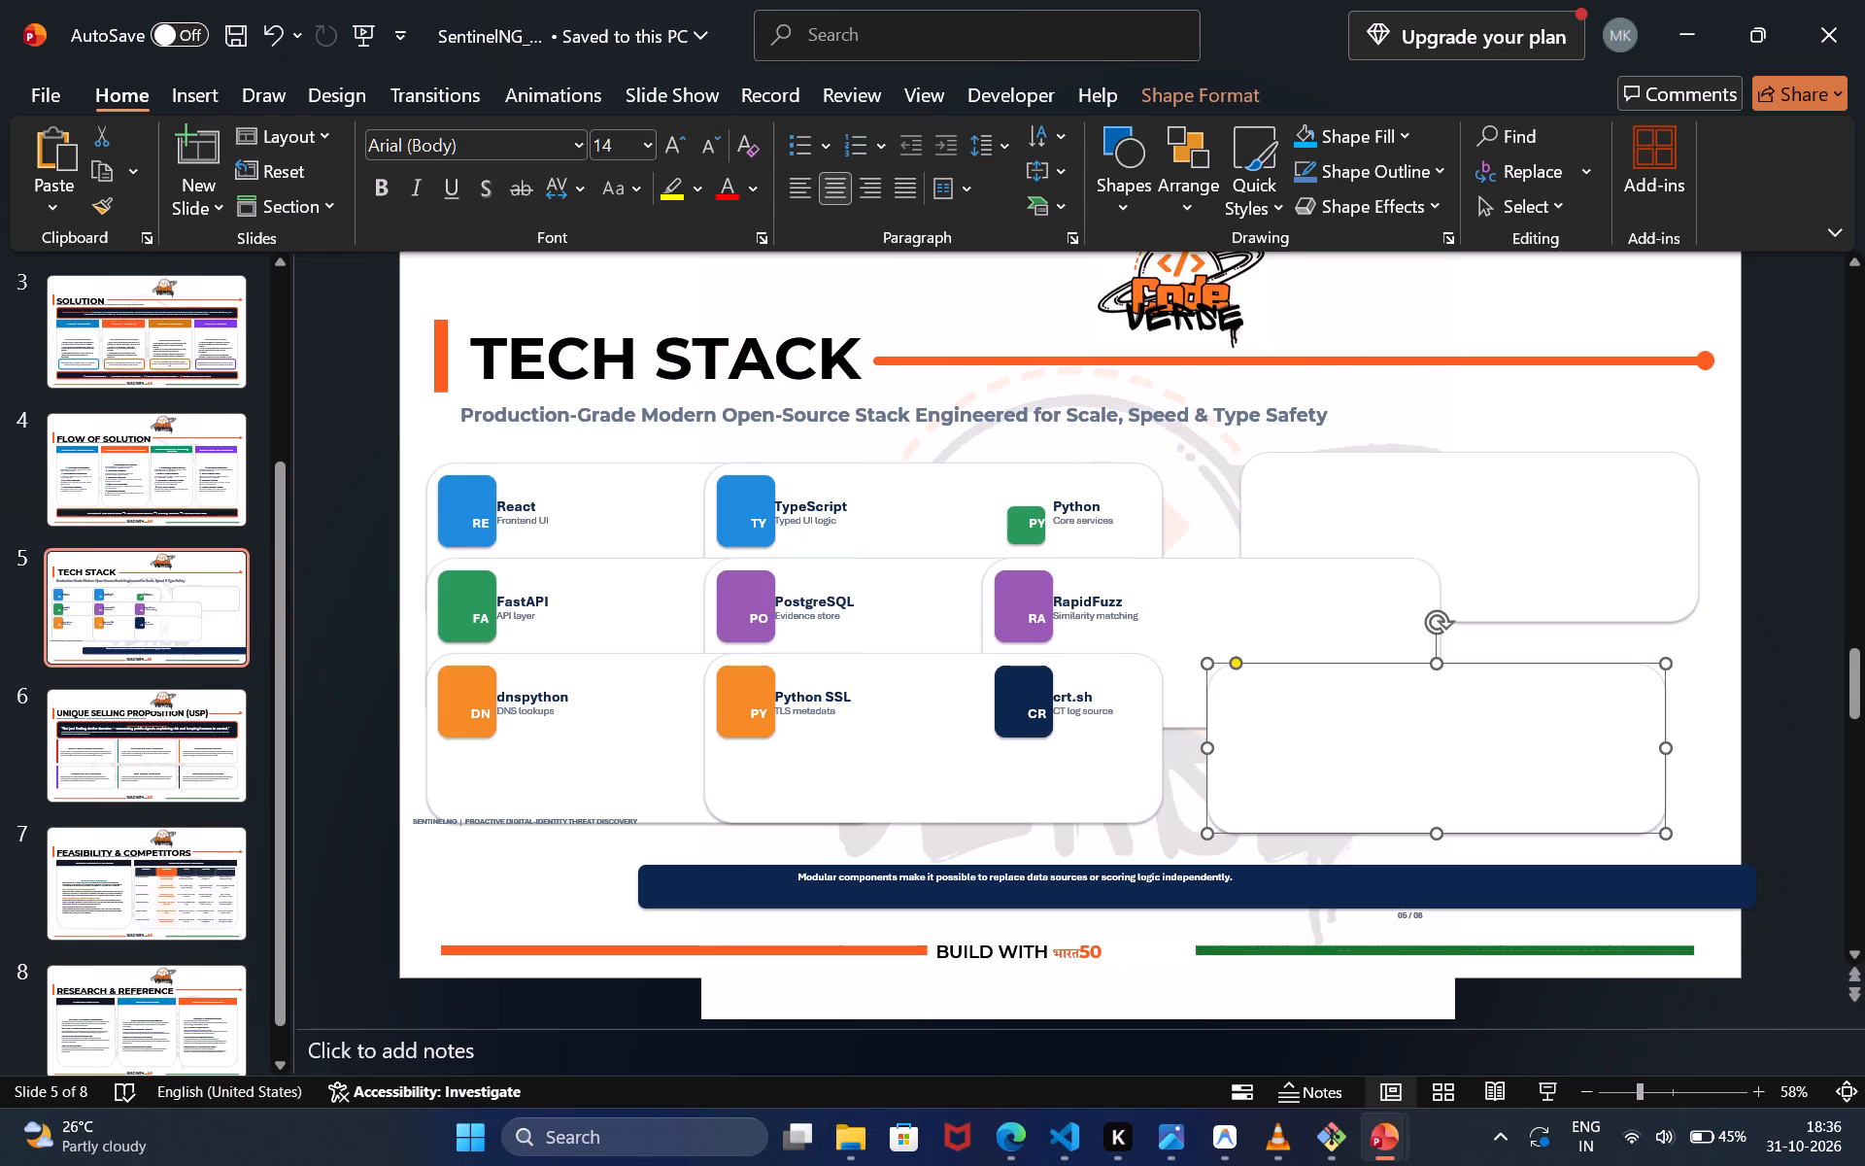
Nudge the banner caption left and down, and move the navy banner left and down to just above the footer line.
{"action": "left_click", "coordinate": [1301, 878]}
{"action": "left_click_drag", "start_coordinate": [1287, 873], "coordinate": [1252, 881]}
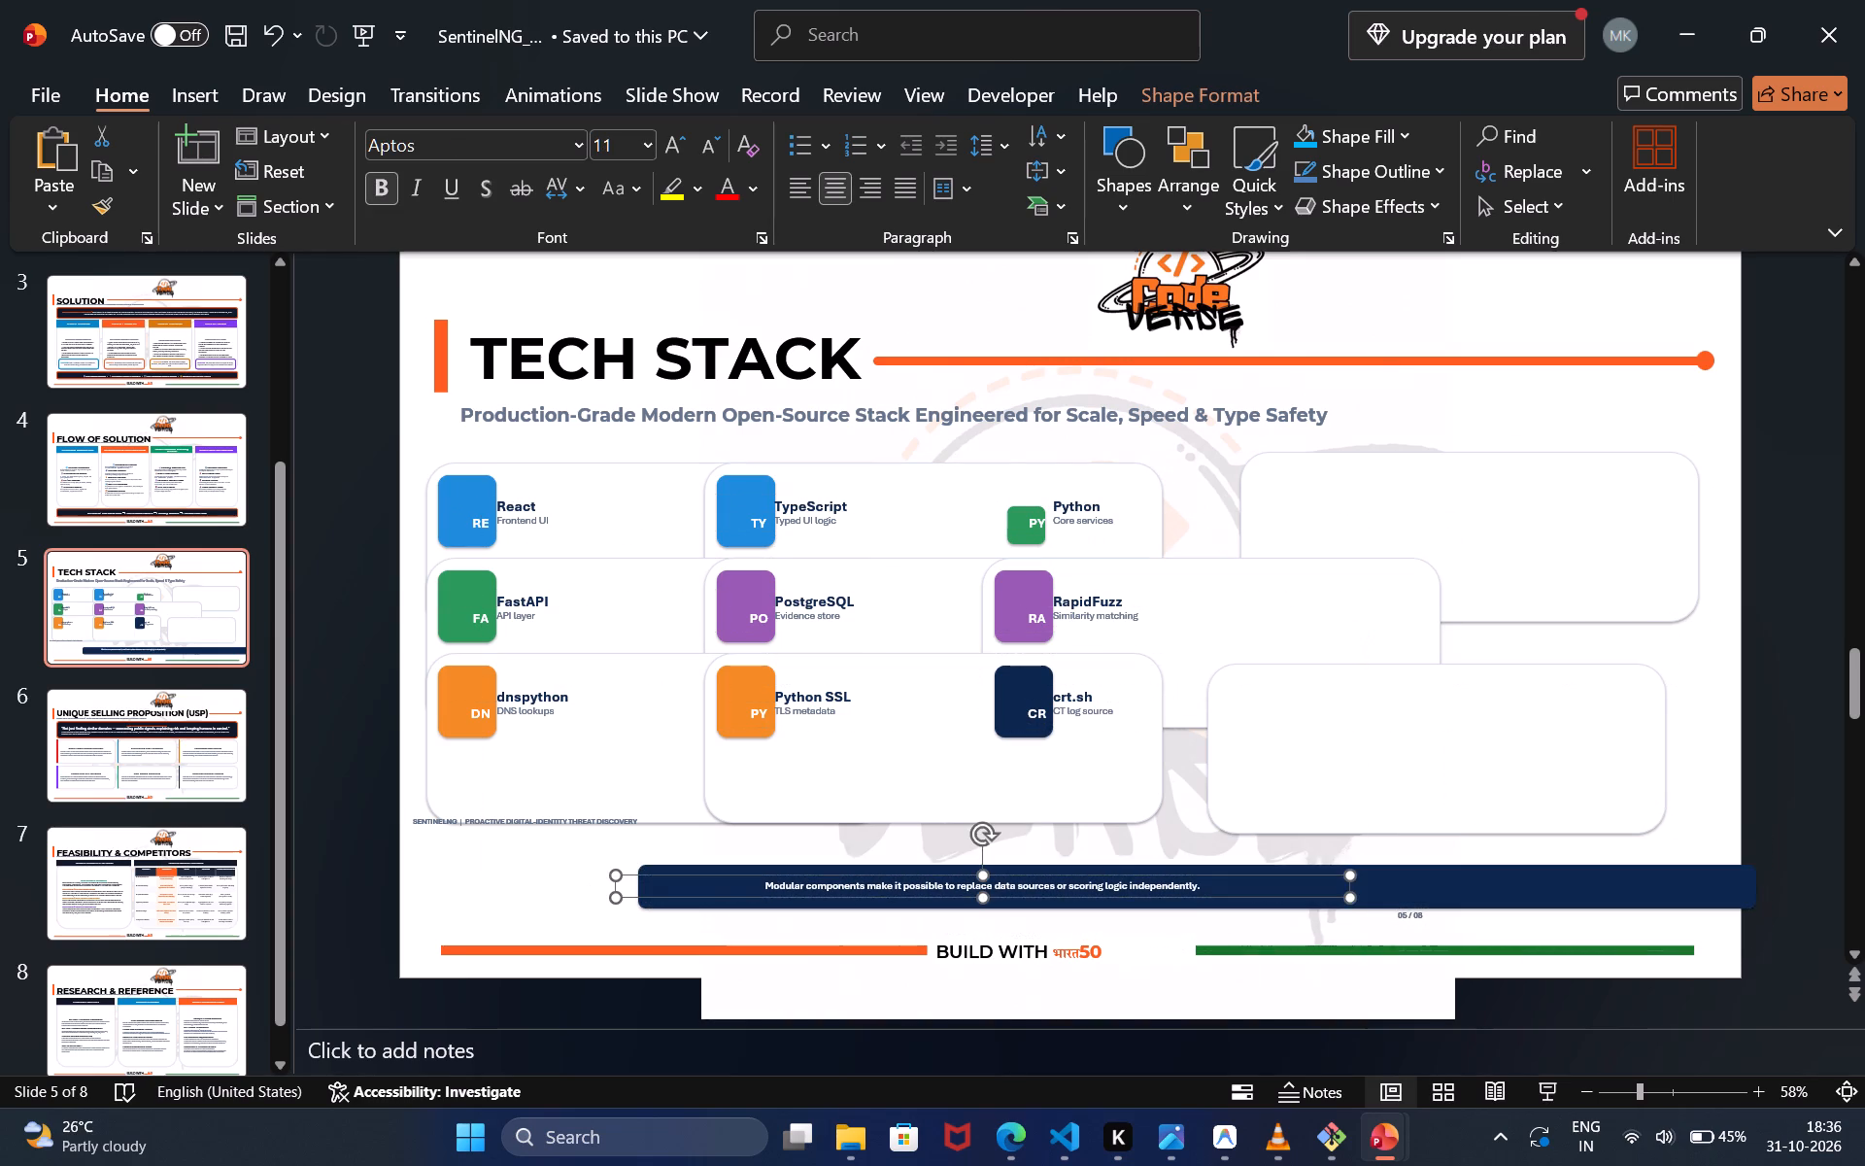
{"action": "left_click", "coordinate": [1532, 873]}
{"action": "left_click_drag", "start_coordinate": [1532, 873], "coordinate": [1375, 876]}
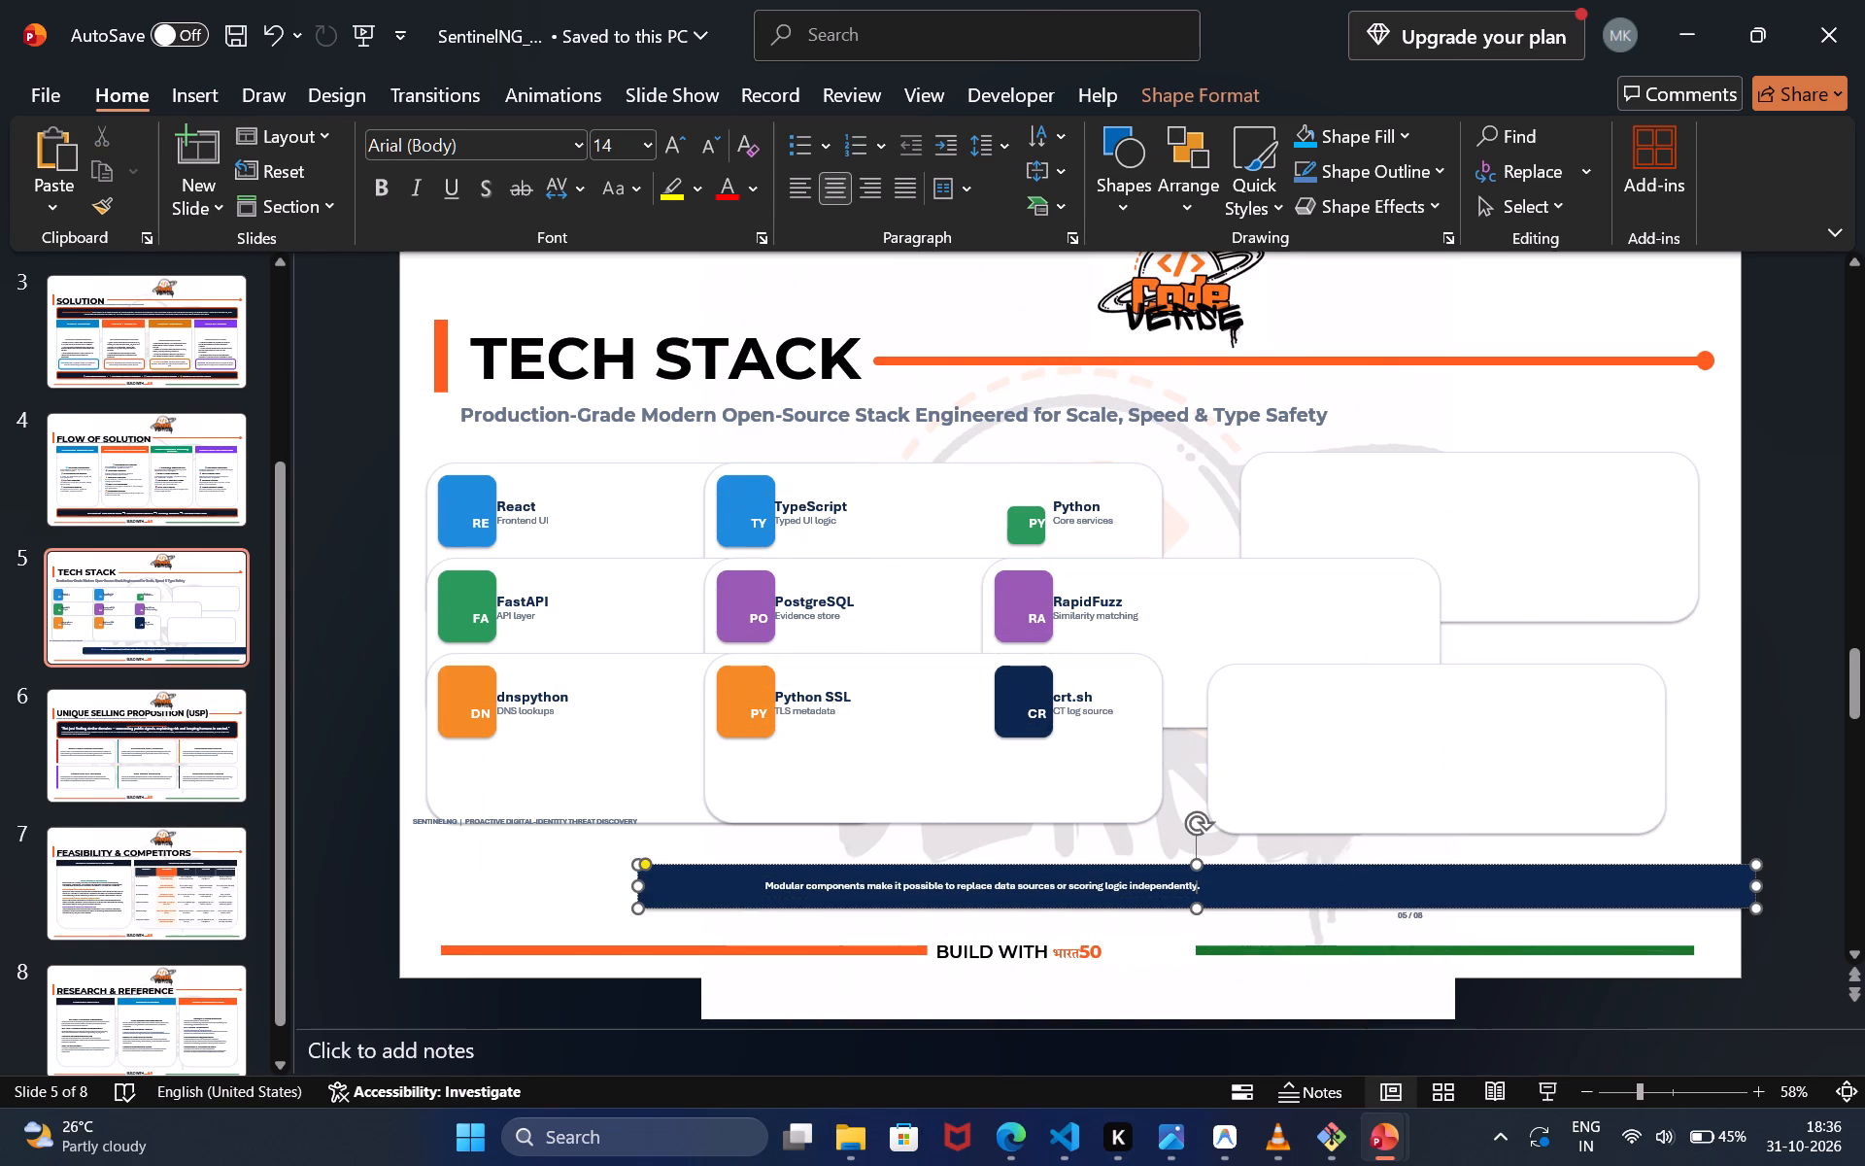
{"action": "left_click_drag", "start_coordinate": [1375, 876], "coordinate": [1217, 910]}
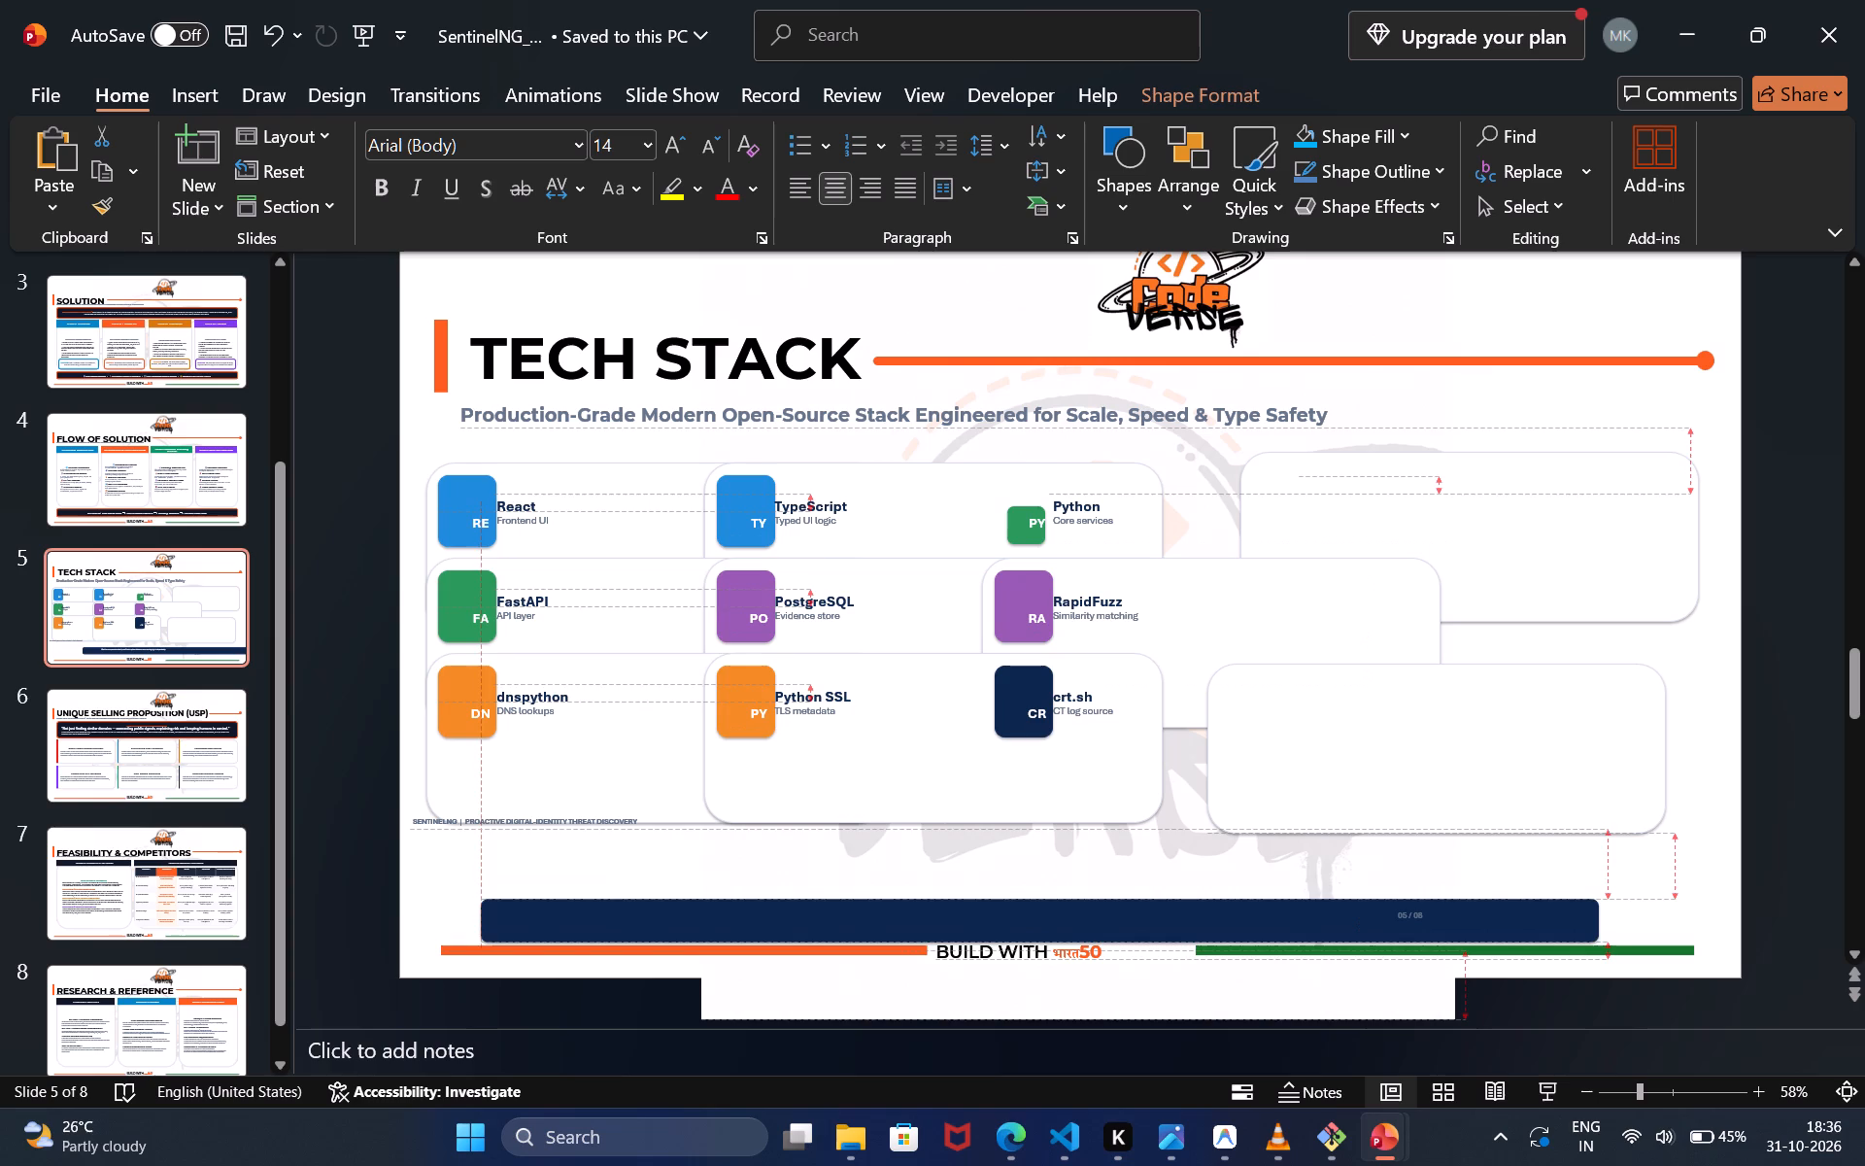
{"action": "left_click_drag", "start_coordinate": [1217, 910], "coordinate": [1207, 905]}
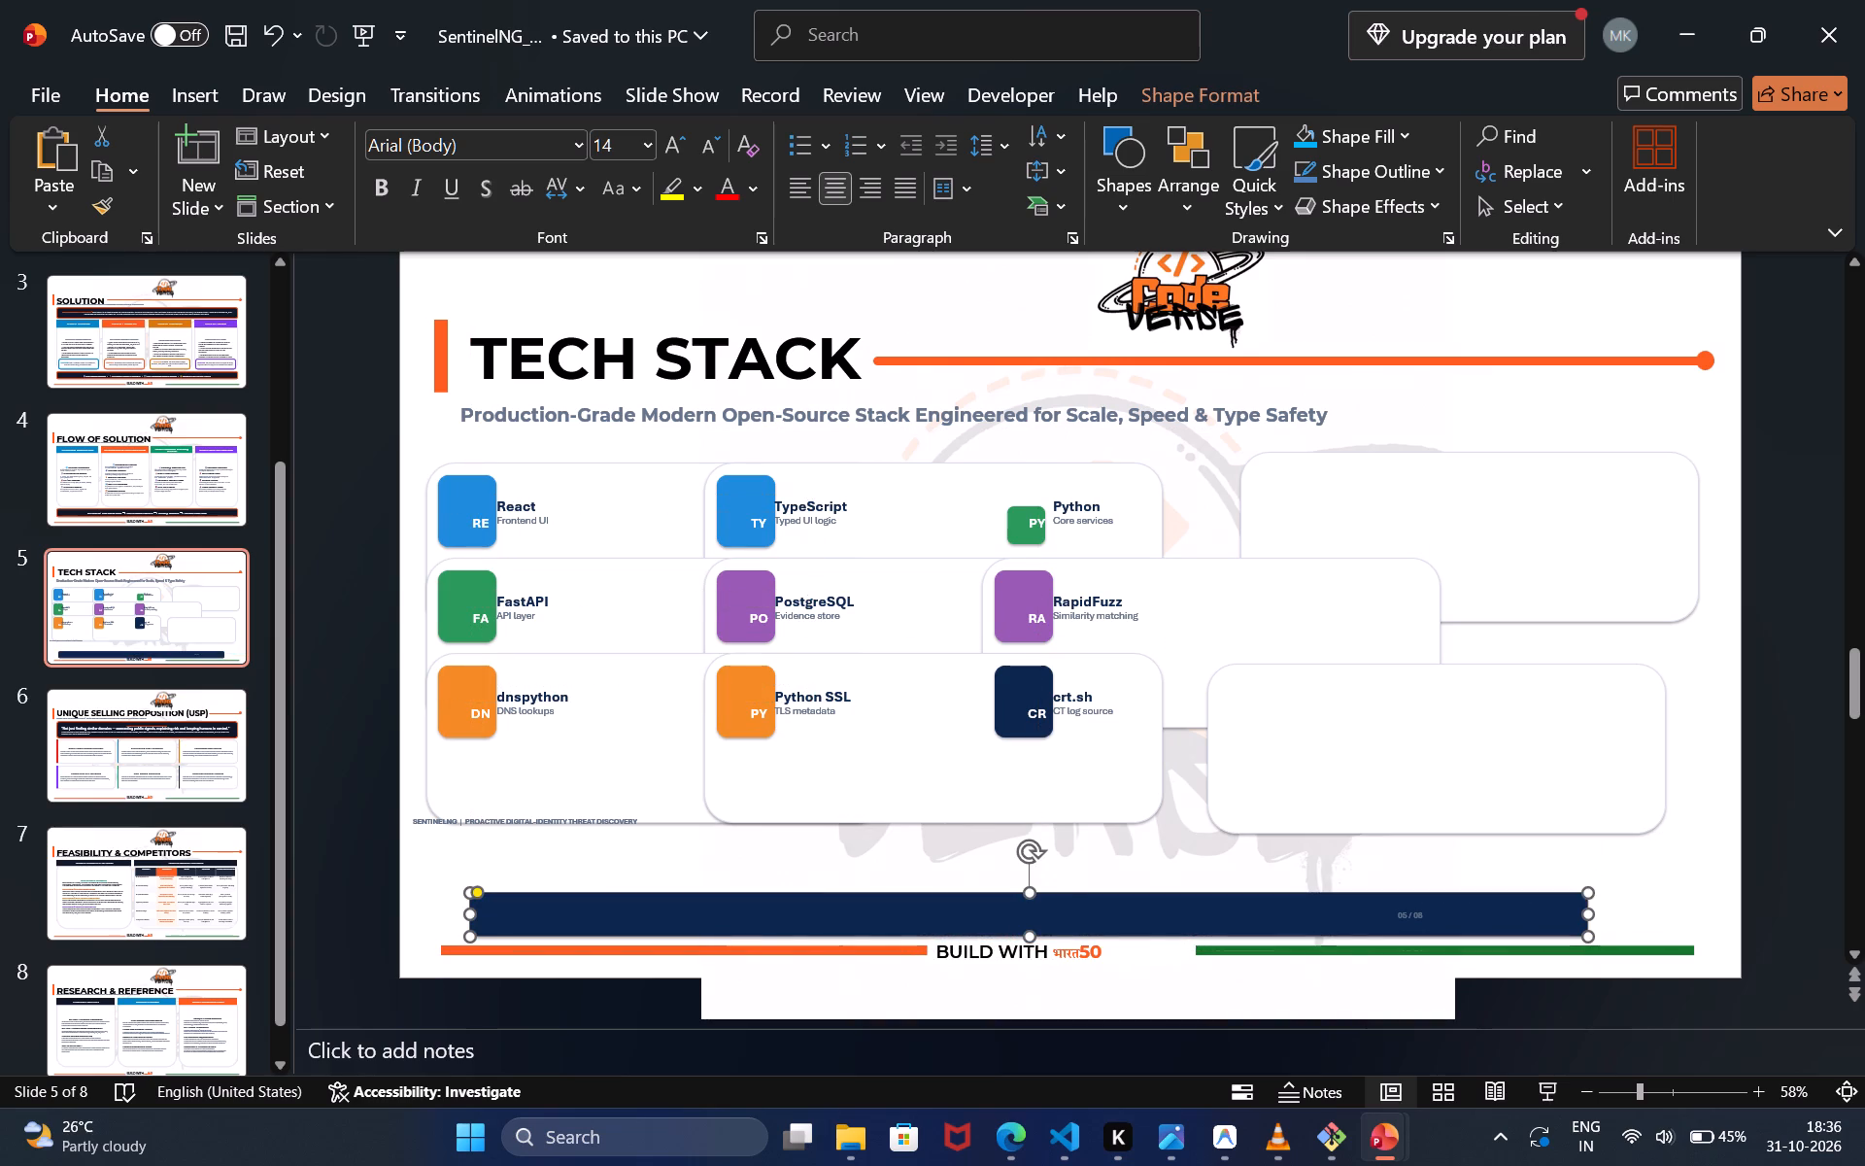
Lower the BUILD WITH भारत50 footer slightly and raise the Code Verse watermark picture to the slide's bottom edge.
{"action": "left_click", "coordinate": [1253, 949]}
{"action": "left_click_drag", "start_coordinate": [1253, 949], "coordinate": [1257, 969]}
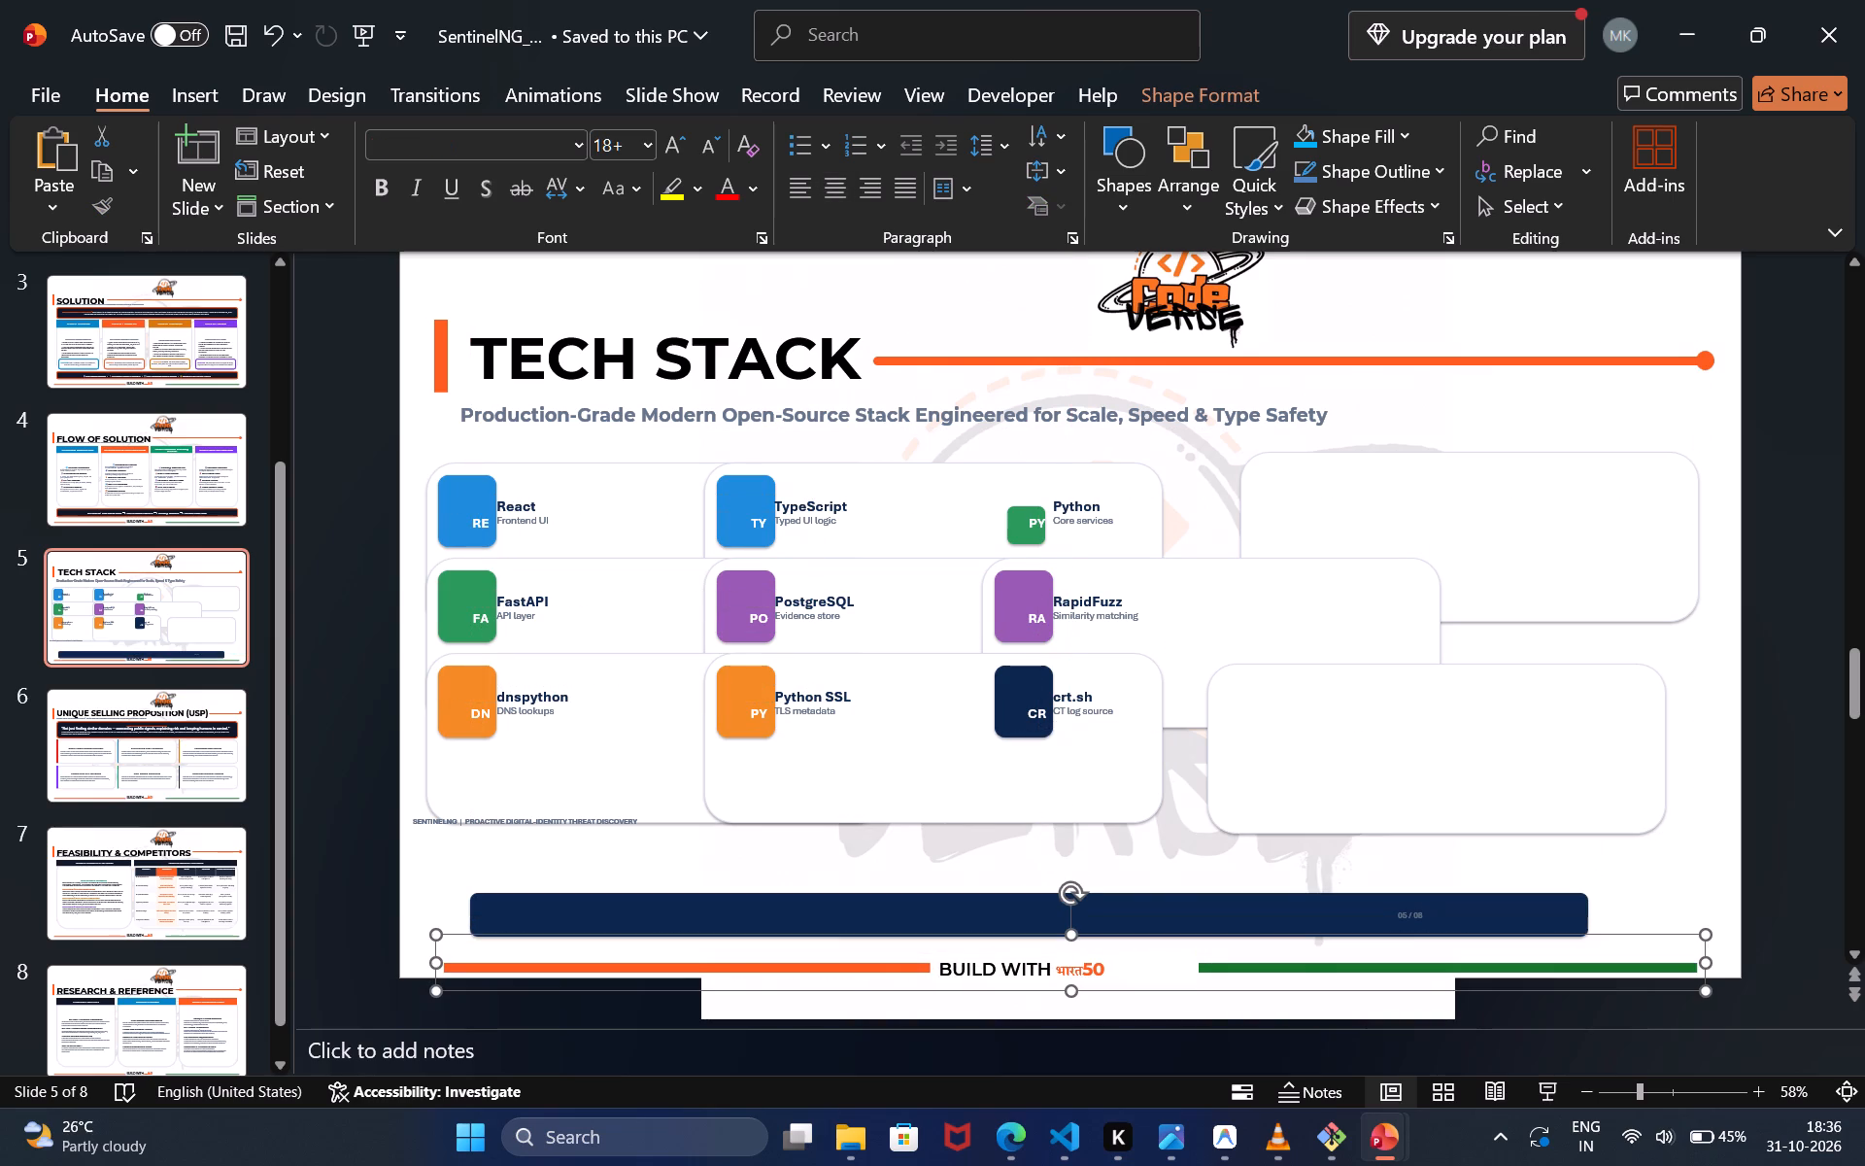
{"action": "left_click", "coordinate": [1326, 1018]}
{"action": "left_click_drag", "start_coordinate": [1326, 1018], "coordinate": [1307, 972]}
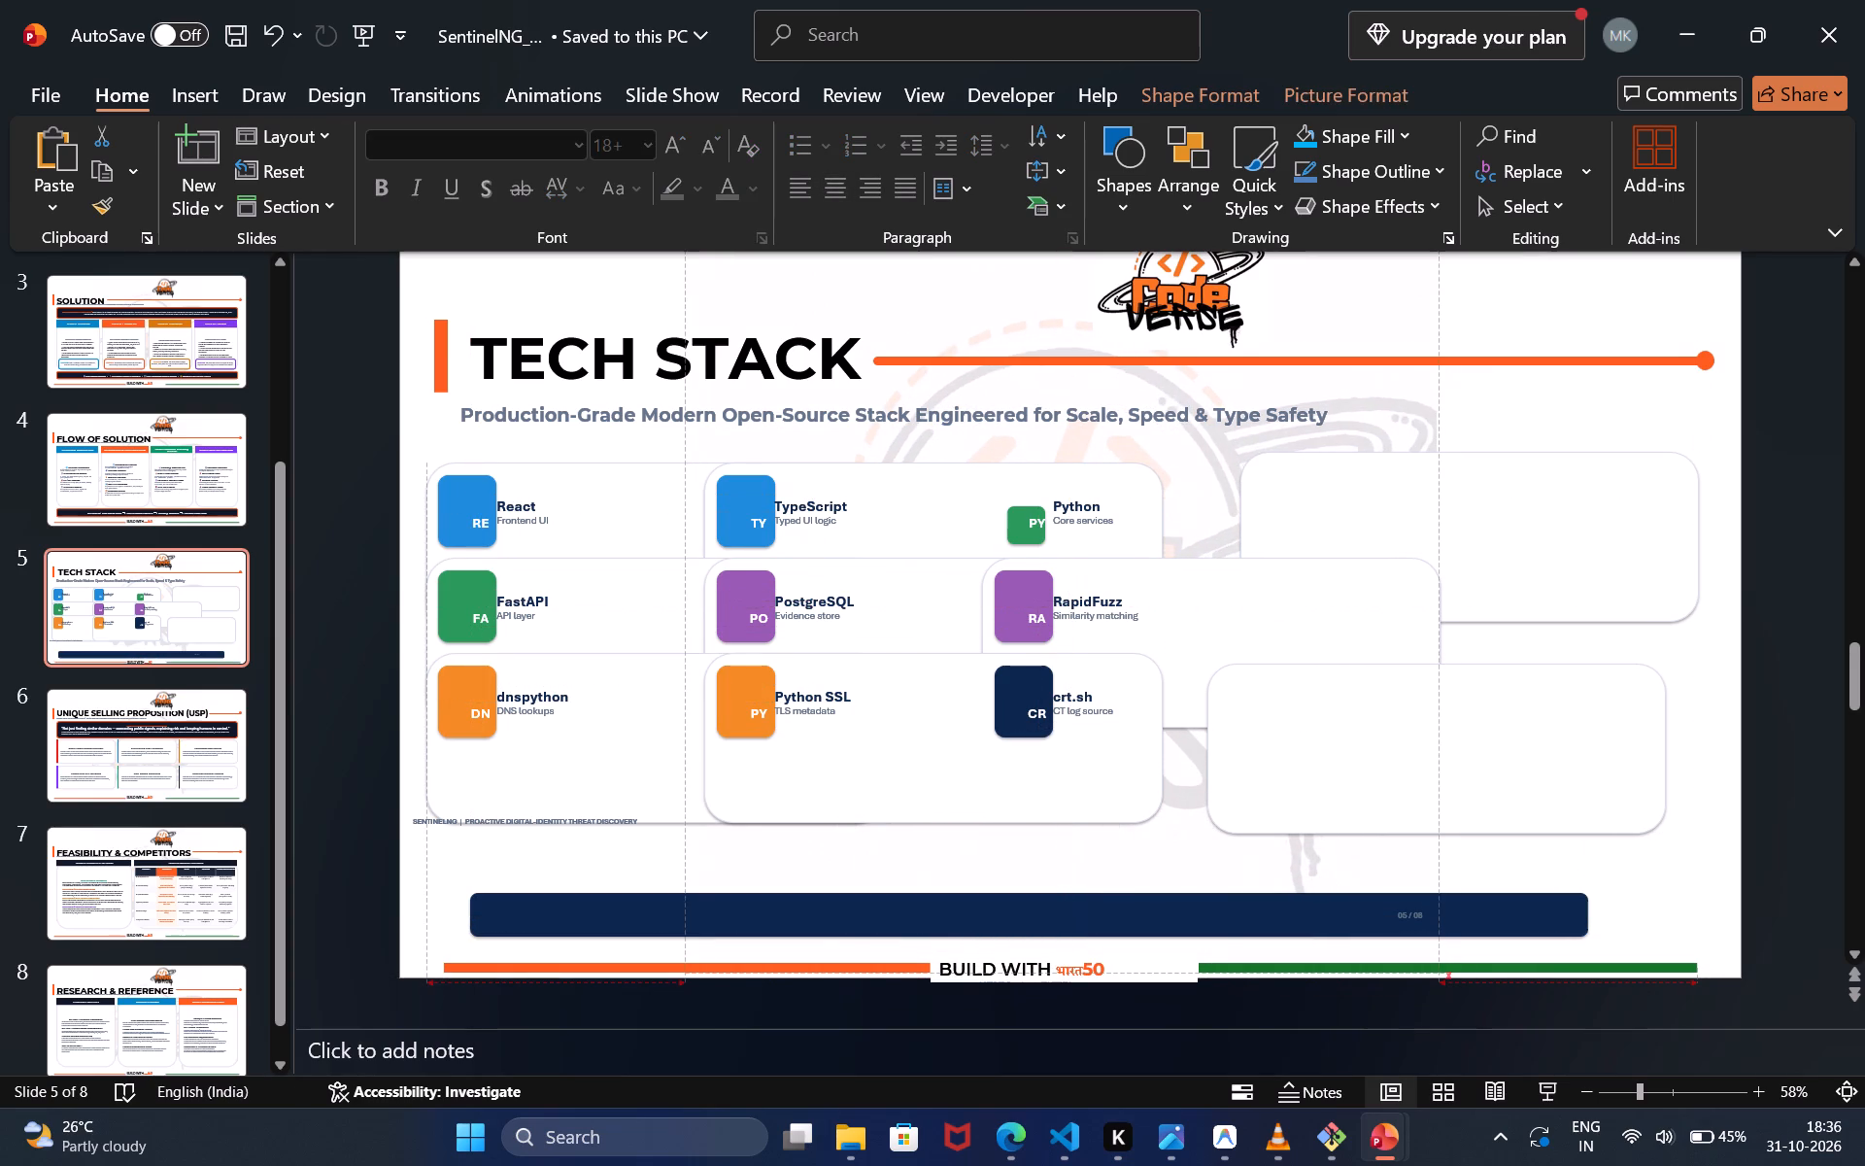
{"action": "left_click_drag", "start_coordinate": [1307, 972], "coordinate": [1303, 966]}
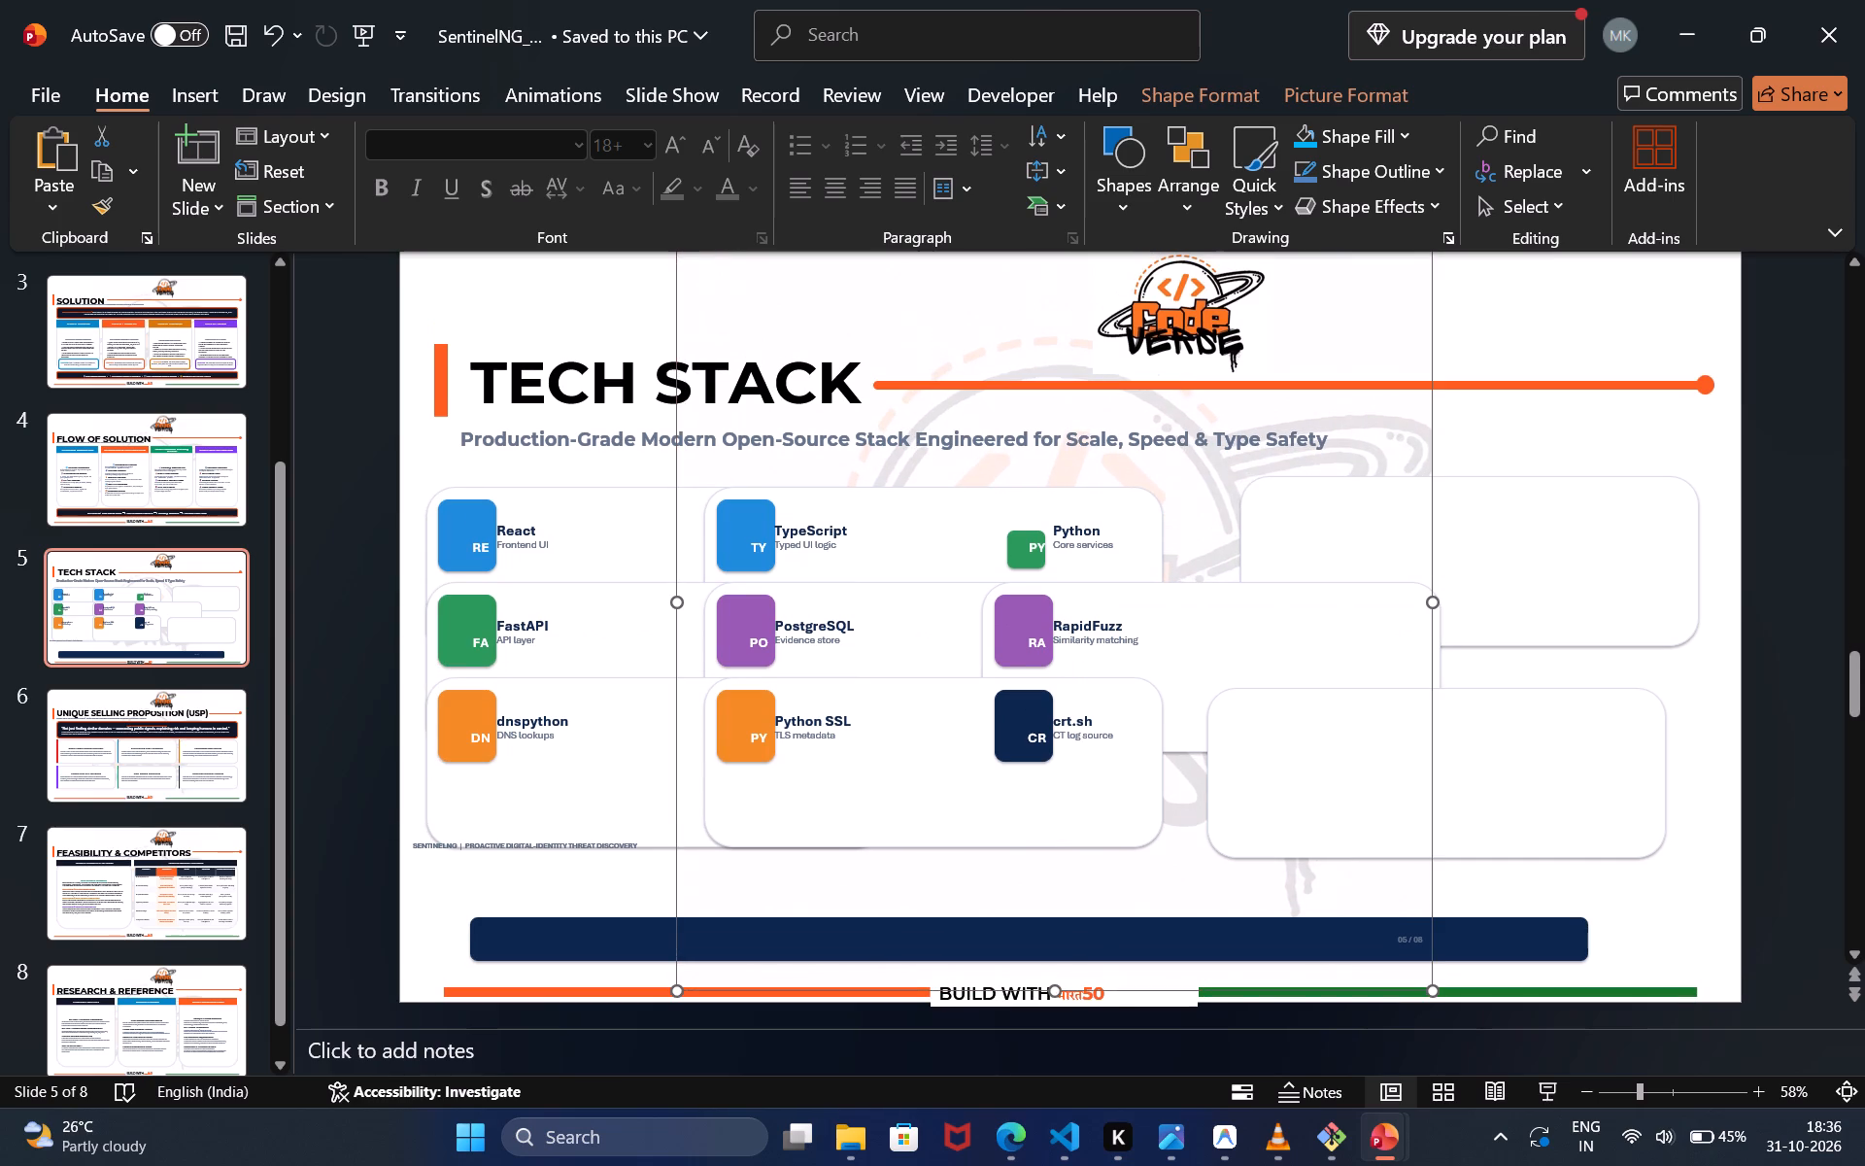
{"action": "left_click", "coordinate": [1705, 917]}
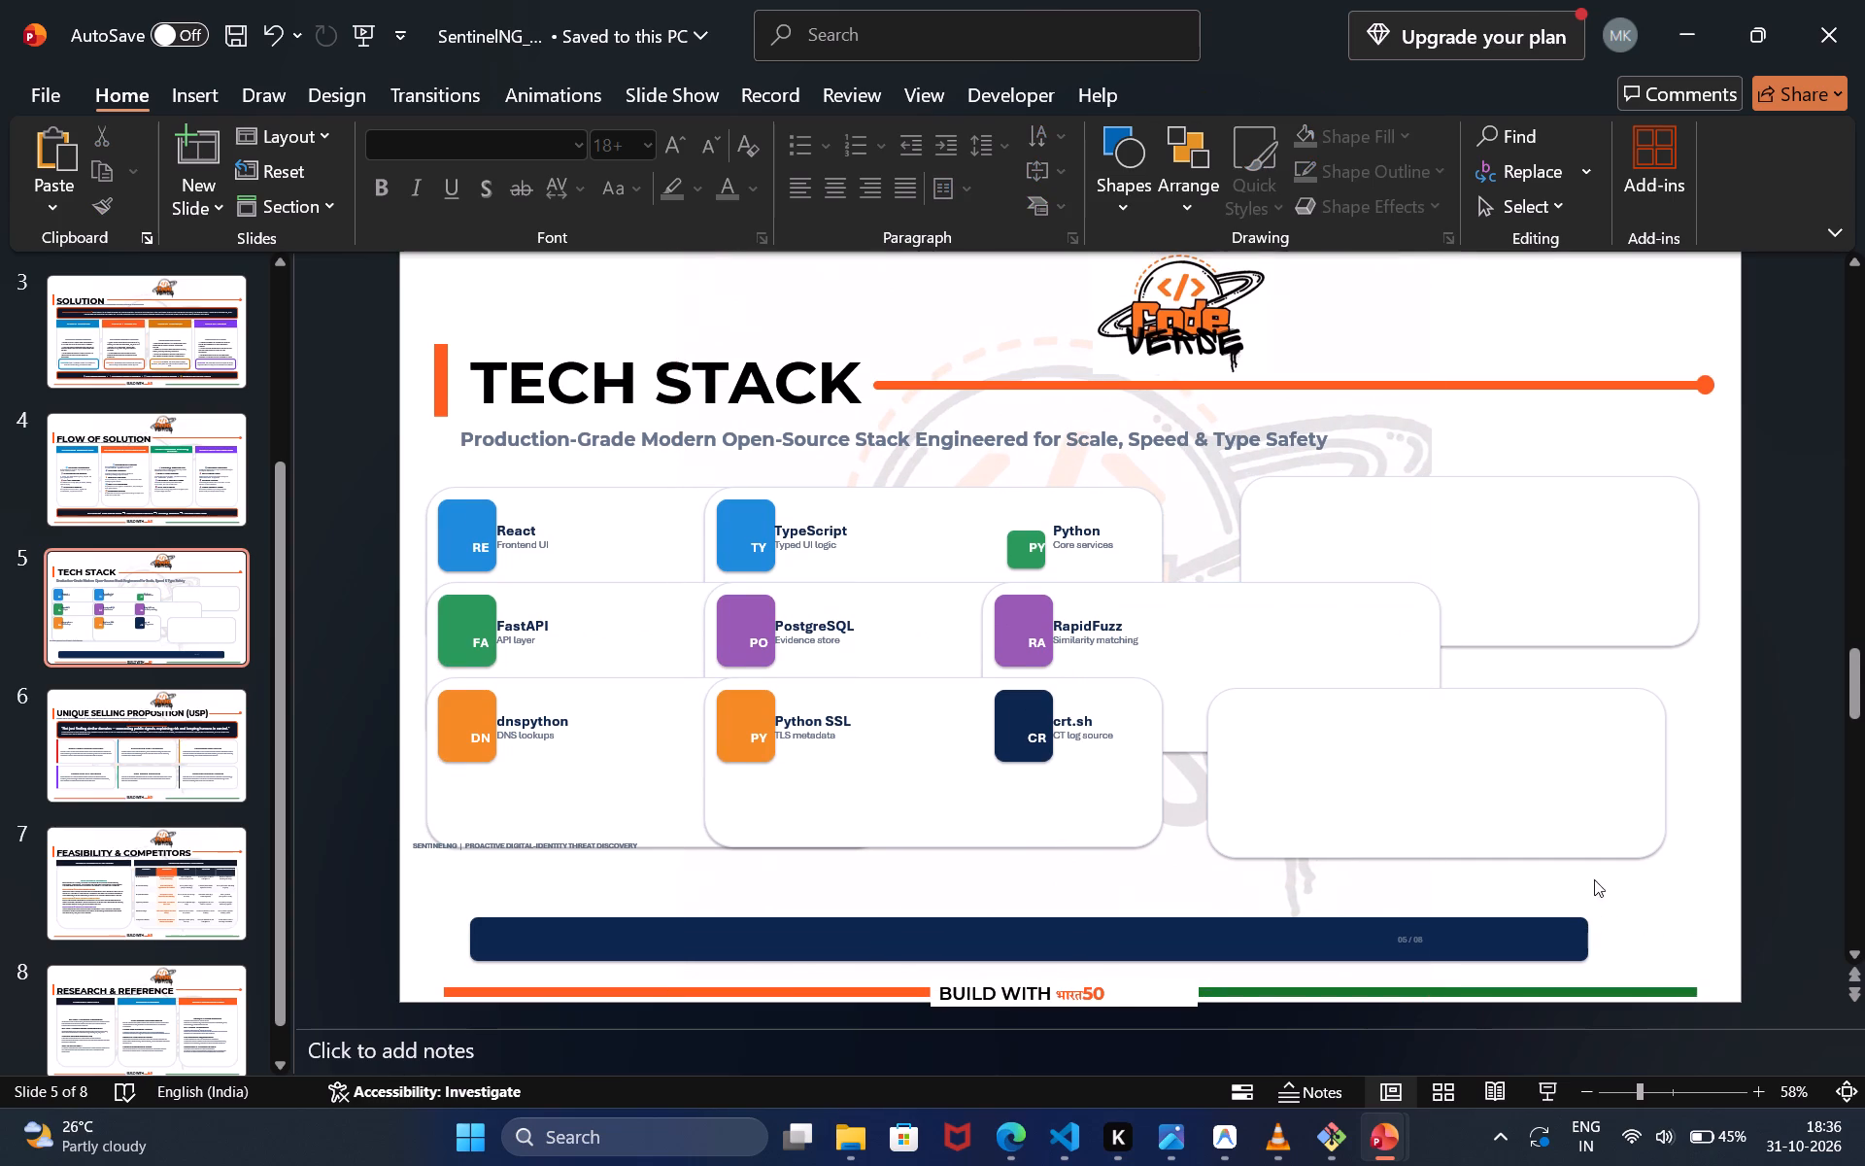
Move the empty crt.sh card background further right and down, just above the navy banner.
{"action": "left_click", "coordinate": [1501, 855]}
{"action": "left_click_drag", "start_coordinate": [1487, 823], "coordinate": [1534, 867]}
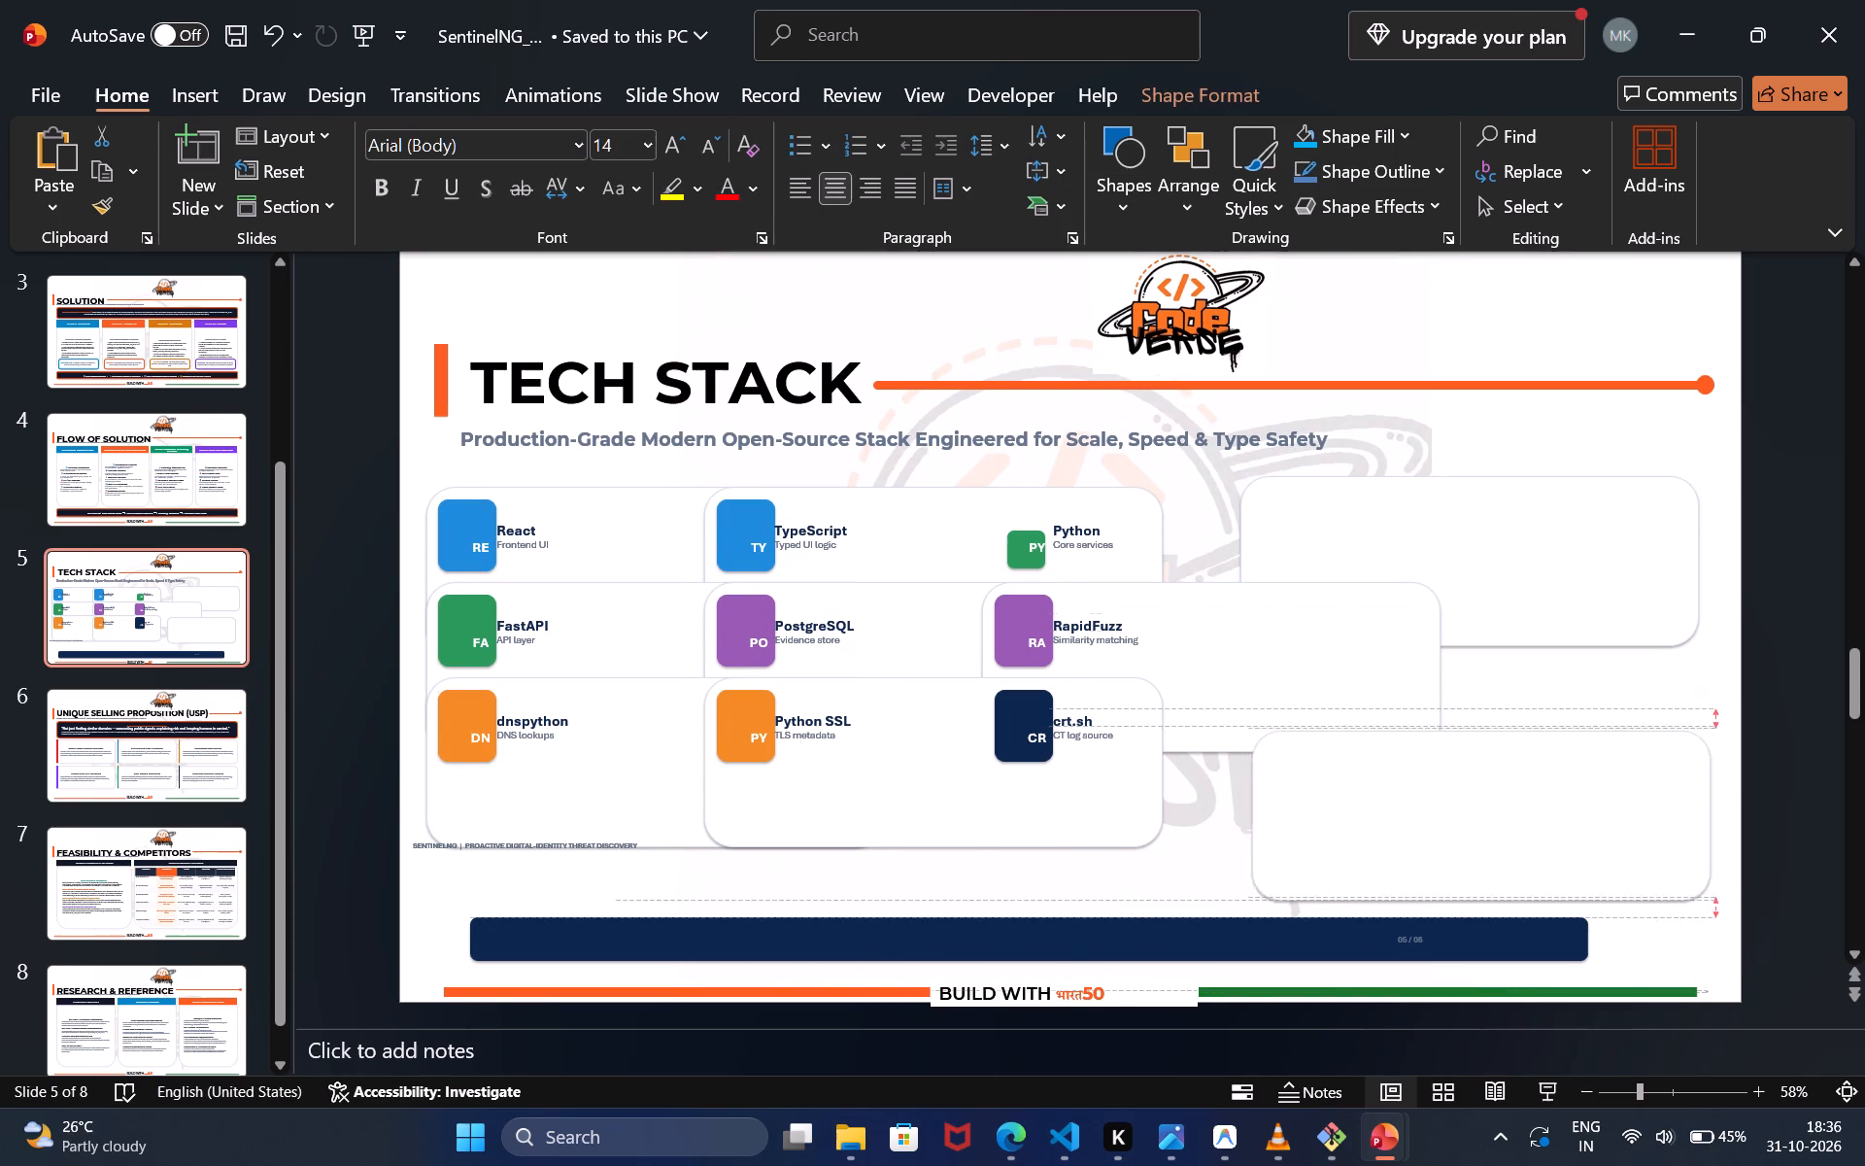
{"action": "left_click_drag", "start_coordinate": [1534, 867], "coordinate": [1540, 870]}
{"action": "left_click", "coordinate": [1421, 913]}
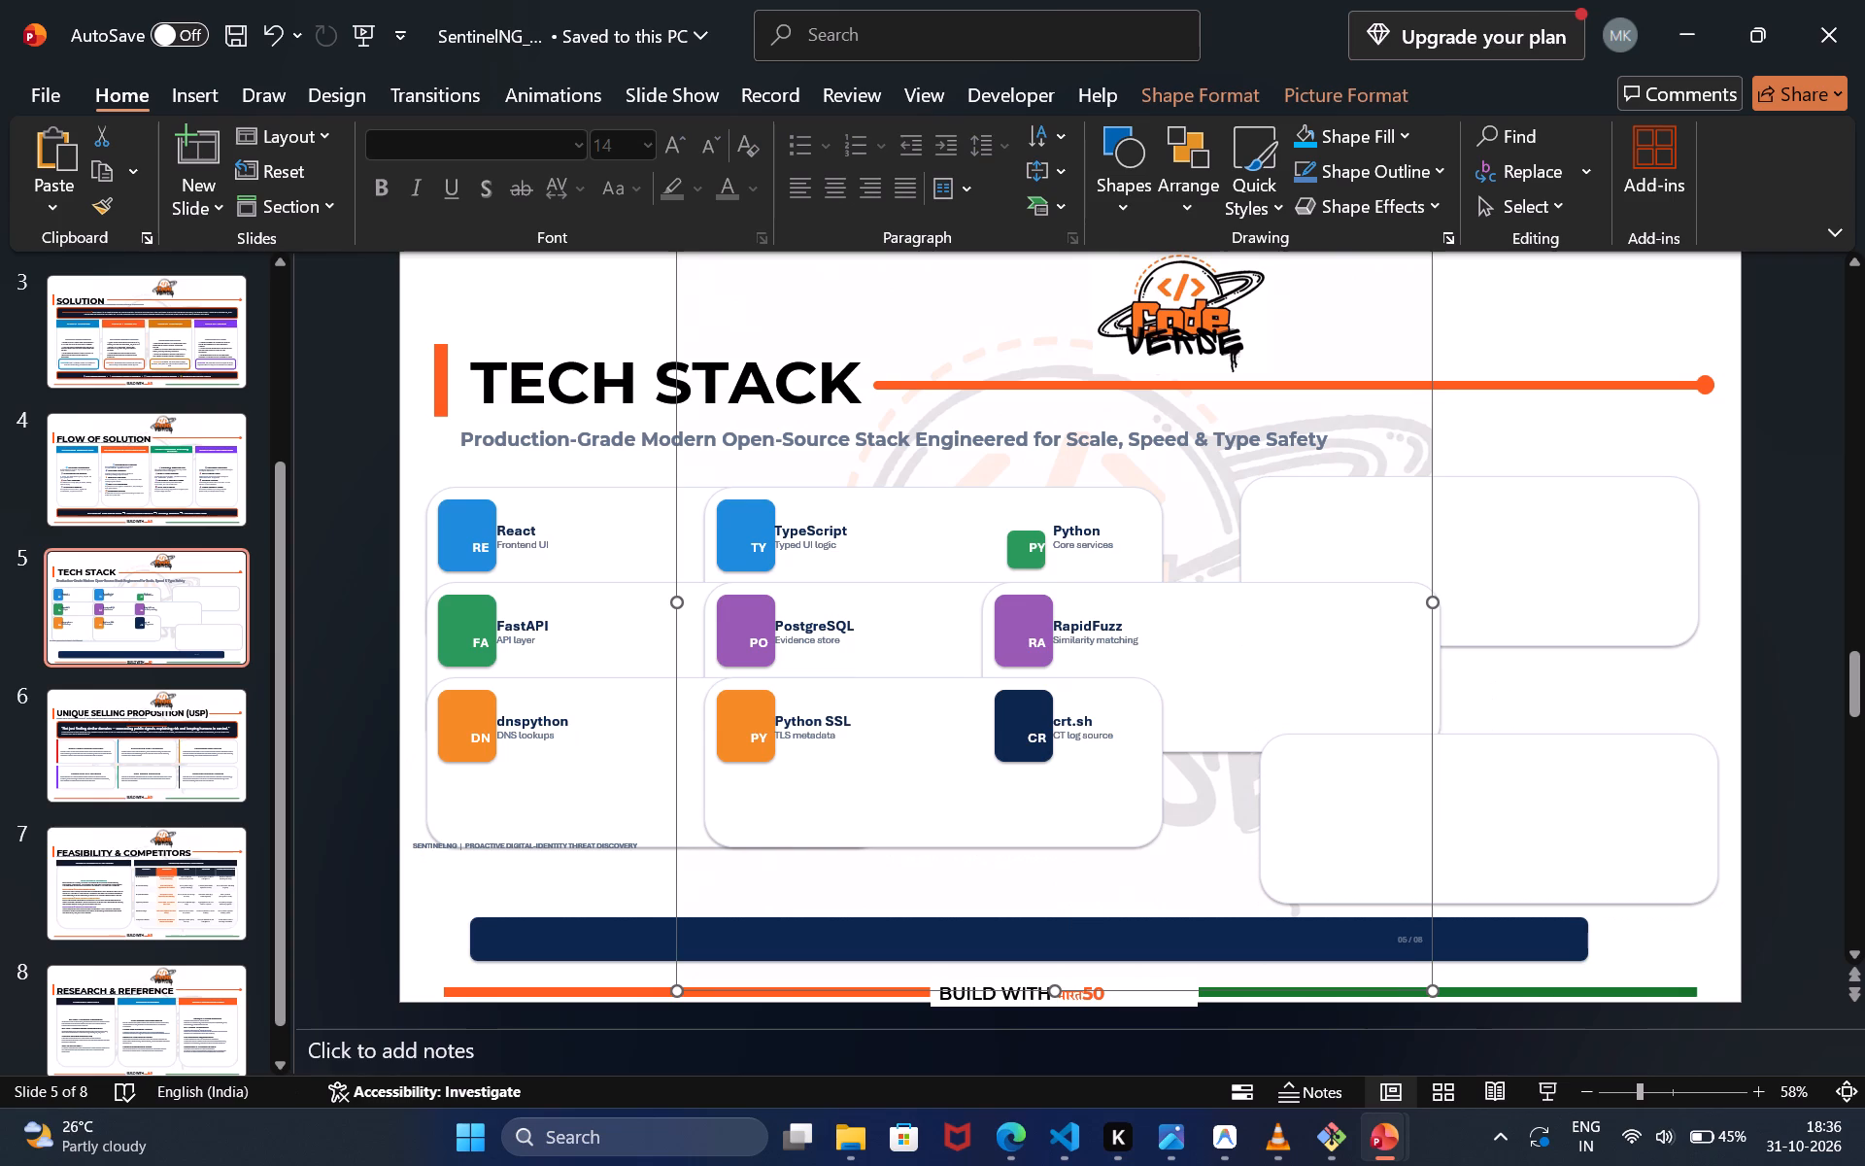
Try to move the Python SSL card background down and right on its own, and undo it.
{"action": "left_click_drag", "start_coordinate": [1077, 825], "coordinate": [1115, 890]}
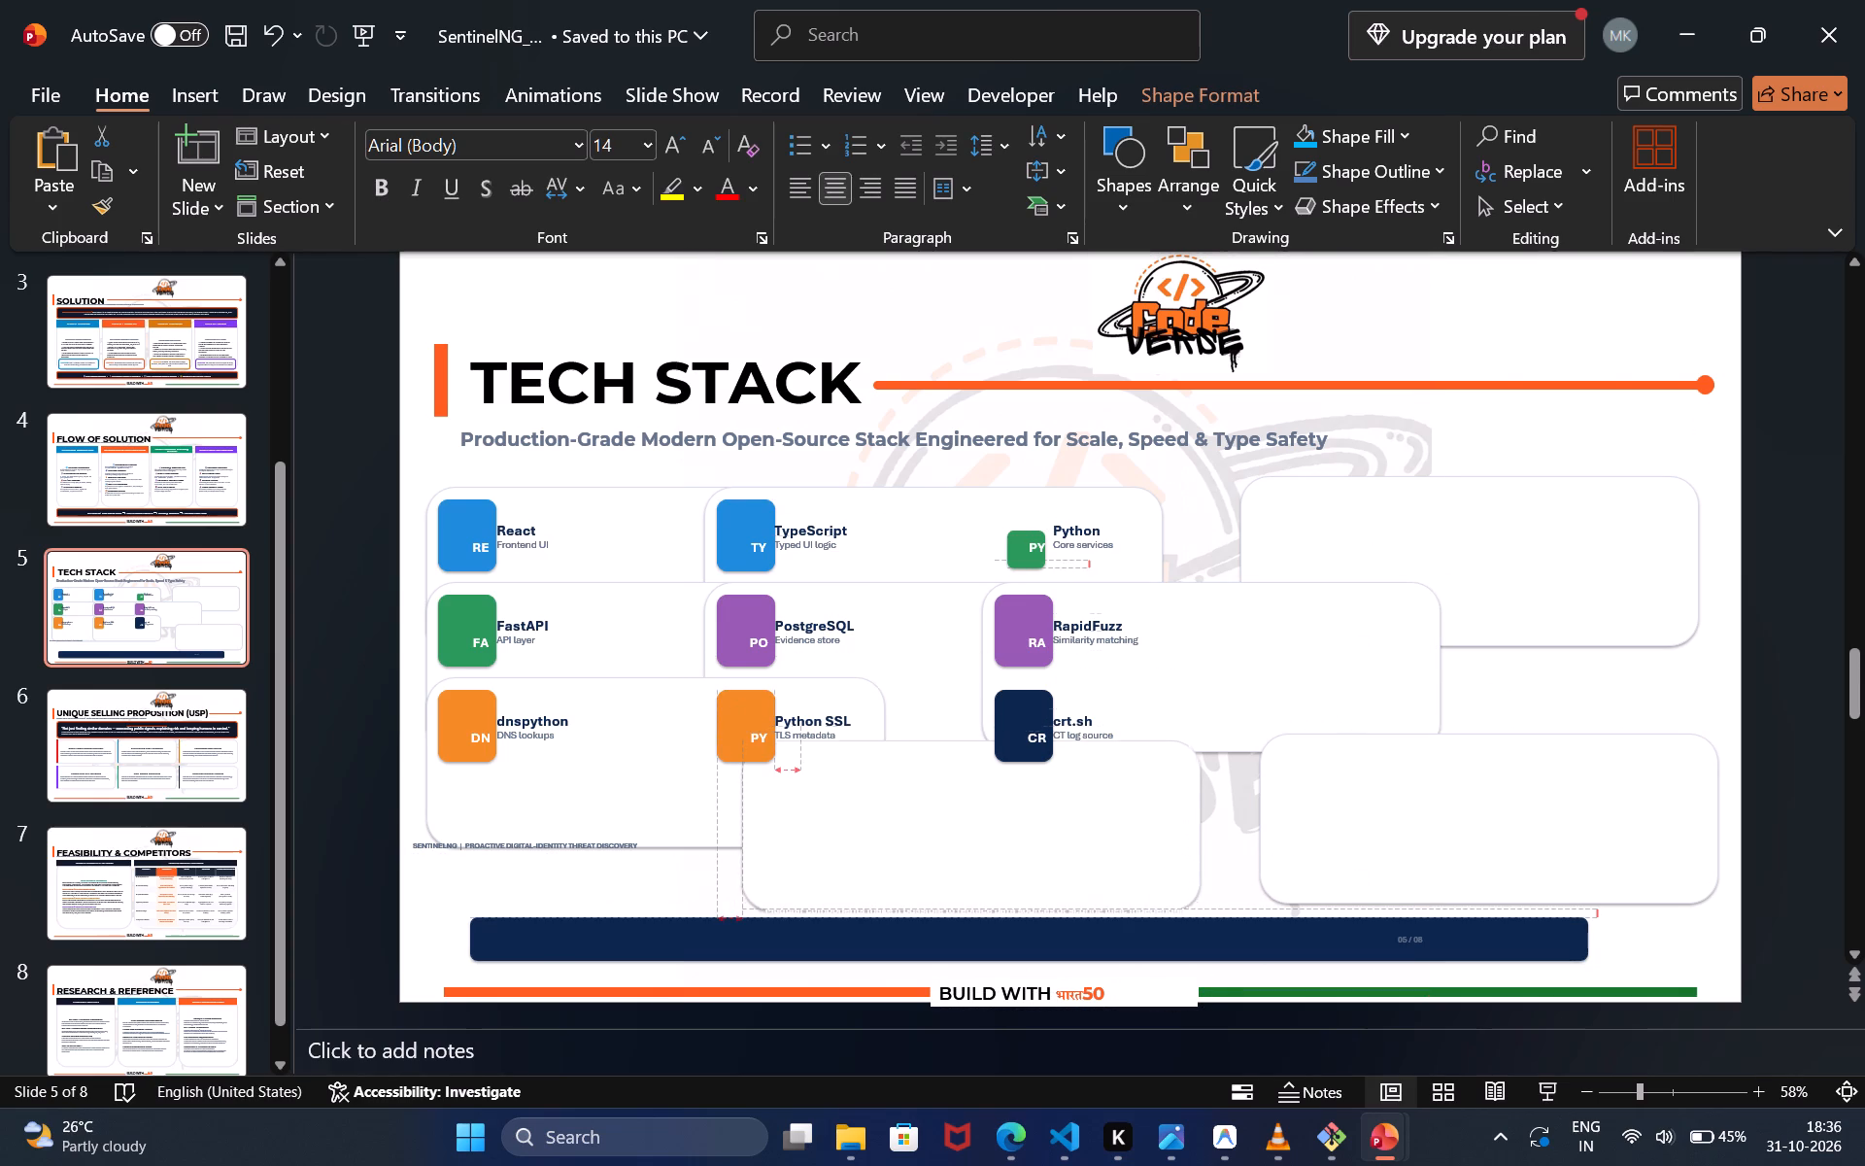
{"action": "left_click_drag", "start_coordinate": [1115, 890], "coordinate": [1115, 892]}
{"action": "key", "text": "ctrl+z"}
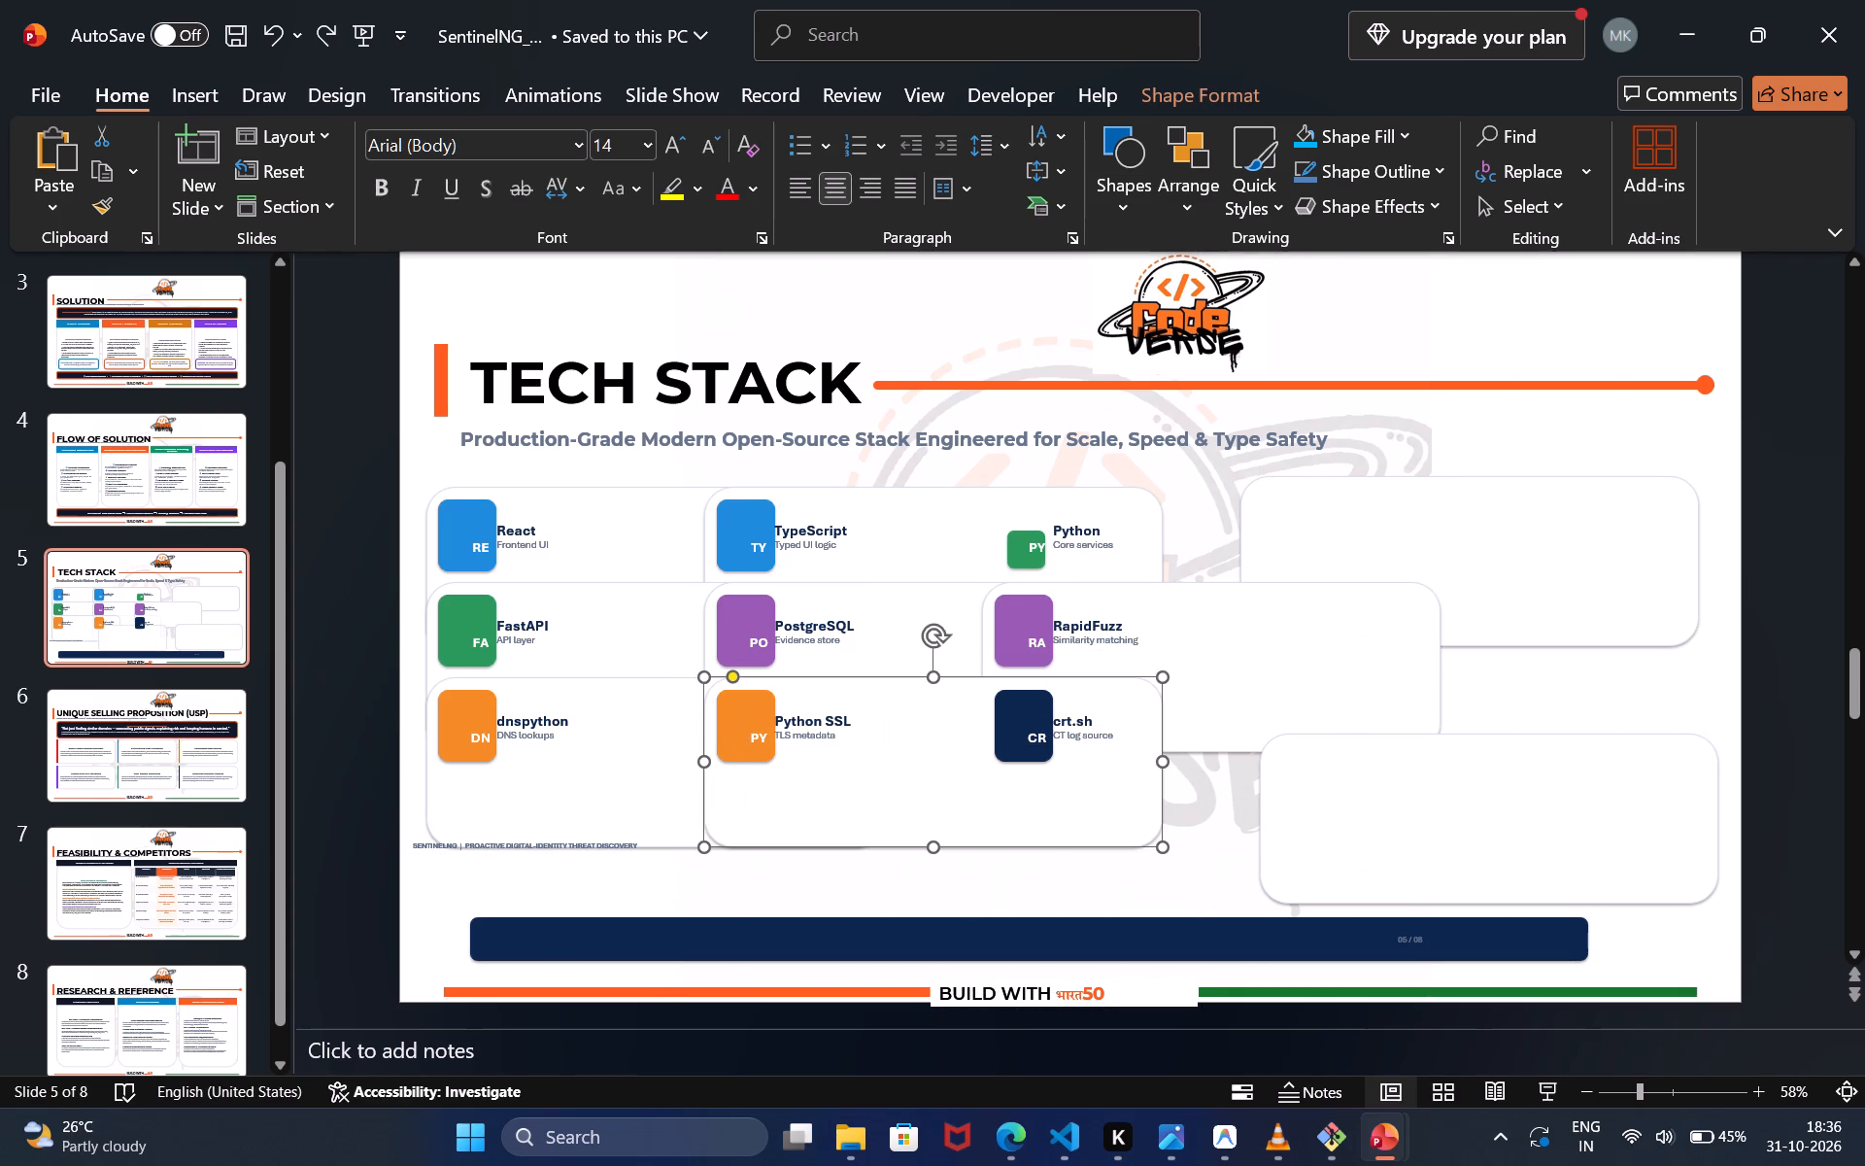
Shrink the empty crt.sh card background and place it near the slide's bottom-right corner.
{"action": "left_click", "coordinate": [1420, 846]}
{"action": "left_click_drag", "start_coordinate": [1716, 904], "coordinate": [1591, 877]}
{"action": "left_click_drag", "start_coordinate": [1504, 797], "coordinate": [1597, 828]}
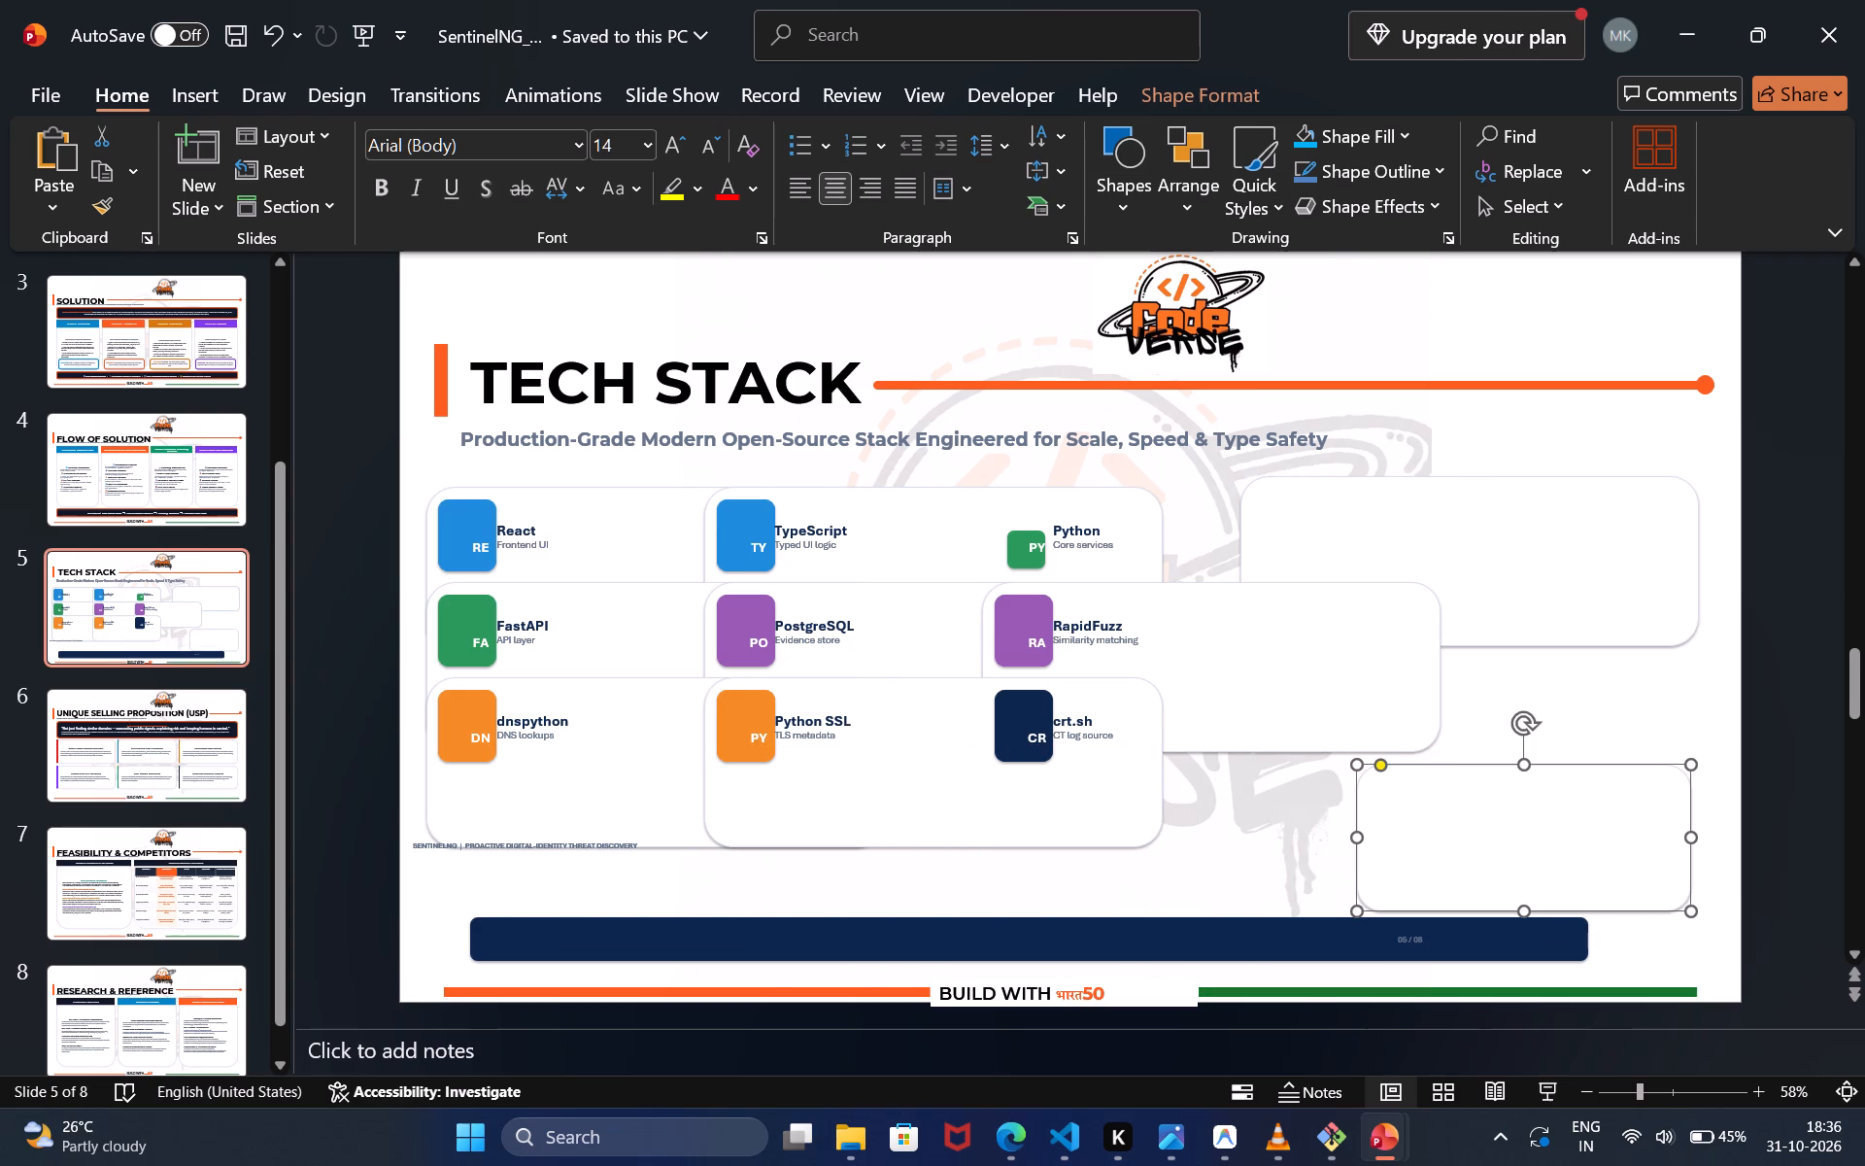
Shrink the empty Python card background and move it up and right, level with the subtitle.
{"action": "left_click", "coordinate": [1573, 632]}
{"action": "left_click_drag", "start_coordinate": [1699, 654], "coordinate": [1606, 629]}
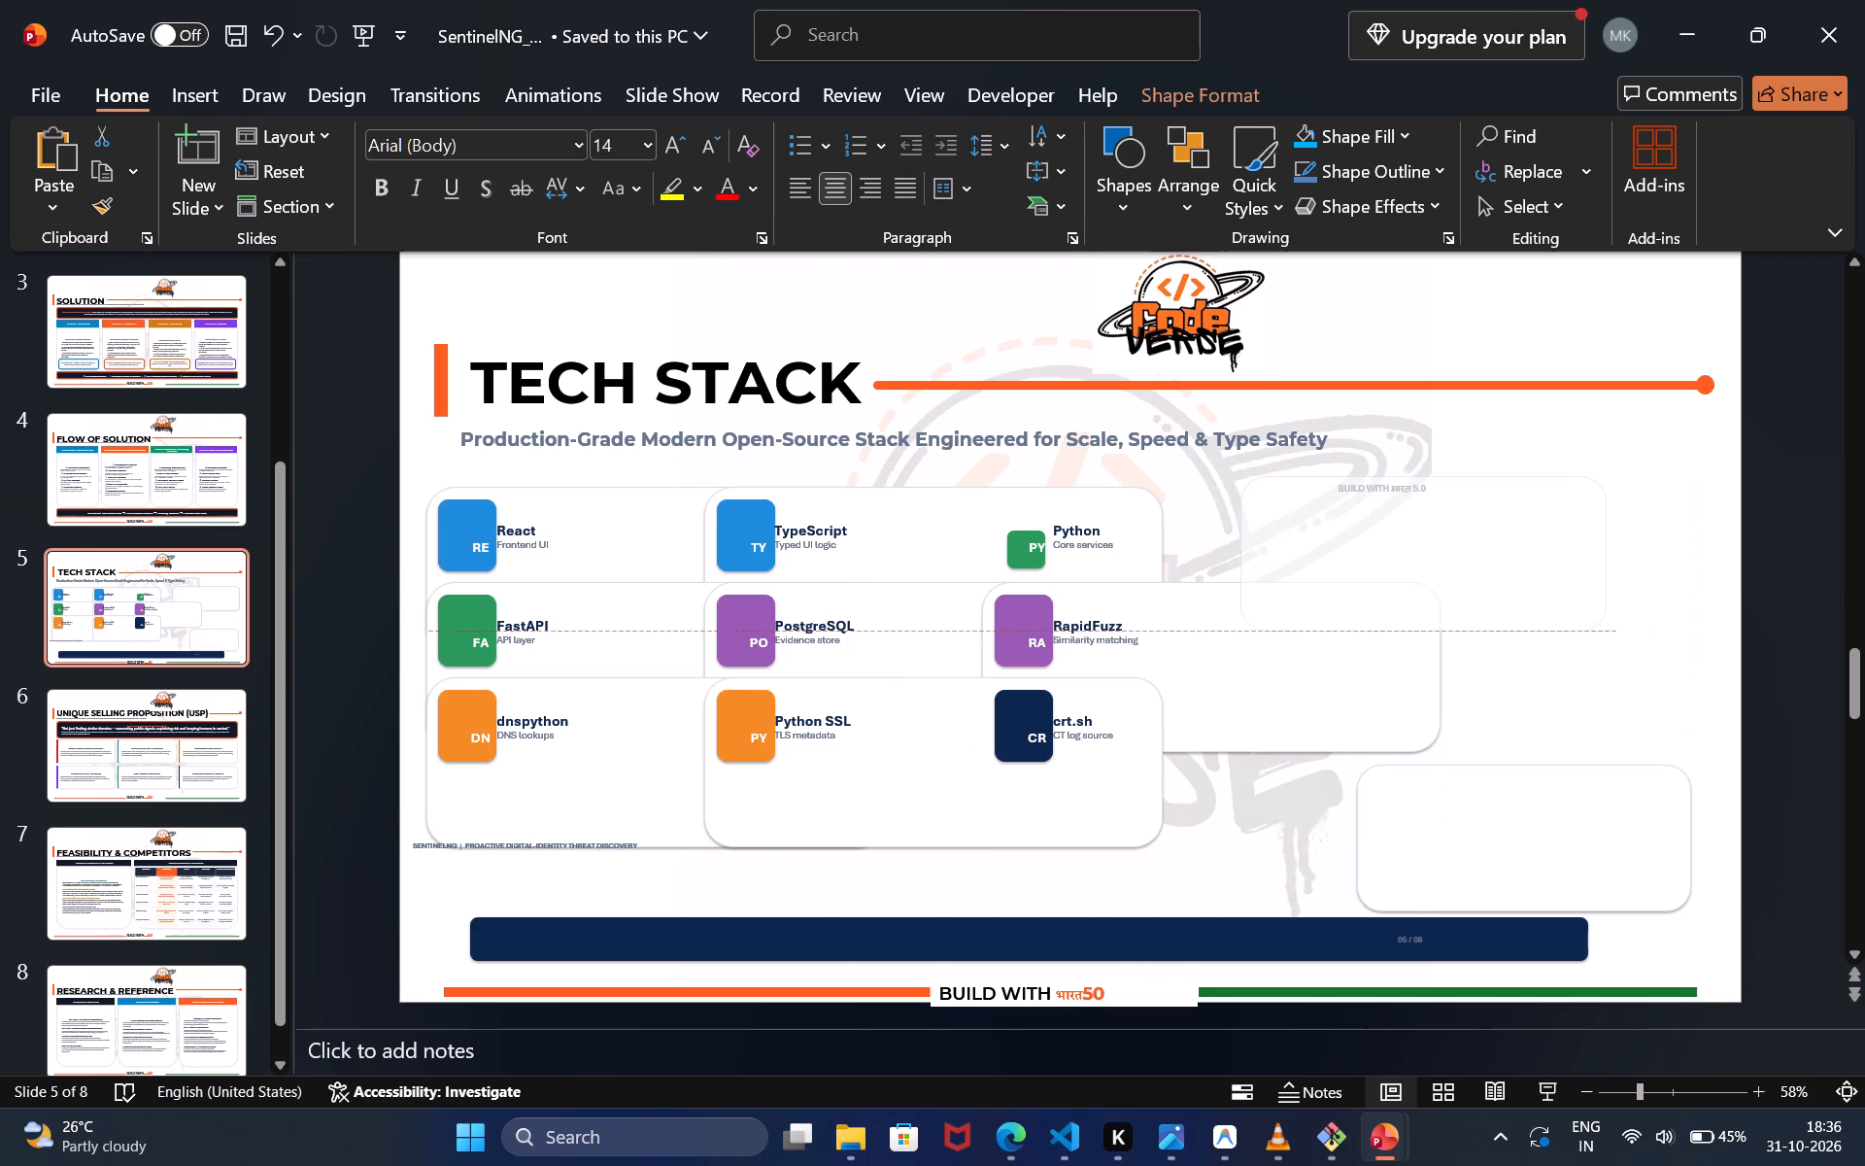
{"action": "left_click_drag", "start_coordinate": [1606, 629], "coordinate": [1602, 629]}
{"action": "left_click_drag", "start_coordinate": [1527, 547], "coordinate": [1596, 527]}
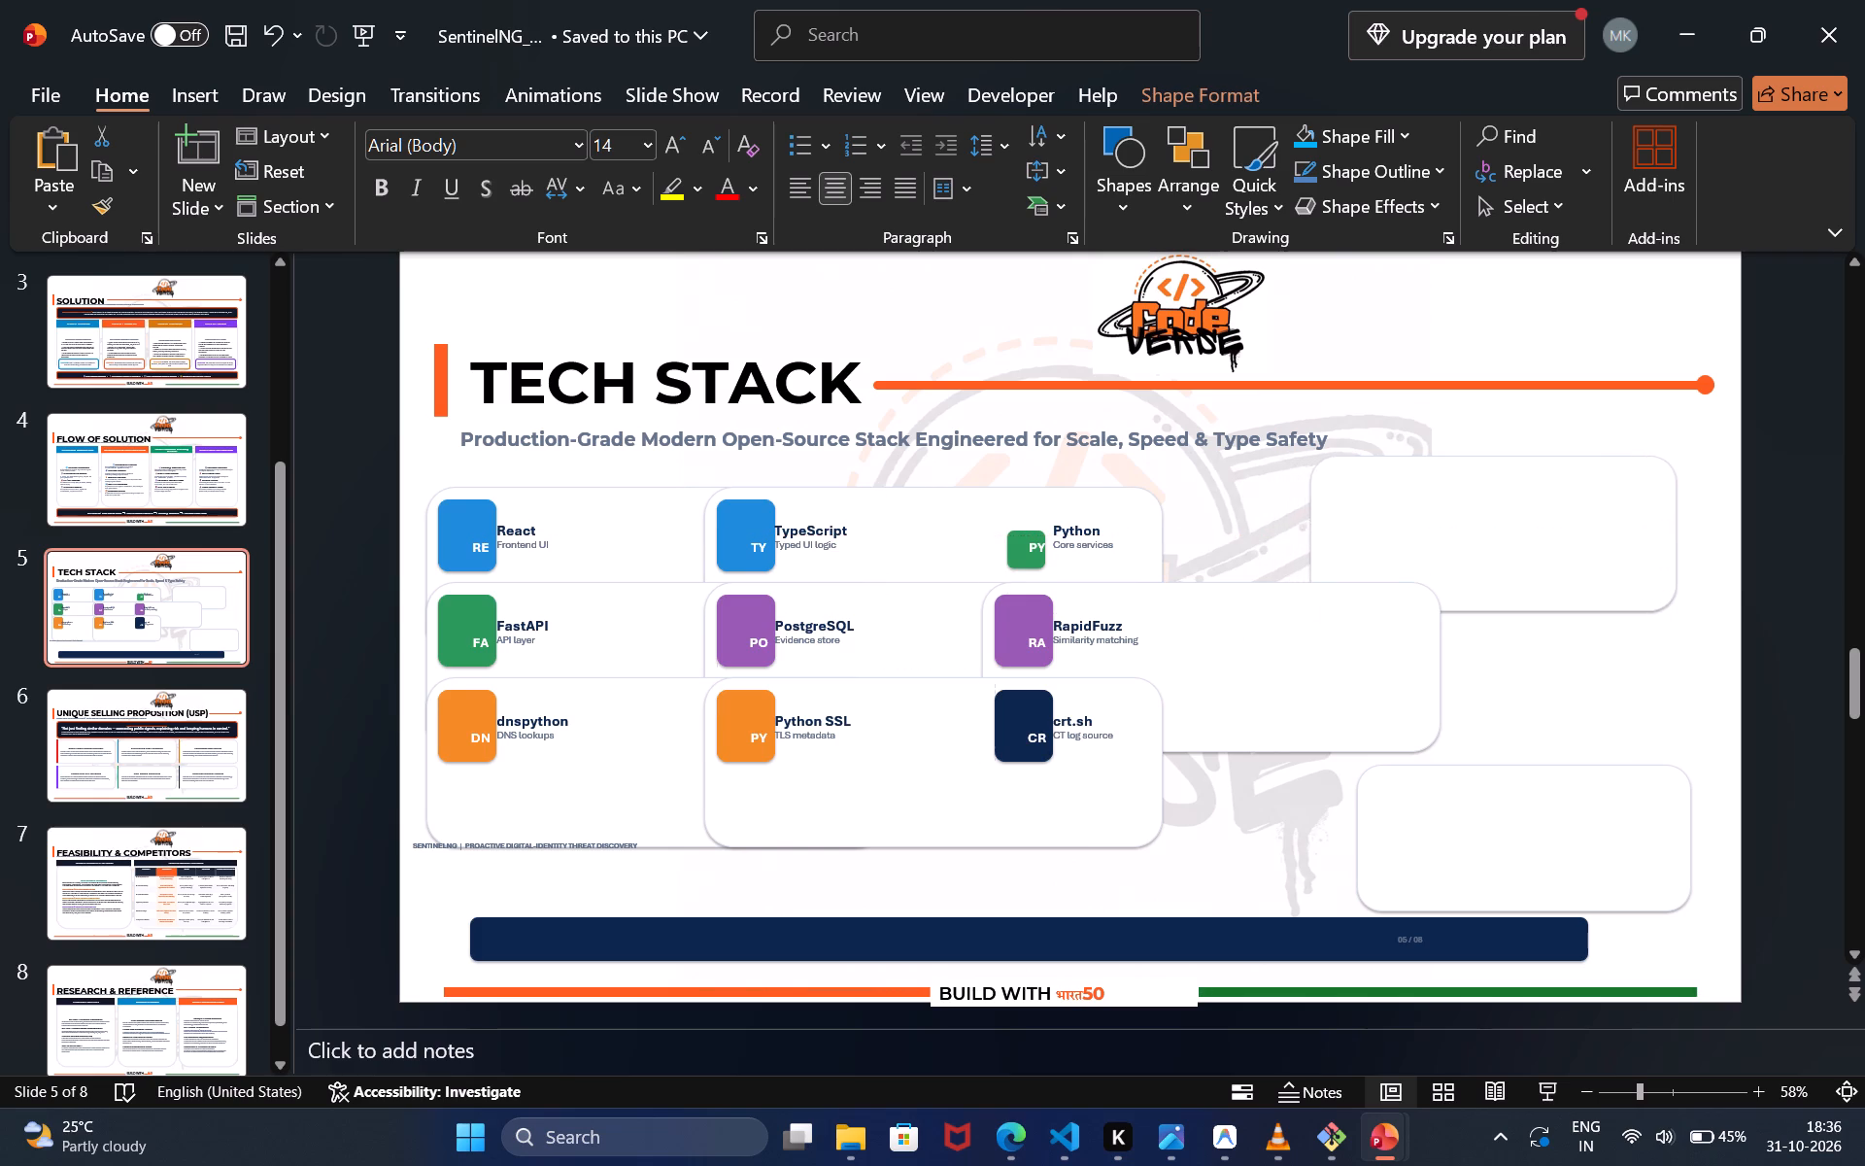
{"action": "left_click_drag", "start_coordinate": [1596, 527], "coordinate": [1611, 526]}
Shrink the RapidFuzz card background, place it between the two empty cards on the right, and widen it to match the upper one.
{"action": "left_click", "coordinate": [1363, 659]}
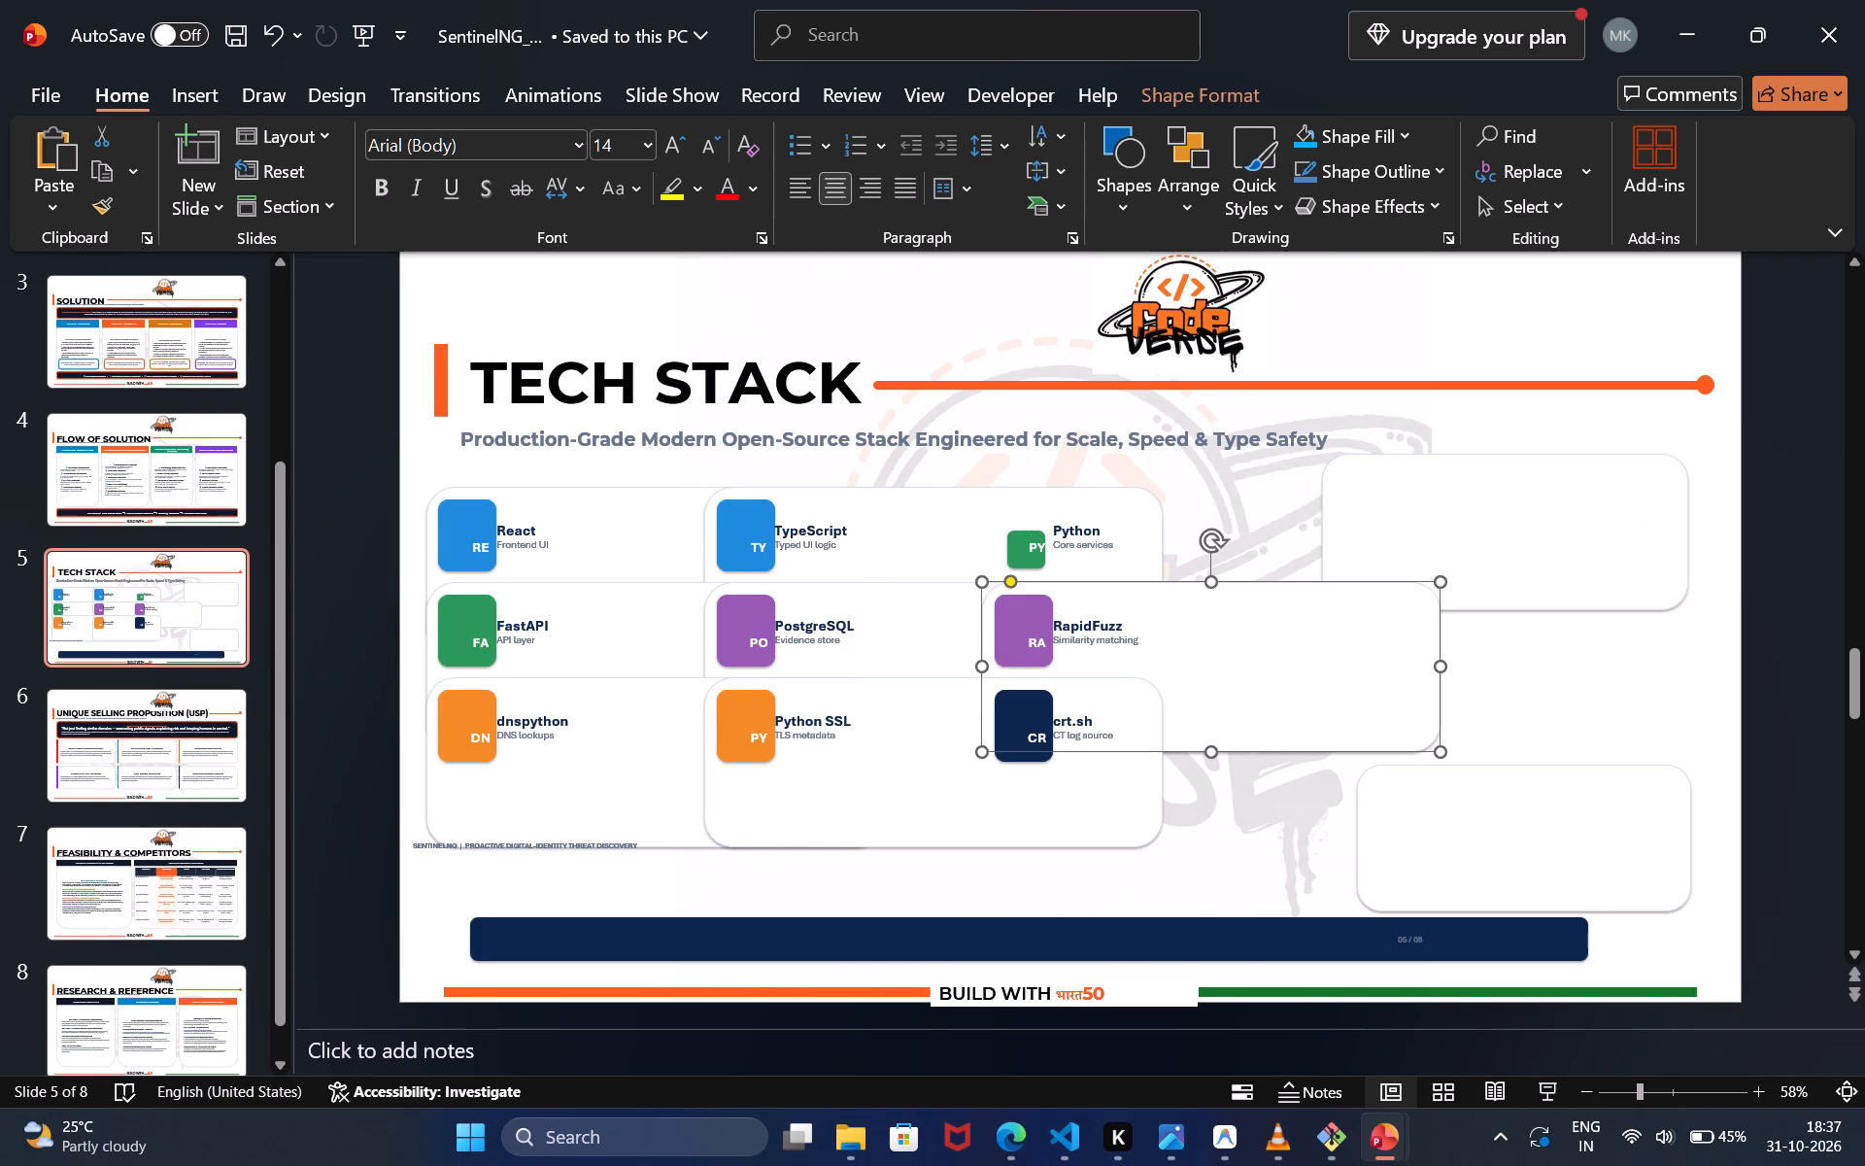
{"action": "left_click_drag", "start_coordinate": [1445, 755], "coordinate": [1318, 739]}
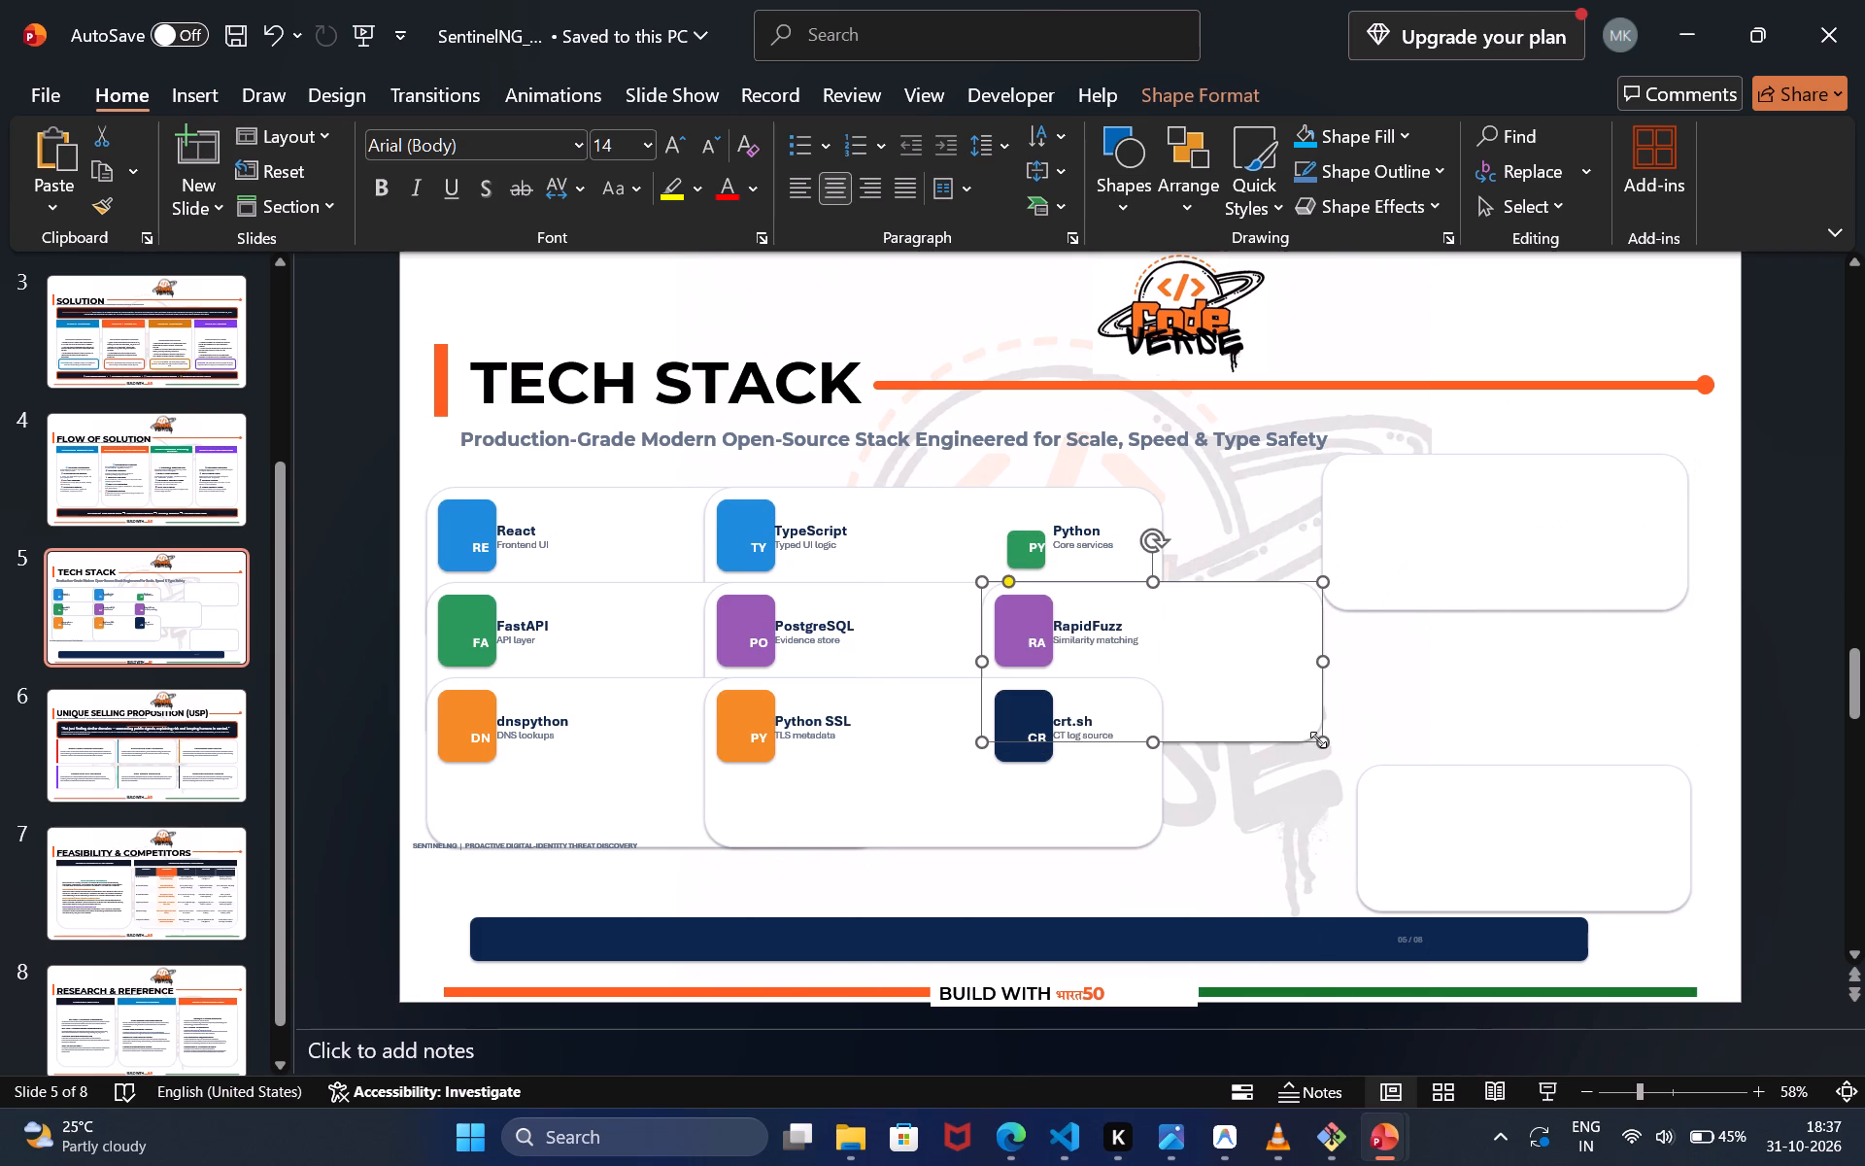
{"action": "left_click_drag", "start_coordinate": [1240, 667], "coordinate": [1601, 706]}
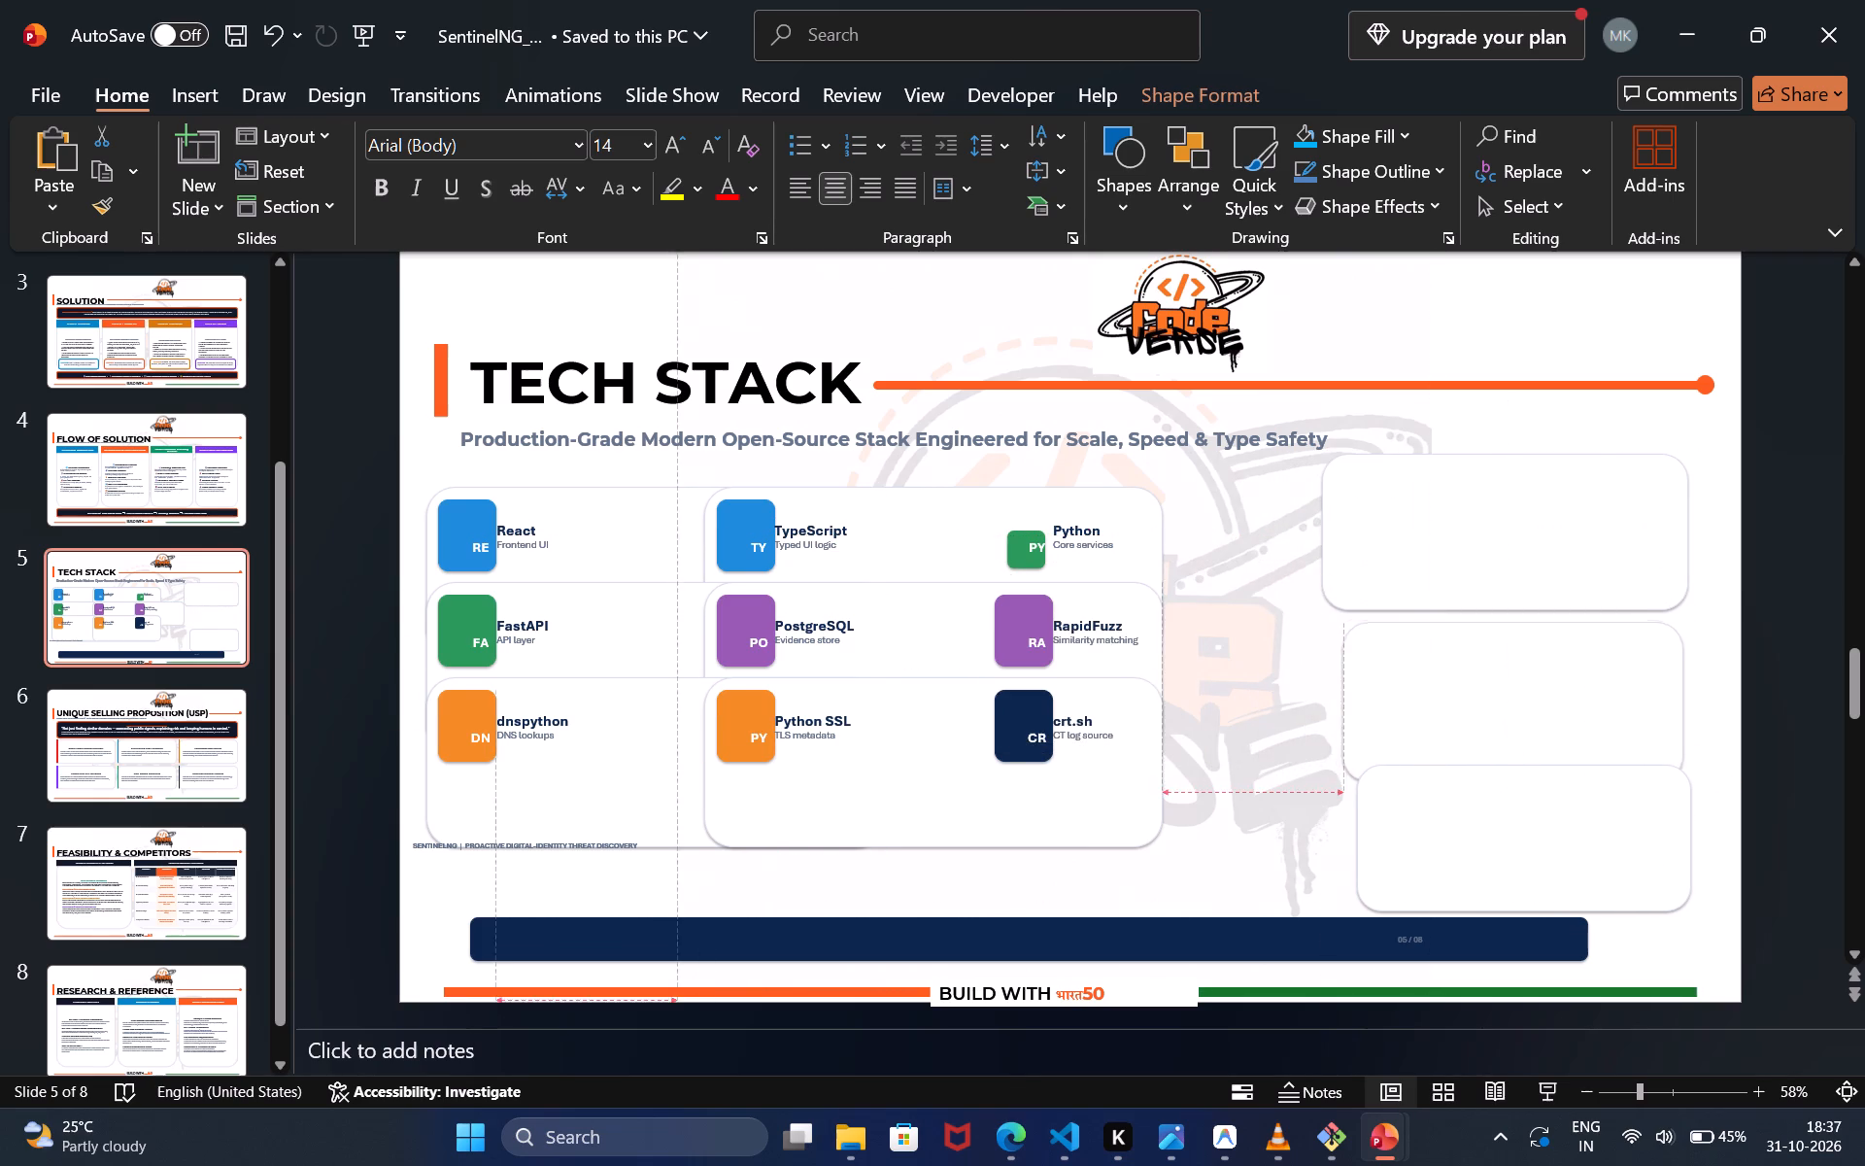
{"action": "left_click_drag", "start_coordinate": [1601, 706], "coordinate": [1611, 704]}
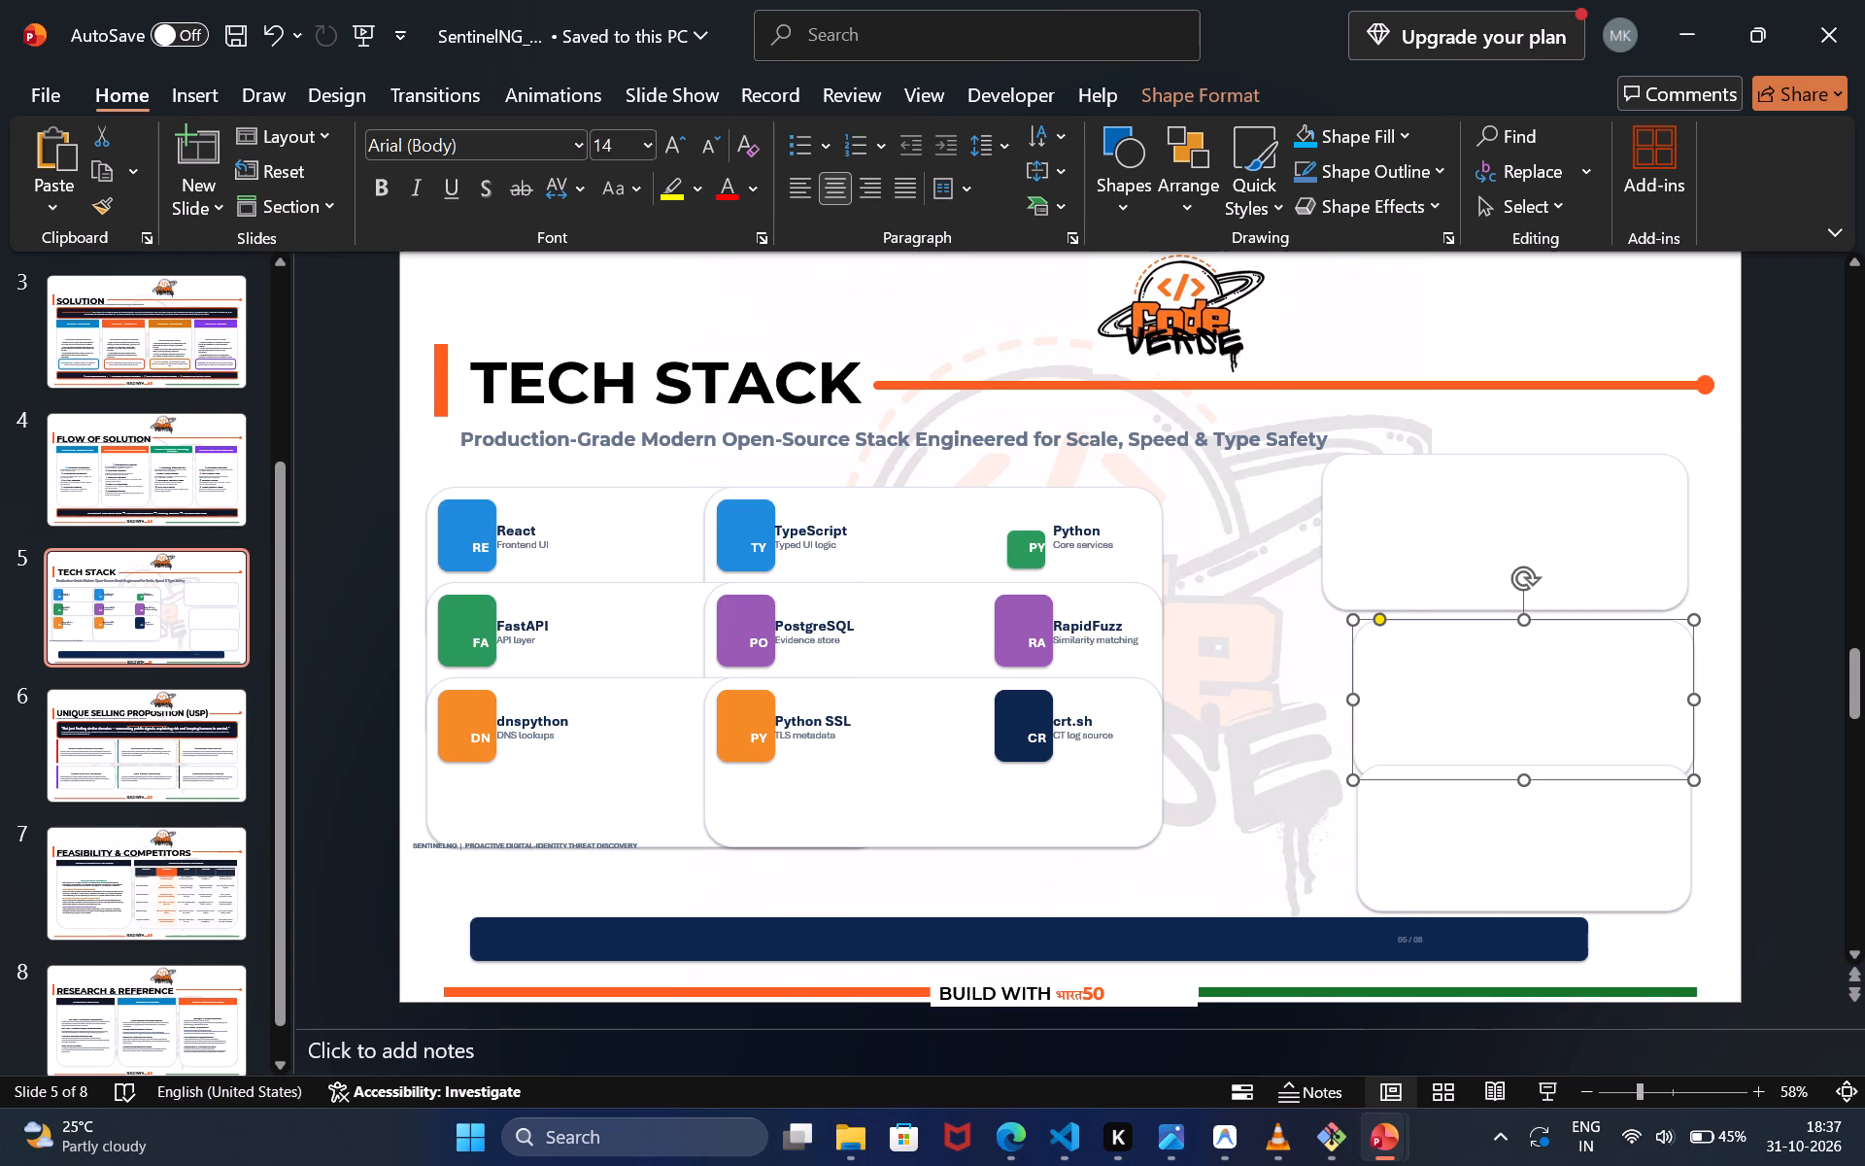
{"action": "left_click_drag", "start_coordinate": [1355, 780], "coordinate": [1329, 775]}
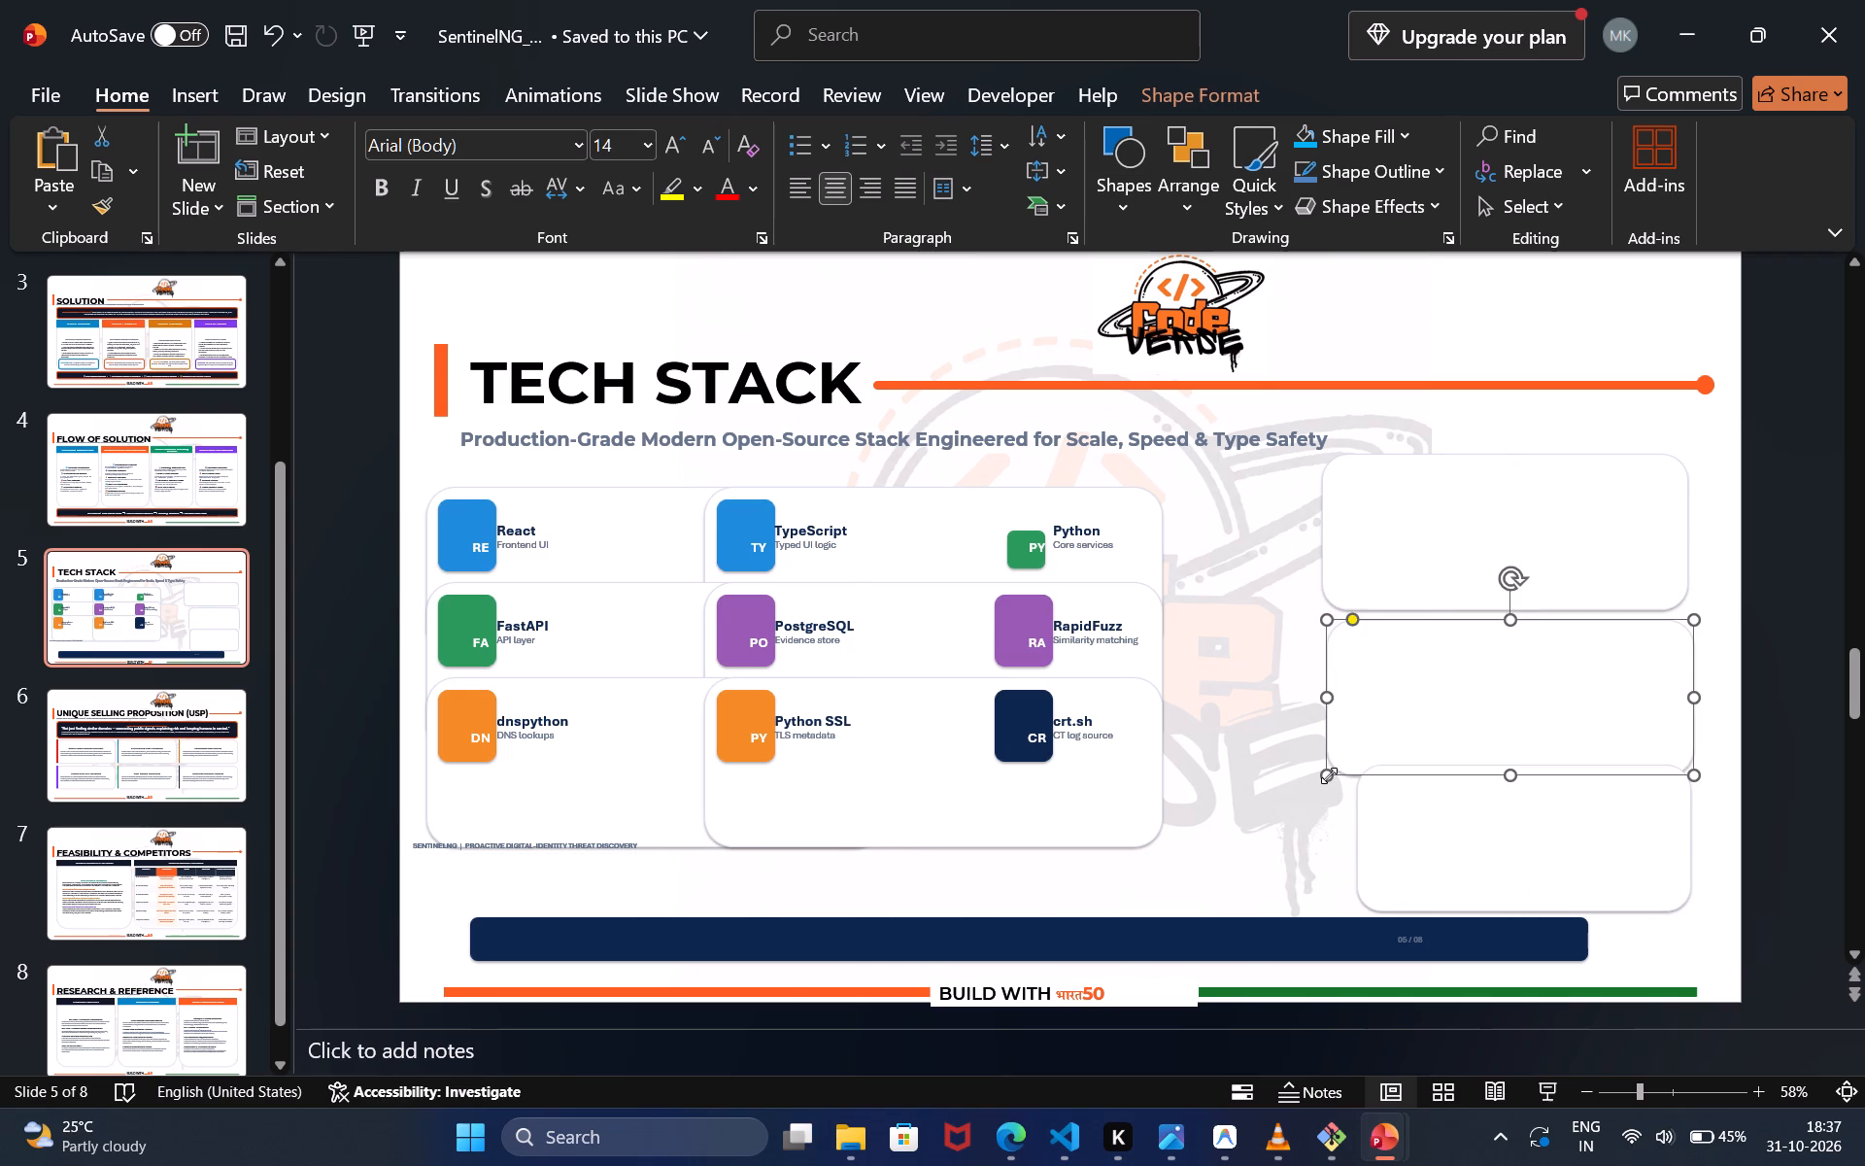
Move the navy banner left and down so it starts flush with the orange footer line and sits directly above it.
{"action": "left_click", "coordinate": [1454, 856]}
{"action": "left_click", "coordinate": [1285, 928]}
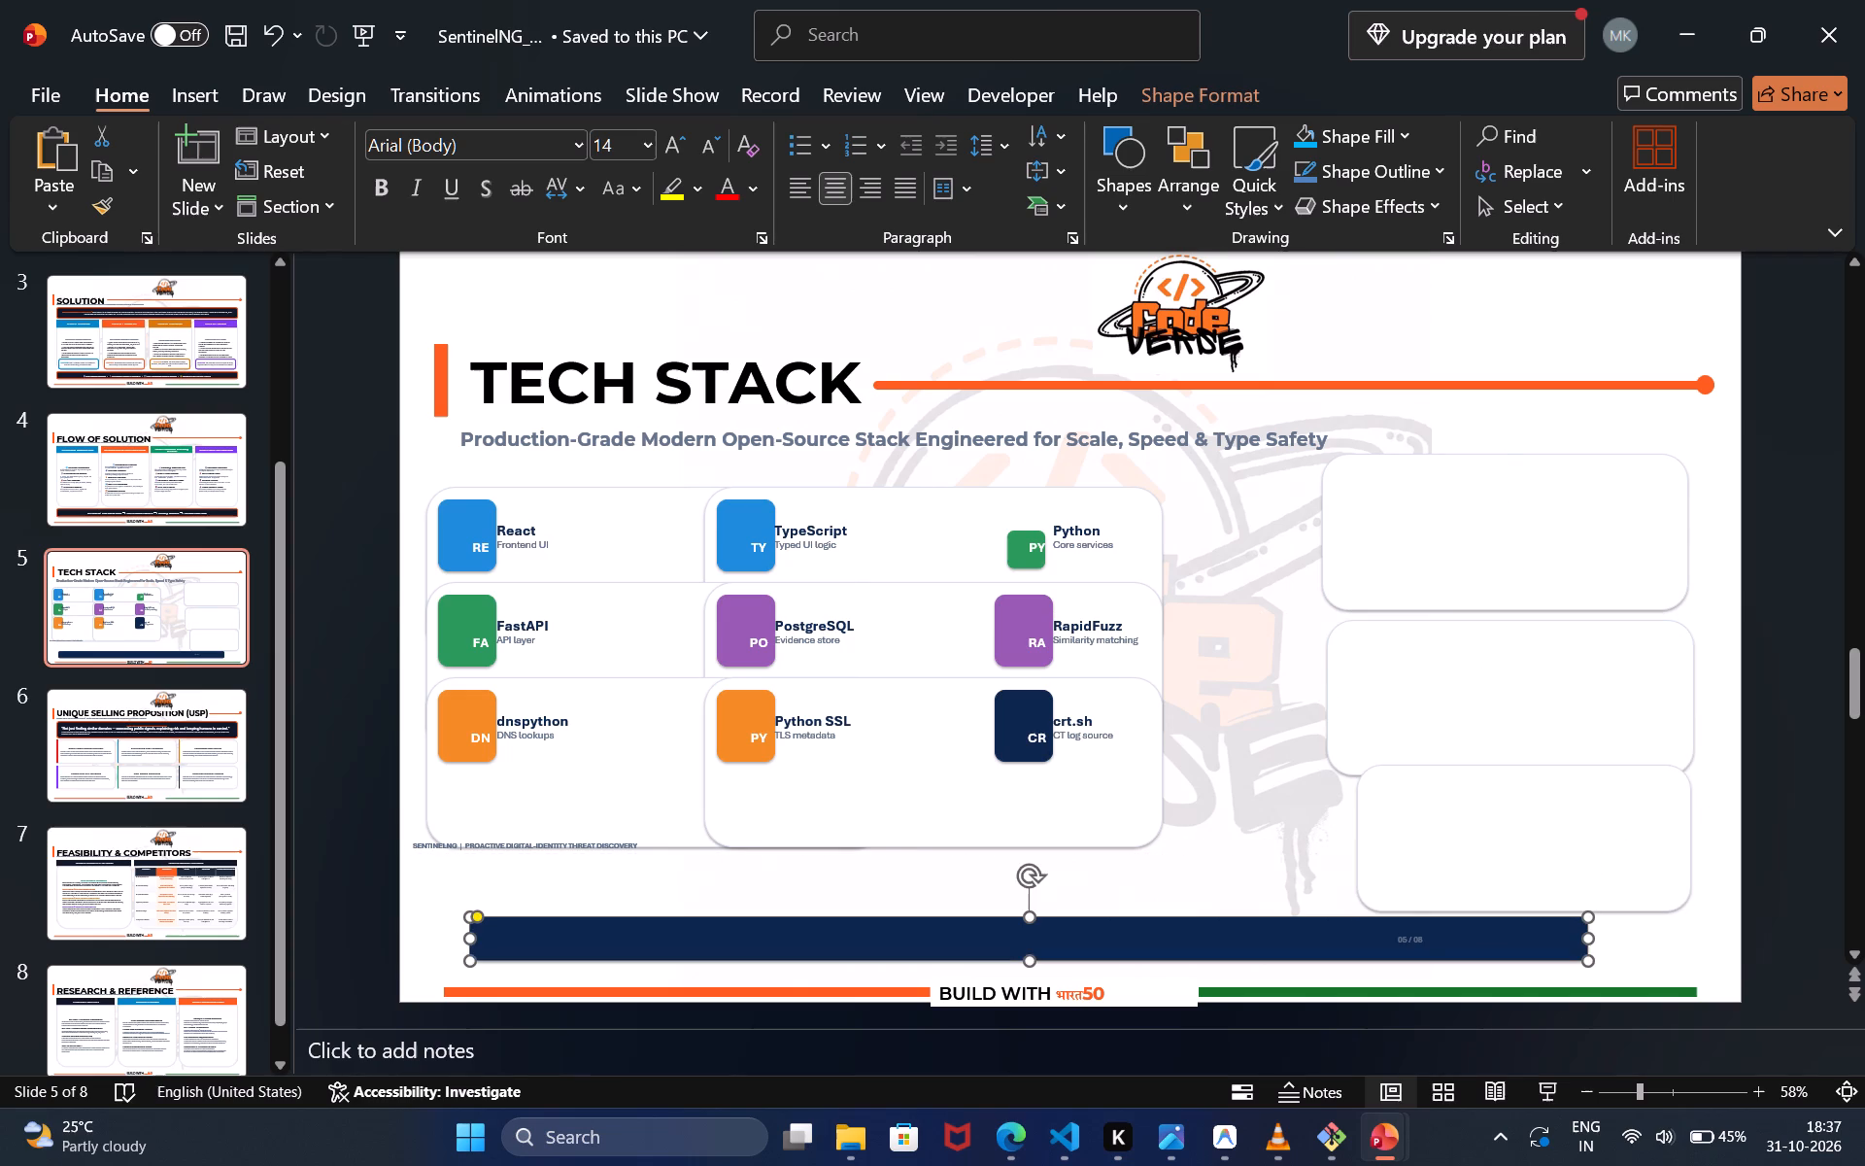
{"action": "left_click_drag", "start_coordinate": [1324, 943], "coordinate": [1296, 951]}
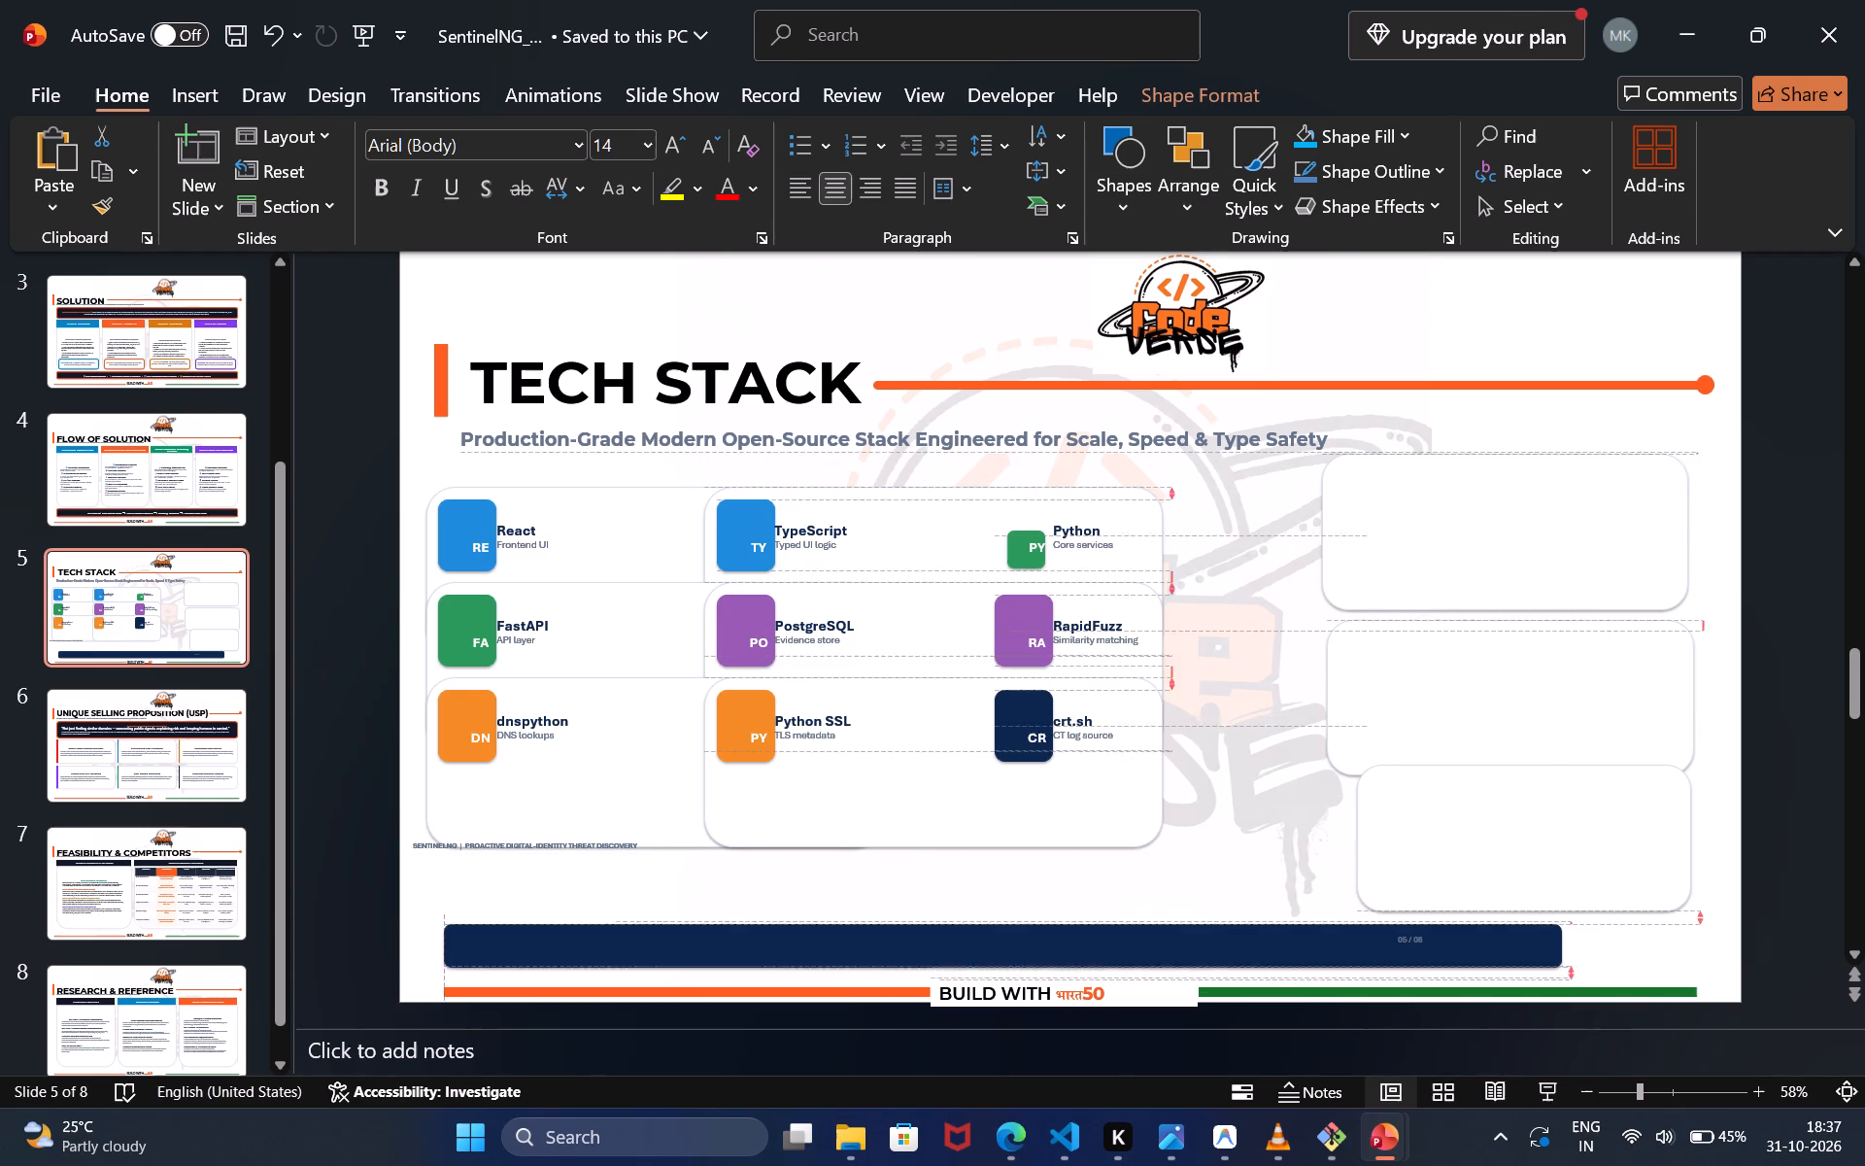
{"action": "left_click_drag", "start_coordinate": [1296, 951], "coordinate": [1294, 957]}
Move the lowest empty card on the slide's right side down and left below the middle card, widening it to nearly match.
{"action": "left_click", "coordinate": [1478, 825]}
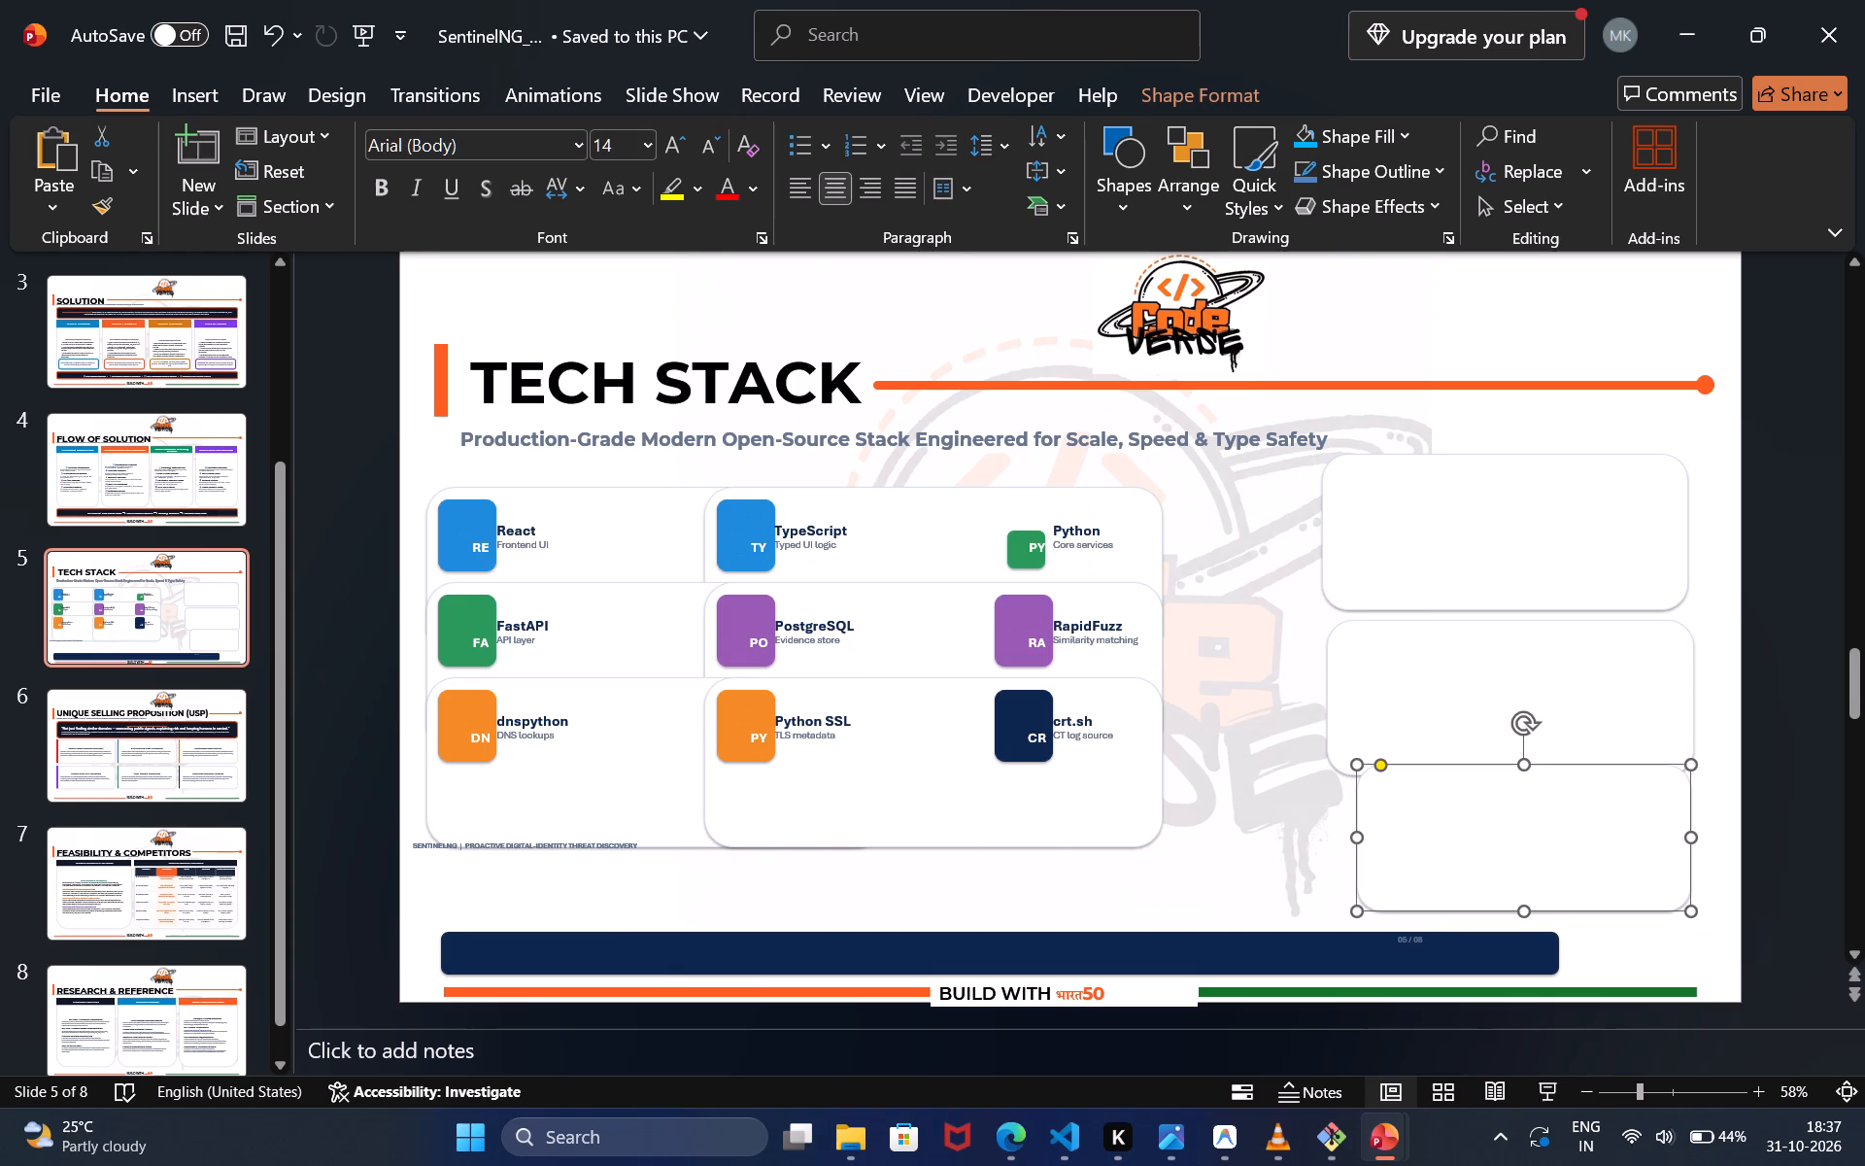
{"action": "left_click_drag", "start_coordinate": [1419, 870], "coordinate": [1389, 896]}
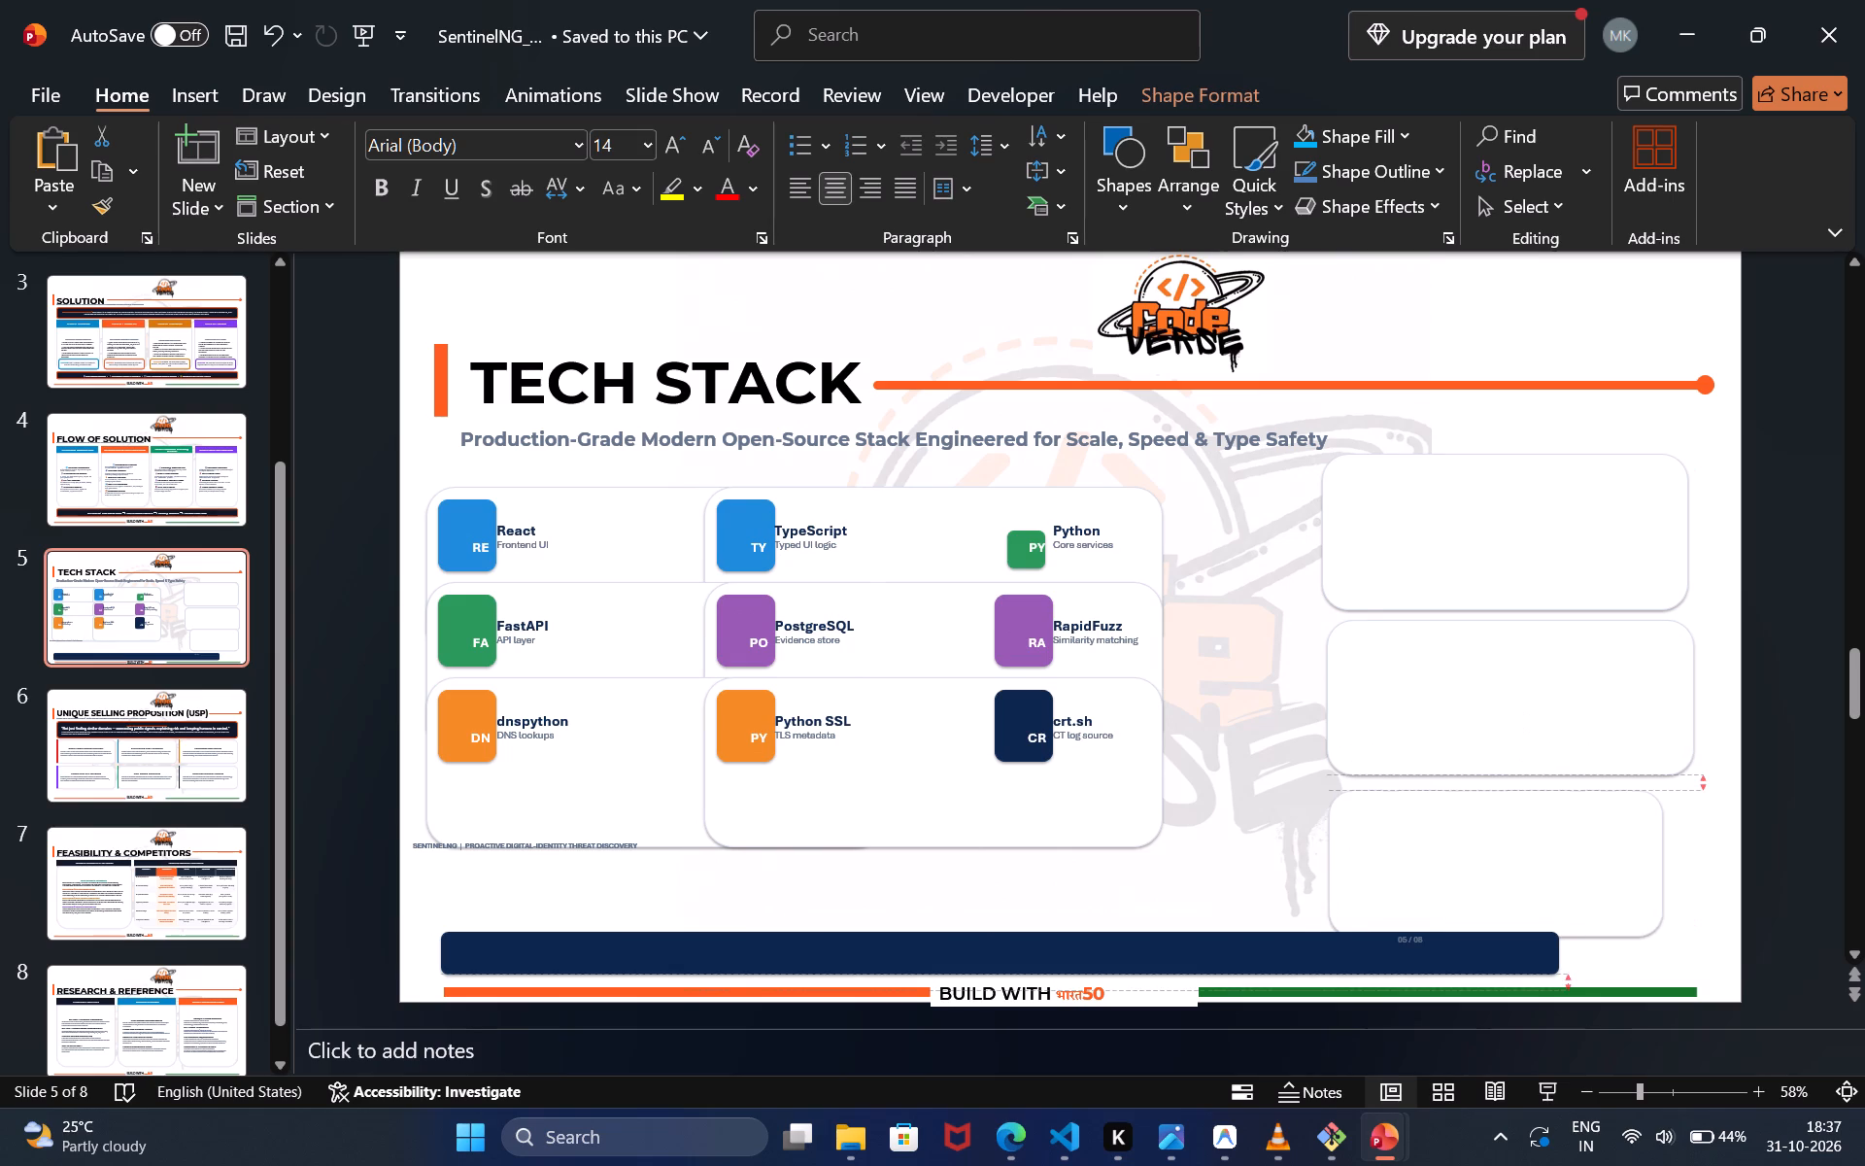
{"action": "left_click_drag", "start_coordinate": [1389, 896], "coordinate": [1400, 896]}
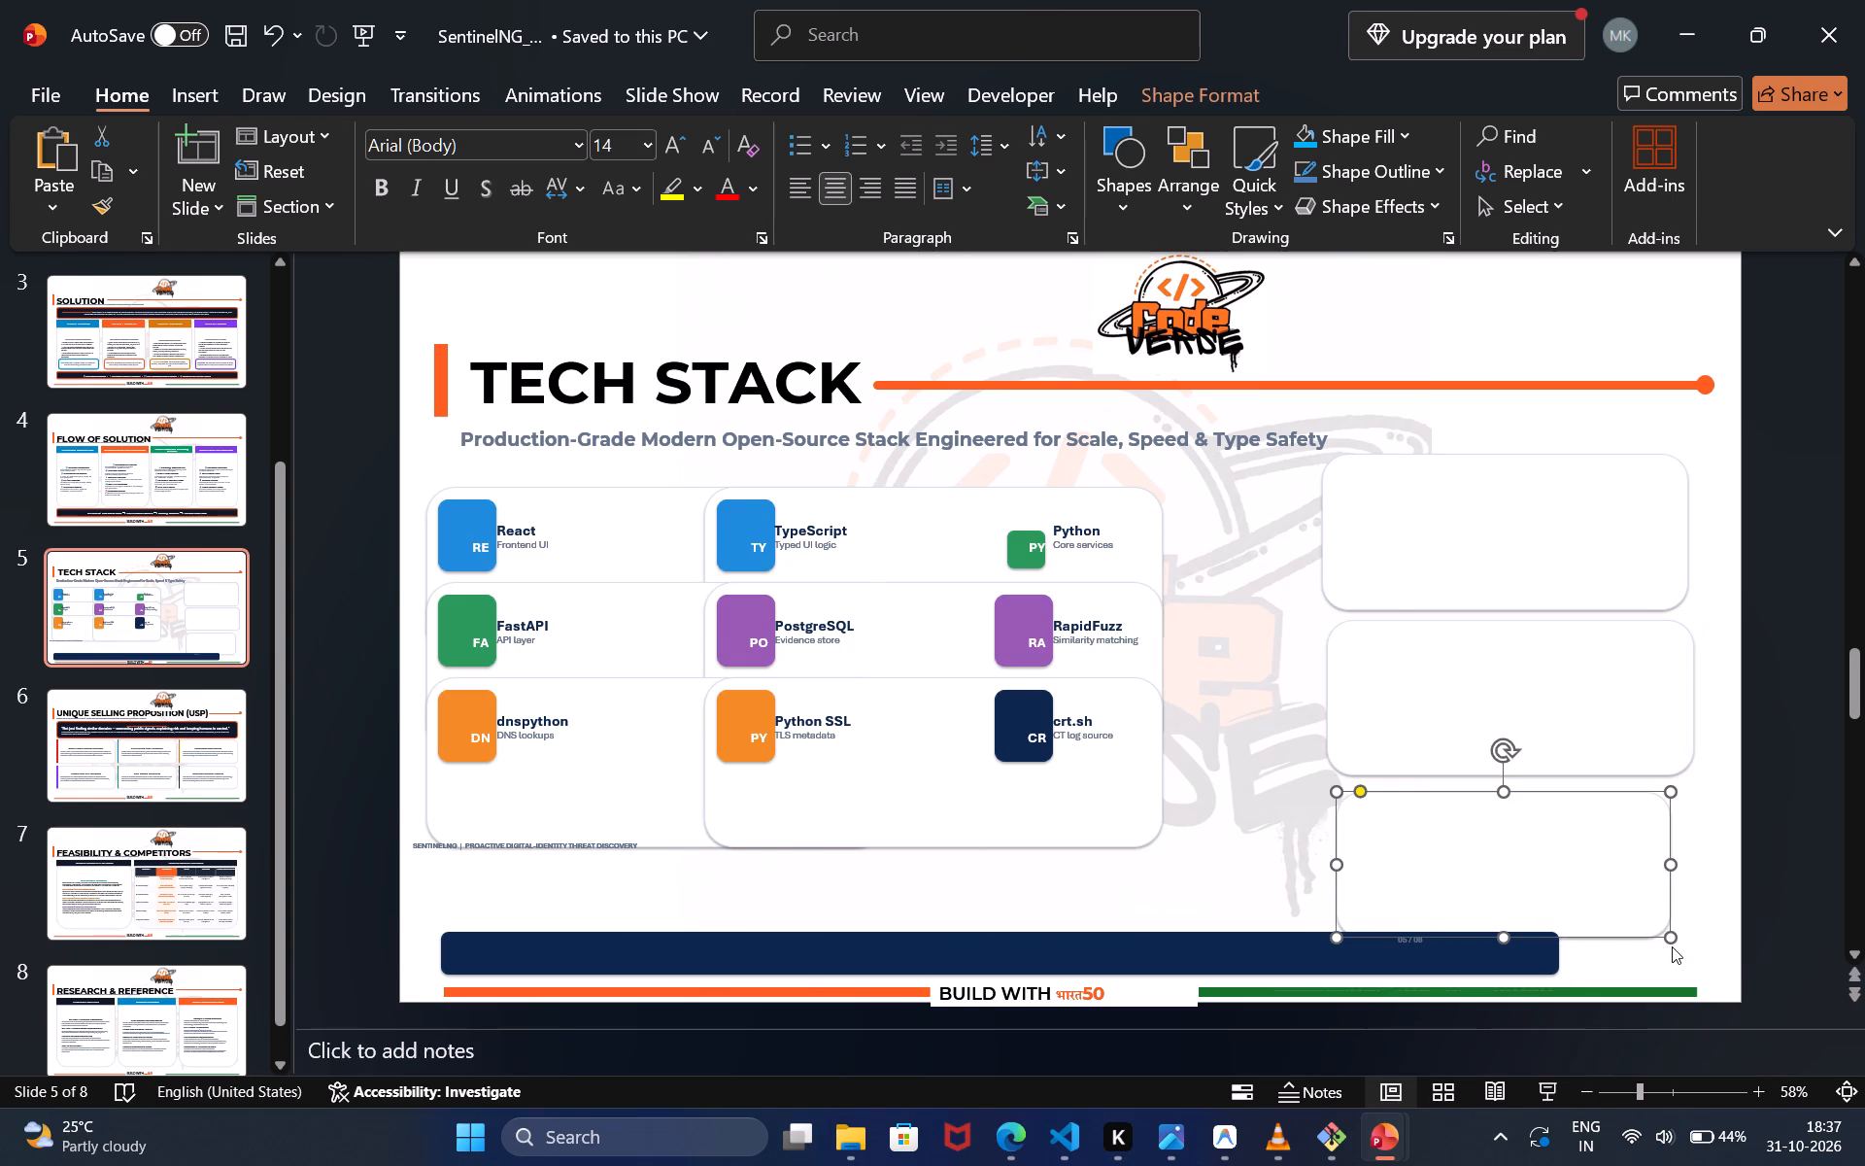
{"action": "left_click_drag", "start_coordinate": [1672, 941], "coordinate": [1694, 938]}
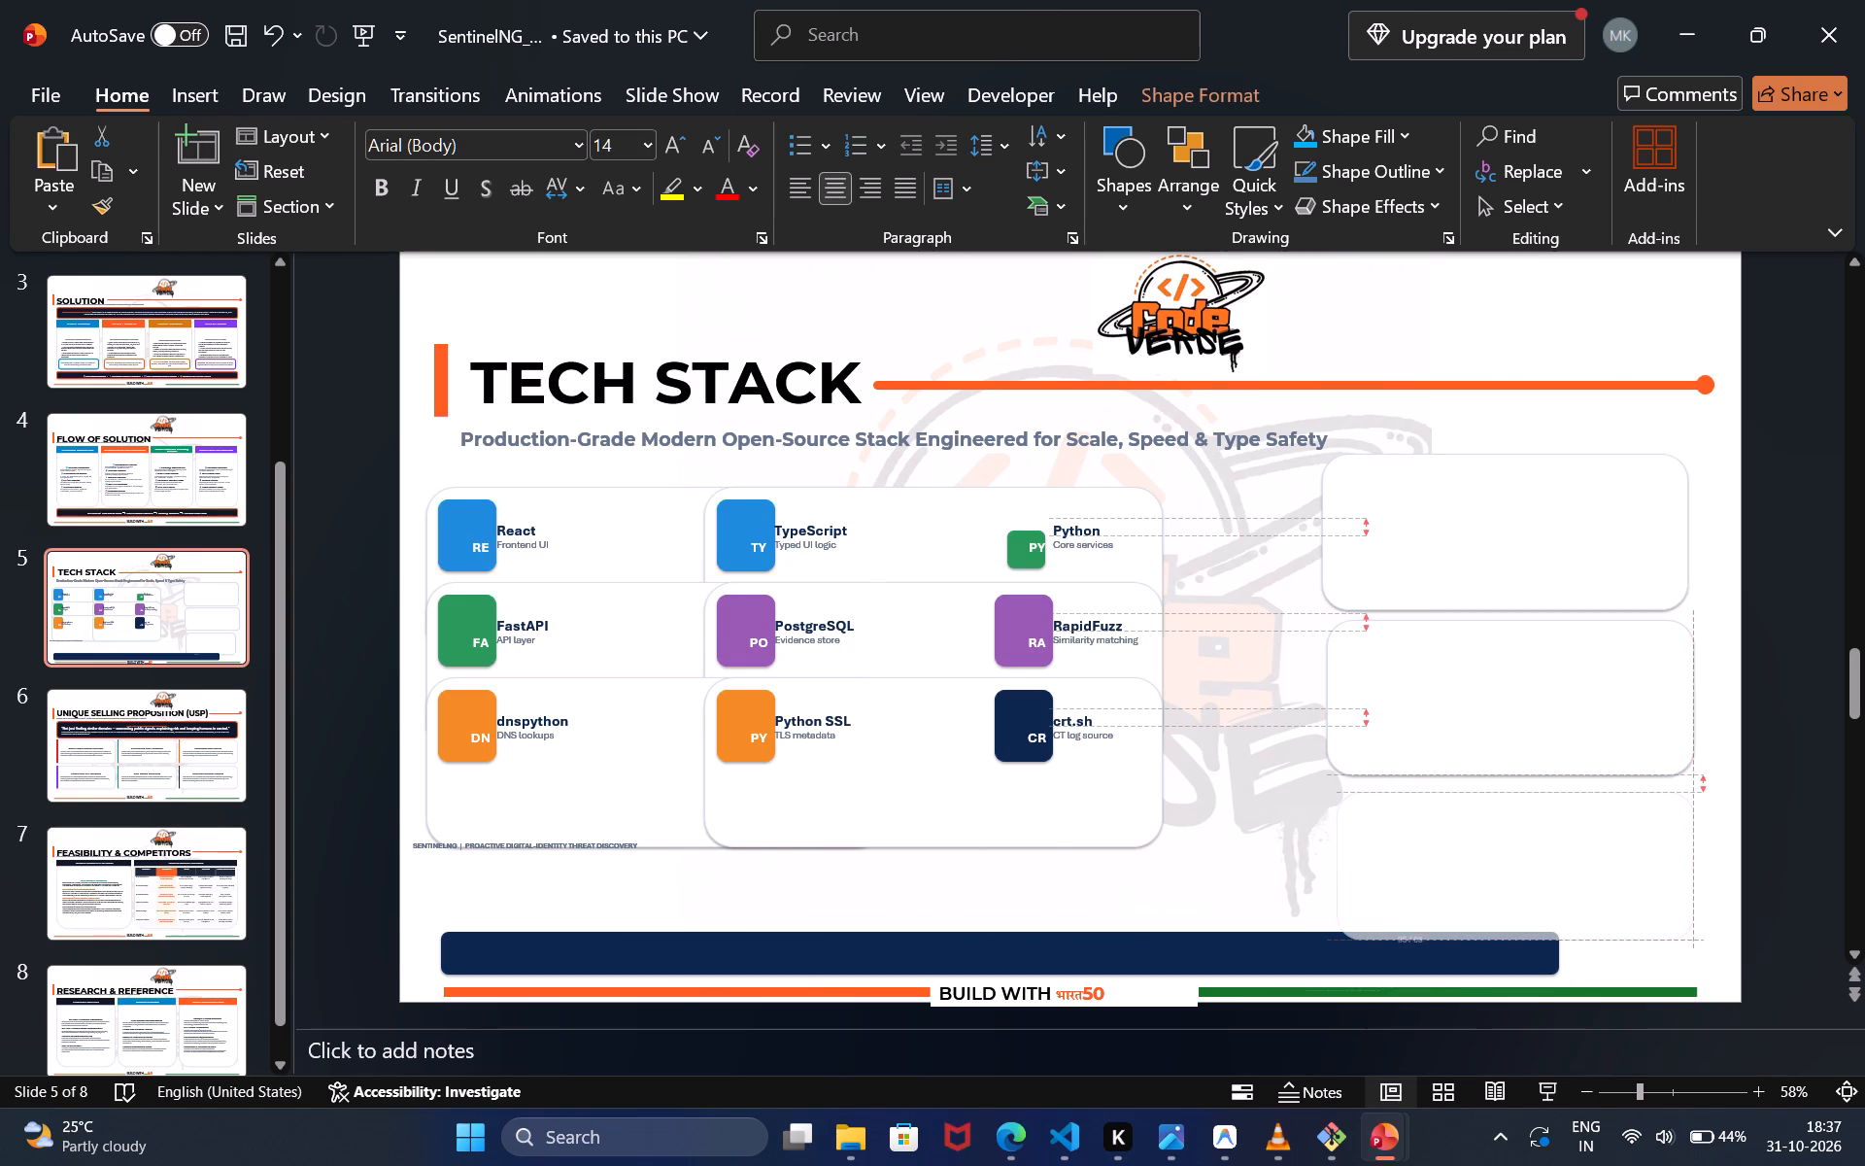
{"action": "left_click_drag", "start_coordinate": [1694, 938], "coordinate": [1695, 938]}
{"action": "left_click", "coordinate": [1611, 889]}
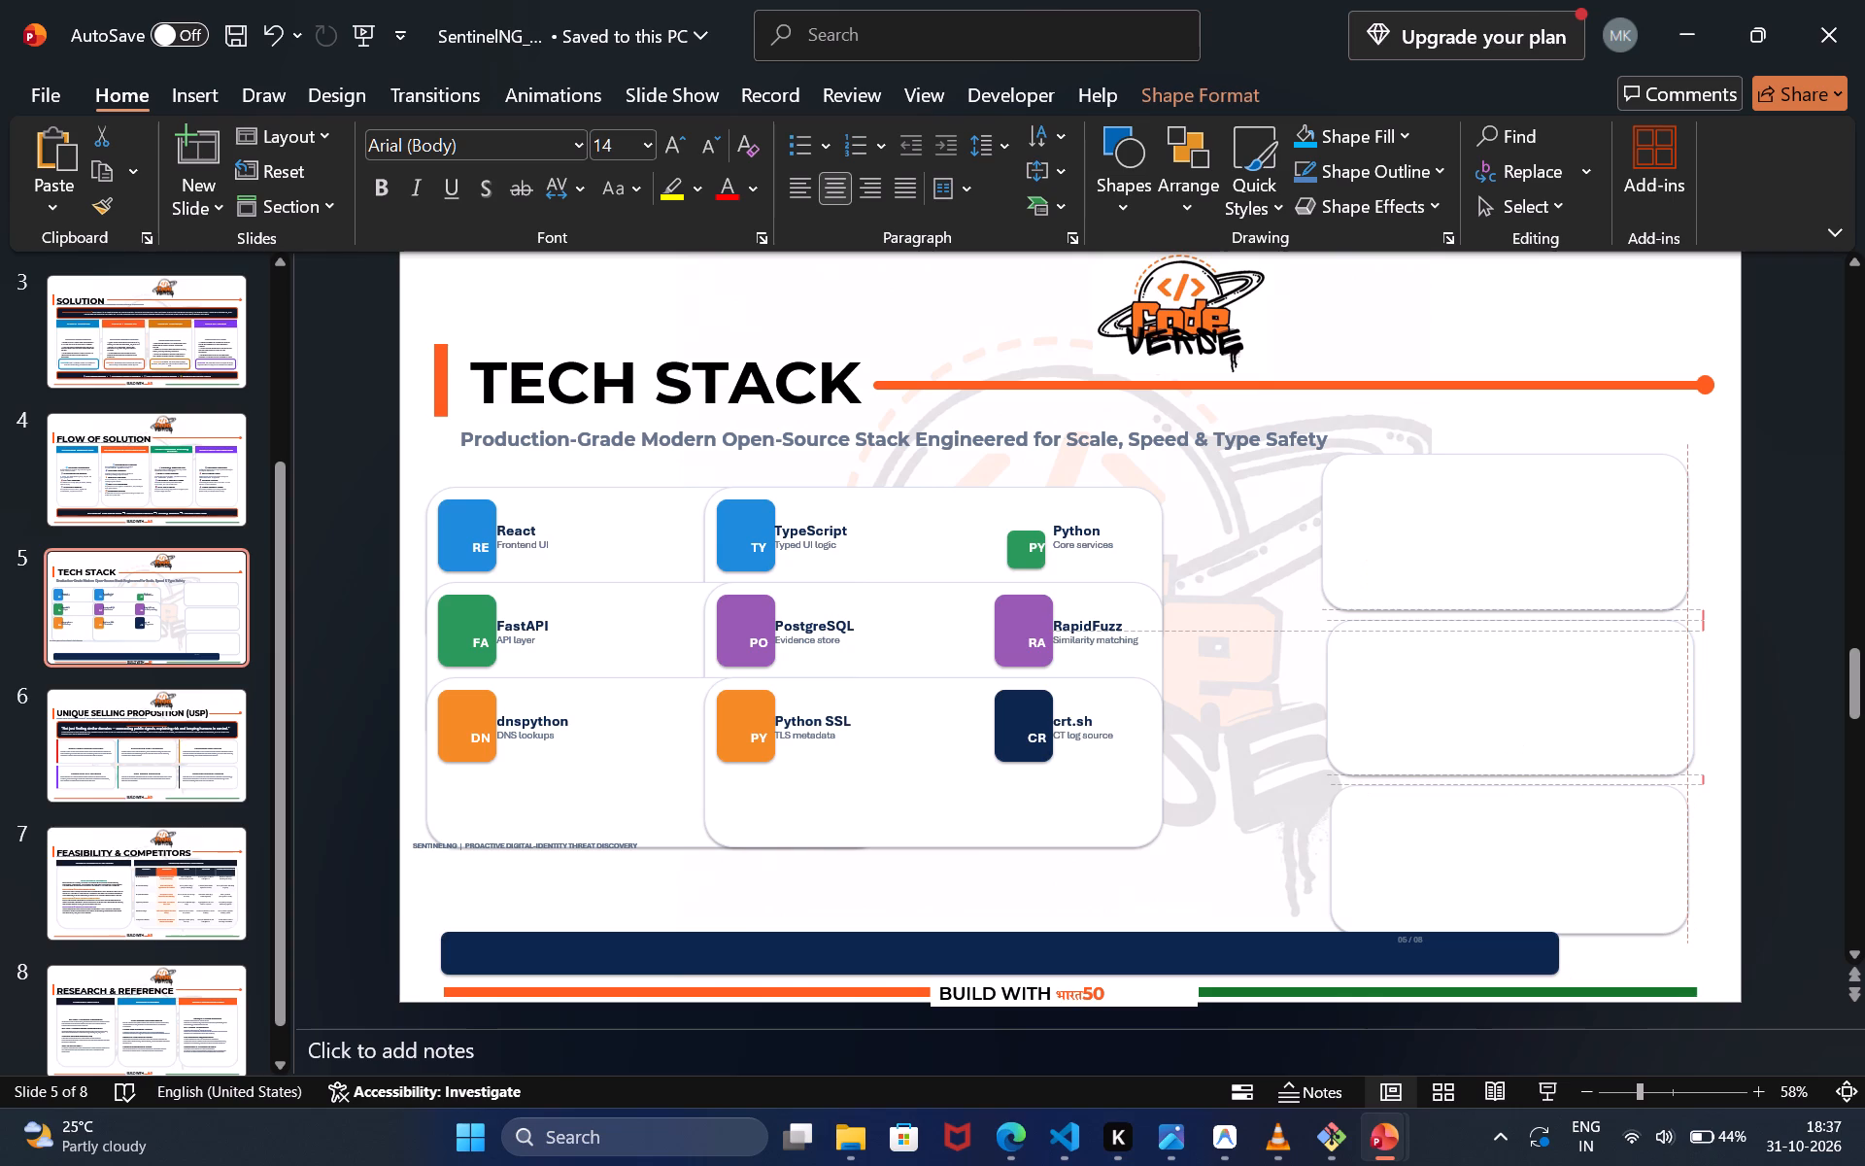
Nudge the middle and lowest empty cards on the slide's right side to line up under the upper one with small gaps.
{"action": "left_click", "coordinate": [1566, 748]}
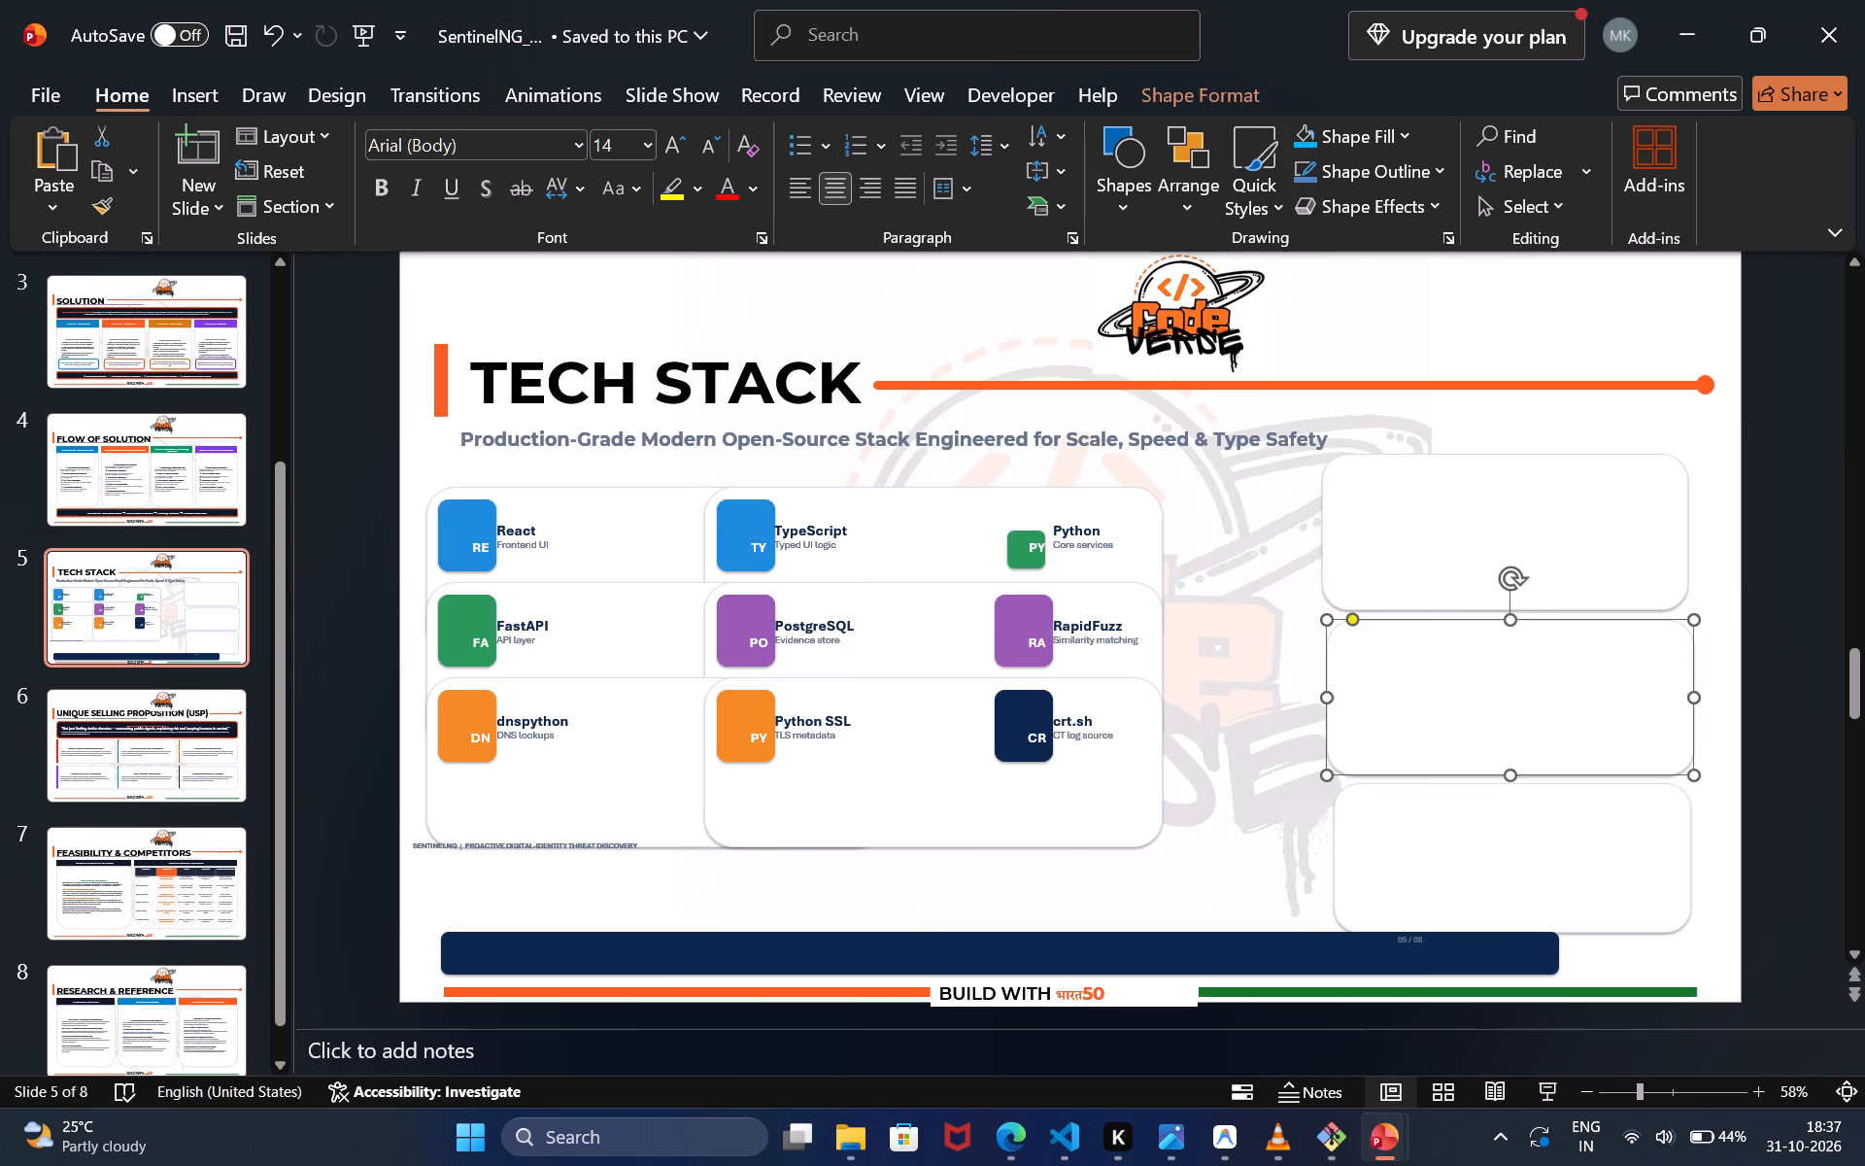
{"action": "left_click", "coordinate": [1566, 748]}
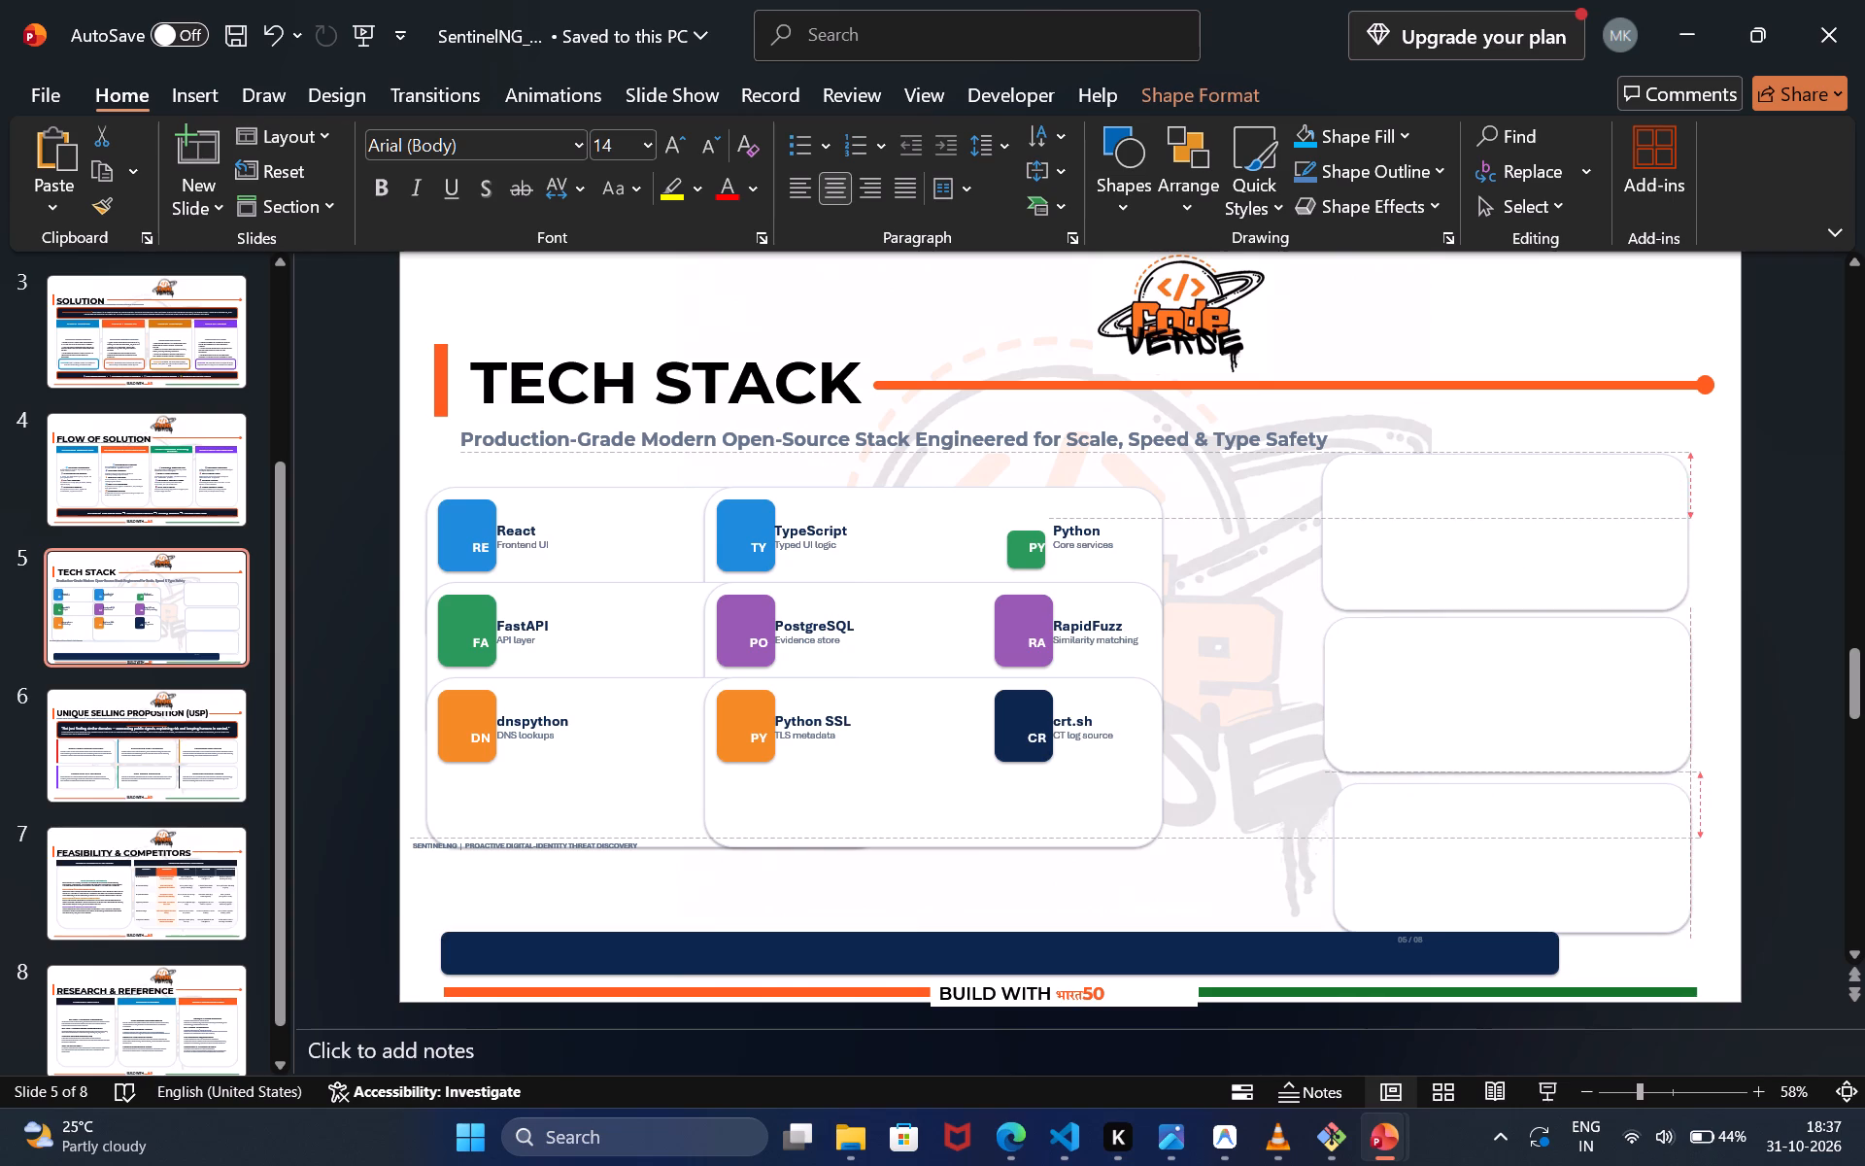
{"action": "left_click", "coordinate": [1443, 820]}
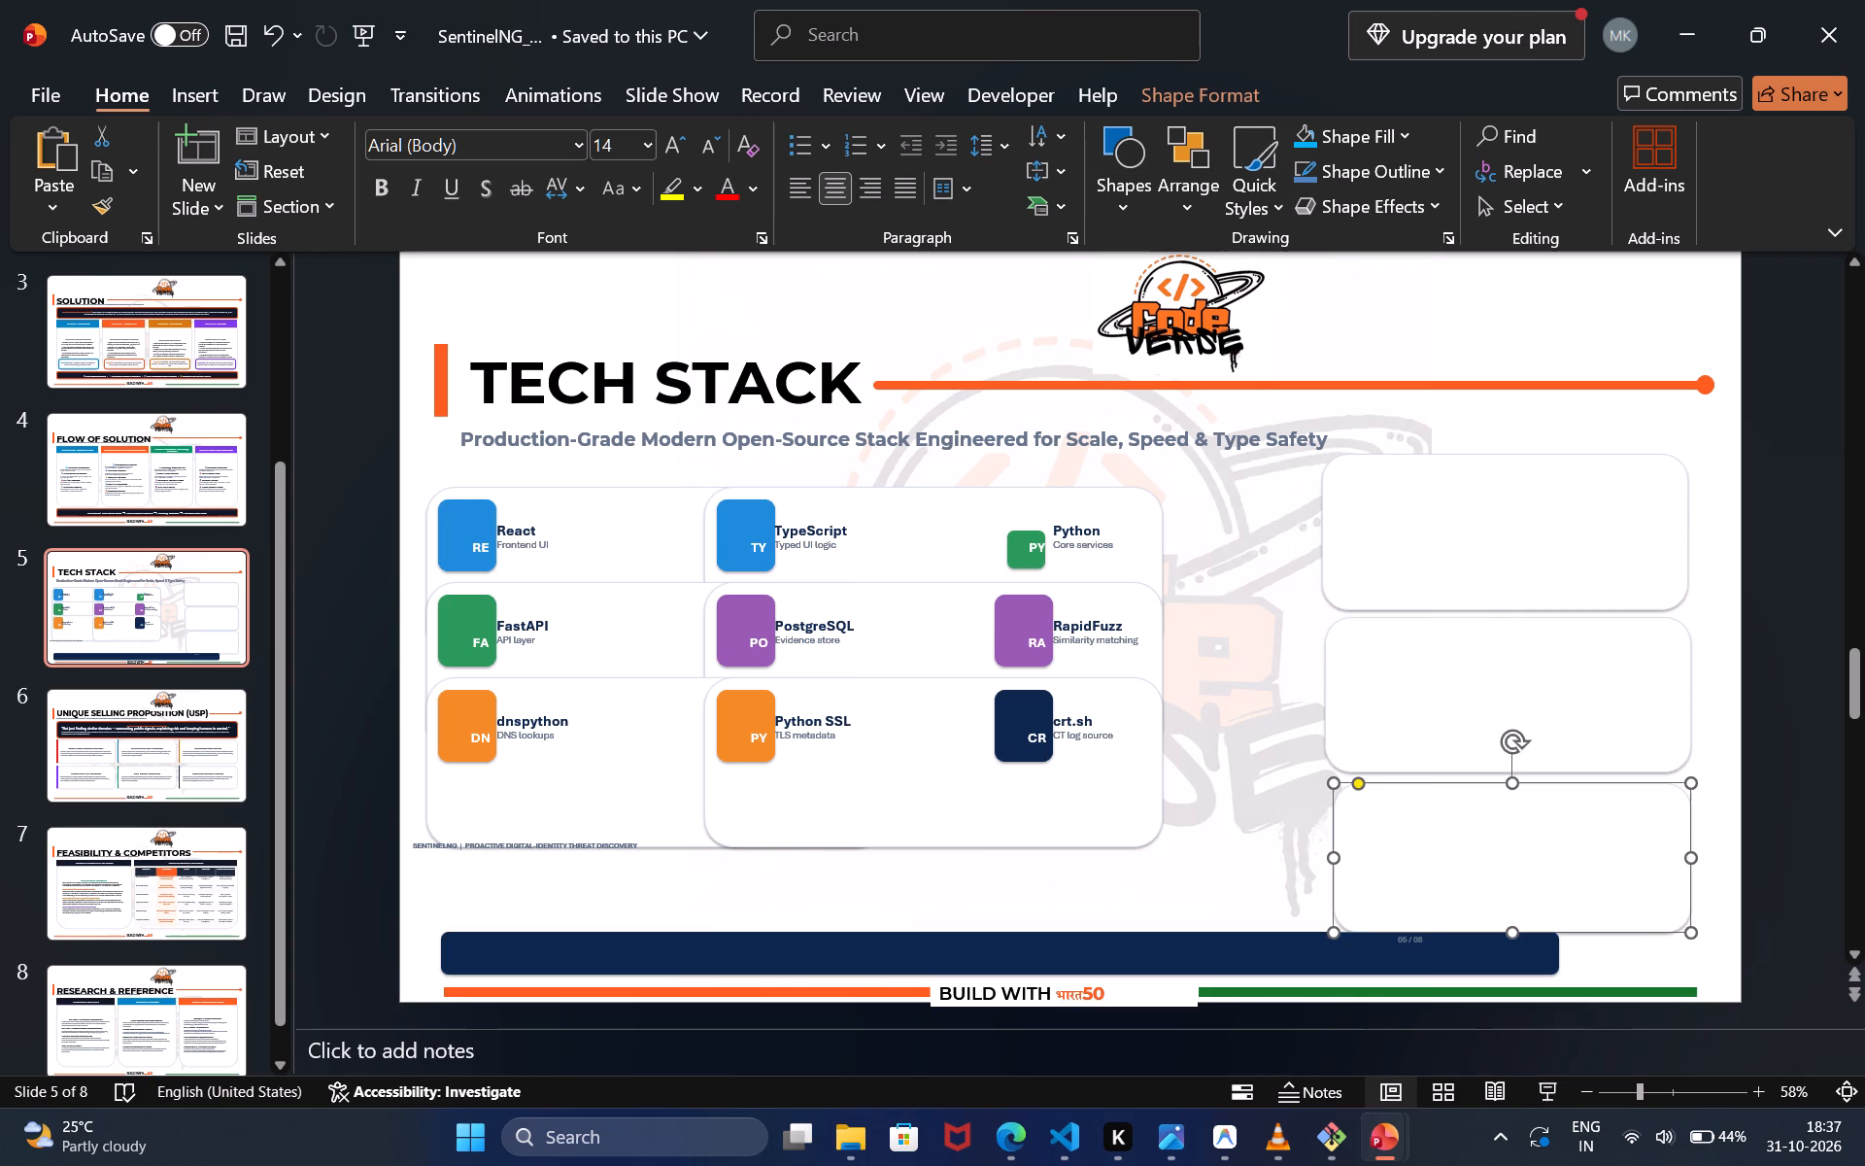
{"action": "left_click", "coordinate": [1443, 820]}
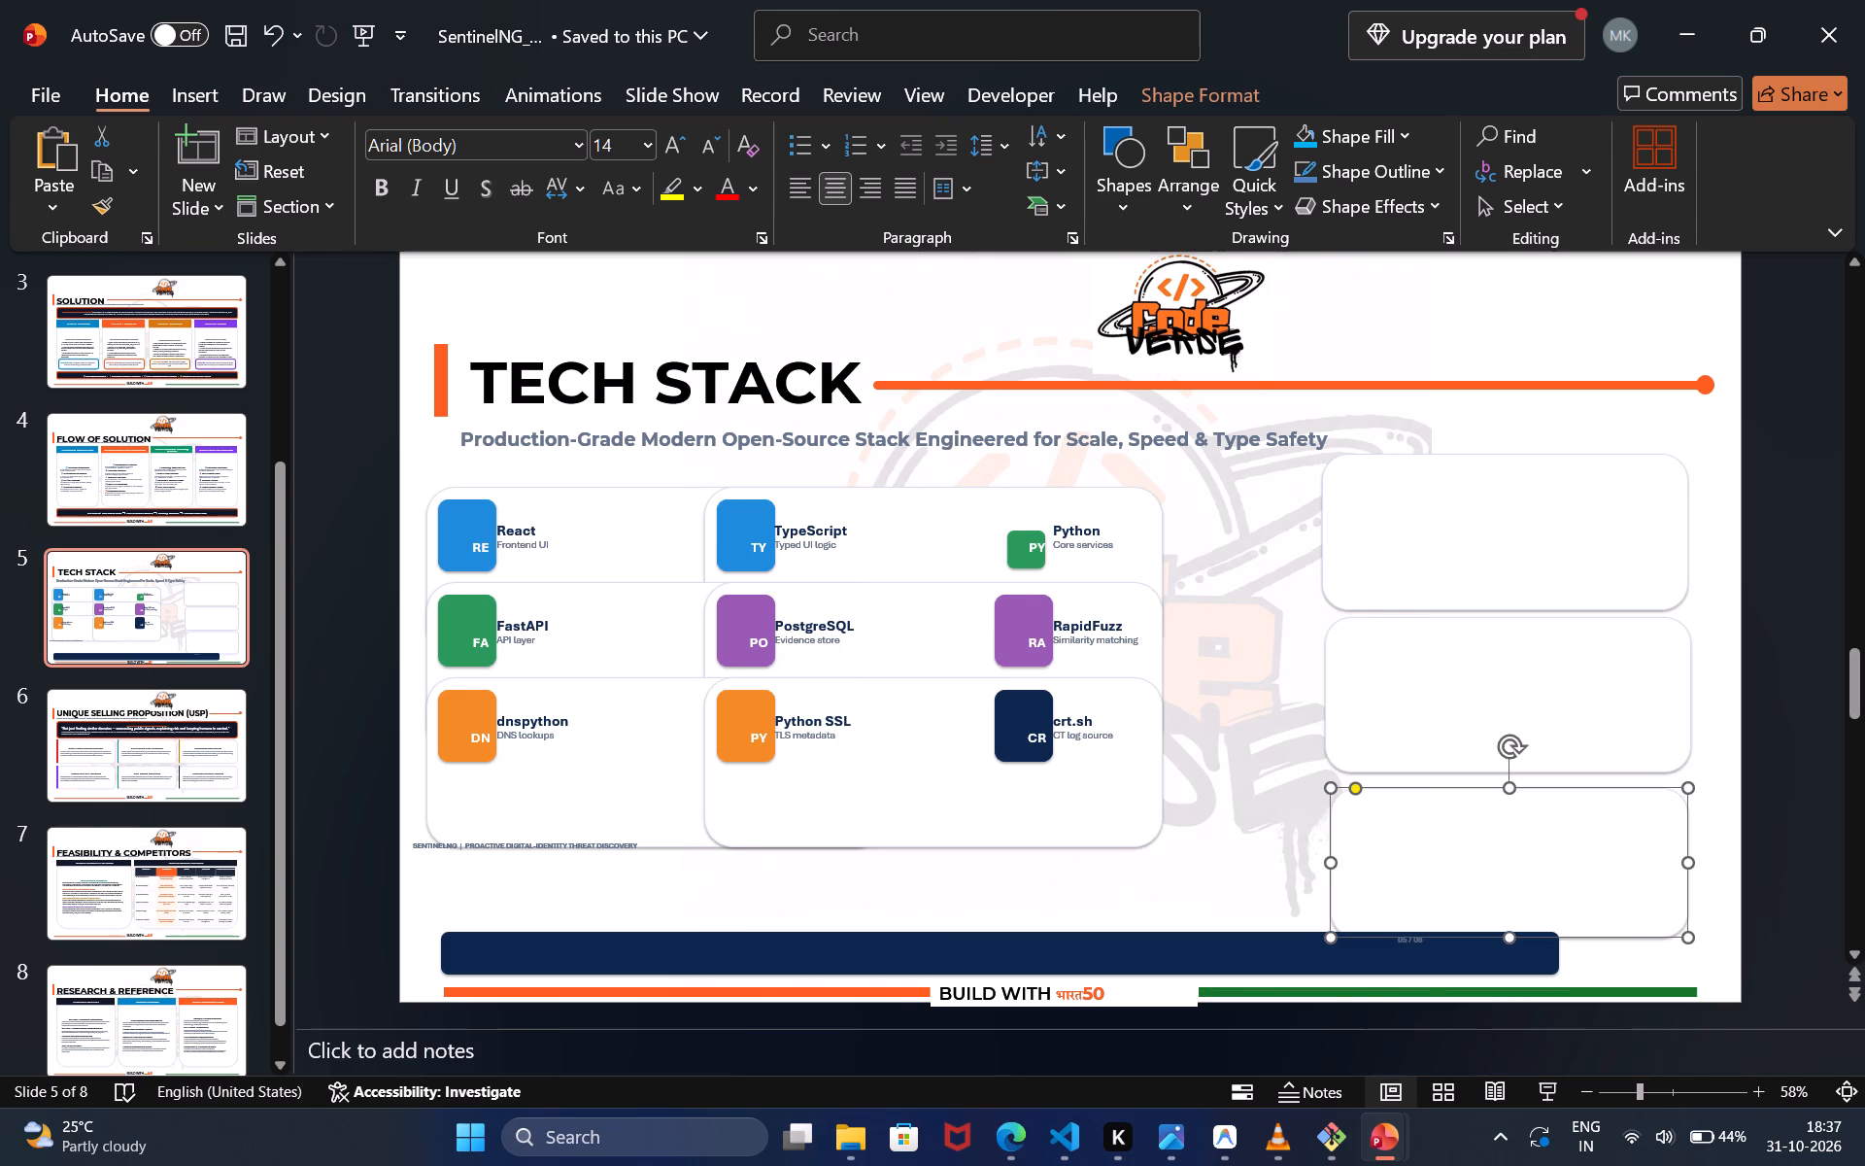
Delete the navy banner above the footer.
{"action": "left_click", "coordinate": [1215, 956]}
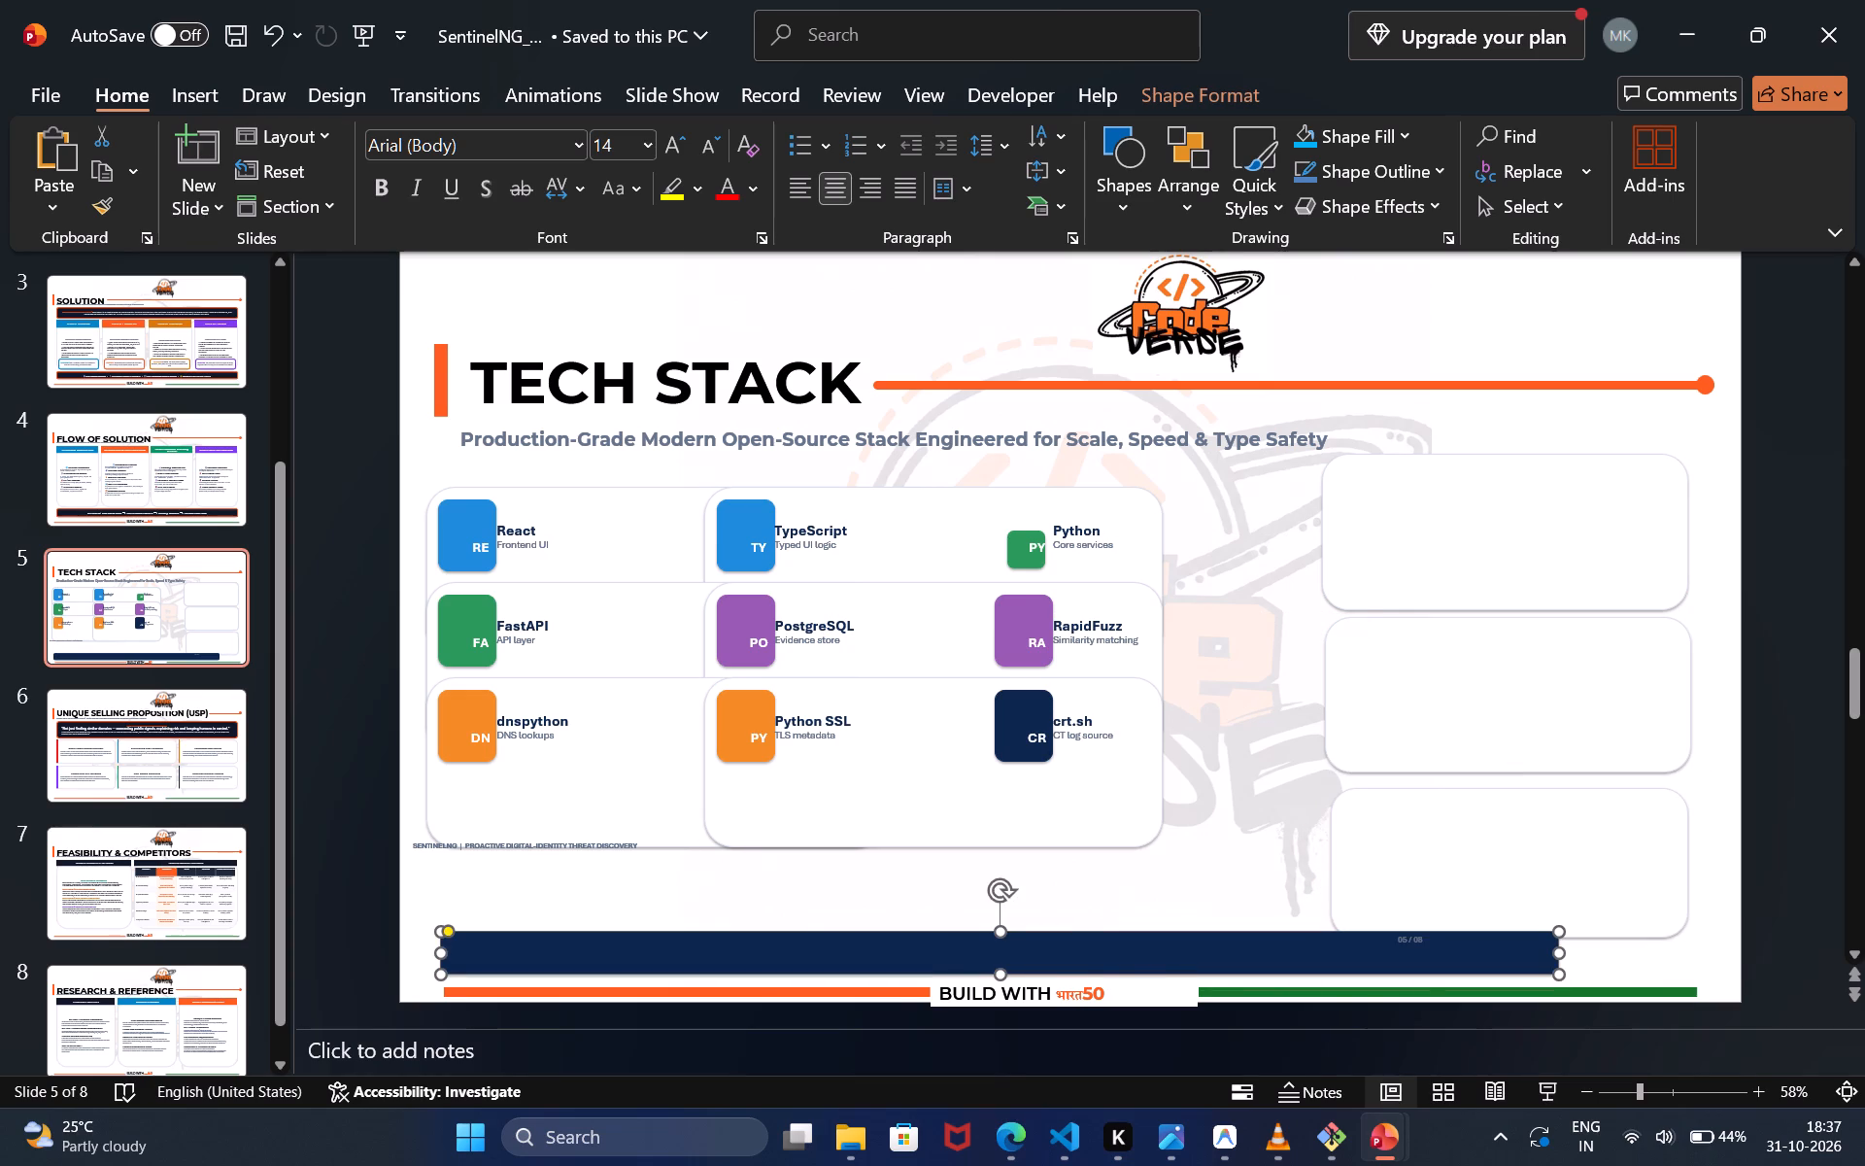
{"action": "left_click", "coordinate": [1231, 943]}
{"action": "key", "text": "Delete"}
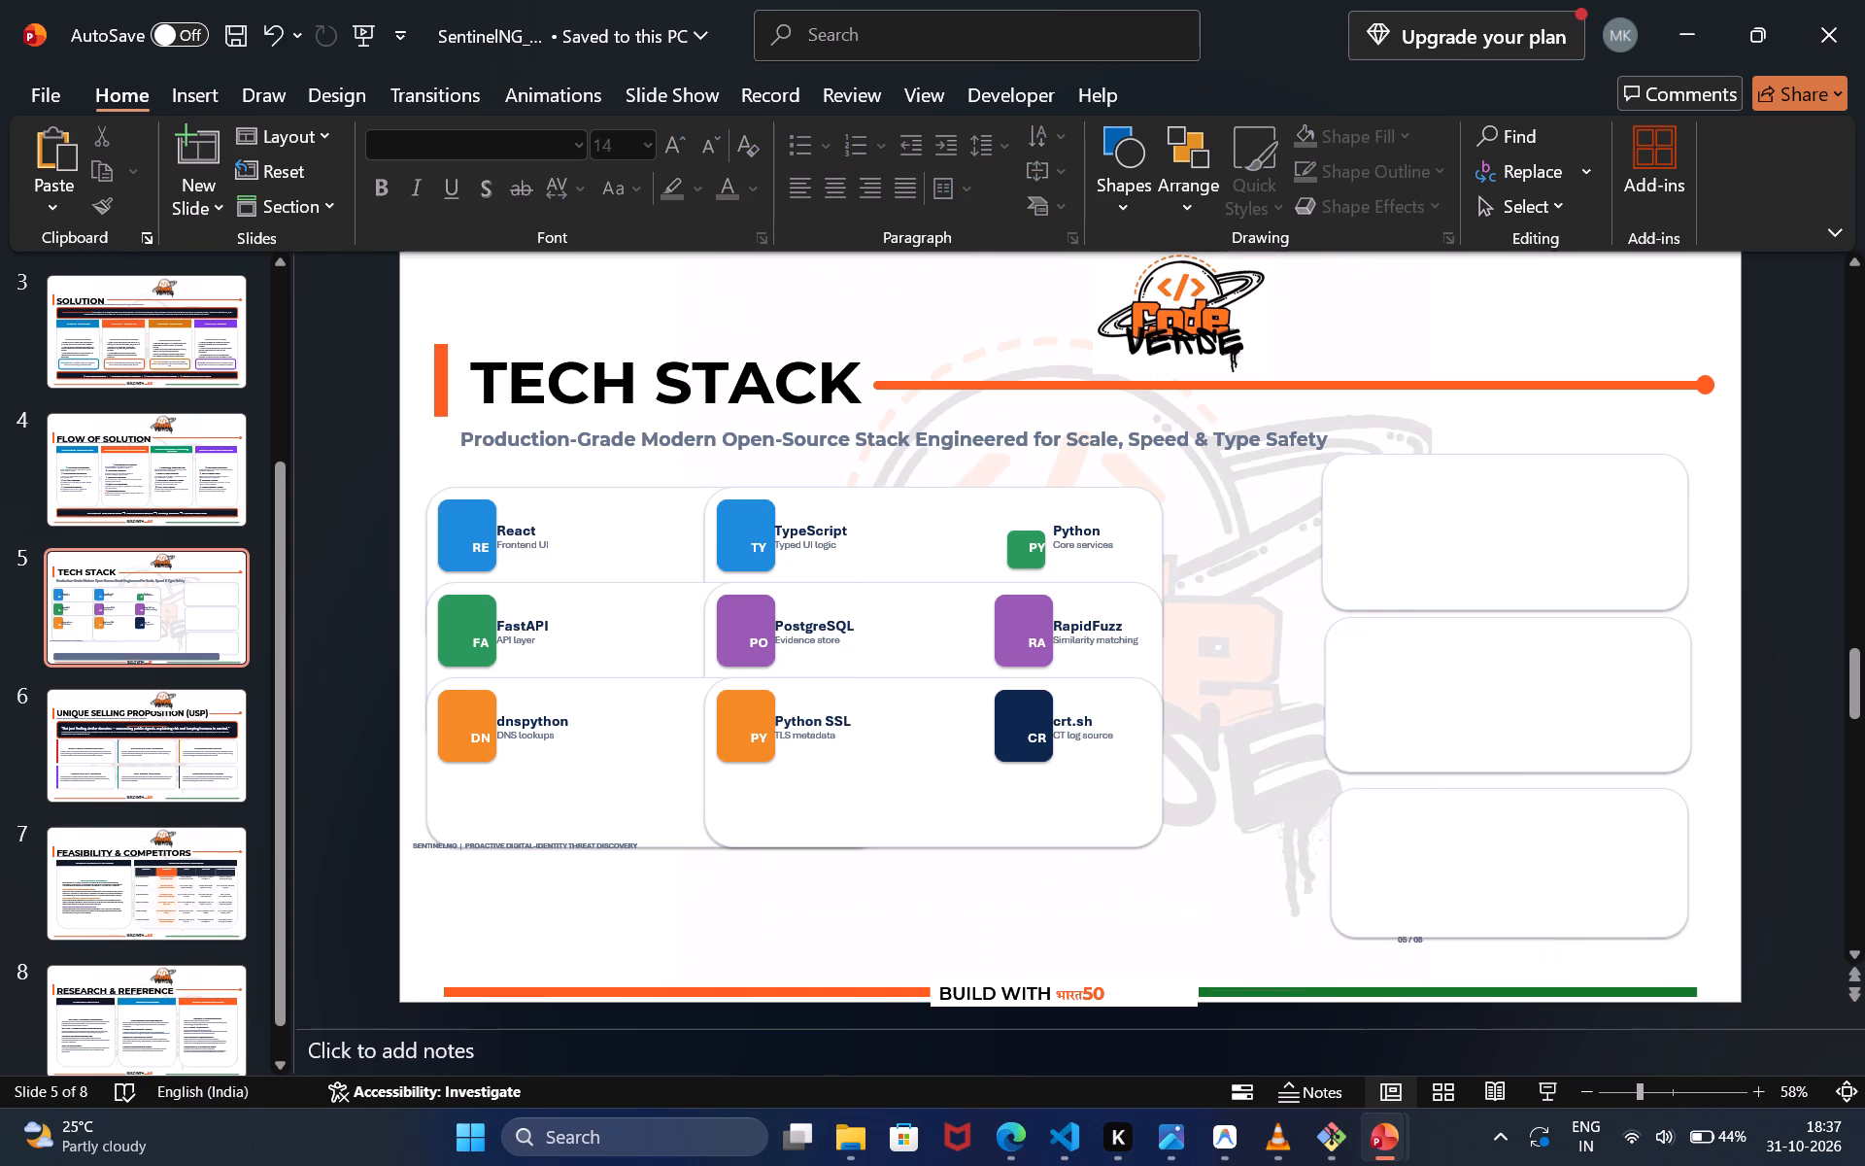
Move the footer's BUILD WITH text slightly up and to the right.
{"action": "left_click", "coordinate": [1147, 994]}
{"action": "left_click_drag", "start_coordinate": [1147, 994], "coordinate": [1142, 975]}
{"action": "left_click_drag", "start_coordinate": [1129, 981], "coordinate": [1138, 980]}
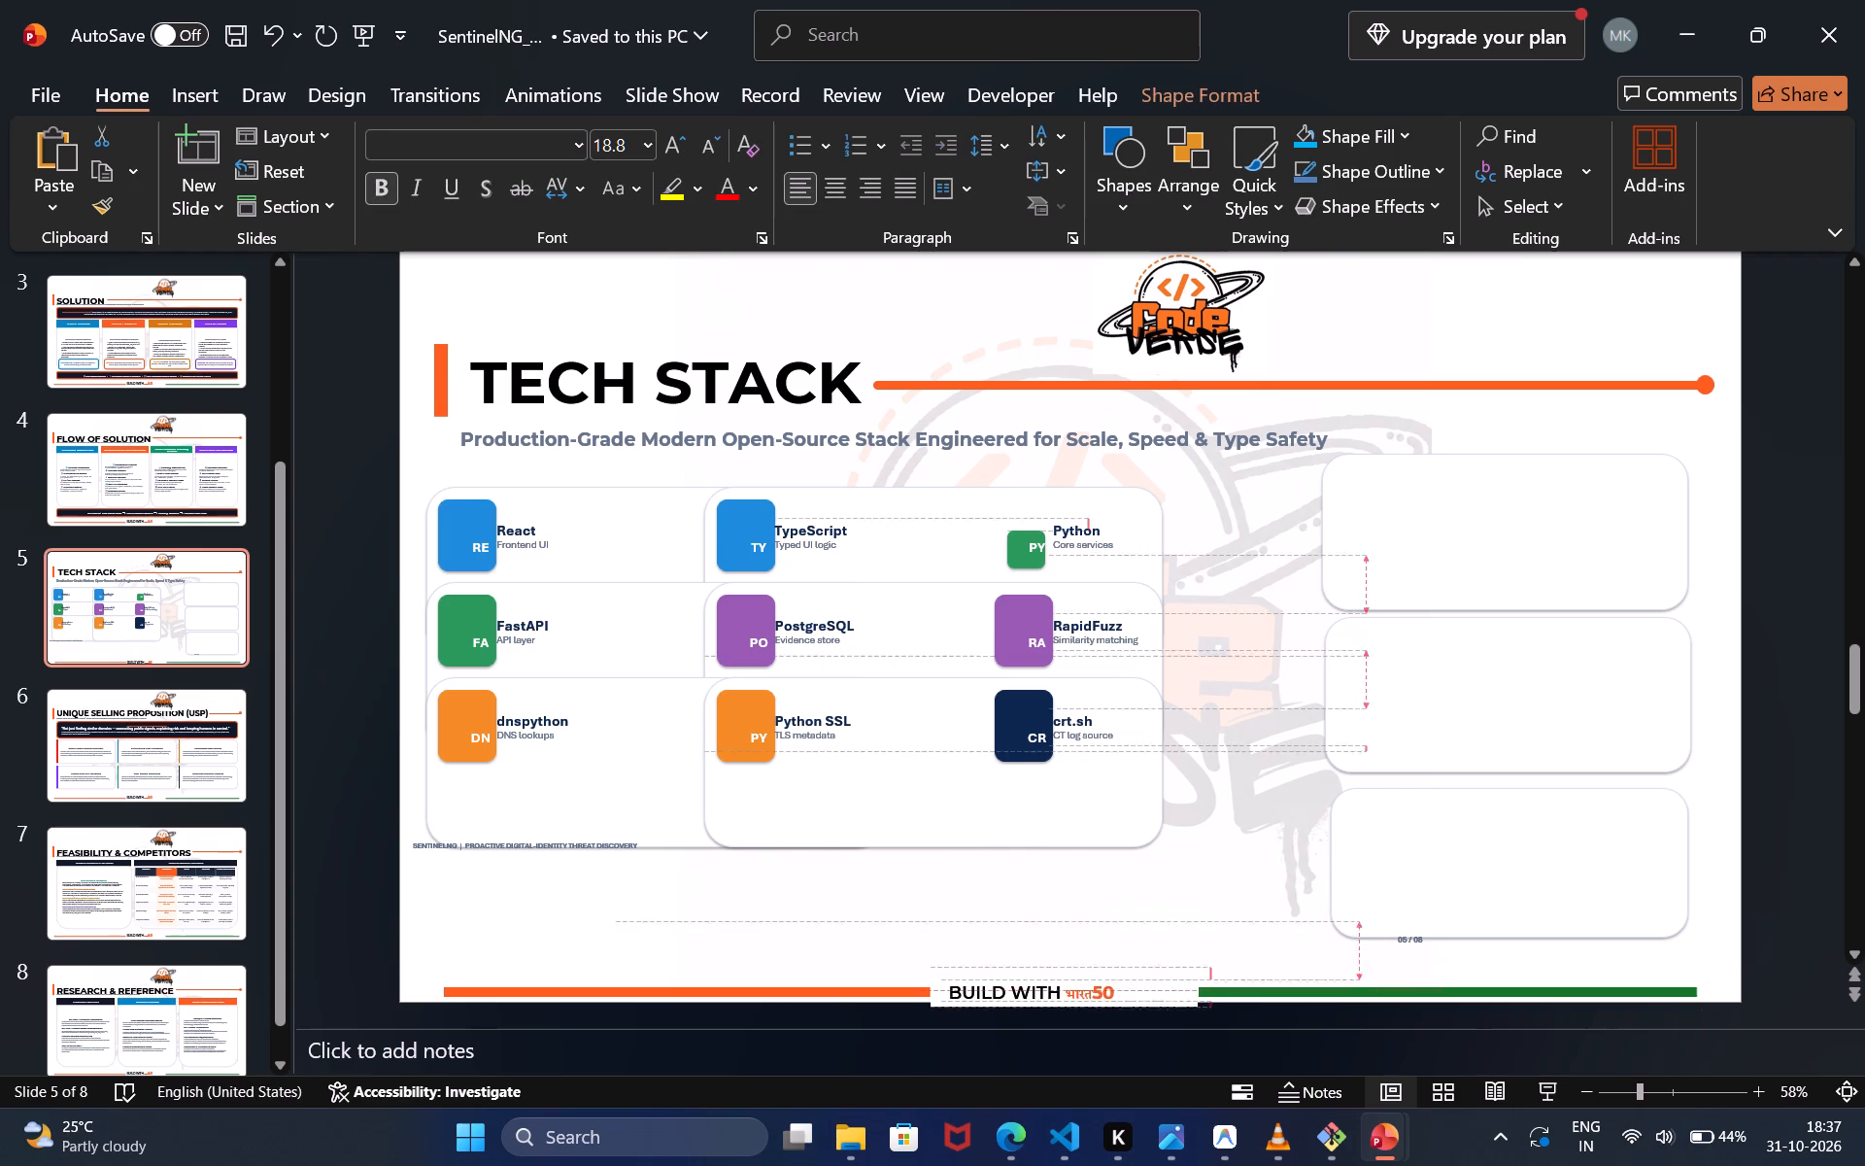
{"action": "left_click_drag", "start_coordinate": [1138, 980], "coordinate": [1137, 972]}
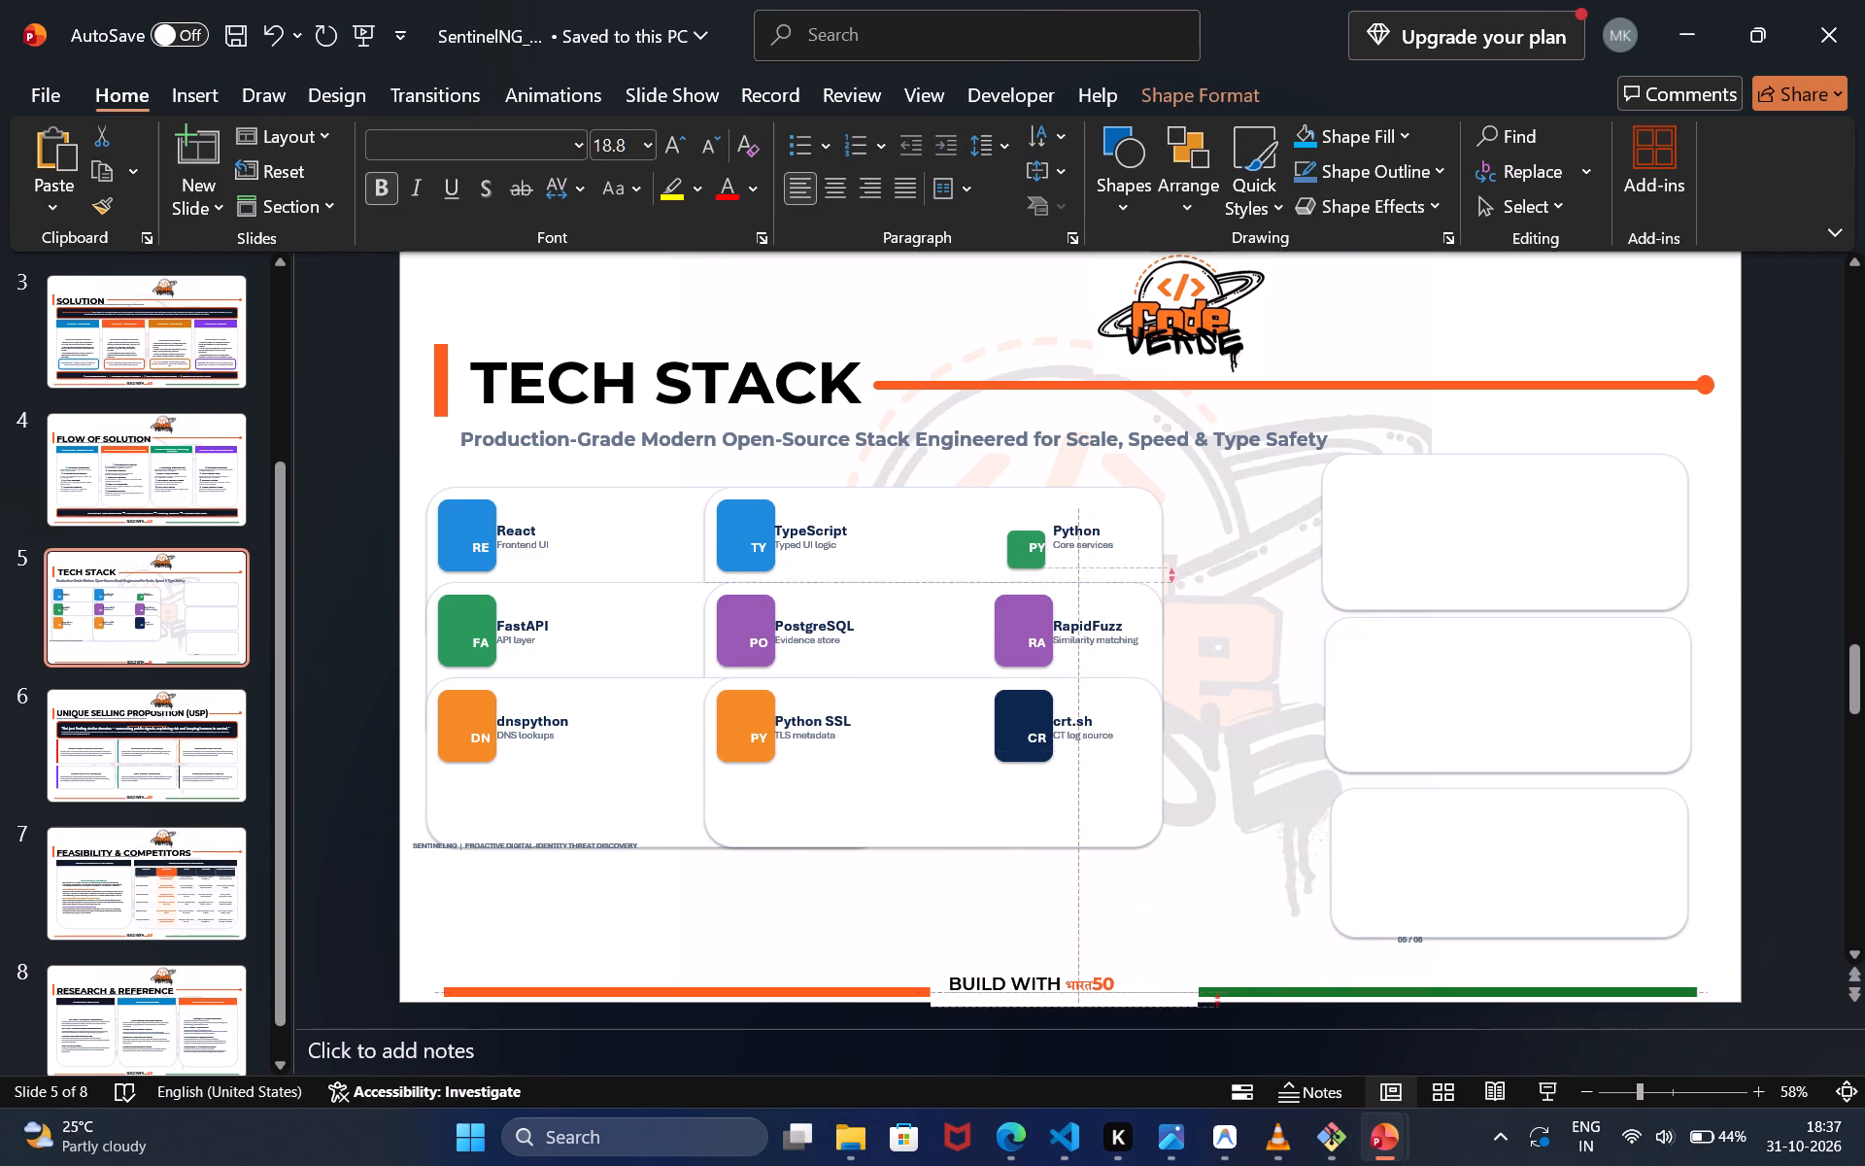
{"action": "left_click_drag", "start_coordinate": [1137, 972], "coordinate": [1138, 970]}
Raise both footer lines level with the text, shifting the green line right and the orange line left.
{"action": "left_click", "coordinate": [1295, 991]}
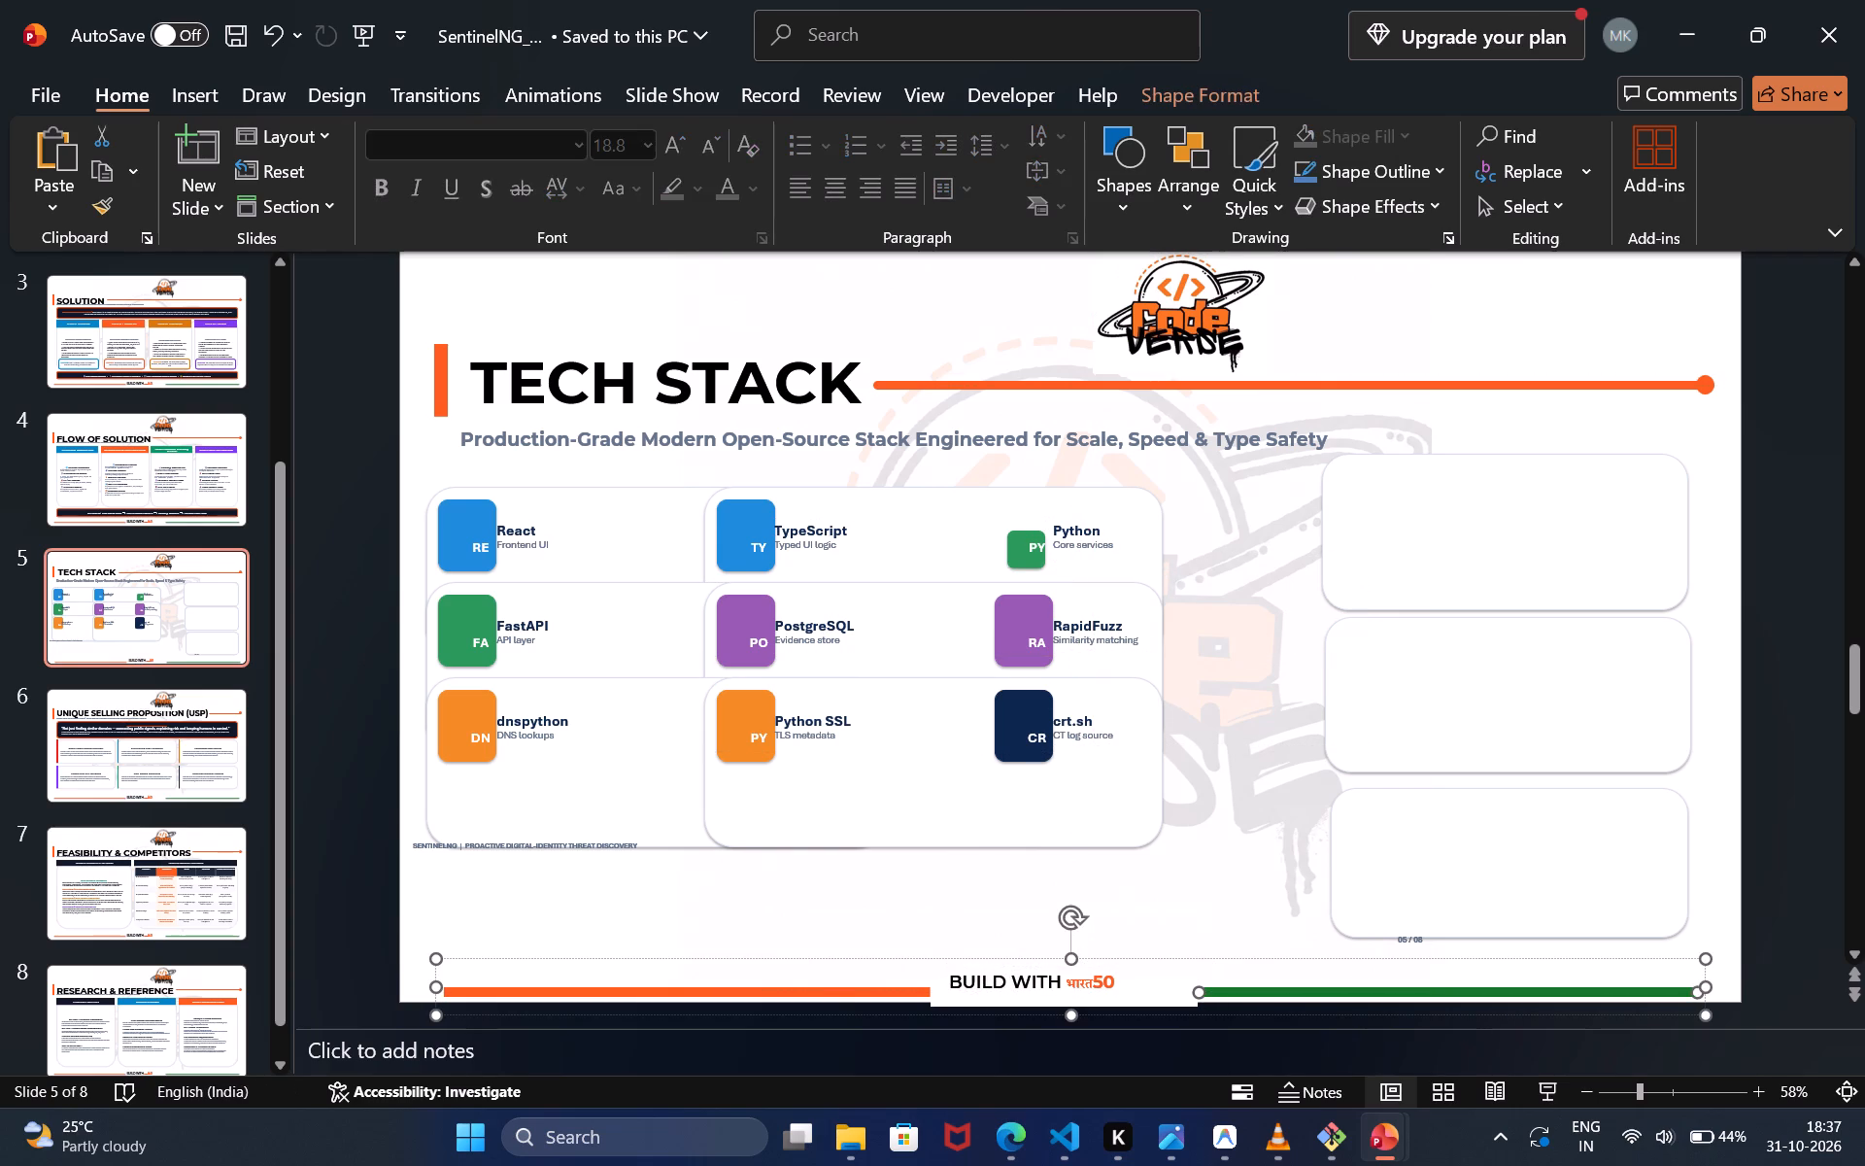
{"action": "left_click_drag", "start_coordinate": [1295, 991], "coordinate": [1315, 981]}
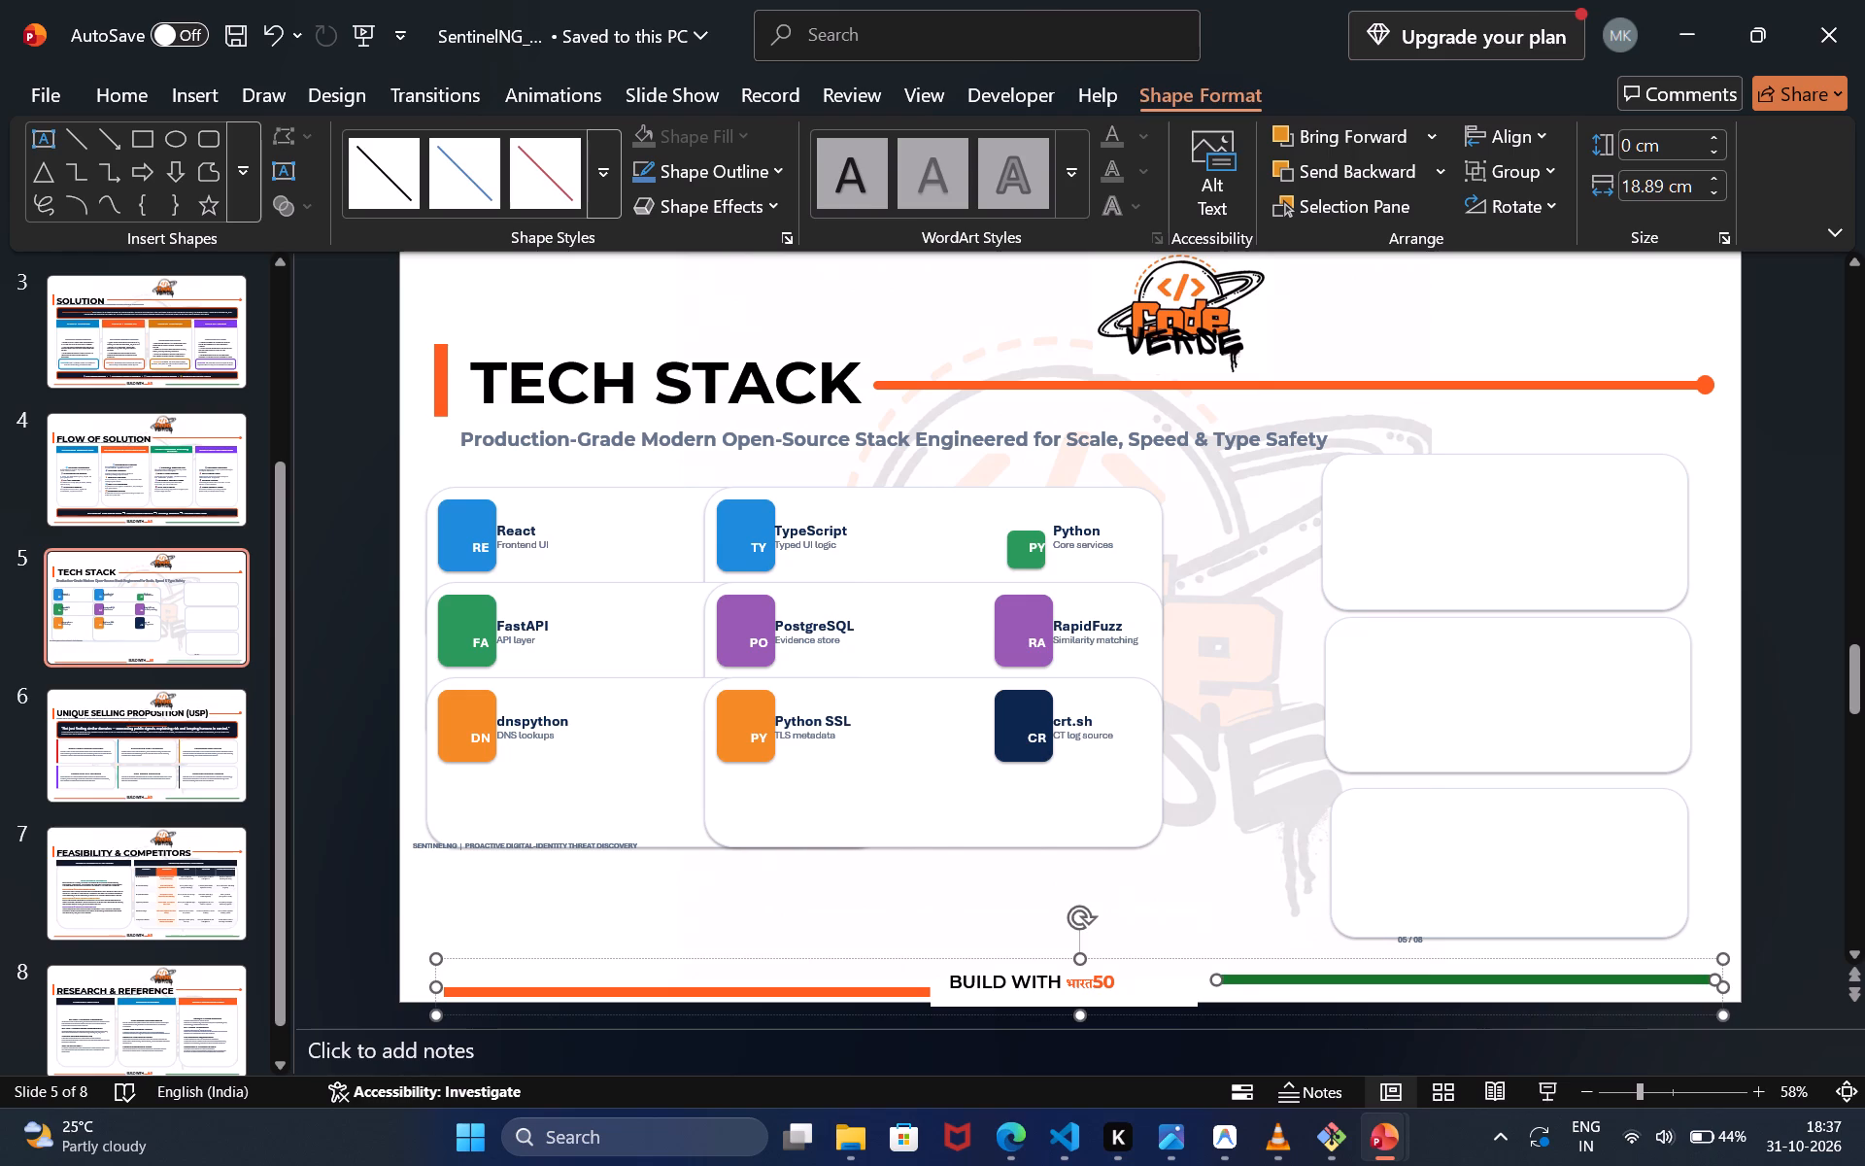
{"action": "left_click", "coordinate": [828, 993]}
{"action": "left_click_drag", "start_coordinate": [828, 993], "coordinate": [803, 977]}
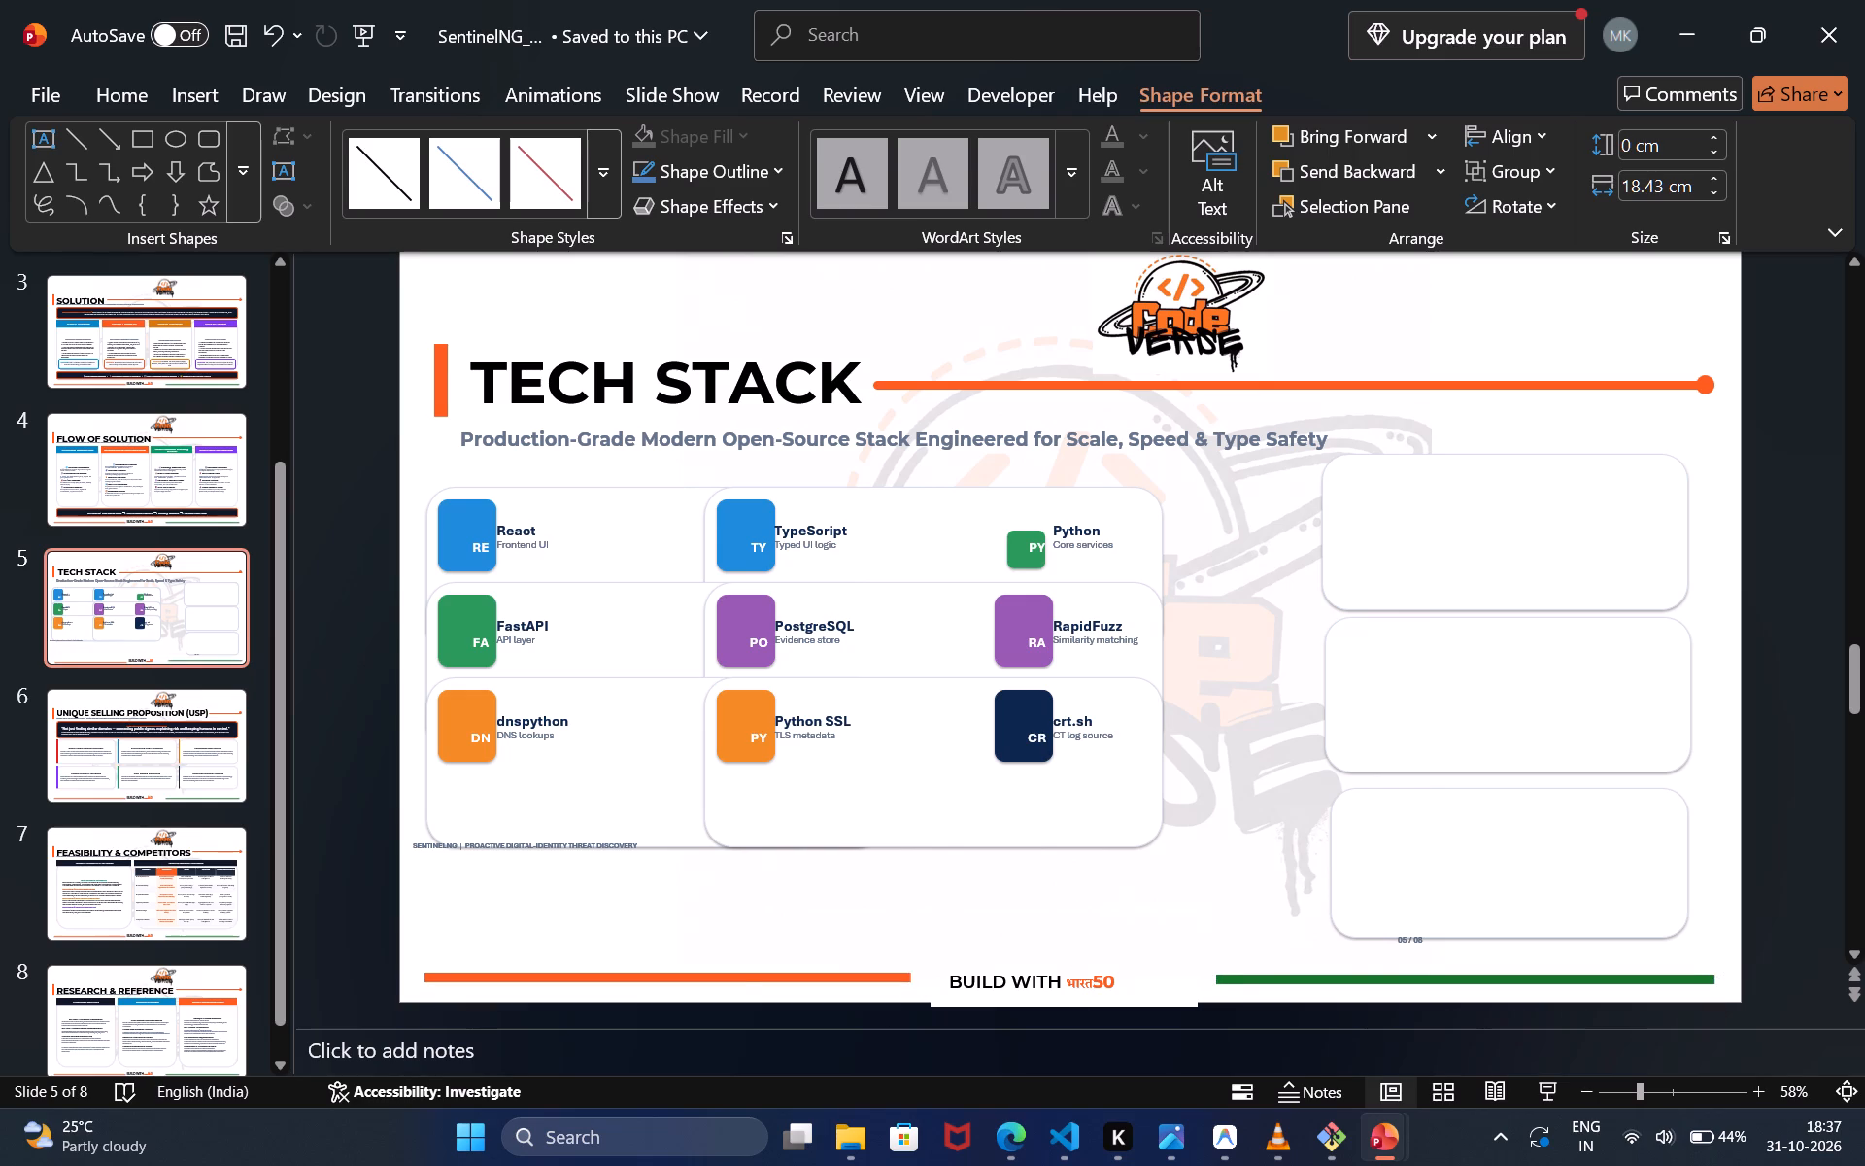
{"action": "left_click_drag", "start_coordinate": [803, 977], "coordinate": [803, 976]}
Nudge the BUILD WITH text up to the level of the footer lines and move the white box behind it upward.
{"action": "left_click", "coordinate": [1006, 1005]}
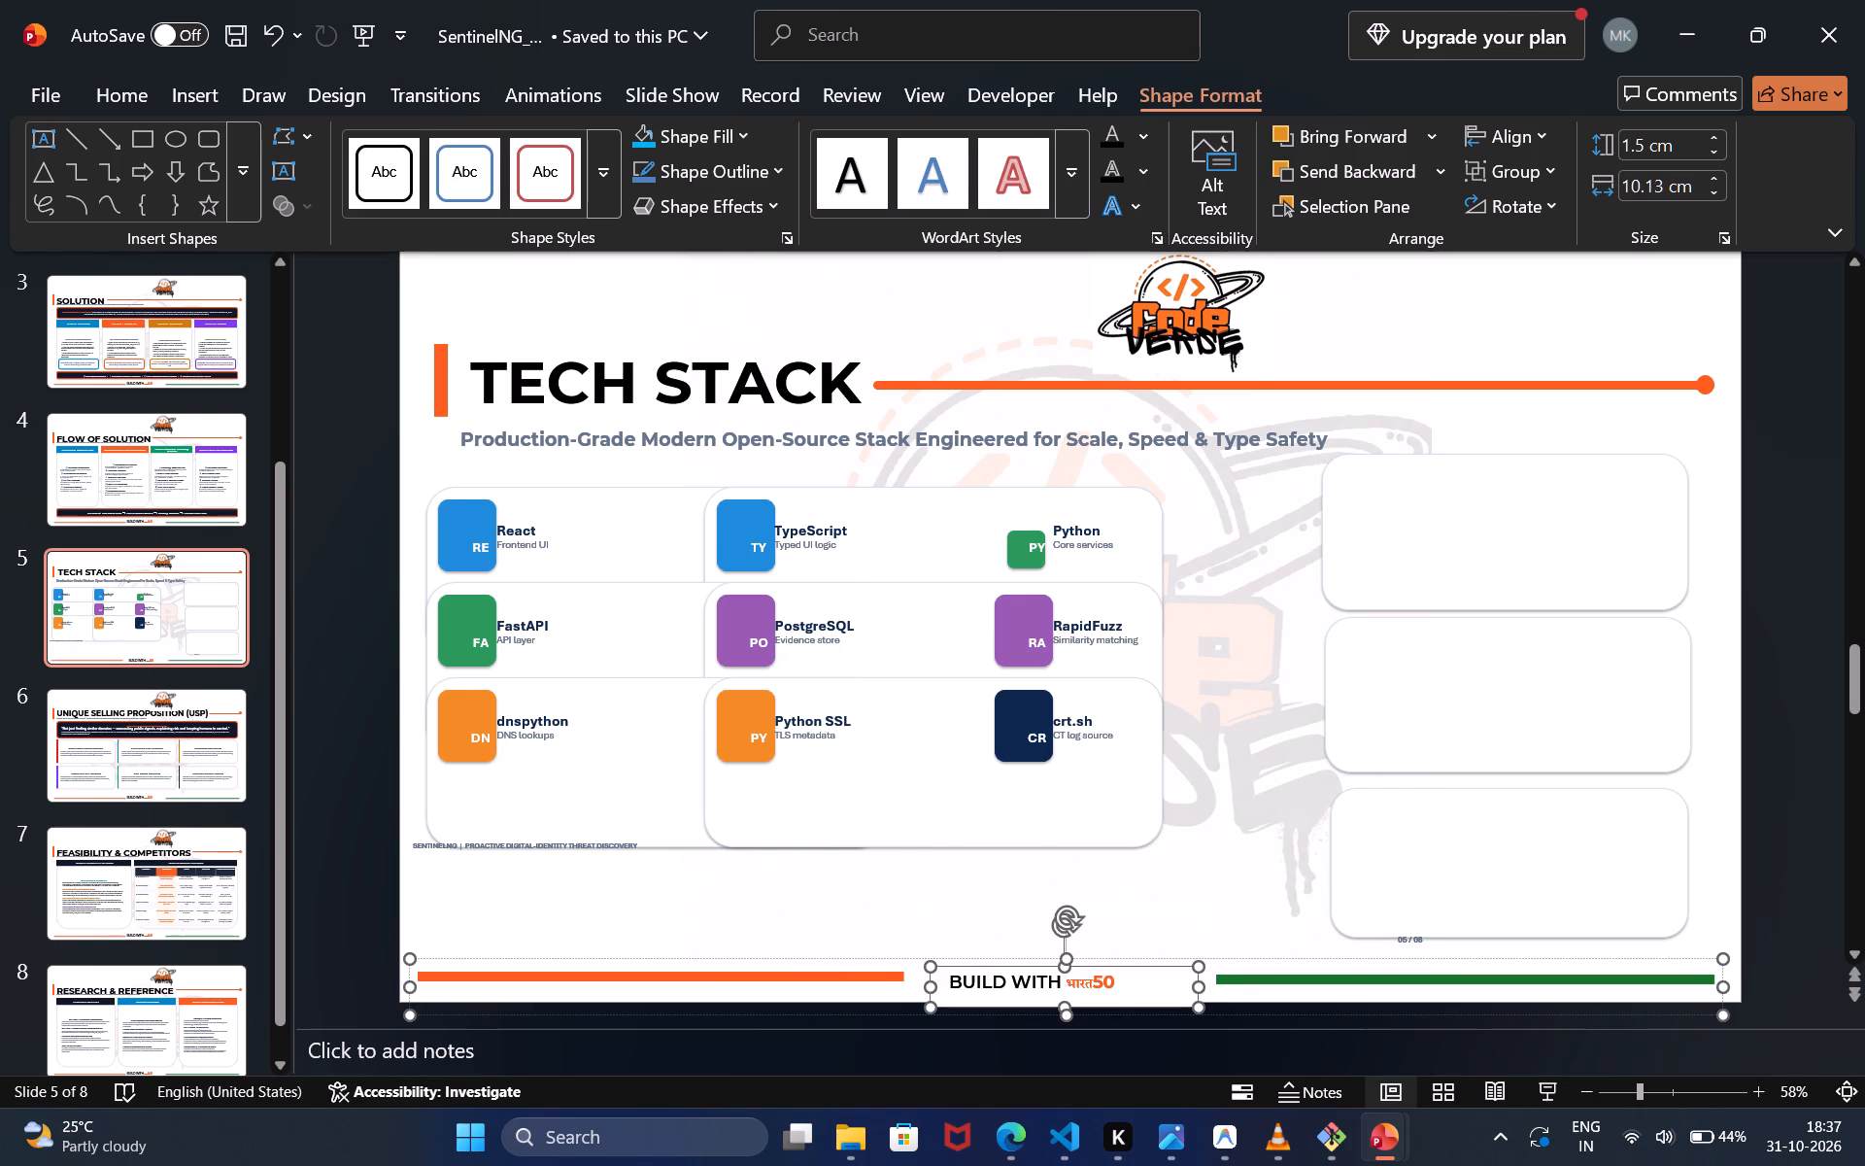
{"action": "left_click", "coordinate": [1019, 984]}
{"action": "left_click", "coordinate": [1153, 1008]}
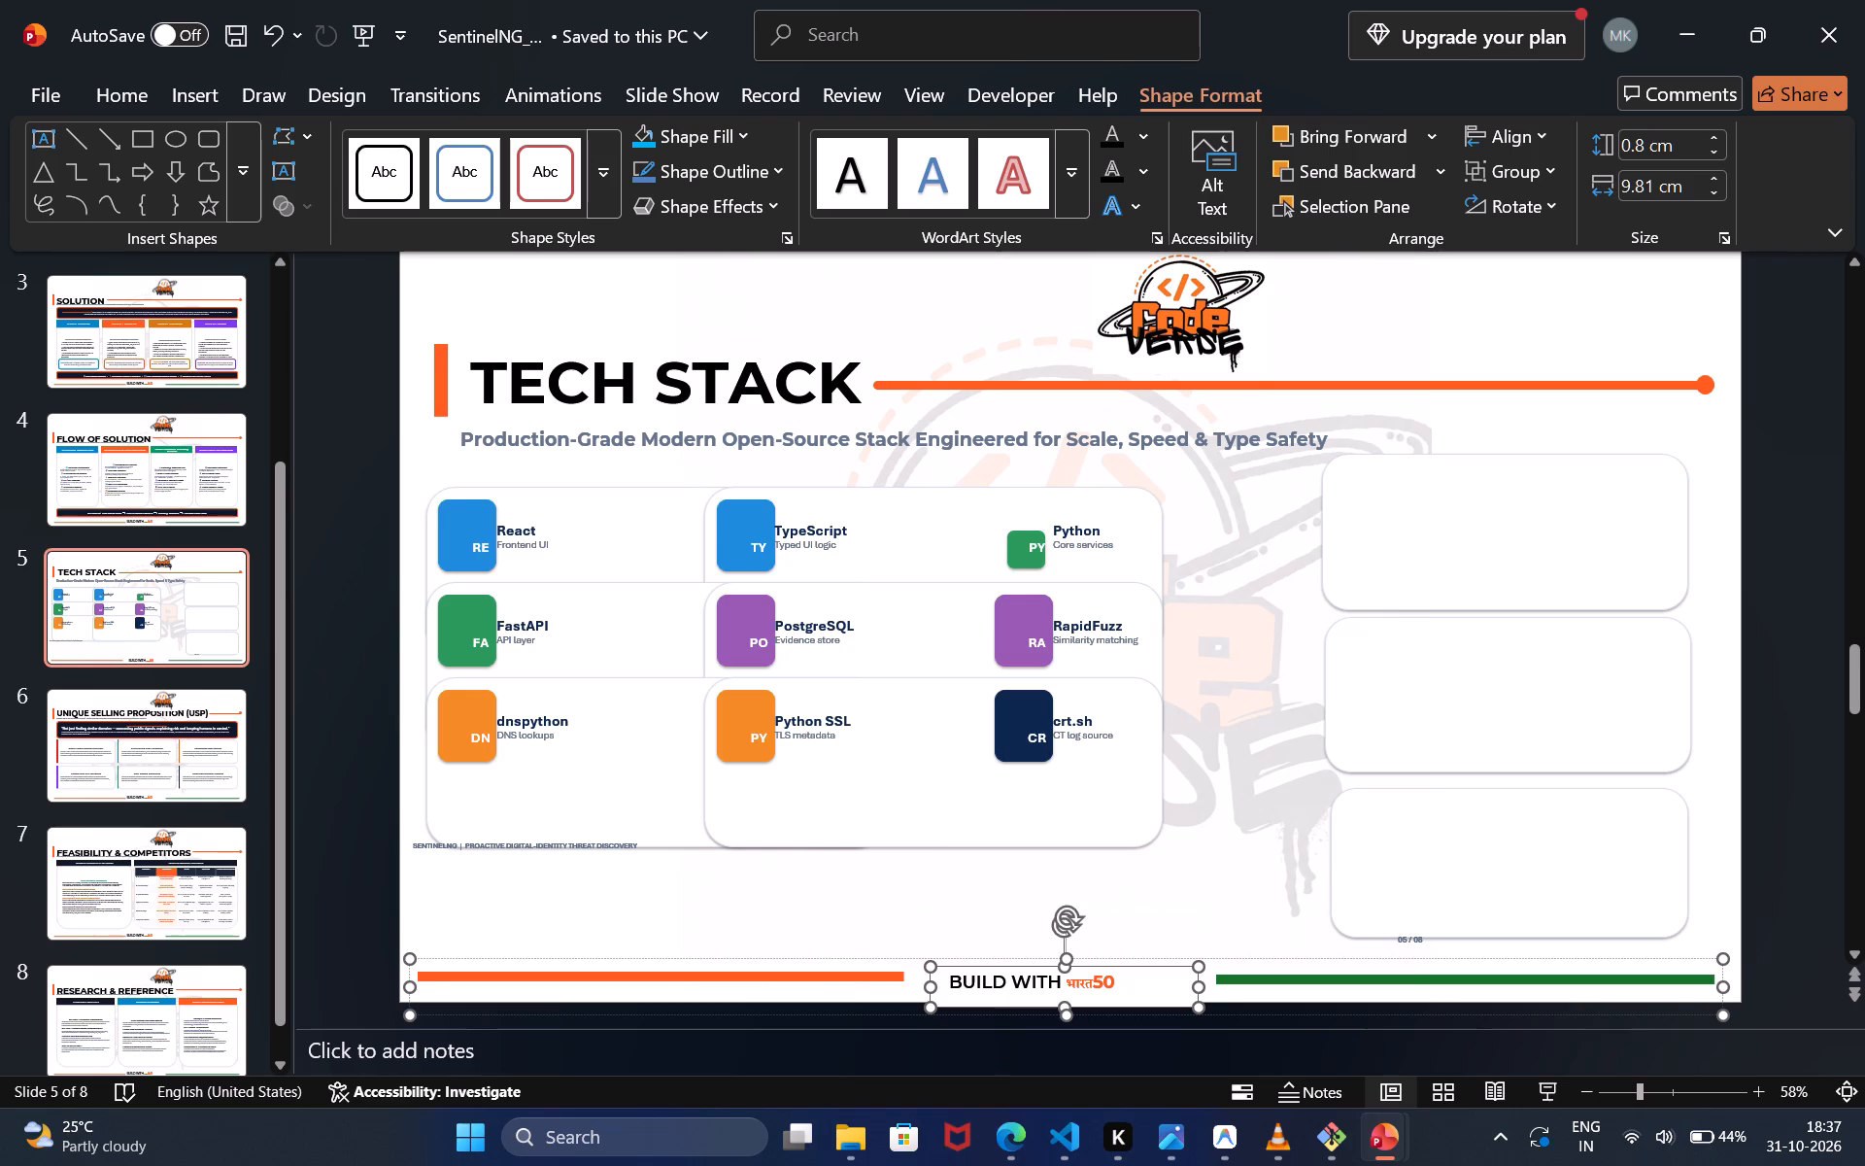
{"action": "left_click", "coordinate": [1151, 1003]}
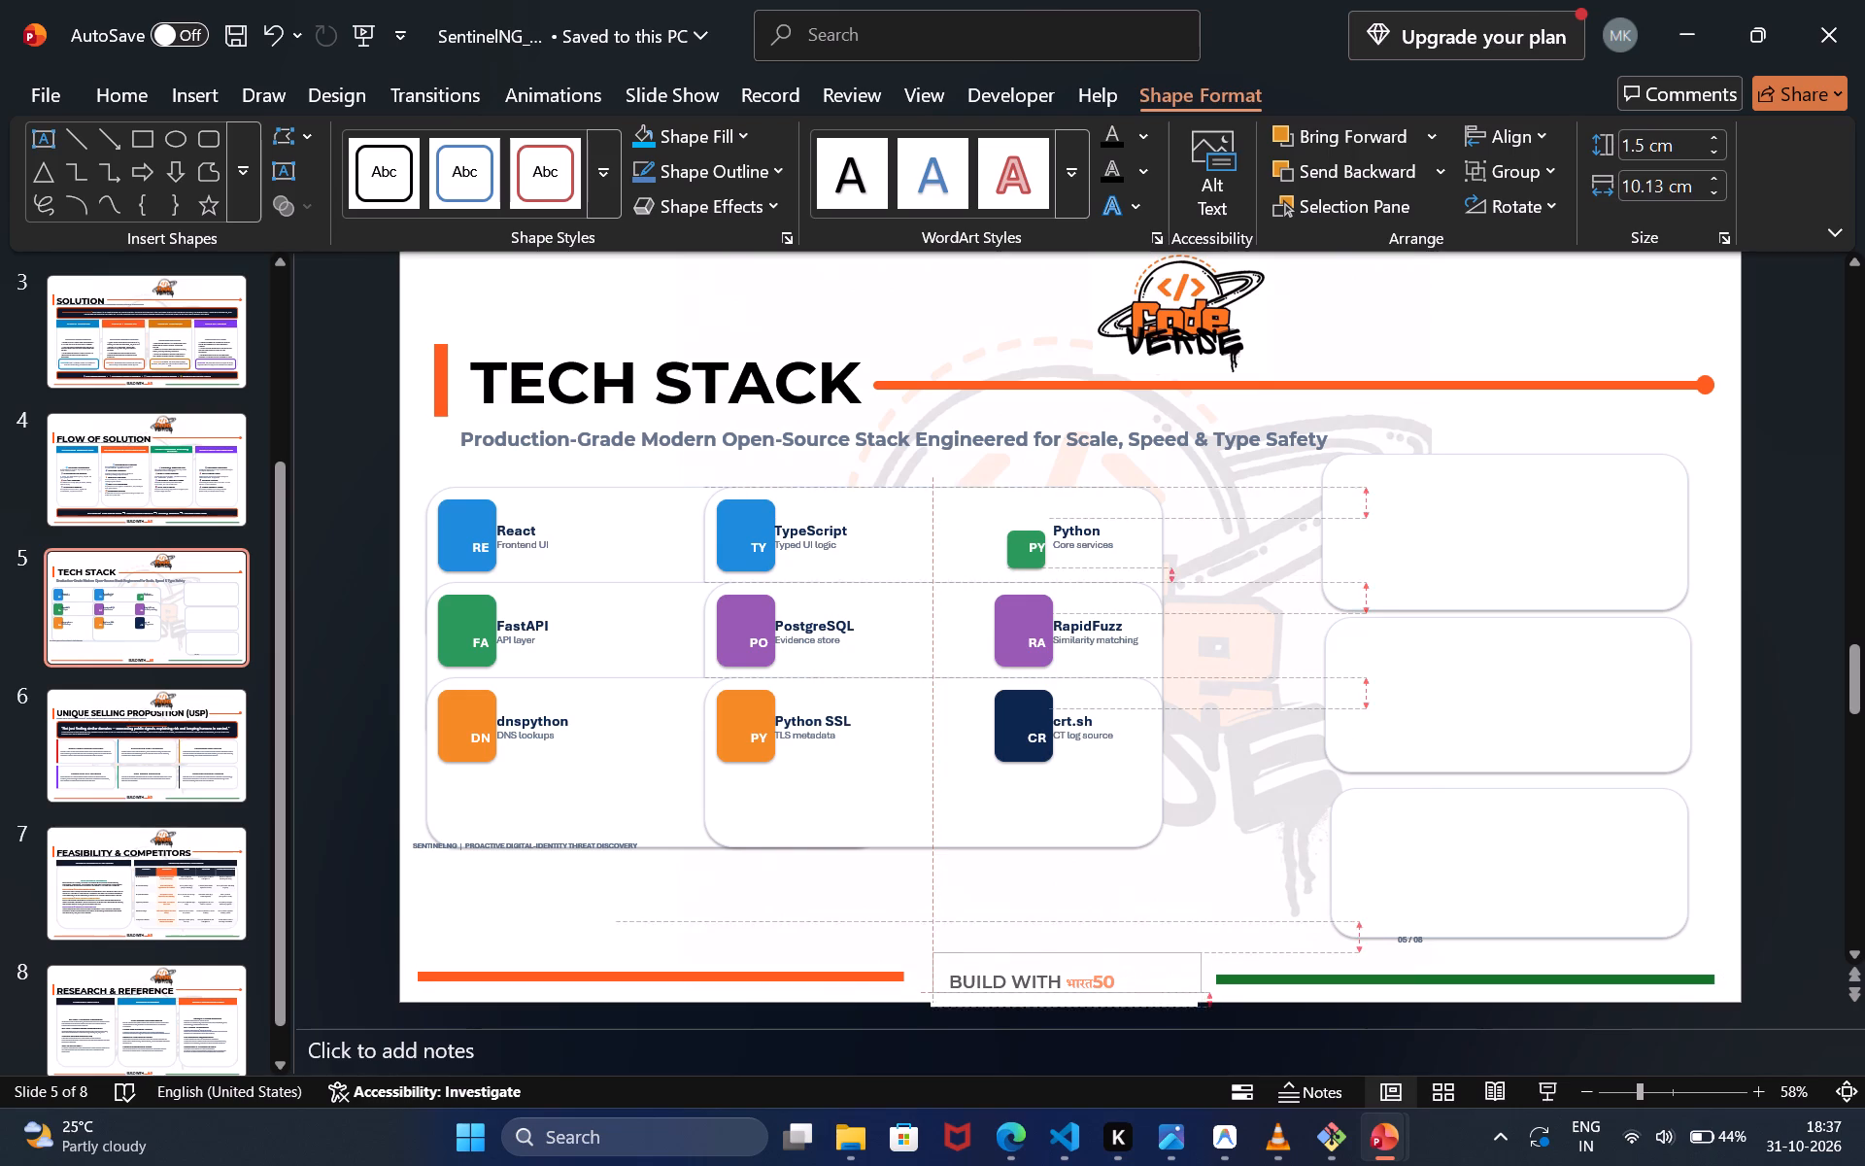
{"action": "left_click", "coordinate": [1101, 987]}
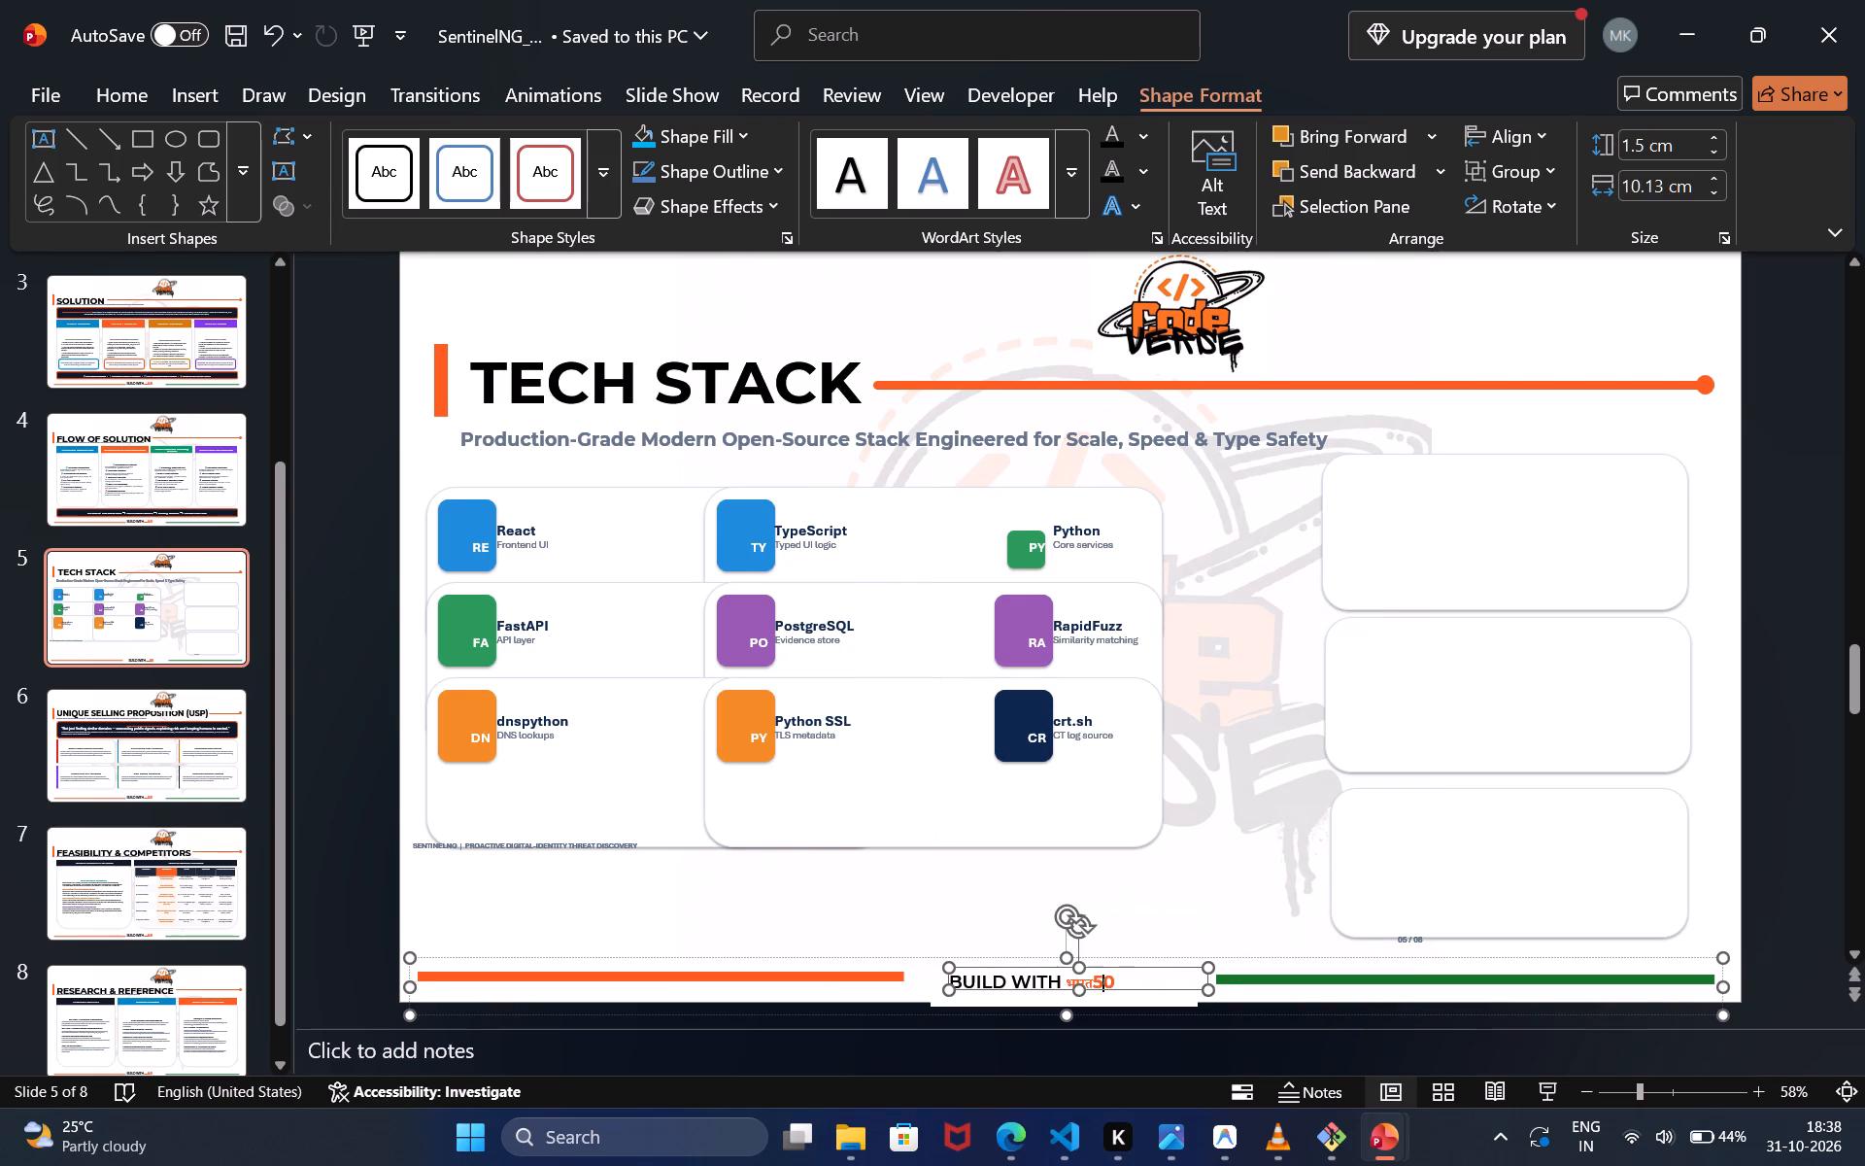
{"action": "left_click", "coordinate": [1124, 977]}
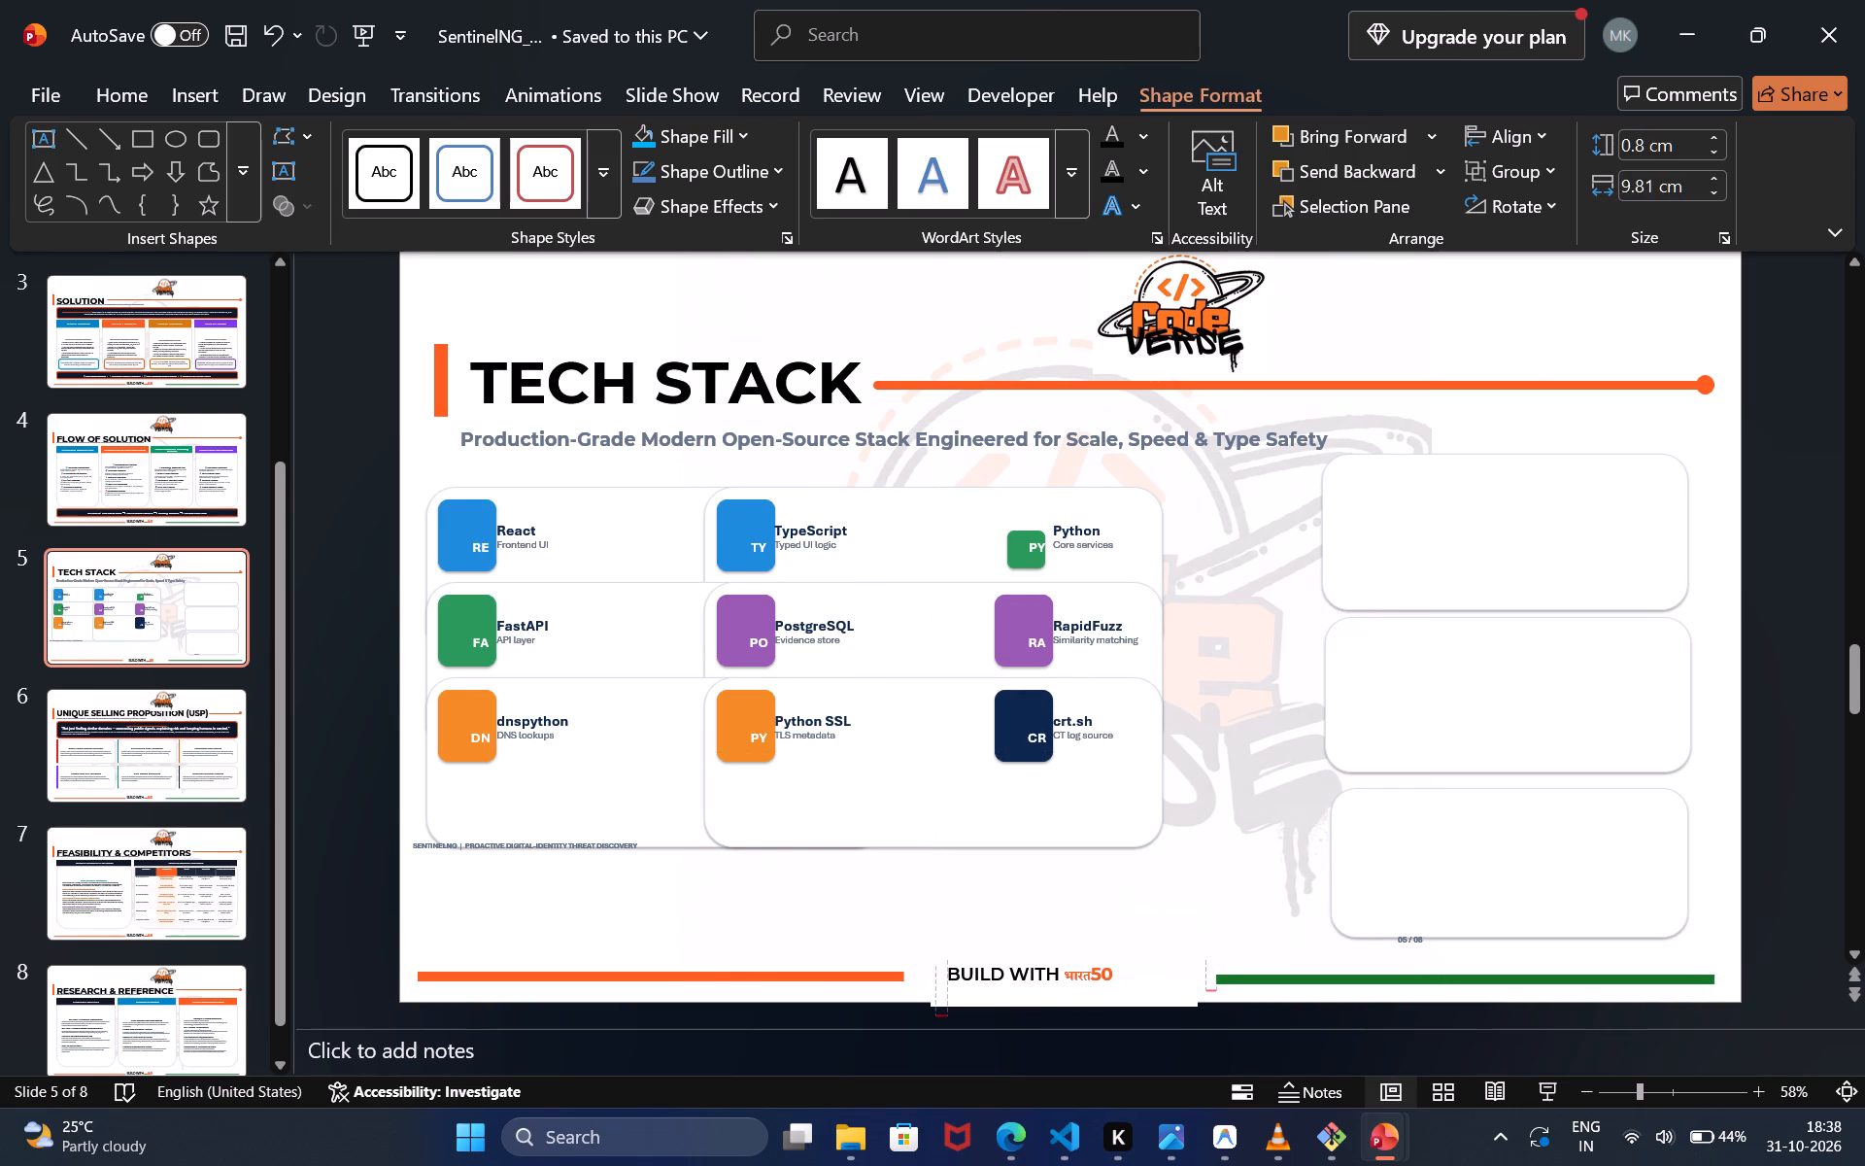
{"action": "left_click", "coordinate": [1159, 1012]}
{"action": "left_click", "coordinate": [1153, 999]}
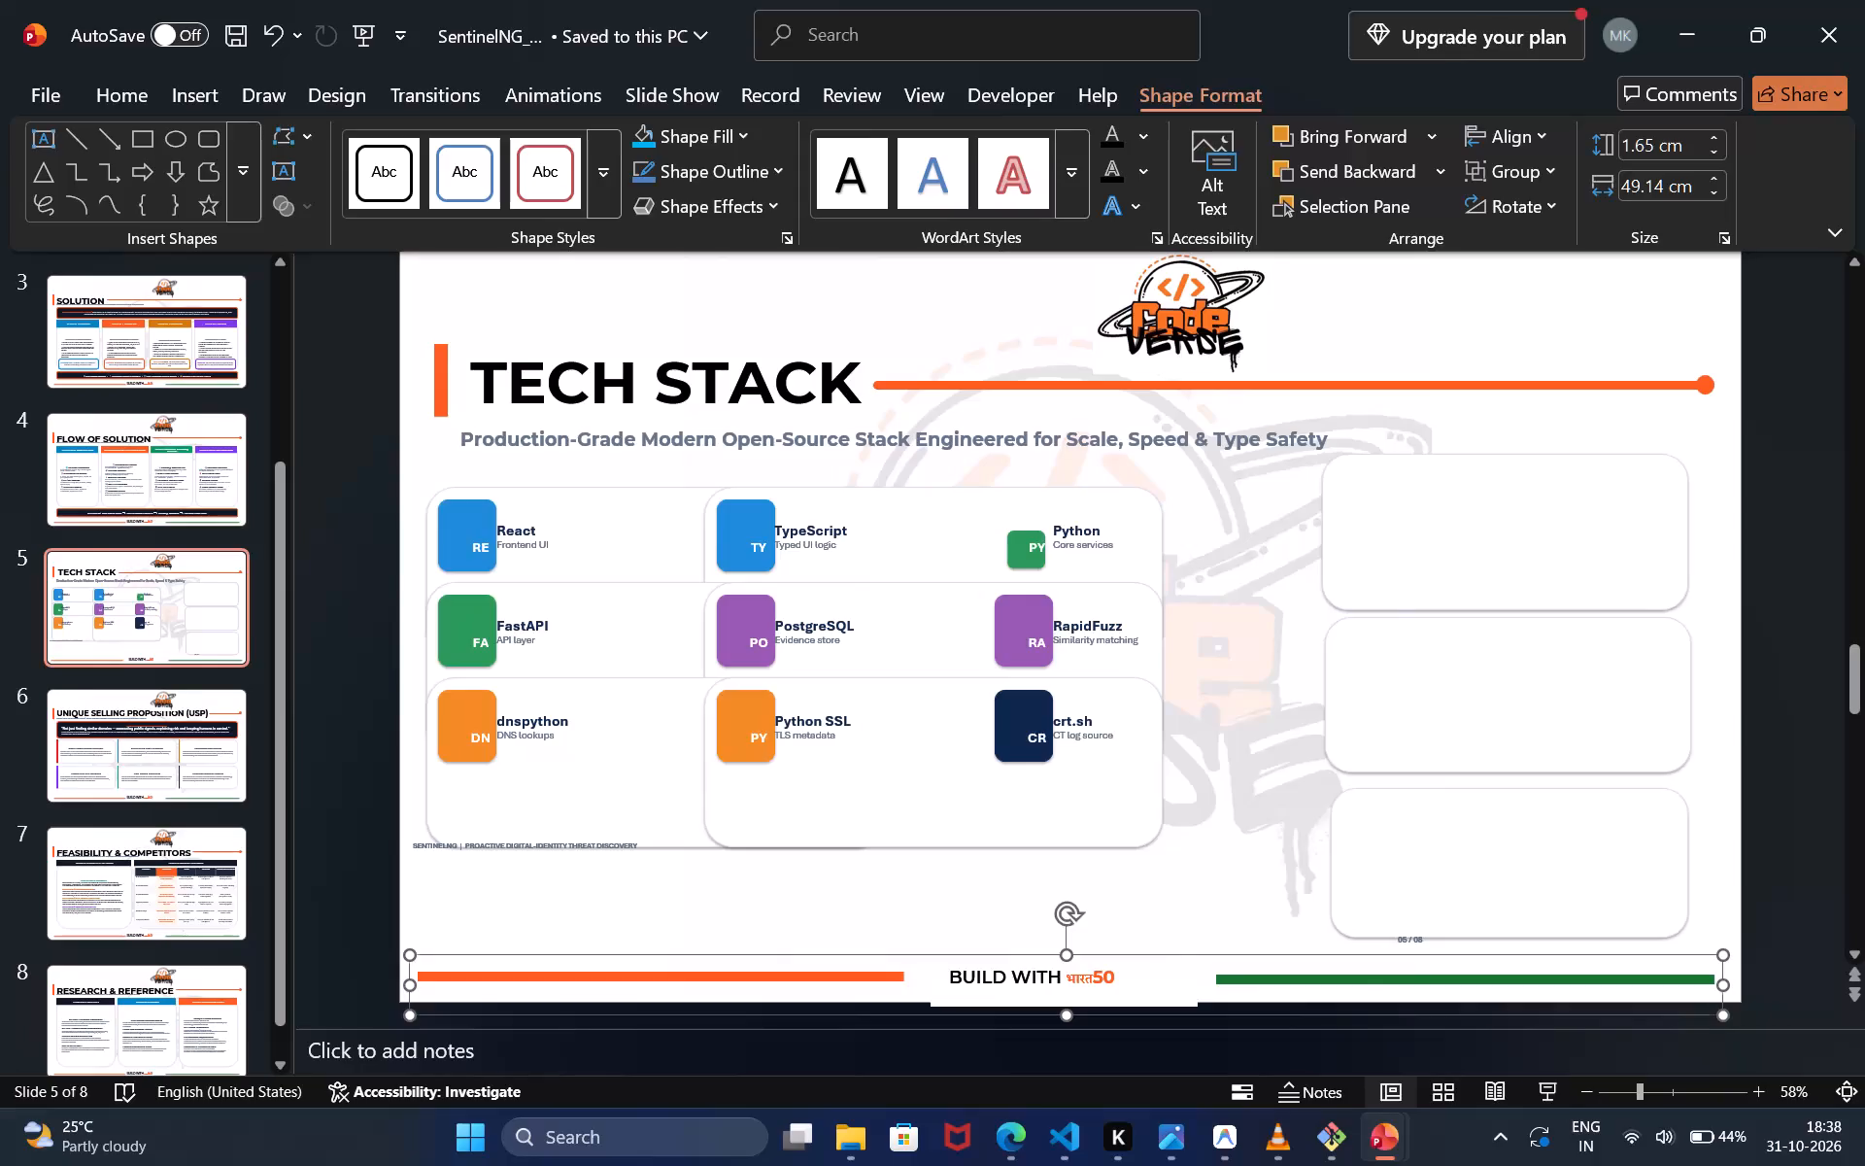
{"action": "left_click_drag", "start_coordinate": [1134, 997], "coordinate": [1131, 987]}
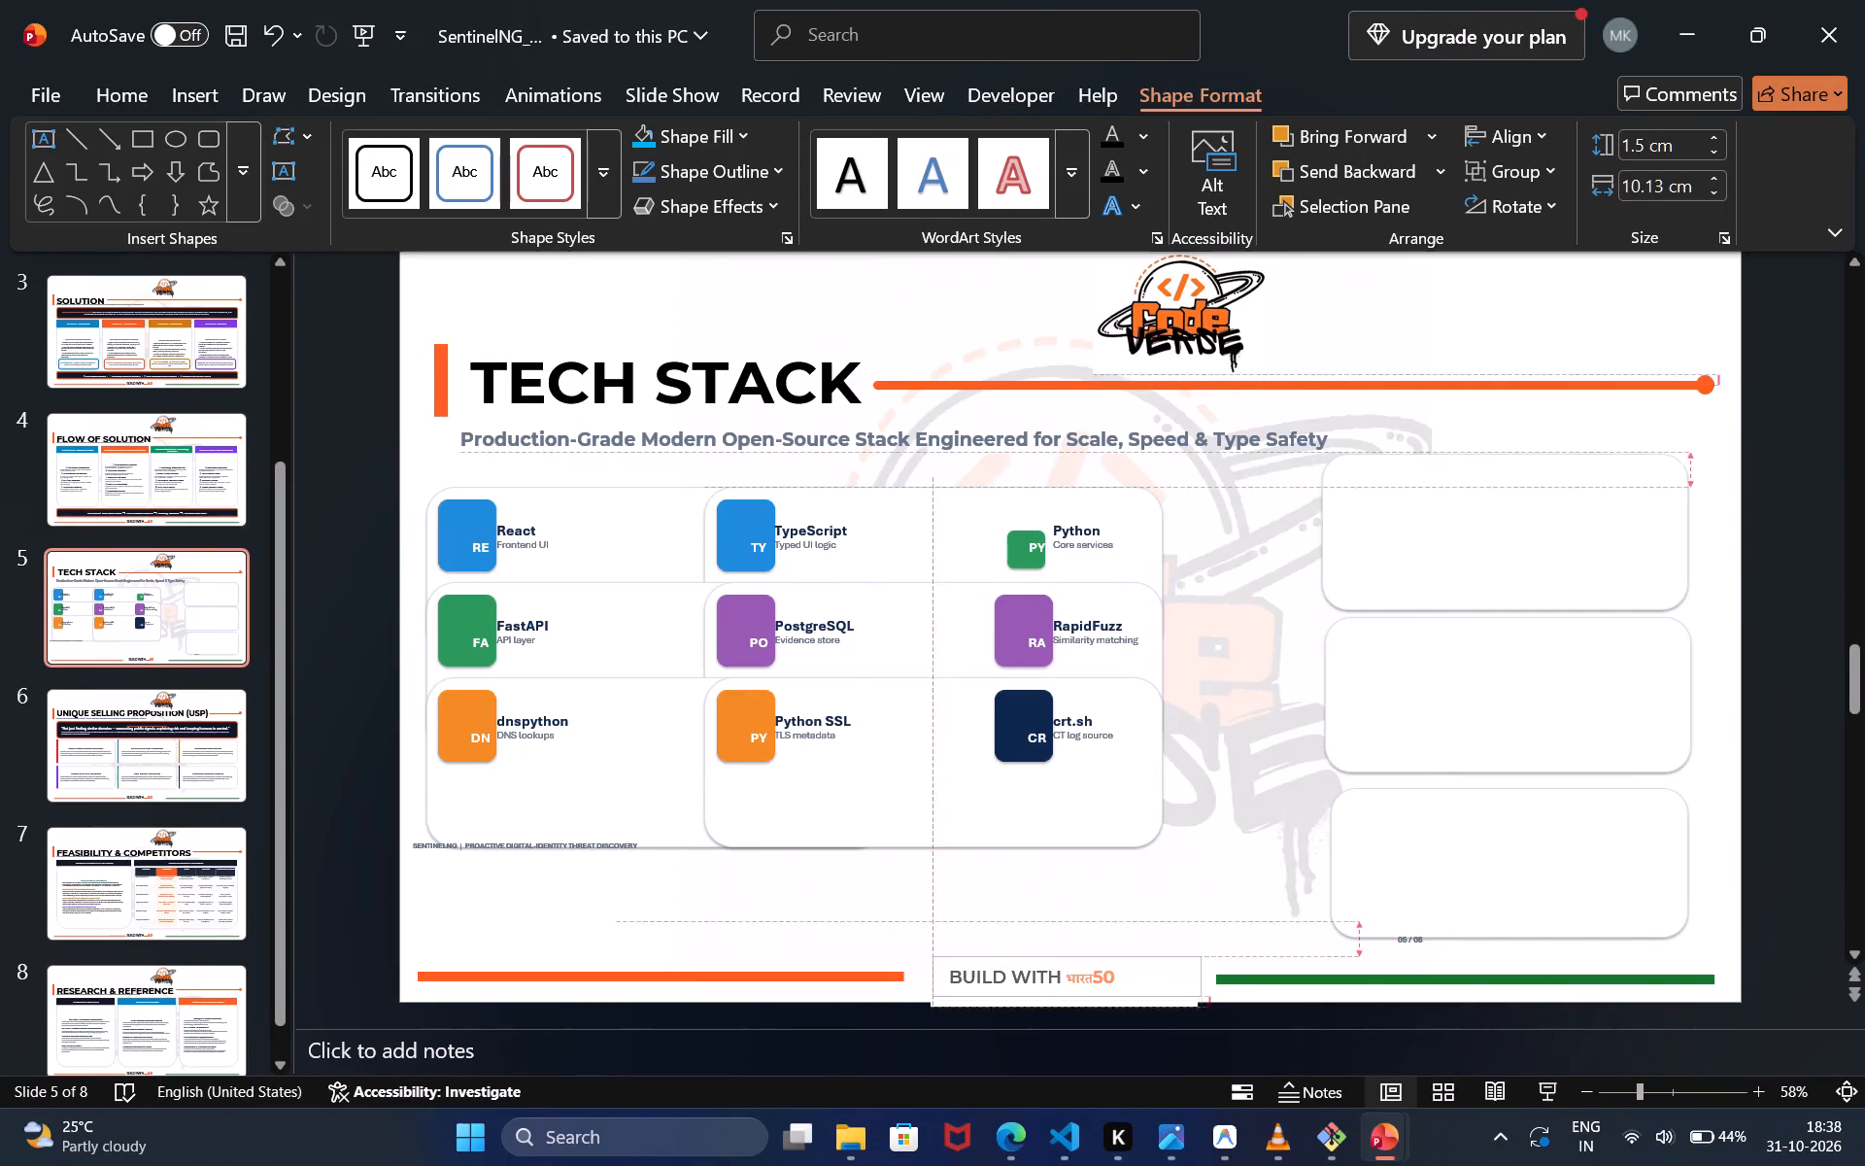
{"action": "left_click_drag", "start_coordinate": [1131, 987], "coordinate": [1124, 966]}
{"action": "left_click", "coordinate": [979, 1003]}
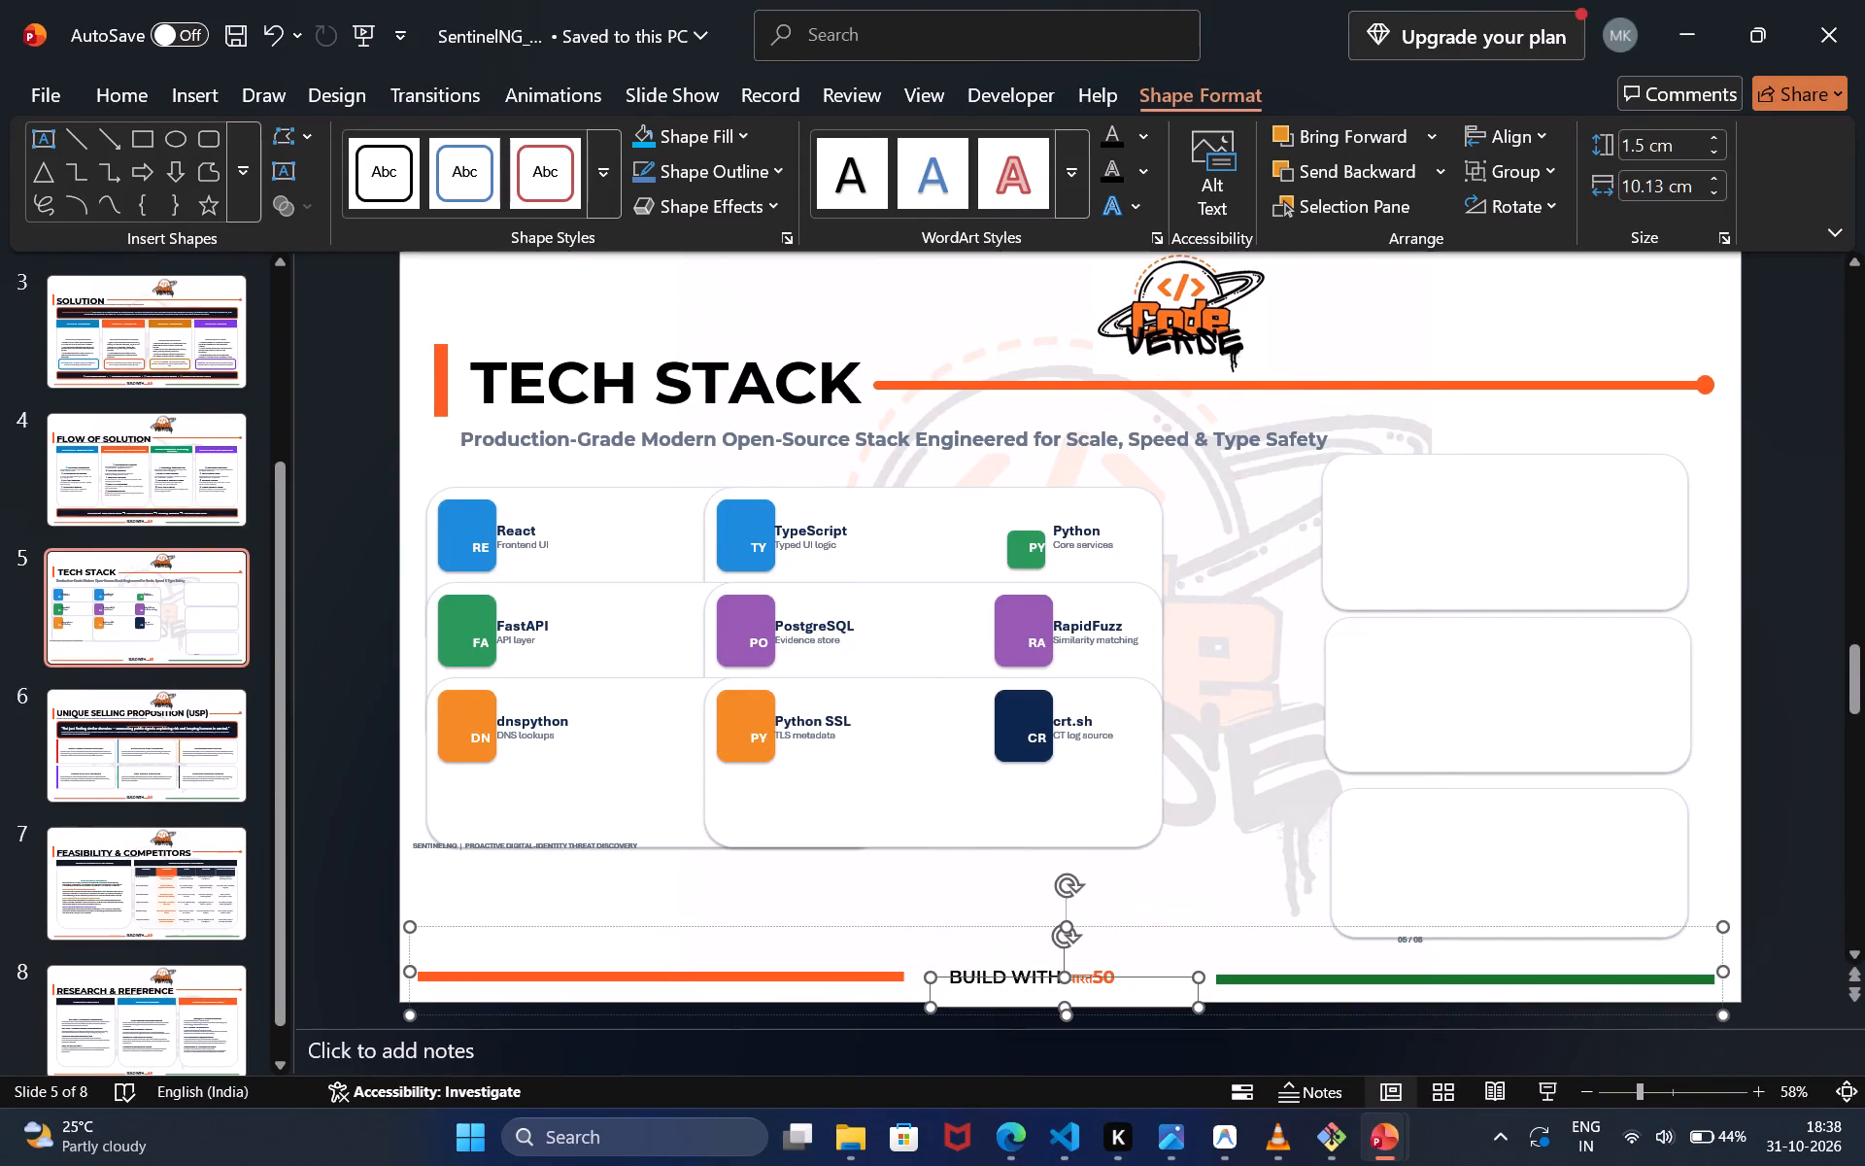
Replace the Python SSL card background with a copy of the lowest empty card, placed to its left above the footer.
{"action": "left_click", "coordinate": [1153, 856]}
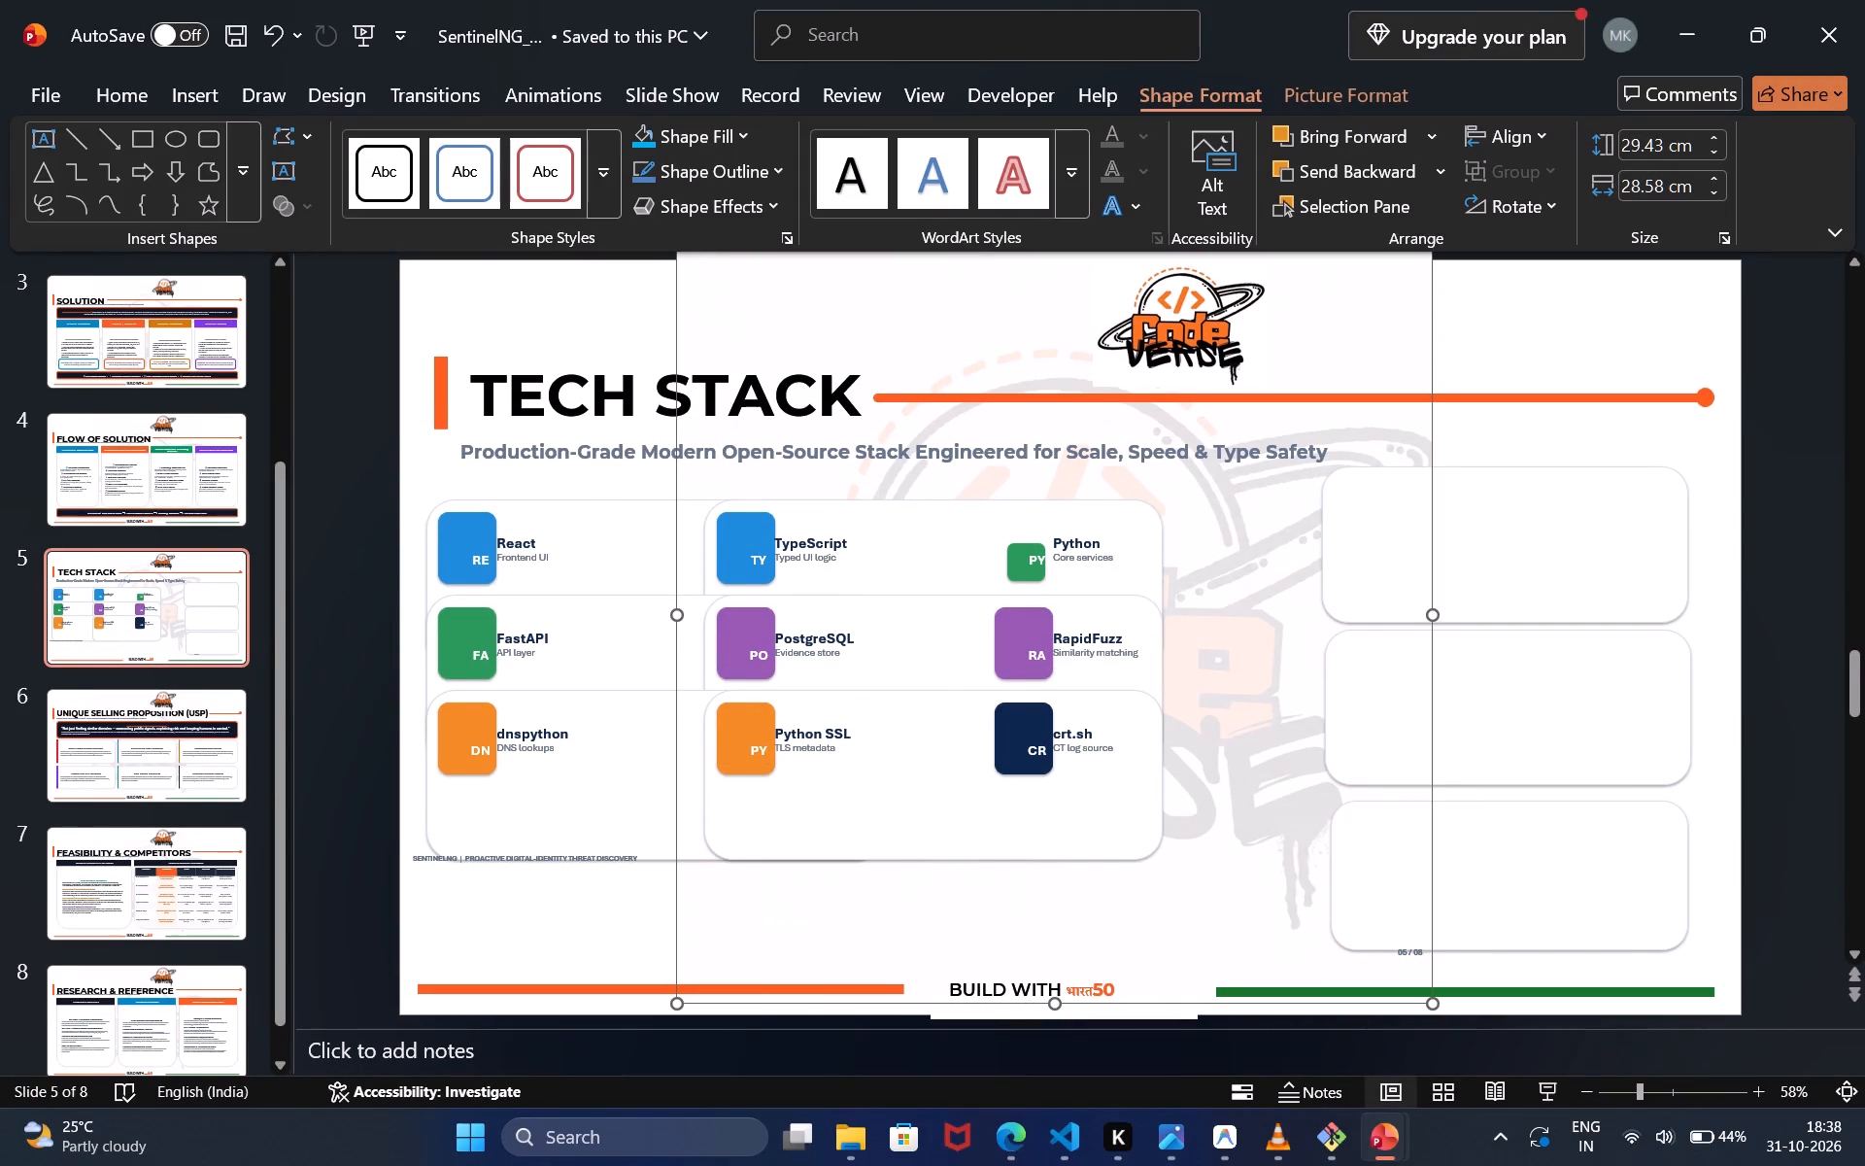
{"action": "left_click", "coordinate": [1377, 892]}
{"action": "key", "text": "ctrl+c"}
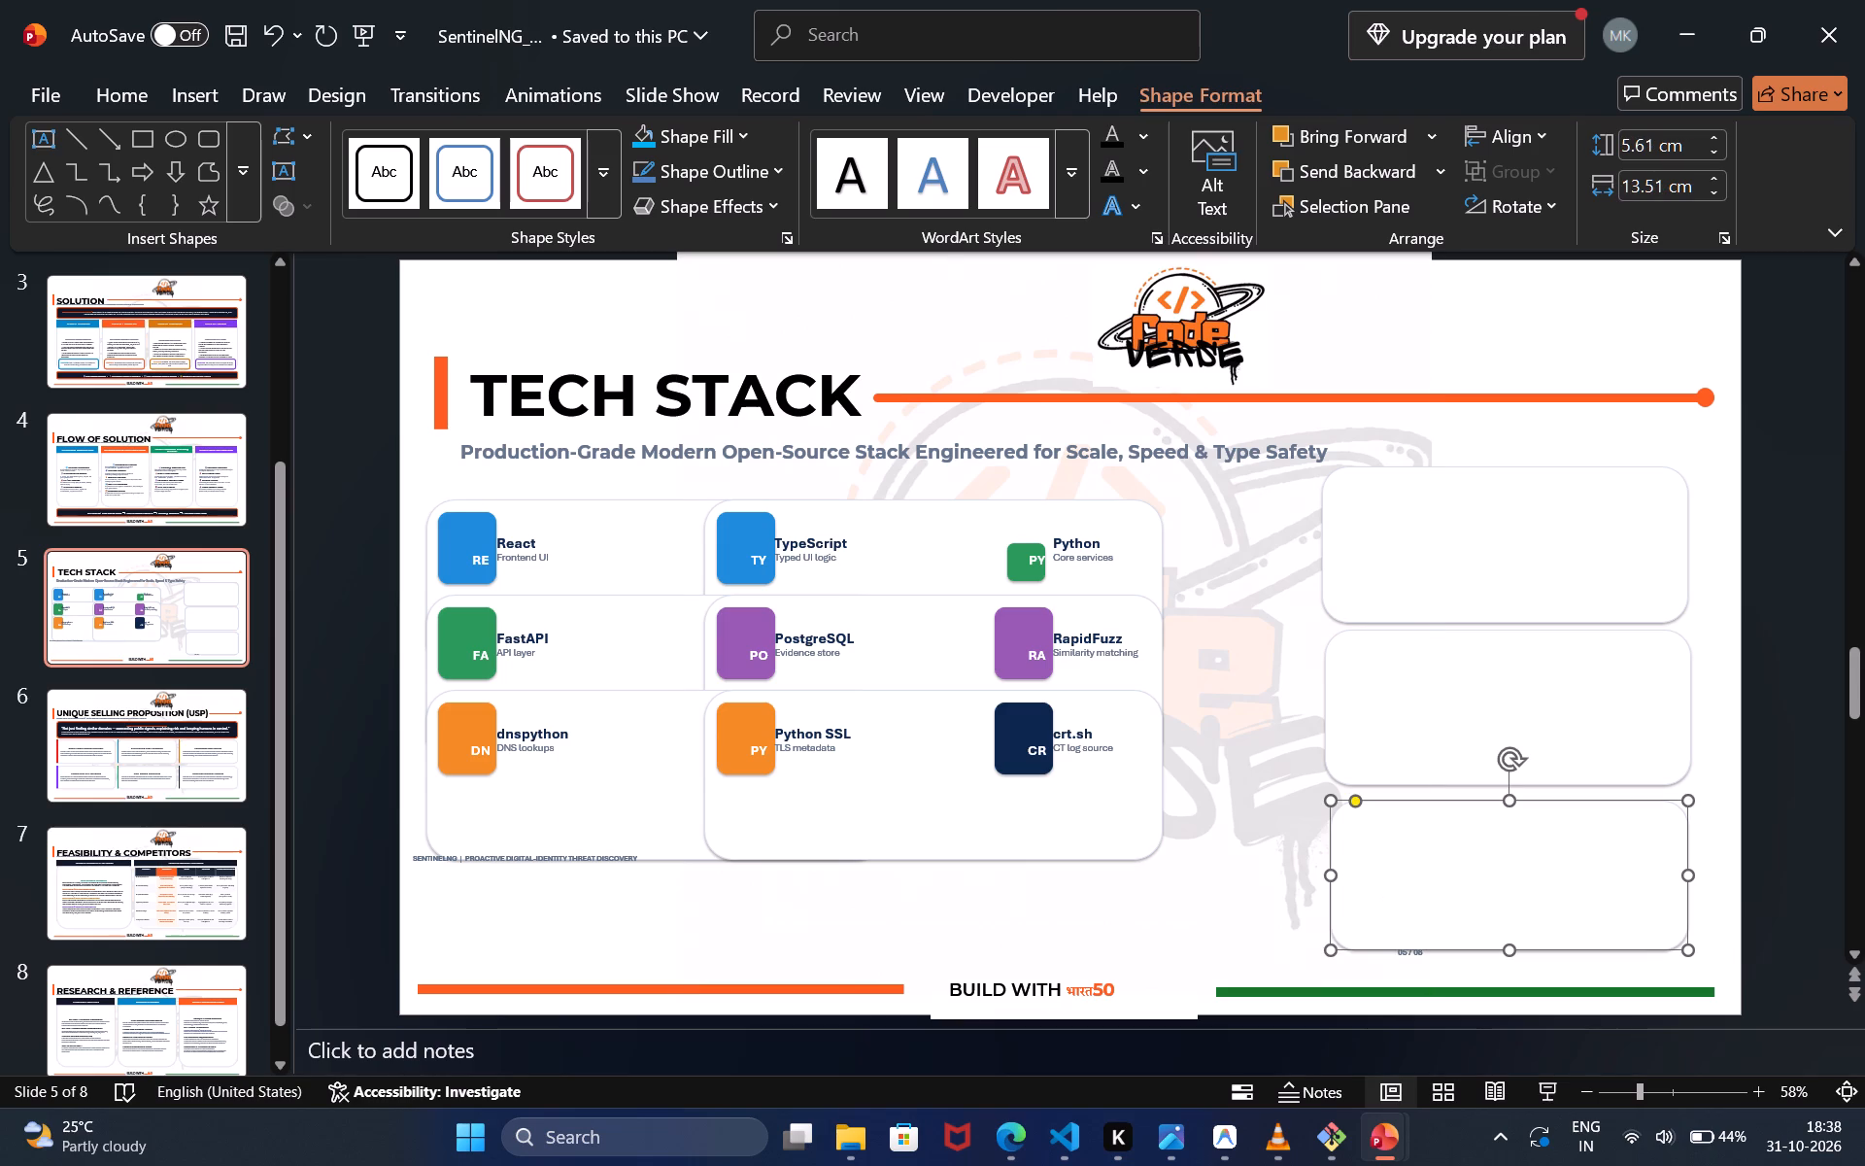
{"action": "left_click", "coordinate": [1122, 840]}
{"action": "key", "text": "Delete"}
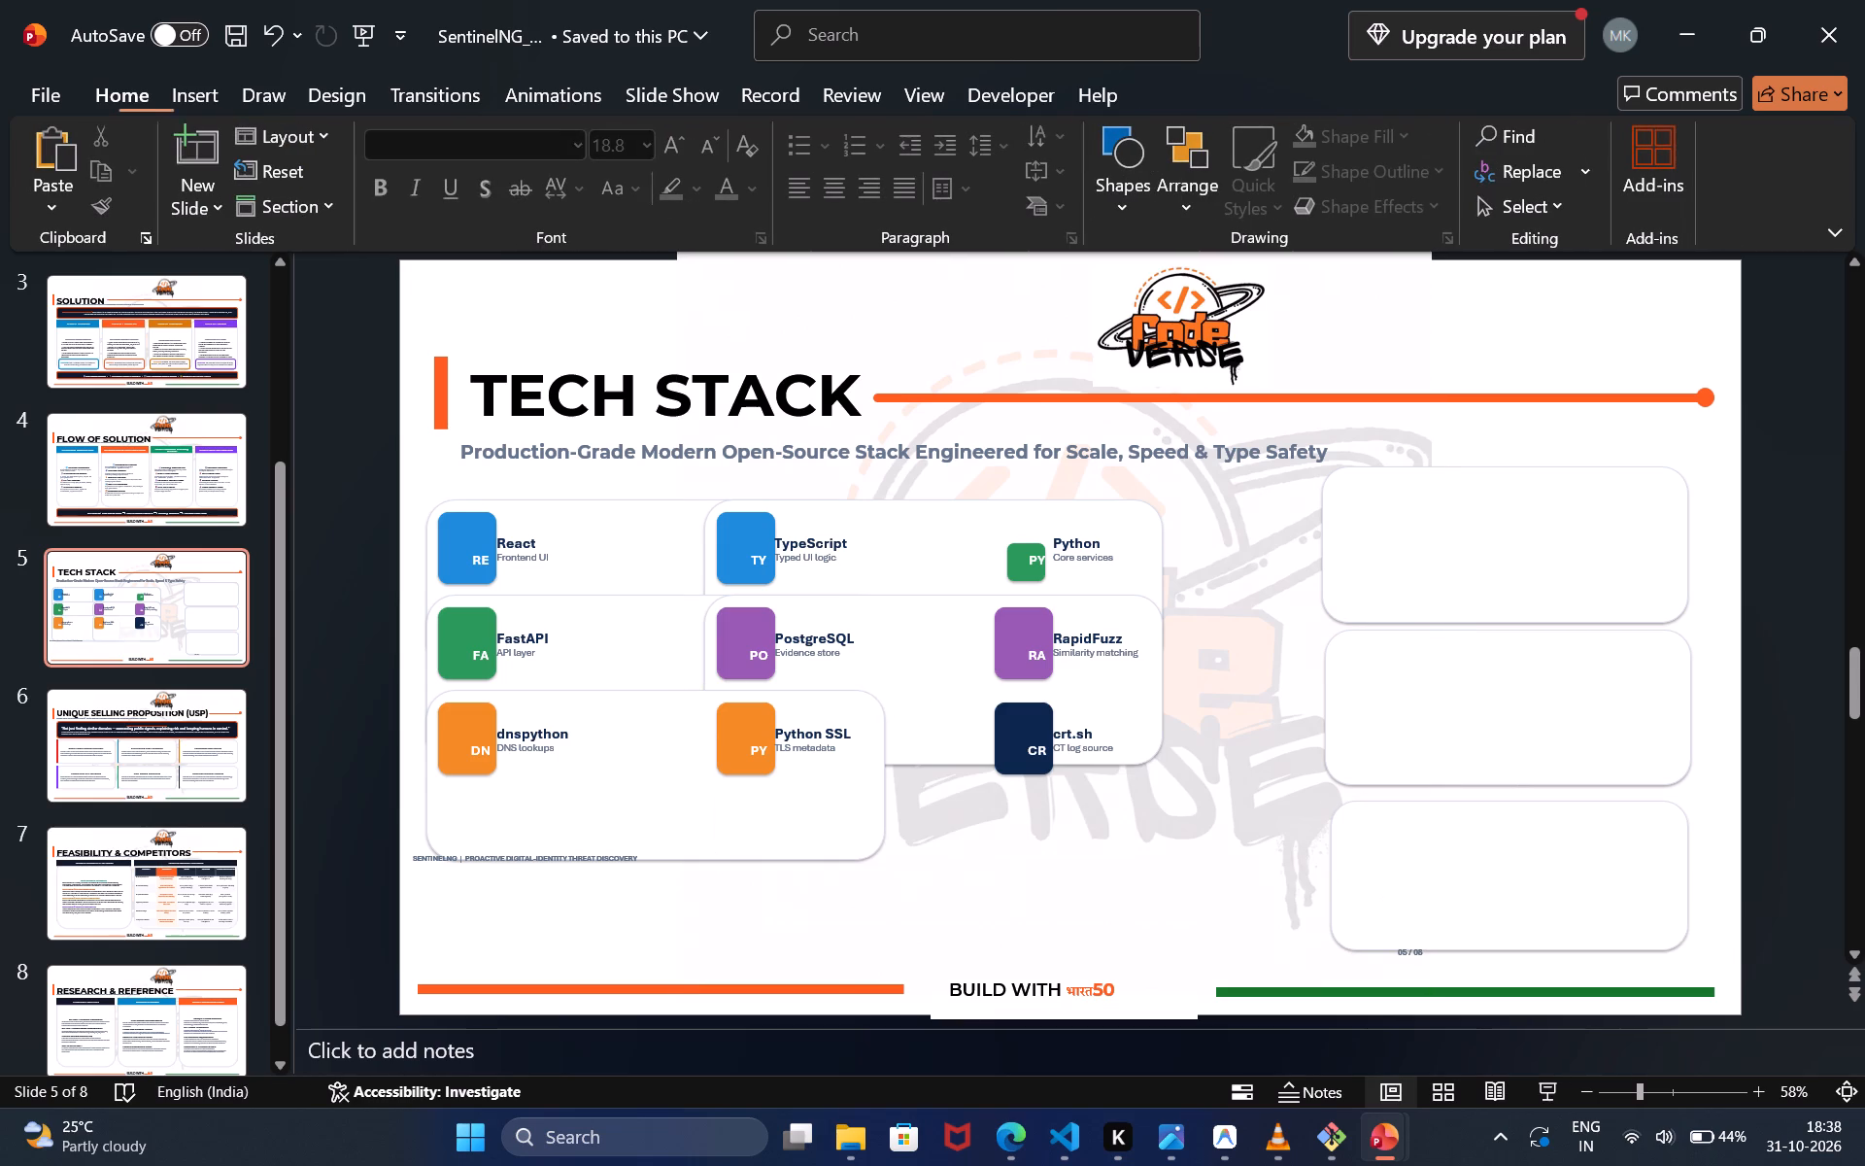
{"action": "left_click", "coordinate": [1406, 865]}
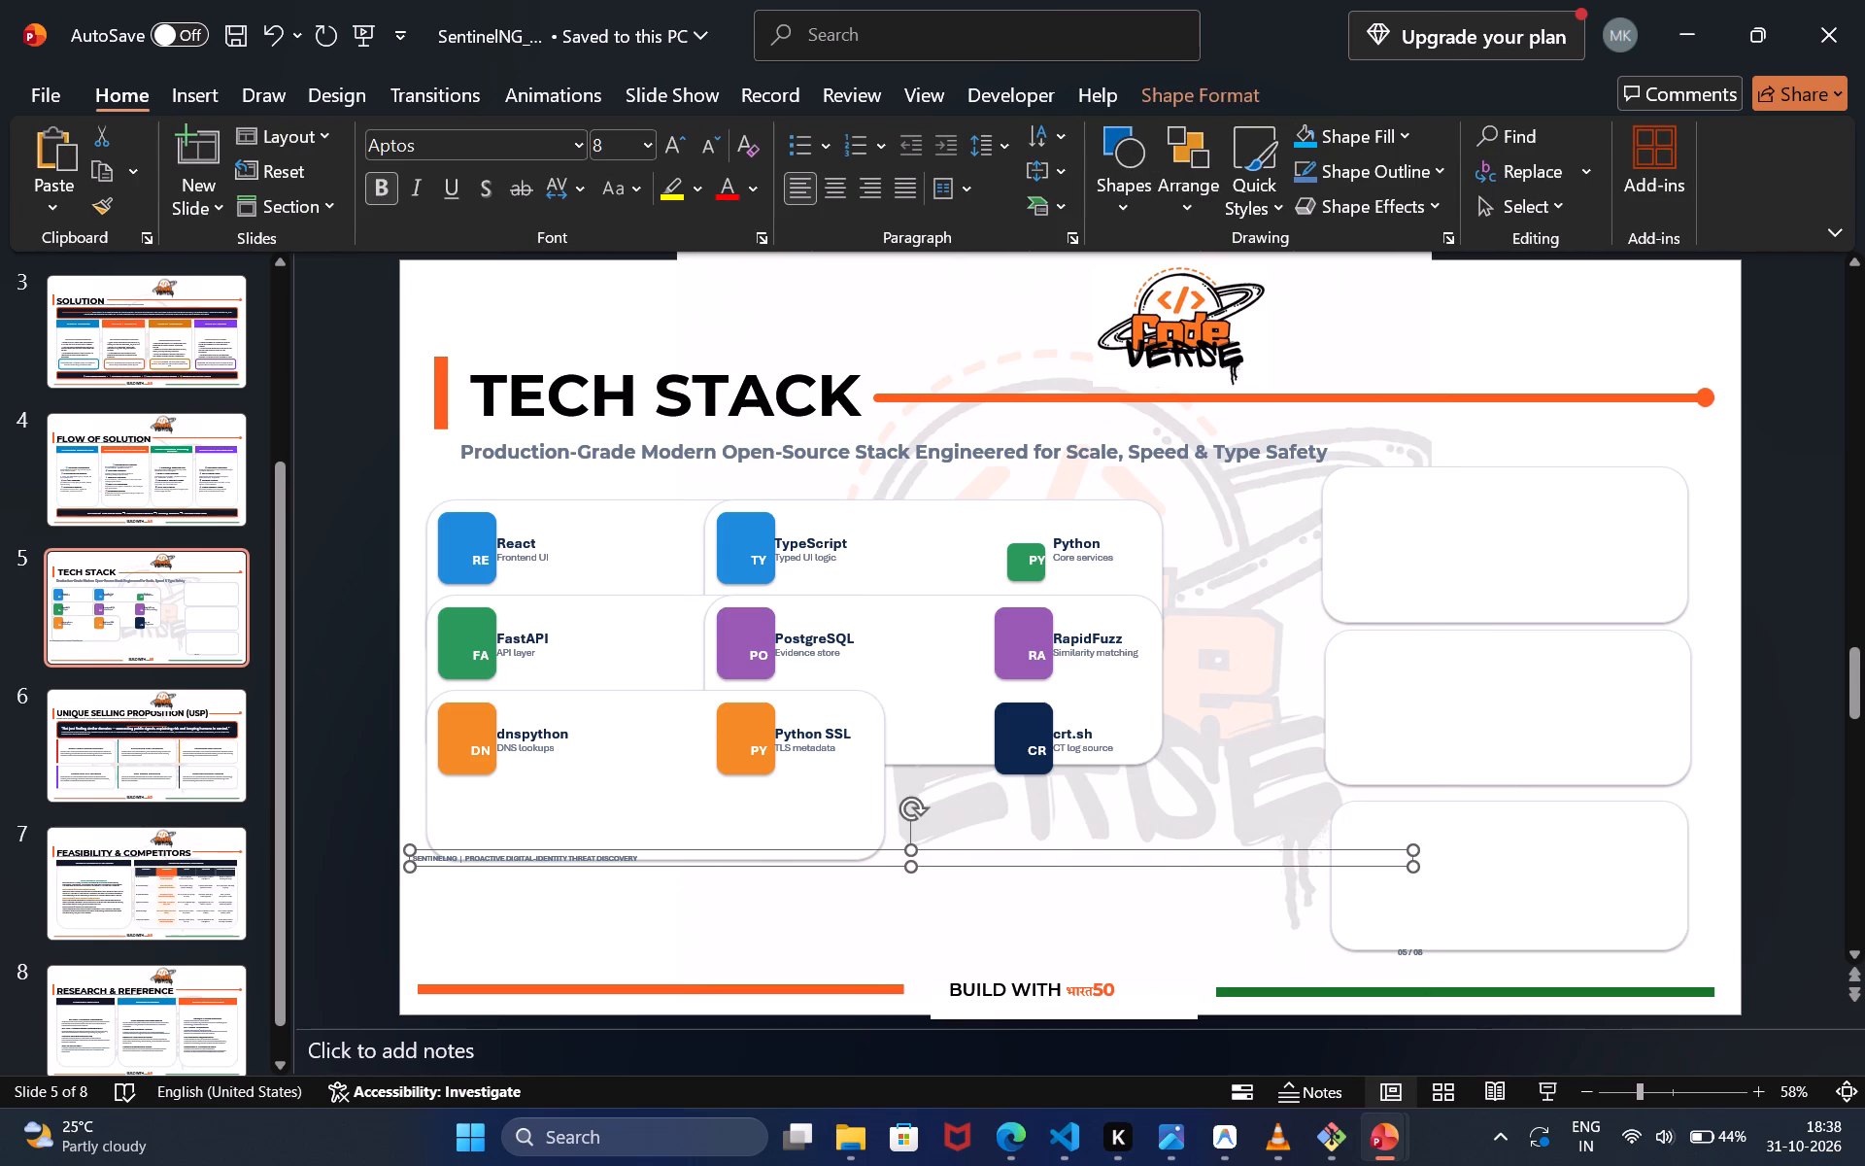
{"action": "left_click", "coordinate": [1150, 924]}
{"action": "left_click", "coordinate": [1139, 830]}
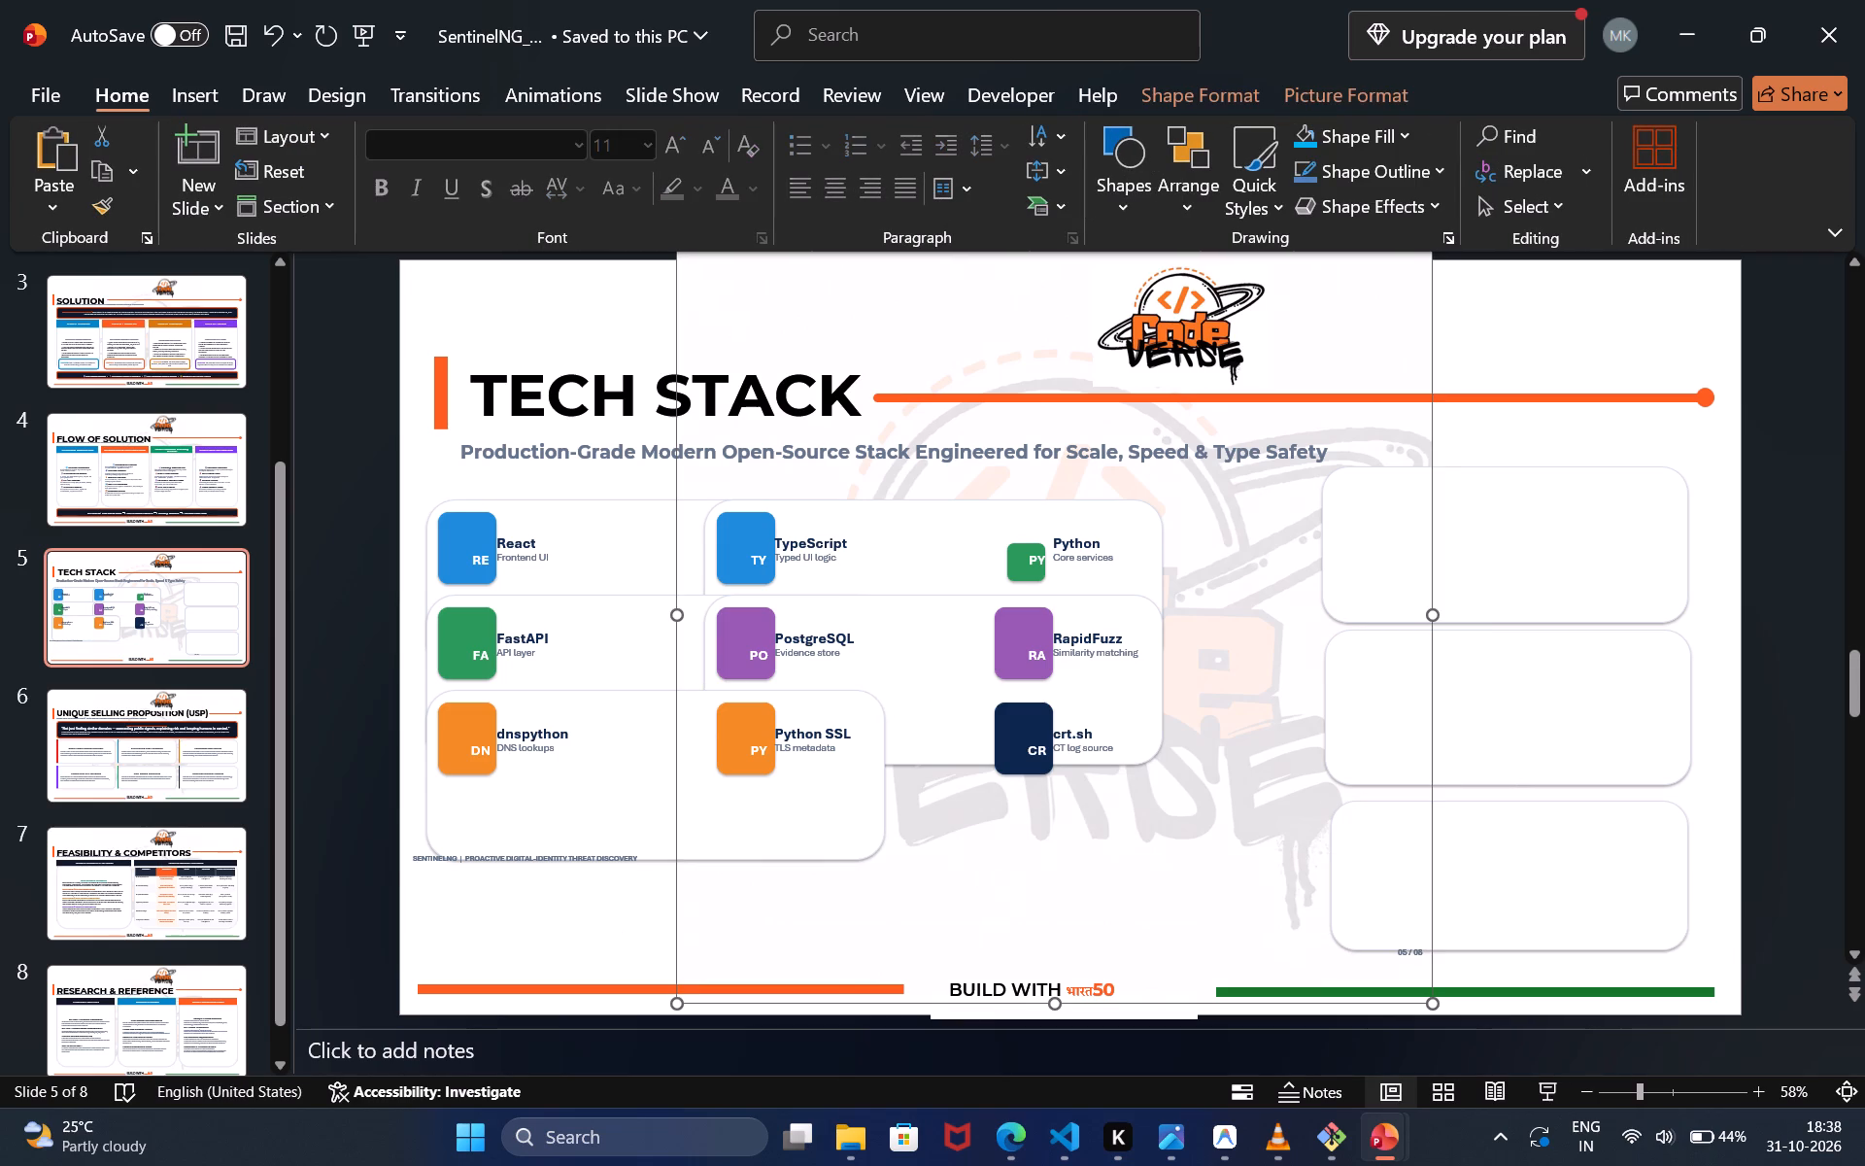
{"action": "key", "text": "ctrl+v"}
{"action": "left_click_drag", "start_coordinate": [1441, 842], "coordinate": [1022, 845]}
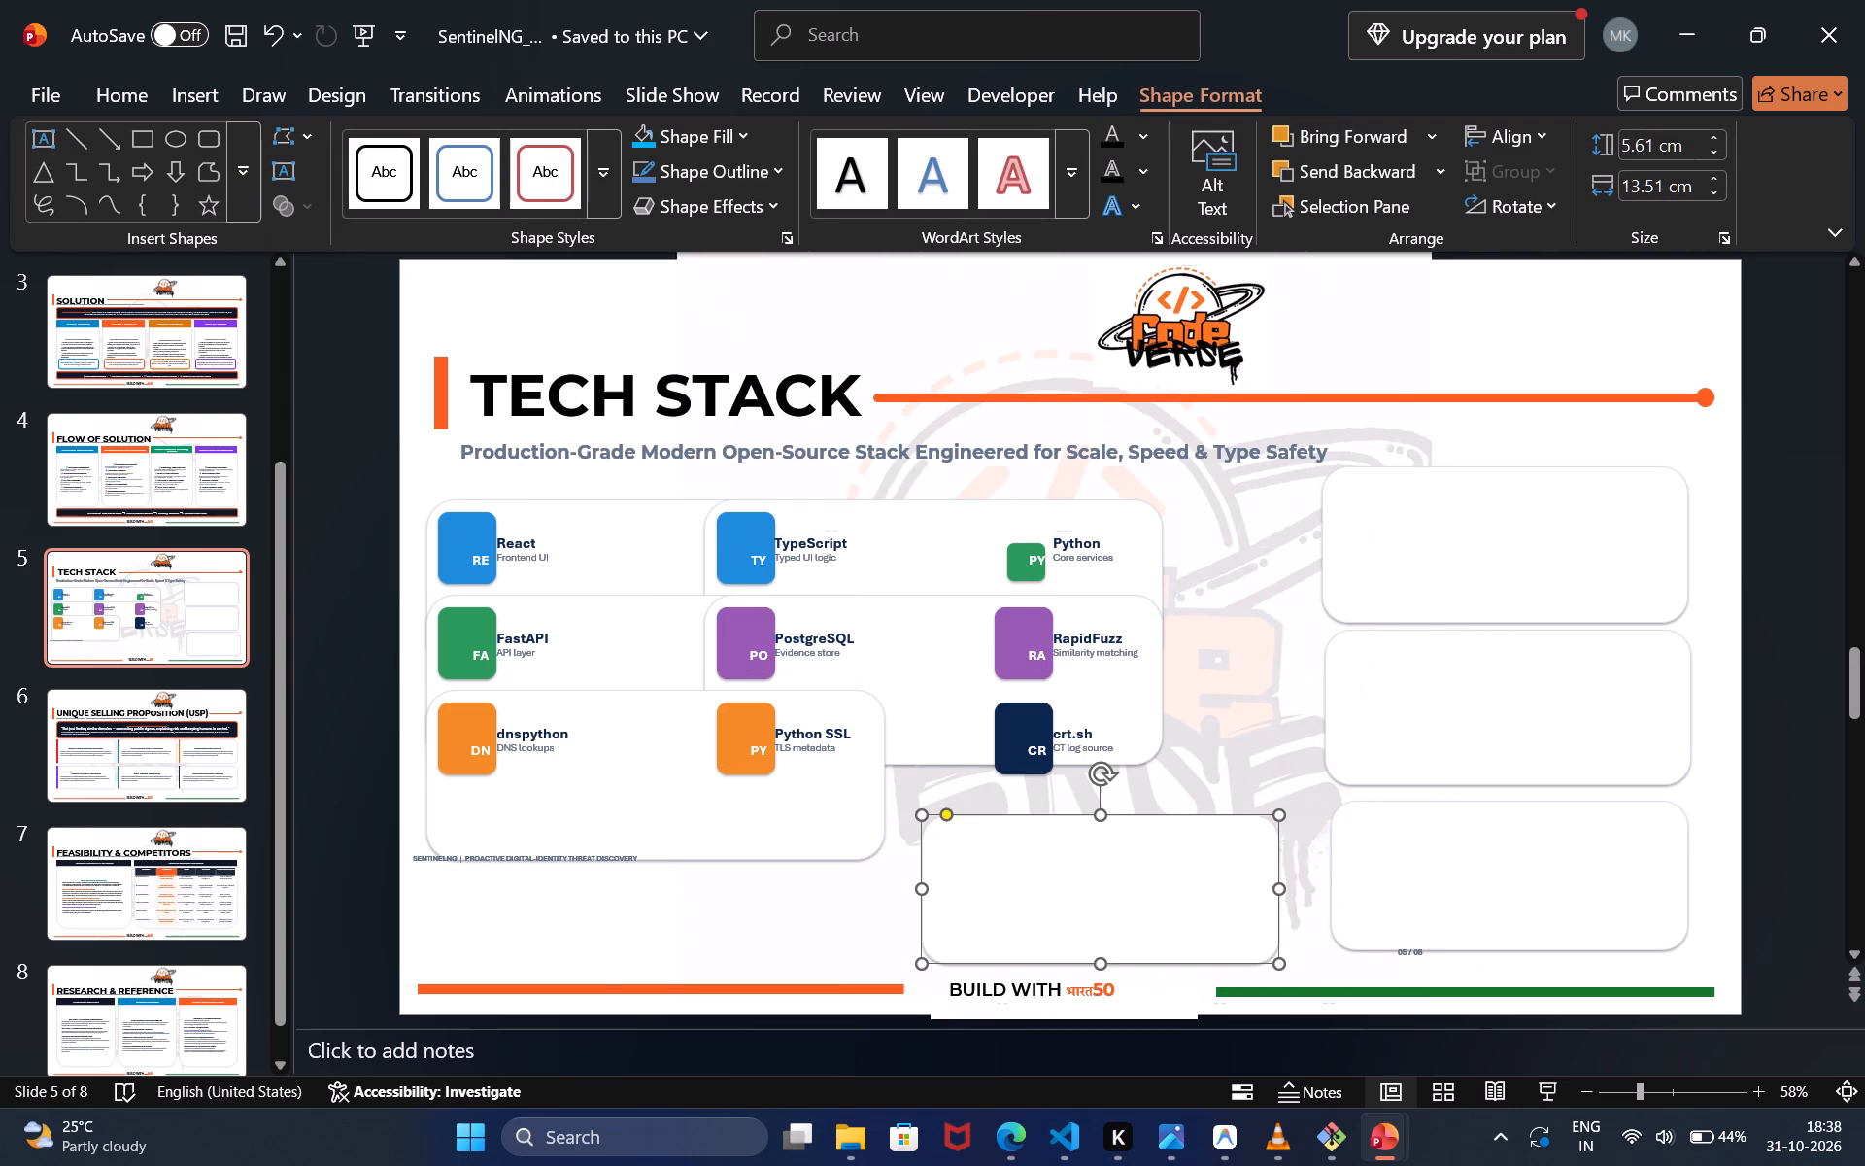
Delete the card backgrounds behind the PostgreSQL and TypeScript tiles.
{"action": "left_click", "coordinate": [927, 715]}
{"action": "key", "text": "Delete"}
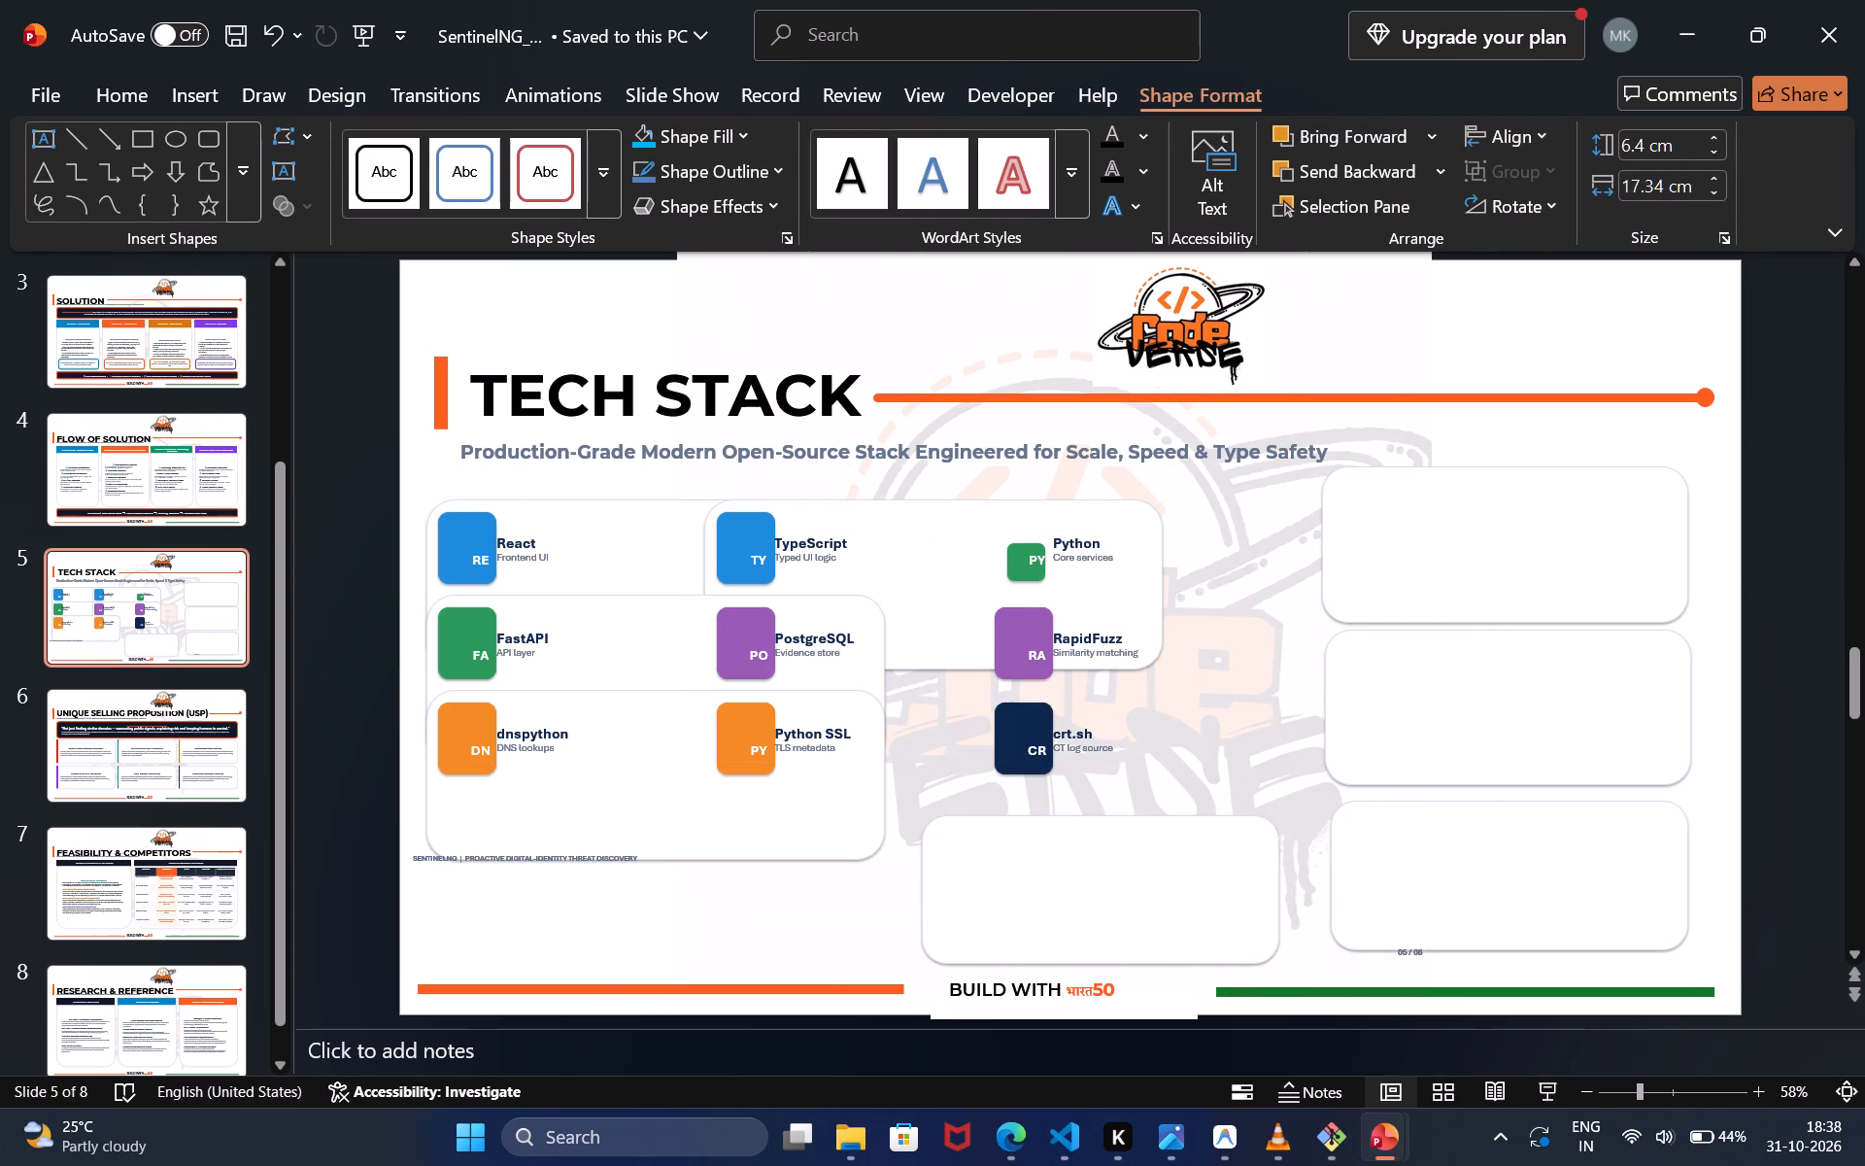
{"action": "left_click", "coordinate": [943, 650]}
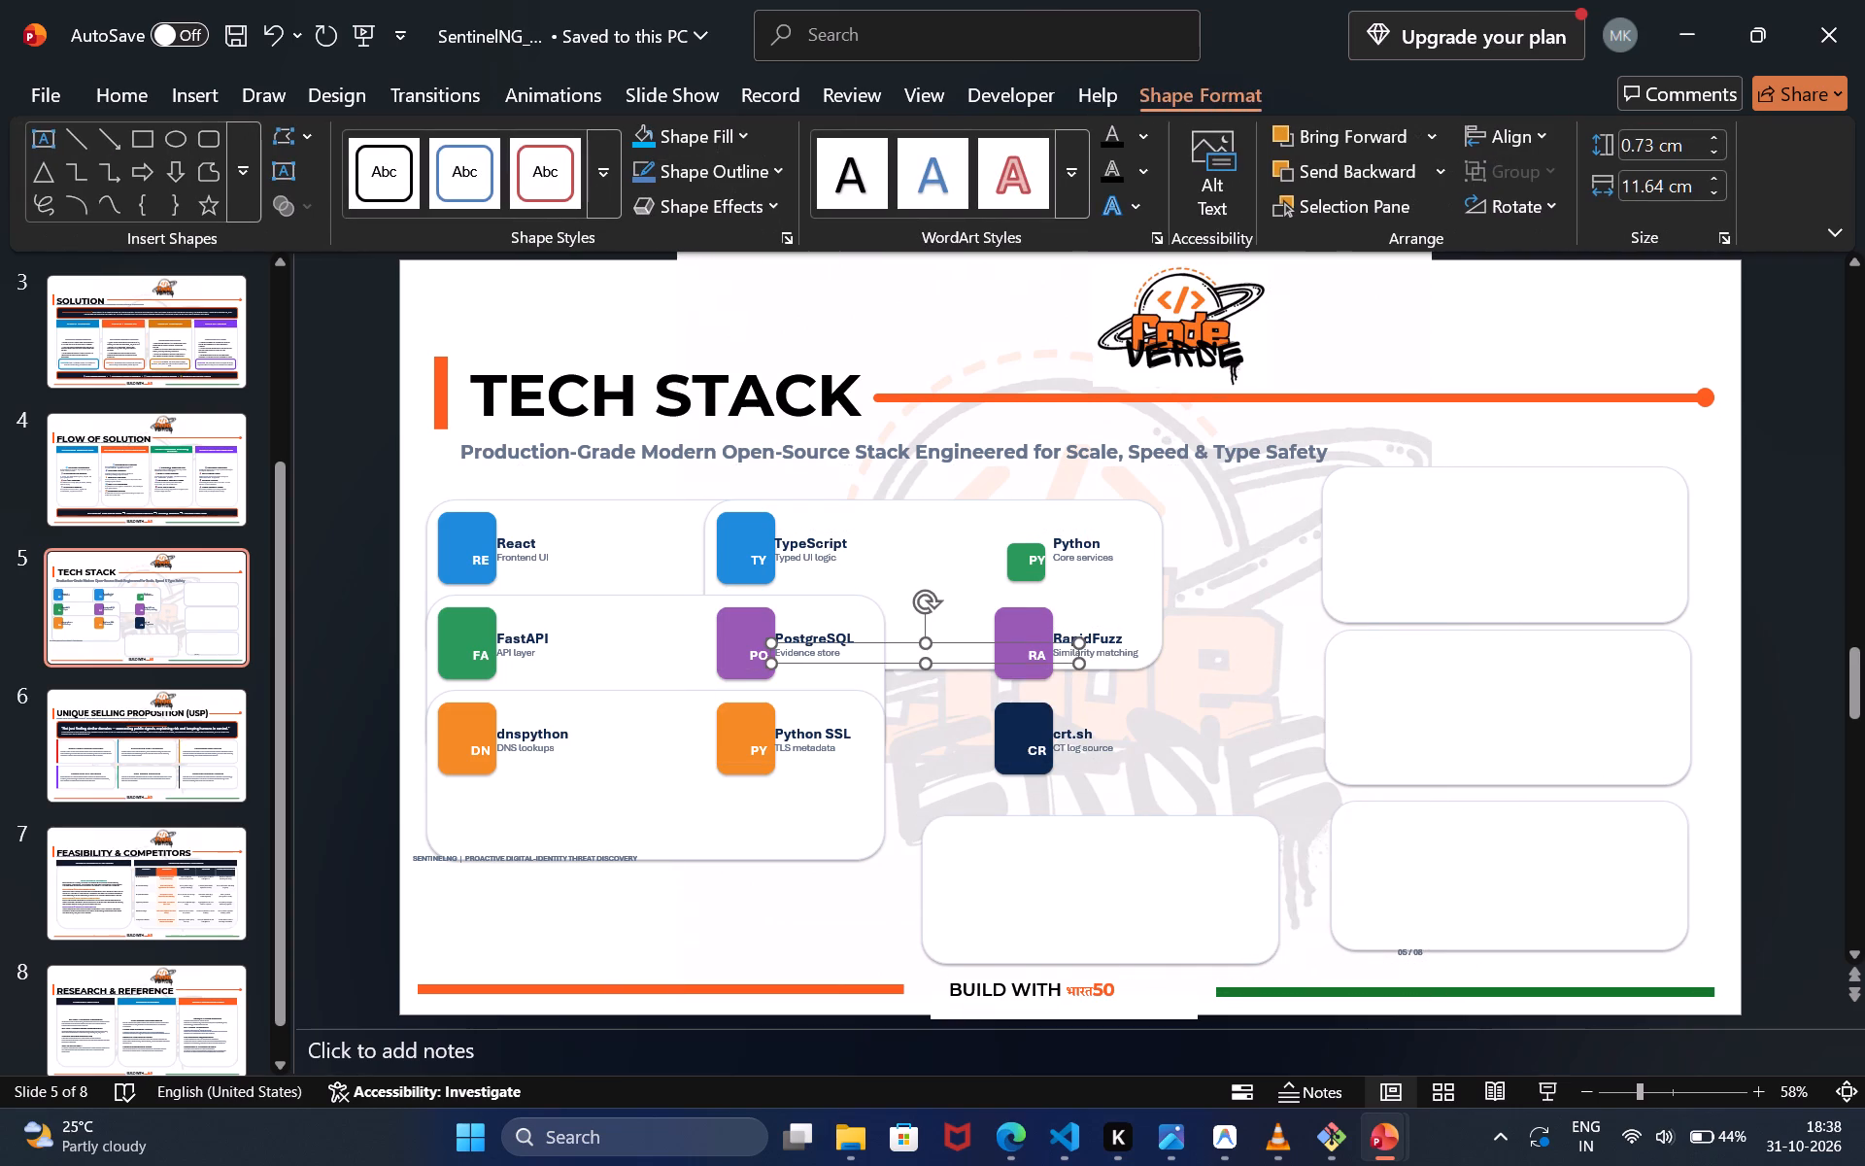
{"action": "left_click", "coordinate": [931, 572]}
{"action": "key", "text": "Delete"}
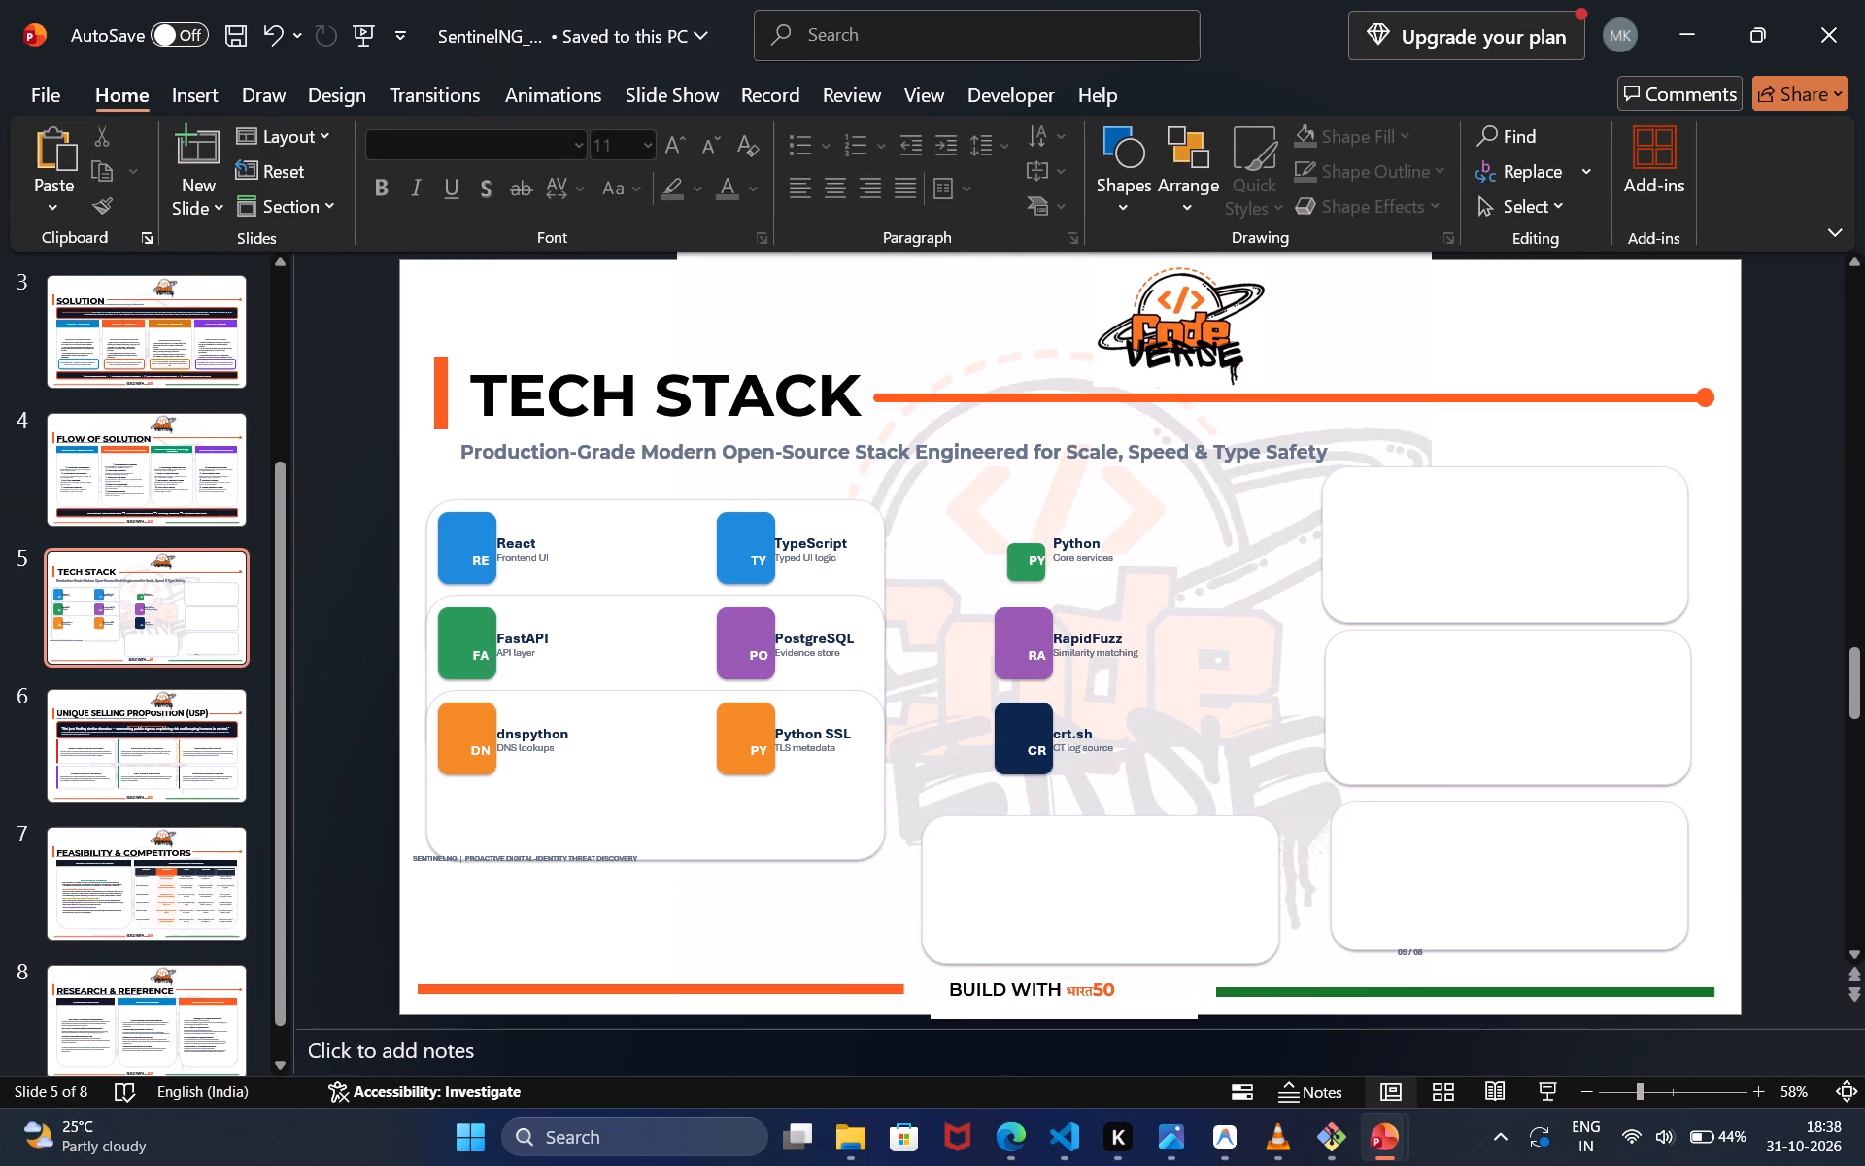
Paste another copy of the empty card background and park it over the logo at the top of the TECH STACK slide.
{"action": "key", "text": "ctrl+v"}
{"action": "left_click_drag", "start_coordinate": [1465, 876], "coordinate": [1079, 568]}
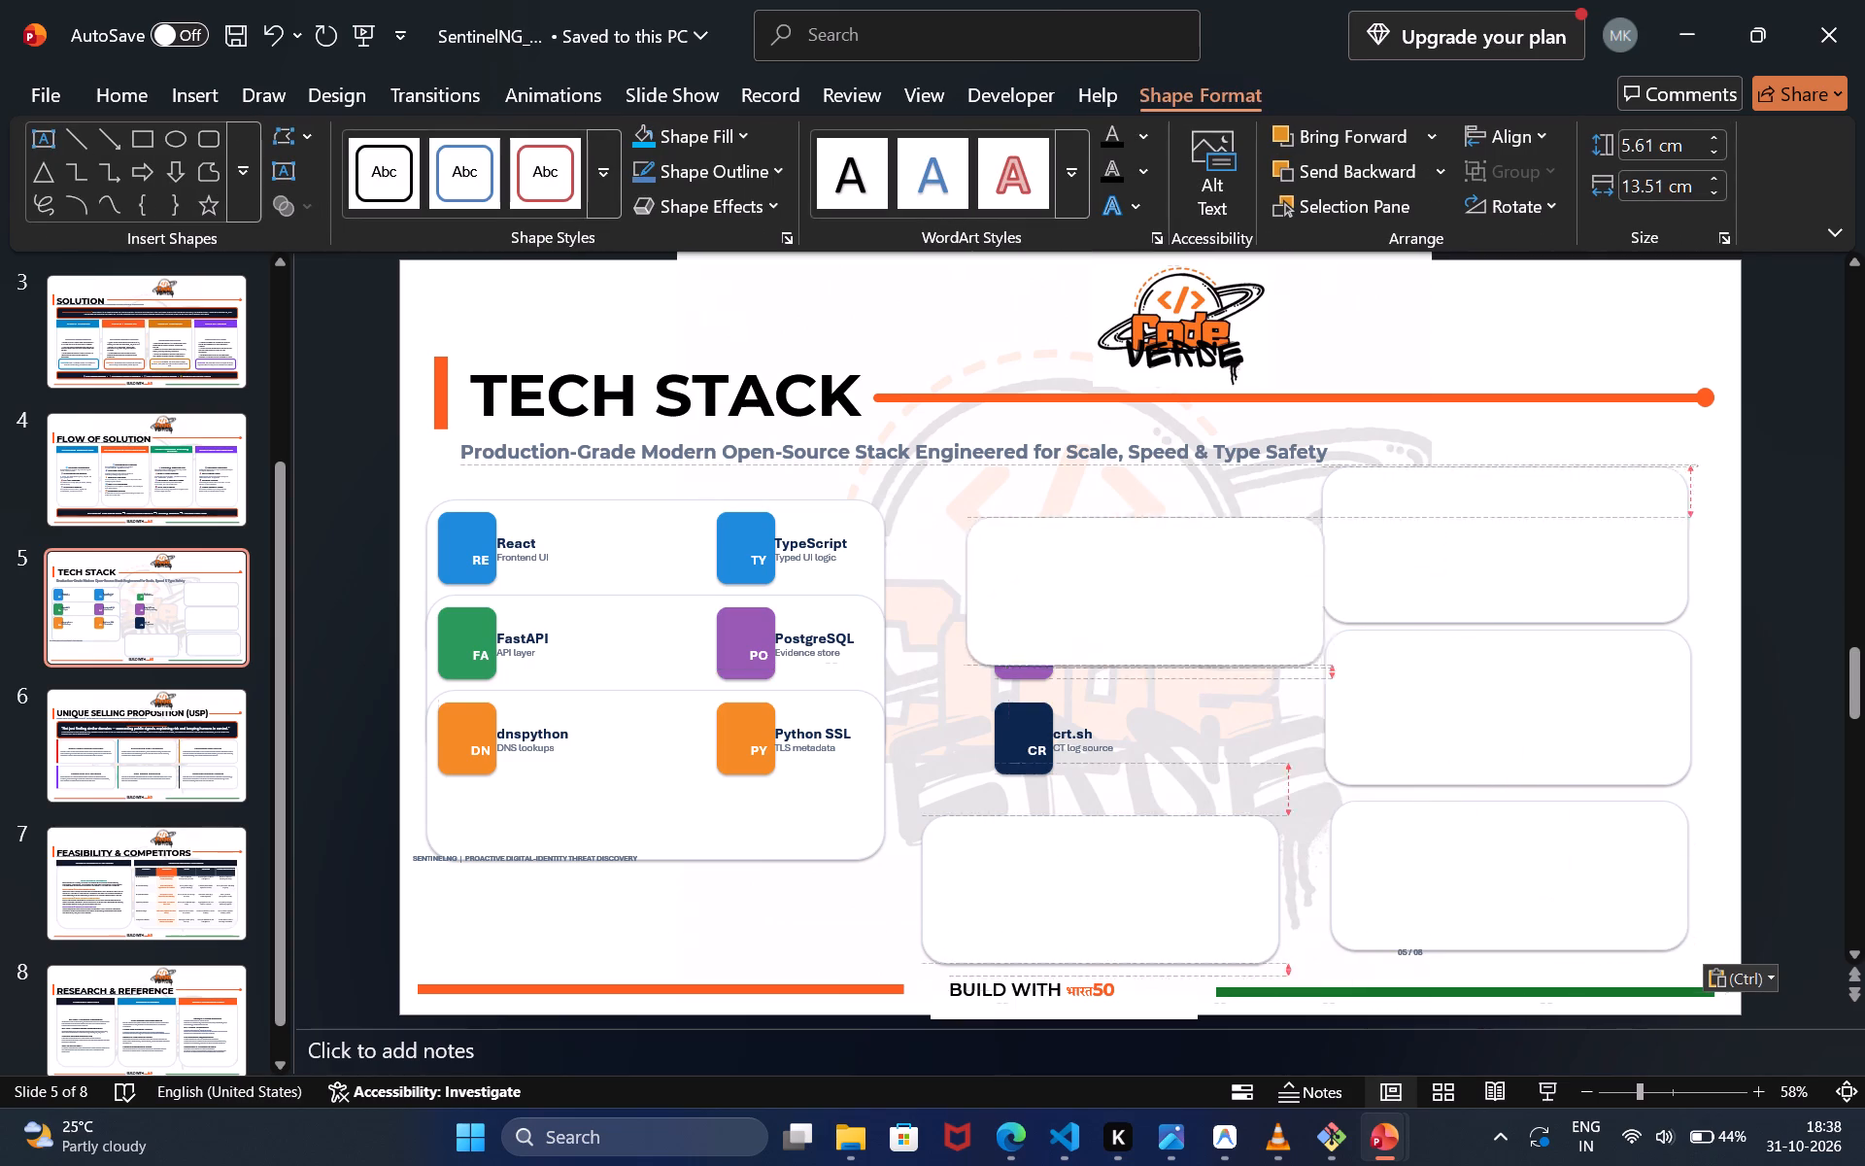
{"action": "left_click_drag", "start_coordinate": [1079, 568], "coordinate": [1181, 331]}
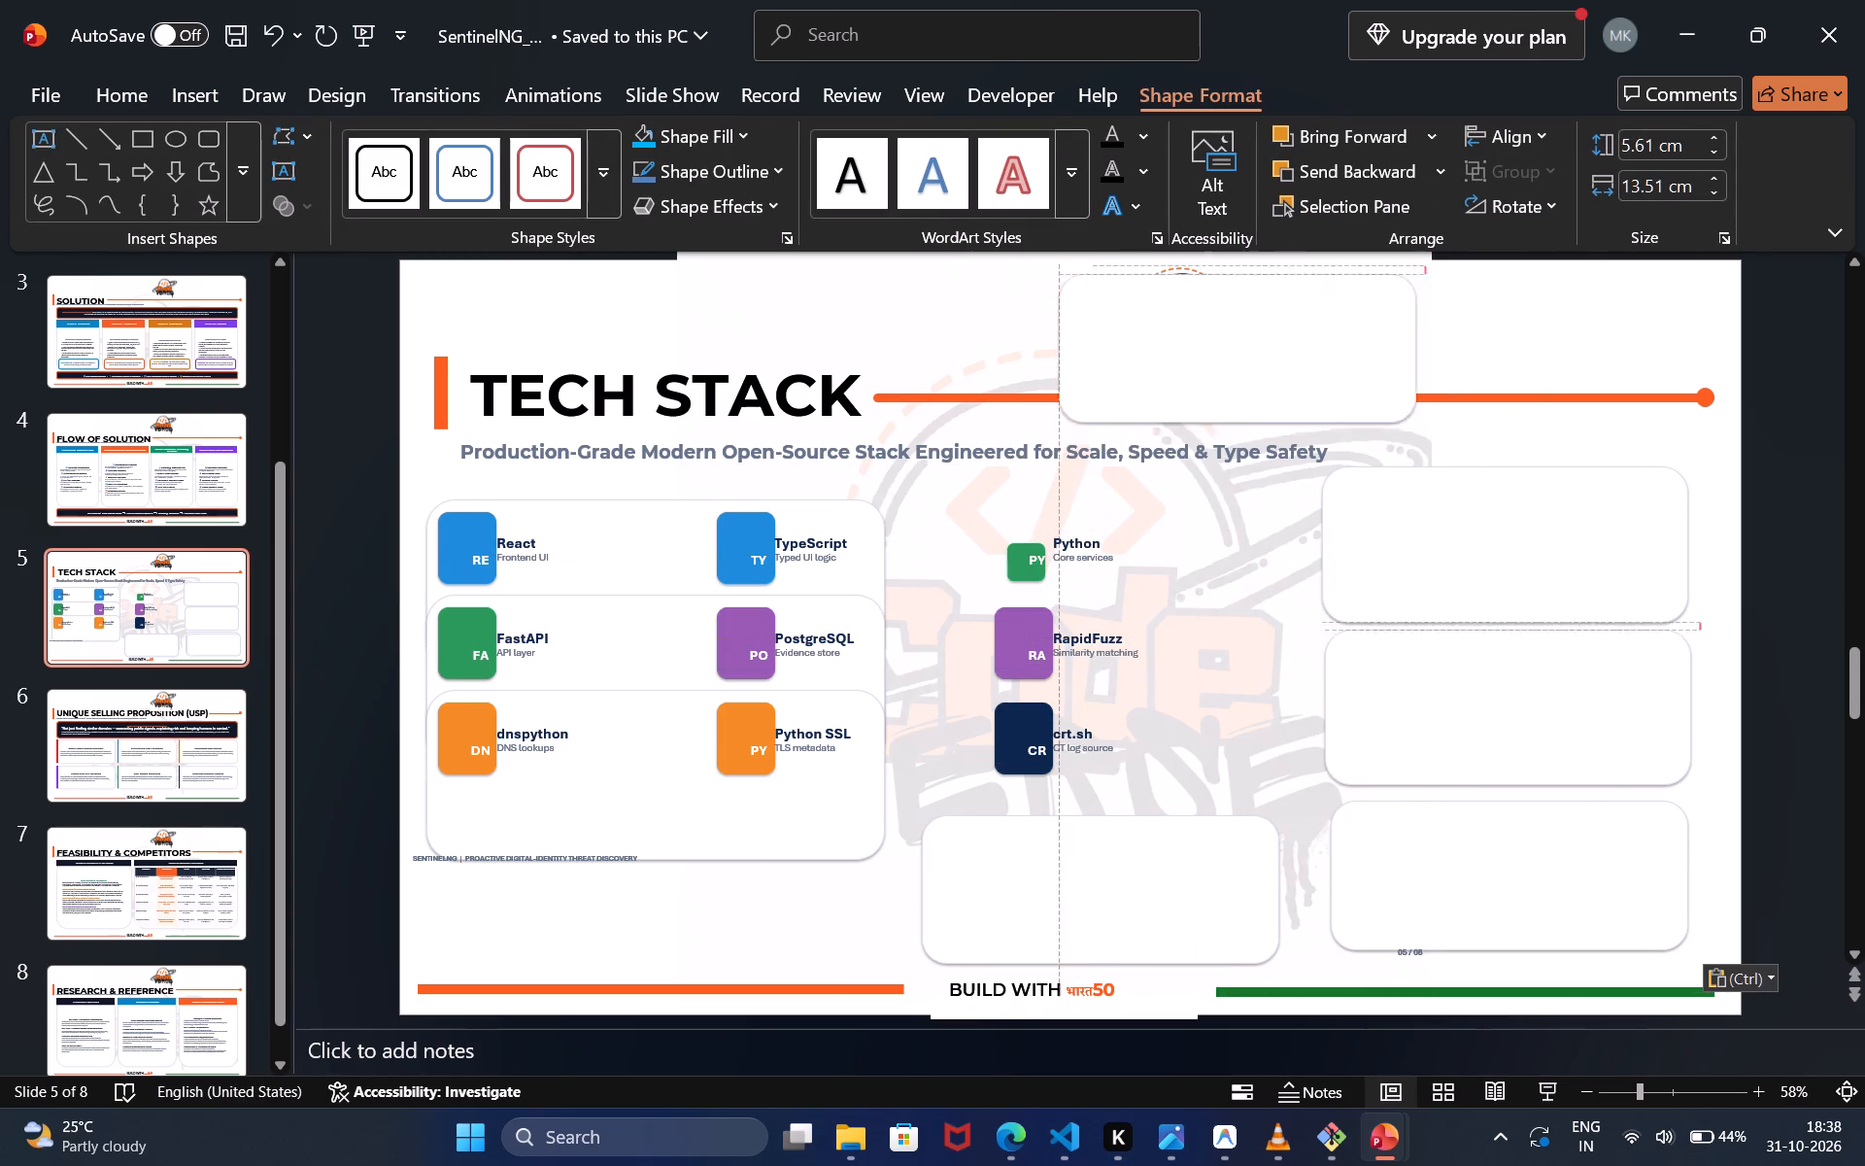
{"action": "left_click_drag", "start_coordinate": [1181, 331], "coordinate": [1182, 307]}
Move the green Python tile, its PY label, the Python title and the Core services caption onto the upper empty card.
{"action": "left_click_drag", "start_coordinate": [1032, 551], "coordinate": [1471, 528]}
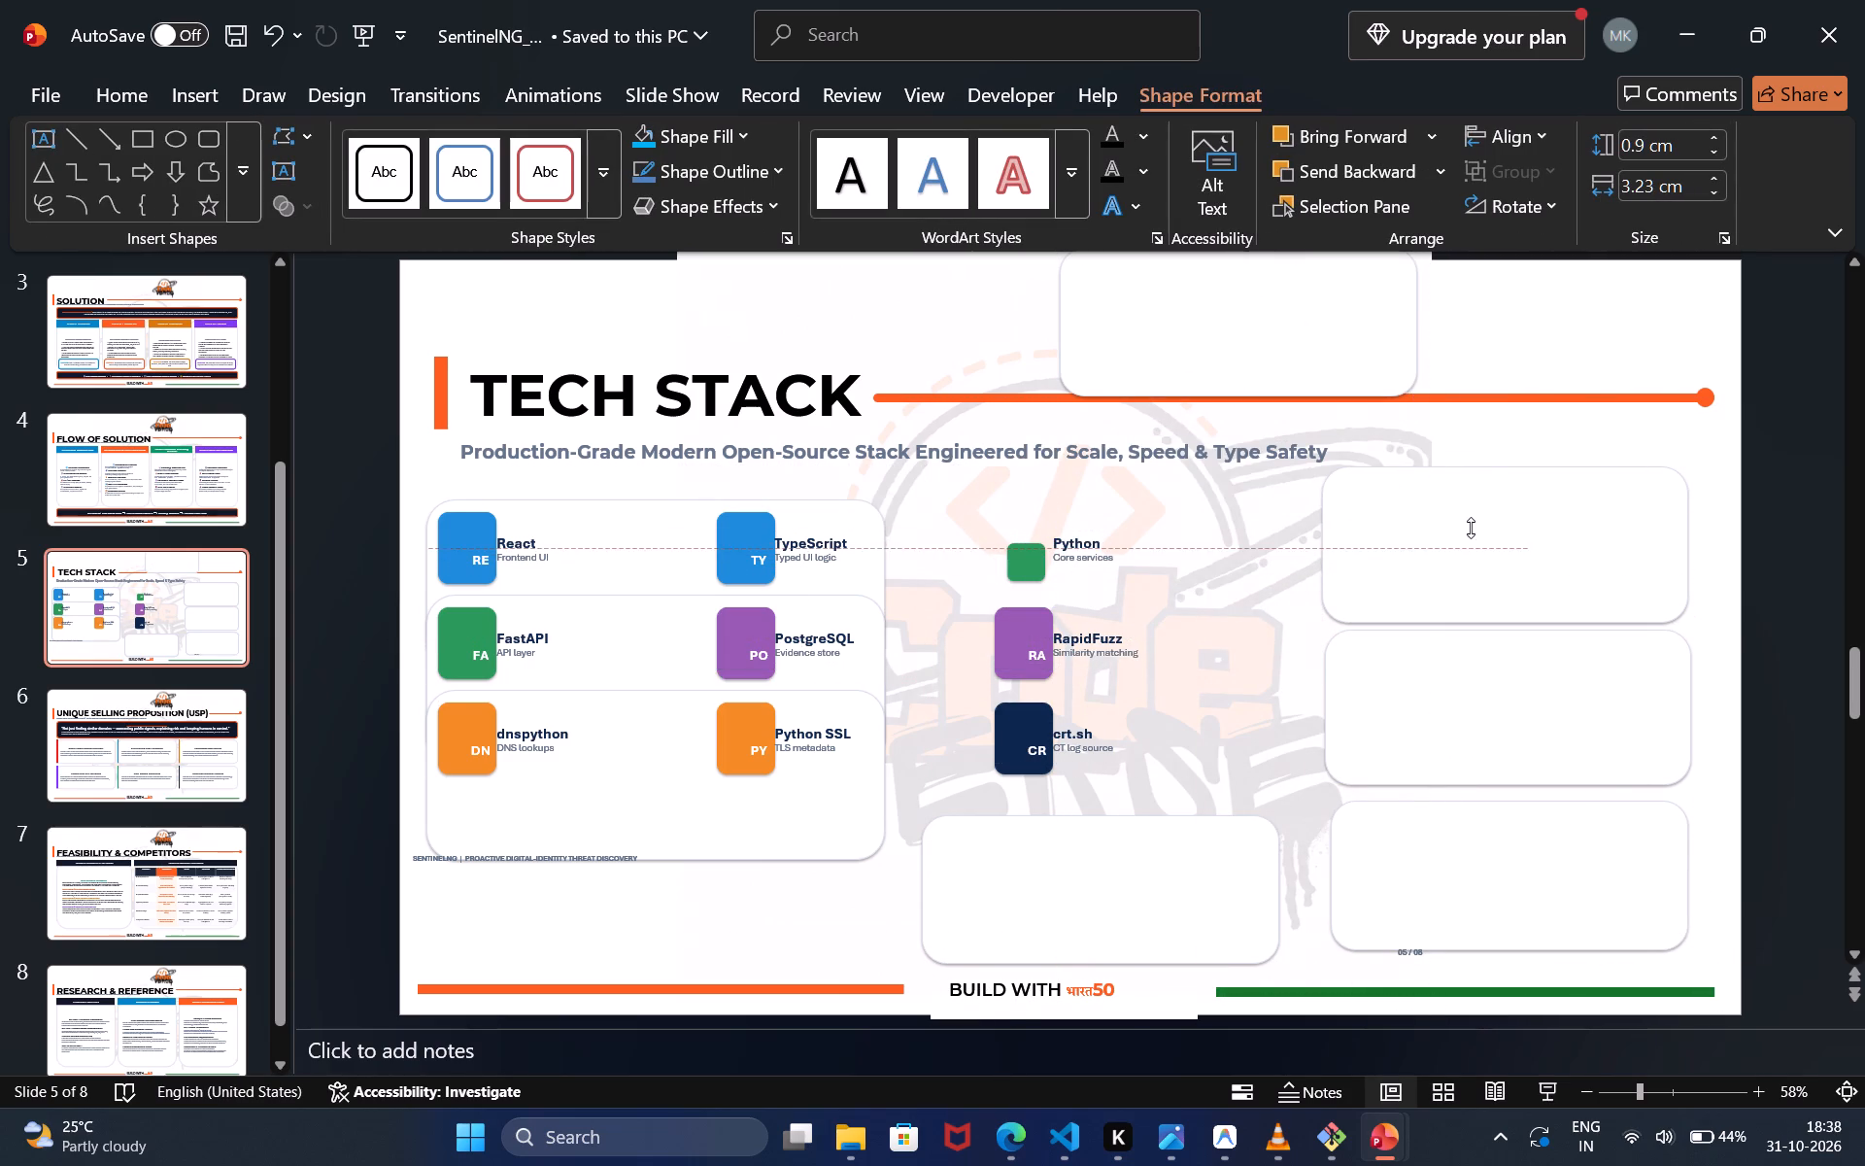
{"action": "left_click_drag", "start_coordinate": [1023, 565], "coordinate": [1456, 557]}
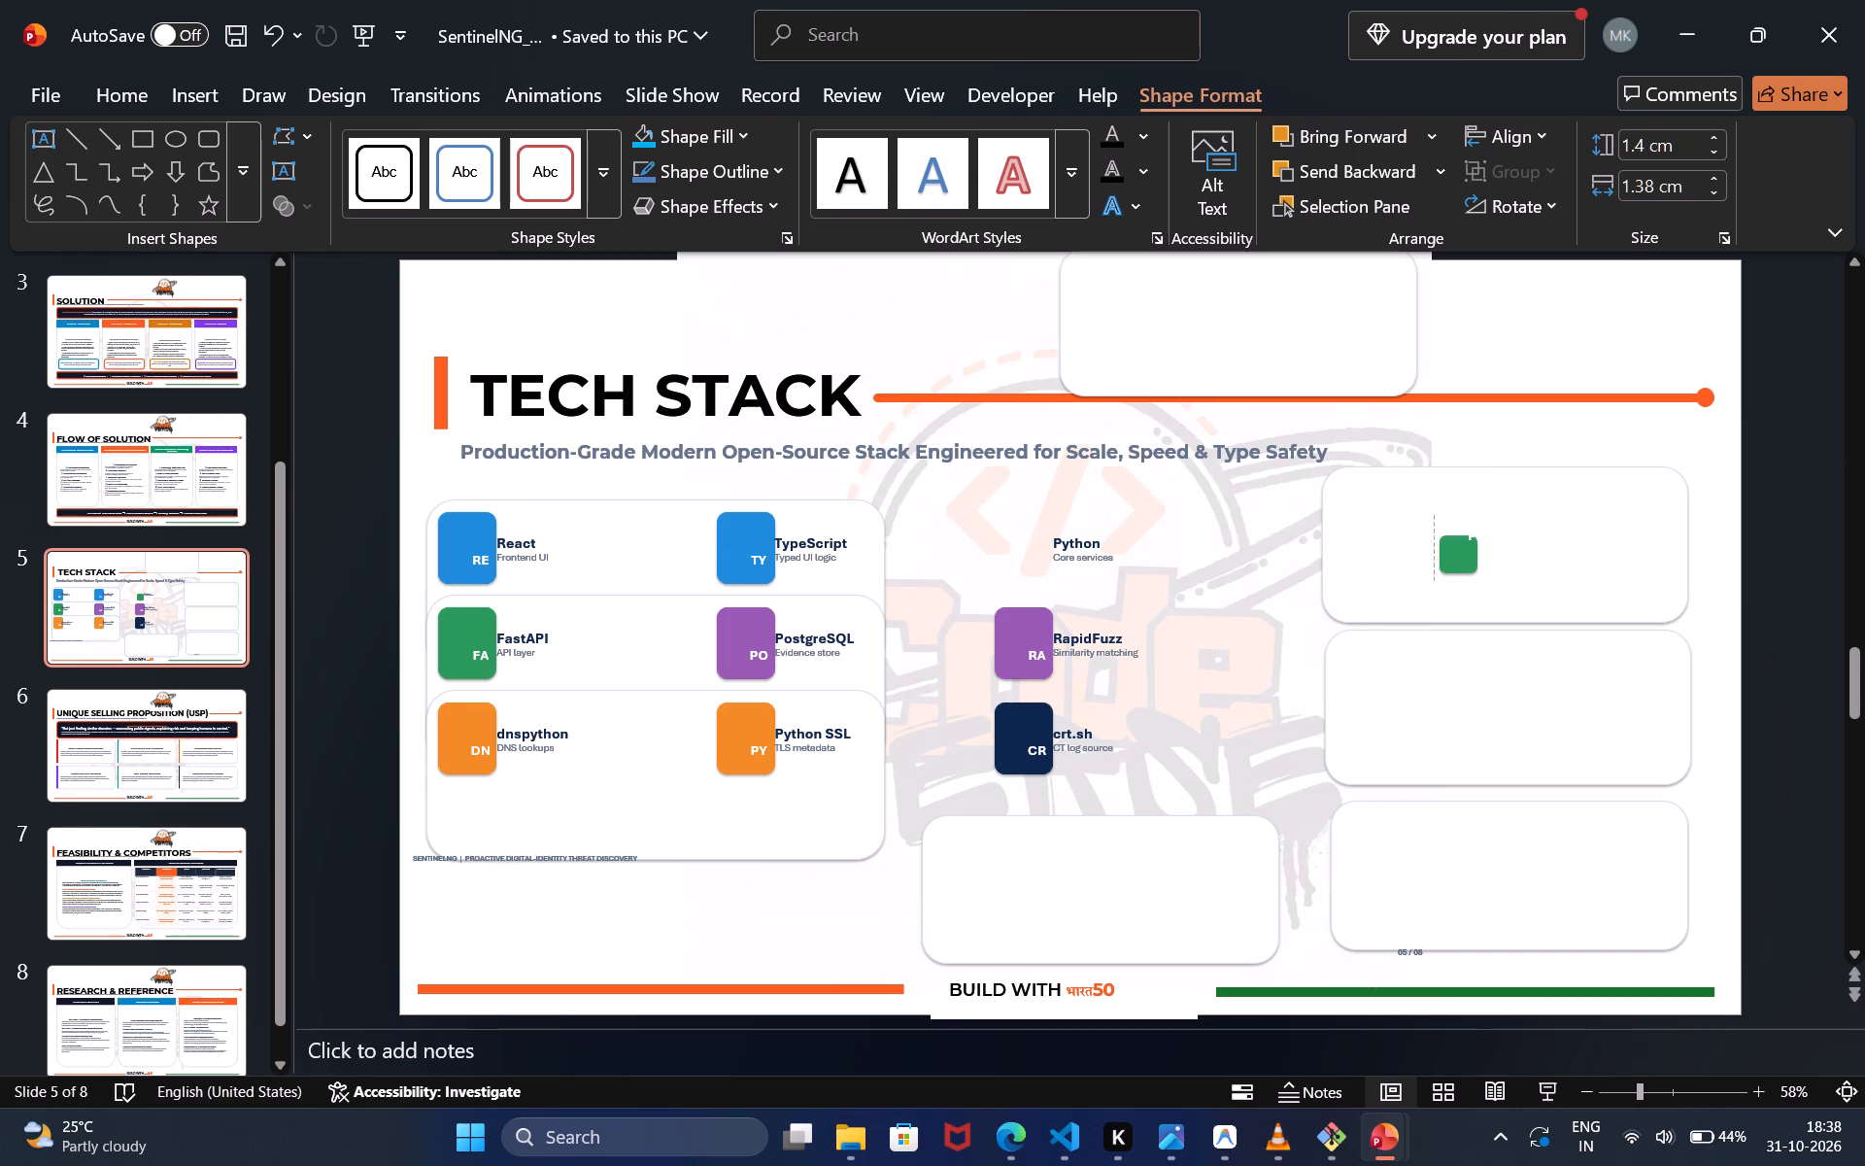
{"action": "left_click_drag", "start_coordinate": [1456, 557], "coordinate": [1375, 532]}
{"action": "left_click", "coordinate": [1078, 544]}
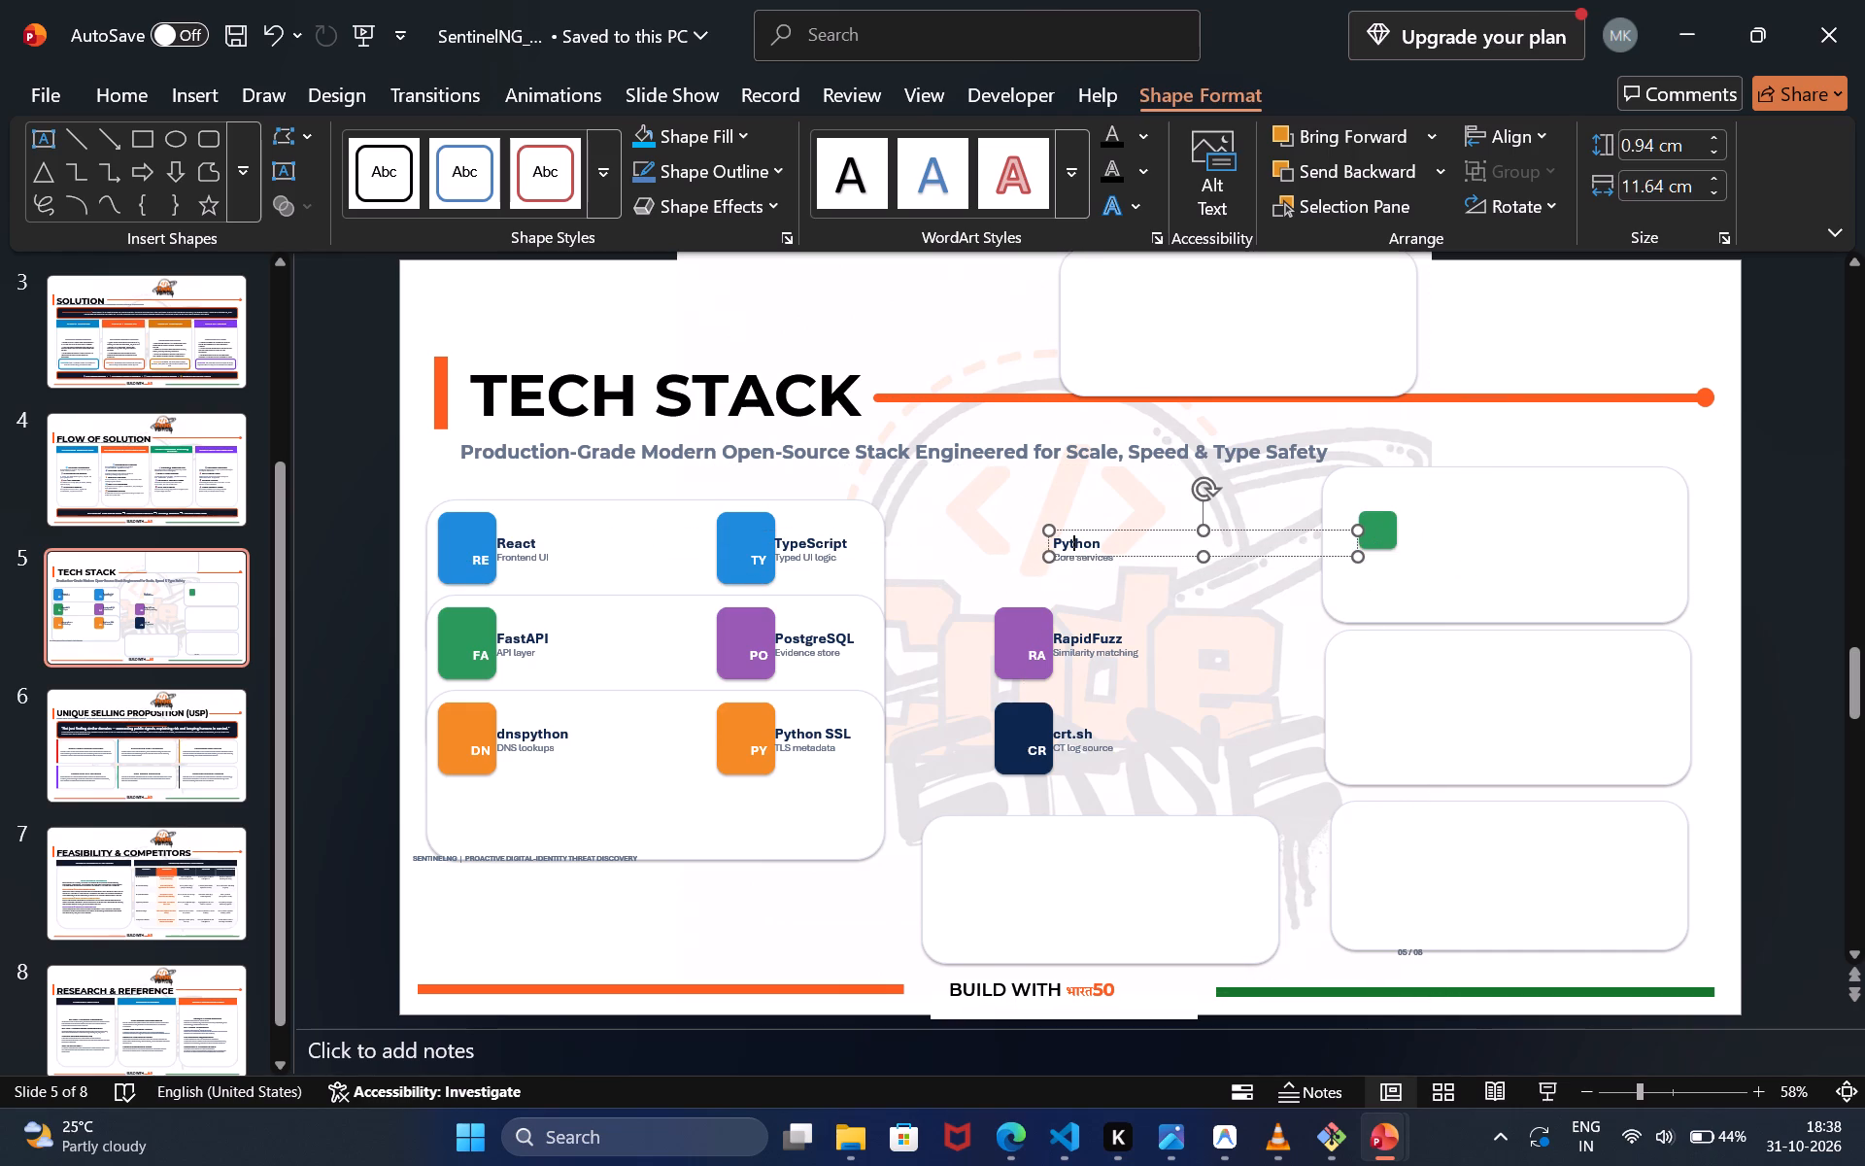
{"action": "left_click_drag", "start_coordinate": [1102, 527], "coordinate": [1524, 503]}
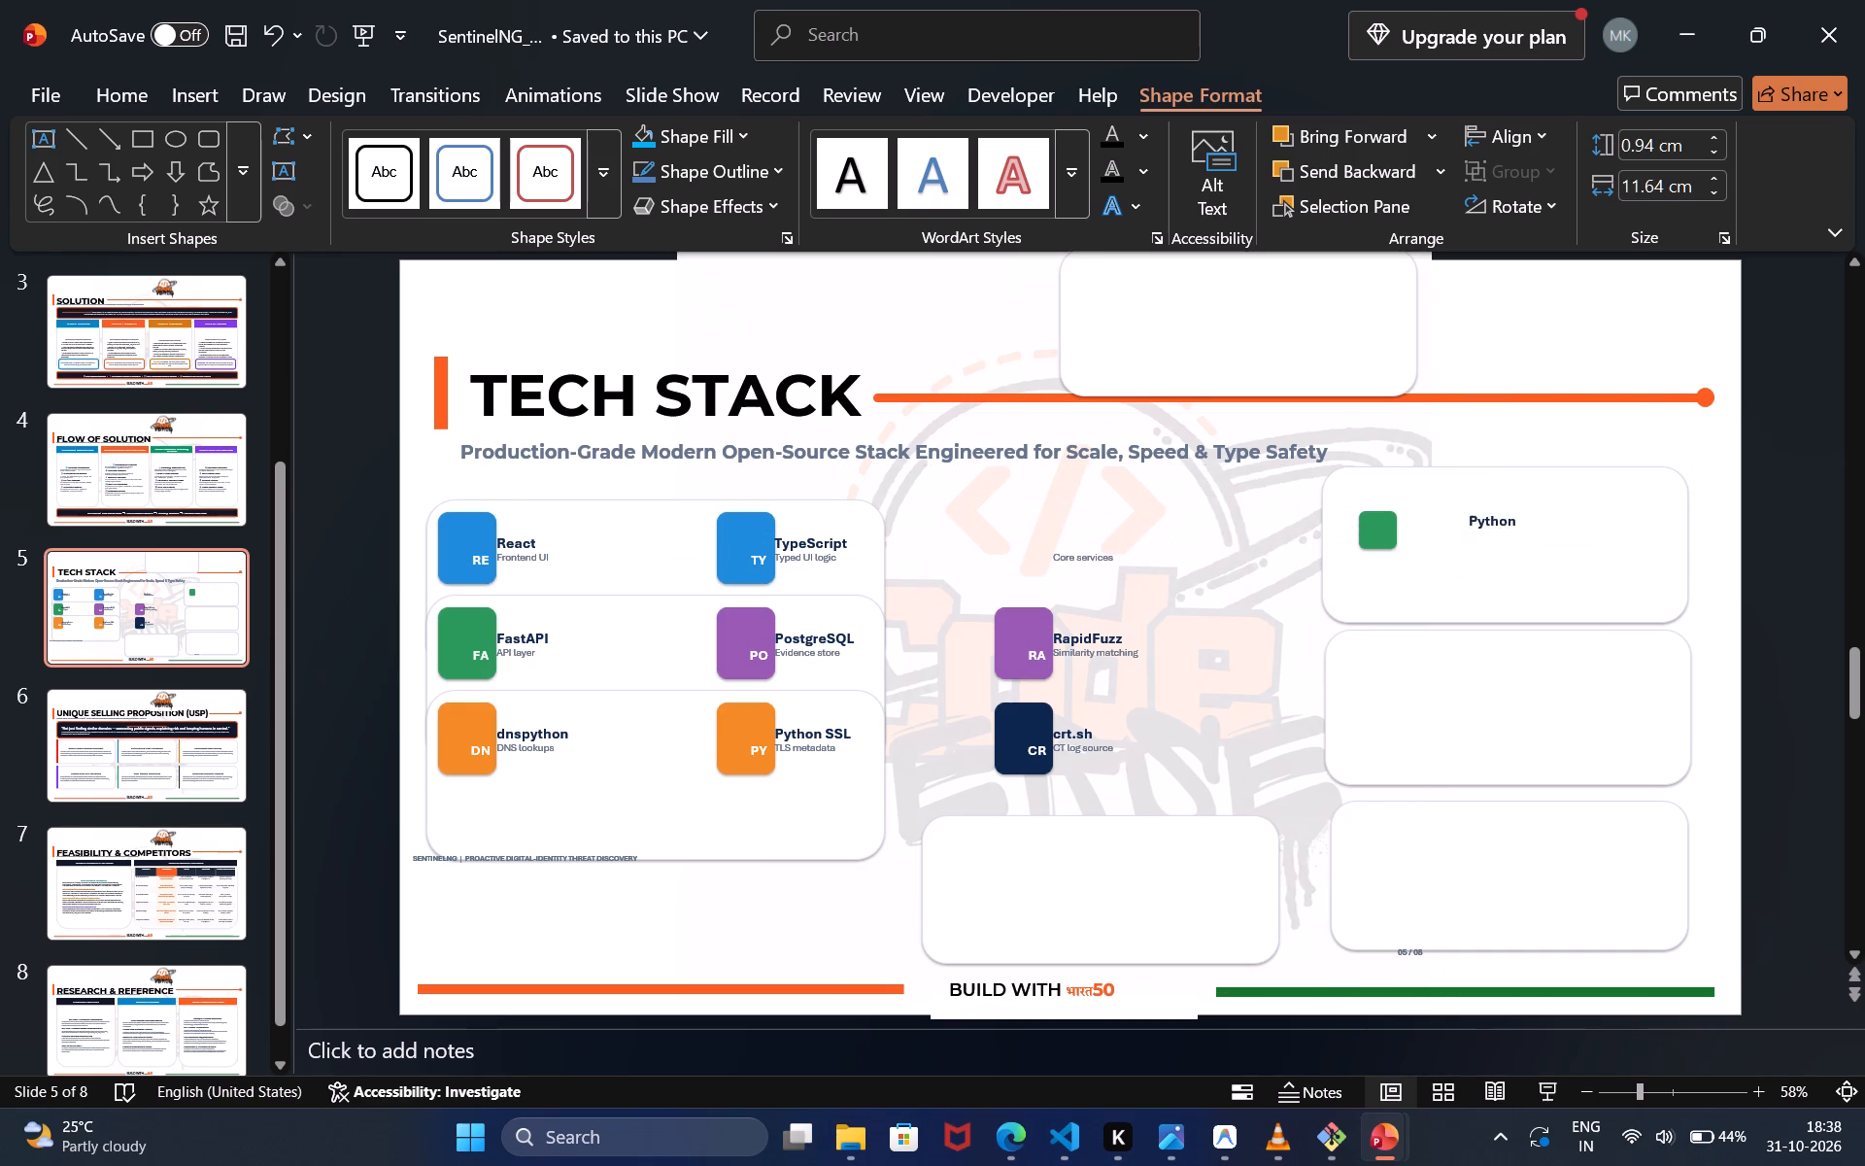
{"action": "left_click_drag", "start_coordinate": [1524, 503], "coordinate": [1530, 501]}
{"action": "left_click", "coordinate": [1106, 554]}
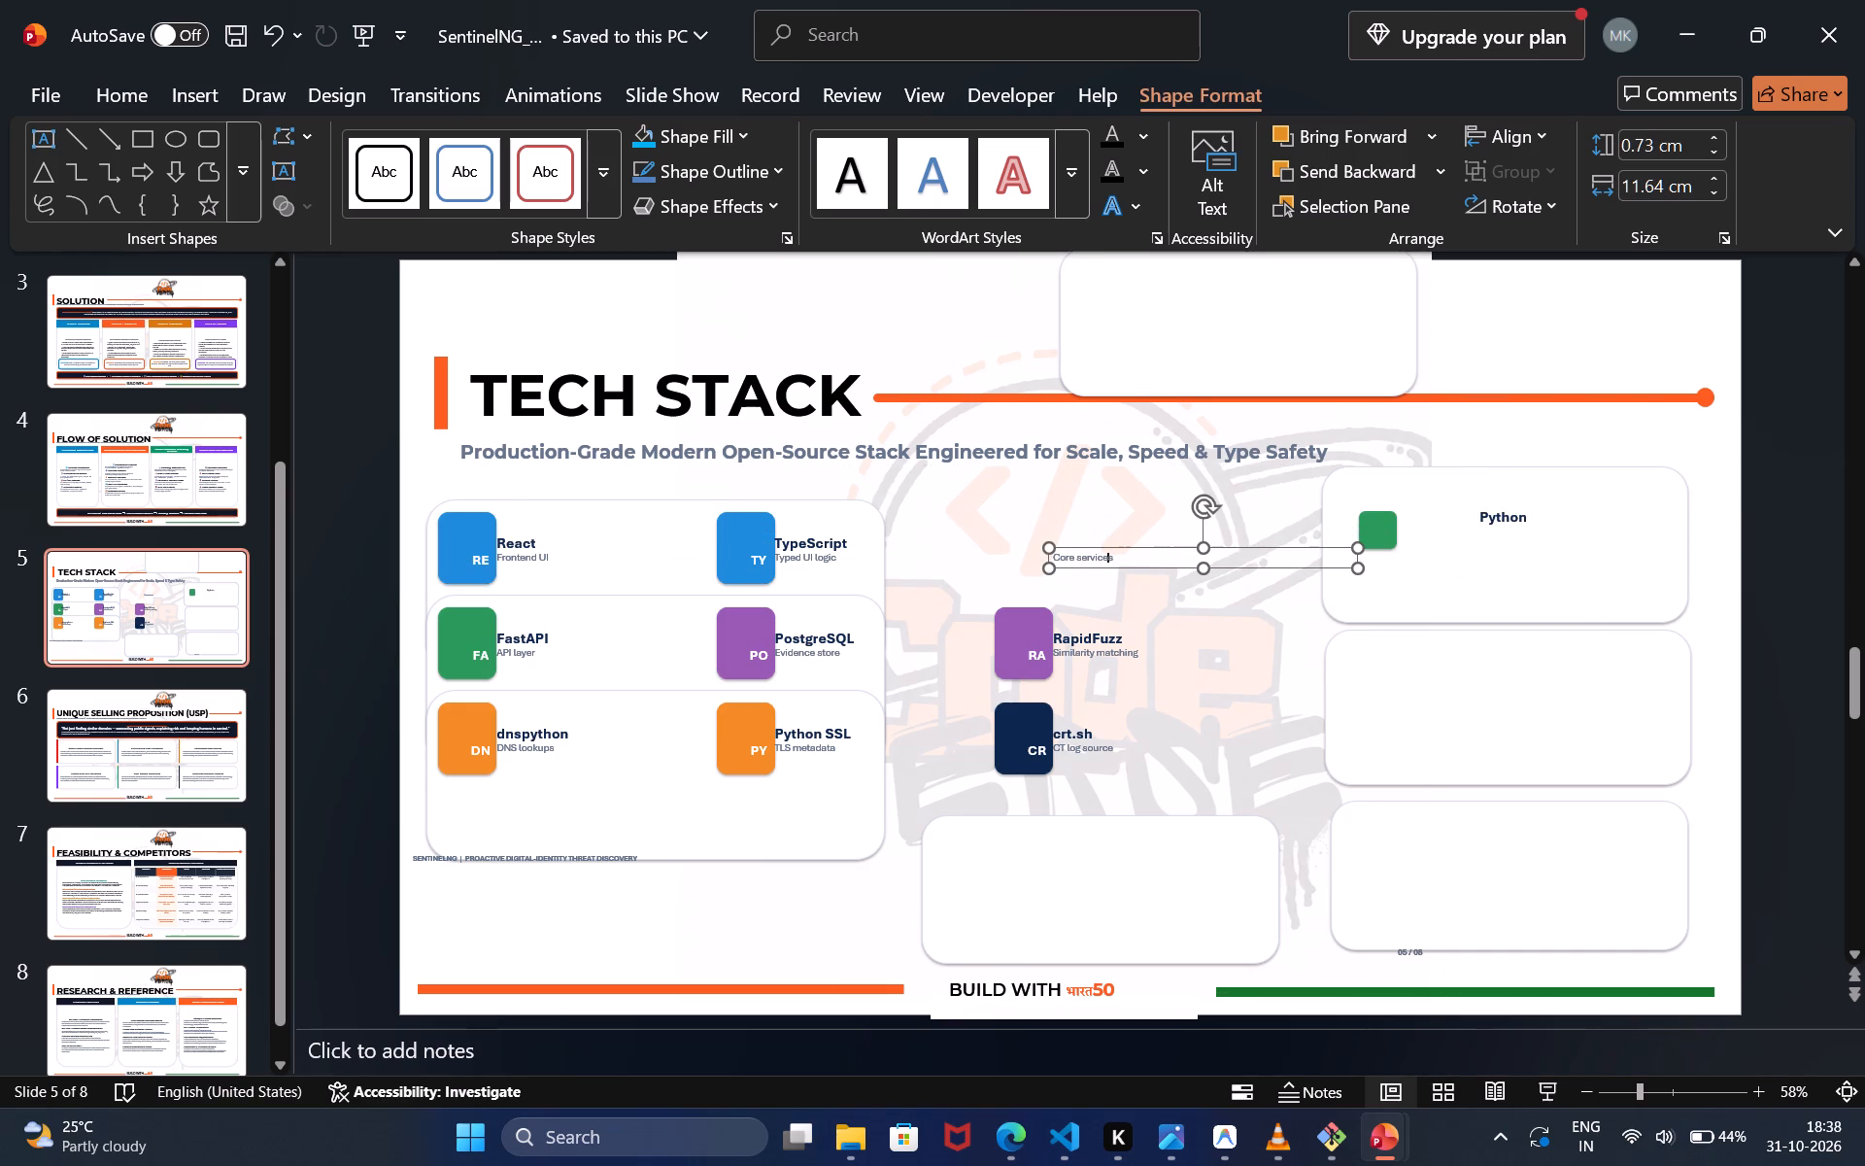
{"action": "left_click_drag", "start_coordinate": [1103, 549], "coordinate": [1494, 552]}
Move the purple RapidFuzz tile and the RapidFuzz title onto the card below the Python one.
{"action": "left_click", "coordinate": [1027, 635]}
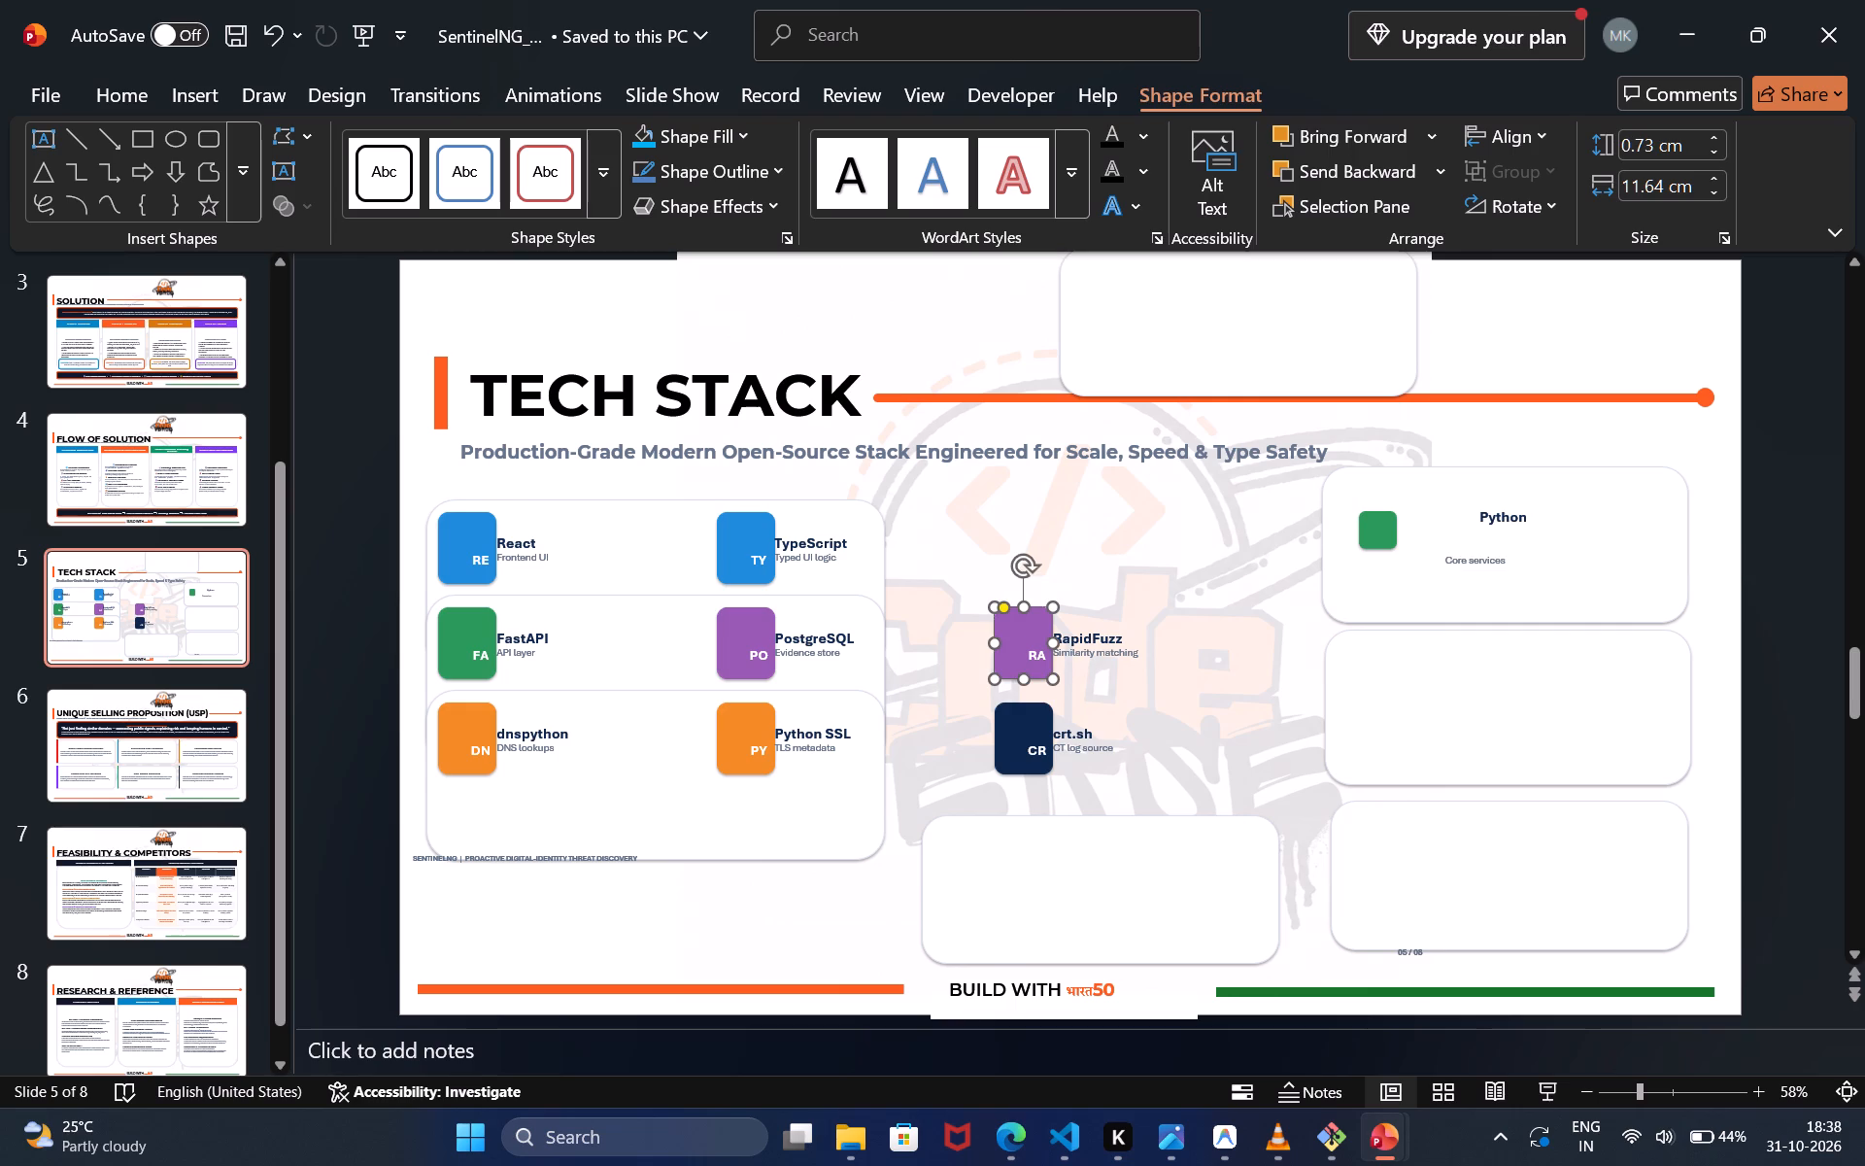
{"action": "left_click_drag", "start_coordinate": [1027, 635], "coordinate": [1610, 698]}
{"action": "left_click_drag", "start_coordinate": [1039, 612], "coordinate": [1539, 678]}
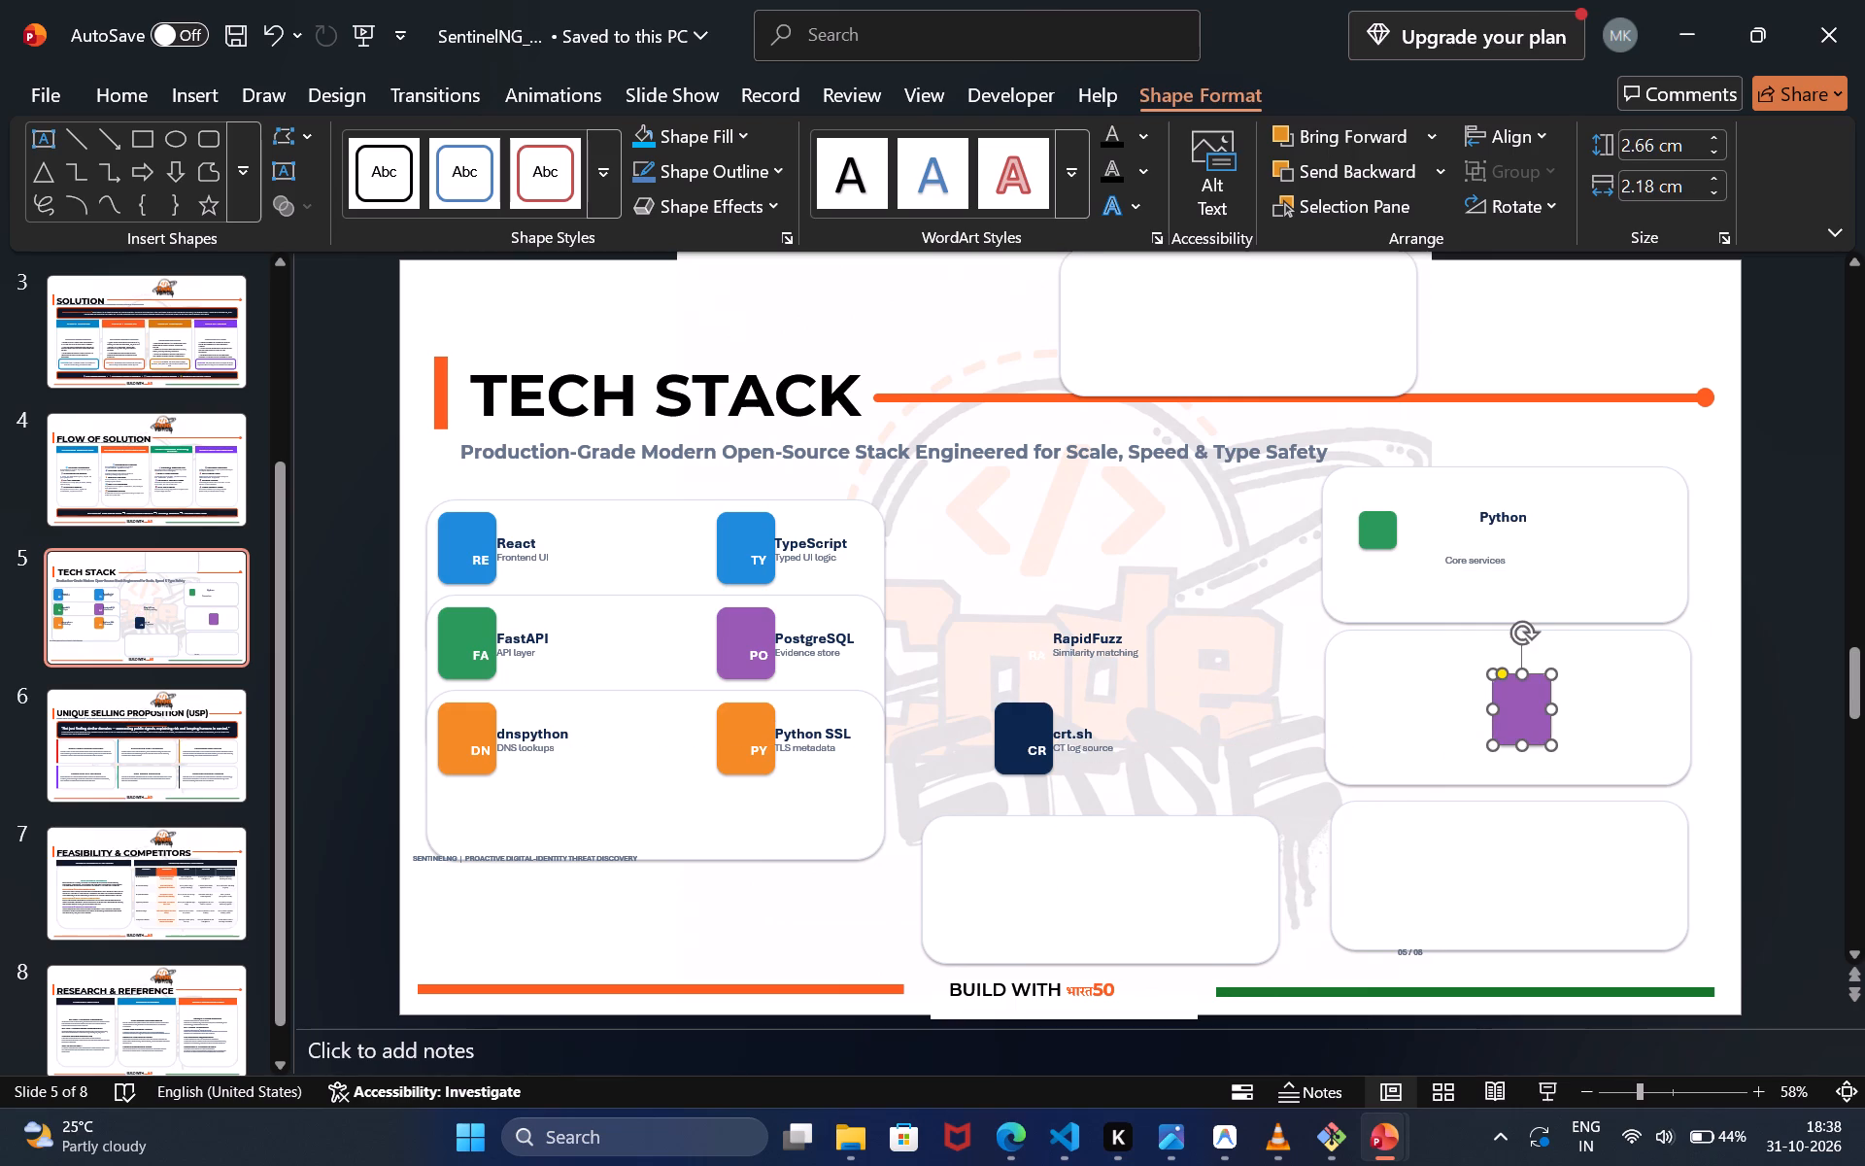
{"action": "left_click", "coordinate": [1070, 632]}
{"action": "left_click_drag", "start_coordinate": [1096, 623], "coordinate": [1520, 635]}
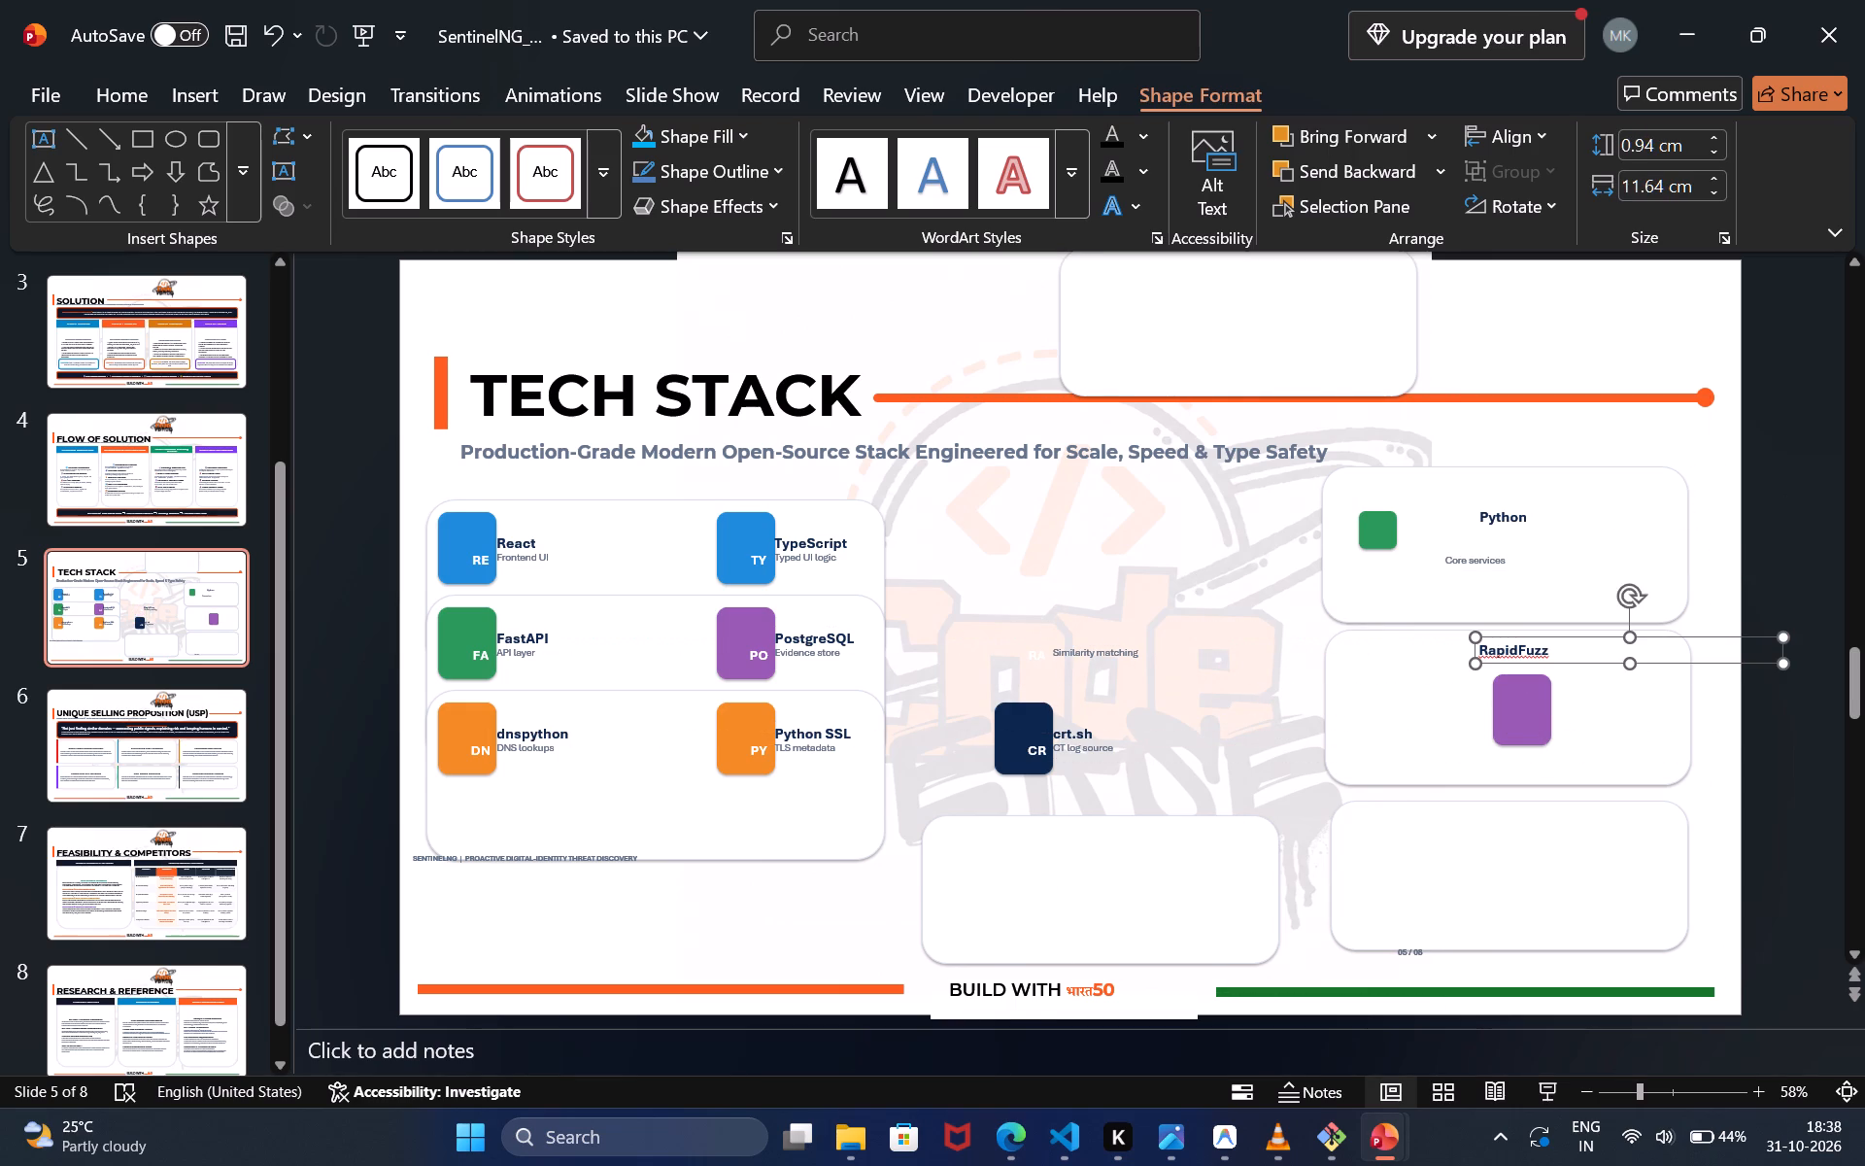
Shrink the Code Verse watermark to about 27.76 cm high by 25.39 cm wide and recentre it behind the tech stack content.
{"action": "left_click", "coordinate": [1094, 656]}
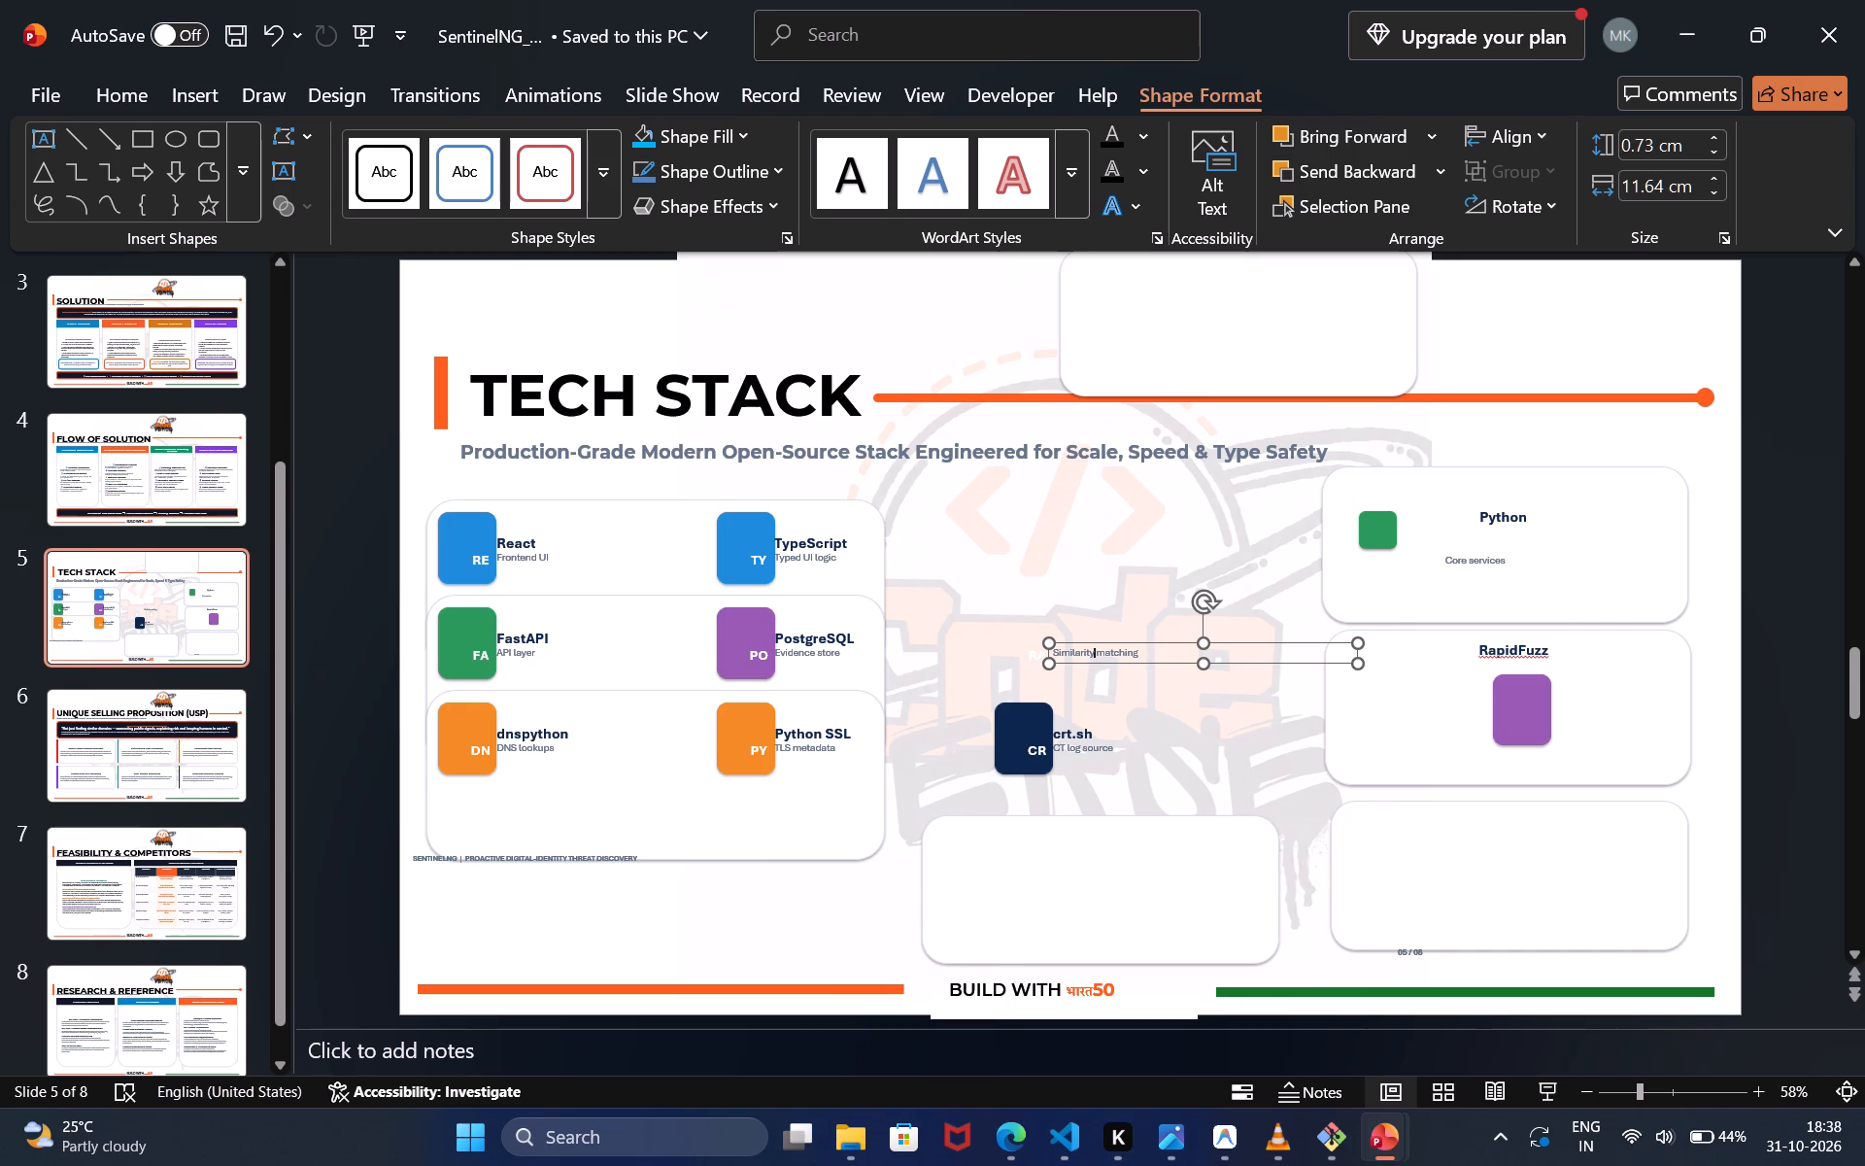
{"action": "left_click_drag", "start_coordinate": [1136, 637], "coordinate": [1191, 648]}
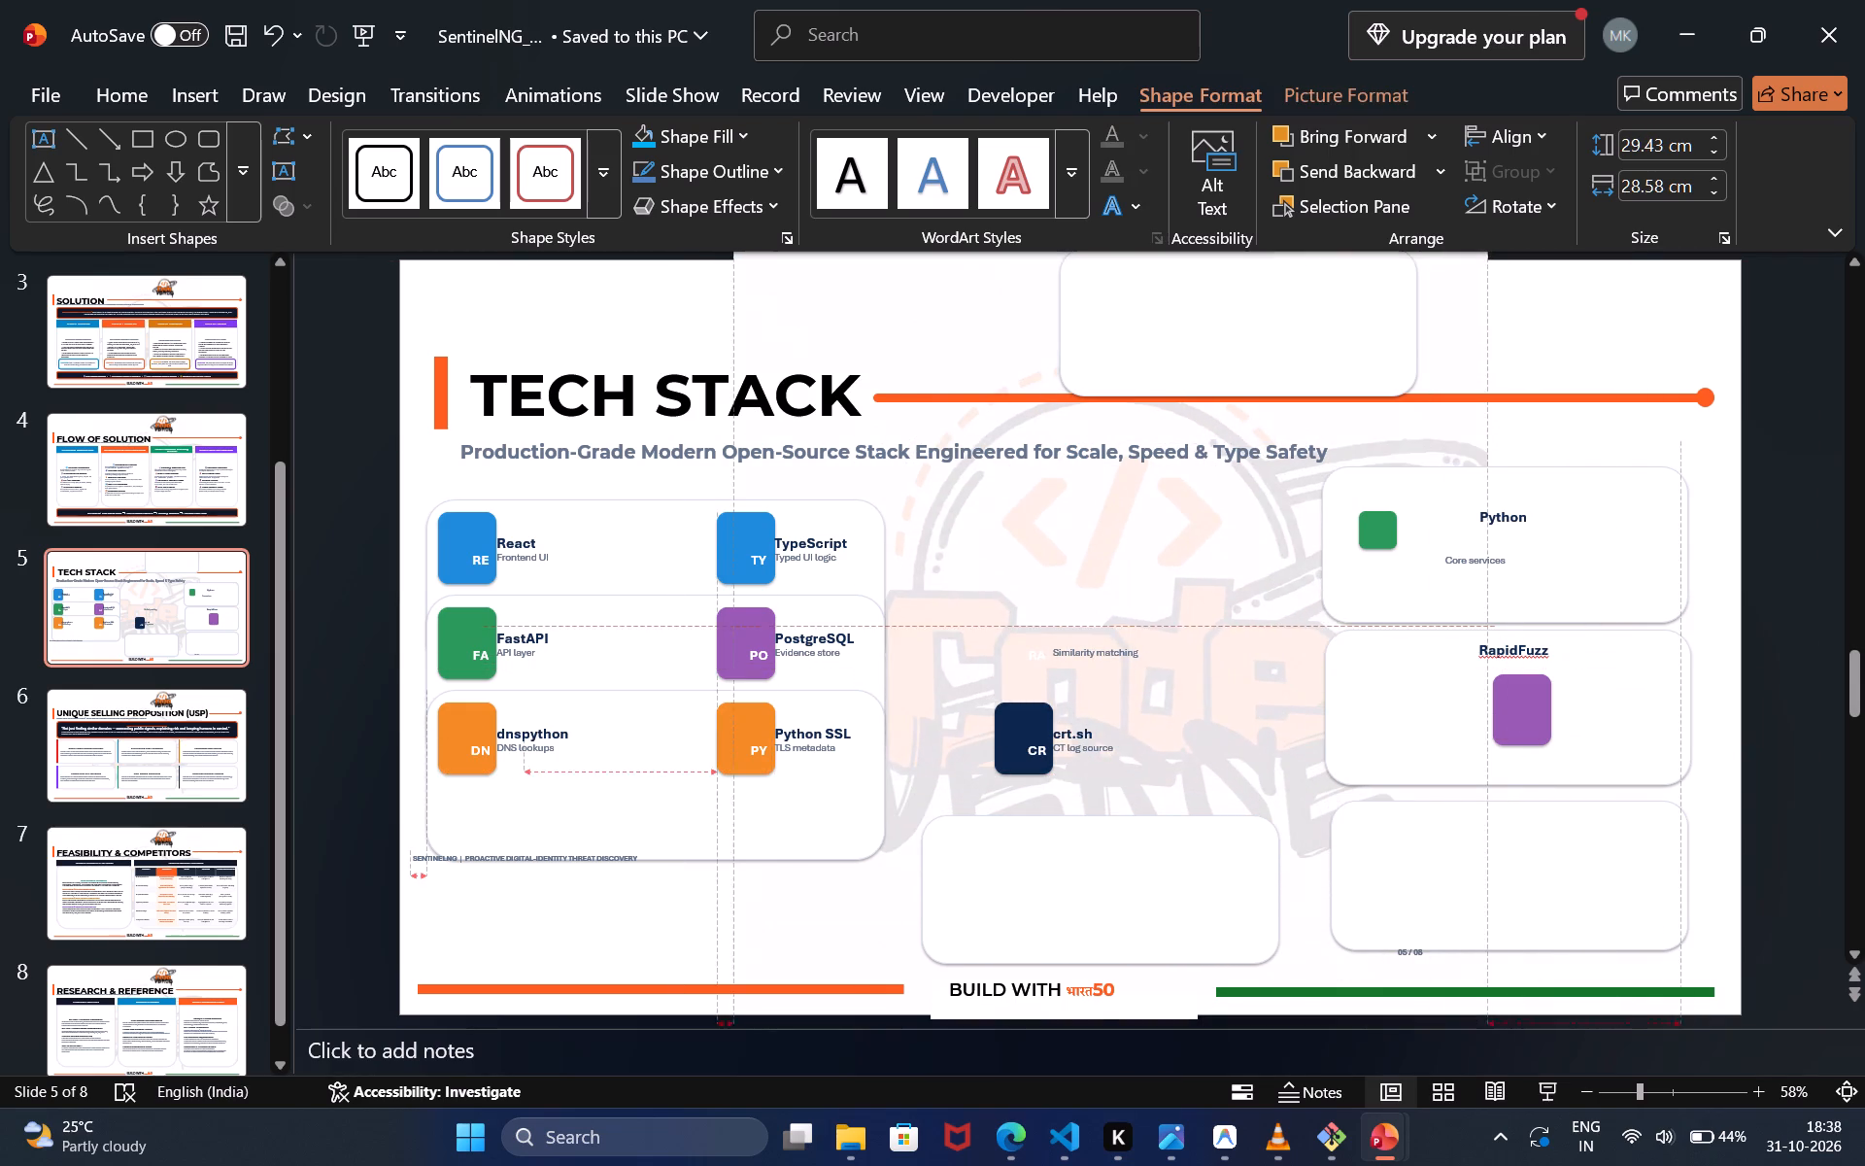
{"action": "left_click_drag", "start_coordinate": [1191, 648], "coordinate": [1188, 648]}
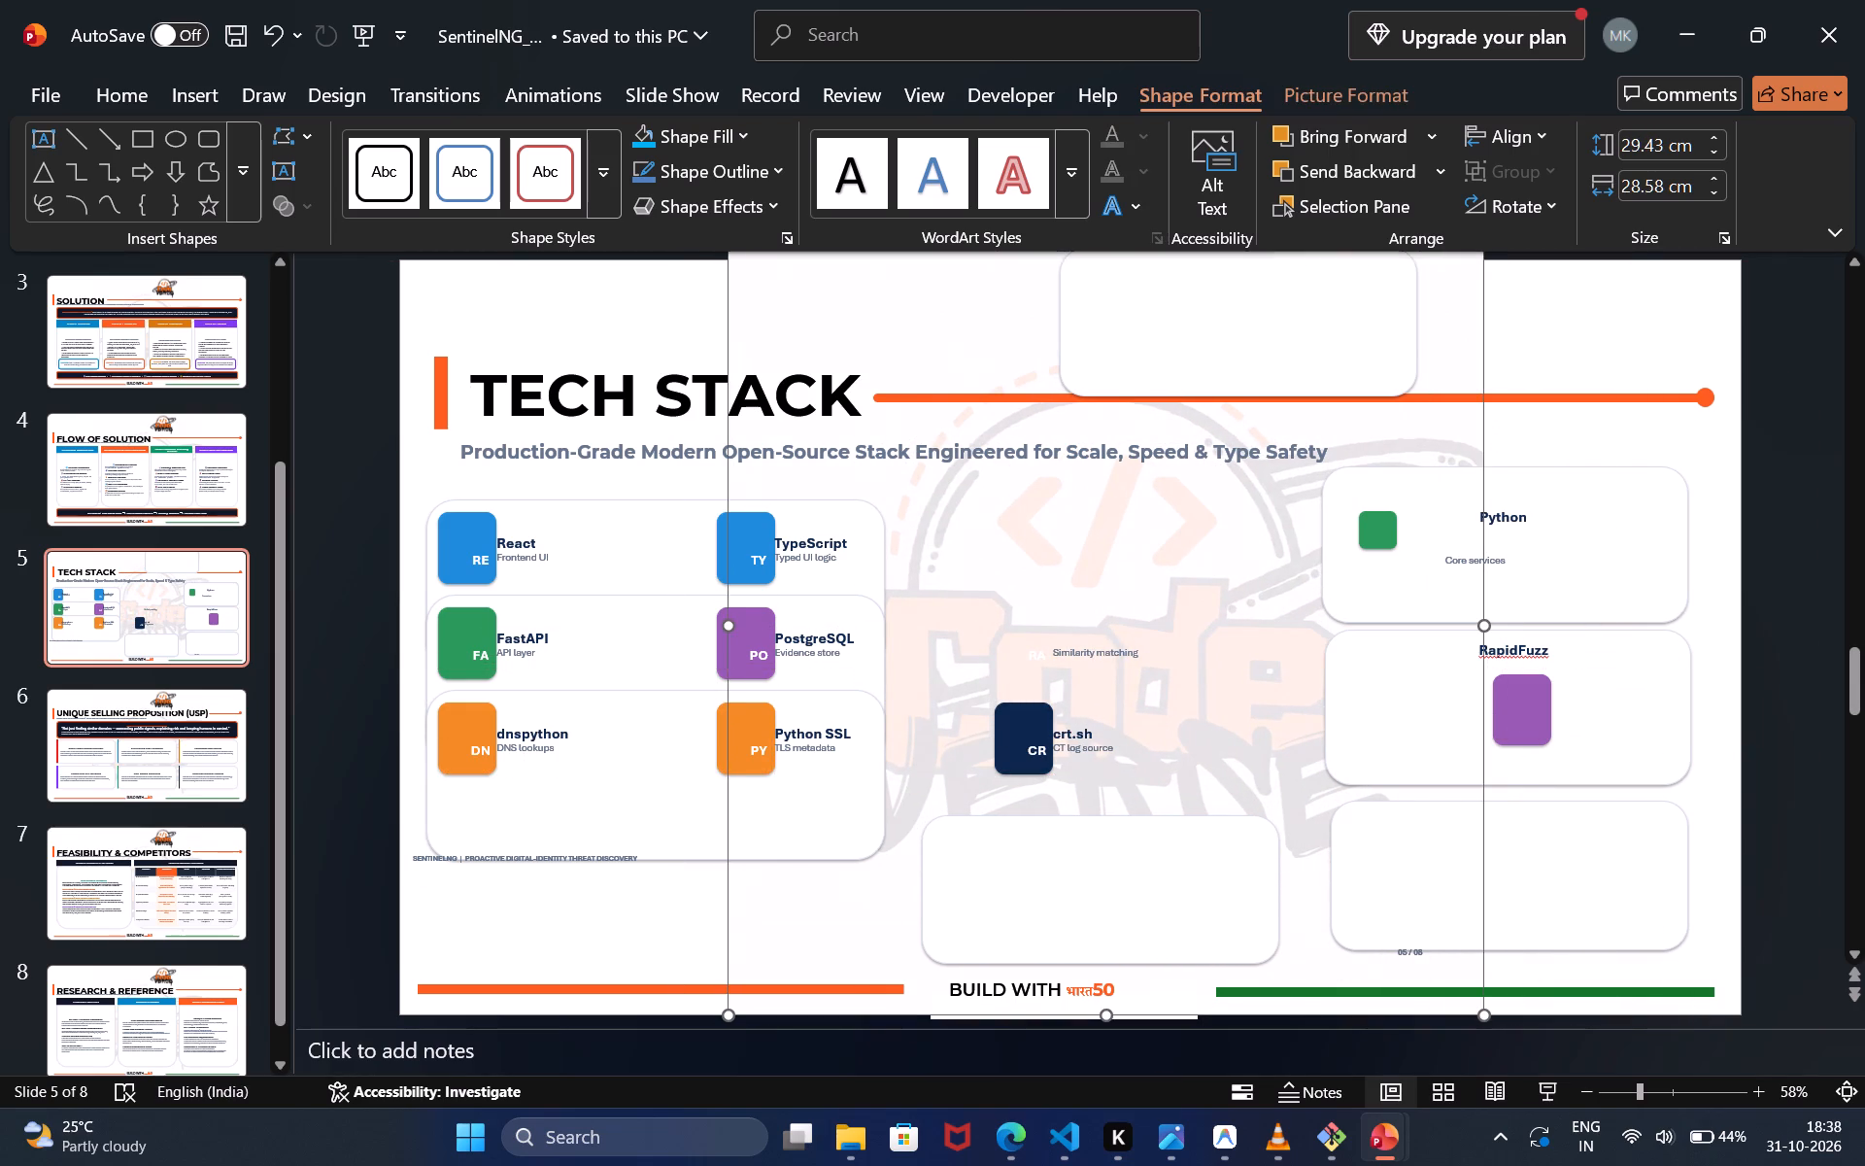
{"action": "left_click_drag", "start_coordinate": [1485, 1016], "coordinate": [1456, 994]}
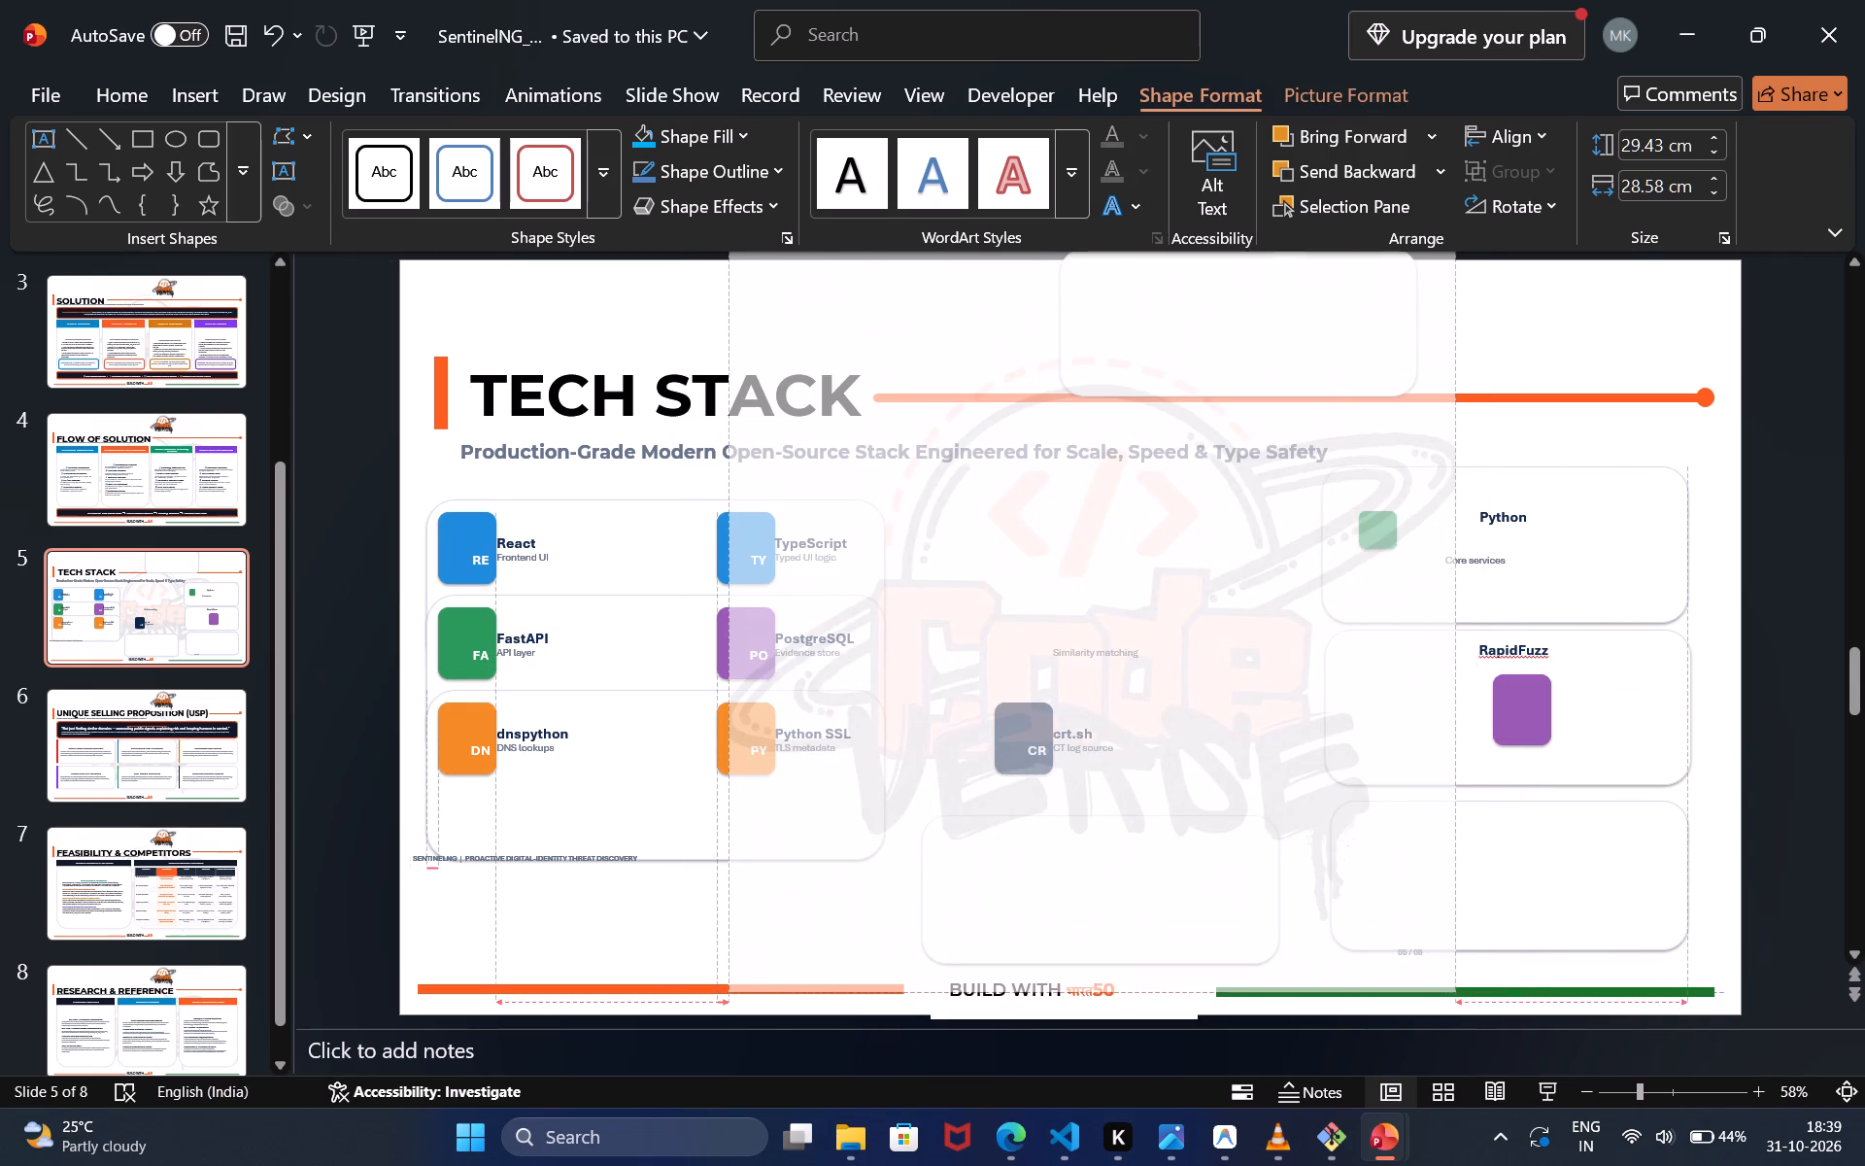
{"action": "left_click_drag", "start_coordinate": [1456, 994], "coordinate": [1441, 989]}
{"action": "left_click", "coordinate": [1270, 750]}
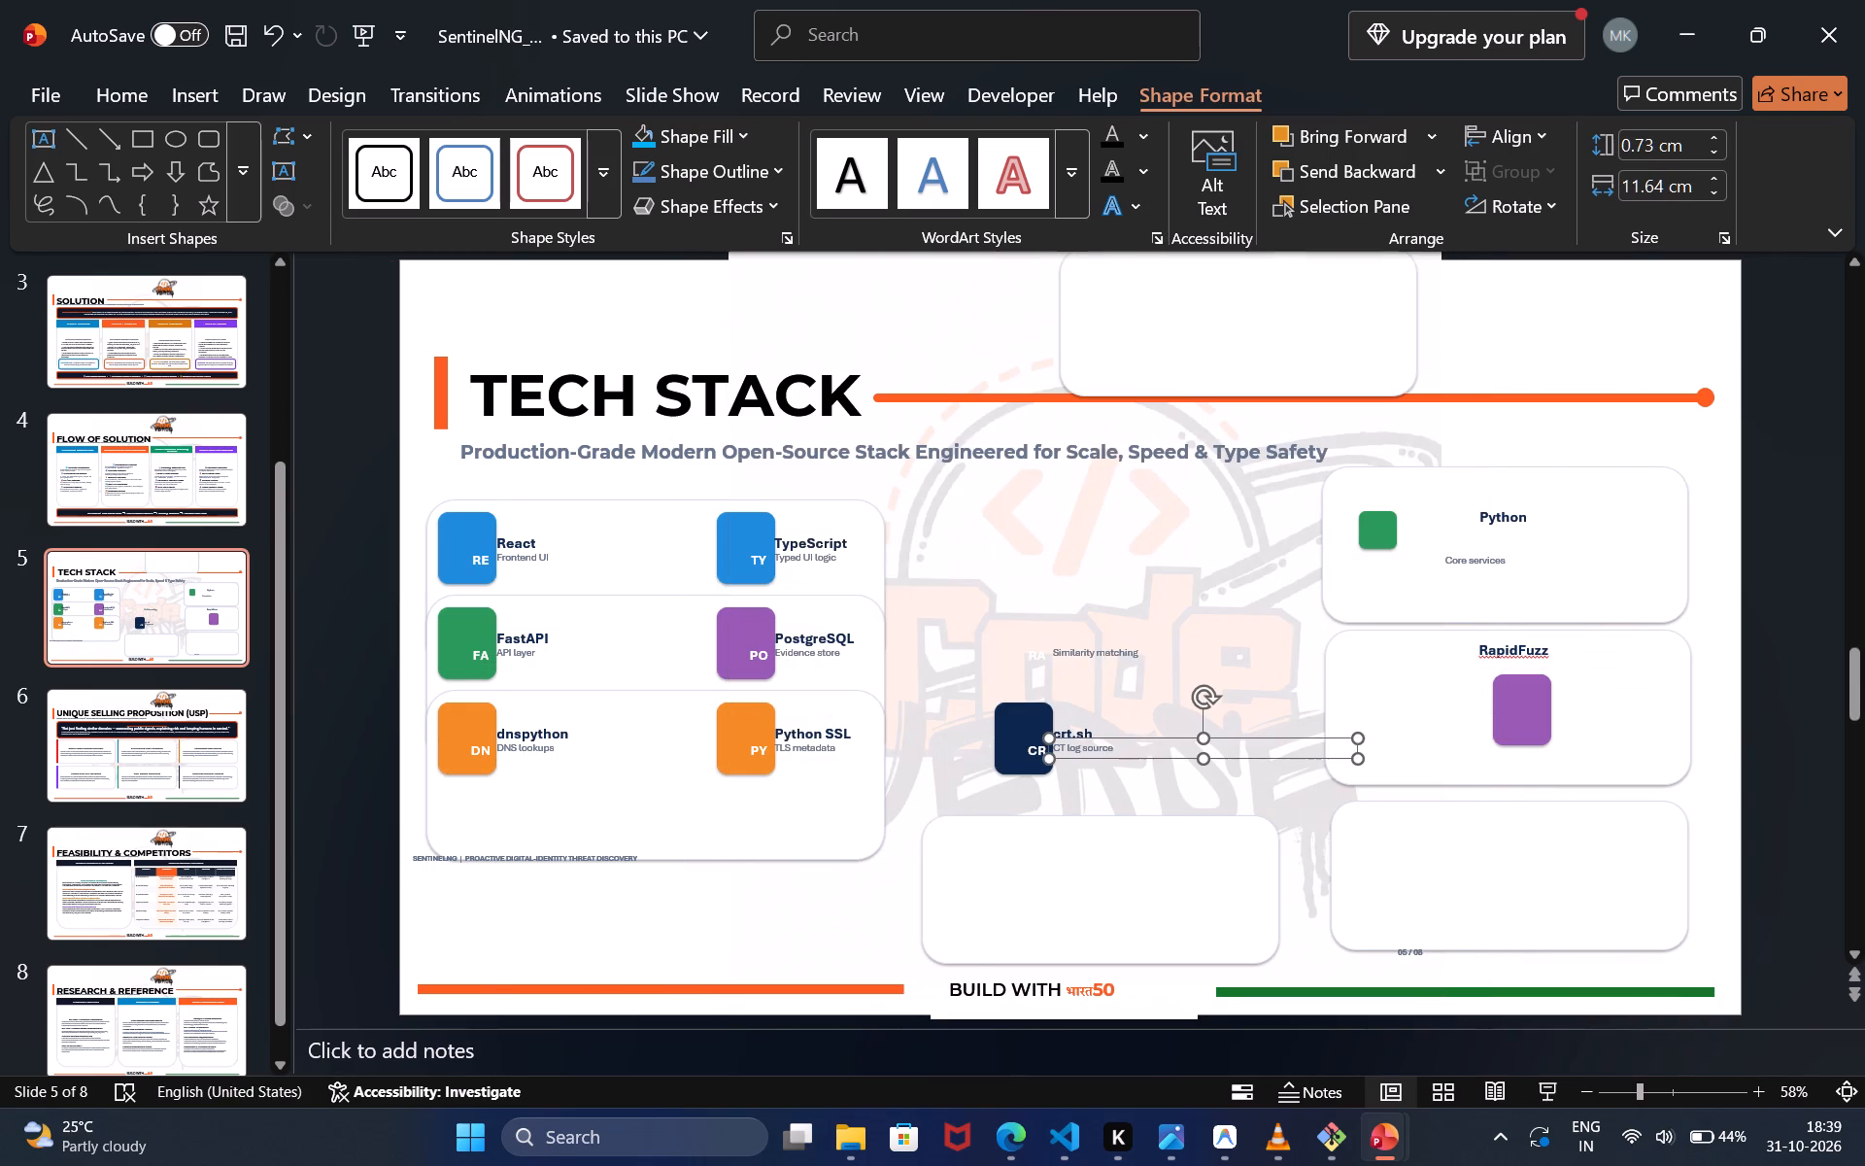
{"action": "left_click_drag", "start_coordinate": [1182, 583], "coordinate": [1171, 622]}
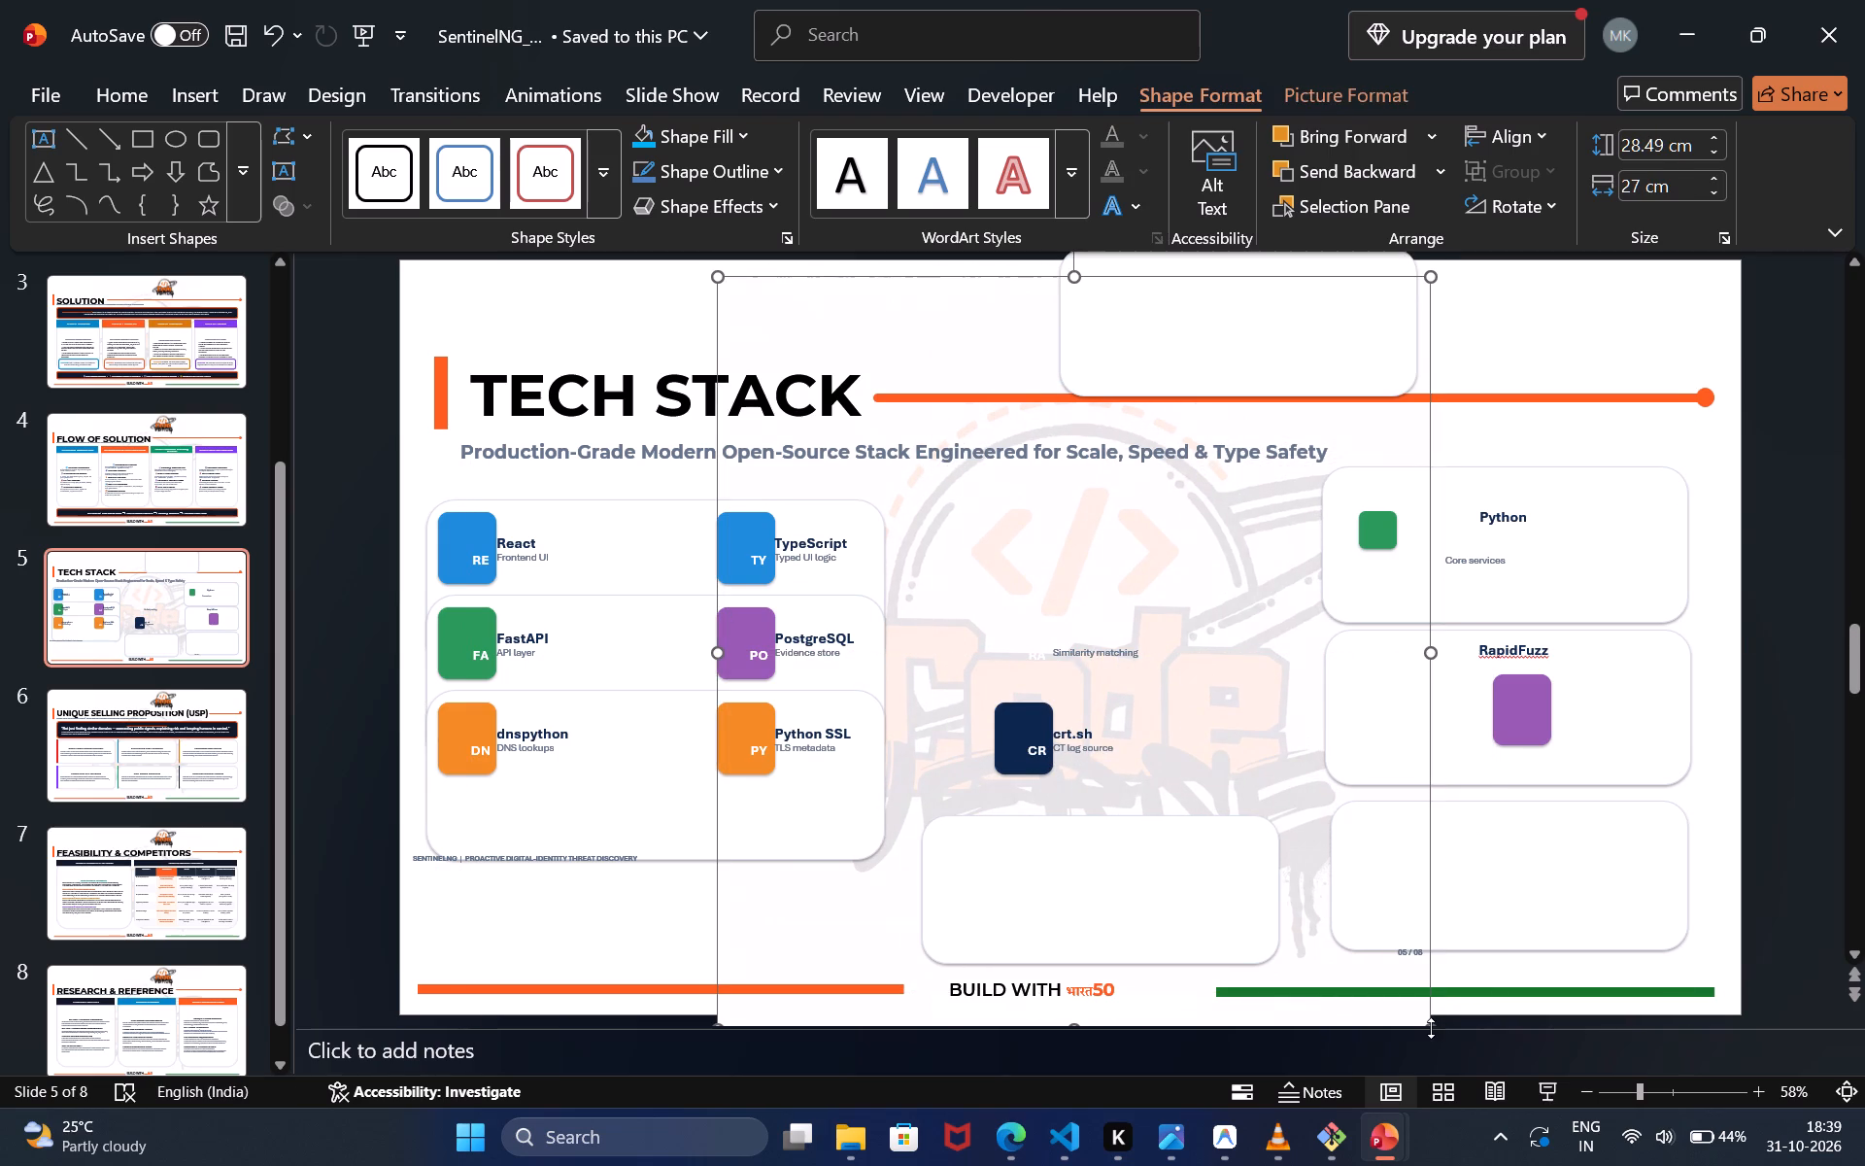
{"action": "left_click_drag", "start_coordinate": [1432, 1027], "coordinate": [1414, 1005]}
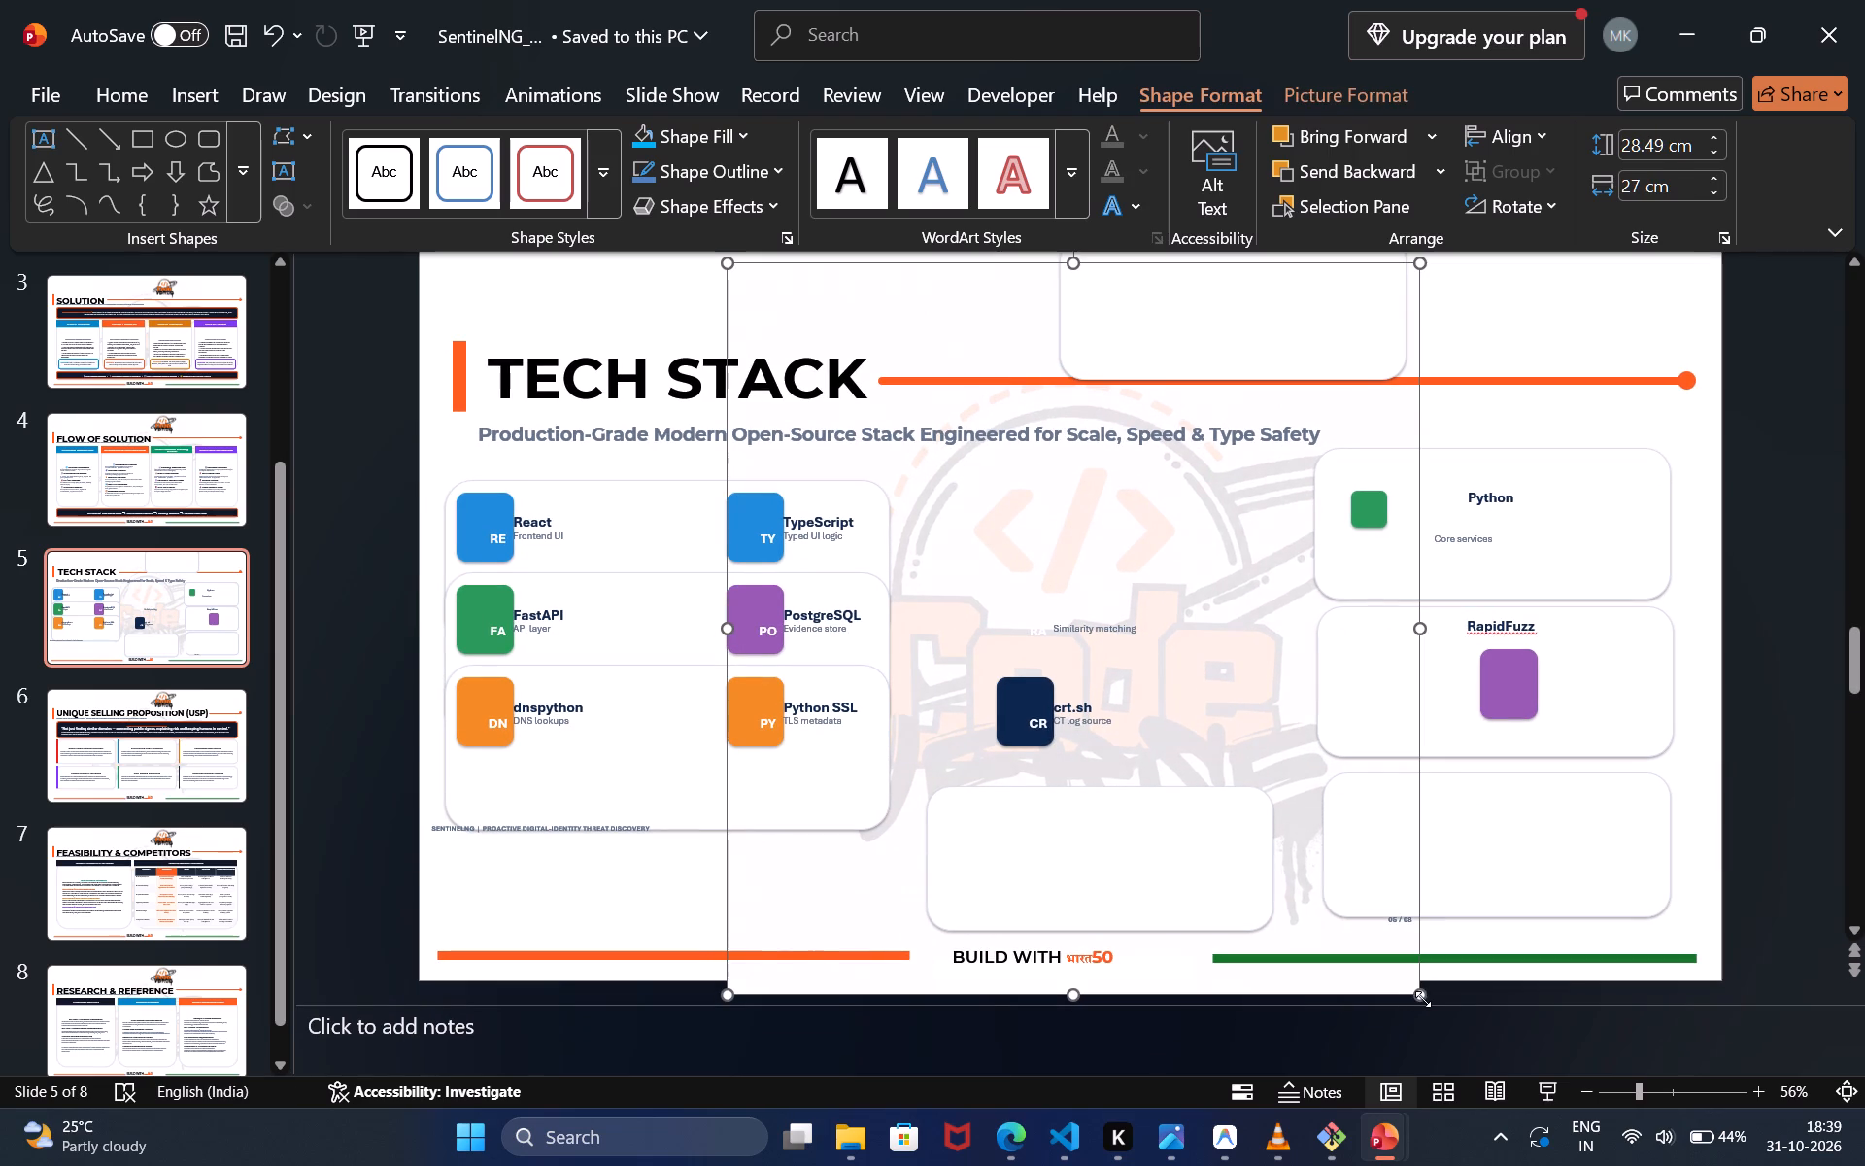
{"action": "left_click_drag", "start_coordinate": [1420, 999], "coordinate": [1377, 966]}
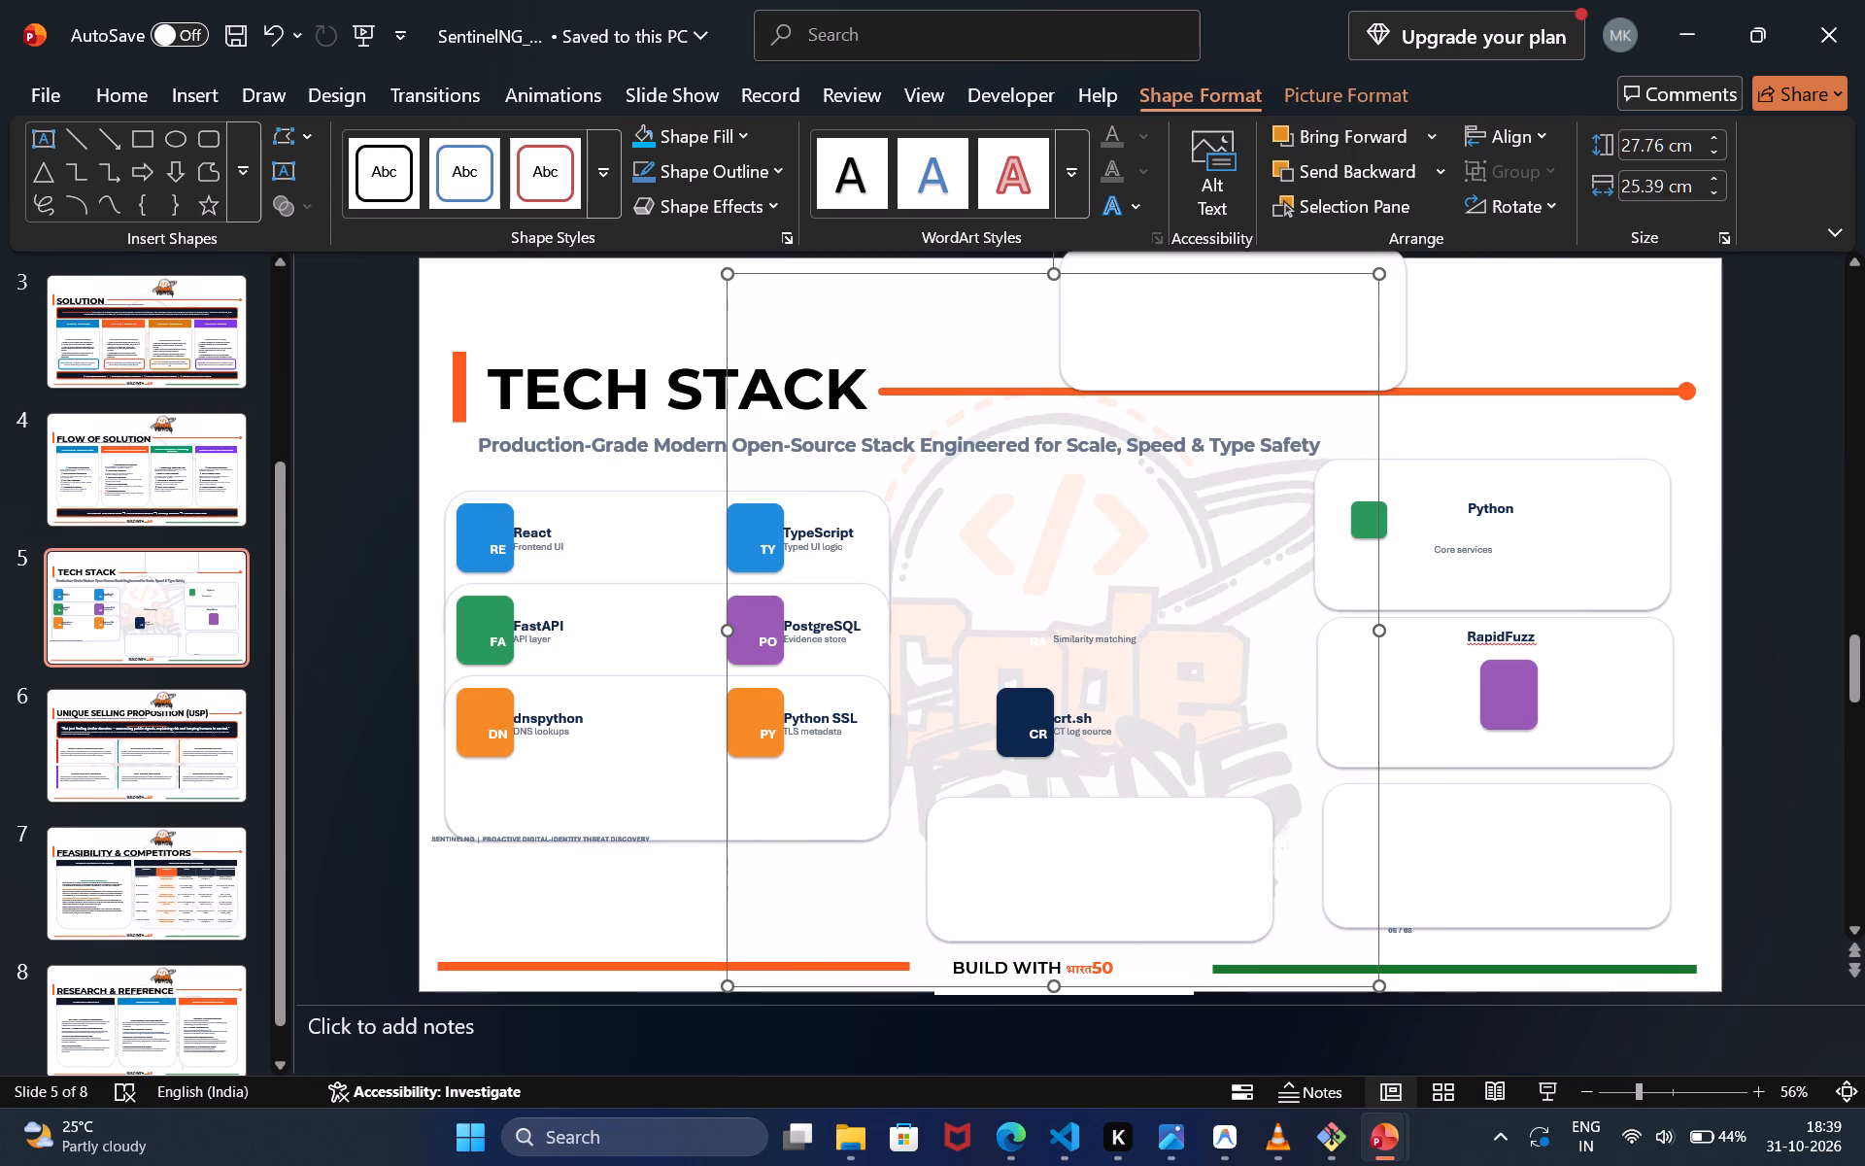
{"action": "left_click", "coordinate": [1234, 631]}
{"action": "left_click", "coordinate": [1429, 699]}
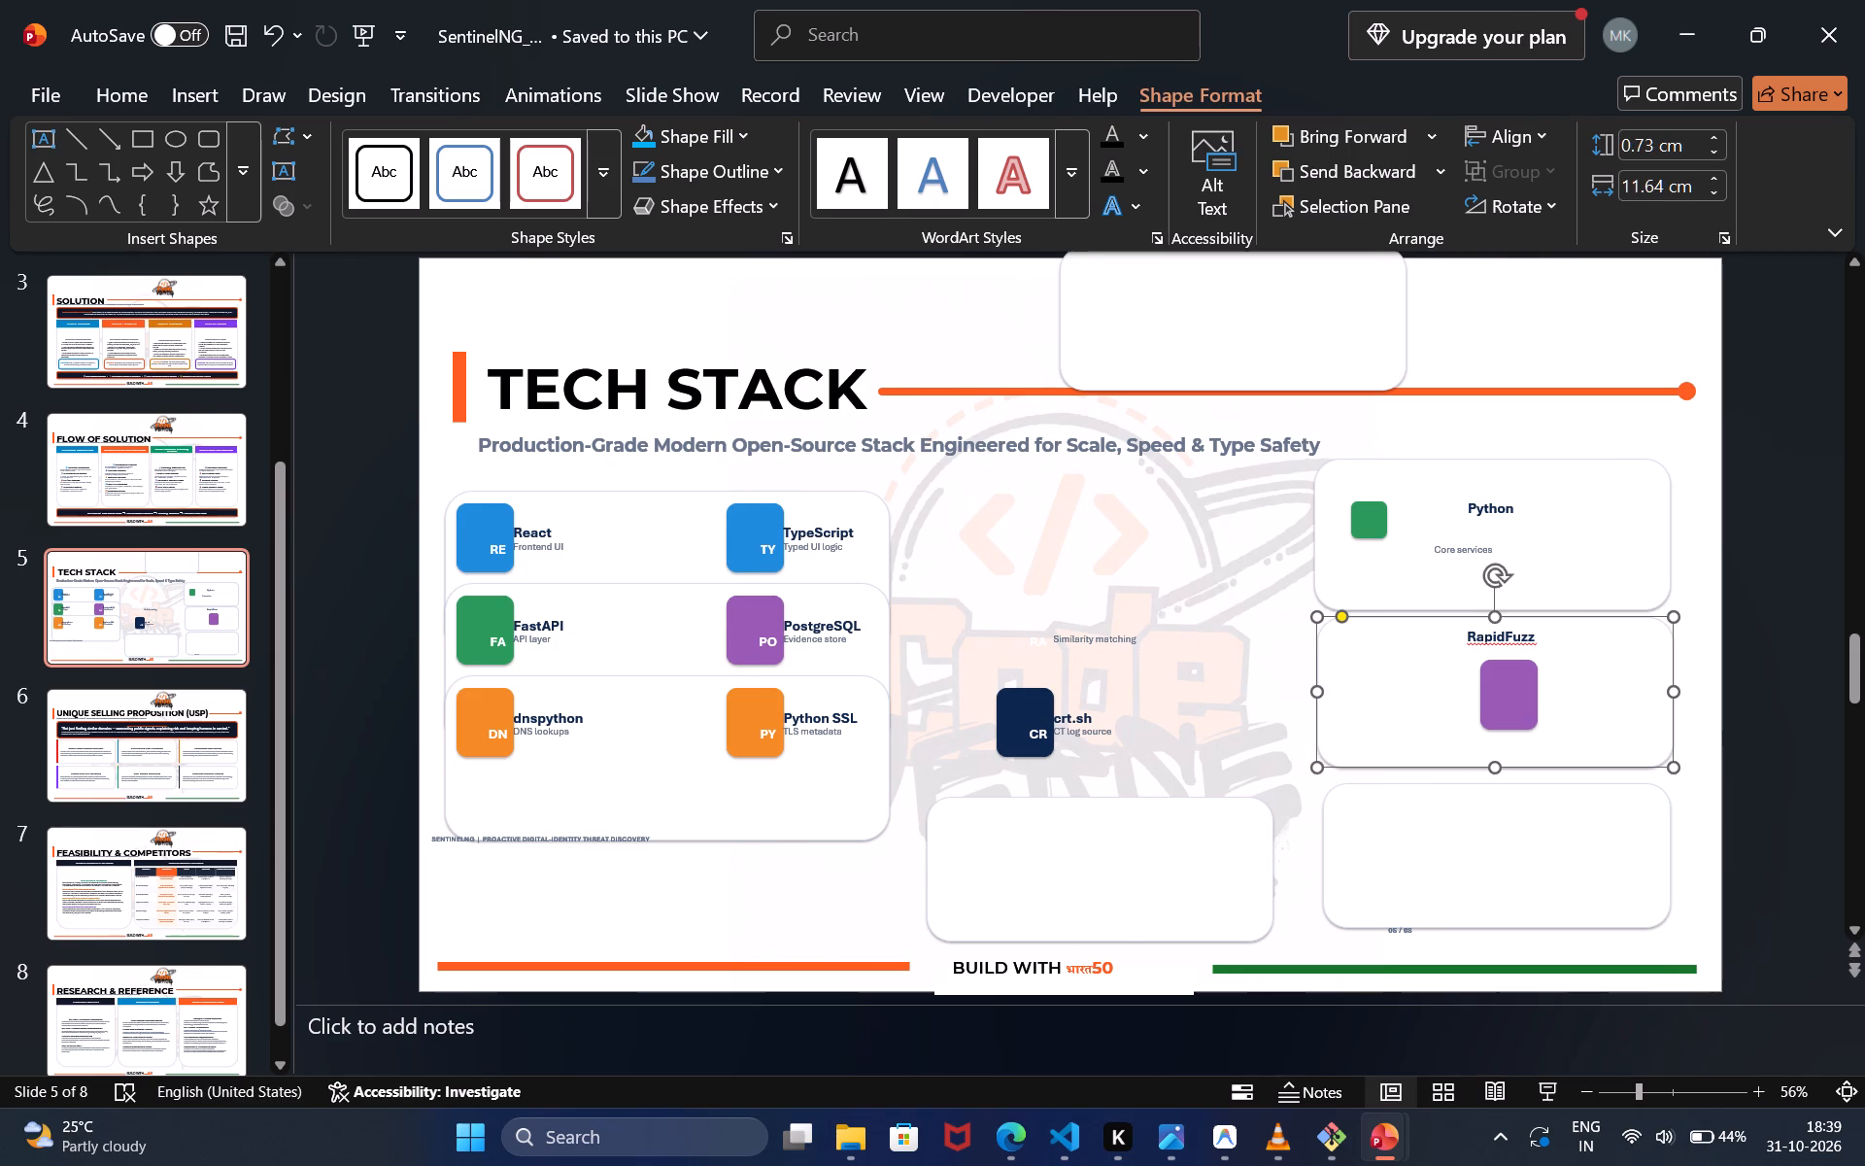
Move the Similarity matching caption onto the RapidFuzz card, beside its purple tile.
{"action": "left_click", "coordinate": [1102, 636]}
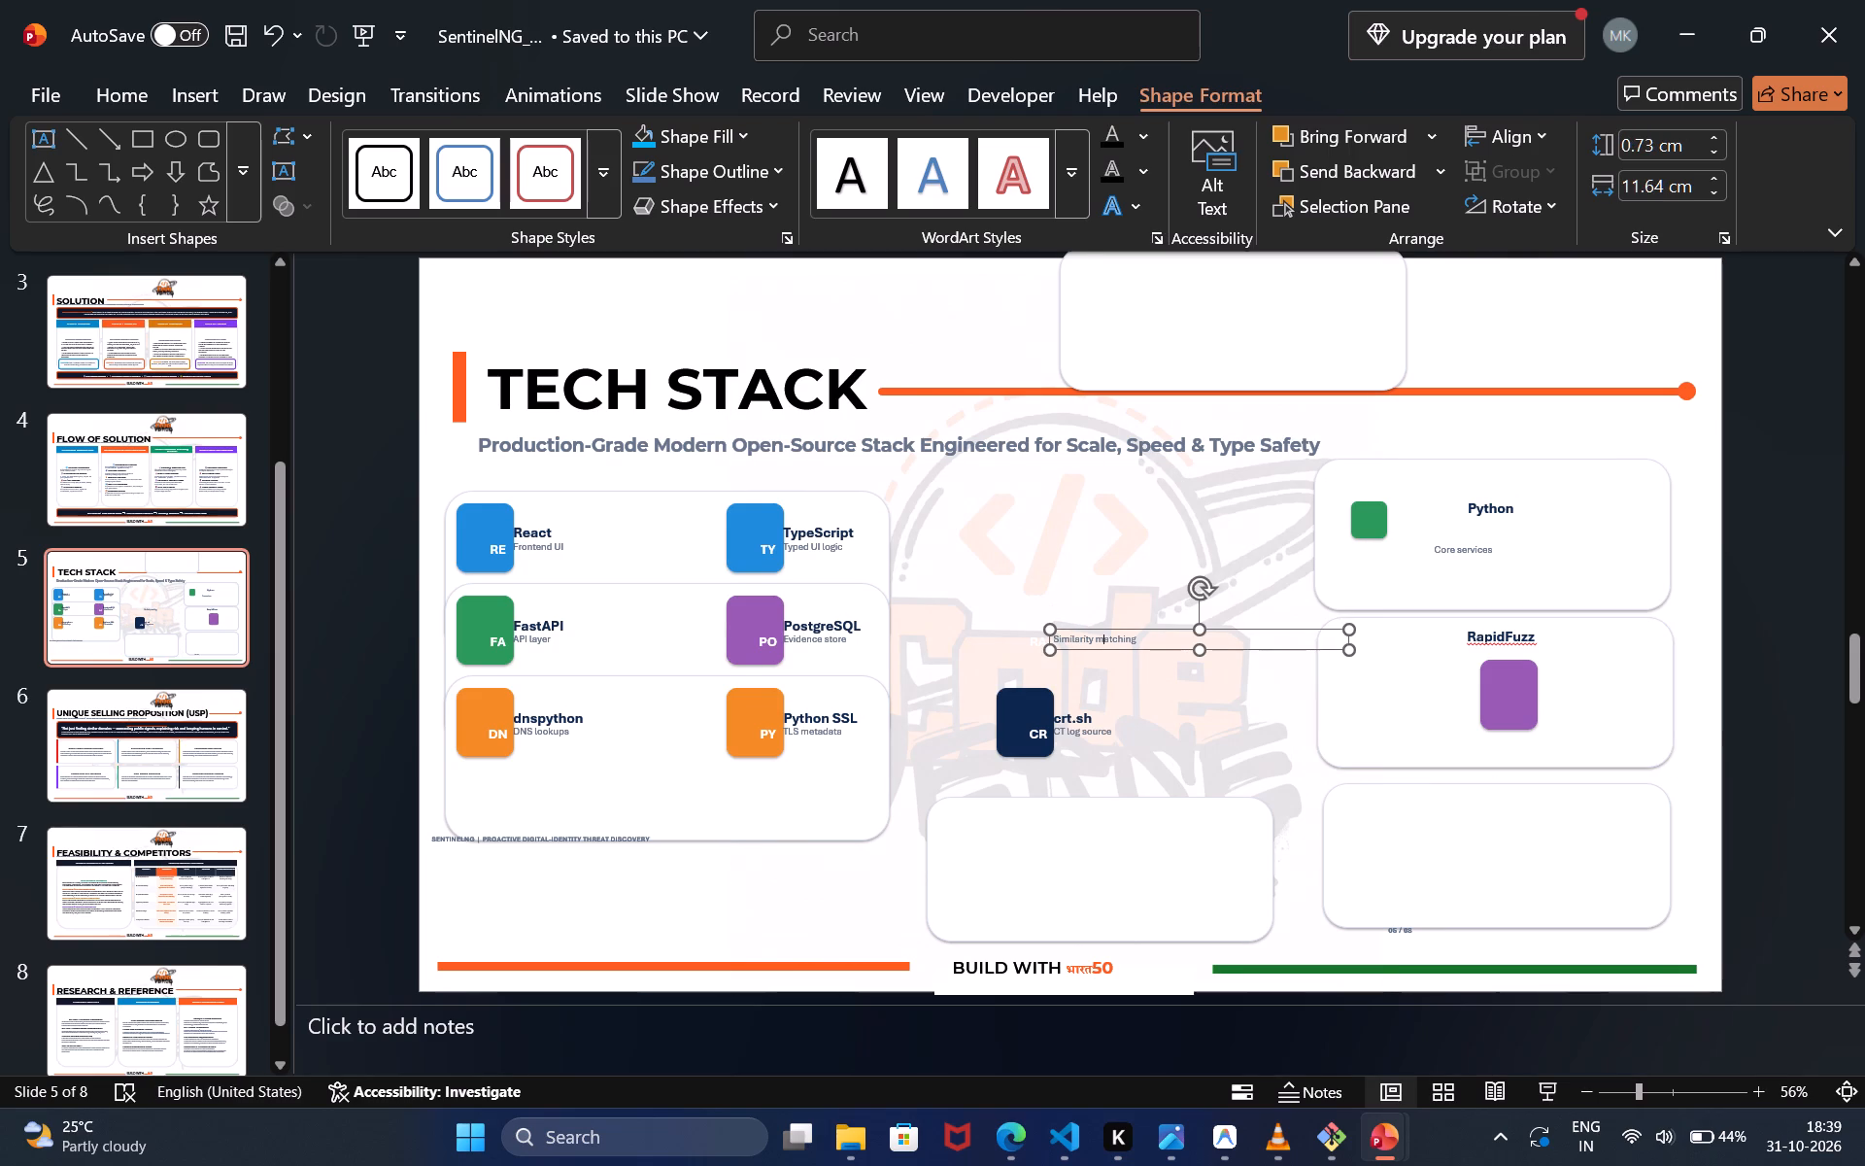
{"action": "left_click", "coordinate": [1091, 621]}
{"action": "left_click", "coordinate": [1090, 633]}
{"action": "left_click_drag", "start_coordinate": [1085, 629], "coordinate": [1379, 670]}
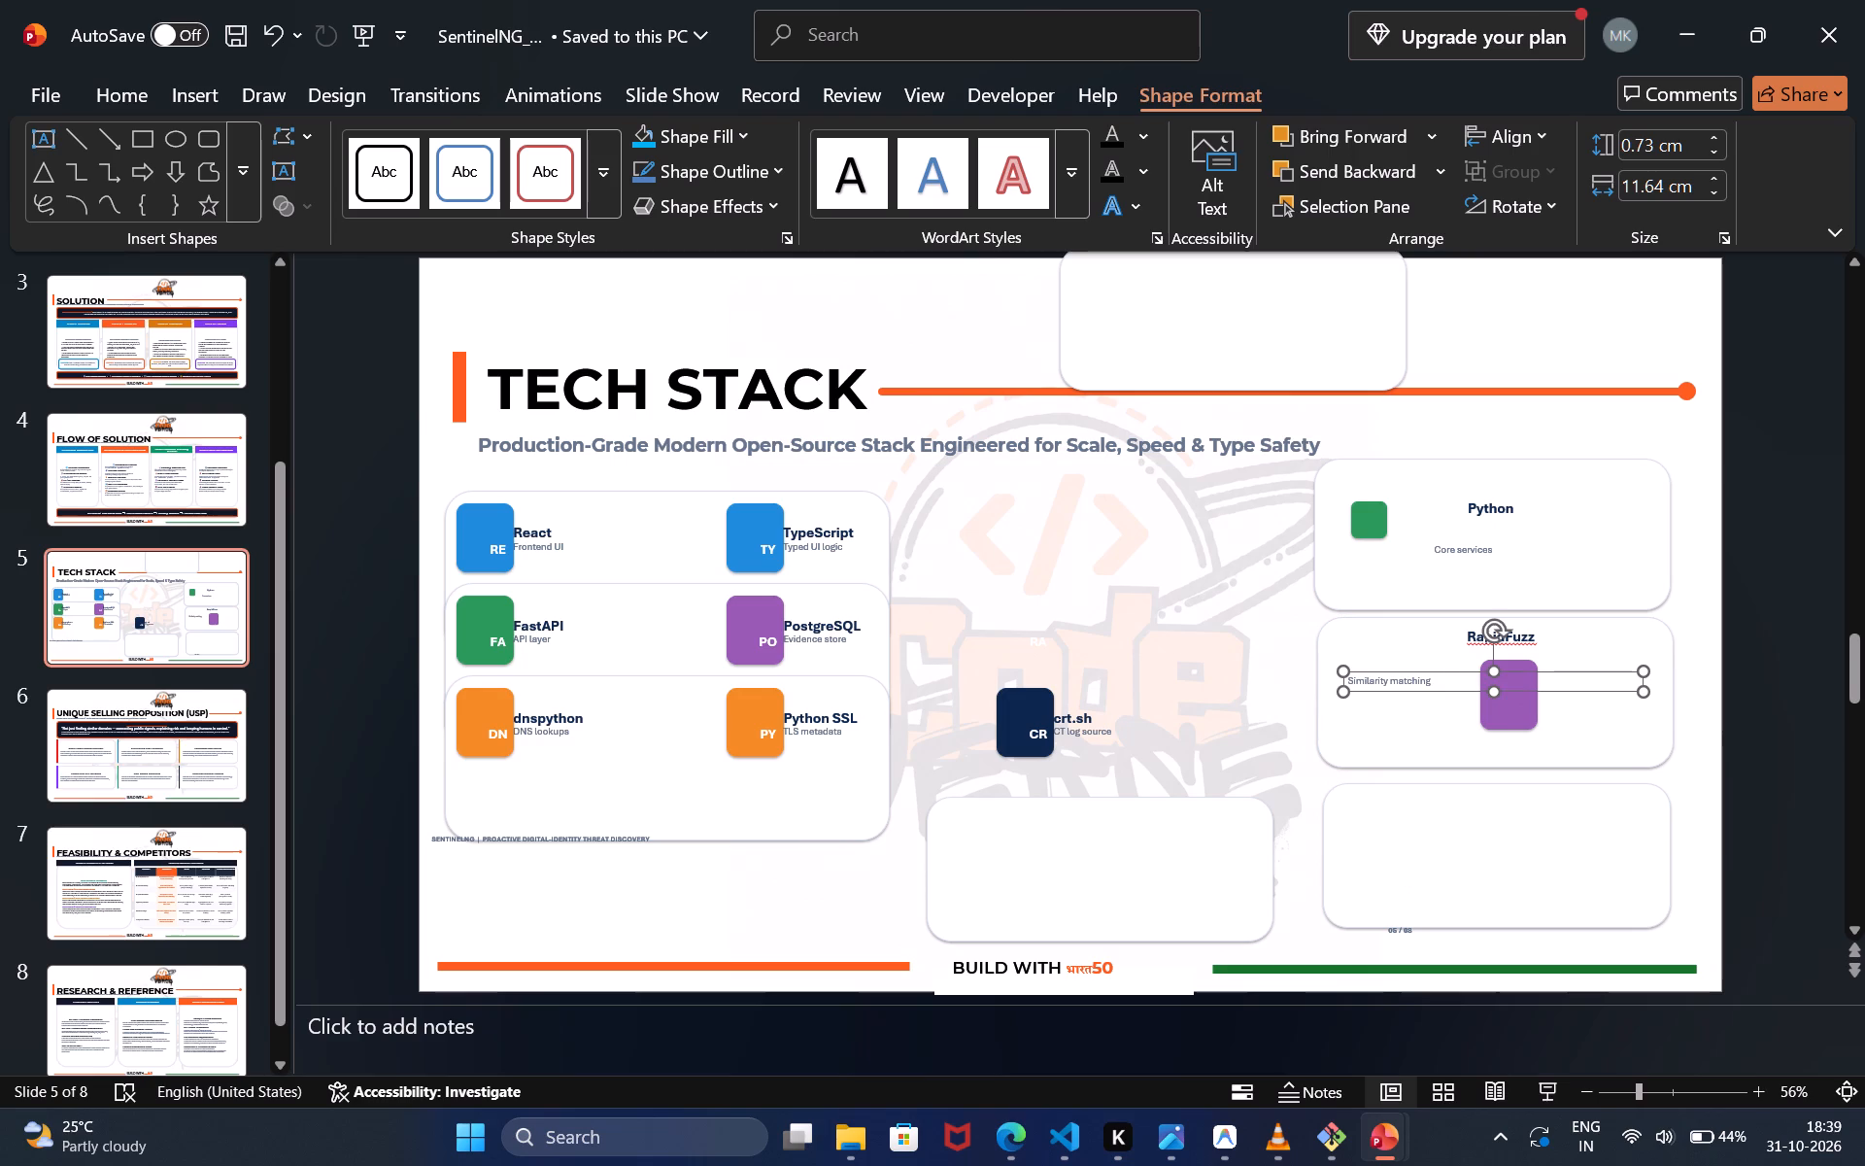
Paste one more empty card background and move the card covering the logo into the middle column beside the Python card.
{"action": "key", "text": "ctrl+v"}
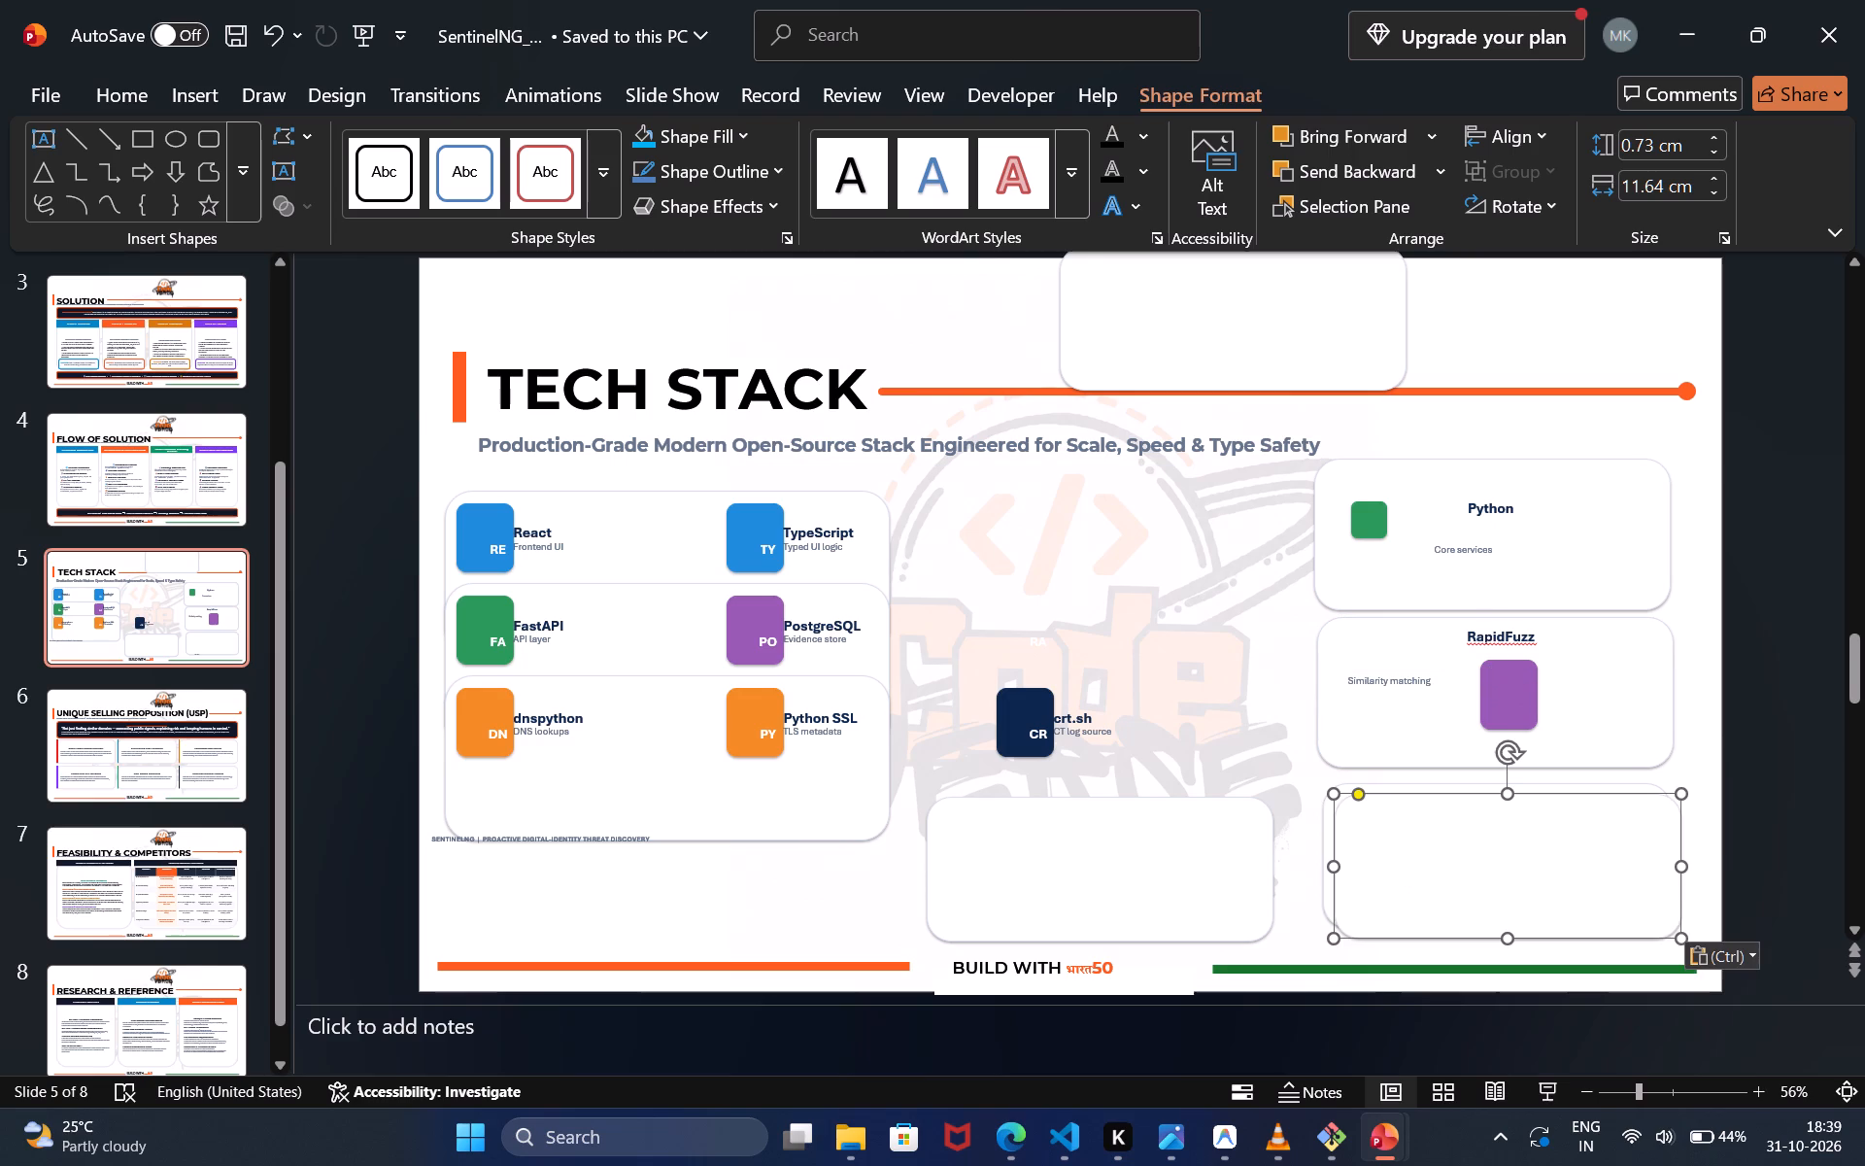
{"action": "left_click_drag", "start_coordinate": [1215, 349], "coordinate": [1074, 569]}
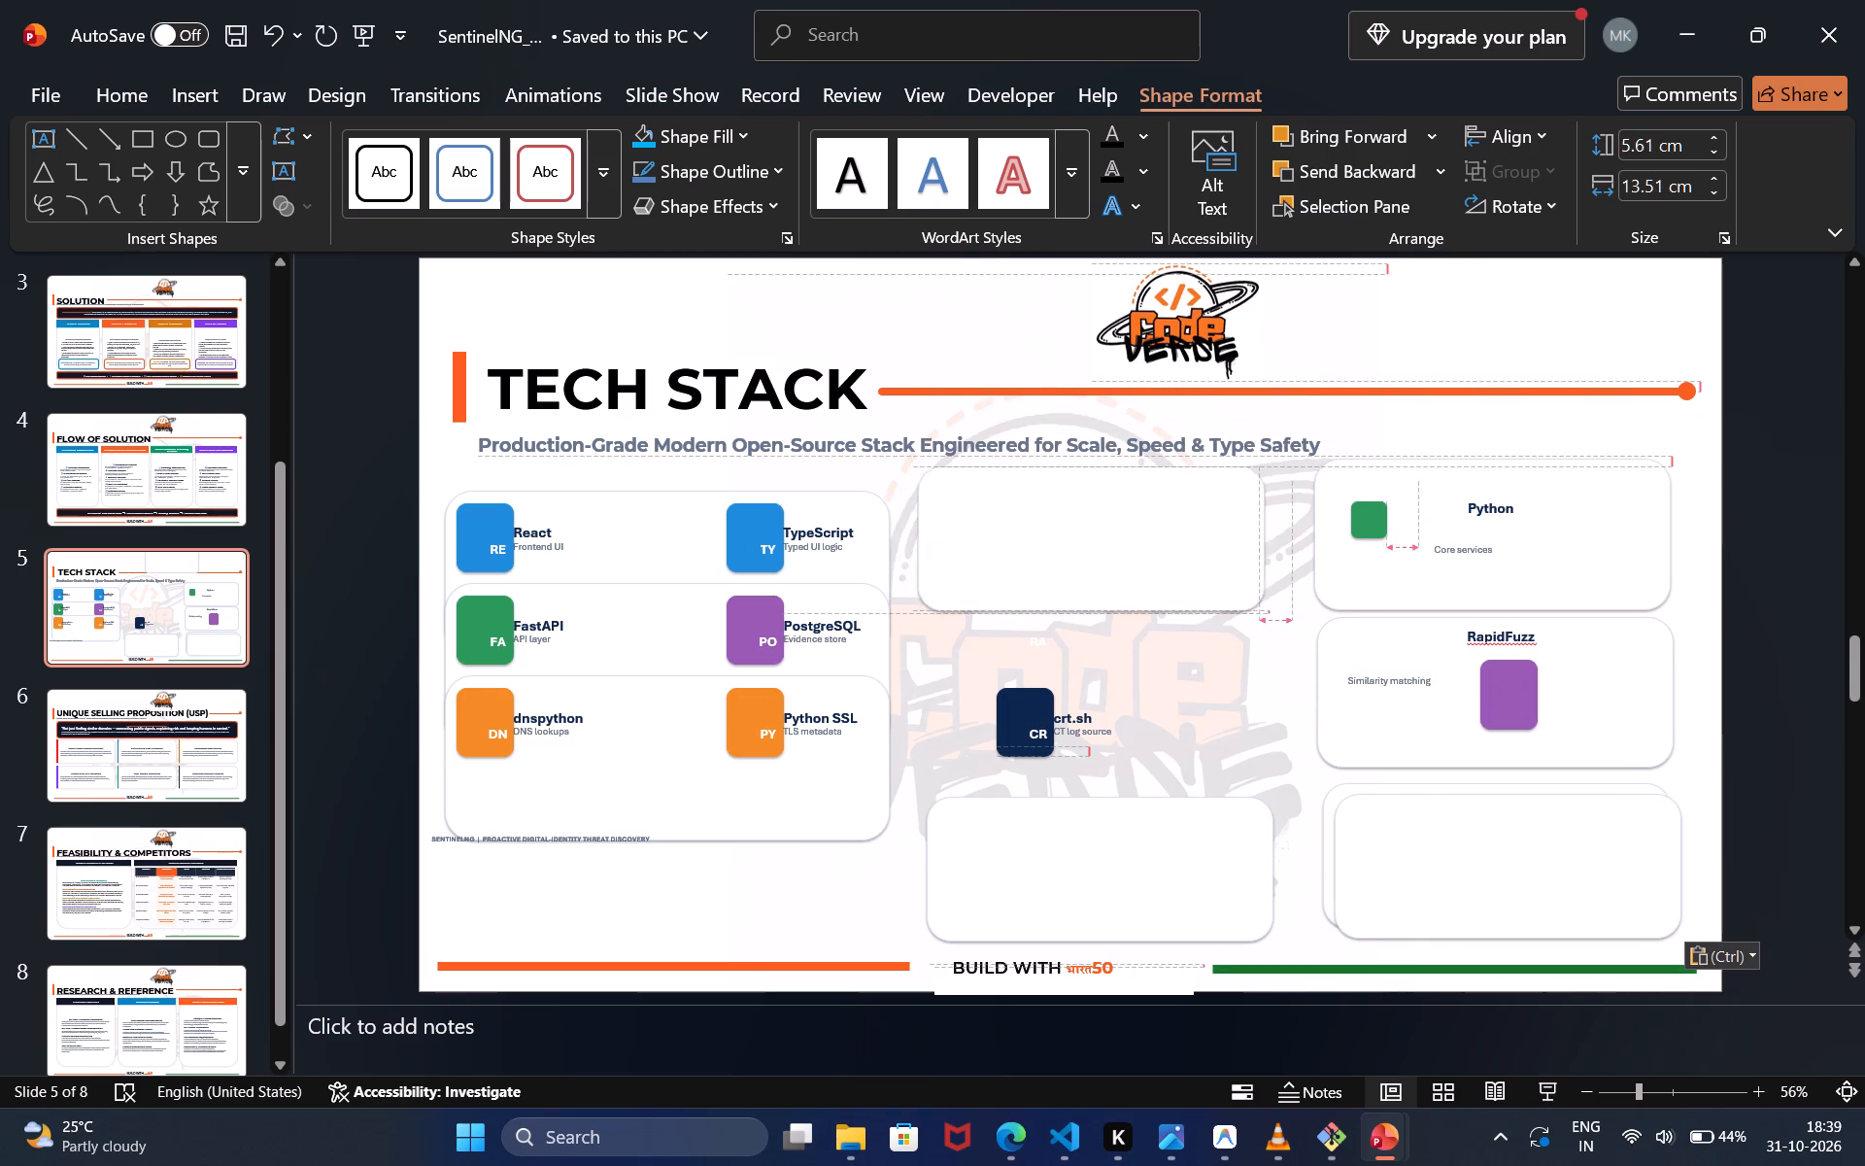
{"action": "left_click_drag", "start_coordinate": [1074, 569], "coordinate": [1086, 569]}
Reposition the navy crt.sh tile in the gap between the two middle-column cards, slightly left of the crt.sh title.
{"action": "left_click", "coordinate": [1034, 705]}
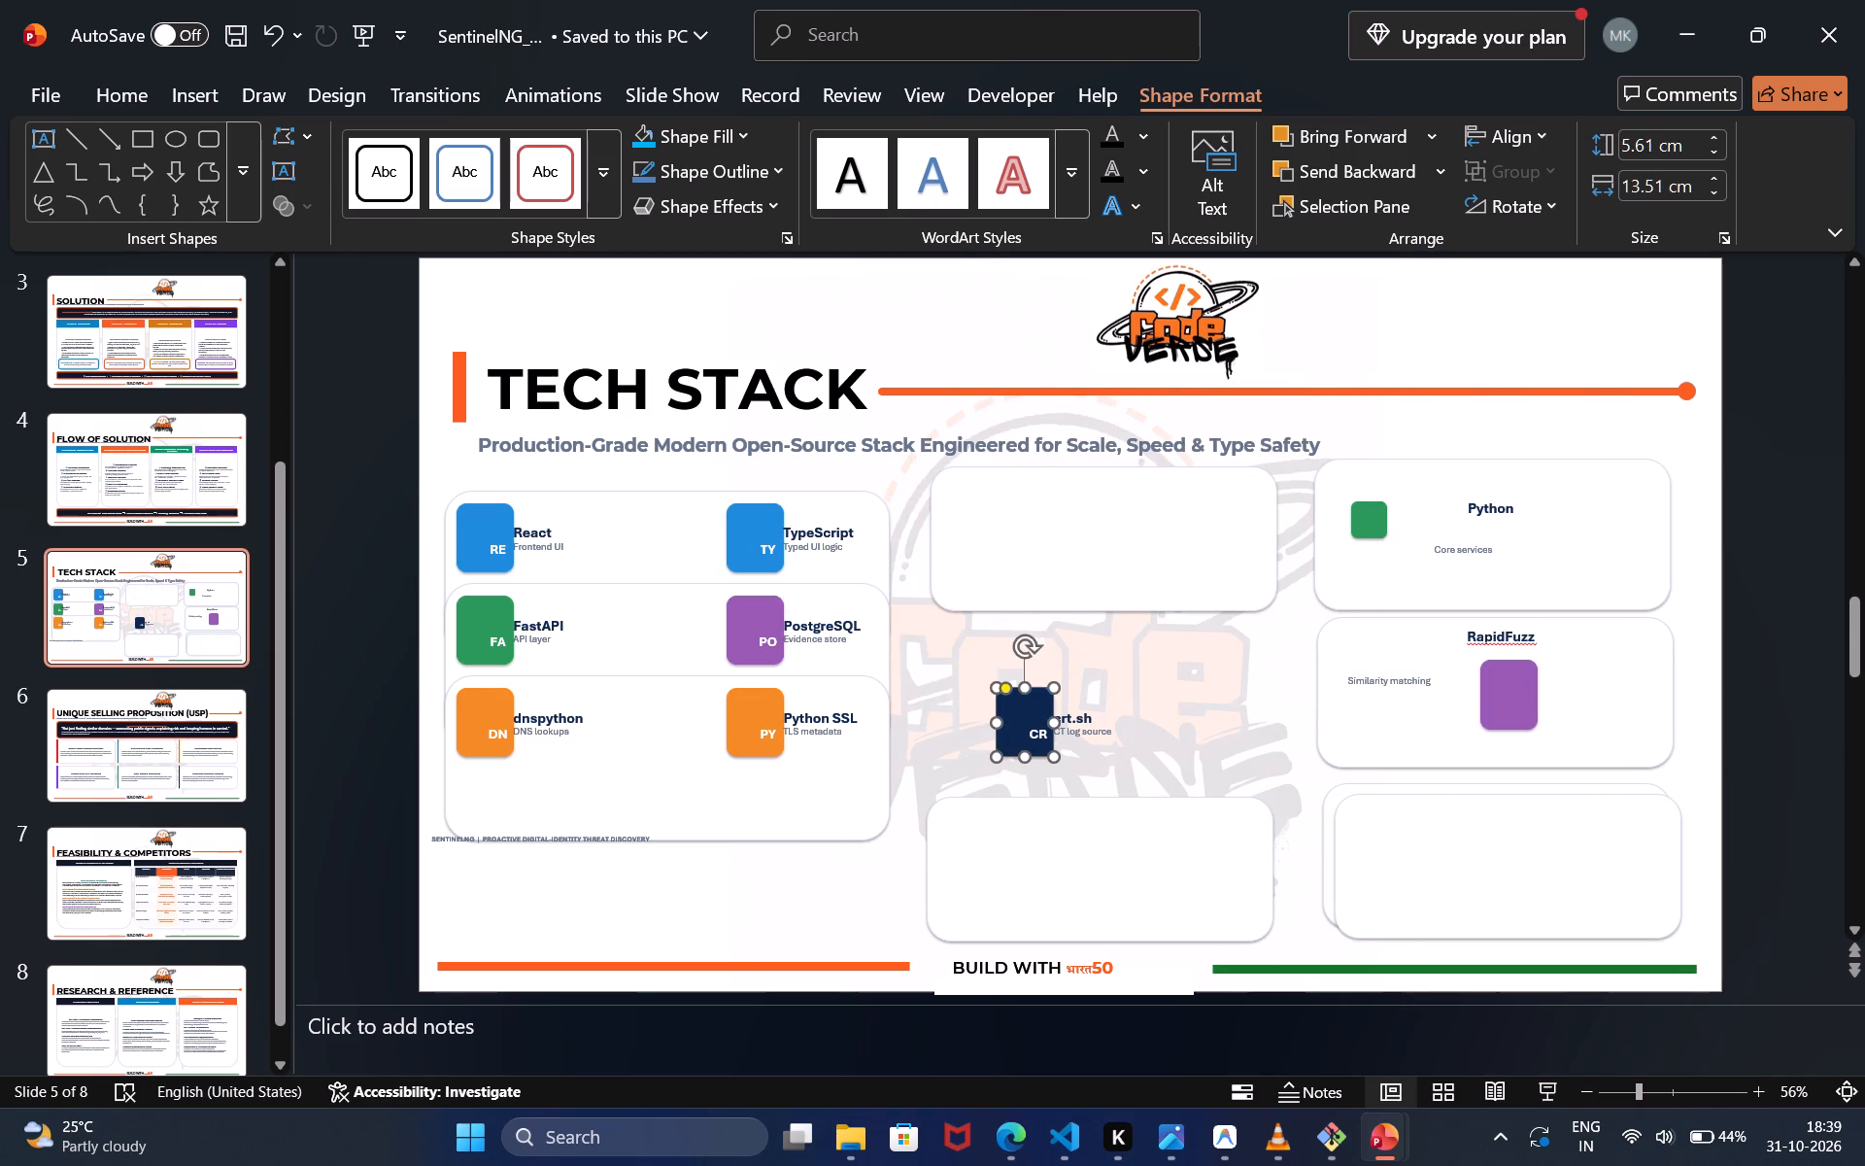
{"action": "left_click_drag", "start_coordinate": [1034, 705], "coordinate": [997, 863]}
{"action": "left_click_drag", "start_coordinate": [1038, 685], "coordinate": [809, 847]}
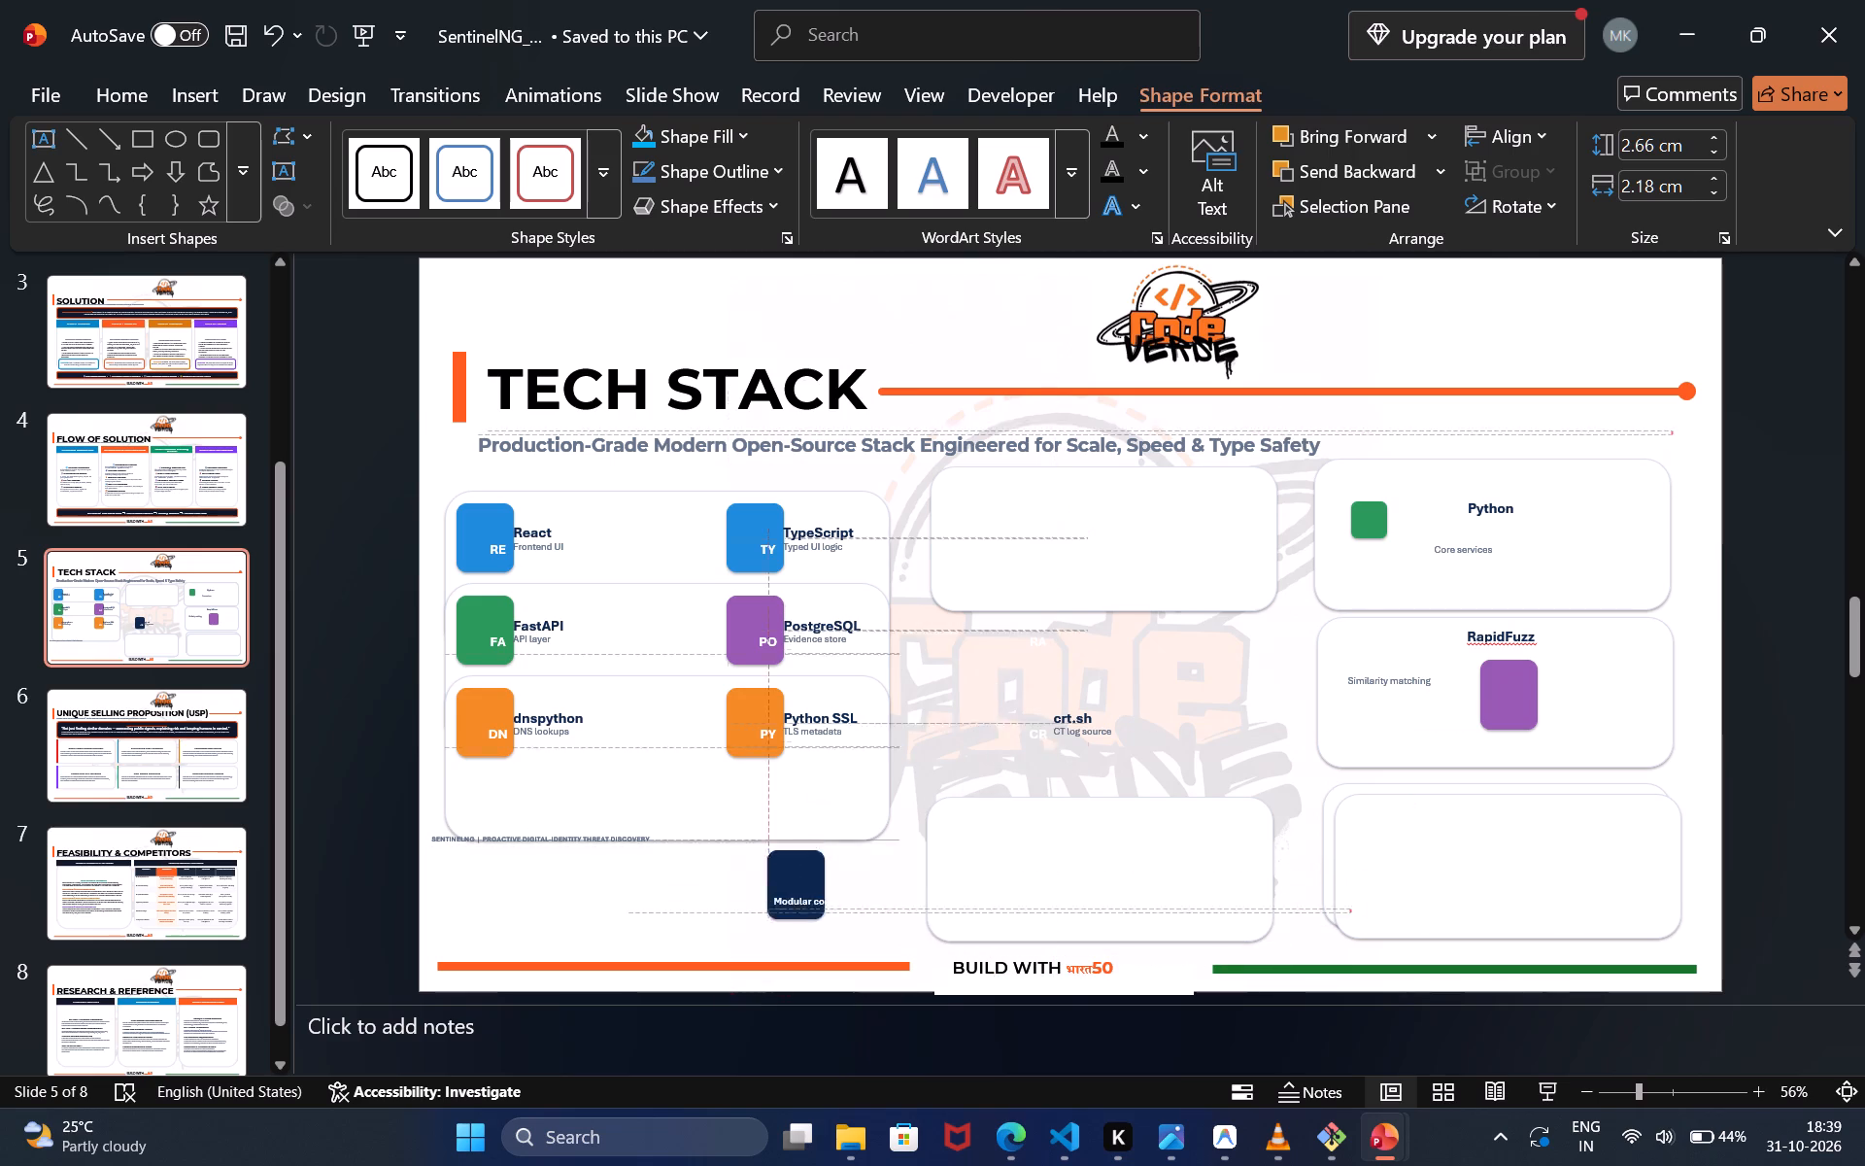
{"action": "left_click_drag", "start_coordinate": [809, 847], "coordinate": [750, 848]}
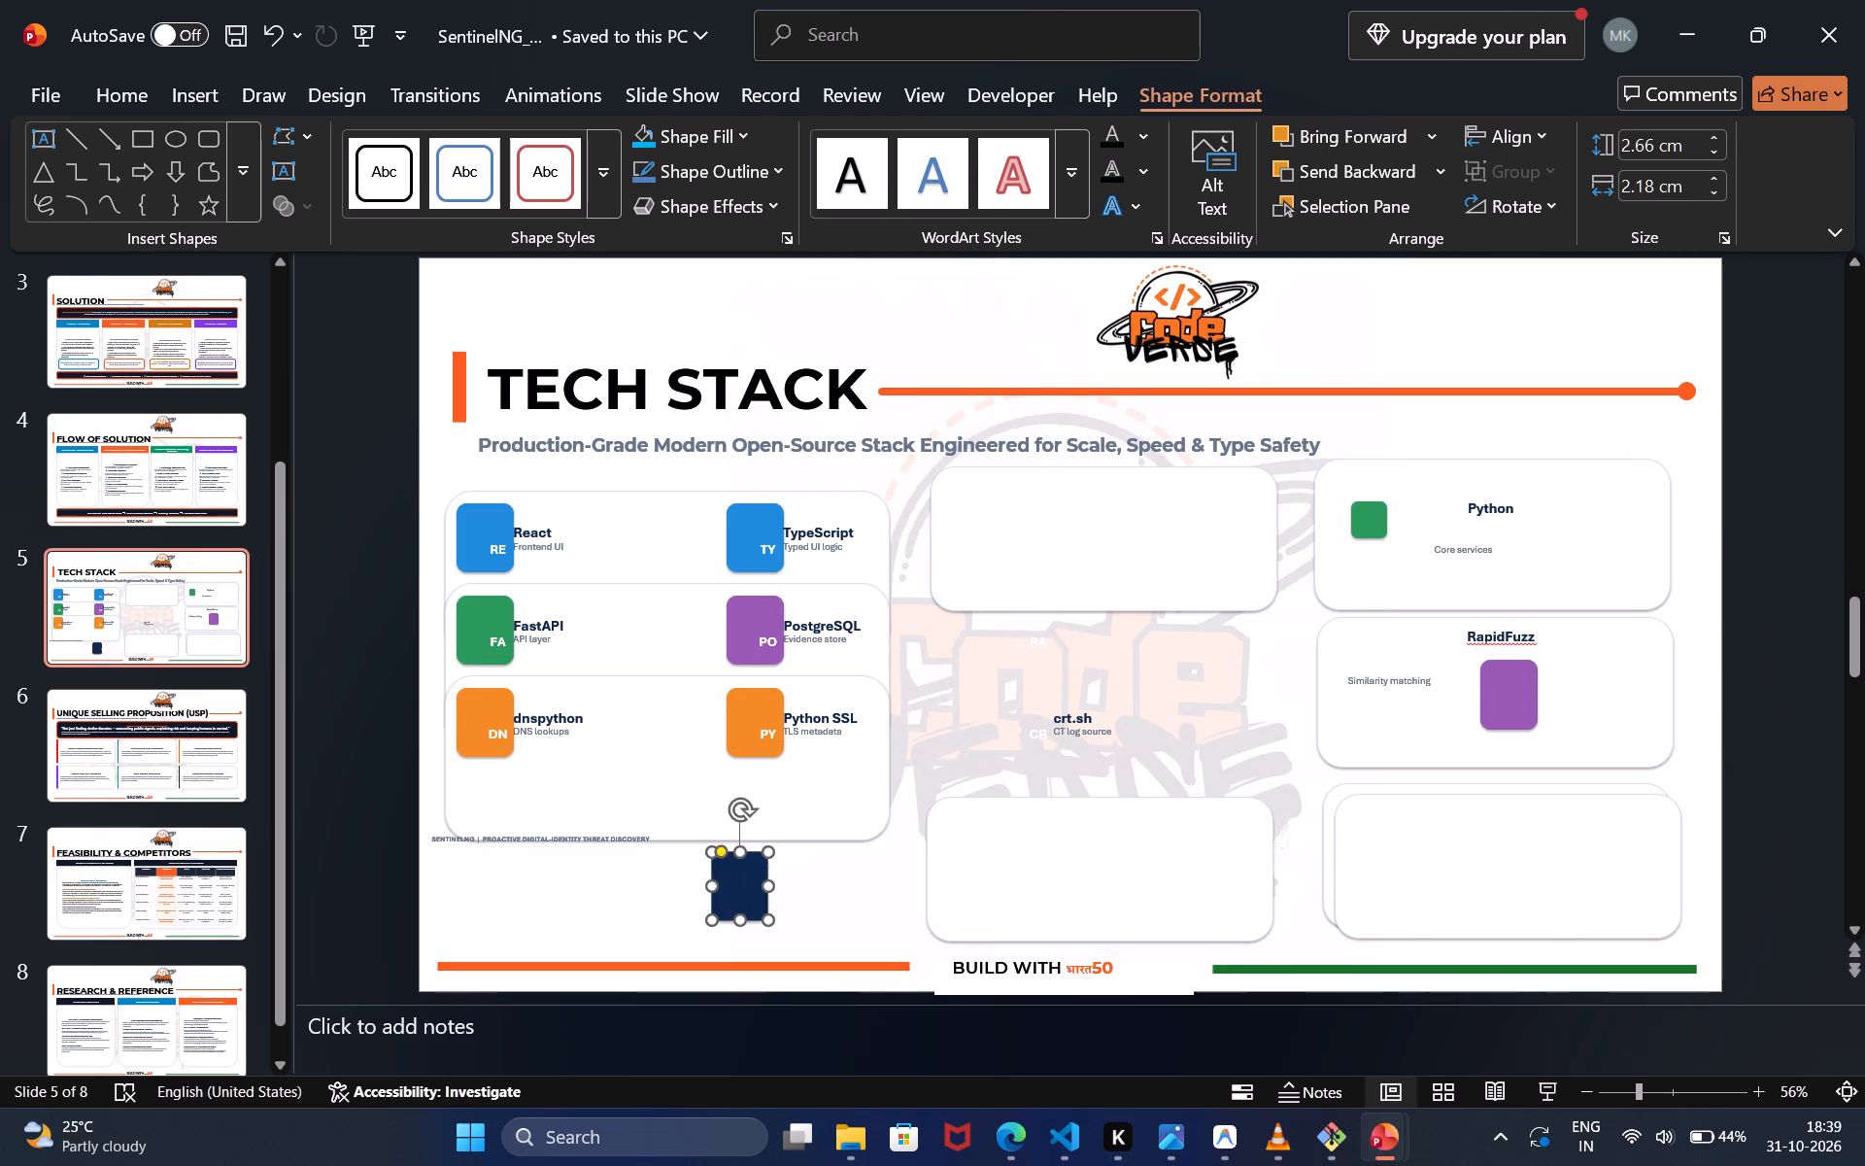
{"action": "left_click", "coordinate": [958, 850]}
{"action": "left_click", "coordinate": [755, 877]}
{"action": "left_click_drag", "start_coordinate": [755, 877], "coordinate": [996, 872]}
{"action": "left_click_drag", "start_coordinate": [755, 858], "coordinate": [995, 842]}
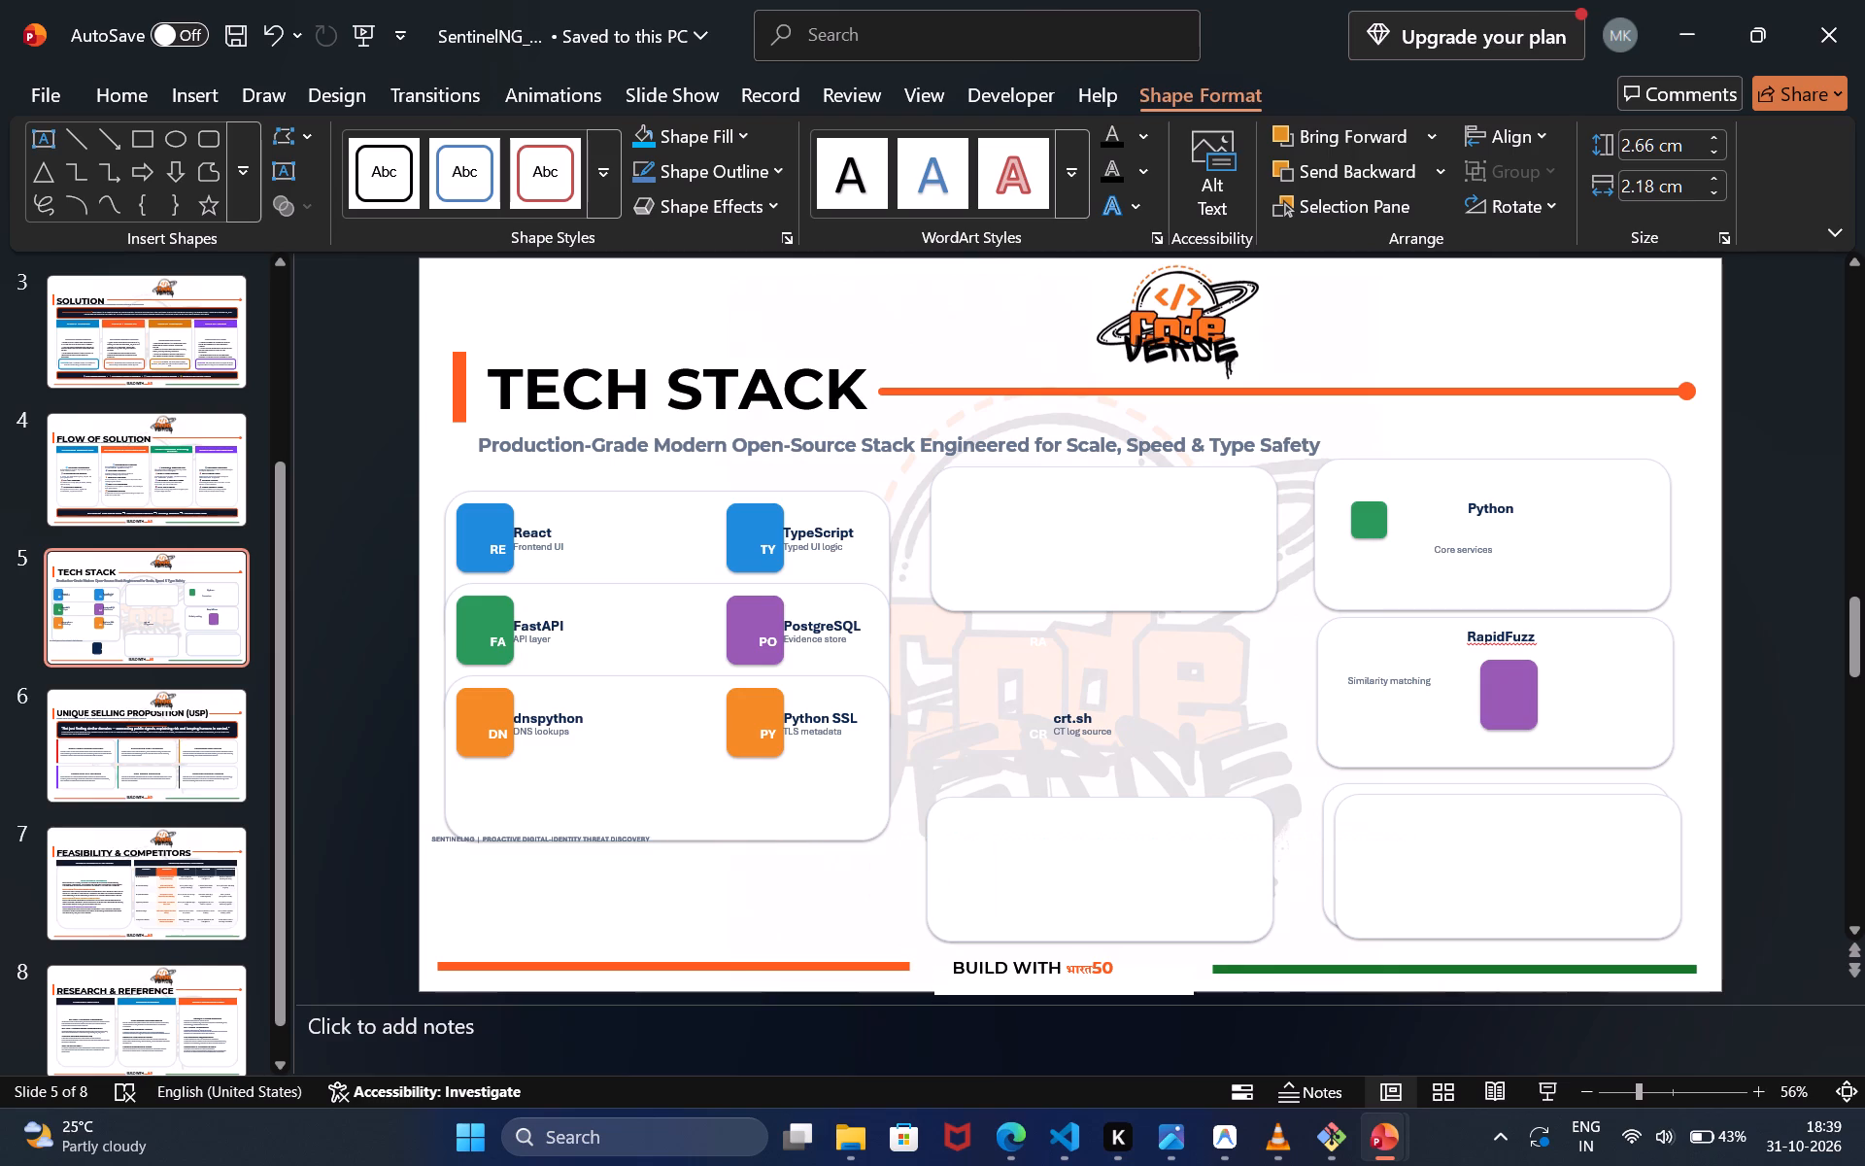
{"action": "left_click_drag", "start_coordinate": [995, 842], "coordinate": [1014, 683]}
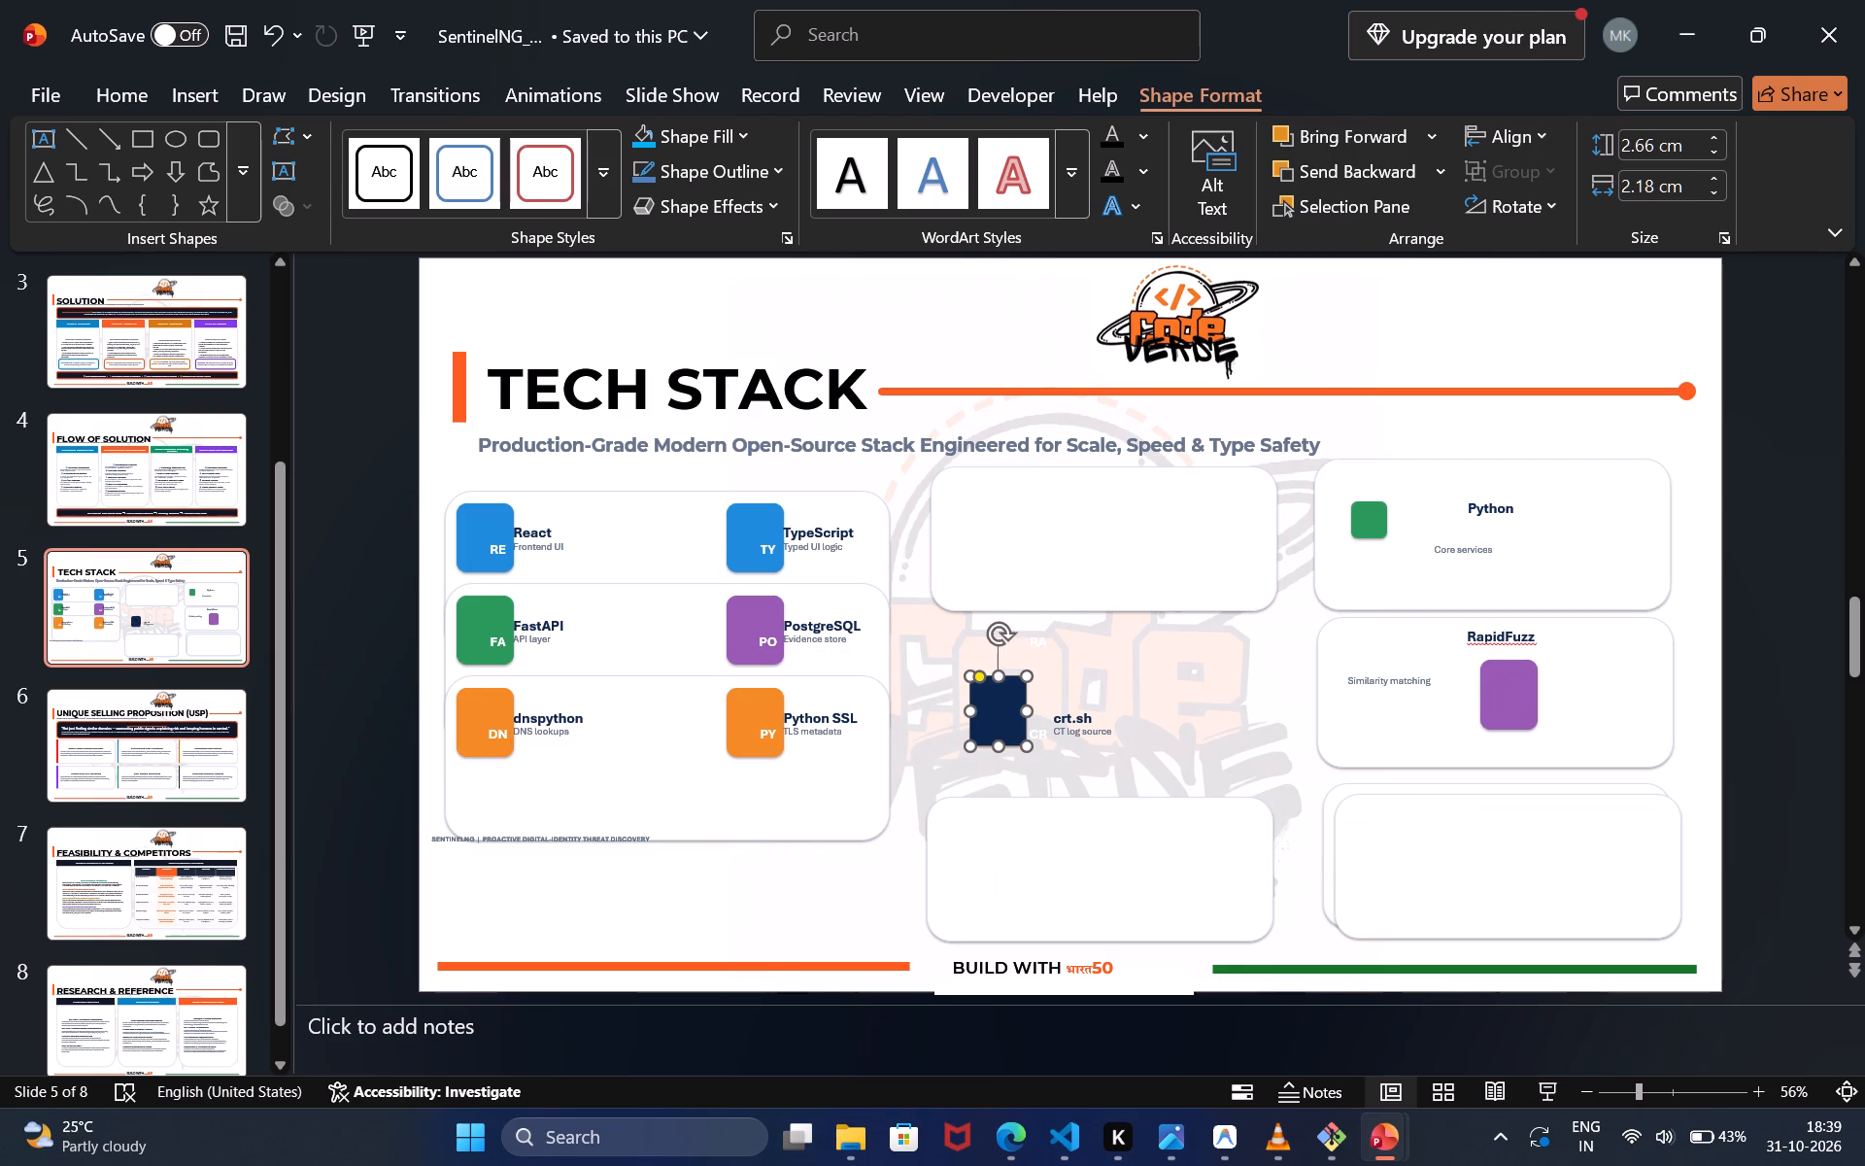
Move the CT log source caption and the crt.sh title to the area beneath the Python SSL tile.
{"action": "left_click", "coordinate": [1084, 729]}
{"action": "left_click_drag", "start_coordinate": [1072, 720], "coordinate": [1071, 534]}
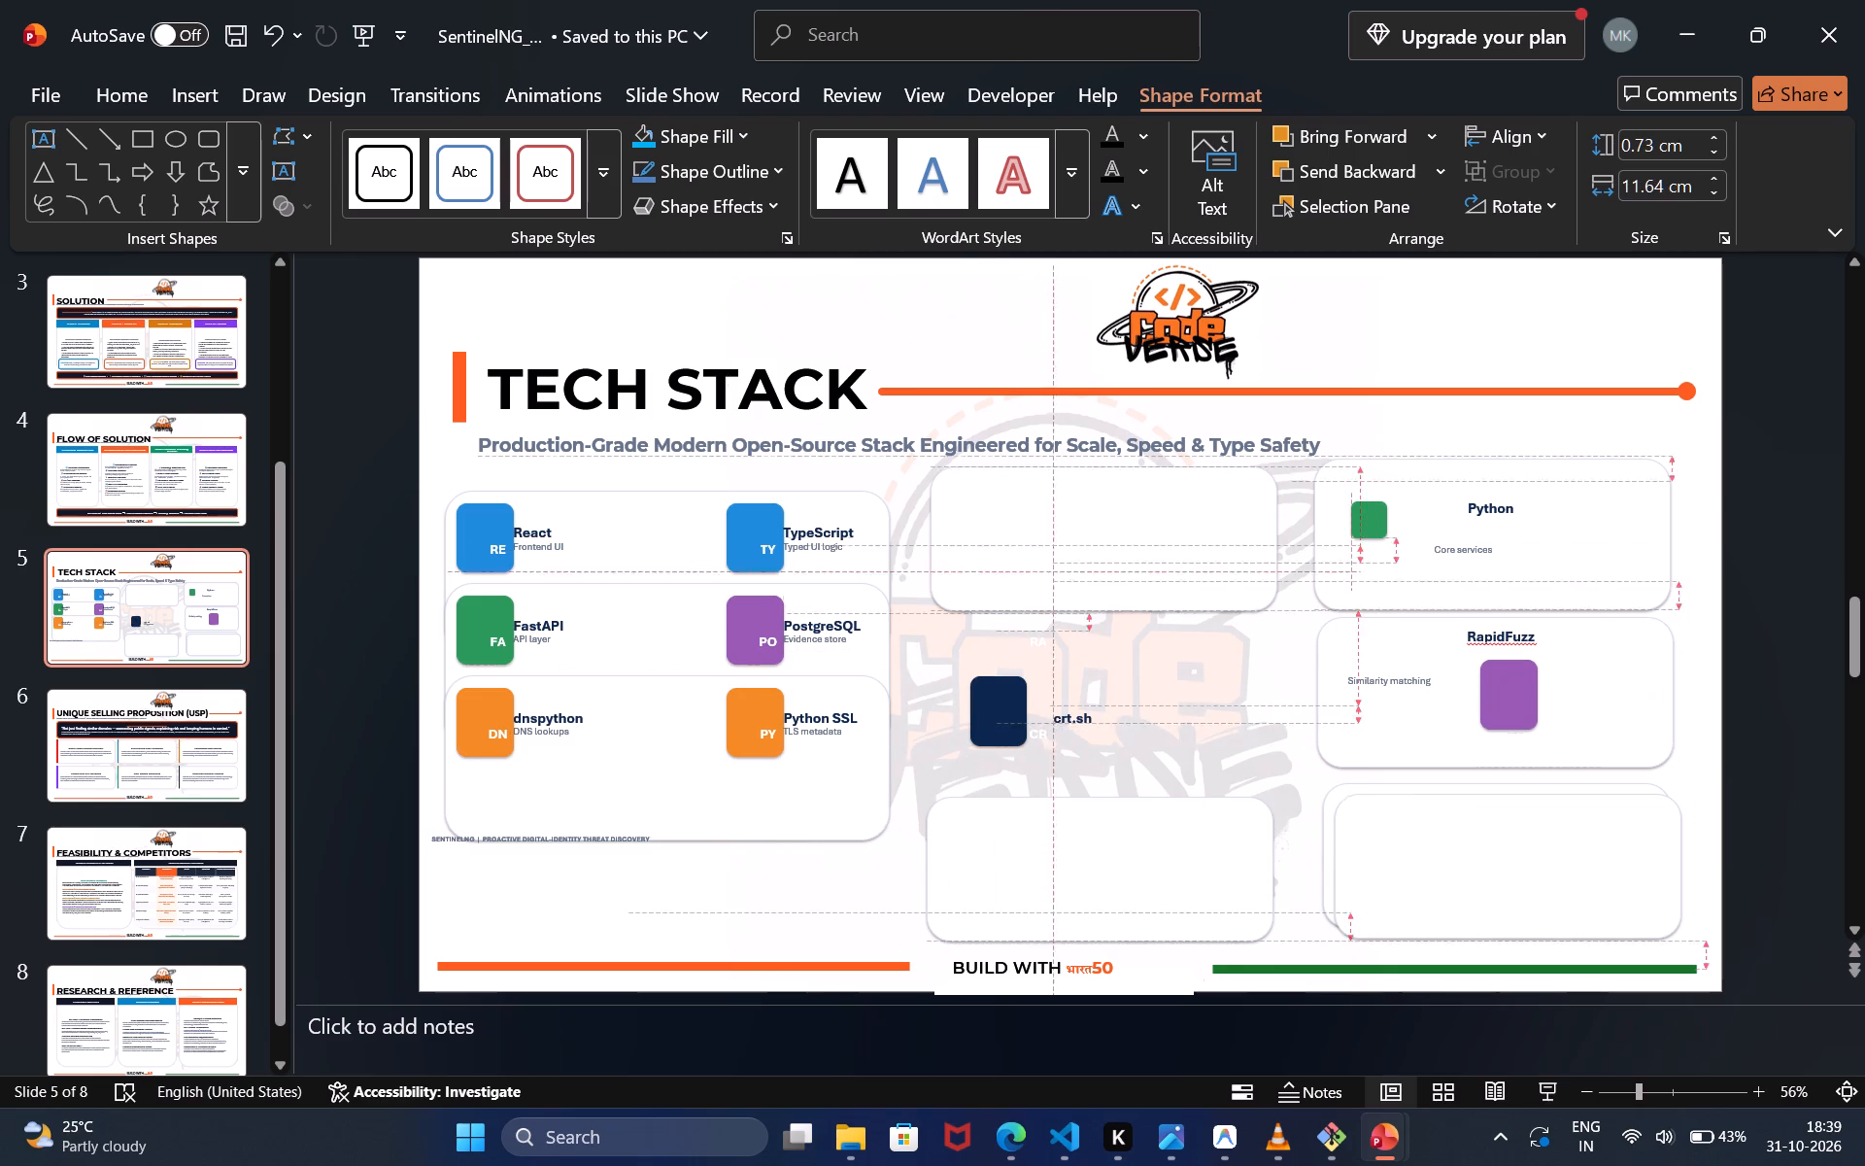
{"action": "left_click_drag", "start_coordinate": [1071, 534], "coordinate": [682, 797]}
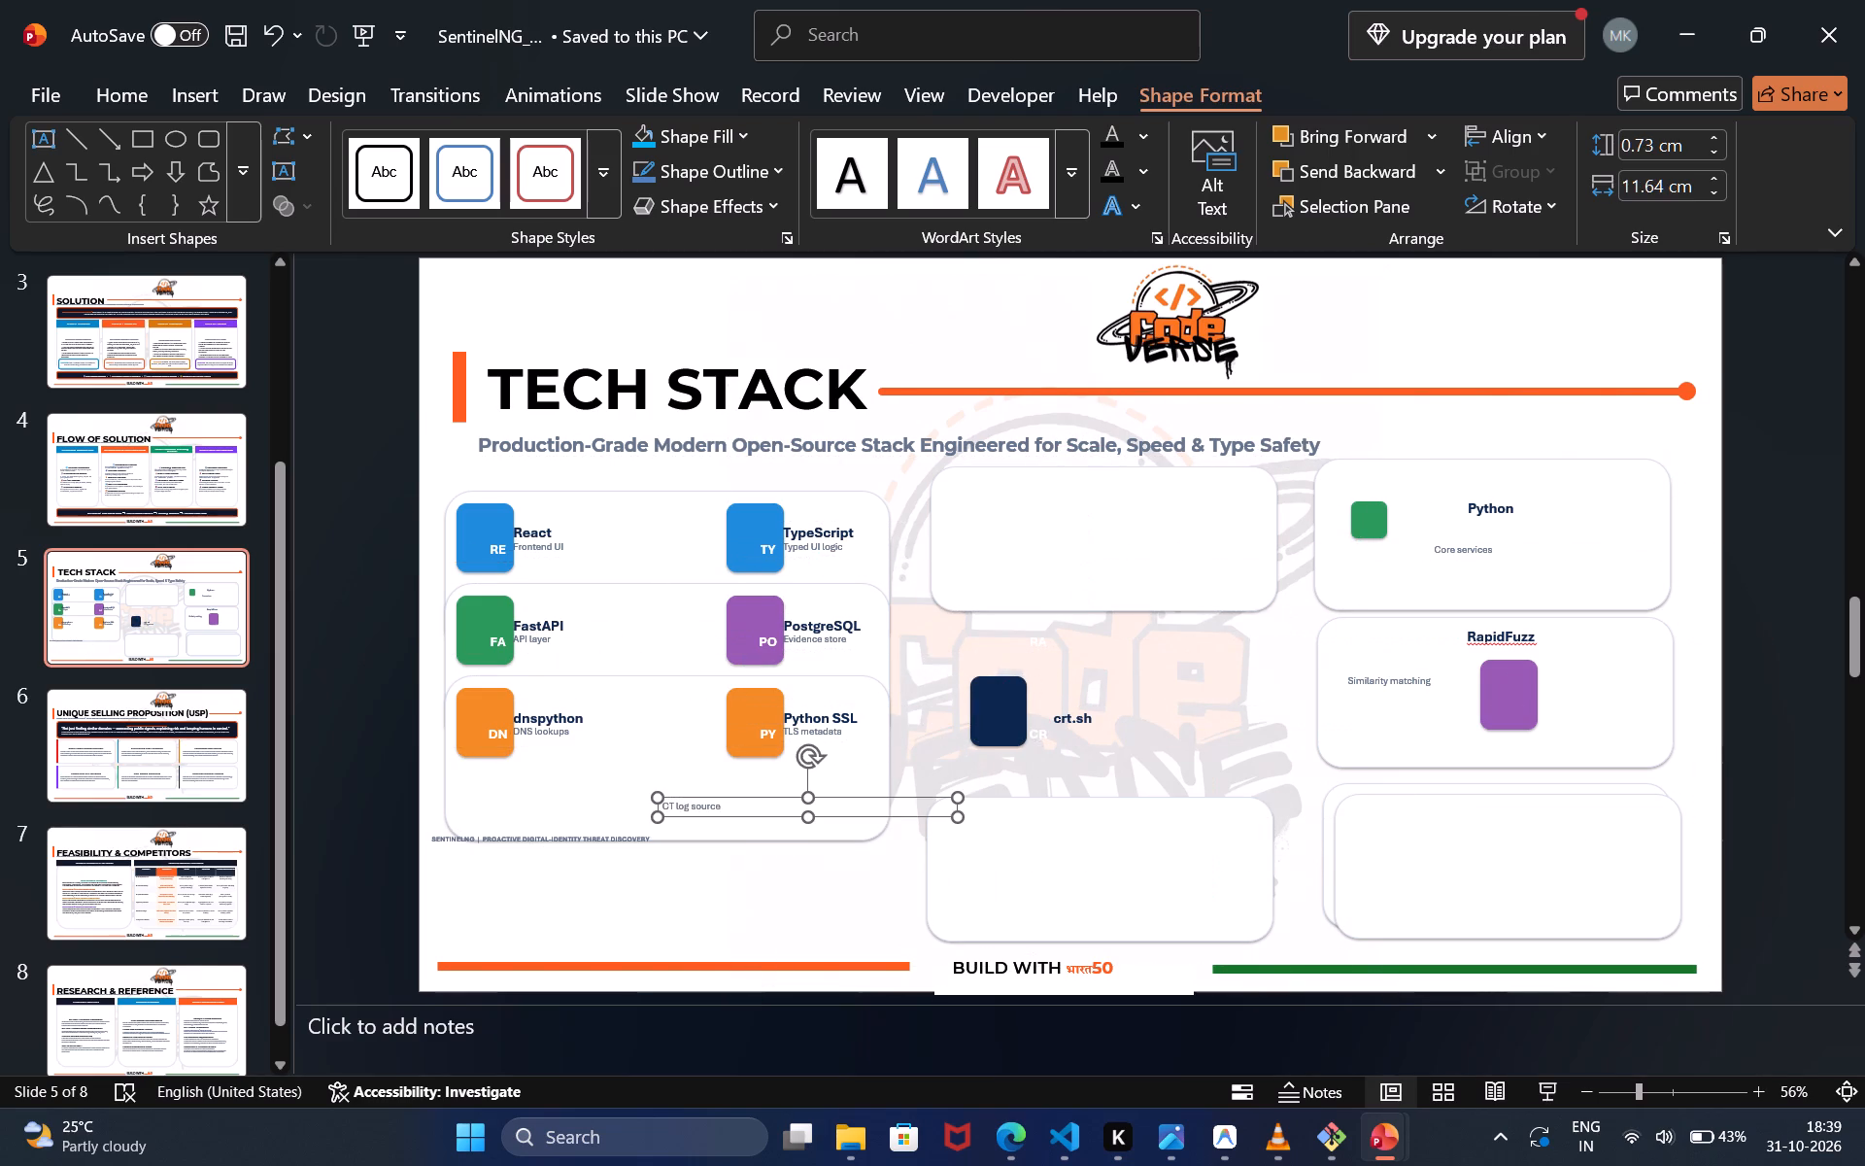
{"action": "left_click", "coordinate": [1061, 723]}
{"action": "left_click_drag", "start_coordinate": [1114, 703], "coordinate": [1250, 761]}
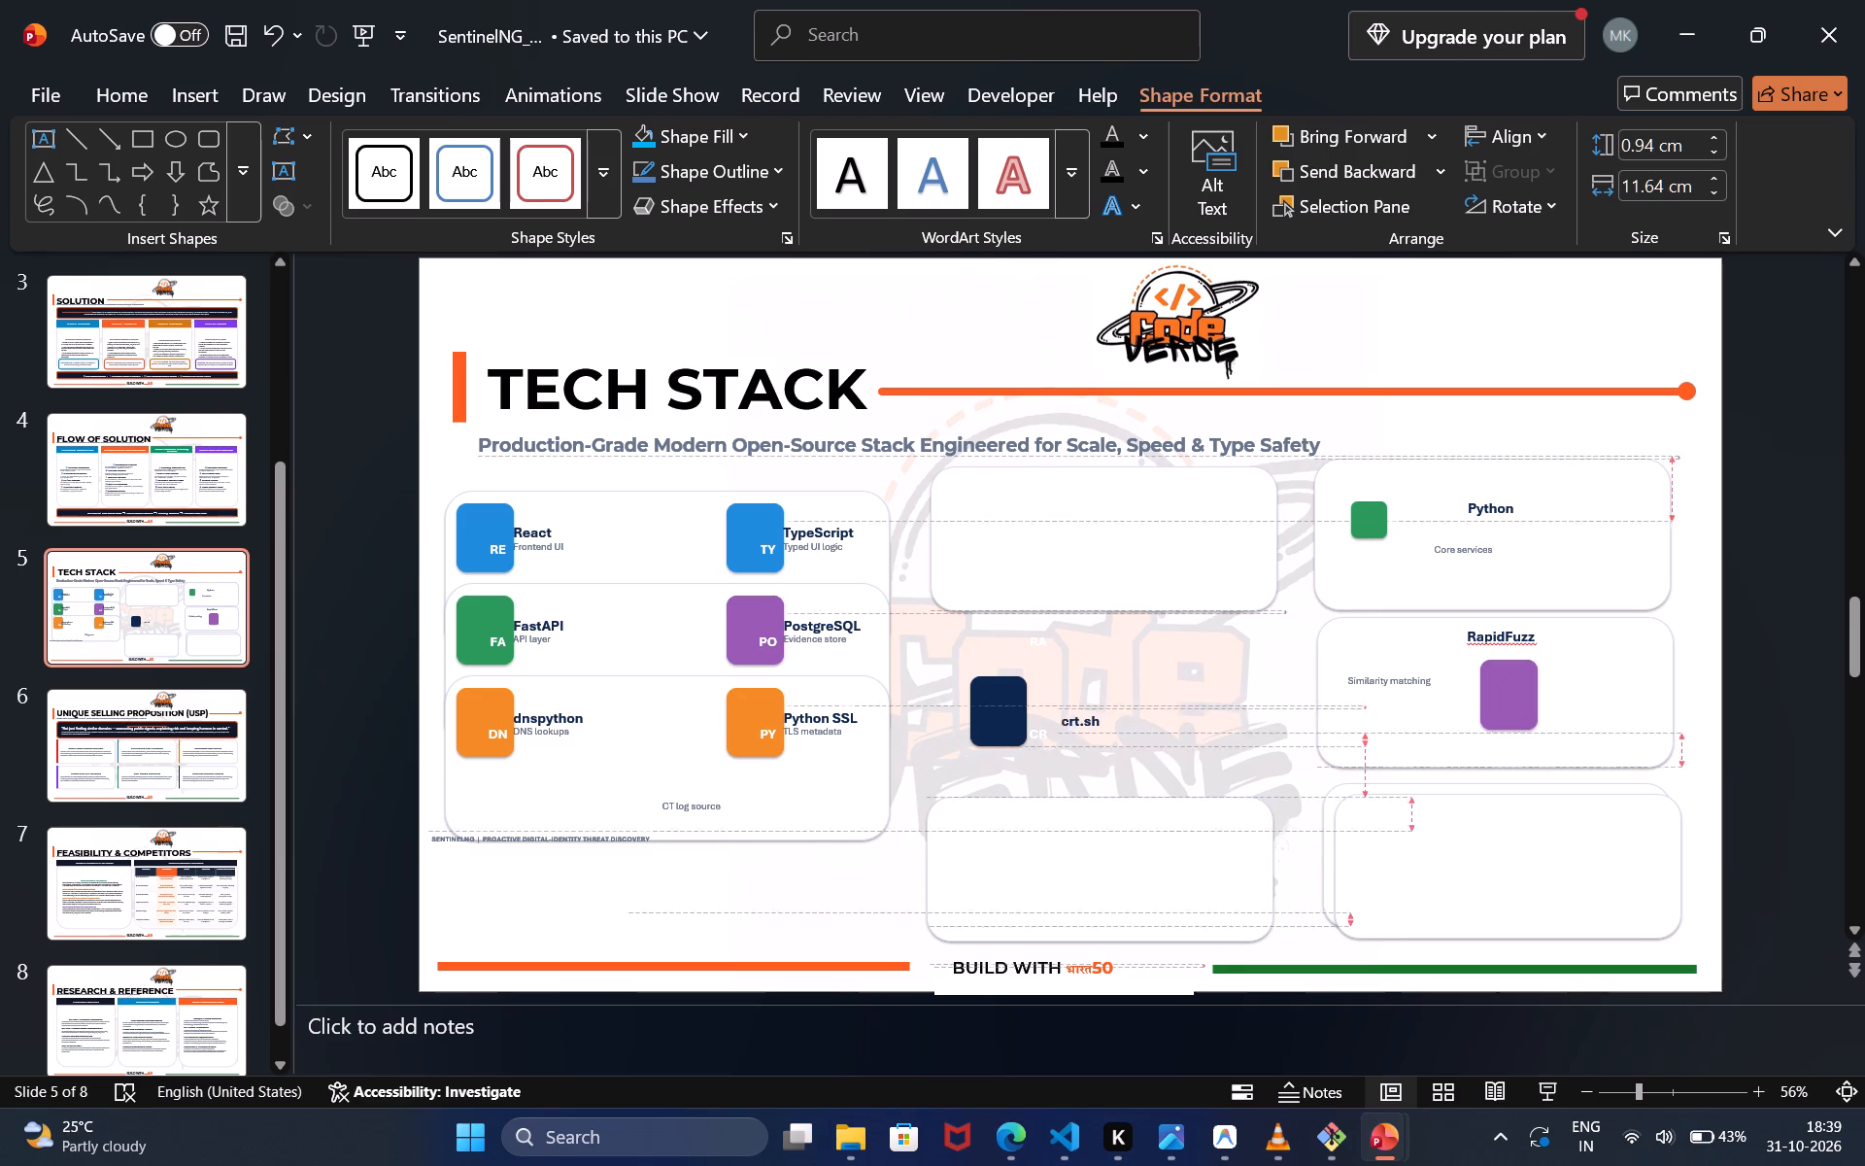
{"action": "left_click_drag", "start_coordinate": [1250, 761], "coordinate": [726, 747]}
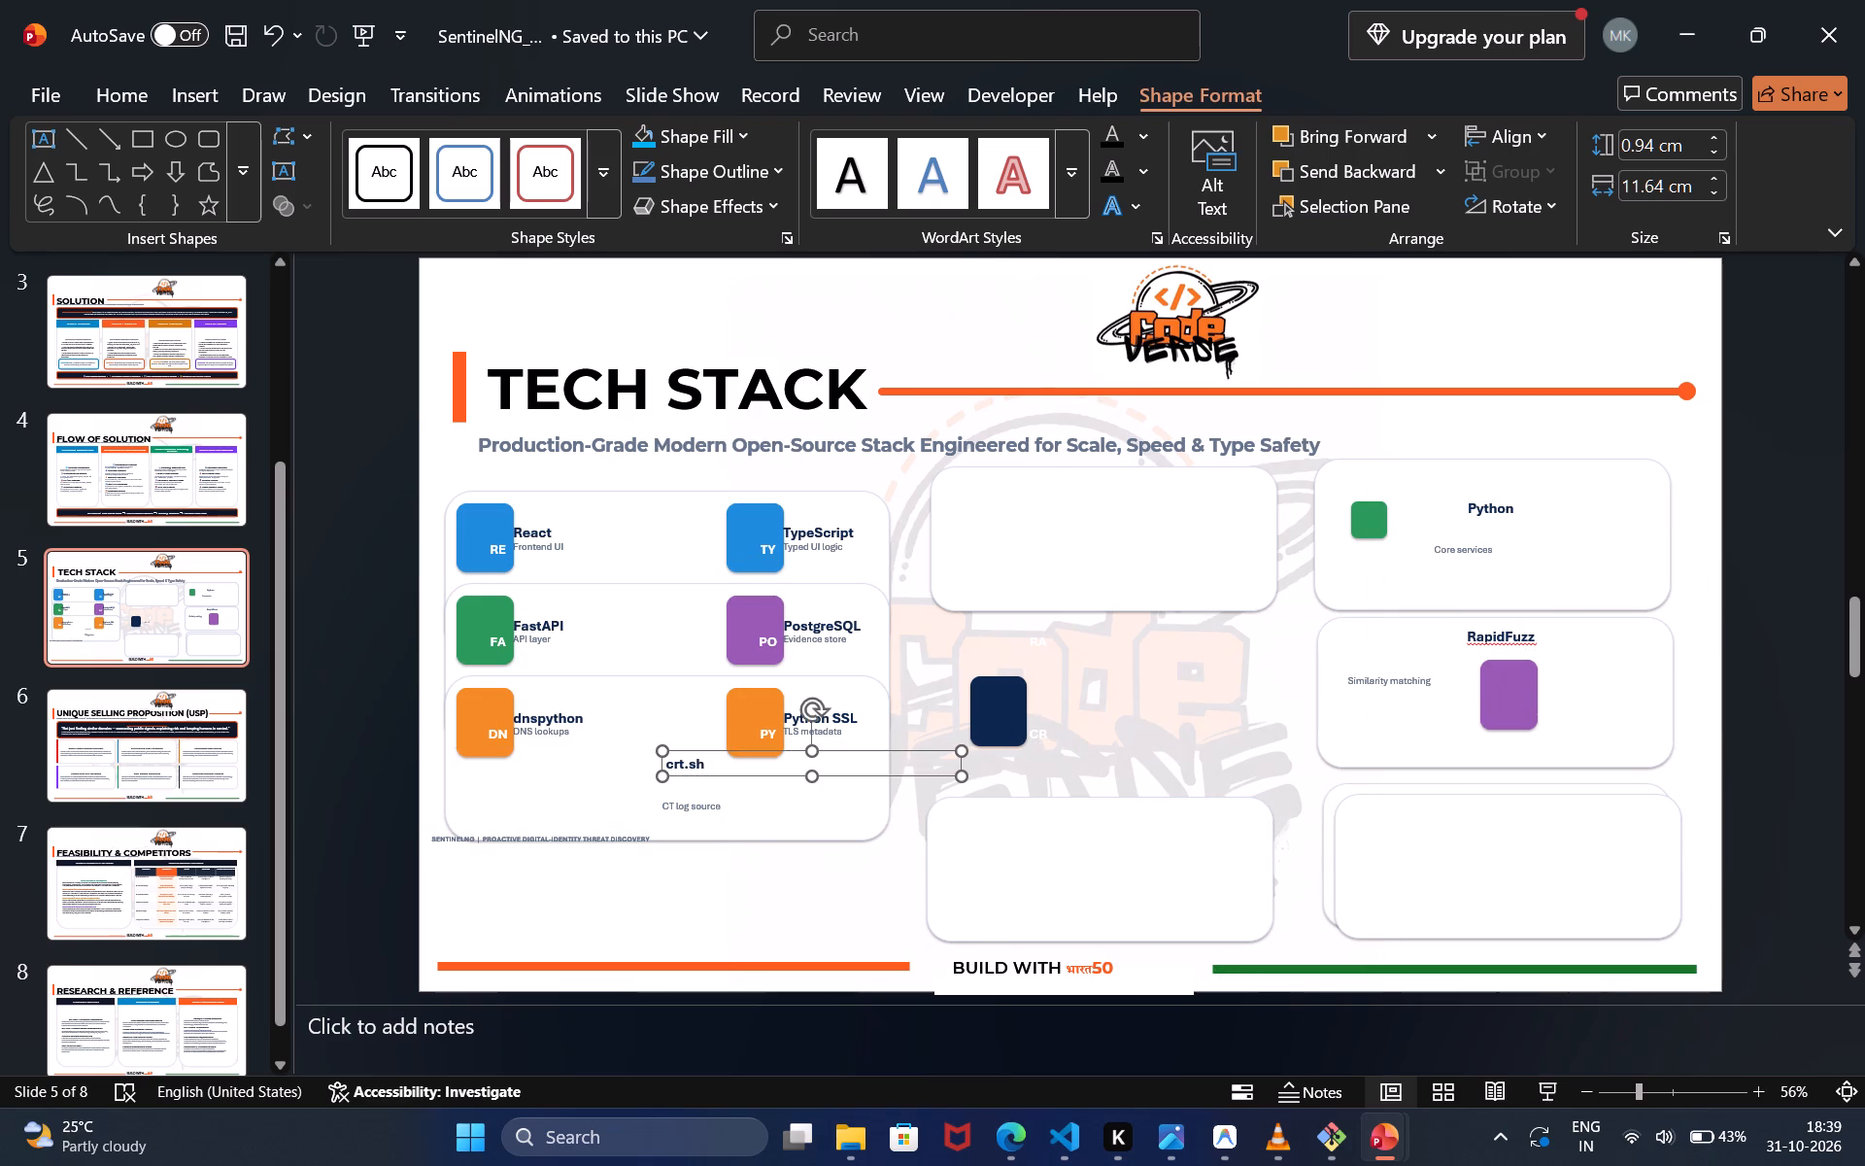
Move the navy tile out beside dnspython, delete the spare card at the slide's lower right, and place a pasted card in the middle-column gap.
{"action": "left_click", "coordinate": [1025, 696]}
{"action": "left_click_drag", "start_coordinate": [1025, 696], "coordinate": [551, 758]}
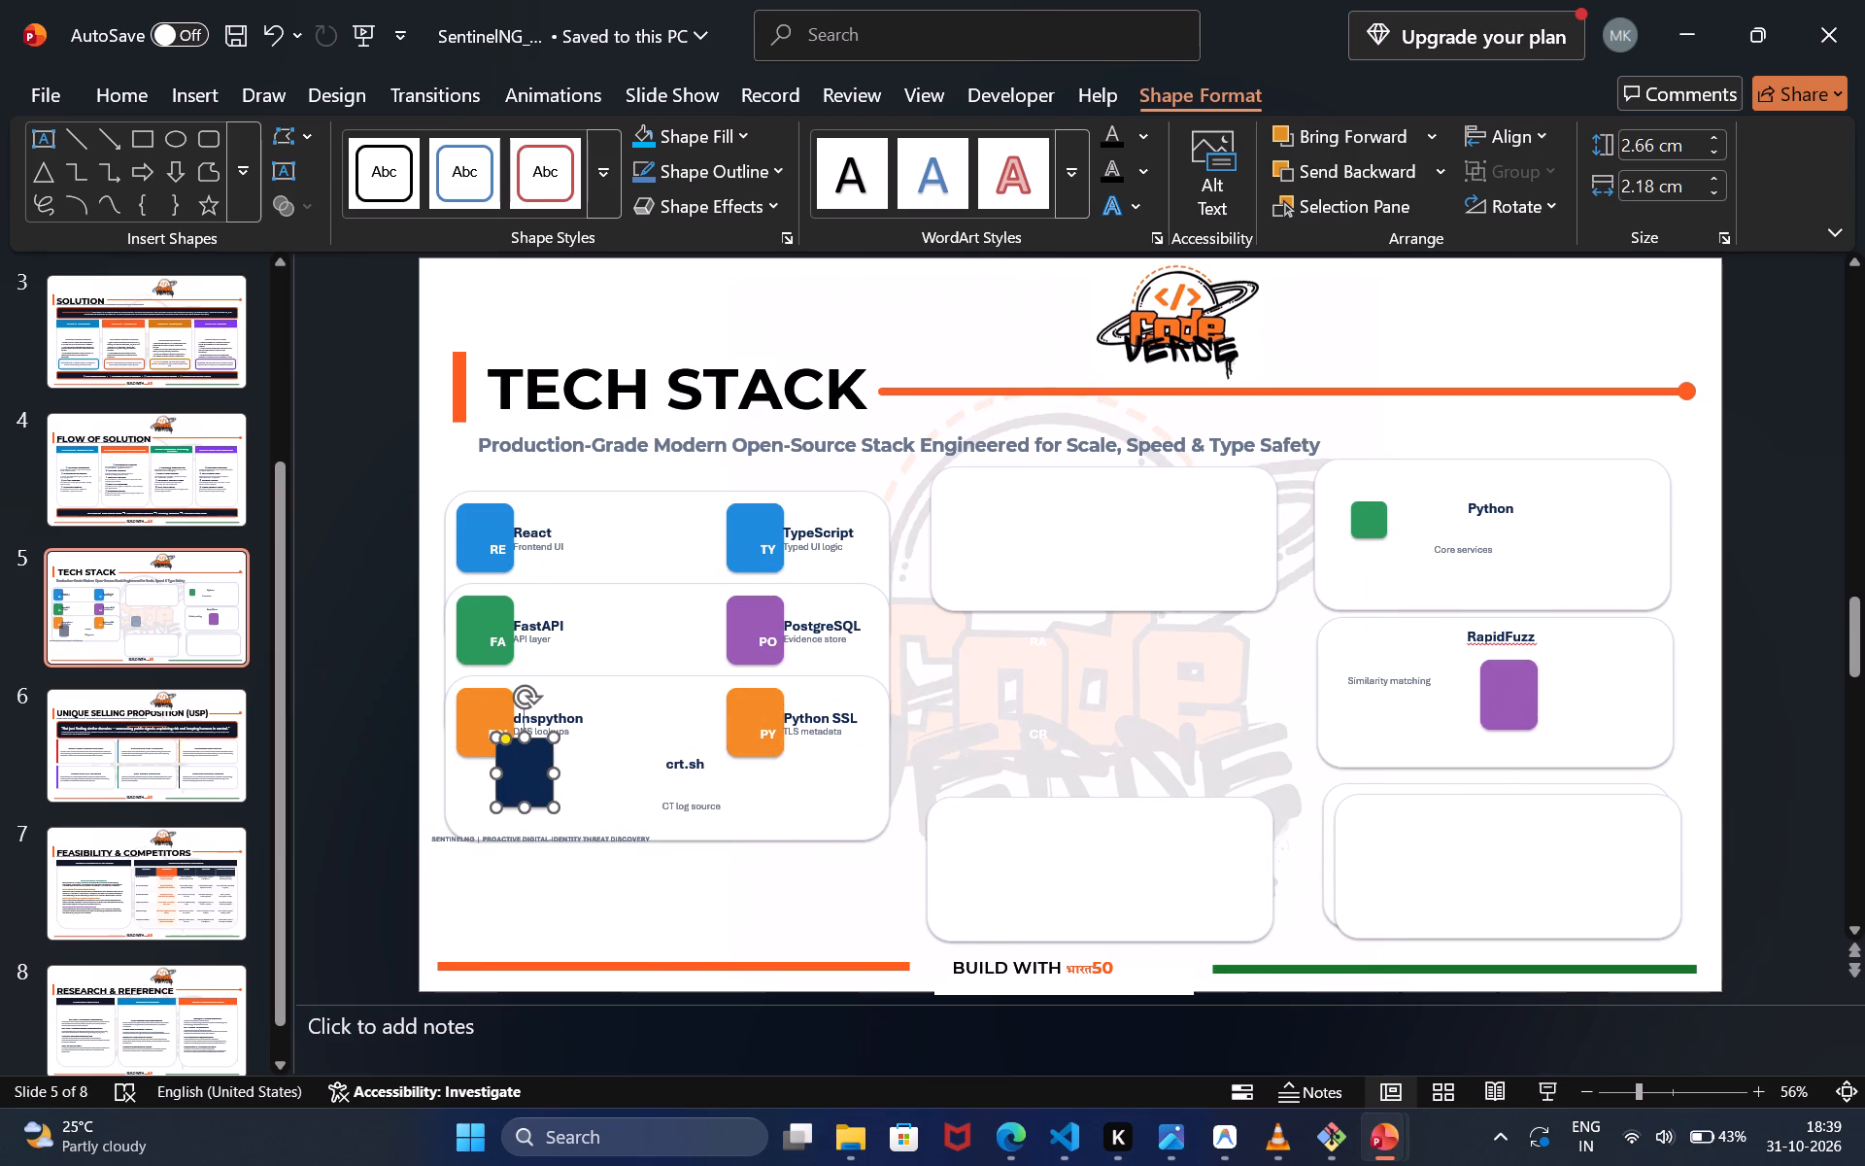
{"action": "left_click", "coordinate": [1354, 885]}
{"action": "key", "text": "Delete"}
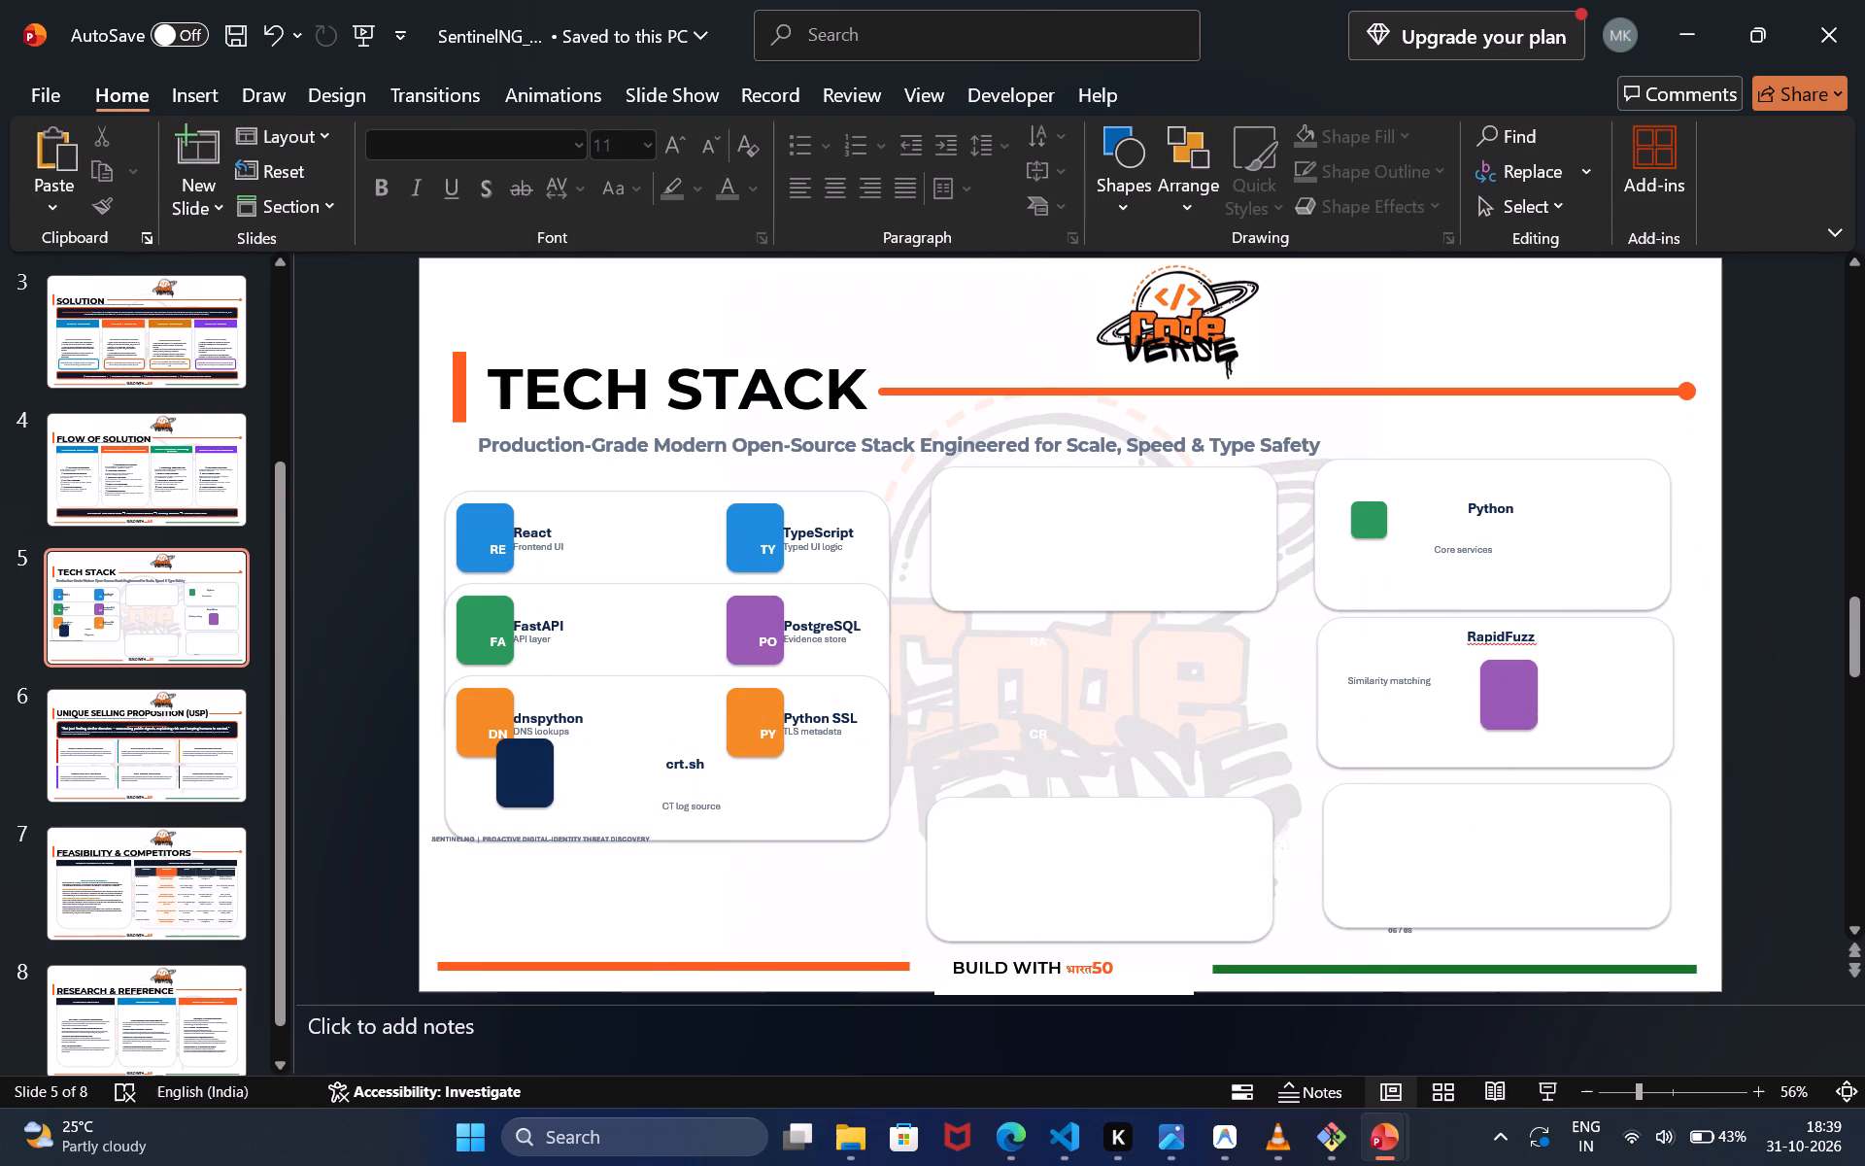
{"action": "key", "text": "ctrl+v"}
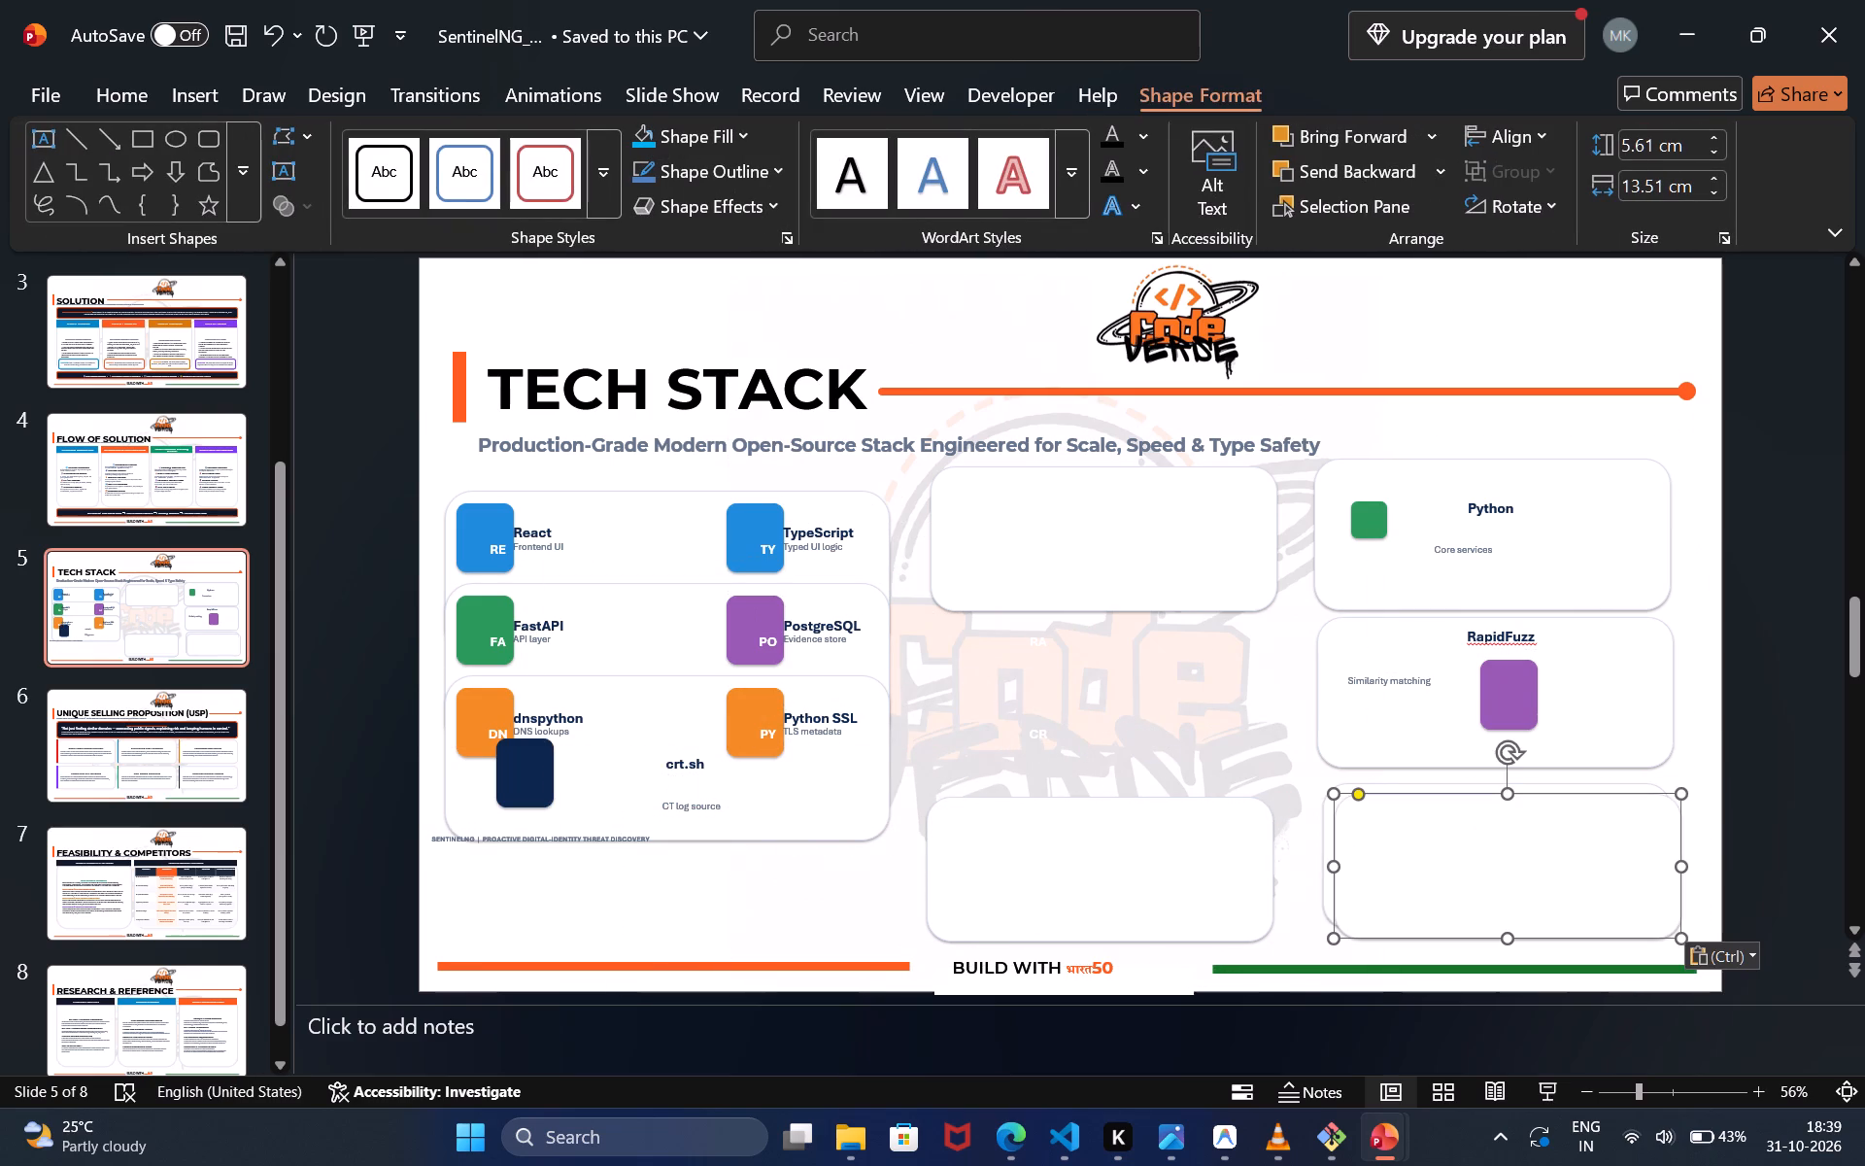
{"action": "left_click_drag", "start_coordinate": [1465, 848], "coordinate": [1058, 687]}
Cut and re-paste the navy tile to bring it in front, and place it in the upper-left corner of the top middle-column card.
{"action": "left_click_drag", "start_coordinate": [535, 759], "coordinate": [846, 627]}
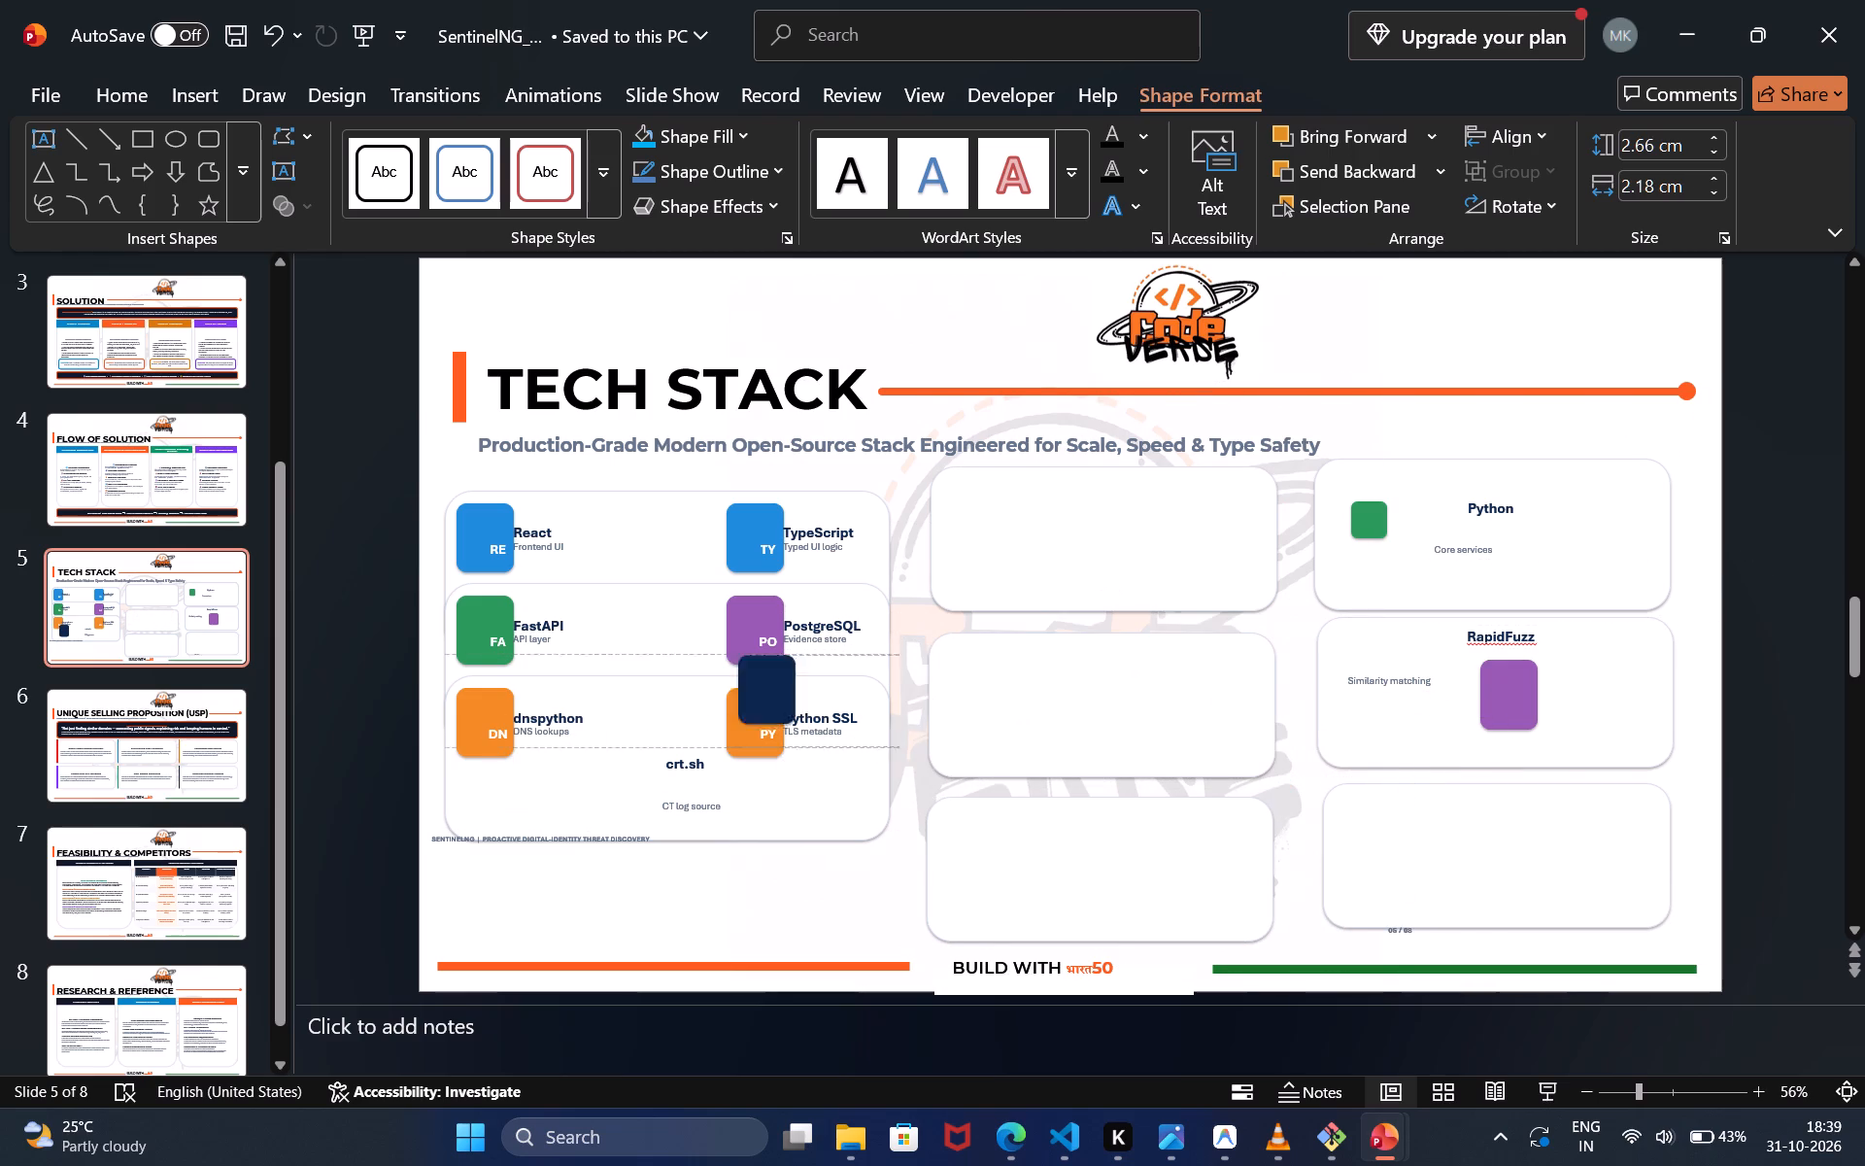
{"action": "left_click_drag", "start_coordinate": [846, 627], "coordinate": [988, 266]}
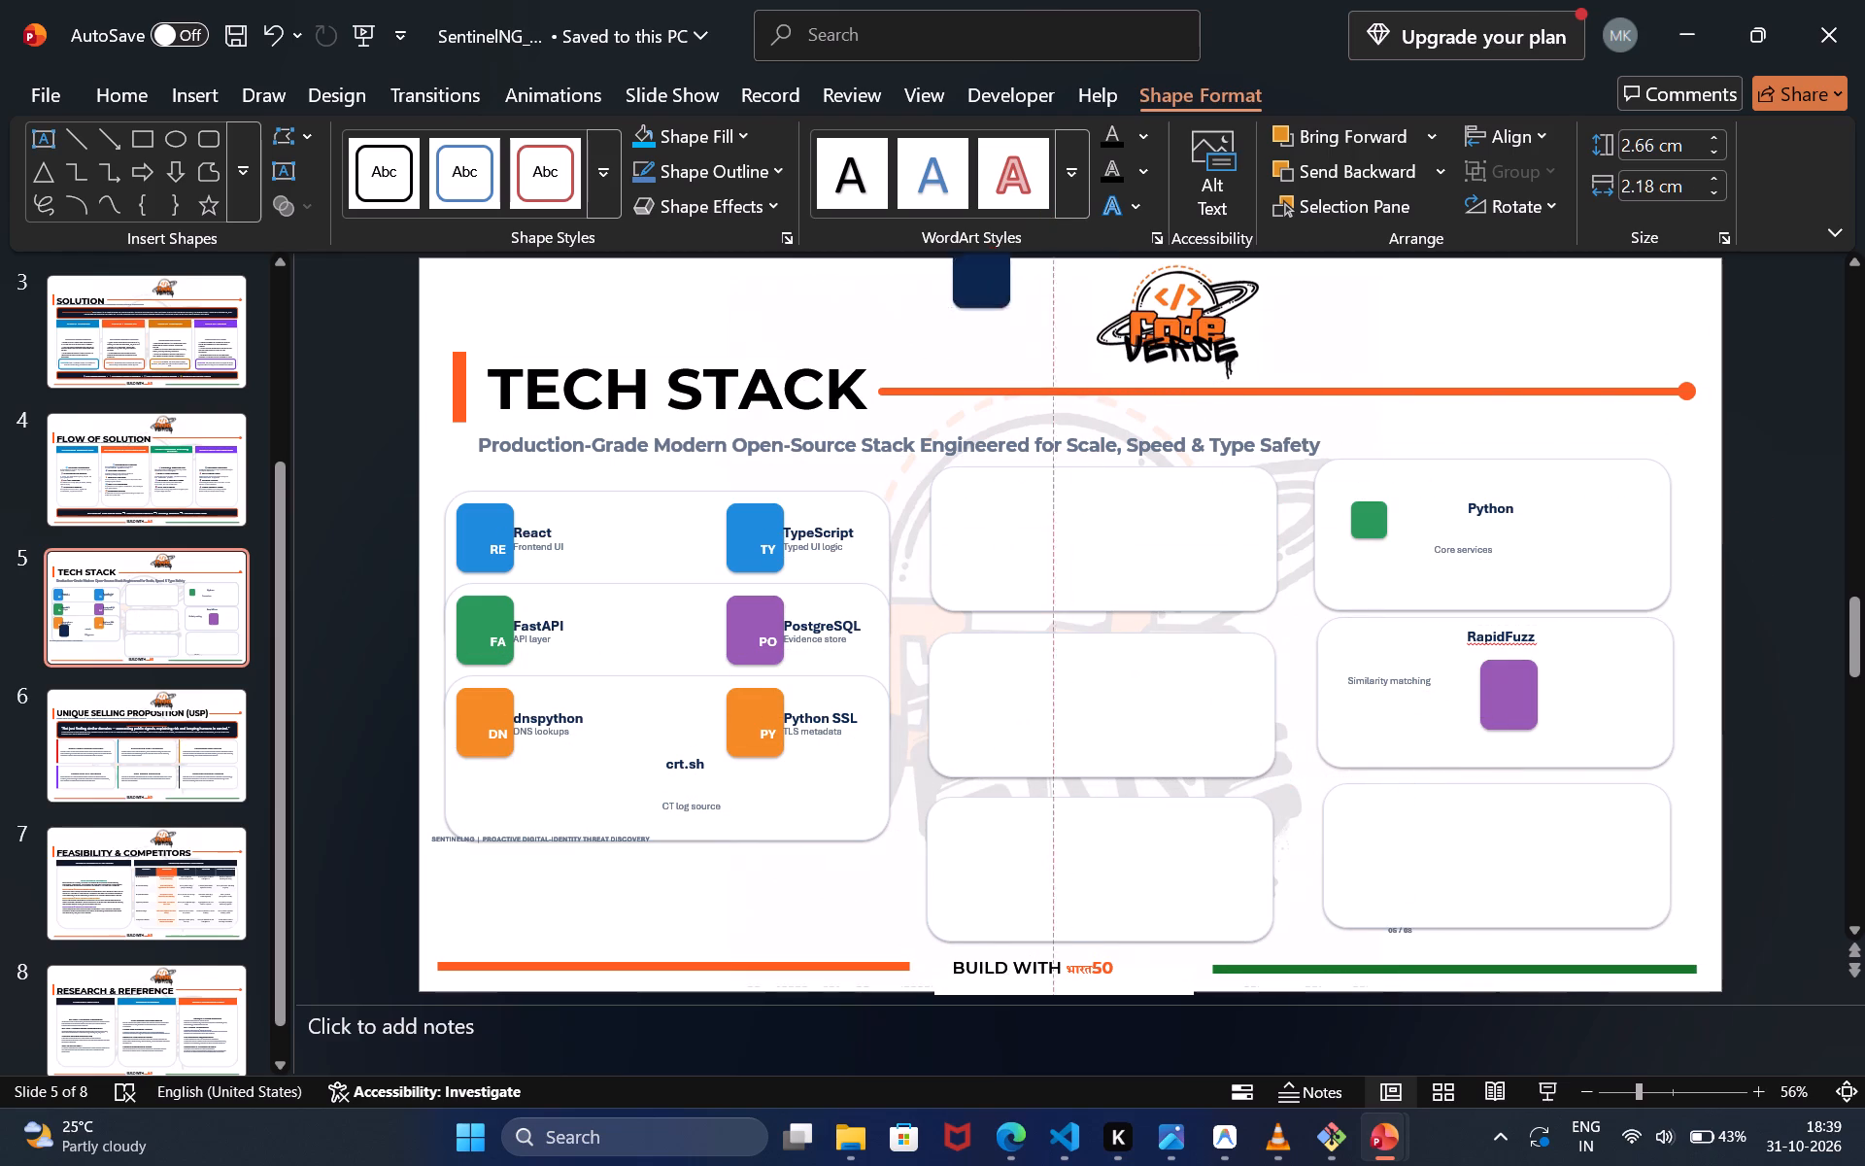
{"action": "left_click_drag", "start_coordinate": [988, 266], "coordinate": [961, 312]}
{"action": "left_click", "coordinate": [913, 469]}
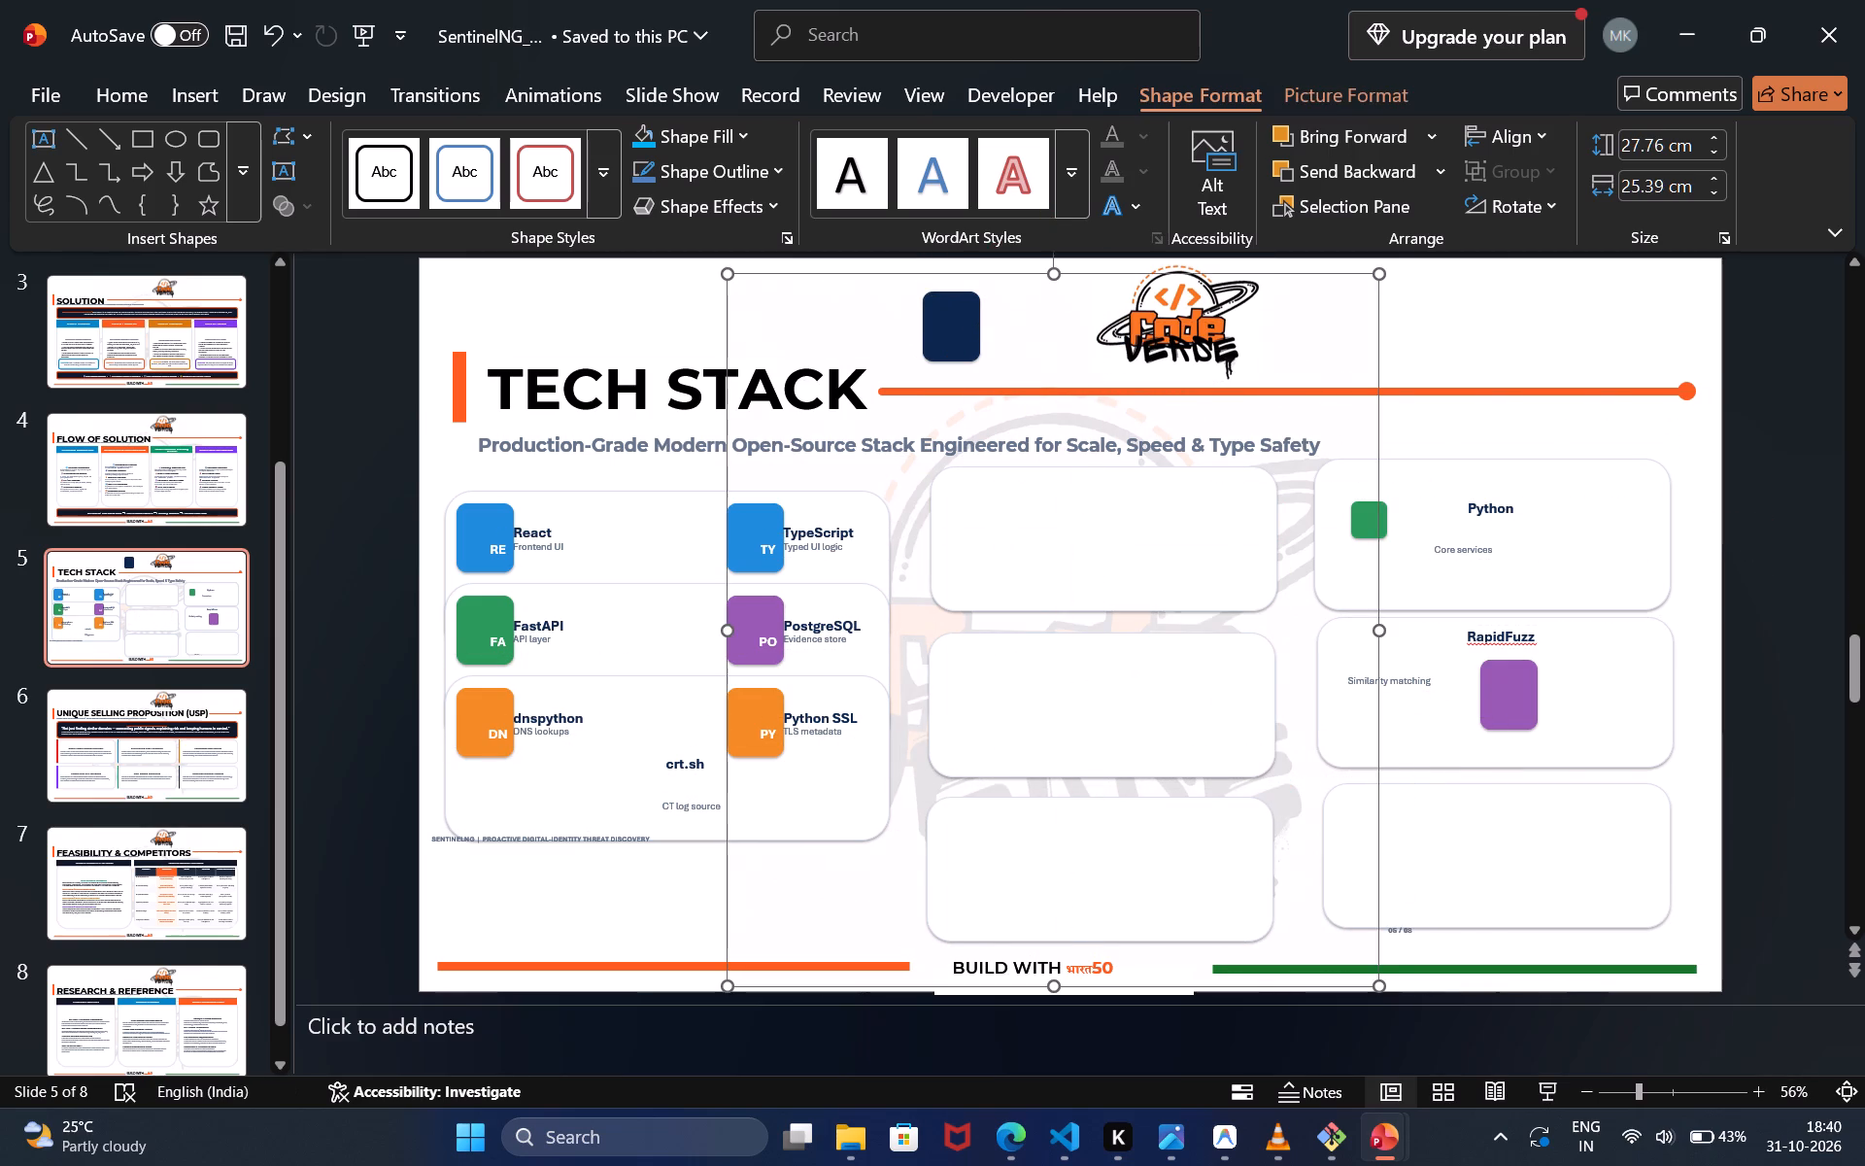
{"action": "left_click", "coordinate": [1421, 362]}
{"action": "left_click_drag", "start_coordinate": [942, 342], "coordinate": [960, 360]}
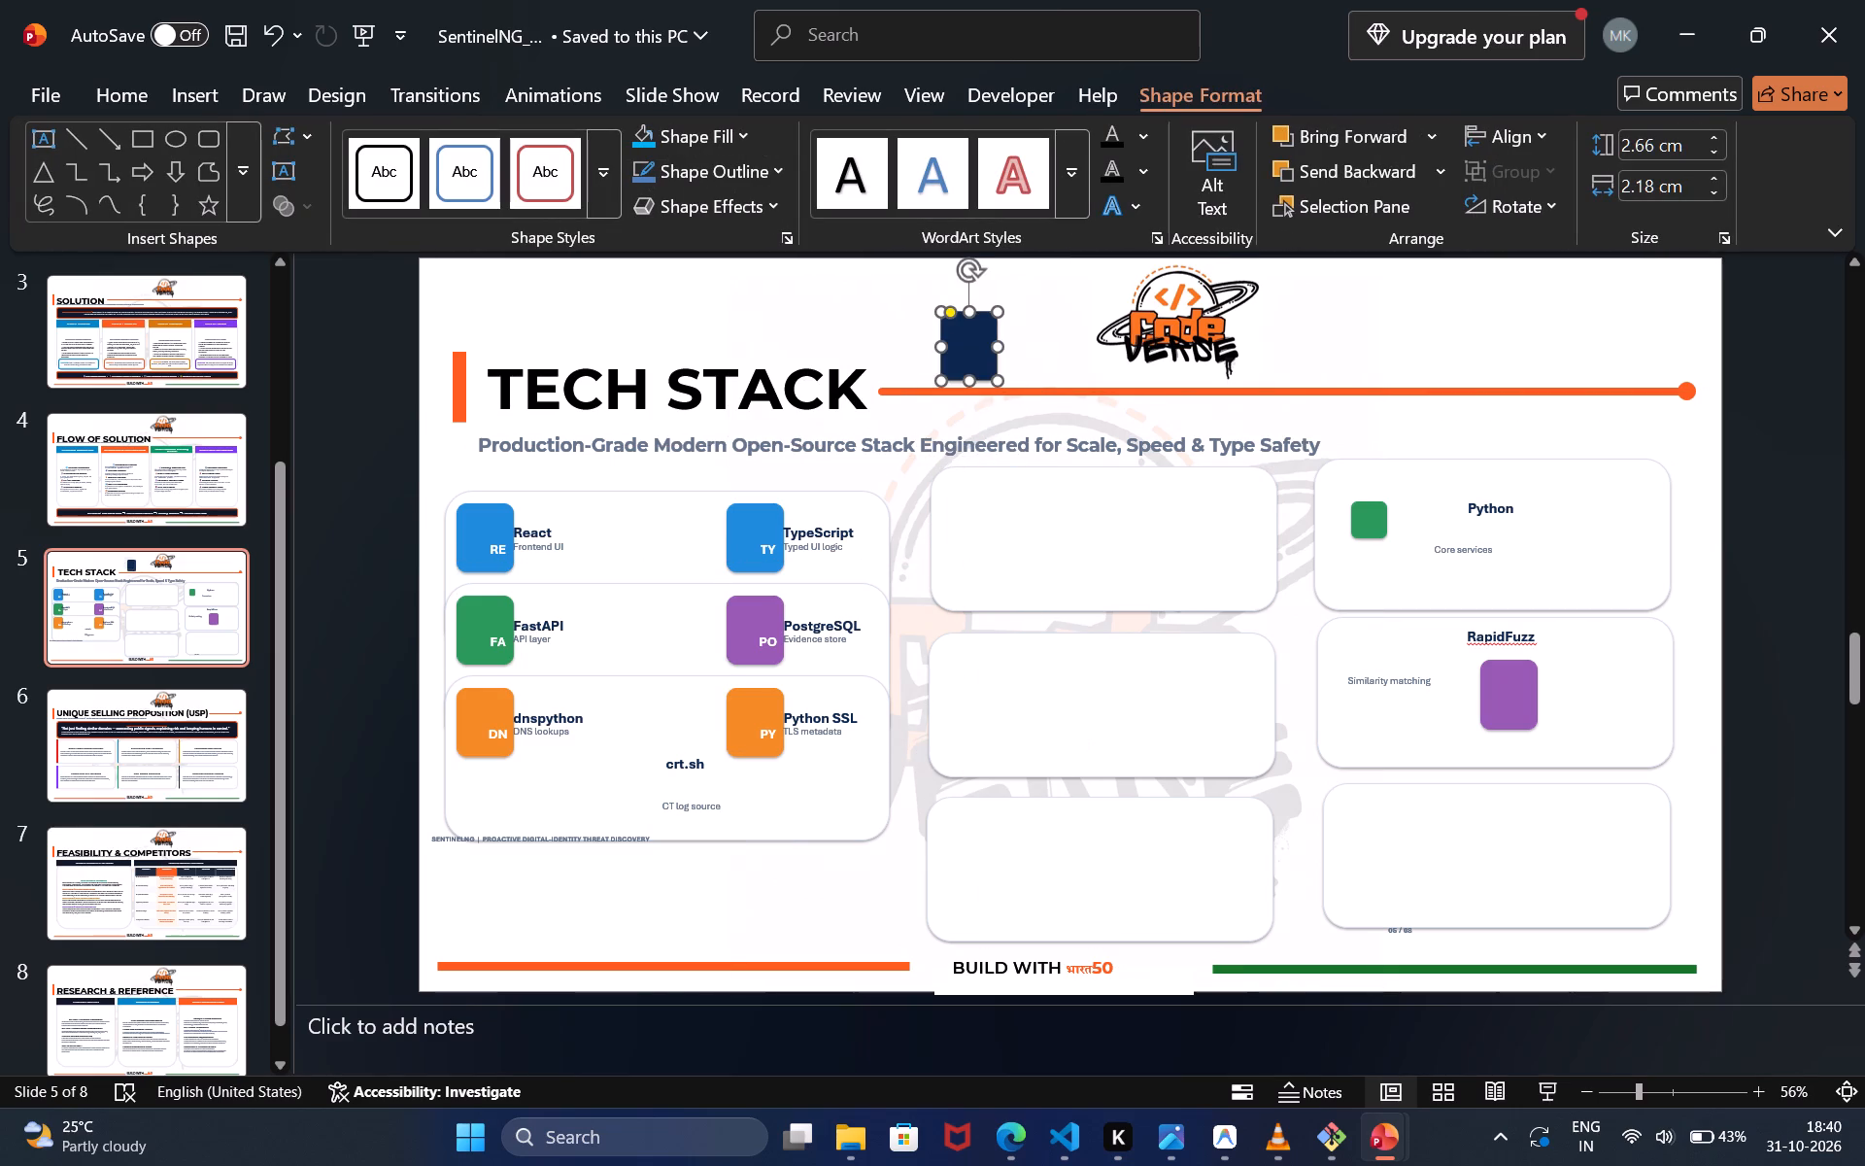
{"action": "key", "text": "ctrl+x"}
{"action": "left_click", "coordinate": [974, 481]}
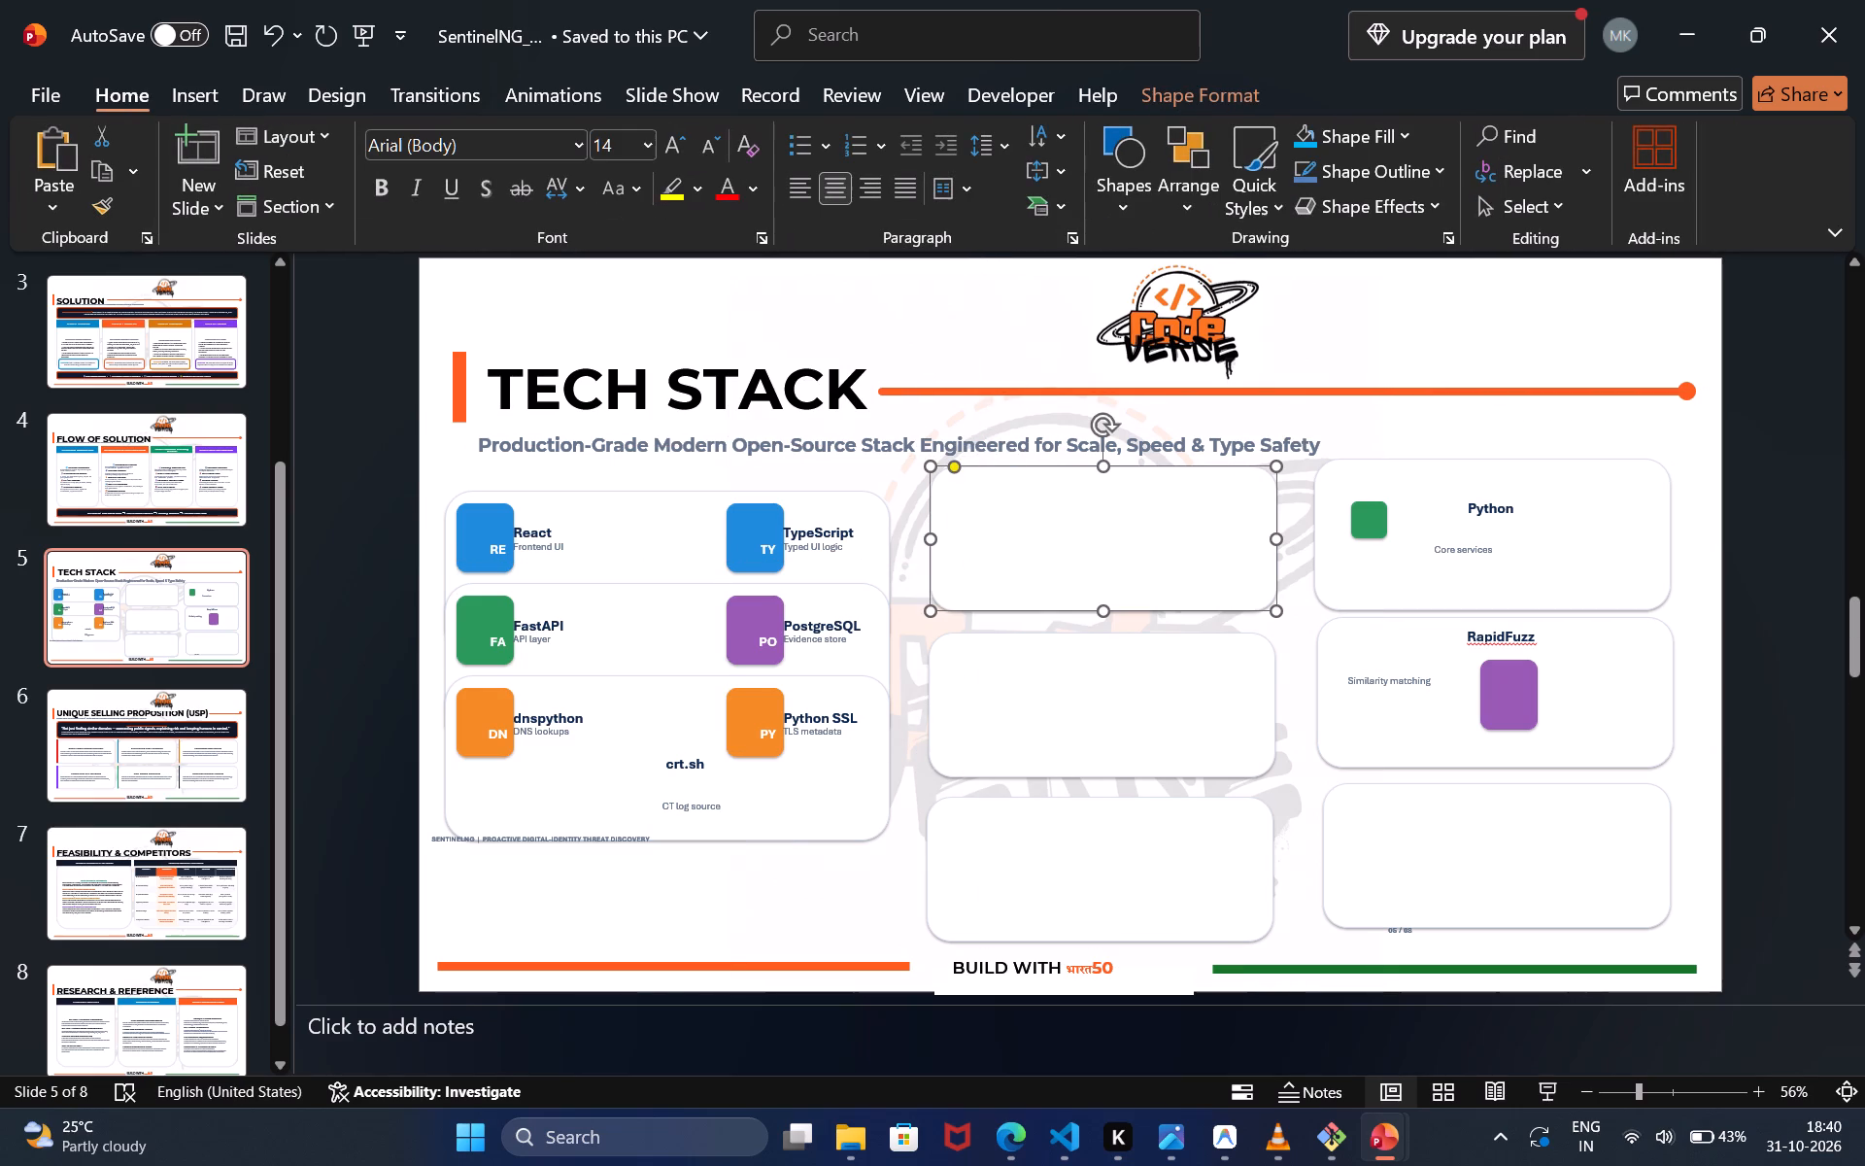
{"action": "key", "text": "ctrl+v"}
{"action": "left_click_drag", "start_coordinate": [964, 336], "coordinate": [979, 524]}
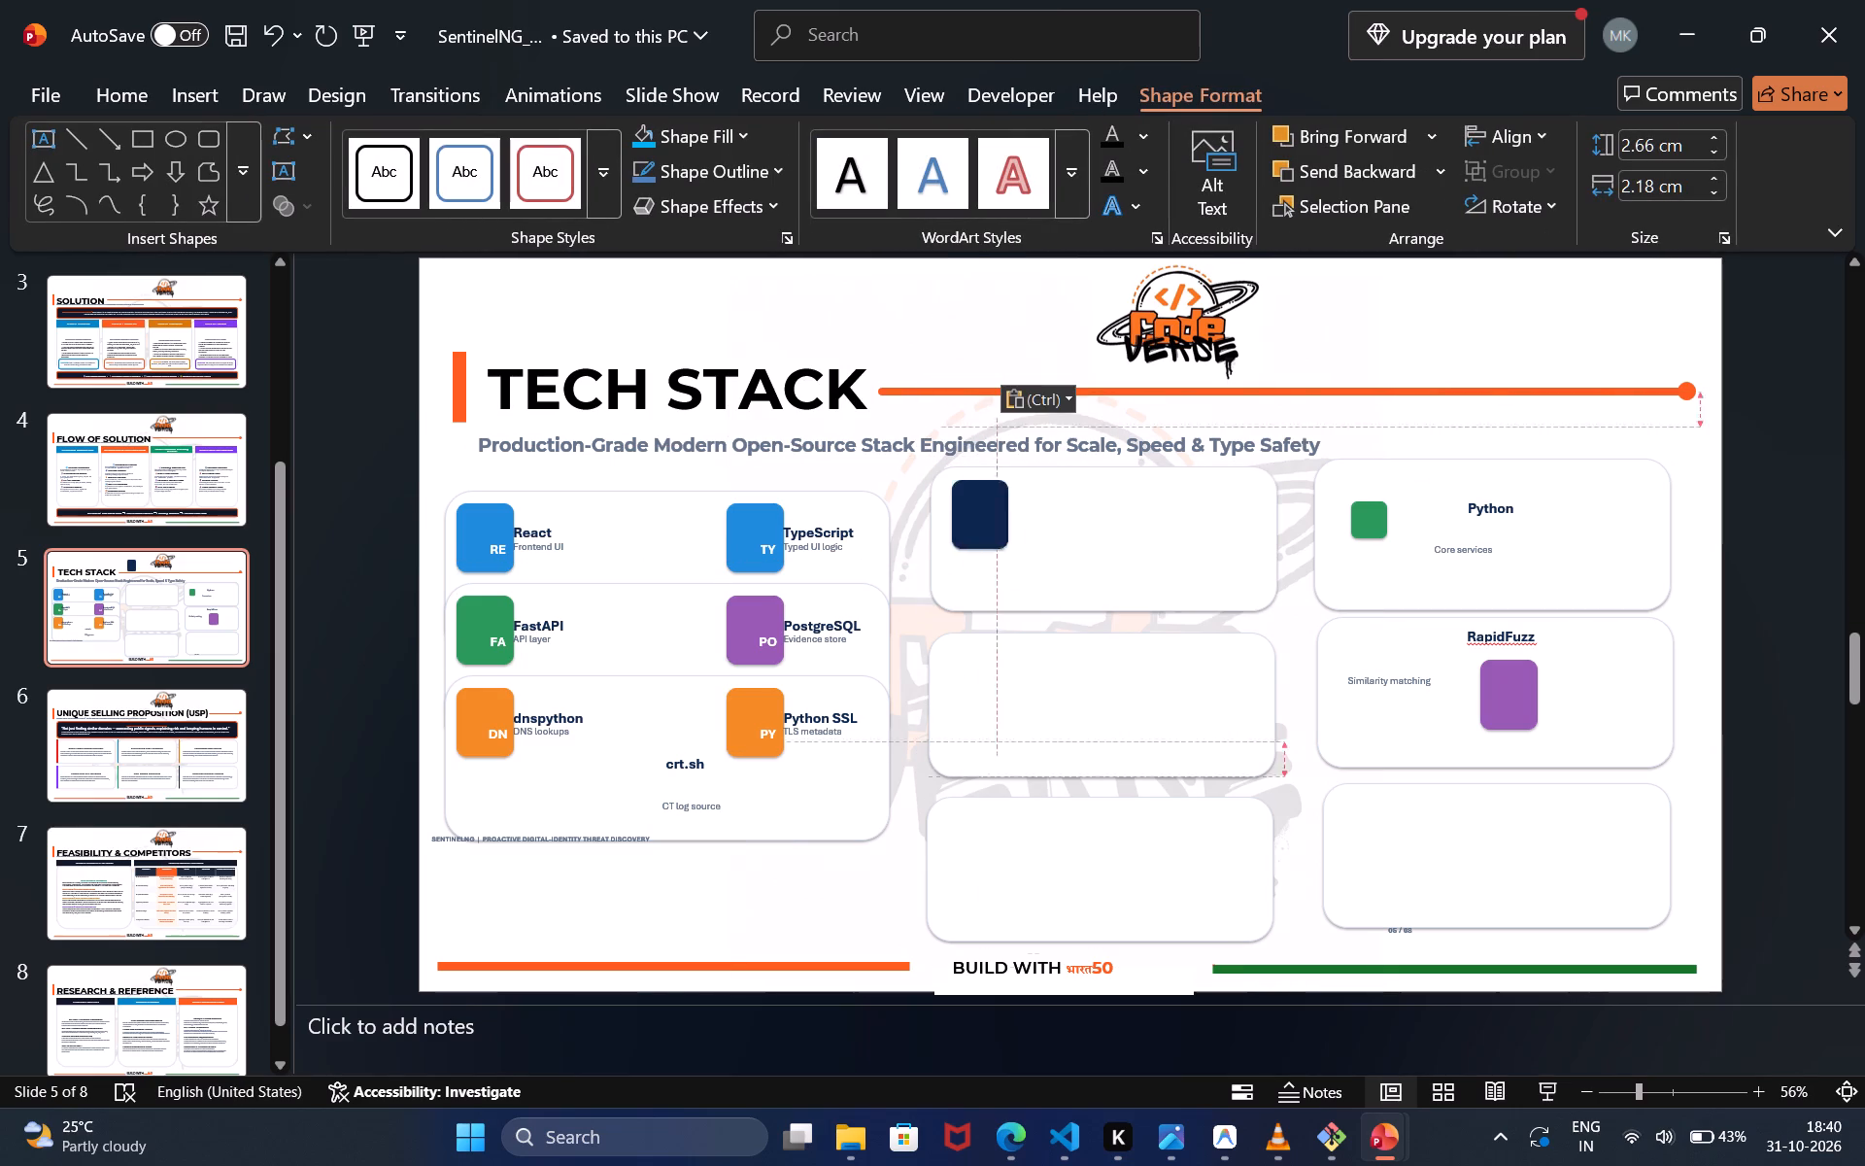
{"action": "left_click_drag", "start_coordinate": [979, 524], "coordinate": [968, 504]}
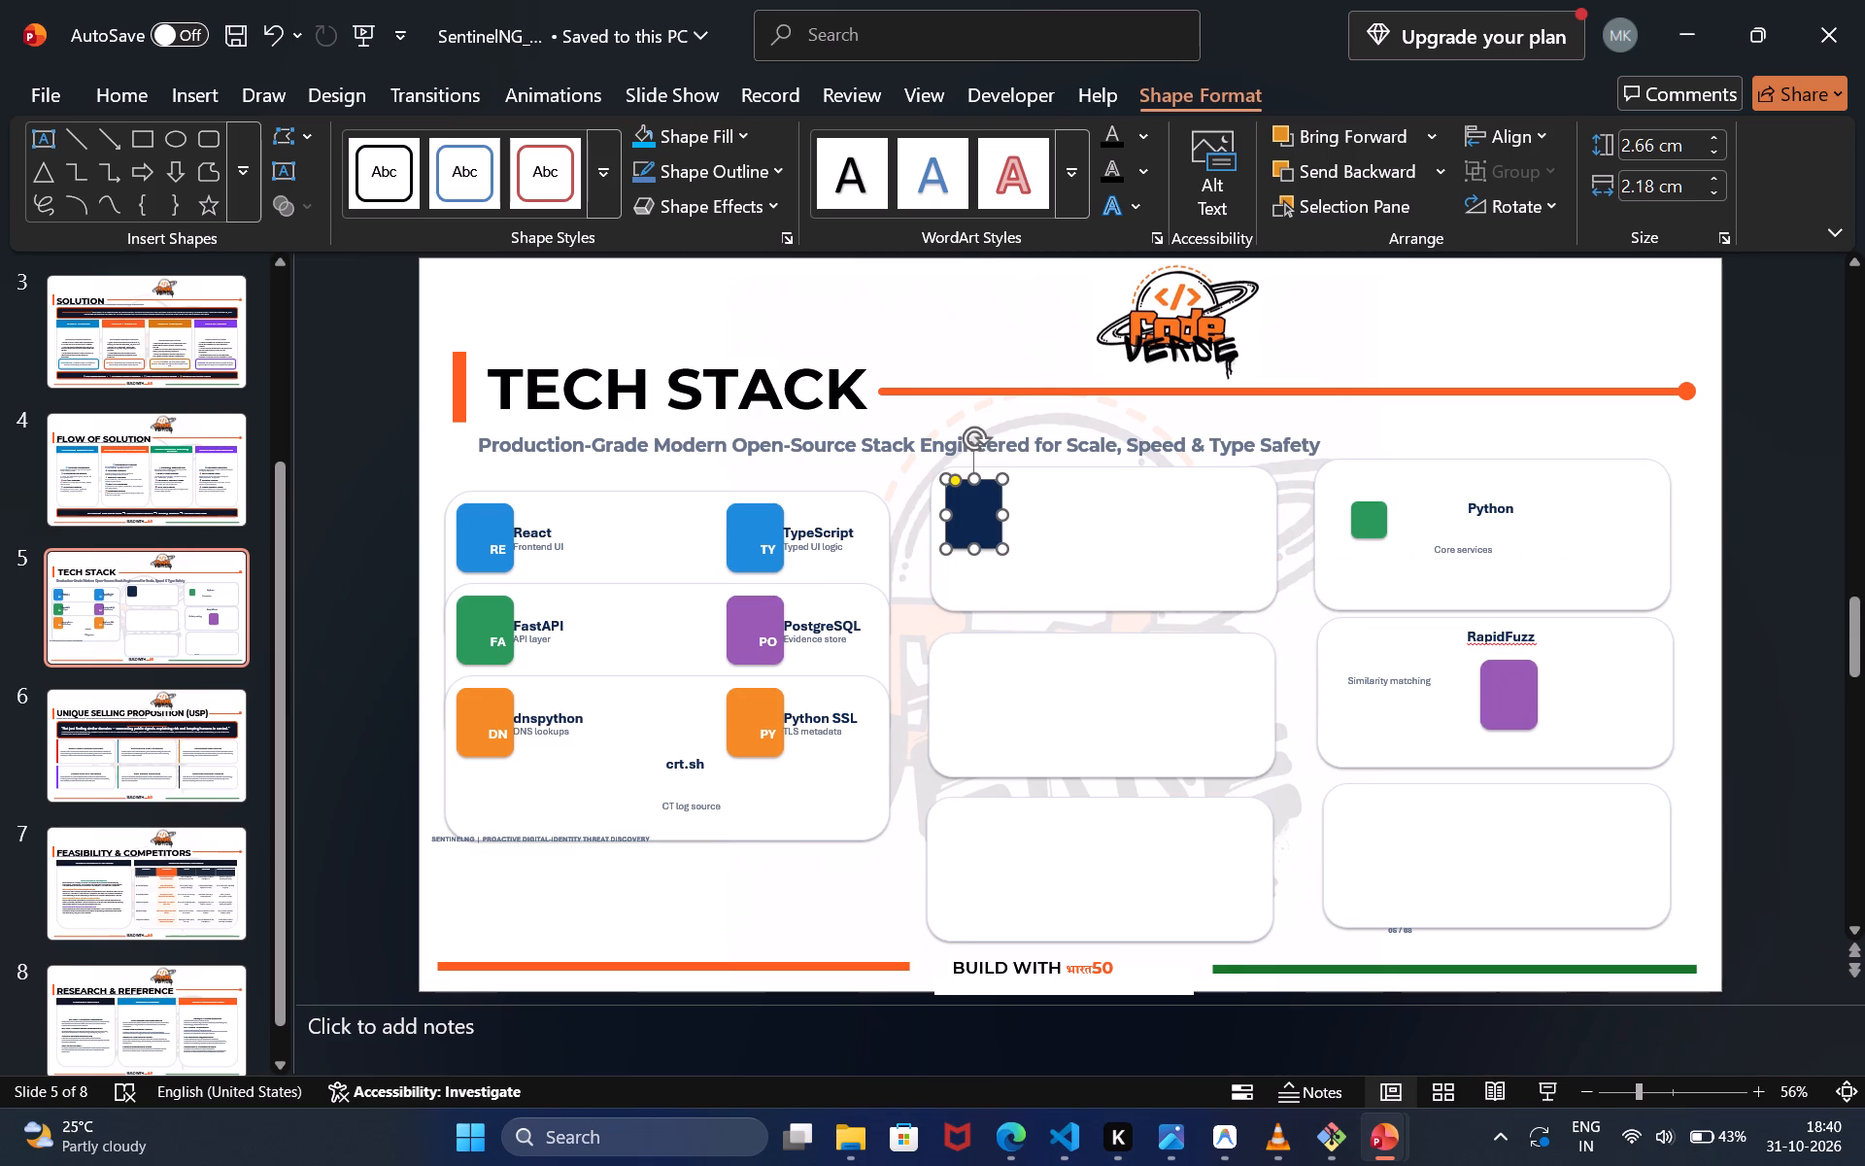
Pull the bottom wide card background out from behind the dnspython and Python SSL row and delete it.
{"action": "left_click_drag", "start_coordinate": [776, 795], "coordinate": [775, 845]}
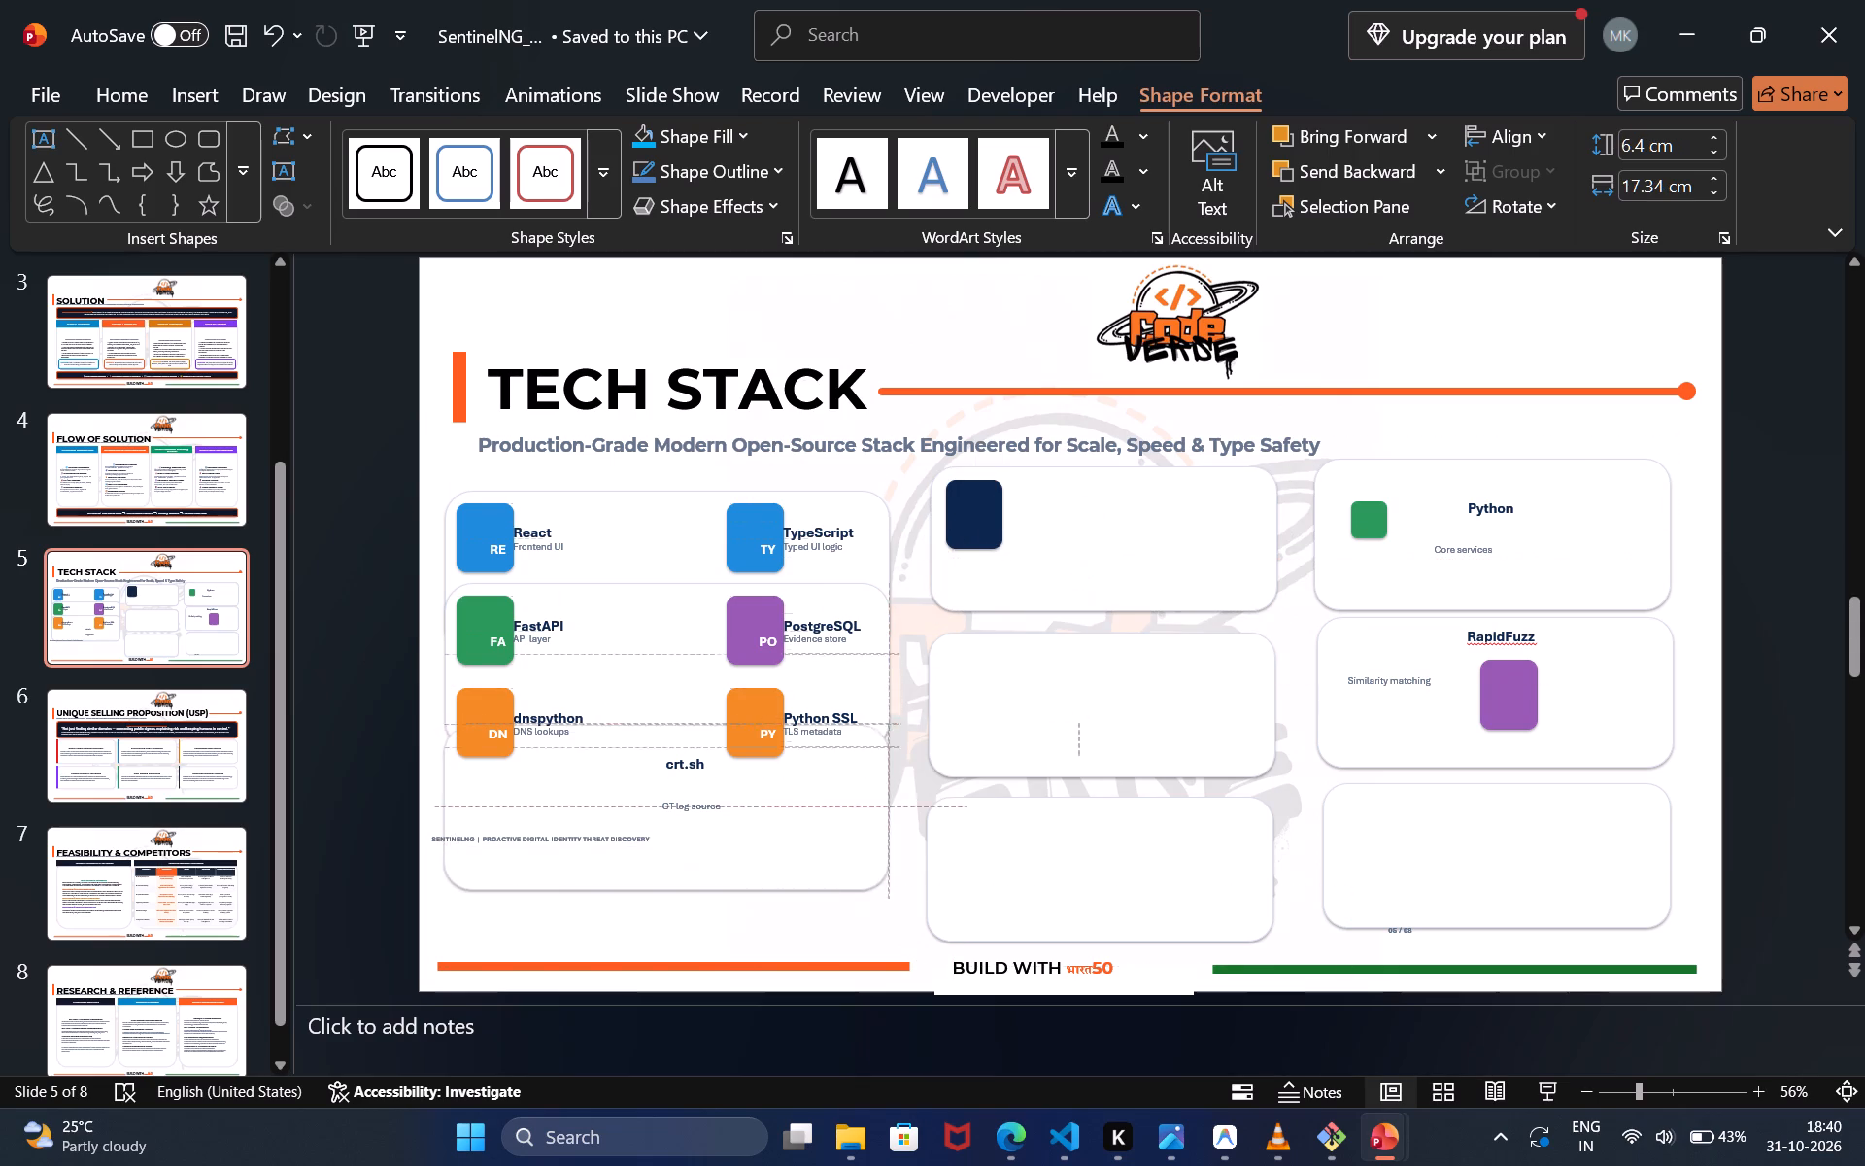
{"action": "left_click_drag", "start_coordinate": [775, 845], "coordinate": [781, 902]}
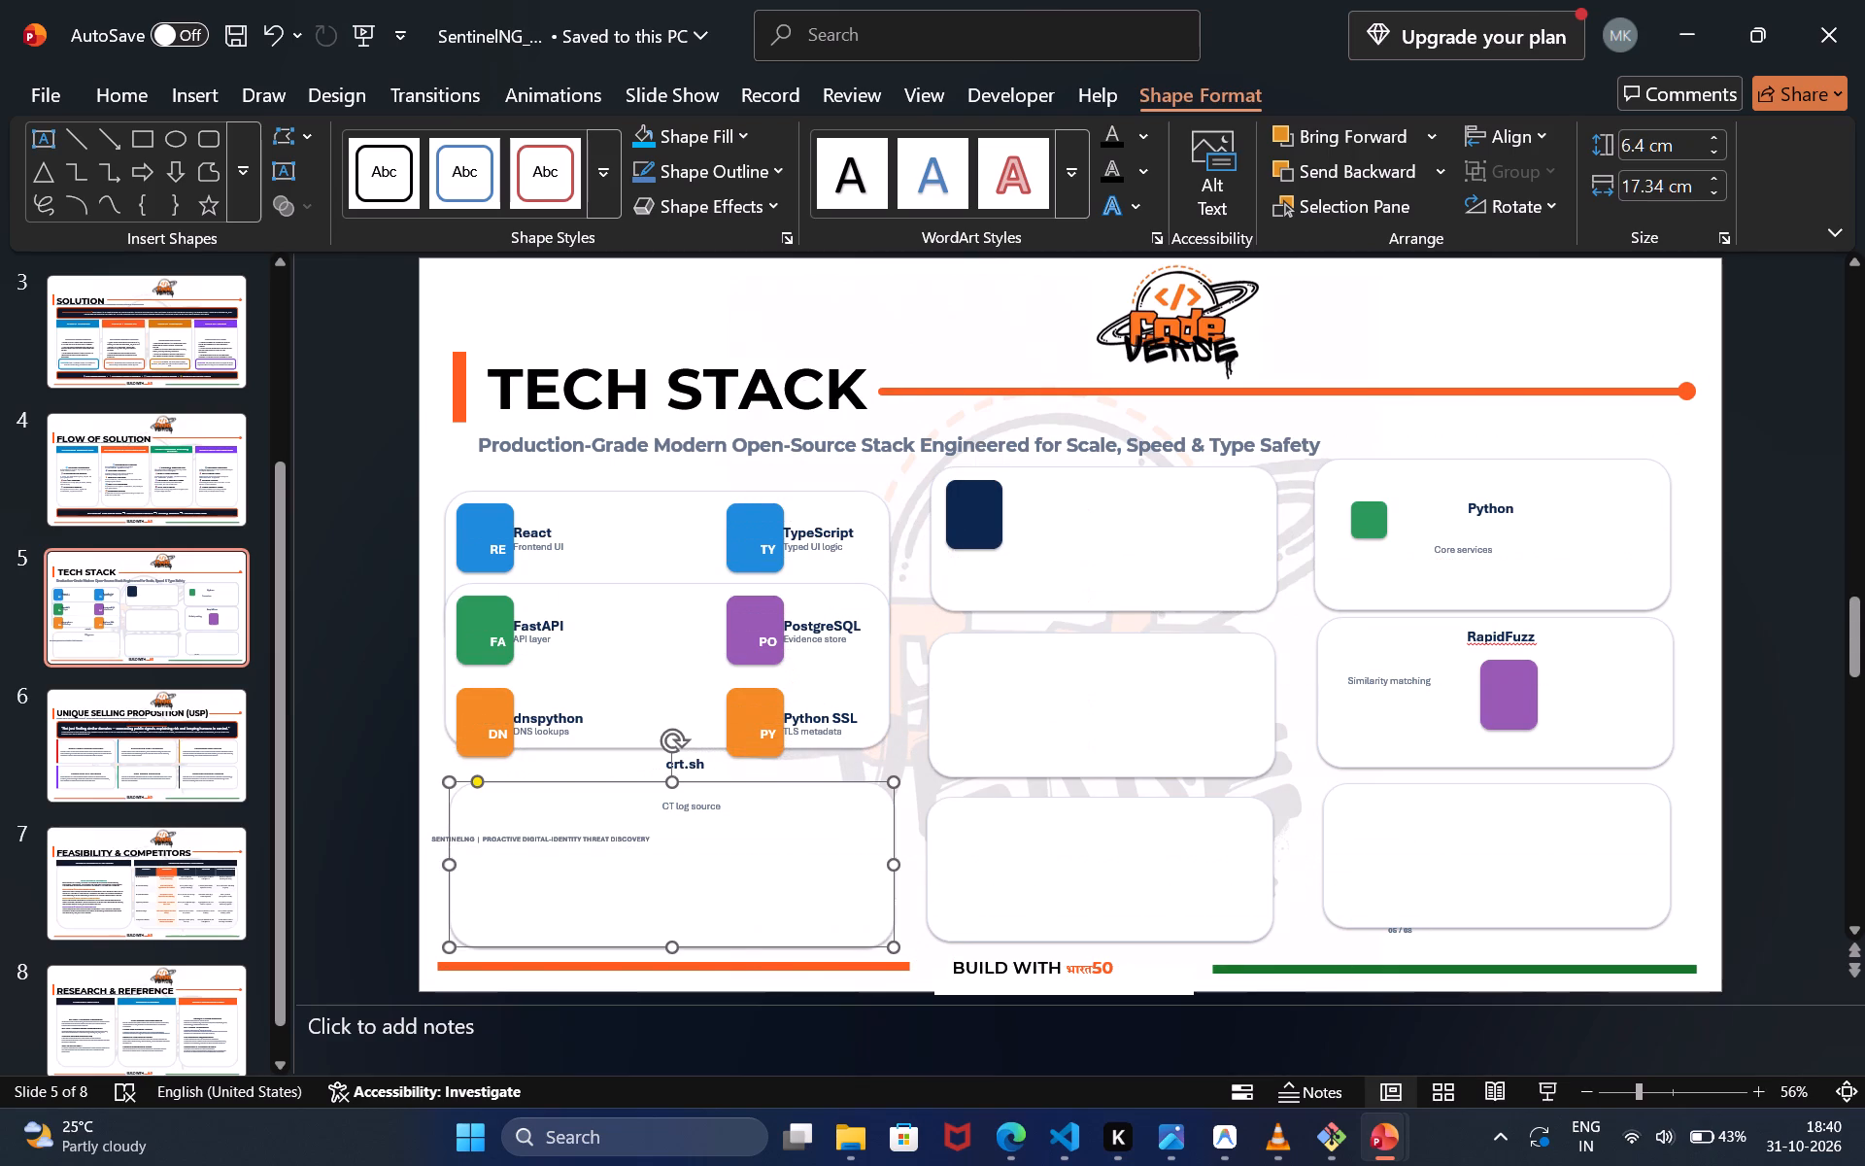
{"action": "key", "text": "Delete"}
Duplicate the bottom middle-column card for use in the left column.
{"action": "left_click", "coordinate": [1067, 881]}
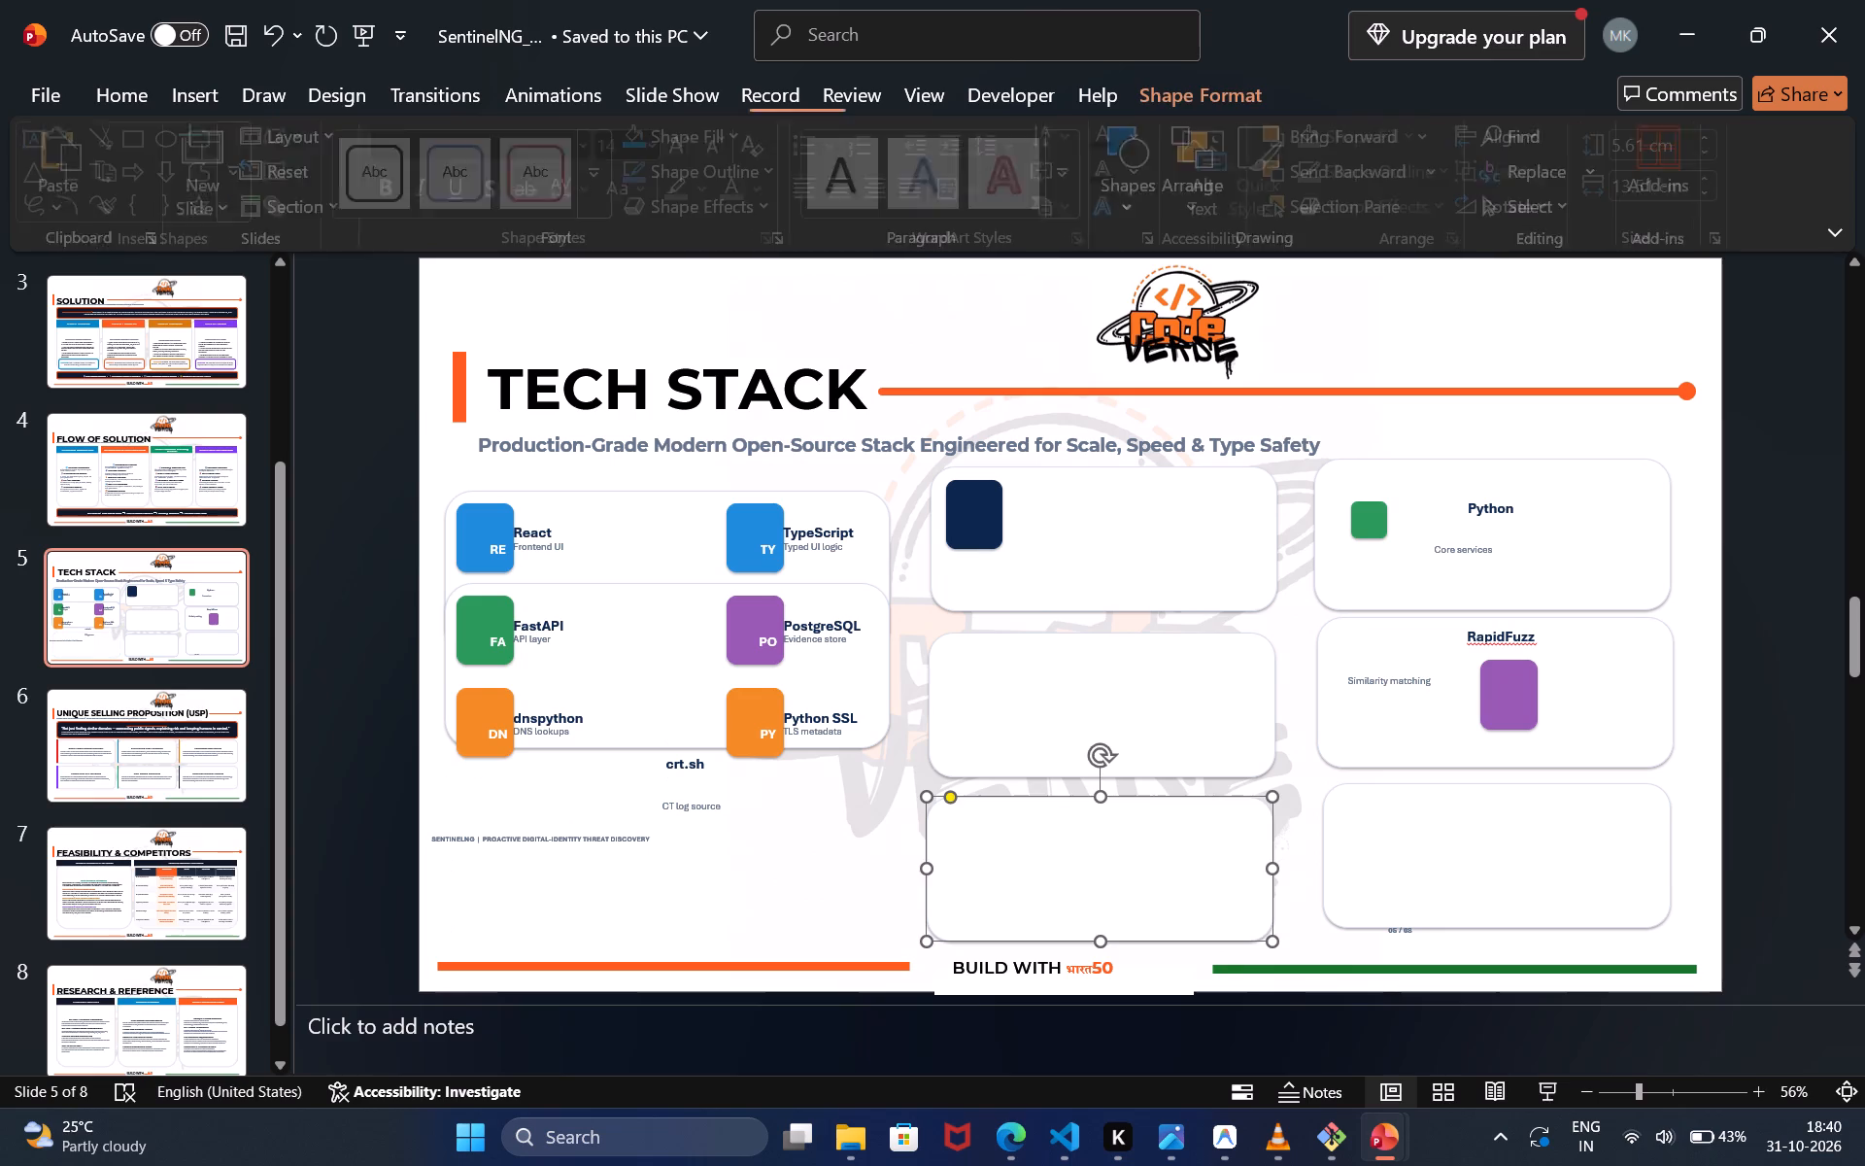
{"action": "key", "text": "ctrl+v"}
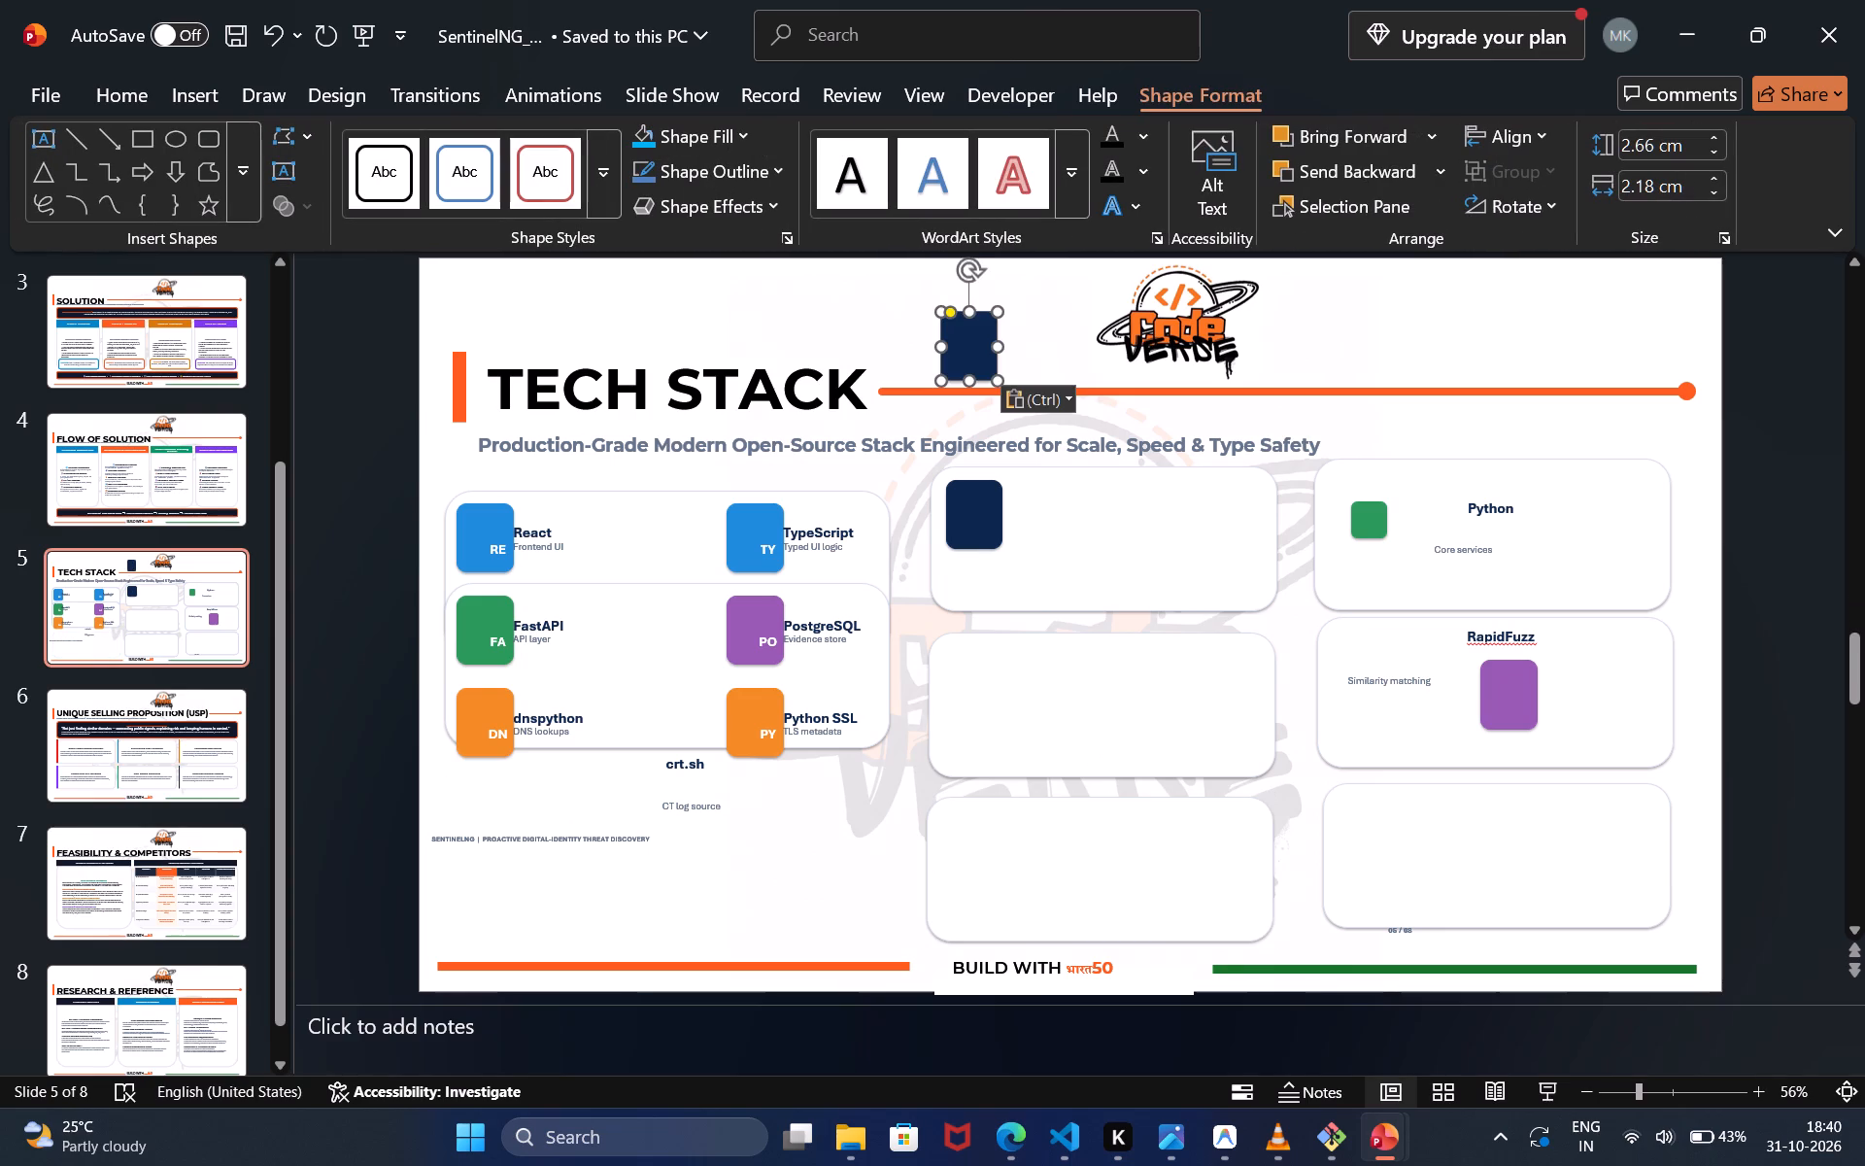
{"action": "key", "text": "ctrl+z"}
{"action": "key", "text": "ctrl+c"}
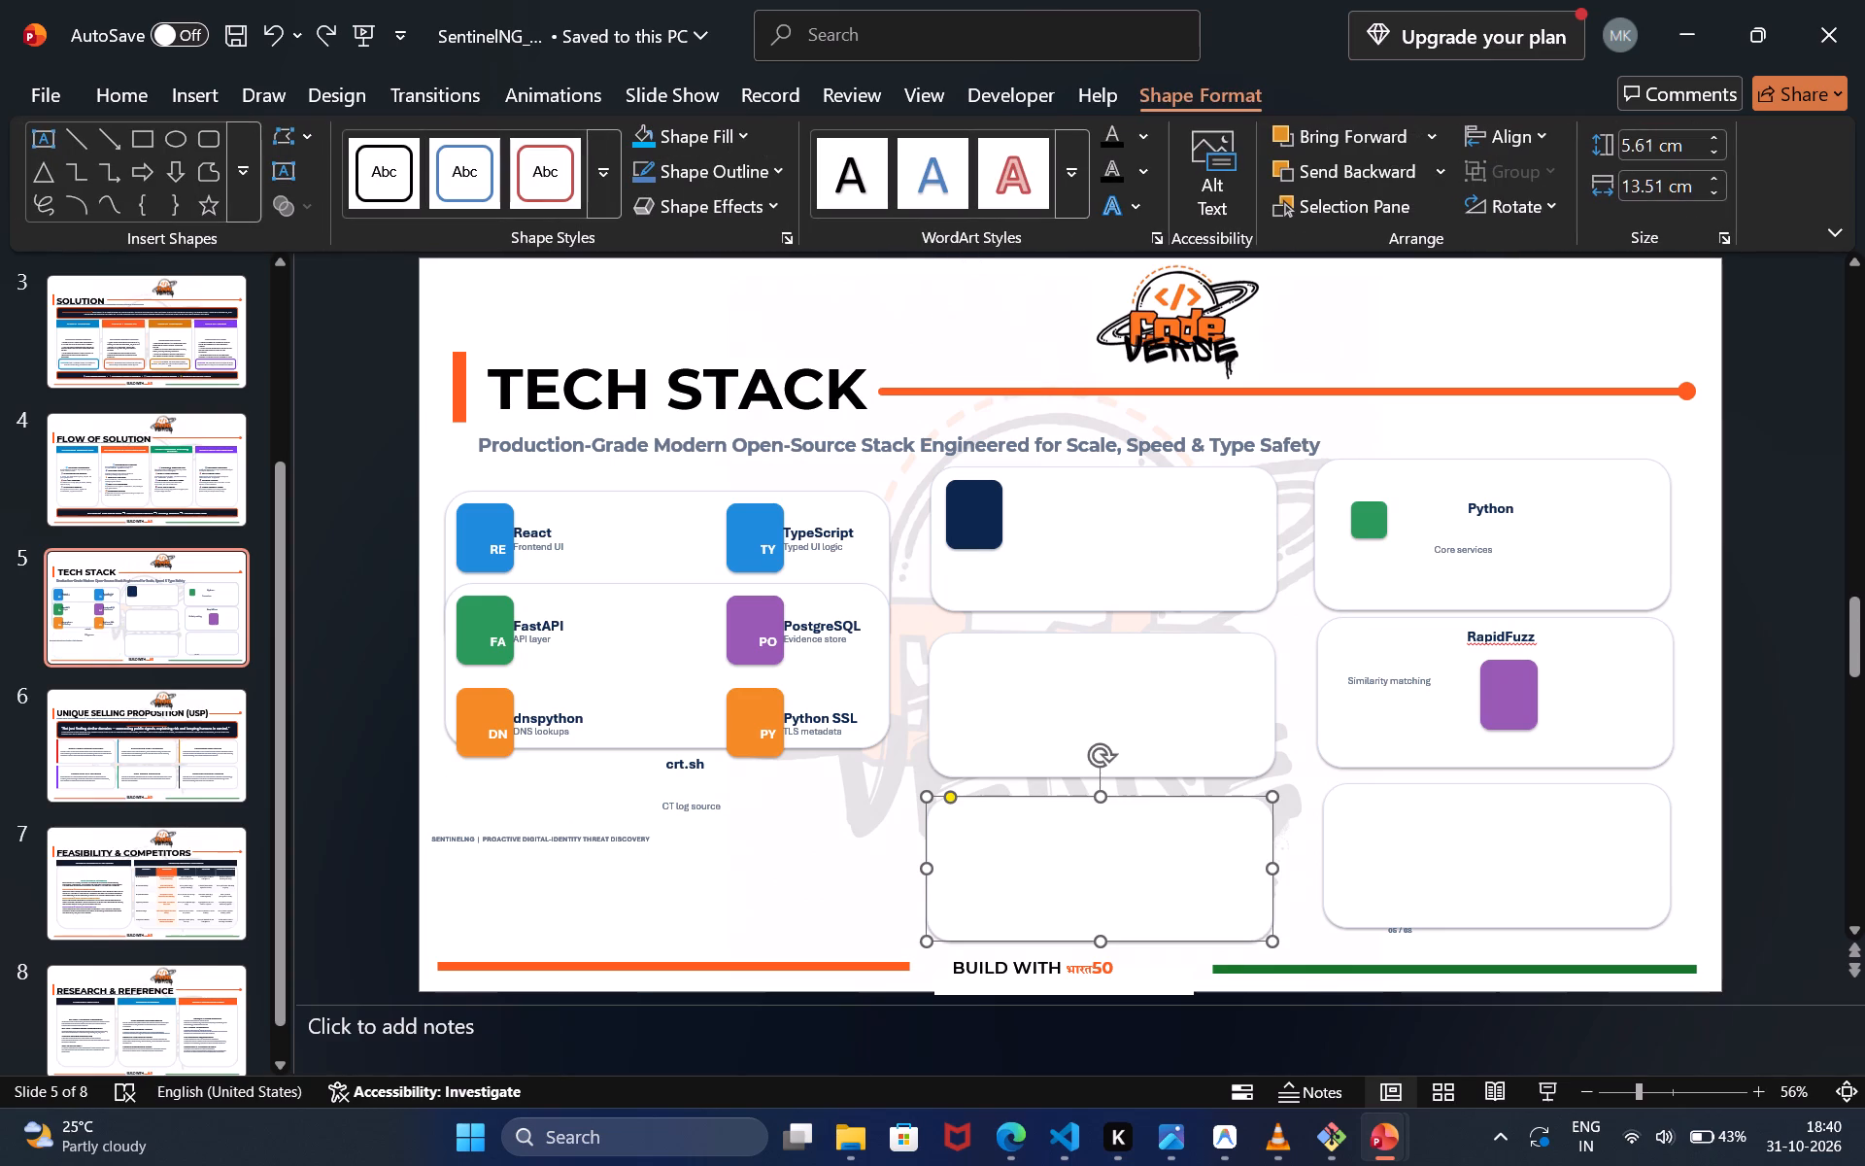
{"action": "key", "text": "ctrl+v"}
Move the SENTINELNG footer line up onto the React row, and the CT log source caption and crt.sh title up between the left-column tiles.
{"action": "left_click", "coordinate": [599, 837]}
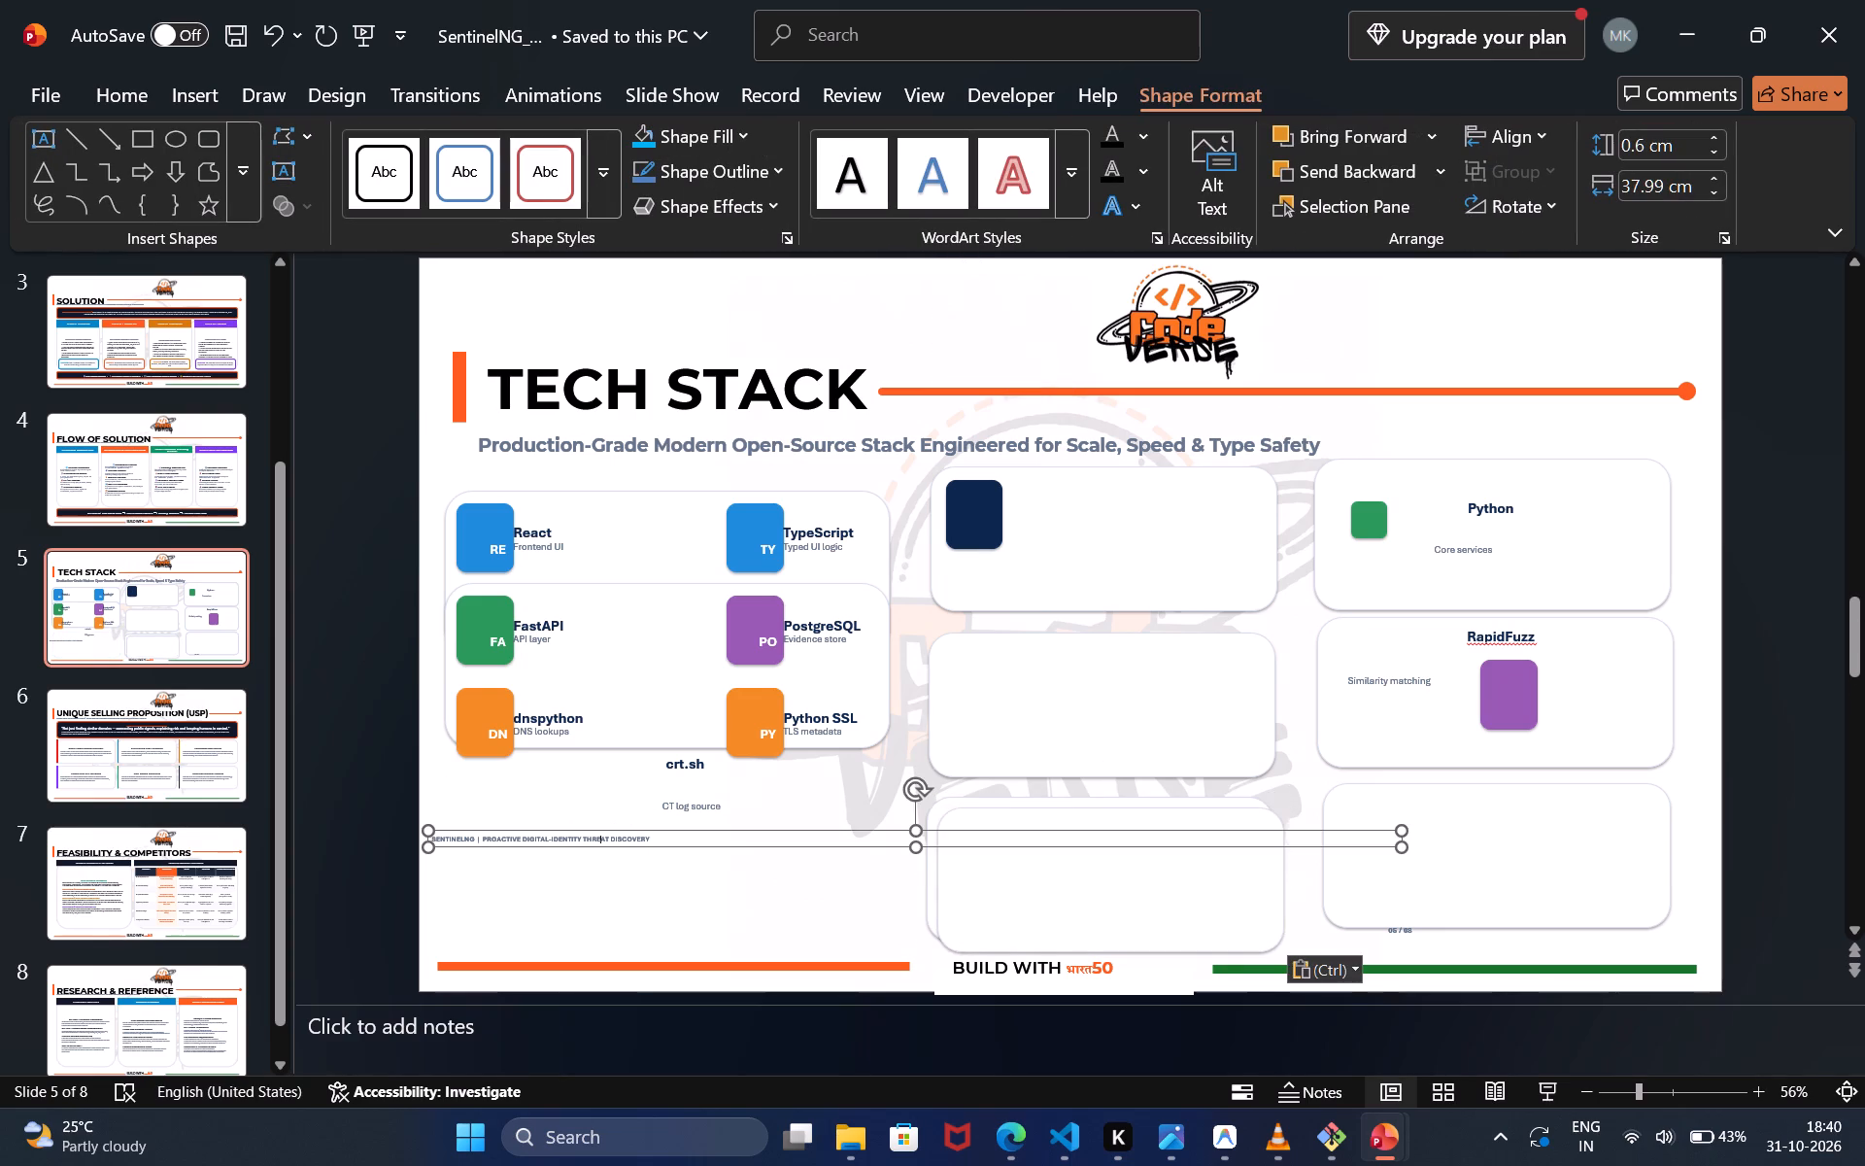
{"action": "left_click_drag", "start_coordinate": [652, 835], "coordinate": [649, 766]}
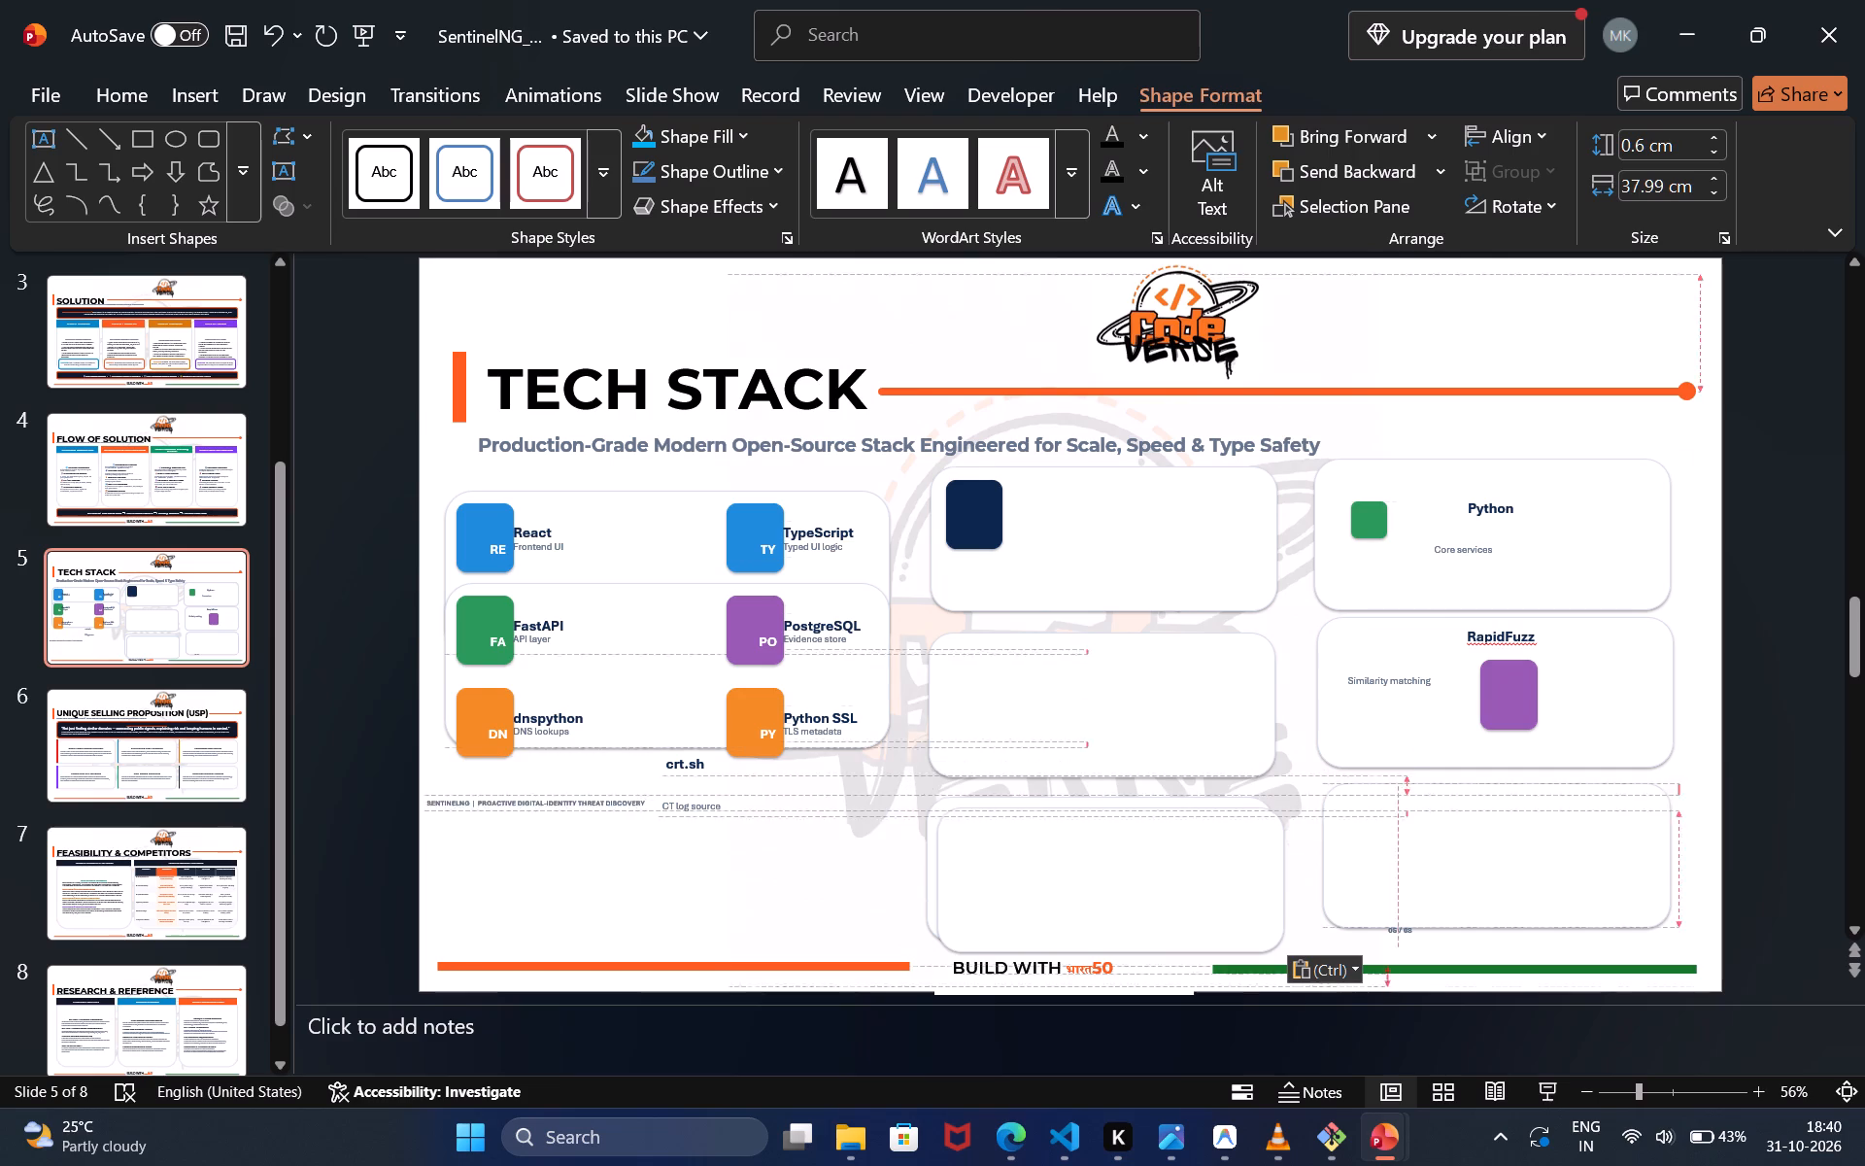
{"action": "left_click_drag", "start_coordinate": [649, 766], "coordinate": [665, 546]}
{"action": "left_click", "coordinate": [685, 805]}
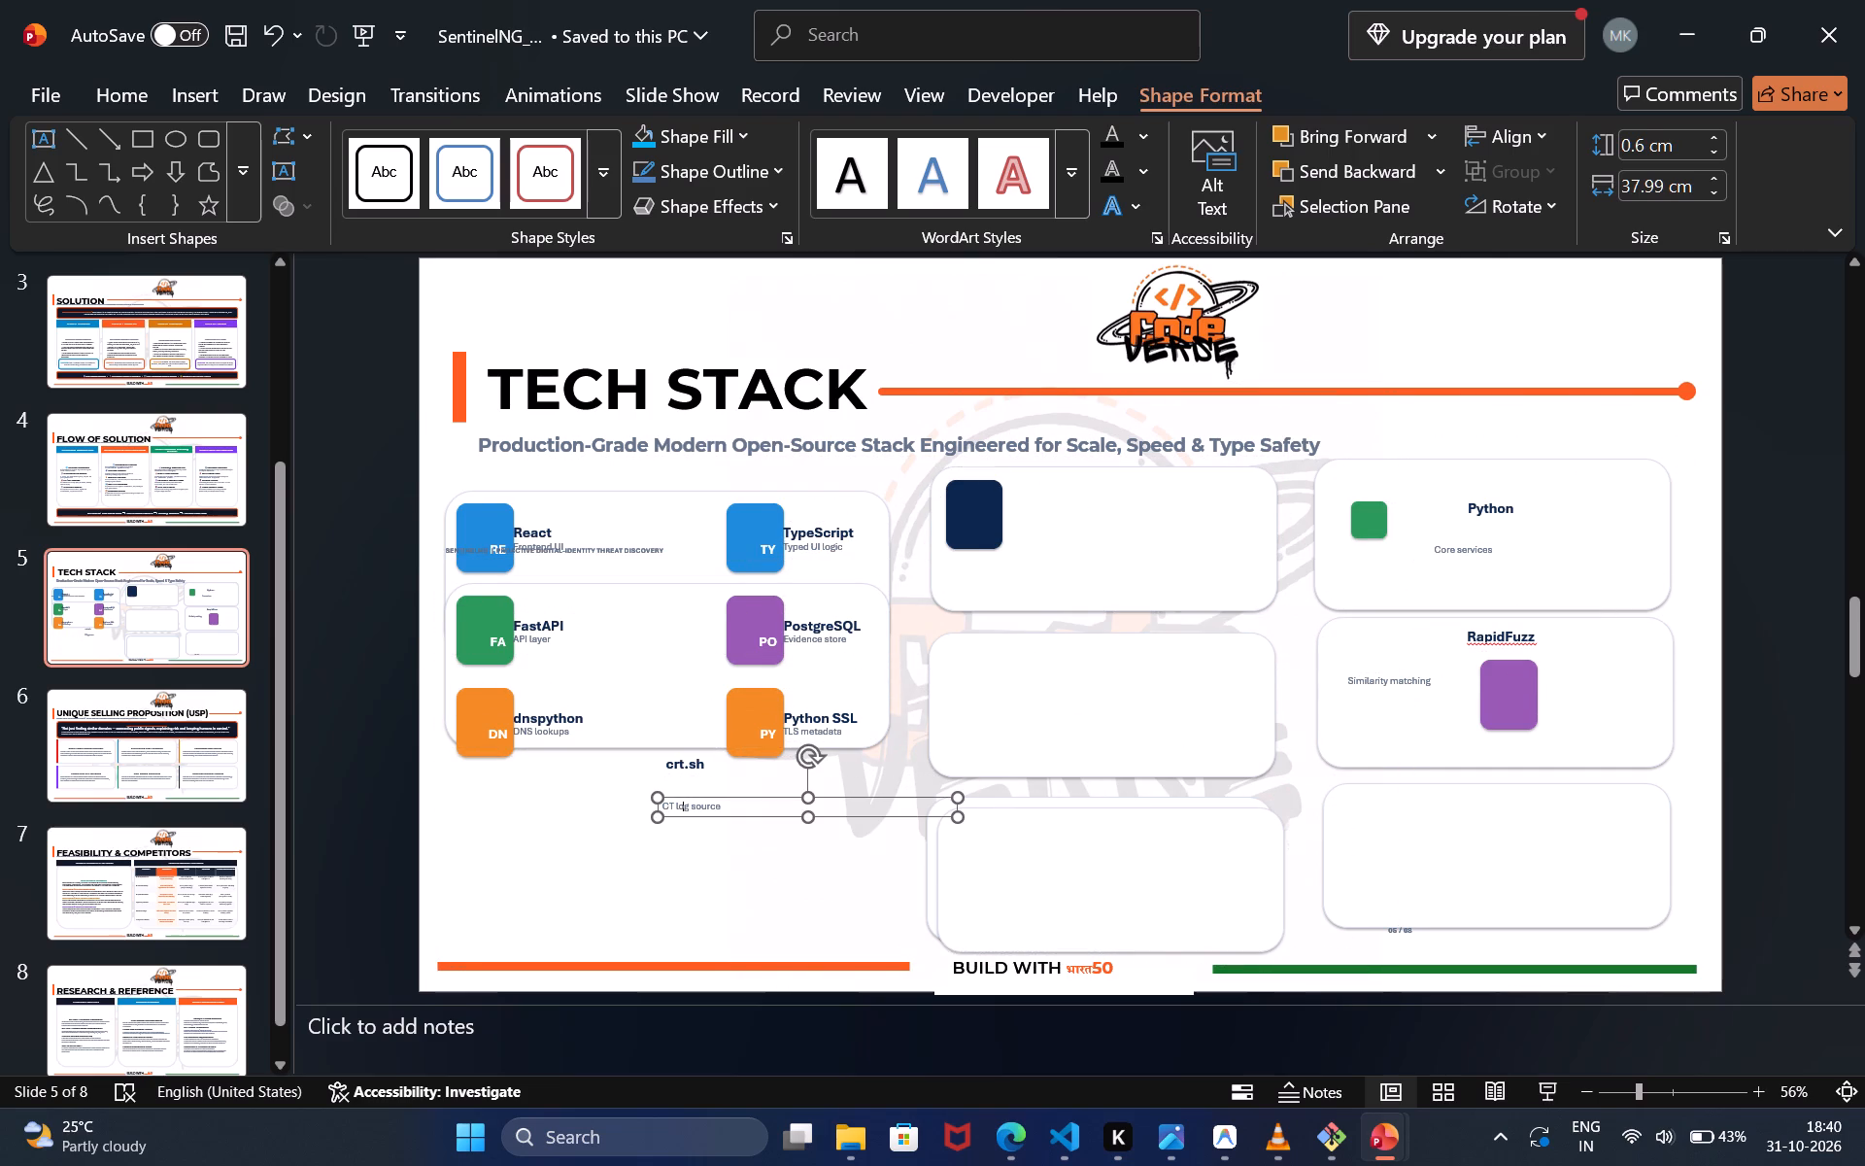
{"action": "left_click_drag", "start_coordinate": [723, 814], "coordinate": [696, 737]}
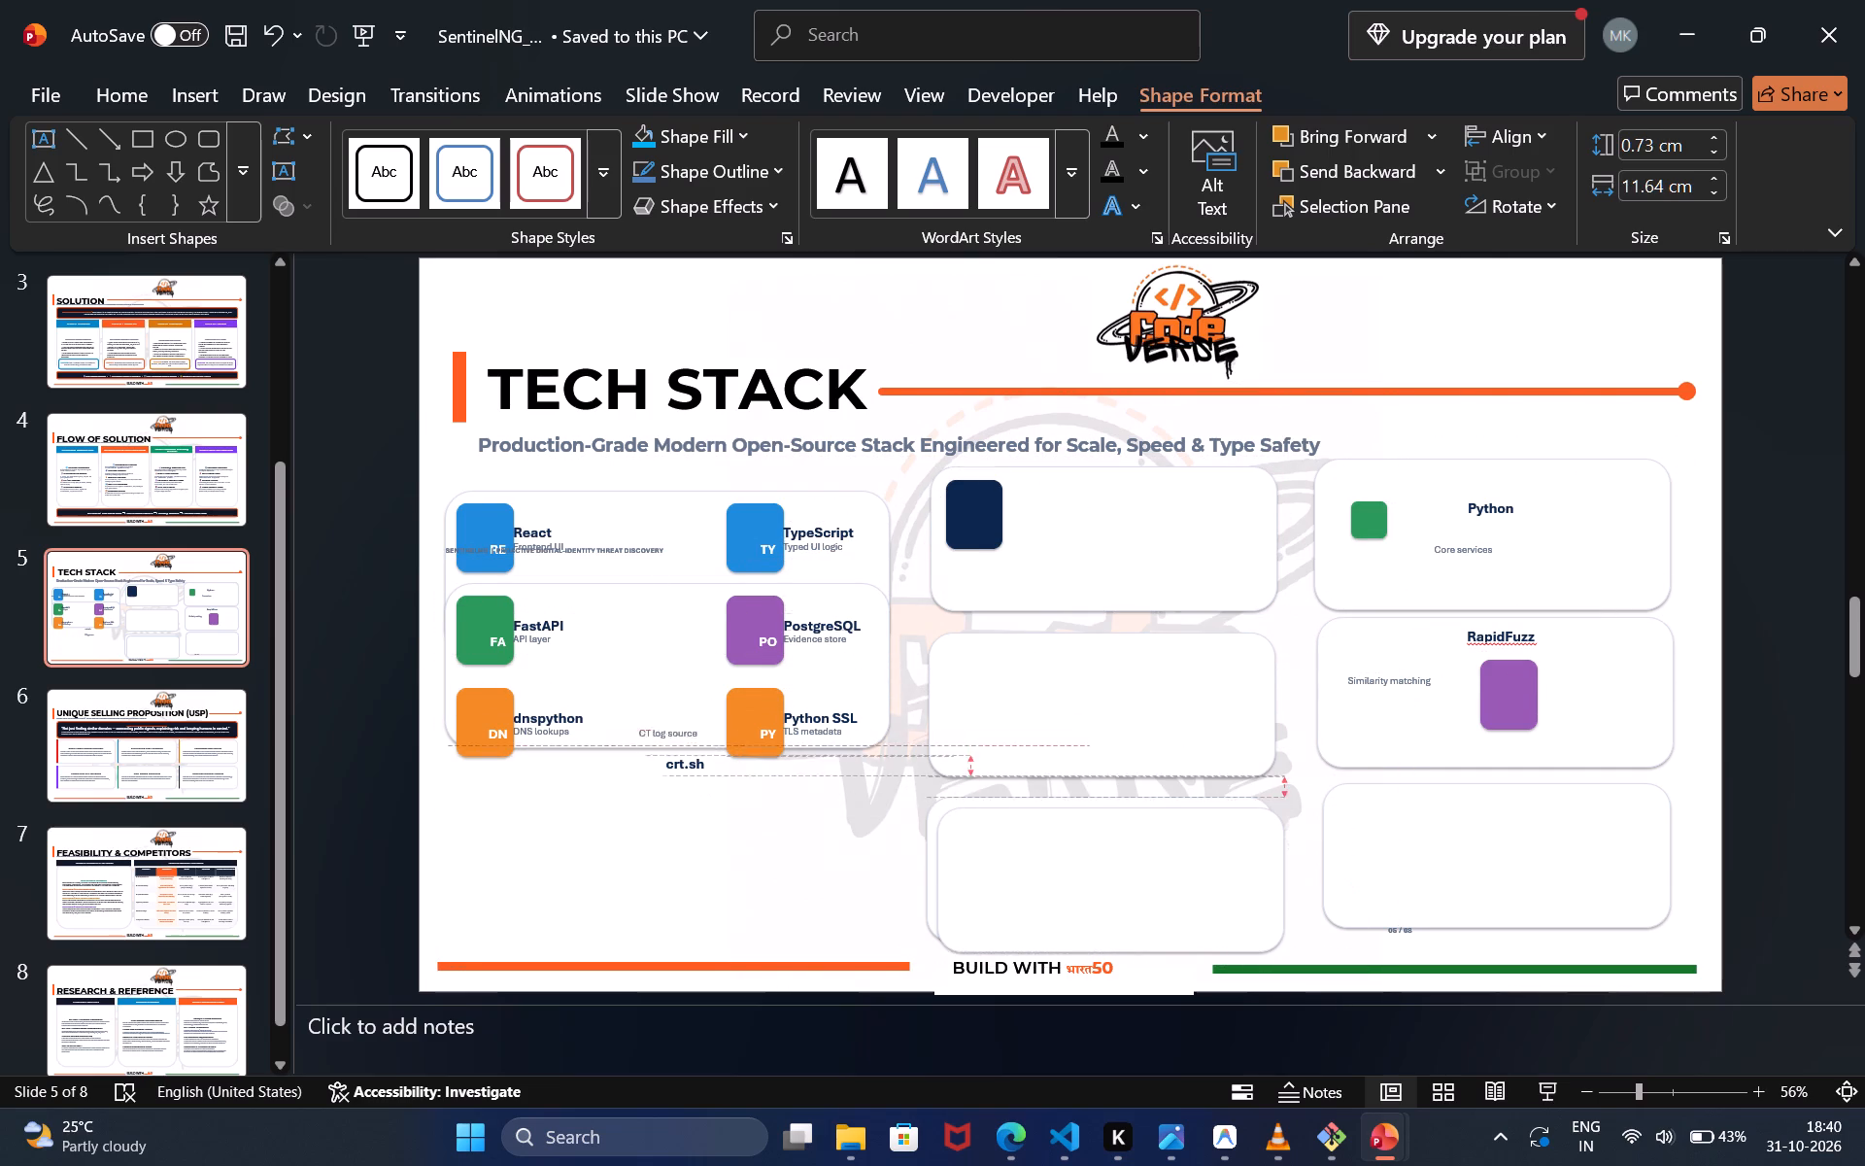
{"action": "left_click_drag", "start_coordinate": [696, 737], "coordinate": [647, 659]}
{"action": "left_click", "coordinate": [678, 767]}
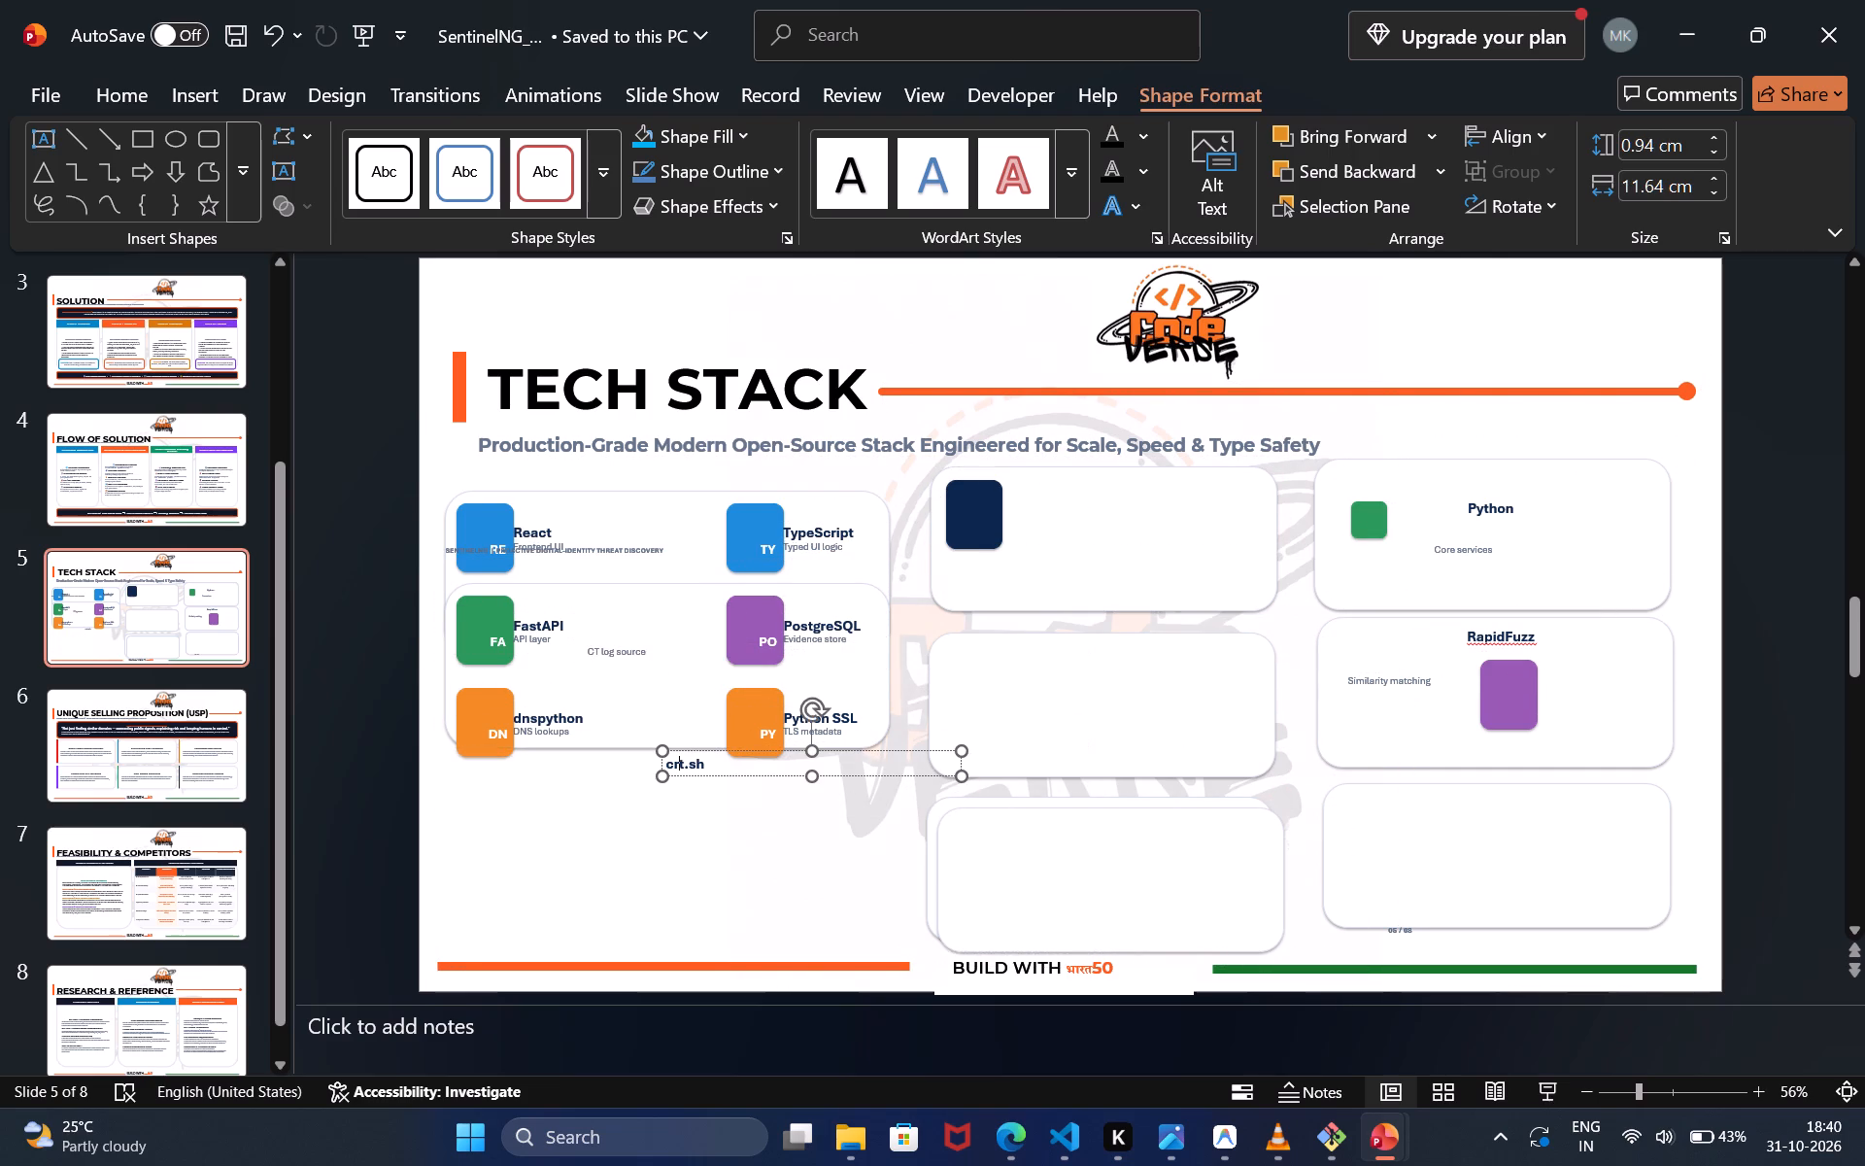
{"action": "left_click_drag", "start_coordinate": [702, 754], "coordinate": [652, 680]}
Position the duplicated card in the left column, beneath the dnspython and Python SSL tiles, at its original size.
{"action": "left_click_drag", "start_coordinate": [1020, 891], "coordinate": [668, 888]}
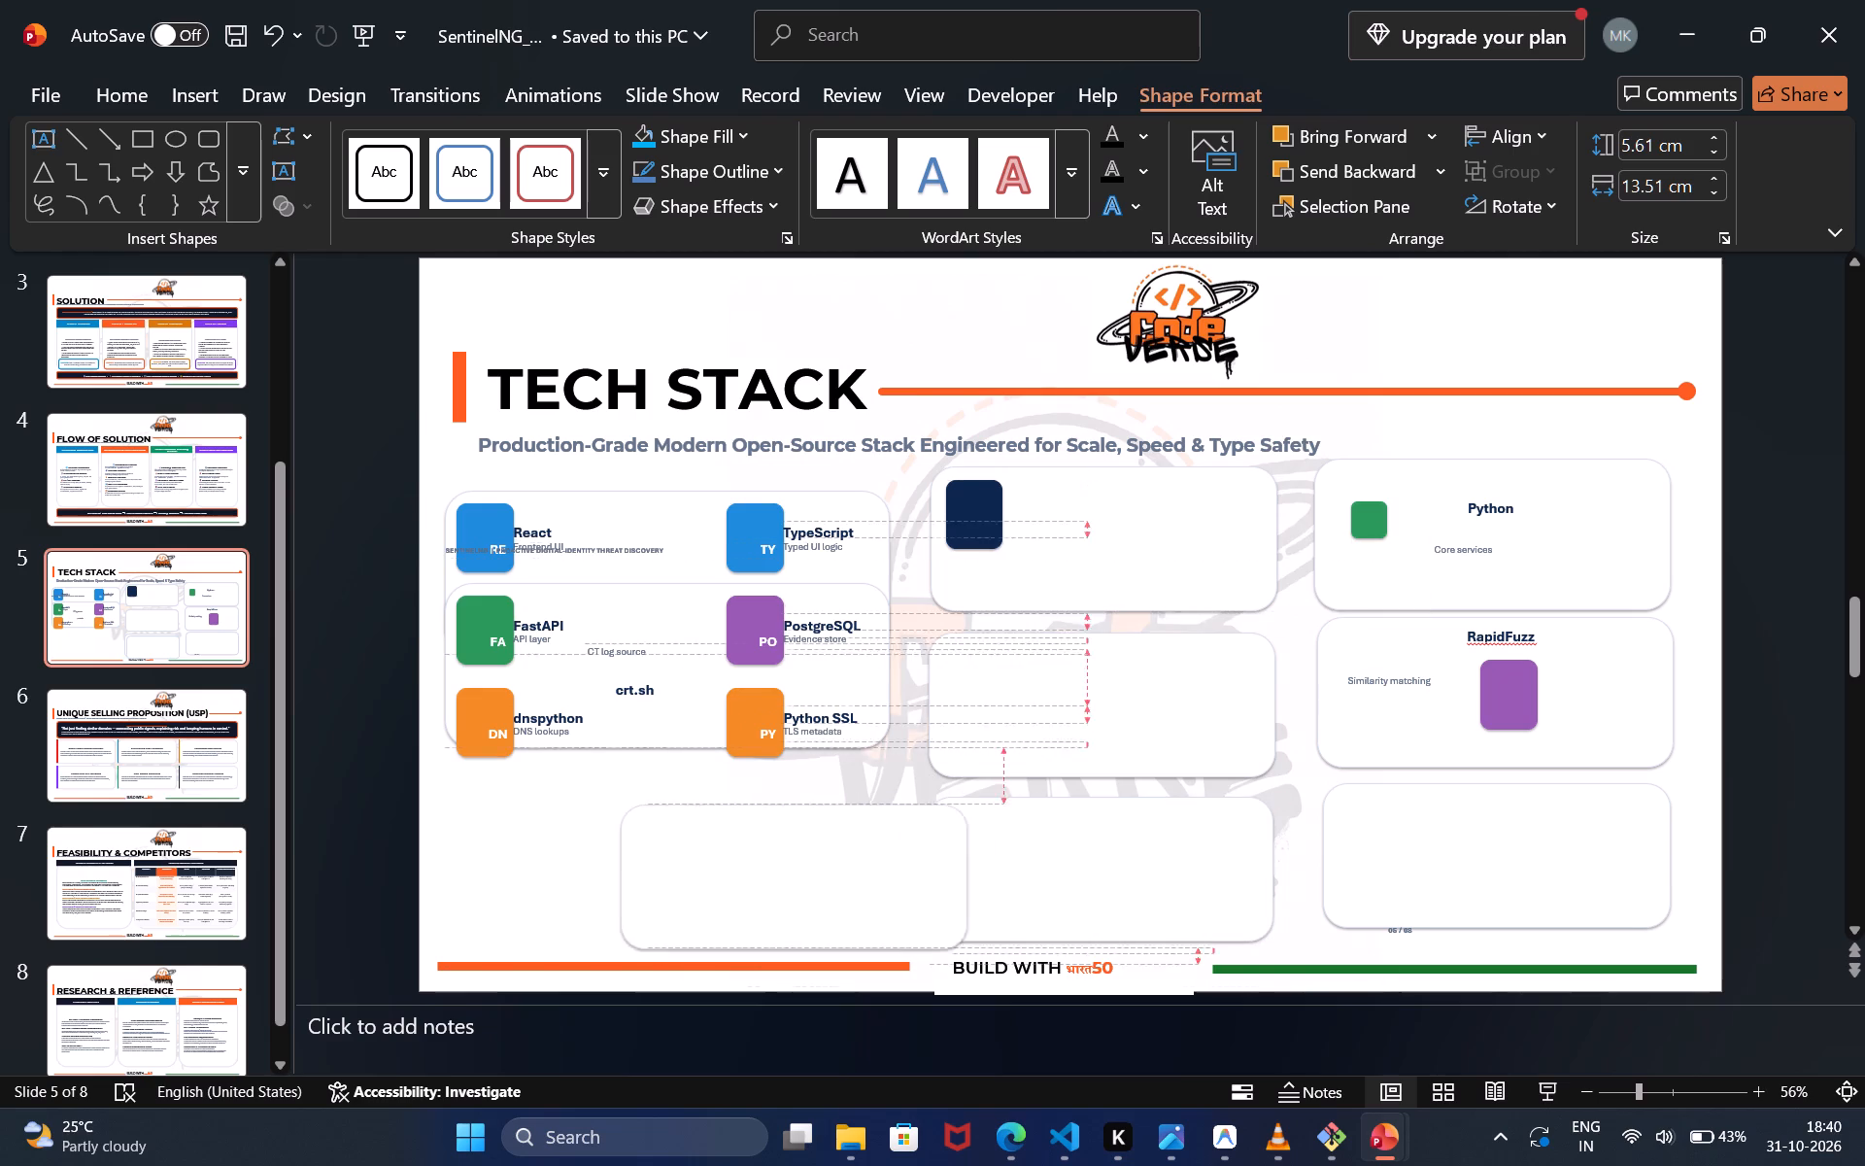
{"action": "left_click_drag", "start_coordinate": [668, 888], "coordinate": [623, 882]}
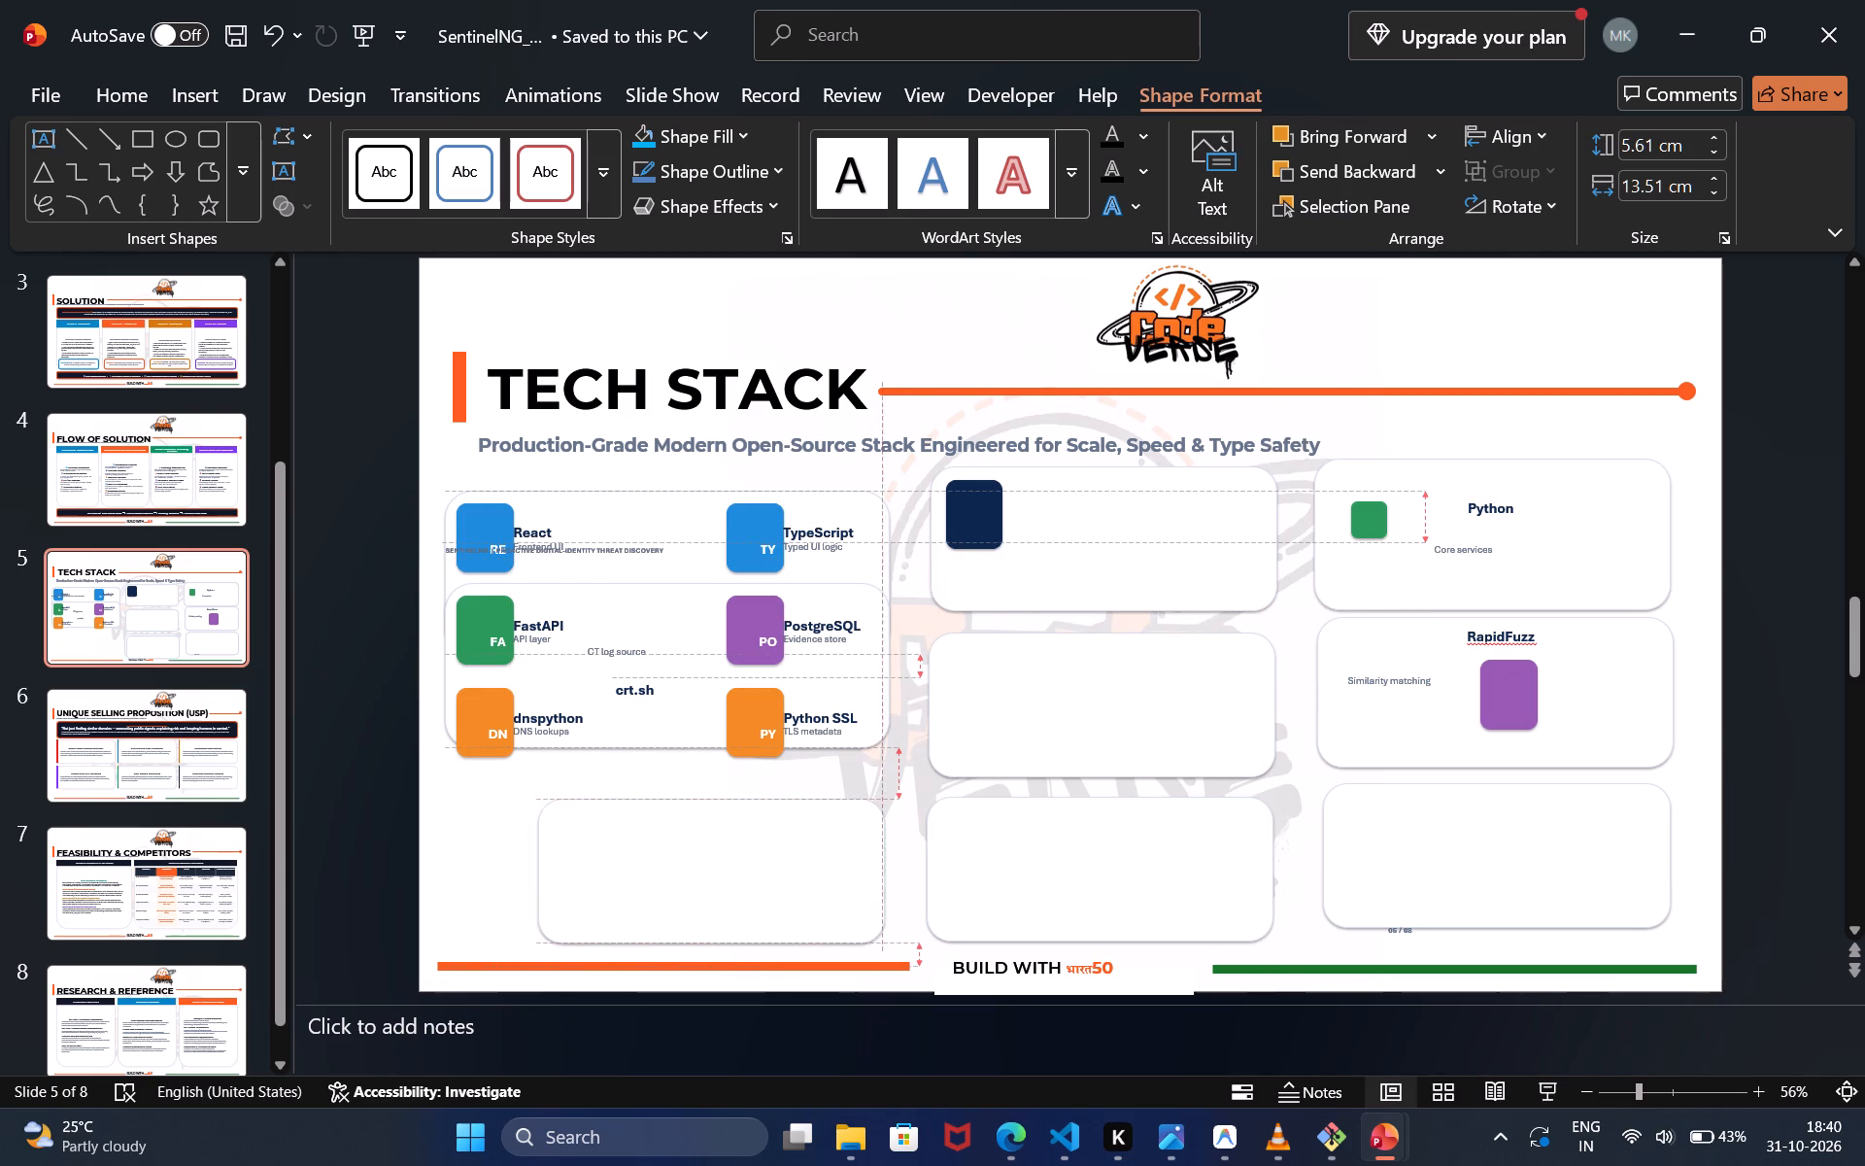
{"action": "left_click_drag", "start_coordinate": [623, 882], "coordinate": [627, 882]}
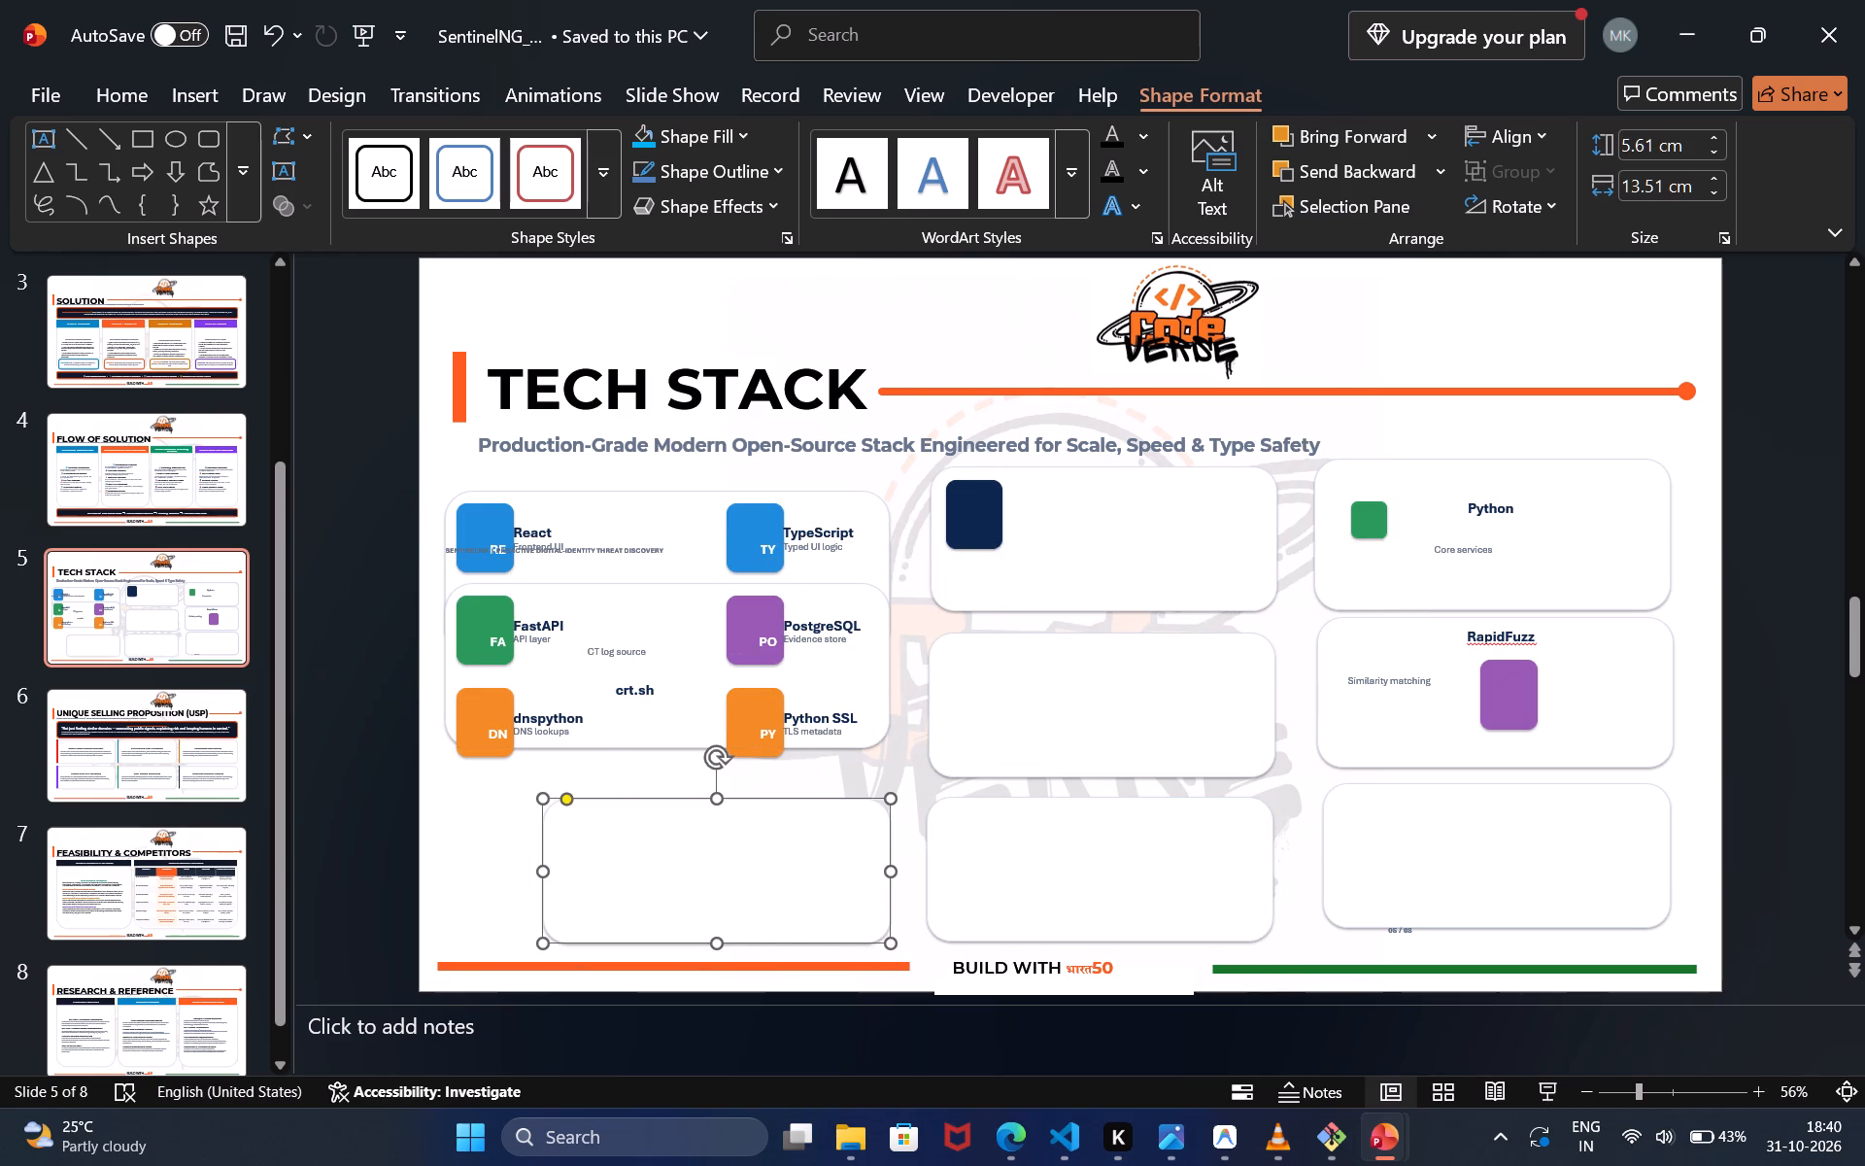
{"action": "left_click_drag", "start_coordinate": [546, 941], "coordinate": [526, 938]}
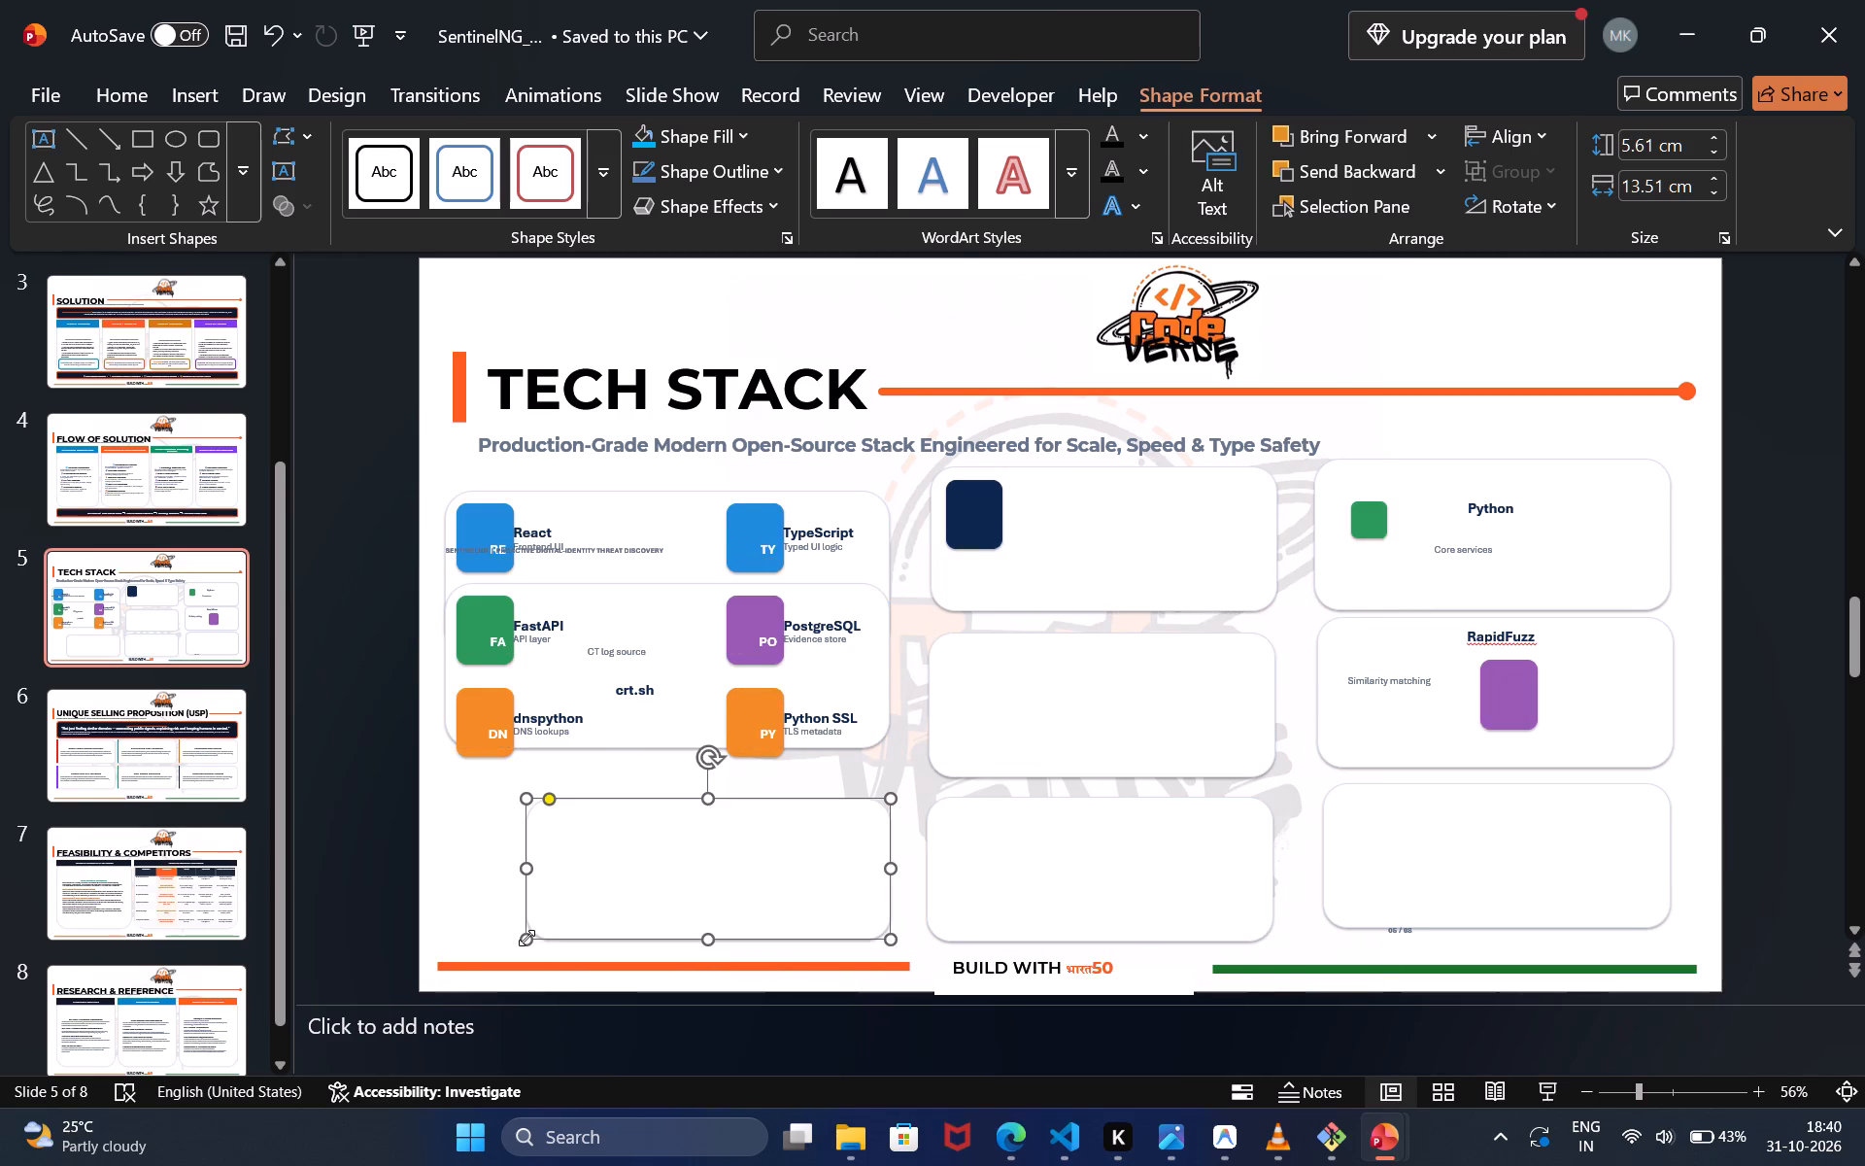
{"action": "key", "text": "ctrl+z"}
{"action": "left_click_drag", "start_coordinate": [634, 916], "coordinate": [567, 911]}
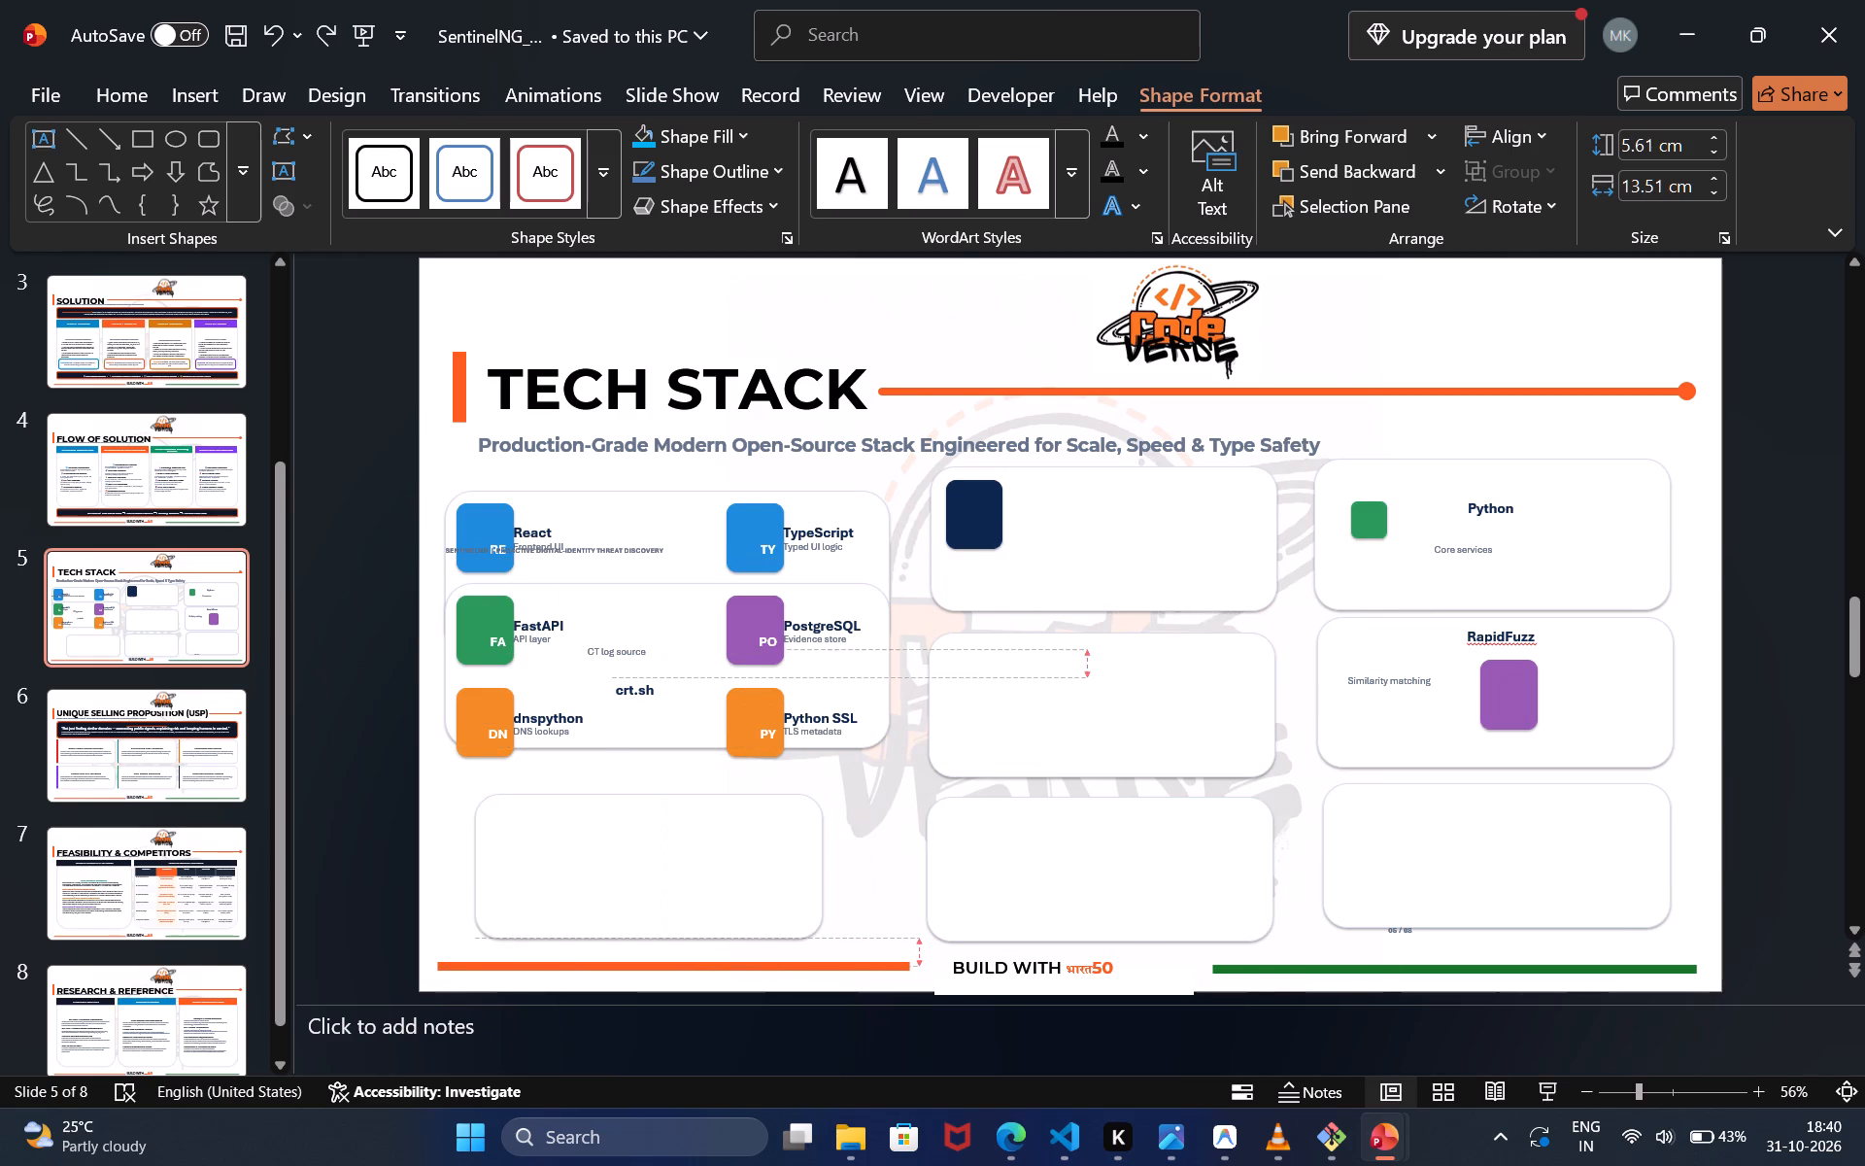
{"action": "left_click_drag", "start_coordinate": [567, 911], "coordinate": [599, 919]}
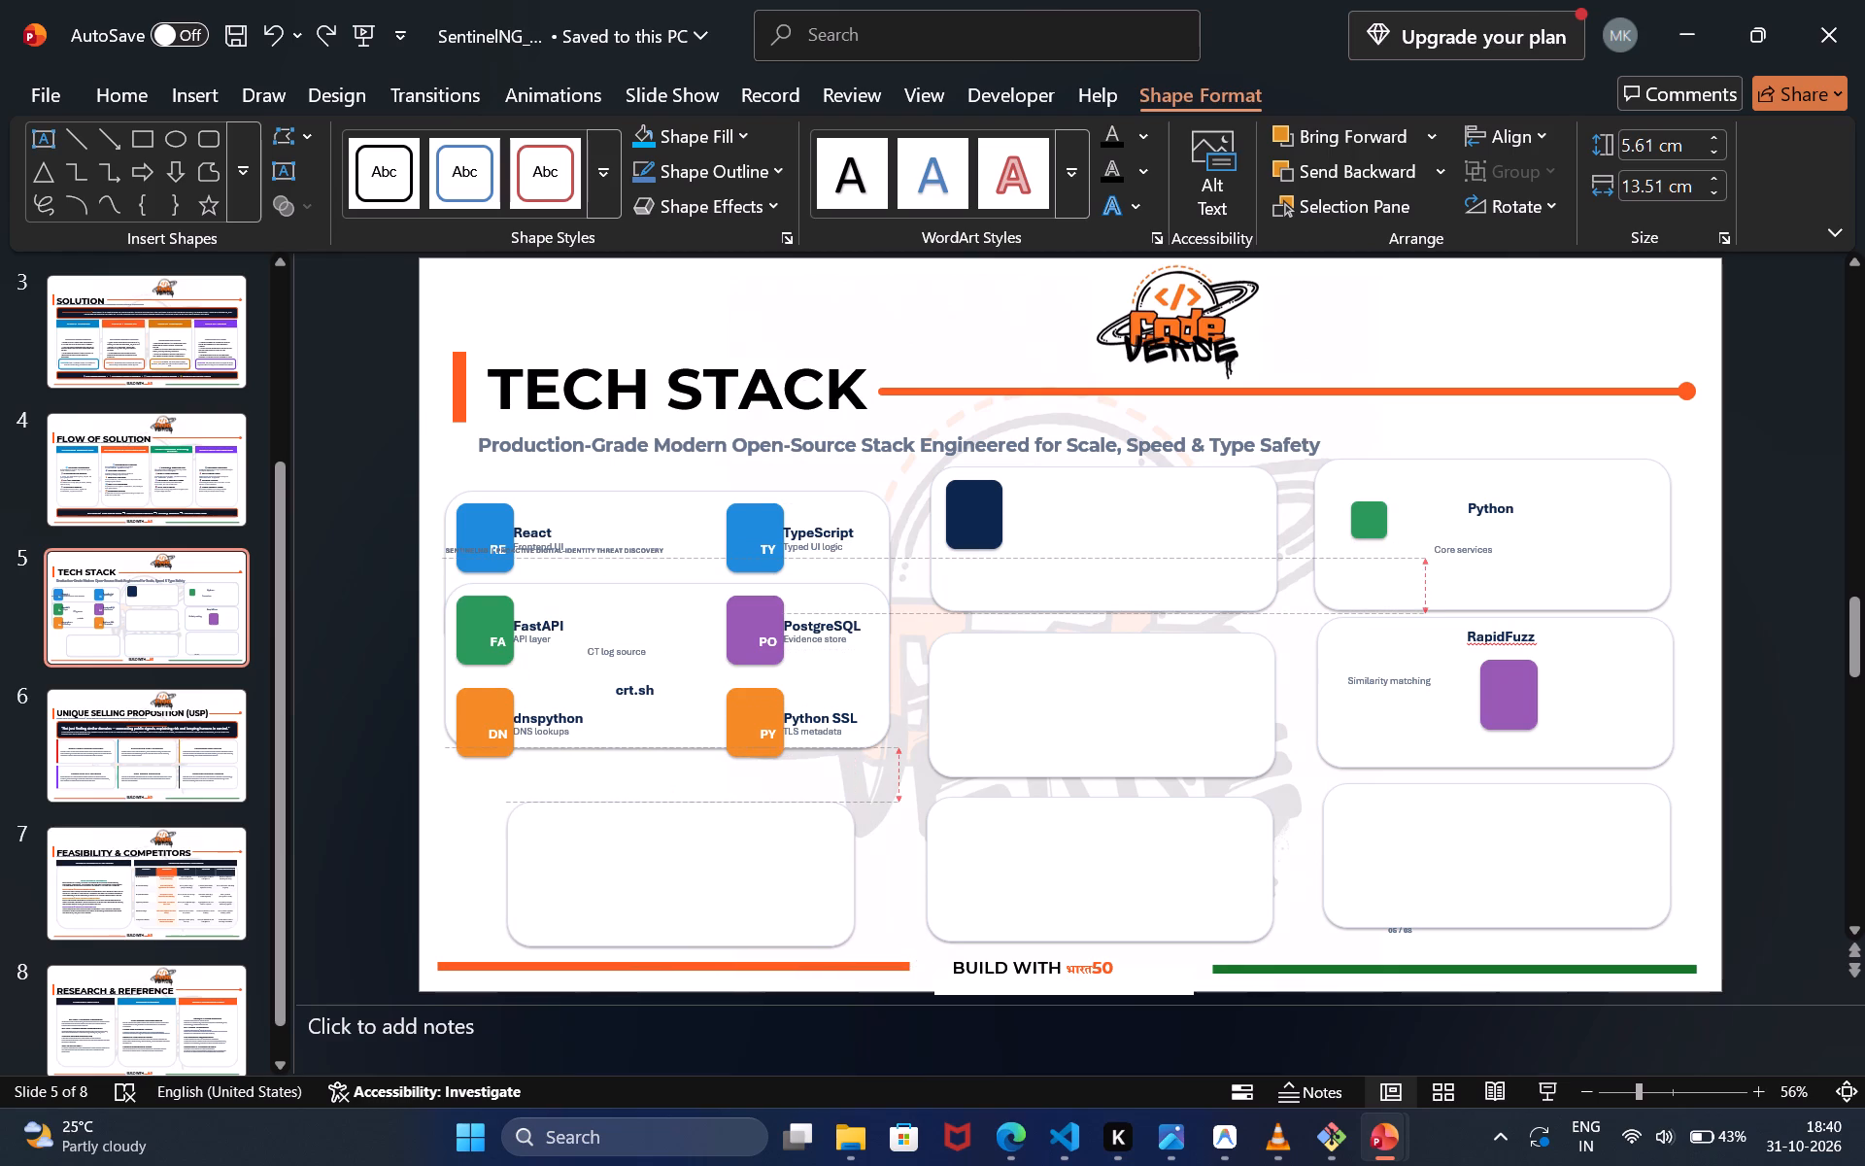
{"action": "left_click_drag", "start_coordinate": [599, 919], "coordinate": [582, 918]}
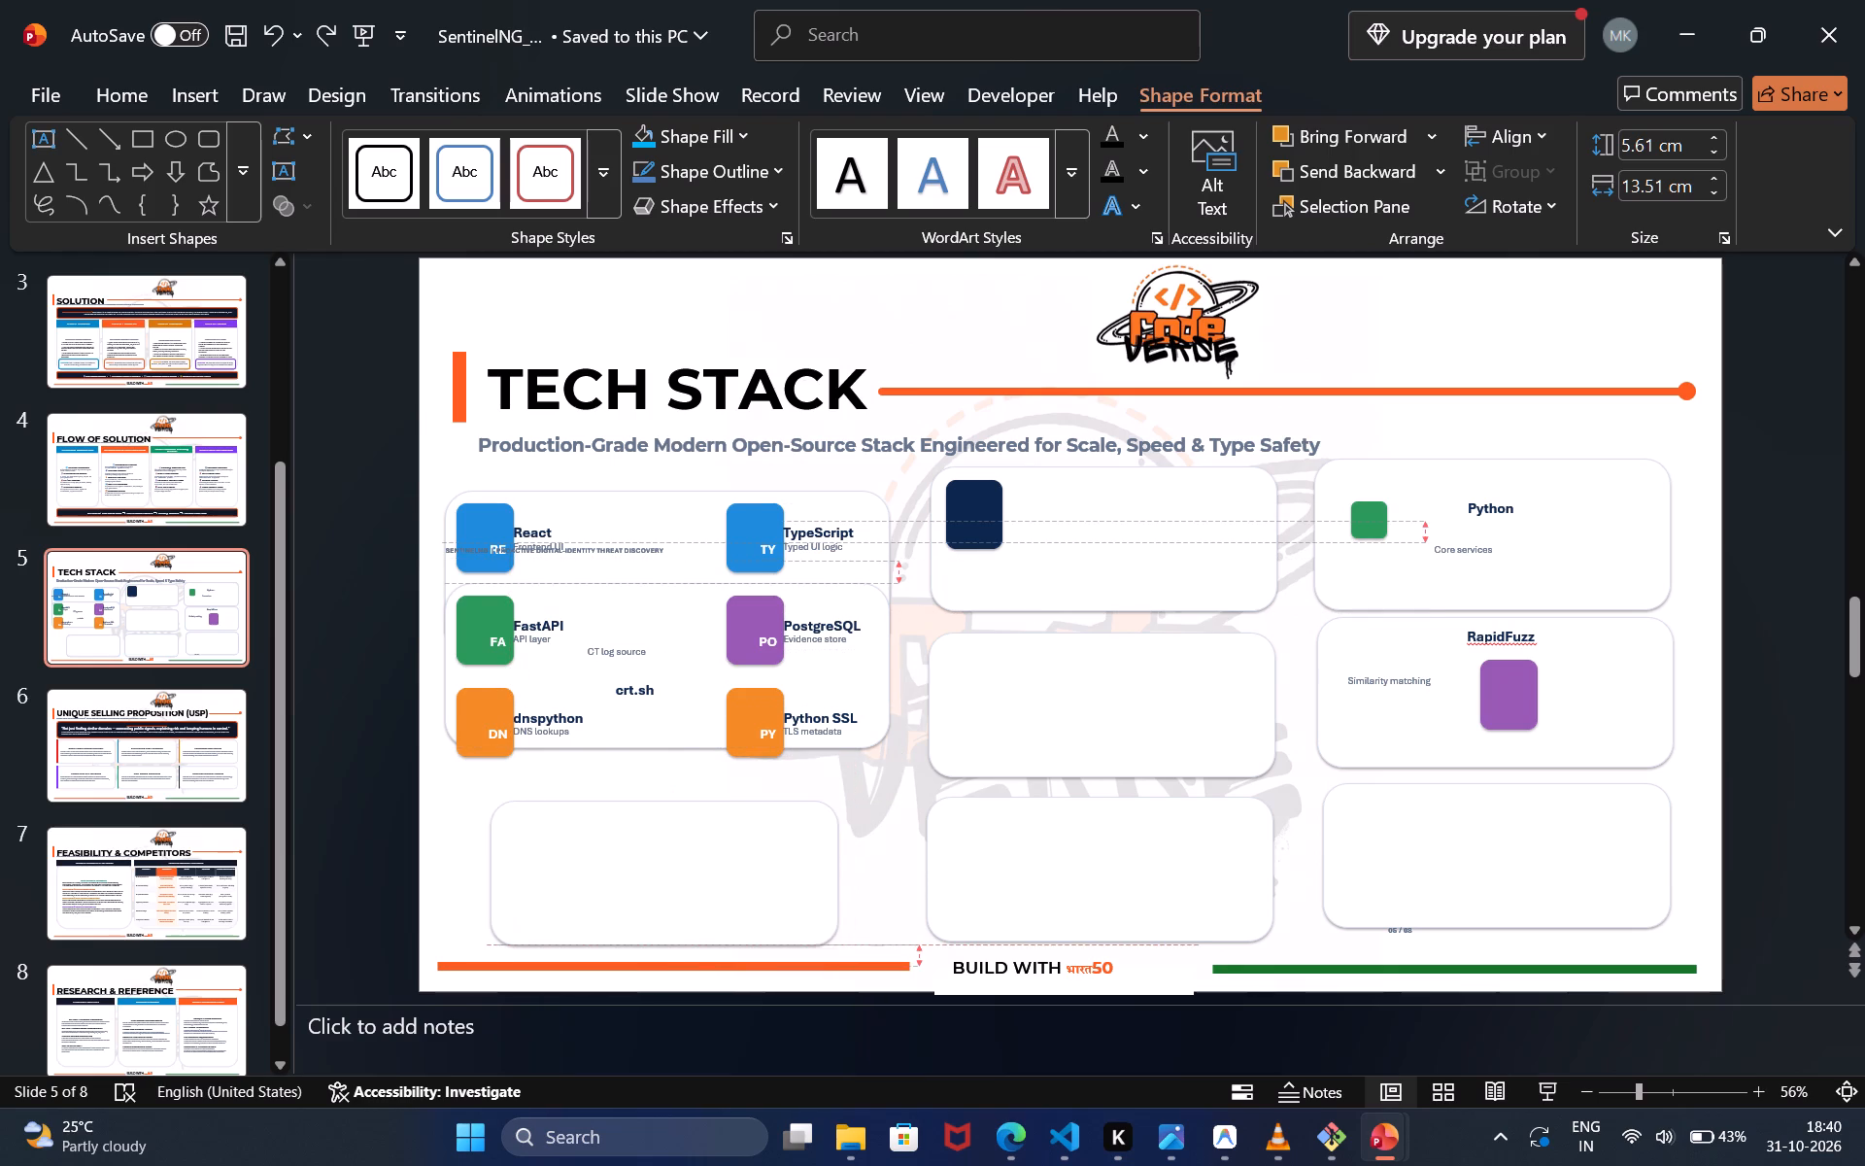
{"action": "left_click_drag", "start_coordinate": [582, 918], "coordinate": [580, 918]}
Delete the two remaining wide card backgrounds behind the left-column technology tiles.
{"action": "left_click", "coordinate": [583, 671]}
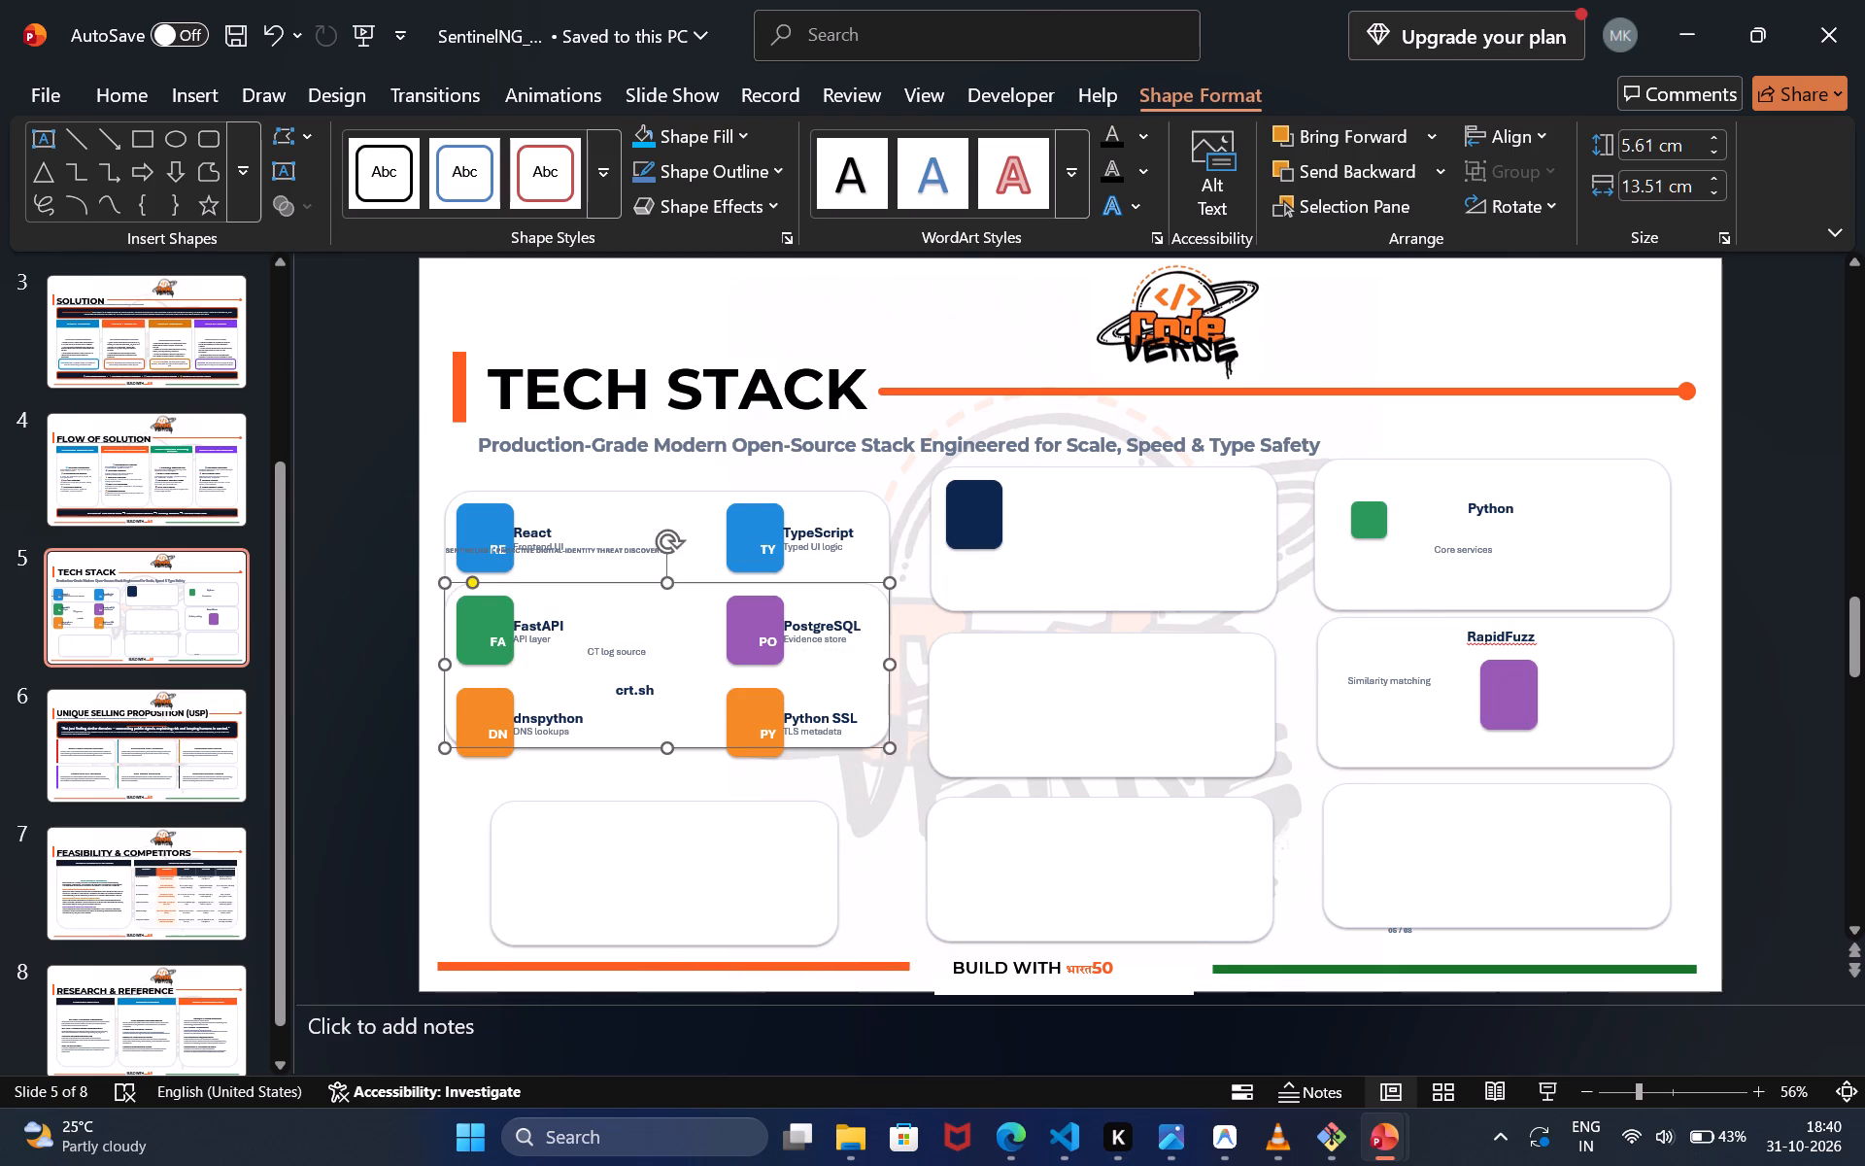
{"action": "key", "text": "Delete"}
{"action": "left_click", "coordinate": [621, 577]}
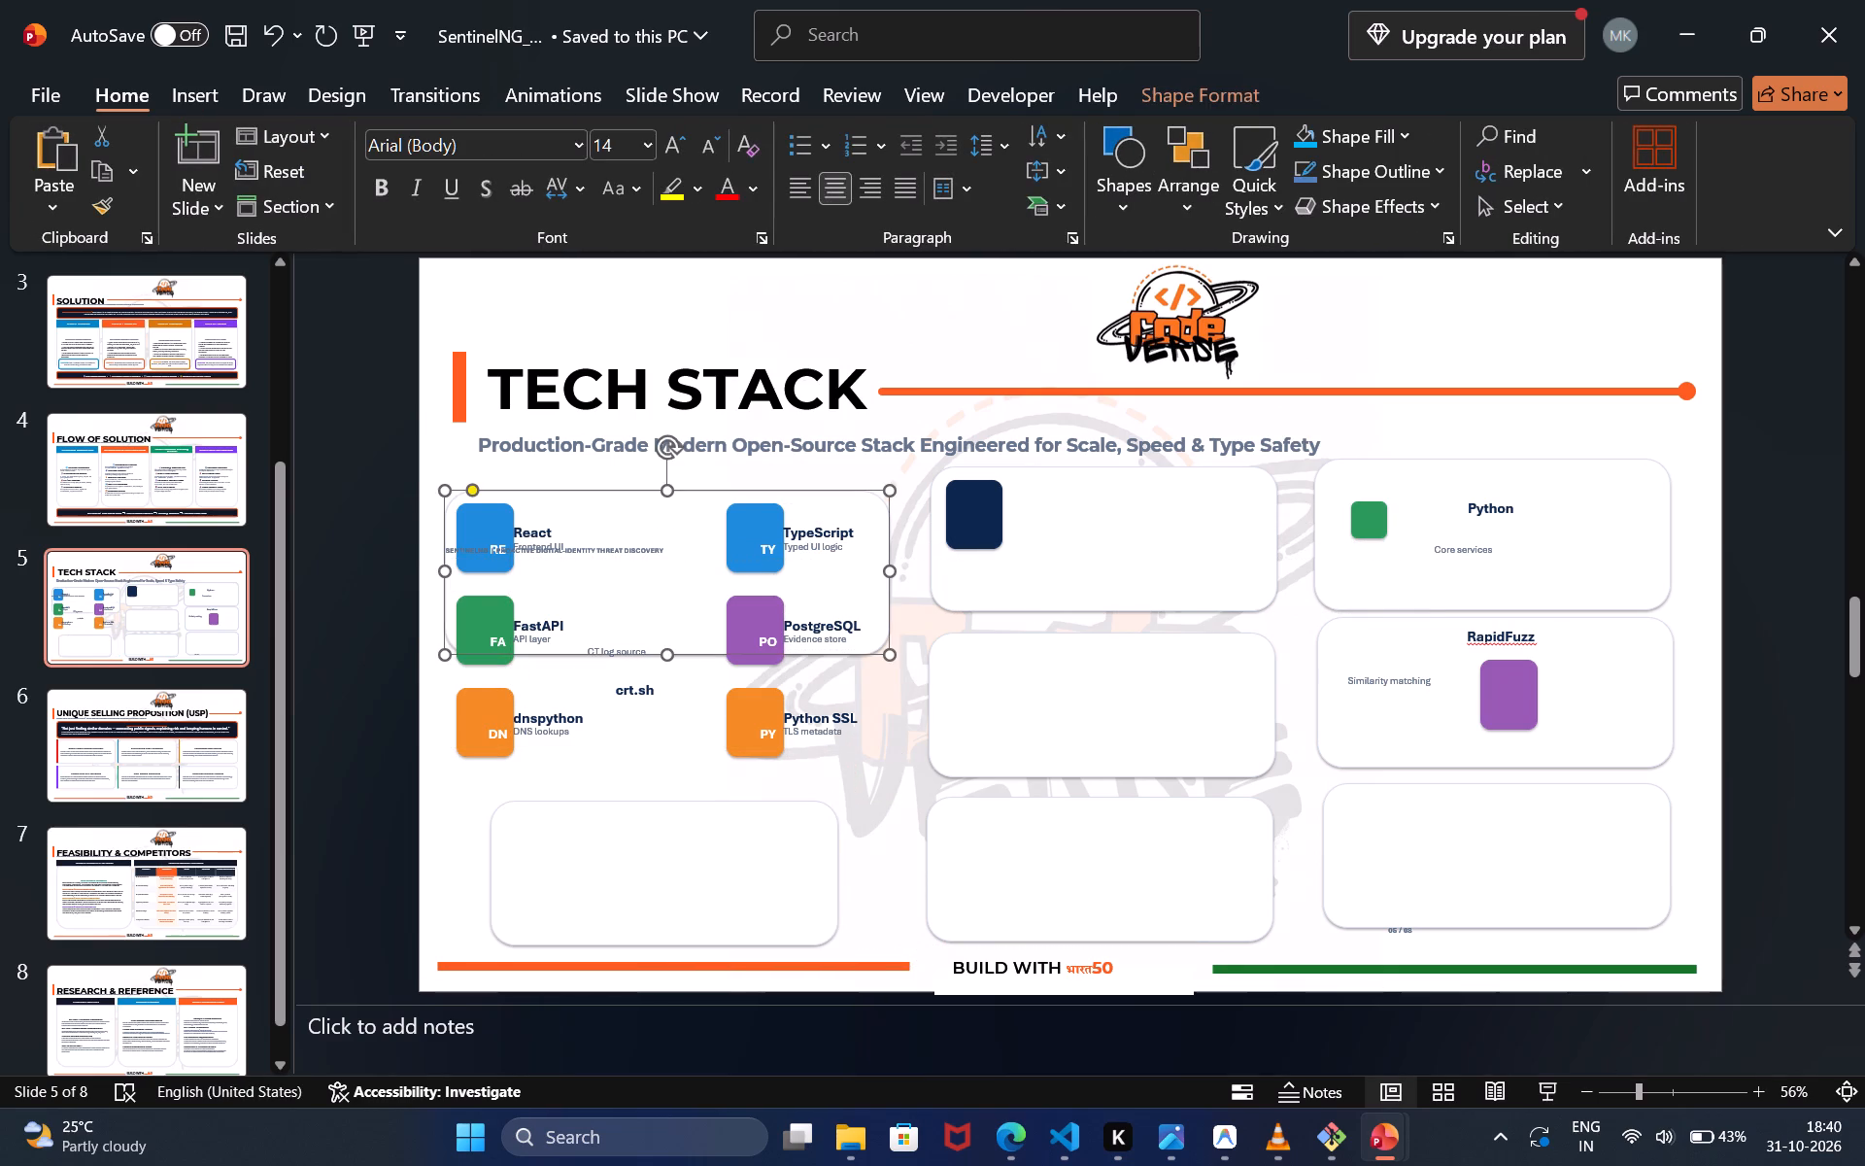
{"action": "key", "text": "Delete"}
Paste another empty card and park it over the end of the TECH STACK title.
{"action": "key", "text": "ctrl+v"}
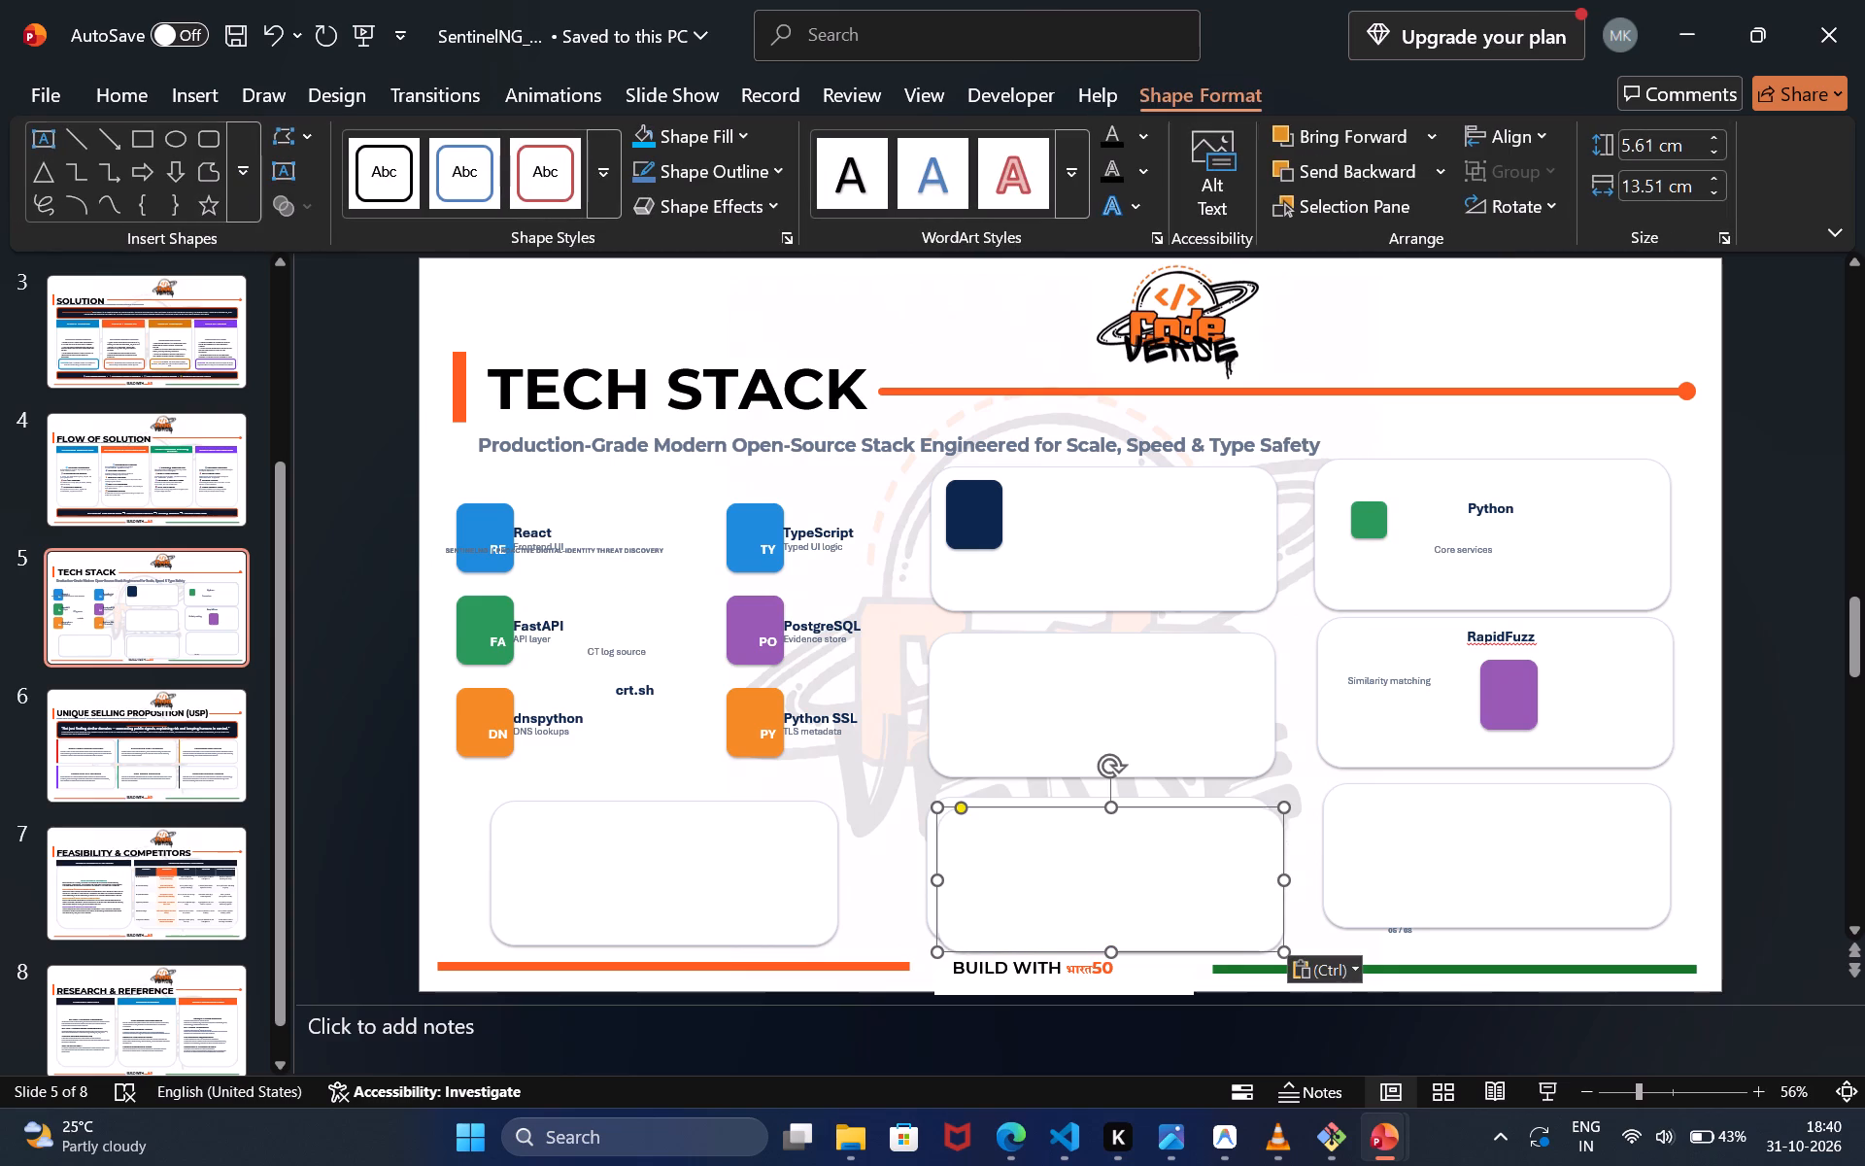
{"action": "left_click_drag", "start_coordinate": [1052, 866], "coordinate": [813, 352]}
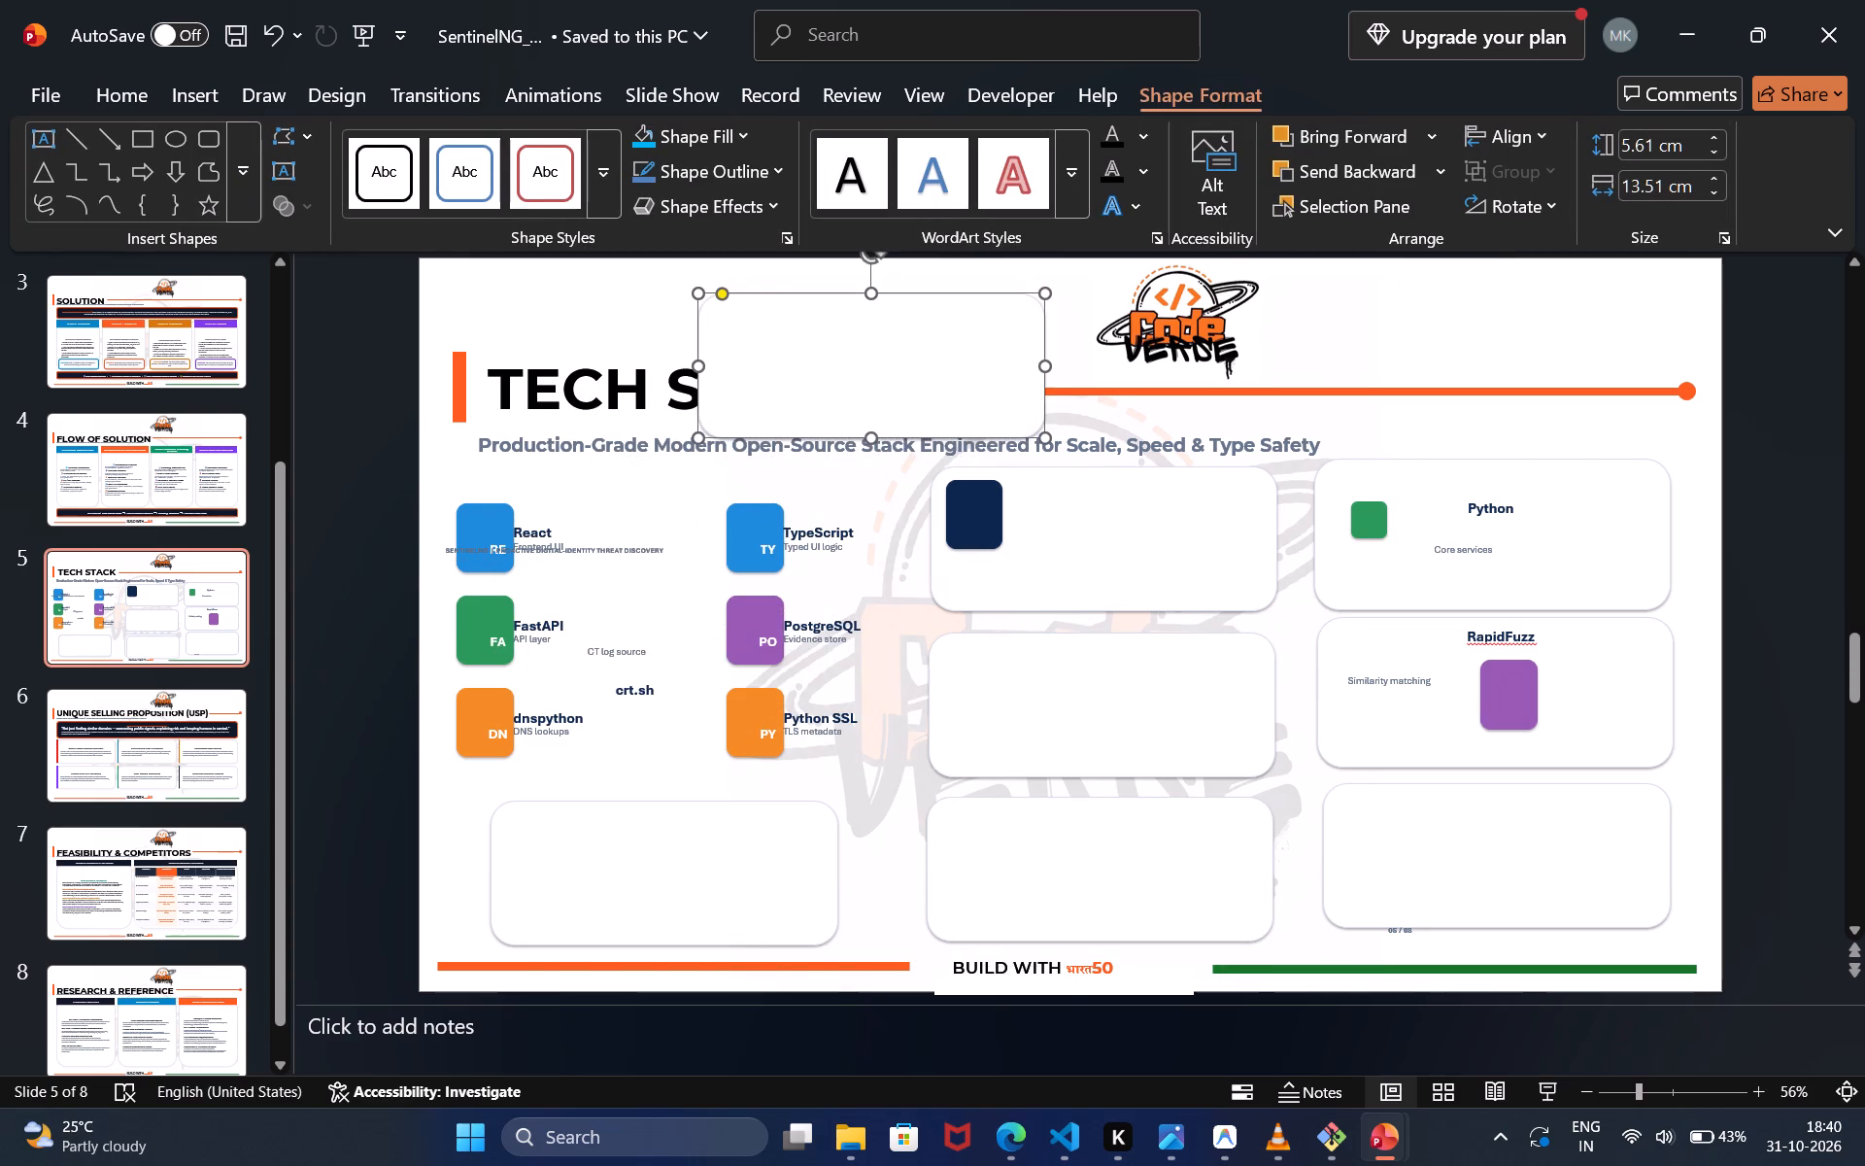
Bring the blue TypeScript tile to the front and place it on the empty bottom card of the middle column.
{"action": "left_click_drag", "start_coordinate": [765, 534], "coordinate": [842, 730]}
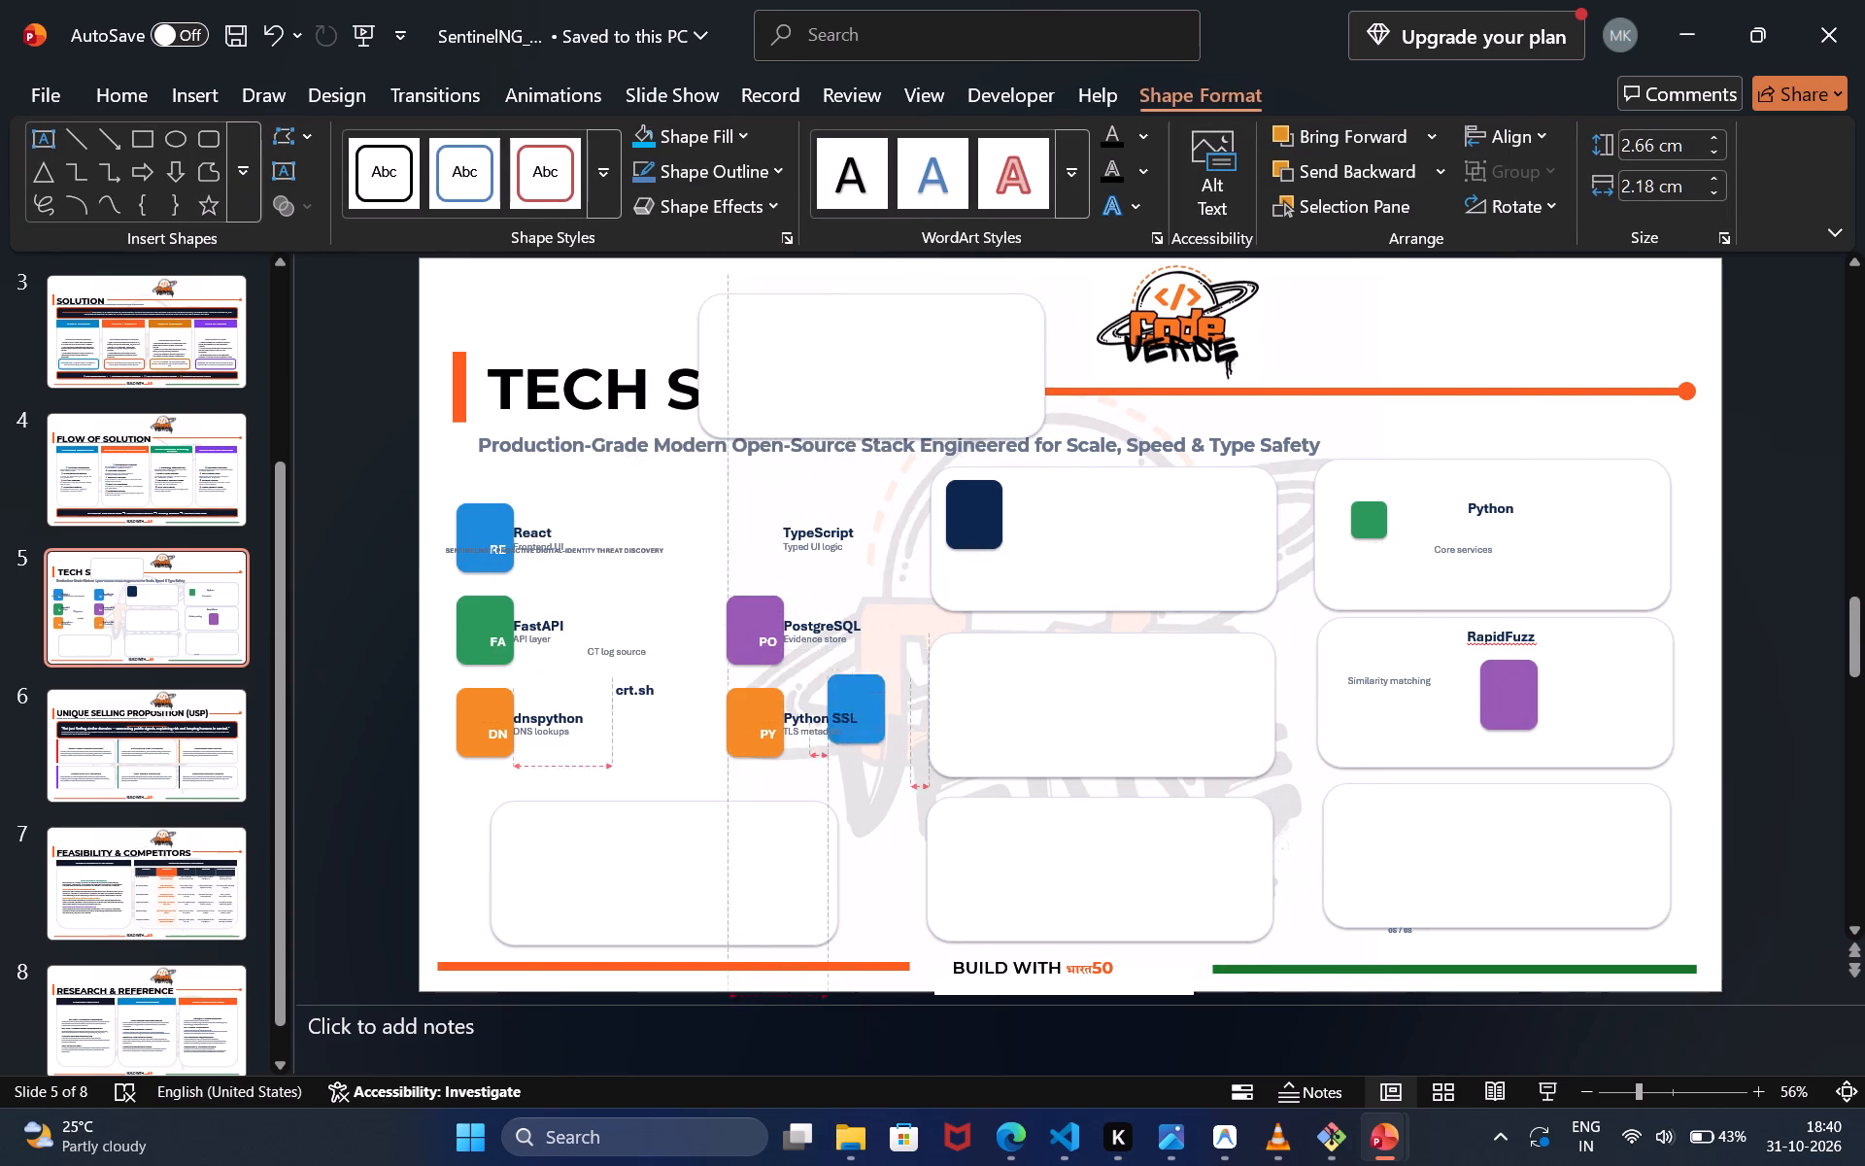
{"action": "left_click_drag", "start_coordinate": [842, 730], "coordinate": [865, 790]}
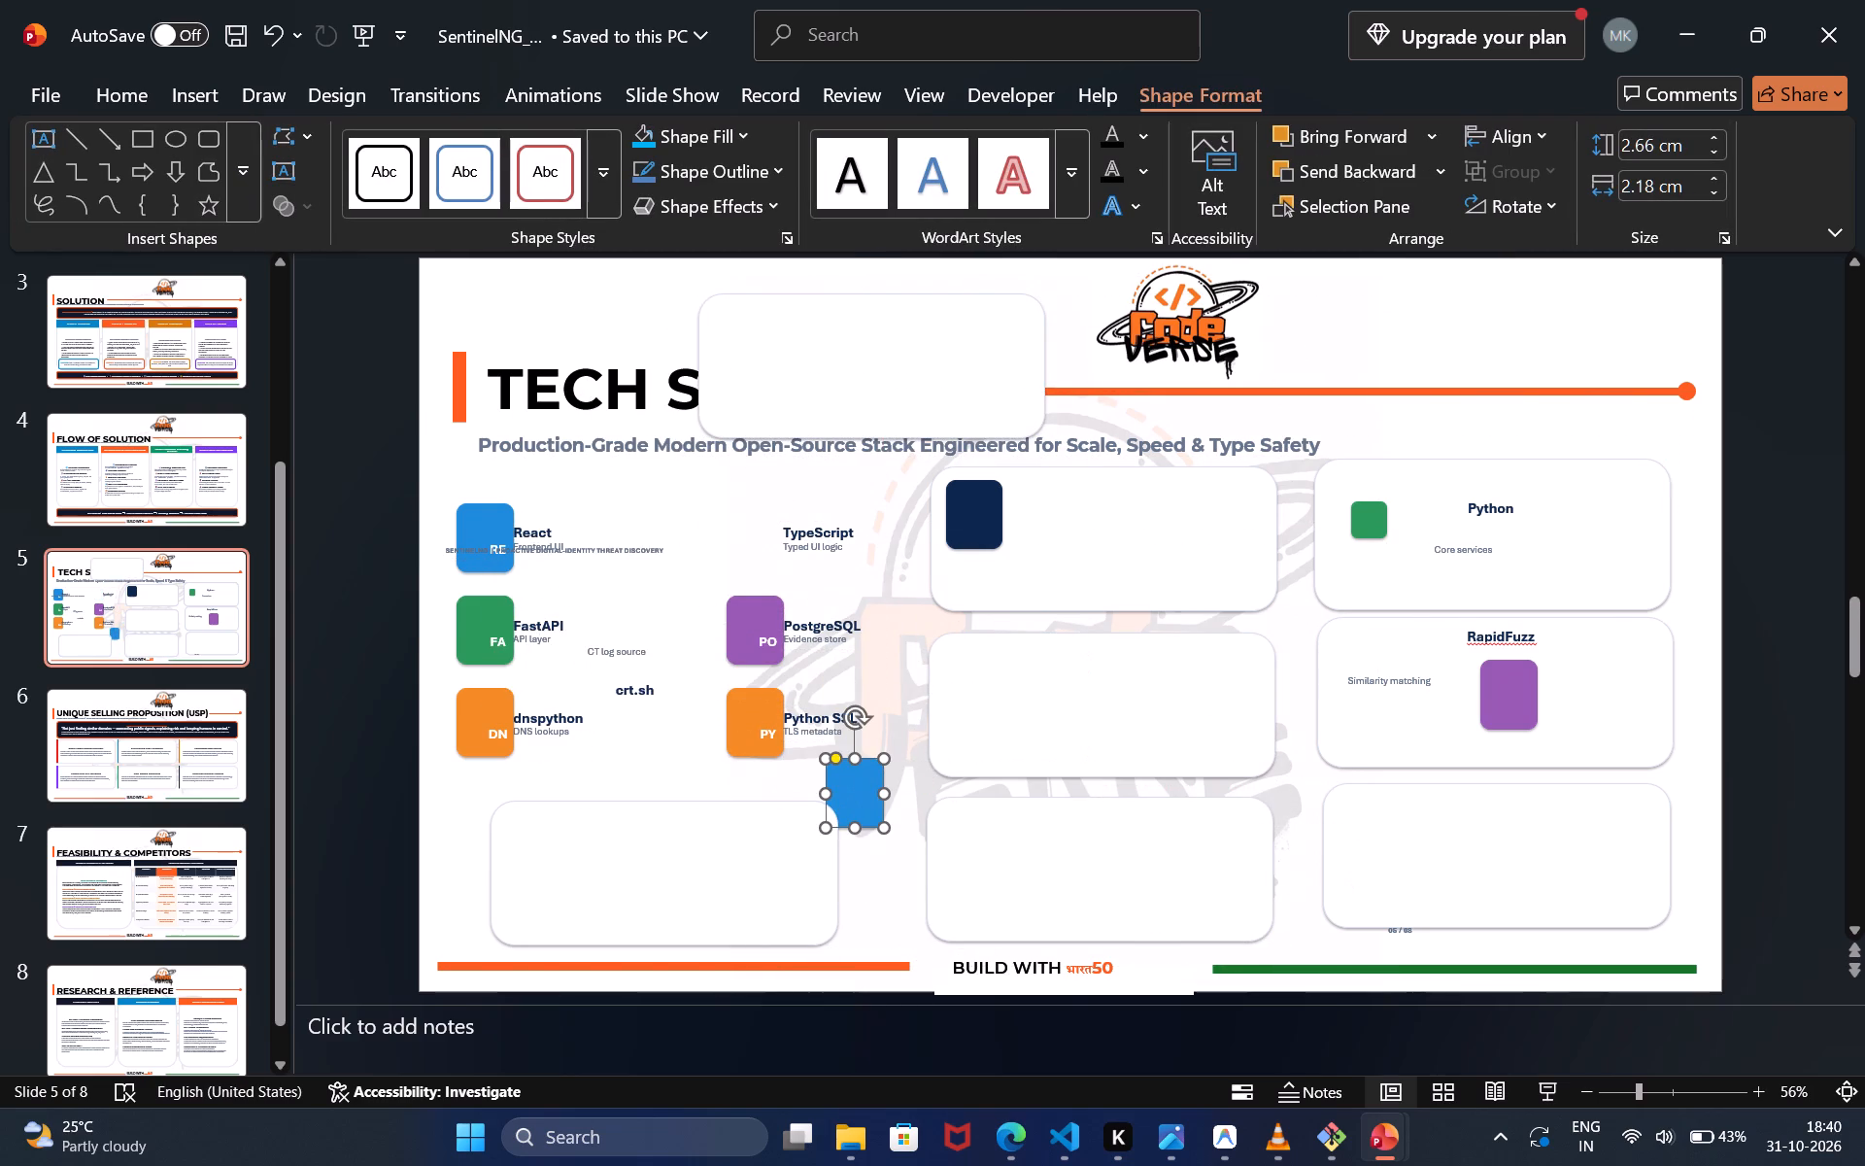
{"action": "left_click", "coordinate": [865, 790]}
{"action": "key", "text": "ctrl+c"}
{"action": "key", "text": "ctrl+x"}
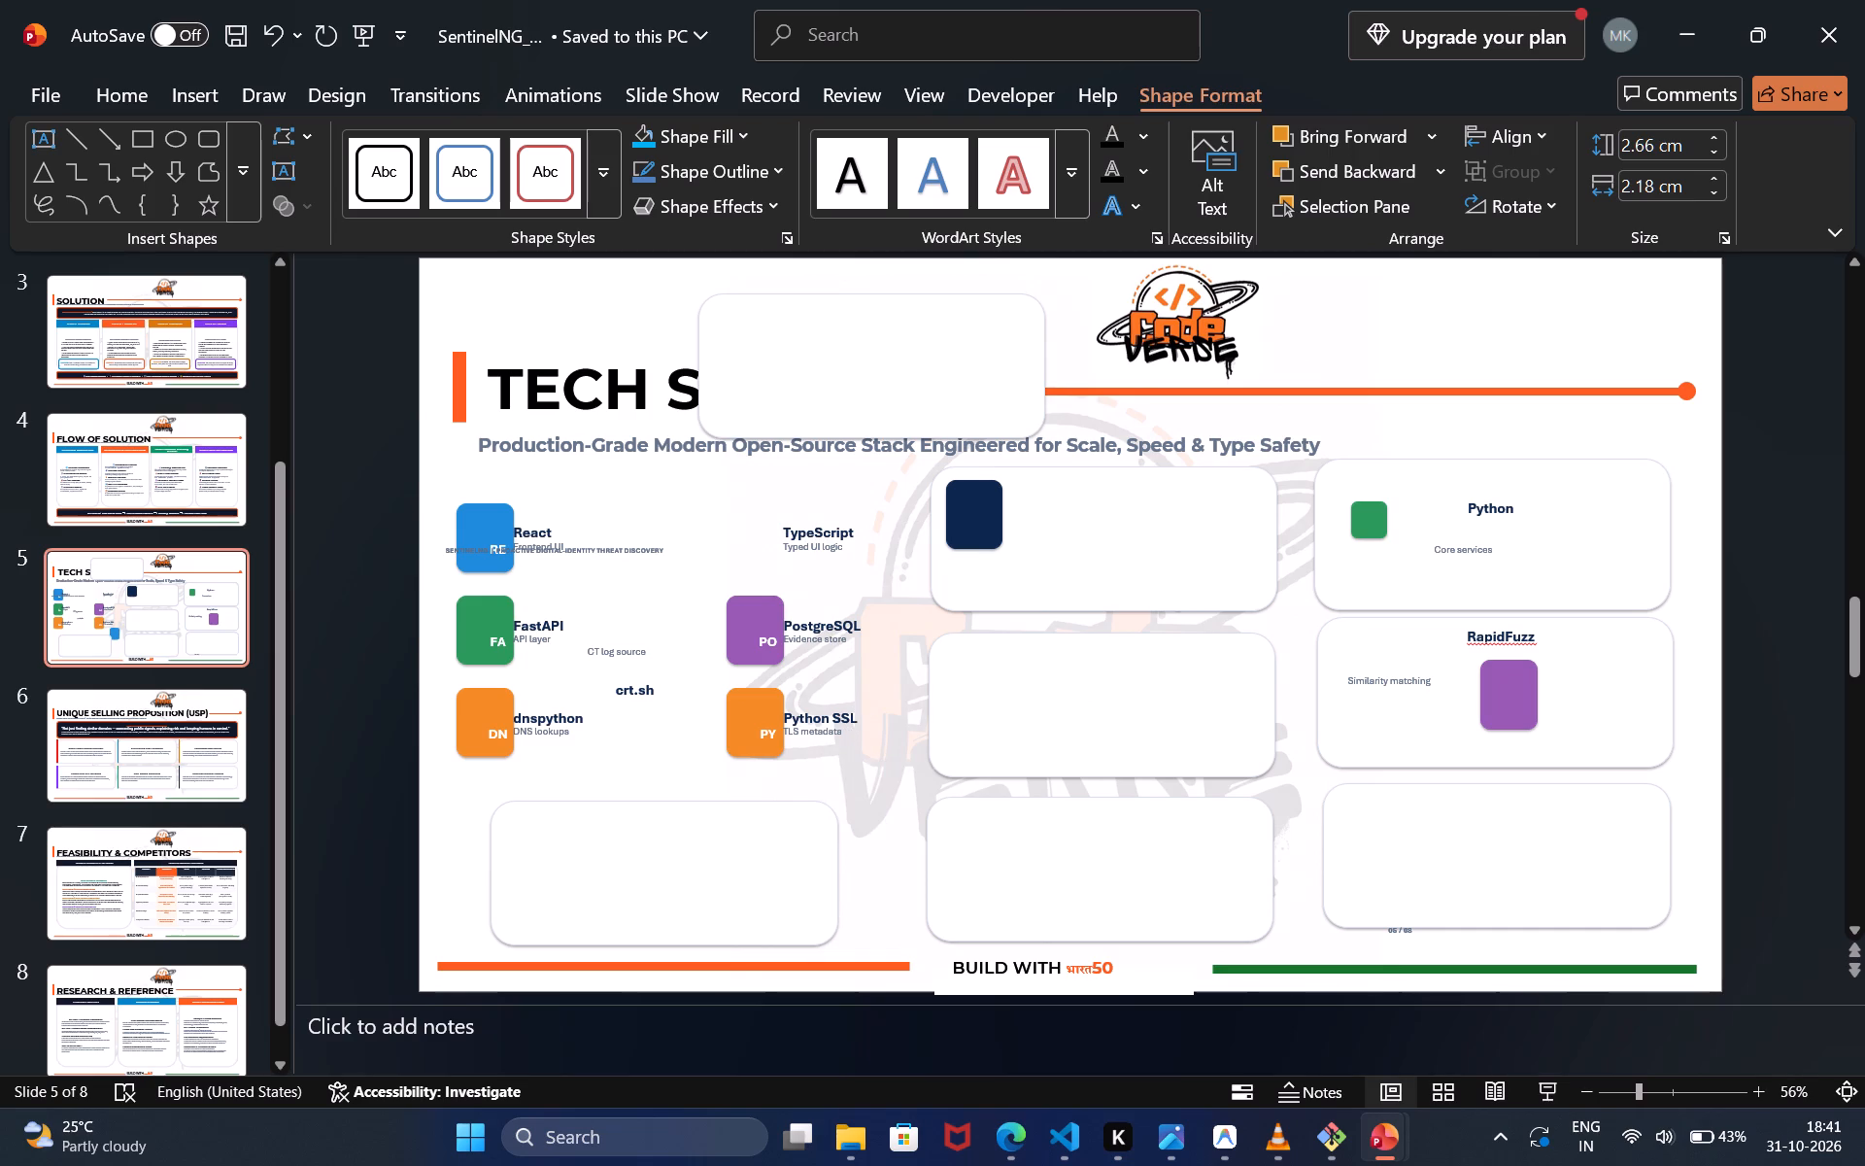
{"action": "key", "text": "ctrl+v"}
{"action": "left_click_drag", "start_coordinate": [864, 787], "coordinate": [1004, 860]}
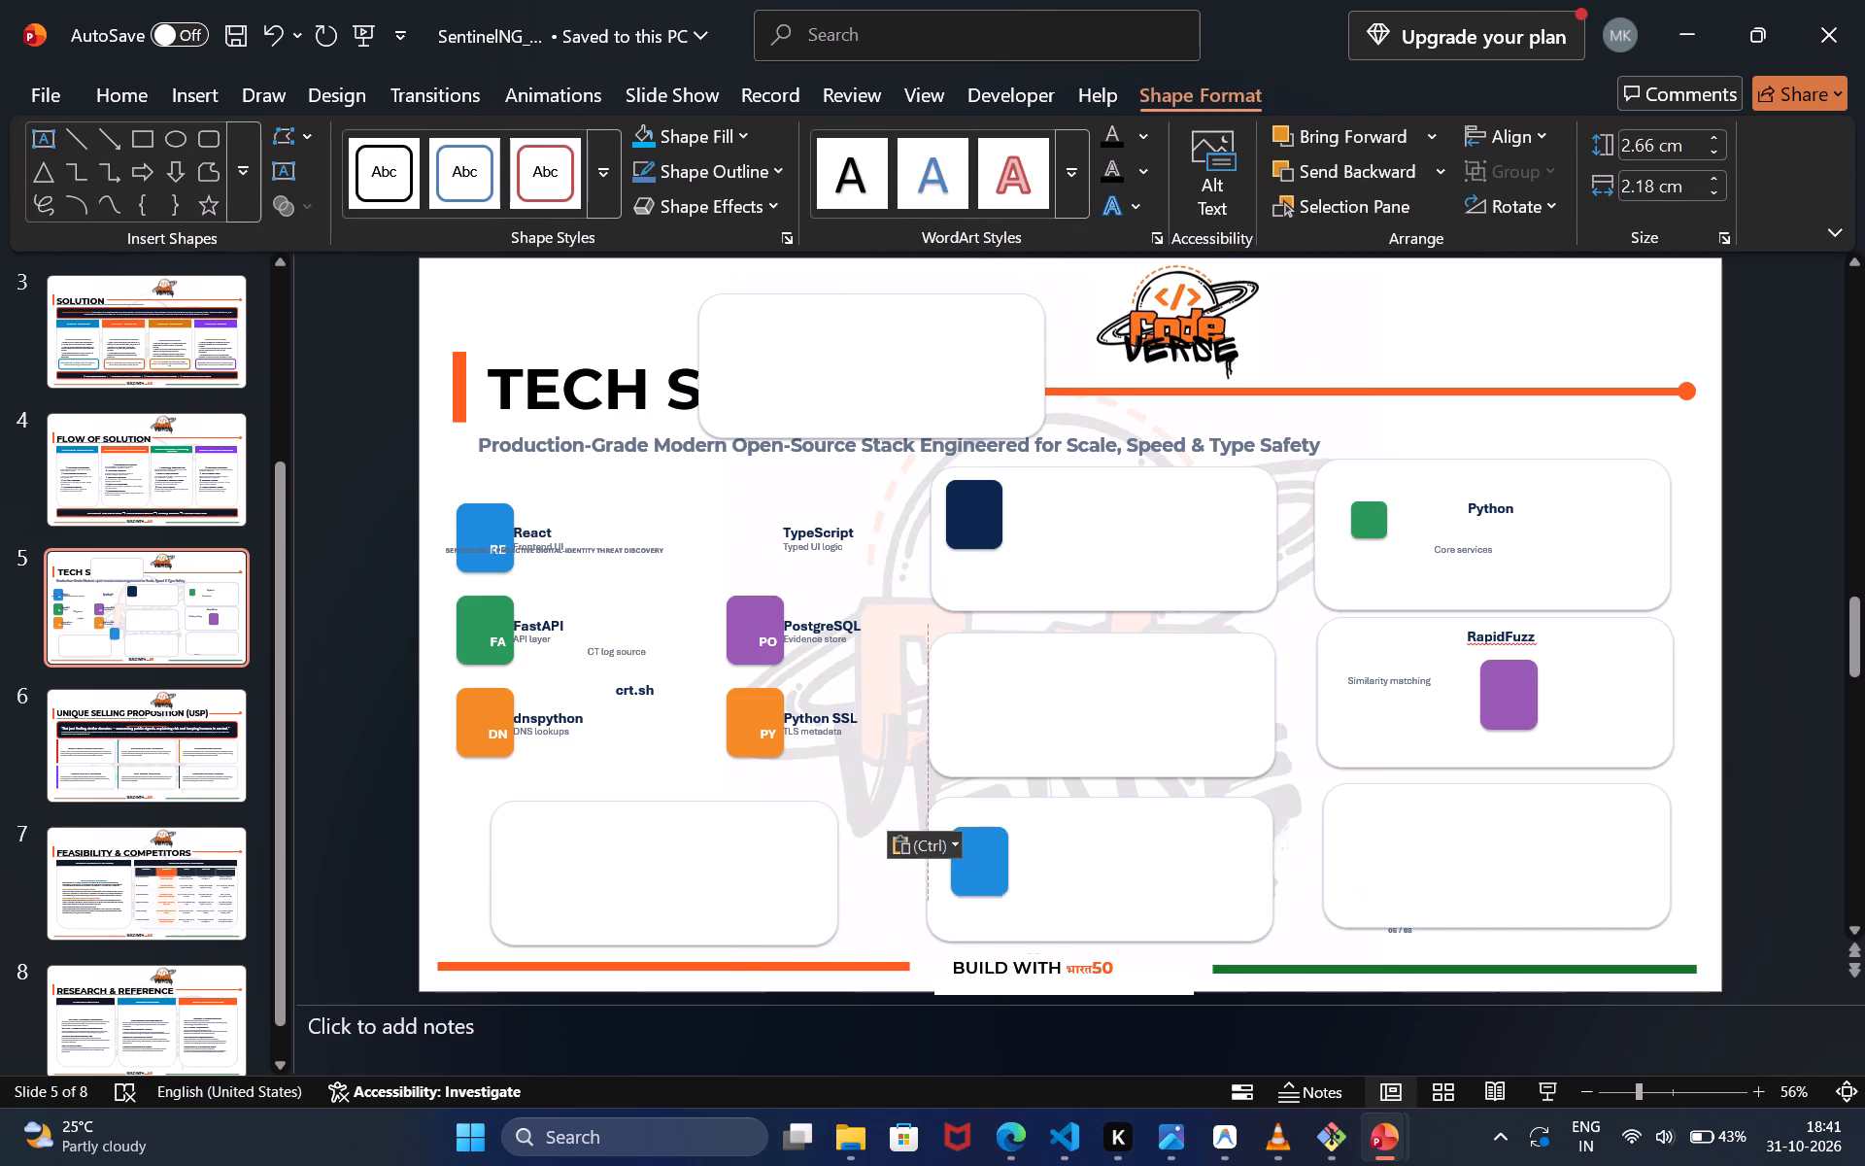
{"action": "left_click_drag", "start_coordinate": [1004, 860], "coordinate": [1015, 864]}
Bring the orange Python SSL tile to the front and place it on the second card of the middle column.
{"action": "left_click", "coordinate": [767, 717]}
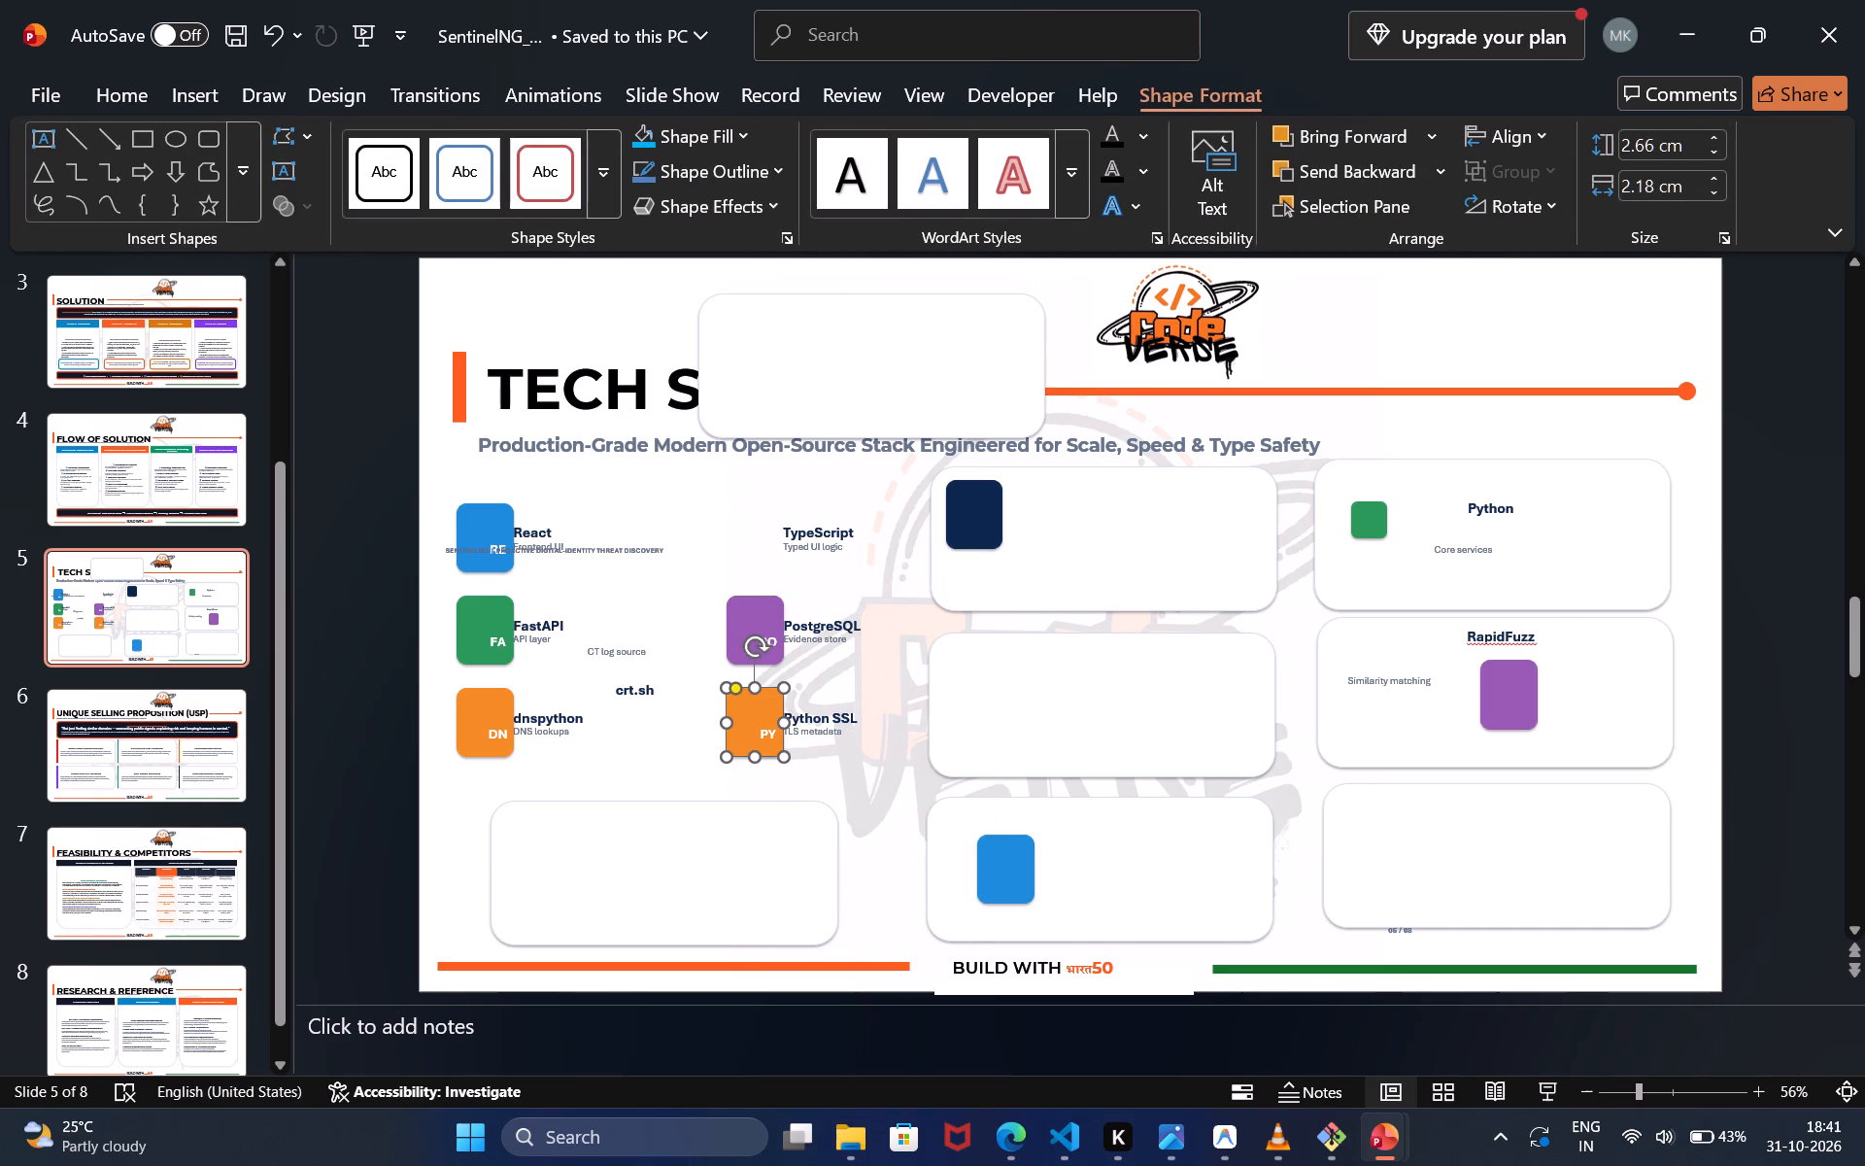
{"action": "key", "text": "ctrl+x"}
{"action": "key", "text": "ctrl+c"}
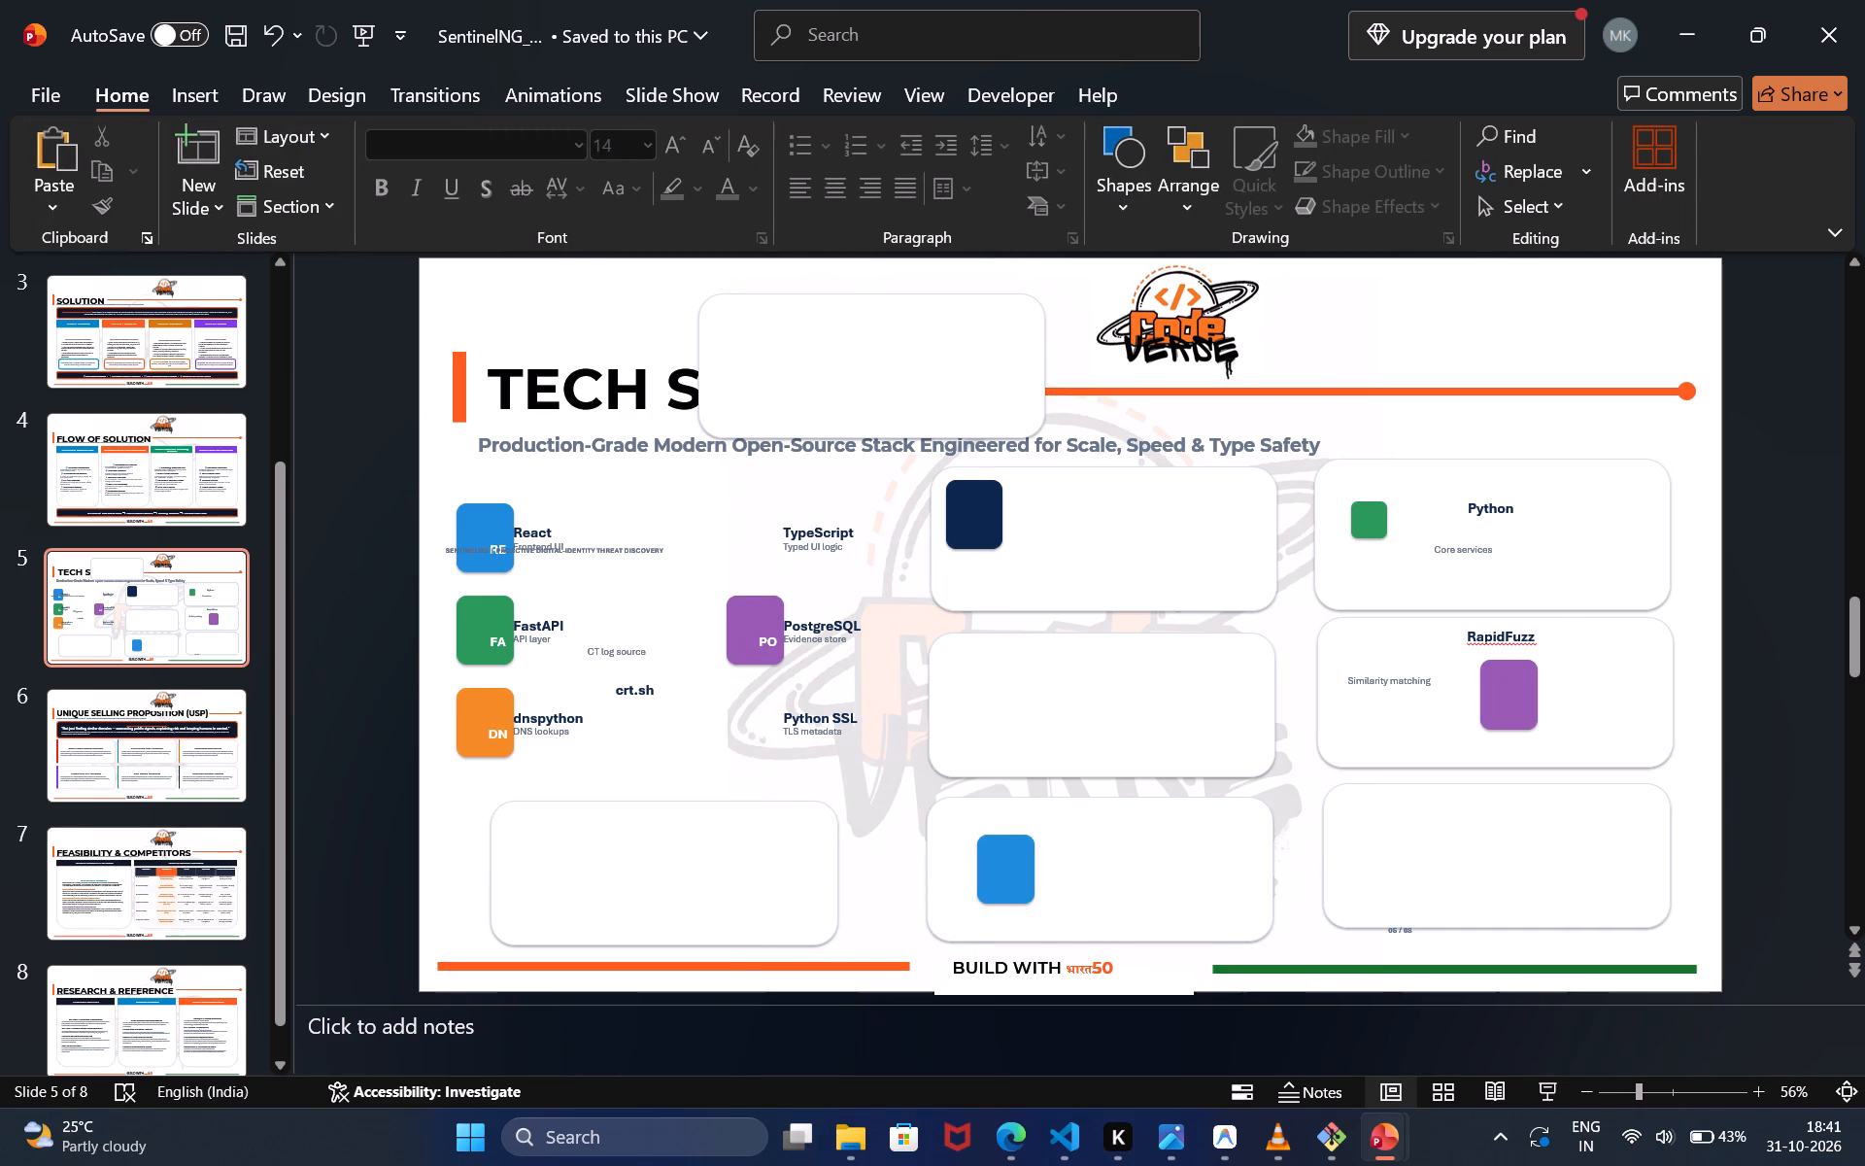
{"action": "key", "text": "ctrl+z"}
{"action": "key", "text": "ctrl+x"}
{"action": "key", "text": "ctrl+v"}
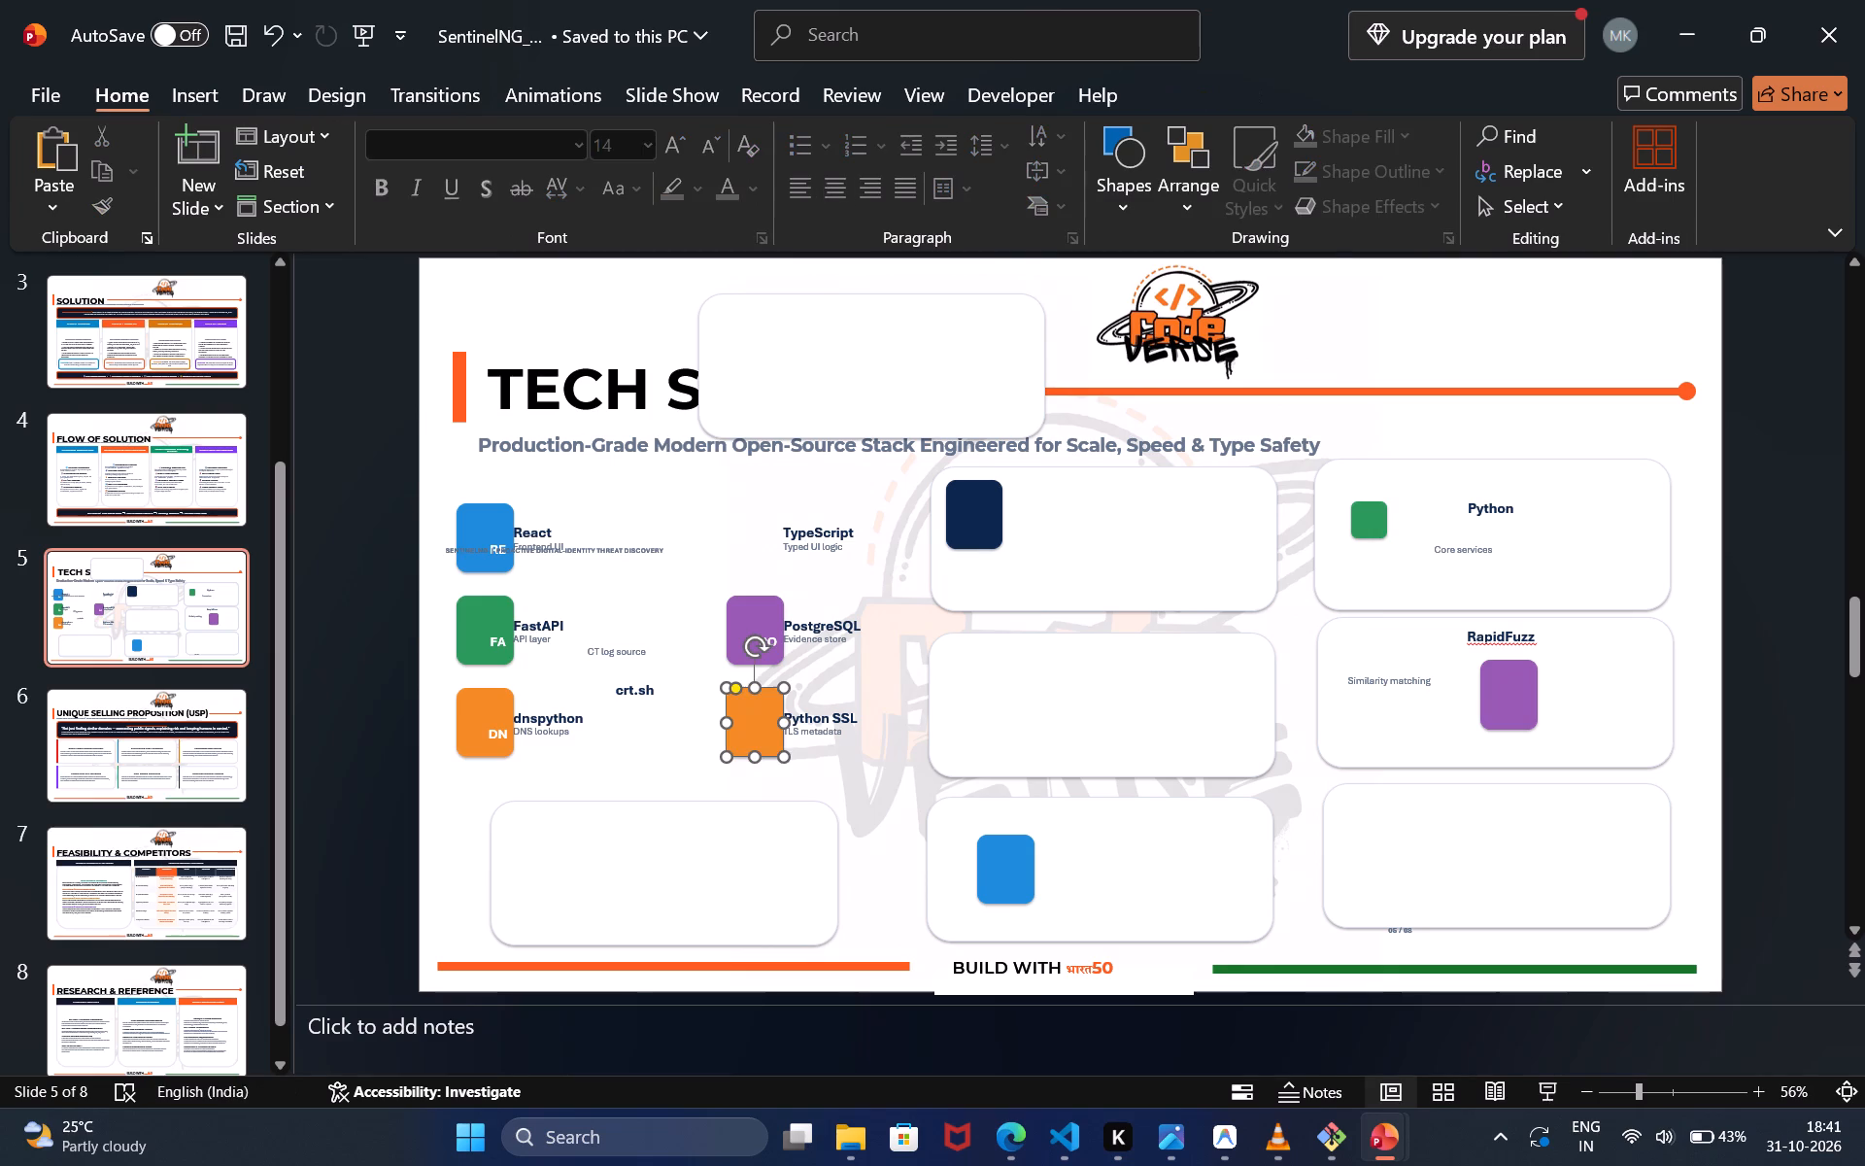
{"action": "left_click", "coordinate": [767, 717]}
{"action": "left_click_drag", "start_coordinate": [767, 717], "coordinate": [756, 730]}
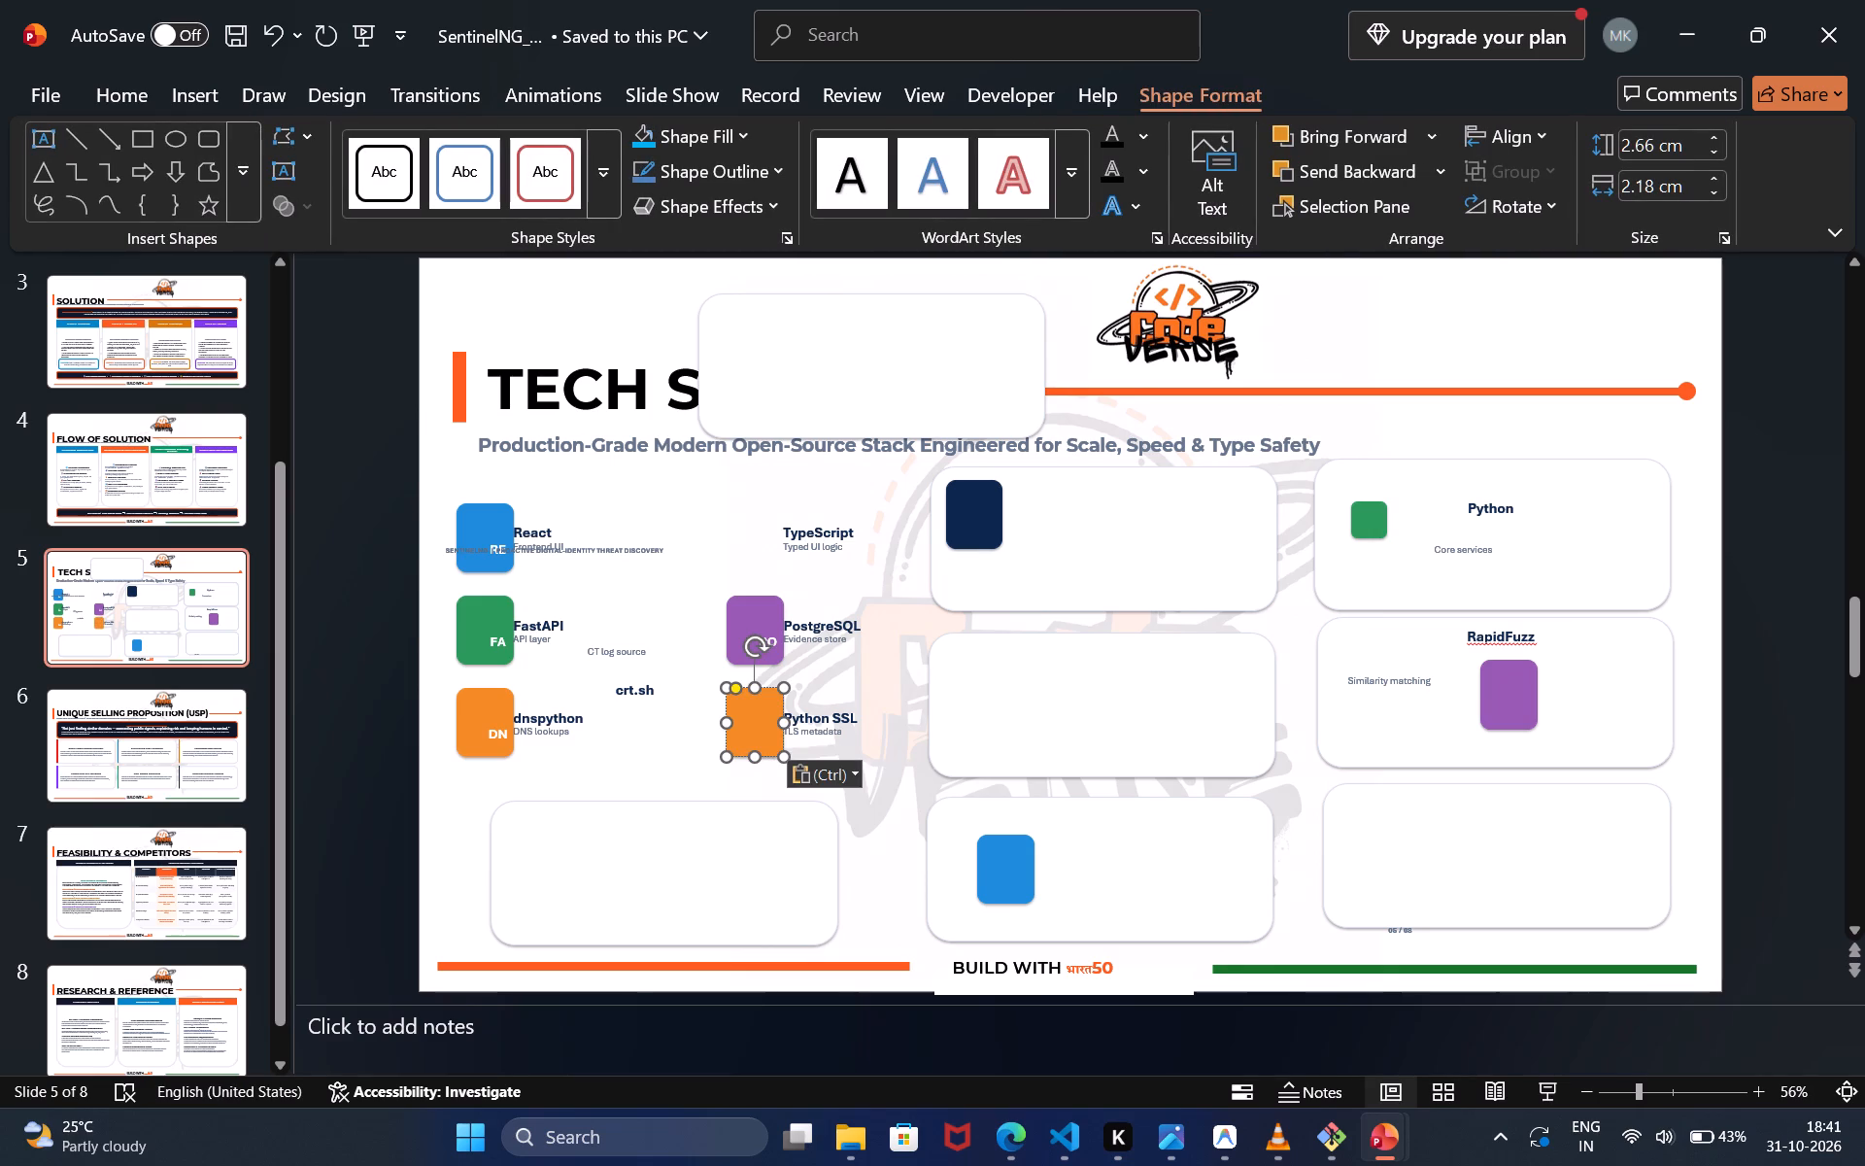
{"action": "left_click_drag", "start_coordinate": [756, 730], "coordinate": [1014, 689]}
Bring the purple PostgreSQL tile to the front and place it at the left end of the left column's card.
{"action": "left_click", "coordinate": [752, 601]}
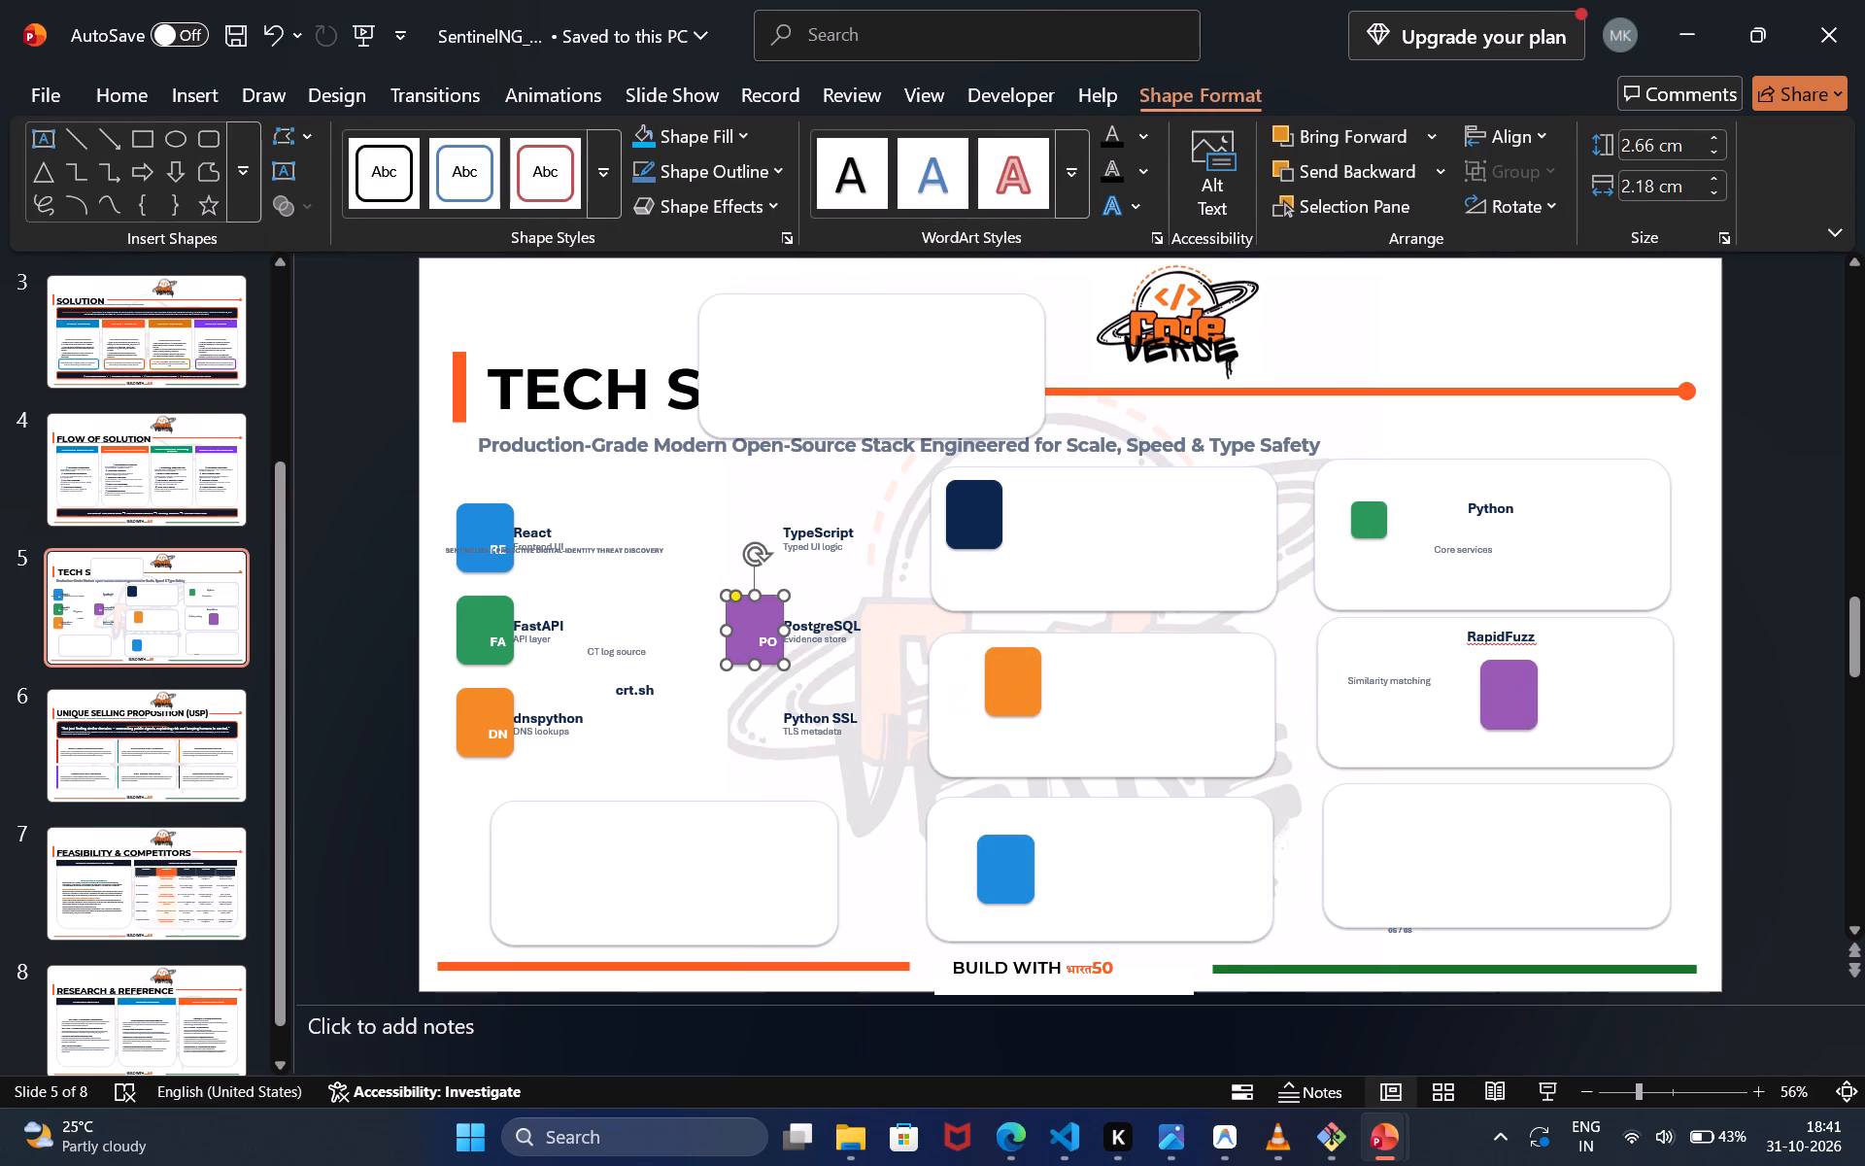
{"action": "key", "text": "ctrl+x"}
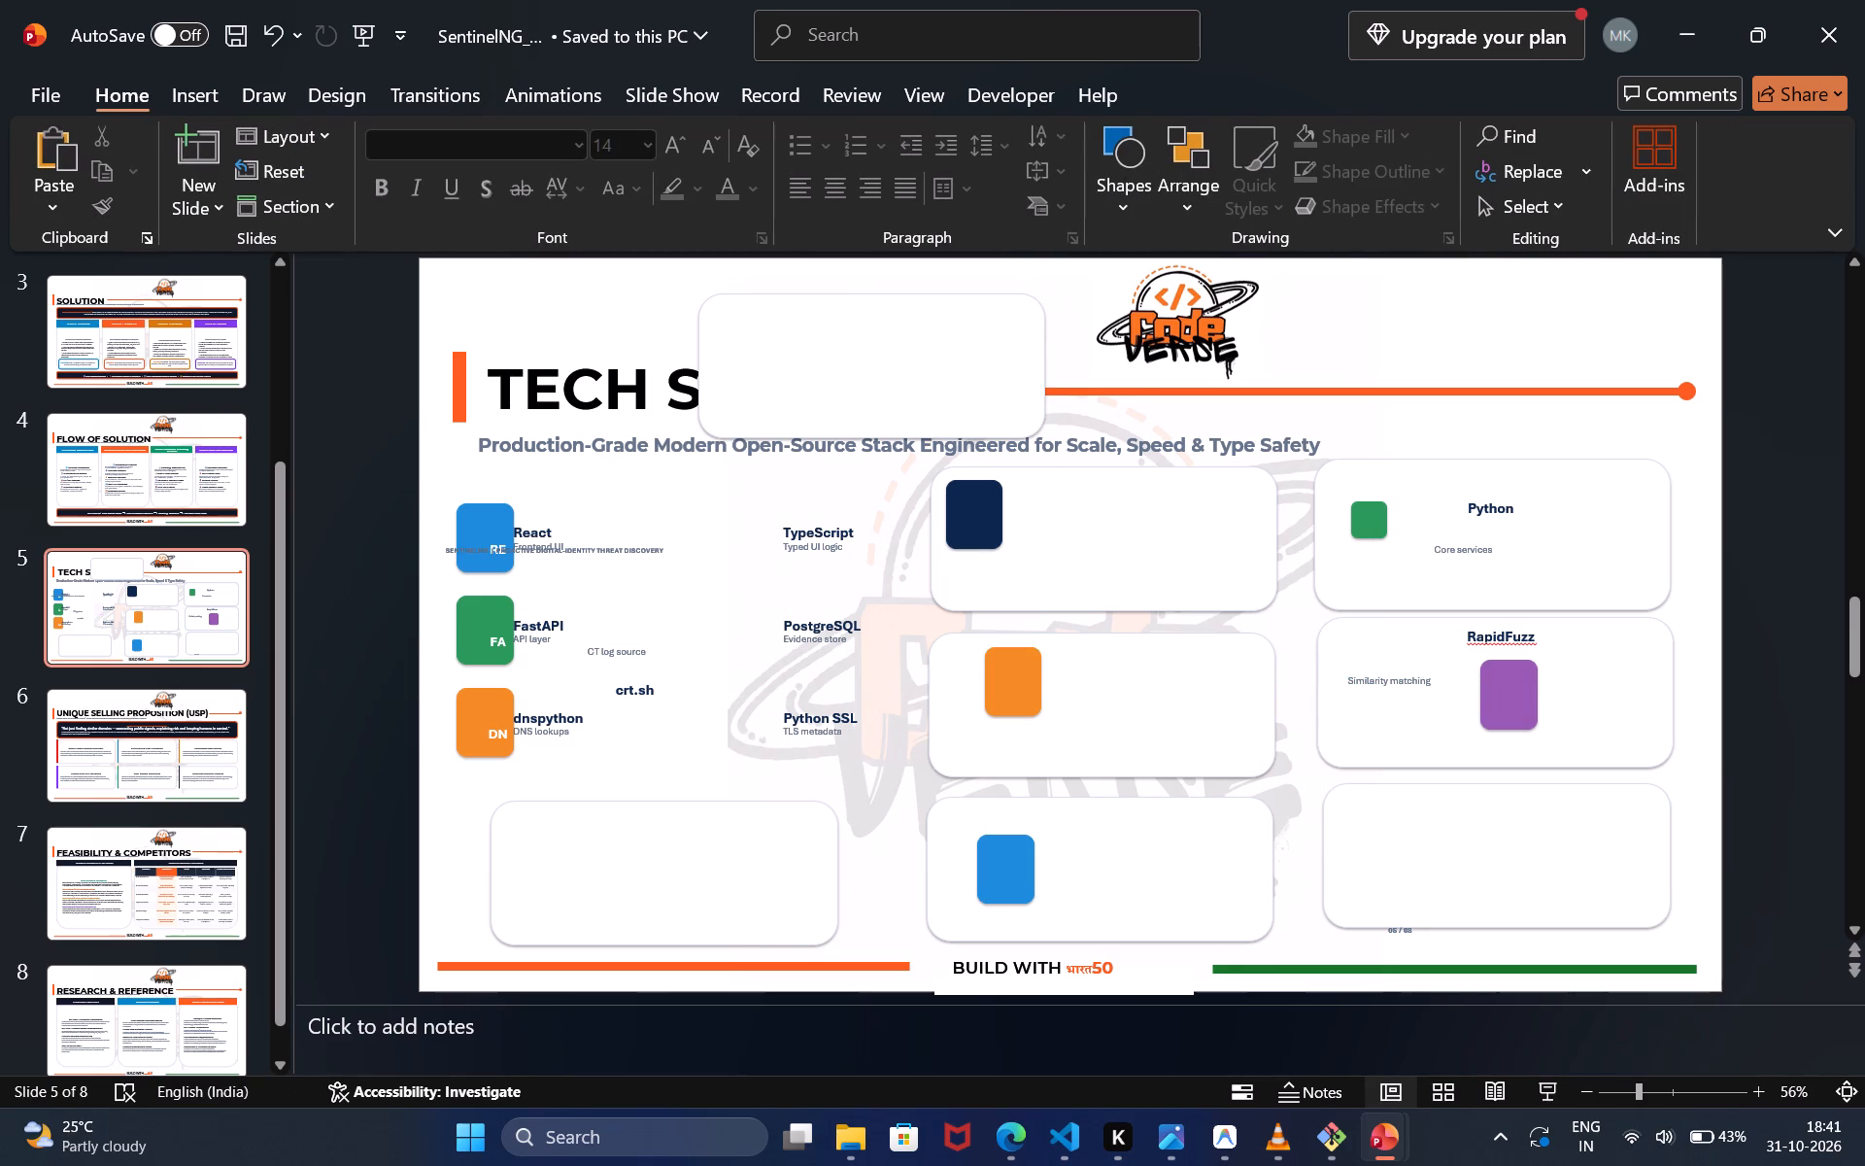
{"action": "key", "text": "ctrl+v"}
{"action": "left_click_drag", "start_coordinate": [750, 628], "coordinate": [532, 867]}
Bring the TLS metadata caption to the front and place it beside the purple tile on the left column's card.
{"action": "left_click", "coordinate": [816, 724]}
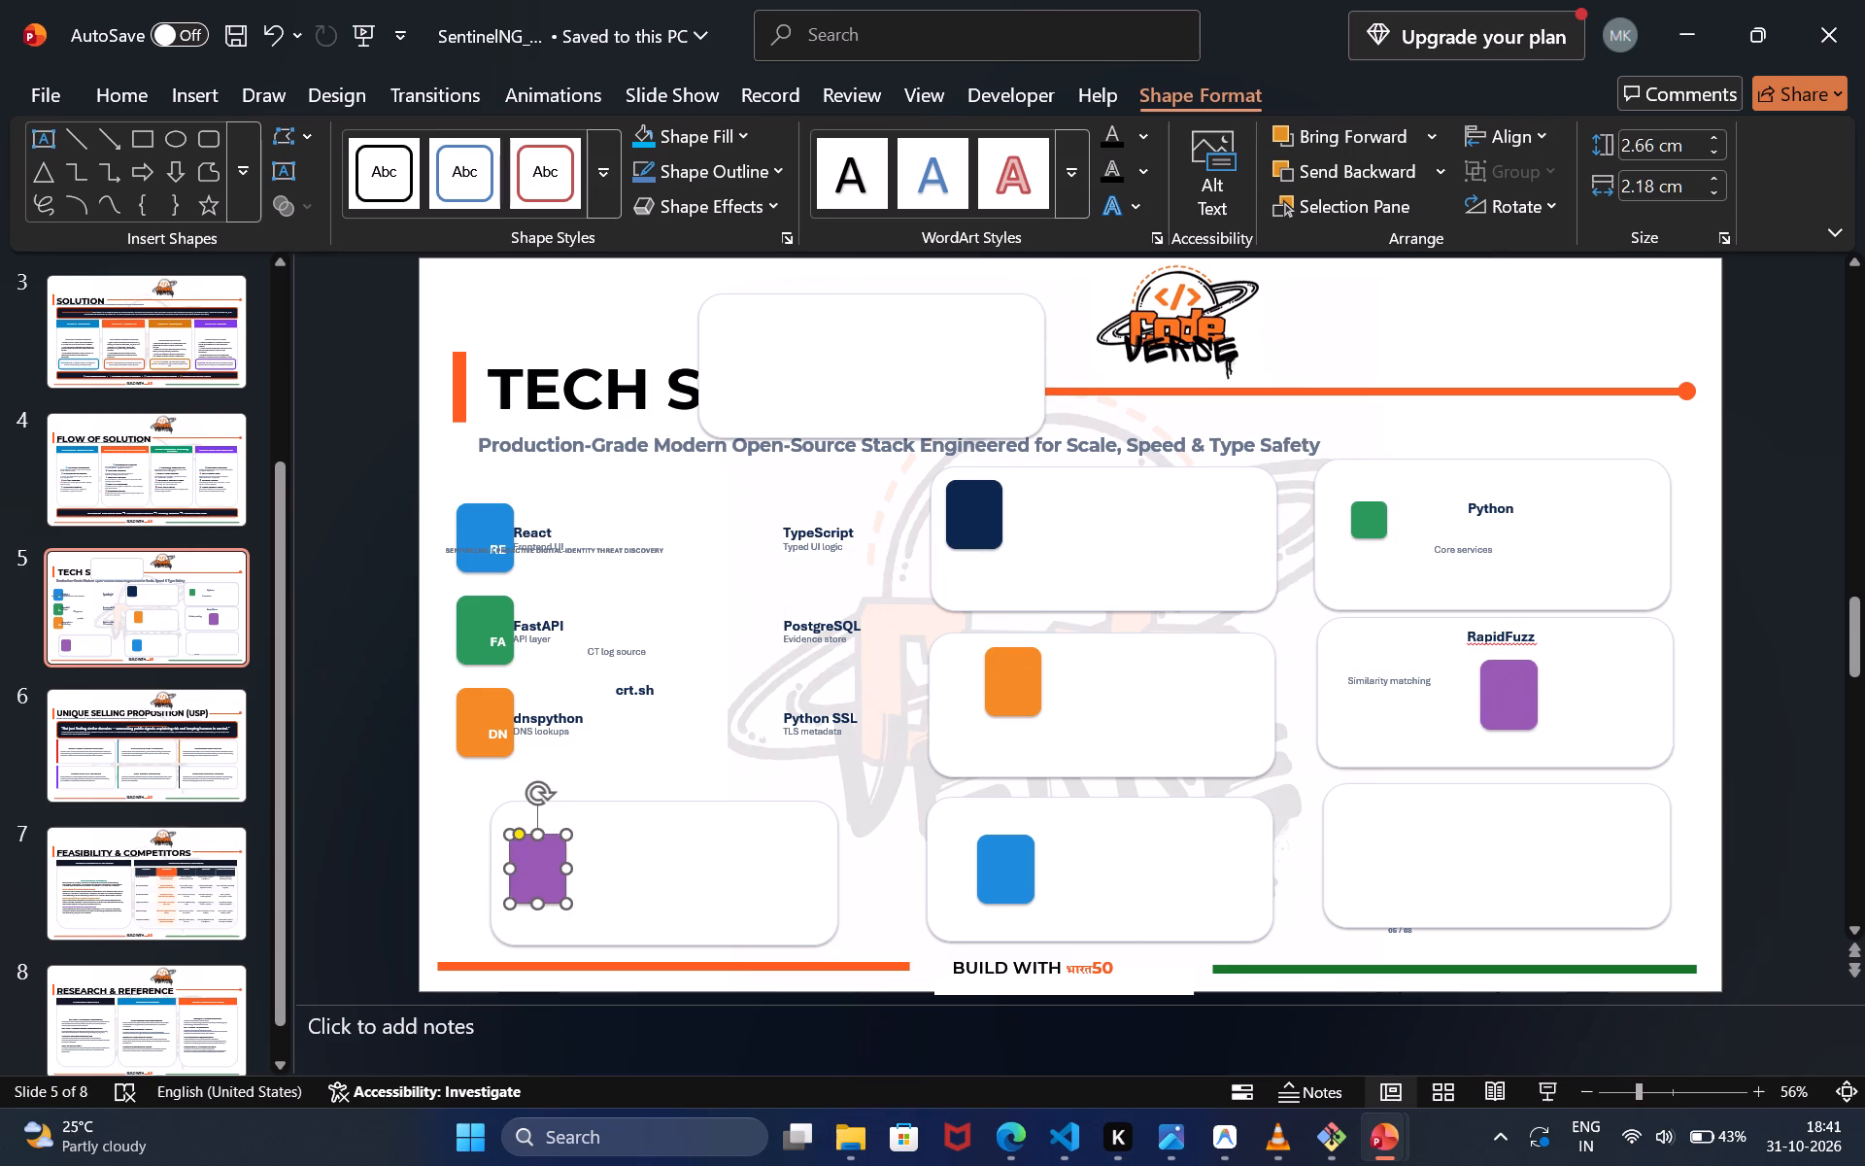
{"action": "left_click", "coordinate": [795, 721]}
{"action": "left_click_drag", "start_coordinate": [795, 721], "coordinate": [765, 760]}
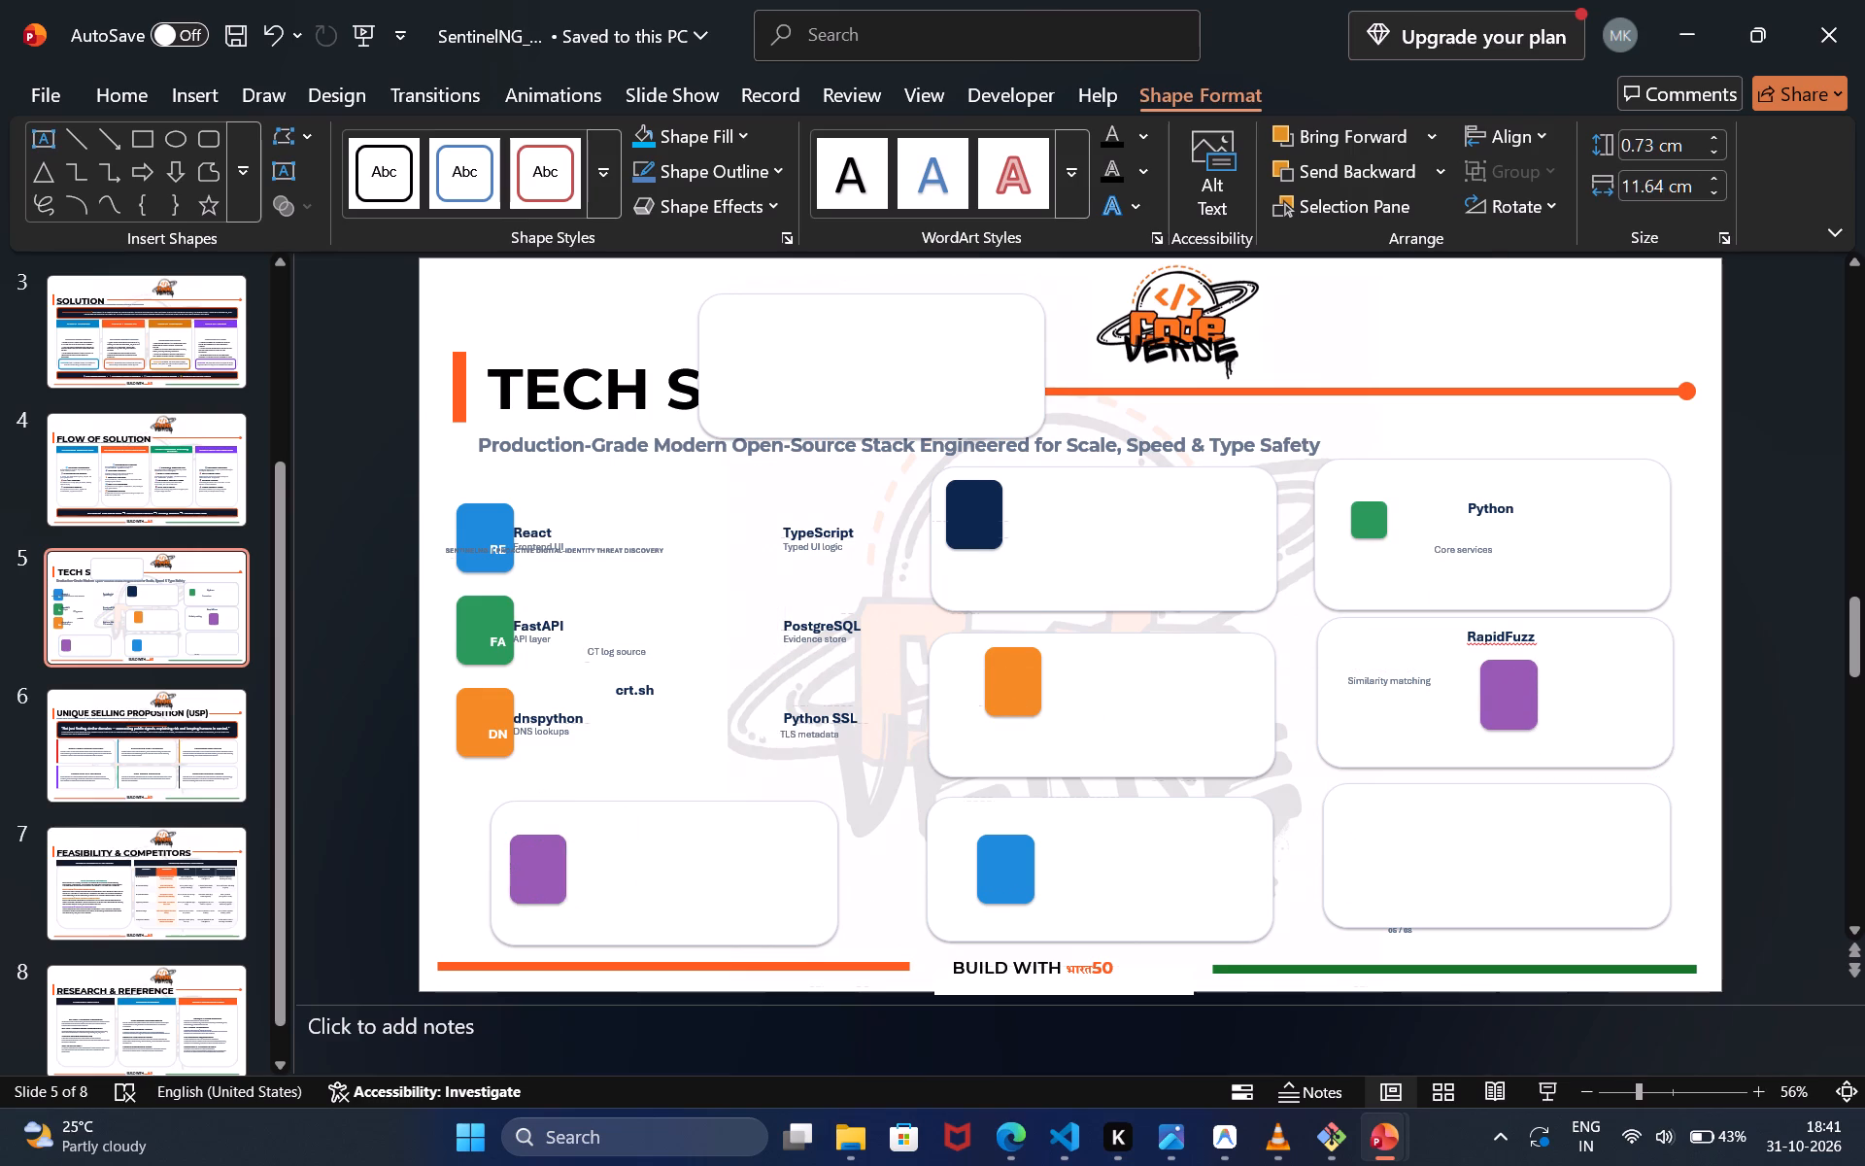
{"action": "left_click_drag", "start_coordinate": [765, 760], "coordinate": [766, 737]}
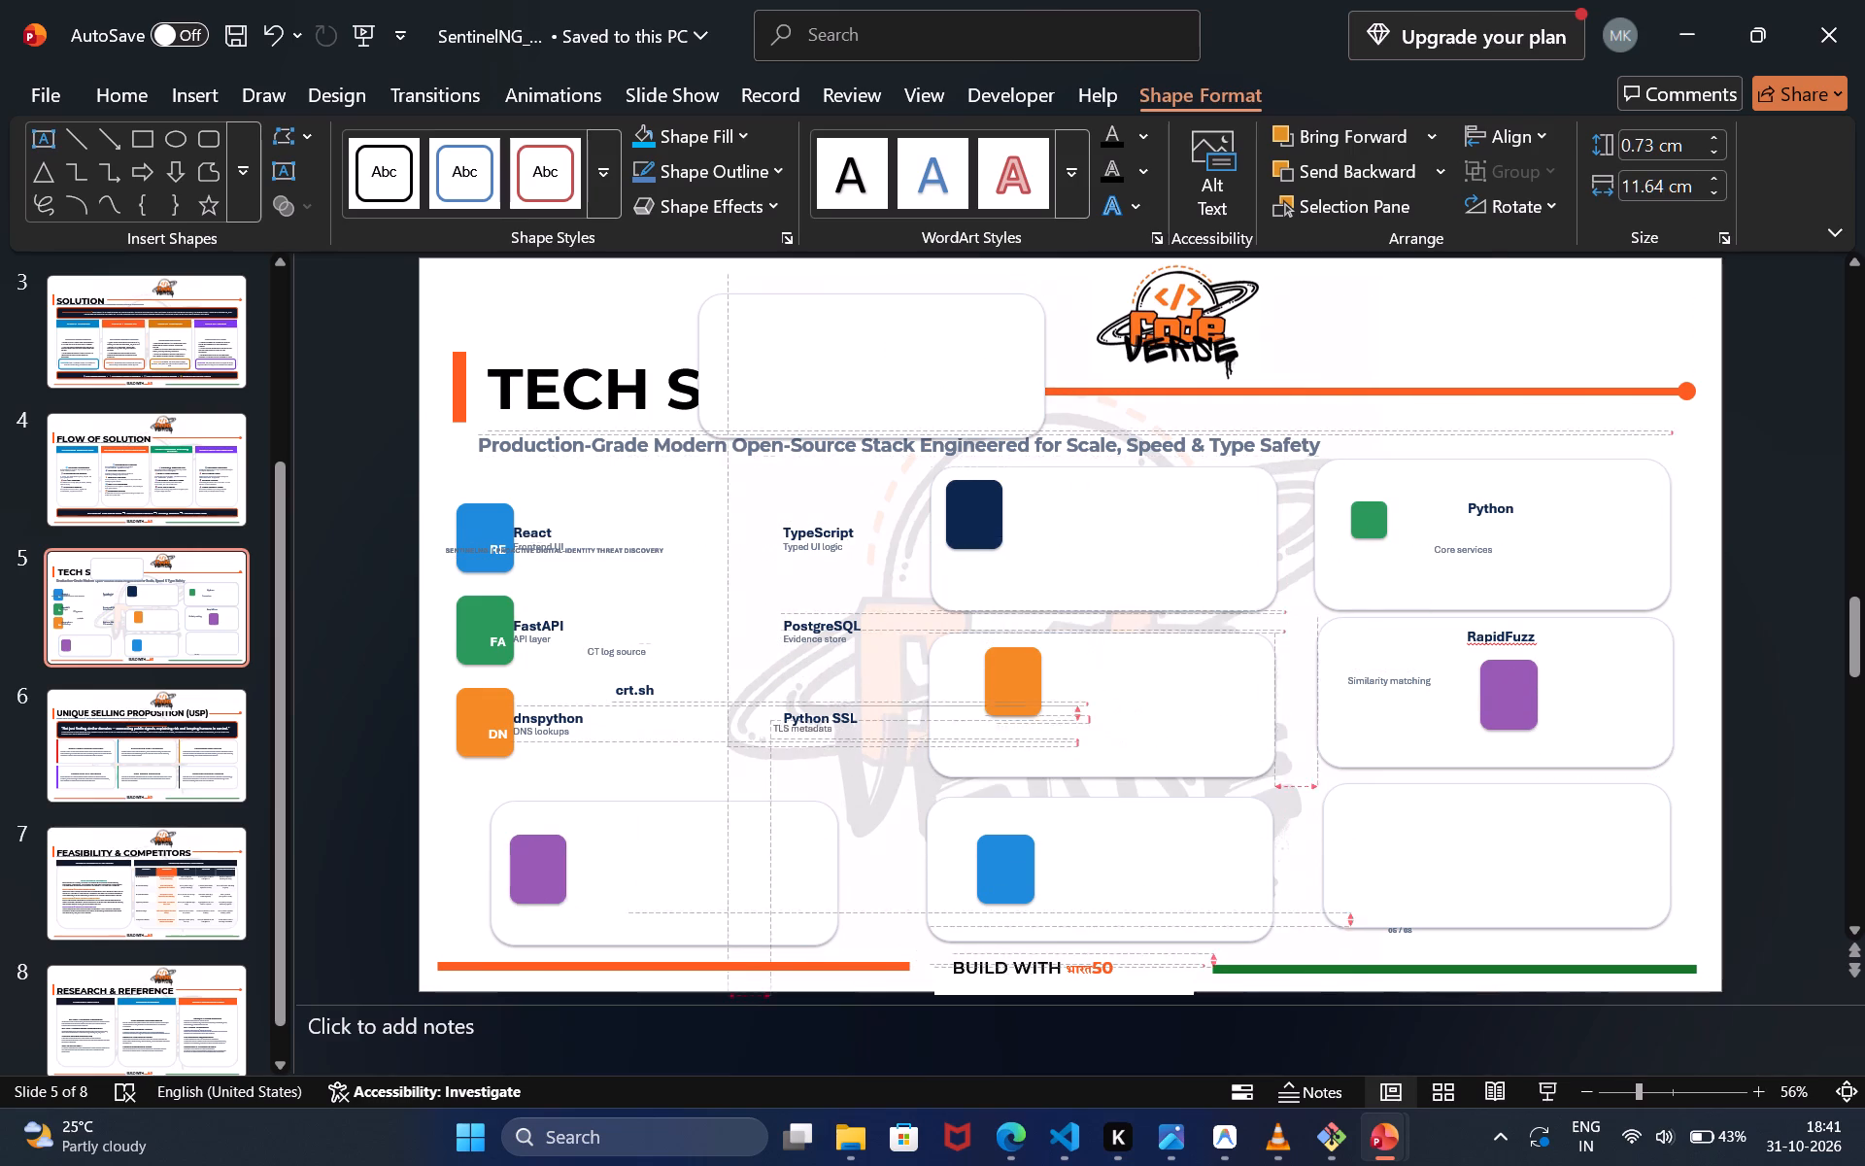
{"action": "left_click_drag", "start_coordinate": [766, 737], "coordinate": [751, 767]}
{"action": "key", "text": "ctrl+x"}
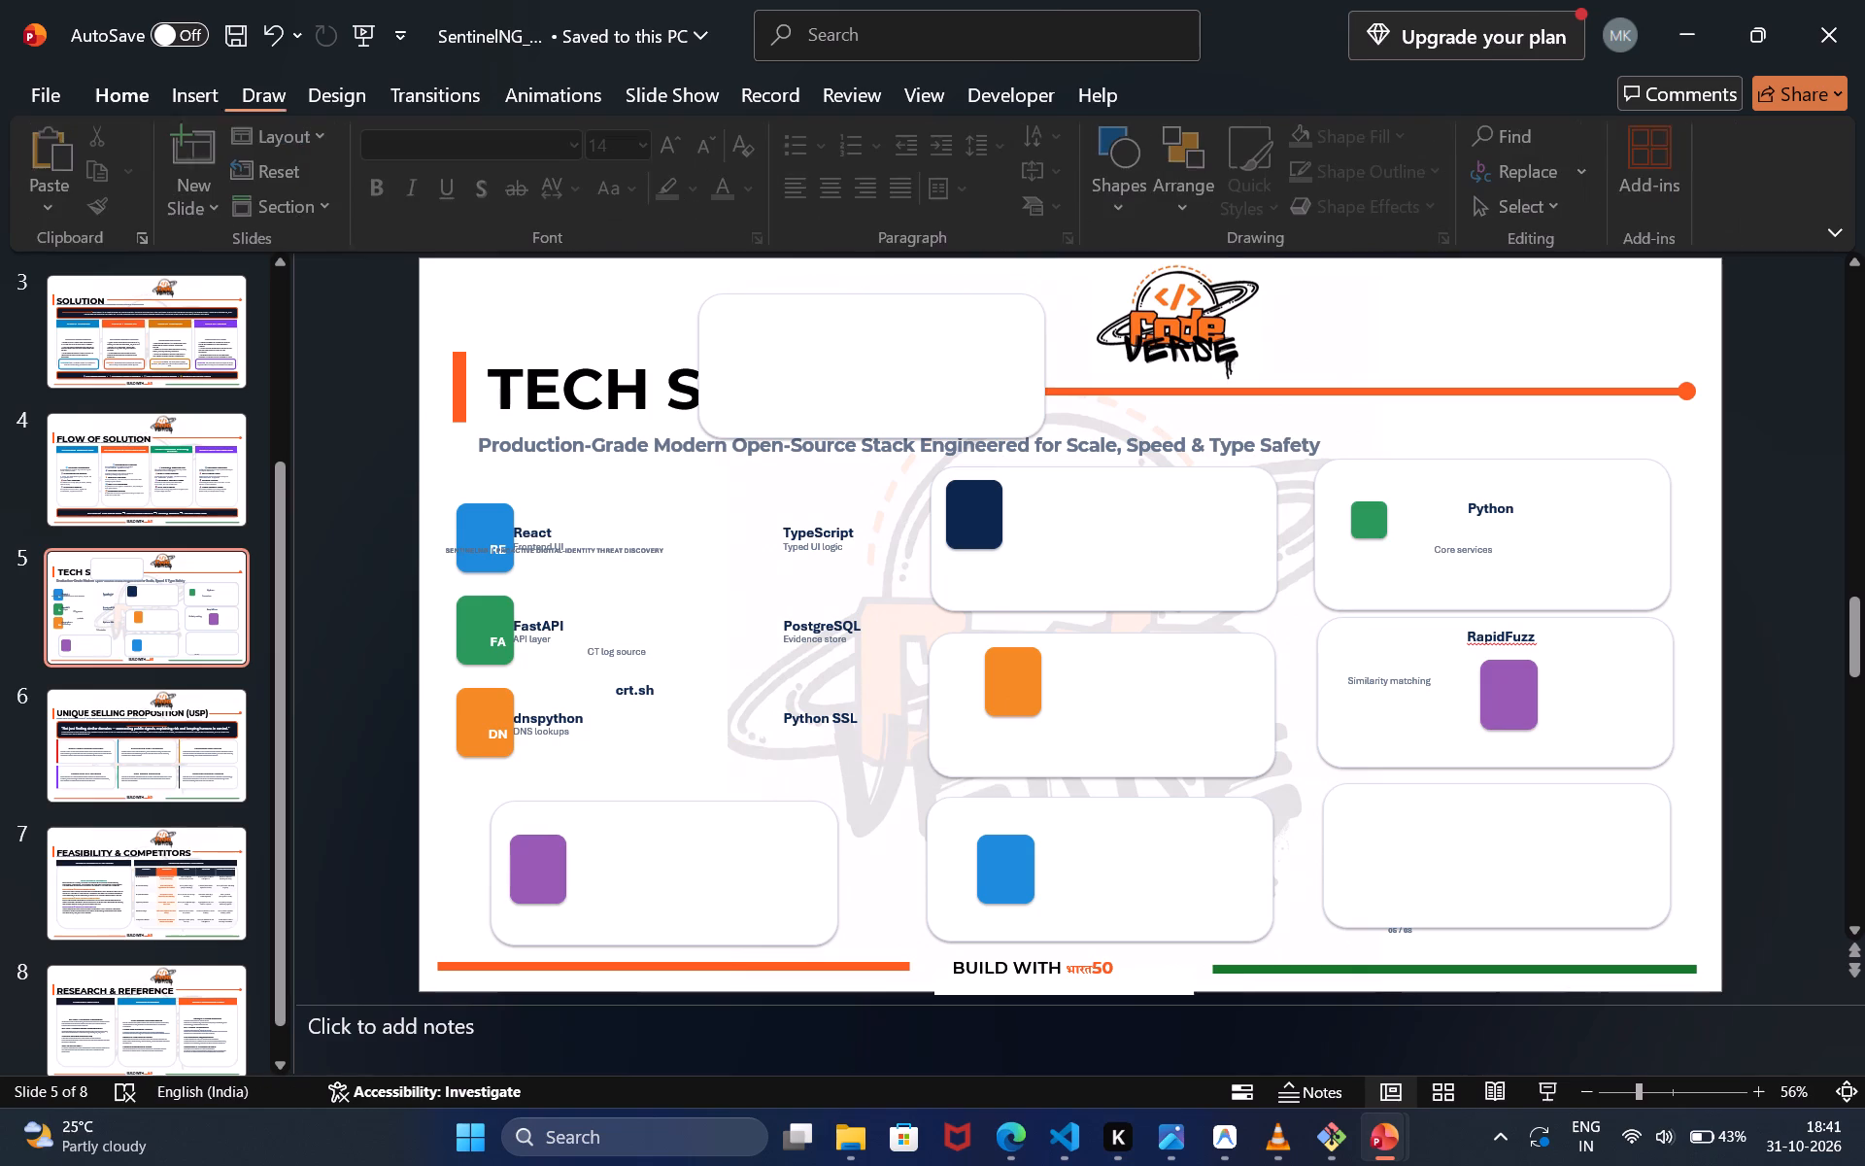
{"action": "key", "text": "ctrl+v"}
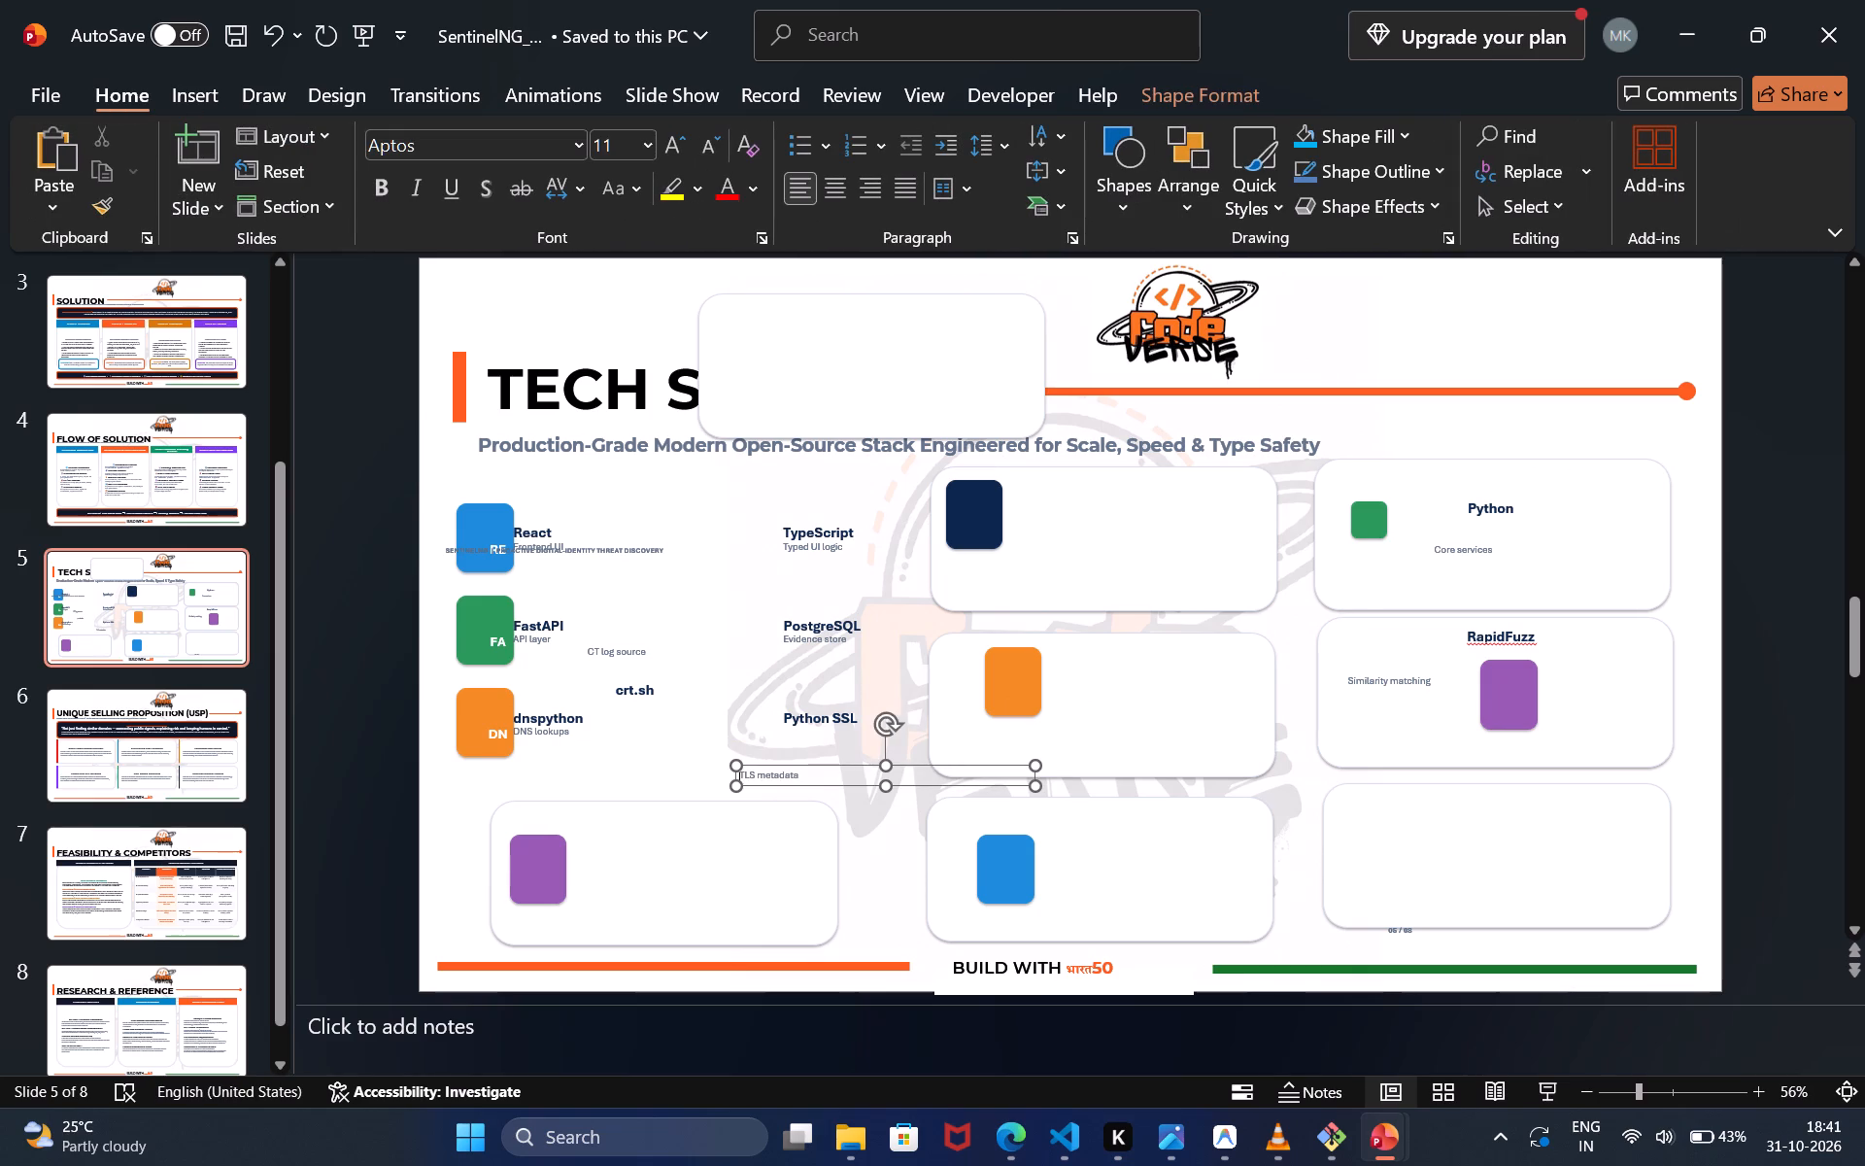
{"action": "left_click_drag", "start_coordinate": [845, 775], "coordinate": [735, 846]}
Bring the Python SSL title to the front and place it below the TLS metadata caption on the left column's card.
{"action": "left_click", "coordinate": [829, 703]}
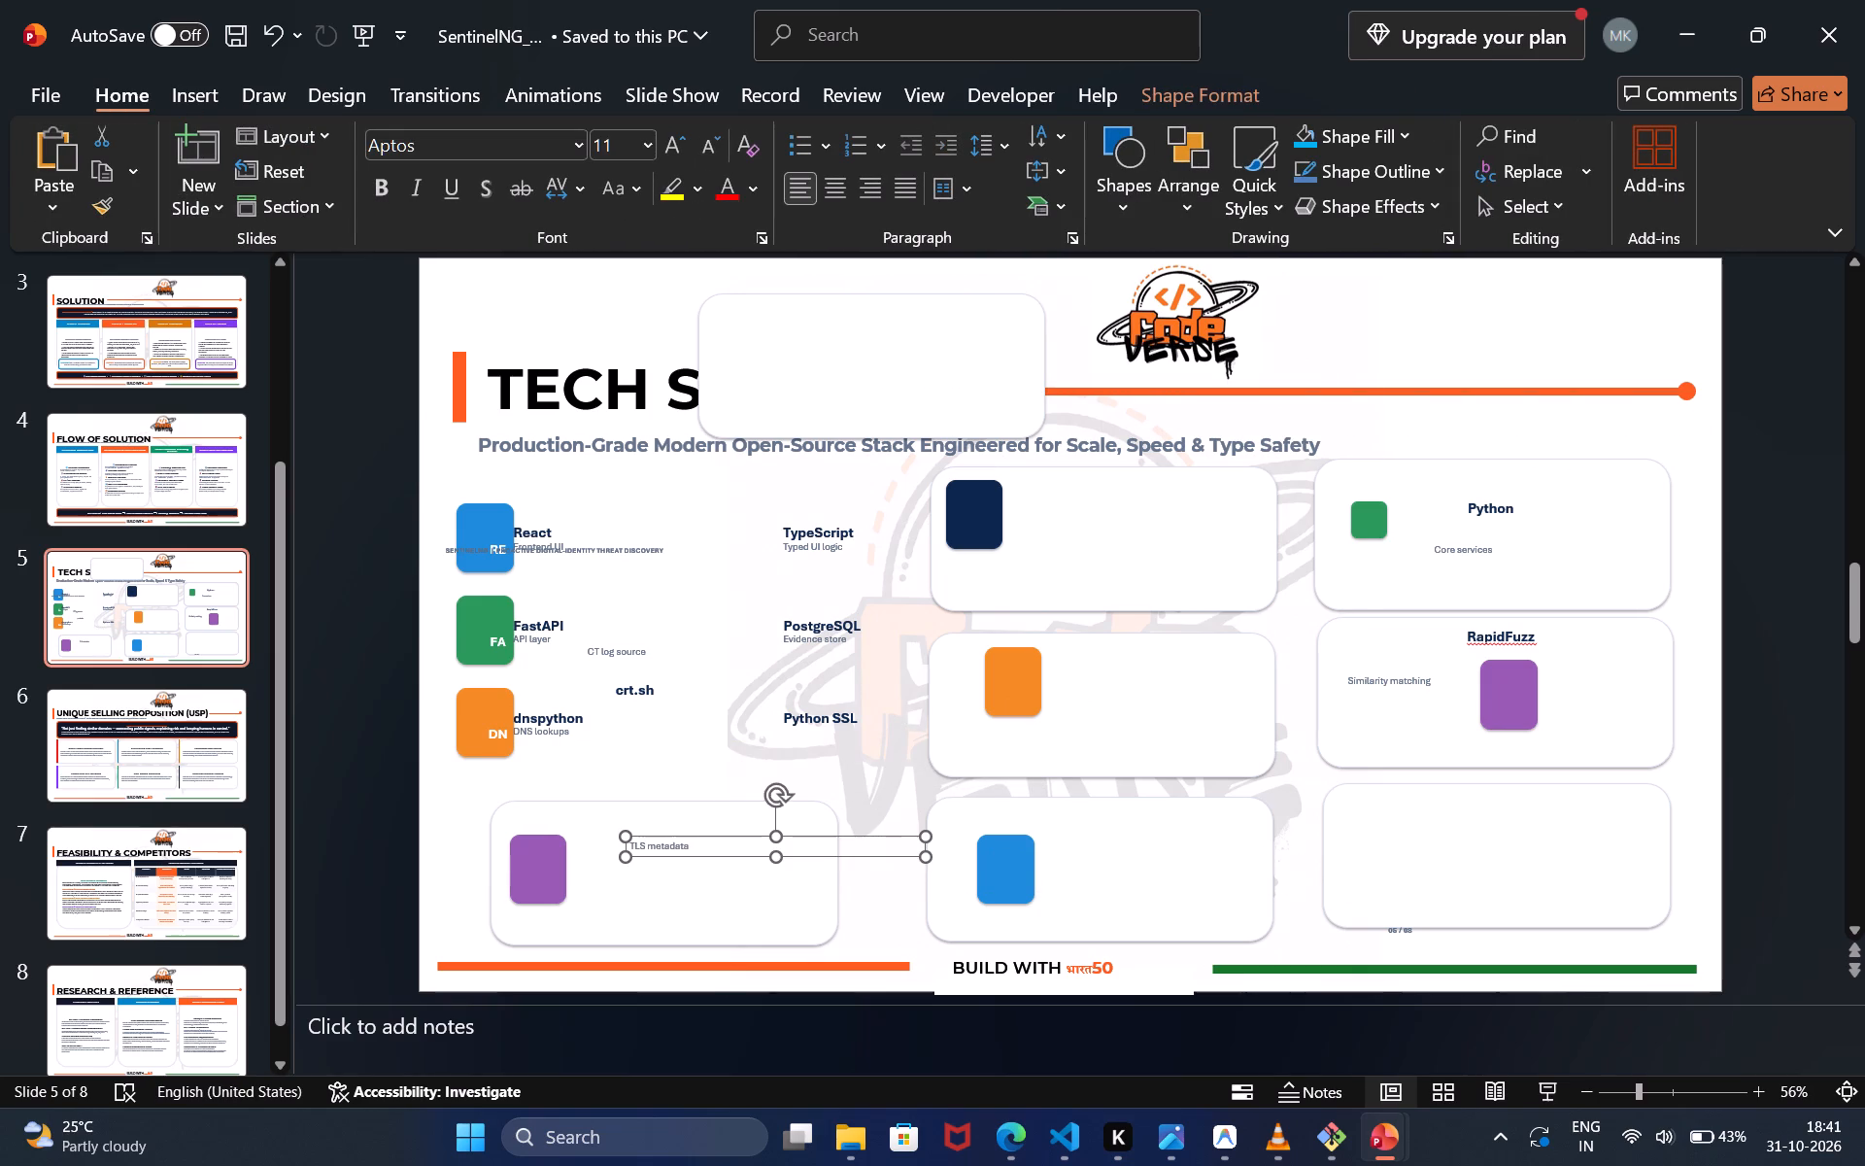
{"action": "left_click", "coordinate": [809, 716]}
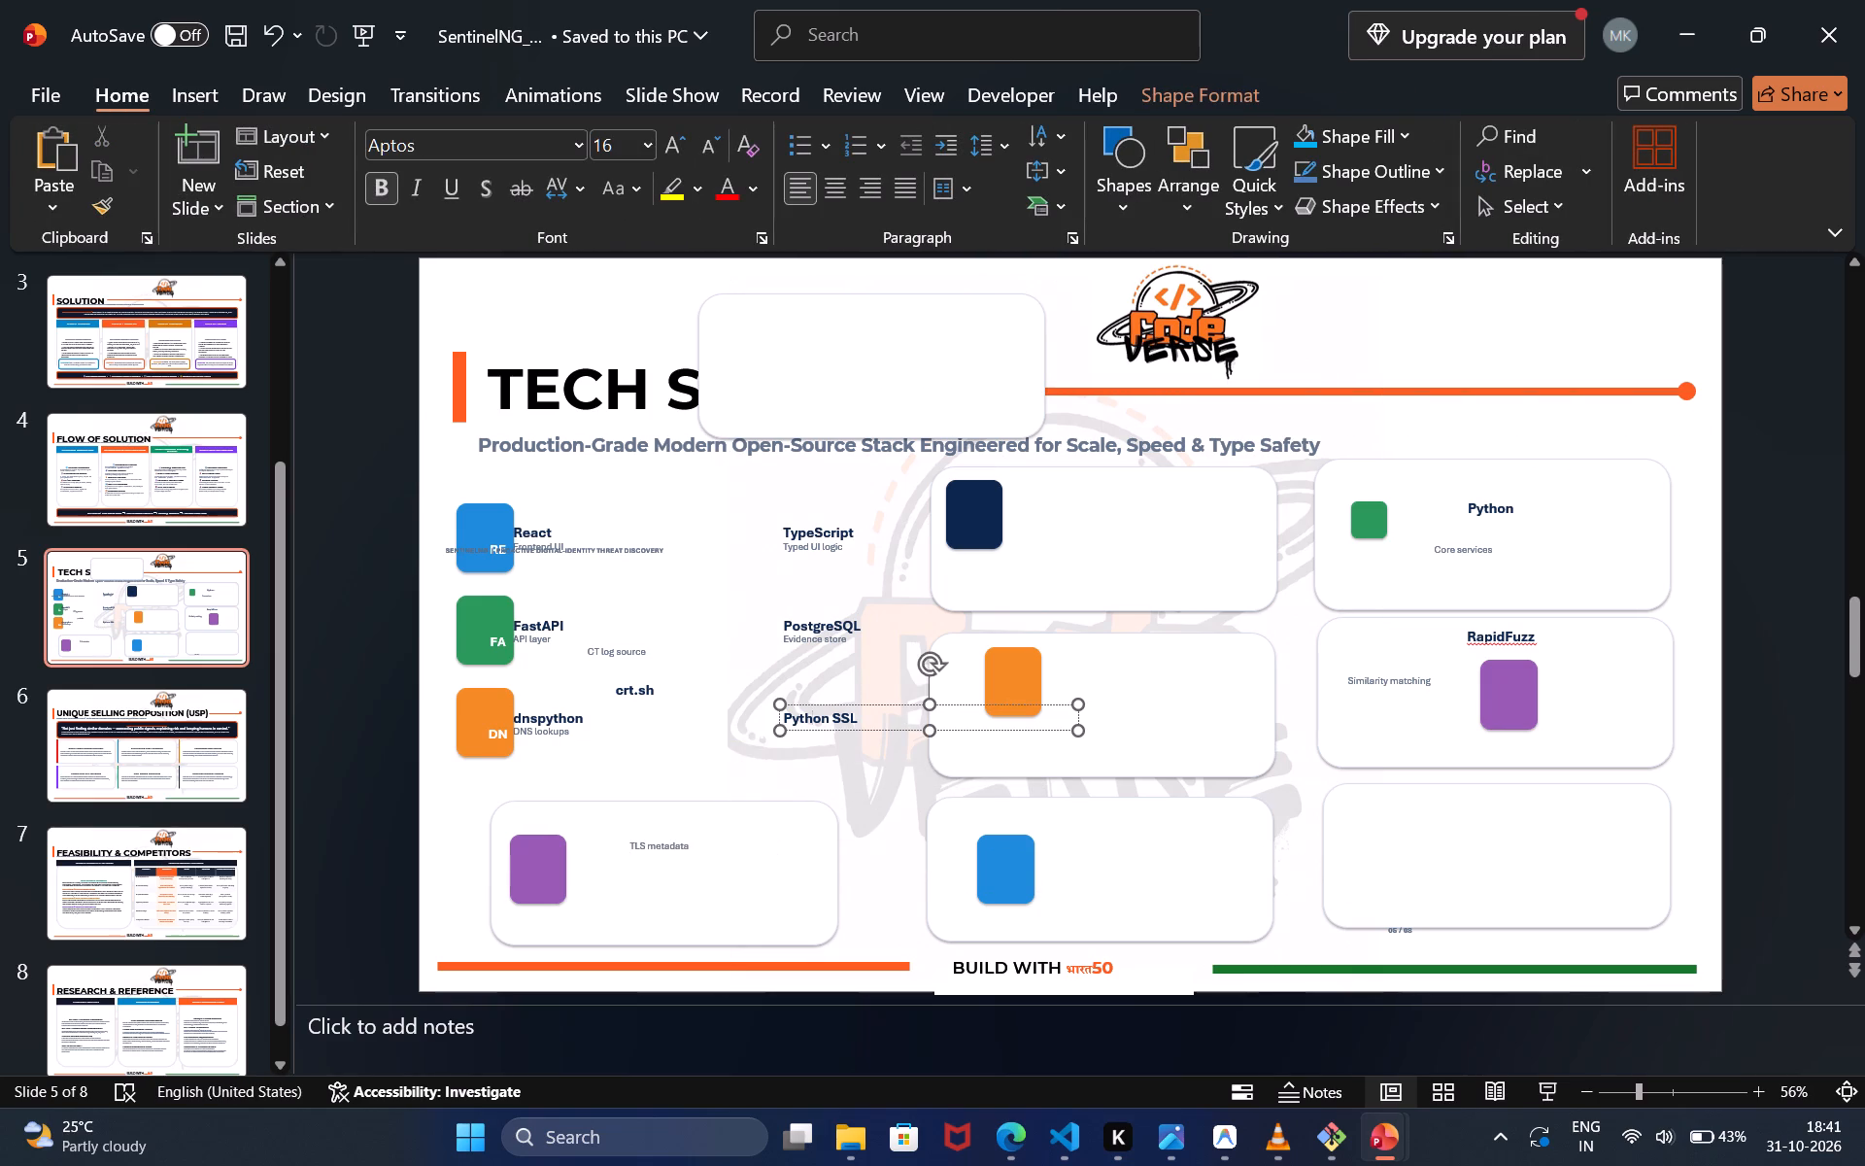
{"action": "left_click", "coordinate": [865, 706]}
{"action": "key", "text": "ctrl+x"}
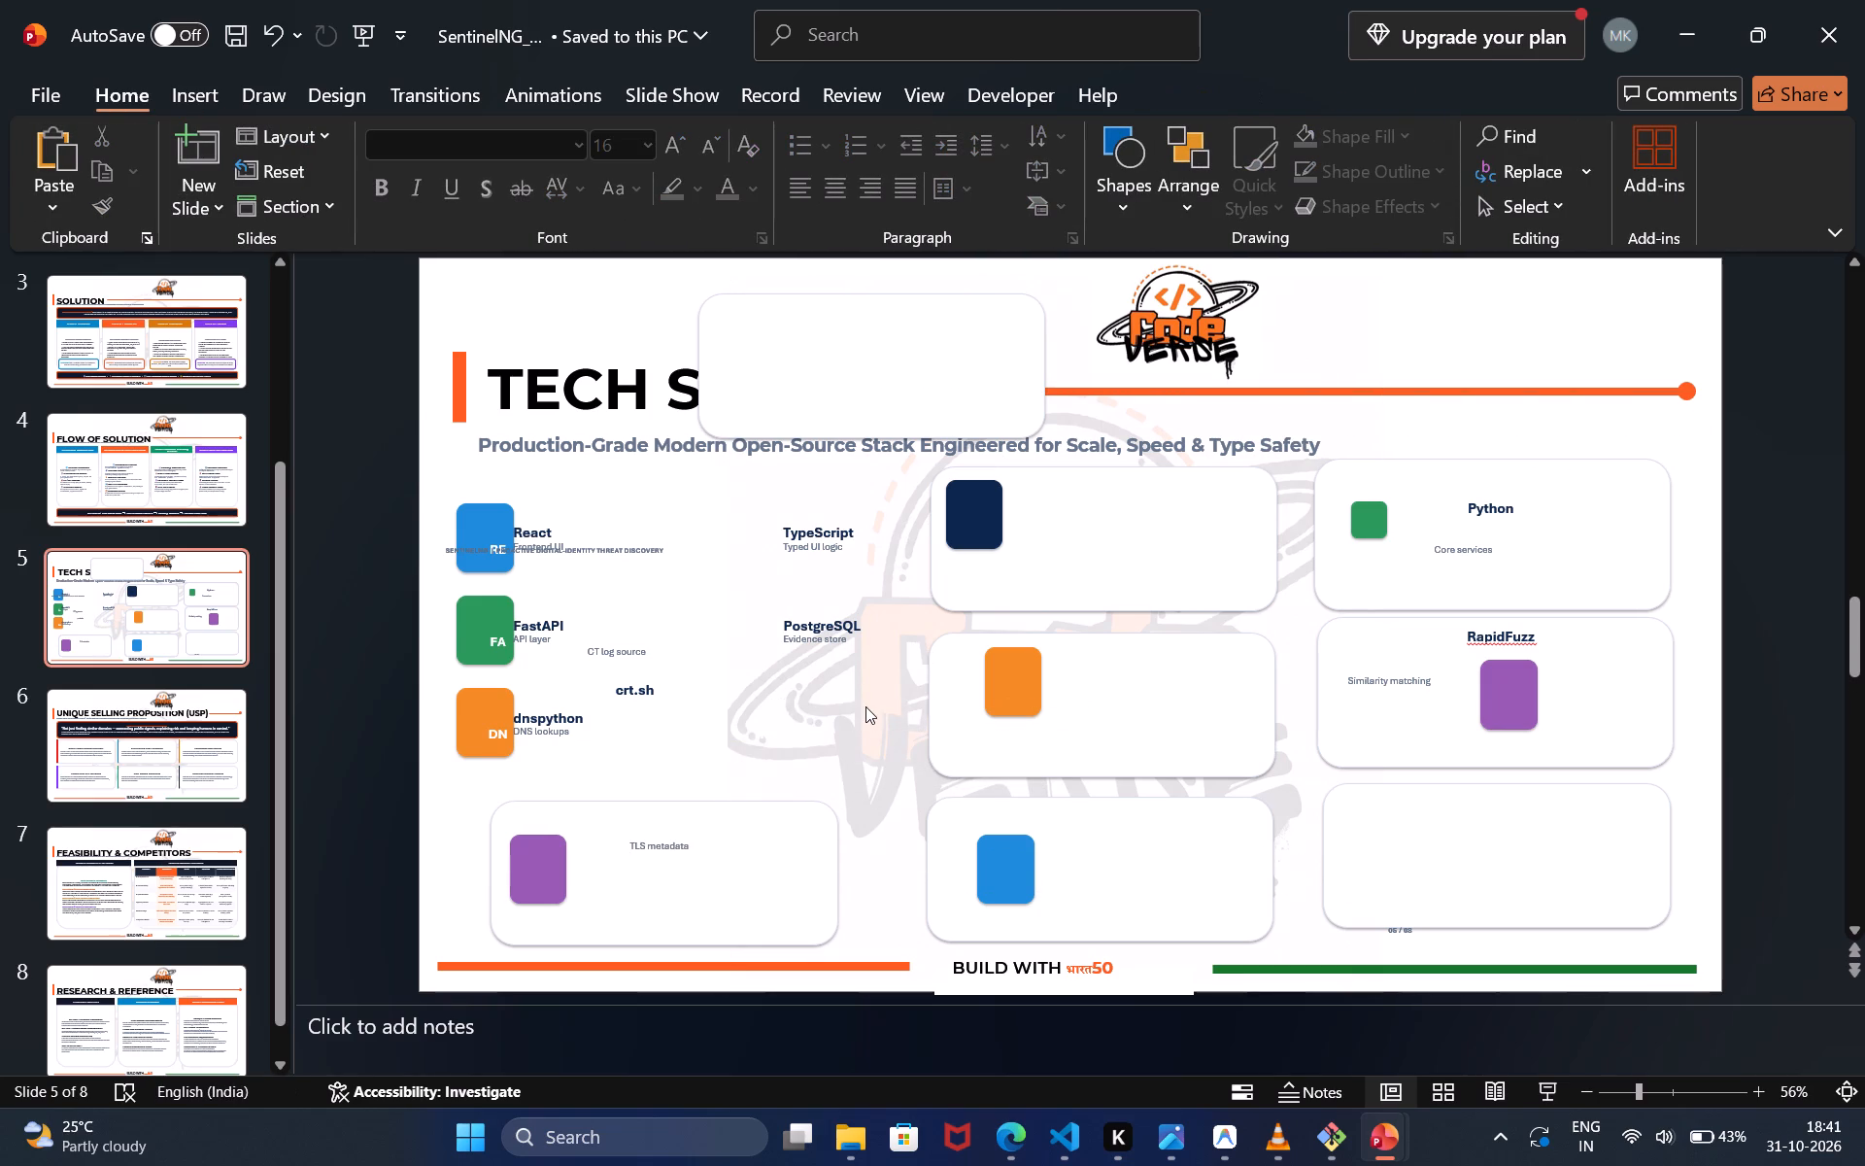
{"action": "key", "text": "ctrl+v"}
{"action": "left_click_drag", "start_coordinate": [859, 705], "coordinate": [863, 707]}
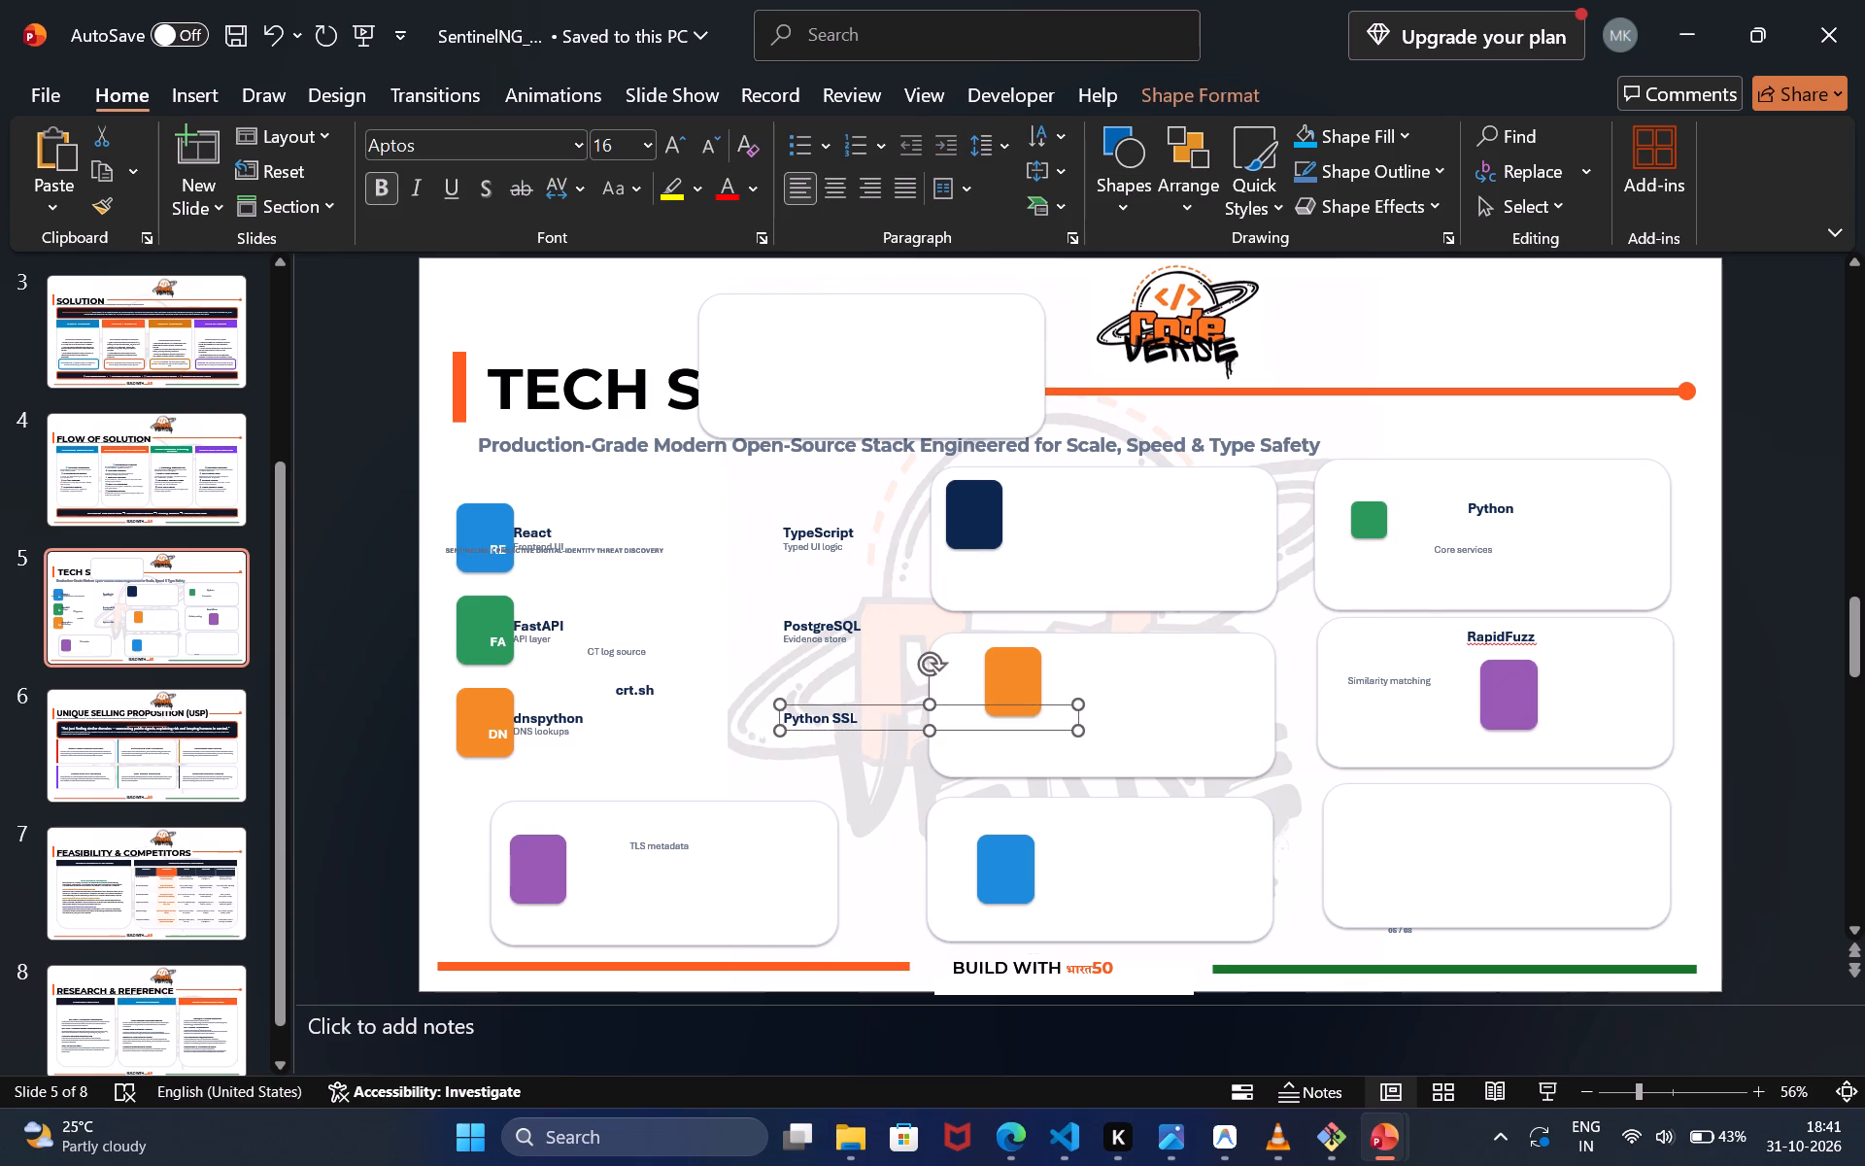
{"action": "left_click_drag", "start_coordinate": [863, 707], "coordinate": [763, 877]}
Bring the PostgreSQL title to the front and place it beside the orange tile on the middle column's second card.
{"action": "left_click", "coordinate": [845, 628]}
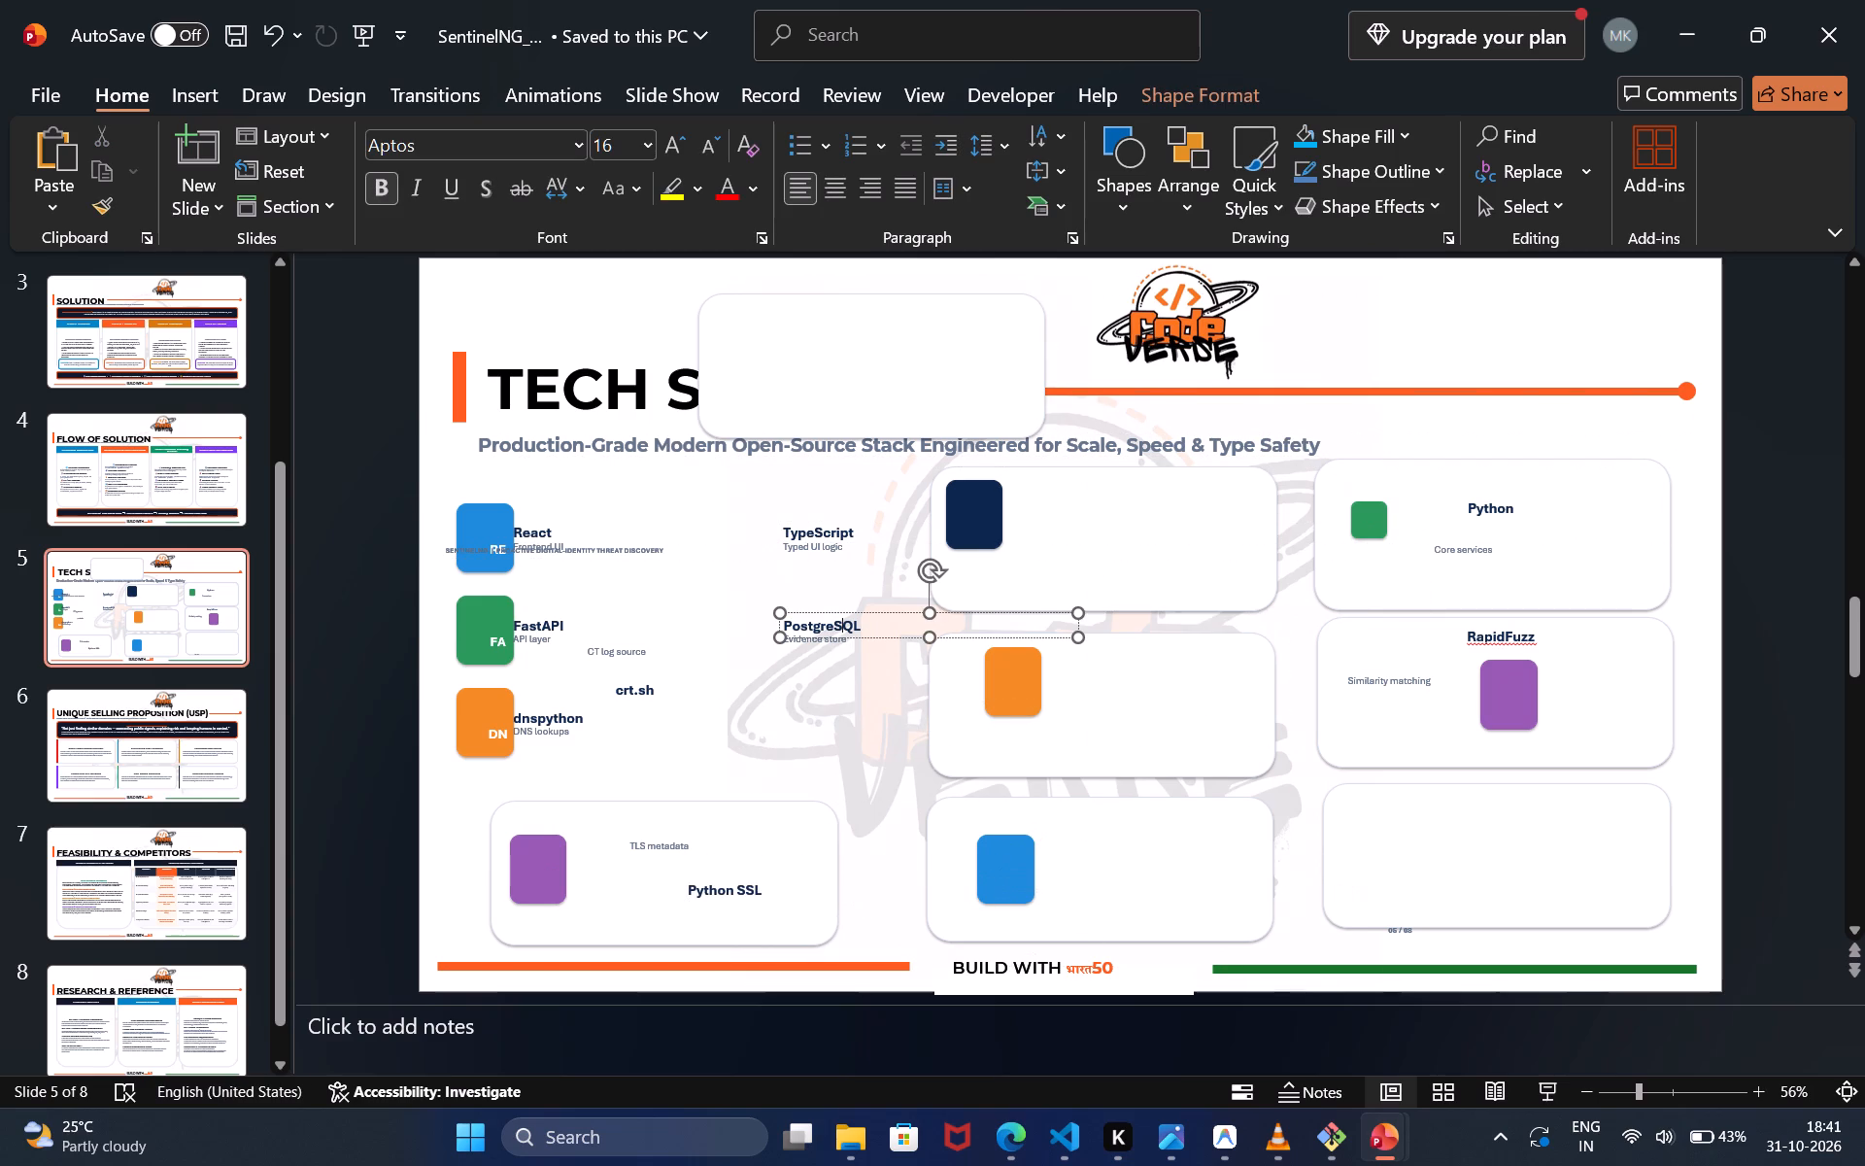
{"action": "left_click", "coordinate": [881, 611]}
{"action": "key", "text": "ctrl+x"}
{"action": "key", "text": "ctrl+v"}
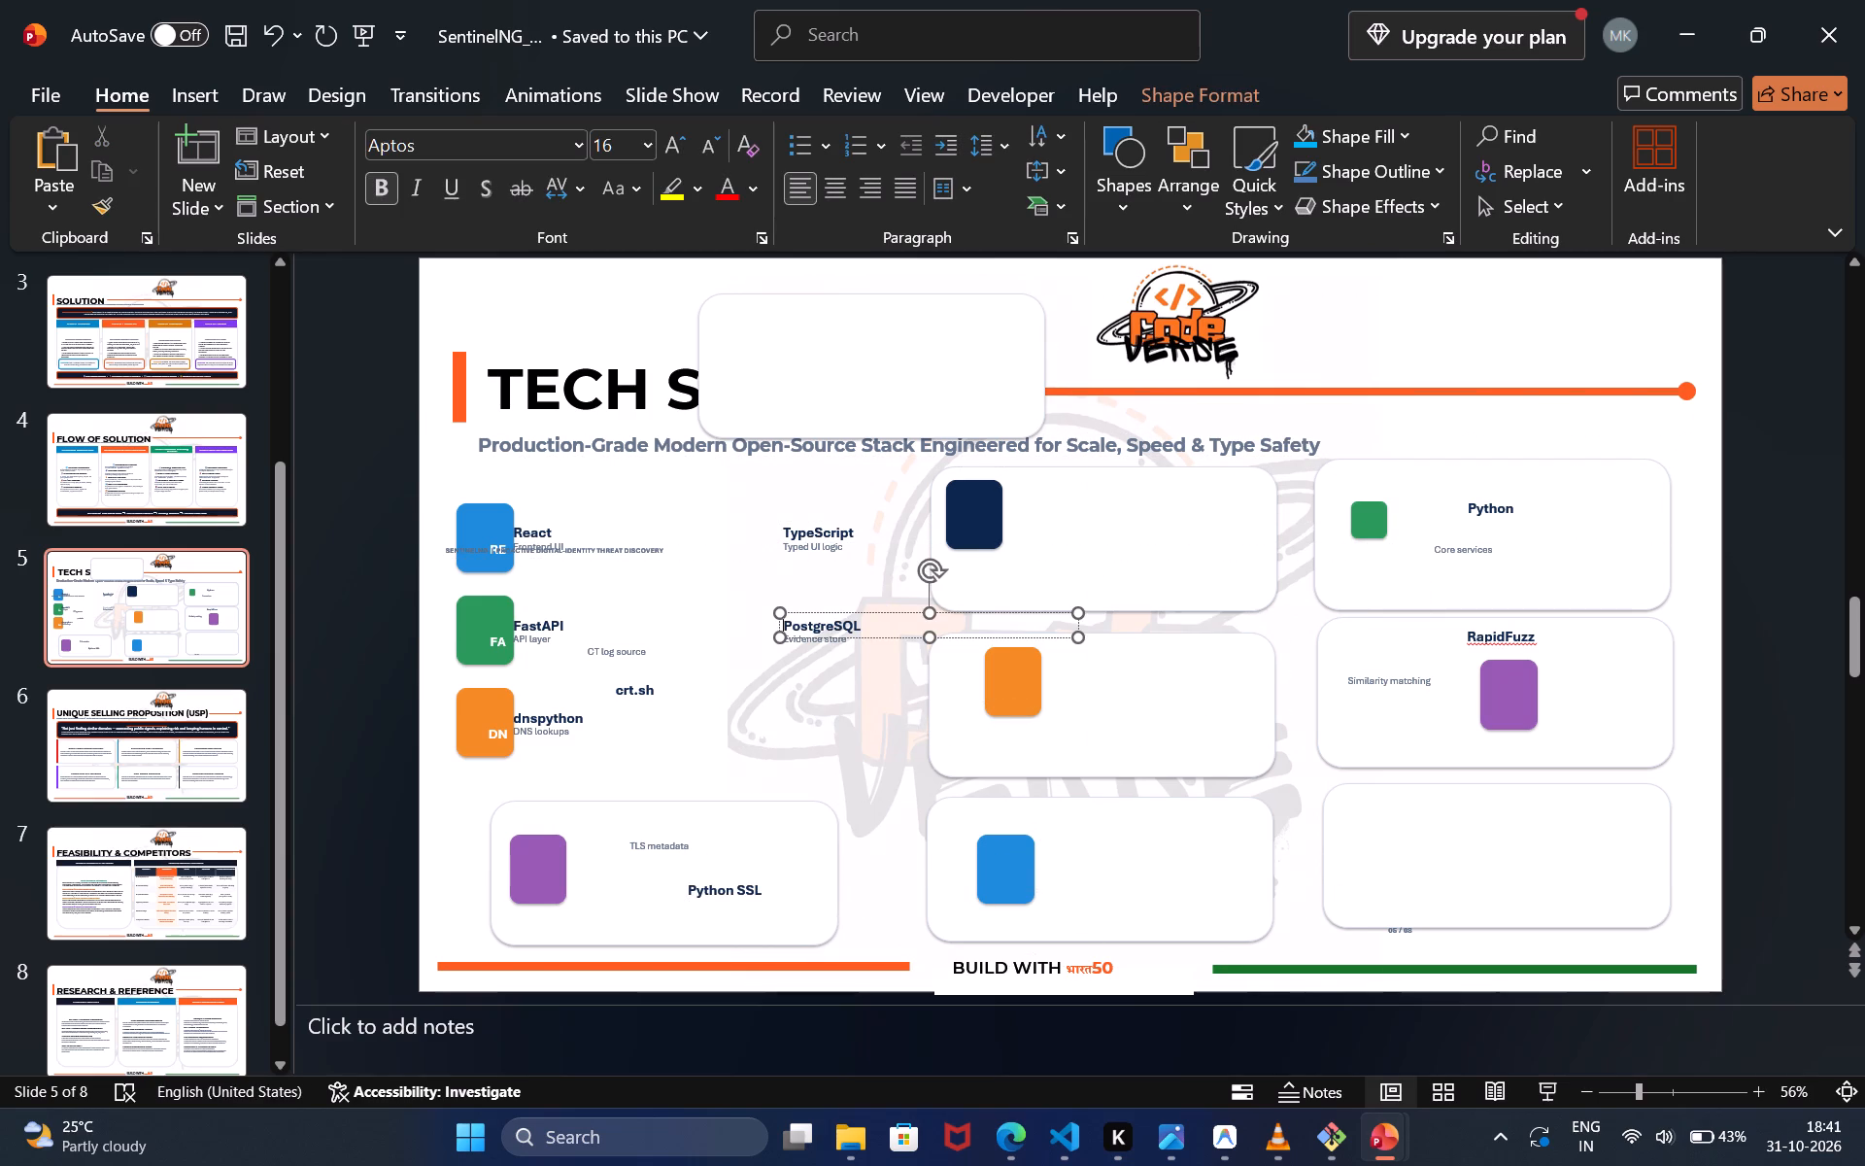
{"action": "left_click_drag", "start_coordinate": [885, 613], "coordinate": [1207, 646]}
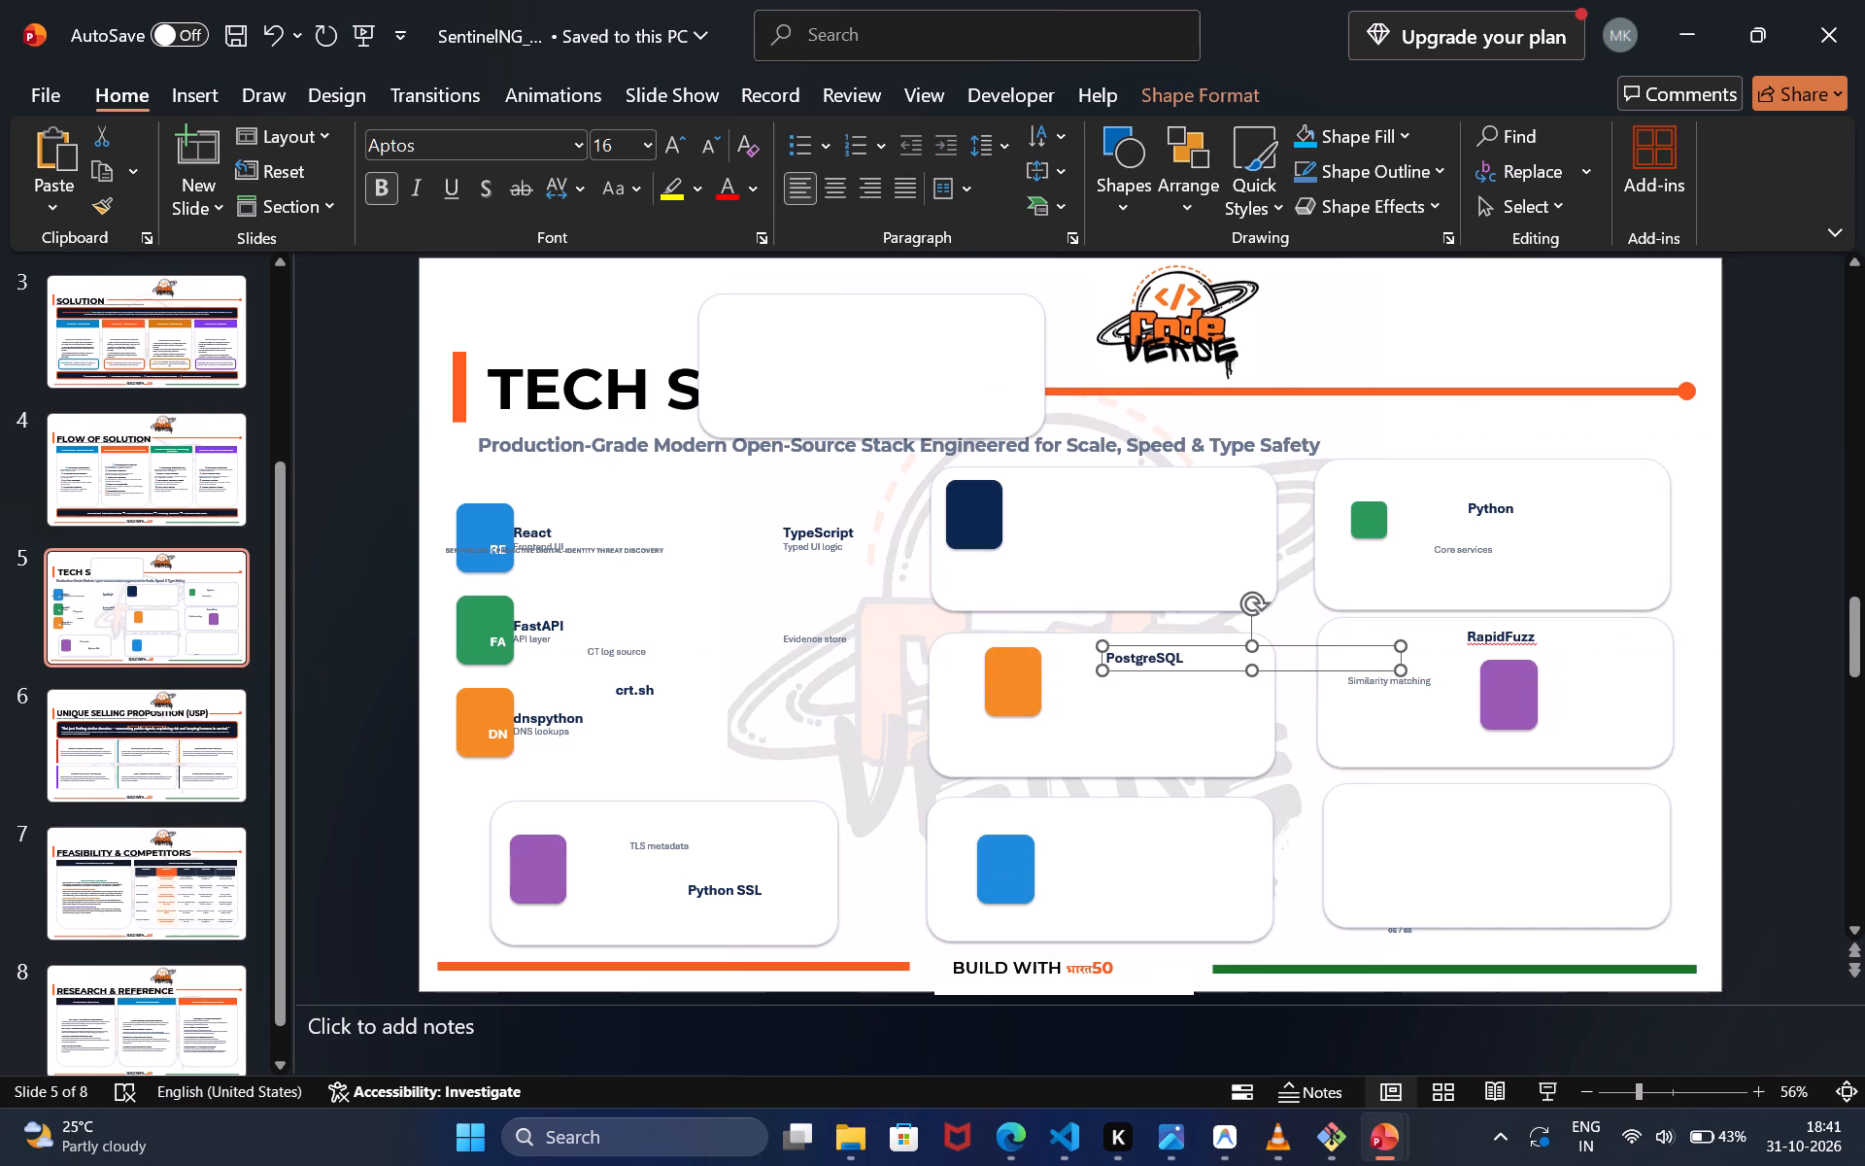
Bring the Evidence store caption to the front and place it just below the orange tile on the middle column's second card.
{"action": "left_click", "coordinate": [846, 635]}
{"action": "key", "text": "ctrl+x"}
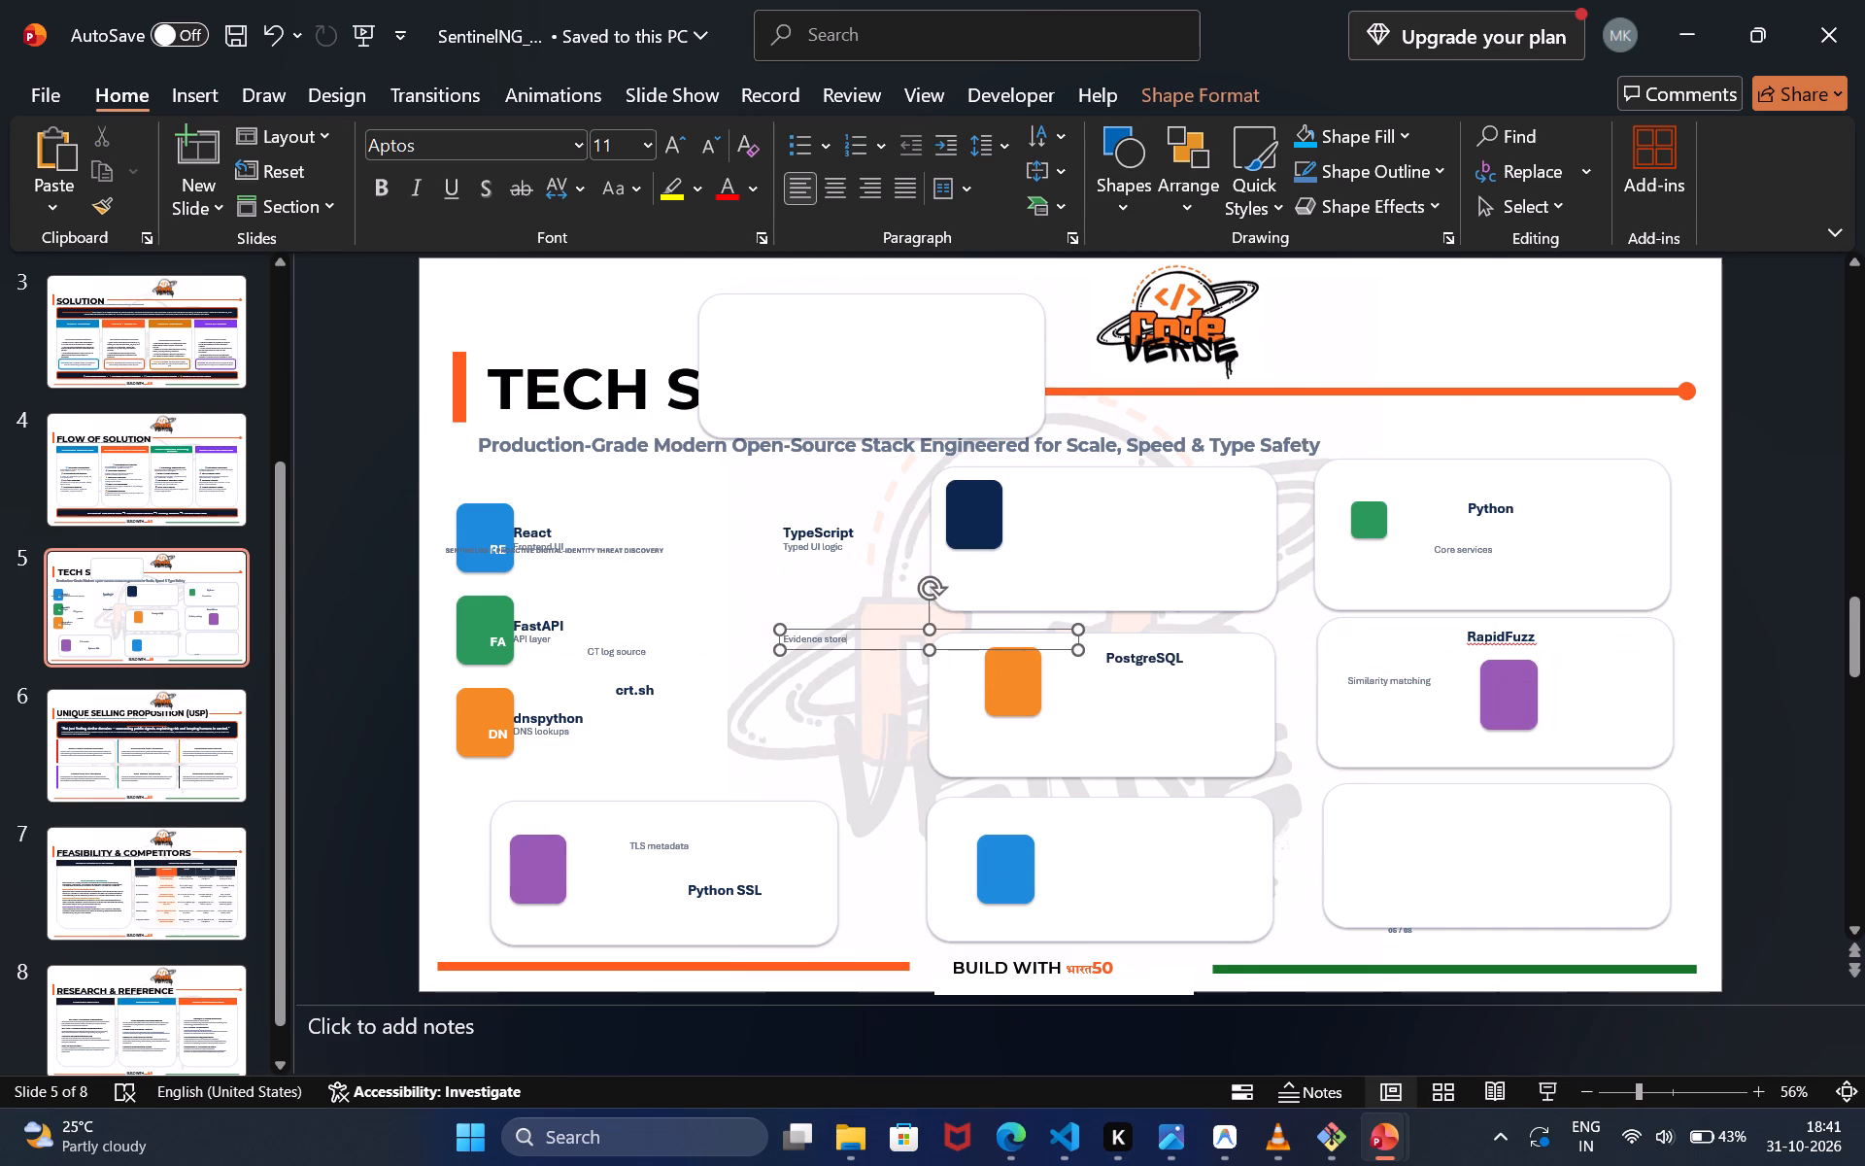
{"action": "left_click", "coordinate": [874, 632]}
{"action": "key", "text": "ctrl+x"}
{"action": "key", "text": "ctrl+v"}
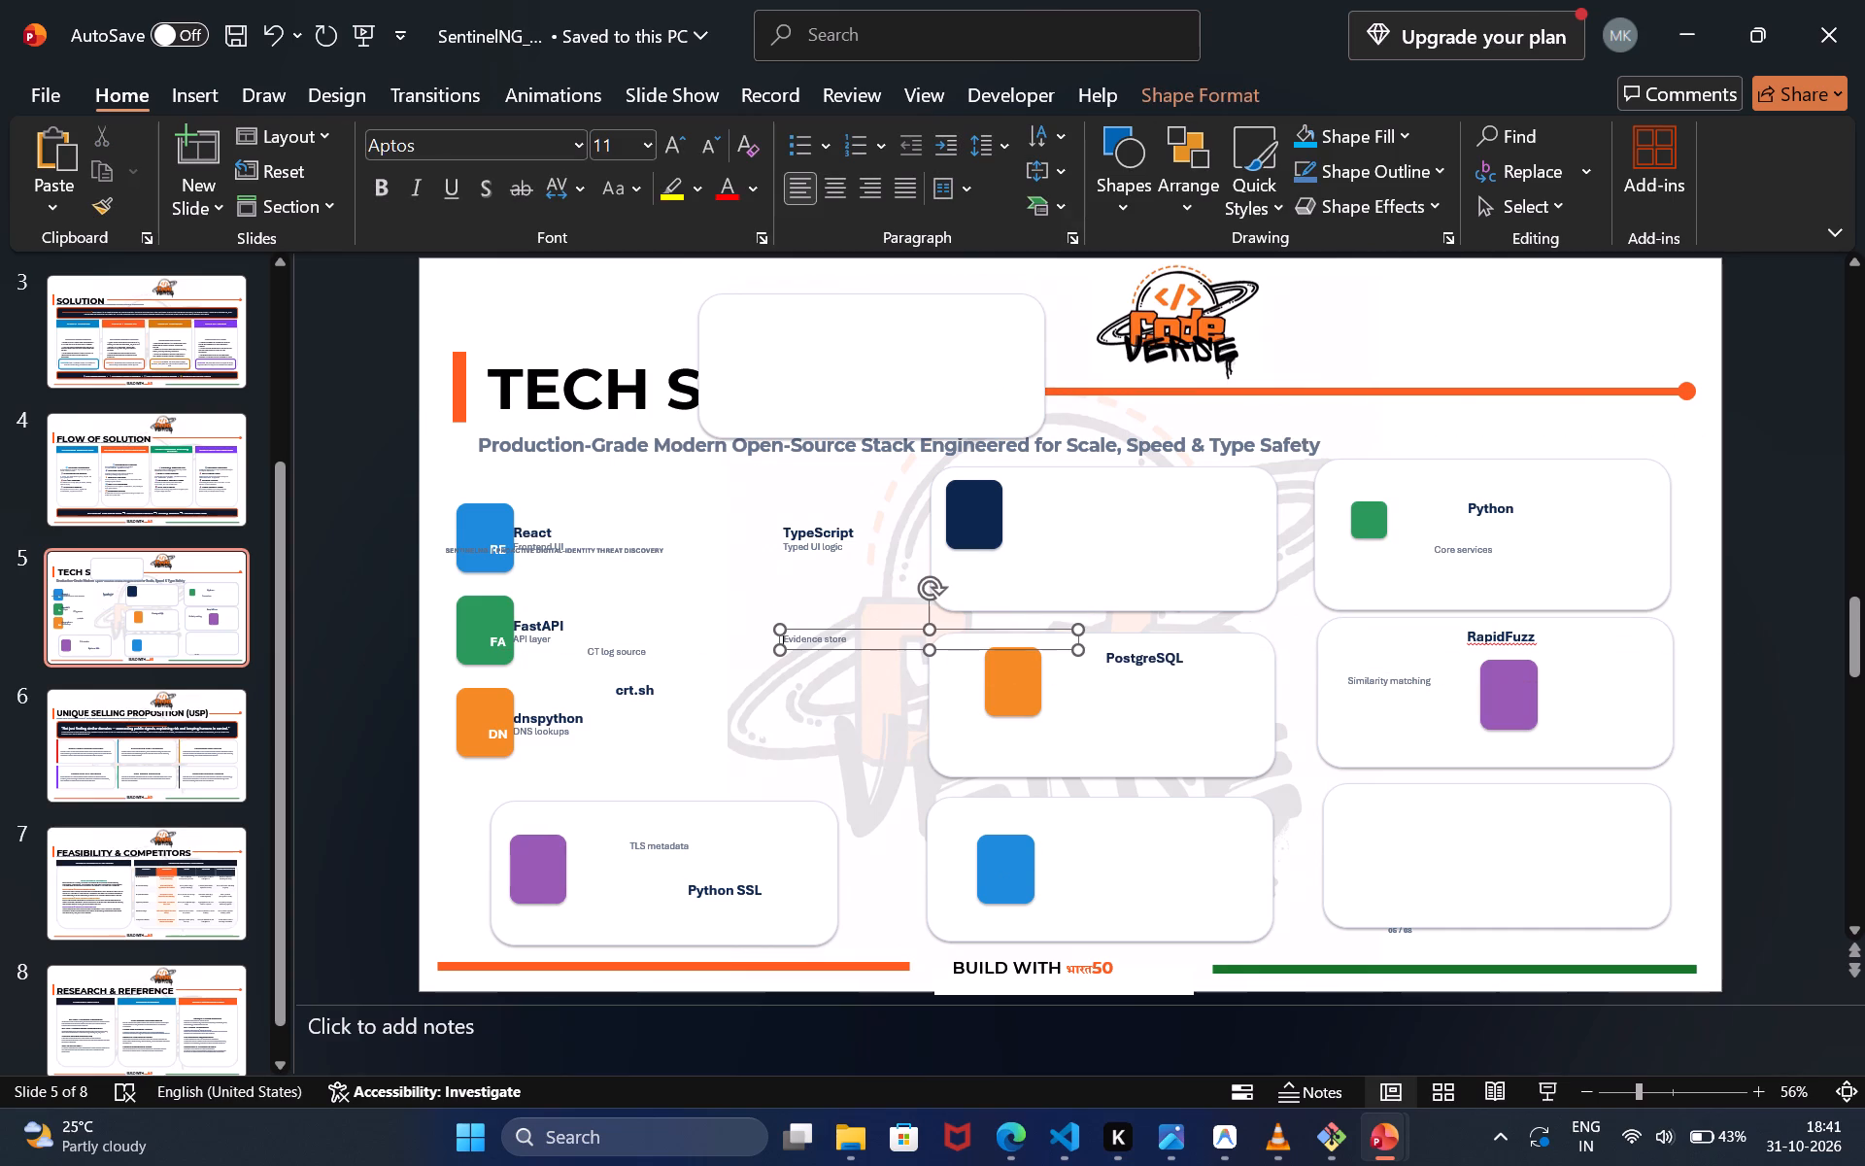
{"action": "left_click_drag", "start_coordinate": [871, 631], "coordinate": [1115, 713]}
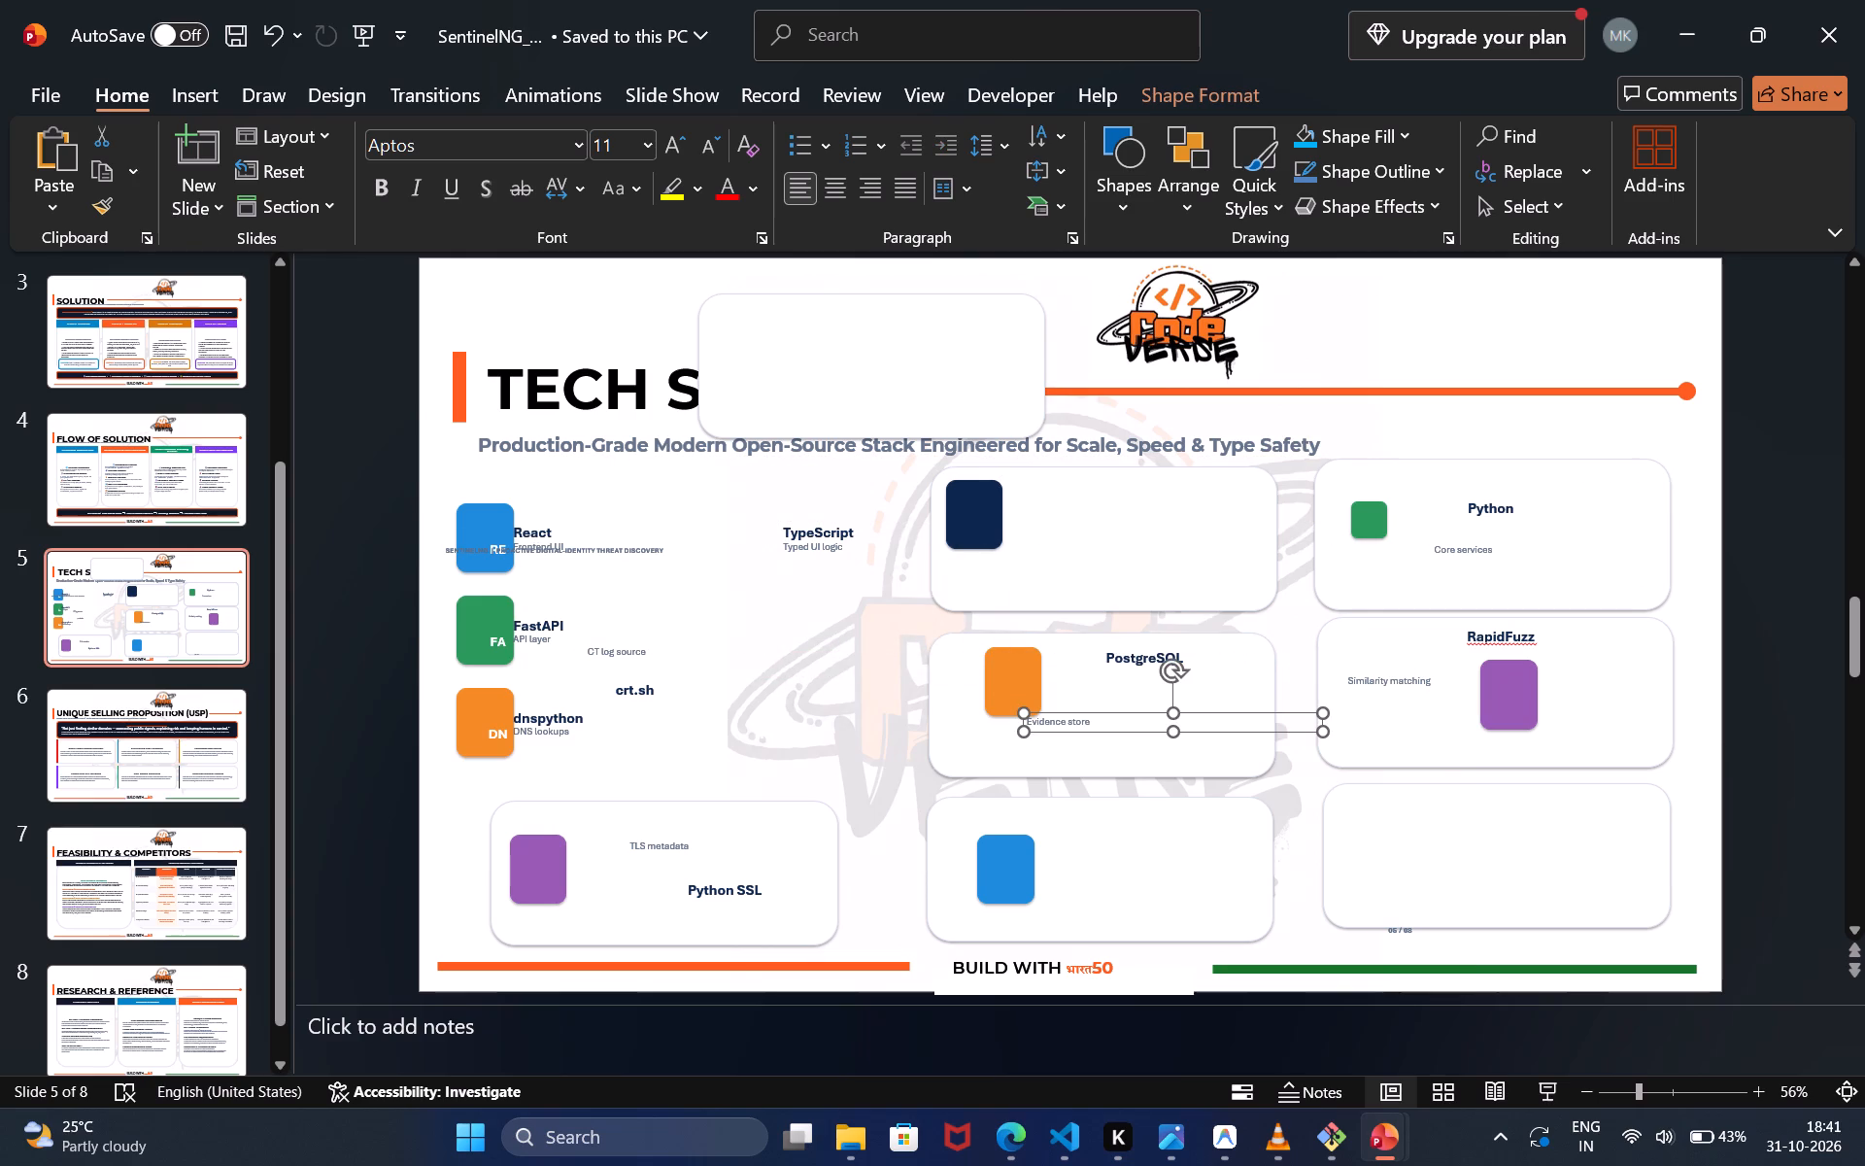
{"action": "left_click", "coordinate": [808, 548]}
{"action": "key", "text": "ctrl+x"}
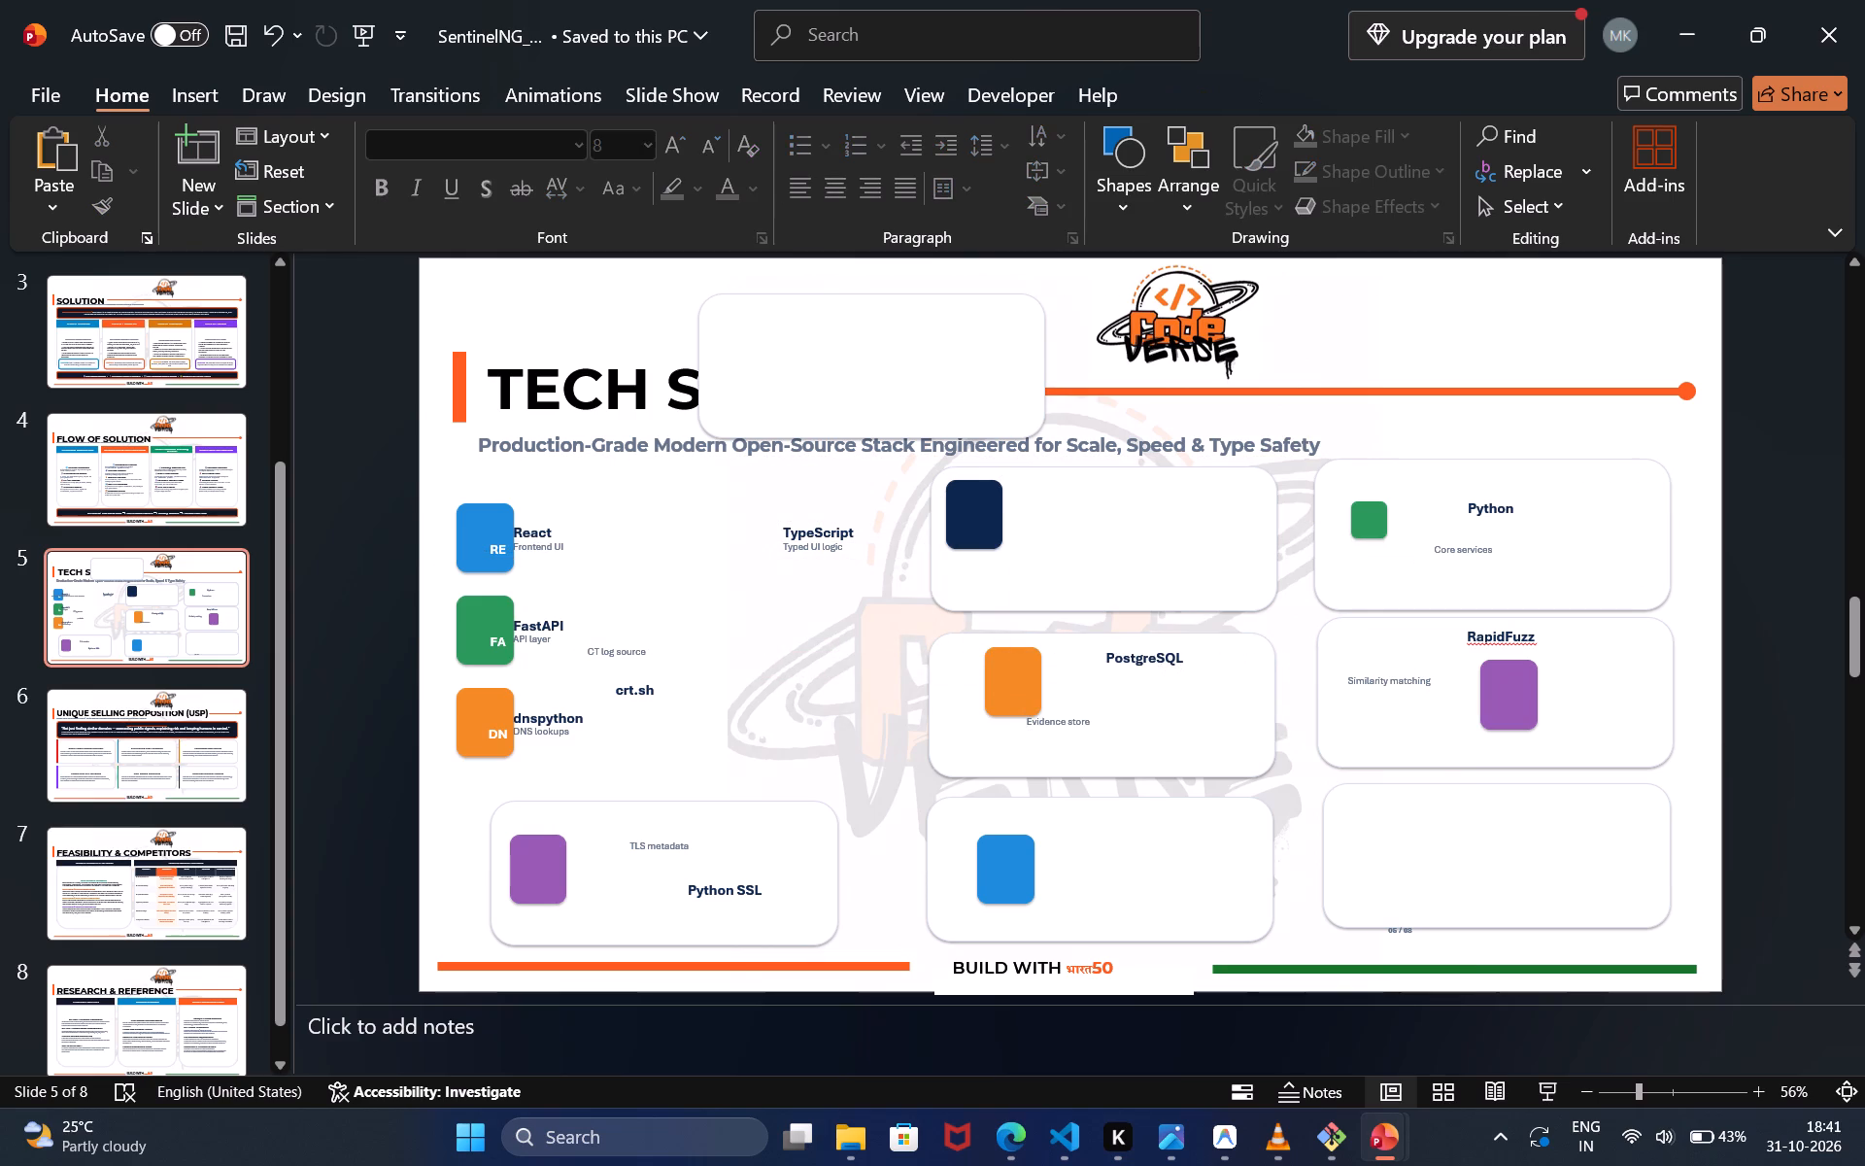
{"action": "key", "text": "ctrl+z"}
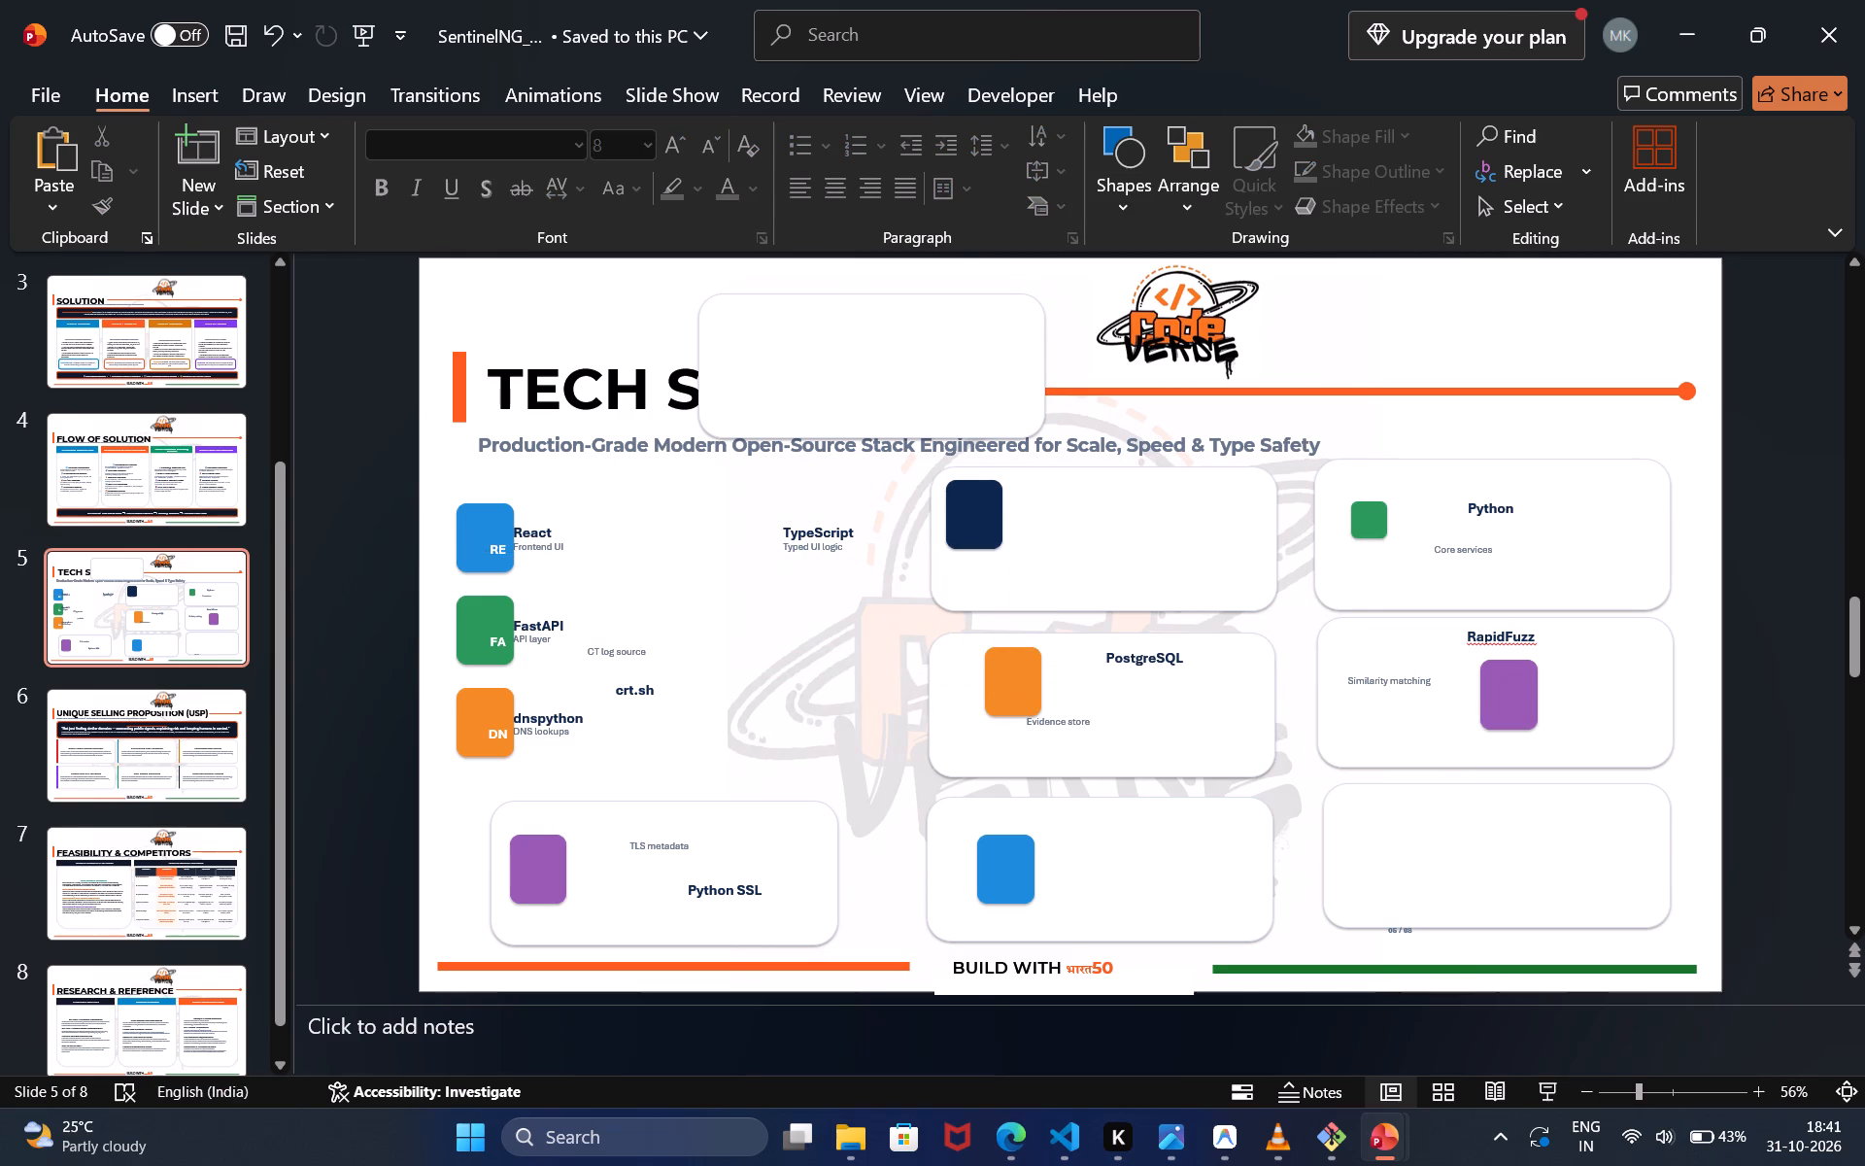
Bring the TypeScript title to the front and place it beside the navy tile on the middle column's top card.
{"action": "left_click", "coordinate": [840, 530]}
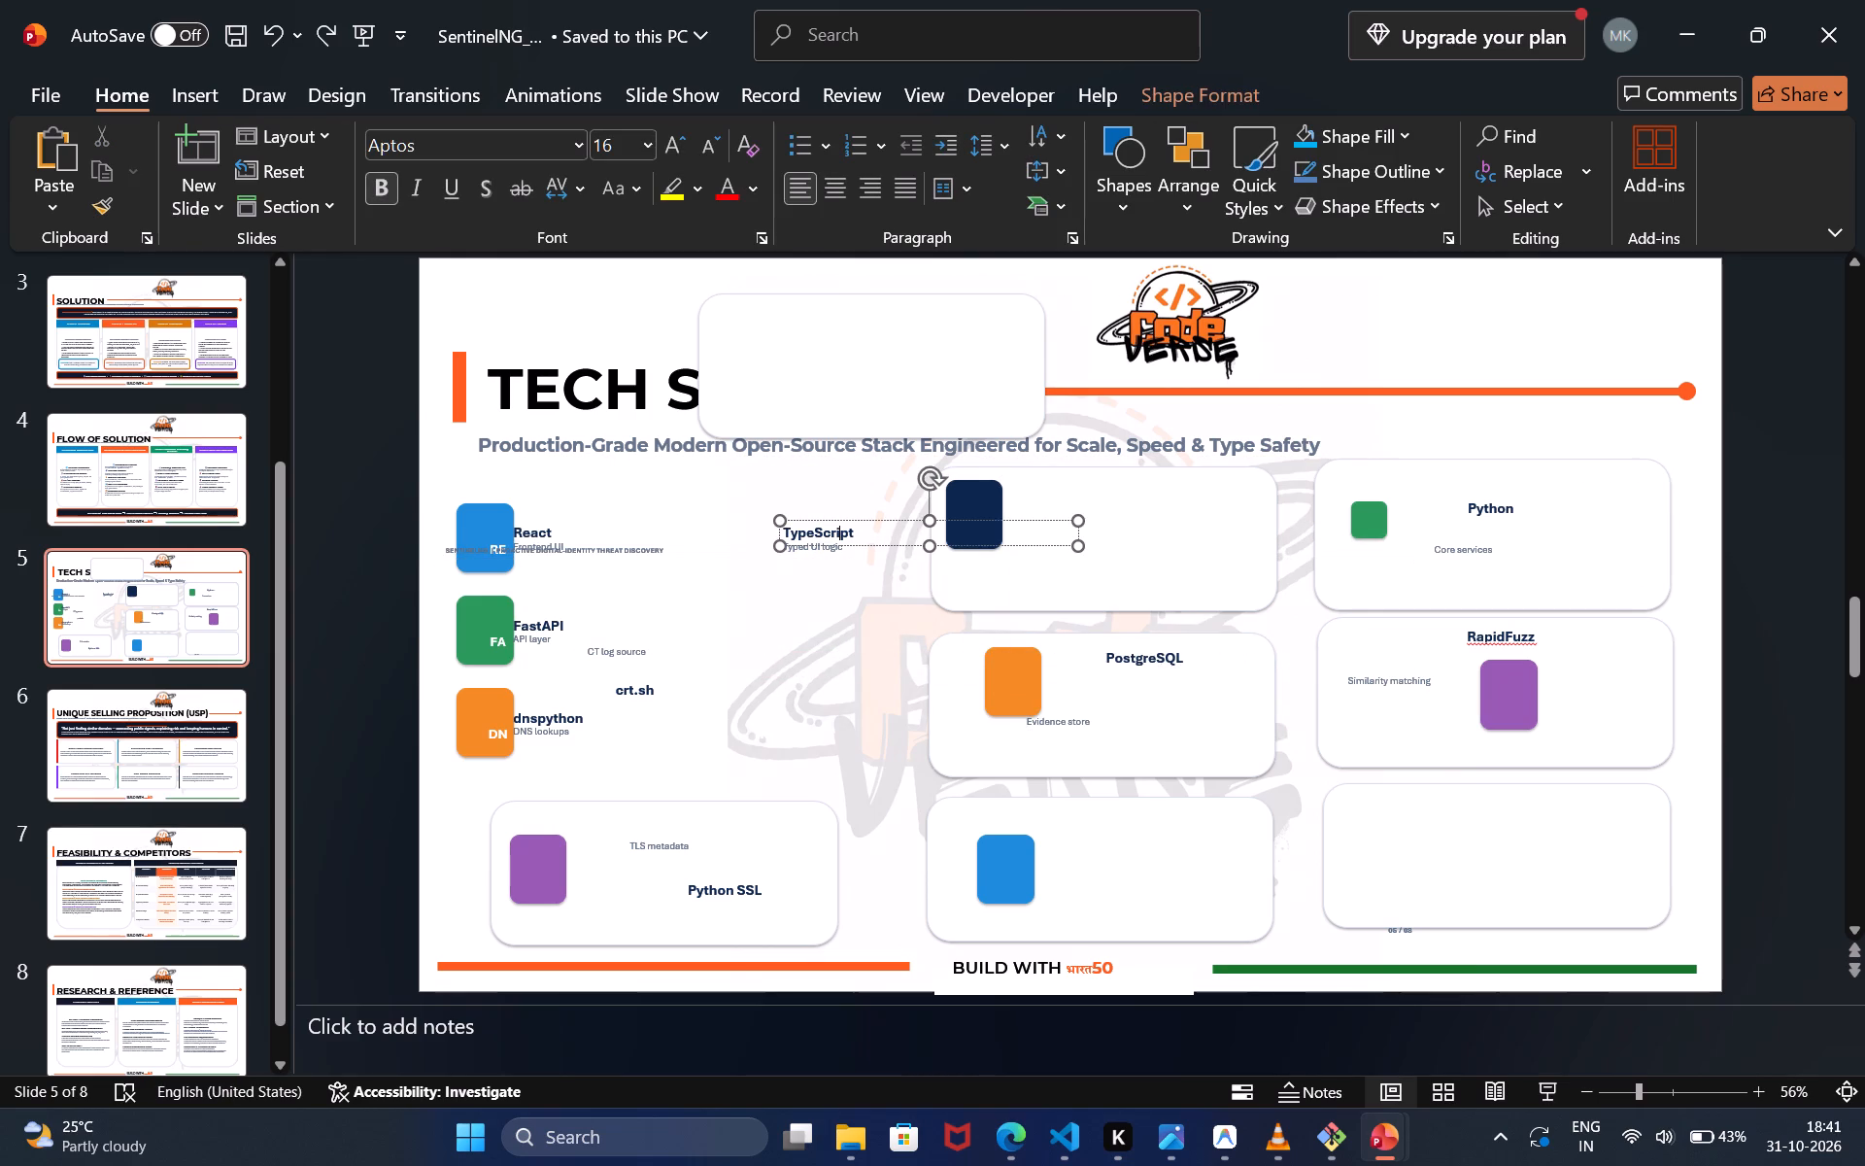
{"action": "left_click", "coordinate": [833, 518]}
{"action": "key", "text": "ctrl+x"}
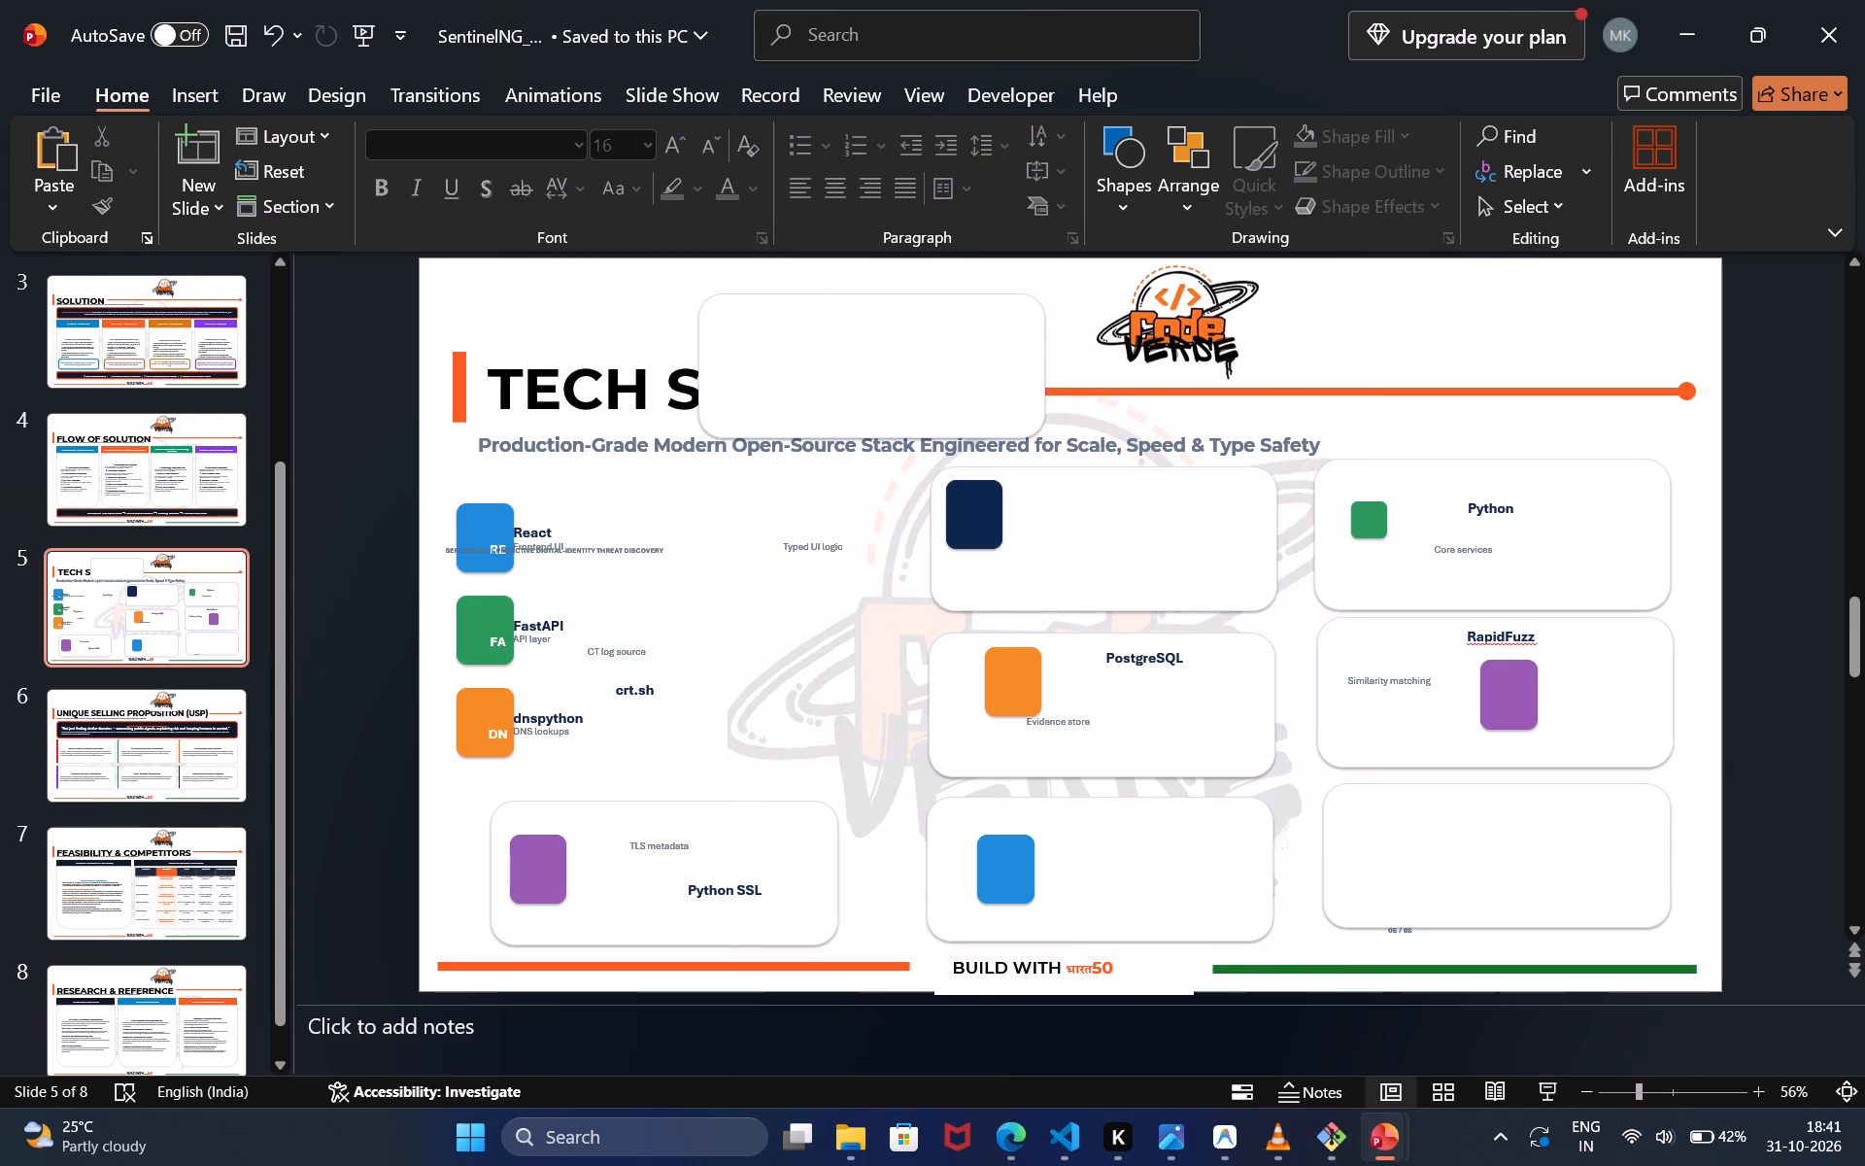
{"action": "key", "text": "ctrl+v"}
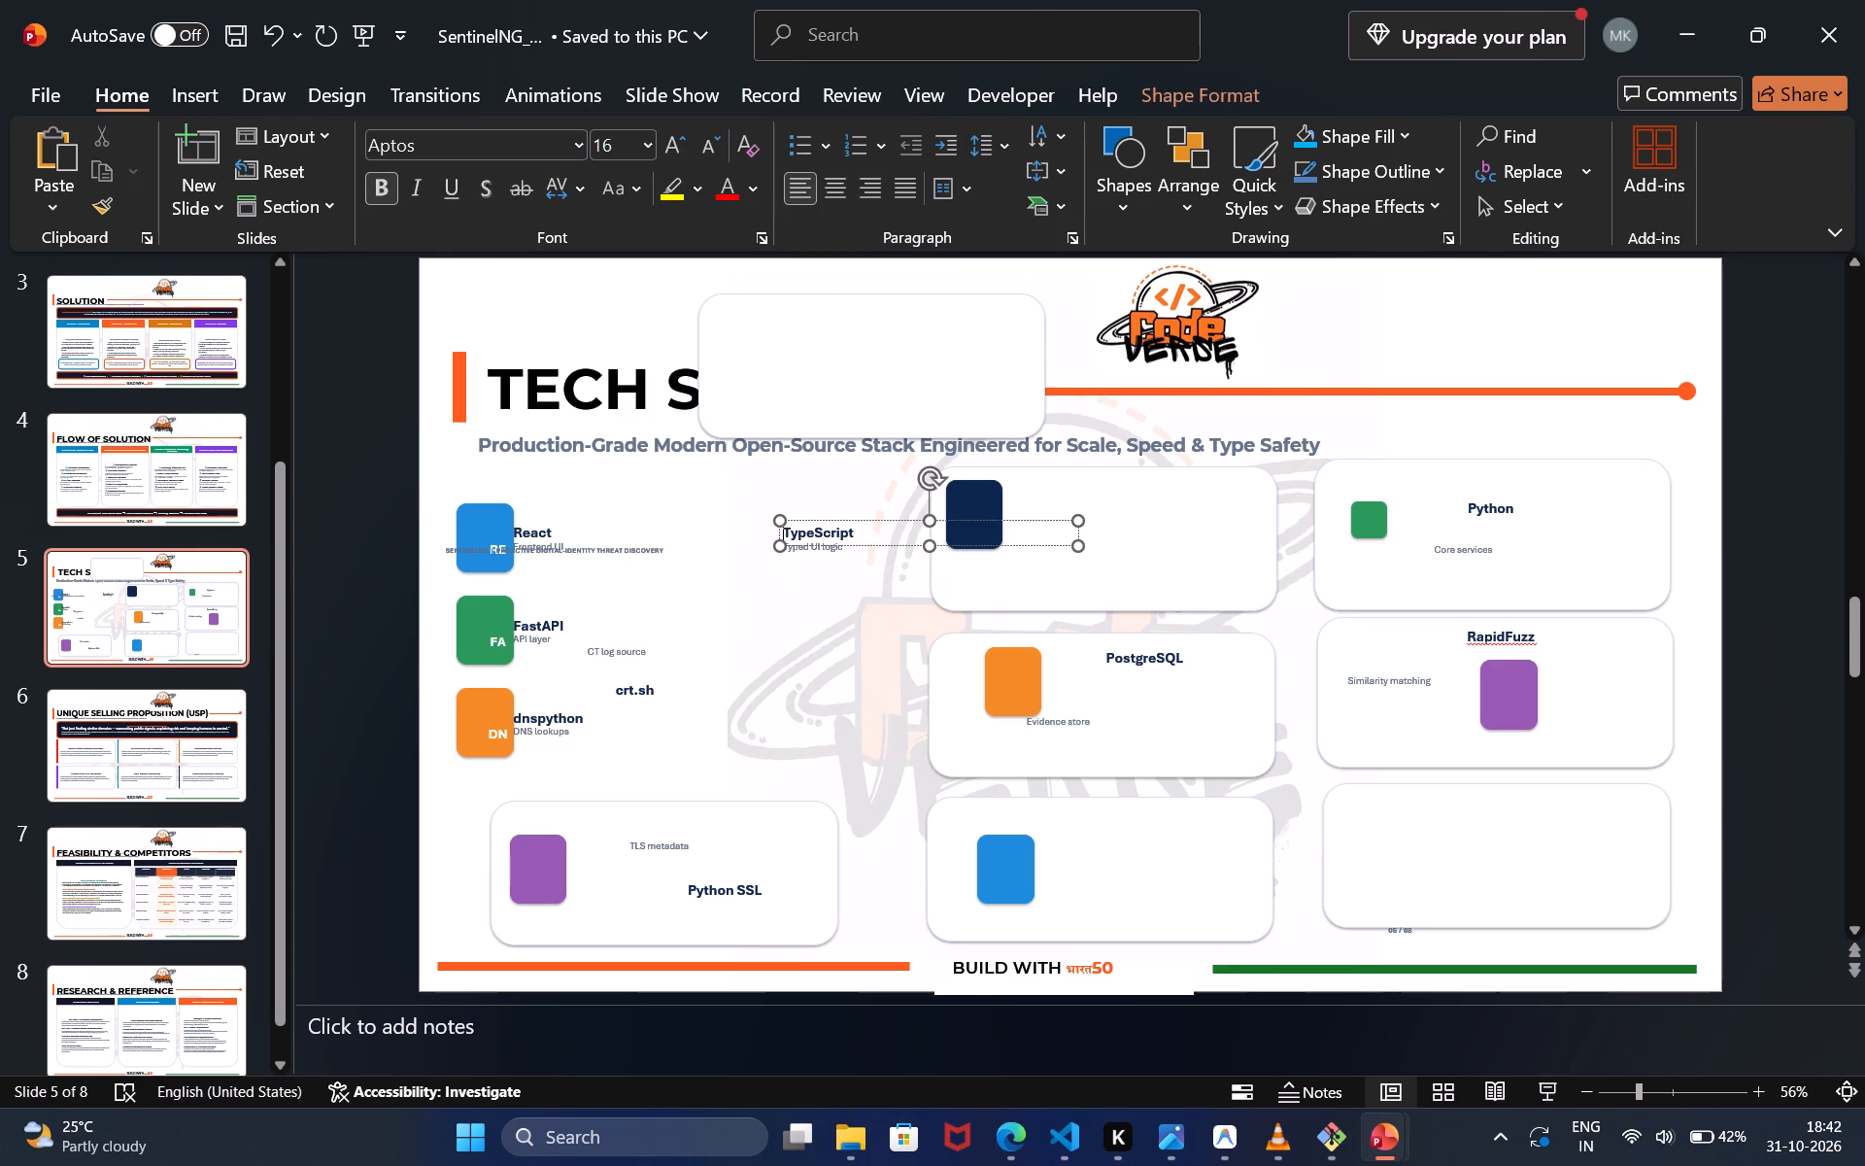
{"action": "left_click_drag", "start_coordinate": [863, 520], "coordinate": [1147, 491]}
Cut the SENTINELNG footer line that runs across the React row and the Typed UI logic caption.
{"action": "left_click", "coordinate": [850, 544]}
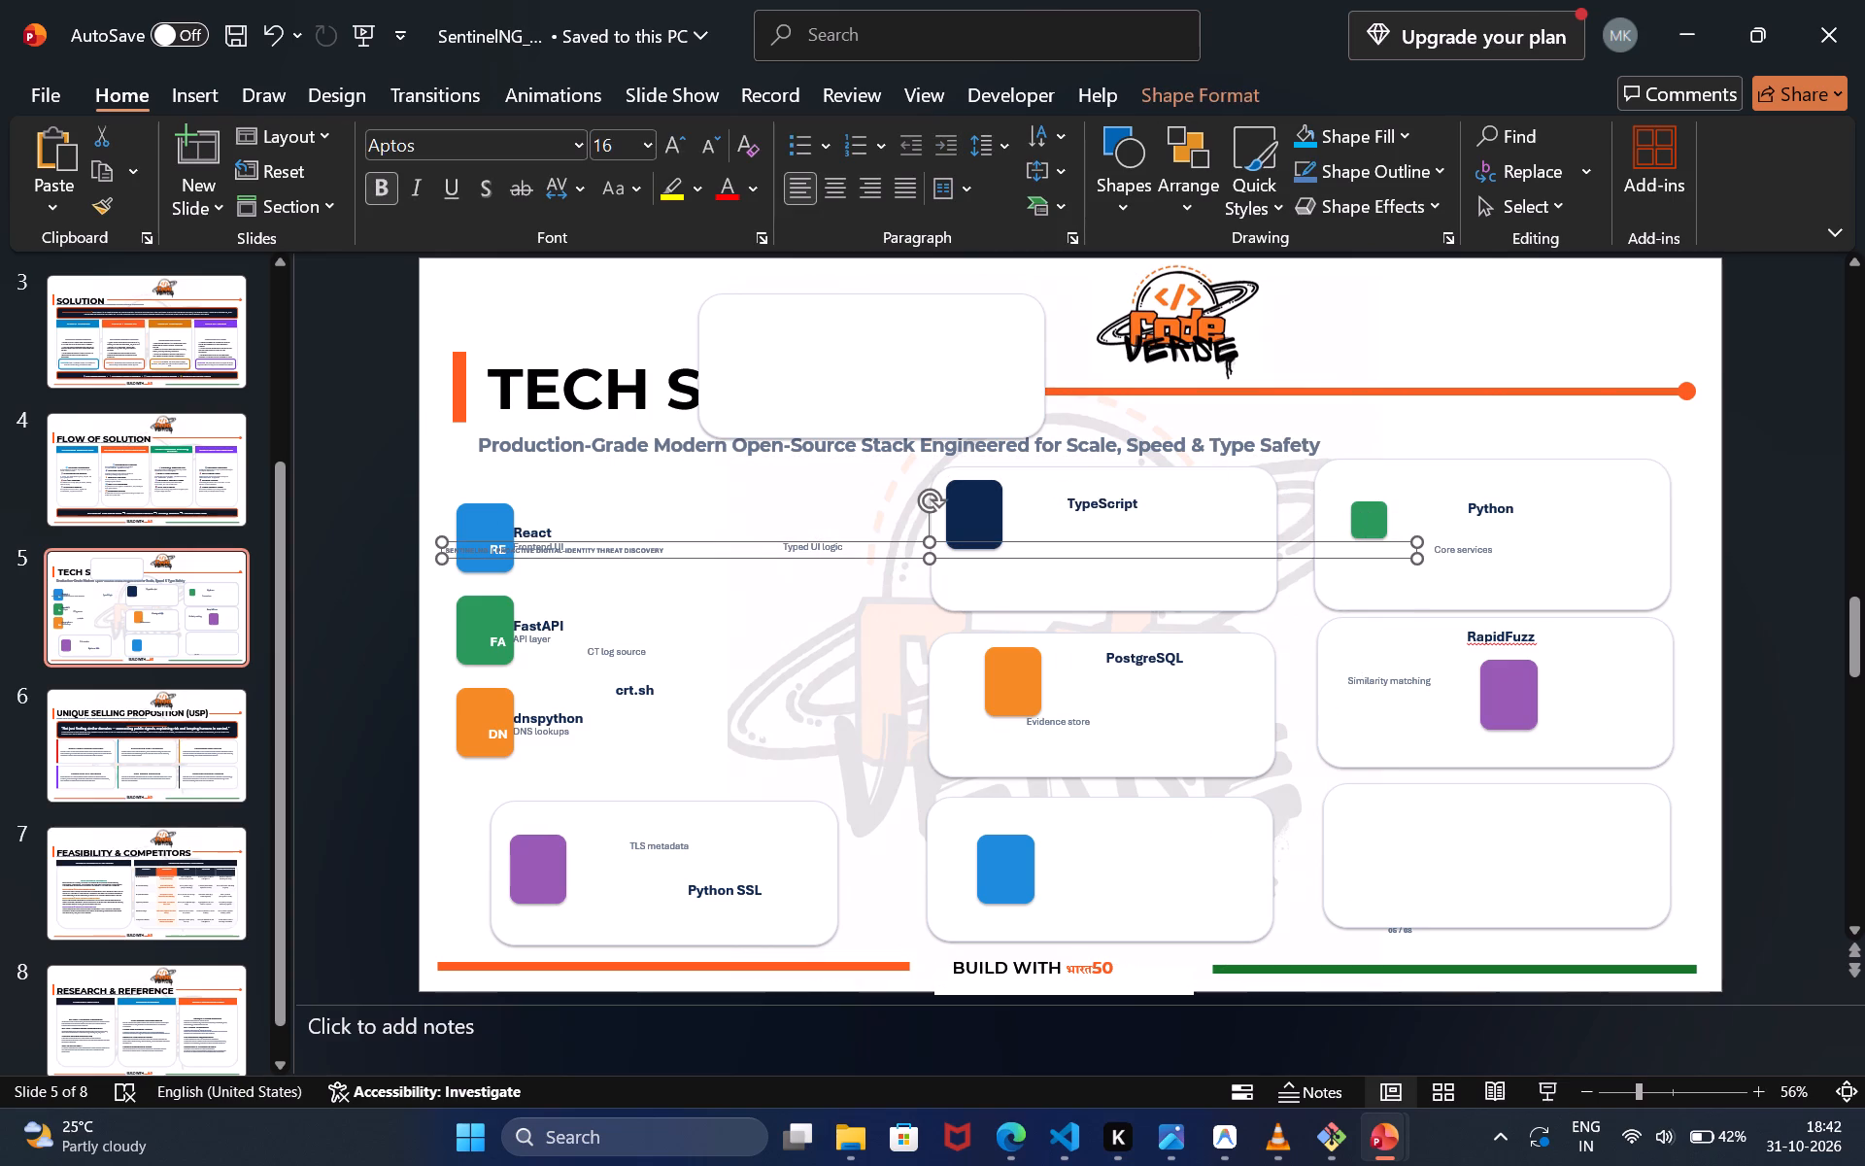
{"action": "left_click", "coordinate": [823, 553]}
{"action": "key", "text": "ctrl+x"}
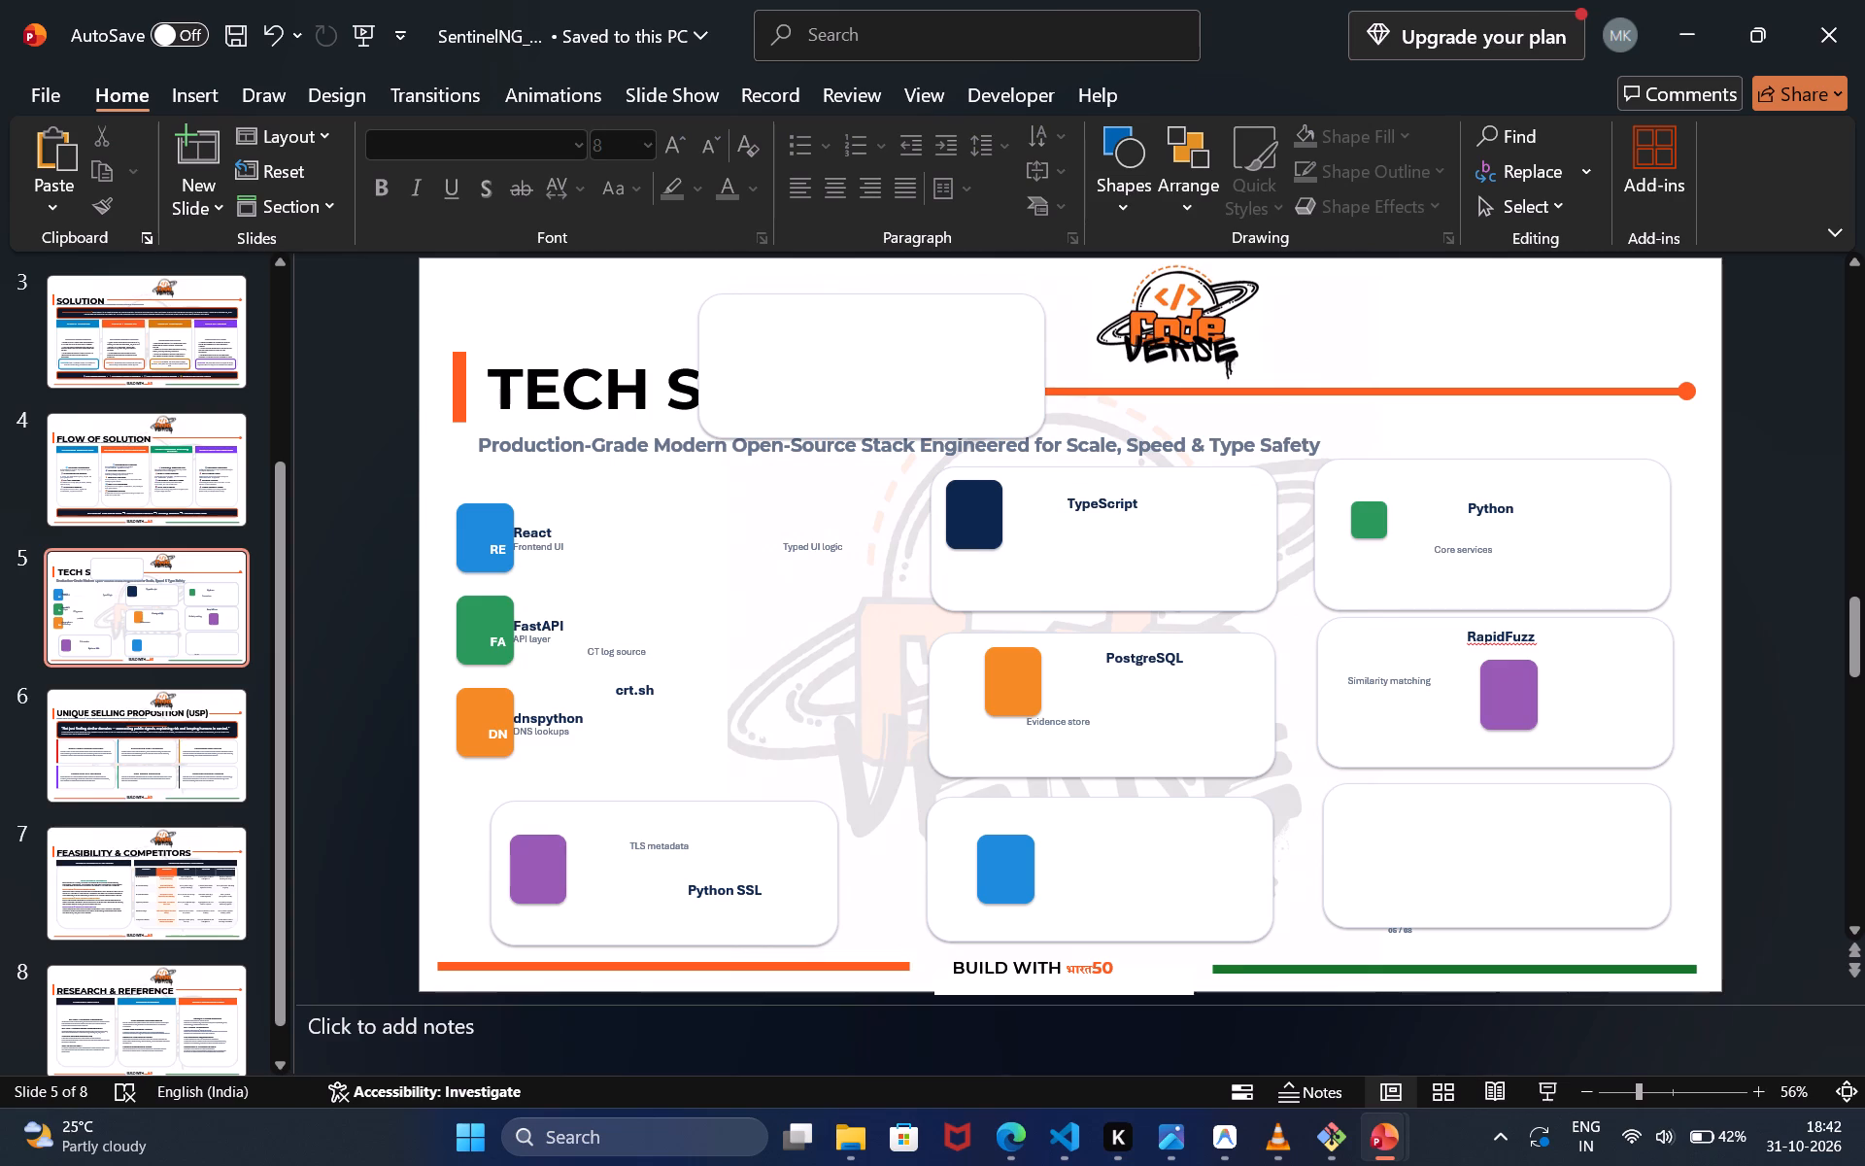
Paste the SENTINELNG footer line back and place it along the lower part of the TypeScript card.
{"action": "key", "text": "ctrl+v"}
{"action": "left_click_drag", "start_coordinate": [870, 539], "coordinate": [1448, 554]}
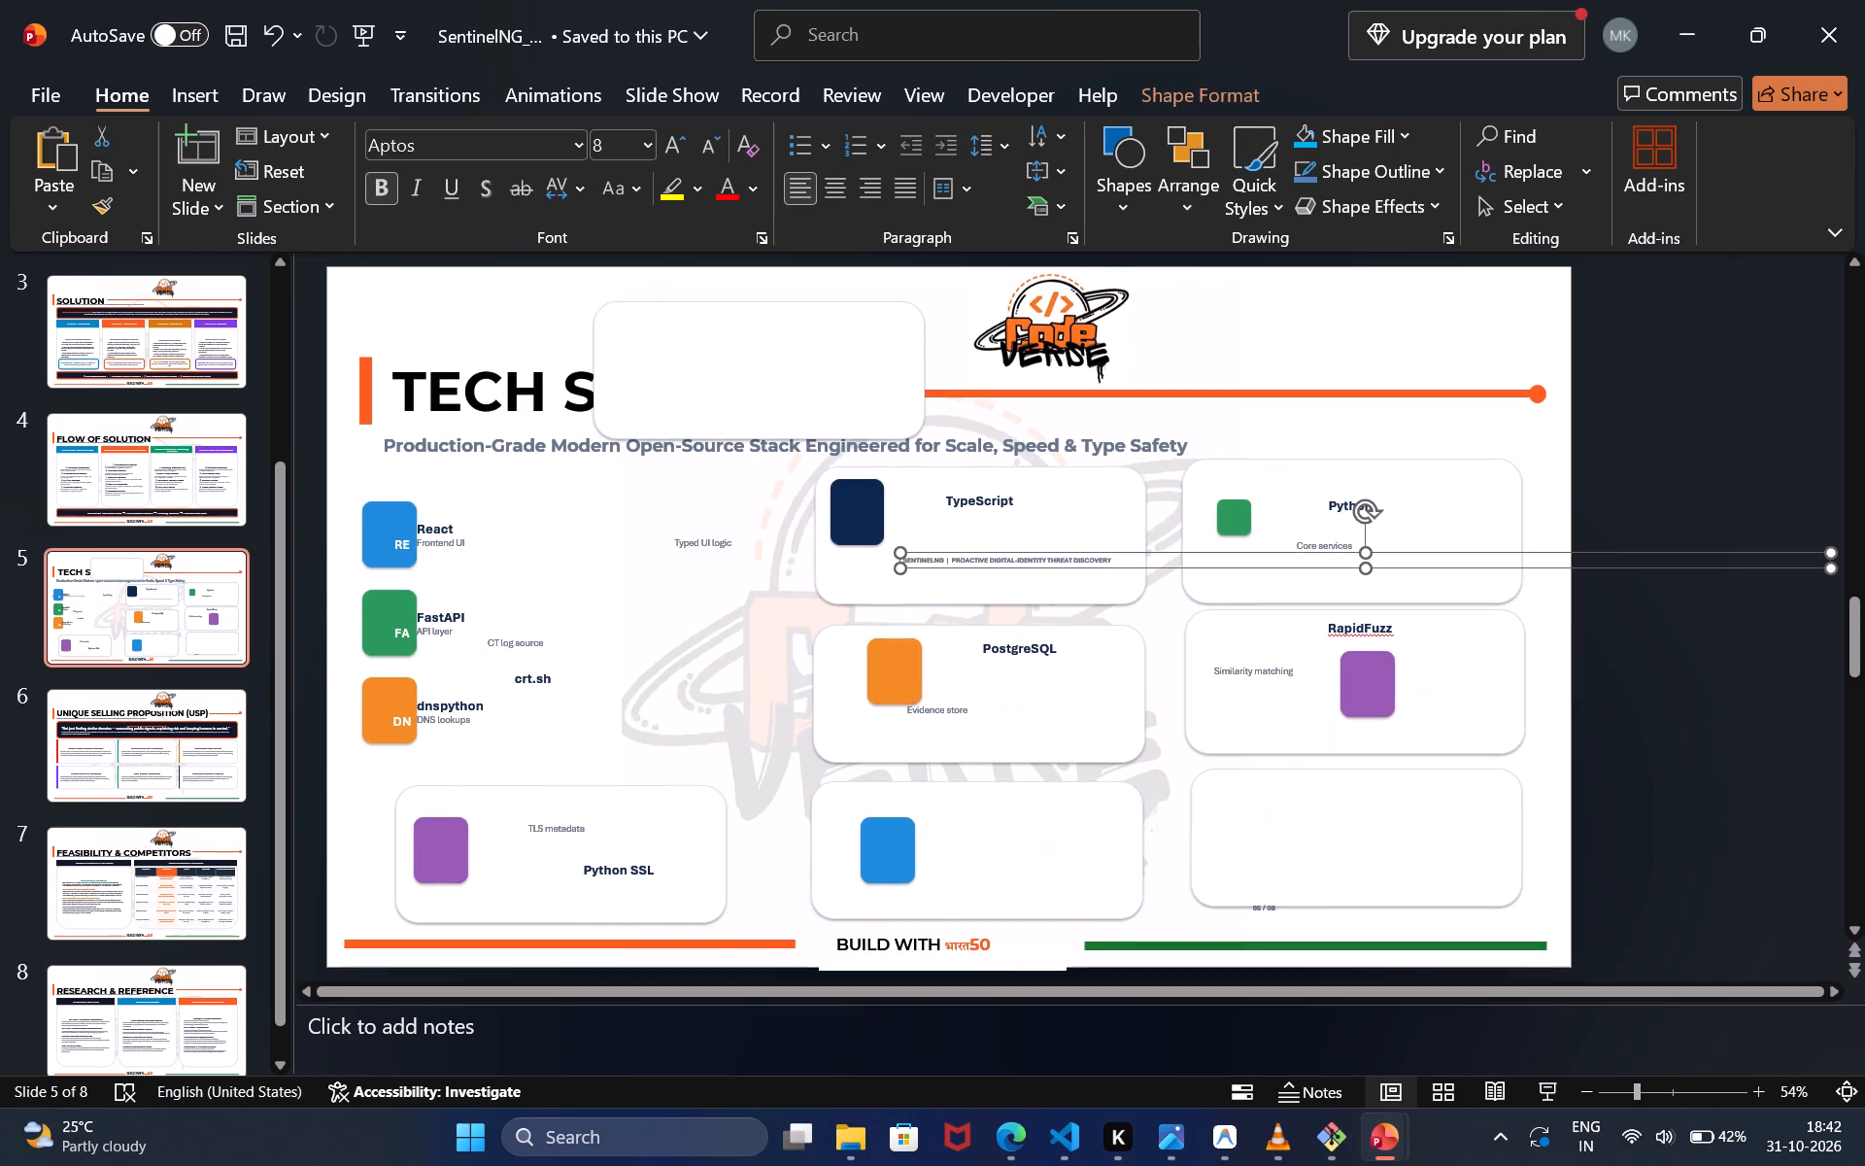
Bring the Typed UI logic caption to the front and place it just below the TypeScript title.
{"action": "left_click", "coordinate": [697, 551]}
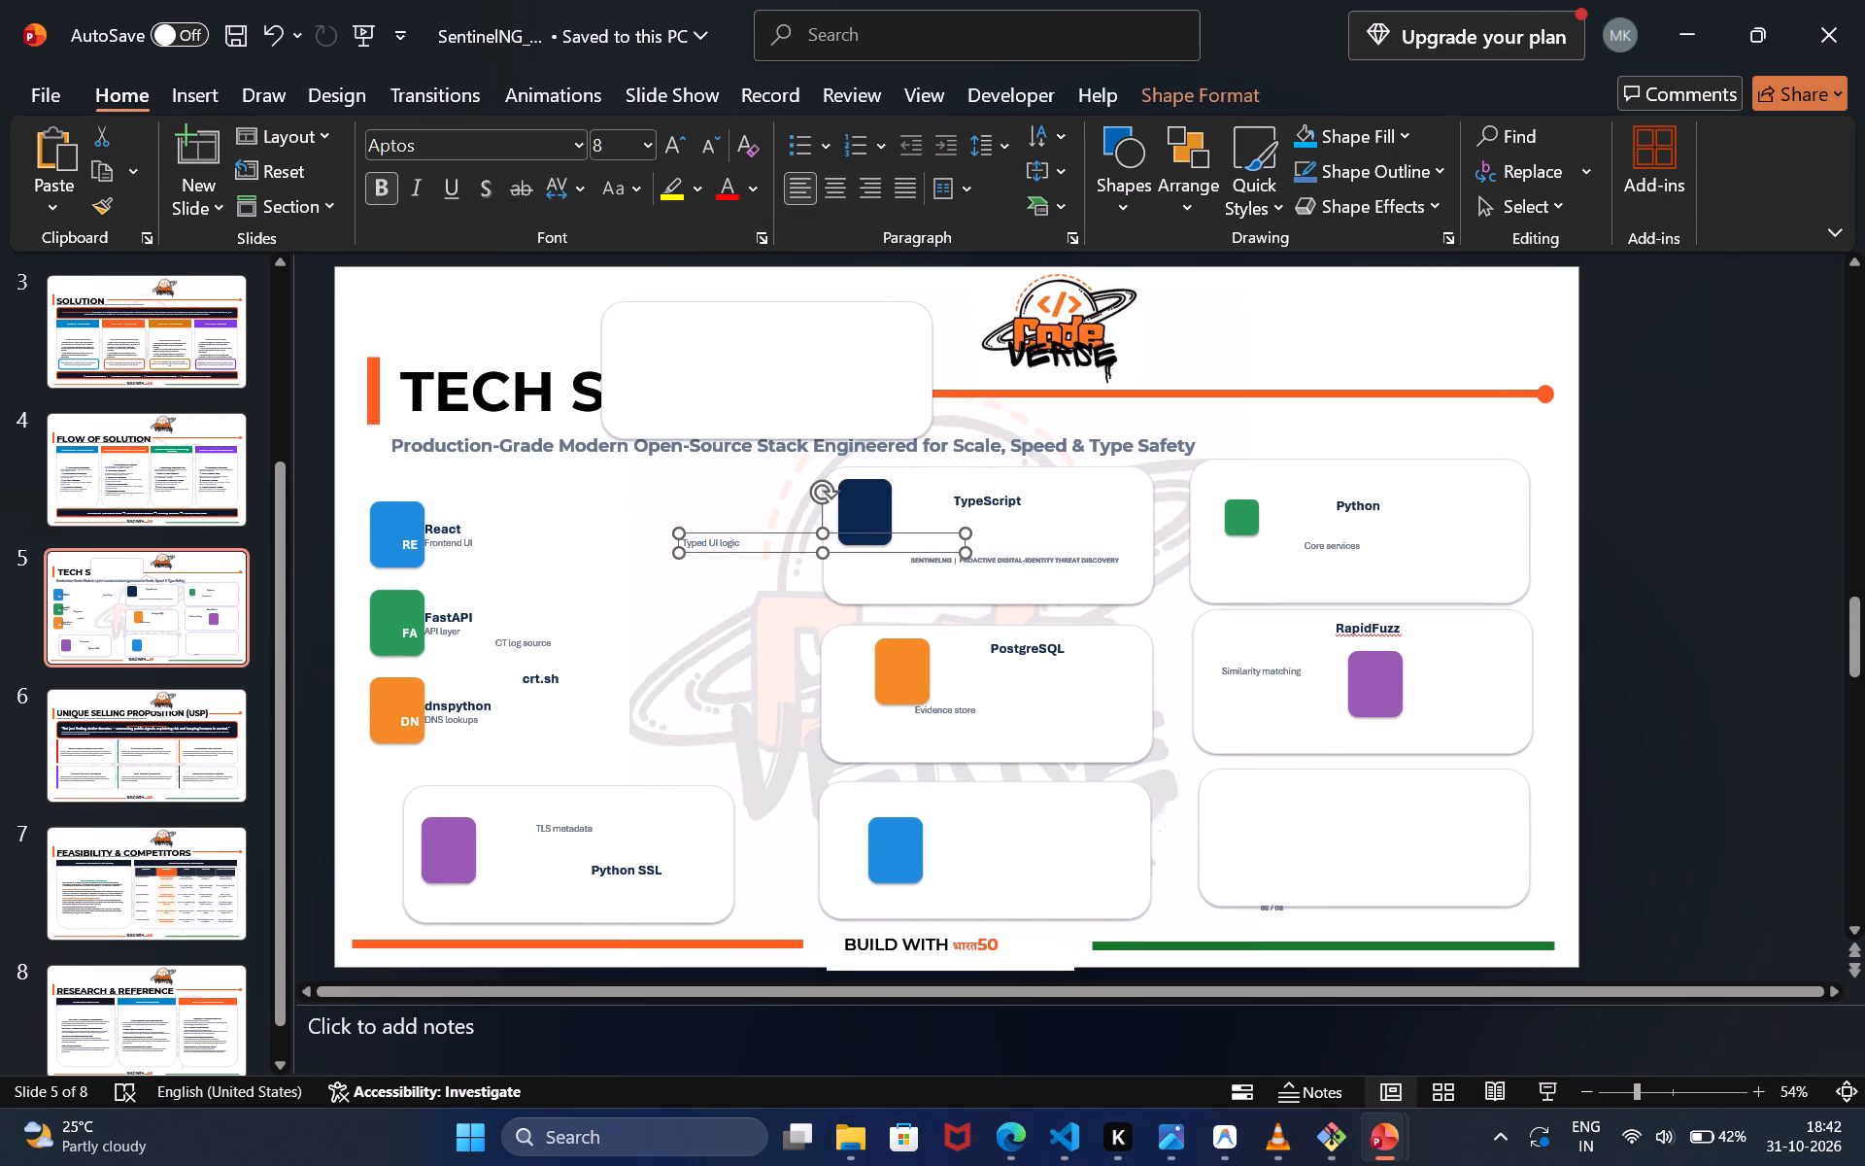
{"action": "key", "text": "ctrl+x"}
{"action": "key", "text": "ctrl+v"}
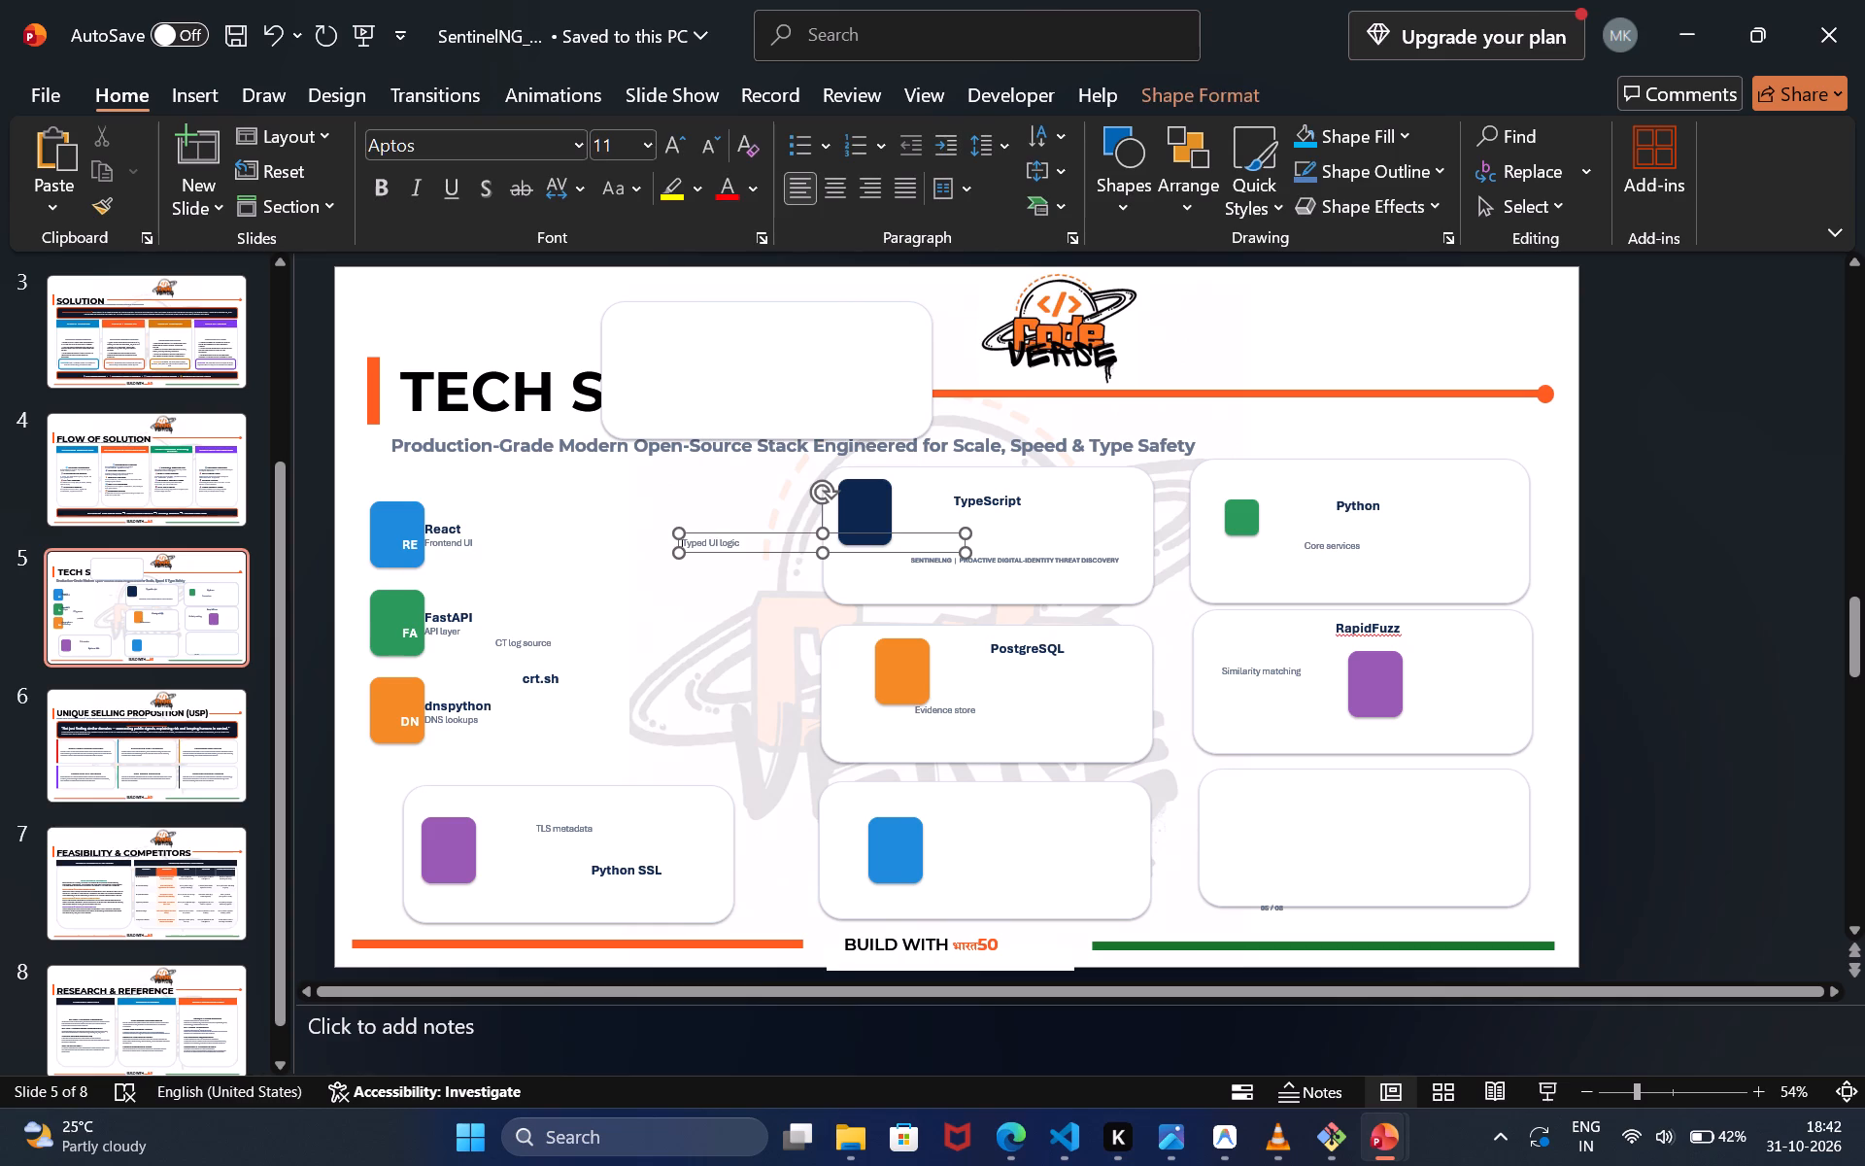
{"action": "left_click_drag", "start_coordinate": [771, 530], "coordinate": [1069, 523]}
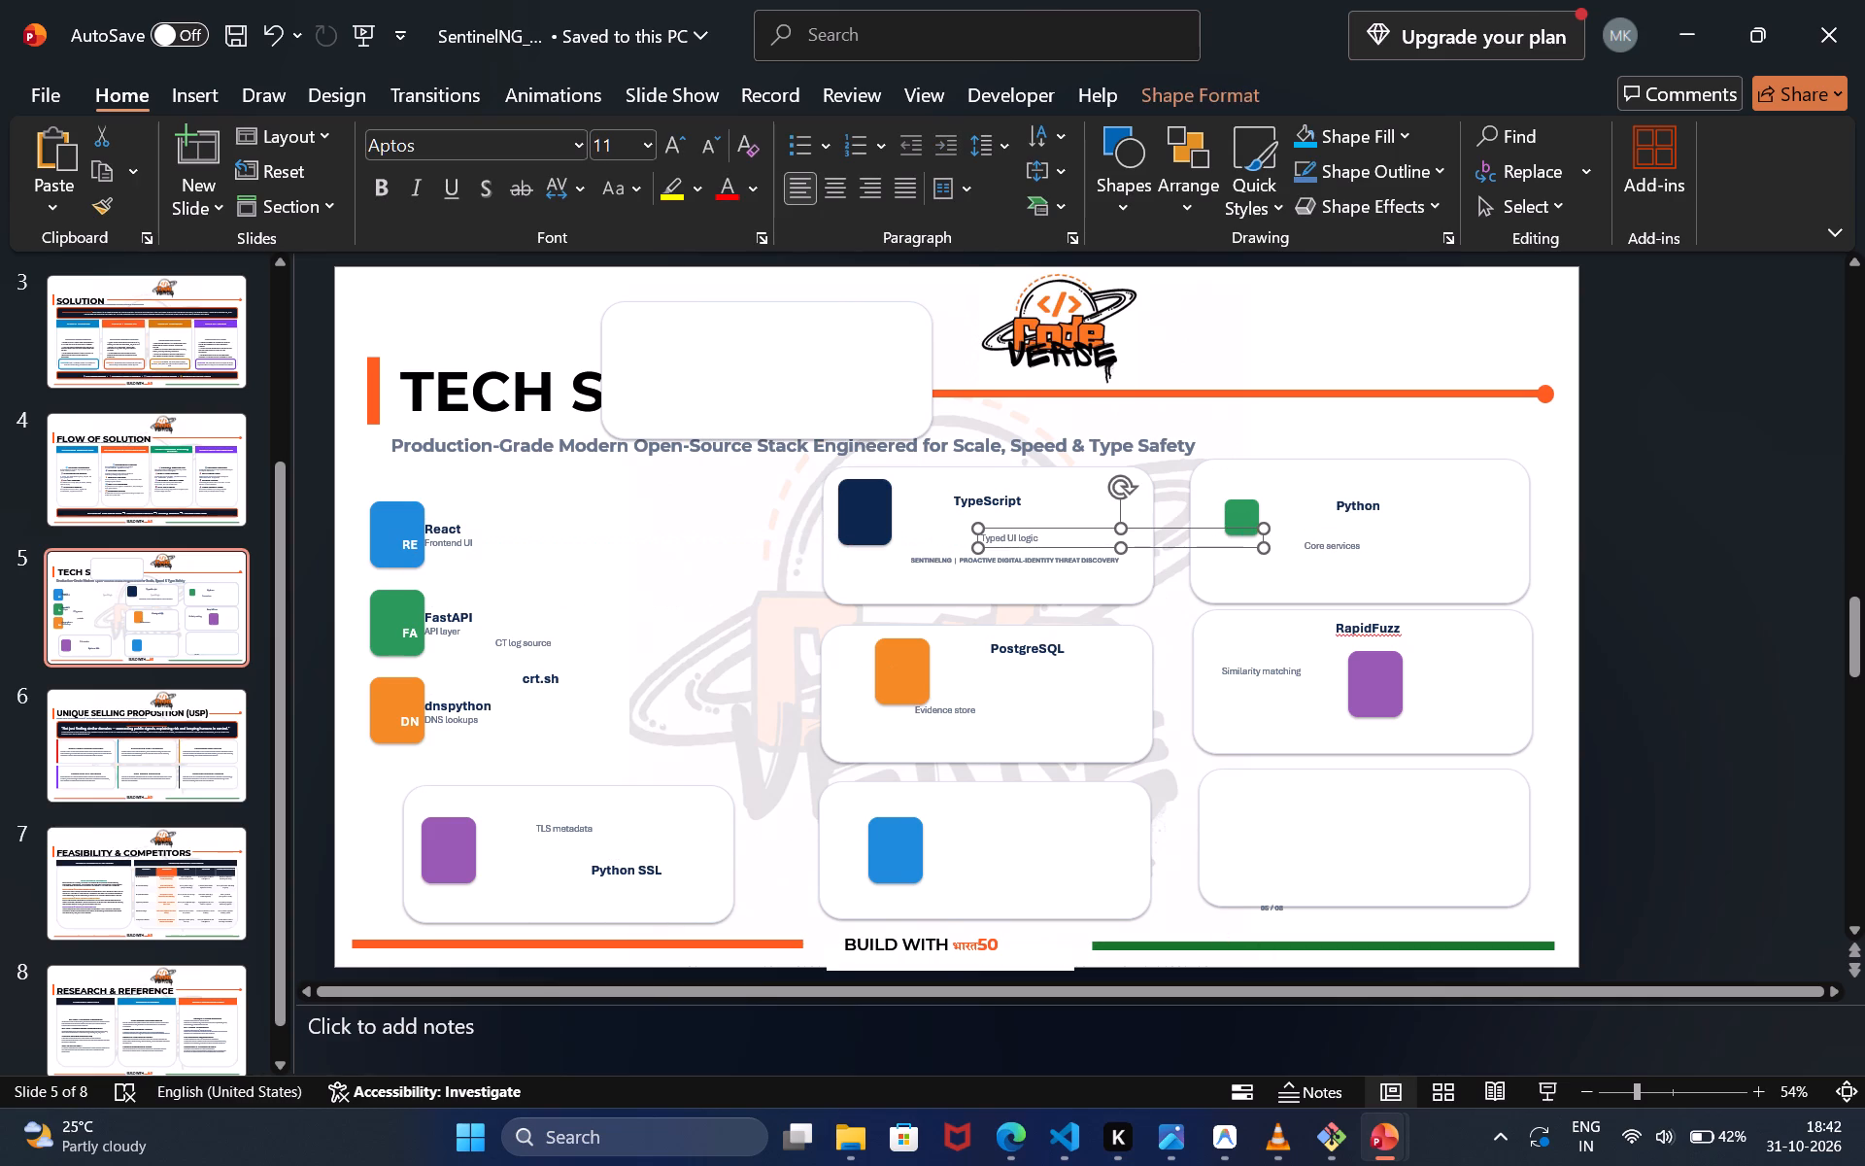
Narrow the SENTINELNG footer line's text box so that it fits within the TypeScript card.
{"action": "left_click", "coordinate": [978, 570]}
{"action": "left_click", "coordinate": [973, 555]}
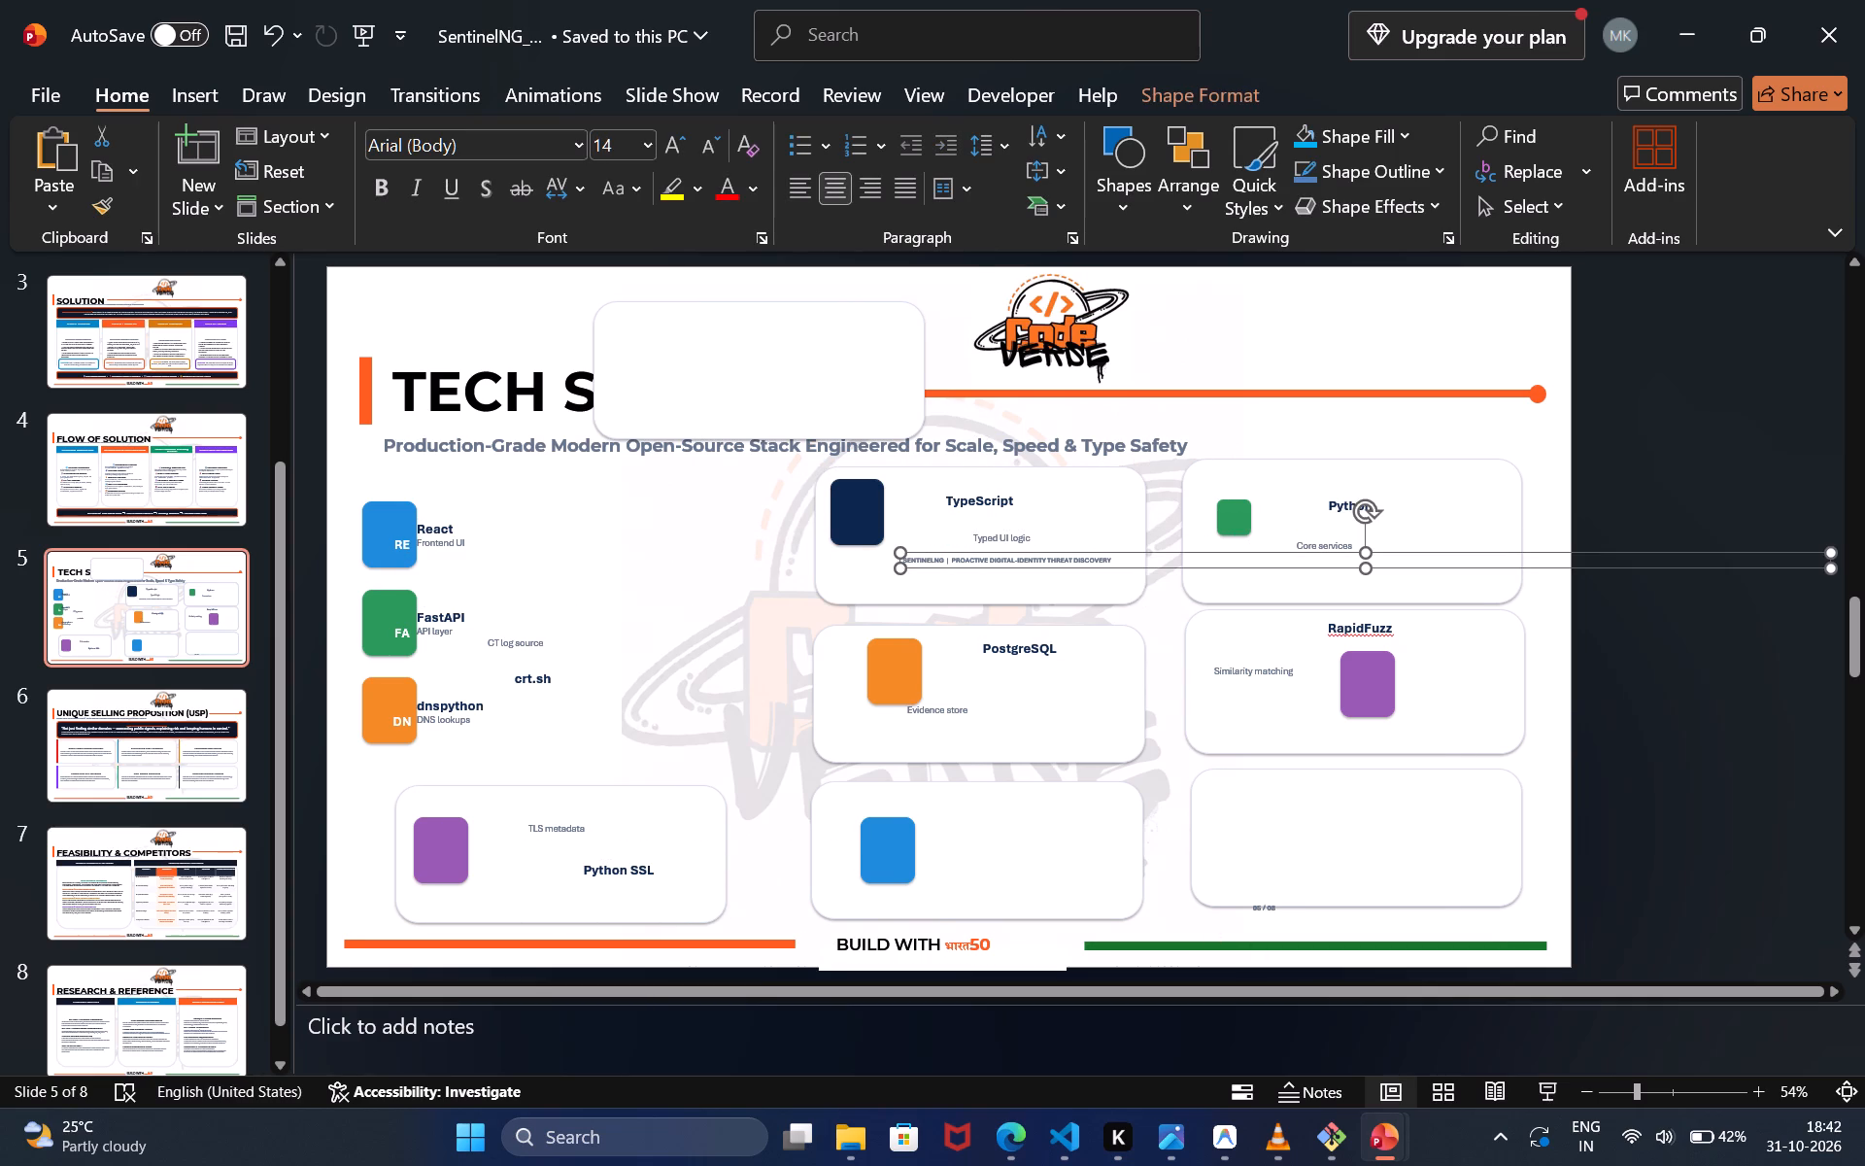
{"action": "left_click_drag", "start_coordinate": [1836, 570], "coordinate": [1480, 574]}
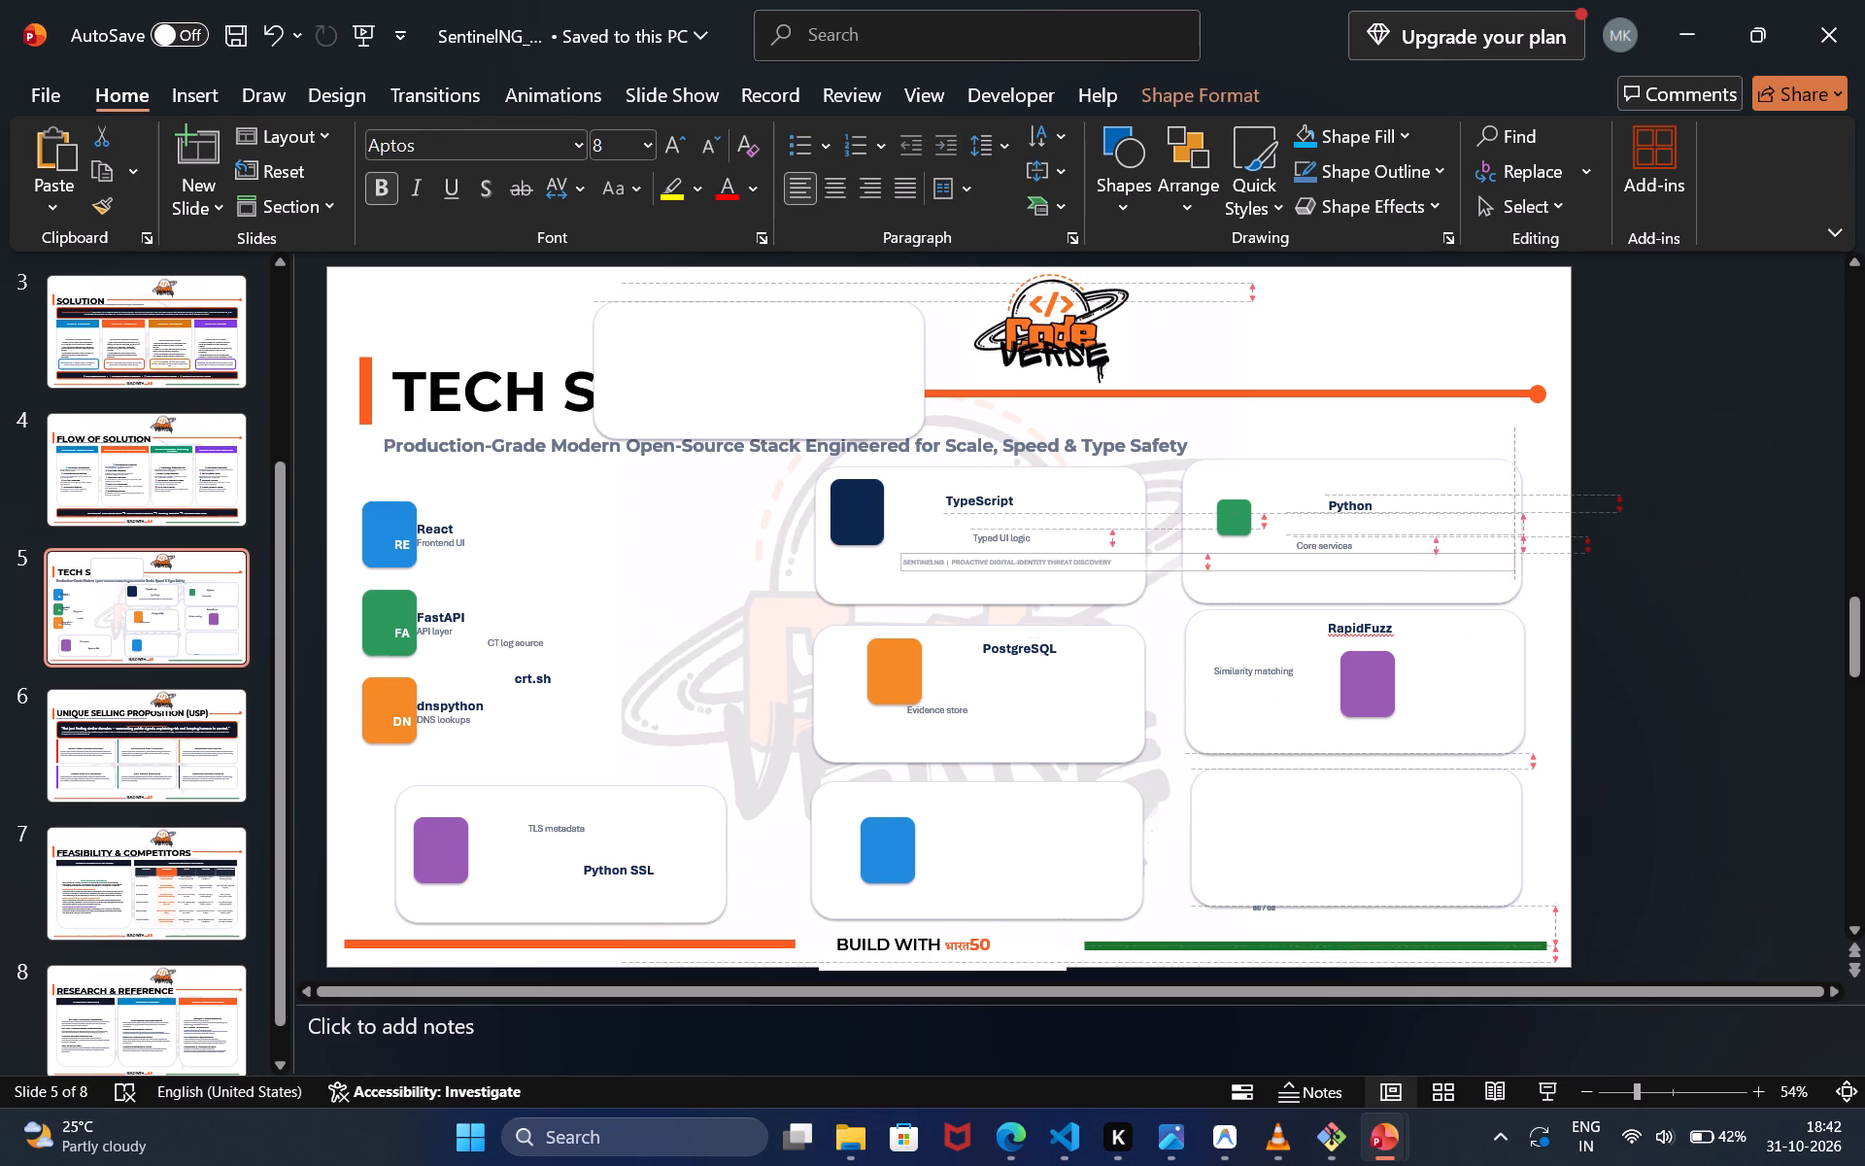
{"action": "left_click_drag", "start_coordinate": [1480, 574], "coordinate": [1108, 581]}
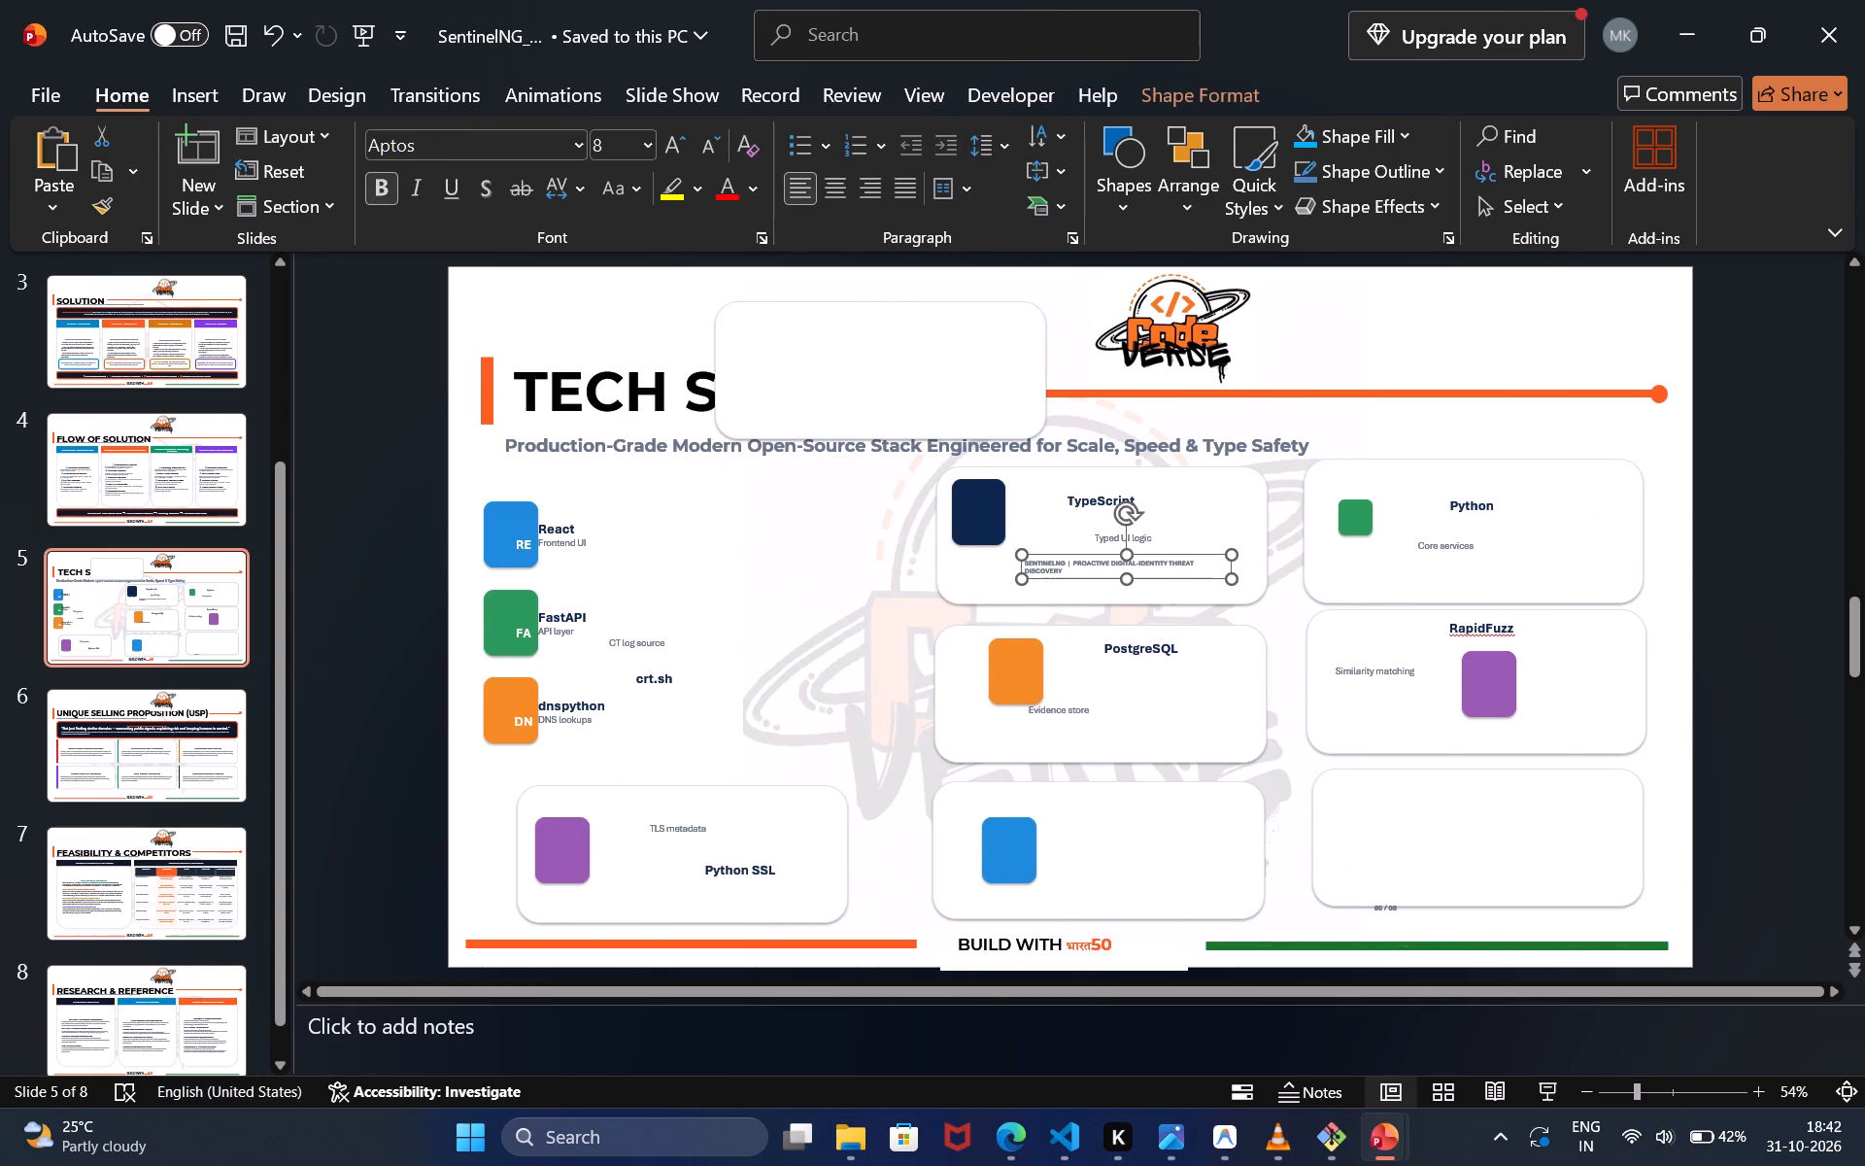
Move the blue React tile, the FA label and the green FastAPI tile up above the TECH STACK heading.
{"action": "left_click", "coordinate": [491, 531]}
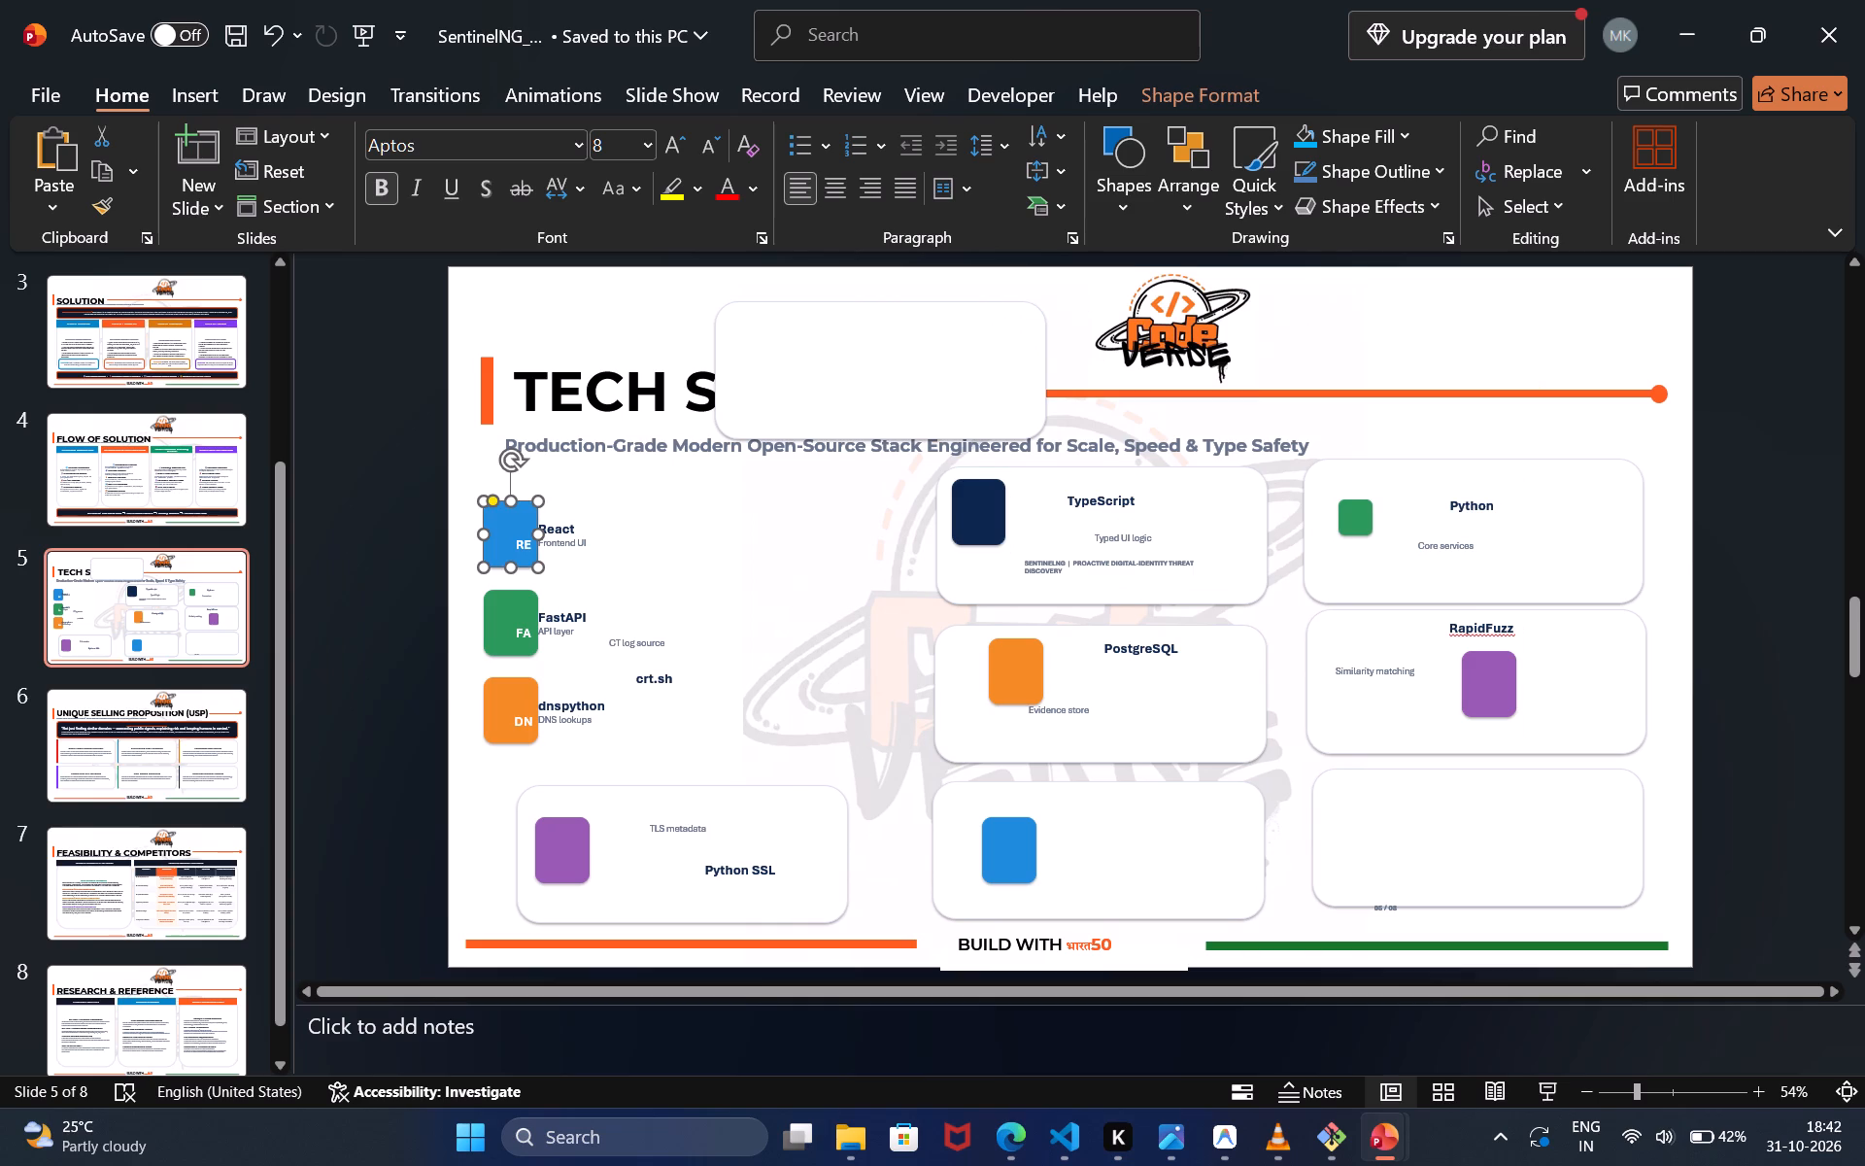
{"action": "left_click_drag", "start_coordinate": [491, 531], "coordinate": [518, 335]}
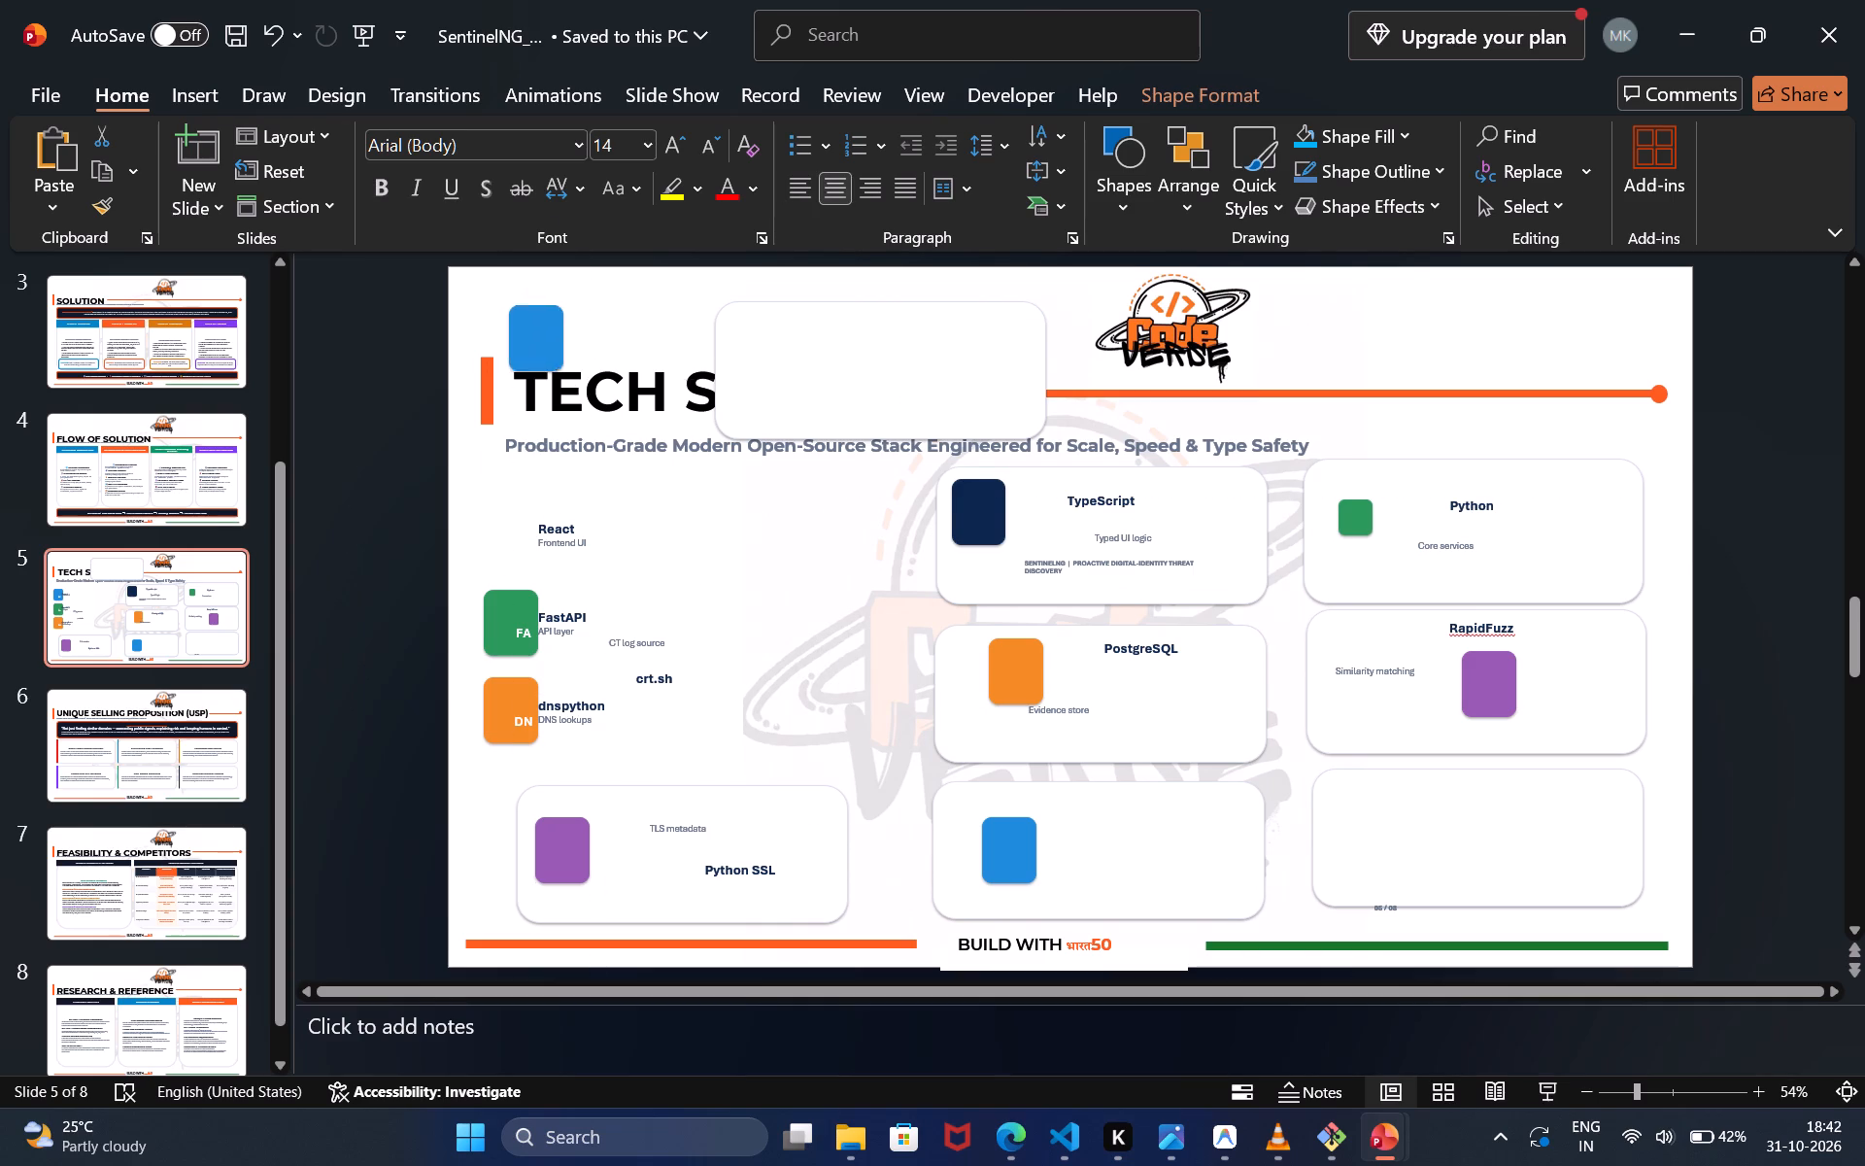
{"action": "left_click_drag", "start_coordinate": [518, 335], "coordinate": [567, 332]}
{"action": "left_click_drag", "start_coordinate": [491, 636], "coordinate": [560, 344]}
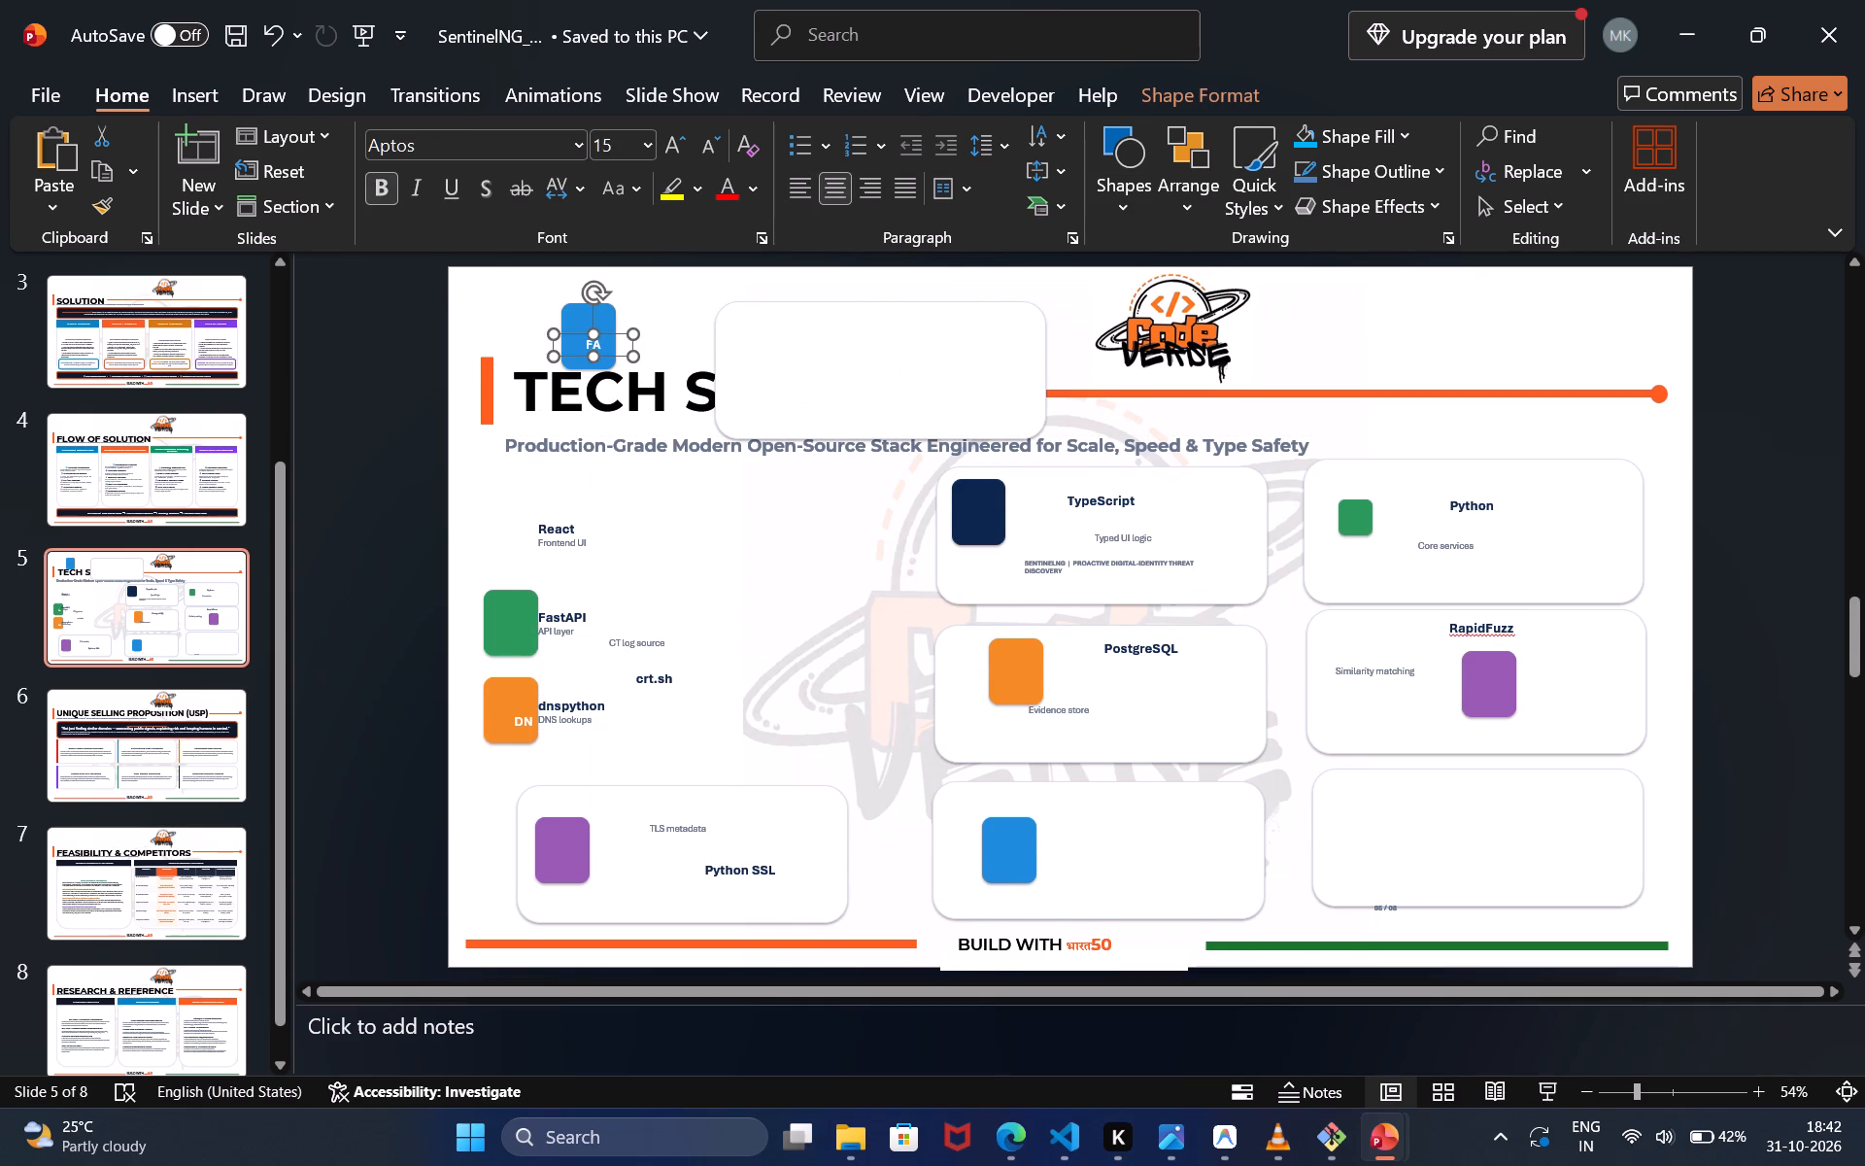
{"action": "left_click_drag", "start_coordinate": [517, 604], "coordinate": [536, 302]}
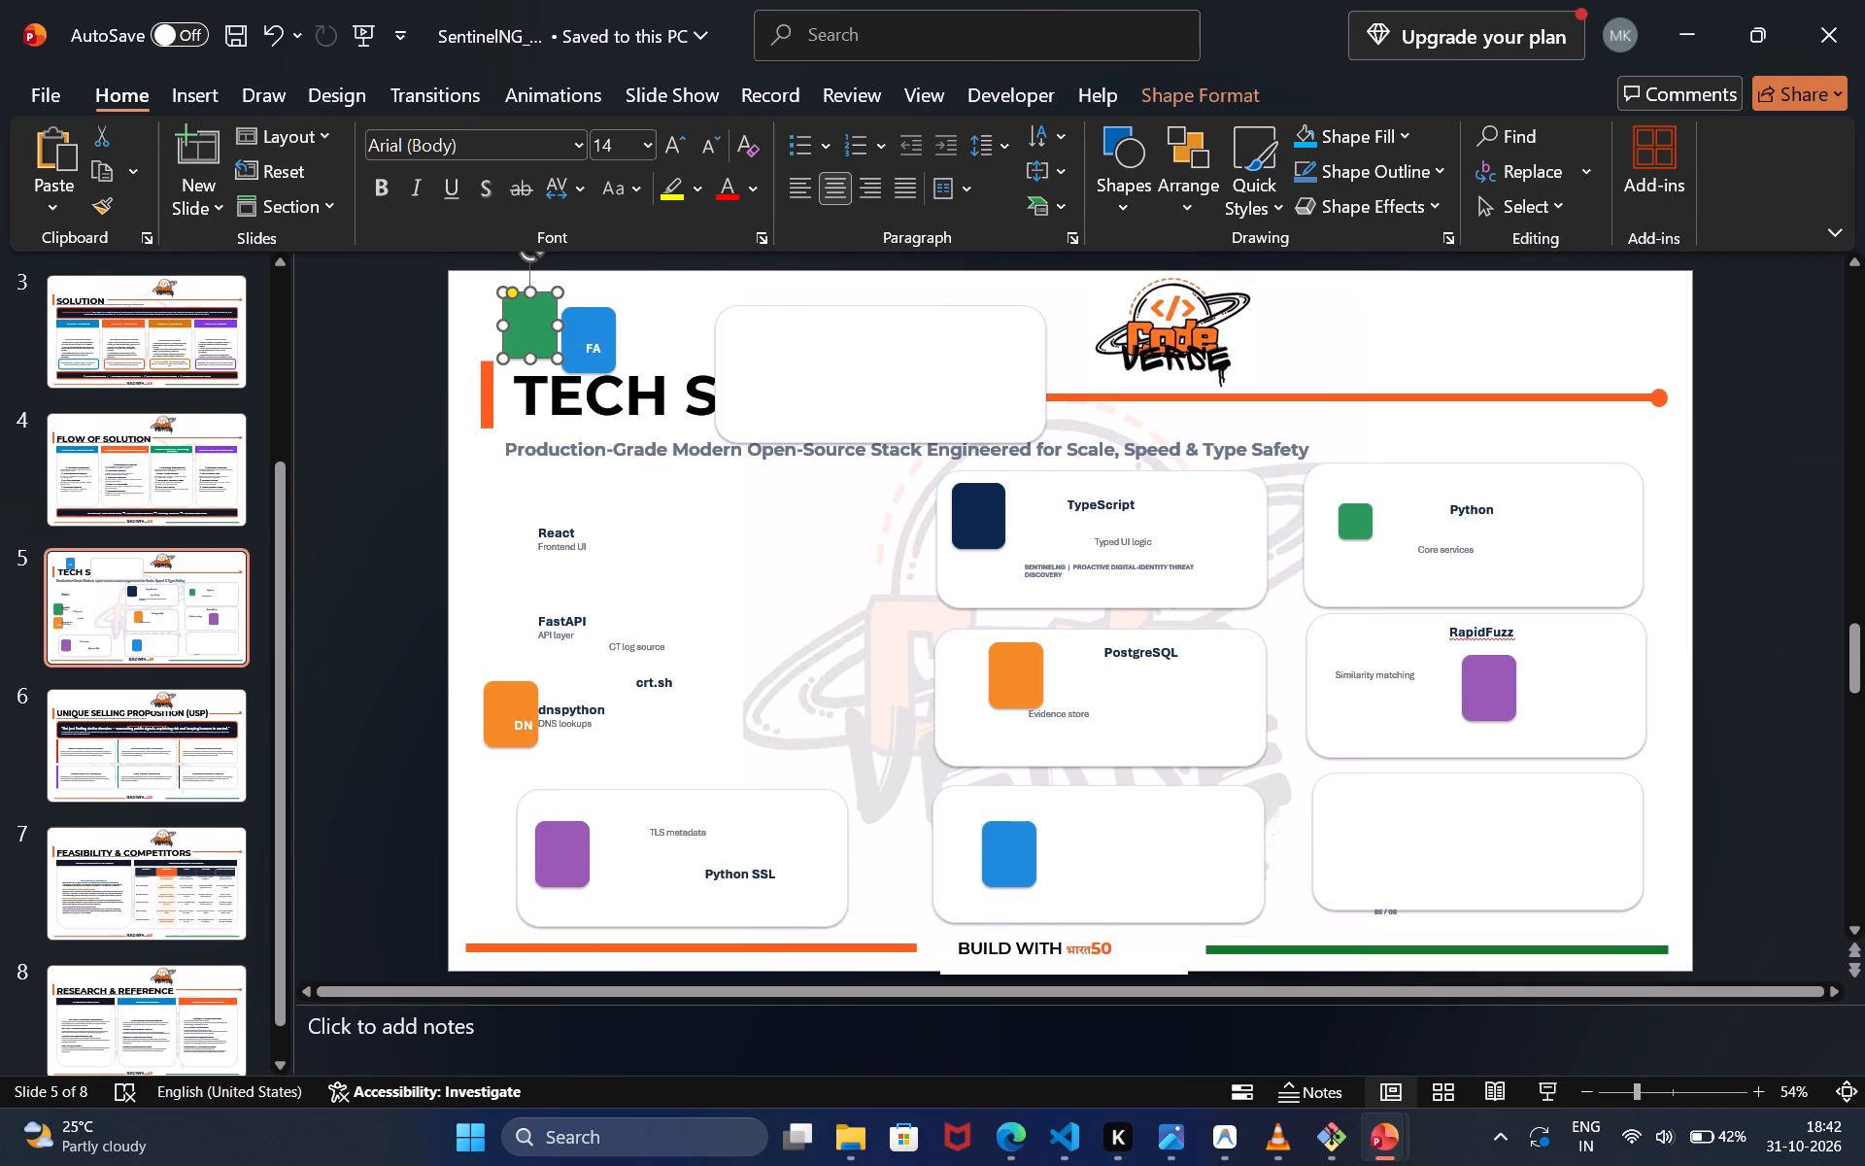
Move the FastAPI title, the Frontend UI caption and the React title up to the start of the TECH STACK heading.
{"action": "left_click_drag", "start_coordinate": [557, 618], "coordinate": [558, 547]}
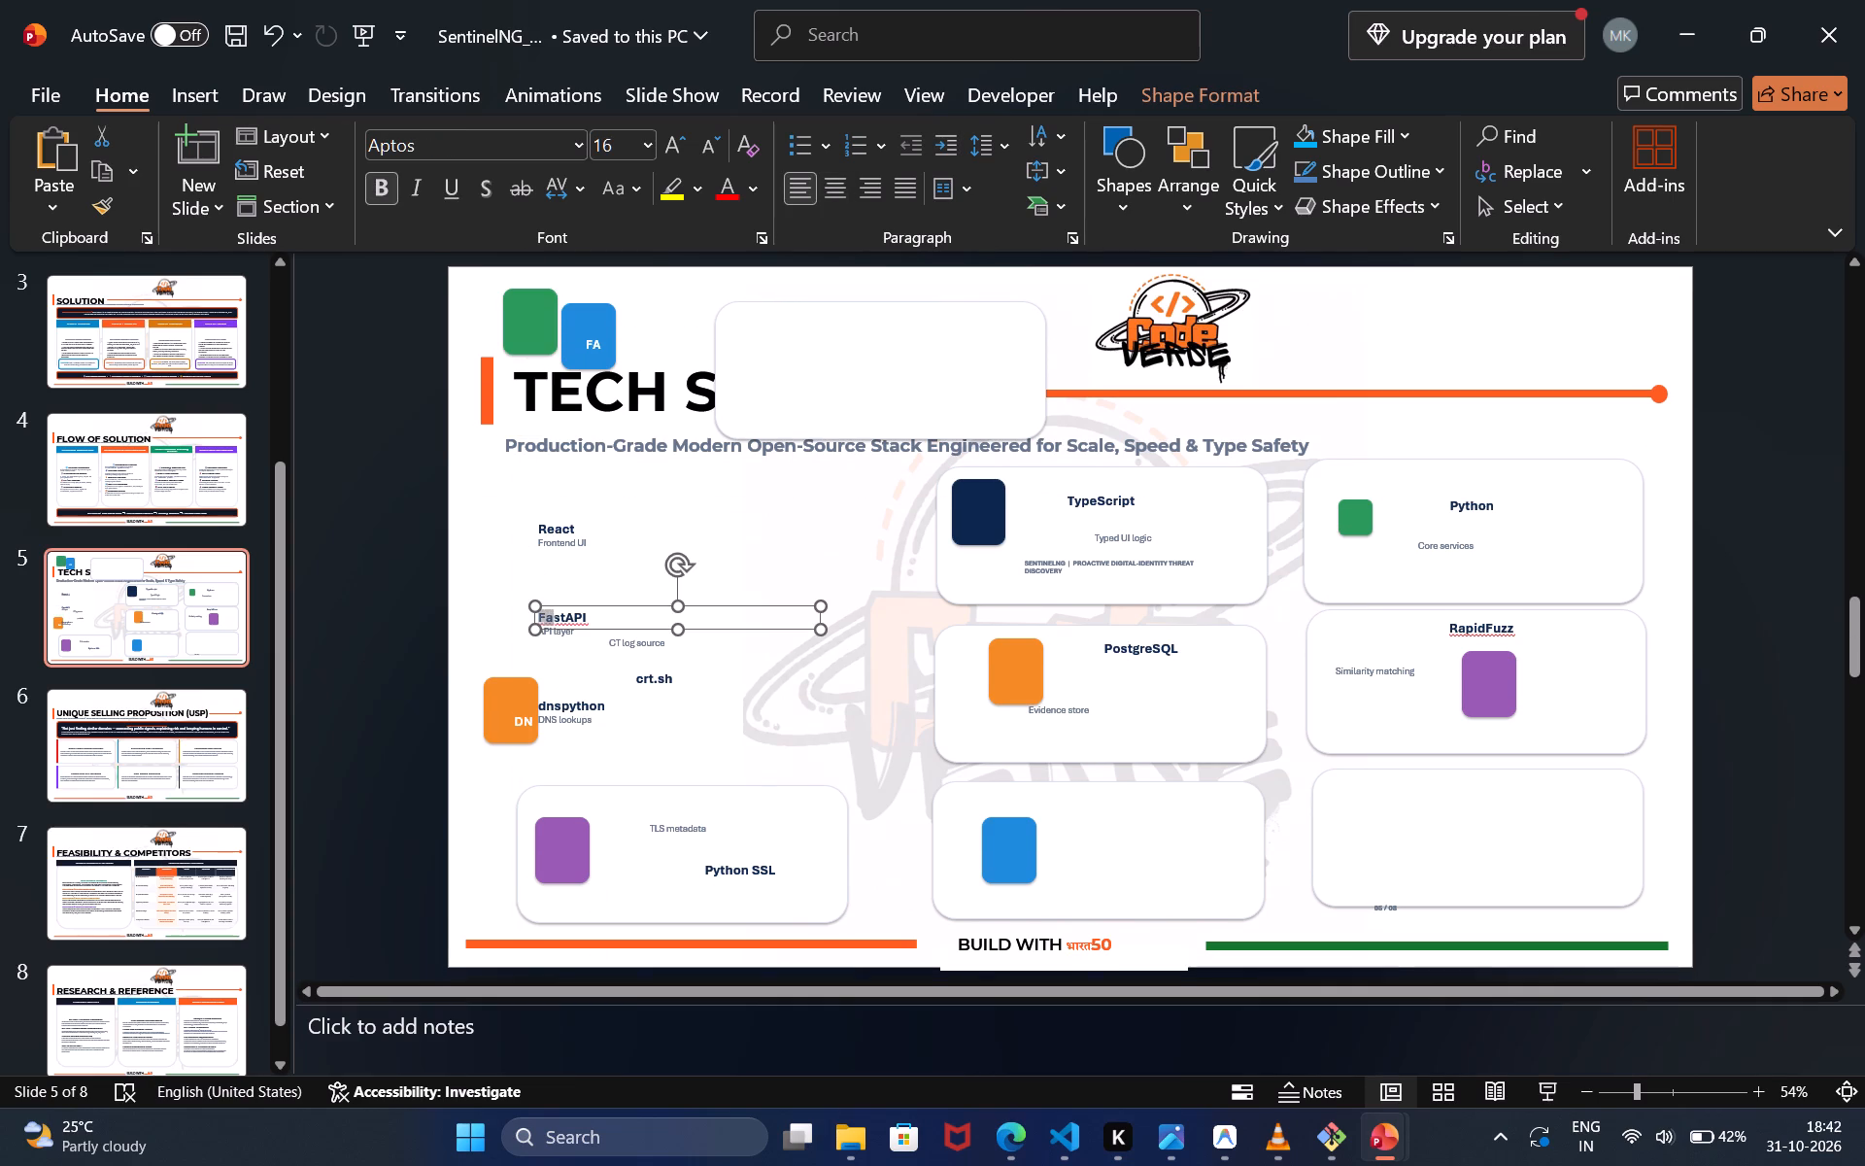
{"action": "left_click_drag", "start_coordinate": [558, 547], "coordinate": [600, 607]}
{"action": "double_click", "coordinate": [600, 607]}
{"action": "left_click_drag", "start_coordinate": [600, 607], "coordinate": [563, 417]}
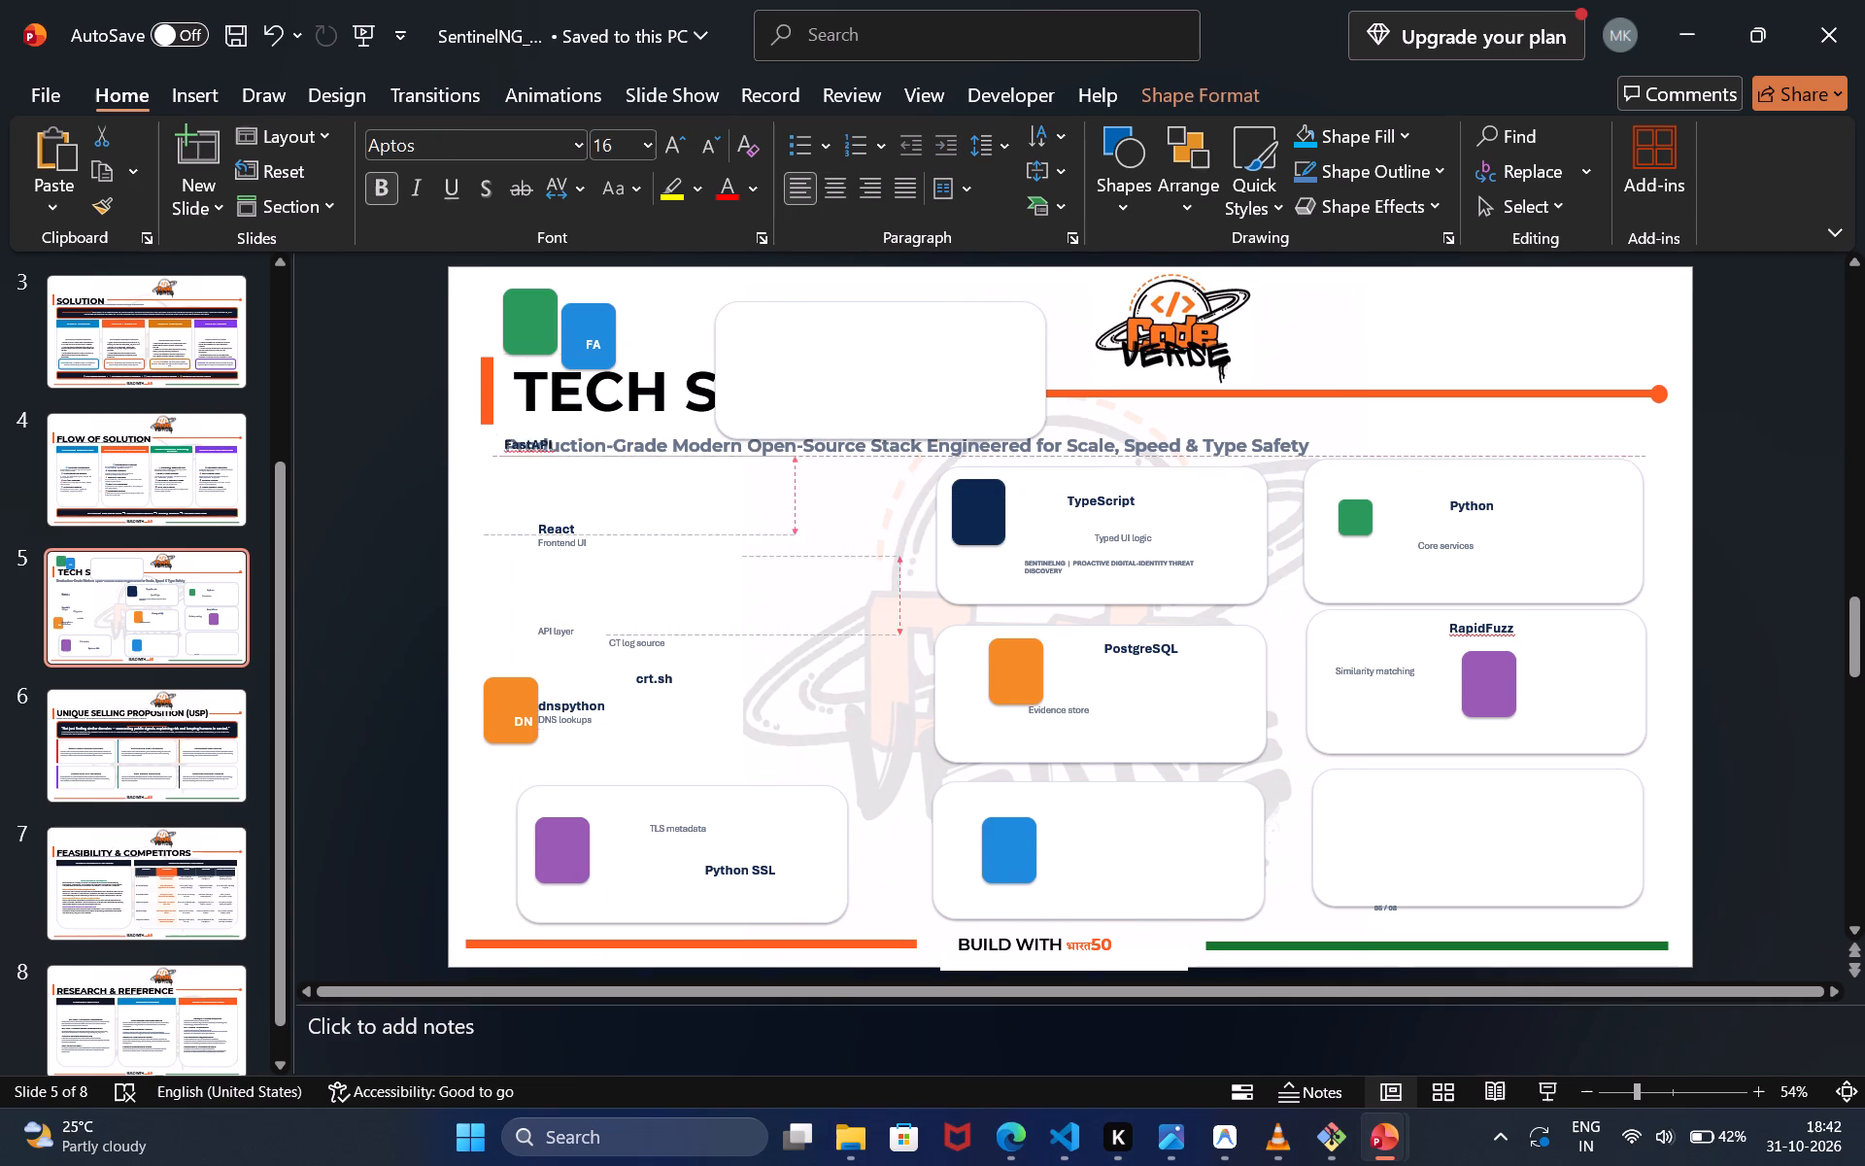
{"action": "left_click_drag", "start_coordinate": [563, 417], "coordinate": [534, 362]}
{"action": "left_click", "coordinate": [558, 533]}
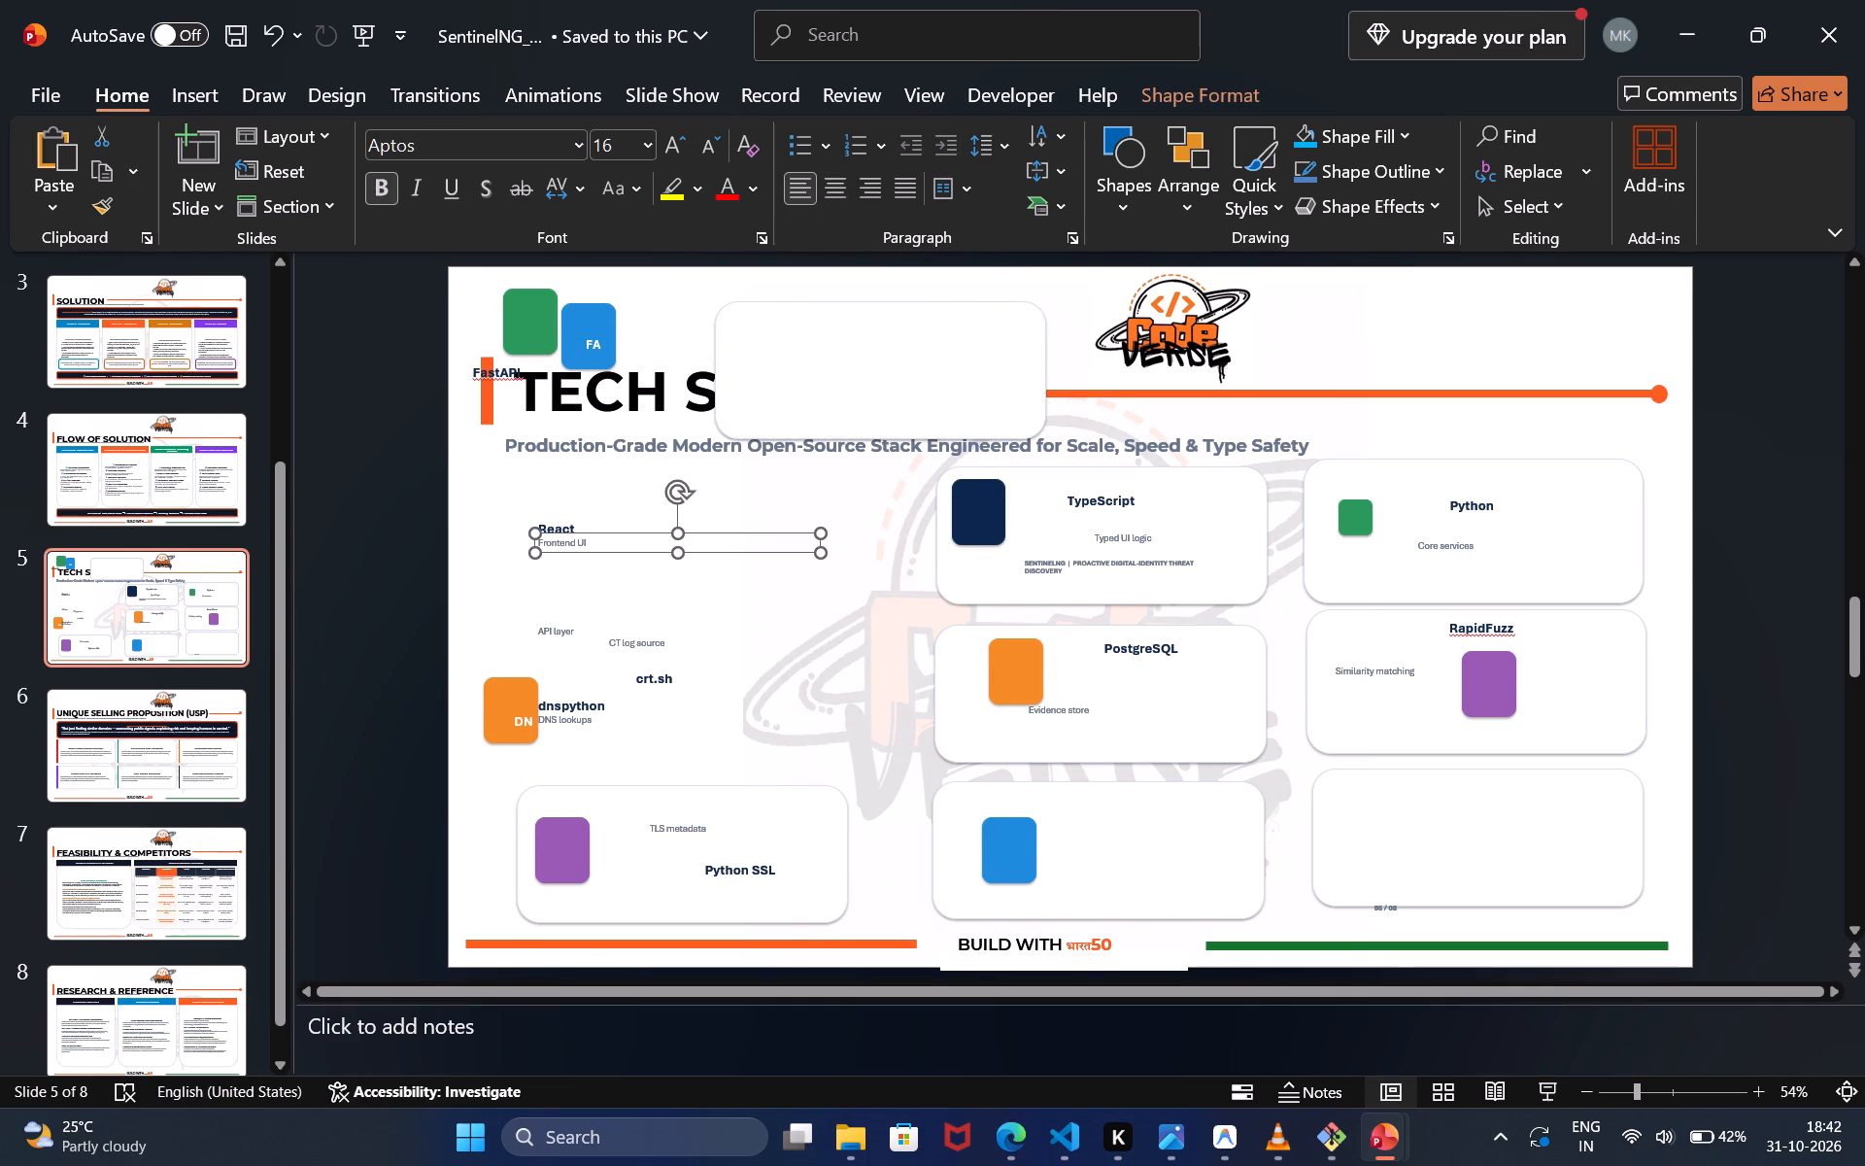
{"action": "left_click_drag", "start_coordinate": [585, 531], "coordinate": [506, 379]}
{"action": "left_click", "coordinate": [546, 525]}
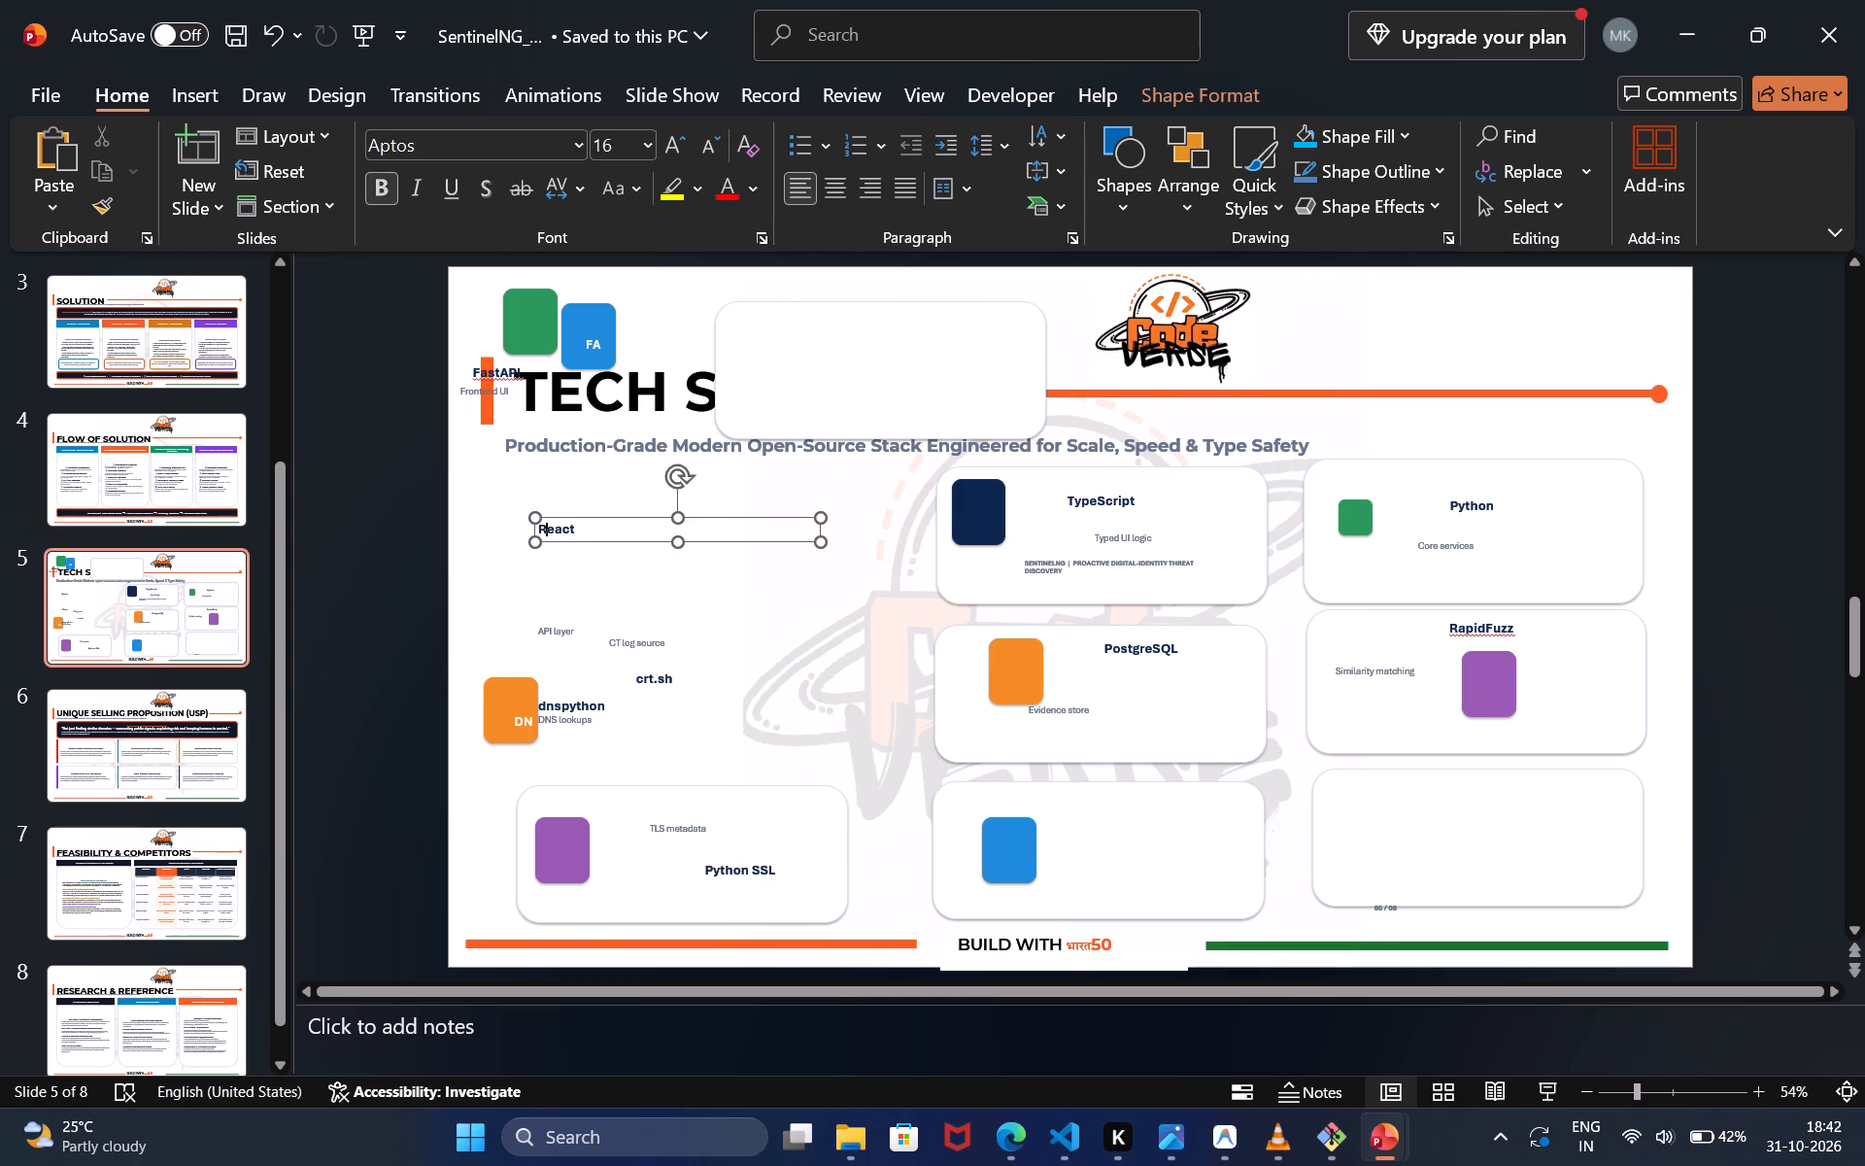
{"action": "left_click_drag", "start_coordinate": [588, 521], "coordinate": [514, 415]}
Move the blank card covering the TECH STACK heading down to the top of the left column.
{"action": "left_click", "coordinate": [825, 384]}
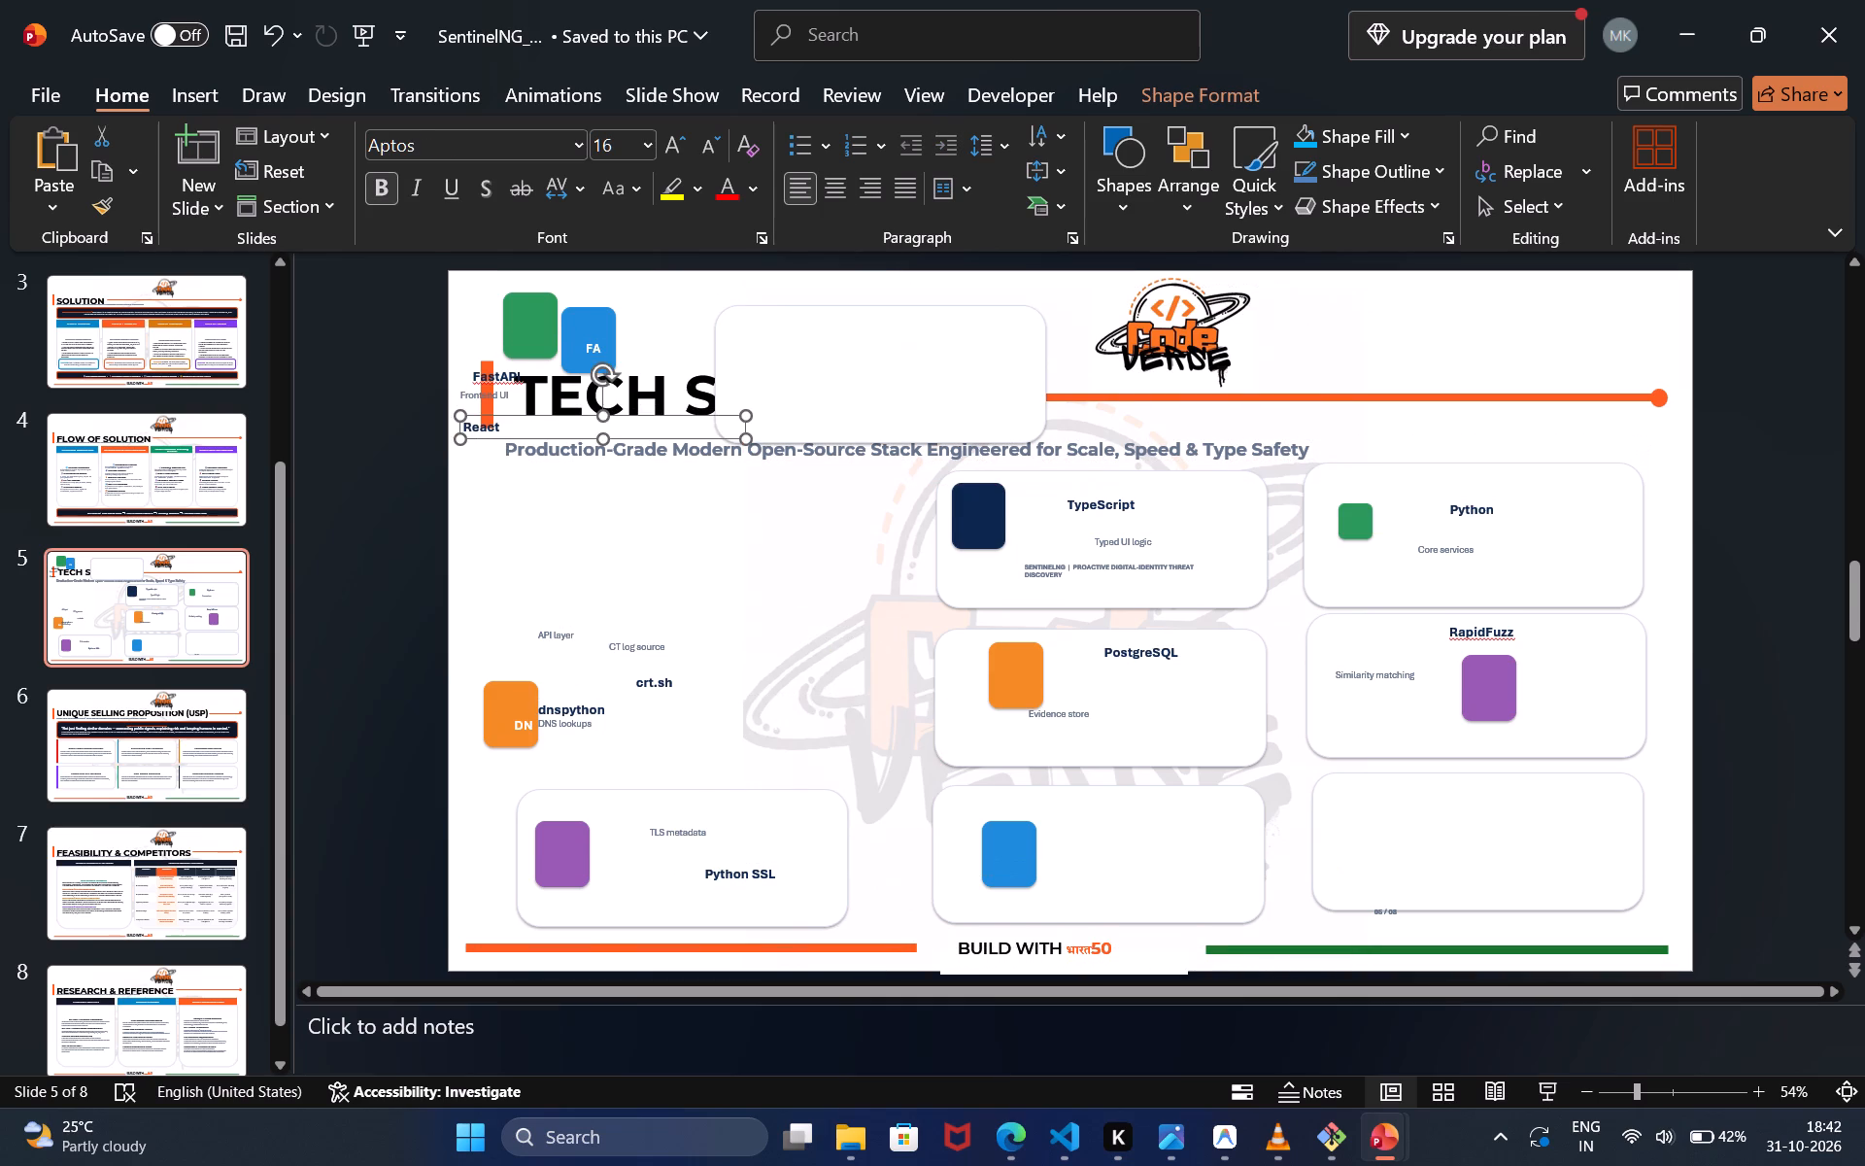
{"action": "left_click_drag", "start_coordinate": [825, 384], "coordinate": [610, 558]}
Bring the blue React tile to the front and place it in the upper-left corner of the left column's top card.
{"action": "left_click", "coordinate": [588, 354]}
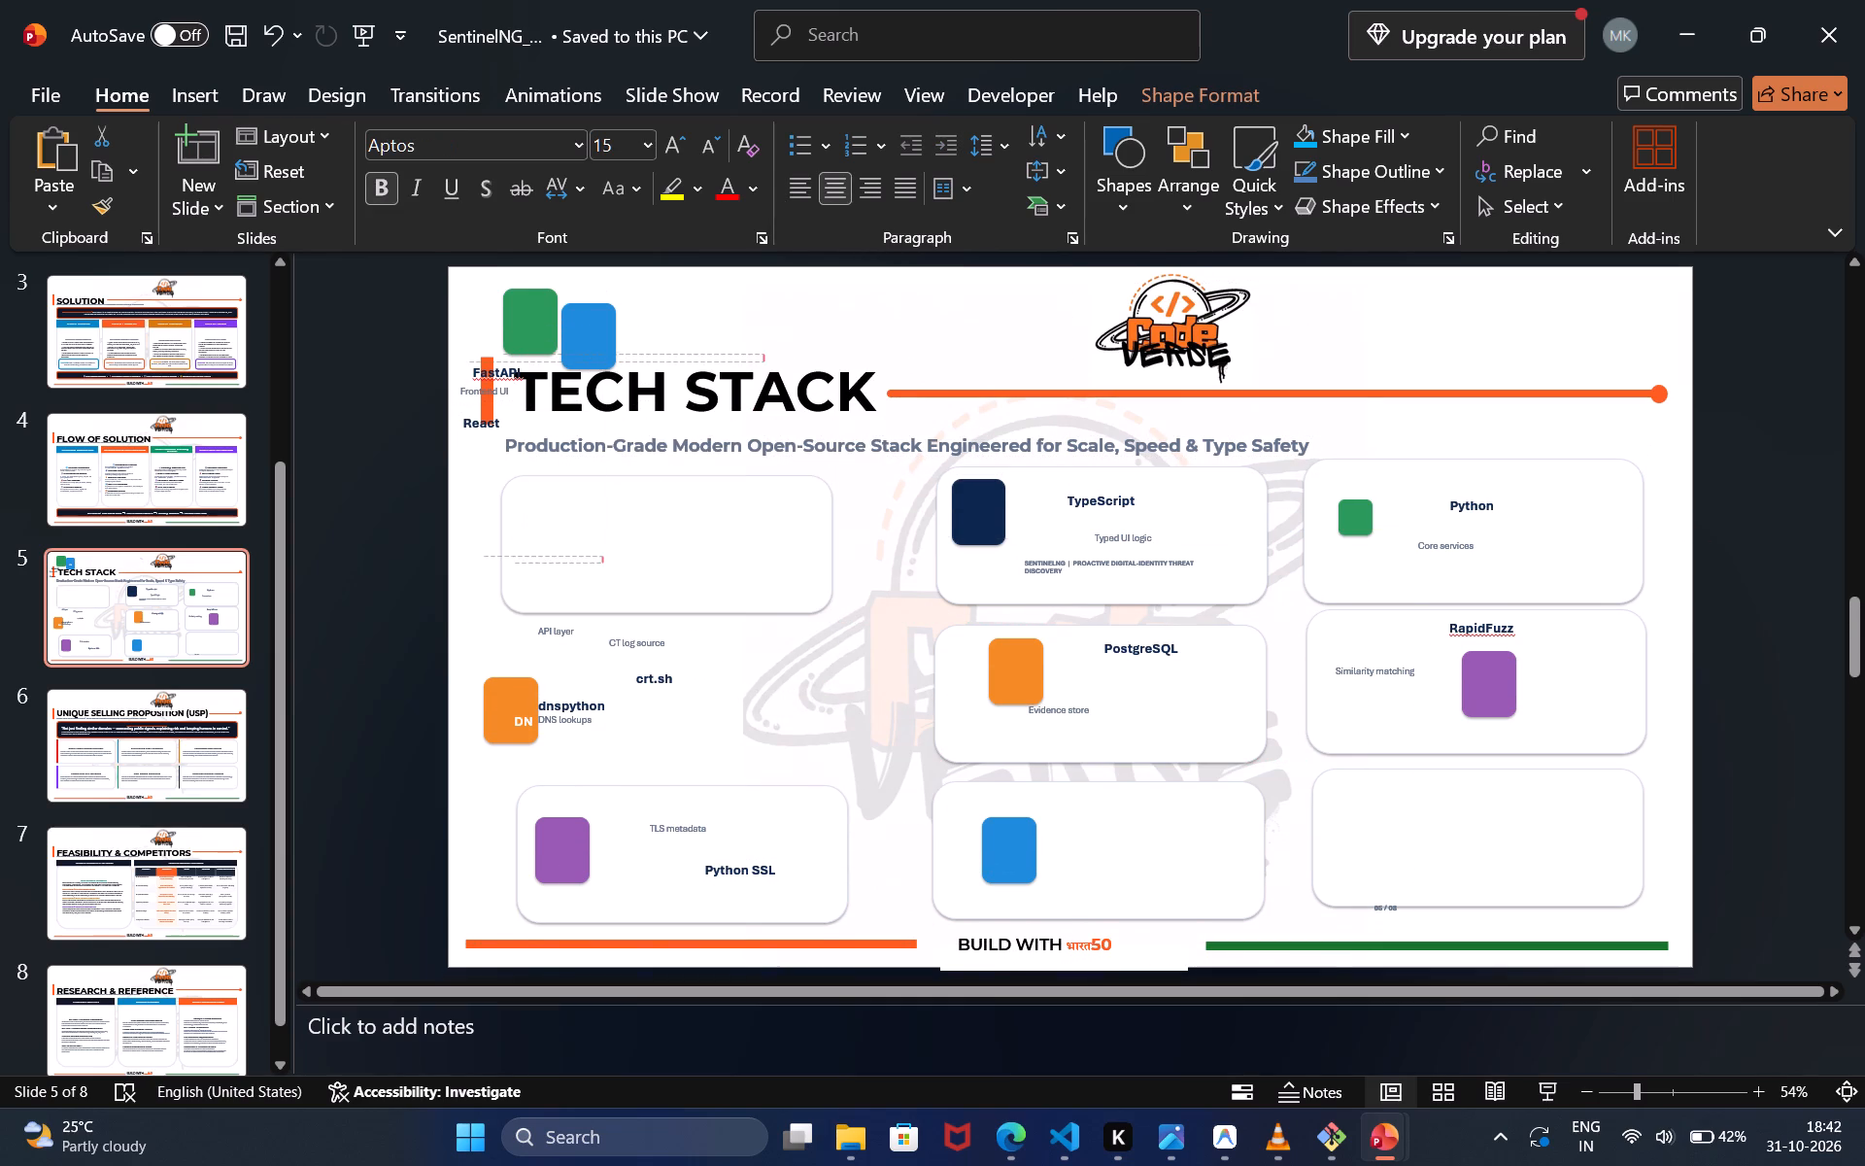
{"action": "left_click_drag", "start_coordinate": [579, 320], "coordinate": [543, 476]}
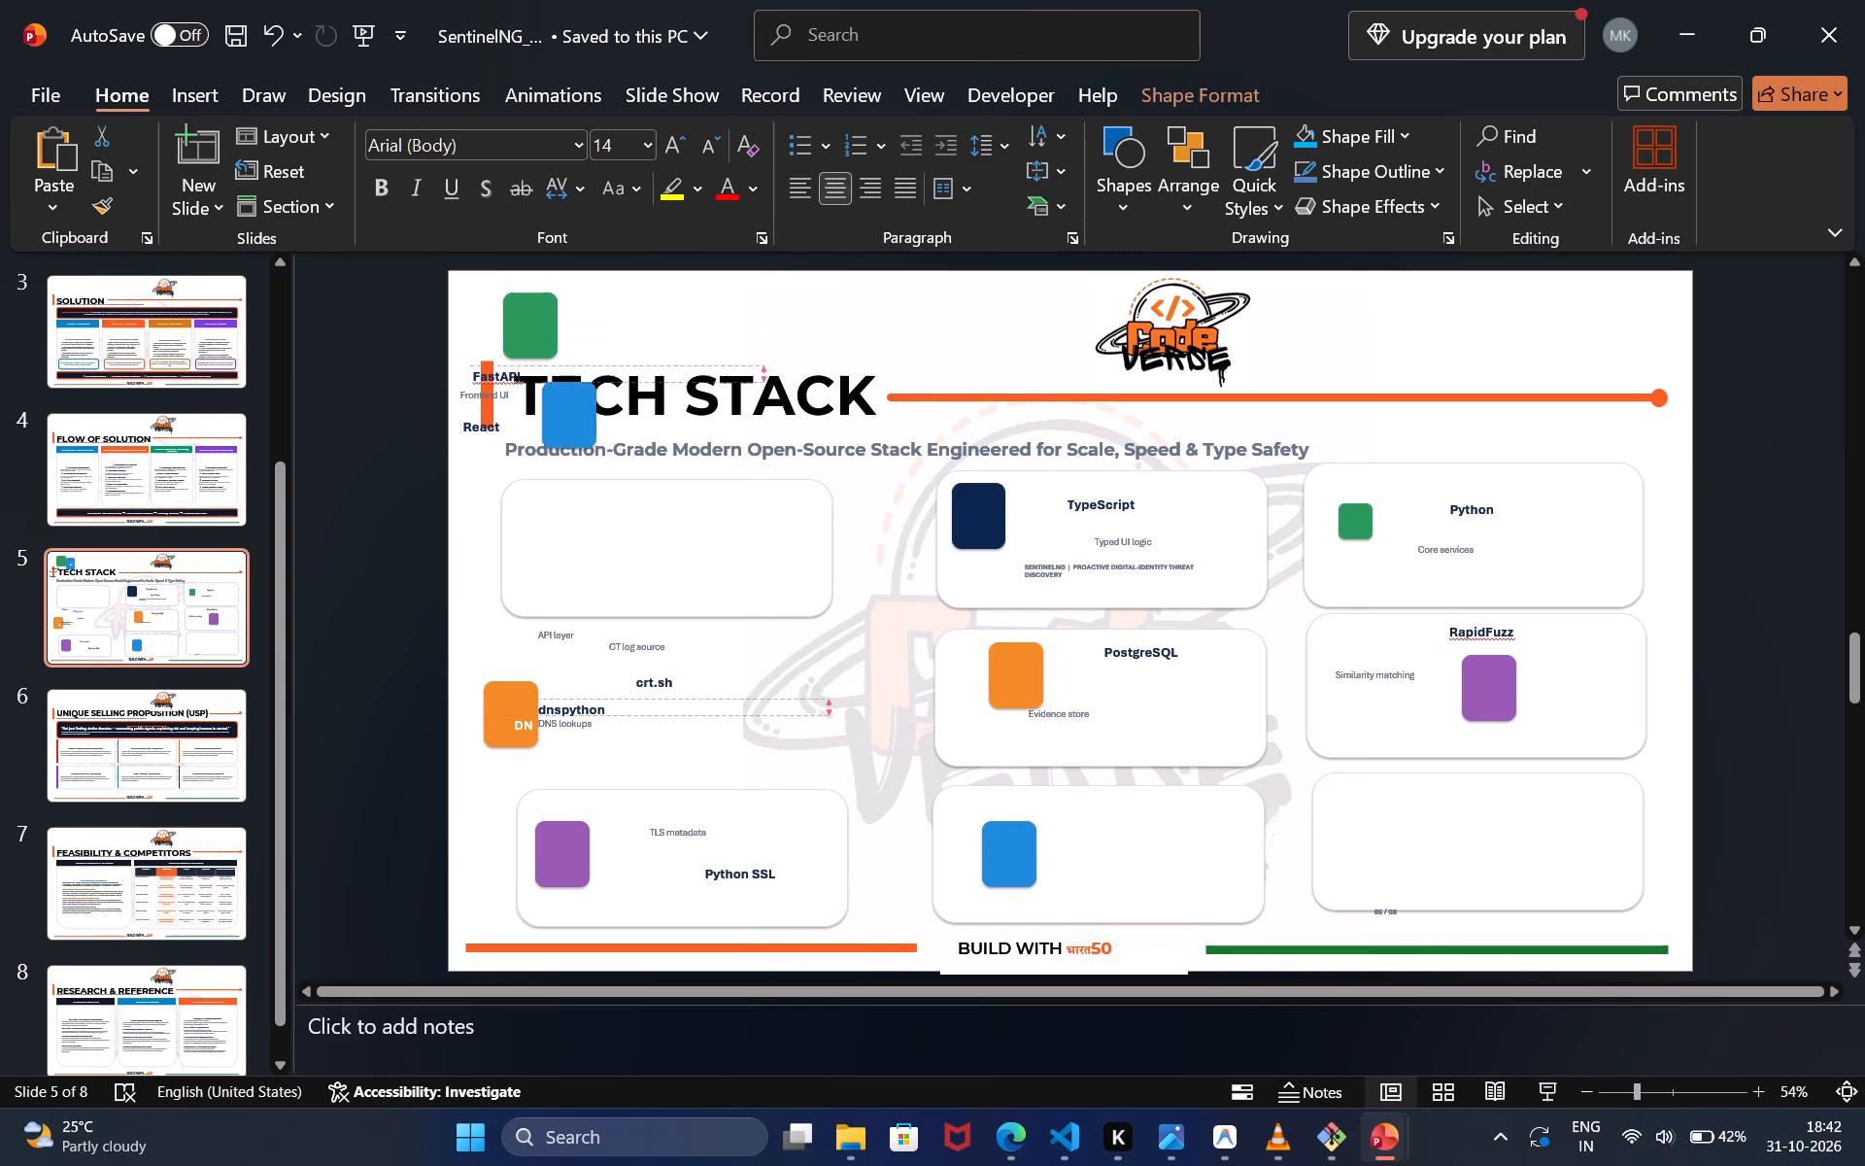
{"action": "left_click_drag", "start_coordinate": [543, 476], "coordinate": [607, 315]}
{"action": "key", "text": "ctrl+x"}
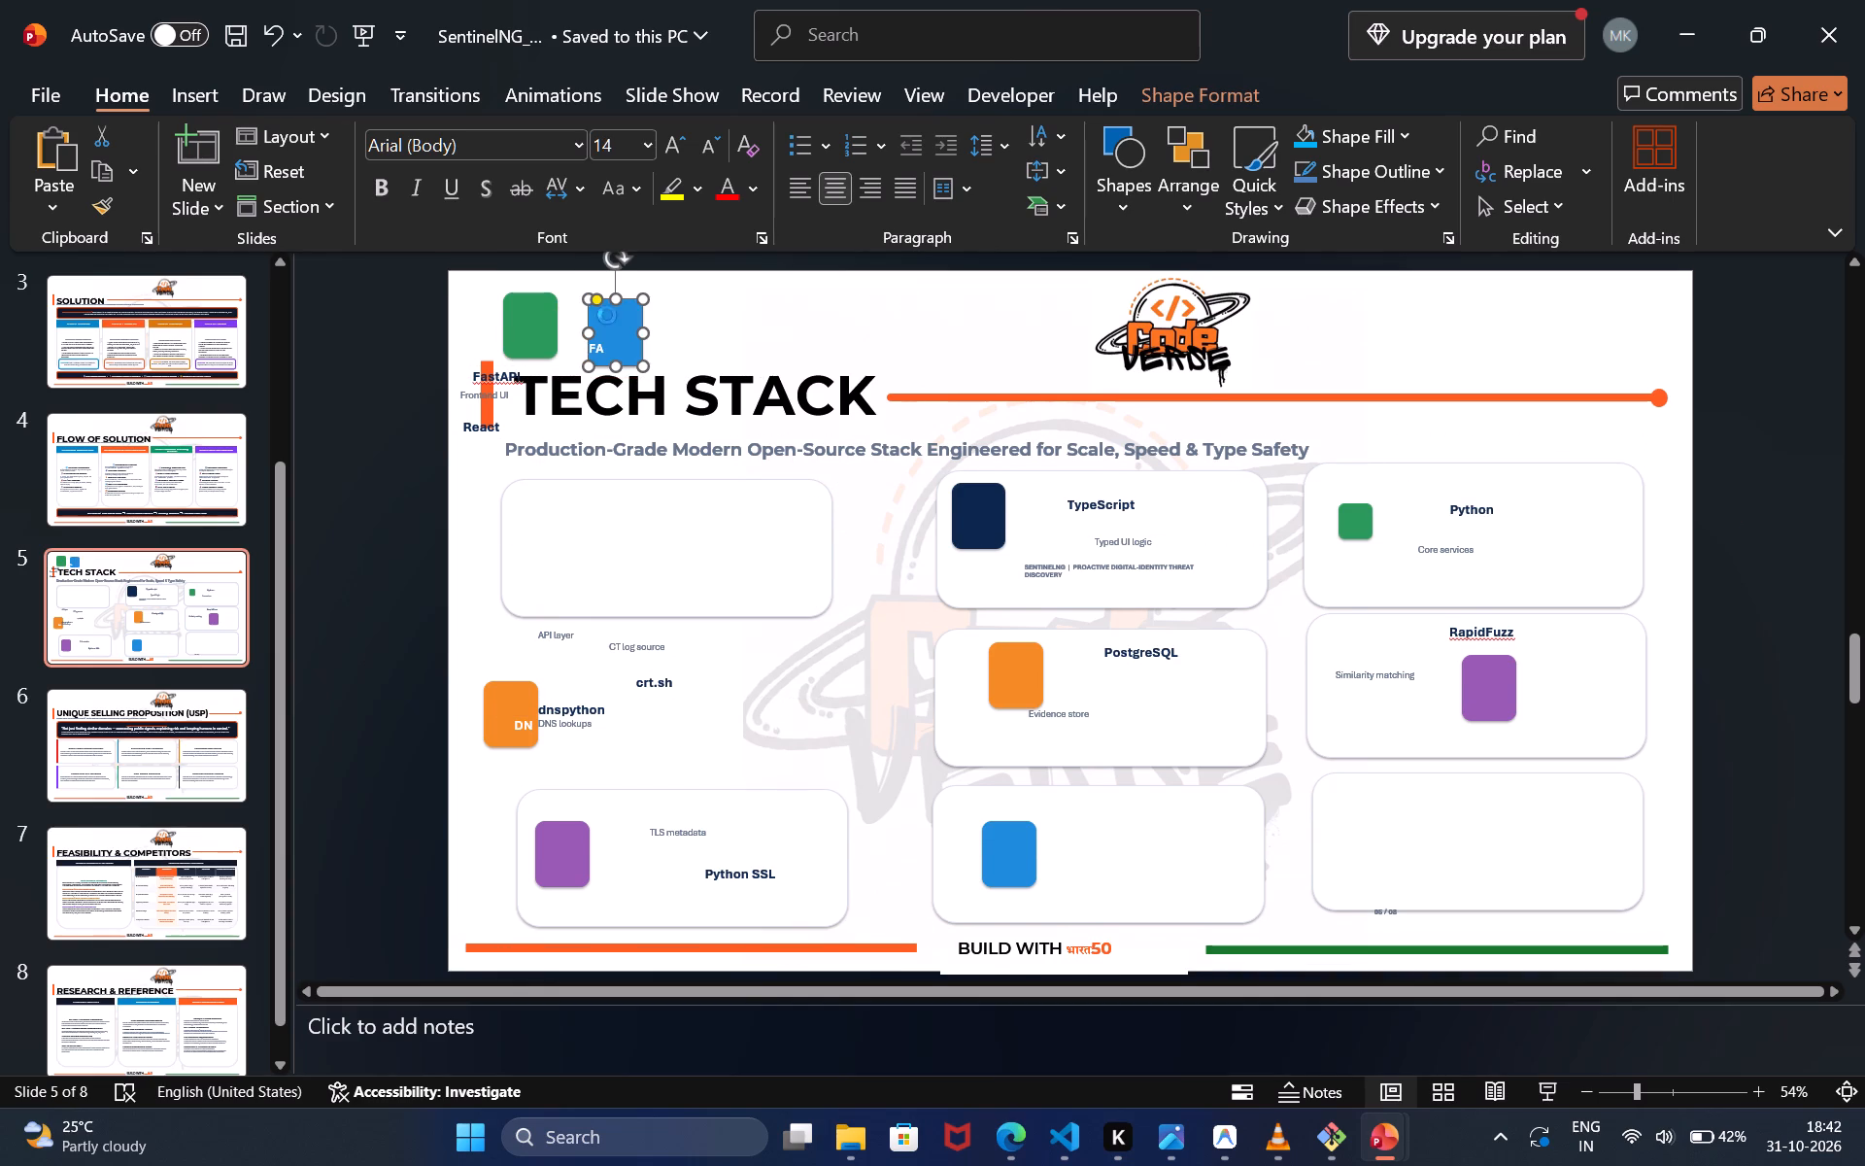
{"action": "key", "text": "ctrl+v"}
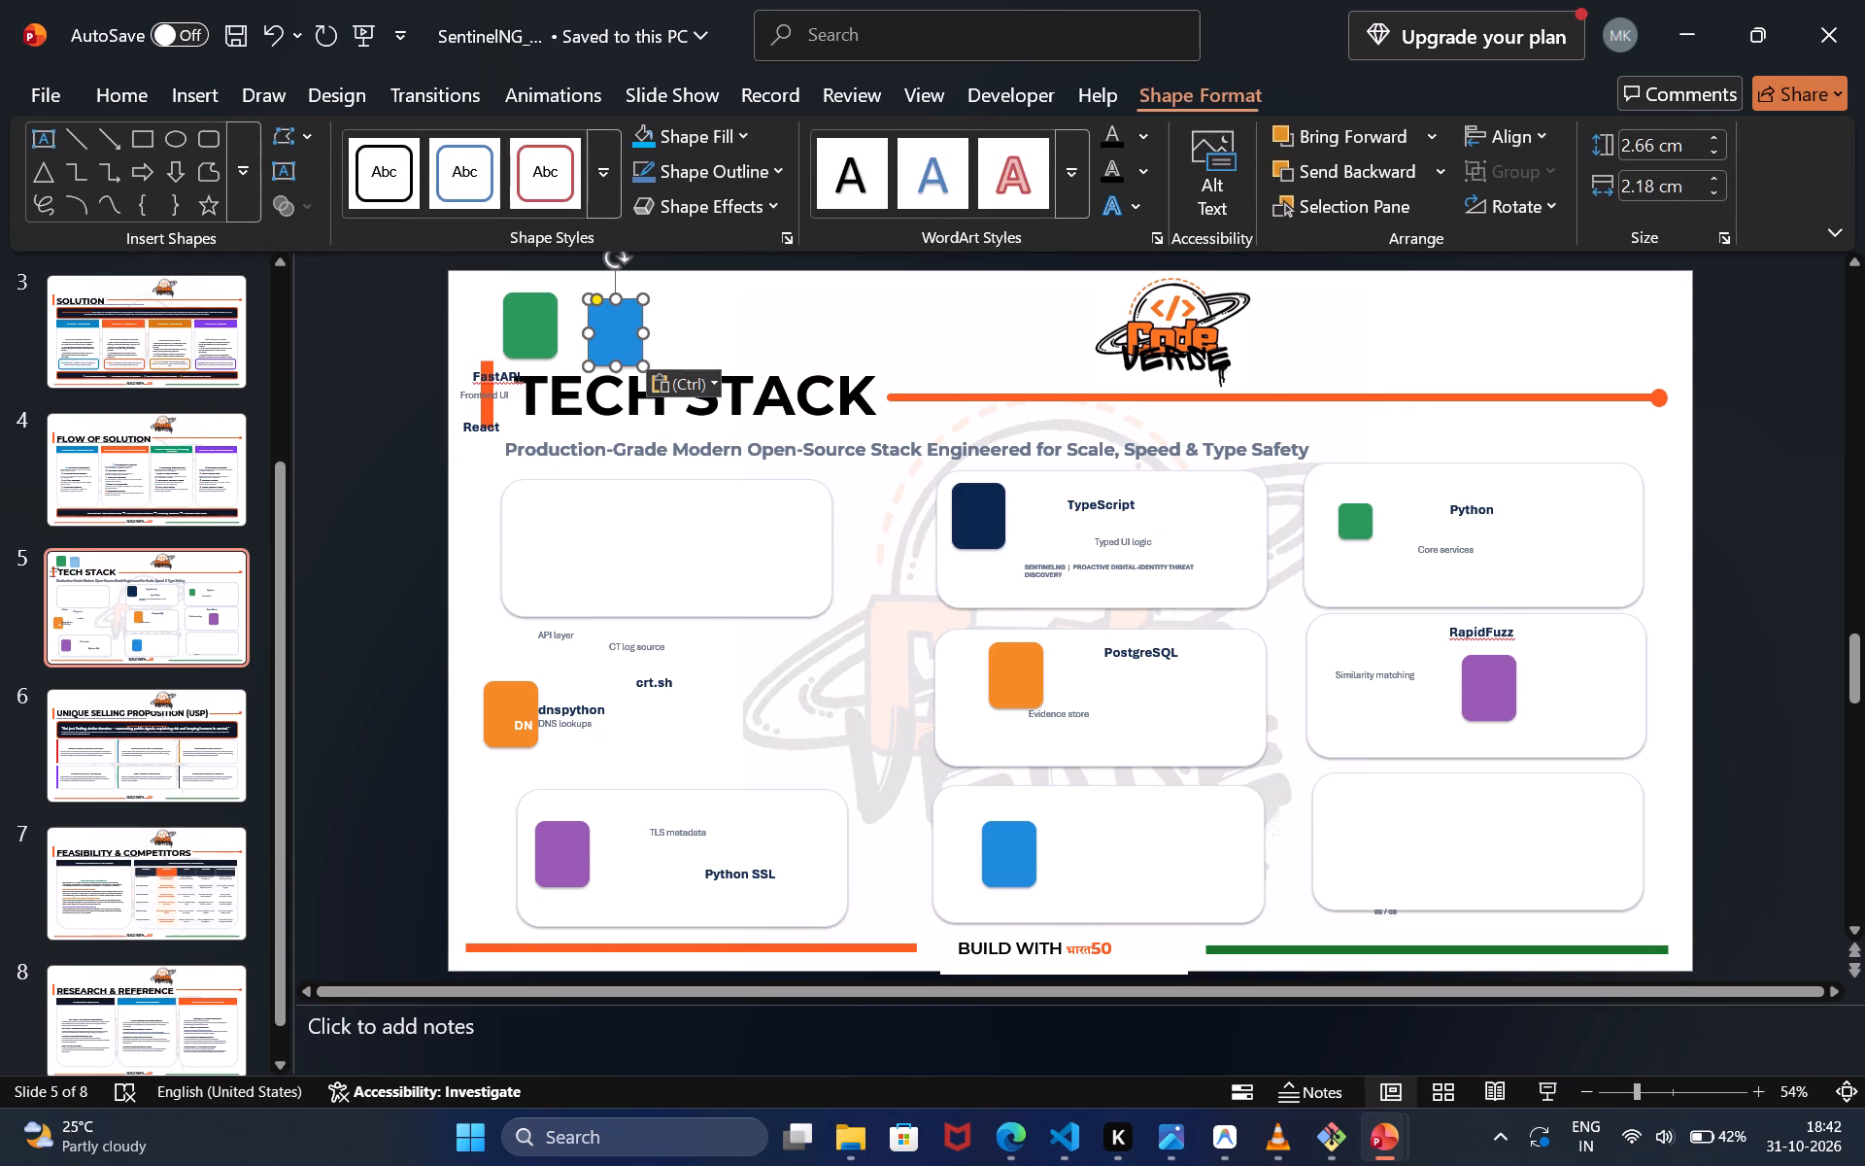
{"action": "left_click_drag", "start_coordinate": [623, 322], "coordinate": [549, 508]}
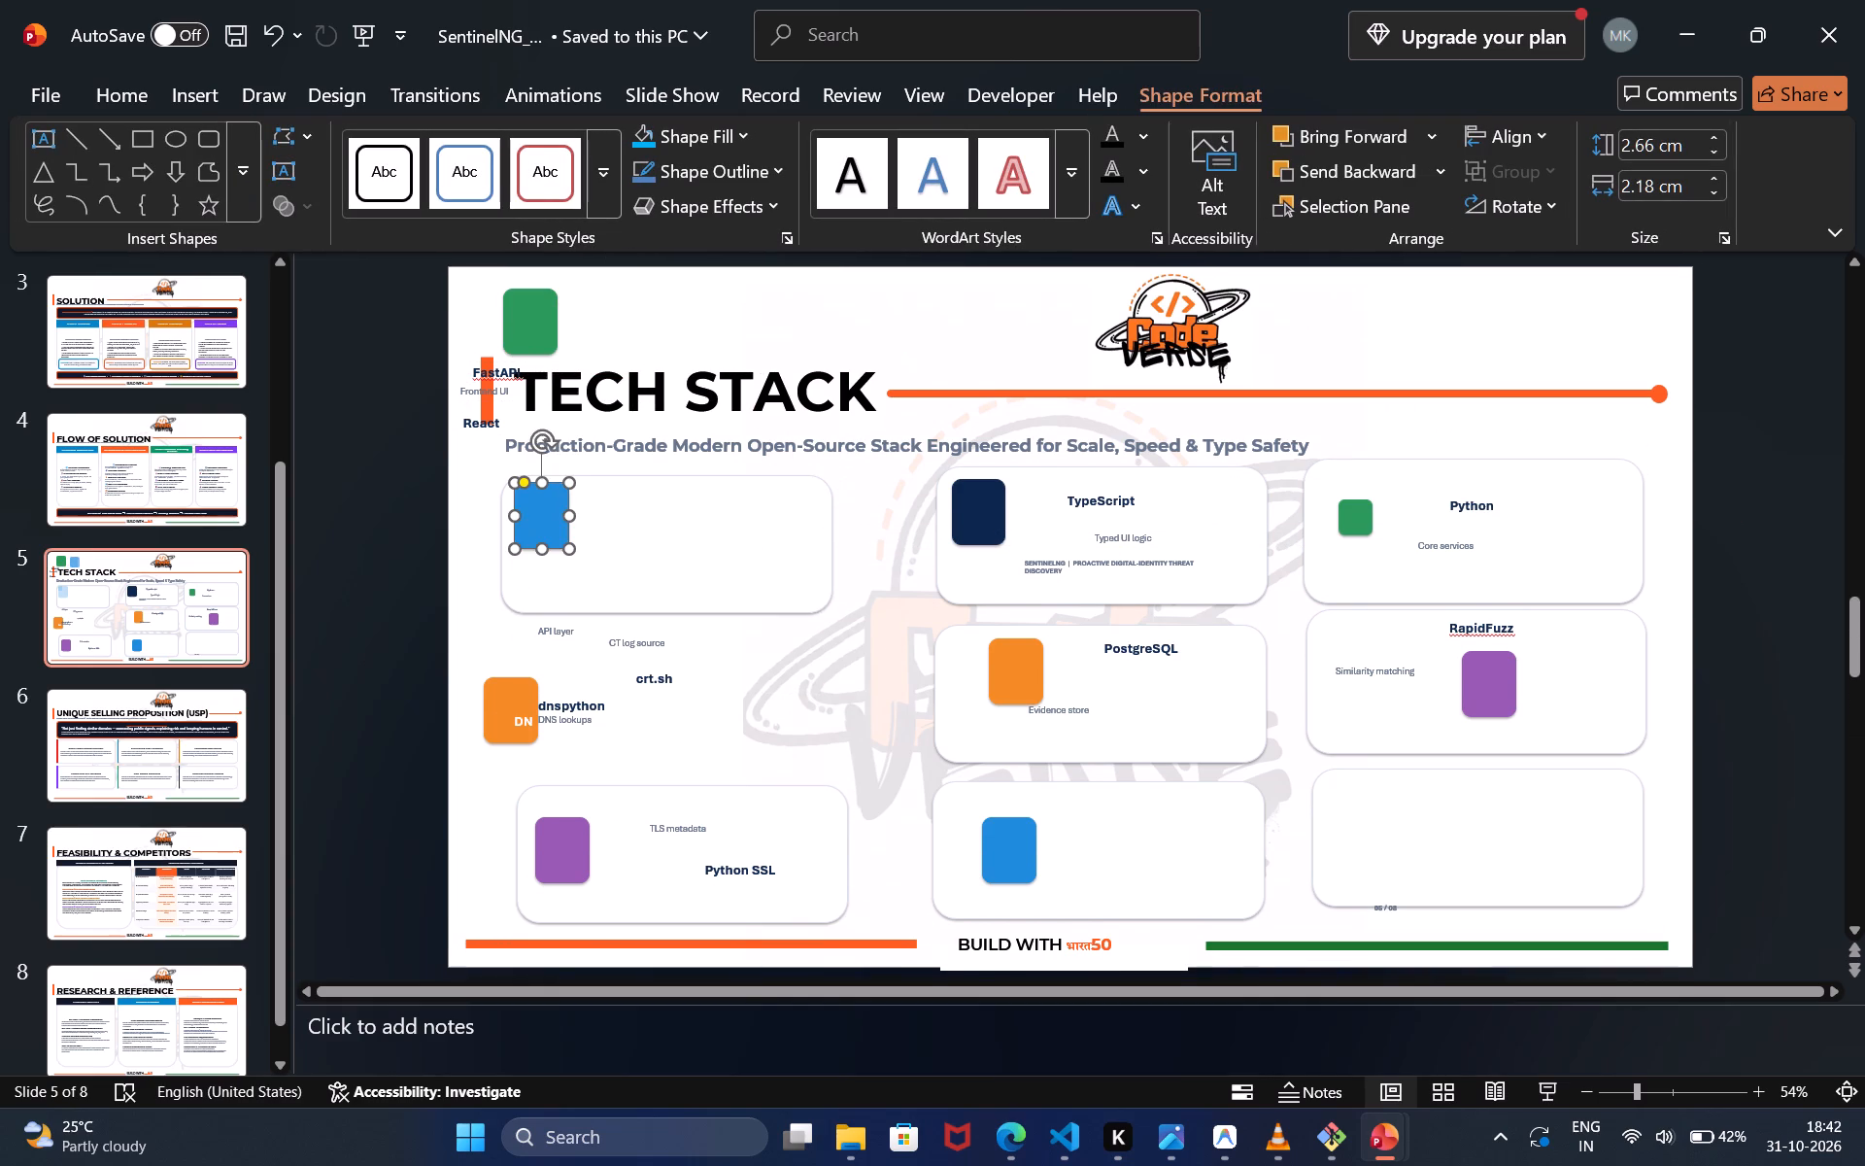
Bring the green FastAPI tile to the front and place it beside the blue tile on the left column's top card.
{"action": "left_click", "coordinate": [547, 326]}
{"action": "key", "text": "ctrl+x"}
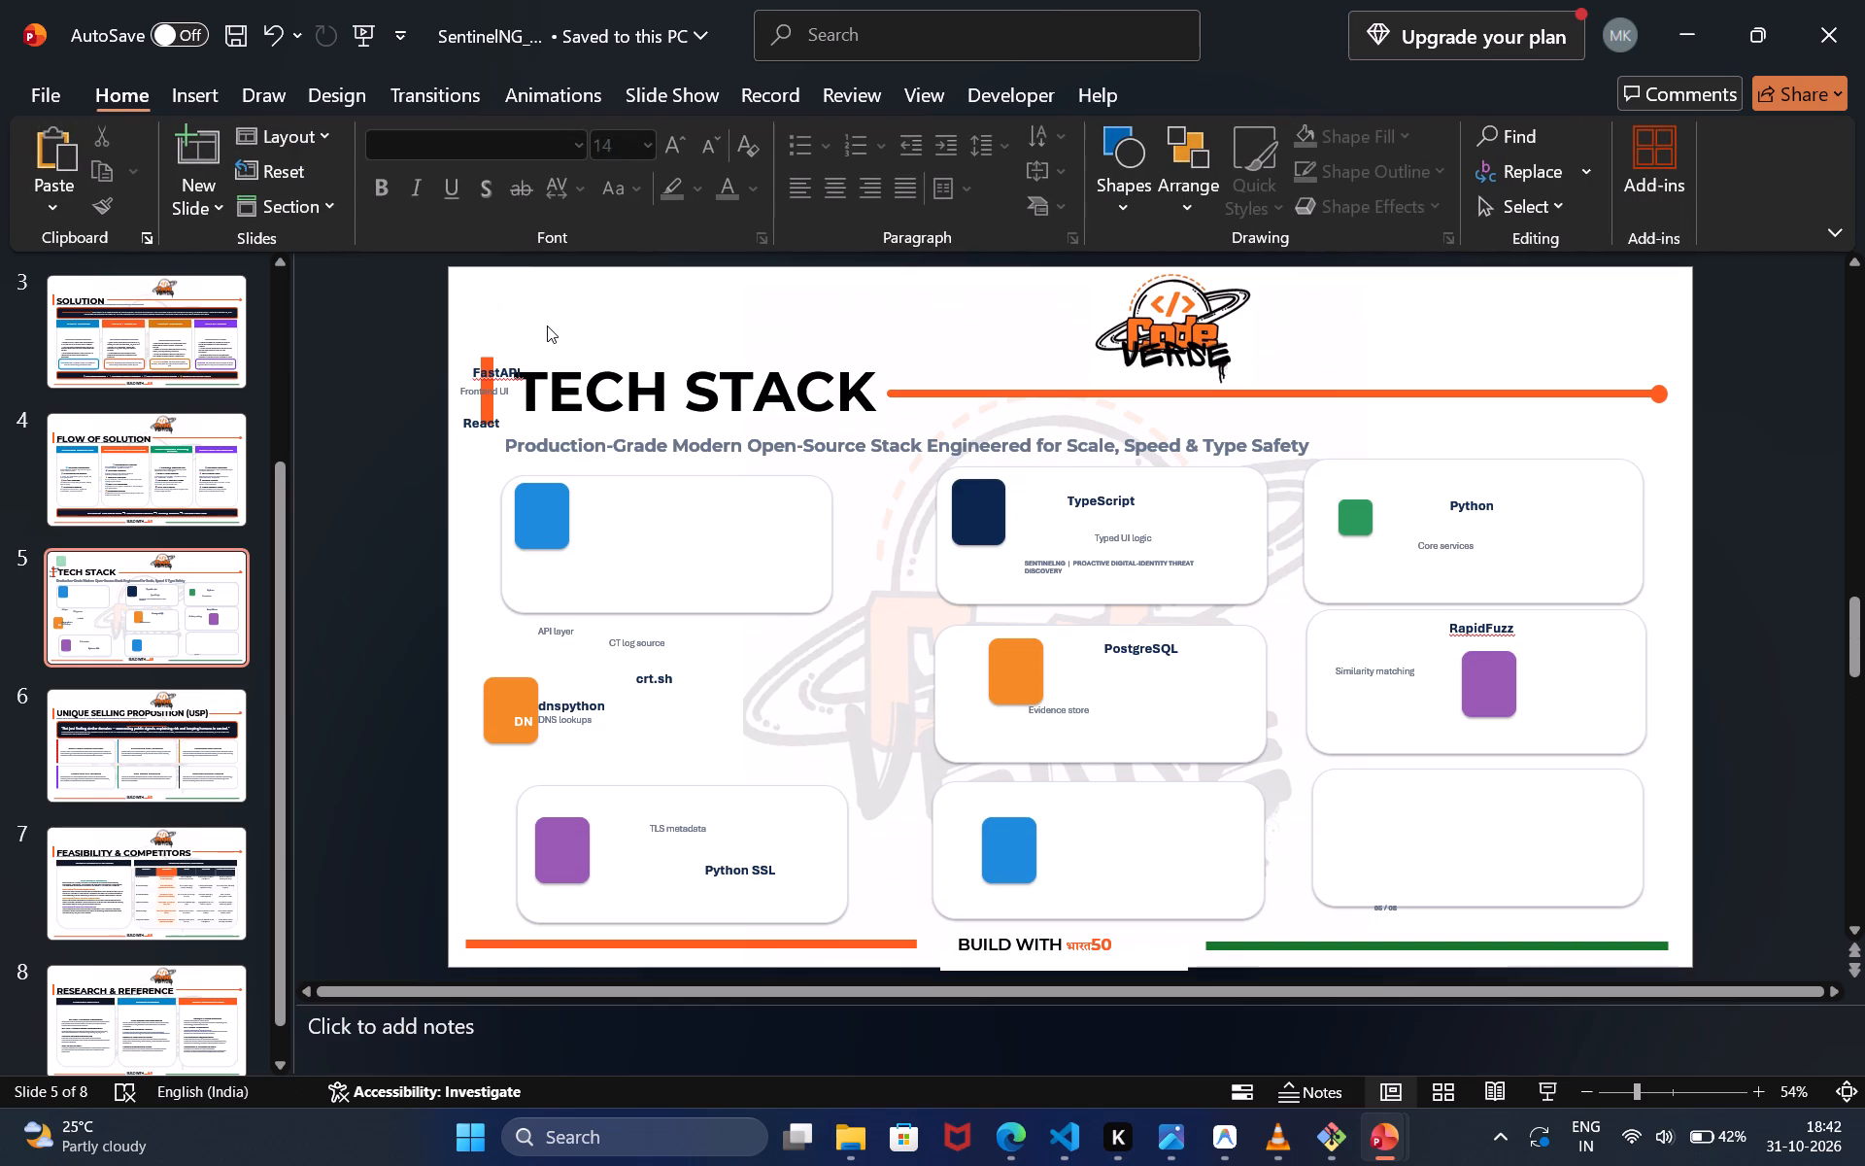
{"action": "key", "text": "ctrl+v"}
{"action": "left_click_drag", "start_coordinate": [531, 314], "coordinate": [629, 479]}
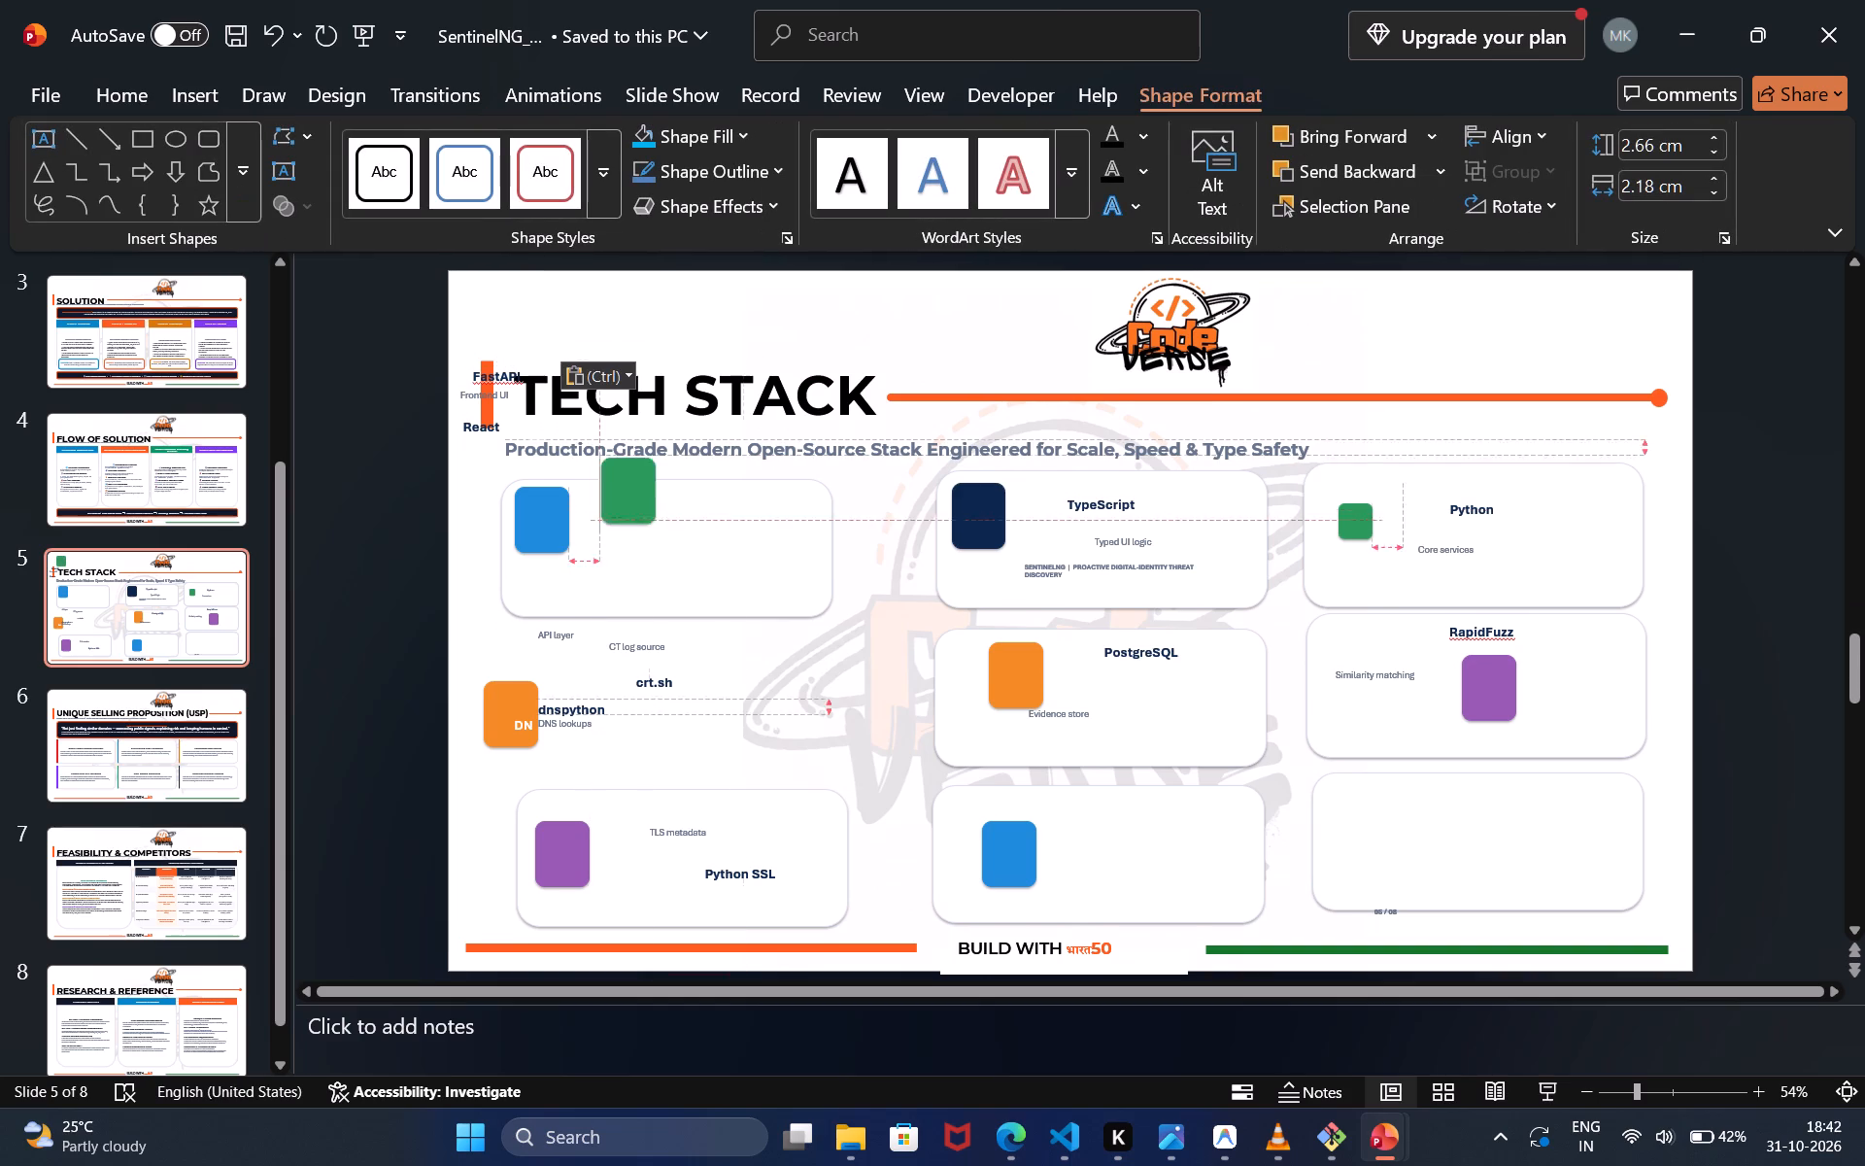
{"action": "left_click_drag", "start_coordinate": [629, 479], "coordinate": [636, 506]}
Bring the FastAPI title to the front and place it near the lower edge of the left column's top card.
{"action": "left_click", "coordinate": [503, 374]}
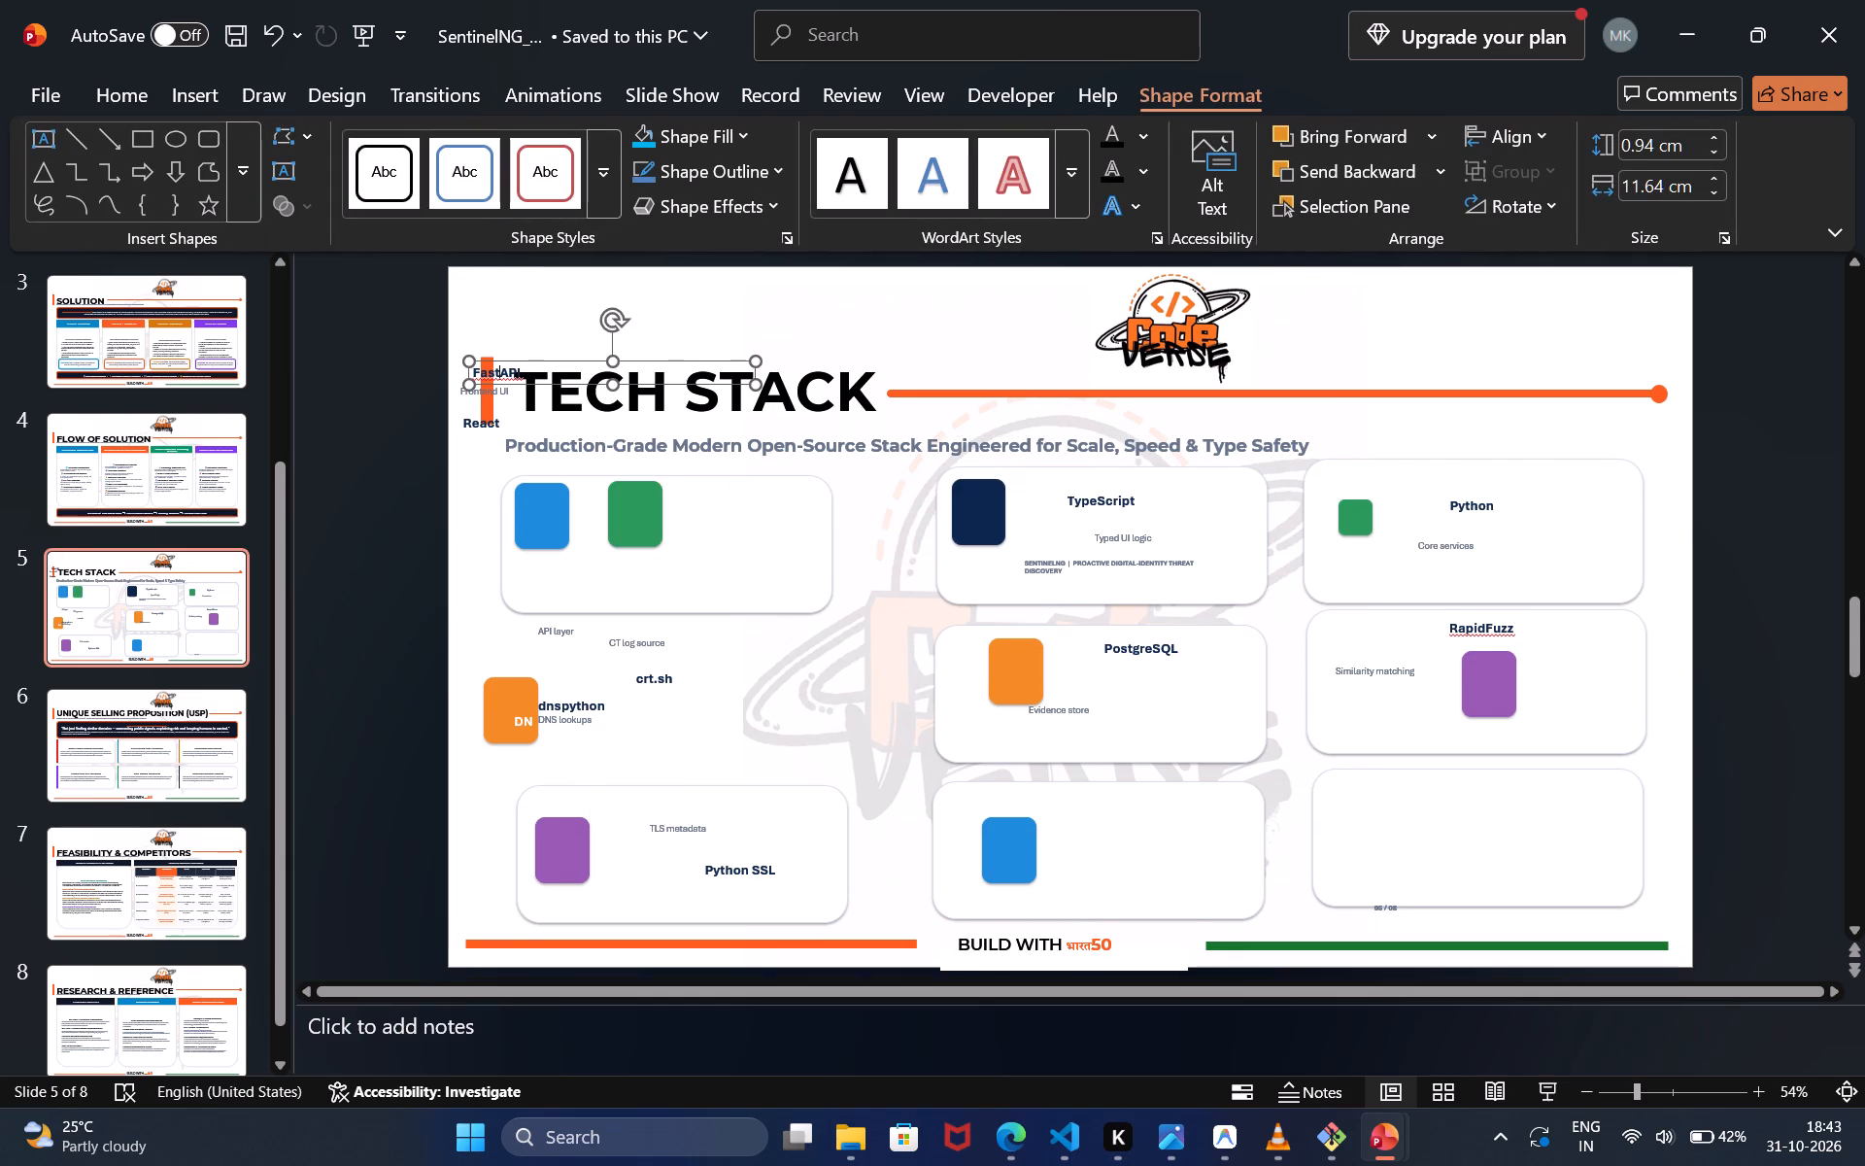
{"action": "left_click", "coordinate": [503, 361]}
{"action": "key", "text": "ctrl+x"}
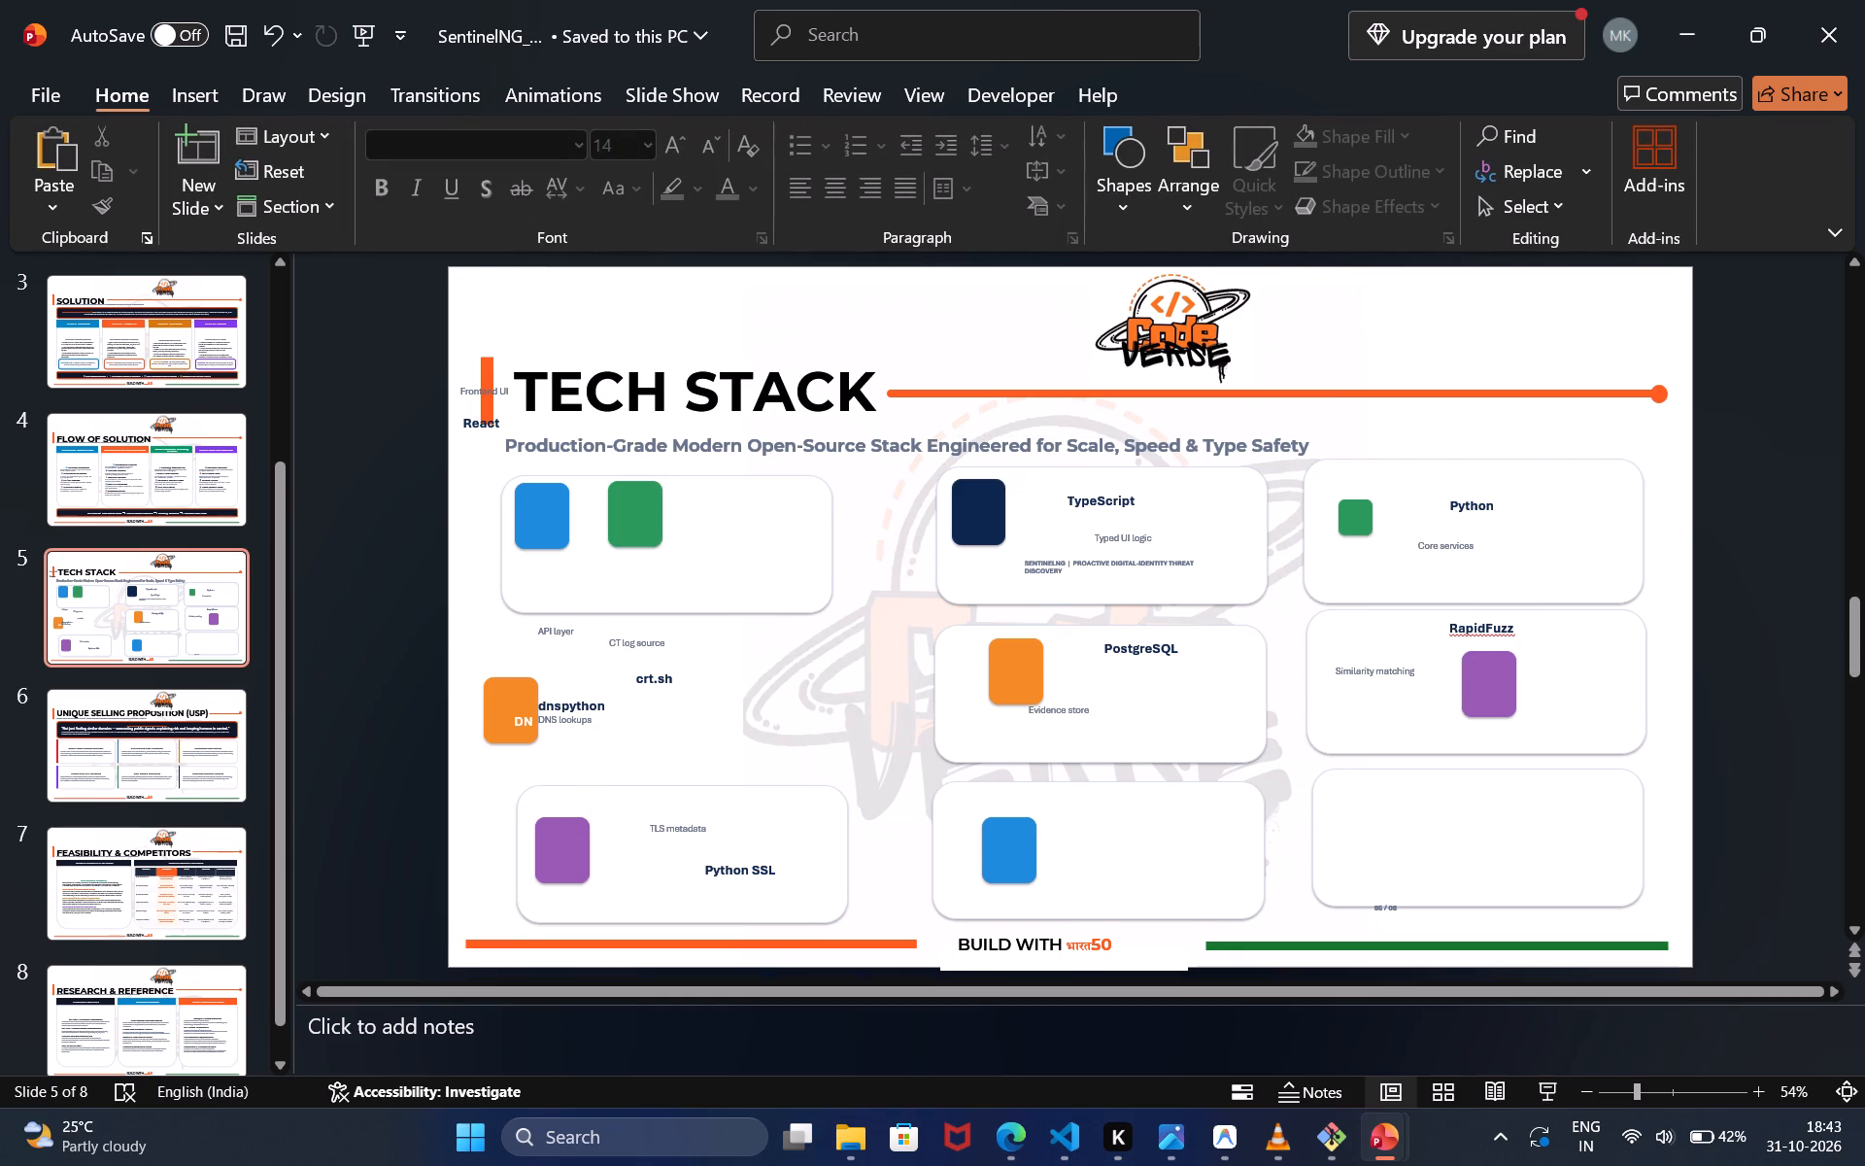
{"action": "double_click", "coordinate": [701, 559]}
{"action": "key", "text": "ctrl+v"}
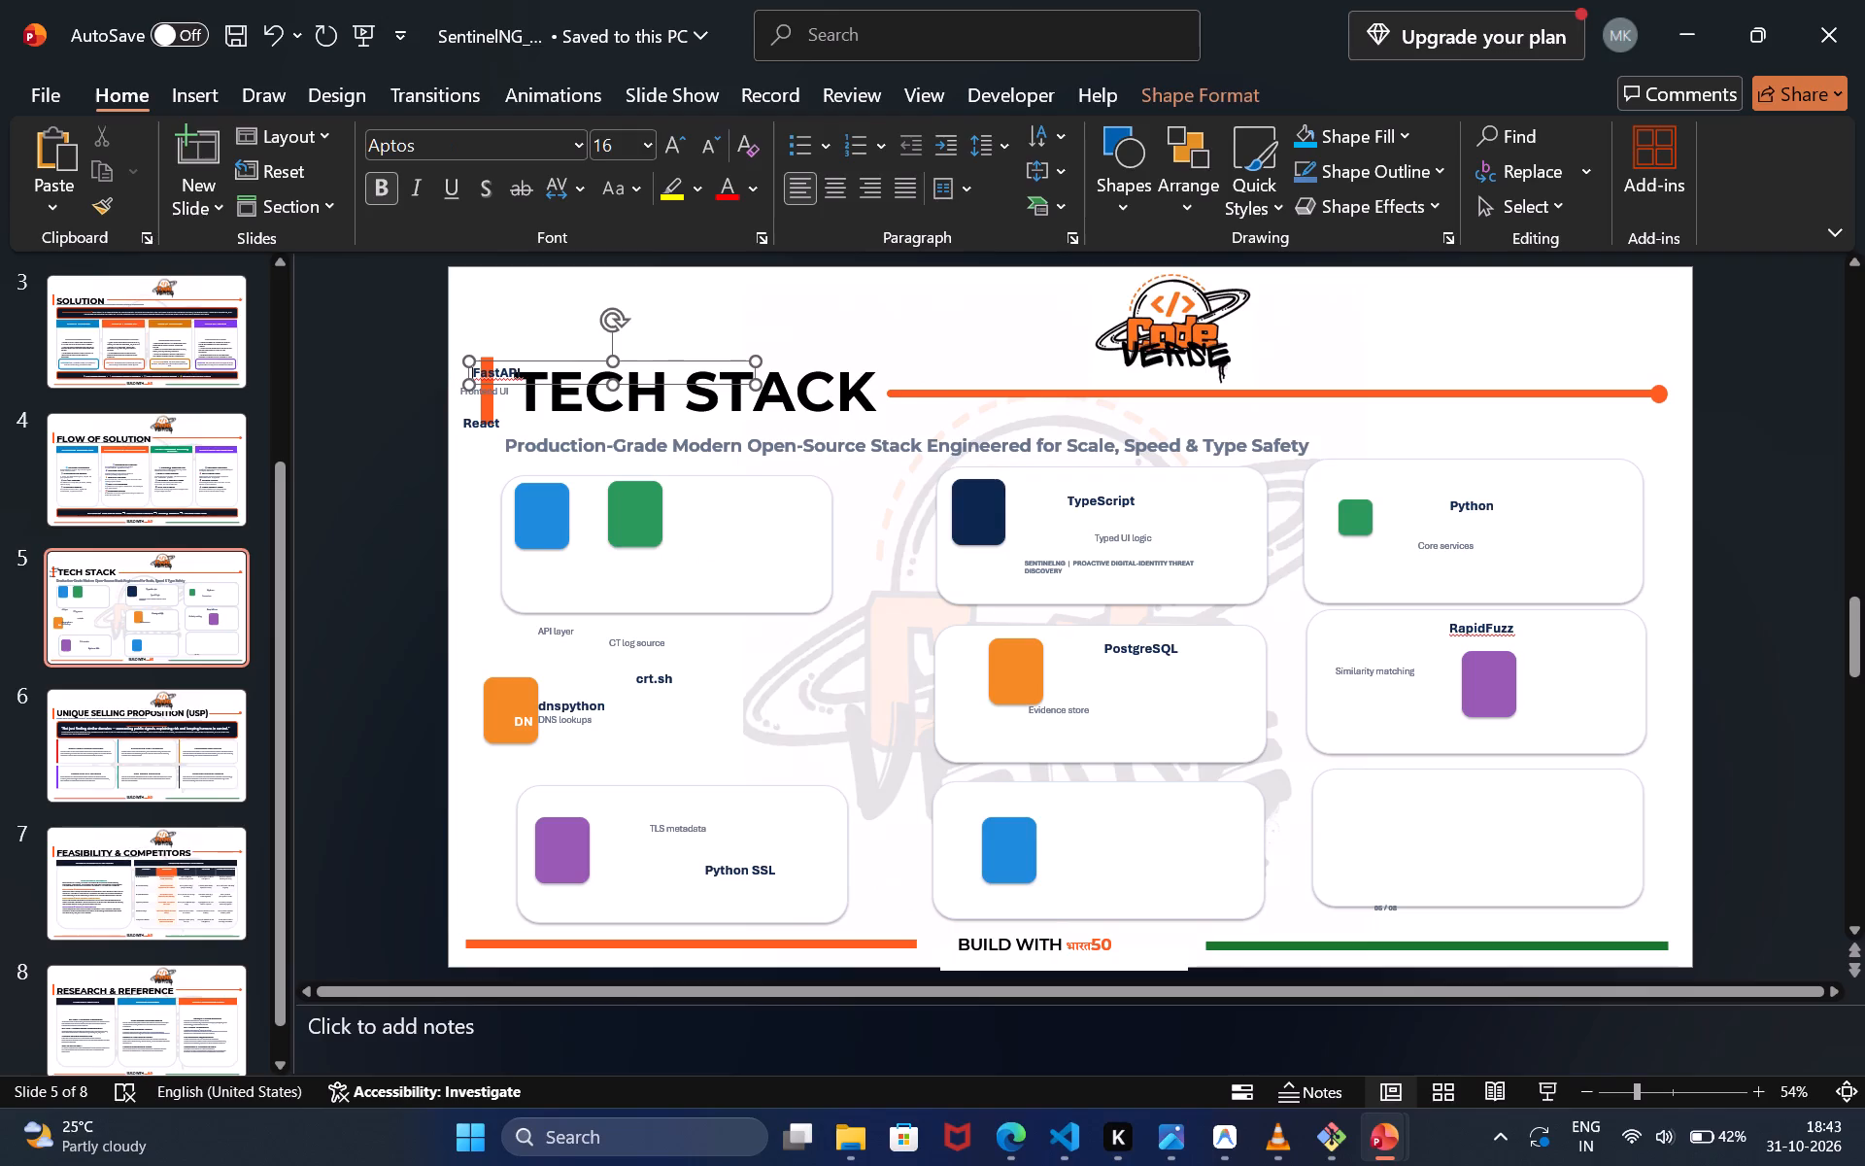
{"action": "left_click_drag", "start_coordinate": [673, 358], "coordinate": [774, 587]}
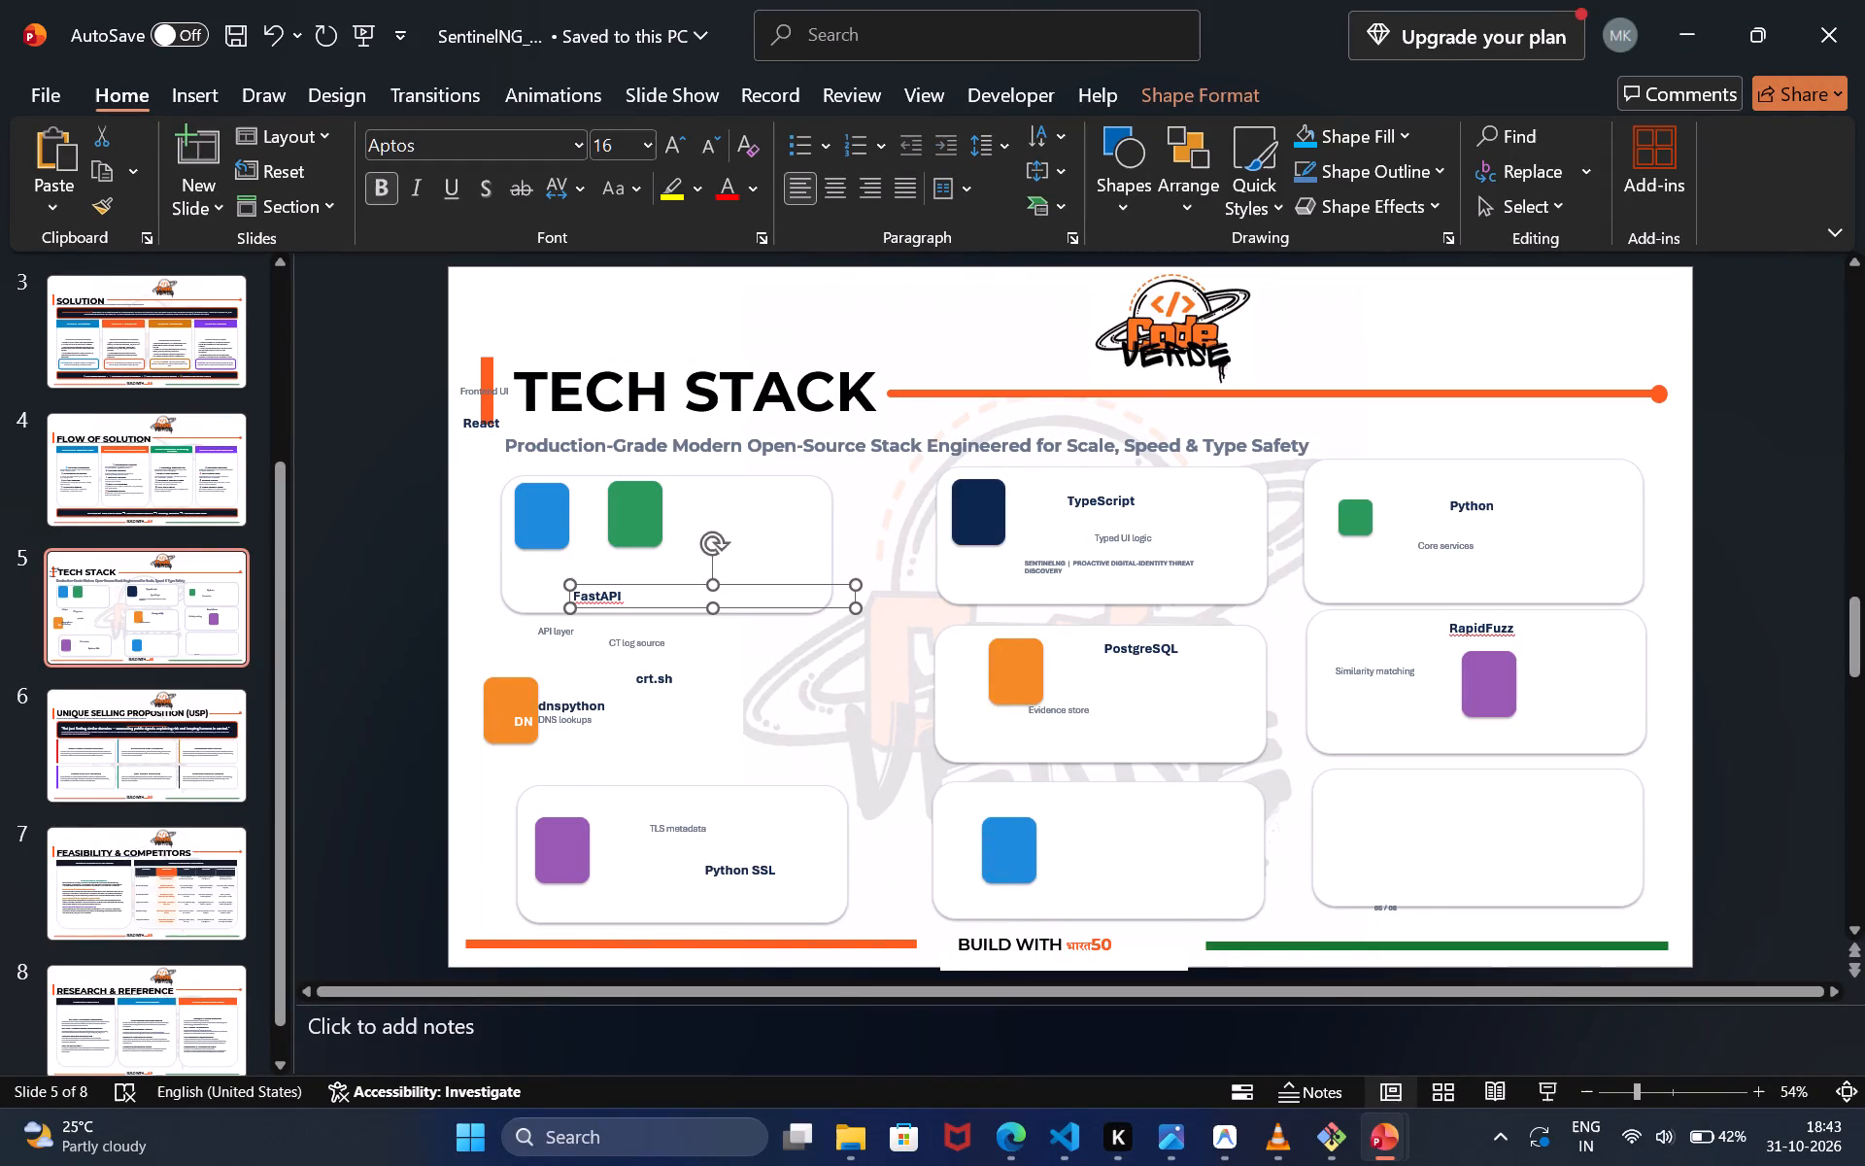
Bring the React title to the front and place it just above the FastAPI title on the left column's top card.
{"action": "left_click", "coordinate": [481, 411]}
{"action": "left_click", "coordinate": [475, 421]}
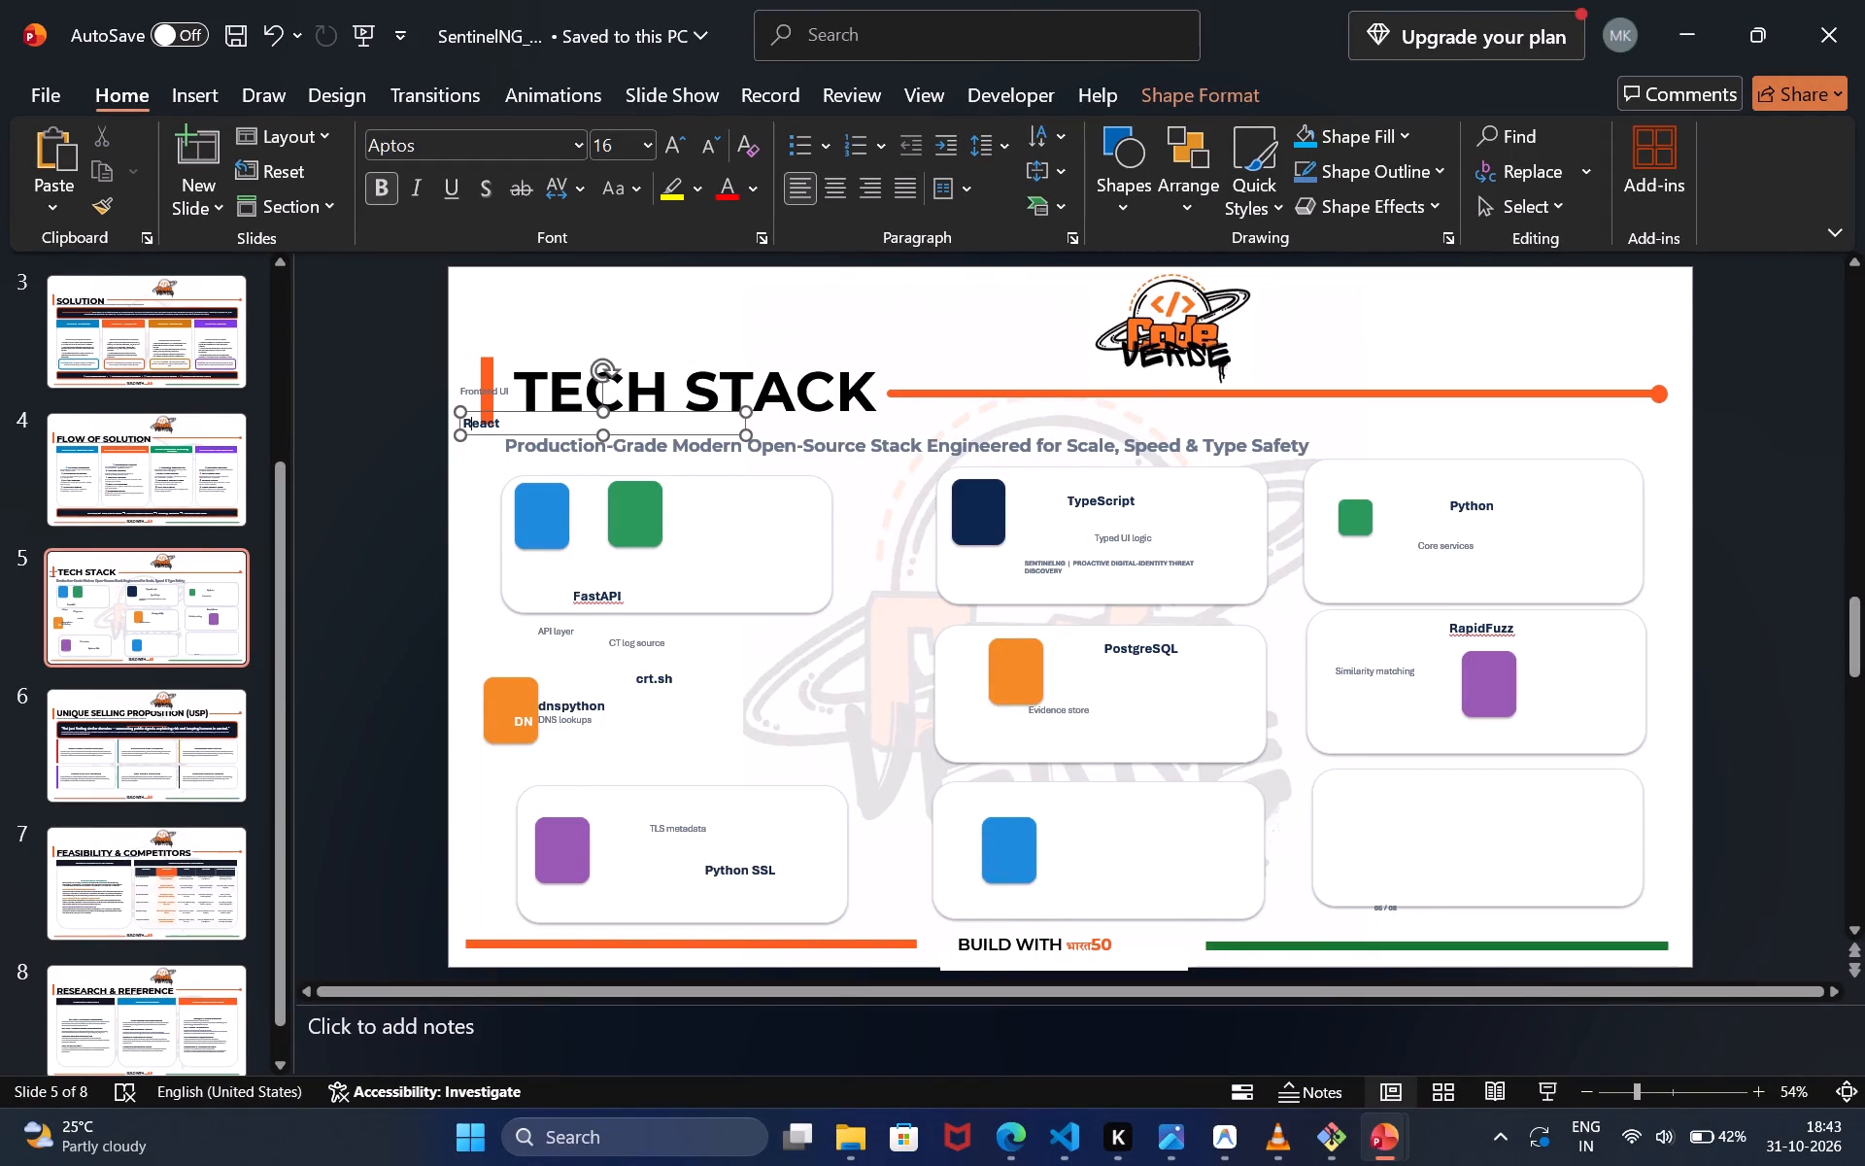
{"action": "left_click", "coordinate": [535, 415]}
{"action": "key", "text": "ctrl+c"}
{"action": "left_click", "coordinate": [507, 409]}
{"action": "key", "text": "ctrl+x"}
{"action": "left_click", "coordinate": [696, 539]}
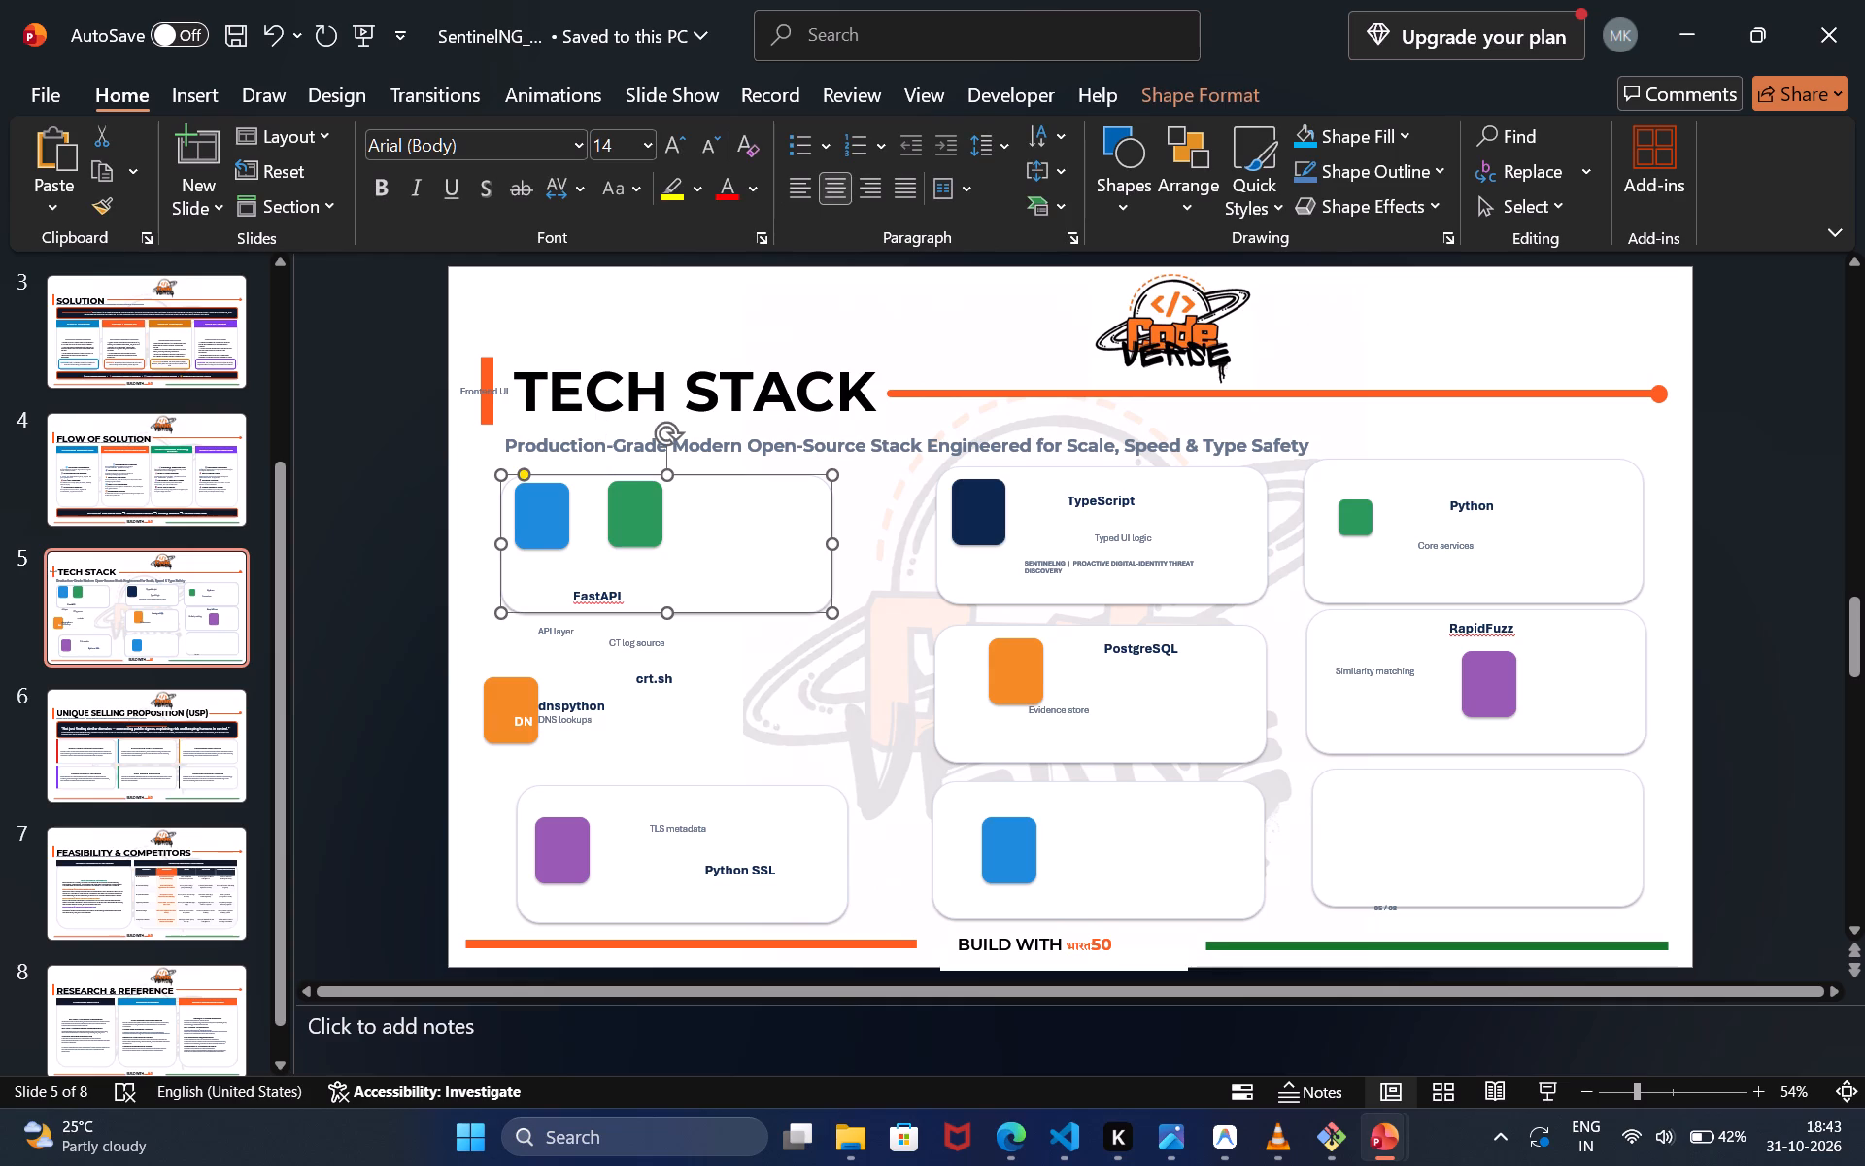
{"action": "key", "text": "ctrl+v"}
{"action": "left_click_drag", "start_coordinate": [669, 412], "coordinate": [750, 563]}
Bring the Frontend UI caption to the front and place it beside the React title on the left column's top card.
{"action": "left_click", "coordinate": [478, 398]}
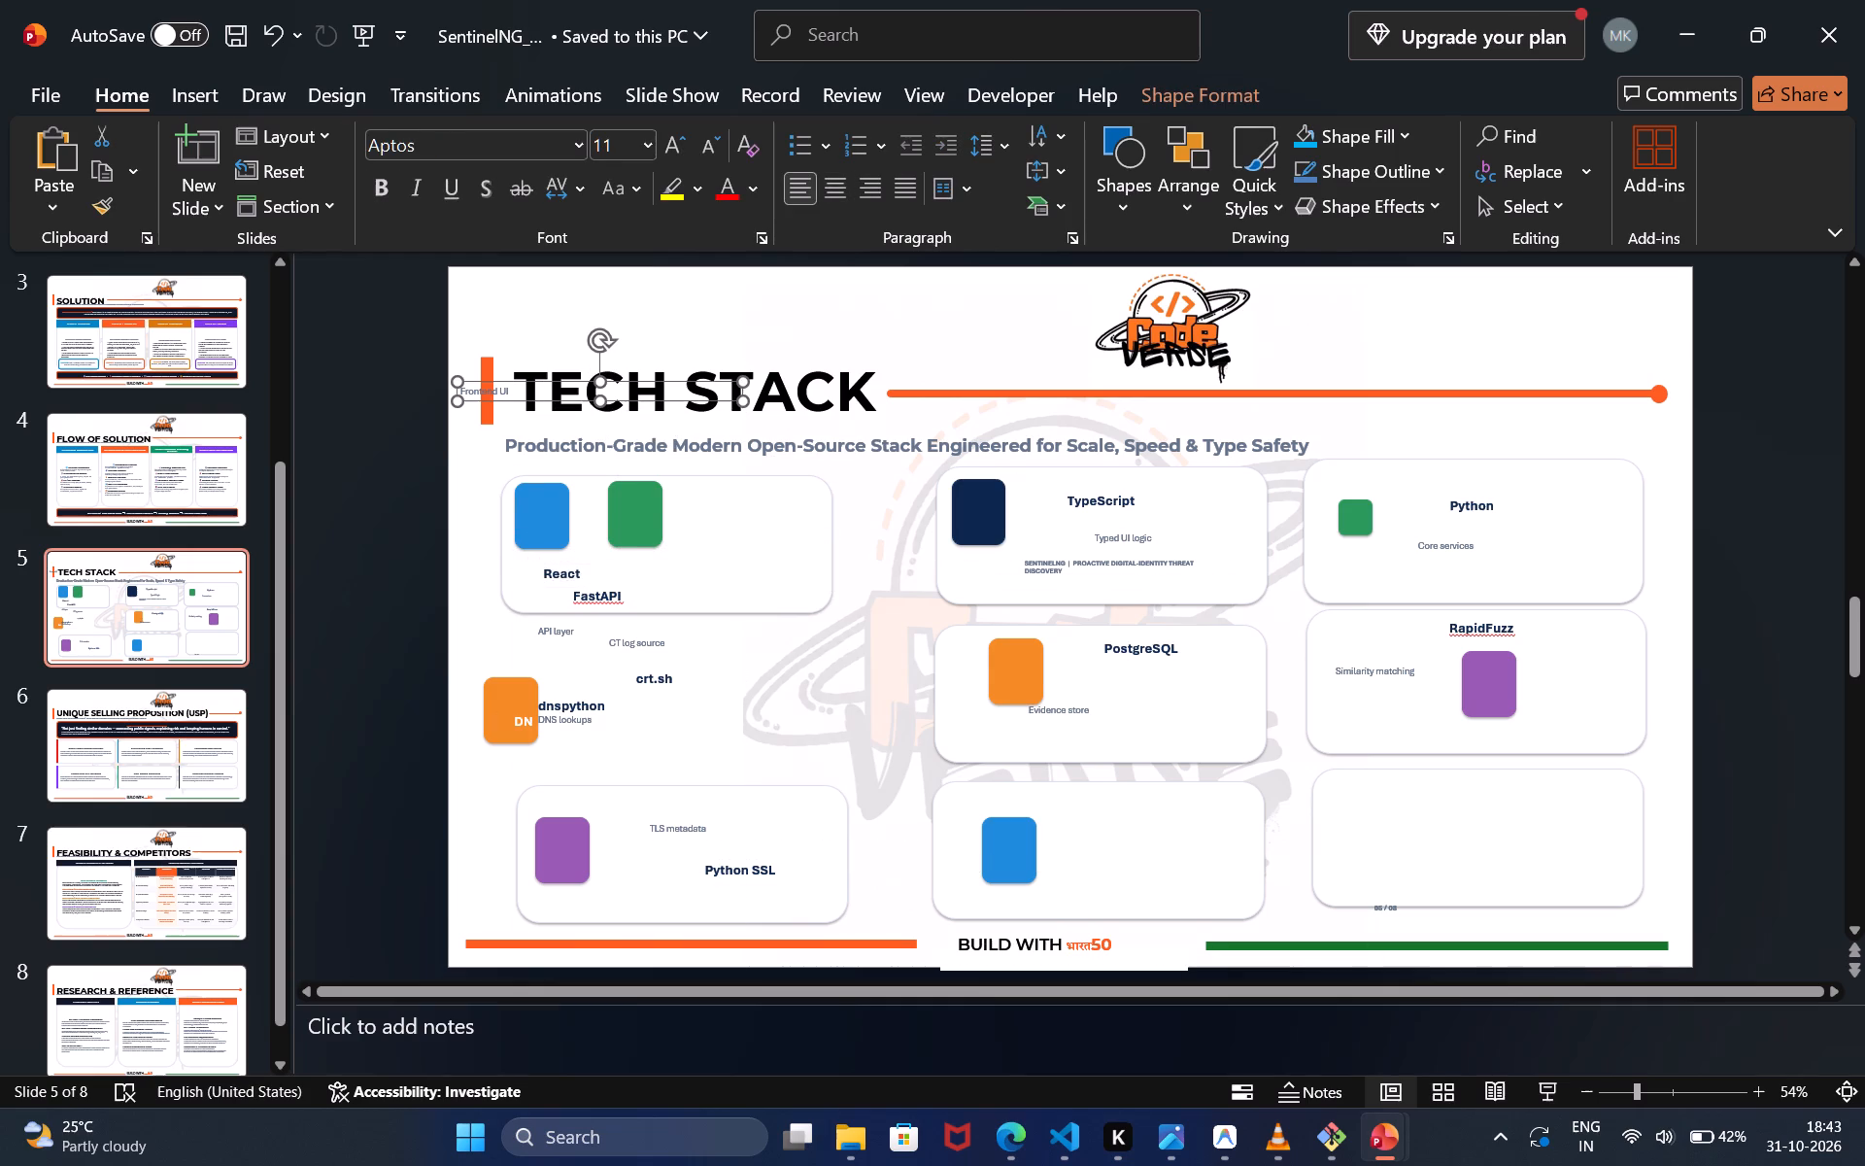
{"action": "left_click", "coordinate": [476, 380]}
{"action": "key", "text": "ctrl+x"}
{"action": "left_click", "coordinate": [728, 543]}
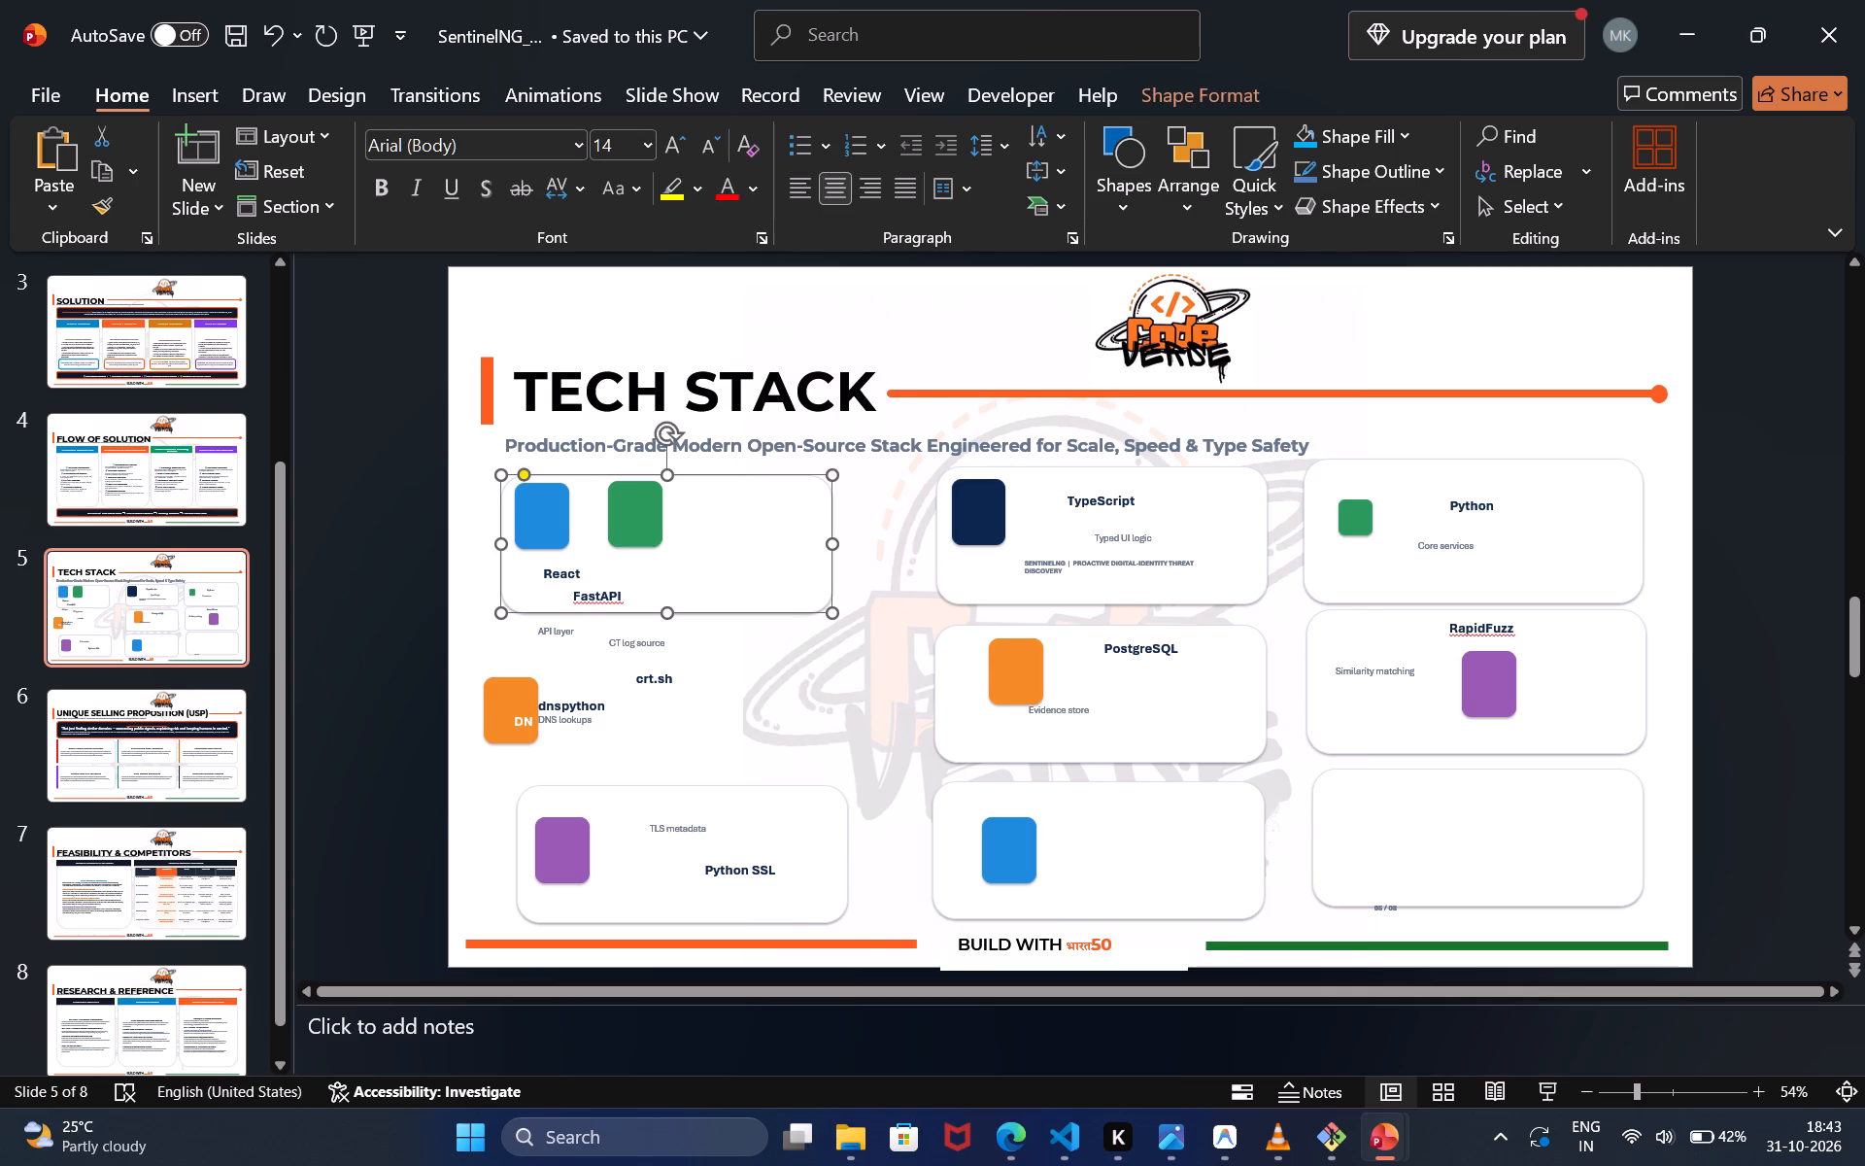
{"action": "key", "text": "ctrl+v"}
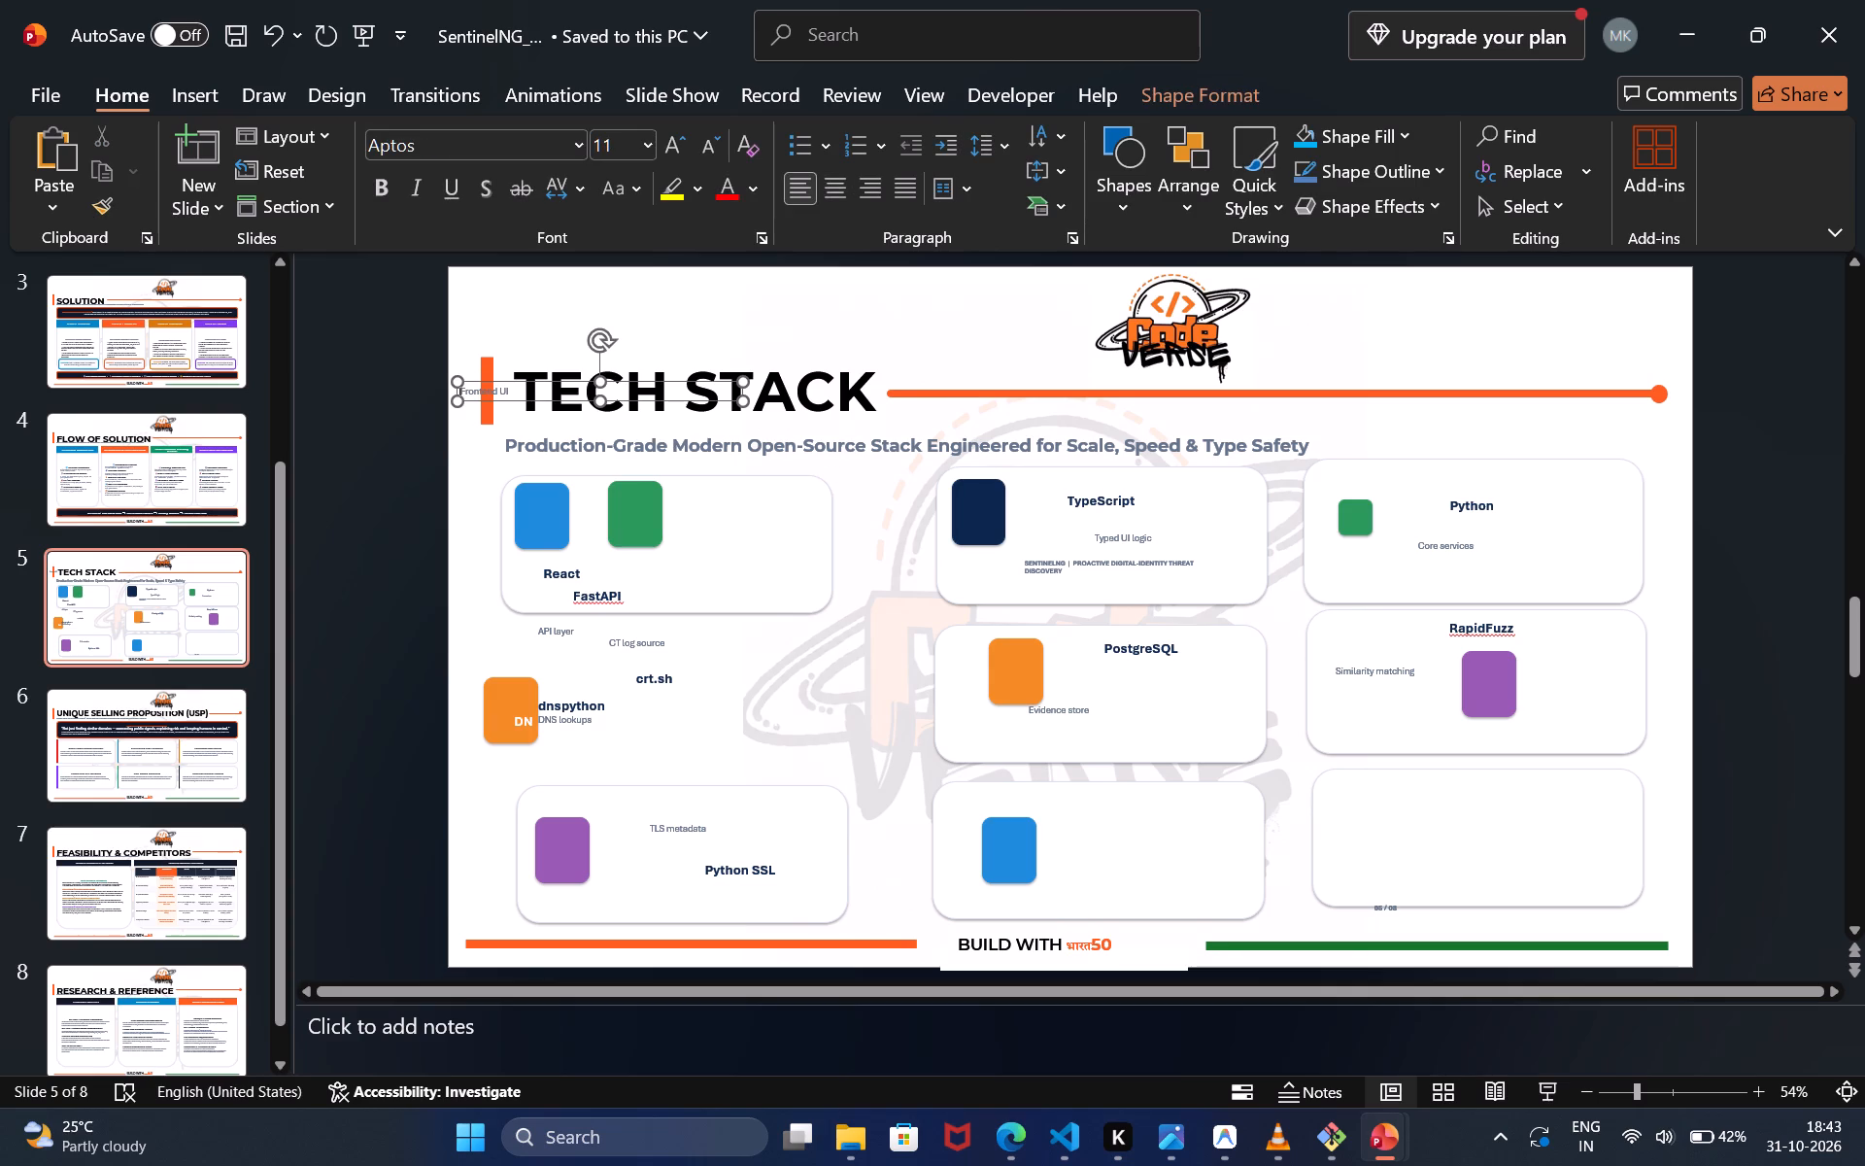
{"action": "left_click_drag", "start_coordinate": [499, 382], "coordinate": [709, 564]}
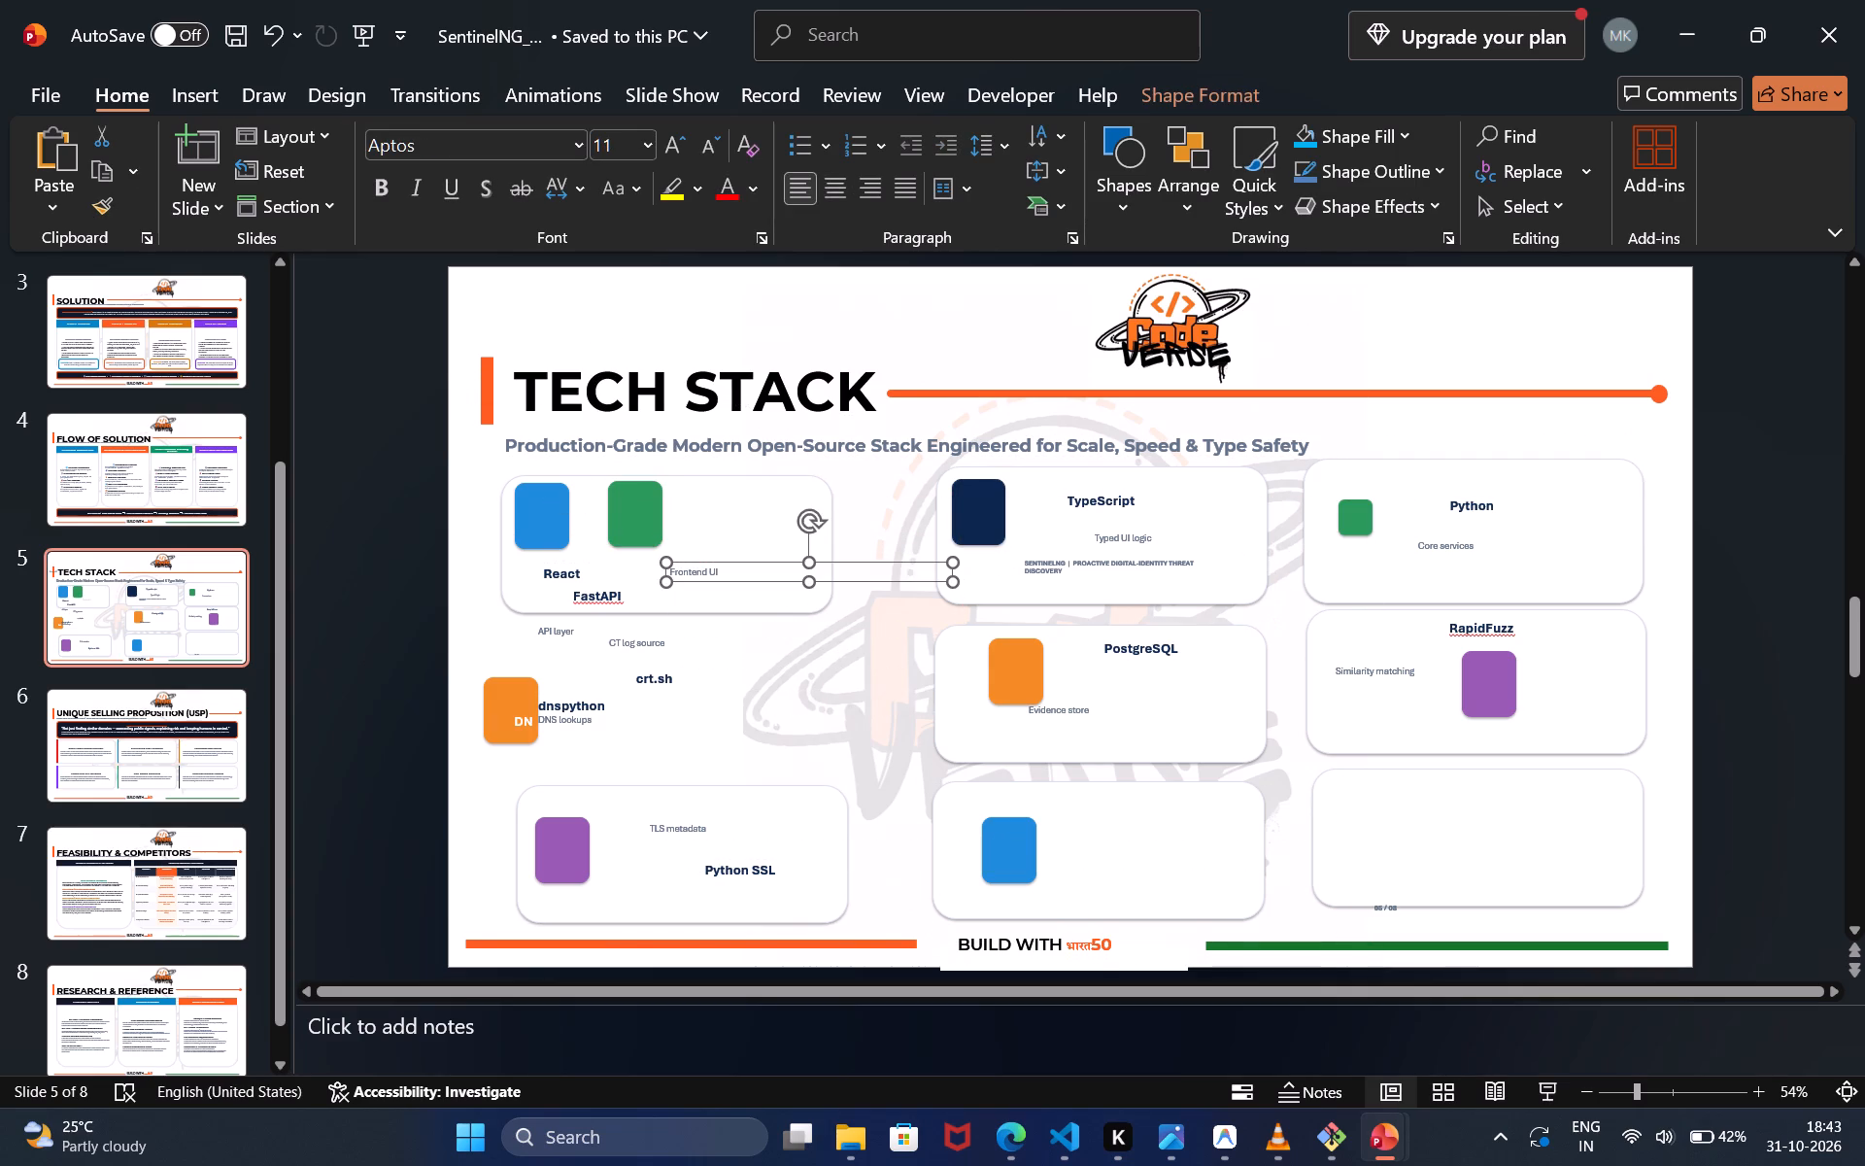
Move the crt.sh title and the API layer and CT log source captions into the blank strip above the slide heading.
{"action": "left_click", "coordinate": [648, 687]}
{"action": "left_click_drag", "start_coordinate": [698, 667], "coordinate": [828, 555]}
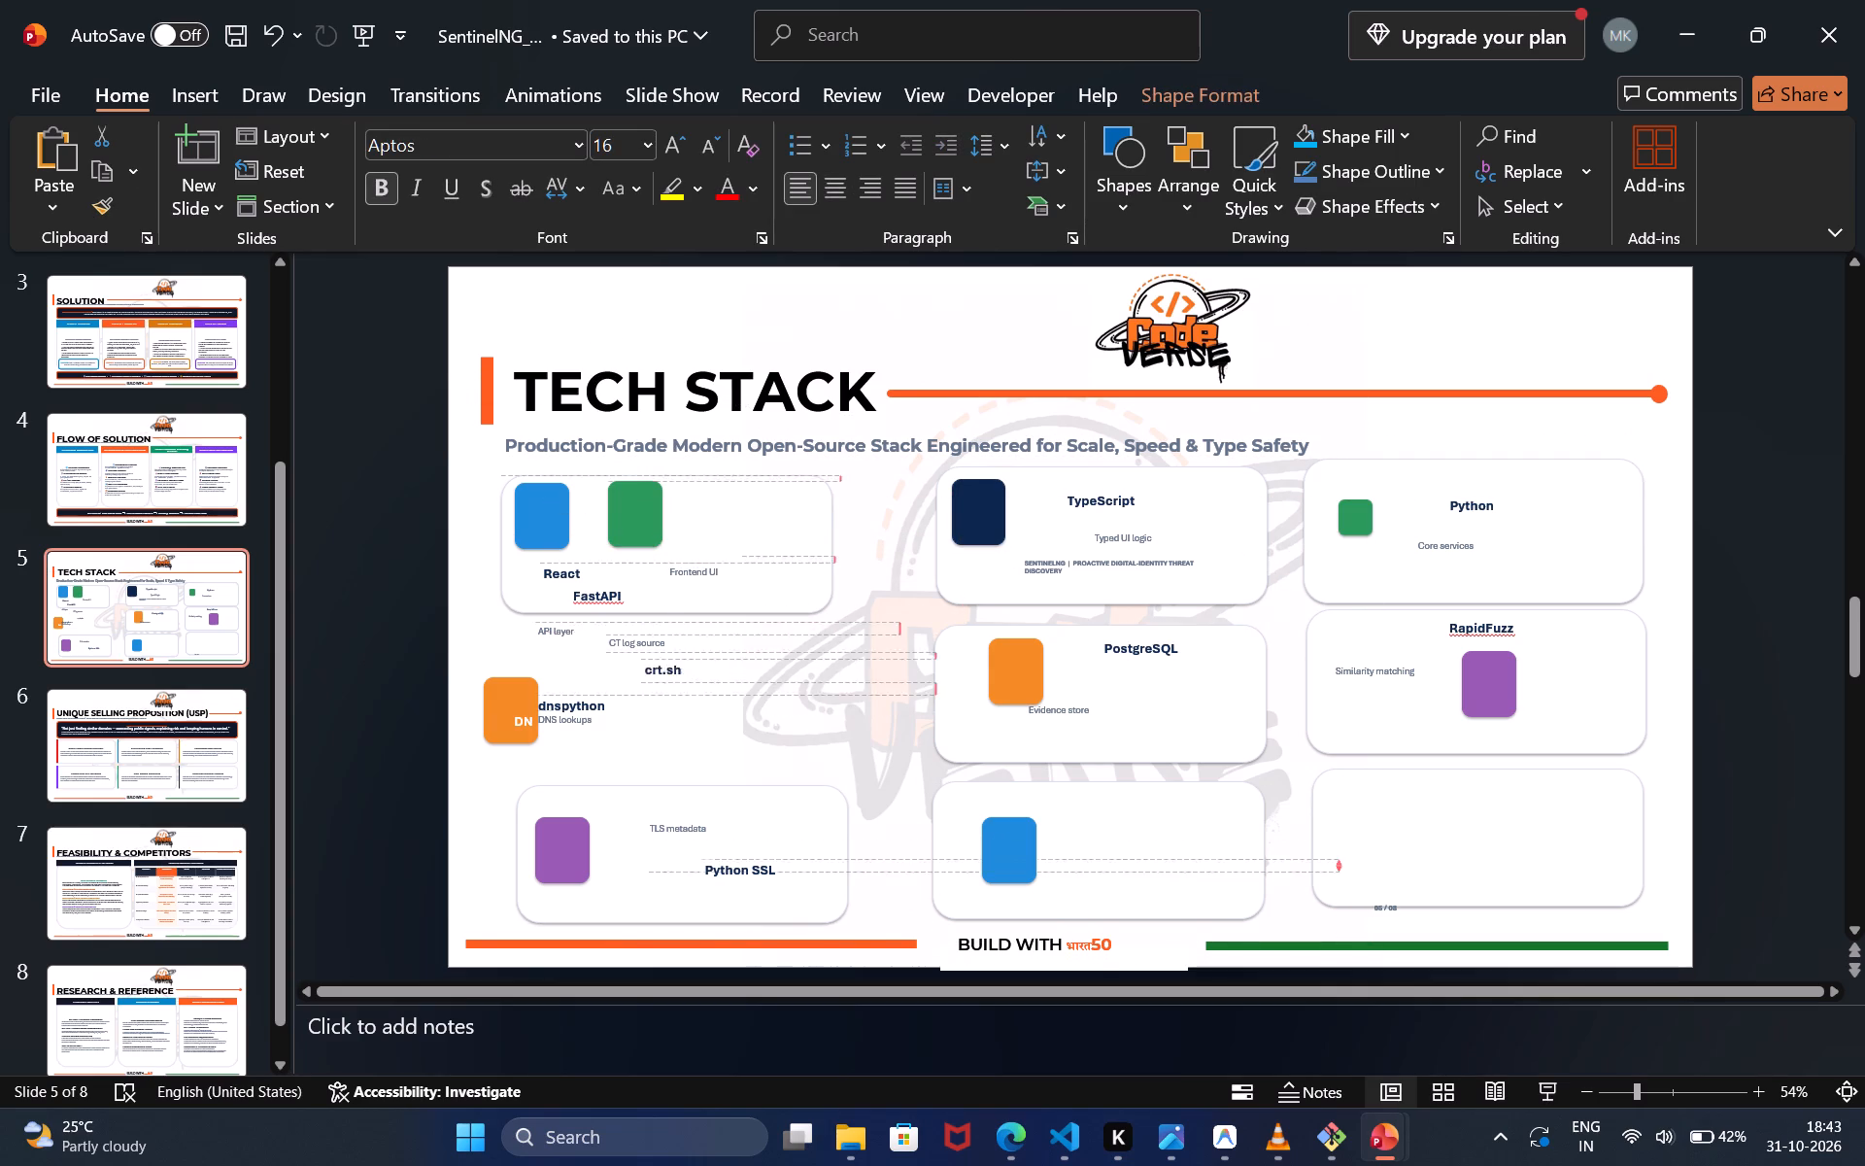
{"action": "left_click_drag", "start_coordinate": [828, 555], "coordinate": [1020, 253]}
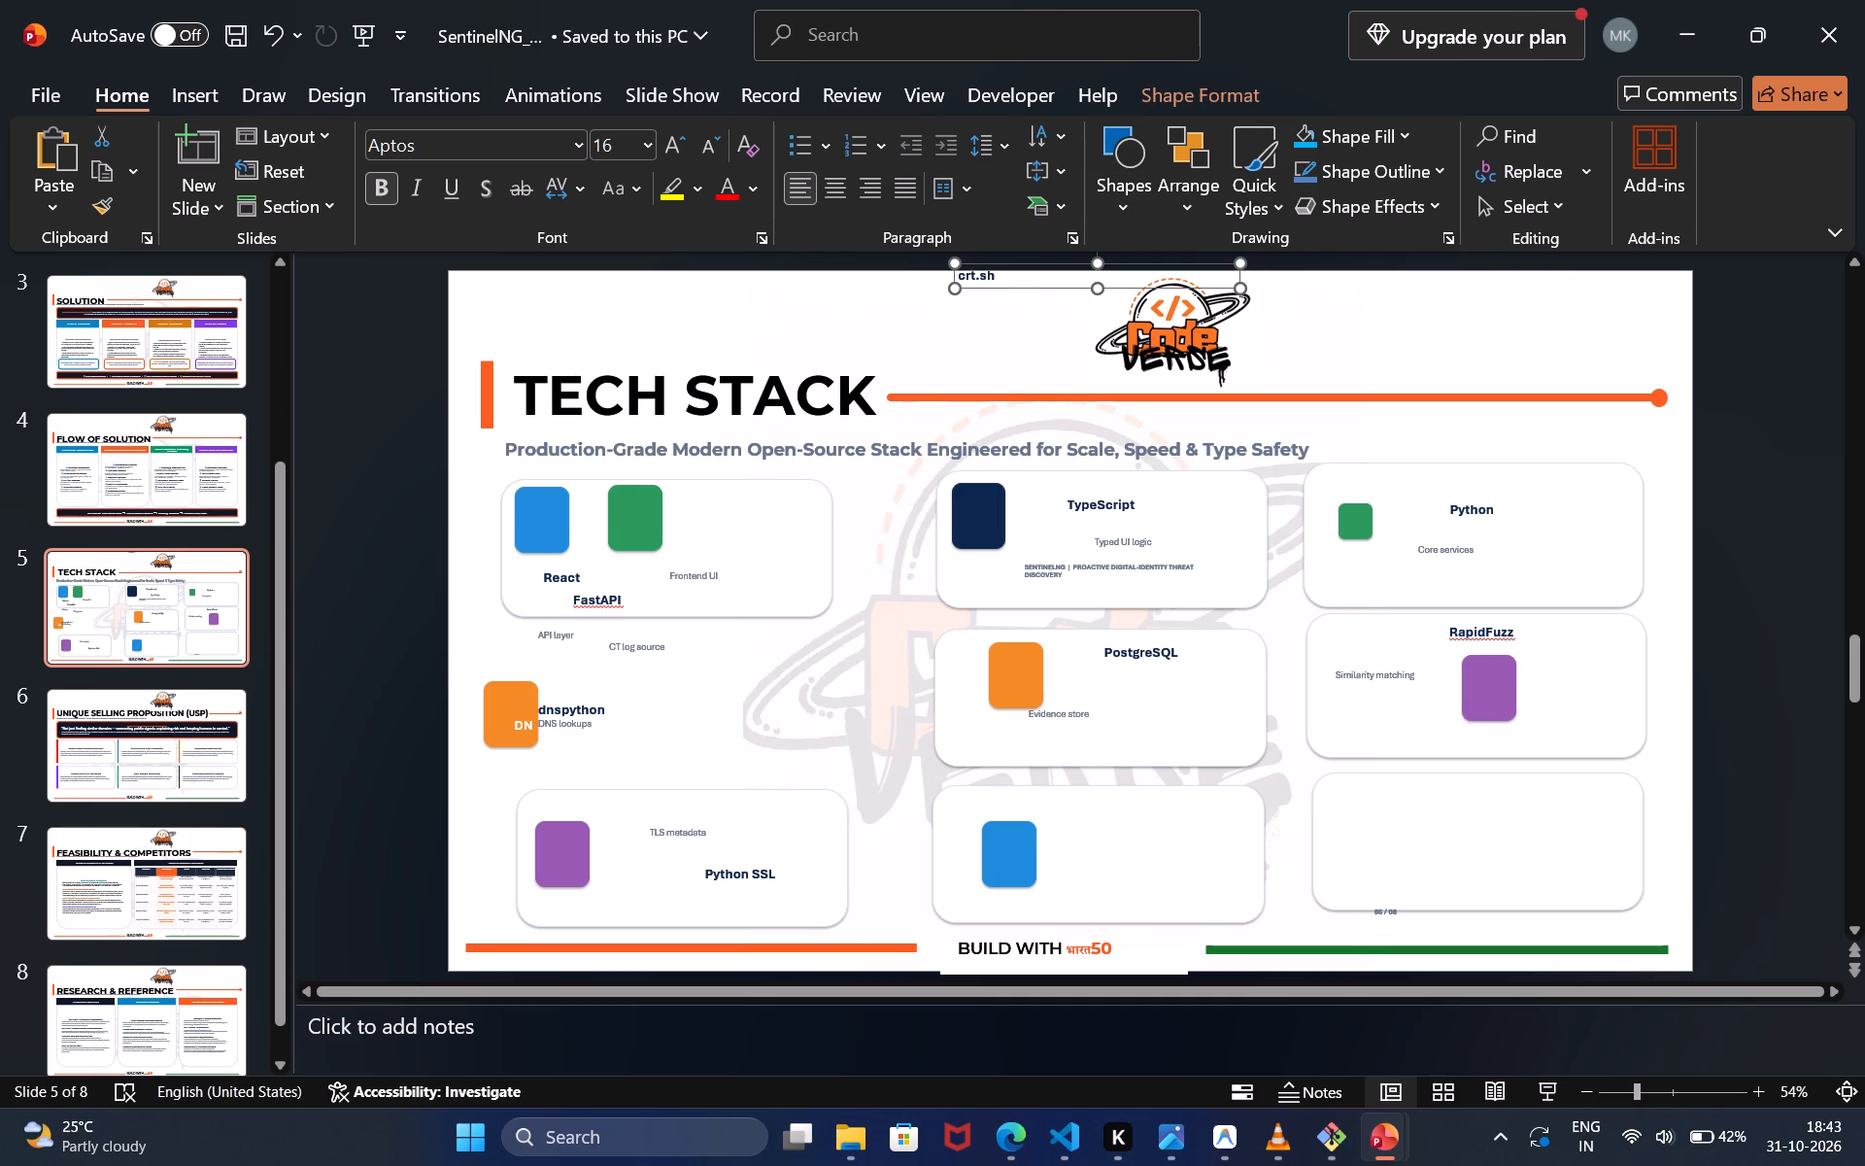
{"action": "left_click_drag", "start_coordinate": [1019, 290], "coordinate": [1004, 307]}
{"action": "left_click", "coordinate": [557, 641]}
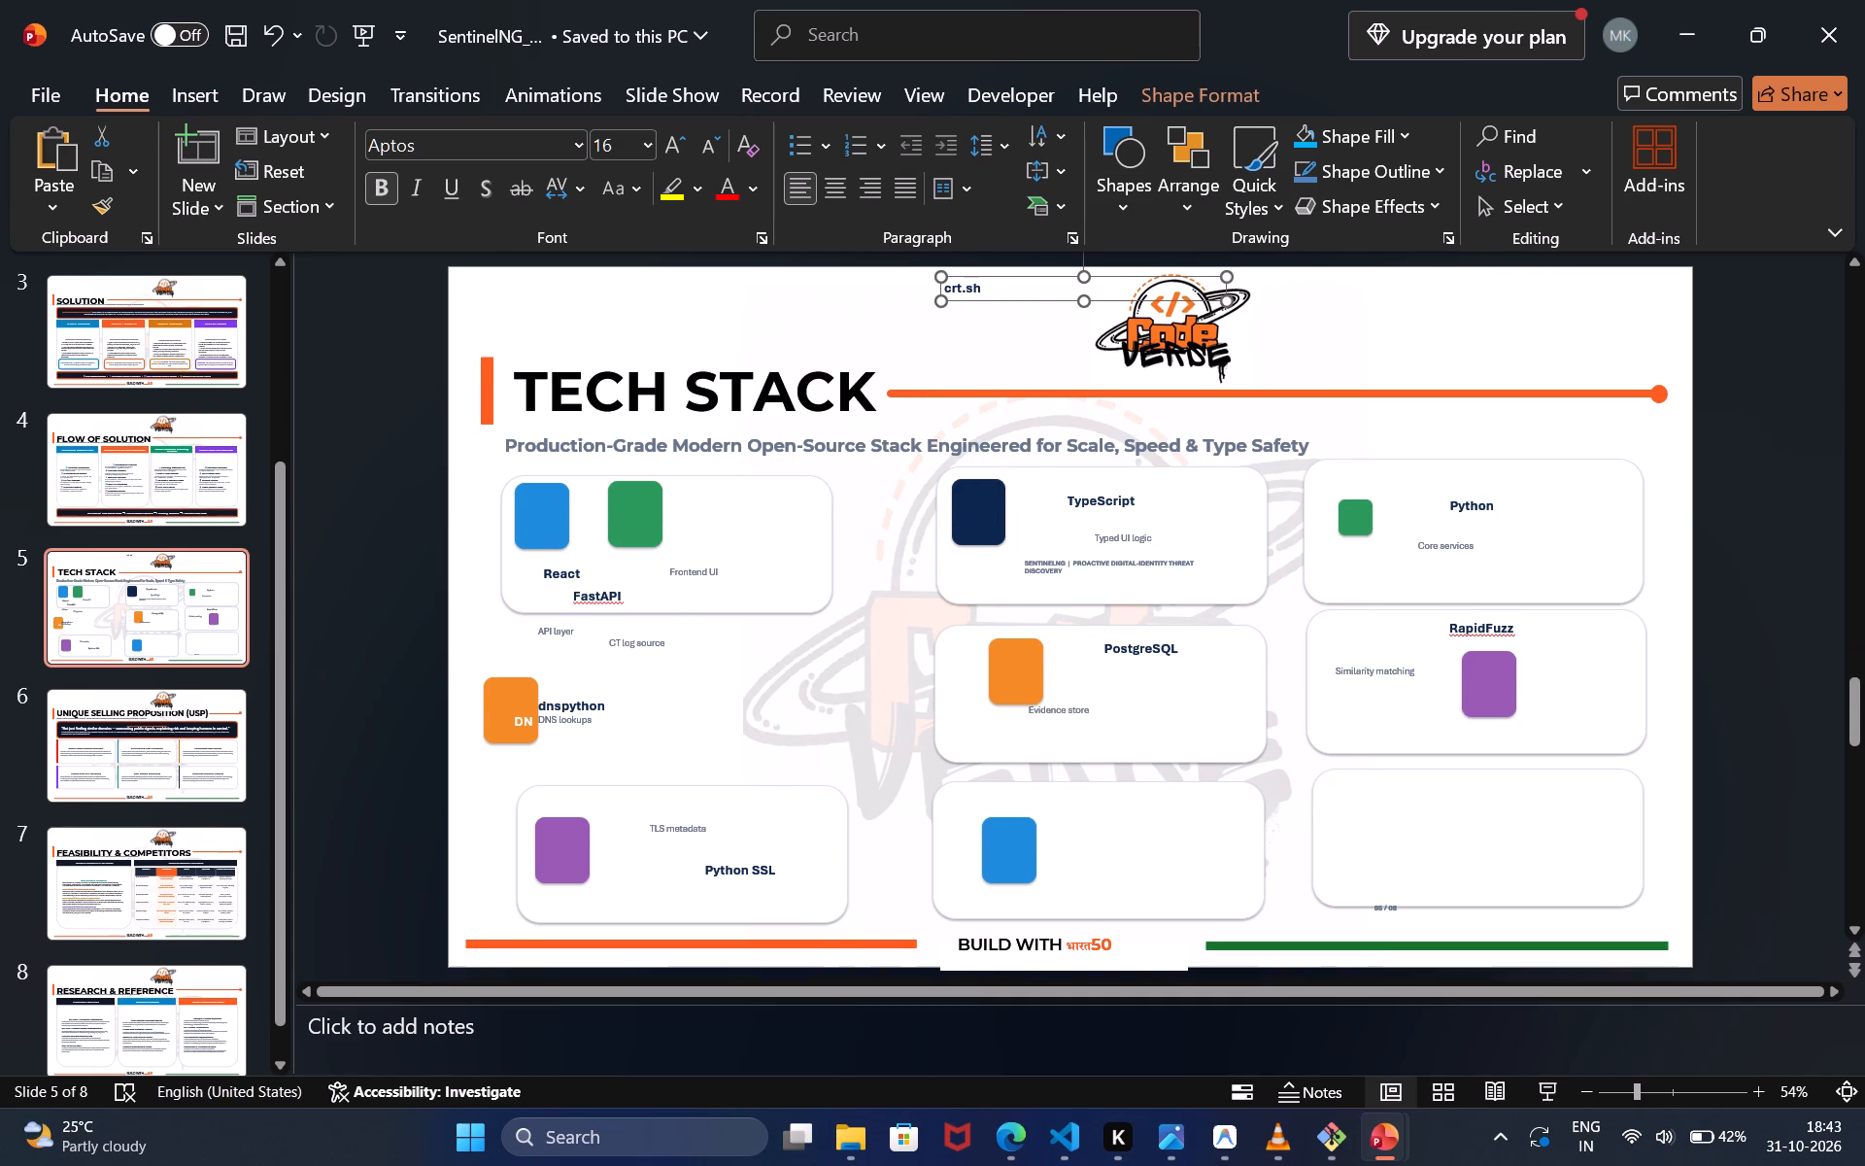
{"action": "left_click_drag", "start_coordinate": [585, 621], "coordinate": [748, 491]}
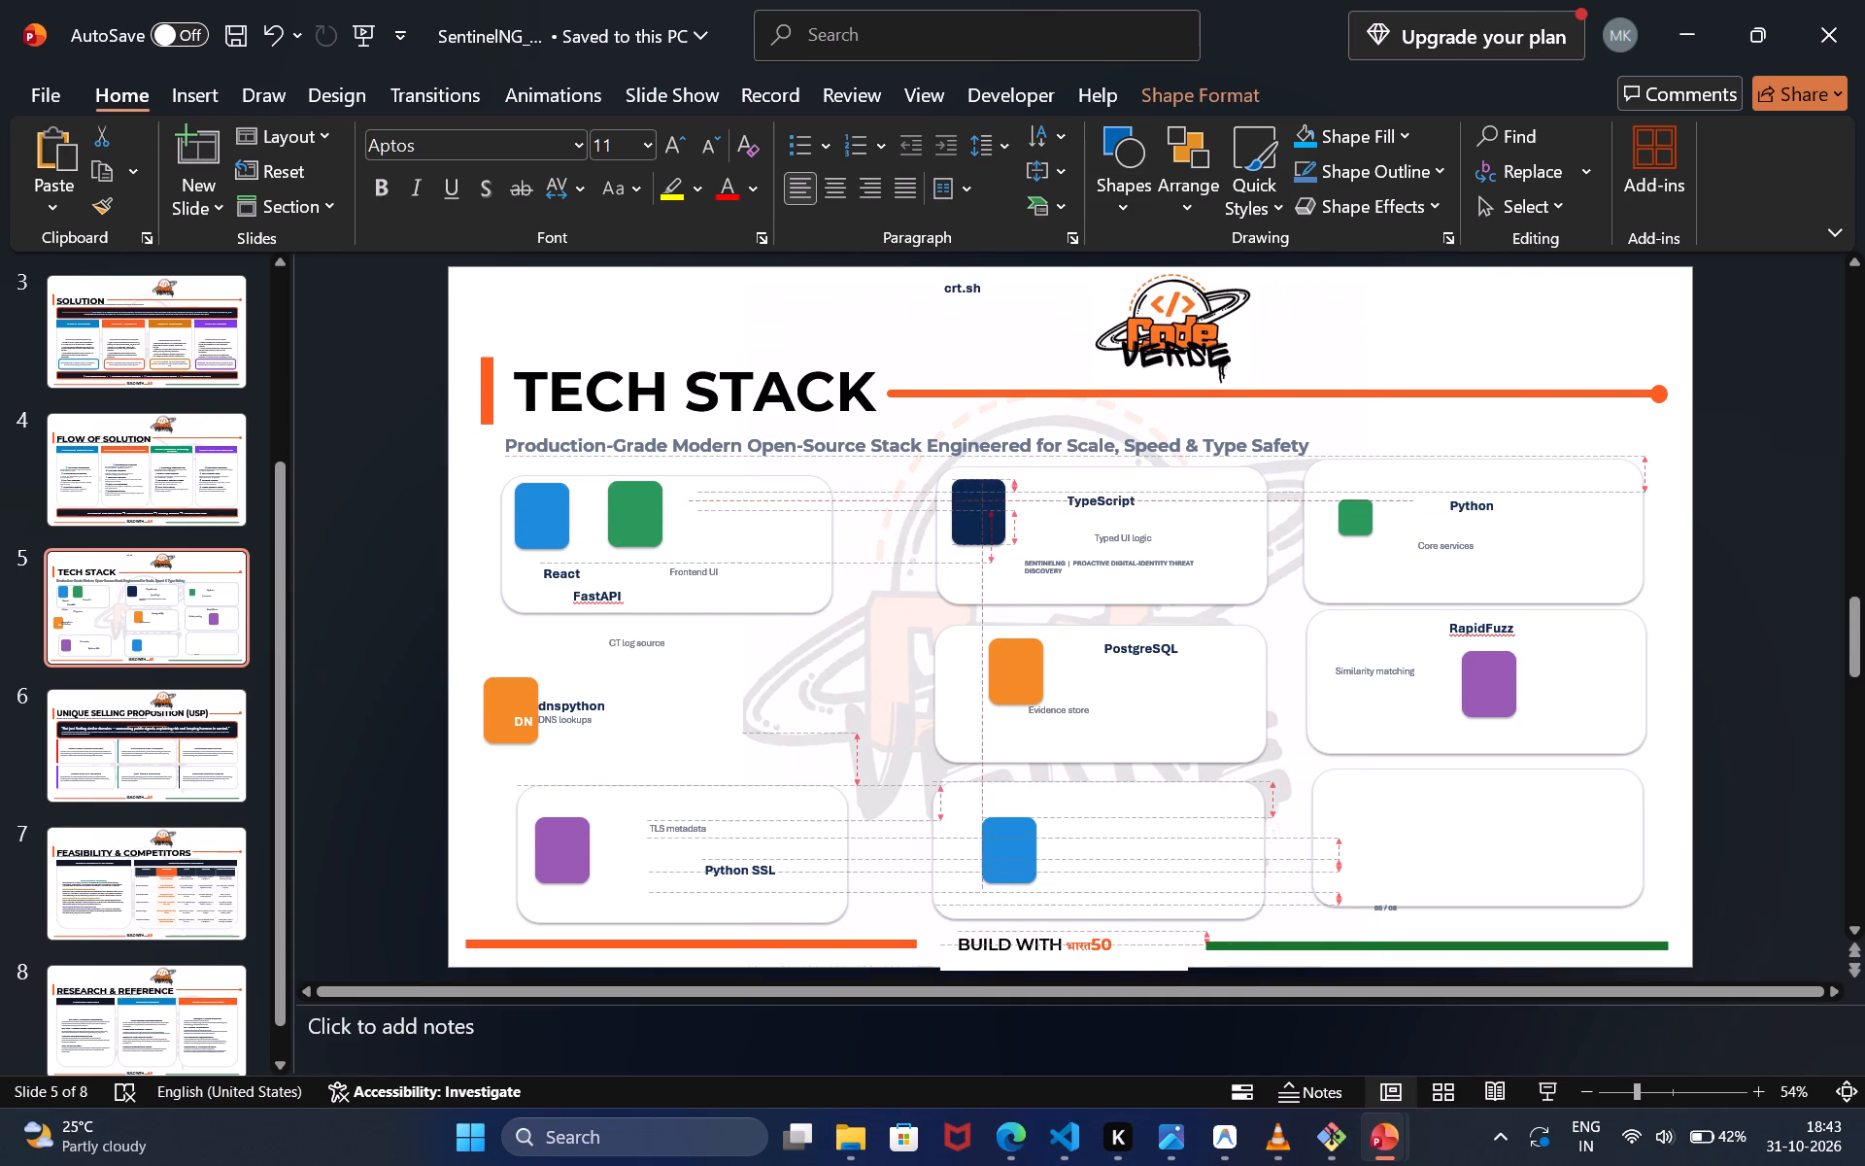
{"action": "left_click_drag", "start_coordinate": [748, 491], "coordinate": [722, 302]}
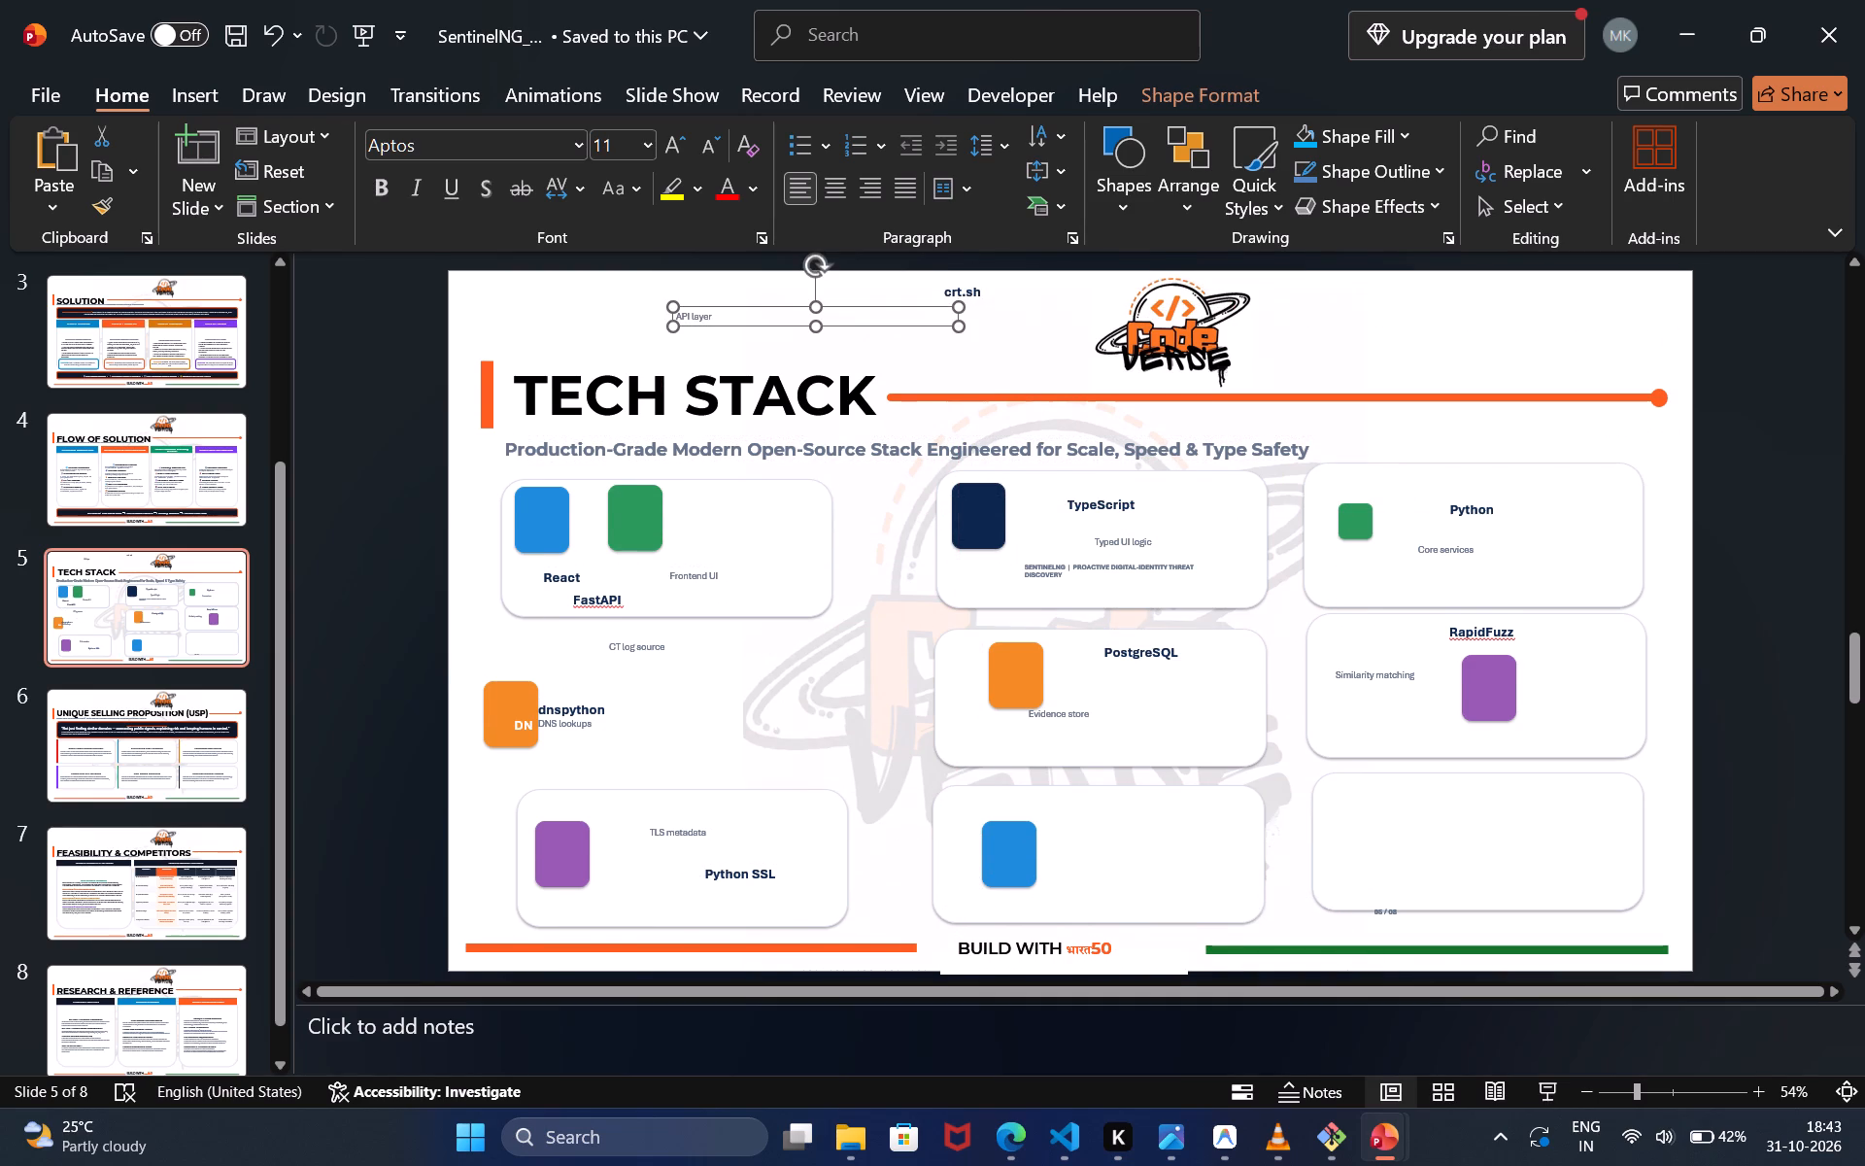
{"action": "left_click", "coordinate": [615, 646]}
{"action": "left_click_drag", "start_coordinate": [660, 631], "coordinate": [762, 347]}
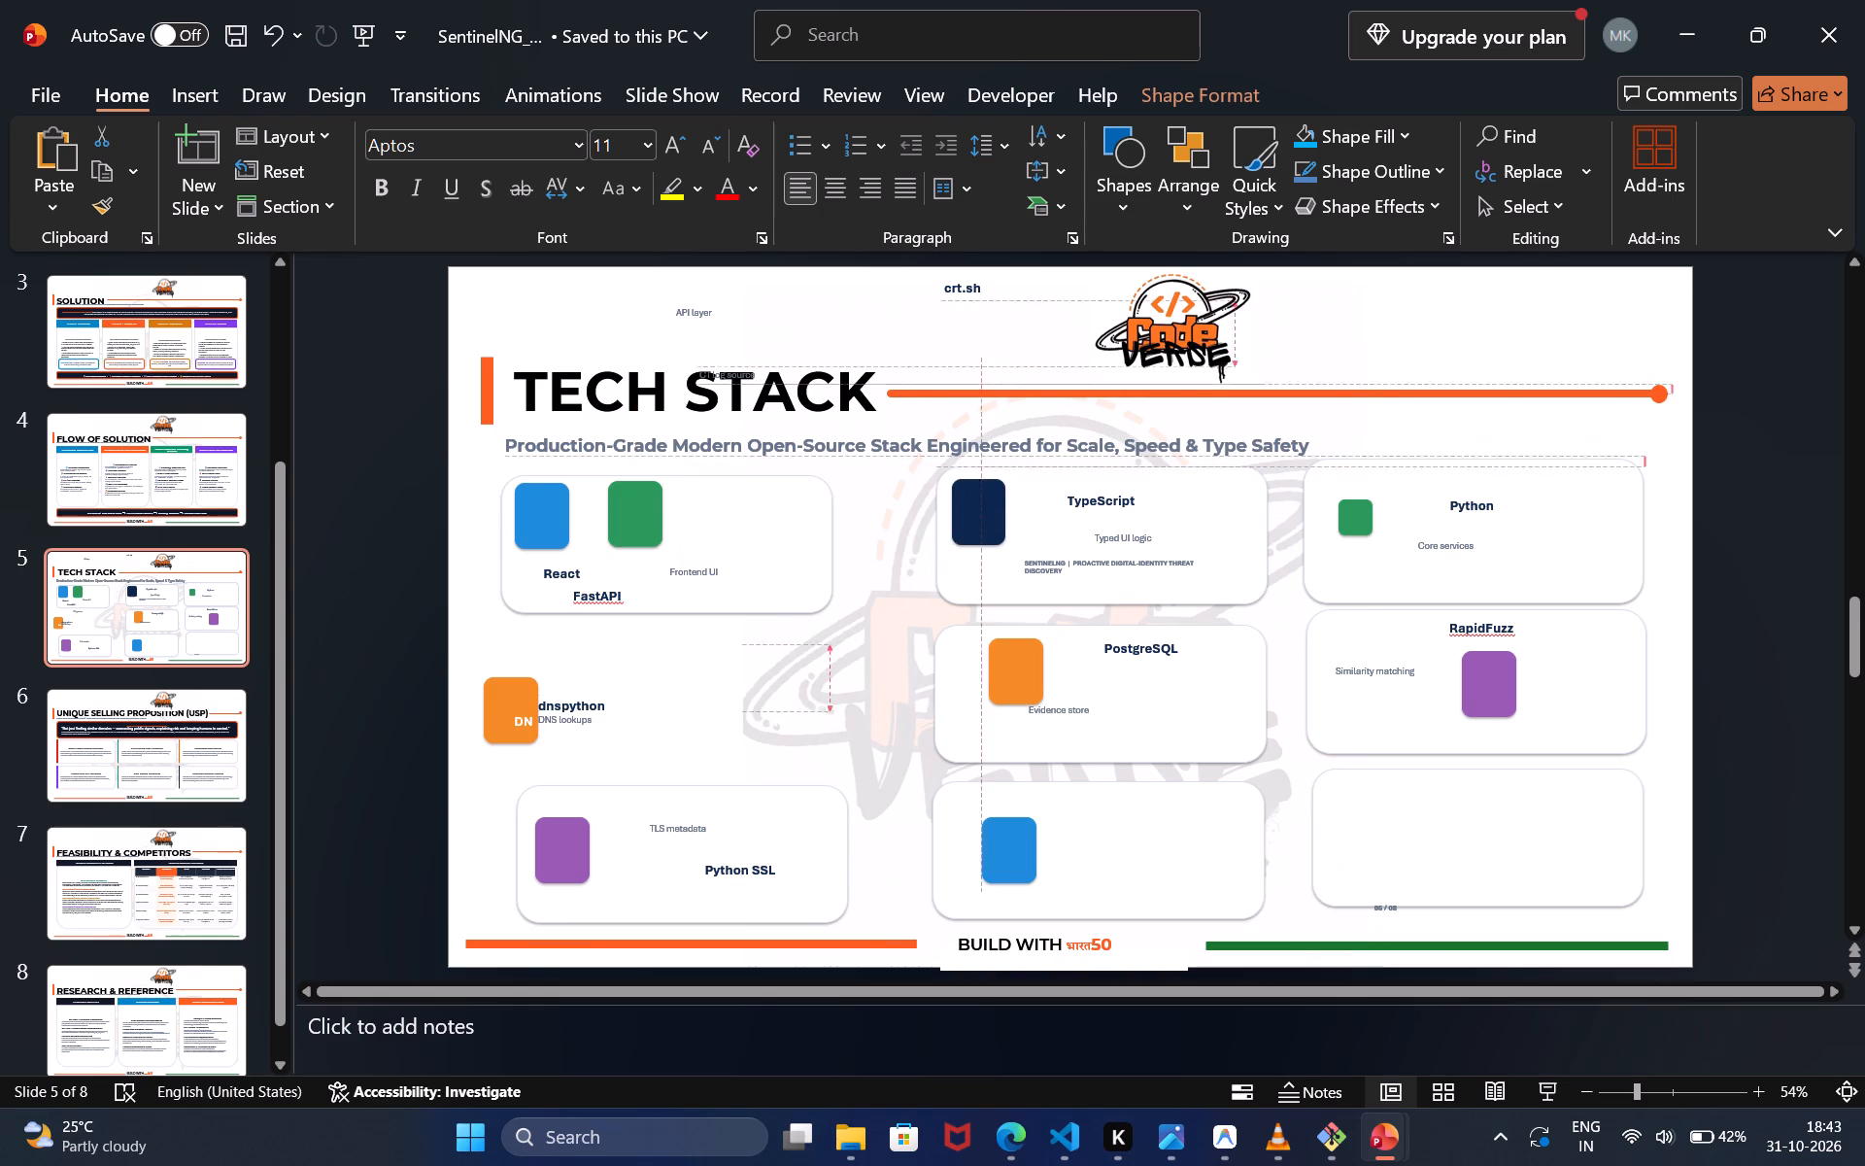
{"action": "left_click_drag", "start_coordinate": [762, 347], "coordinate": [784, 325]}
Move the orange DN tile and the dnspython title from the left column's middle gap to the blank strip above the slide heading.
{"action": "left_click", "coordinate": [503, 689]}
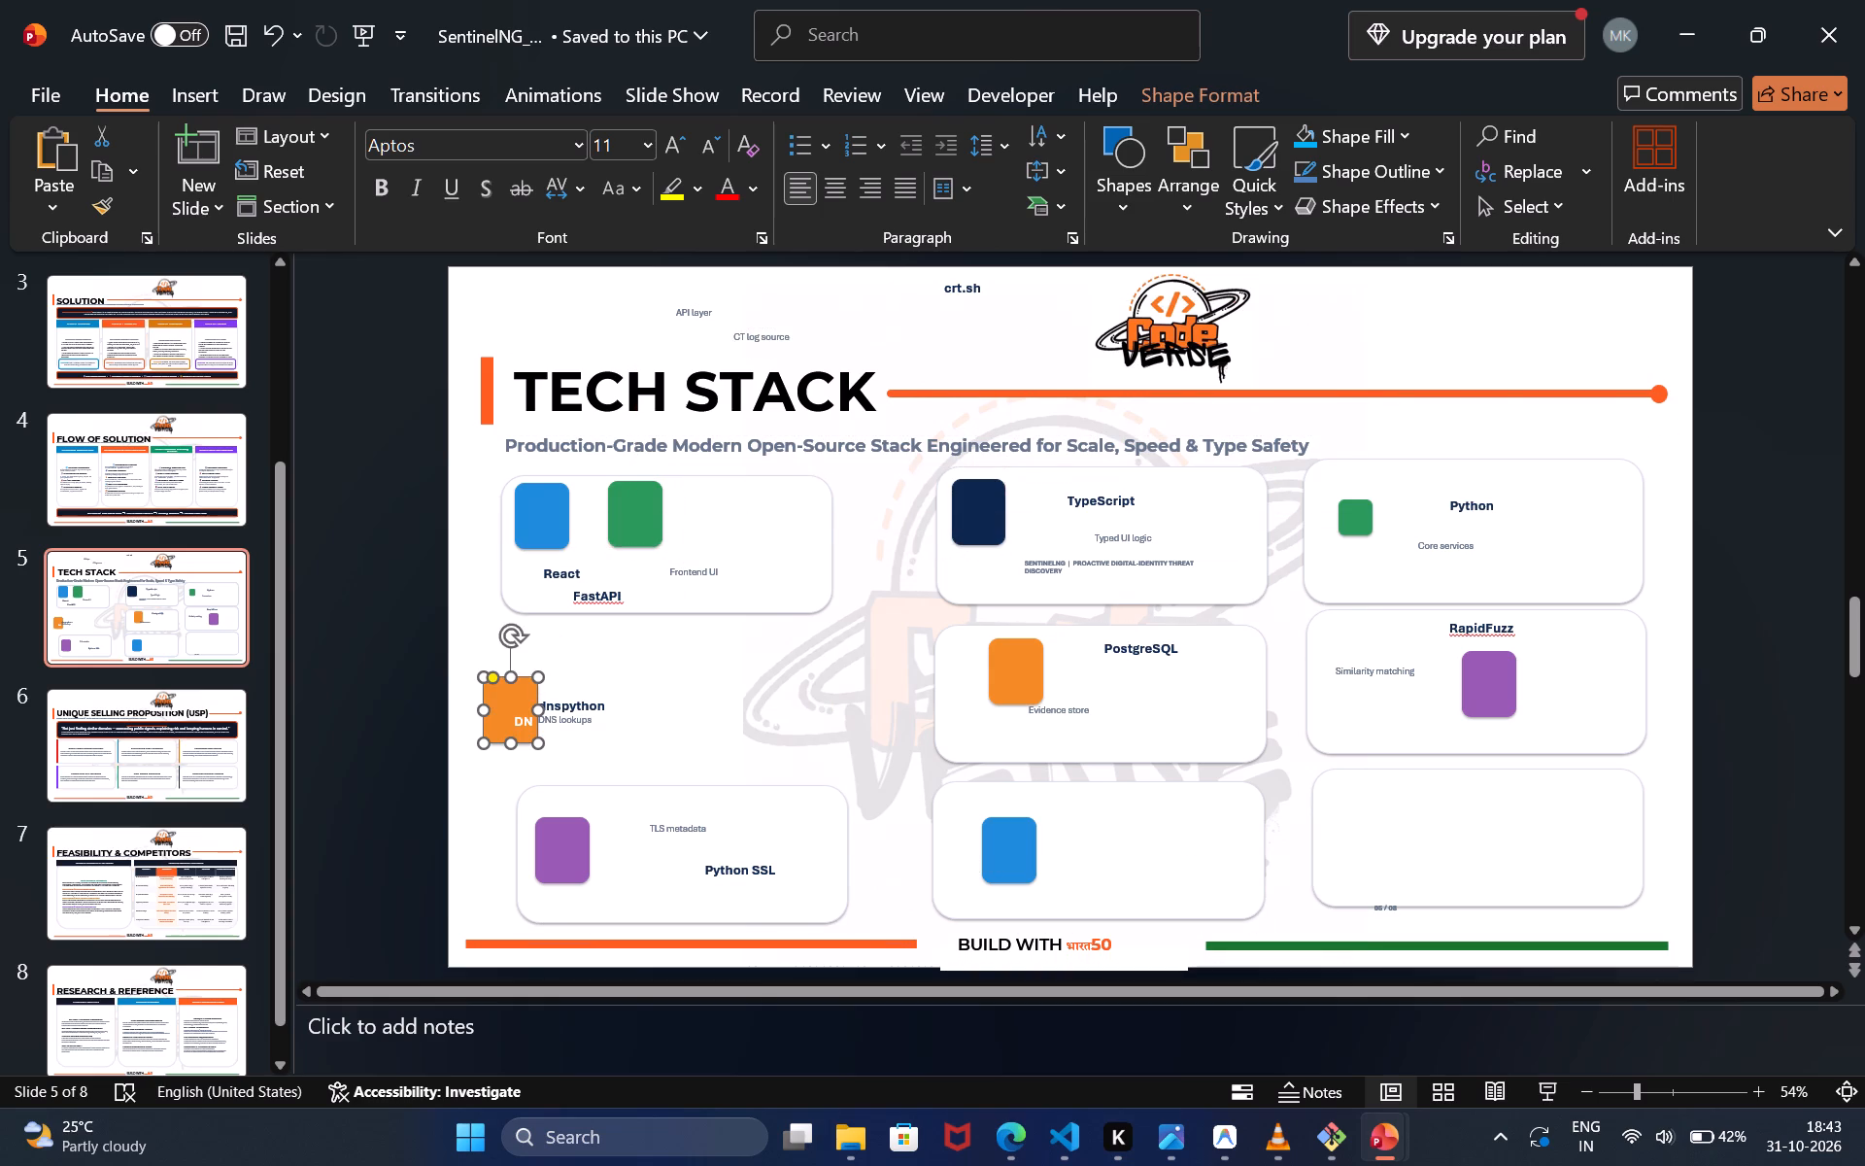
{"action": "left_click_drag", "start_coordinate": [523, 679], "coordinate": [561, 276]}
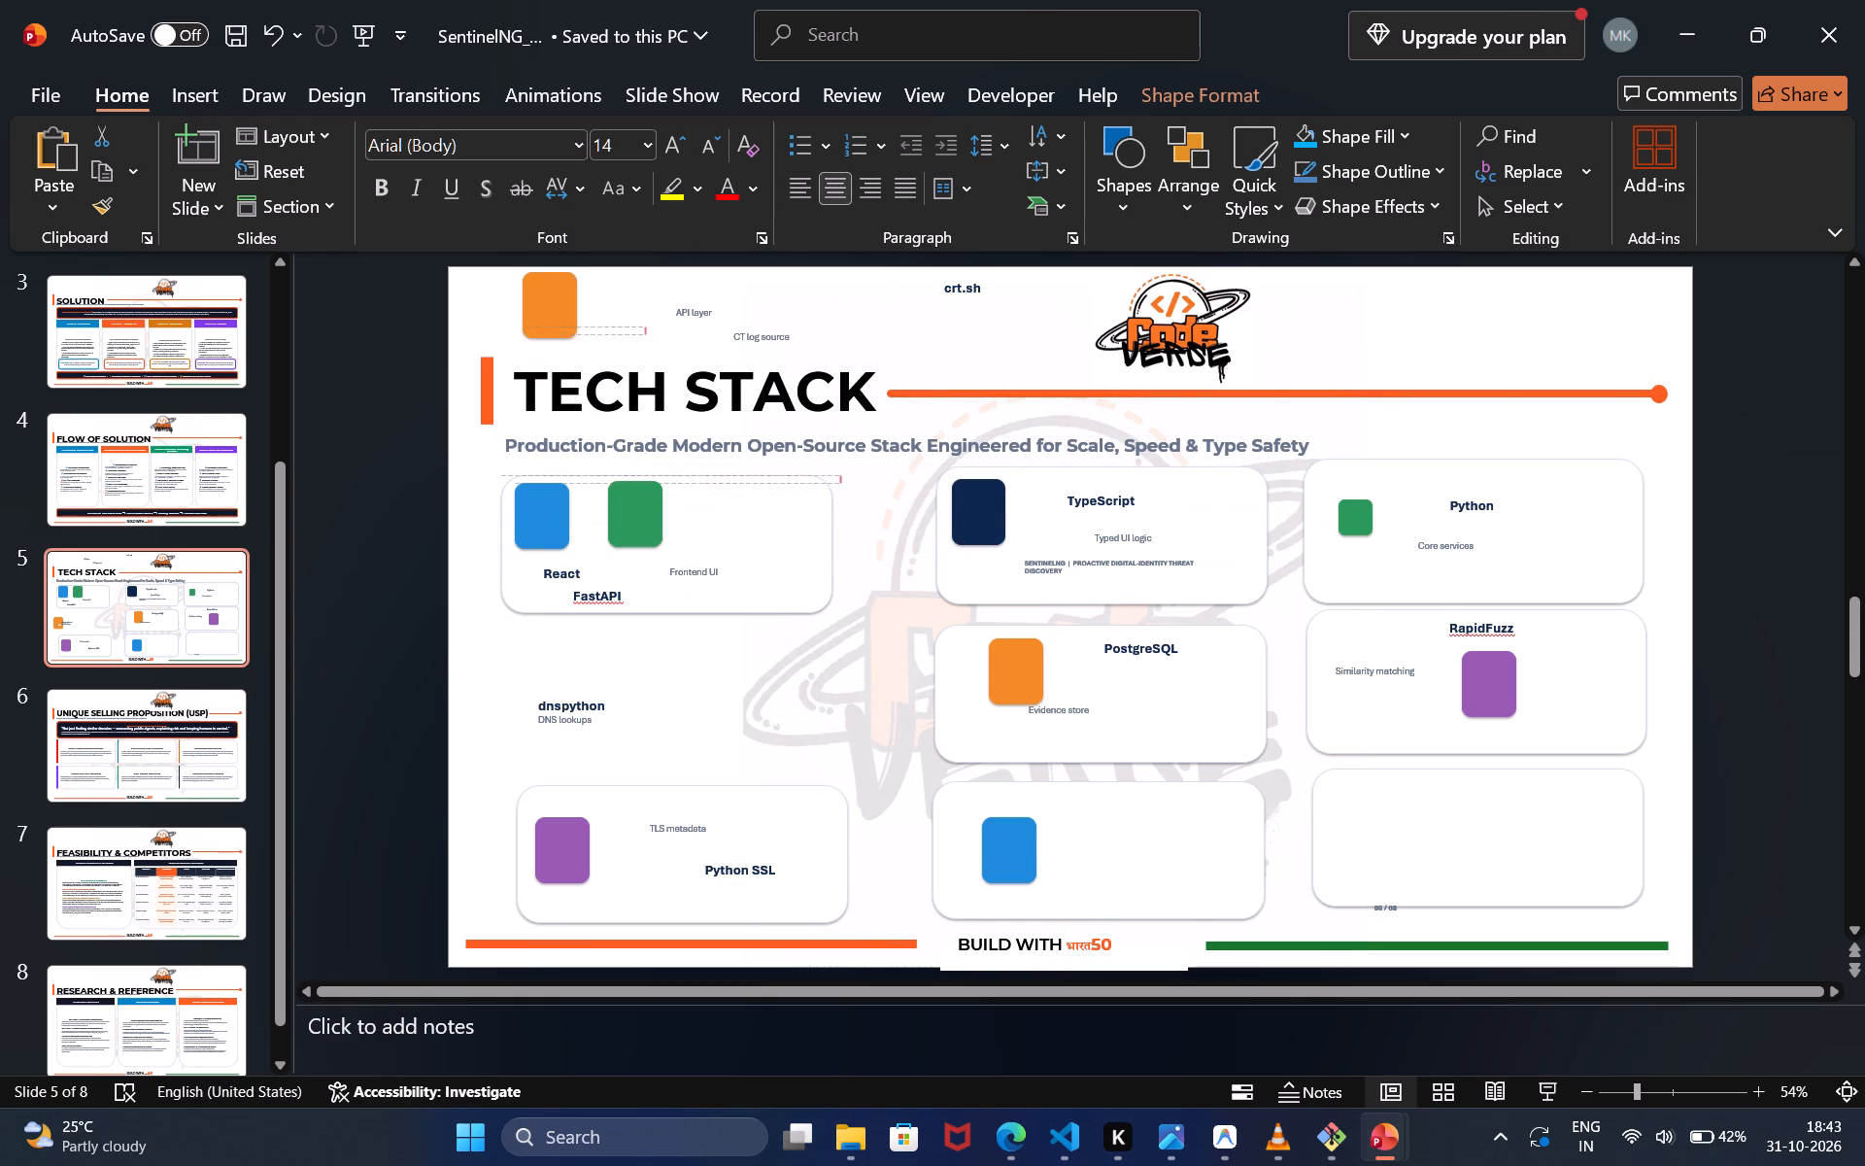
{"action": "left_click_drag", "start_coordinate": [561, 276], "coordinate": [561, 284]}
{"action": "left_click", "coordinate": [559, 711]}
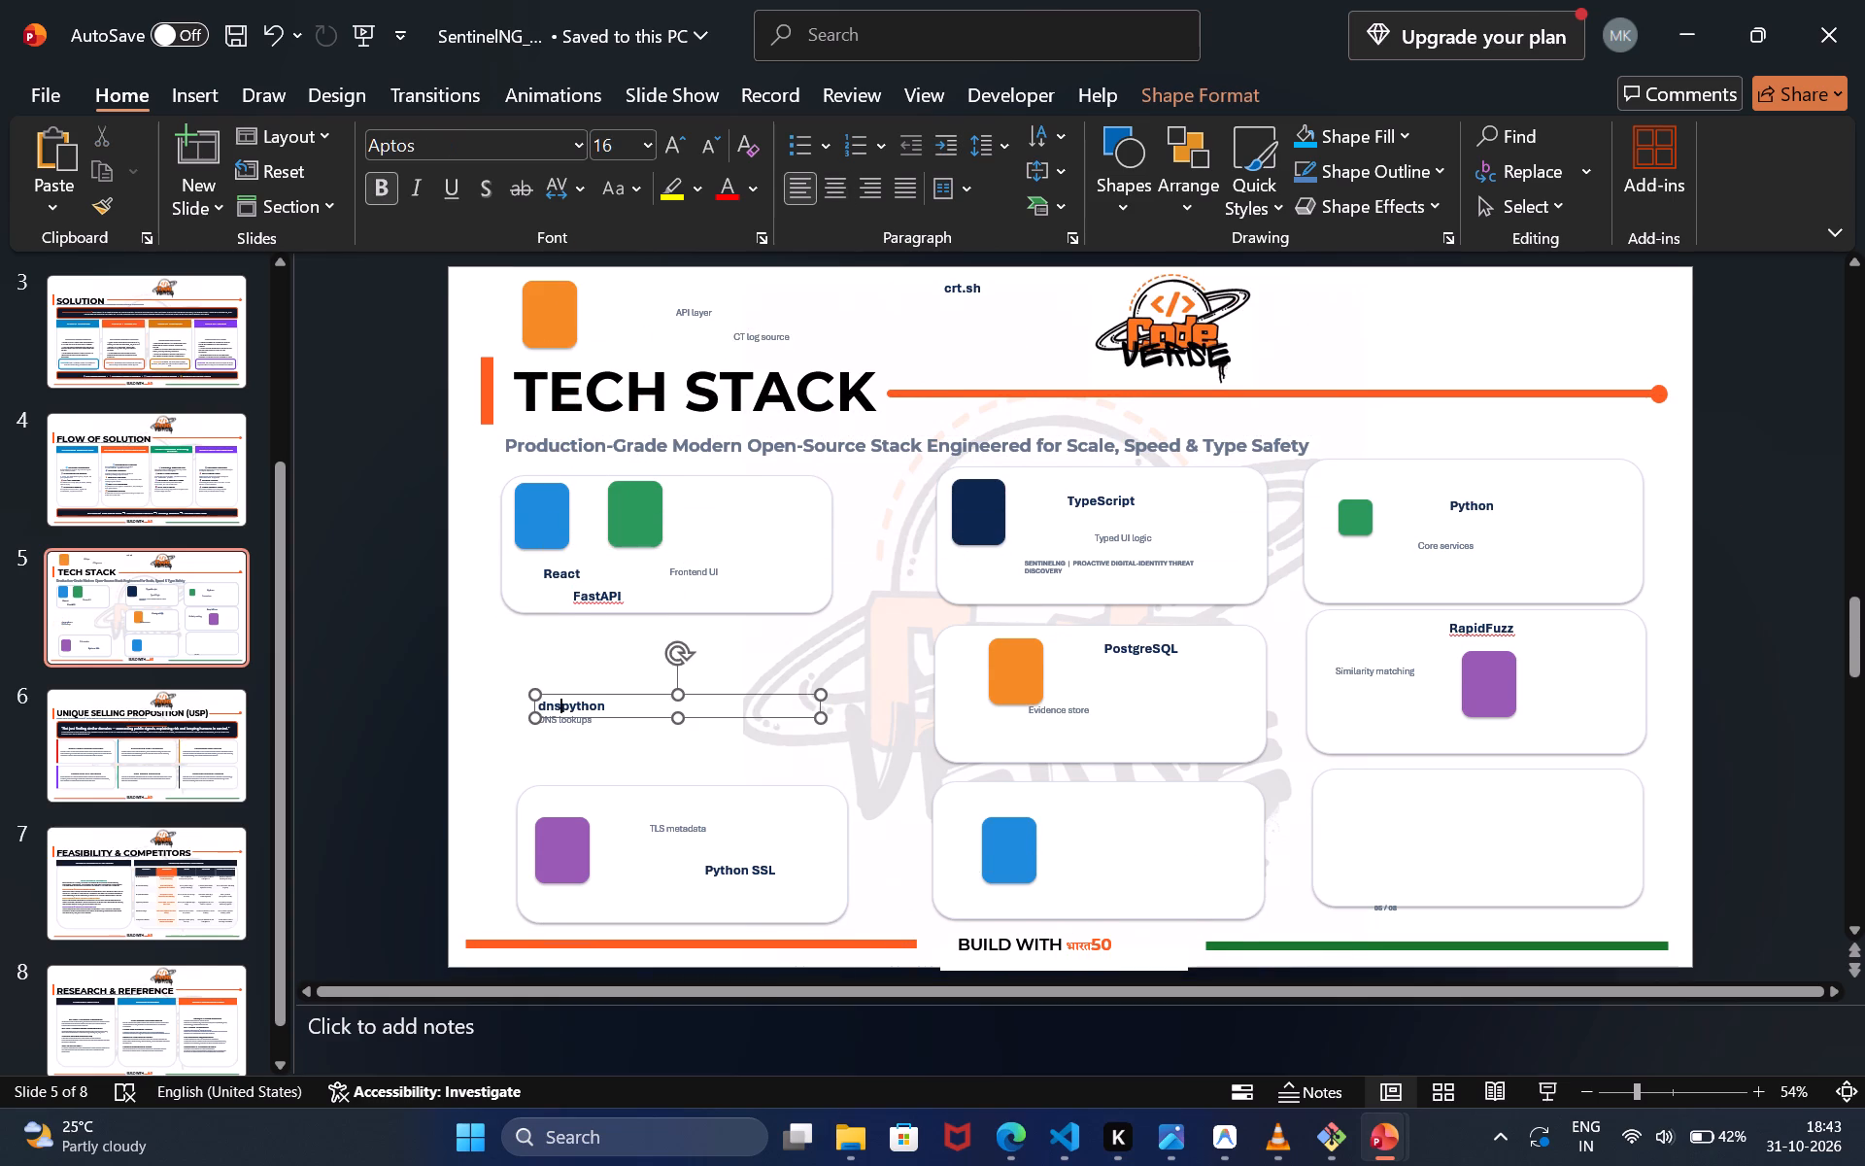
{"action": "left_click_drag", "start_coordinate": [590, 699], "coordinate": [607, 682]}
{"action": "left_click", "coordinate": [625, 694]}
{"action": "left_click_drag", "start_coordinate": [625, 694], "coordinate": [923, 303]}
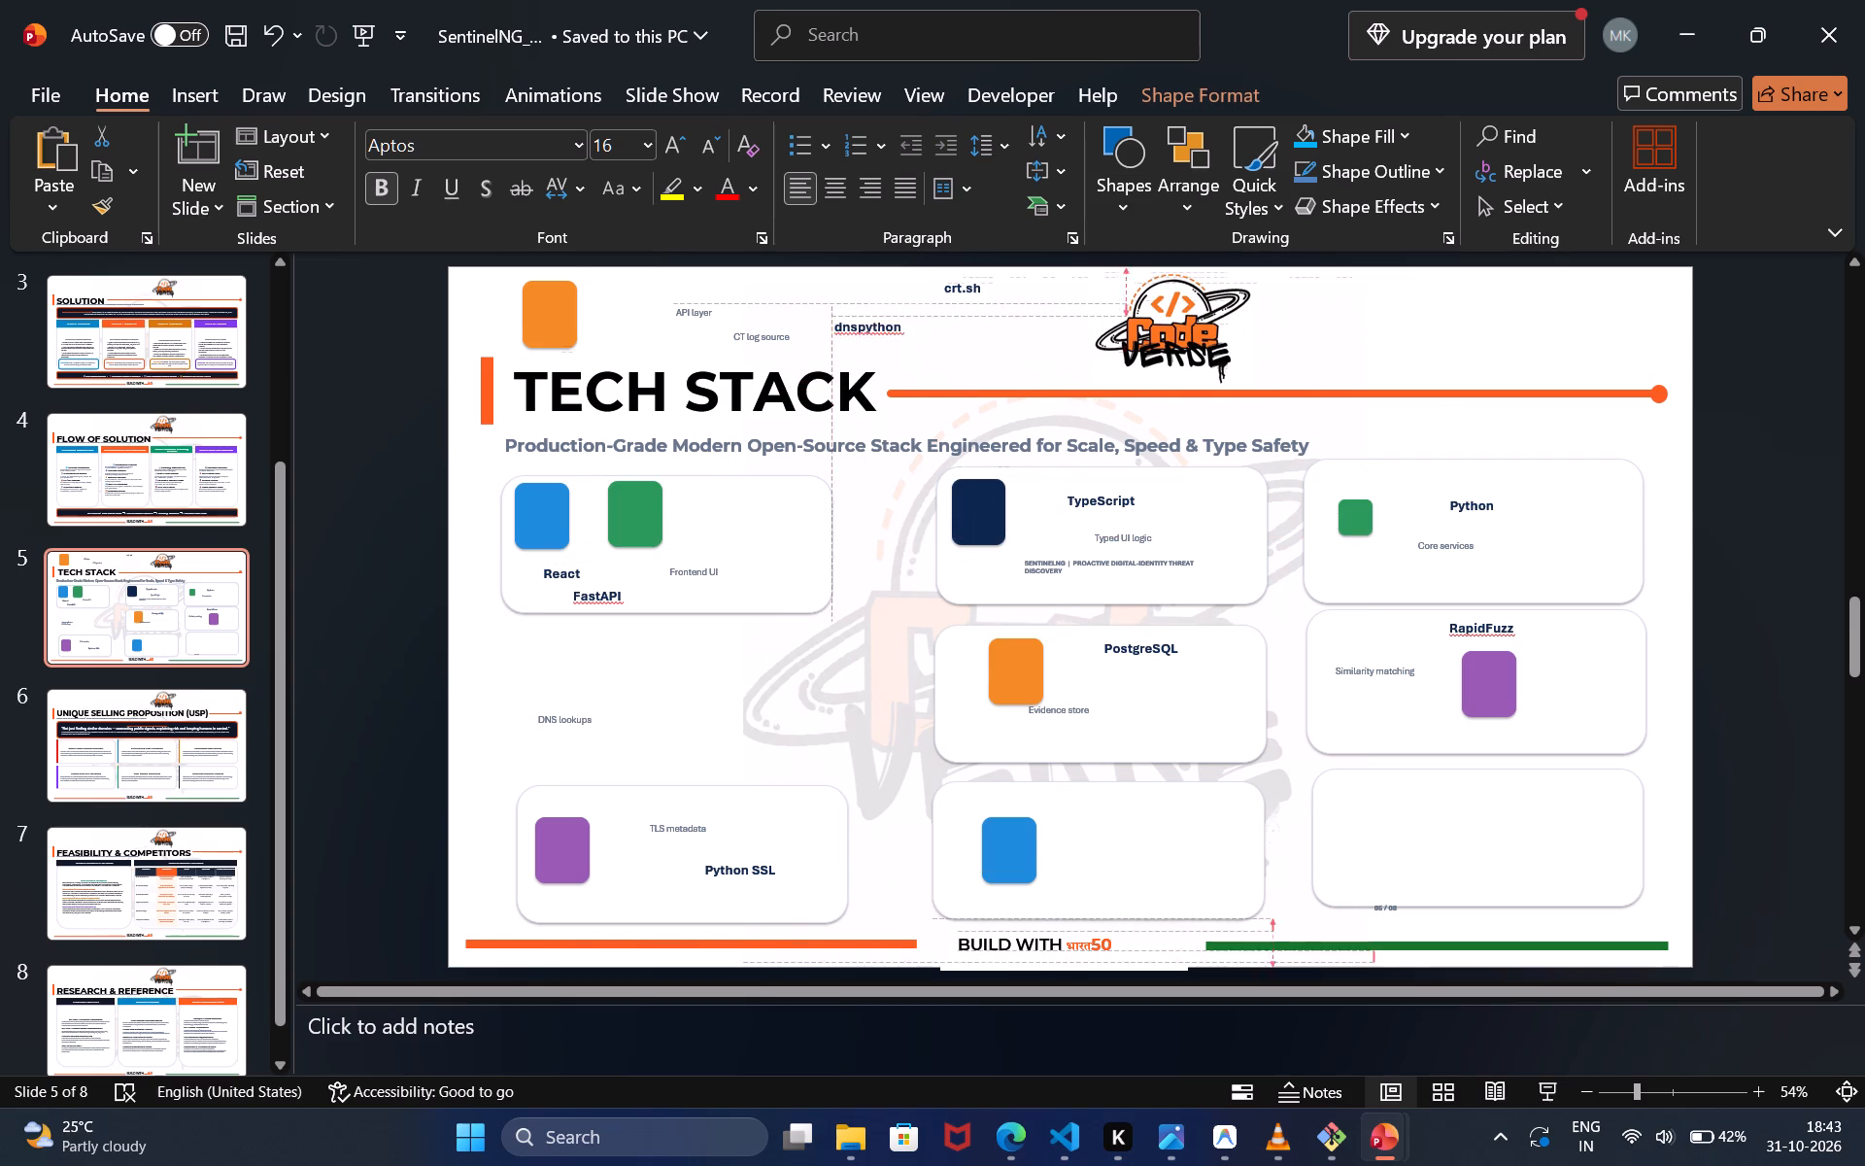
{"action": "left_click_drag", "start_coordinate": [923, 303], "coordinate": [915, 305]}
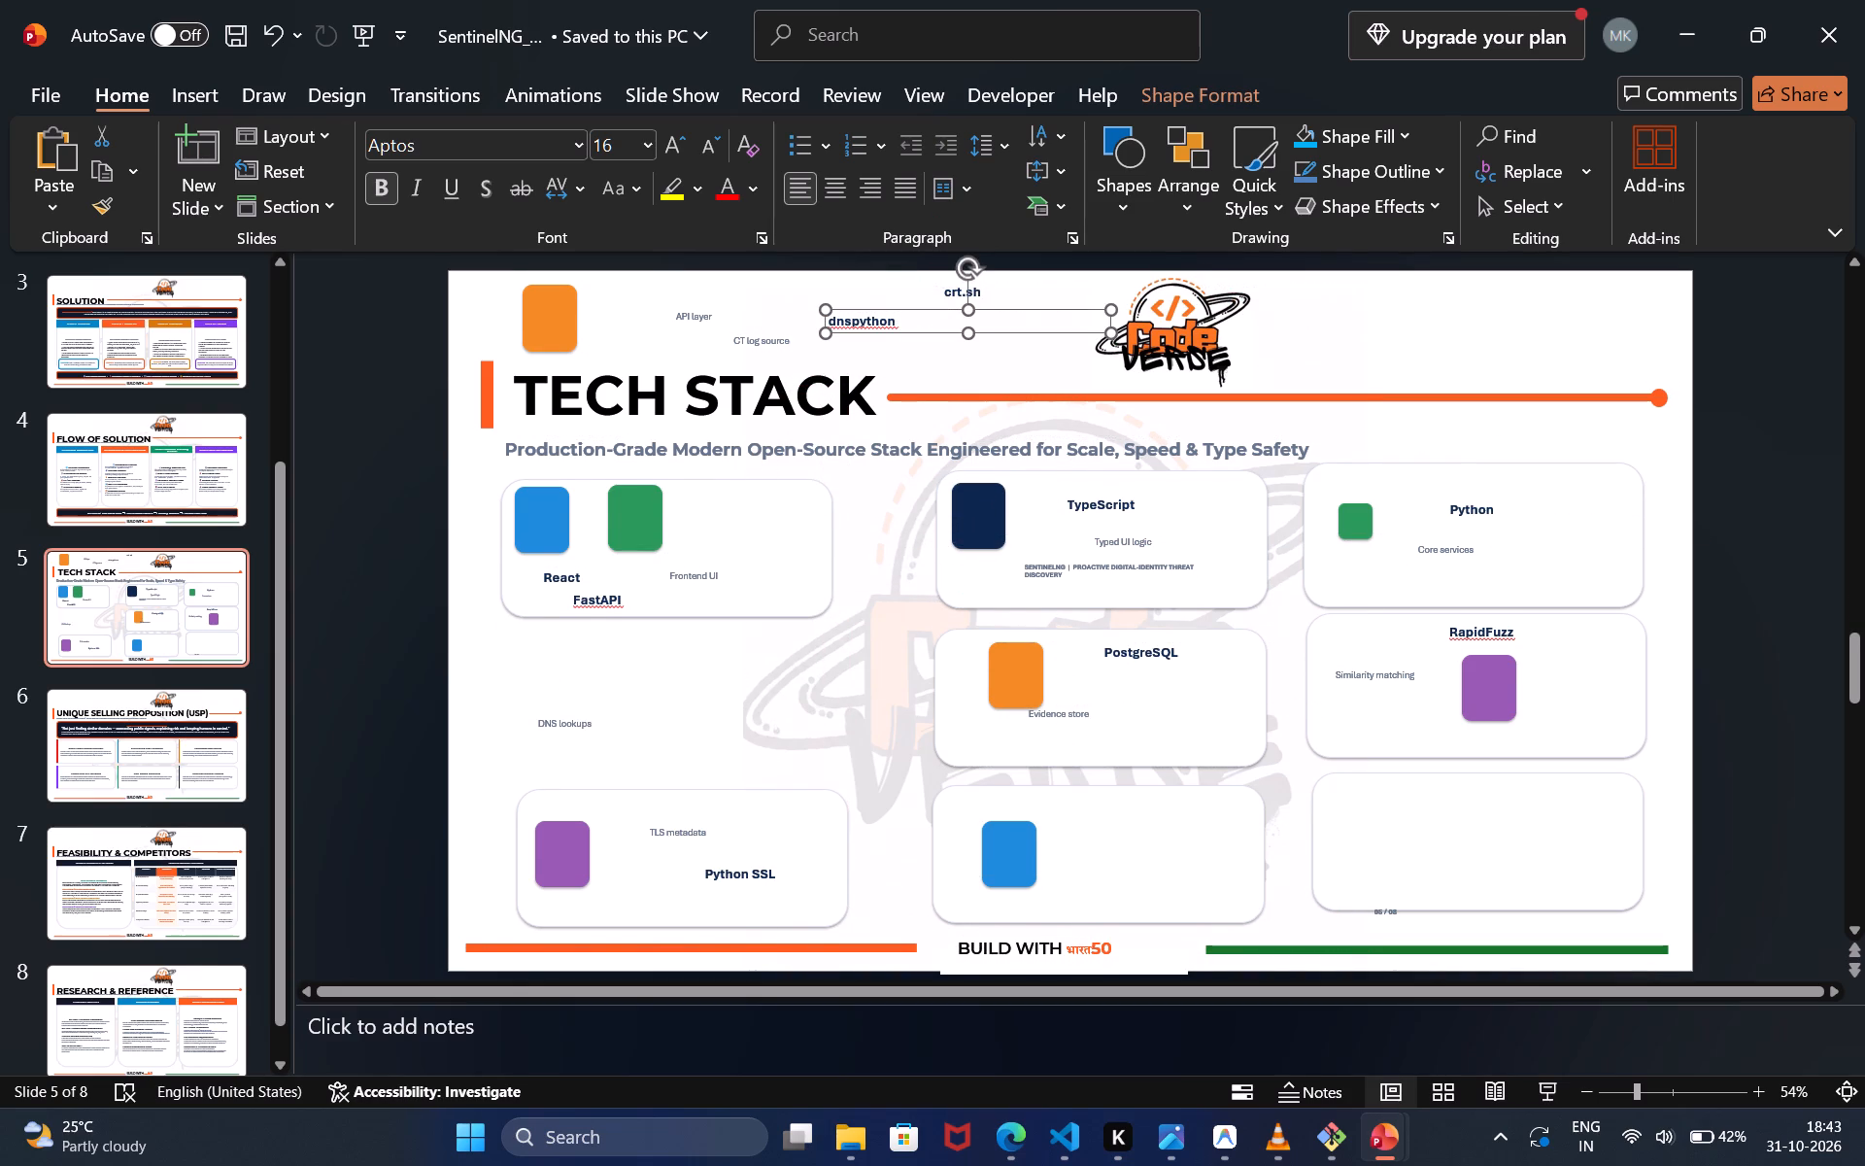
Duplicate the bottom card of the middle column.
{"action": "left_click", "coordinate": [1136, 847]}
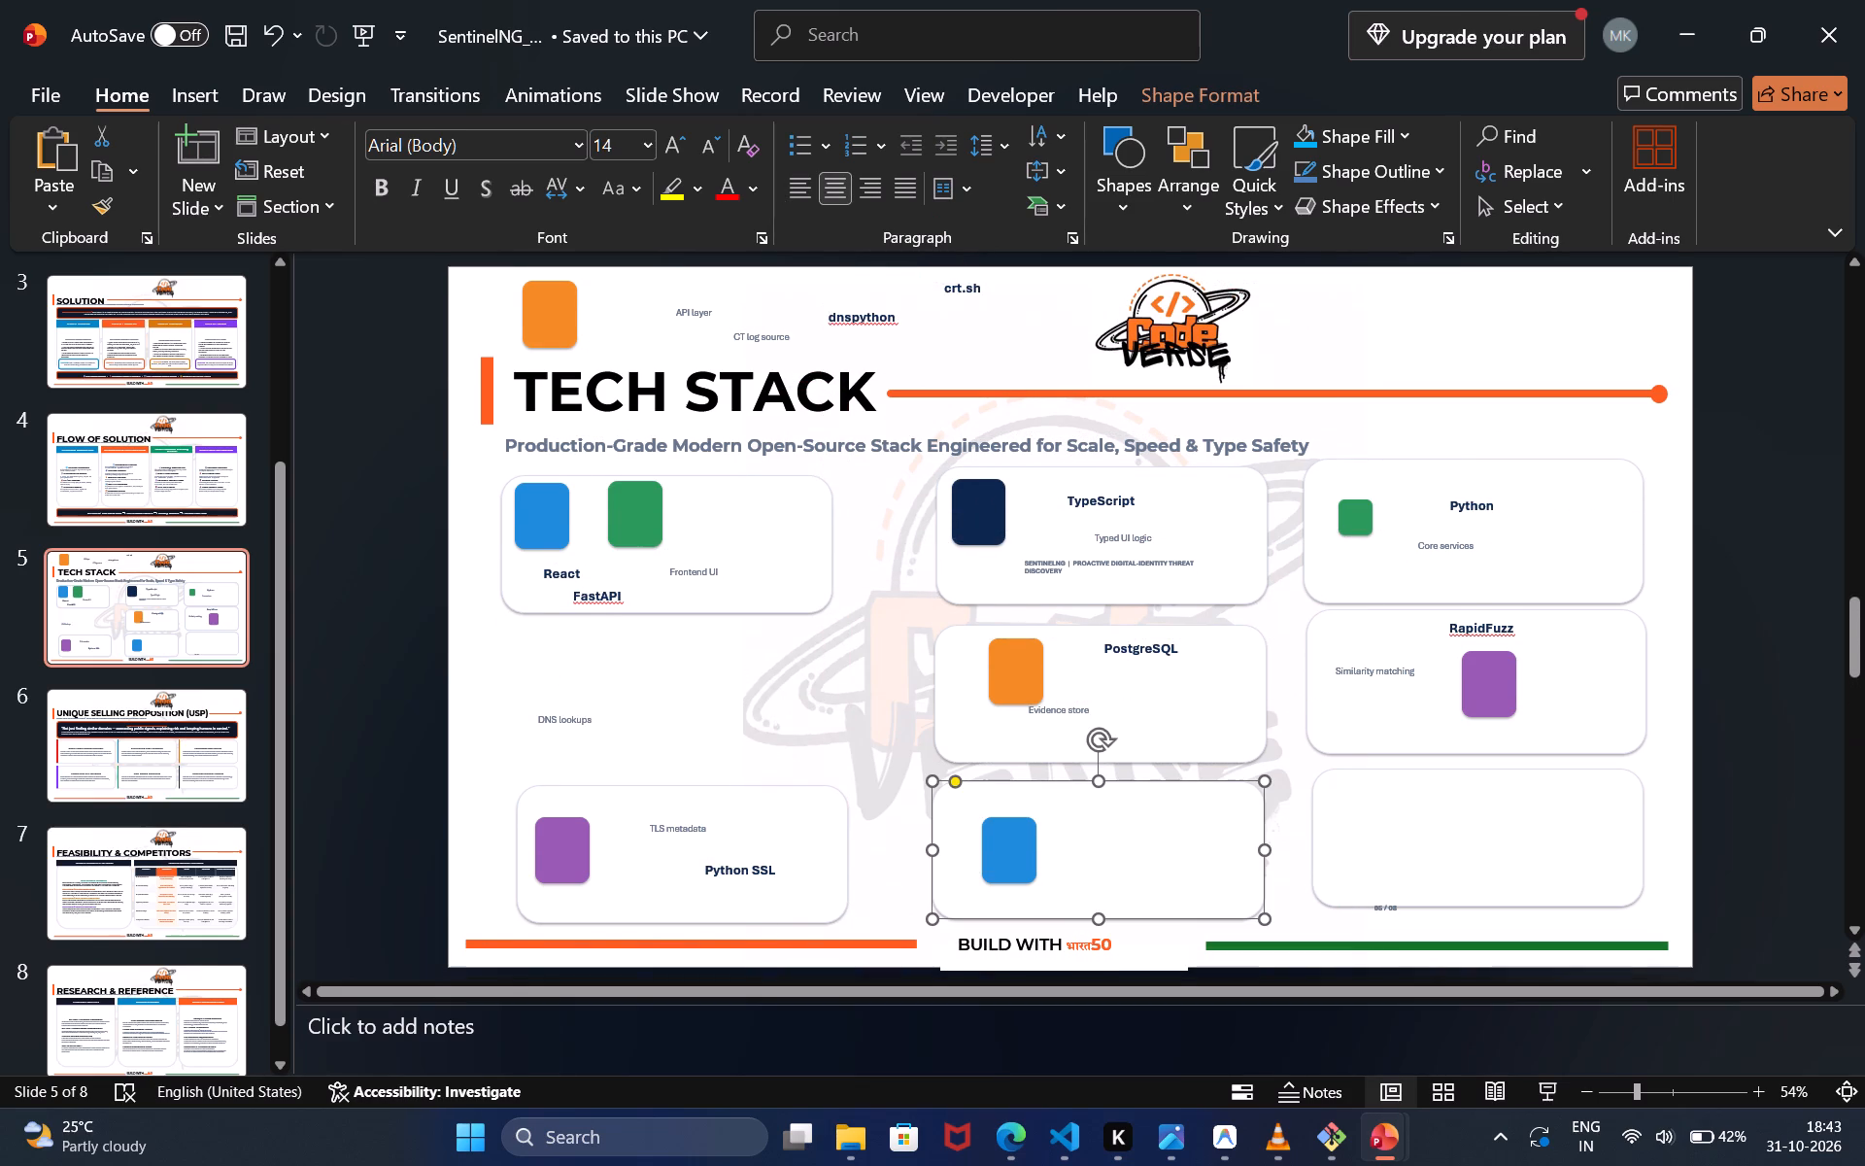
{"action": "key", "text": "ctrl+c"}
{"action": "key", "text": "ctrl+v"}
{"action": "left_click", "coordinate": [1136, 847]}
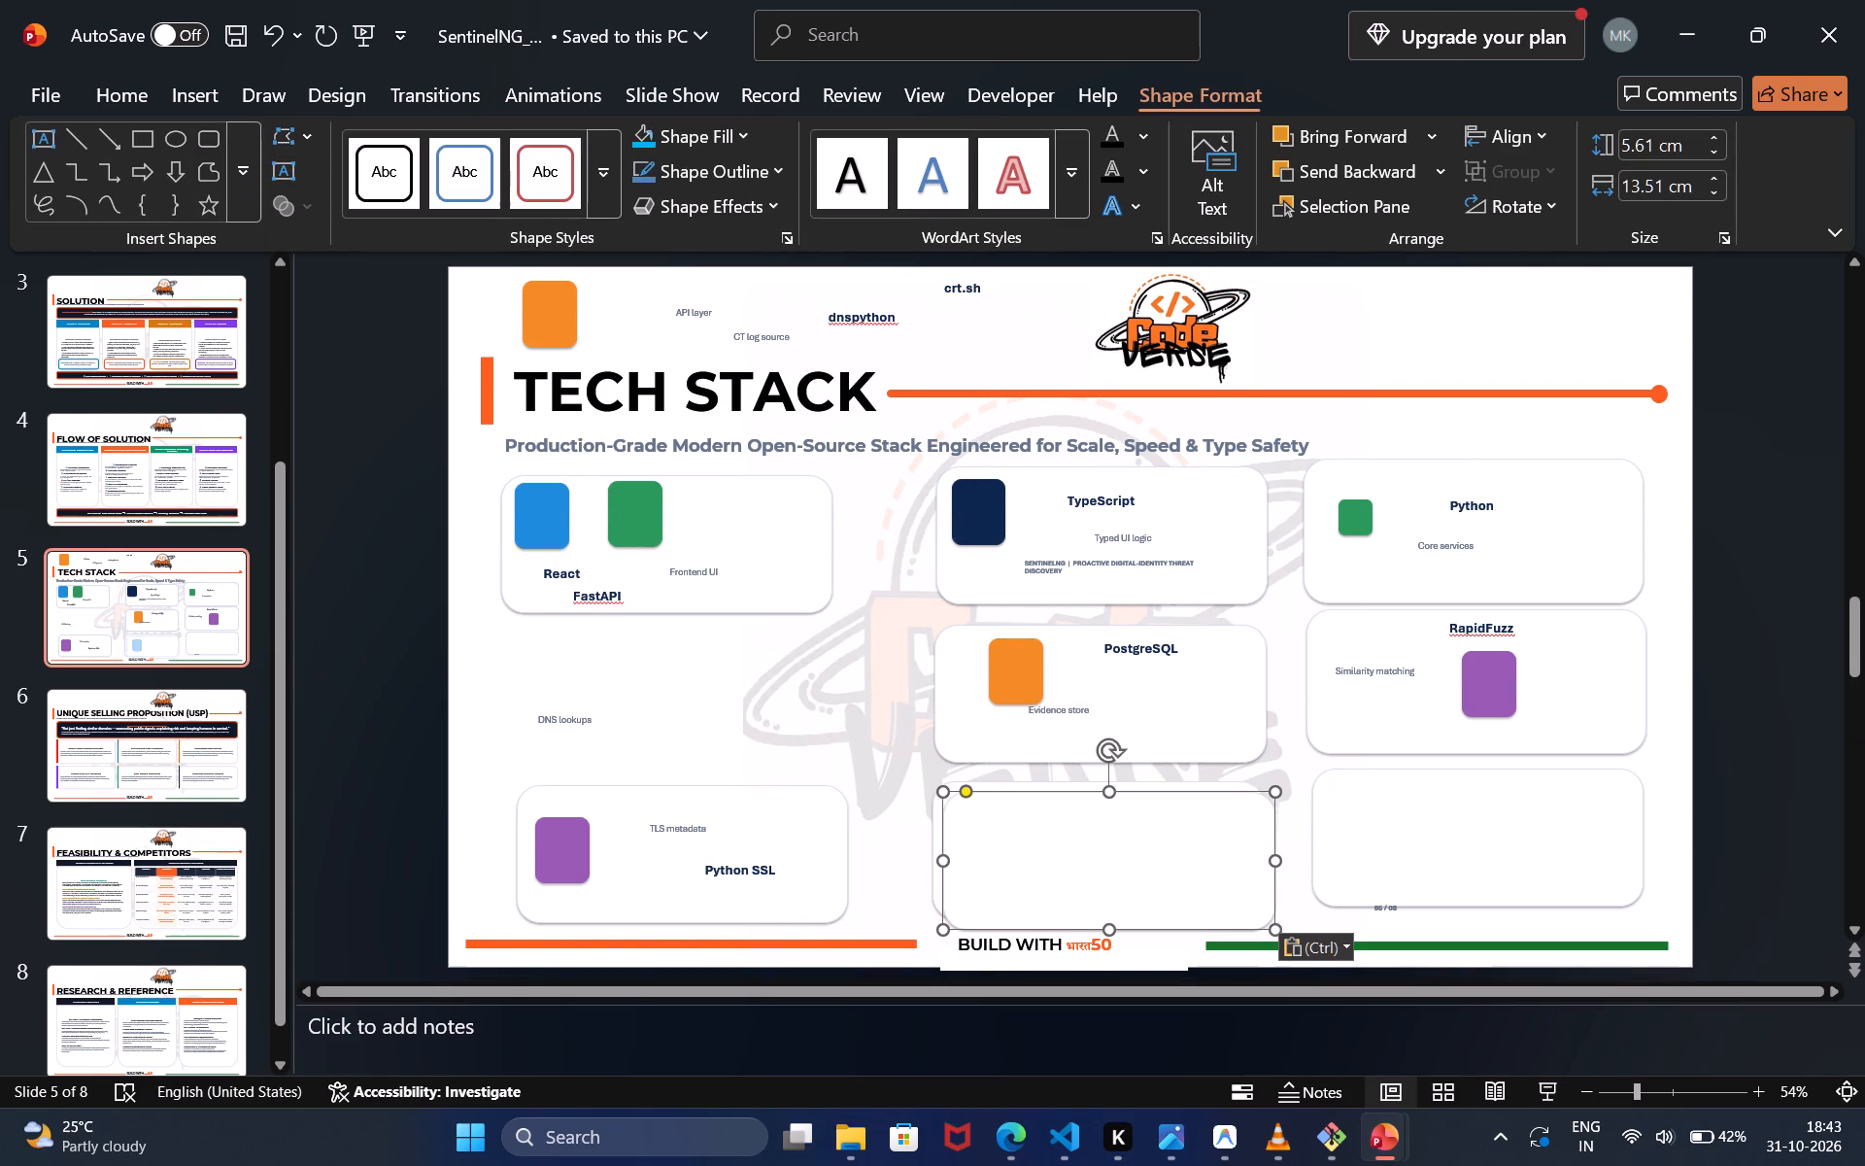
{"action": "left_click_drag", "start_coordinate": [1136, 847], "coordinate": [730, 700]}
Move the DNS lookups caption out of the left column to just after the TECH STACK heading, on the orange line.
{"action": "left_click", "coordinate": [573, 716]}
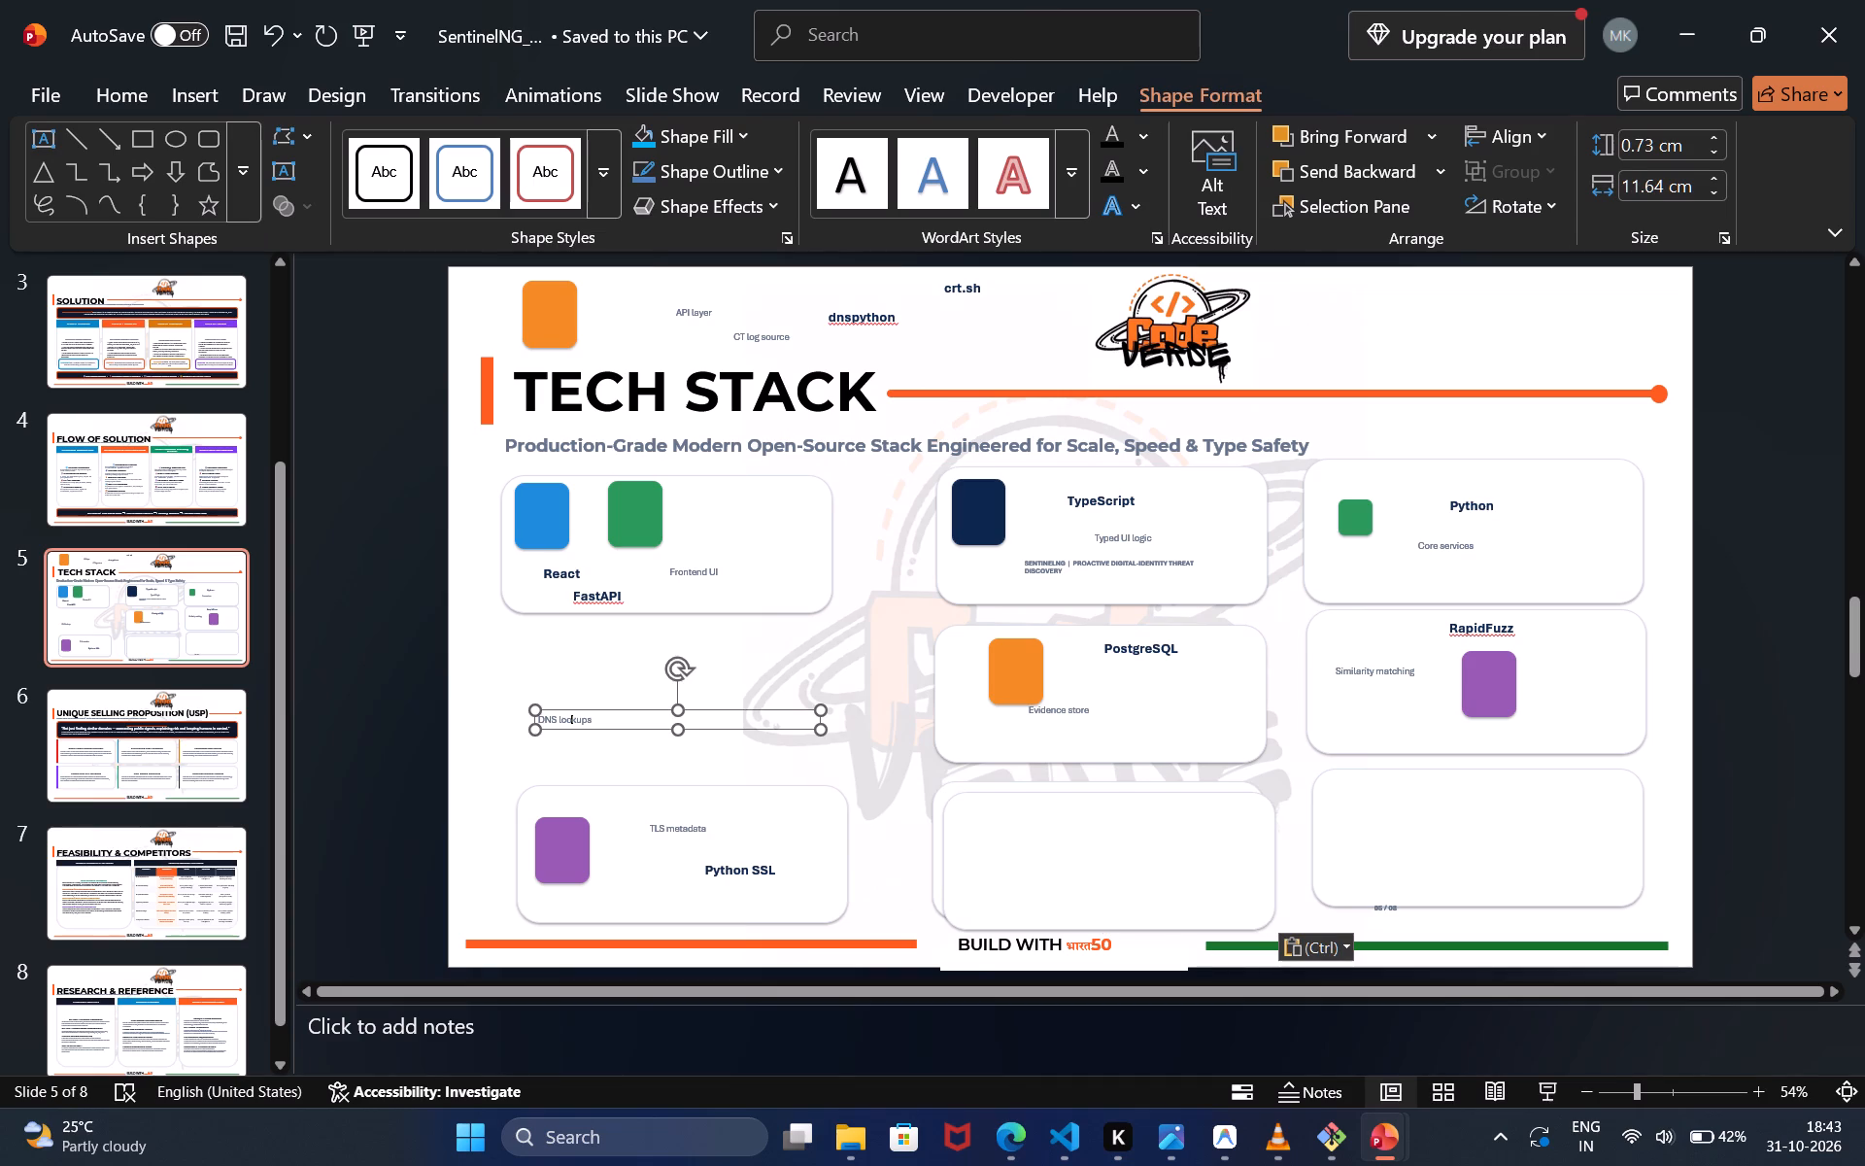
{"action": "left_click_drag", "start_coordinate": [595, 711], "coordinate": [1084, 716]}
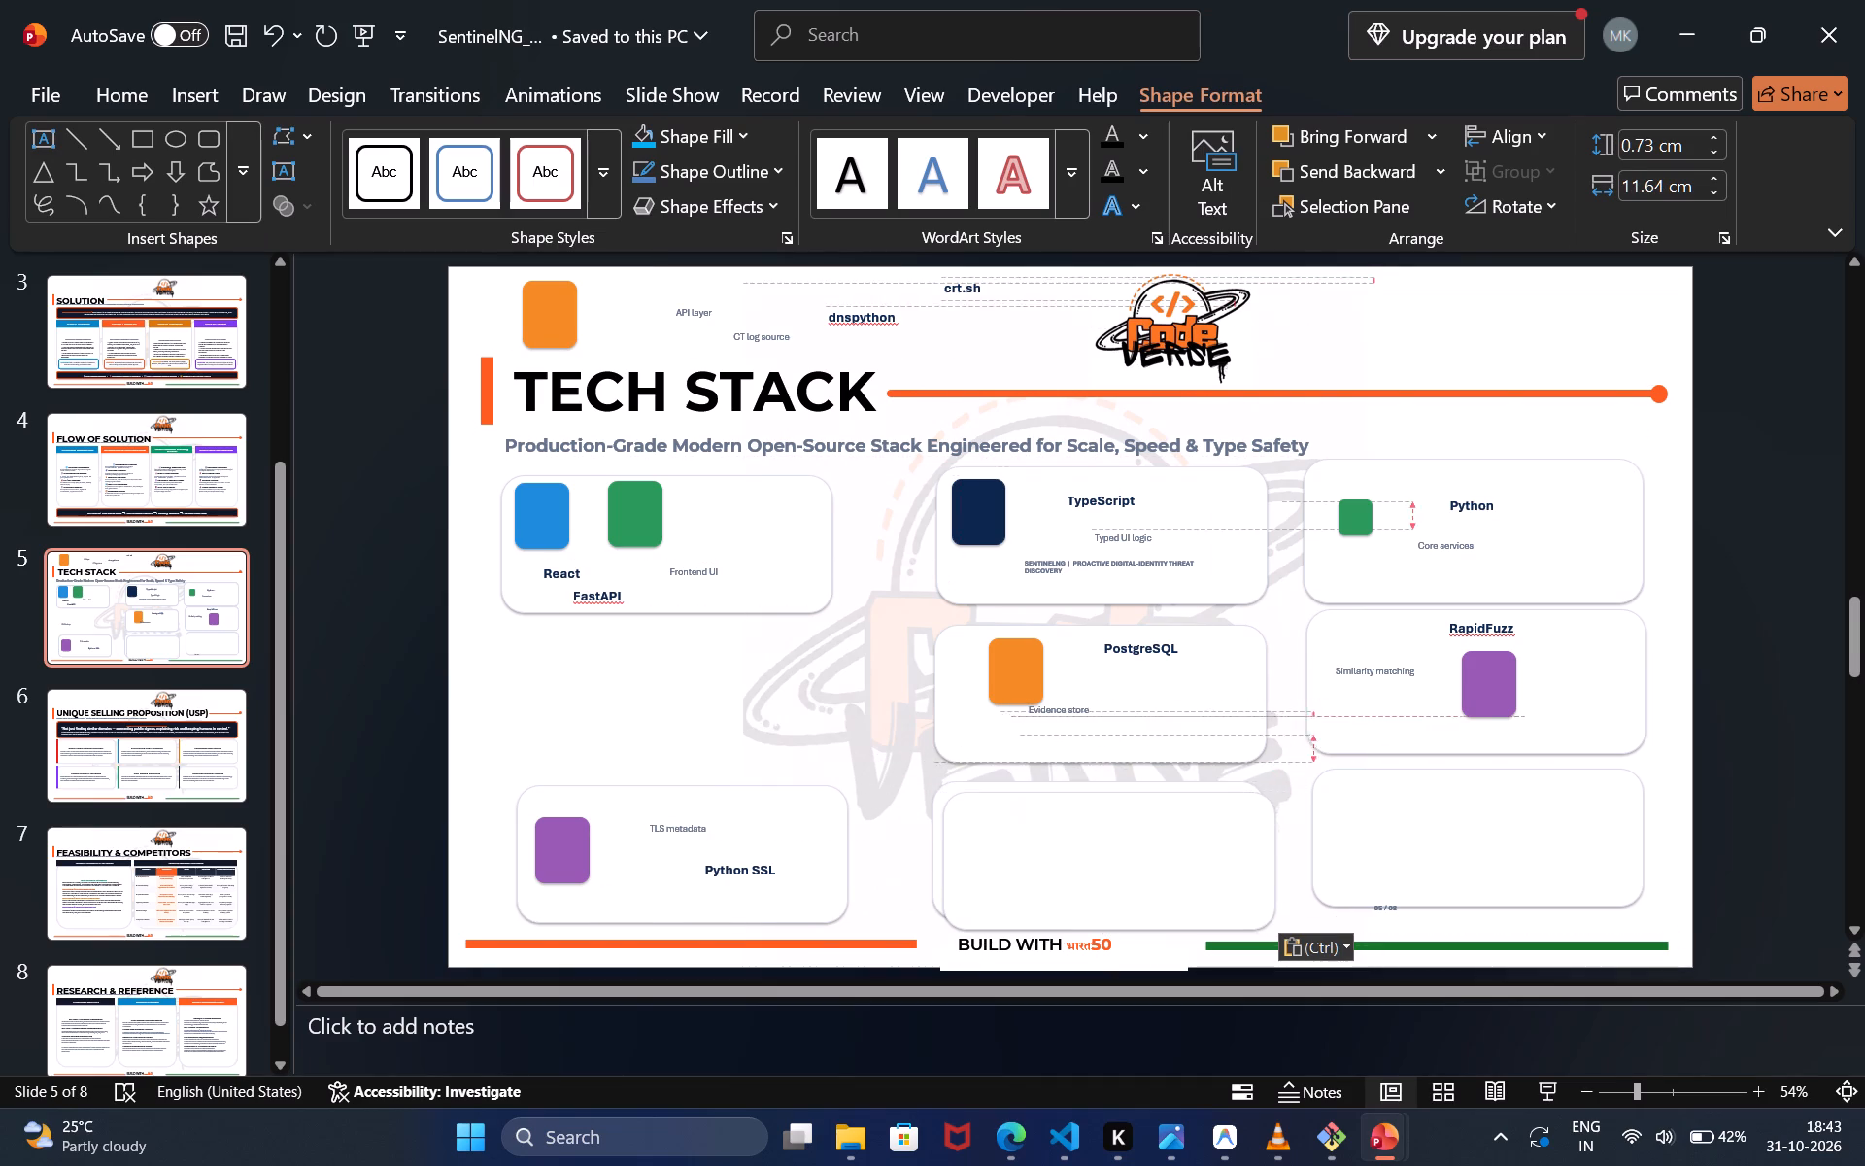
{"action": "left_click_drag", "start_coordinate": [1084, 716], "coordinate": [965, 376]}
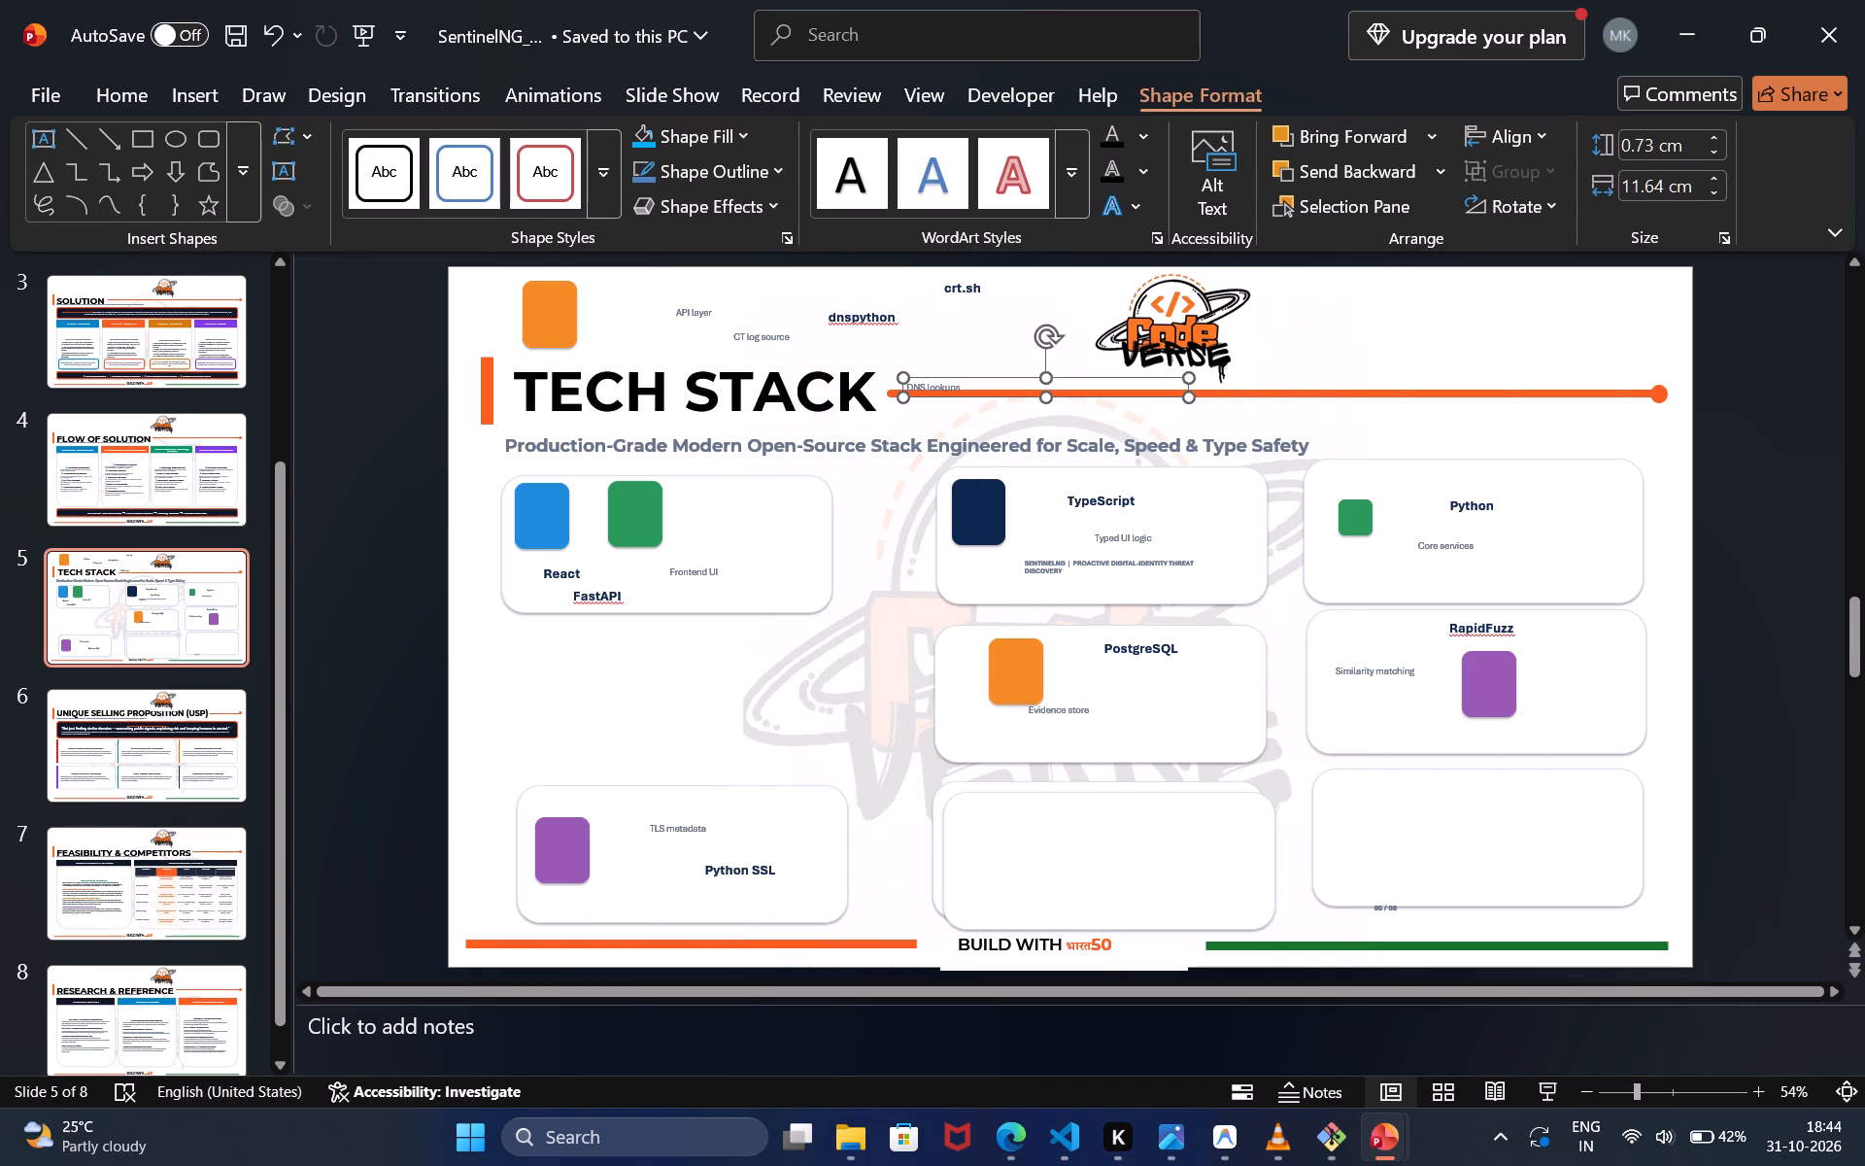
Place the duplicated card in the left column's middle gap, between its top and bottom cards.
{"action": "left_click", "coordinate": [1080, 803]}
{"action": "left_click_drag", "start_coordinate": [1080, 803], "coordinate": [1052, 874]}
{"action": "left_click_drag", "start_coordinate": [1052, 874], "coordinate": [620, 717]}
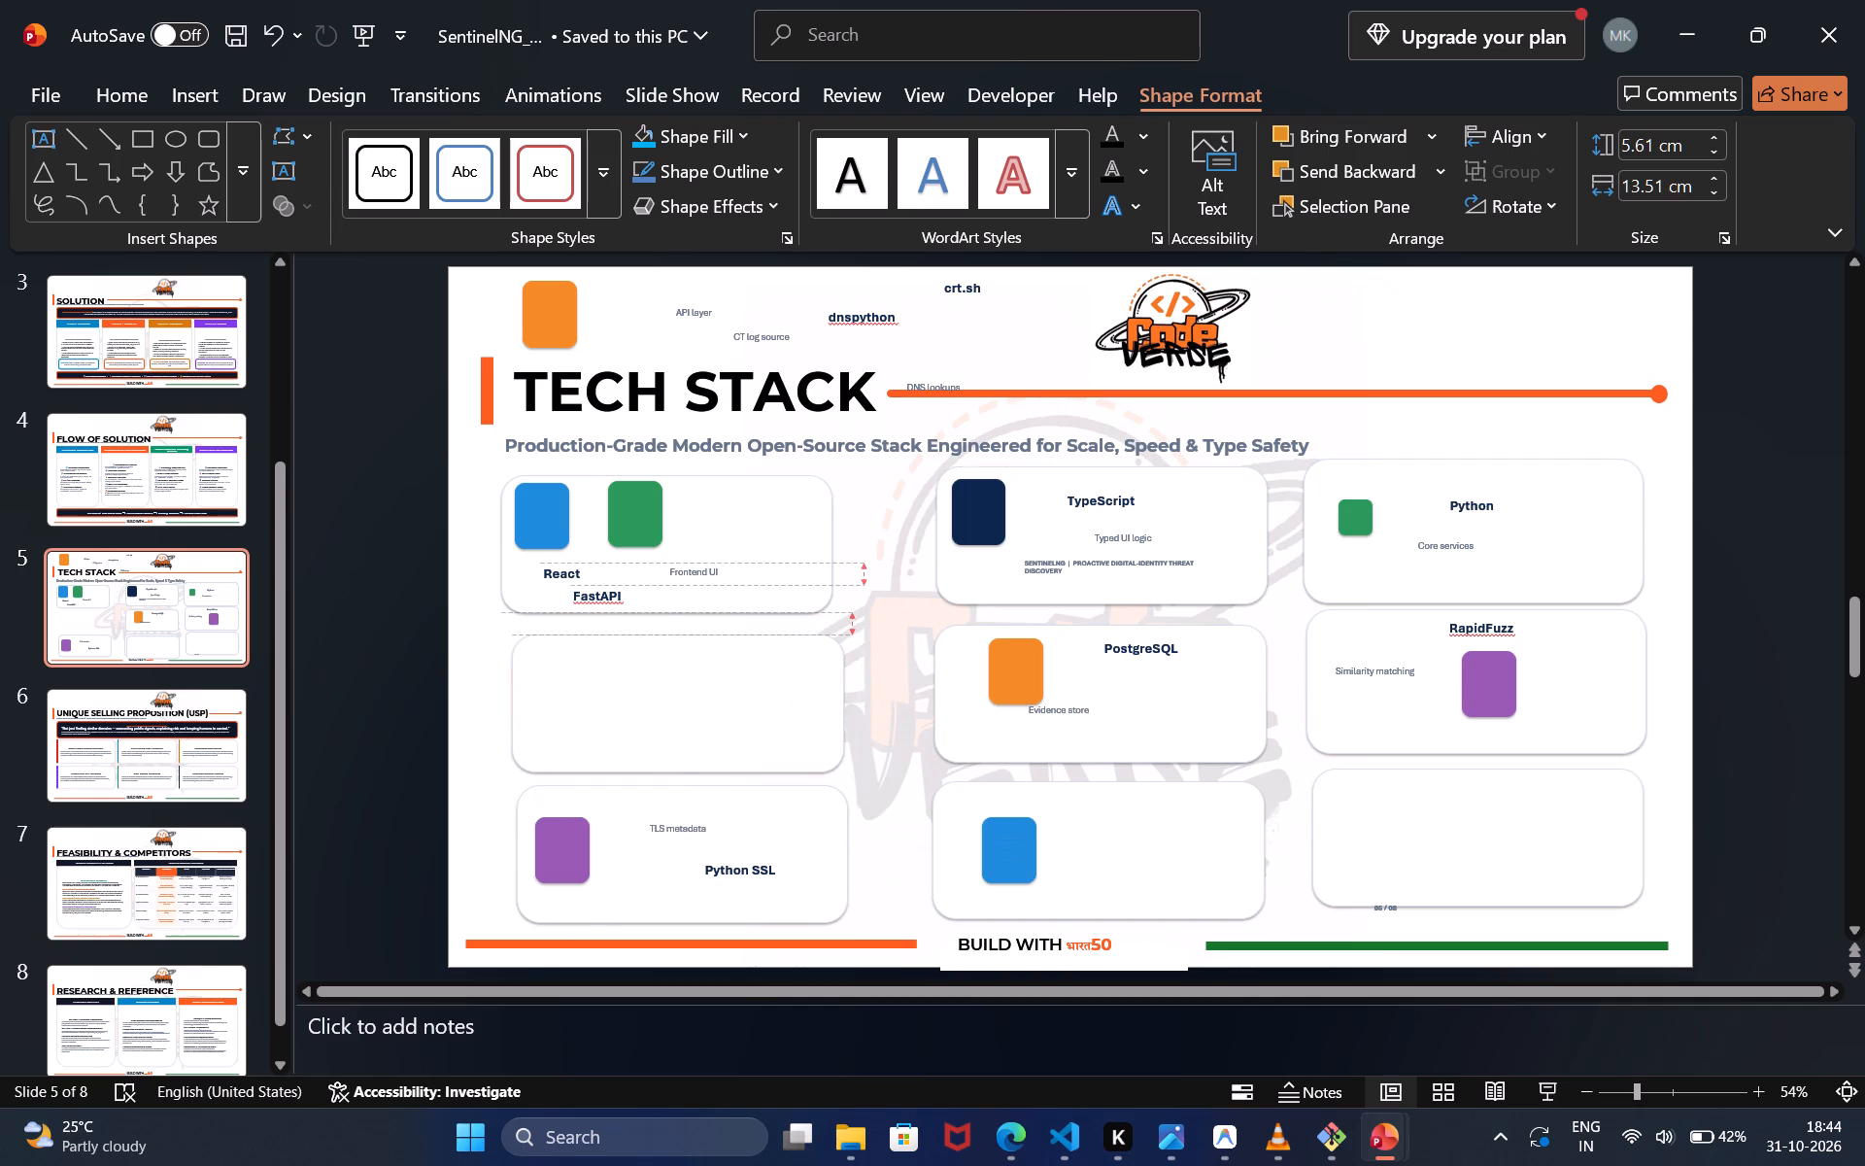
{"action": "left_click_drag", "start_coordinate": [620, 717], "coordinate": [618, 718]}
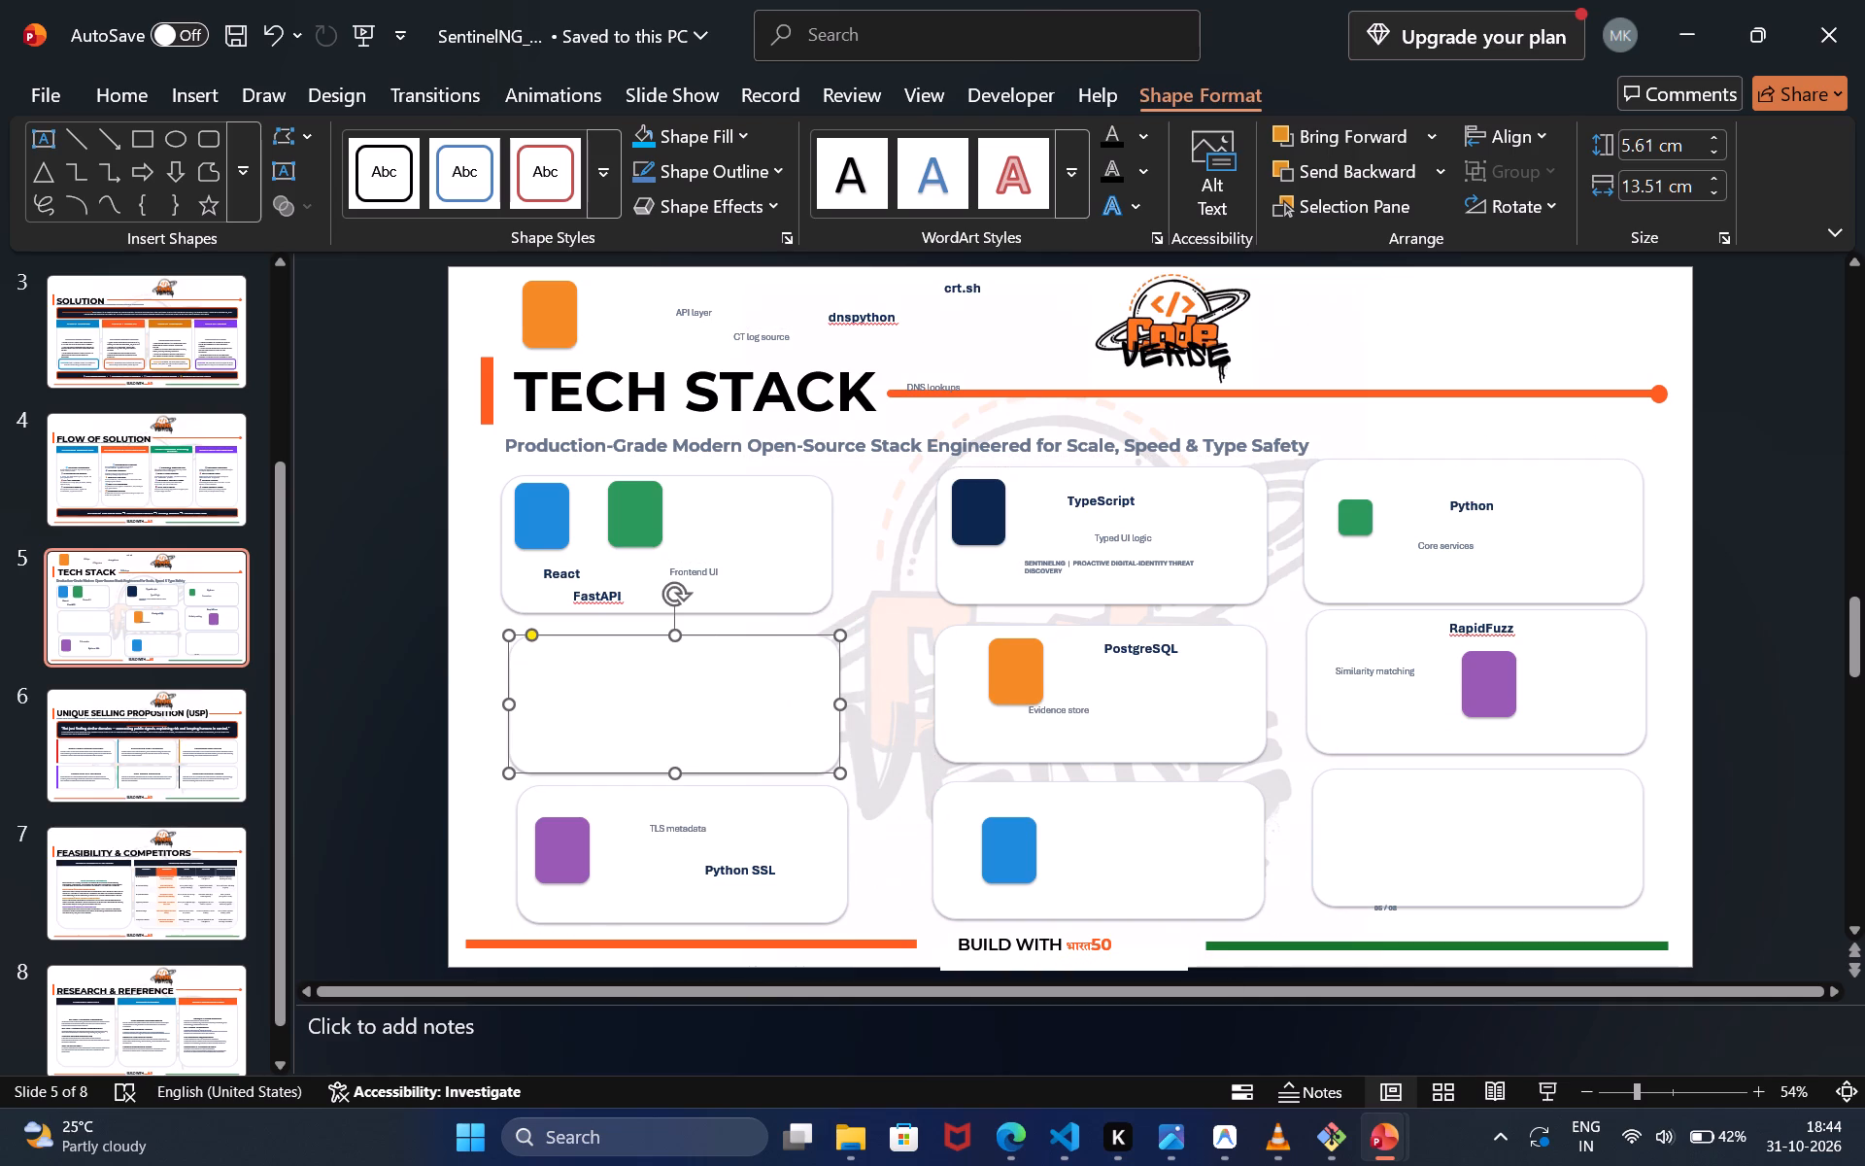
Delete the React title, the FastAPI title and the Frontend UI caption from the left column's top card.
{"action": "left_click", "coordinate": [569, 575]}
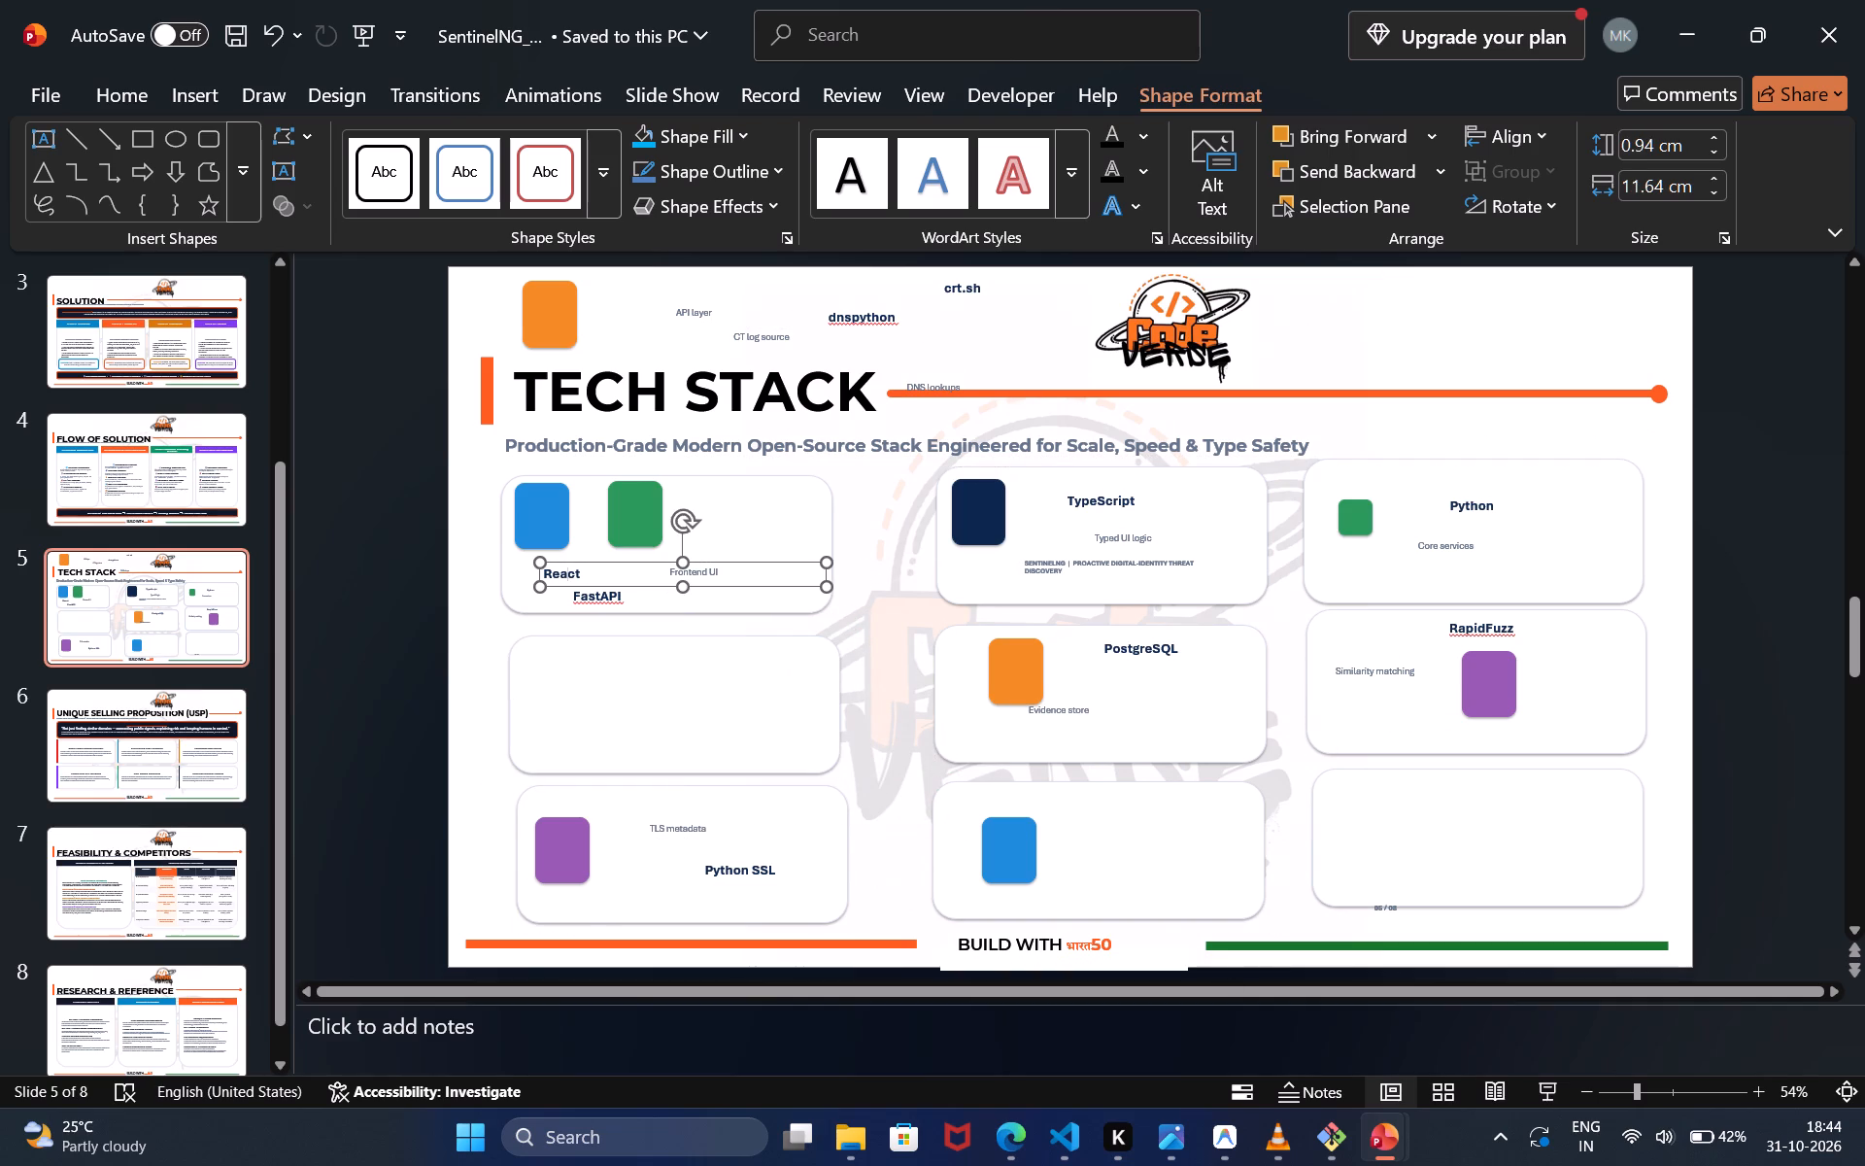
{"action": "key", "text": "Delete"}
{"action": "left_click", "coordinate": [621, 560]}
{"action": "key", "text": "Delete"}
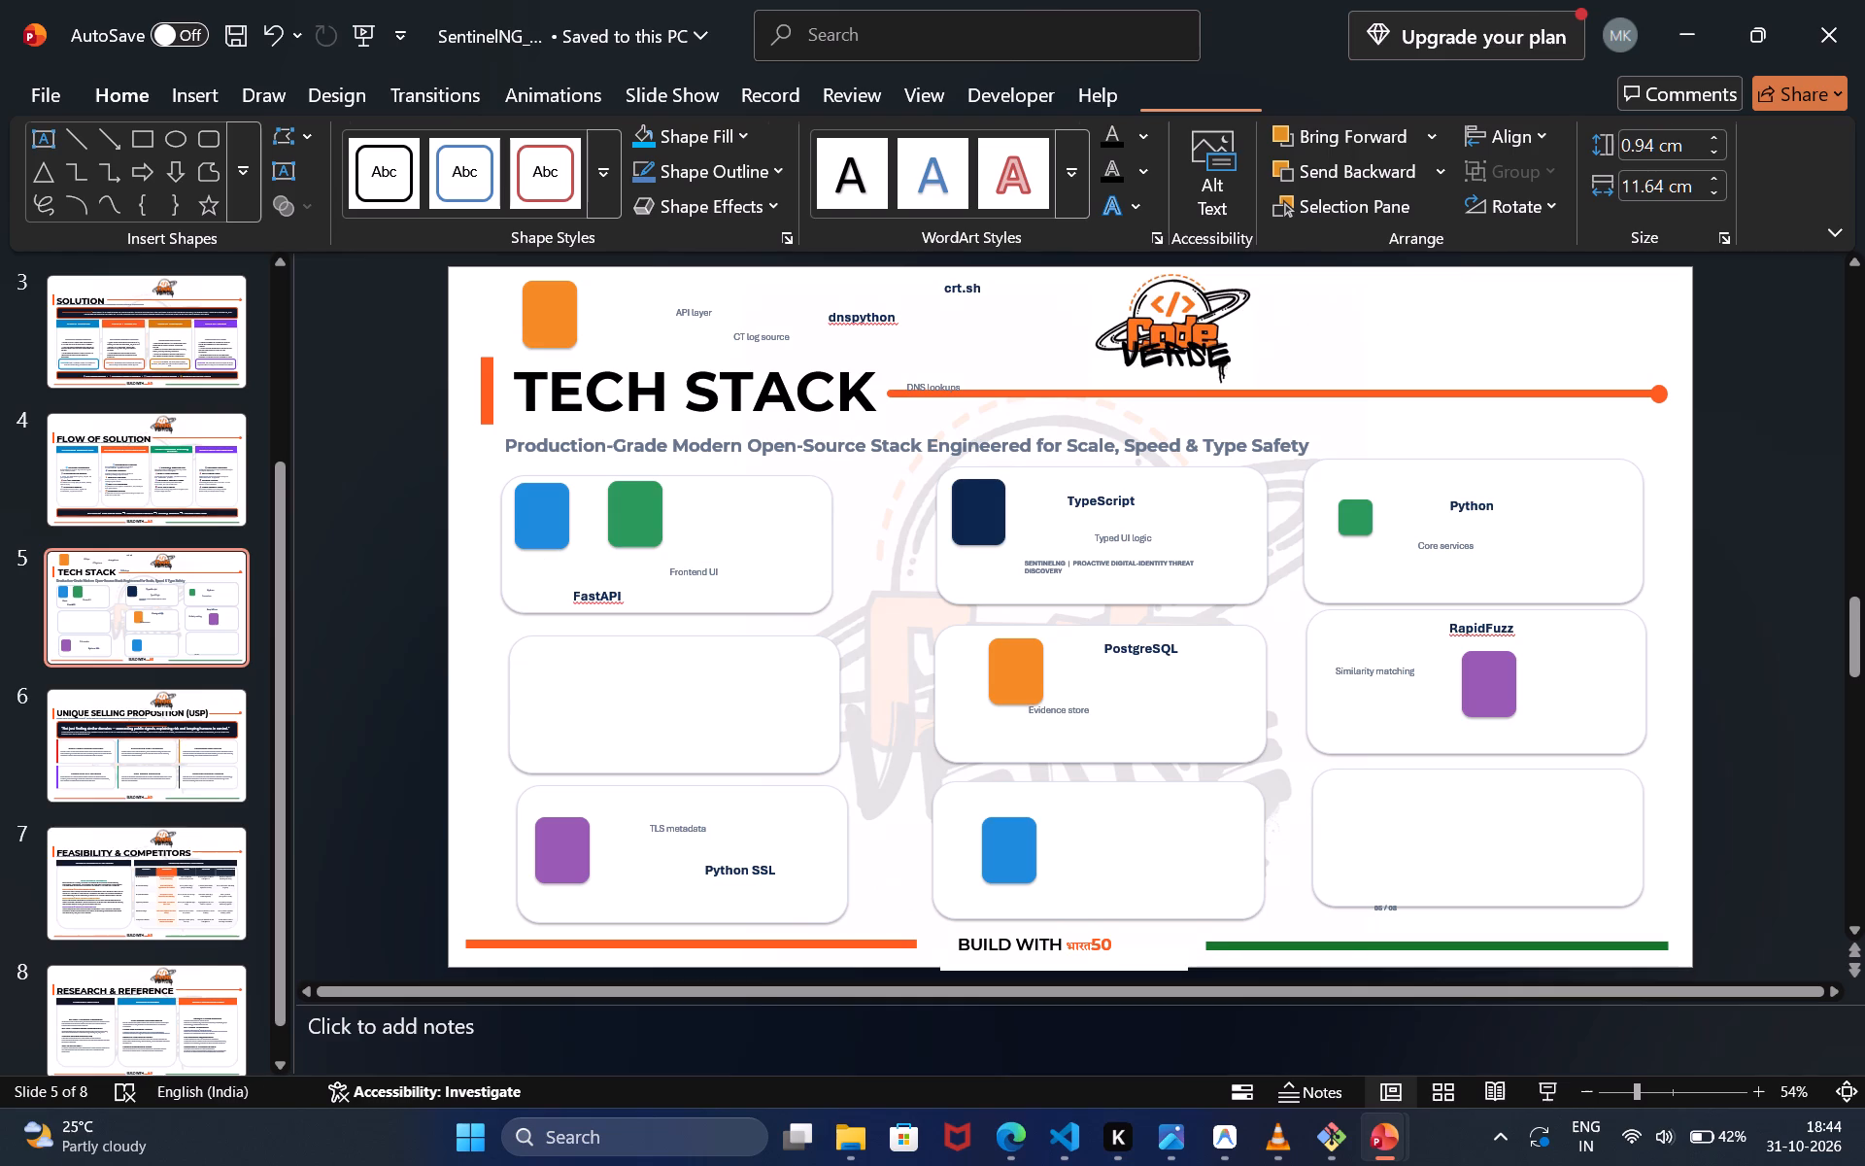
{"action": "left_click", "coordinate": [614, 600]}
{"action": "key", "text": "Delete"}
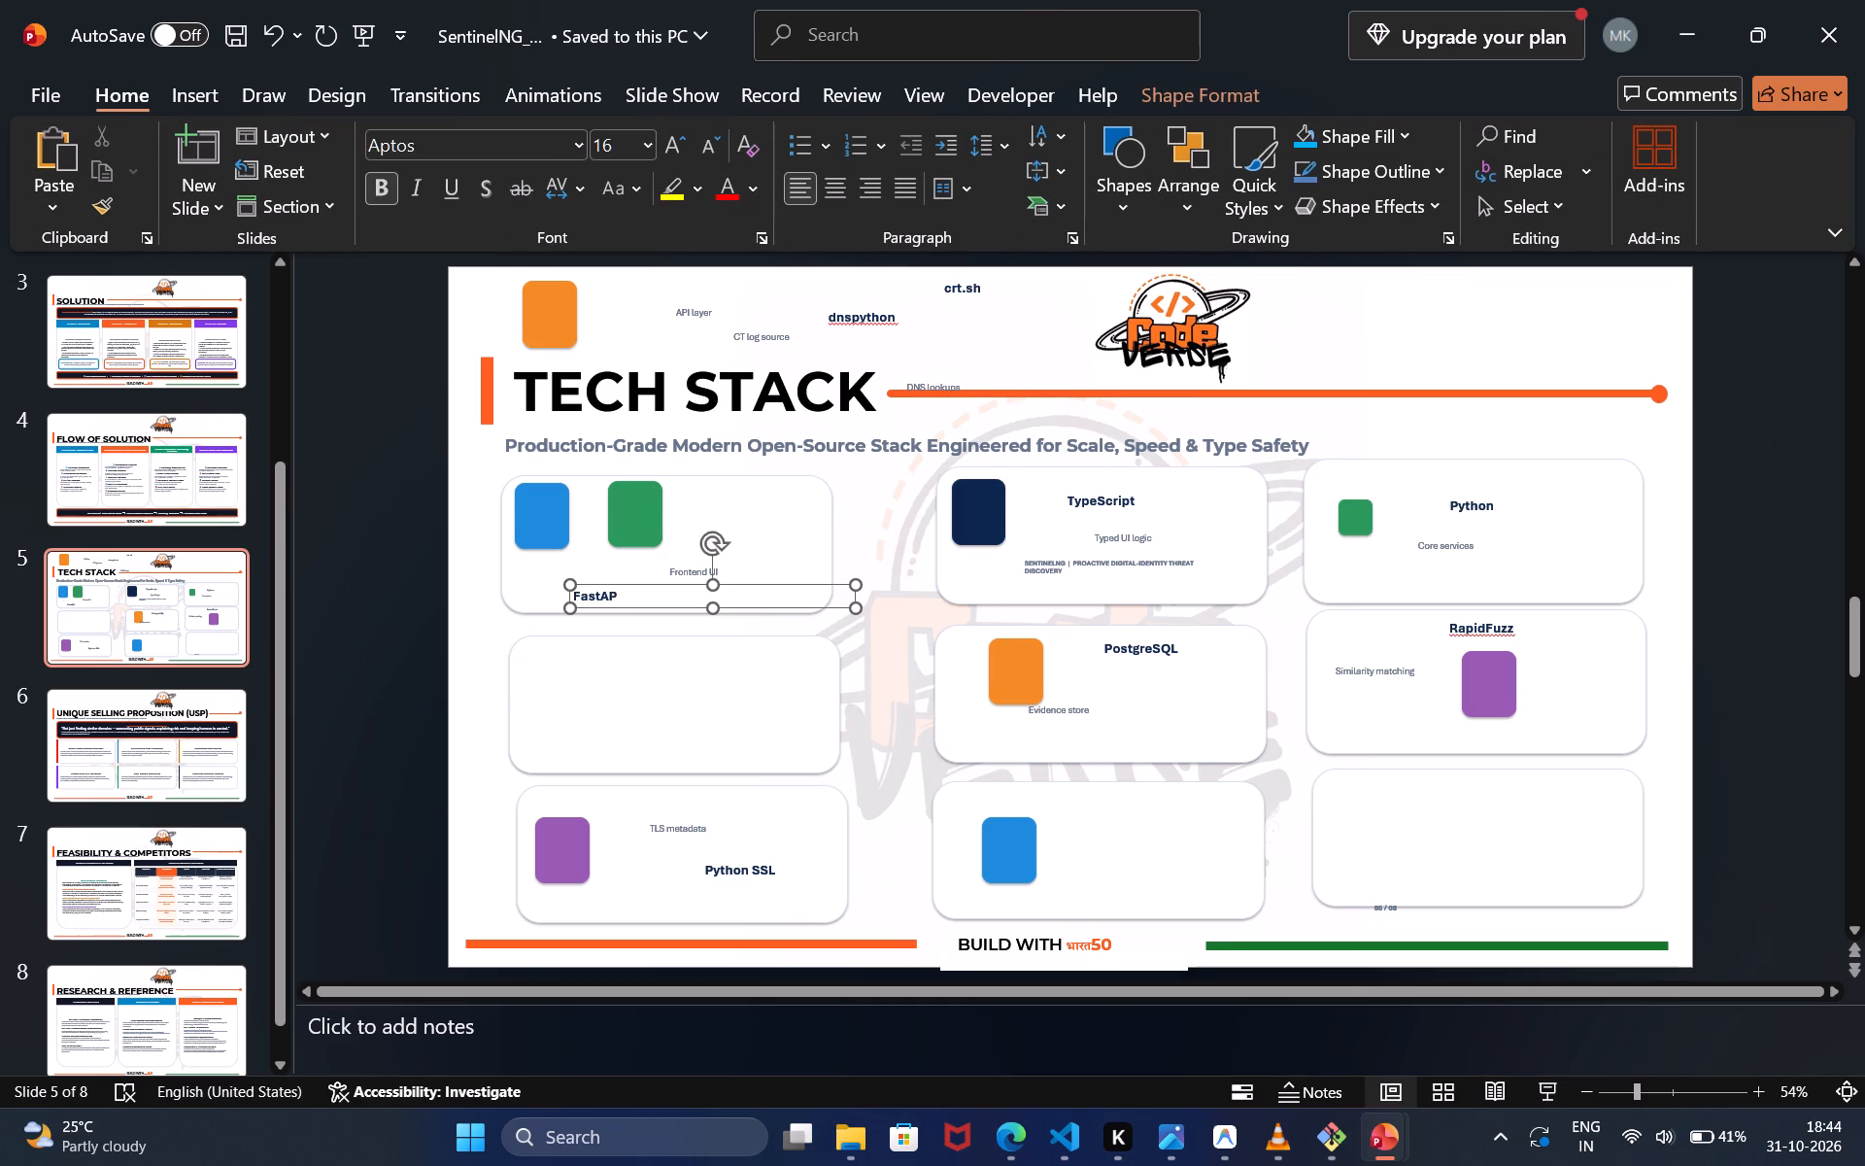
{"action": "left_click", "coordinate": [651, 578]}
{"action": "left_click", "coordinate": [611, 594]}
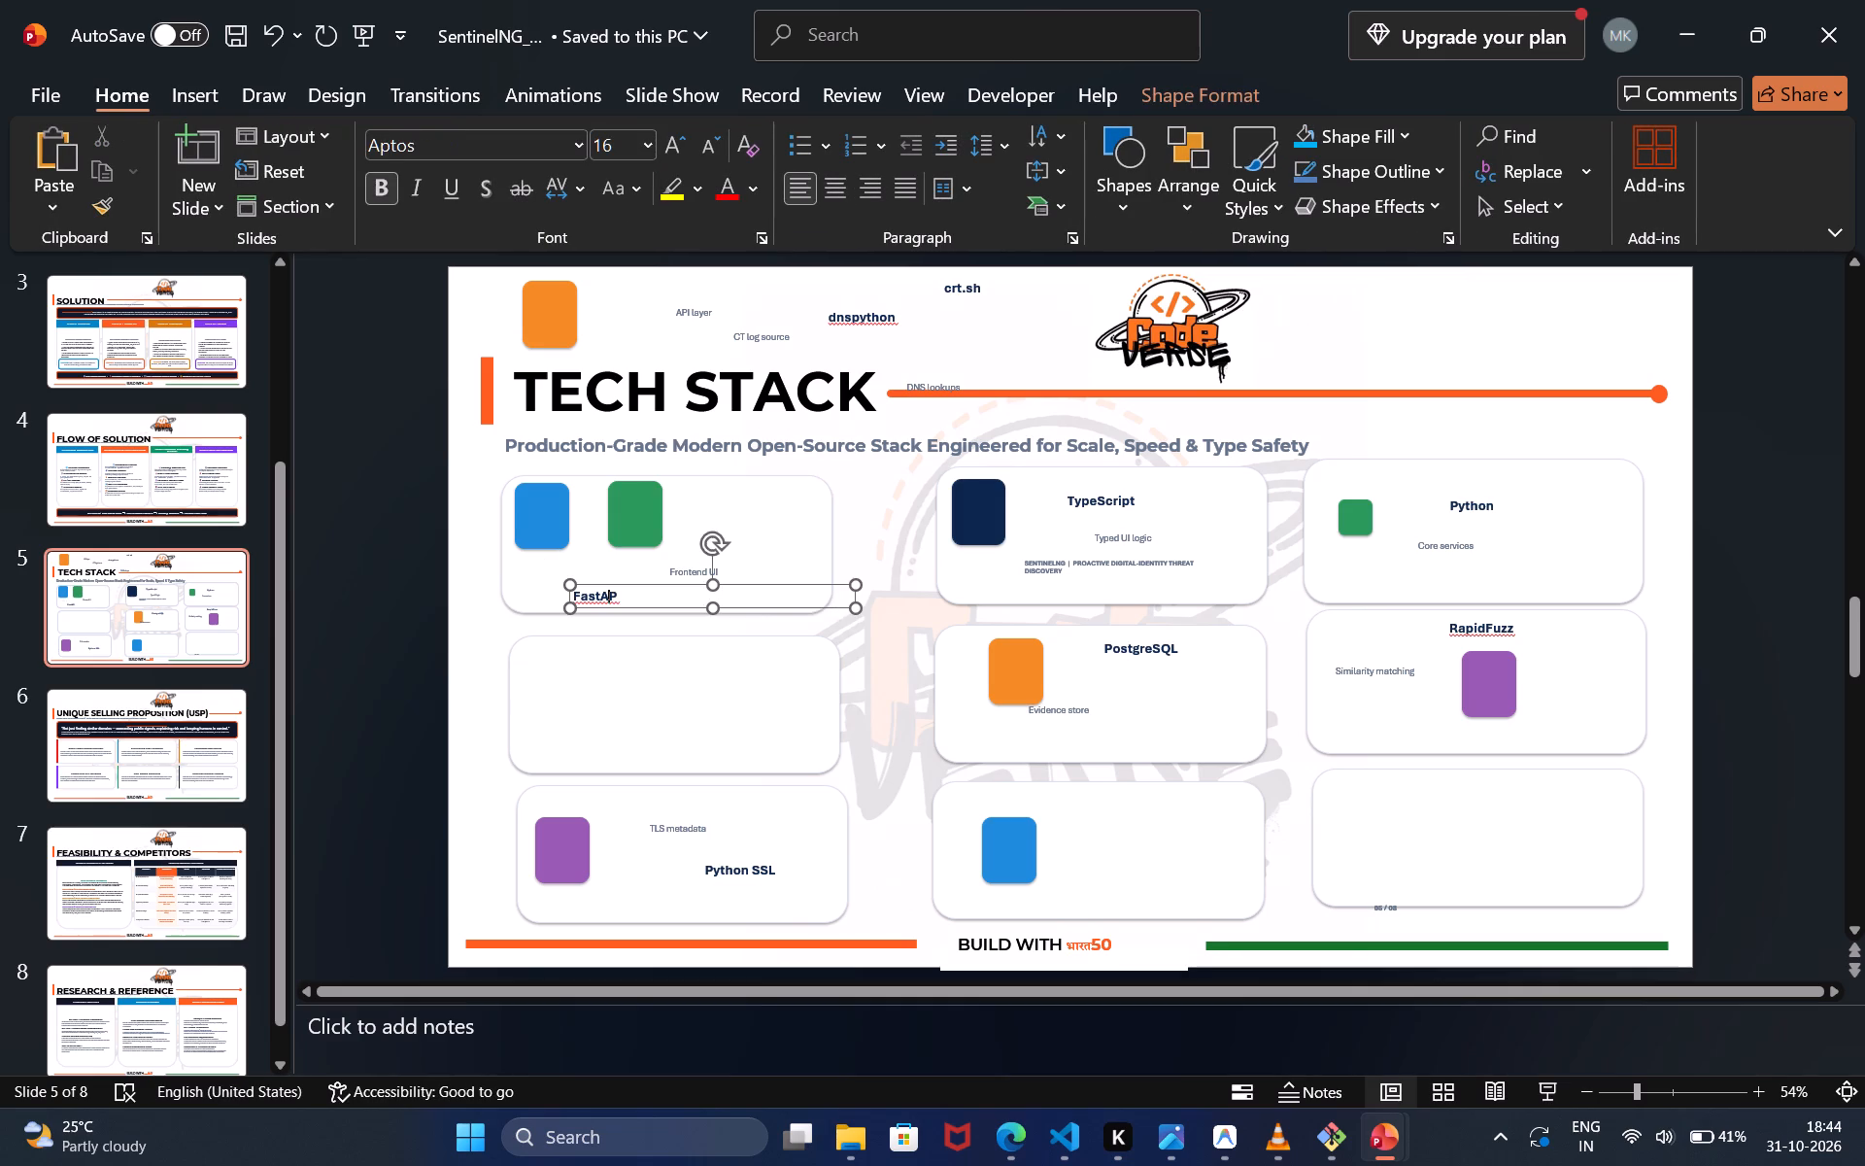
{"action": "left_click", "coordinate": [637, 583]}
{"action": "key", "text": "Delete"}
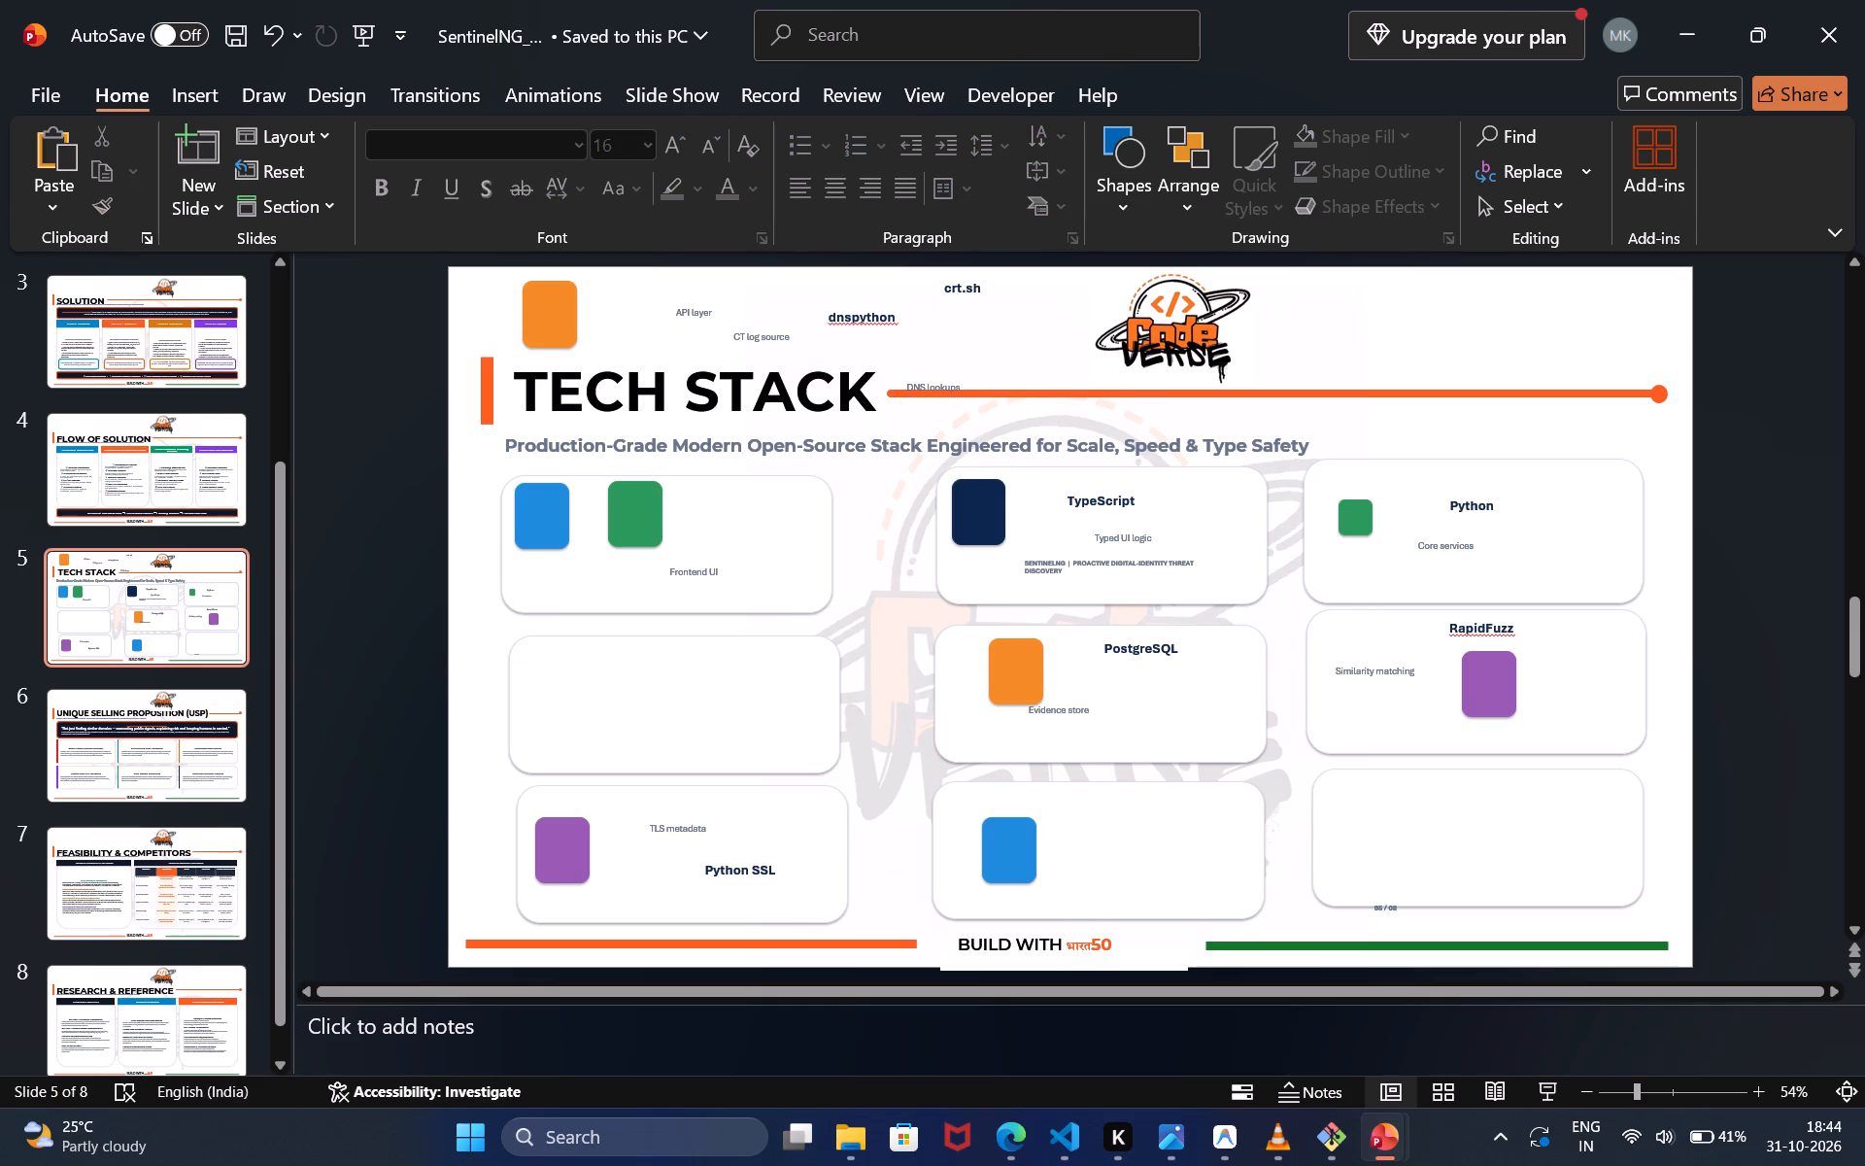
{"action": "left_click", "coordinate": [689, 571]}
{"action": "left_click", "coordinate": [731, 562]}
{"action": "key", "text": "Delete"}
Move the orange tile from above the TECH STACK heading onto the left column's middle card, near its left edge.
{"action": "left_click", "coordinate": [542, 325]}
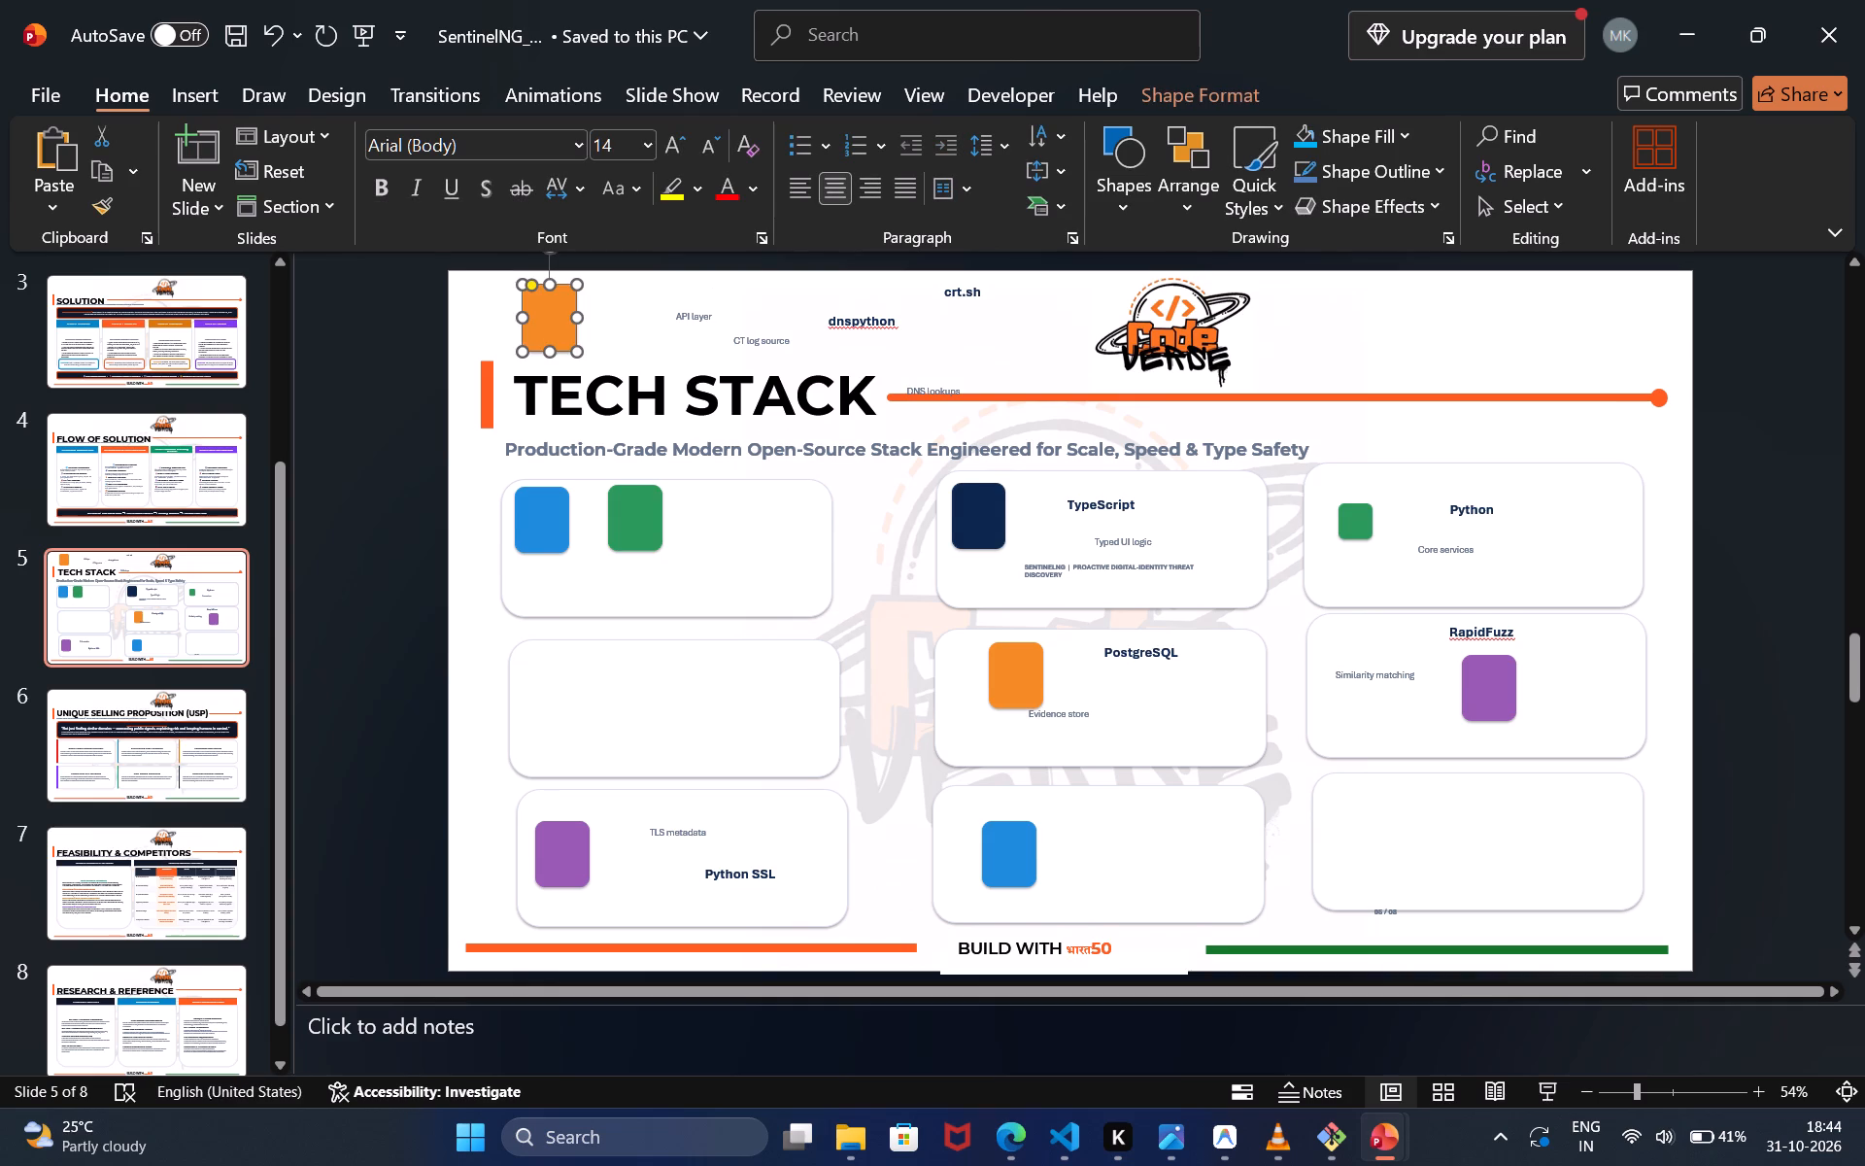
{"action": "left_click_drag", "start_coordinate": [542, 325], "coordinate": [559, 276]}
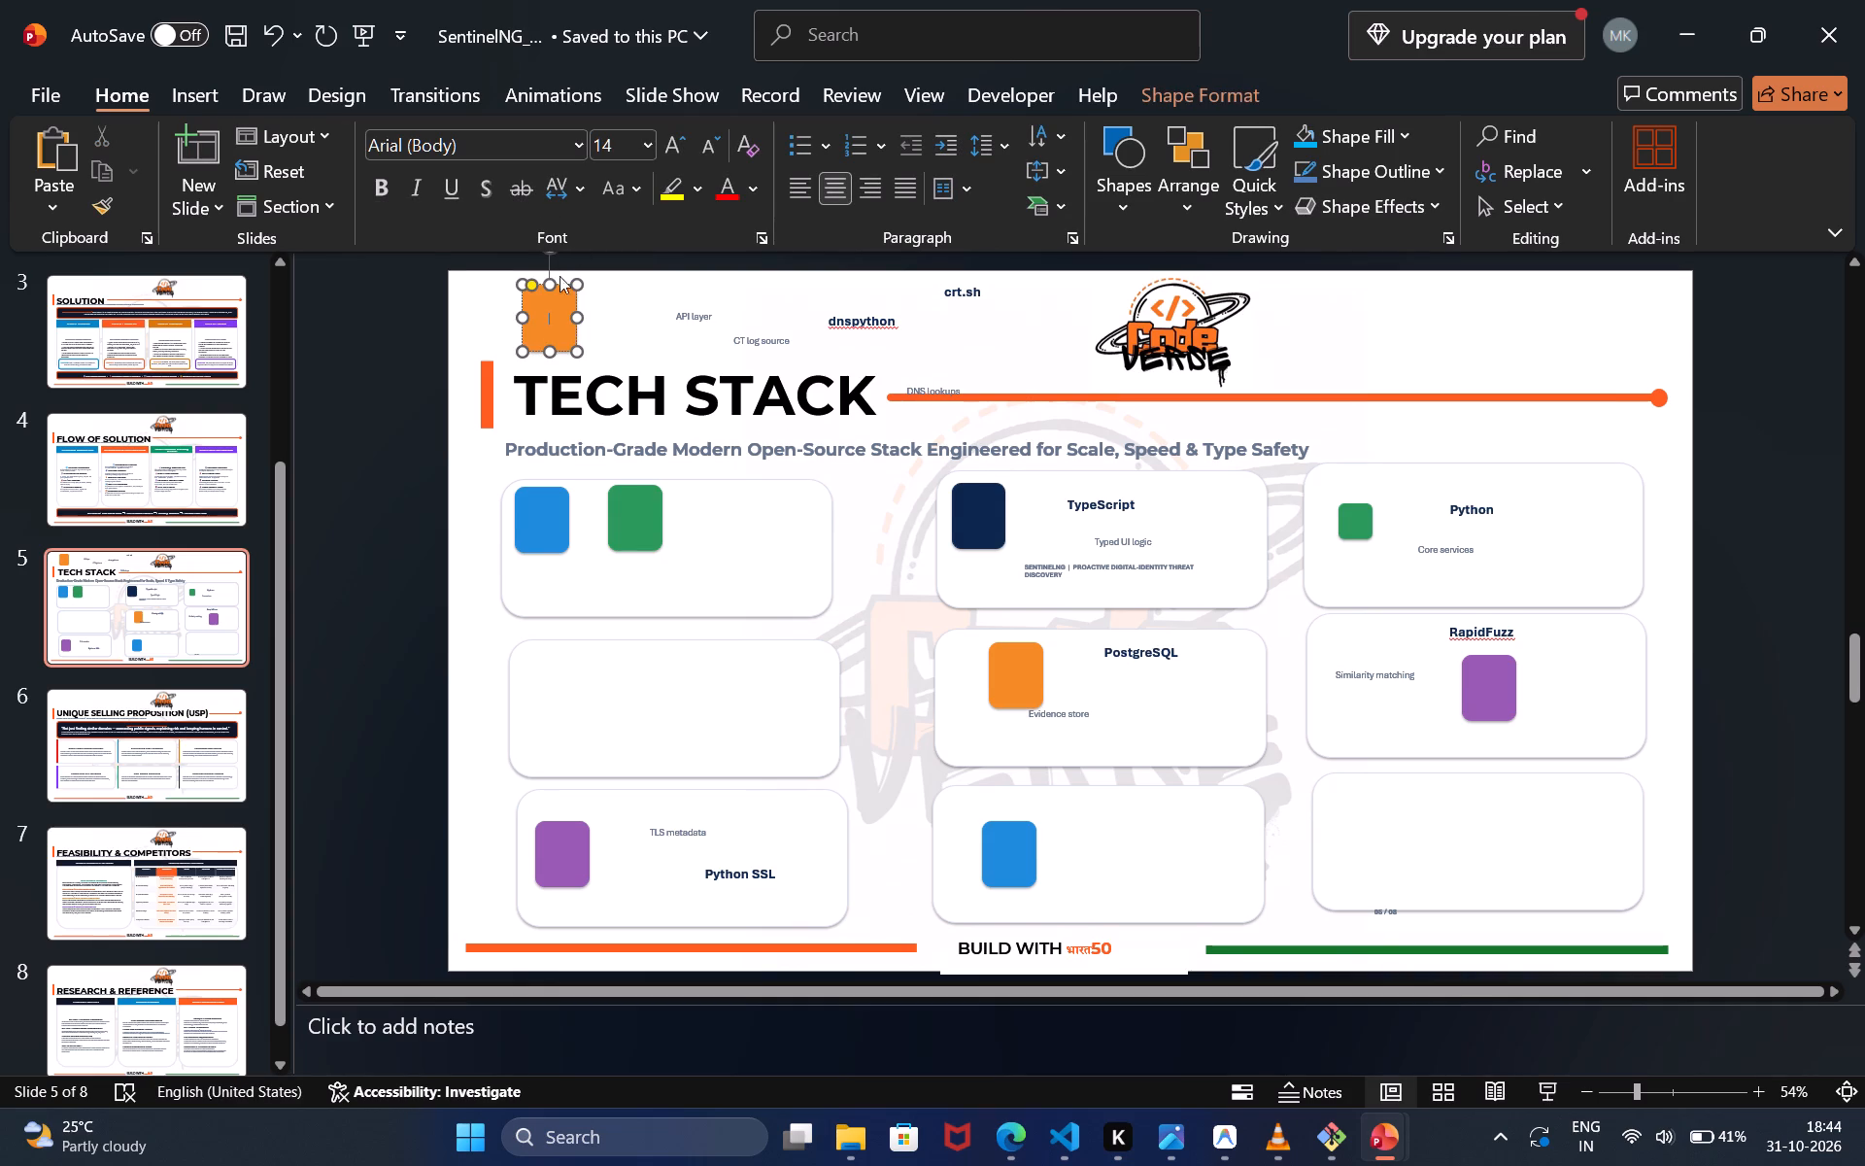
{"action": "left_click_drag", "start_coordinate": [559, 276], "coordinate": [556, 291]}
{"action": "left_click", "coordinate": [556, 291]}
{"action": "key", "text": "ctrl+c"}
{"action": "key", "text": "ctrl+x"}
{"action": "left_click", "coordinate": [560, 694]}
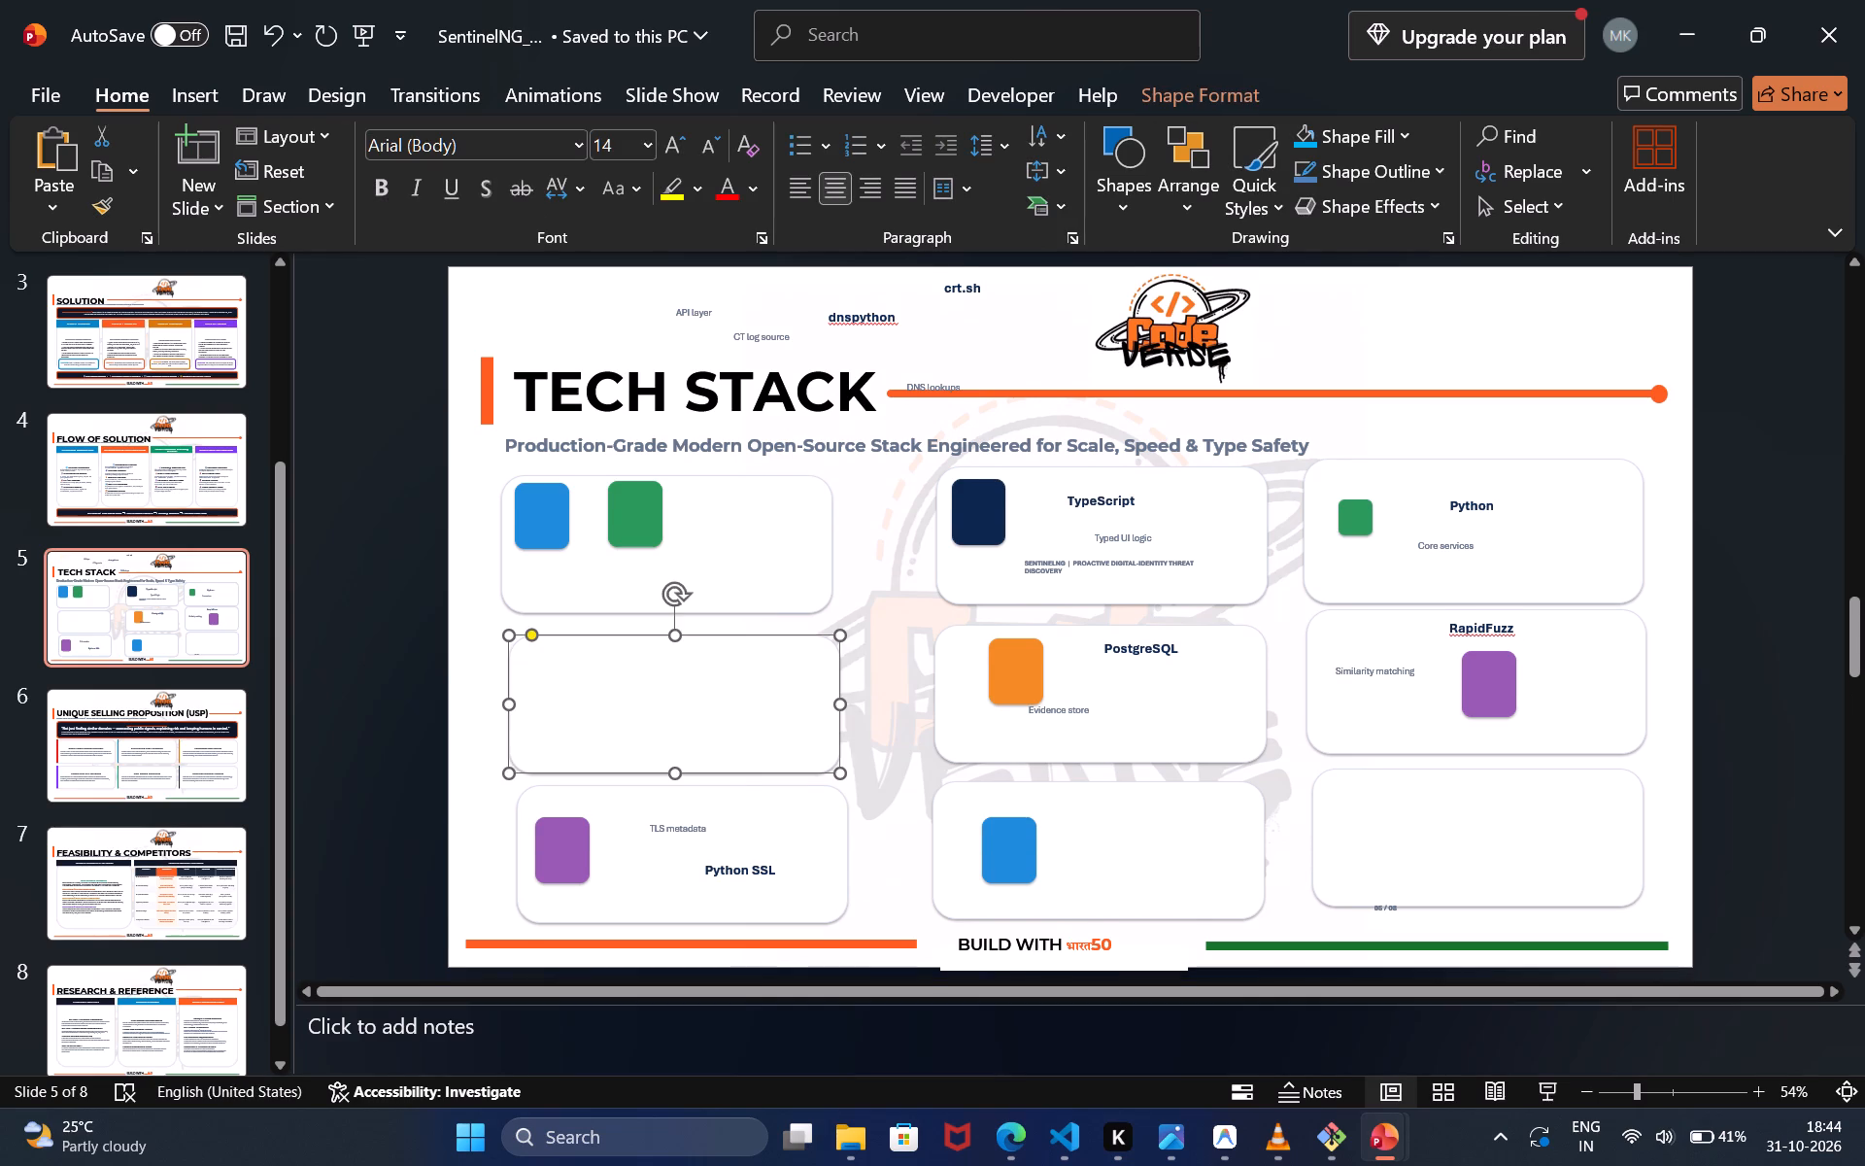
{"action": "key", "text": "ctrl+v"}
{"action": "left_click_drag", "start_coordinate": [552, 318], "coordinate": [533, 710]}
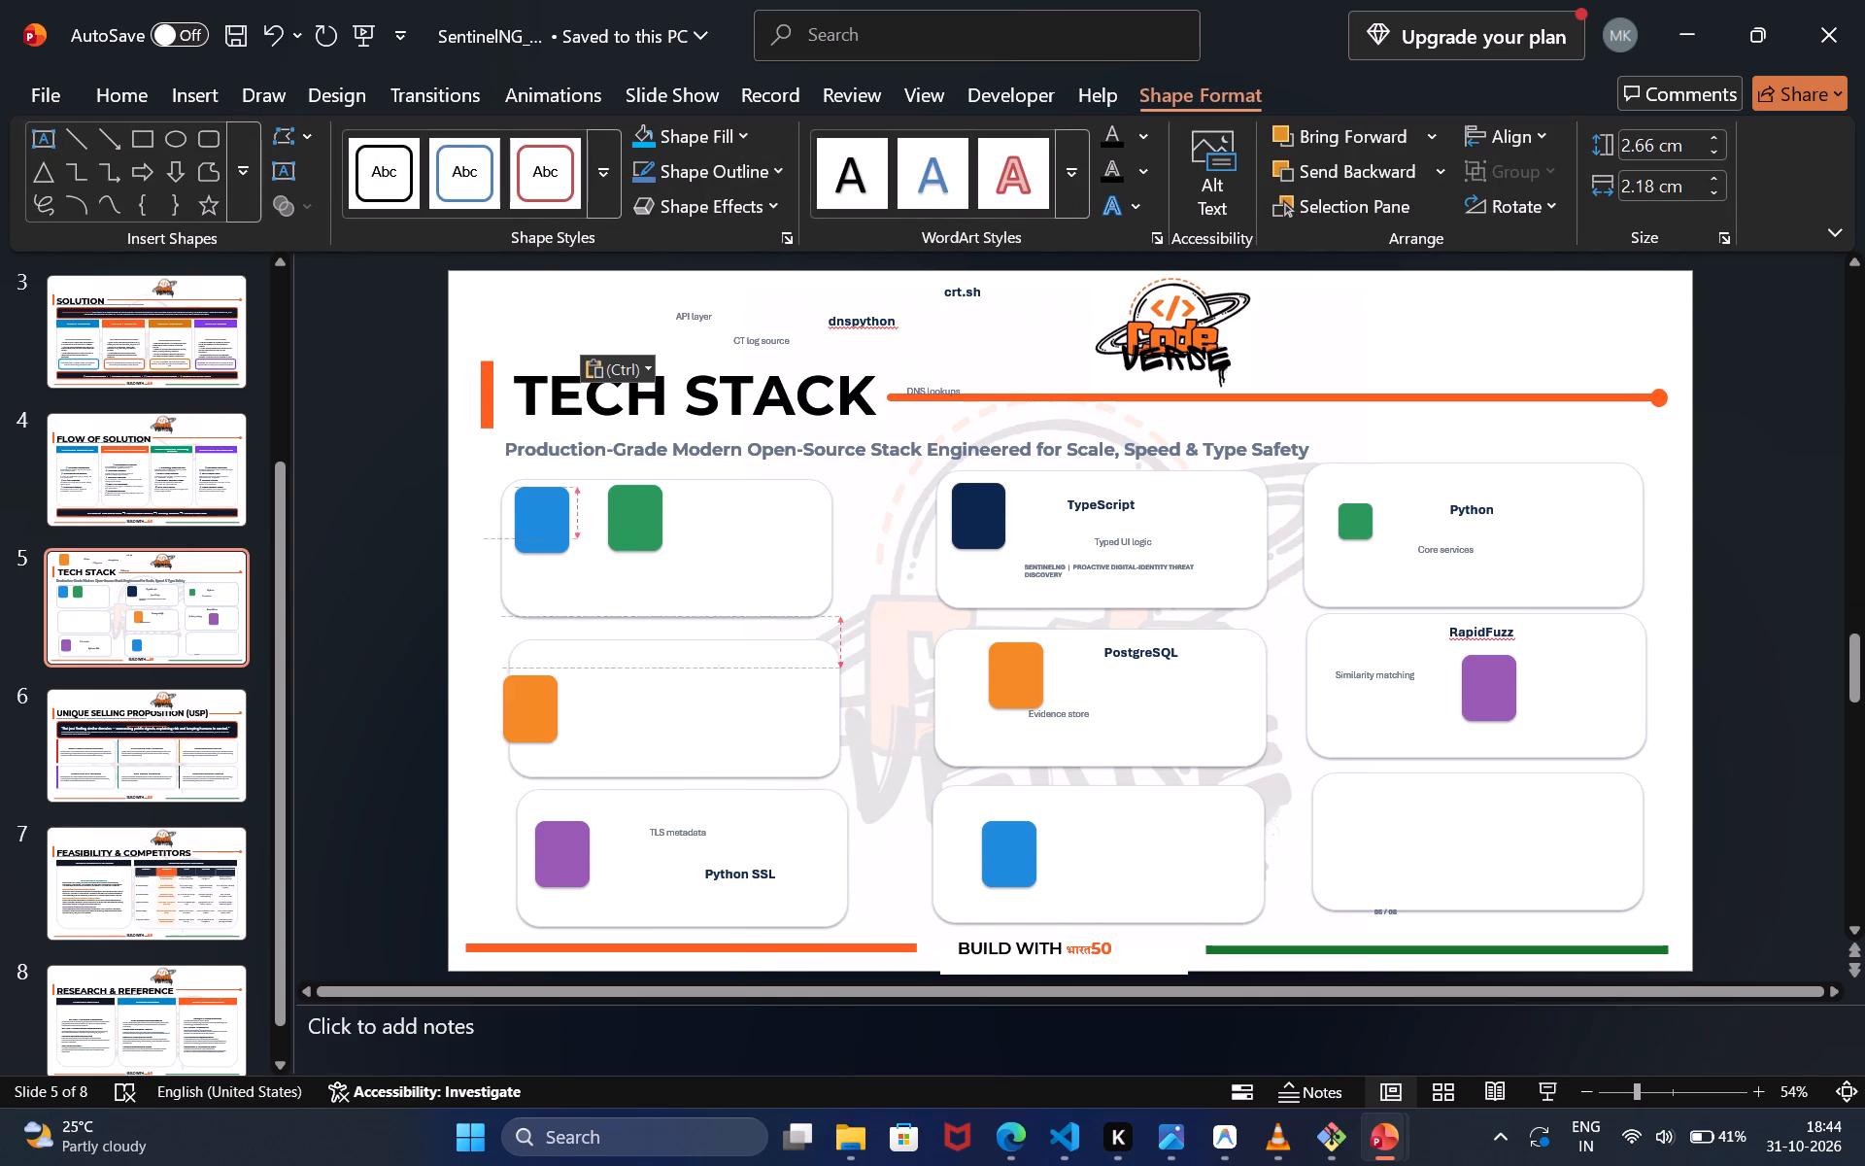
{"action": "left_click_drag", "start_coordinate": [533, 710], "coordinate": [548, 696]}
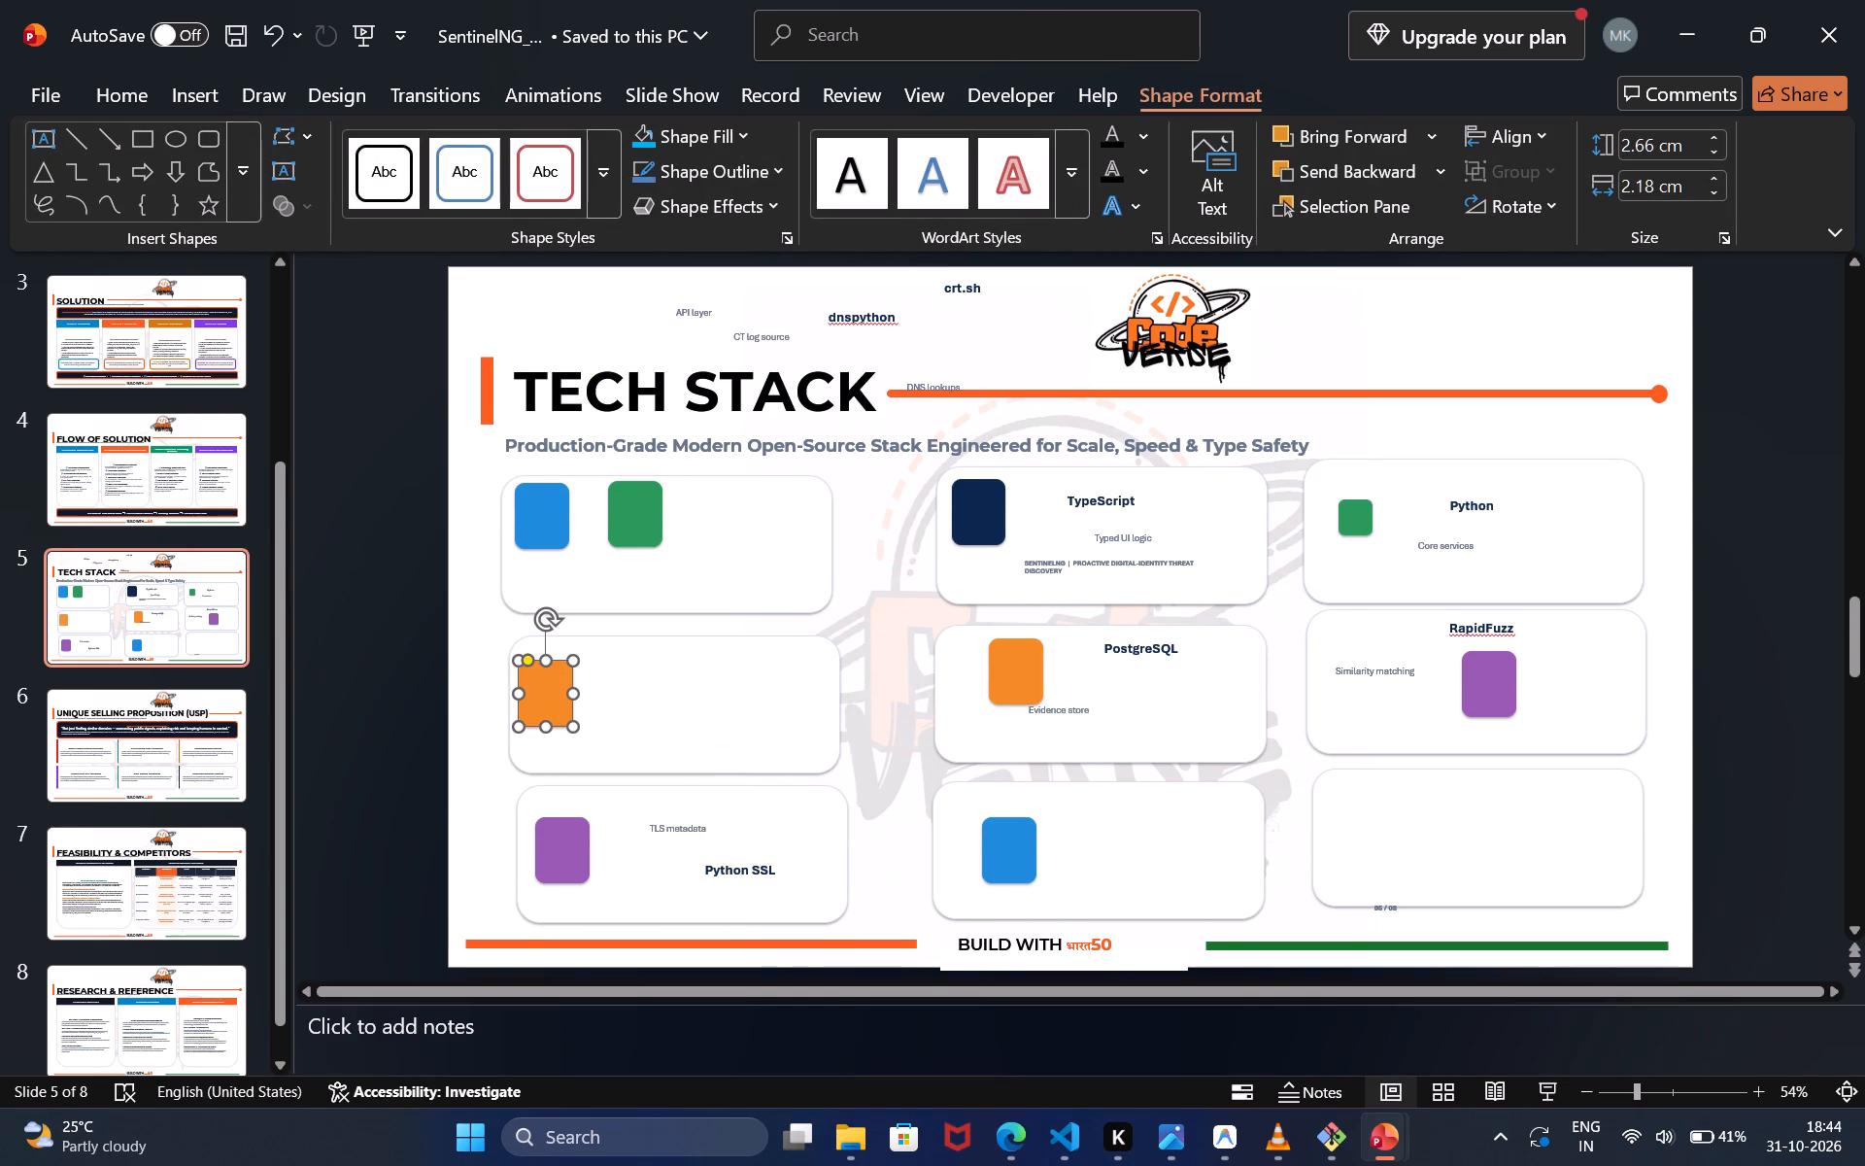
Delete the leftover CT log source, API layer and DNS lookups captions and the dnspython and crt.sh titles around the TECH STACK heading.
{"action": "left_click", "coordinate": [763, 346]}
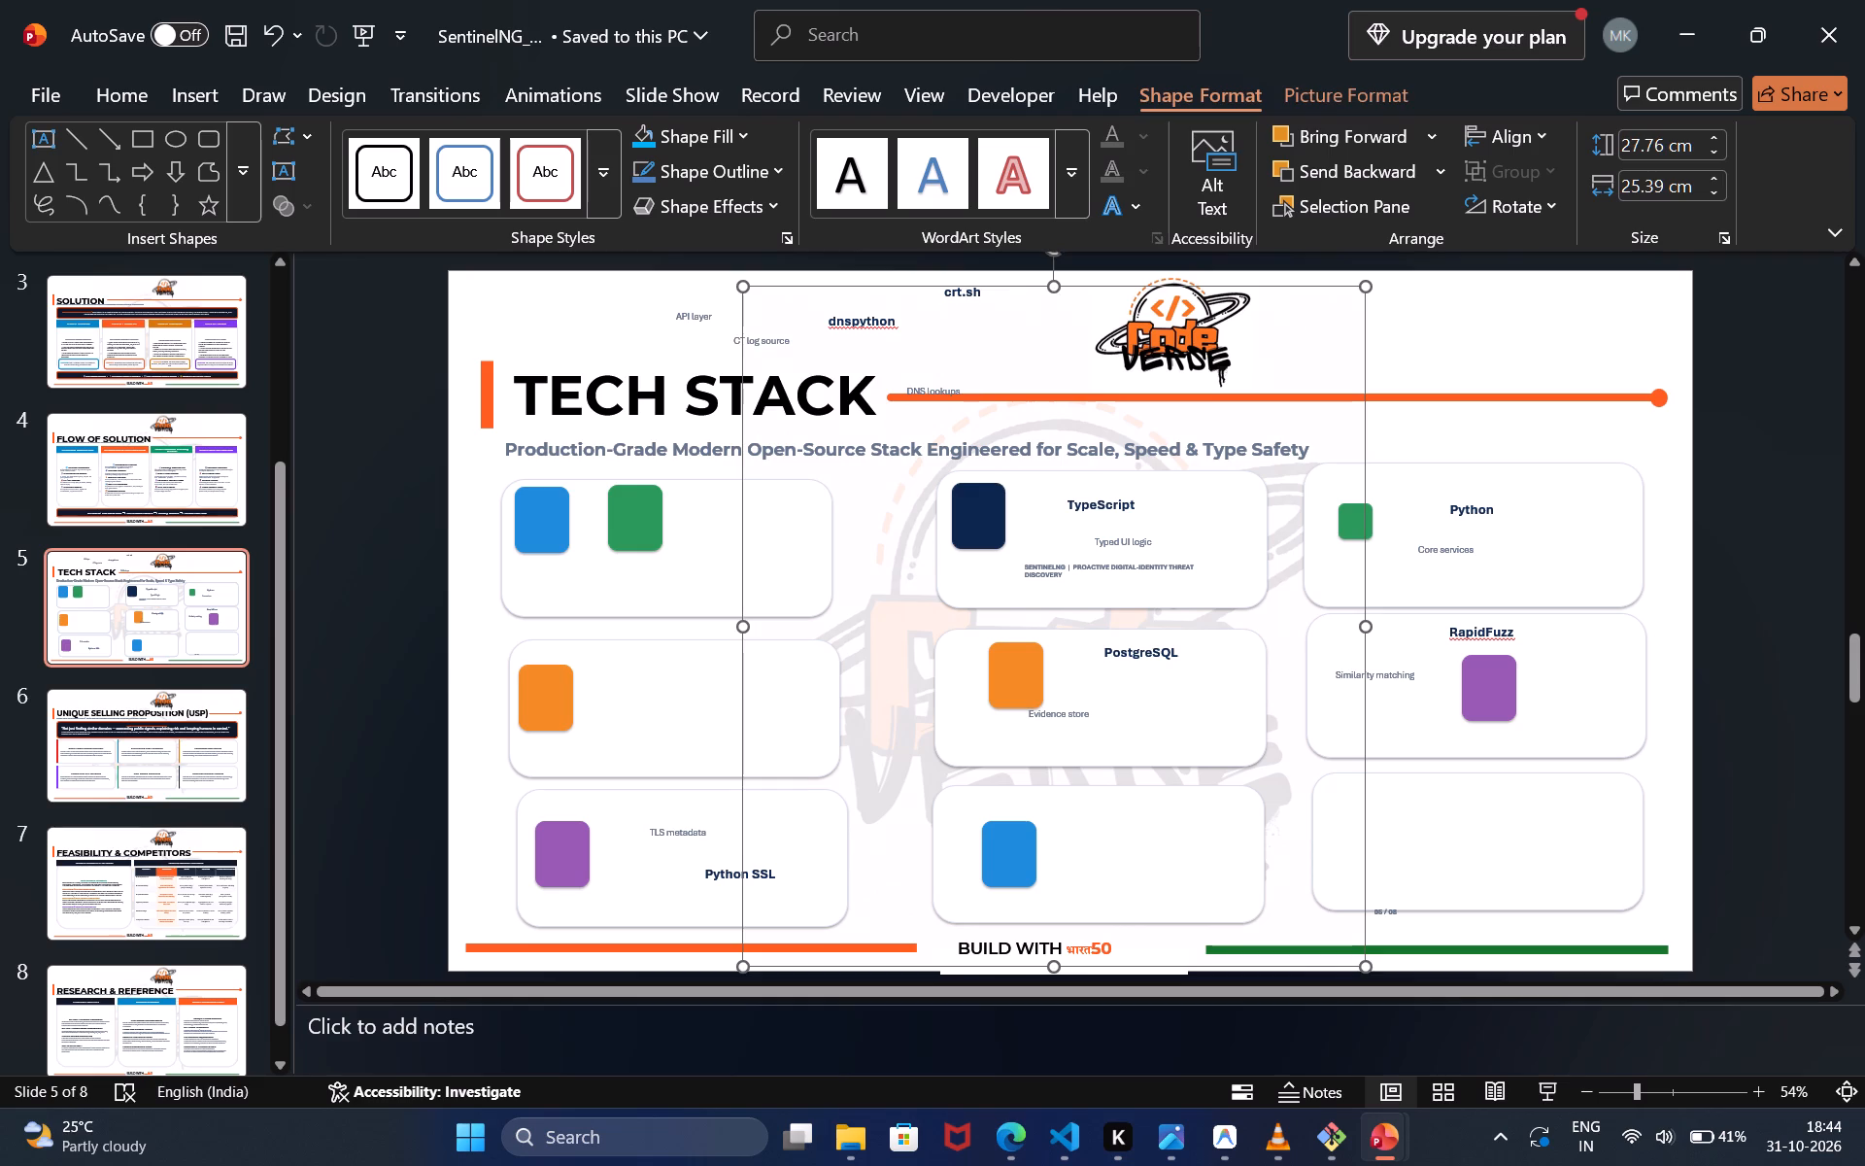
{"action": "left_click", "coordinate": [738, 342]}
{"action": "left_click", "coordinate": [766, 328]}
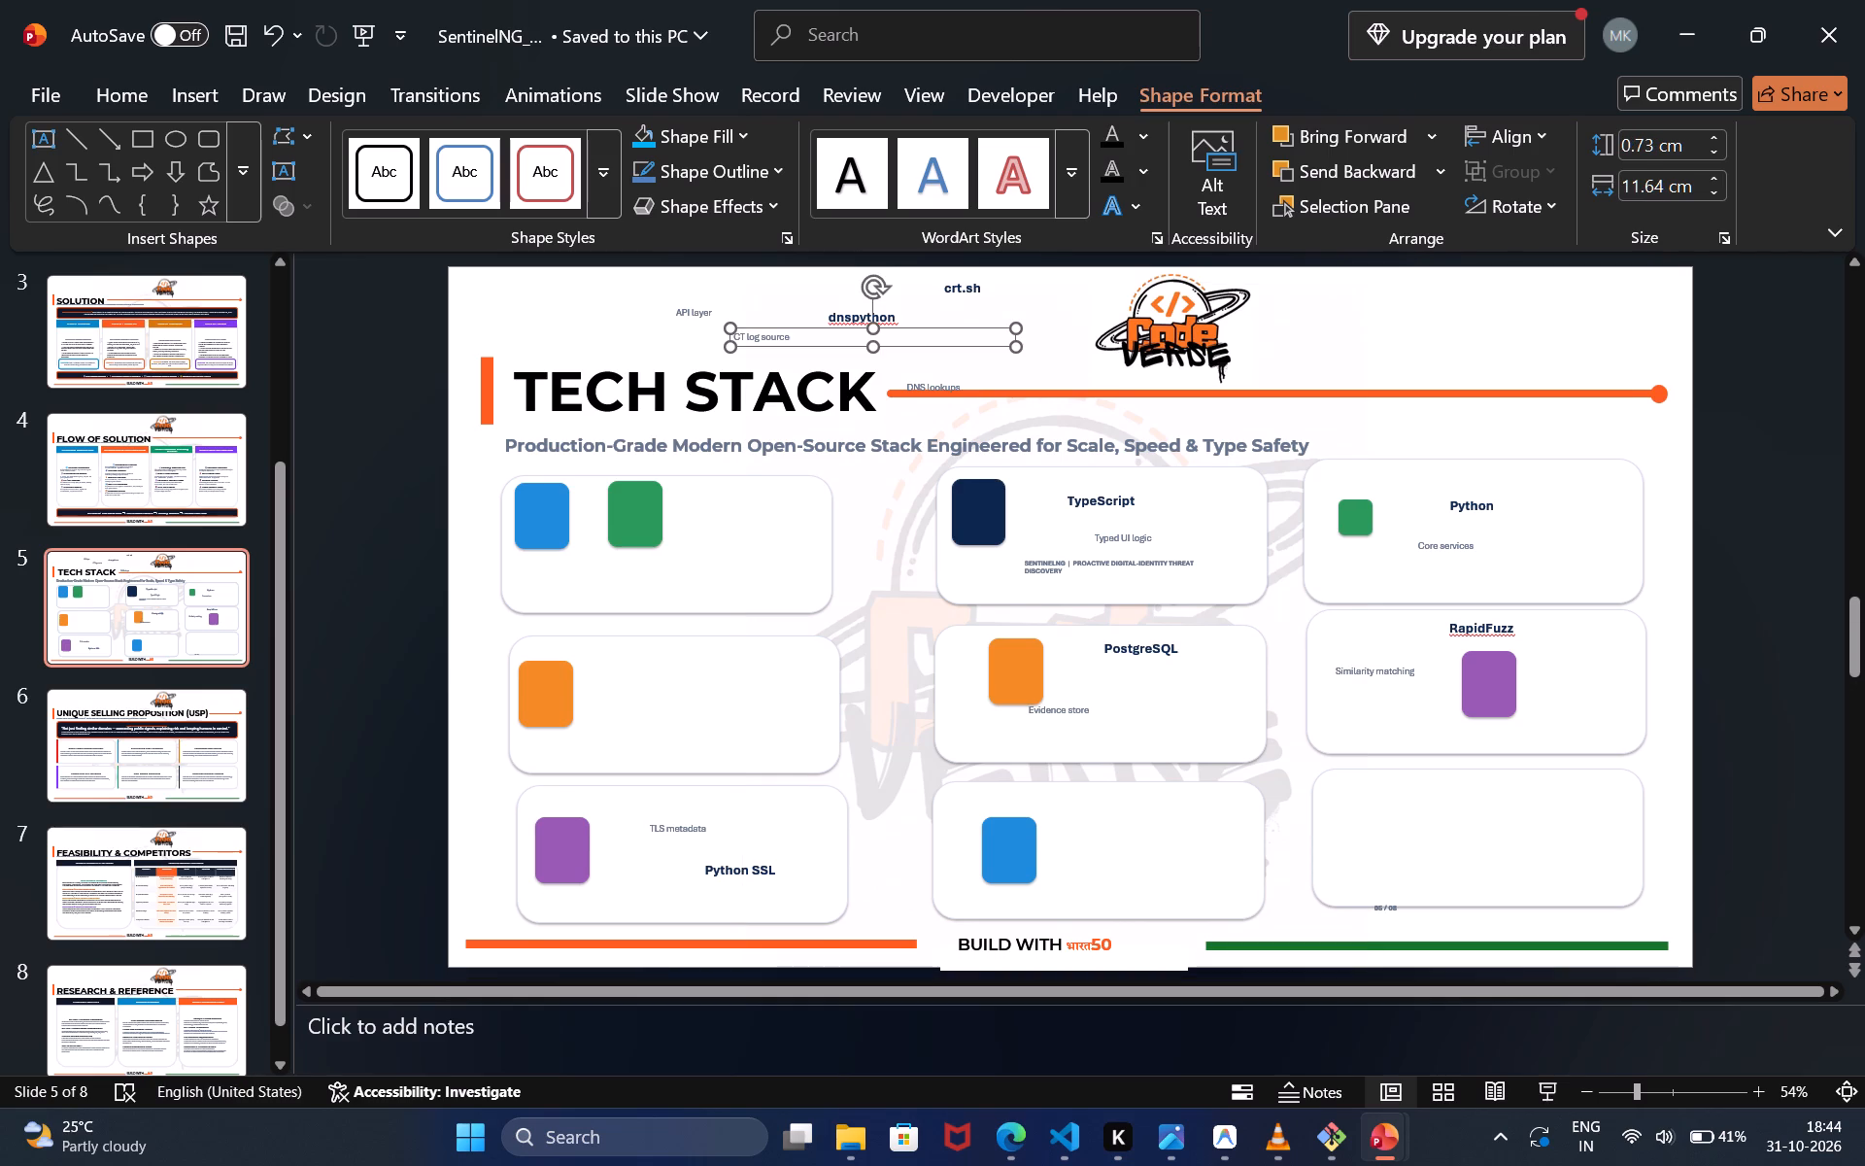
{"action": "key", "text": "Delete"}
{"action": "left_click", "coordinate": [699, 312], "text": "ctrl"}
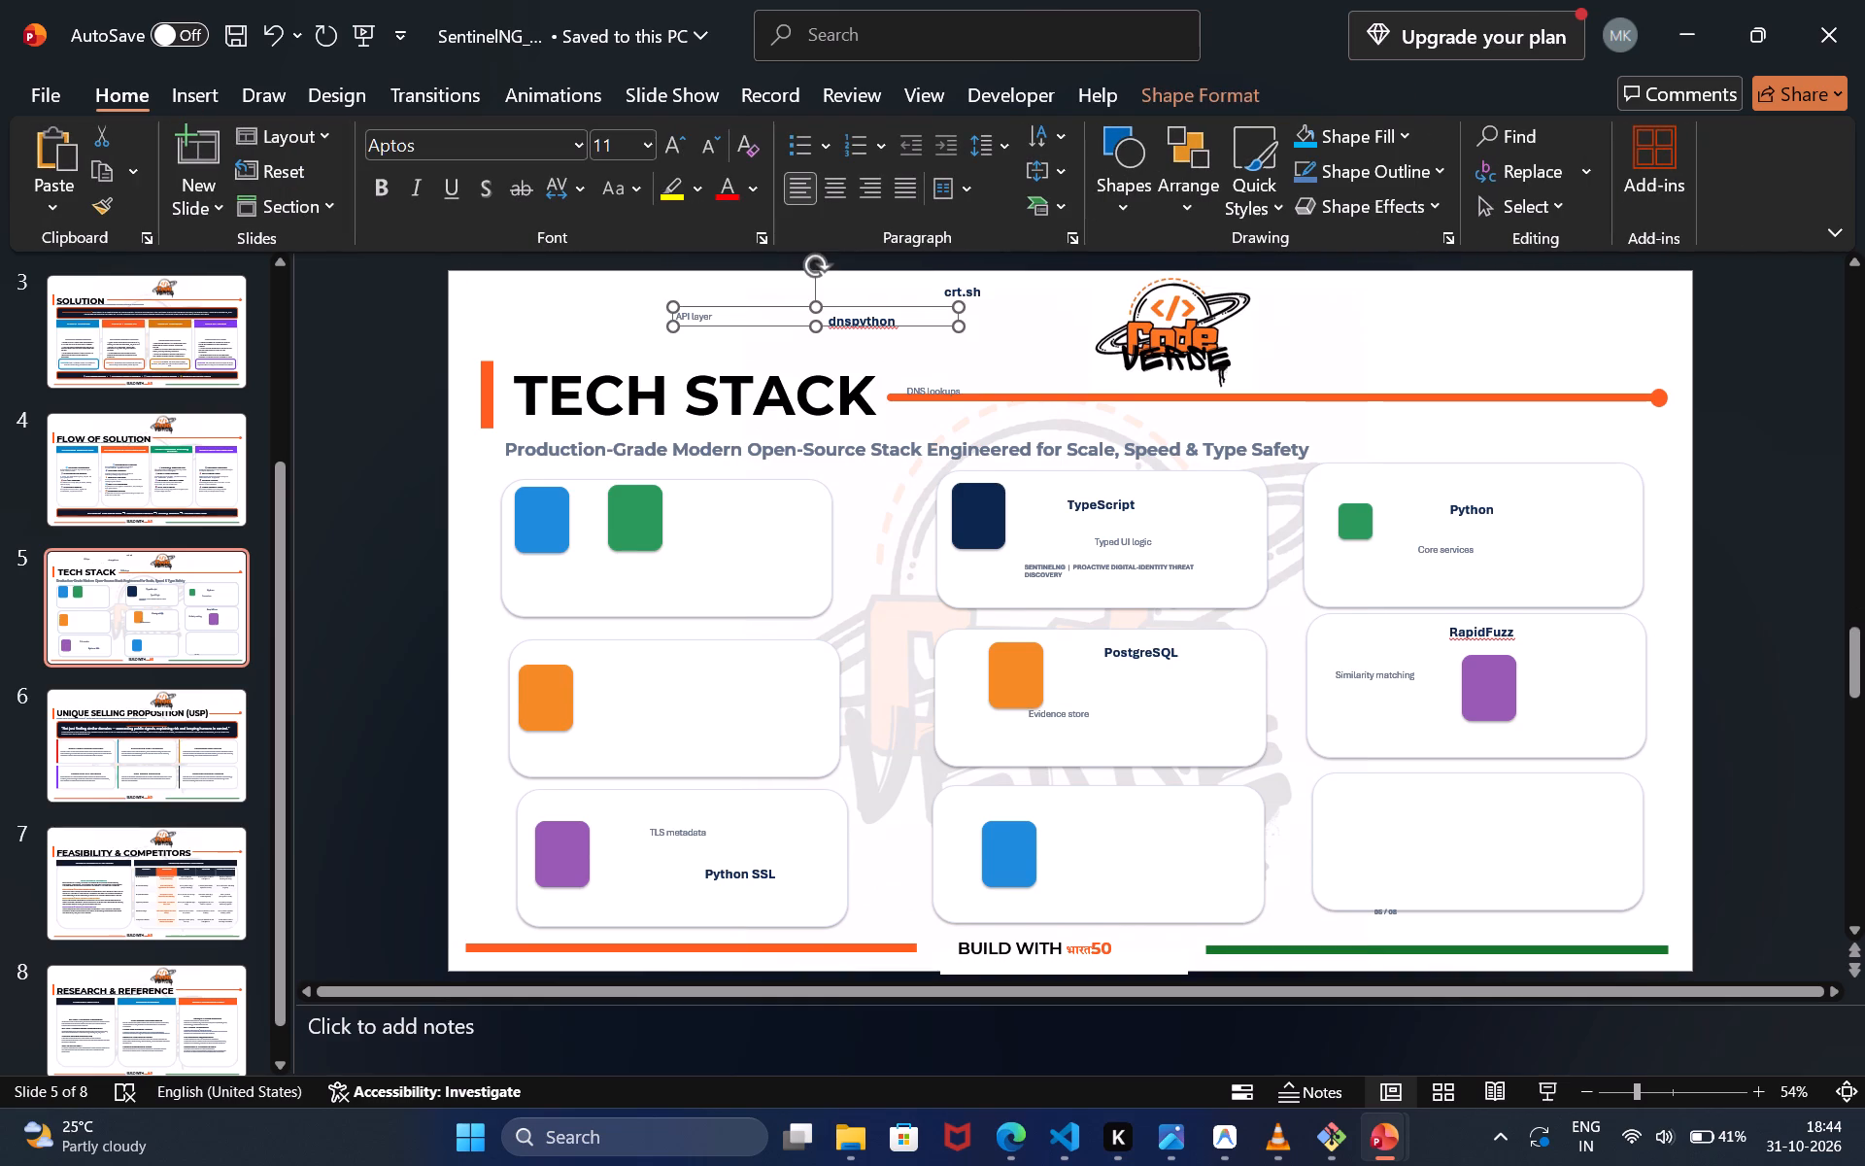
{"action": "left_click", "coordinate": [725, 302], "text": "ctrl"}
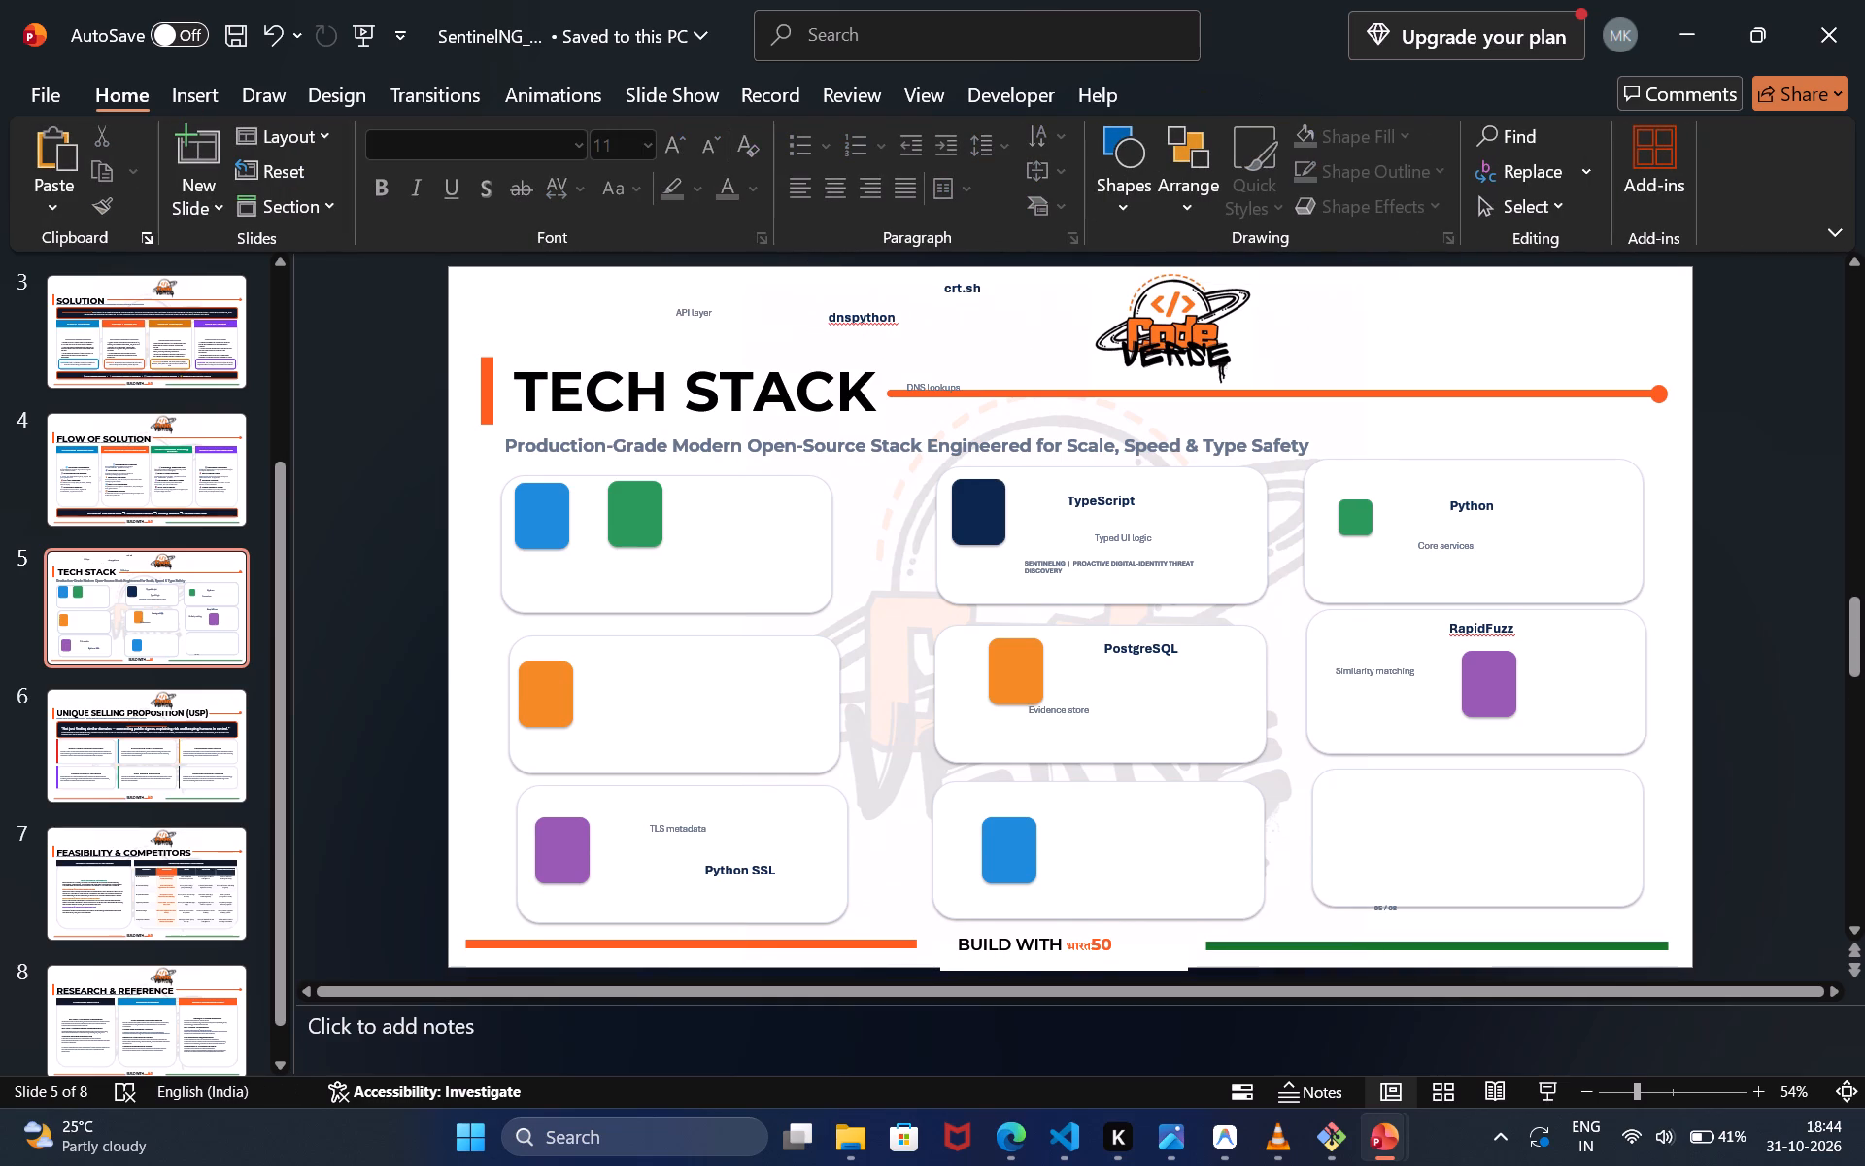
{"action": "left_click", "coordinate": [696, 317], "text": "ctrl"}
{"action": "left_click", "coordinate": [850, 316], "text": "ctrl"}
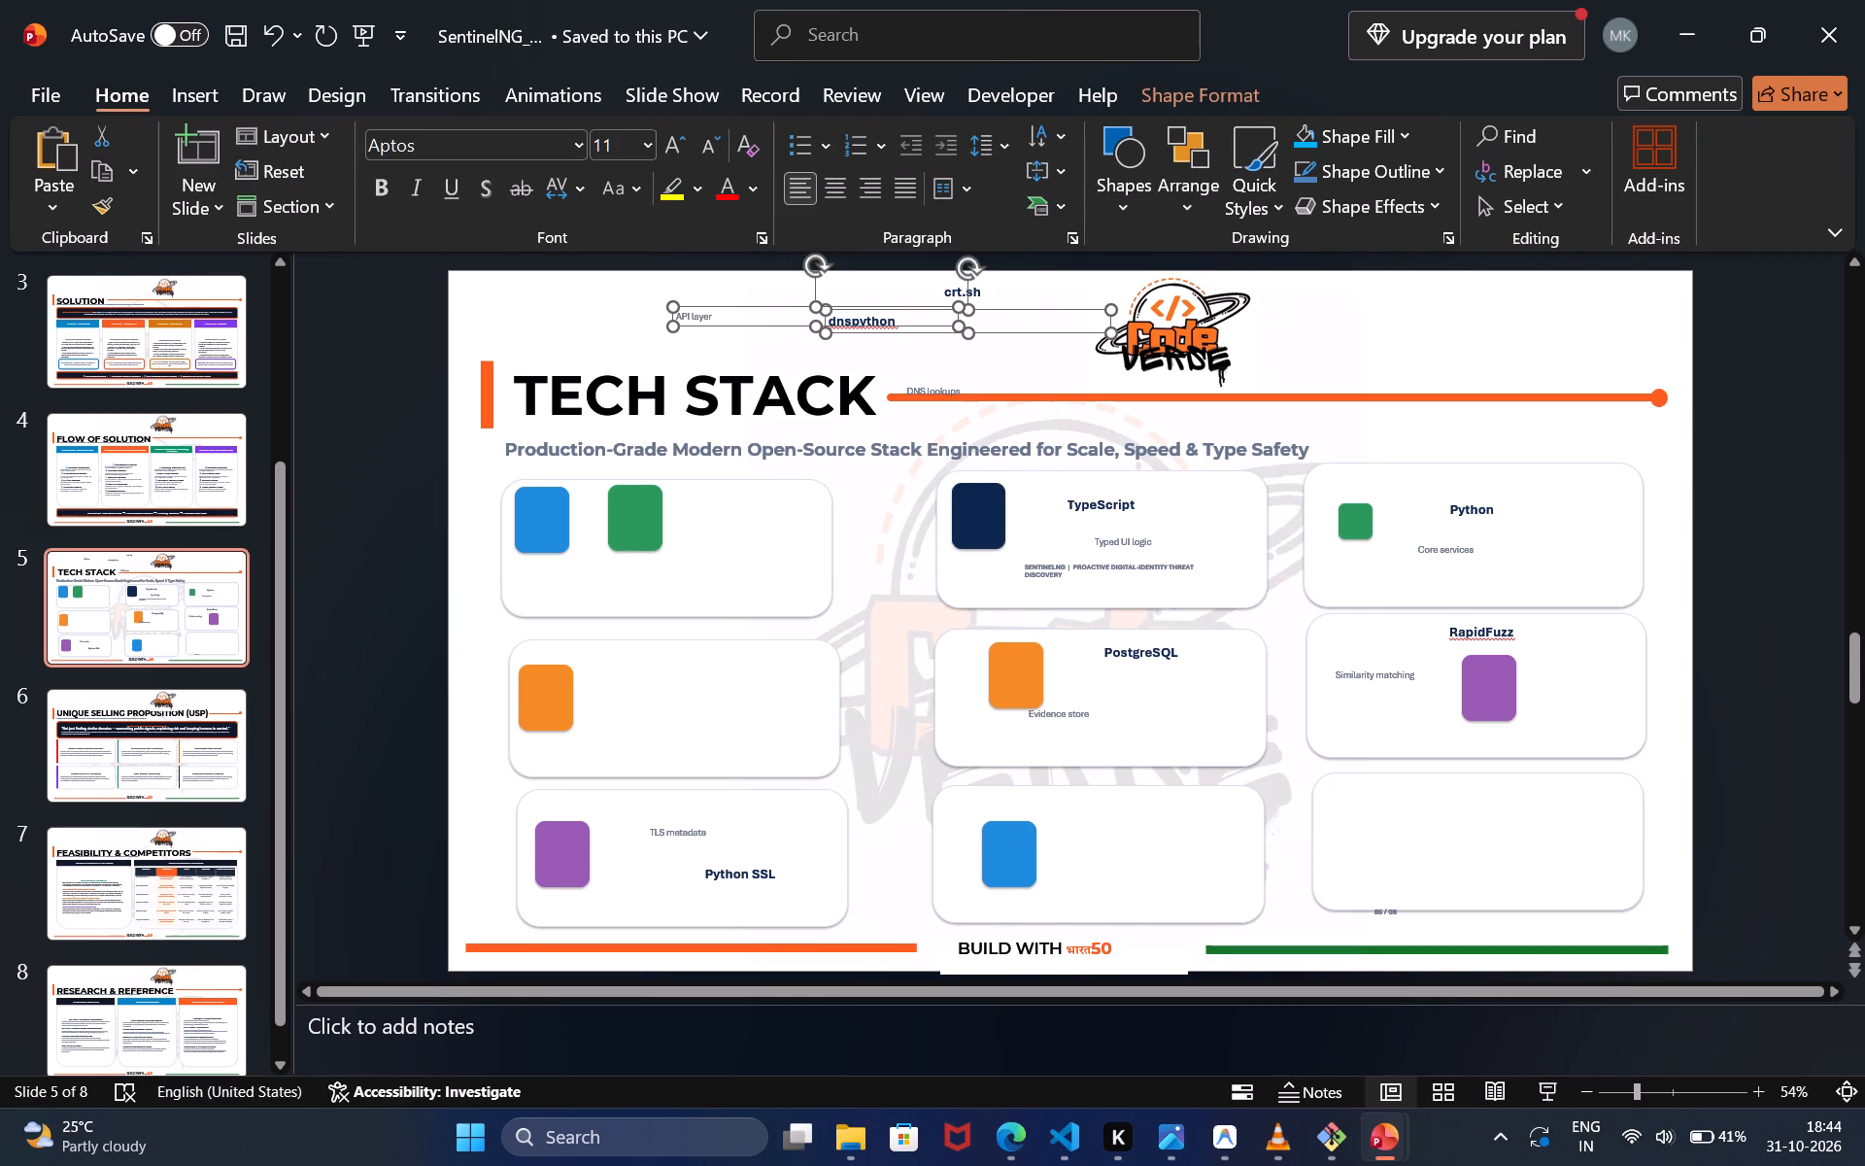
{"action": "left_click", "coordinate": [964, 288], "text": "ctrl"}
{"action": "key", "text": "Delete"}
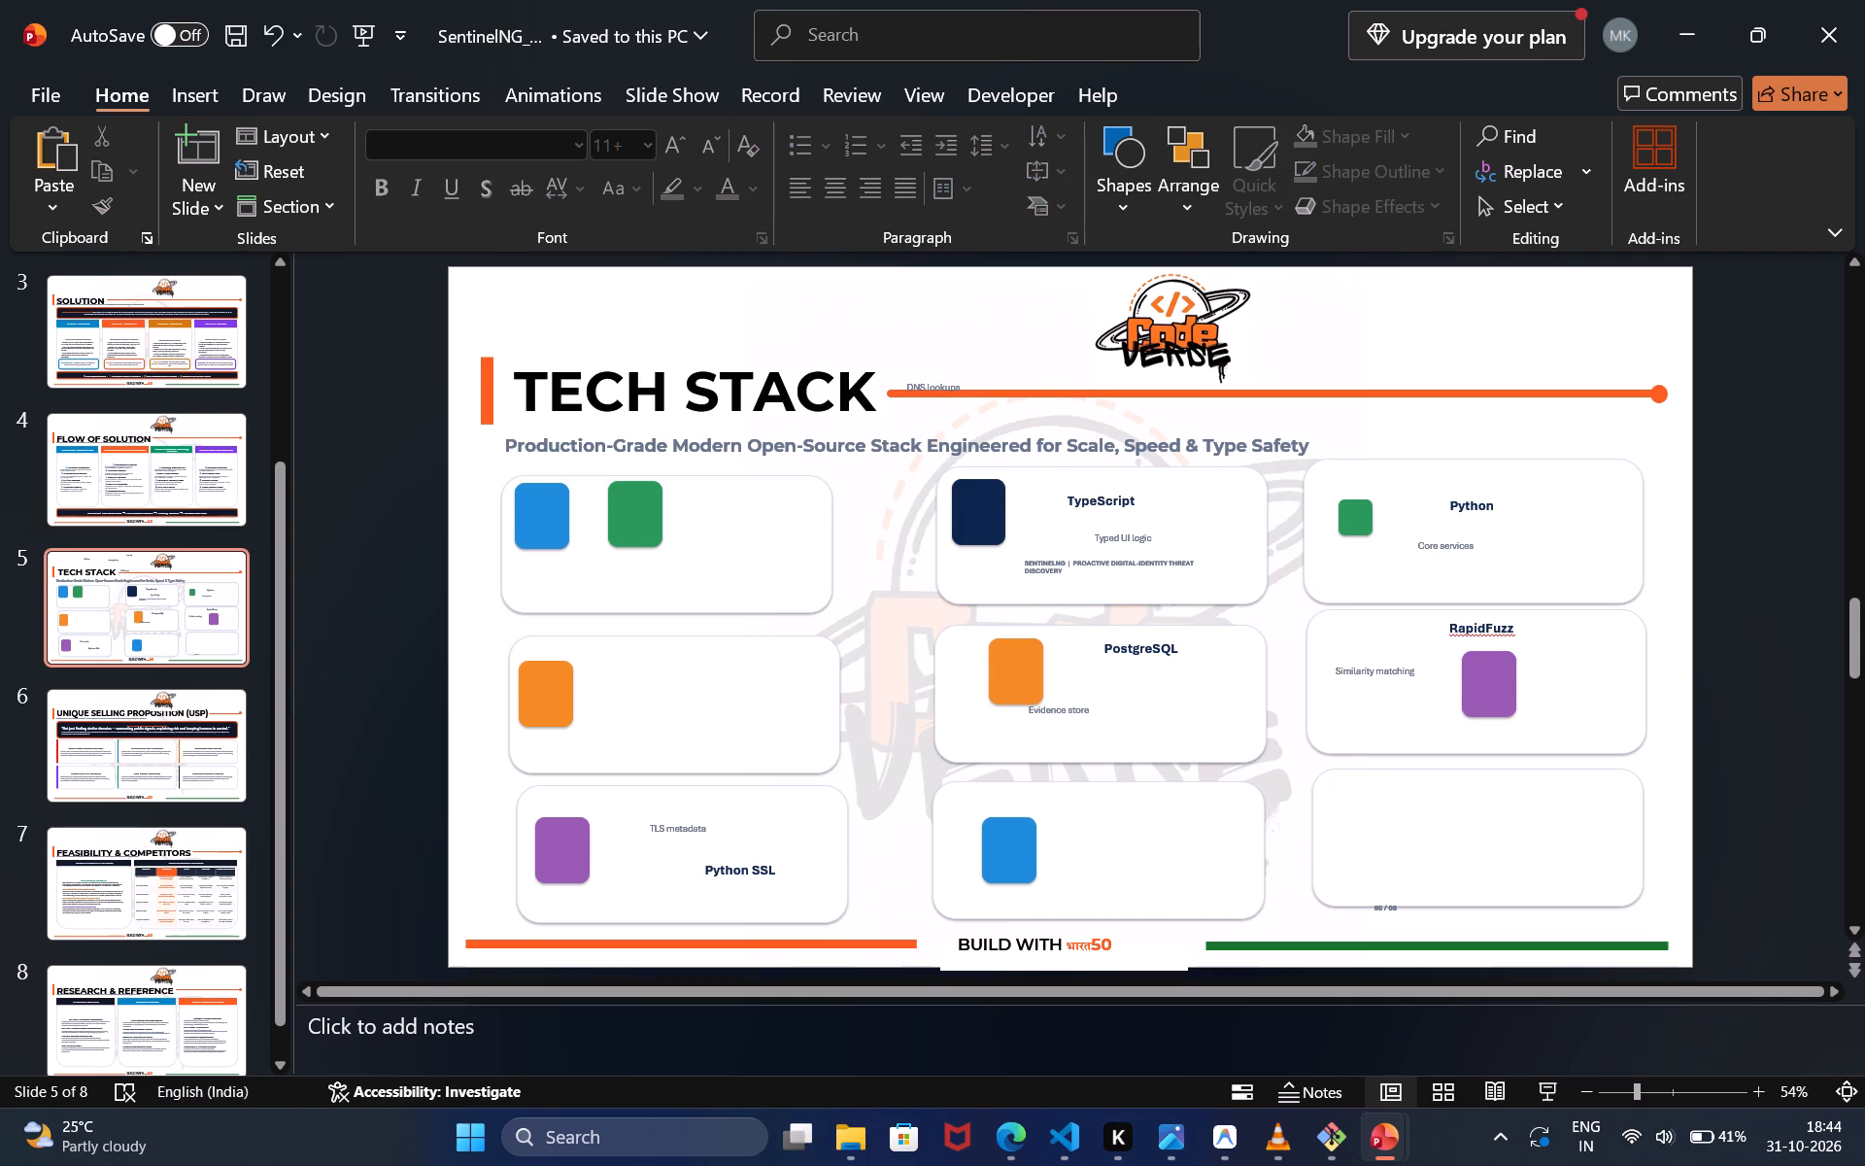
{"action": "left_click", "coordinate": [931, 386], "text": "ctrl"}
{"action": "key", "text": "ctrl+Delete"}
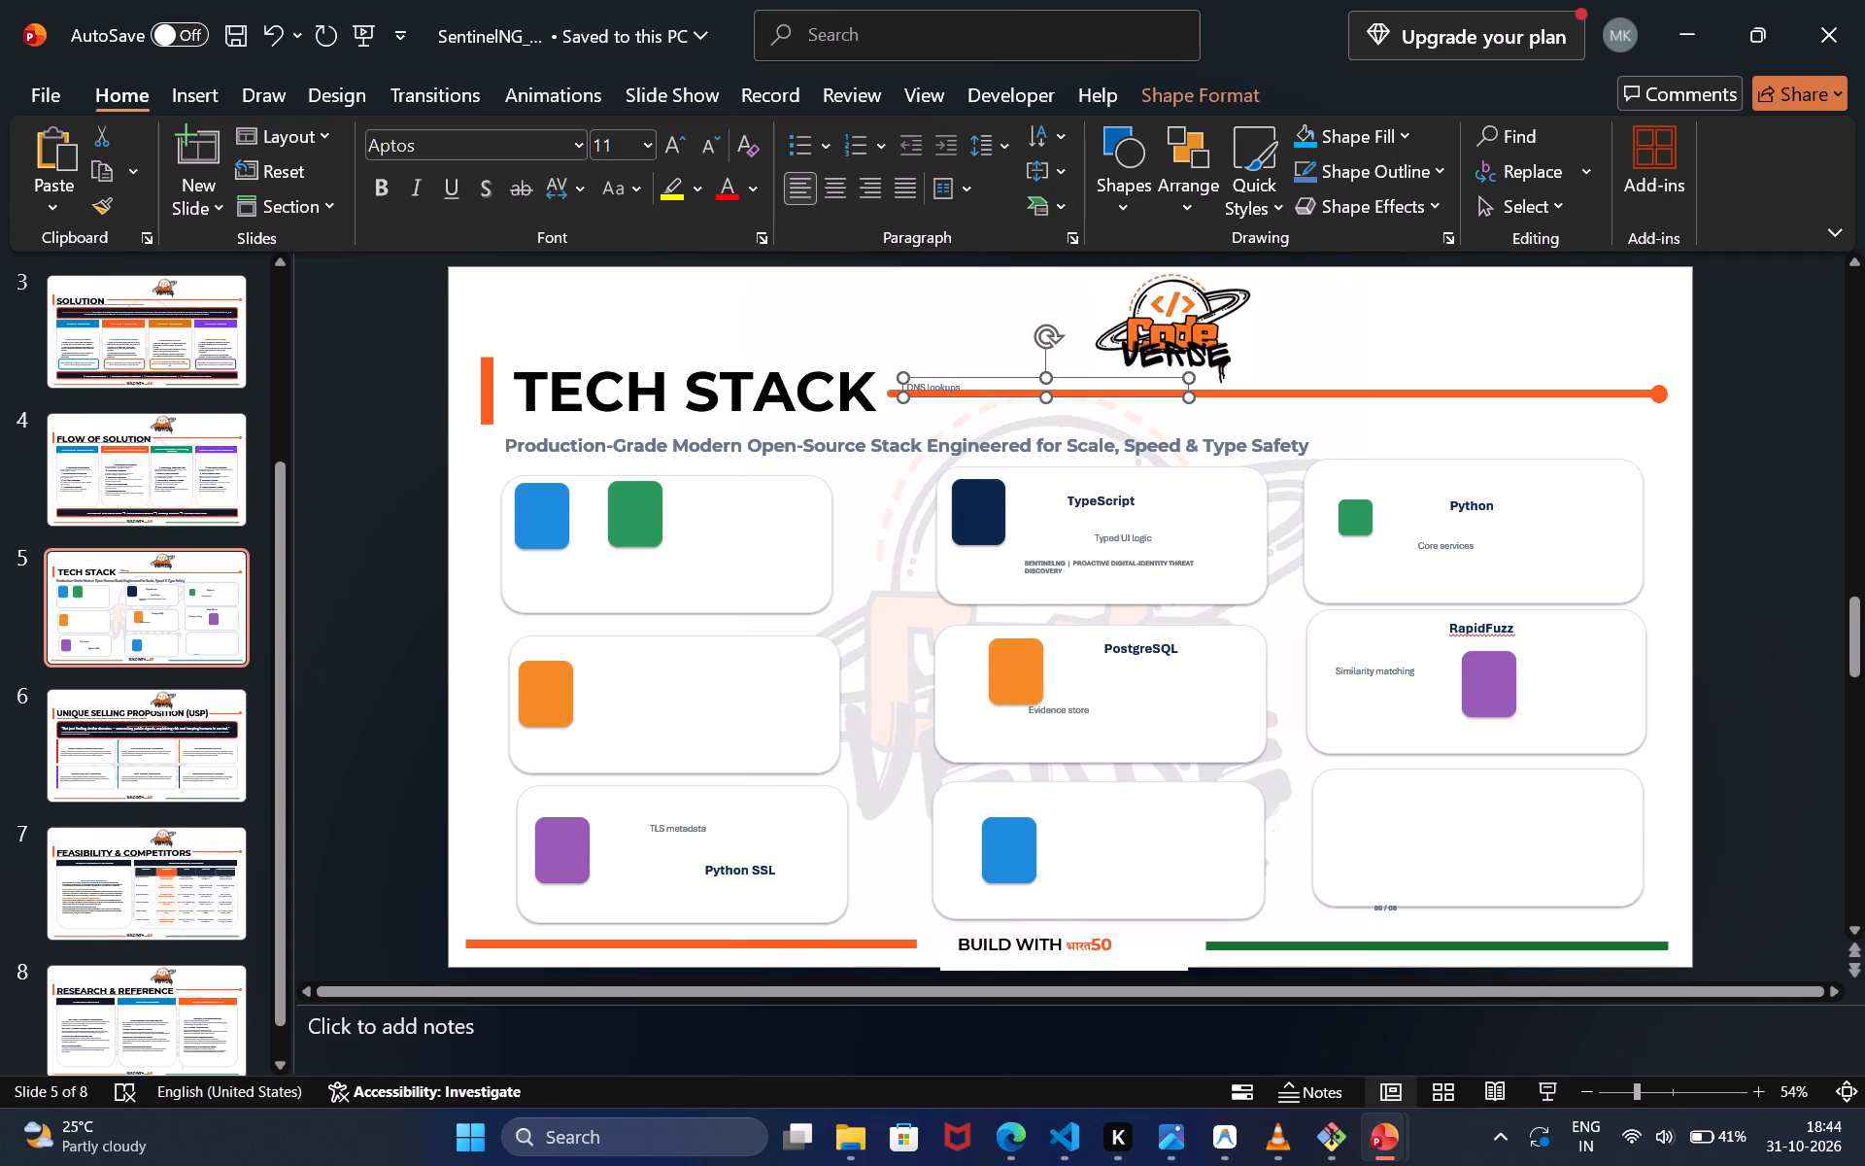
{"action": "key", "text": "Delete"}
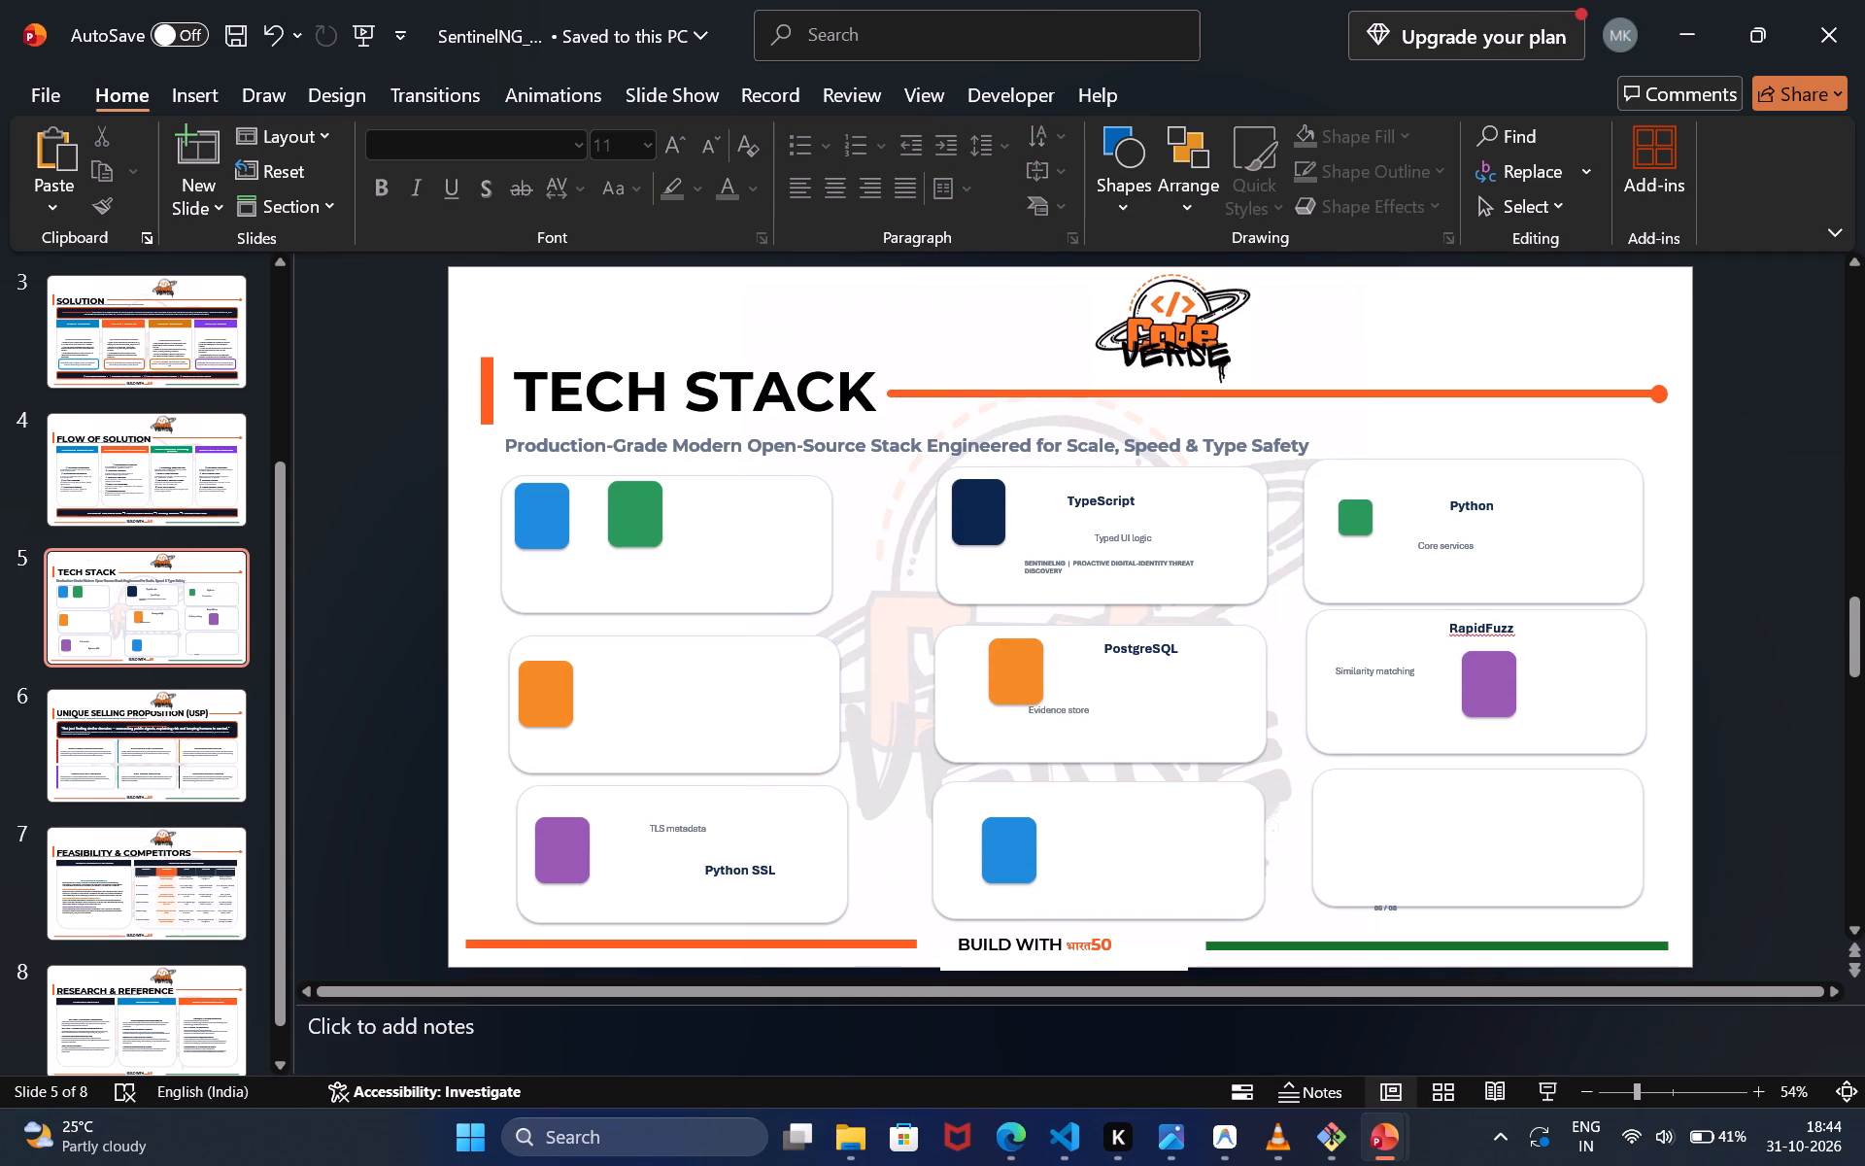
Delete the titles, captions, stray footer text and tiles from the middle and right columns' top and middle cards, keeping the cards and the navy tile.
{"action": "left_click", "coordinate": [1118, 548]}
{"action": "left_click", "coordinate": [1111, 540]}
{"action": "key", "text": "ctrl+Delete"}
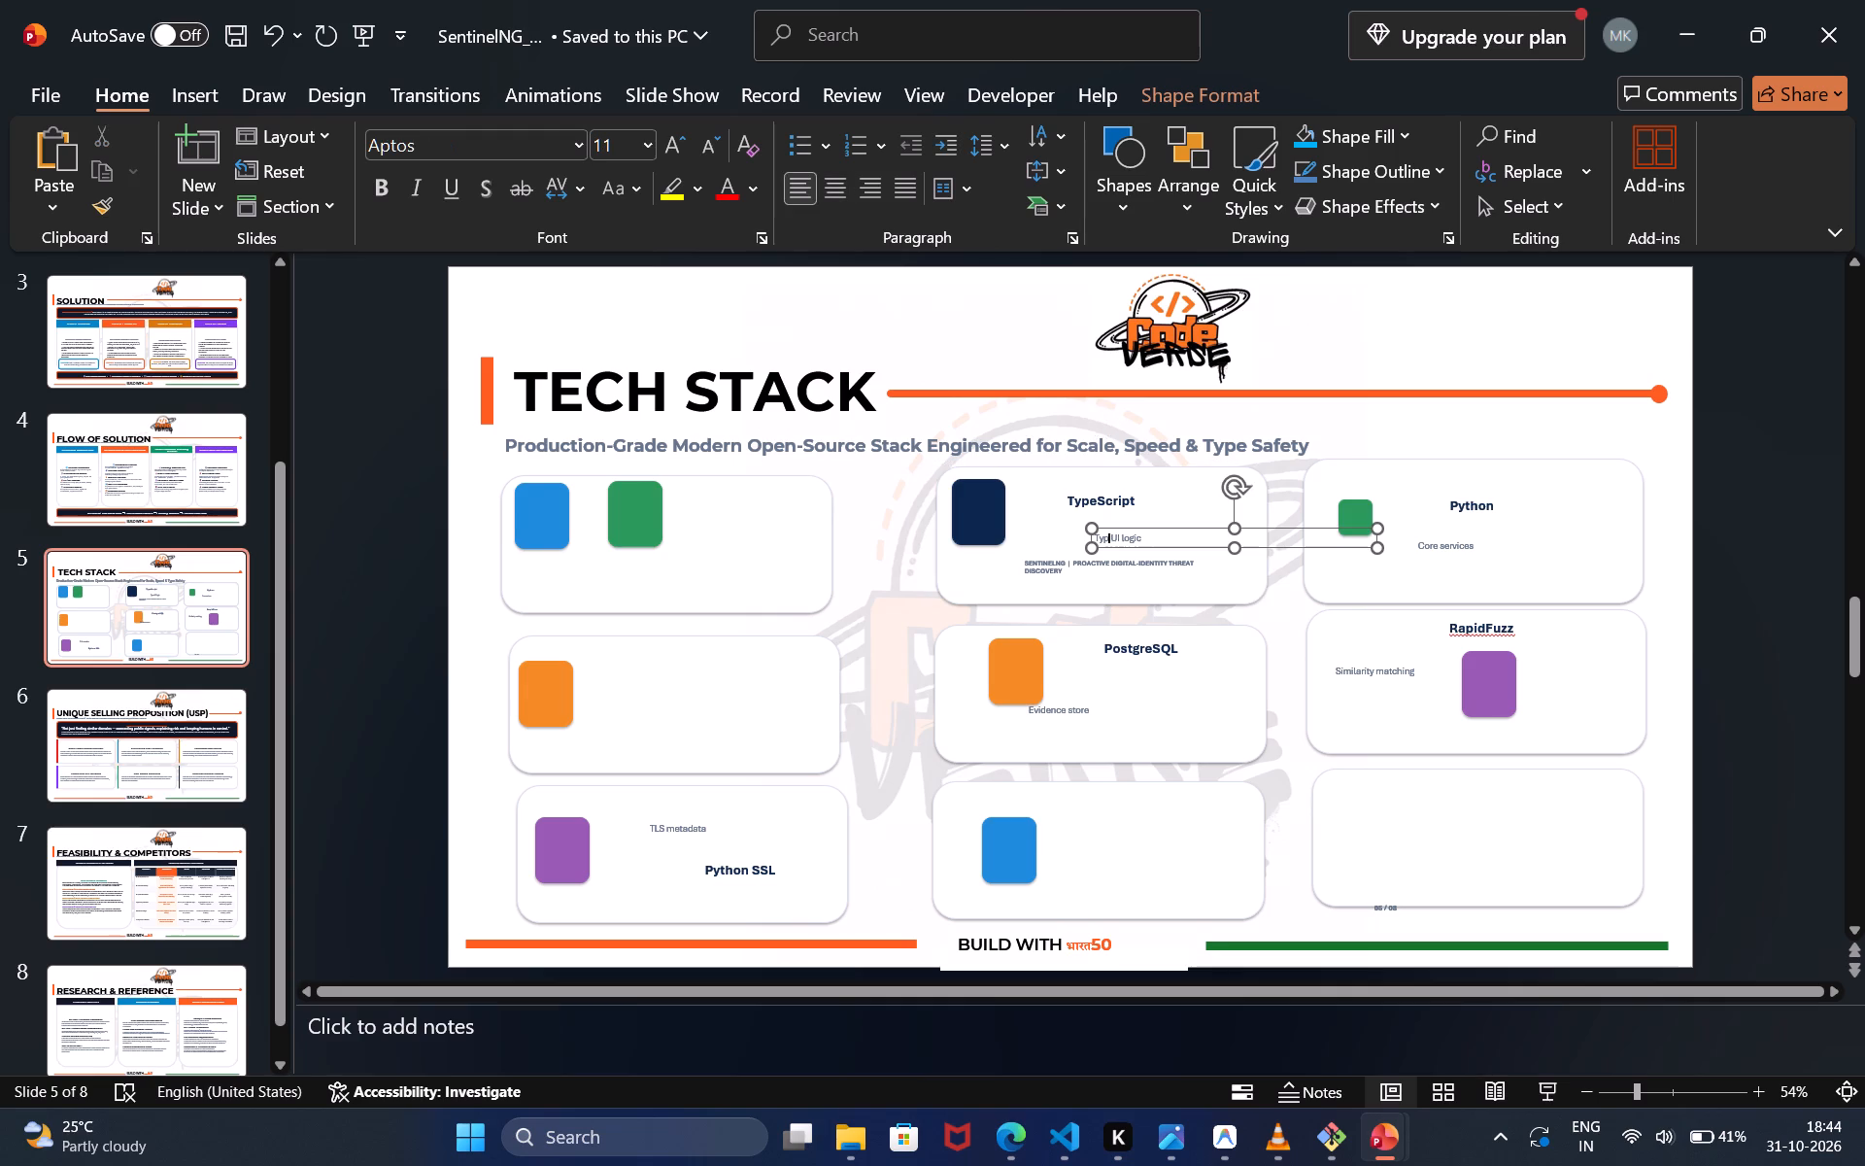
{"action": "left_click", "coordinate": [1150, 526], "text": "ctrl"}
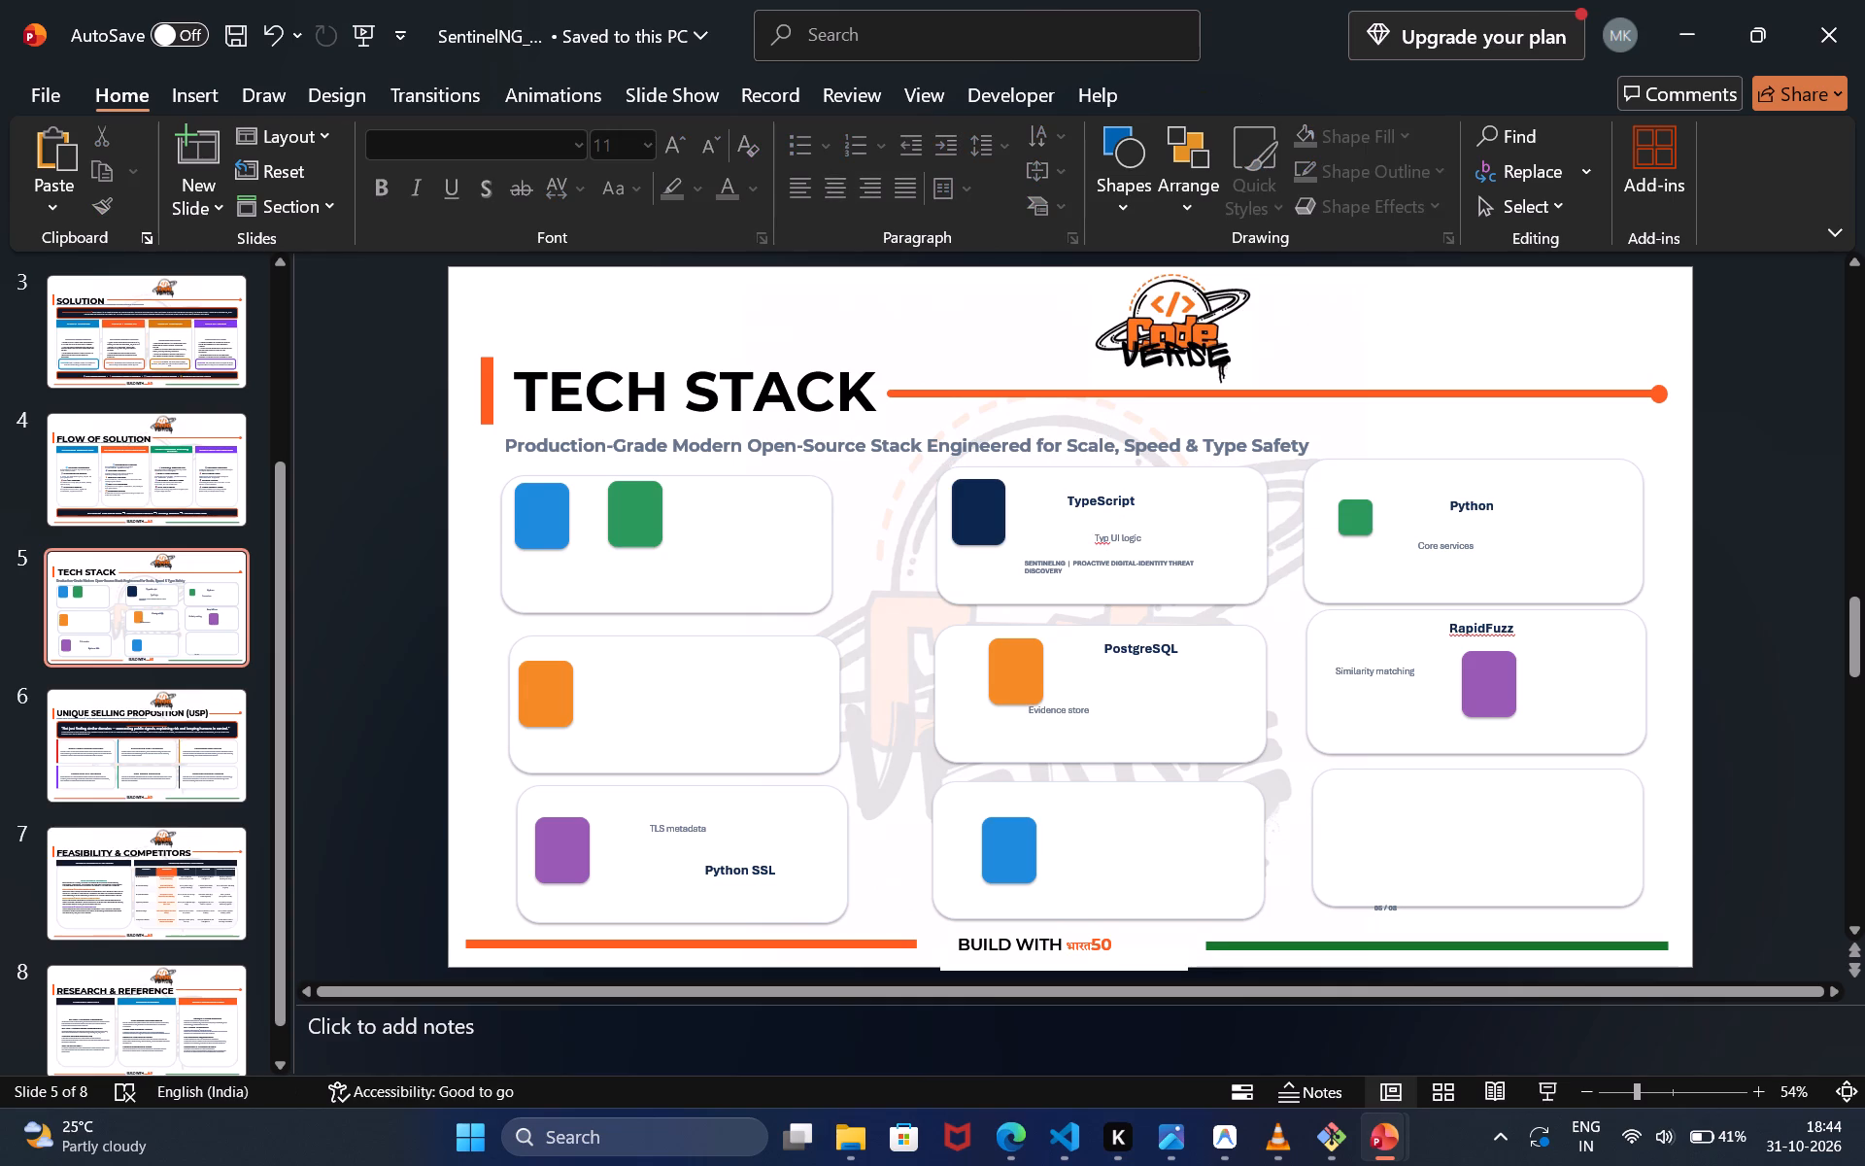
{"action": "left_click", "coordinate": [1112, 542]}
{"action": "left_click", "coordinate": [1102, 552], "text": "ctrl"}
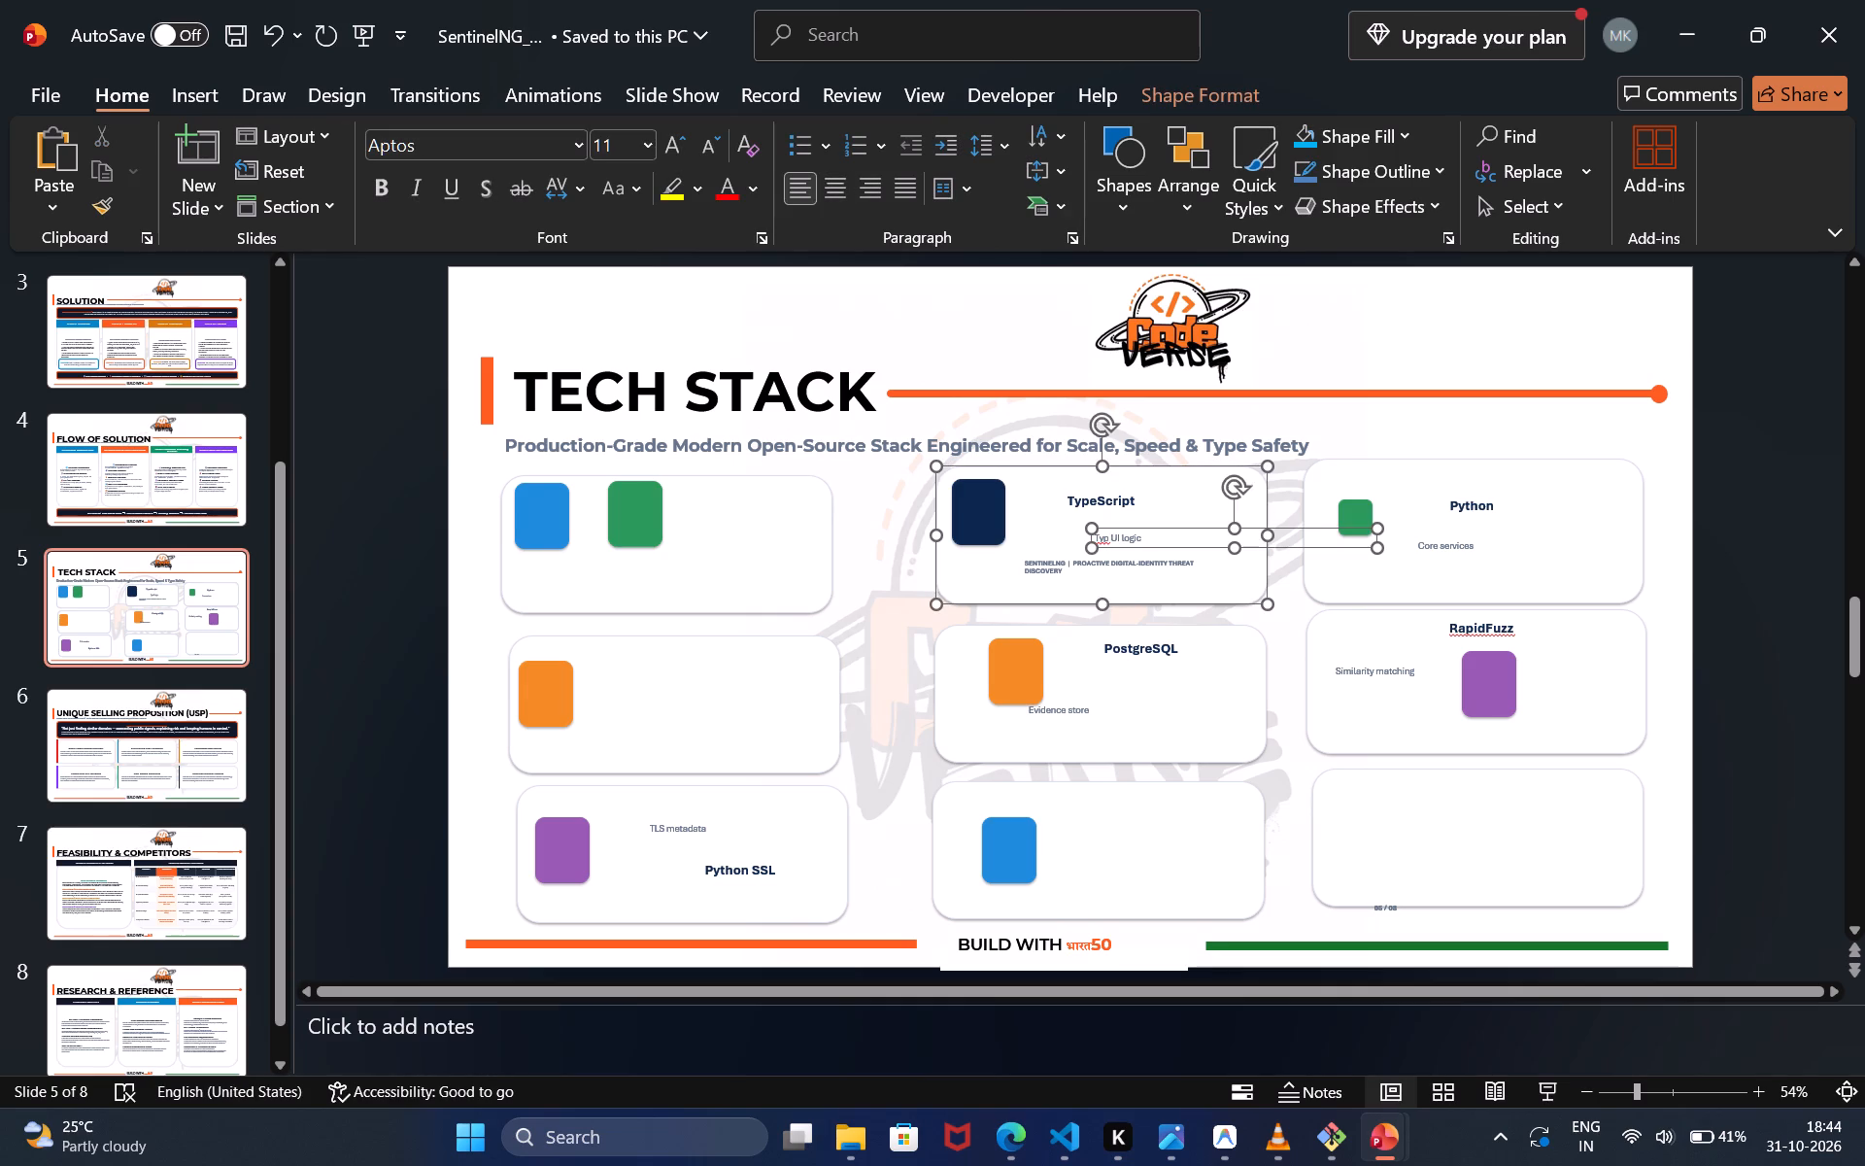
{"action": "left_click", "coordinate": [1102, 552], "text": "ctrl"}
{"action": "left_click", "coordinate": [1090, 563], "text": "ctrl"}
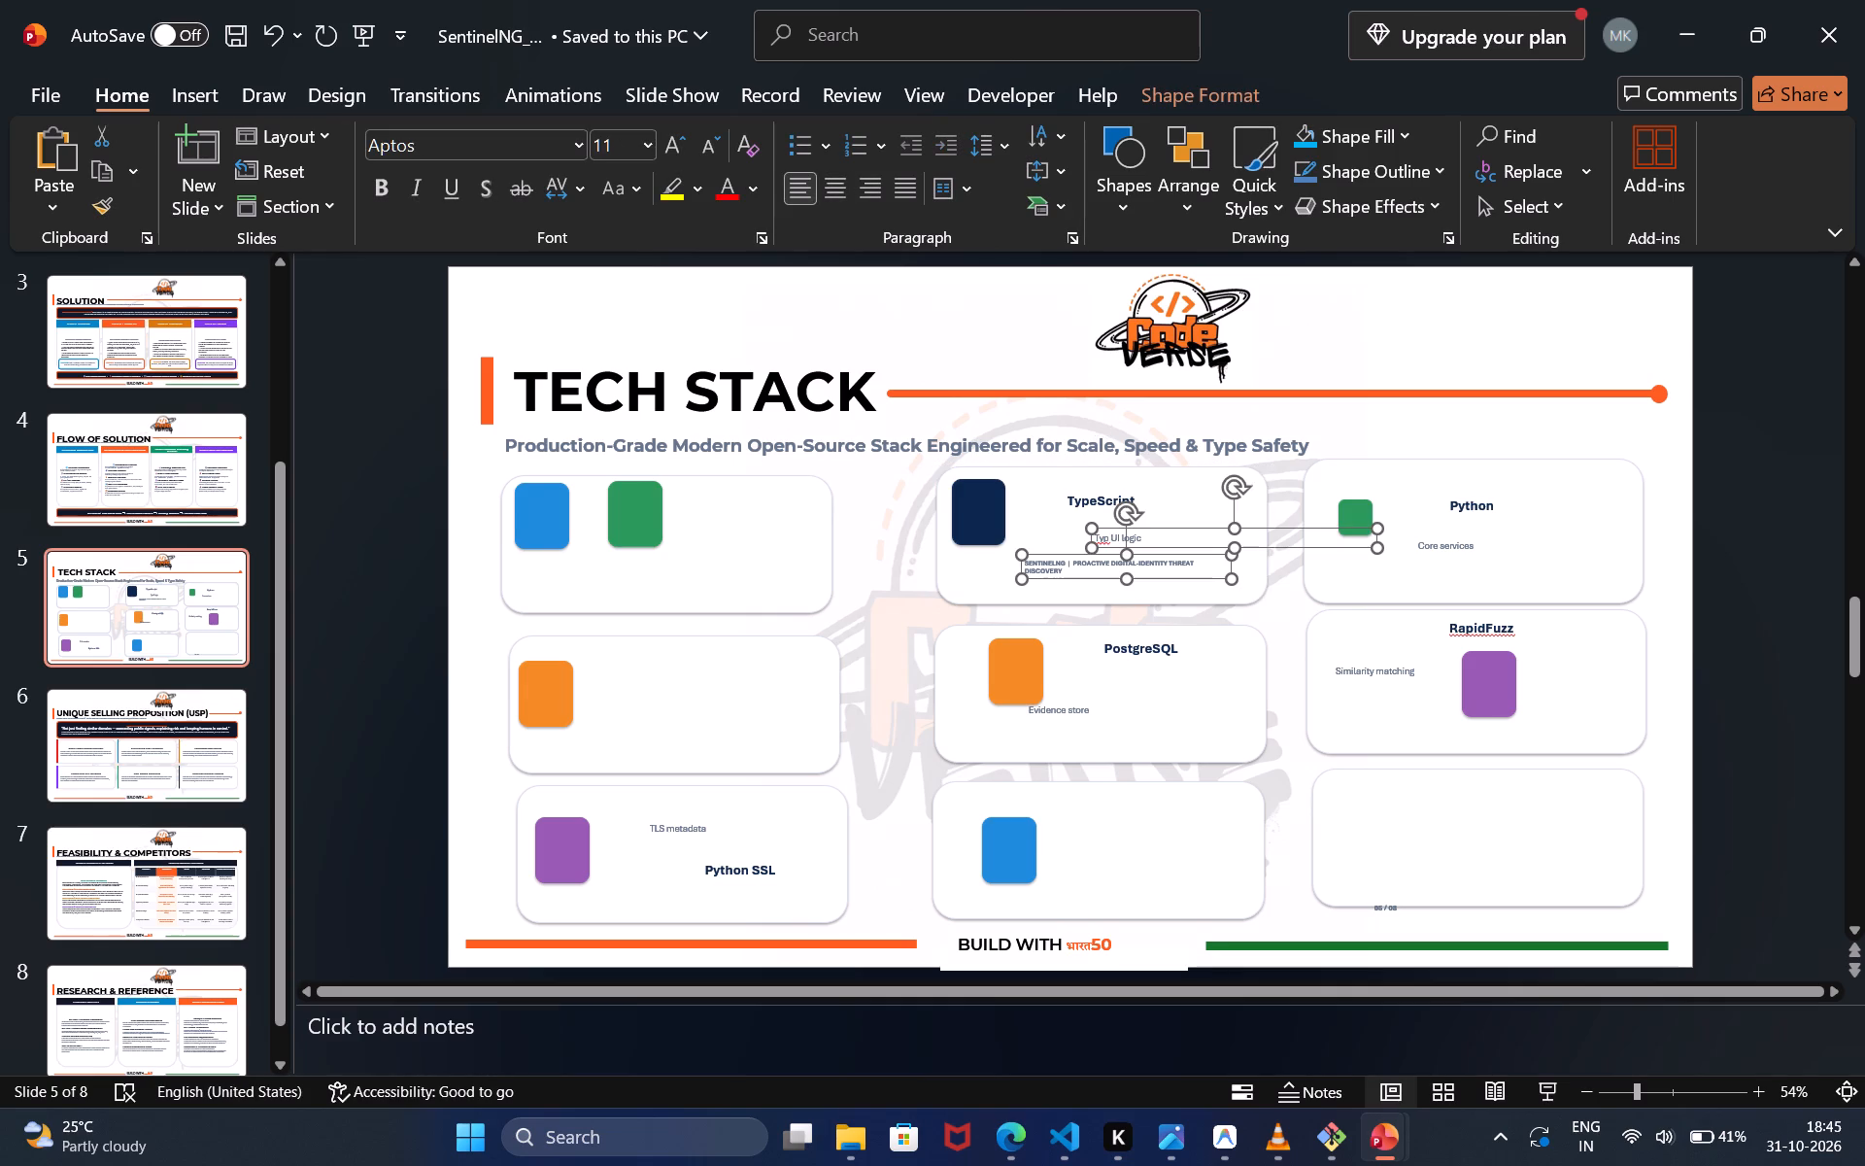
{"action": "left_click", "coordinate": [1097, 497], "text": "ctrl"}
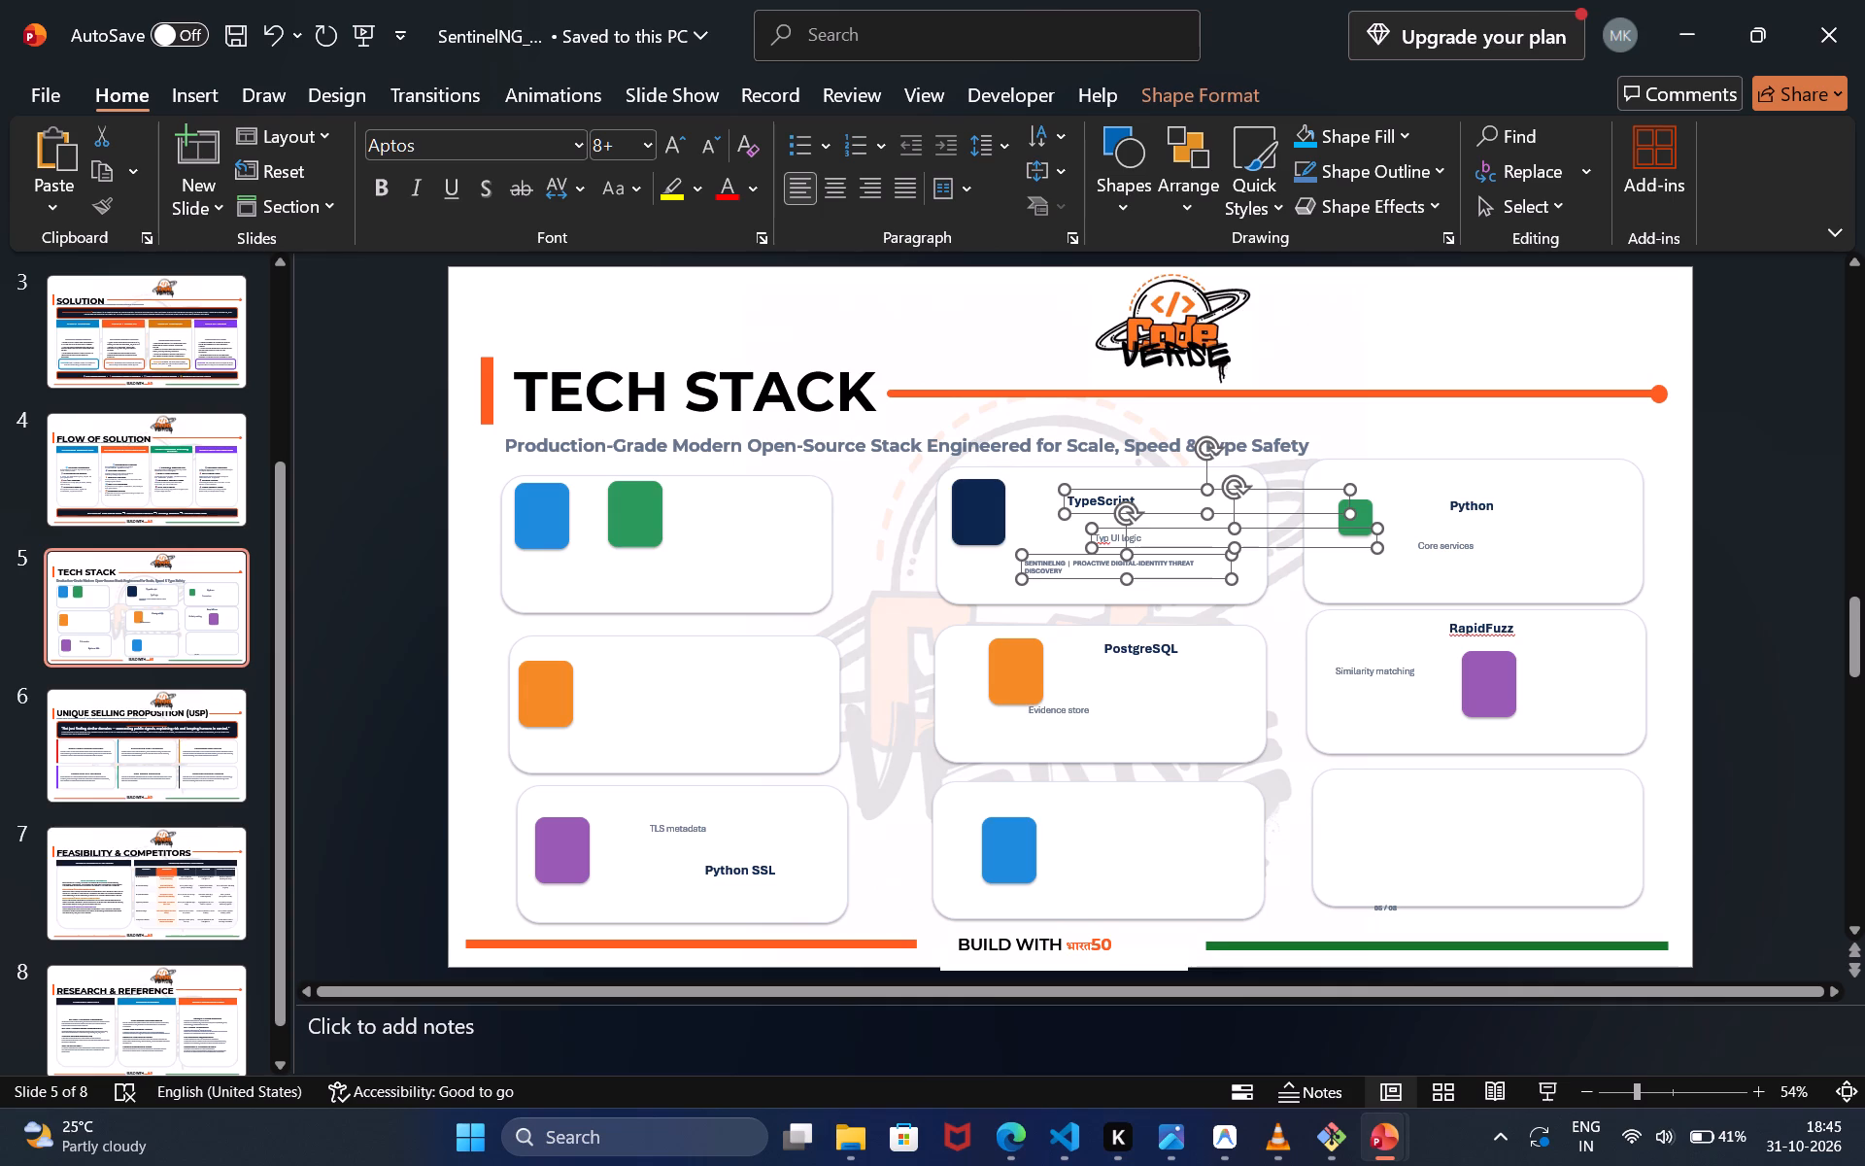
{"action": "left_click", "coordinate": [1364, 506], "text": "ctrl"}
{"action": "left_click", "coordinate": [1466, 503], "text": "ctrl"}
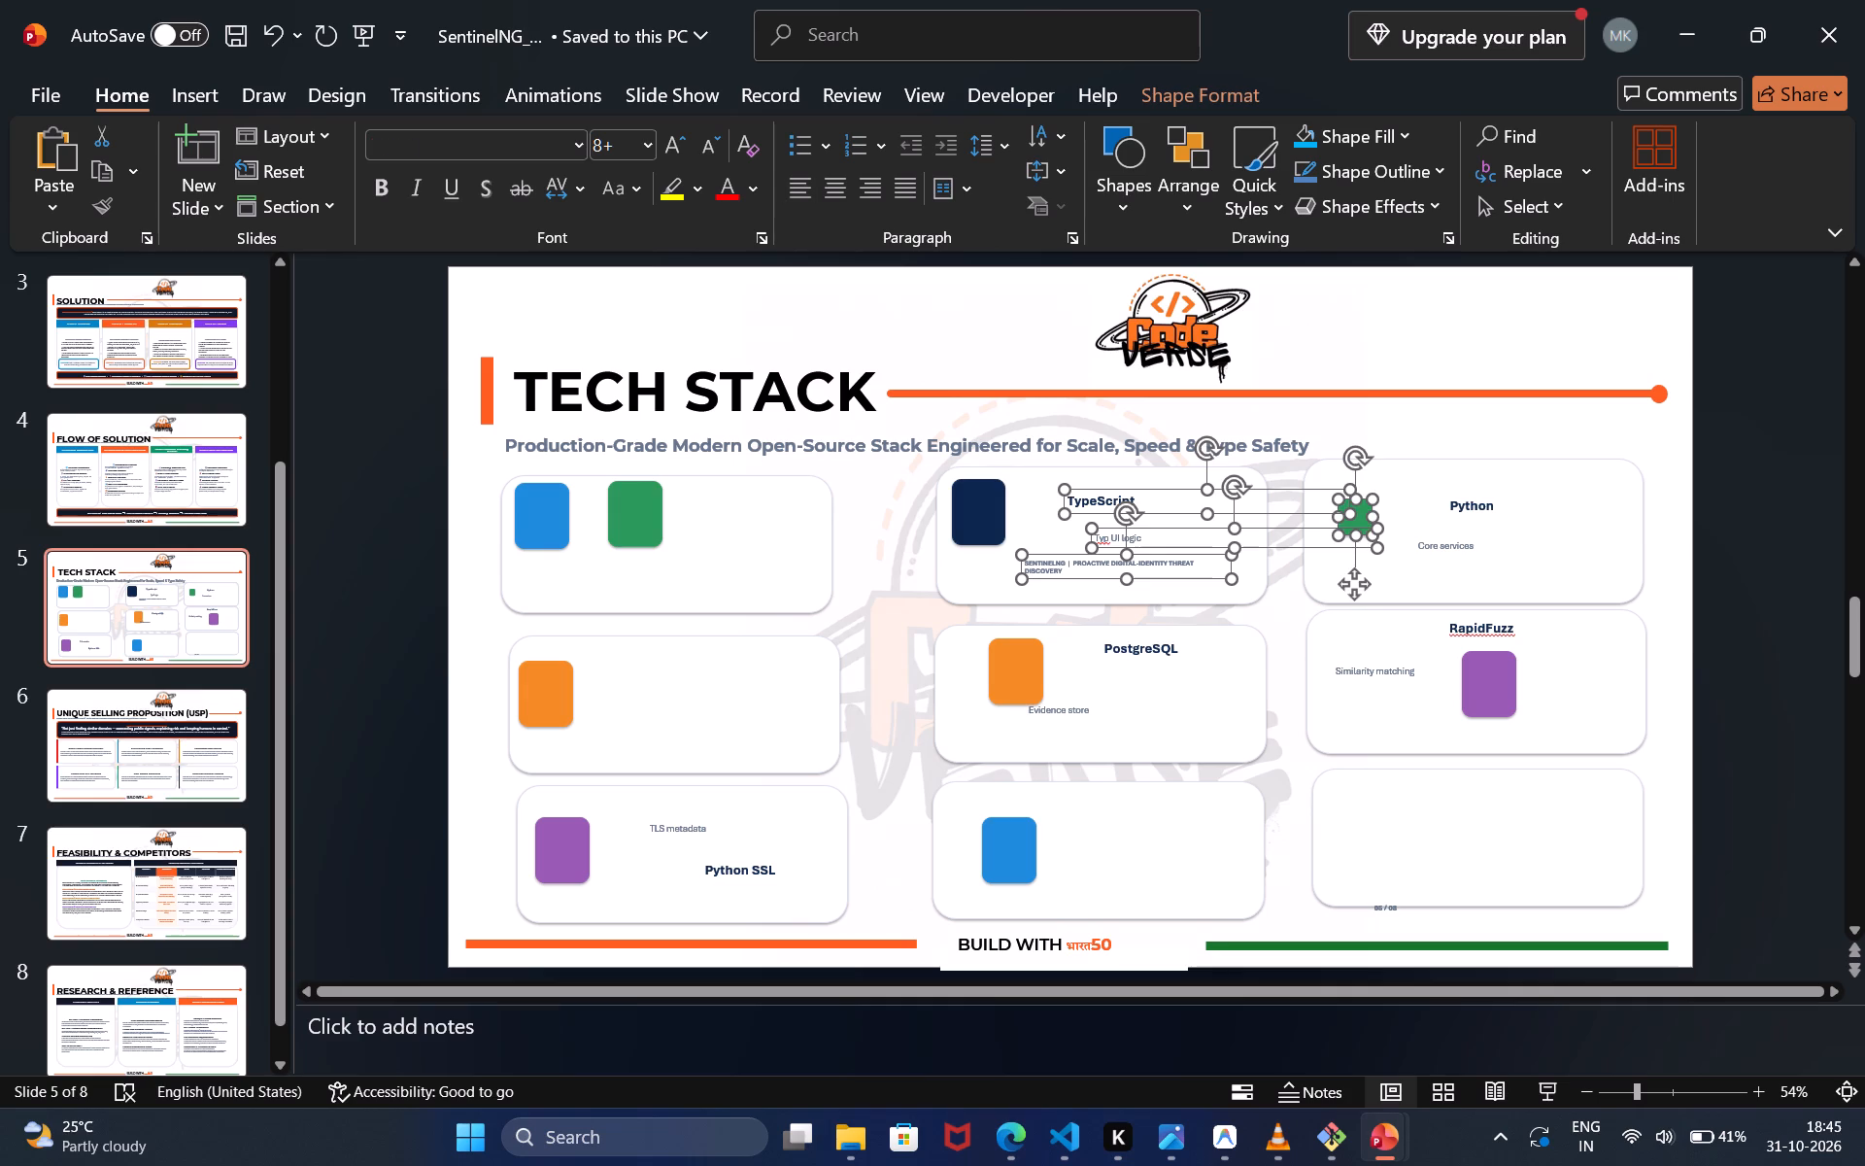
{"action": "left_click", "coordinate": [1427, 552], "text": "ctrl"}
{"action": "left_click", "coordinate": [1474, 644], "text": "ctrl"}
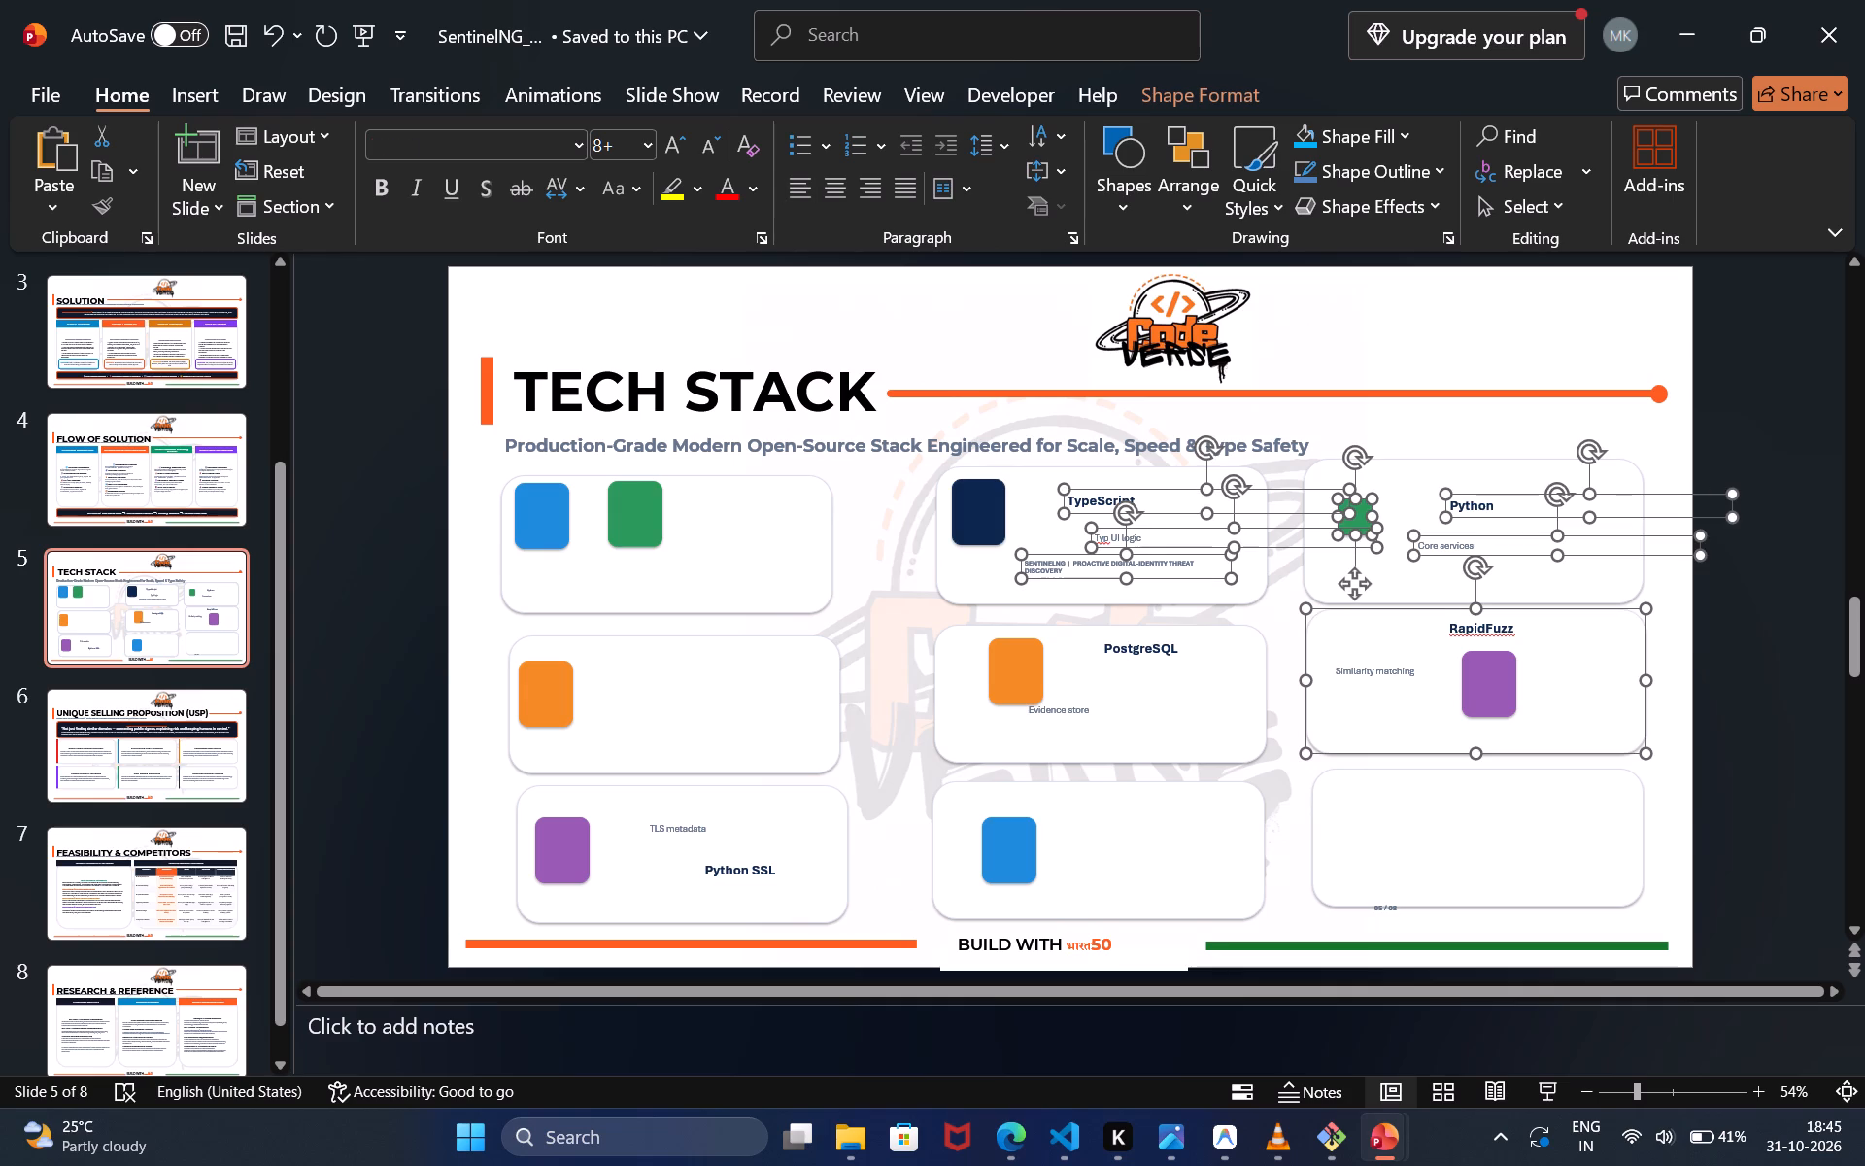
{"action": "left_click", "coordinate": [1471, 635], "text": "ctrl"}
{"action": "left_click", "coordinate": [1475, 685], "text": "ctrl"}
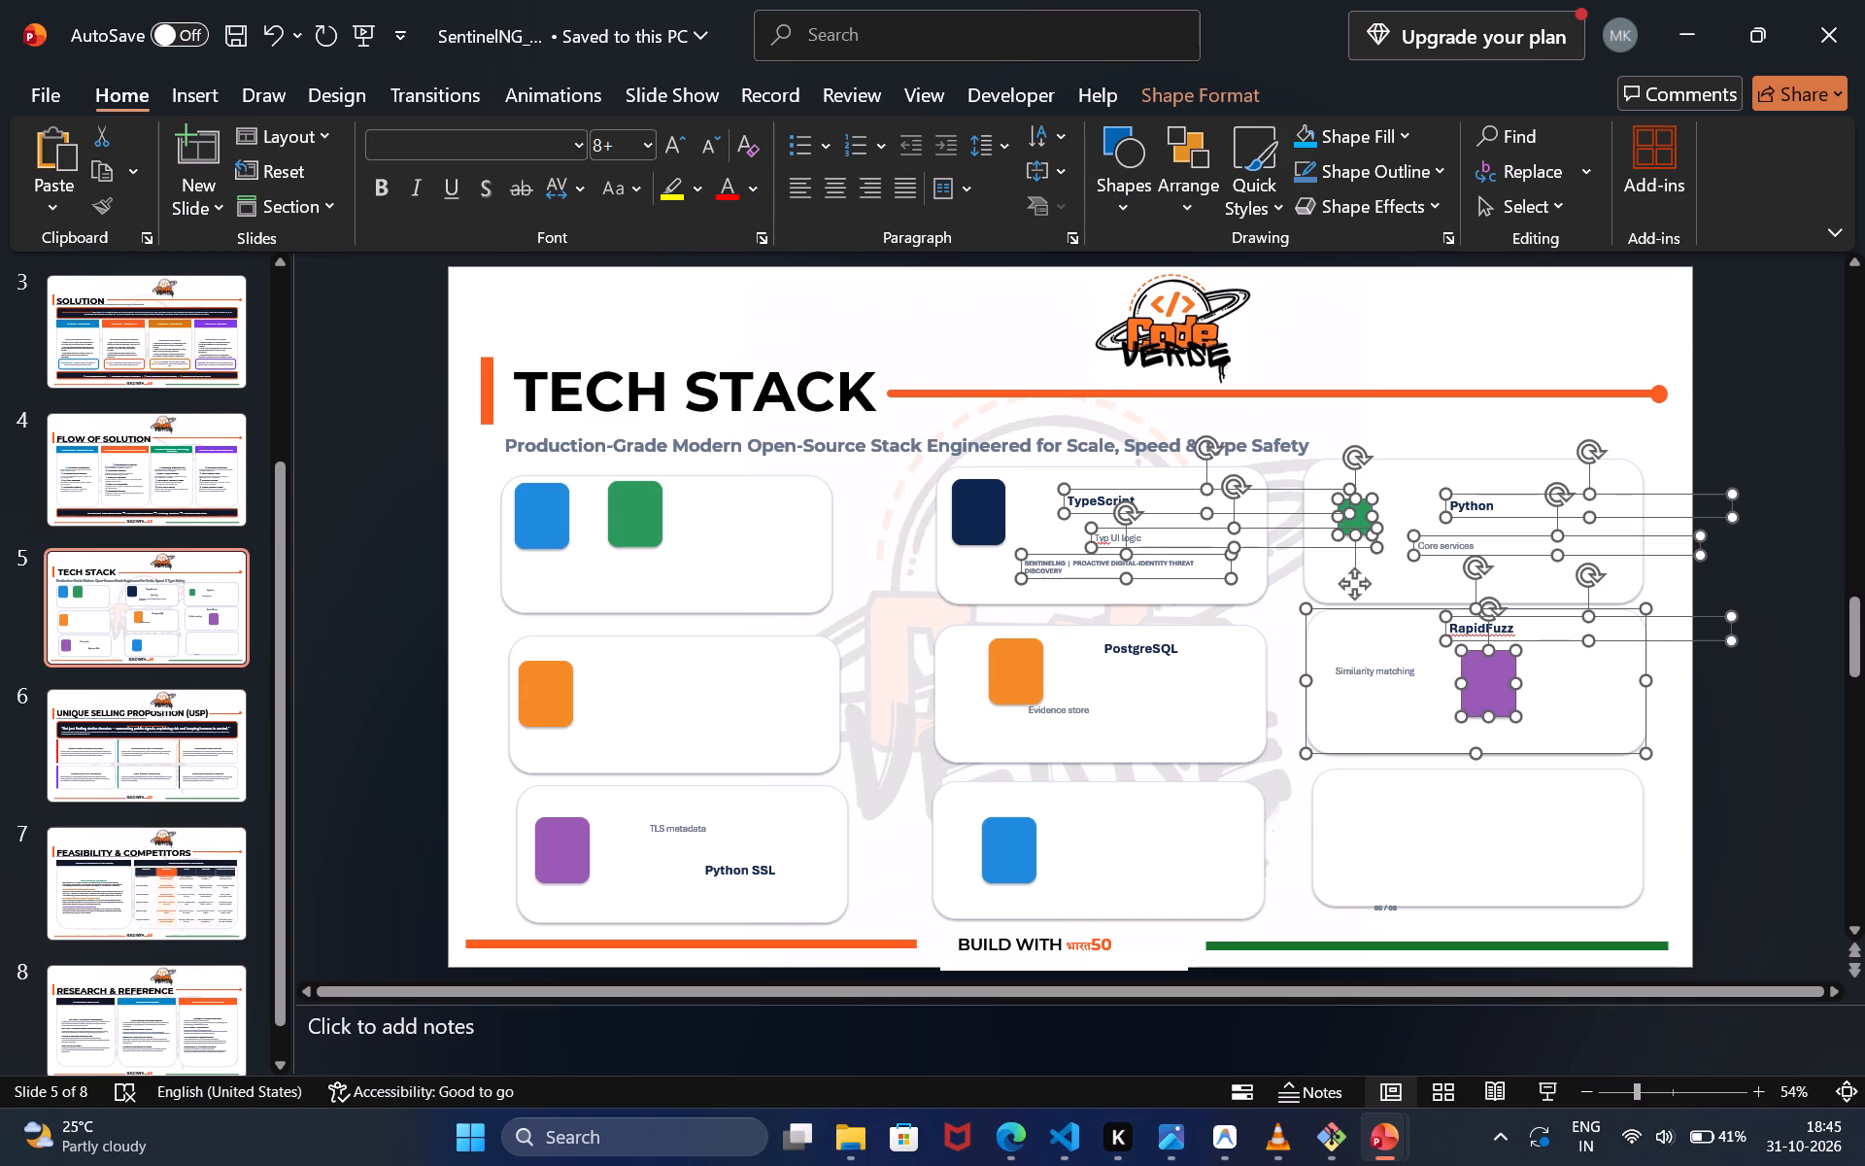
{"action": "left_click", "coordinate": [1392, 669], "text": "ctrl"}
{"action": "left_click", "coordinate": [1373, 644], "text": "ctrl"}
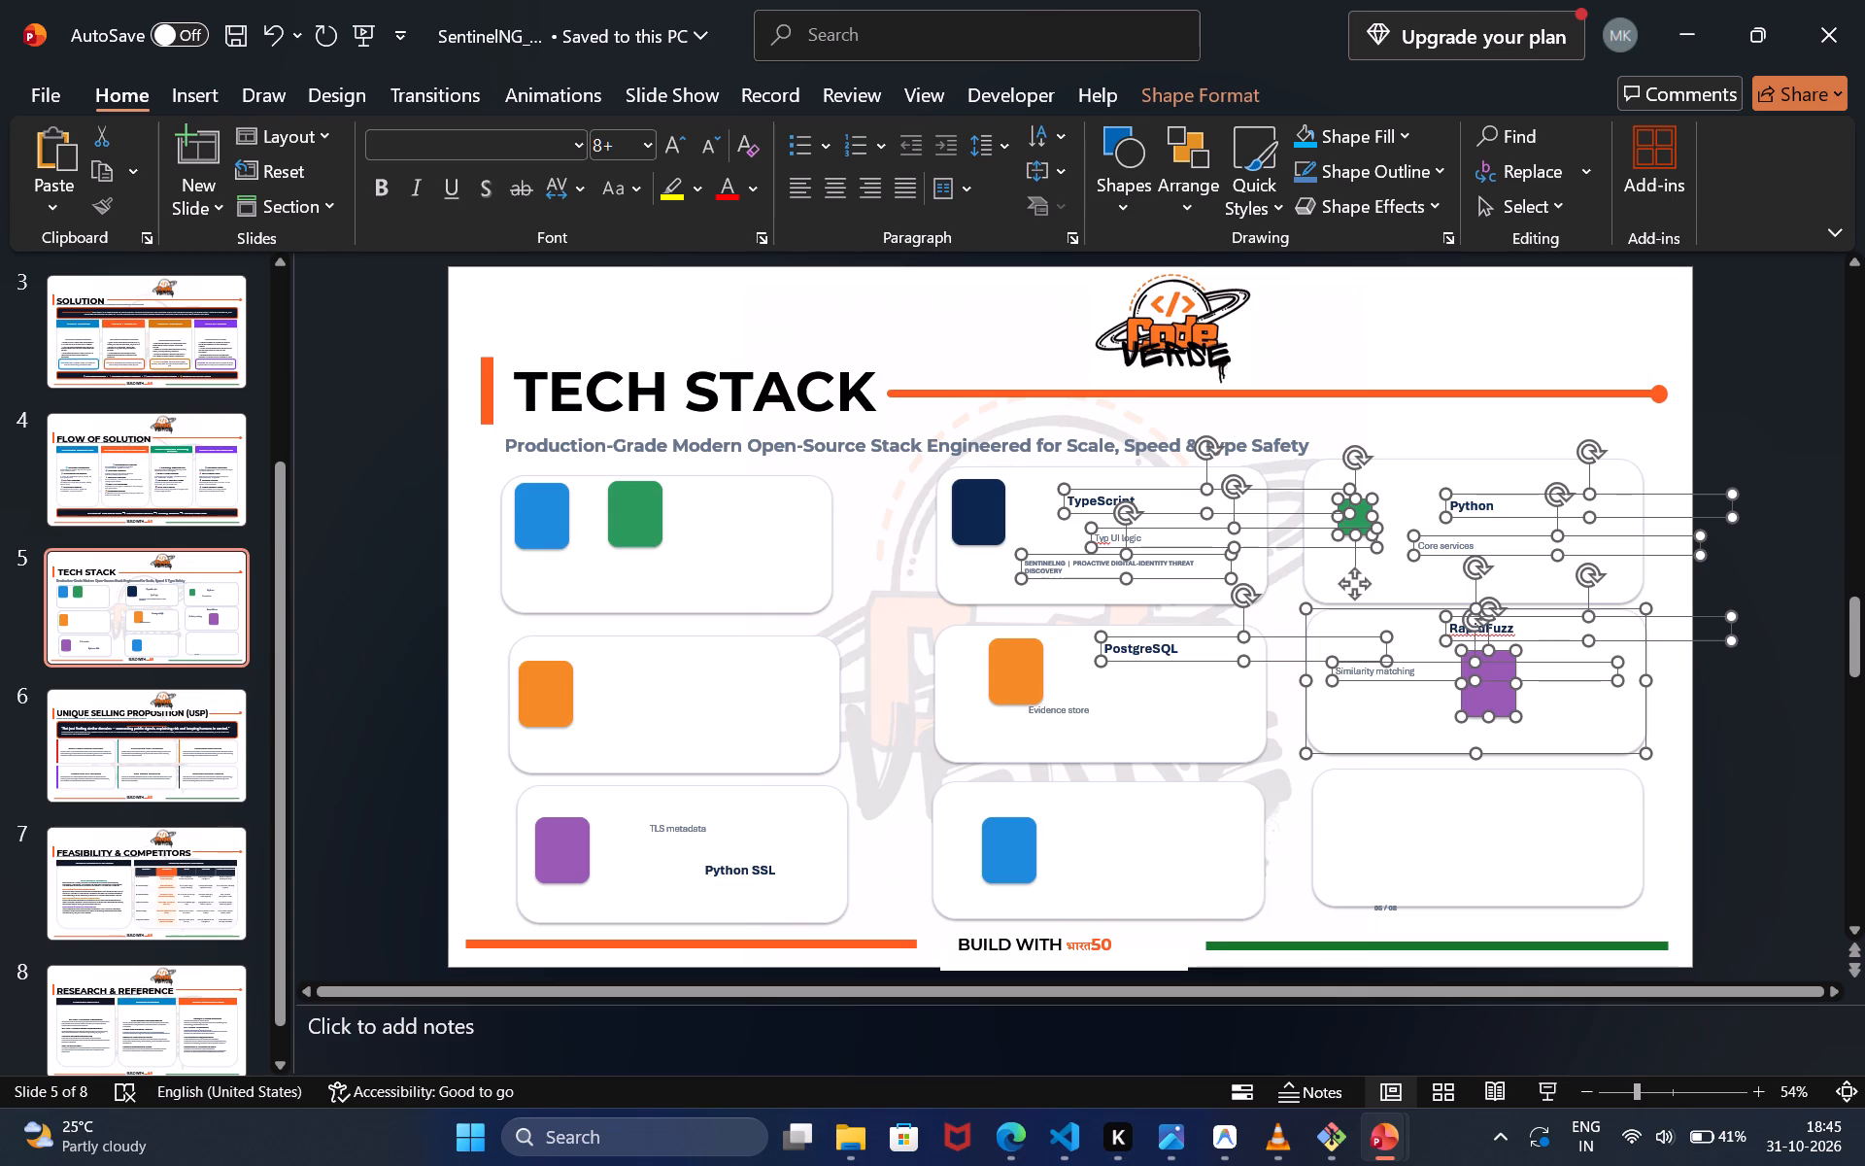
{"action": "left_click", "coordinate": [1363, 525], "text": "ctrl"}
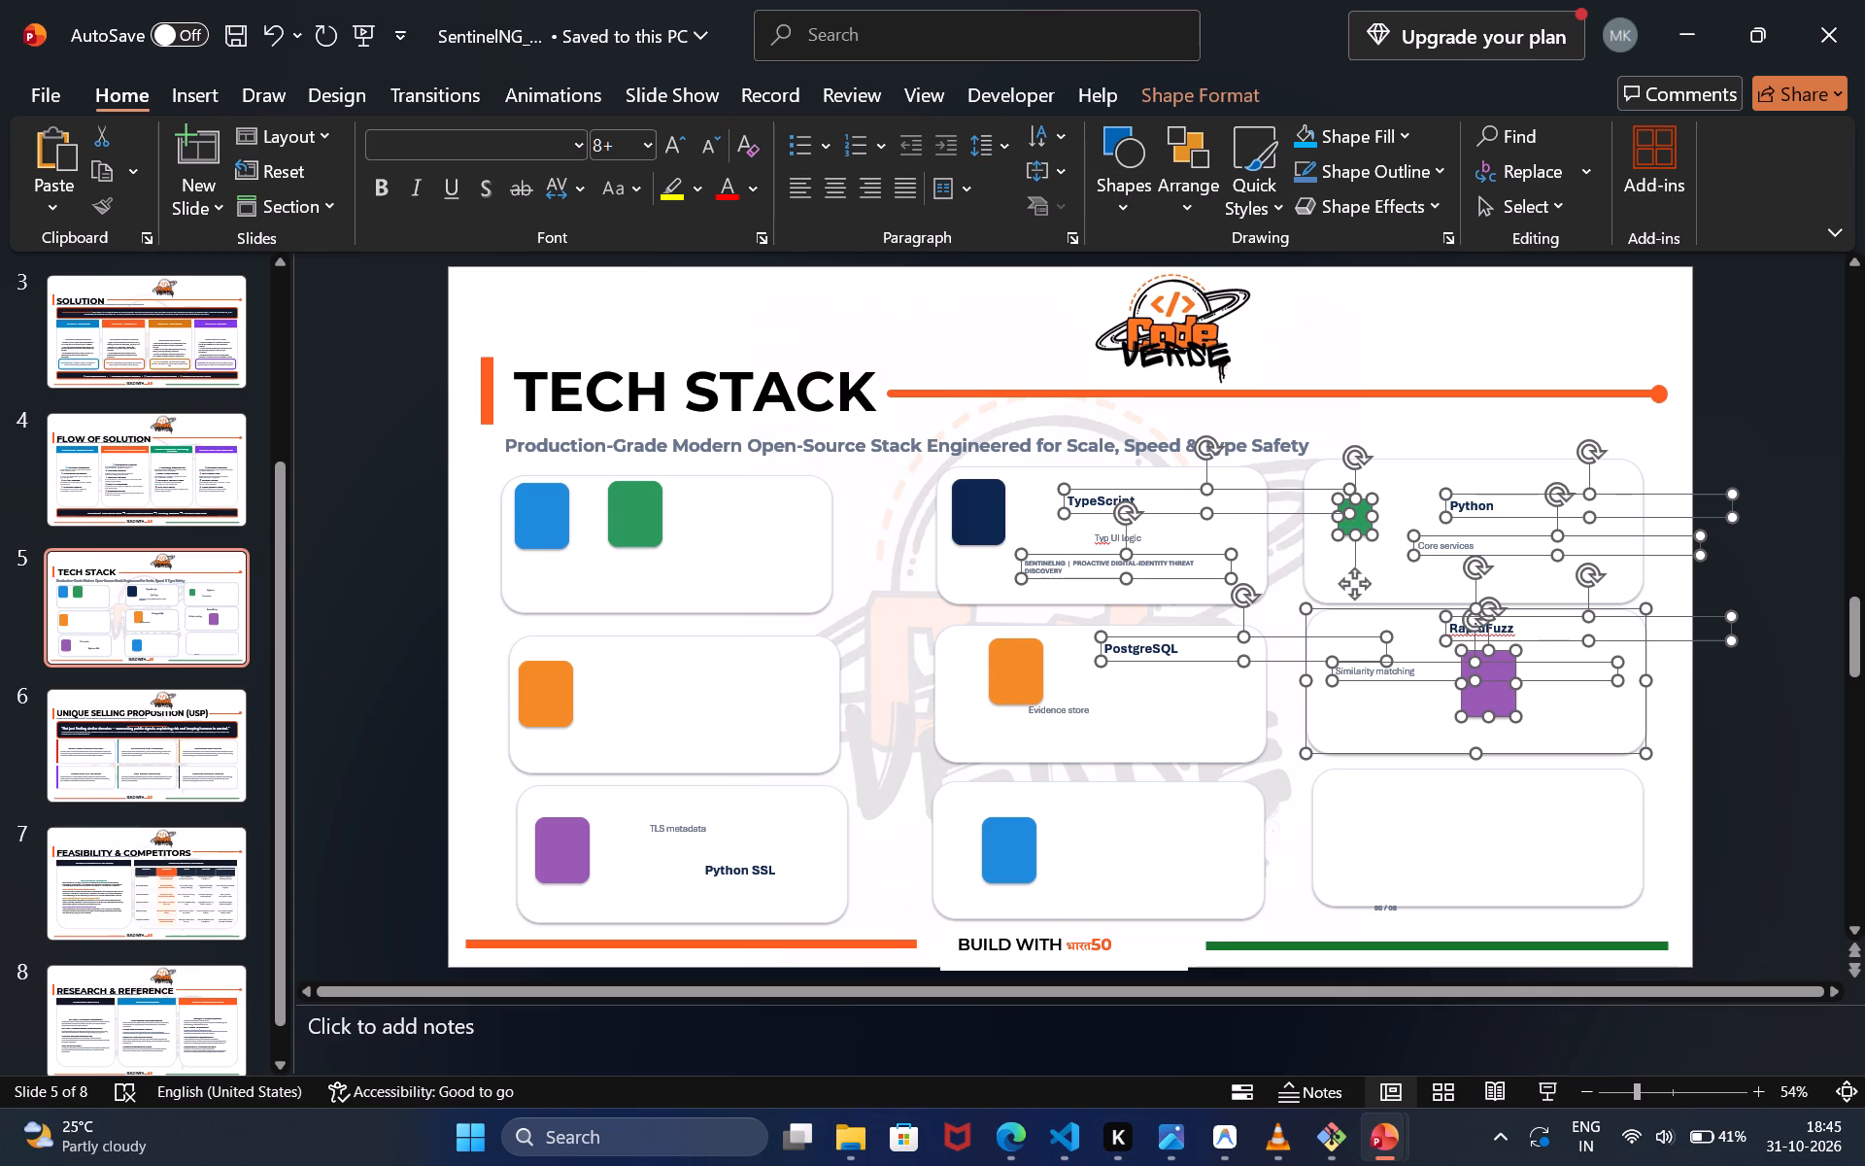
{"action": "left_click", "coordinate": [1363, 525], "text": "ctrl"}
{"action": "left_click", "coordinate": [1363, 525], "text": "ctrl"}
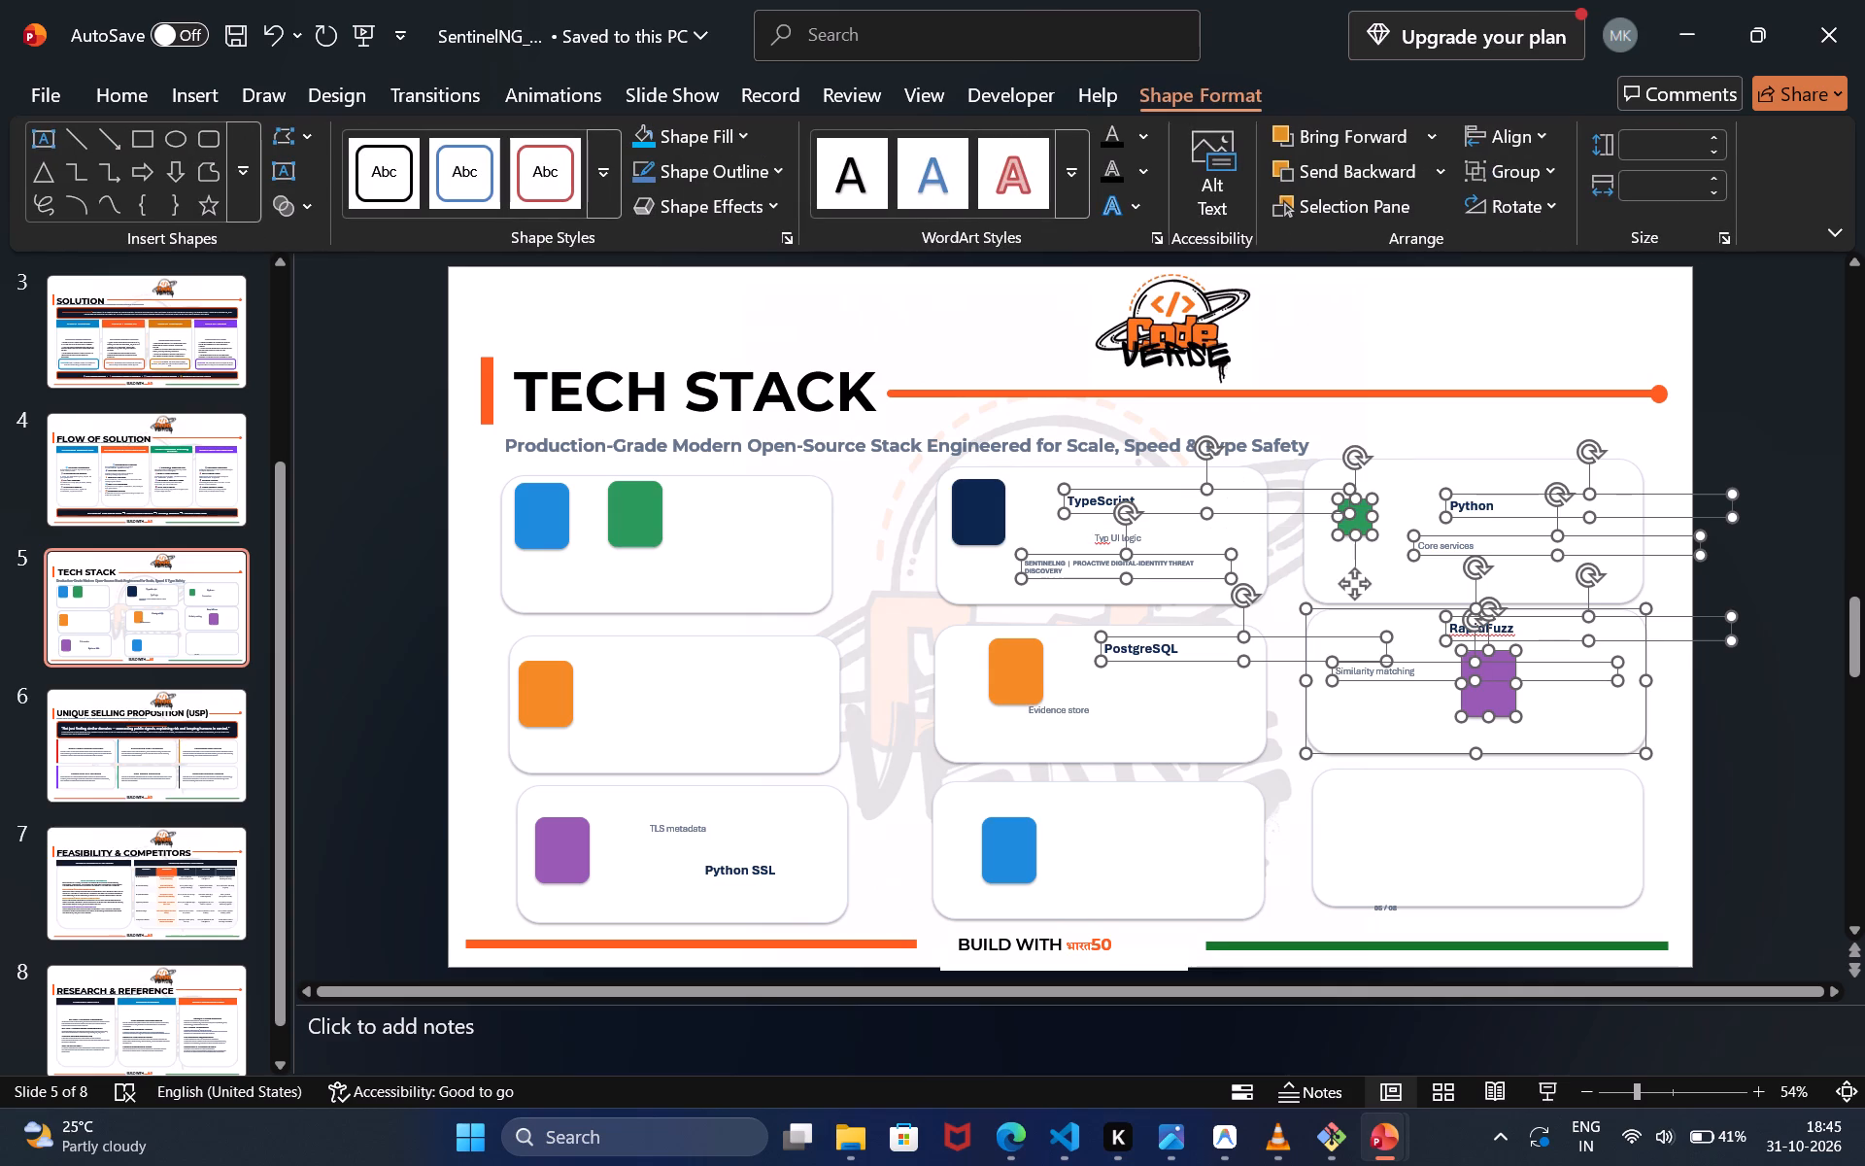
{"action": "left_click", "coordinate": [1141, 535], "text": "ctrl"}
{"action": "left_click", "coordinate": [1023, 656], "text": "ctrl"}
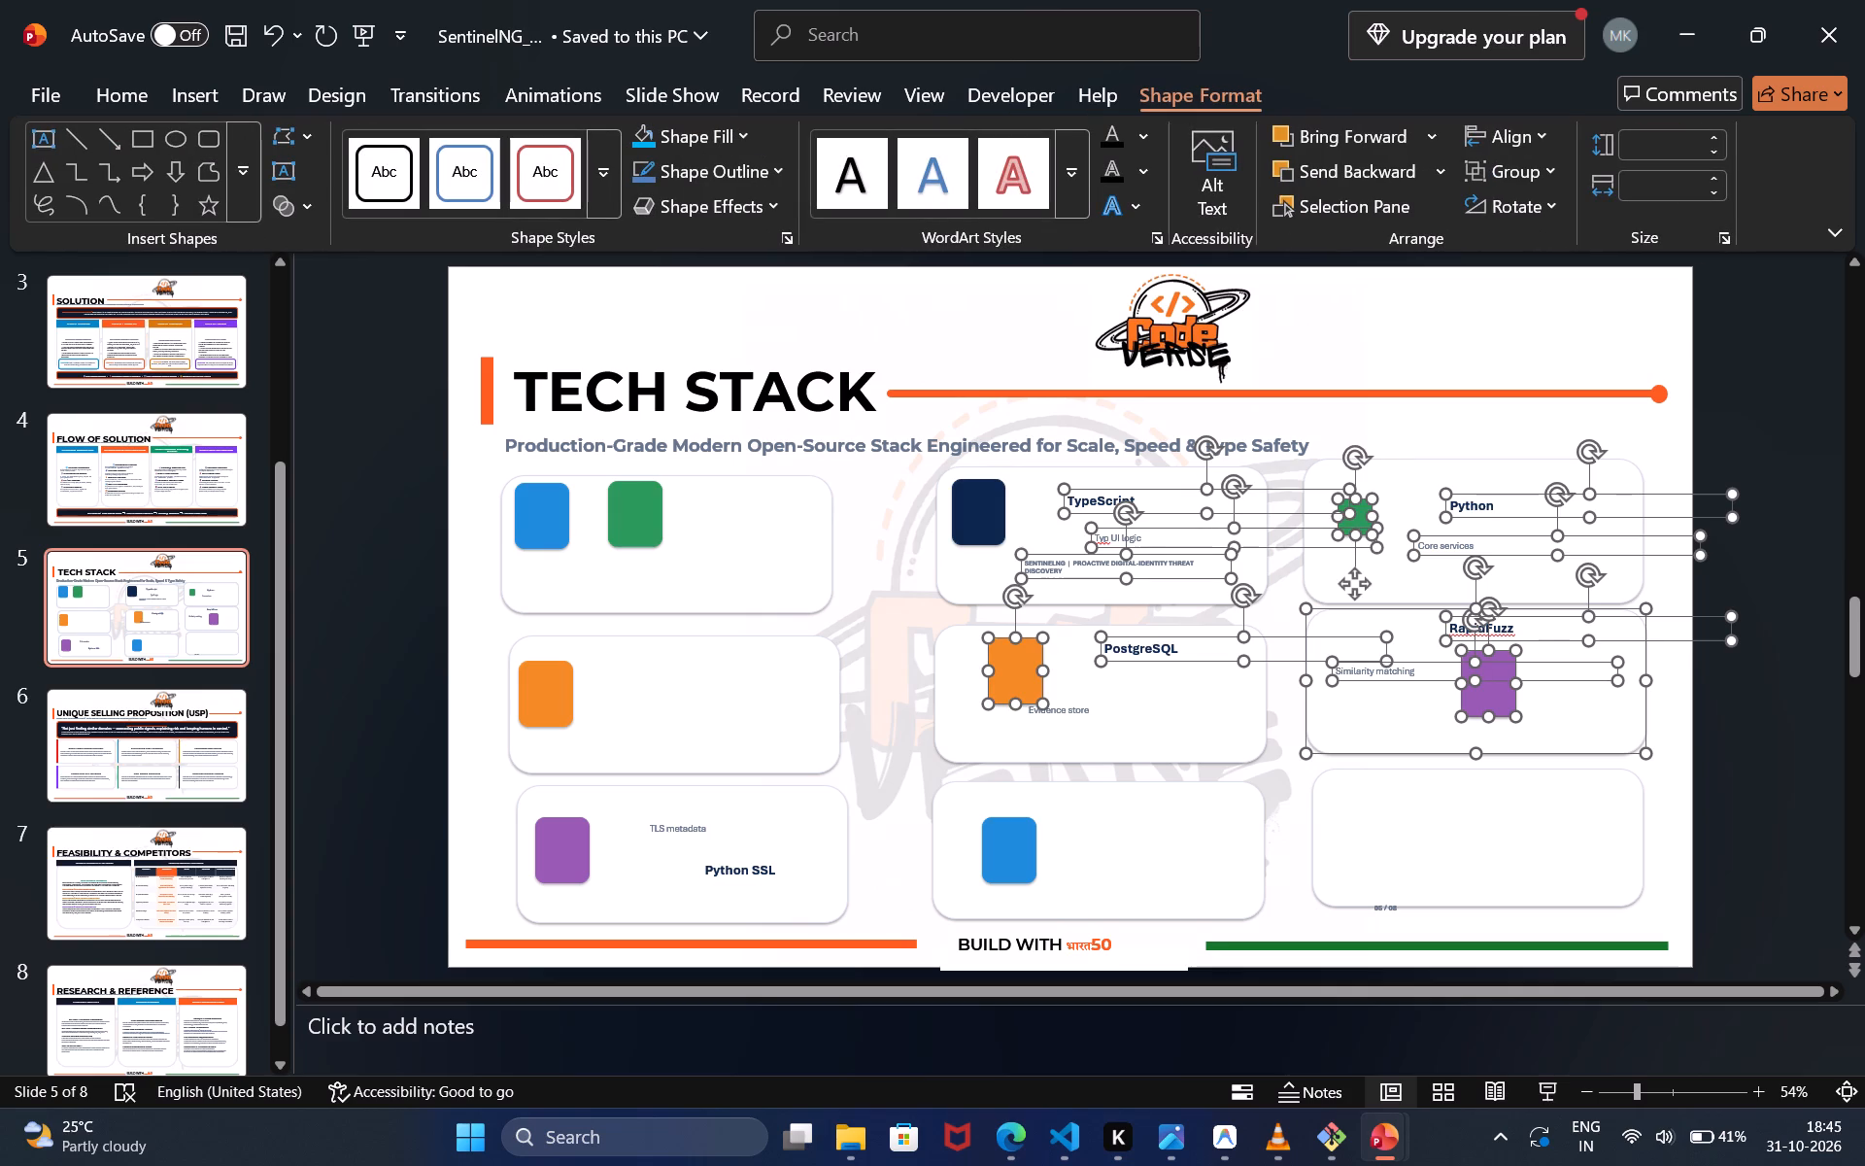
{"action": "left_click", "coordinate": [1050, 703], "text": "ctrl"}
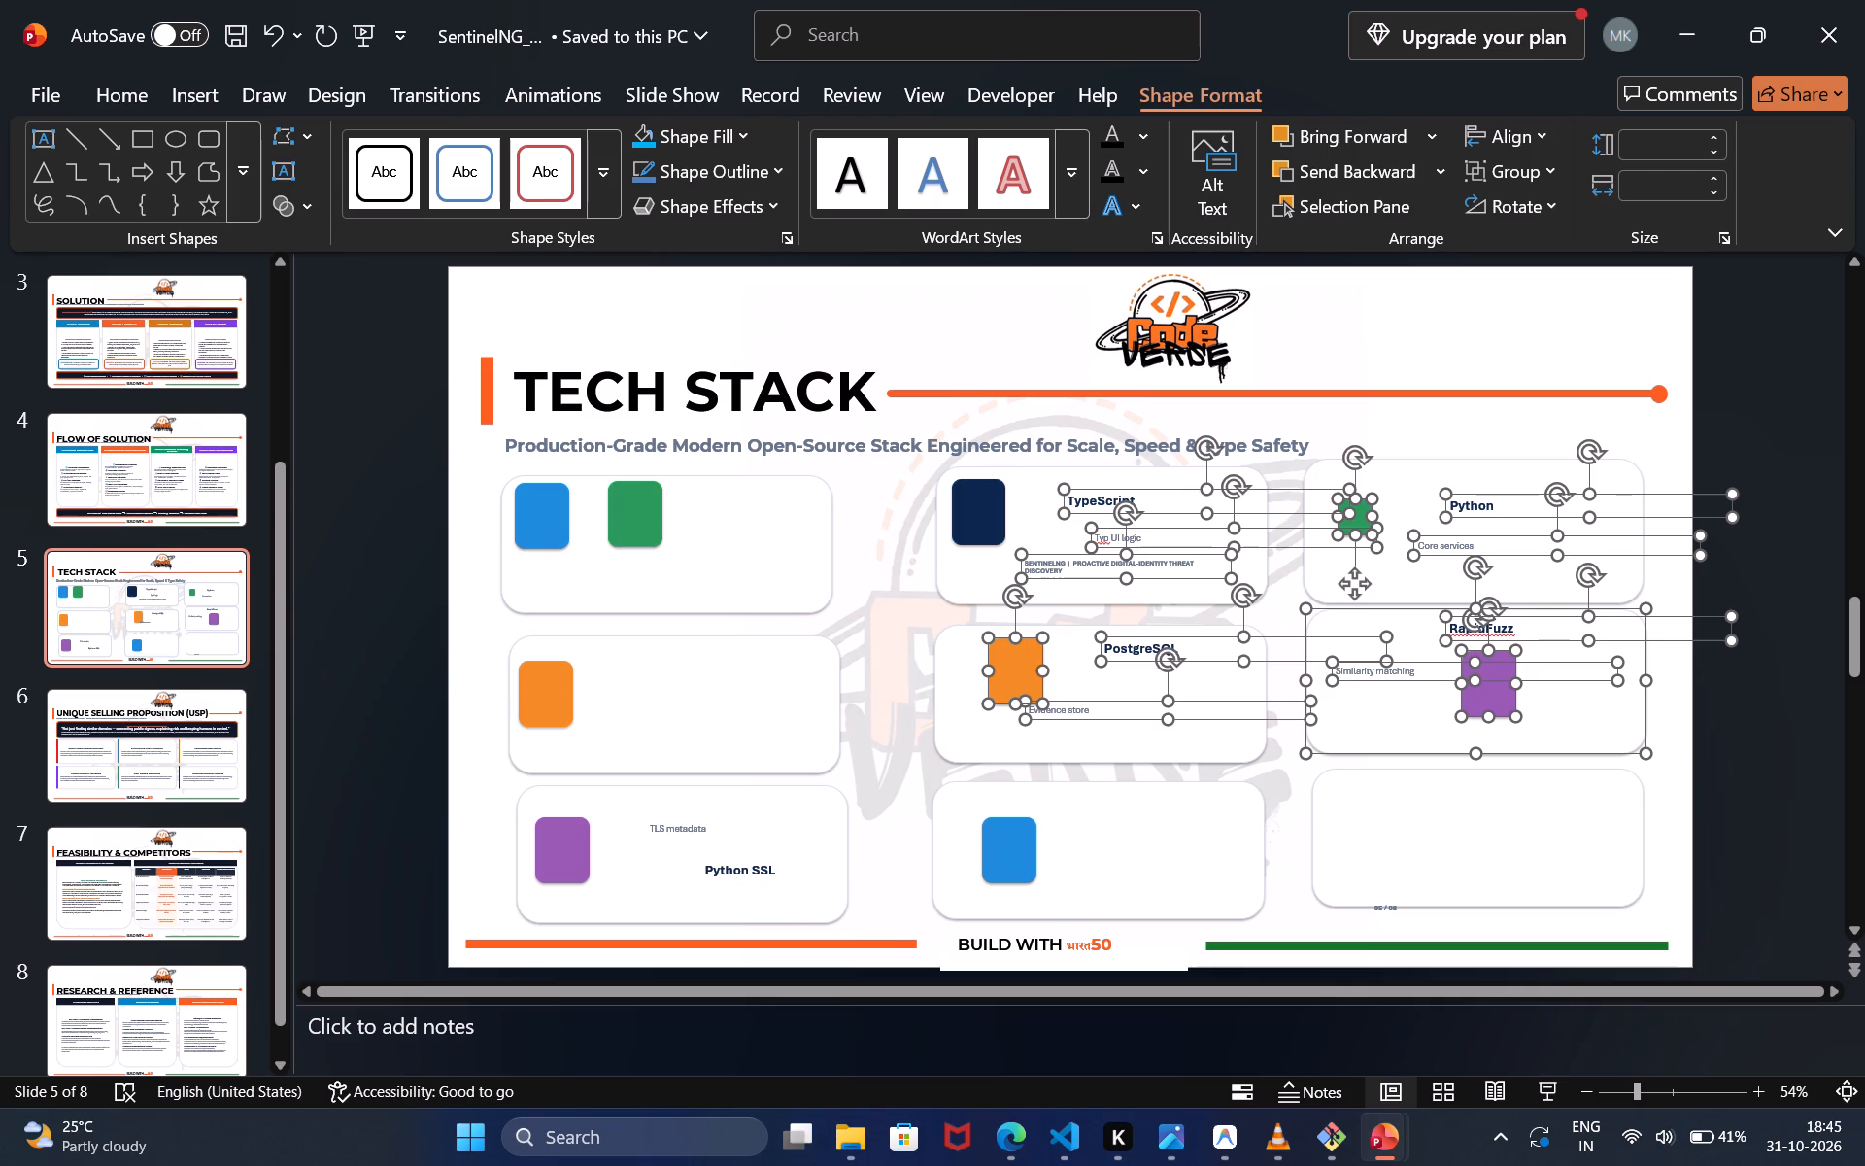
{"action": "key", "text": "Delete"}
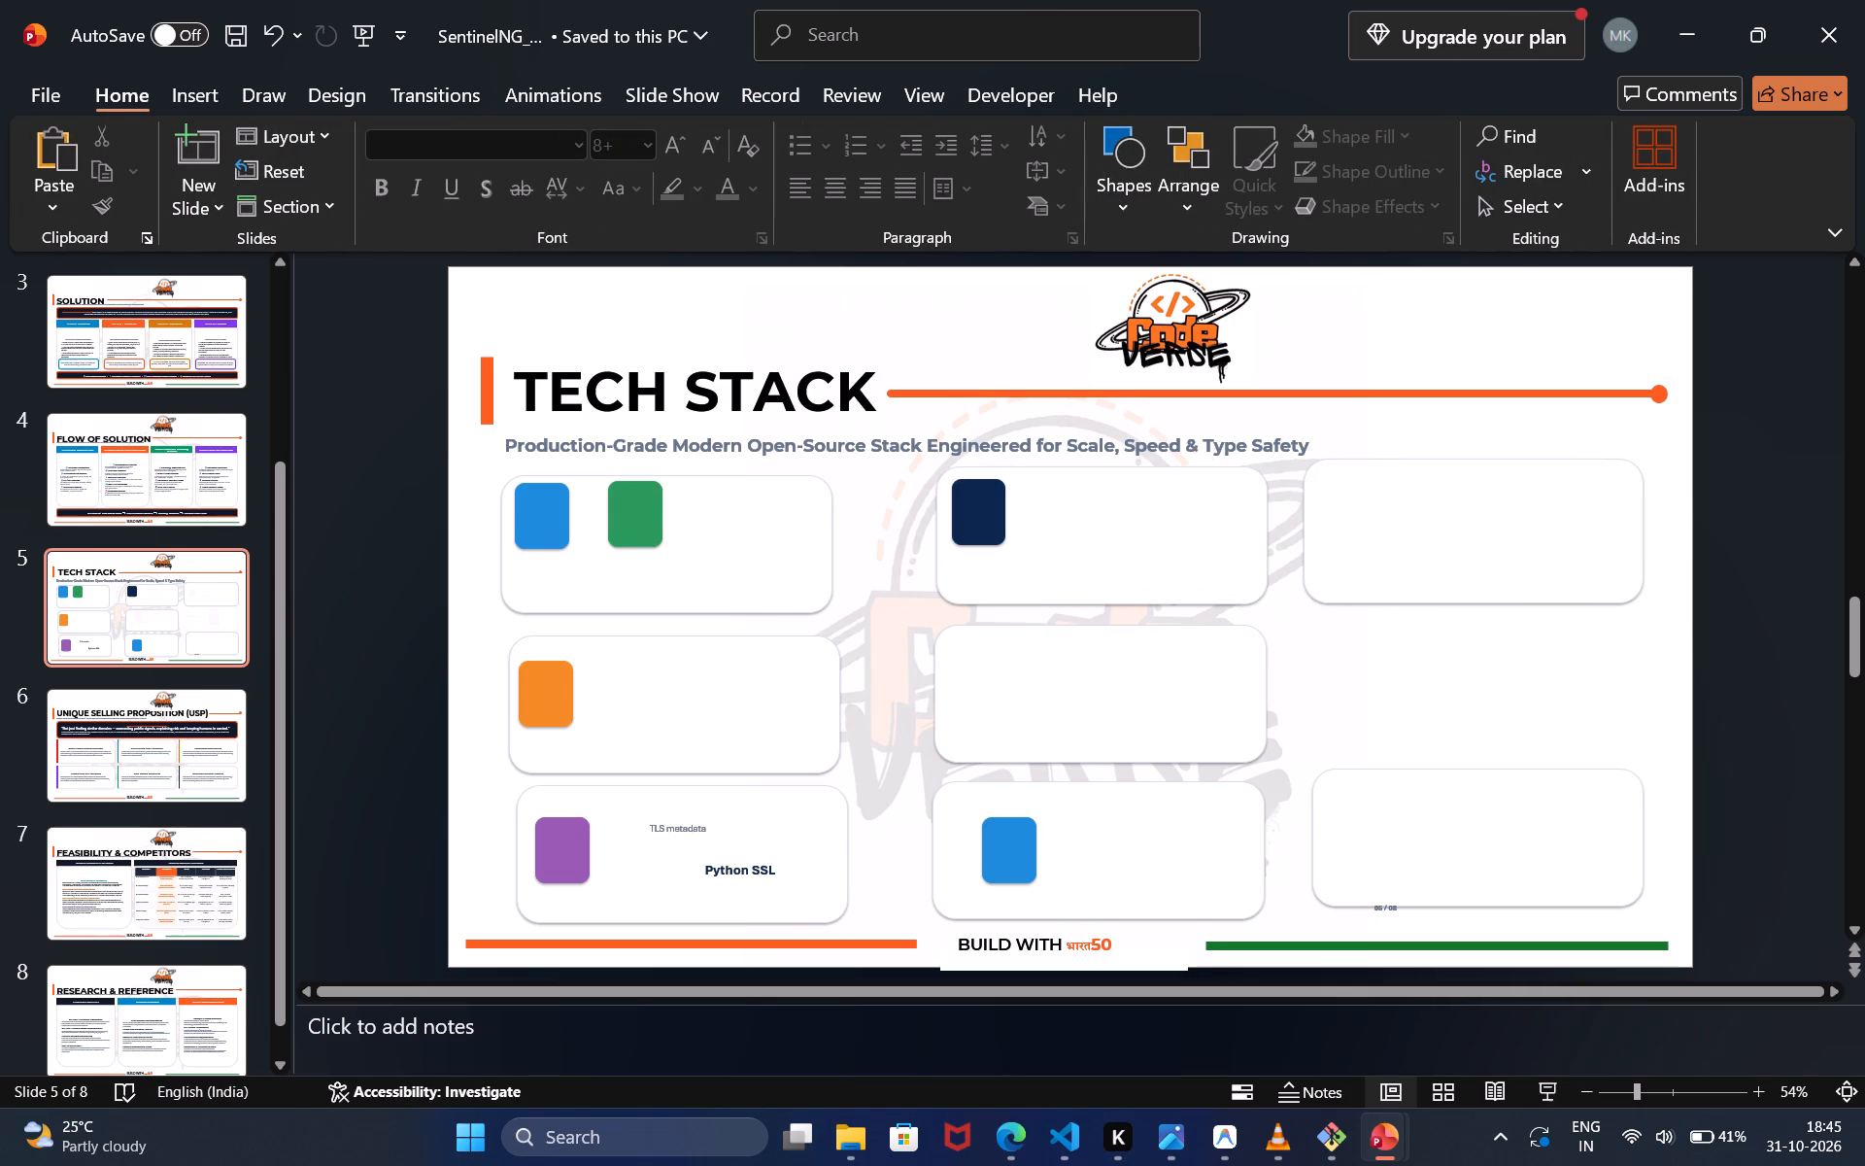
{"action": "key", "text": "ctrl+z"}
{"action": "left_click", "coordinate": [1368, 739], "text": "ctrl"}
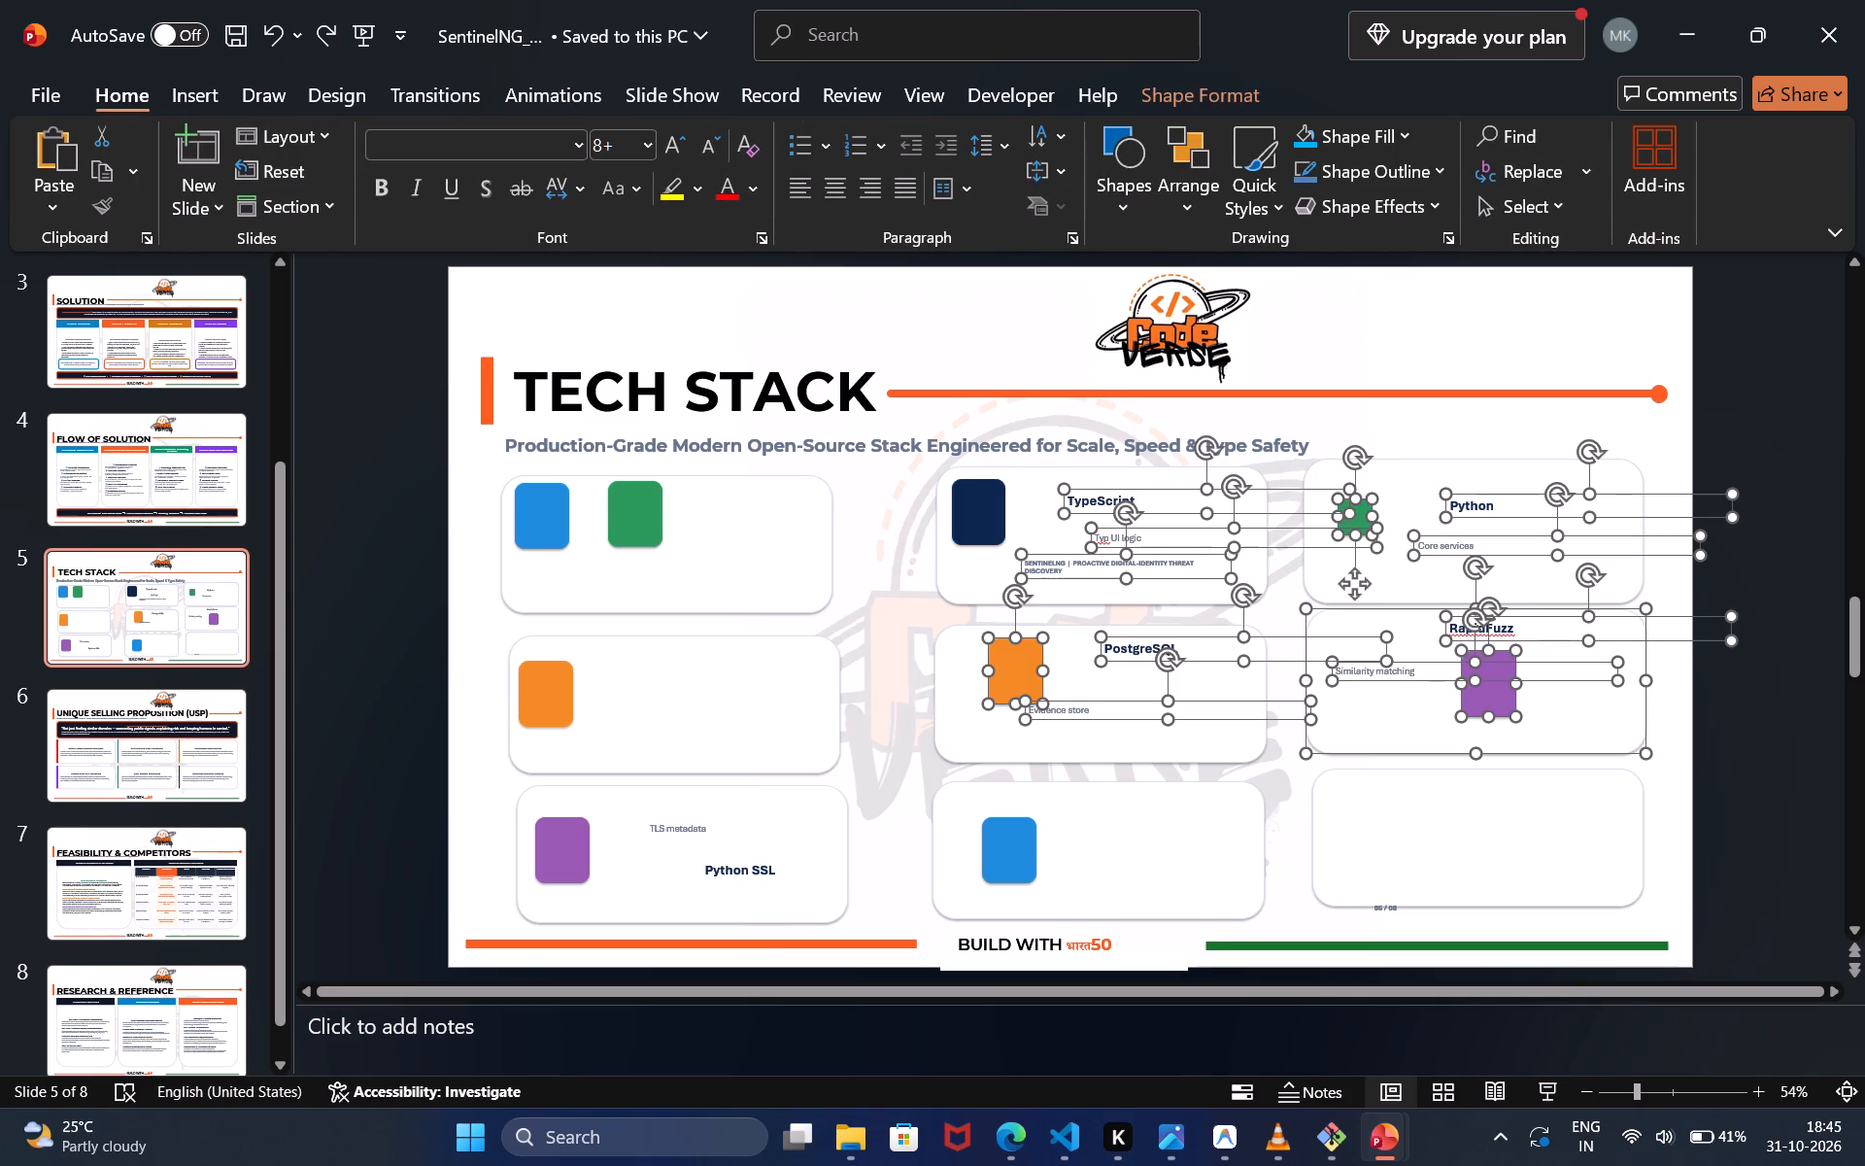
{"action": "key", "text": "Delete"}
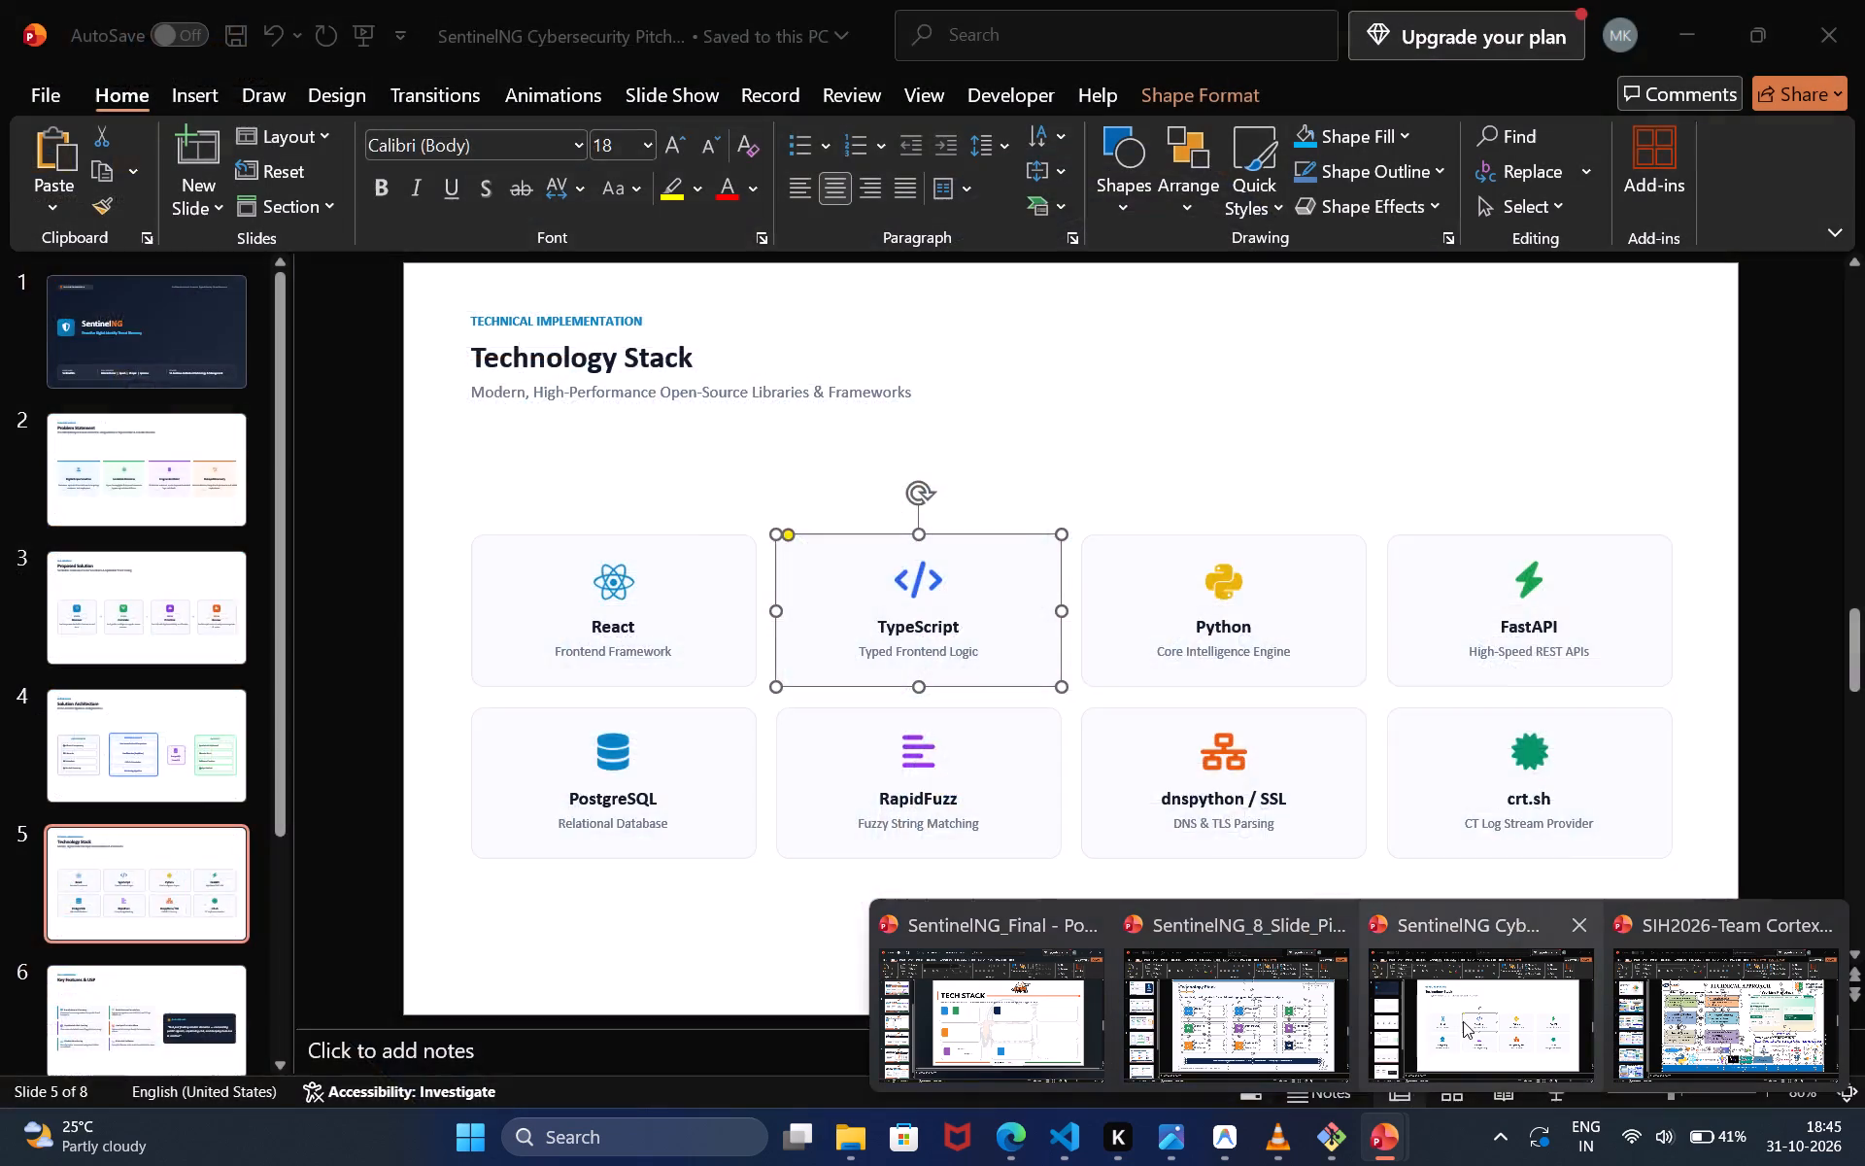
Switch to the SentinelNG_8_Slide_Pitch deck and examine its Technology Stack slide.
{"action": "left_click", "coordinate": [1269, 1020]}
{"action": "left_click", "coordinate": [1306, 875]}
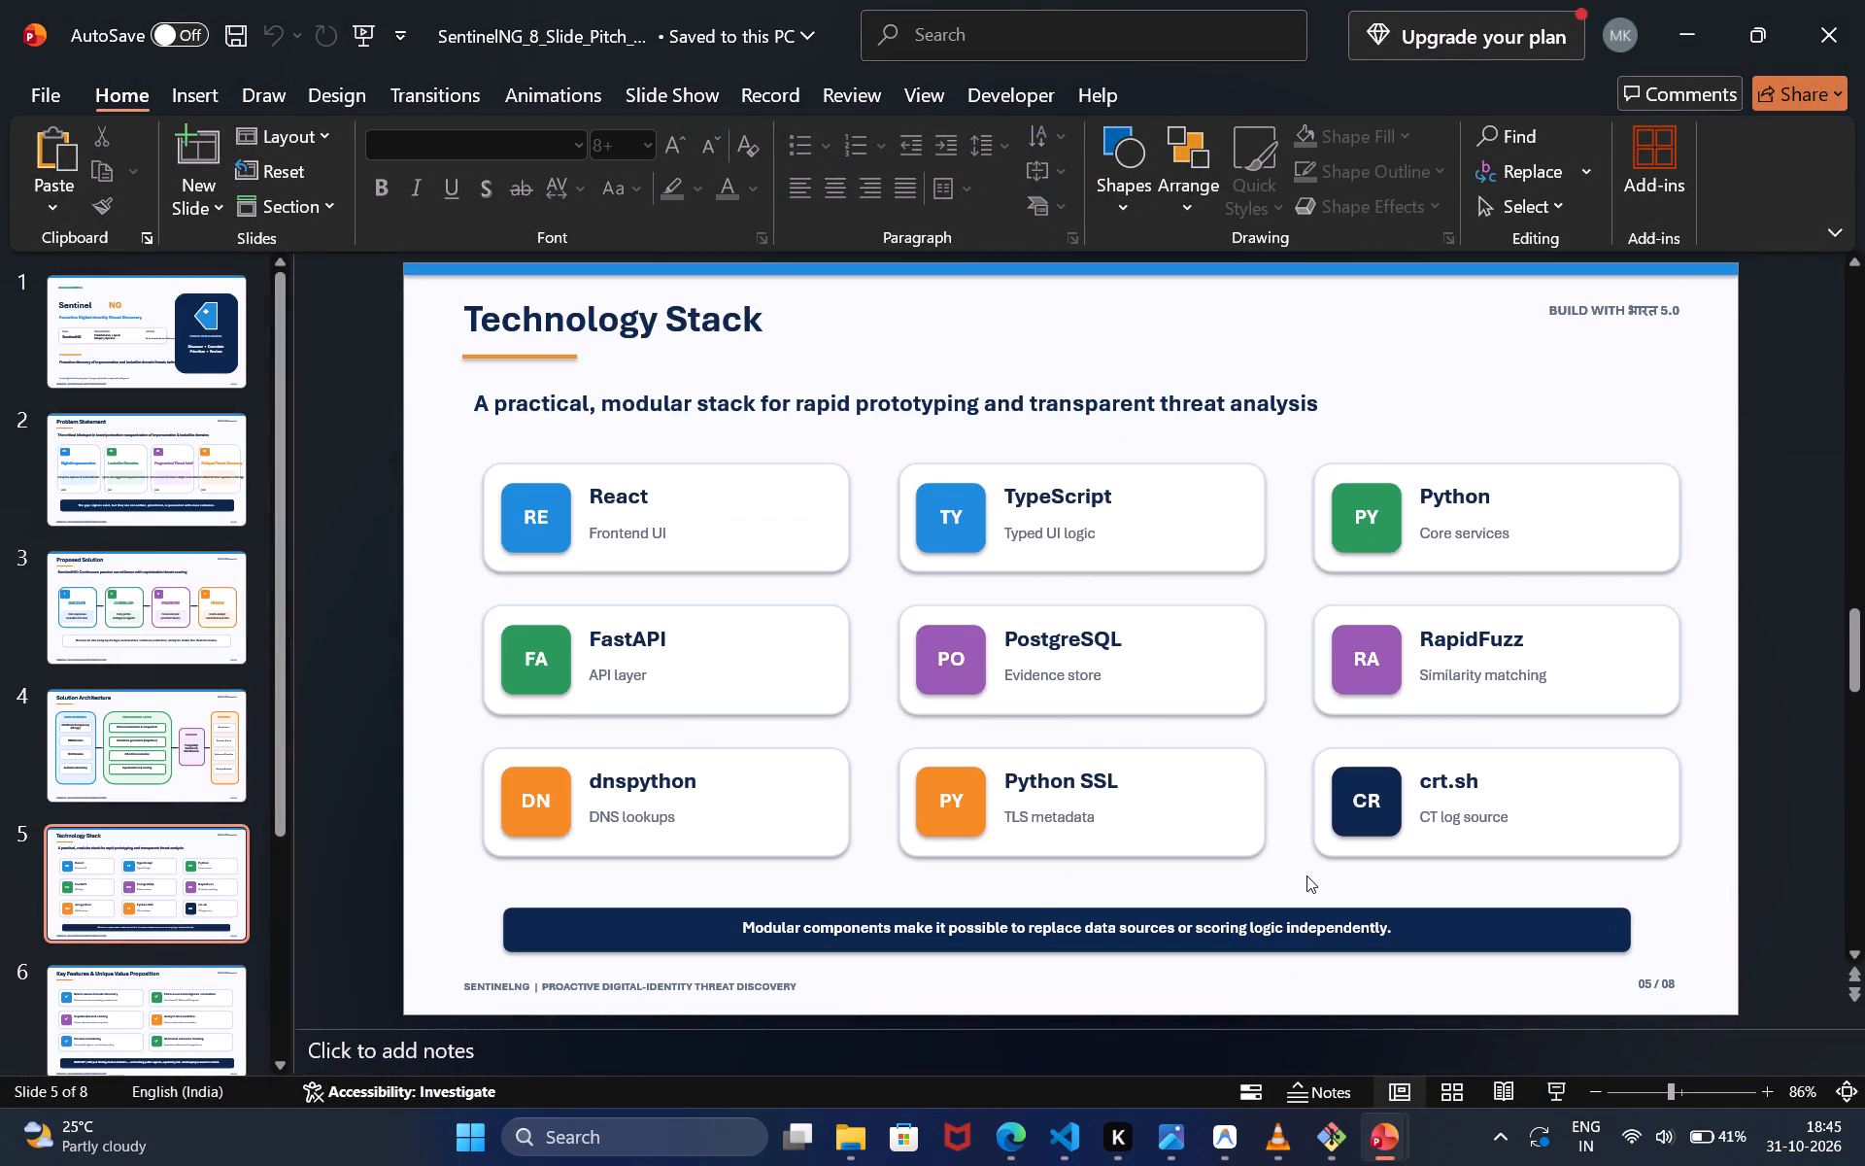
{"action": "left_click", "coordinate": [1374, 555]}
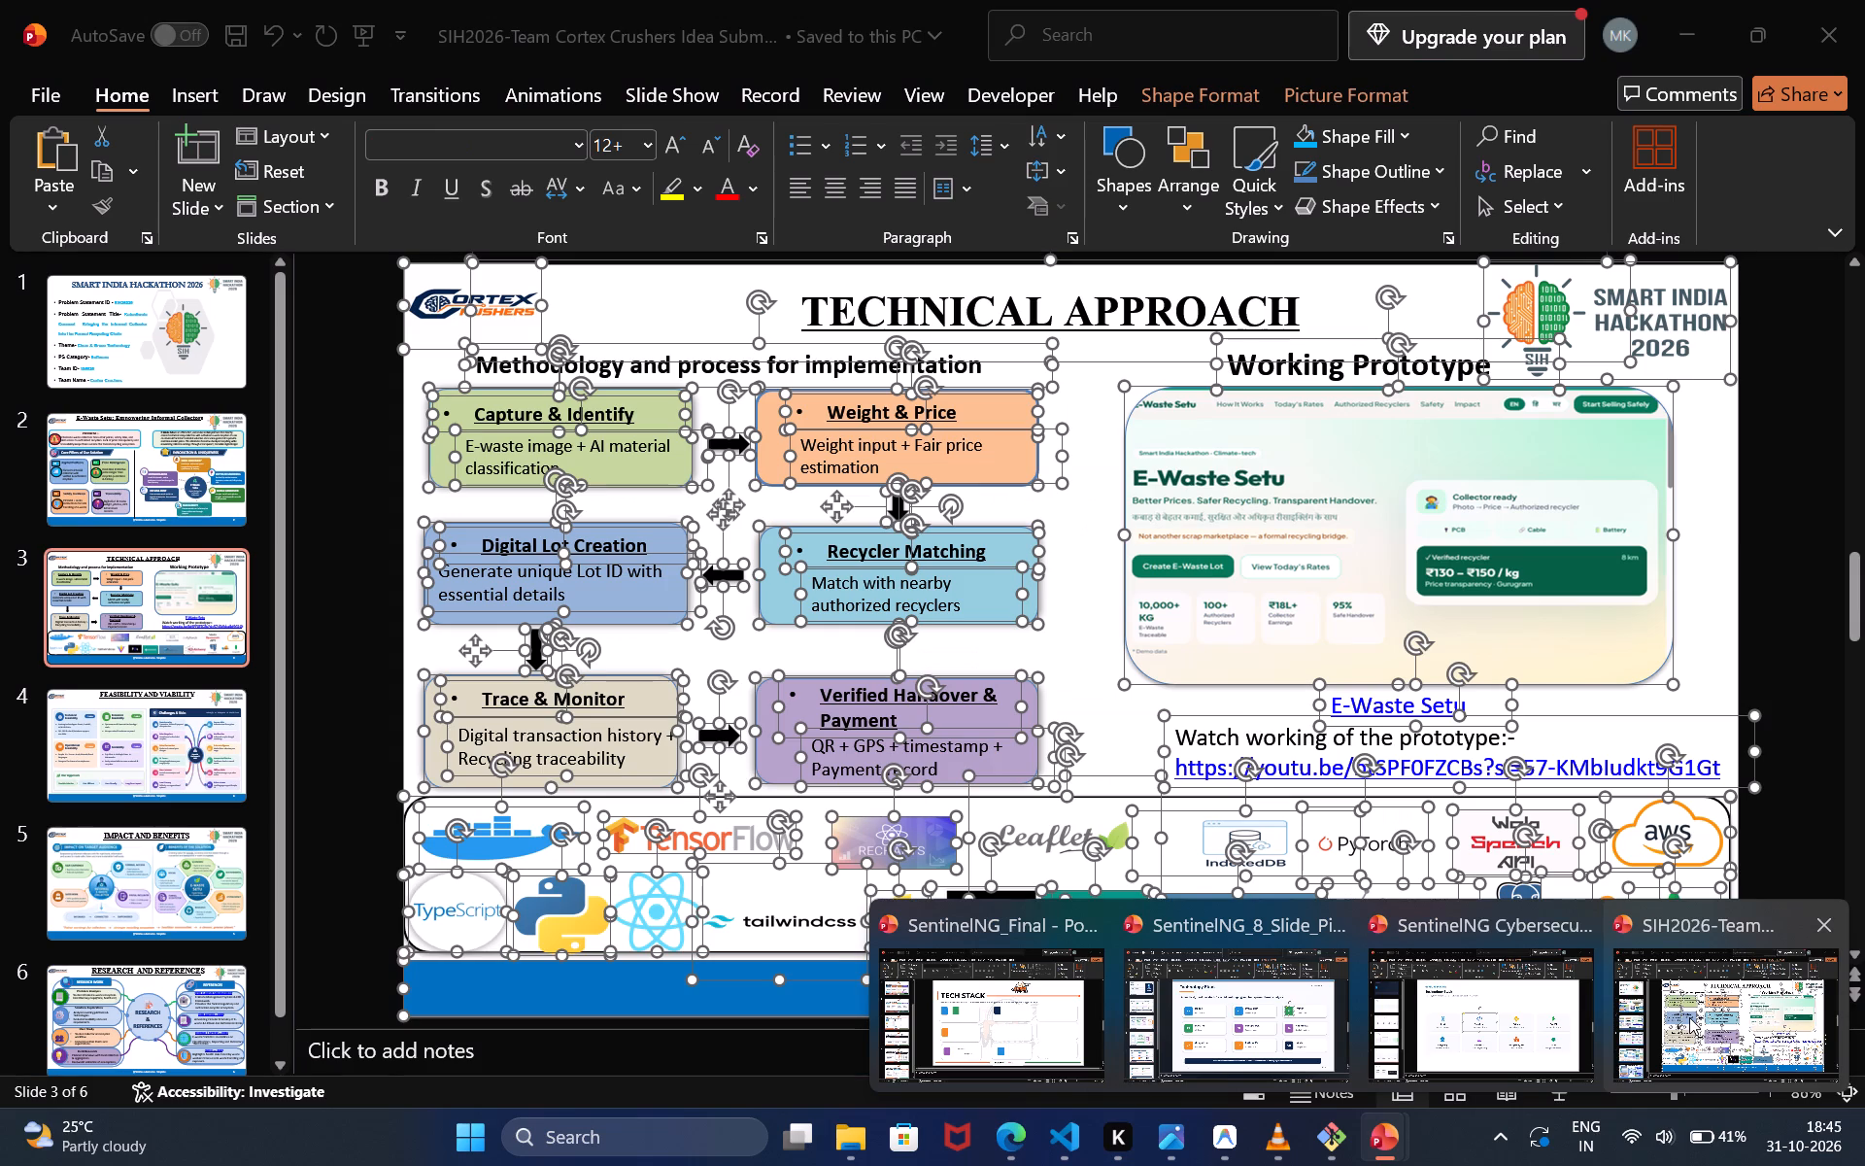
Switch to the SIH2026-Team Cortex Crushers deck and copy the Python logo from its TECHNICAL APPROACH slide.
{"action": "left_click", "coordinate": [1689, 1017]}
{"action": "left_click", "coordinate": [1688, 681]}
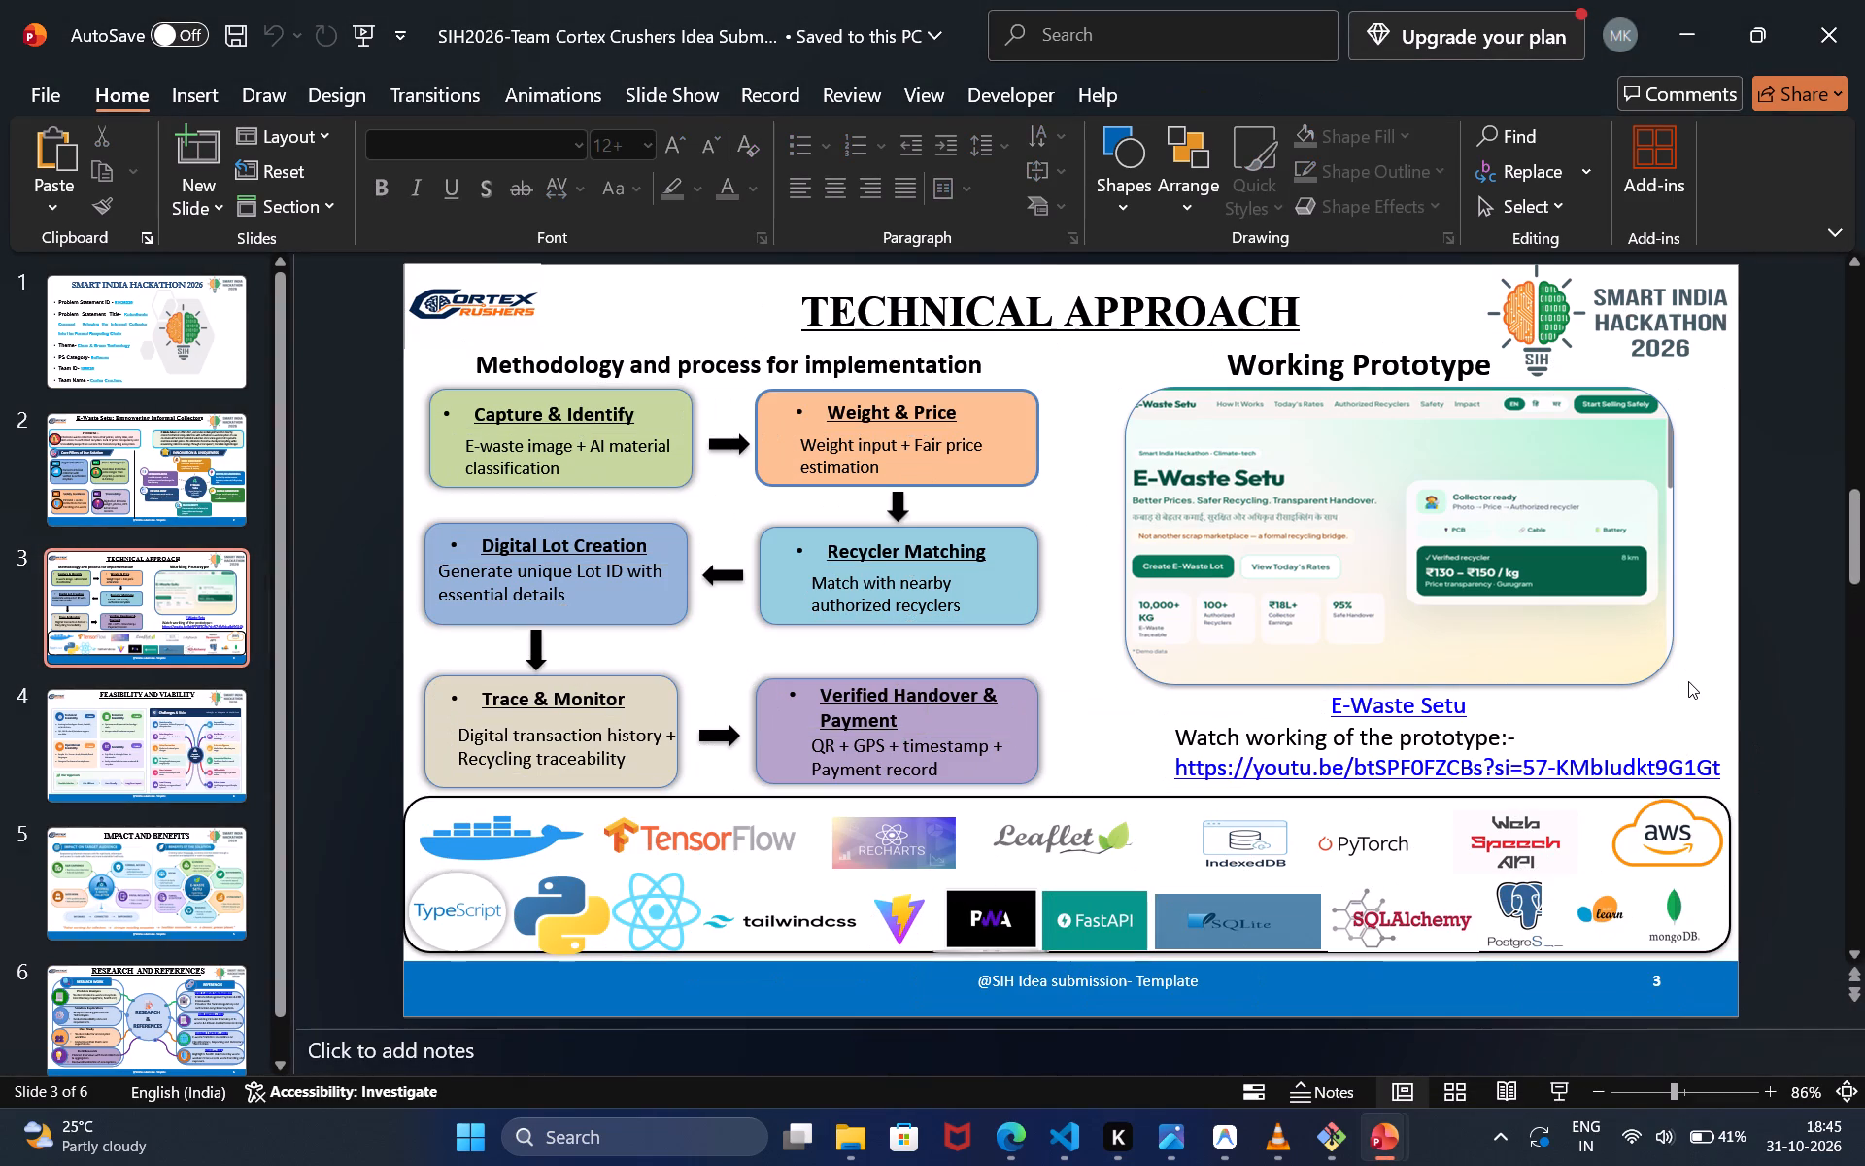
{"action": "left_click", "coordinate": [579, 914]}
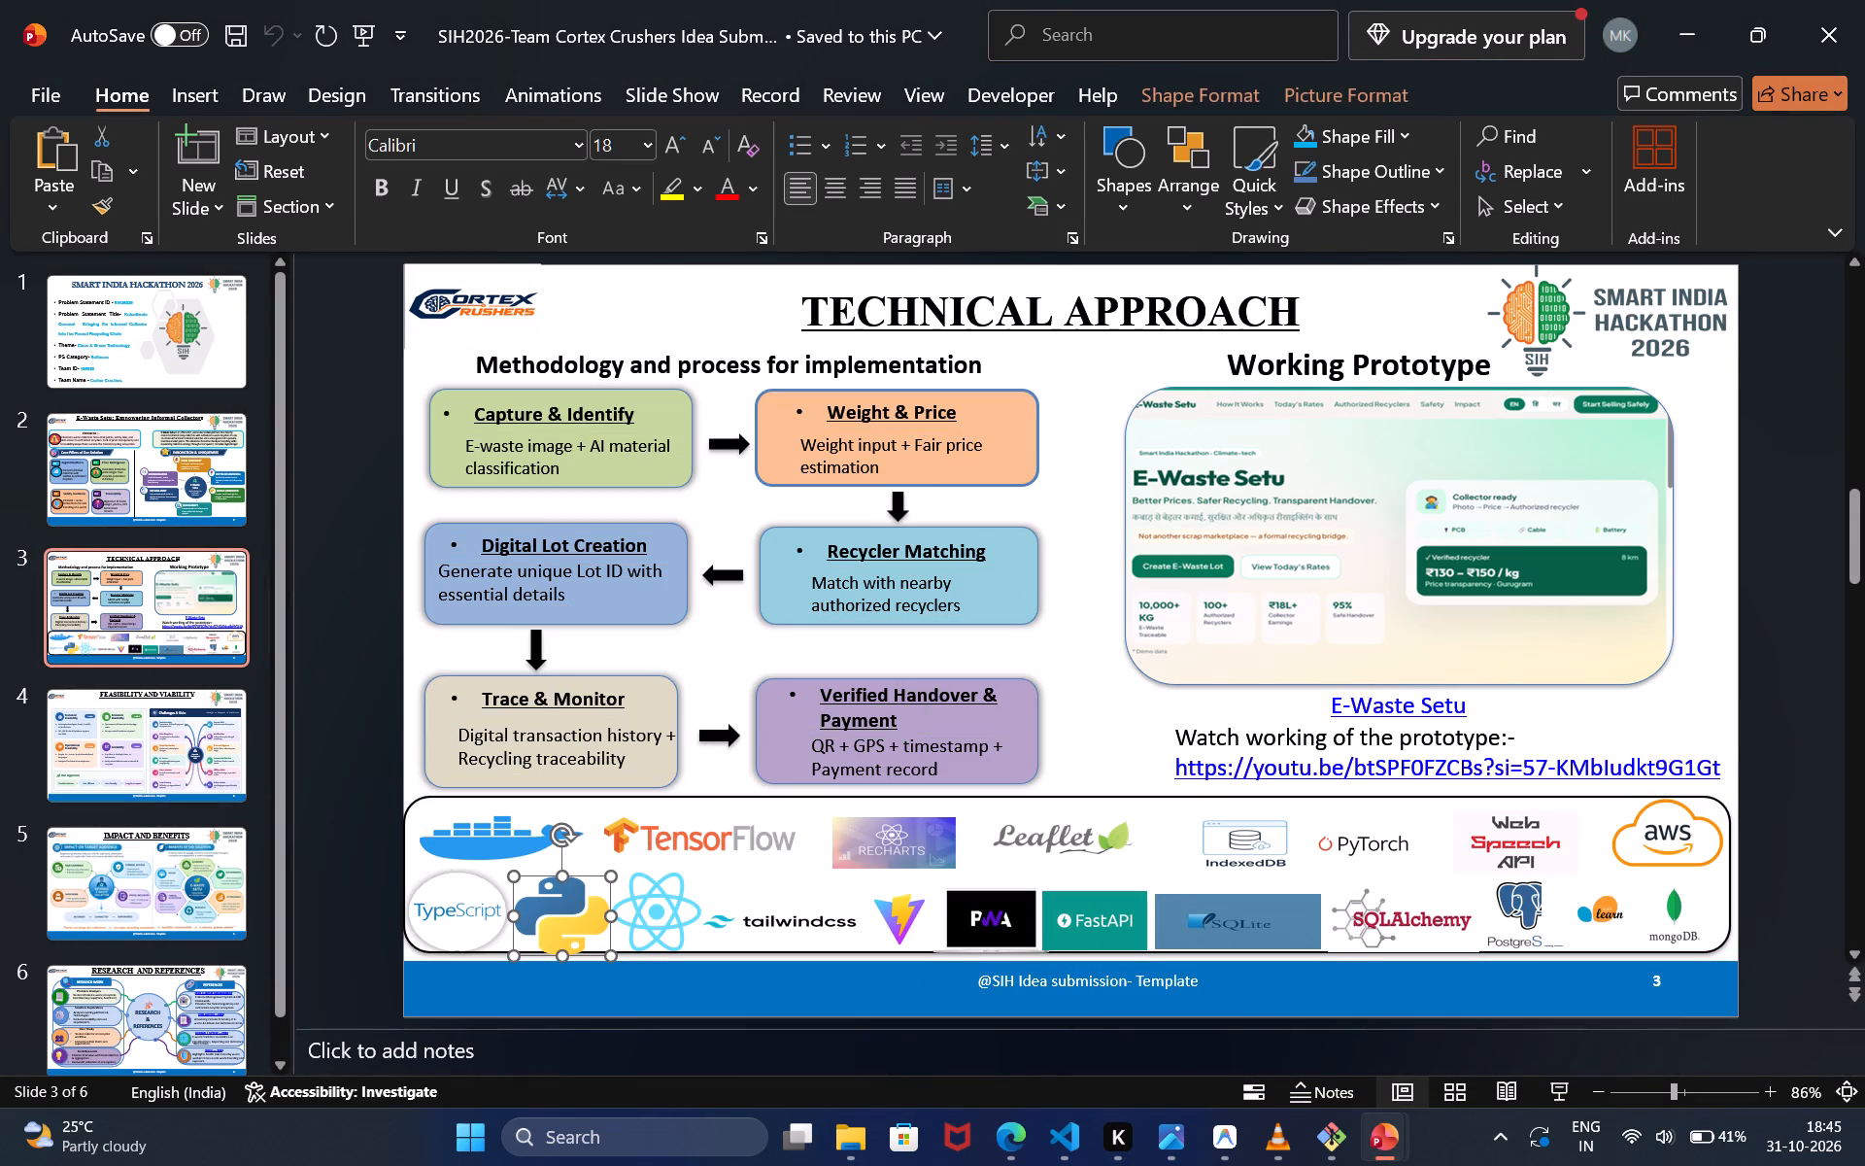
{"action": "key", "text": "ctrl+c"}
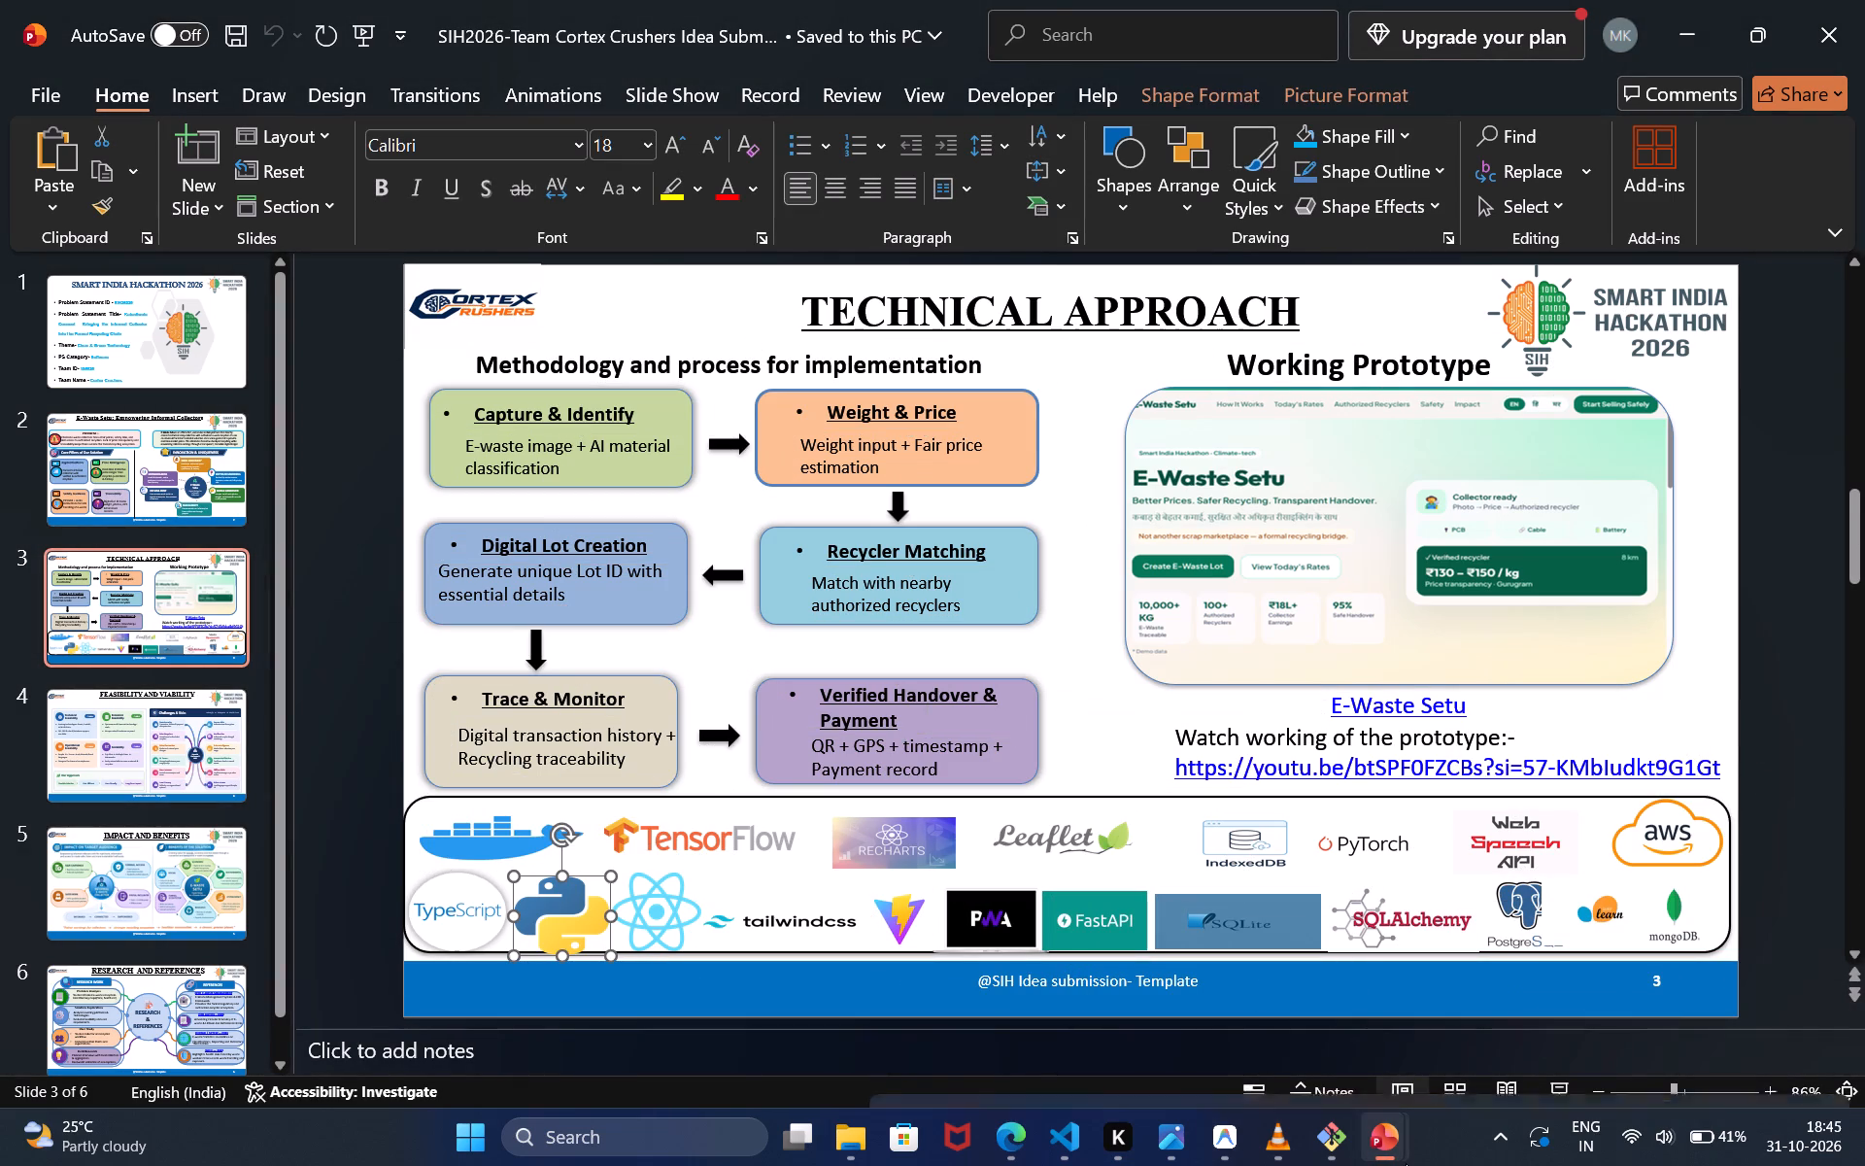
Switch to SentinelNG_Final and paste the Python logo into the TECH STACK slide's top-left card, replacing its blue and green tiles.
{"action": "left_click", "coordinate": [1032, 1022]}
{"action": "left_click", "coordinate": [666, 578]}
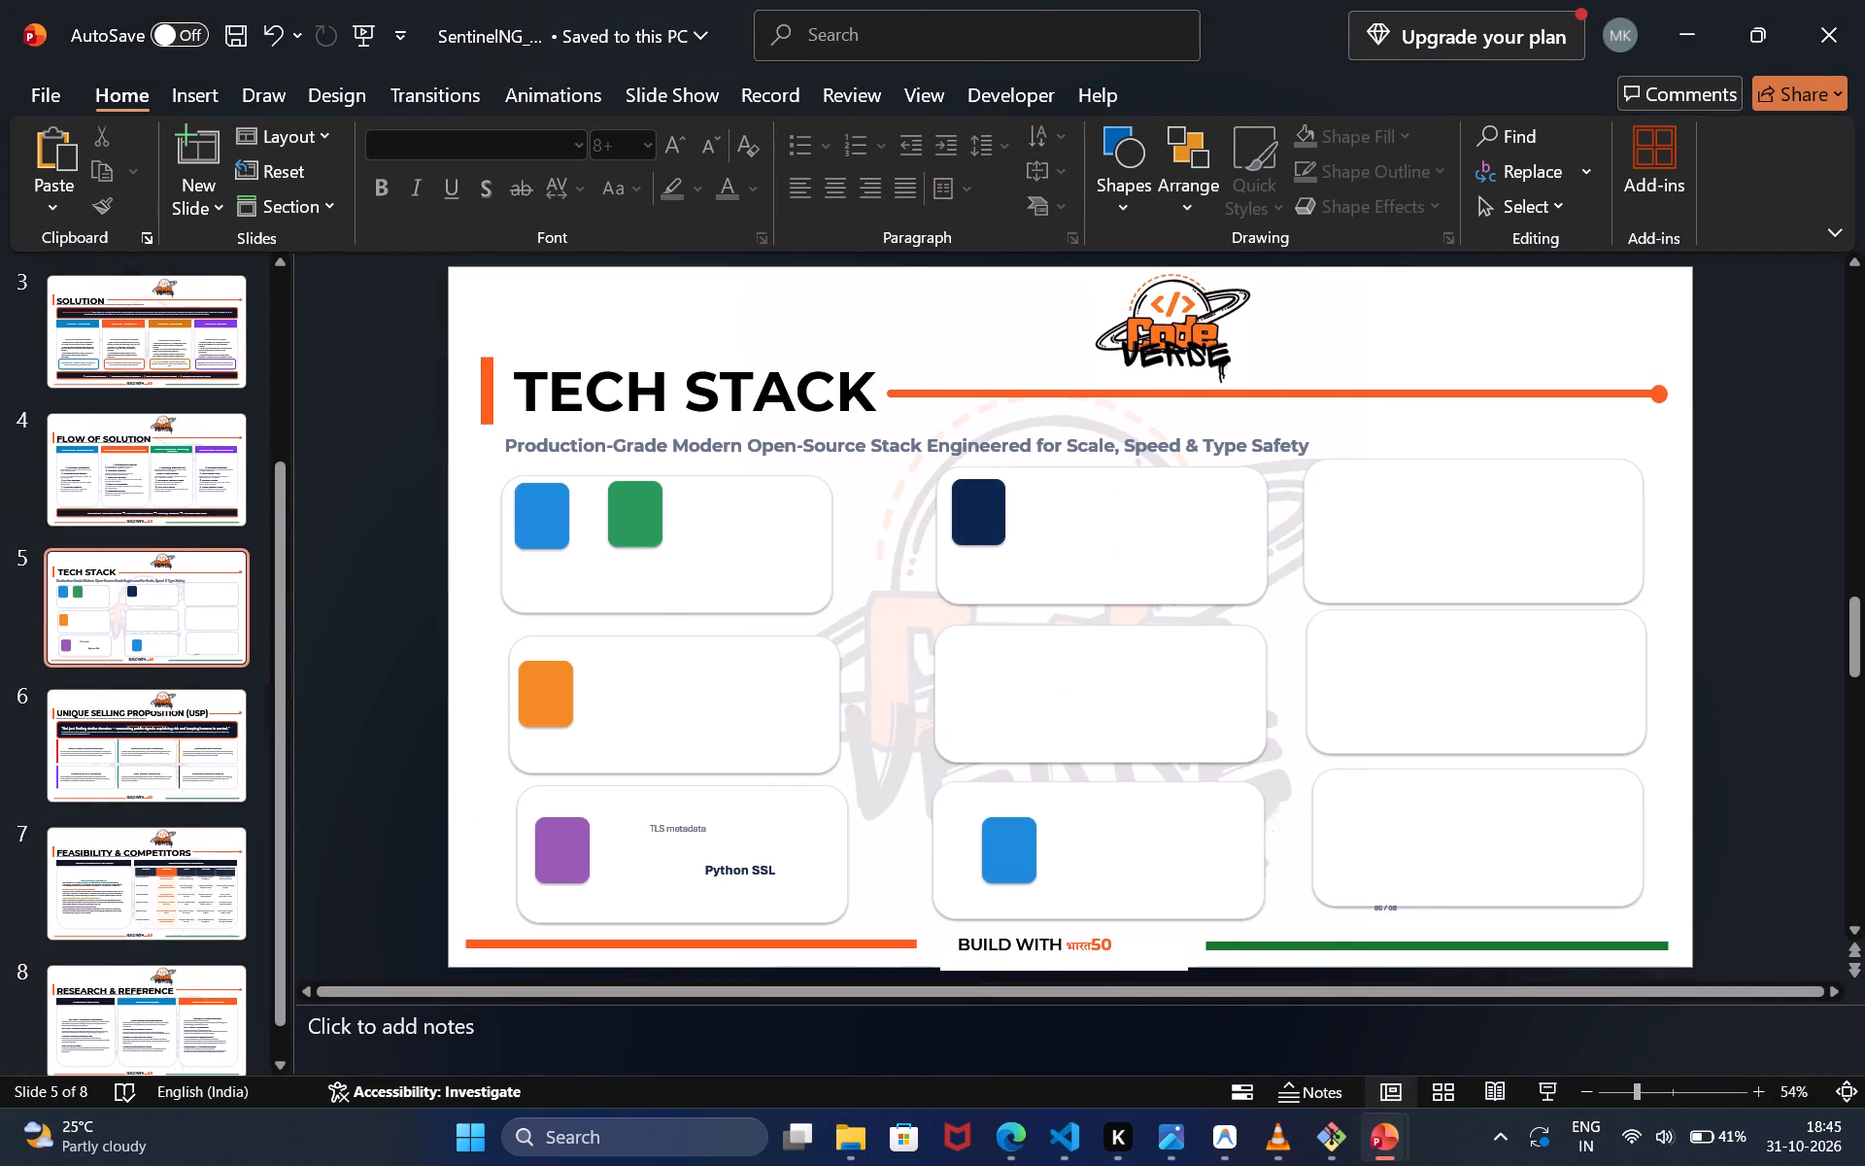
{"action": "key", "text": "ctrl+v"}
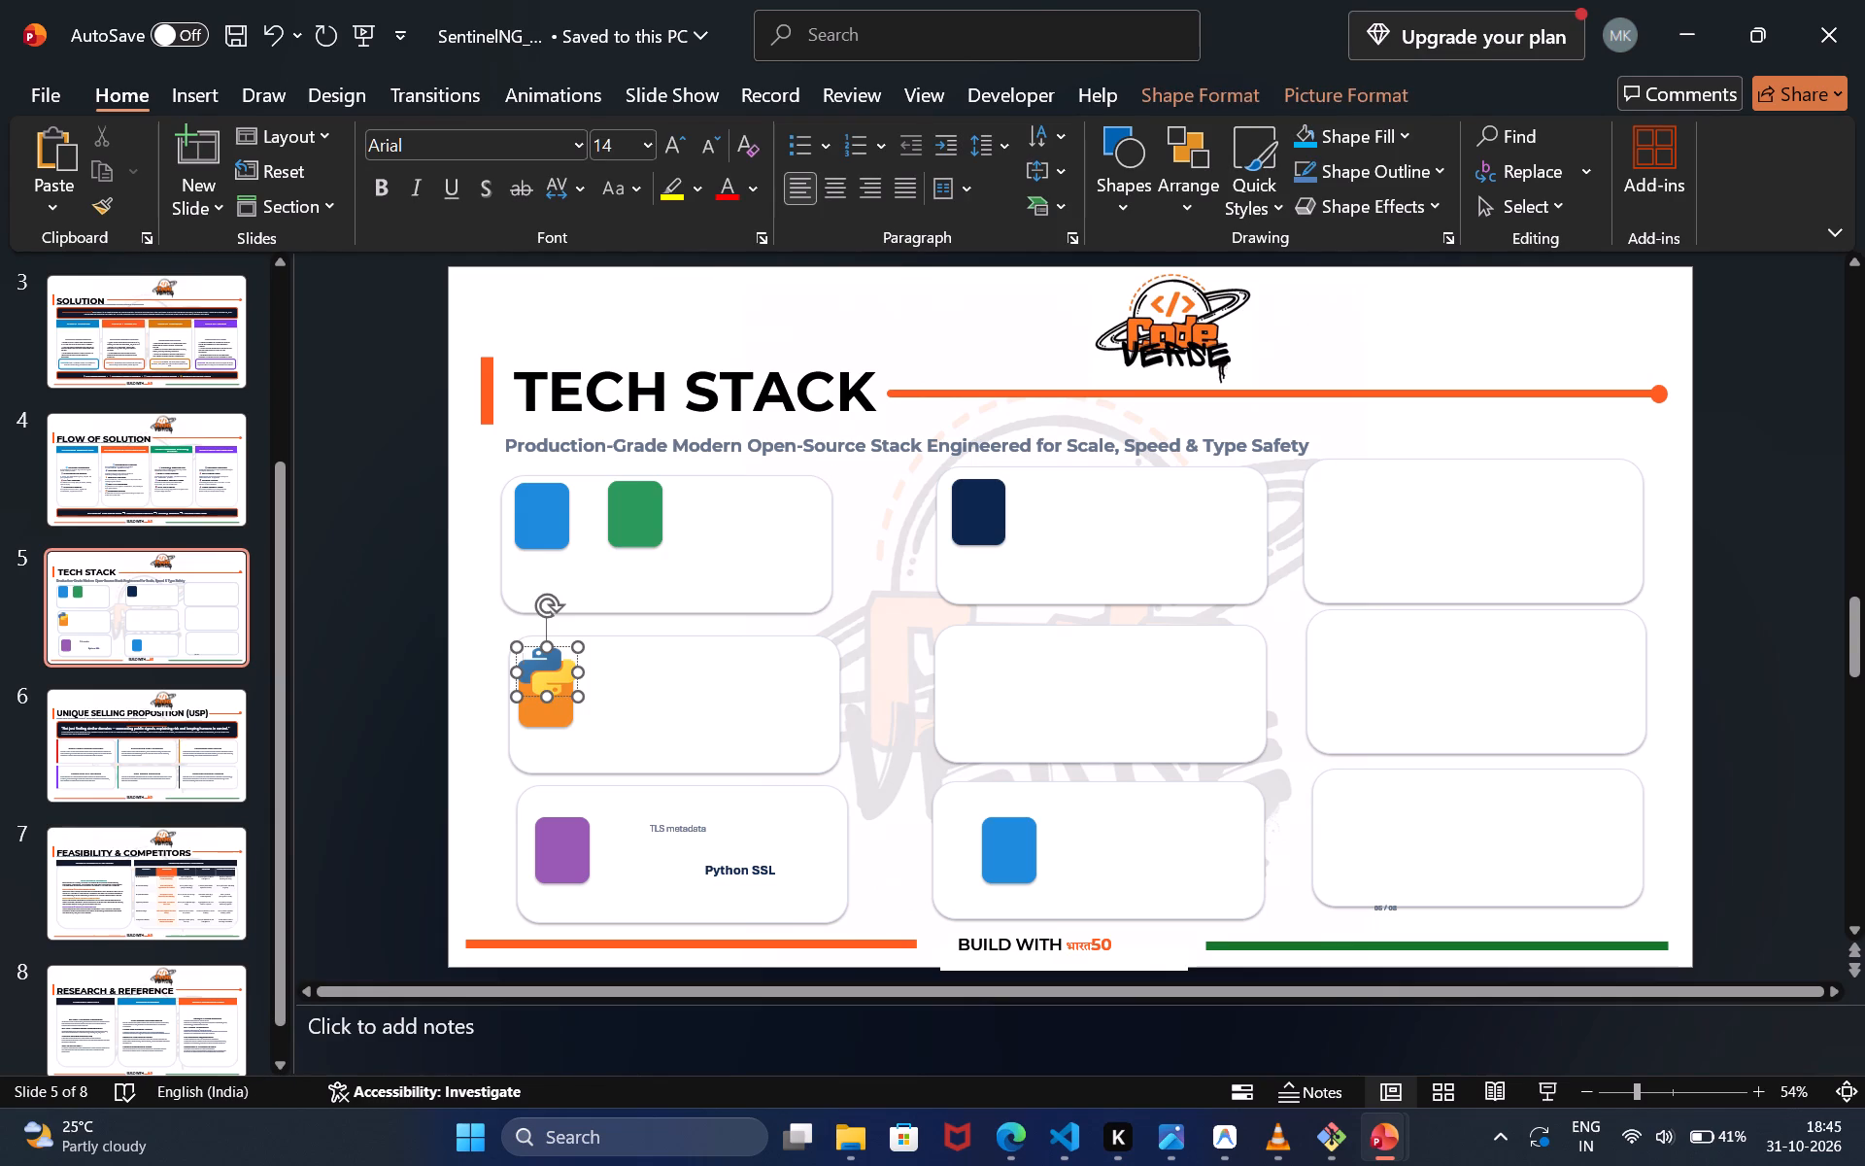
{"action": "left_click_drag", "start_coordinate": [558, 664], "coordinate": [552, 572]}
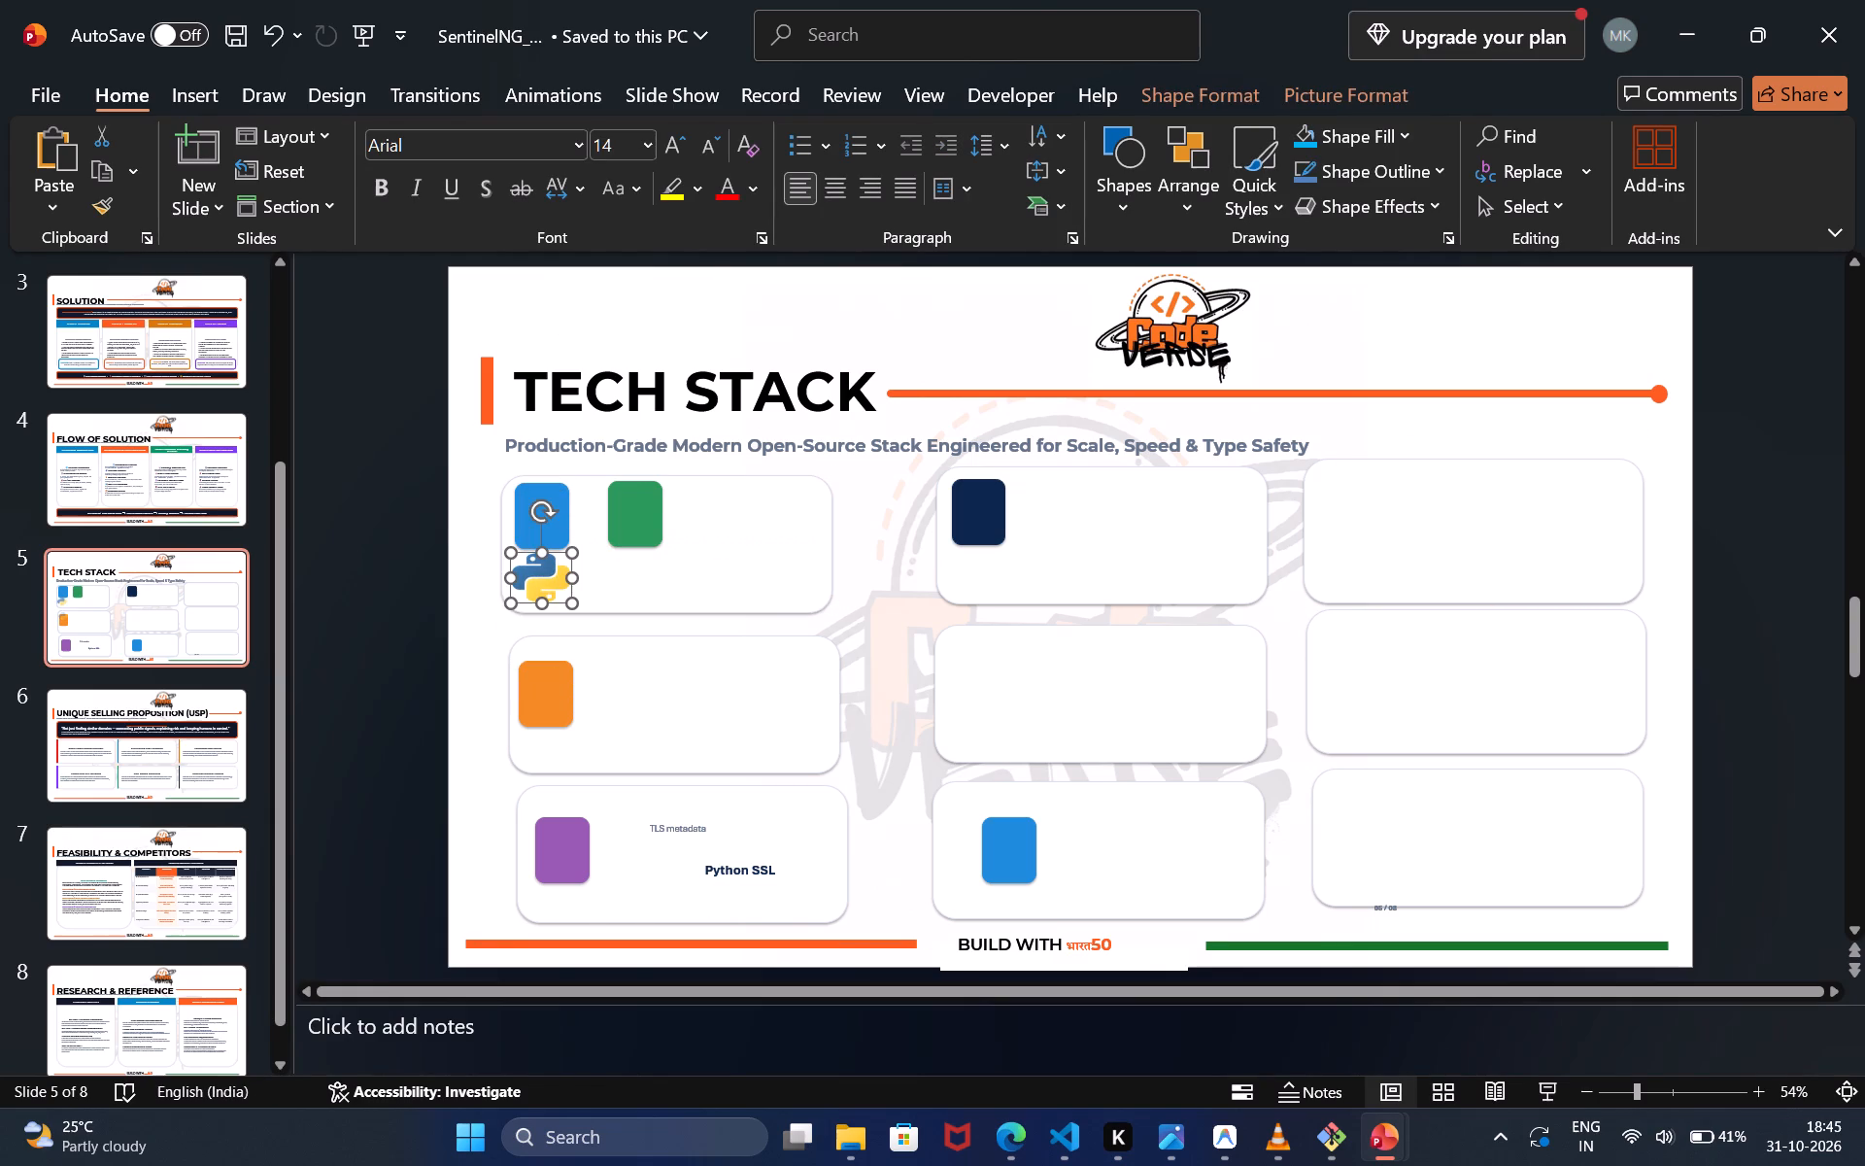
{"action": "left_click", "coordinate": [565, 538]}
{"action": "key", "text": "Delete"}
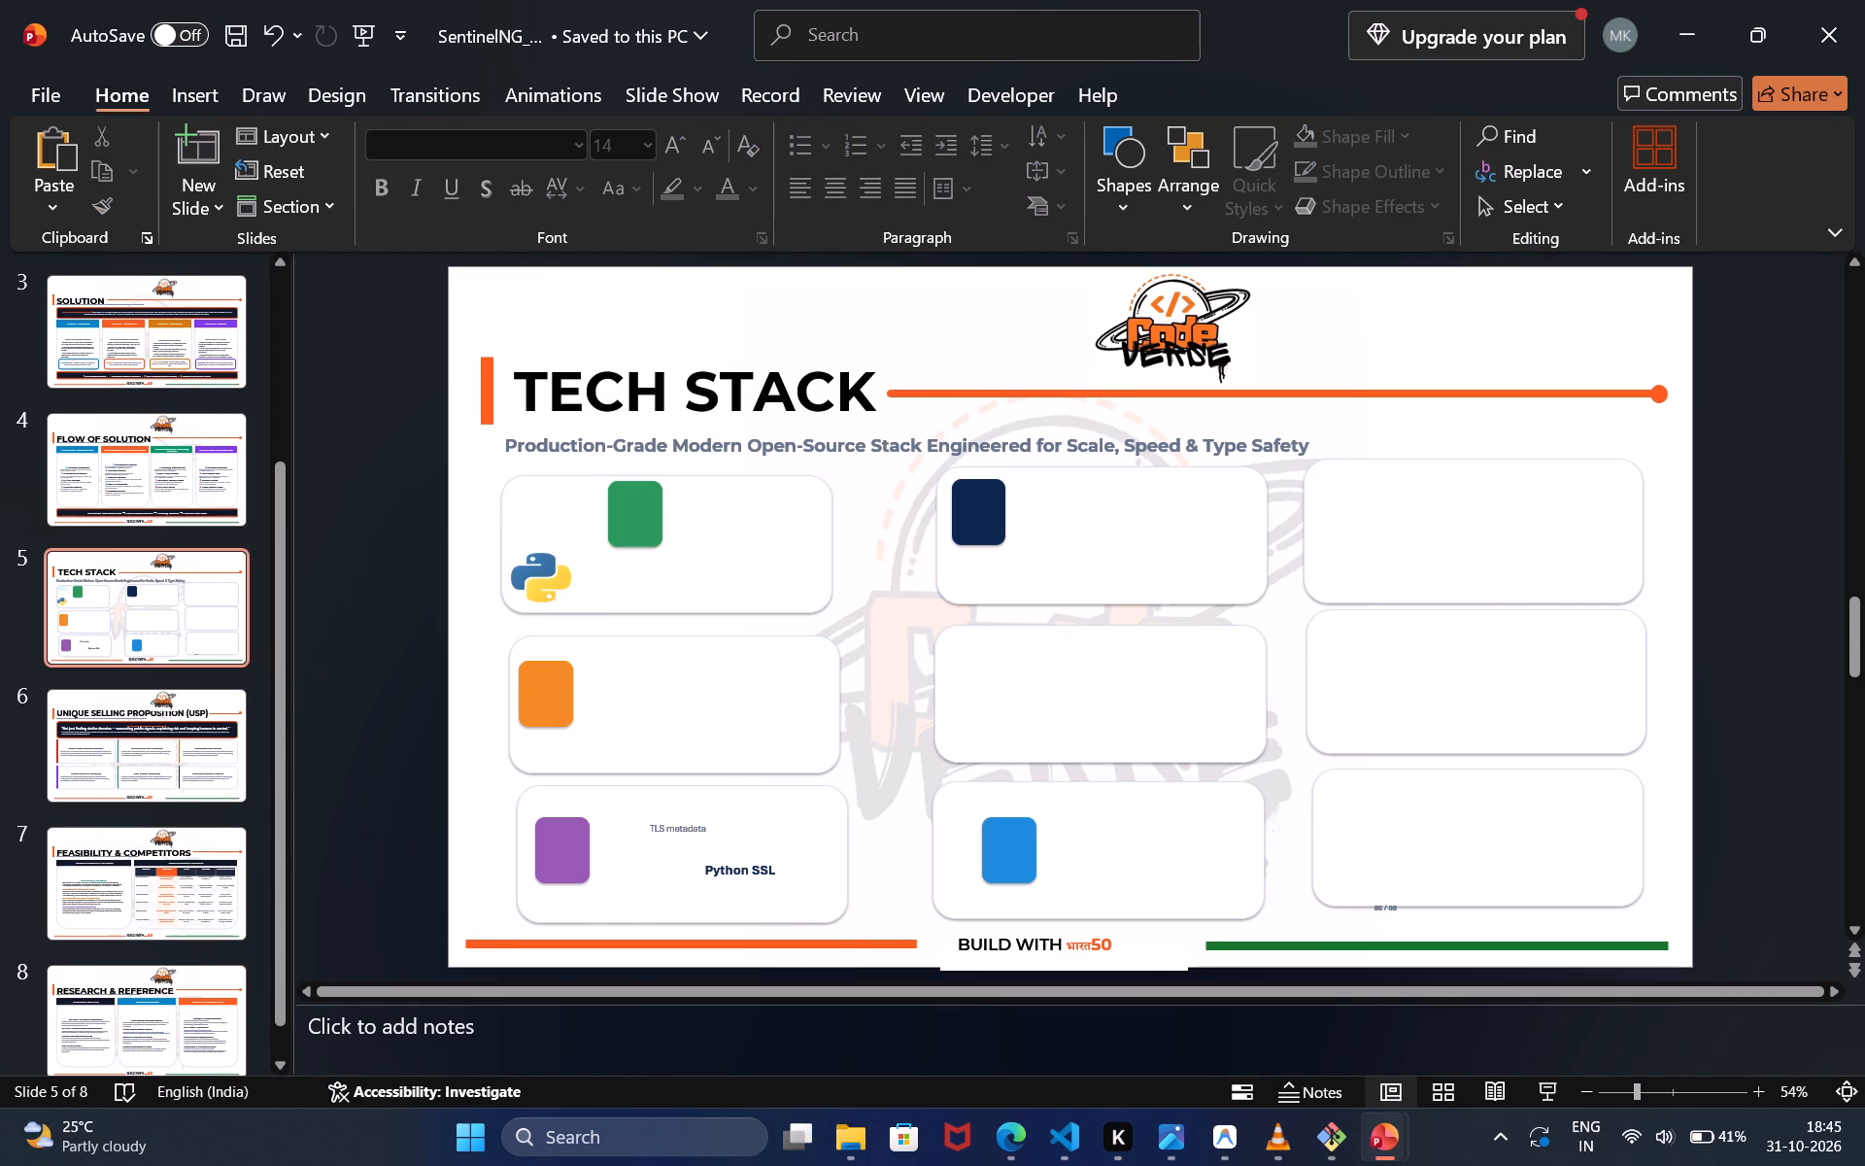
{"action": "left_click_drag", "start_coordinate": [558, 566], "coordinate": [559, 503]}
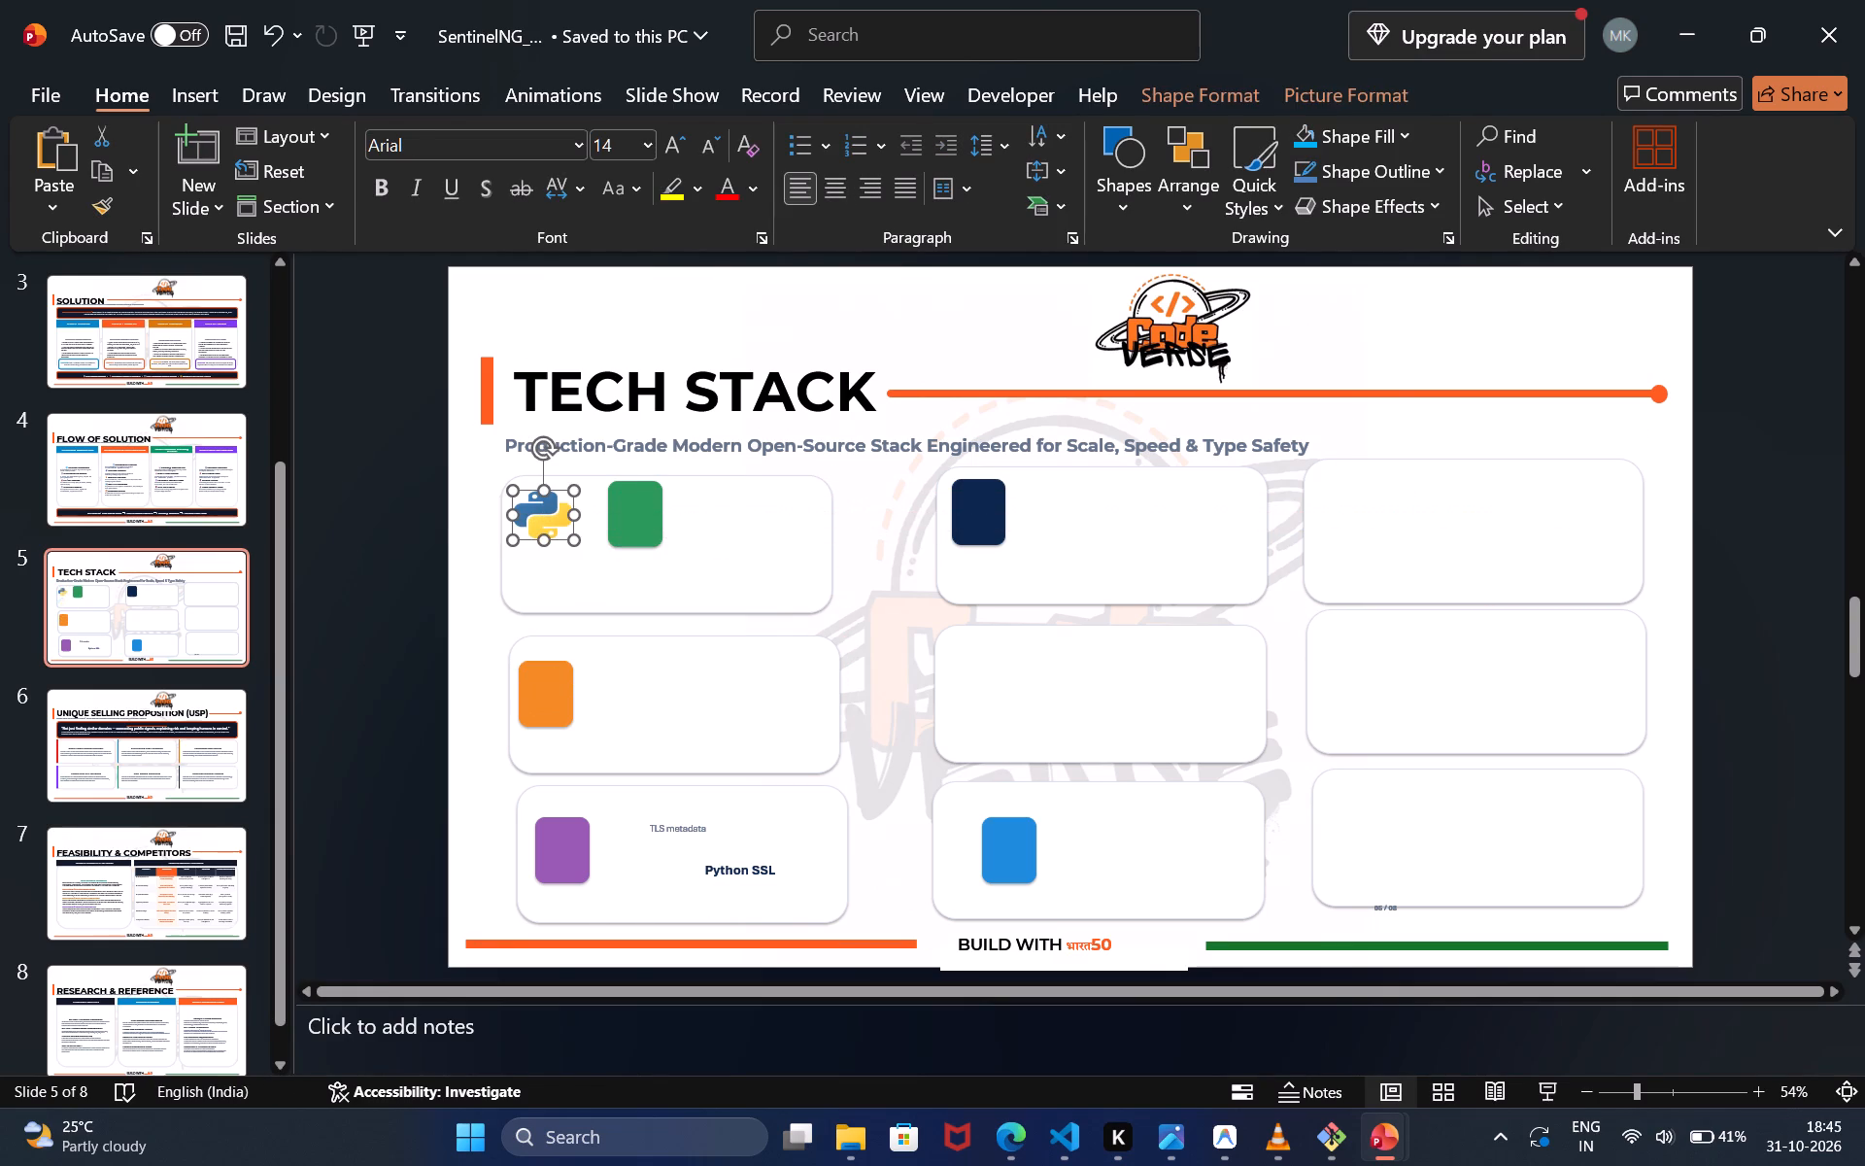
{"action": "left_click", "coordinate": [631, 517]}
{"action": "key", "text": "Delete"}
Enlarge the Python logo and centre it vertically at the left side of its card.
{"action": "left_click", "coordinate": [555, 532]}
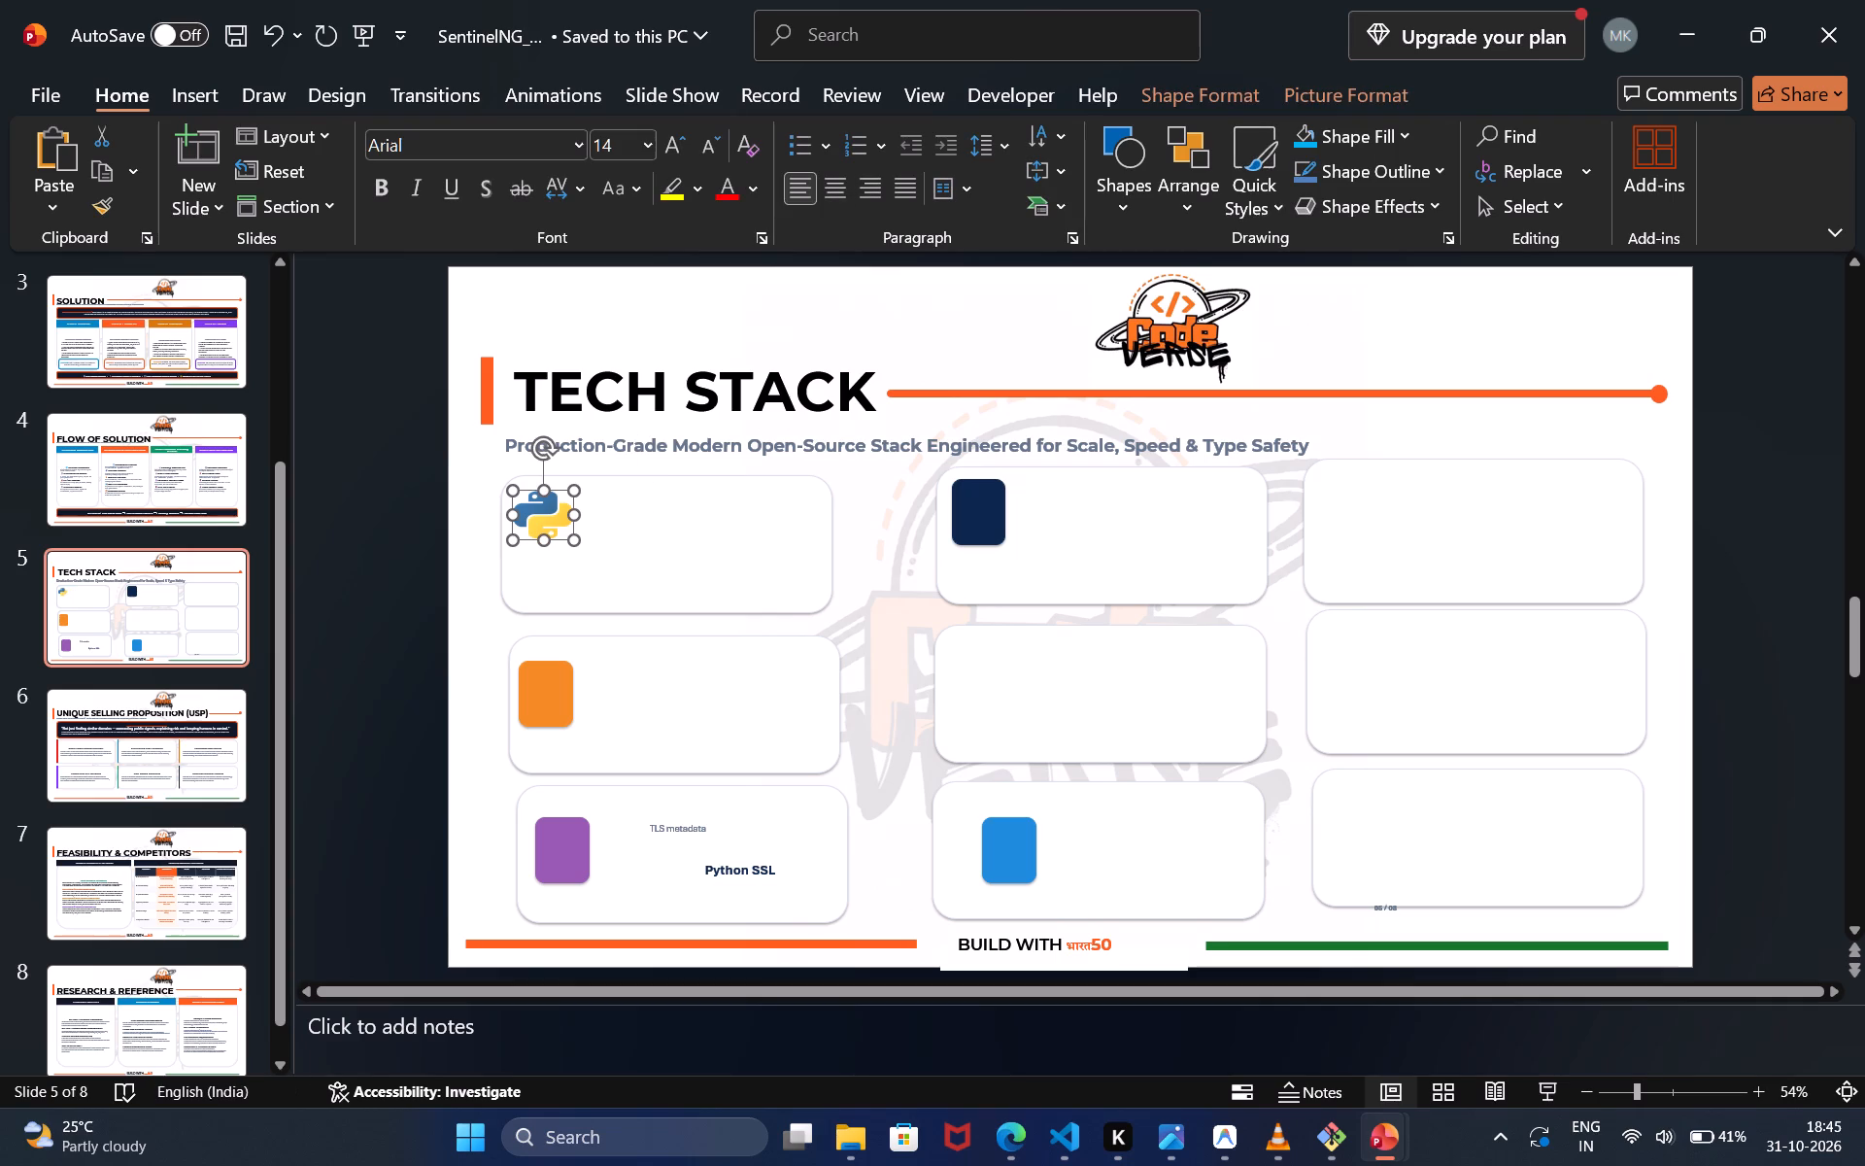
{"action": "left_click_drag", "start_coordinate": [572, 542], "coordinate": [608, 565]}
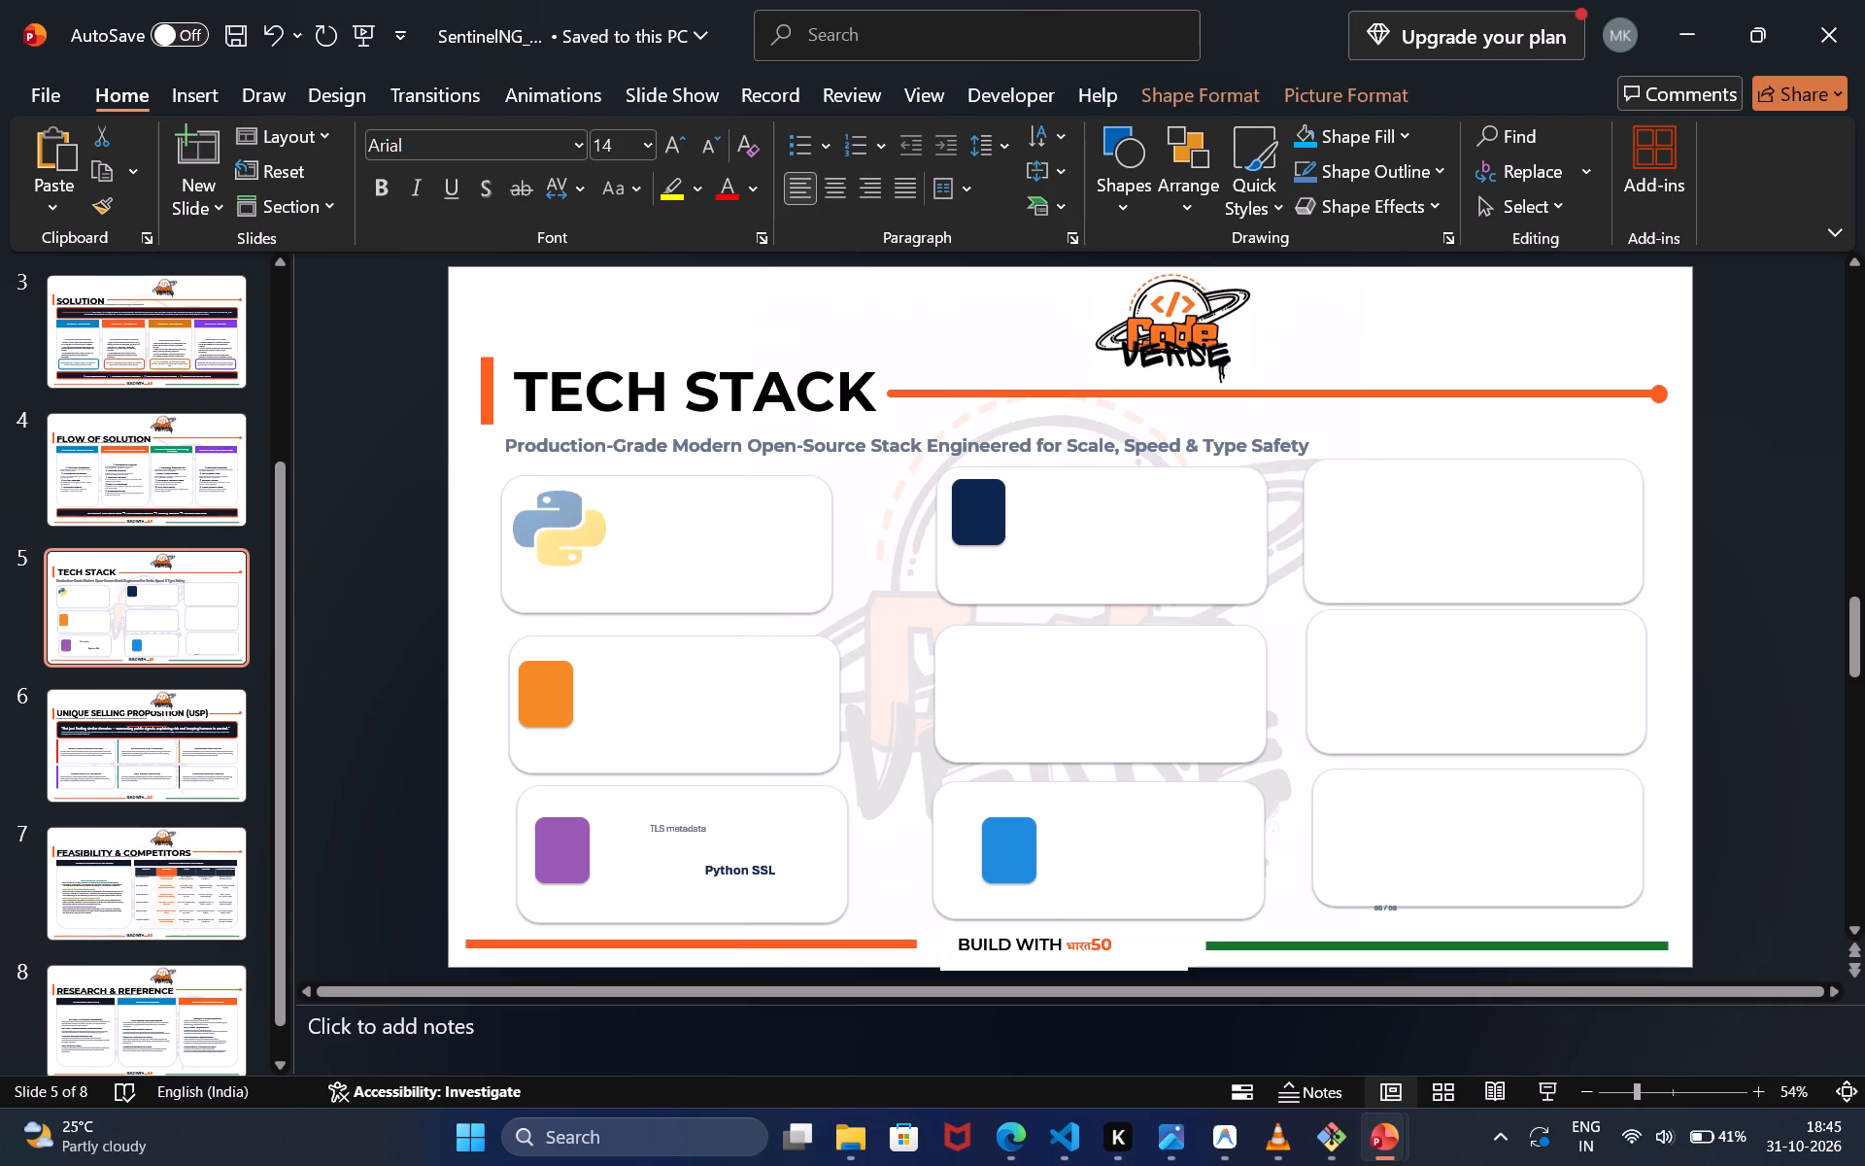
{"action": "left_click_drag", "start_coordinate": [608, 565], "coordinate": [608, 574]}
{"action": "left_click_drag", "start_coordinate": [574, 544], "coordinate": [569, 558]}
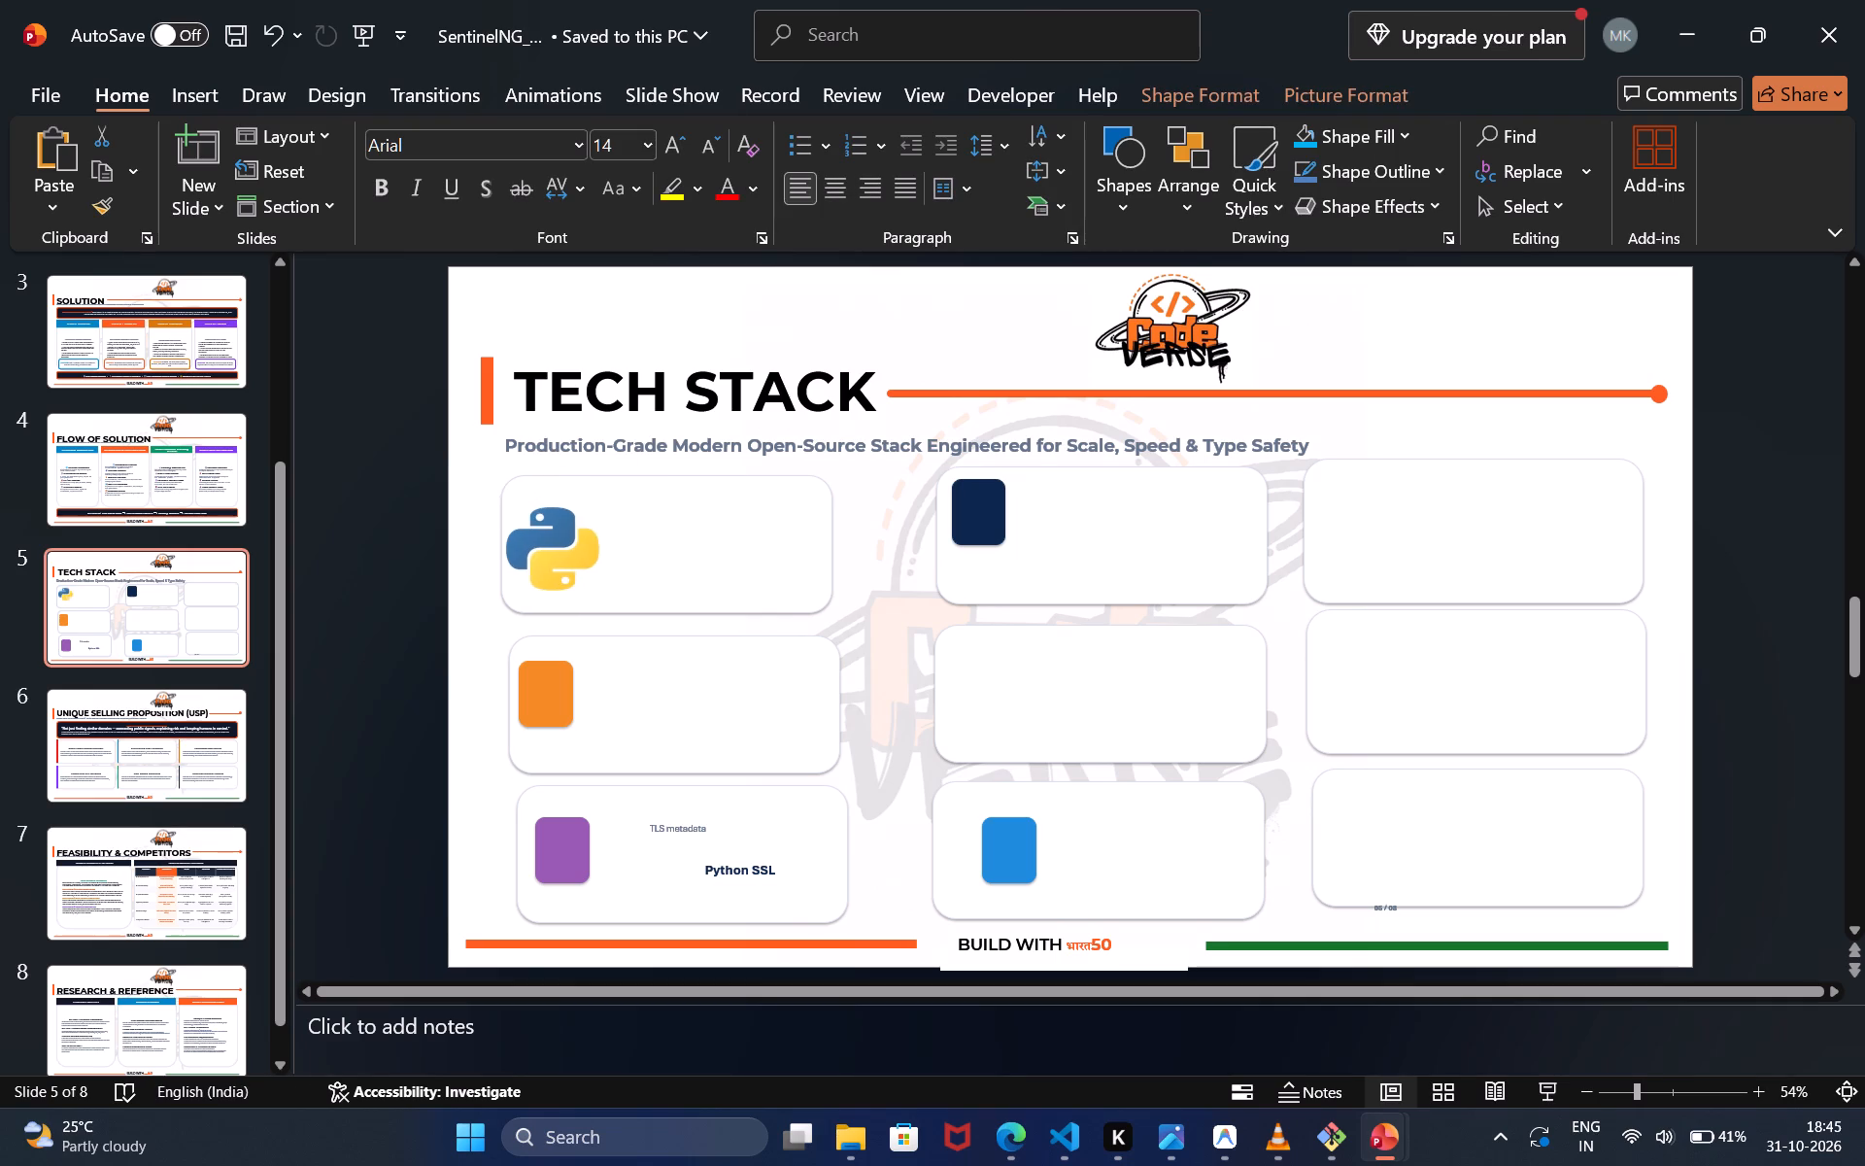
{"action": "left_click_drag", "start_coordinate": [569, 558], "coordinate": [570, 557]}
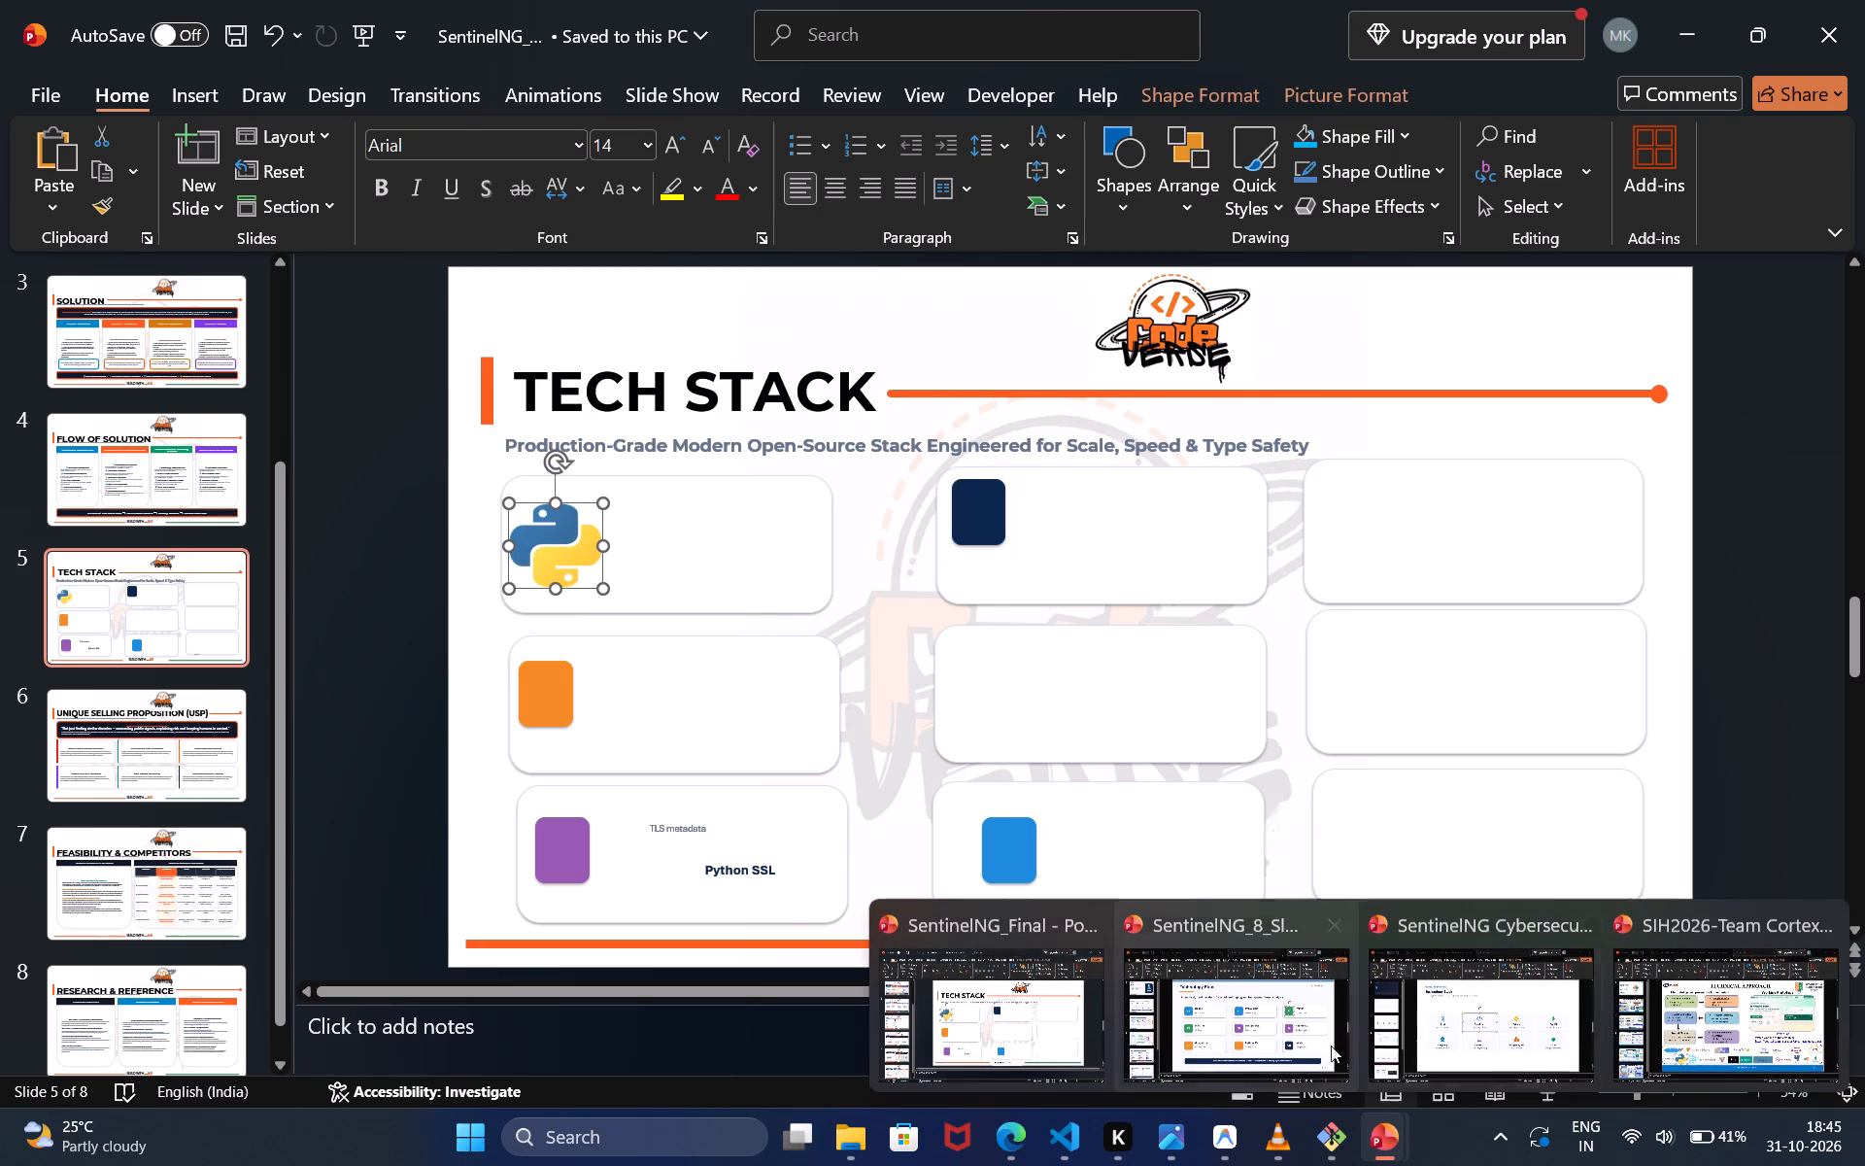
Switch to the SentinelNG_8_Slide_Pitch deck and copy the Python title and its Core services caption from the Technology Stack slide.
{"action": "left_click", "coordinate": [1288, 1043]}
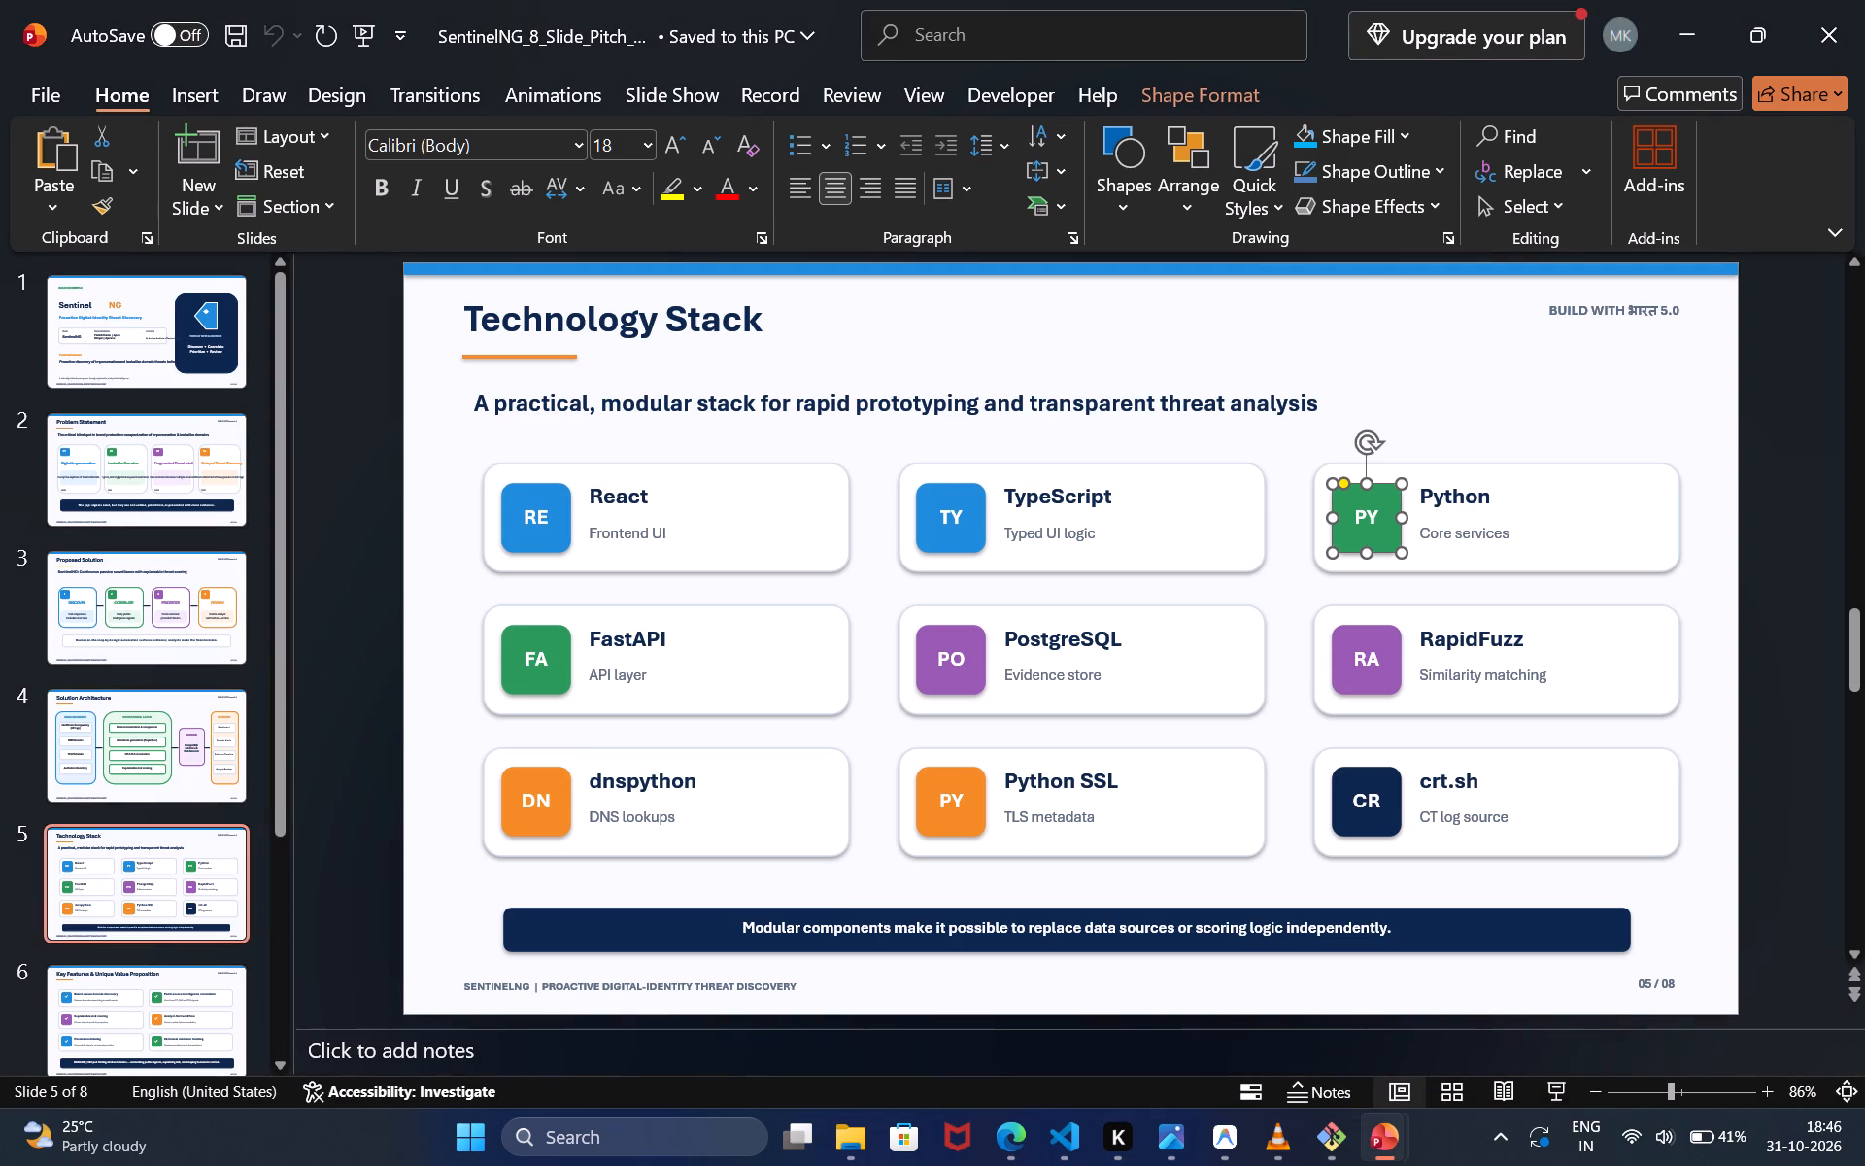
{"action": "left_click", "coordinate": [1446, 500]}
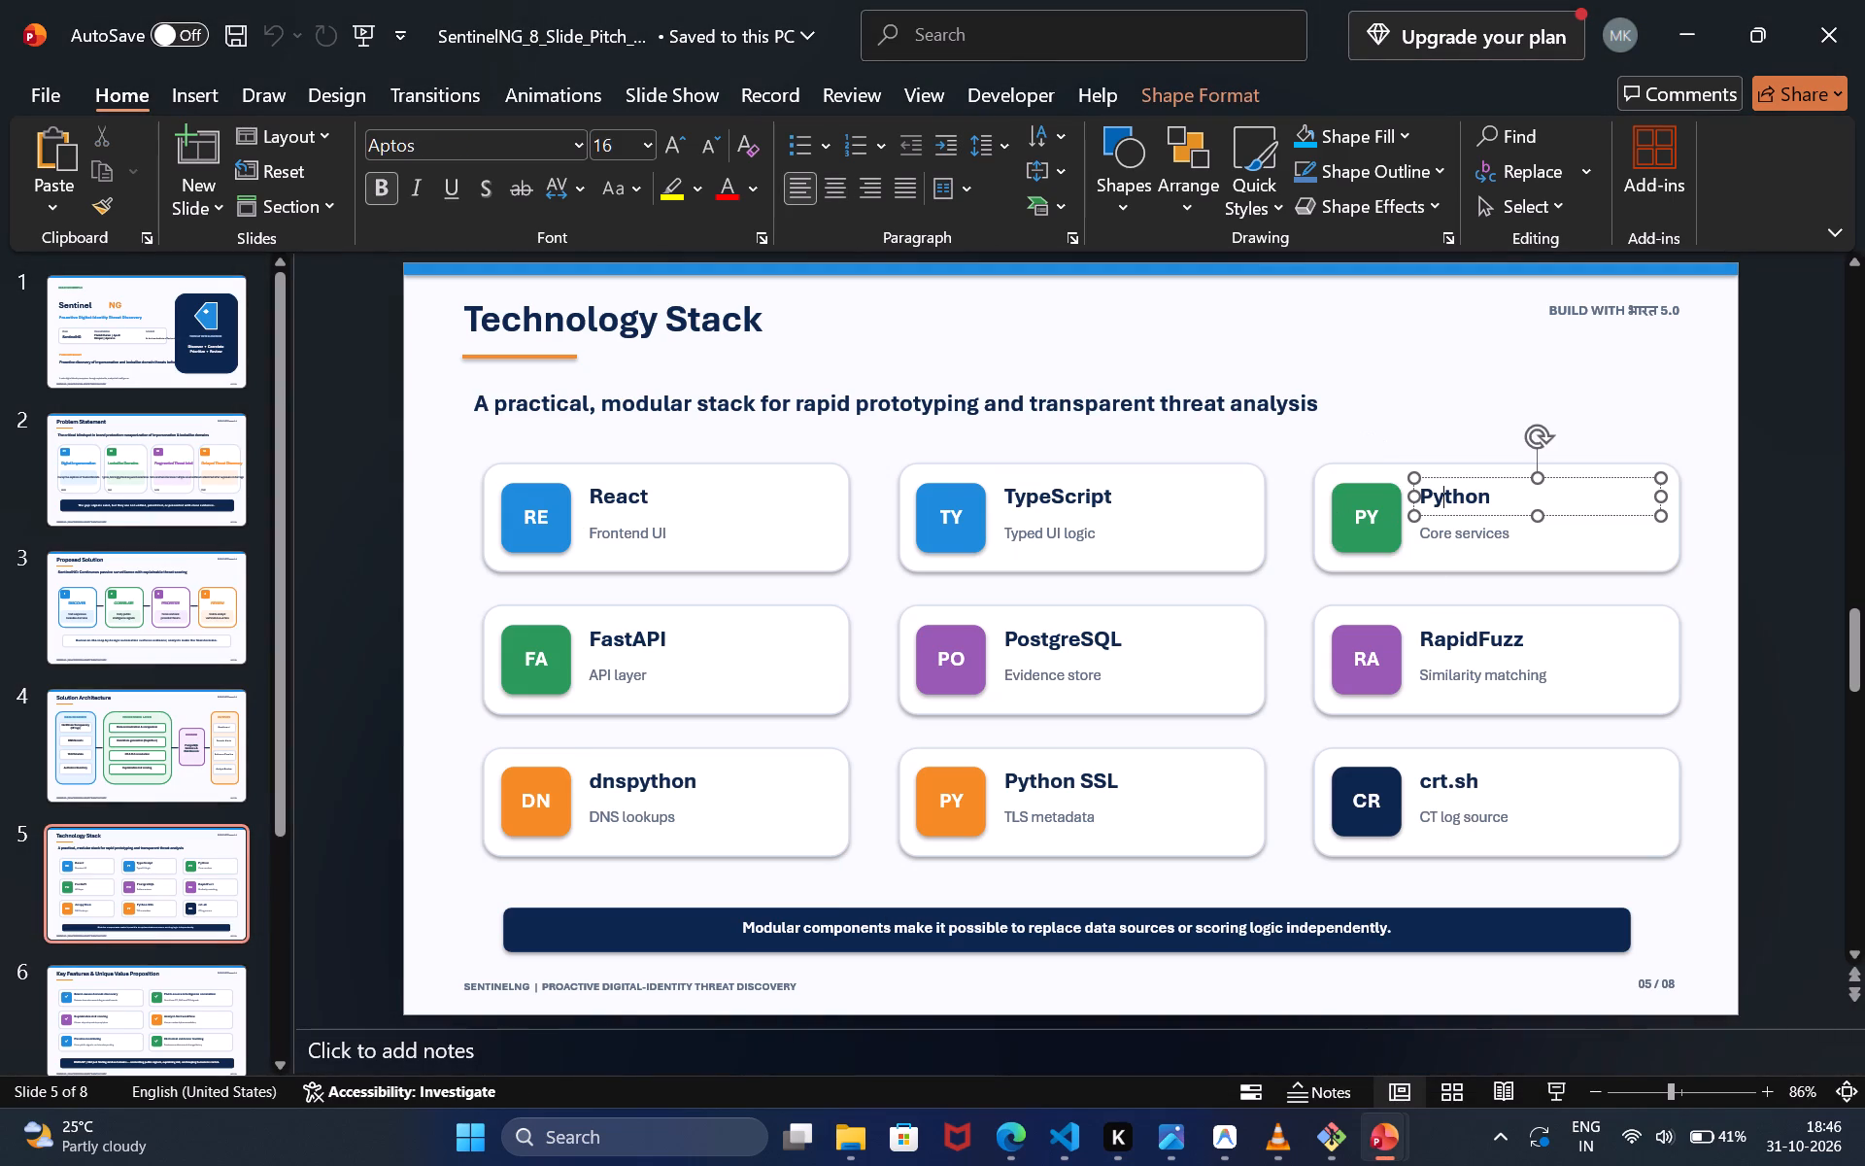
{"action": "left_click", "coordinate": [1481, 480]}
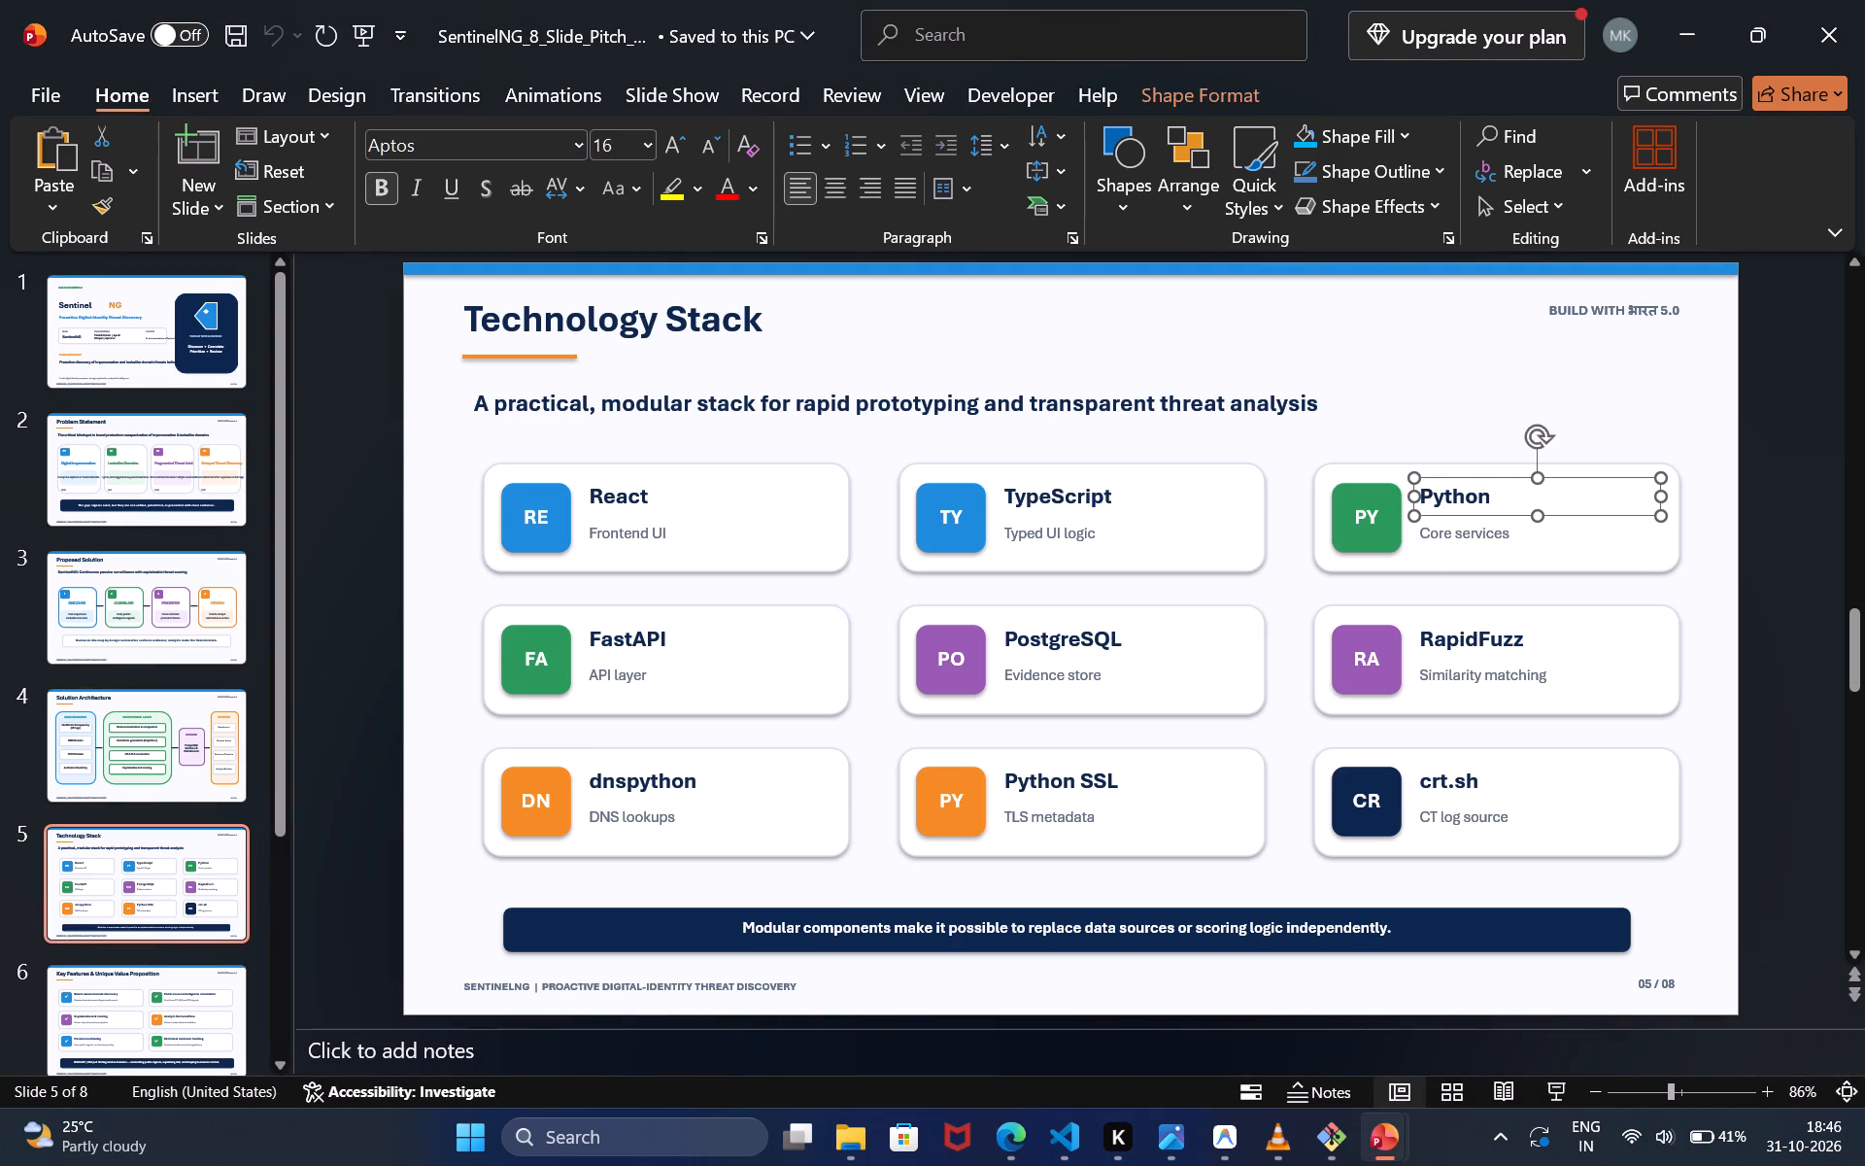
{"action": "left_click", "coordinate": [1480, 480]}
{"action": "left_click", "coordinate": [1481, 476]}
{"action": "left_click", "coordinate": [1468, 529], "text": "ctrl"}
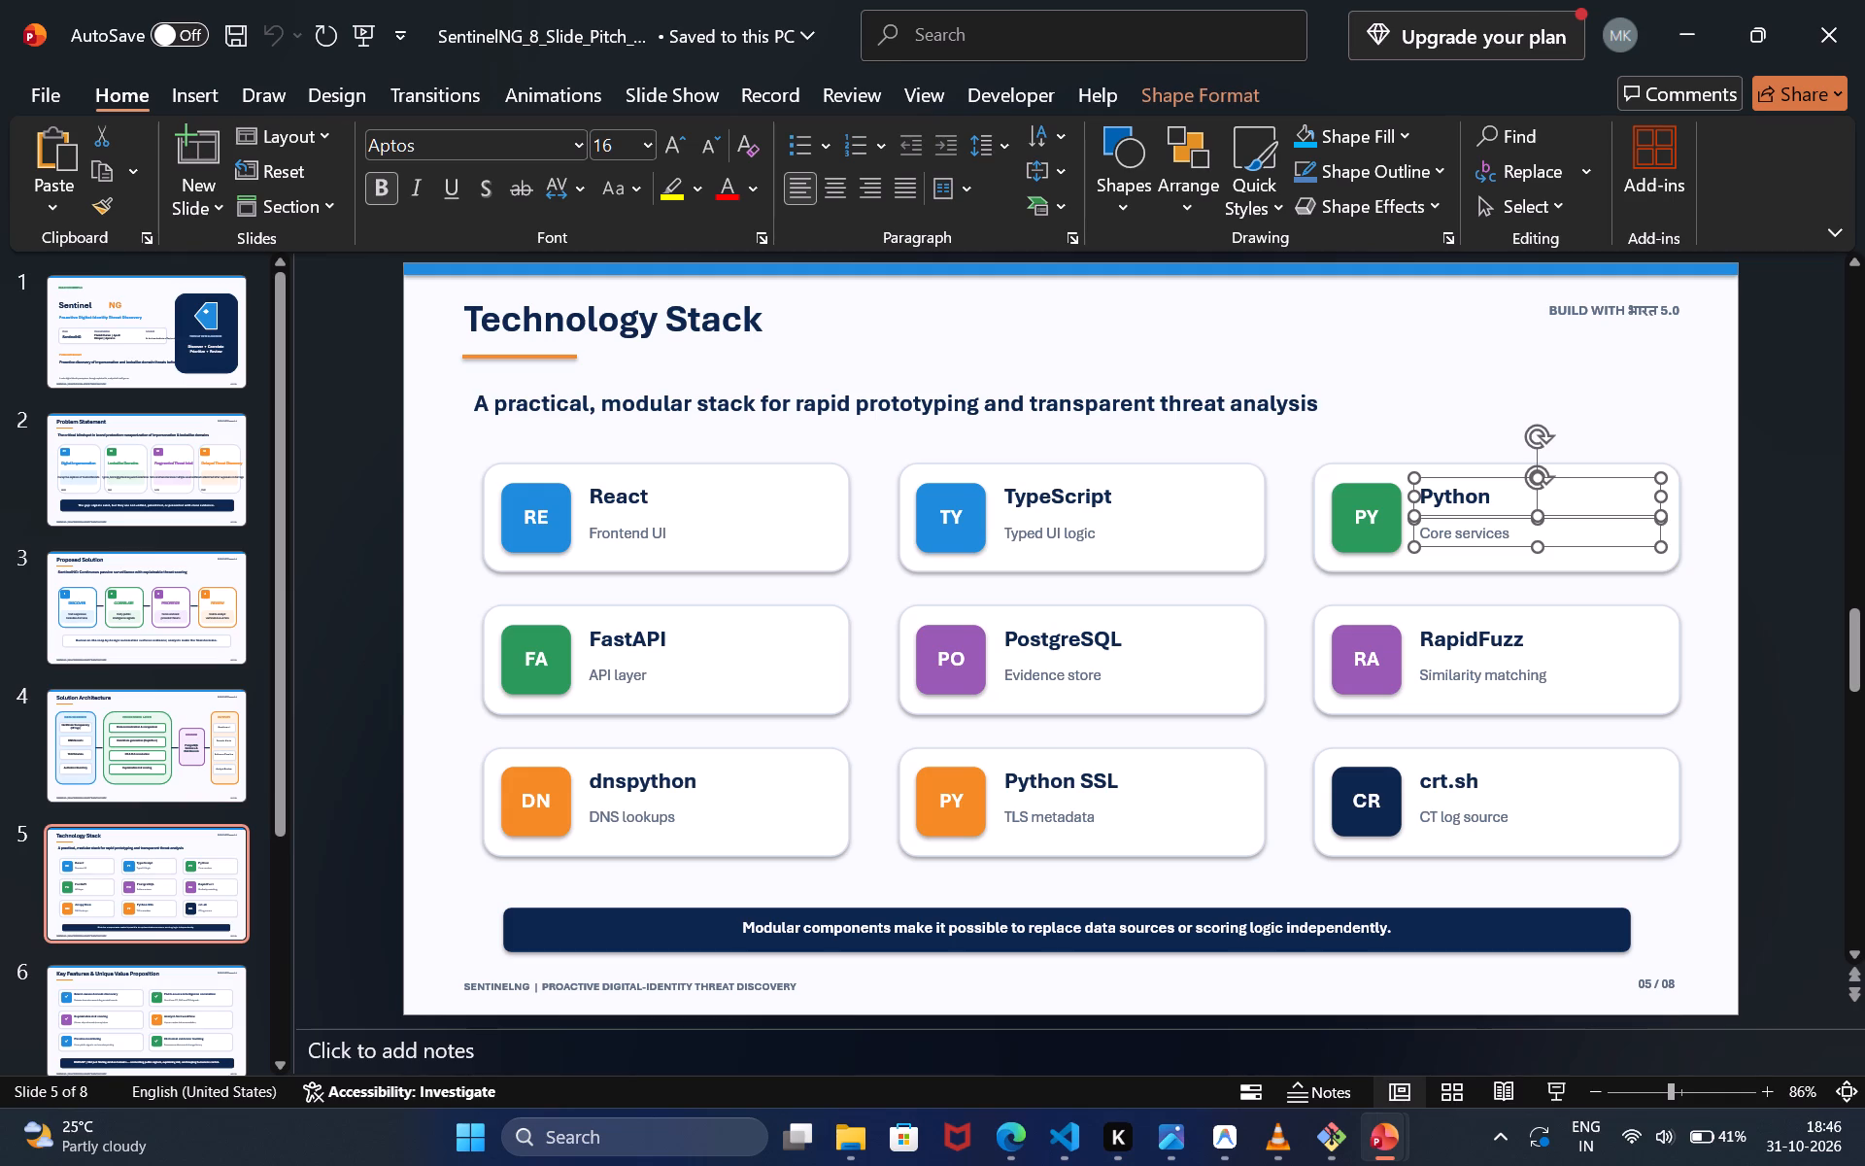
{"action": "key", "text": "ctrl+c"}
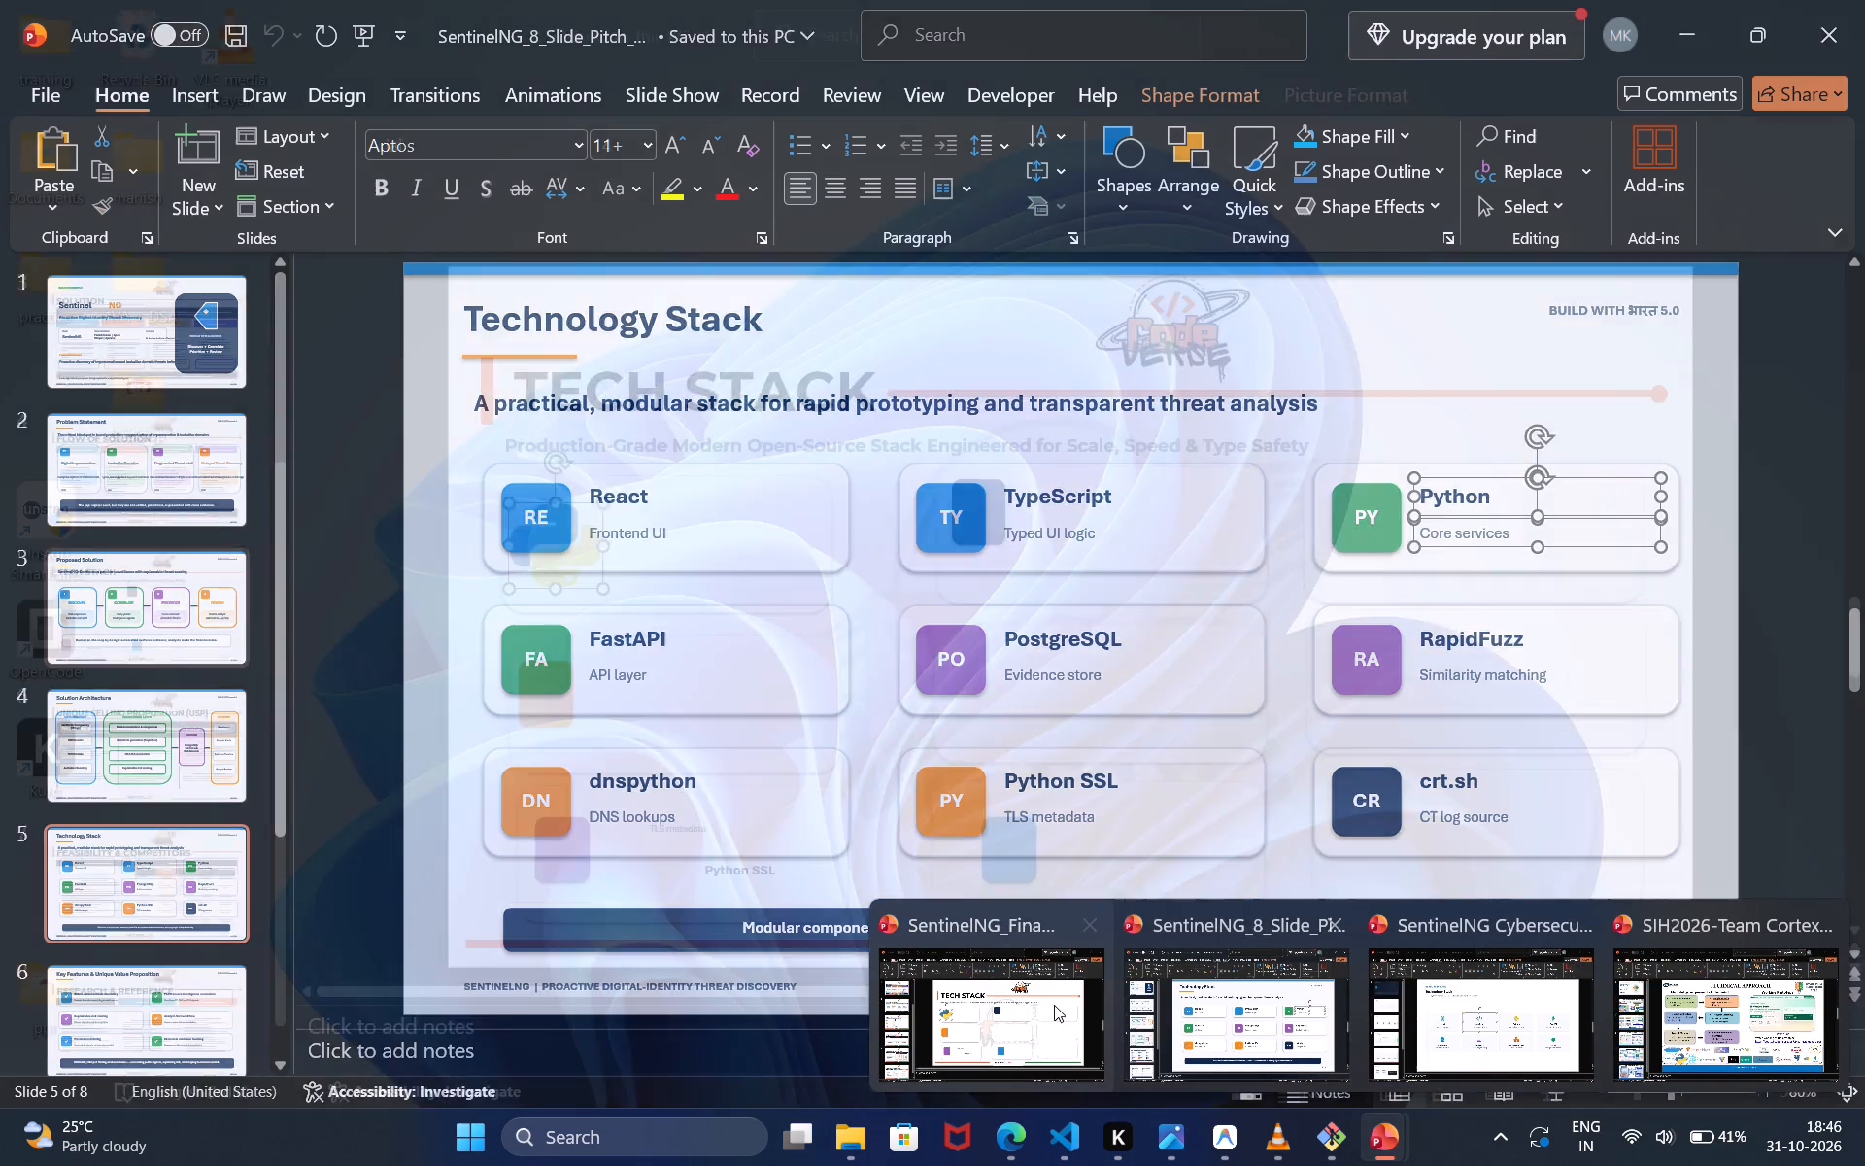
Paste the Python title and Core services caption into SentinelNG_Final's top-left TECH STACK card beside the logo, slightly enlarging their text boxes.
{"action": "left_click", "coordinate": [1027, 996]}
{"action": "left_click", "coordinate": [712, 541]}
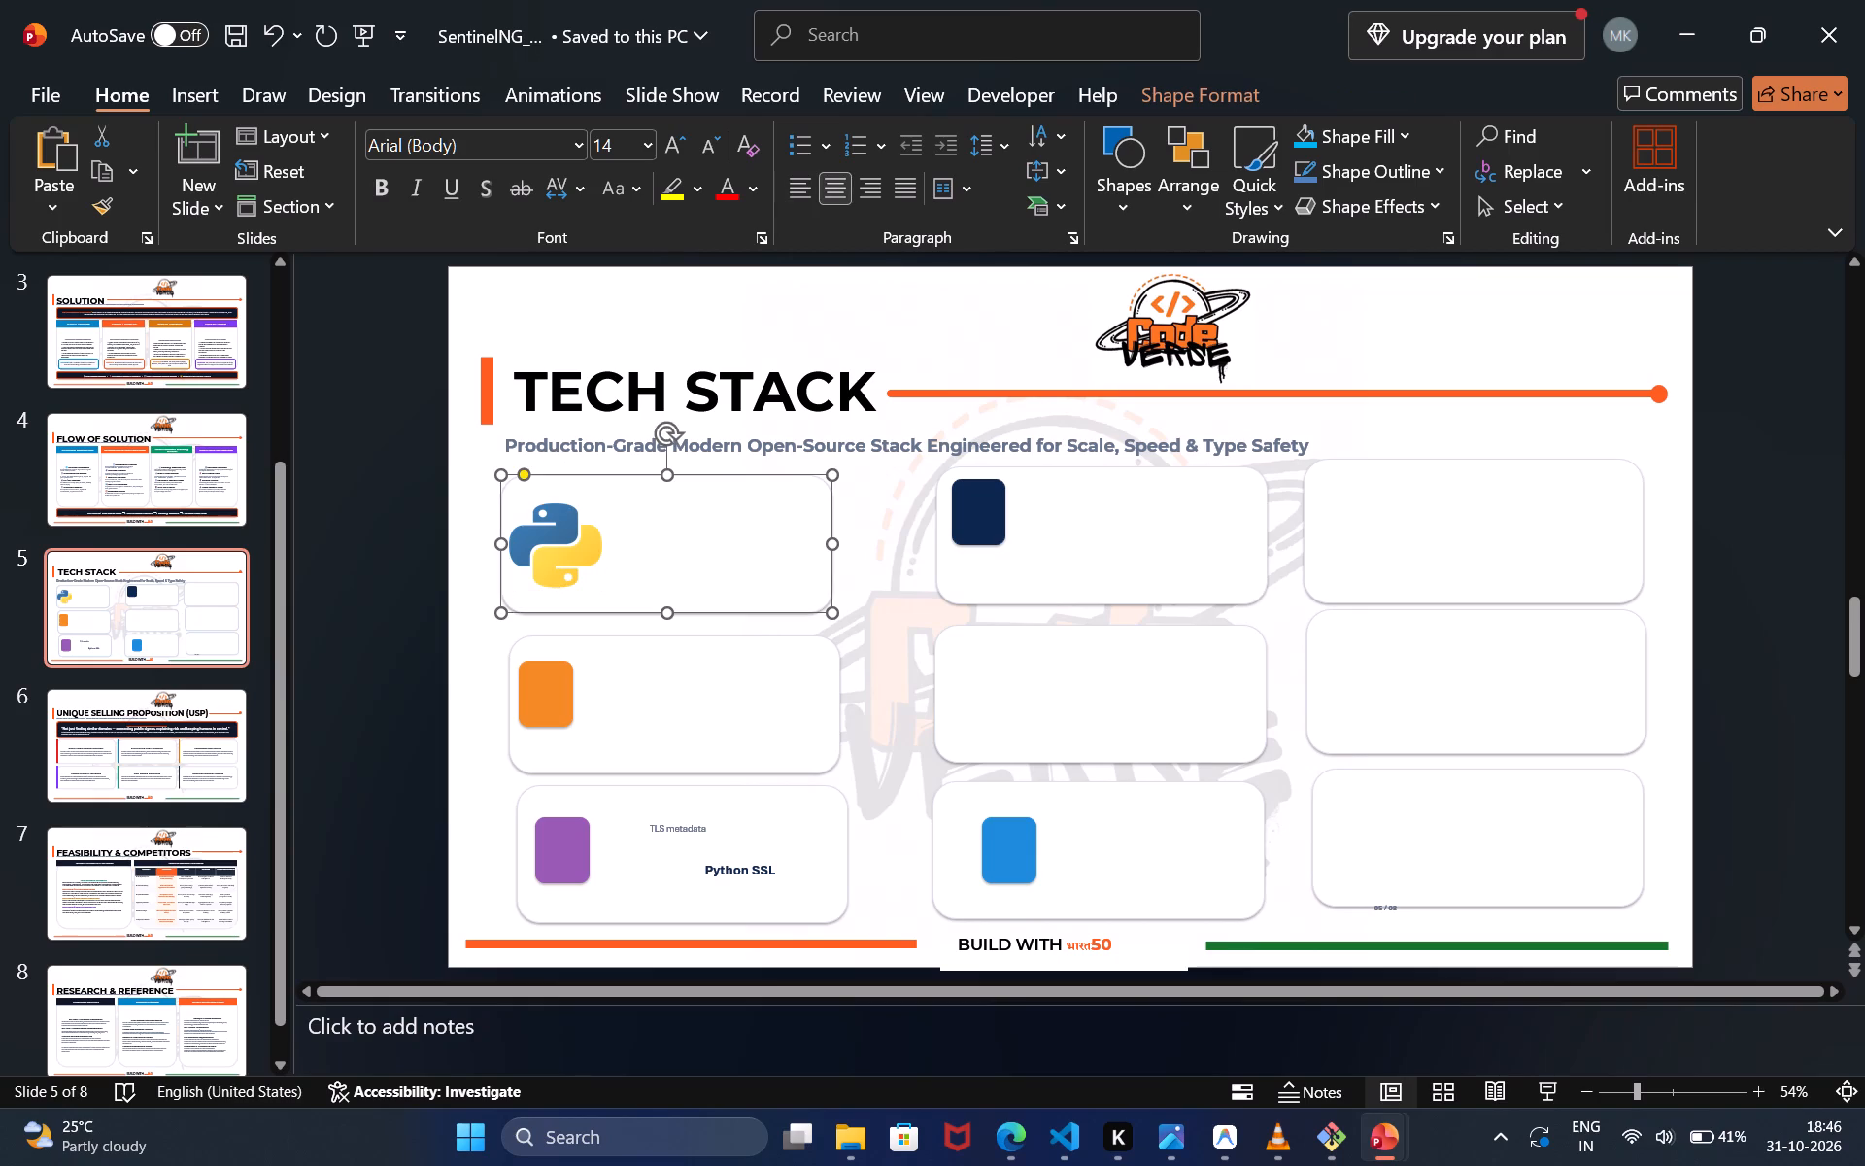
{"action": "key", "text": "ctrl+v"}
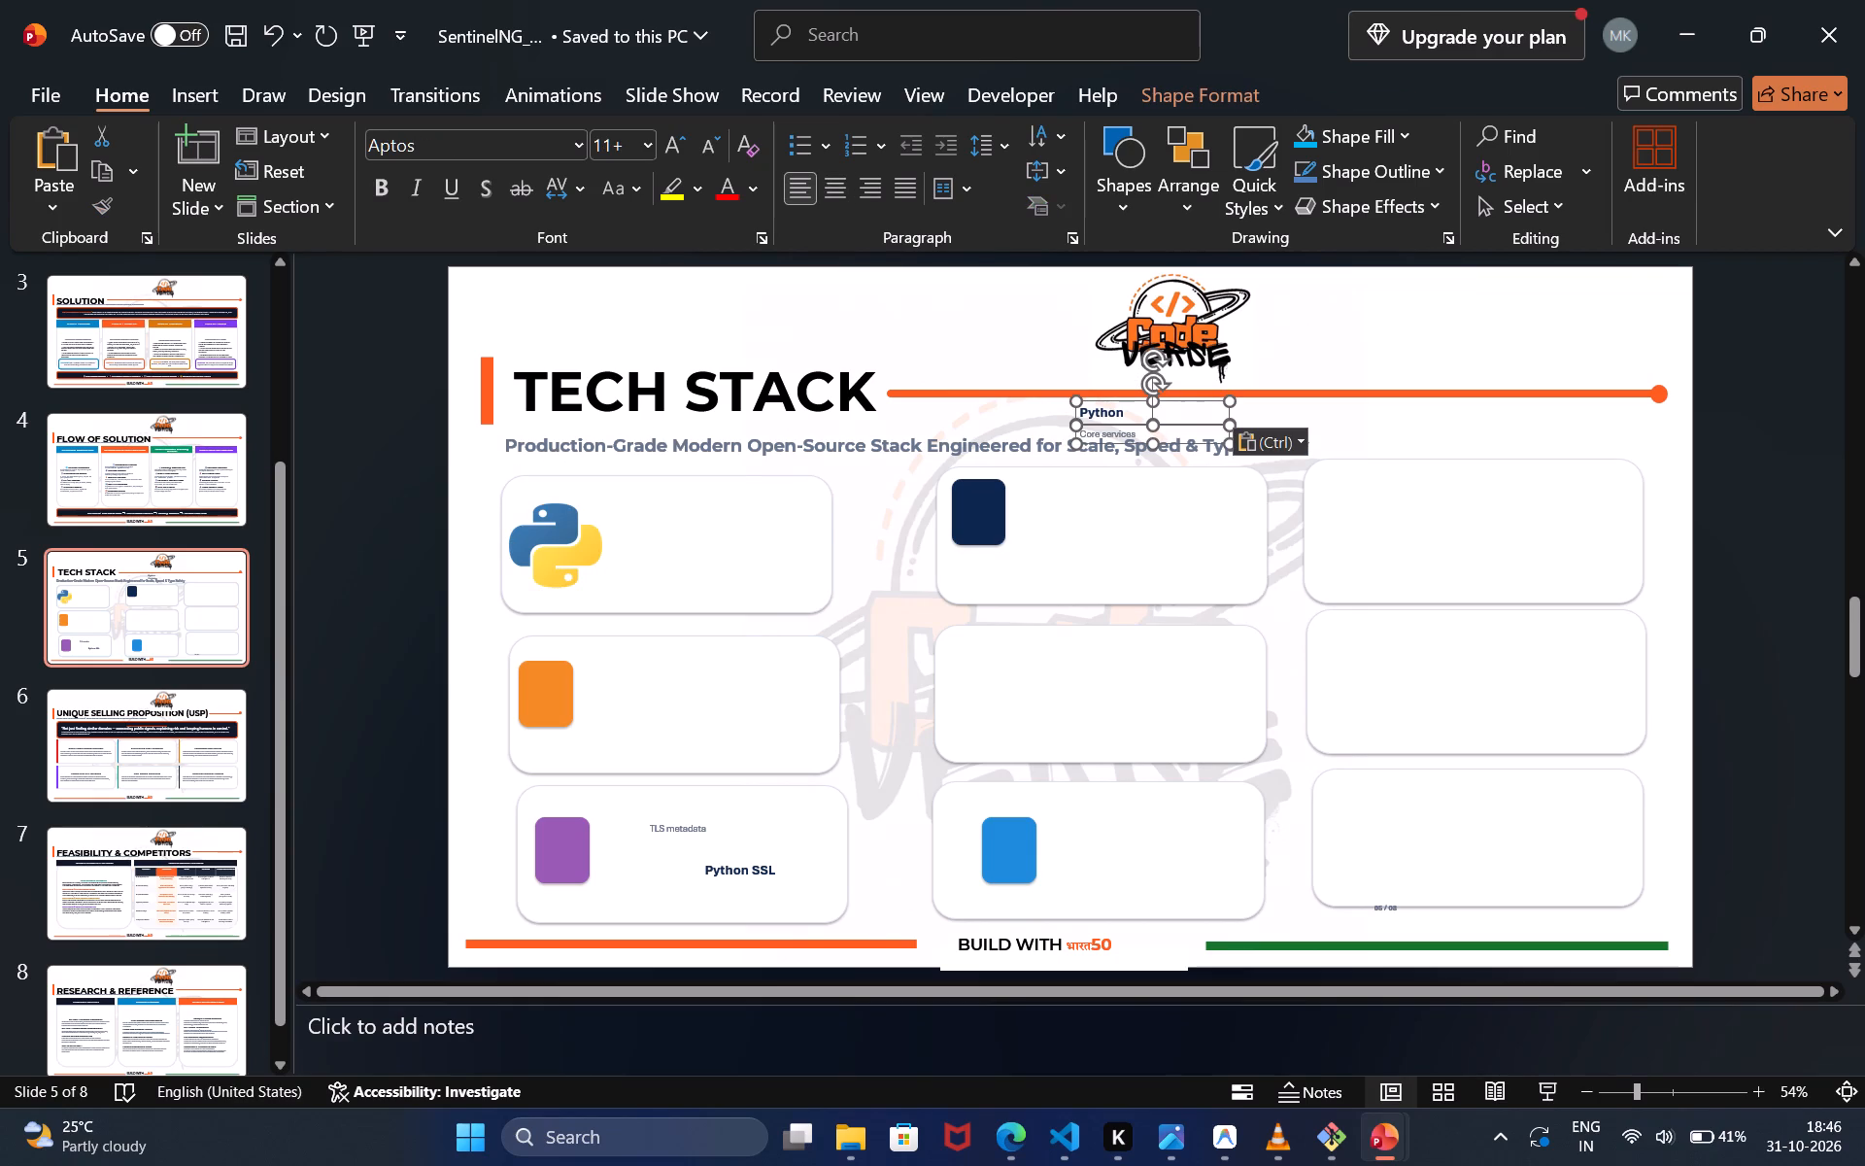
{"action": "left_click_drag", "start_coordinate": [1188, 406], "coordinate": [760, 487]}
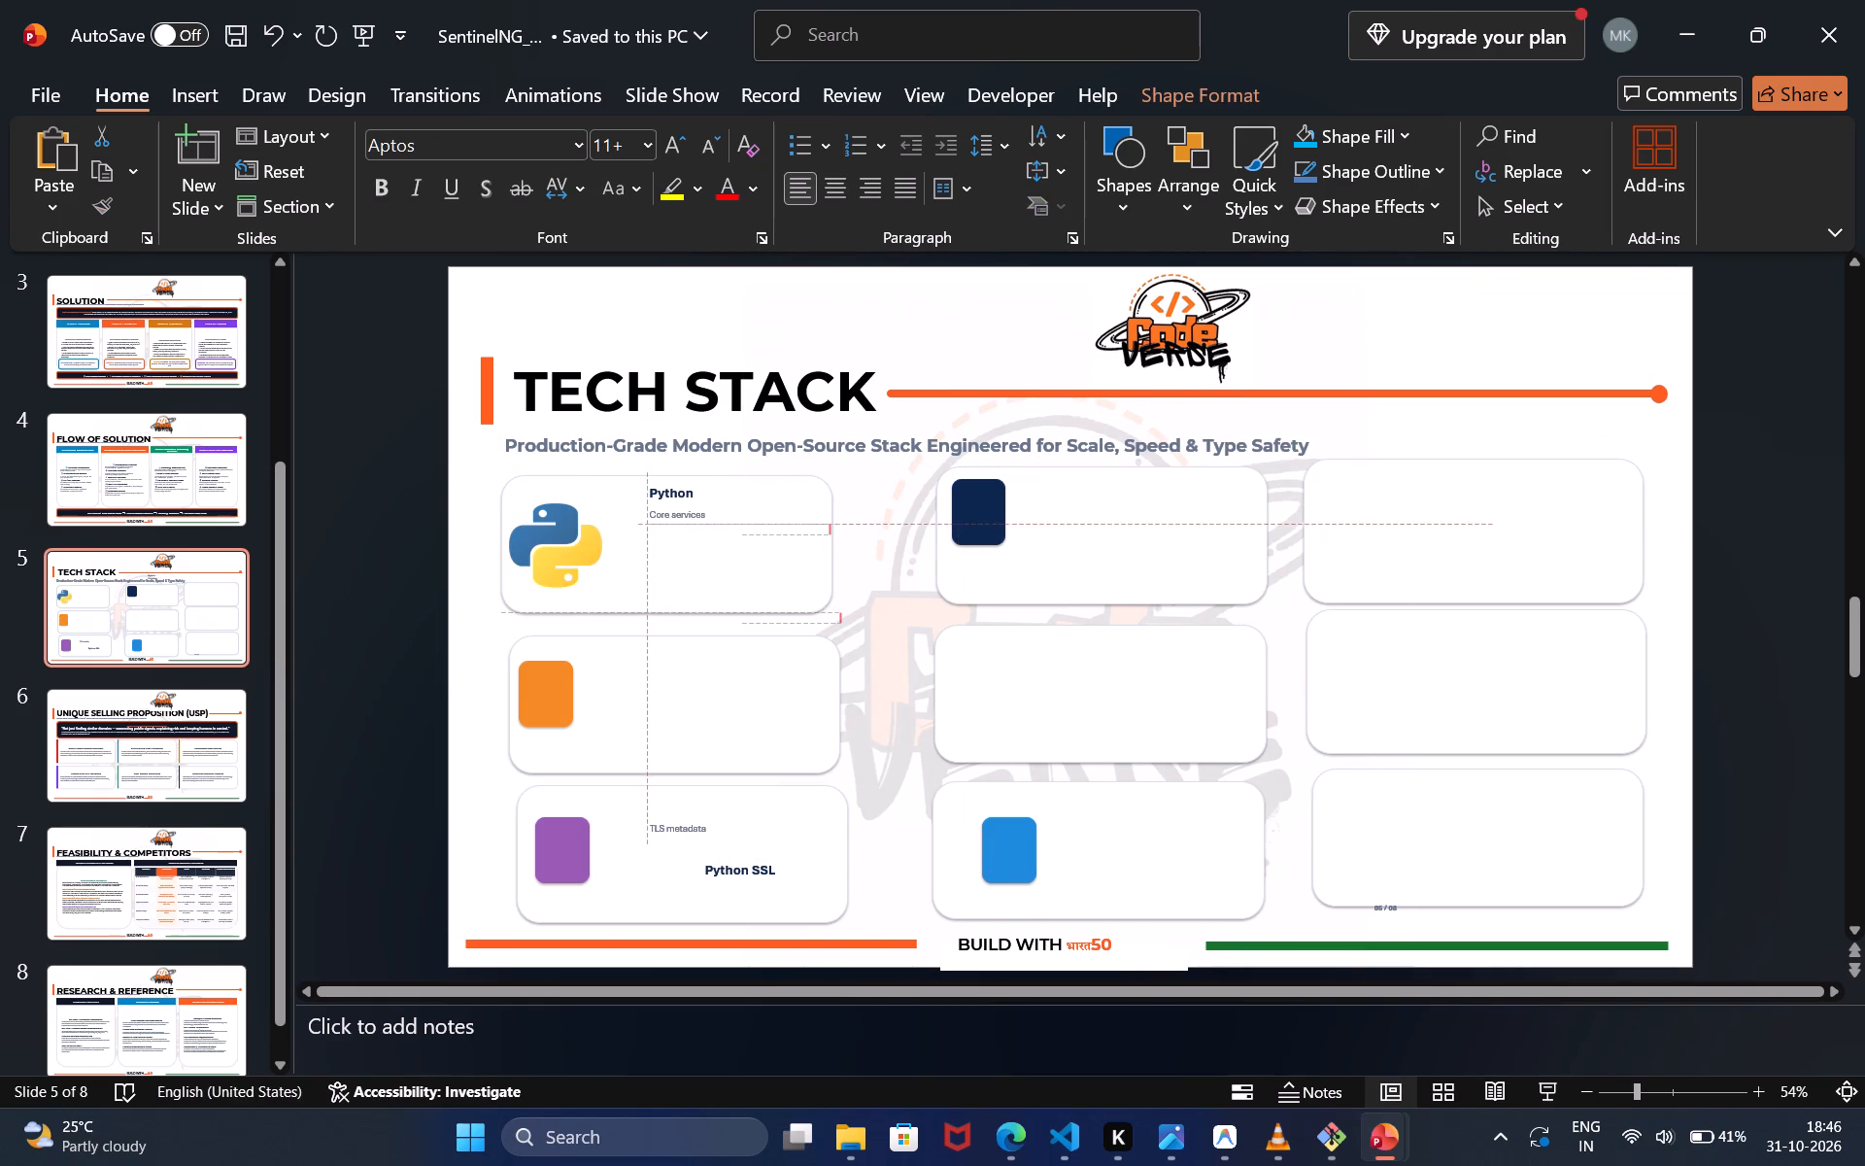
{"action": "left_click_drag", "start_coordinate": [799, 524], "coordinate": [868, 565]}
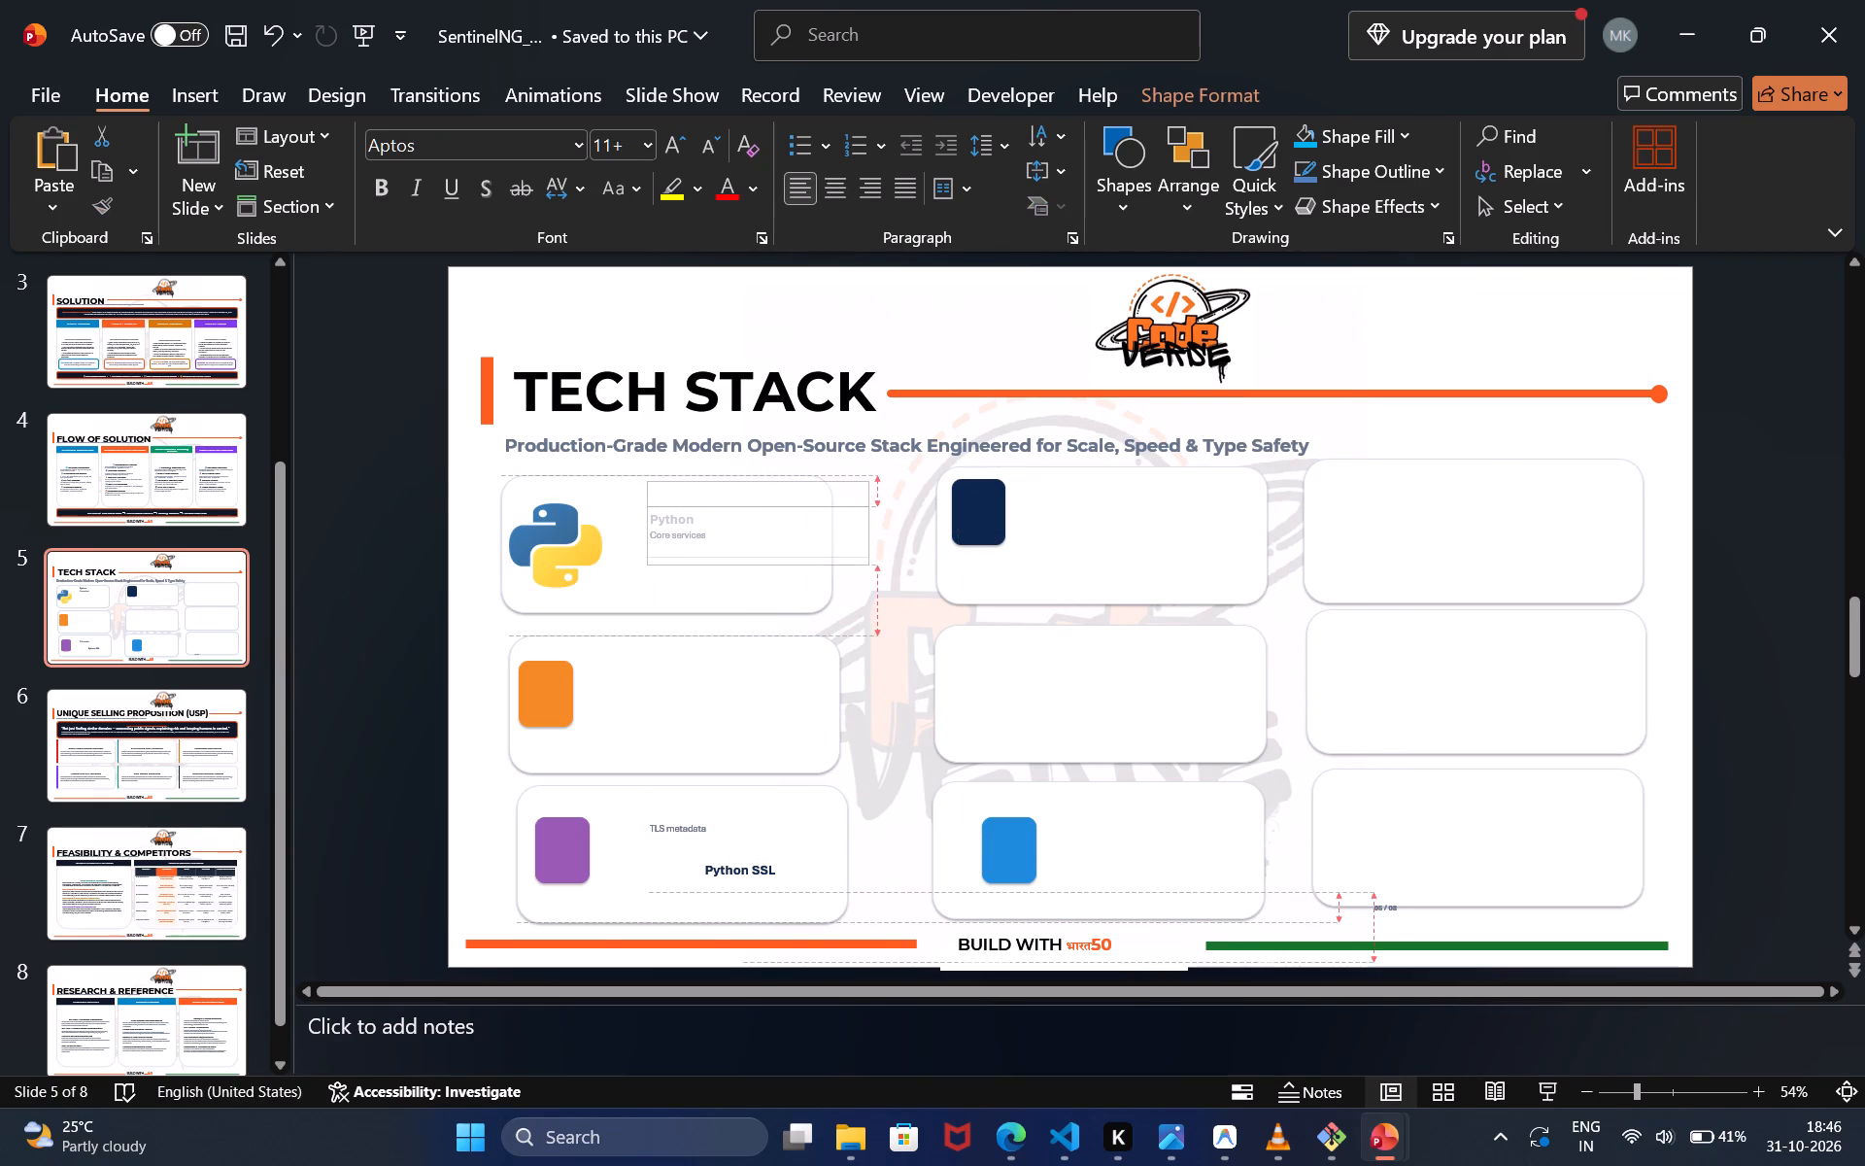
{"action": "left_click_drag", "start_coordinate": [868, 565], "coordinate": [820, 563]}
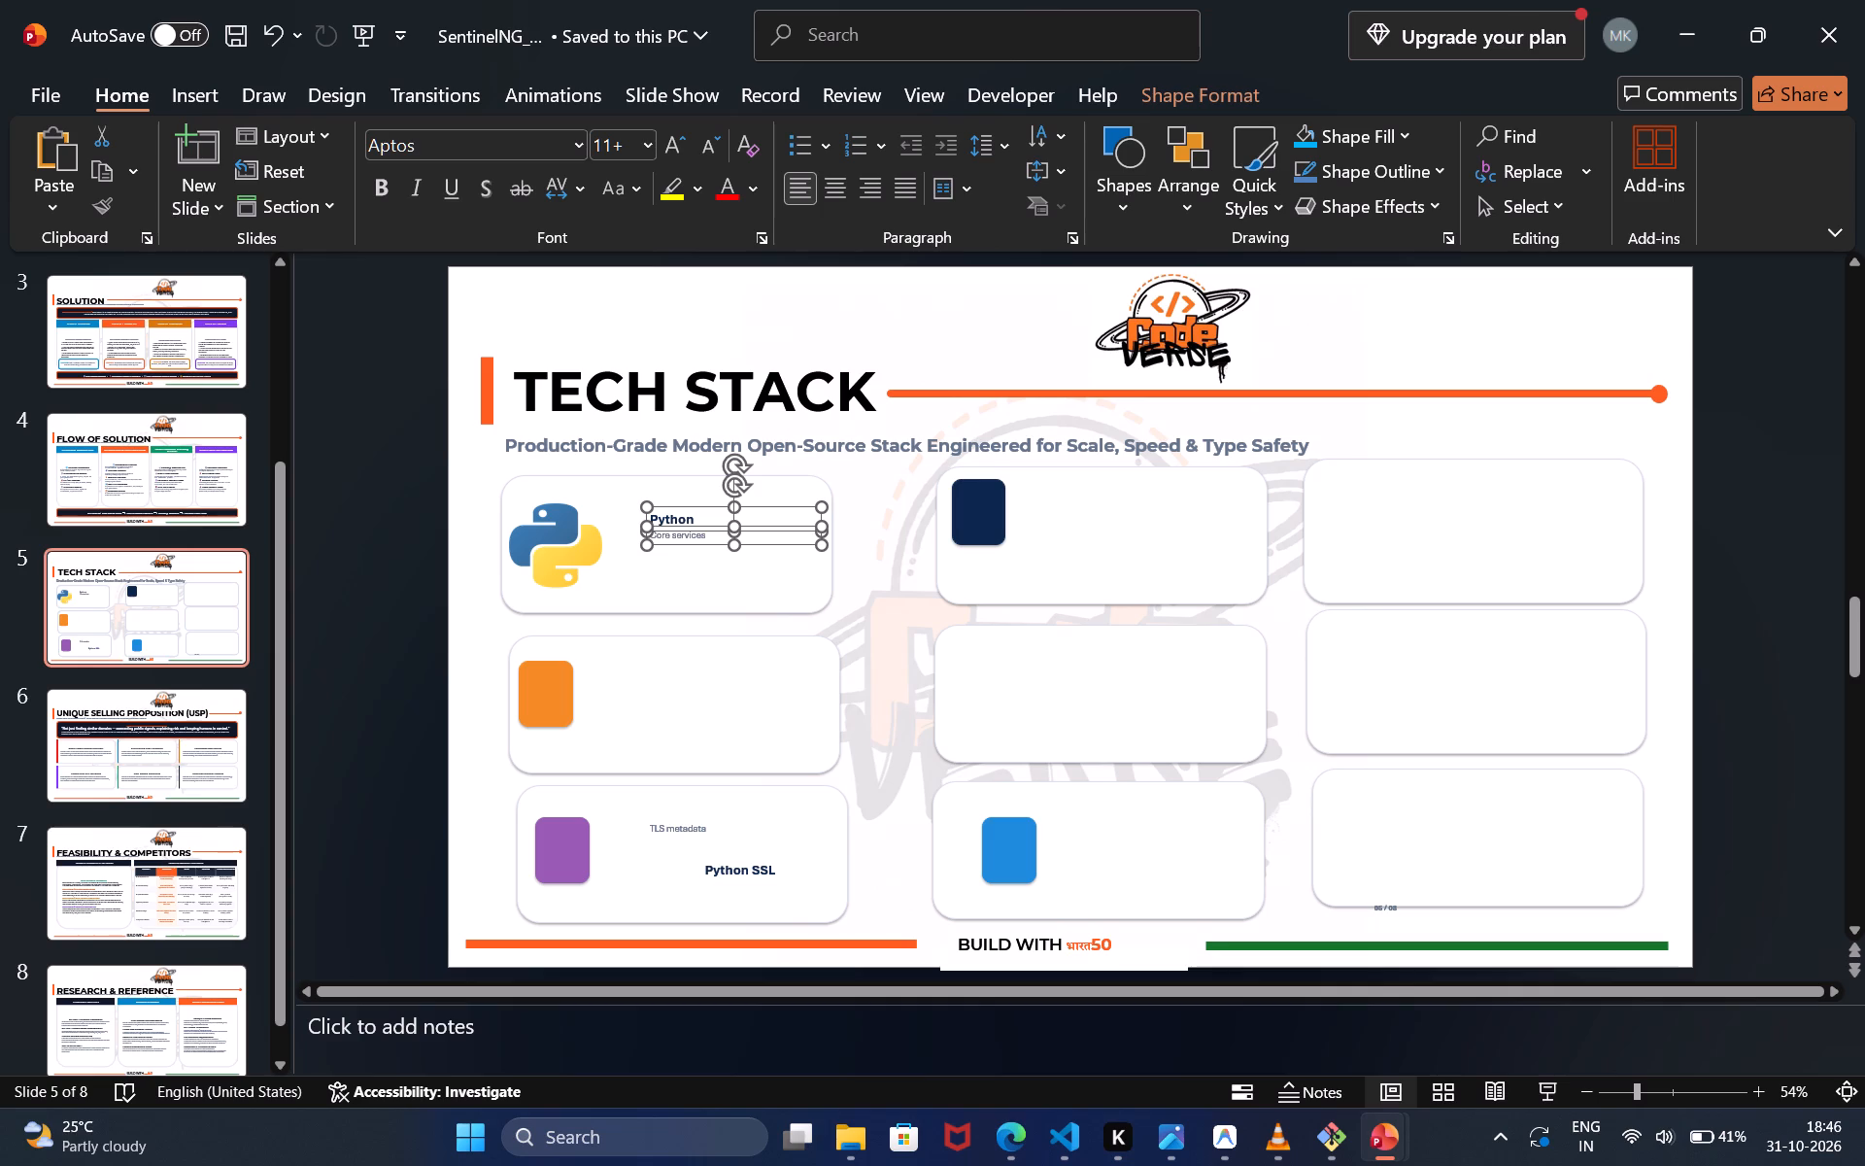
Set the Python title's font size to 40 and move it up within the card.
{"action": "left_click", "coordinate": [705, 519]}
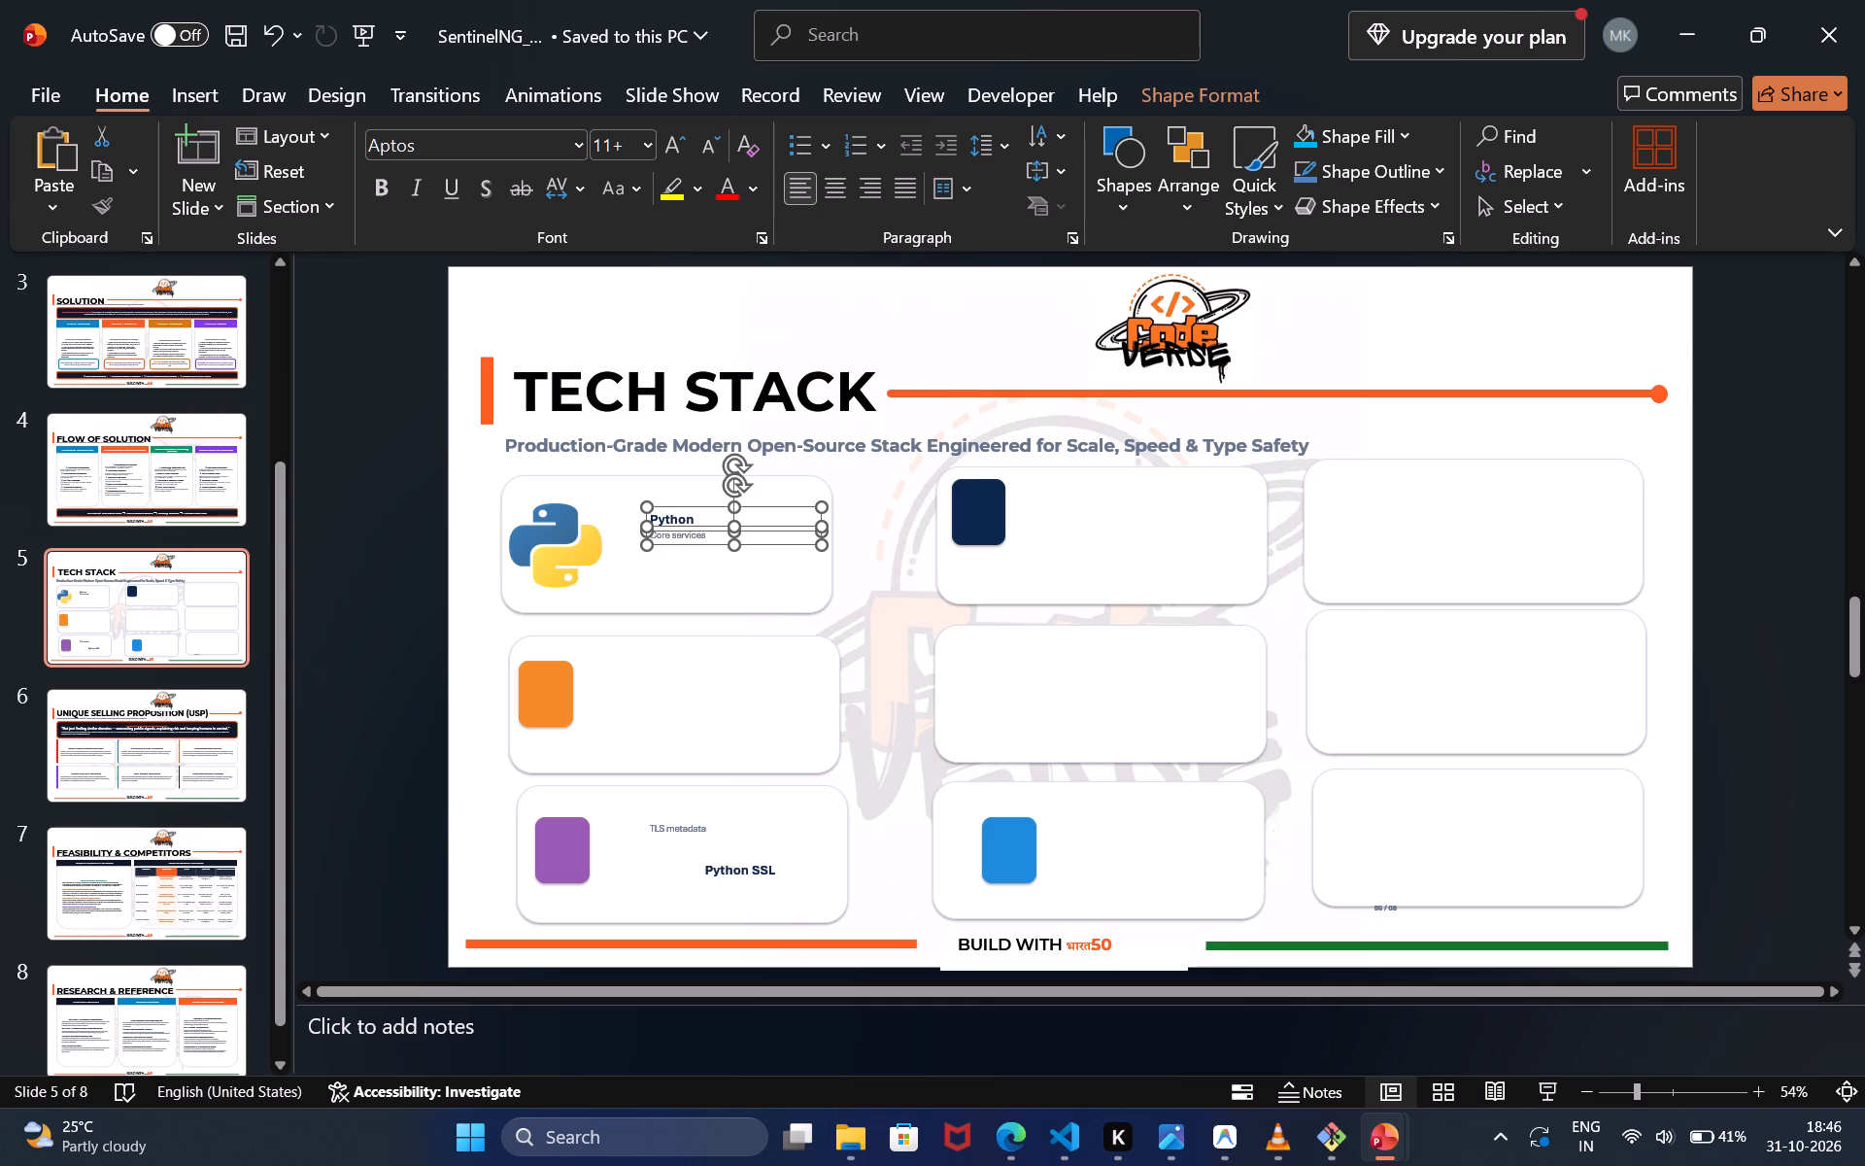
{"action": "left_click", "coordinate": [693, 518]}
{"action": "key", "text": "ctrl+a"}
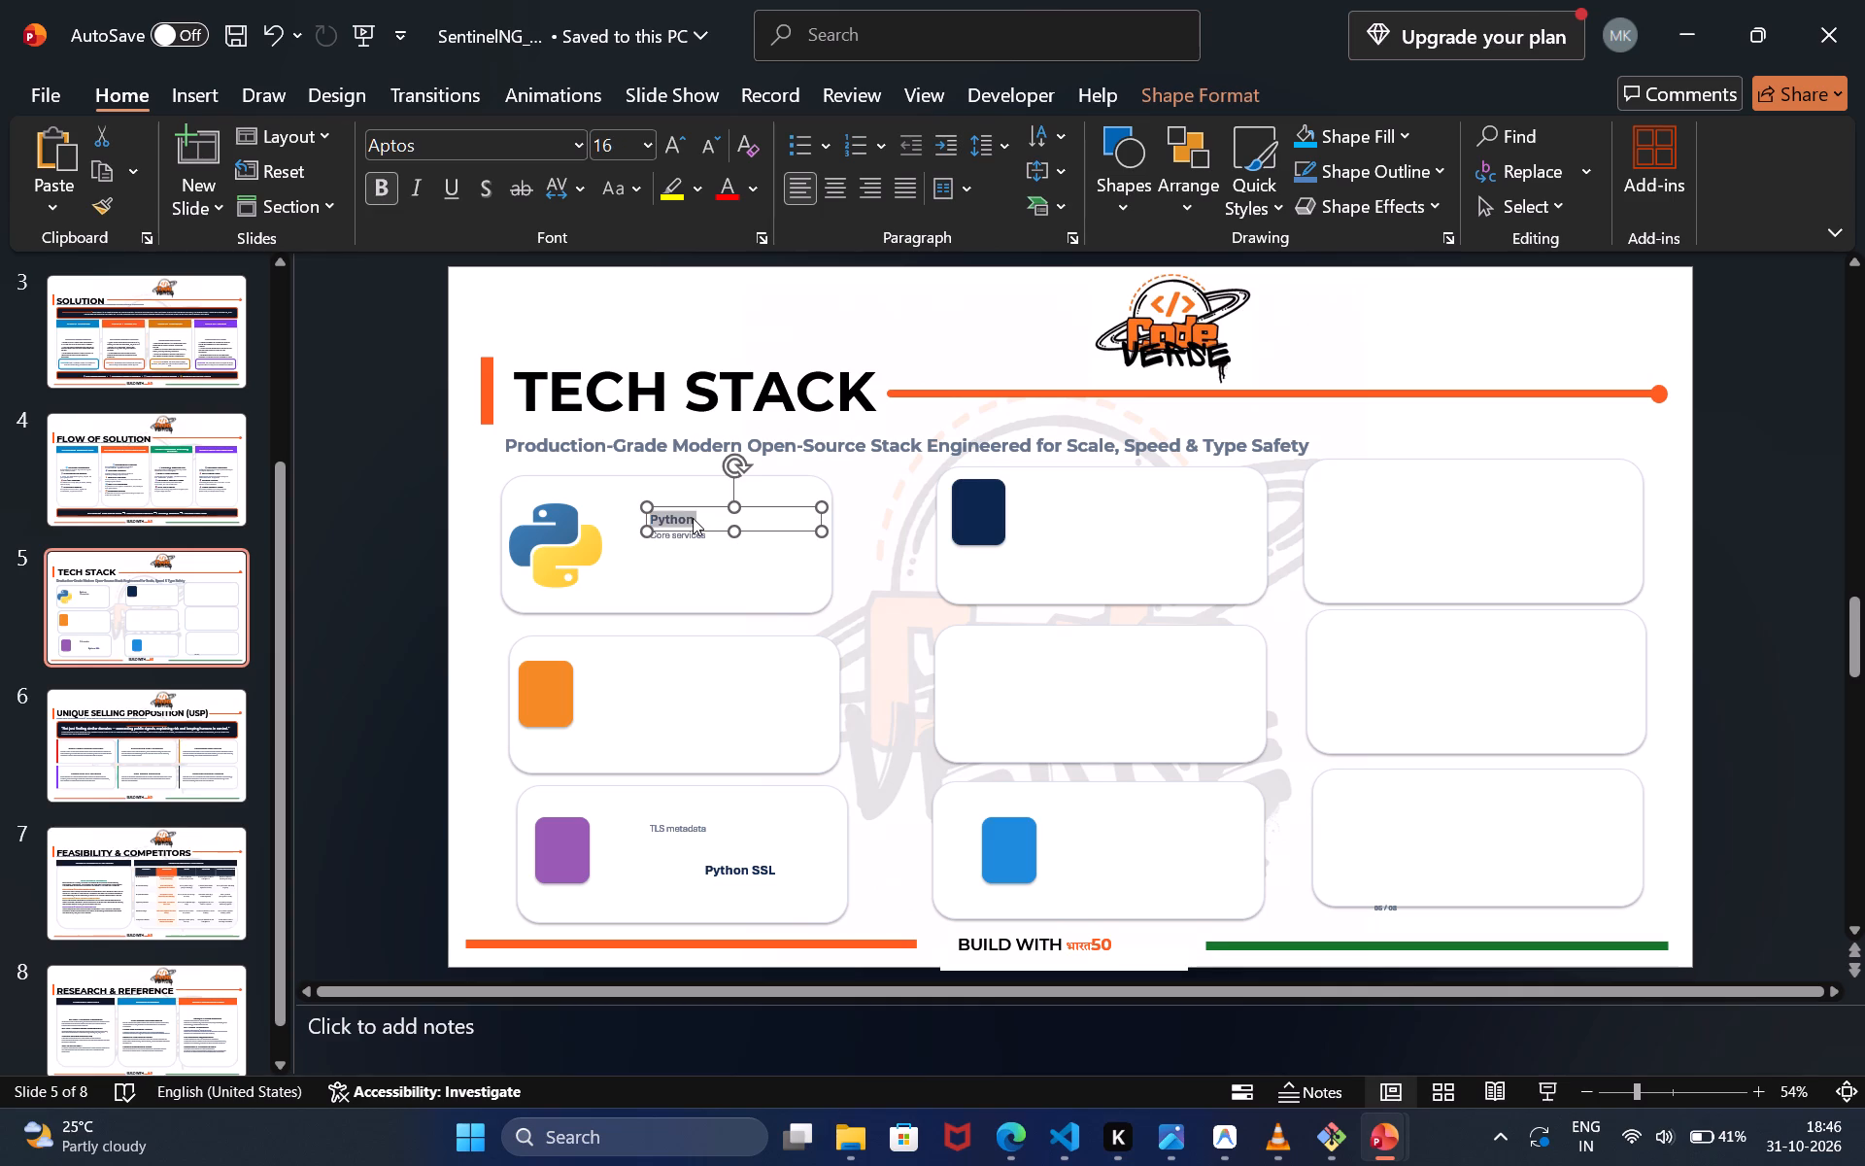
{"action": "triple_click", "coordinate": [675, 154]}
{"action": "triple_click", "coordinate": [675, 154]}
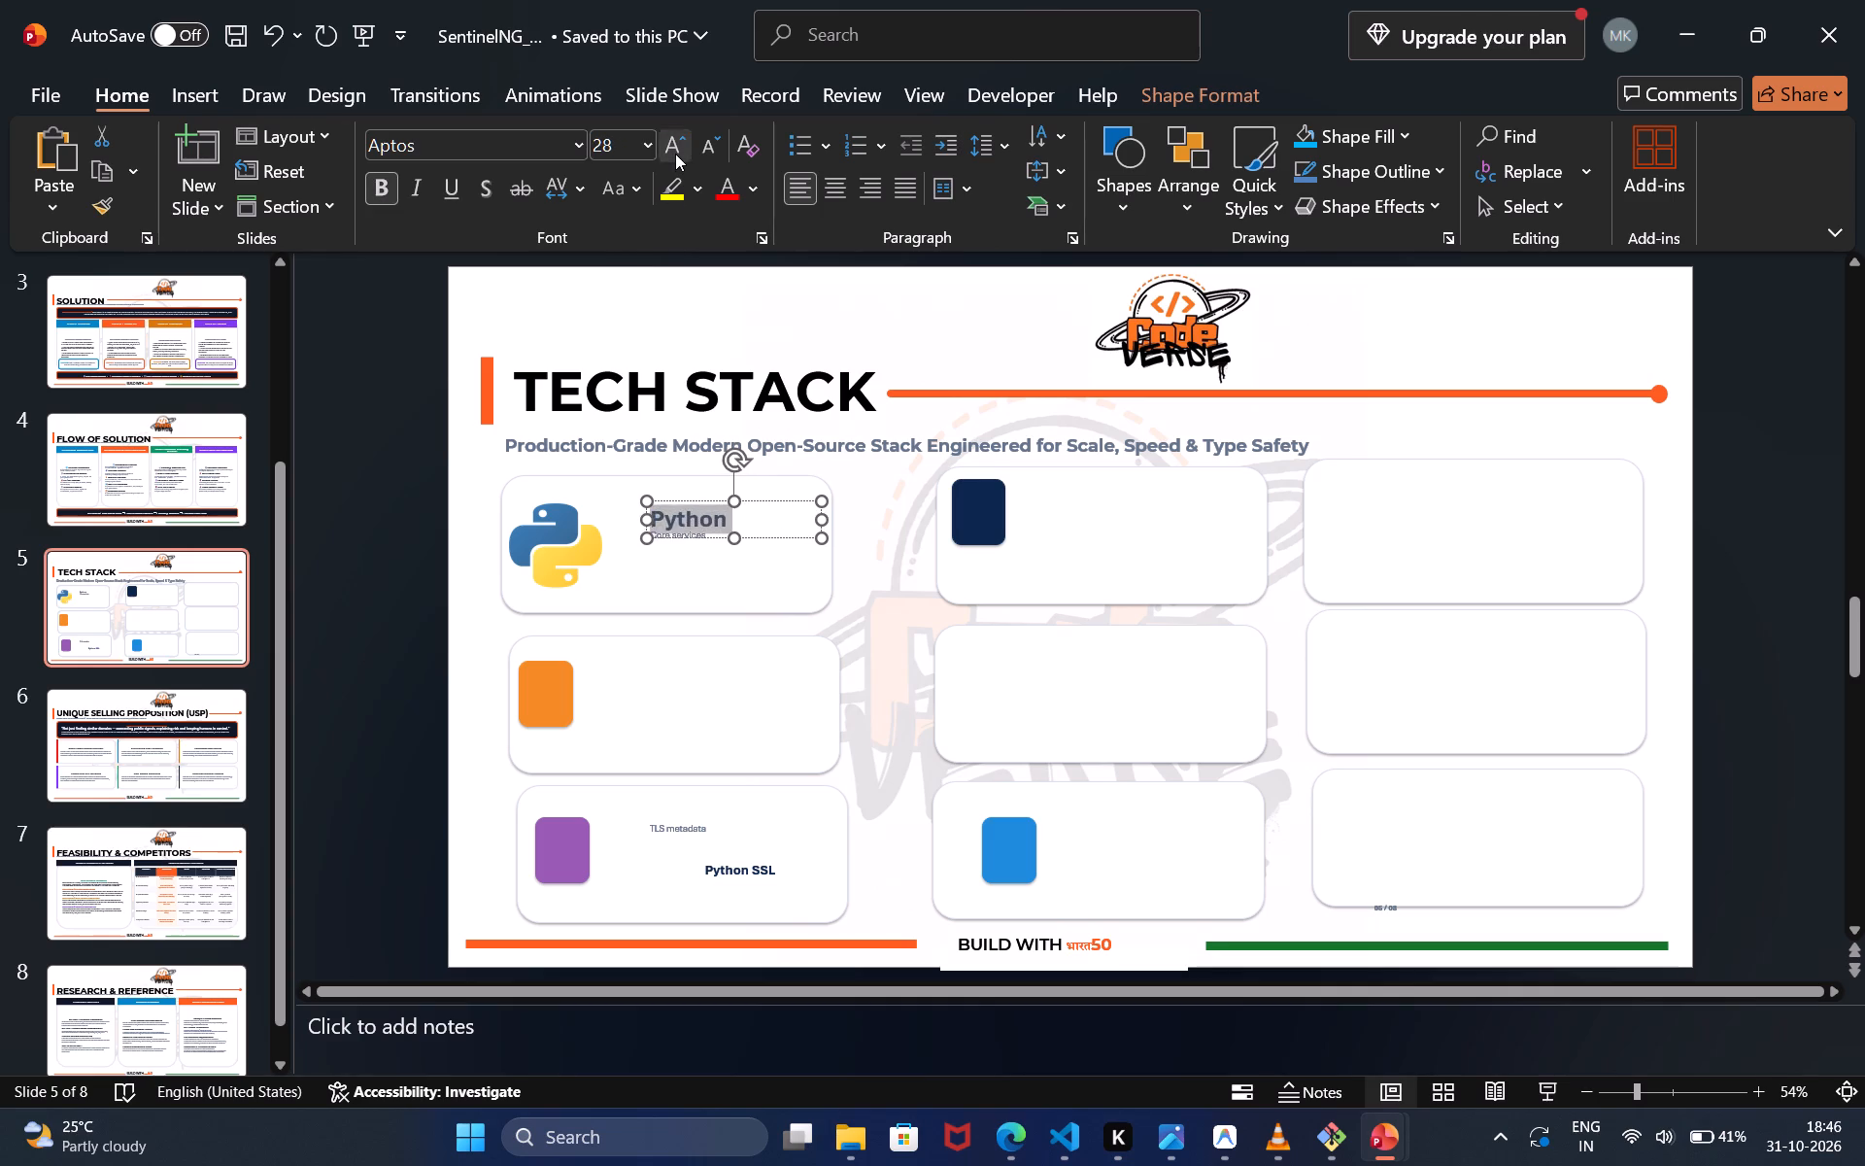
{"action": "left_click", "coordinate": [675, 154]}
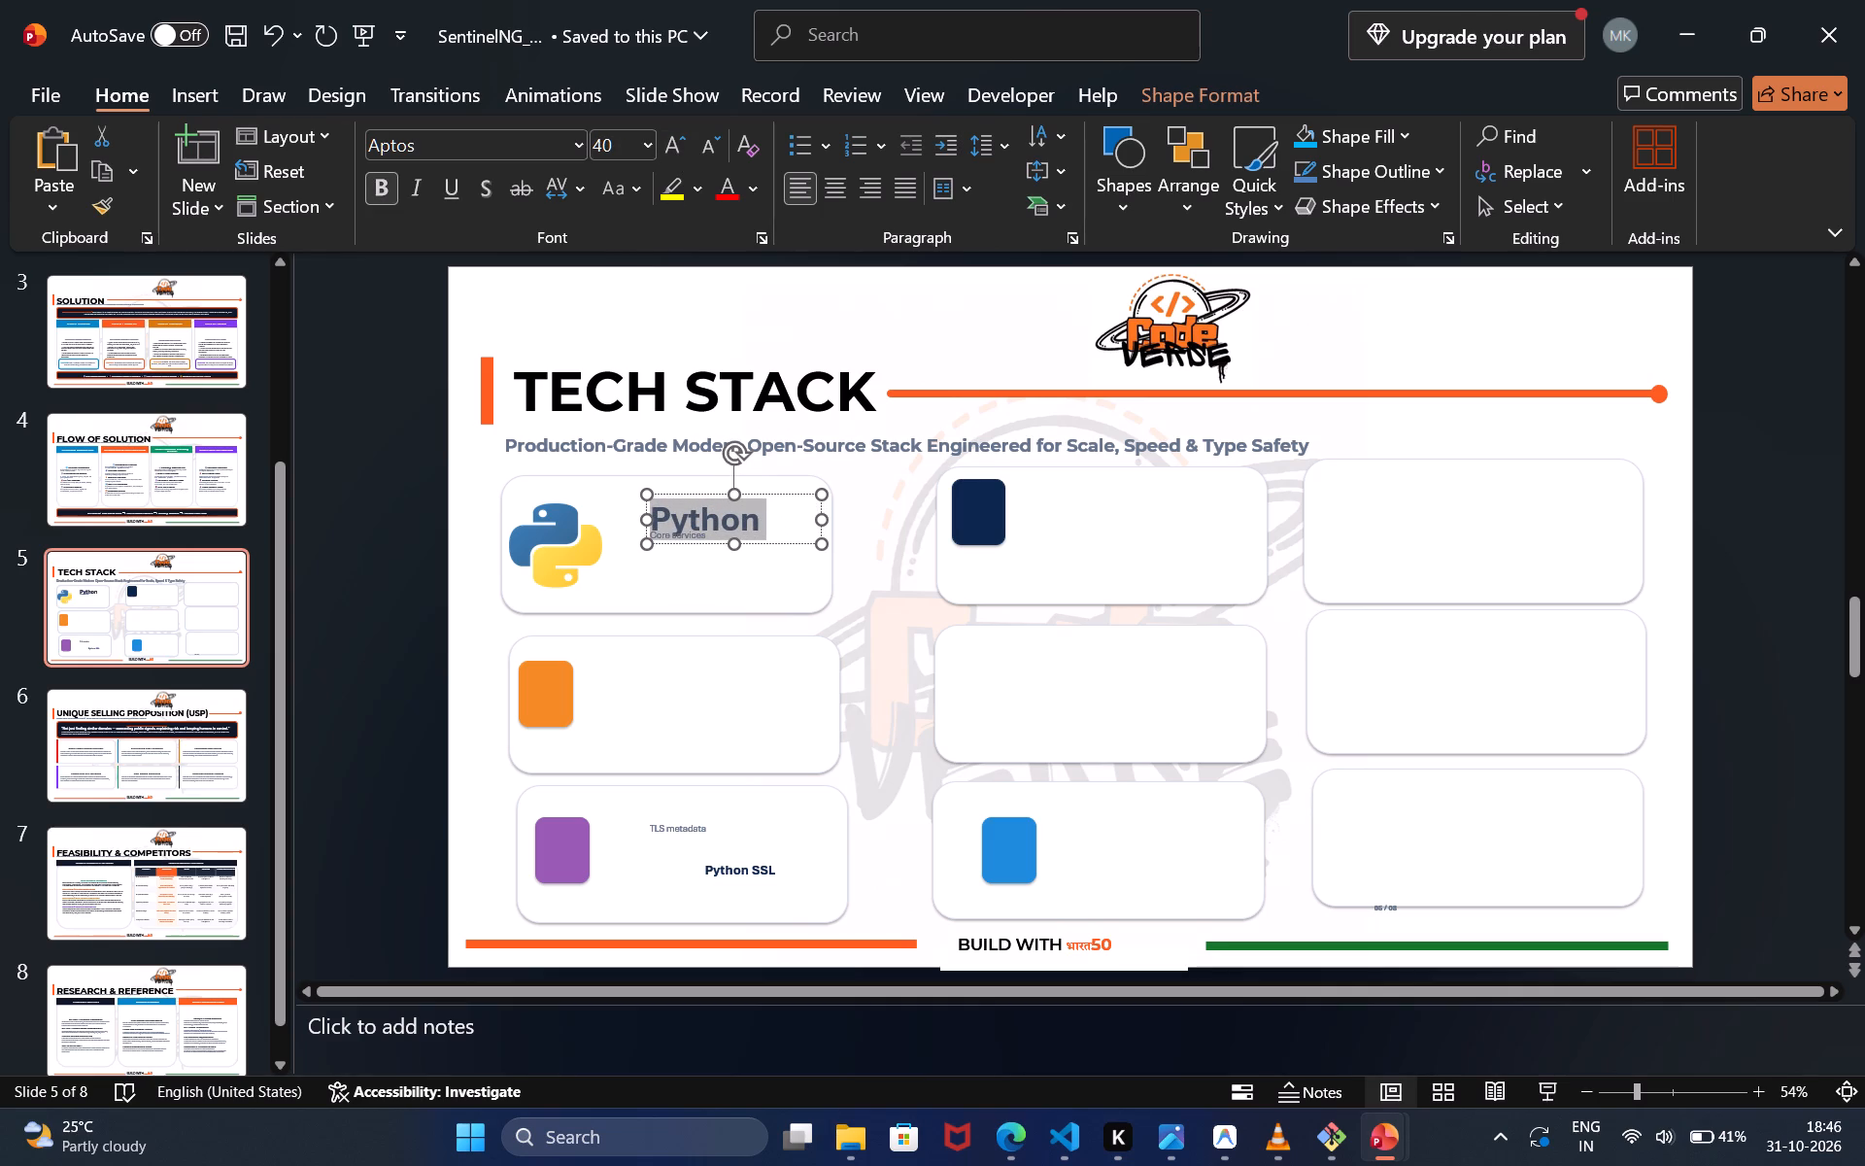
{"action": "left_click_drag", "start_coordinate": [784, 495], "coordinate": [767, 481]}
Set the Core services caption's font size to 24 and move it below the Python title.
{"action": "left_click", "coordinate": [697, 539]}
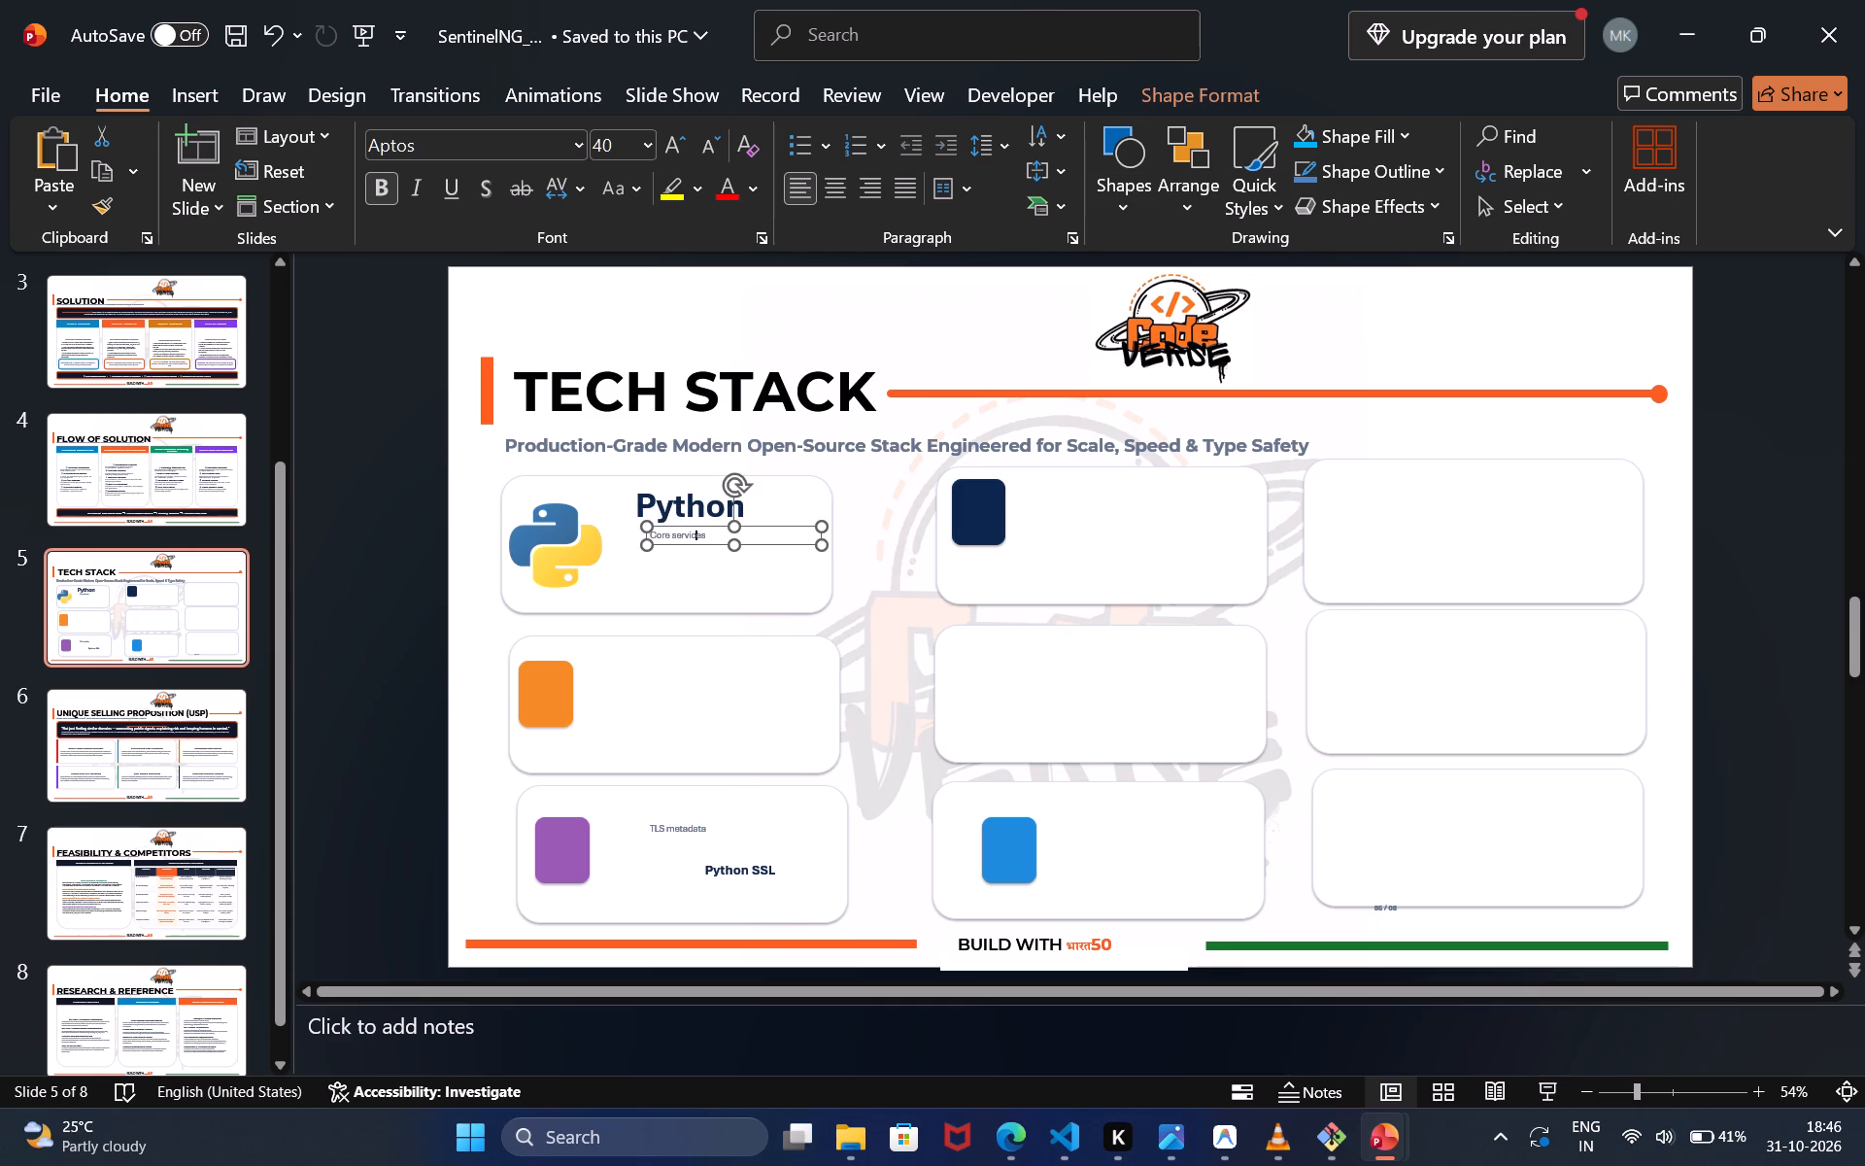
{"action": "left_click", "coordinate": [757, 529]}
{"action": "triple_click", "coordinate": [675, 154]}
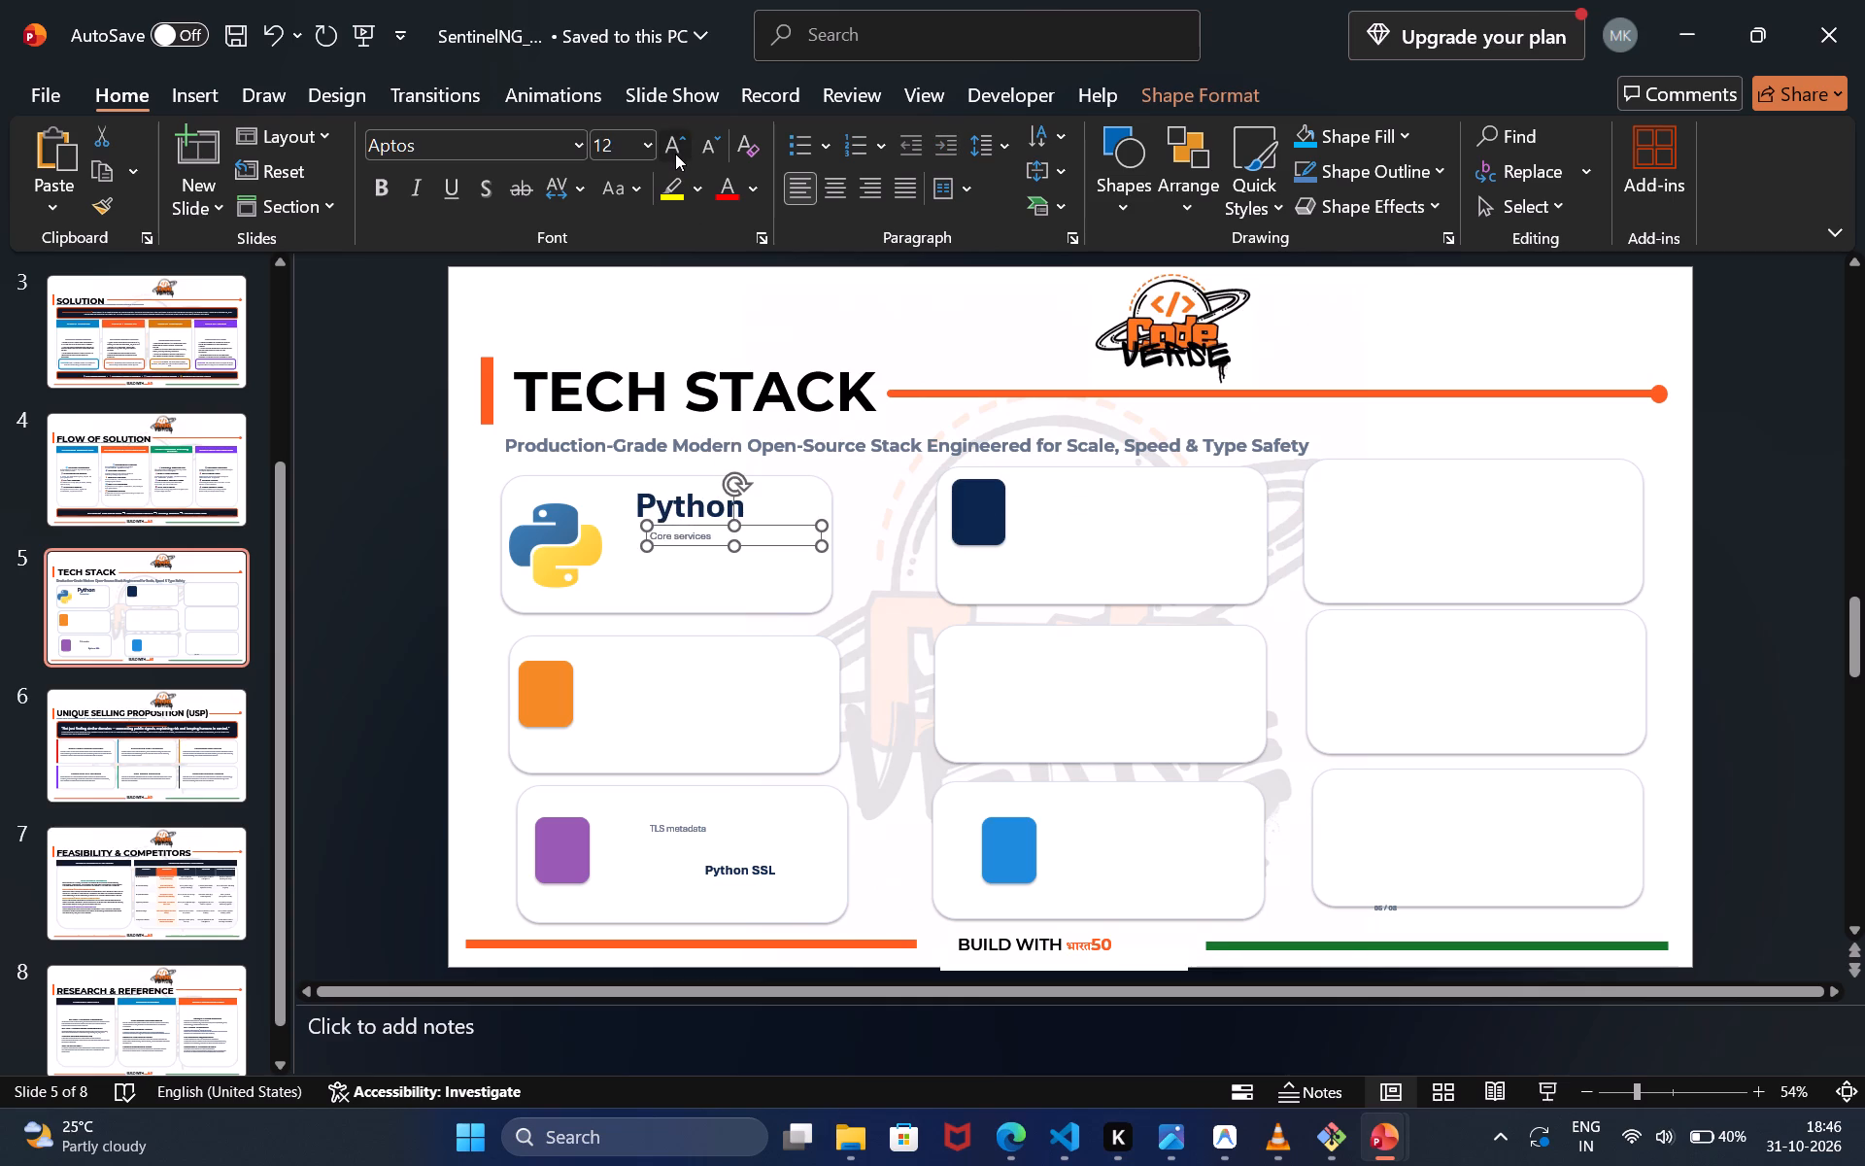
{"action": "double_click", "coordinate": [675, 154]}
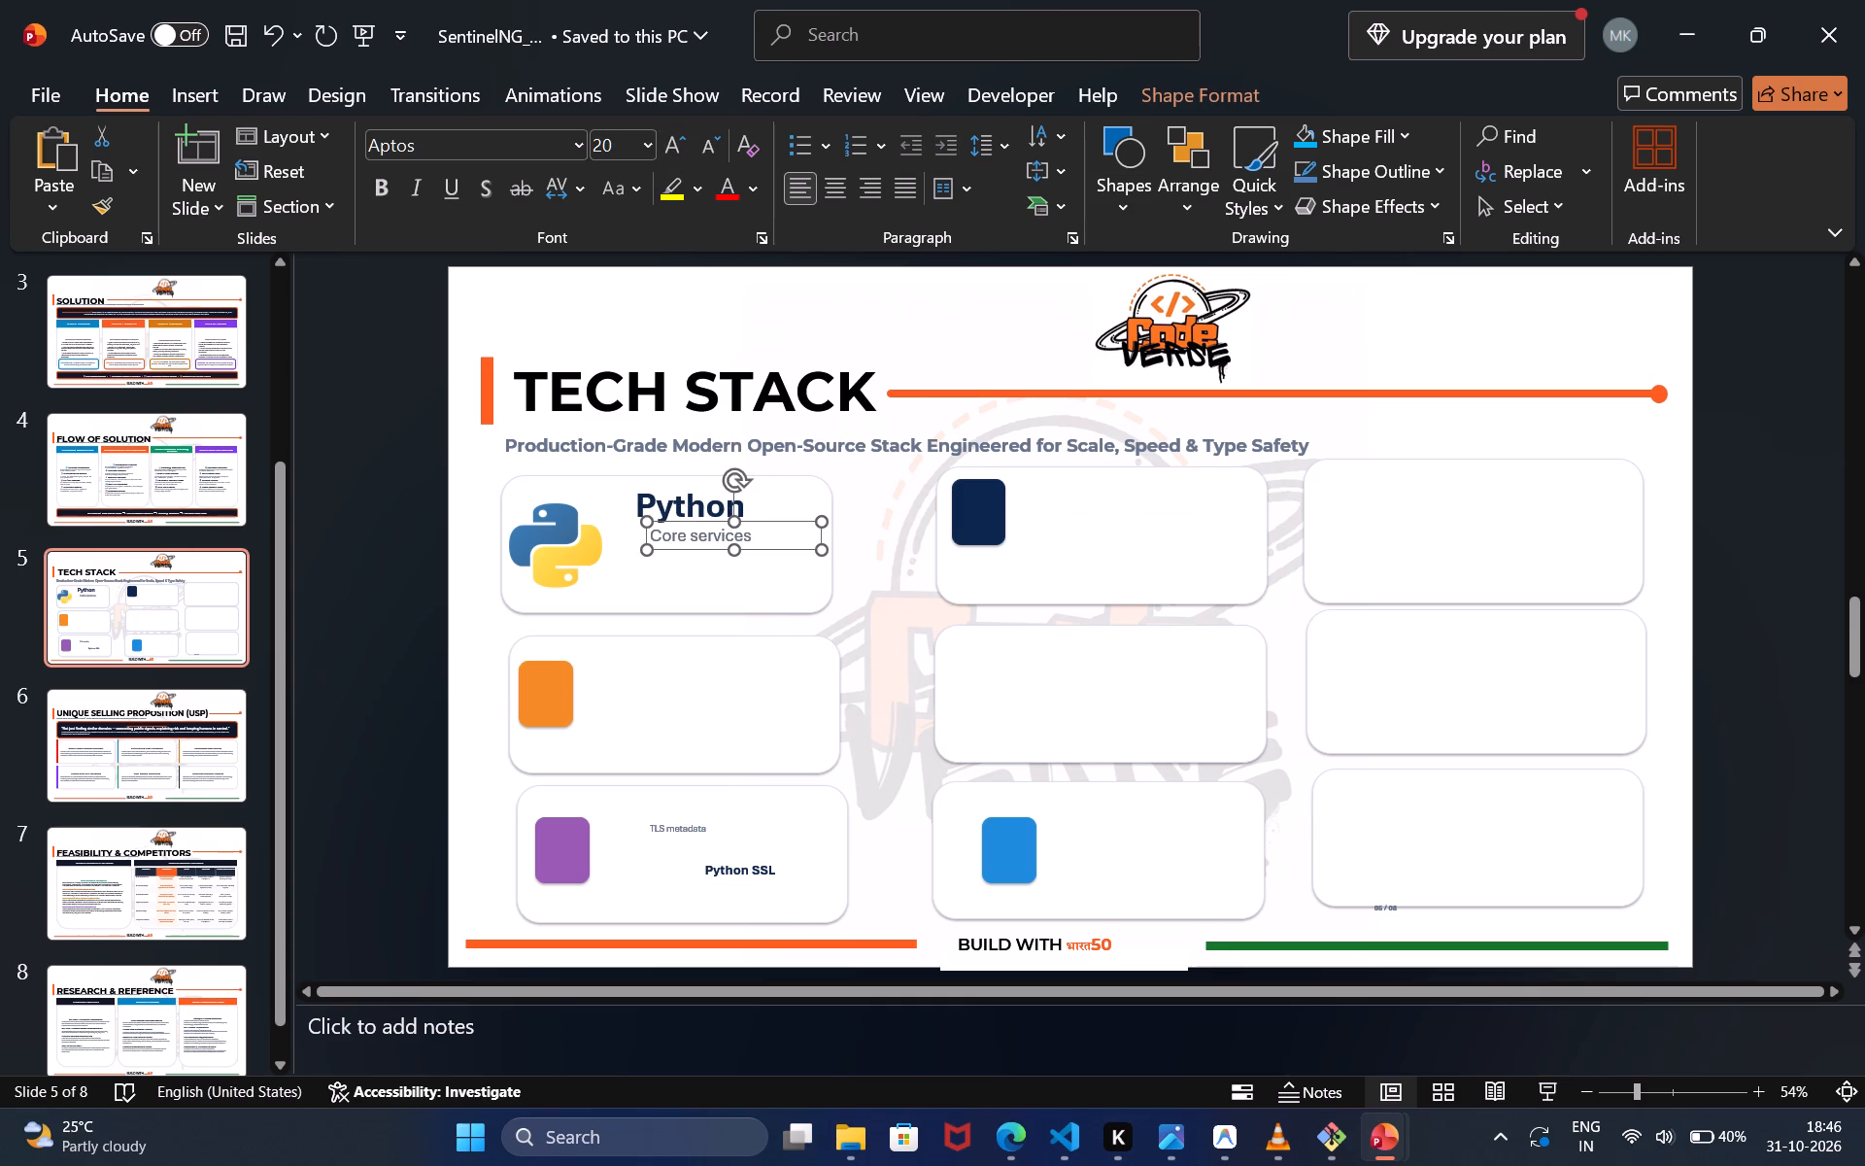
{"action": "left_click_drag", "start_coordinate": [787, 526], "coordinate": [786, 567]}
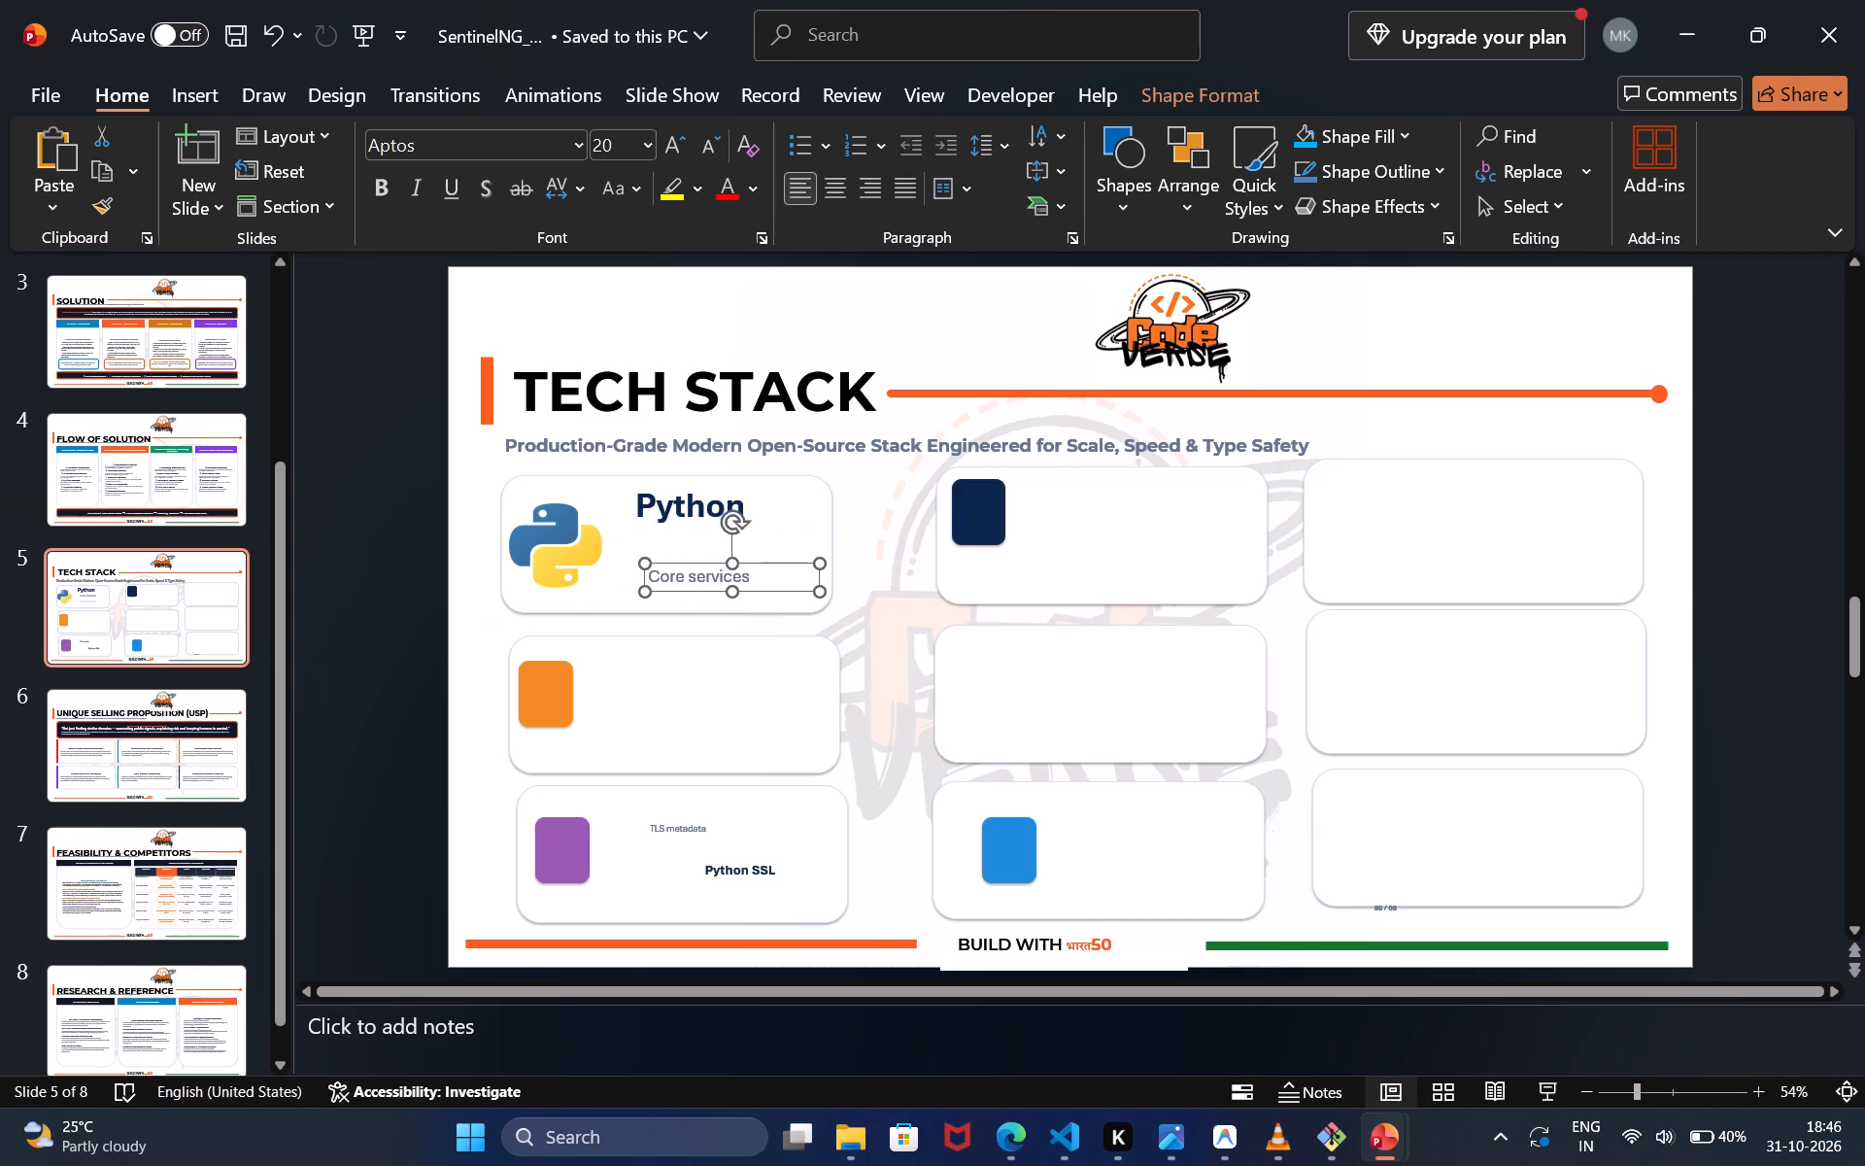
{"action": "left_click", "coordinate": [676, 150]}
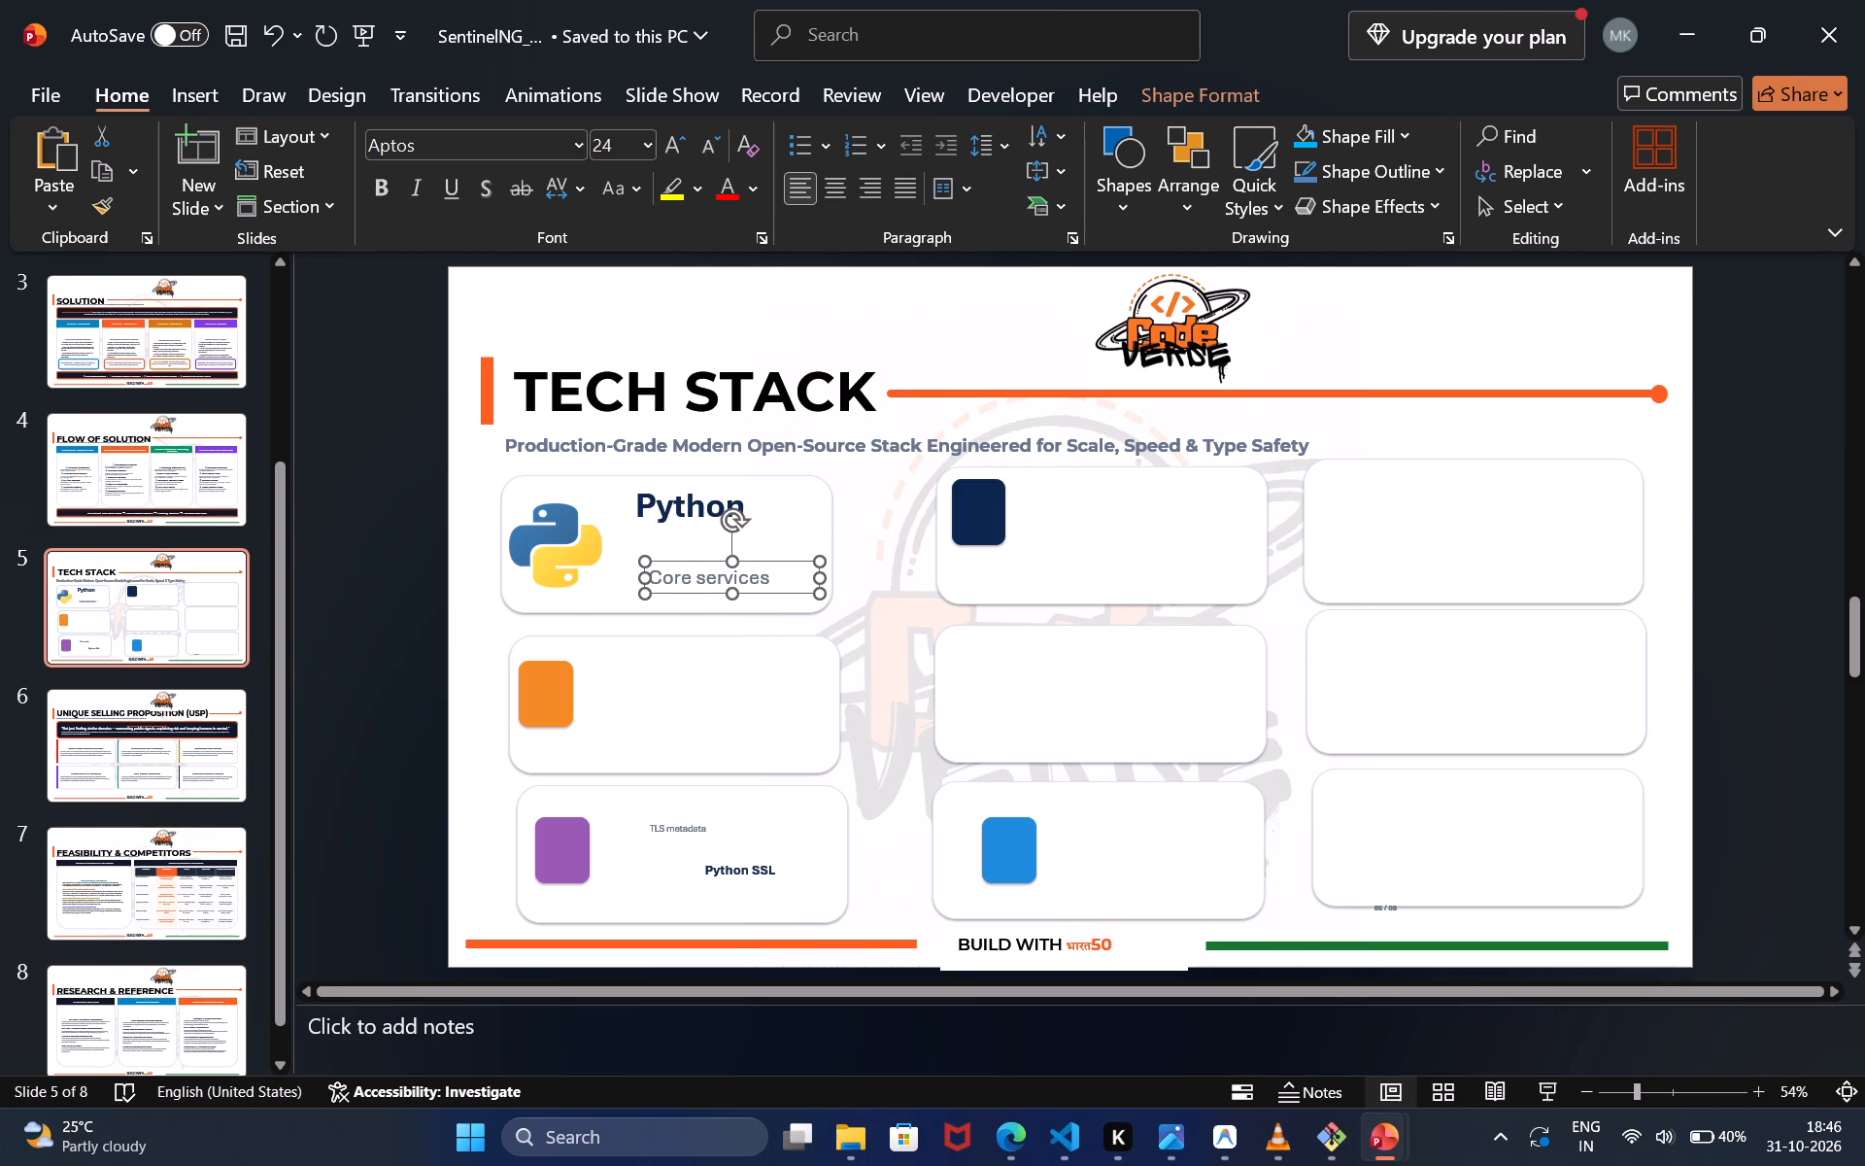
Nudge the Python title down and the Core services caption up so they sit closer together beside the logo.
{"action": "left_click", "coordinate": [709, 514]}
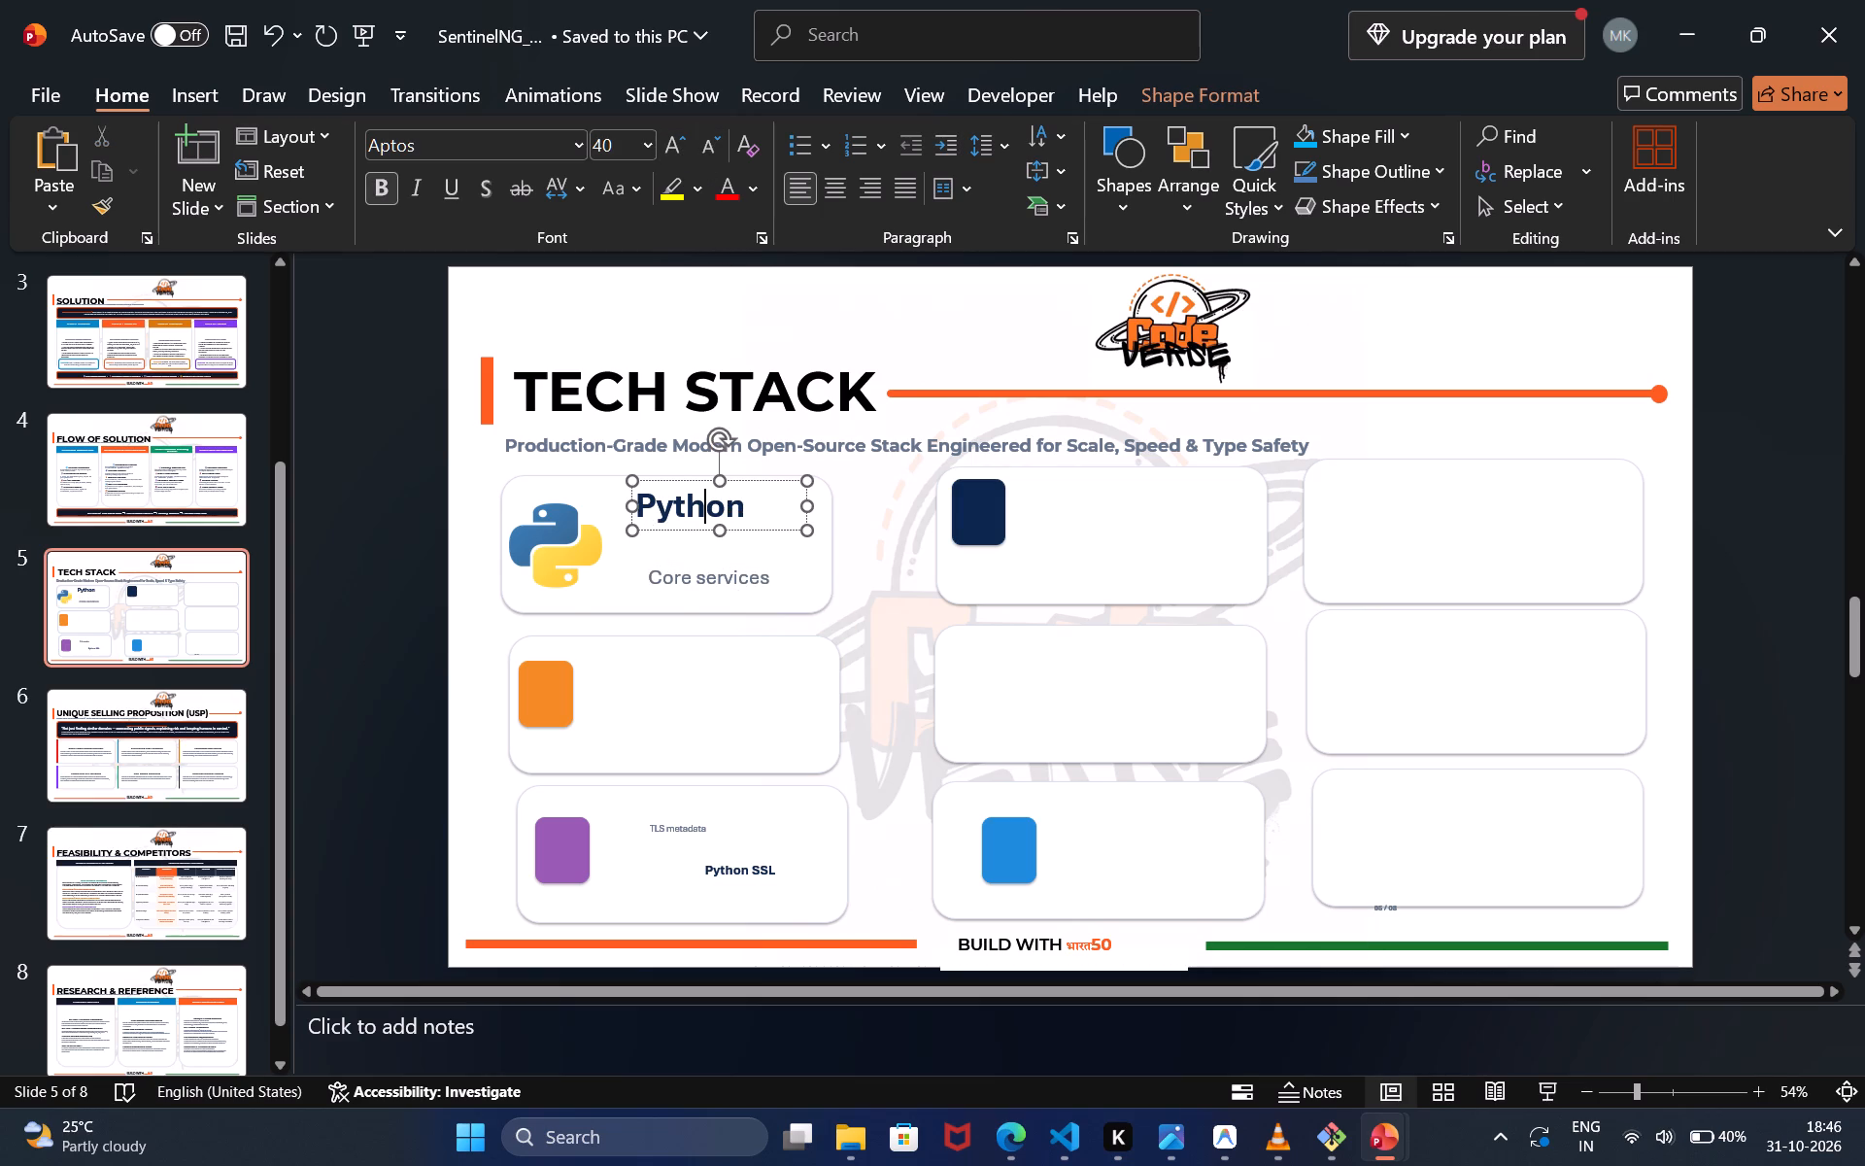
{"action": "left_click_drag", "start_coordinate": [750, 529], "coordinate": [761, 547]}
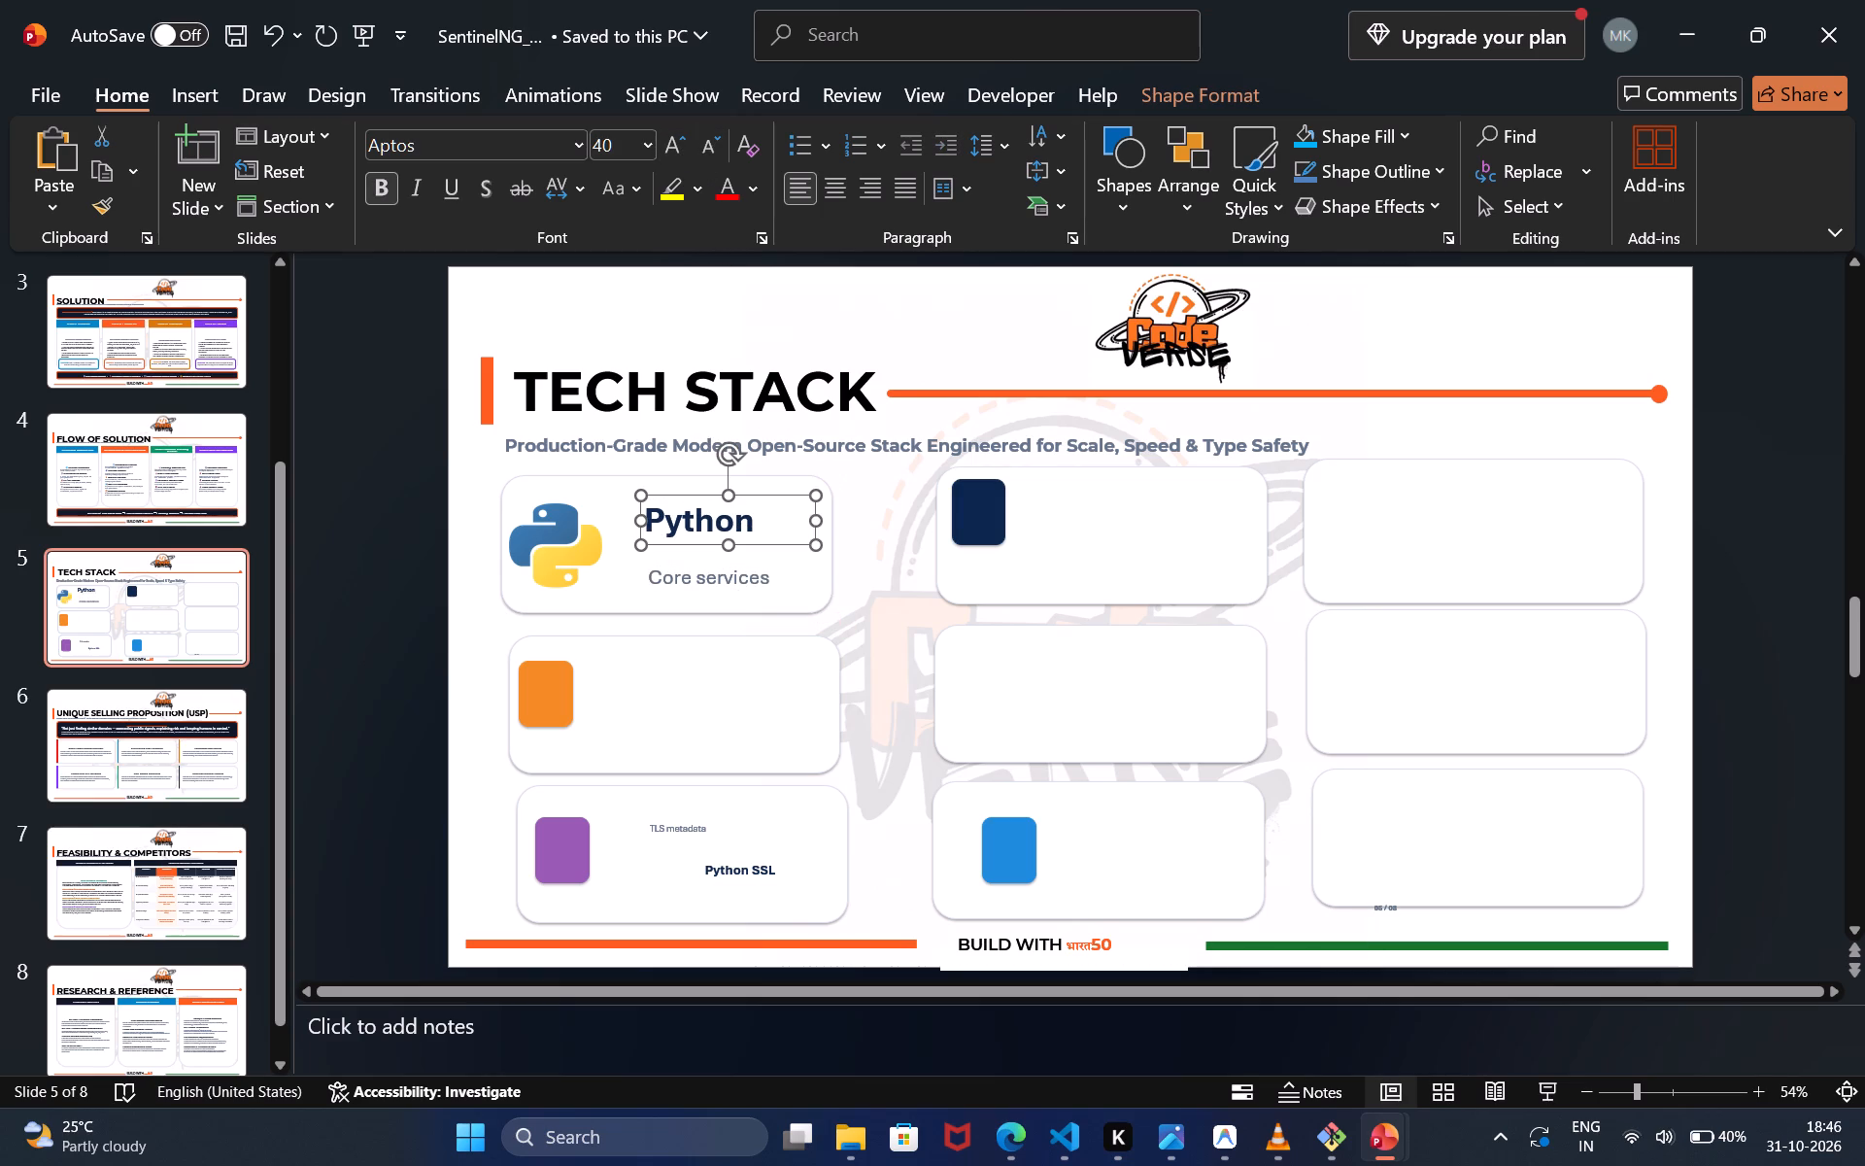
{"action": "left_click", "coordinate": [736, 585]}
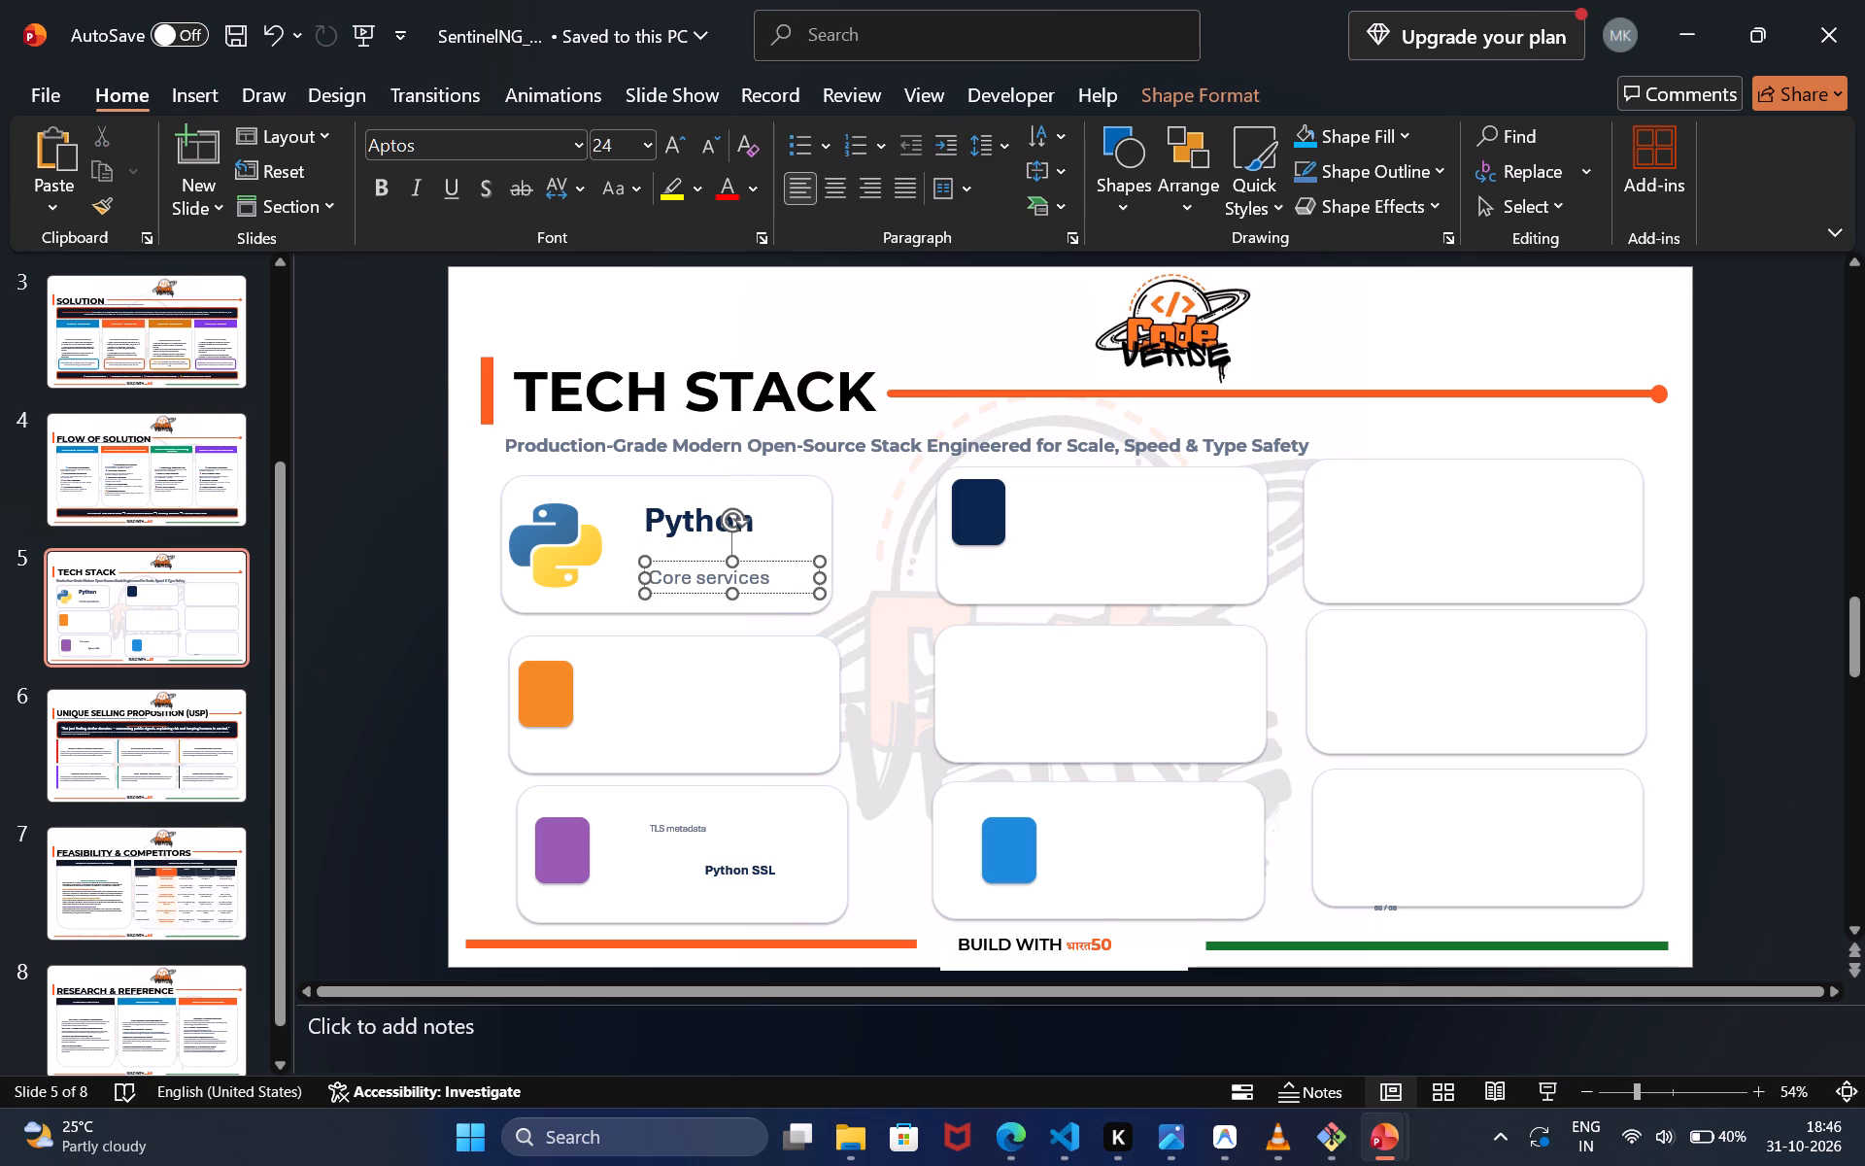
{"action": "left_click", "coordinate": [766, 565]}
{"action": "left_click_drag", "start_coordinate": [762, 560], "coordinate": [753, 550]}
{"action": "left_click", "coordinate": [868, 638]}
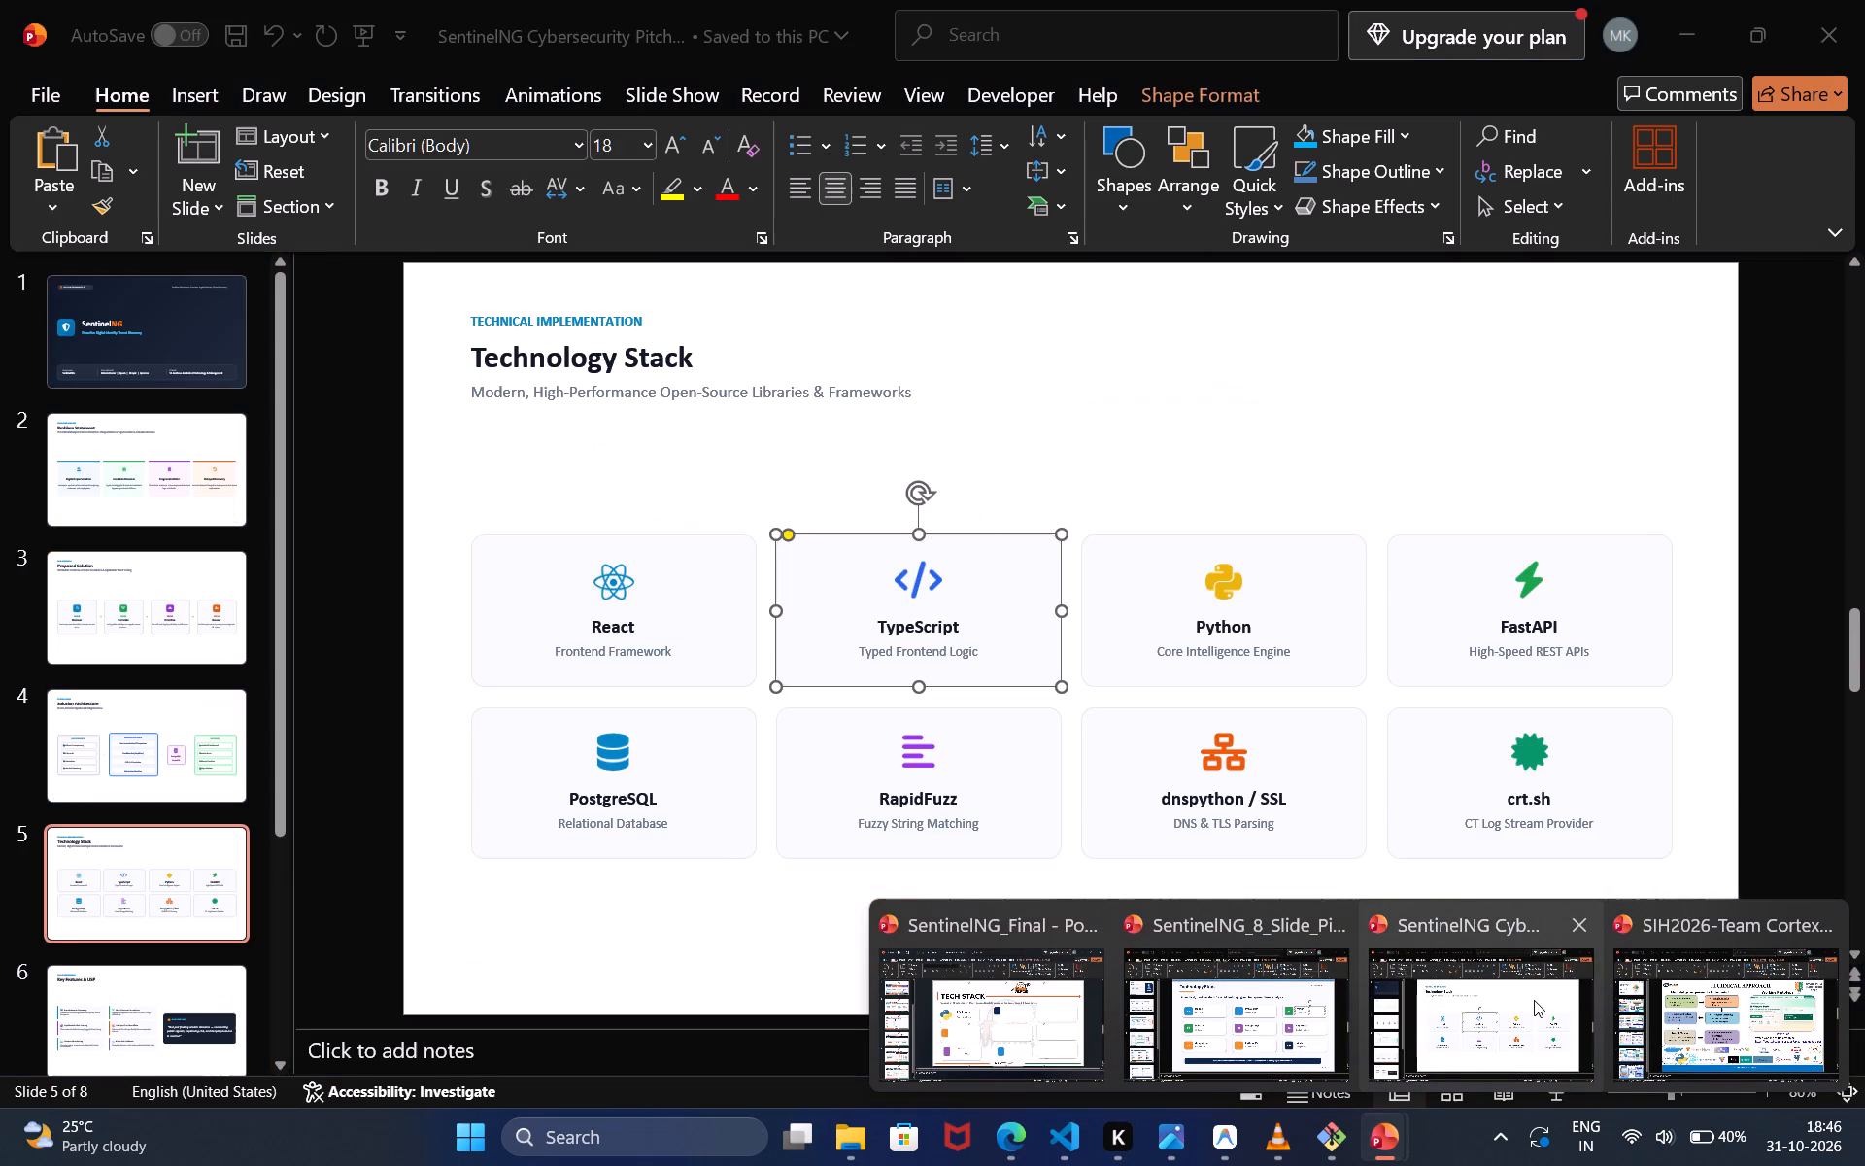
Copy the React logo from the TECHNICAL APPROACH slide of the SIH2026-Team Cortex Crushers deck, leaving the original in place.
{"action": "left_click", "coordinate": [1534, 1000]}
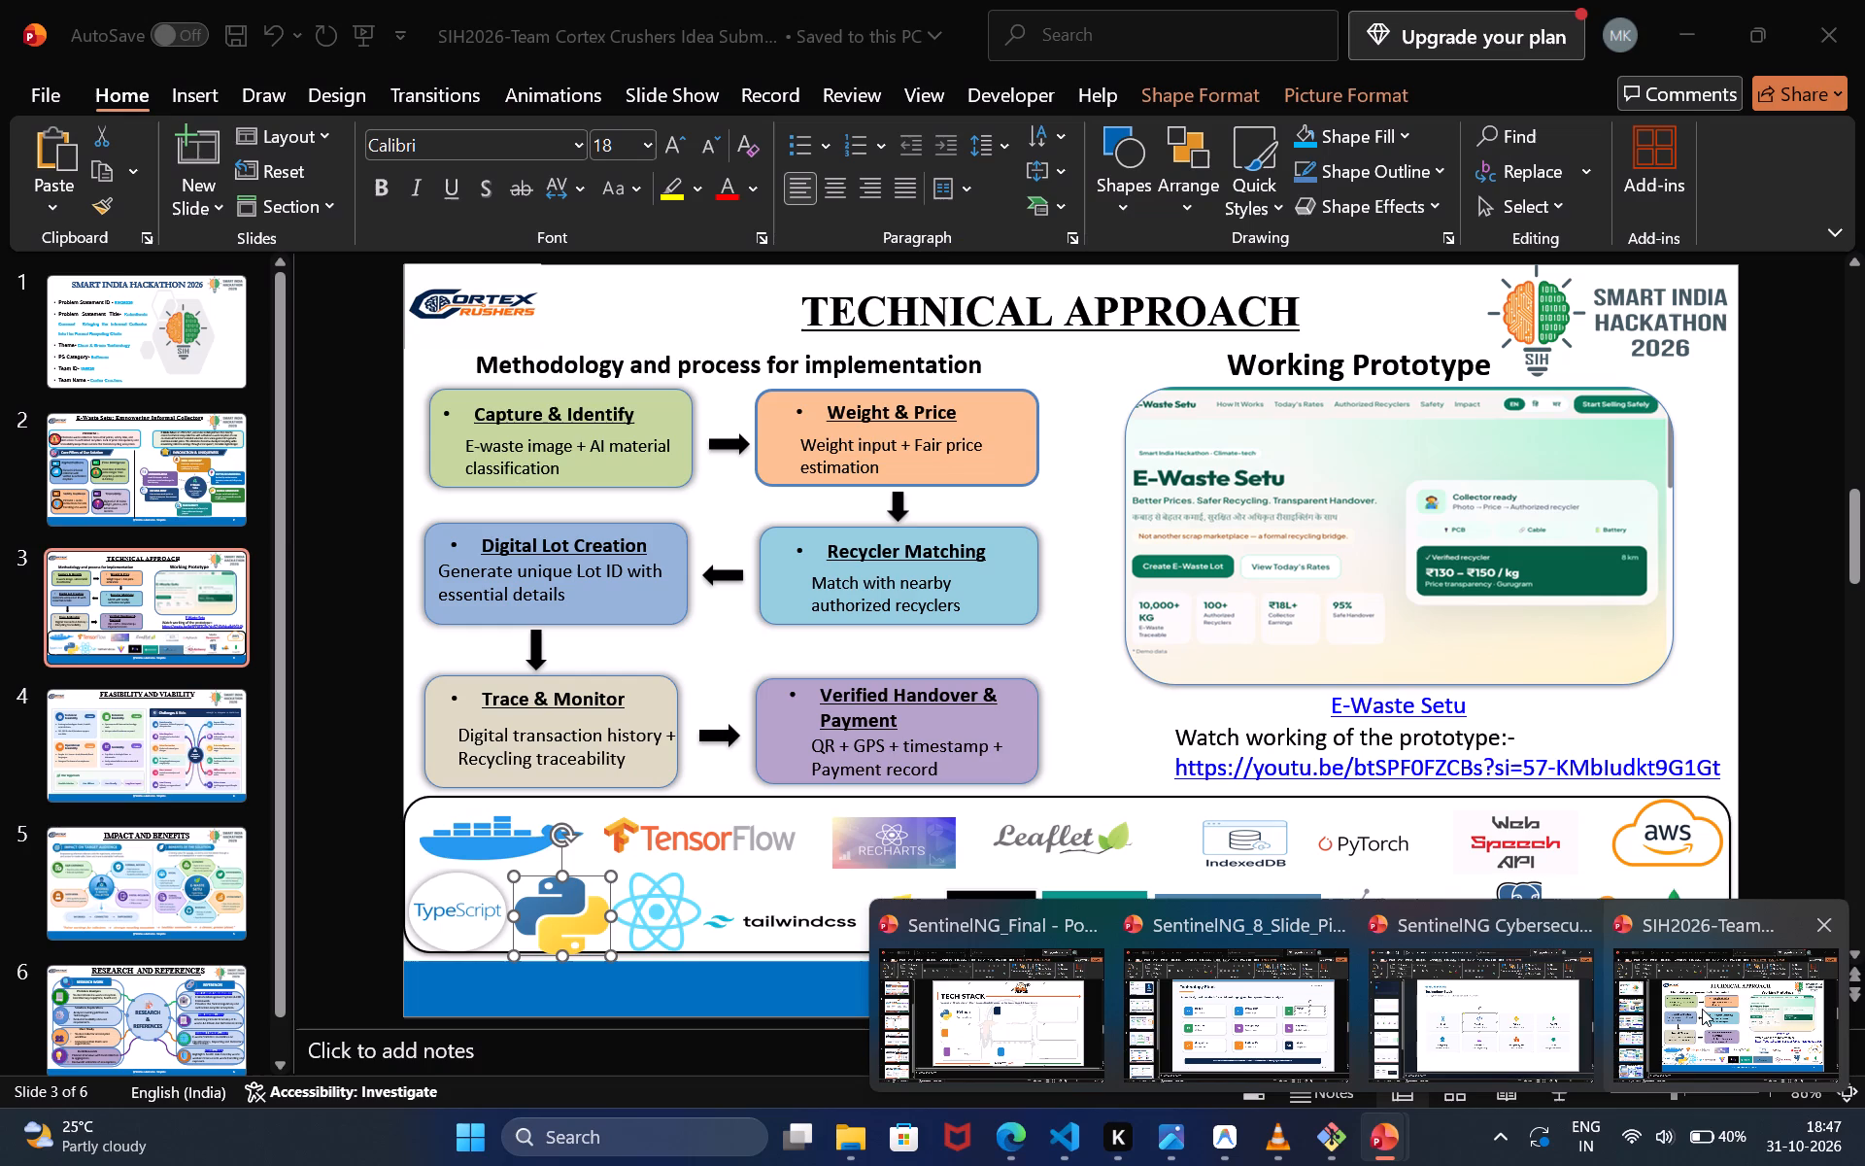
{"action": "left_click", "coordinate": [1702, 1009]}
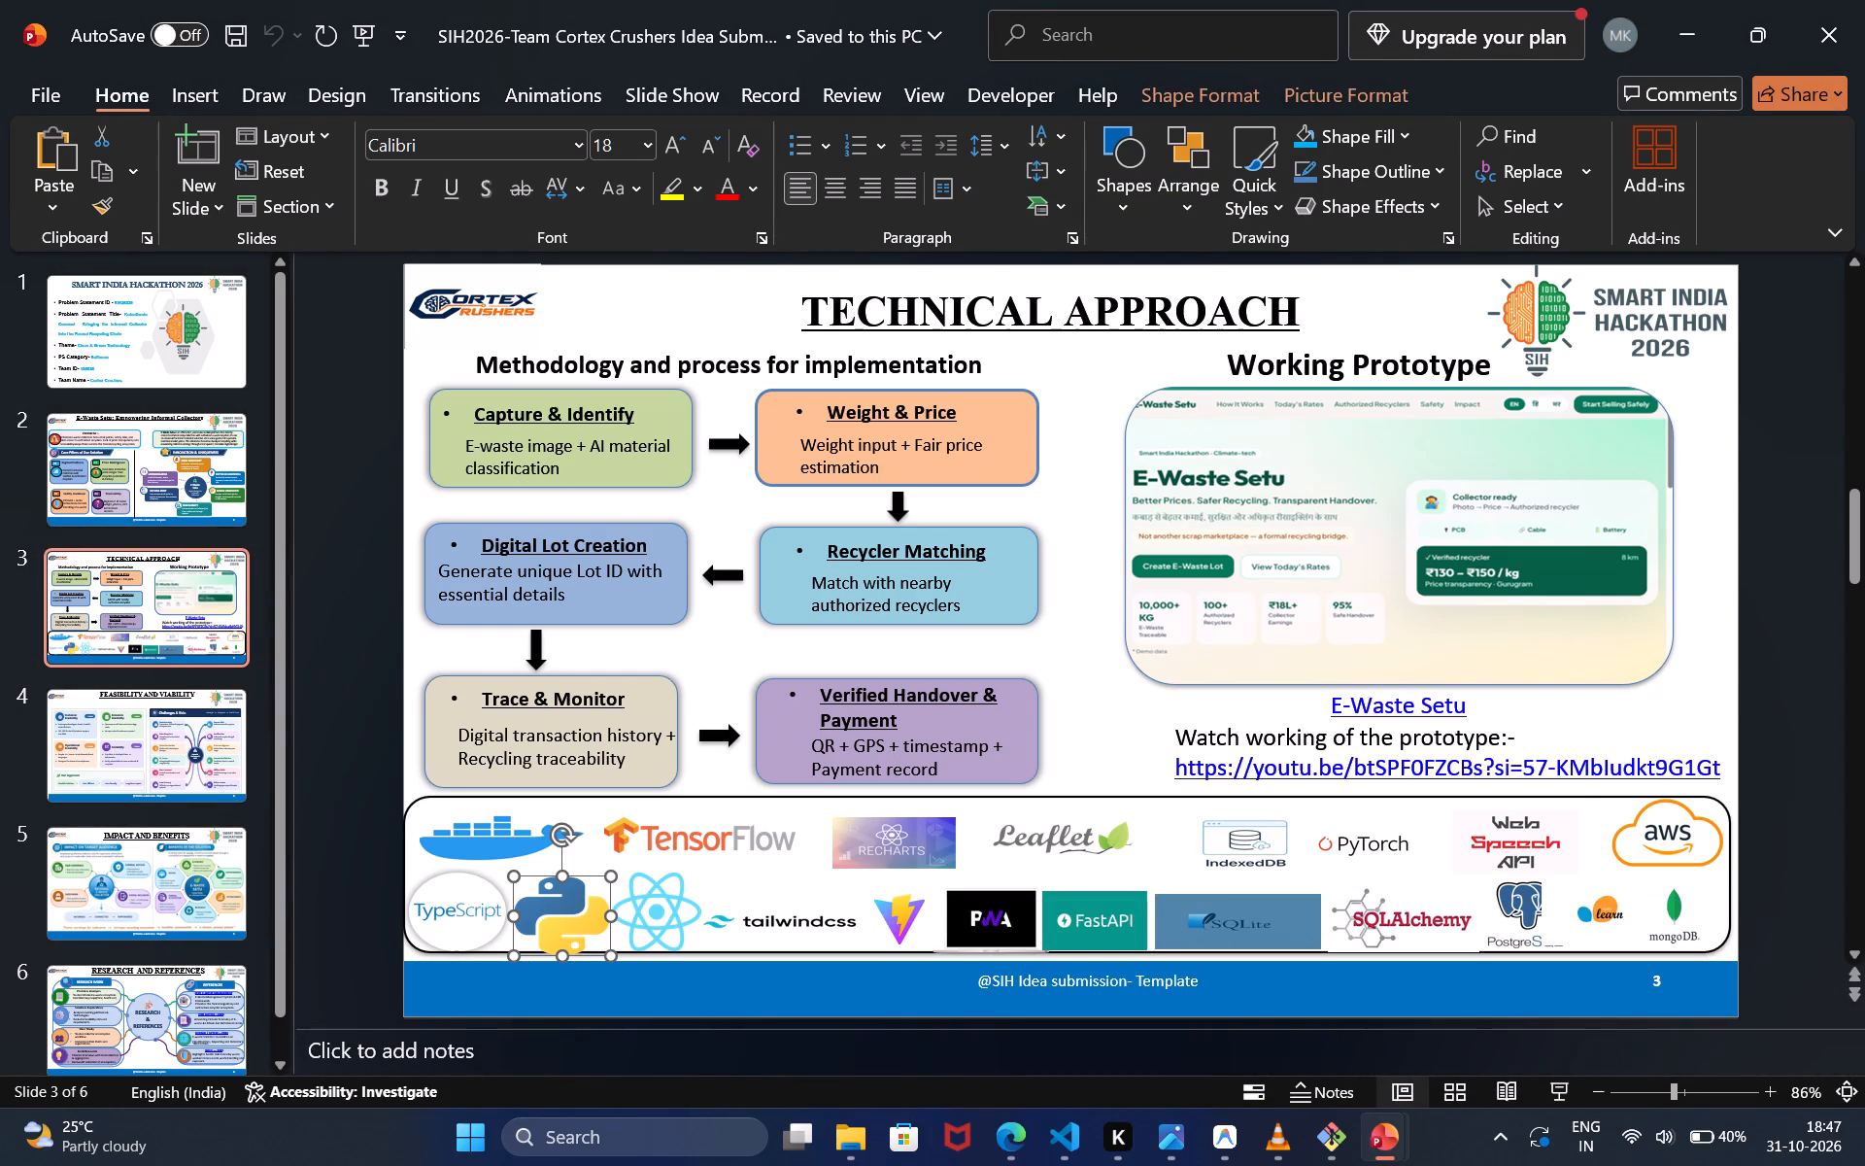
{"action": "left_click", "coordinate": [653, 916]}
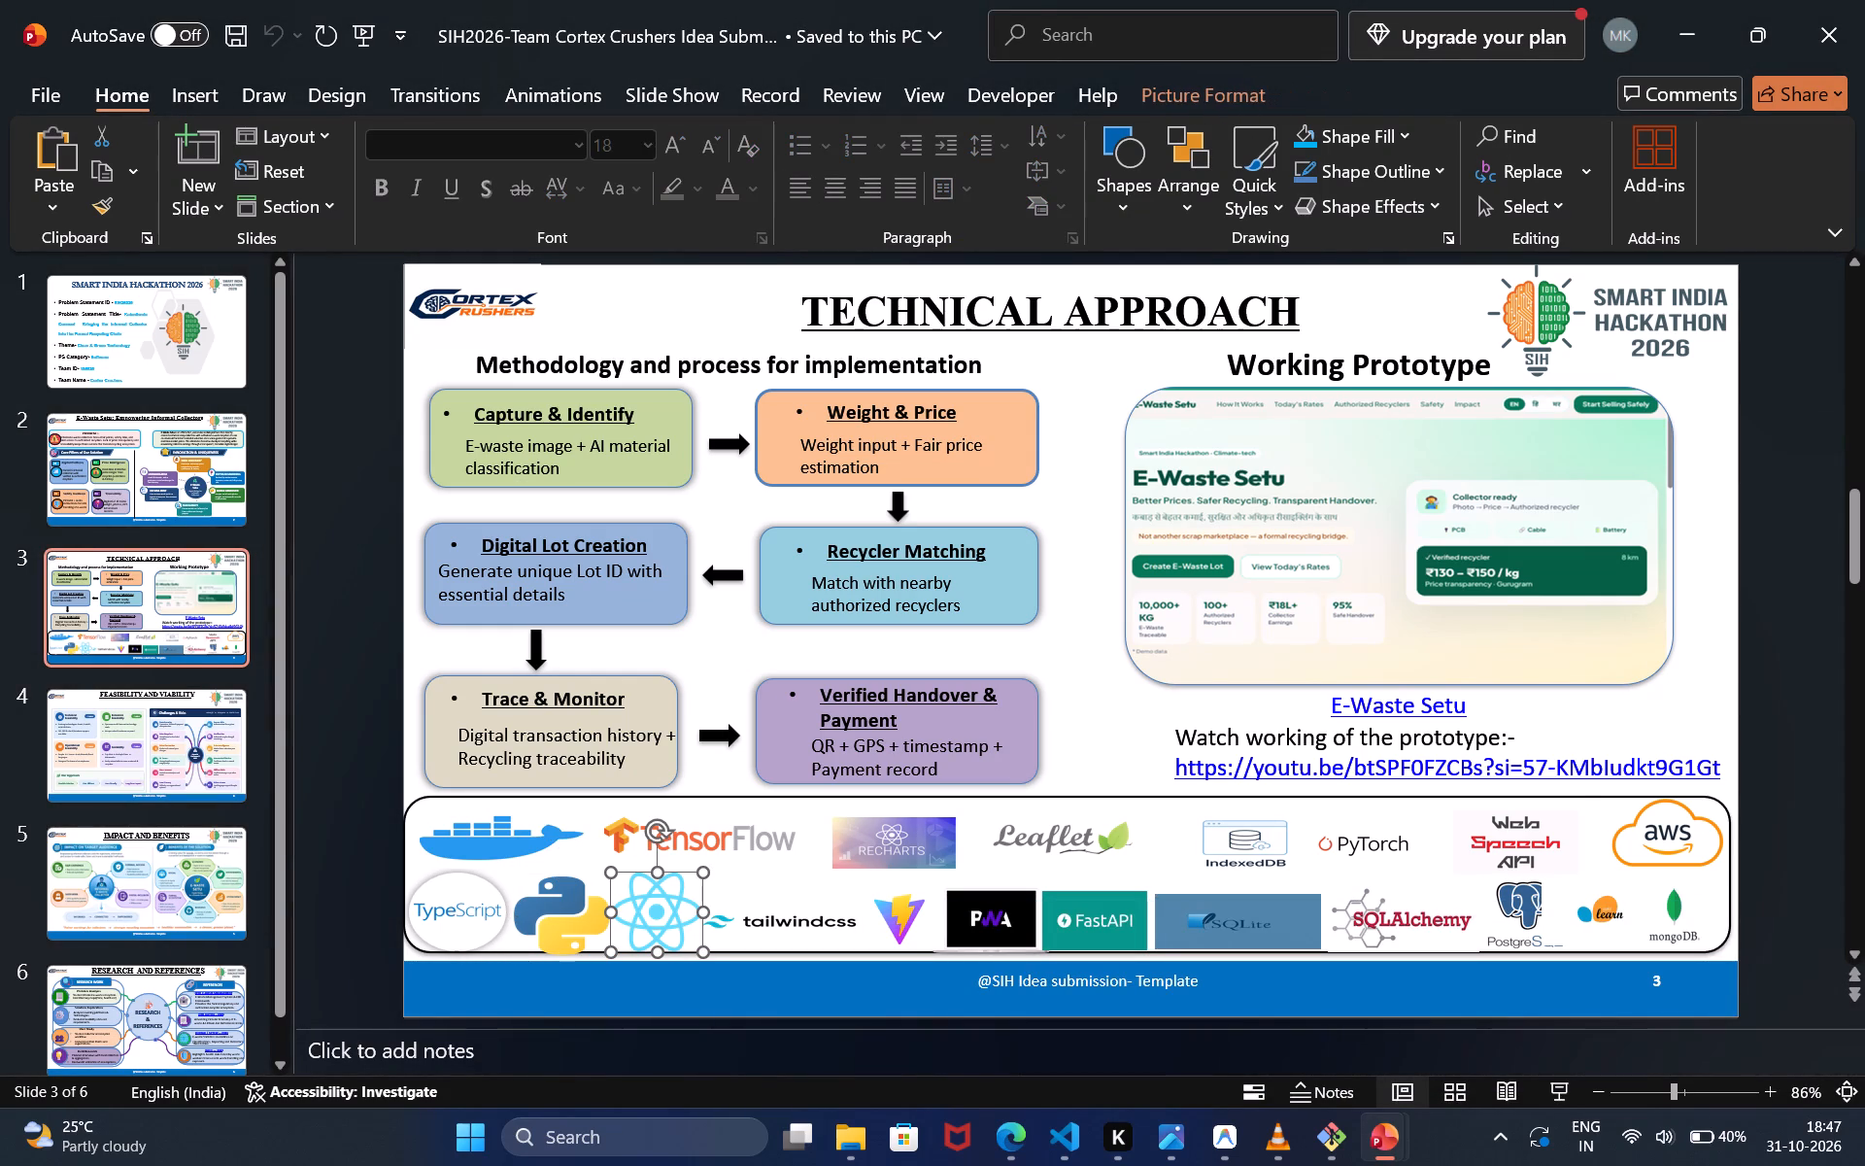
{"action": "key", "text": "ctrl+x"}
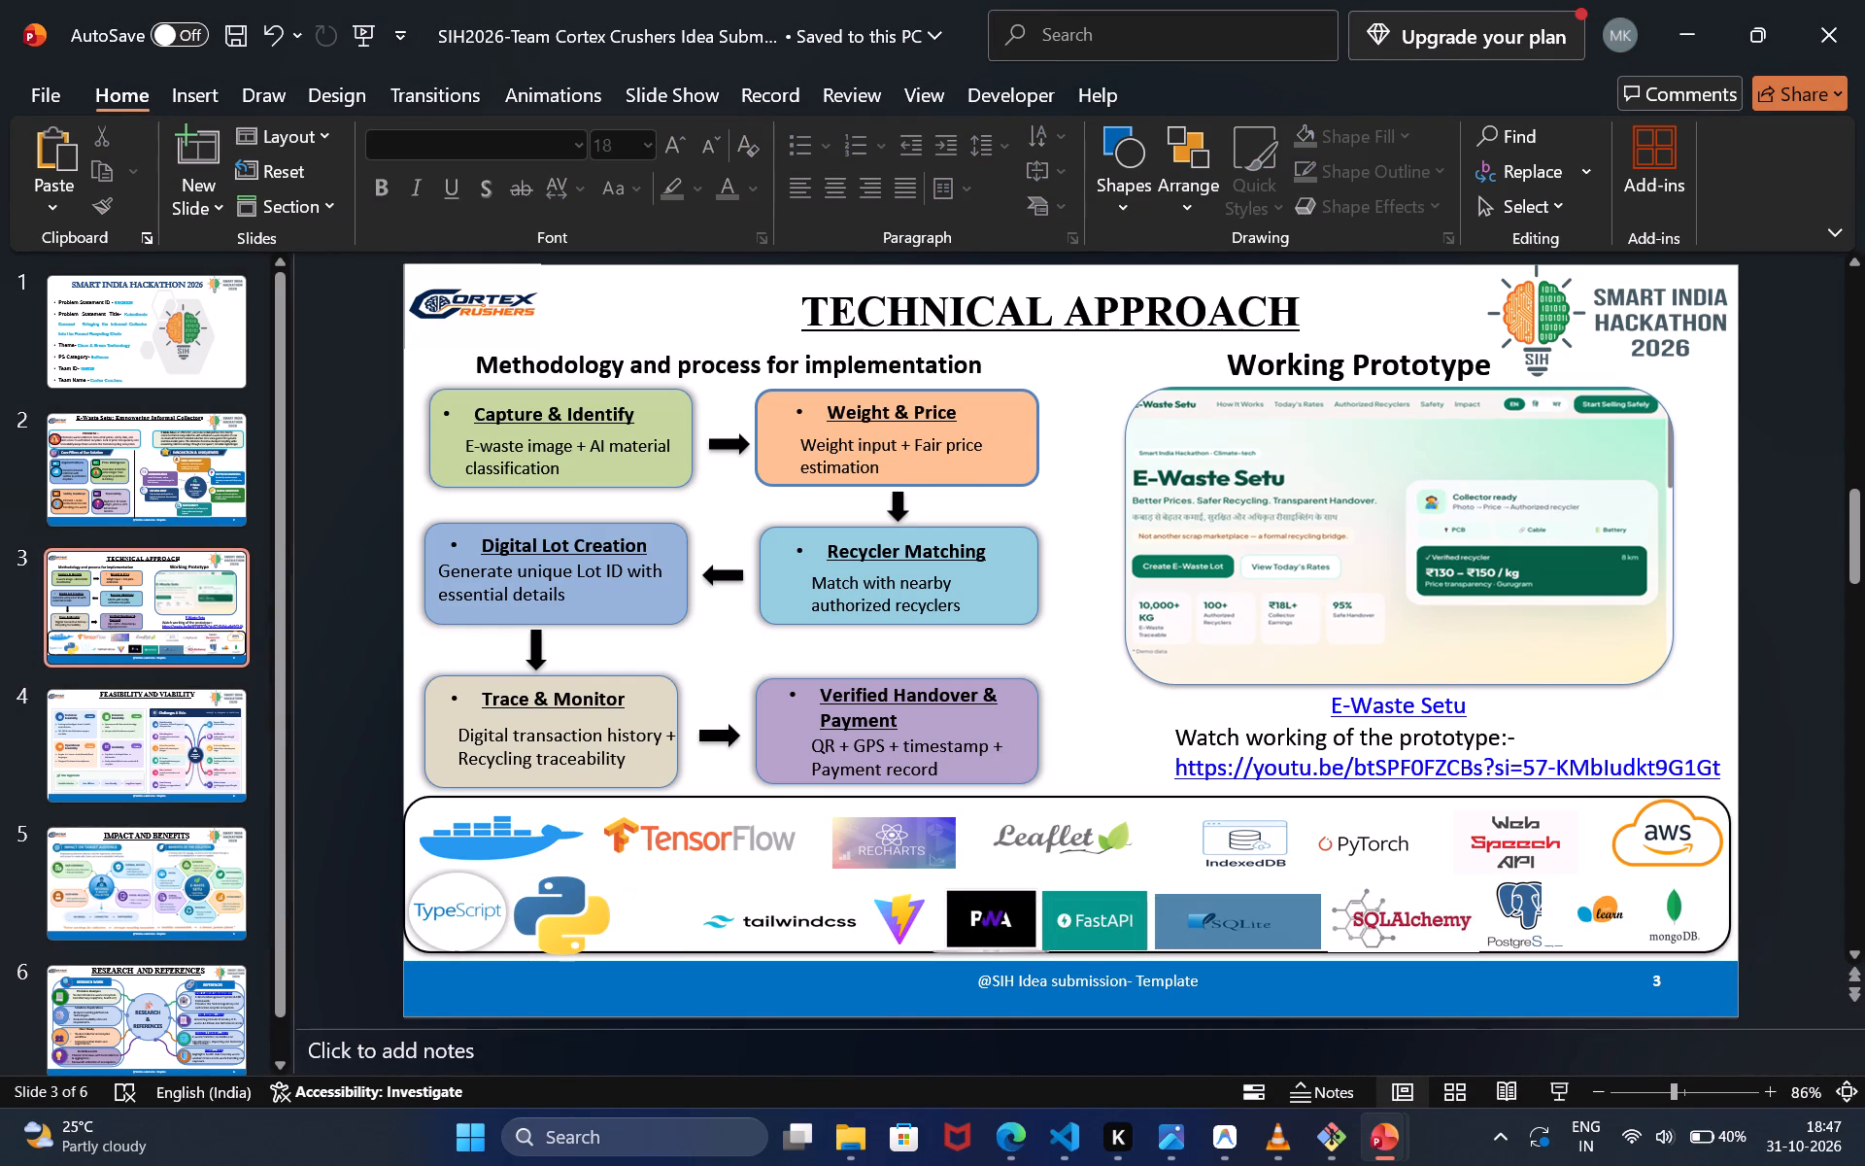
{"action": "key", "text": "ctrl+z"}
{"action": "key", "text": "ctrl+c"}
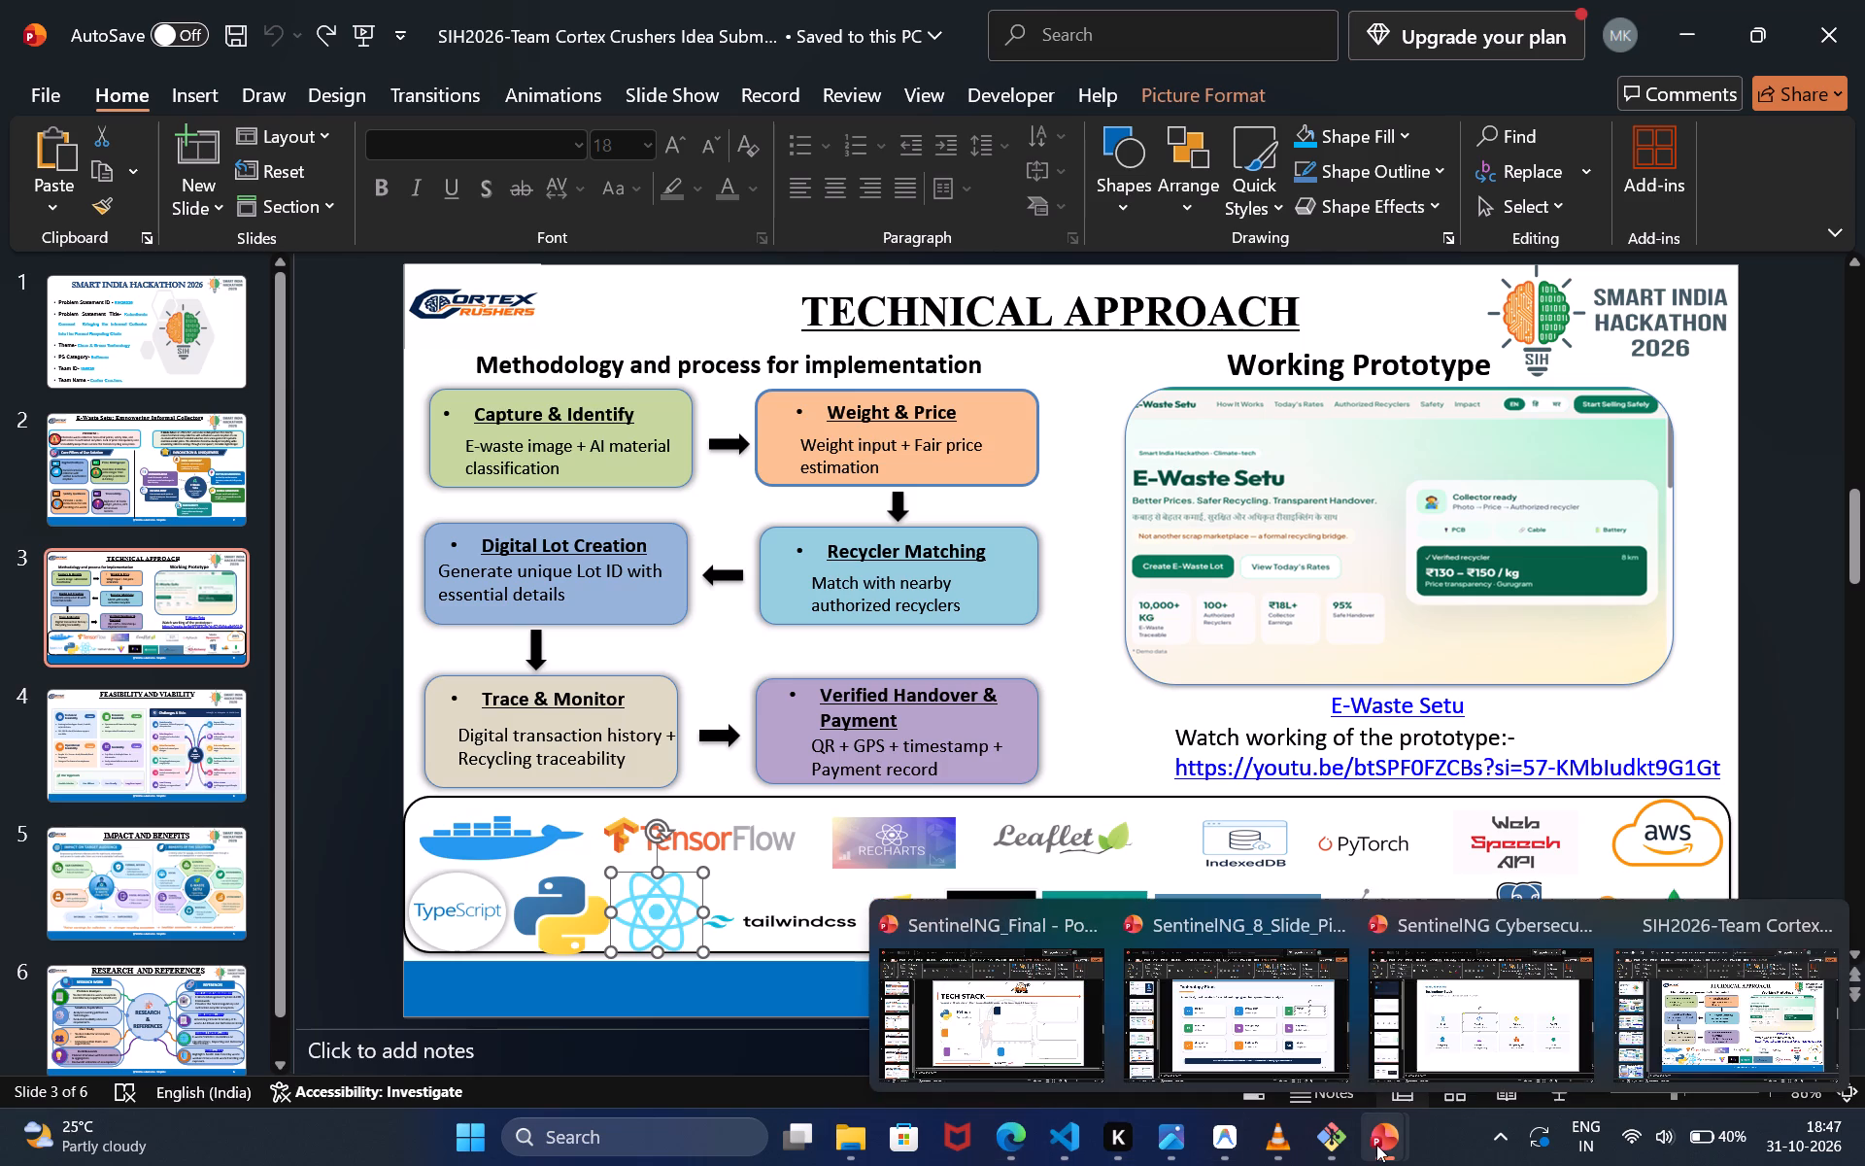
In SentinelNG_Final, replace the navy square in the top-middle TECH STACK card with the React logo, enlarged to about 3.58 by 4.12 cm.
{"action": "left_click", "coordinate": [1030, 1037]}
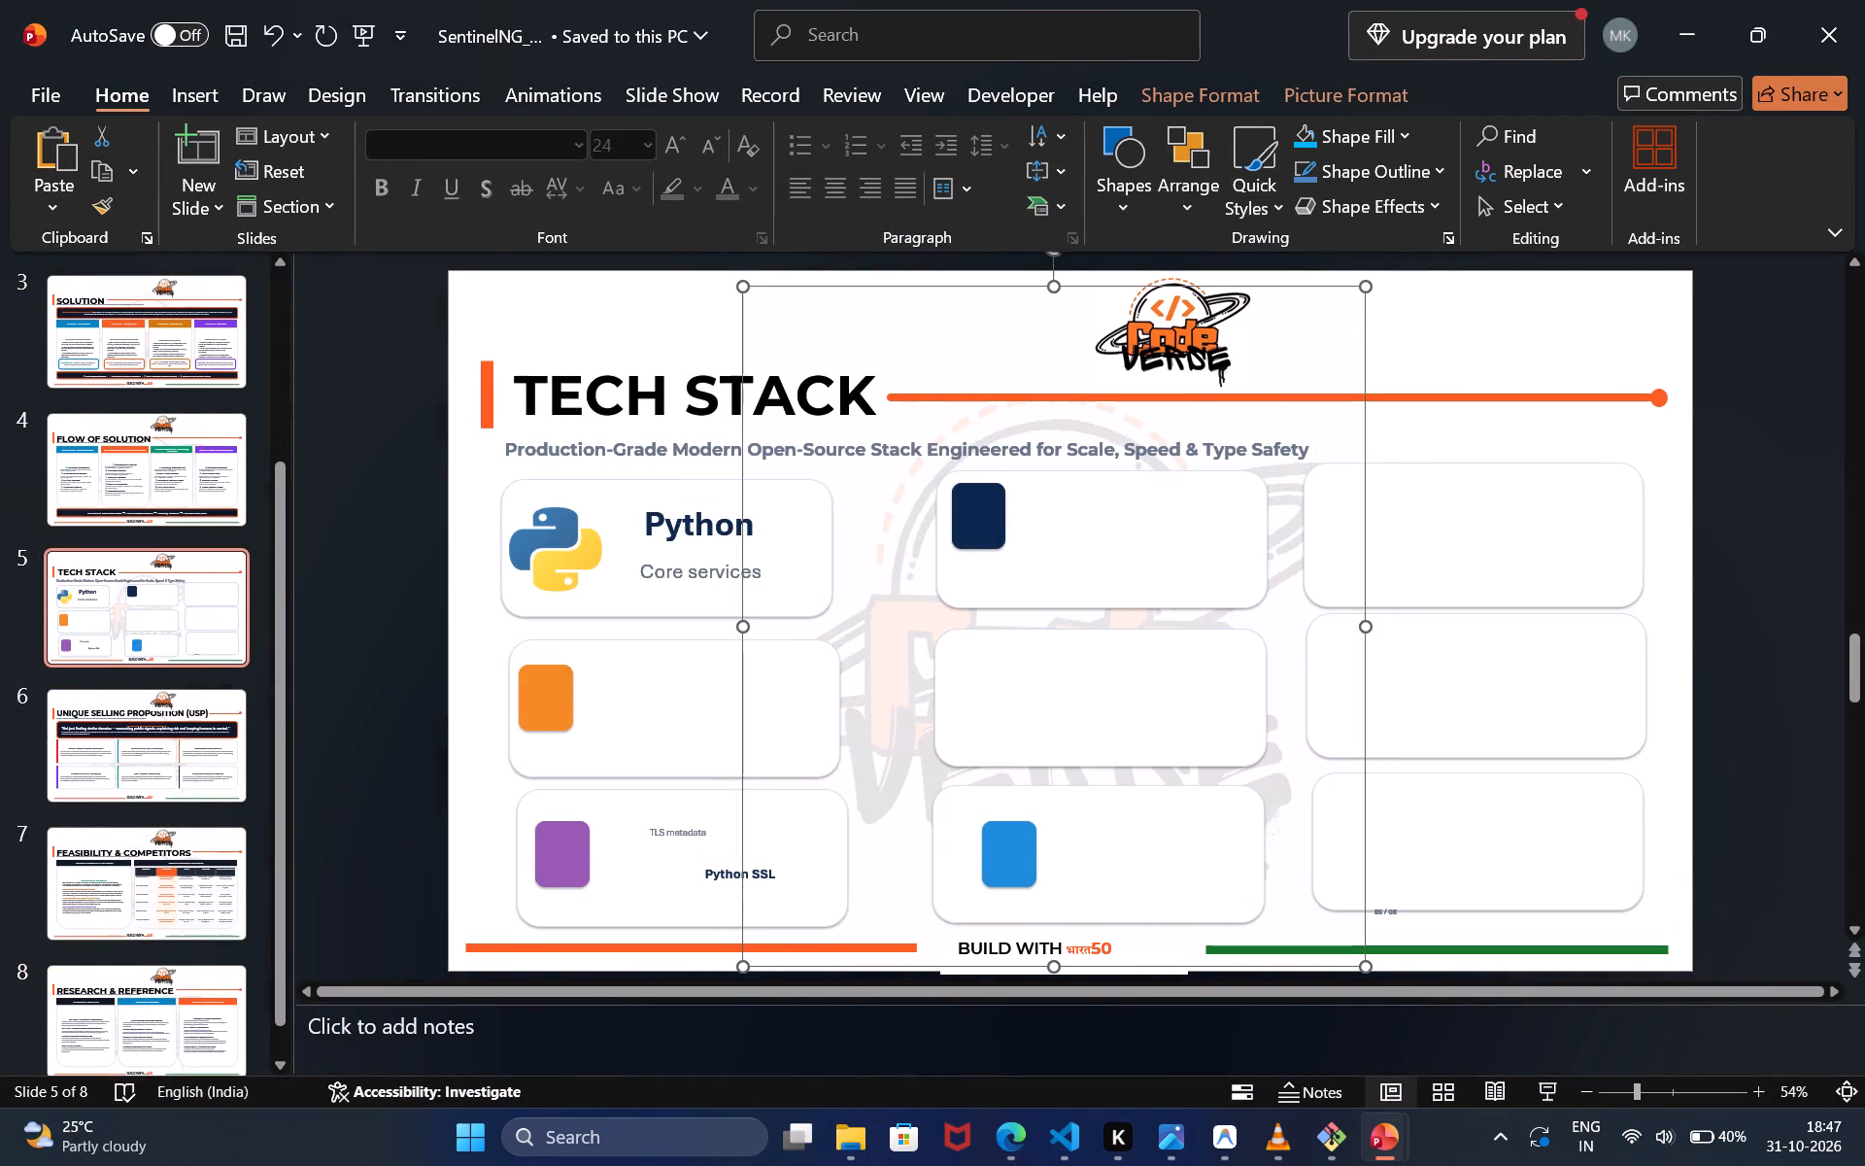
{"action": "left_click", "coordinate": [993, 500]}
{"action": "key", "text": "Delete"}
{"action": "key", "text": "ctrl+v"}
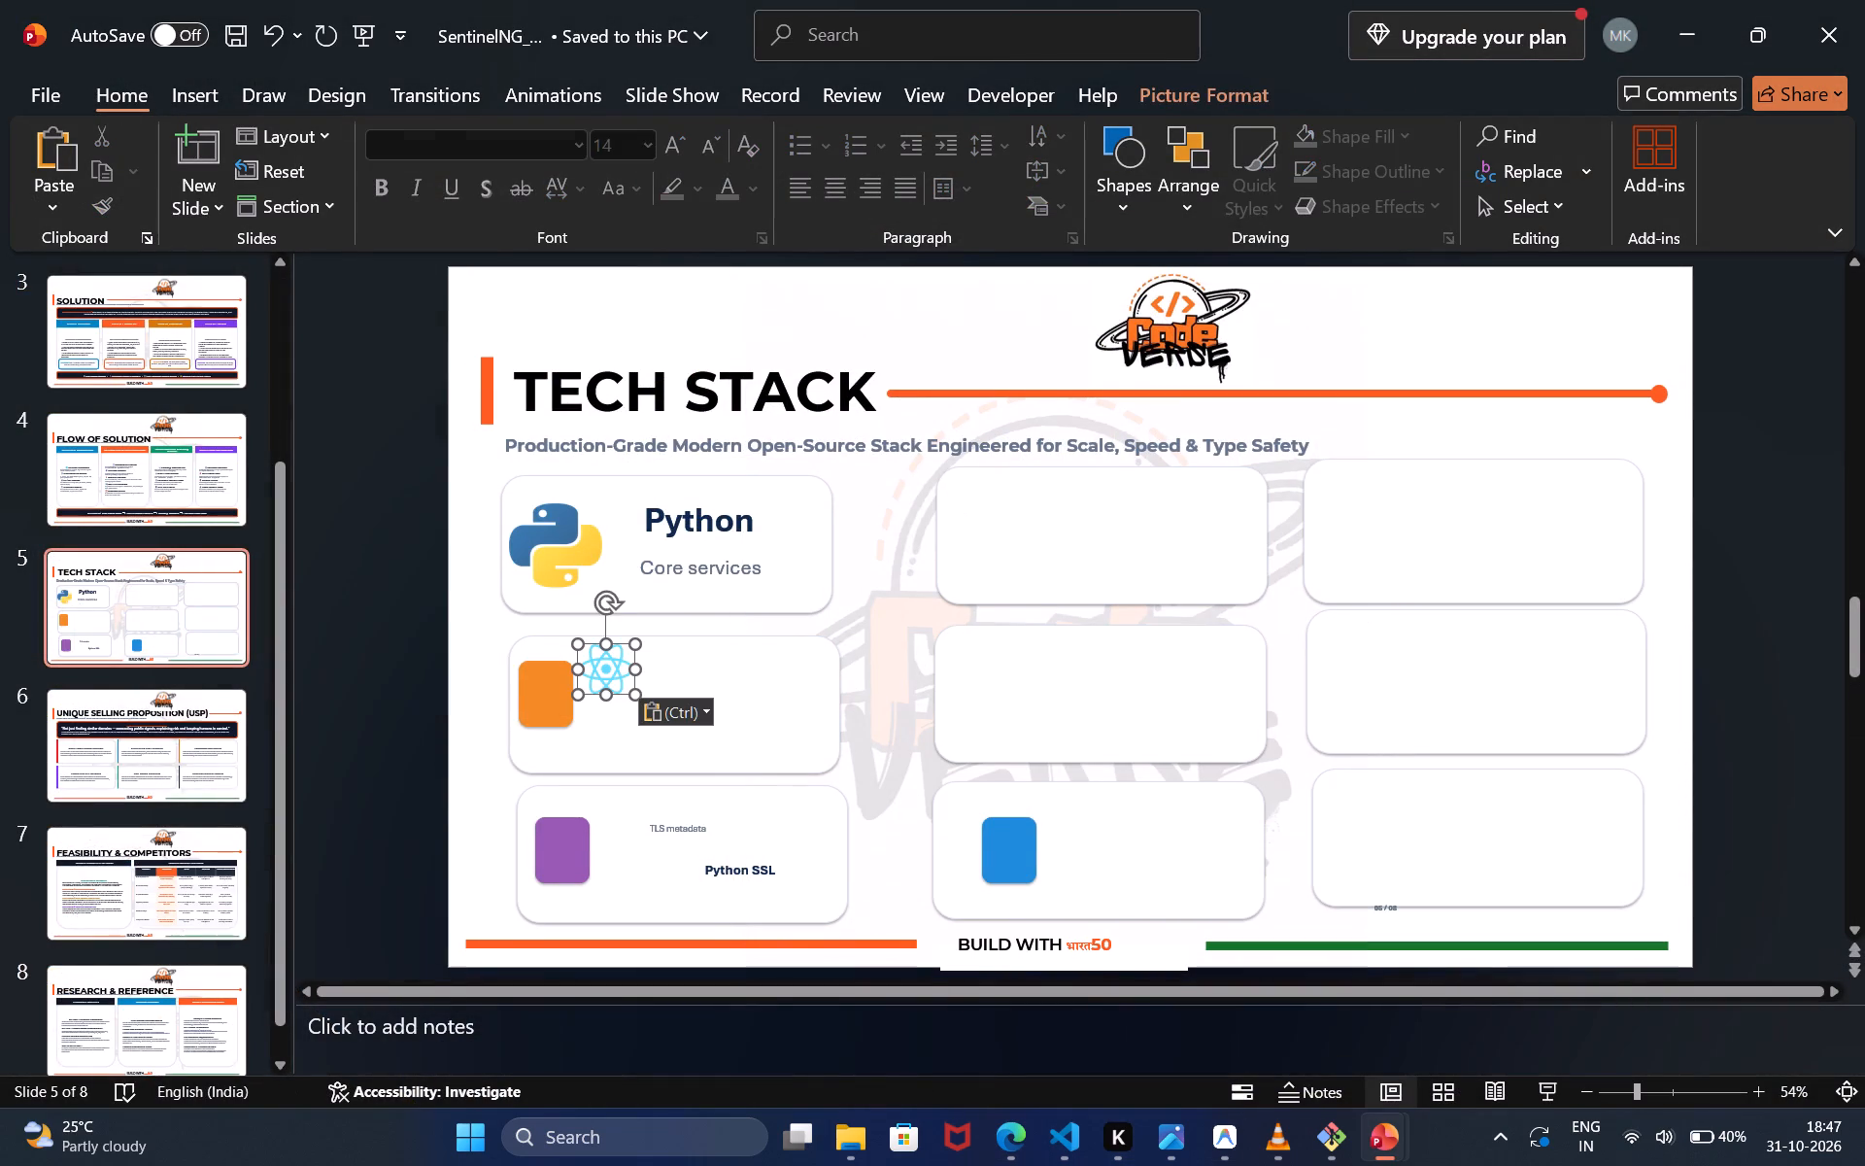
{"action": "left_click_drag", "start_coordinate": [602, 667], "coordinate": [1034, 494]}
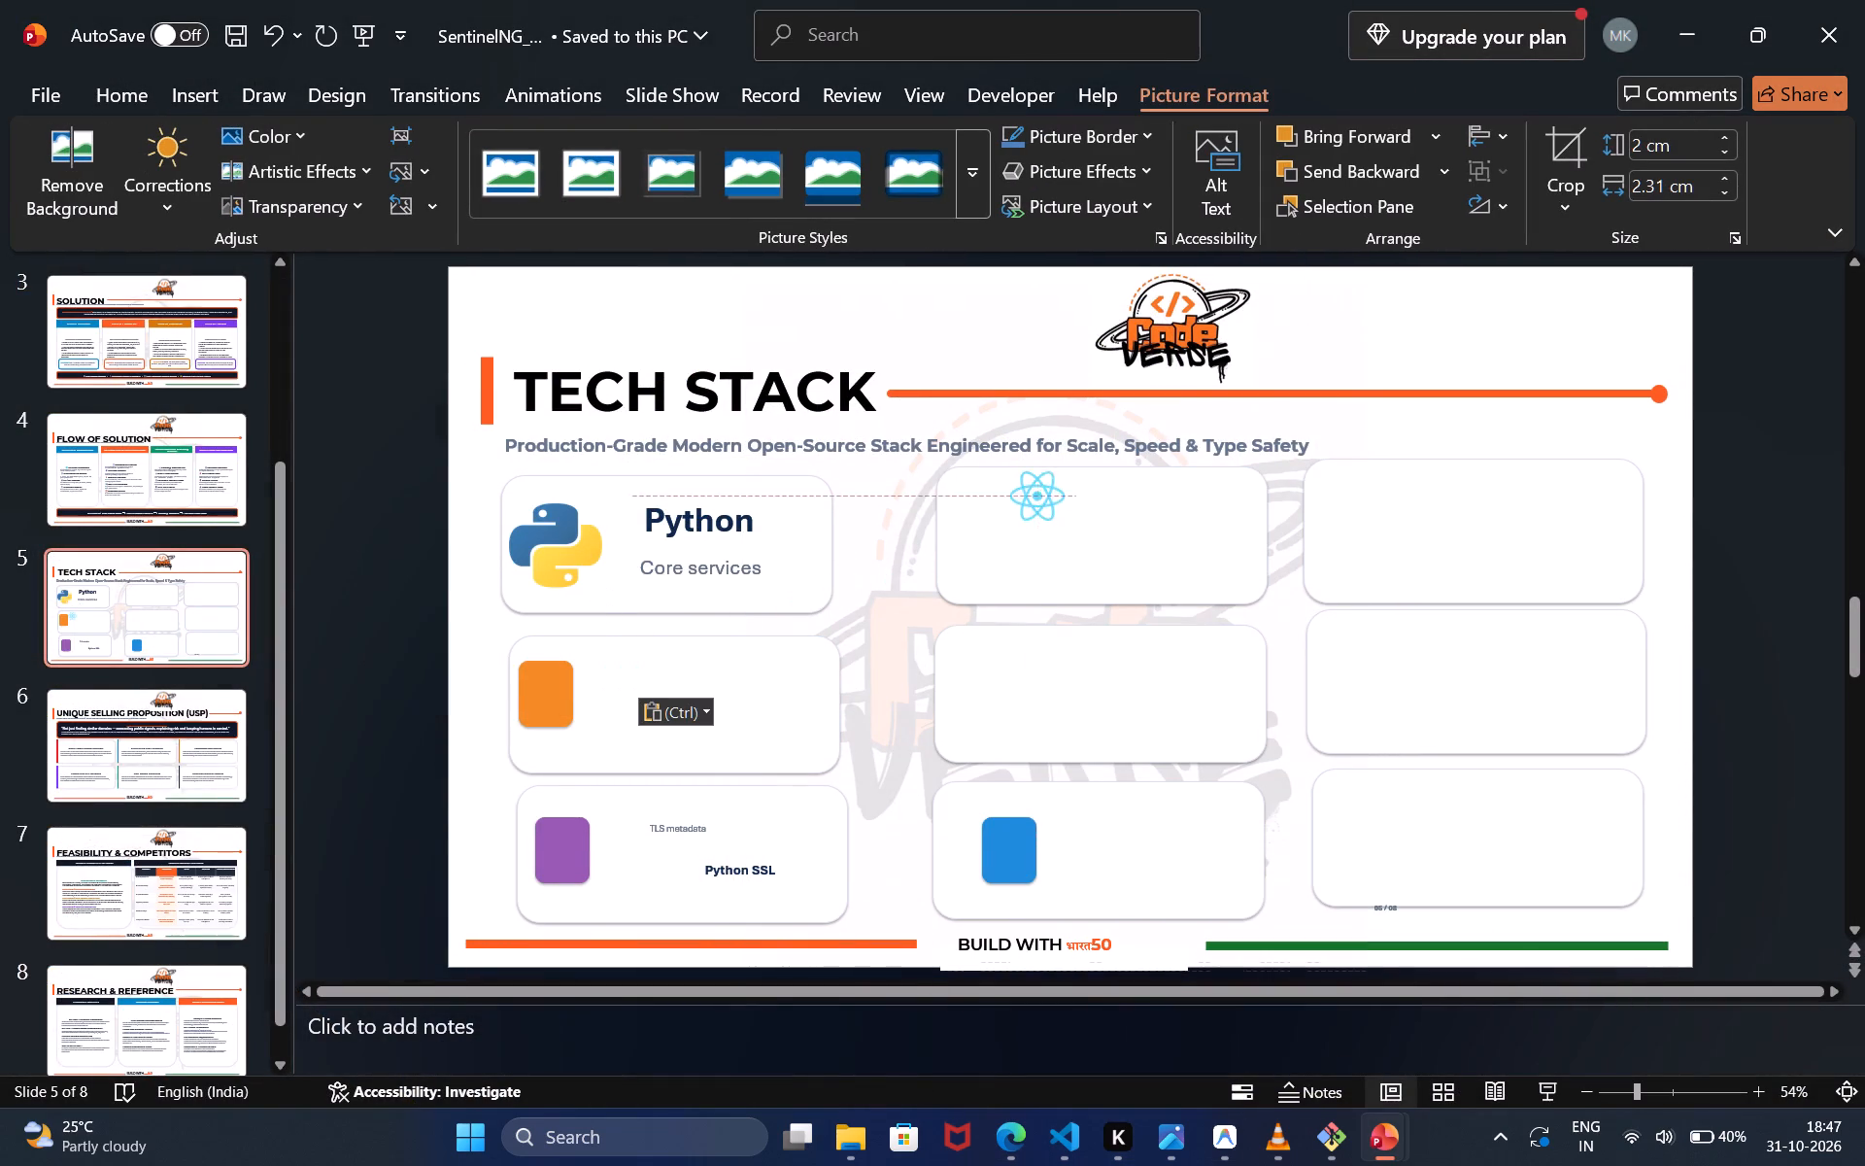
{"action": "left_click_drag", "start_coordinate": [1034, 494], "coordinate": [979, 509]}
{"action": "left_click_drag", "start_coordinate": [1015, 535], "coordinate": [1055, 566]}
{"action": "left_click", "coordinate": [1007, 529]}
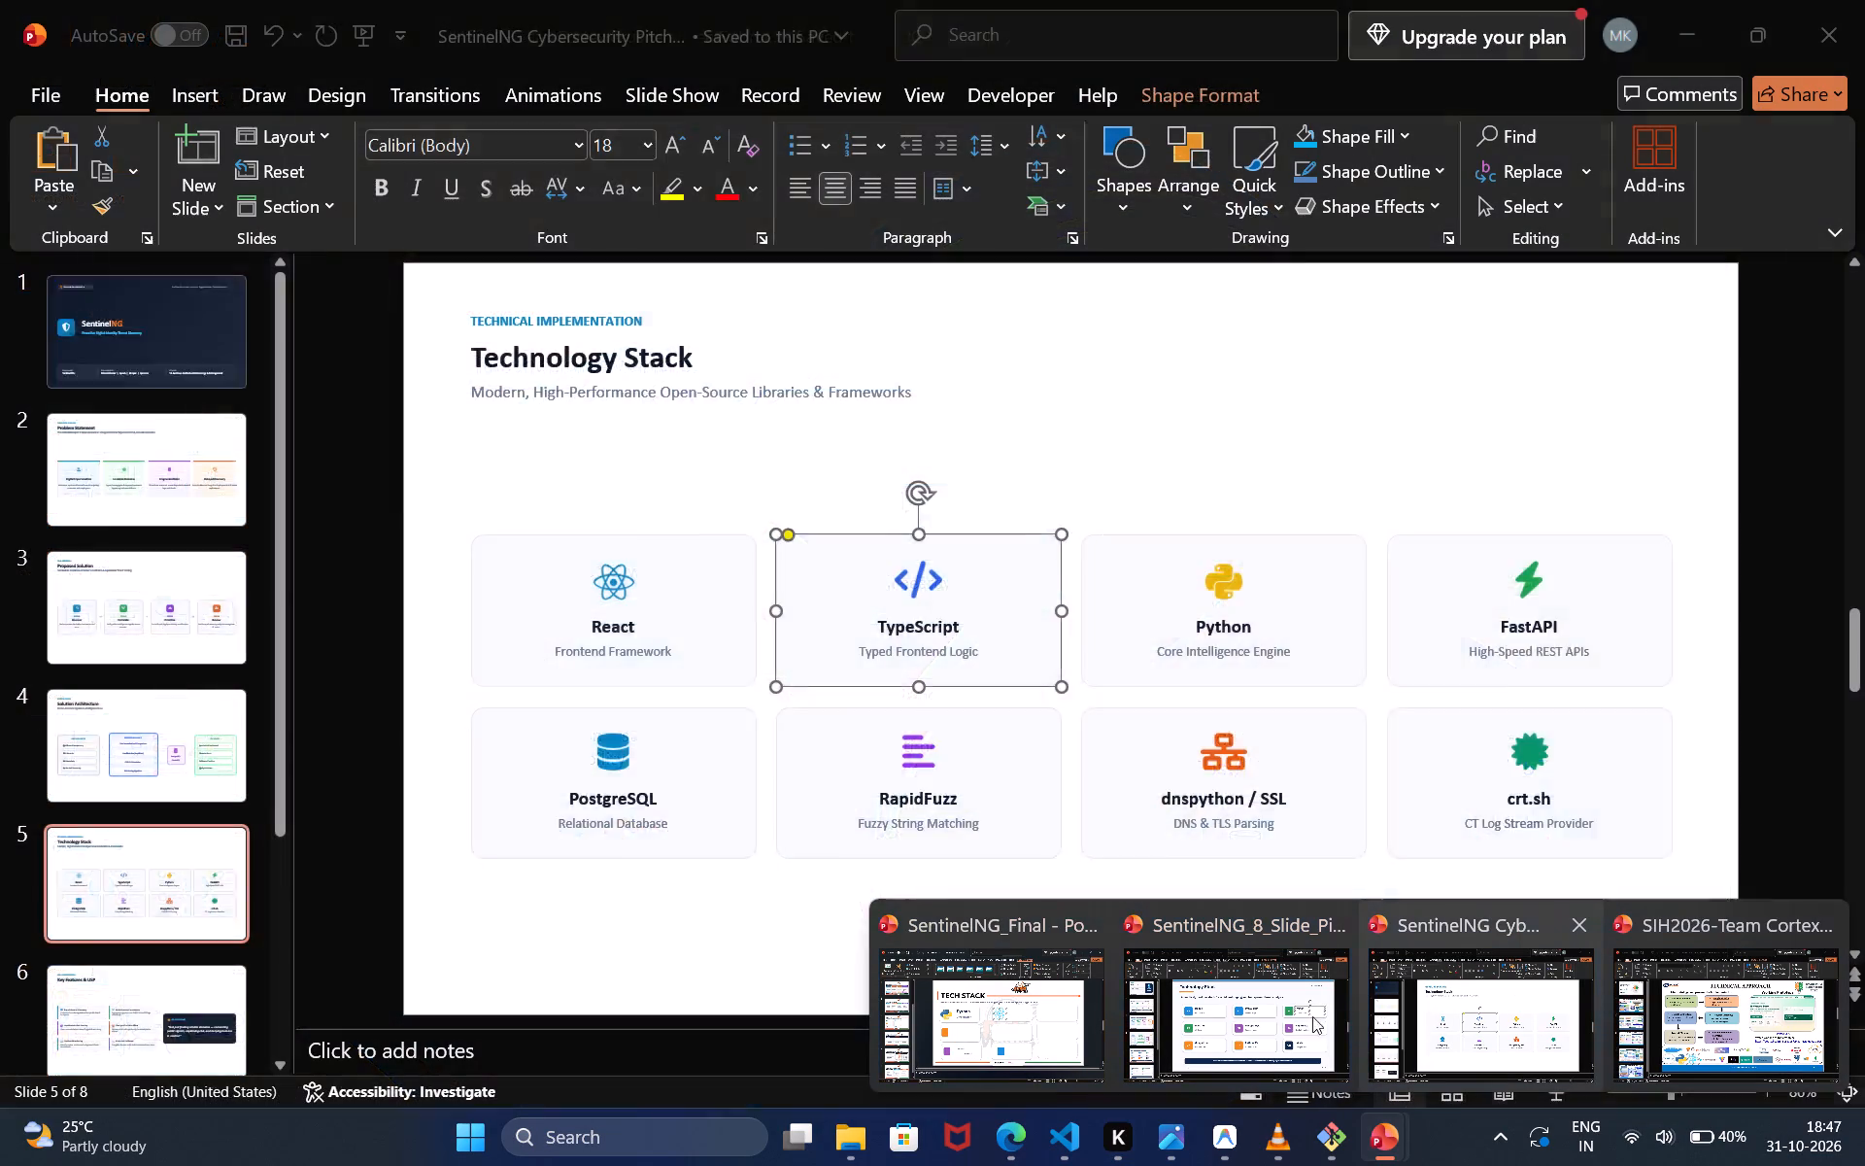
Copy the React title and Frontend UI caption together from the SentinelNG_8_Slide_Pitch deck's Technology Stack slide.
{"action": "left_click", "coordinate": [1272, 1020]}
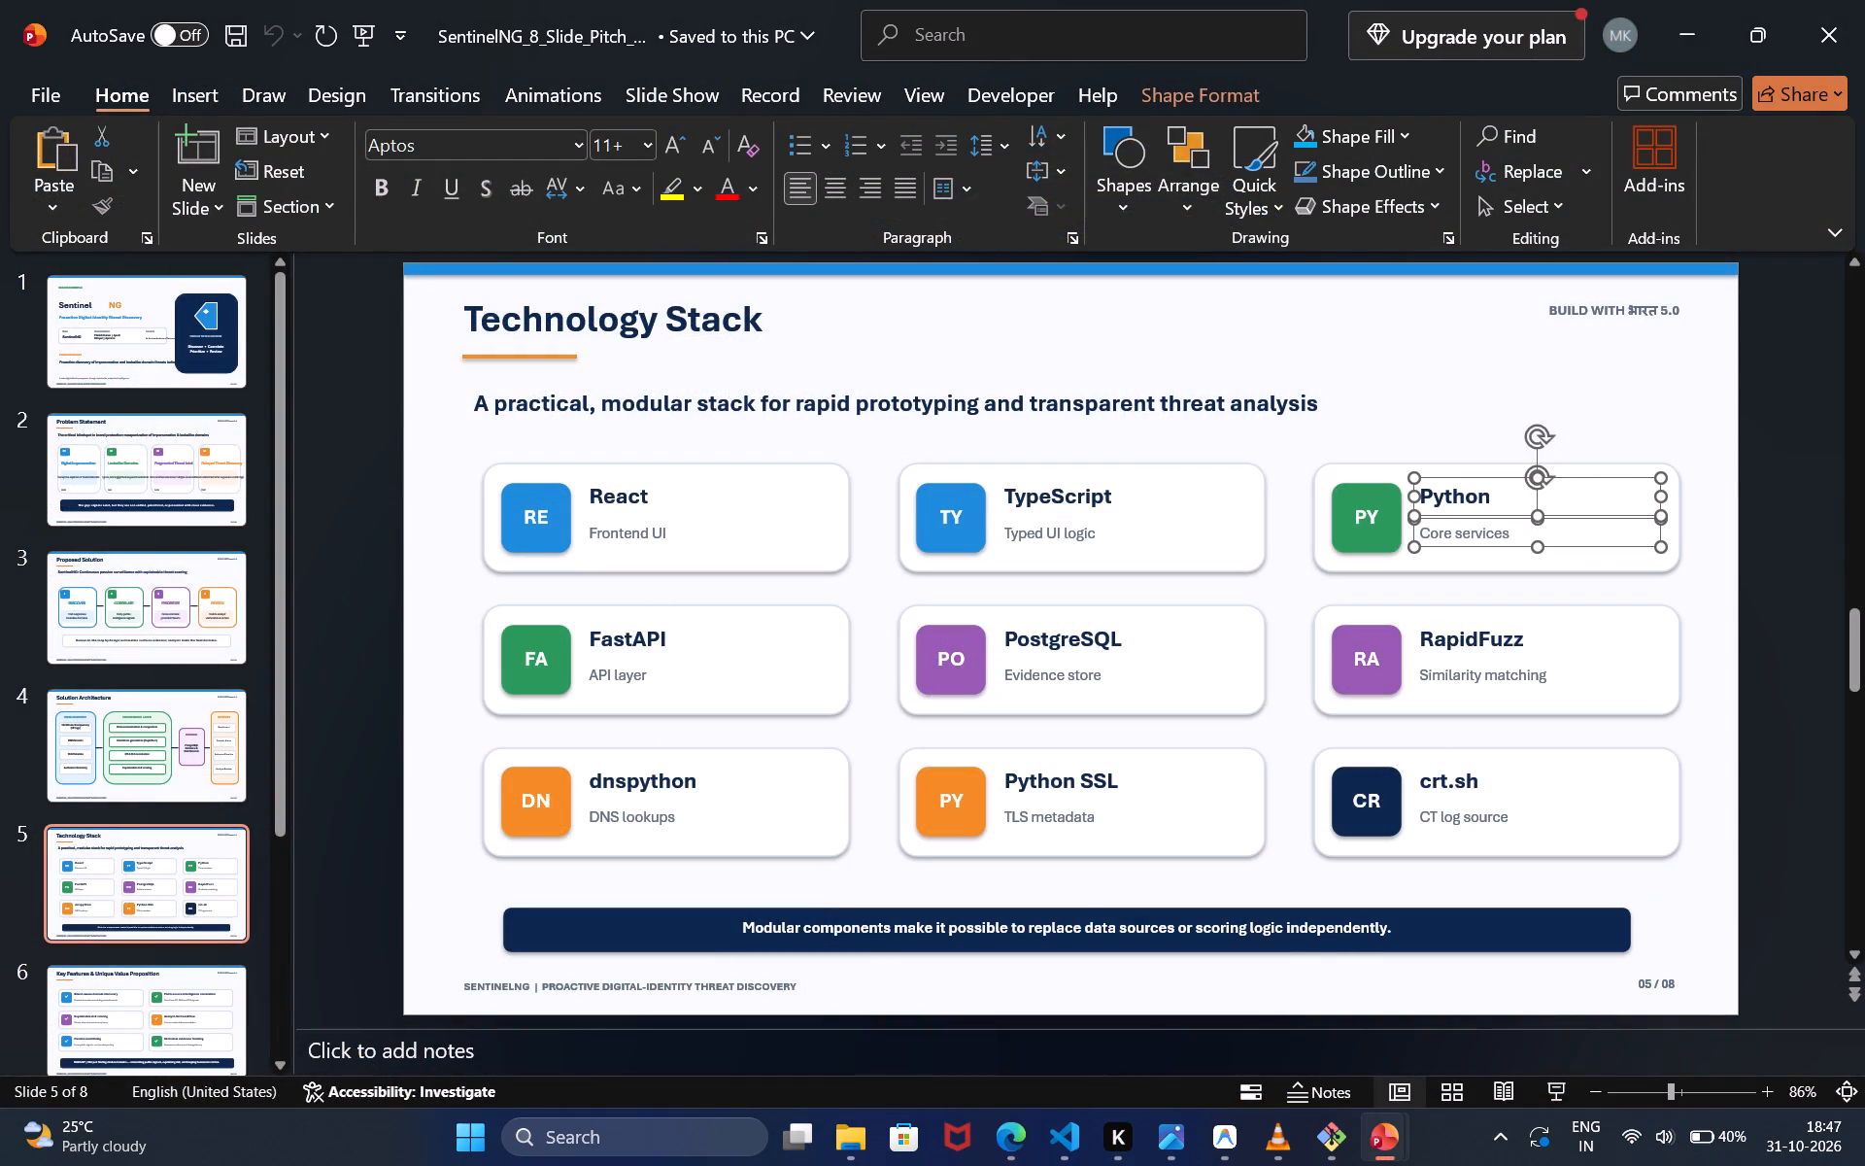
{"action": "left_click", "coordinate": [743, 532]}
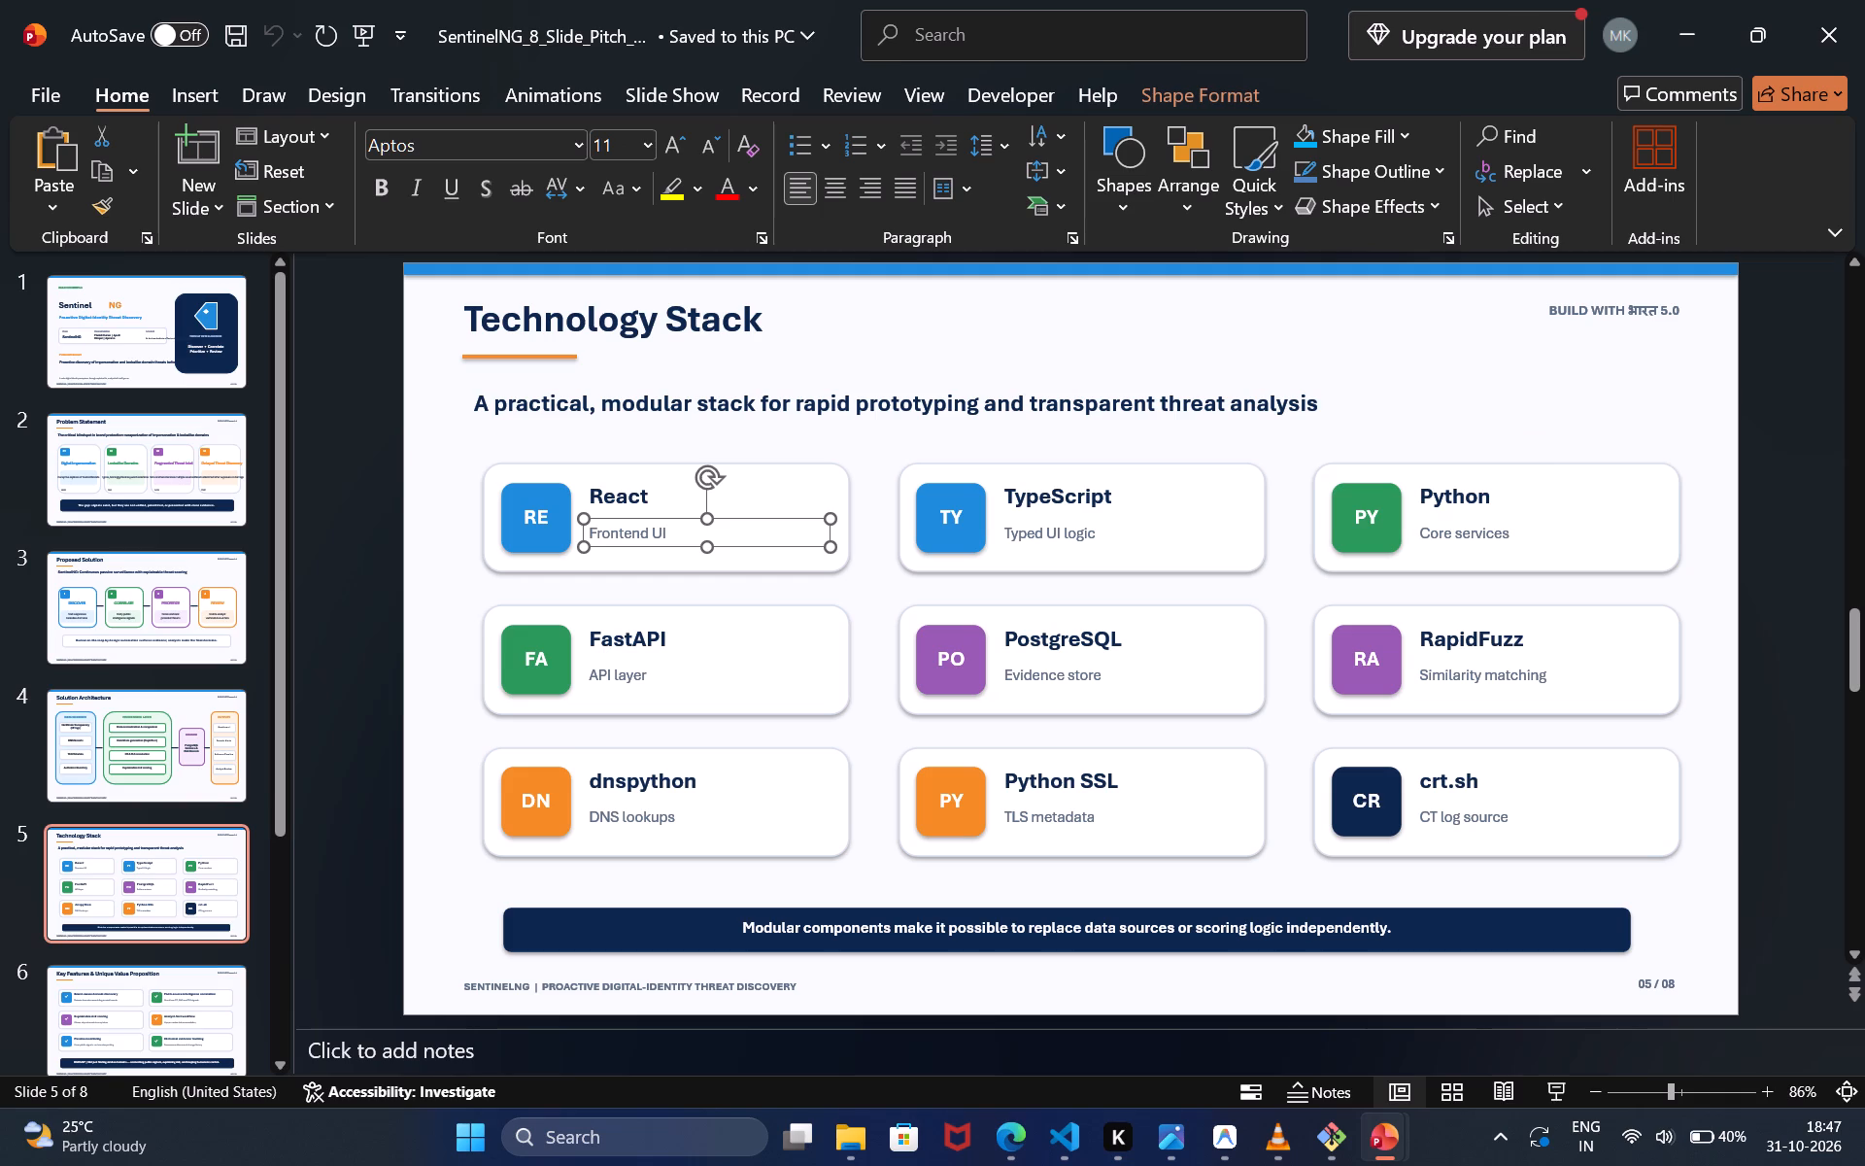
{"action": "left_click", "coordinate": [632, 498]}
{"action": "left_click", "coordinate": [664, 479]}
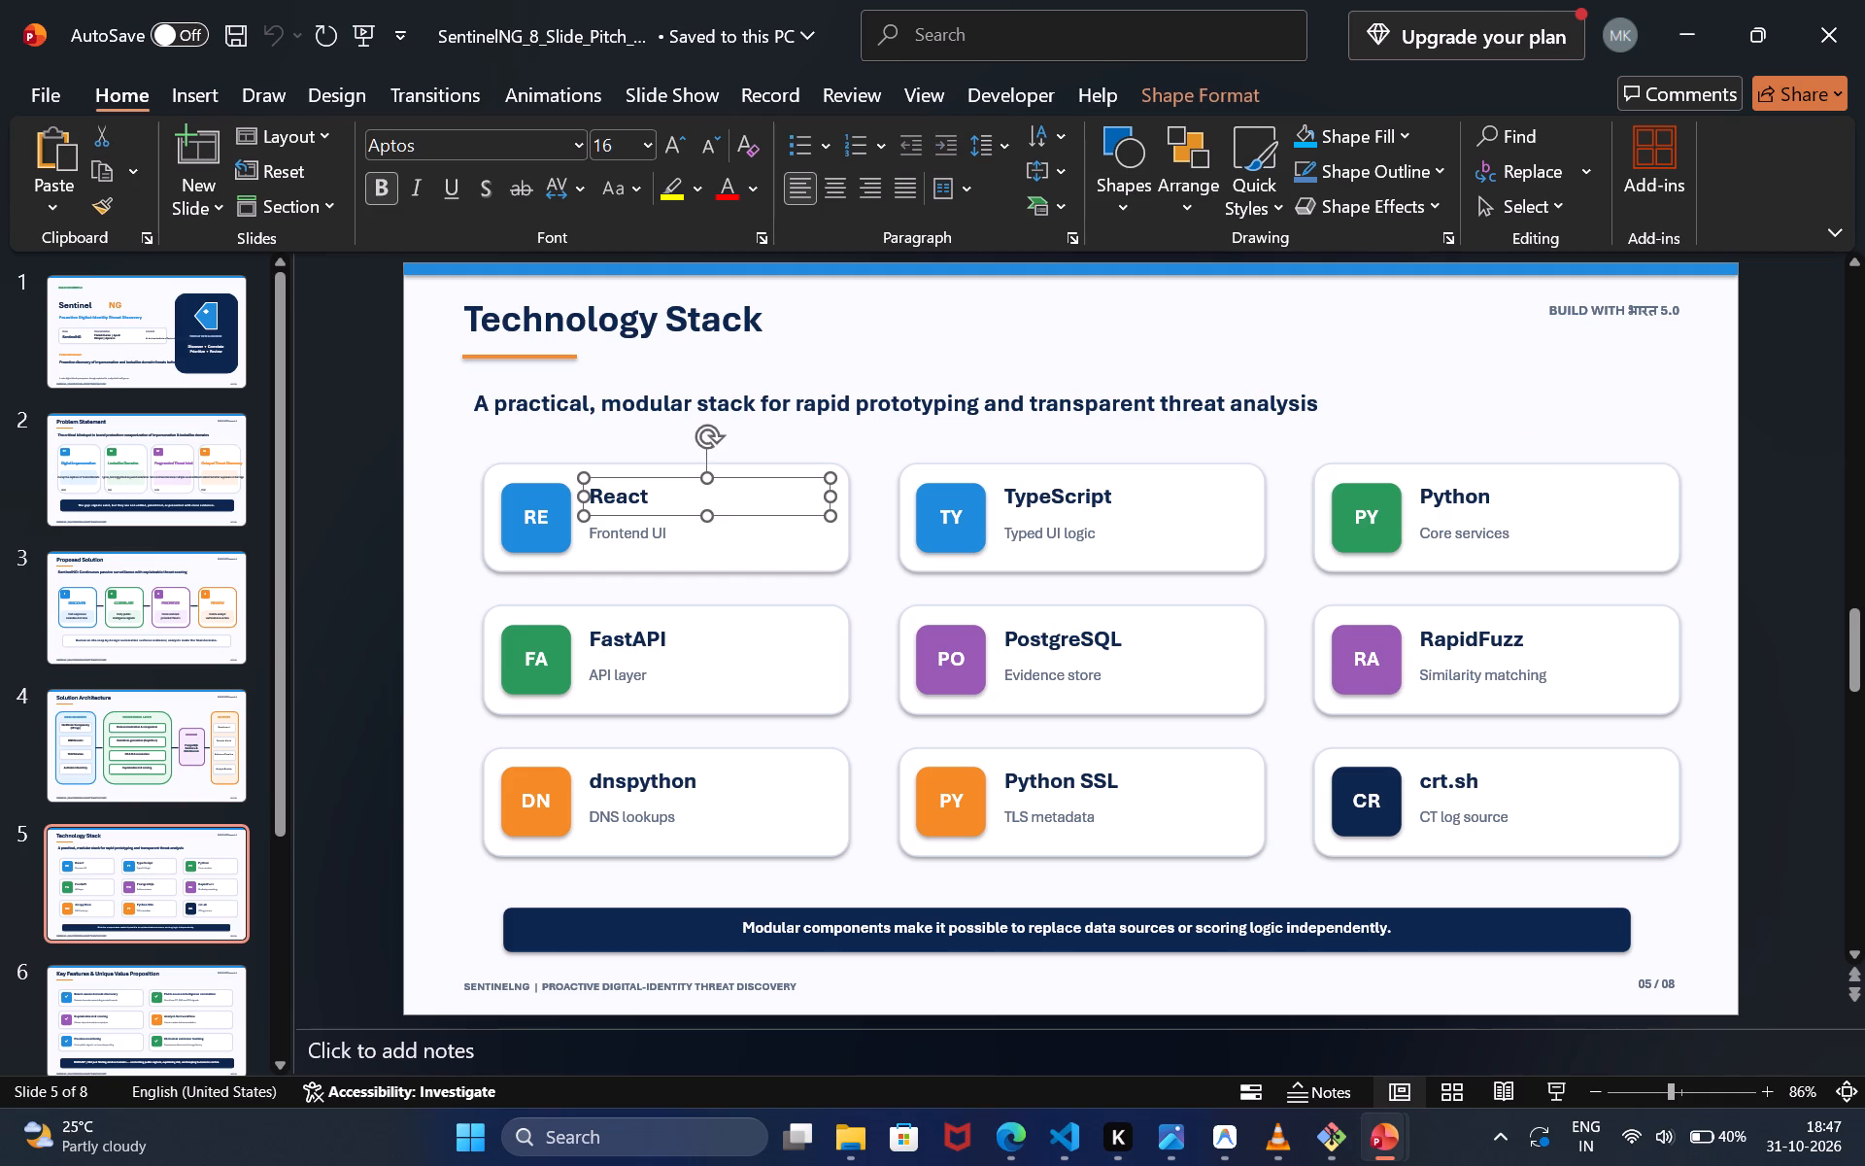
{"action": "left_click", "coordinate": [627, 538], "text": "ctrl"}
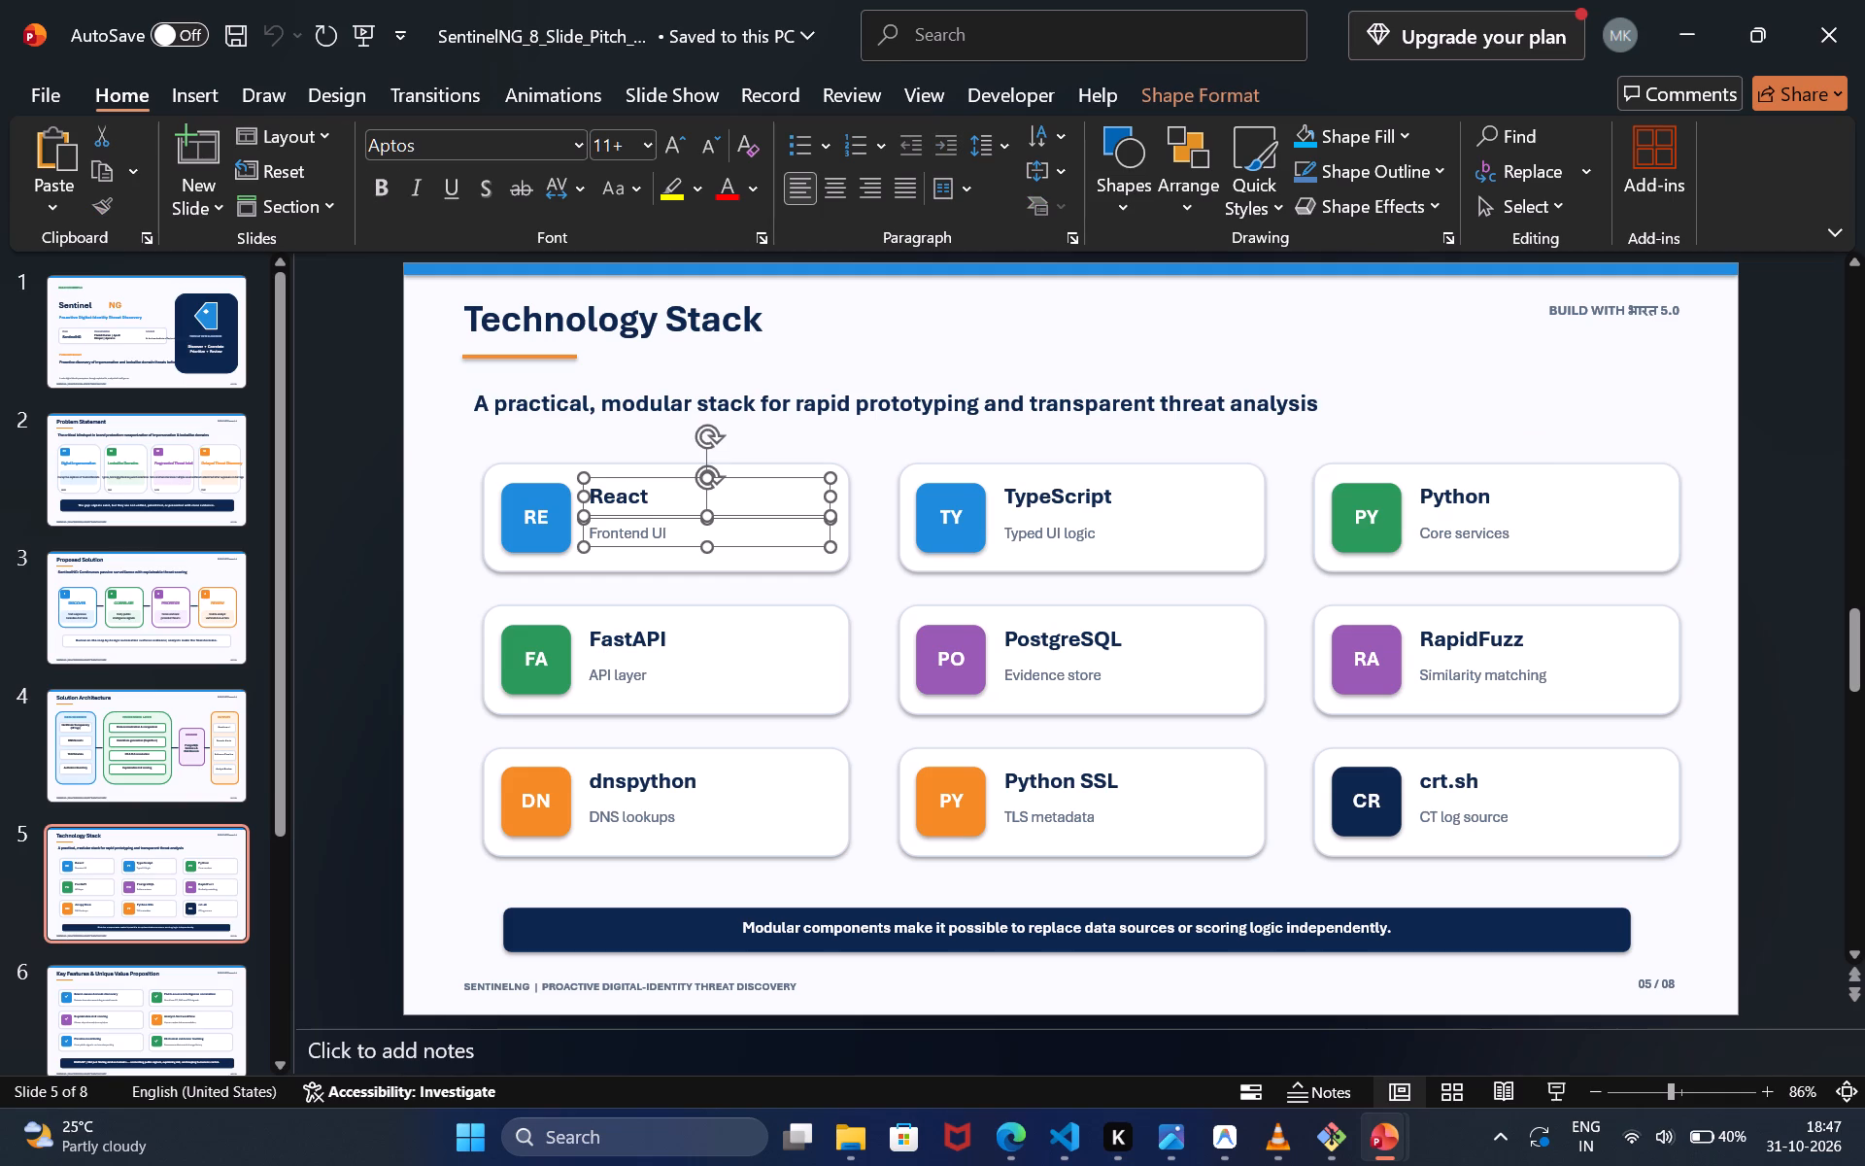
{"action": "key", "text": "ctrl+c"}
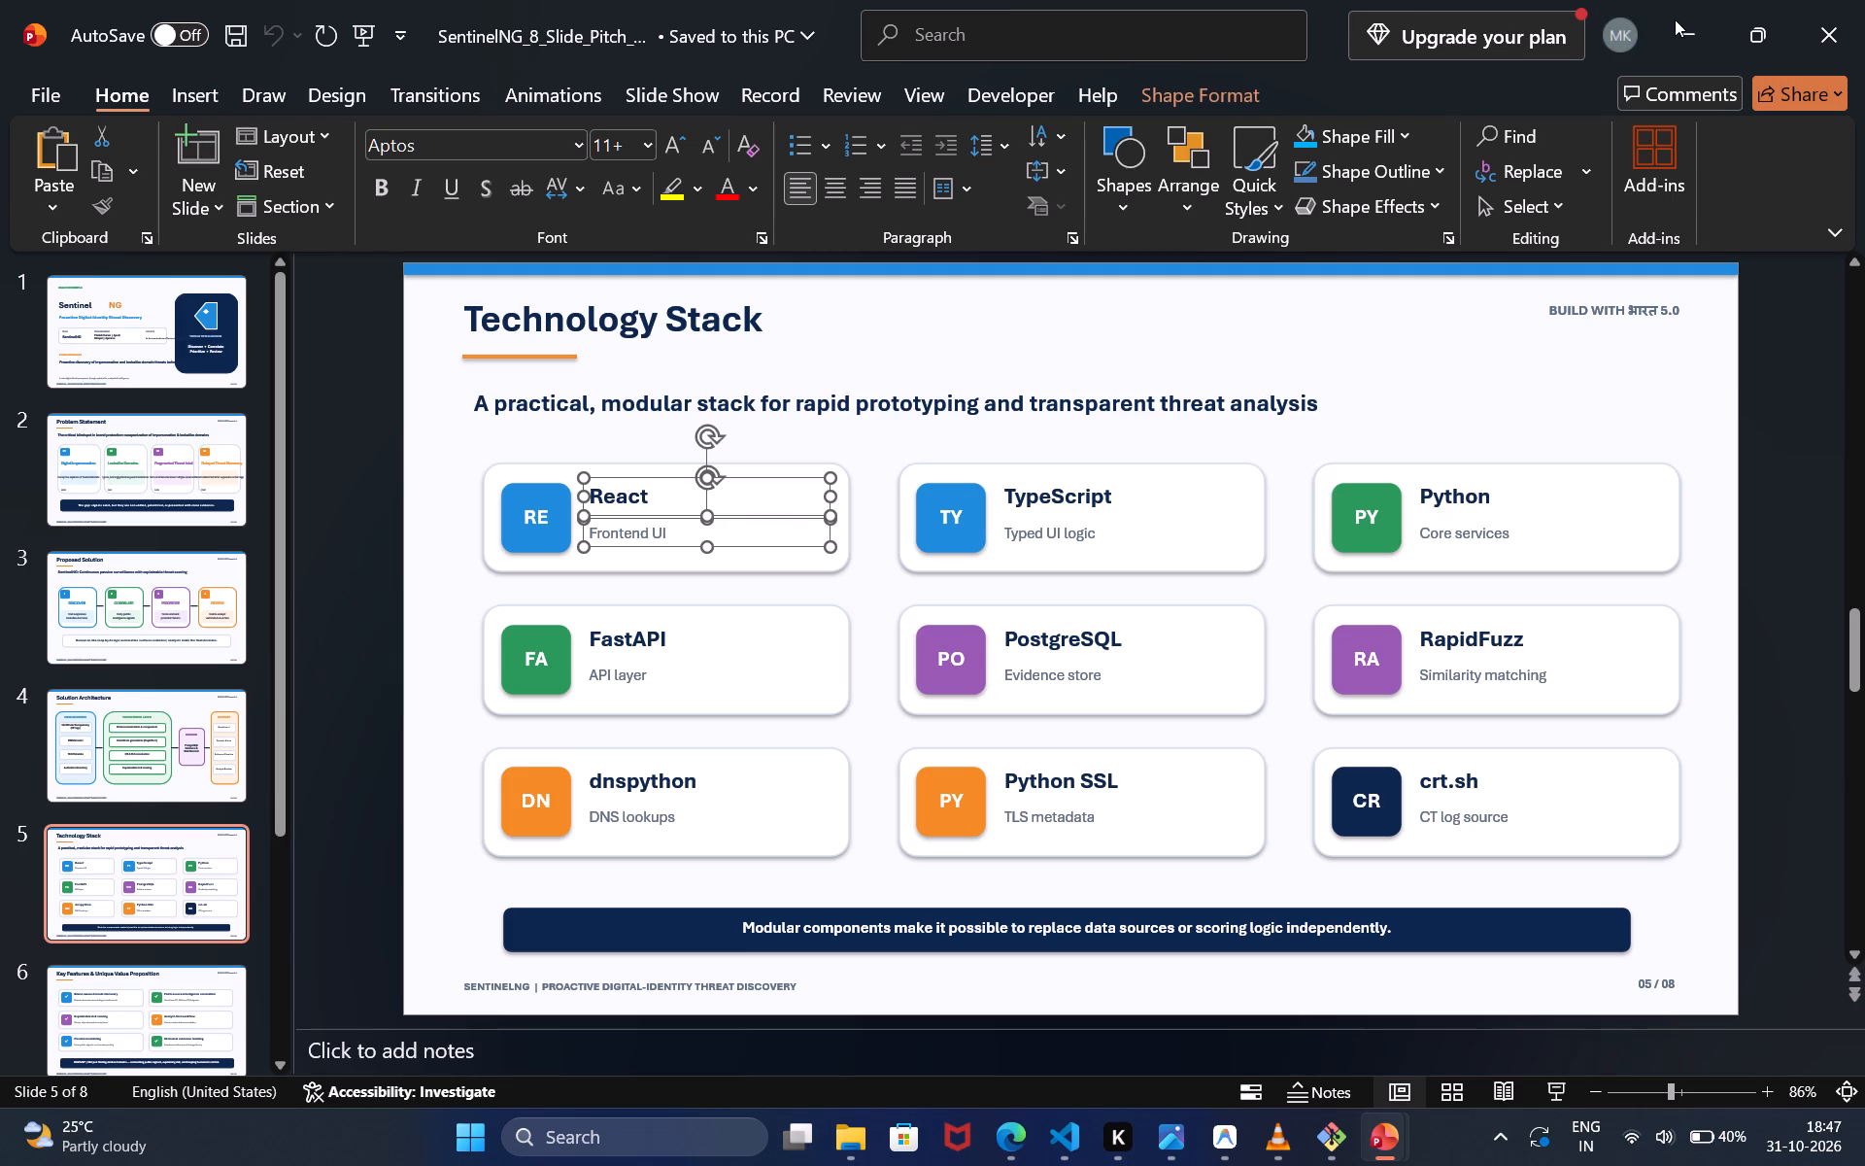
Paste the React title and Frontend UI caption into SentinelNG_Final's top-middle TECH STACK card, beside the React logo.
{"action": "left_click", "coordinate": [1686, 25]}
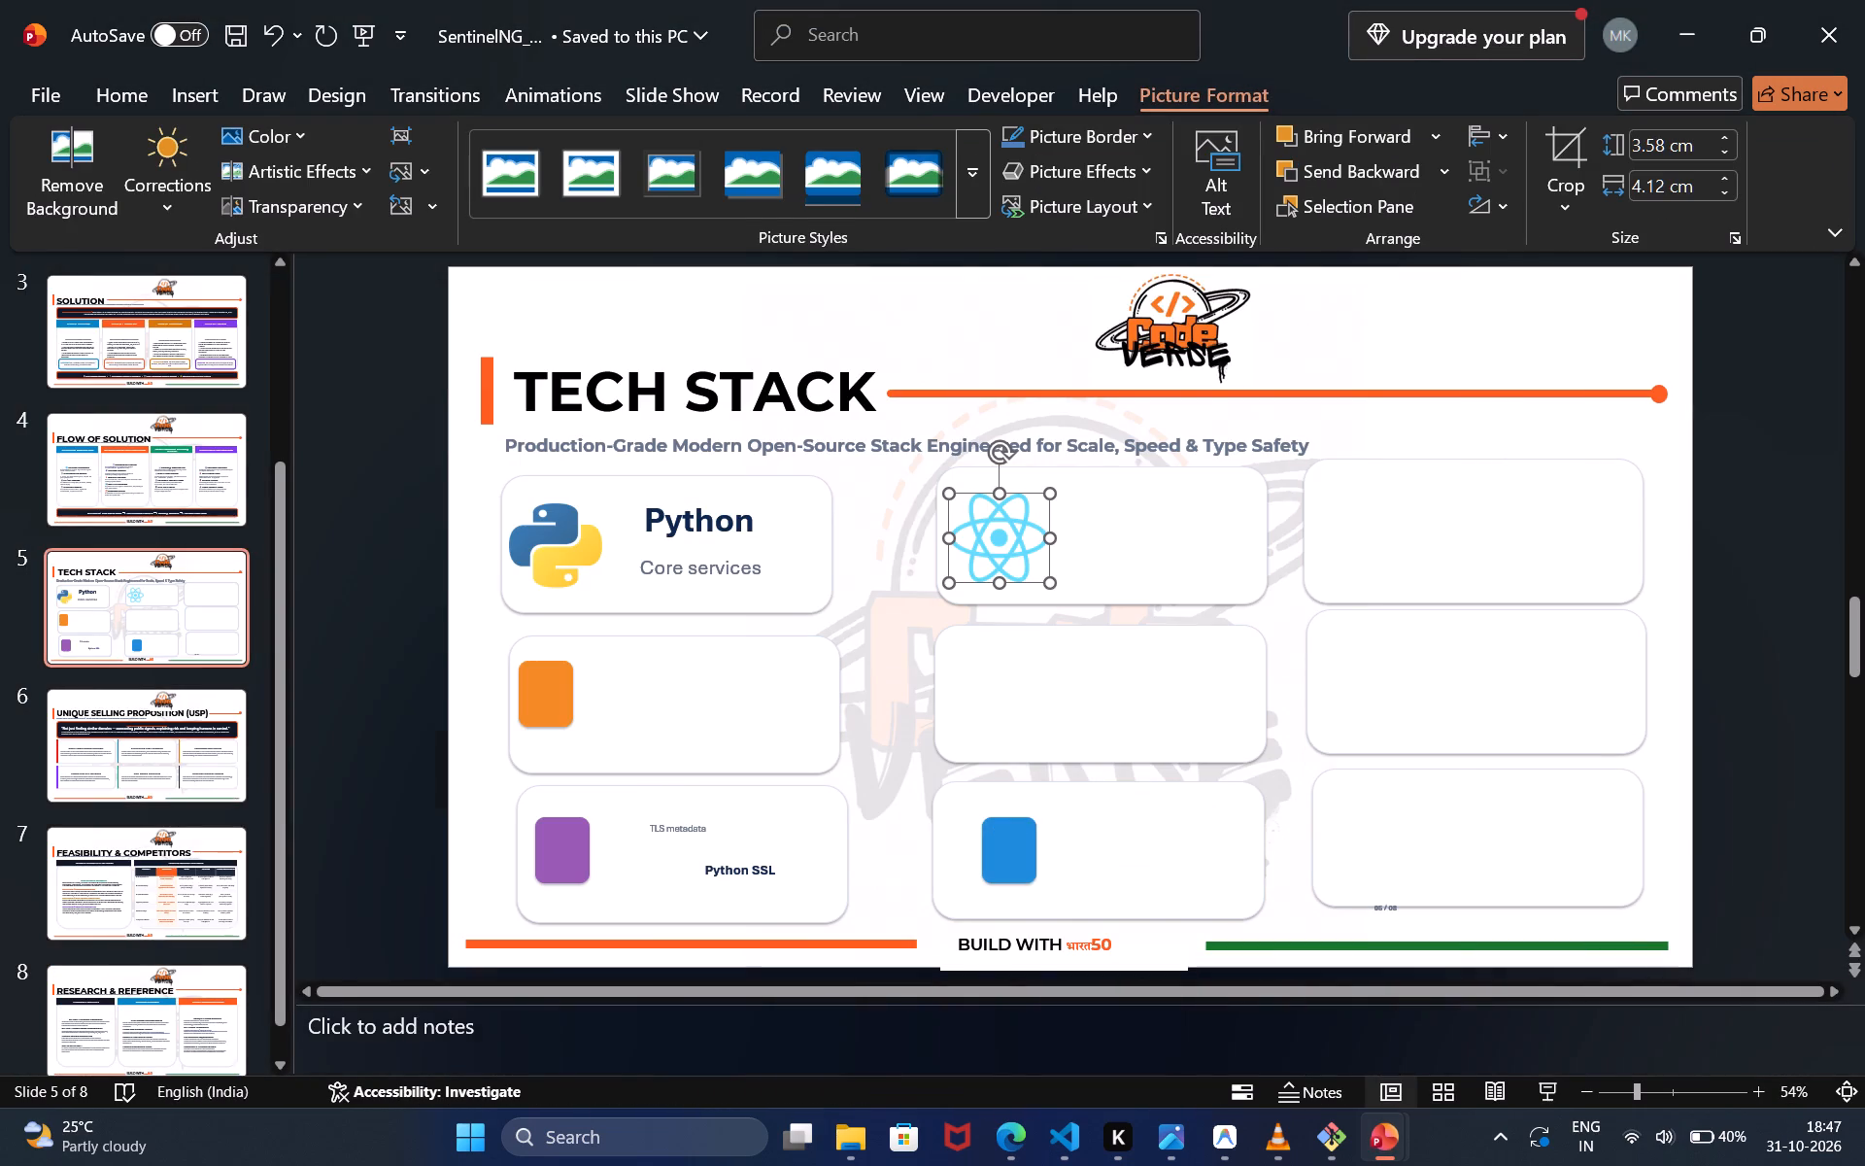
{"action": "key", "text": "ctrl+v"}
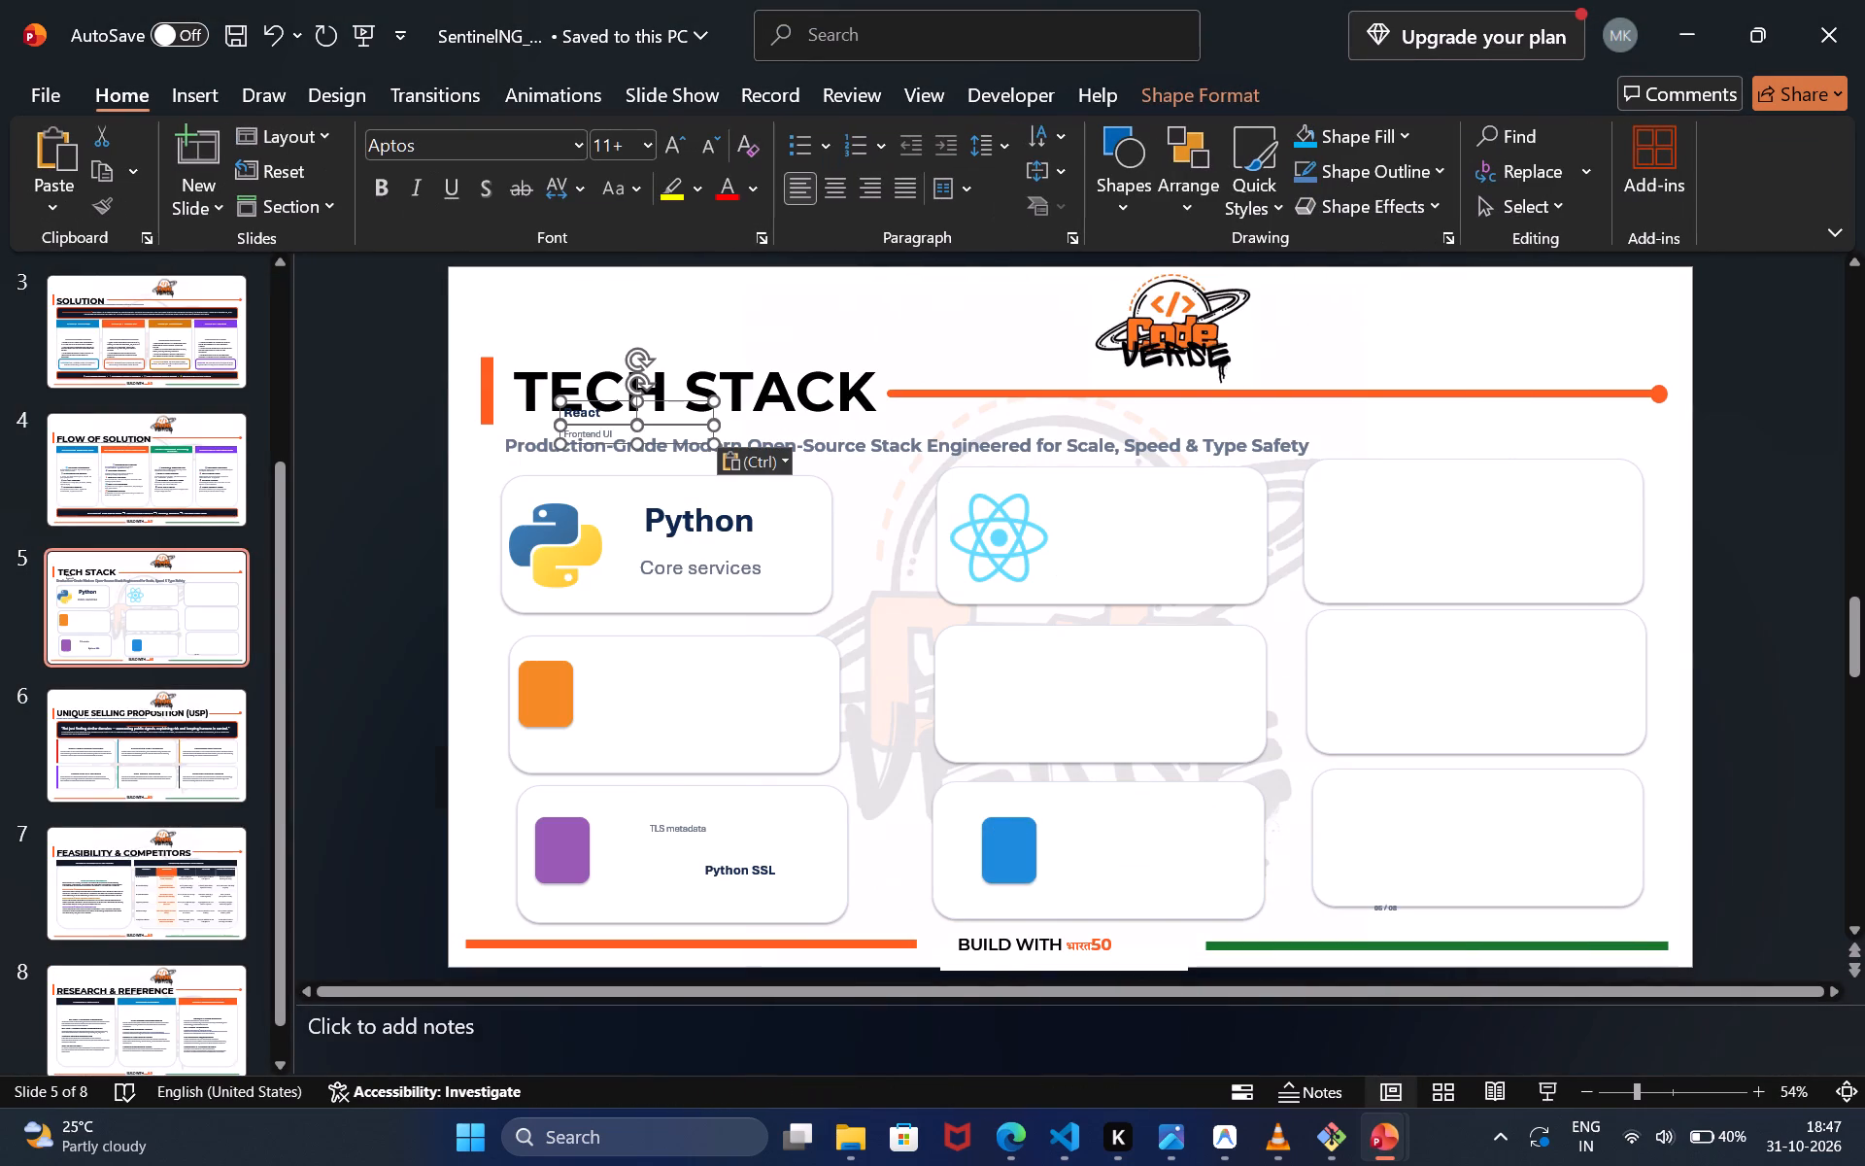
{"action": "left_click_drag", "start_coordinate": [680, 423], "coordinate": [1217, 514]}
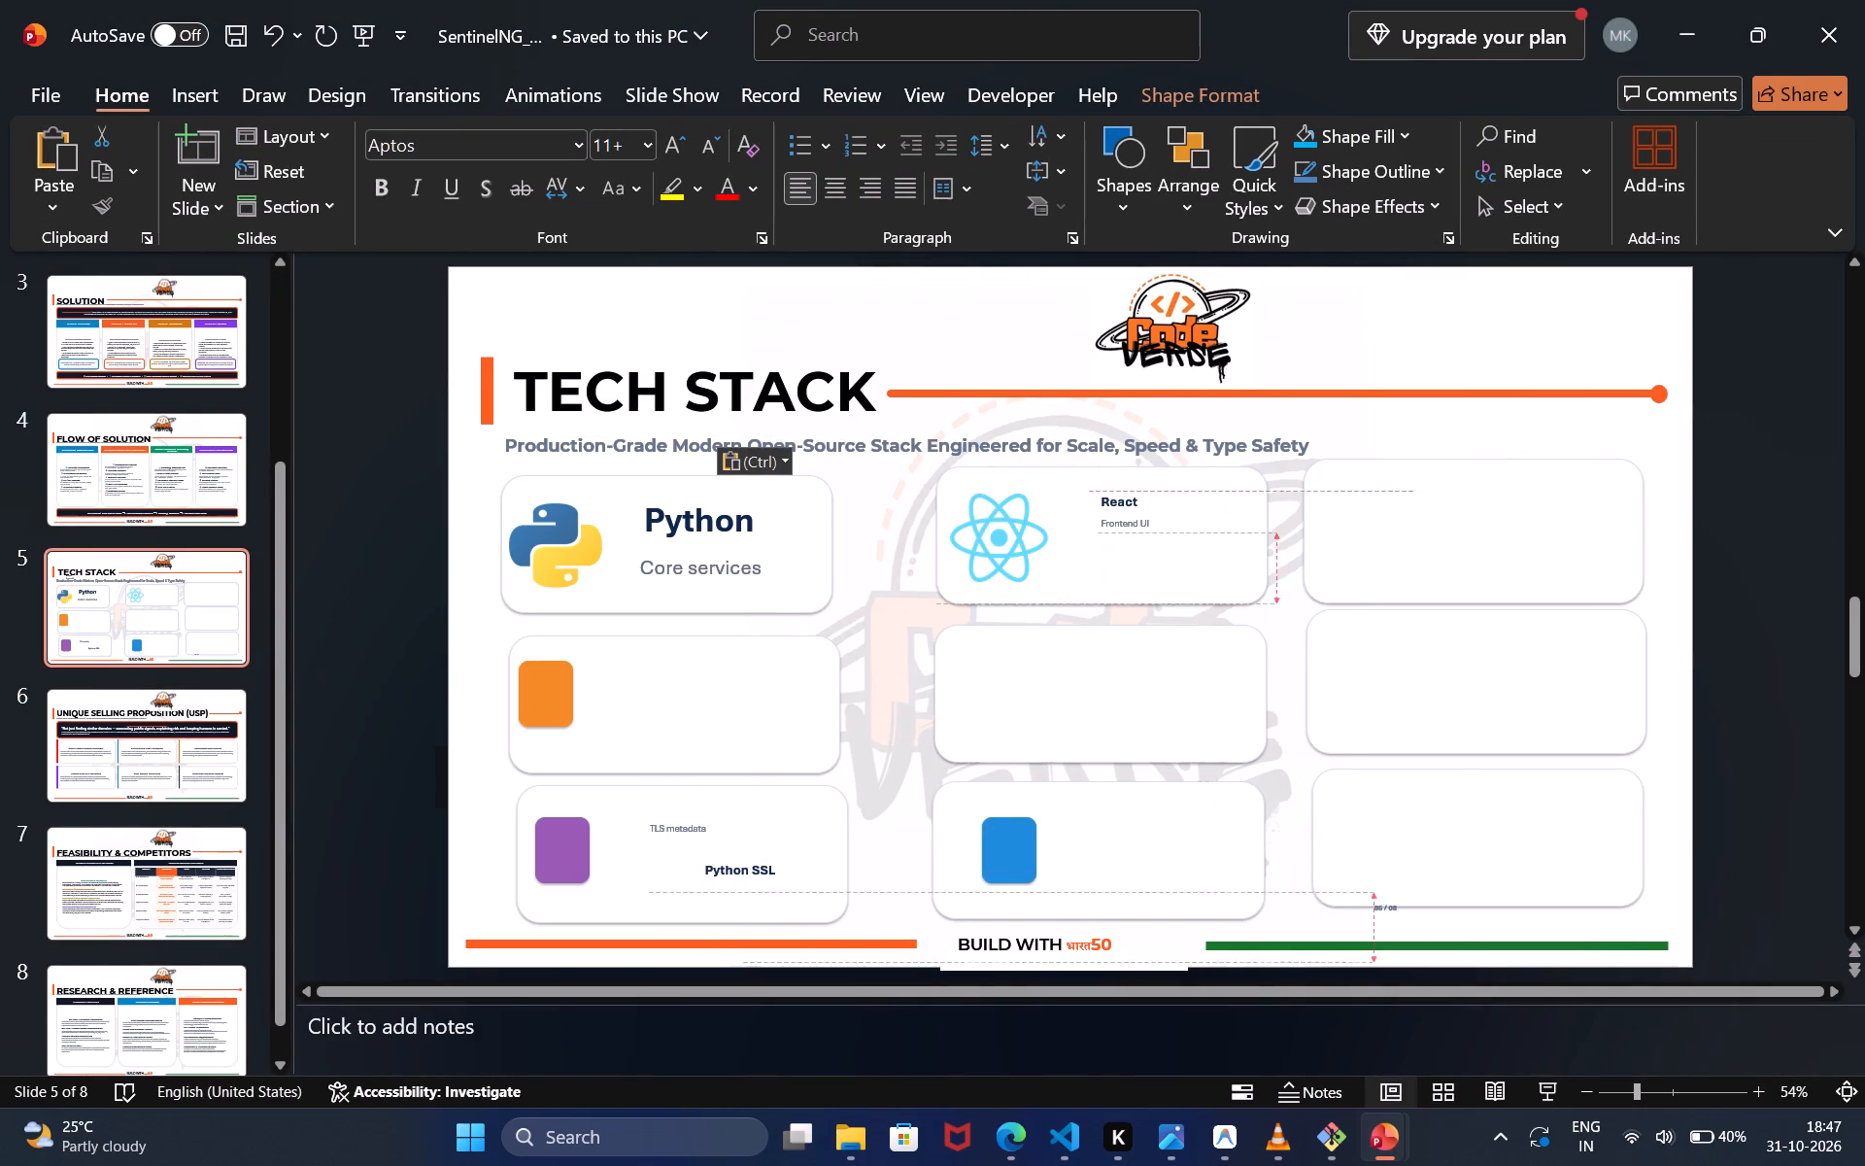
{"action": "left_click_drag", "start_coordinate": [1217, 514], "coordinate": [1217, 515]}
Enlarge the React title's text to size 40 and the Frontend UI caption's text to size 28.
{"action": "triple_click", "coordinate": [670, 154]}
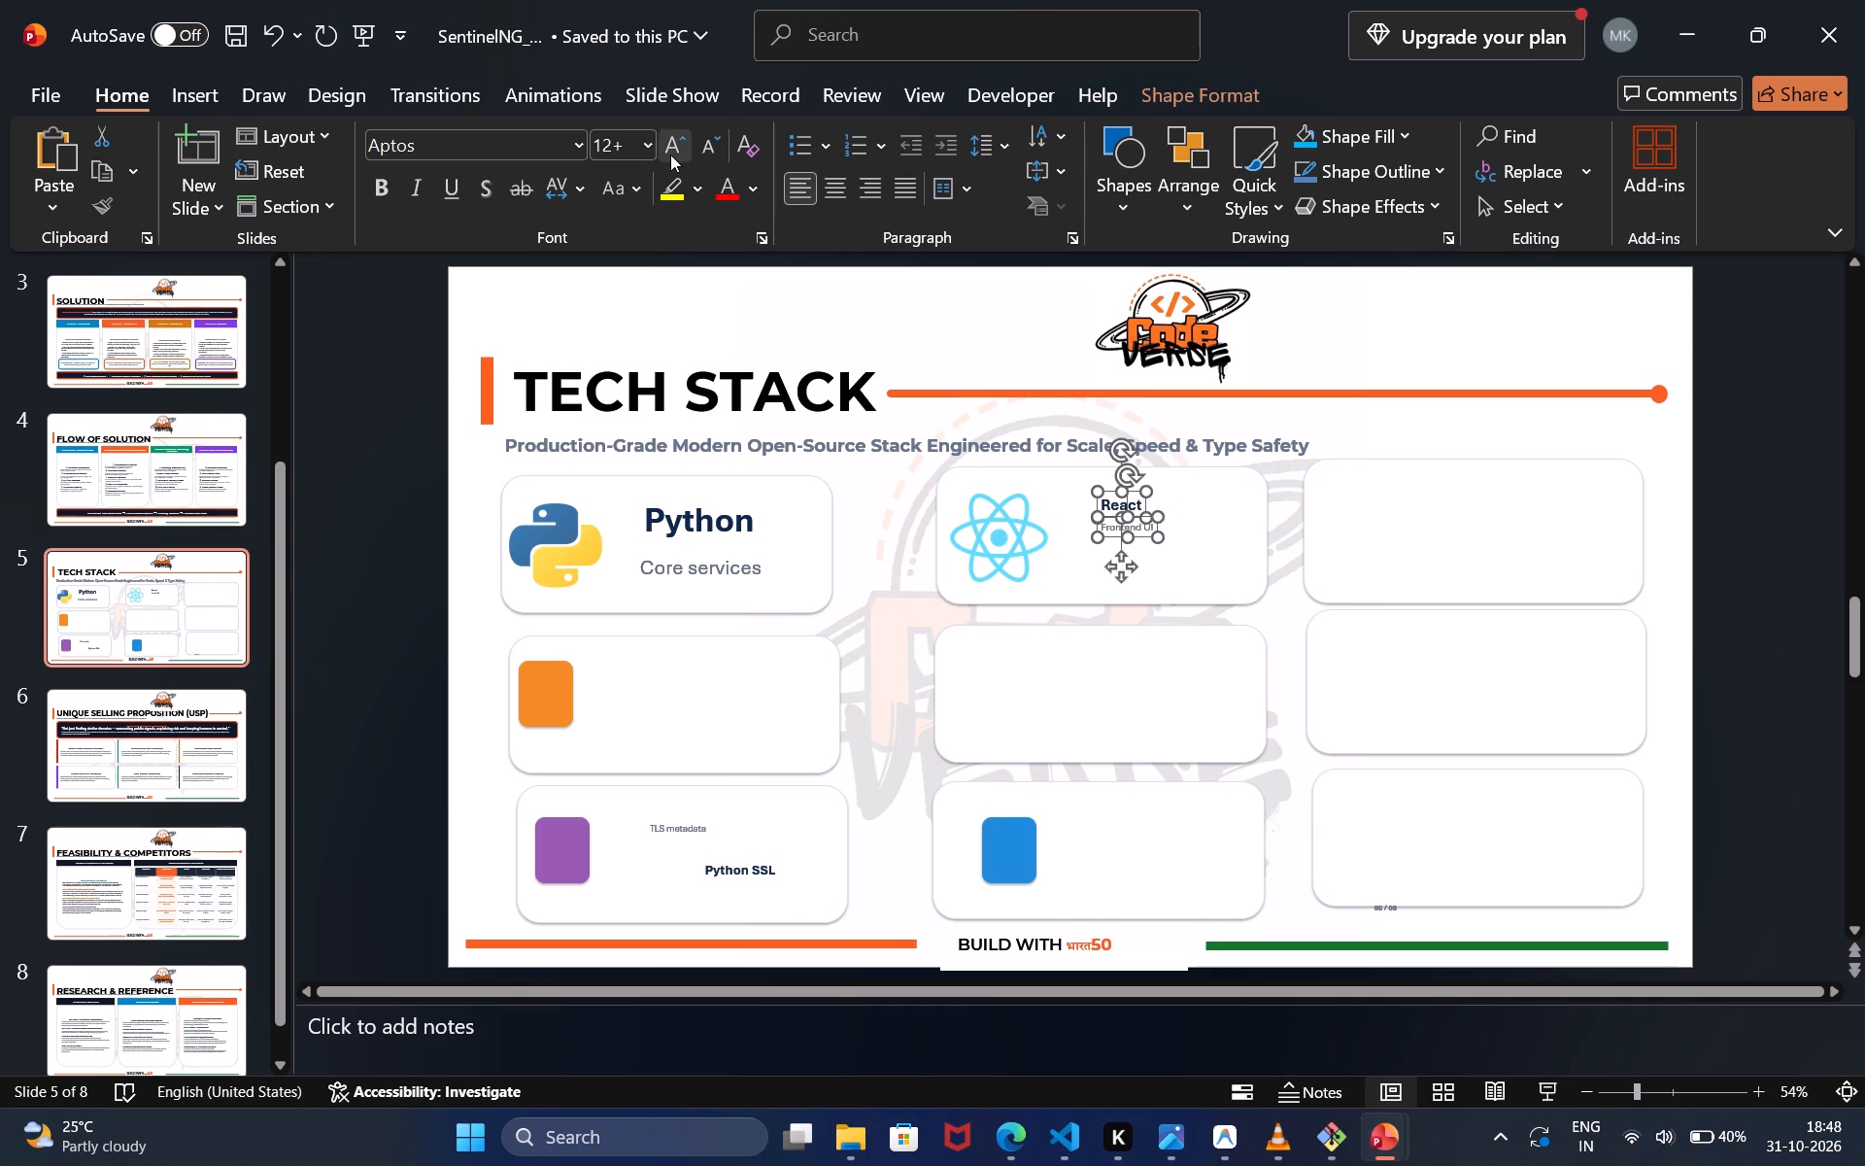
{"action": "triple_click", "coordinate": [670, 154]}
{"action": "triple_click", "coordinate": [670, 154]}
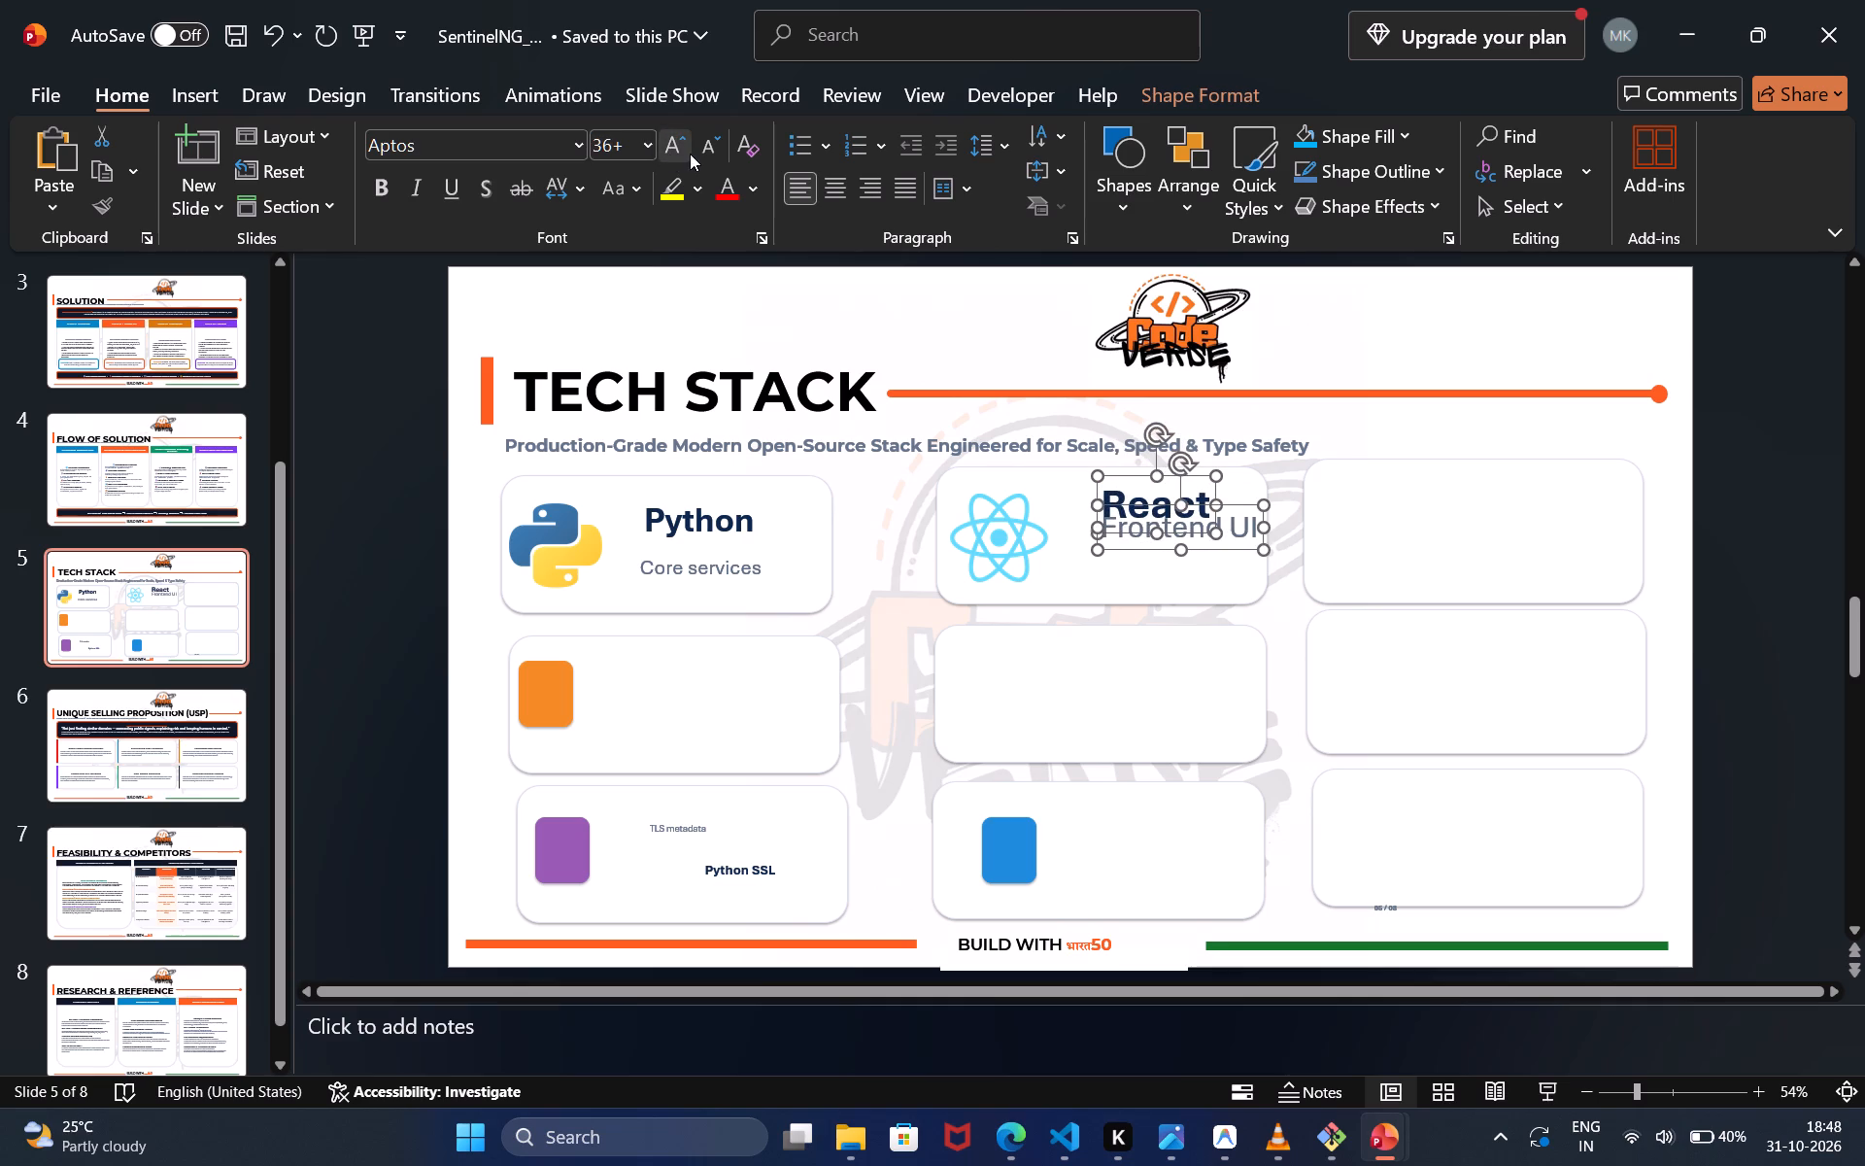
{"action": "left_click", "coordinate": [708, 154]}
{"action": "left_click", "coordinate": [708, 154]}
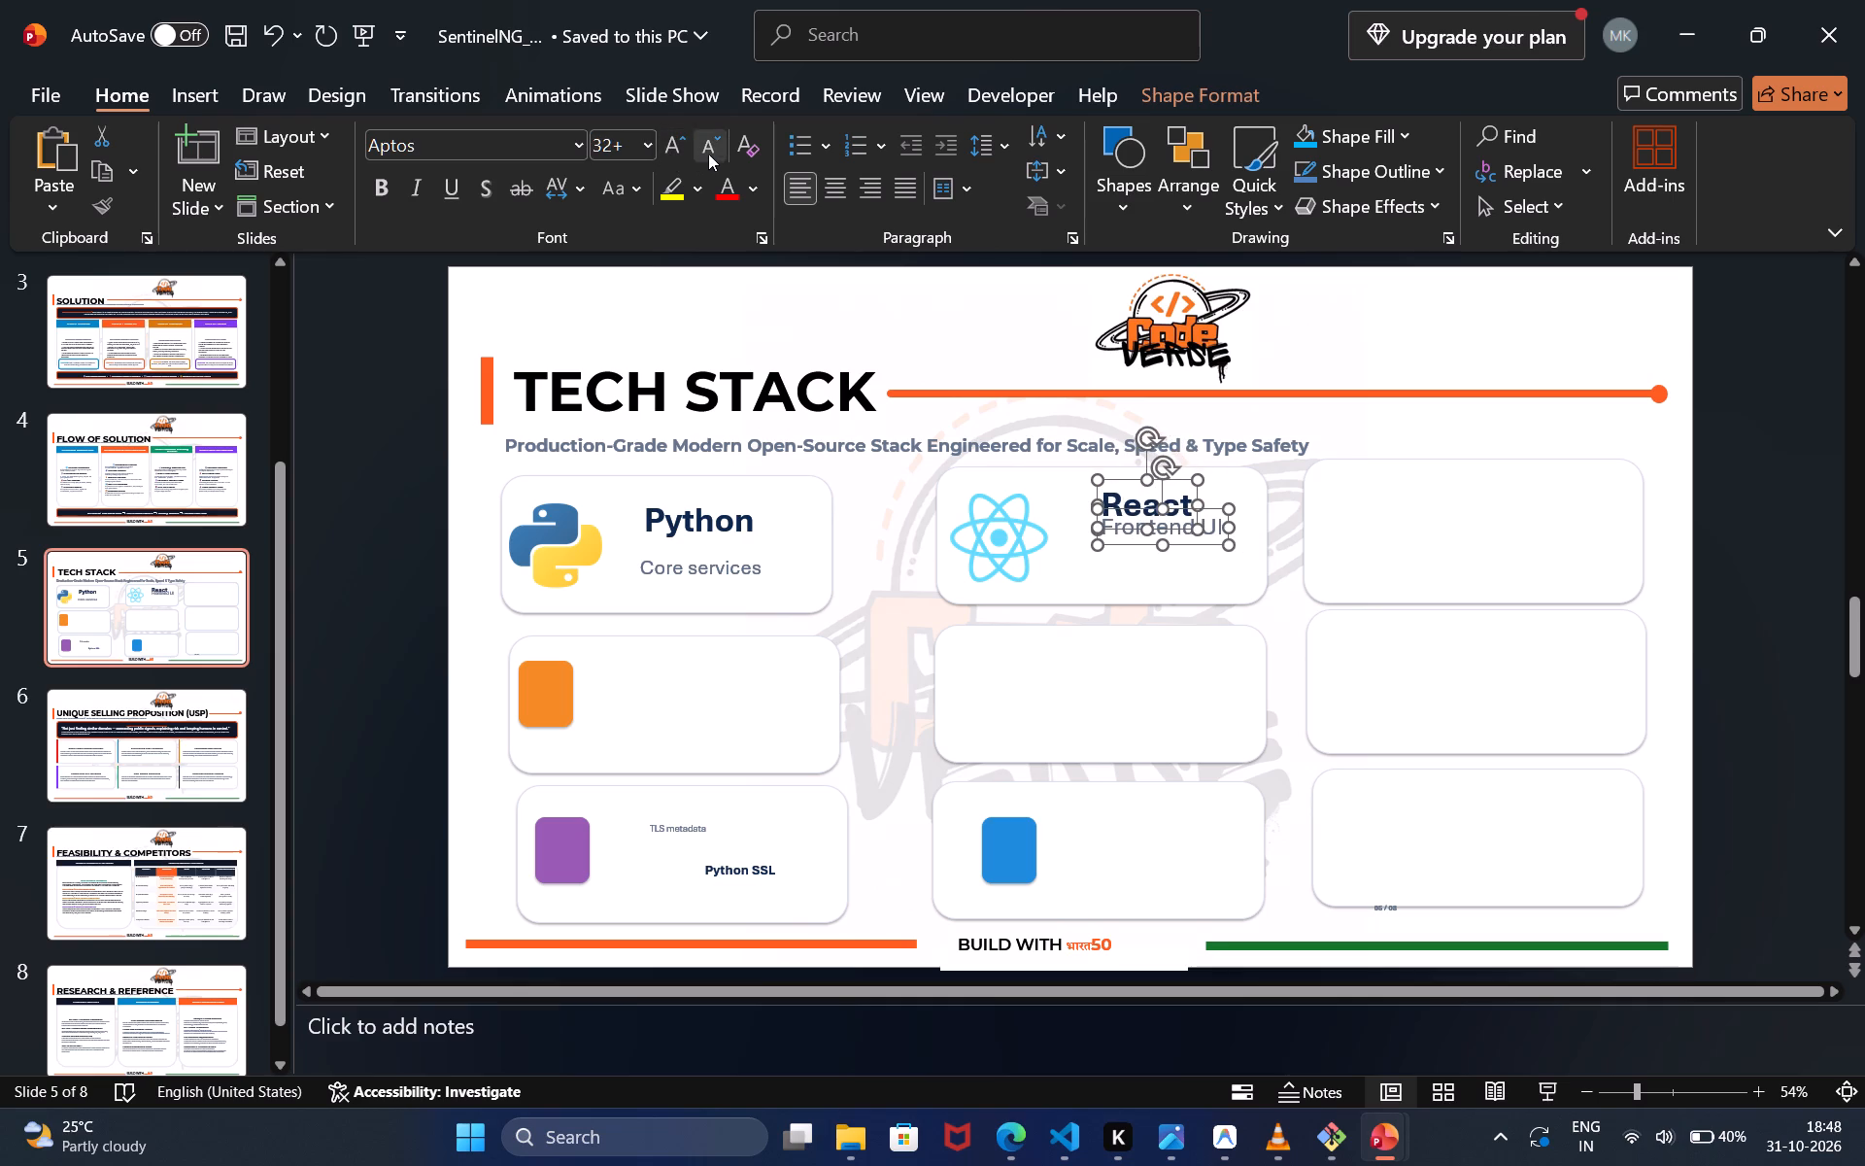
{"action": "left_click", "coordinate": [1178, 545]}
{"action": "left_click", "coordinate": [1178, 545]}
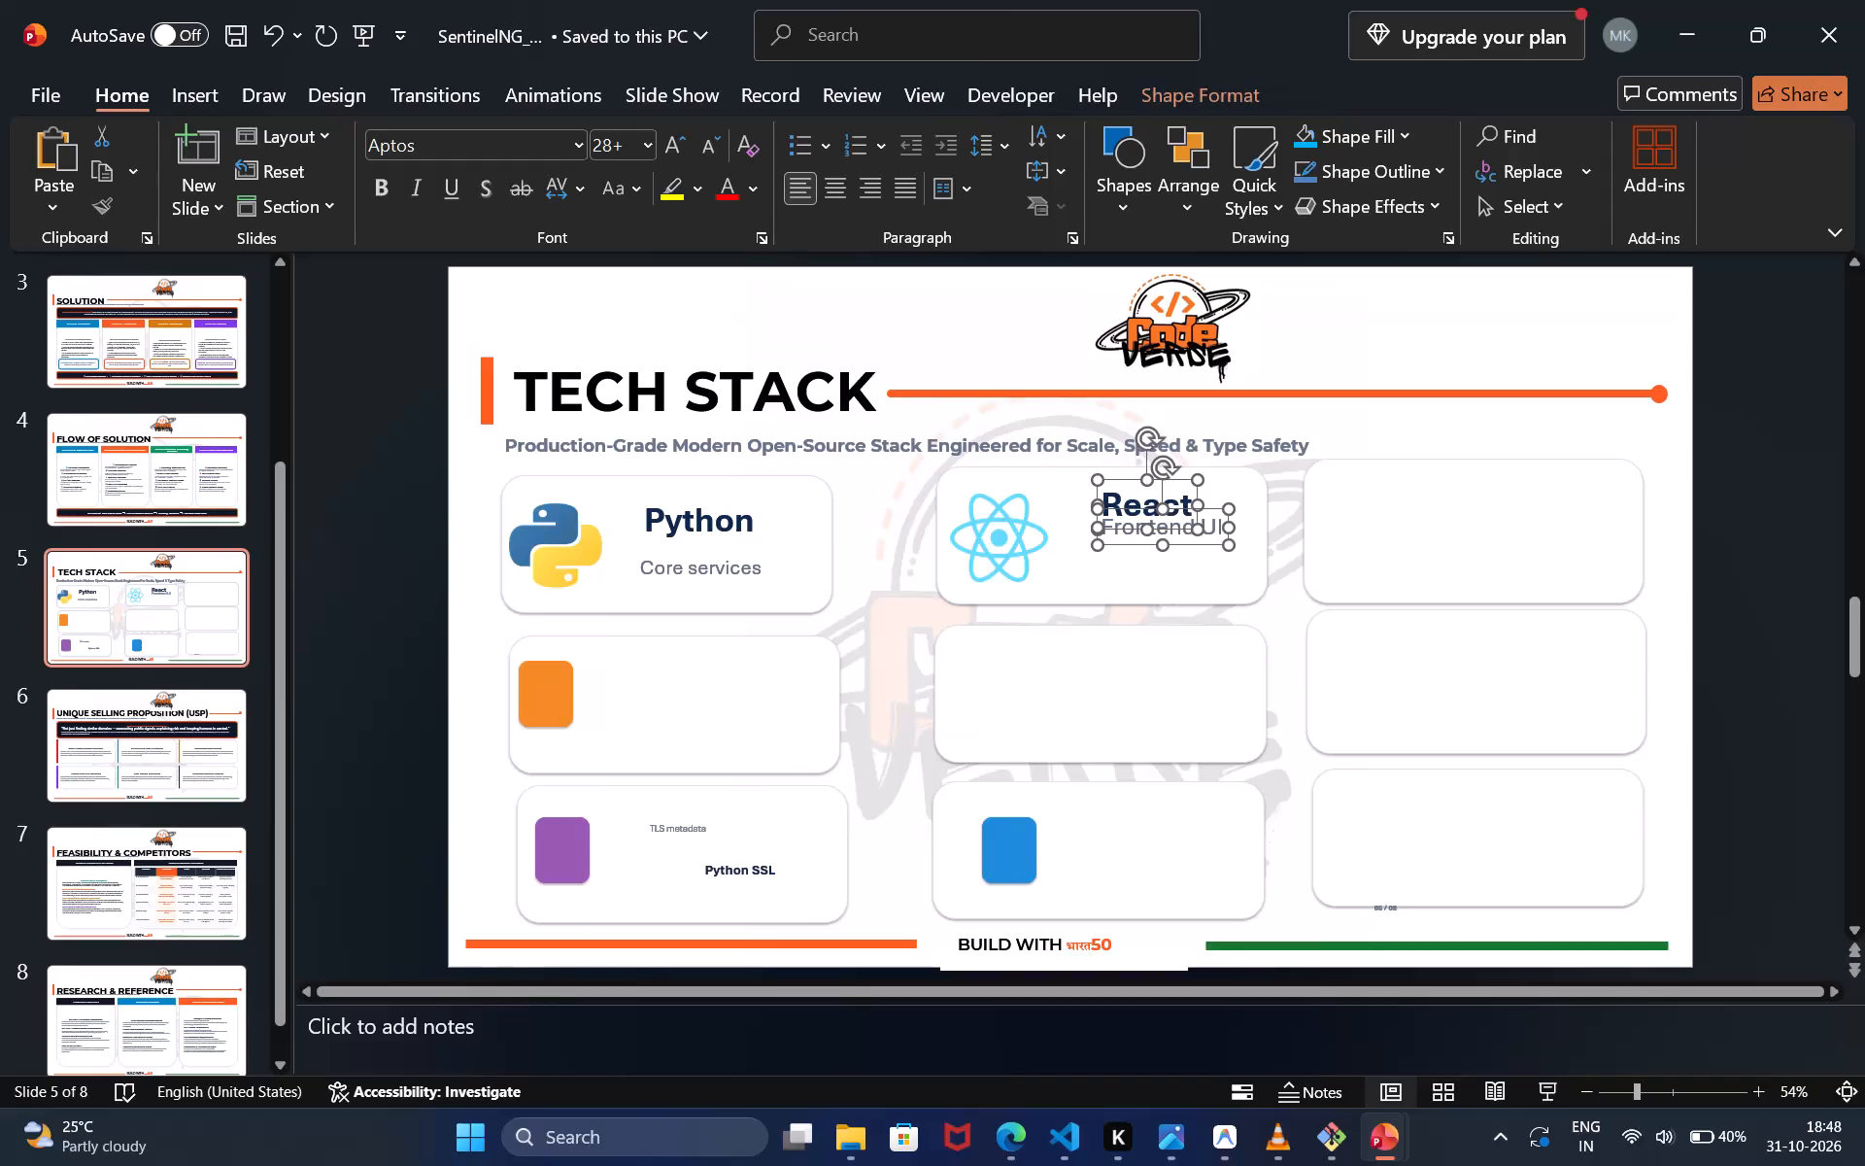
{"action": "left_click", "coordinate": [1138, 570]}
{"action": "left_click", "coordinate": [1158, 512]}
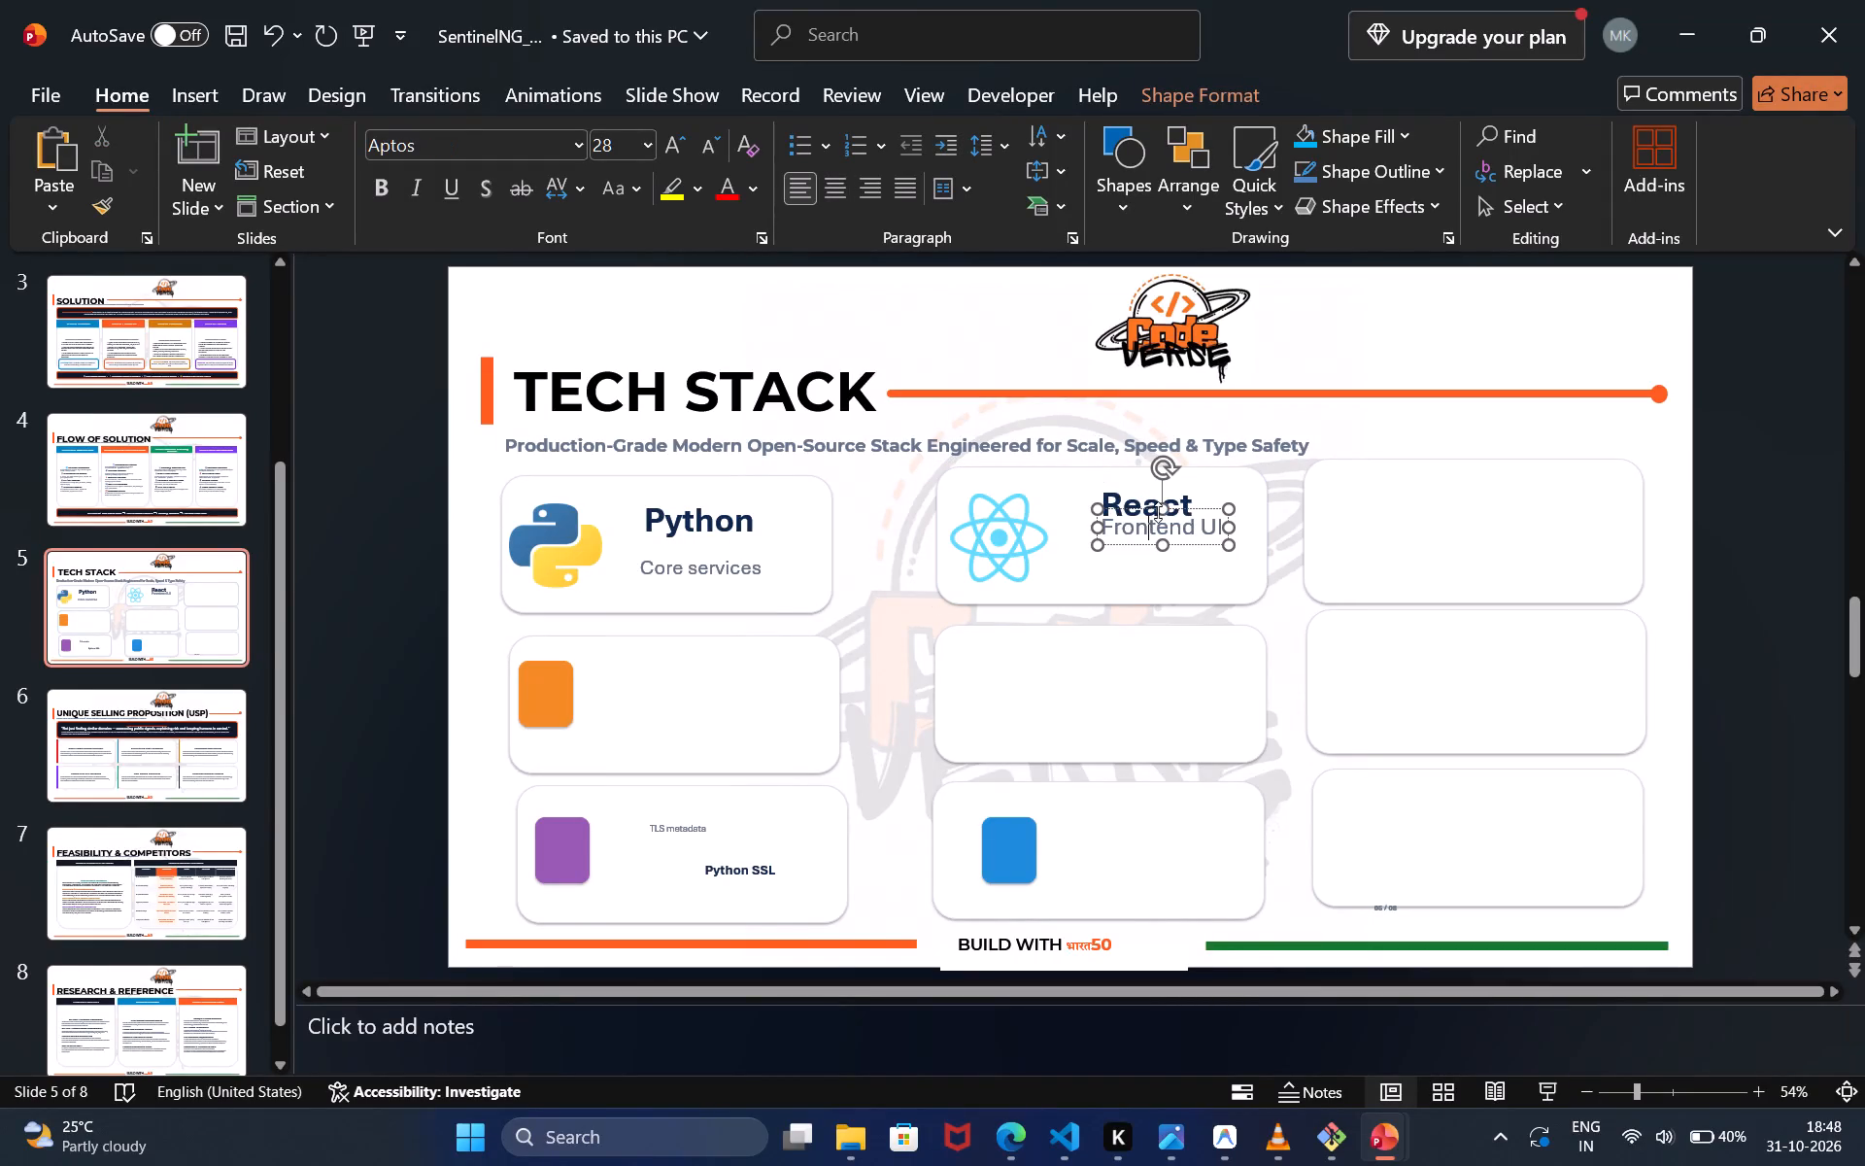
Place the Frontend UI caption just below the React title, moving the title slightly down and widening its text box.
{"action": "left_click_drag", "start_coordinate": [1208, 511], "coordinate": [1198, 558]}
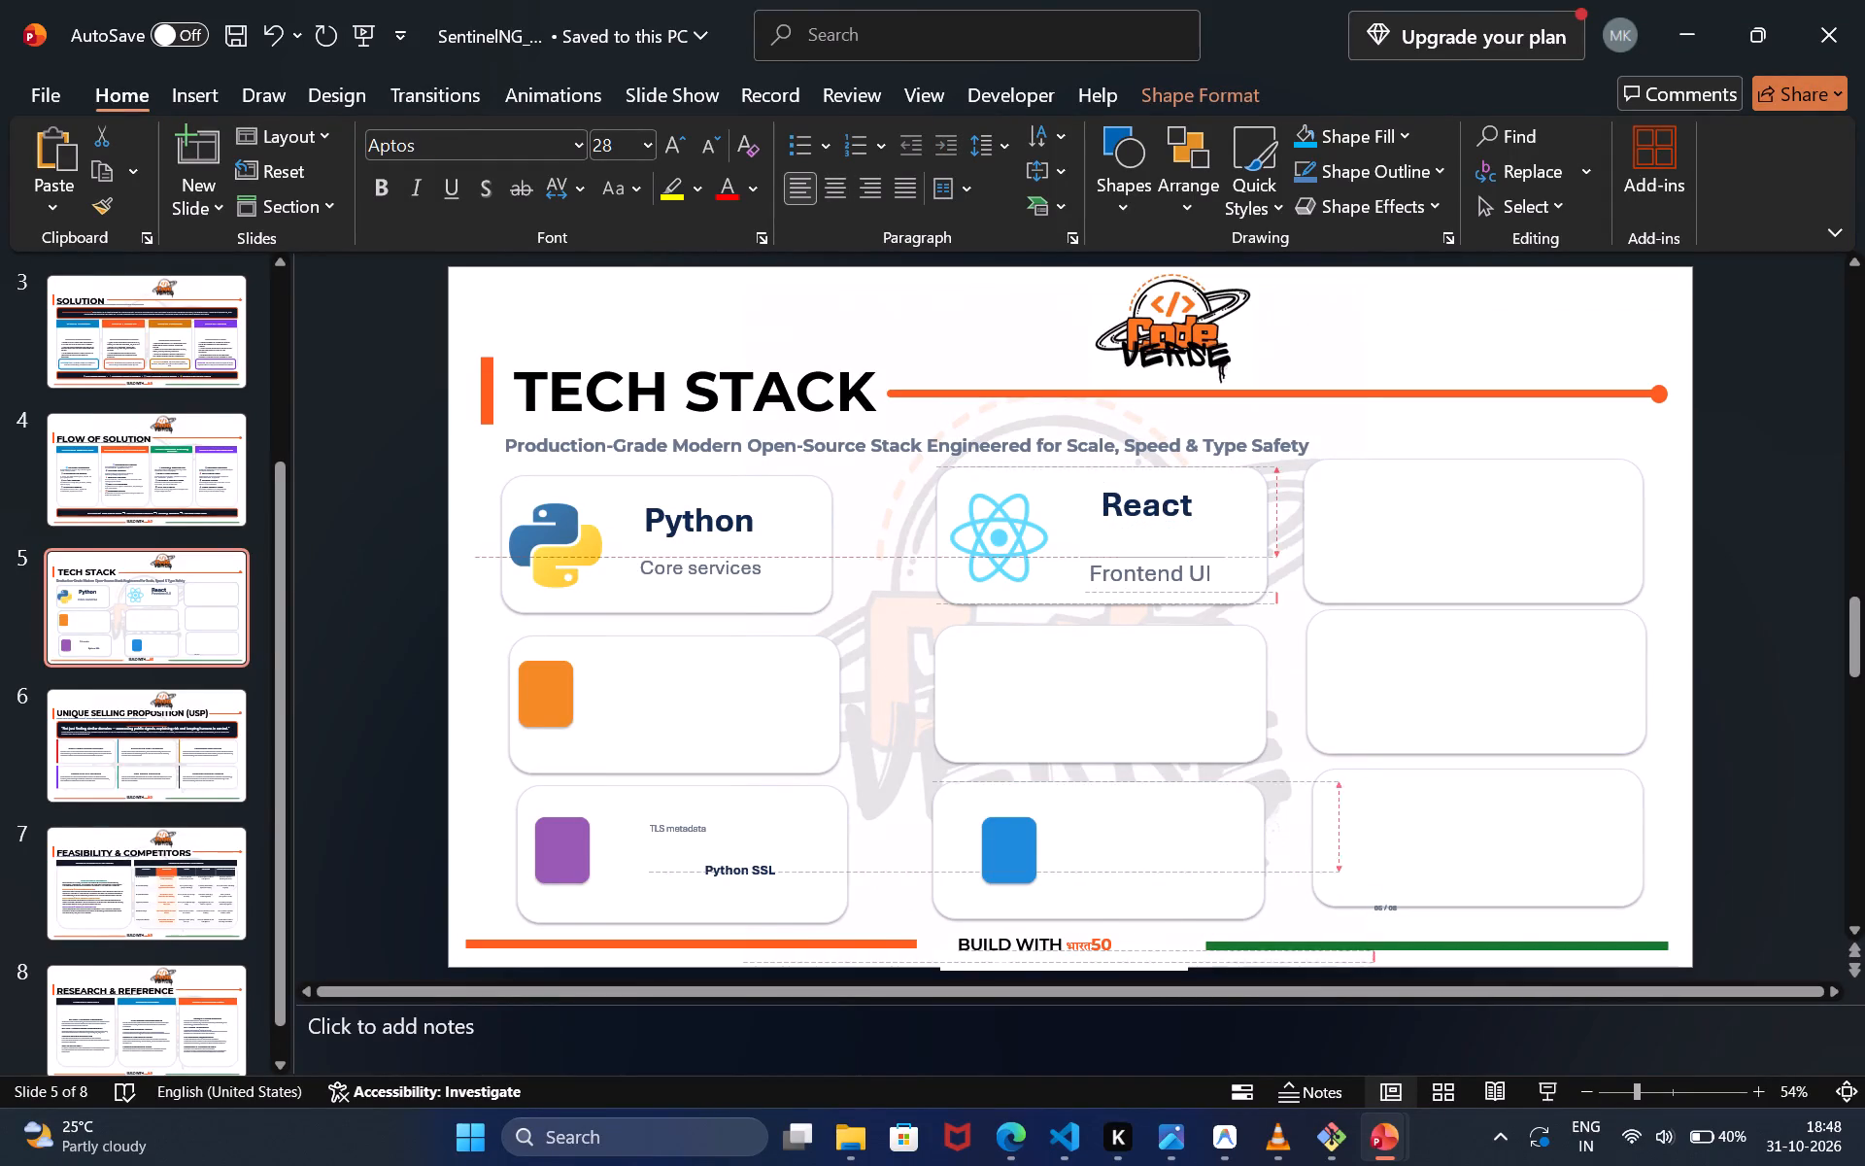
{"action": "left_click_drag", "start_coordinate": [1198, 558], "coordinate": [1199, 554]}
{"action": "left_click", "coordinate": [1176, 512]}
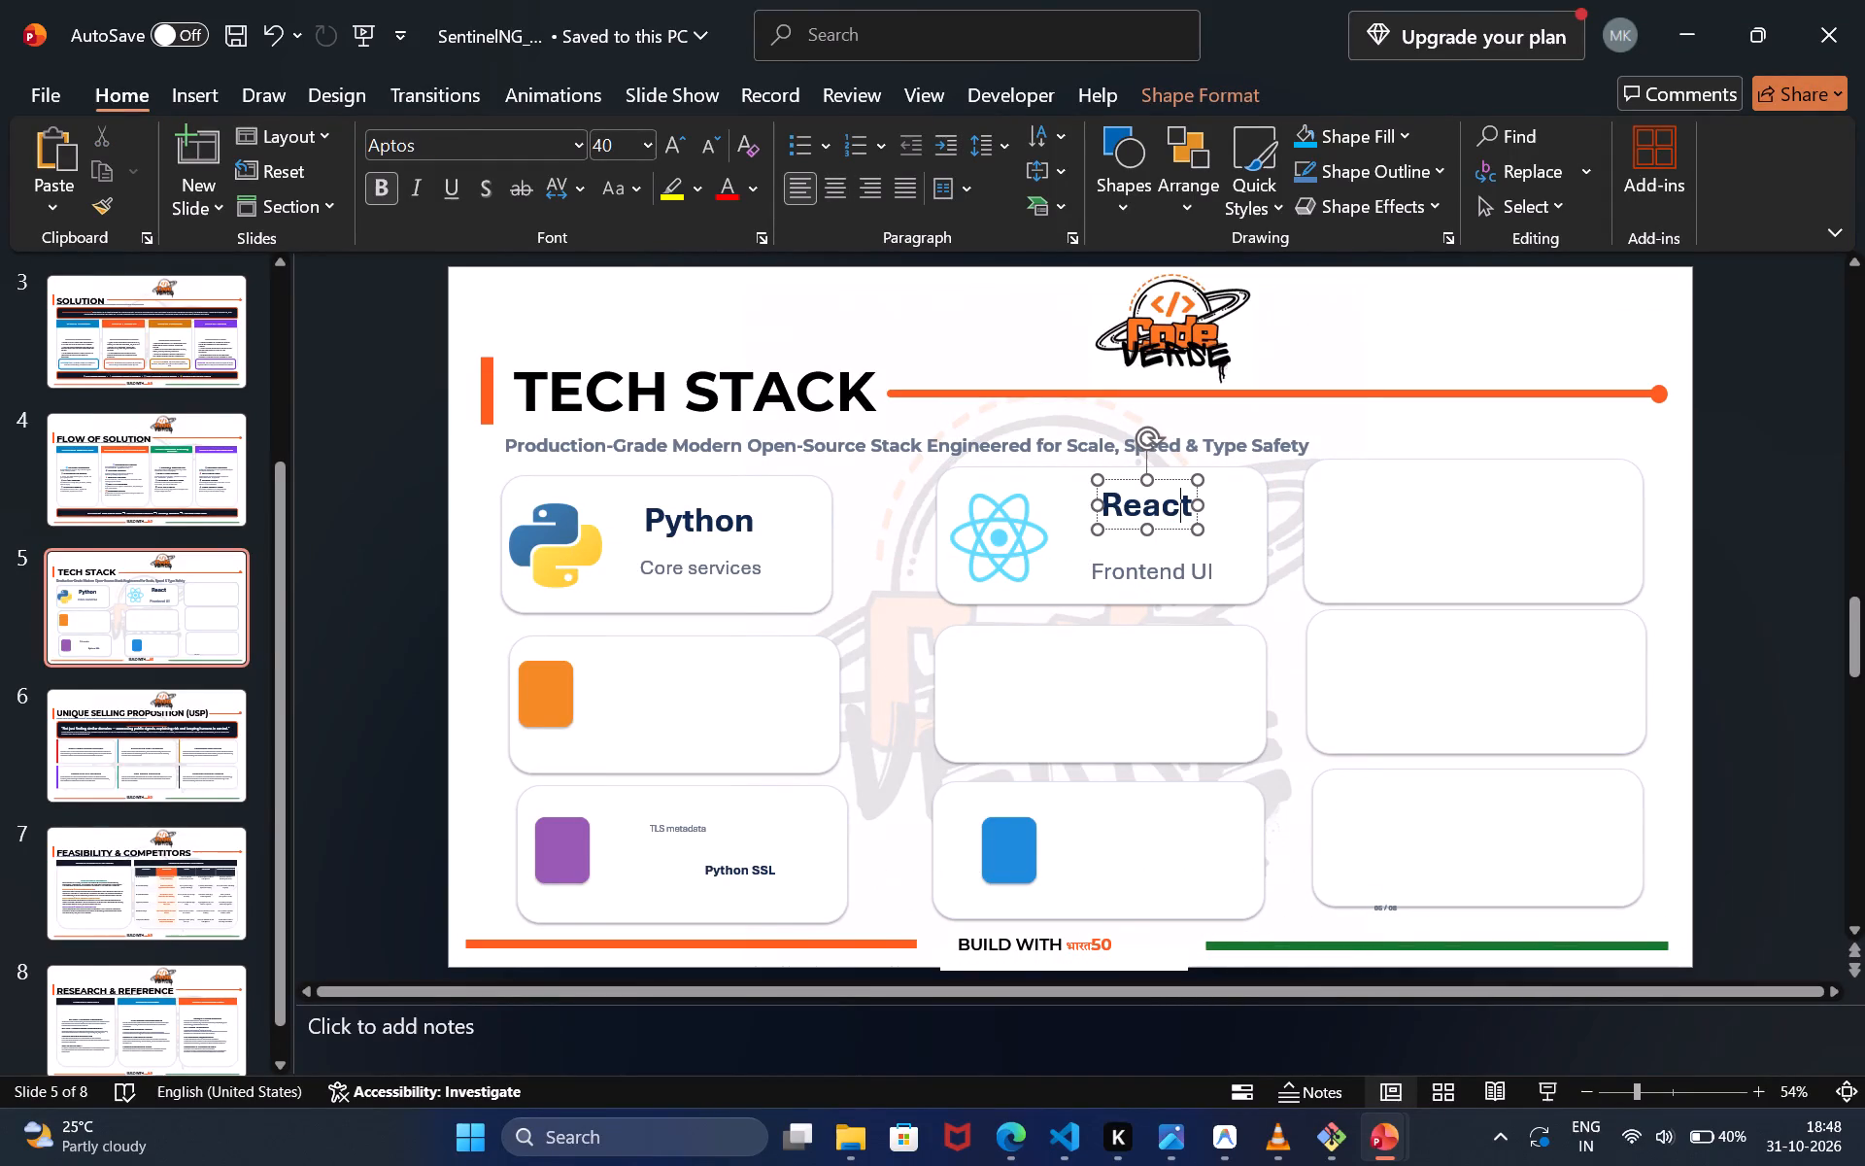
{"action": "left_click_drag", "start_coordinate": [1169, 483], "coordinate": [1163, 493]}
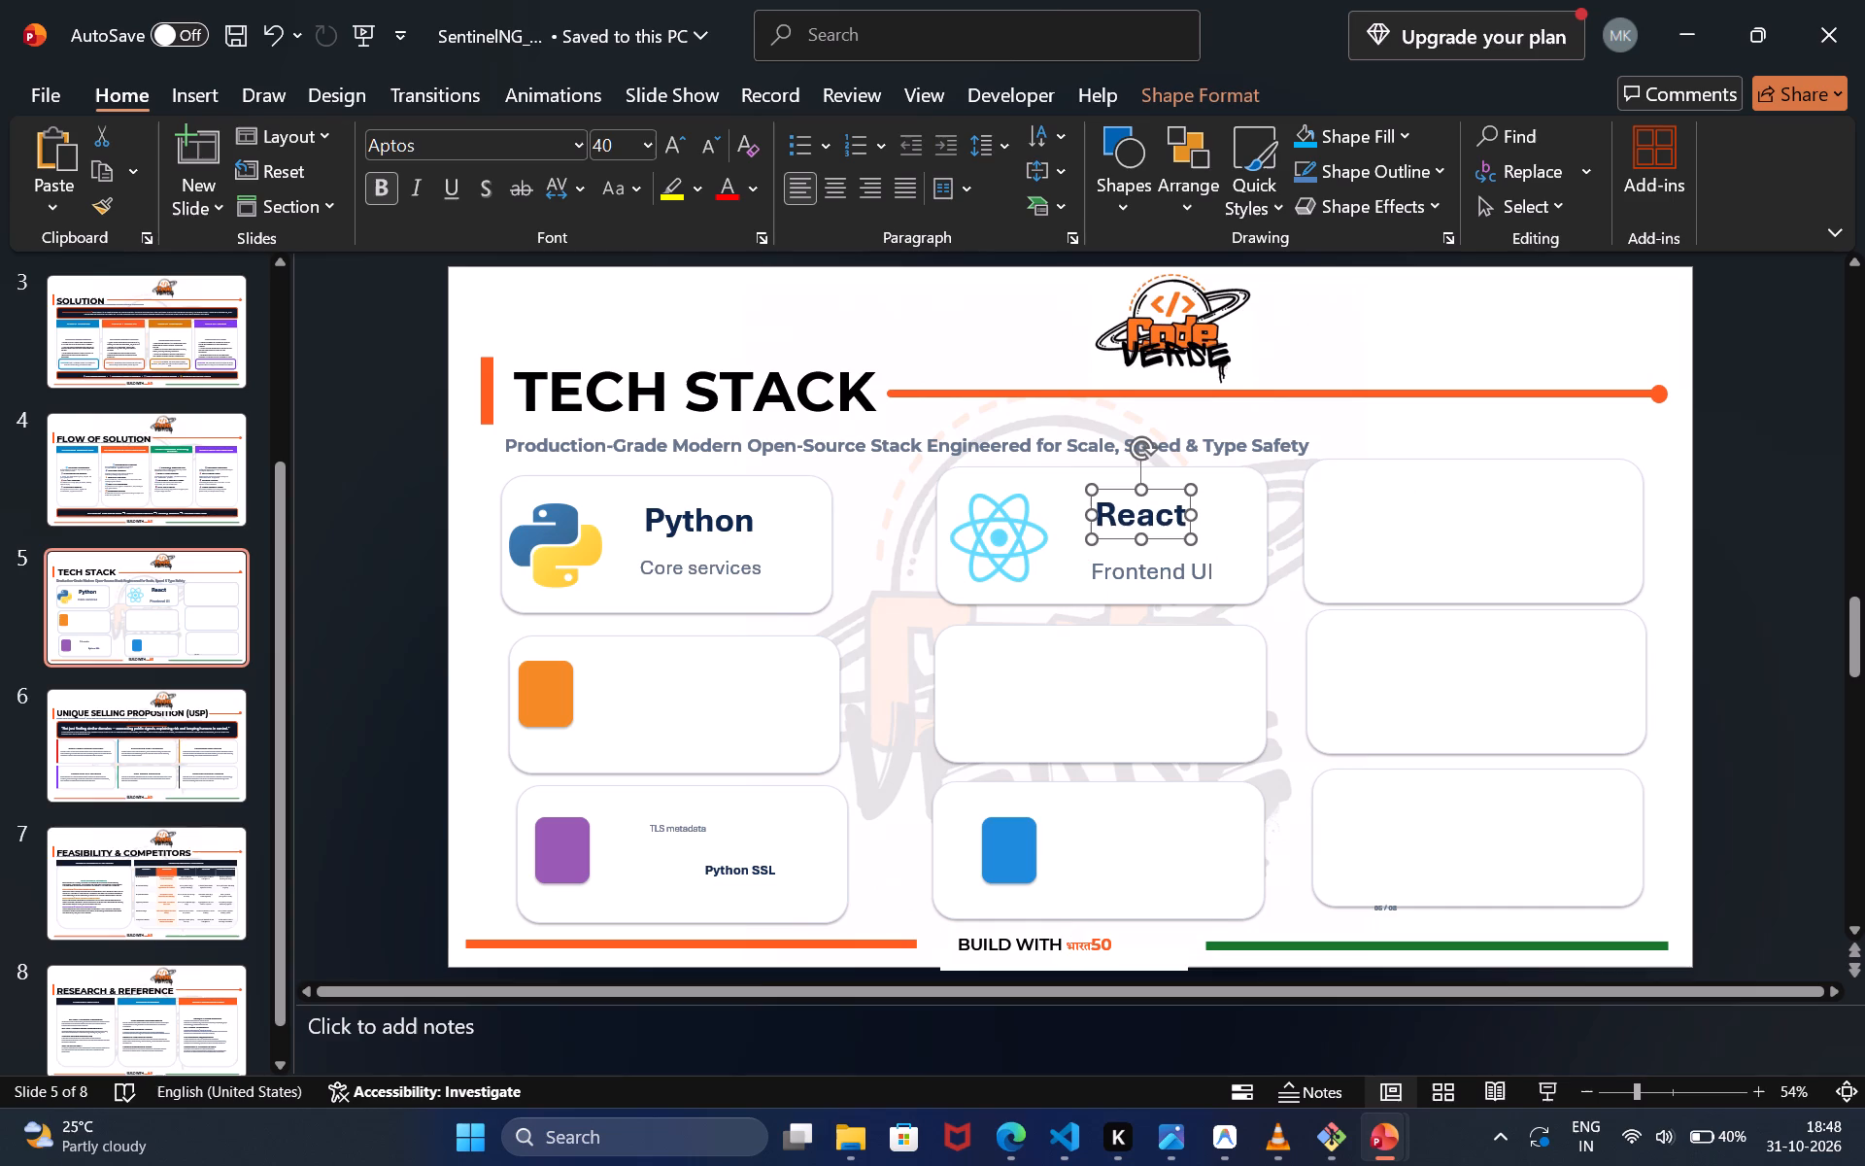
{"action": "left_click_drag", "start_coordinate": [1195, 539], "coordinate": [1227, 532]}
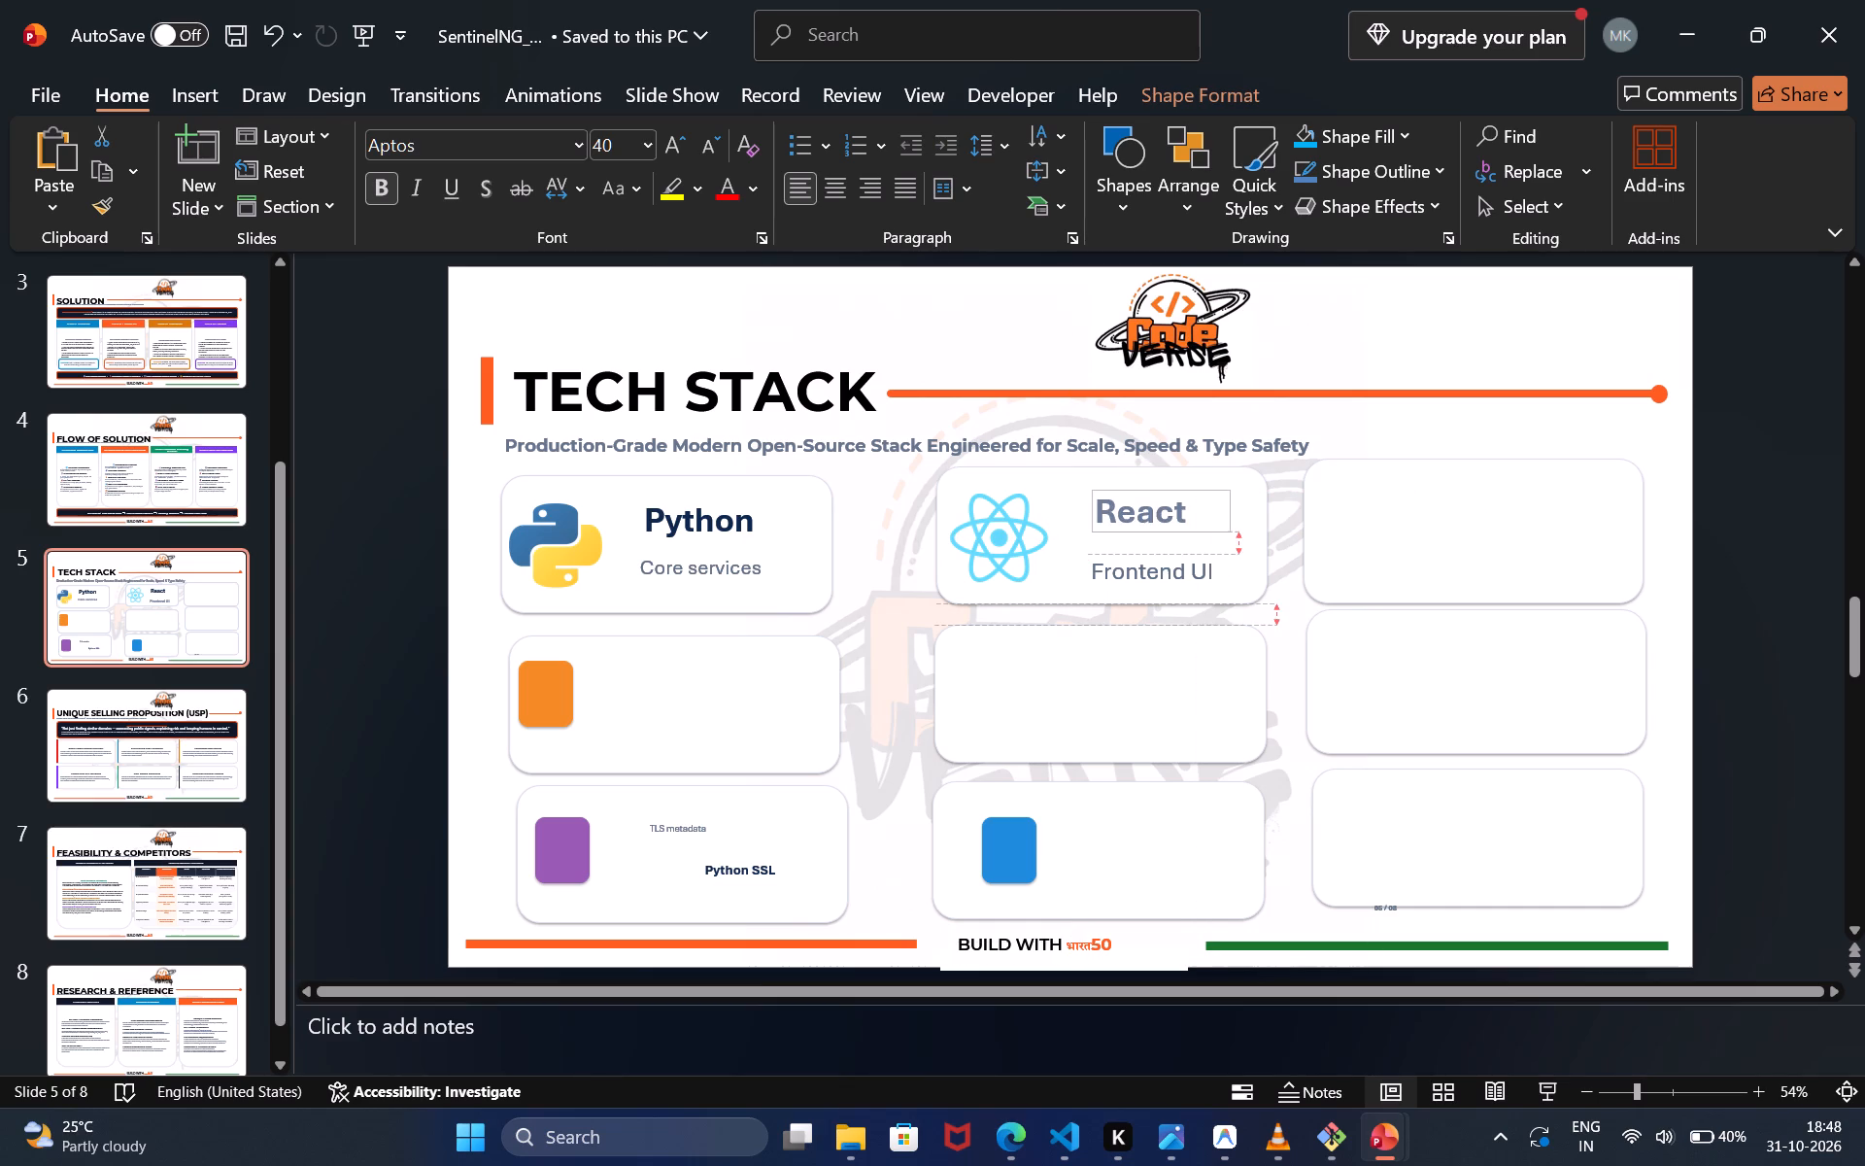
{"action": "left_click_drag", "start_coordinate": [1227, 532], "coordinate": [1223, 532]}
{"action": "left_click", "coordinate": [1184, 558]}
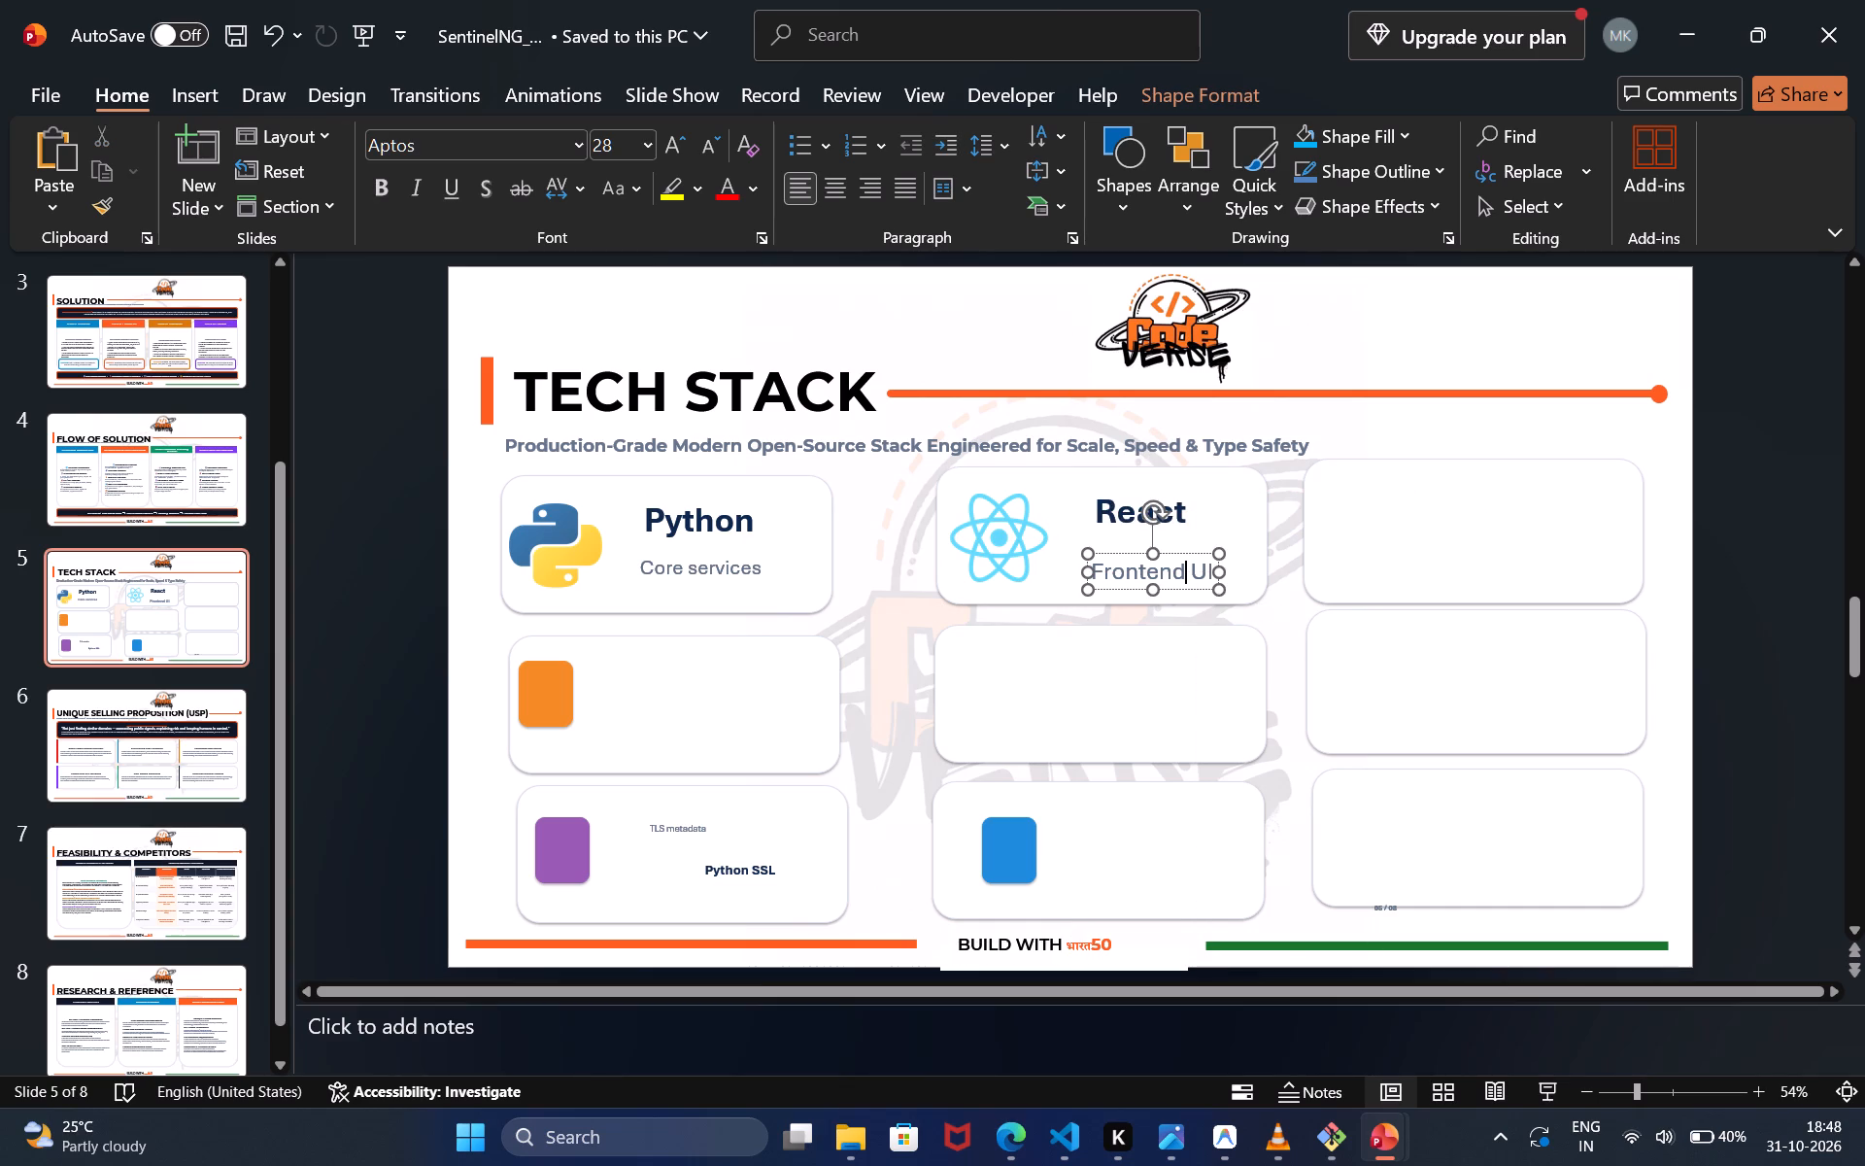
{"action": "left_click_drag", "start_coordinate": [1179, 551], "coordinate": [1176, 535]}
Nudge the React logo slightly right within its card, closer to the title and caption.
{"action": "left_click", "coordinate": [1021, 543]}
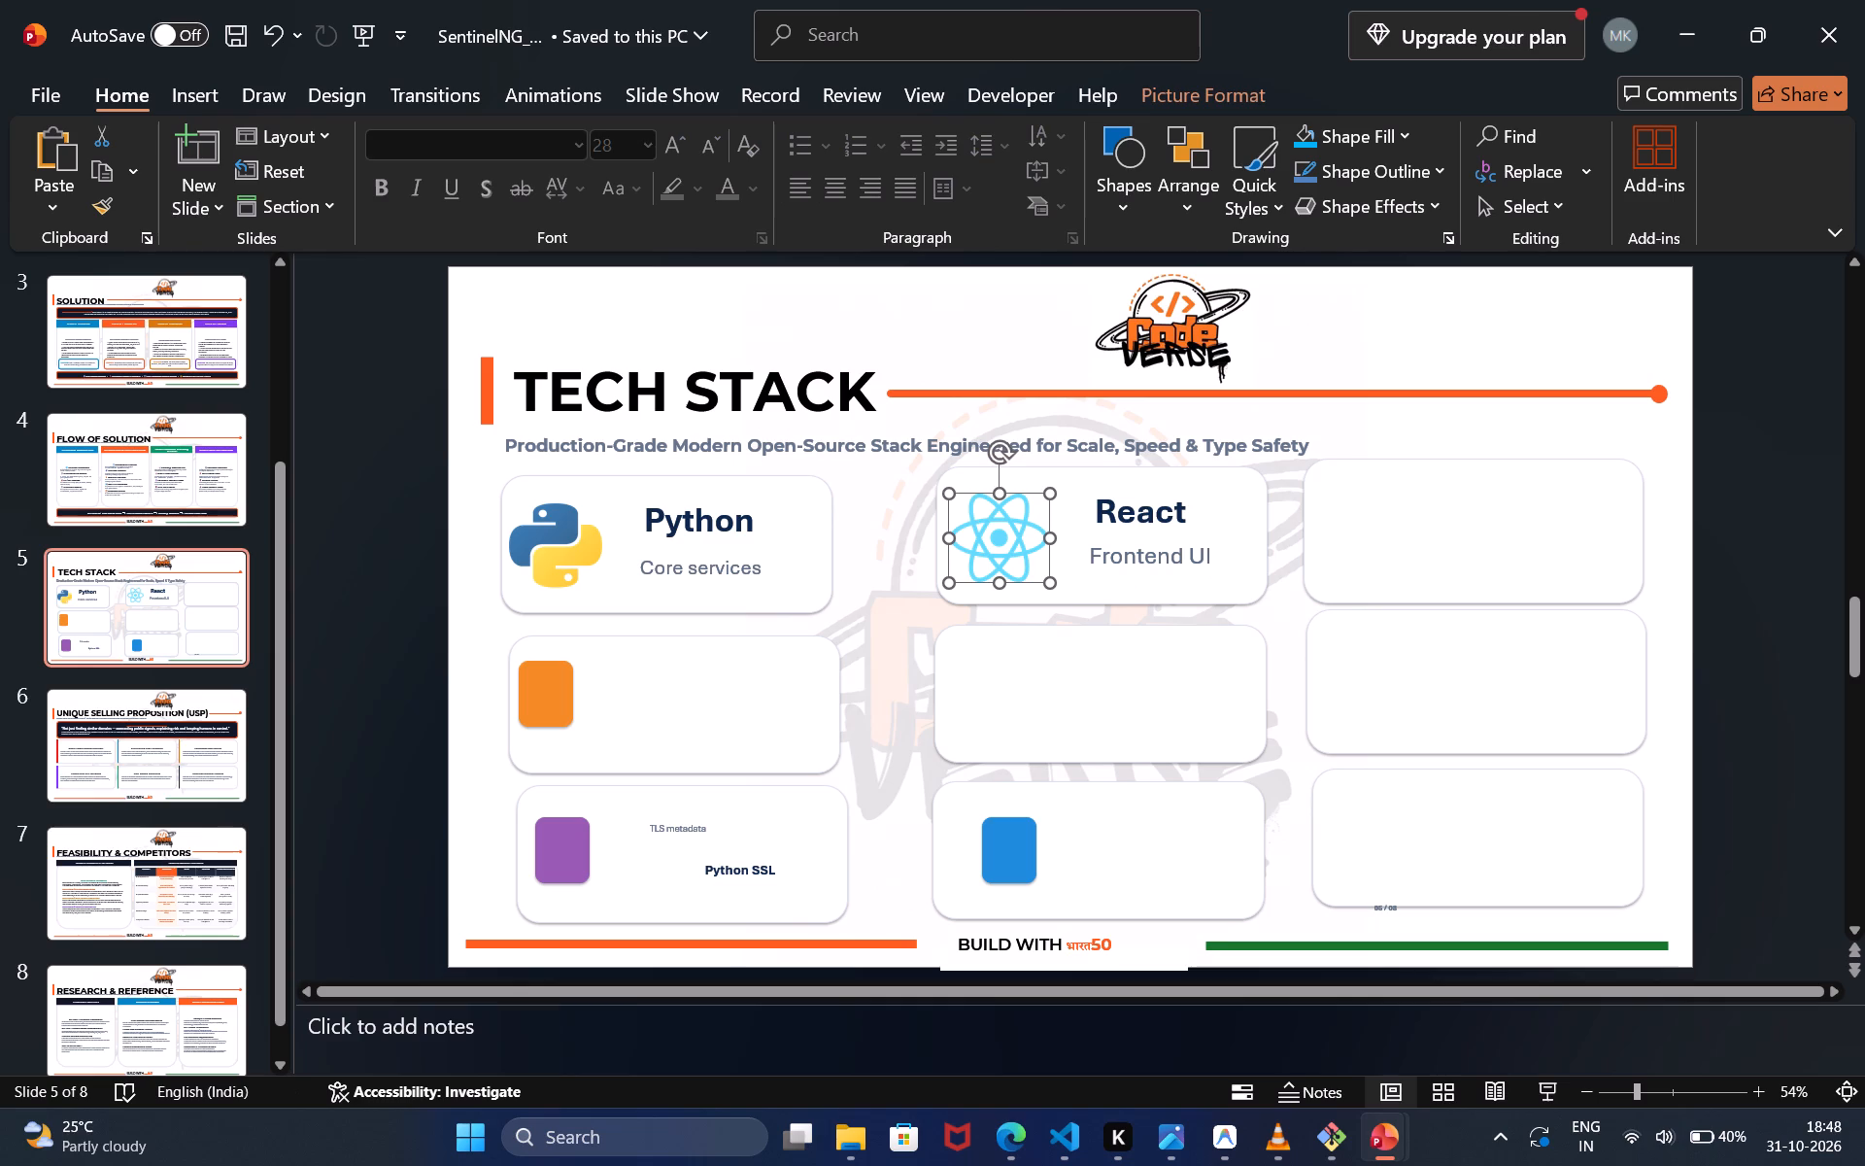
{"action": "left_click_drag", "start_coordinate": [1021, 543], "coordinate": [1034, 537]}
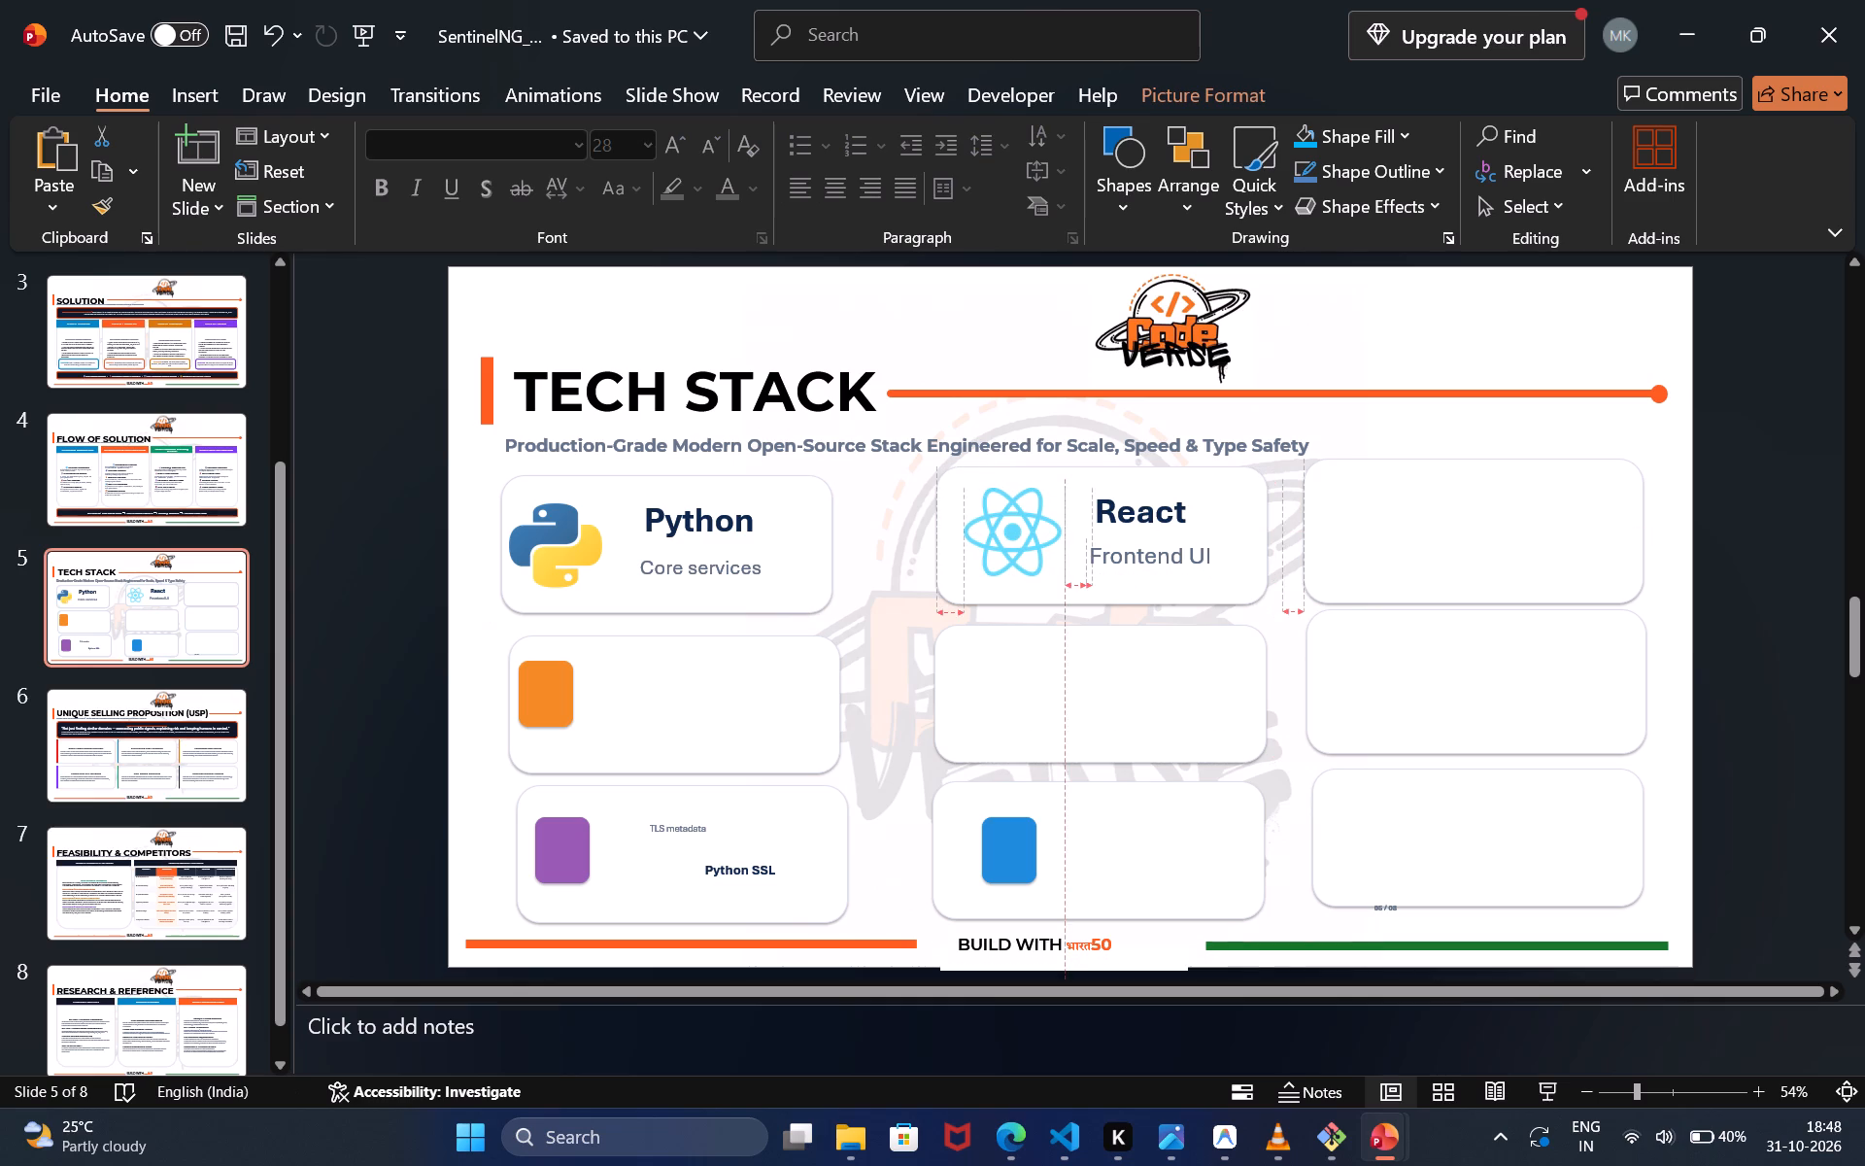
{"action": "left_click", "coordinate": [1034, 537]}
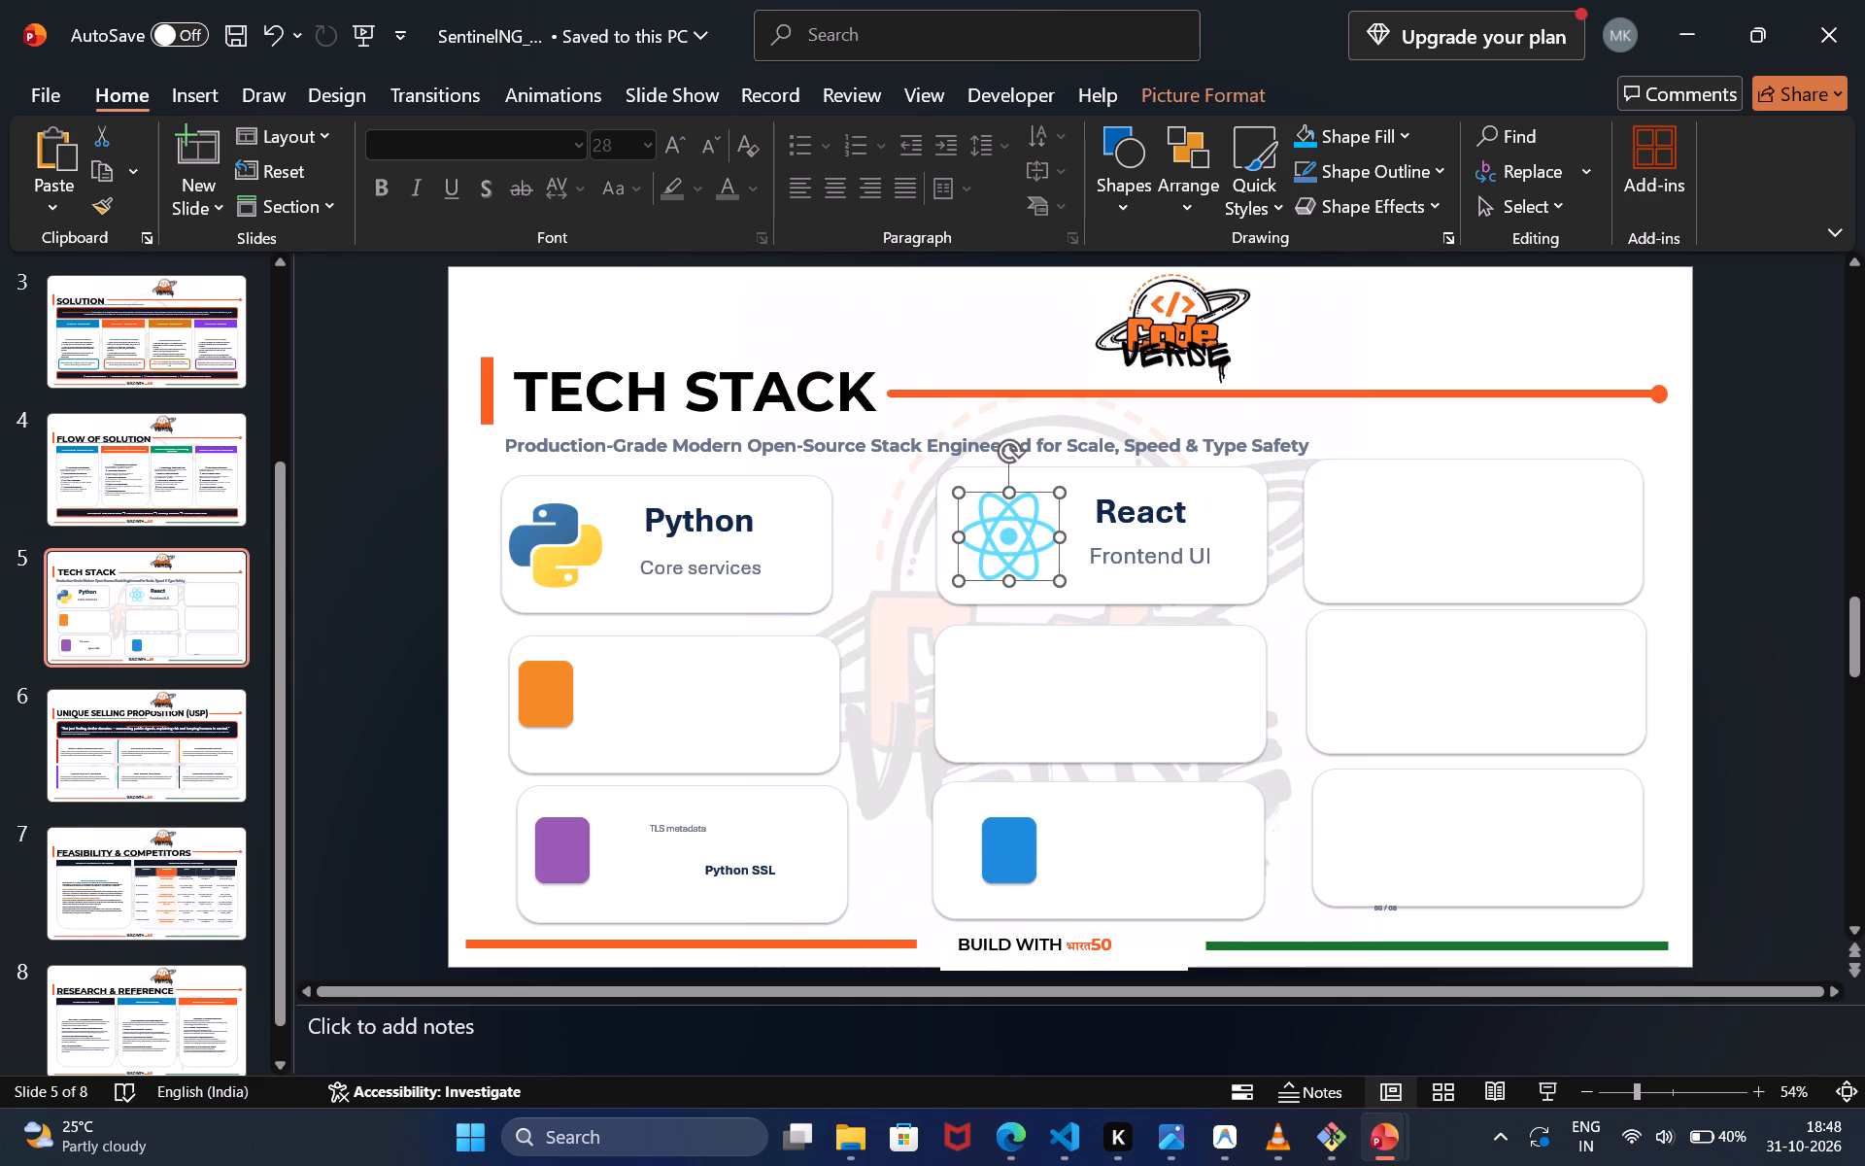
{"action": "left_click", "coordinate": [1456, 345]}
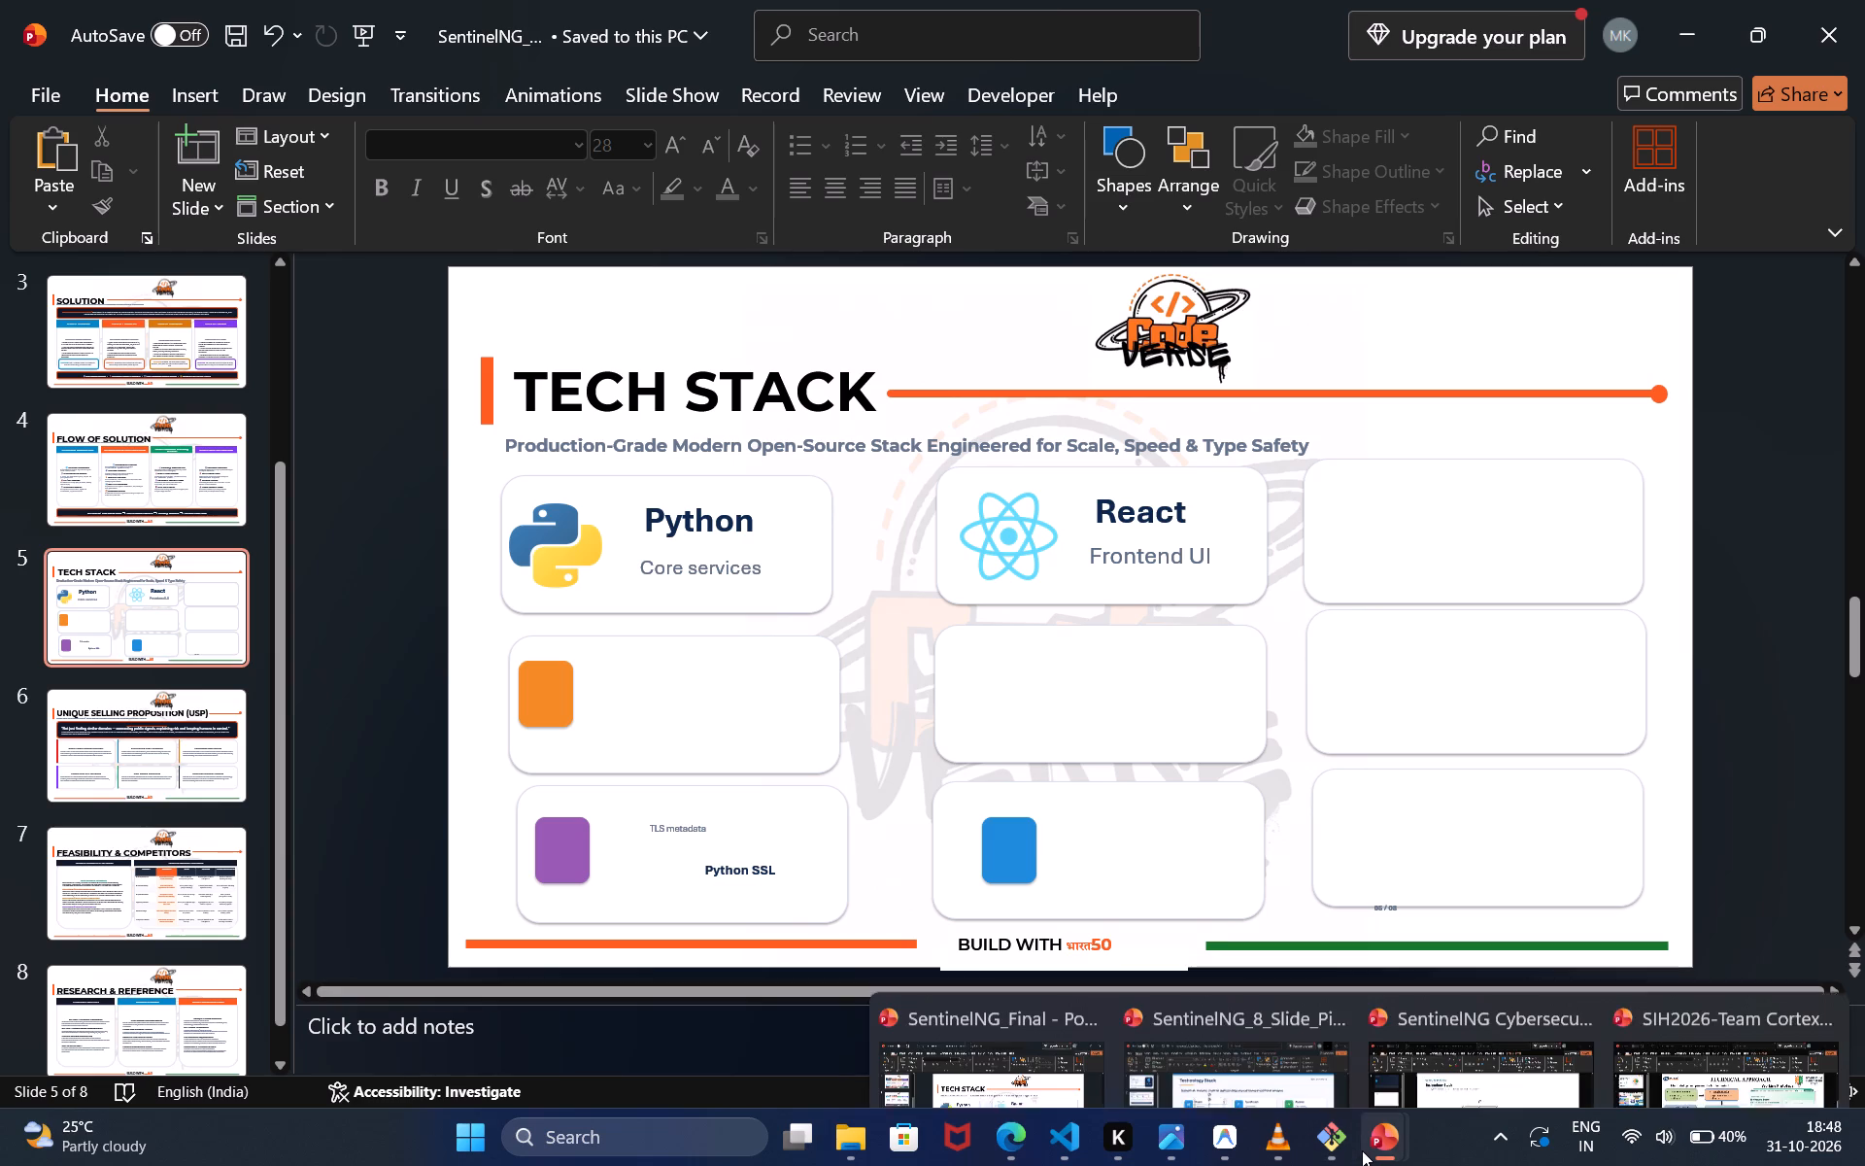
Copy the TypeScript logo from the SIH2026 deck's TECHNICAL APPROACH slide and return to SentinelNG_Final.
{"action": "left_click", "coordinate": [1725, 1012]}
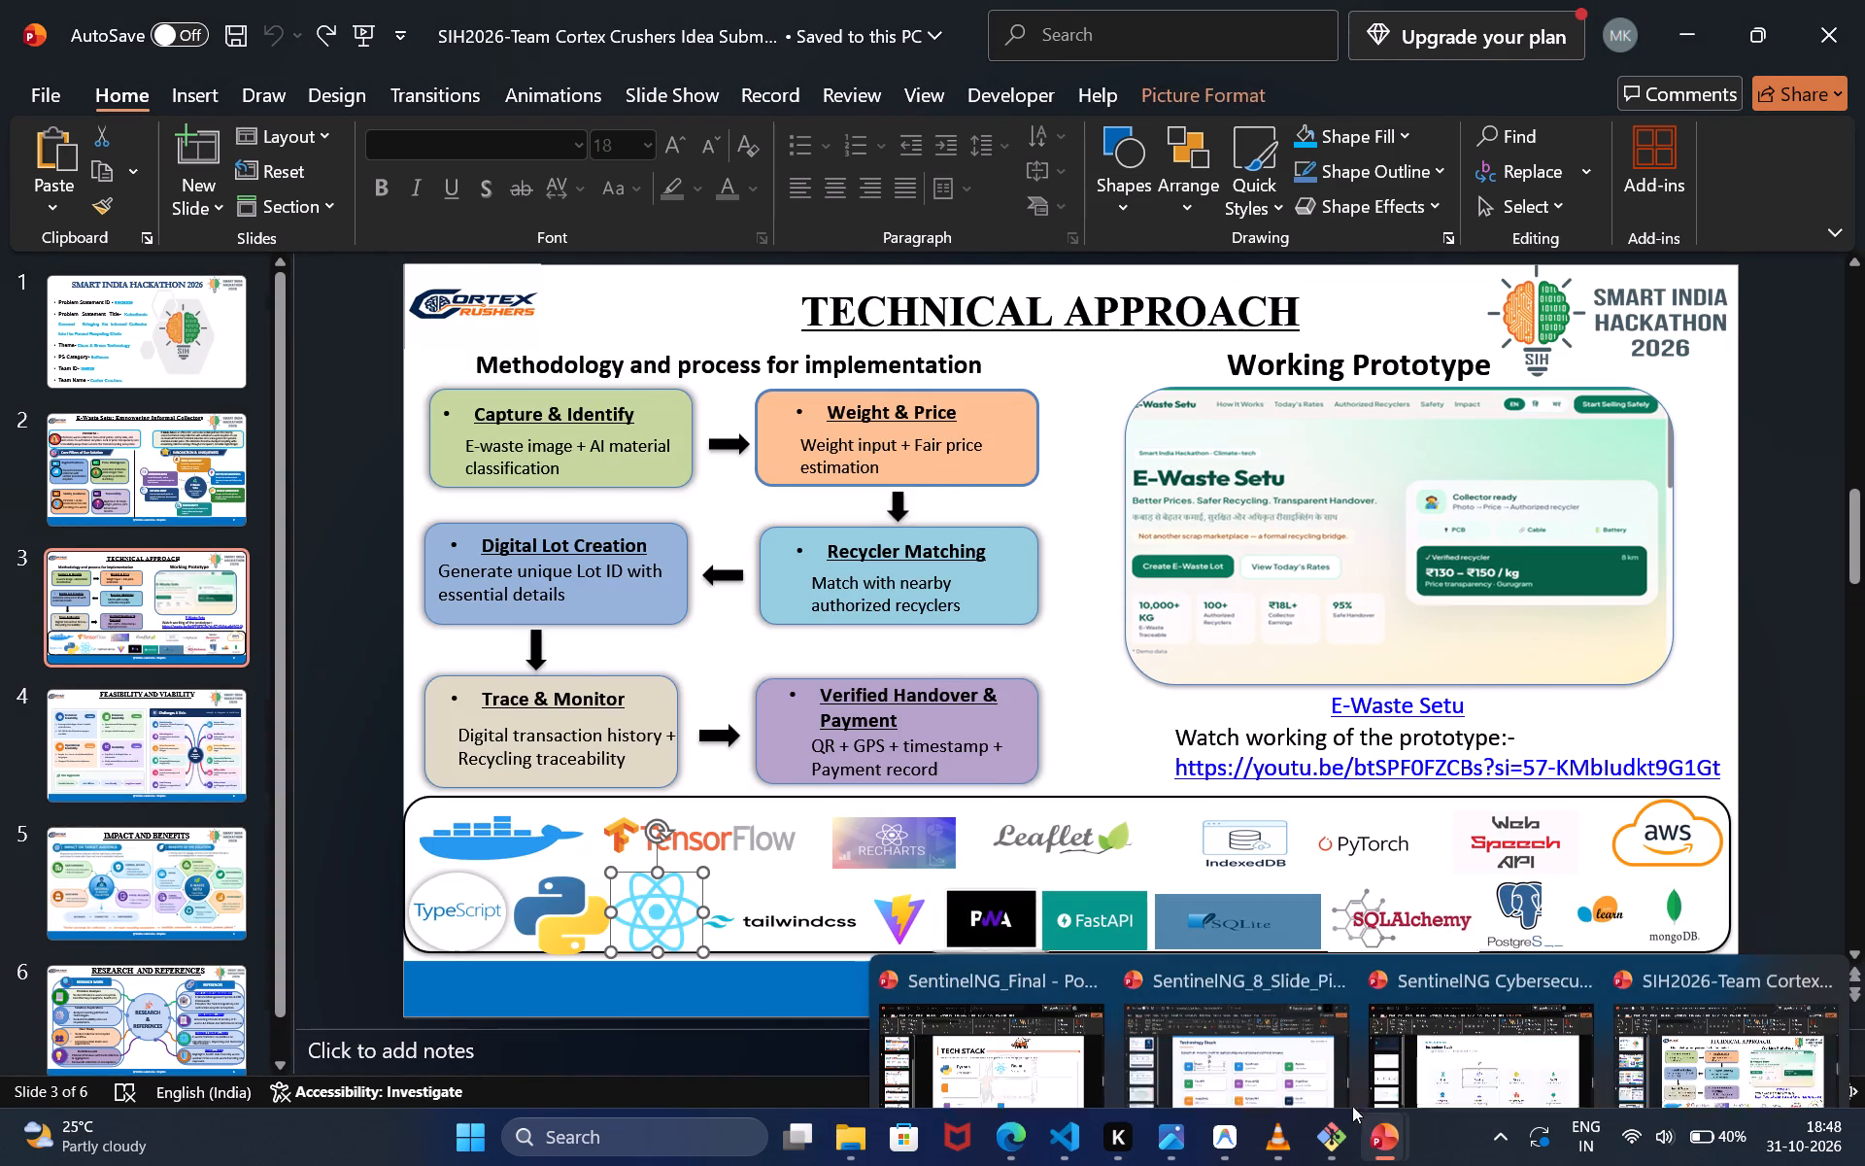
{"action": "left_click", "coordinate": [1728, 1049]}
{"action": "left_click", "coordinate": [476, 936]}
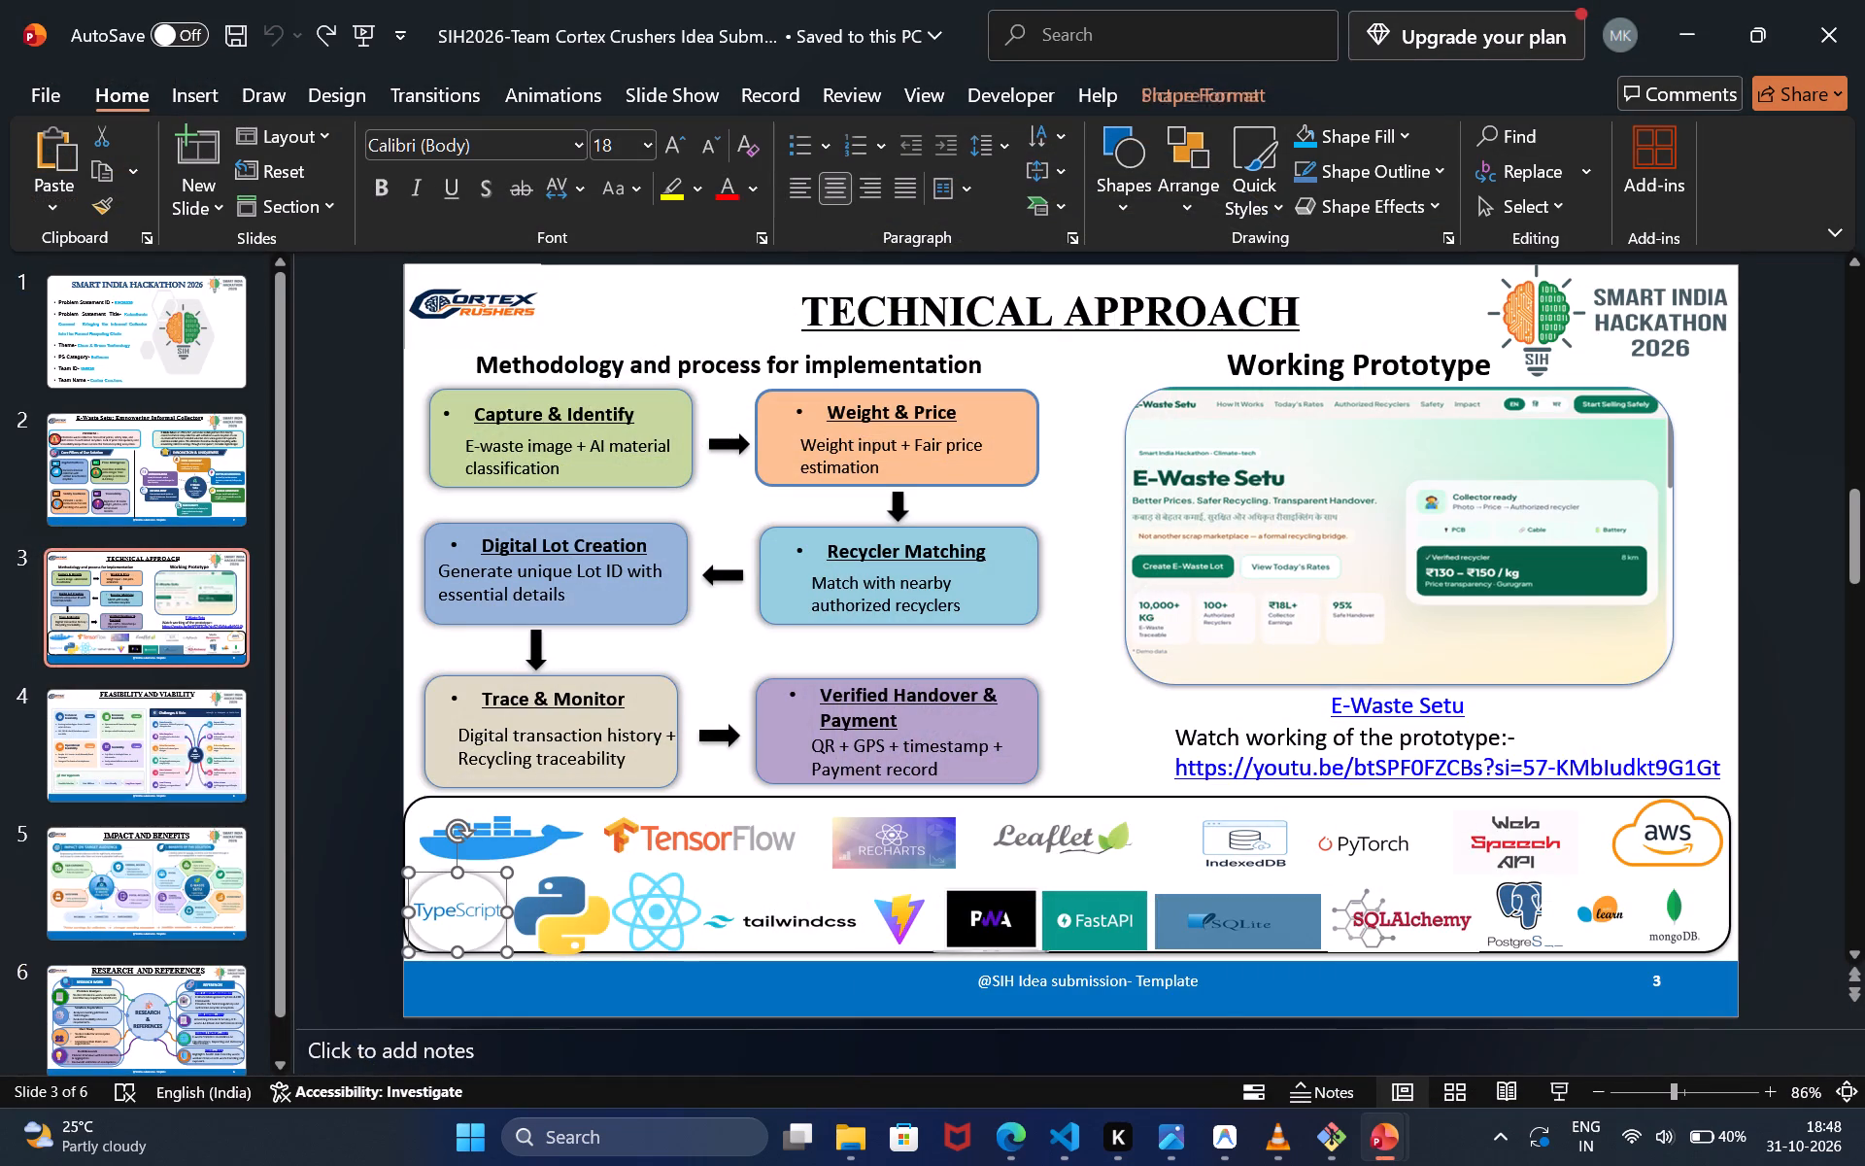
{"action": "key", "text": "ctrl+c"}
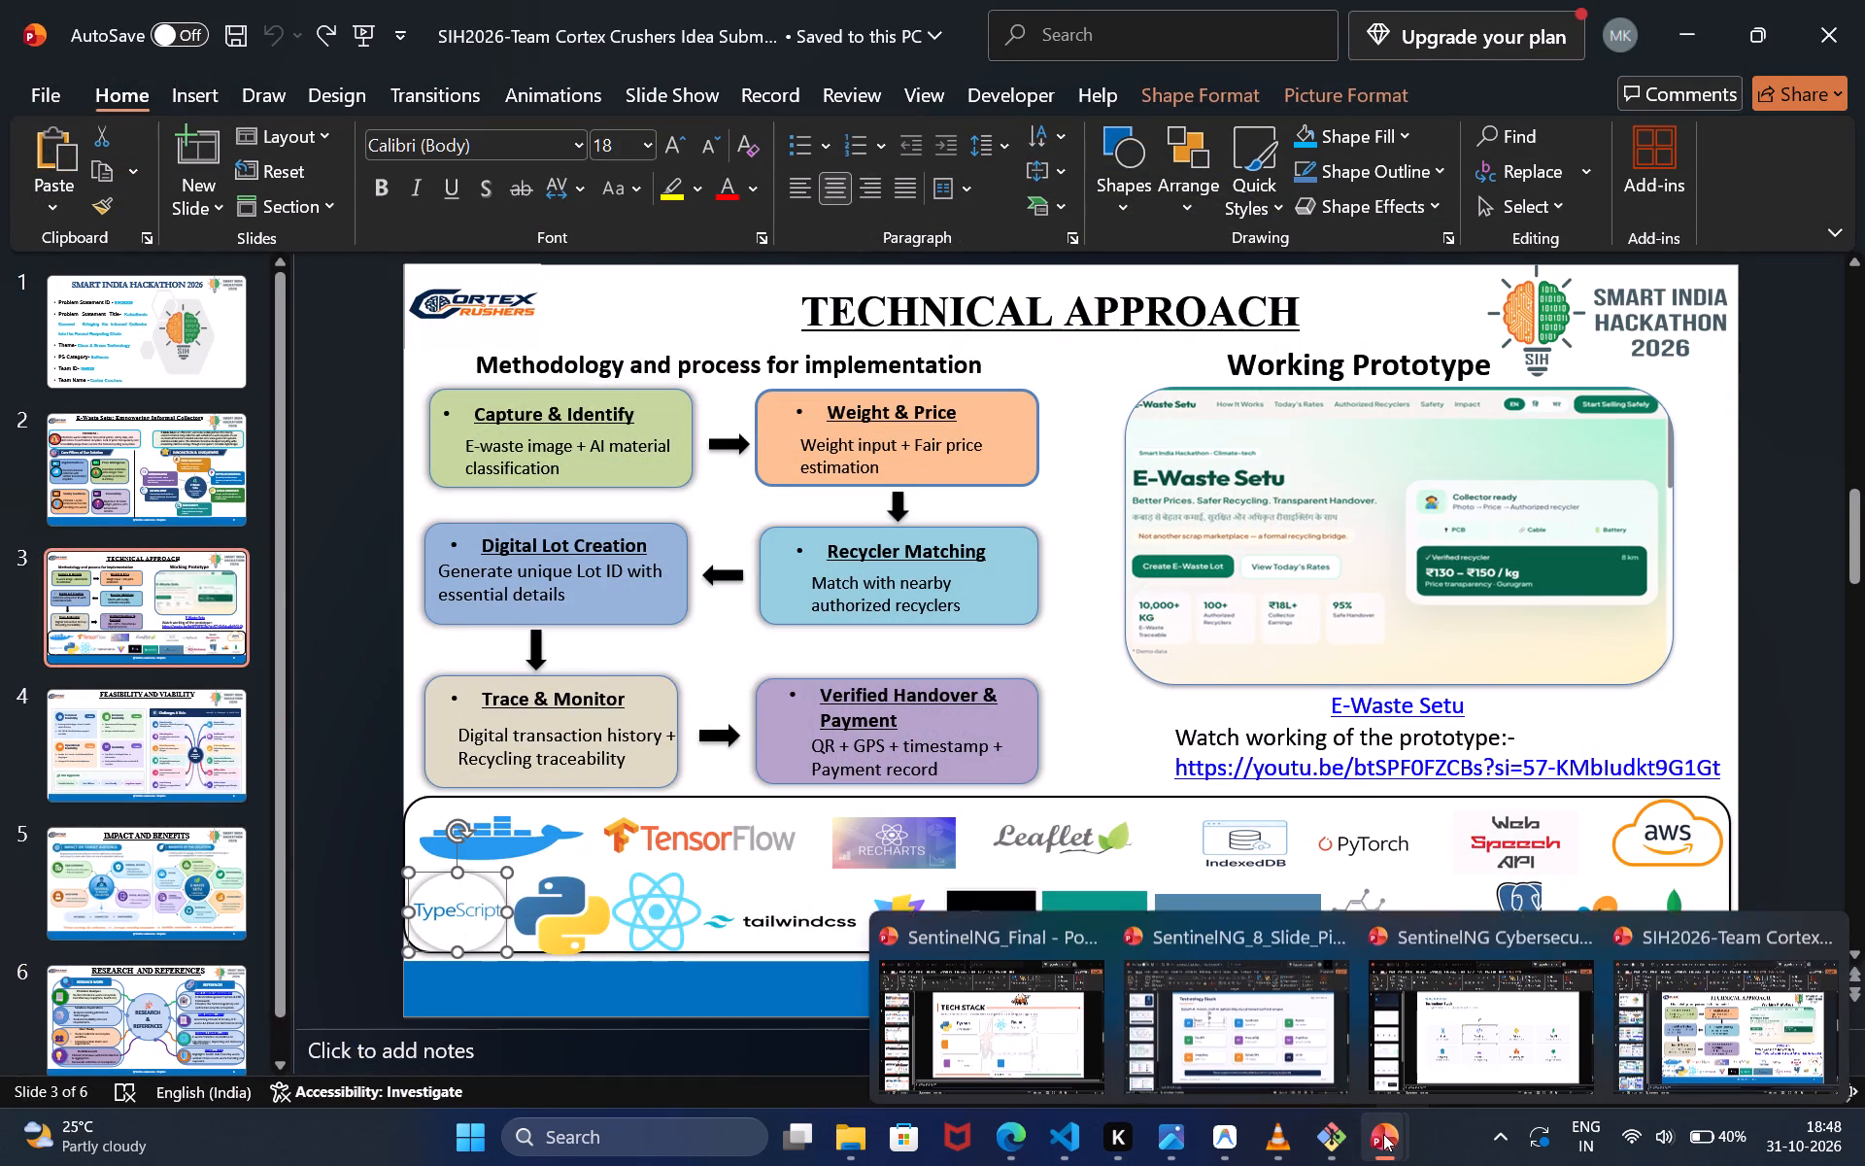
{"action": "left_click", "coordinate": [961, 984]}
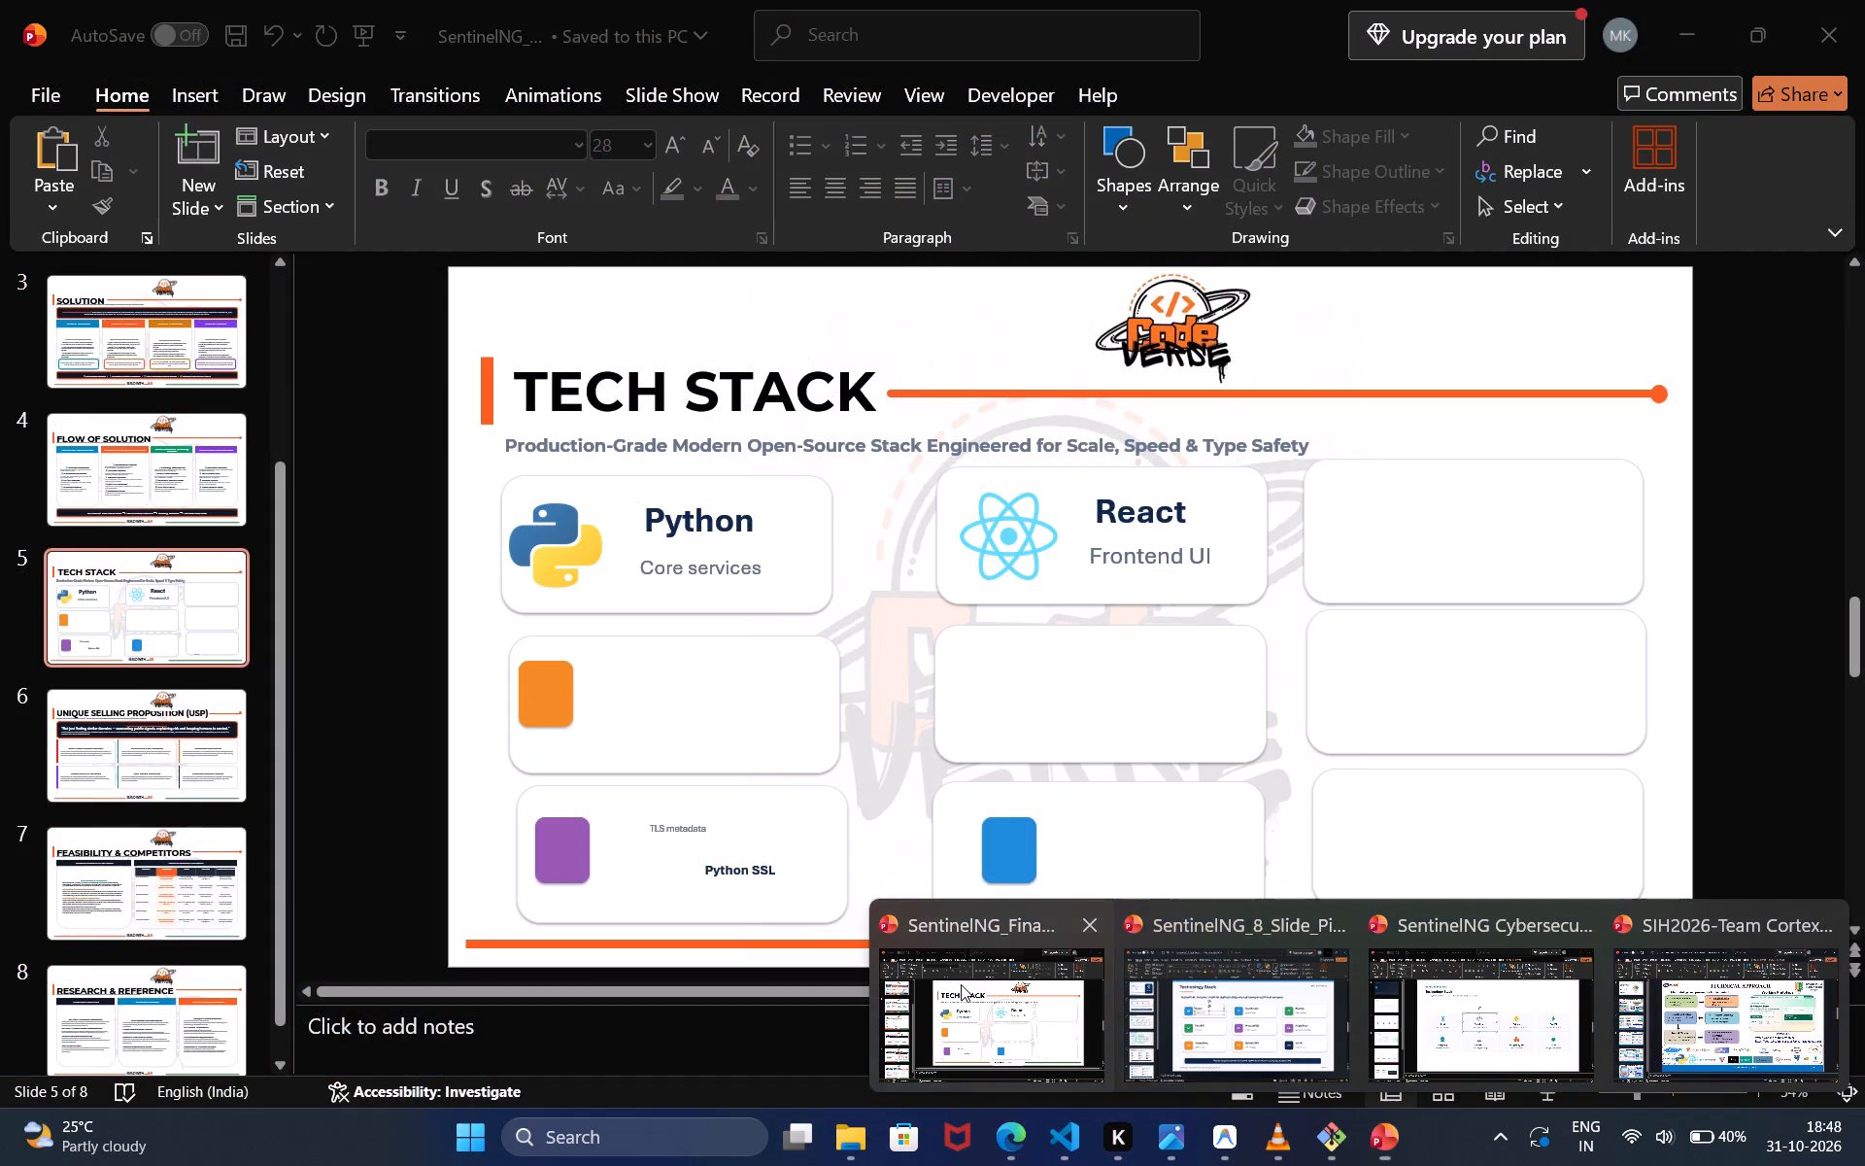
Paste the TypeScript logo onto the TECH STACK slide and move it into the empty card beside the React card.
{"action": "left_click", "coordinate": [1367, 522]}
{"action": "key", "text": "ctrl+v"}
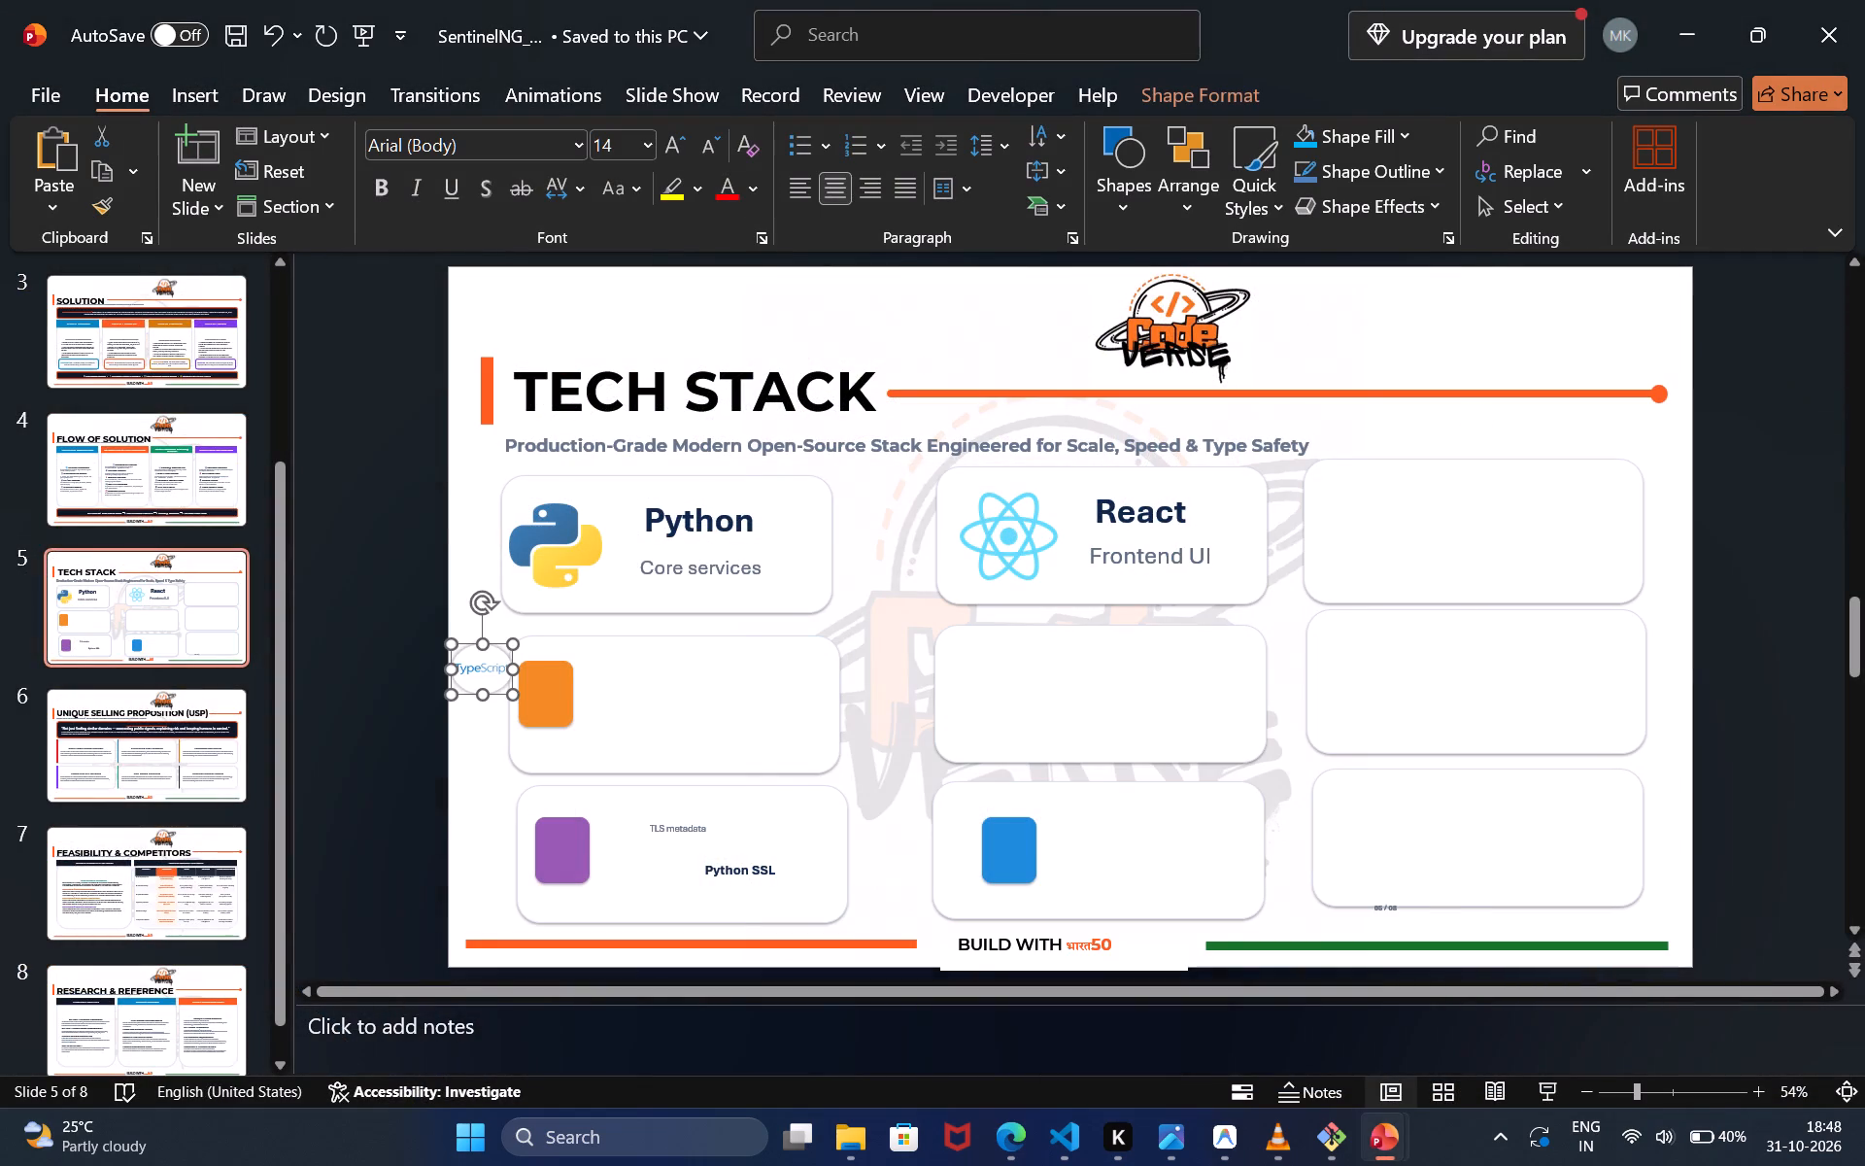
{"action": "left_click_drag", "start_coordinate": [480, 666], "coordinate": [900, 600]}
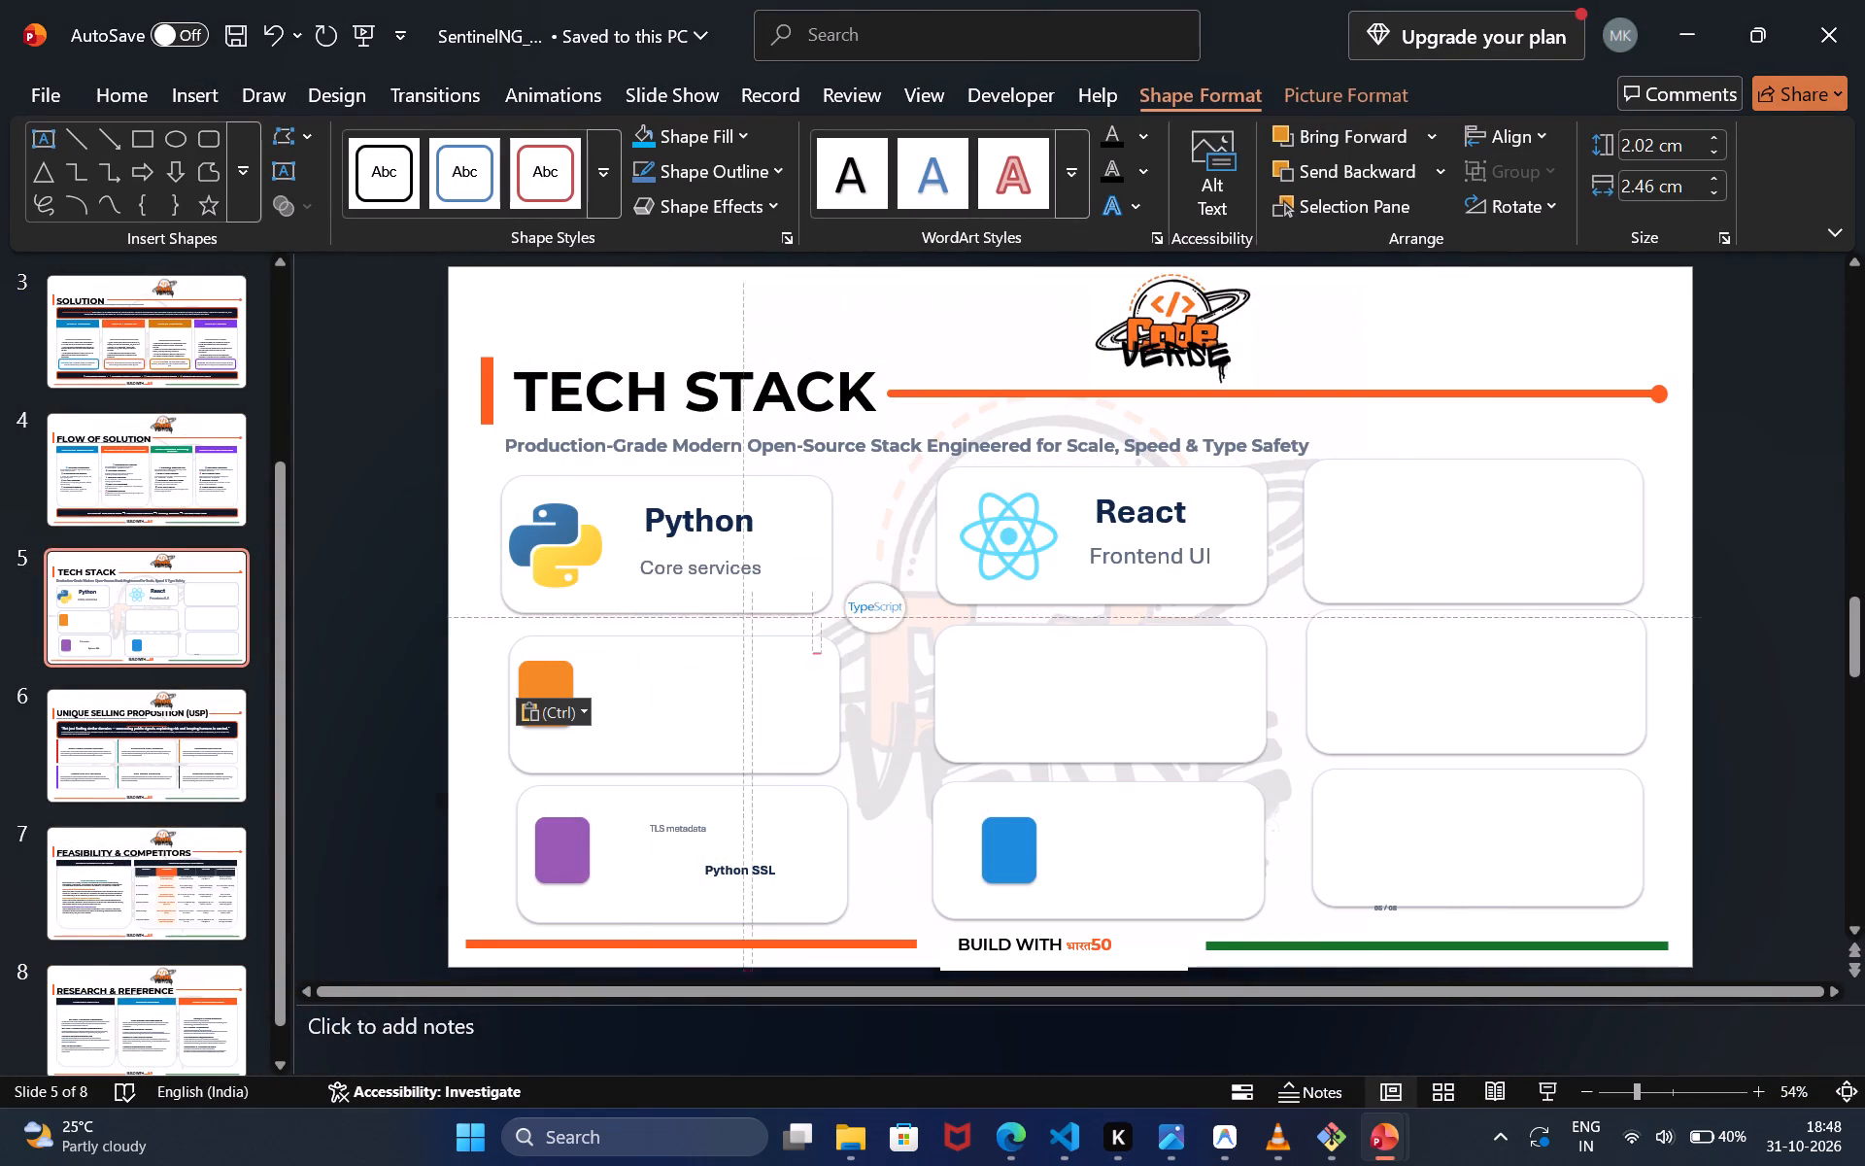
{"action": "left_click_drag", "start_coordinate": [900, 600], "coordinate": [1359, 499]}
Enlarge the TypeScript logo to about 5.3 cm high and 5.6 cm wide, fitting it within the left part of its card.
{"action": "left_click_drag", "start_coordinate": [1394, 524], "coordinate": [1475, 576]}
{"action": "left_click_drag", "start_coordinate": [1428, 546], "coordinate": [1408, 548]}
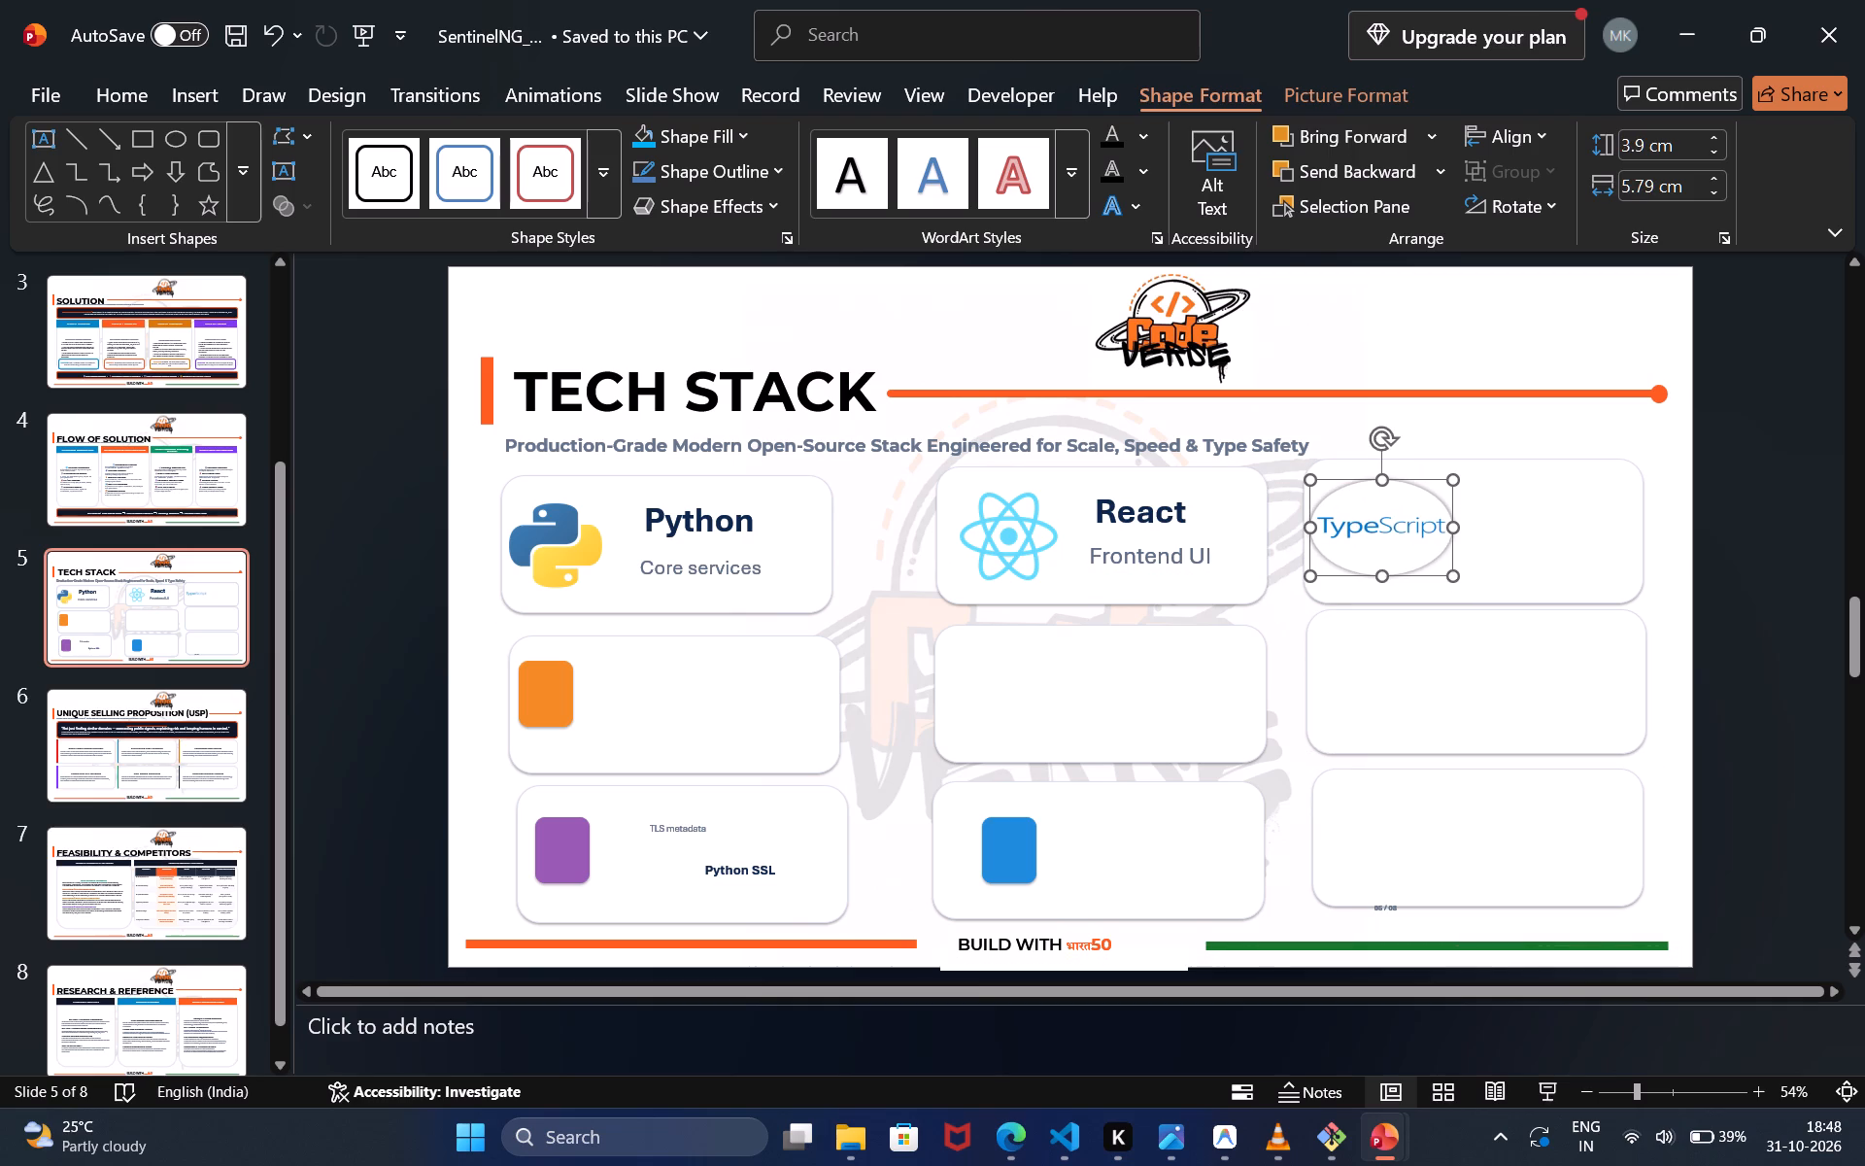
{"action": "left_click_drag", "start_coordinate": [1455, 580], "coordinate": [1413, 600]}
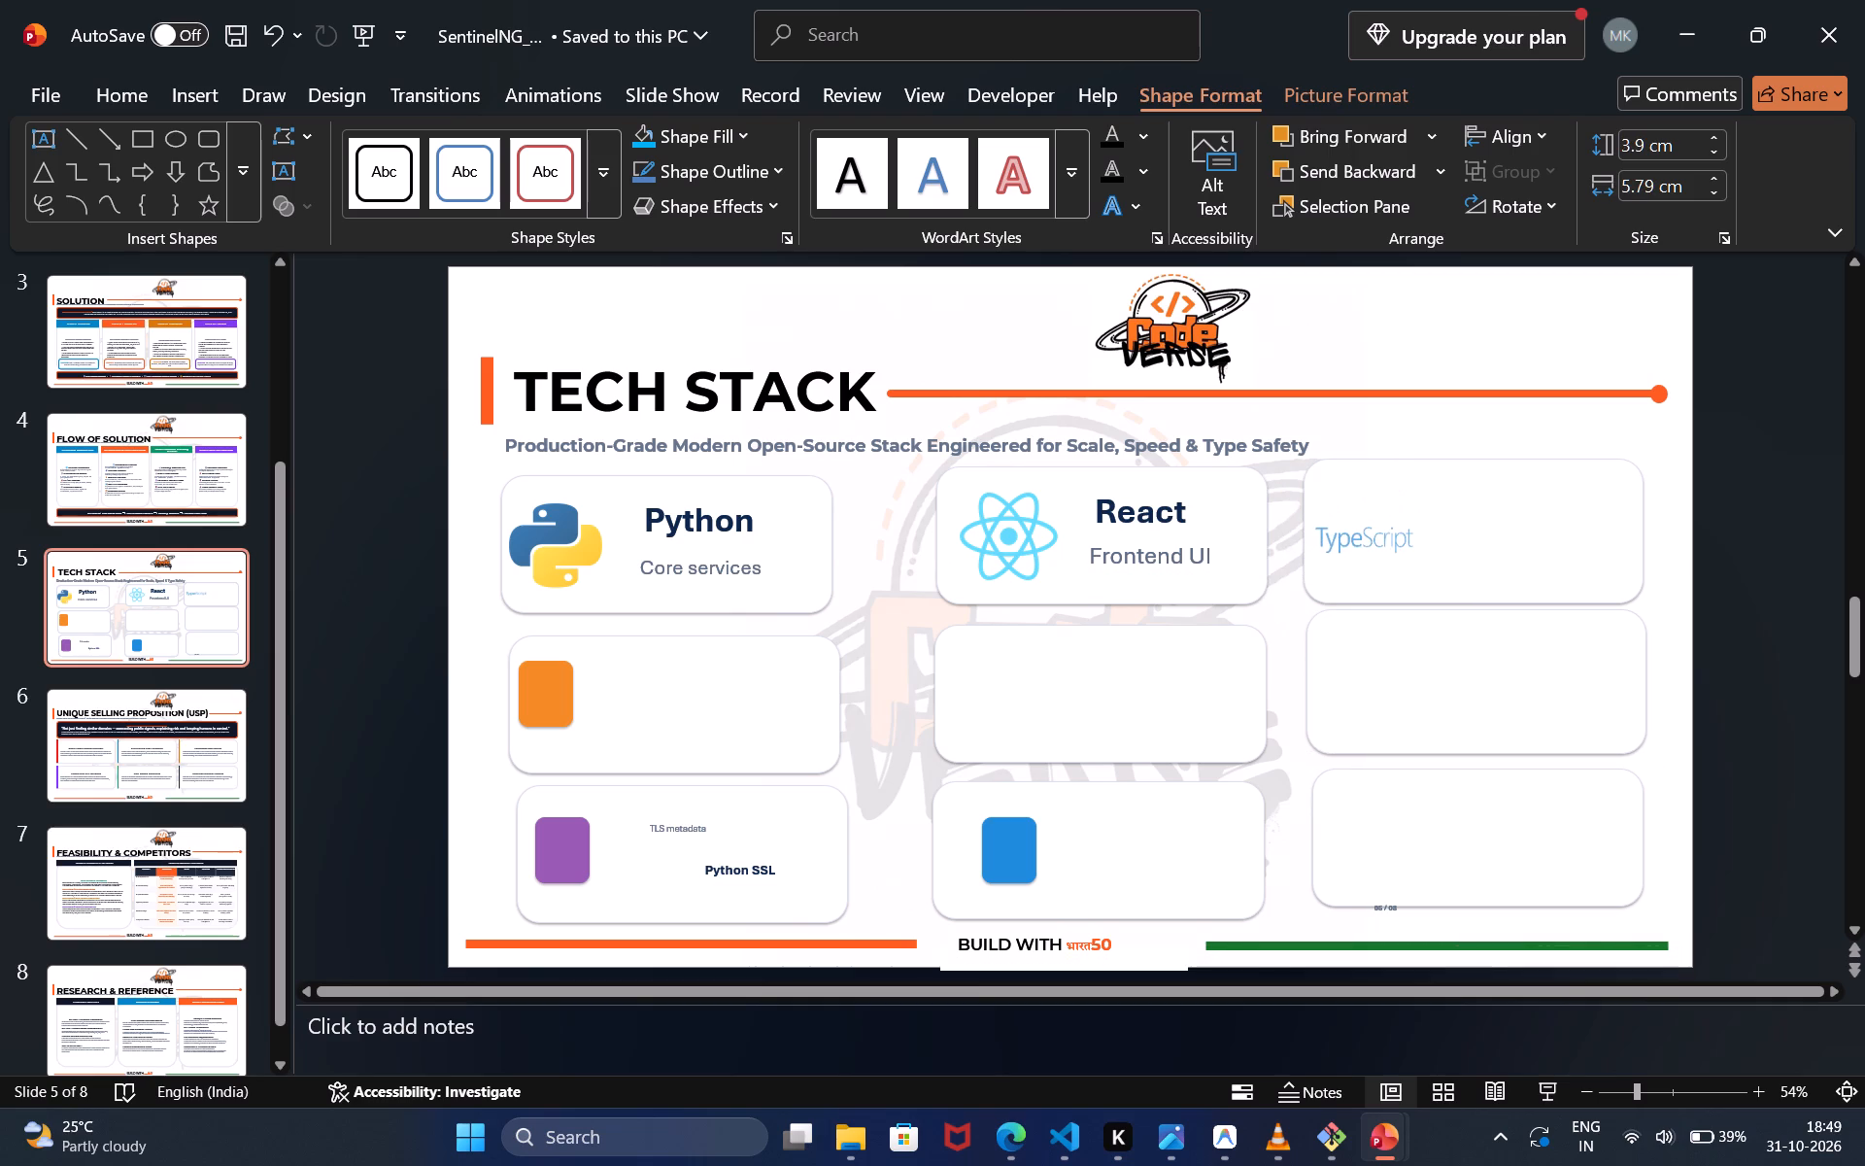
{"action": "left_click_drag", "start_coordinate": [1413, 600], "coordinate": [1470, 603]}
{"action": "left_click_drag", "start_coordinate": [1425, 577], "coordinate": [1425, 560]}
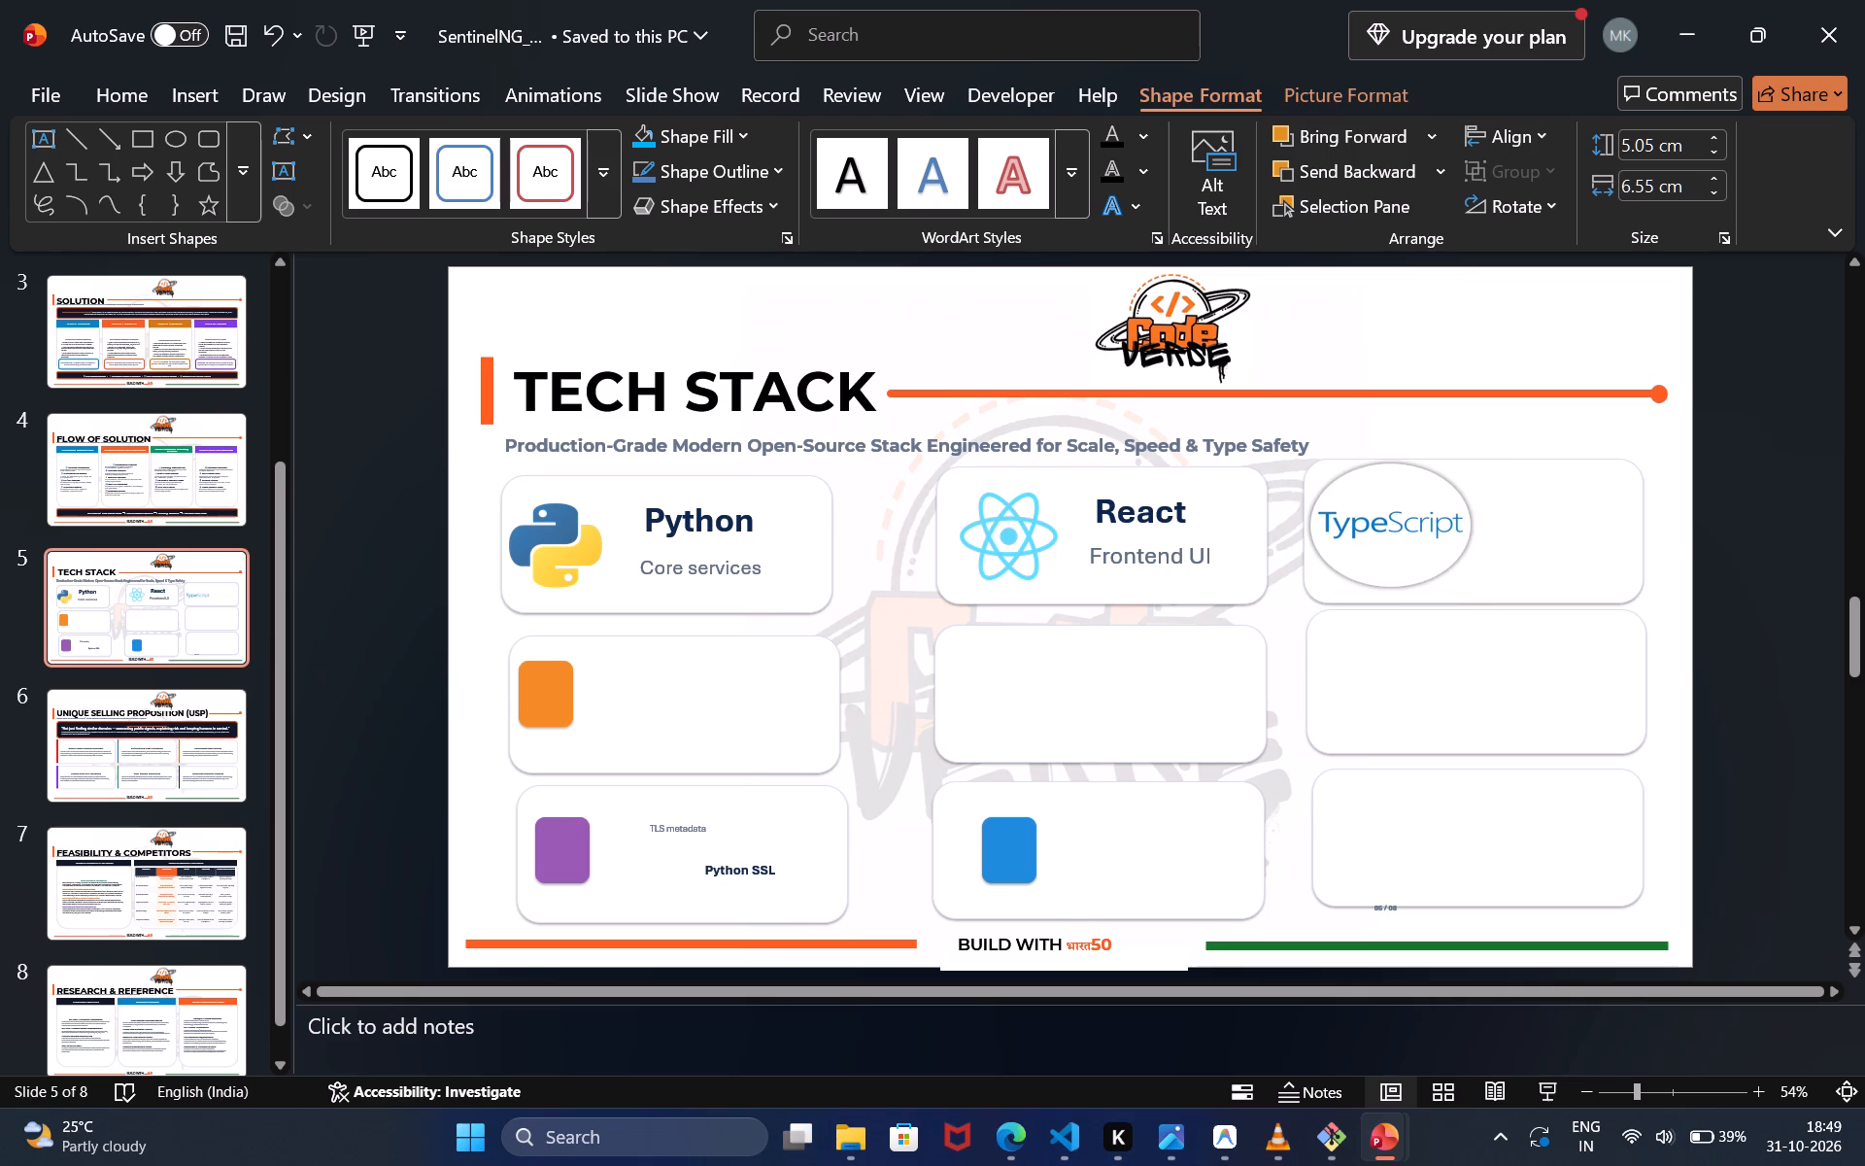
{"action": "left_click_drag", "start_coordinate": [1425, 560], "coordinate": [1424, 568]}
{"action": "left_click_drag", "start_coordinate": [1471, 600], "coordinate": [1455, 600]}
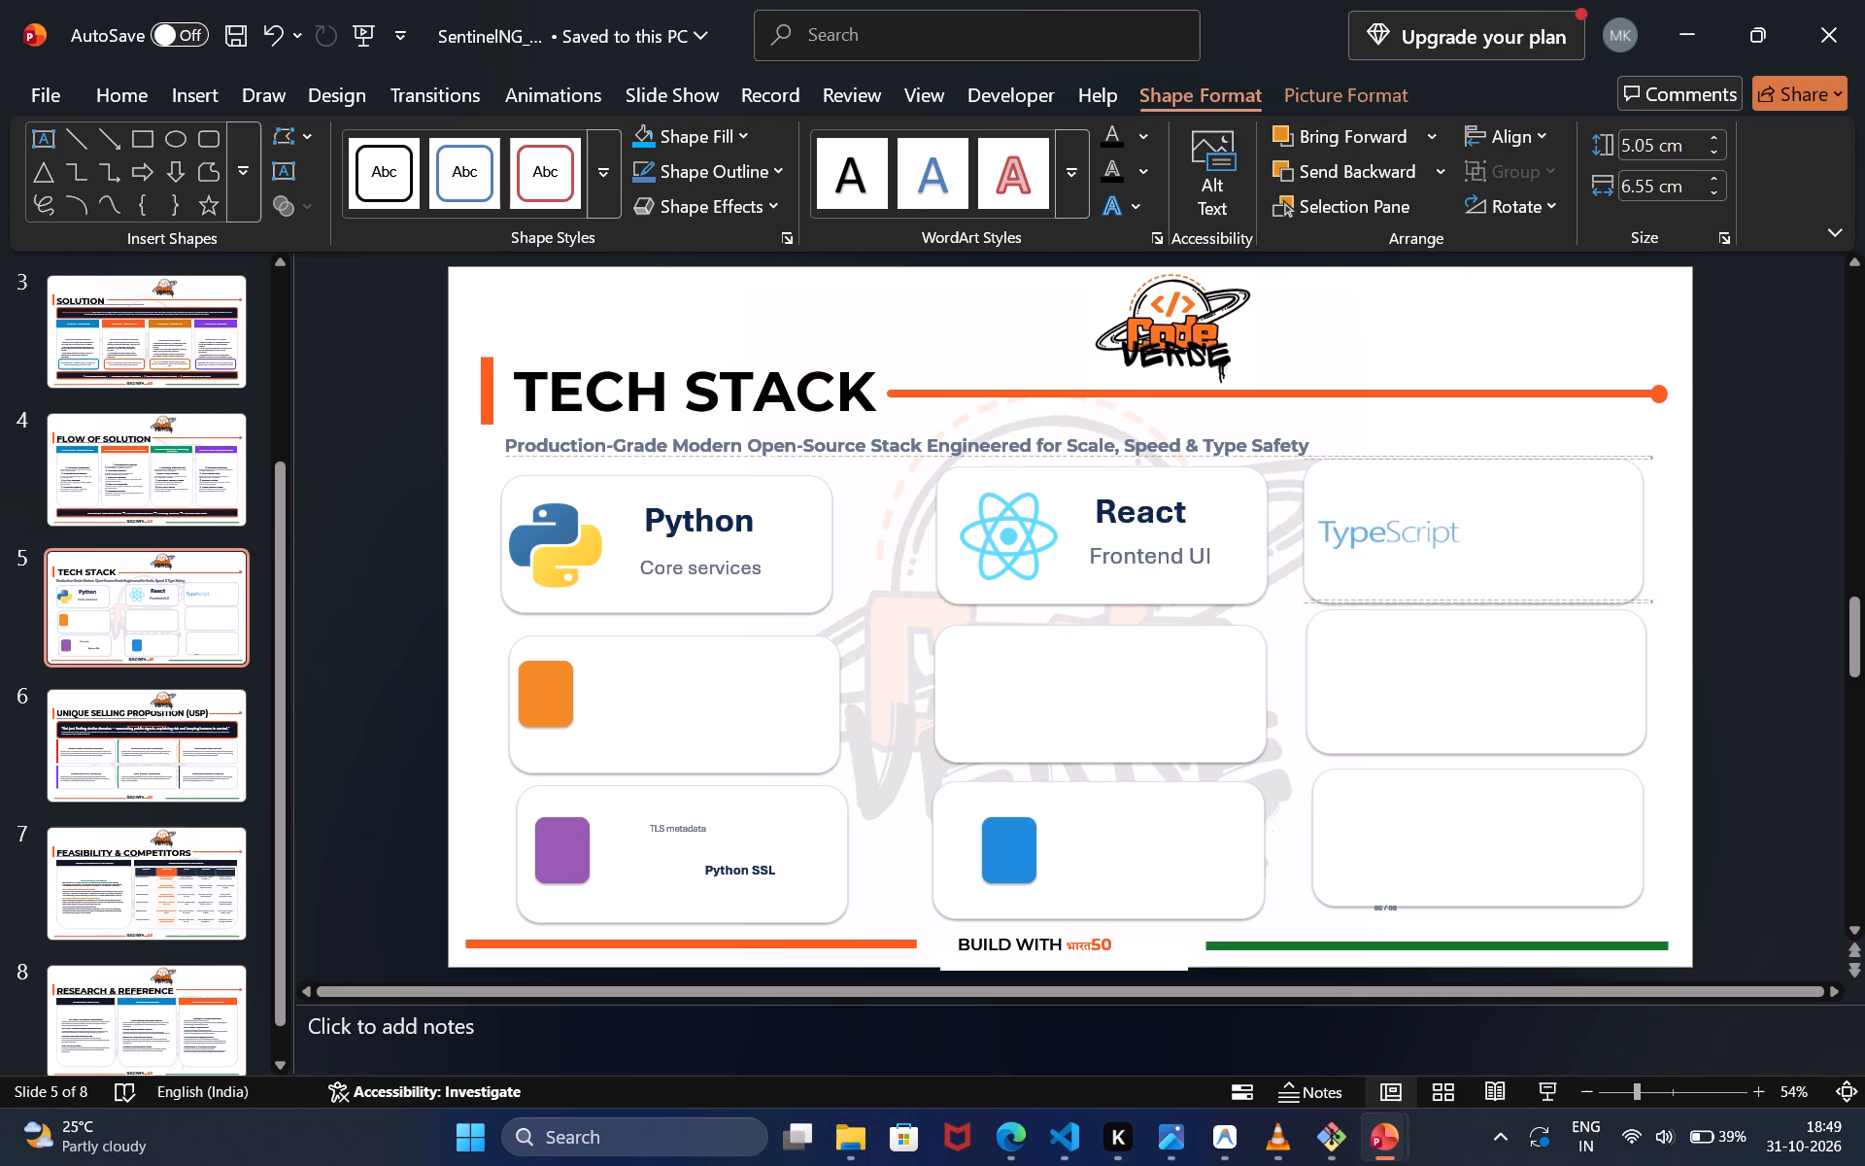
{"action": "left_click_drag", "start_coordinate": [1455, 600], "coordinate": [1445, 600]}
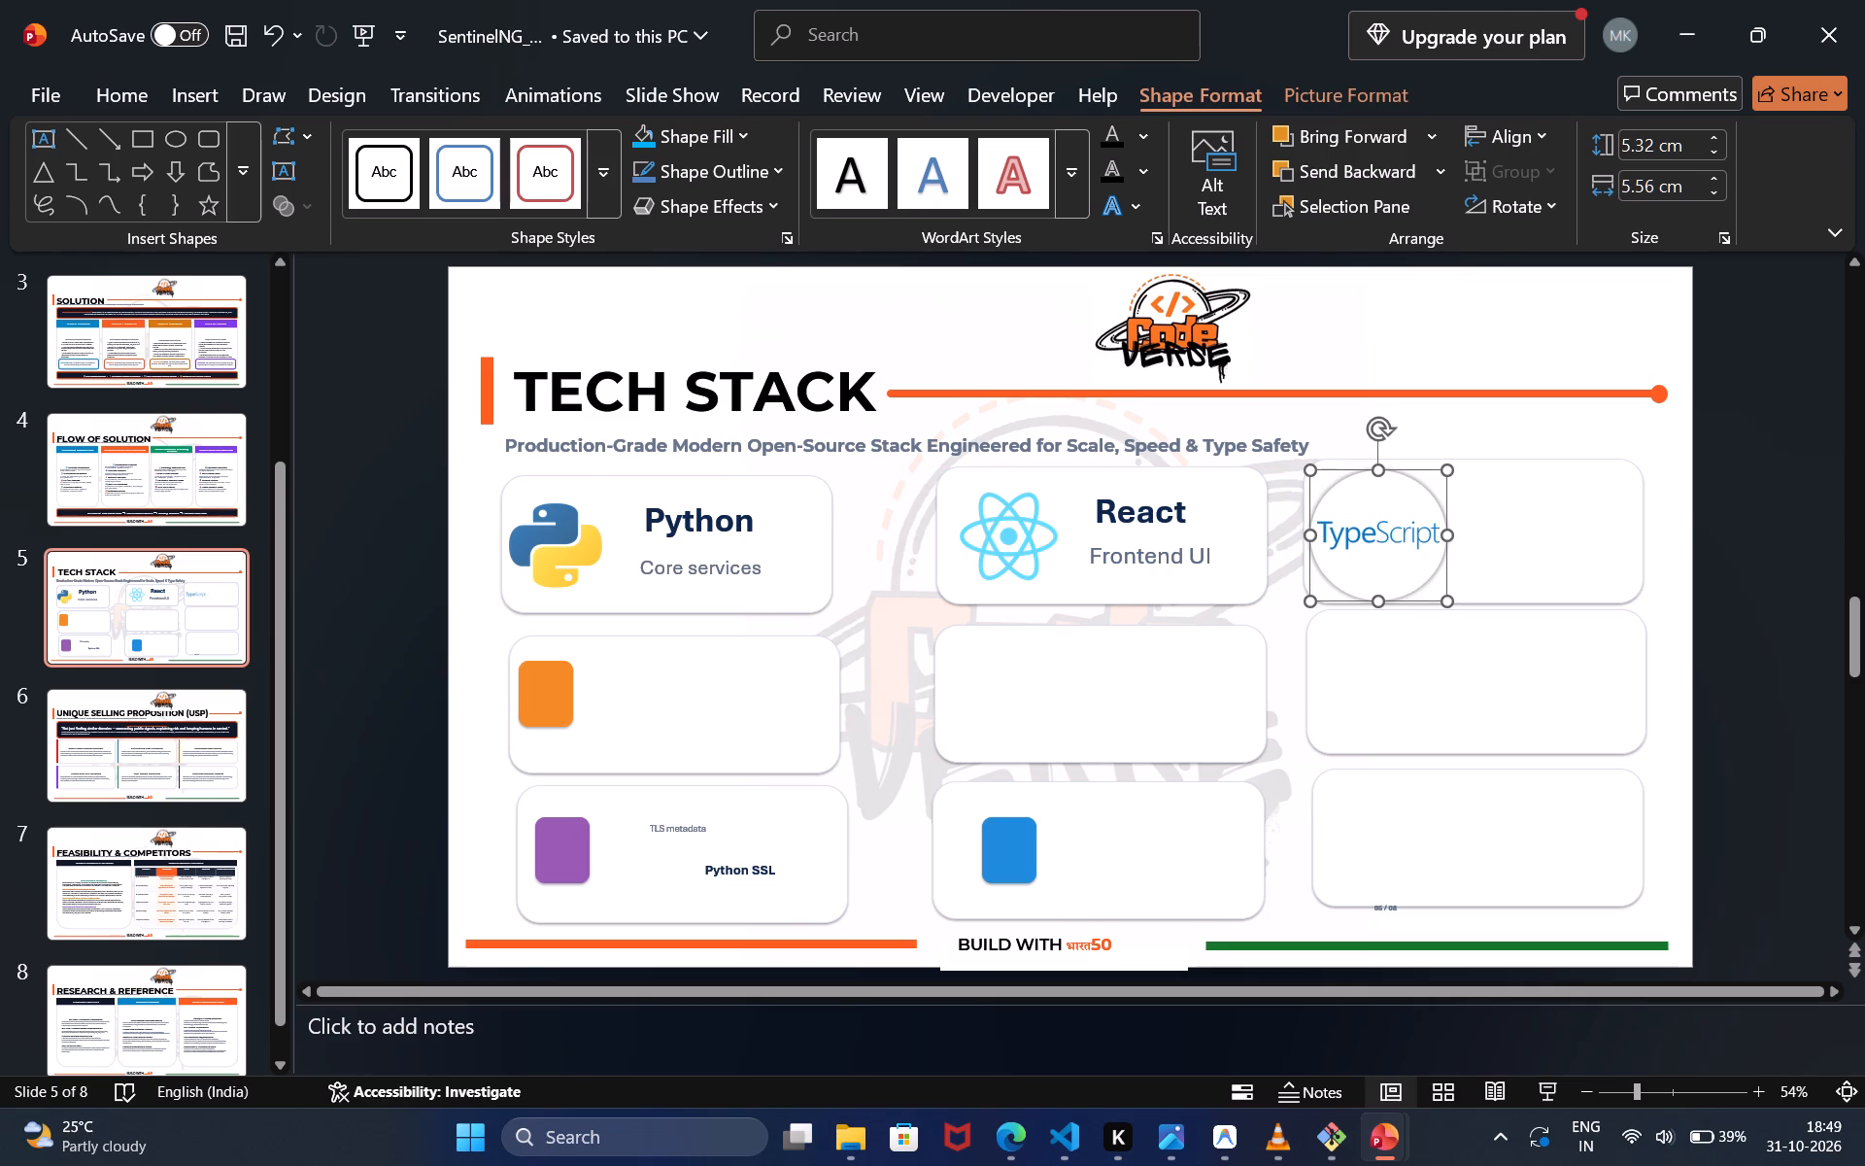
{"action": "left_click", "coordinate": [1425, 581]}
{"action": "left_click", "coordinate": [1488, 577]}
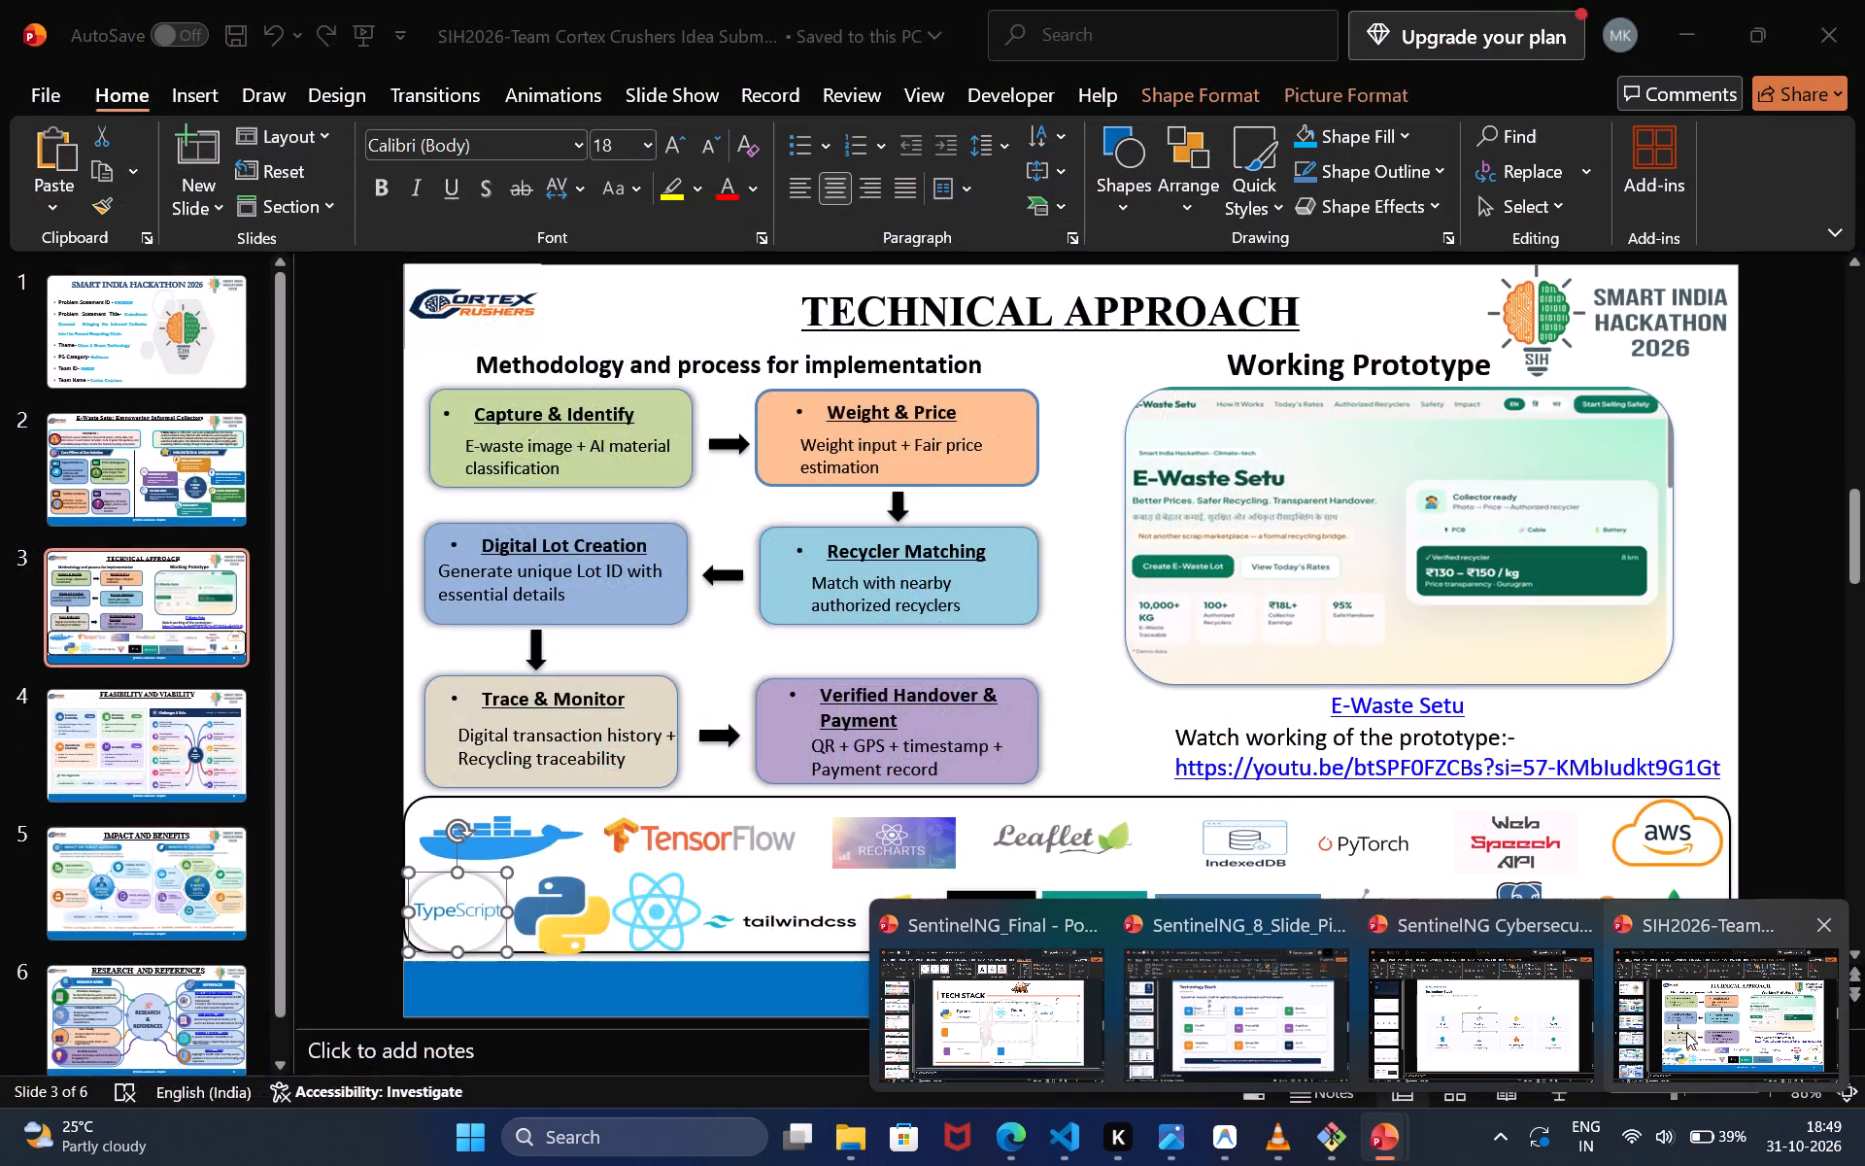
Copy the TypeScript title and its Typed UI logic caption from the Technology Stack slide of the SentinelNG_8_Slide deck.
{"action": "left_click", "coordinate": [1310, 1032]}
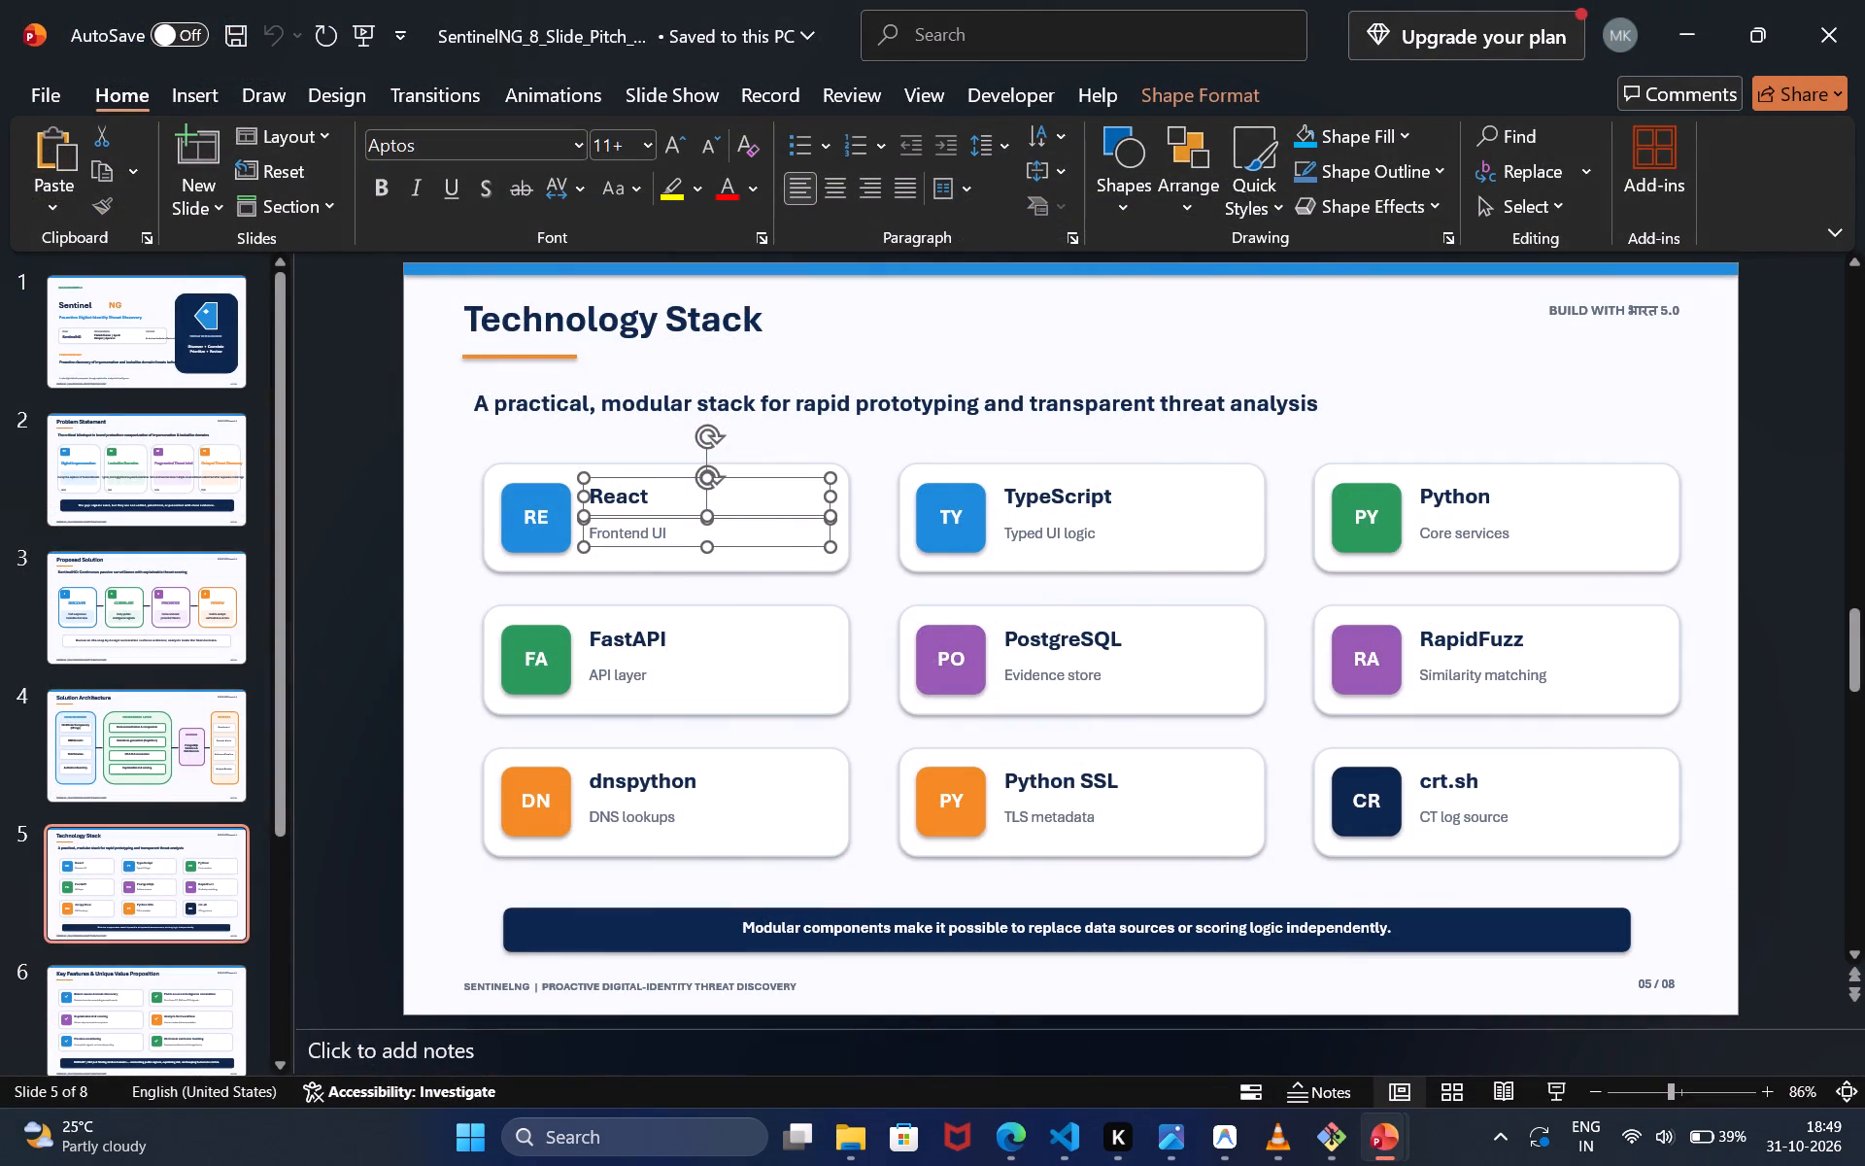
{"action": "left_click", "coordinate": [1043, 505], "text": "ctrl"}
{"action": "double_click", "coordinate": [1043, 505]}
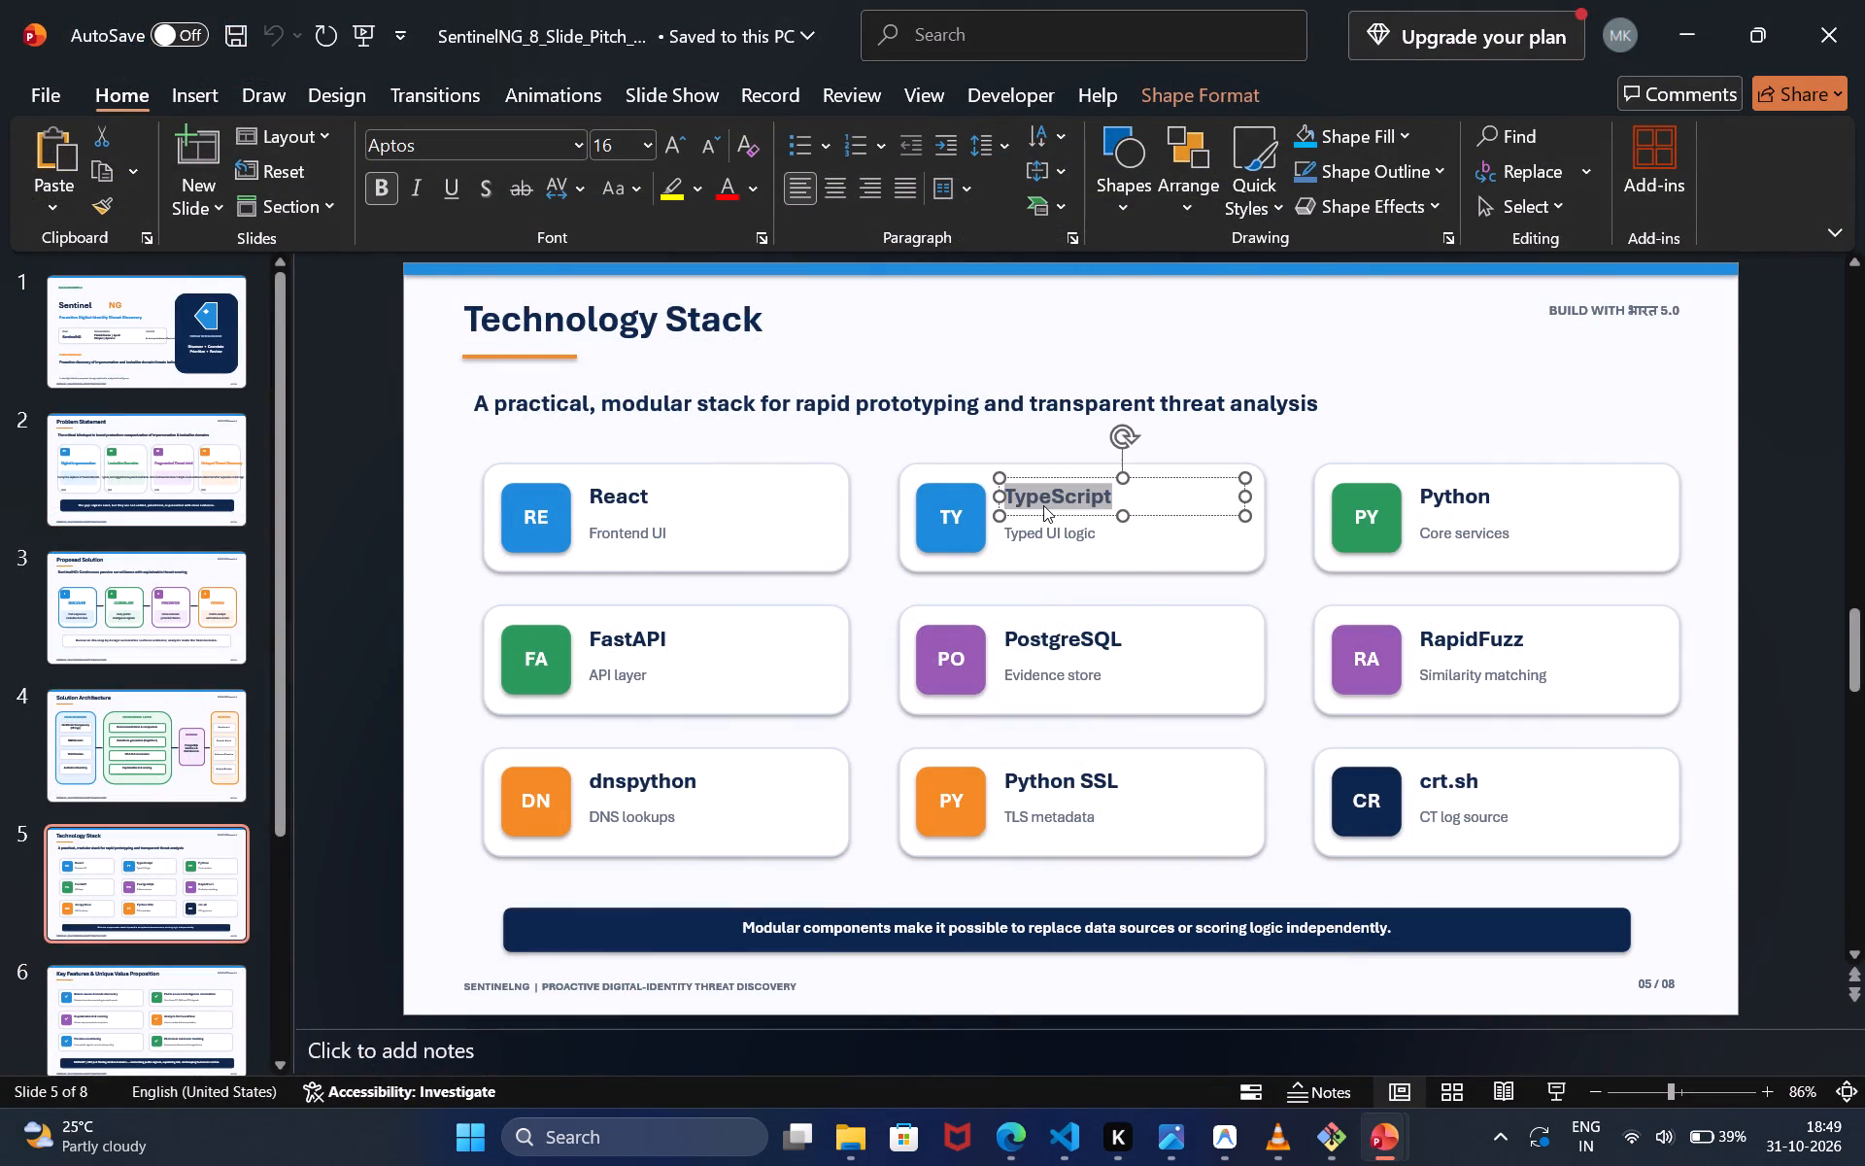
{"action": "left_click", "coordinate": [1035, 537], "text": "ctrl"}
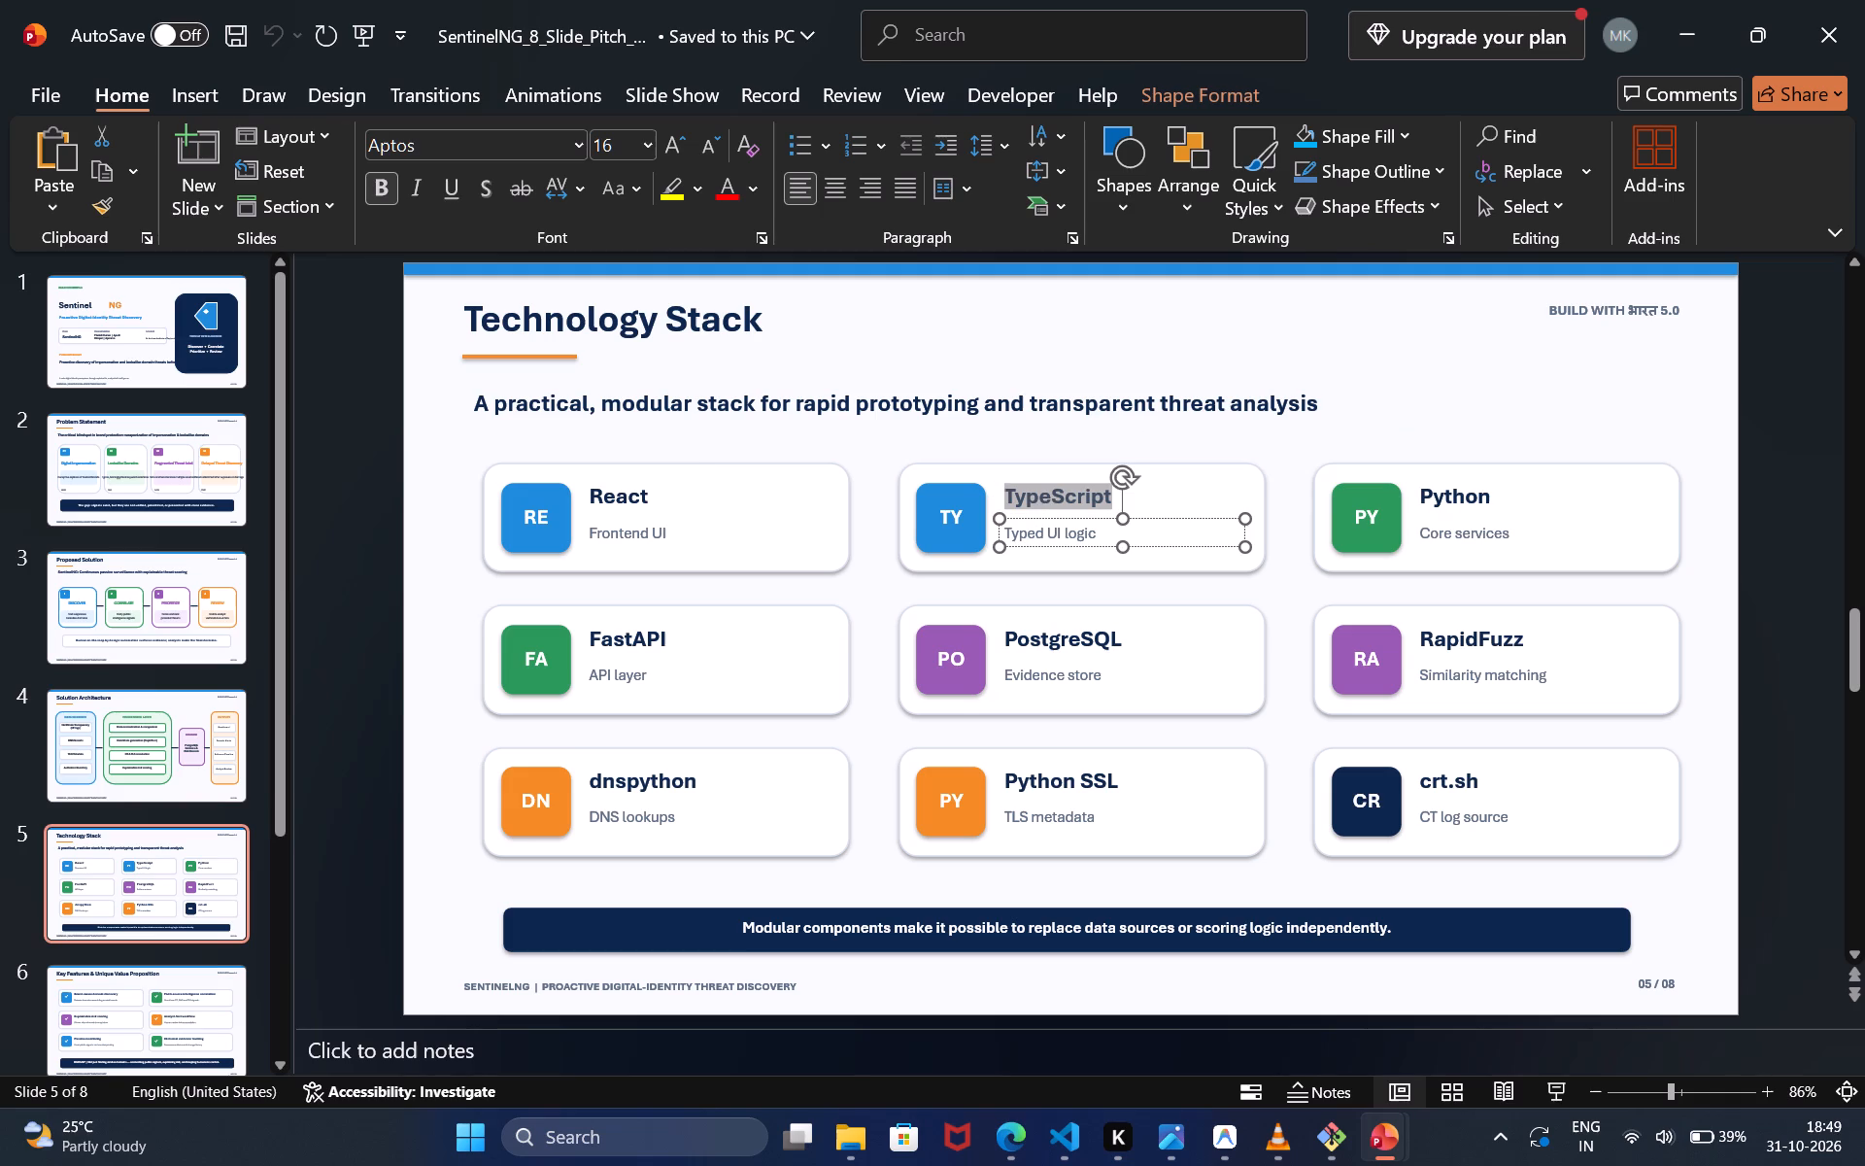
{"action": "left_click", "coordinate": [1040, 505], "text": "ctrl"}
{"action": "left_click", "coordinate": [1061, 476], "text": "ctrl"}
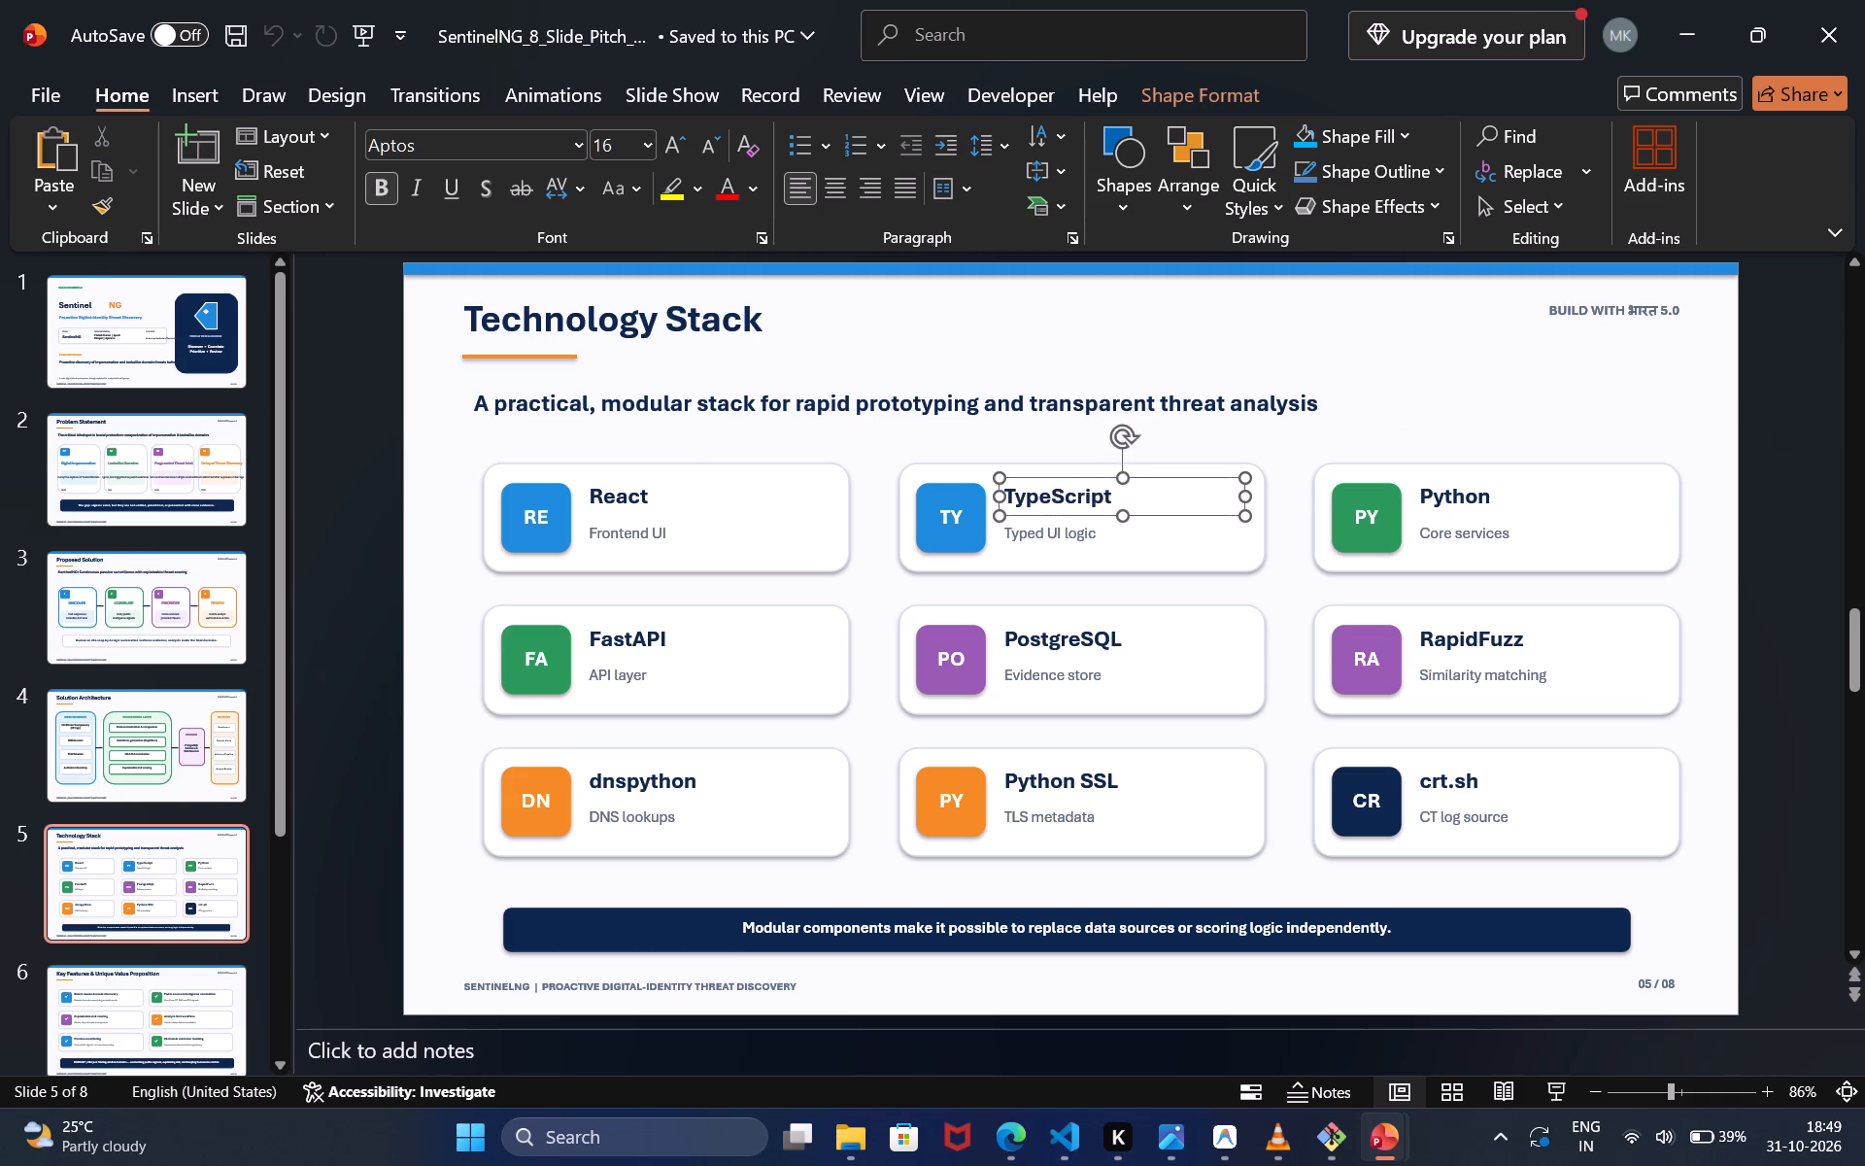
{"action": "left_click", "coordinate": [1058, 484], "text": "ctrl"}
{"action": "left_click", "coordinate": [1050, 541], "text": "ctrl"}
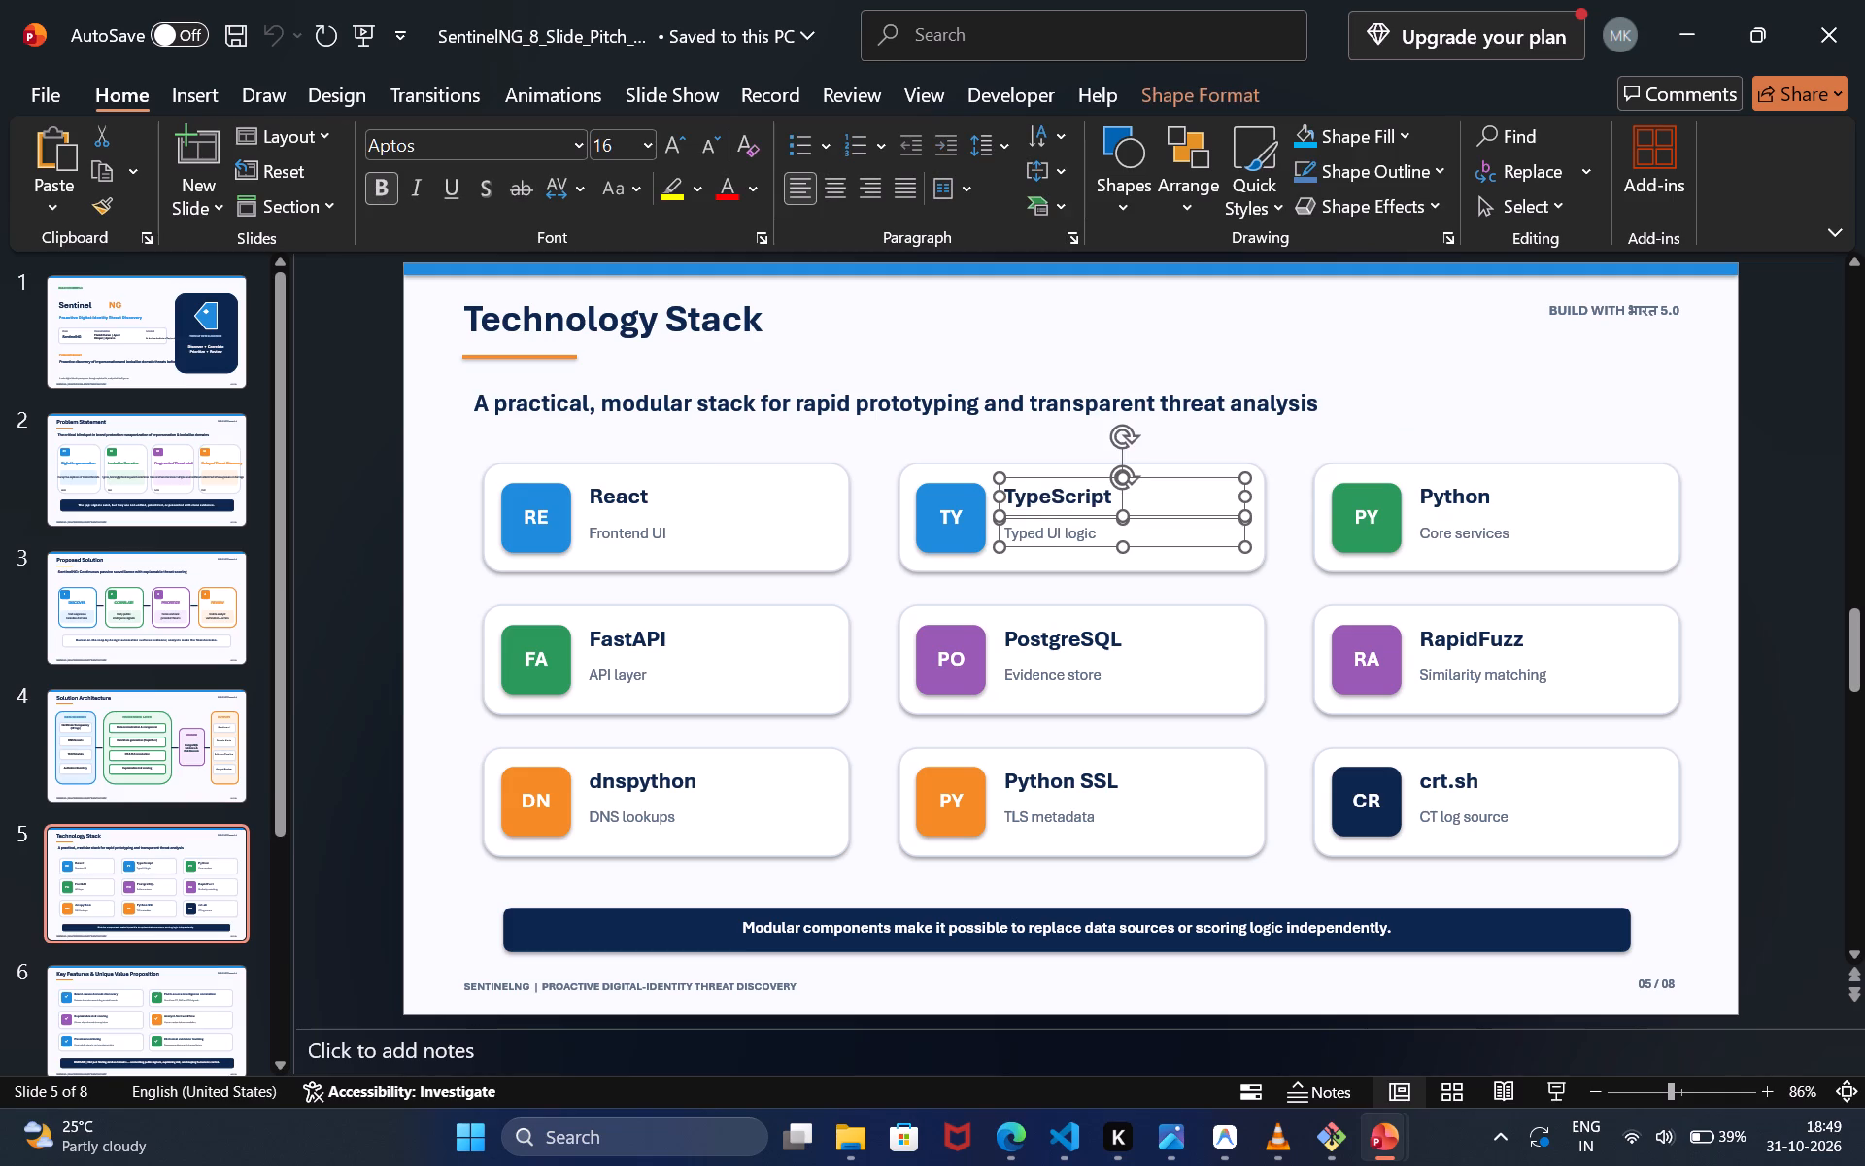
{"action": "key", "text": "ctrl+c"}
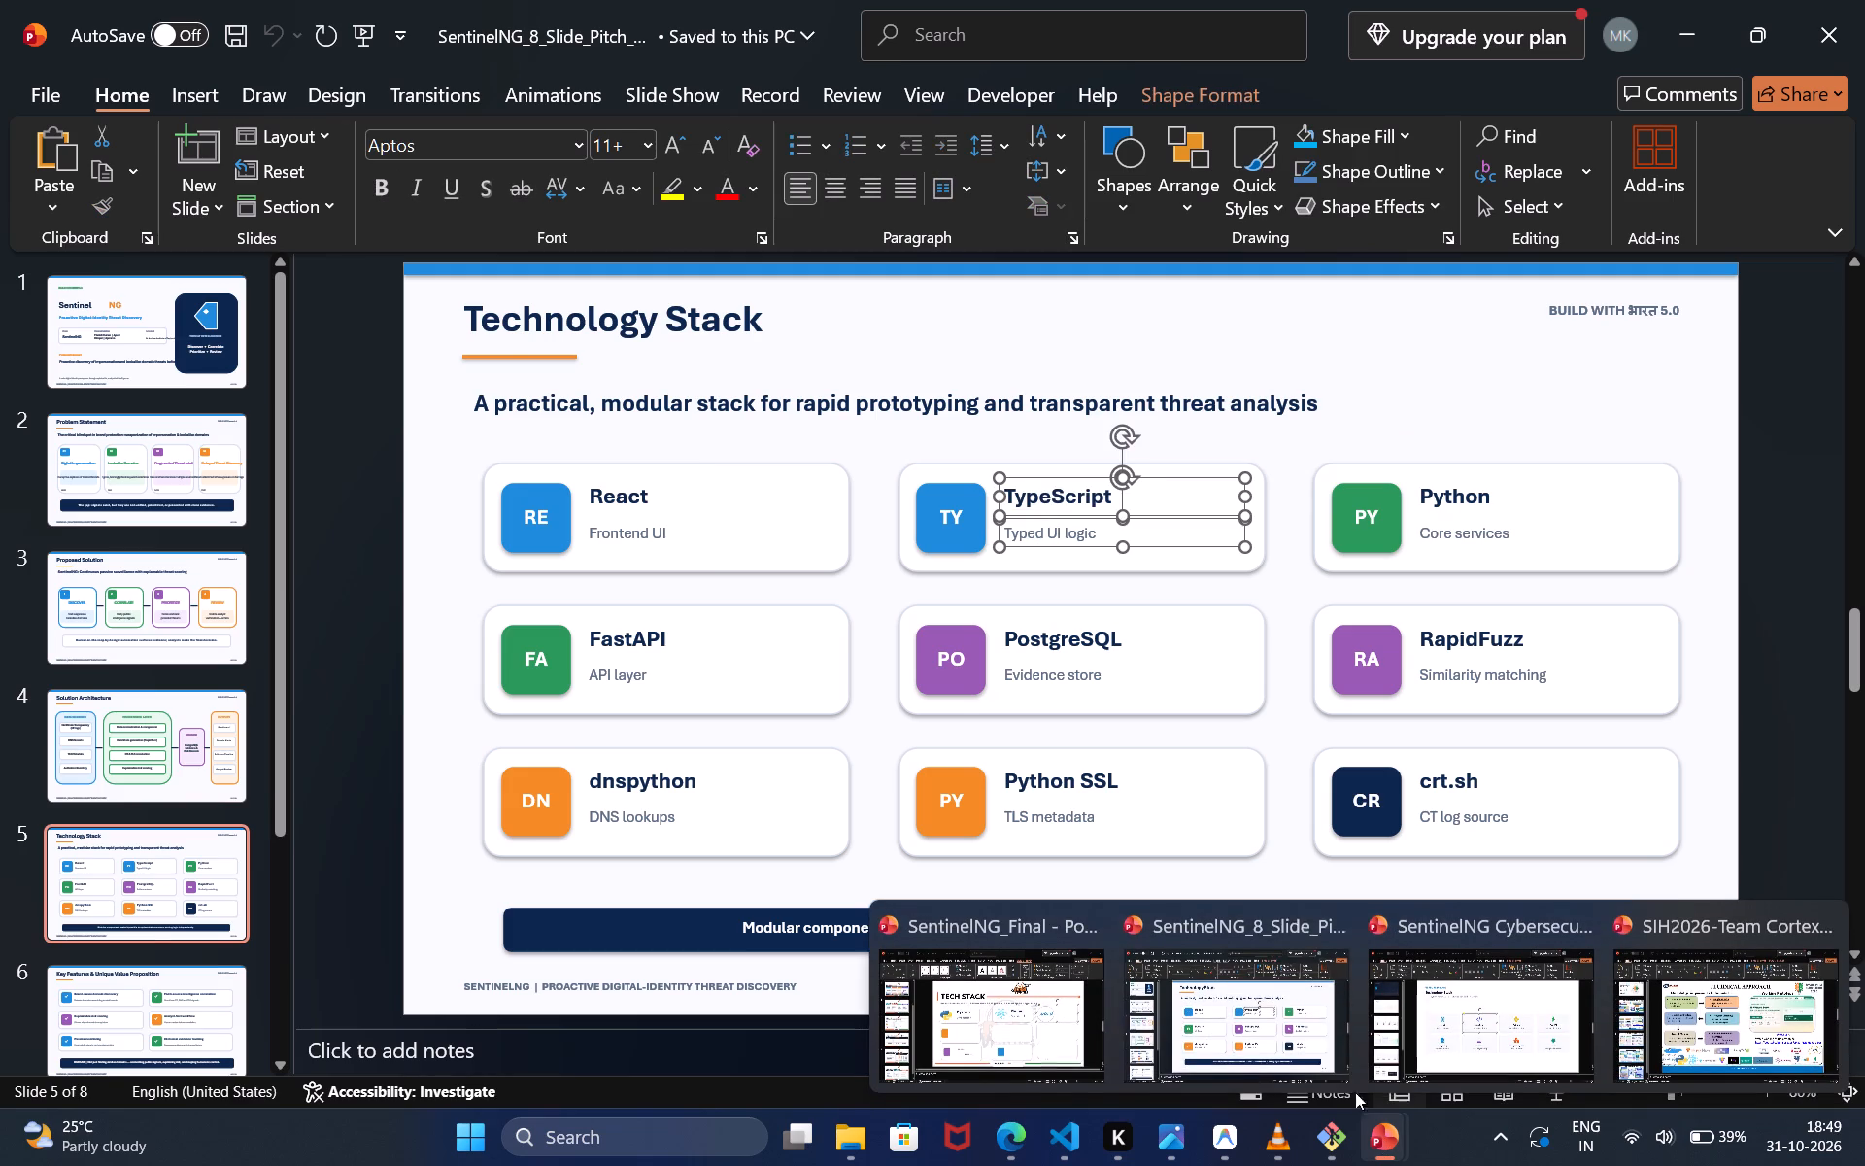
Paste the title and caption into SentinelNG_Final's TECH STACK slide and move them beside the TypeScript logo.
{"action": "left_click", "coordinate": [998, 1004]}
{"action": "key", "text": "ctrl+v"}
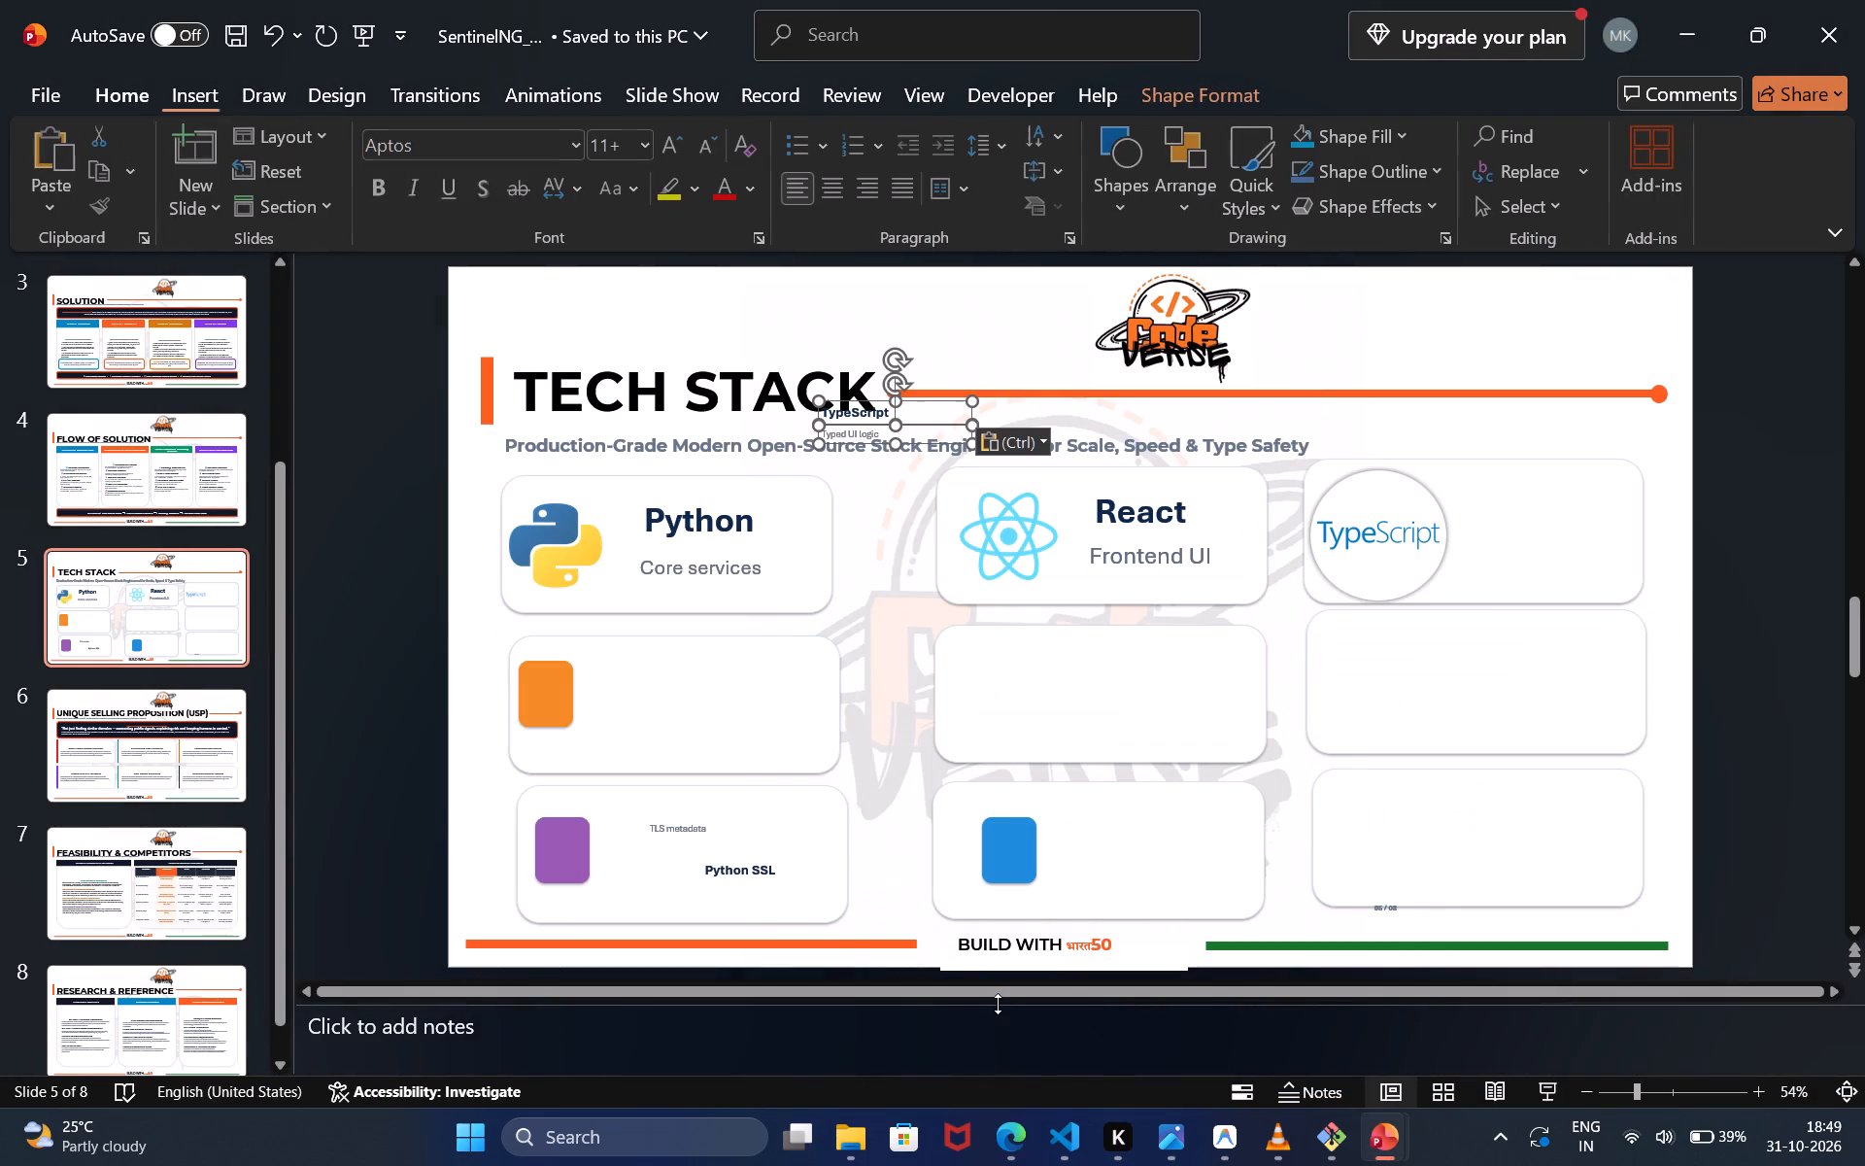
{"action": "left_click_drag", "start_coordinate": [935, 402], "coordinate": [1485, 497]}
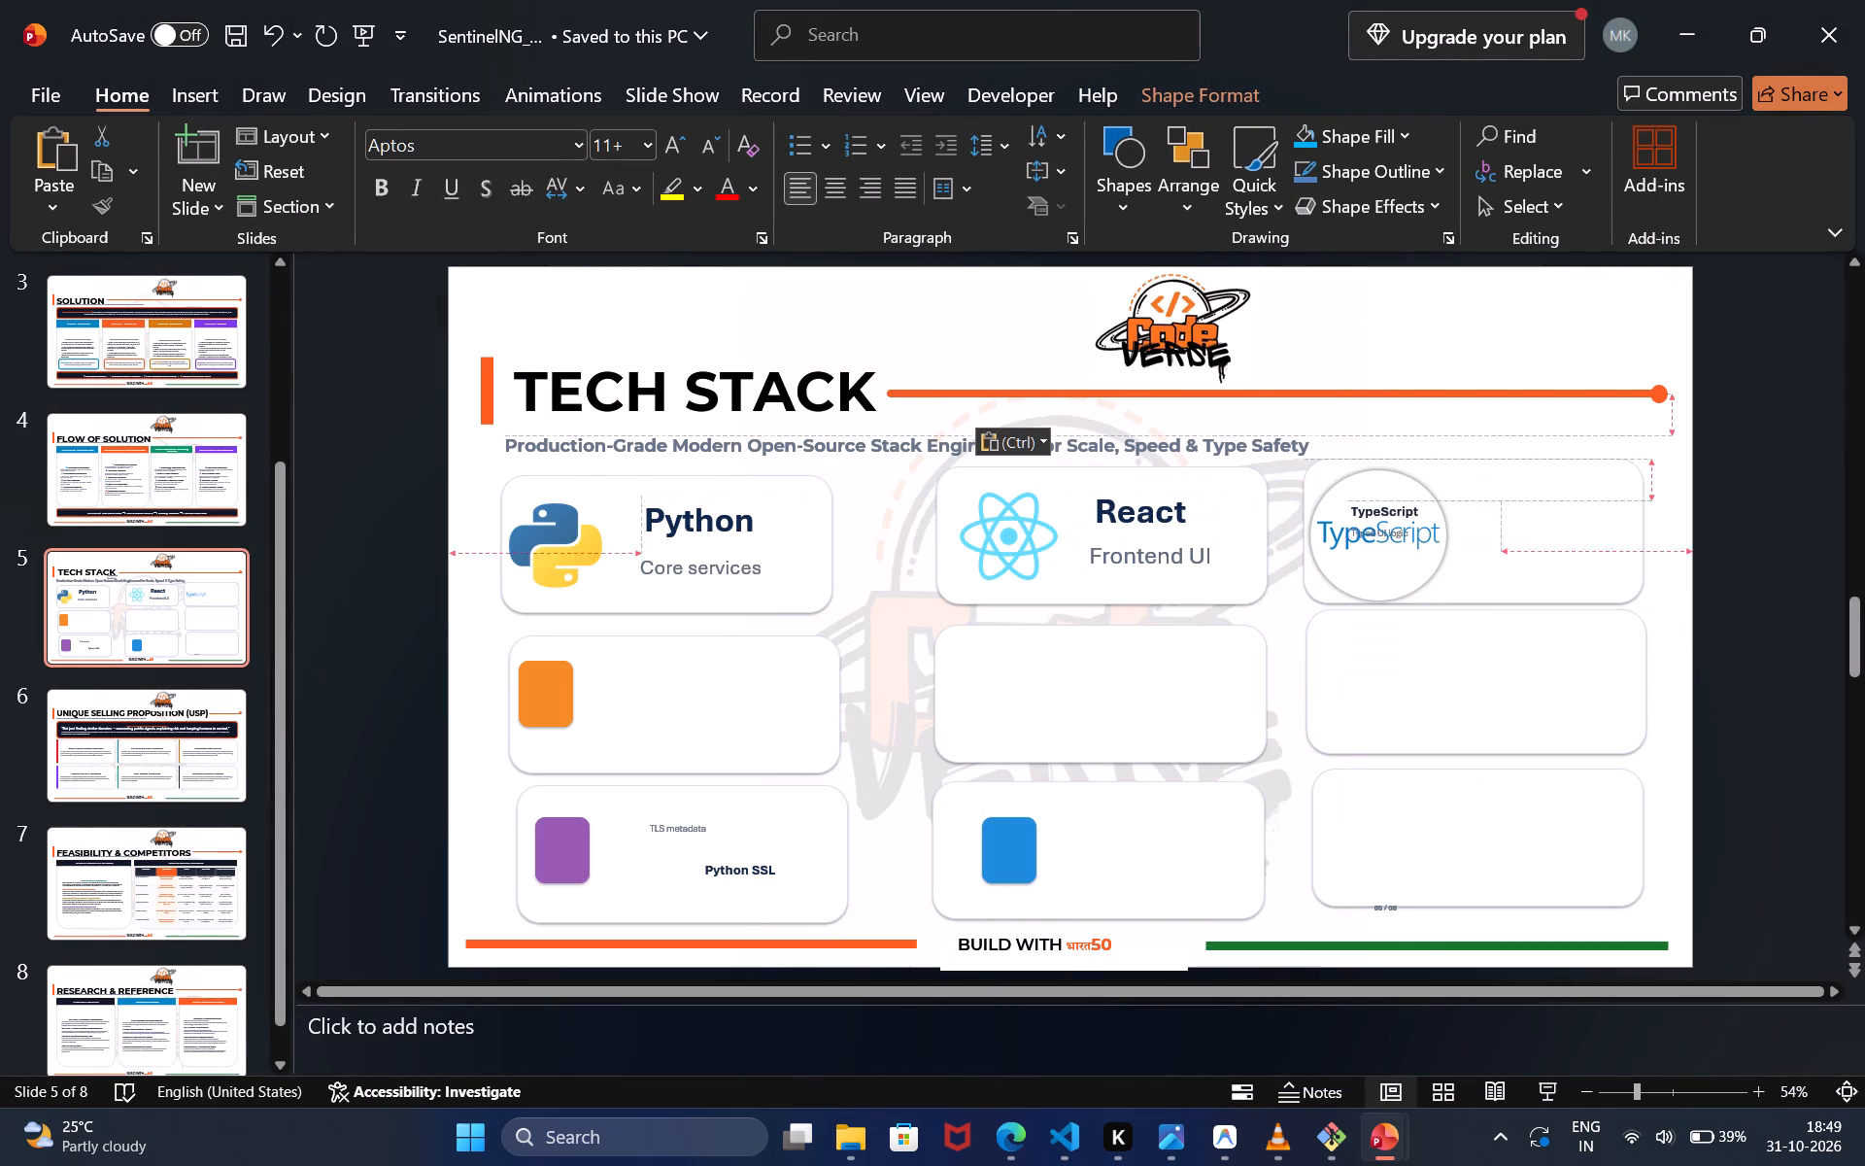
{"action": "left_click_drag", "start_coordinate": [1485, 497], "coordinate": [1601, 483]}
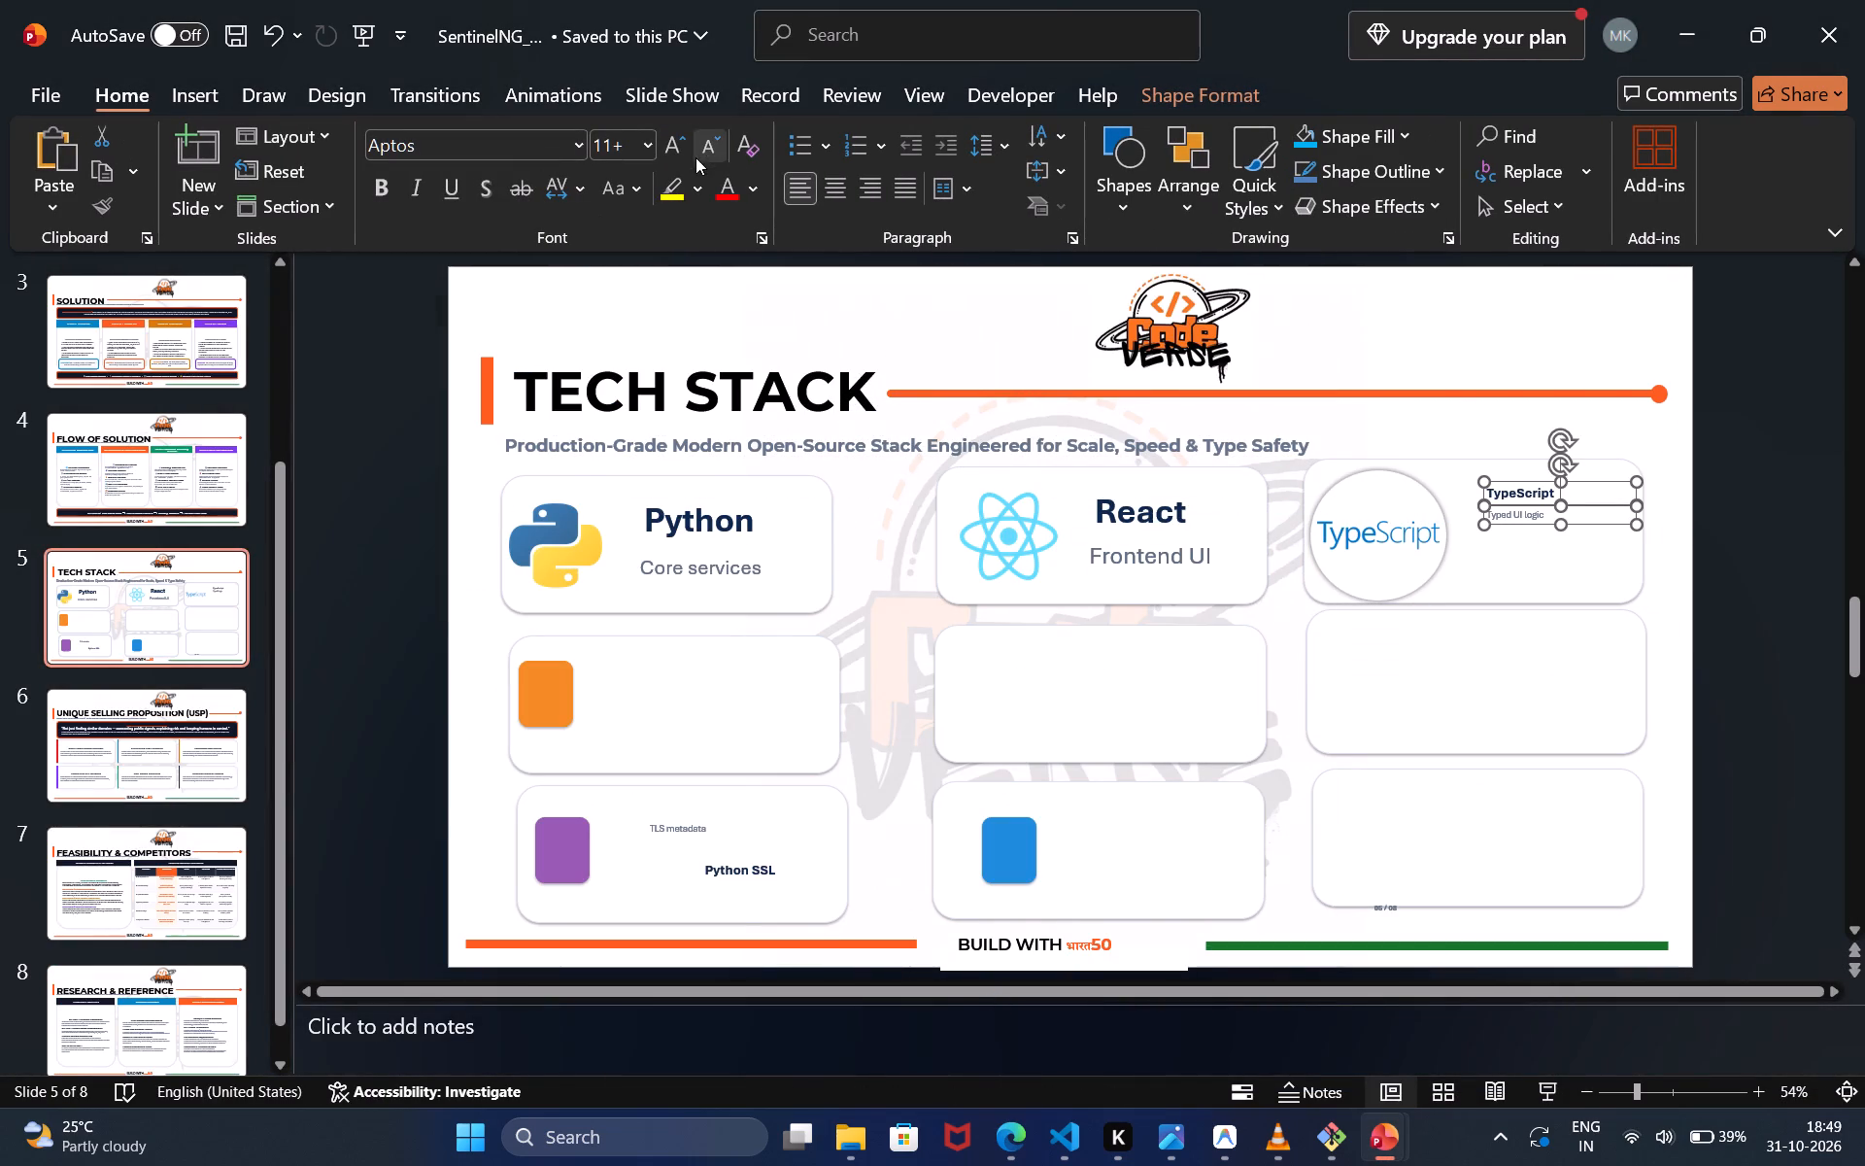
Enlarge the TypeScript title and caption together, bringing the caption to size 24, and shift the pair slightly left within the card.
{"action": "triple_click", "coordinate": [667, 146]}
{"action": "triple_click", "coordinate": [667, 146]}
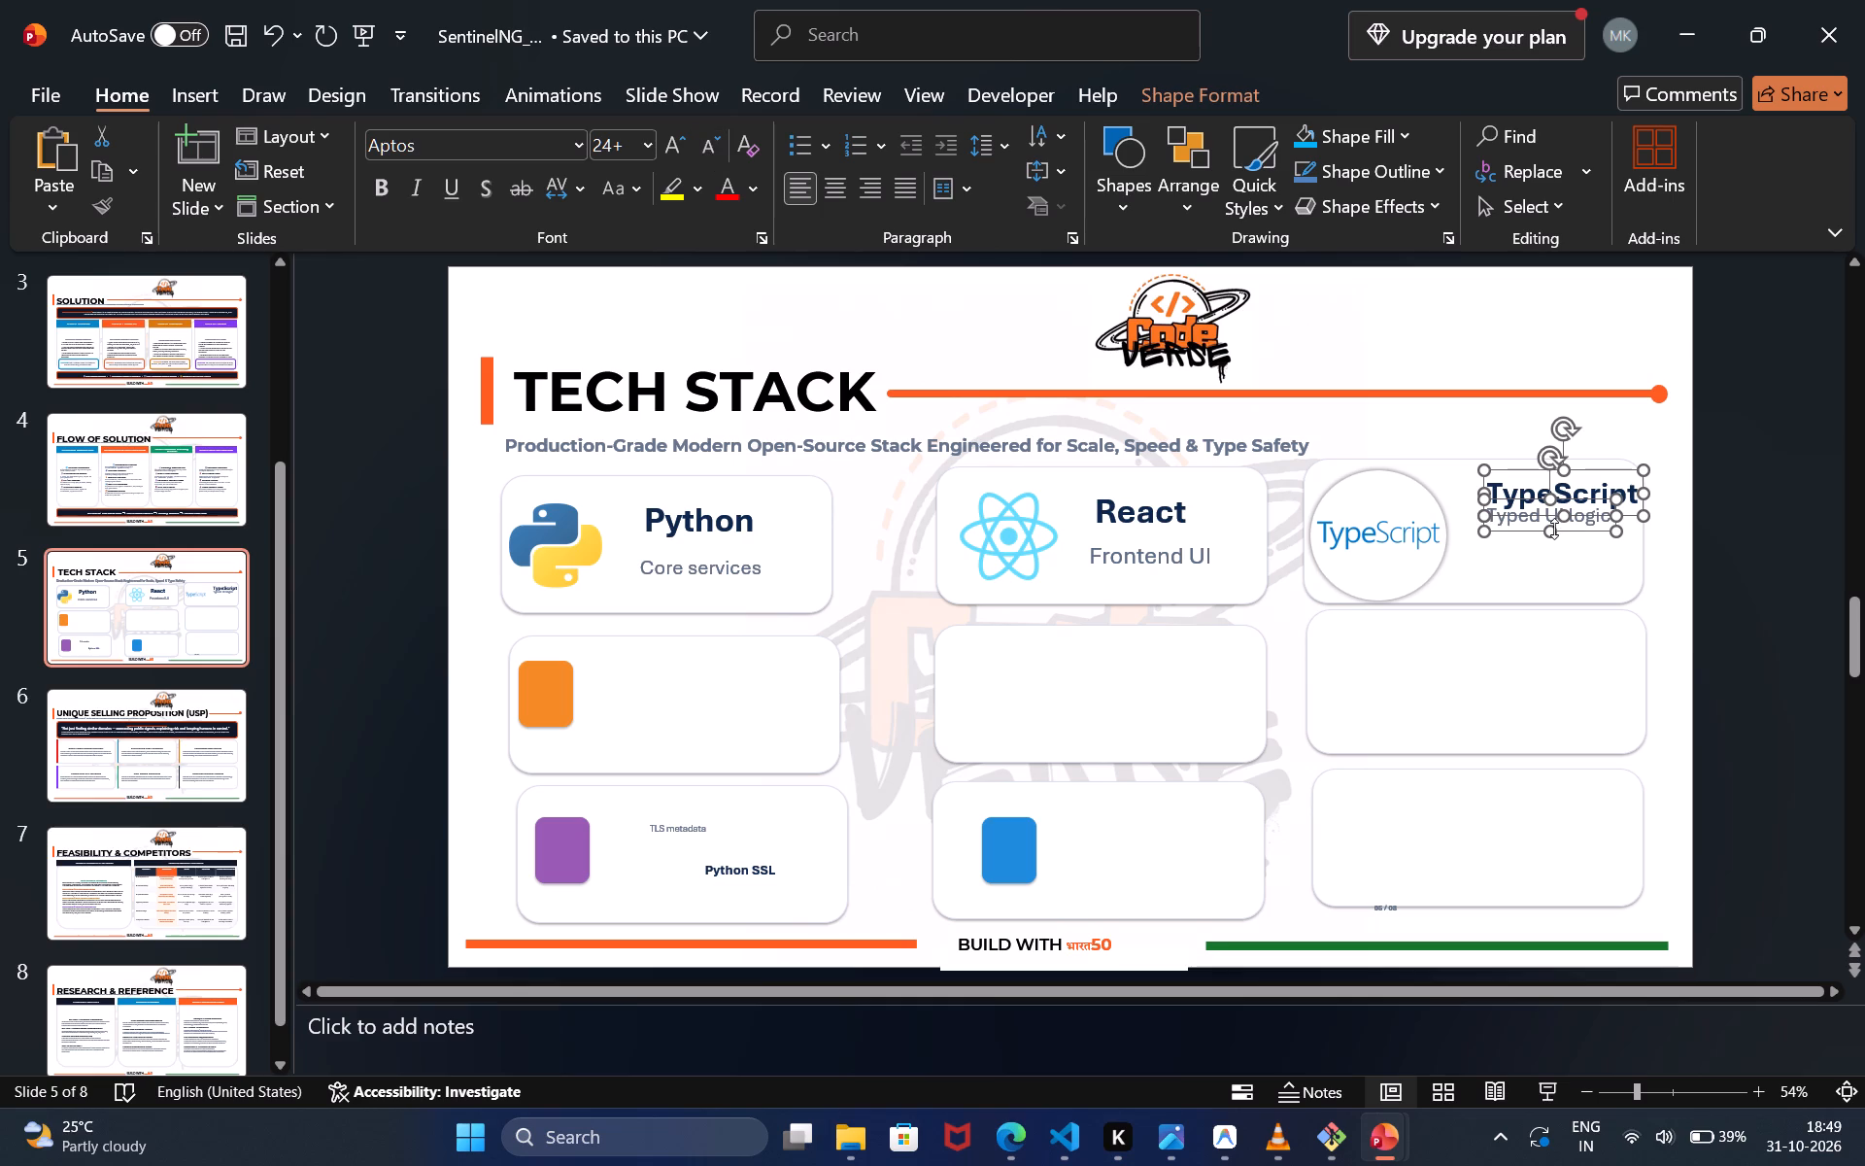
{"action": "left_click_drag", "start_coordinate": [1527, 530], "coordinate": [1500, 534]}
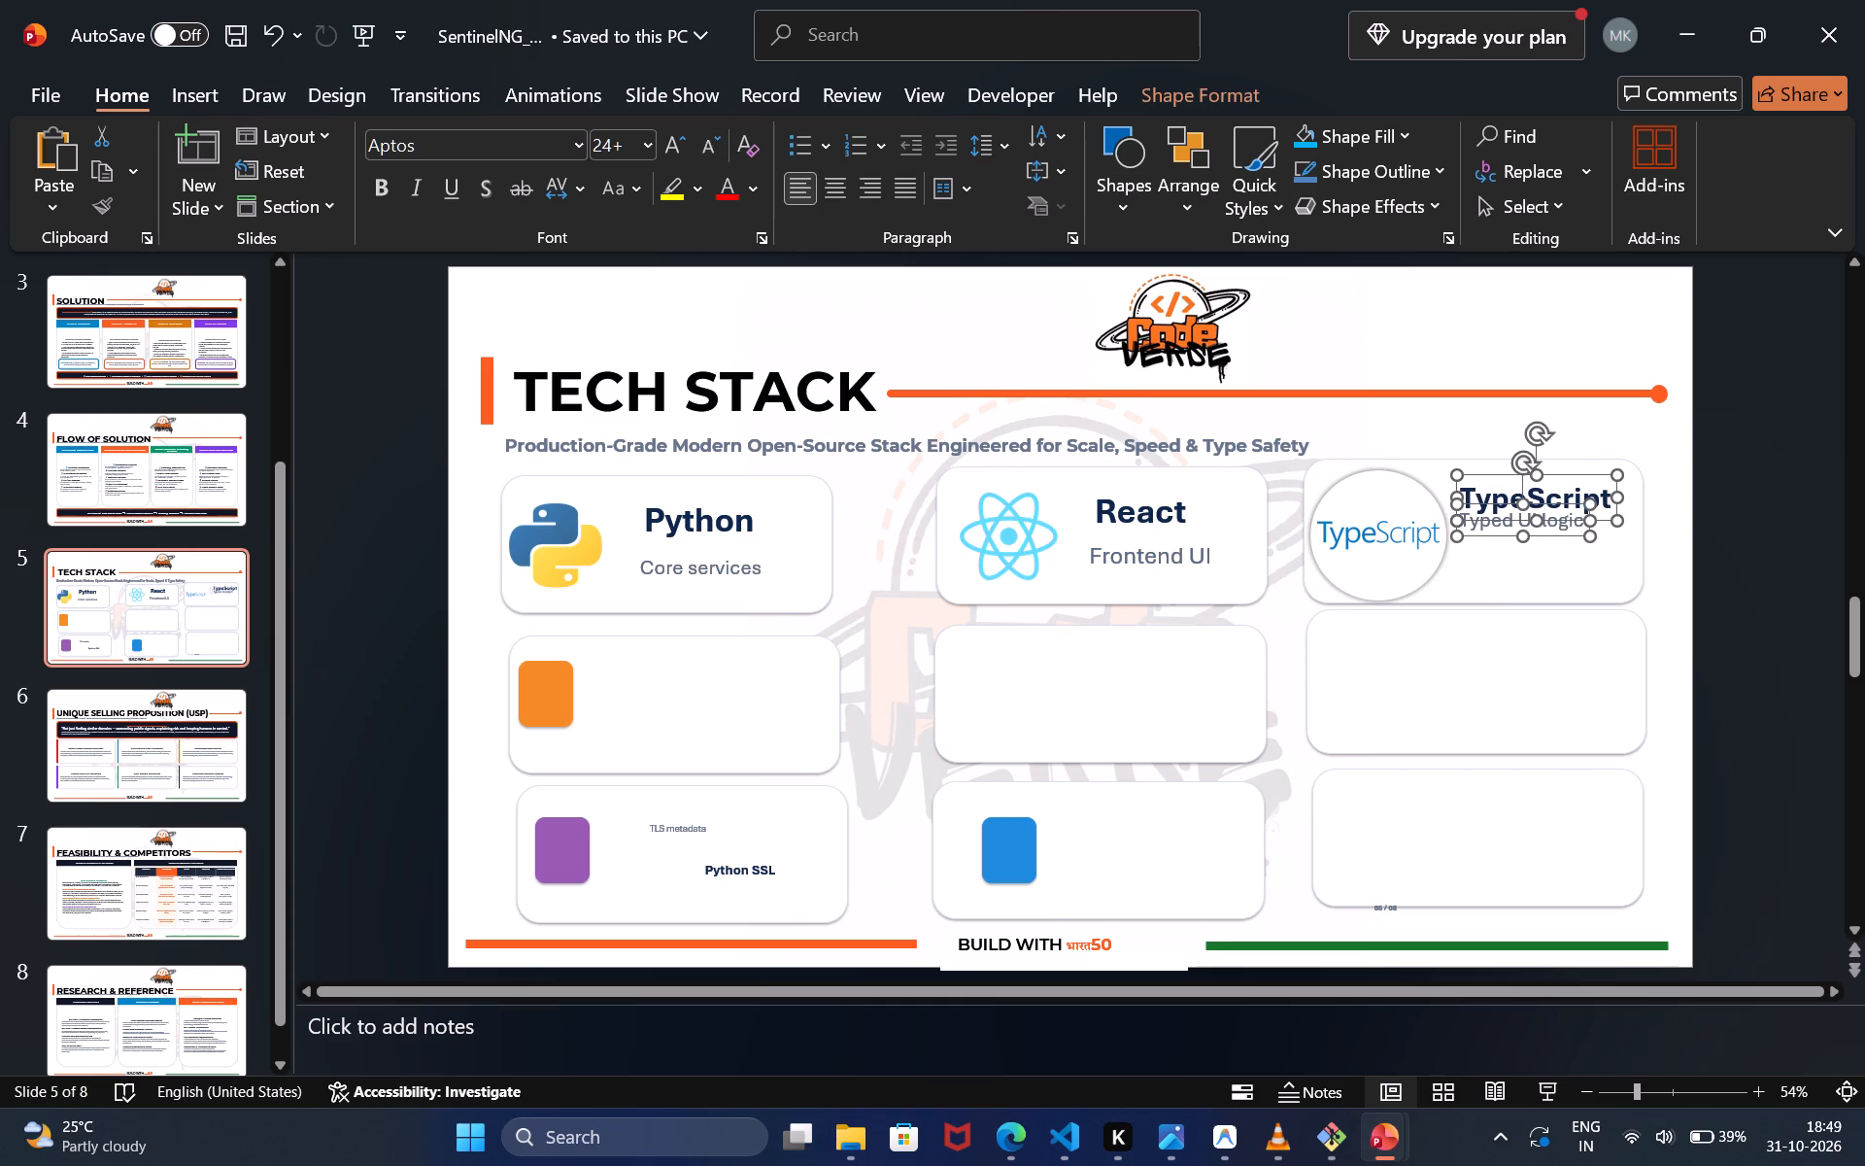
Move the Typed UI logic caption down so it sits clear below the TypeScript title.
{"action": "left_click", "coordinate": [1541, 532]}
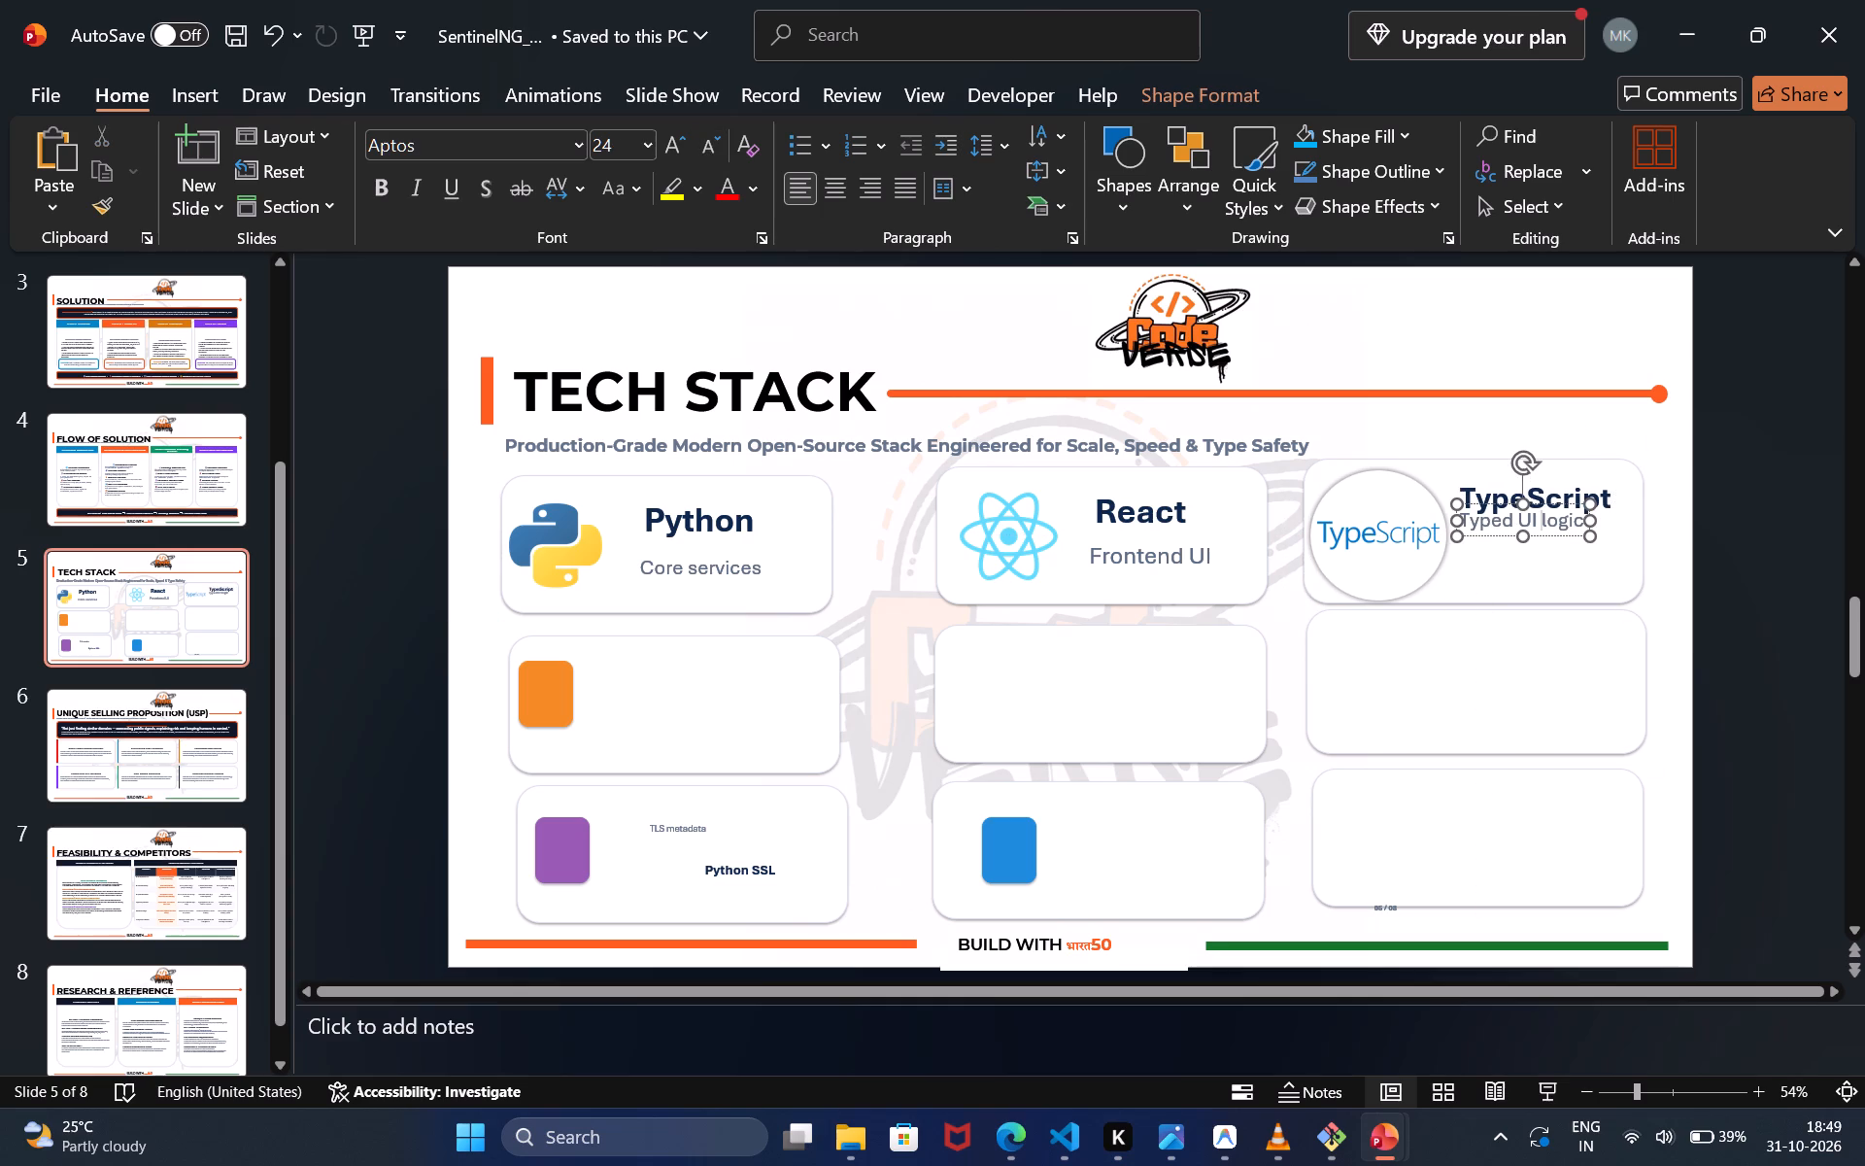
{"action": "left_click_drag", "start_coordinate": [1550, 537], "coordinate": [1561, 569]}
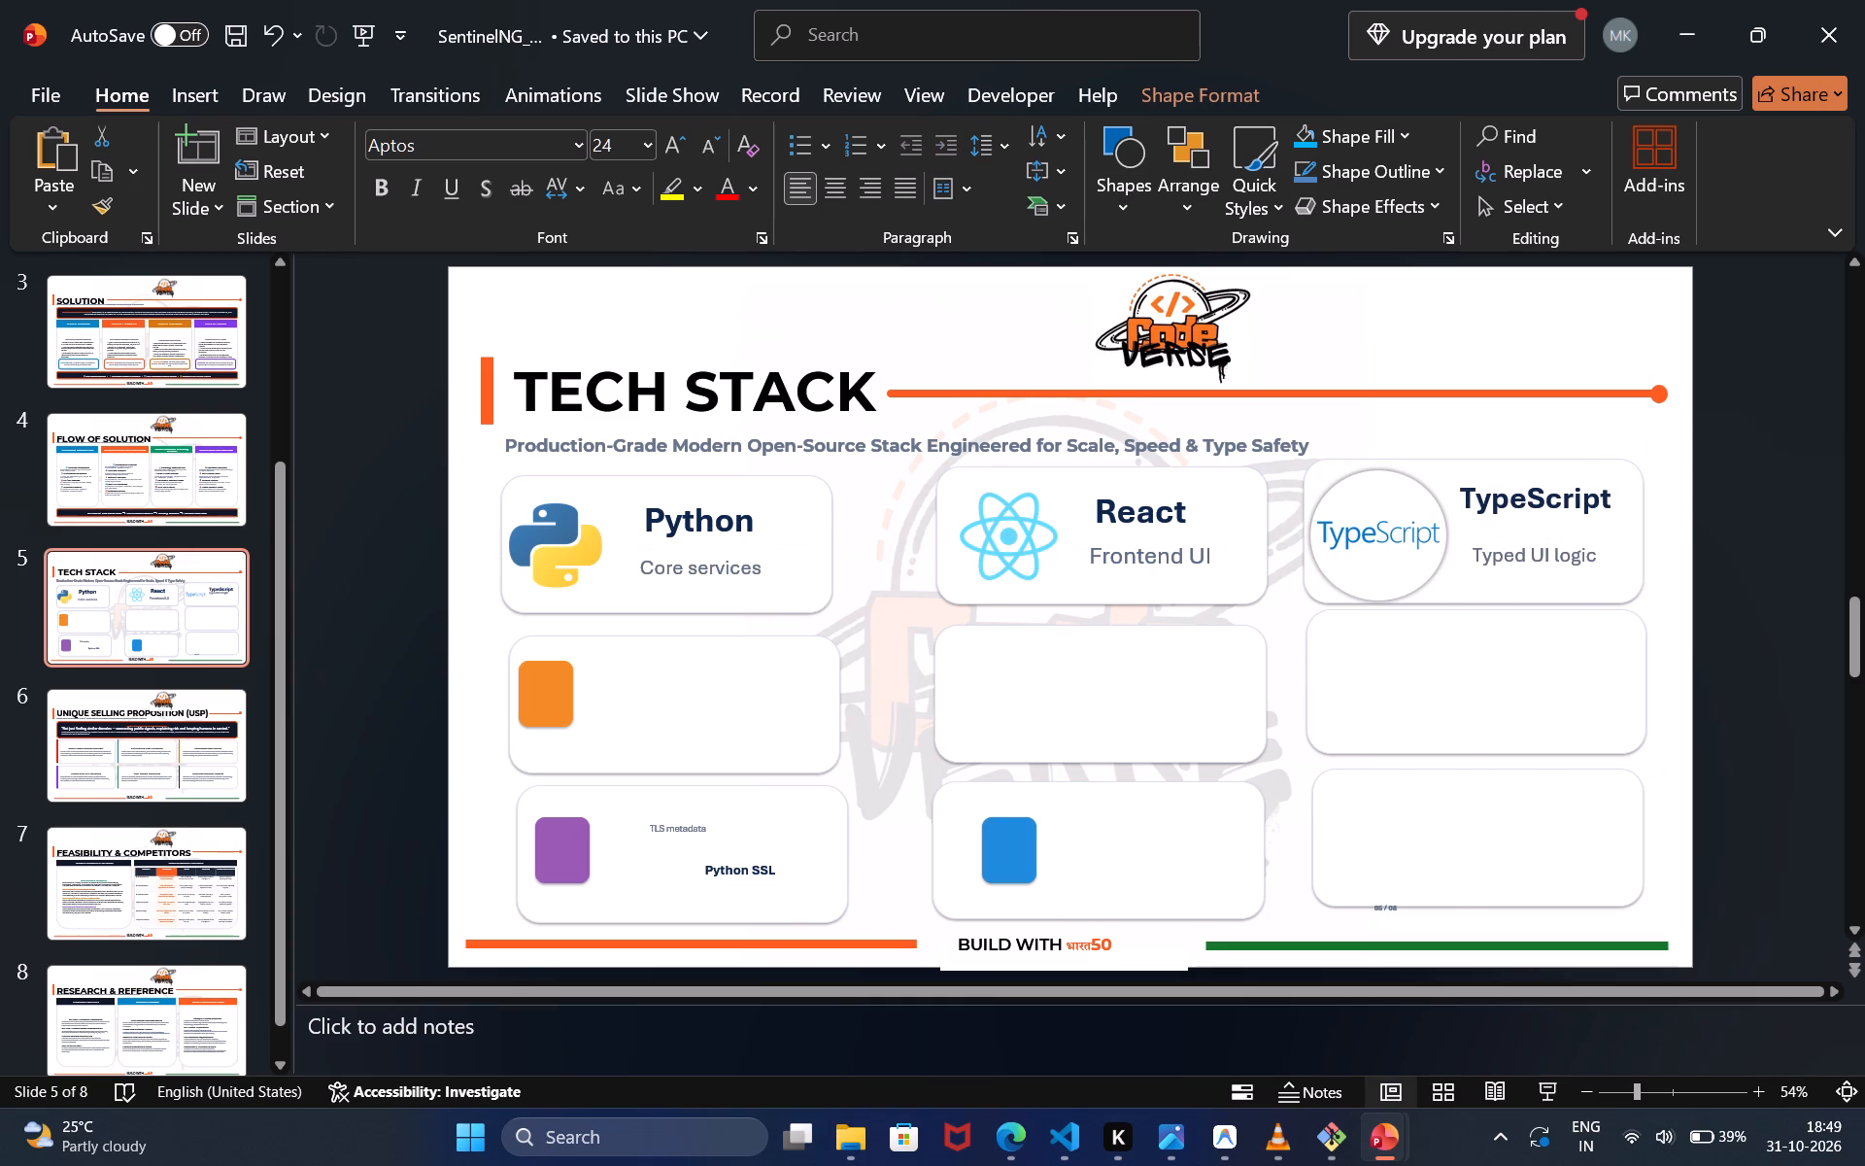
{"action": "left_click_drag", "start_coordinate": [1561, 569], "coordinate": [1561, 567]}
{"action": "left_click", "coordinate": [1447, 401]}
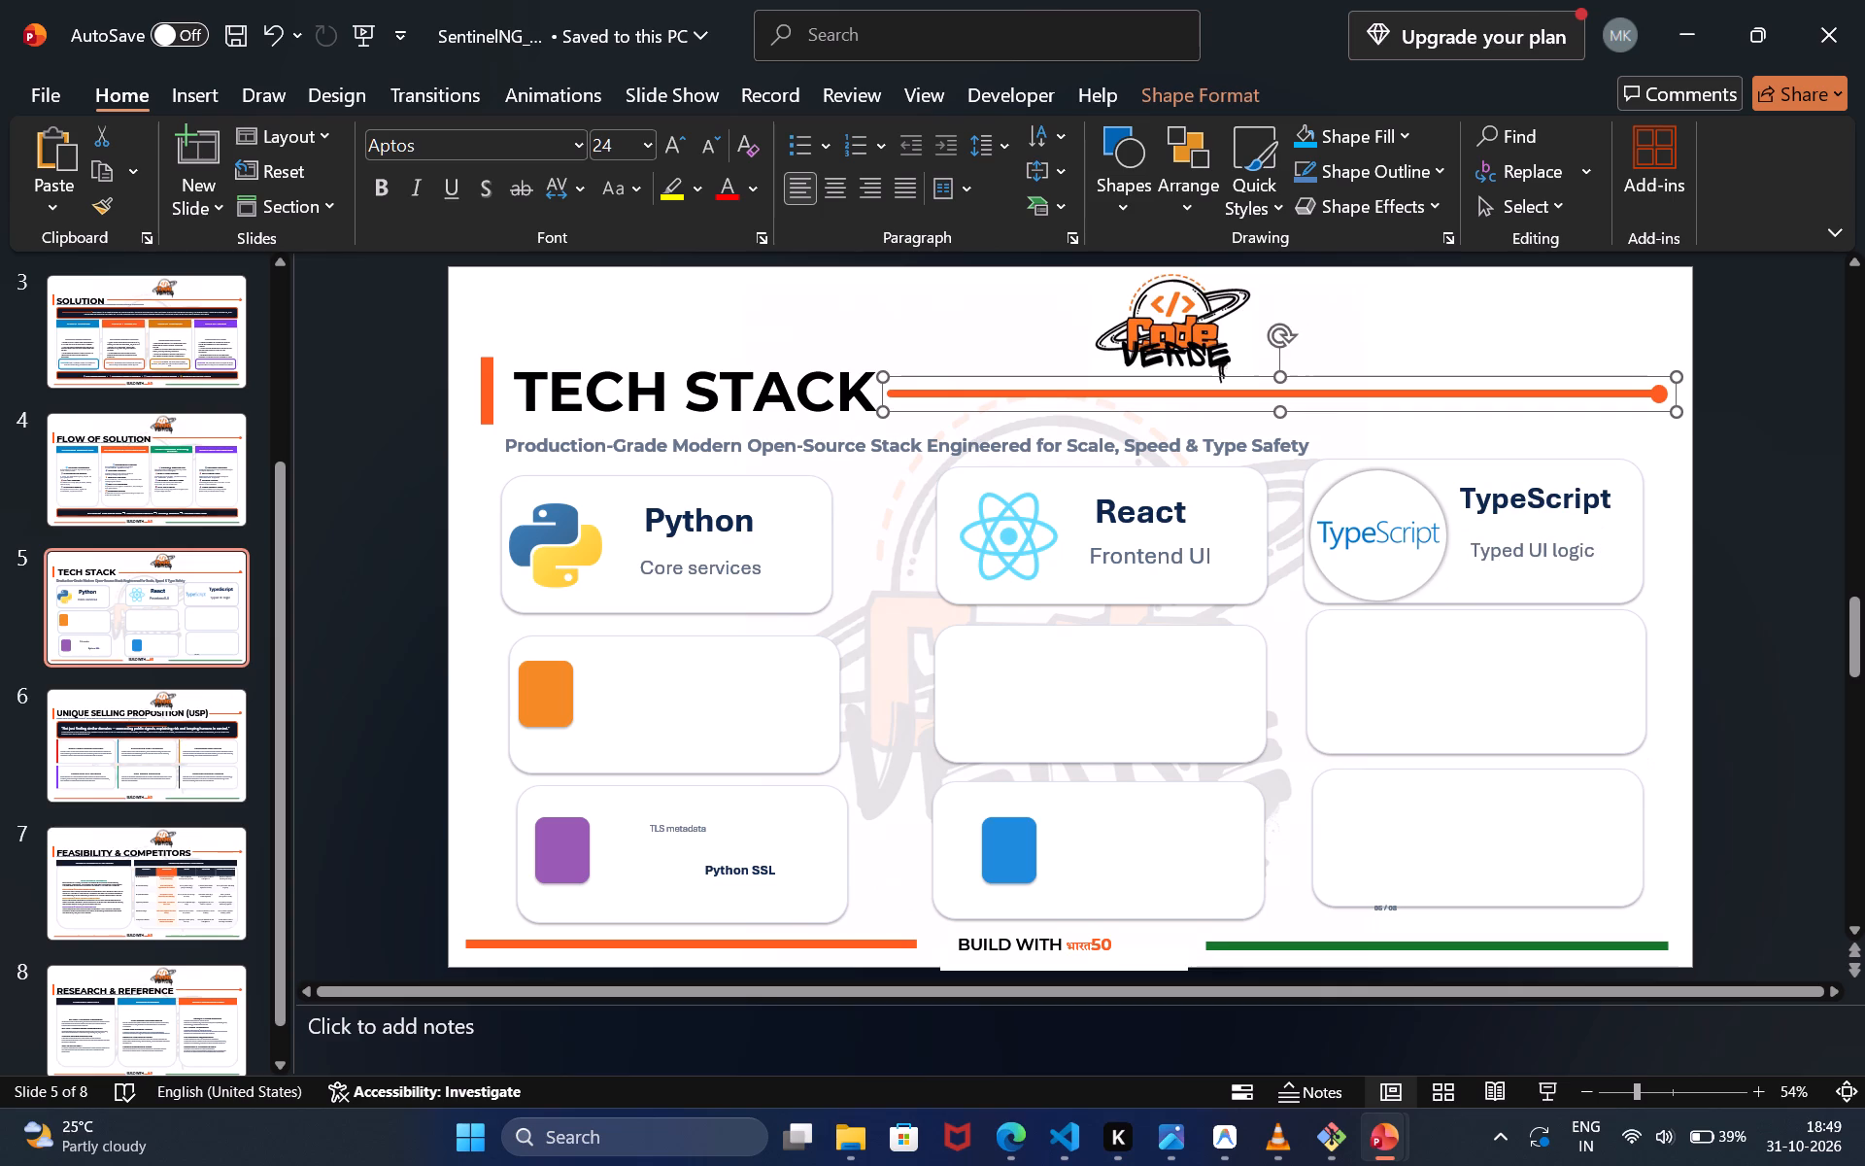
{"action": "left_click", "coordinate": [1447, 421]}
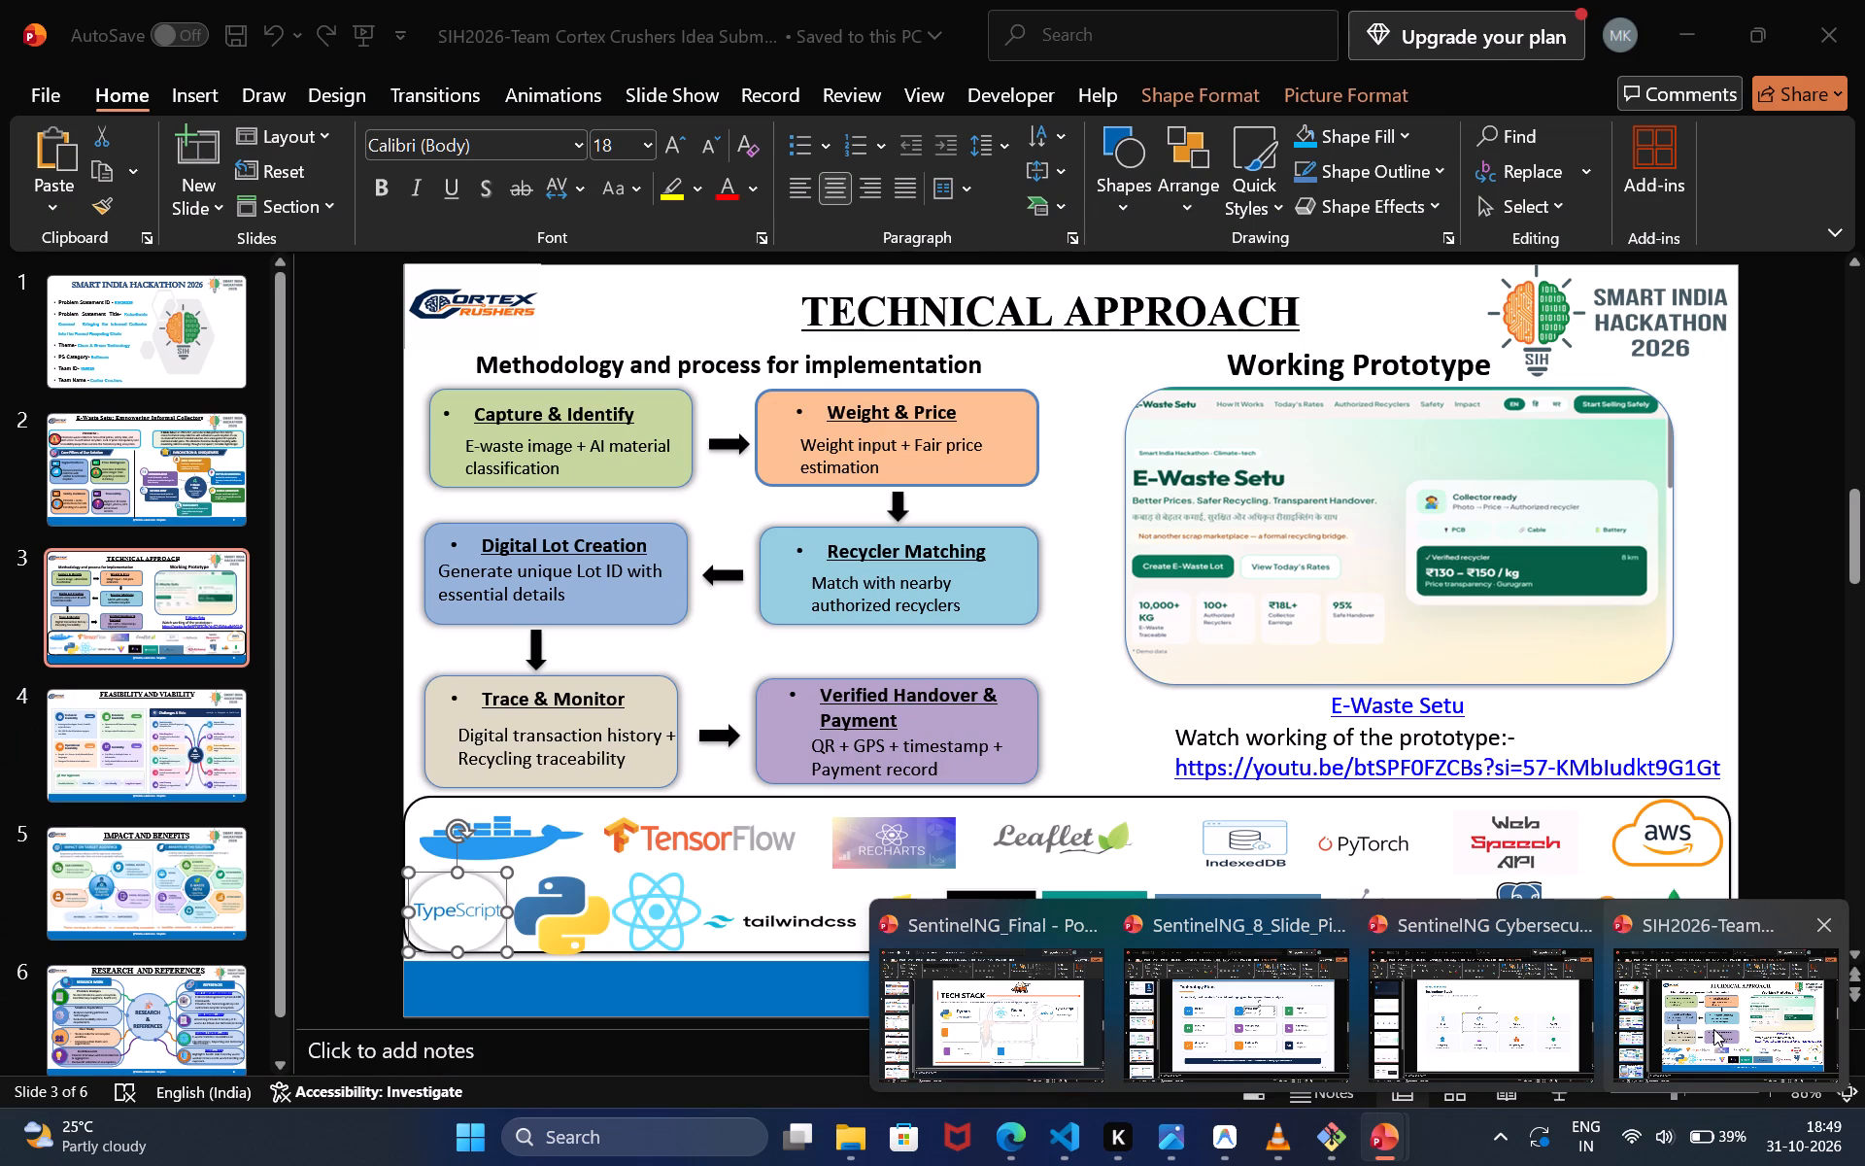
Review the SentinelNG_8_Slide deck's Solution Architecture and Technology Stack slides for the next technology to add.
{"action": "left_click", "coordinate": [1713, 1029]}
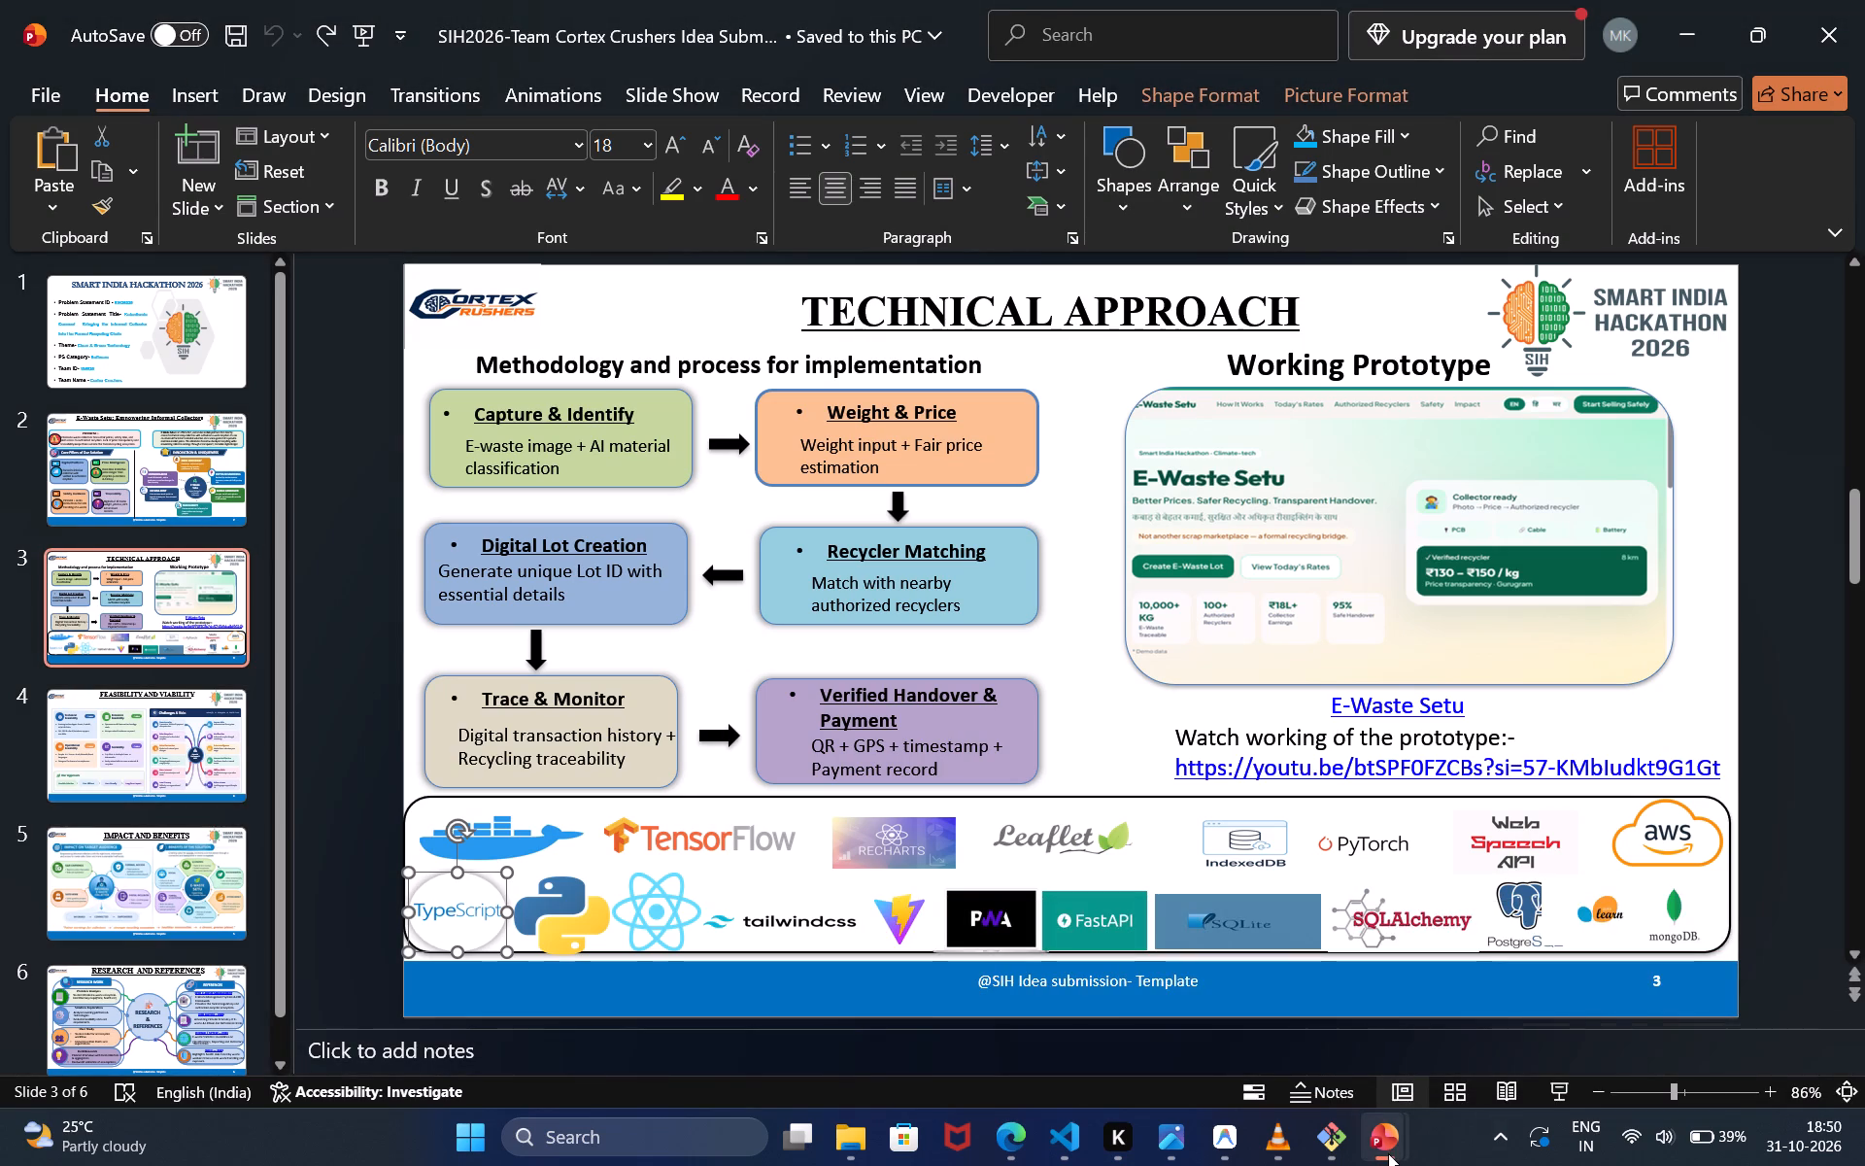
{"action": "left_click", "coordinate": [1277, 1022]}
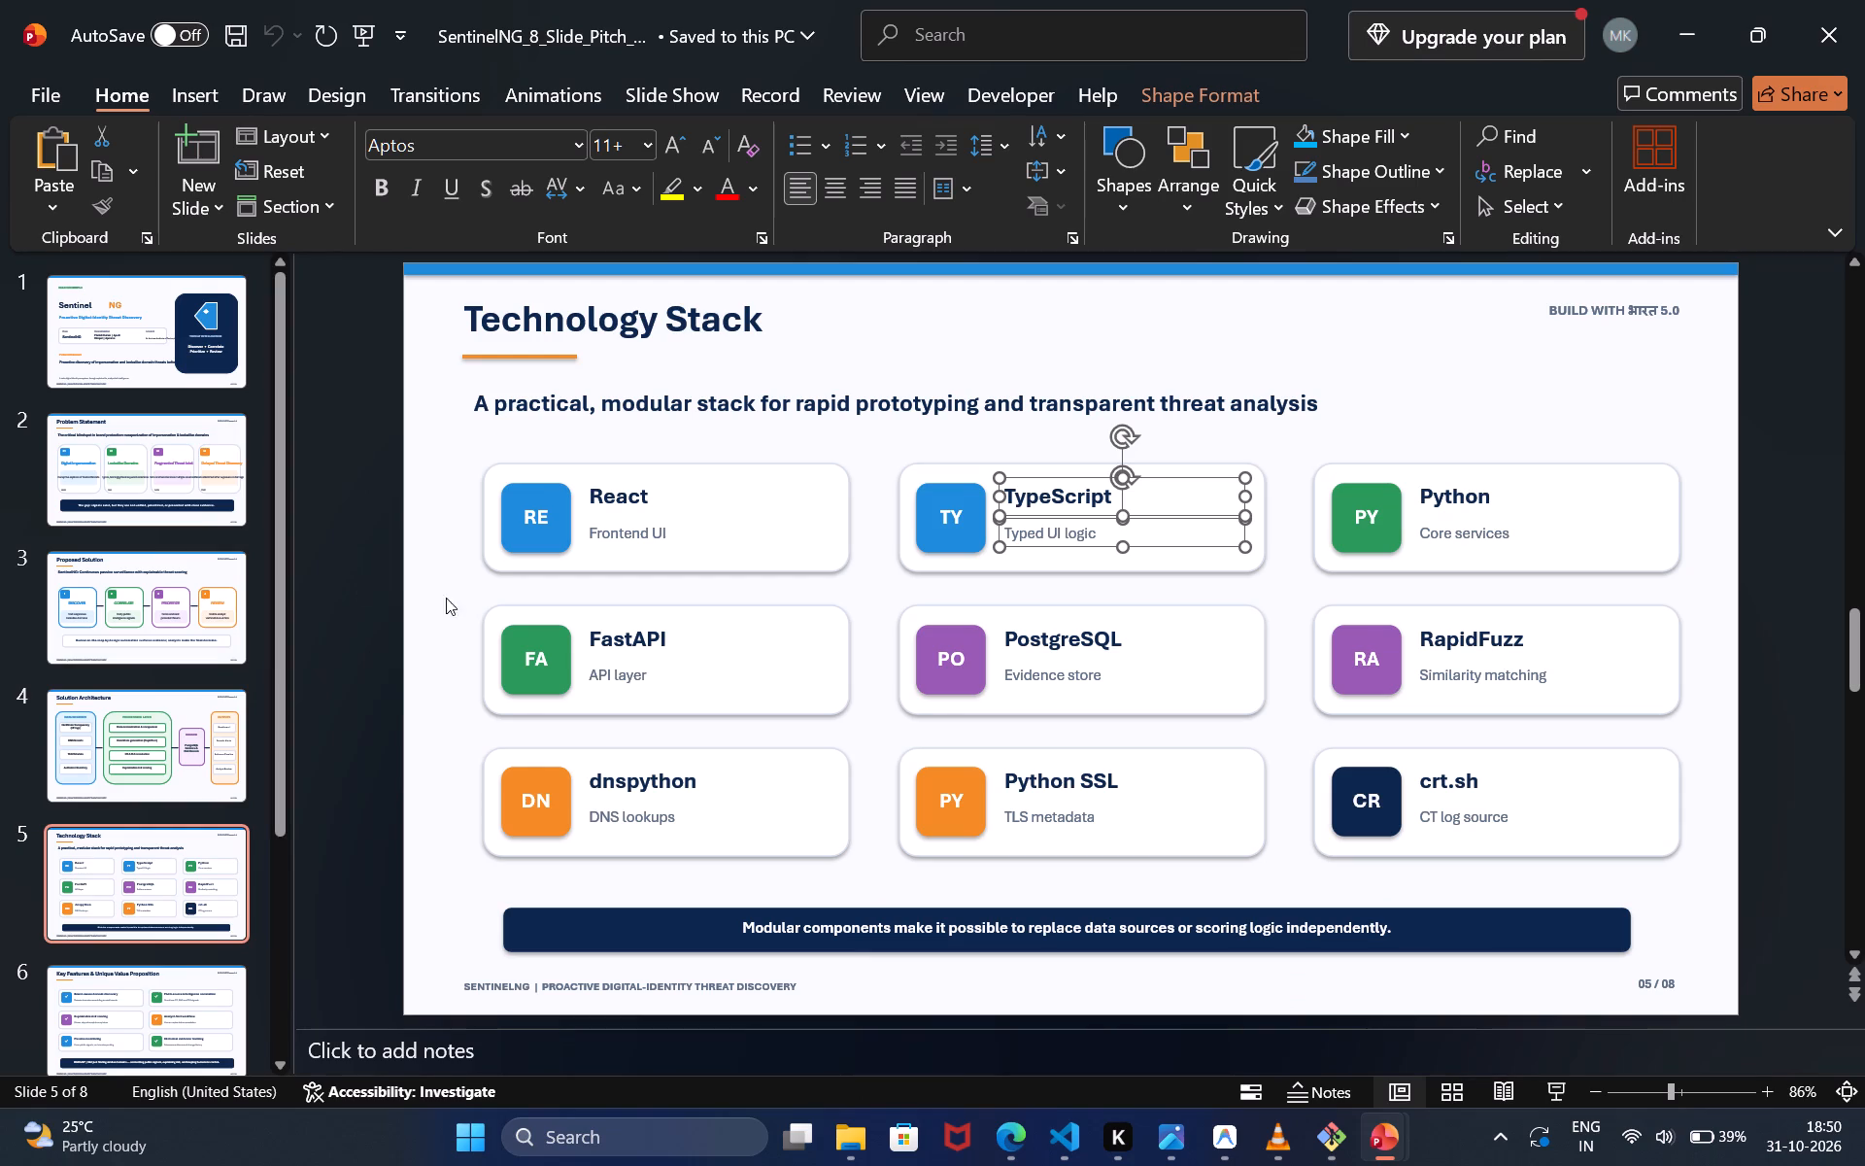
{"action": "left_click", "coordinate": [96, 609]}
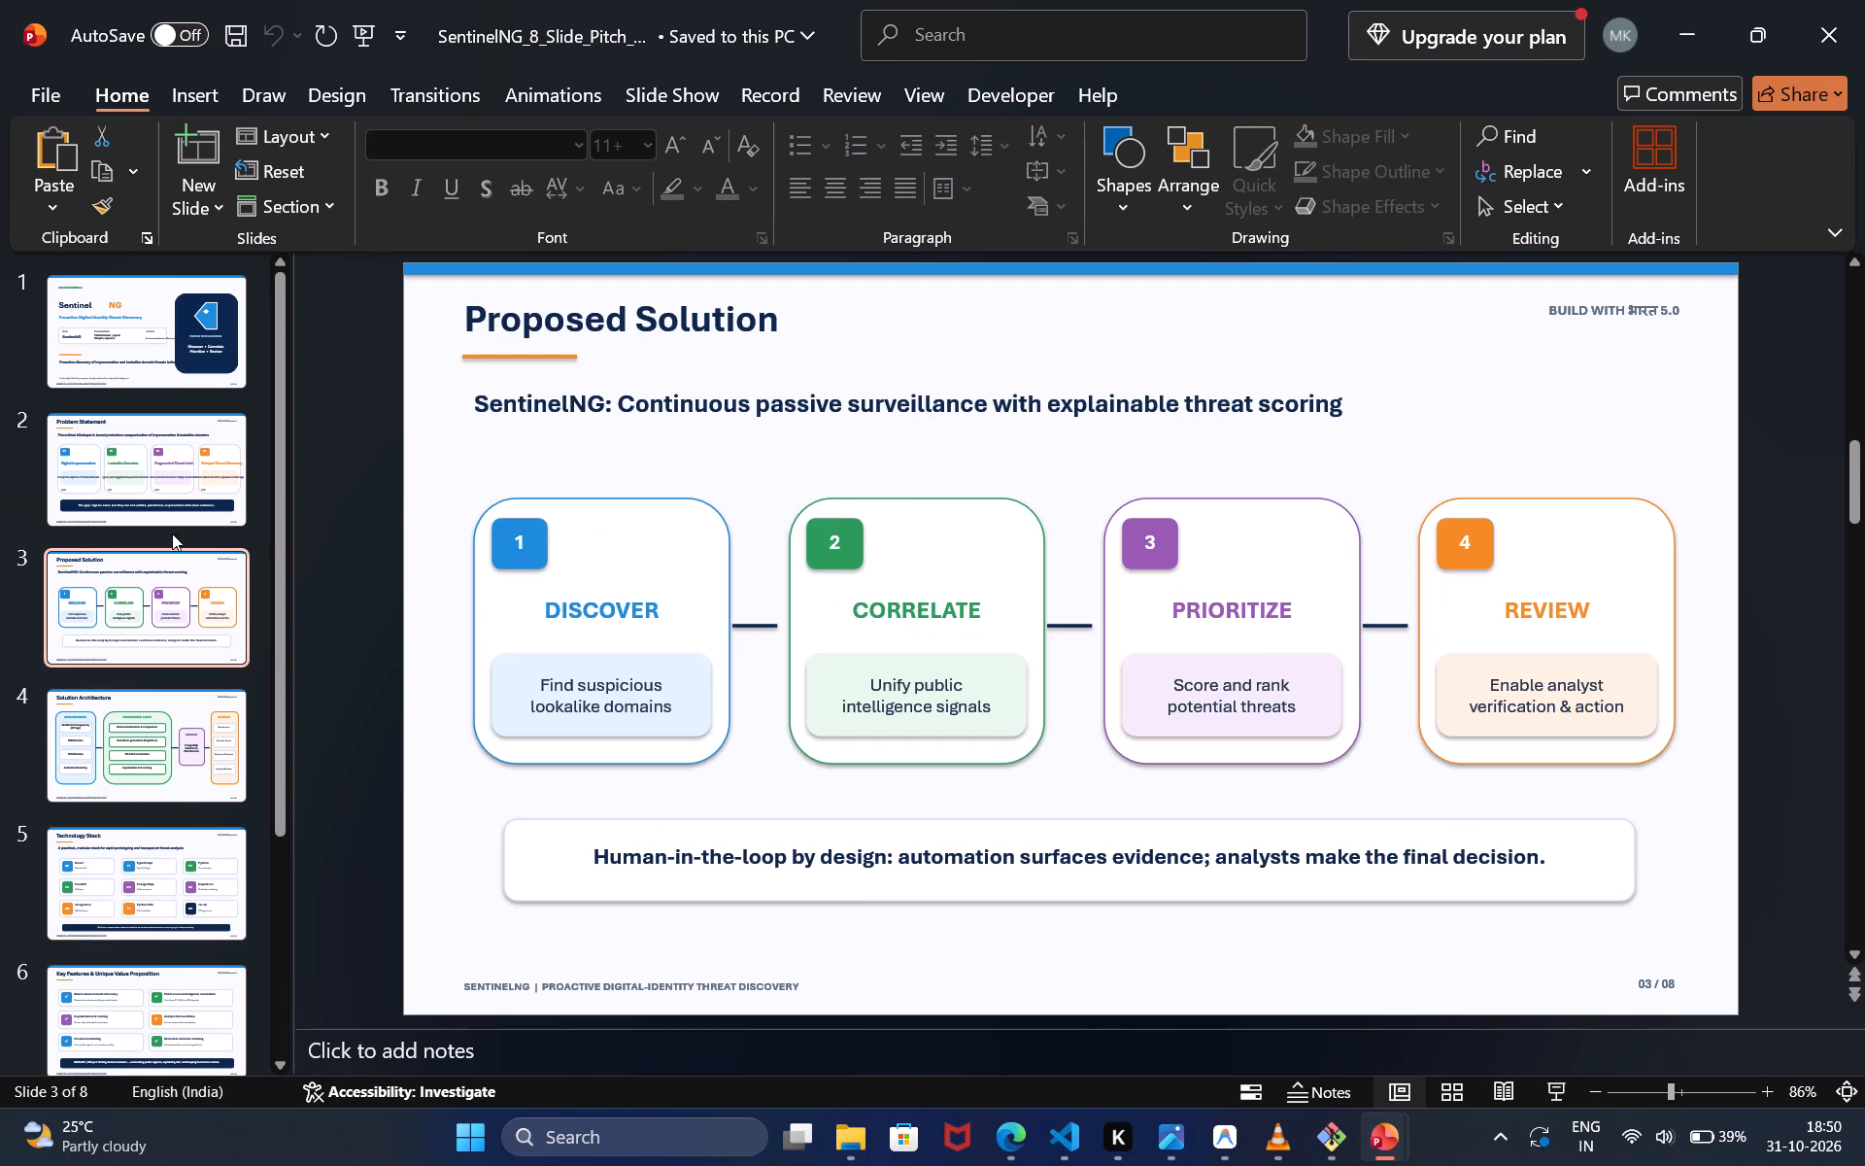
{"action": "left_click", "coordinate": [149, 743]}
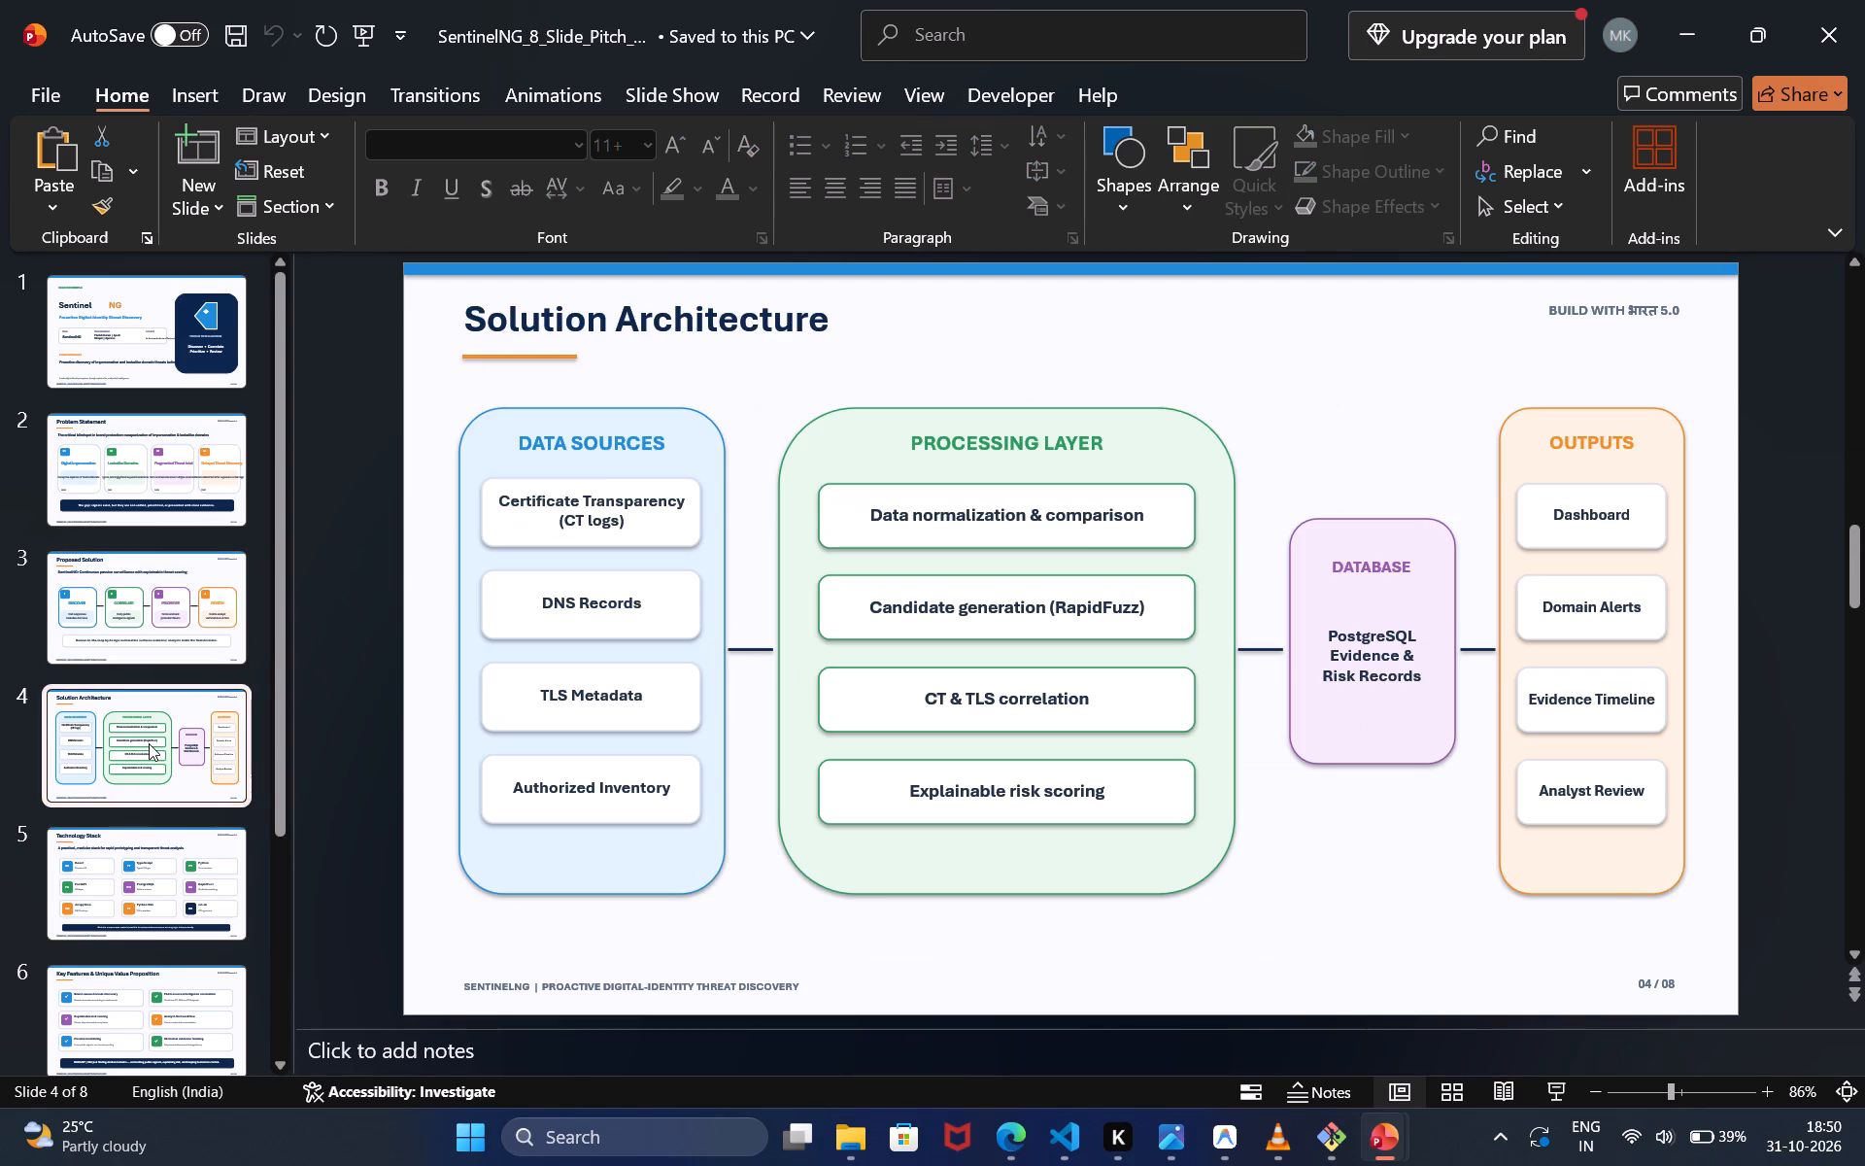
{"action": "left_click", "coordinate": [161, 881]}
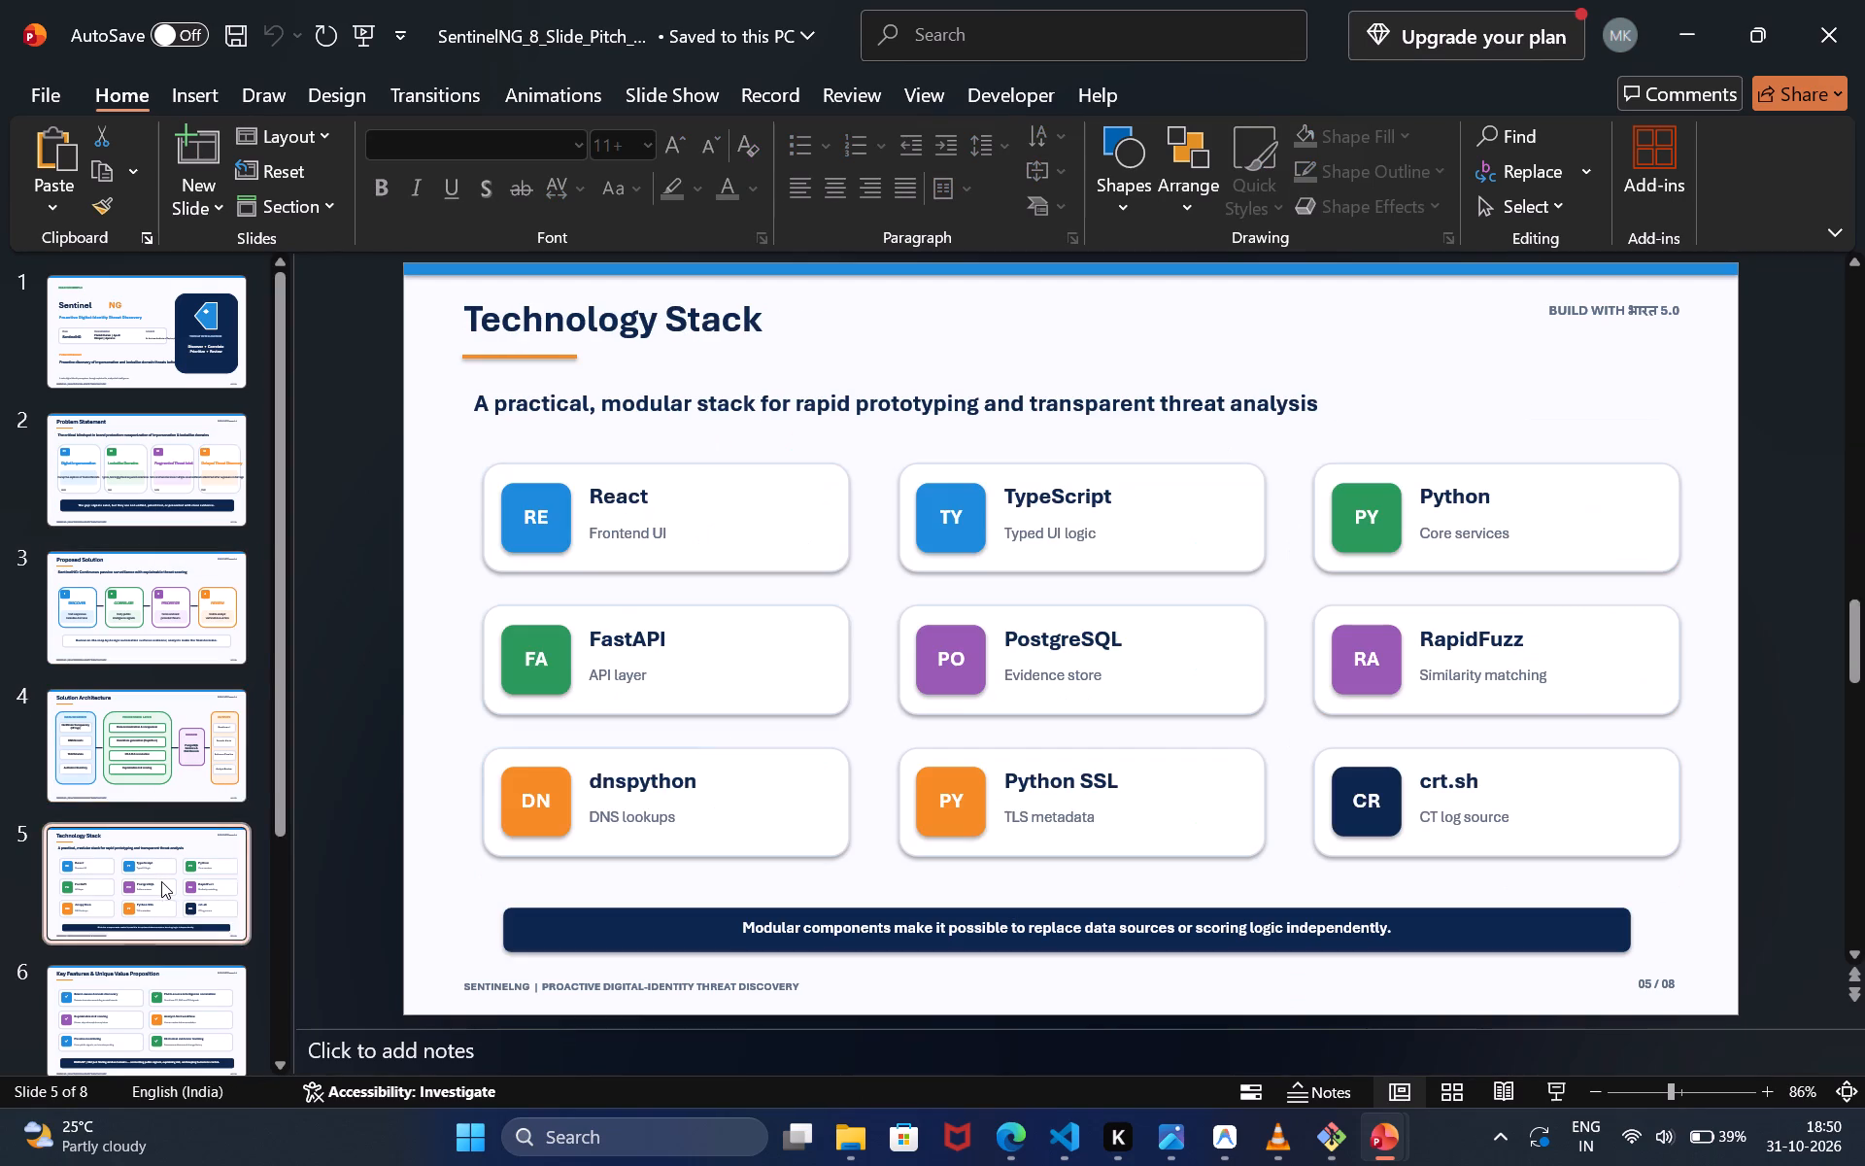
{"action": "left_click", "coordinate": [164, 752]}
{"action": "left_click", "coordinate": [166, 882]}
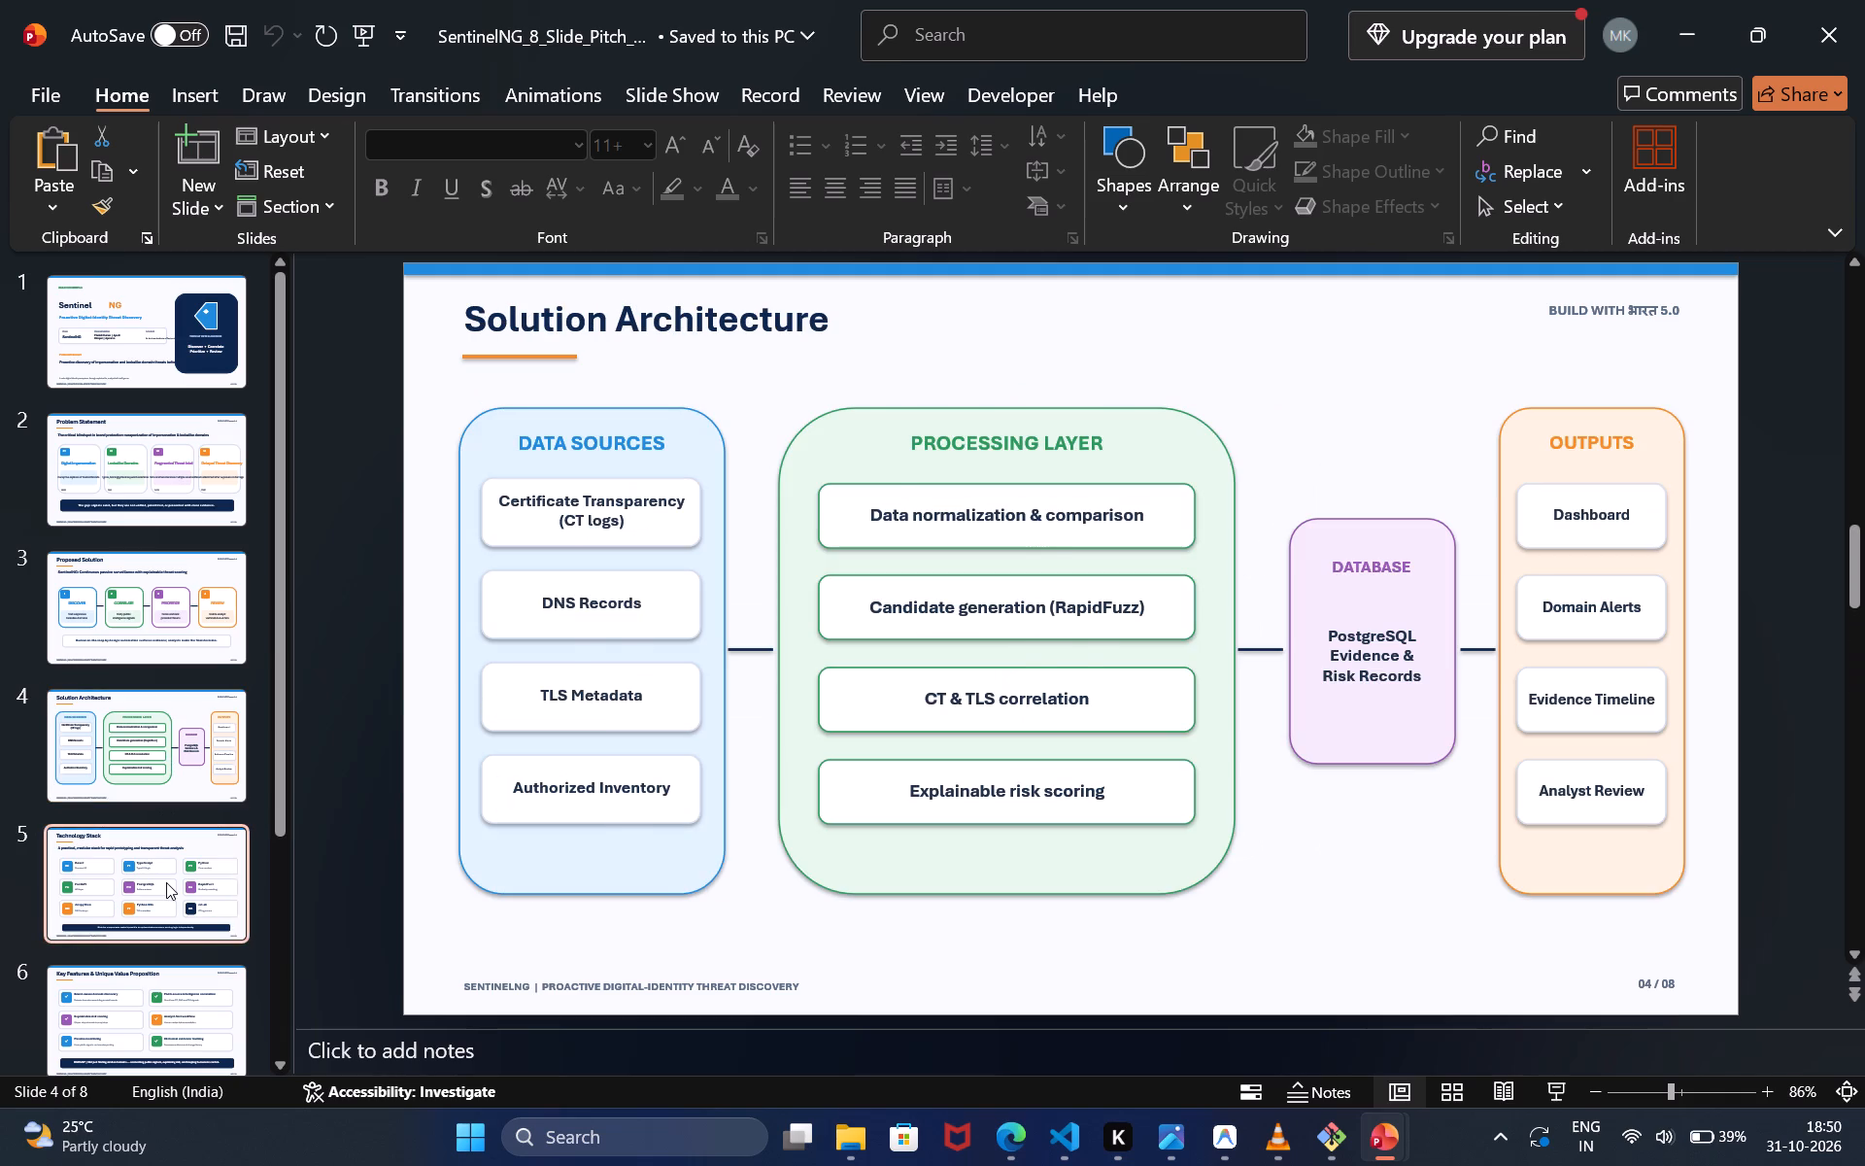
{"action": "left_click", "coordinate": [650, 648]}
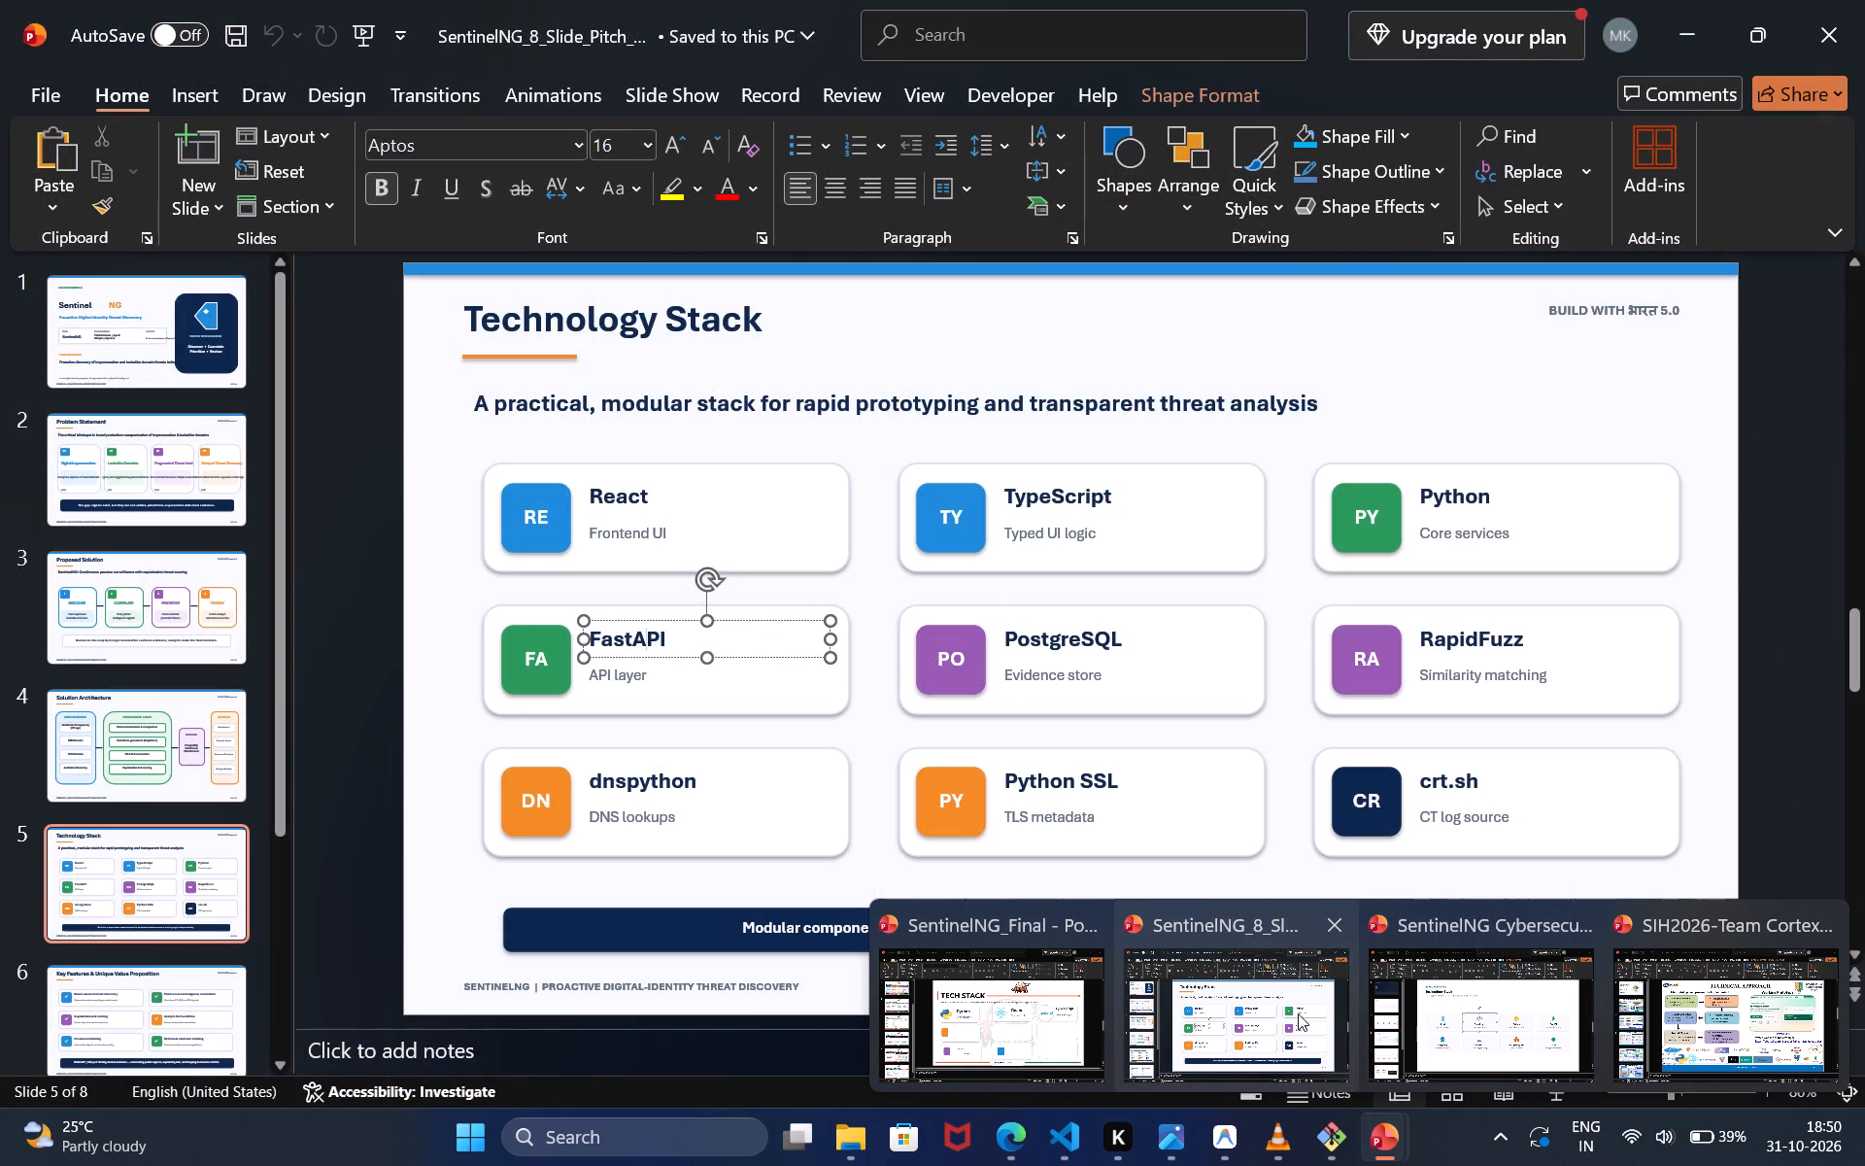
Copy the FastAPI logo from the SIH2026 deck's TECHNICAL APPROACH slide and paste it onto SentinelNG_Final's TECH STACK slide.
{"action": "left_click", "coordinate": [1716, 1034]}
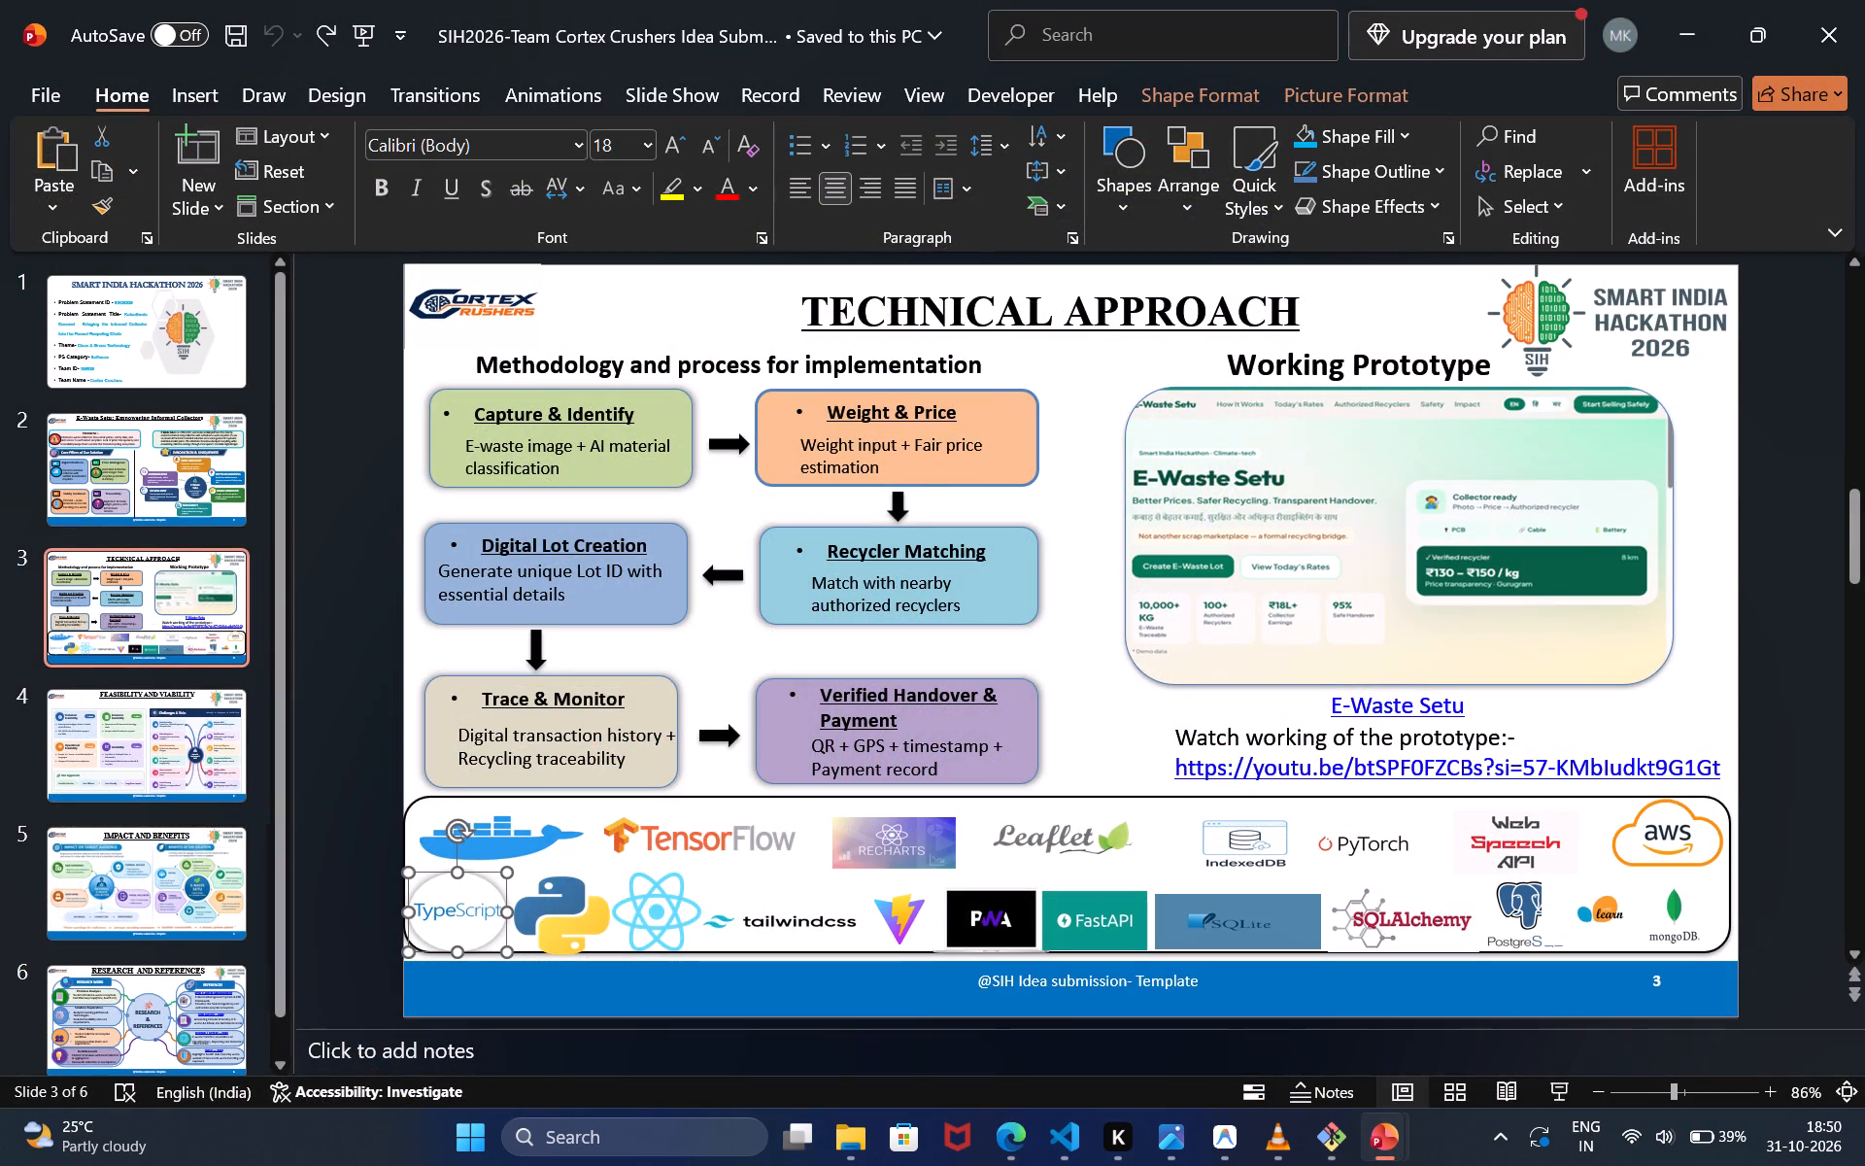
{"action": "left_click", "coordinate": [547, 904]}
{"action": "left_click", "coordinate": [1136, 927]}
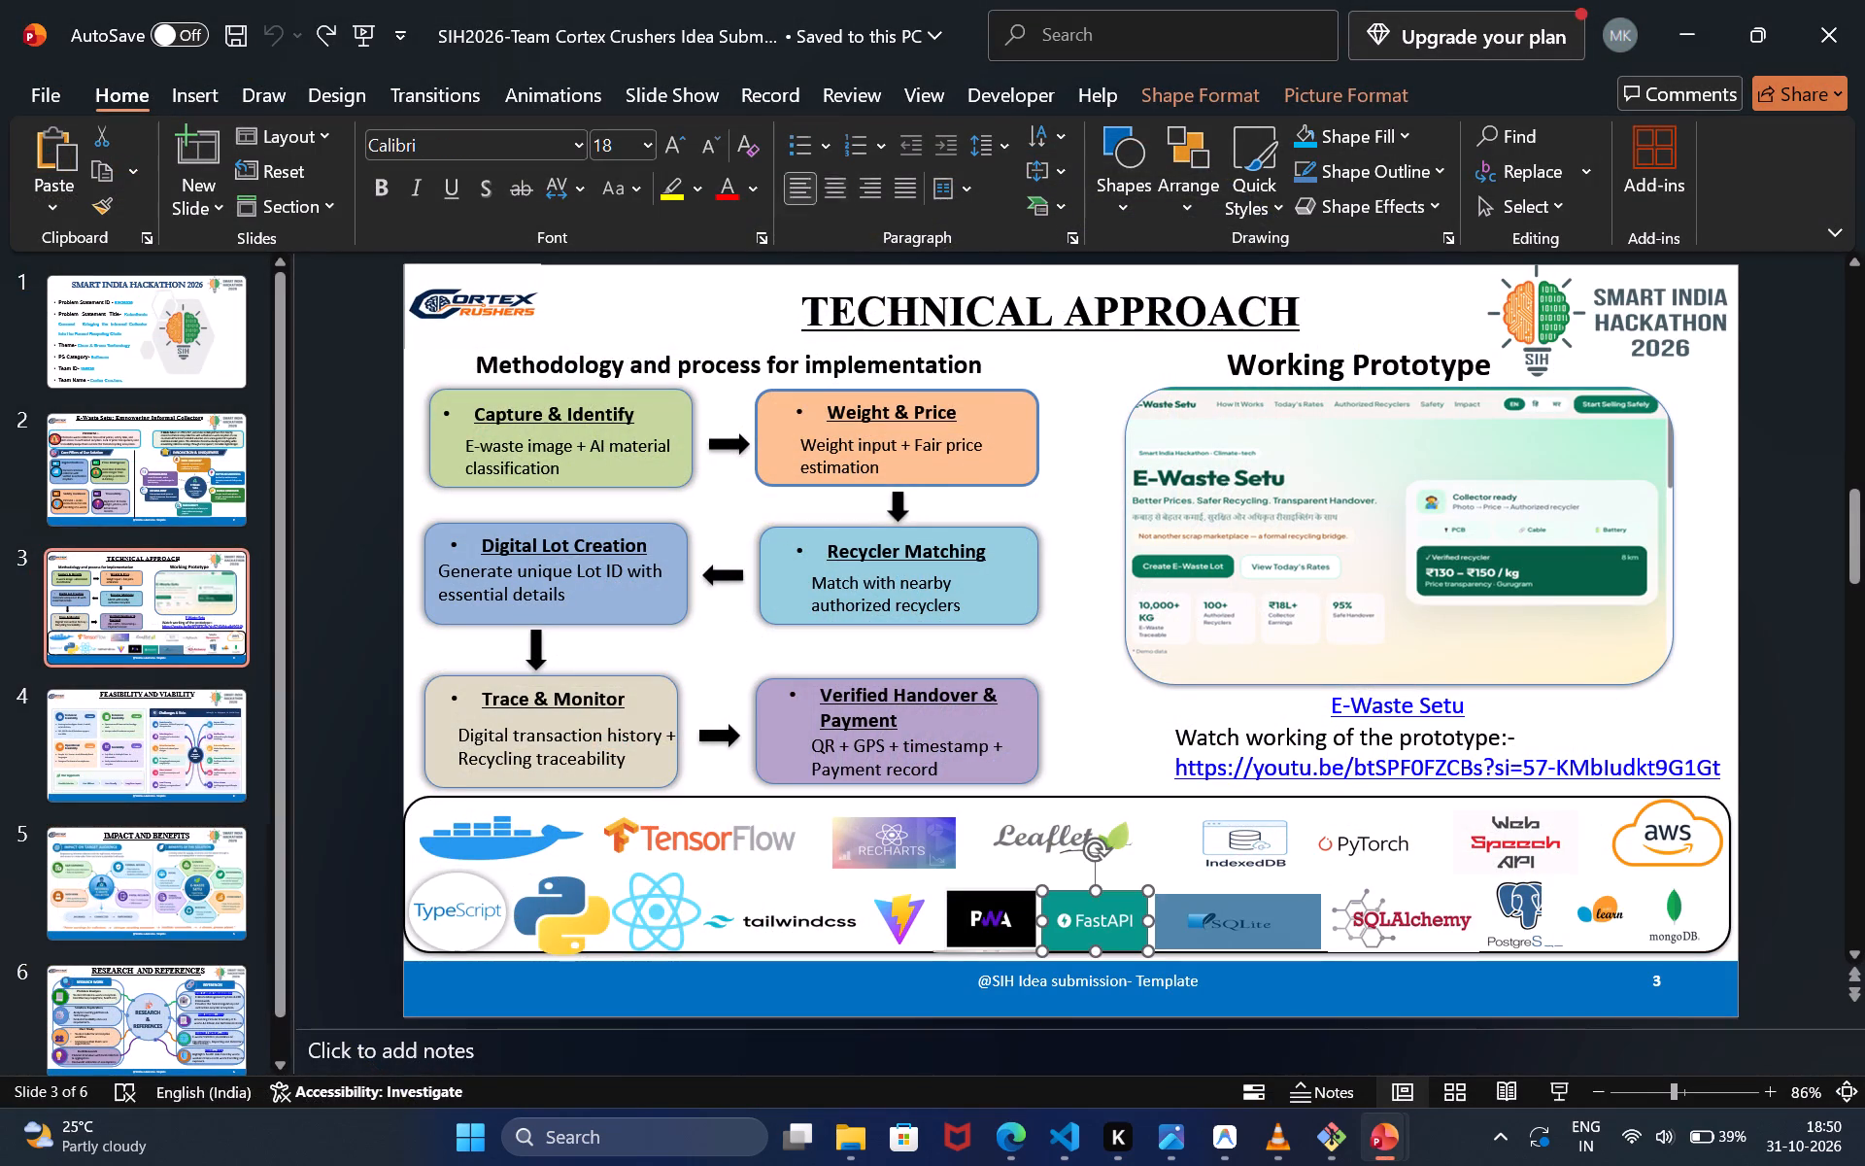
{"action": "key", "text": "ctrl+c"}
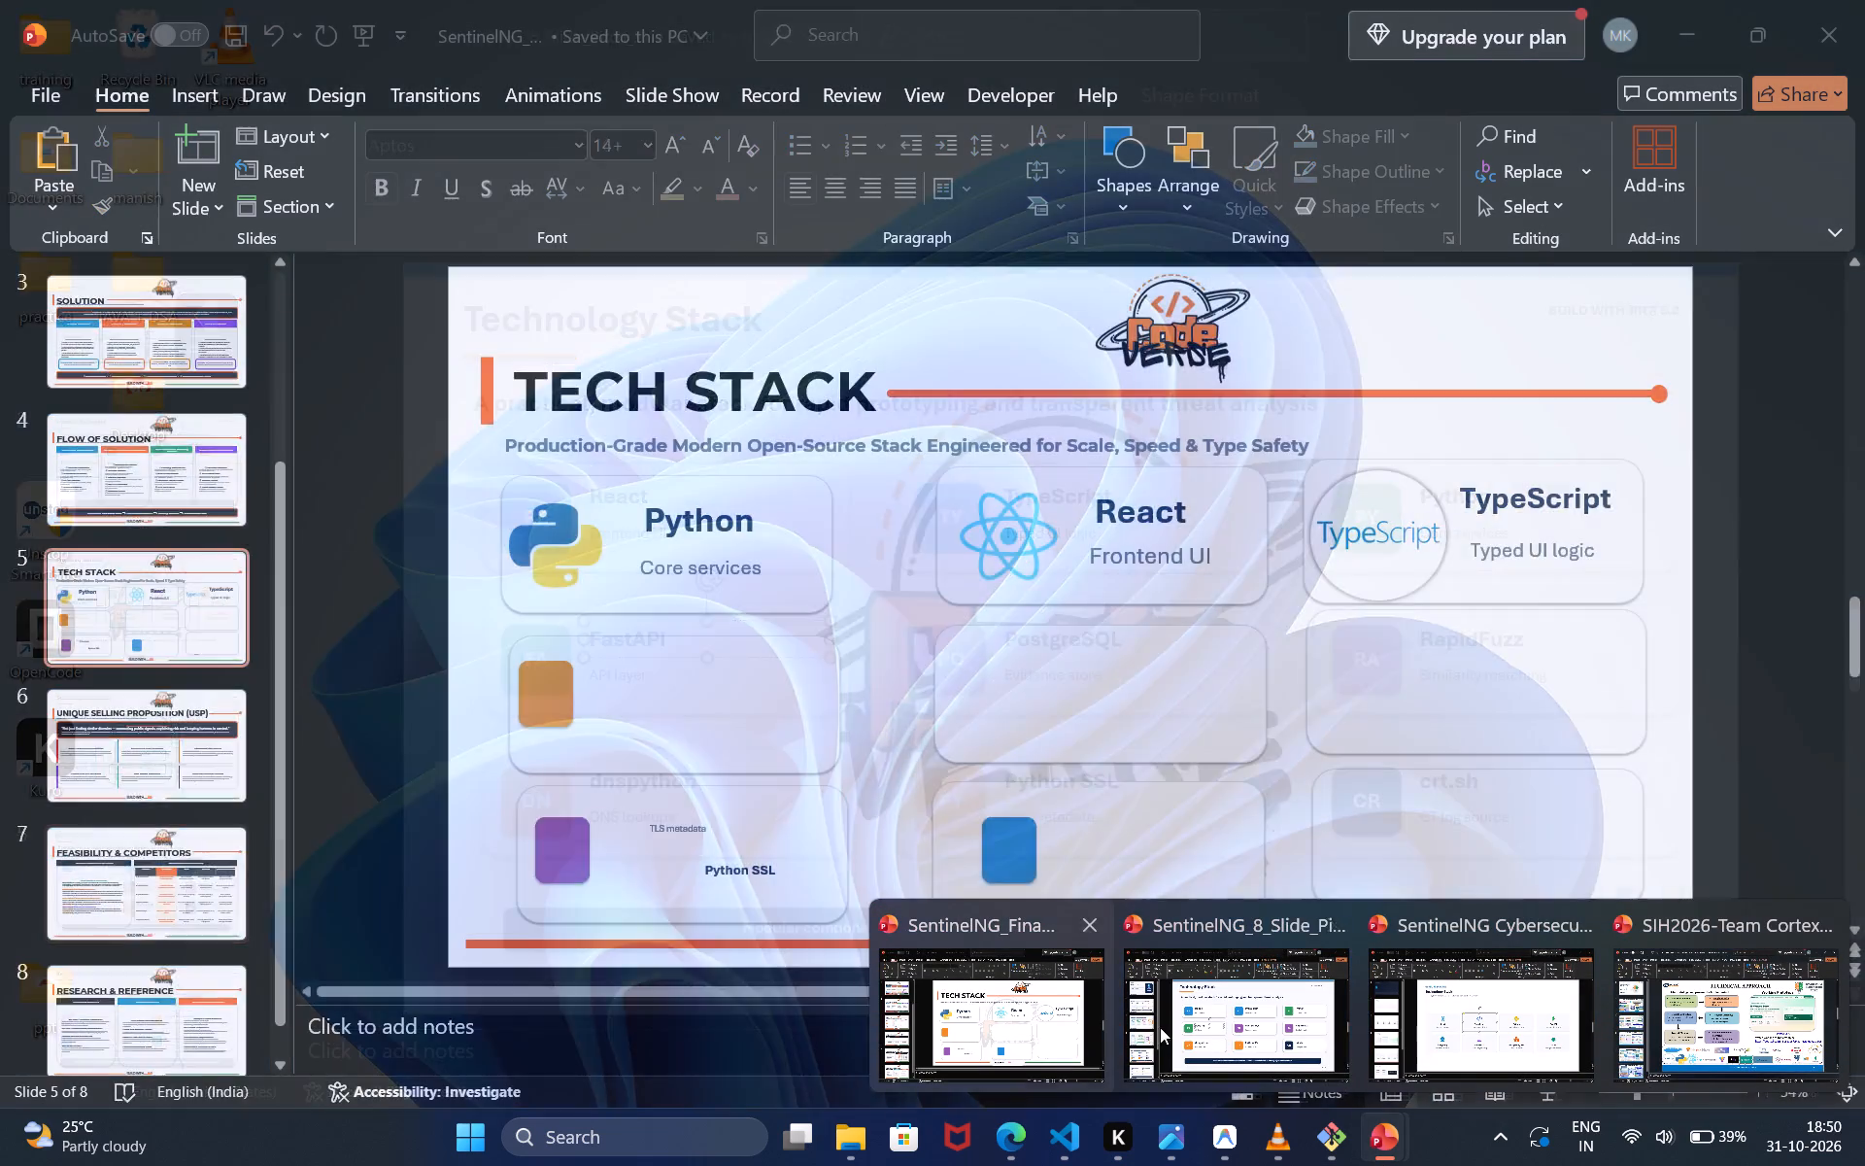
{"action": "left_click", "coordinate": [1039, 992]}
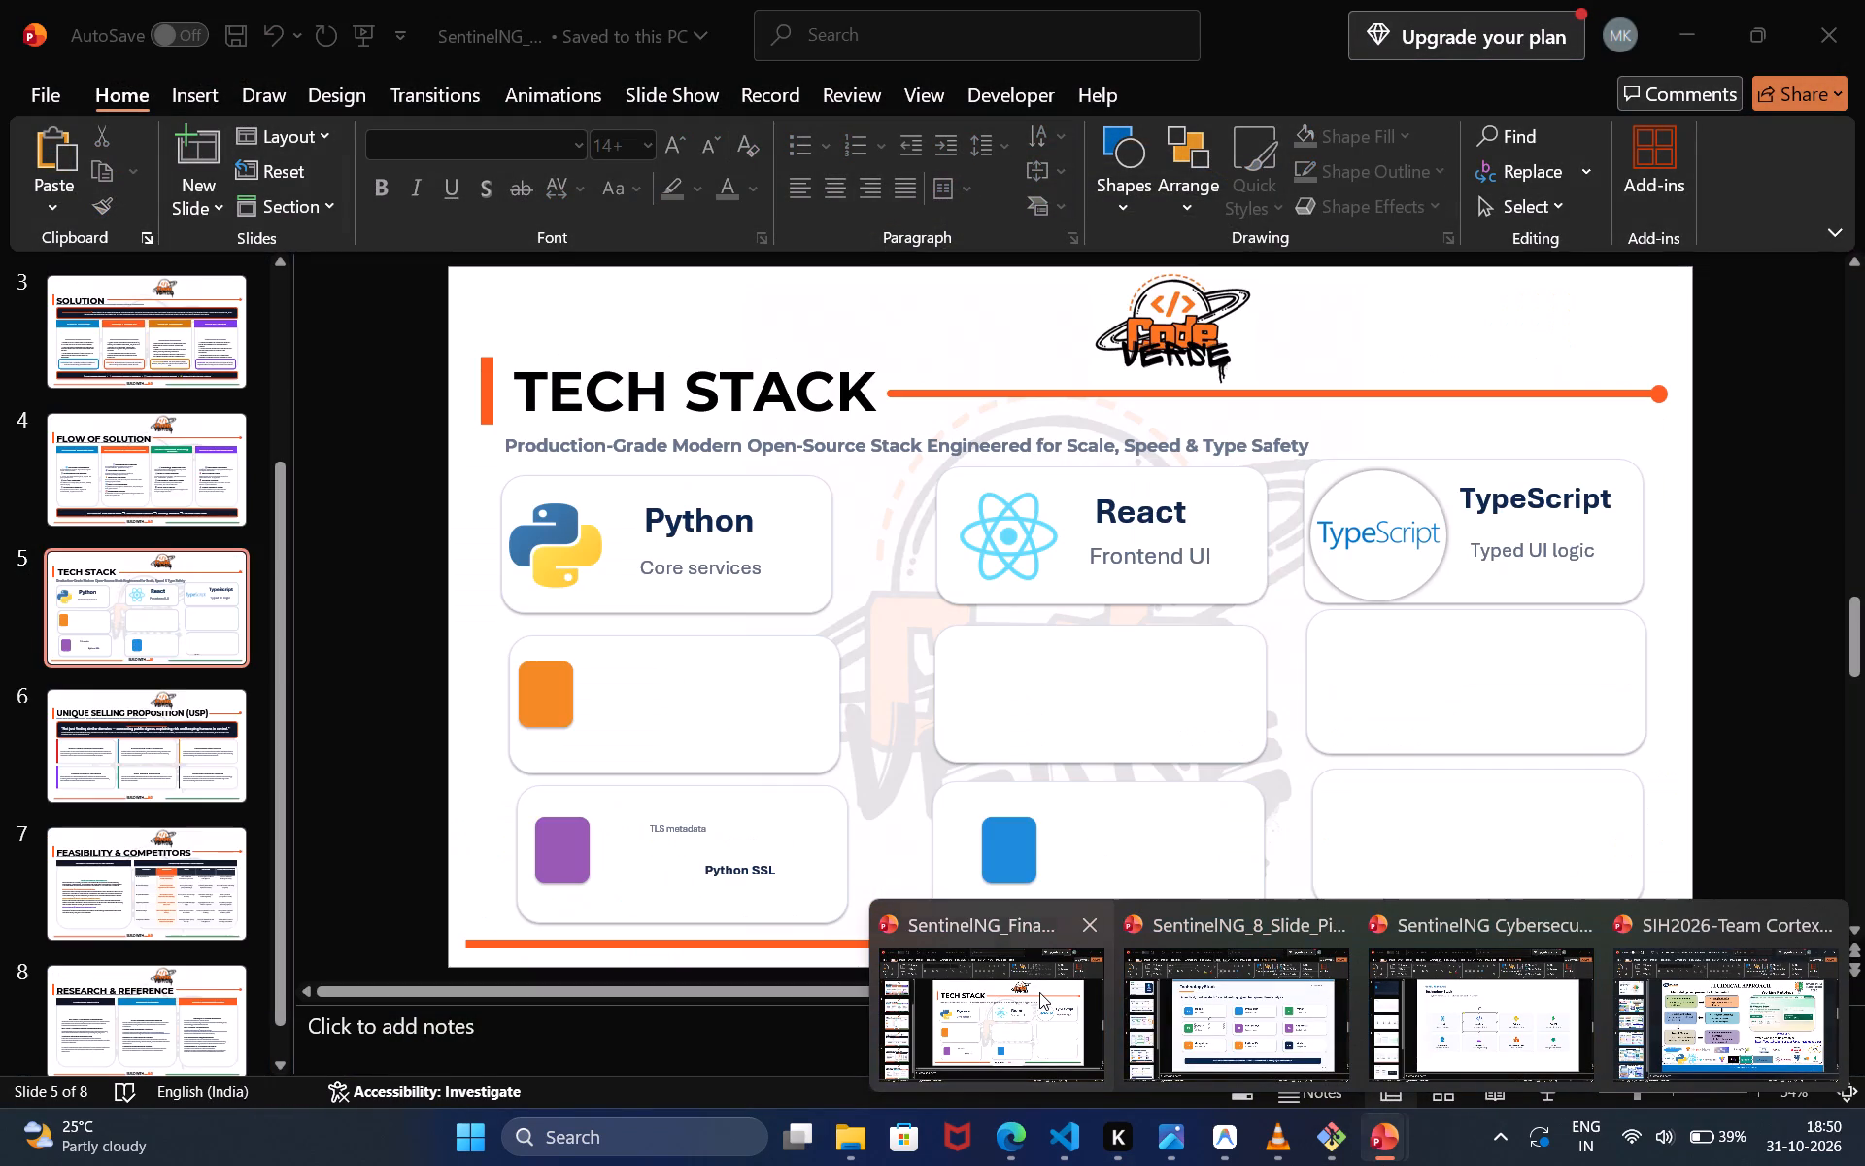
{"action": "left_click", "coordinate": [723, 720]}
{"action": "key", "text": "ctrl+v"}
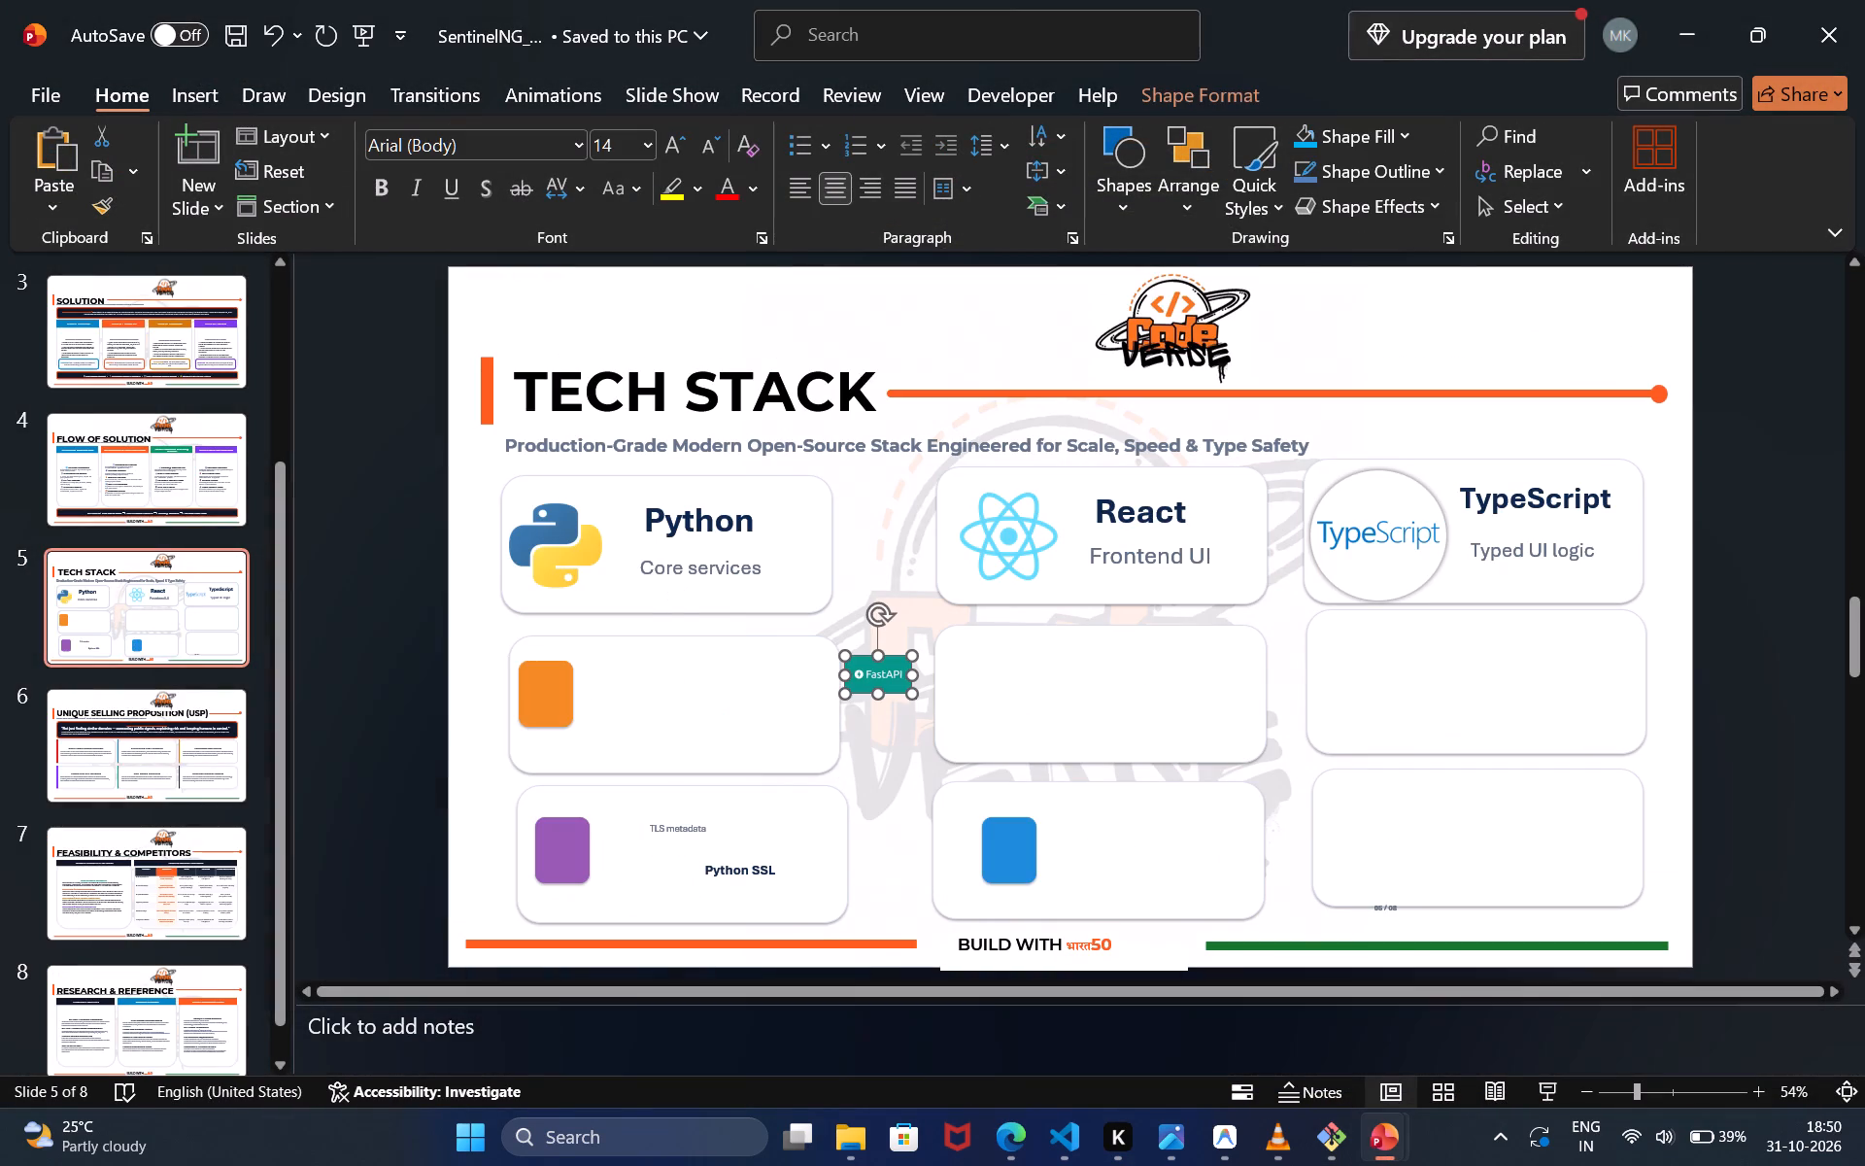
Replace the orange placeholder in the card below Python with the FastAPI logo, enlarged to fill the card's left part.
{"action": "left_click", "coordinate": [881, 690]}
{"action": "left_click_drag", "start_coordinate": [881, 670], "coordinate": [628, 669]}
{"action": "left_click", "coordinate": [531, 706]}
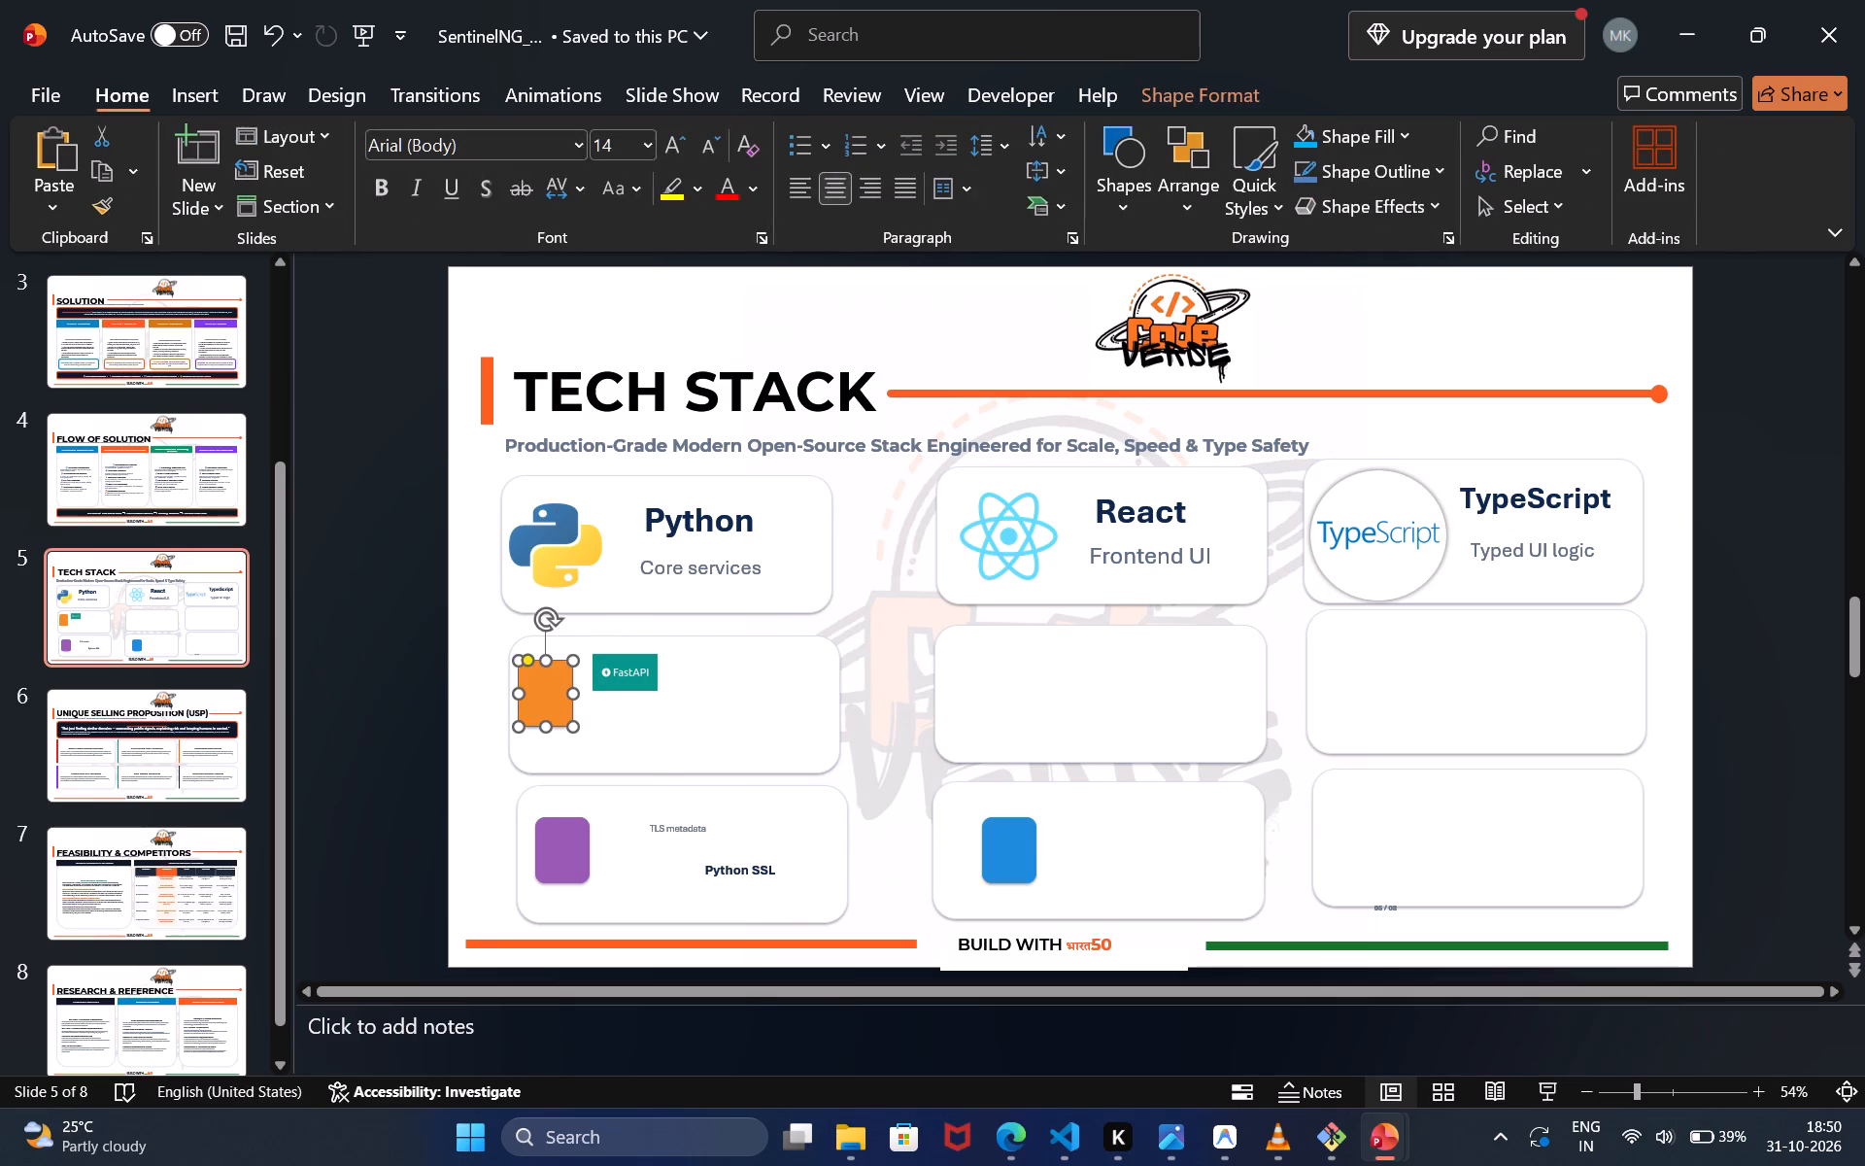
{"action": "key", "text": "Delete"}
{"action": "left_click", "coordinate": [629, 685]}
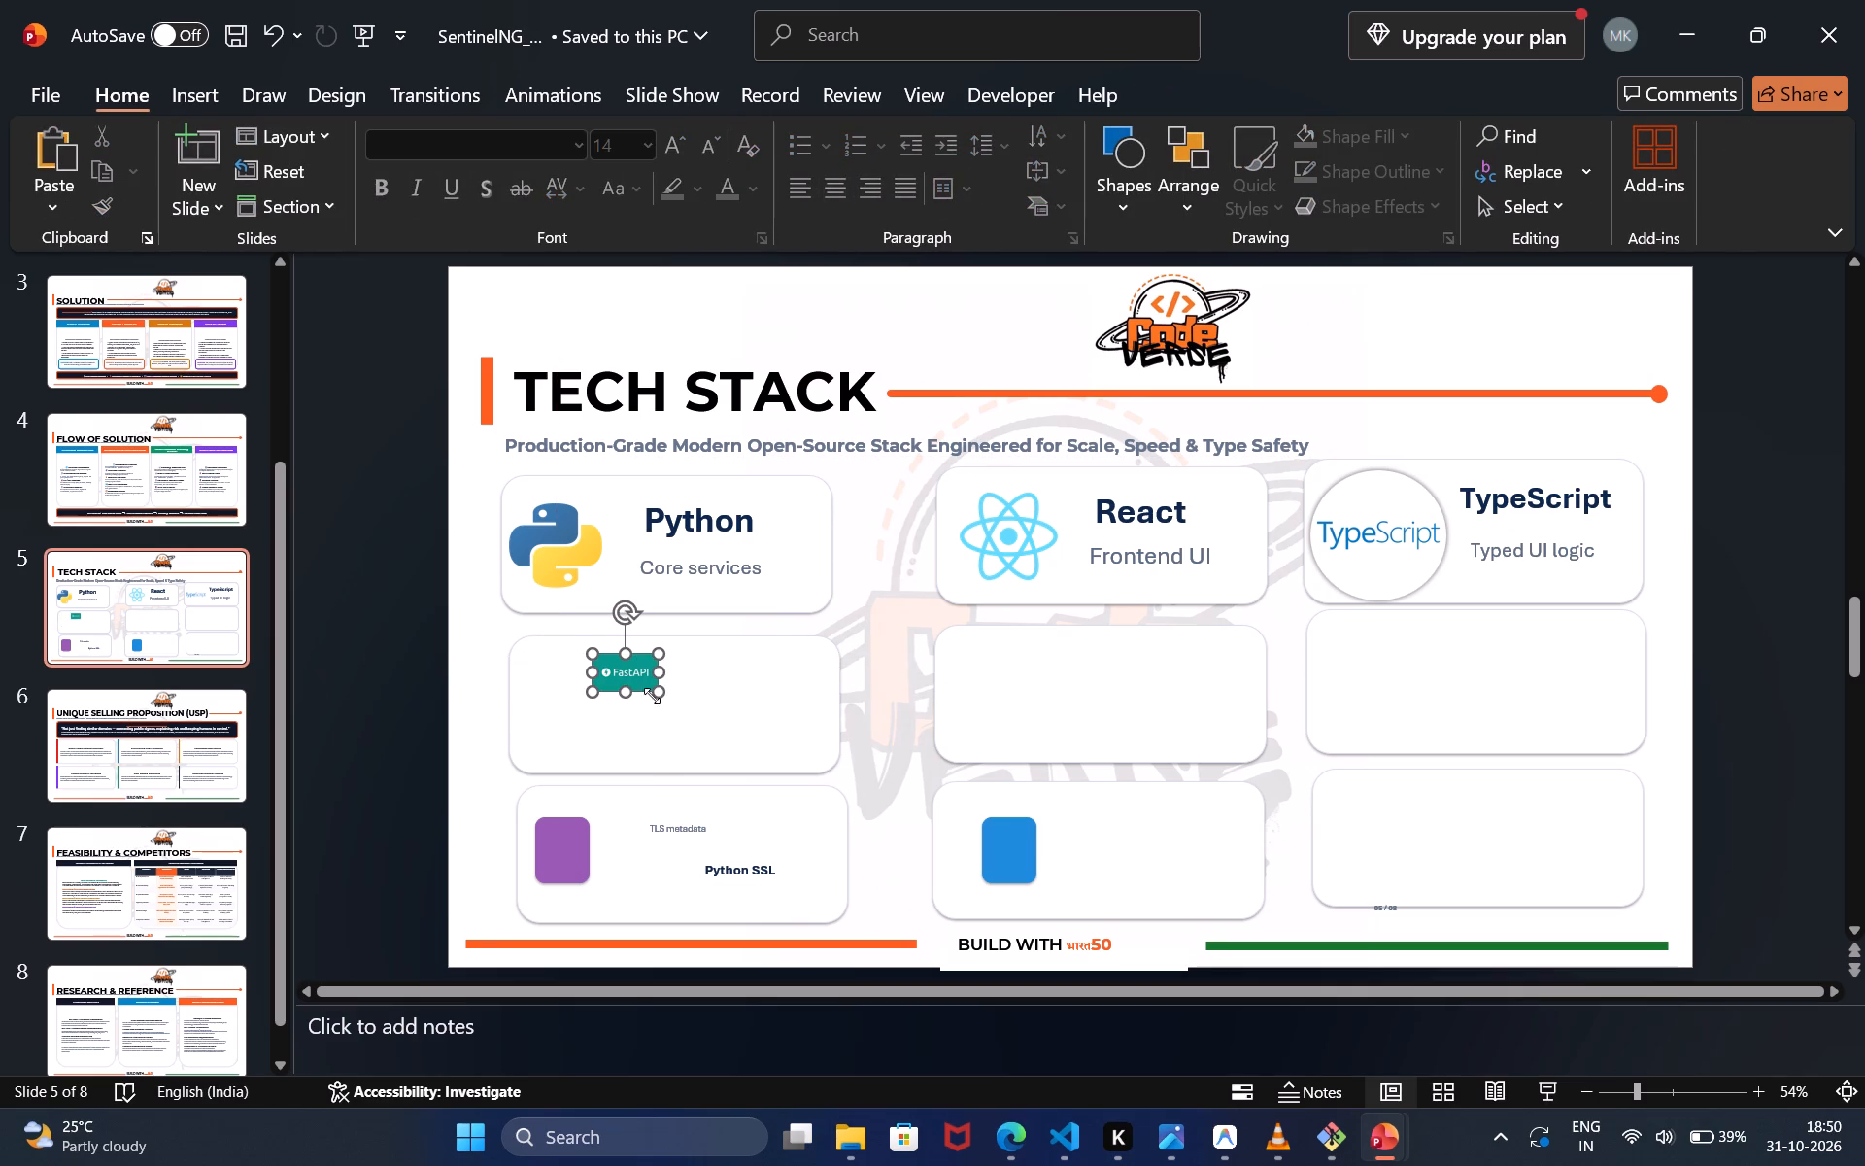
{"action": "left_click_drag", "start_coordinate": [658, 693], "coordinate": [720, 755]}
{"action": "left_click_drag", "start_coordinate": [767, 755], "coordinate": [690, 738]}
{"action": "left_click_drag", "start_coordinate": [693, 706], "coordinate": [652, 718]}
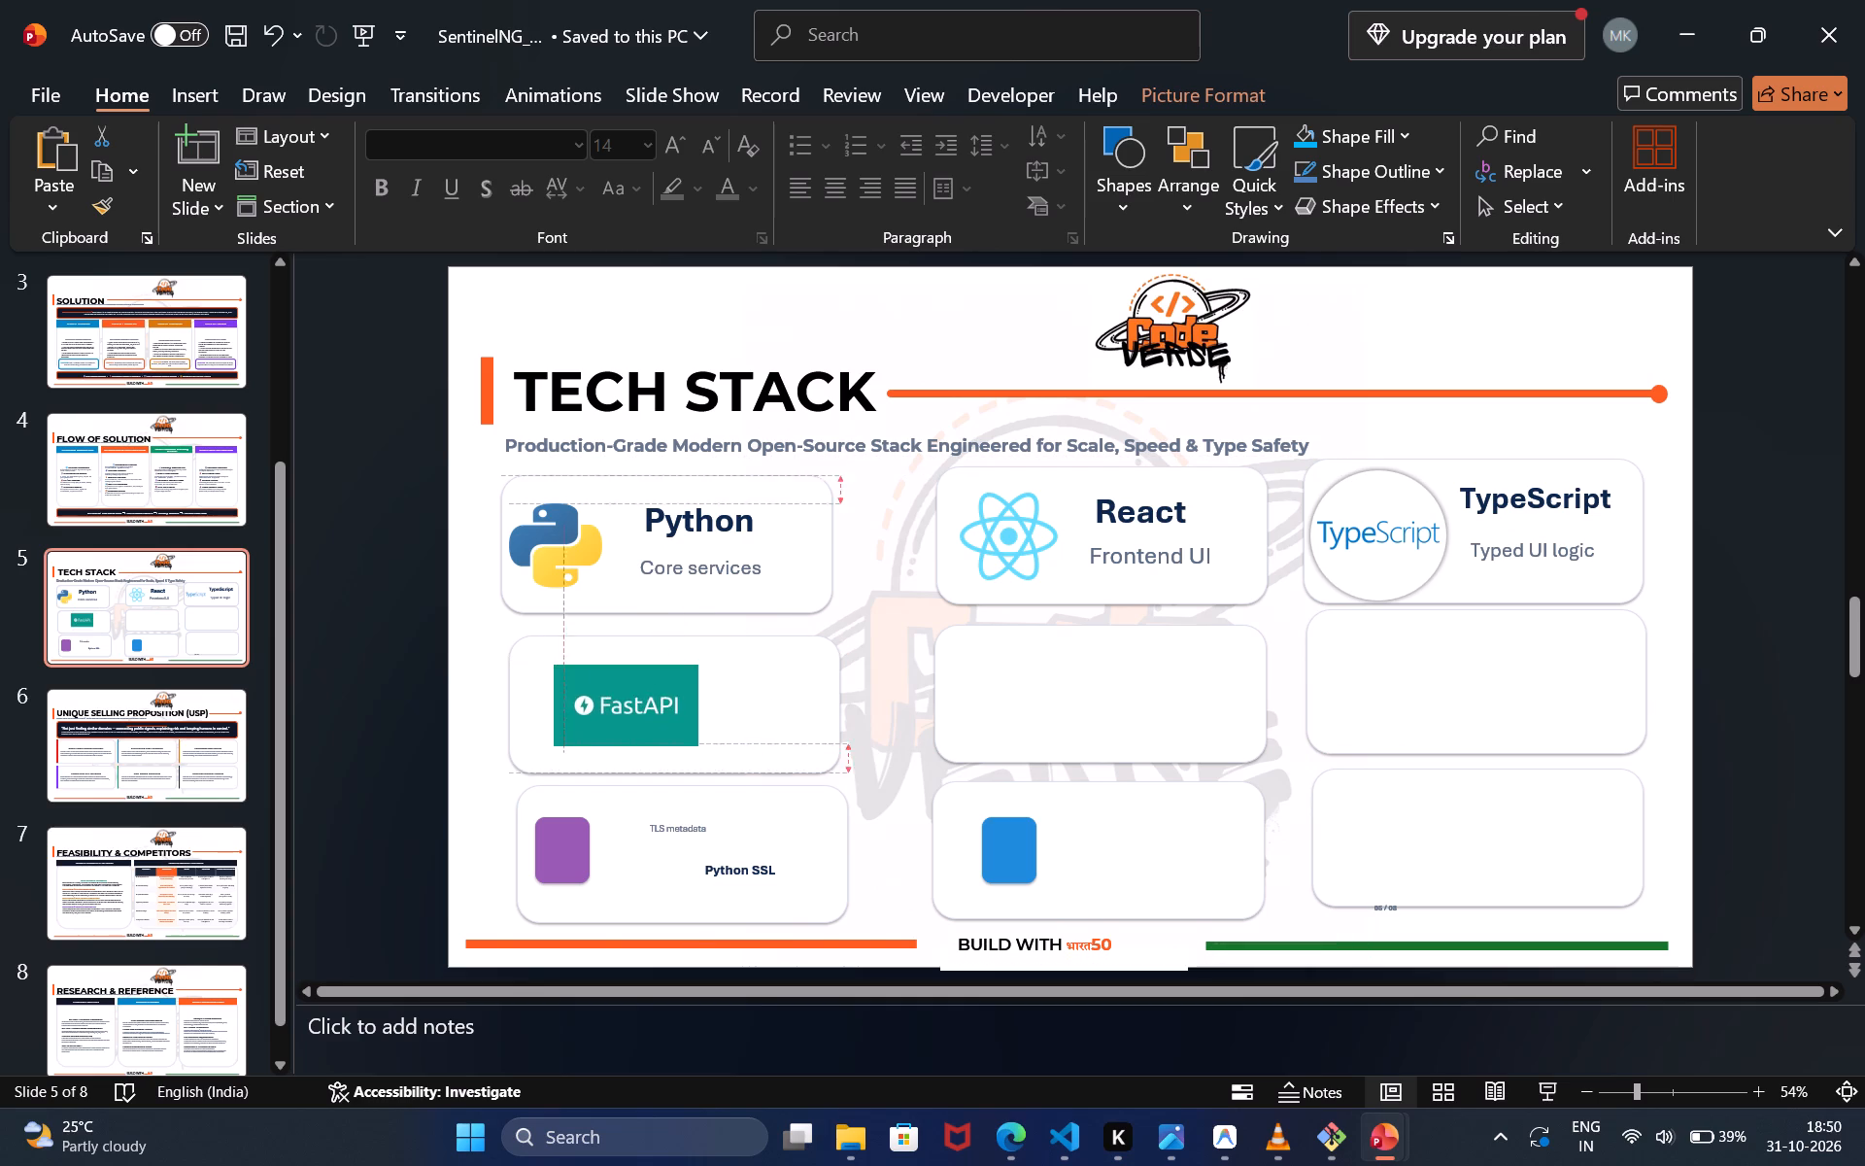
{"action": "left_click_drag", "start_coordinate": [652, 718], "coordinate": [620, 711]}
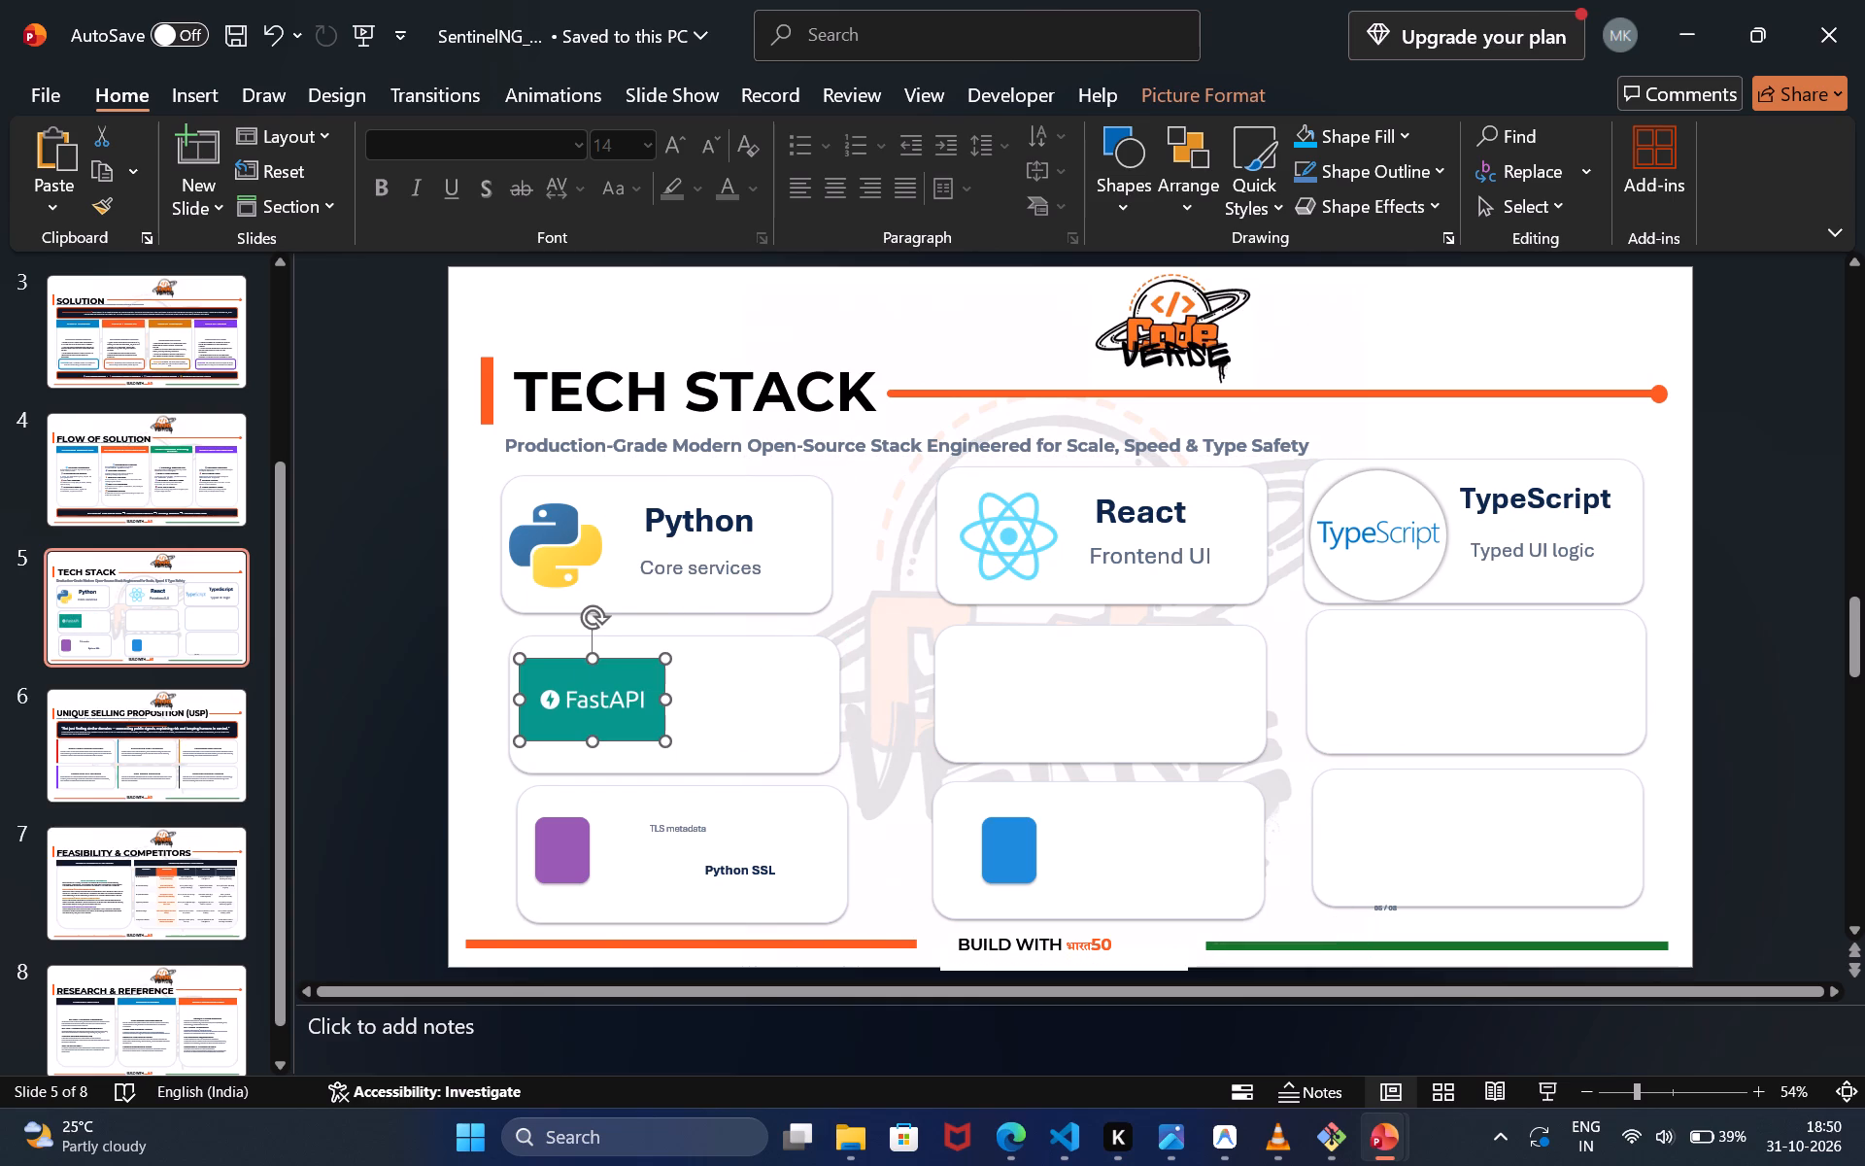
{"action": "left_click_drag", "start_coordinate": [665, 737], "coordinate": [642, 736]}
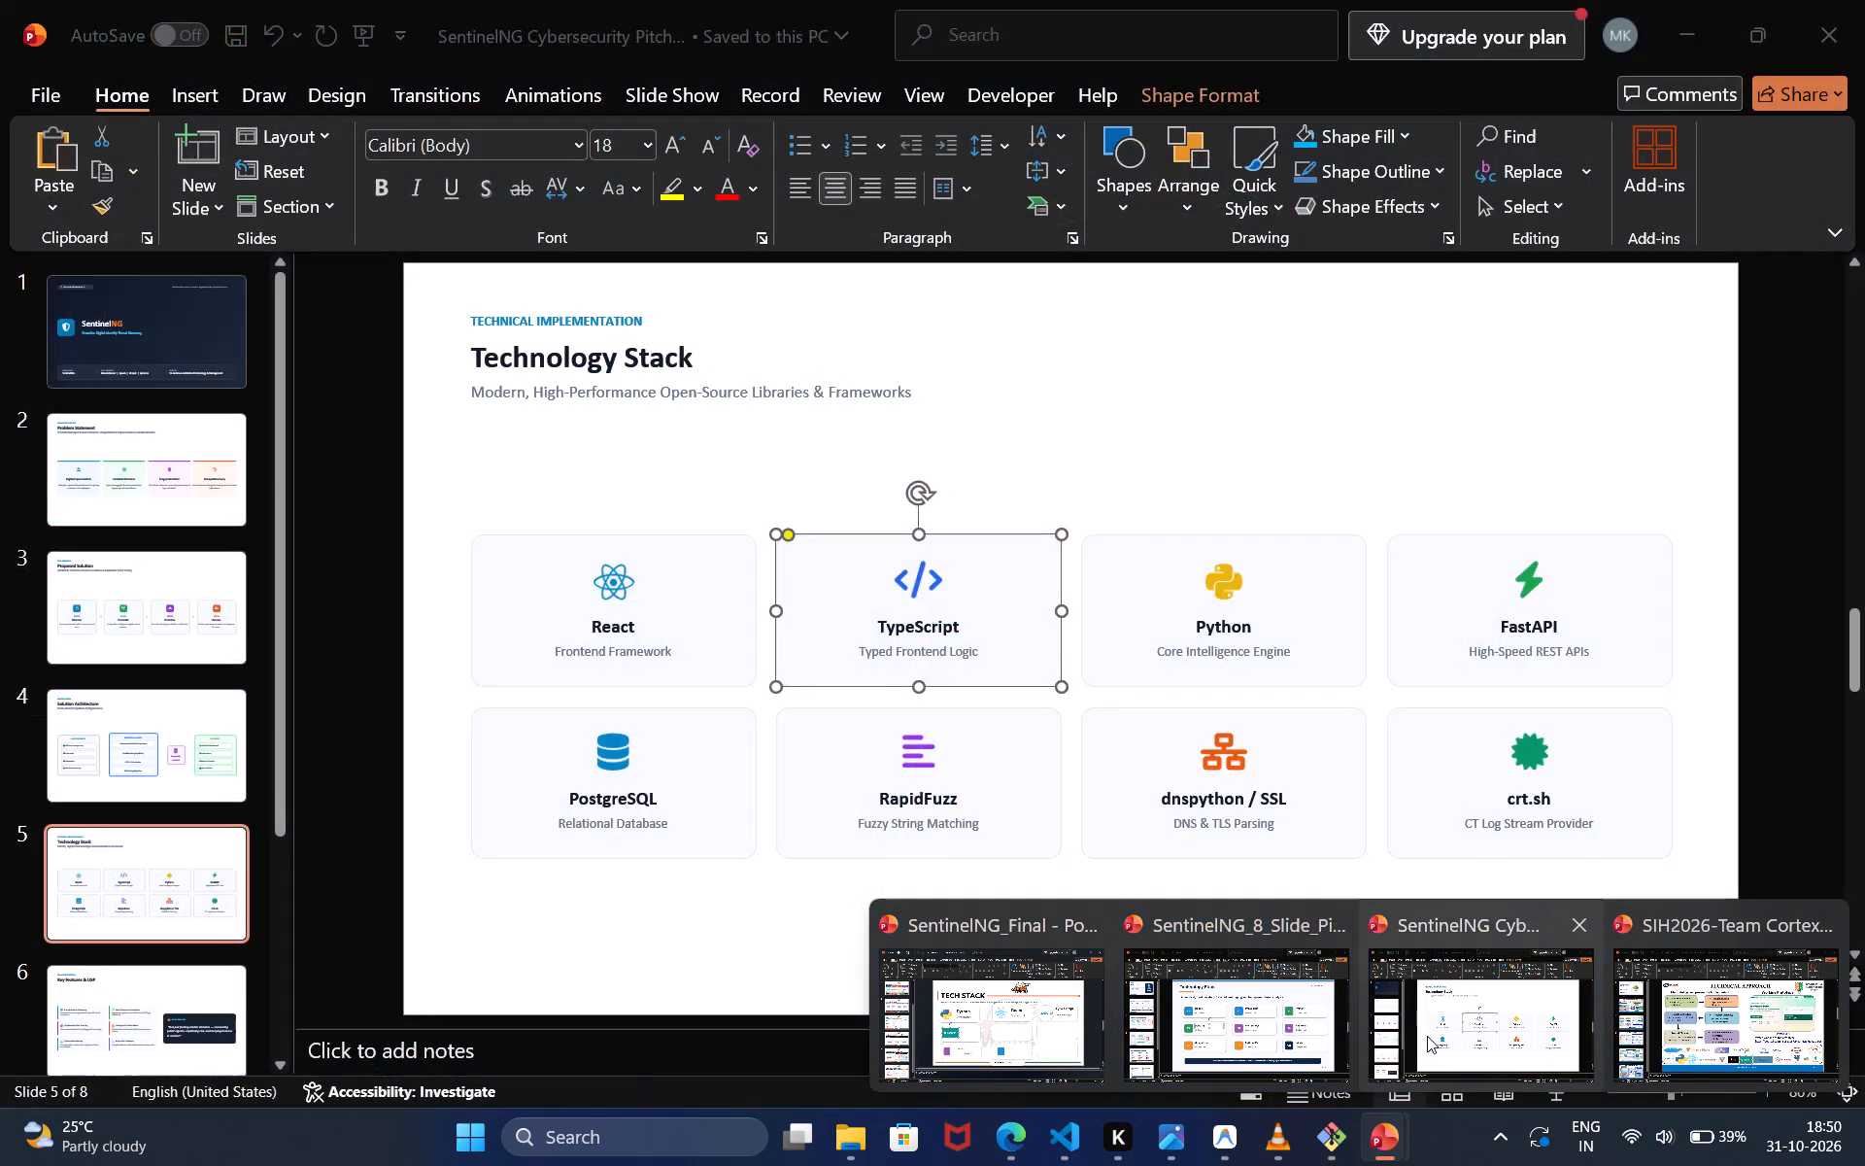
Copy the FastAPI title and API layer caption from the SentinelNG_8_Slide deck and place them beside SentinelNG_Final's FastAPI logo.
{"action": "left_click", "coordinate": [1328, 1036]}
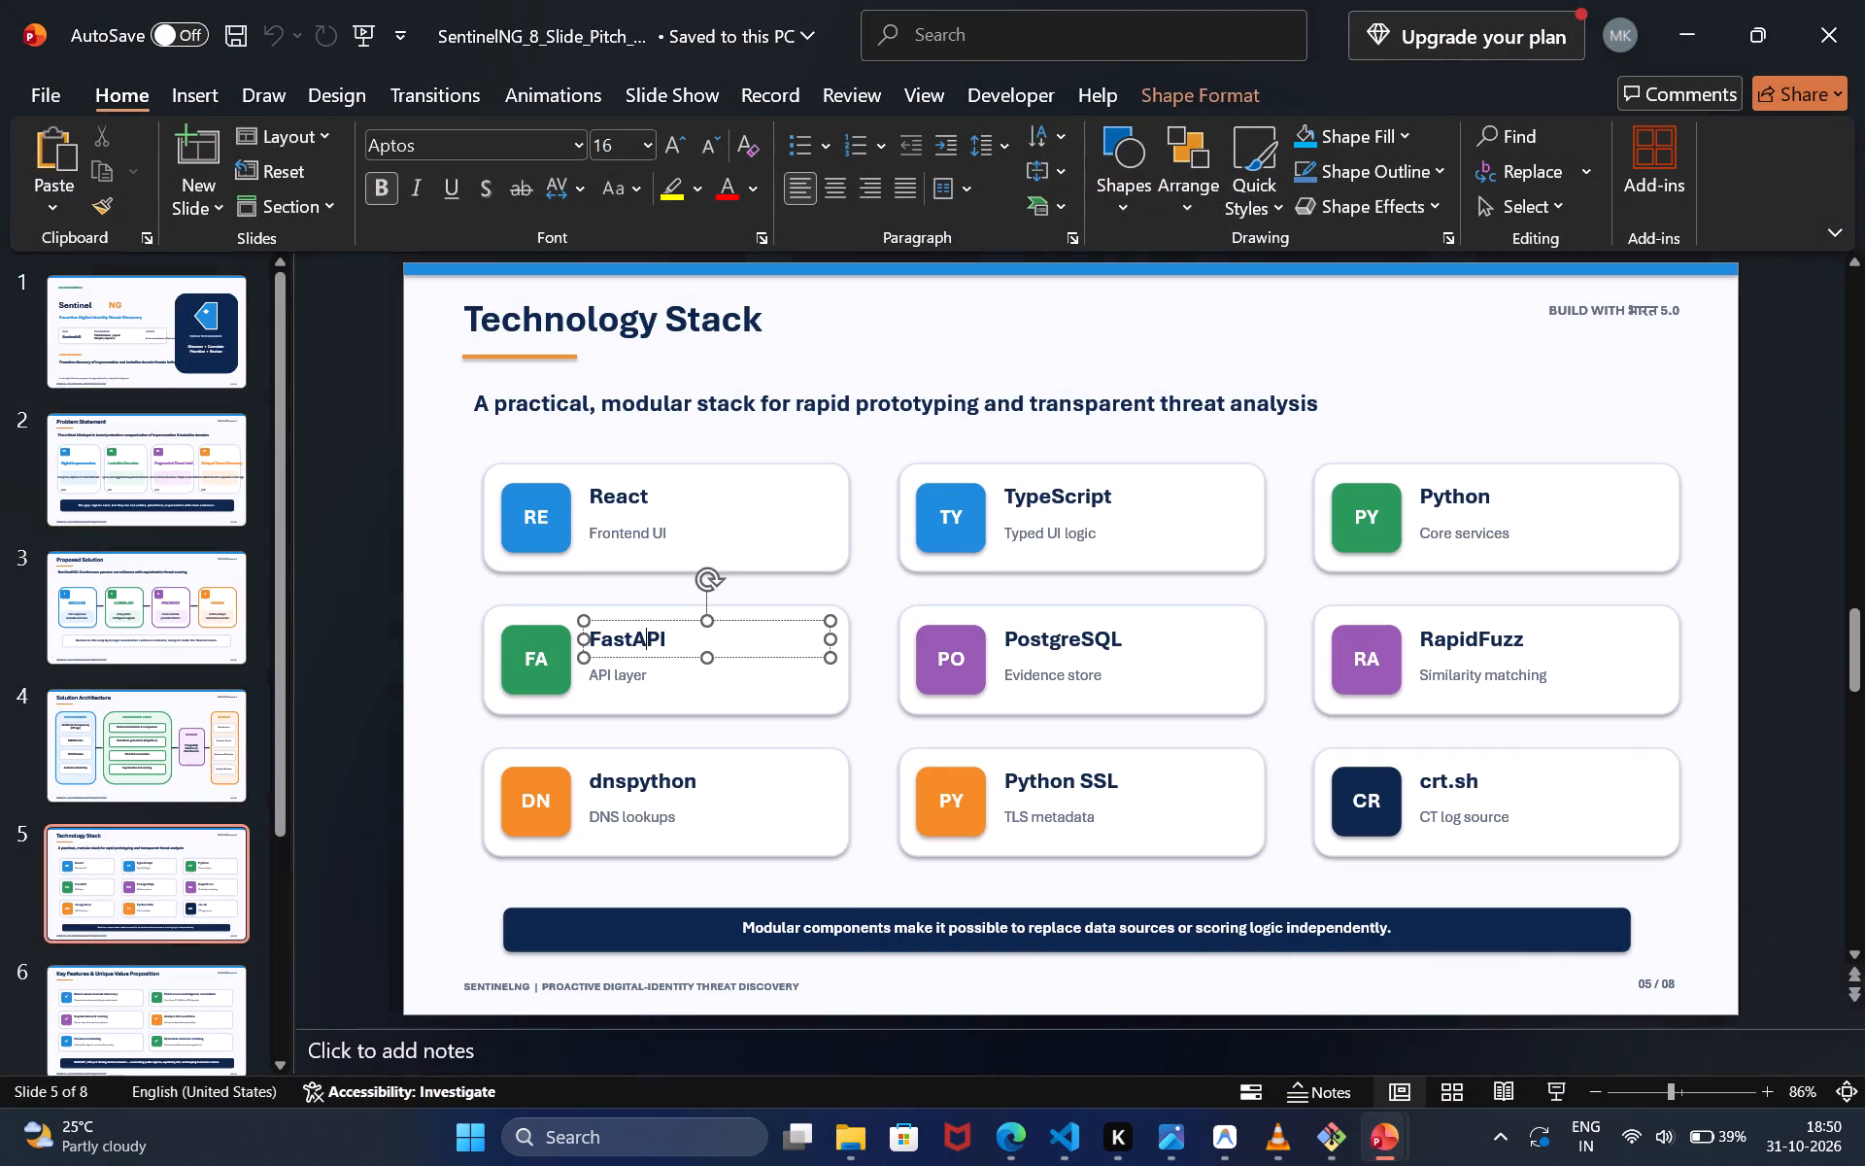
{"action": "left_click", "coordinate": [636, 671], "text": "ctrl"}
{"action": "left_click", "coordinate": [625, 632], "text": "ctrl"}
{"action": "left_click", "coordinate": [650, 618]}
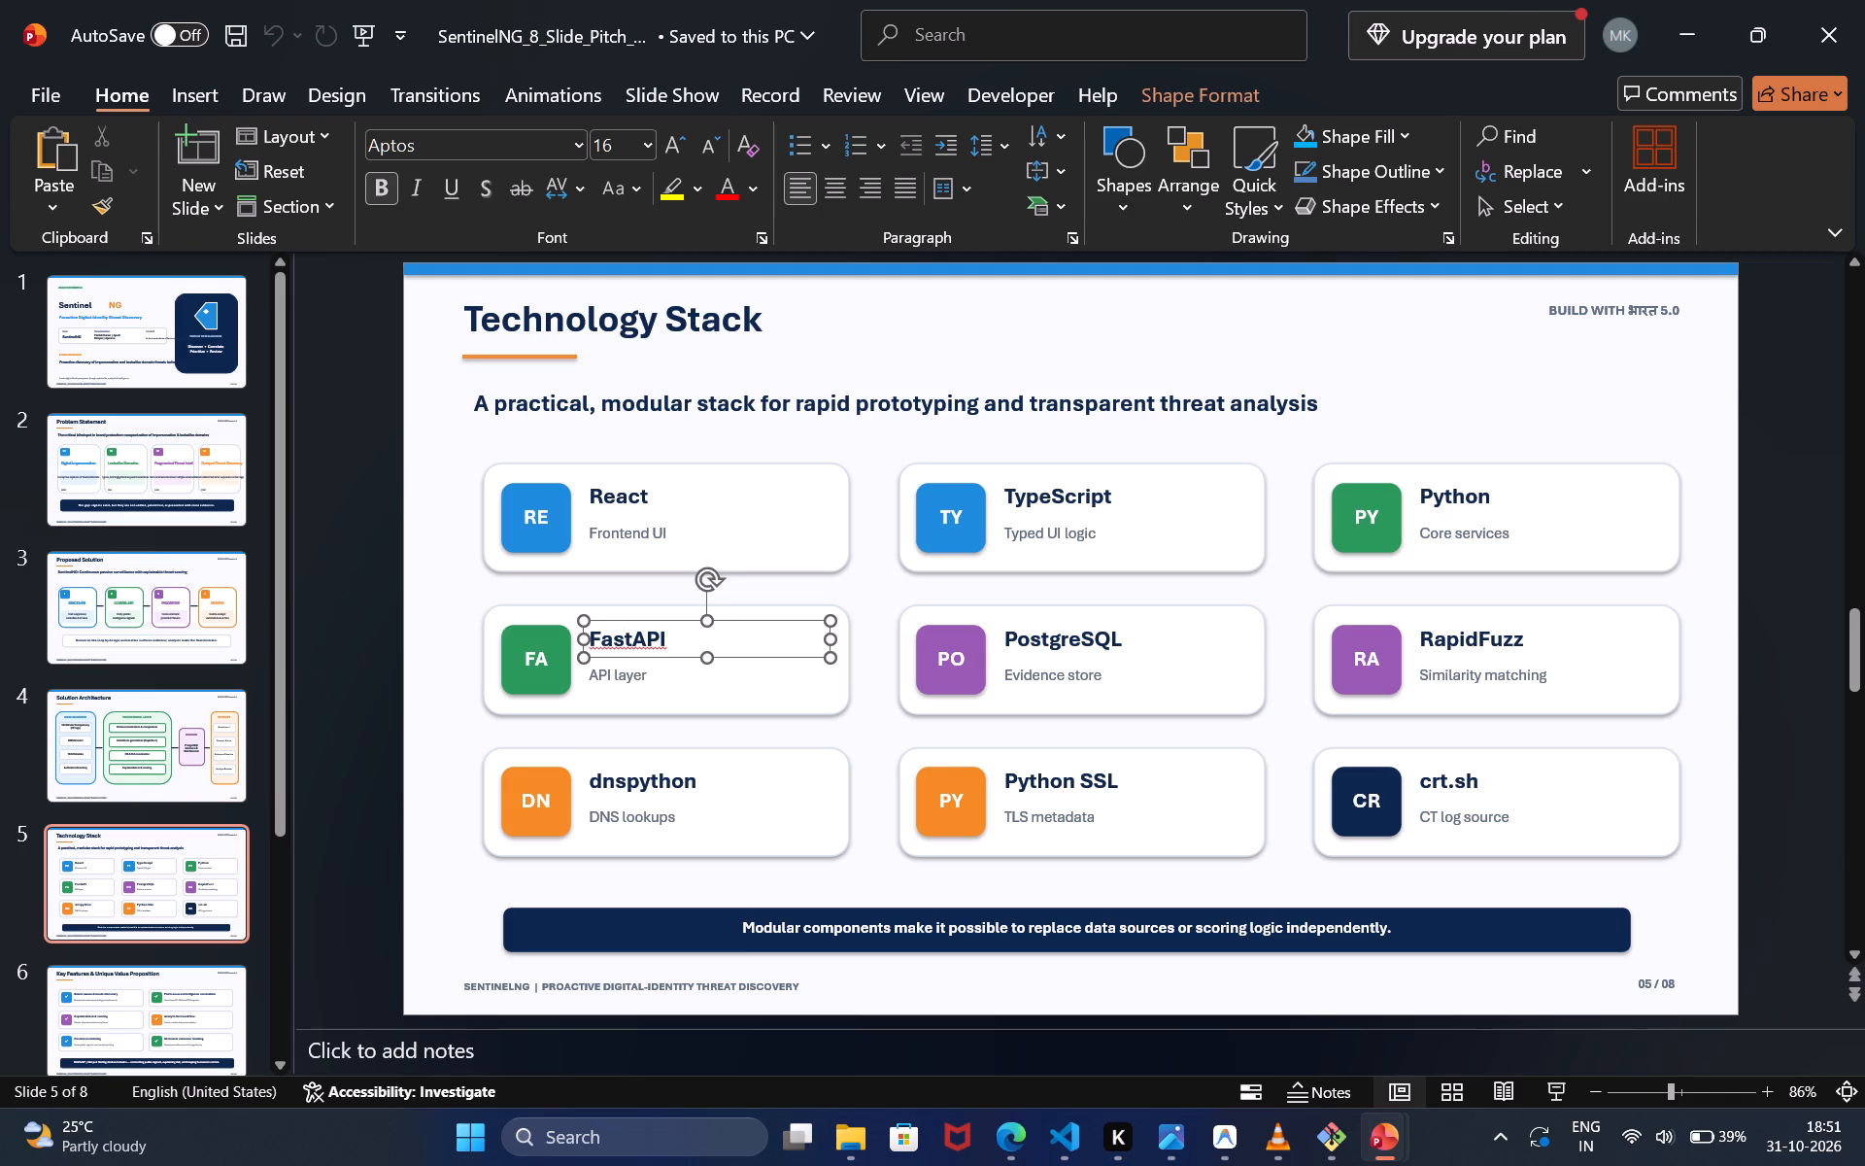
{"action": "left_click", "coordinate": [616, 680], "text": "ctrl"}
{"action": "key", "text": "ctrl+c"}
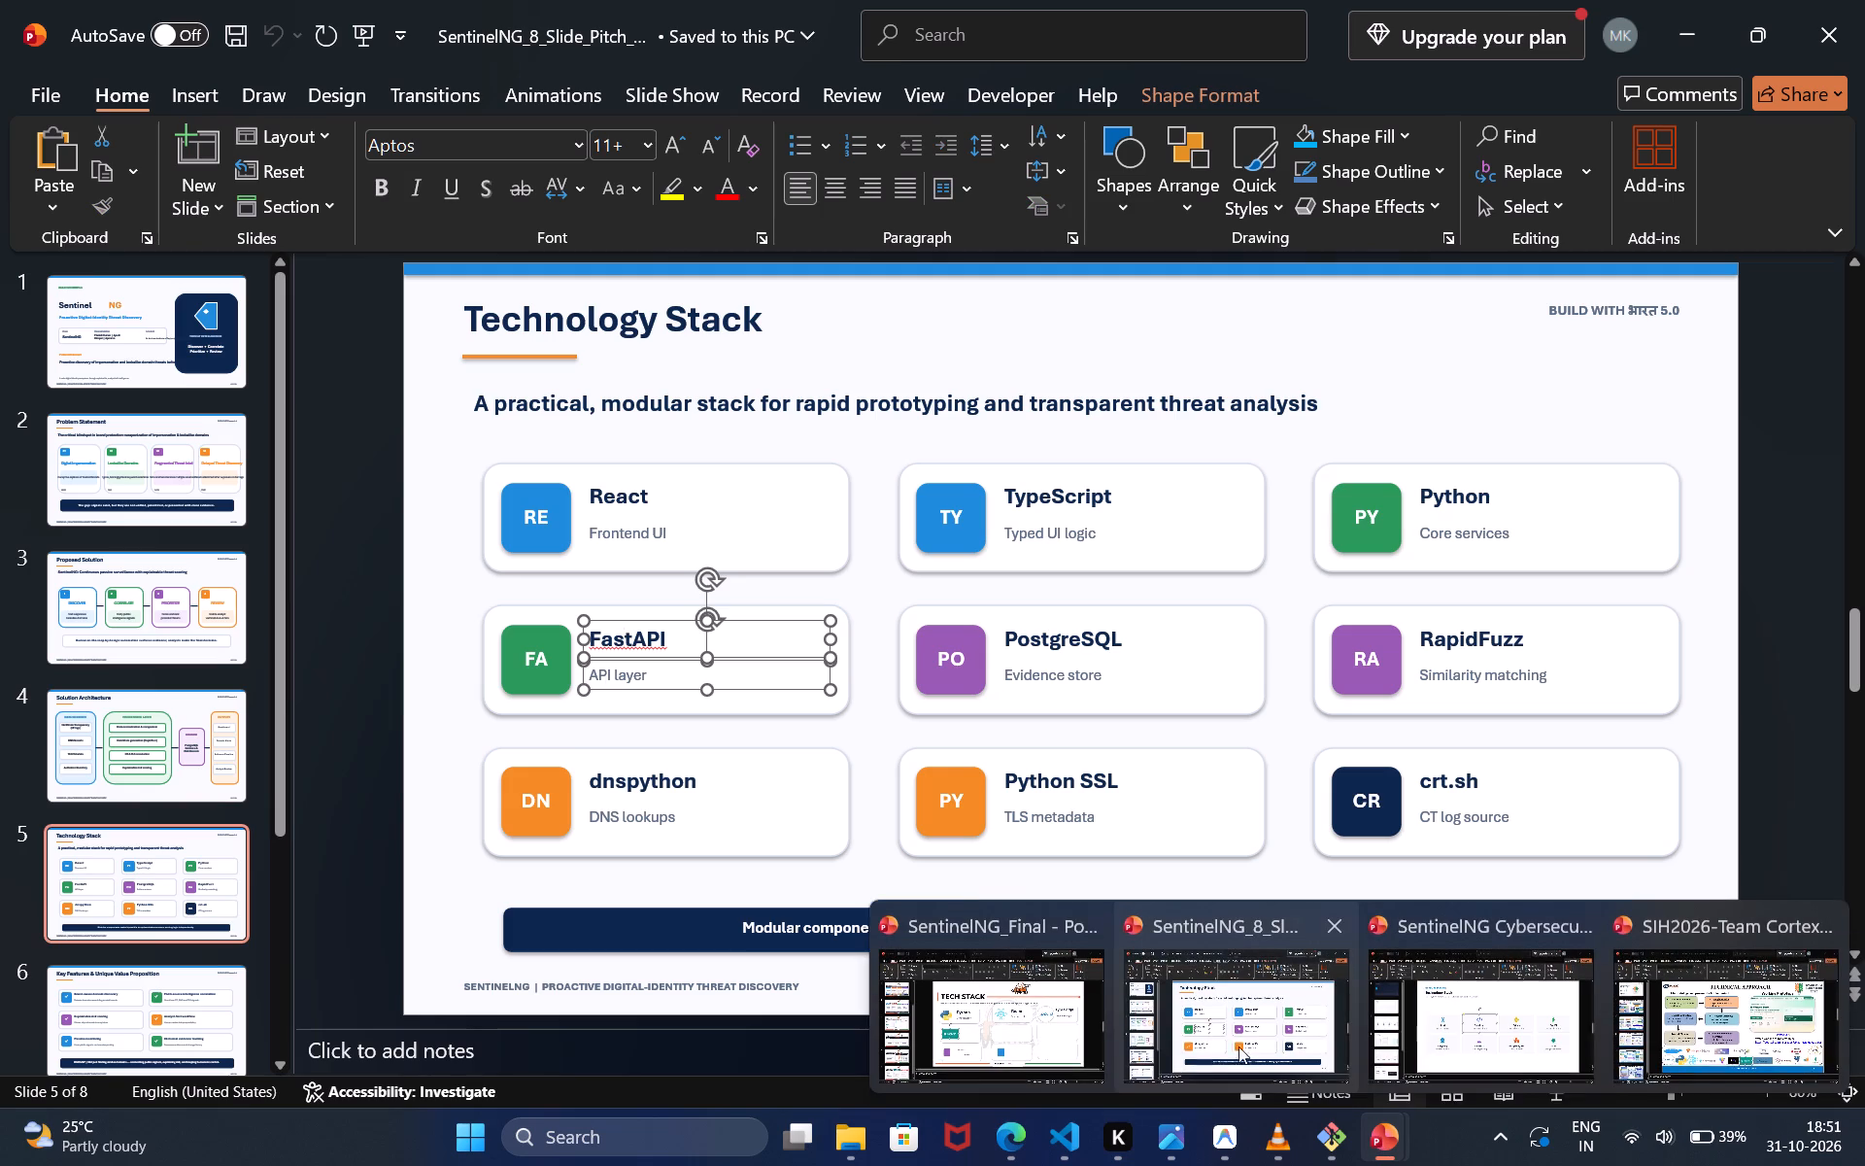
{"action": "left_click", "coordinate": [1058, 1015]}
{"action": "key", "text": "ctrl+v"}
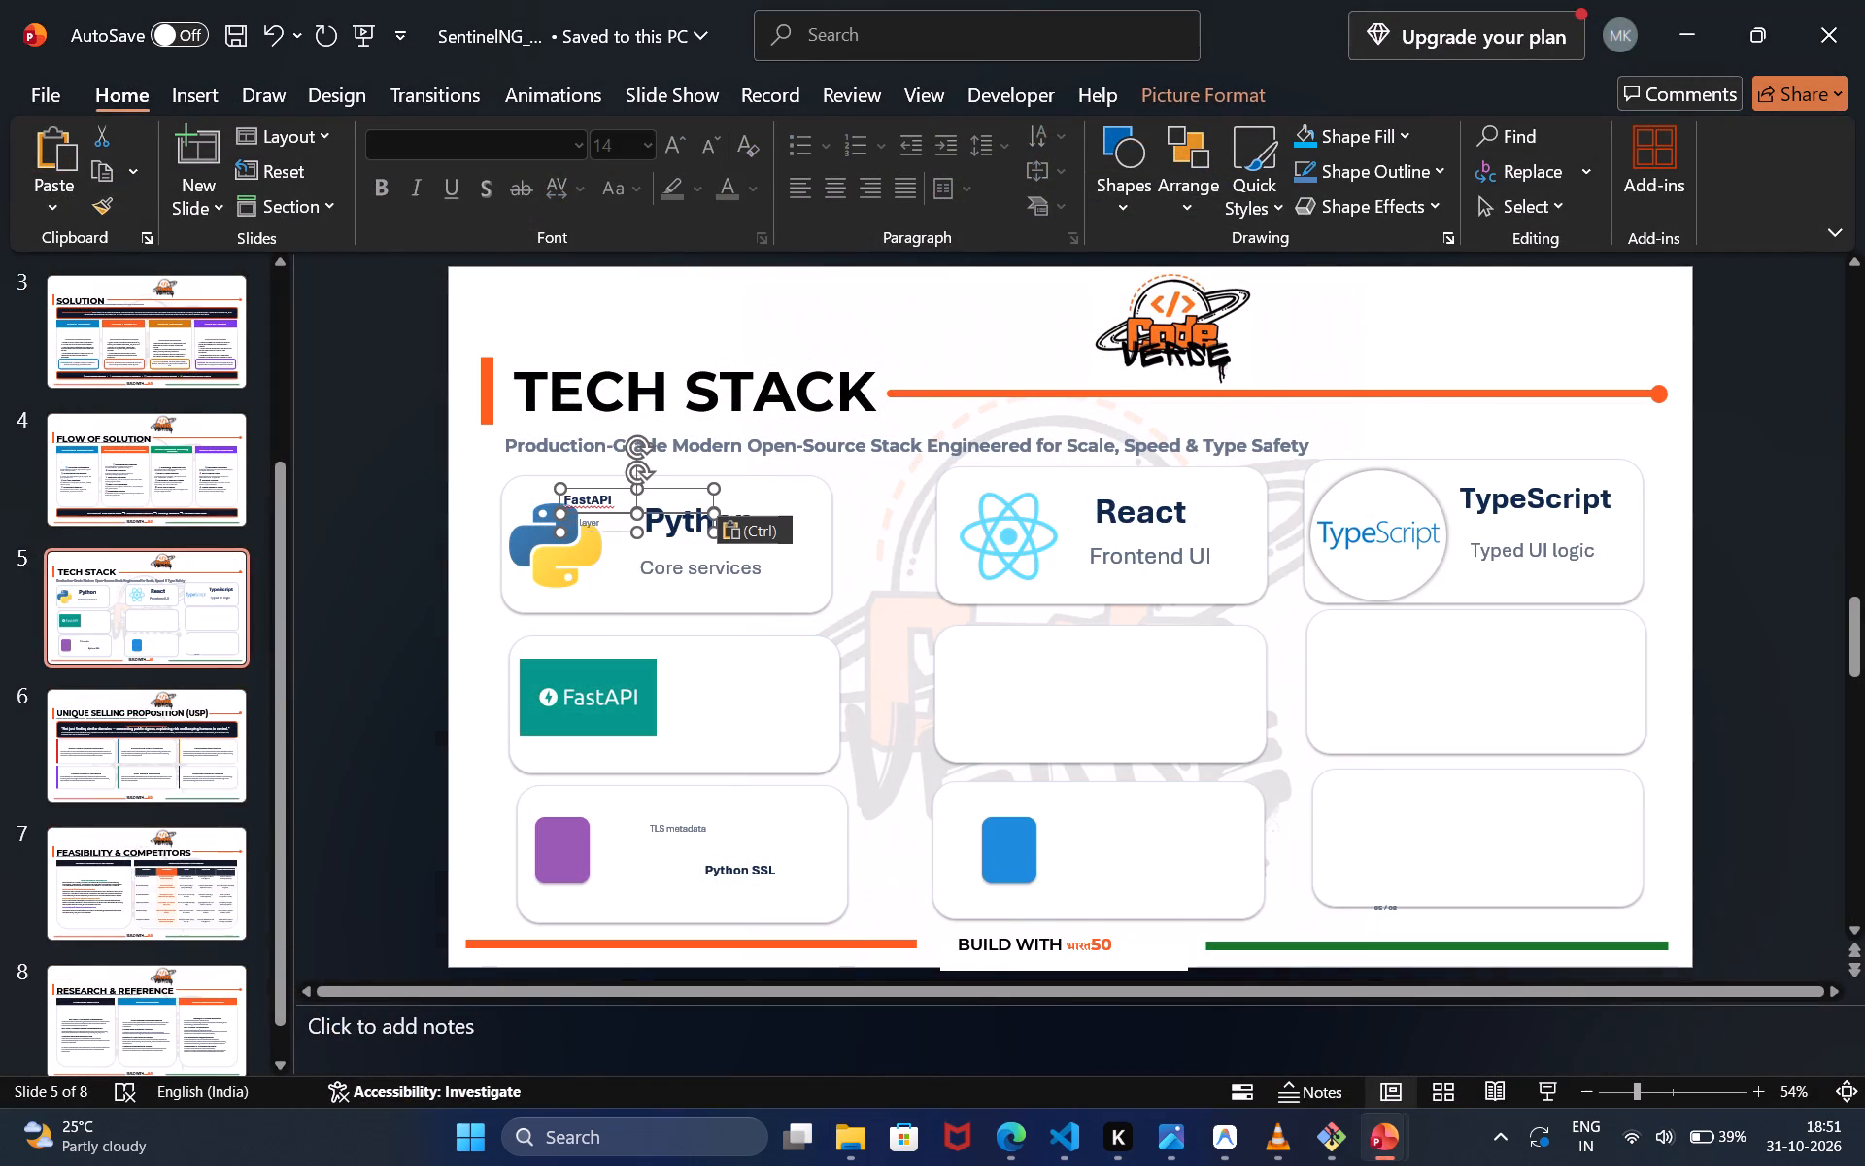
{"action": "left_click_drag", "start_coordinate": [688, 490], "coordinate": [780, 607]}
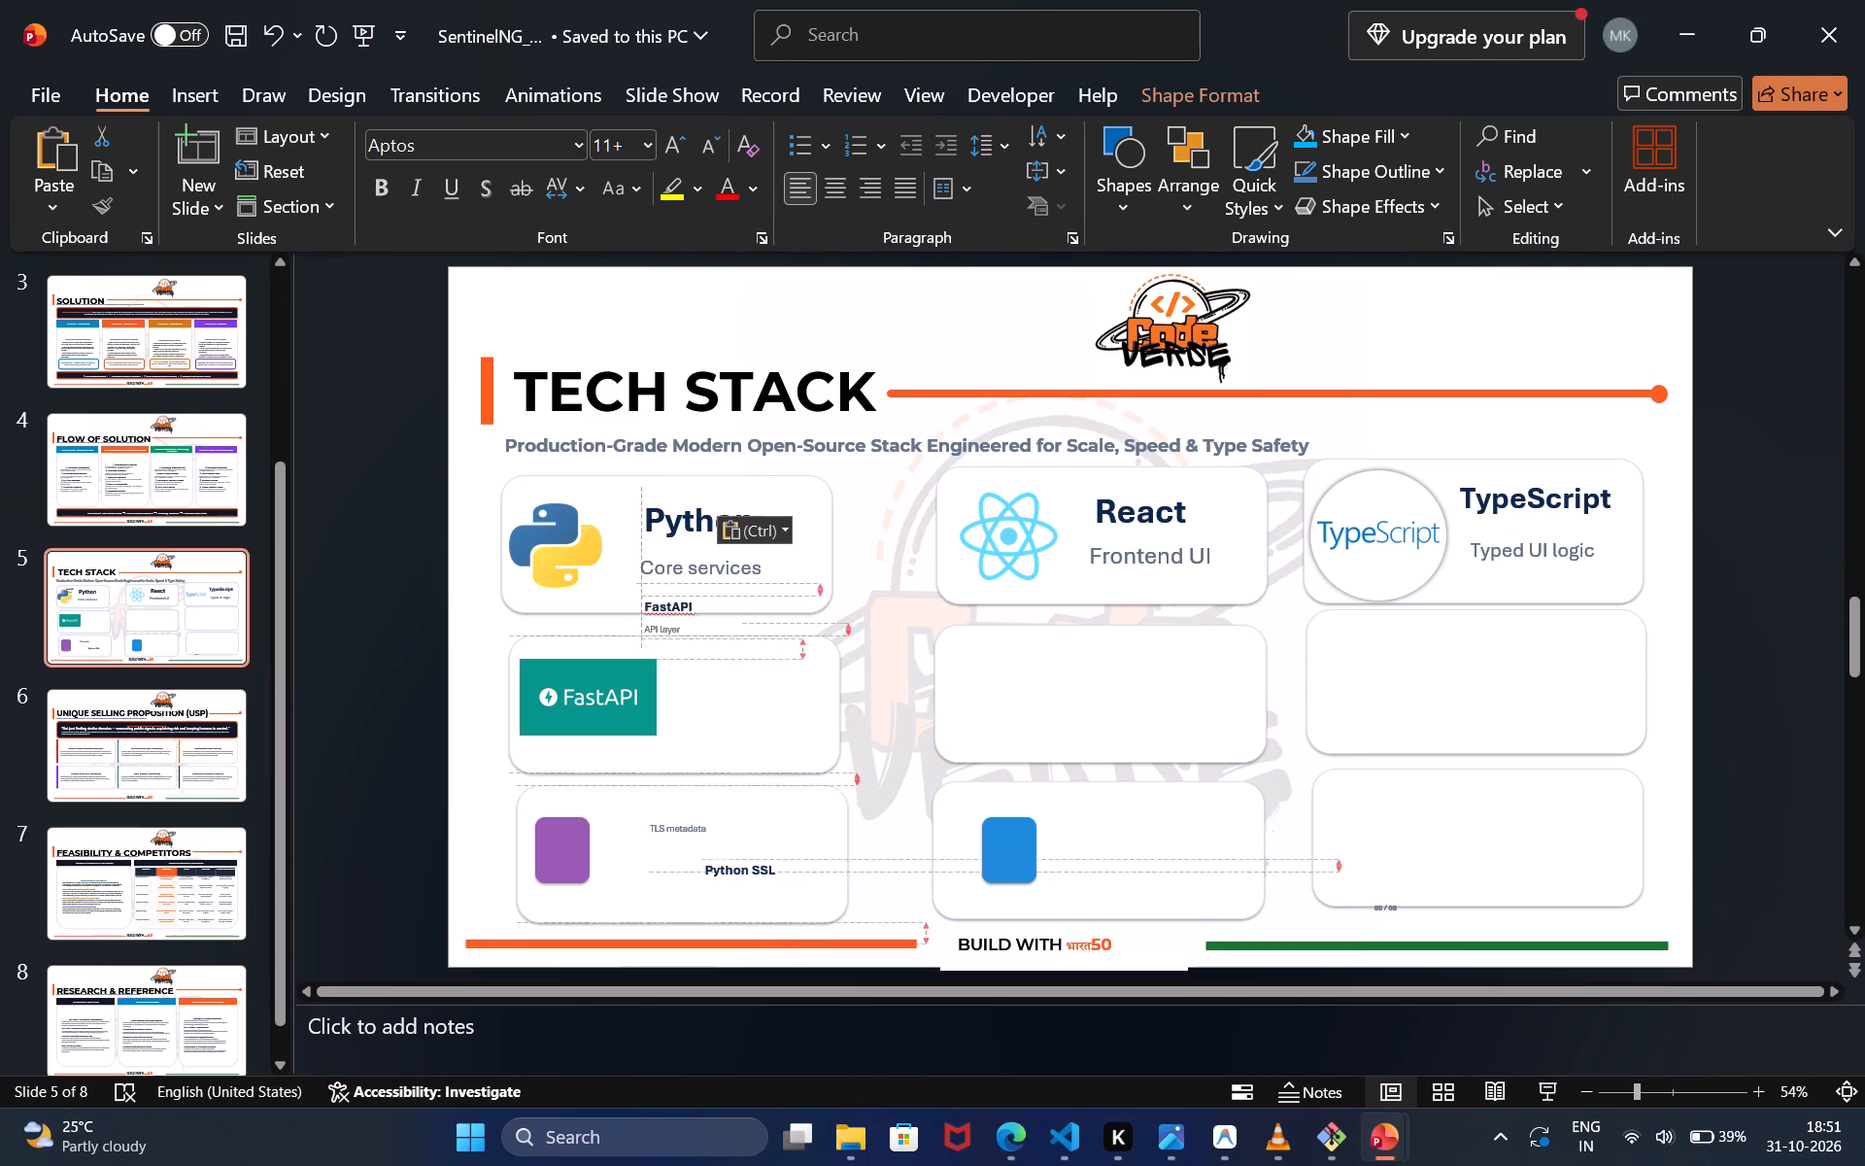
{"action": "left_click_drag", "start_coordinate": [780, 607], "coordinate": [821, 662]}
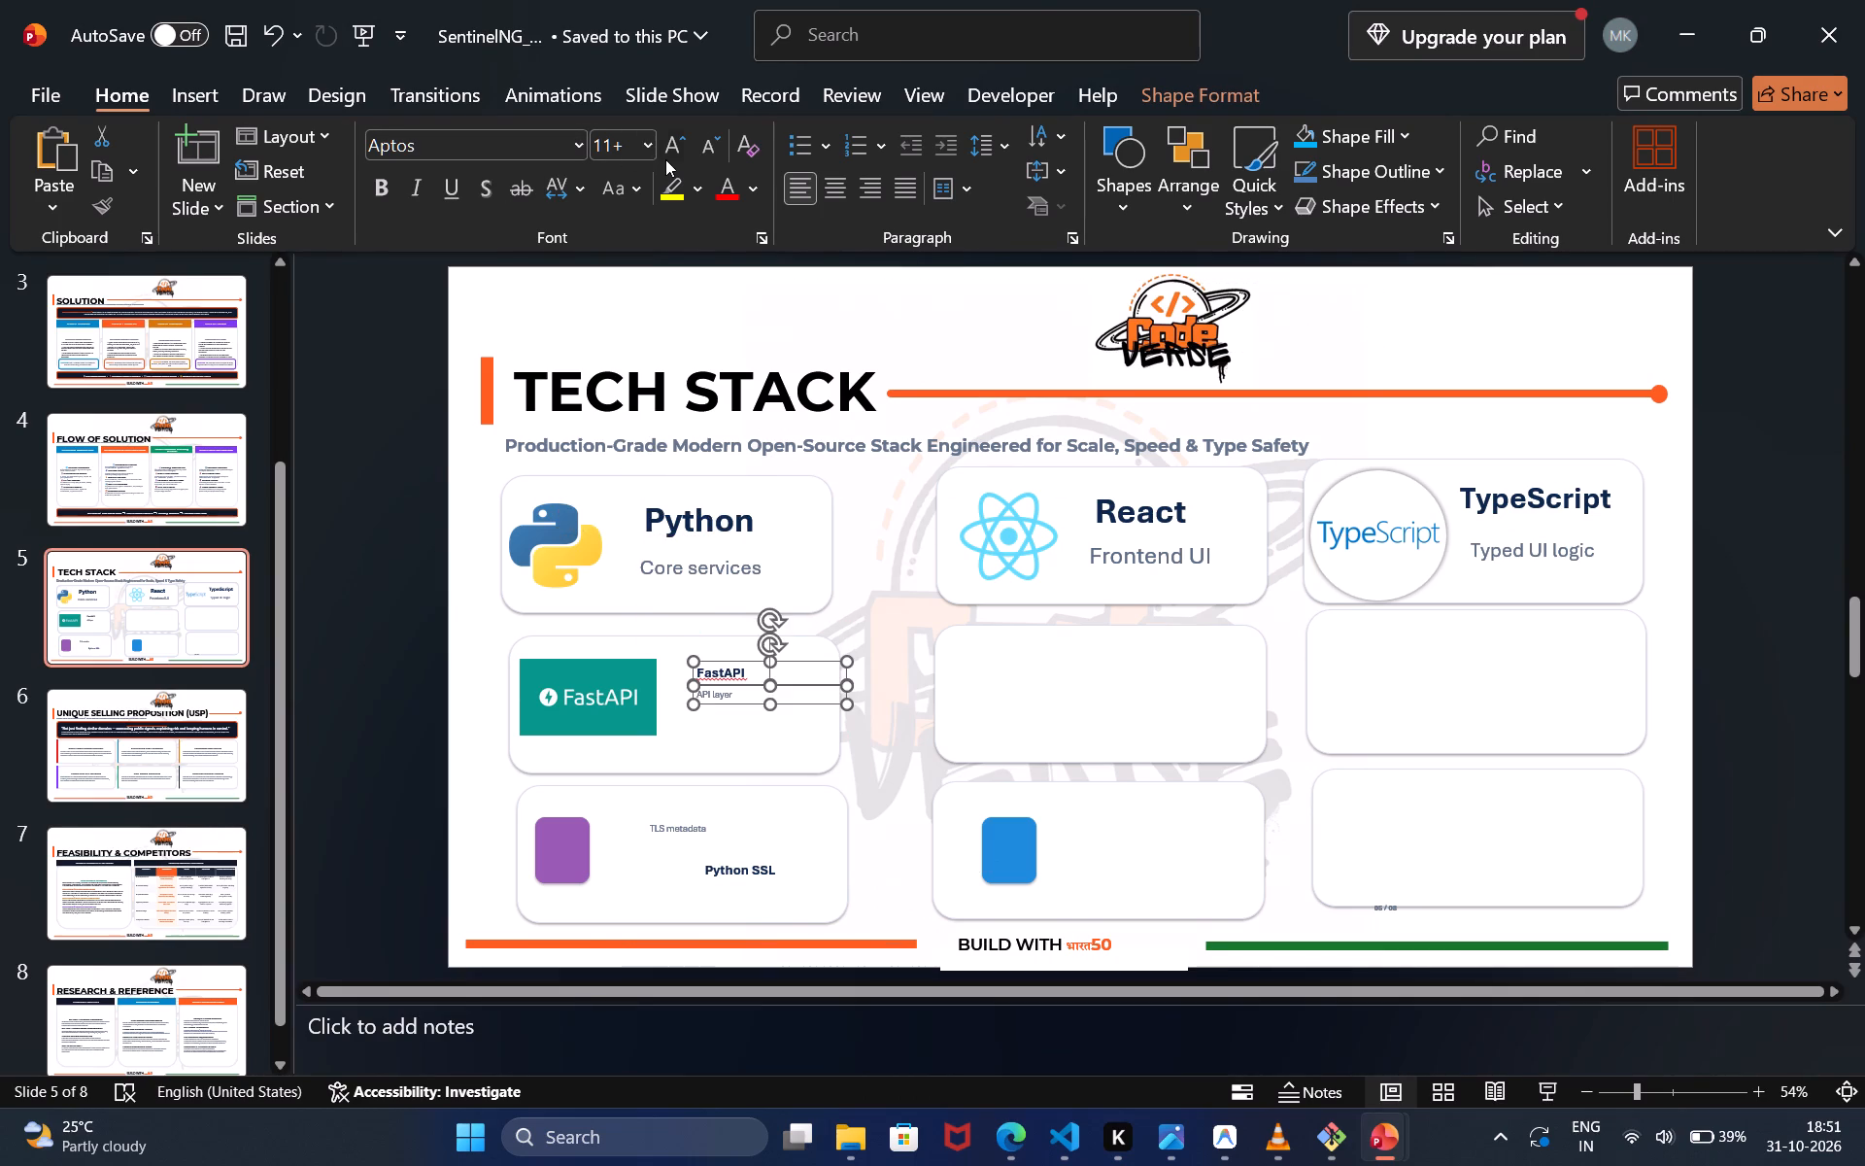
Enlarge the FastAPI title and API layer caption together, bringing the title to size 32 and the caption to size 20.
{"action": "triple_click", "coordinate": [665, 159]}
{"action": "triple_click", "coordinate": [665, 159]}
{"action": "left_click", "coordinate": [665, 159]}
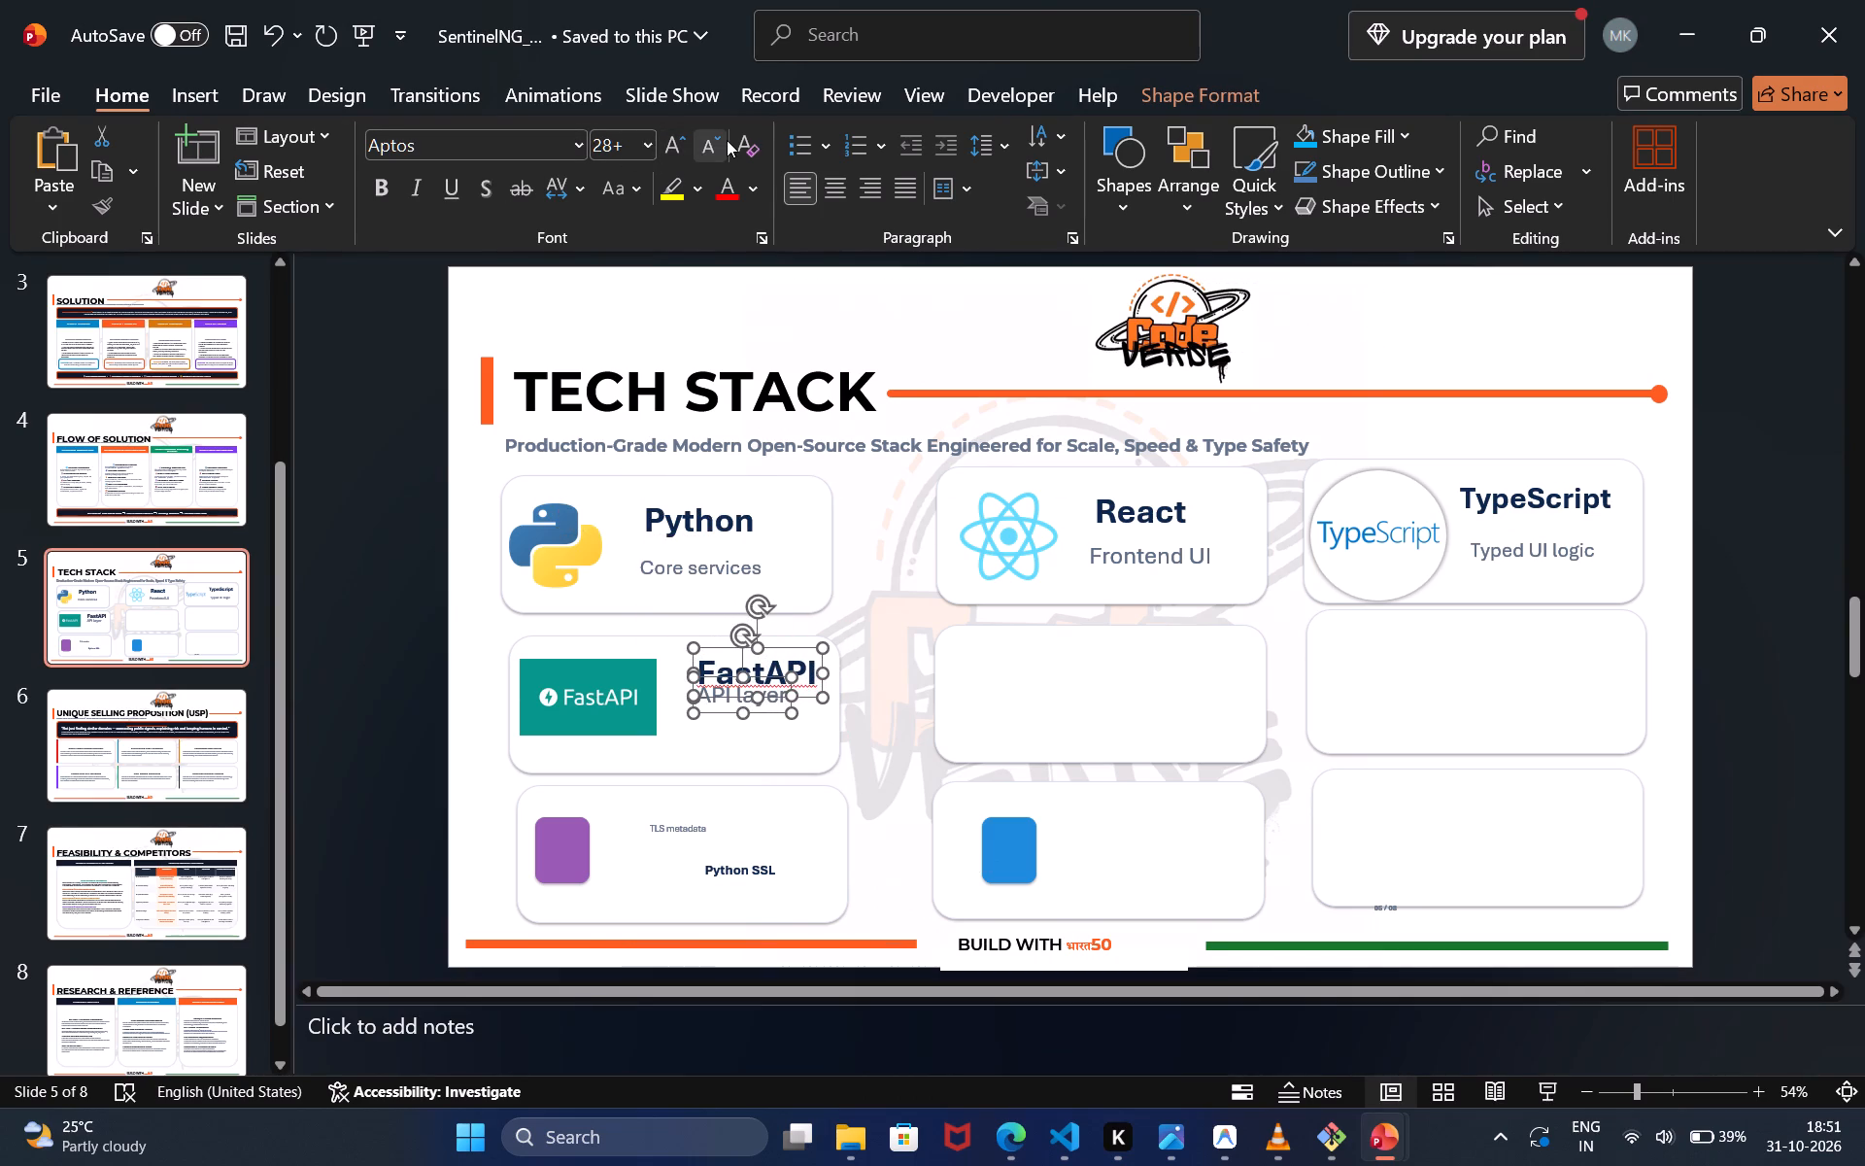
{"action": "left_click", "coordinate": [706, 147]}
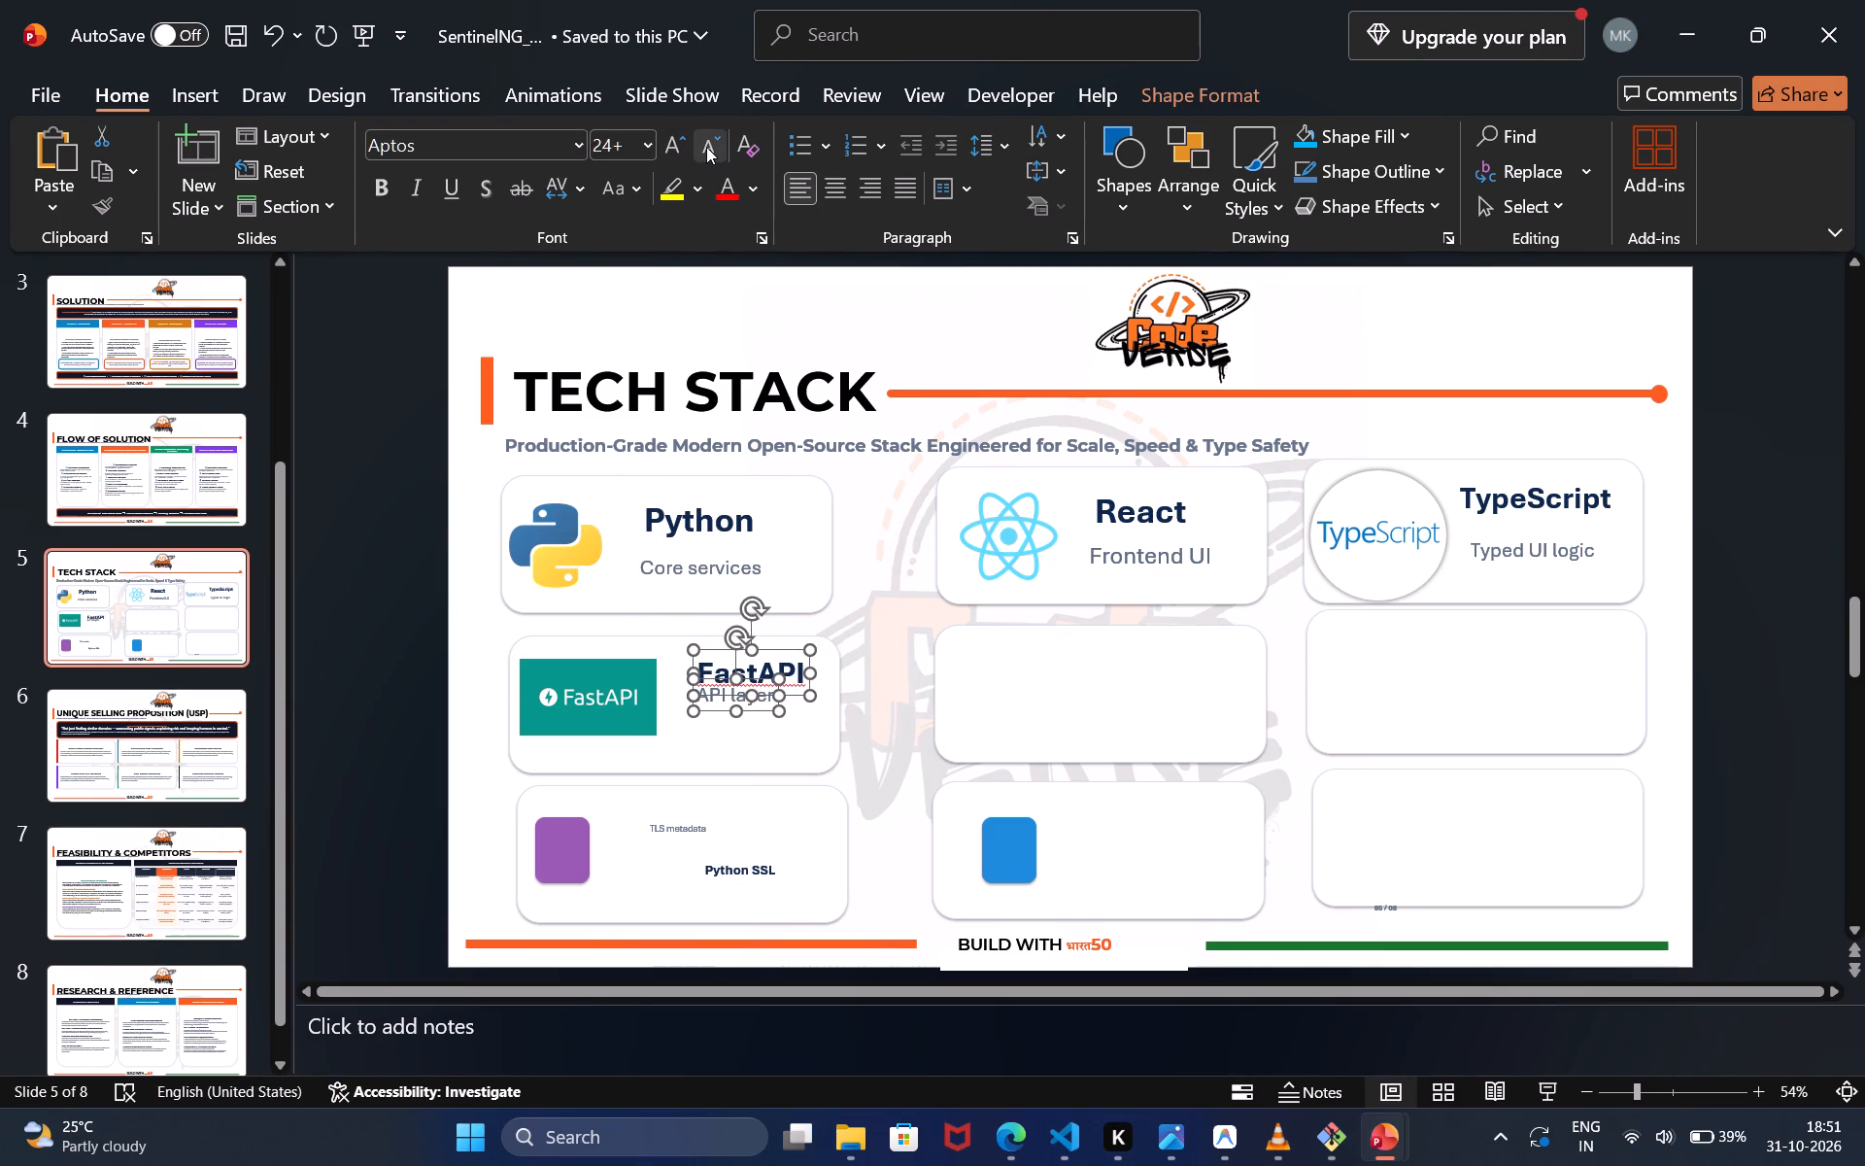
{"action": "left_click", "coordinate": [706, 147]}
Move the API layer caption down clear of the FastAPI title and set its font size to 24.
{"action": "left_click", "coordinate": [746, 712]}
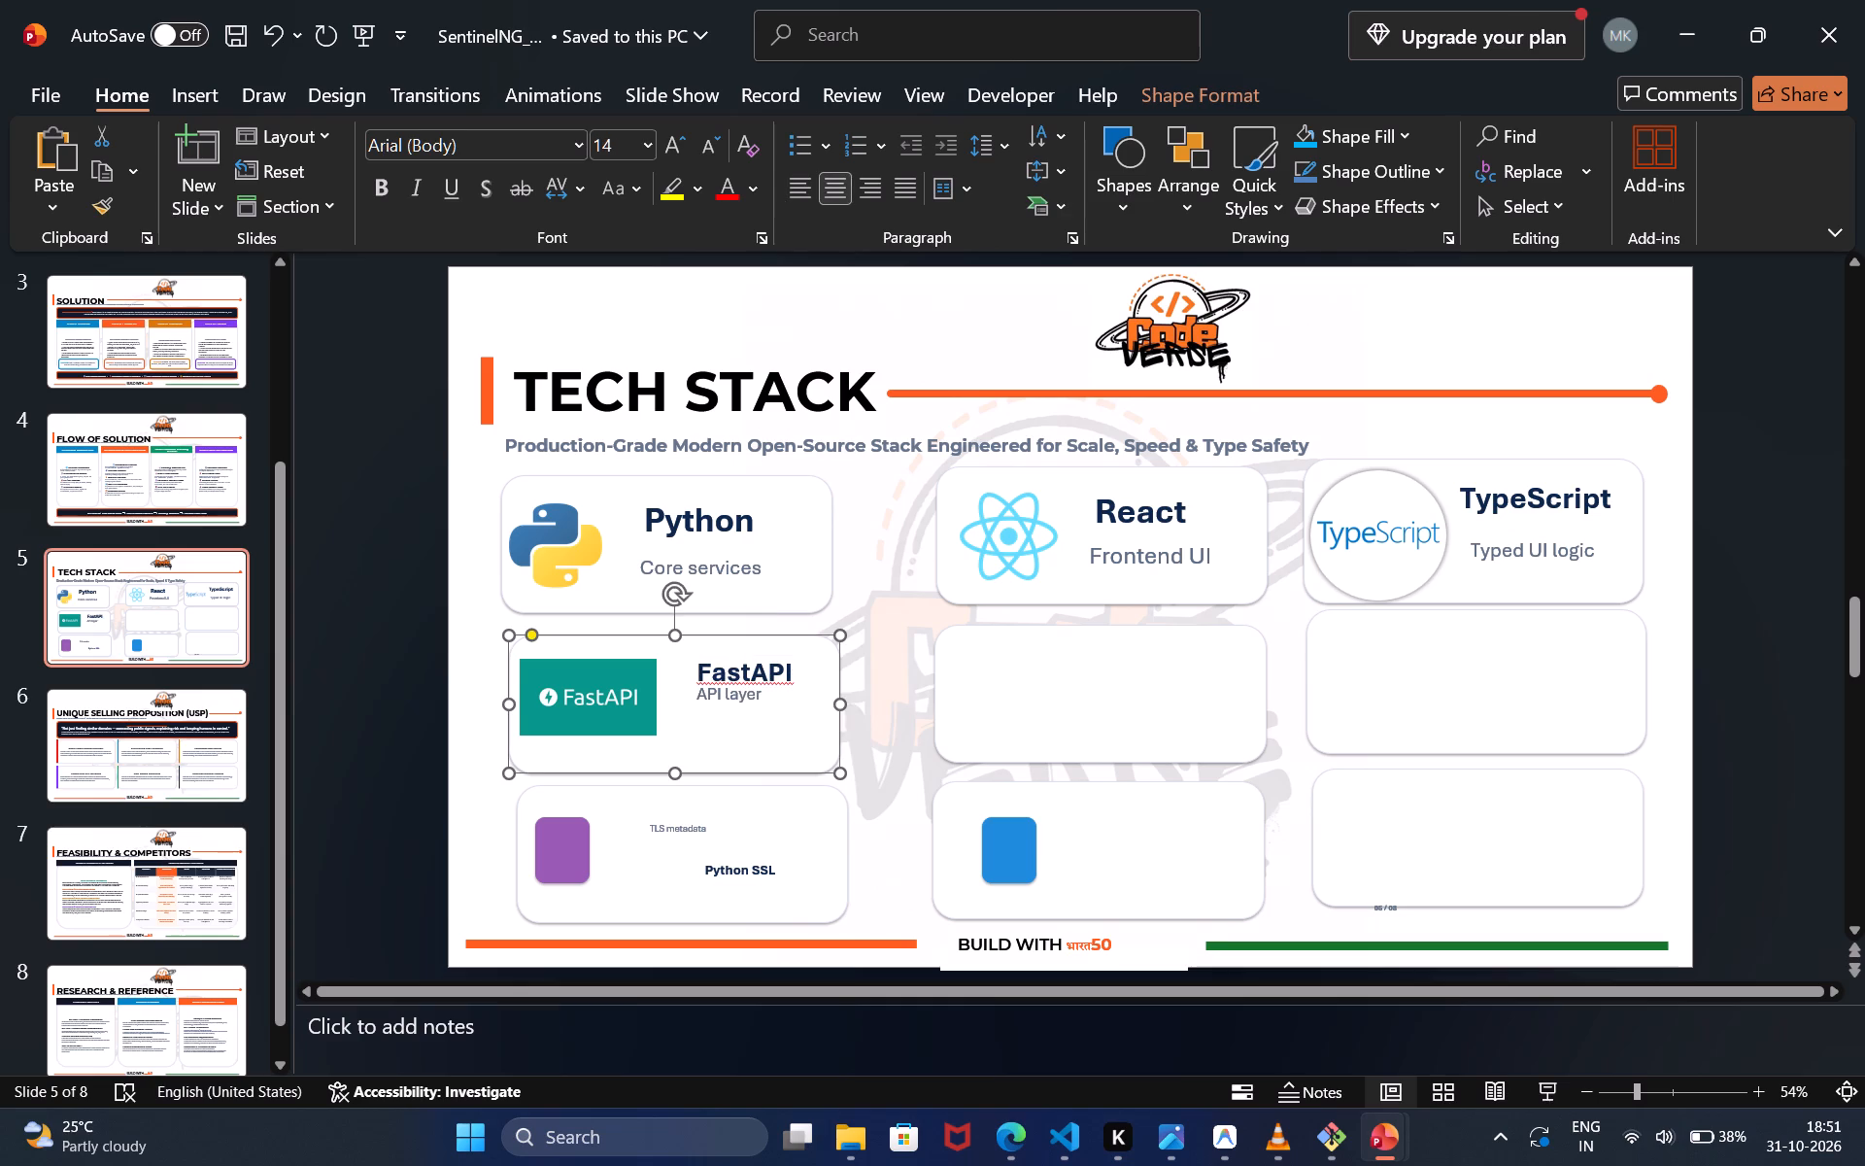
{"action": "left_click", "coordinate": [734, 702]}
{"action": "left_click_drag", "start_coordinate": [752, 709], "coordinate": [754, 750]}
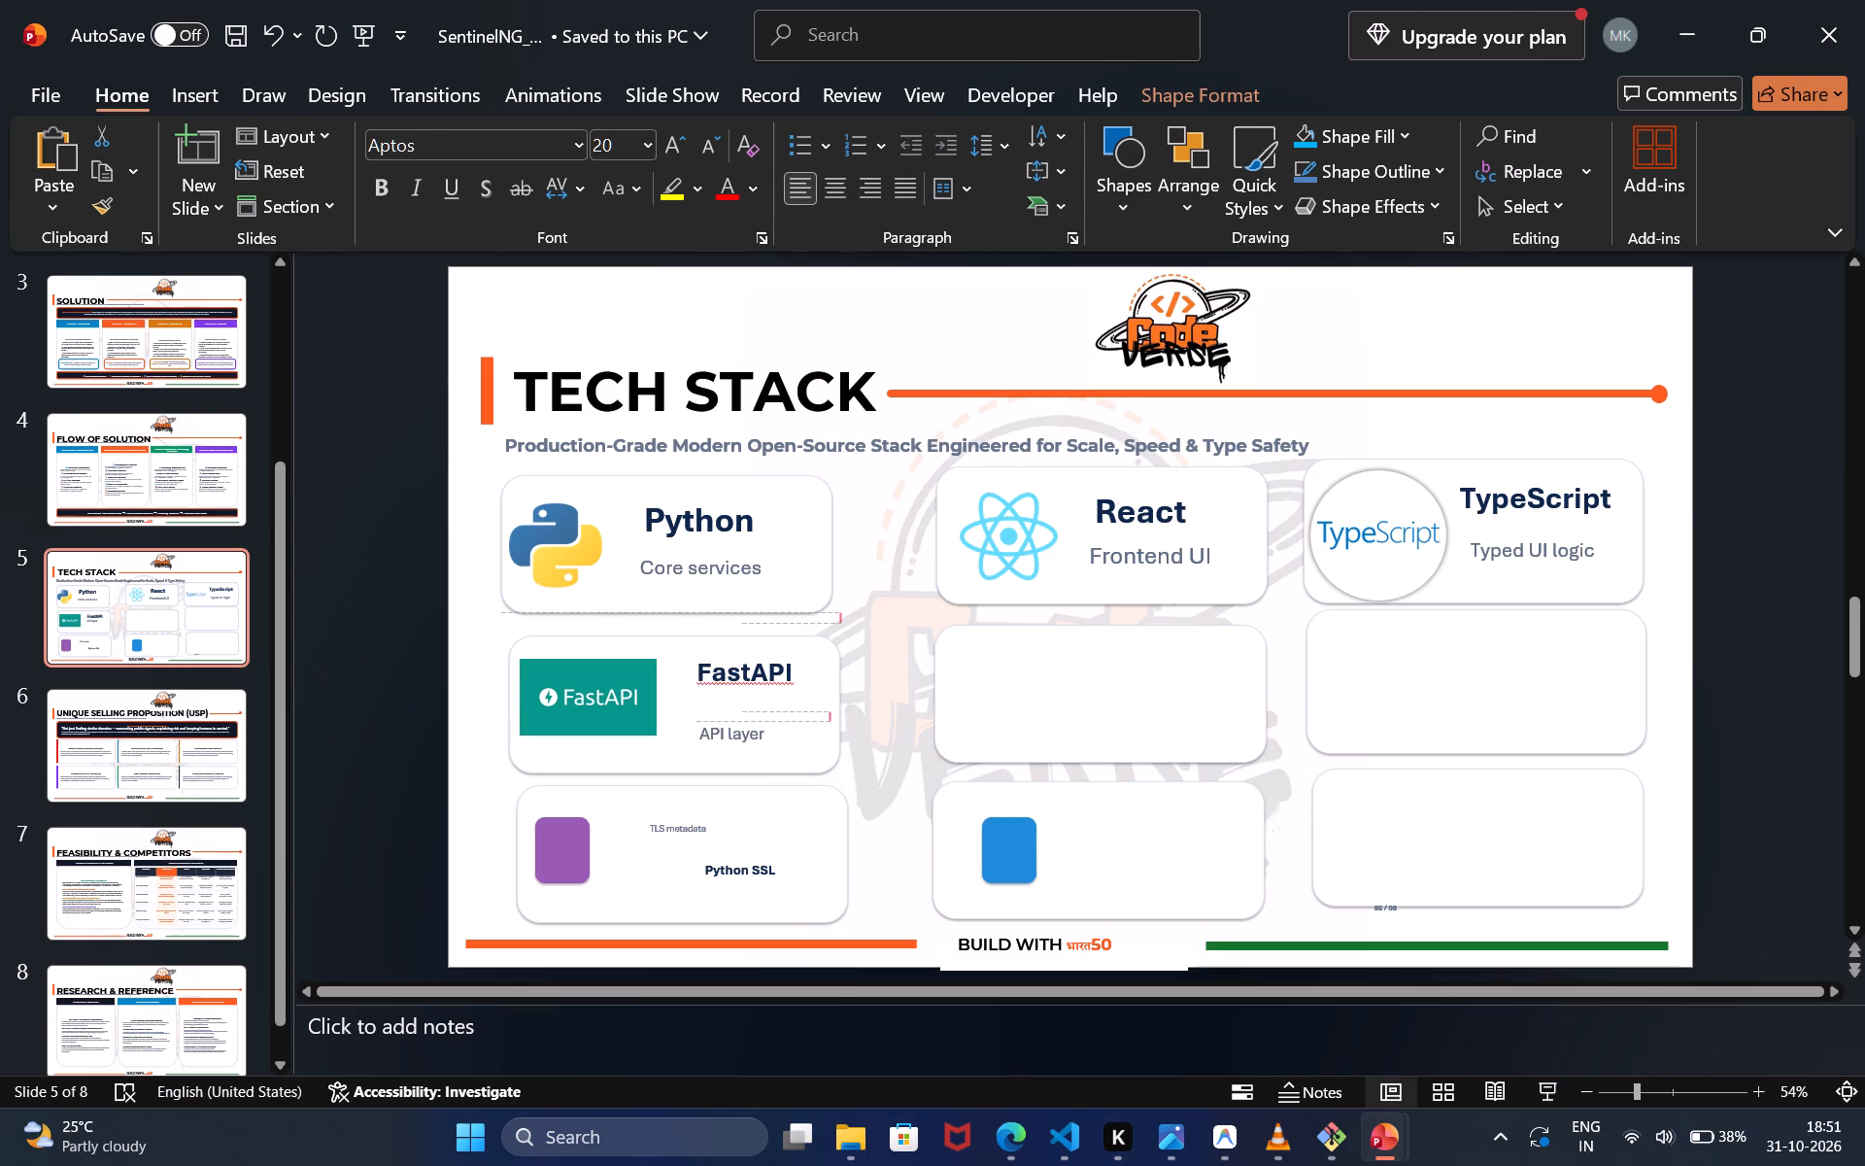
{"action": "left_click_drag", "start_coordinate": [754, 750], "coordinate": [755, 750]}
{"action": "double_click", "coordinate": [675, 140]}
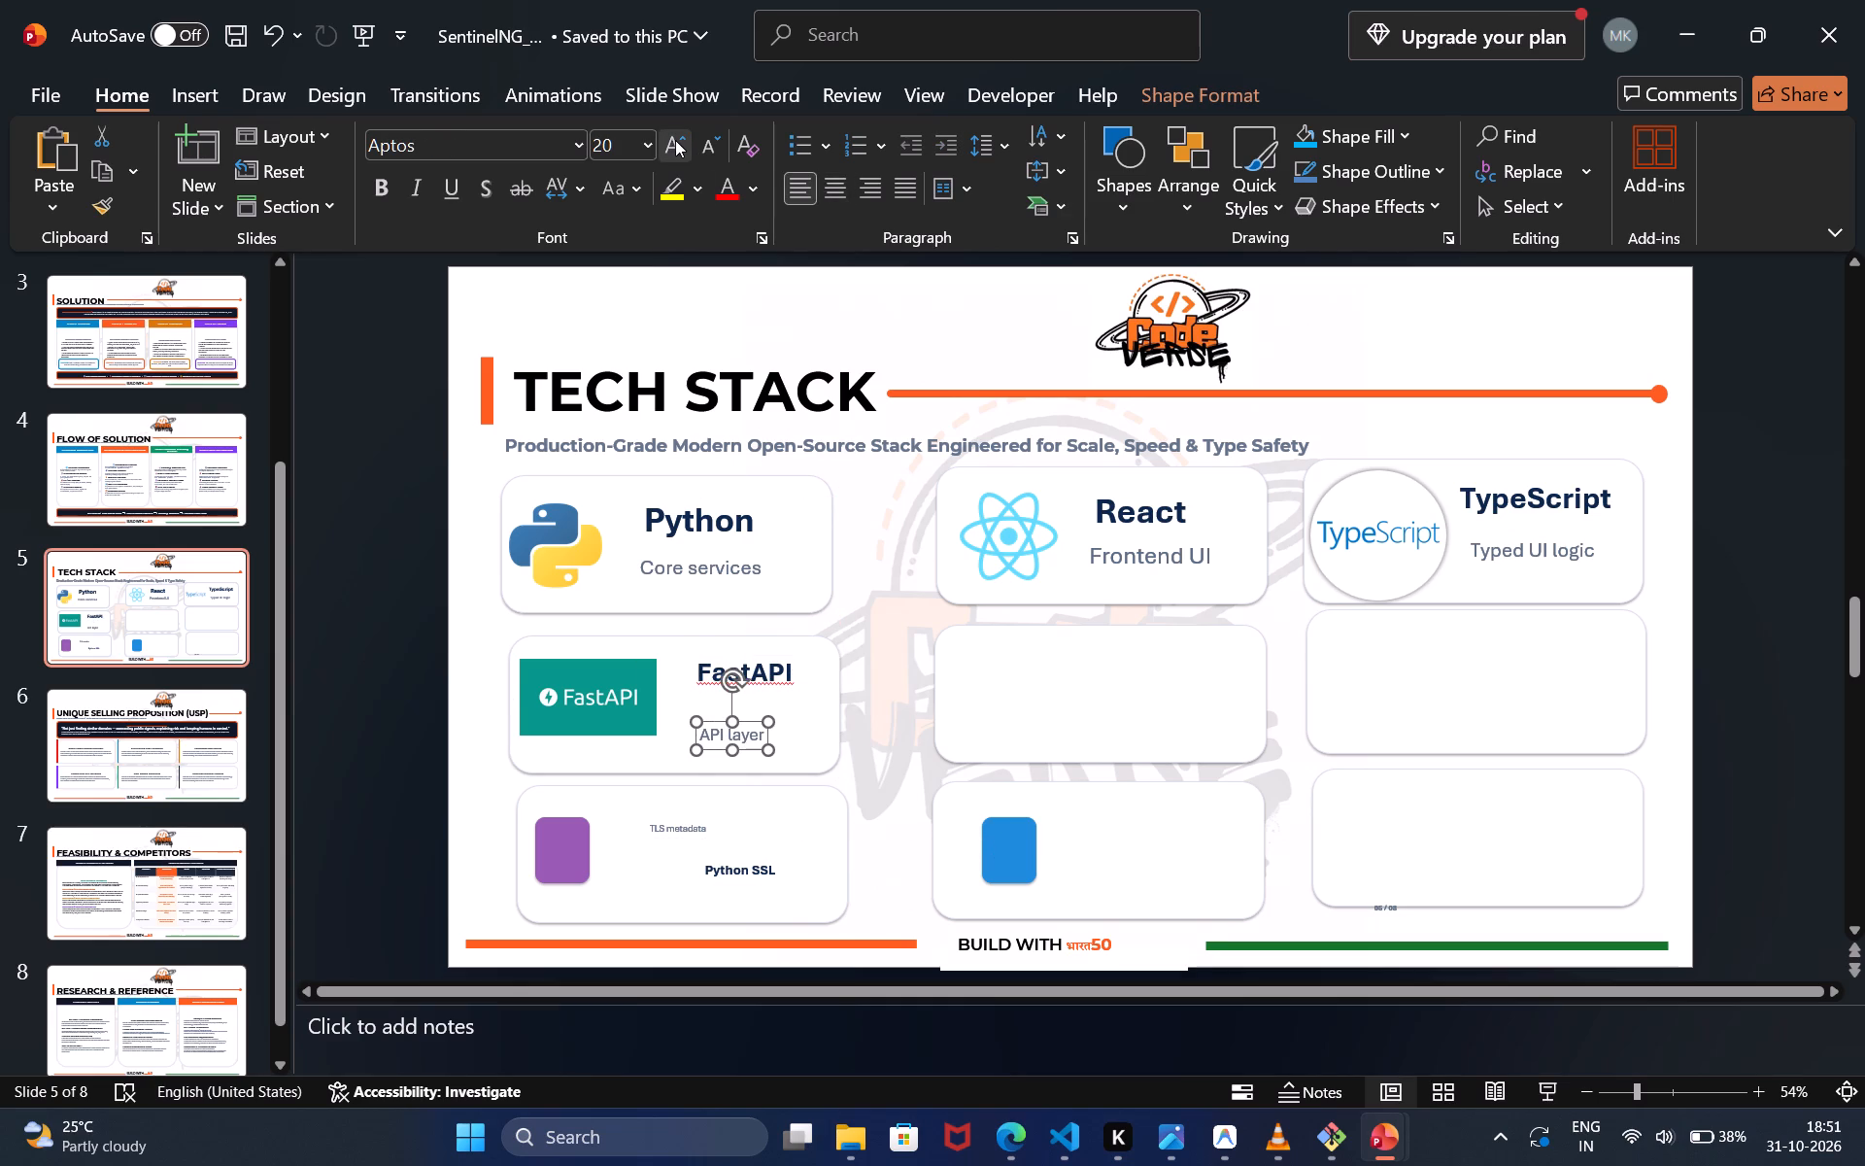
{"action": "left_click", "coordinate": [707, 154]}
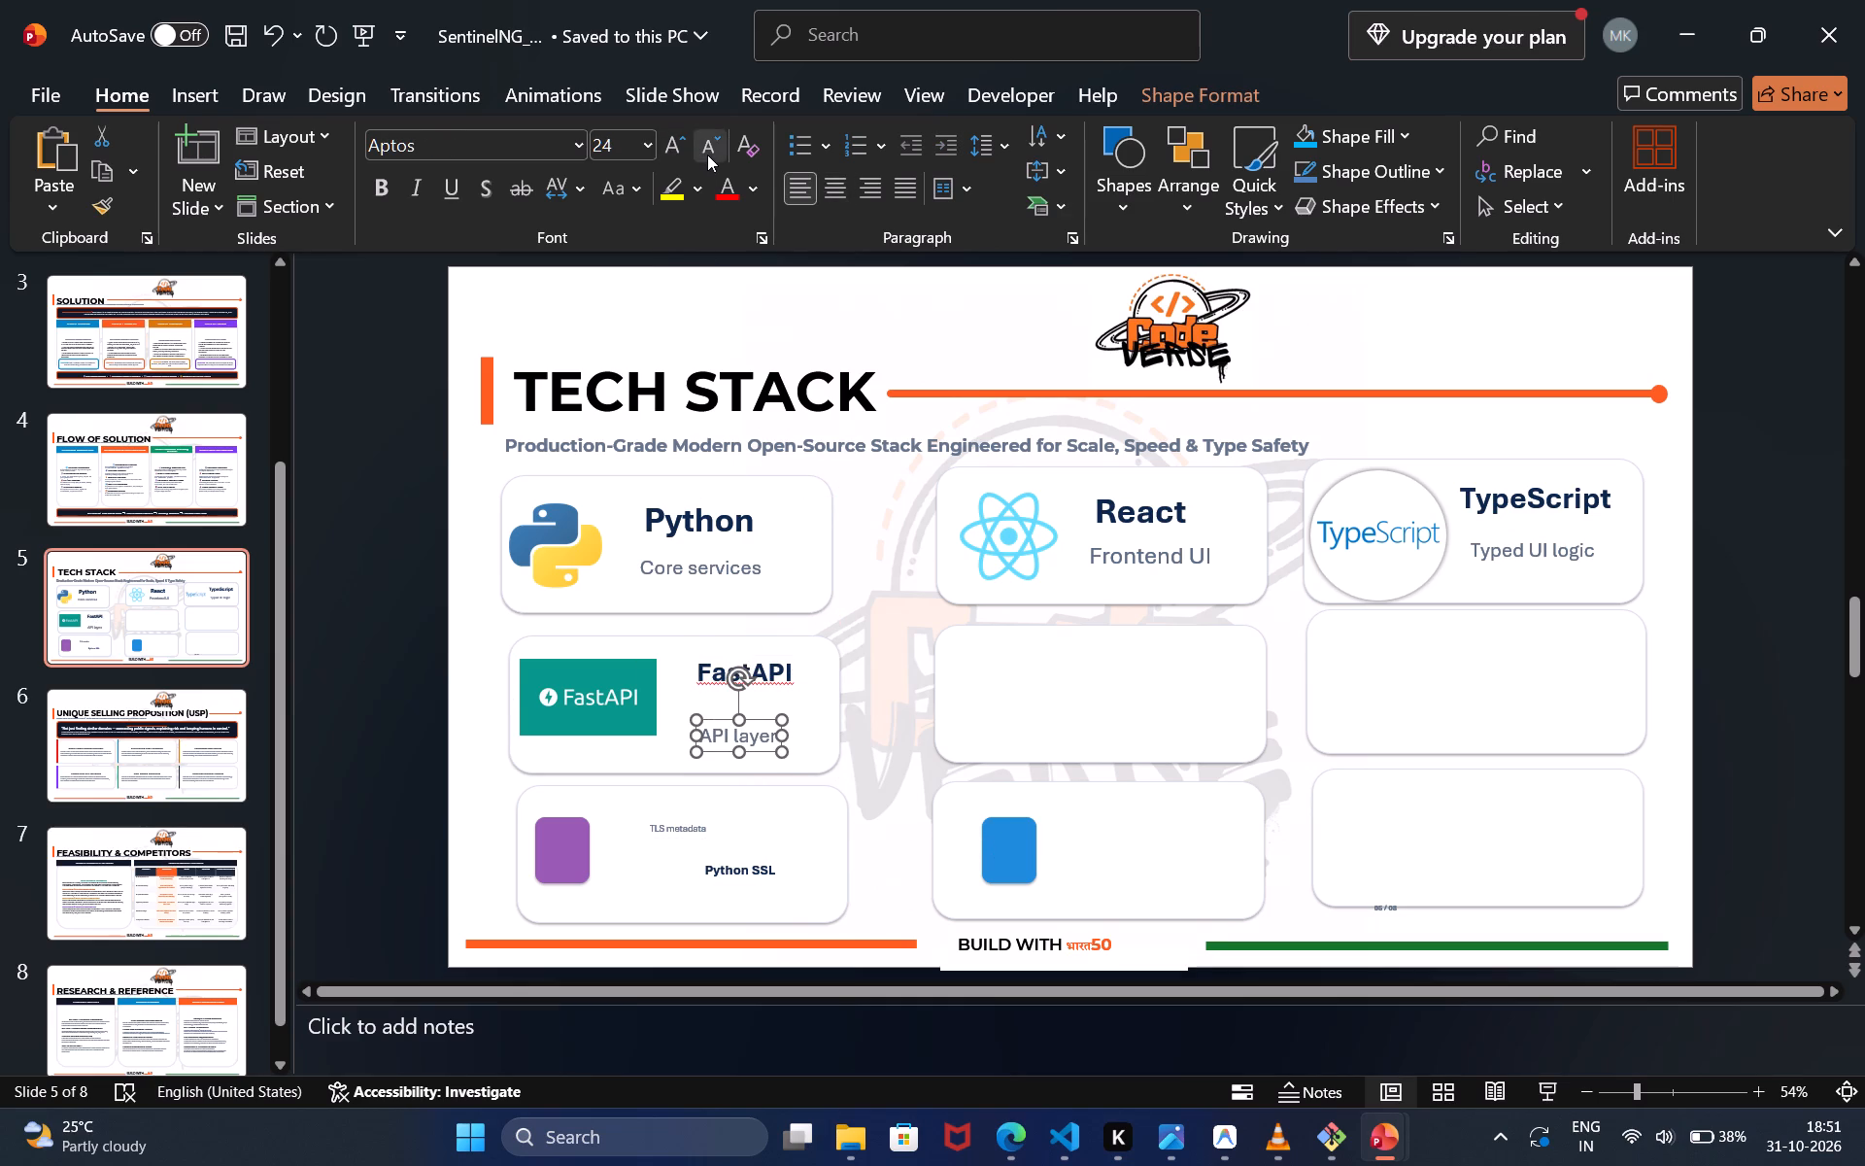
Shift the FastAPI title slightly left and down within its card and increase its font size to 36.
{"action": "left_click", "coordinate": [771, 668]}
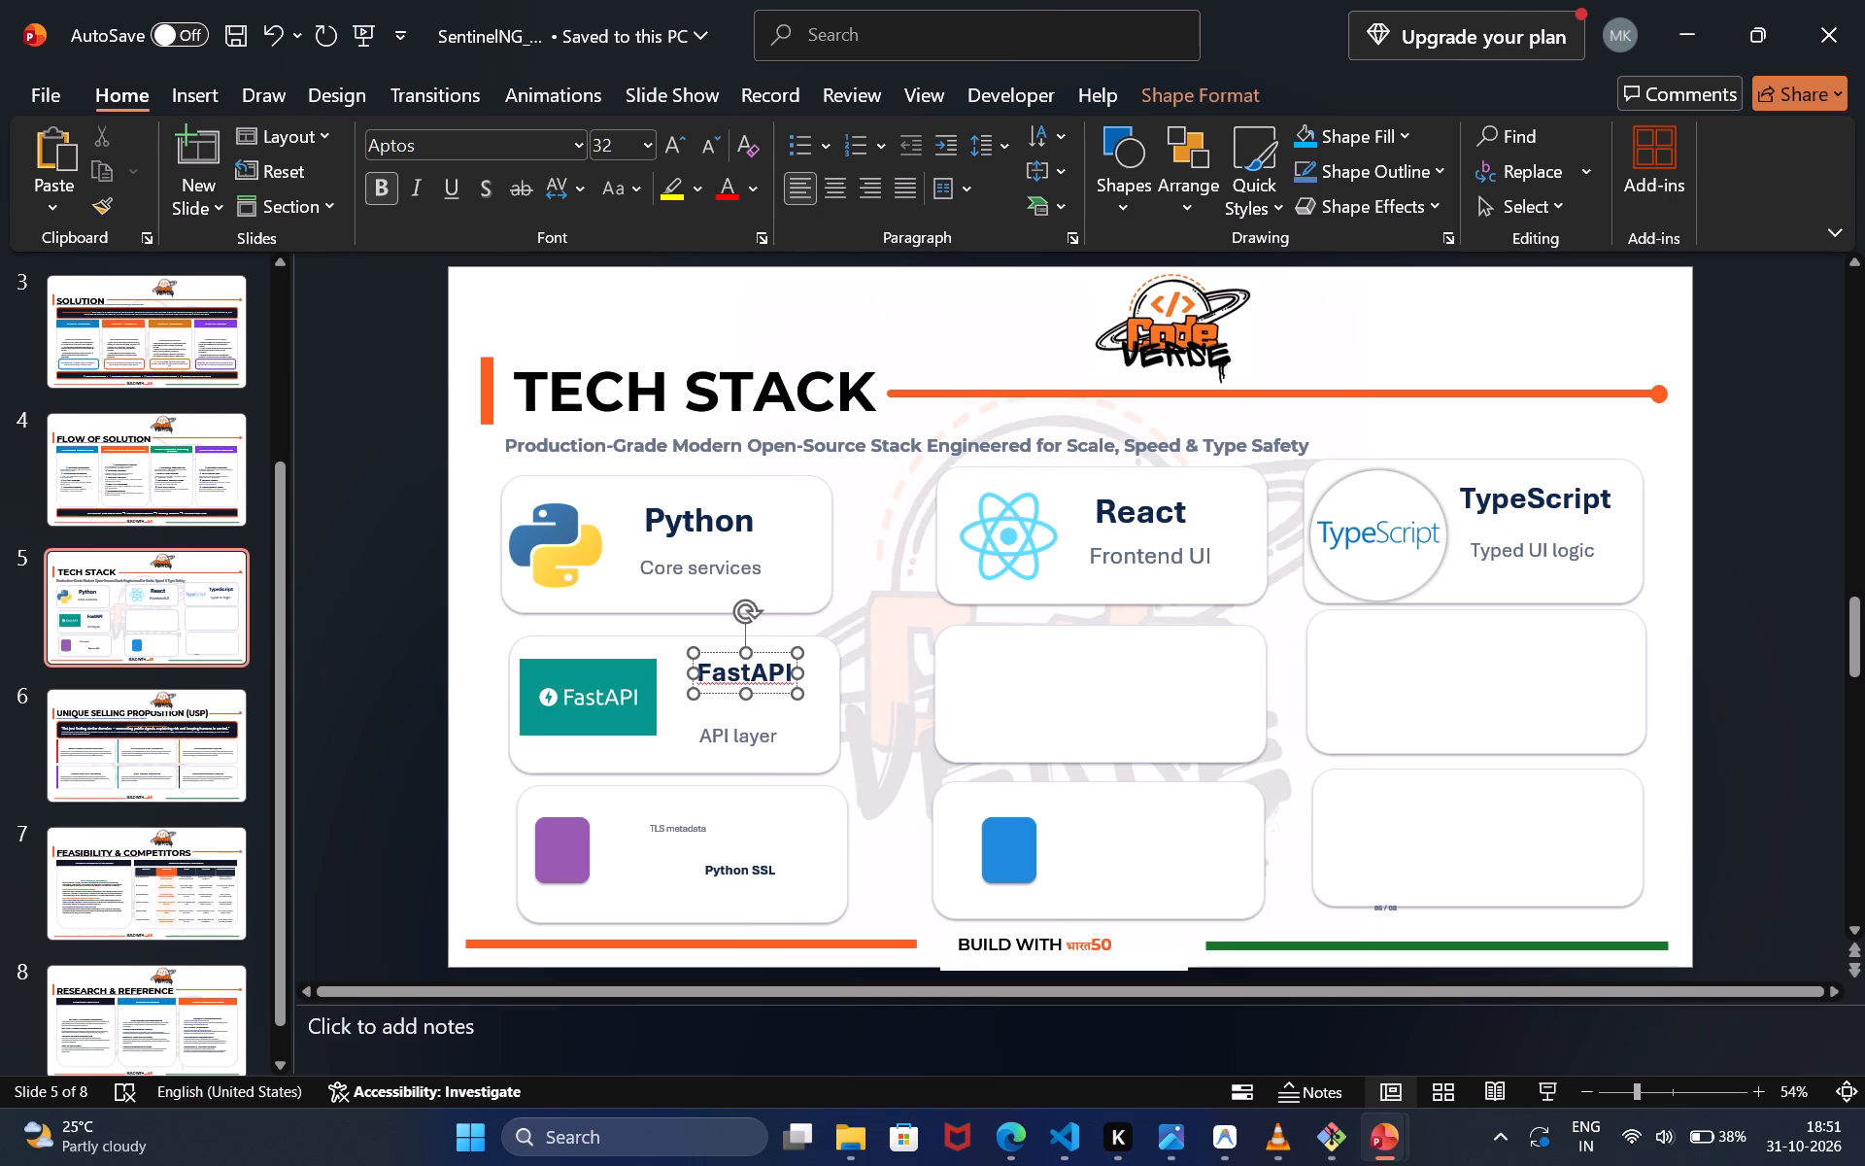
{"action": "left_click", "coordinate": [763, 660]}
{"action": "left_click_drag", "start_coordinate": [759, 649], "coordinate": [750, 656]}
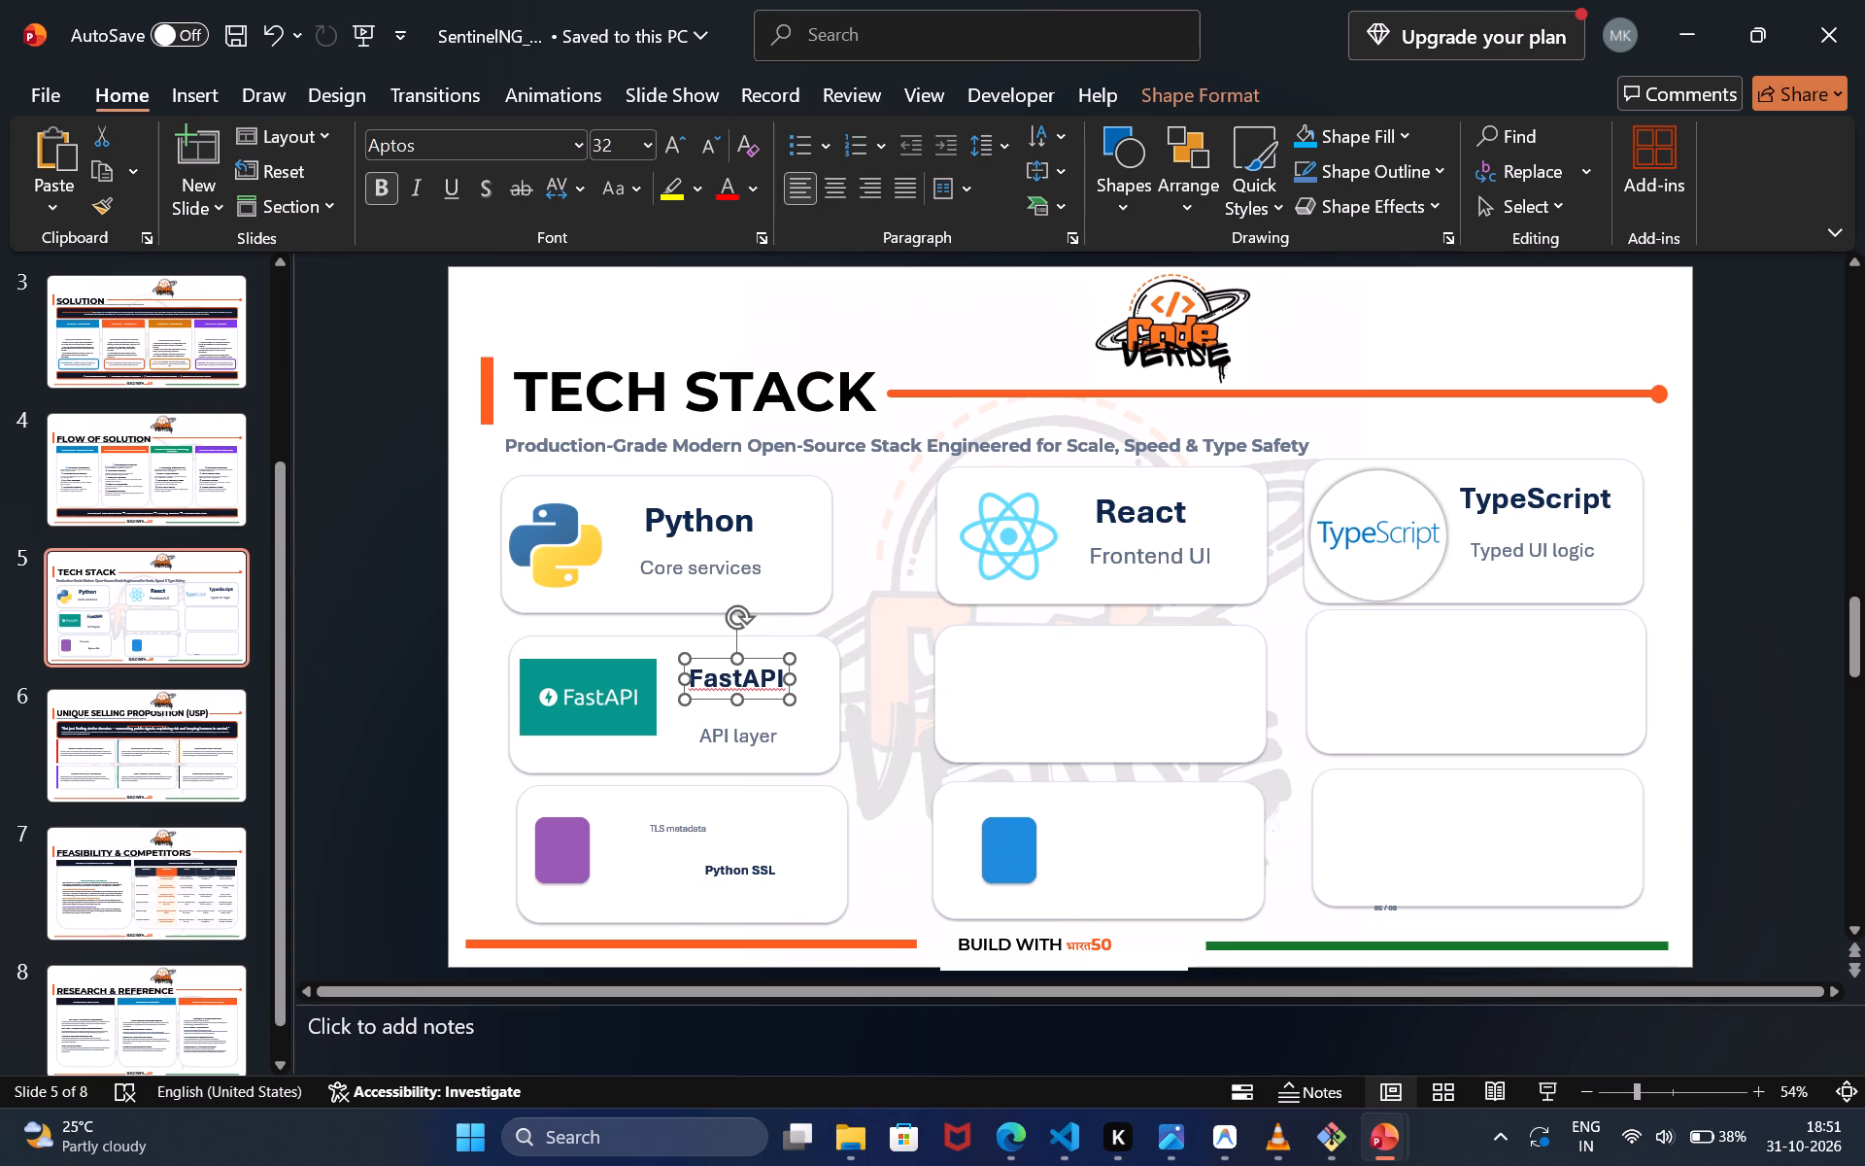
{"action": "left_click", "coordinate": [677, 154]}
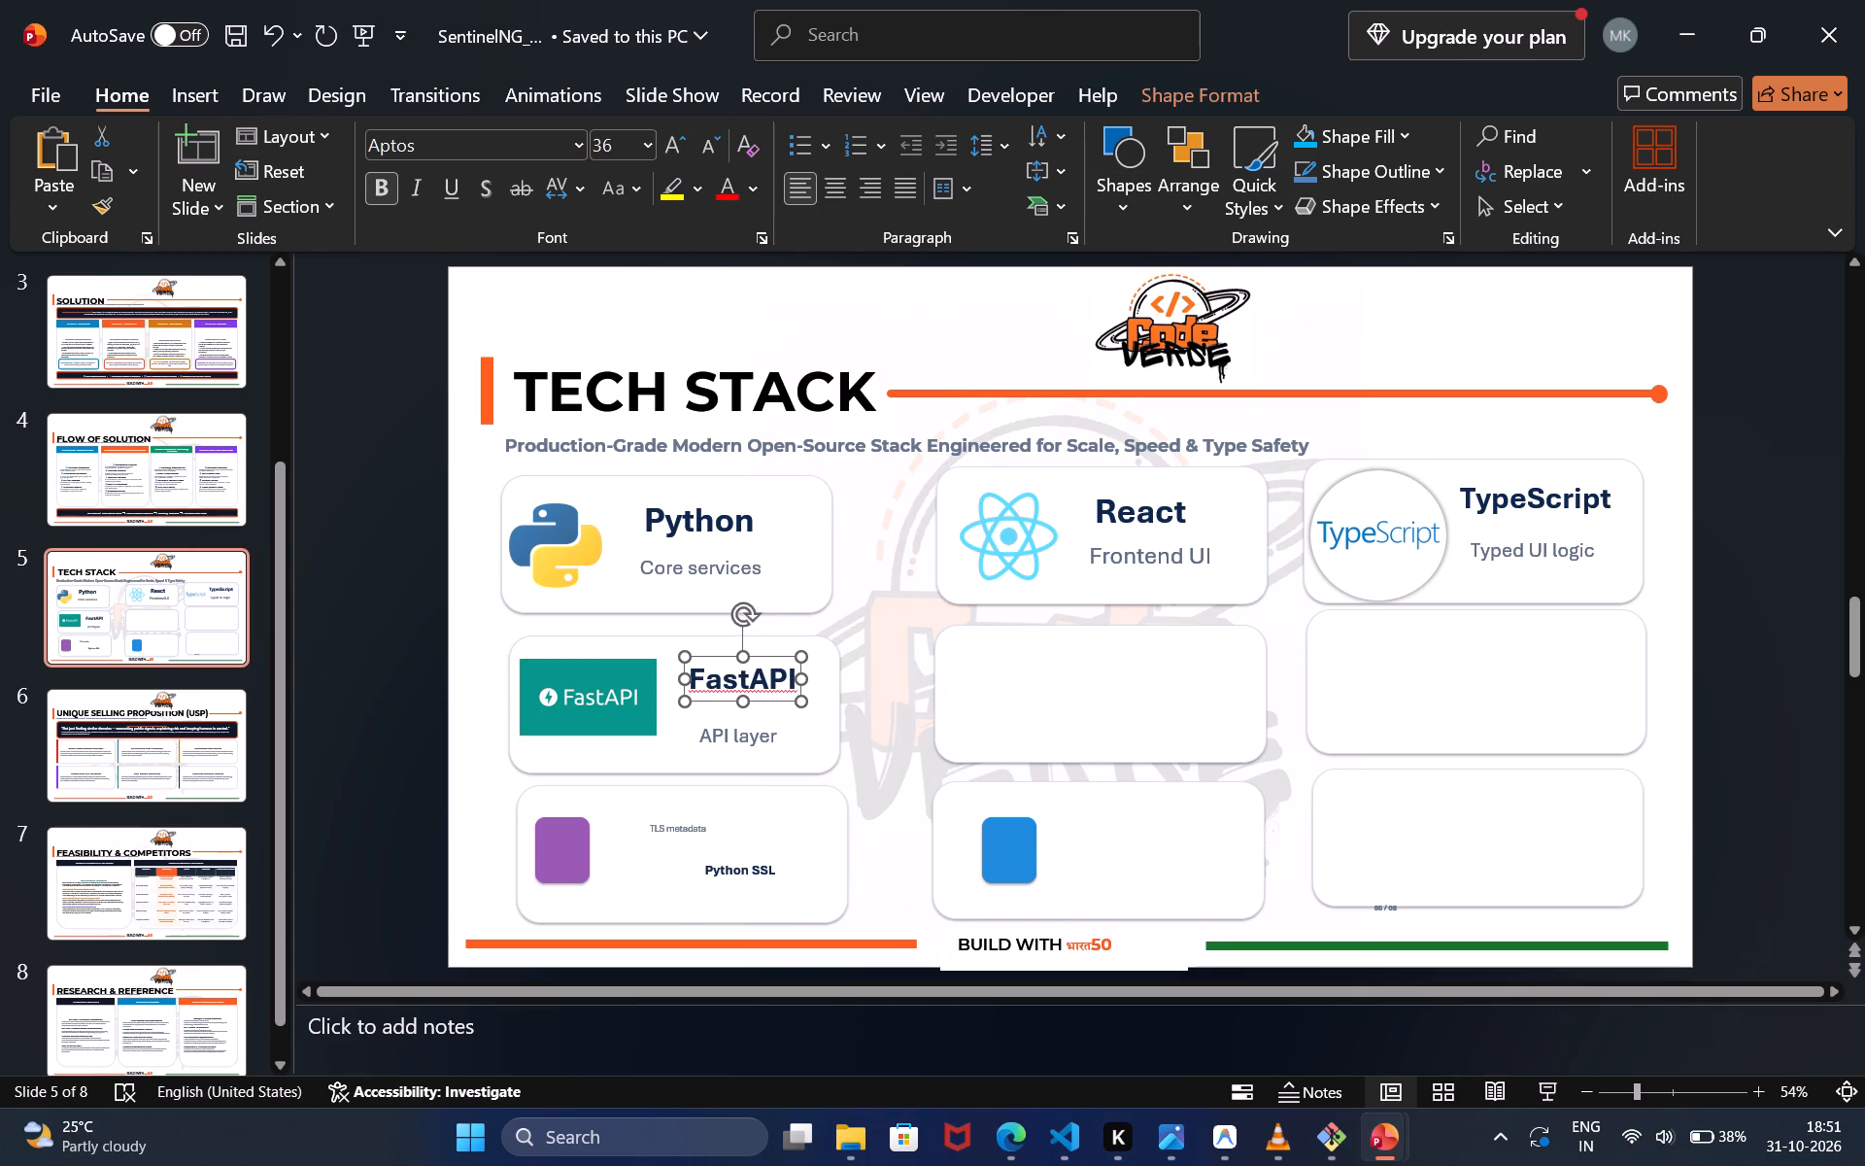
{"action": "left_click", "coordinate": [889, 337]}
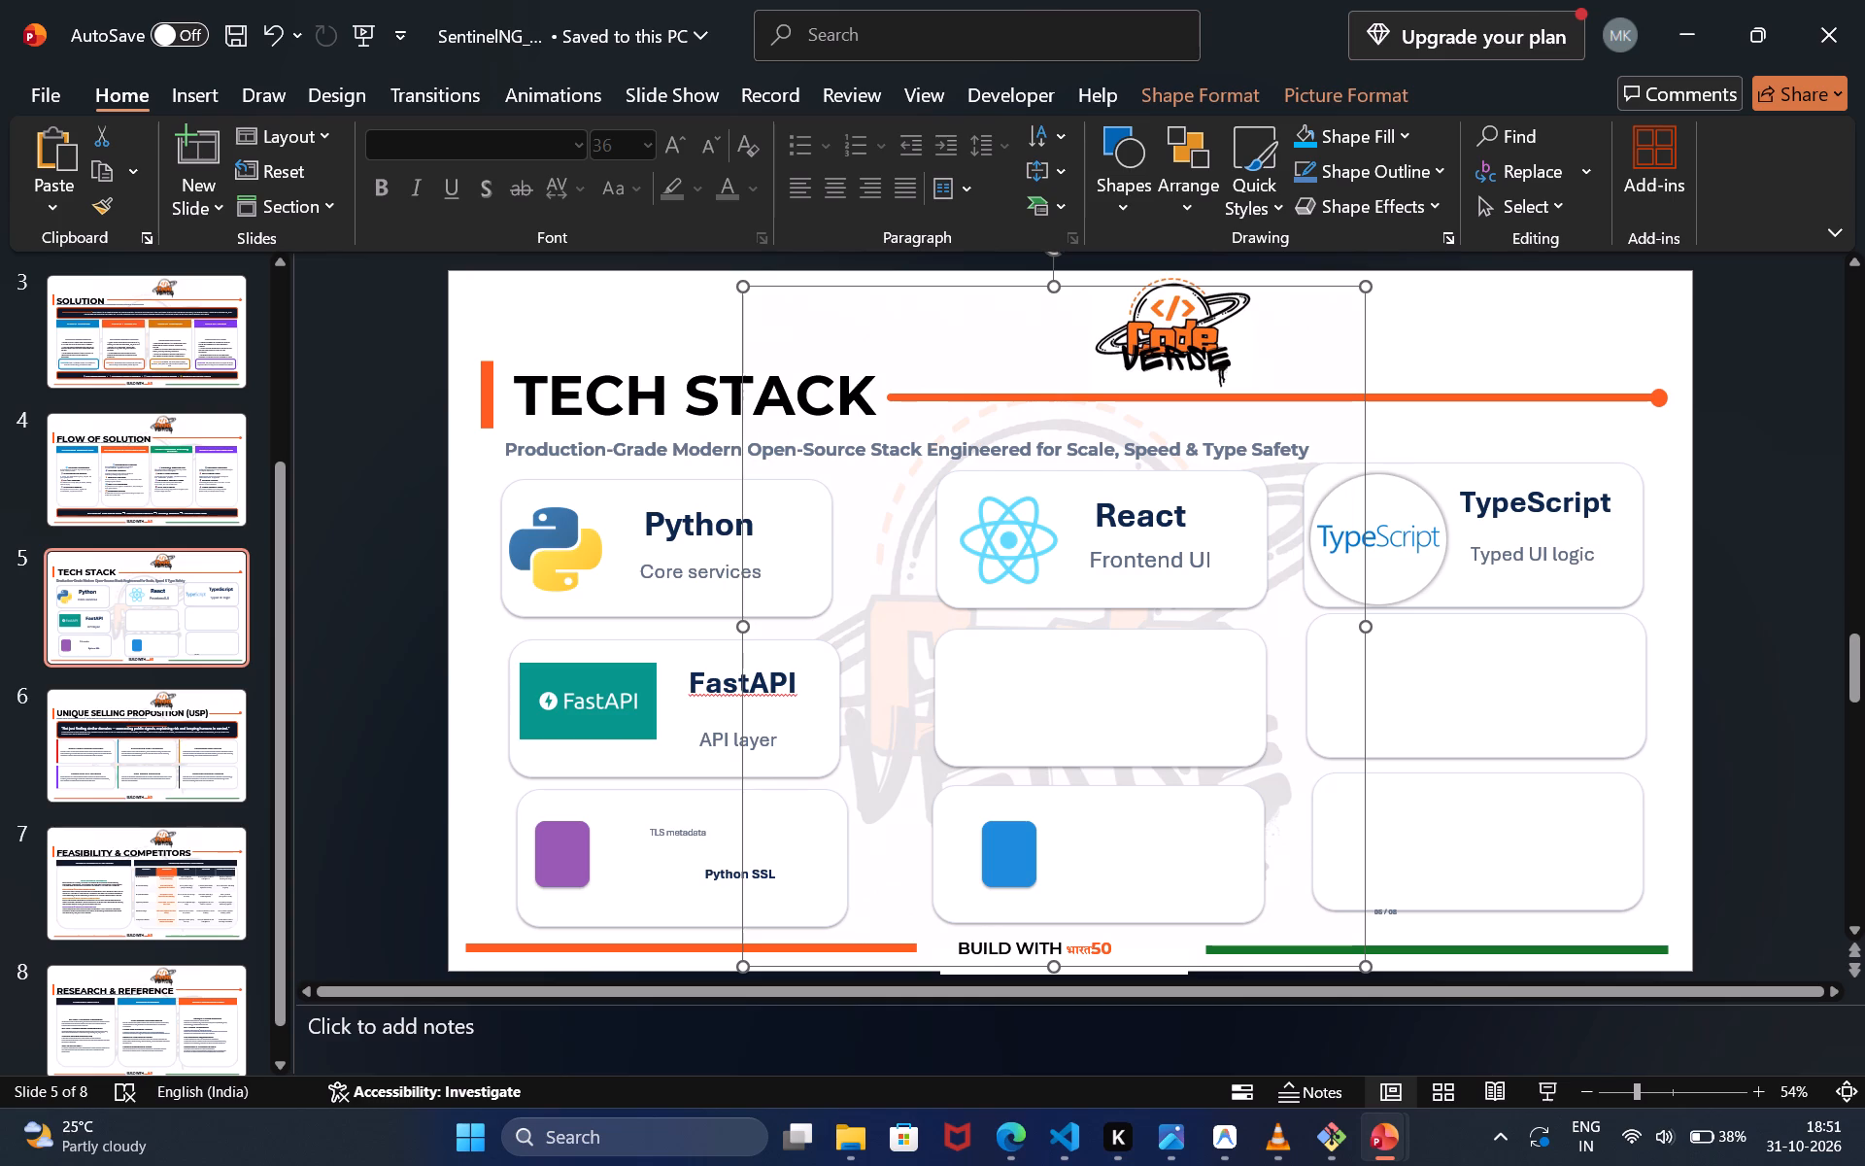
{"action": "left_click", "coordinate": [1440, 360]}
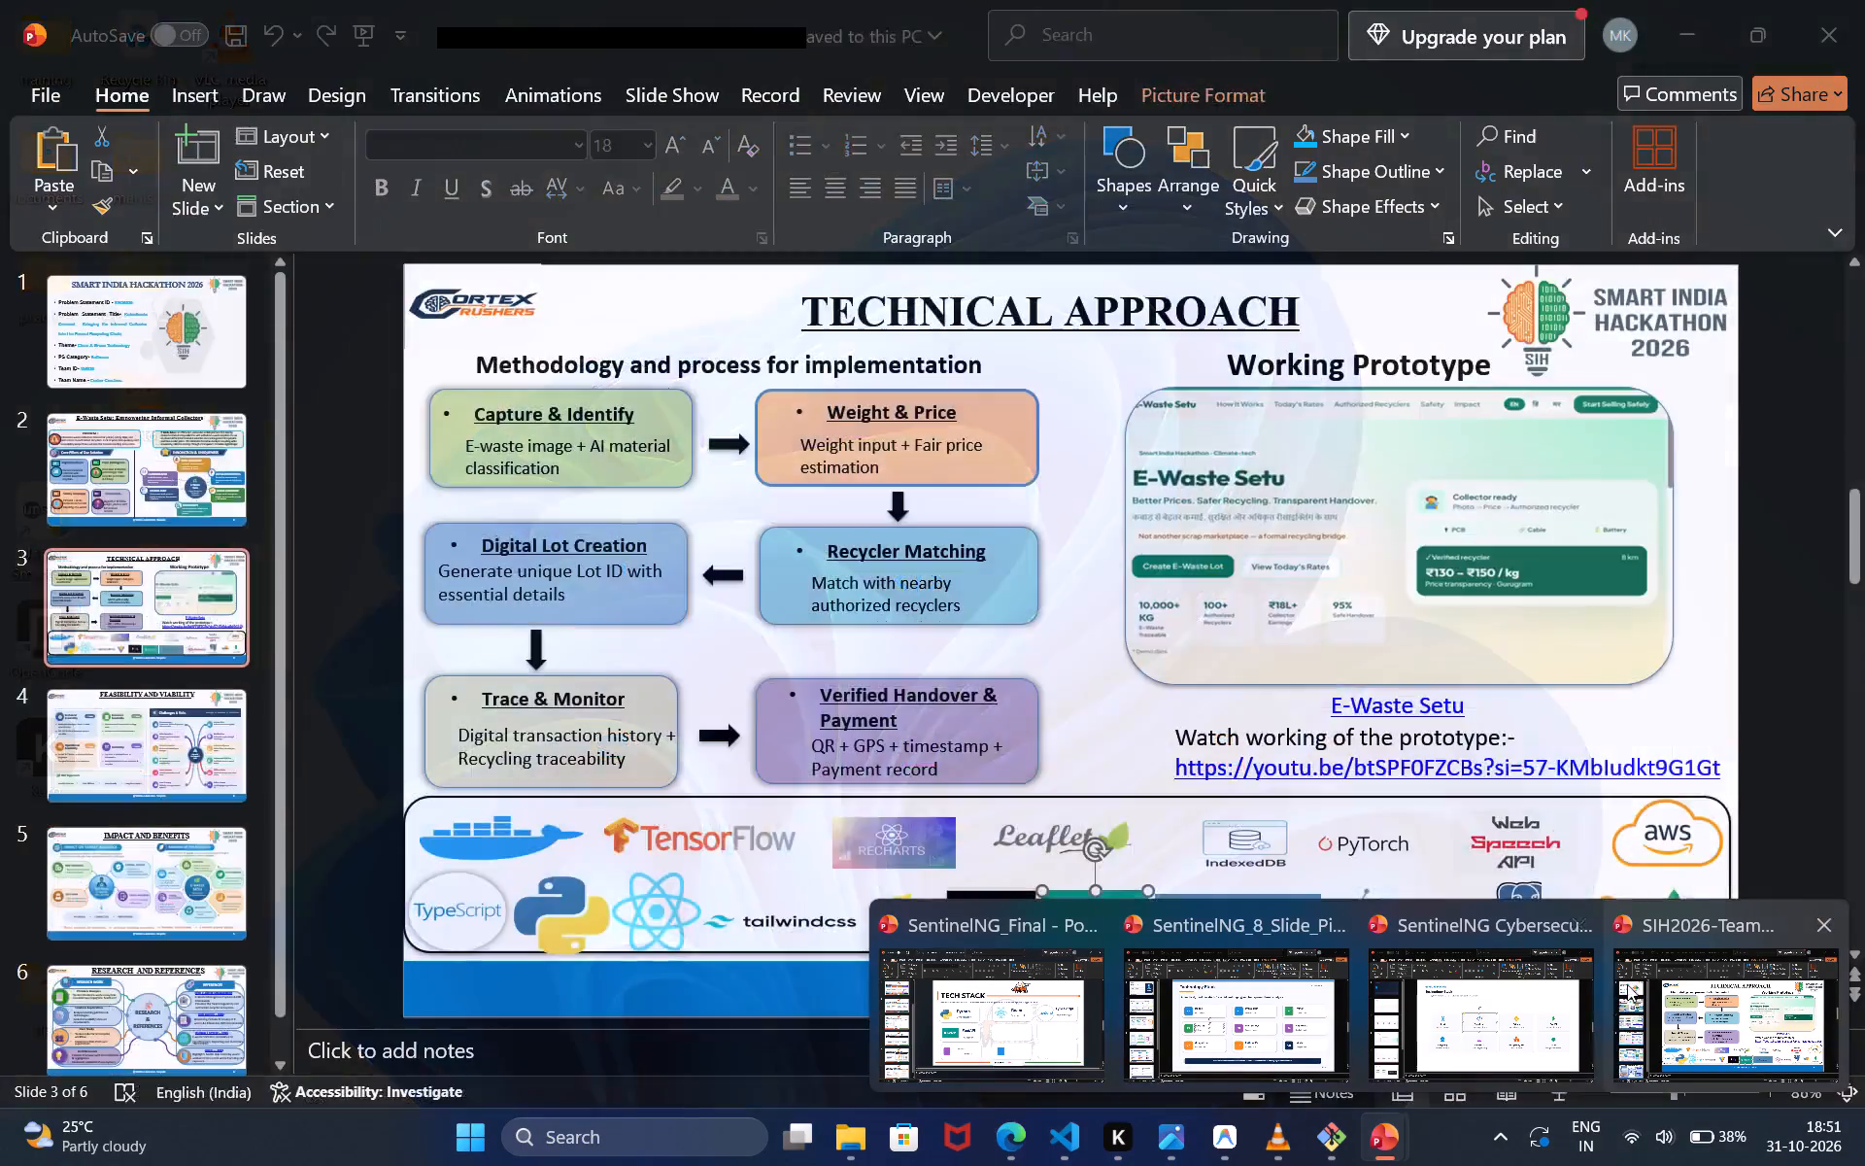
Copy the PostgreSQL logo from the SIH2026 deck's TECHNICAL APPROACH slide and paste it onto SentinelNG_Final's TECH STACK slide.
{"action": "left_click", "coordinate": [1270, 1039]}
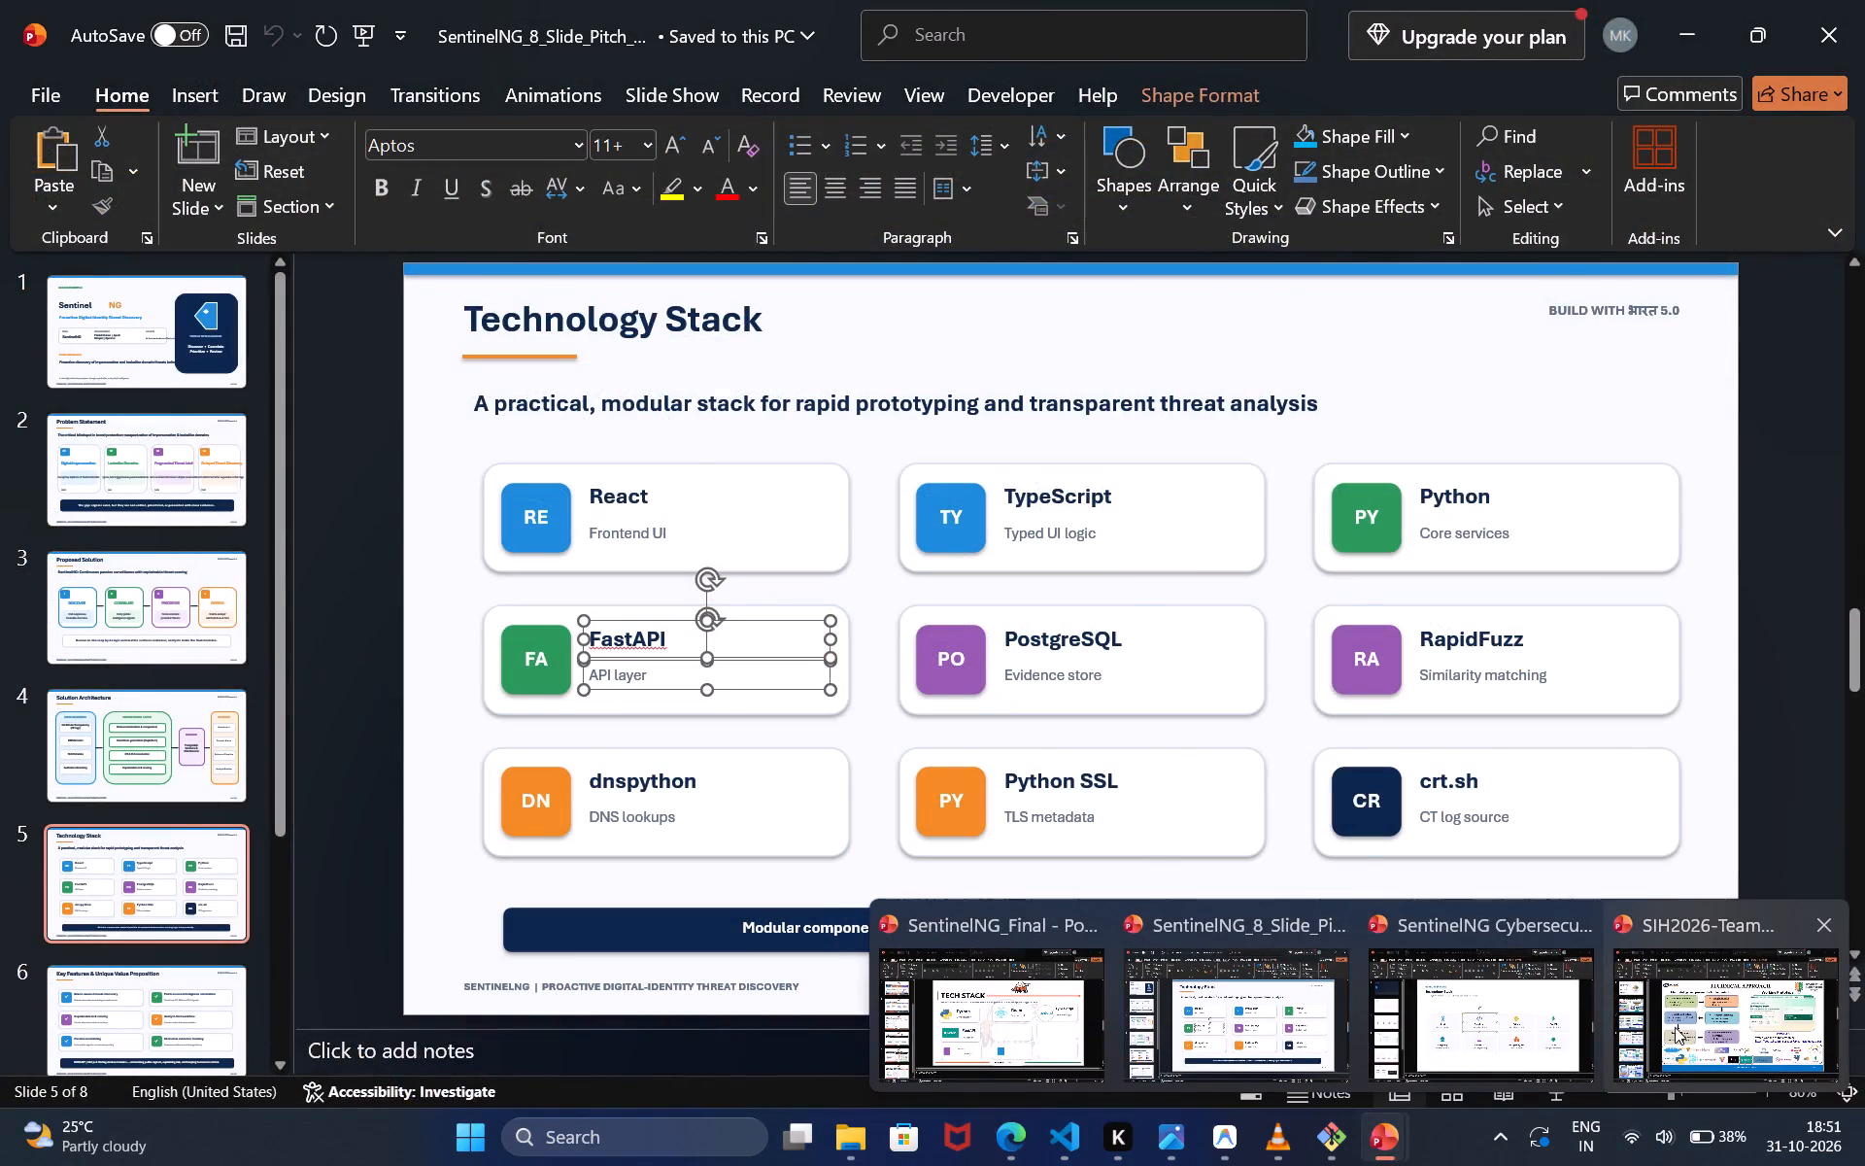
{"action": "left_click", "coordinate": [1729, 1023]}
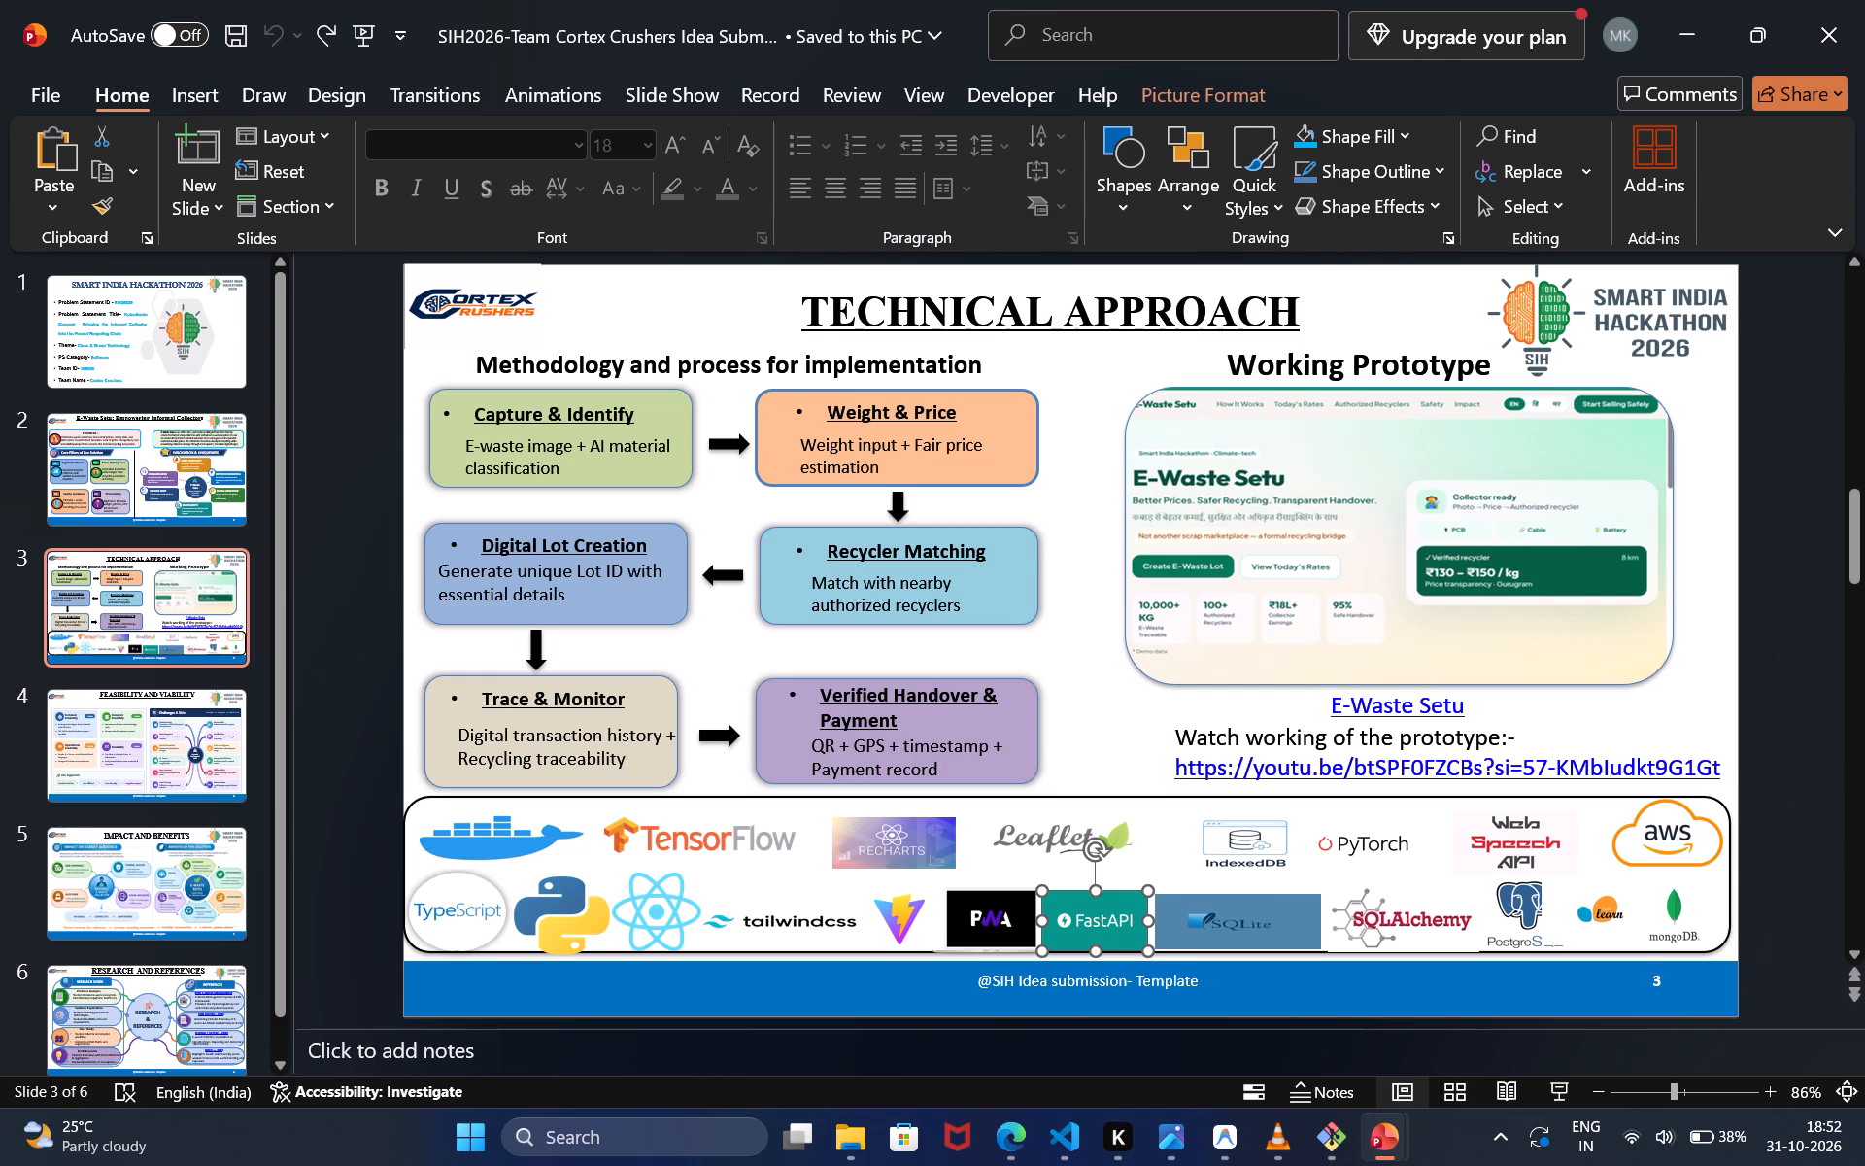
{"action": "left_click", "coordinate": [1522, 936]}
{"action": "left_click", "coordinate": [1525, 909]}
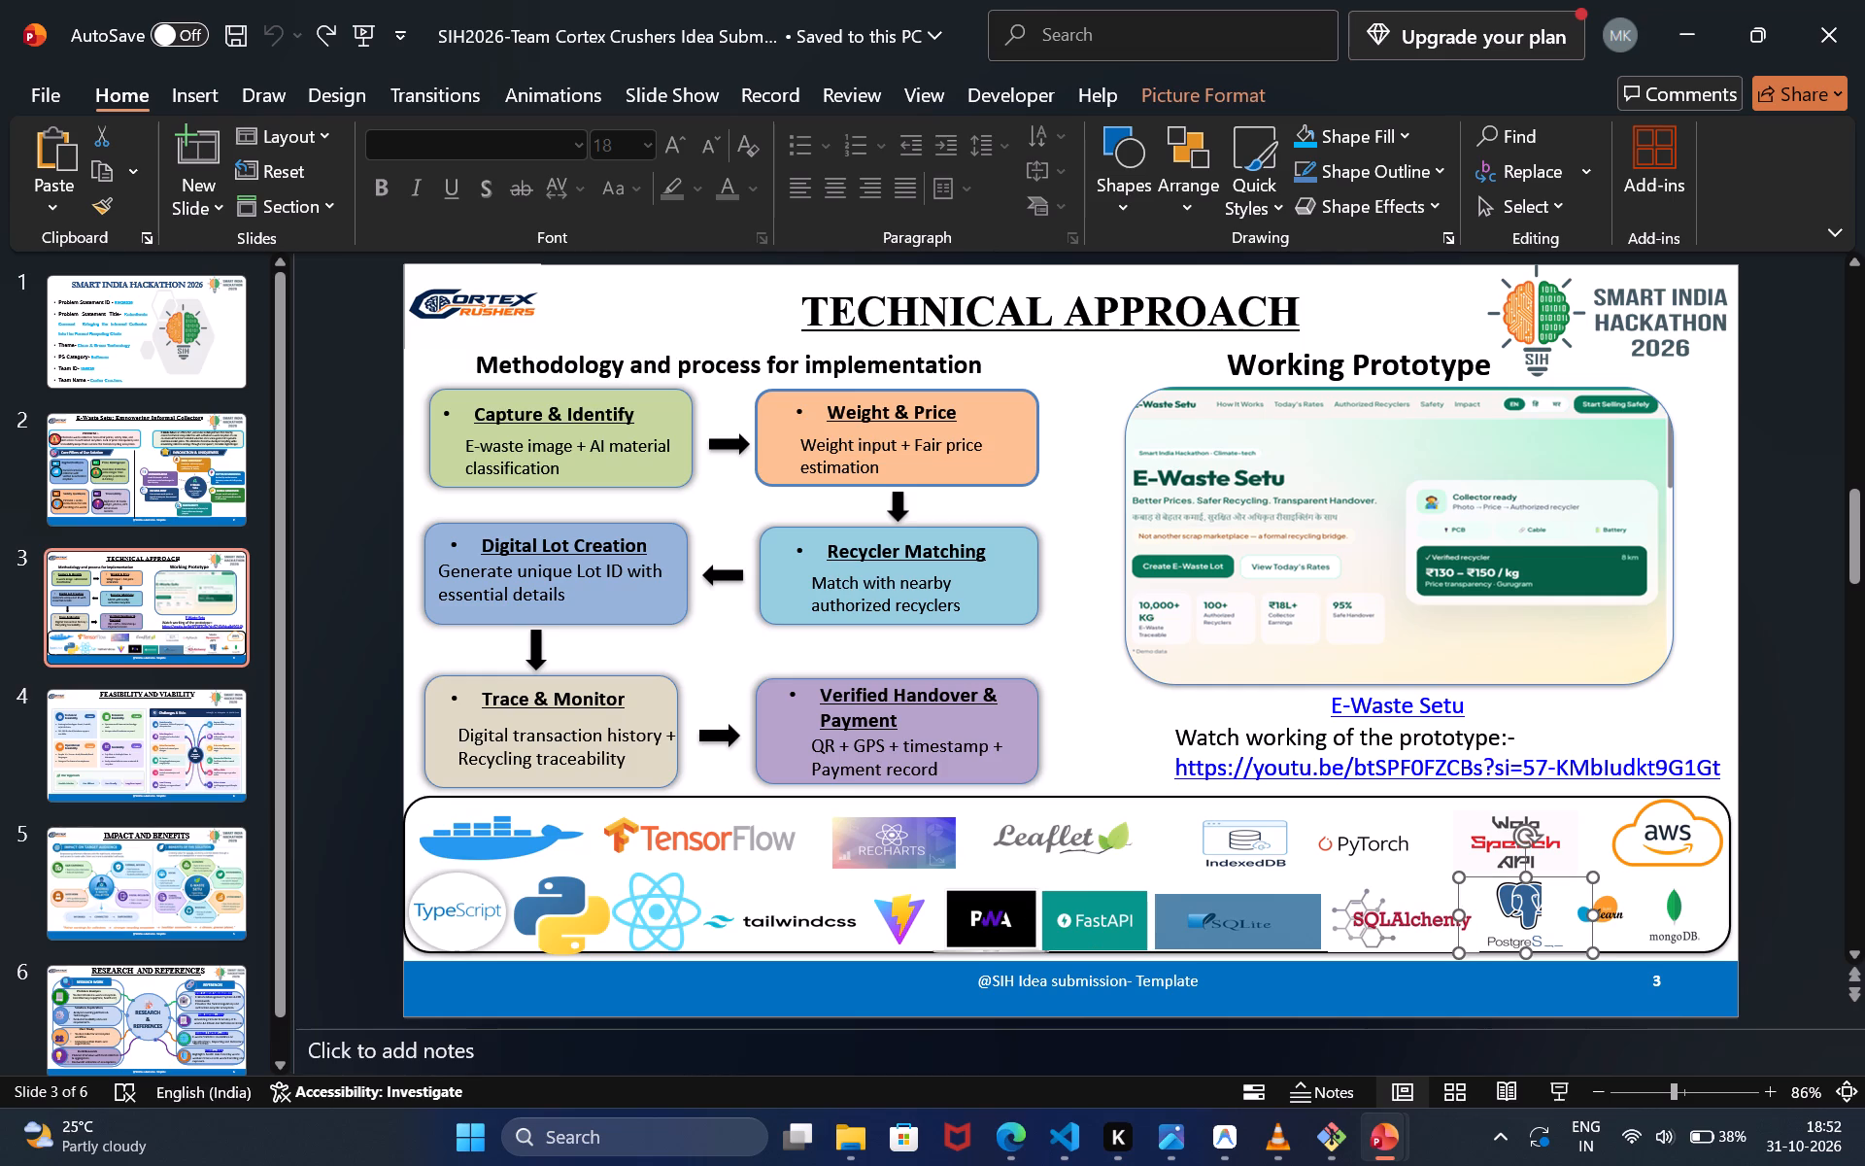
{"action": "key", "text": "ctrl+c"}
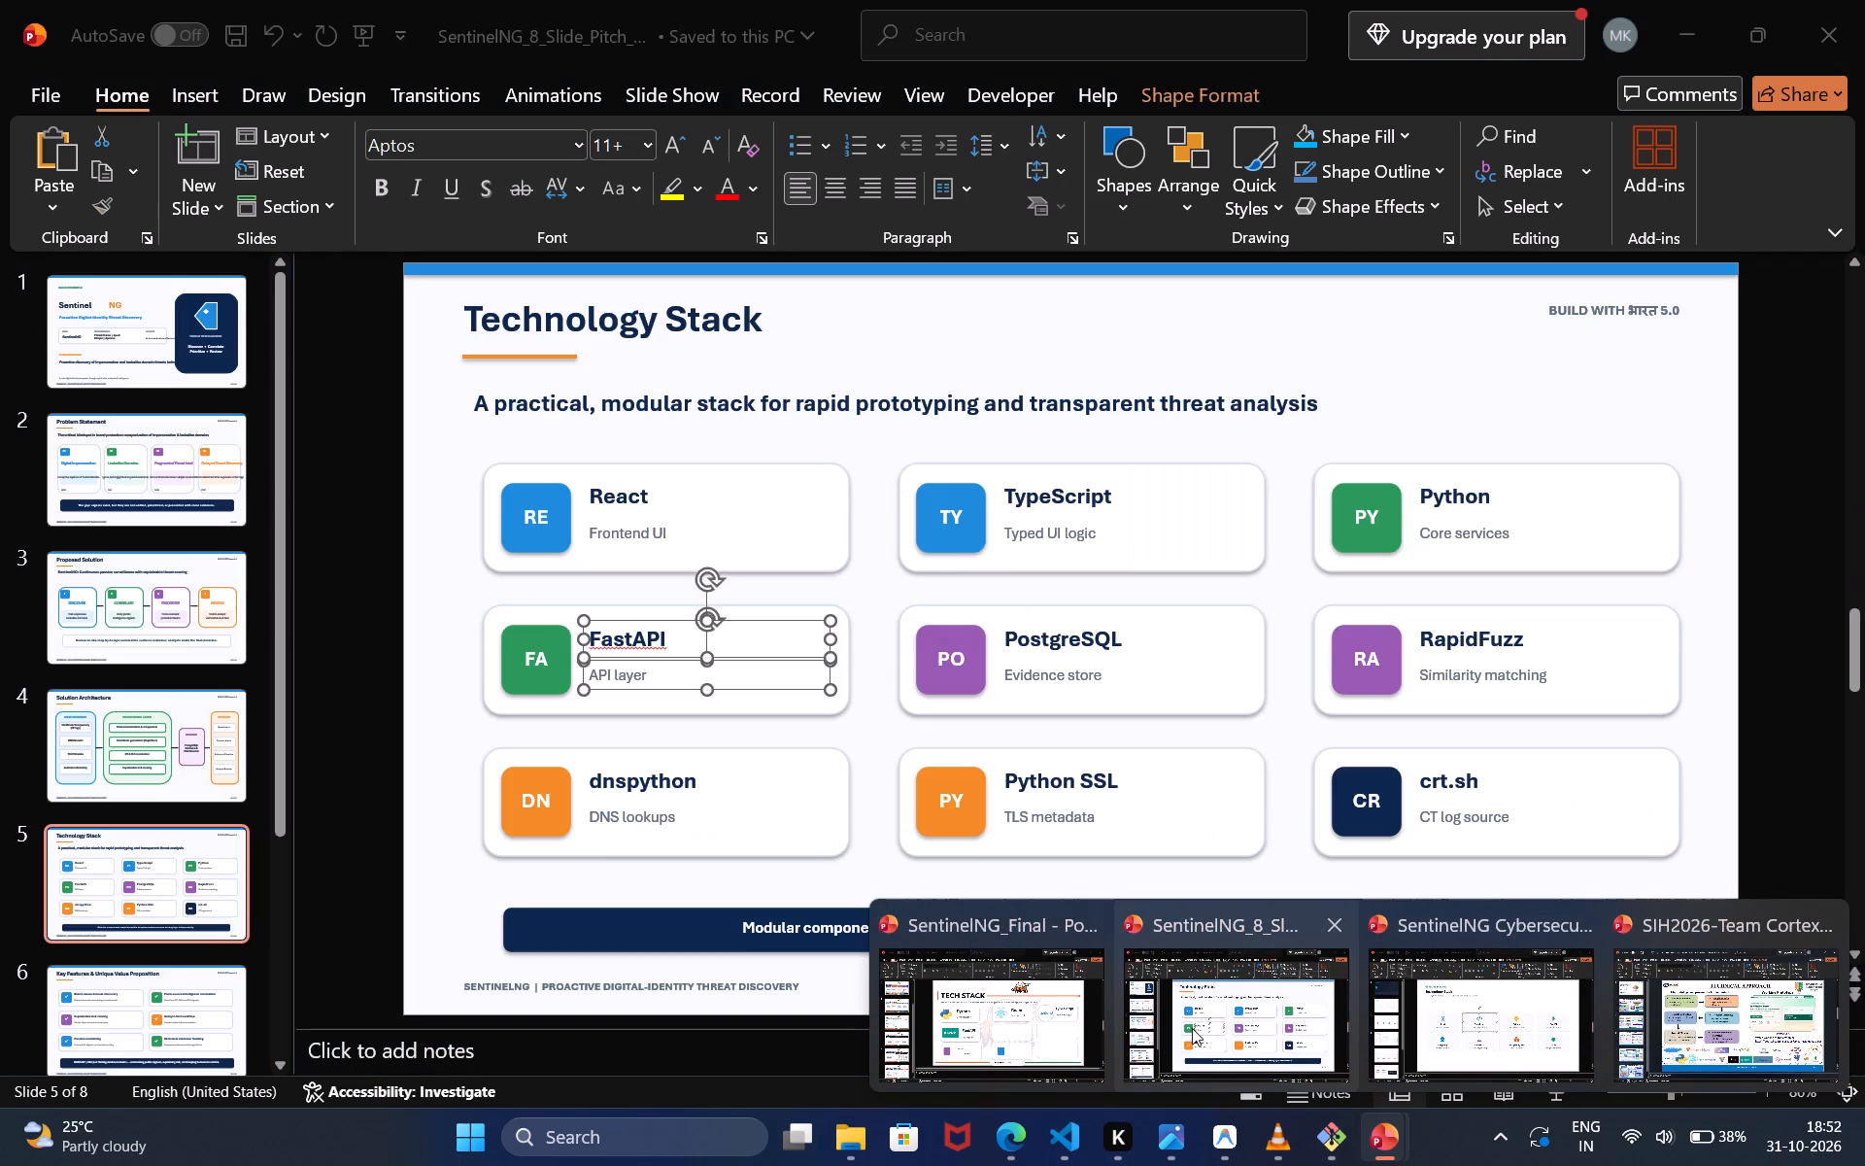
{"action": "left_click", "coordinate": [1035, 1019]}
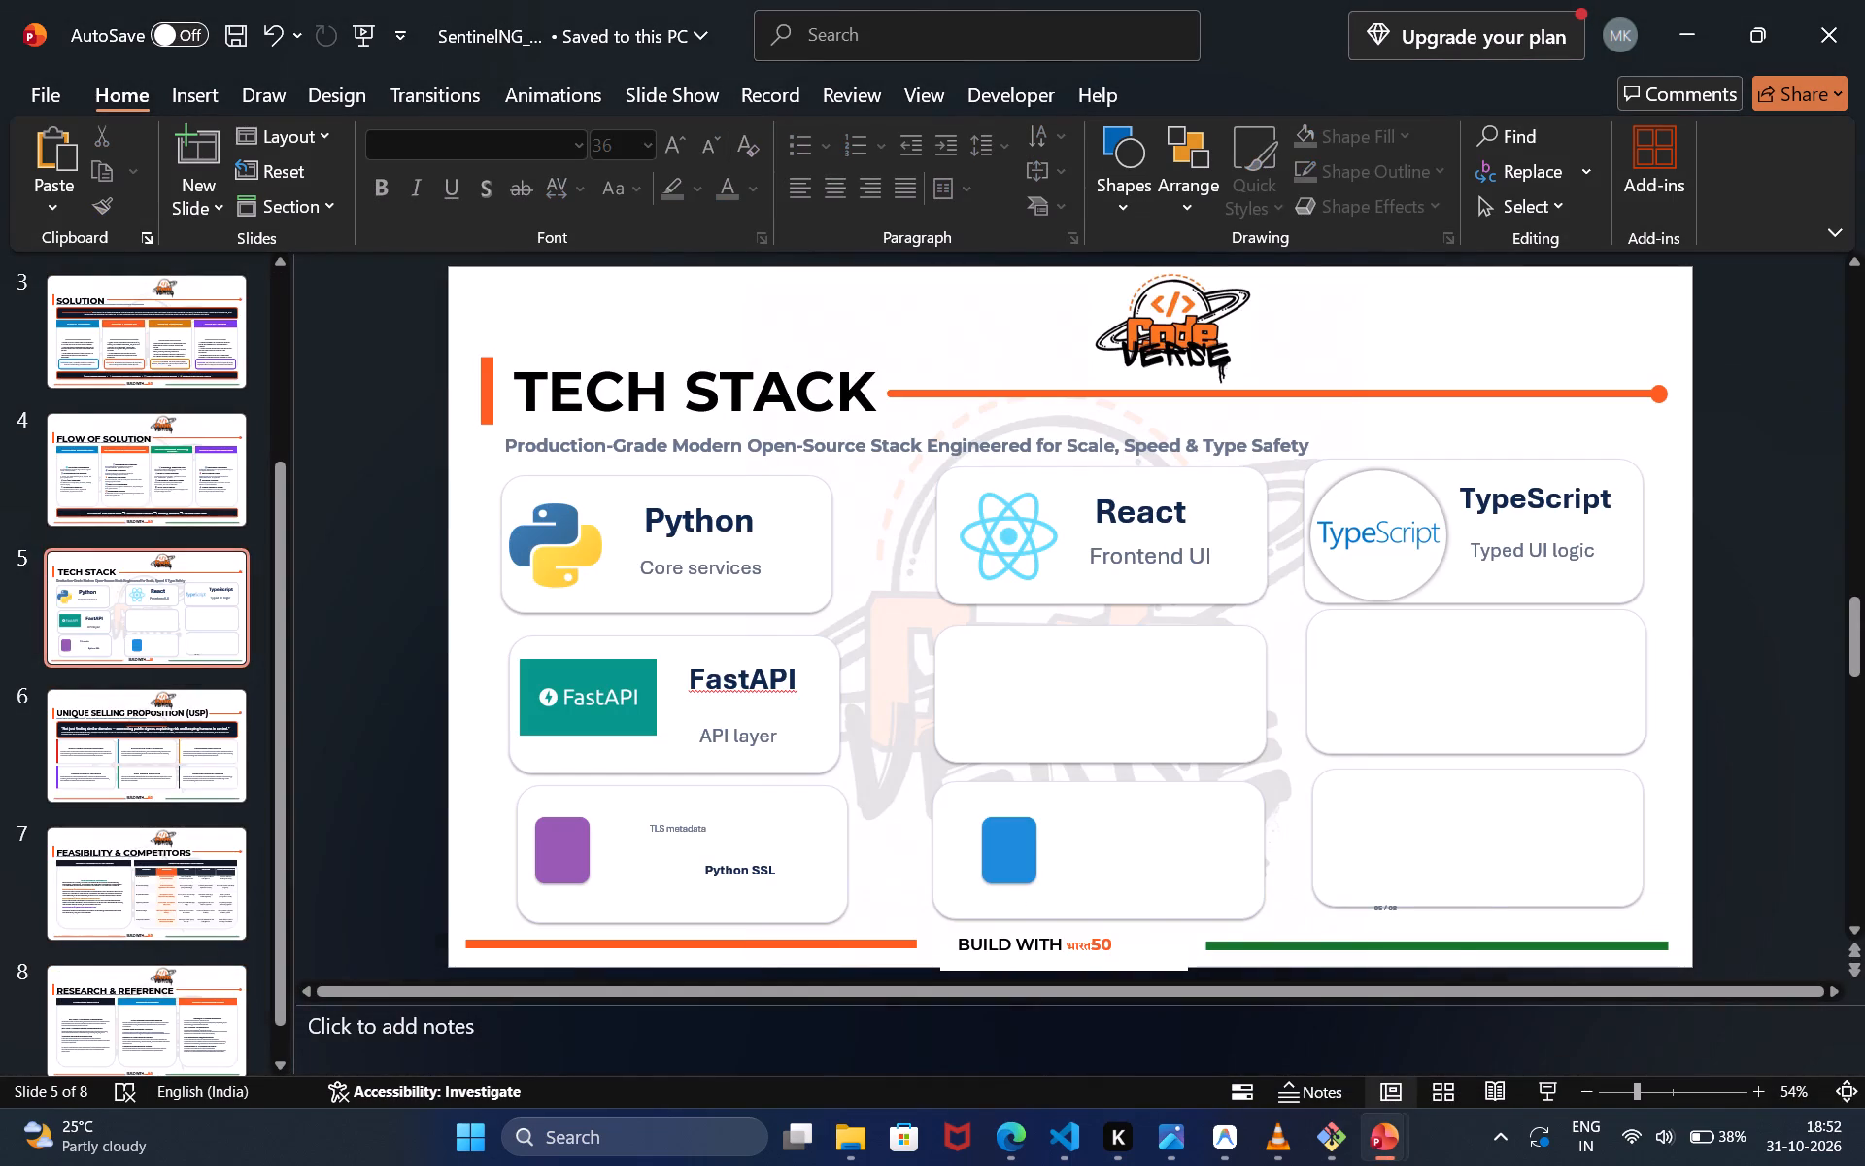
{"action": "left_click", "coordinate": [1032, 657]}
{"action": "key", "text": "ctrl+v"}
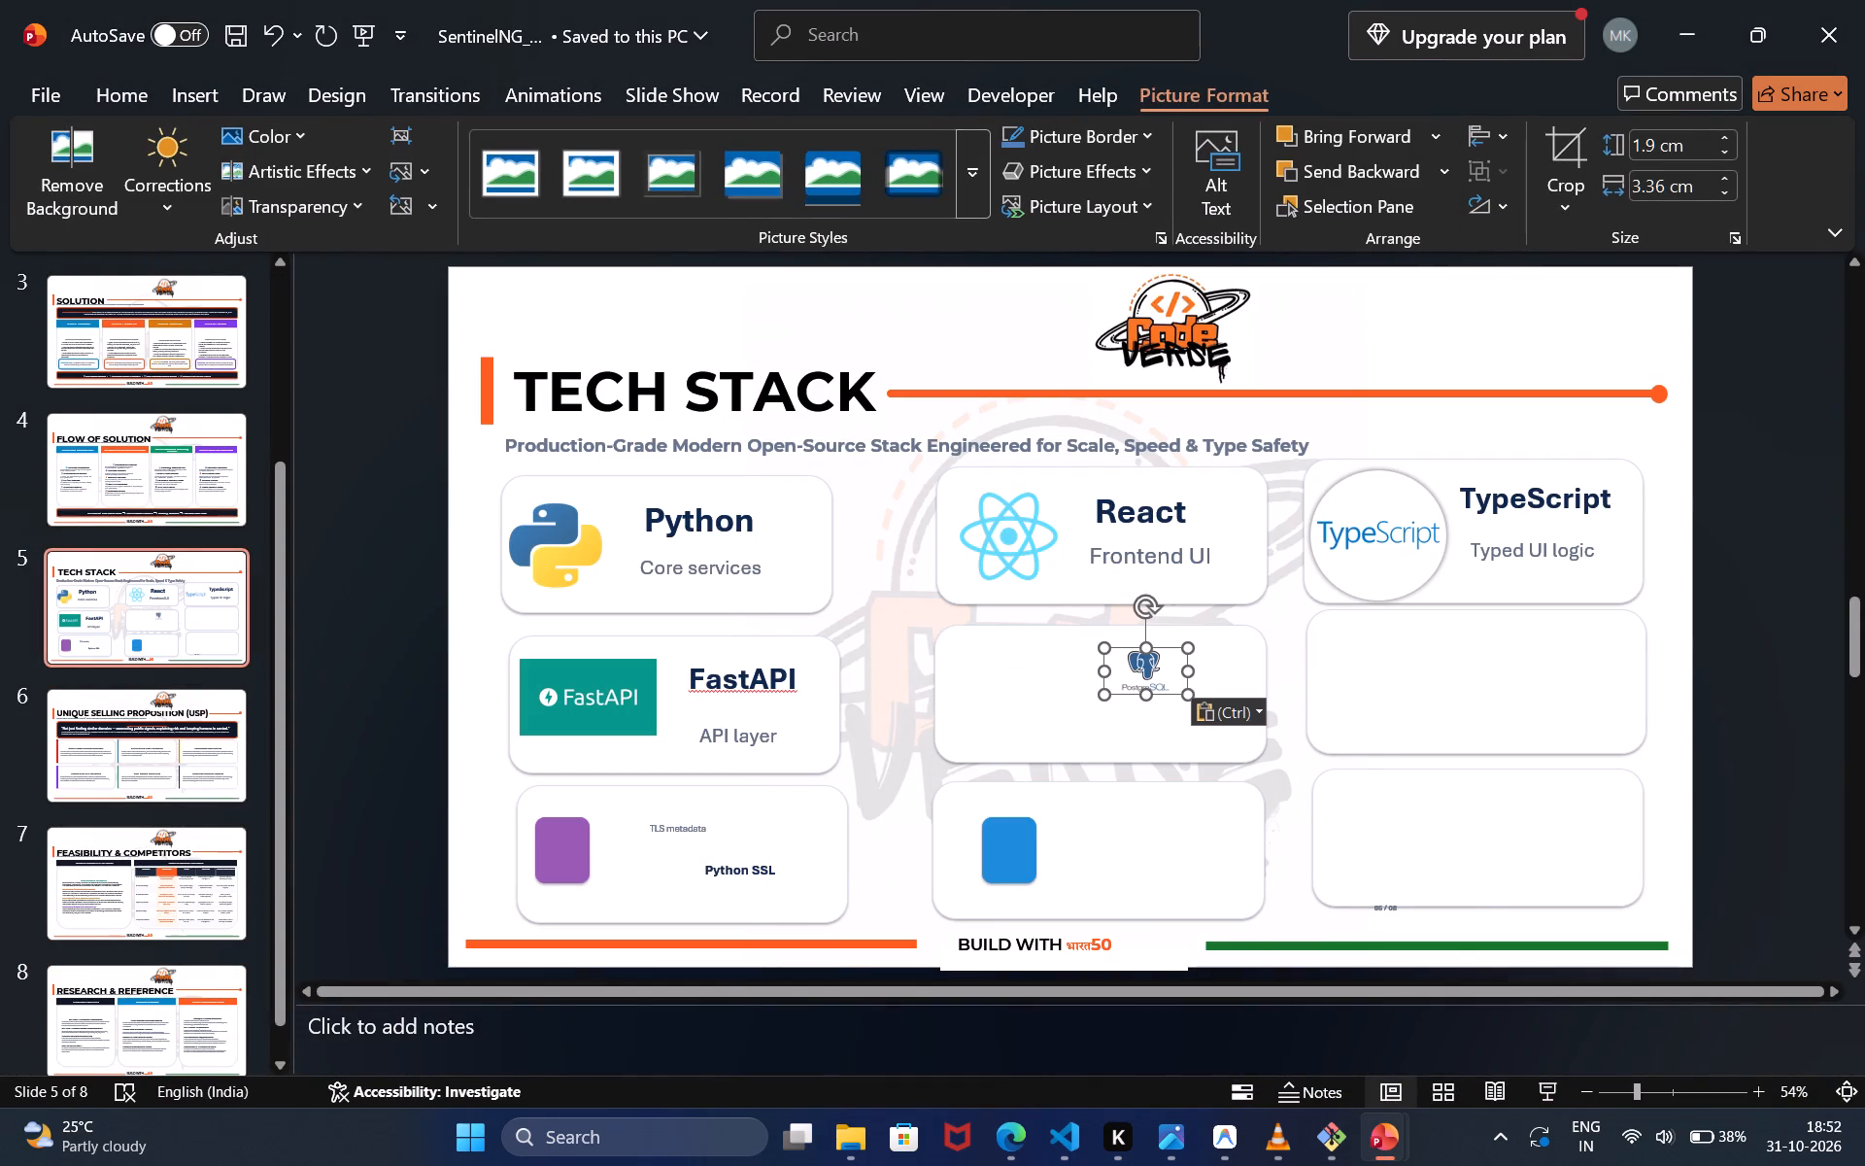
Enlarge the PostgreSQL logo to about 5.2 by 9.2 cm and position it at the left of the card below React.
{"action": "left_click_drag", "start_coordinate": [1190, 692], "coordinate": [1248, 742]}
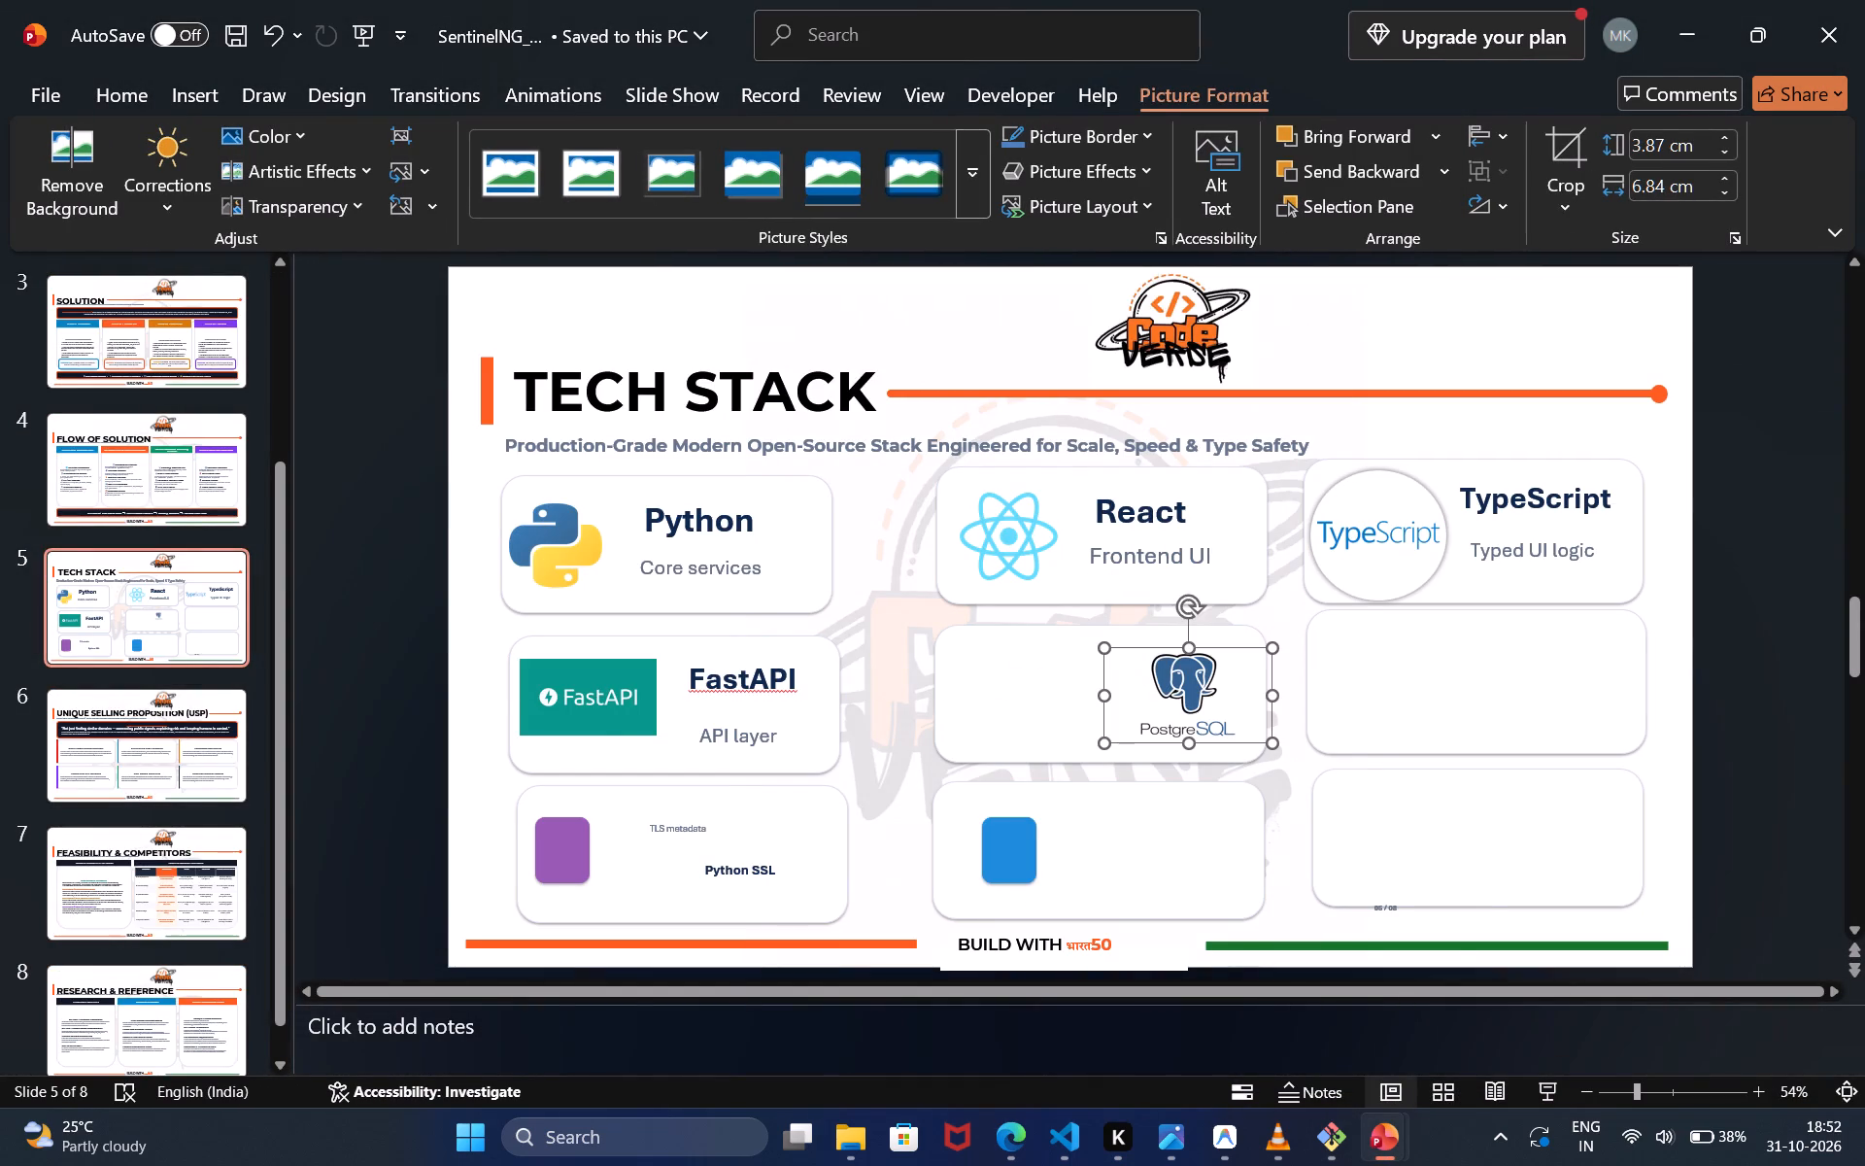
{"action": "left_click_drag", "start_coordinate": [1179, 668], "coordinate": [978, 656]}
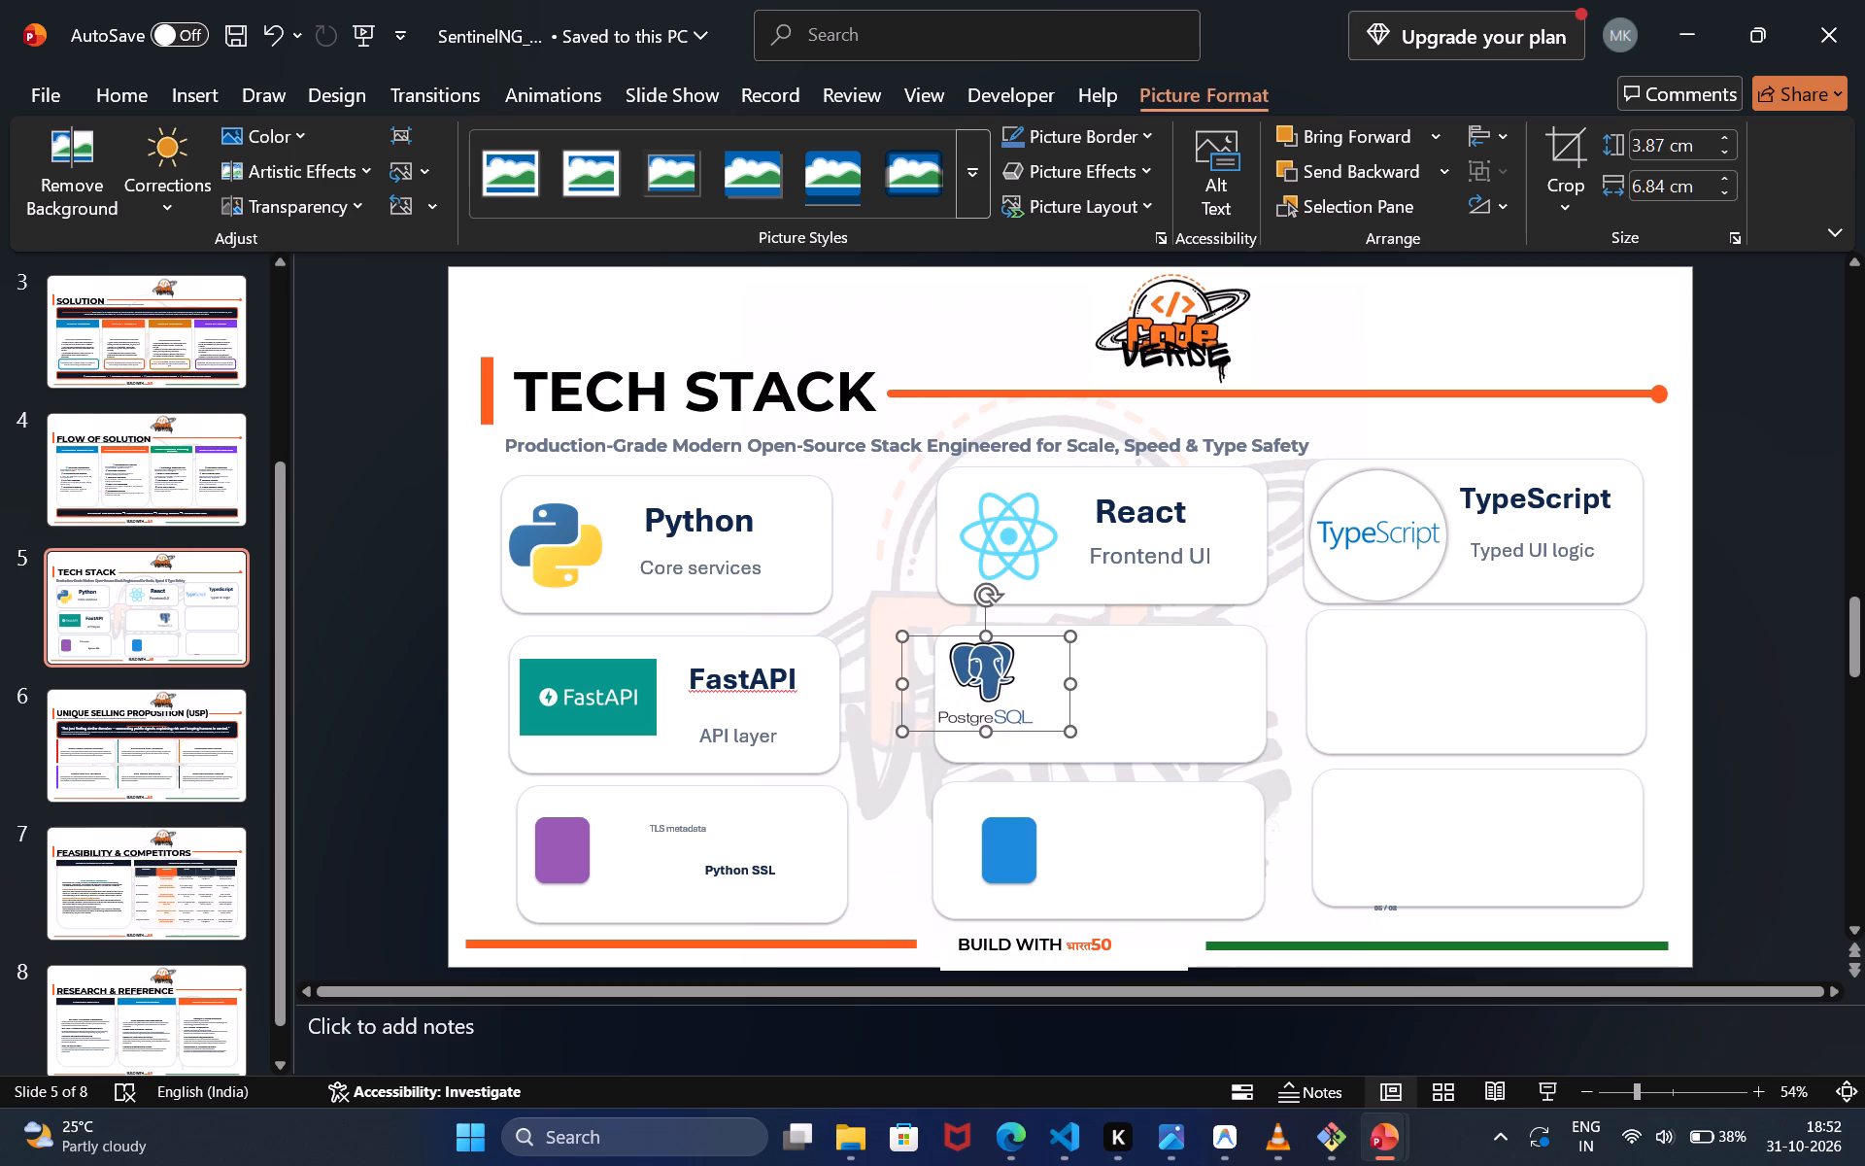
{"action": "left_click_drag", "start_coordinate": [1072, 728], "coordinate": [1106, 747]}
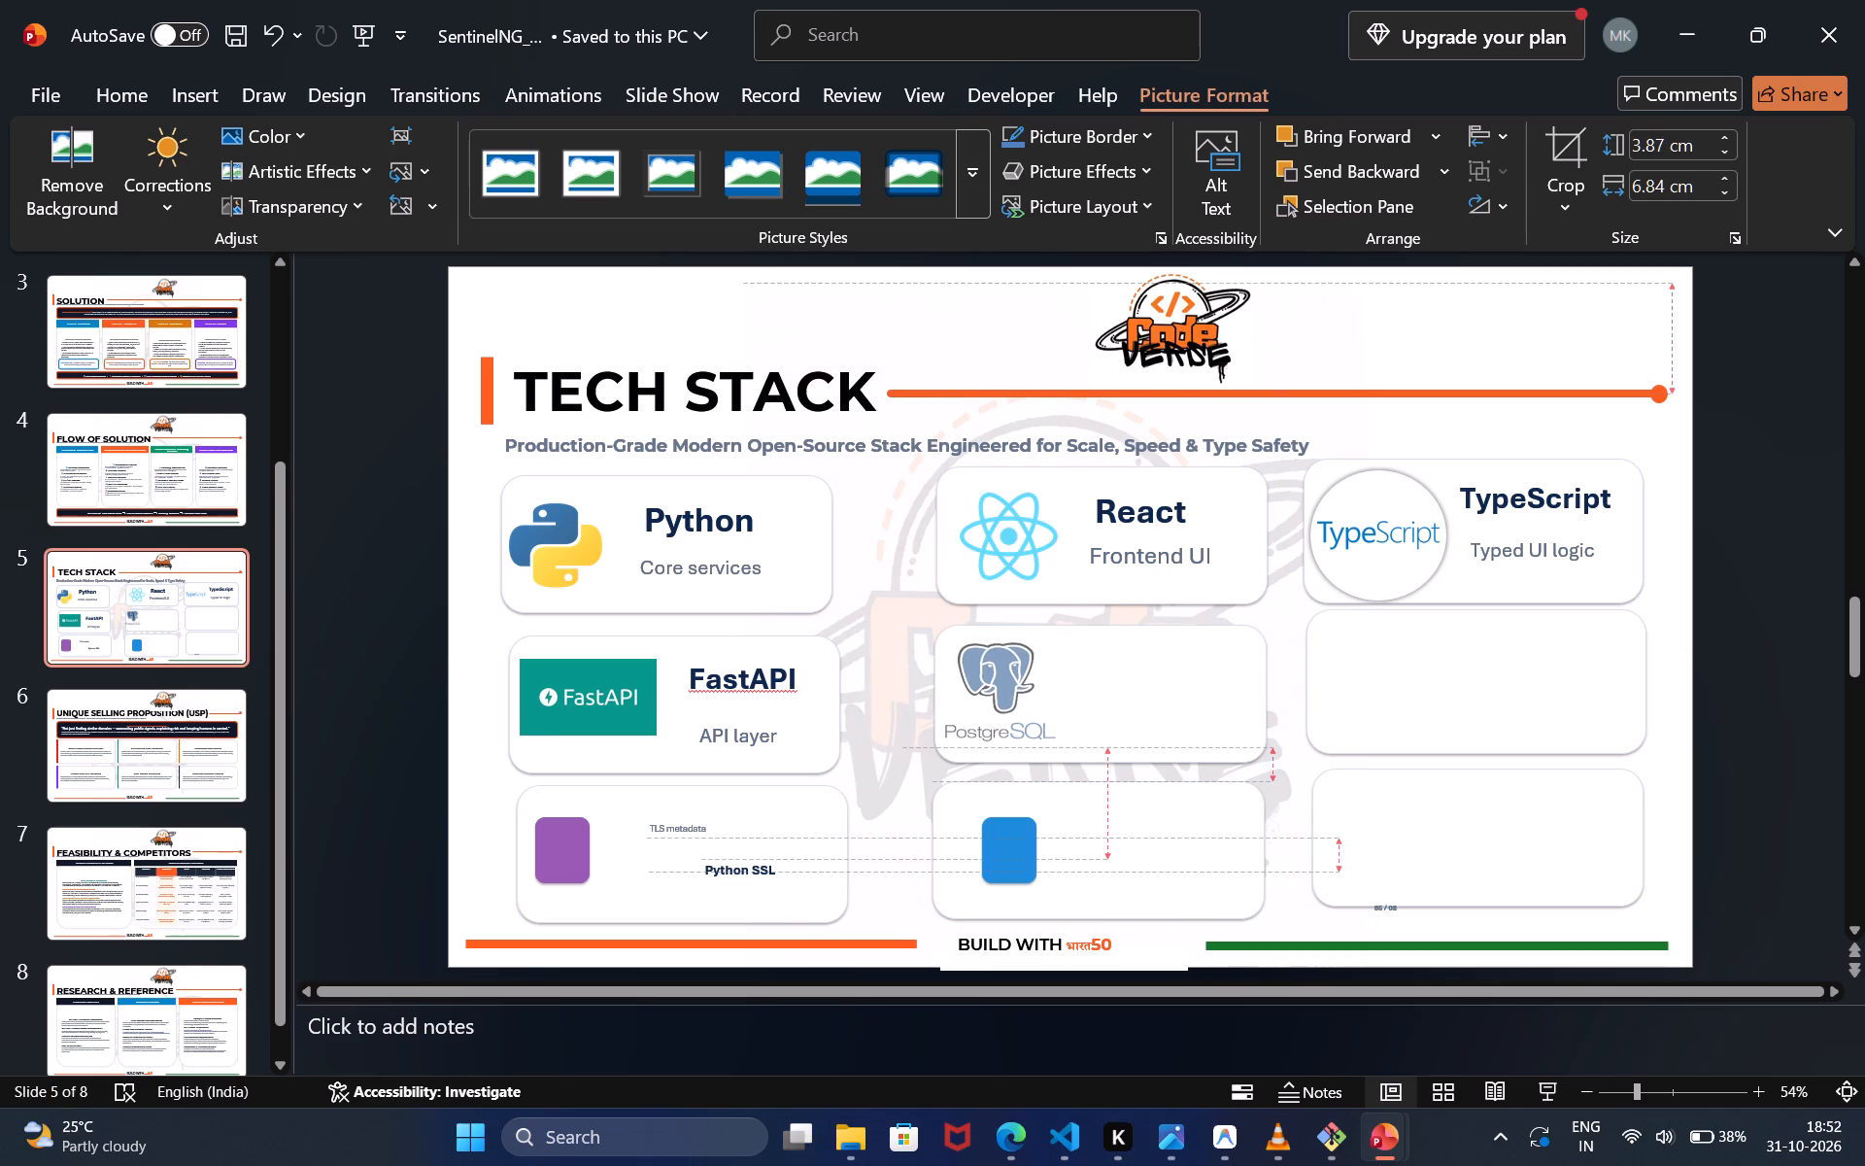
{"action": "left_click_drag", "start_coordinate": [1106, 747], "coordinate": [1122, 751]}
{"action": "left_click", "coordinate": [1032, 678]}
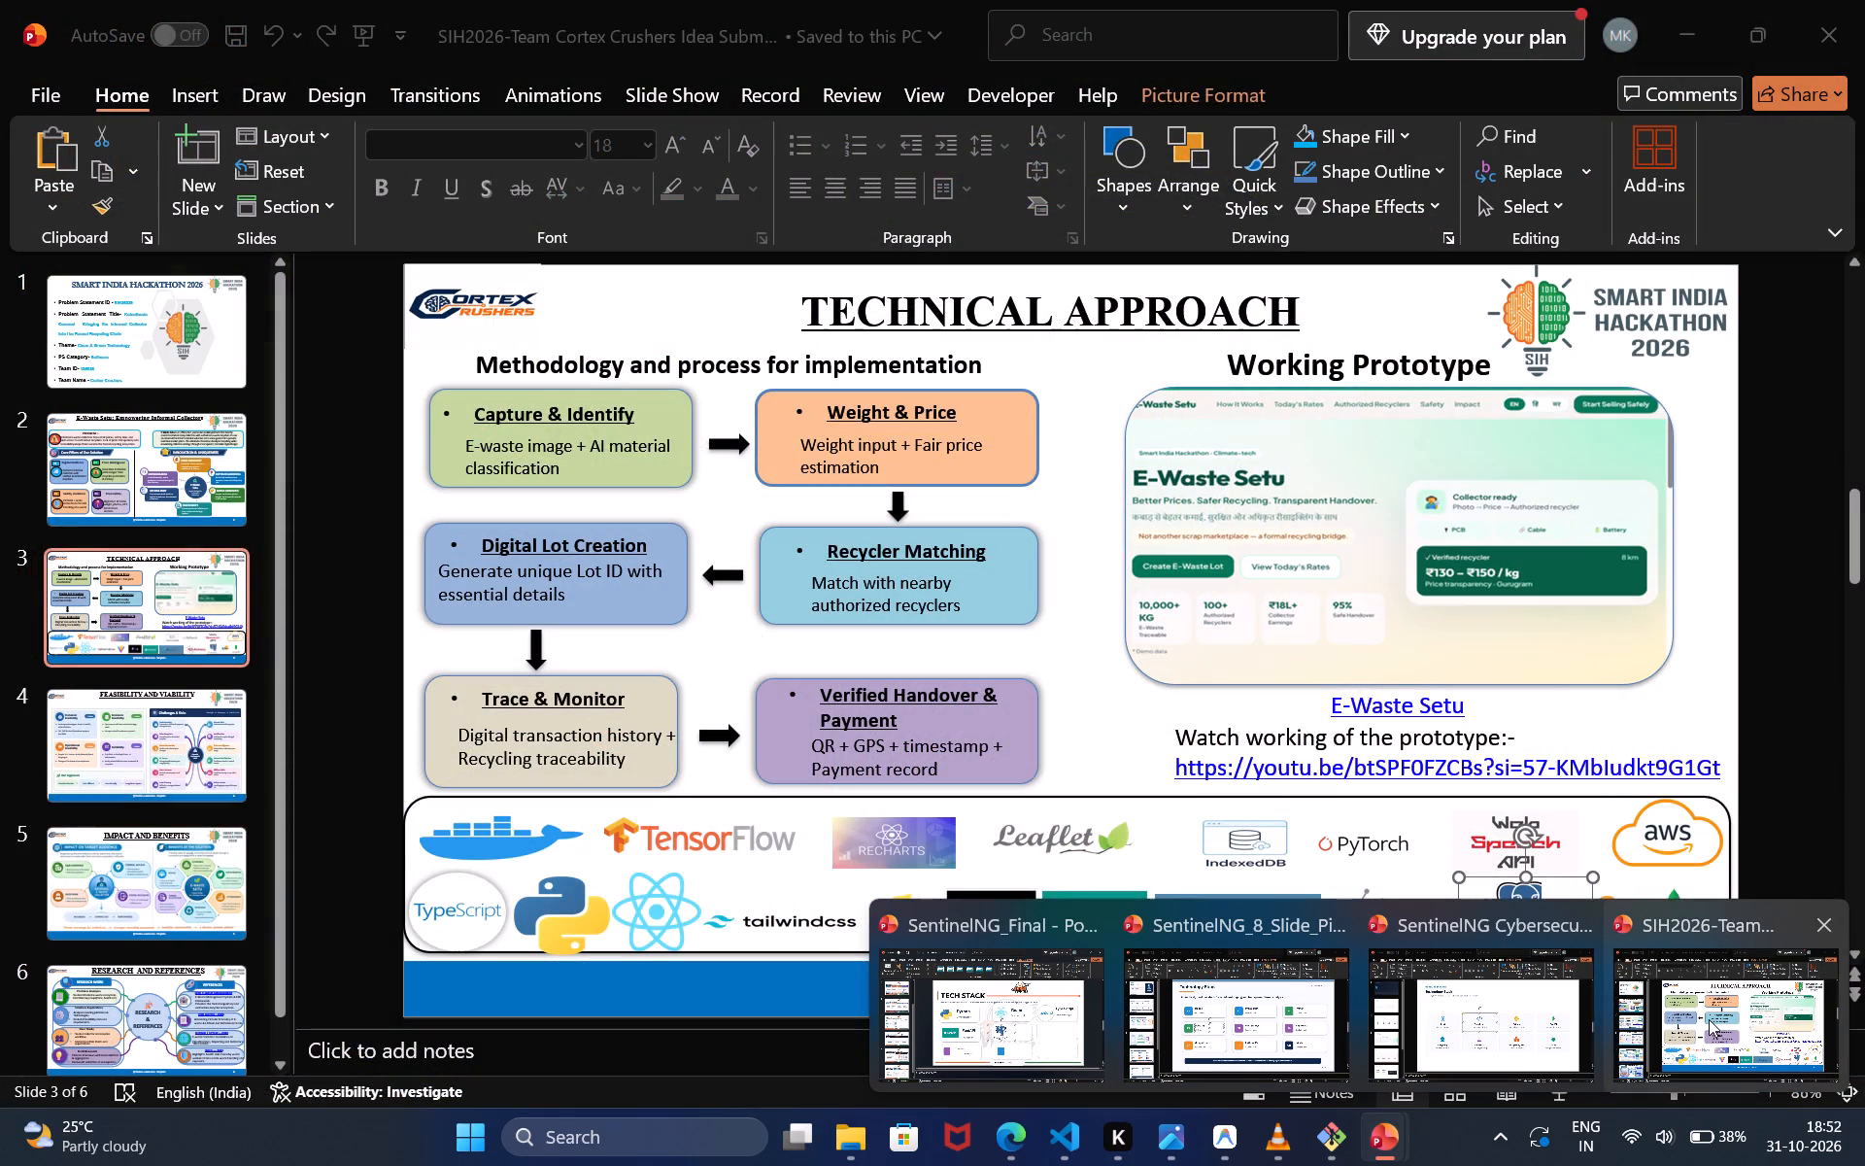
Copy the PostgreSQL title and Evidence store caption from the SentinelNG_8_Slide_Pitch deck and paste them onto SentinelNG_Final's TECH STACK slide.
{"action": "left_click", "coordinate": [1709, 1019]}
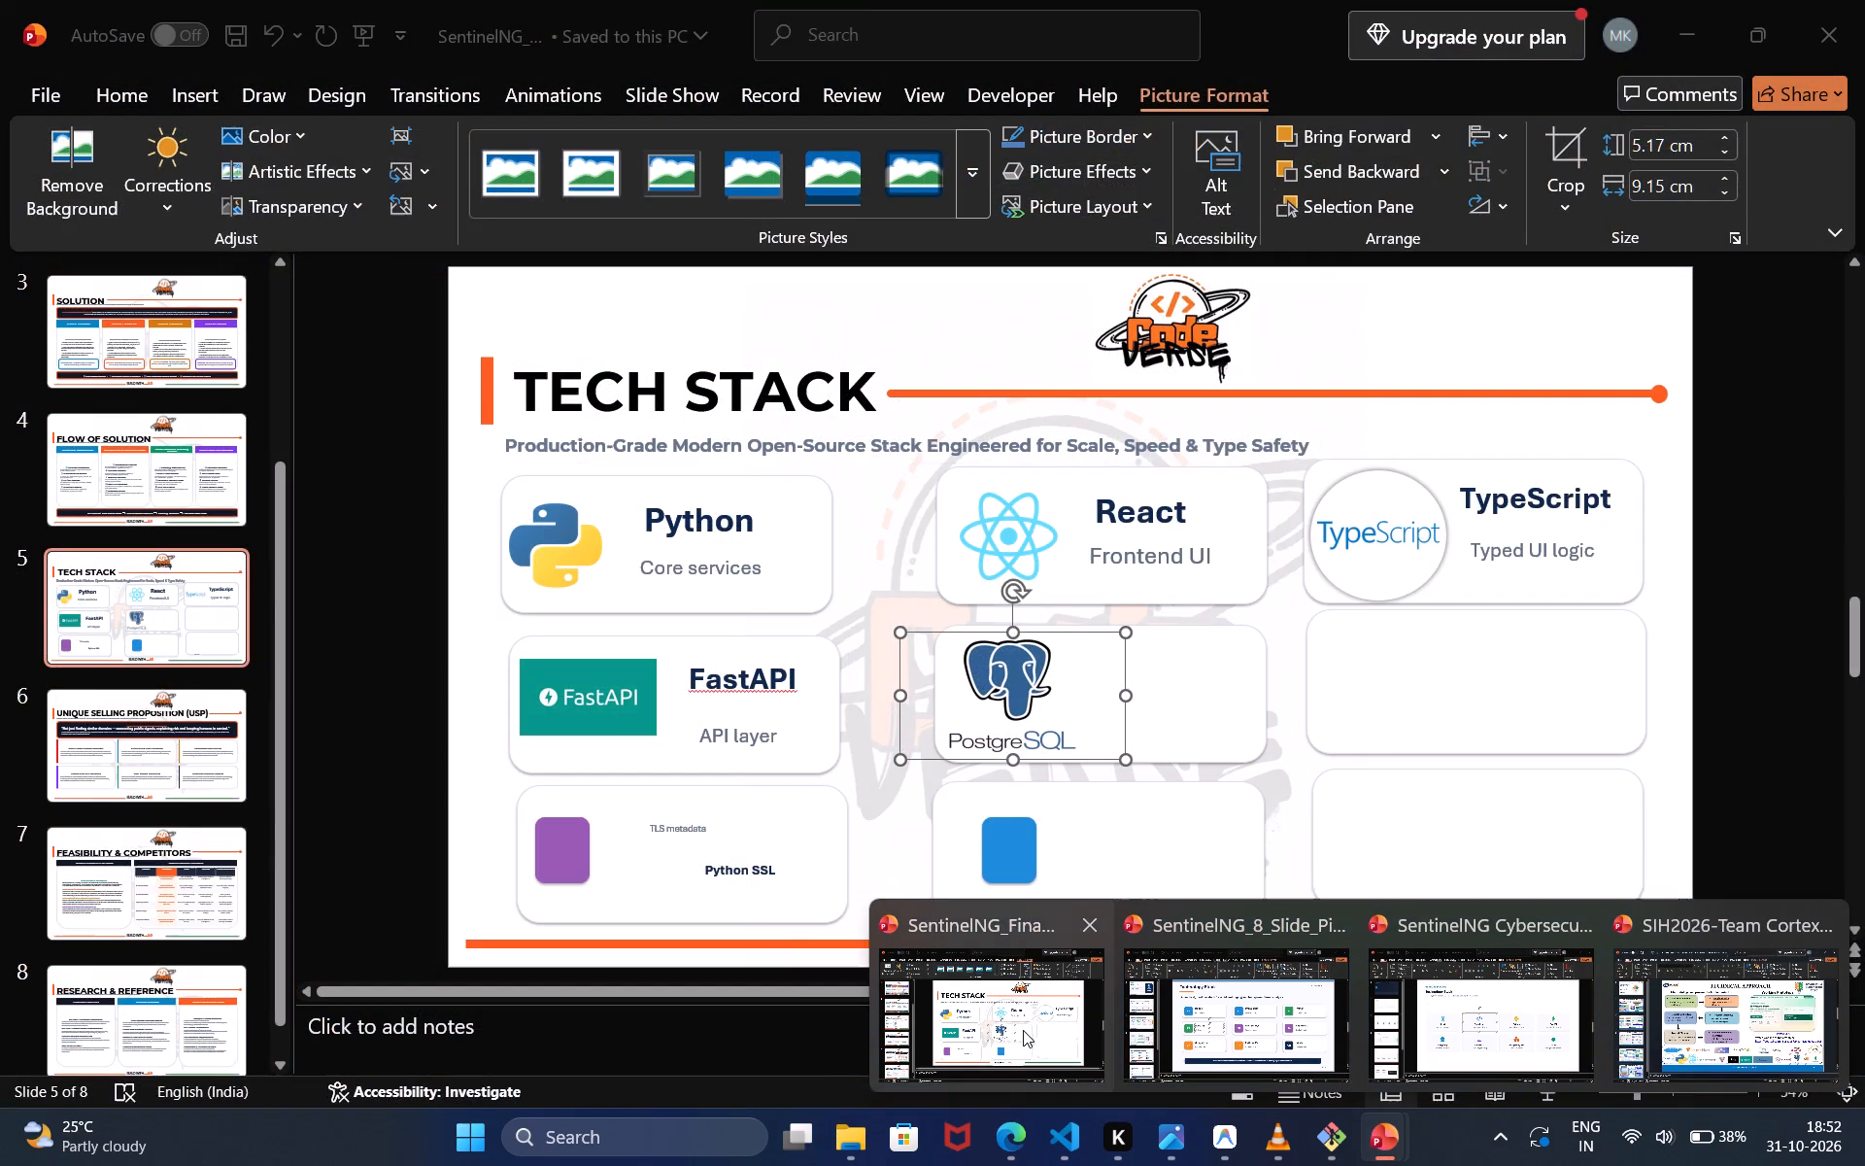
{"action": "left_click", "coordinate": [1213, 1039]}
{"action": "left_click", "coordinate": [1069, 634]}
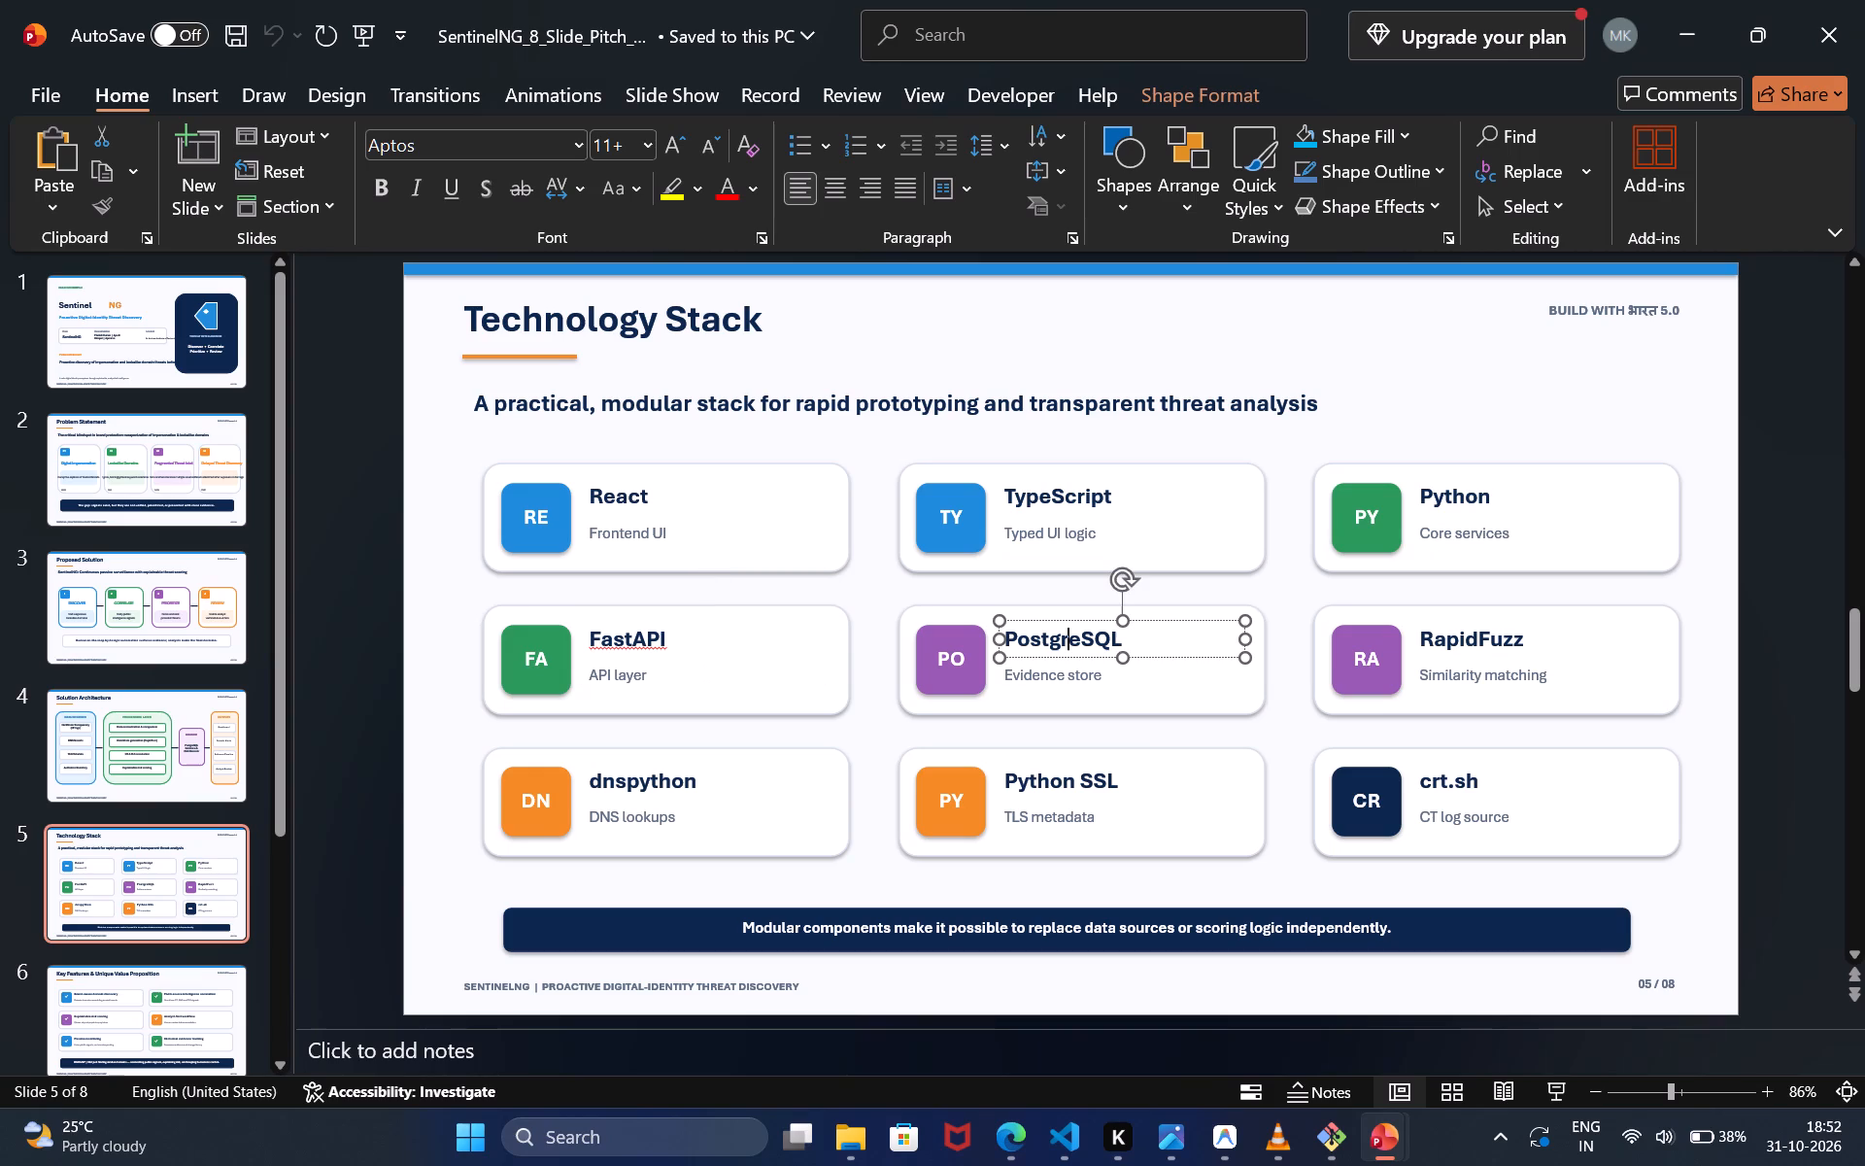
{"action": "left_click", "coordinate": [1066, 629]}
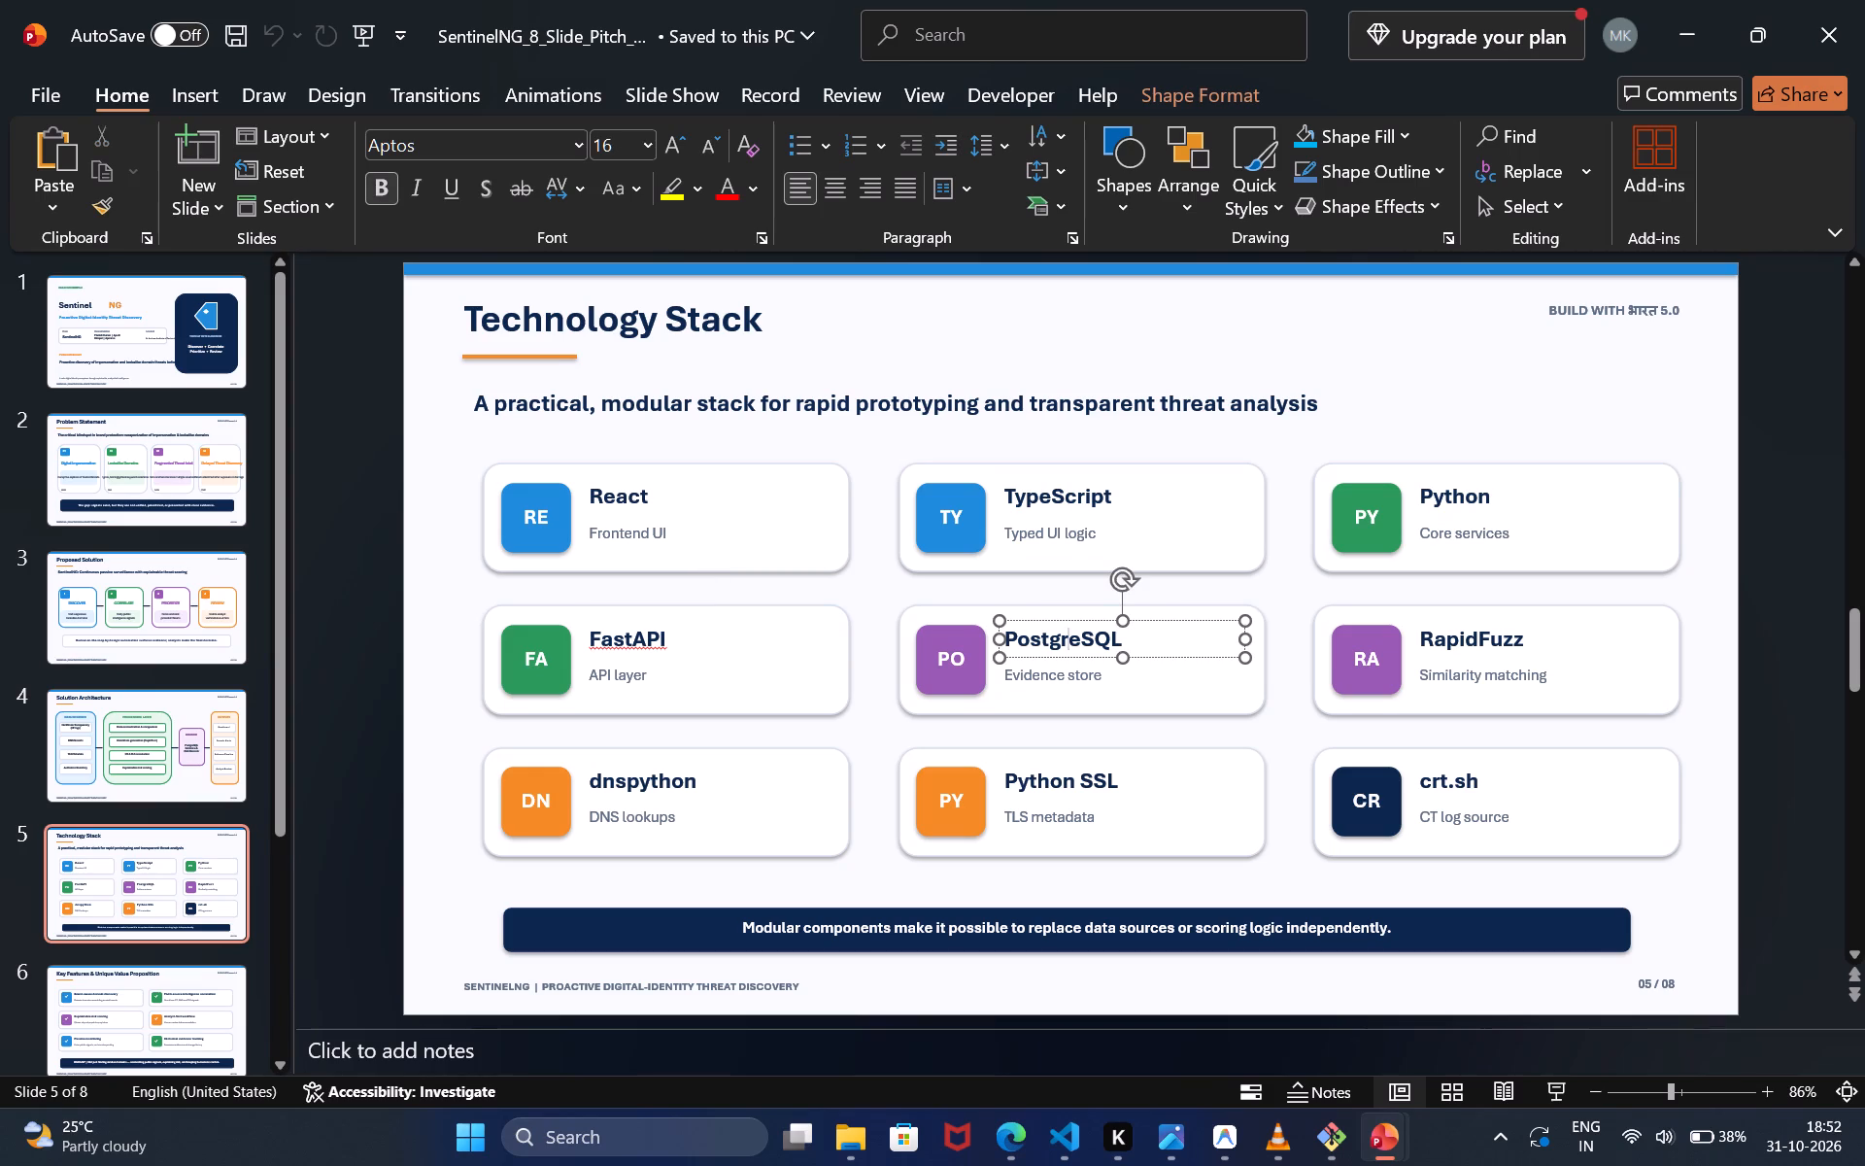
{"action": "left_click", "coordinate": [1034, 626], "text": "ctrl"}
{"action": "left_click", "coordinate": [1040, 673], "text": "ctrl"}
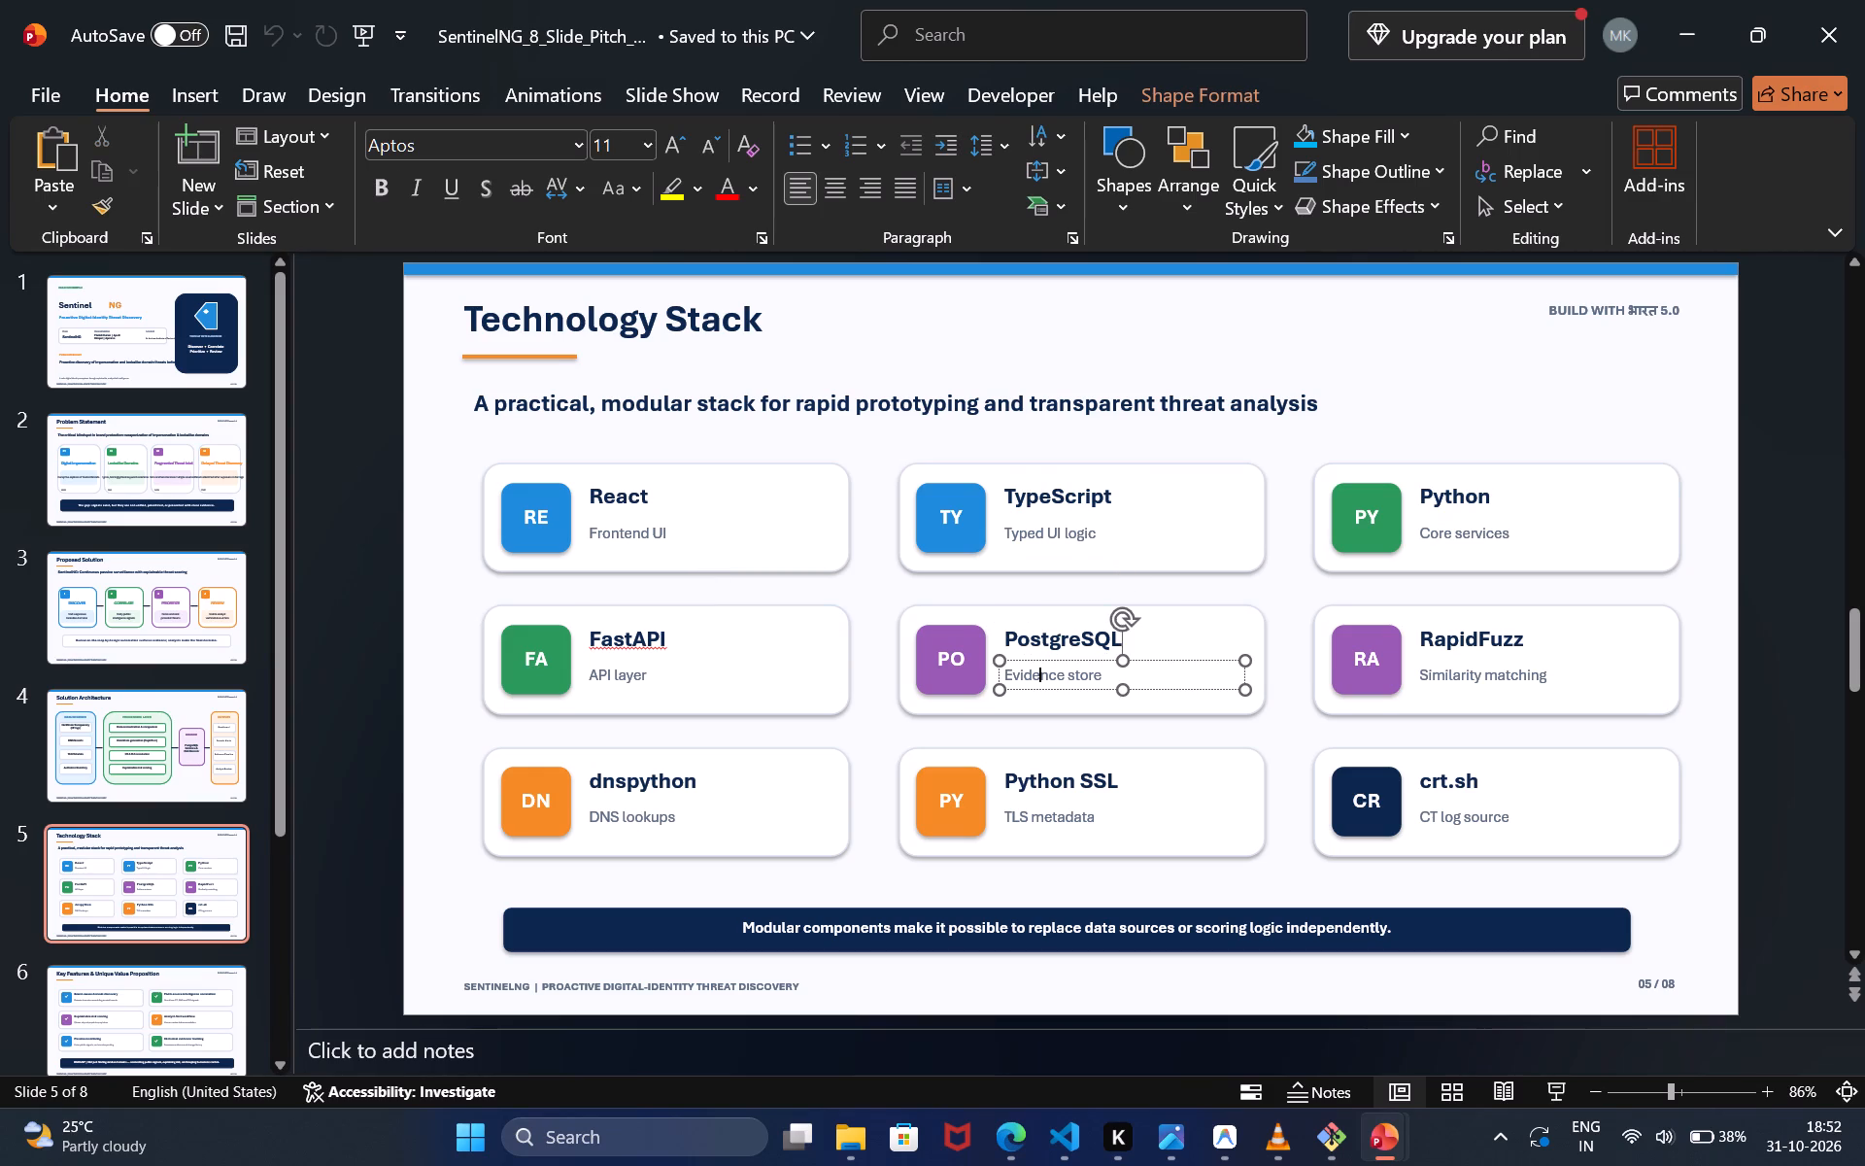
{"action": "left_click", "coordinate": [1071, 631]}
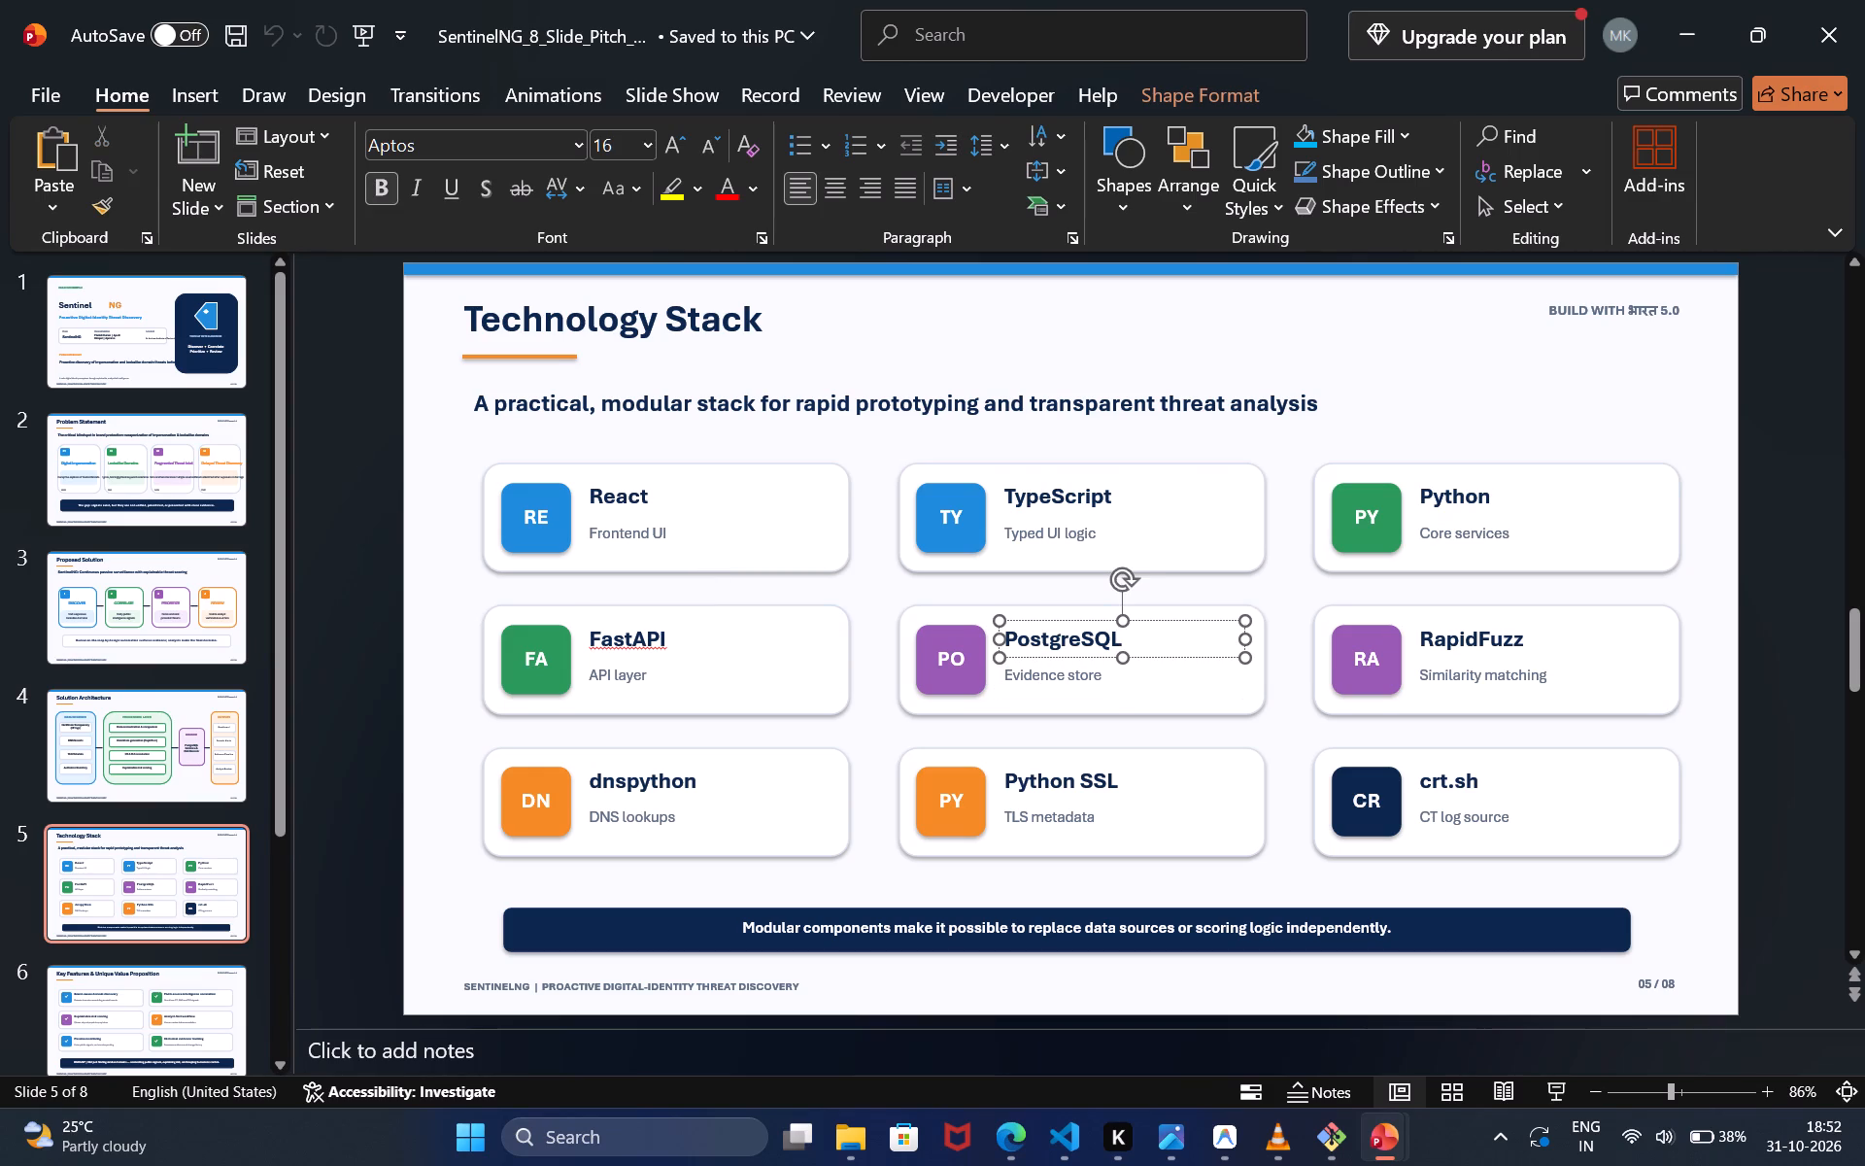
{"action": "left_click", "coordinate": [1063, 623]}
{"action": "left_click", "coordinate": [1063, 623], "text": "ctrl"}
{"action": "left_click", "coordinate": [1073, 640]}
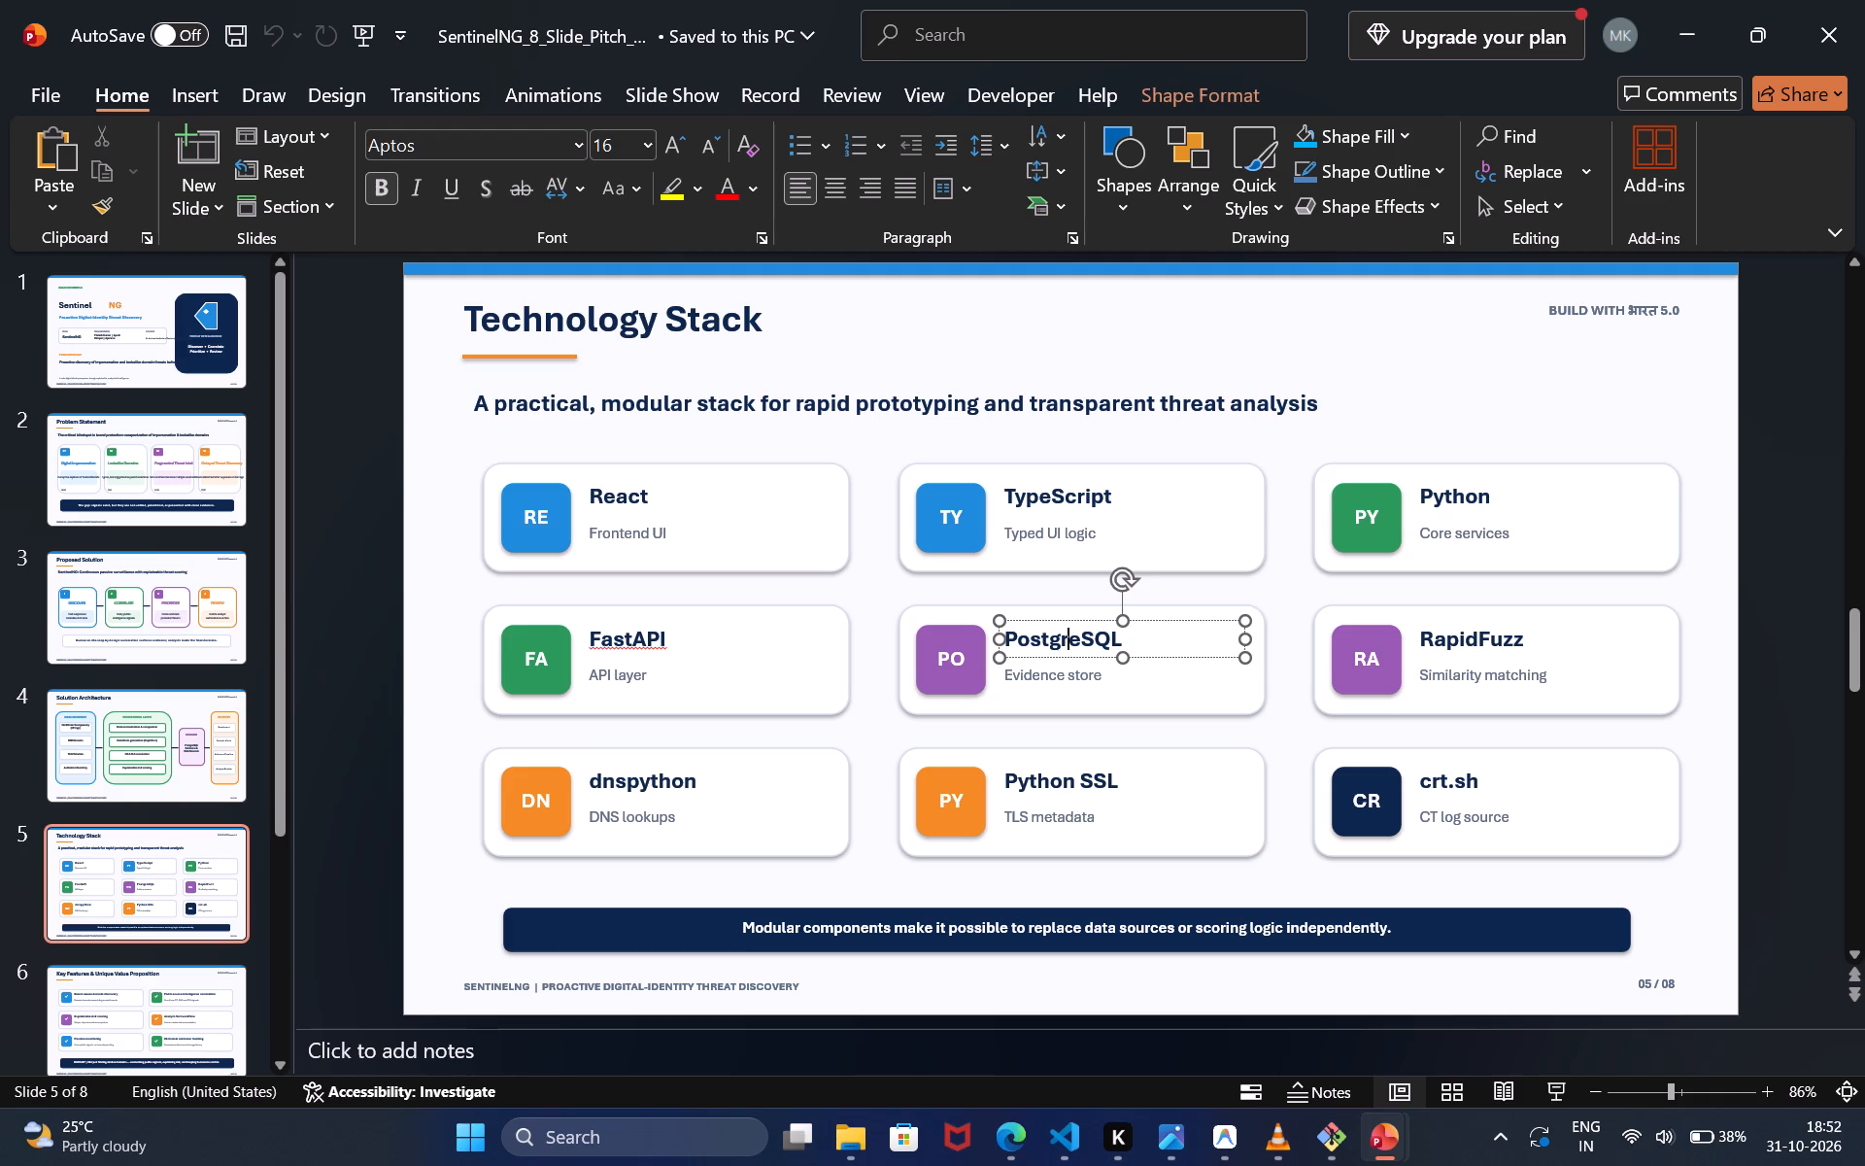
{"action": "left_click", "coordinate": [1057, 627], "text": "ctrl"}
{"action": "left_click", "coordinate": [1057, 664], "text": "ctrl"}
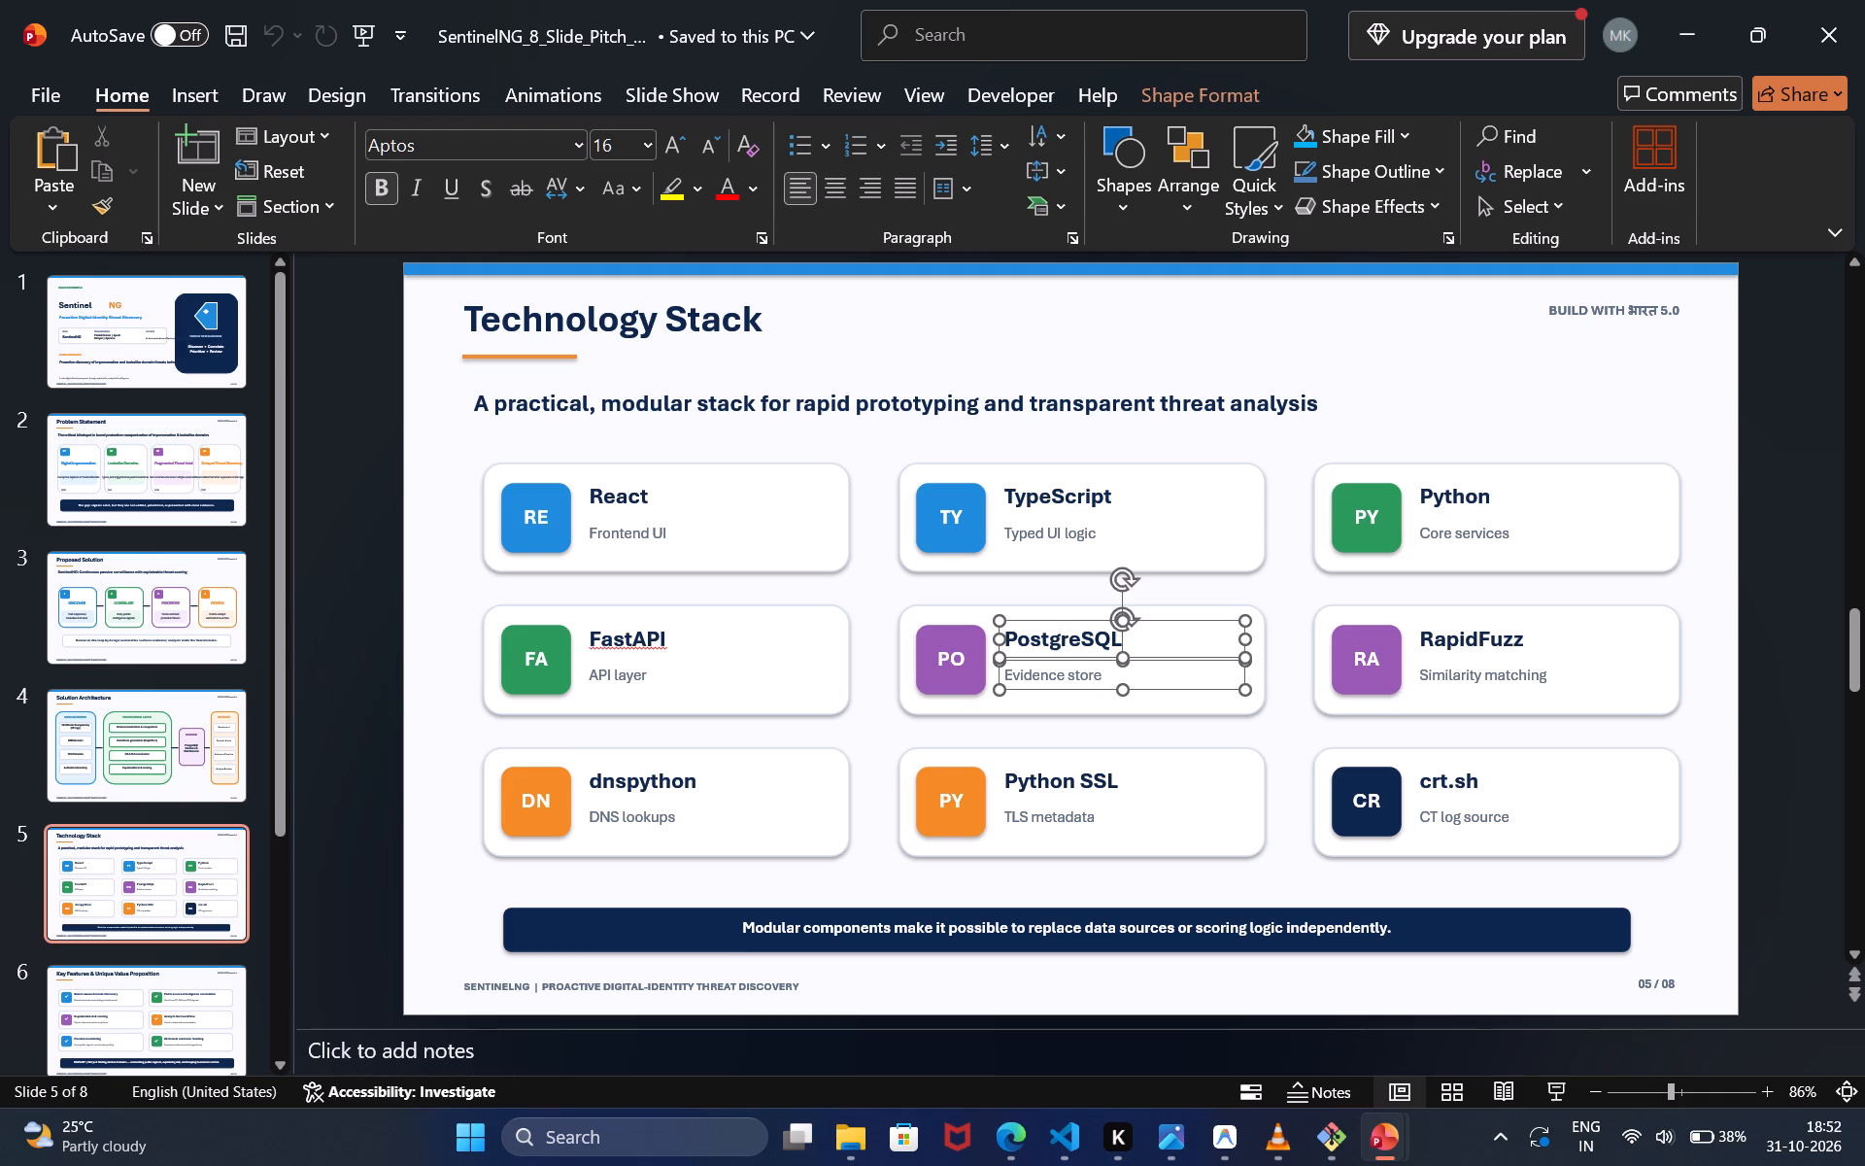
{"action": "key", "text": "ctrl+c"}
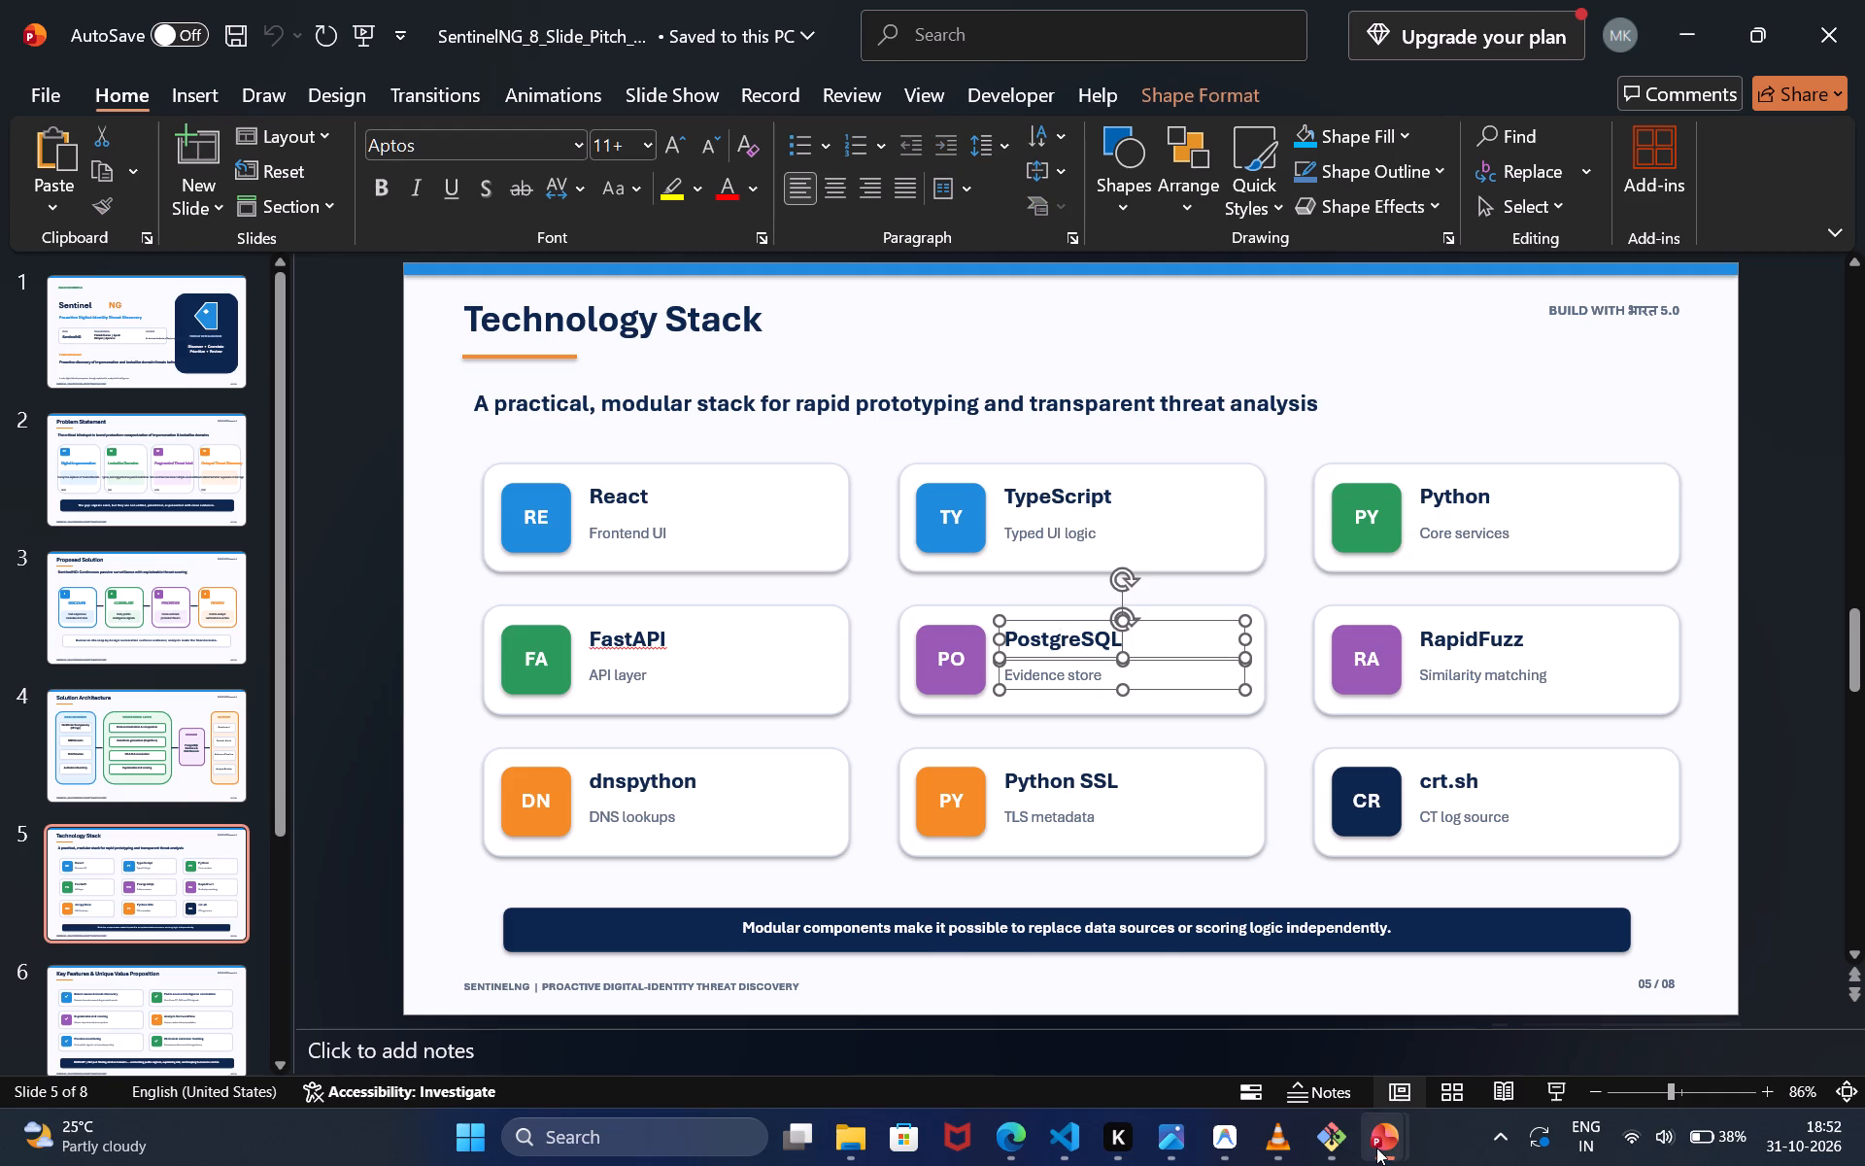
{"action": "left_click", "coordinate": [1052, 1024]}
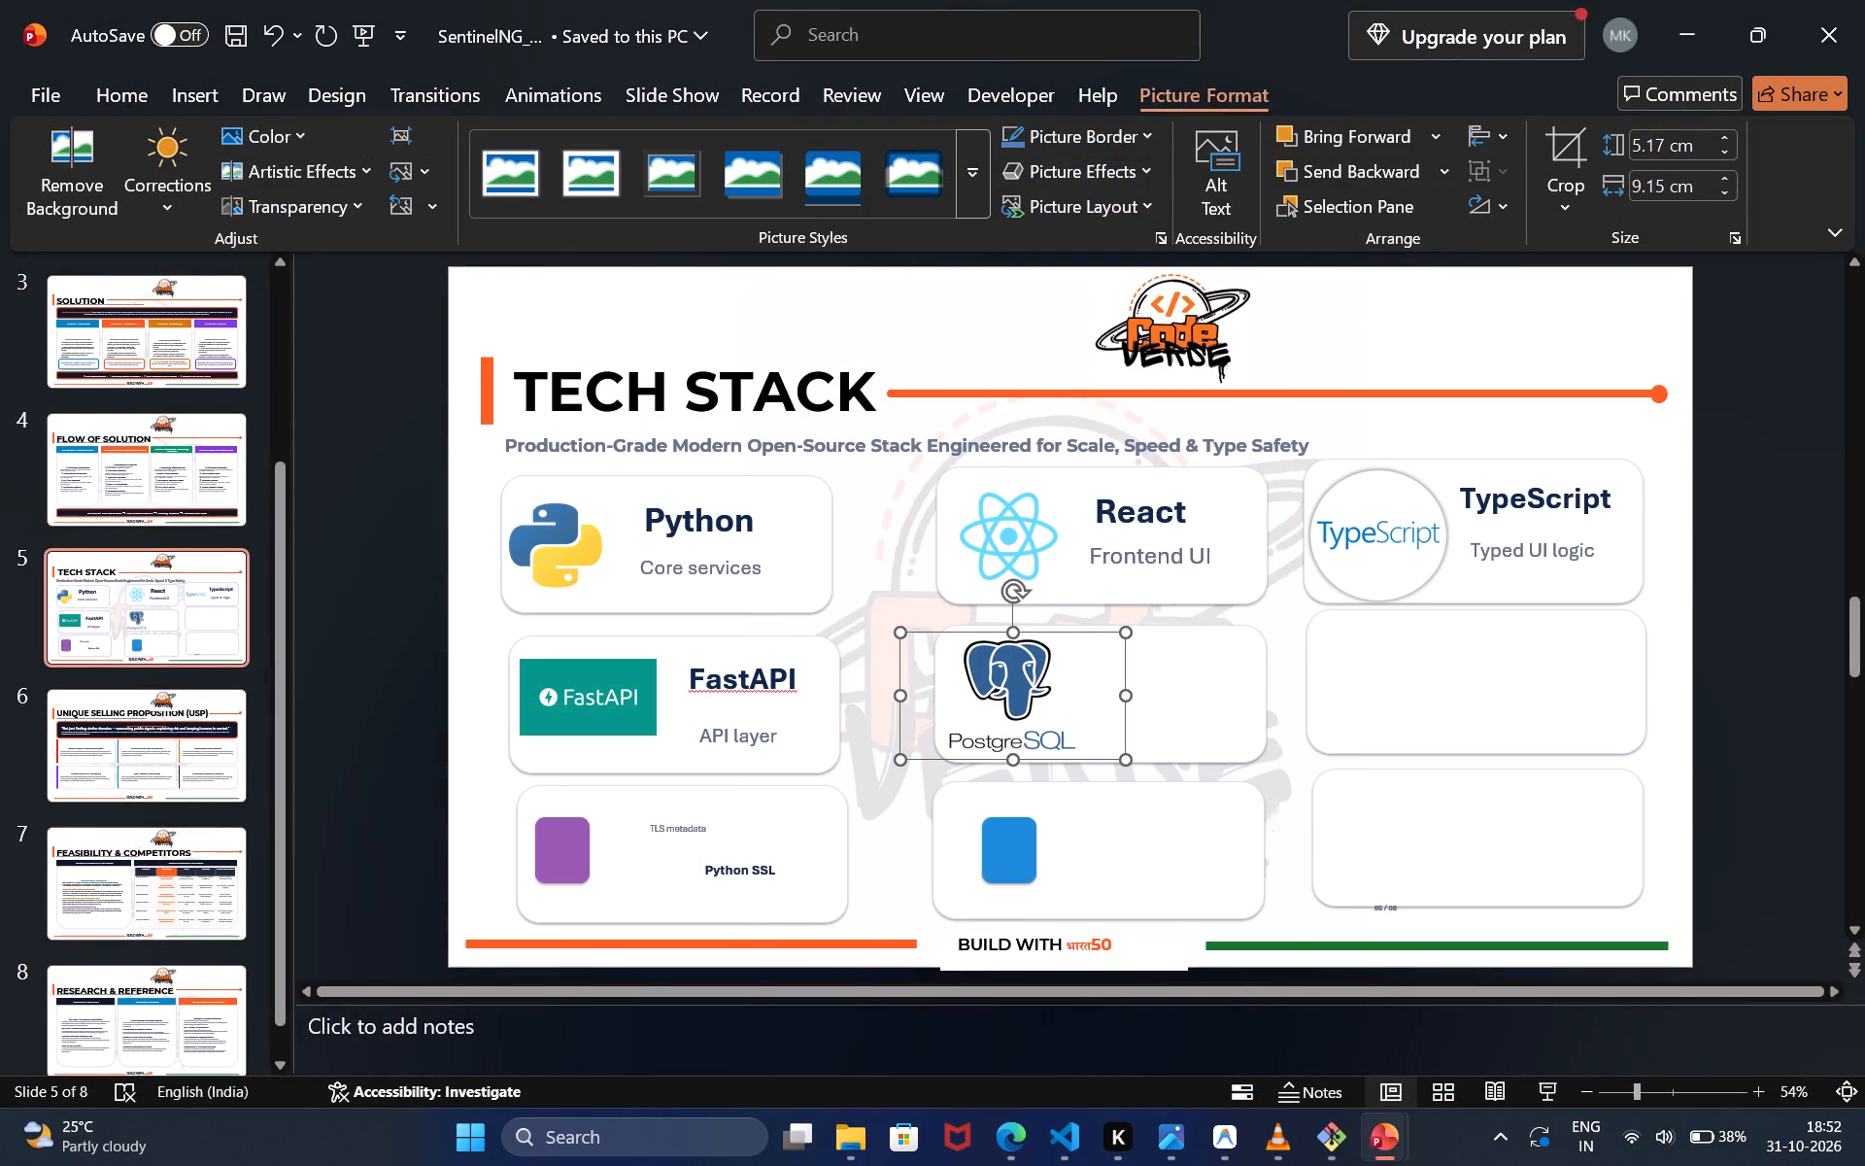
{"action": "key", "text": "ctrl+v"}
Move the pasted PostgreSQL texts beside their logo and enlarge the title to 28 and the Evidence store caption to 18.
{"action": "left_click_drag", "start_coordinate": [921, 489], "coordinate": [1020, 534]}
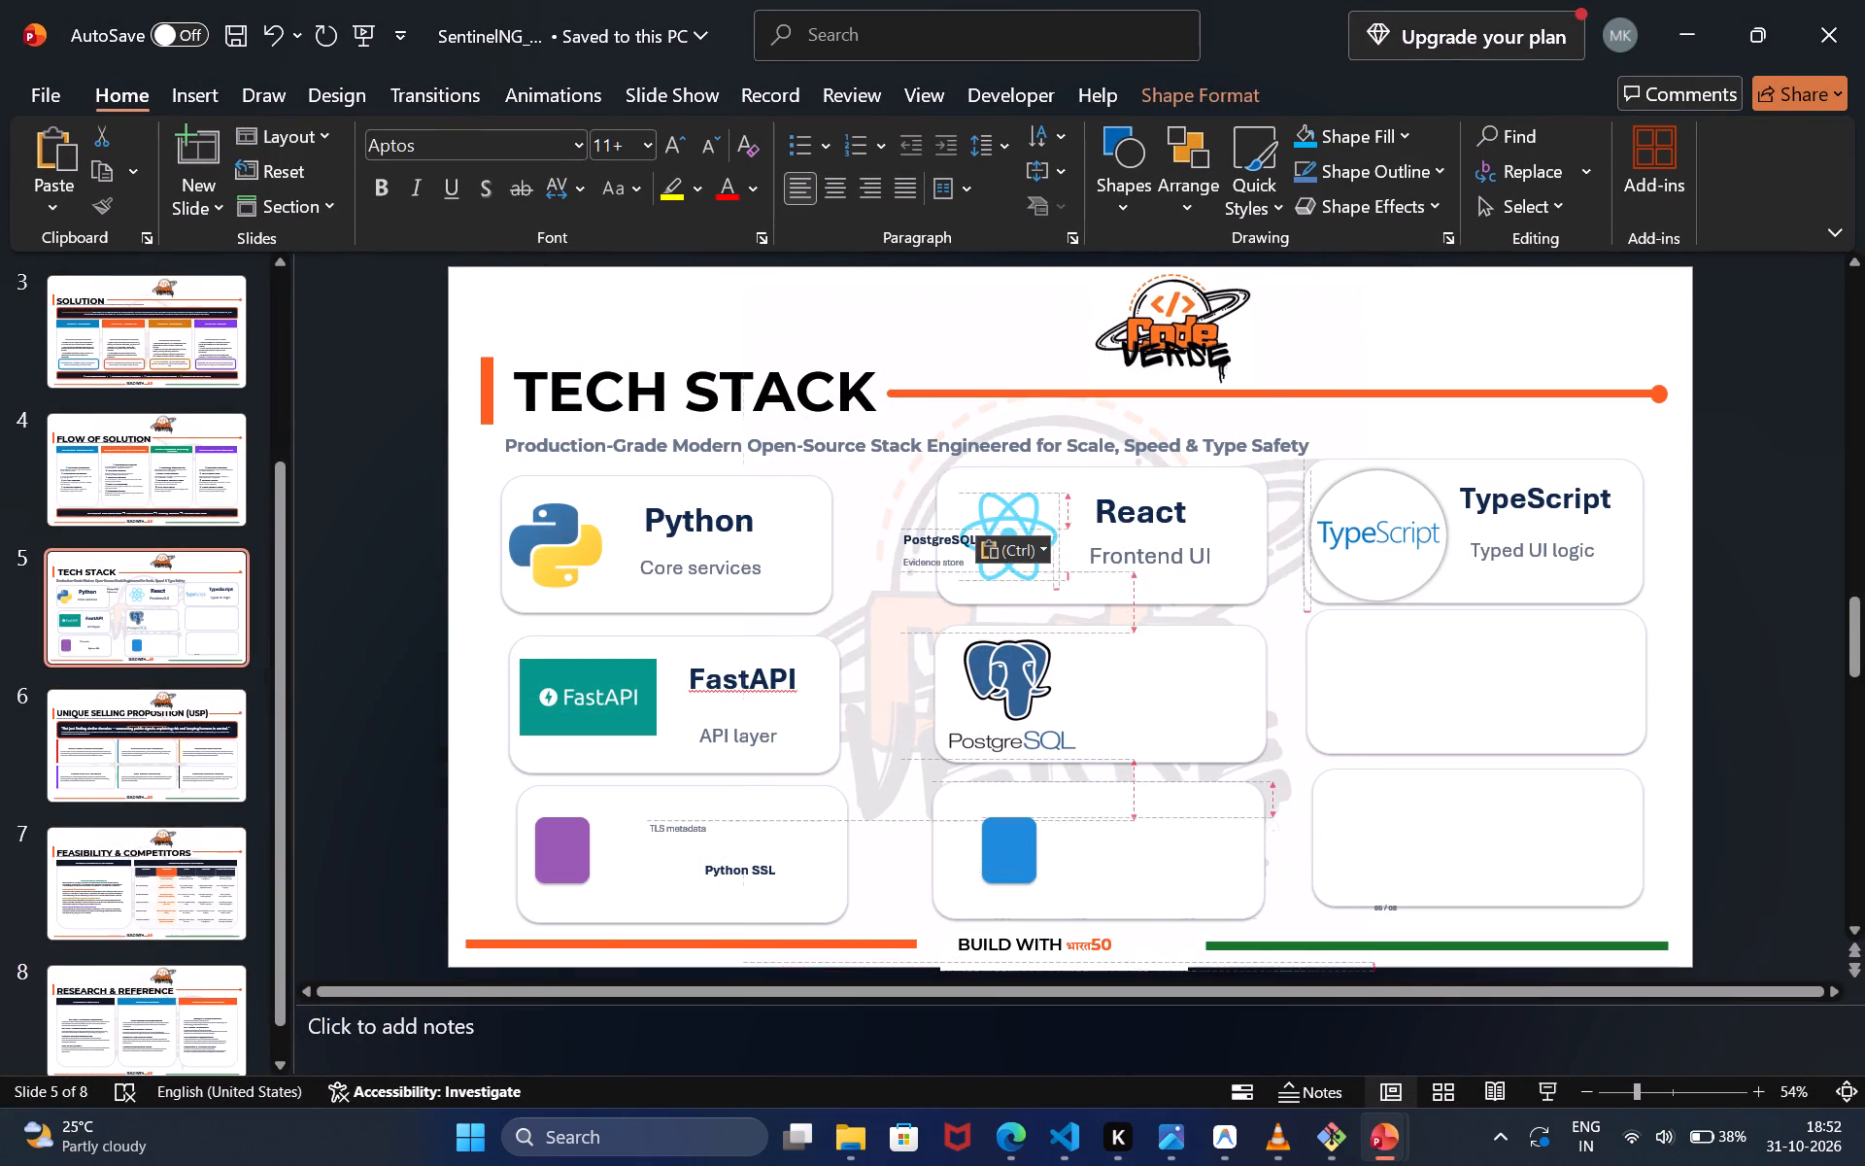
{"action": "left_click_drag", "start_coordinate": [1020, 534], "coordinate": [1195, 646]}
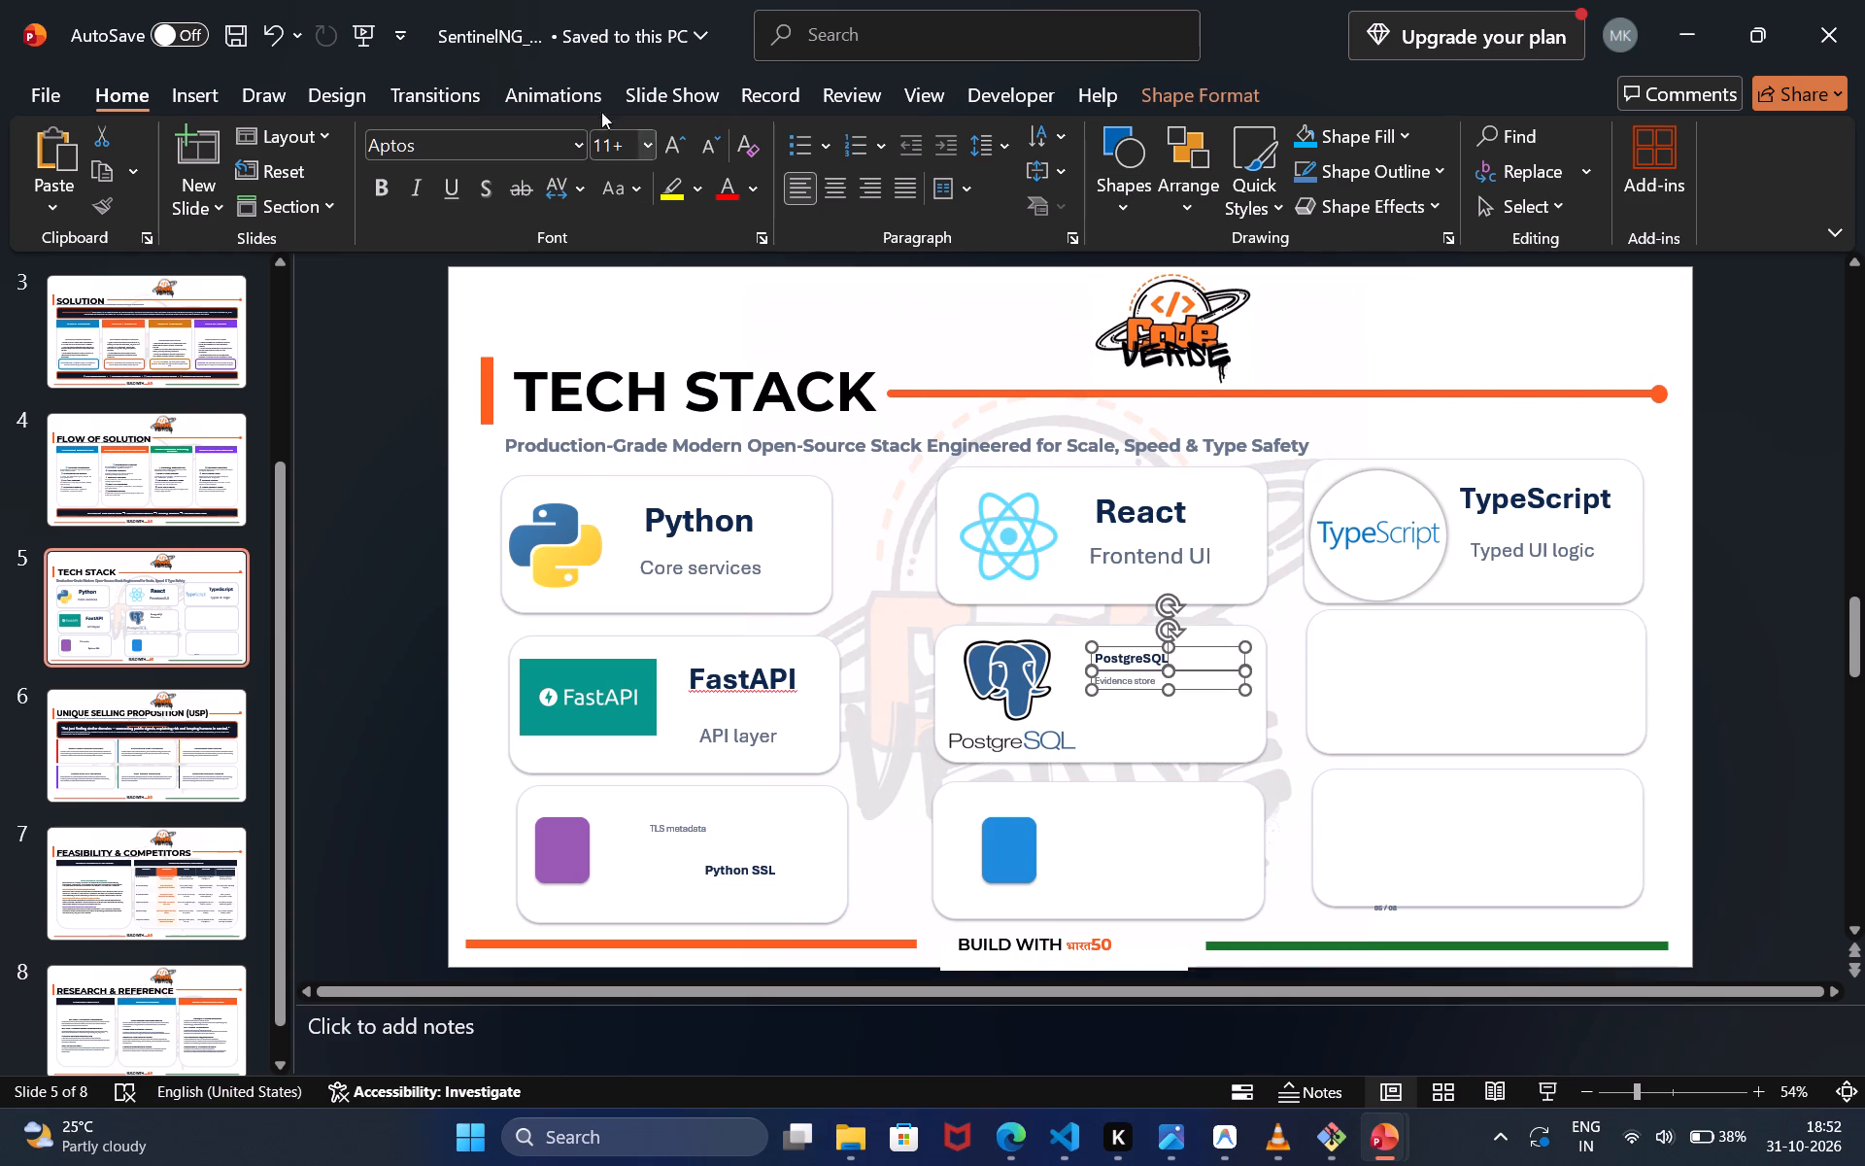
{"action": "triple_click", "coordinate": [663, 150]}
{"action": "double_click", "coordinate": [663, 150]}
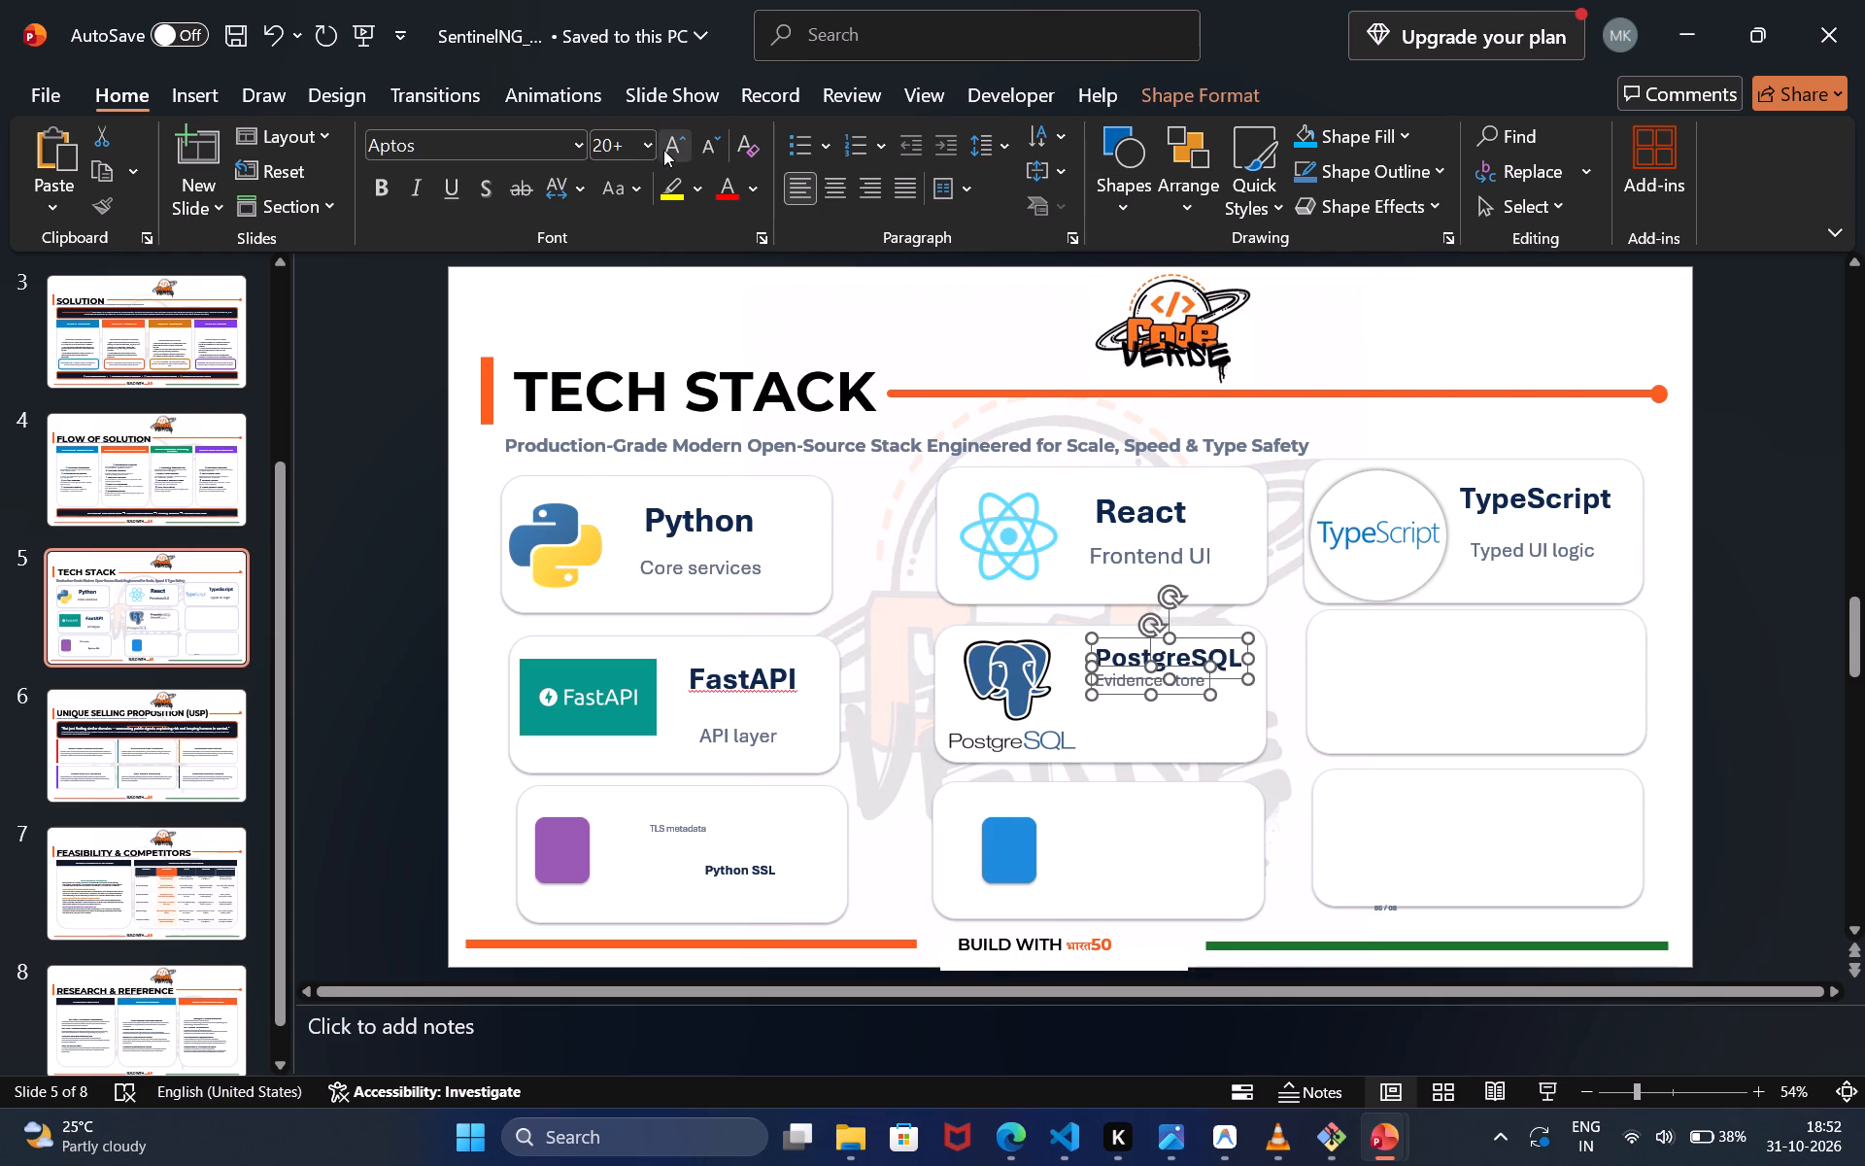
{"action": "left_click", "coordinate": [720, 151]}
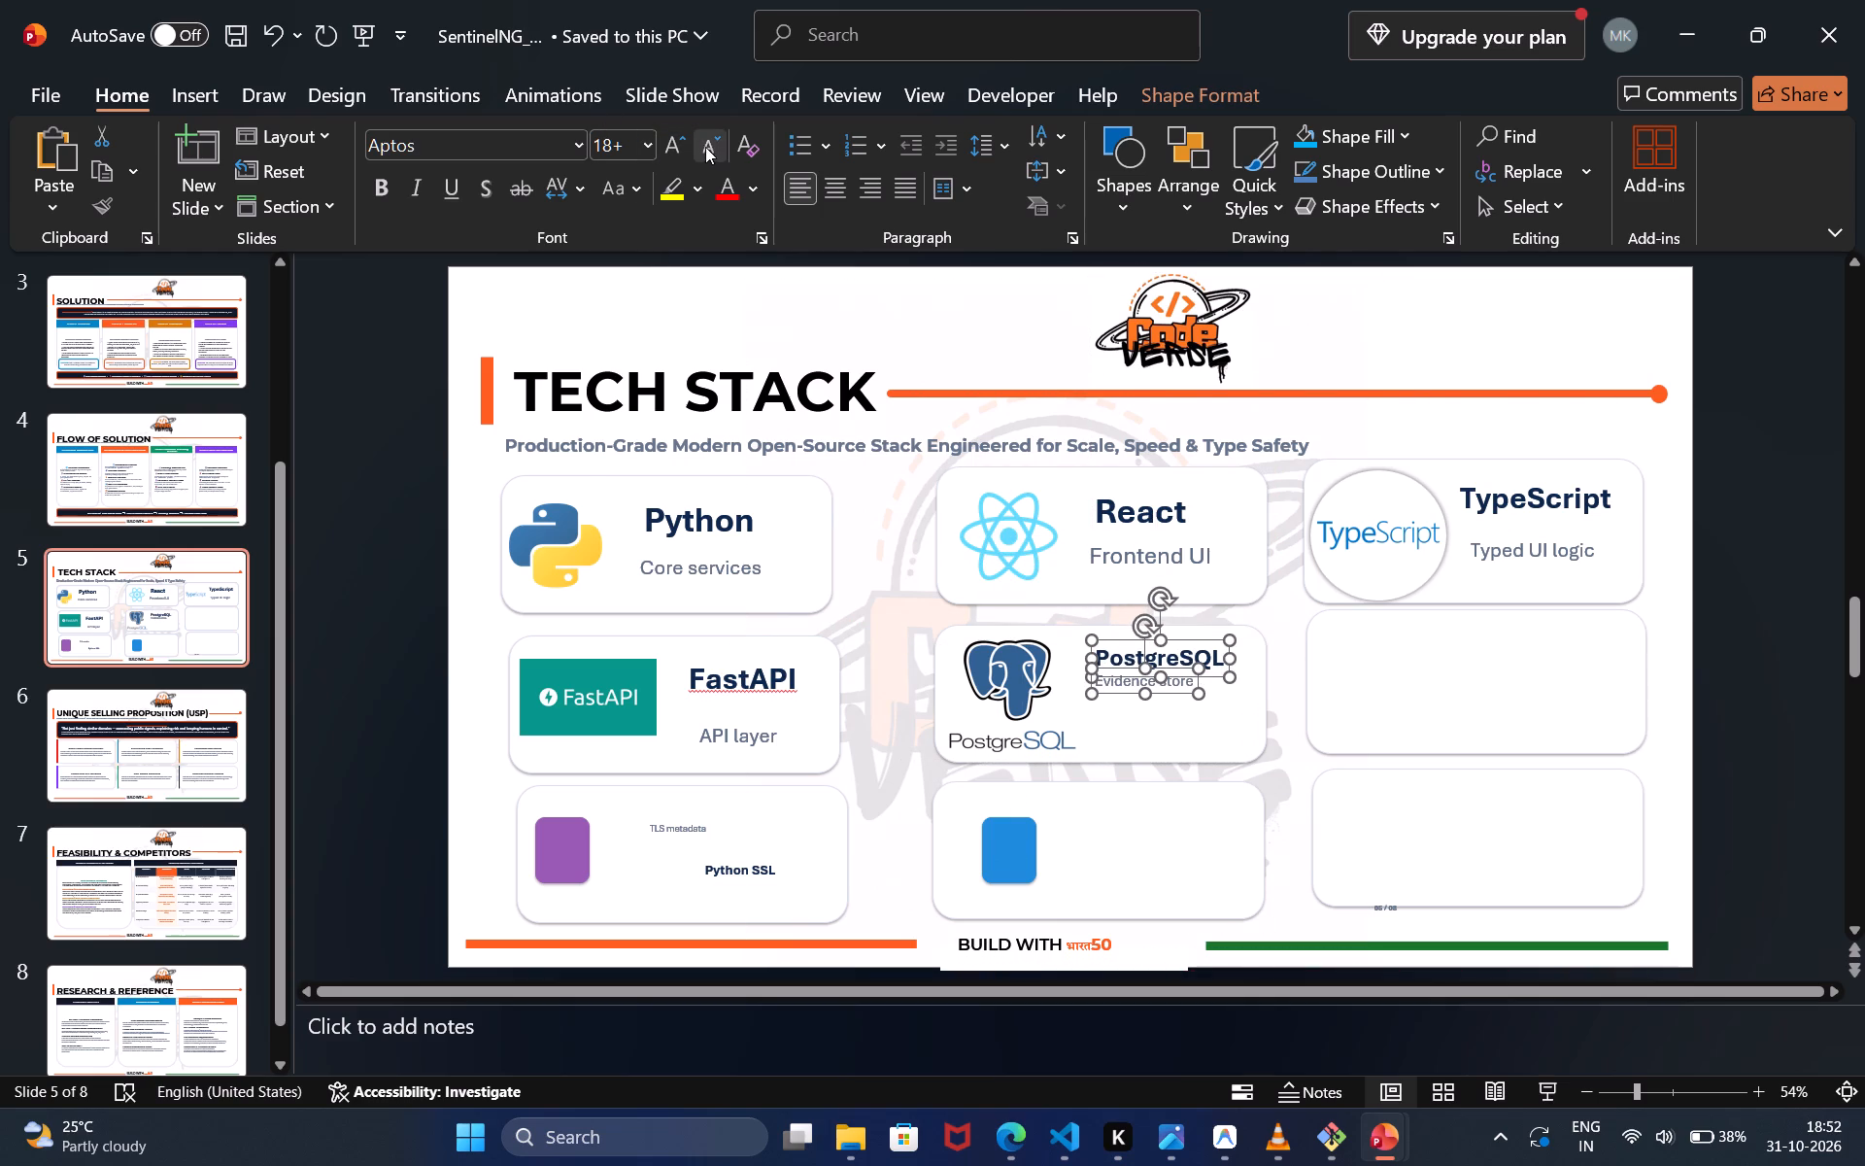
{"action": "left_click", "coordinate": [1180, 695]}
{"action": "left_click_drag", "start_coordinate": [1162, 690], "coordinate": [1145, 687]}
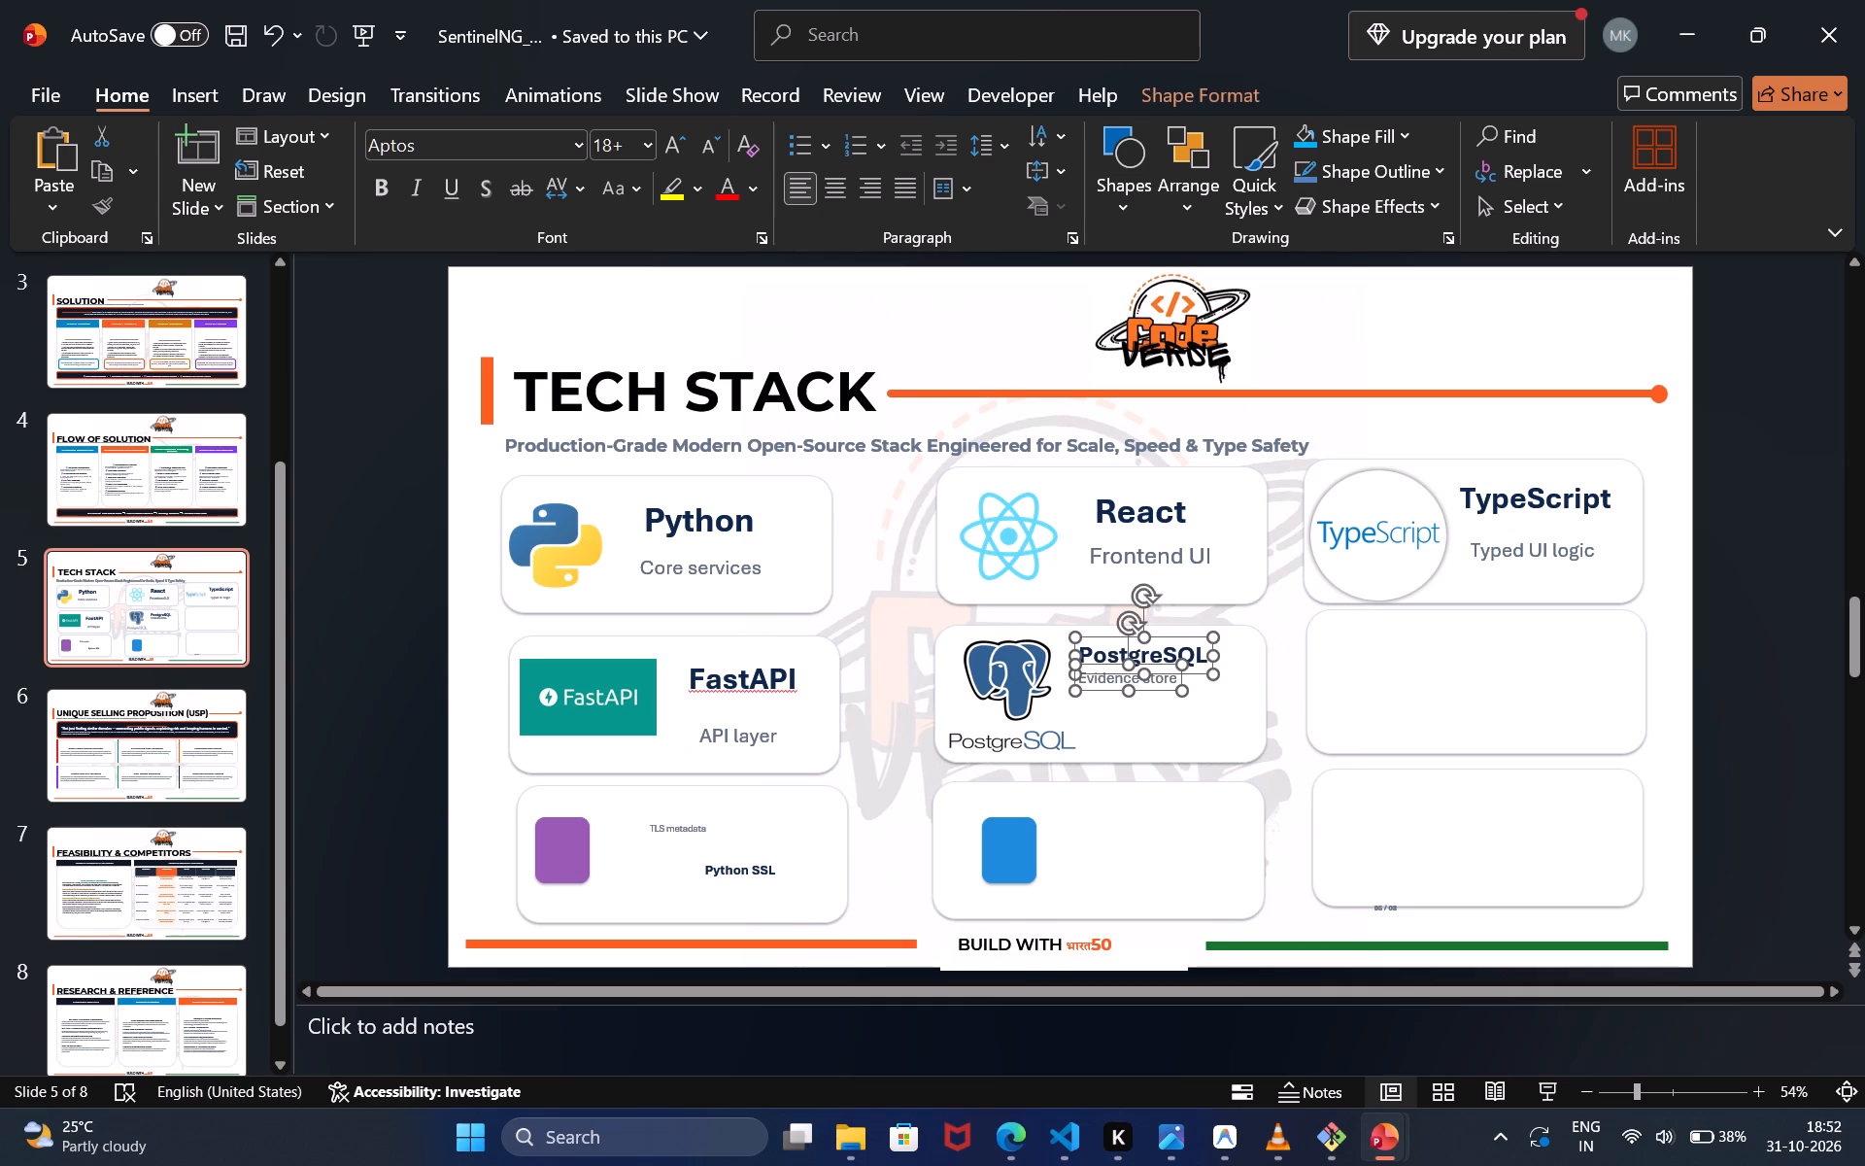
Move the Evidence store caption down clear of the PostgreSQL title and set its font size to 24.
{"action": "left_click", "coordinate": [1172, 691]}
{"action": "left_click", "coordinate": [1164, 691]}
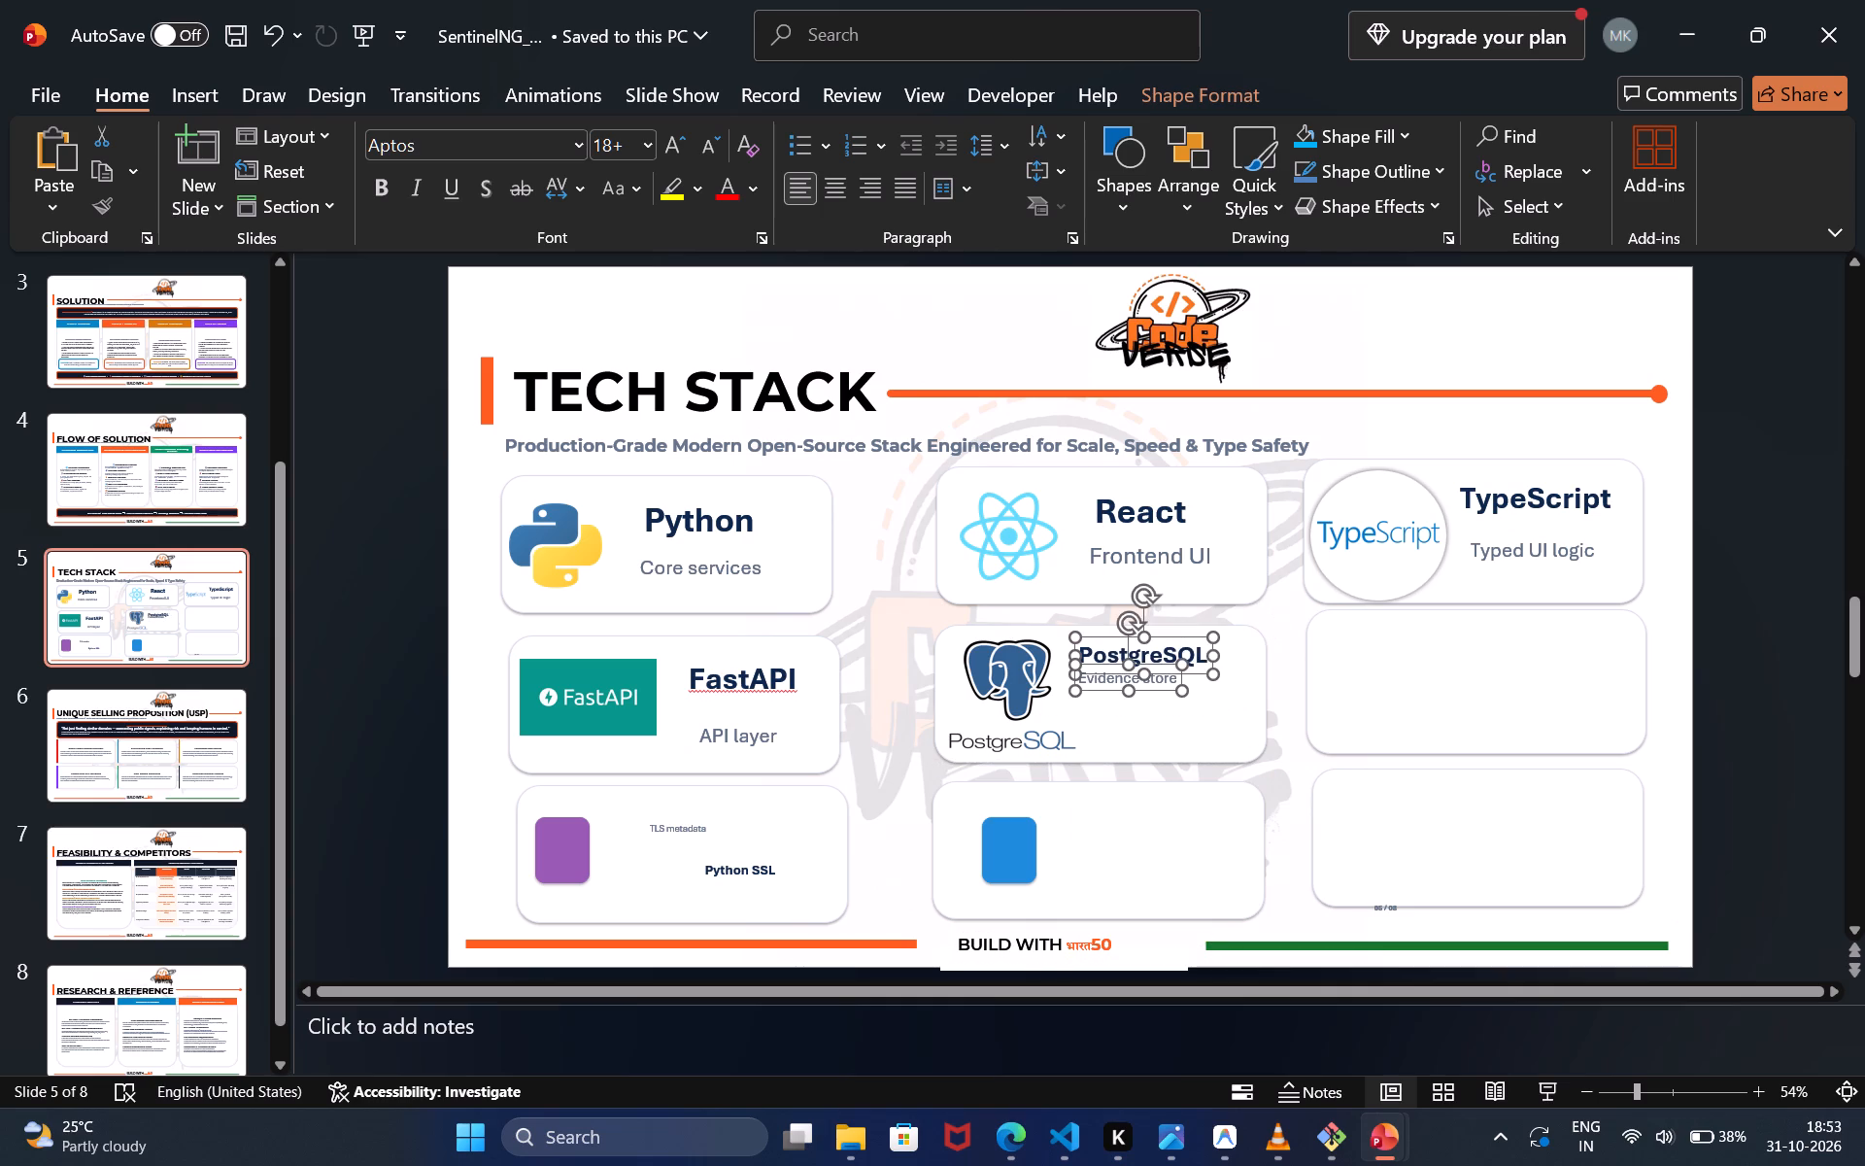
{"action": "left_click", "coordinate": [1162, 687]}
{"action": "left_click", "coordinate": [1150, 646]}
{"action": "left_click", "coordinate": [1150, 679]}
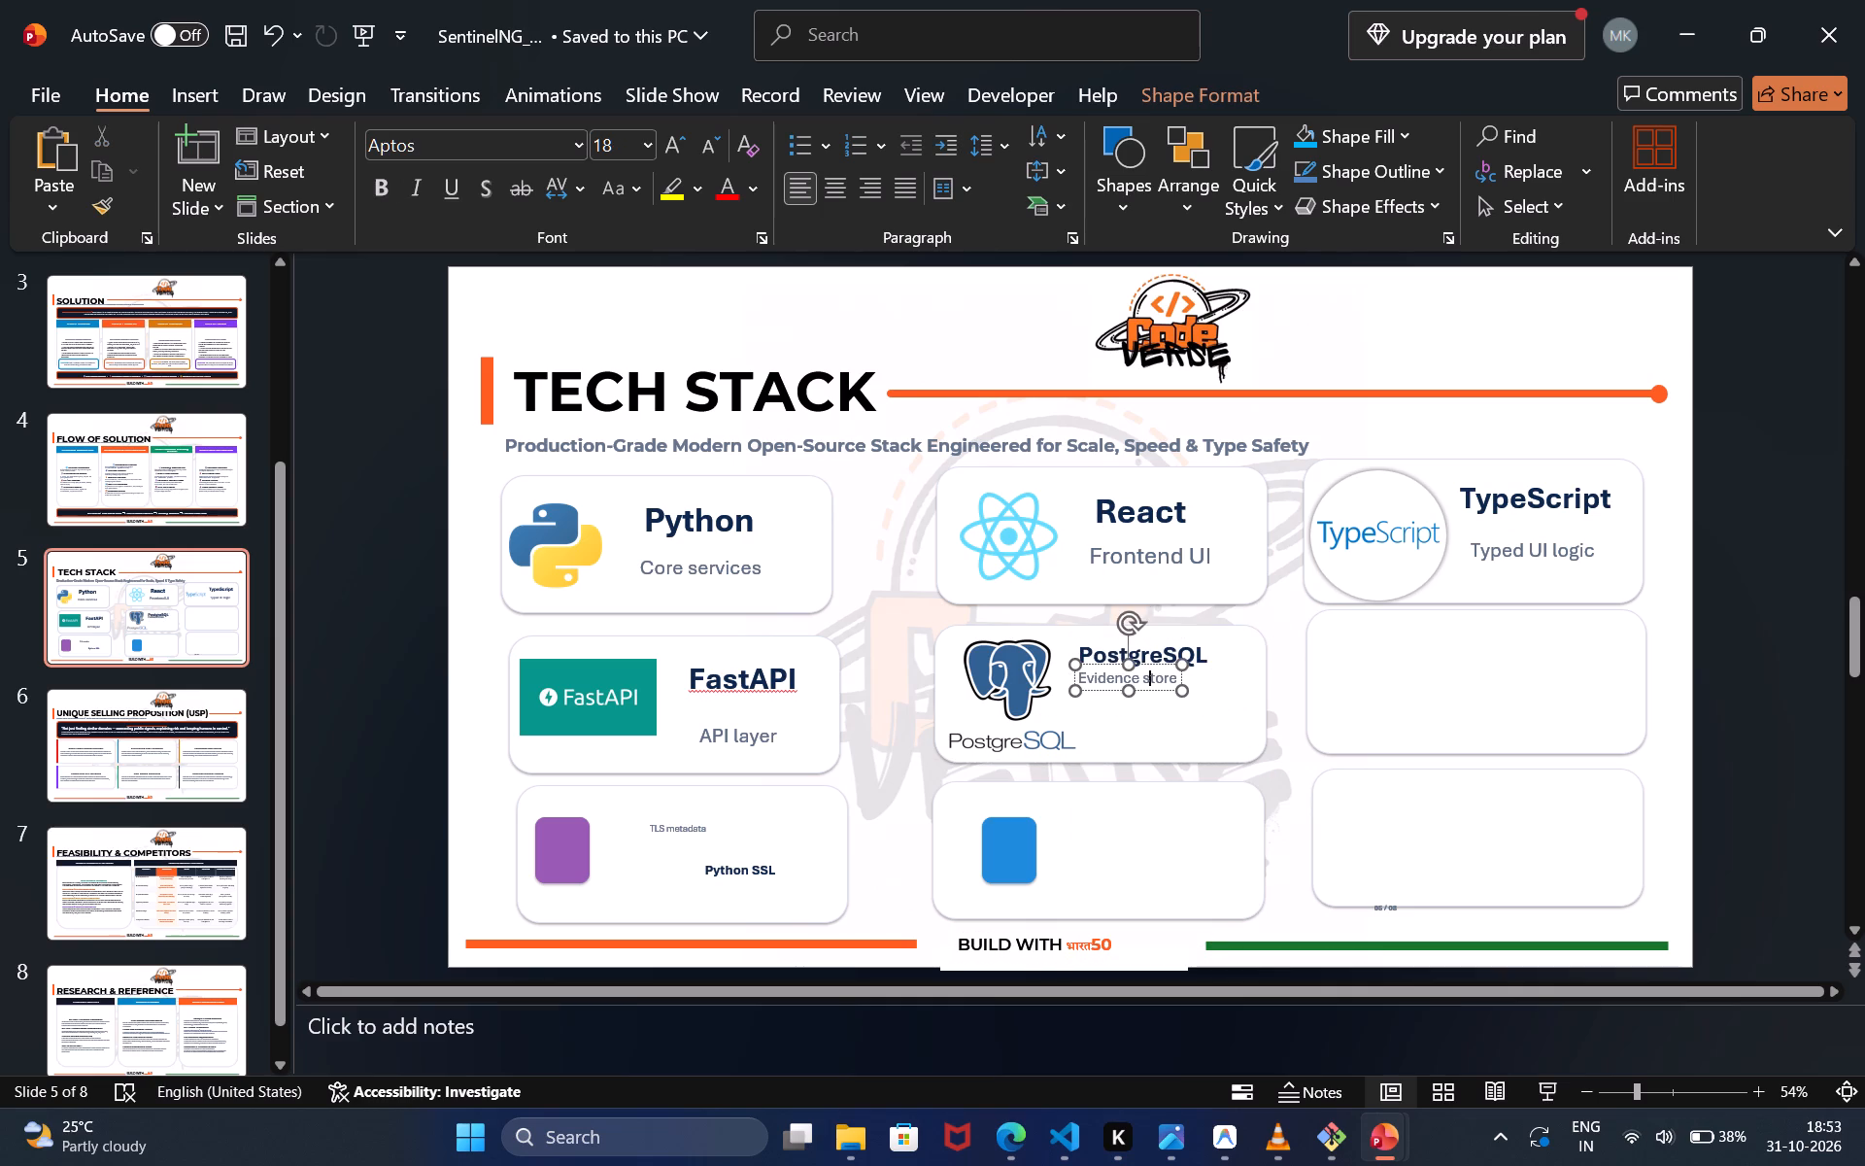
{"action": "left_click_drag", "start_coordinate": [1137, 691], "coordinate": [1147, 711]}
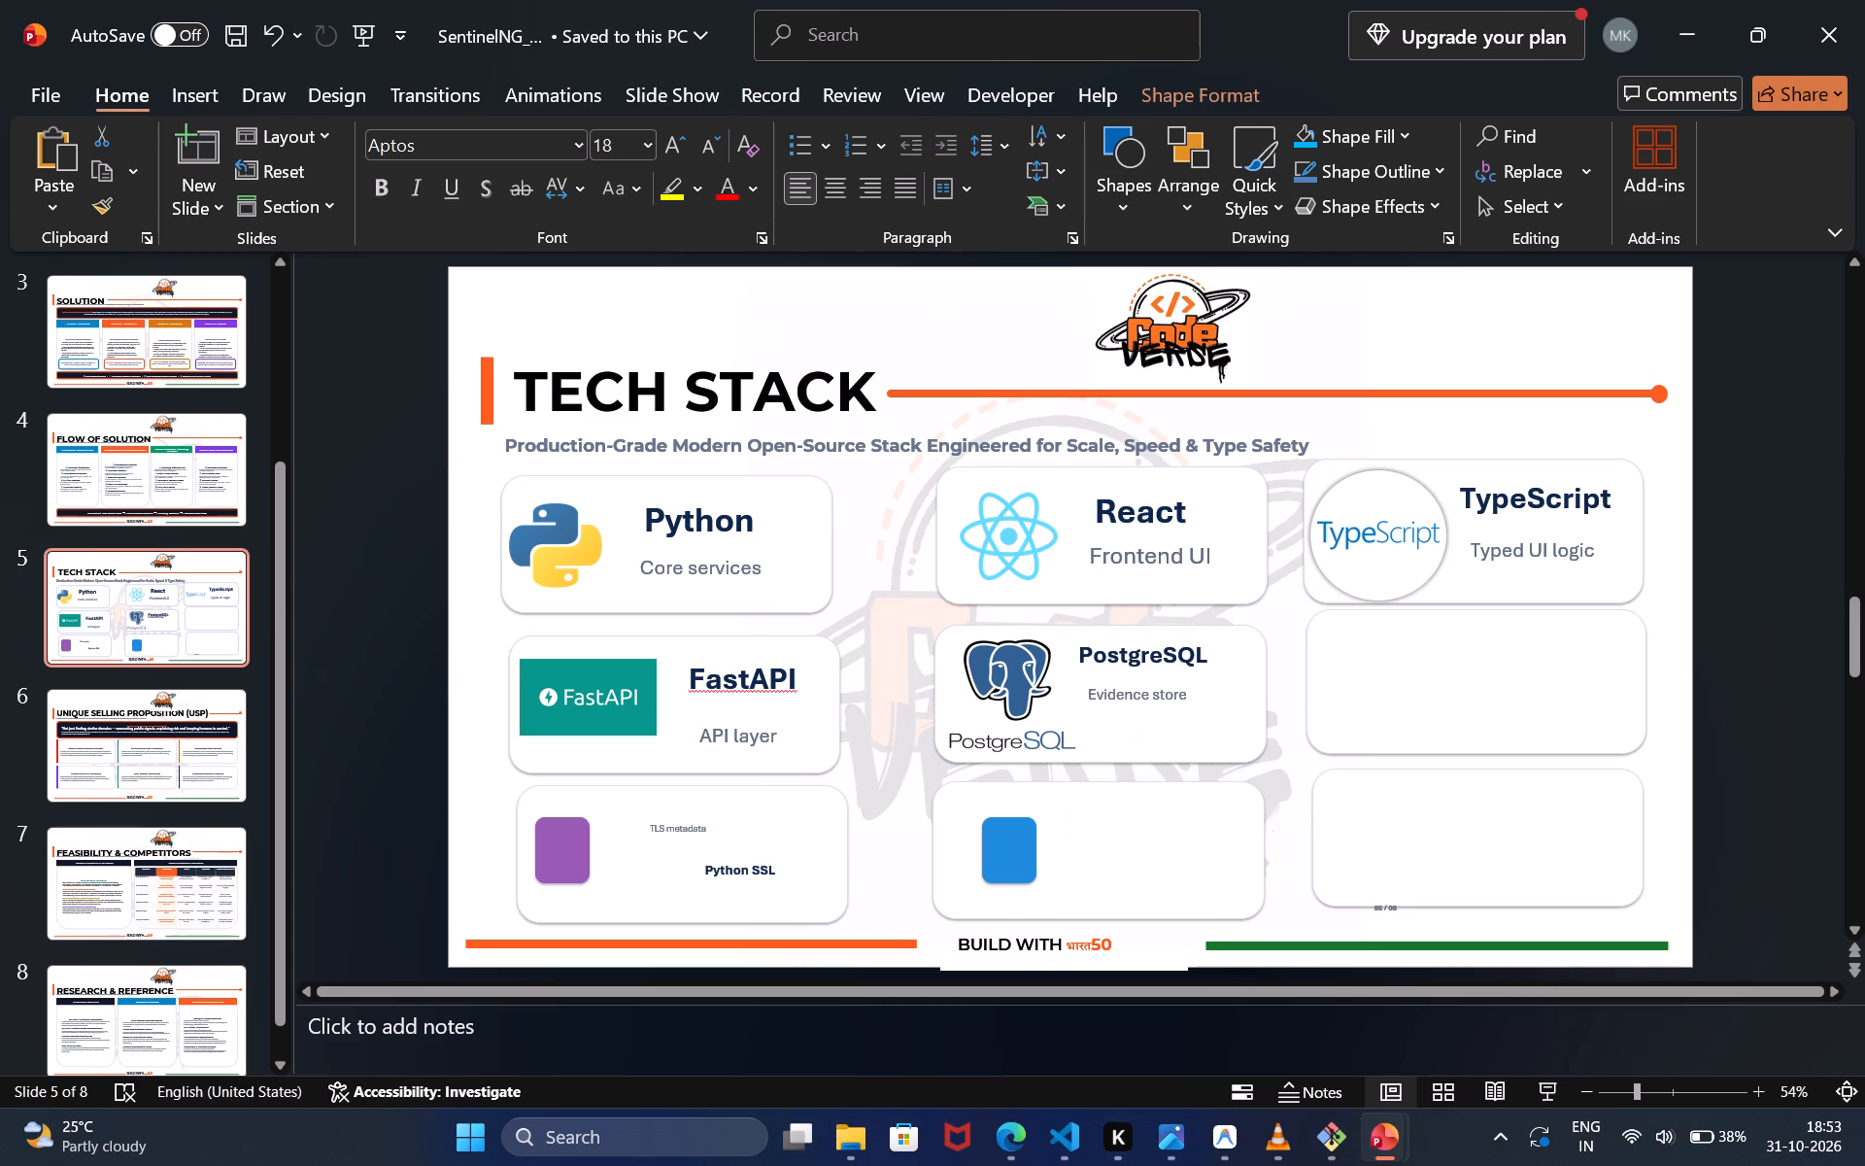
{"action": "left_click_drag", "start_coordinate": [1147, 711], "coordinate": [1163, 738]}
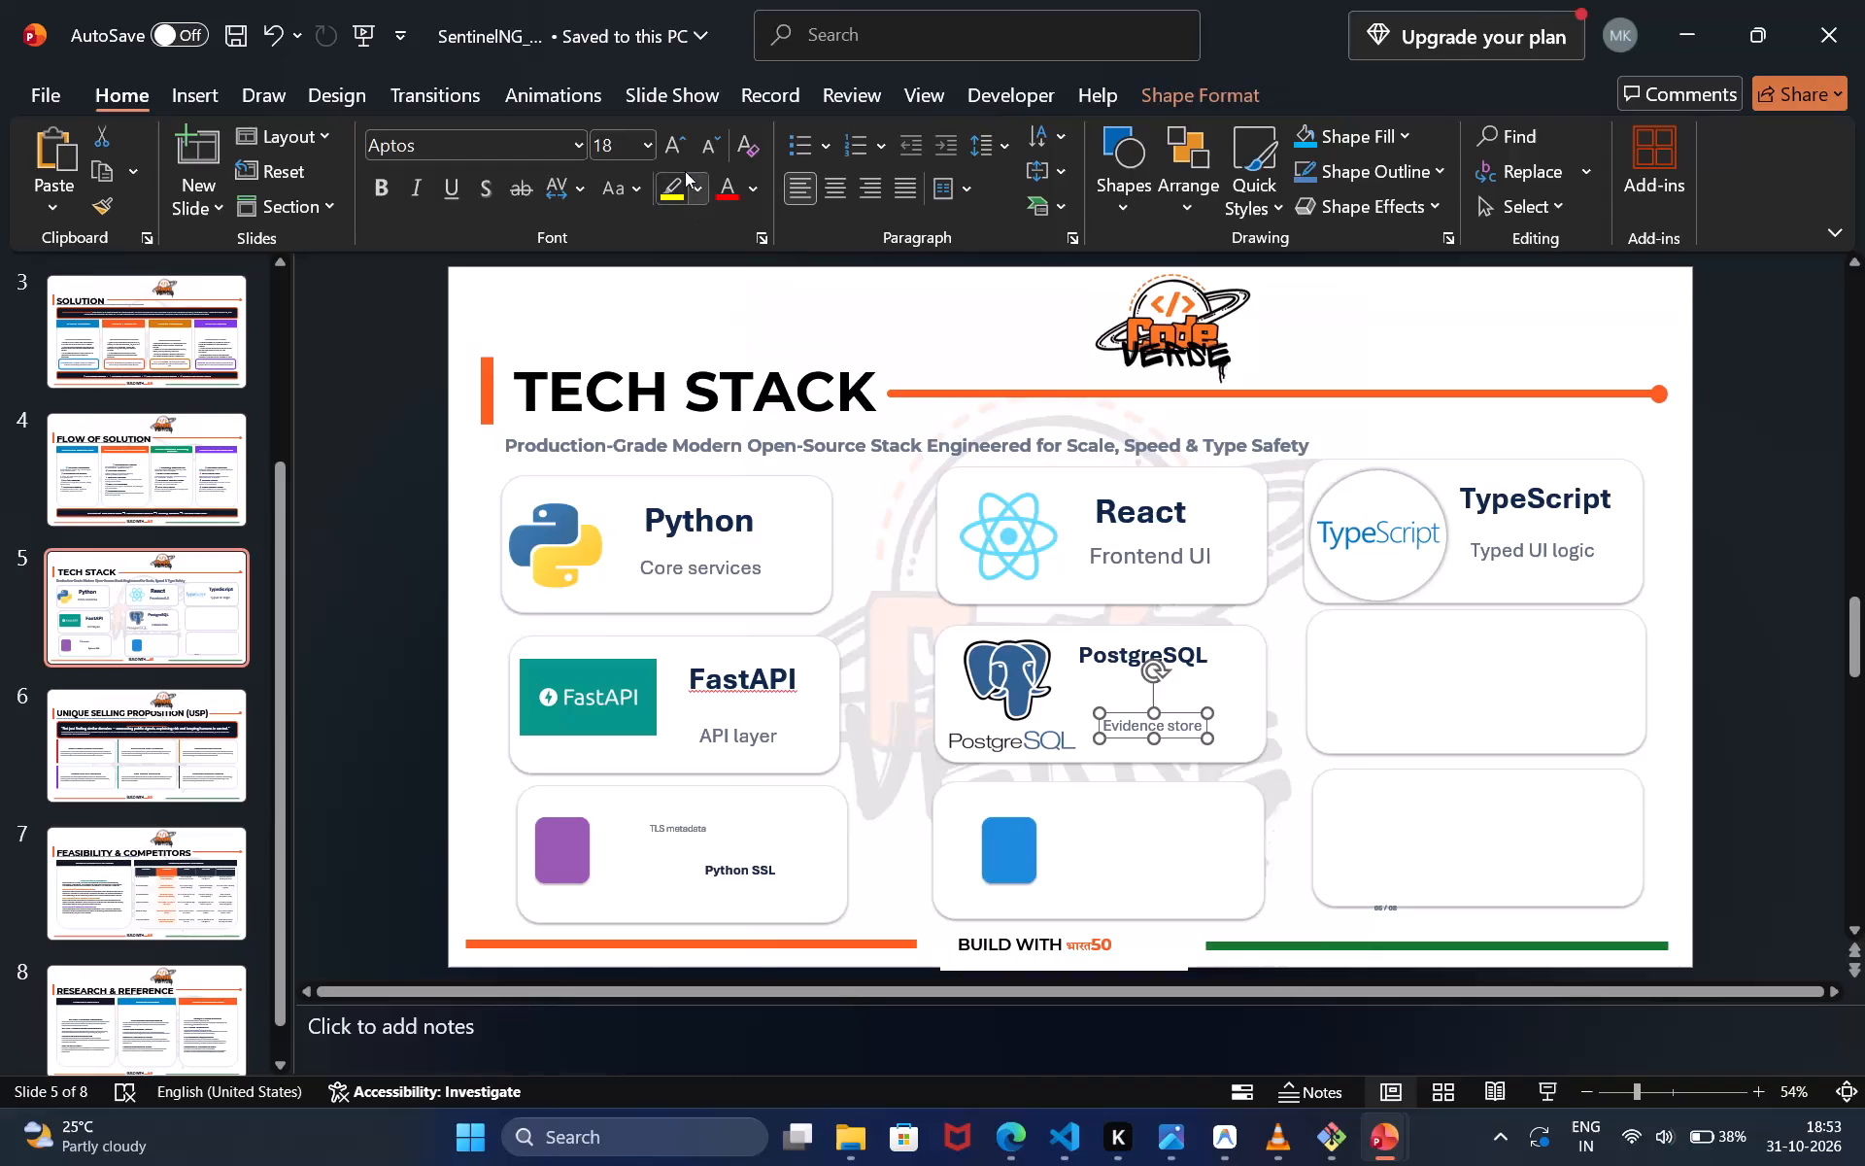
{"action": "double_click", "coordinate": [669, 137]}
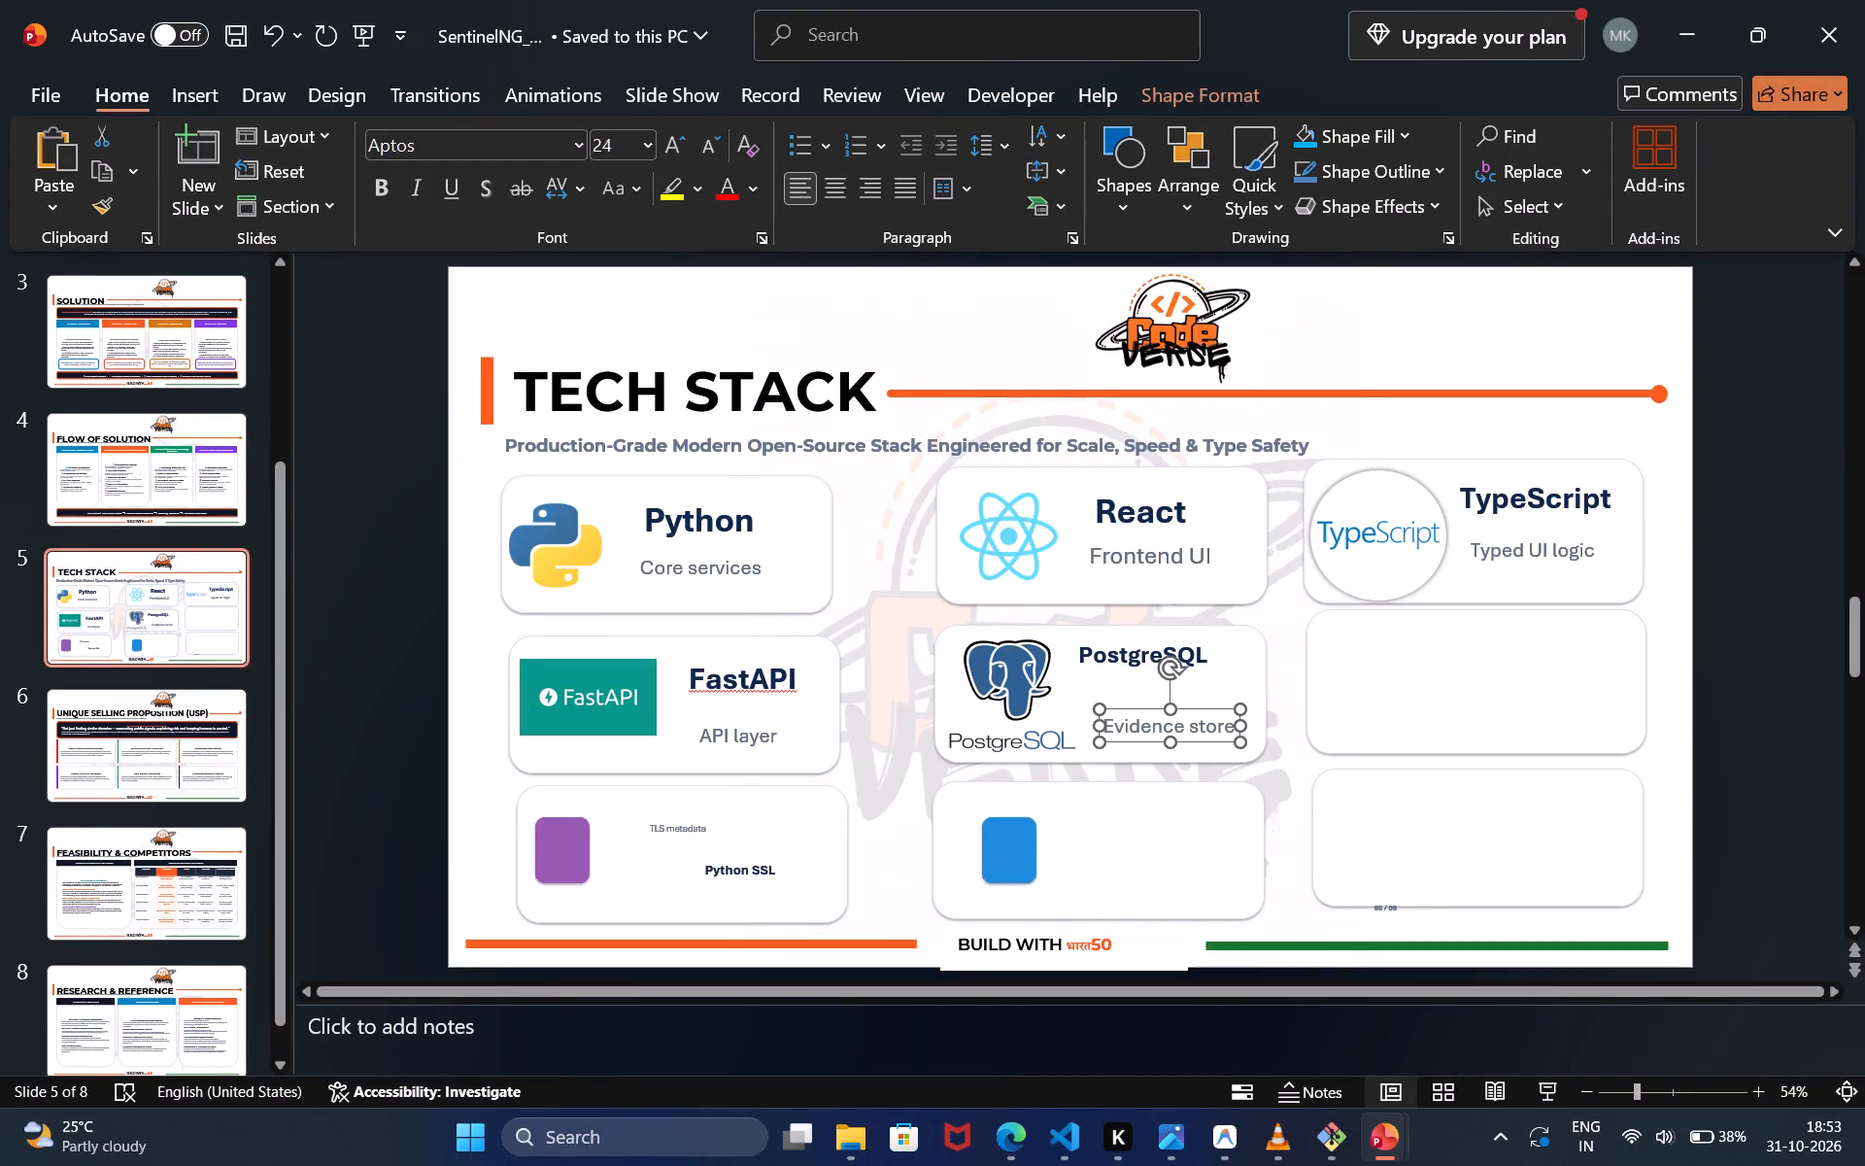
Nudge the PostgreSQL title right and down, and bring the Evidence store caption up and left beneath it.
{"action": "left_click", "coordinate": [1116, 660]}
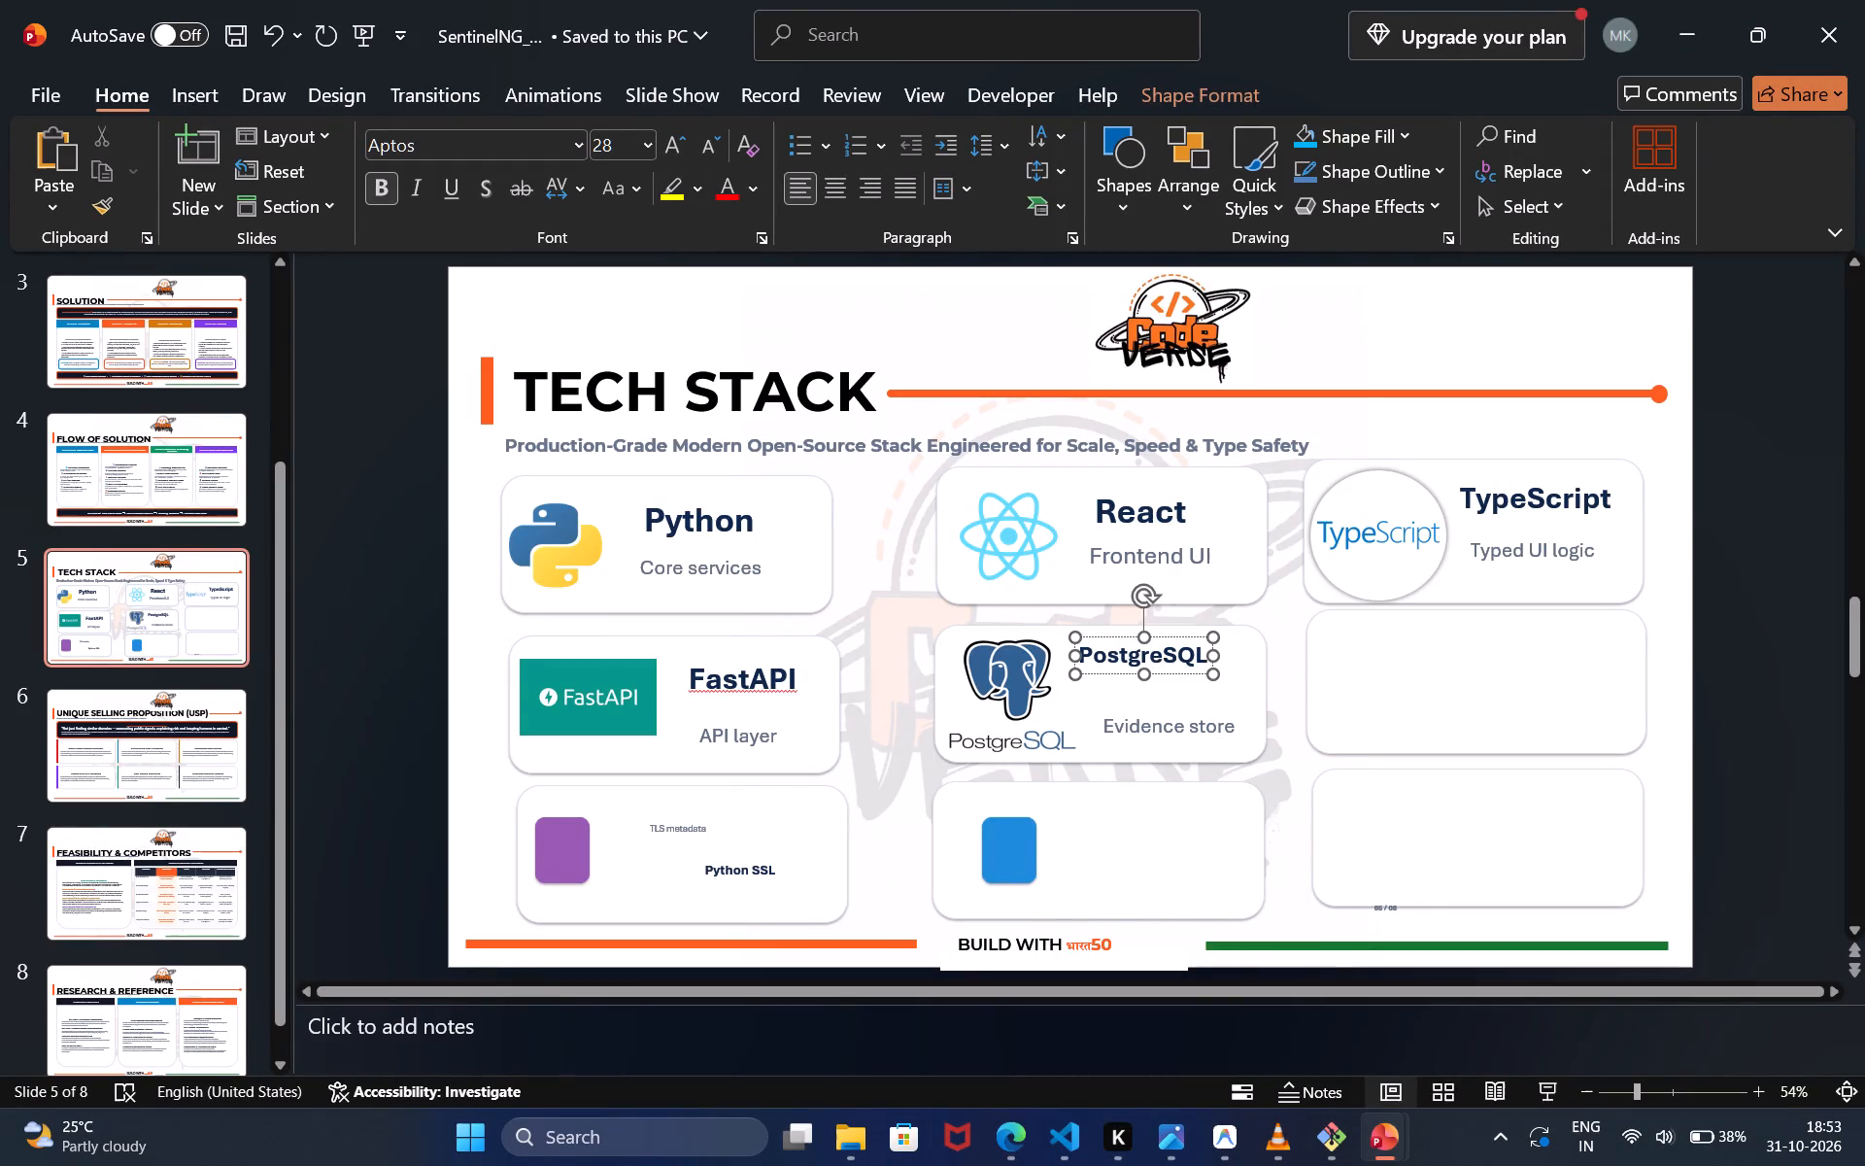
{"action": "left_click_drag", "start_coordinate": [1109, 634], "coordinate": [1127, 644]}
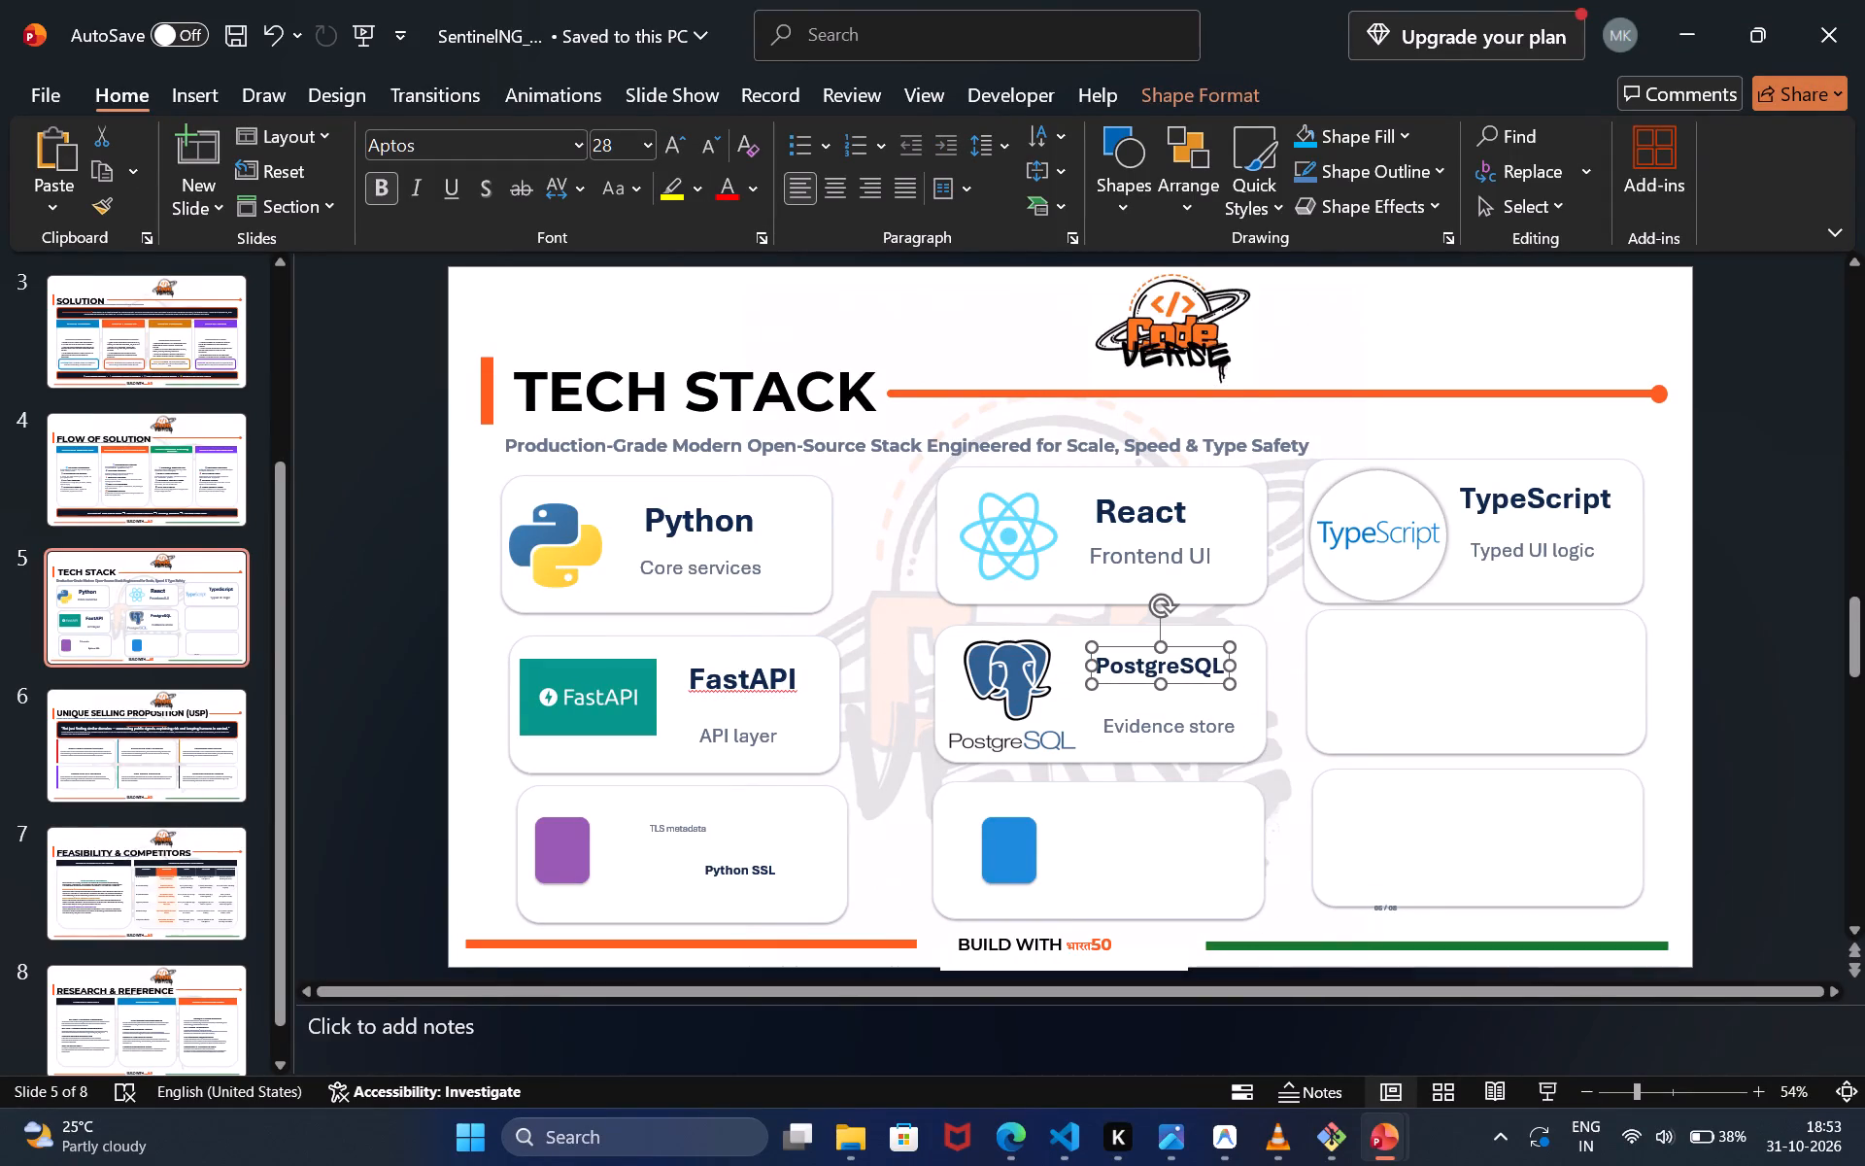
{"action": "left_click", "coordinate": [1143, 731]}
{"action": "left_click", "coordinate": [1136, 712]}
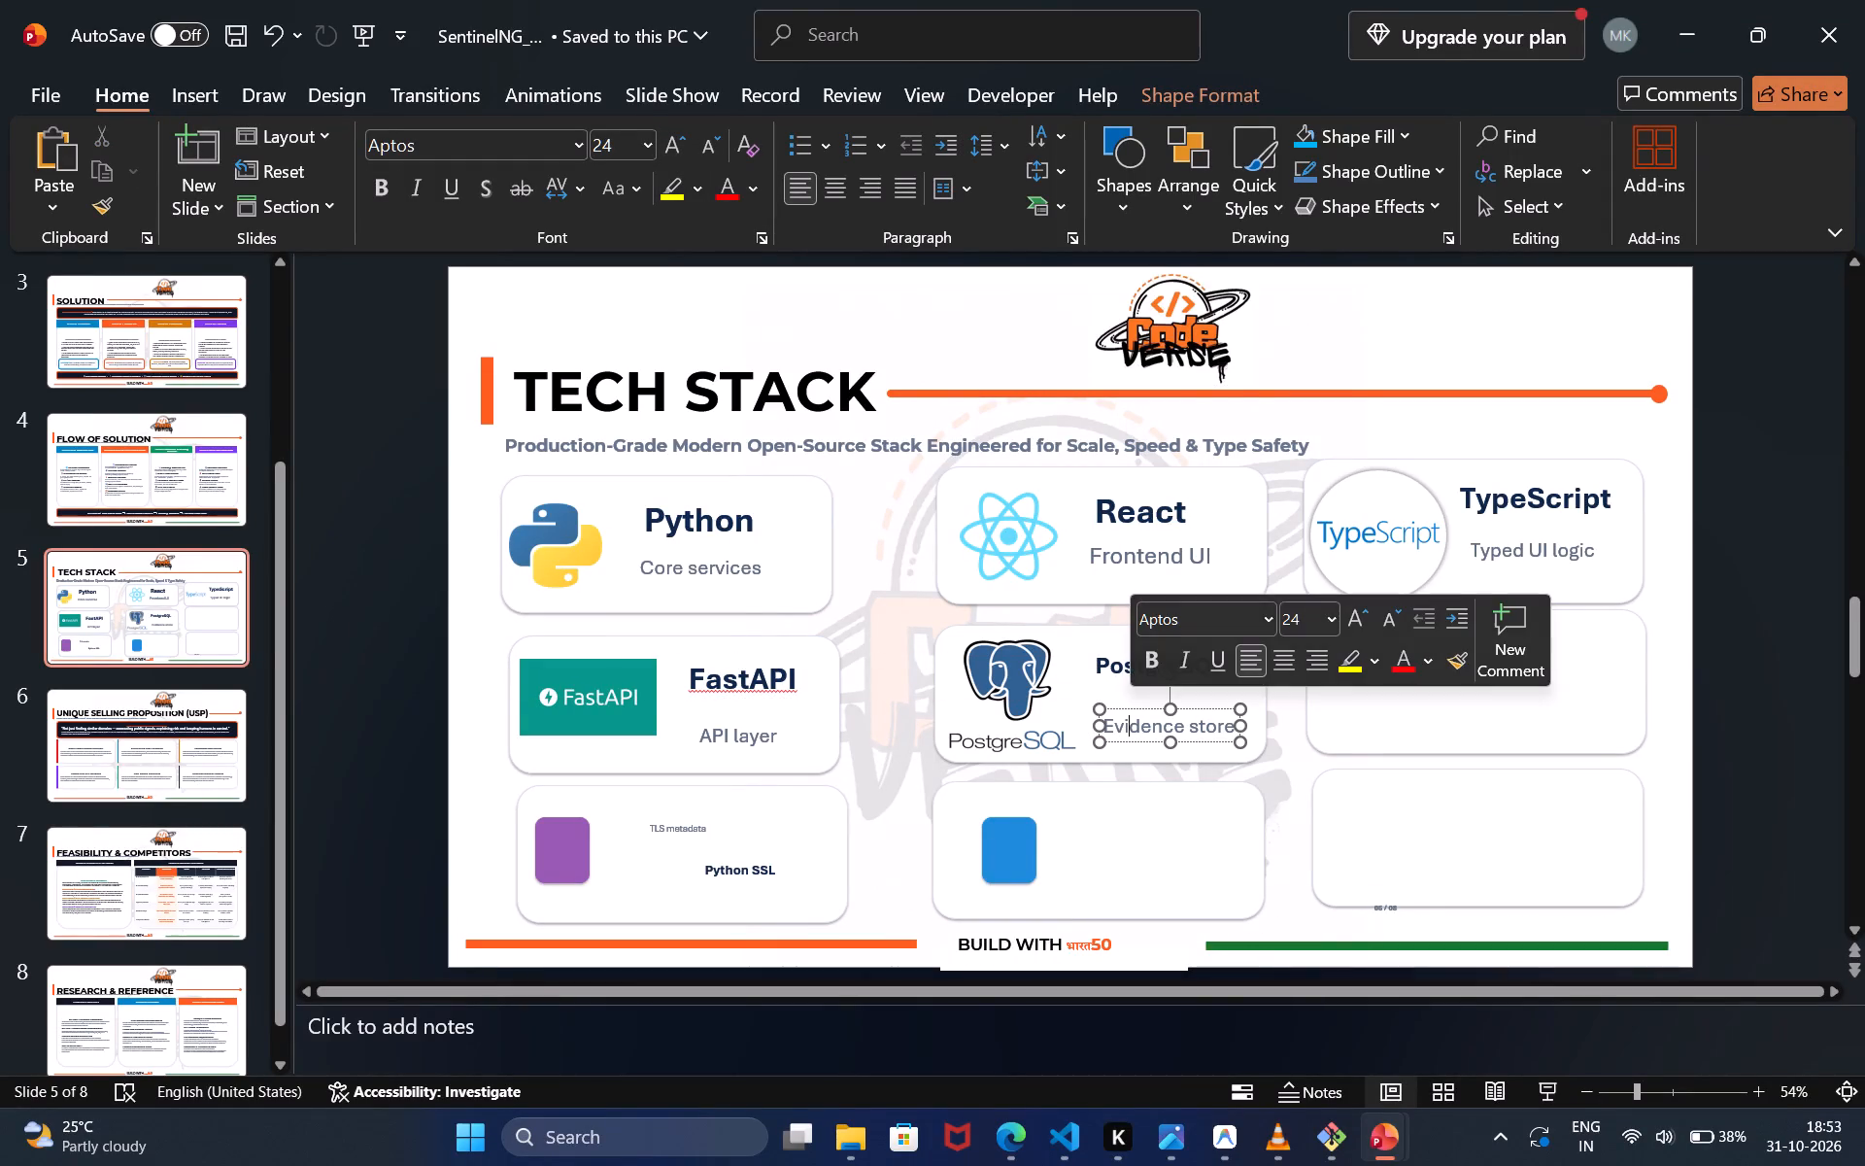
{"action": "left_click", "coordinate": [1143, 709]}
{"action": "left_click_drag", "start_coordinate": [1143, 709], "coordinate": [1131, 695]}
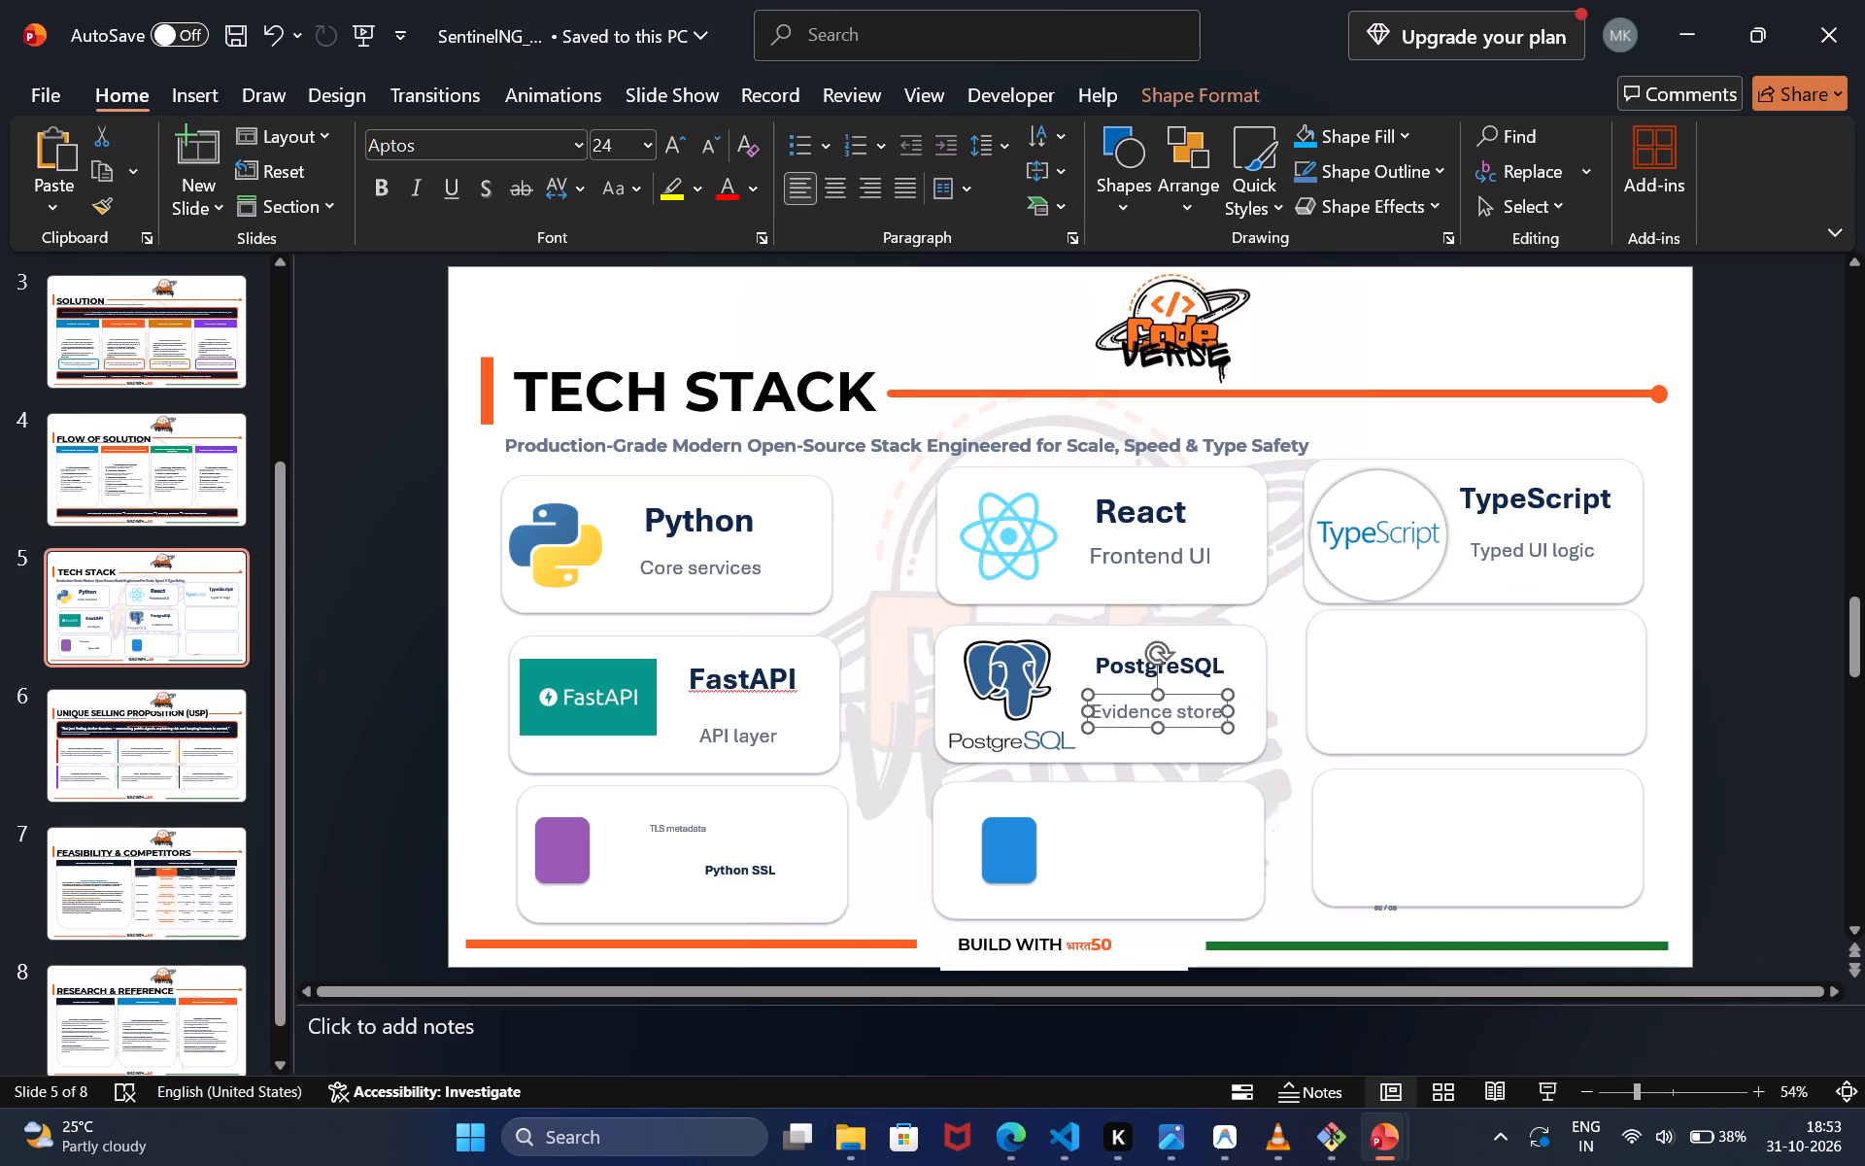
Shift the empty card below TypeScript slightly down, and try to lower the empty card beneath it.
{"action": "left_click", "coordinate": [1408, 688]}
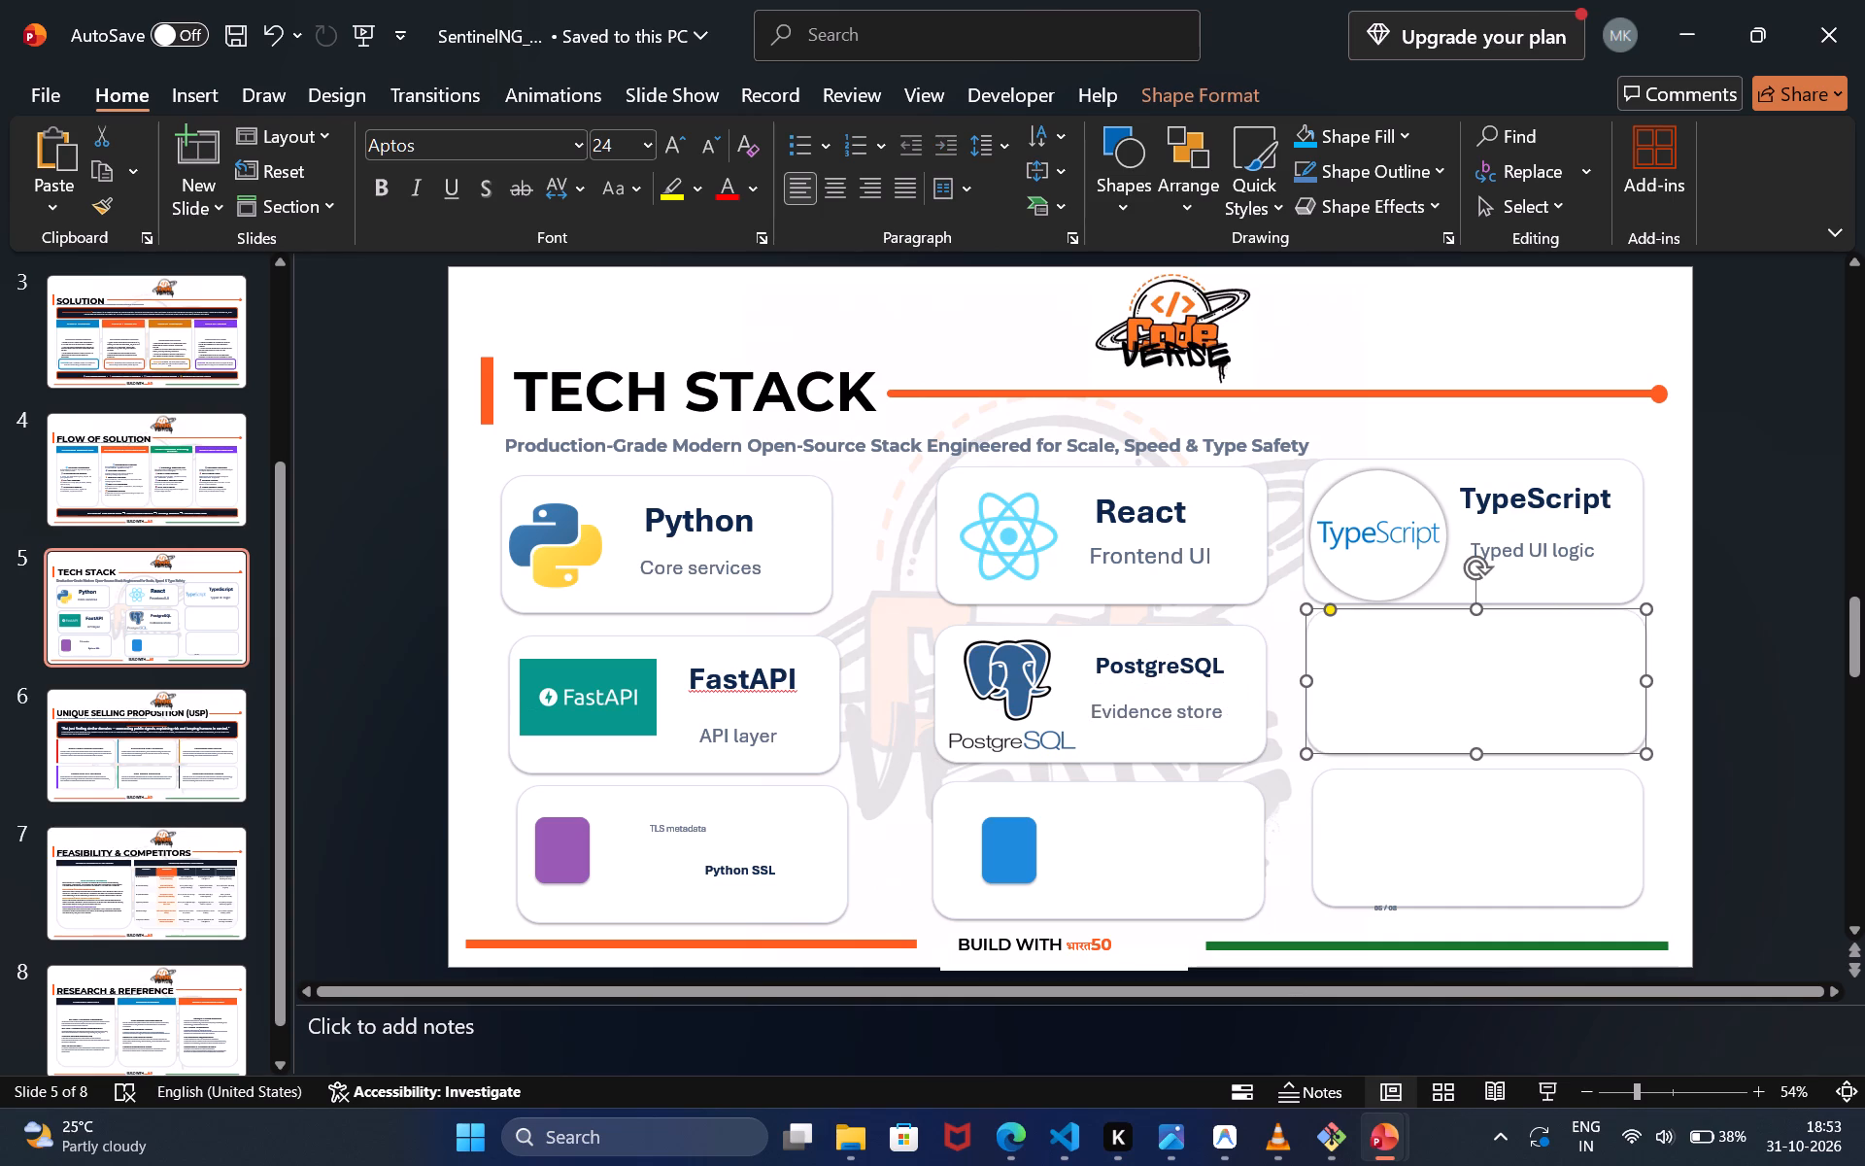
{"action": "left_click", "coordinate": [1505, 678]}
{"action": "left_click_drag", "start_coordinate": [1484, 674], "coordinate": [1481, 688]}
{"action": "left_click", "coordinate": [1440, 806]}
{"action": "left_click_drag", "start_coordinate": [1440, 806], "coordinate": [1437, 826]}
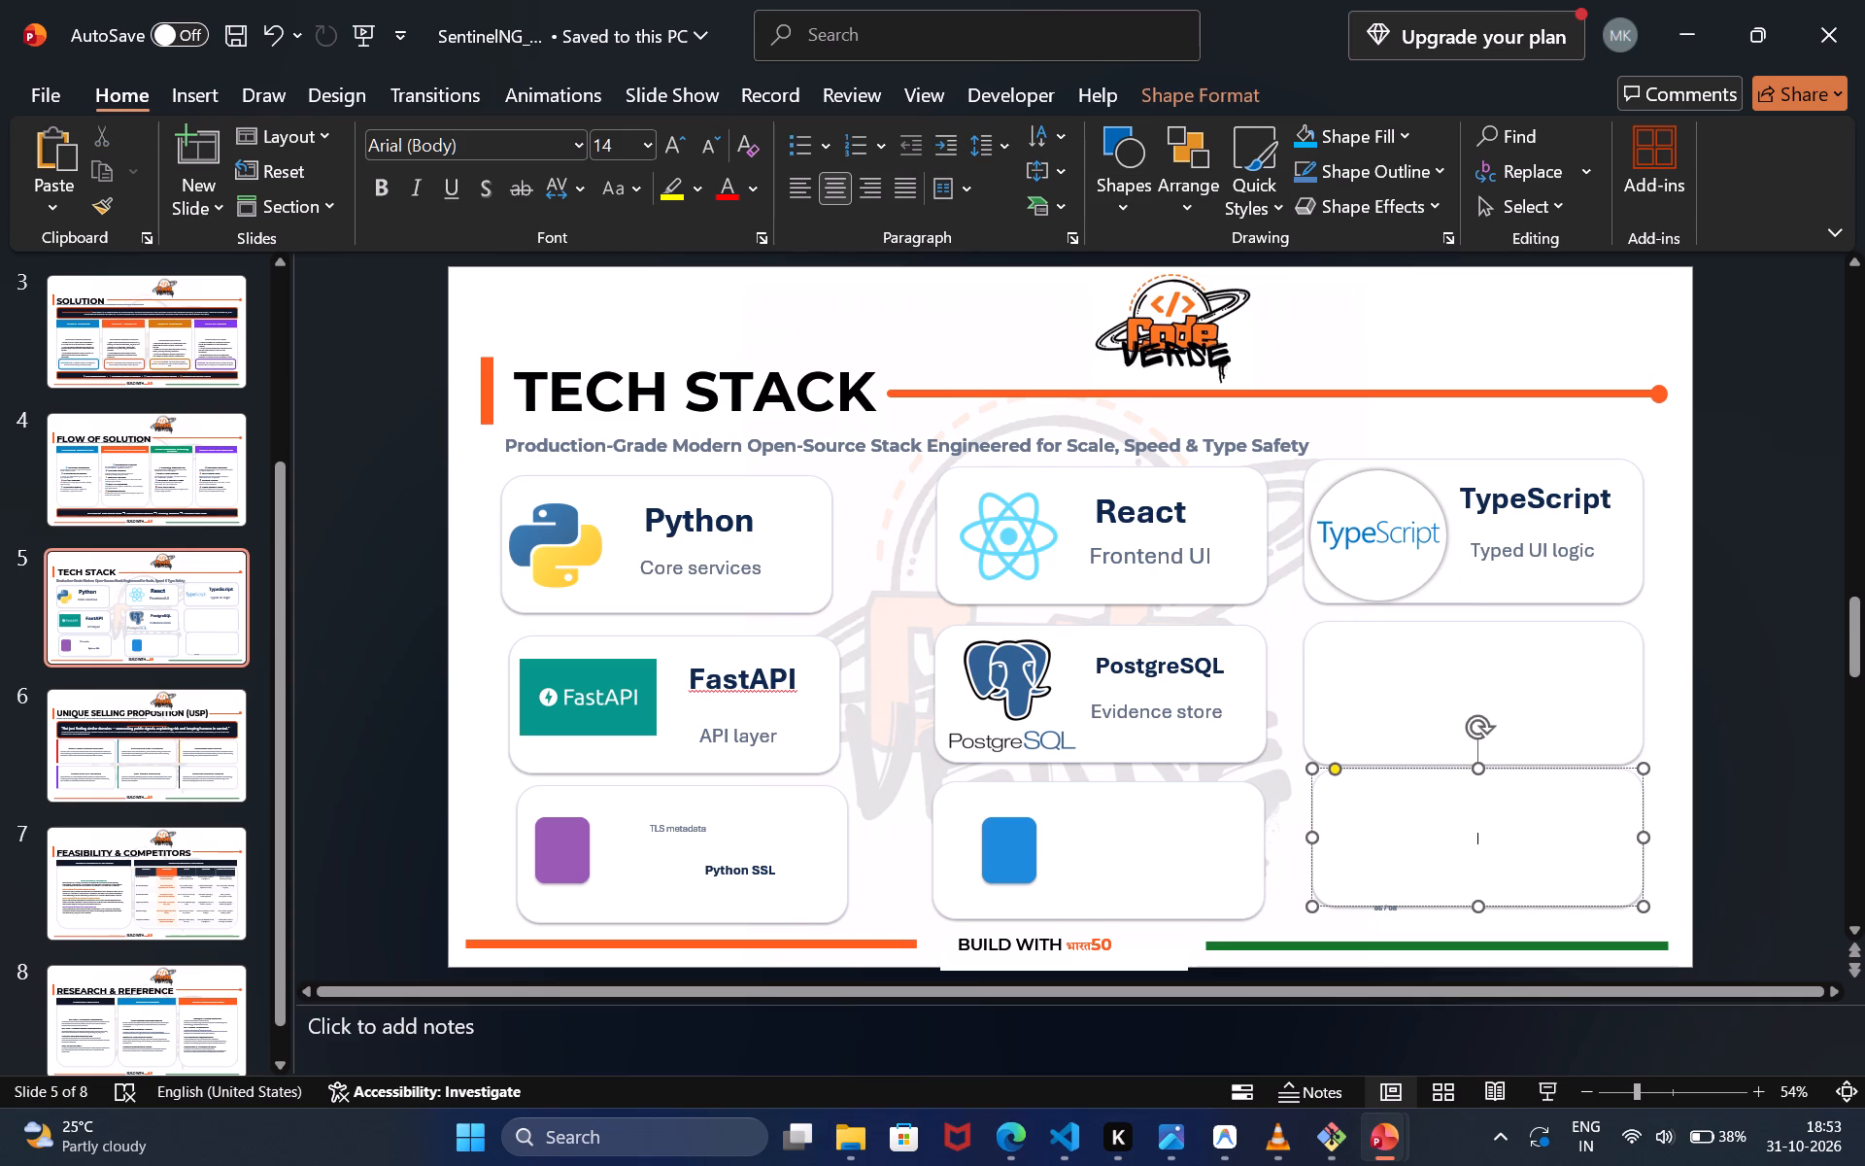
{"action": "left_click_drag", "start_coordinate": [1437, 826], "coordinate": [1437, 844]}
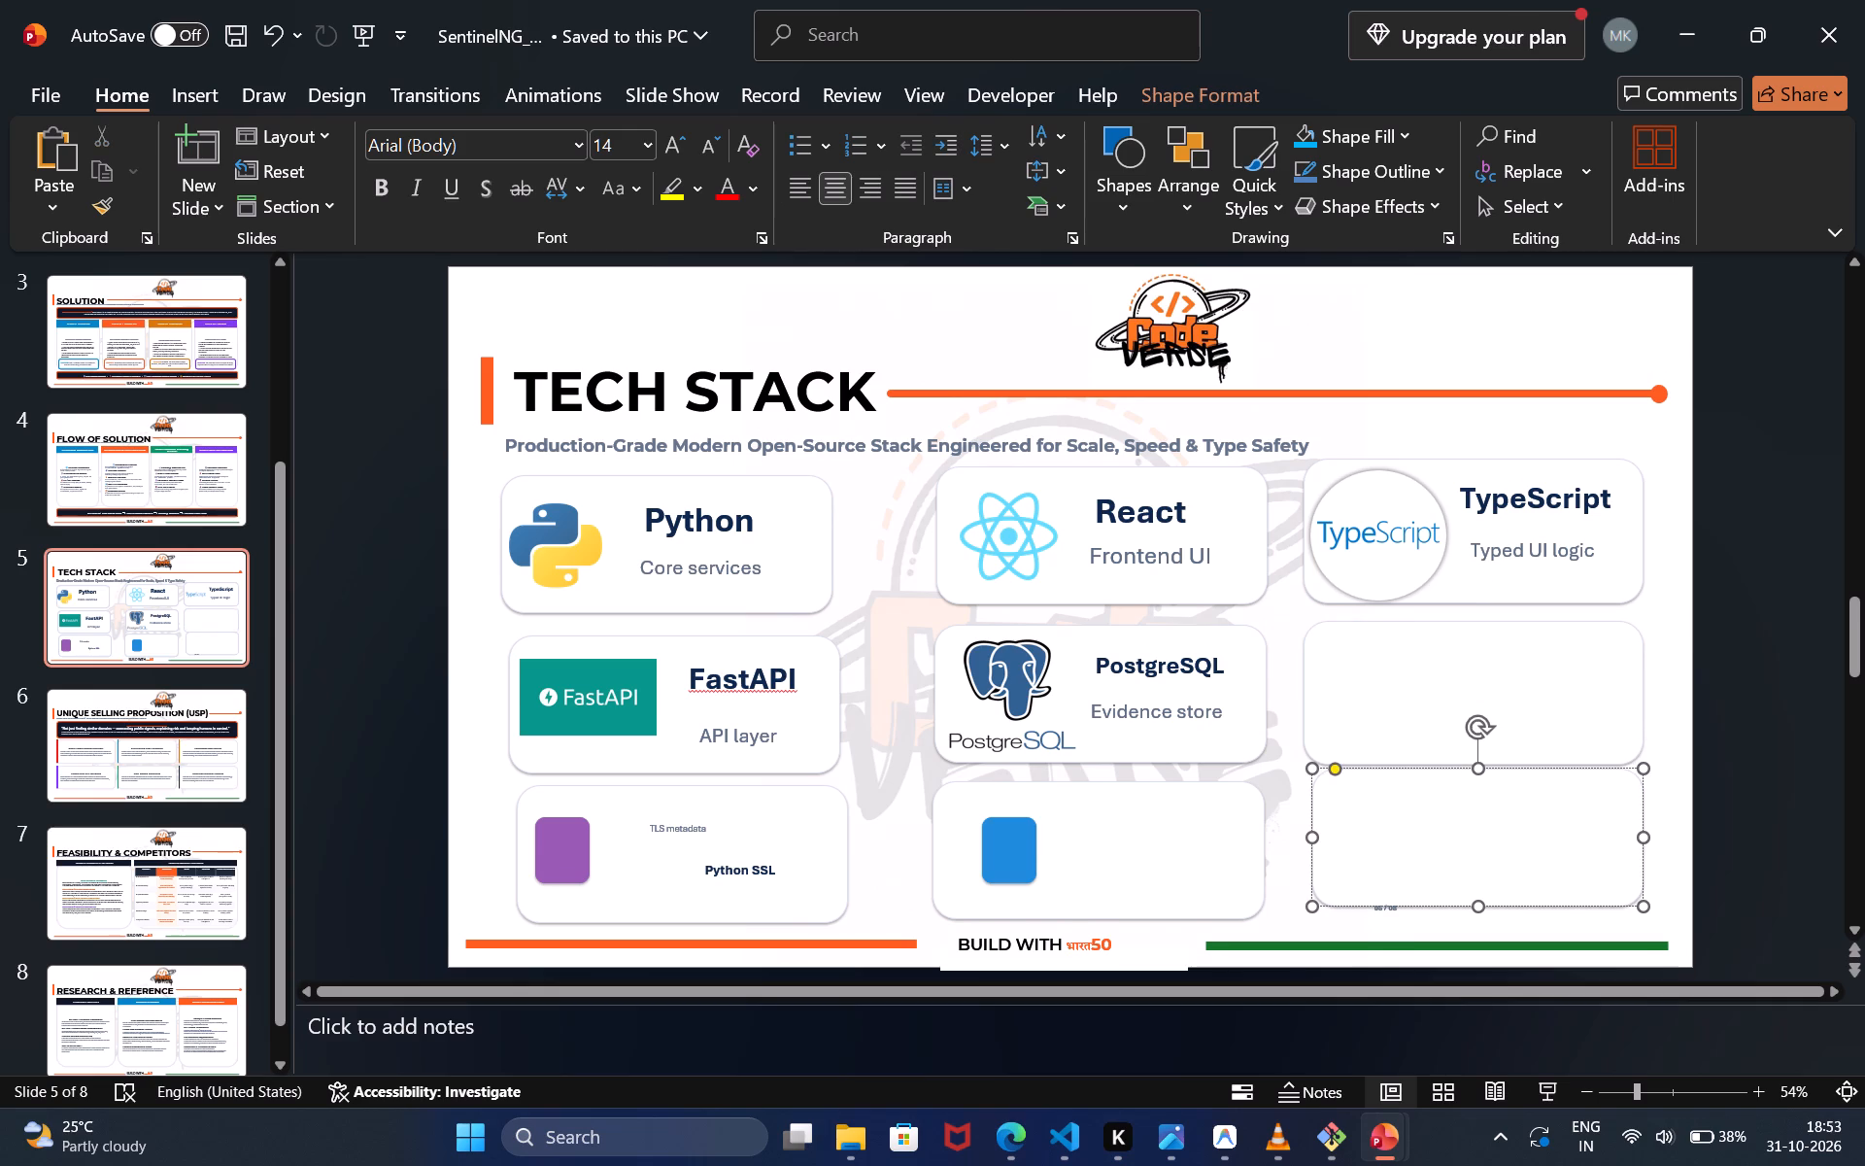
Delete the tiny leftover text box at the lower edge of the bottom card in the TypeScript column.
{"action": "left_click", "coordinate": [1388, 911]}
{"action": "key", "text": "Delete"}
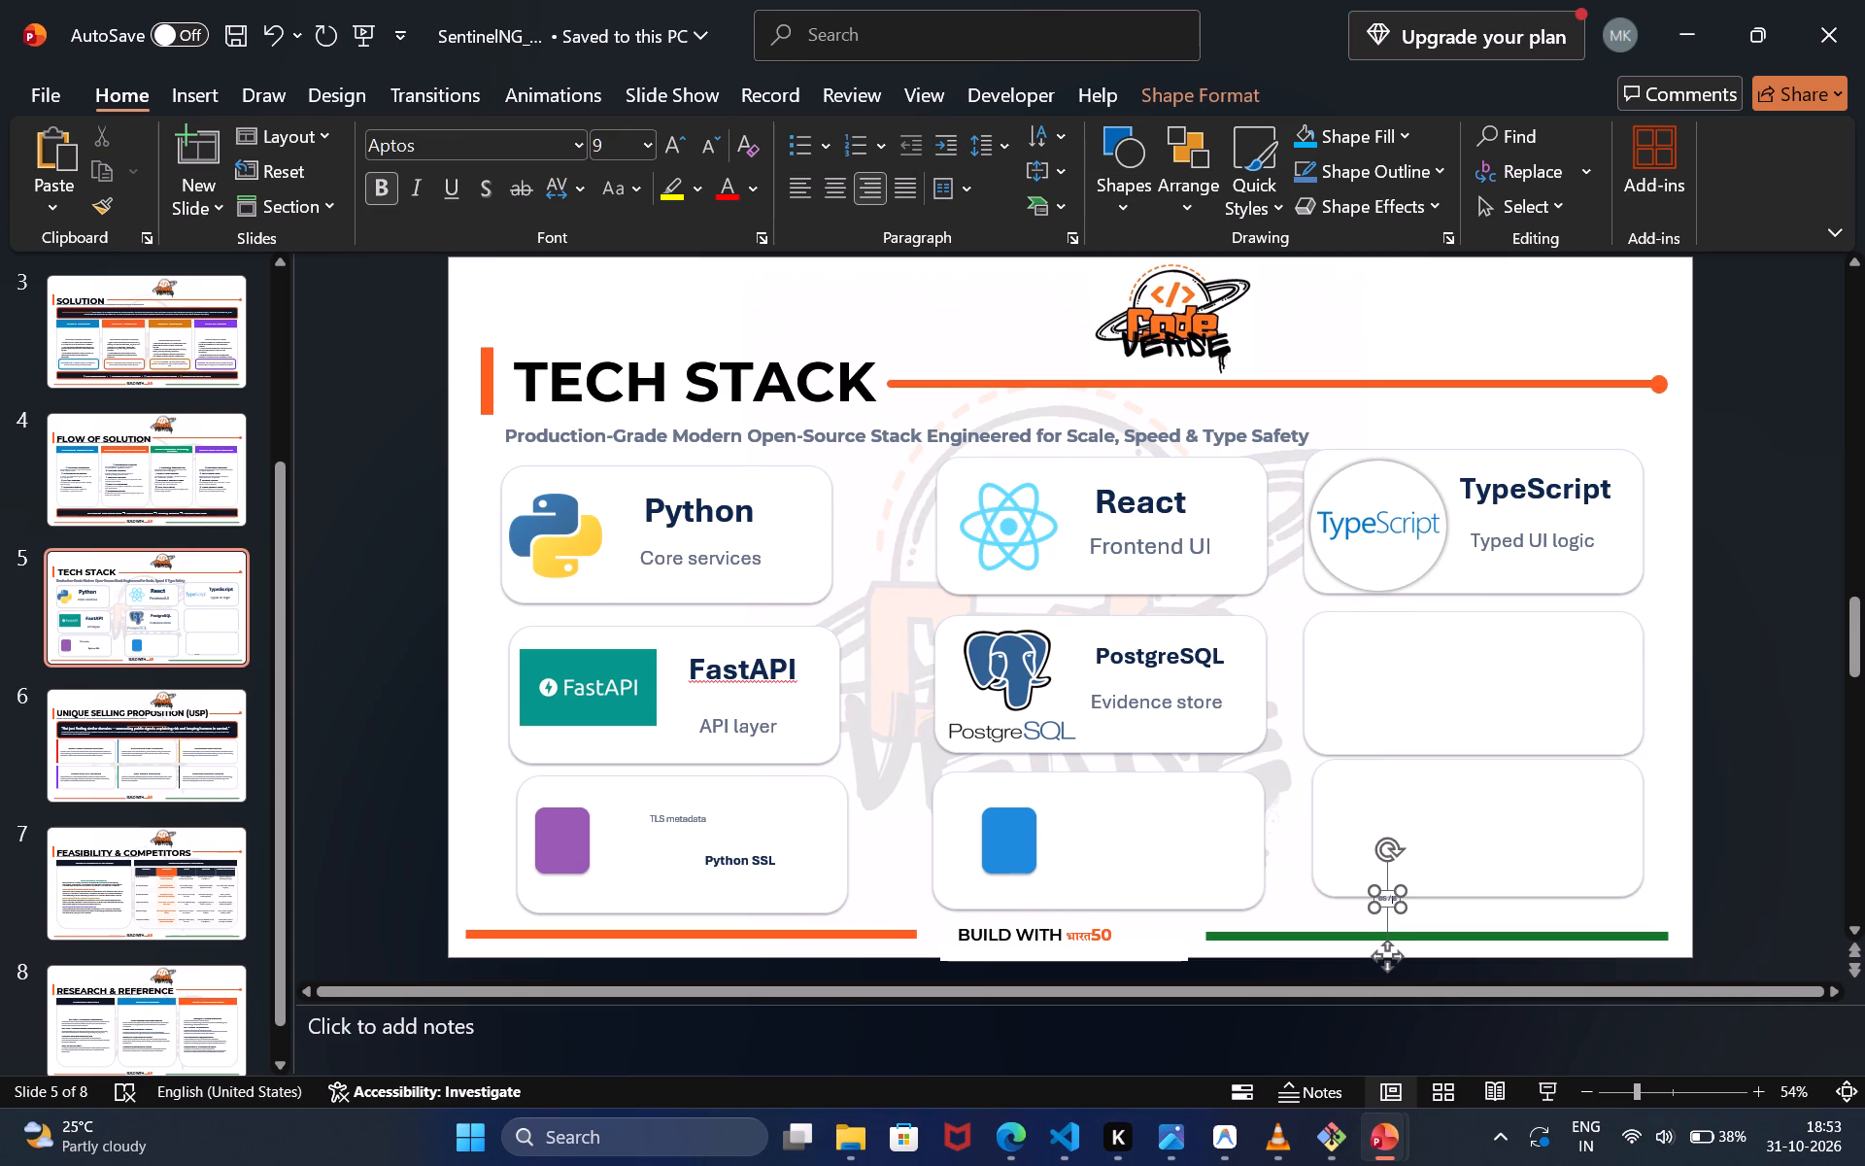
{"action": "left_click", "coordinate": [1391, 889]}
{"action": "key", "text": "Delete"}
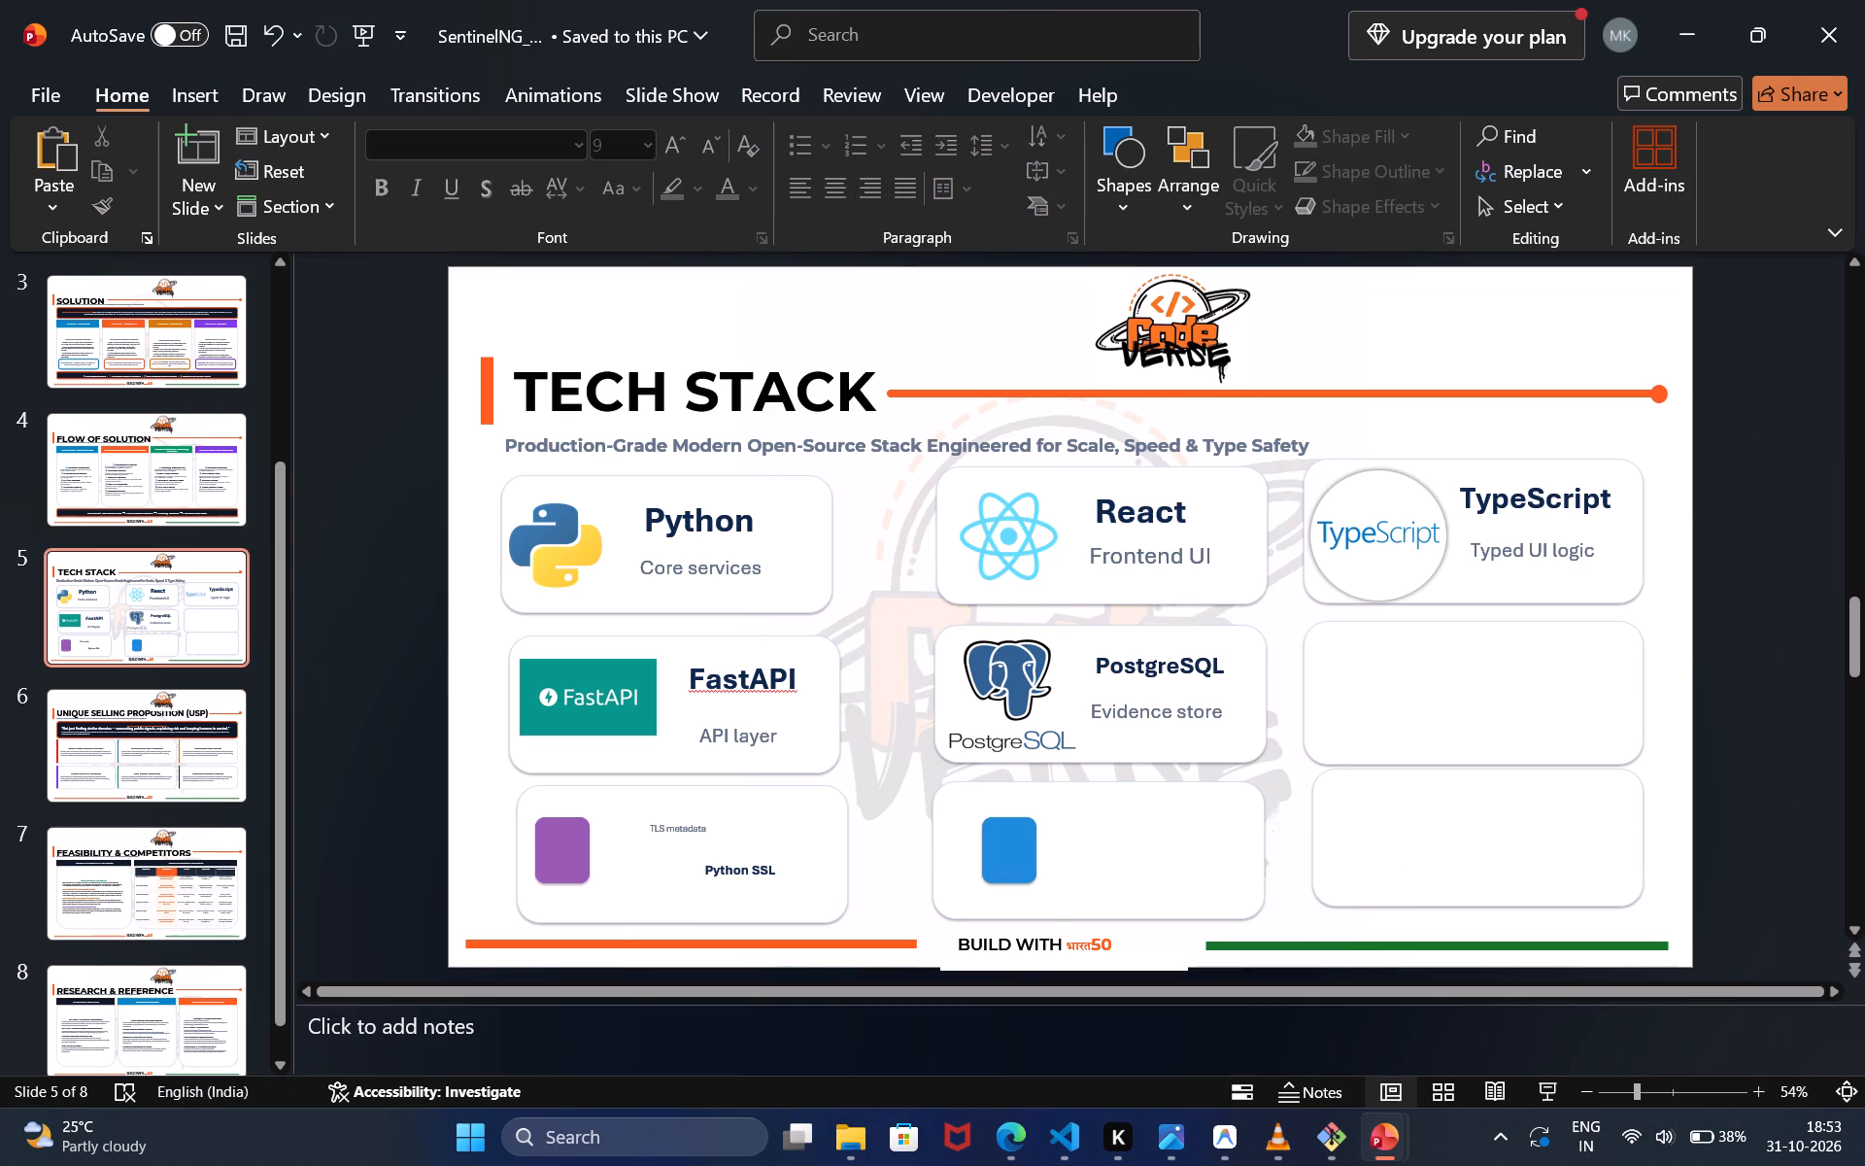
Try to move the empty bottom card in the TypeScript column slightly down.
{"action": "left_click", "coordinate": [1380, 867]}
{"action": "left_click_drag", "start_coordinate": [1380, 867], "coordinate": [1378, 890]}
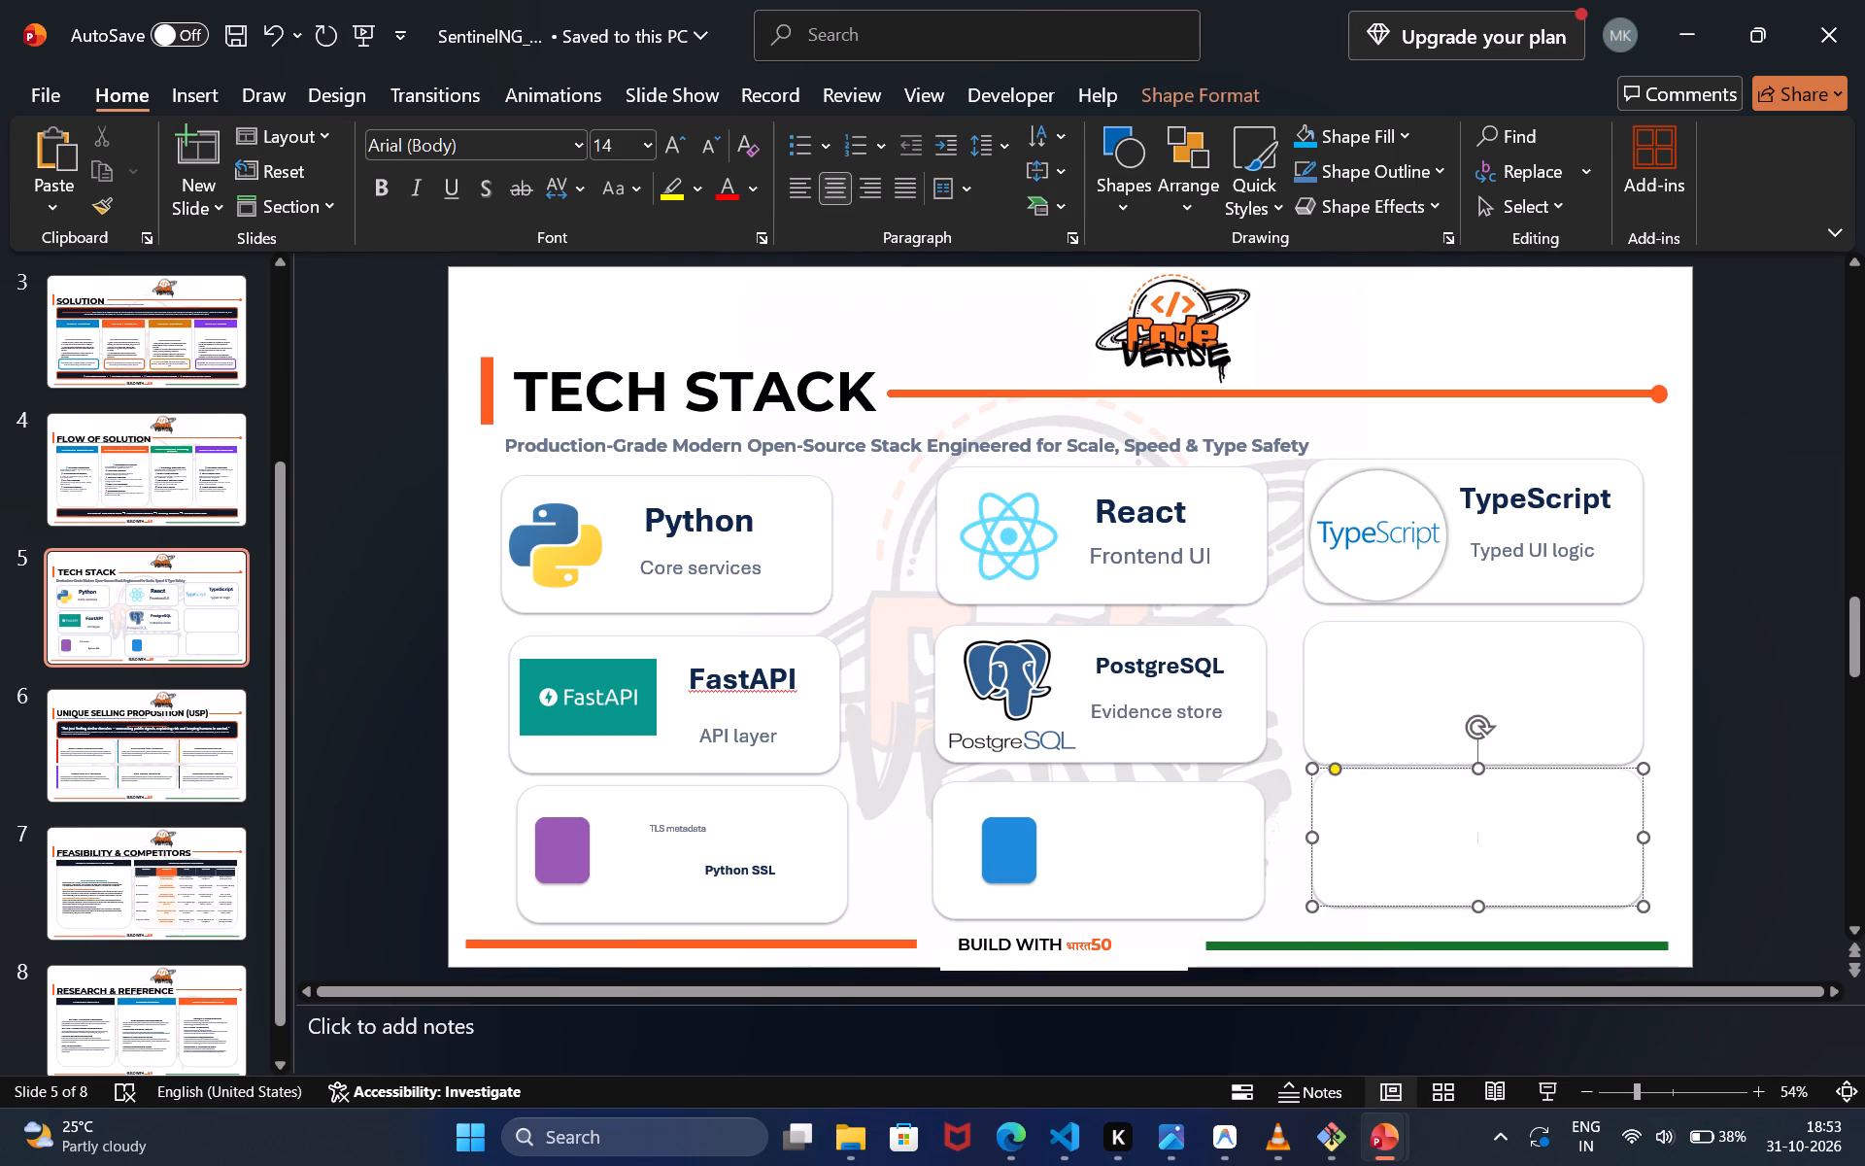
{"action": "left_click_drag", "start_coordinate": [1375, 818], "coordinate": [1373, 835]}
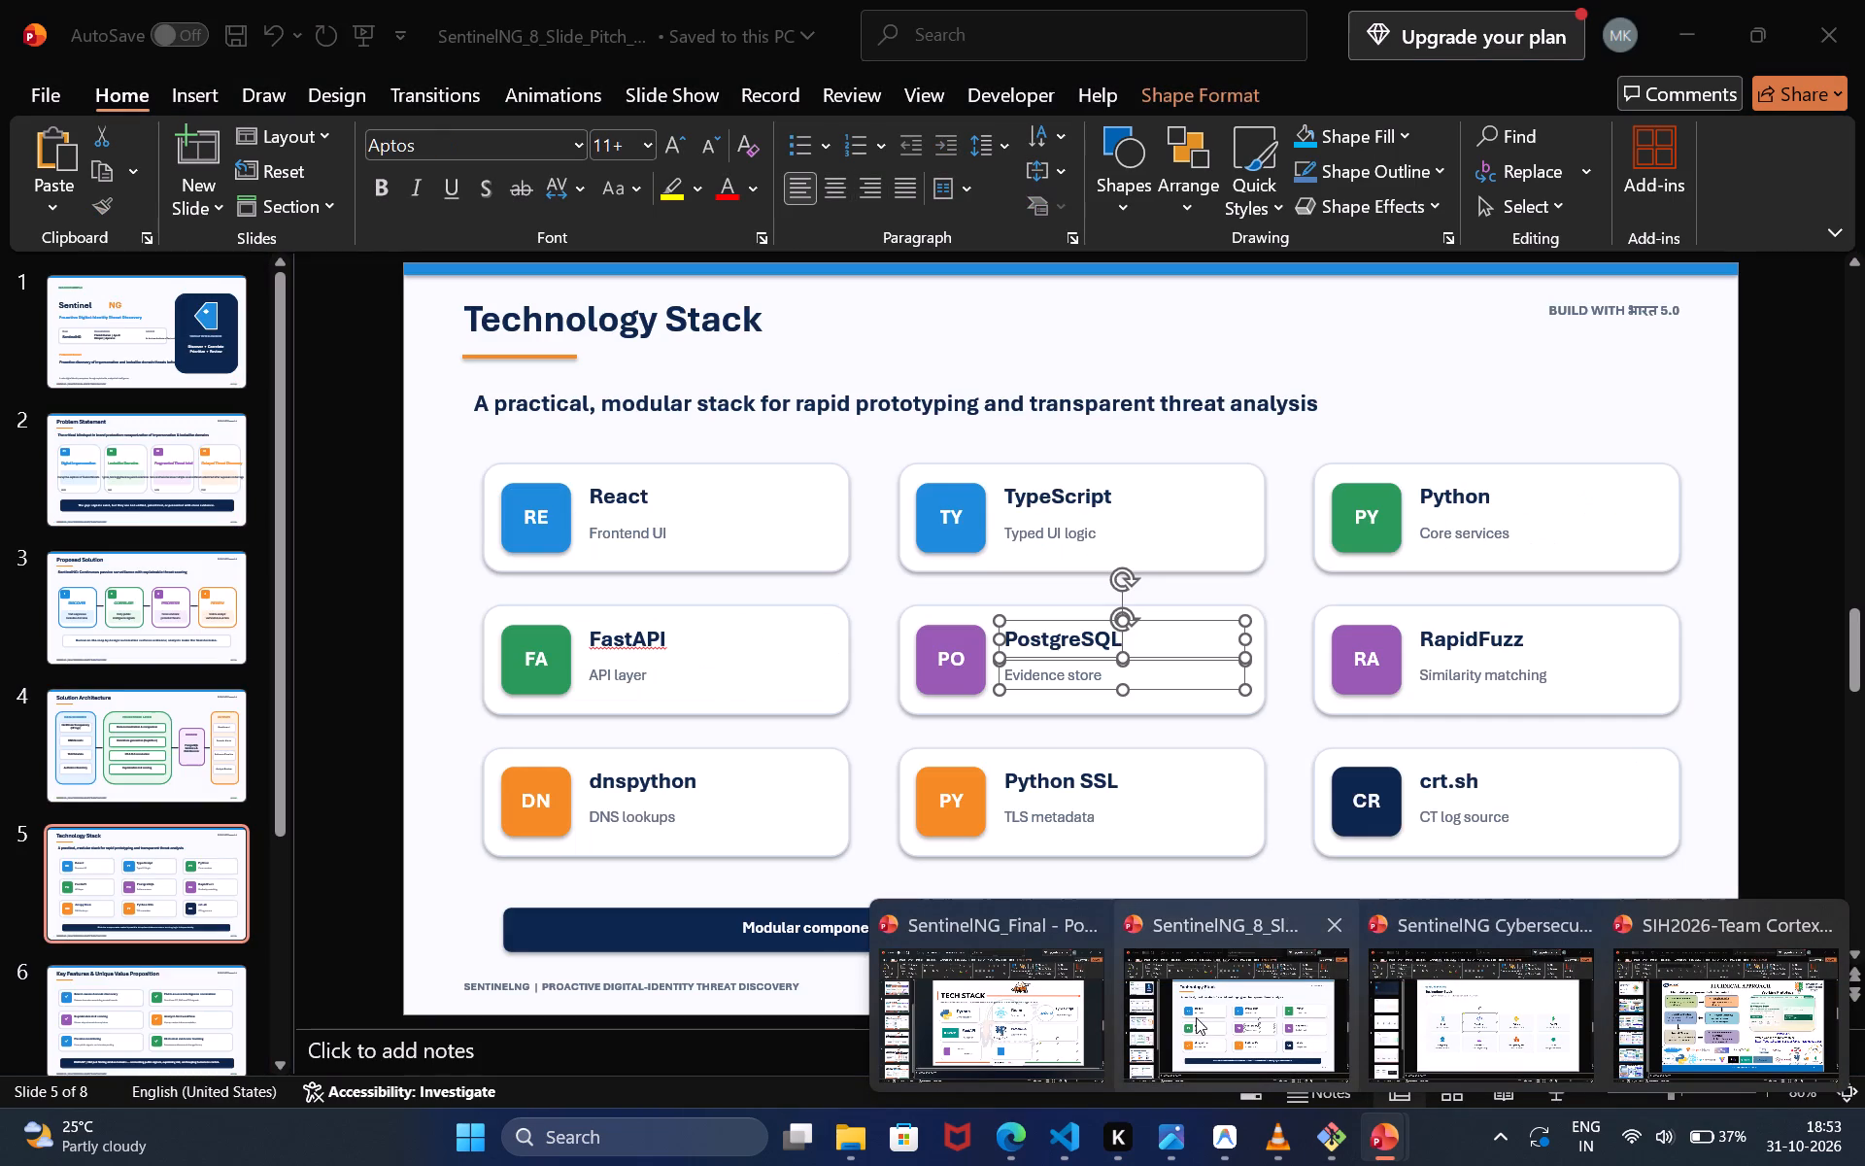
In the SentinelNG_8_Slide_Pitch deck, copy the dnspython title together with its DNS lookups caption from the Technology Stack slide.
{"action": "left_click", "coordinate": [1196, 1017]}
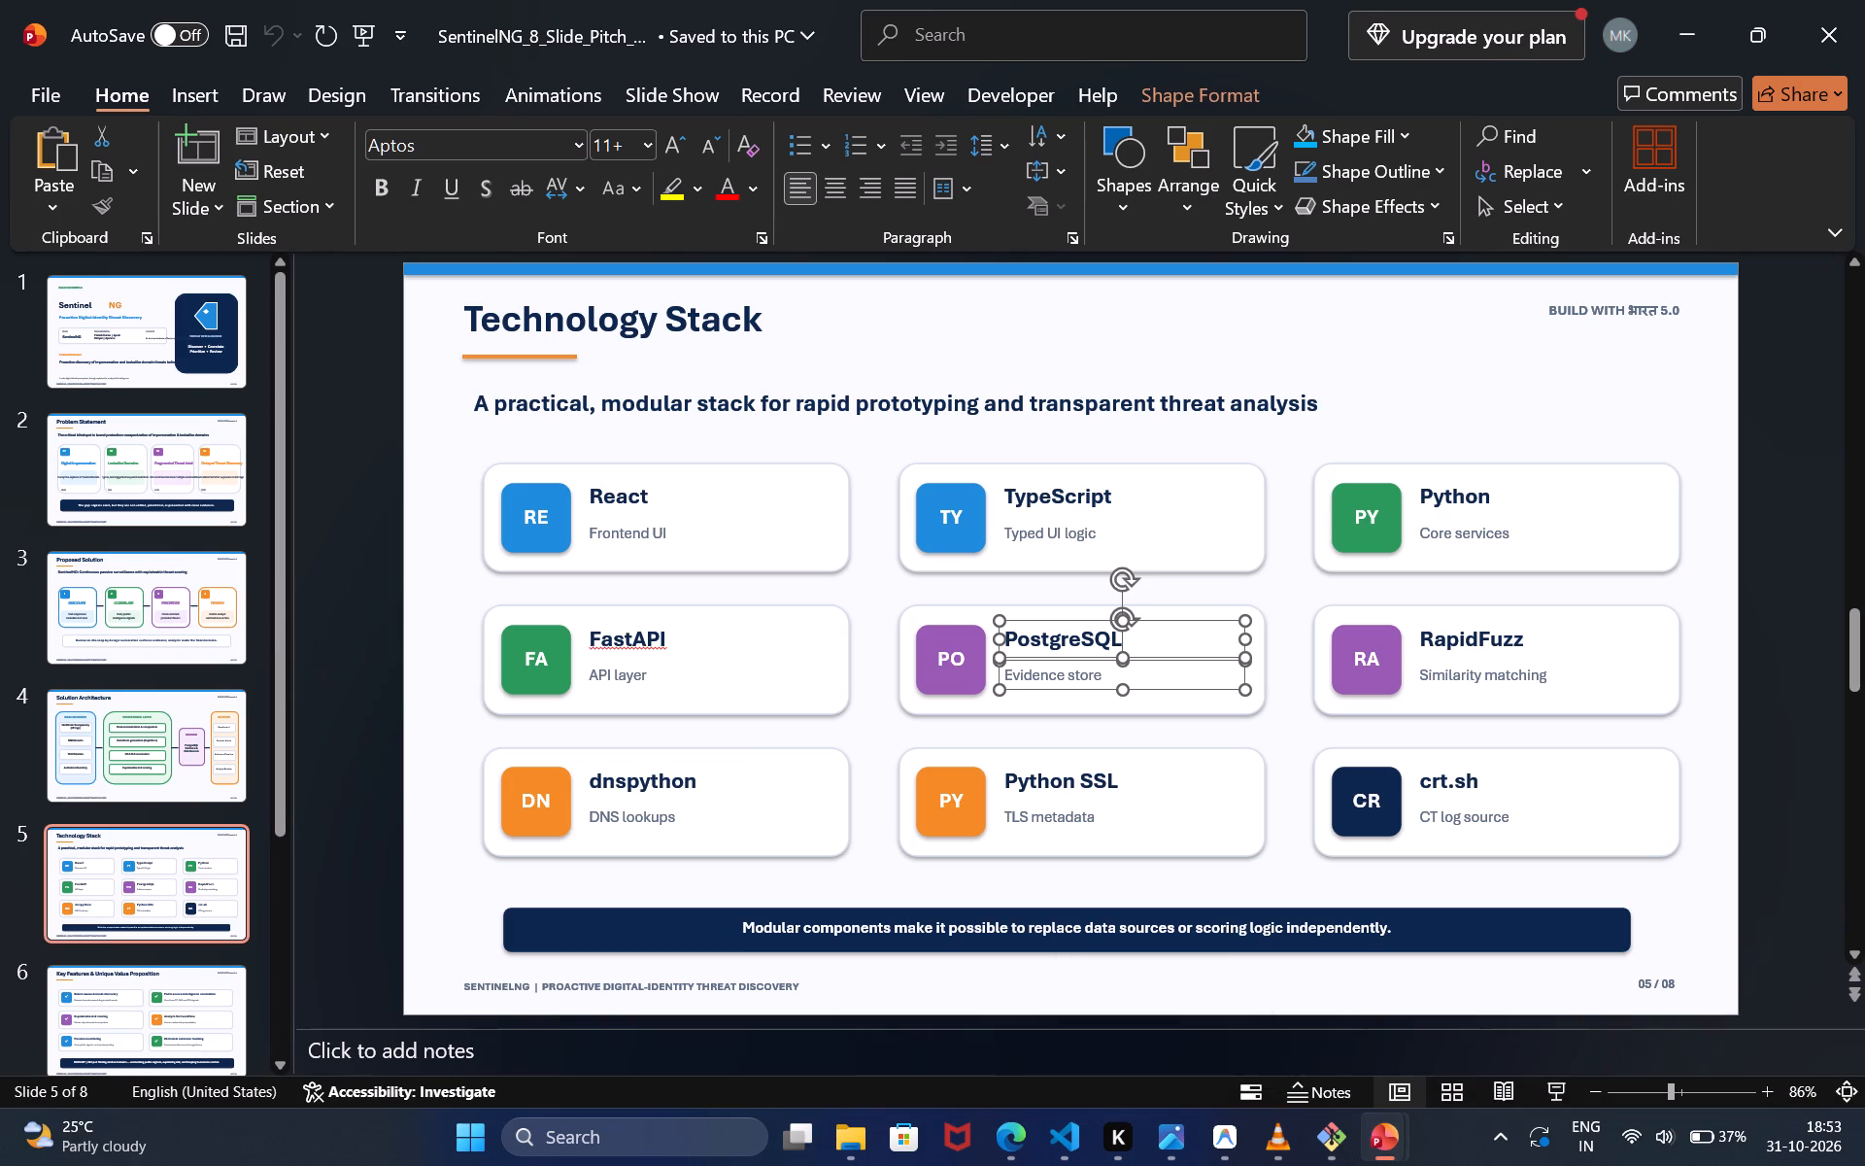
{"action": "left_click", "coordinate": [625, 781]}
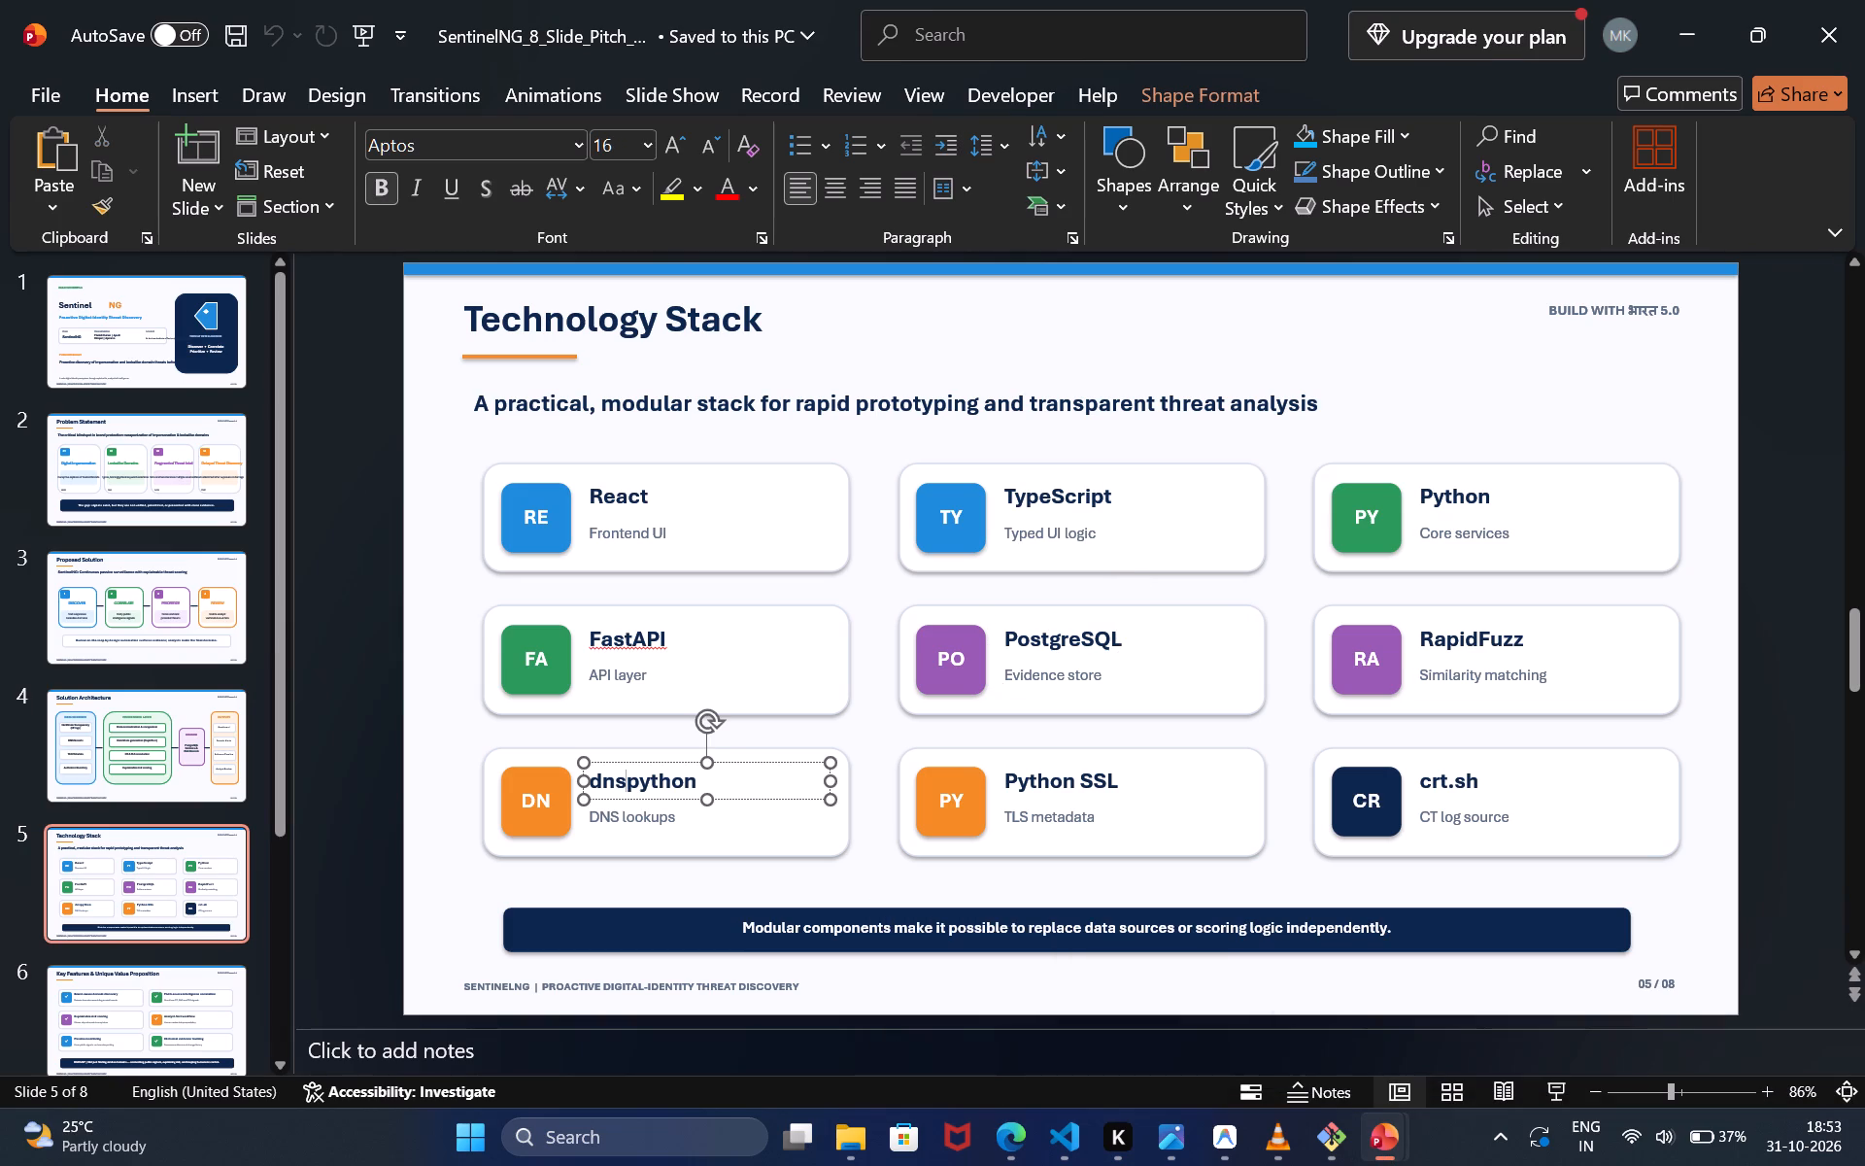
{"action": "left_click", "coordinate": [659, 764]}
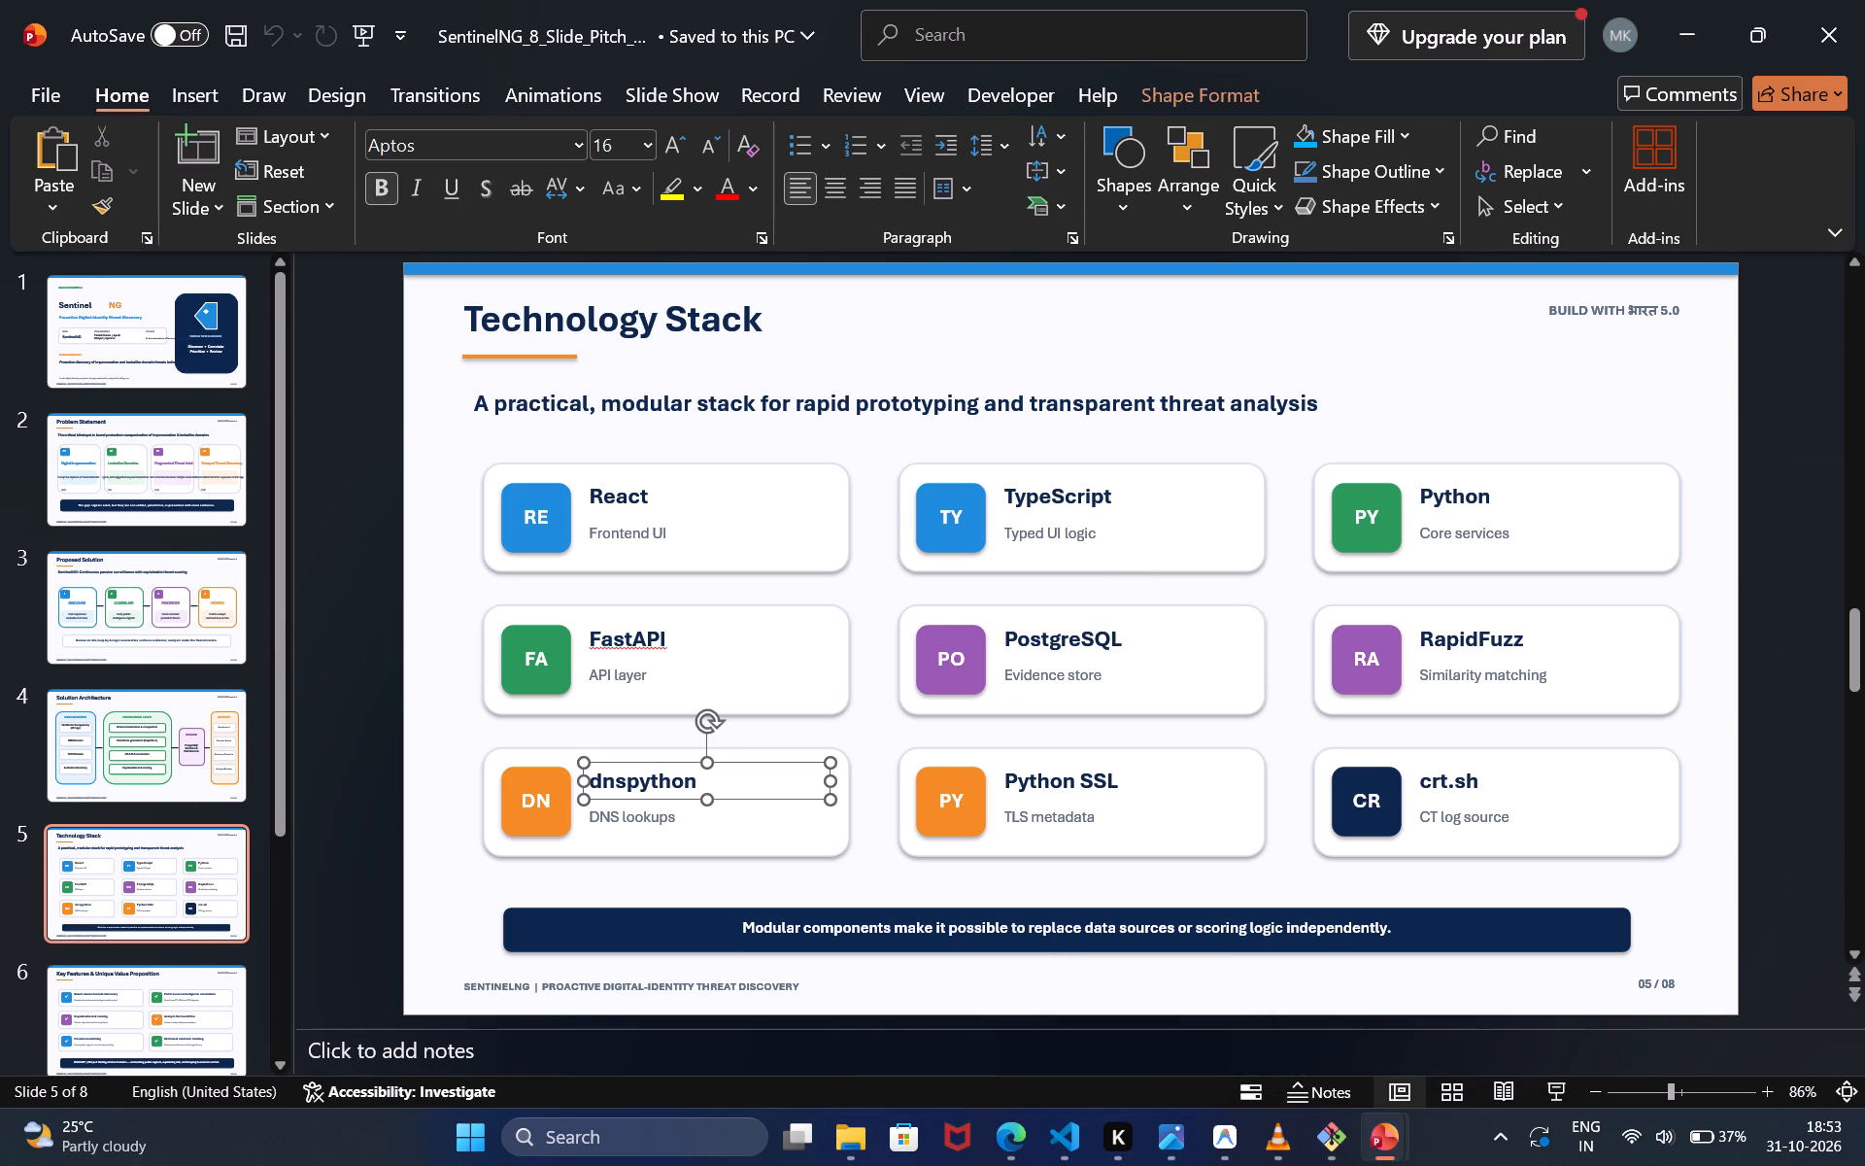
{"action": "left_click", "coordinate": [649, 760]}
{"action": "key", "text": "ctrl+c"}
{"action": "left_click", "coordinate": [645, 811]}
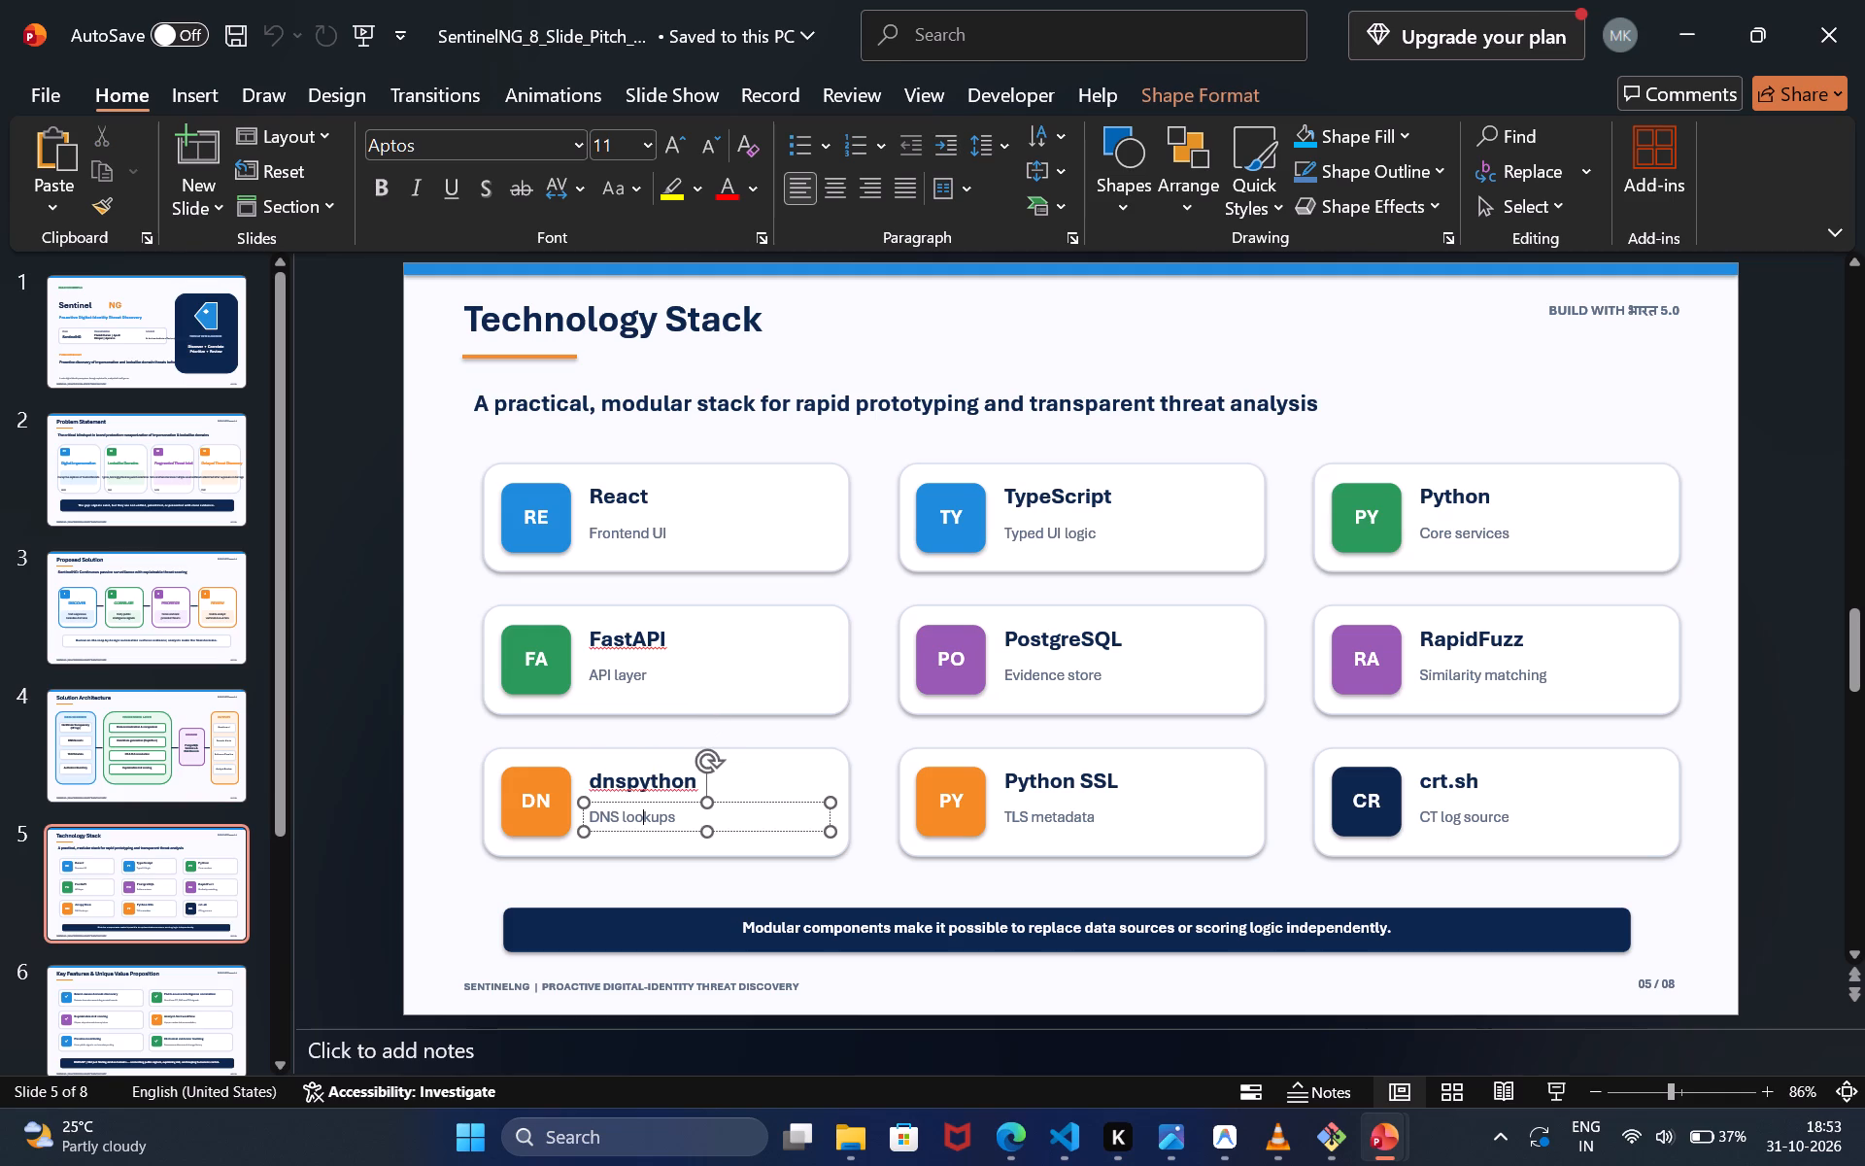
{"action": "left_click", "coordinate": [638, 770]}
{"action": "left_click", "coordinate": [624, 827], "text": "ctrl"}
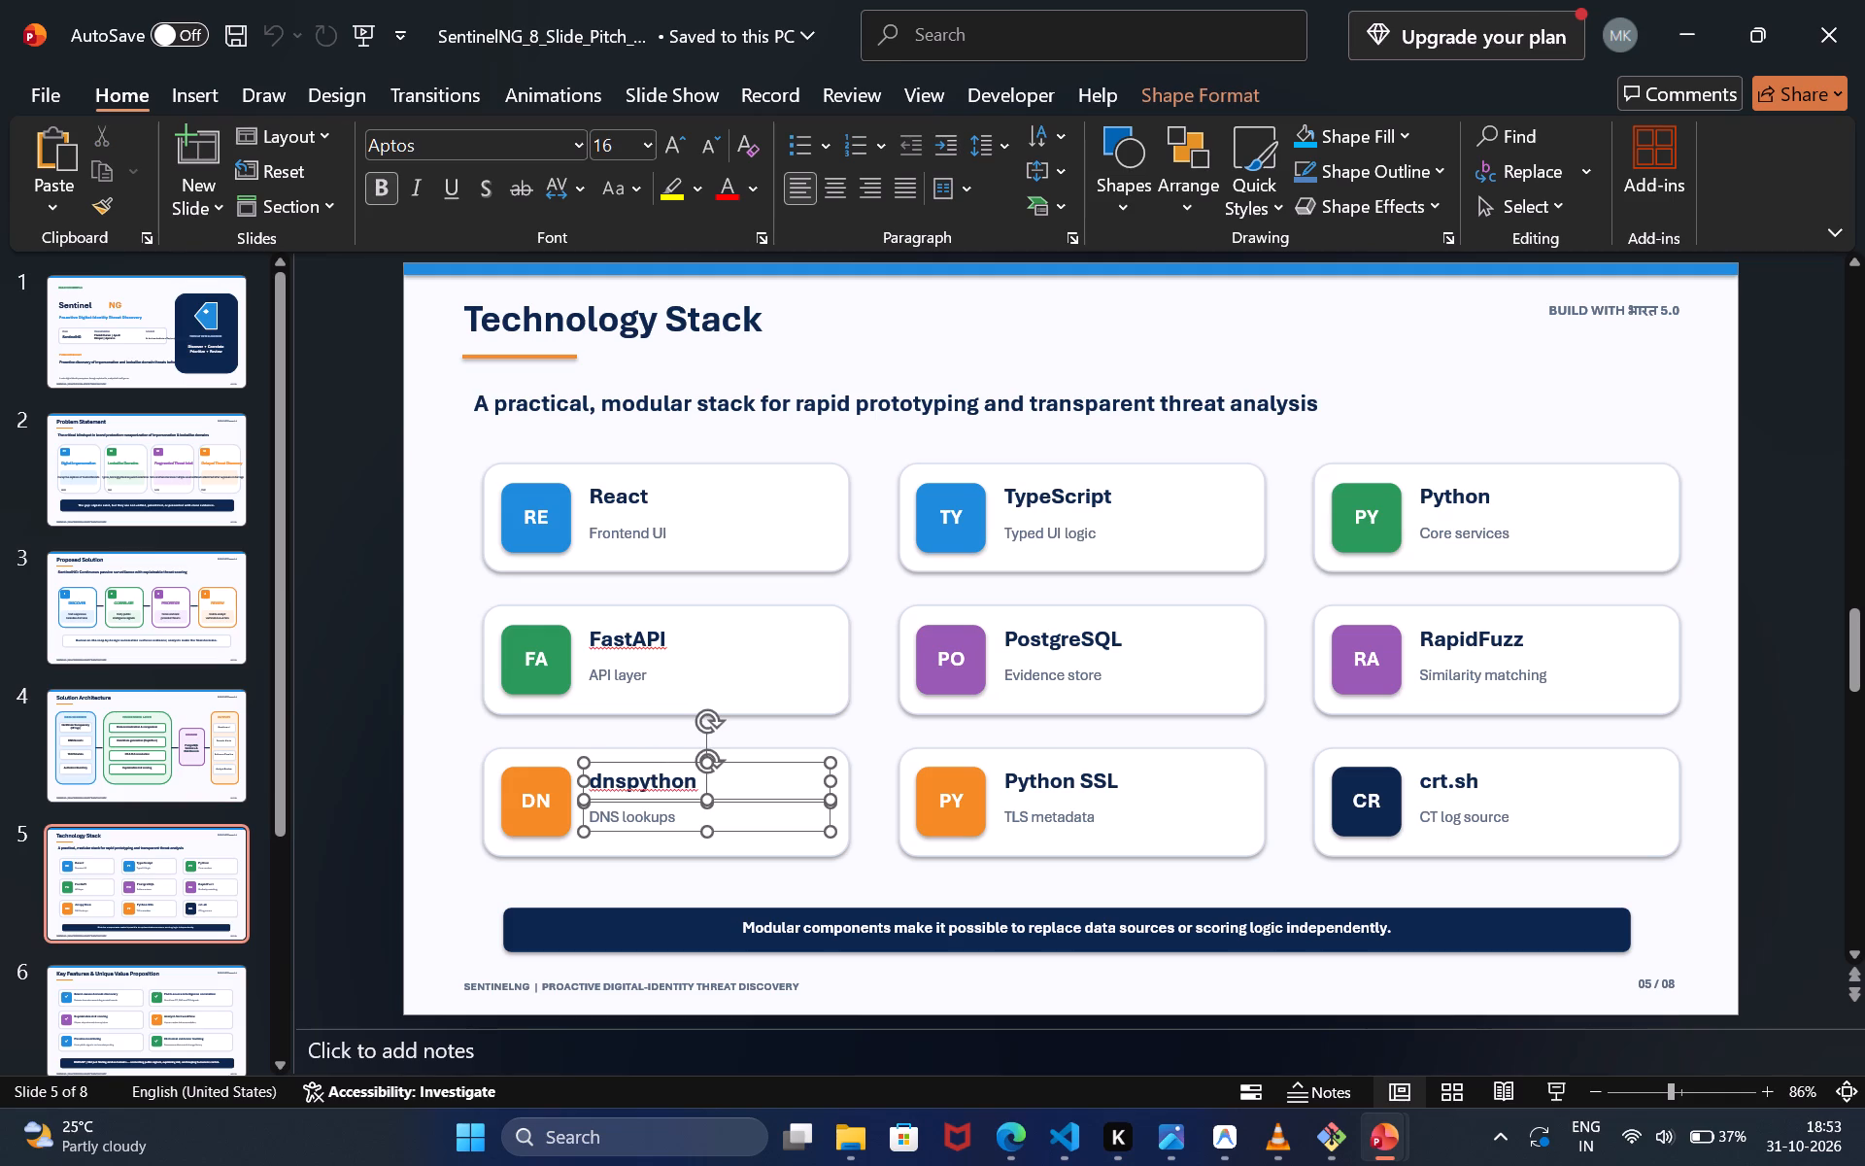
{"action": "key", "text": "ctrl+c"}
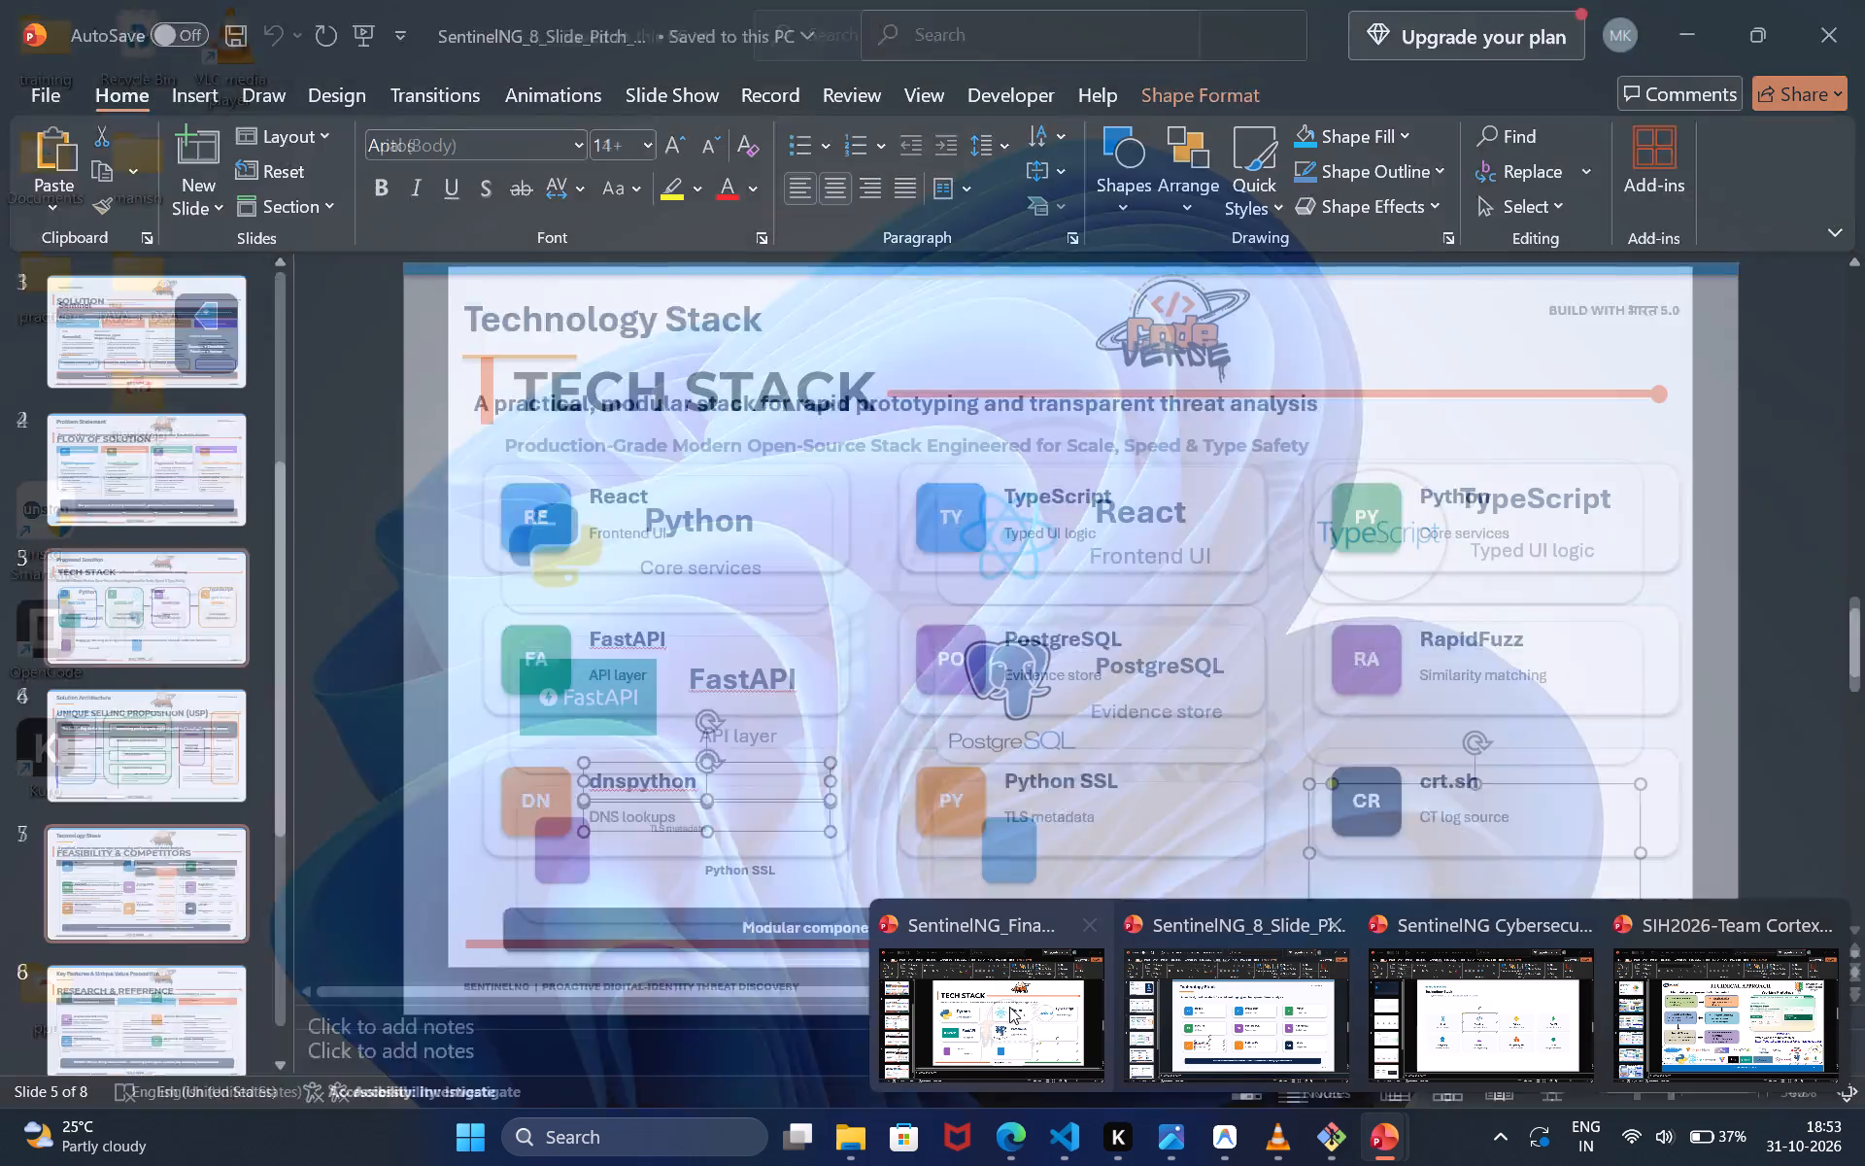
In SentinelNG_Final, paste the dnspython title and caption into the empty card below TypeScript and enlarge them to 36 and 24 pt.
{"action": "left_click", "coordinate": [1008, 1006]}
{"action": "left_click", "coordinate": [1389, 706]}
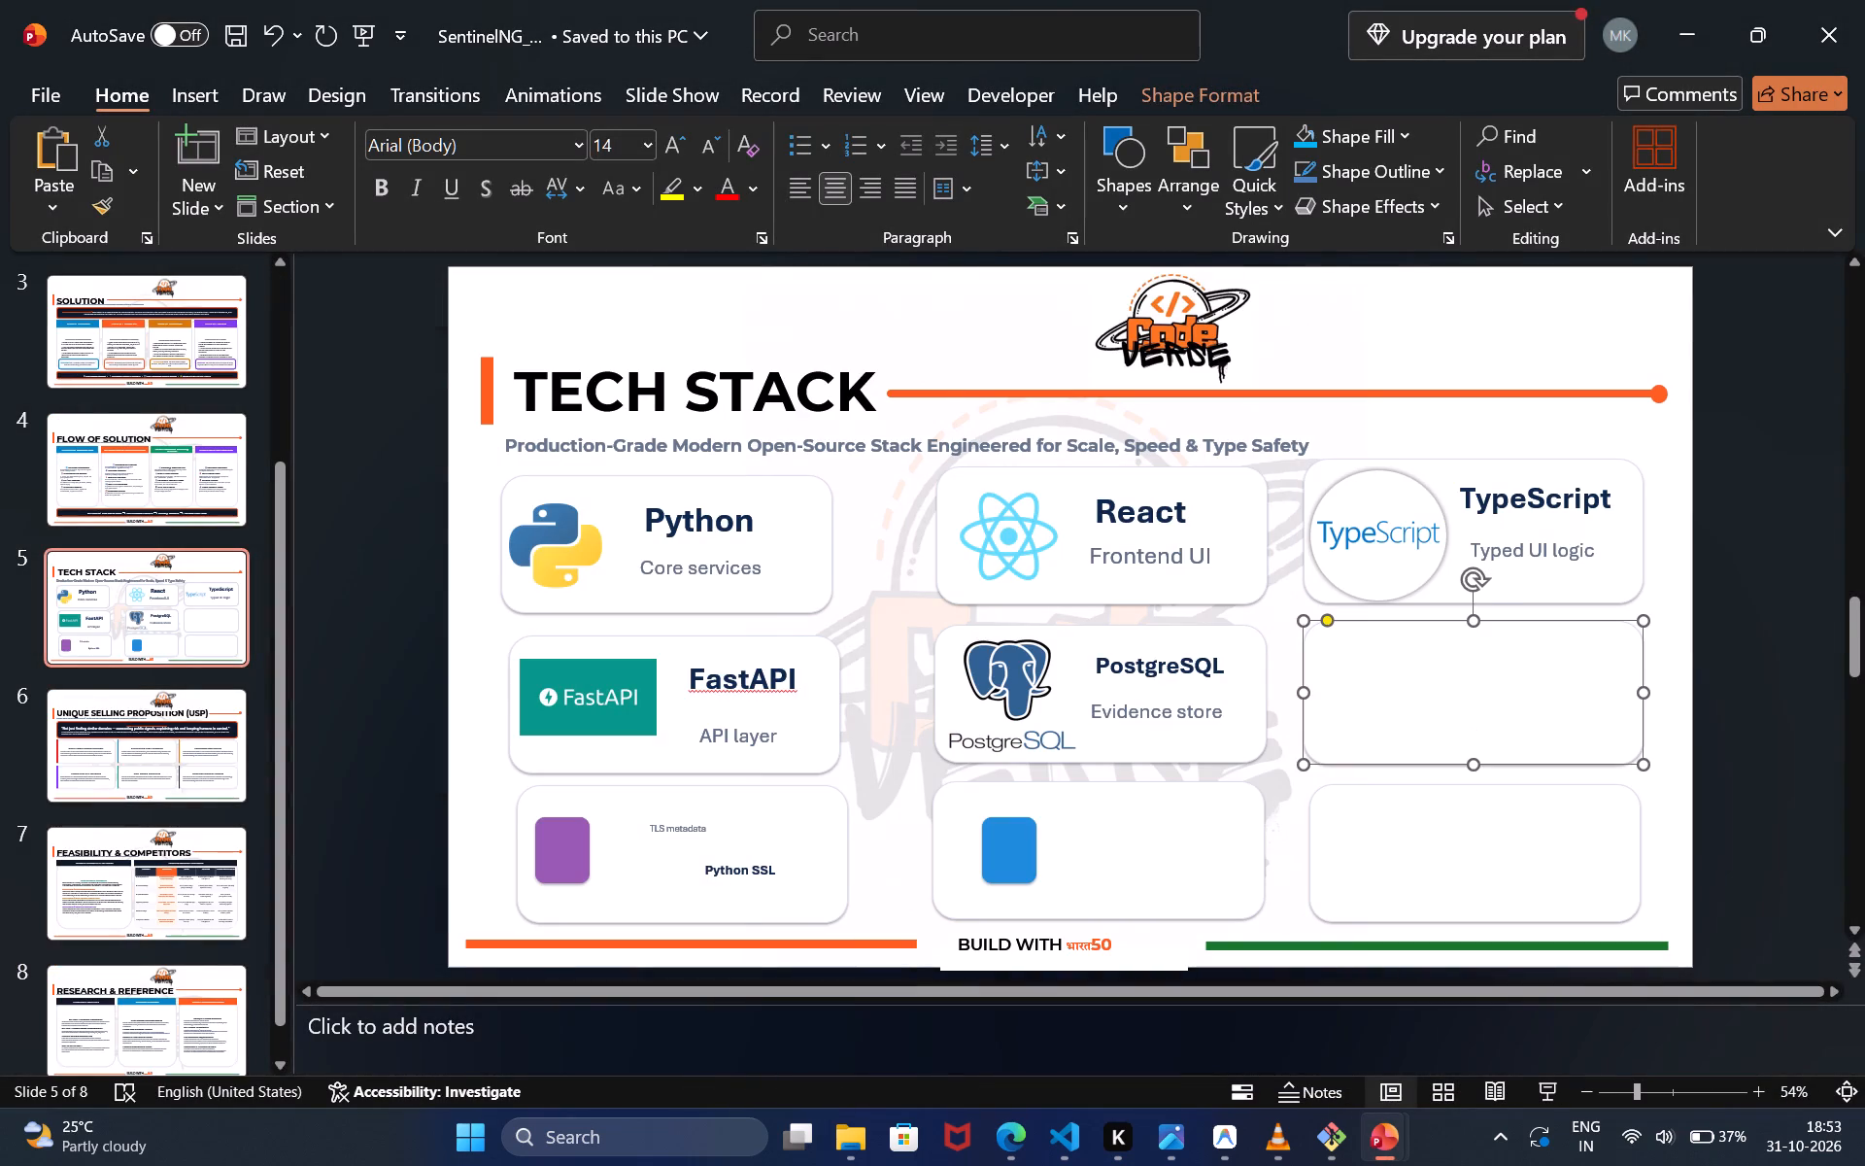
{"action": "key", "text": "ctrl+v"}
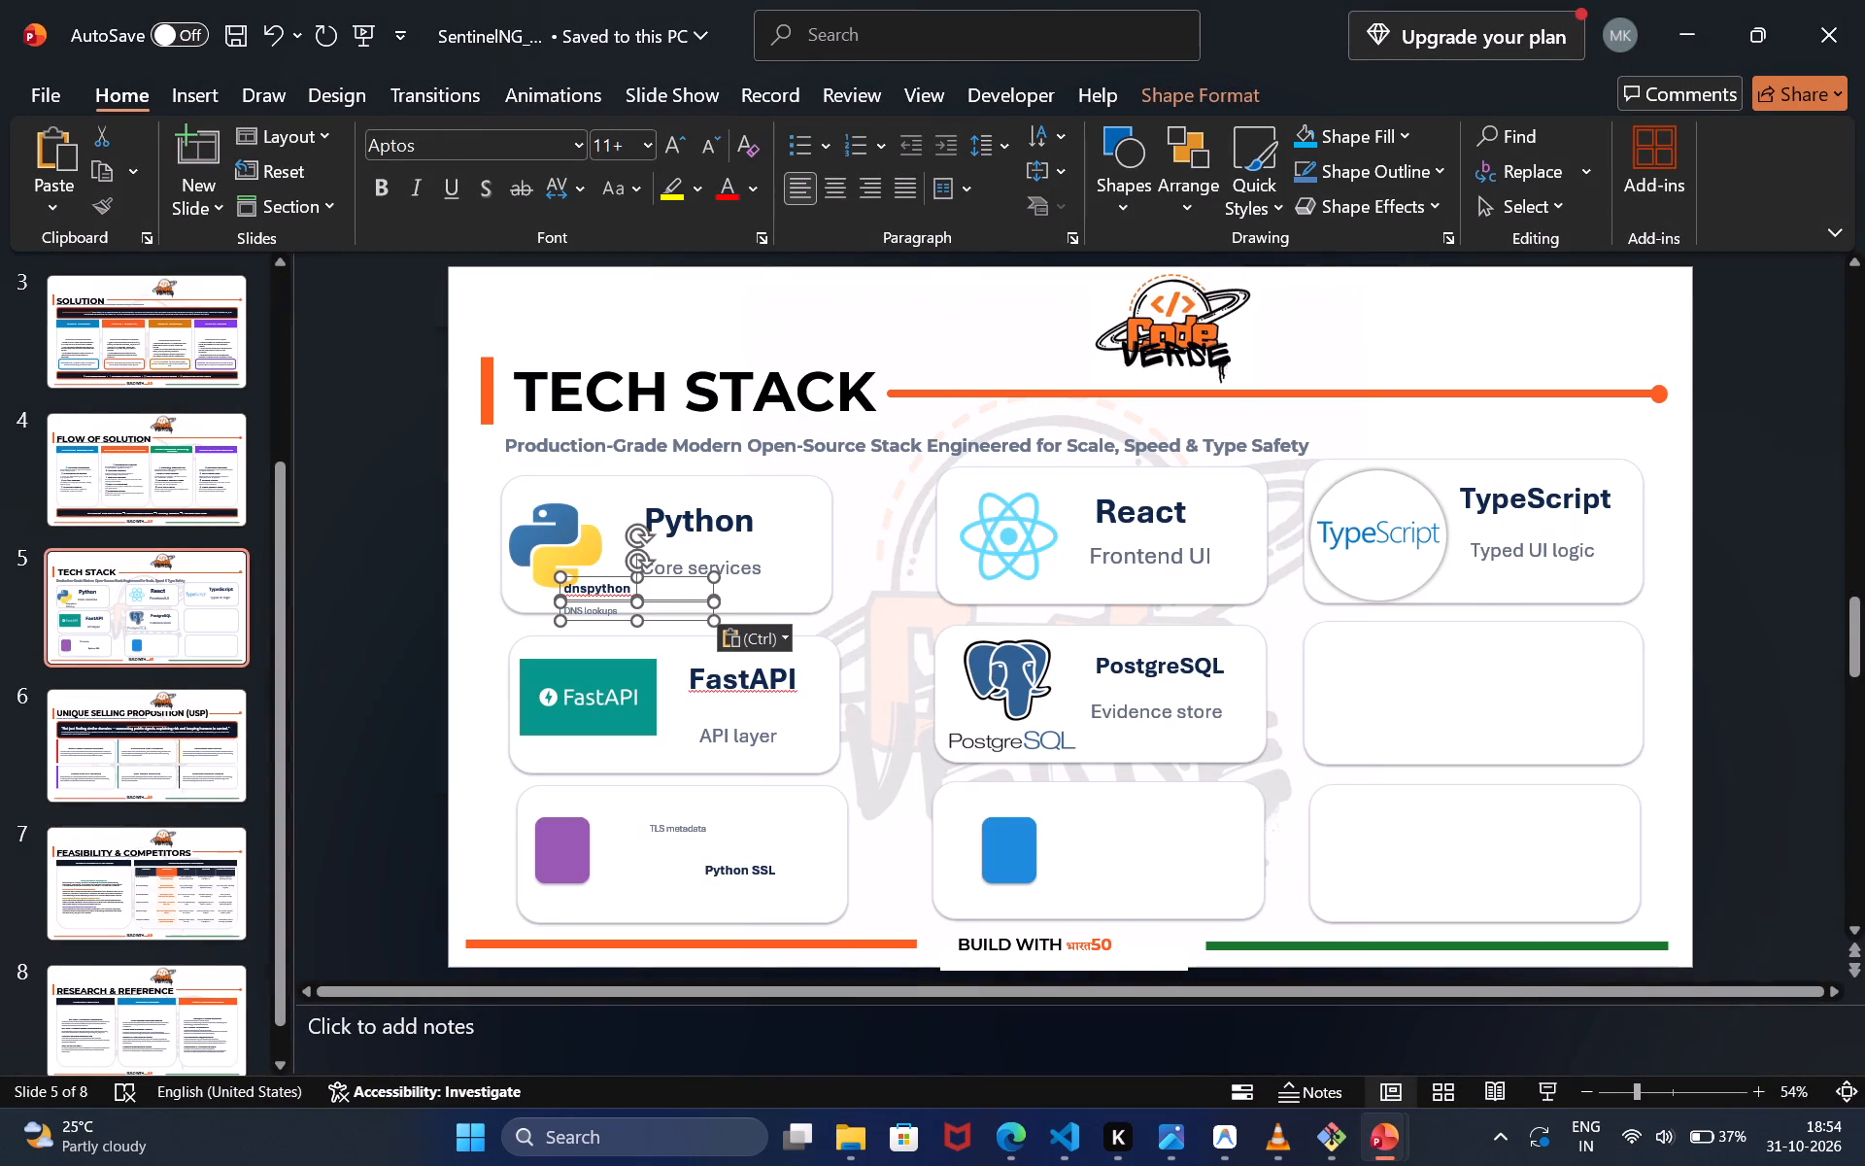
{"action": "left_click_drag", "start_coordinate": [664, 576], "coordinate": [1507, 634]}
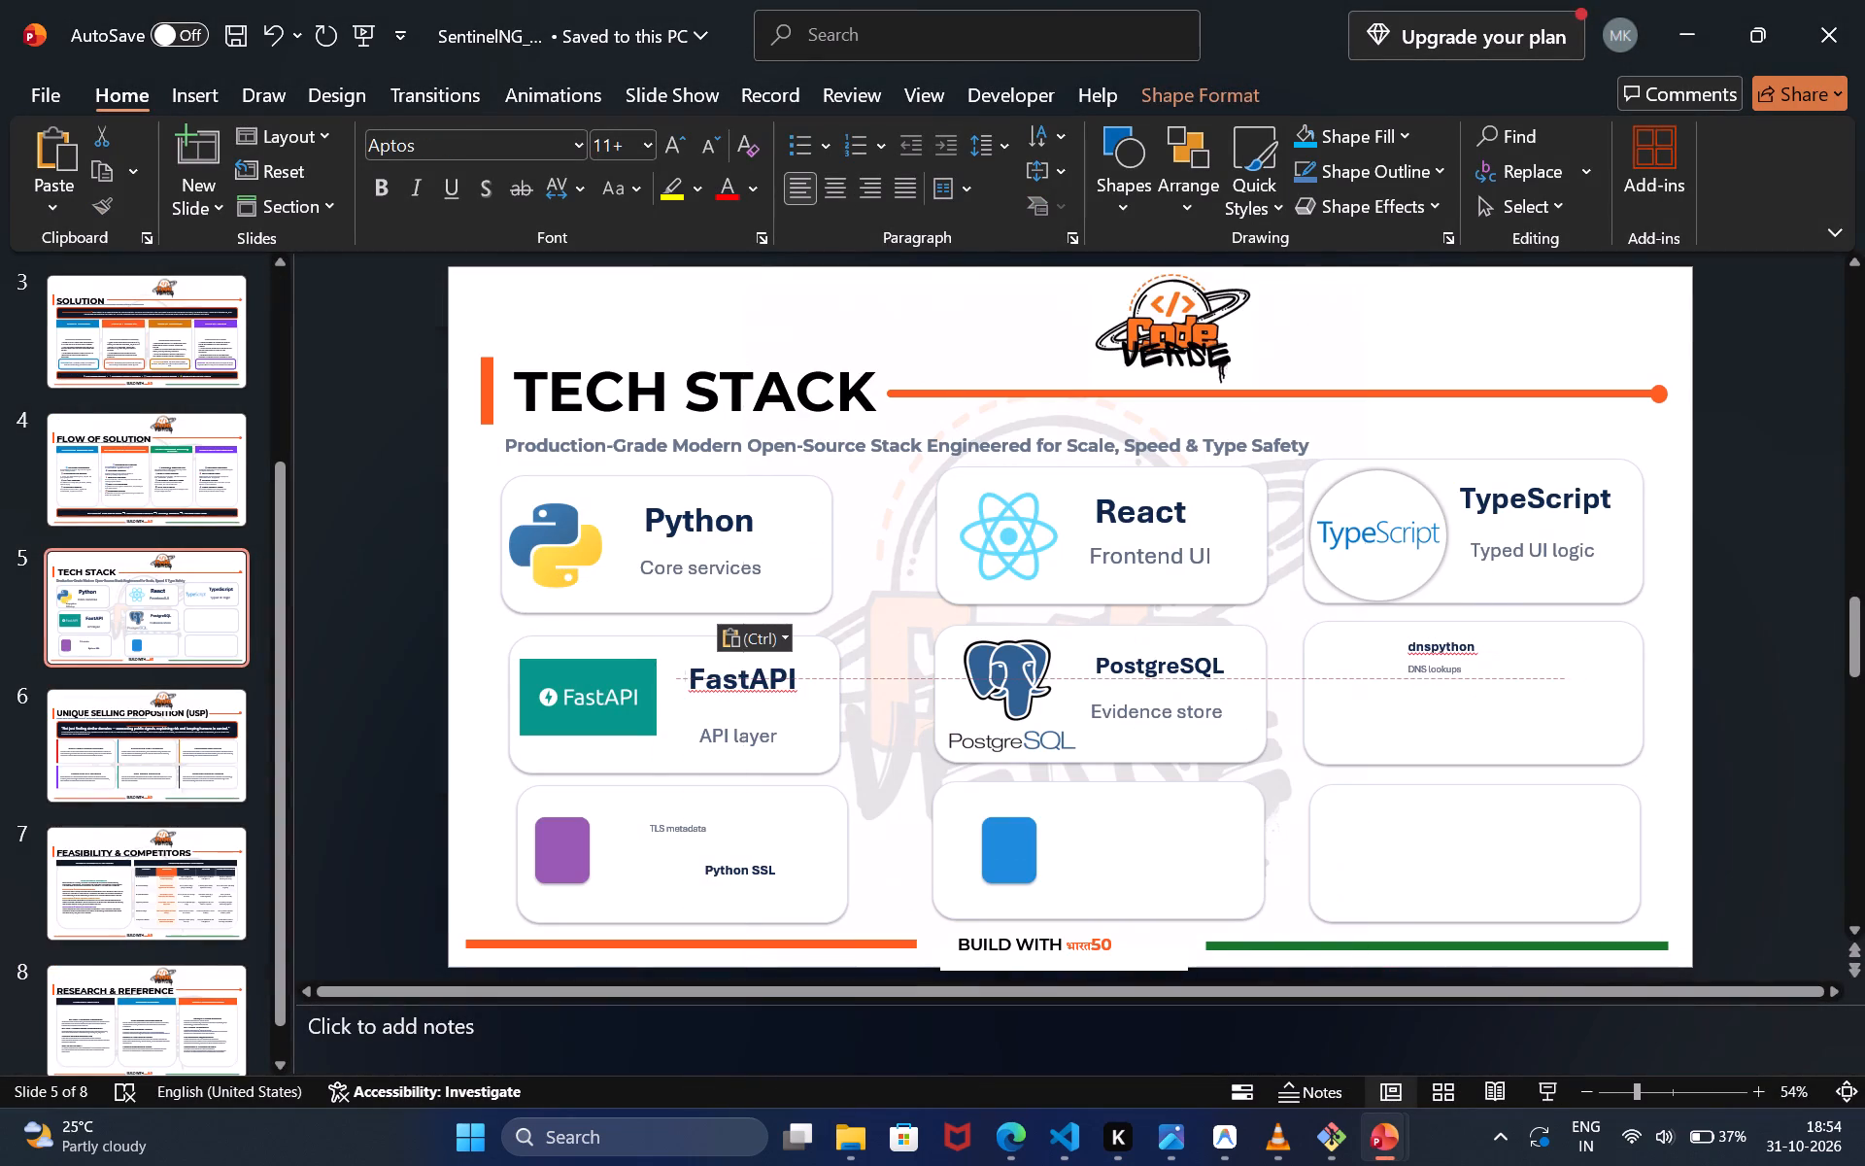
{"action": "left_click_drag", "start_coordinate": [1507, 634], "coordinate": [1505, 634]}
{"action": "triple_click", "coordinate": [675, 149]}
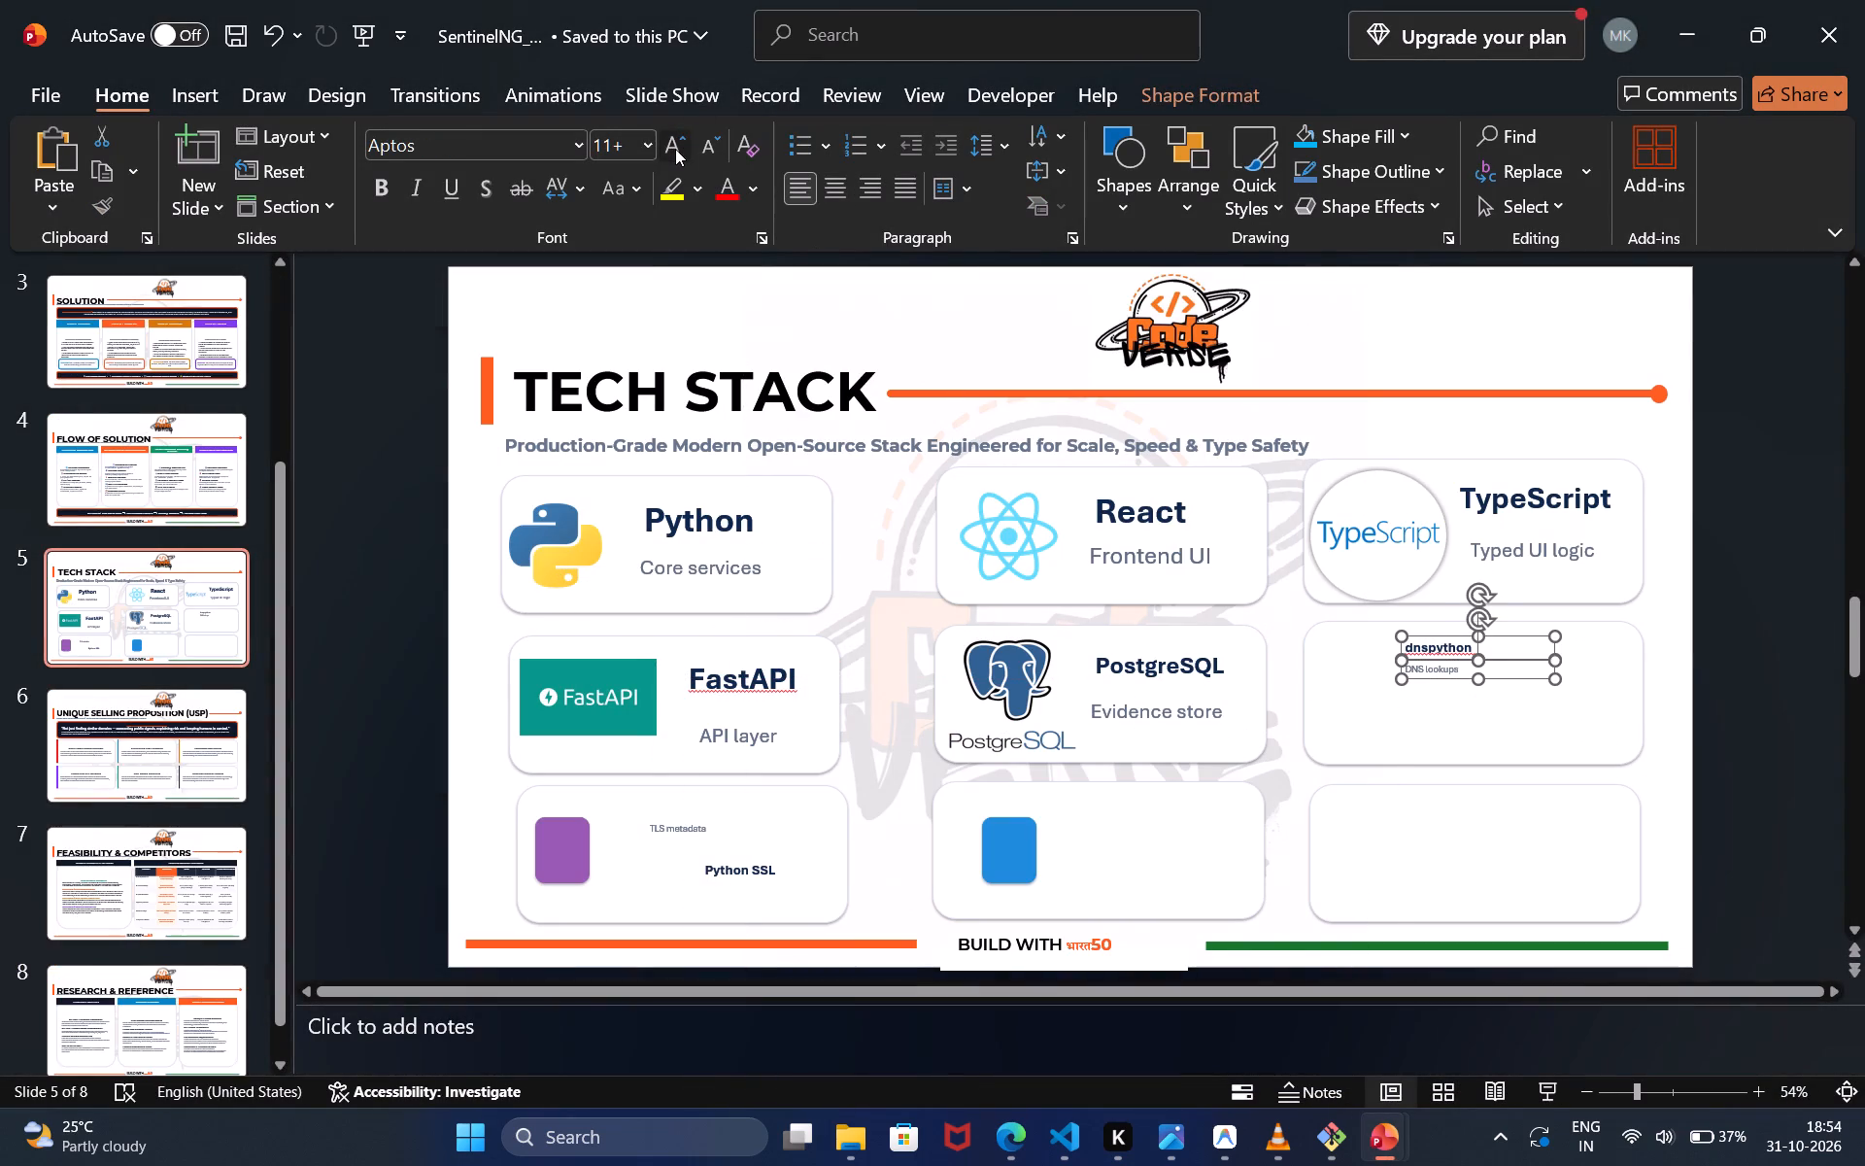
{"action": "triple_click", "coordinate": [675, 149]}
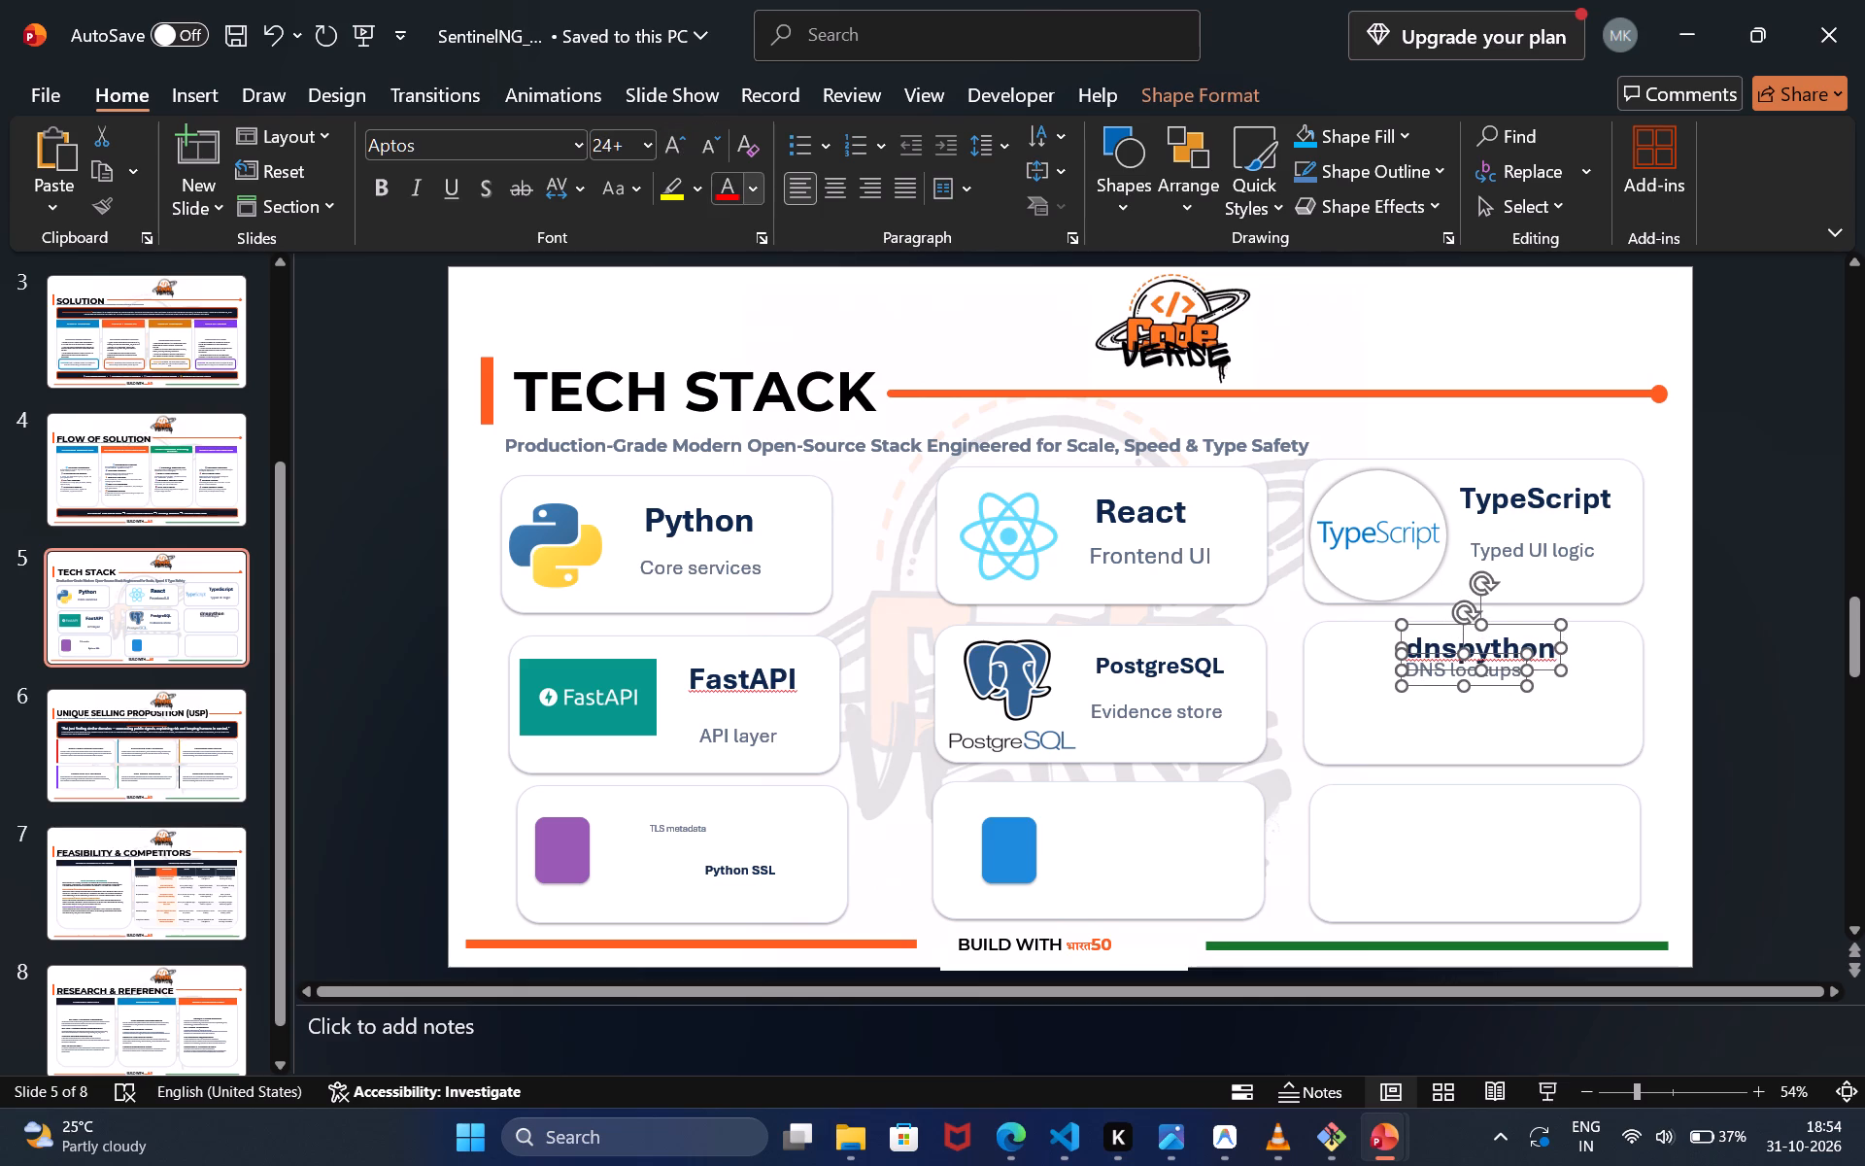
Separate the overlapping texts, placing the dnspython title in the card's upper right area with the DNS lookups caption beneath it.
{"action": "left_click", "coordinate": [1505, 672]}
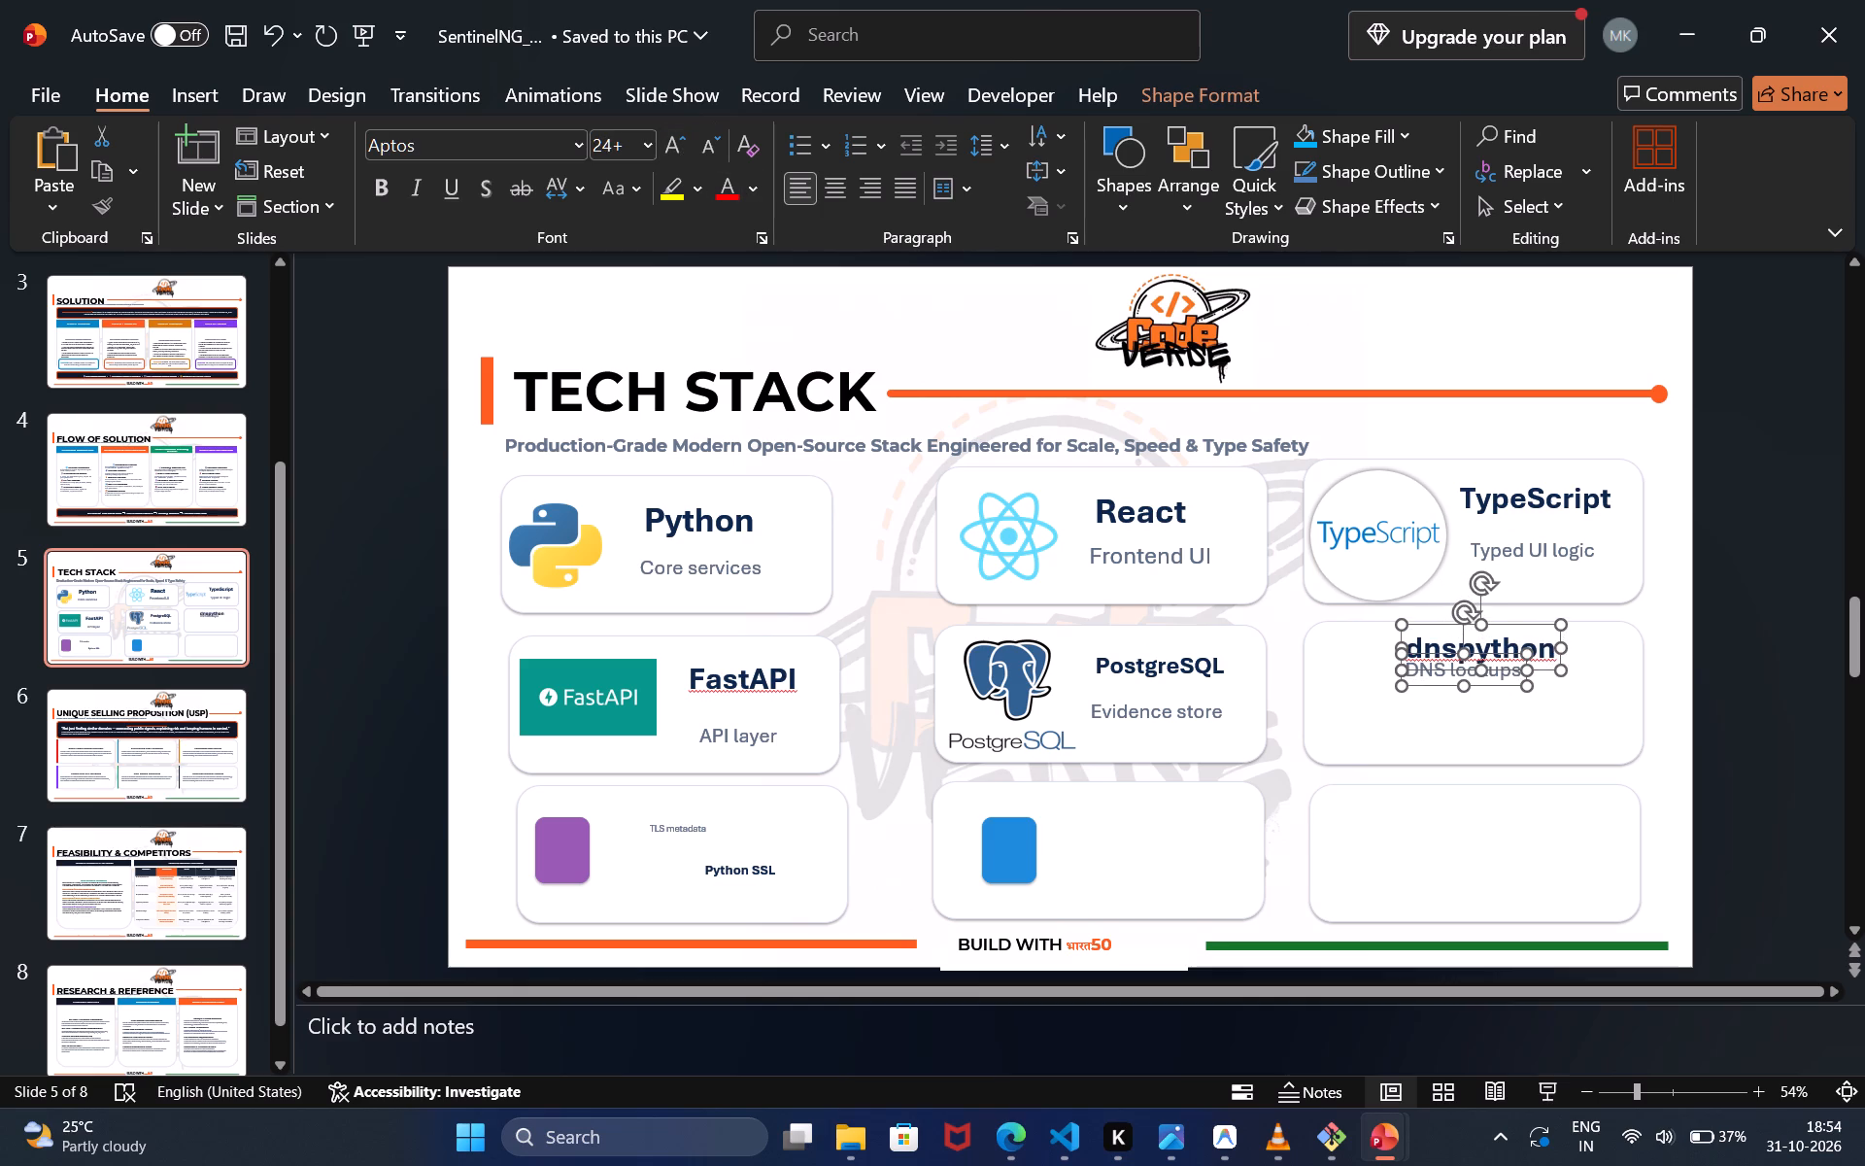
{"action": "left_click", "coordinate": [1497, 680]}
{"action": "left_click", "coordinate": [1483, 684]}
{"action": "left_click_drag", "start_coordinate": [1483, 684], "coordinate": [1533, 752]}
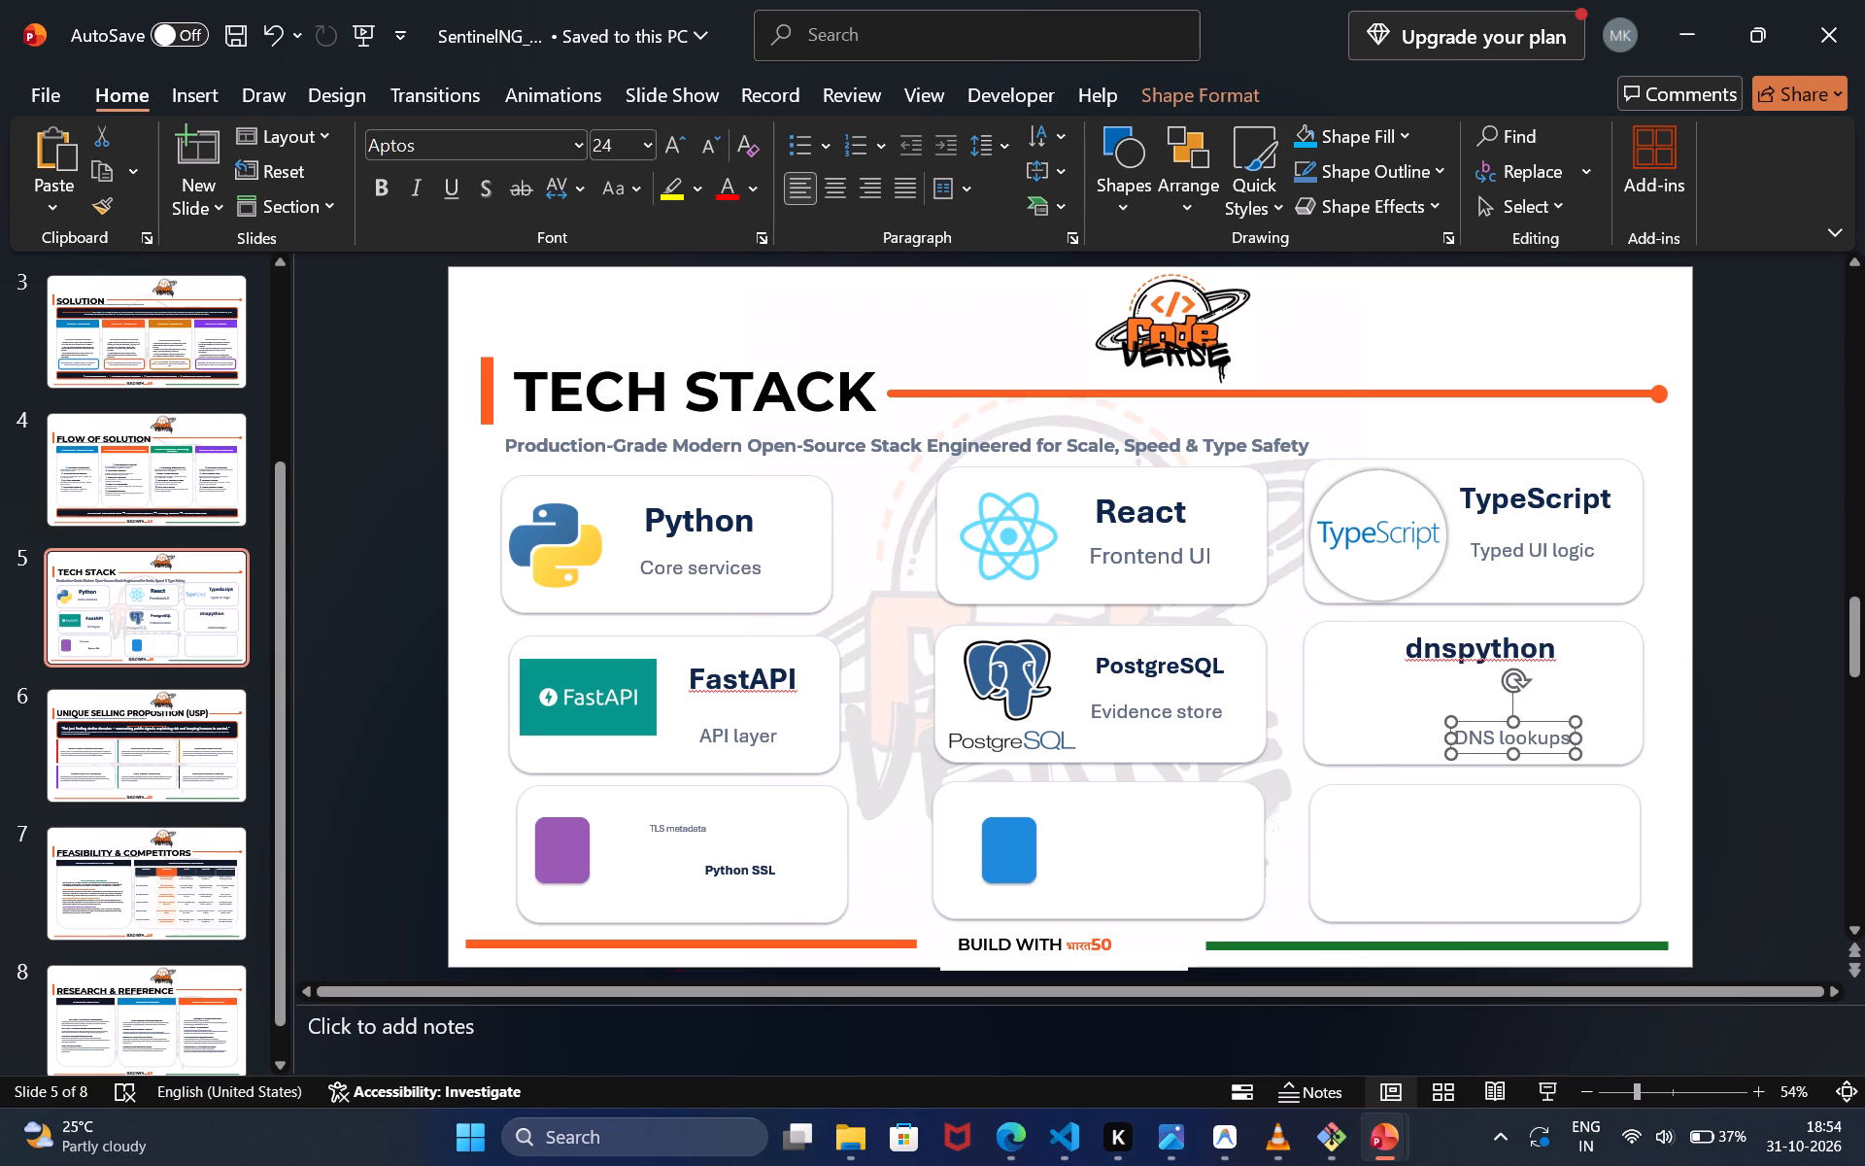
{"action": "left_click", "coordinate": [1509, 662]}
{"action": "left_click_drag", "start_coordinate": [1523, 627], "coordinate": [1555, 669]}
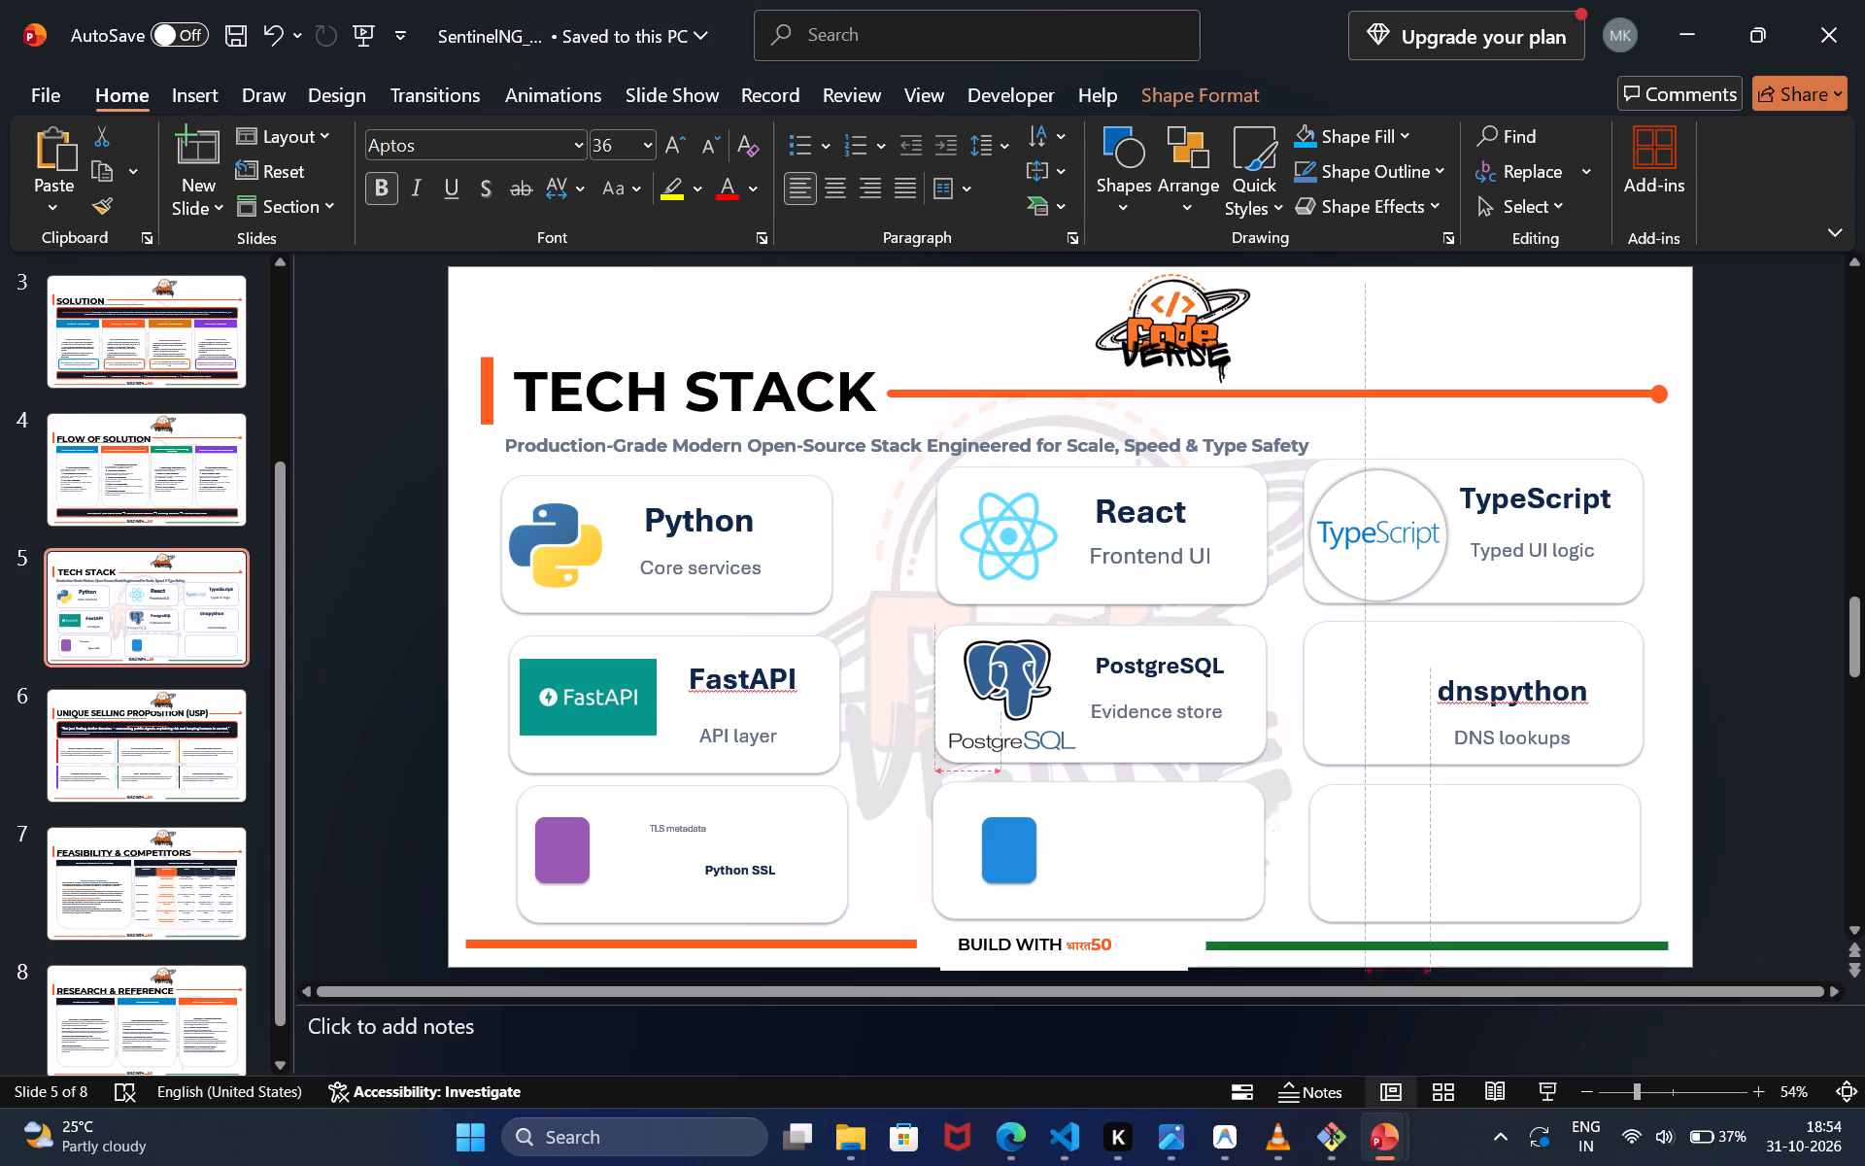
{"action": "left_click_drag", "start_coordinate": [1555, 669], "coordinate": [1565, 633]}
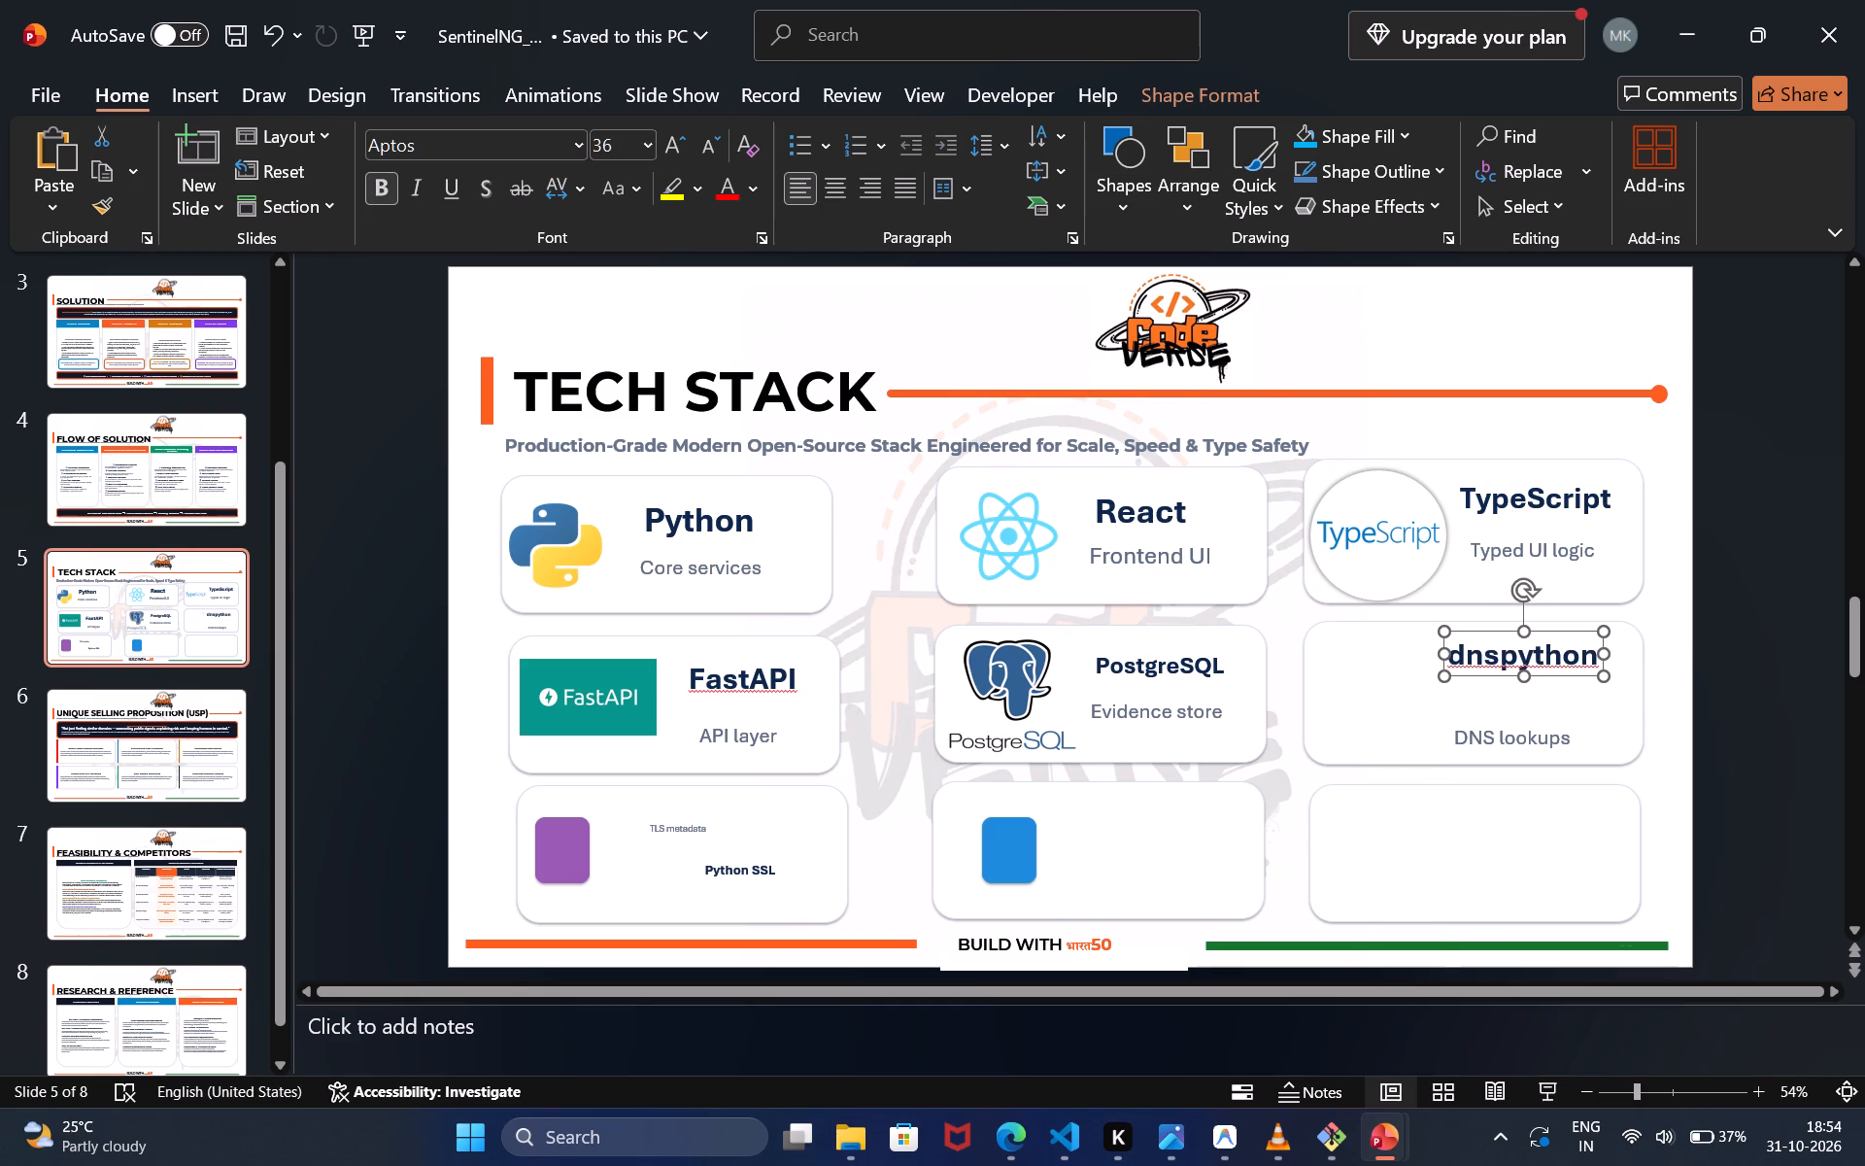
{"action": "left_click", "coordinate": [1531, 745]}
{"action": "left_click_drag", "start_coordinate": [1549, 722], "coordinate": [1560, 715]}
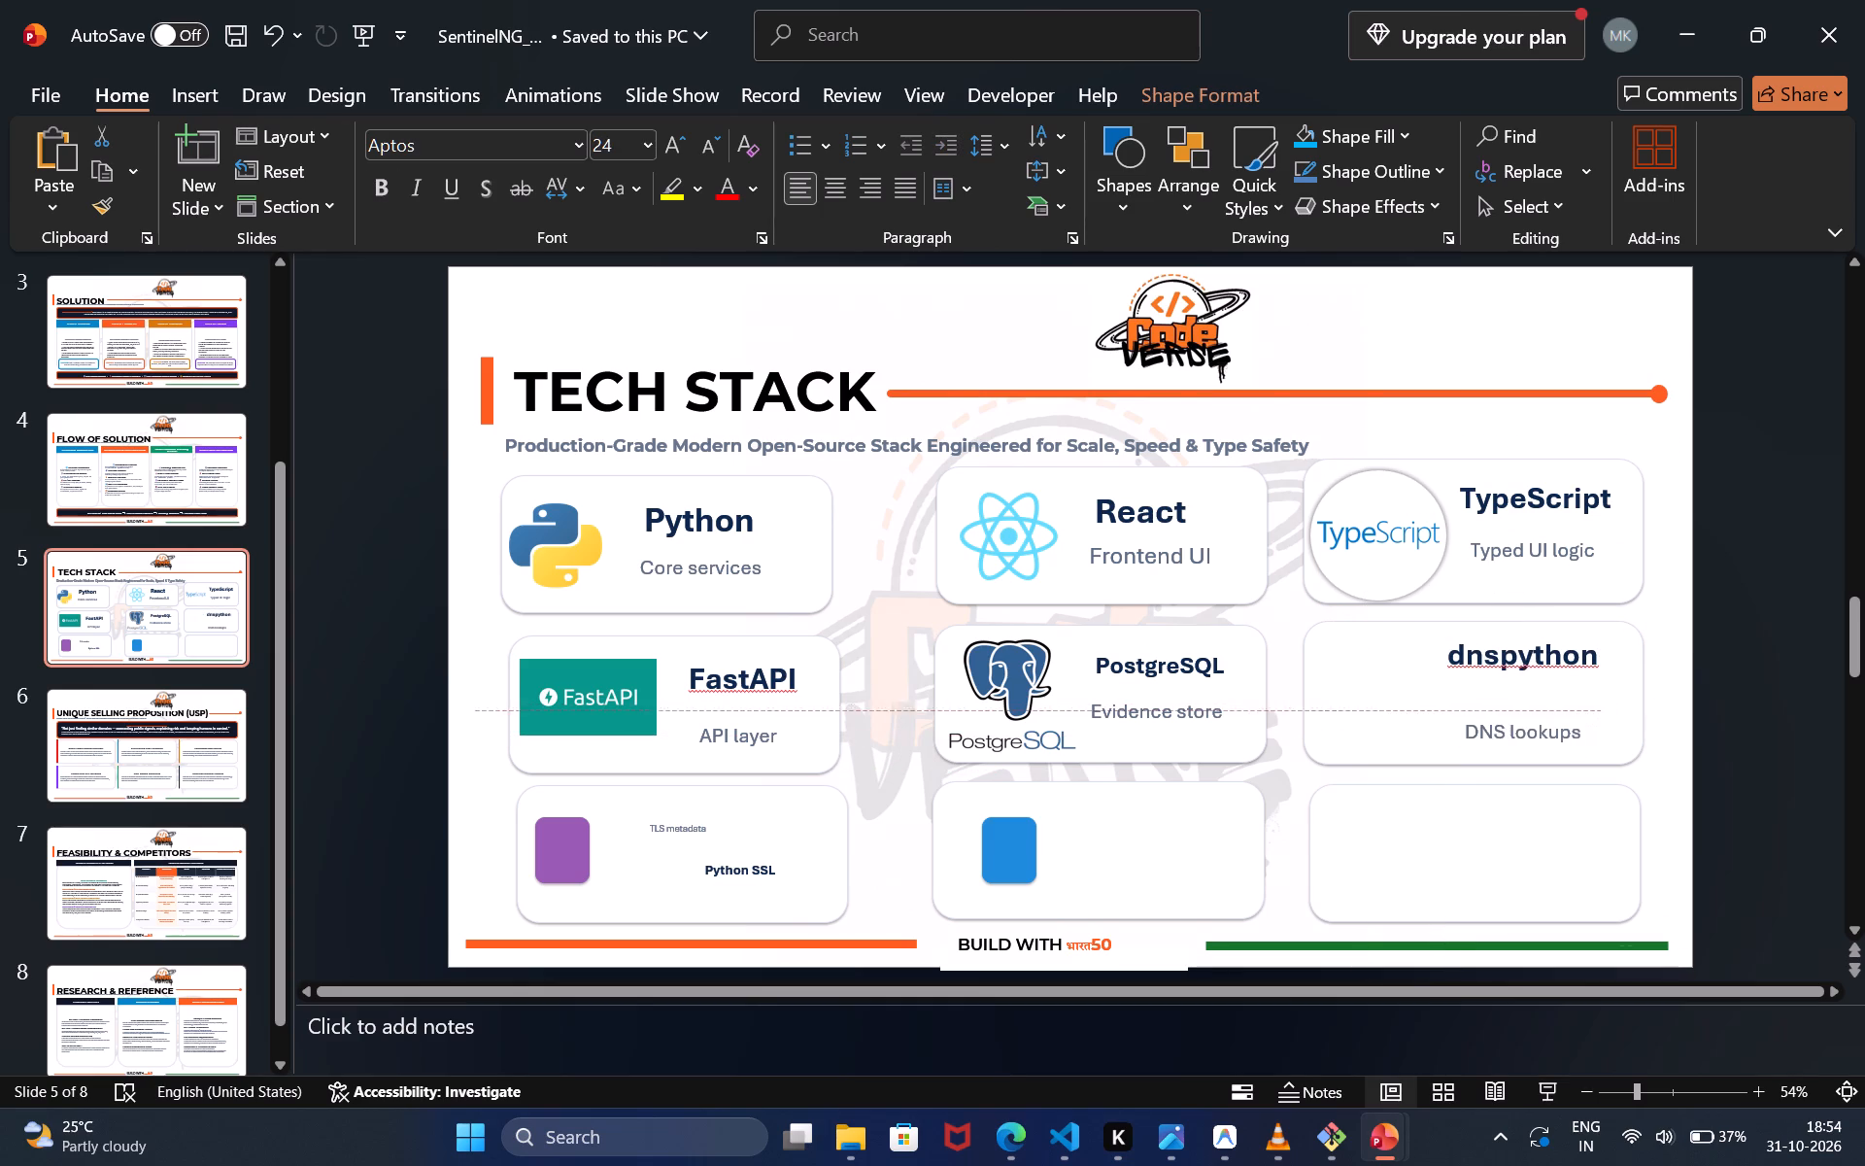
{"action": "left_click_drag", "start_coordinate": [1560, 715], "coordinate": [1564, 703]}
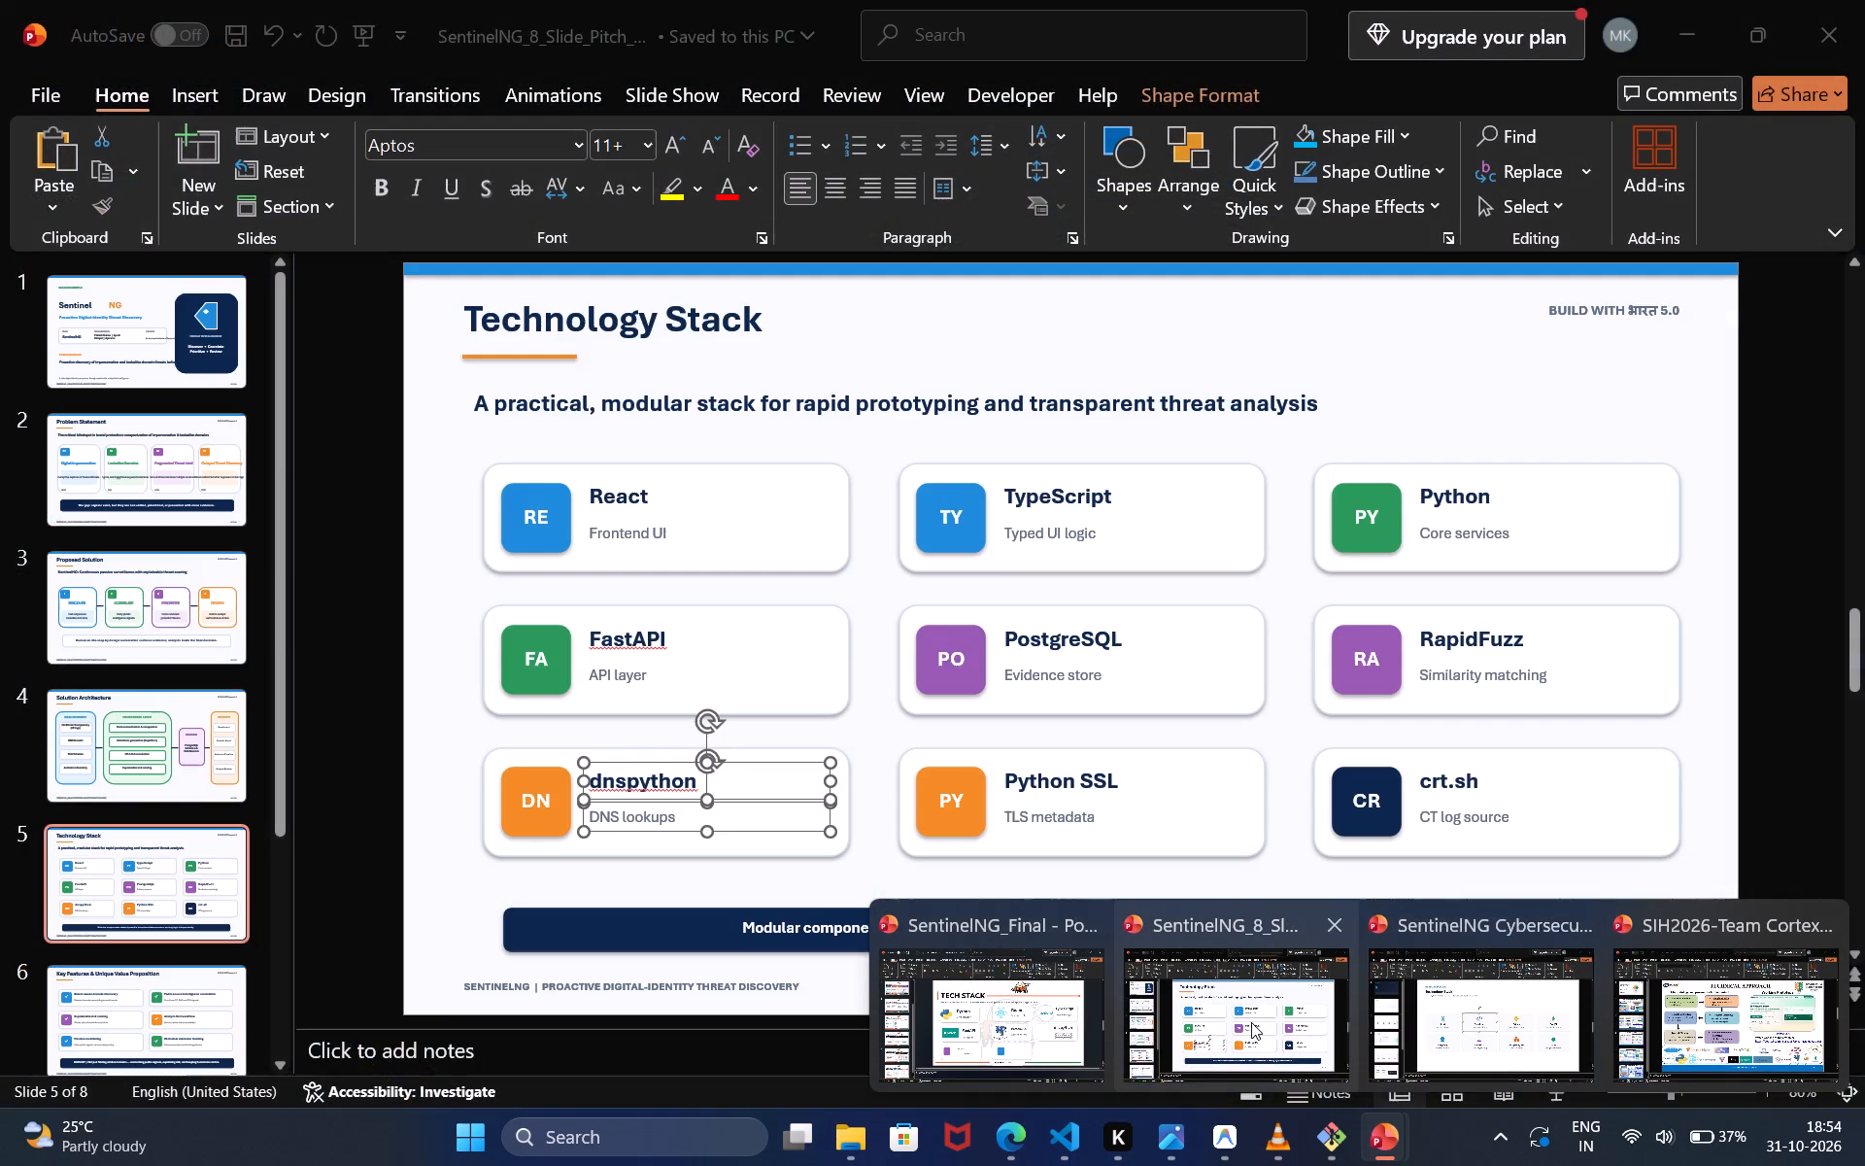
In the SentinelNG_8_Slide_Pitch deck, copy the Python SSL title together with its TLS metadata caption.
{"action": "left_click", "coordinate": [1251, 1022]}
{"action": "left_click", "coordinate": [1036, 785]}
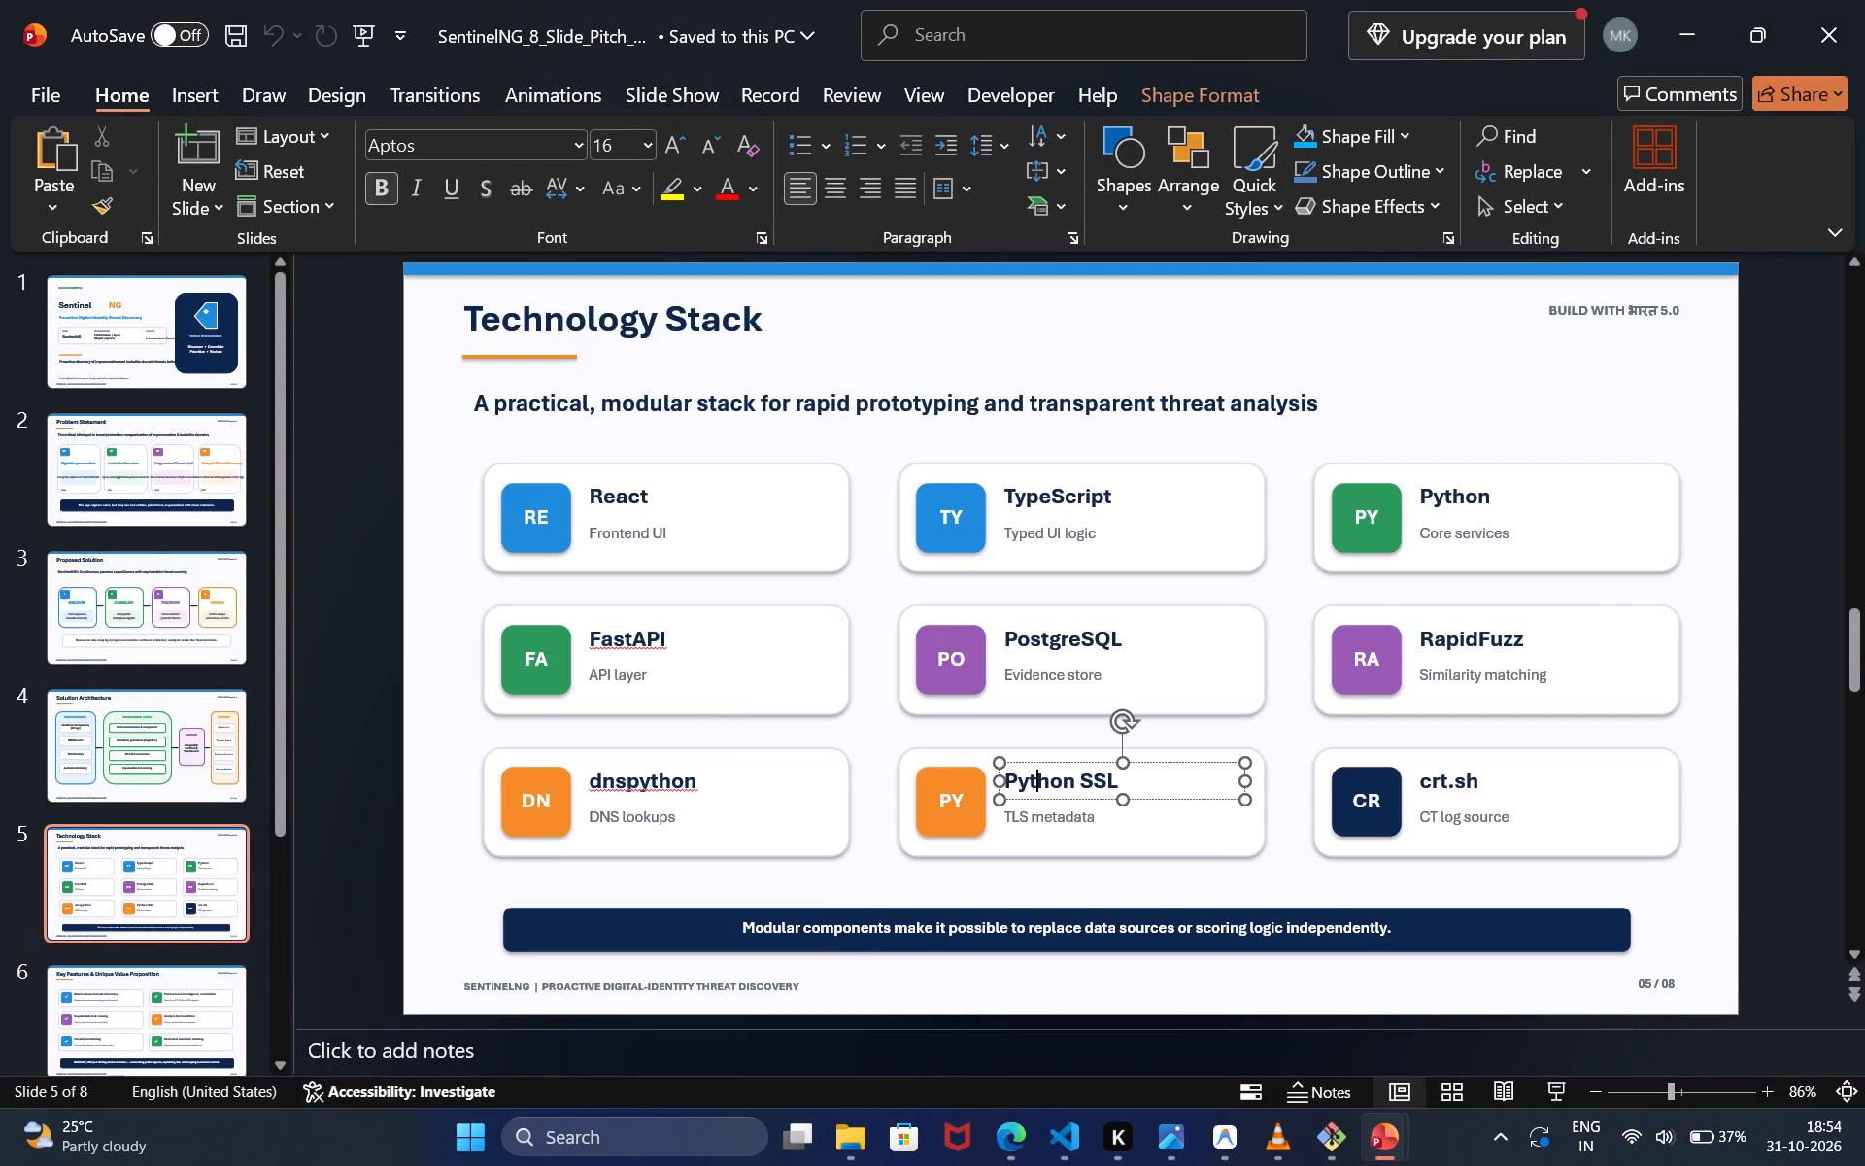
{"action": "left_click", "coordinate": [1067, 762]}
{"action": "key", "text": "ctrl+c"}
{"action": "left_click", "coordinate": [1064, 816]}
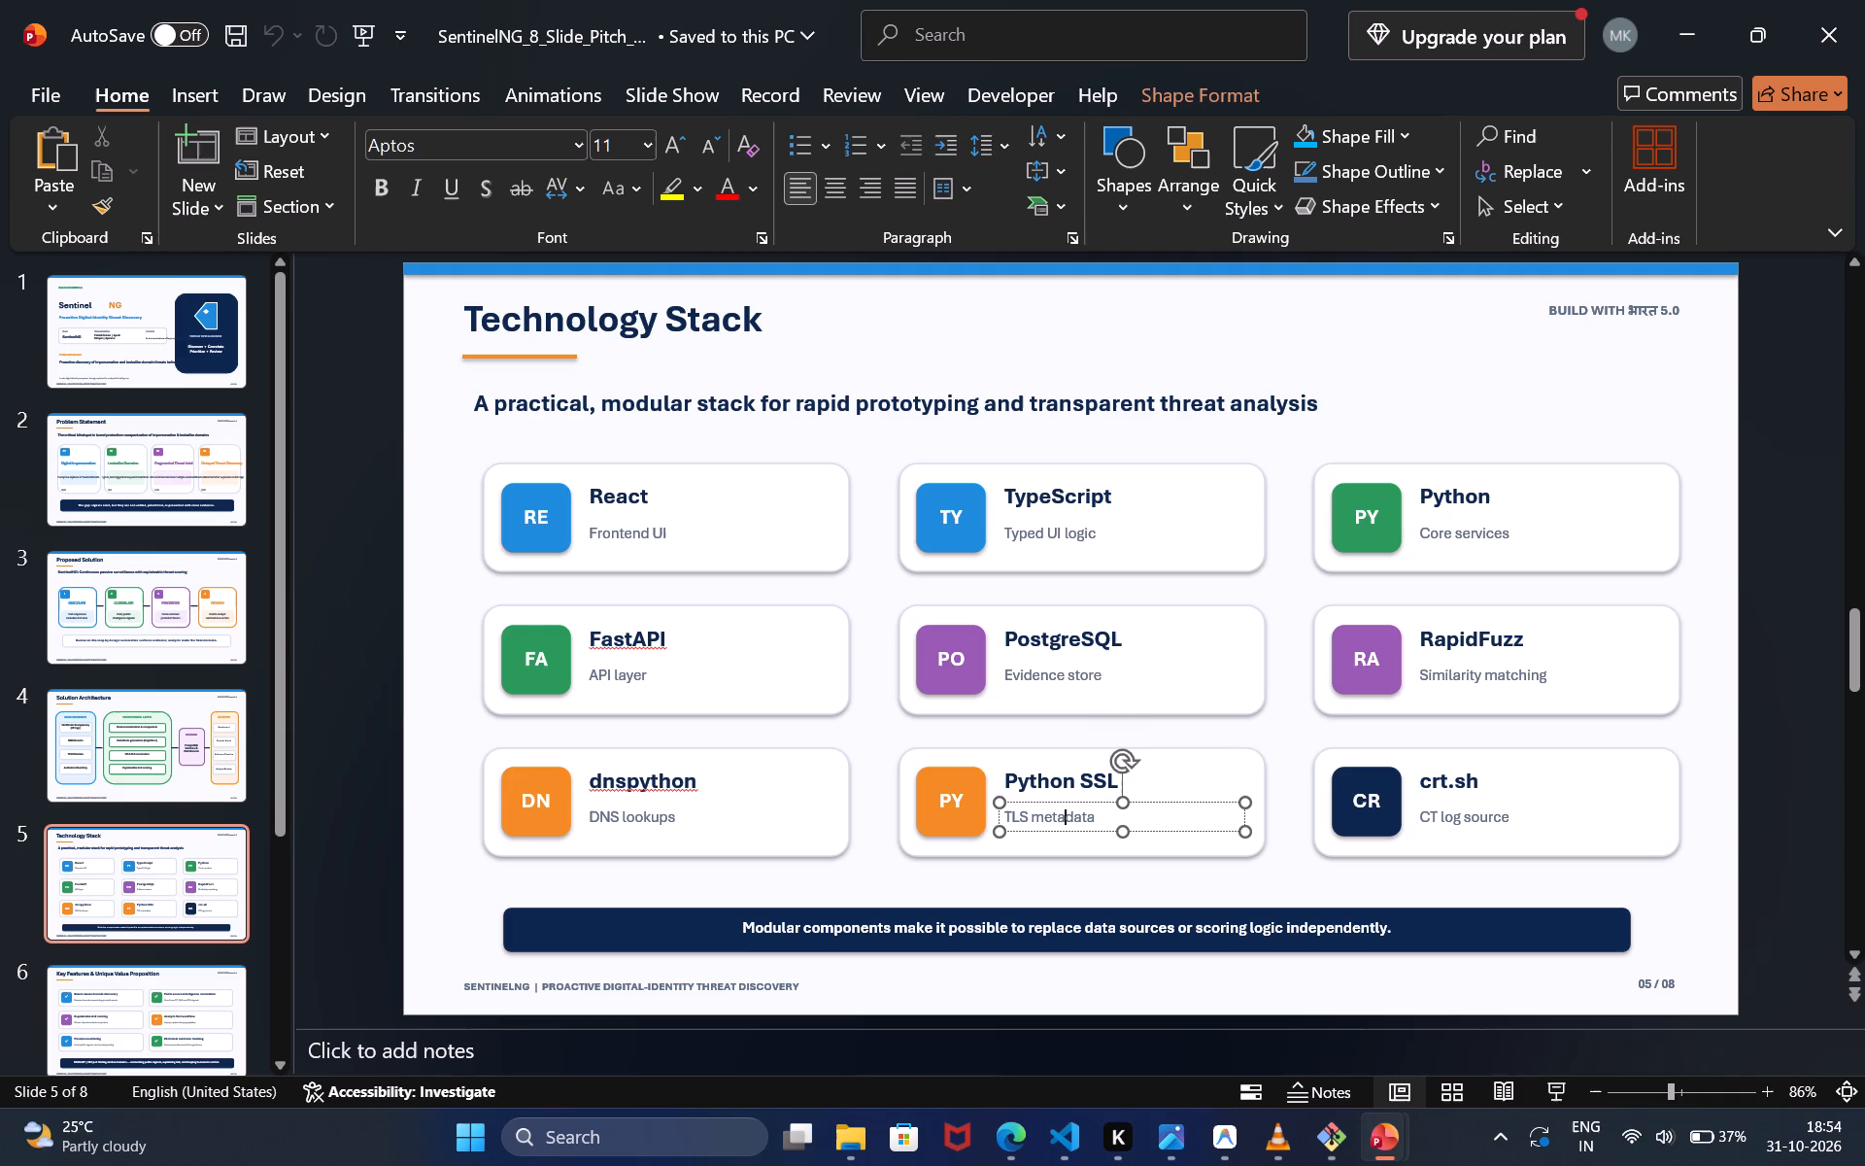
{"action": "left_click", "coordinate": [1056, 778]}
{"action": "left_click", "coordinate": [1046, 811], "text": "ctrl"}
{"action": "left_click", "coordinate": [1067, 786], "text": "ctrl"}
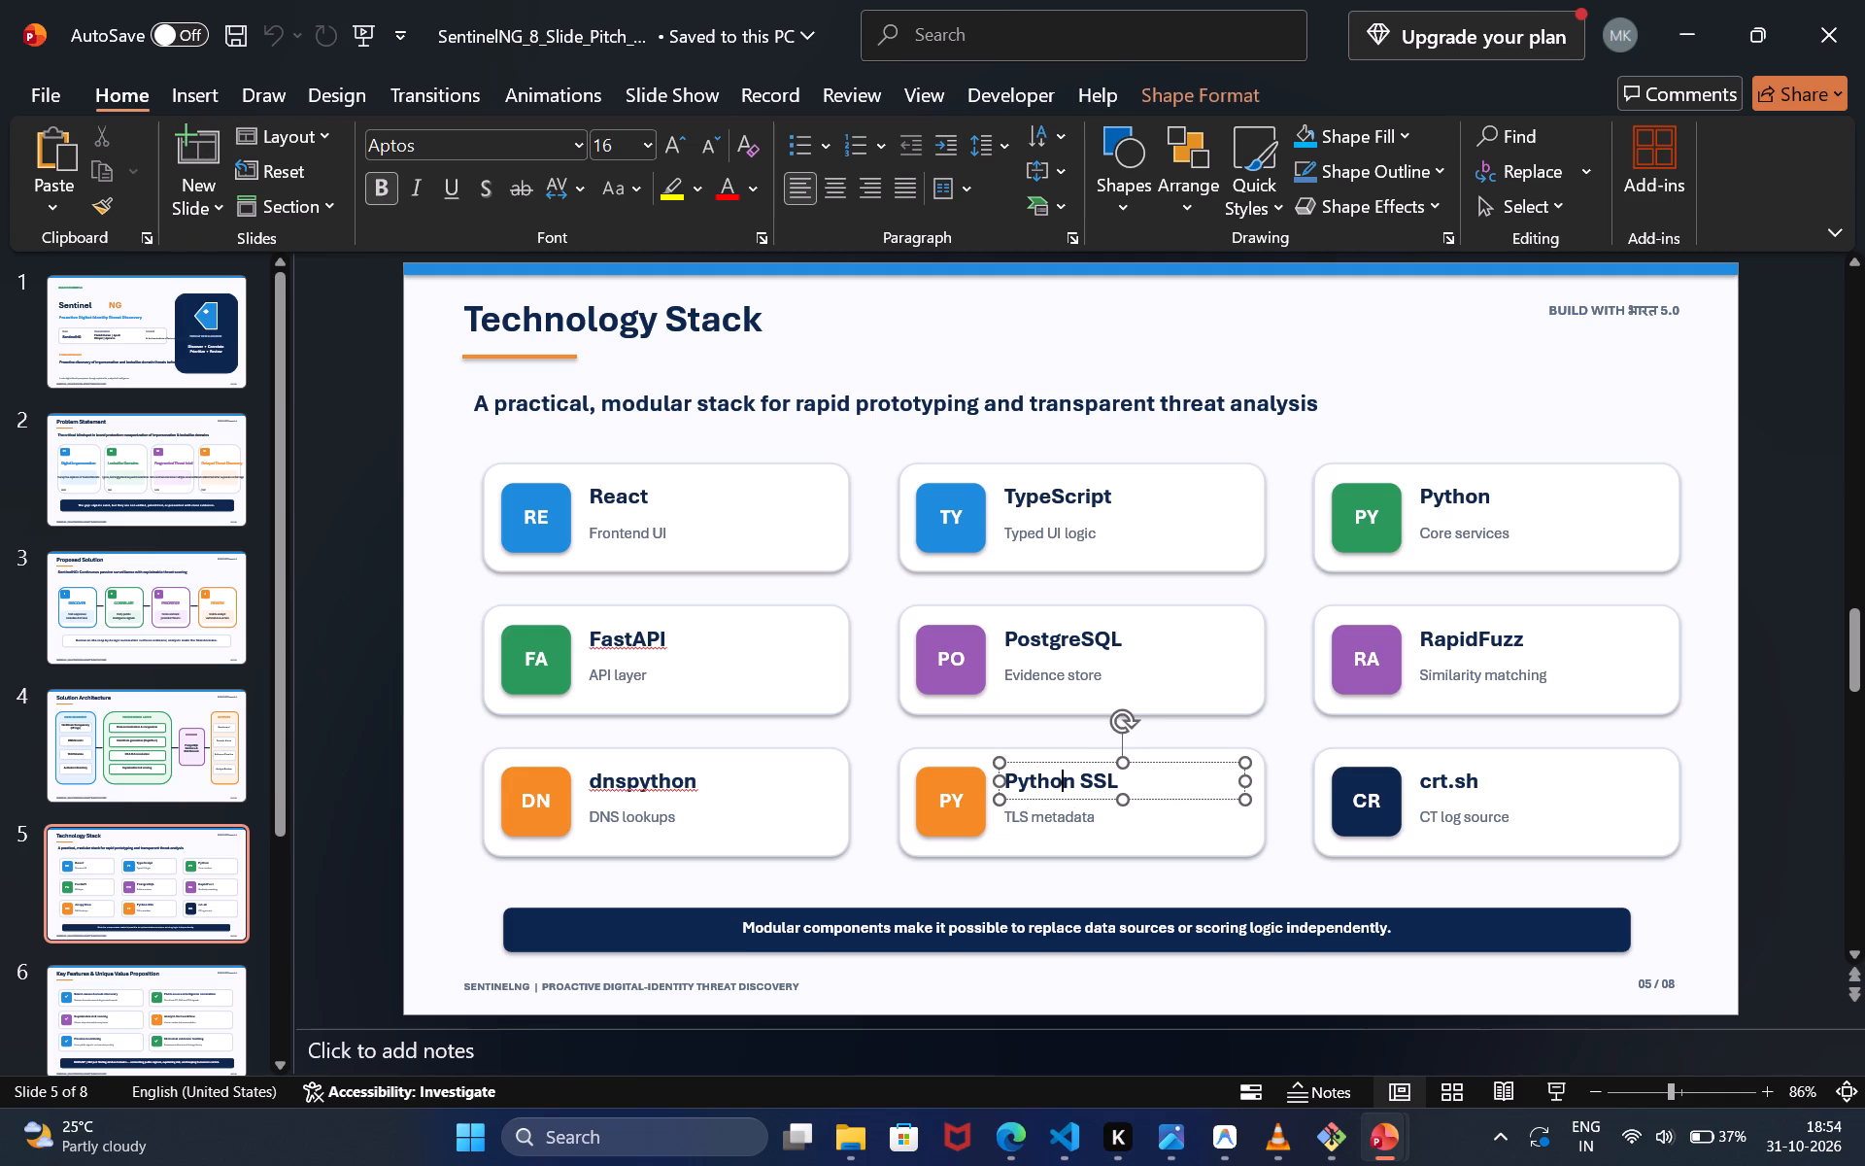
{"action": "left_click", "coordinate": [1091, 759], "text": "ctrl"}
{"action": "left_click", "coordinate": [1074, 778], "text": "ctrl"}
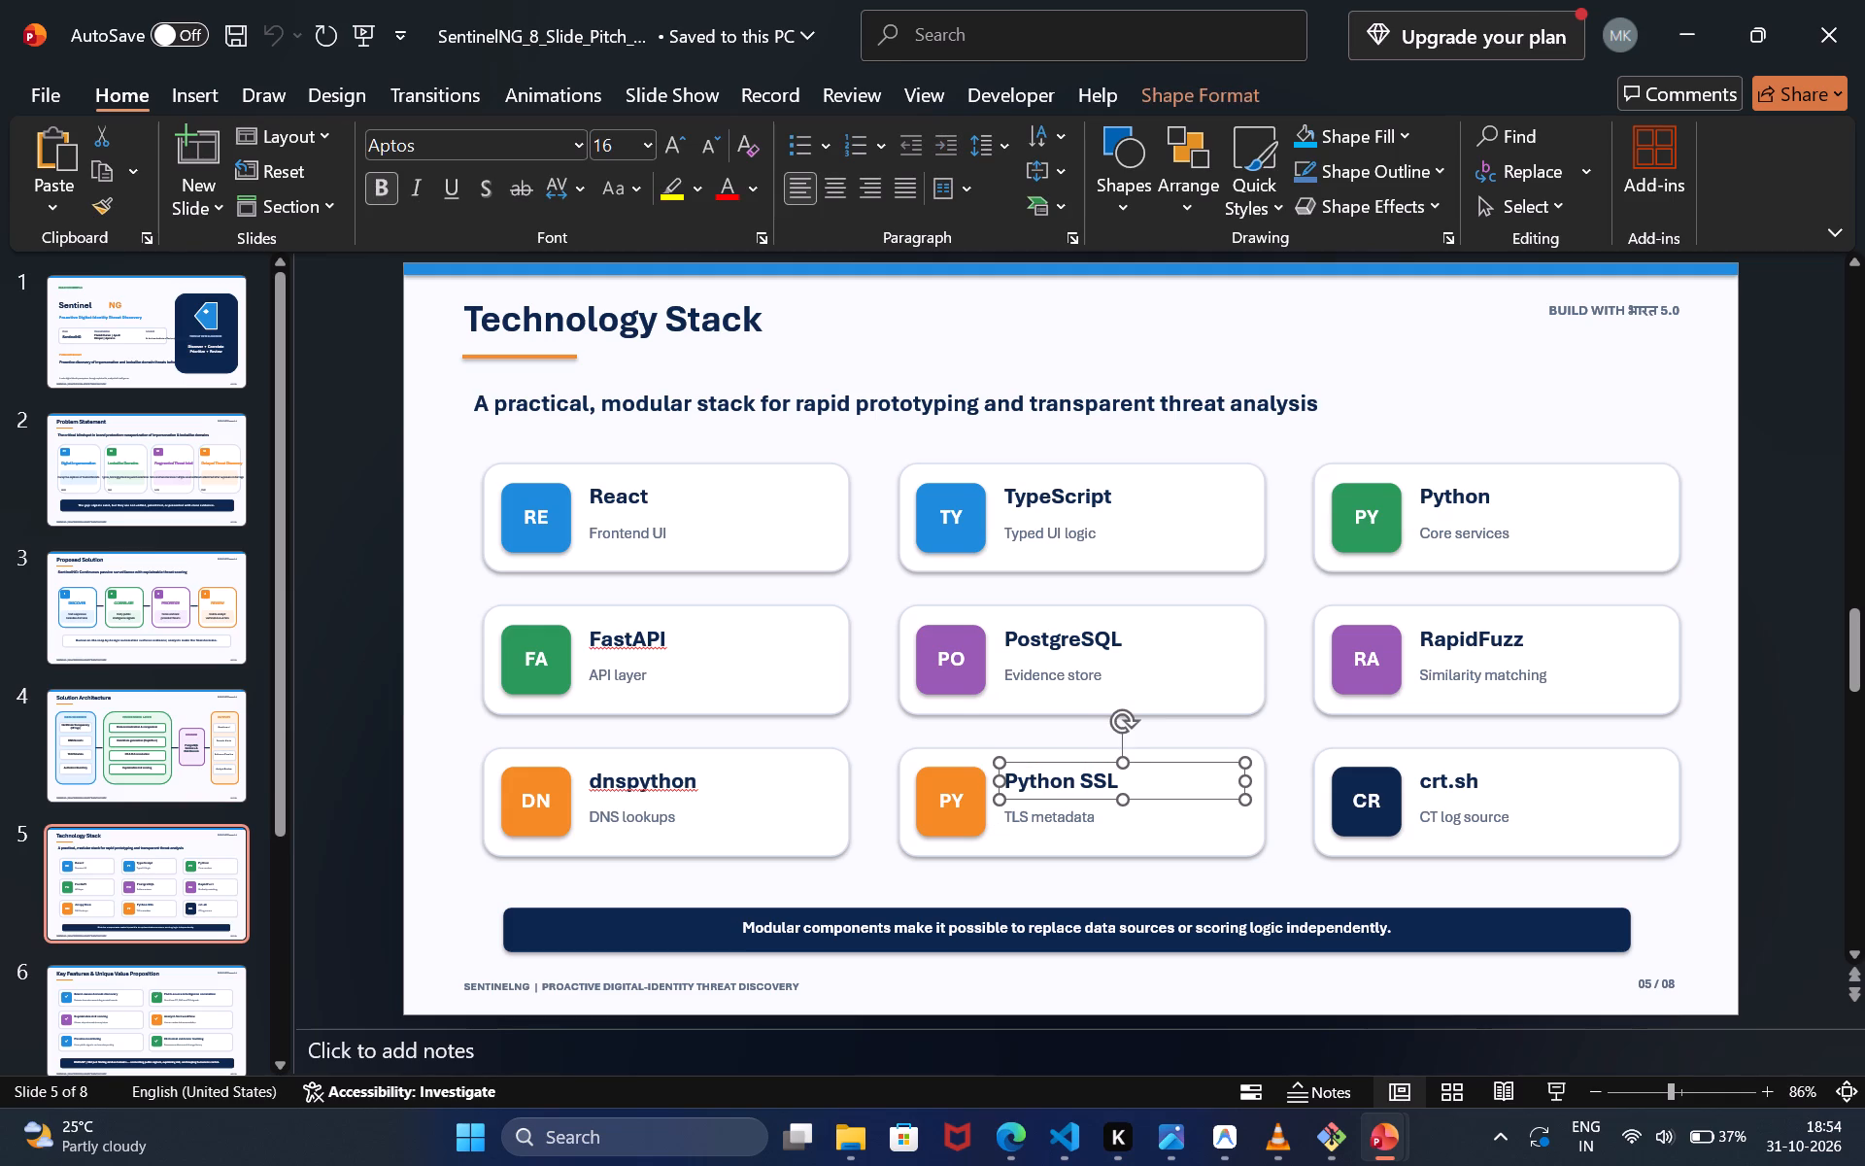
{"action": "left_click", "coordinate": [1068, 805], "text": "ctrl"}
{"action": "key", "text": "ctrl+c"}
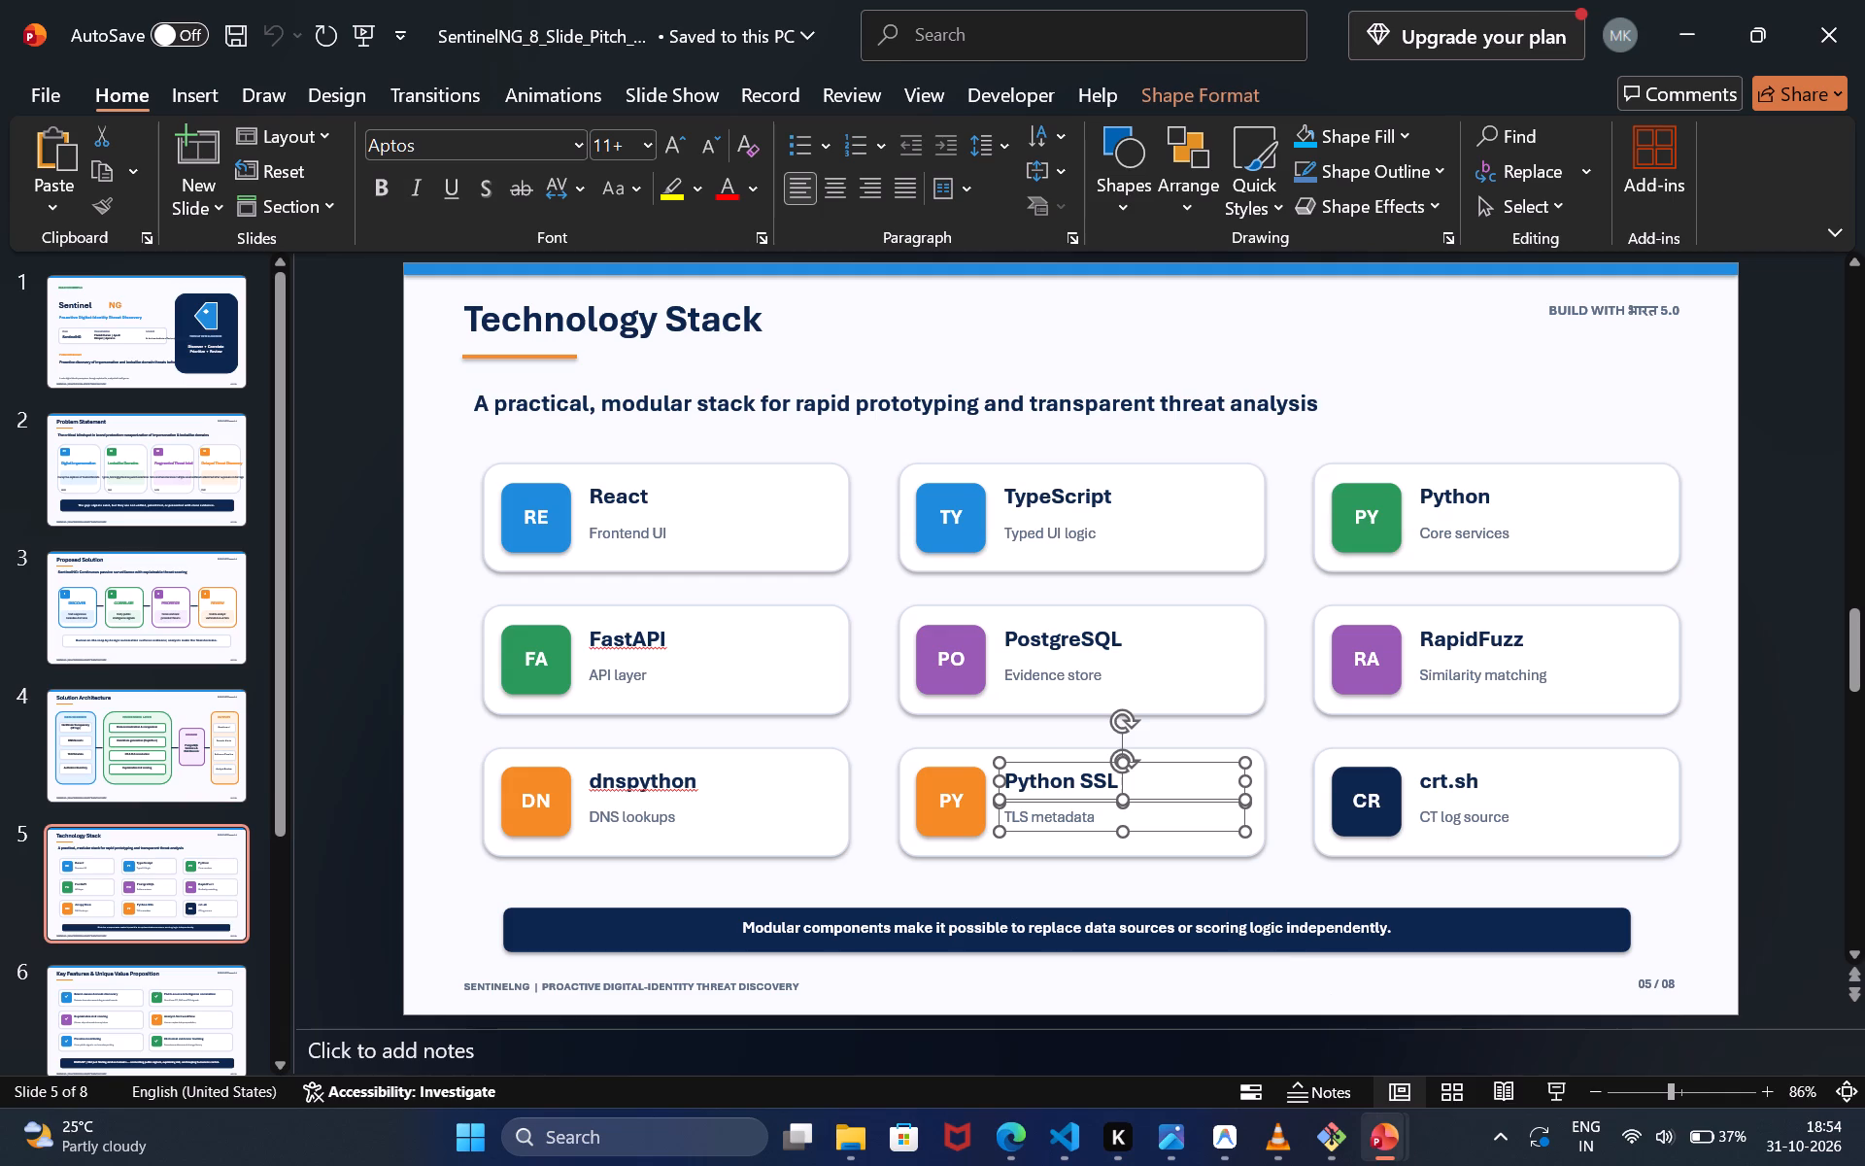
In SentinelNG_Final, delete the old small TLS metadata and Python SSL texts from the bottom card in the Python column.
{"action": "left_click", "coordinate": [1068, 1020]}
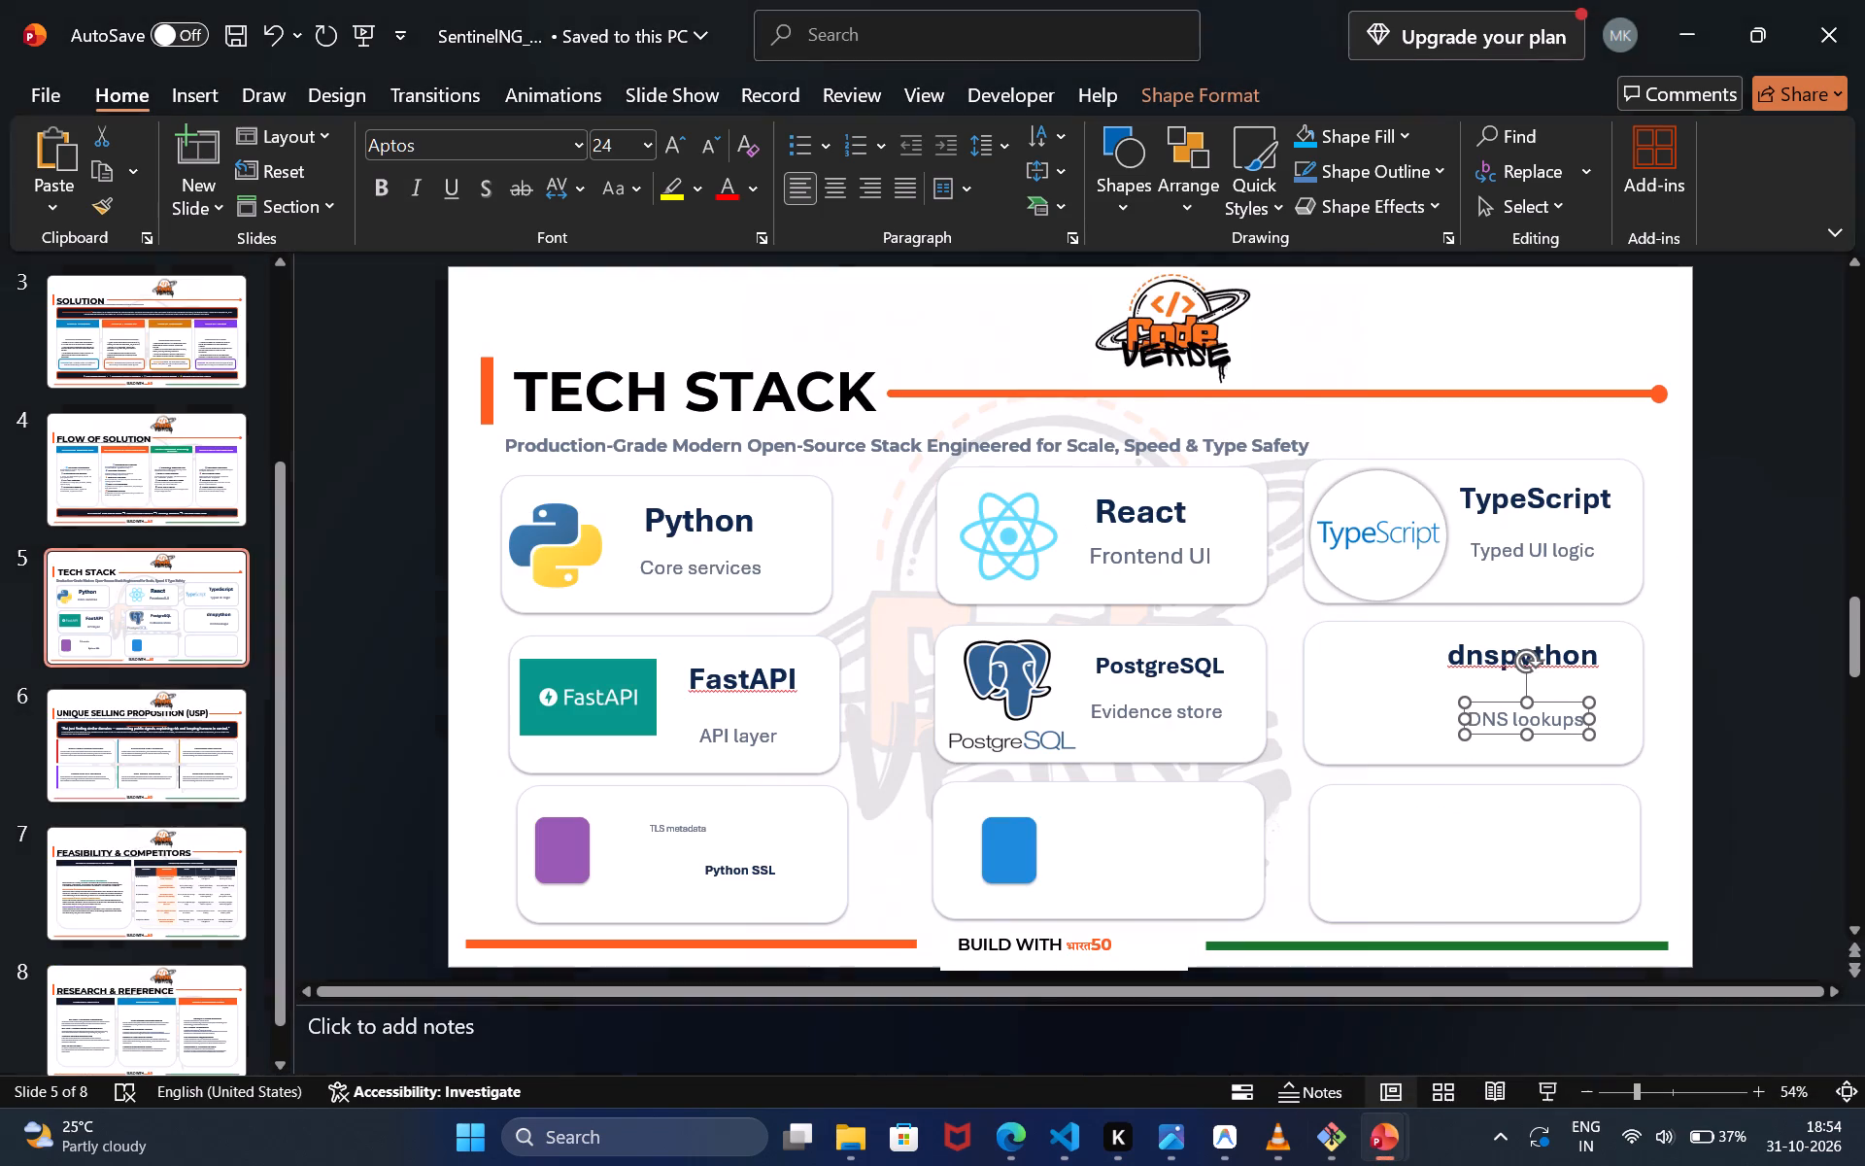
{"action": "left_click", "coordinate": [771, 825]}
{"action": "key", "text": "Delete"}
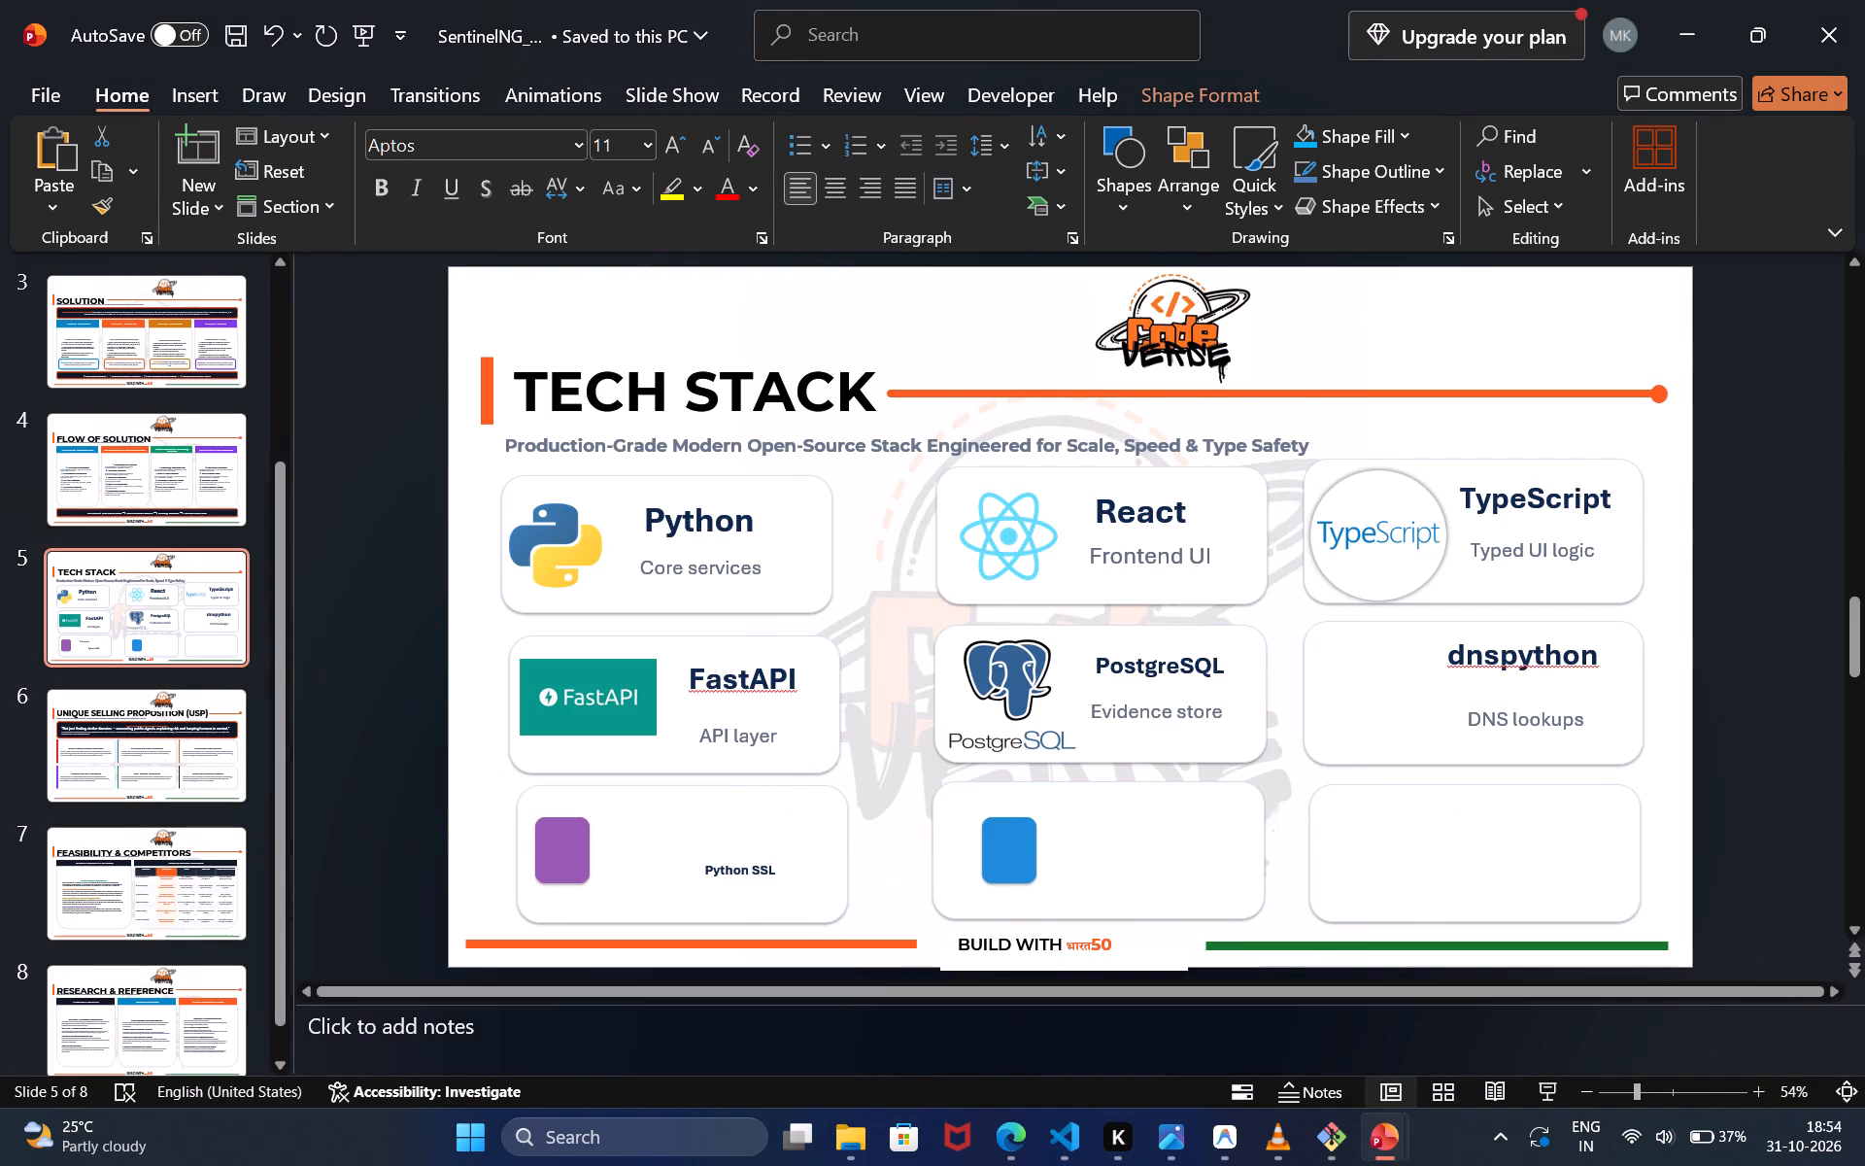
{"action": "left_click", "coordinate": [744, 873]}
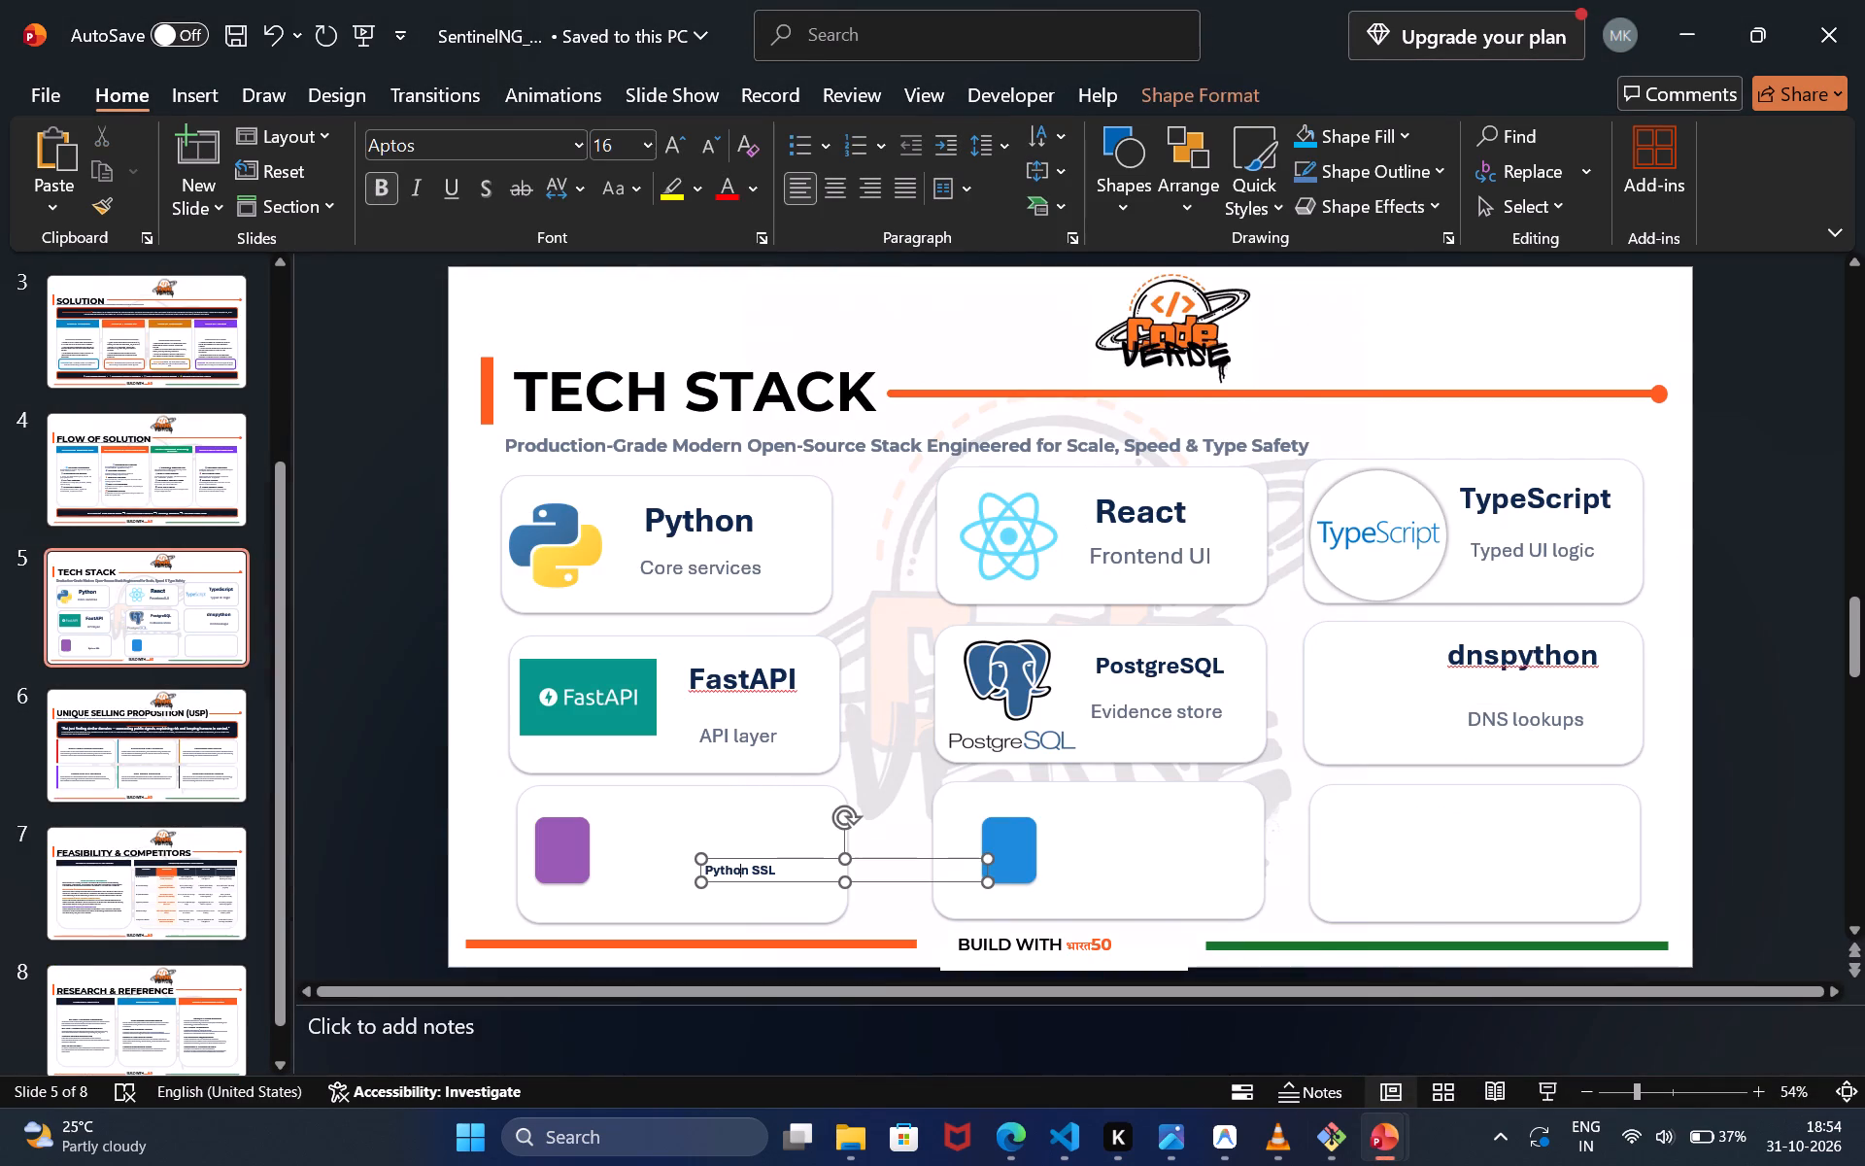
{"action": "key", "text": "Delete"}
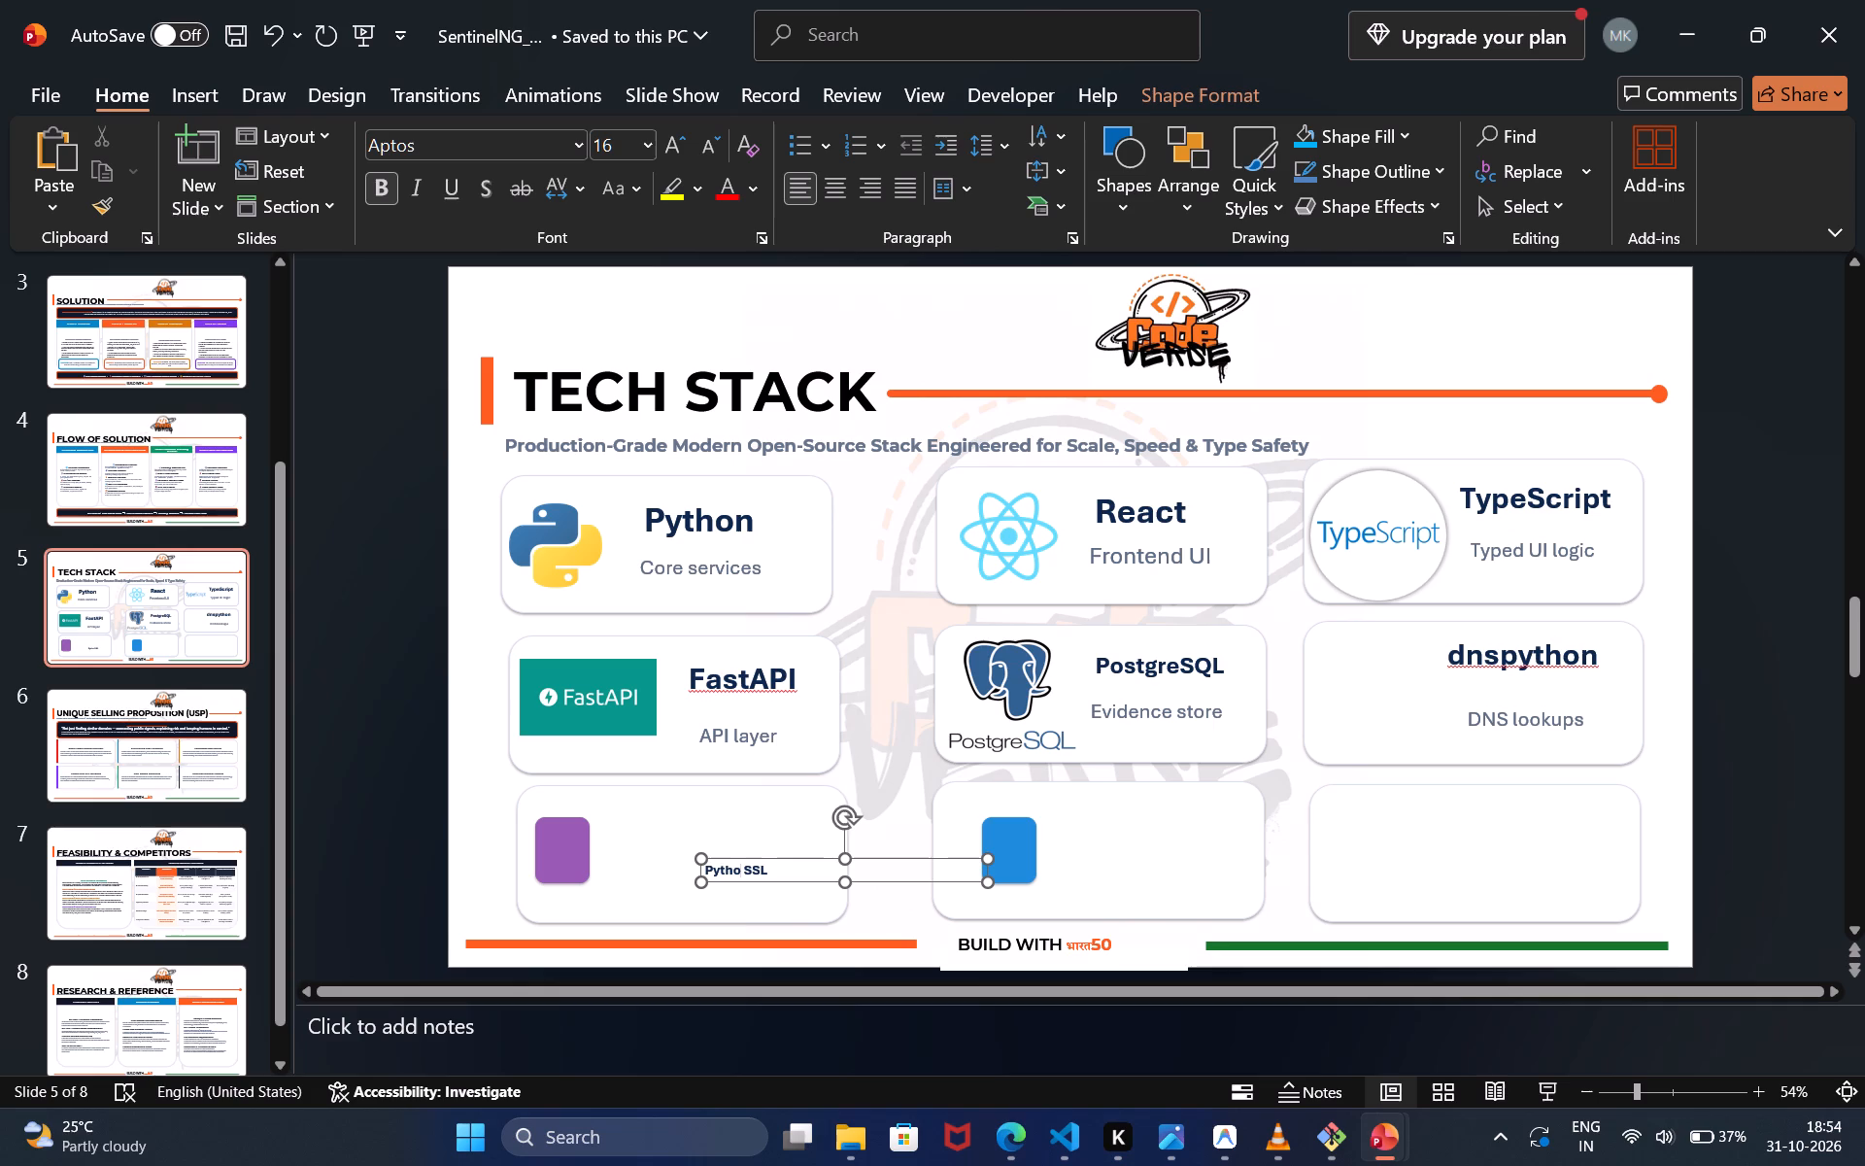
{"action": "left_click", "coordinate": [760, 861]}
{"action": "key", "text": "Delete"}
Paste the Python SSL title and TLS metadata caption into the bottom card below FastAPI, and narrow their text boxes slightly.
{"action": "key", "text": "ctrl+v"}
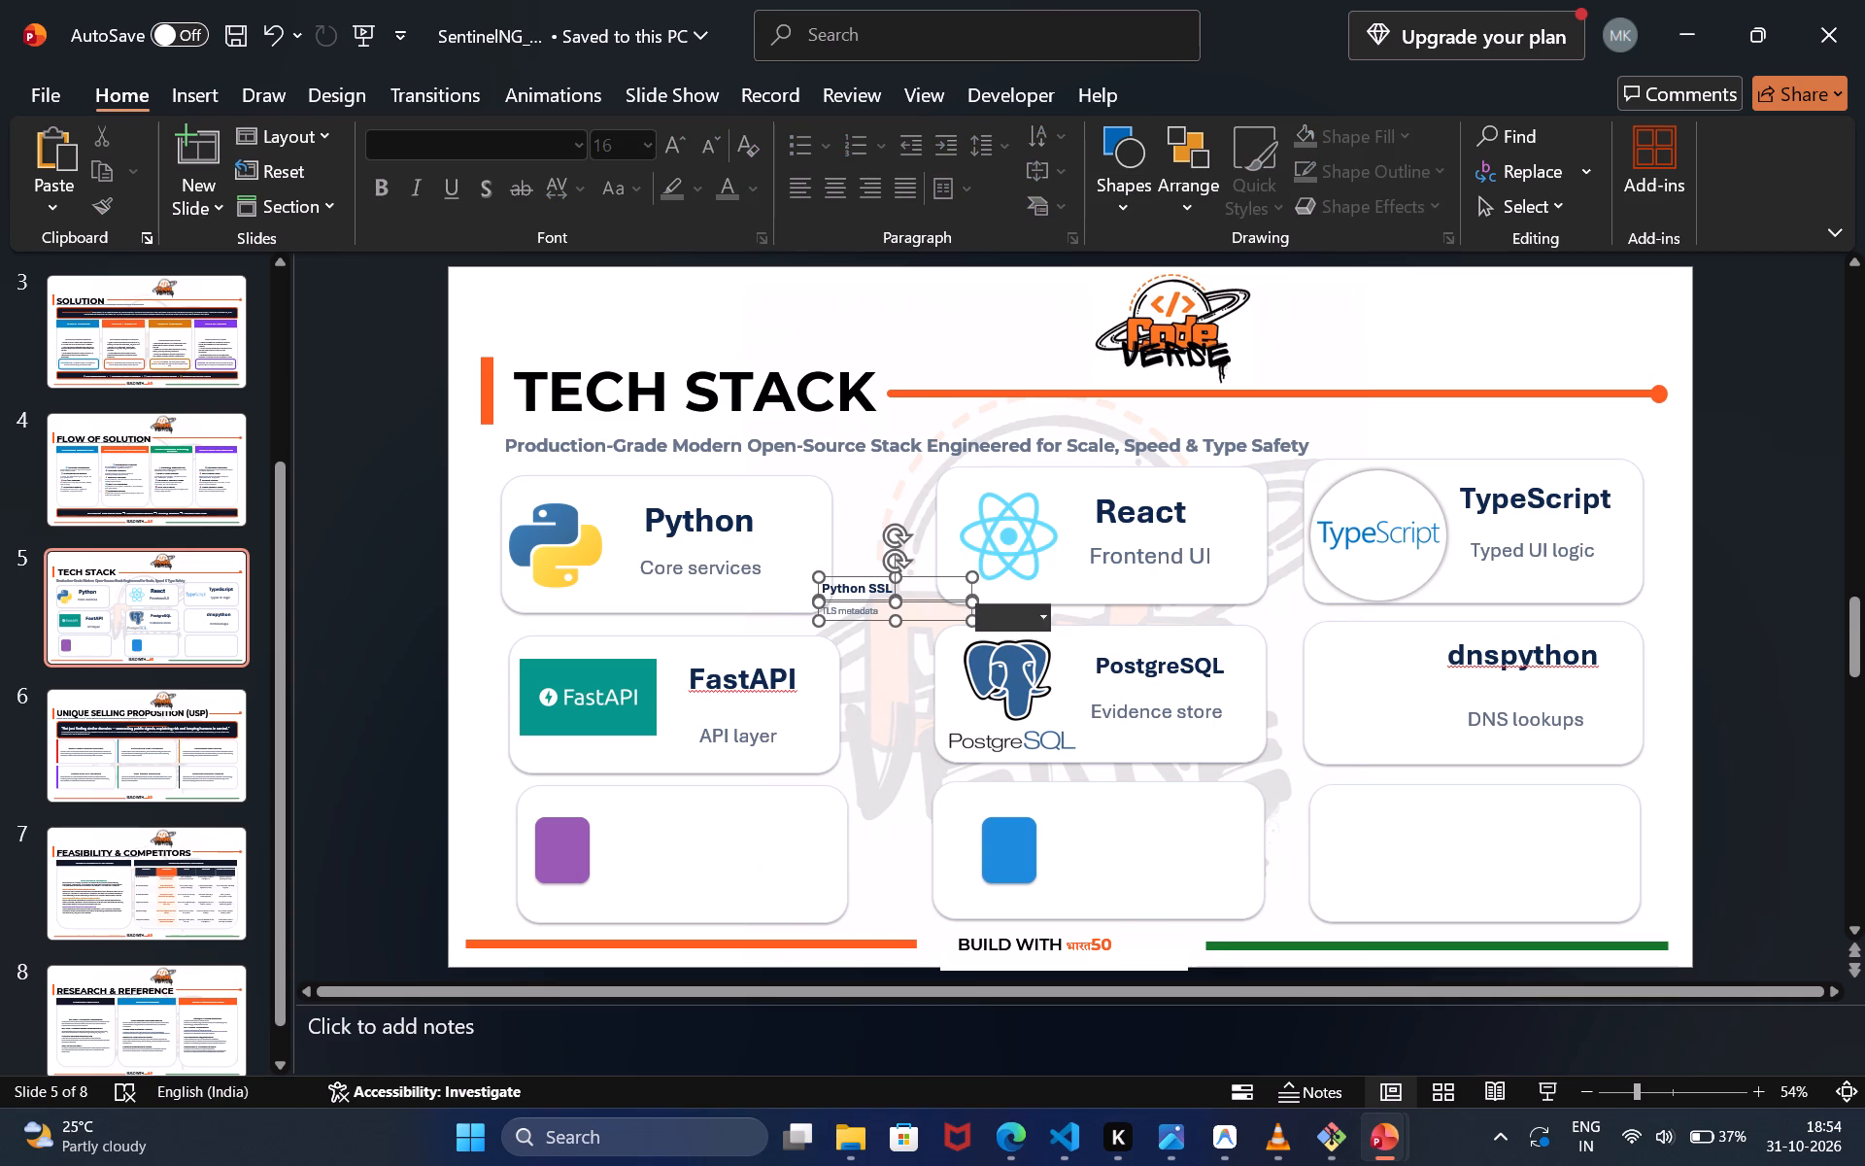
{"action": "left_click_drag", "start_coordinate": [918, 620], "coordinate": [753, 821]}
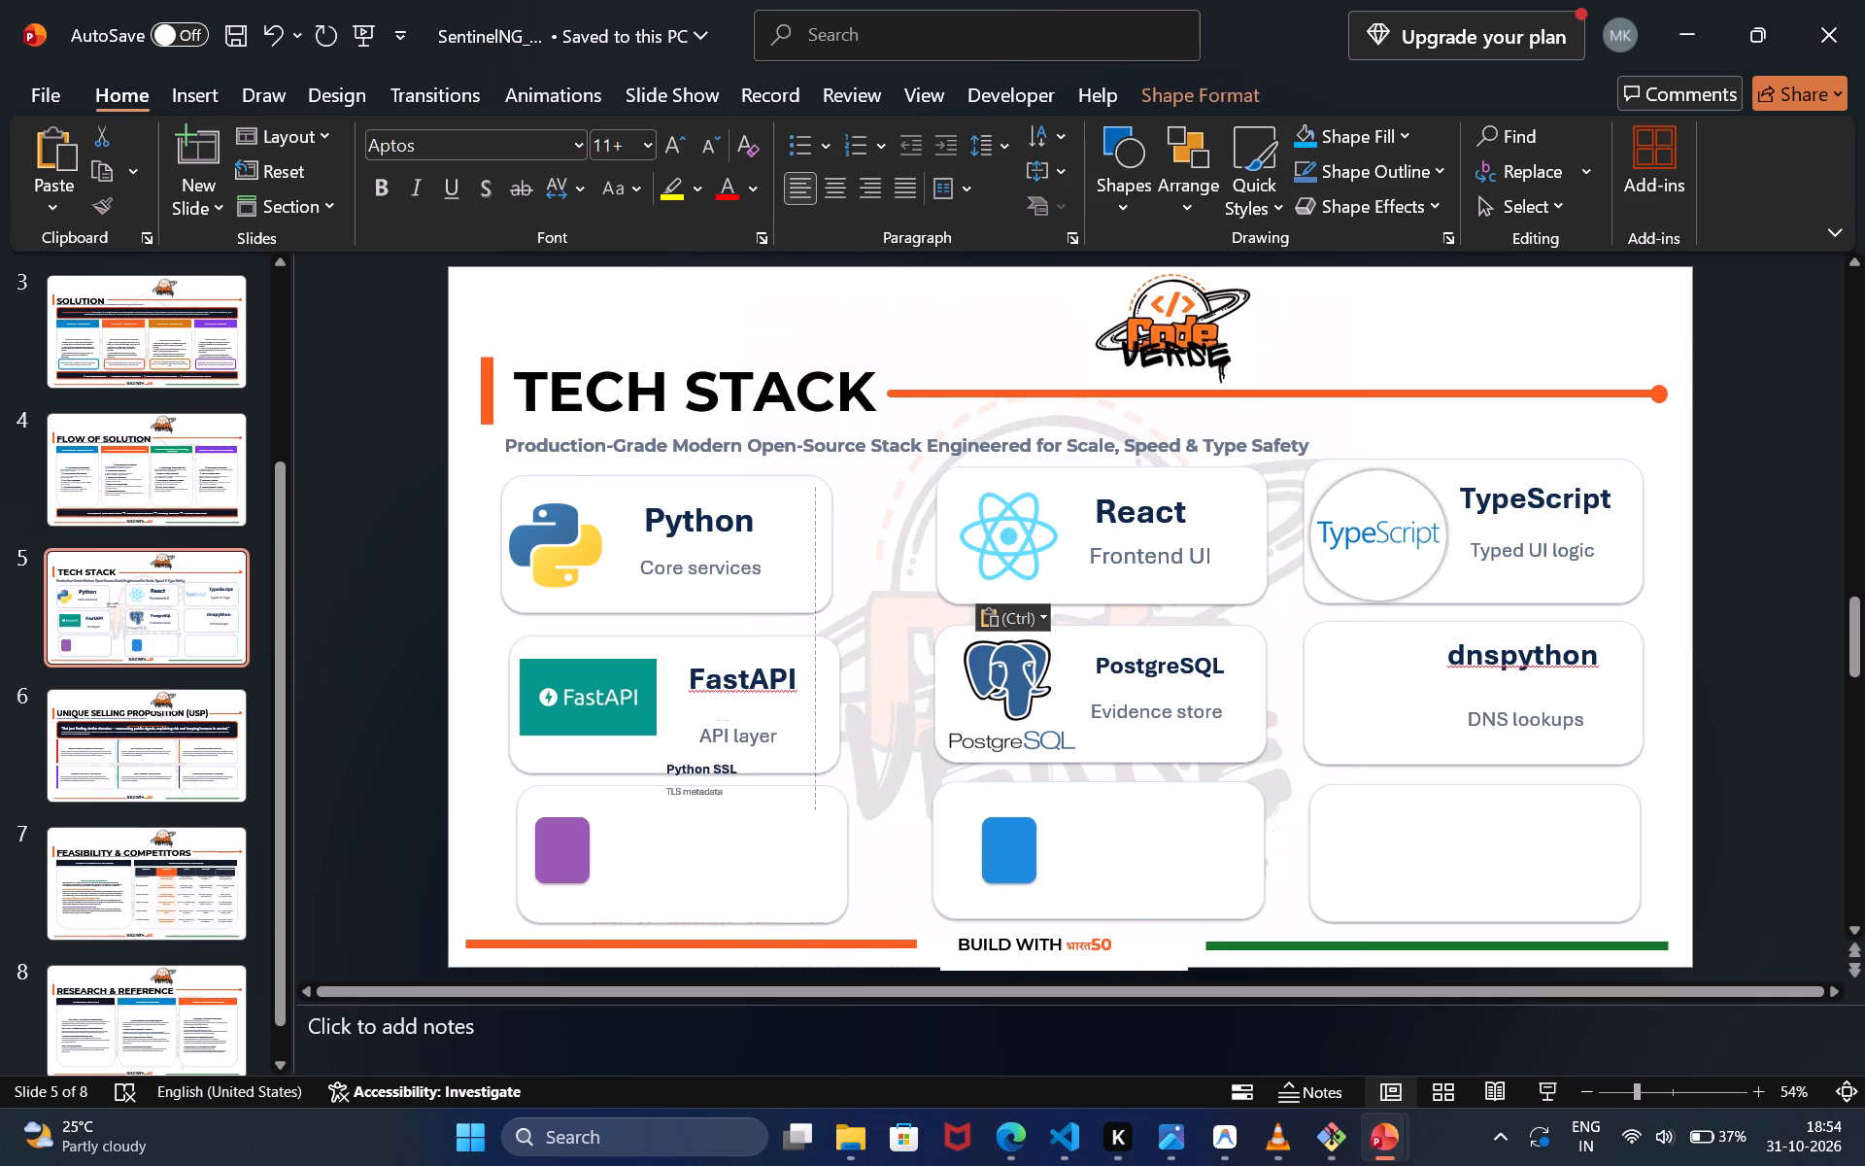
{"action": "left_click_drag", "start_coordinate": [753, 821], "coordinate": [774, 843]}
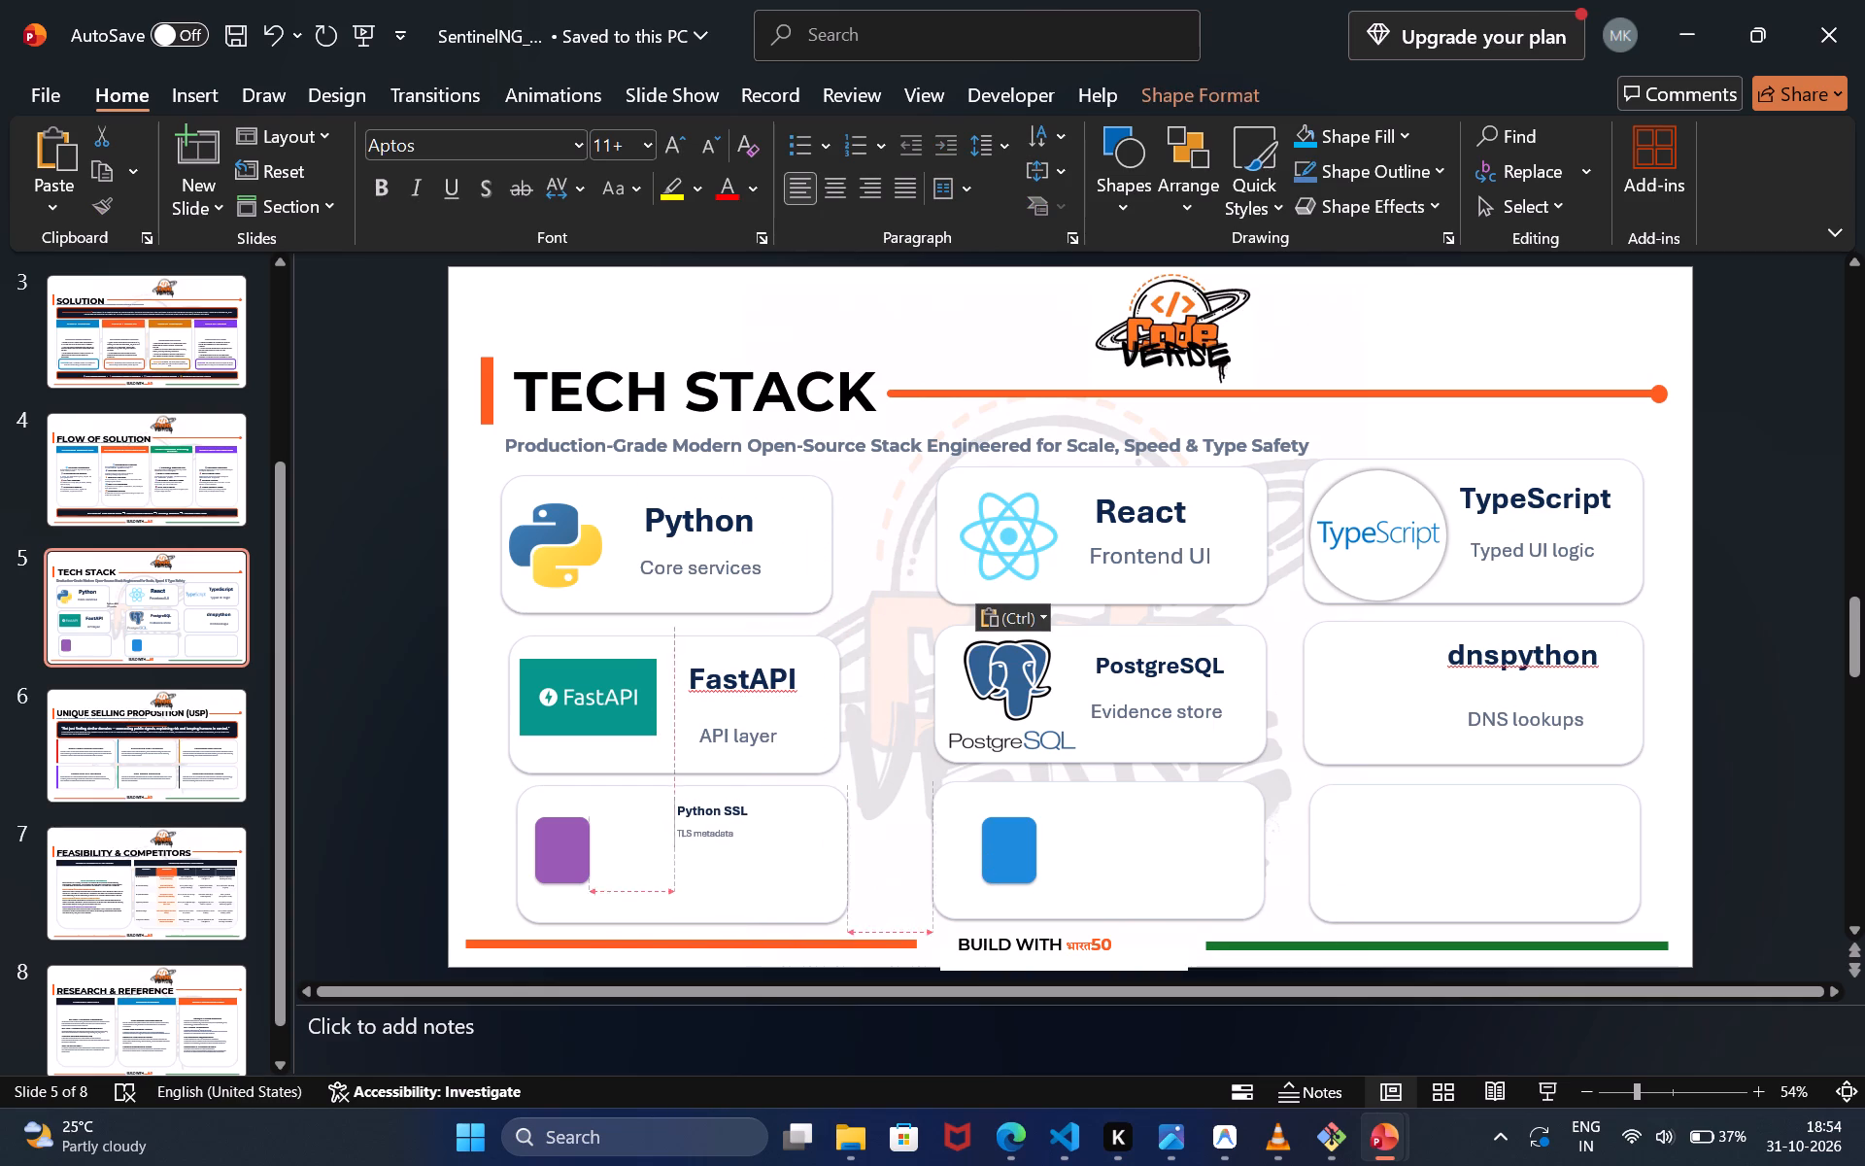
{"action": "left_click_drag", "start_coordinate": [774, 843], "coordinate": [776, 845]}
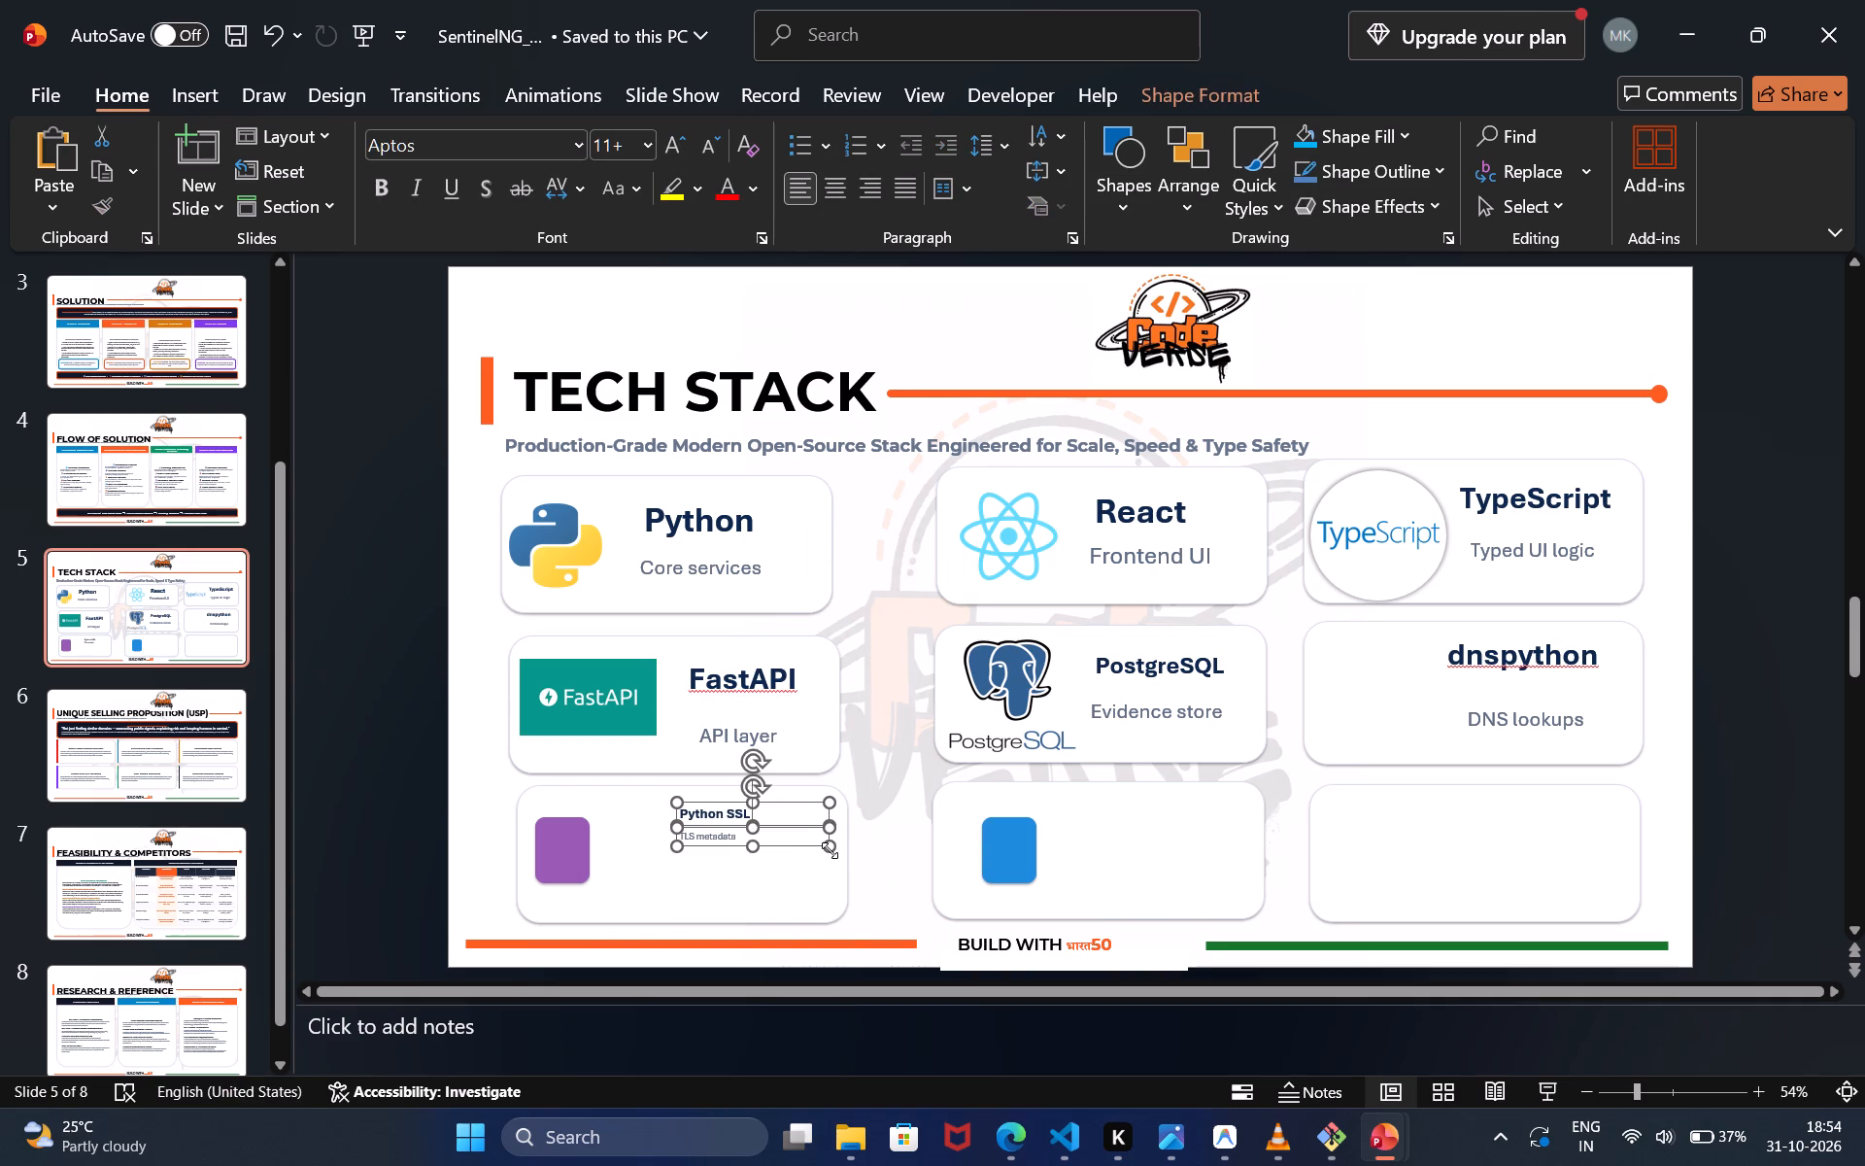
{"action": "left_click_drag", "start_coordinate": [830, 850], "coordinate": [820, 848]}
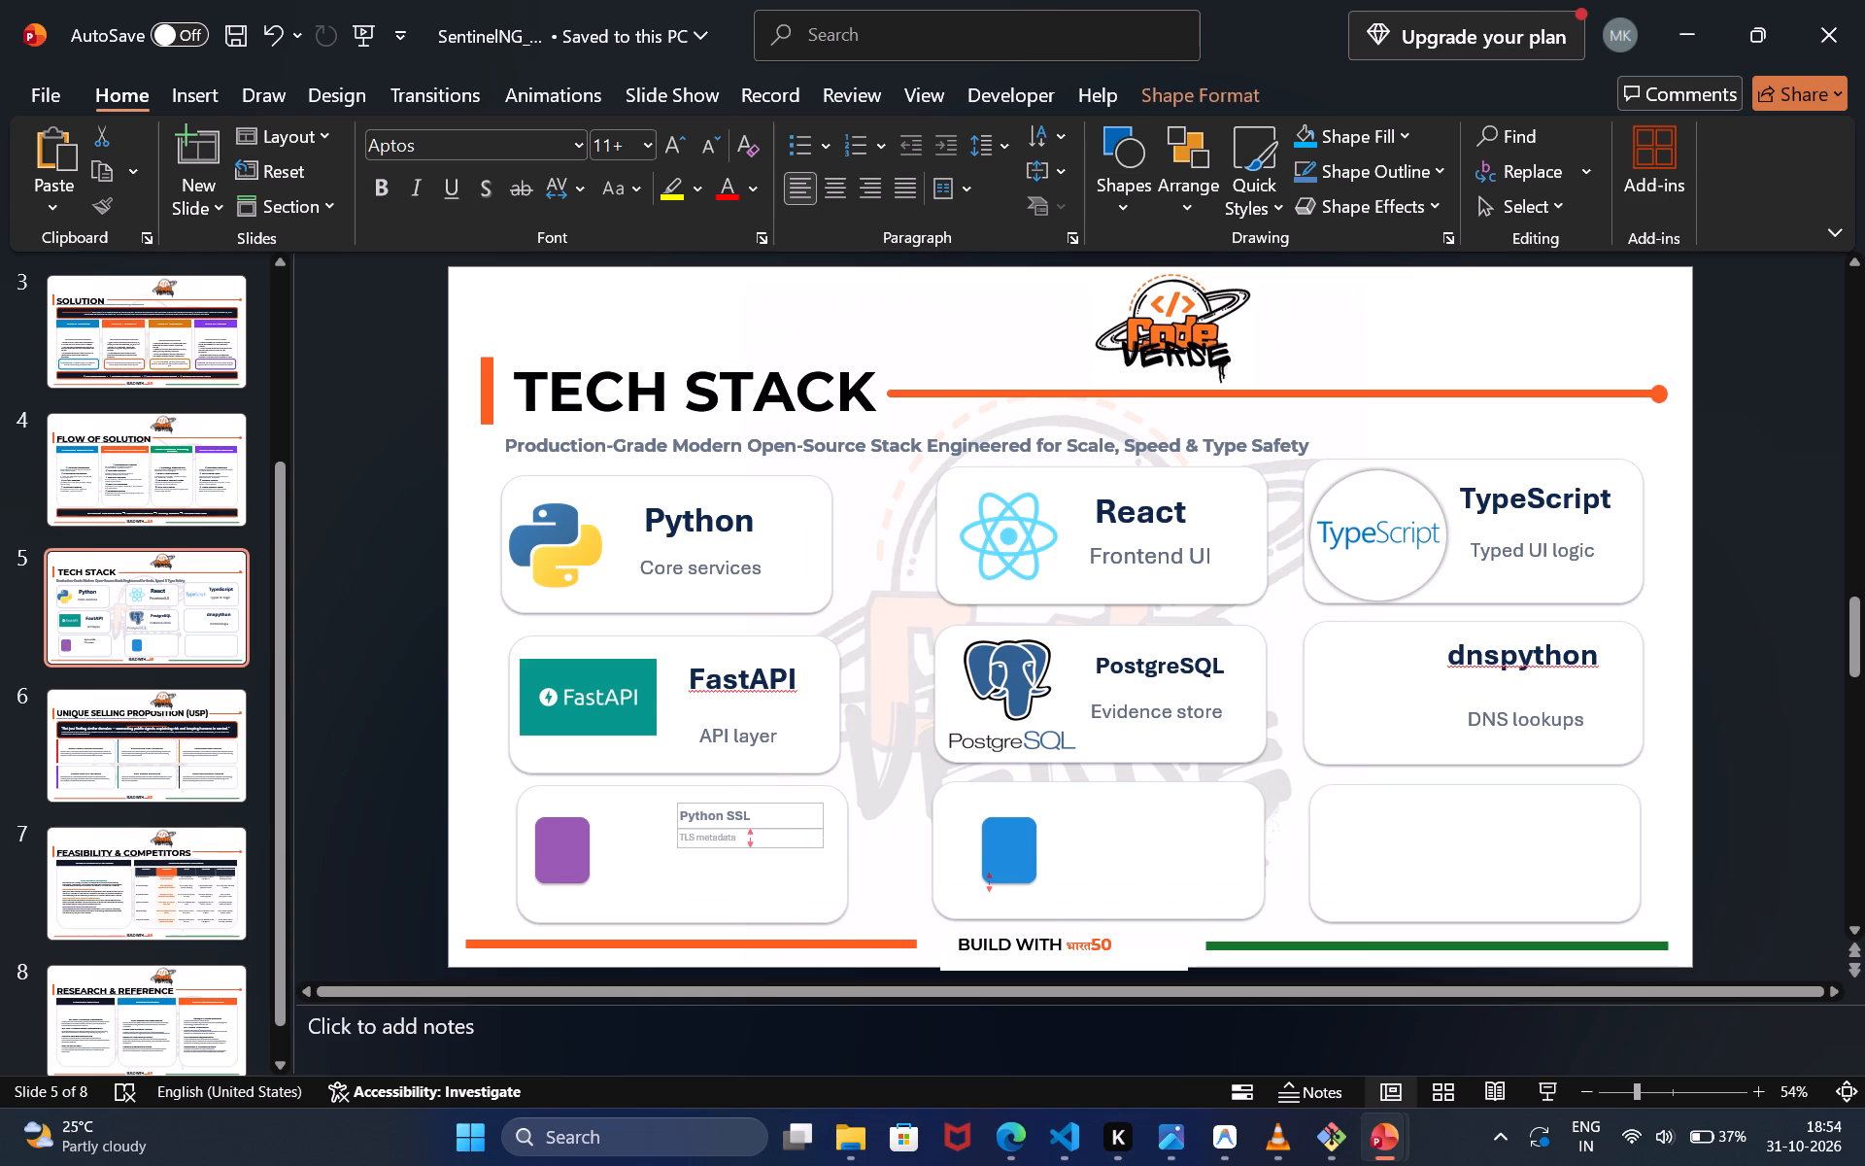
{"action": "left_click_drag", "start_coordinate": [820, 848], "coordinate": [795, 850]}
{"action": "left_click_drag", "start_coordinate": [772, 828], "coordinate": [758, 828]}
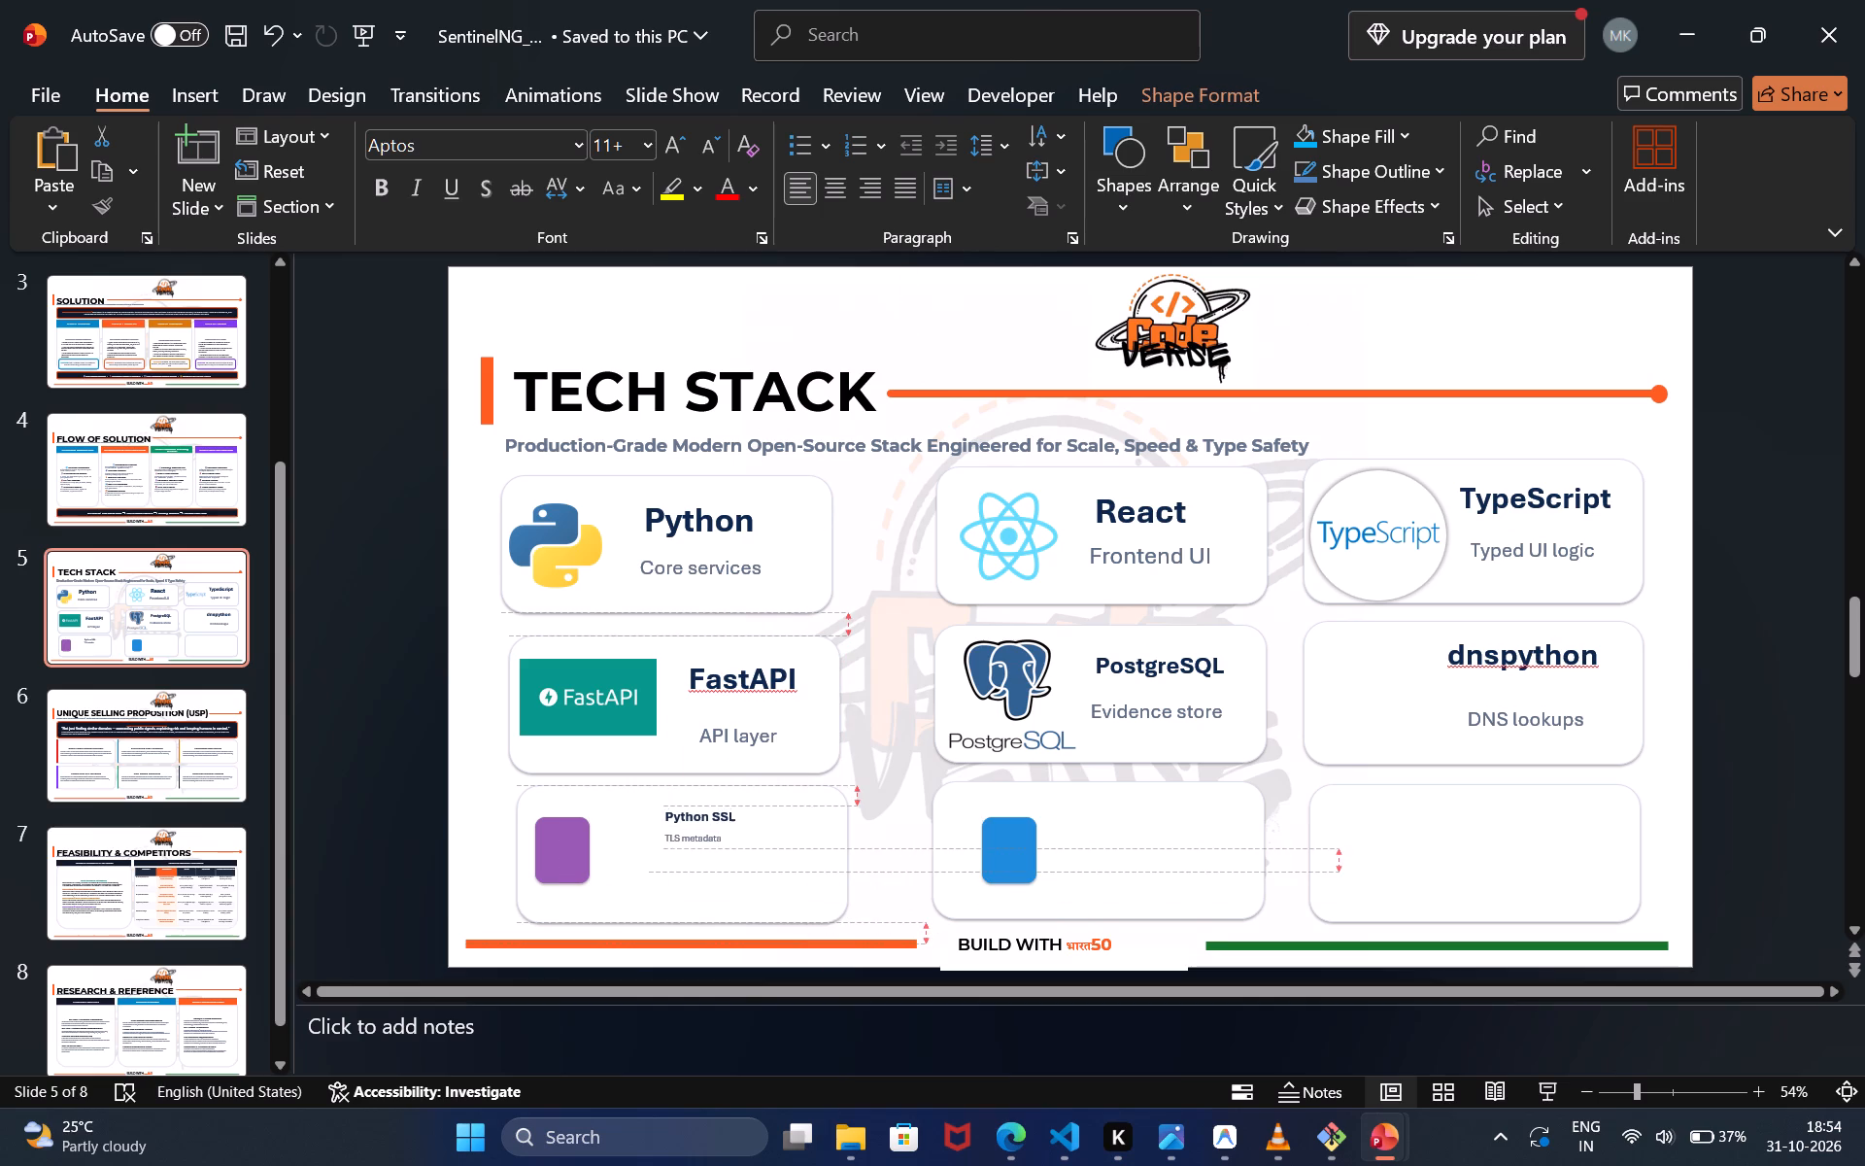
{"action": "left_click_drag", "start_coordinate": [758, 828], "coordinate": [763, 828]}
Select only the Python SSL title and enlarge its text to 24 pt.
{"action": "left_click", "coordinate": [754, 826]}
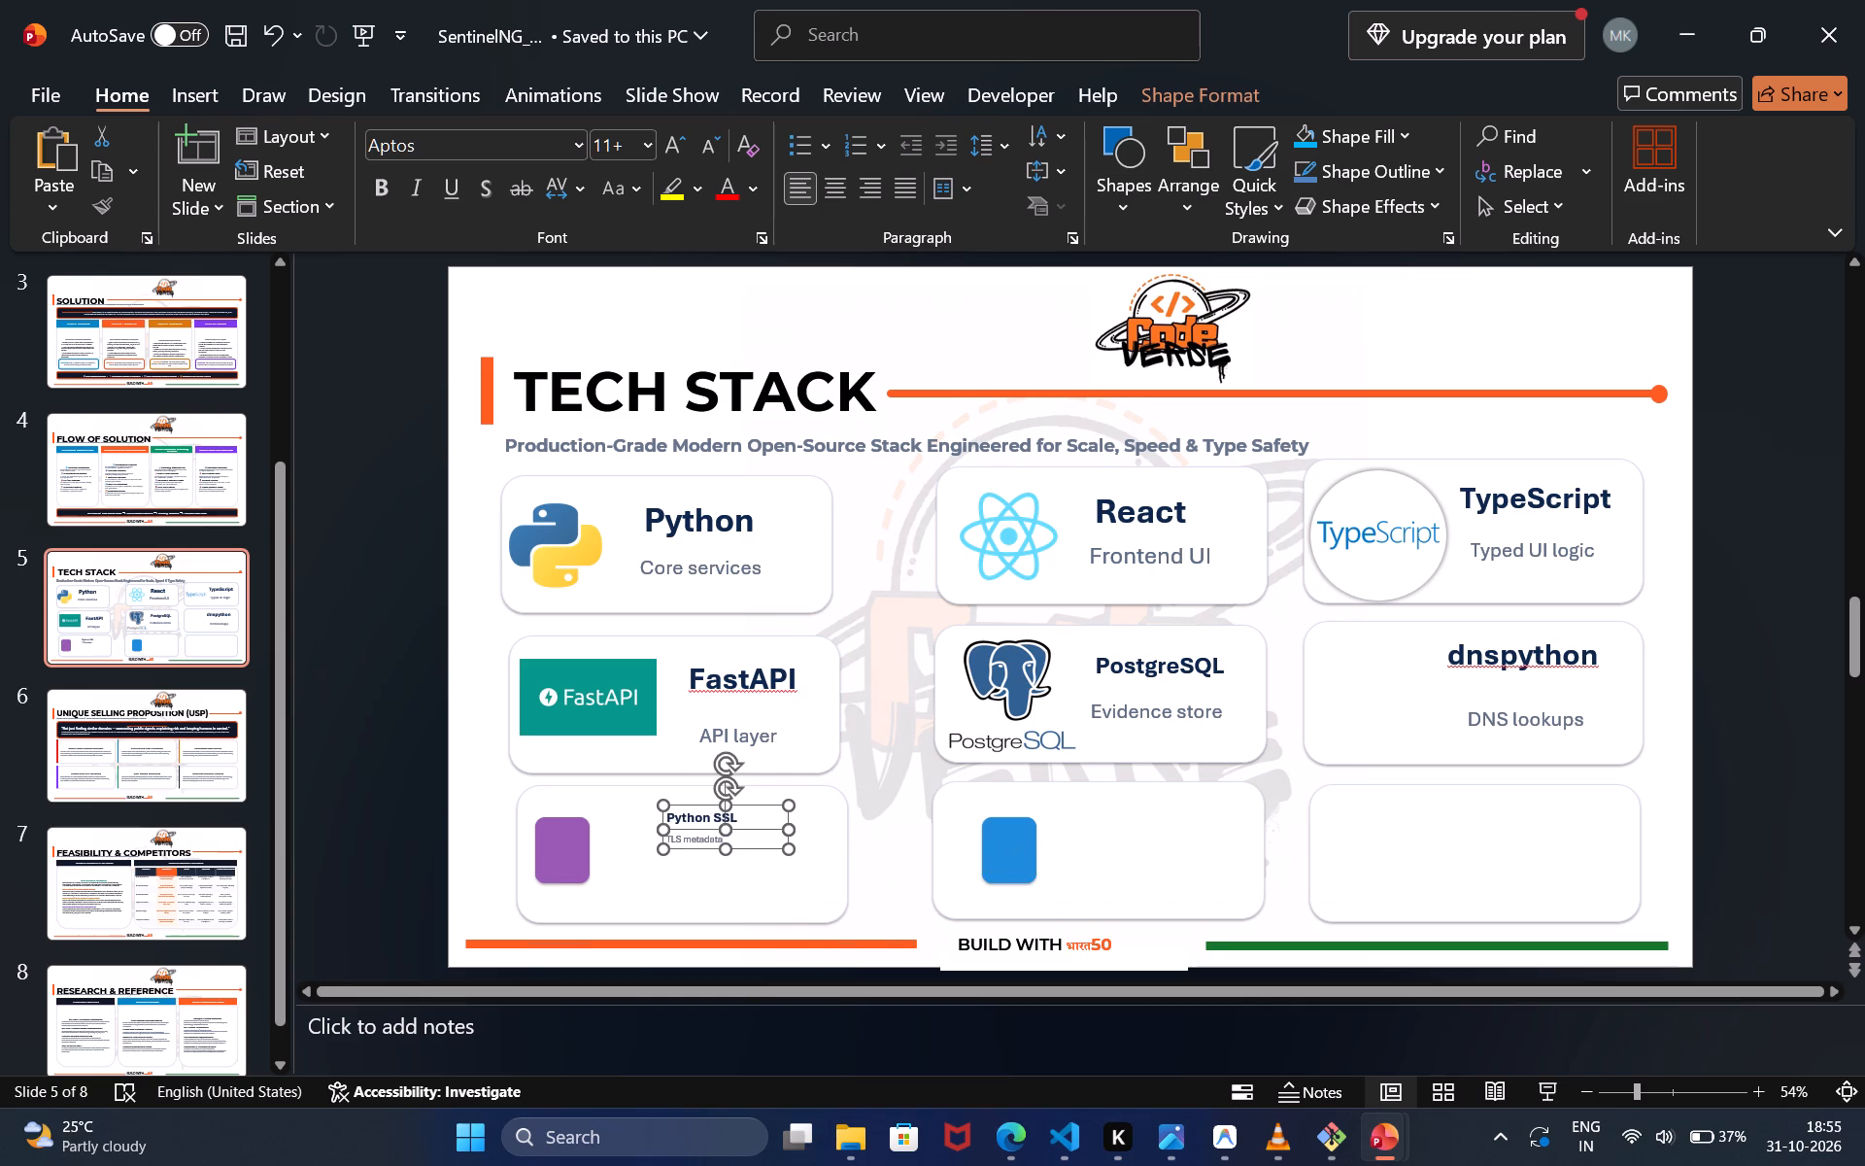
{"action": "double_click", "coordinate": [745, 806]}
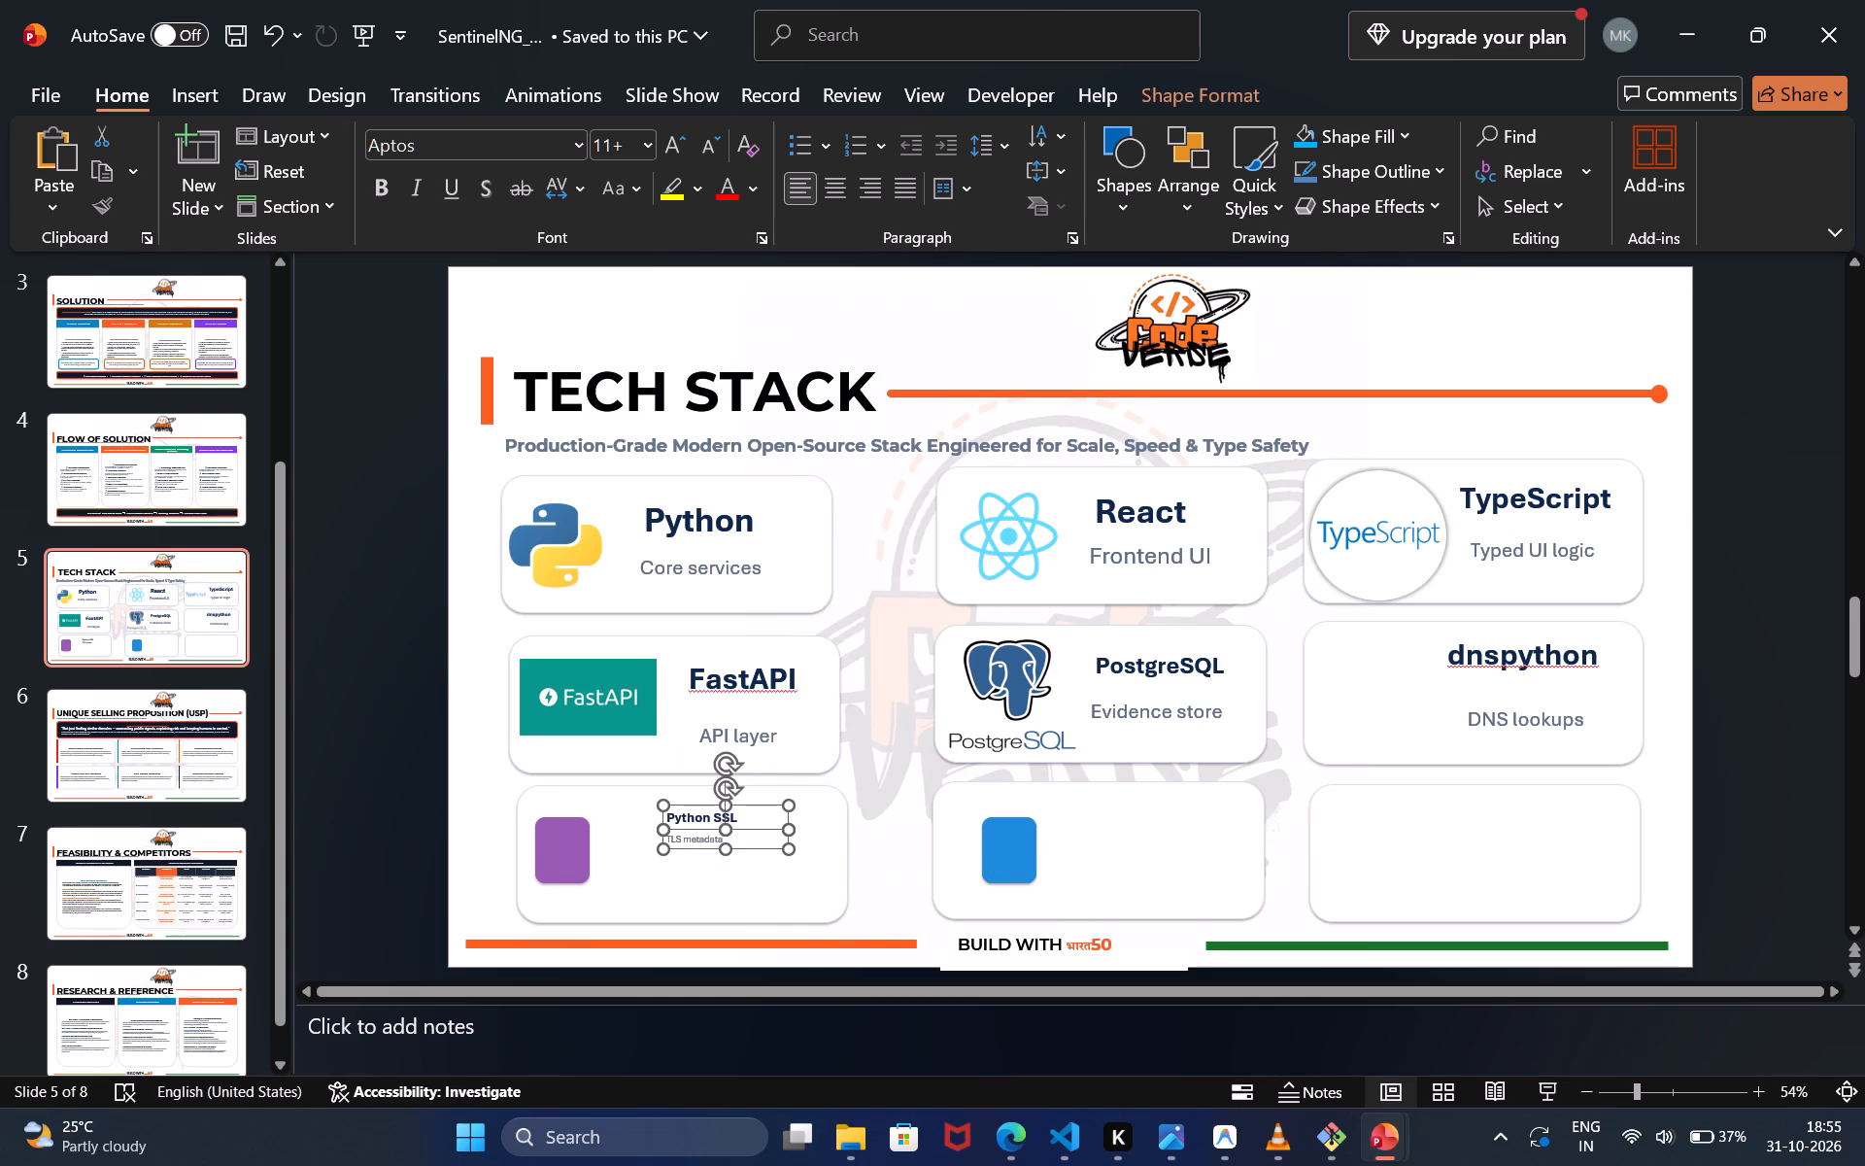
{"action": "left_click", "coordinate": [746, 821]}
{"action": "left_click", "coordinate": [720, 817]}
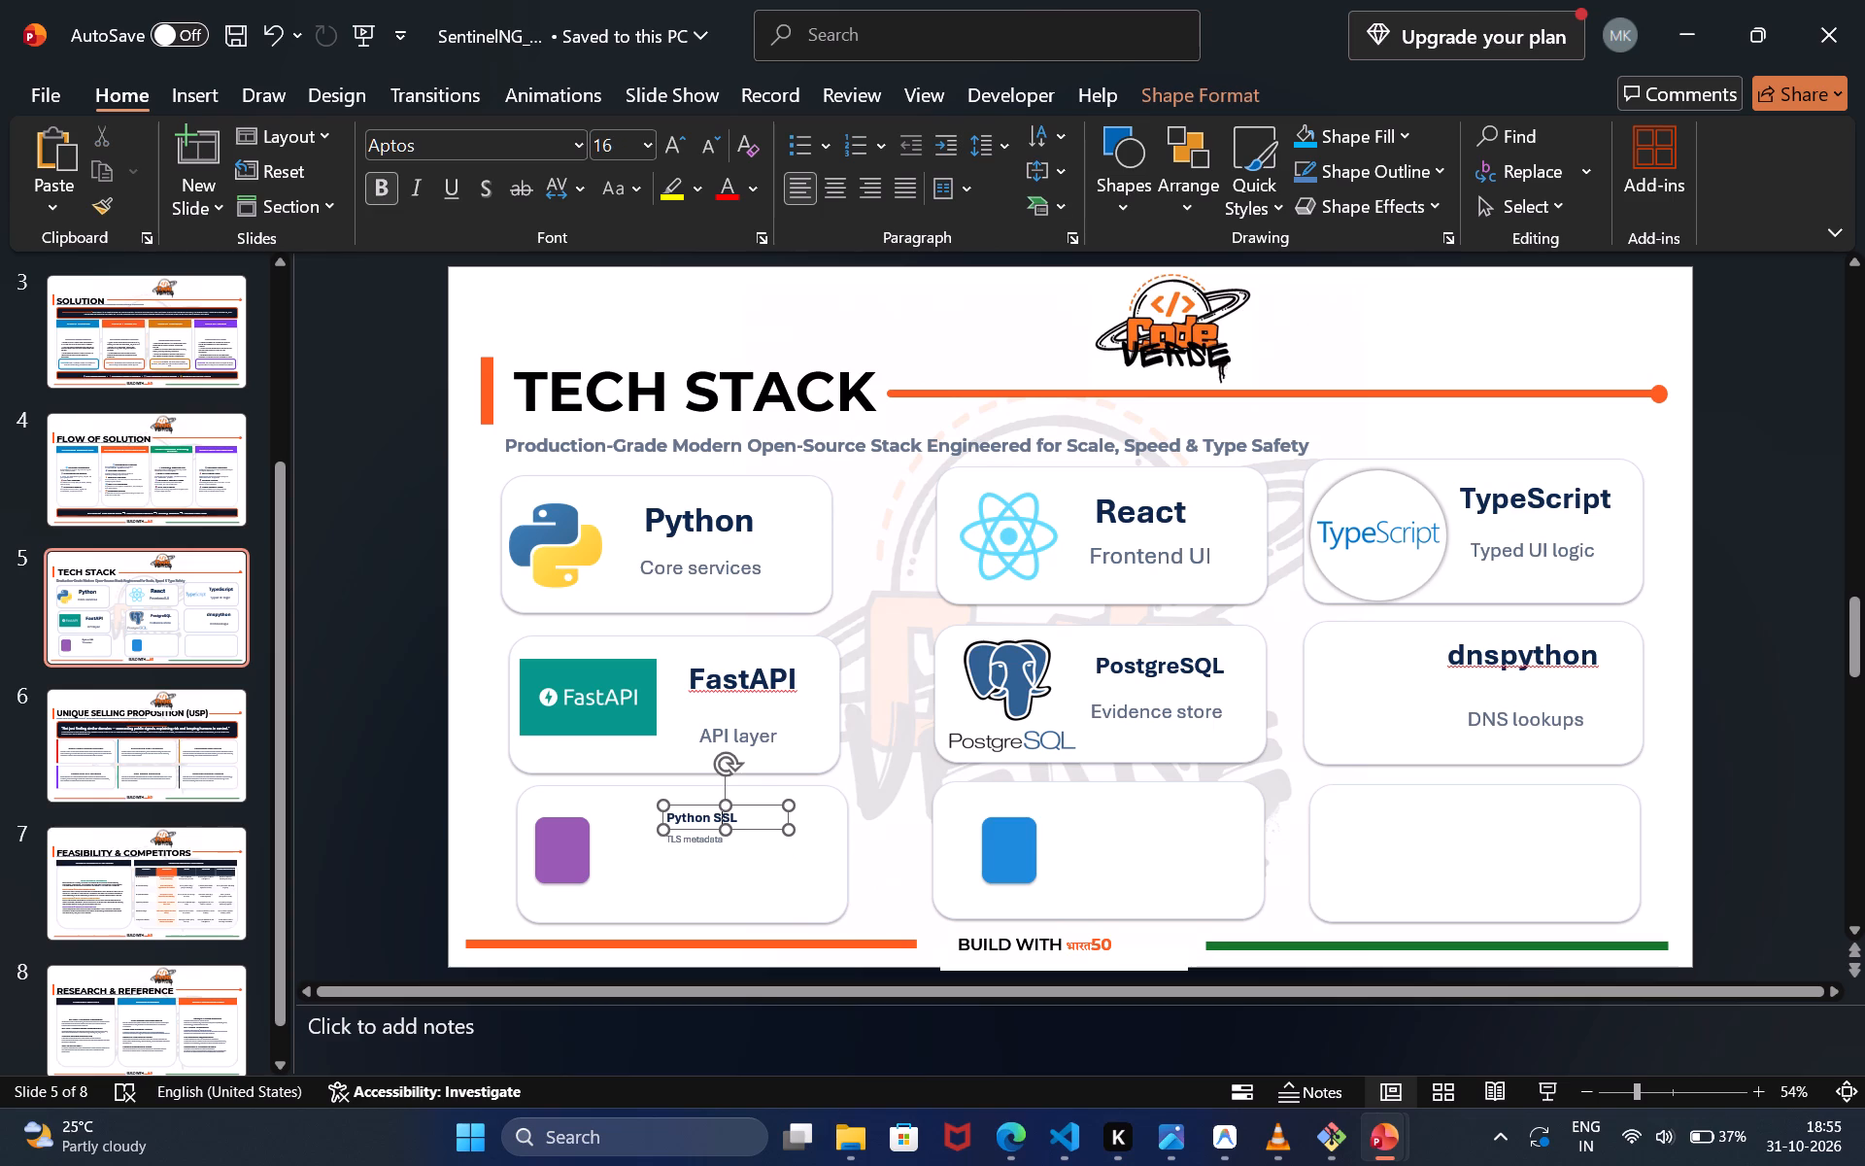
{"action": "left_click", "coordinate": [698, 815]}
{"action": "left_click", "coordinate": [705, 842]}
{"action": "left_click", "coordinate": [742, 832]}
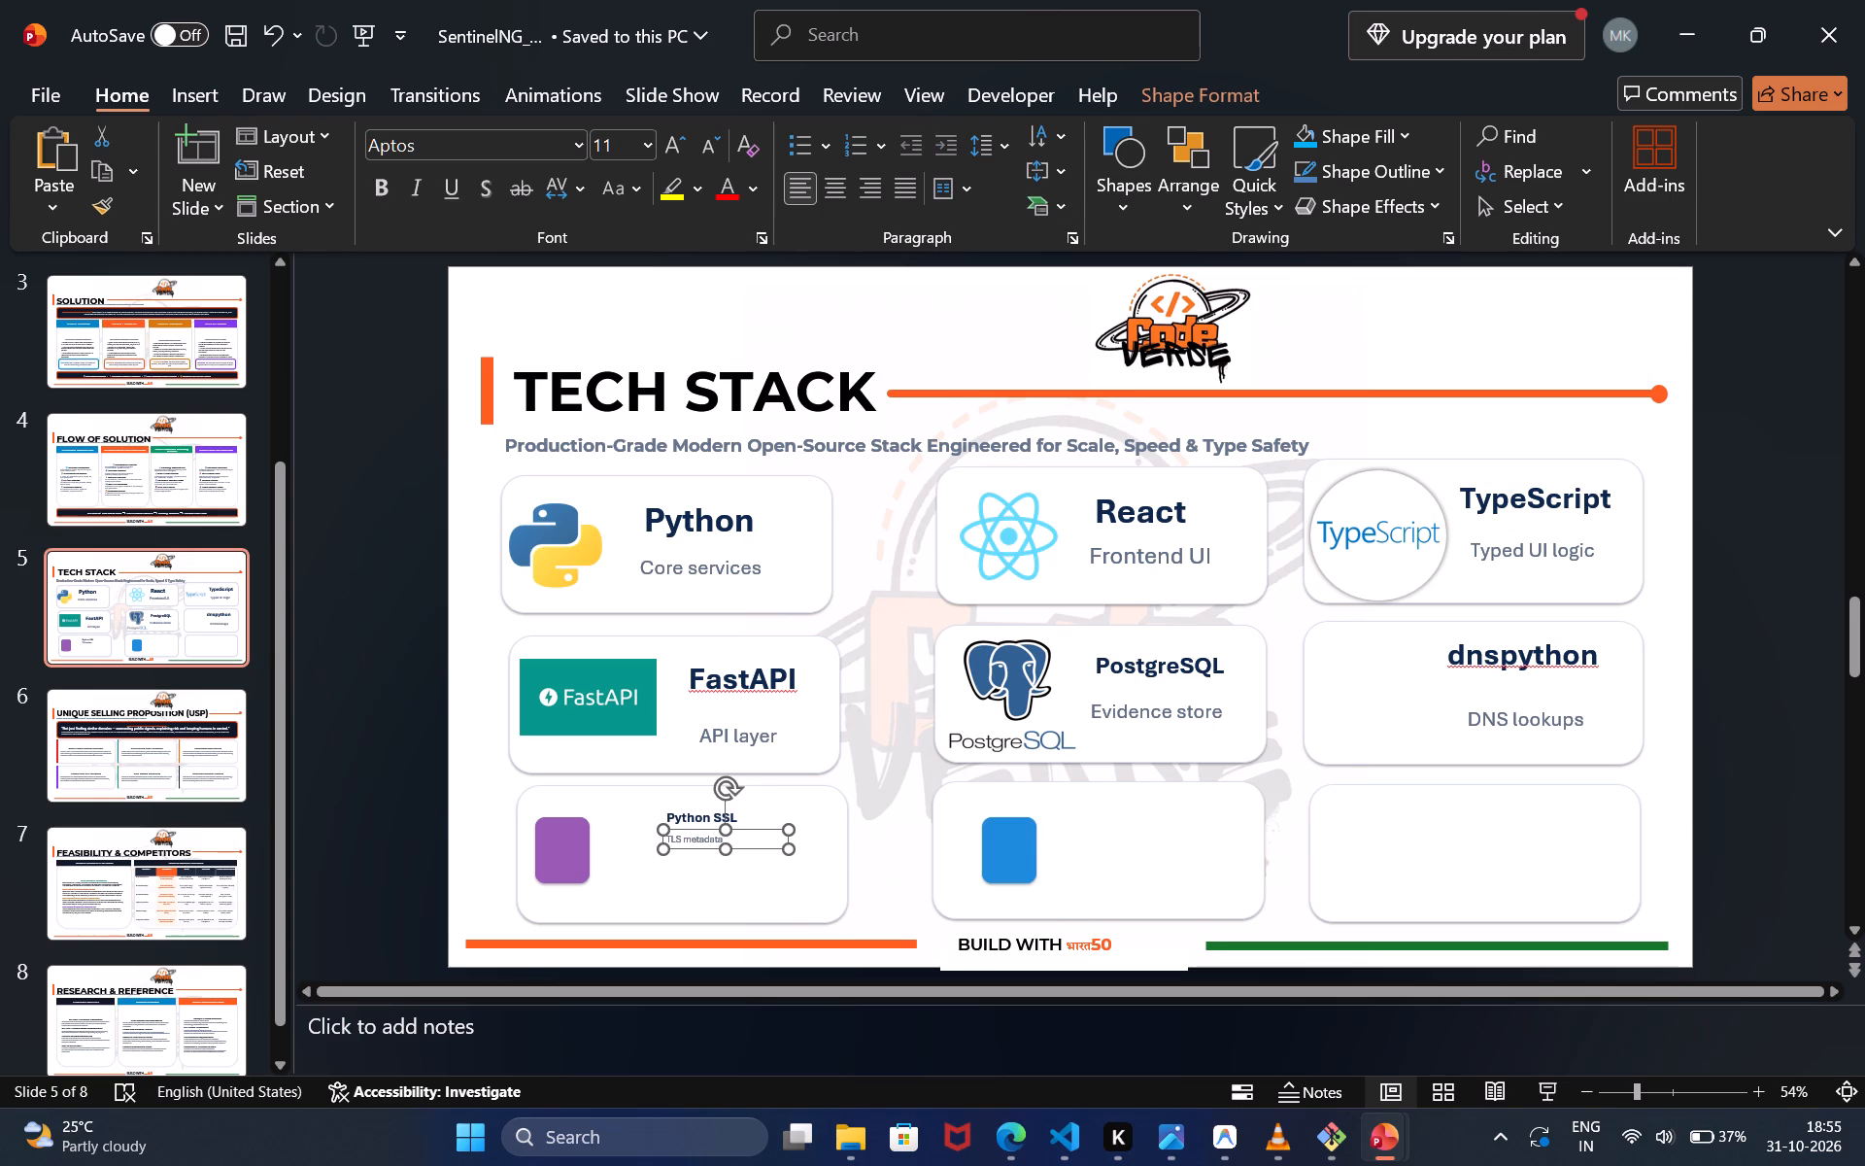
{"action": "left_click", "coordinate": [744, 822]}
{"action": "left_click", "coordinate": [741, 842]}
{"action": "left_click", "coordinate": [748, 809]}
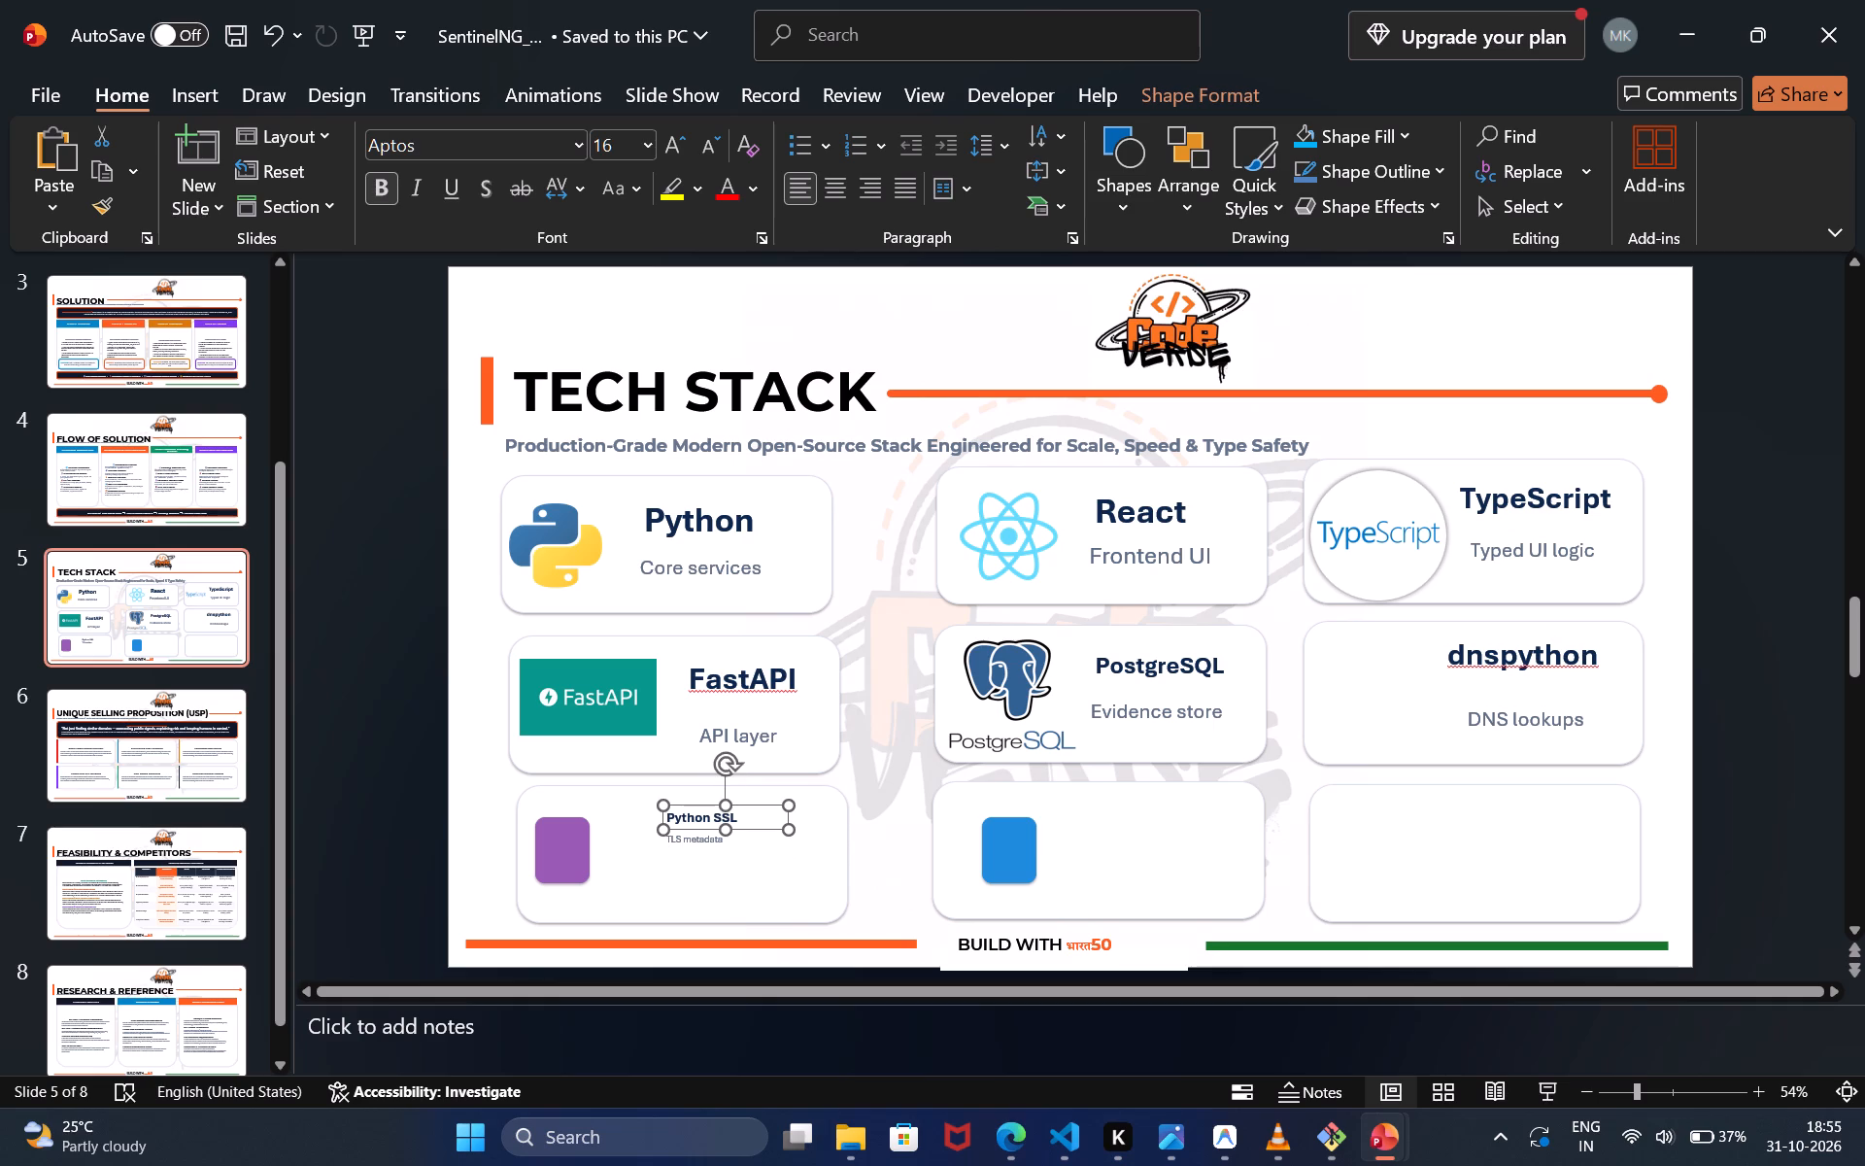
{"action": "left_click", "coordinate": [746, 831]}
{"action": "left_click", "coordinate": [739, 838]}
{"action": "left_click", "coordinate": [744, 830]}
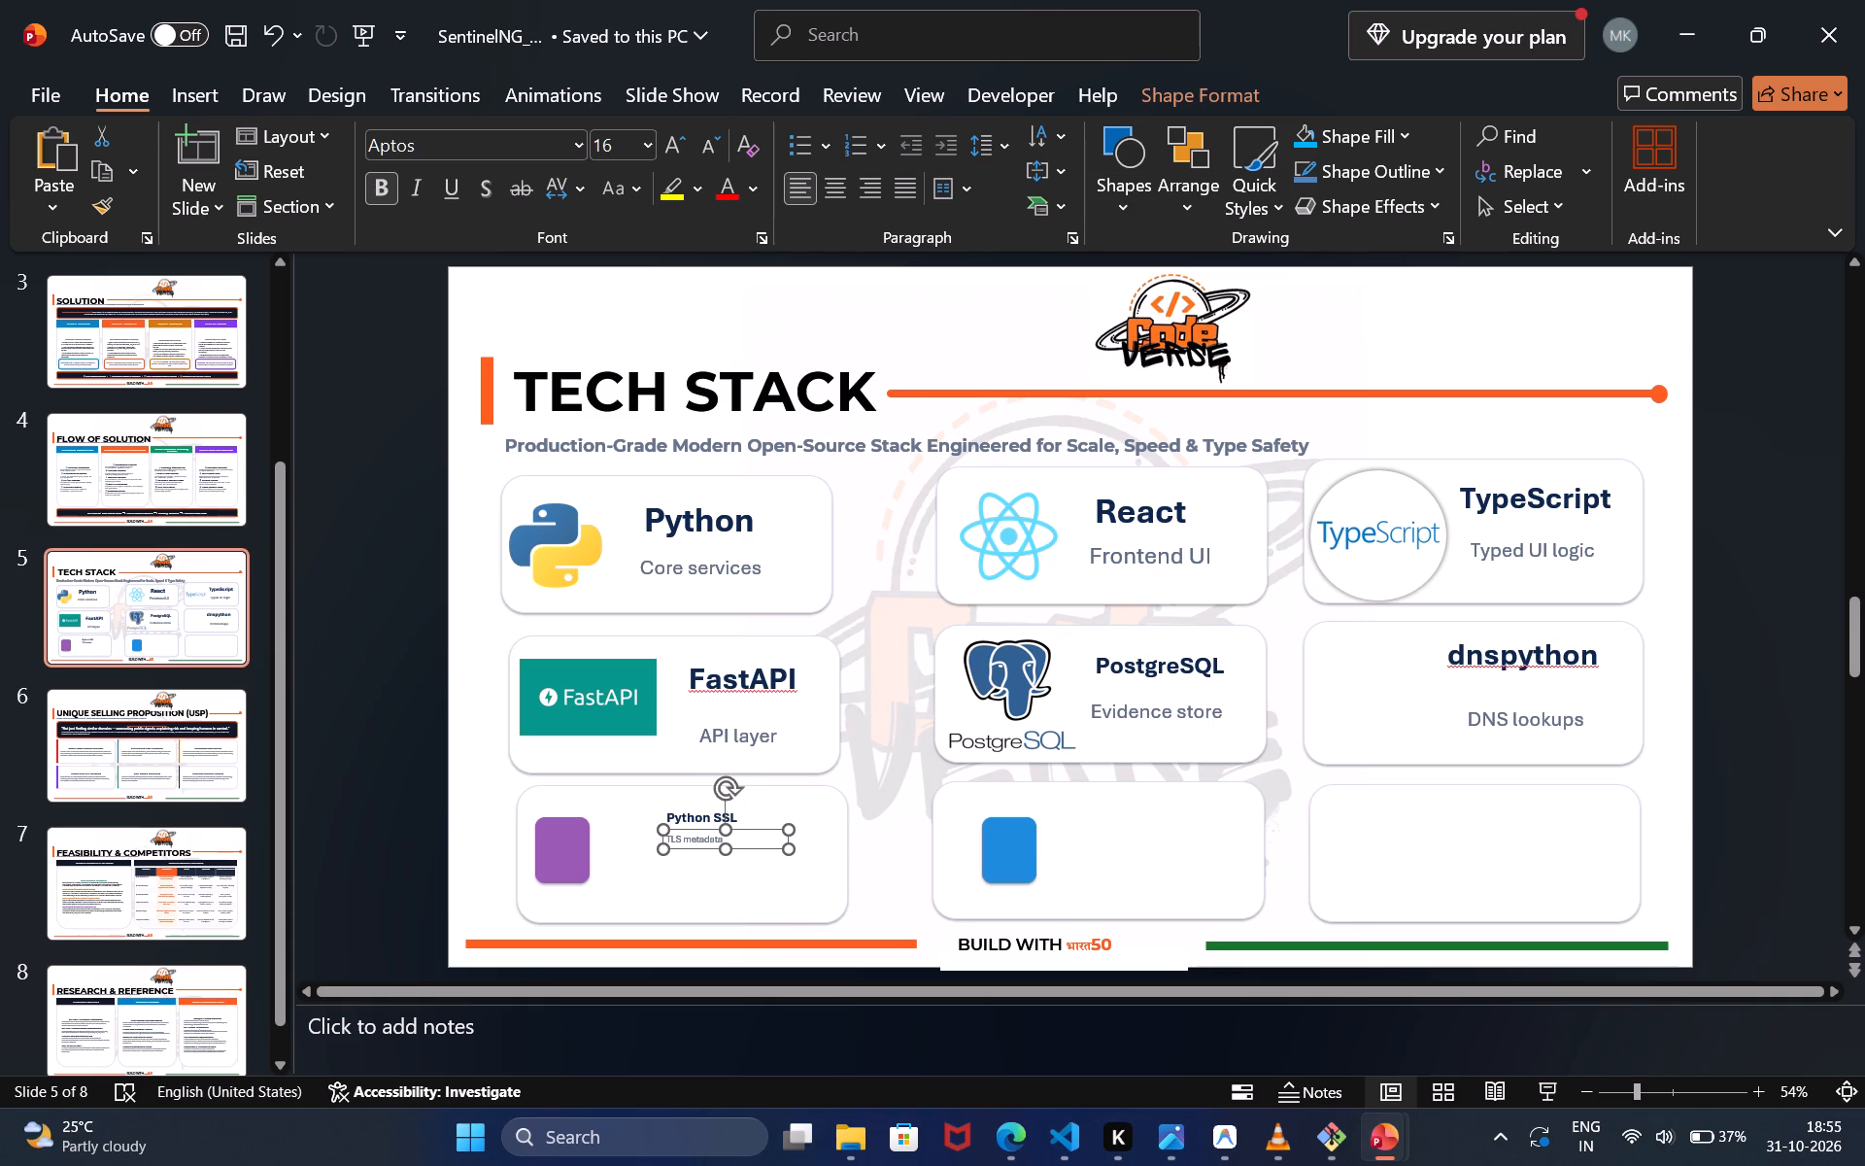
{"action": "left_click", "coordinate": [742, 819]}
{"action": "triple_click", "coordinate": [676, 141]}
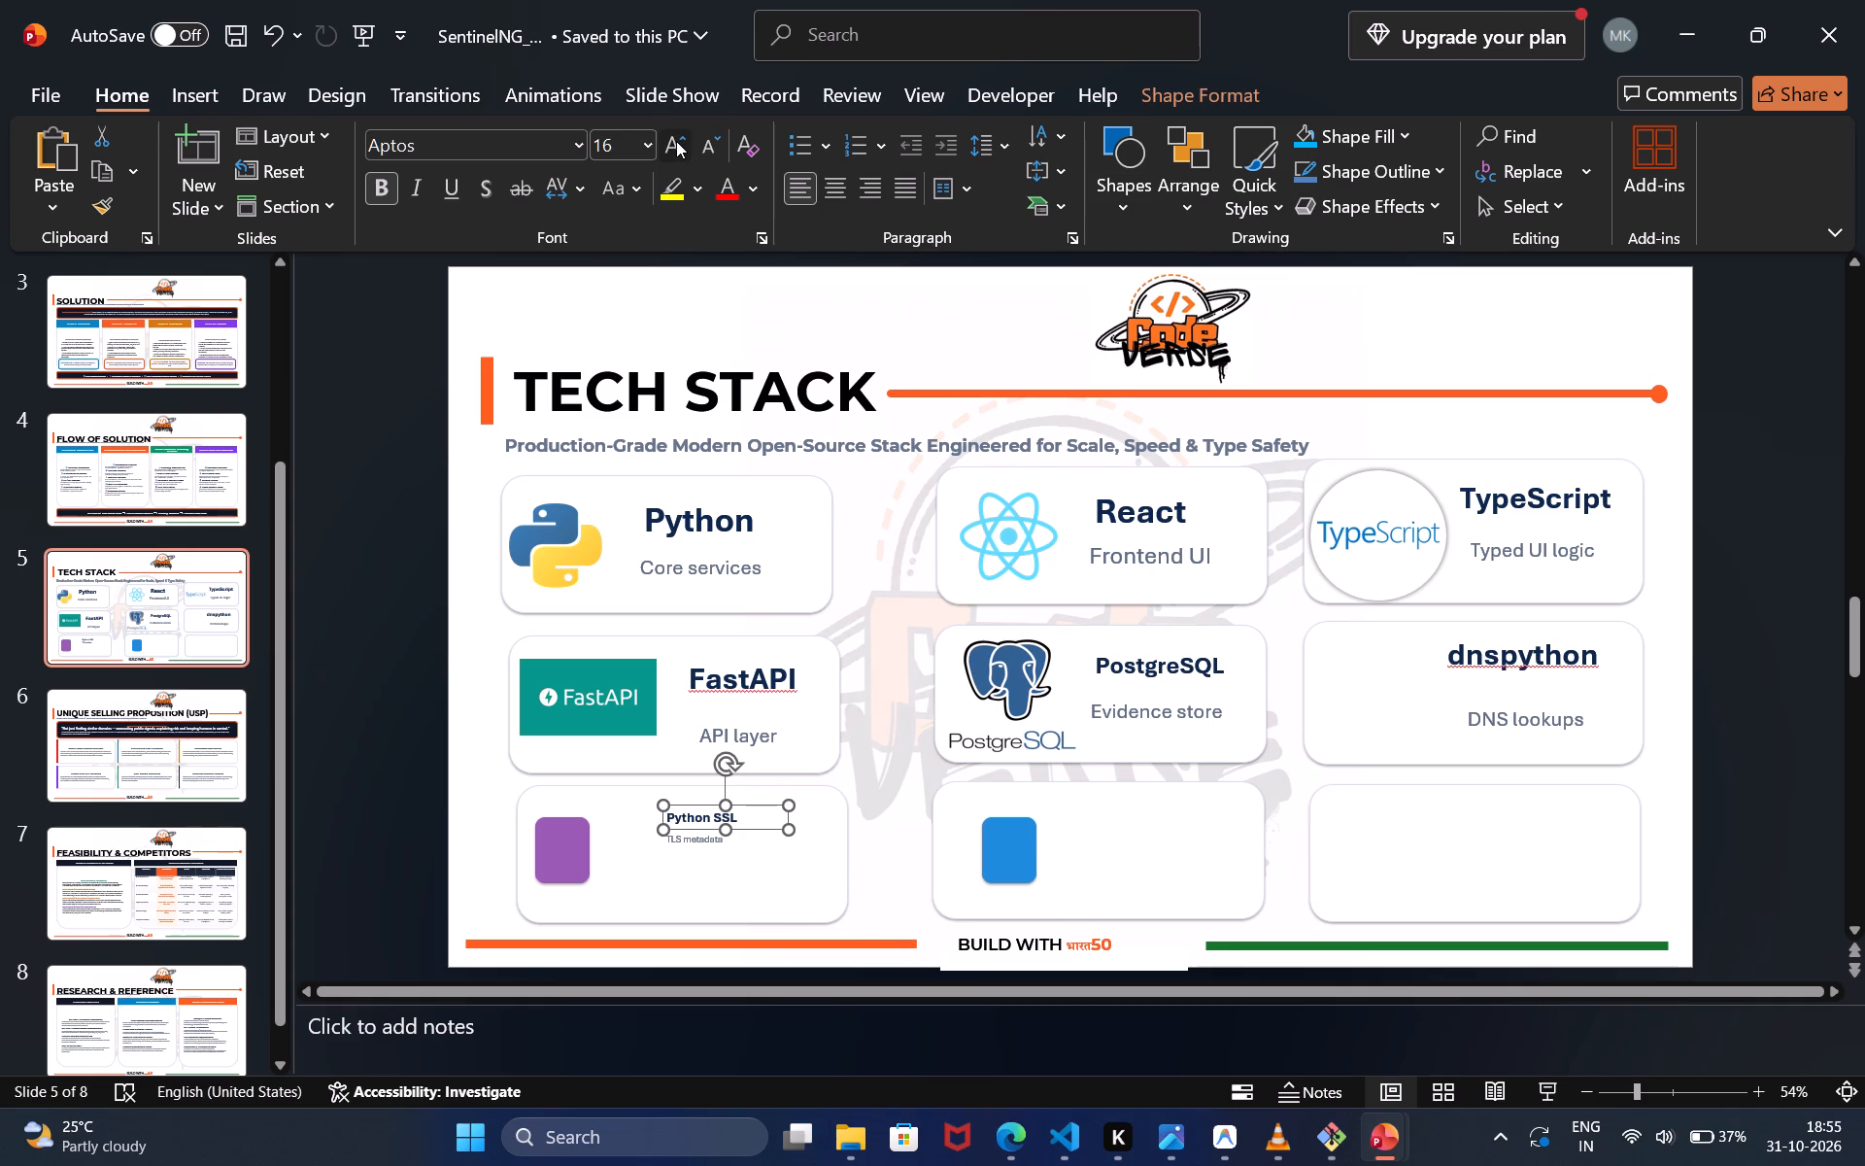
{"action": "double_click", "coordinate": [676, 141]}
{"action": "left_click", "coordinate": [710, 141]}
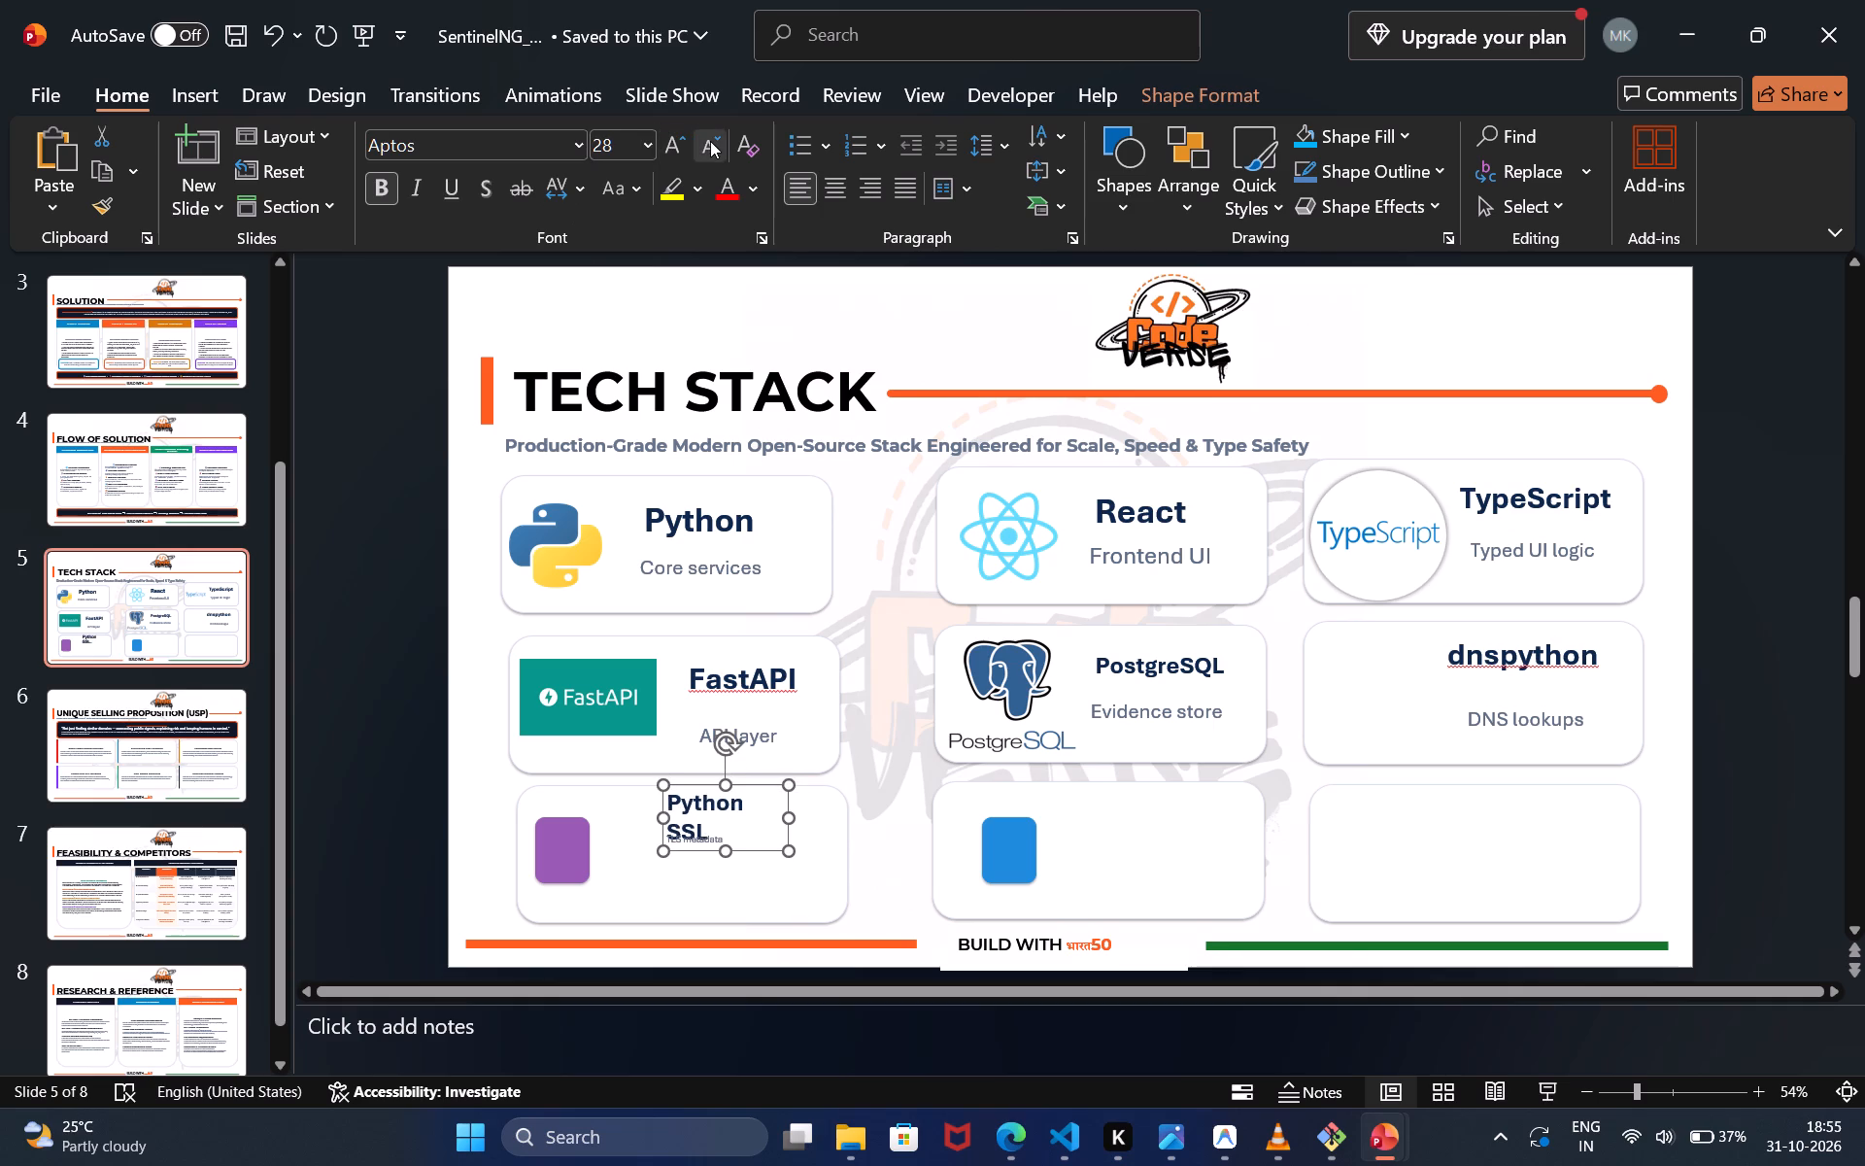
{"action": "left_click", "coordinate": [710, 141]}
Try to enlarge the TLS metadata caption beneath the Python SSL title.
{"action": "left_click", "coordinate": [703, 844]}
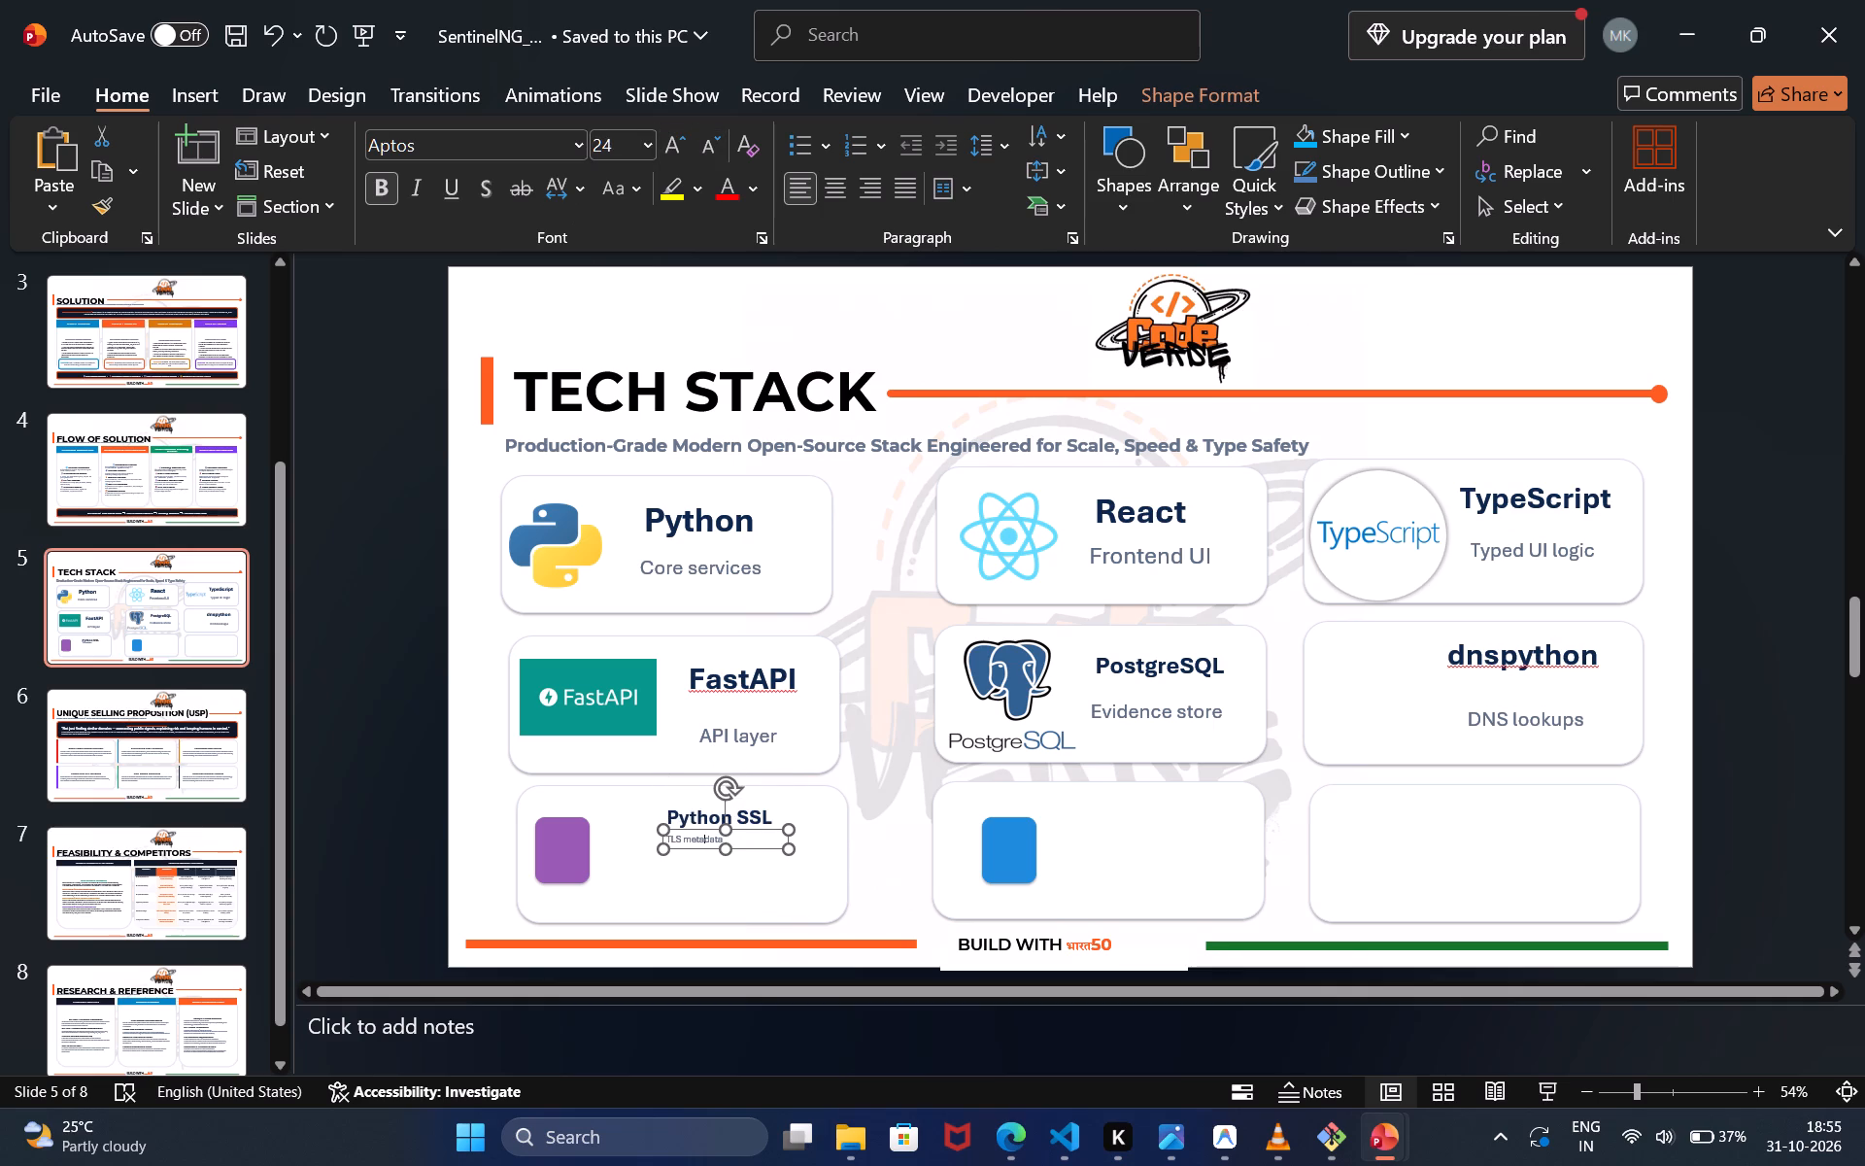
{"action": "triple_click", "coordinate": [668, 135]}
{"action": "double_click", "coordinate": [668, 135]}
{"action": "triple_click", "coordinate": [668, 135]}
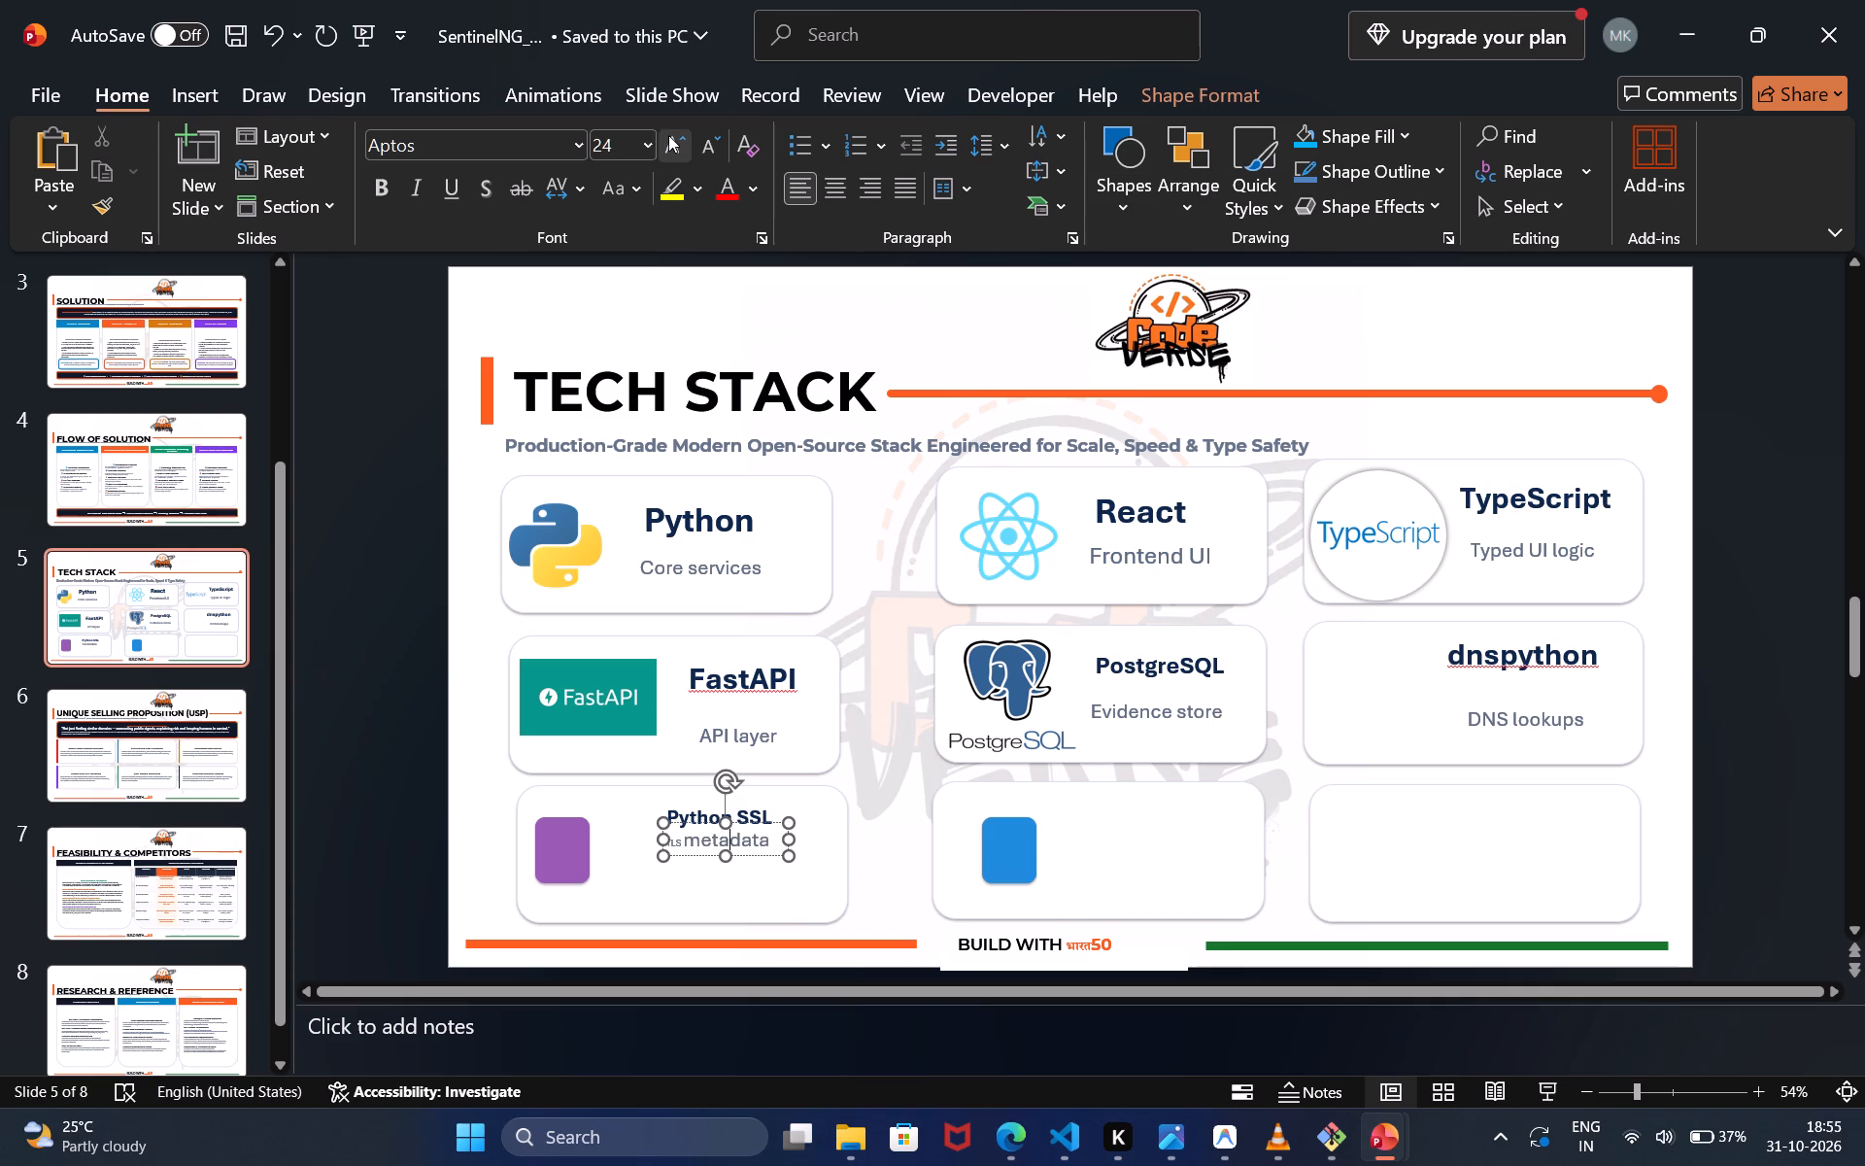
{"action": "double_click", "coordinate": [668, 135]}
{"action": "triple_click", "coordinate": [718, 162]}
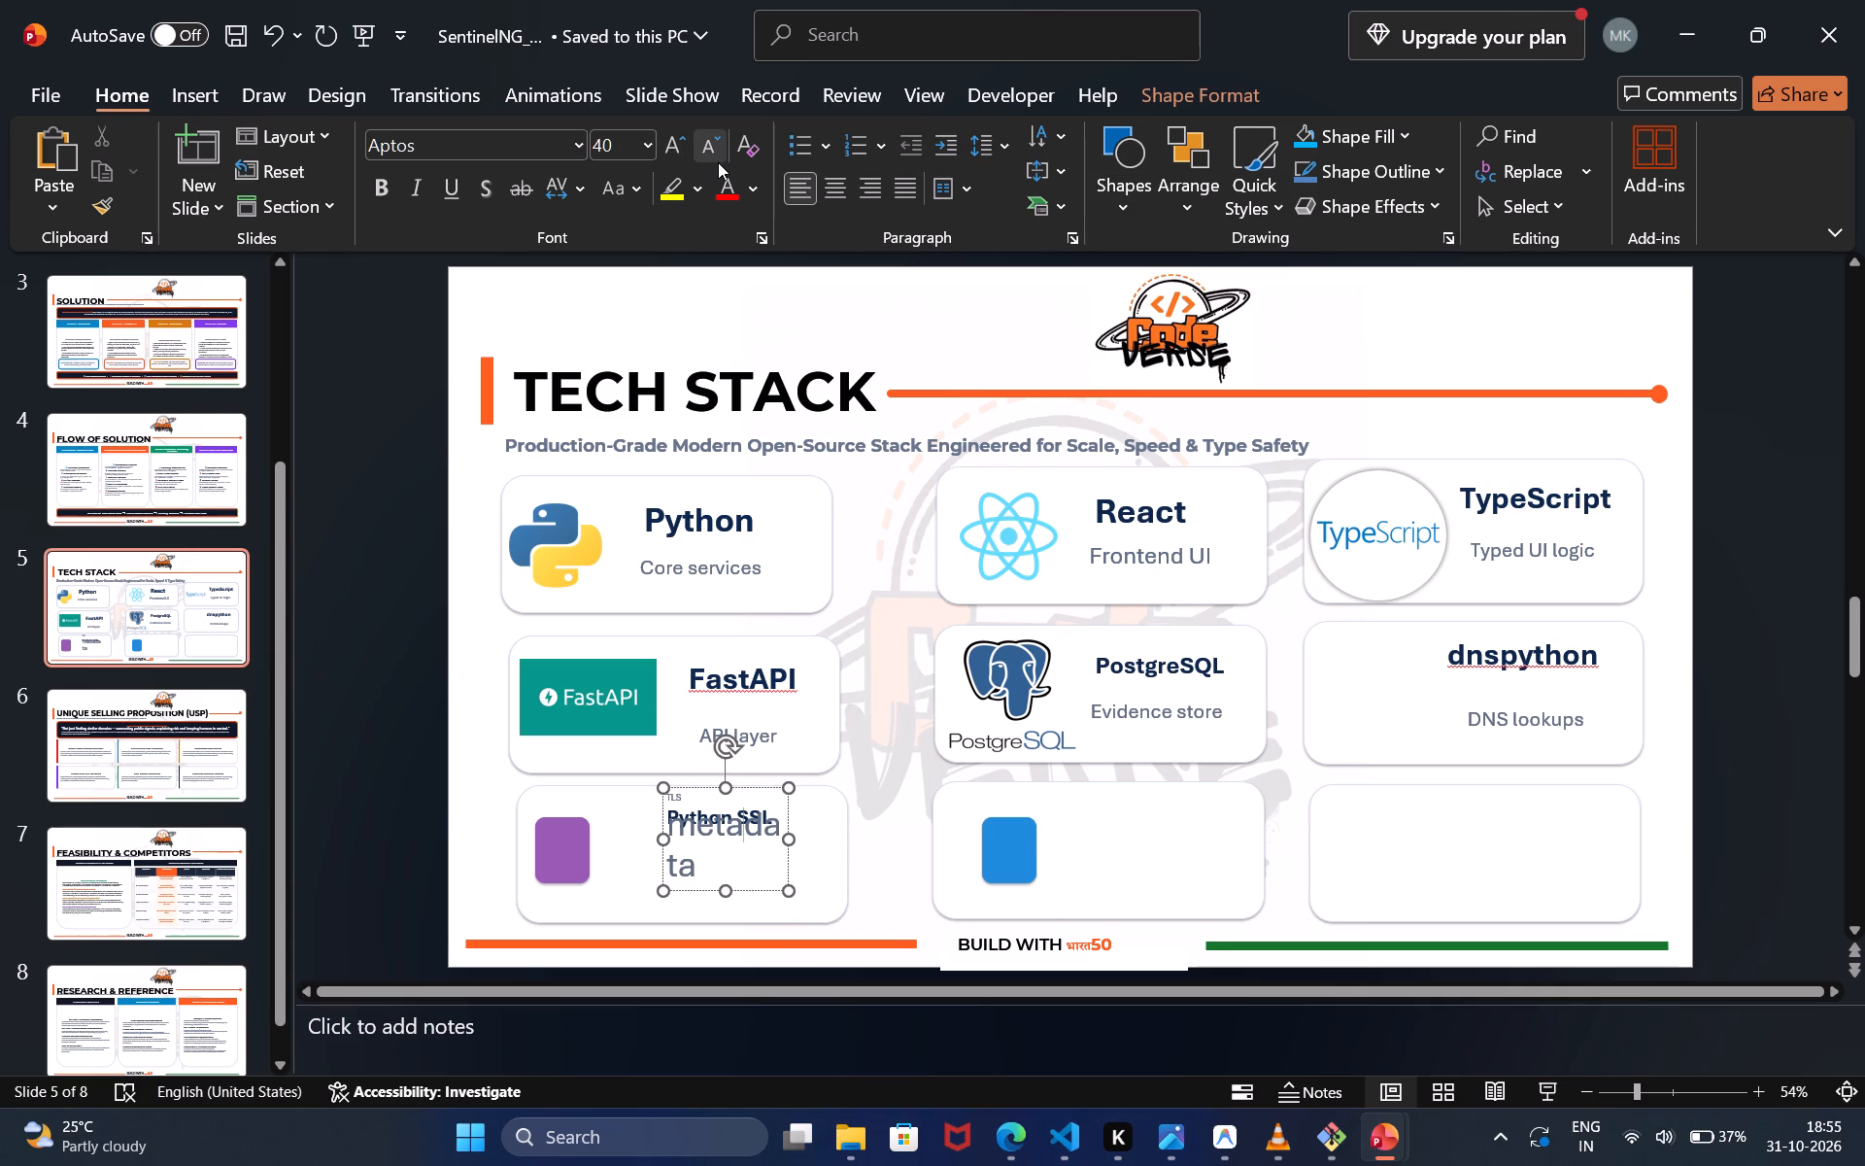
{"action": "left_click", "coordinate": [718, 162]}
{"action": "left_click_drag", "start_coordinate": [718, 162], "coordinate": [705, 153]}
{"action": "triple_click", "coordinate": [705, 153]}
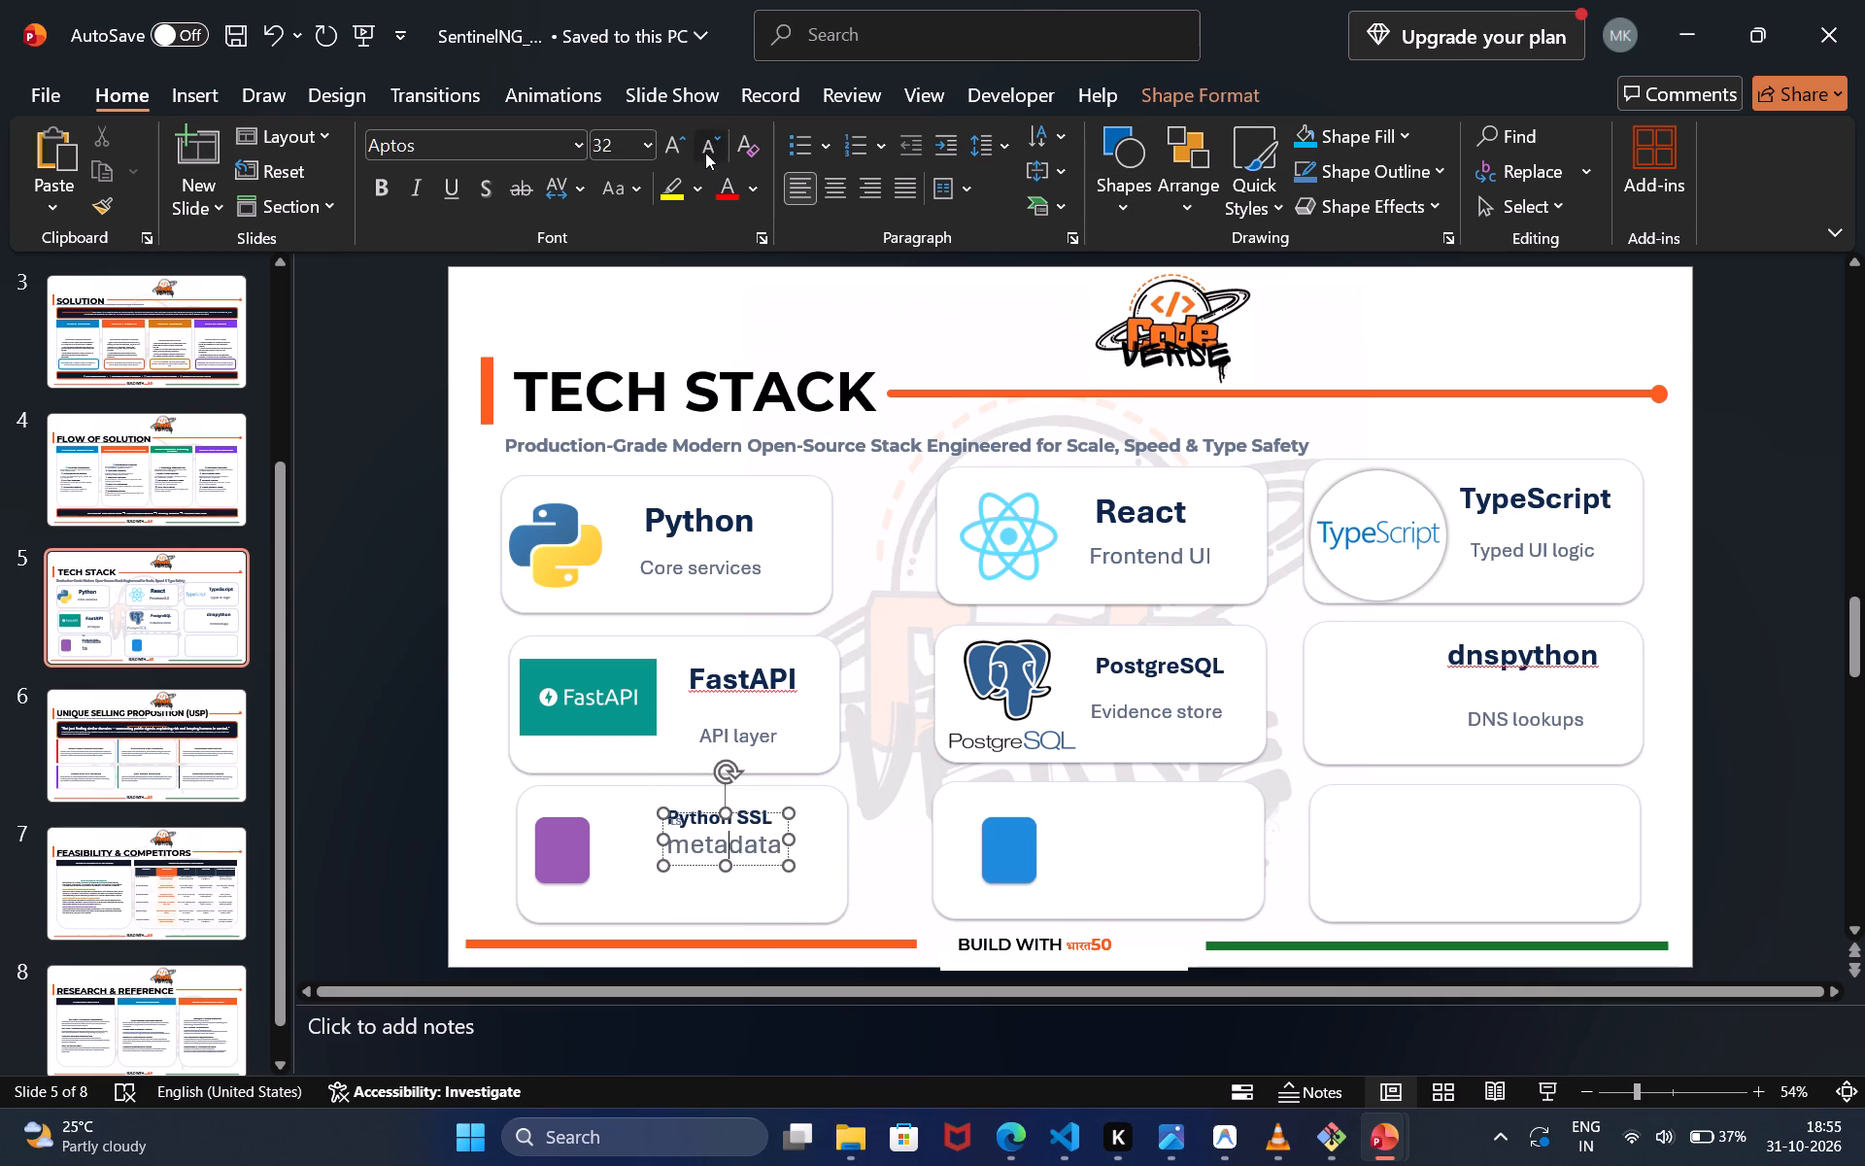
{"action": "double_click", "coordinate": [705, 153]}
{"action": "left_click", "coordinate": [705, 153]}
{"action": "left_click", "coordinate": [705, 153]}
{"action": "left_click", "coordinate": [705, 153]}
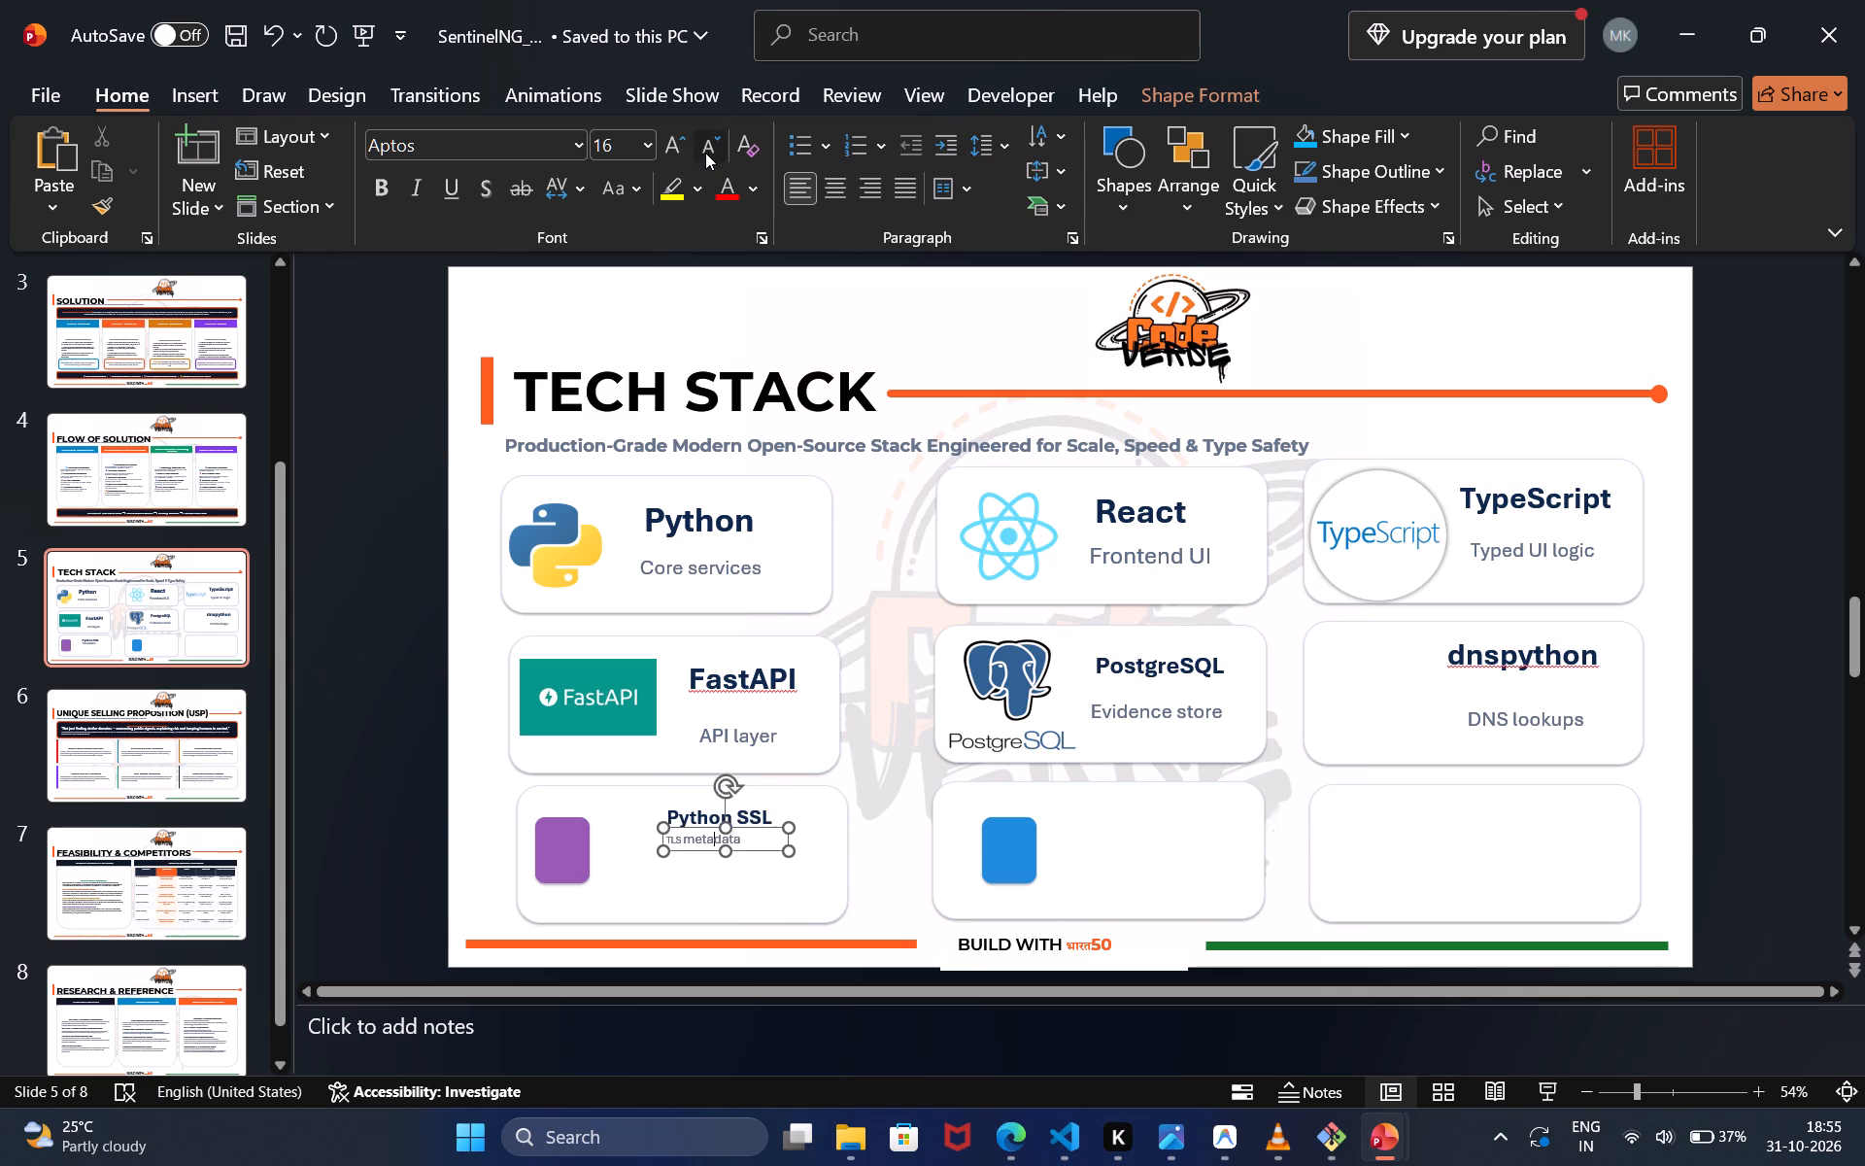
Select all the text of the TLS metadata caption and enlarge it to 18+ pt.
{"action": "left_click", "coordinate": [774, 828]}
{"action": "left_click", "coordinate": [753, 844]}
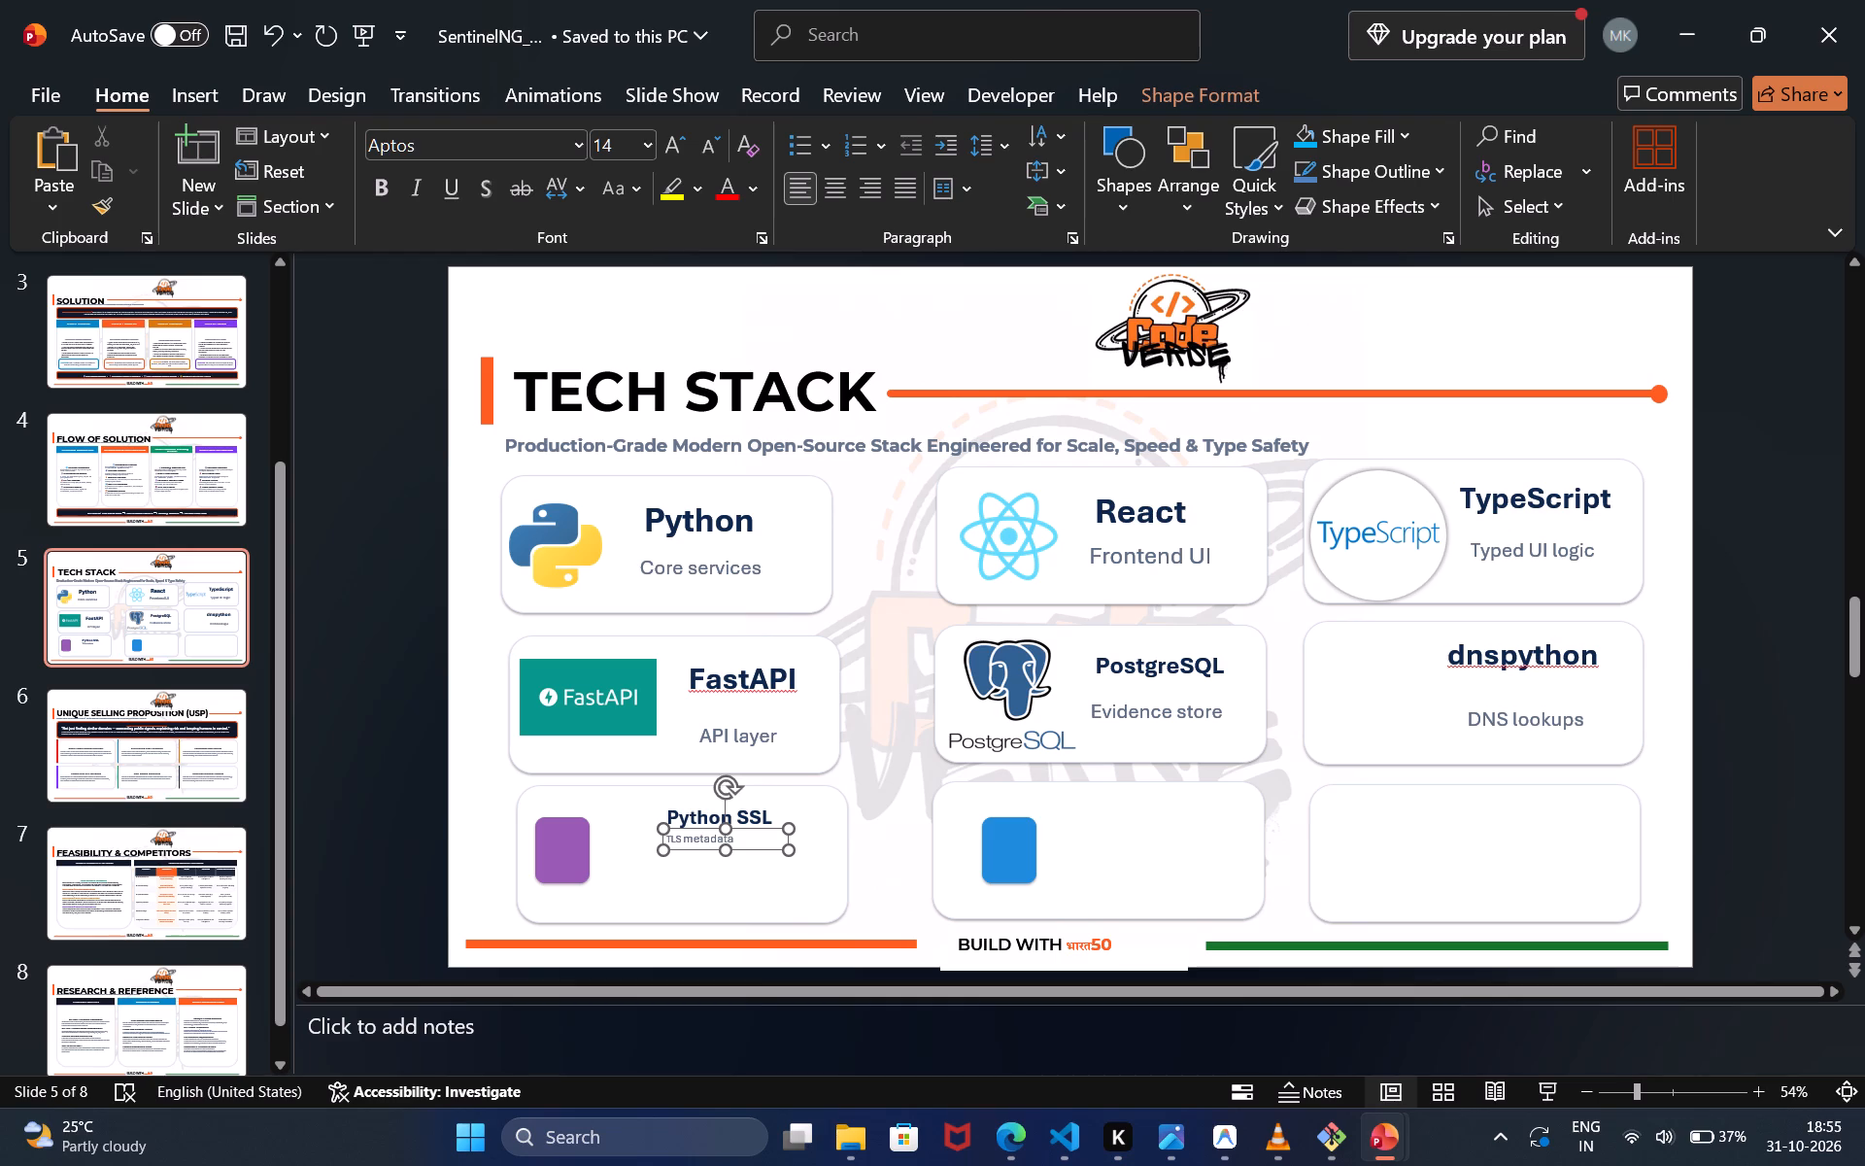
{"action": "left_click", "coordinate": [729, 838]}
{"action": "key", "text": "ctrl+a"}
{"action": "triple_click", "coordinate": [675, 136]}
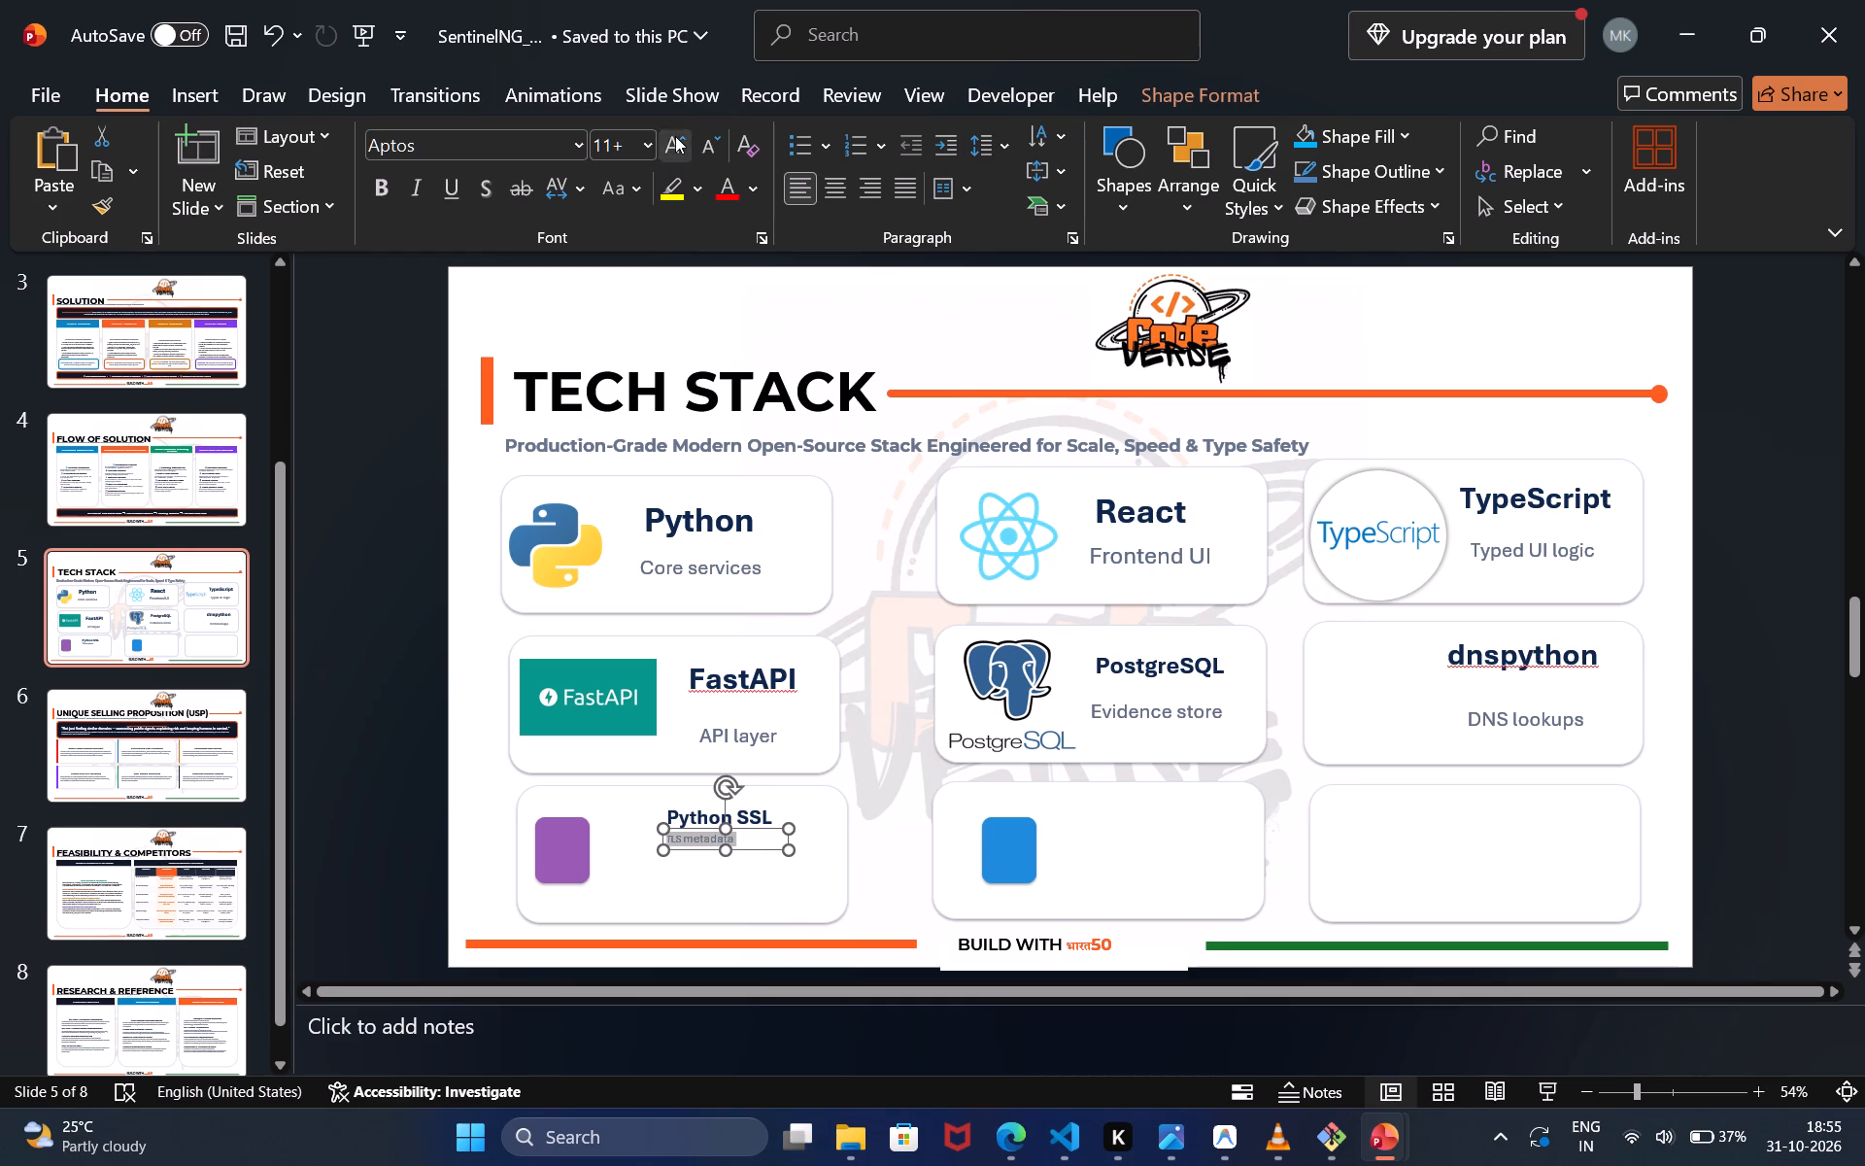
{"action": "left_click", "coordinate": [675, 136]}
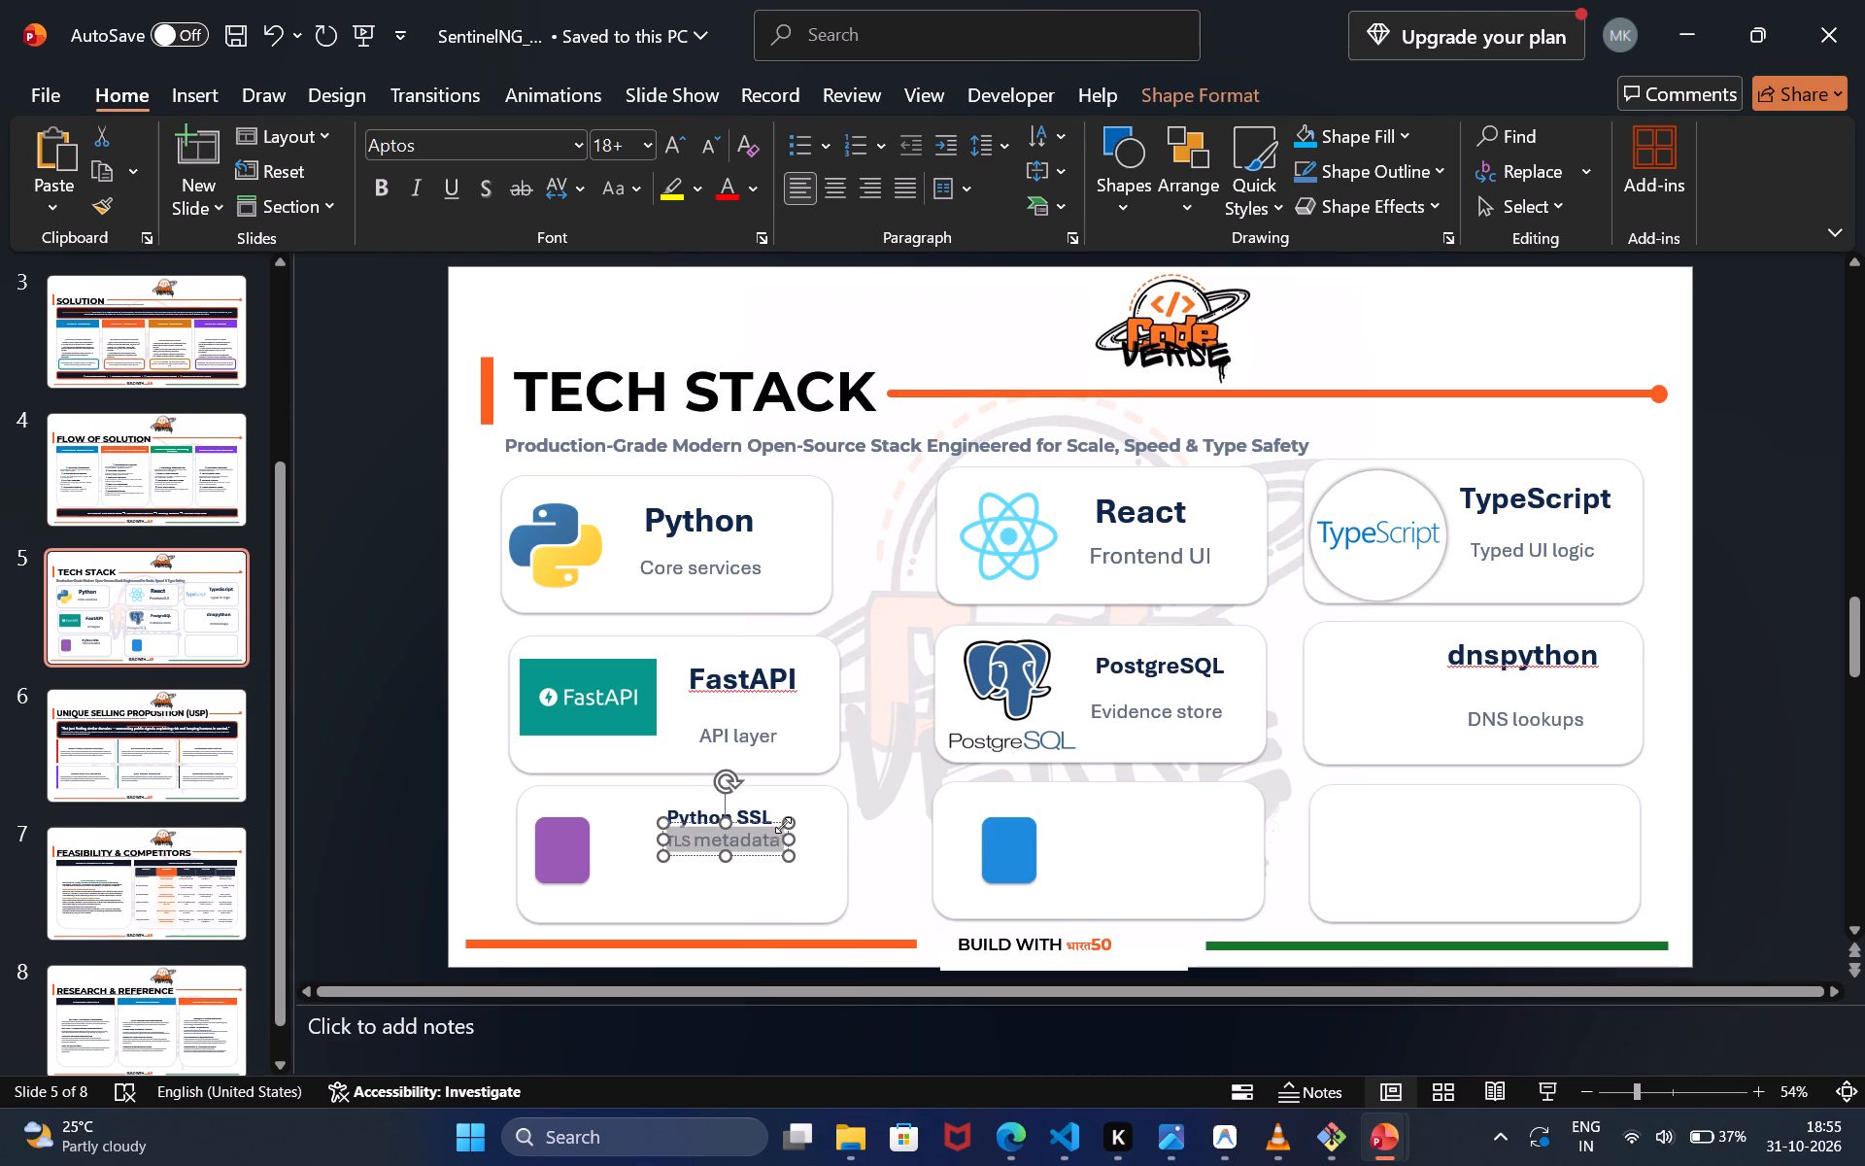
Separate the overlapping texts, moving the TLS metadata caption down in the card and the Python SSL title just above it.
{"action": "left_click_drag", "start_coordinate": [775, 819], "coordinate": [766, 865]}
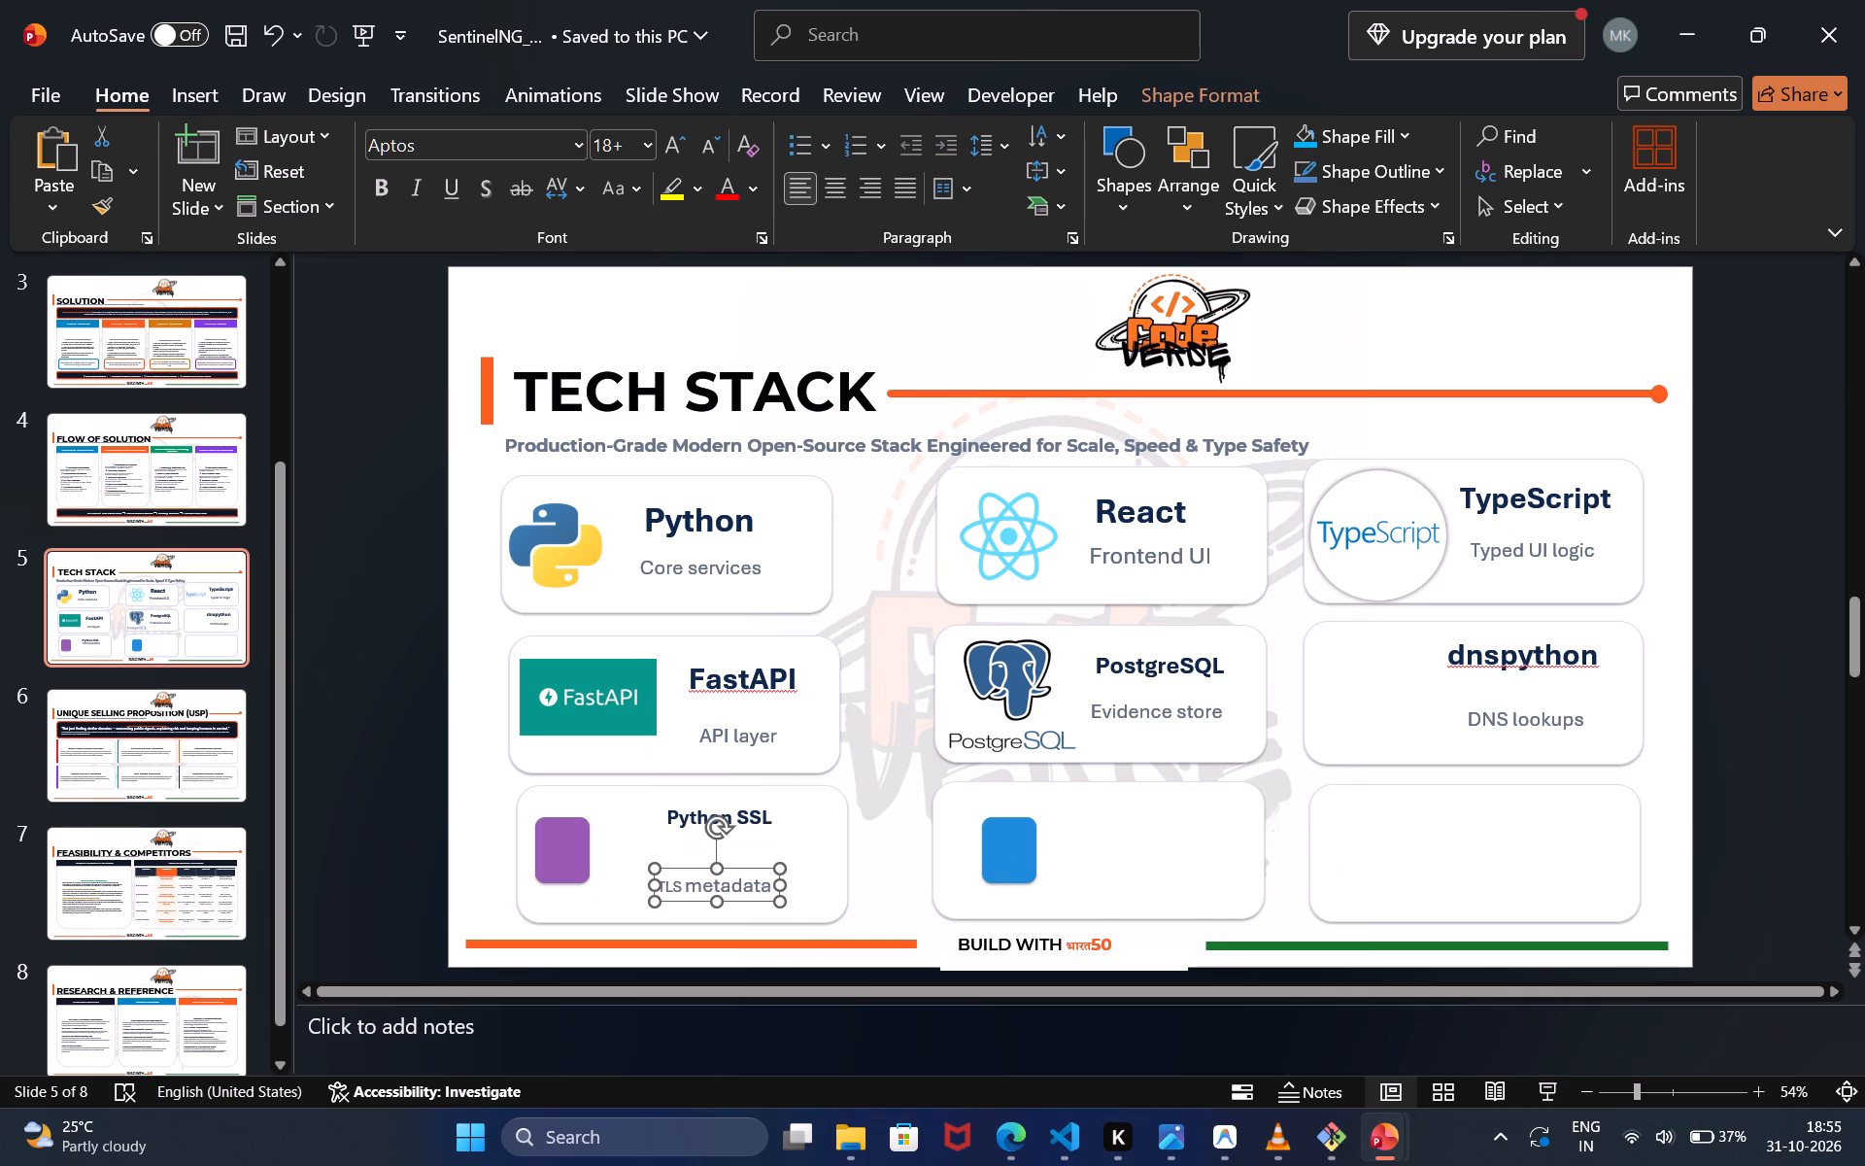
{"action": "left_click", "coordinate": [743, 806]}
{"action": "left_click_drag", "start_coordinate": [742, 804], "coordinate": [730, 829]}
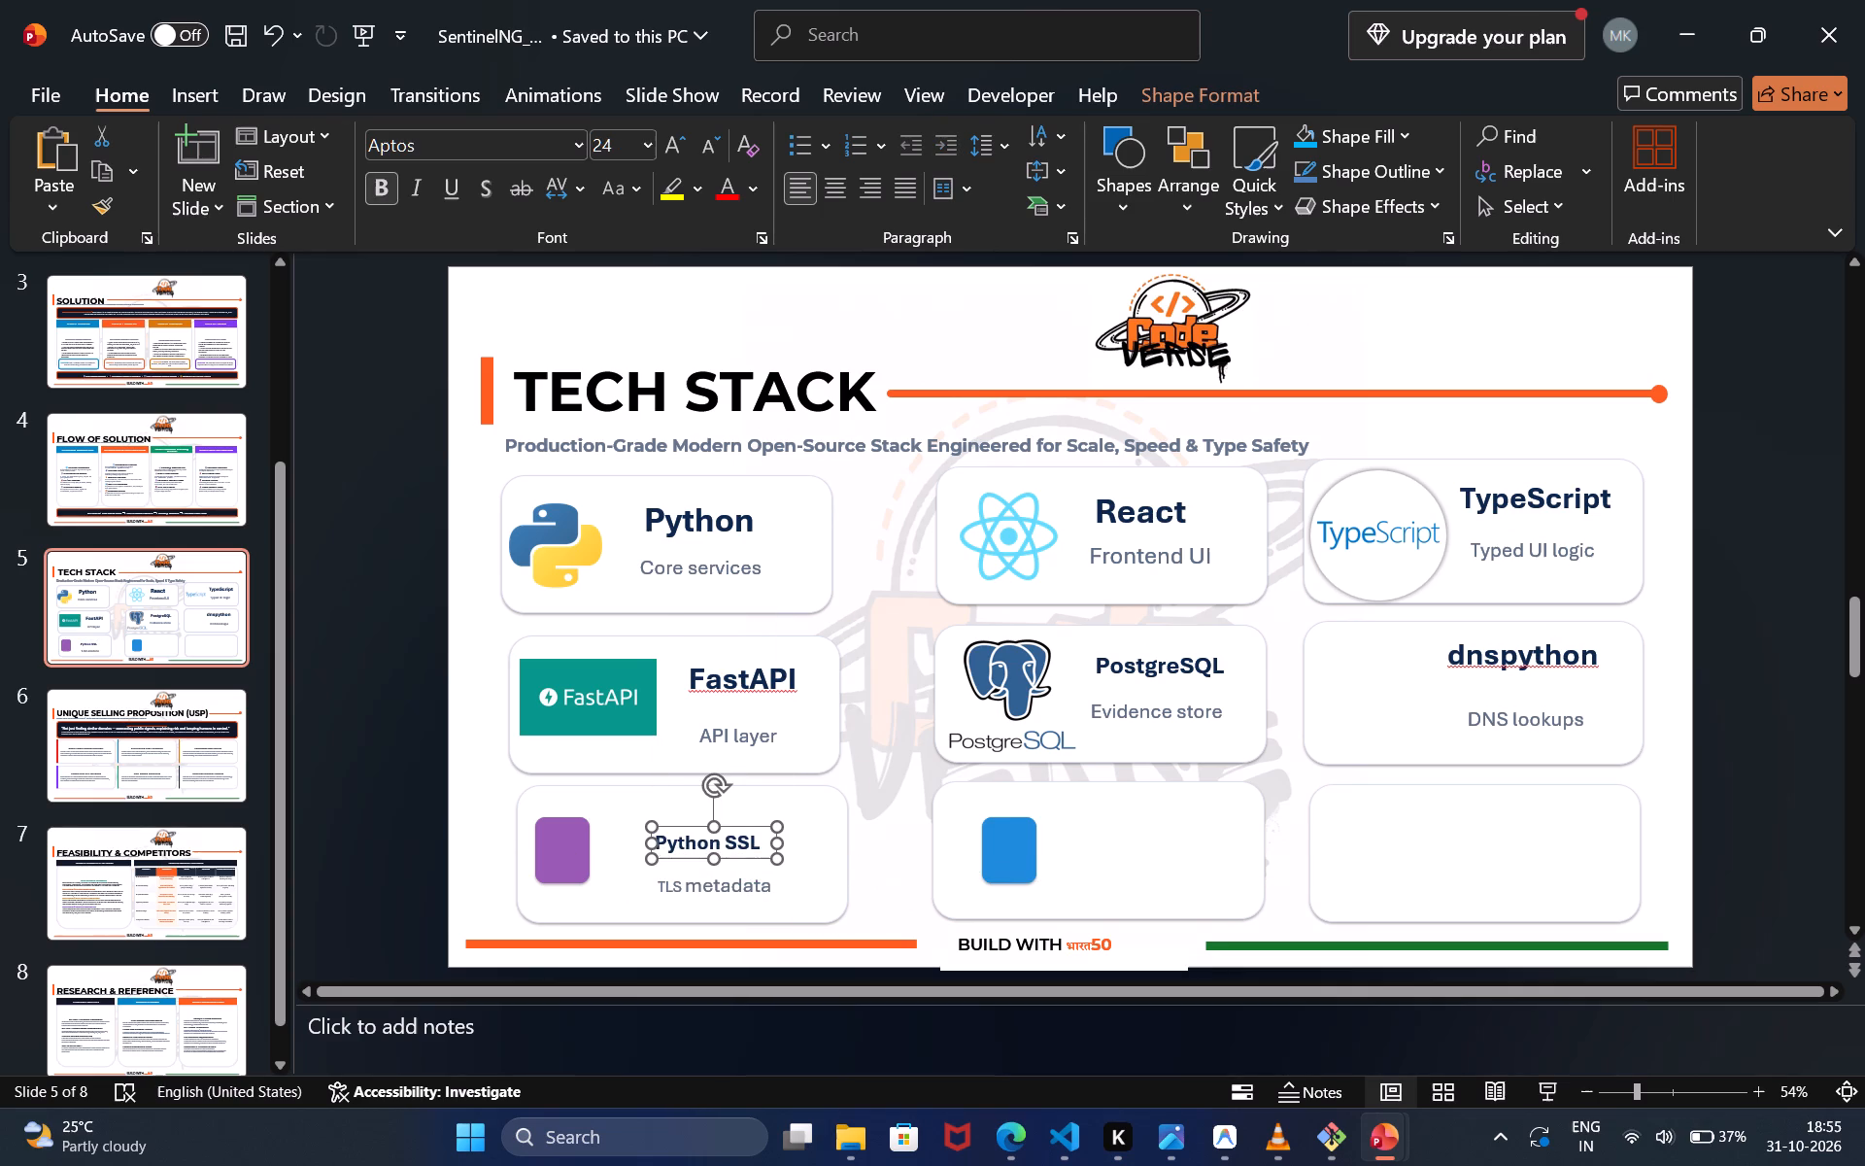
Move the blue square slightly closer to the left edge of the card below PostgreSQL.
{"action": "left_click_drag", "start_coordinate": [1024, 855], "coordinate": [1000, 852]}
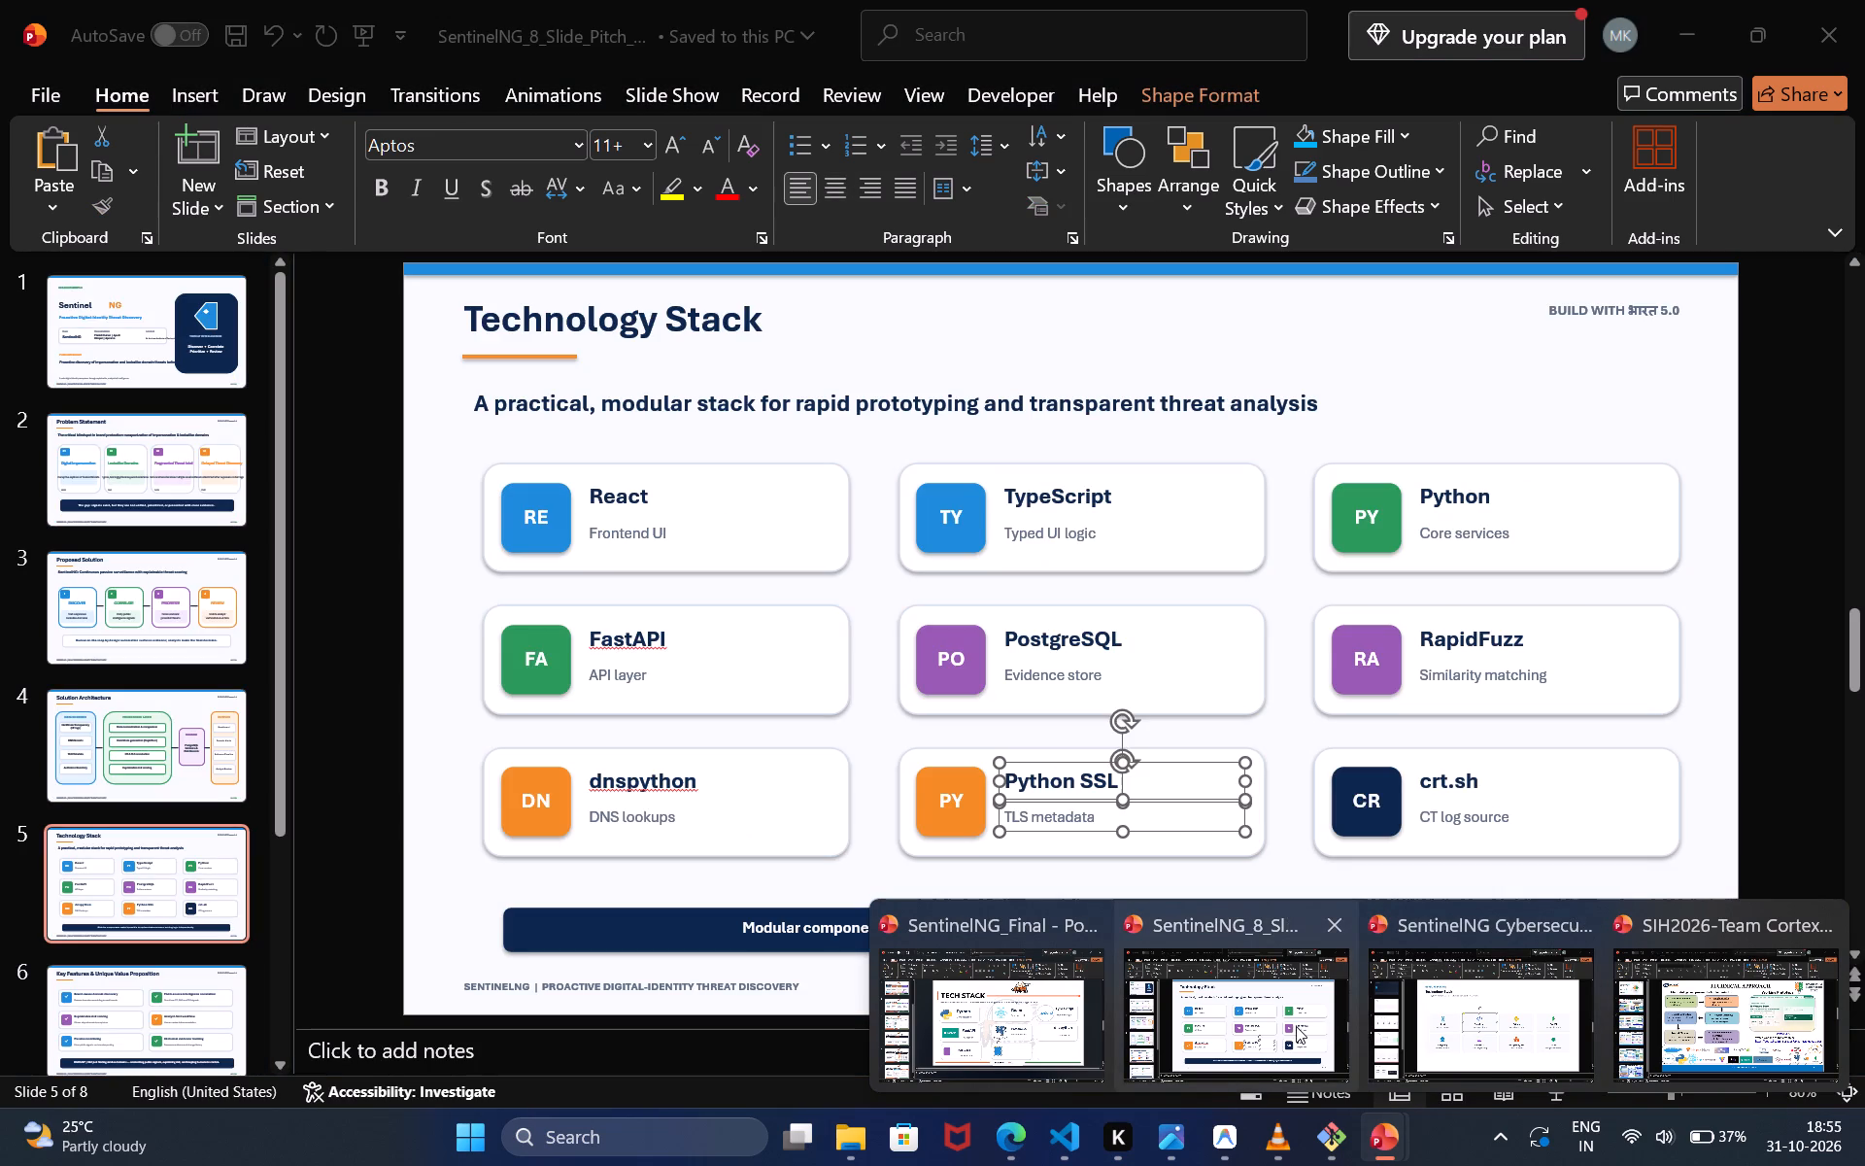
In the SentinelNG_8_Slide_Pitch deck, copy the crt.sh title together with its CT log source caption.
{"action": "left_click", "coordinate": [1296, 1026]}
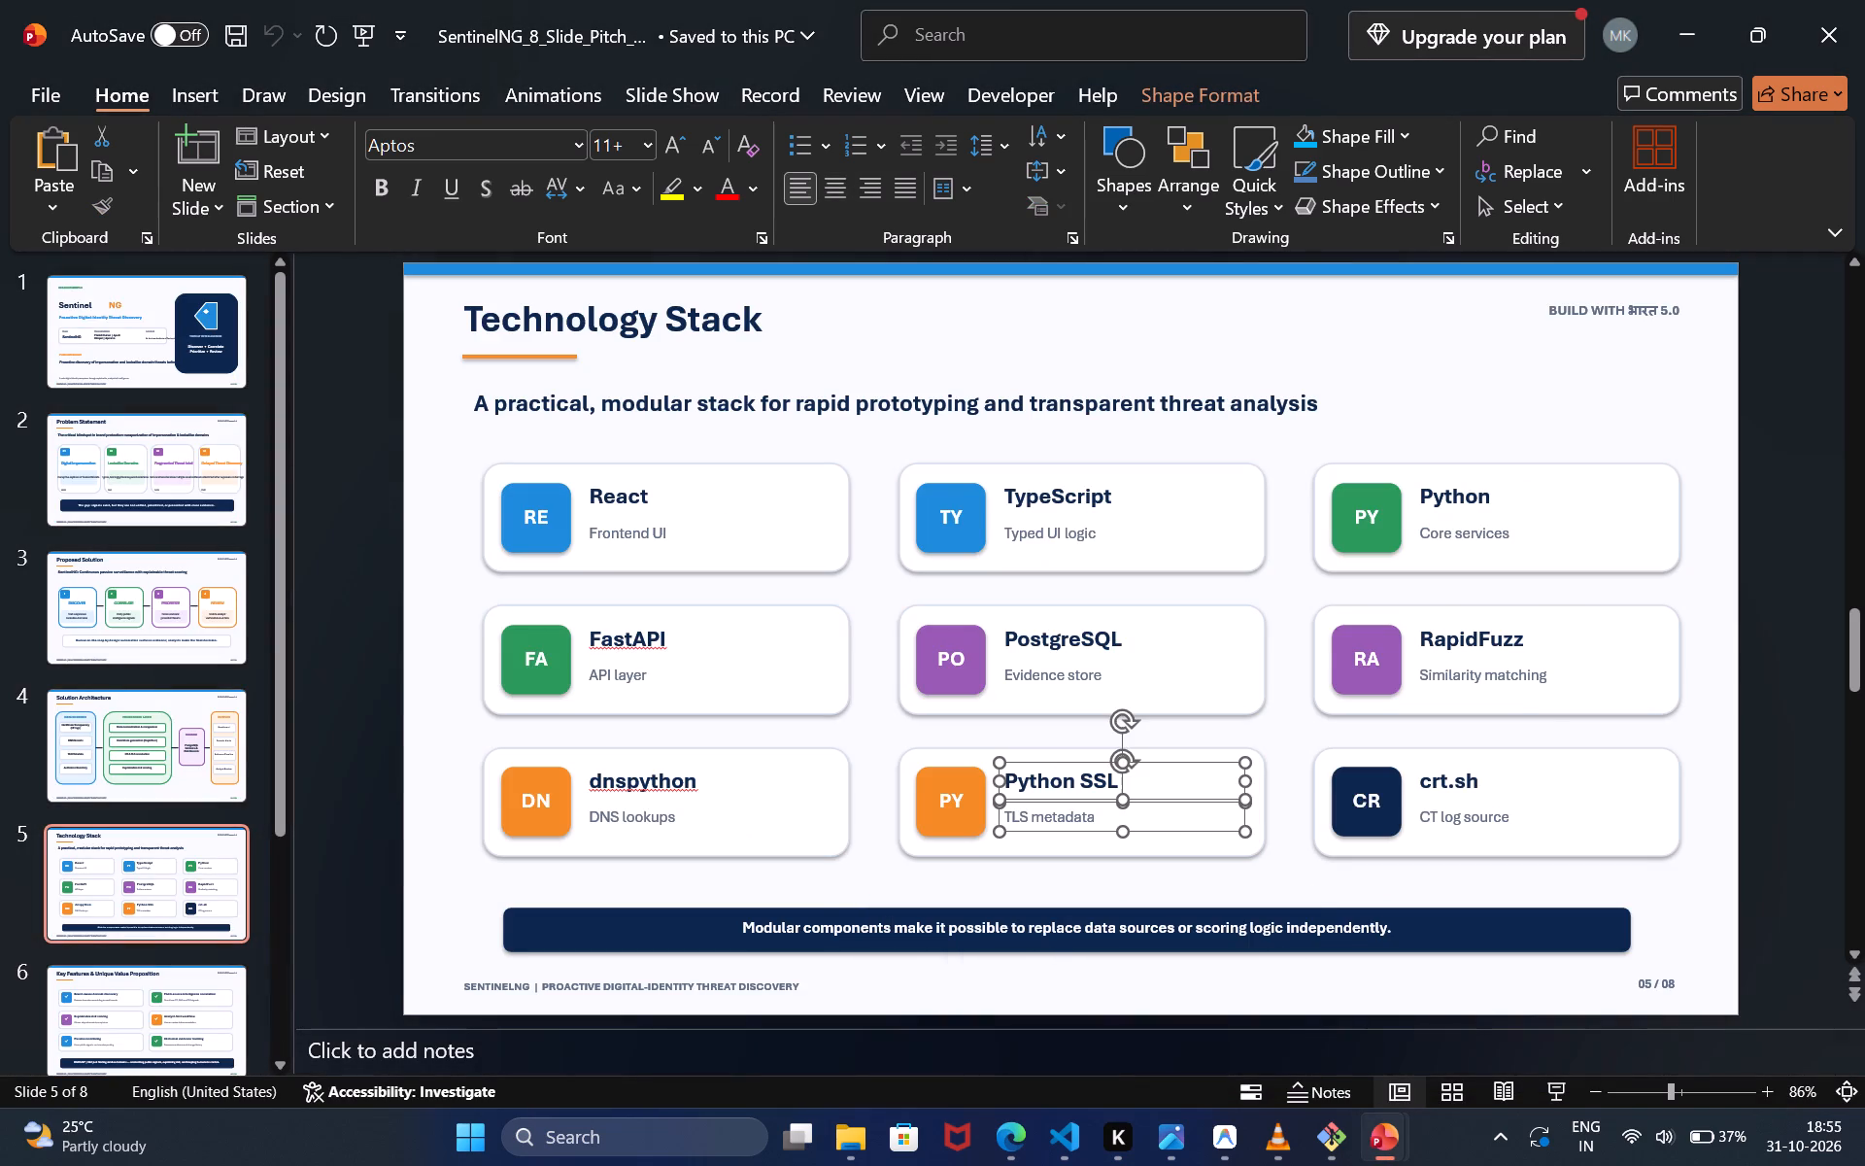
{"action": "left_click", "coordinate": [1447, 791]}
{"action": "left_click", "coordinate": [1483, 765]}
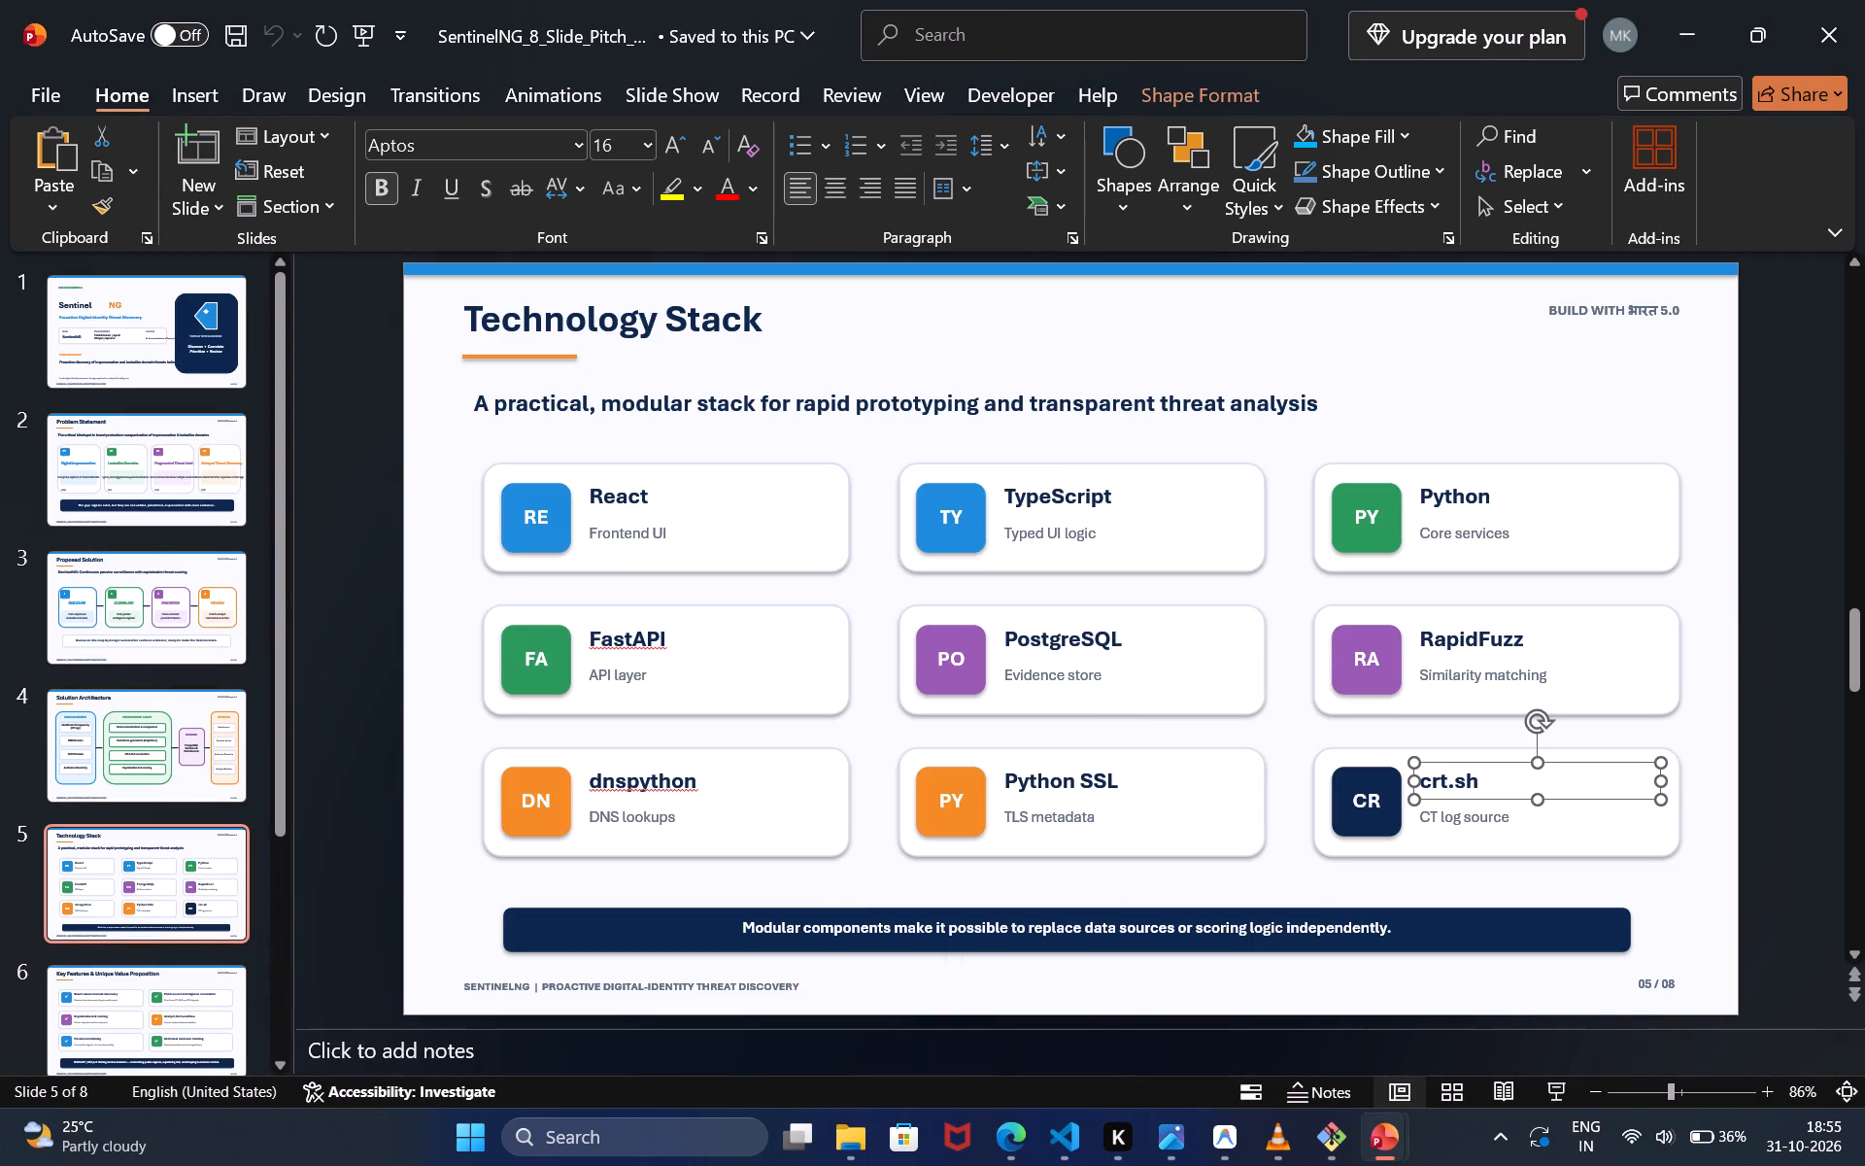
{"action": "left_click", "coordinate": [1488, 823], "text": "ctrl"}
{"action": "key", "text": "ctrl+c"}
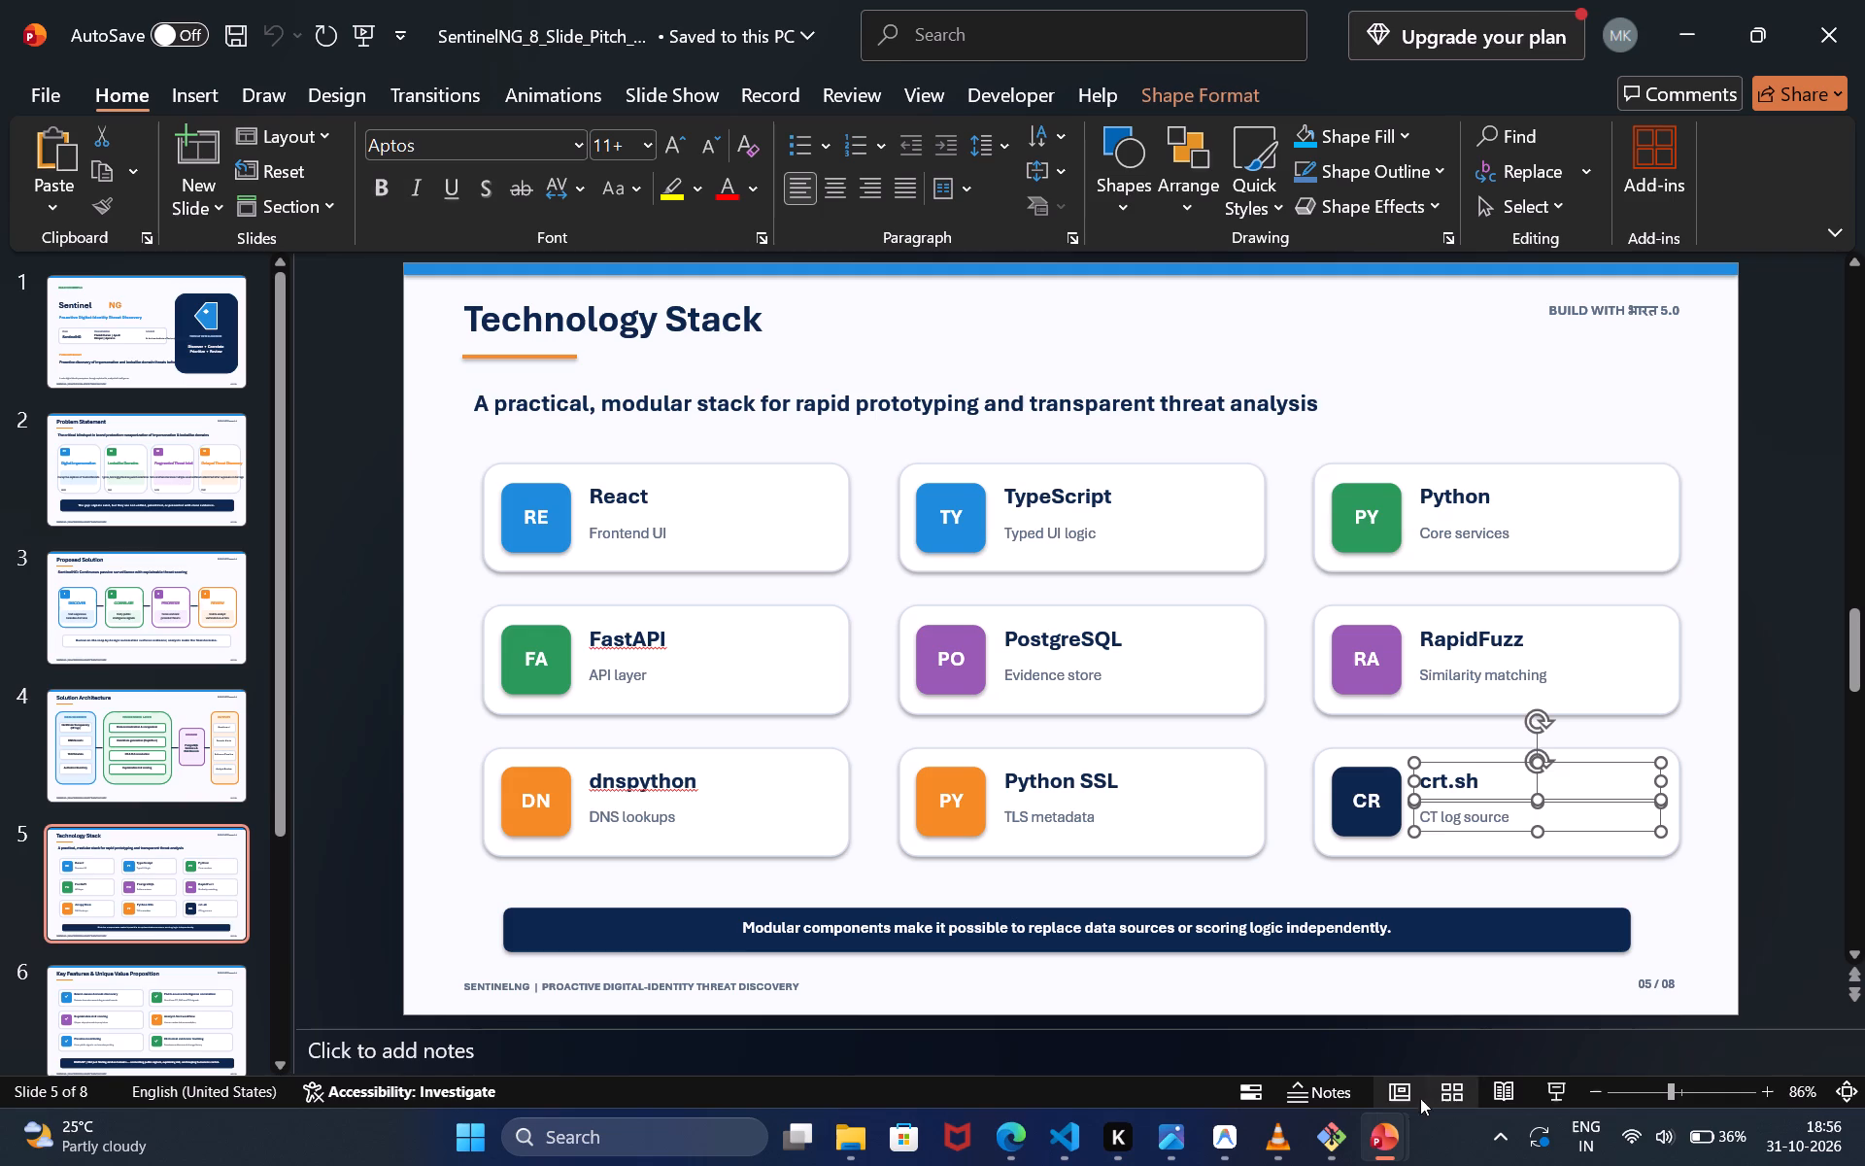
In SentinelNG_Final, paste the crt.sh title and caption into the card below PostgreSQL, beside the blue square, and enlarge both to 28+ pt.
{"action": "left_click", "coordinate": [1258, 1047]}
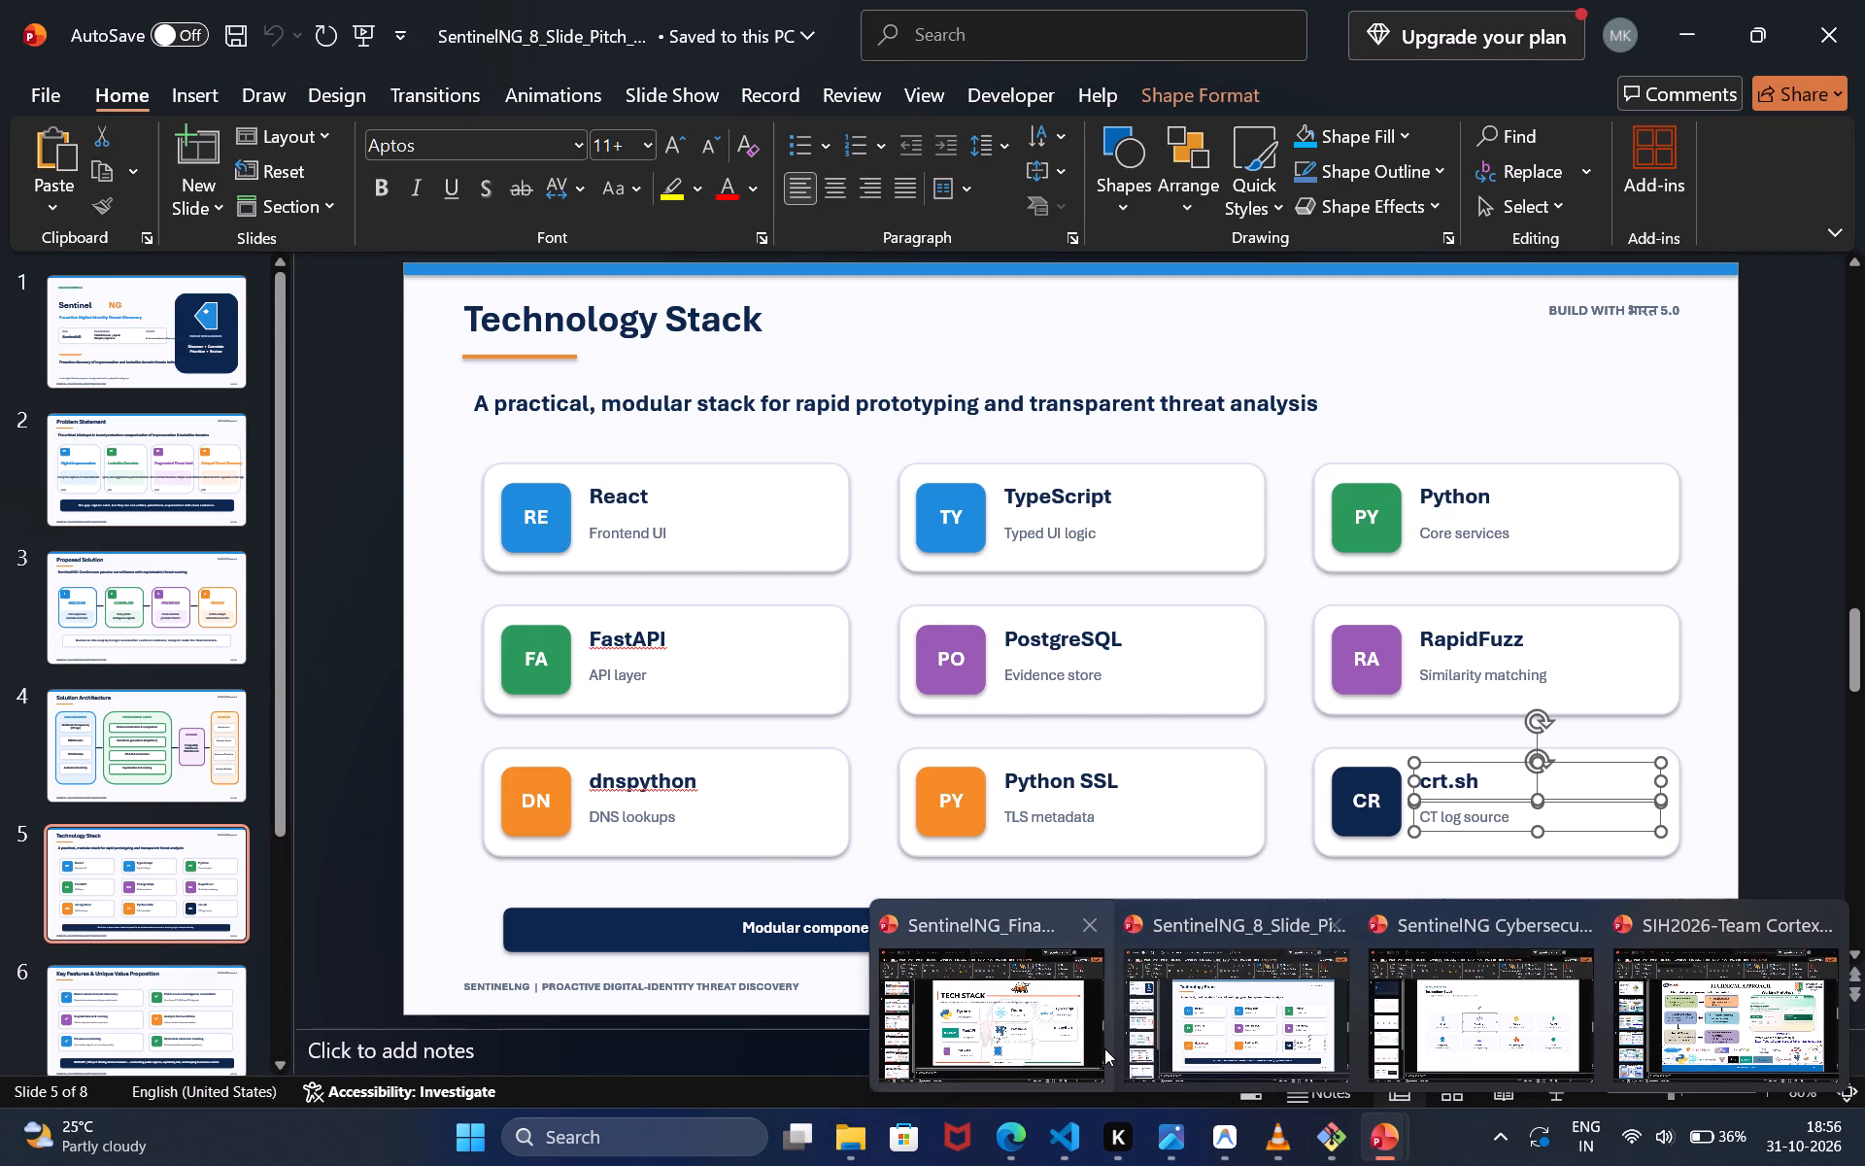
{"action": "left_click", "coordinate": [1104, 1048]}
{"action": "left_click", "coordinate": [1377, 841]}
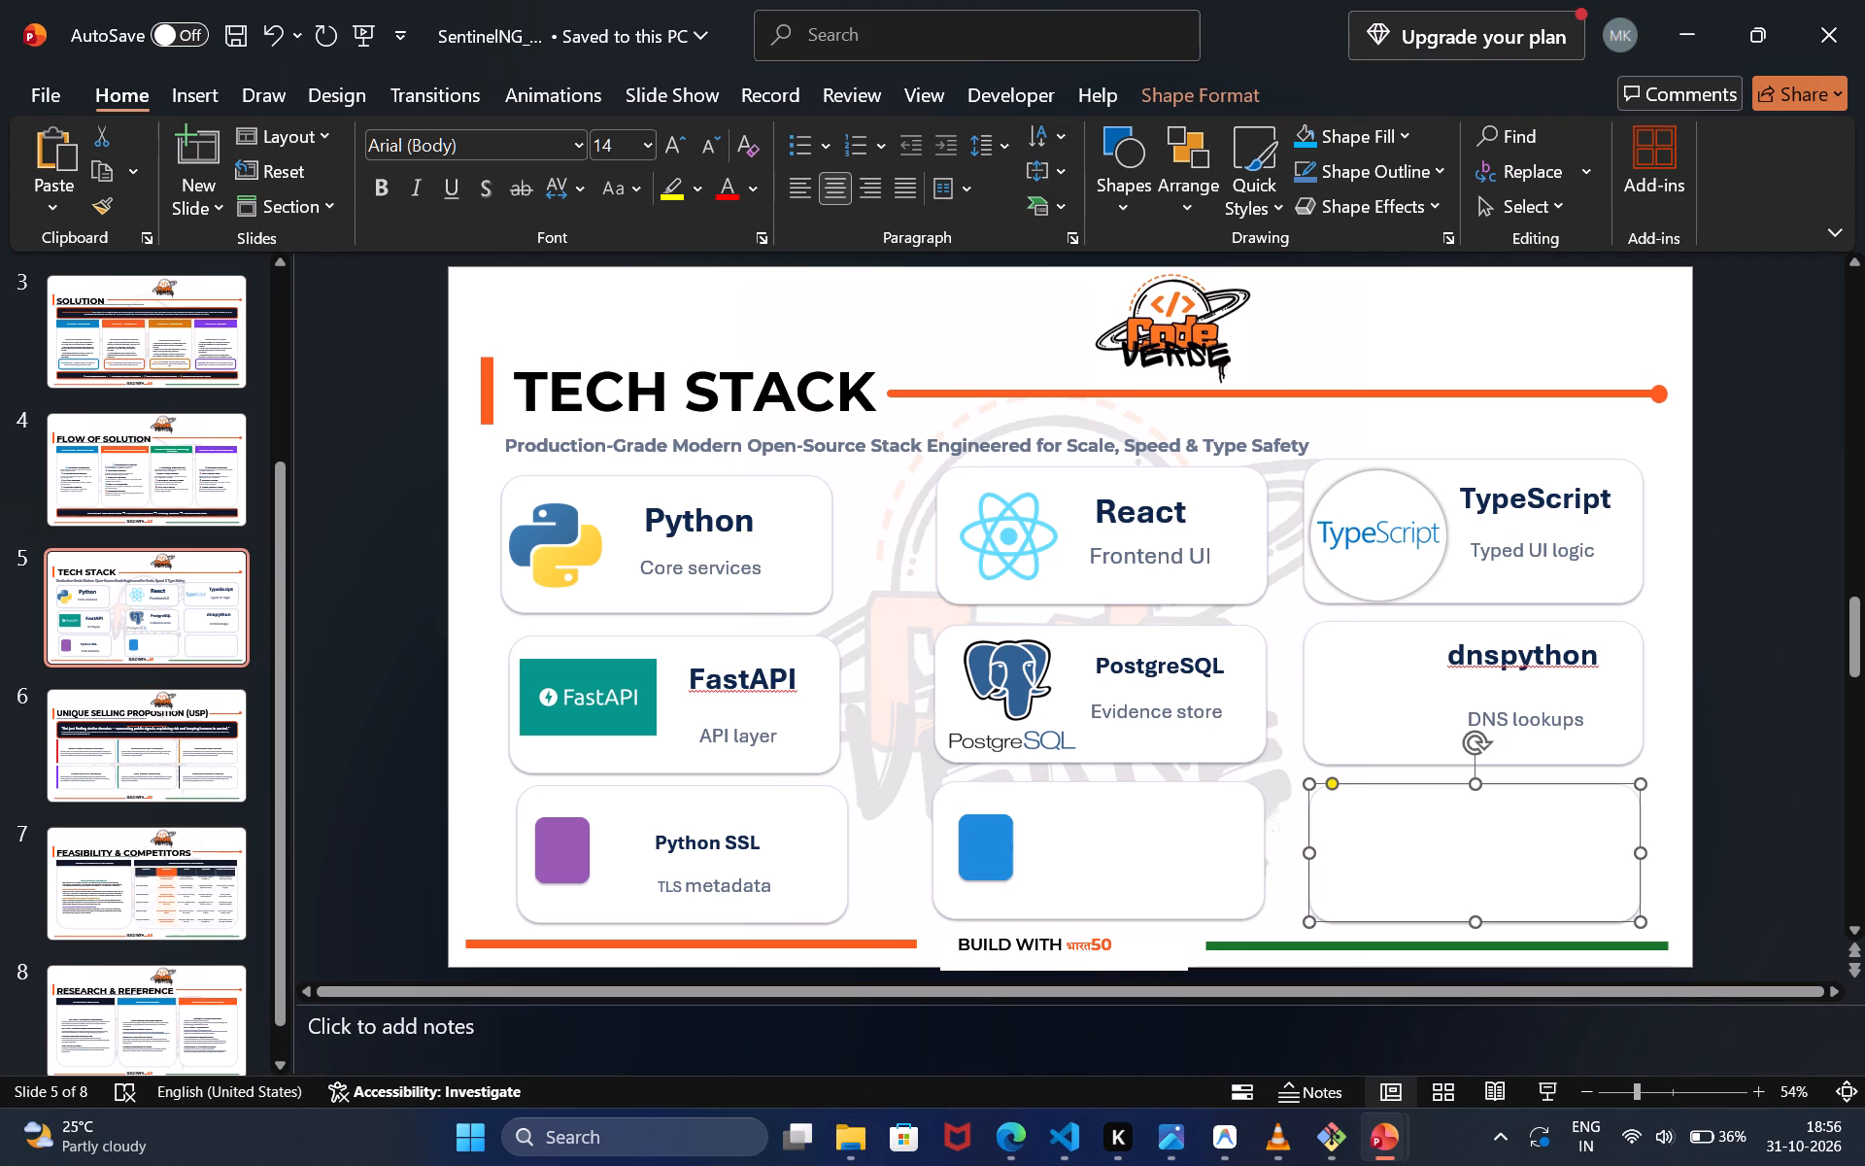
{"action": "key", "text": "ctrl+v"}
{"action": "left_click_drag", "start_coordinate": [1206, 574], "coordinate": [1193, 641]}
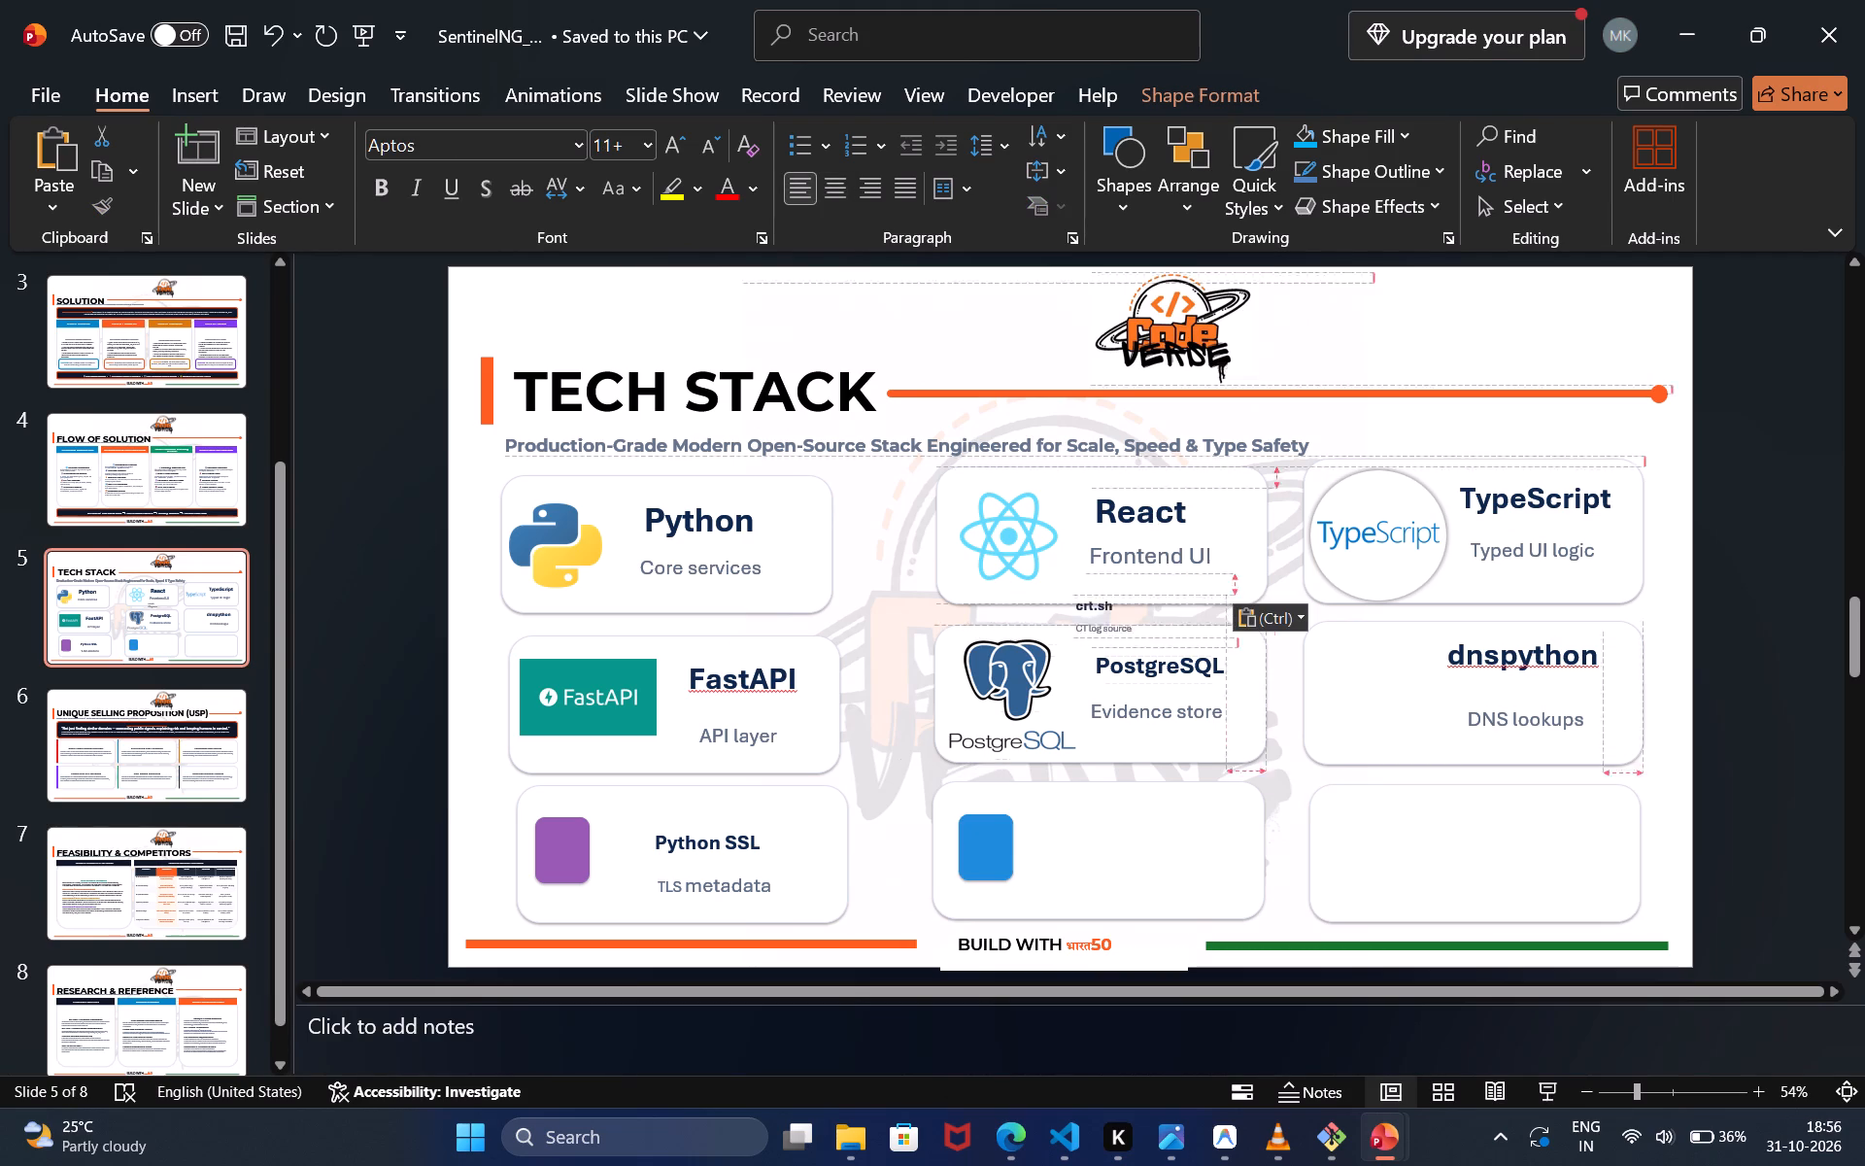
{"action": "left_click_drag", "start_coordinate": [1193, 641], "coordinate": [1198, 812]}
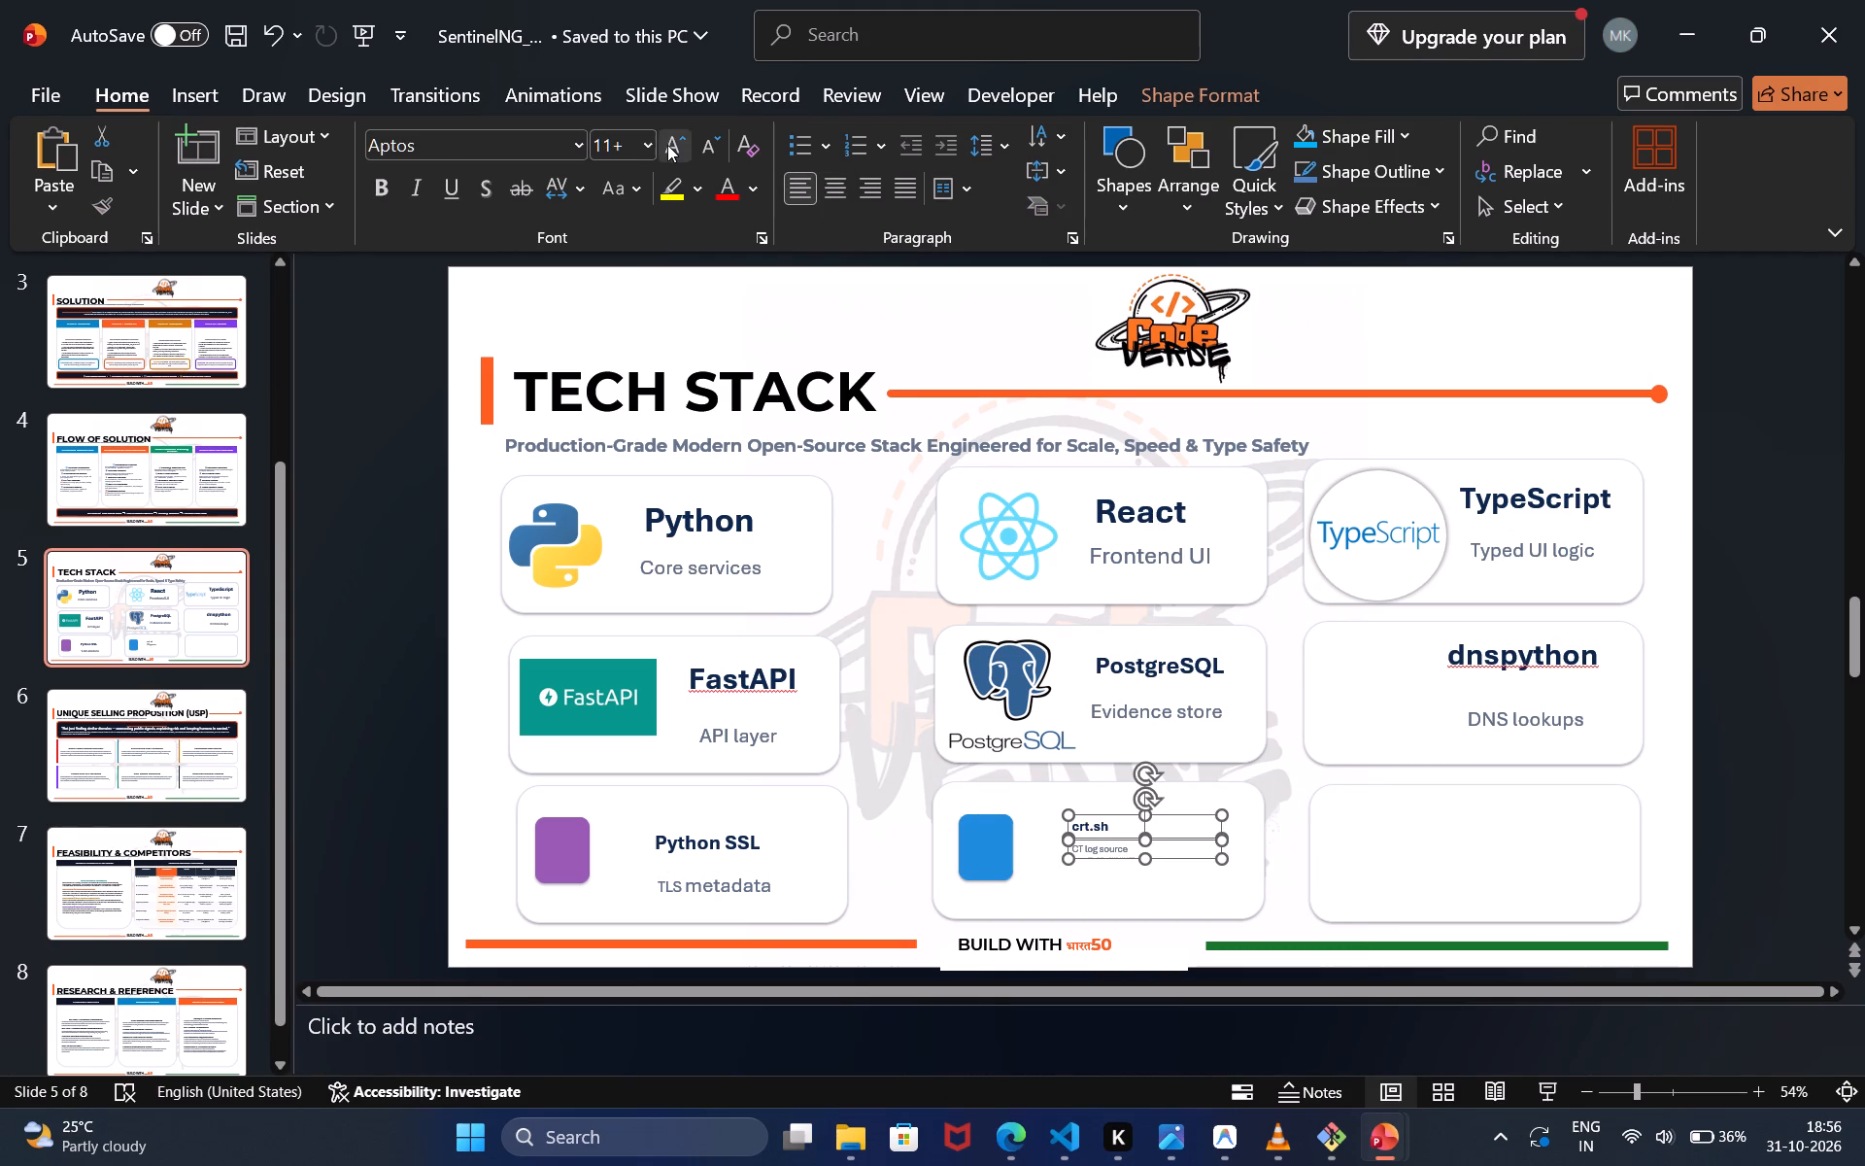
{"action": "triple_click", "coordinate": [668, 145]}
{"action": "triple_click", "coordinate": [668, 145]}
{"action": "left_click", "coordinate": [668, 145]}
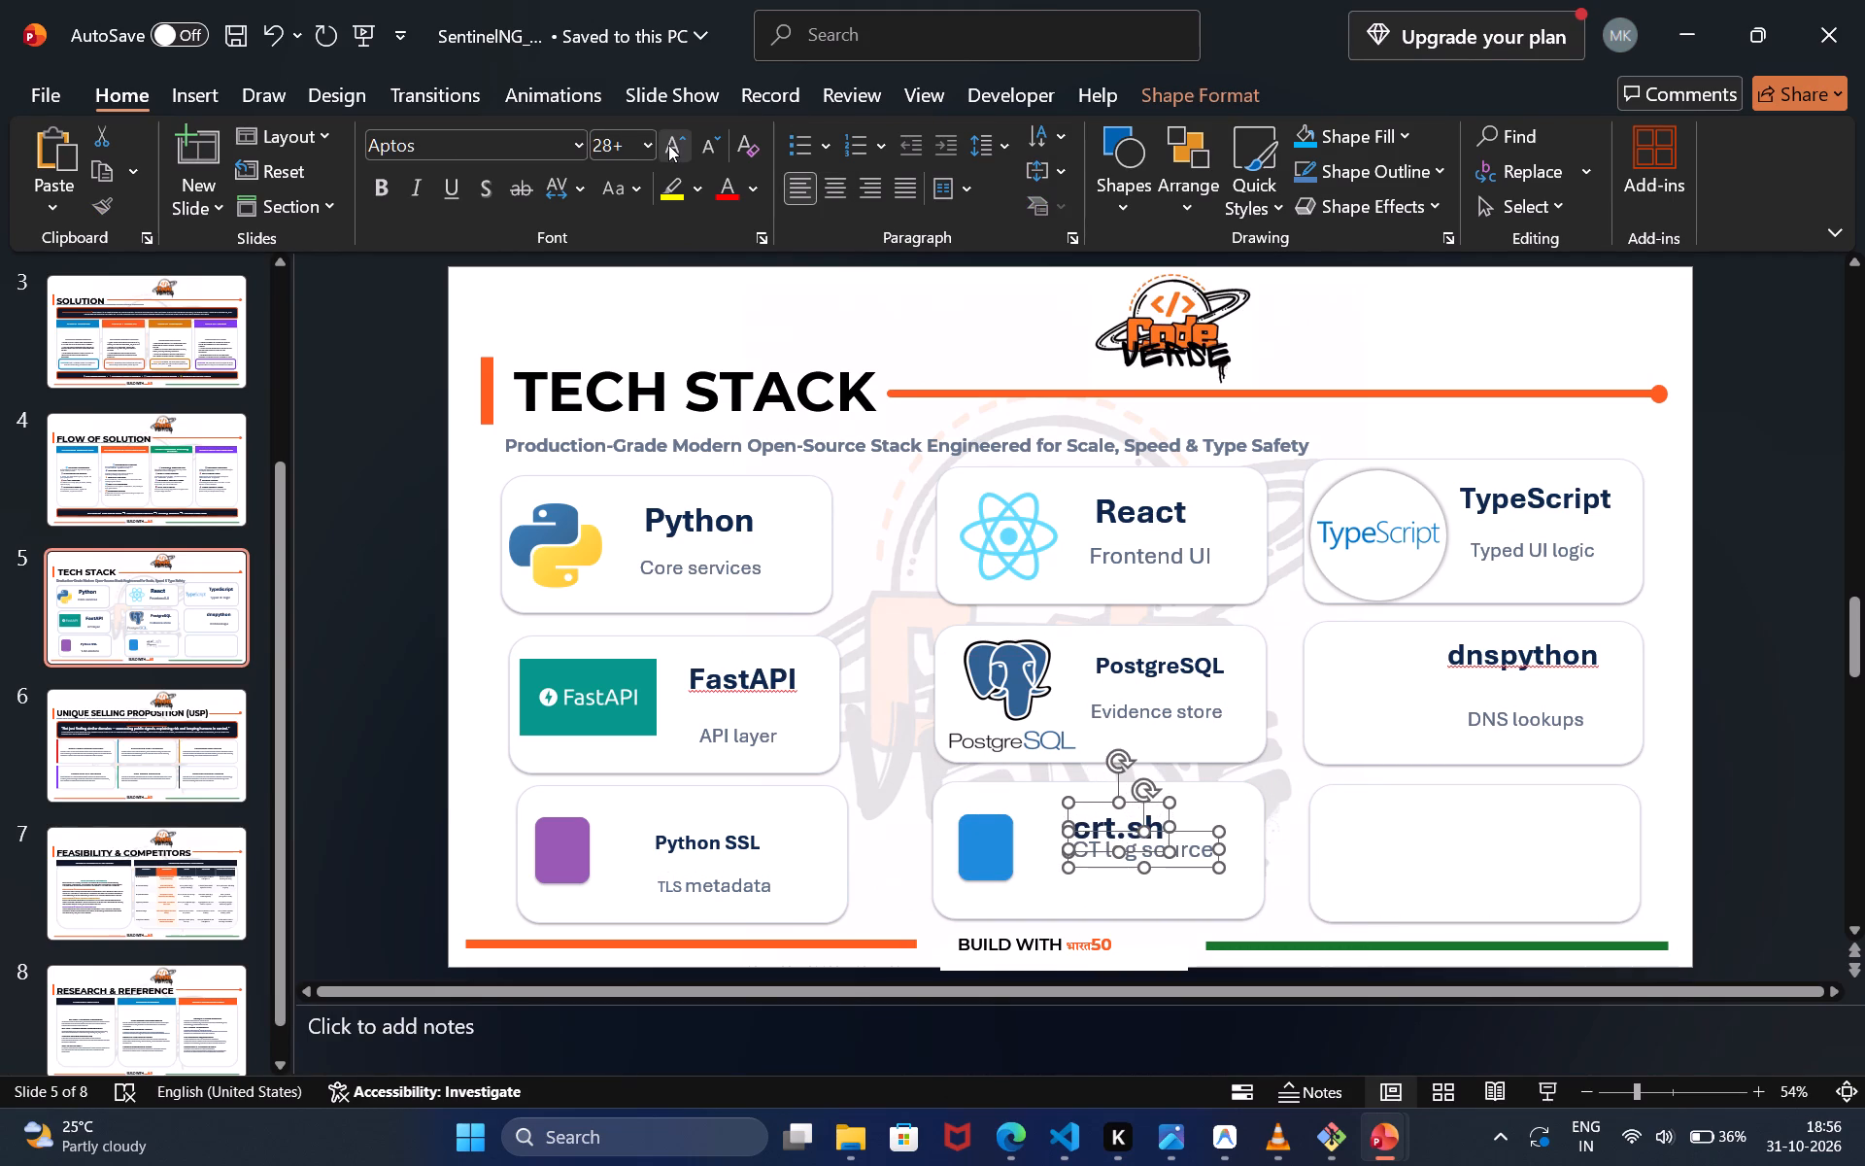
Separate the overlapping texts, moving the CT log source caption down in the card and centring the crt.sh title above it.
{"action": "left_click", "coordinate": [1198, 867]}
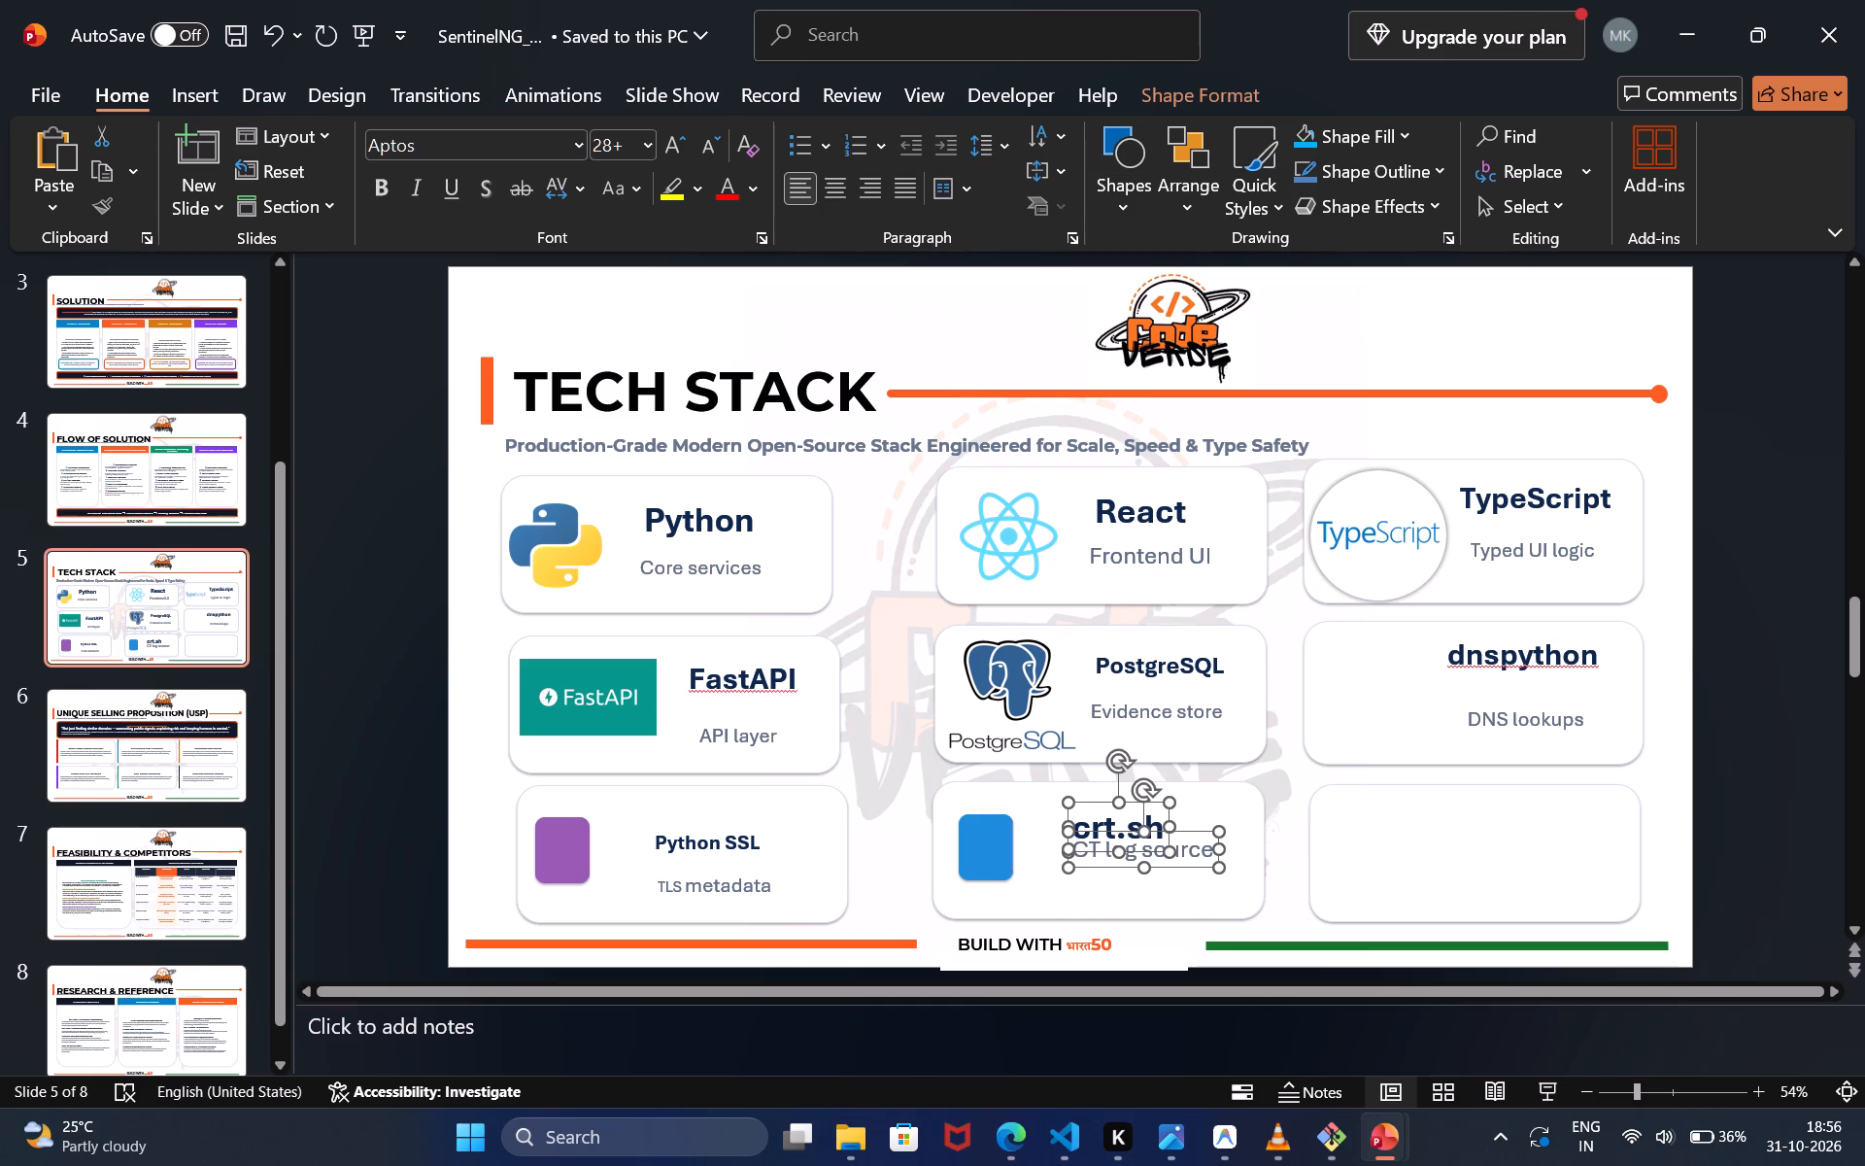
{"action": "left_click", "coordinate": [1191, 843]}
{"action": "left_click", "coordinate": [1182, 835]}
{"action": "left_click", "coordinate": [1182, 835]}
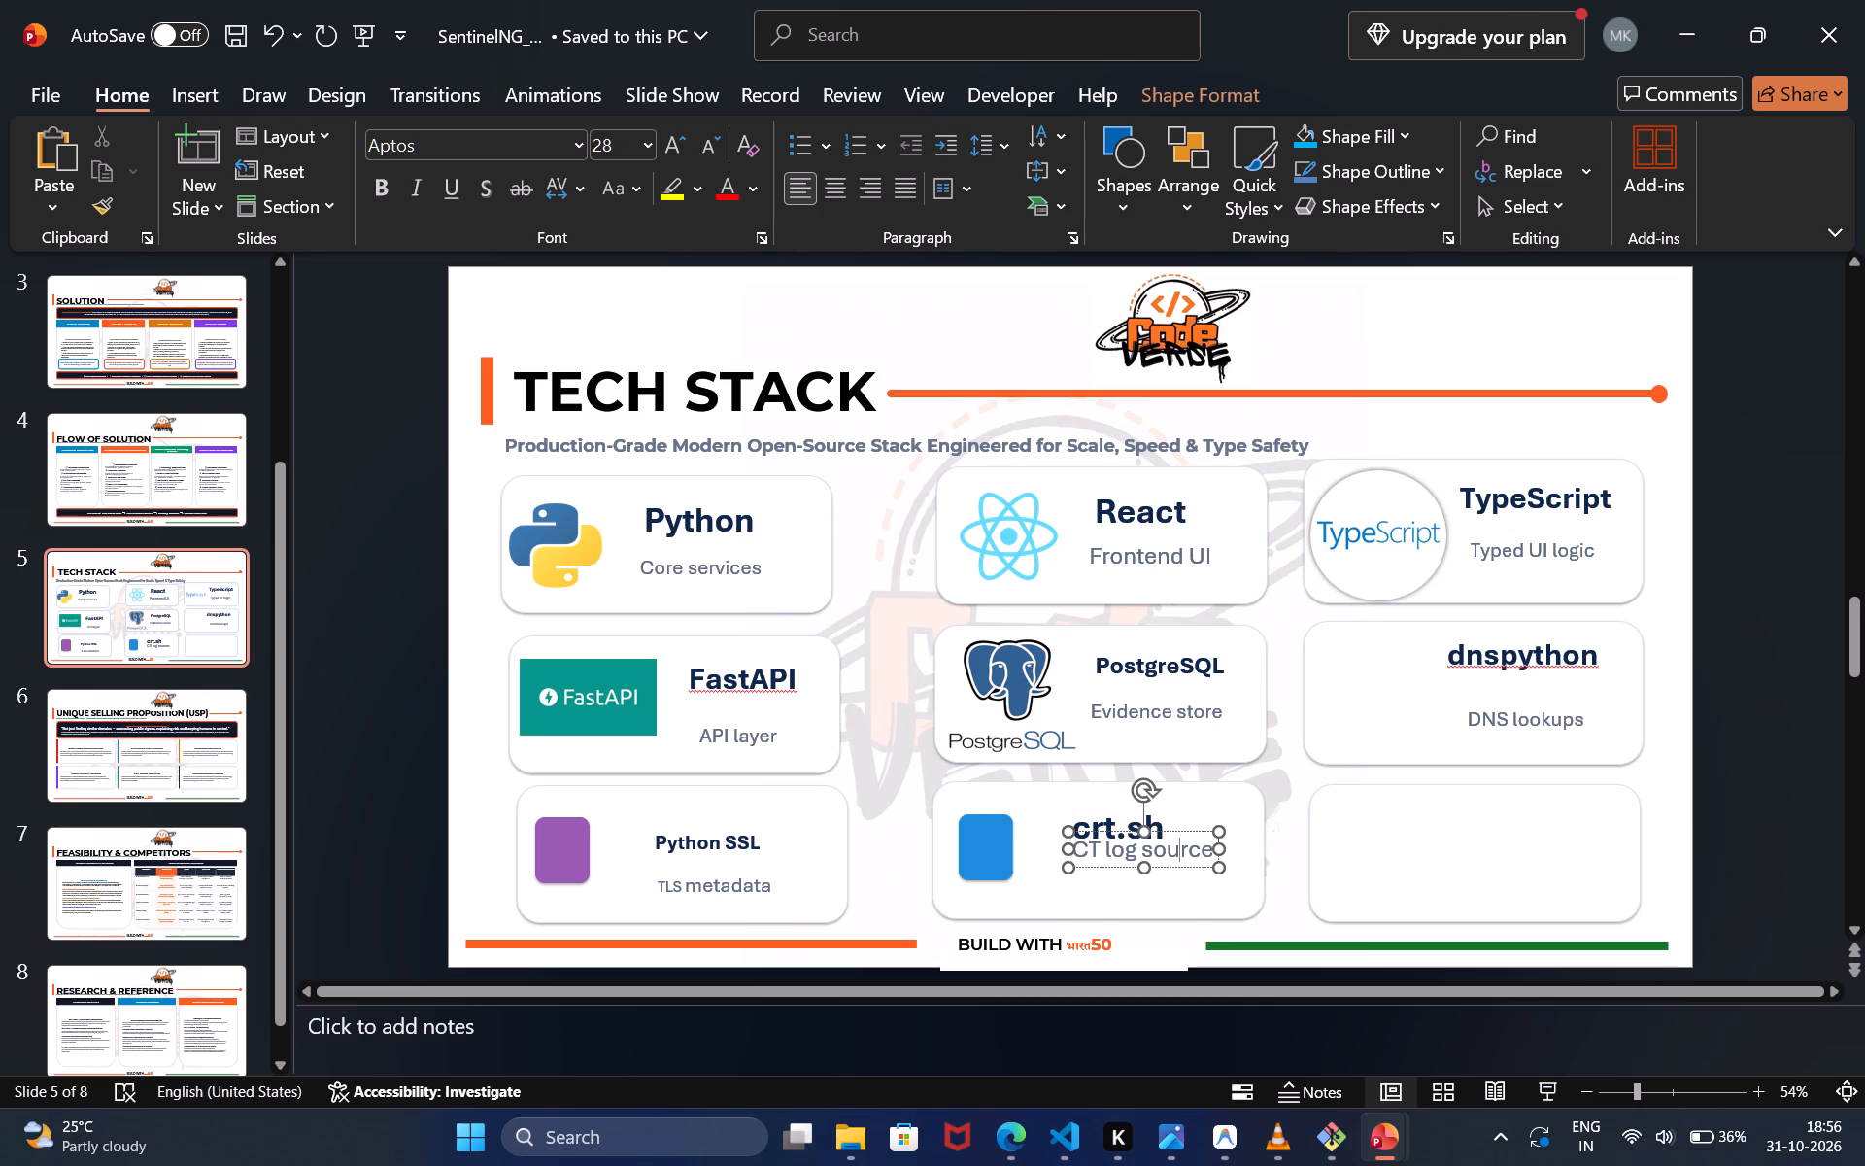
{"action": "left_click_drag", "start_coordinate": [1191, 831], "coordinate": [1187, 864]}
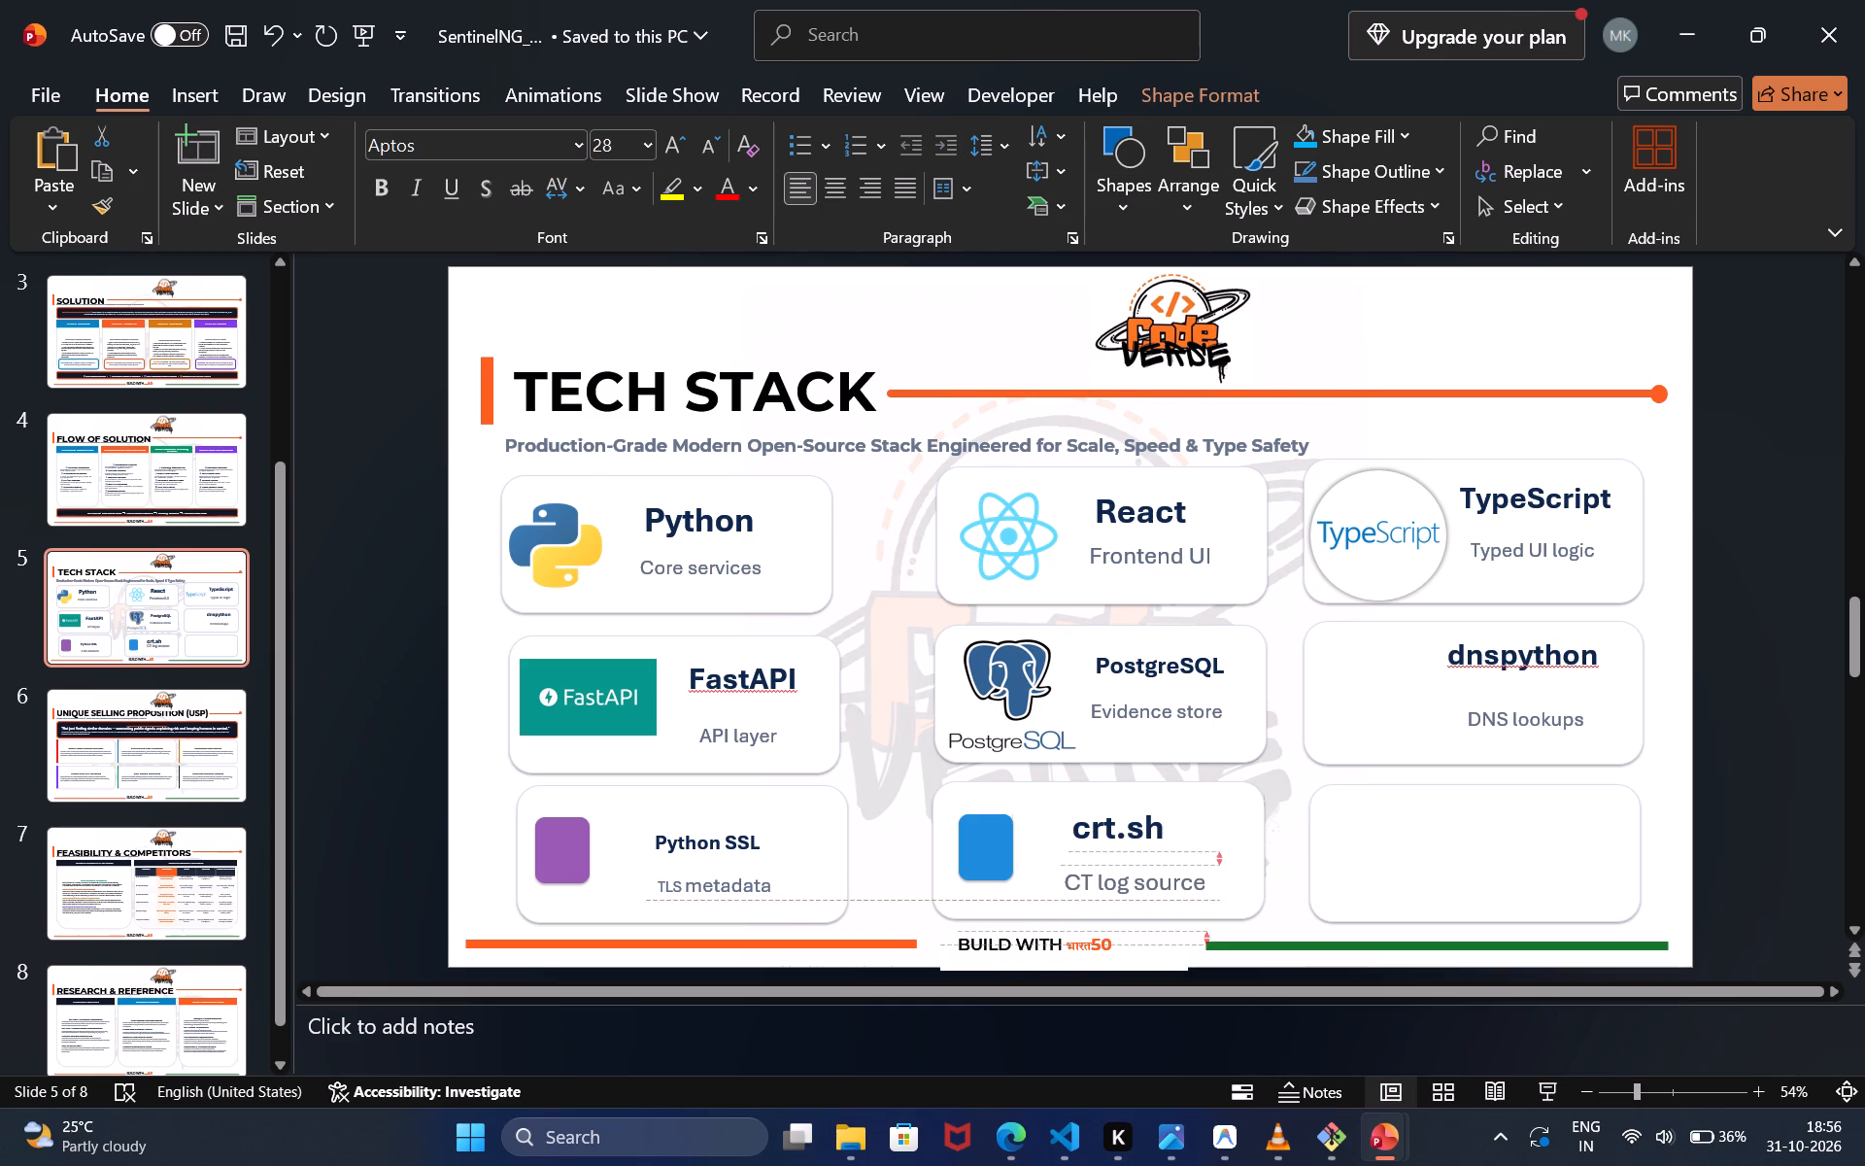
{"action": "left_click_drag", "start_coordinate": [1187, 864], "coordinate": [1192, 862]}
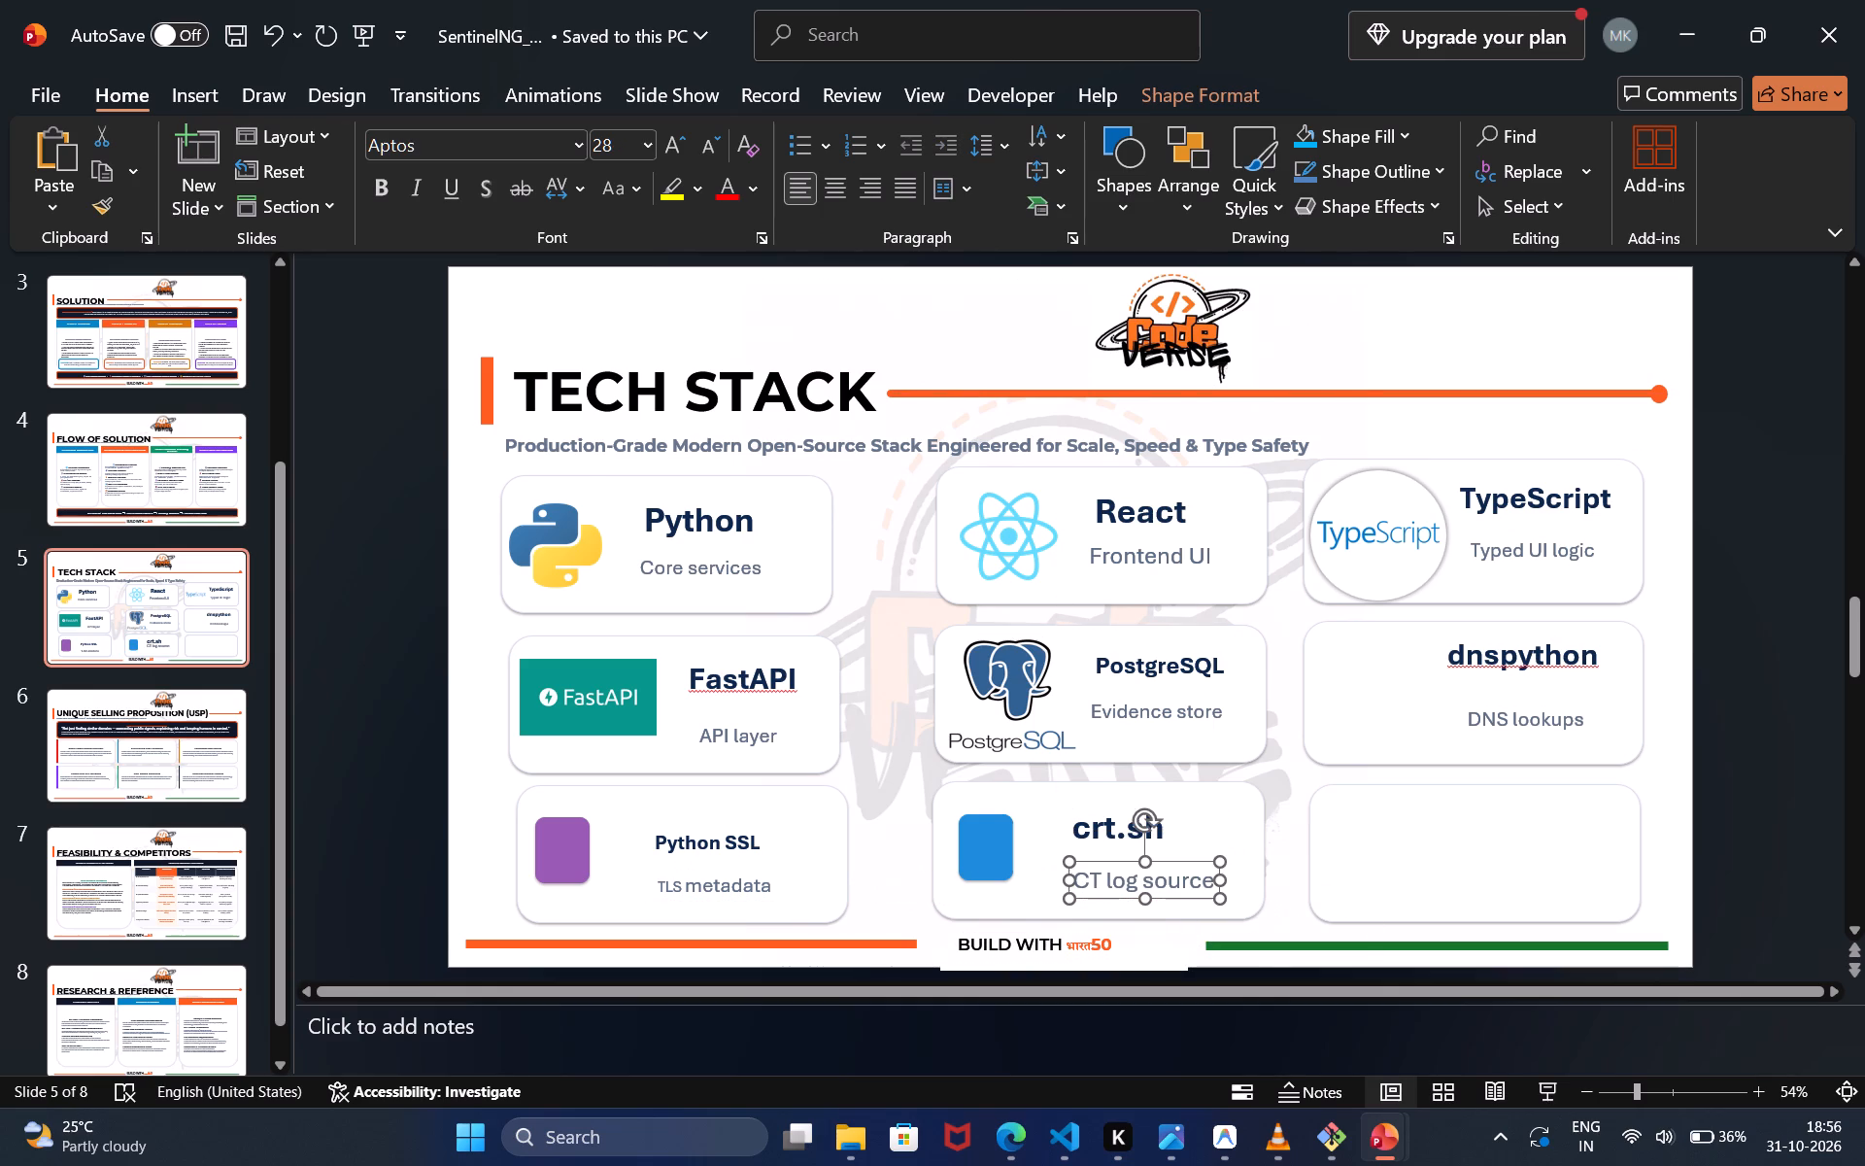
{"action": "left_click", "coordinate": [1108, 835]}
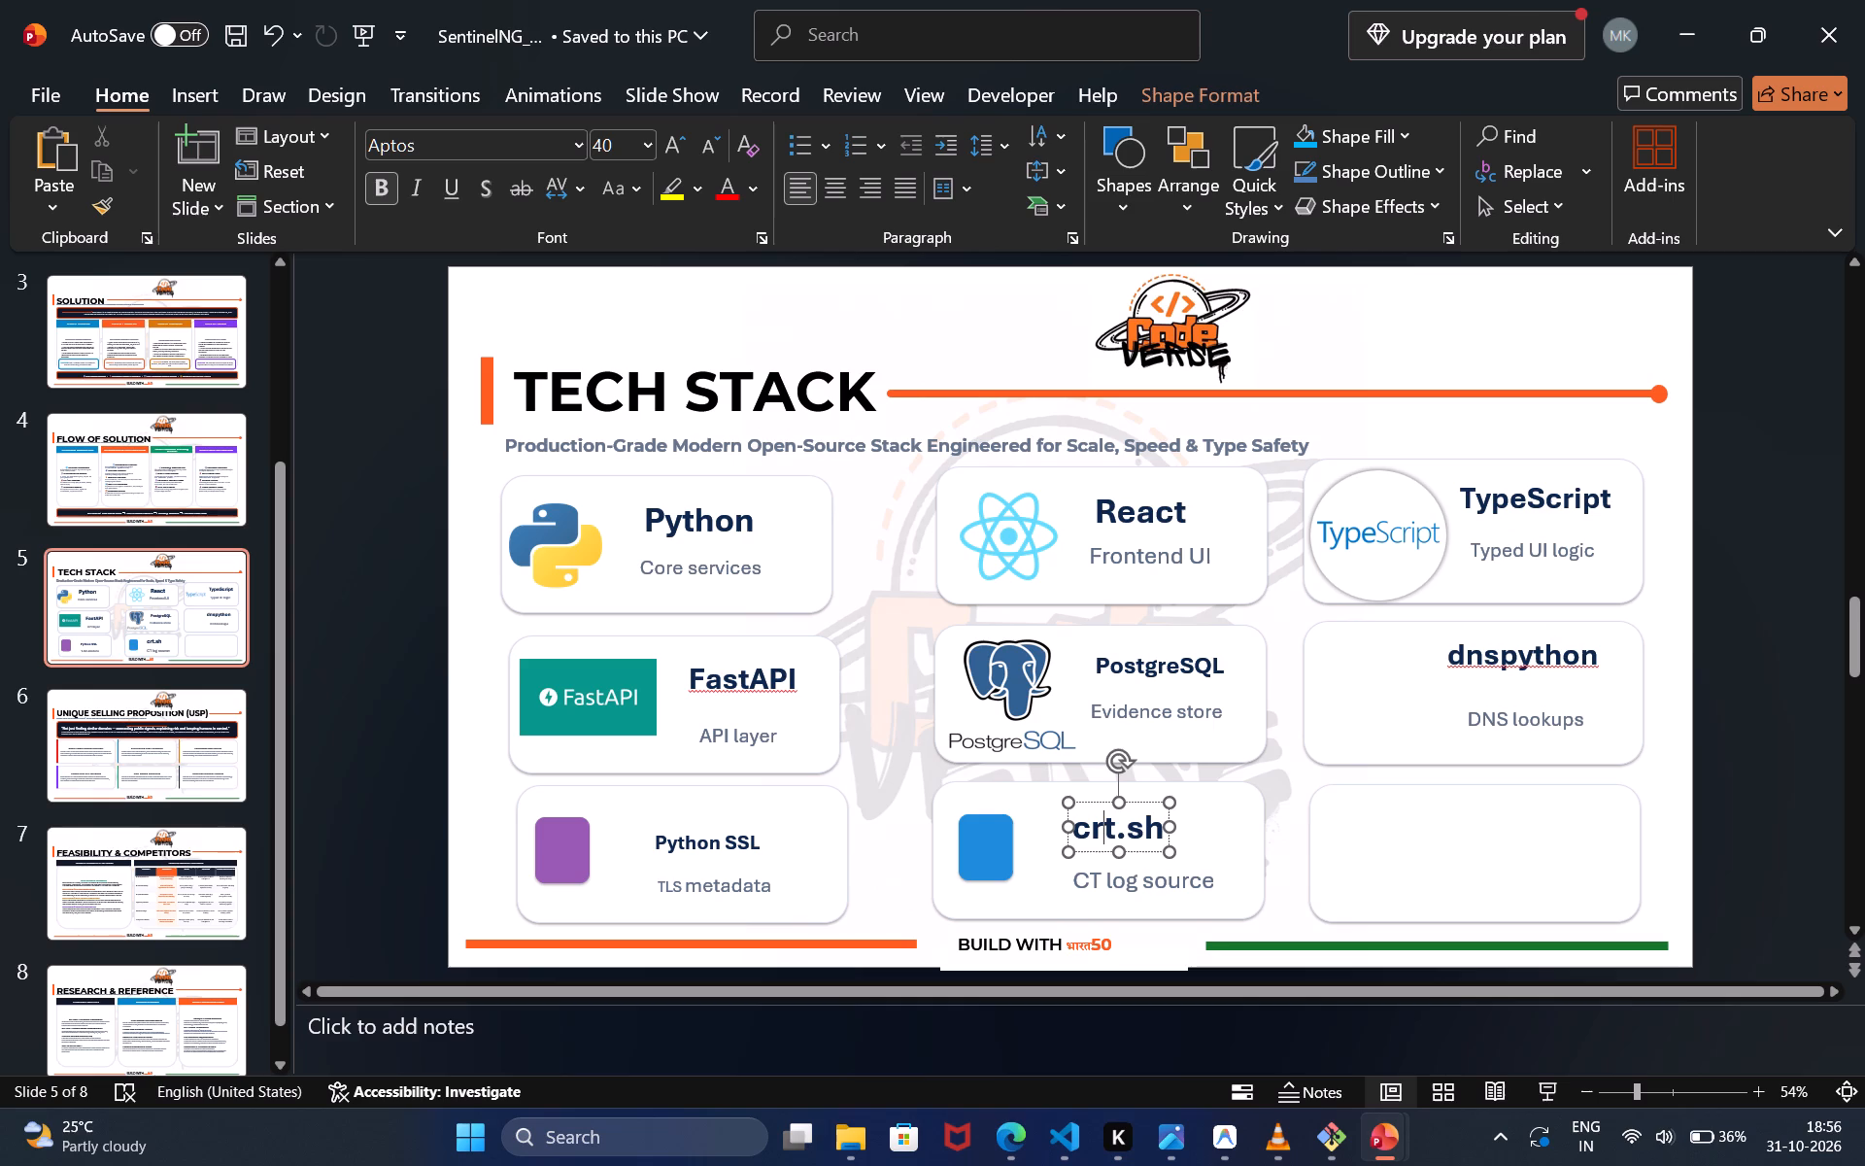
{"action": "left_click", "coordinate": [1146, 806]}
{"action": "left_click_drag", "start_coordinate": [1144, 805], "coordinate": [1172, 805]}
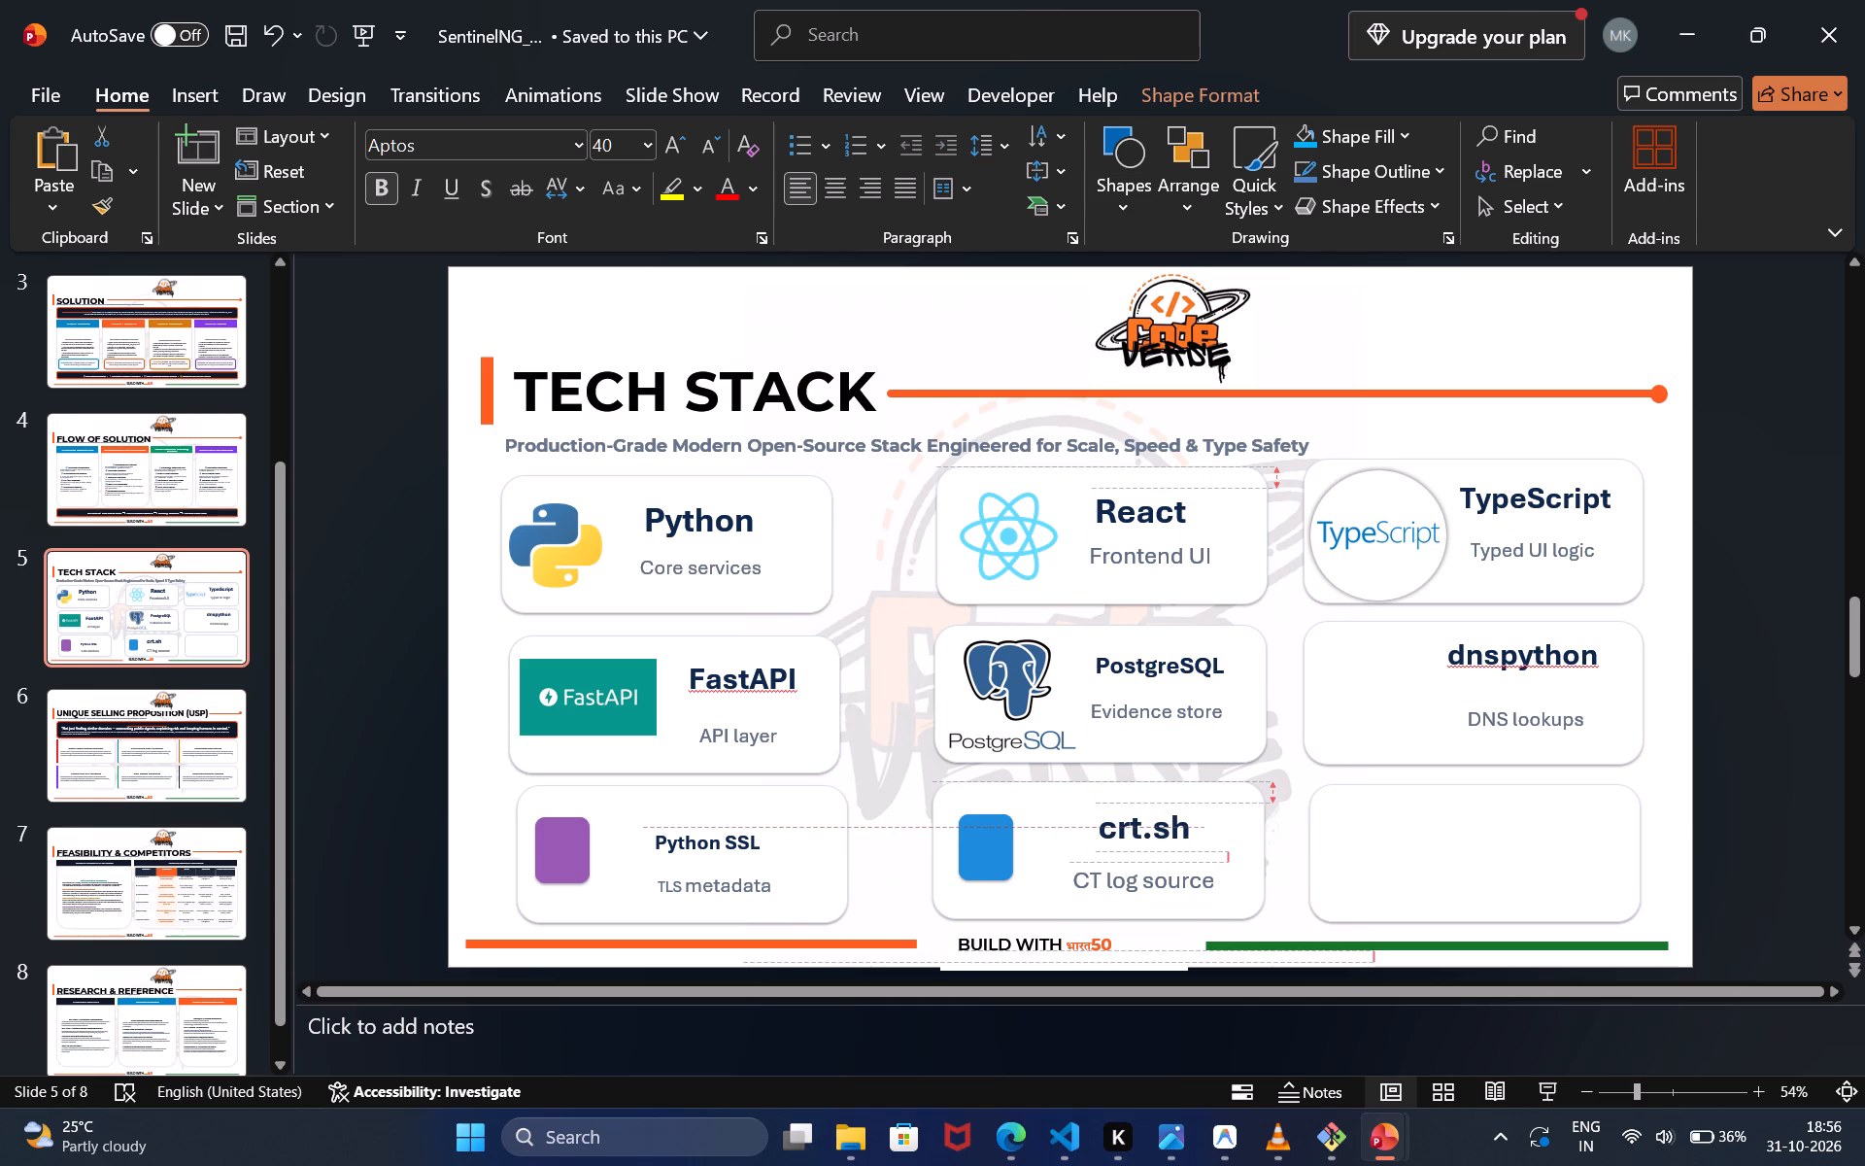
{"action": "left_click_drag", "start_coordinate": [1172, 805], "coordinate": [1170, 806]}
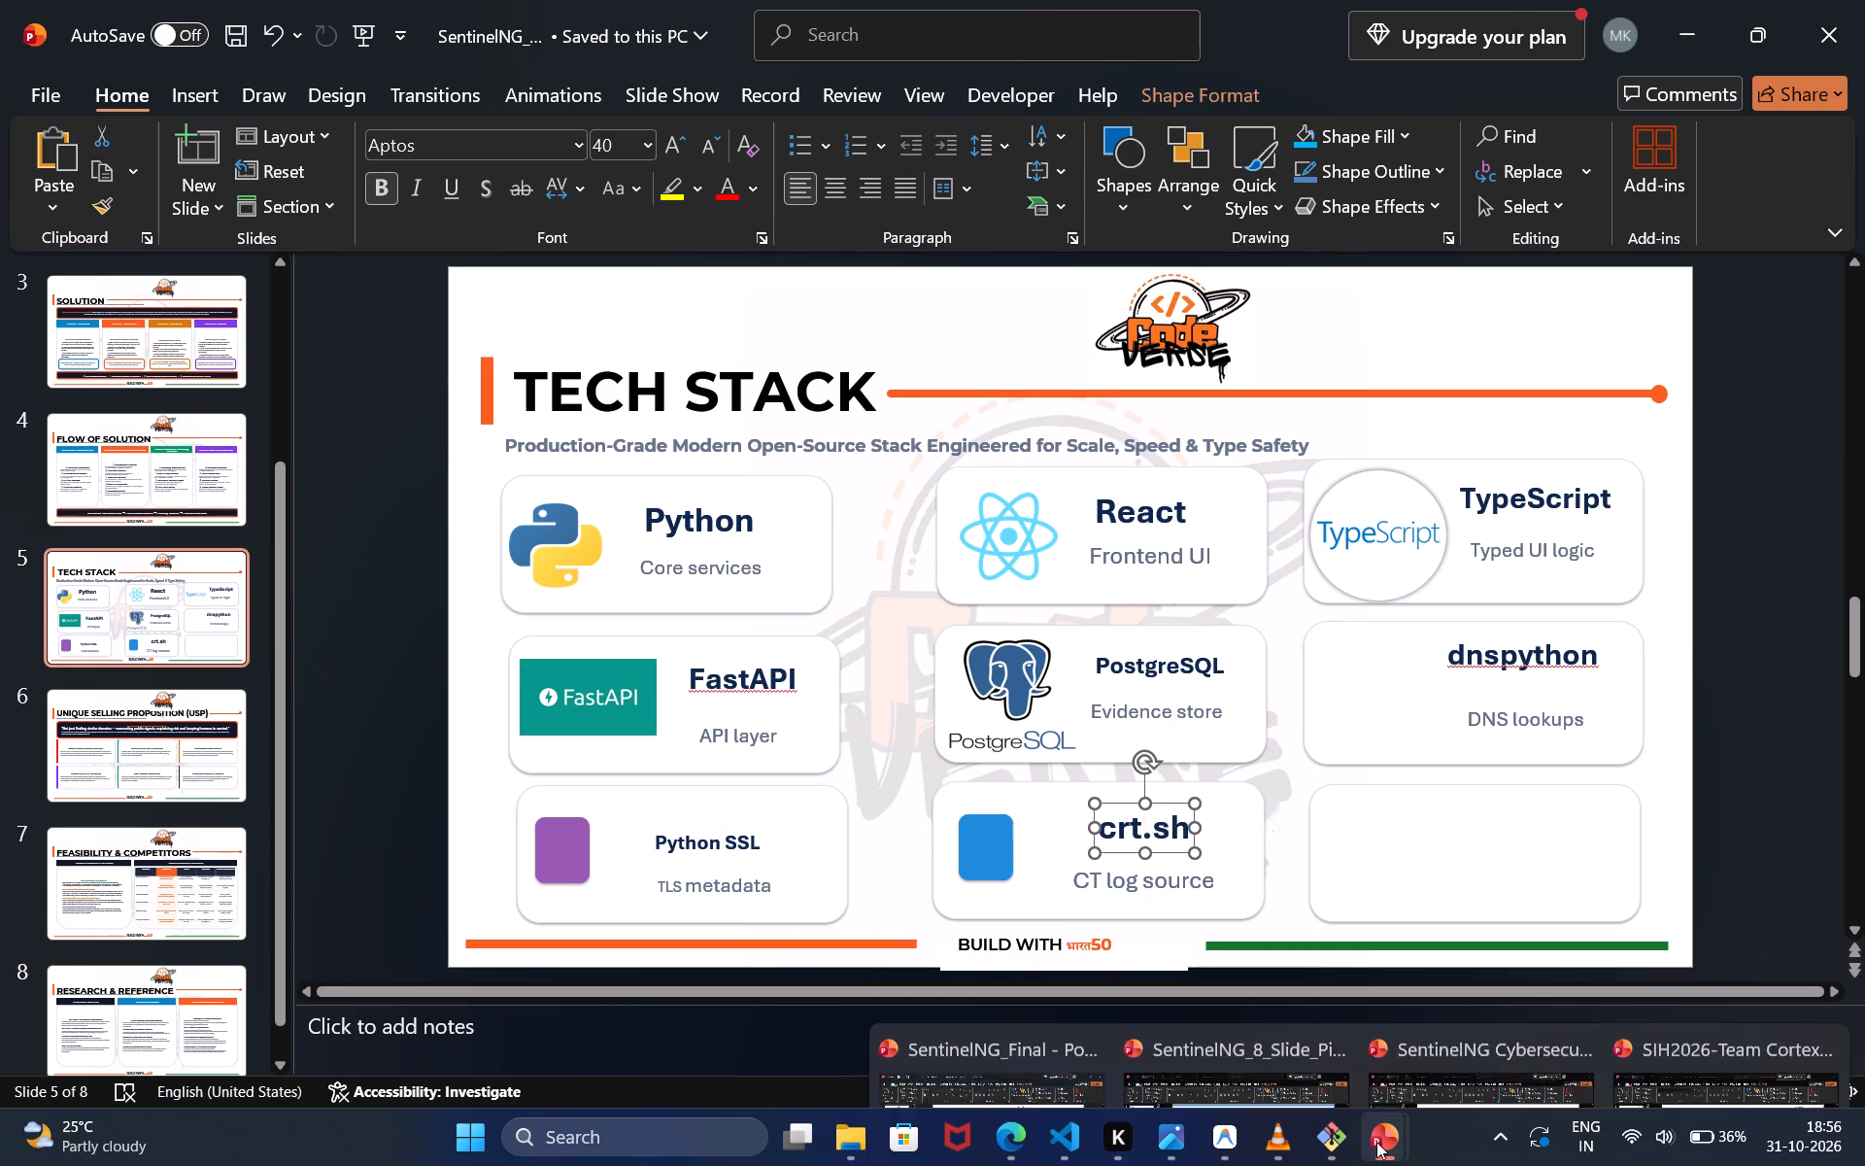
In the SentinelNG_8_Slide_Pitch deck, copy the RapidFuzz title together with its Similarity matching caption.
{"action": "left_click", "coordinate": [1311, 1036]}
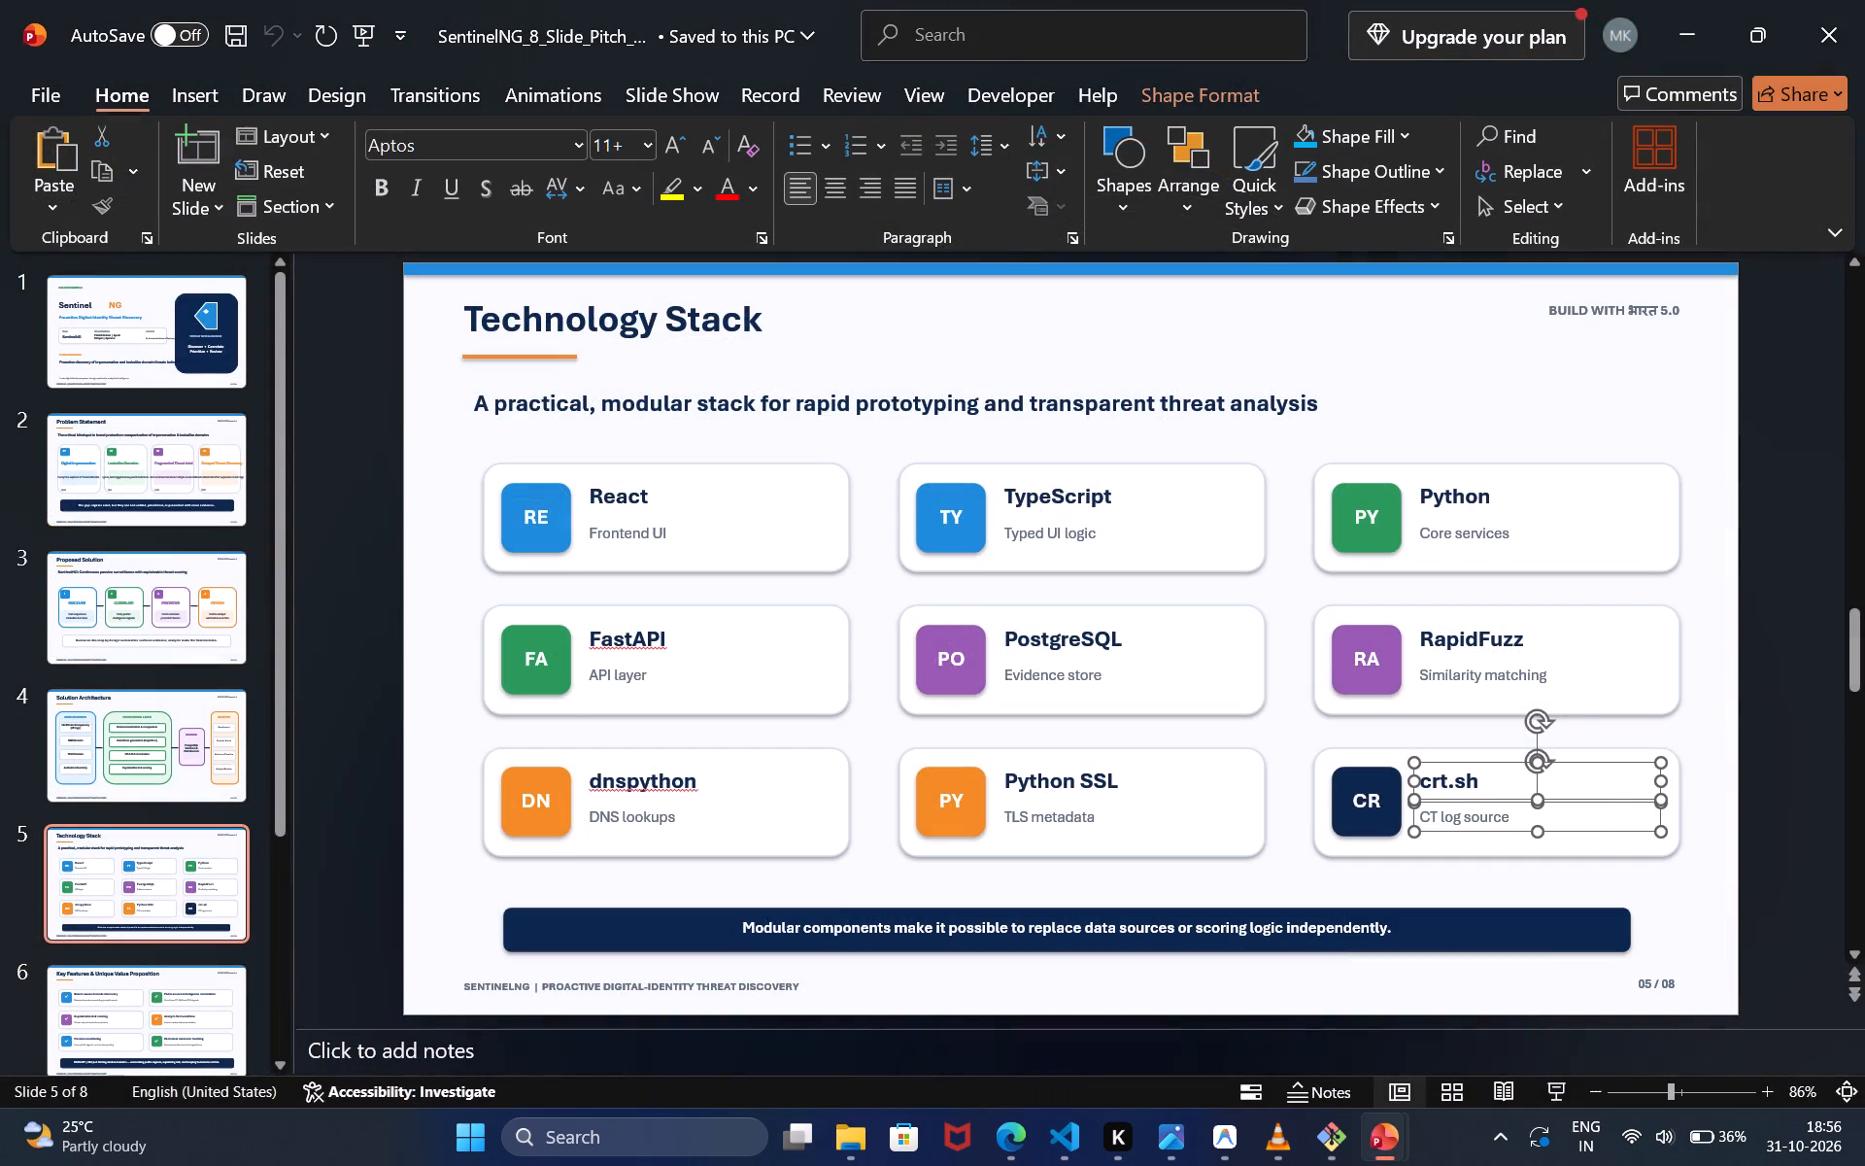
{"action": "left_click", "coordinate": [1448, 645]}
{"action": "left_click", "coordinate": [1448, 645], "text": "ctrl"}
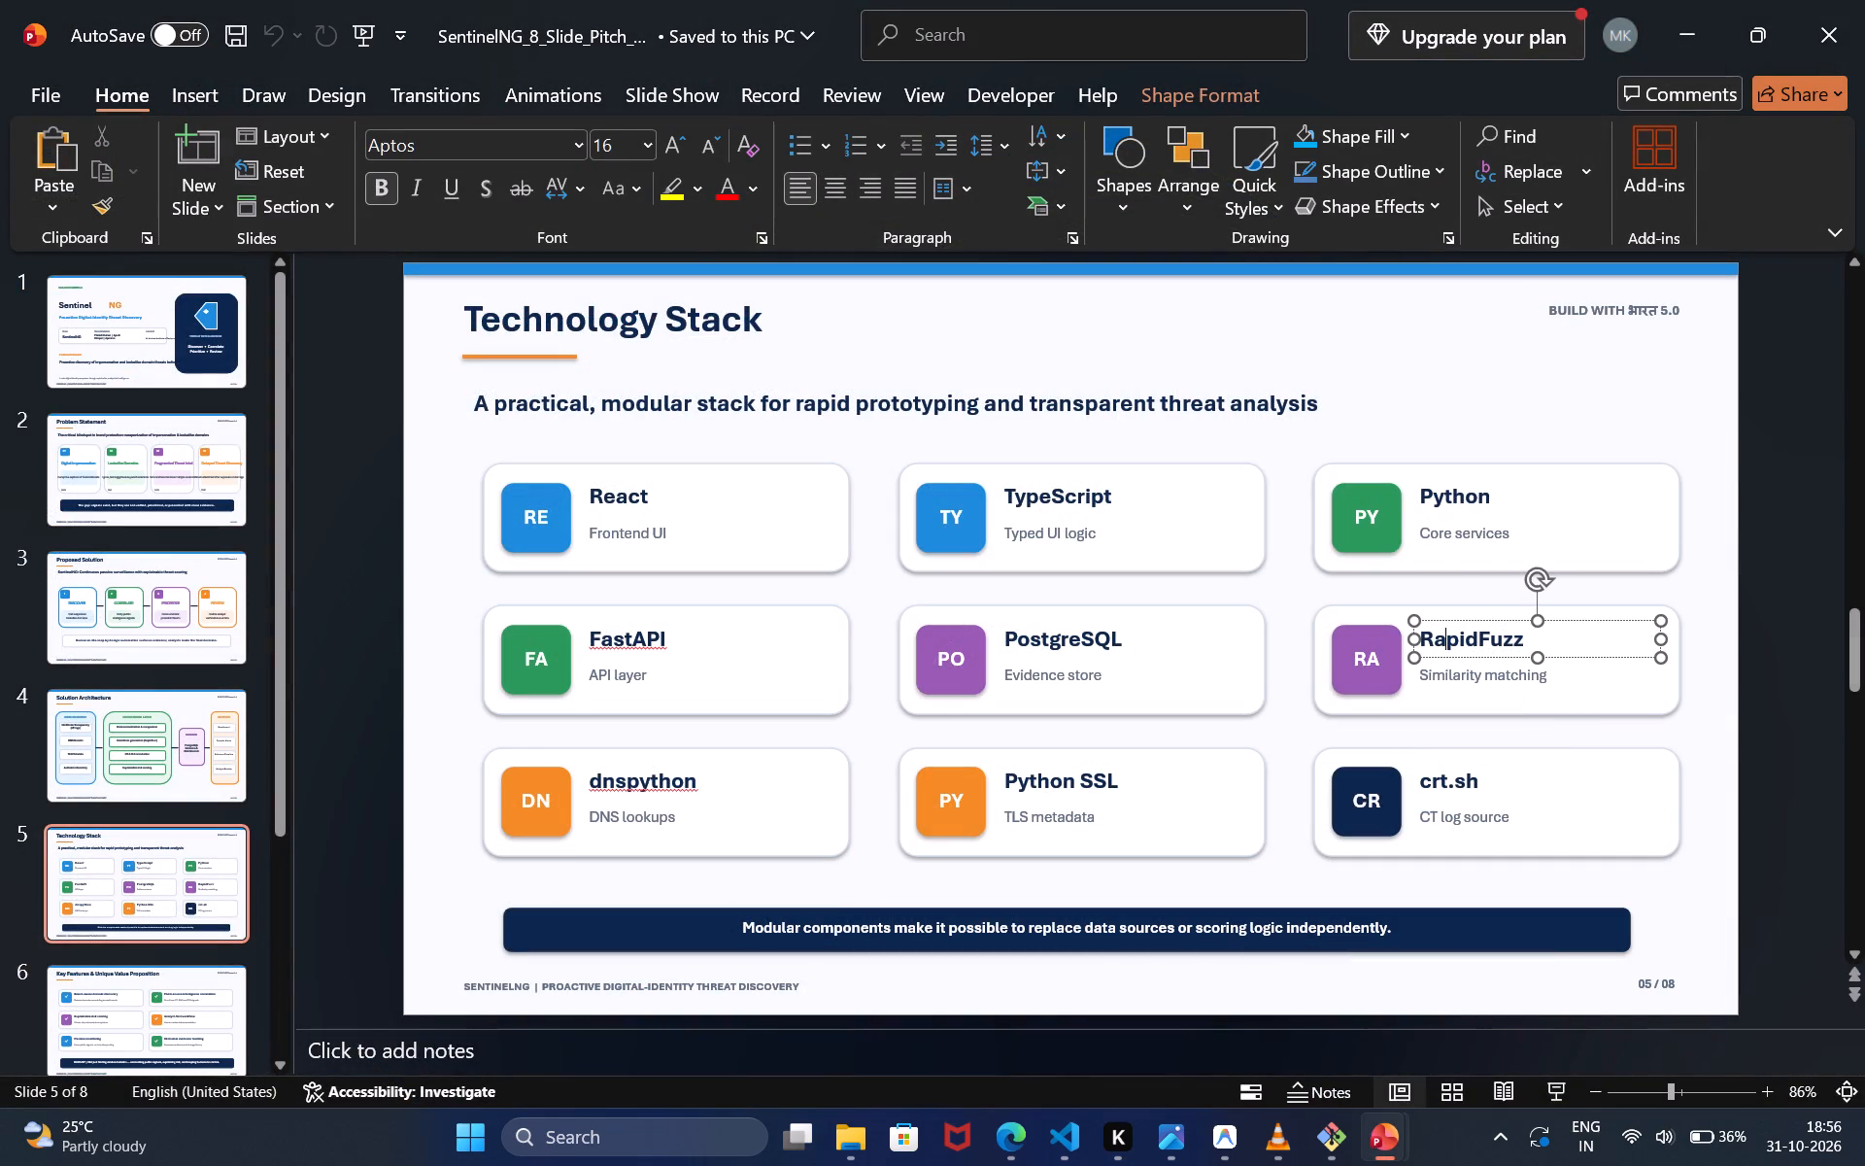
{"action": "left_click", "coordinate": [1464, 626], "text": "ctrl"}
{"action": "left_click", "coordinate": [1461, 622], "text": "ctrl"}
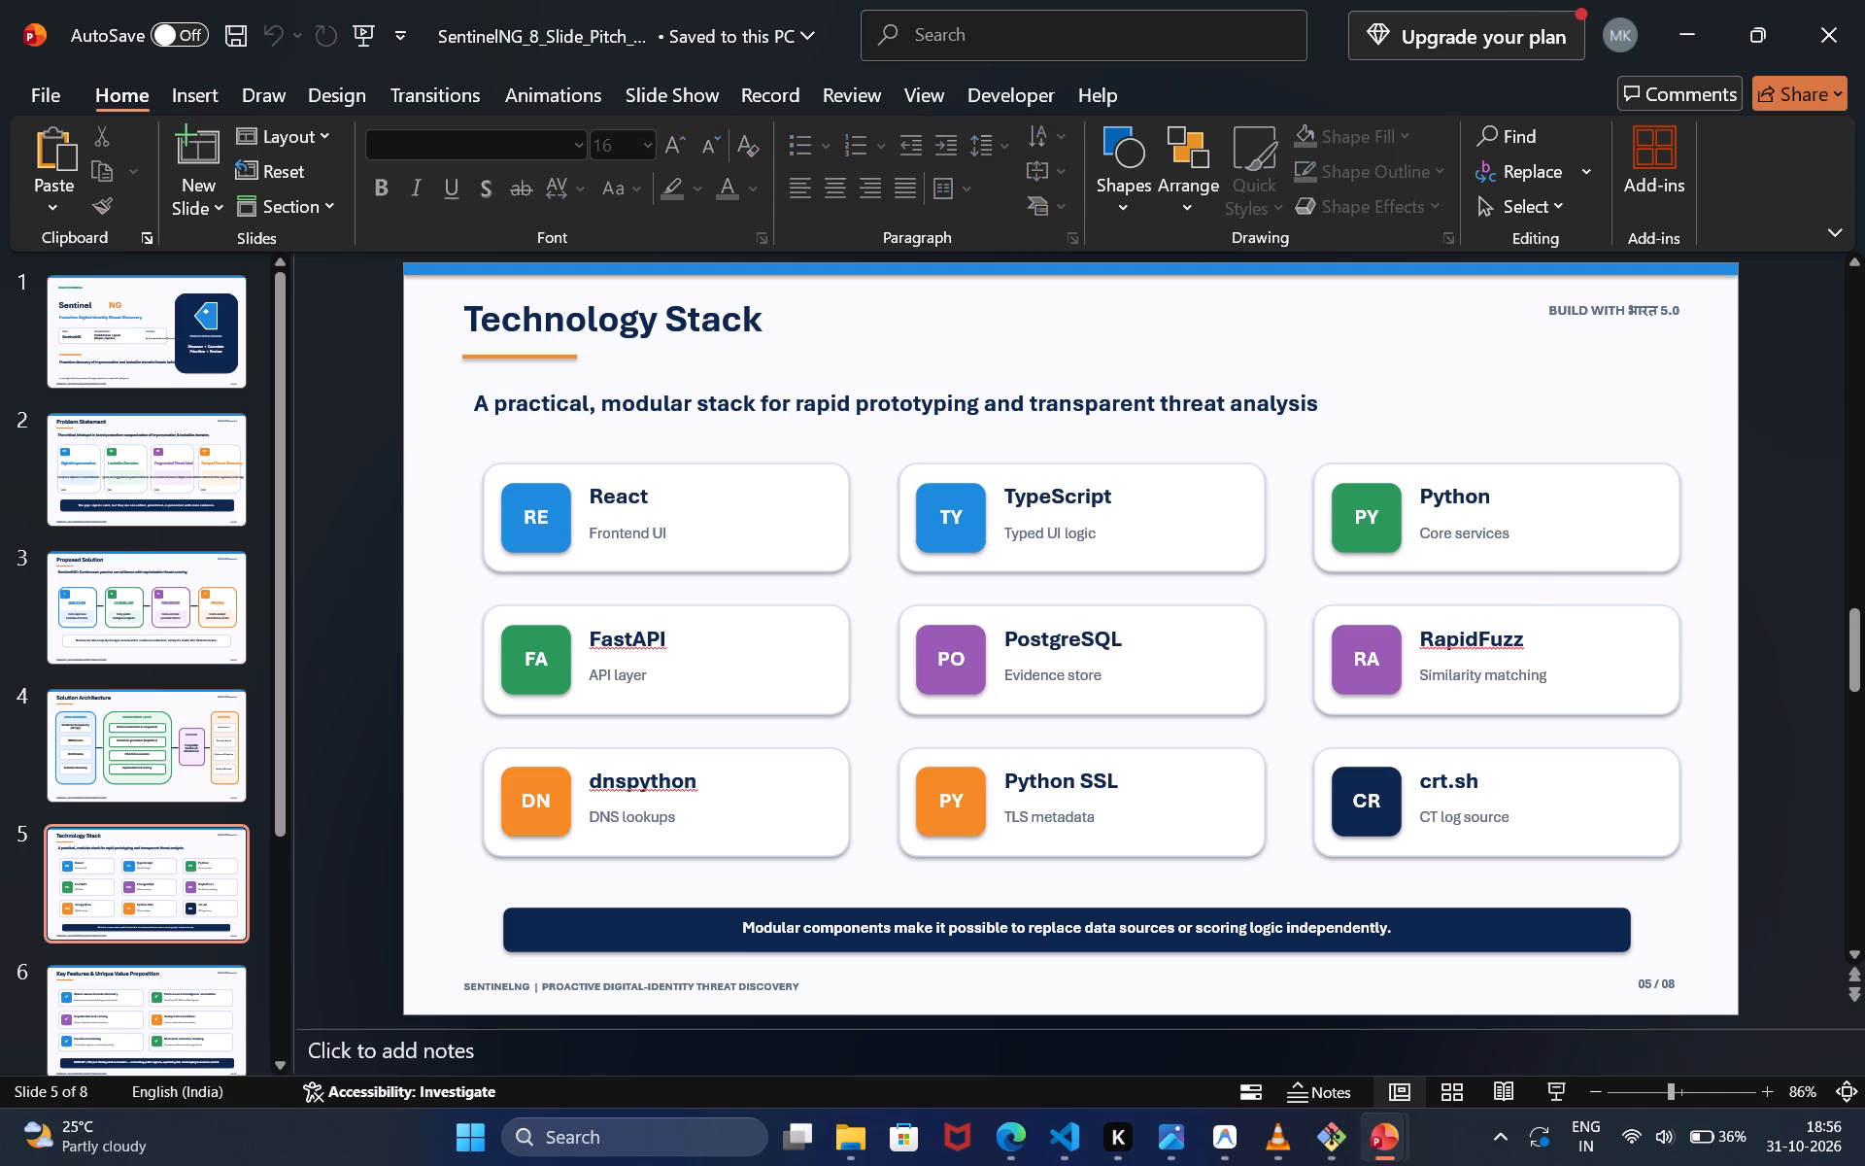
{"action": "left_click", "coordinate": [1459, 641], "text": "ctrl"}
{"action": "left_click", "coordinate": [1462, 676], "text": "ctrl"}
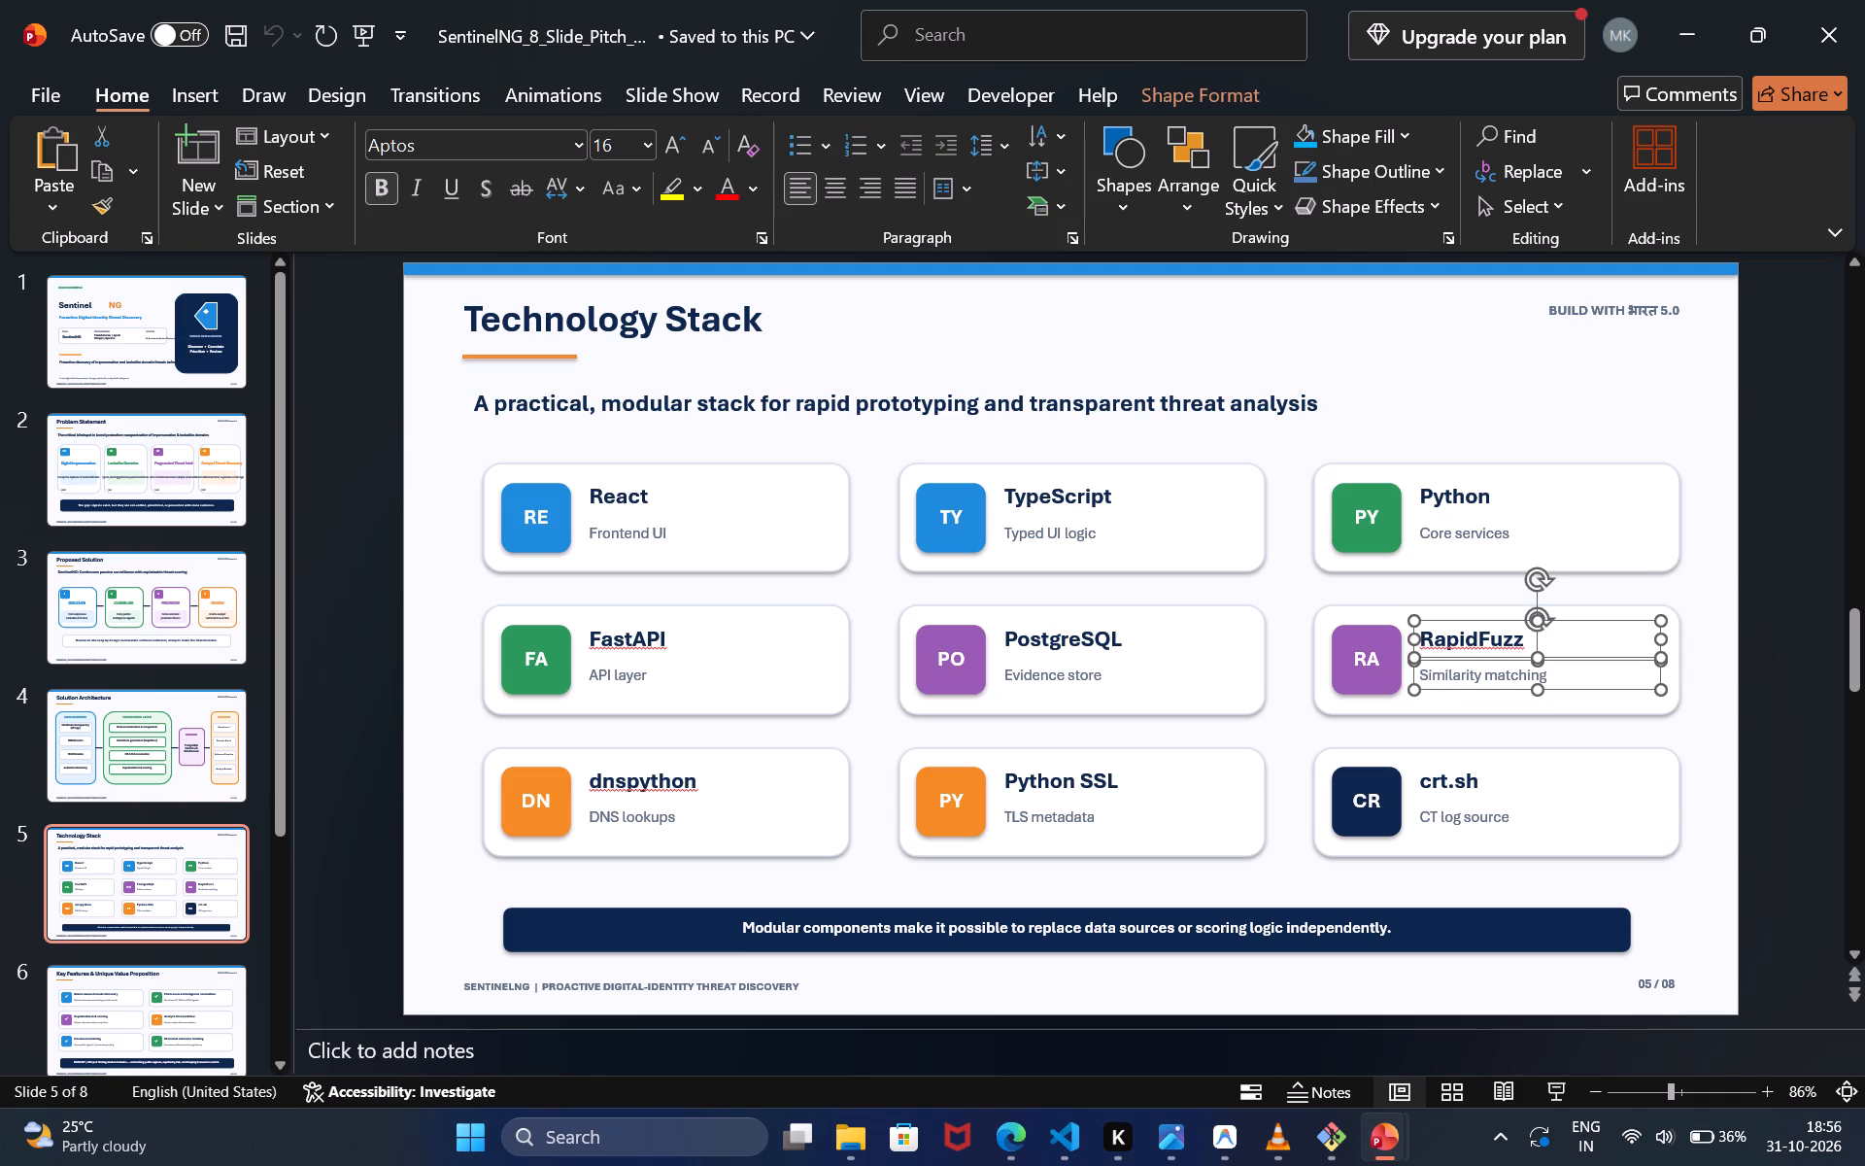
{"action": "key", "text": "ctrl+c"}
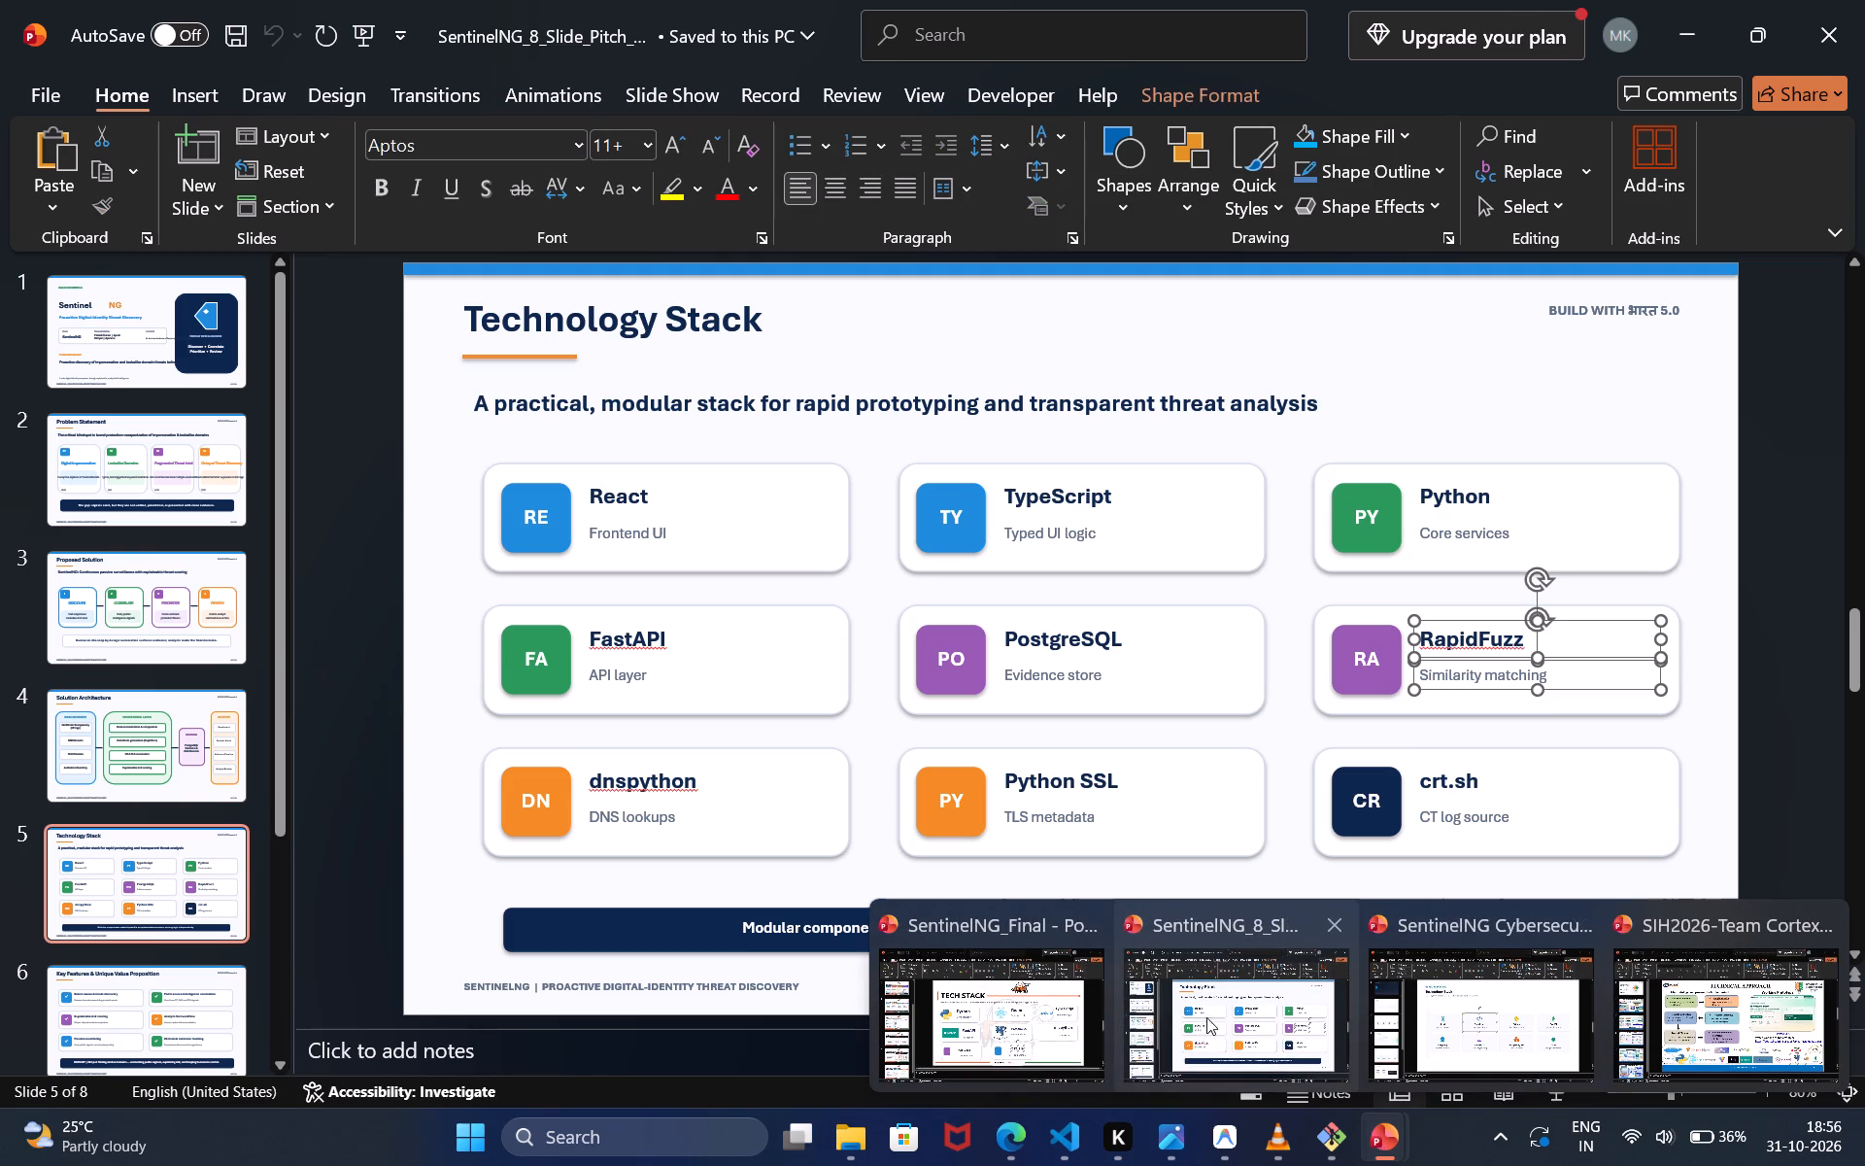
In SentinelNG_Final, paste the RapidFuzz title and caption into the empty card below dnspython and enlarge both to 24+ pt.
{"action": "left_click", "coordinate": [1017, 1020]}
{"action": "left_click", "coordinate": [1412, 836]}
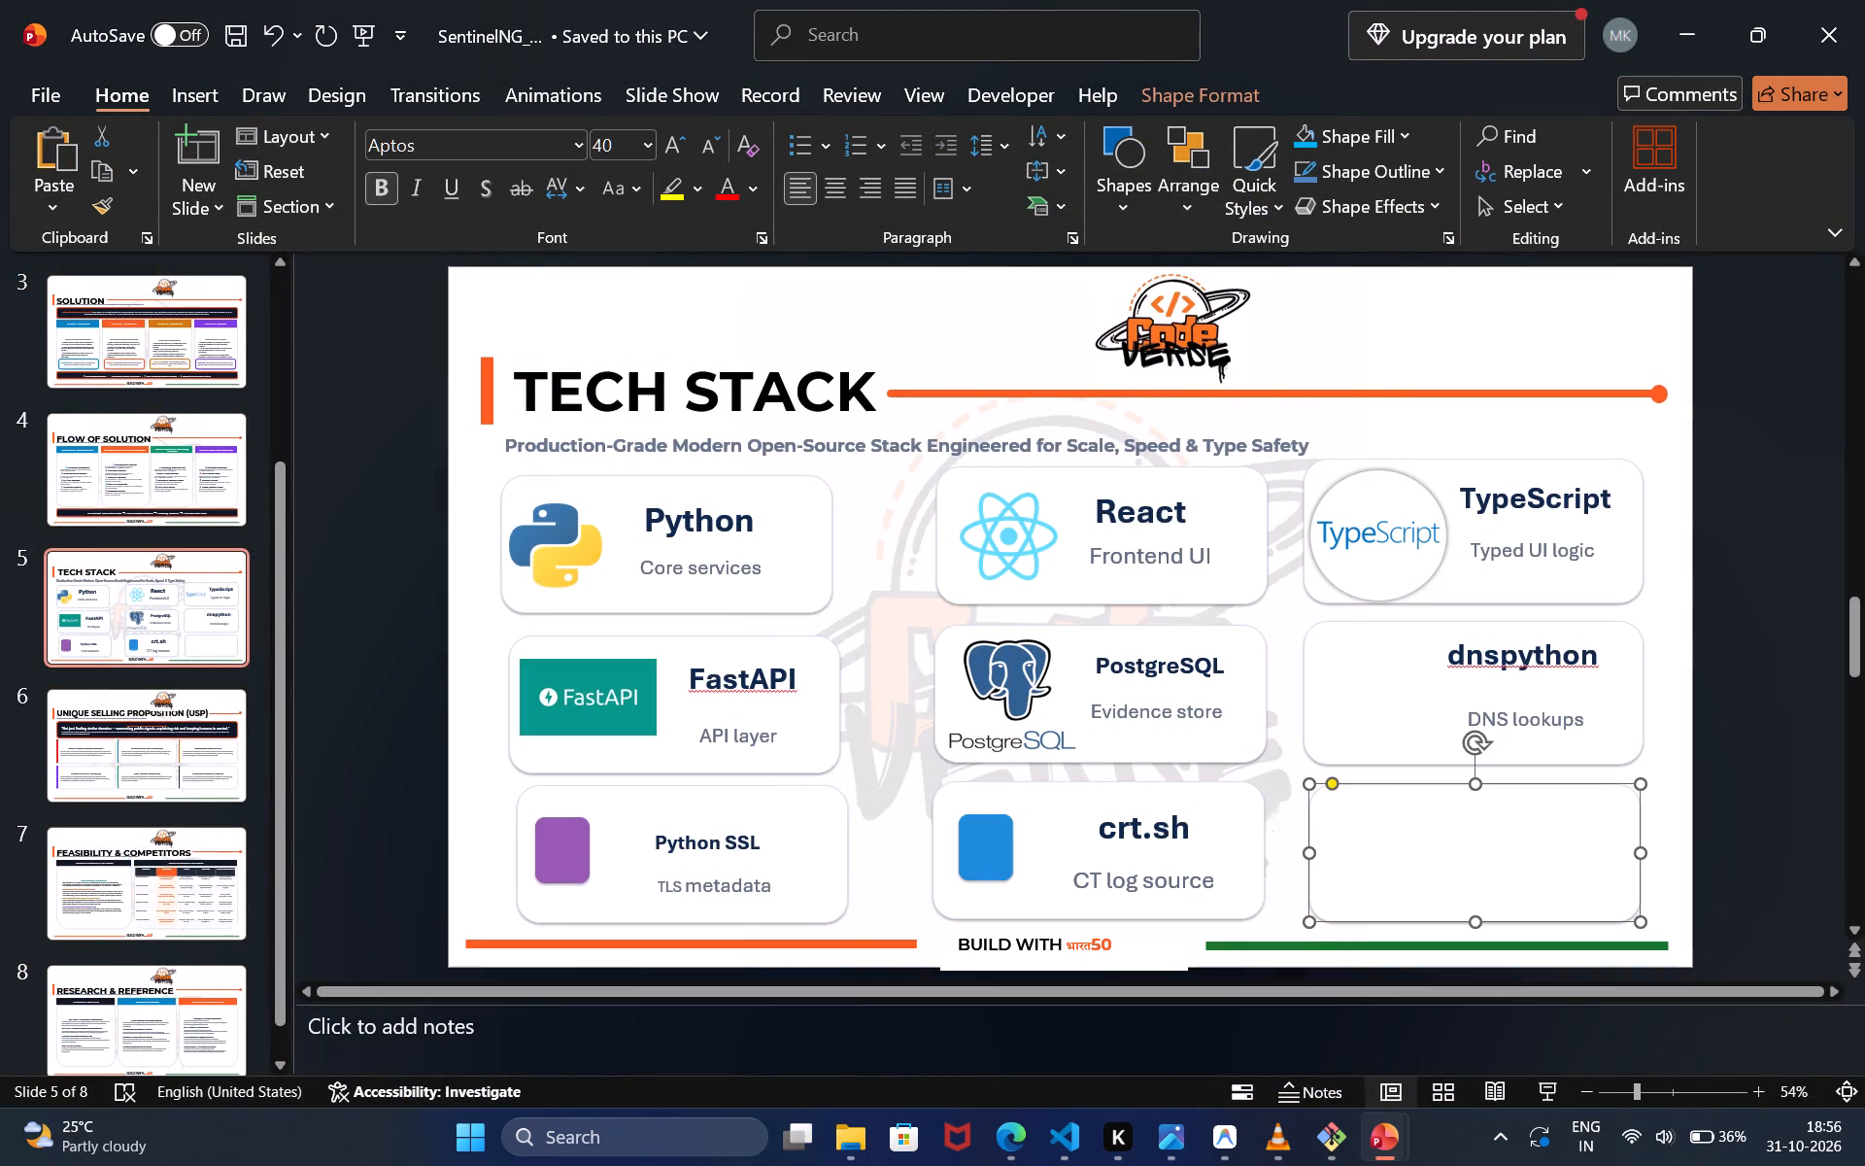
{"action": "key", "text": "ctrl+v"}
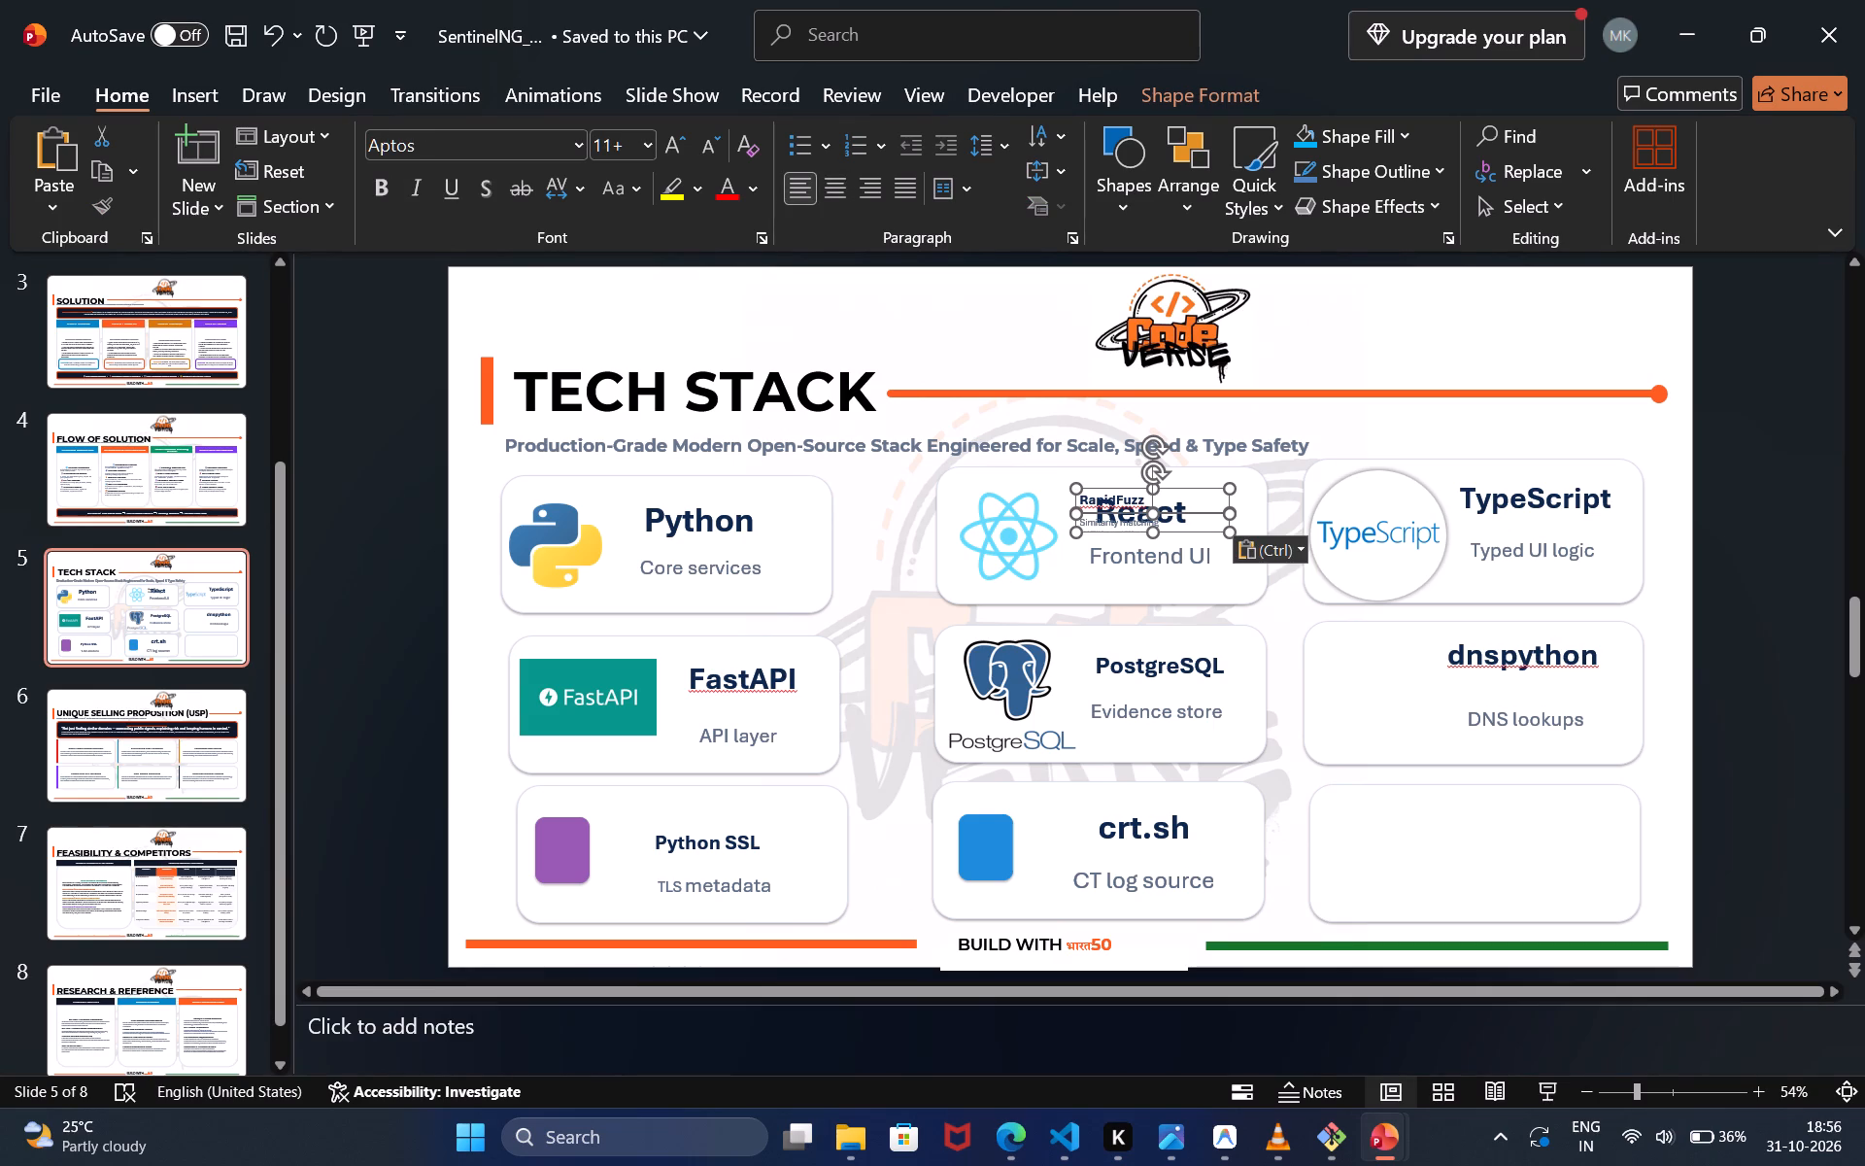
{"action": "left_click_drag", "start_coordinate": [1195, 492], "coordinate": [1523, 788]}
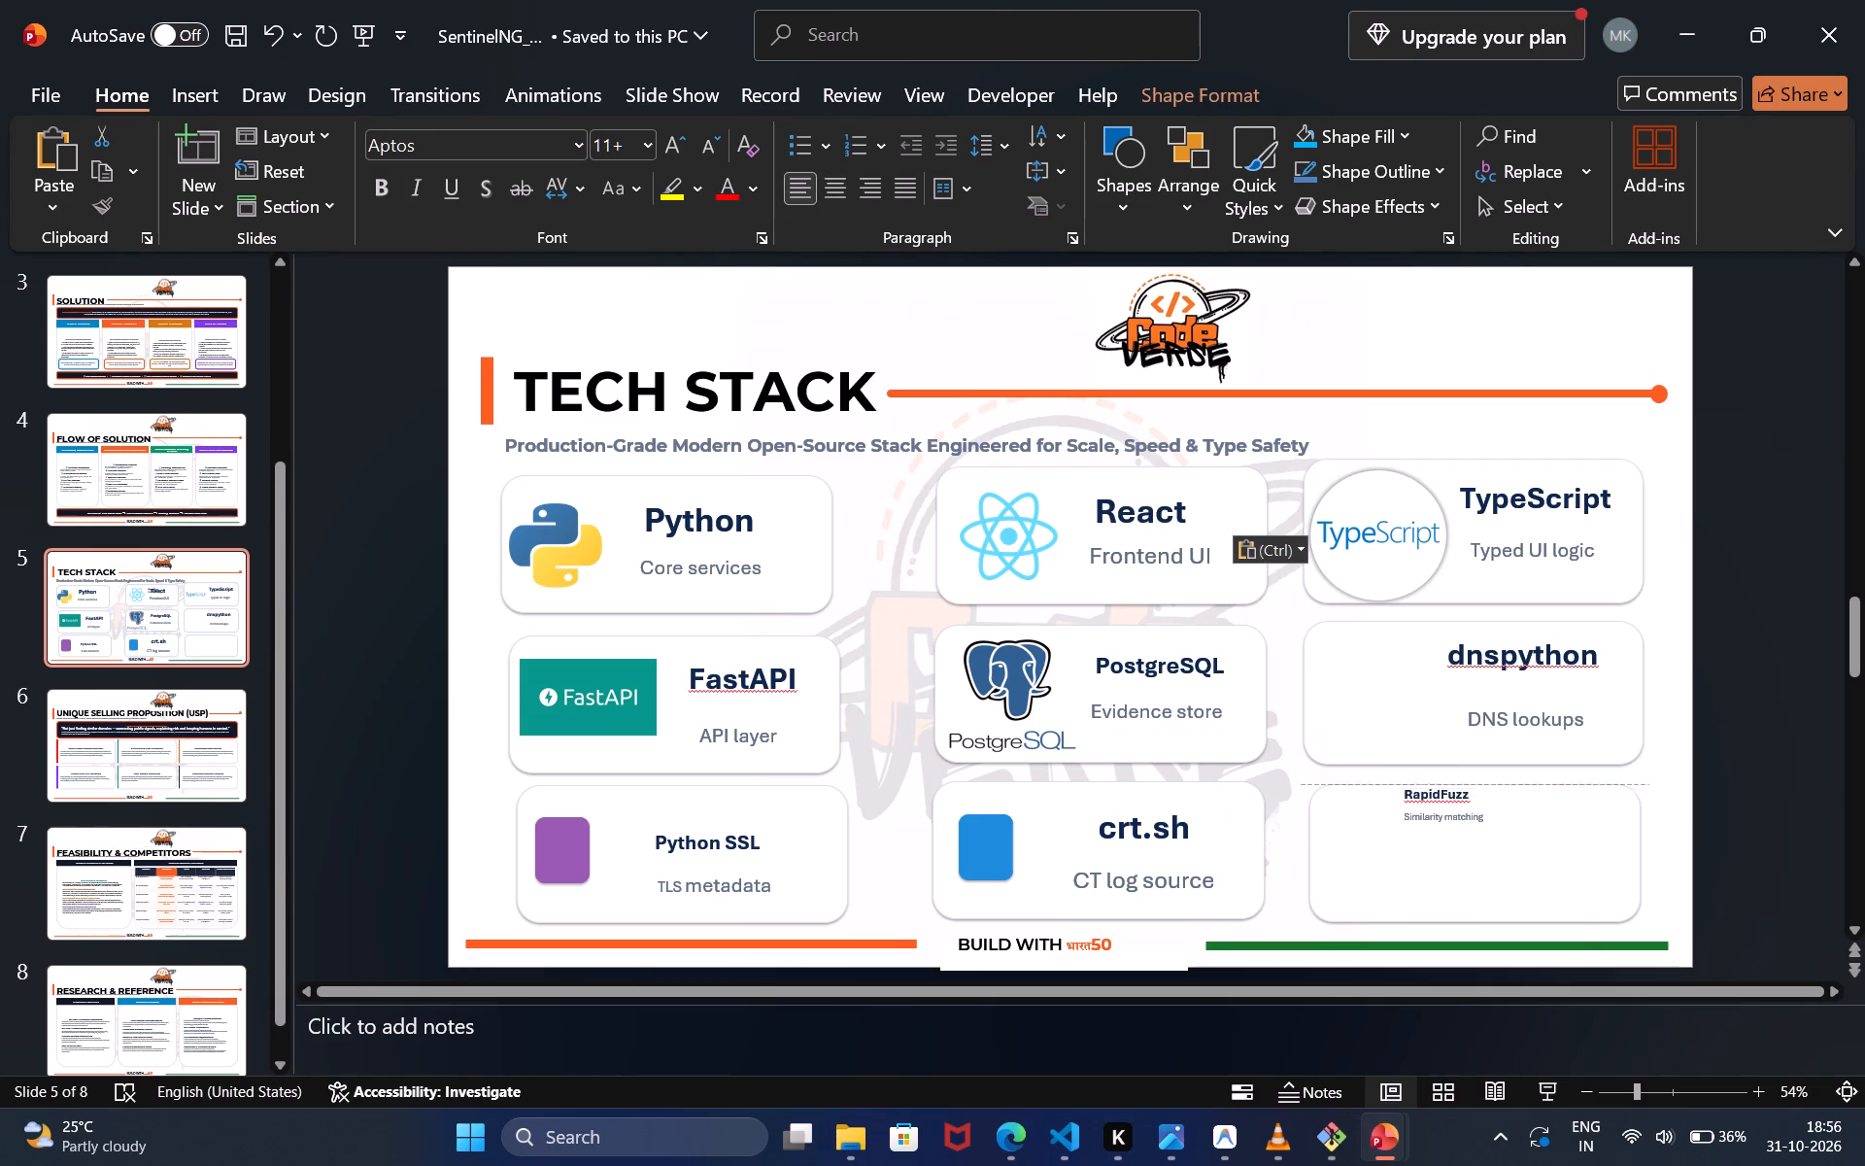
{"action": "left_click_drag", "start_coordinate": [1523, 788], "coordinate": [1564, 805]}
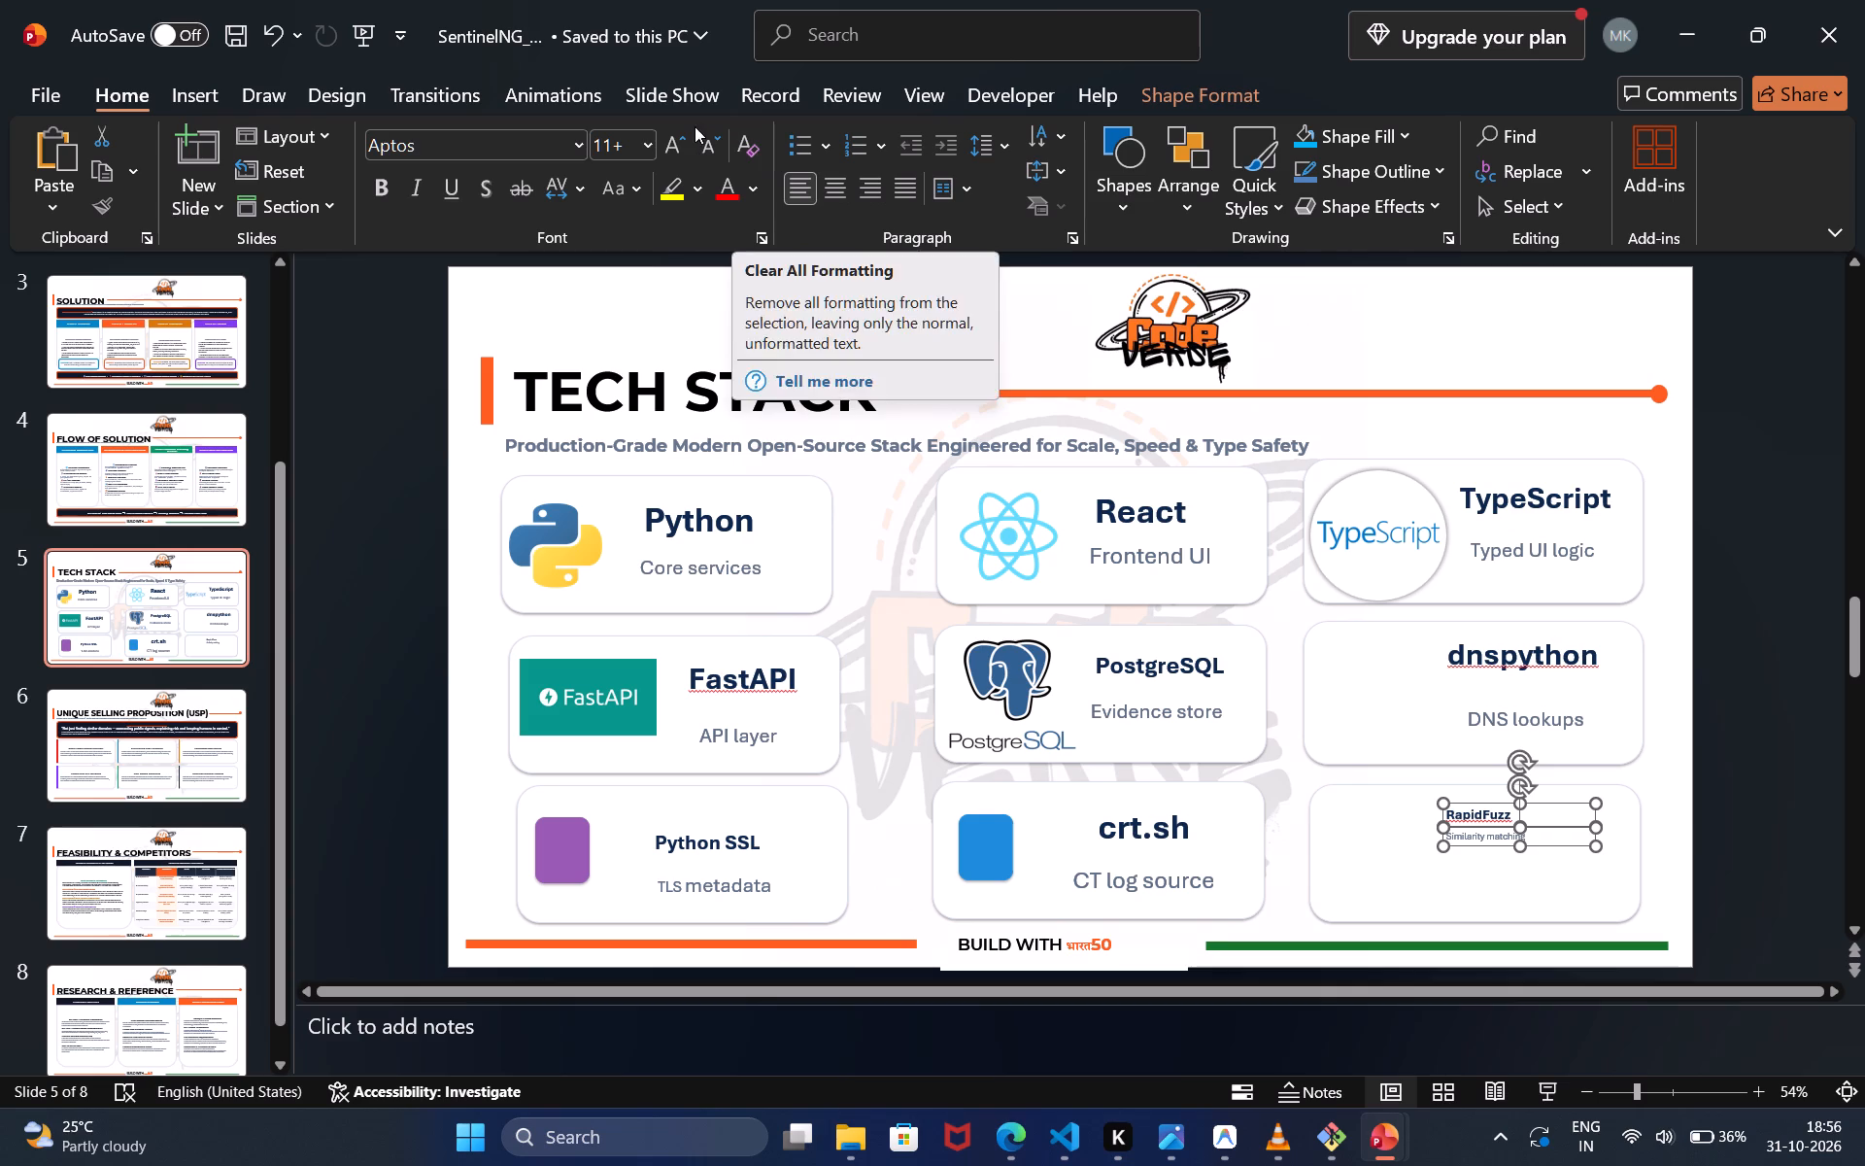
{"action": "triple_click", "coordinate": [674, 148]}
{"action": "triple_click", "coordinate": [674, 148]}
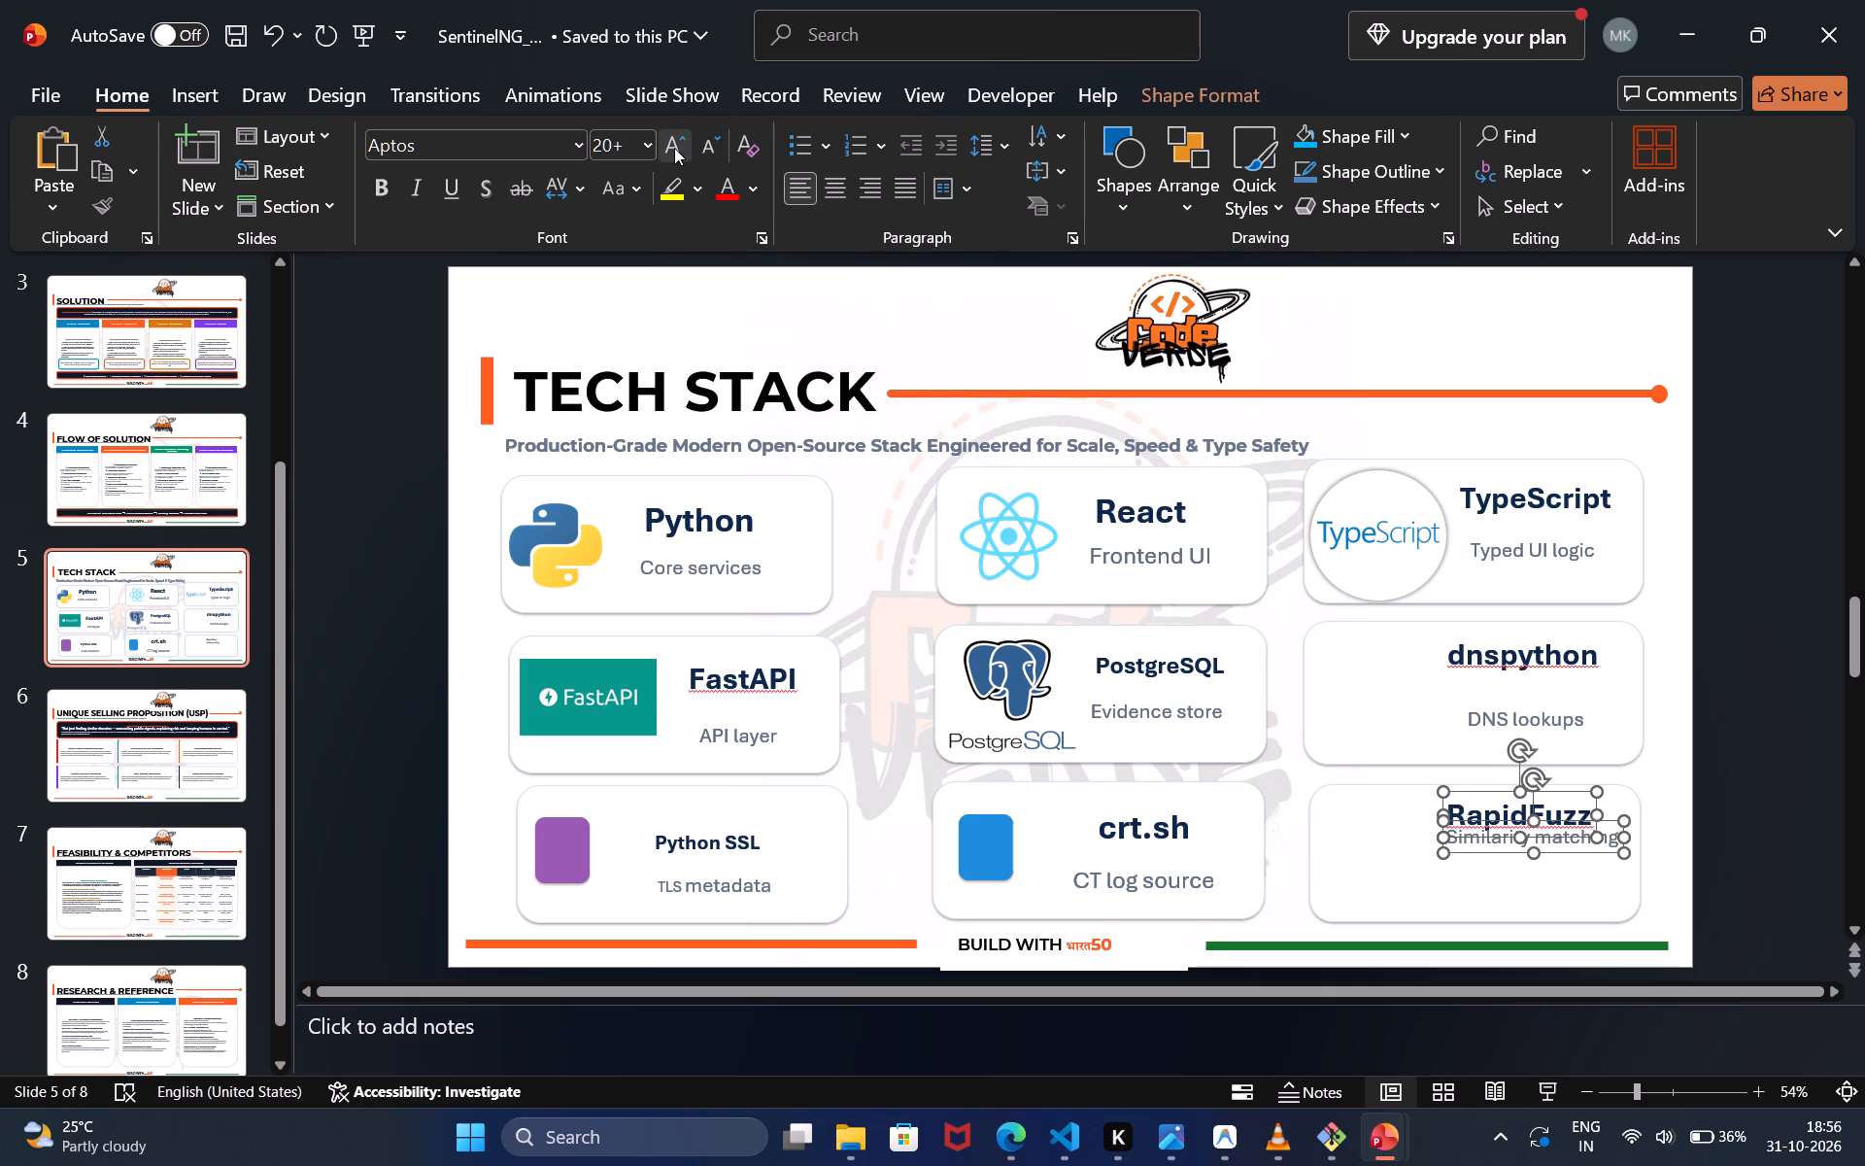
Move the Similarity matching caption down in its card, clear of the RapidFuzz title.
{"action": "left_click", "coordinate": [1468, 846]}
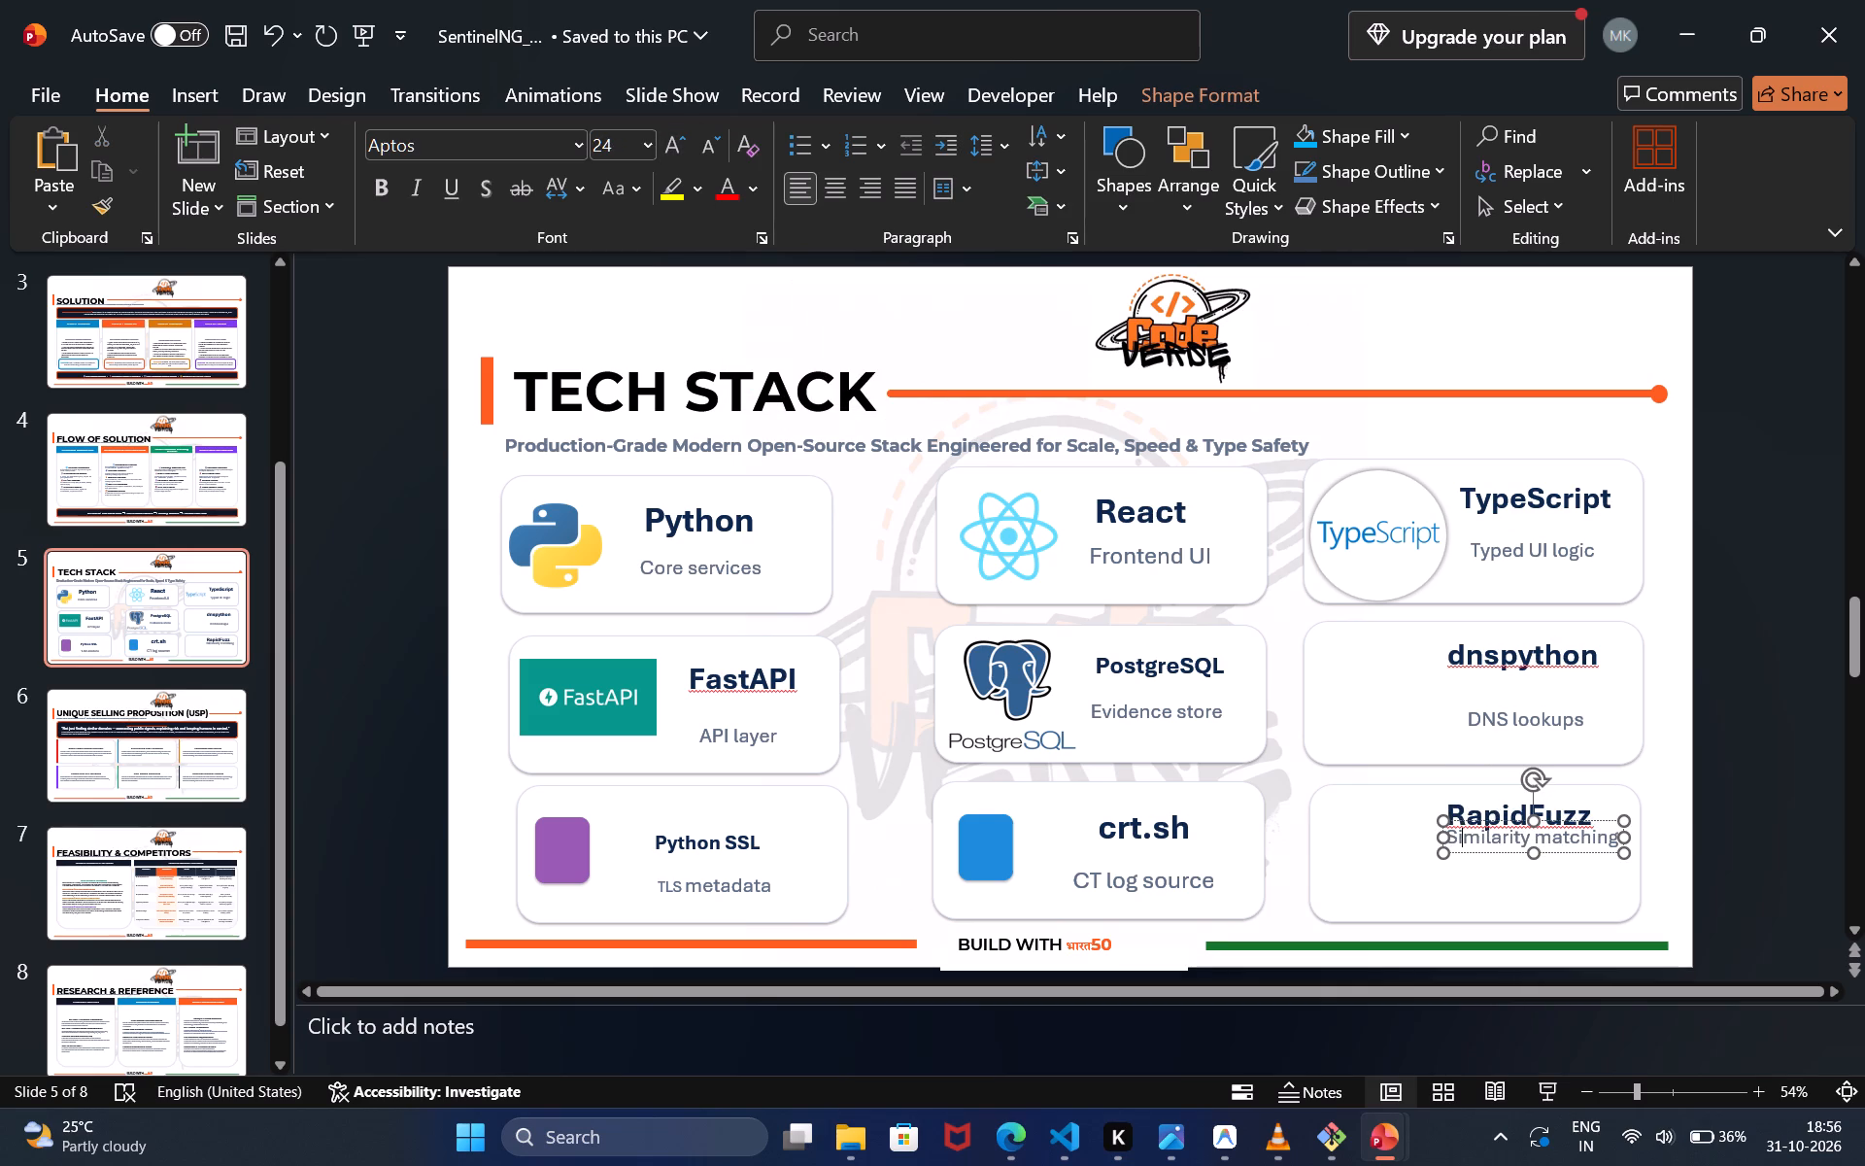
{"action": "left_click_drag", "start_coordinate": [1501, 849], "coordinate": [1501, 879]}
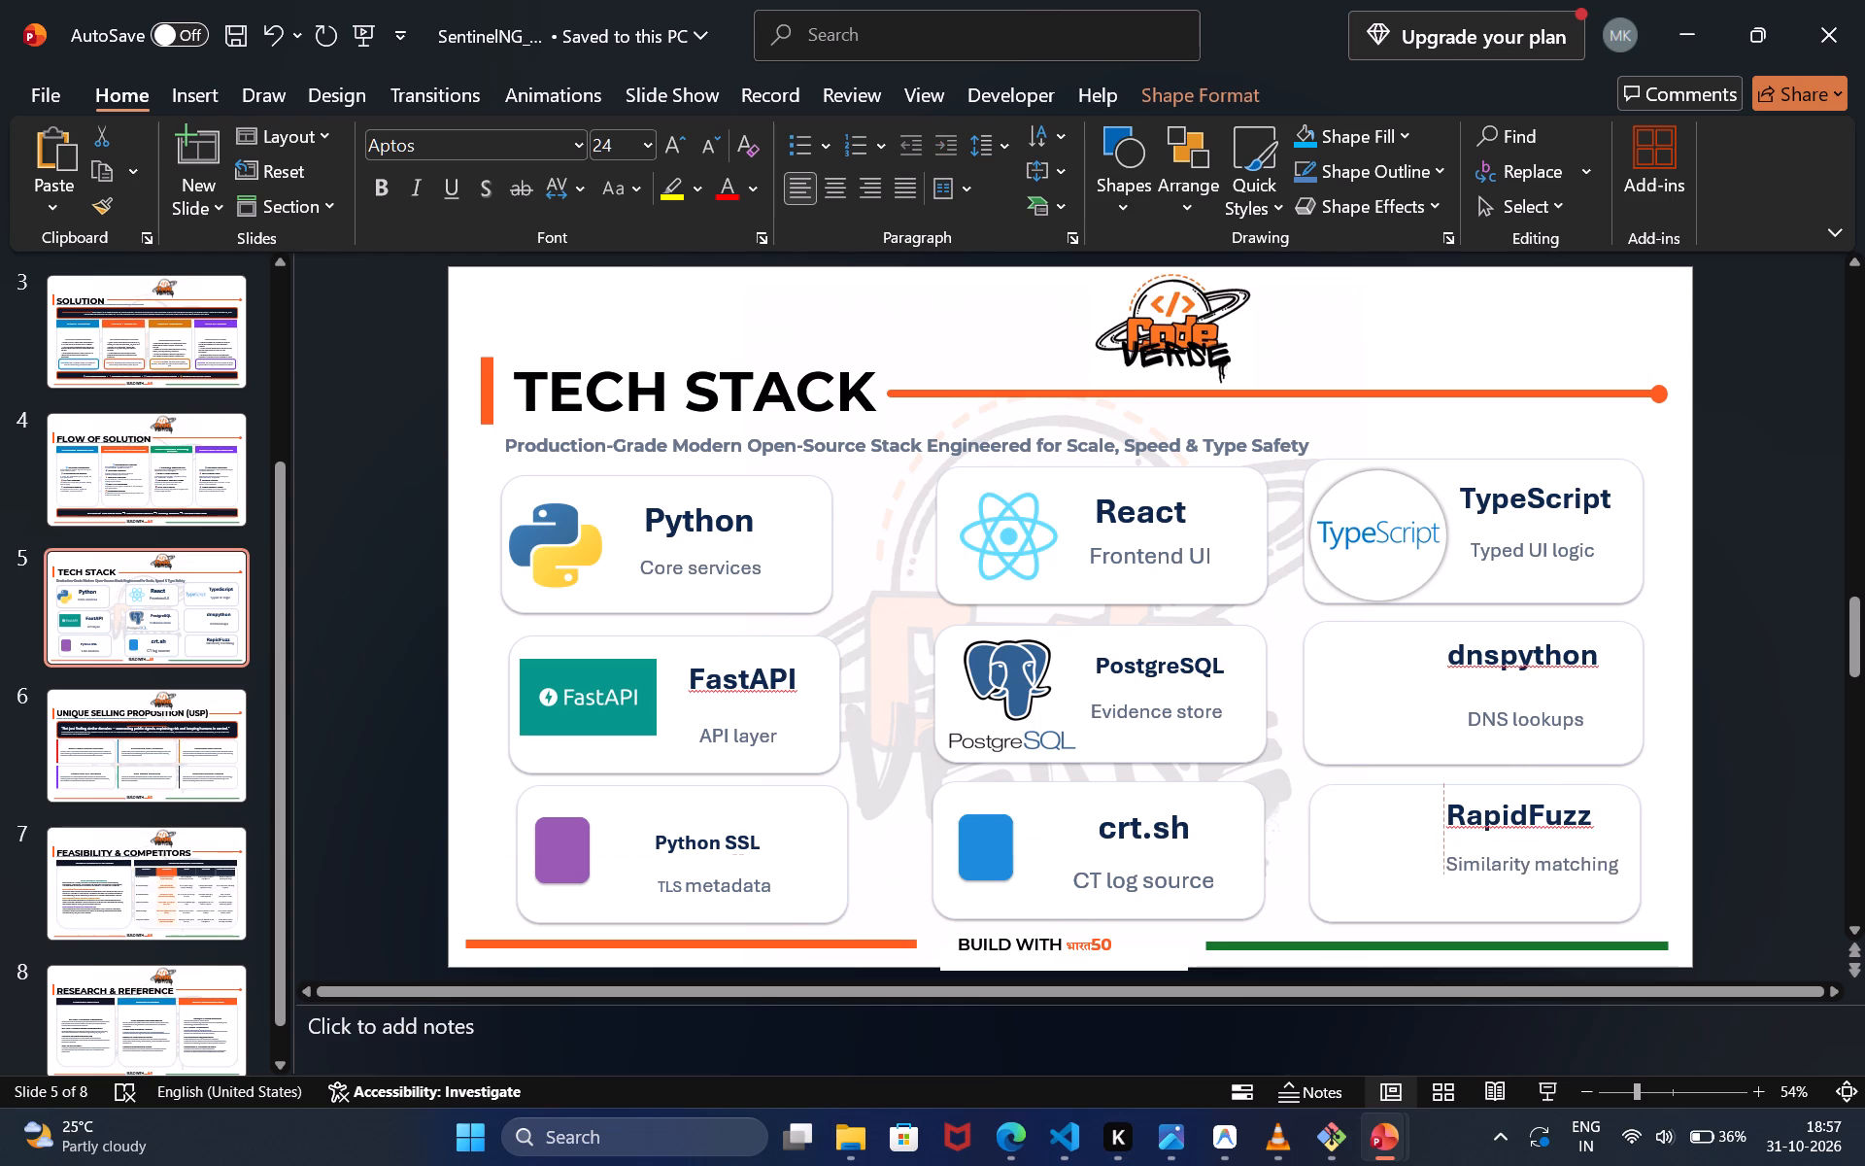
{"action": "left_click_drag", "start_coordinate": [1501, 879], "coordinate": [1501, 898]}
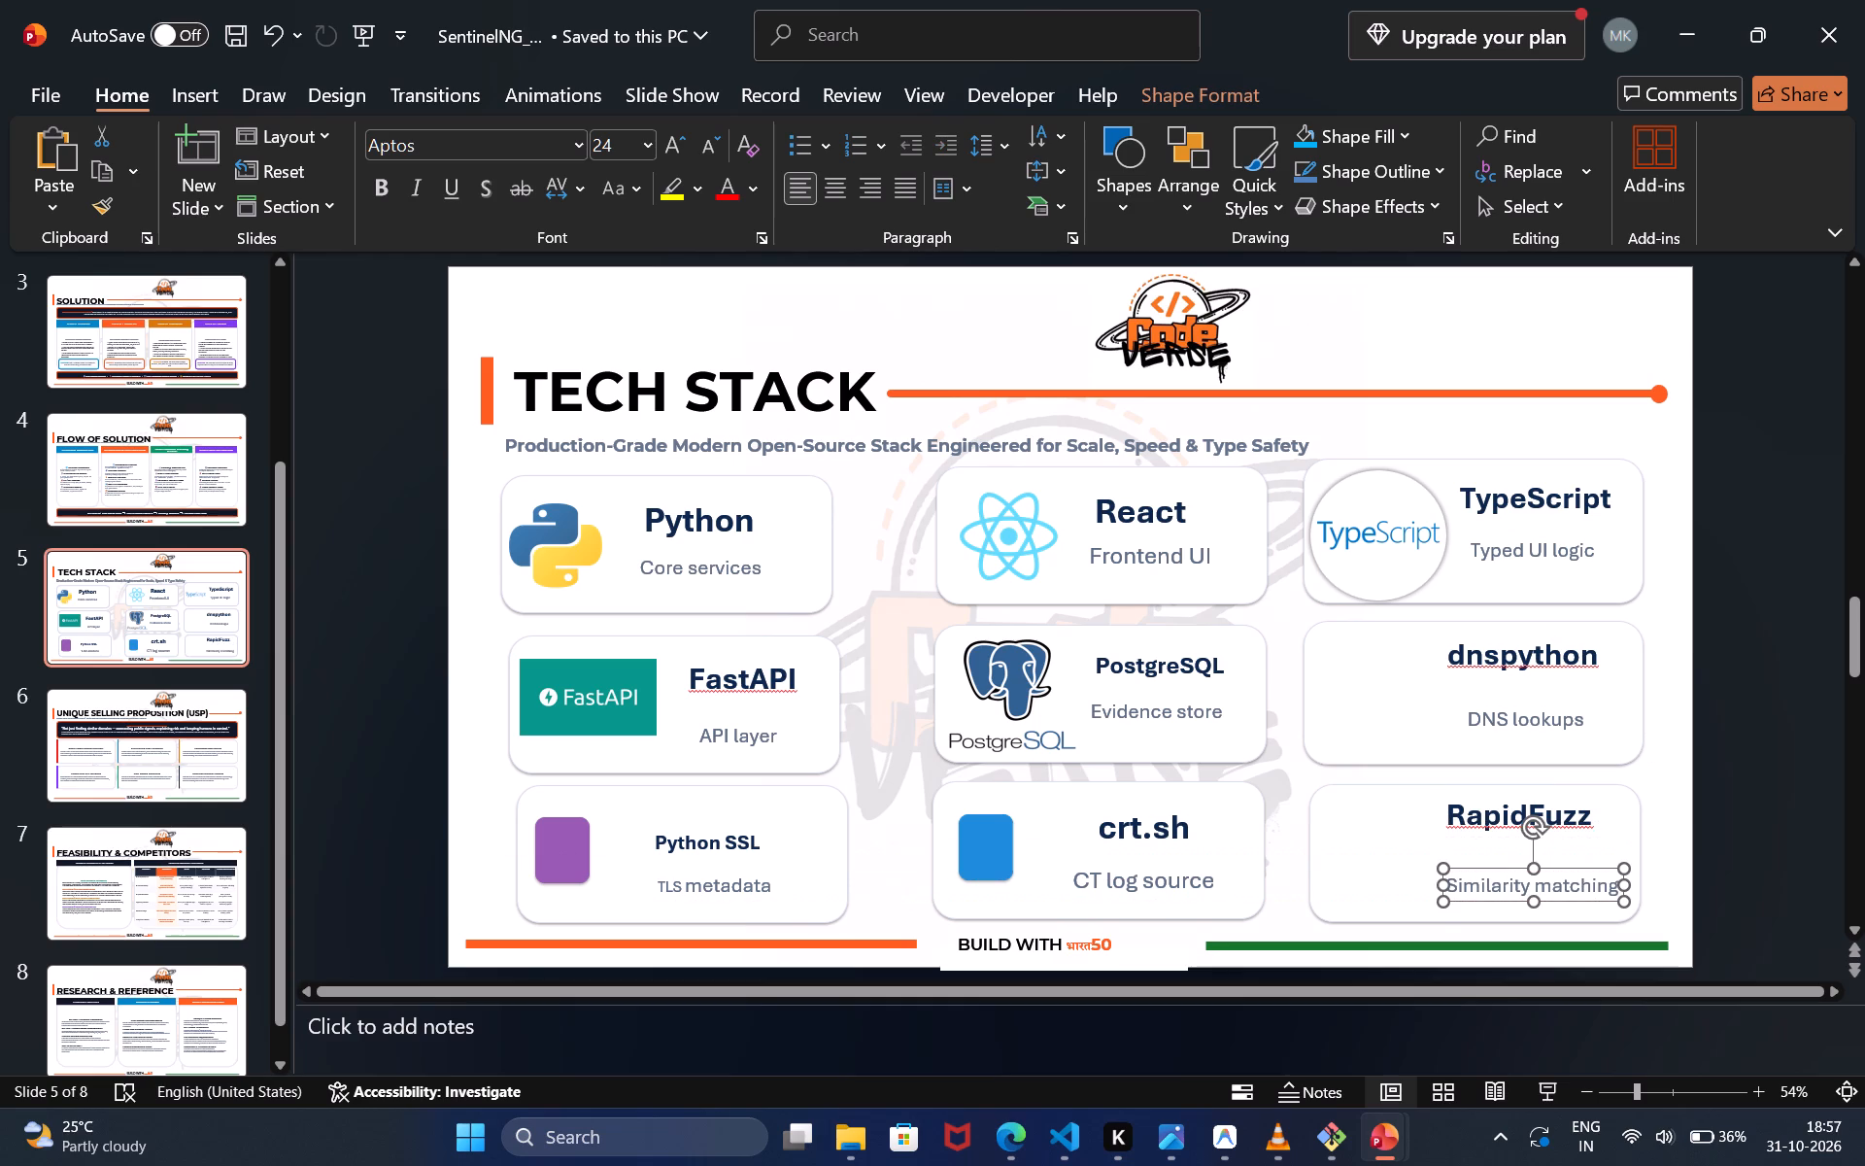
{"action": "left_click", "coordinate": [1706, 757]}
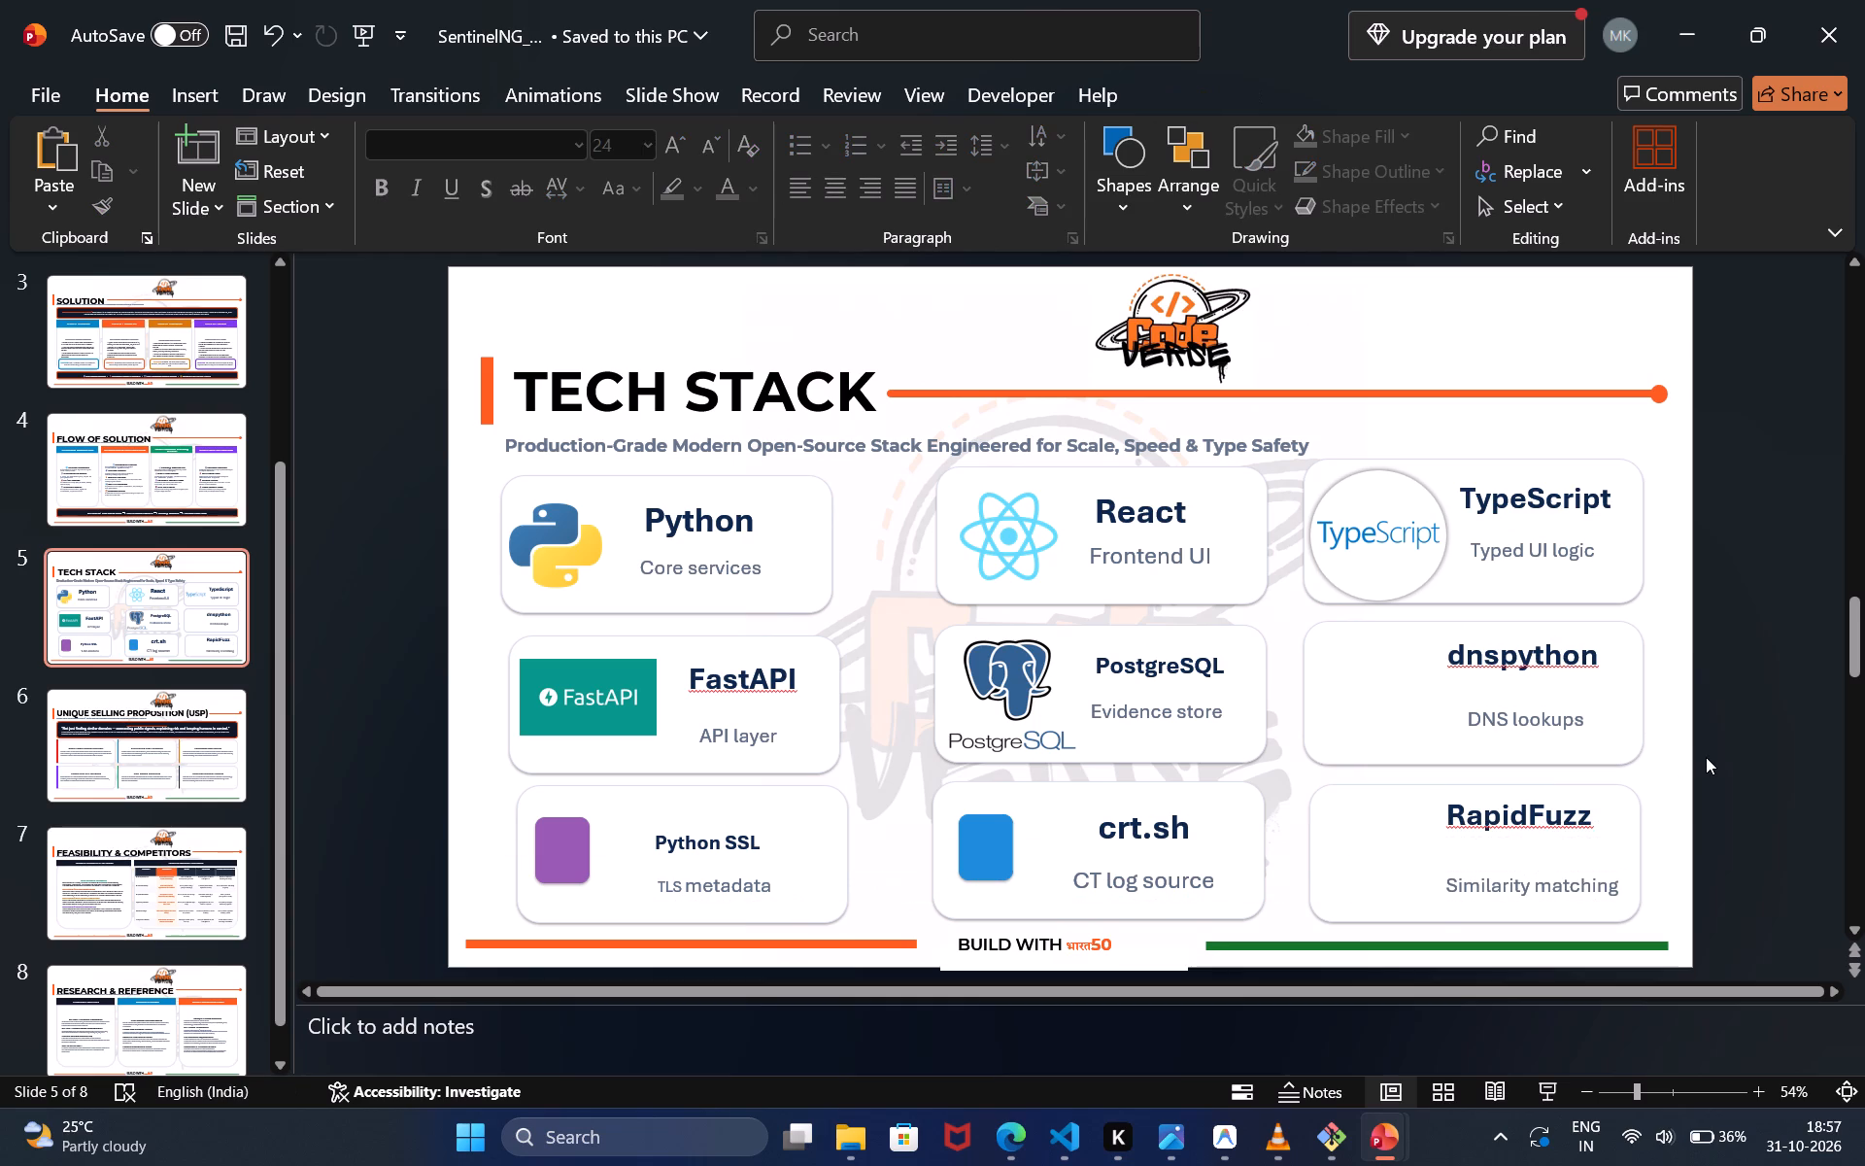
Shift the Python SSL card background slightly down and left to line up with the FastAPI card above it.
{"action": "left_click", "coordinate": [791, 805]}
{"action": "left_click_drag", "start_coordinate": [791, 805], "coordinate": [782, 820]}
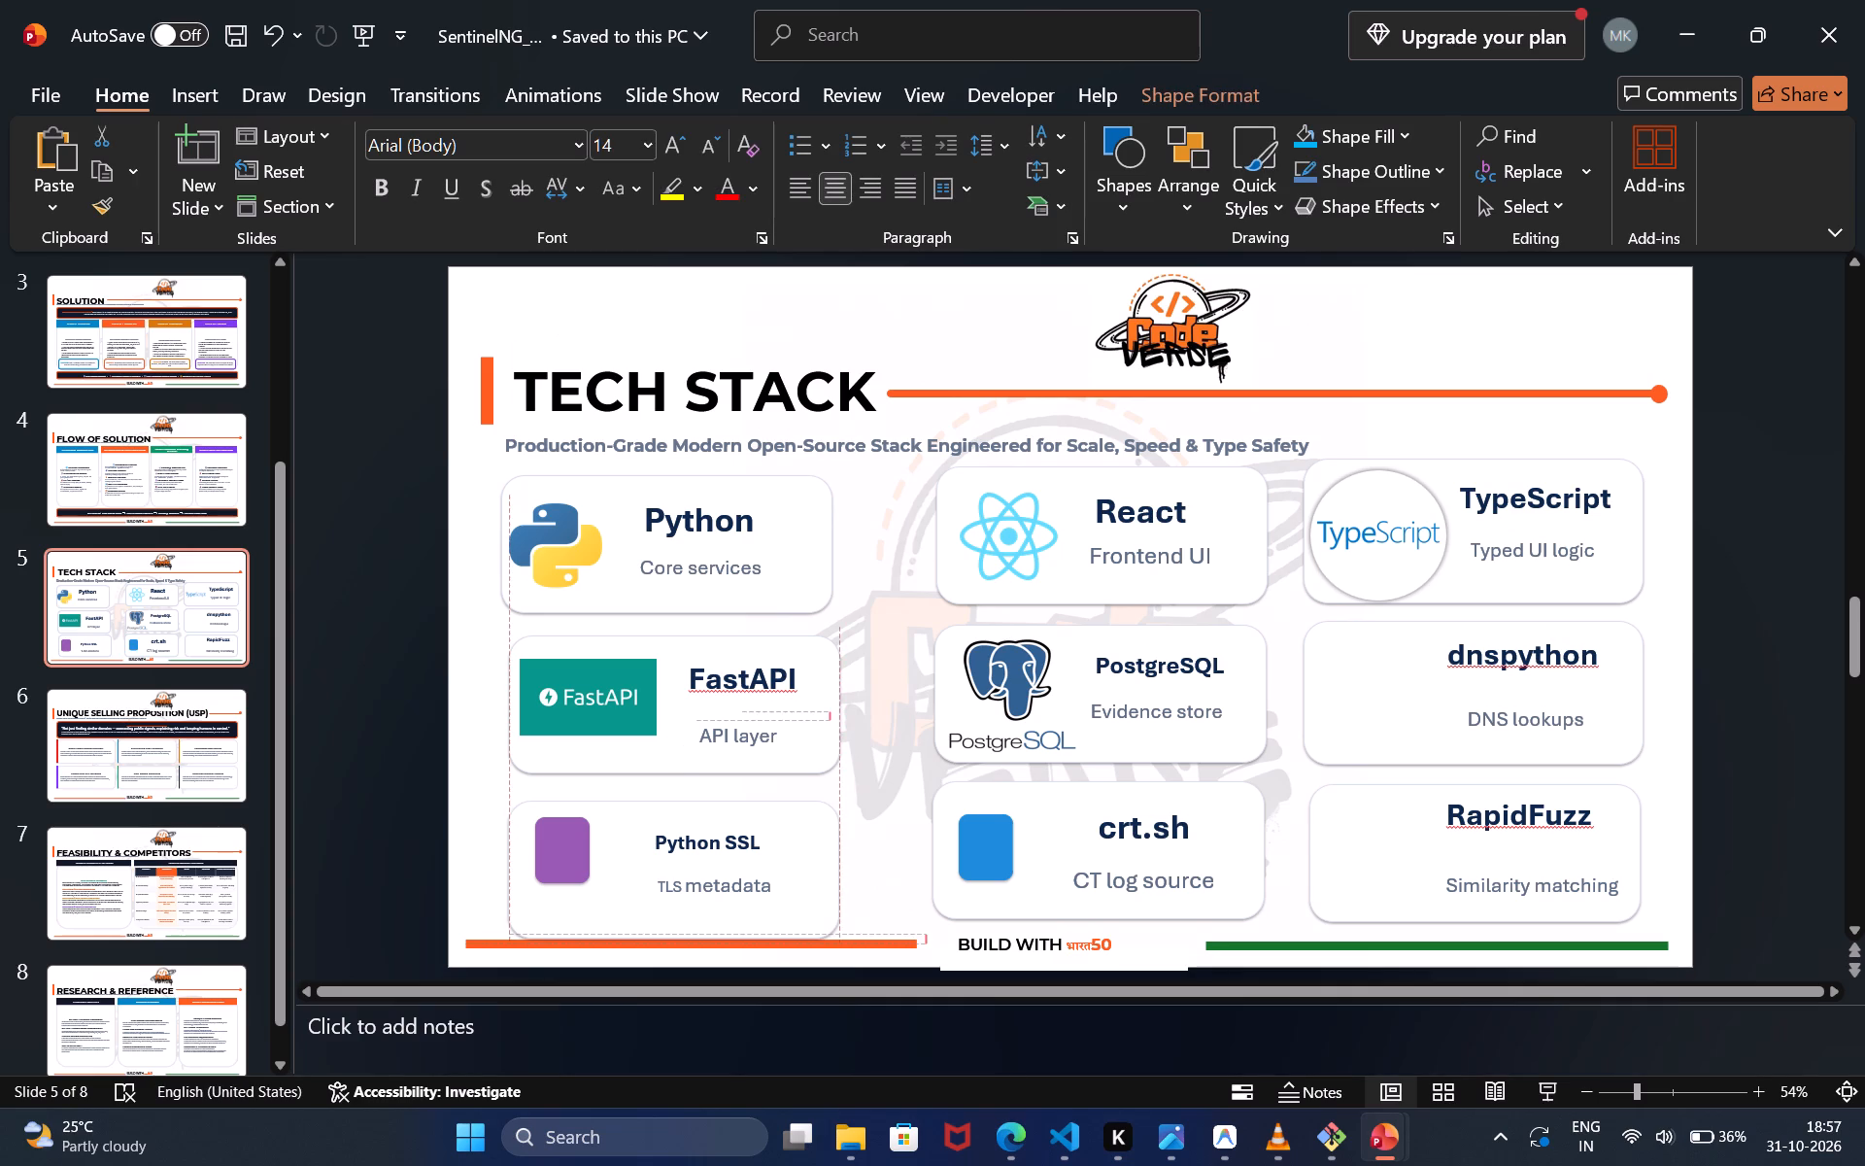
{"action": "left_click_drag", "start_coordinate": [782, 820], "coordinate": [782, 815]}
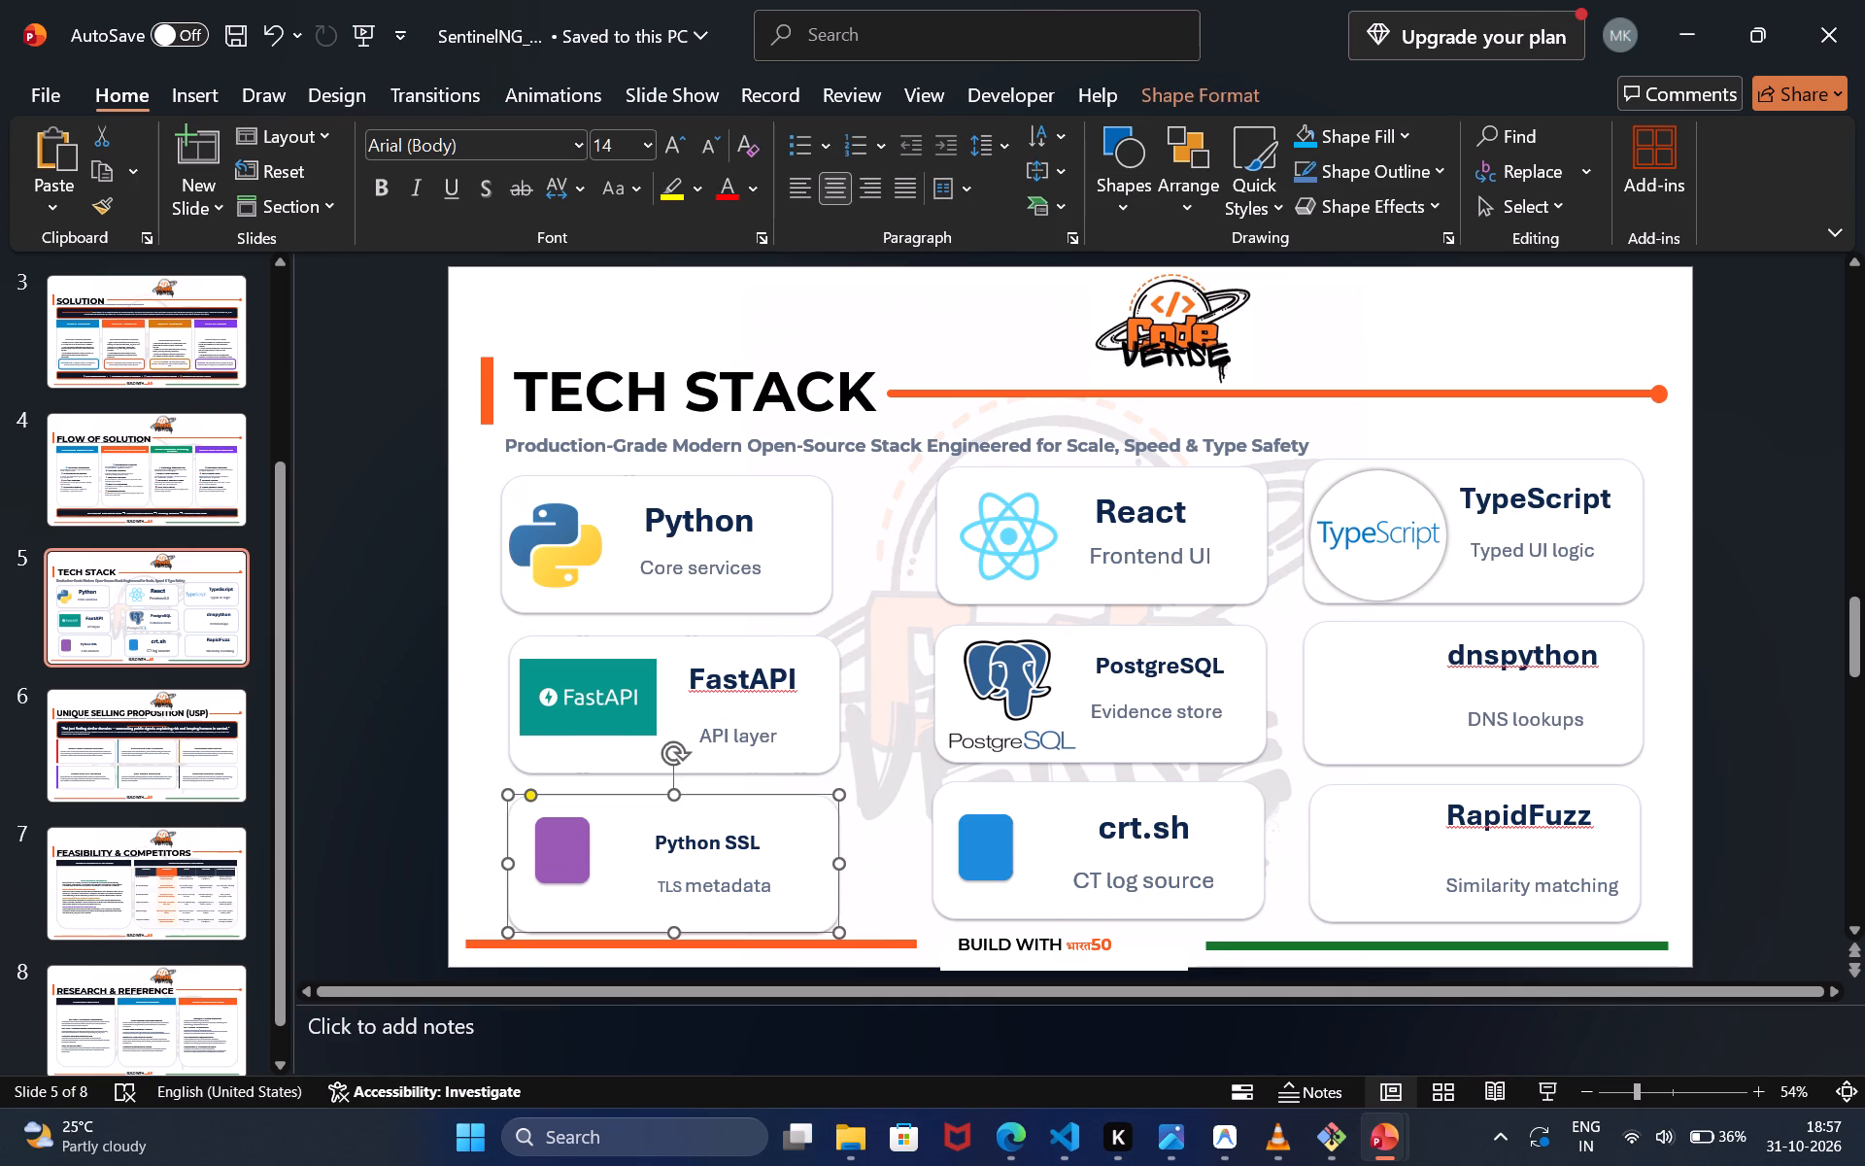
{"action": "left_click", "coordinate": [1567, 364]}
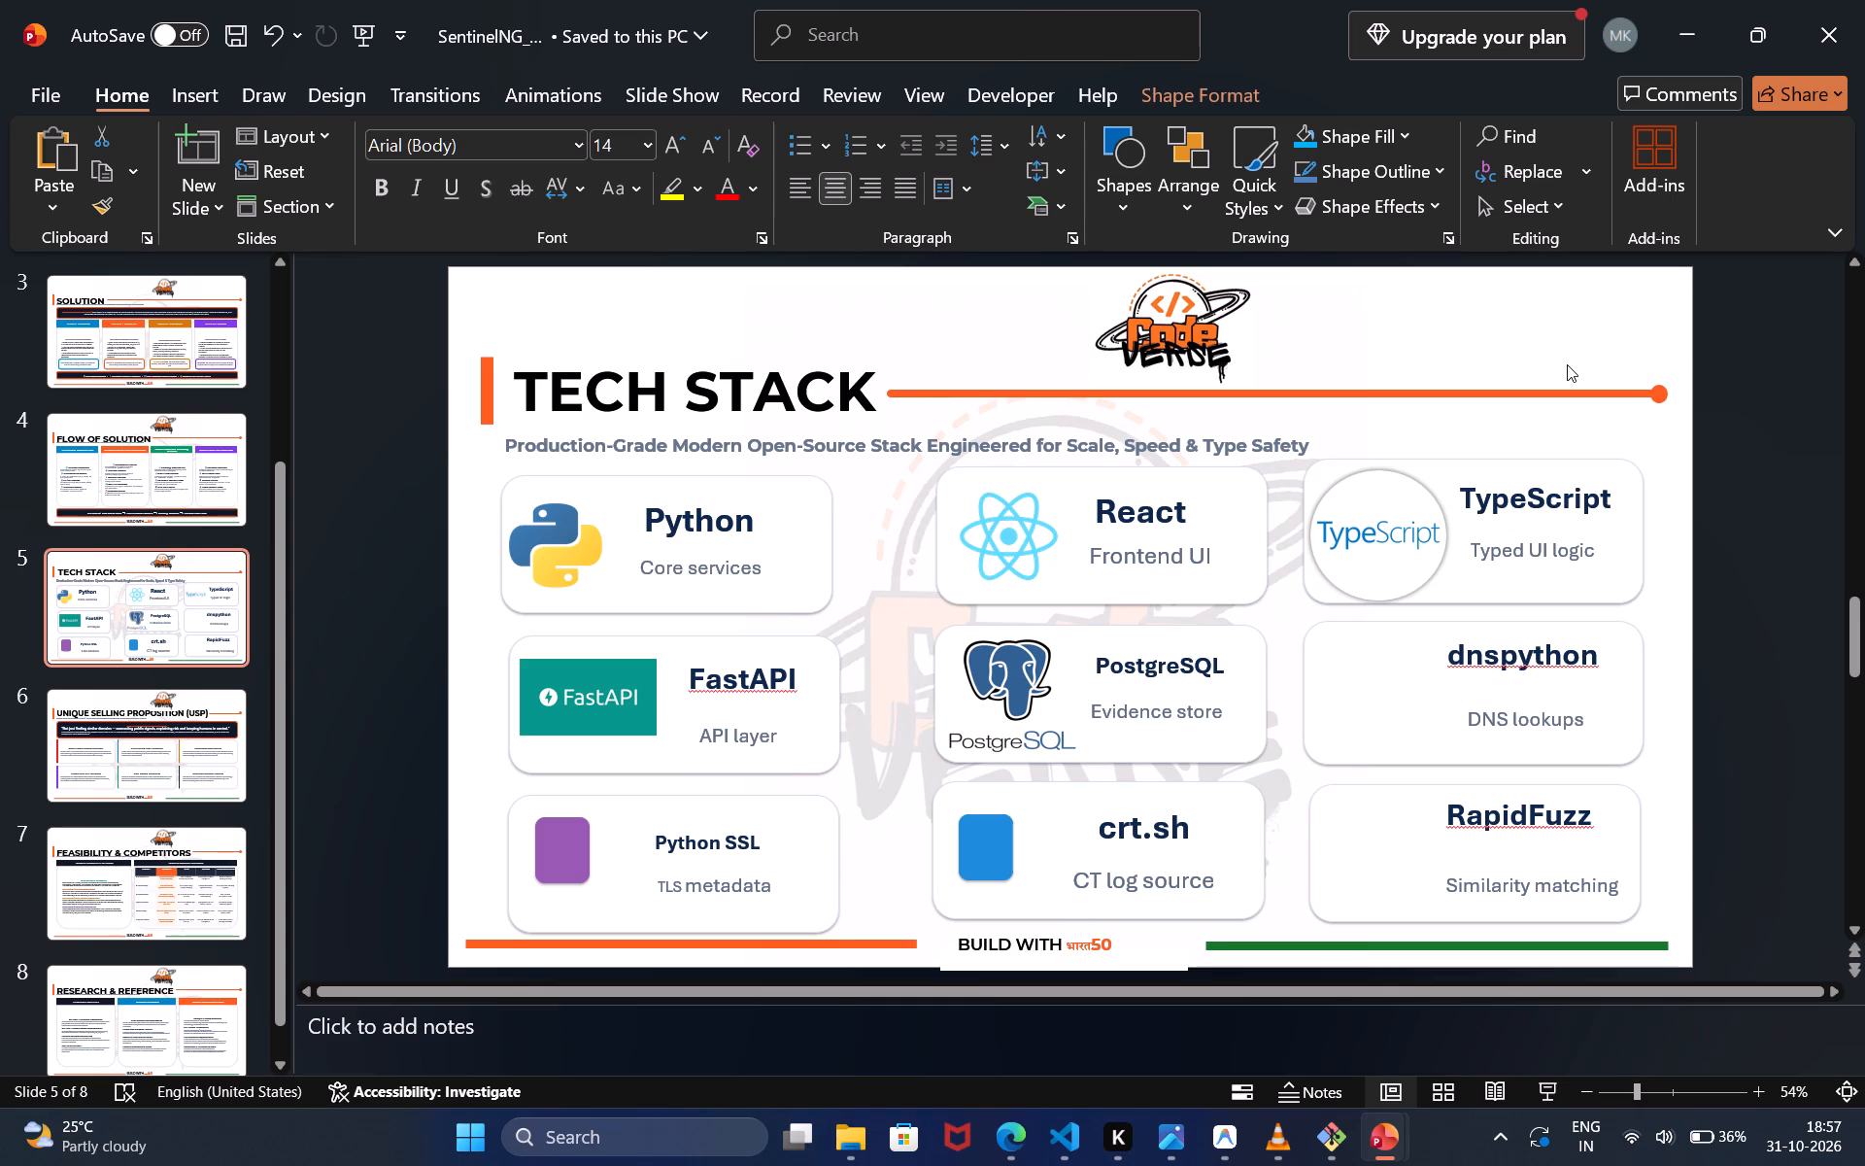
{"action": "left_click", "coordinate": [1449, 464]}
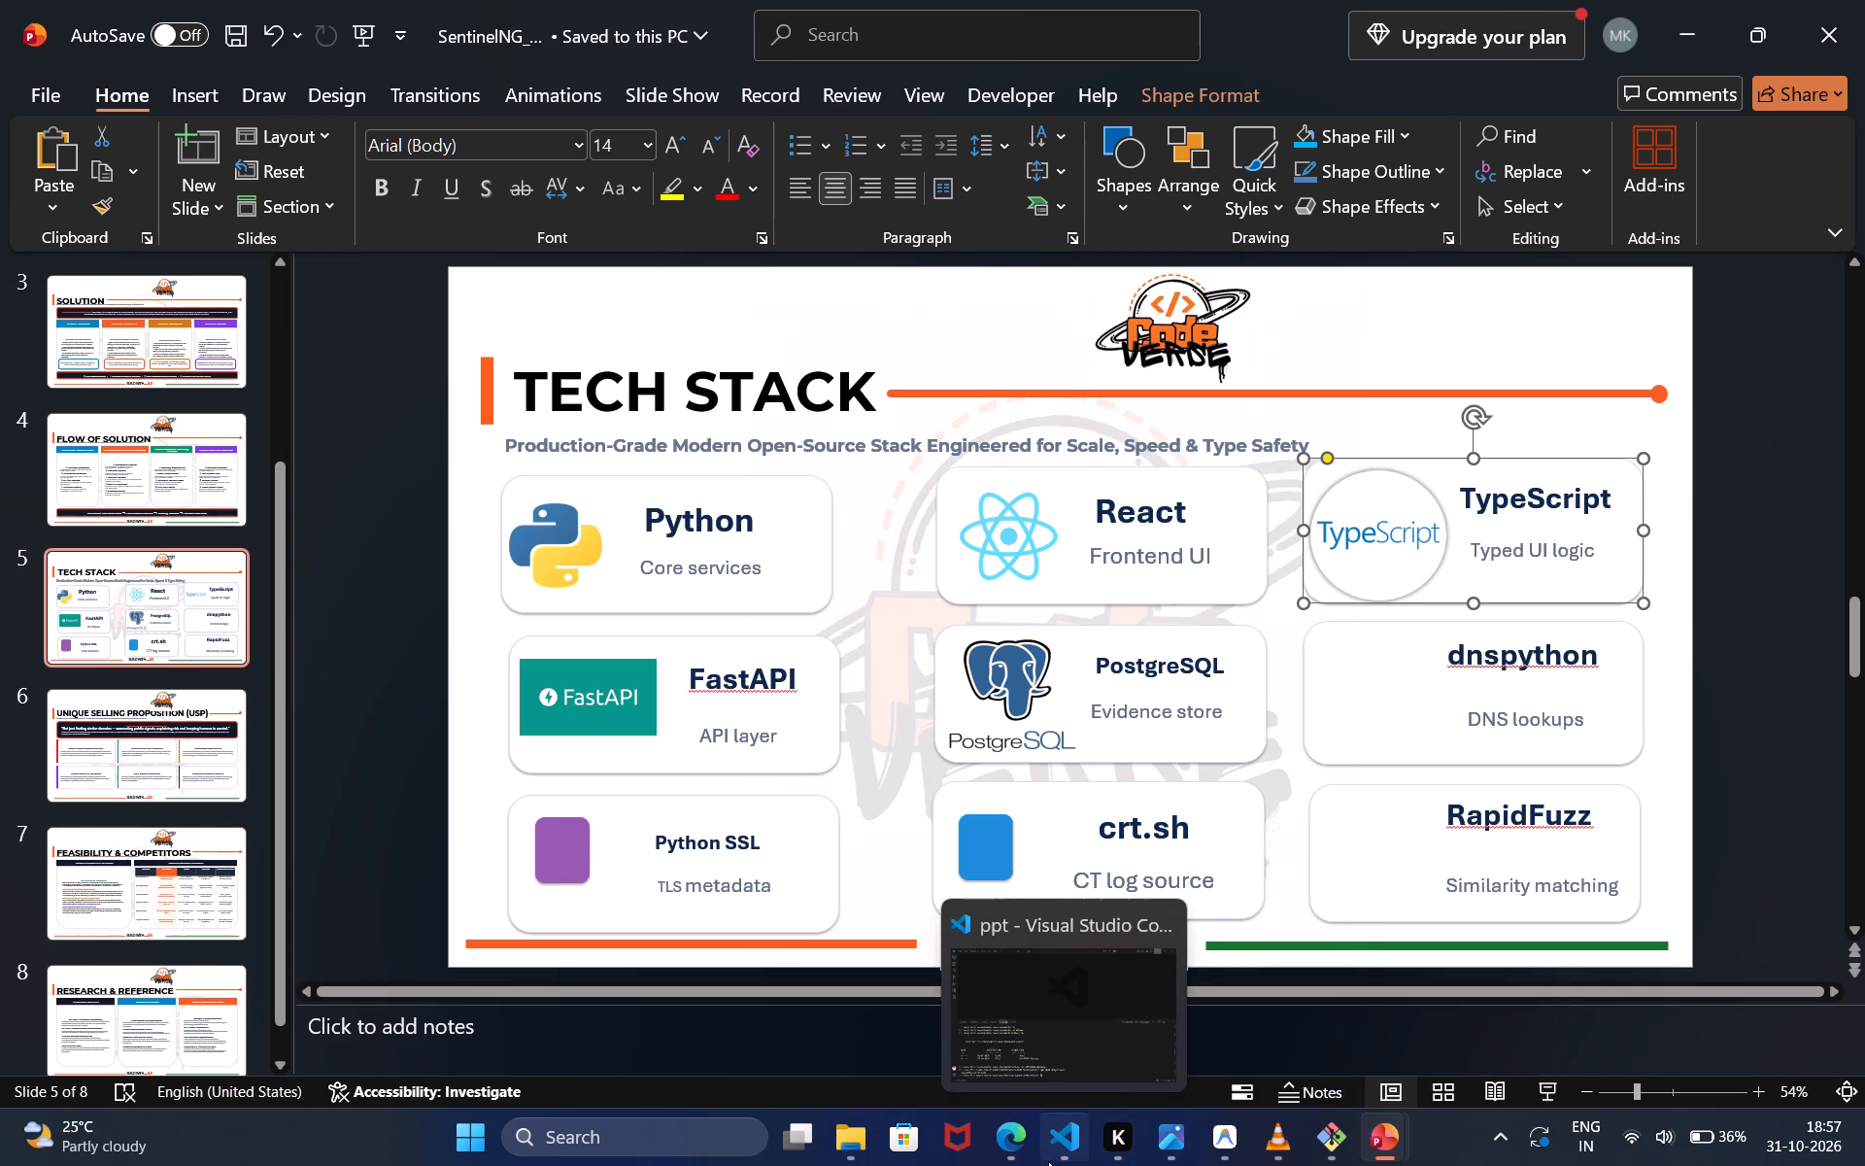
In Edge, search the web in a new tab for "python ssl", refine it to "python ssl logo" and show image results.
{"action": "left_click", "coordinate": [1009, 1142]}
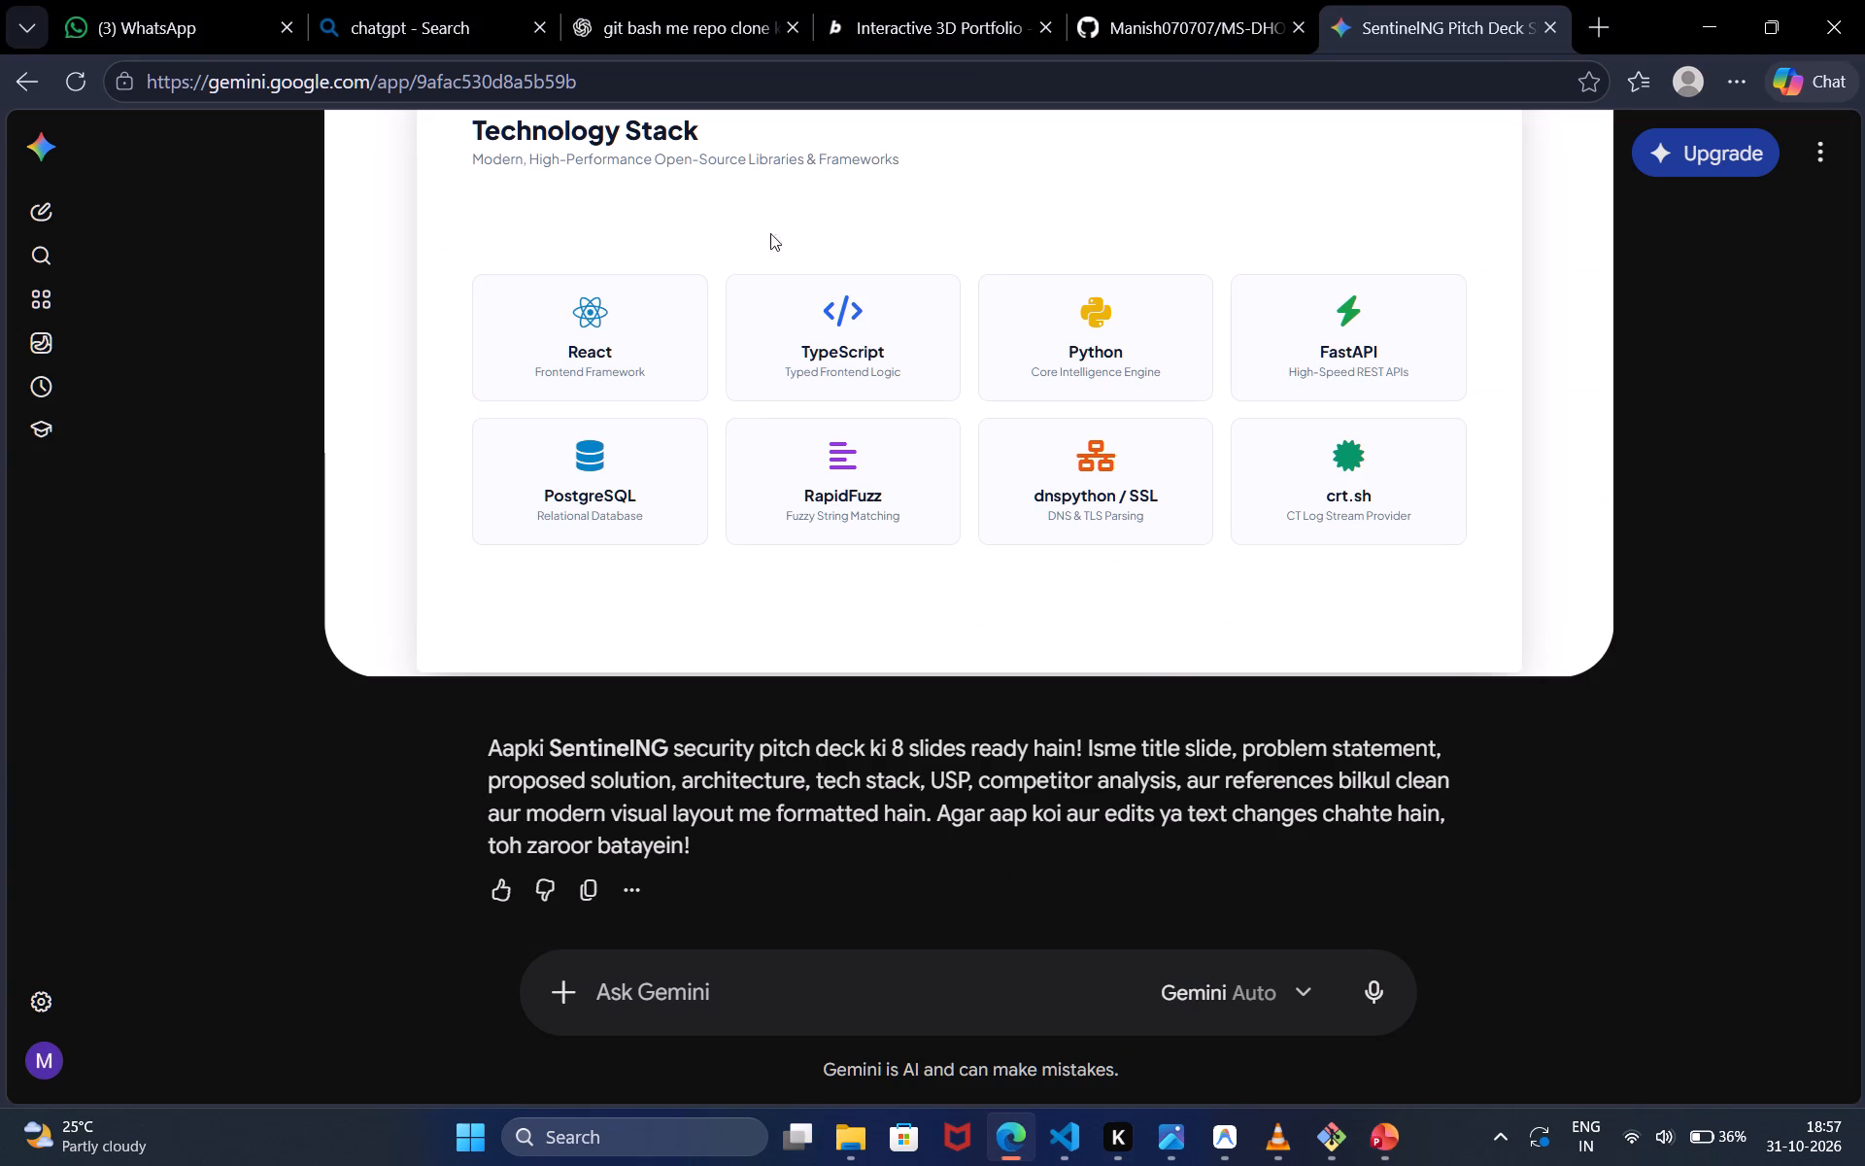
{"action": "left_click", "coordinate": [1593, 22]}
{"action": "type", "text": "python ssl"}
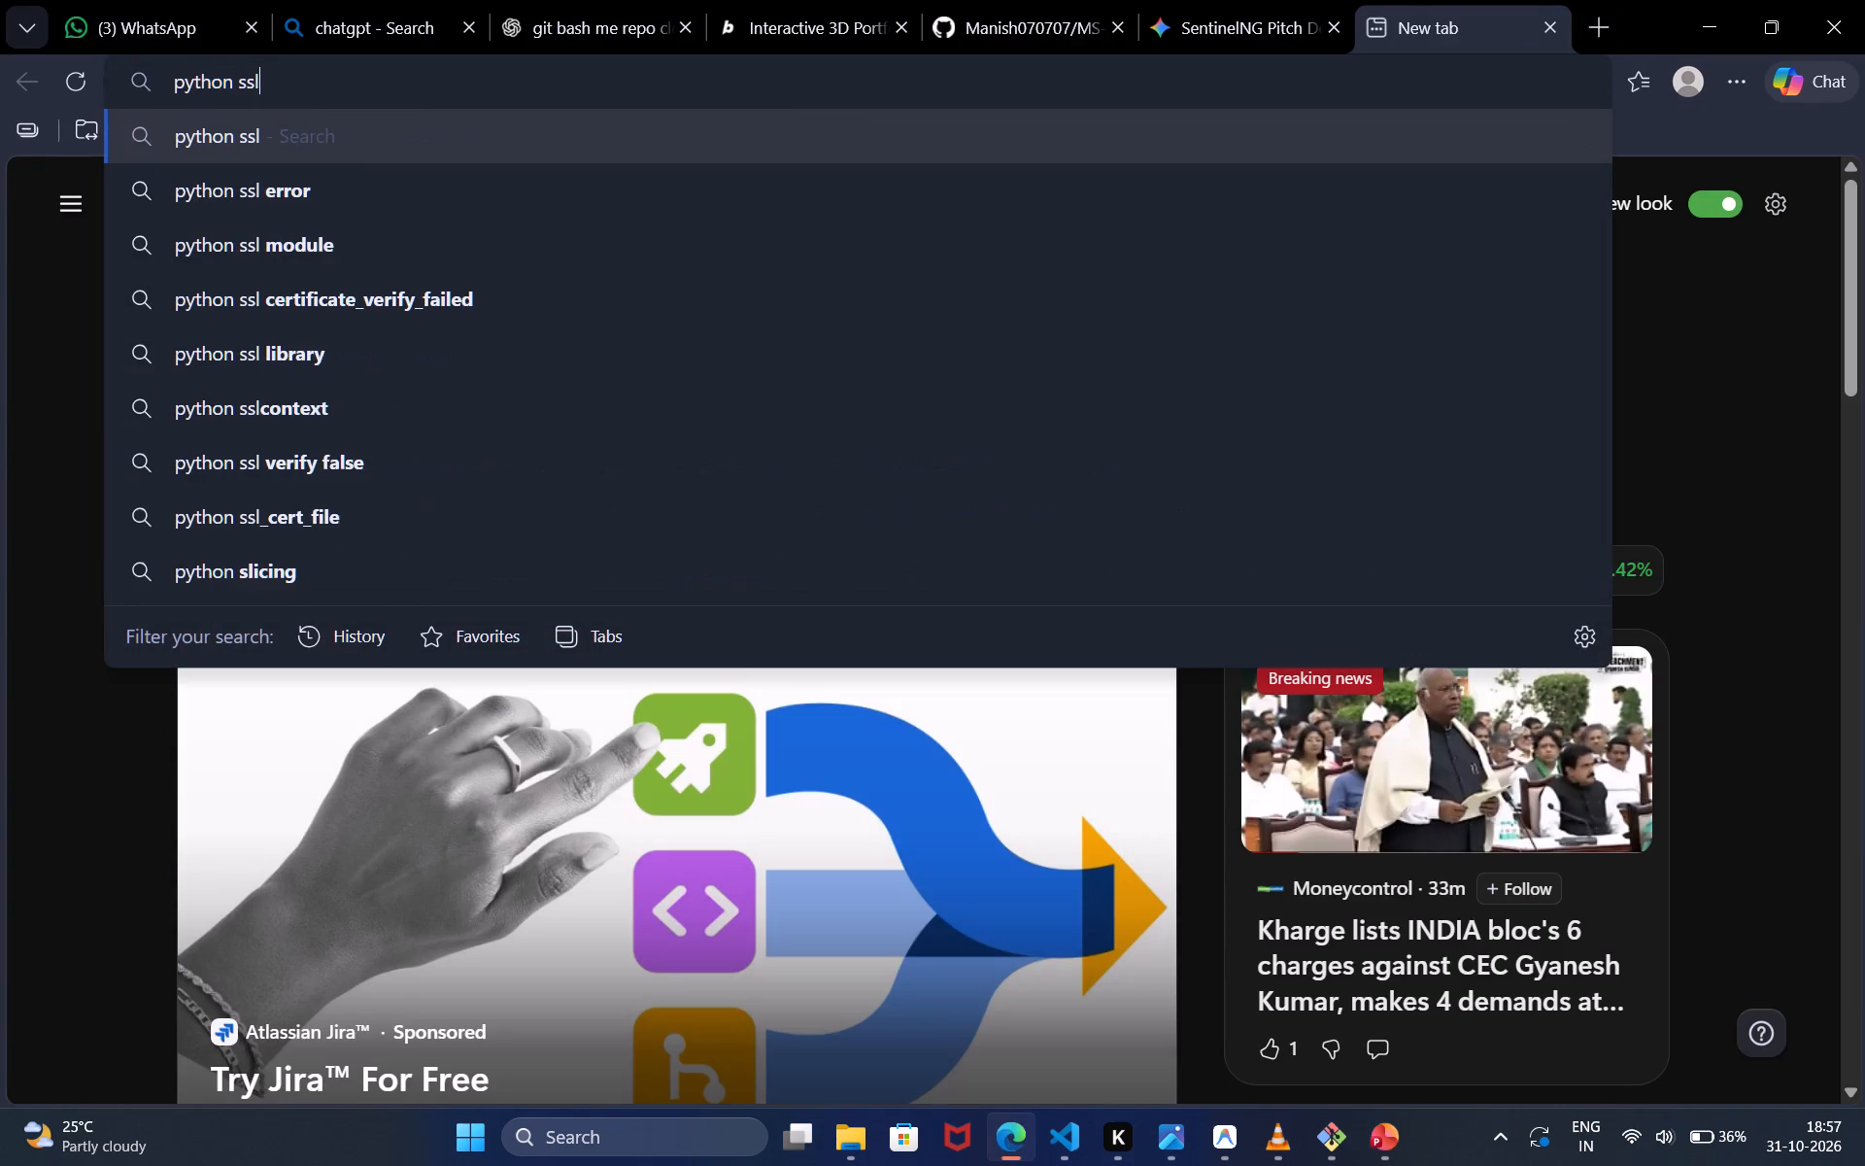
{"action": "key", "text": "Return"}
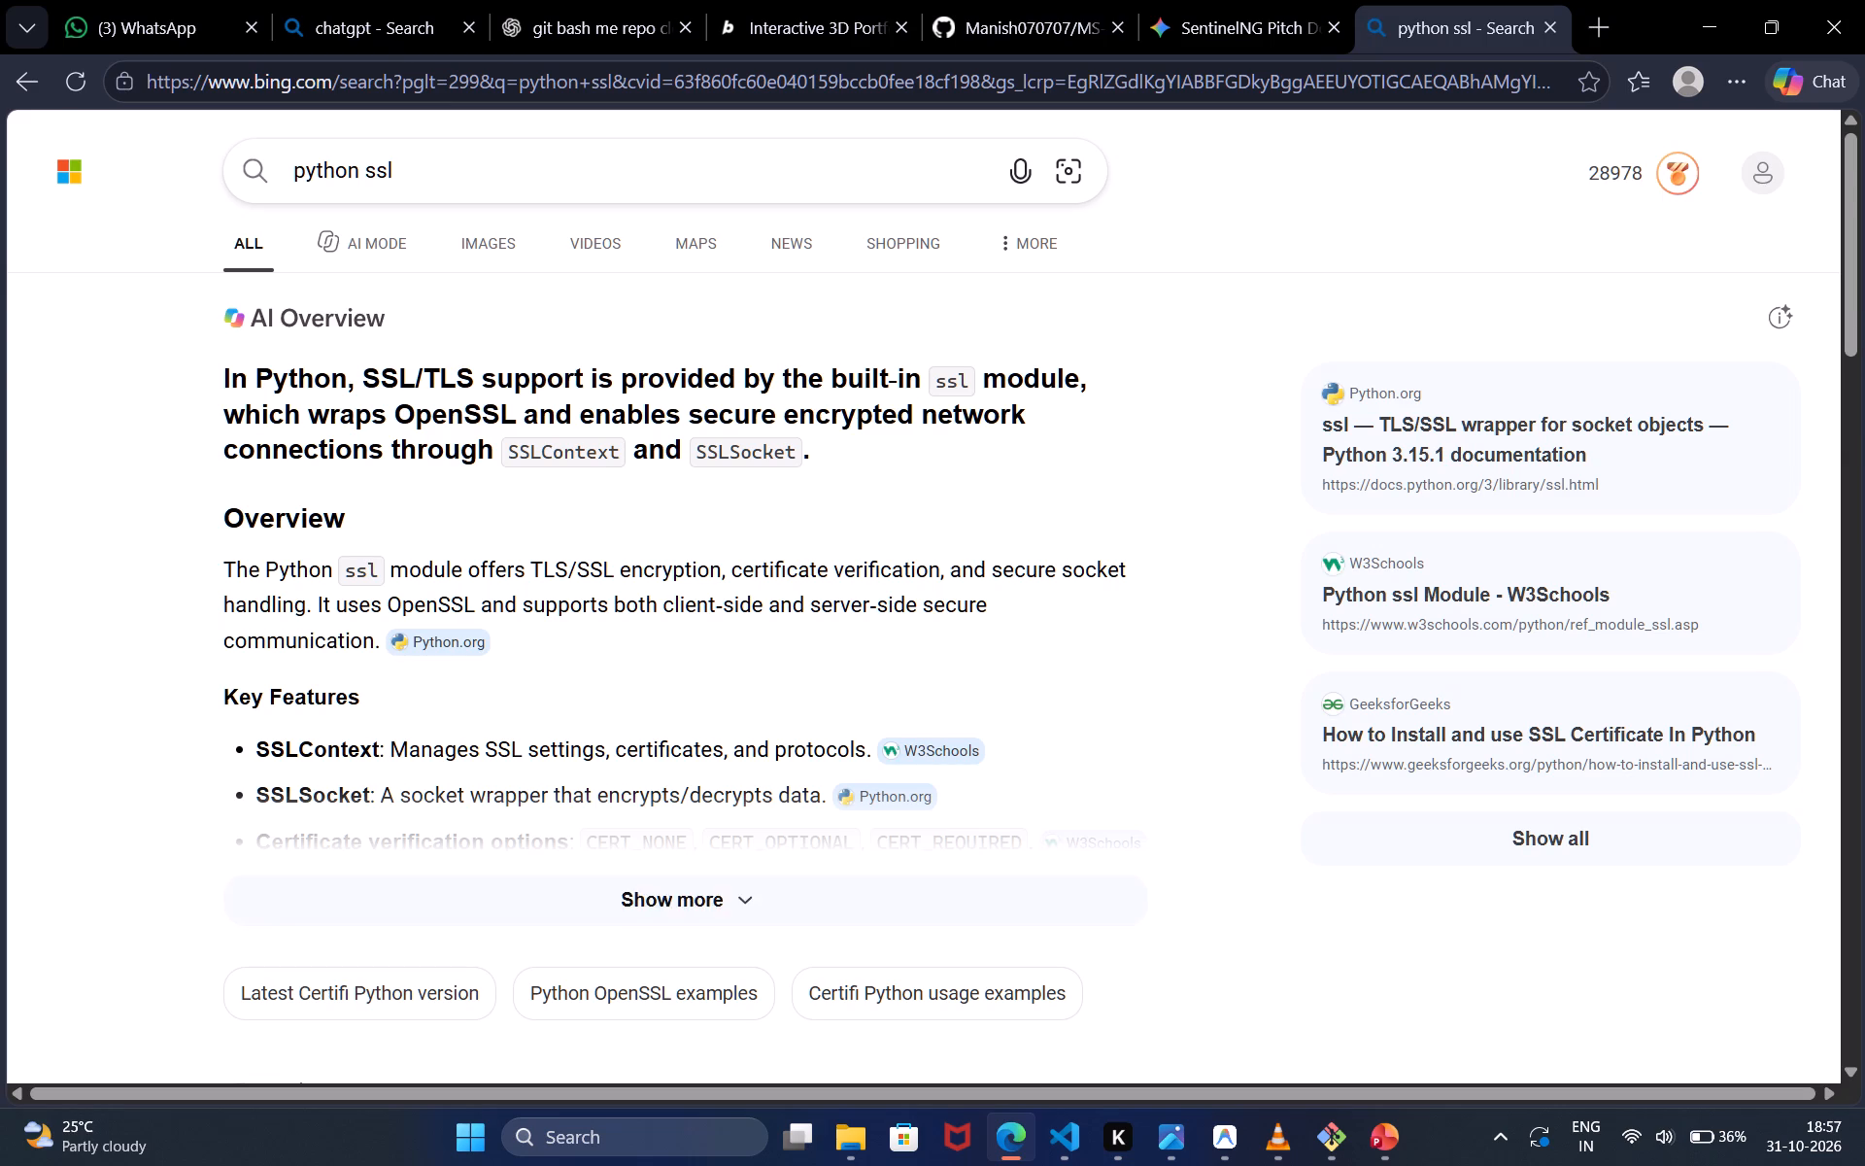
{"action": "scroll", "coordinate": [885, 407], "scroll_direction": "down", "scroll_amount": 3}
{"action": "scroll", "coordinate": [442, 645], "scroll_direction": "down", "scroll_amount": 1}
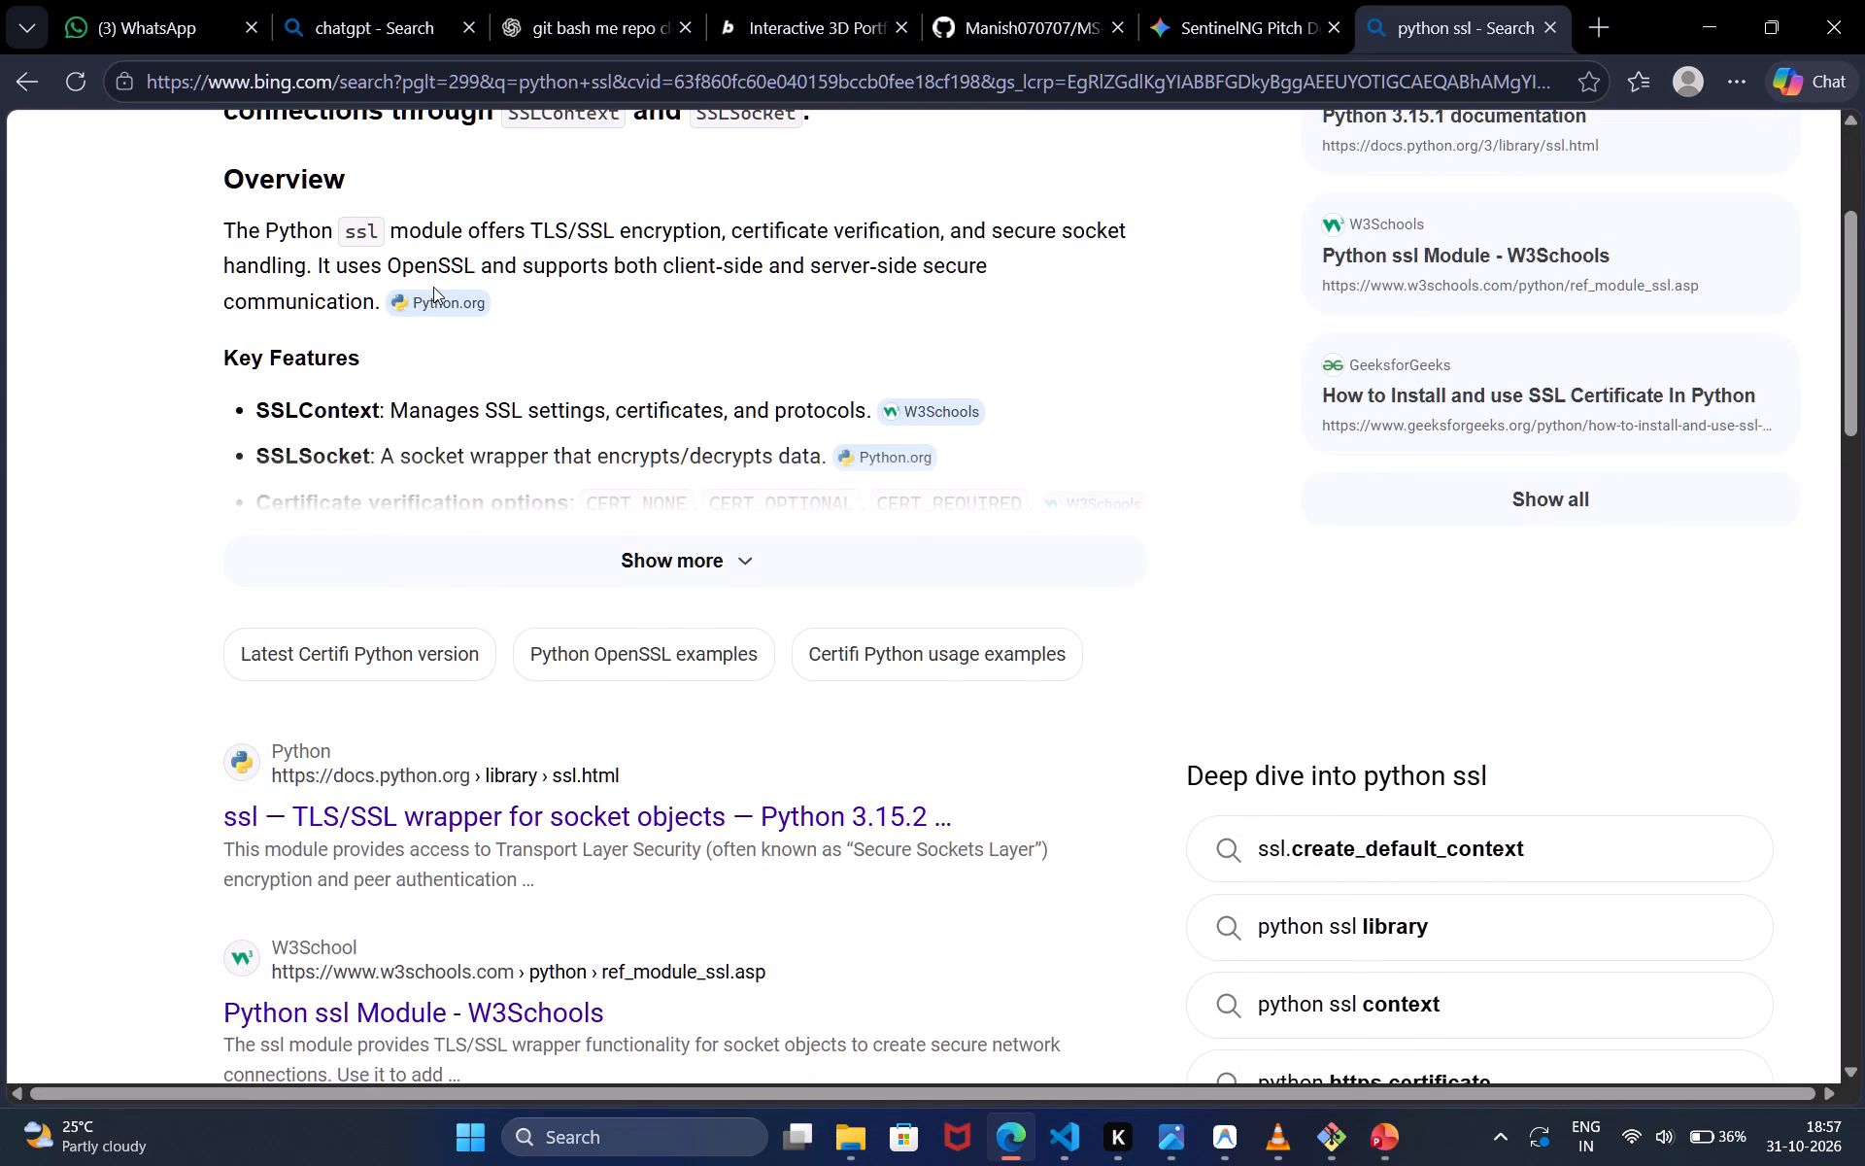
{"action": "scroll", "coordinate": [433, 287], "scroll_direction": "up", "scroll_amount": 6}
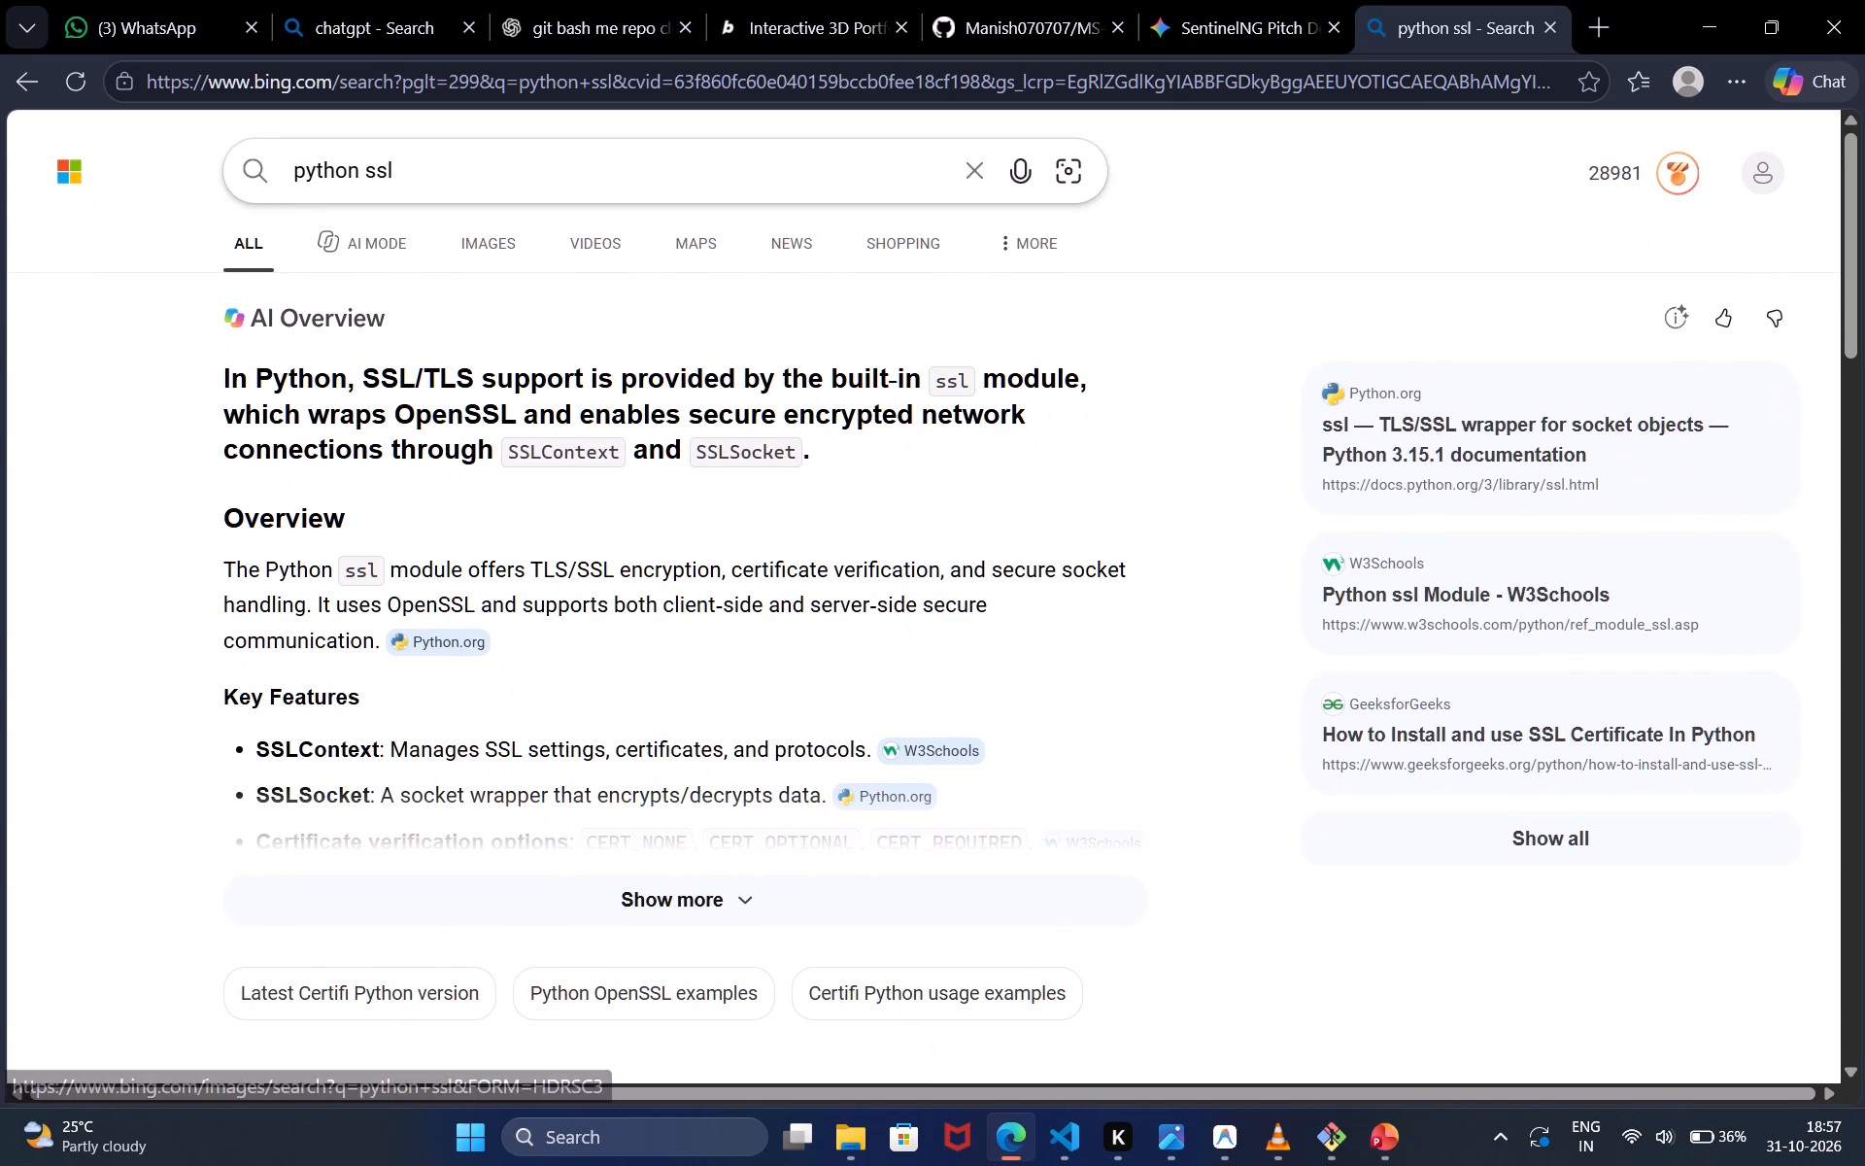
{"action": "left_click", "coordinate": [442, 178]}
{"action": "key", "text": "space"}
{"action": "type", "text": "logo"}
{"action": "key", "text": "Return"}
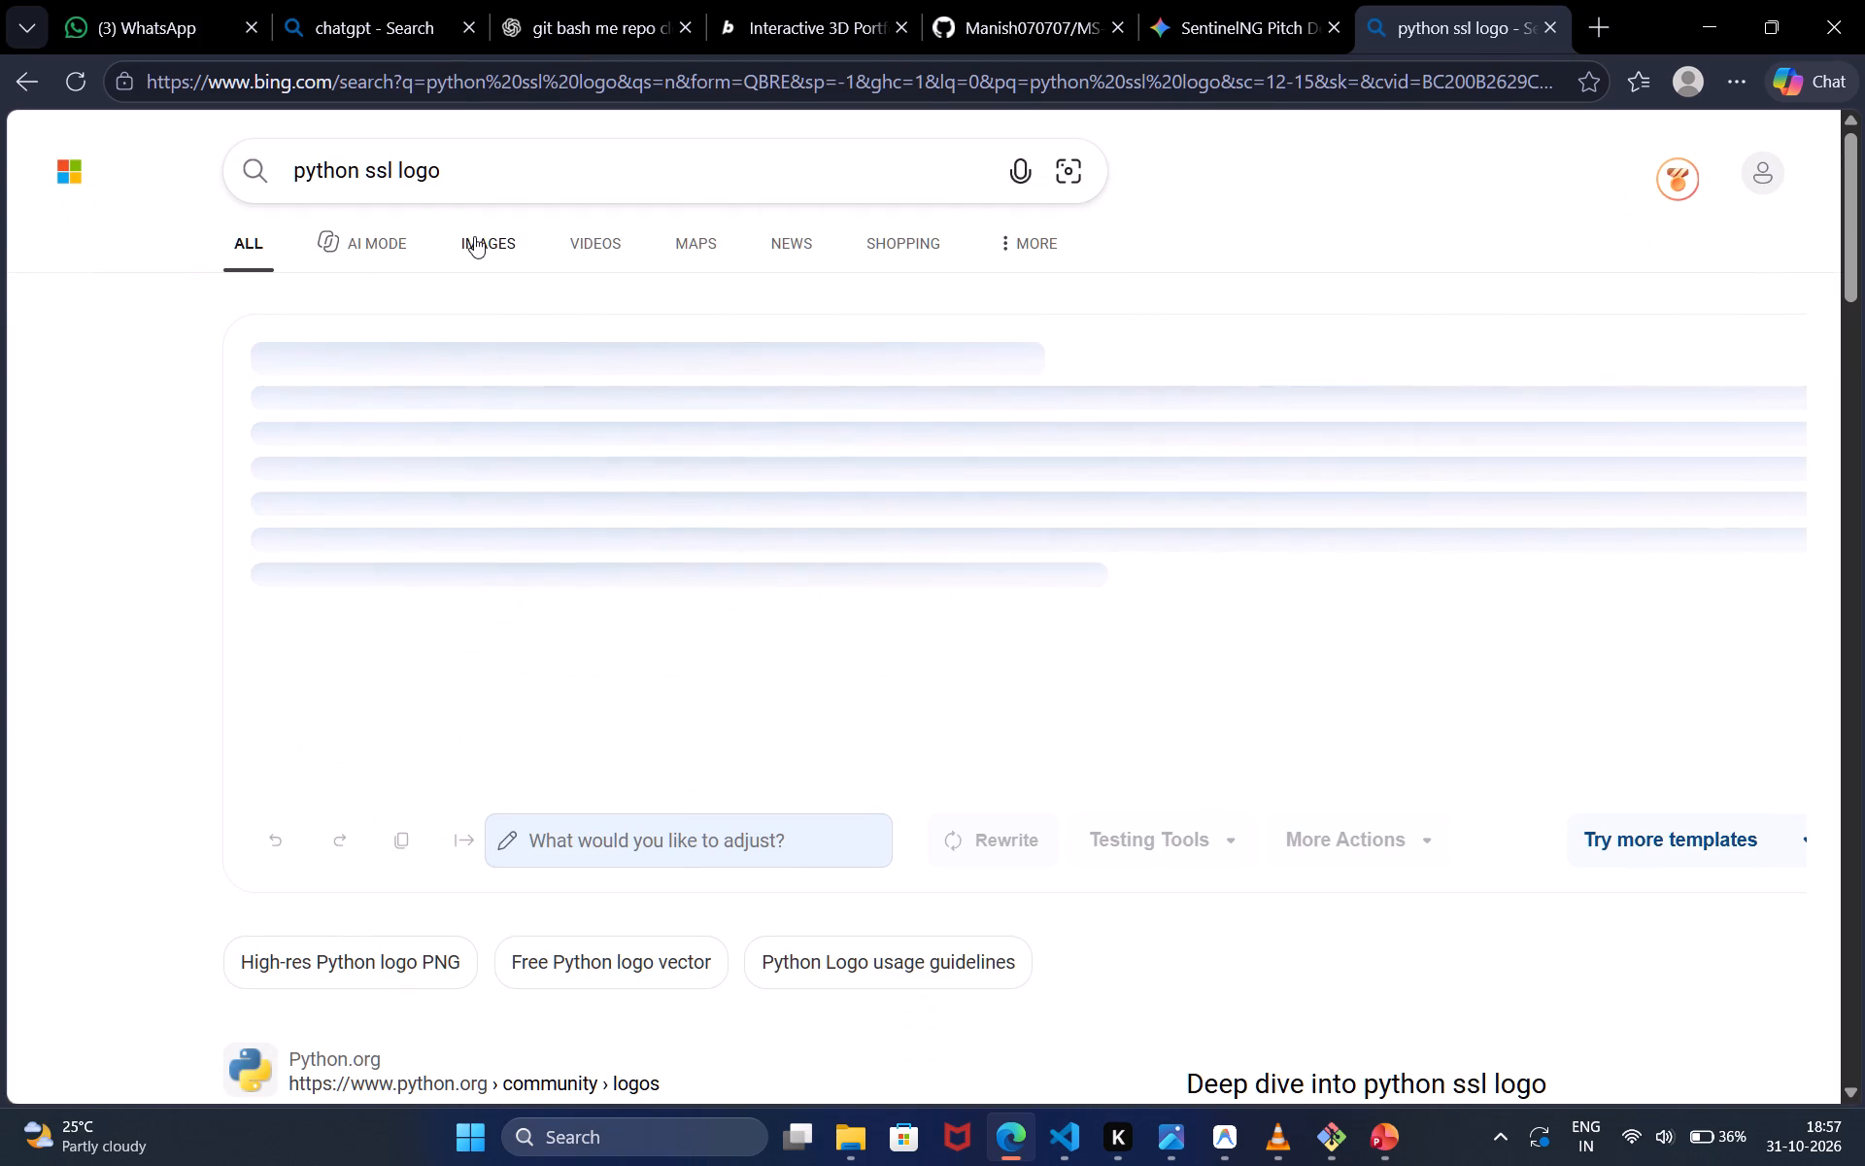
{"action": "left_click", "coordinate": [471, 246]}
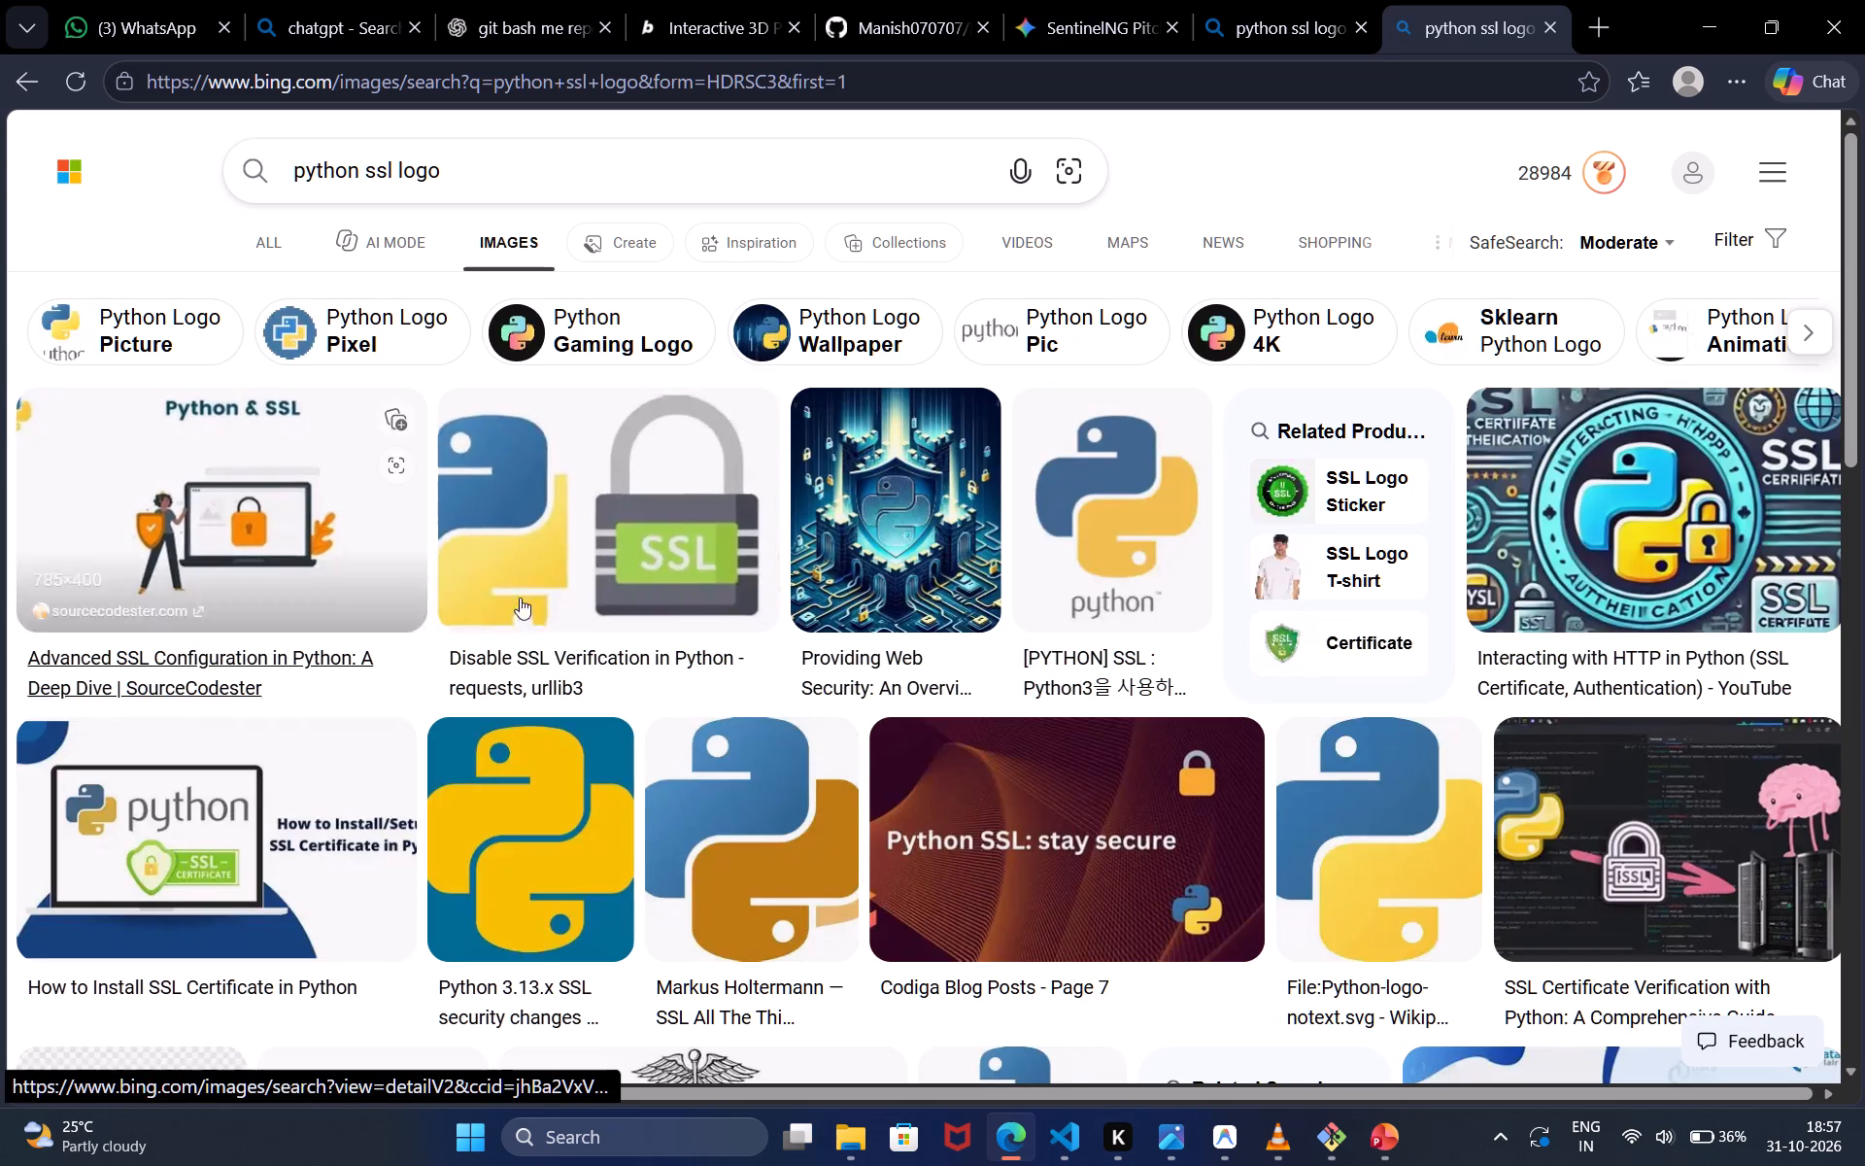
Browse the python ssl logo image results for a picture suited to the Python SSL card.
{"action": "scroll", "coordinate": [787, 506], "scroll_direction": "down", "scroll_amount": 2}
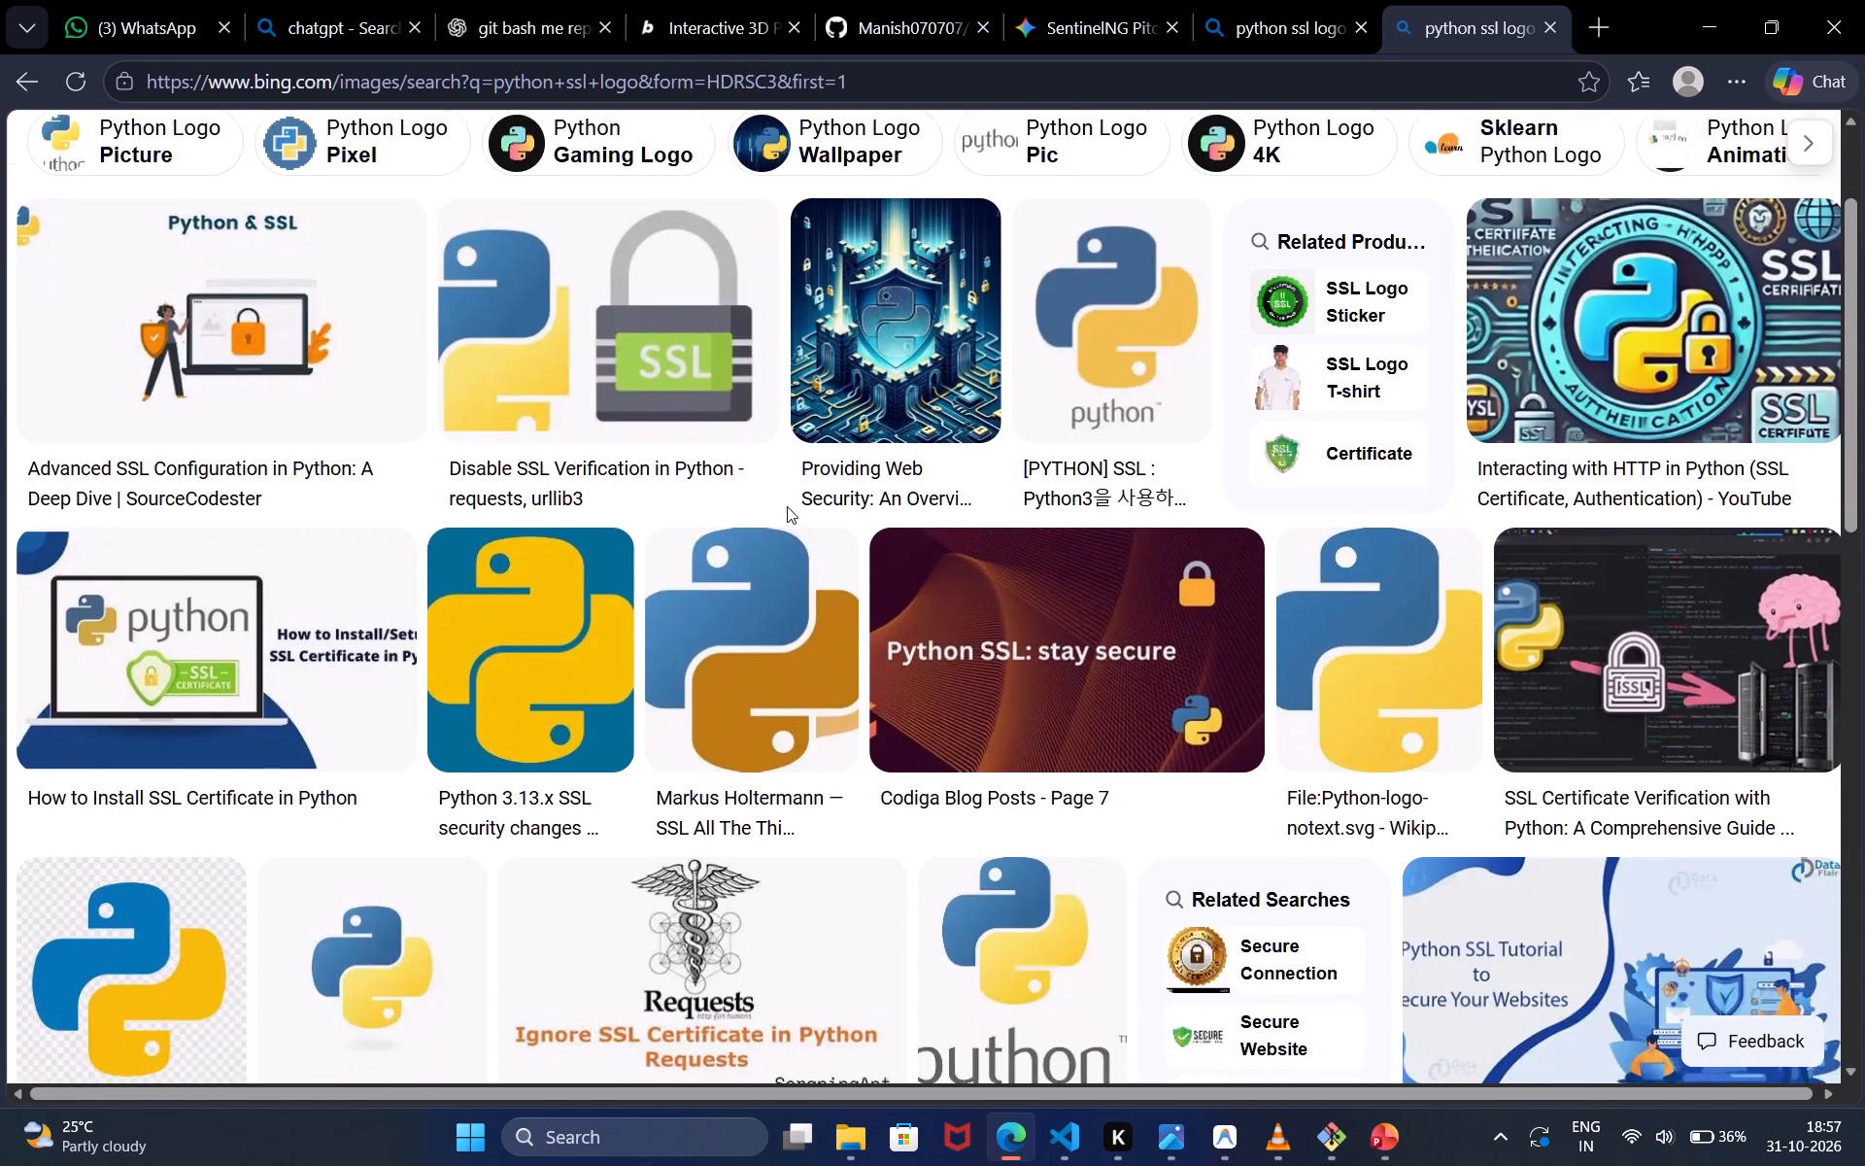
{"action": "scroll", "coordinate": [787, 506], "scroll_direction": "down", "scroll_amount": 2}
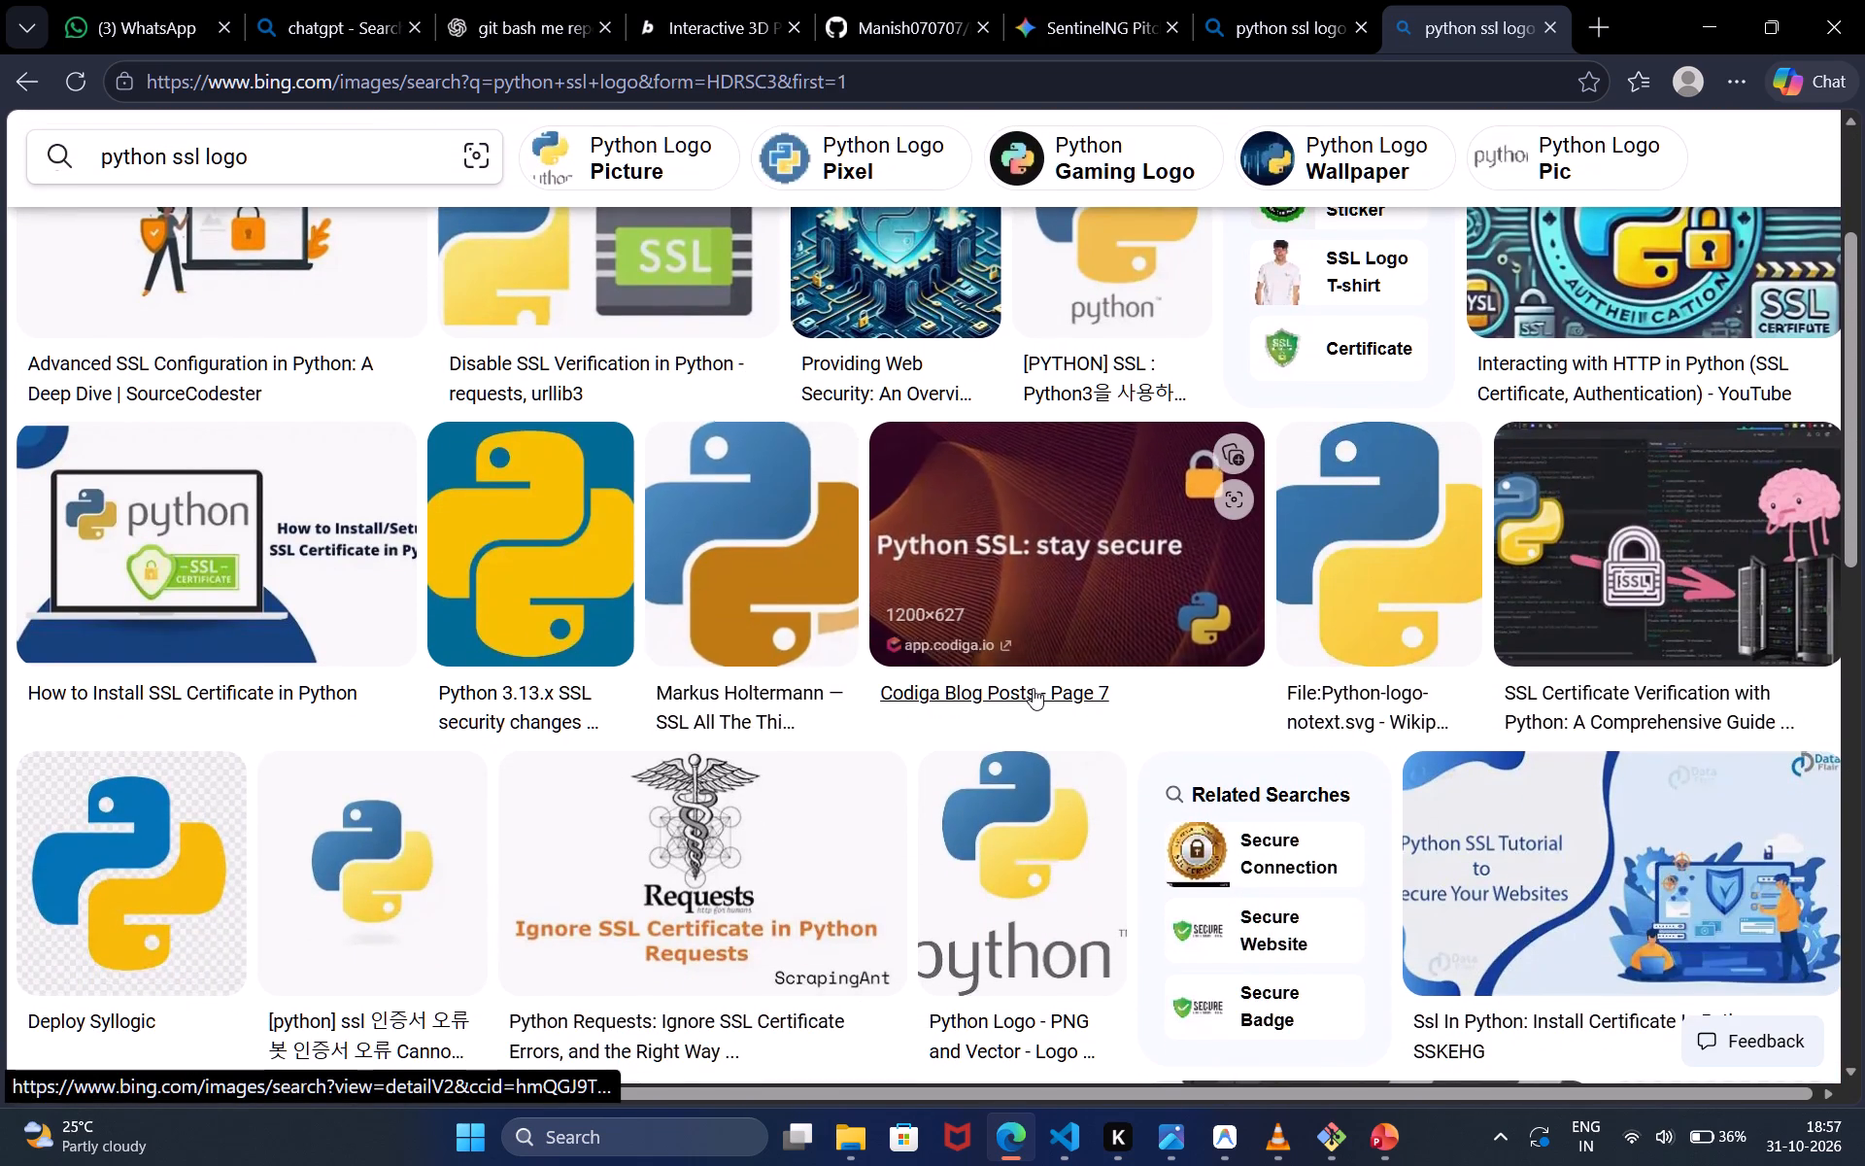
{"action": "scroll", "coordinate": [1033, 688], "scroll_direction": "down", "scroll_amount": 4}
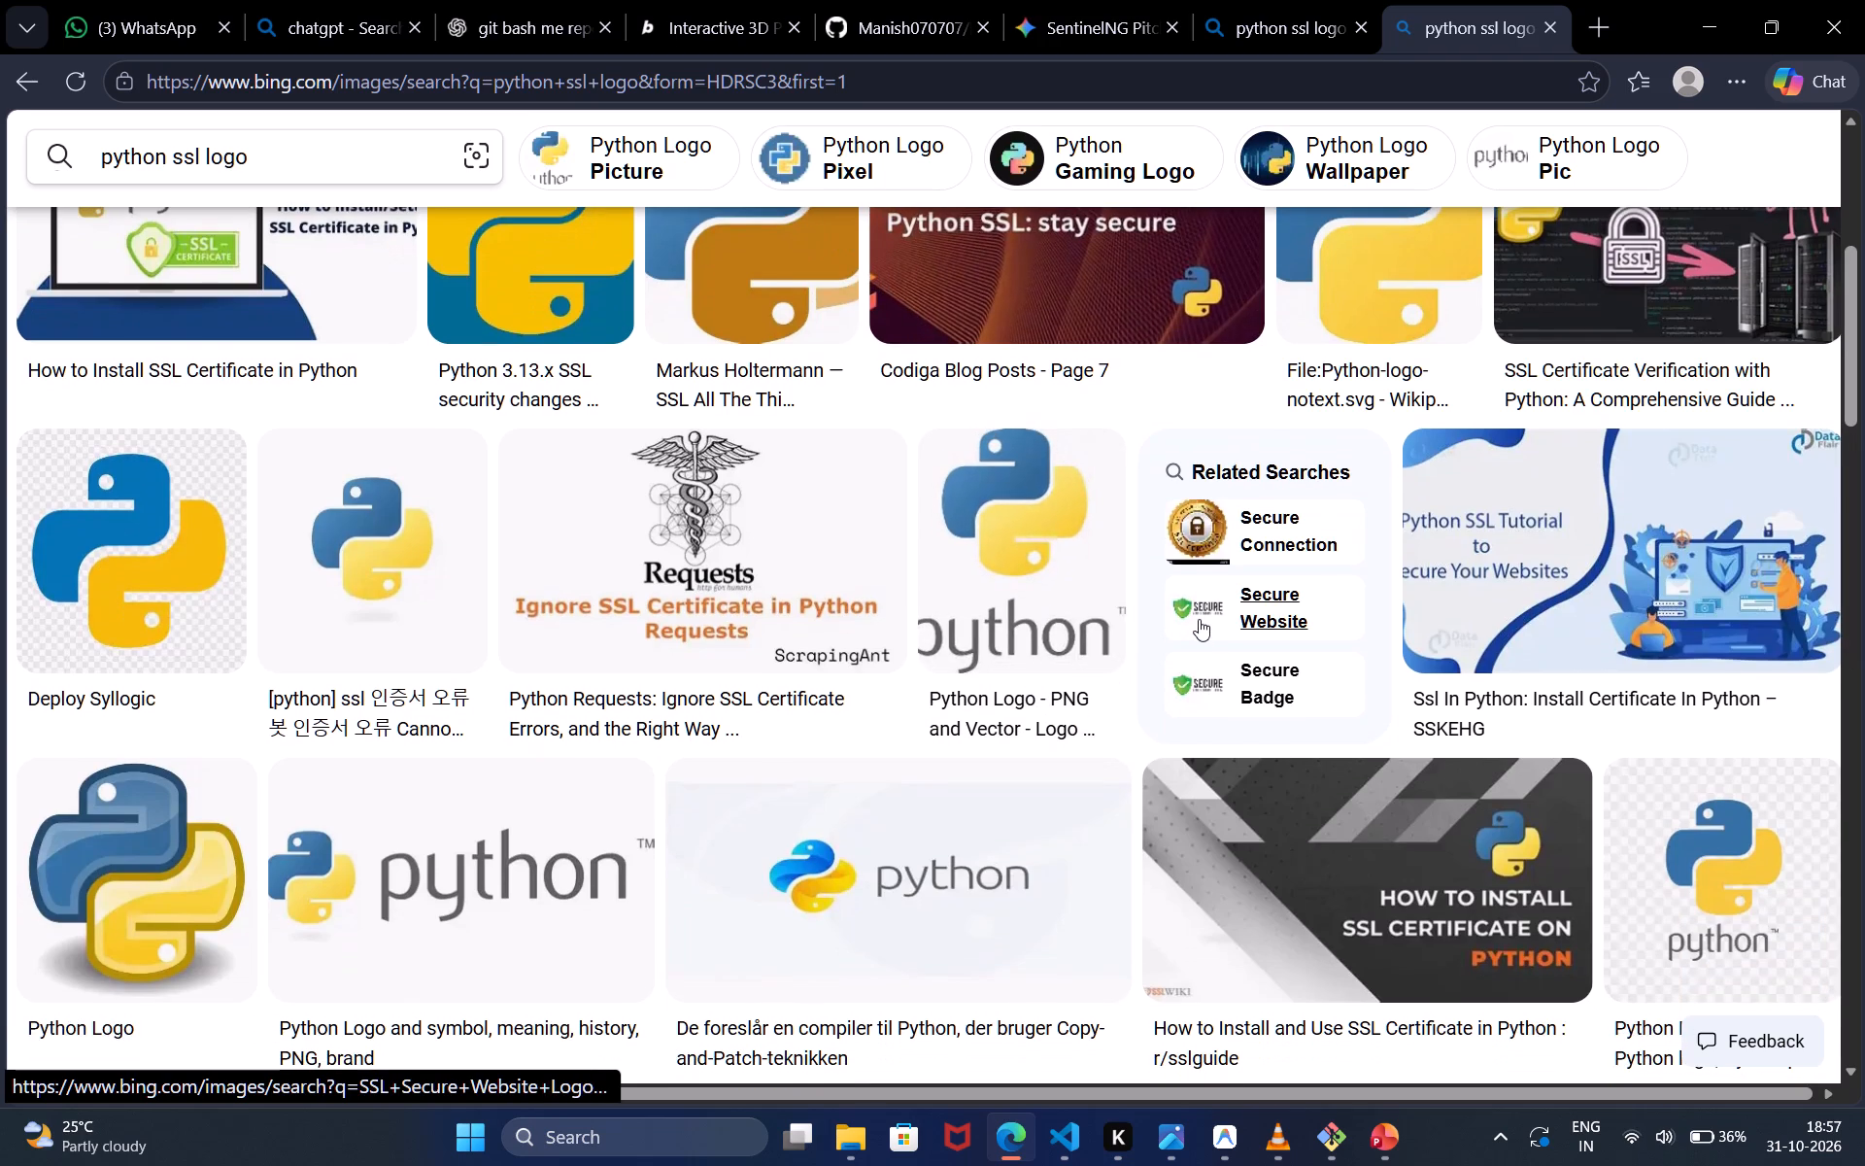
{"action": "scroll", "coordinate": [1199, 619], "scroll_direction": "down", "scroll_amount": 4}
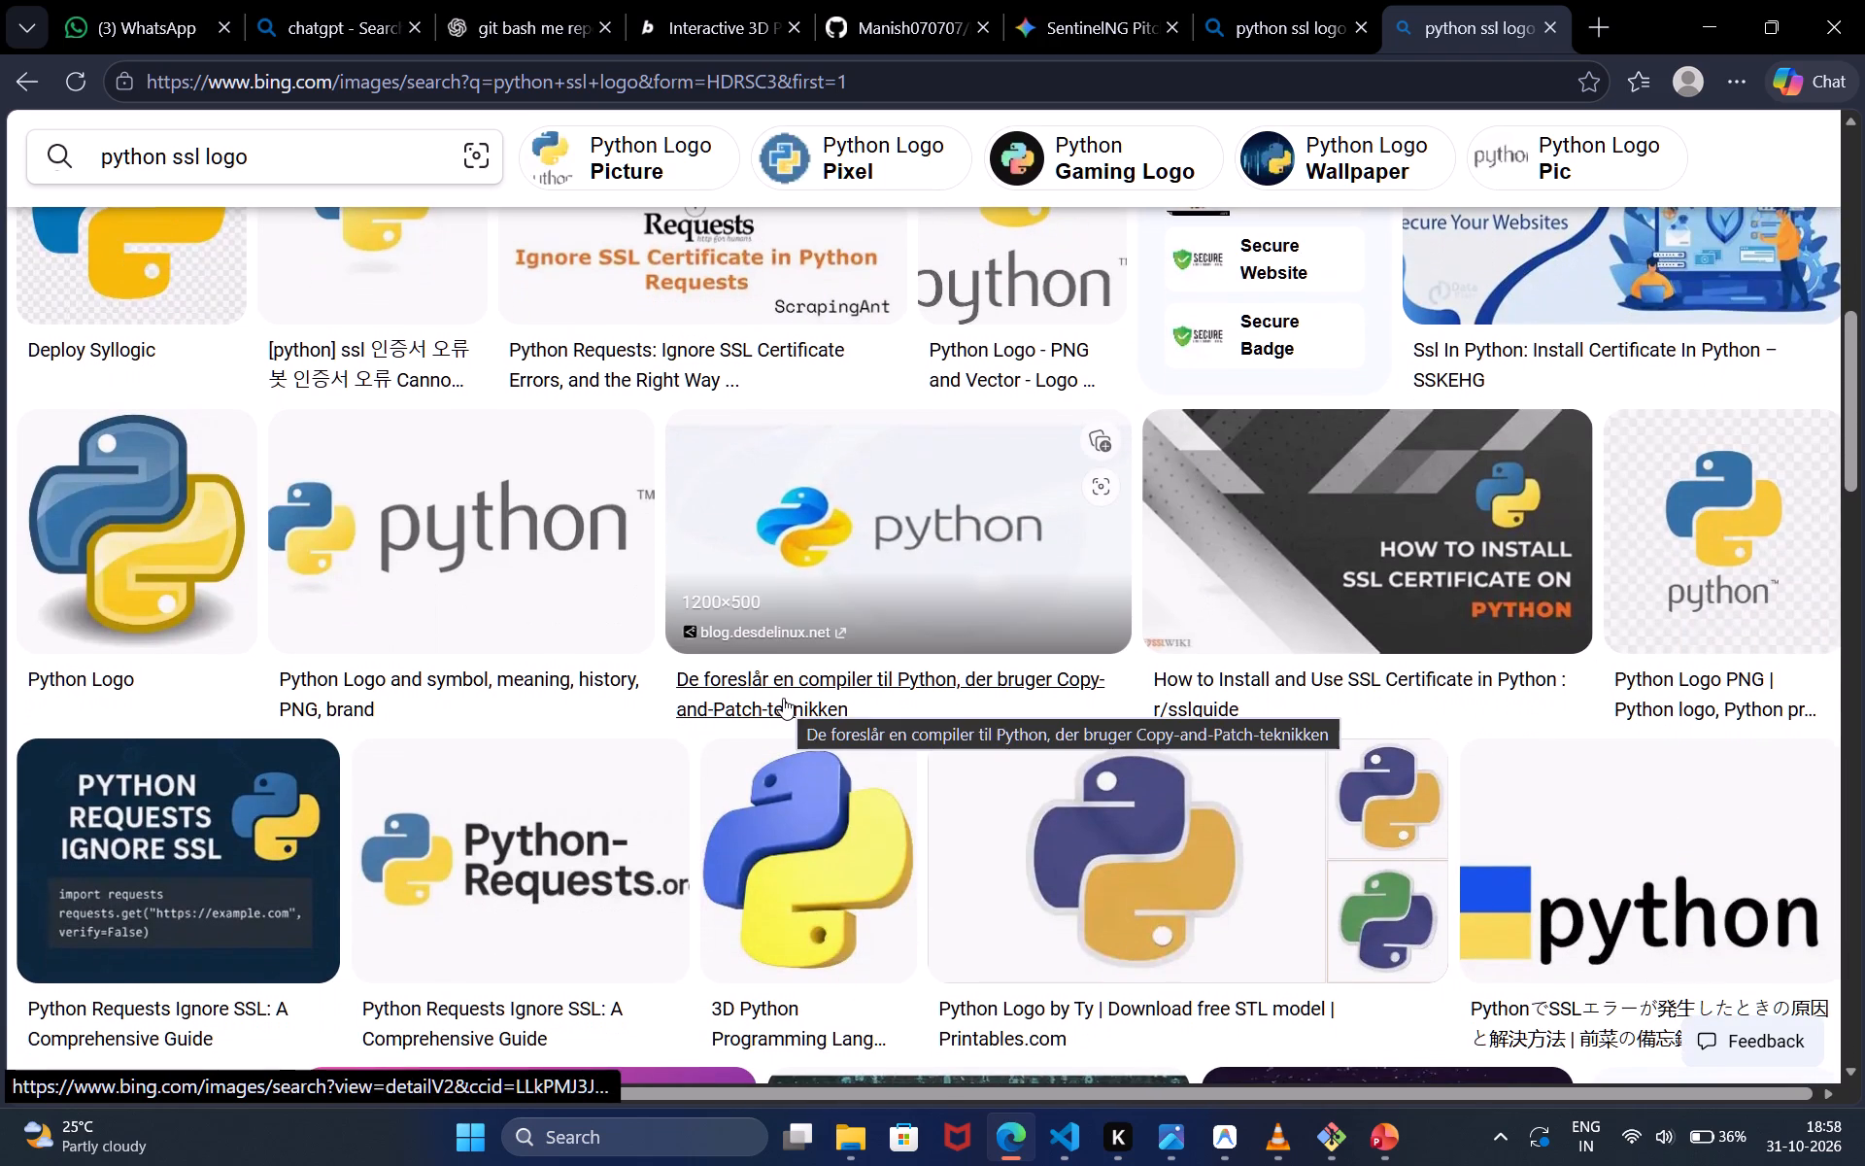
{"action": "scroll", "coordinate": [783, 698], "scroll_direction": "down", "scroll_amount": 2}
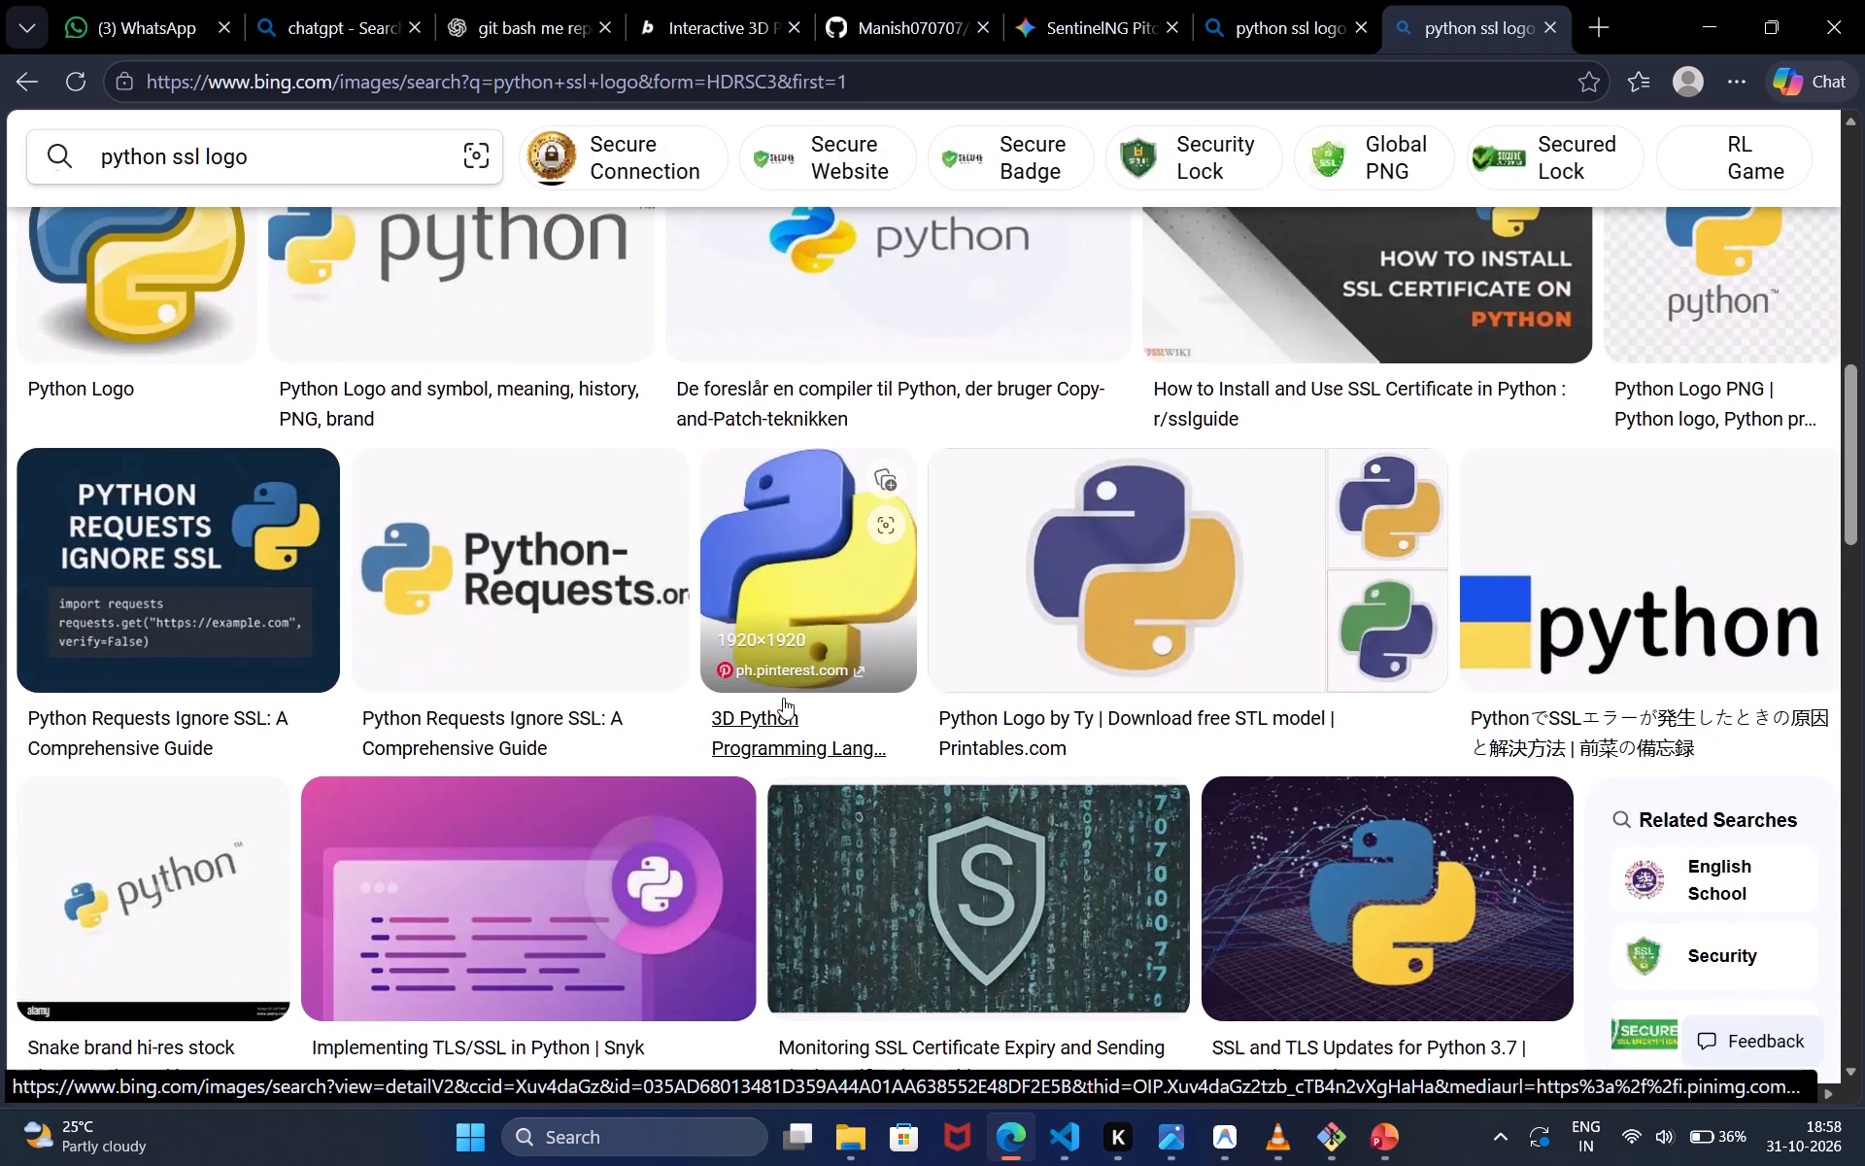
{"action": "scroll", "coordinate": [783, 698], "scroll_direction": "down", "scroll_amount": 4}
{"action": "scroll", "coordinate": [783, 698], "scroll_direction": "up", "scroll_amount": 1}
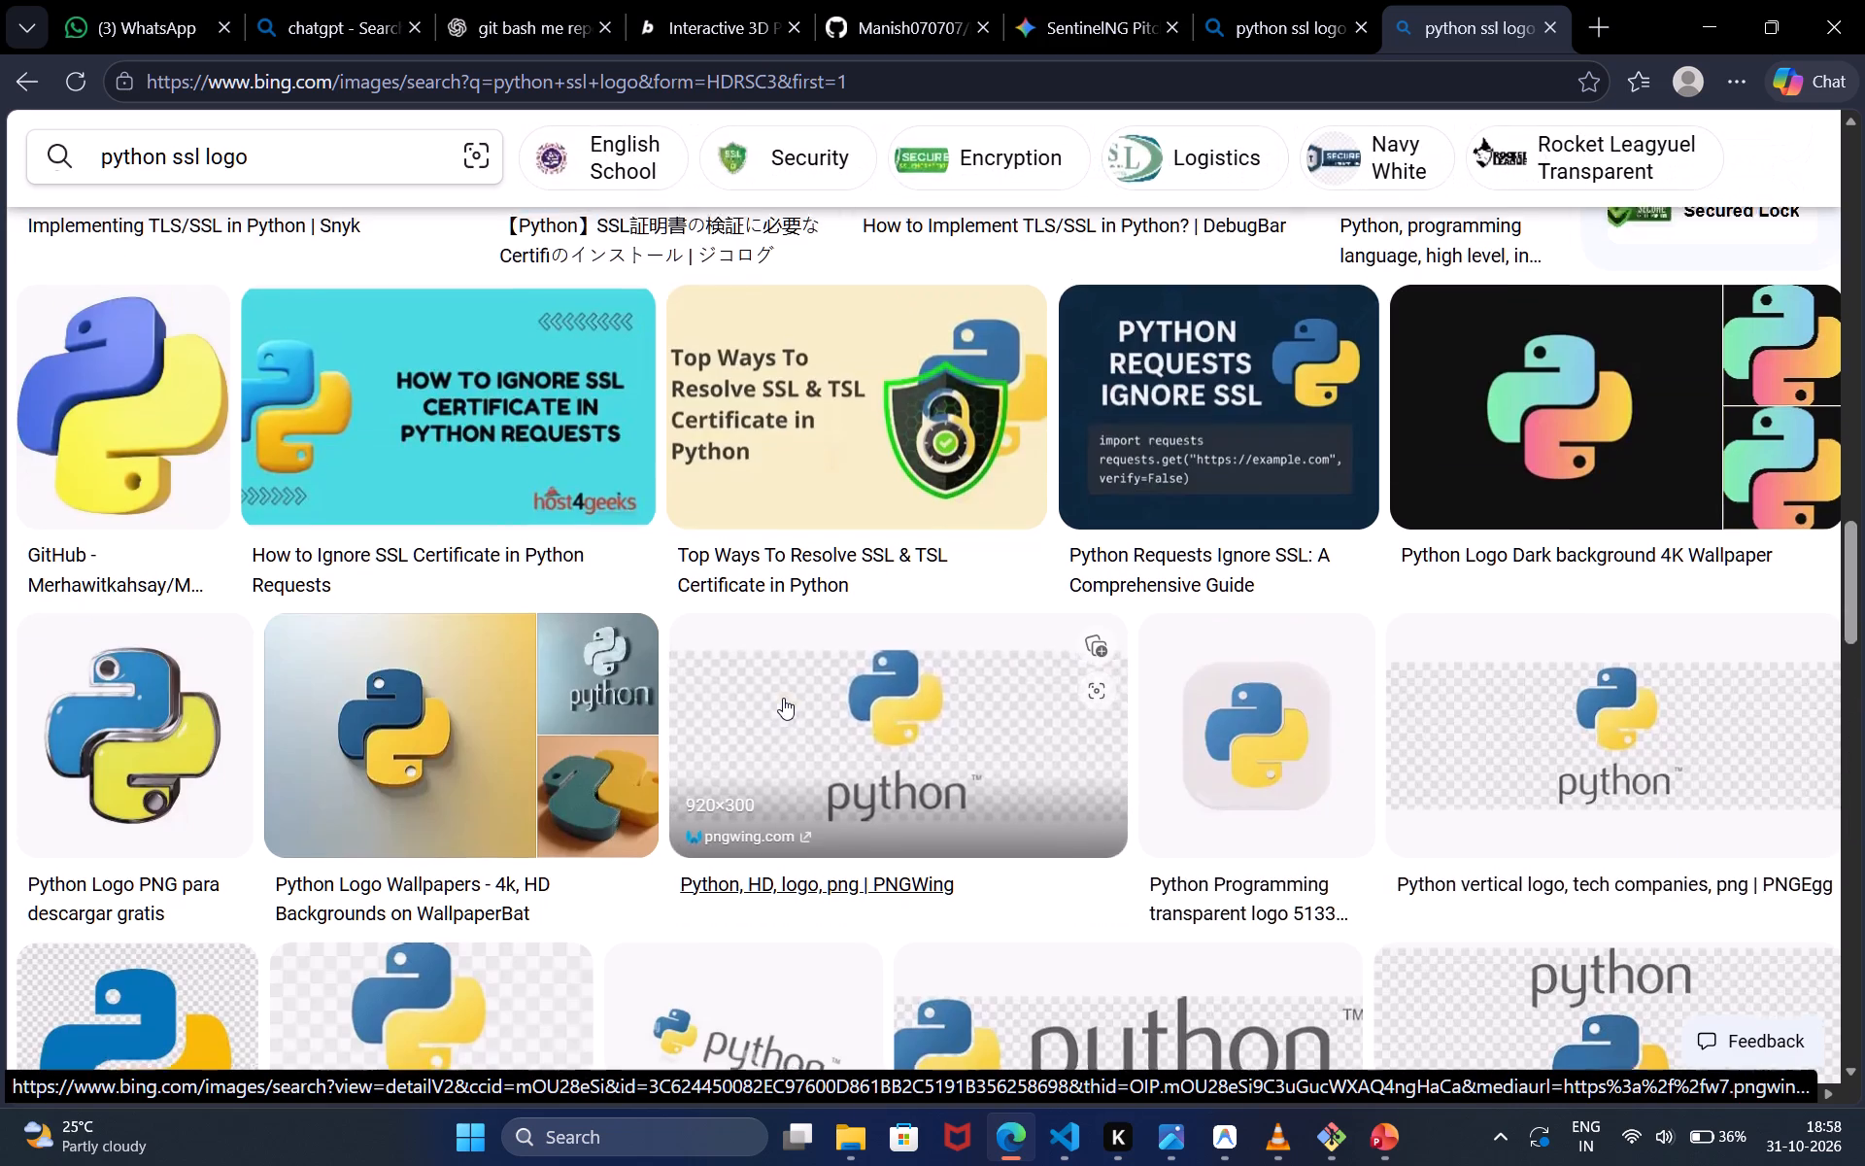
{"action": "scroll", "coordinate": [783, 698], "scroll_direction": "up", "scroll_amount": 4}
{"action": "scroll", "coordinate": [783, 698], "scroll_direction": "down", "scroll_amount": 1}
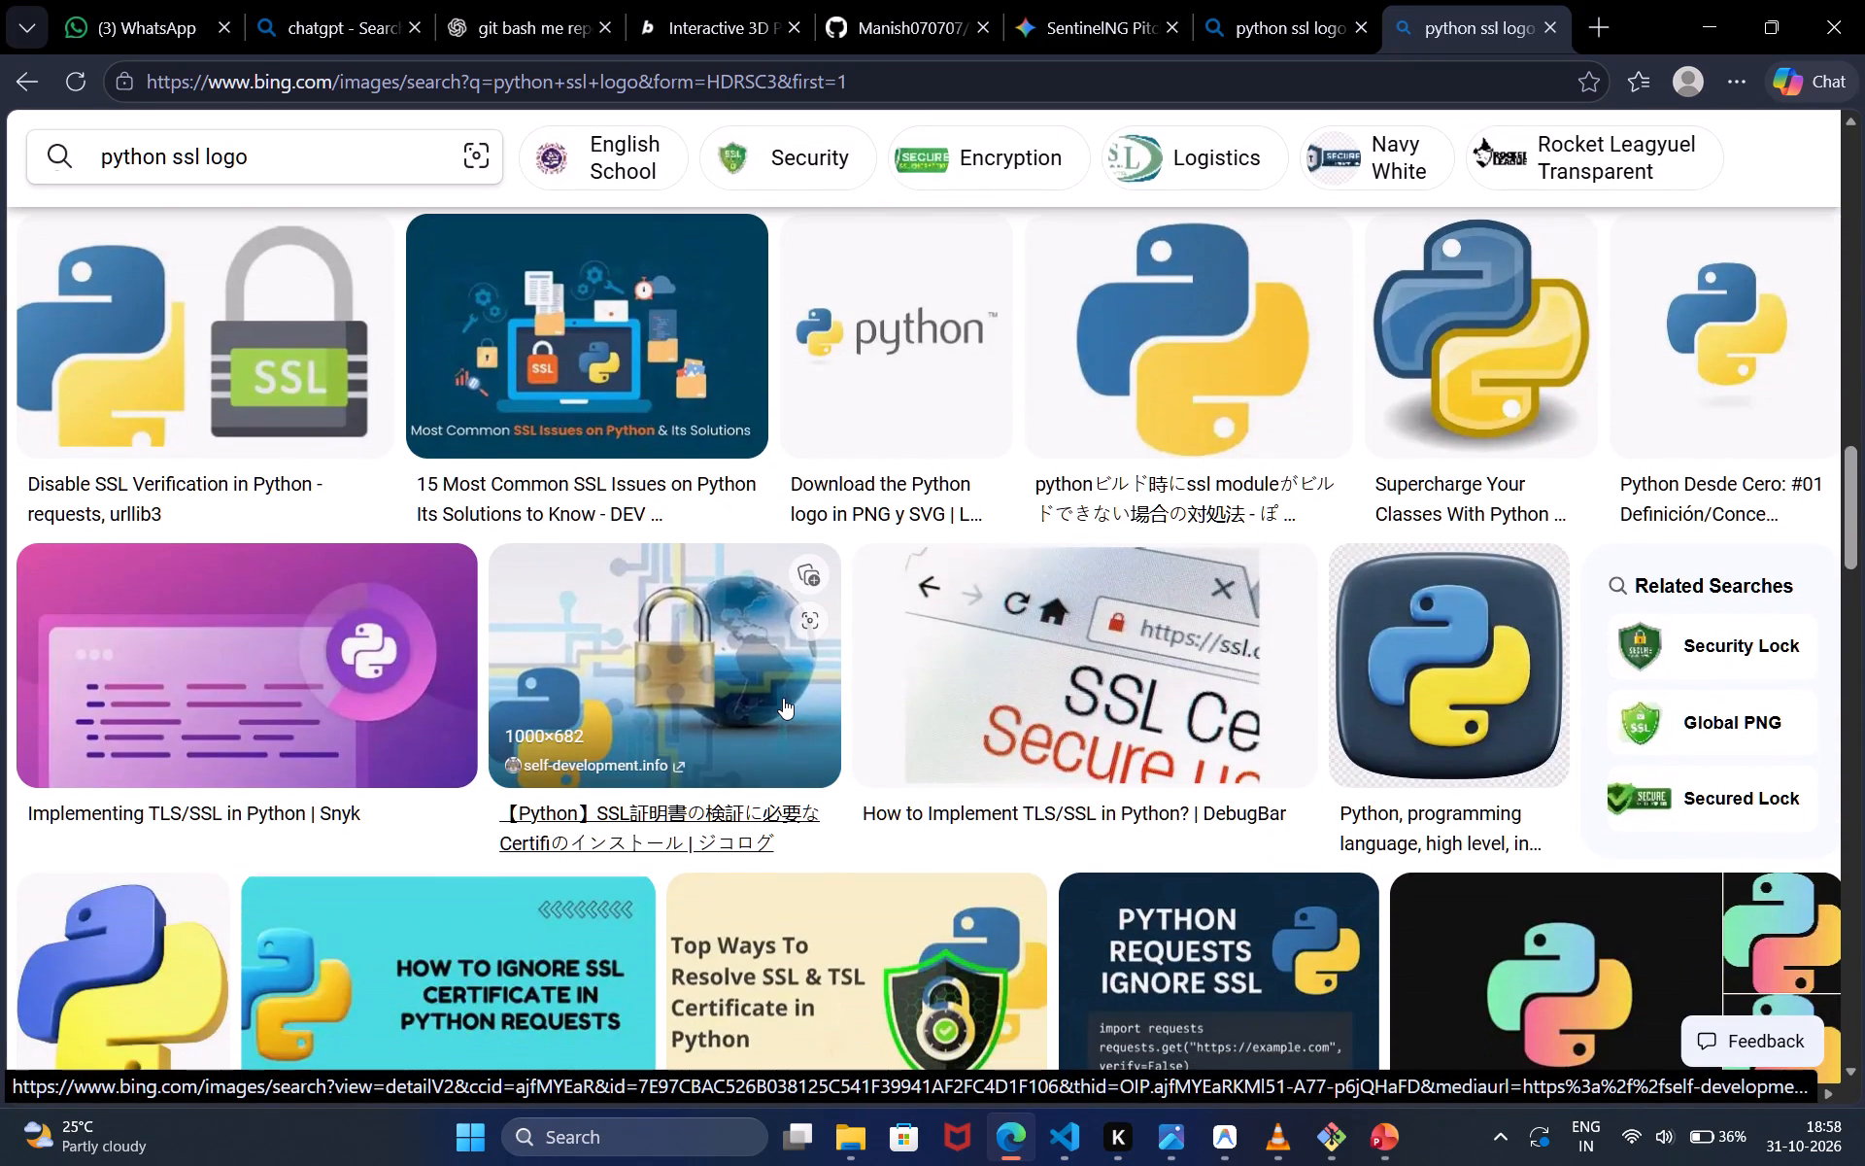
{"action": "scroll", "coordinate": [783, 698], "scroll_direction": "up", "scroll_amount": 7}
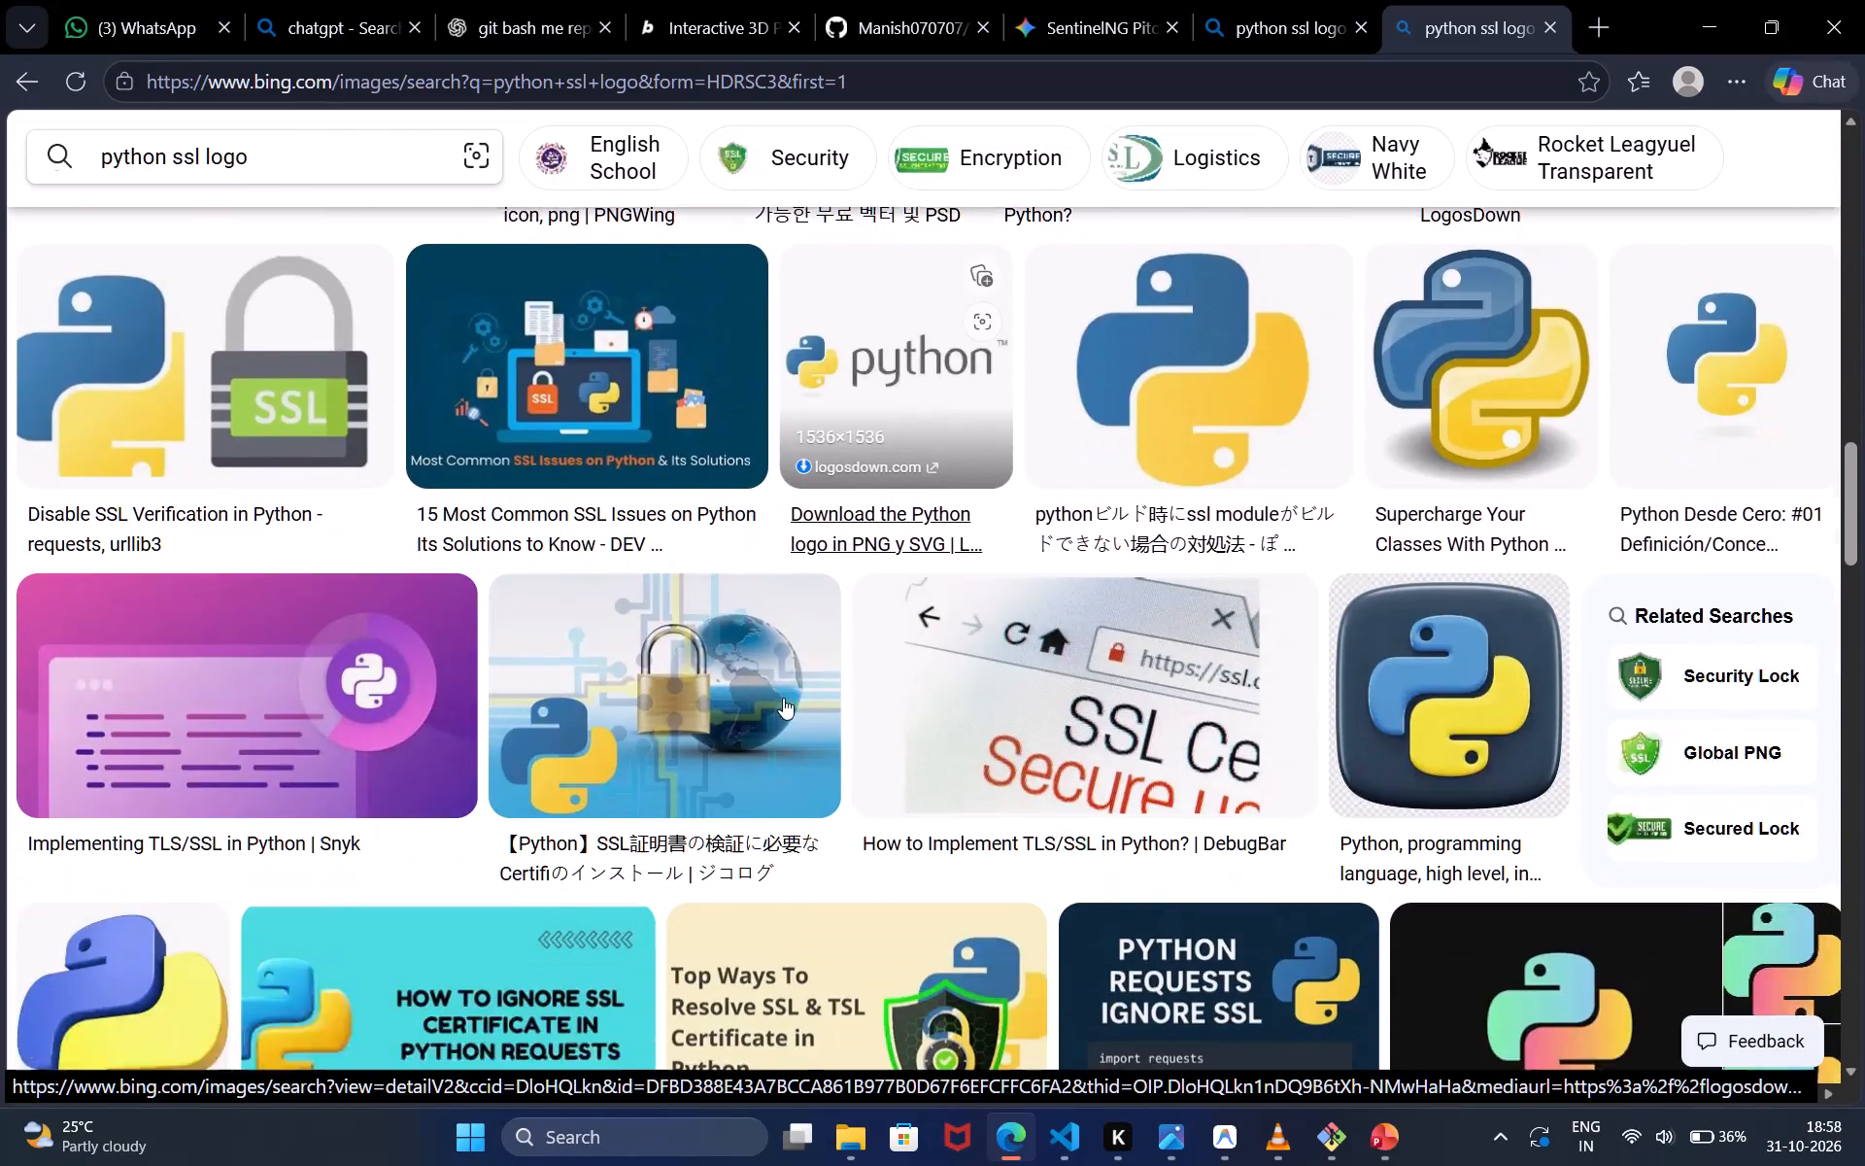
{"action": "scroll", "coordinate": [783, 698], "scroll_direction": "up", "scroll_amount": 5}
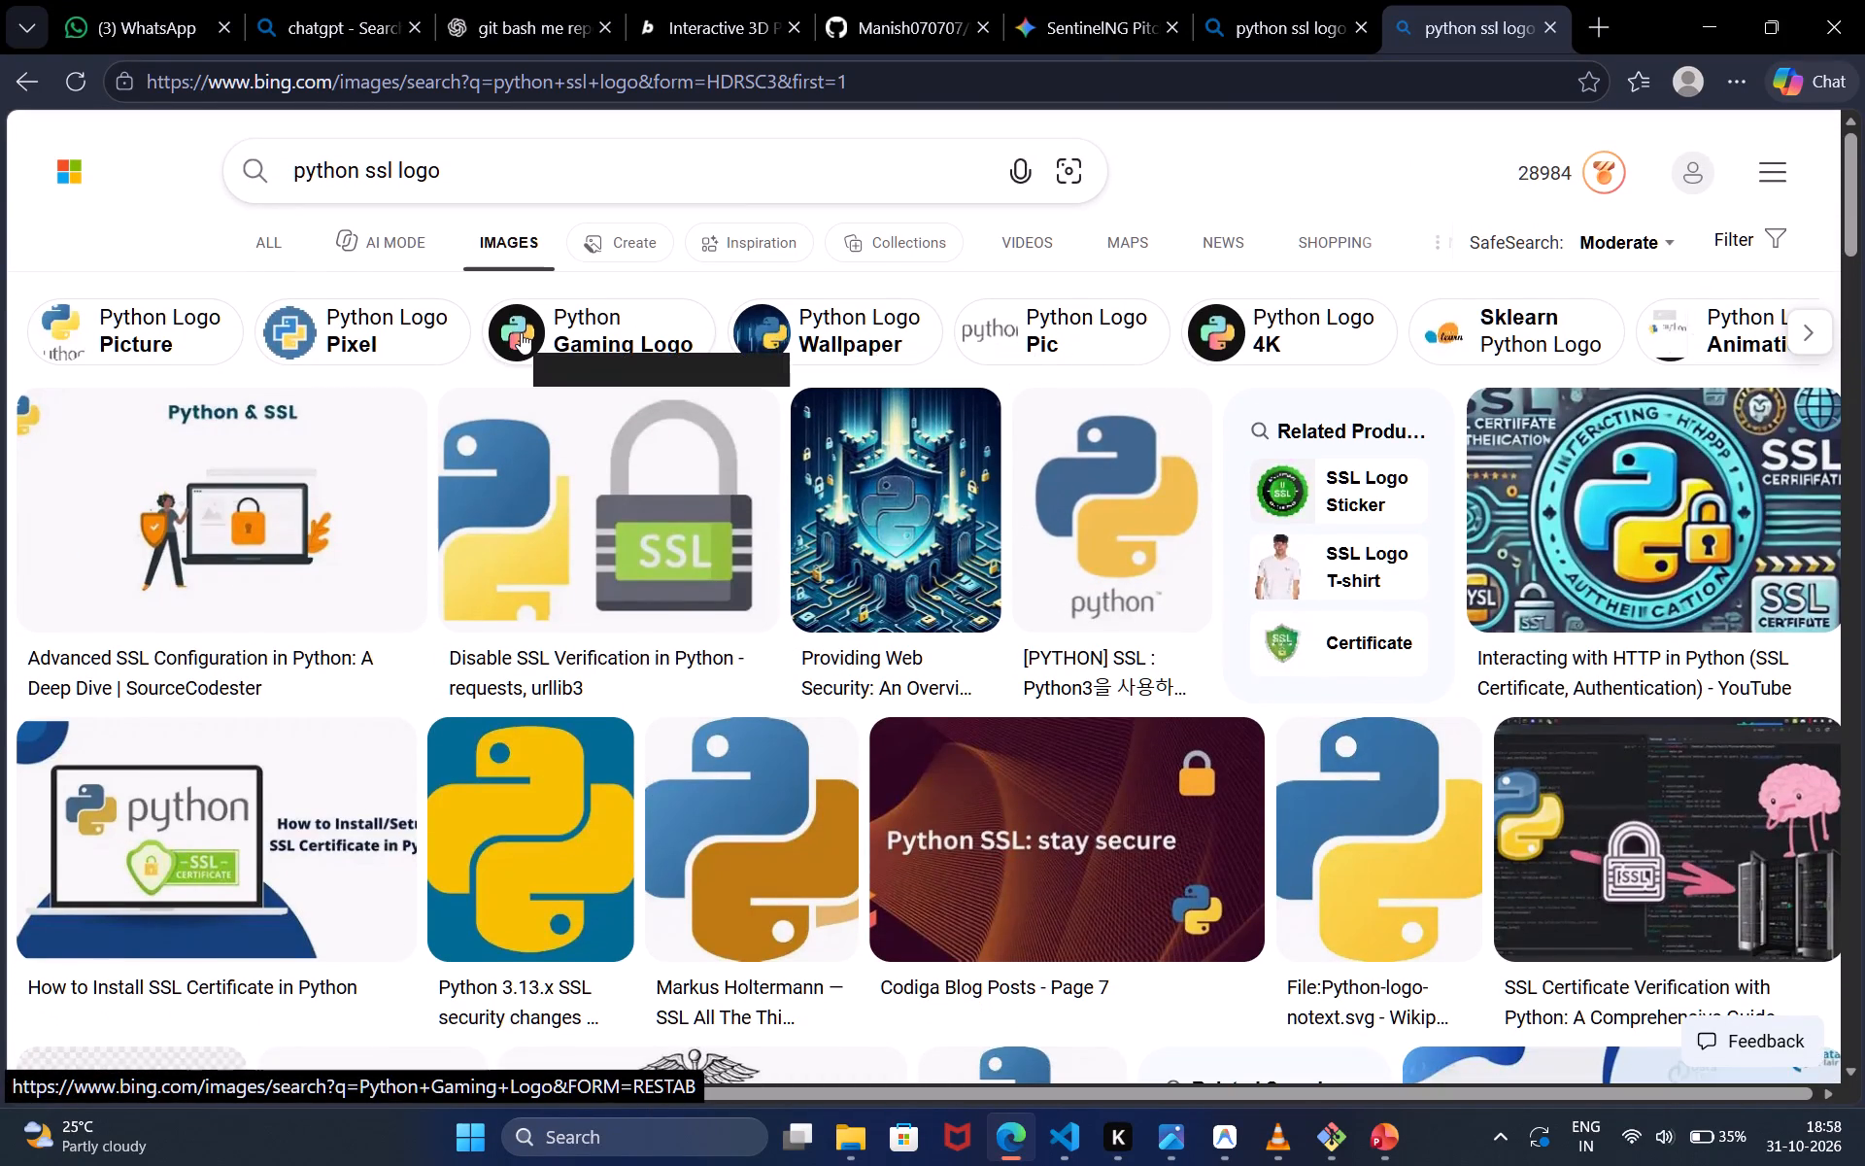
Preview the Python-with-SSL-padlock and SSL All The Things images, and open the related blue-and-yellow Python logo from hackr.io.
{"action": "left_click", "coordinate": [583, 509]}
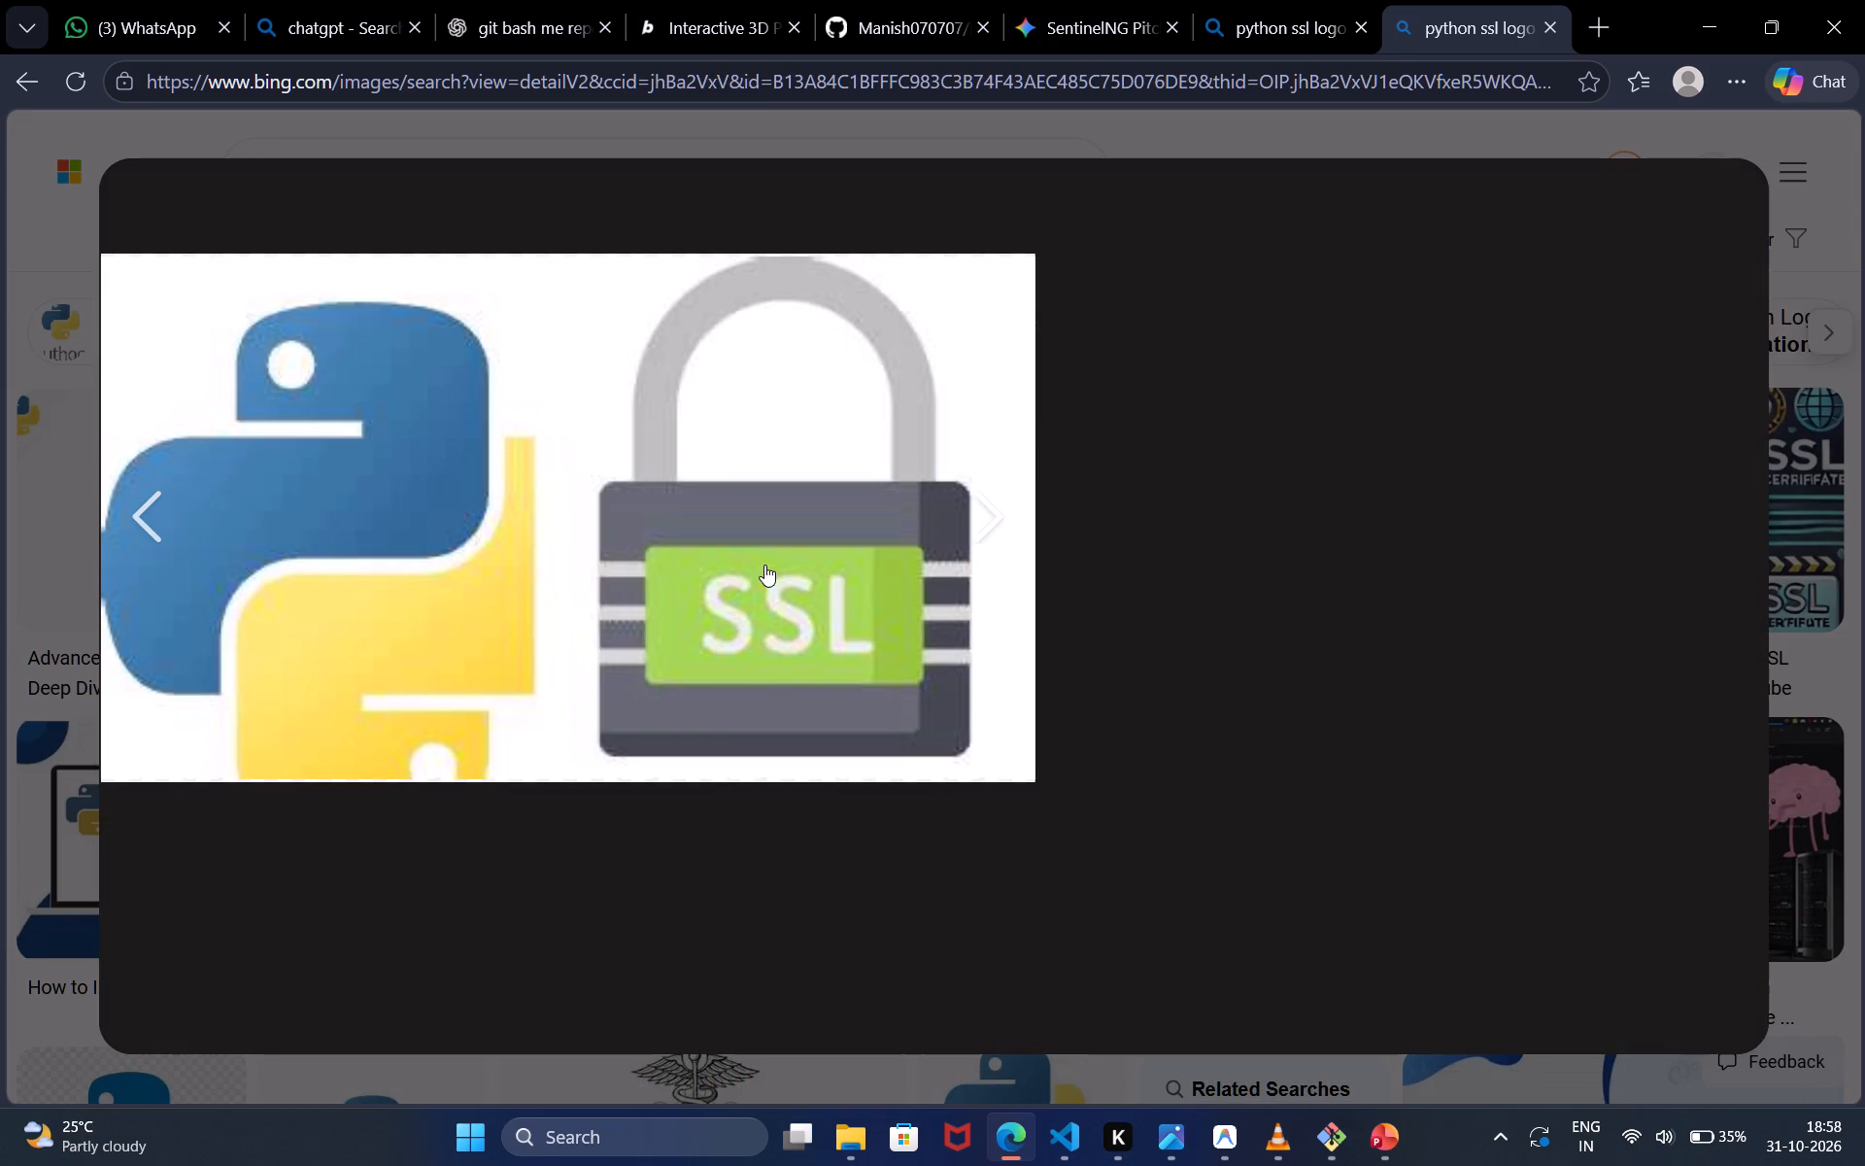
{"action": "left_click", "coordinate": [1847, 243]}
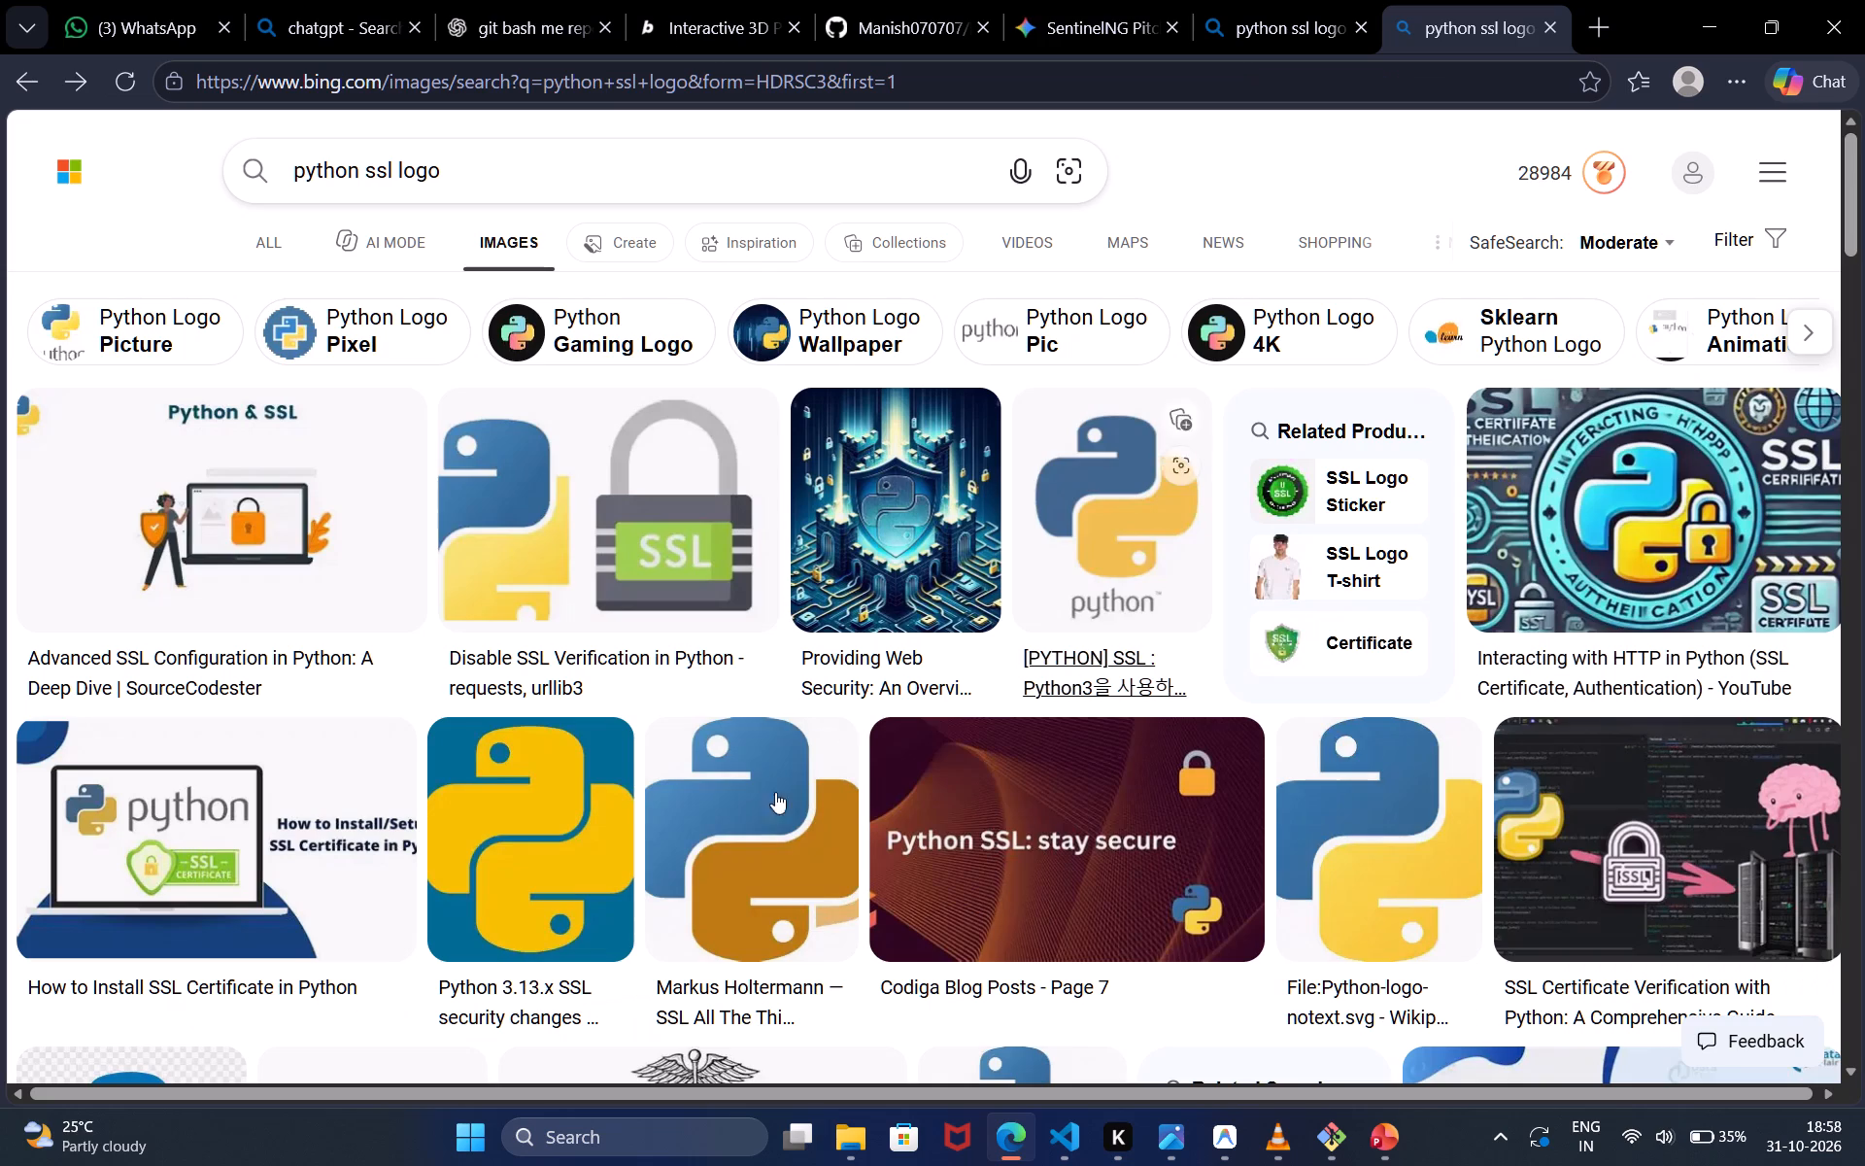
{"action": "left_click", "coordinate": [722, 866]}
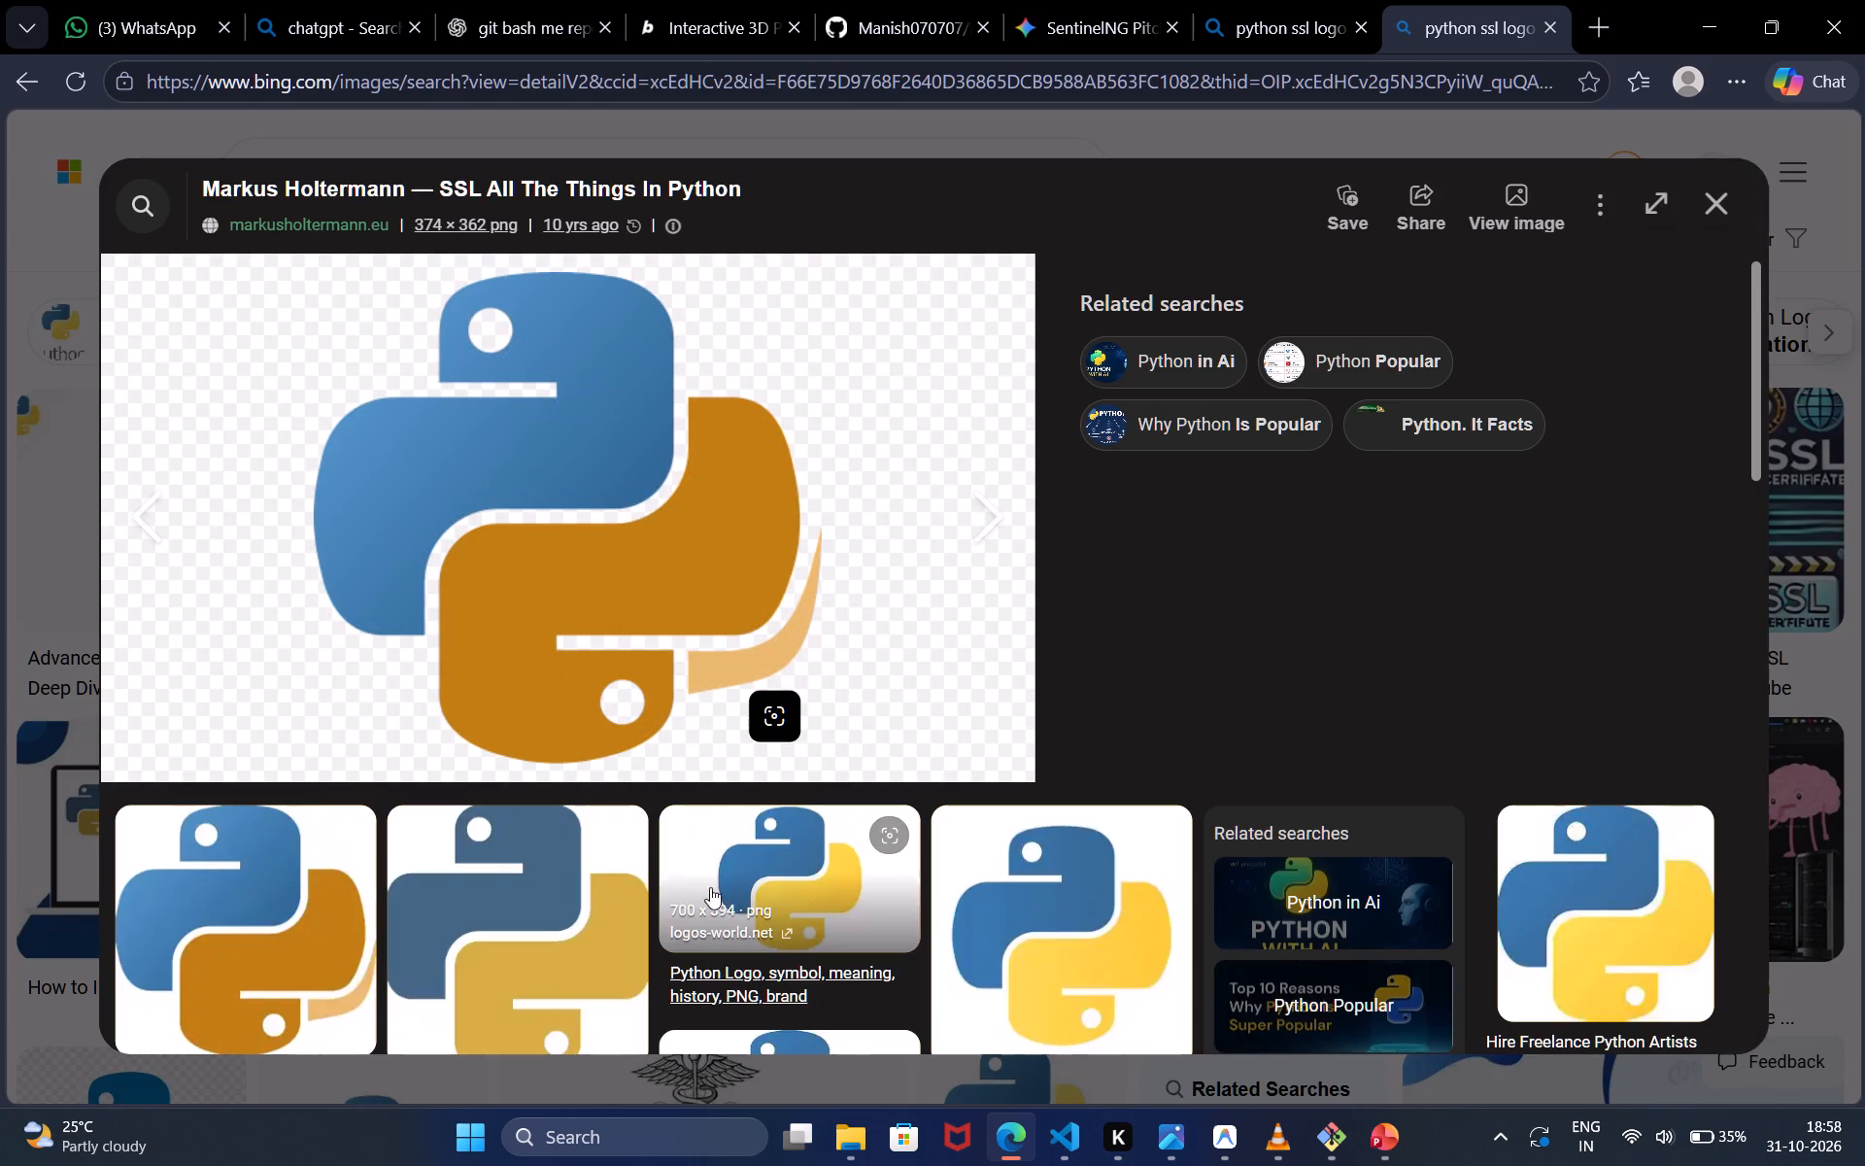
{"action": "left_click", "coordinate": [1045, 898]}
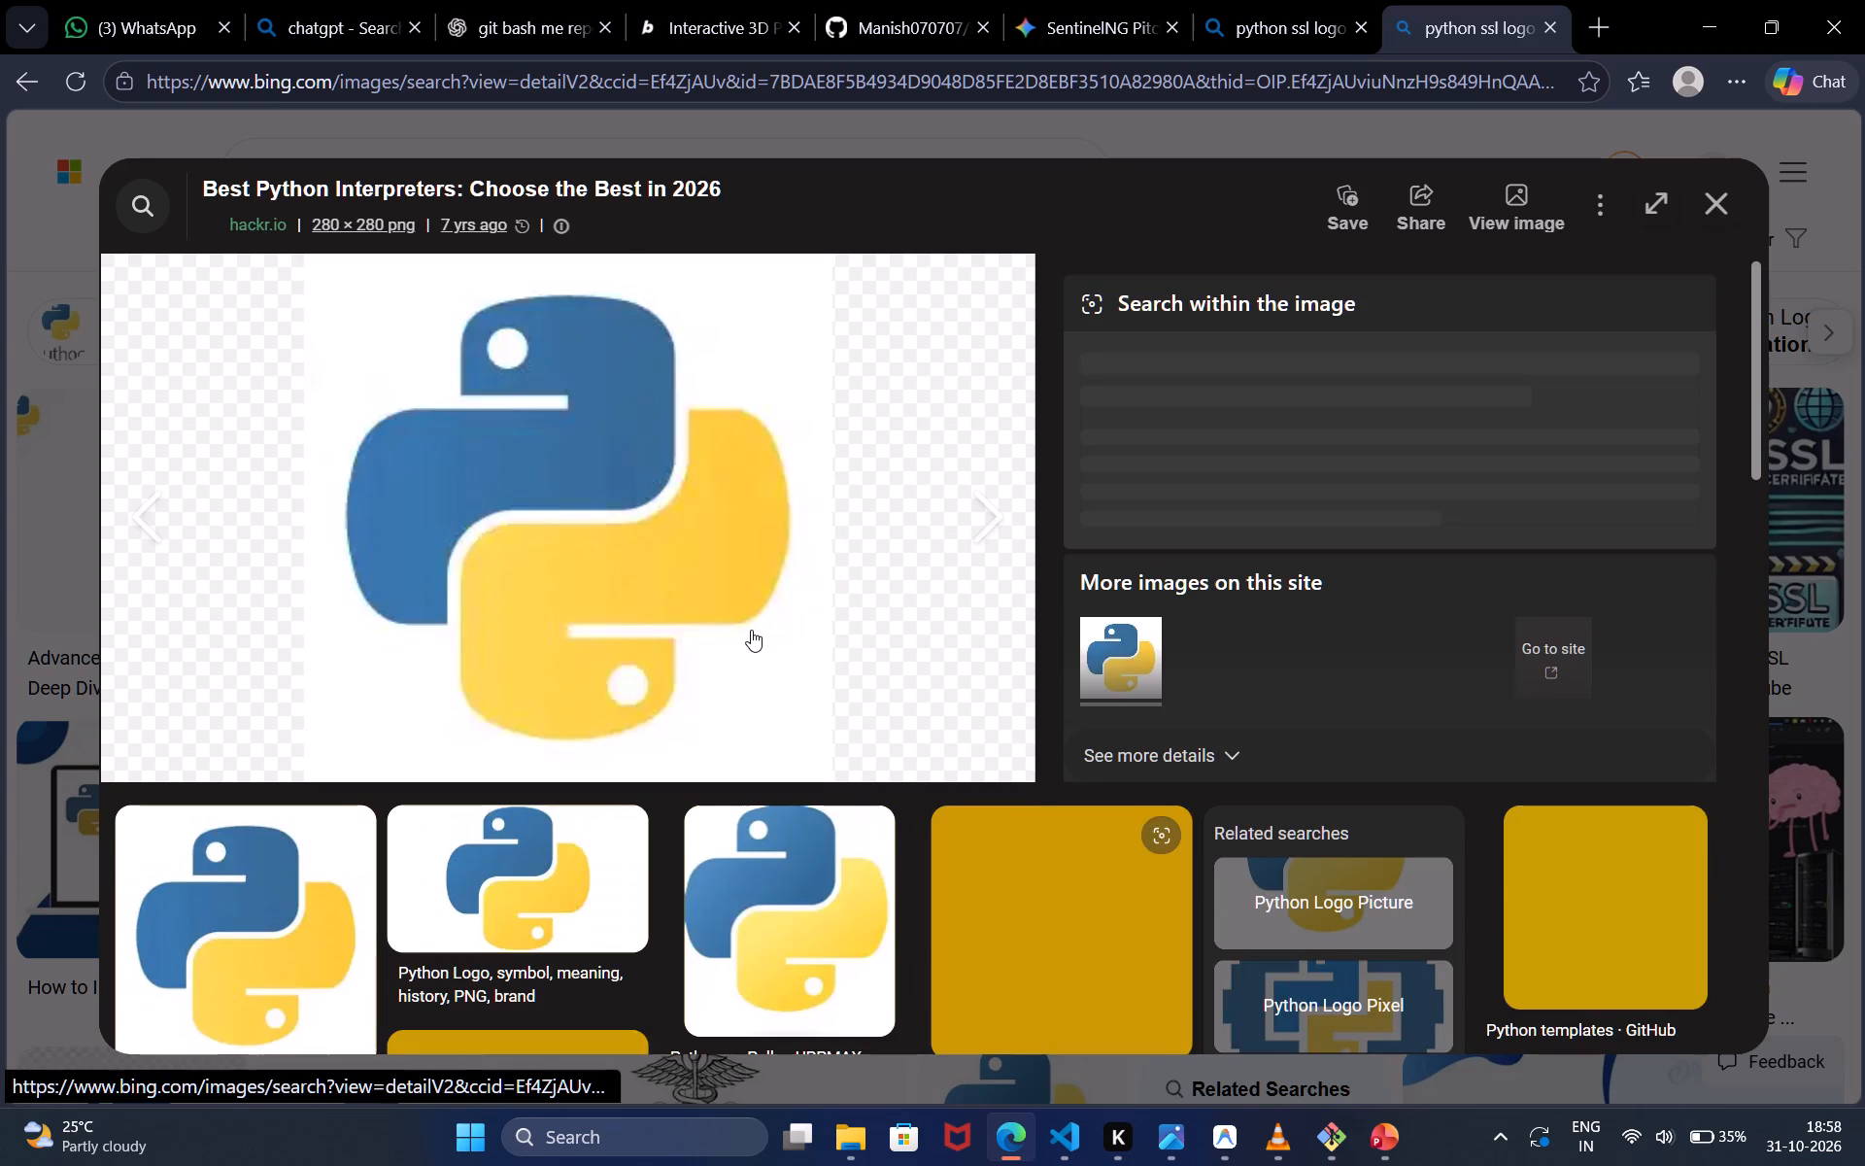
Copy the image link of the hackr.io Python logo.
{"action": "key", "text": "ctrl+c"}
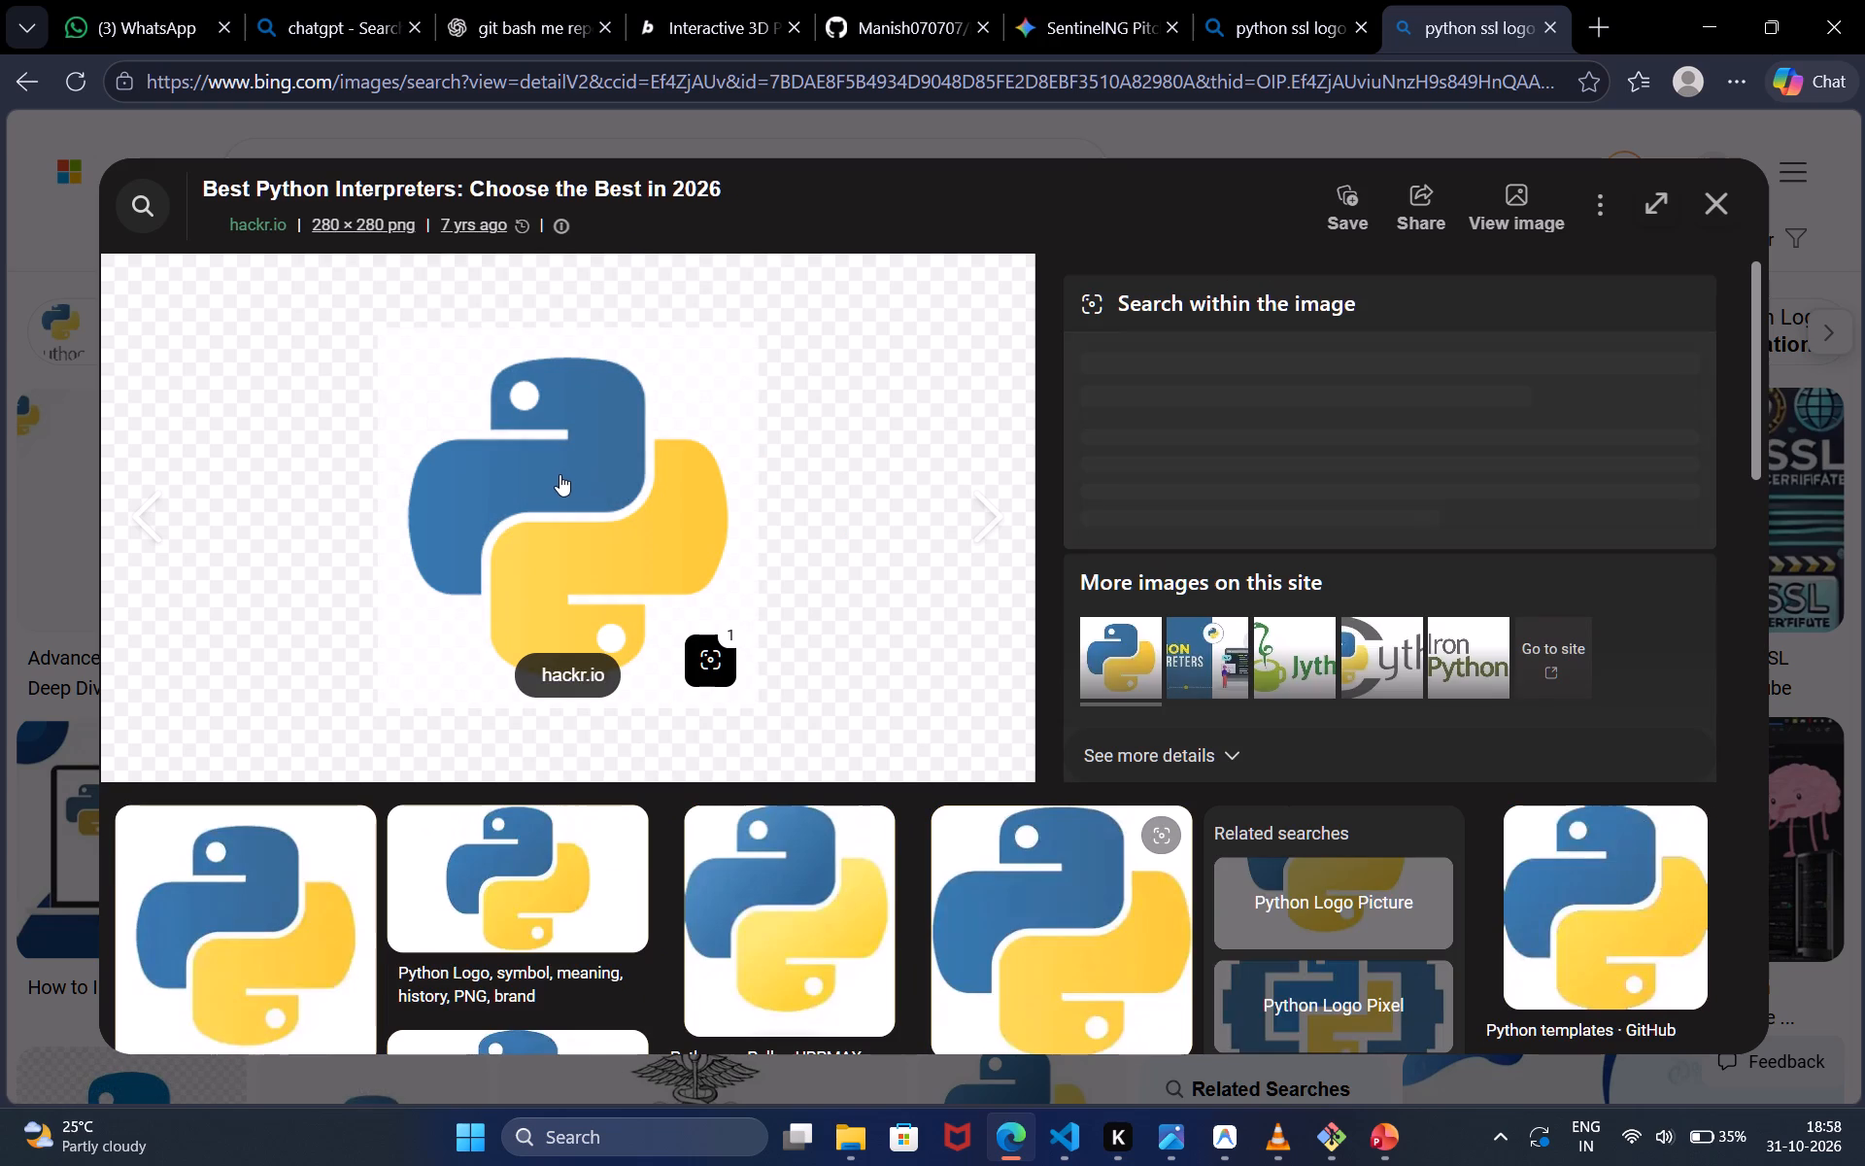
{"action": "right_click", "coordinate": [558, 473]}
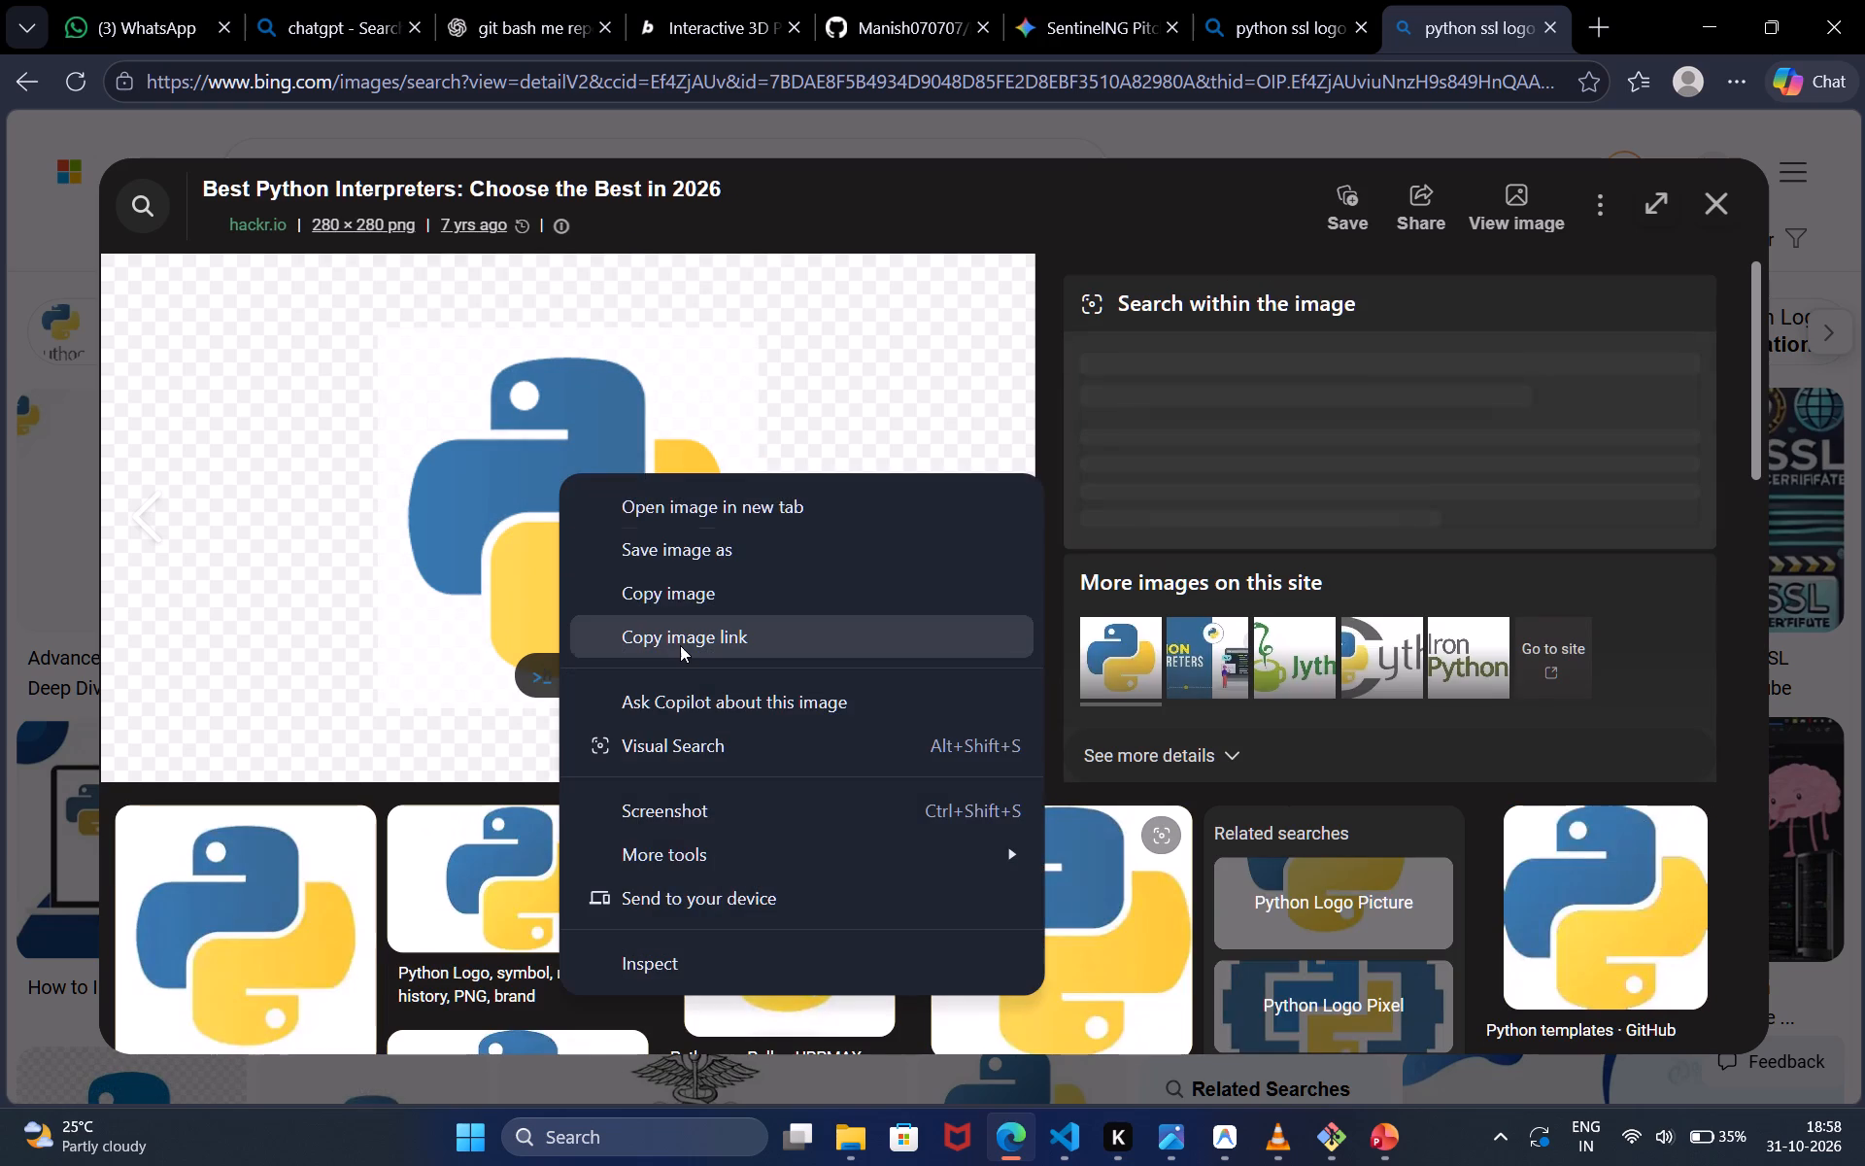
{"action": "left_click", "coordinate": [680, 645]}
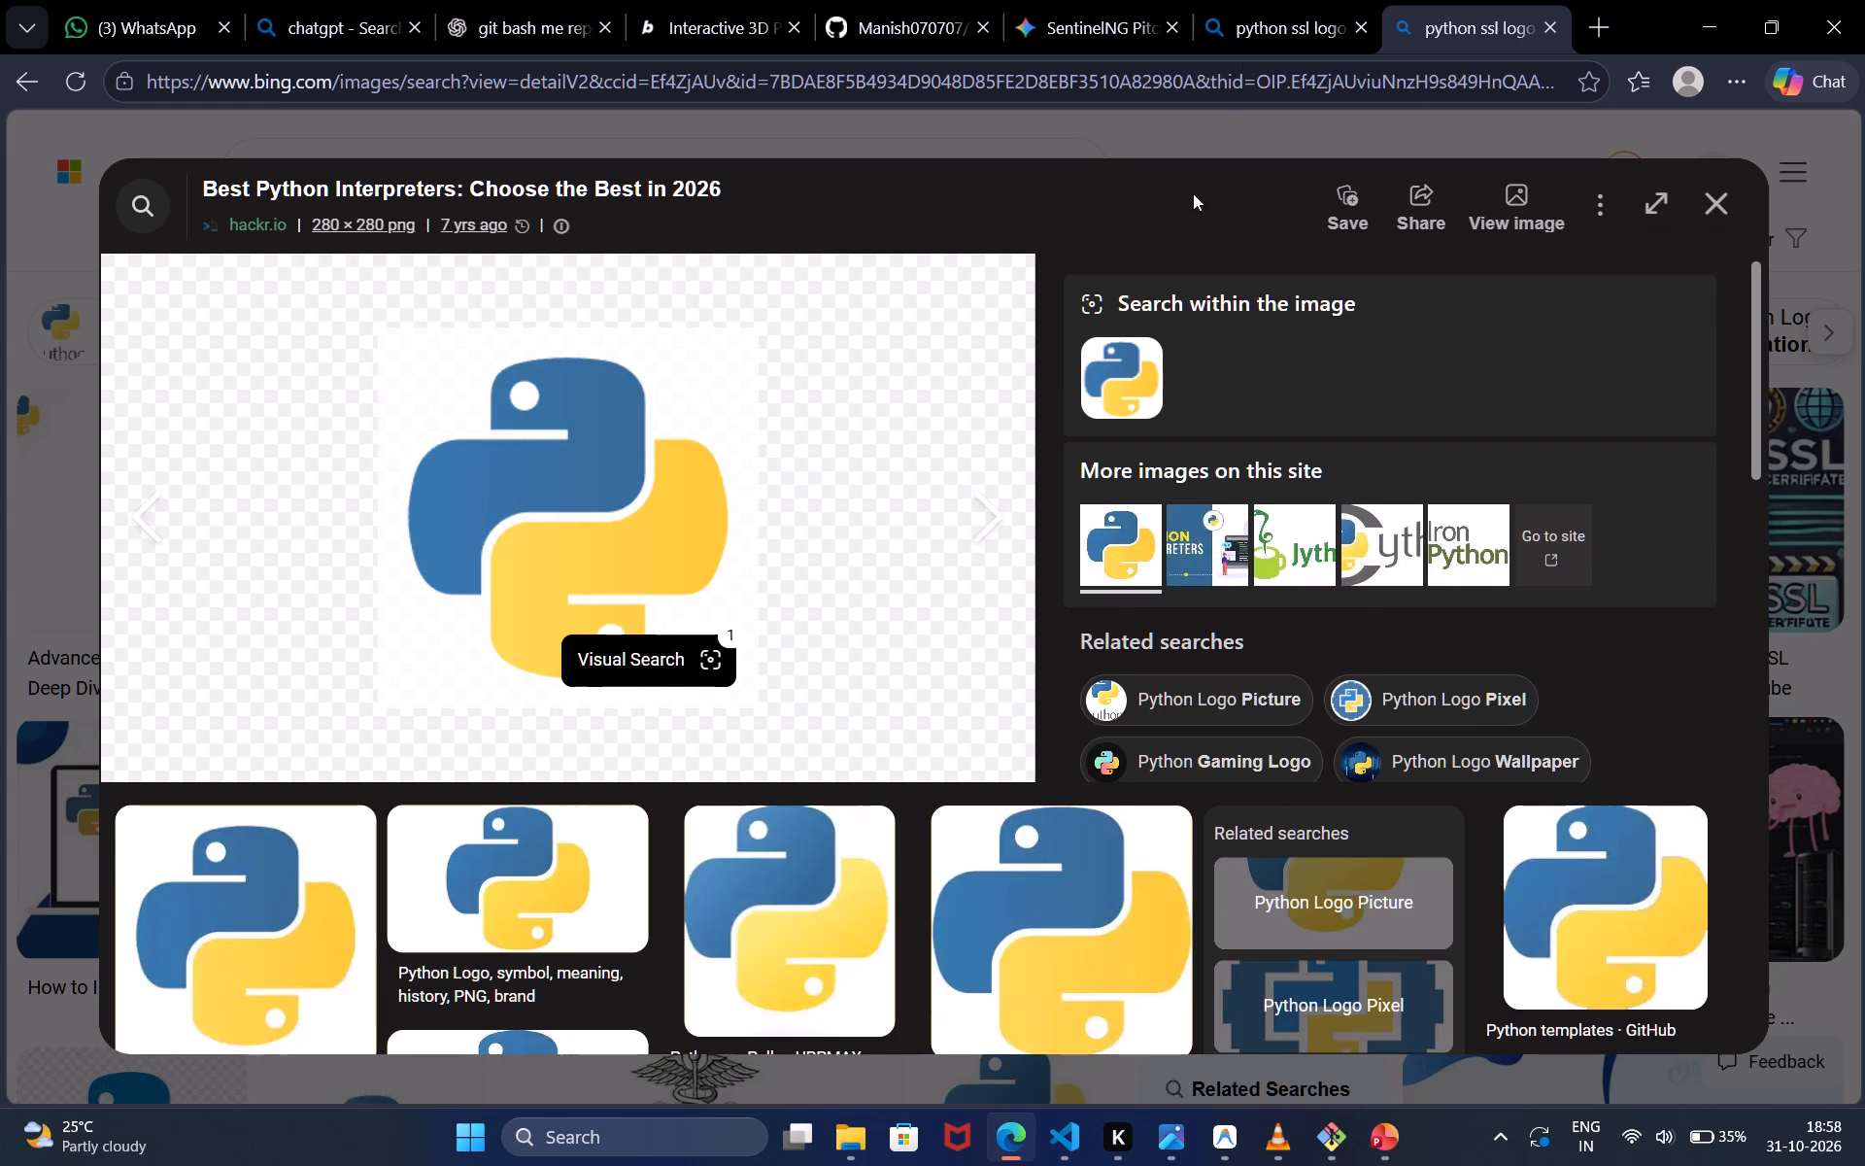
Switch to SentinelNG_Final and delete the purple placeholder square from the Python SSL card.
{"action": "left_click", "coordinate": [1246, 46]}
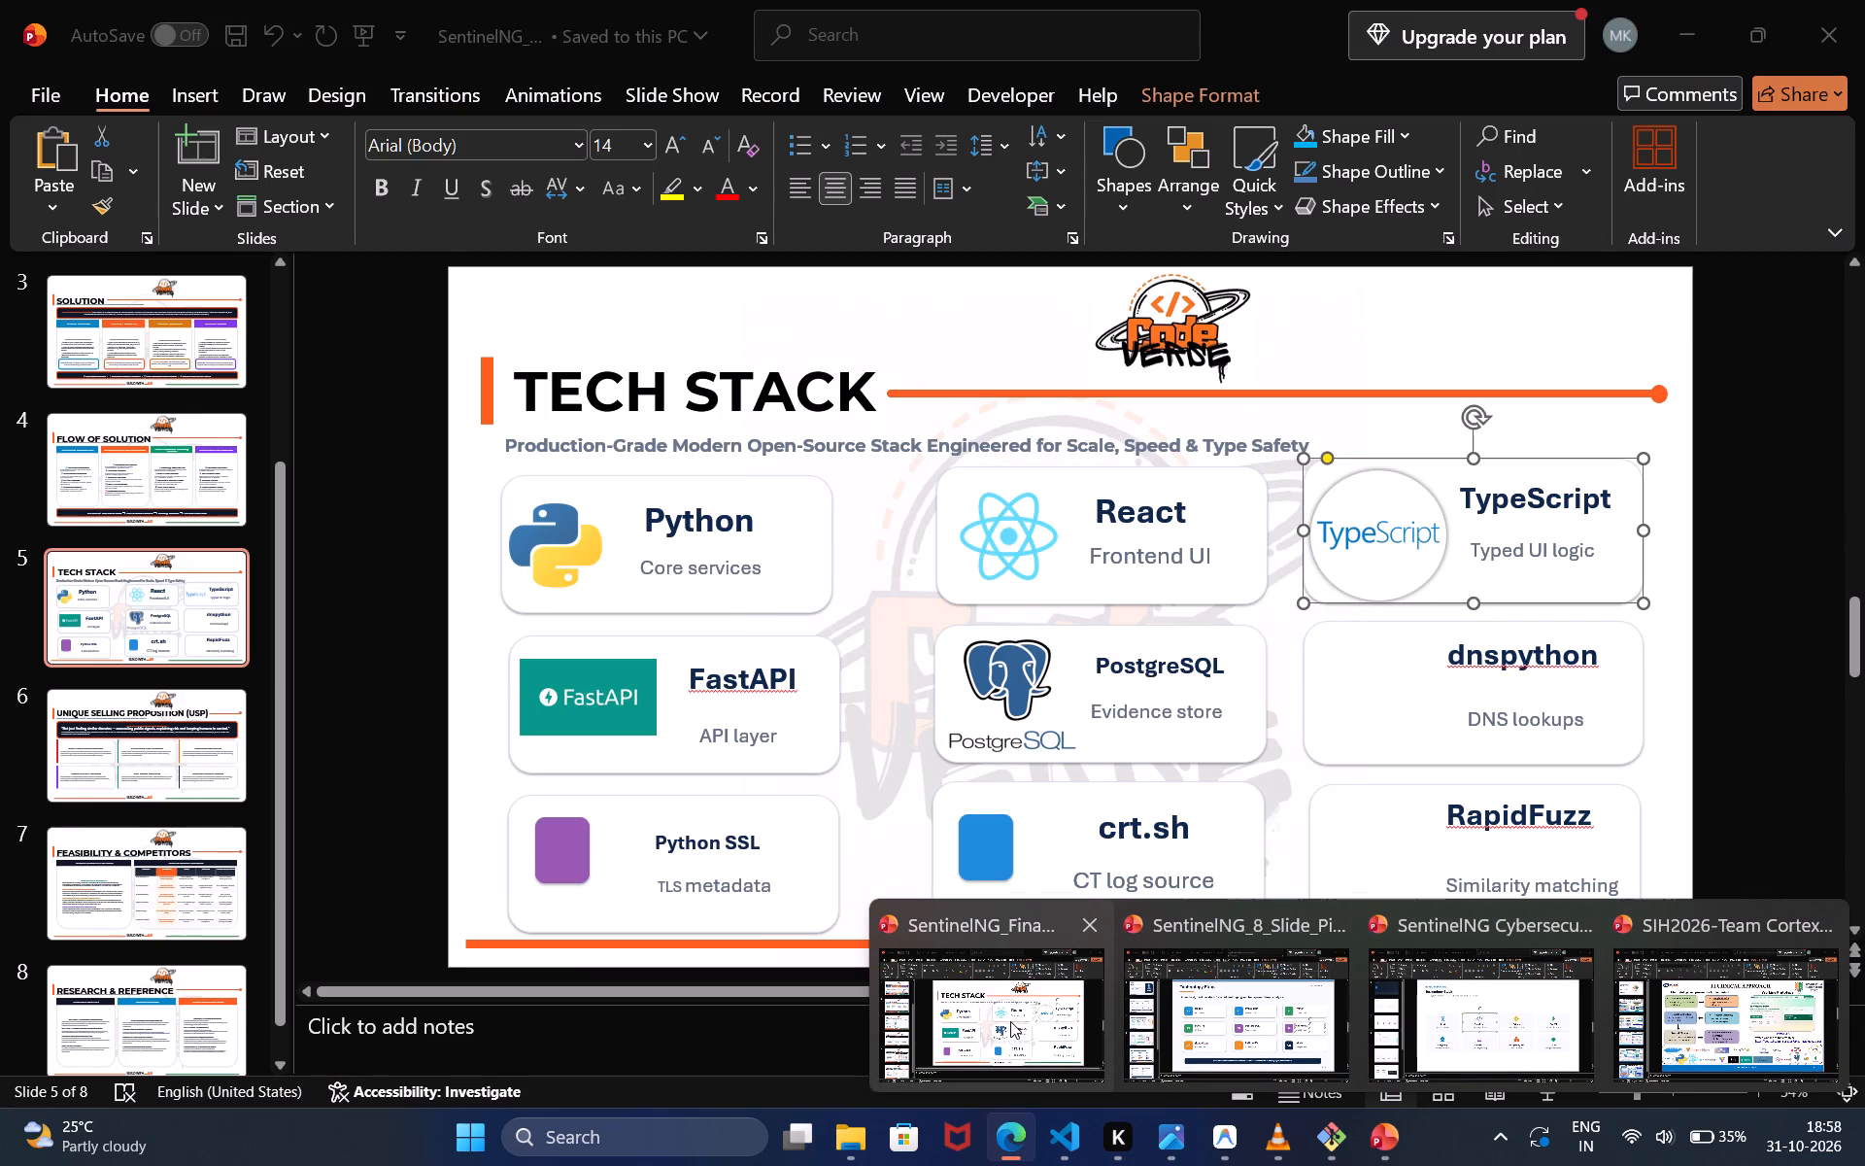
{"action": "left_click", "coordinate": [1010, 1021]}
{"action": "left_click", "coordinate": [563, 846]}
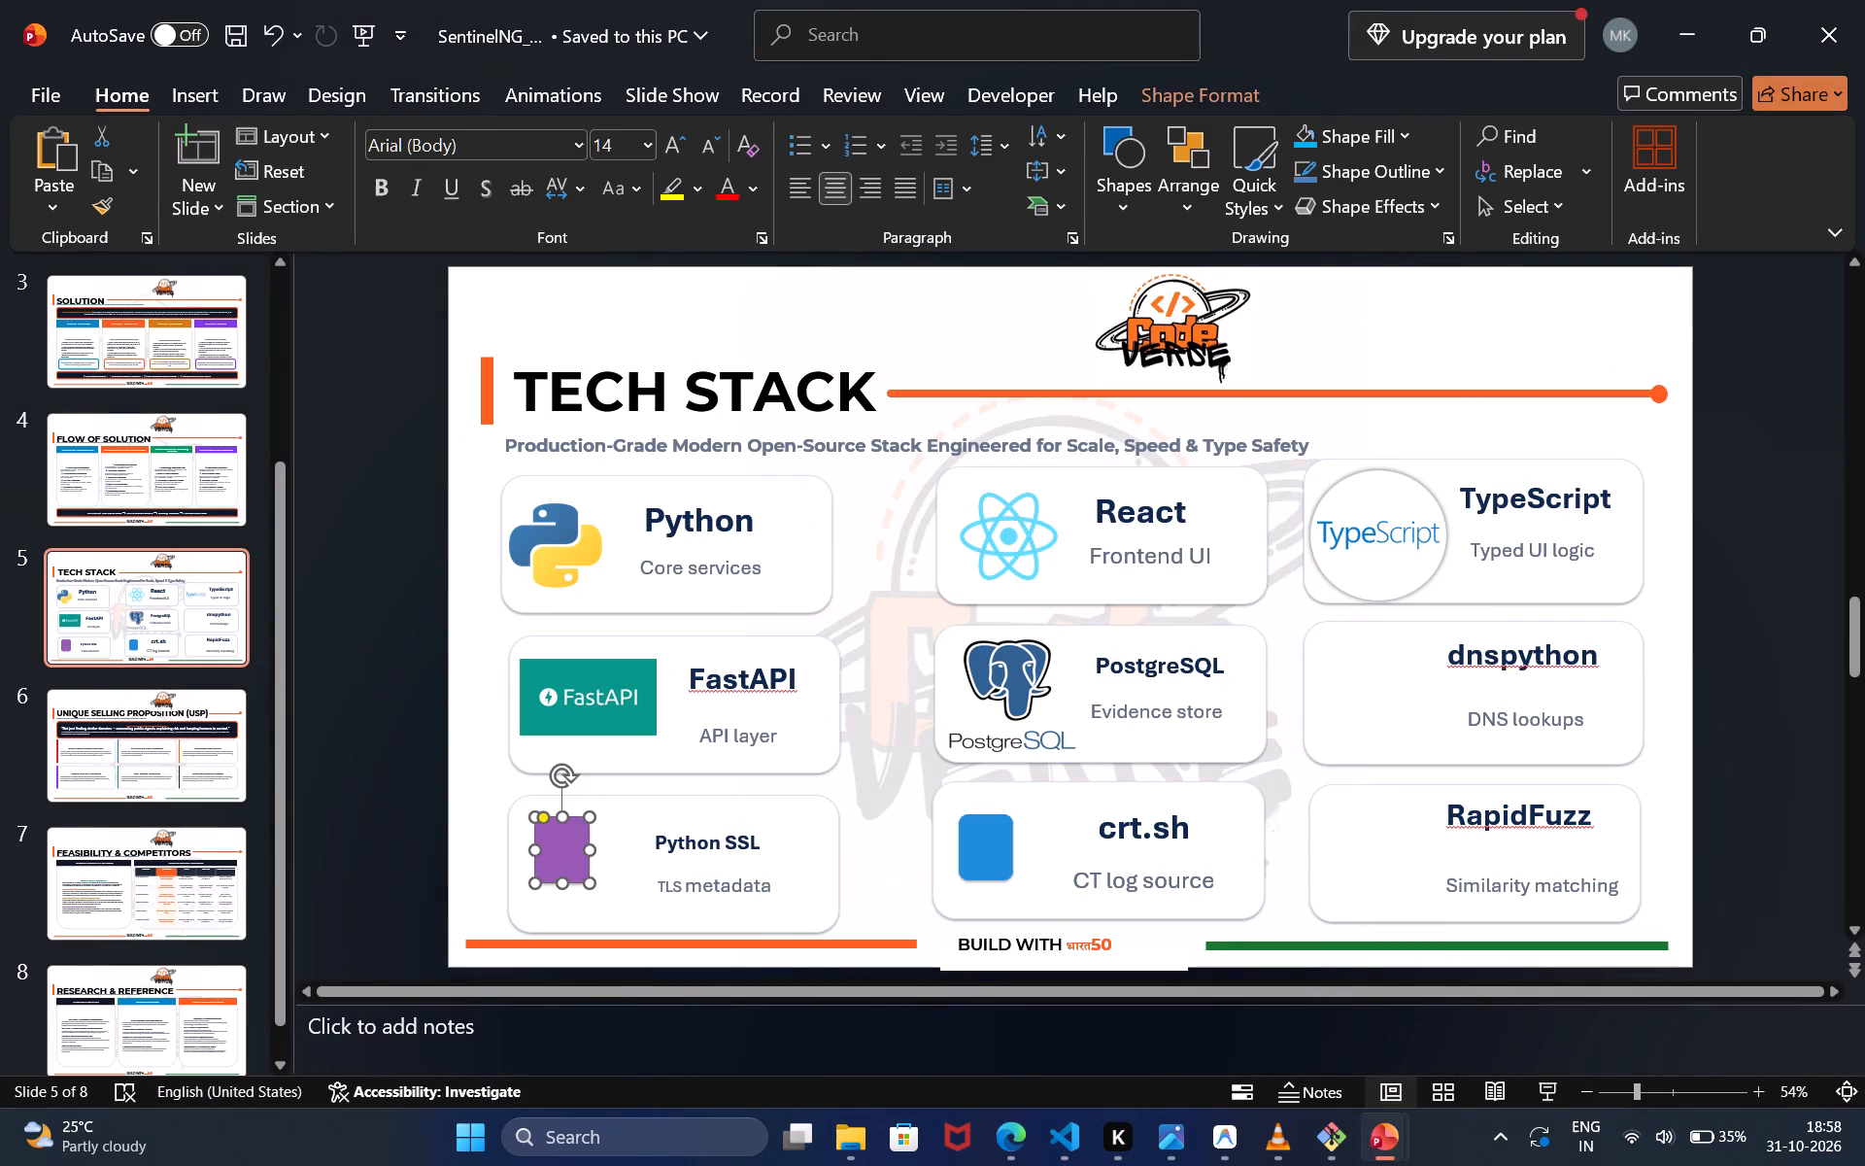
{"action": "key", "text": "Delete"}
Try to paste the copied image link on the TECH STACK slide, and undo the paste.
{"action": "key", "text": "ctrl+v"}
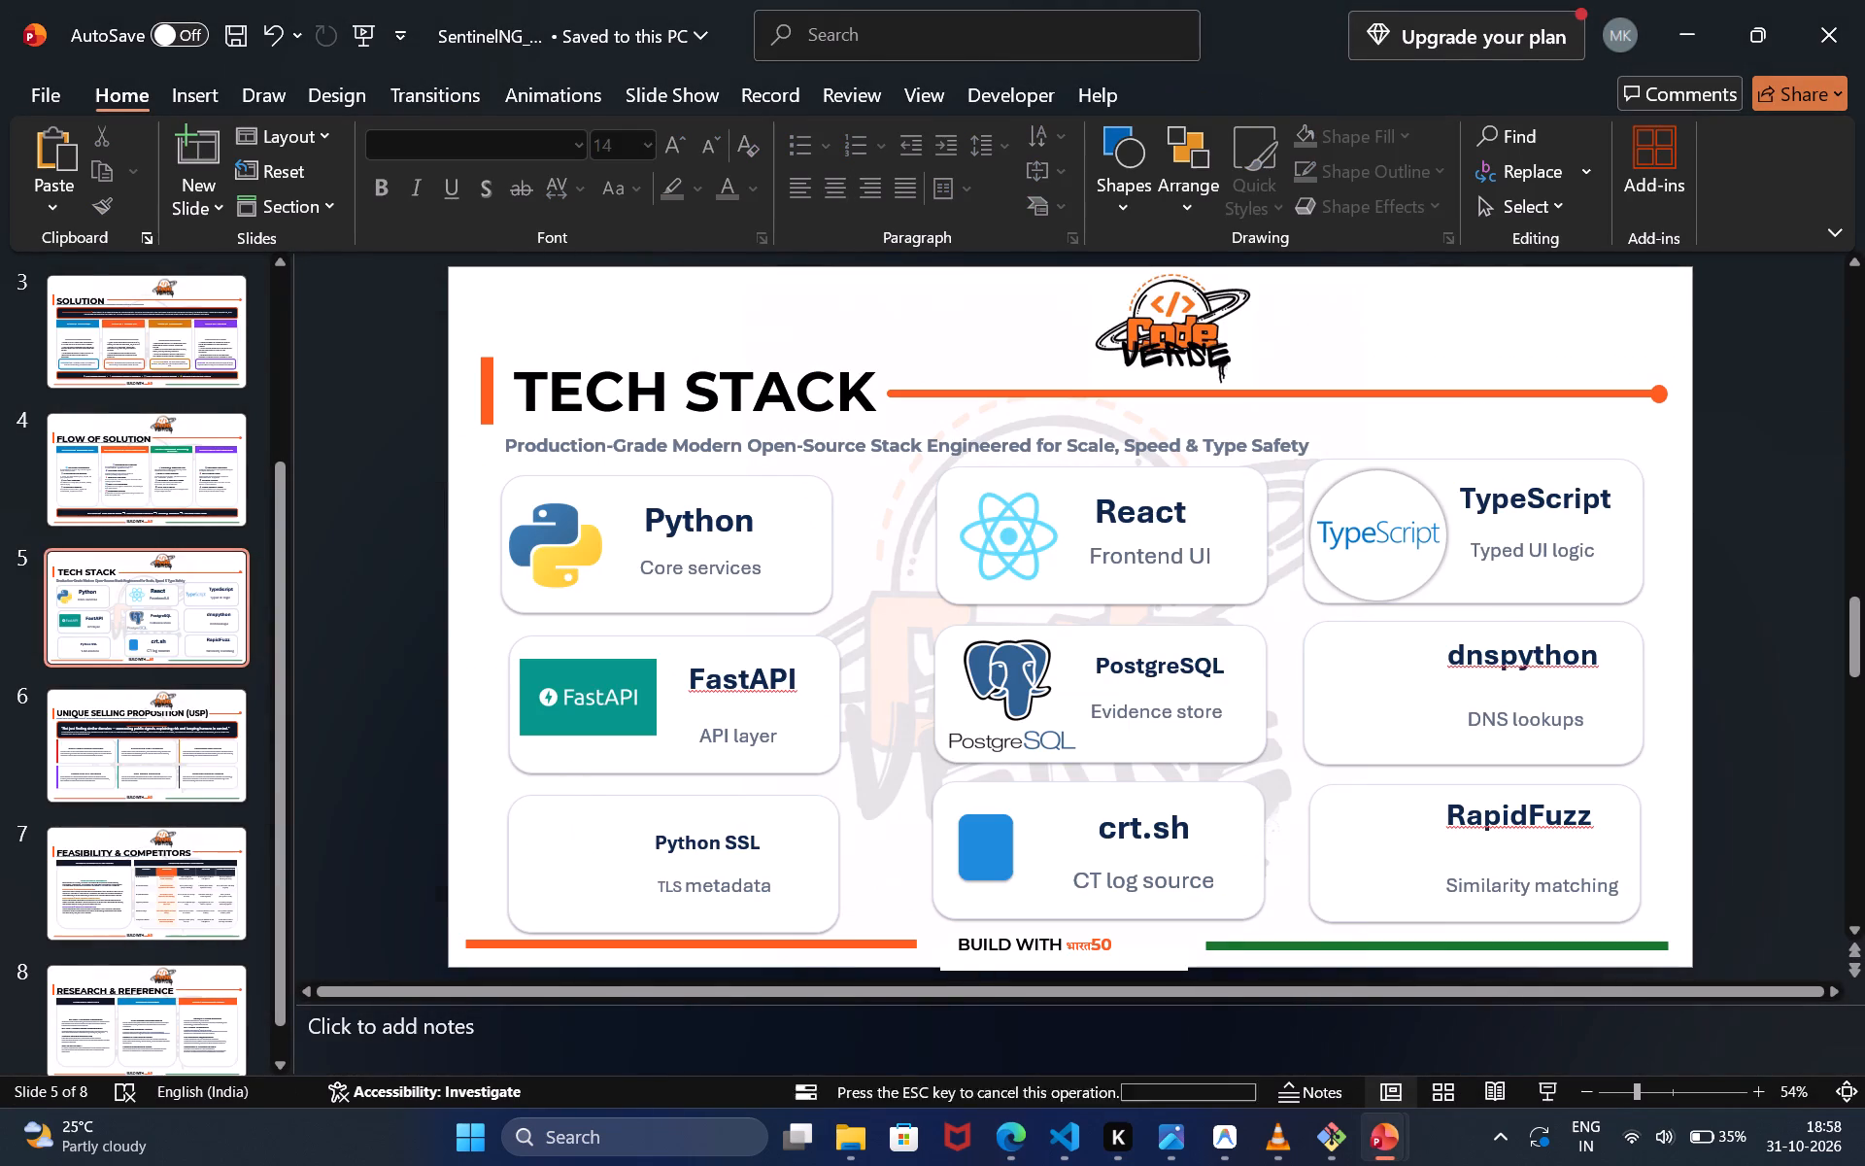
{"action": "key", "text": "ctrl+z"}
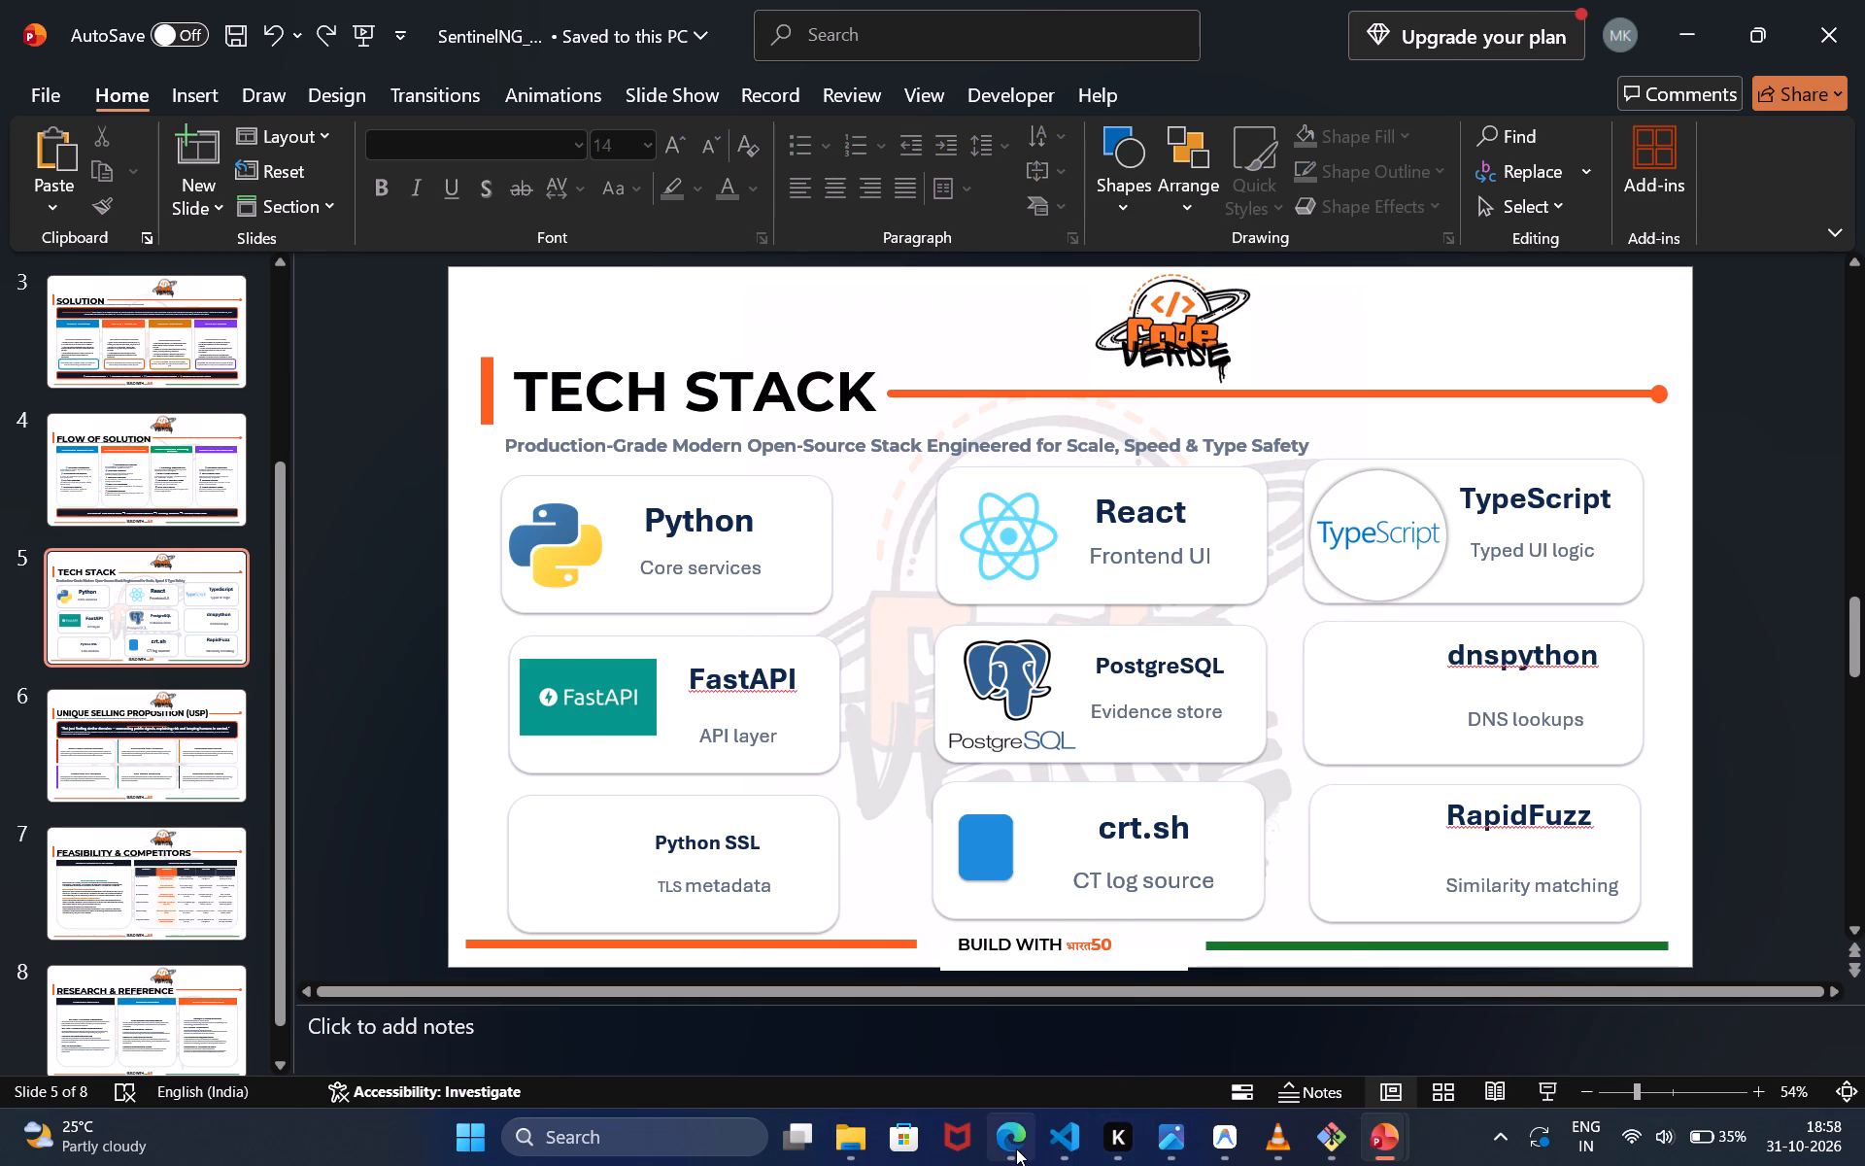
Return to the hackr.io Python logo preview in Edge and copy the image itself.
{"action": "left_click", "coordinate": [992, 1018]}
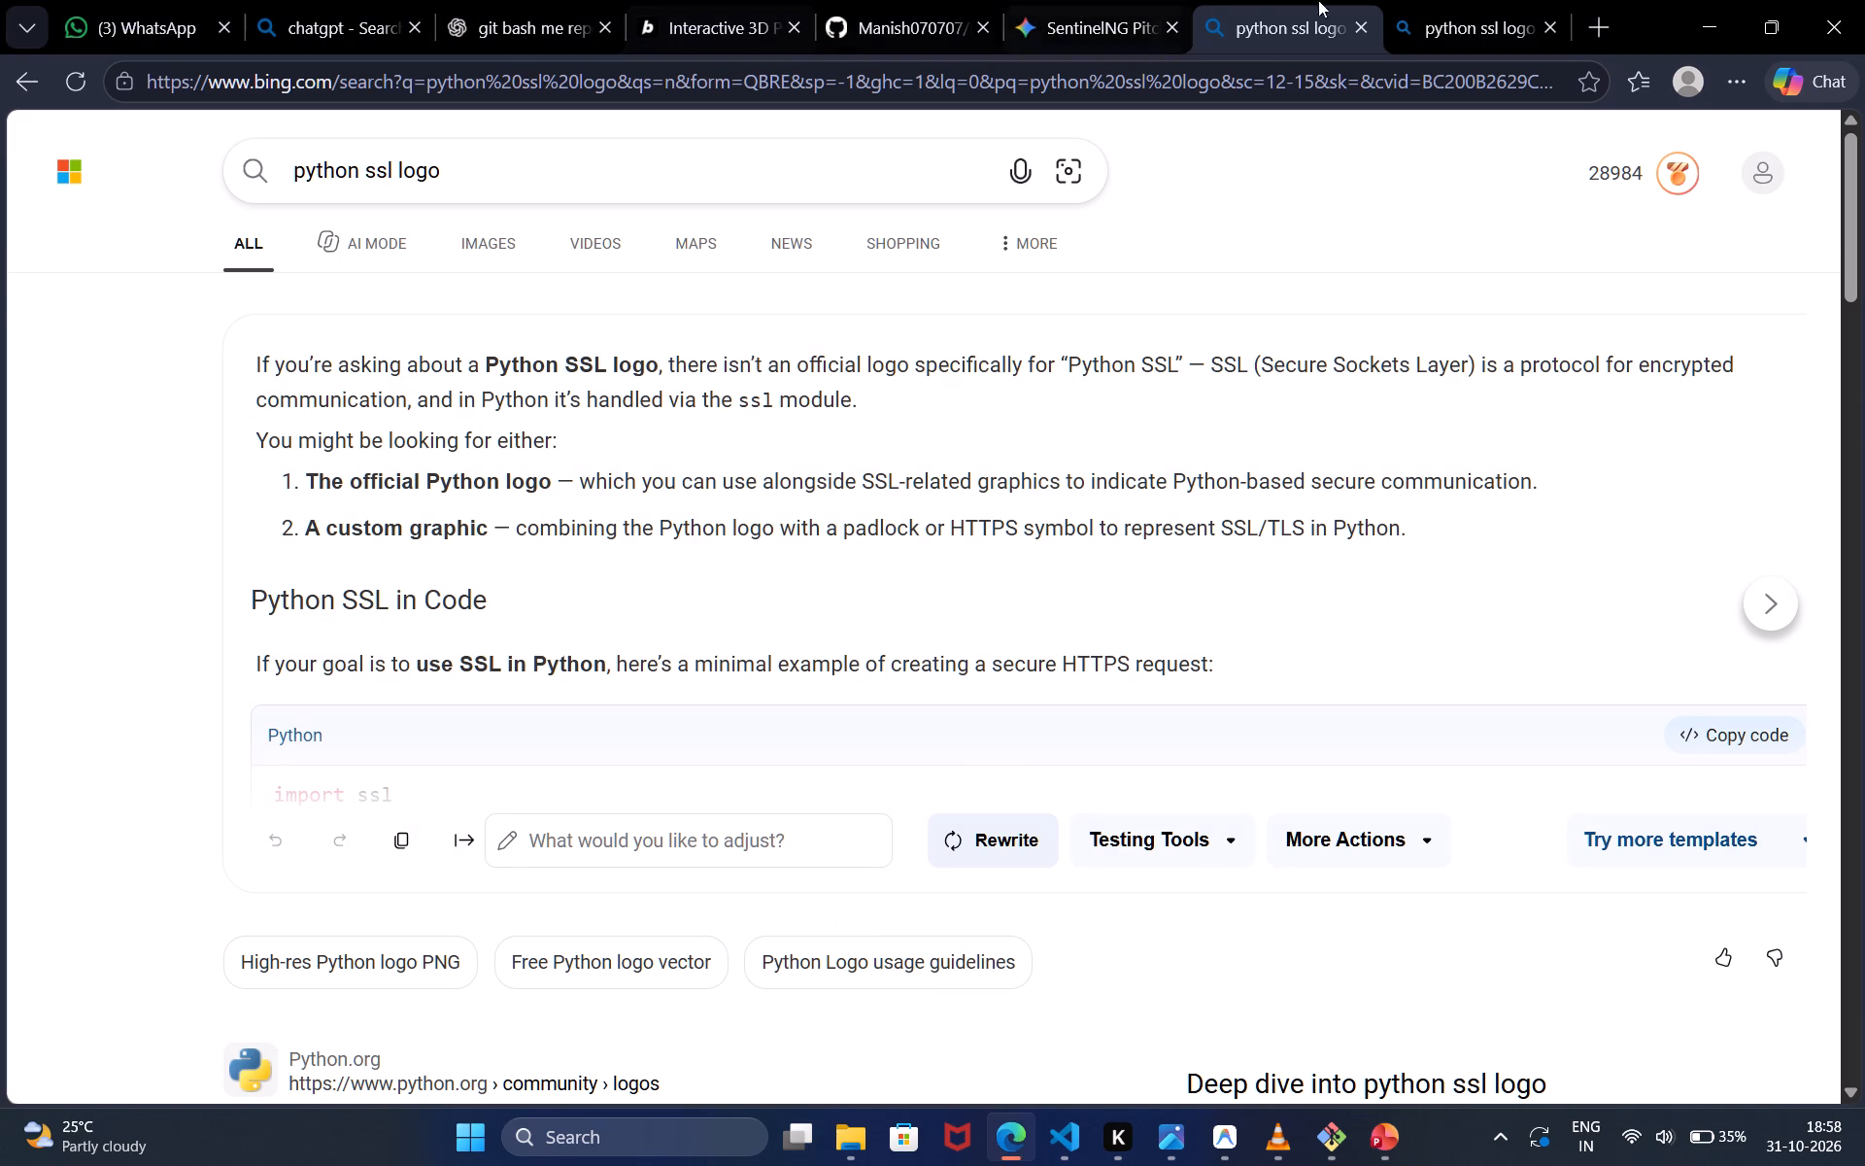
{"action": "left_click", "coordinate": [1430, 0]}
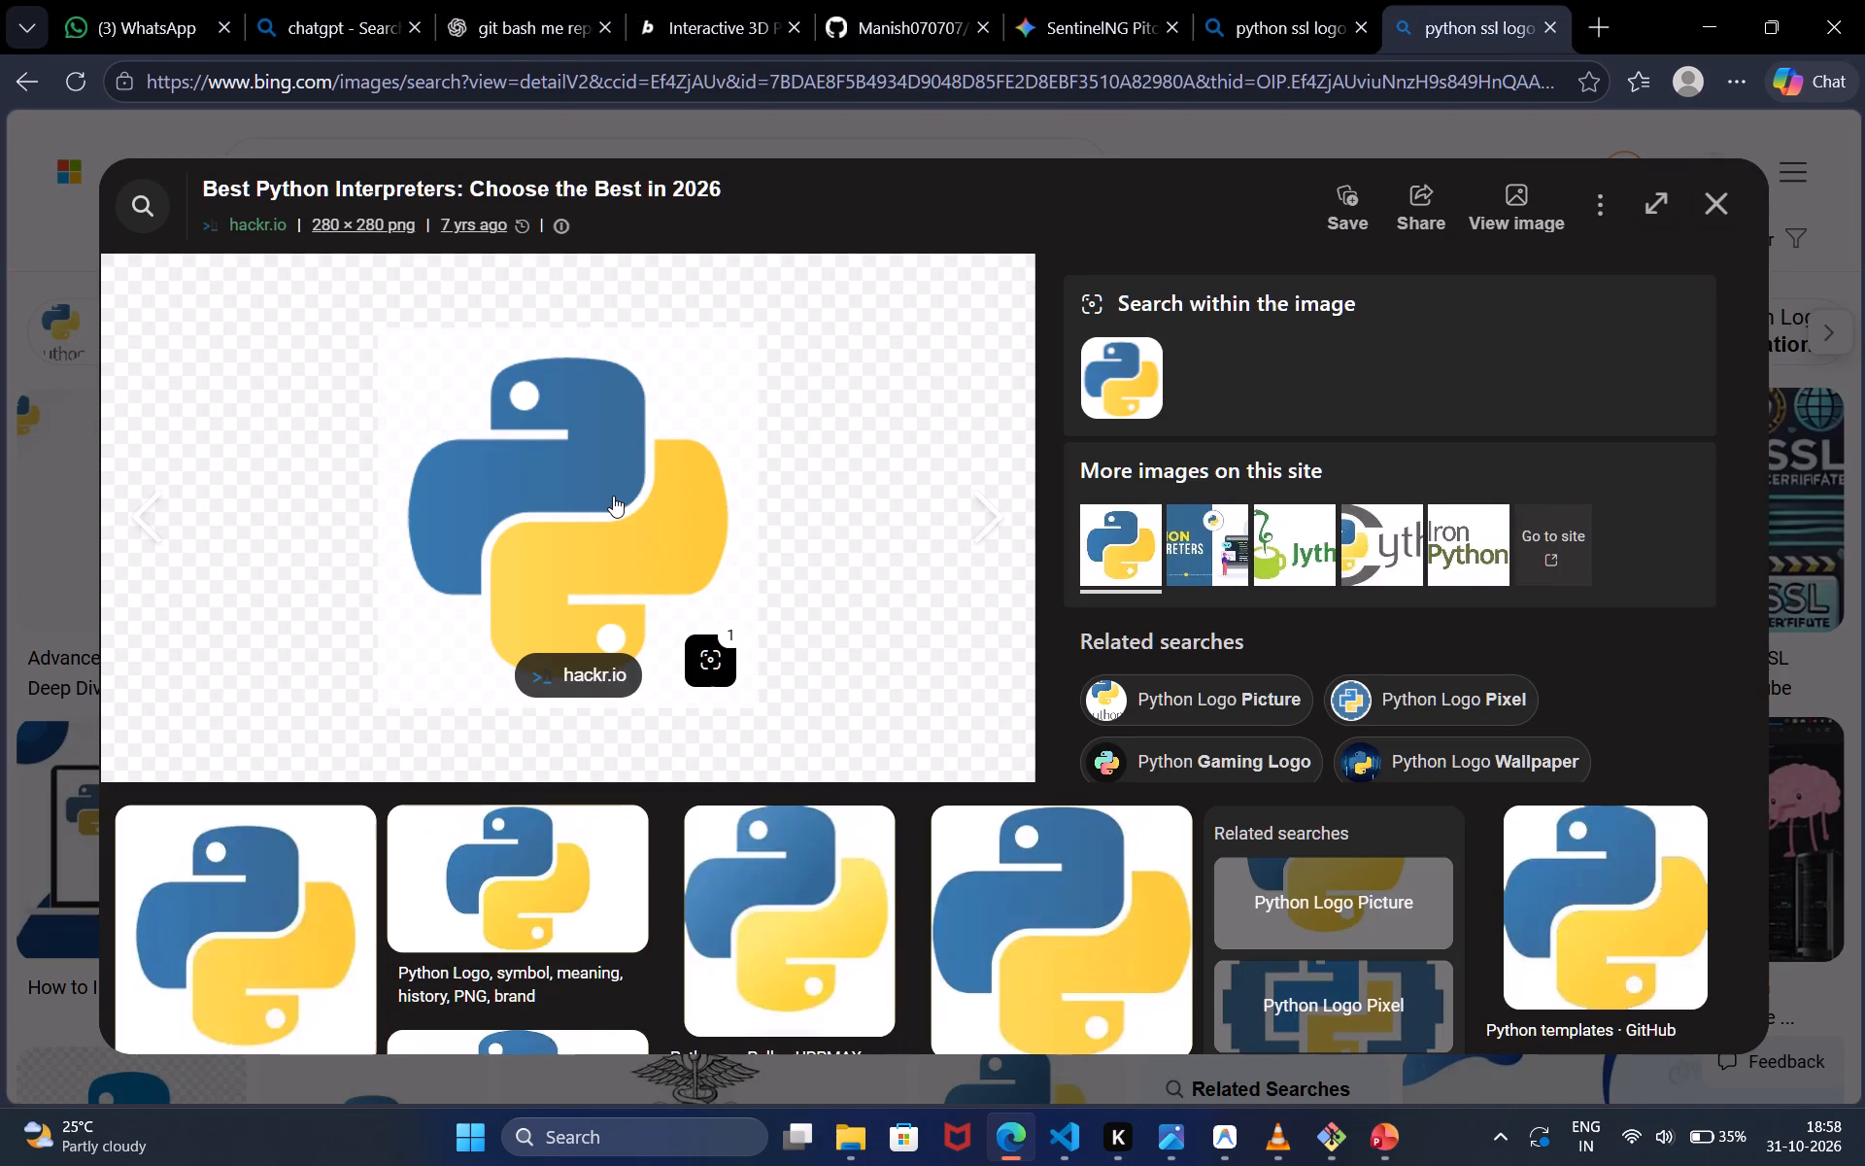
{"action": "right_click", "coordinate": [613, 496]}
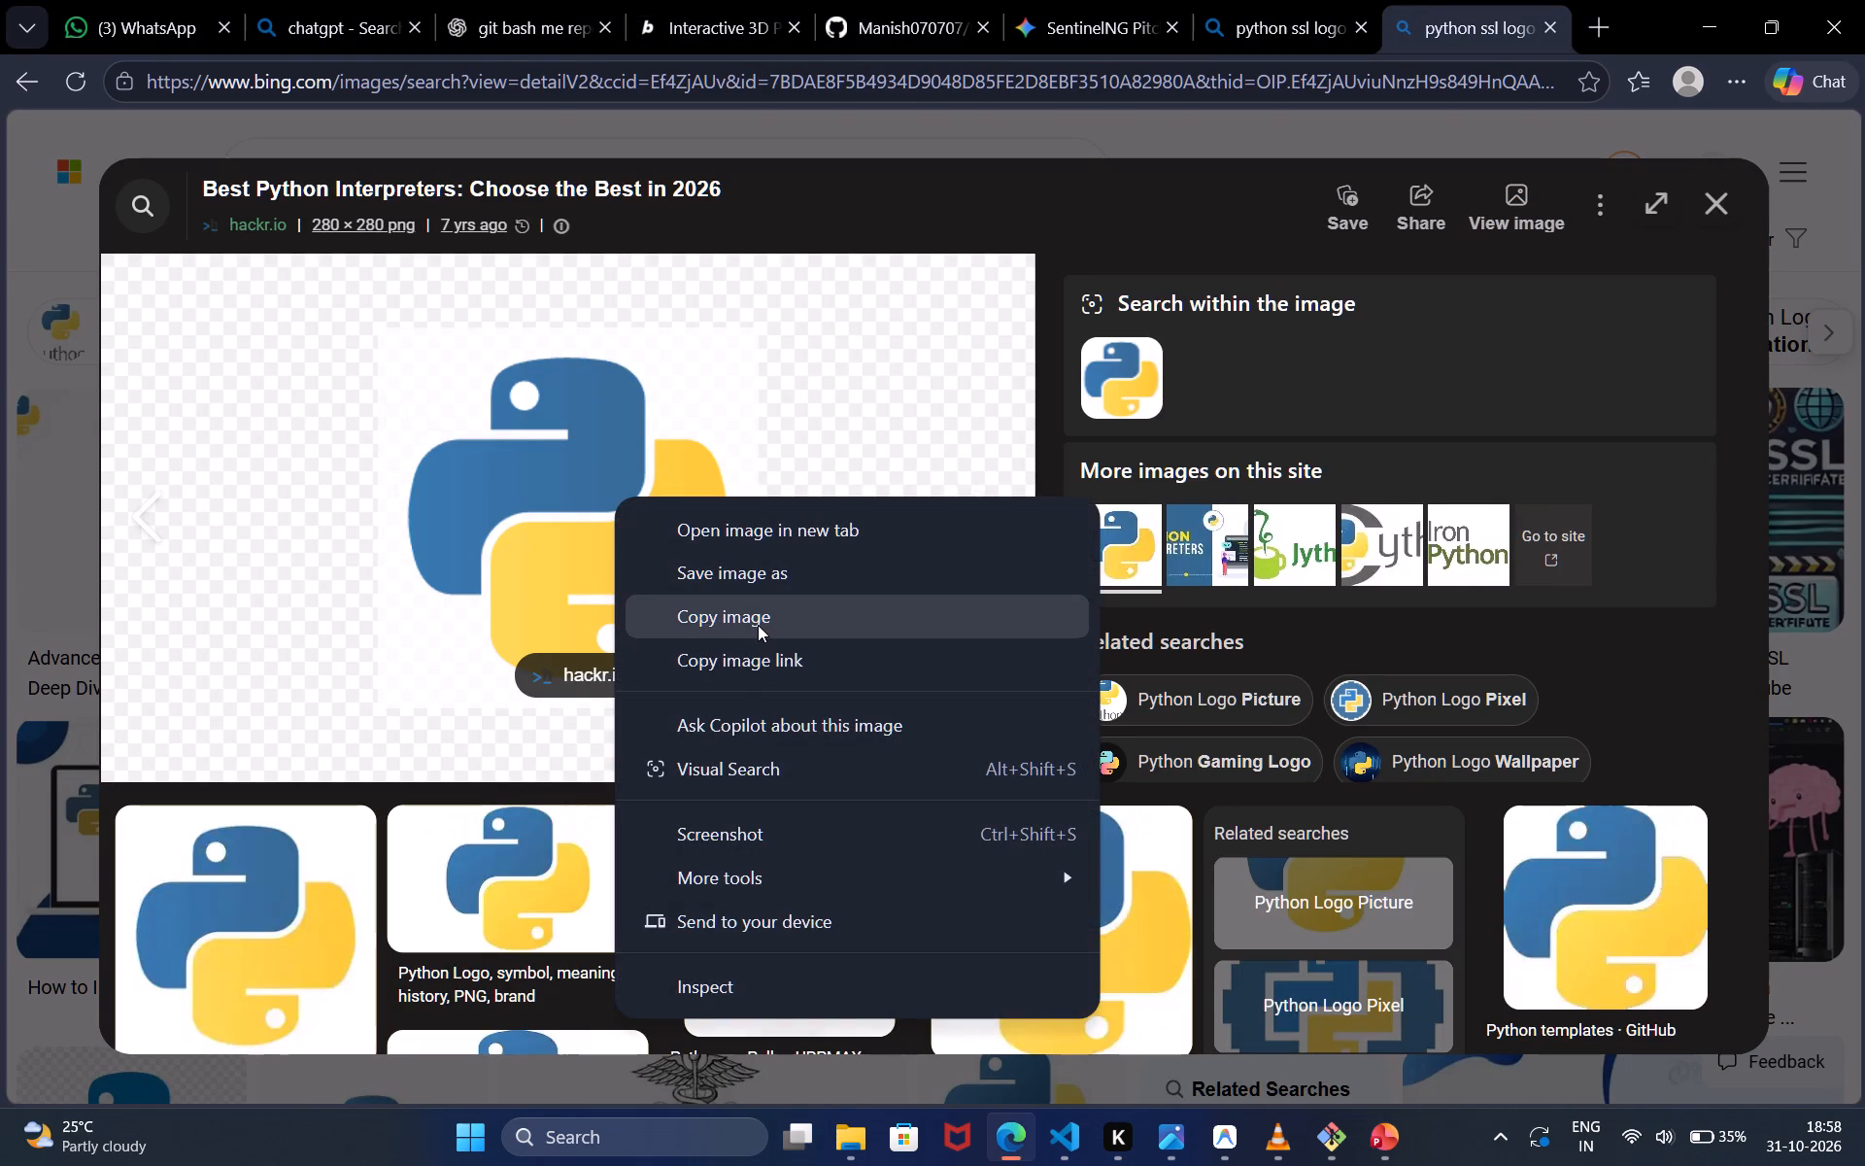
{"action": "left_click", "coordinate": [758, 625]}
Switch to SentinelNG_Final, paste the copied Python logo, and shrink and position it beside the text in the Python SSL card.
{"action": "left_click", "coordinate": [1075, 0]}
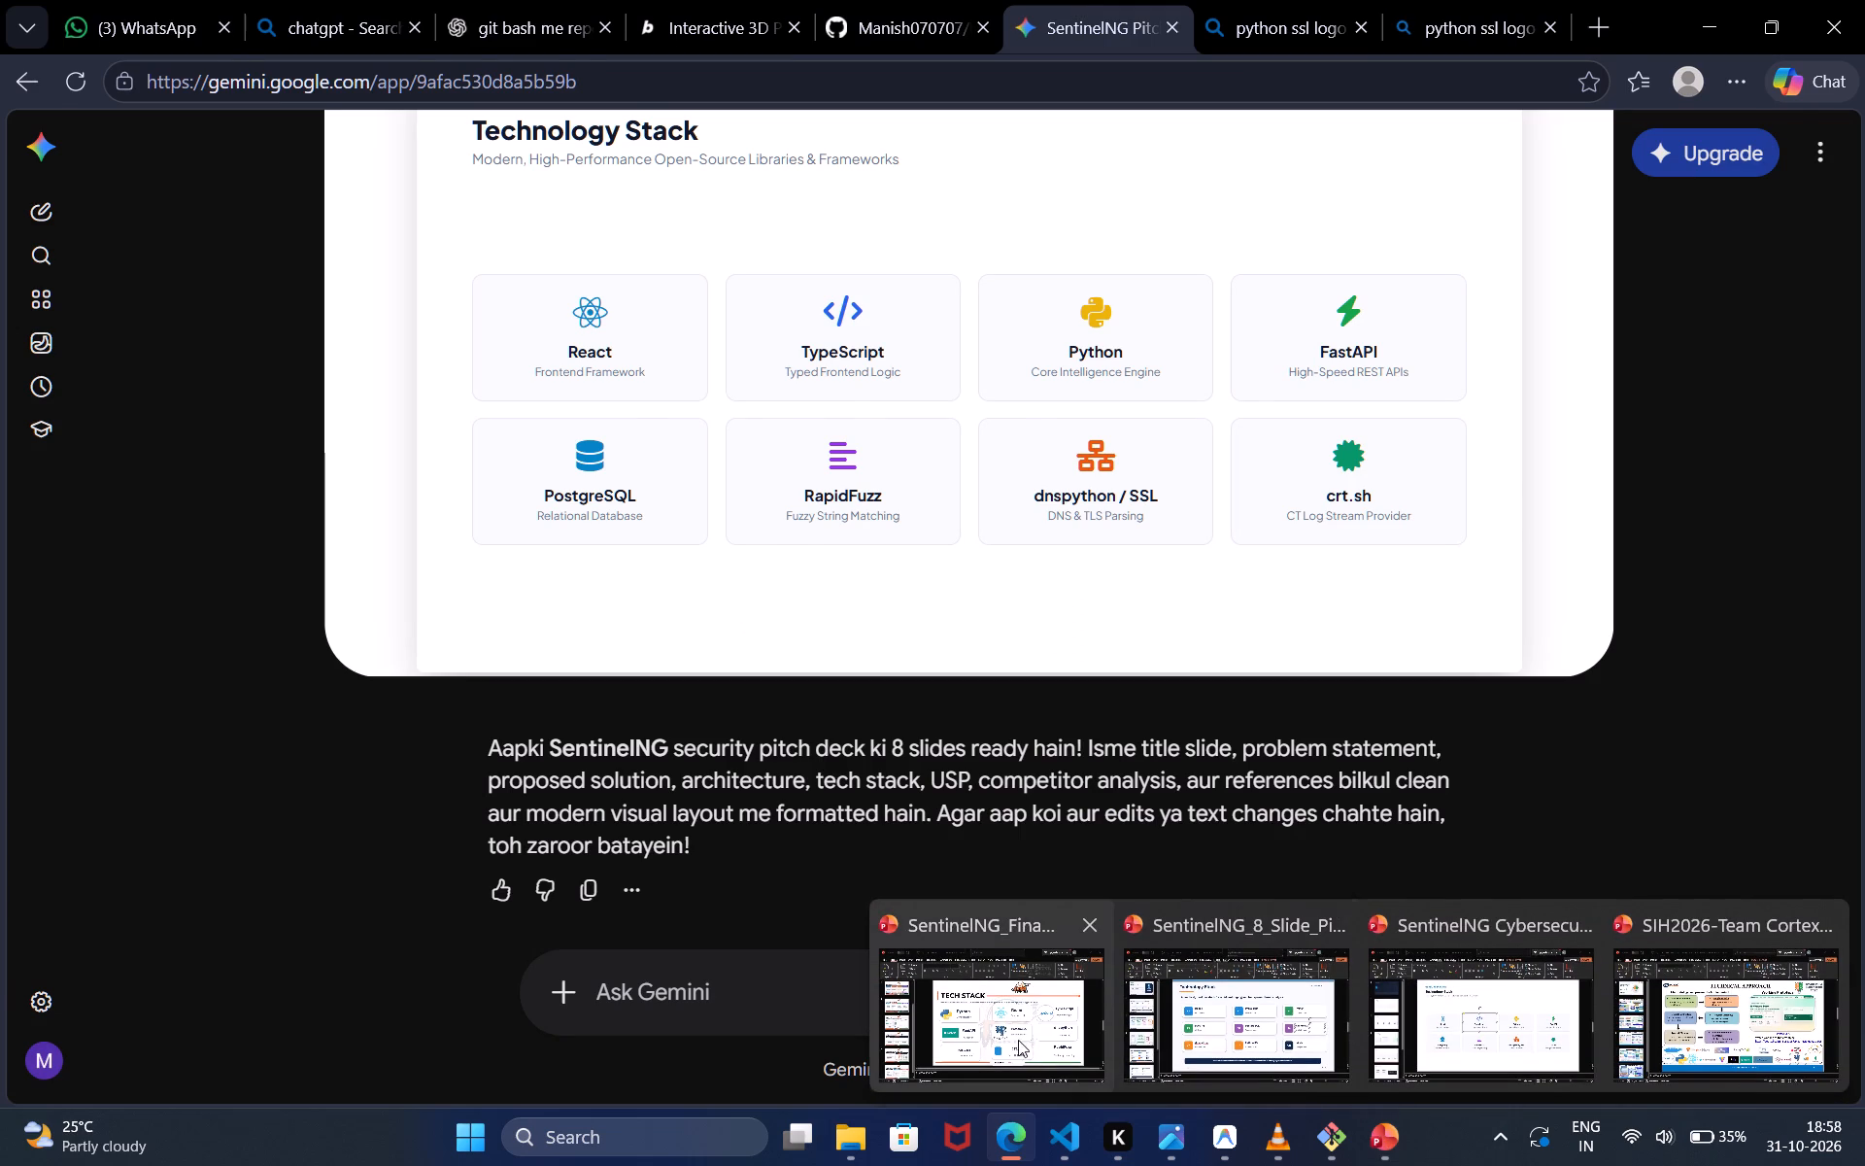
{"action": "left_click", "coordinate": [1022, 1038]}
{"action": "left_click", "coordinate": [577, 869]}
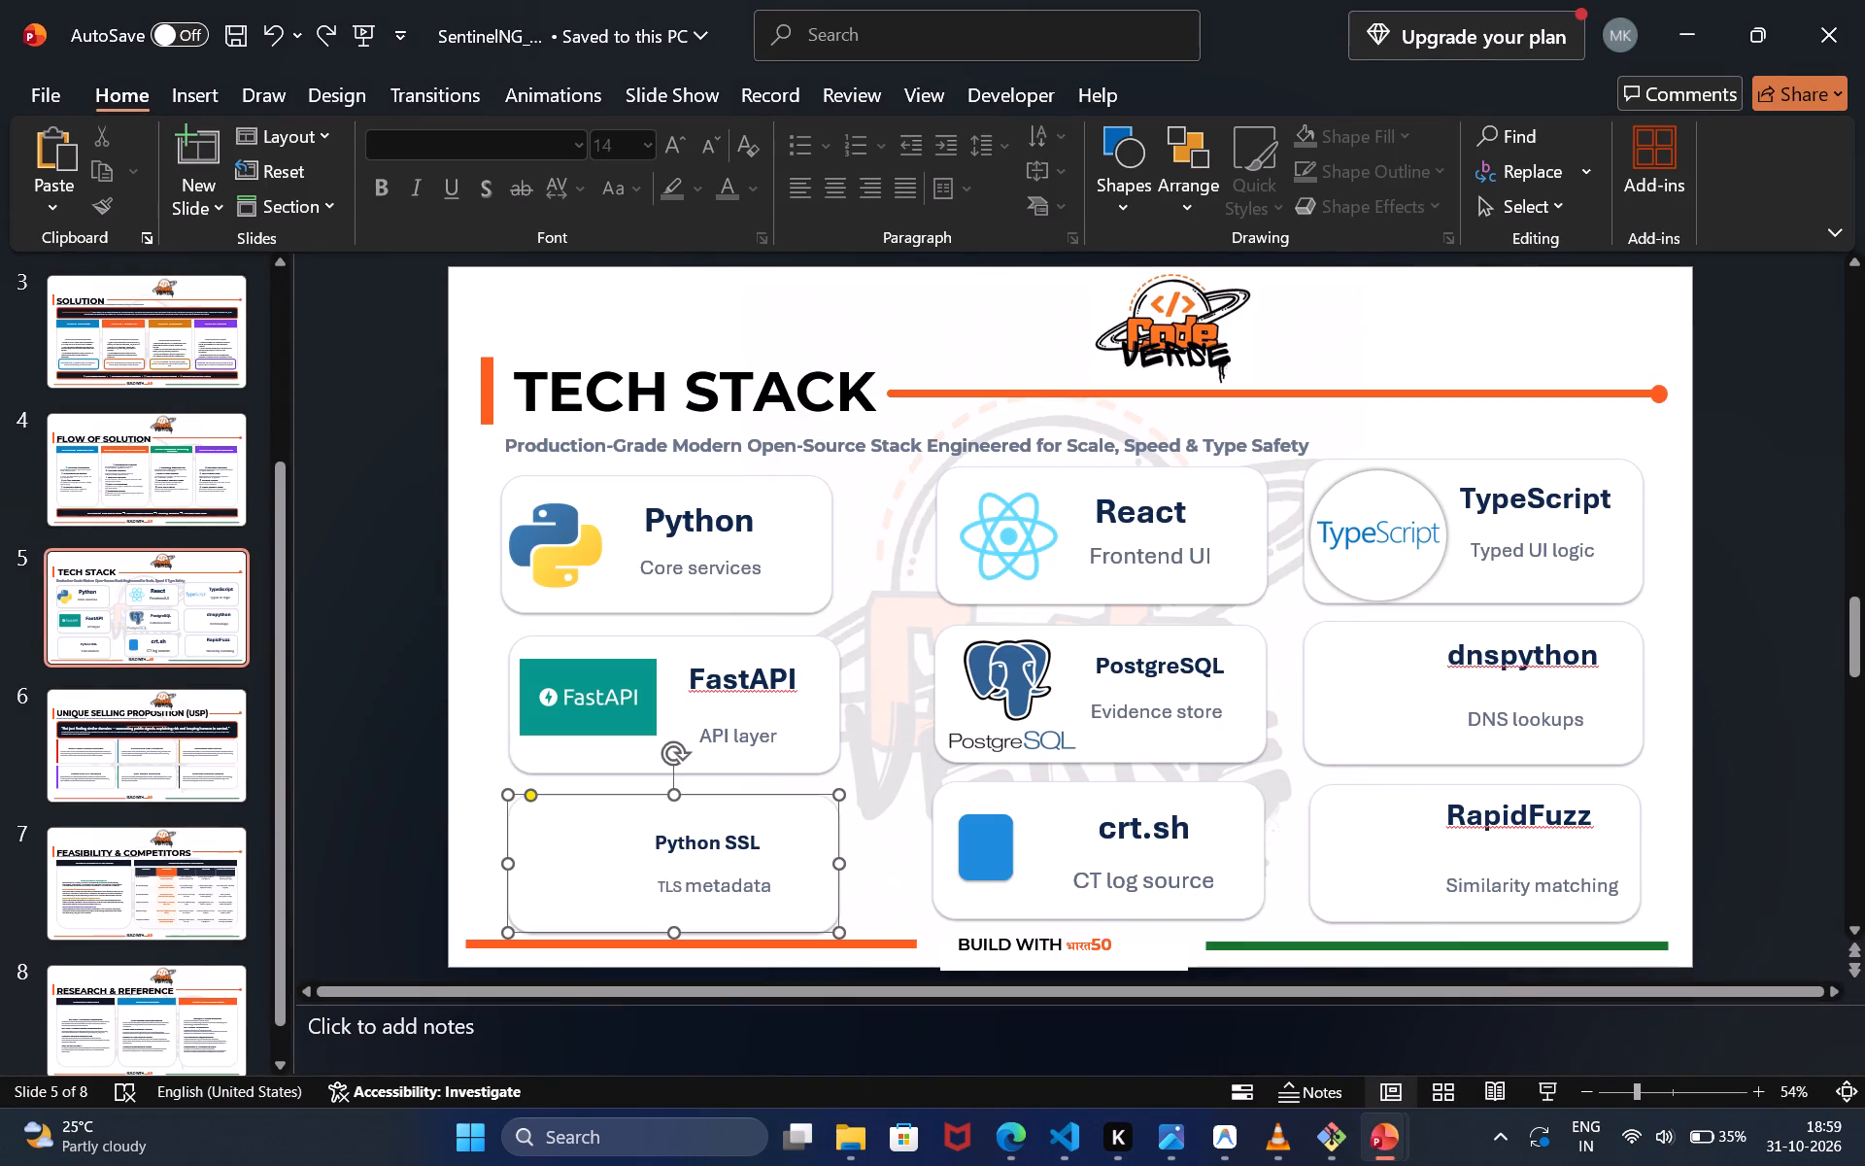
{"action": "key", "text": "ctrl+v"}
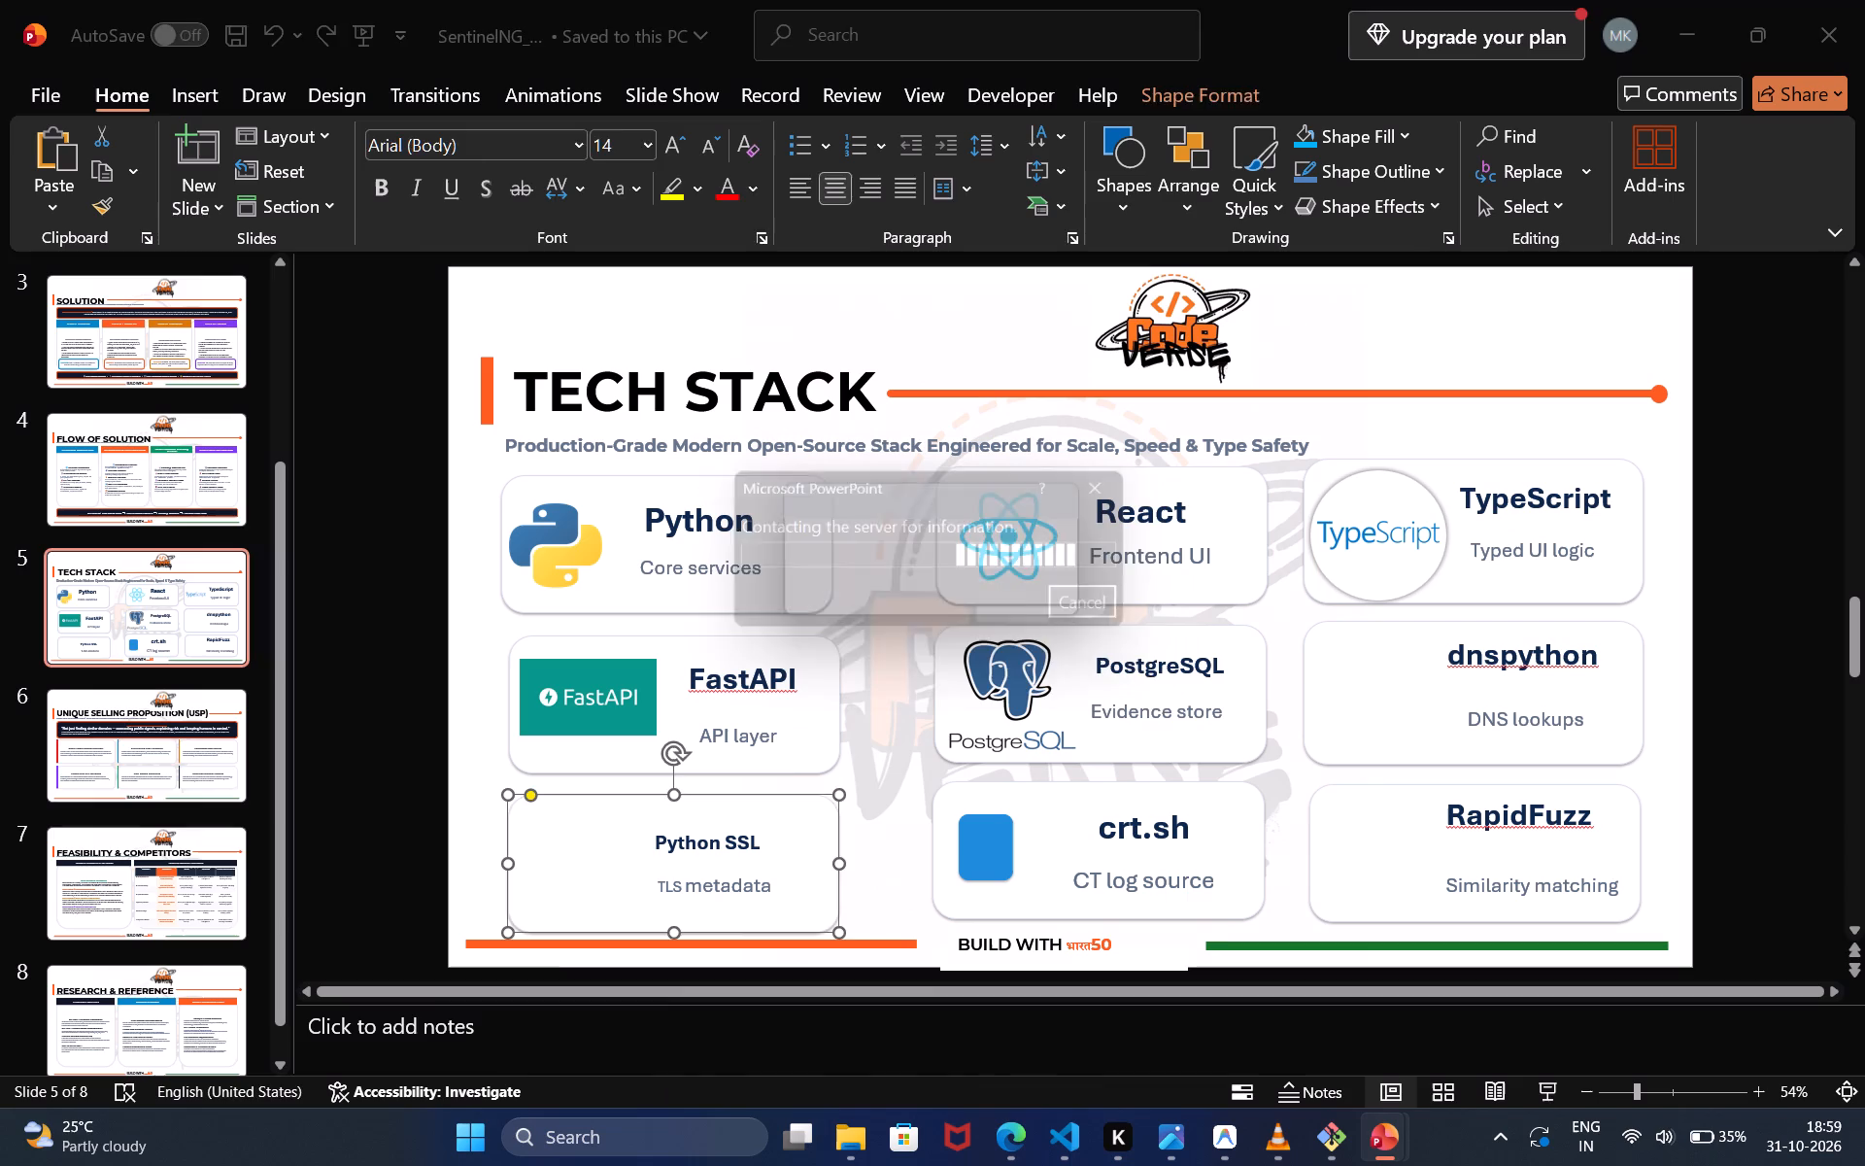
{"action": "left_click_drag", "start_coordinate": [1105, 563], "coordinate": [671, 783]}
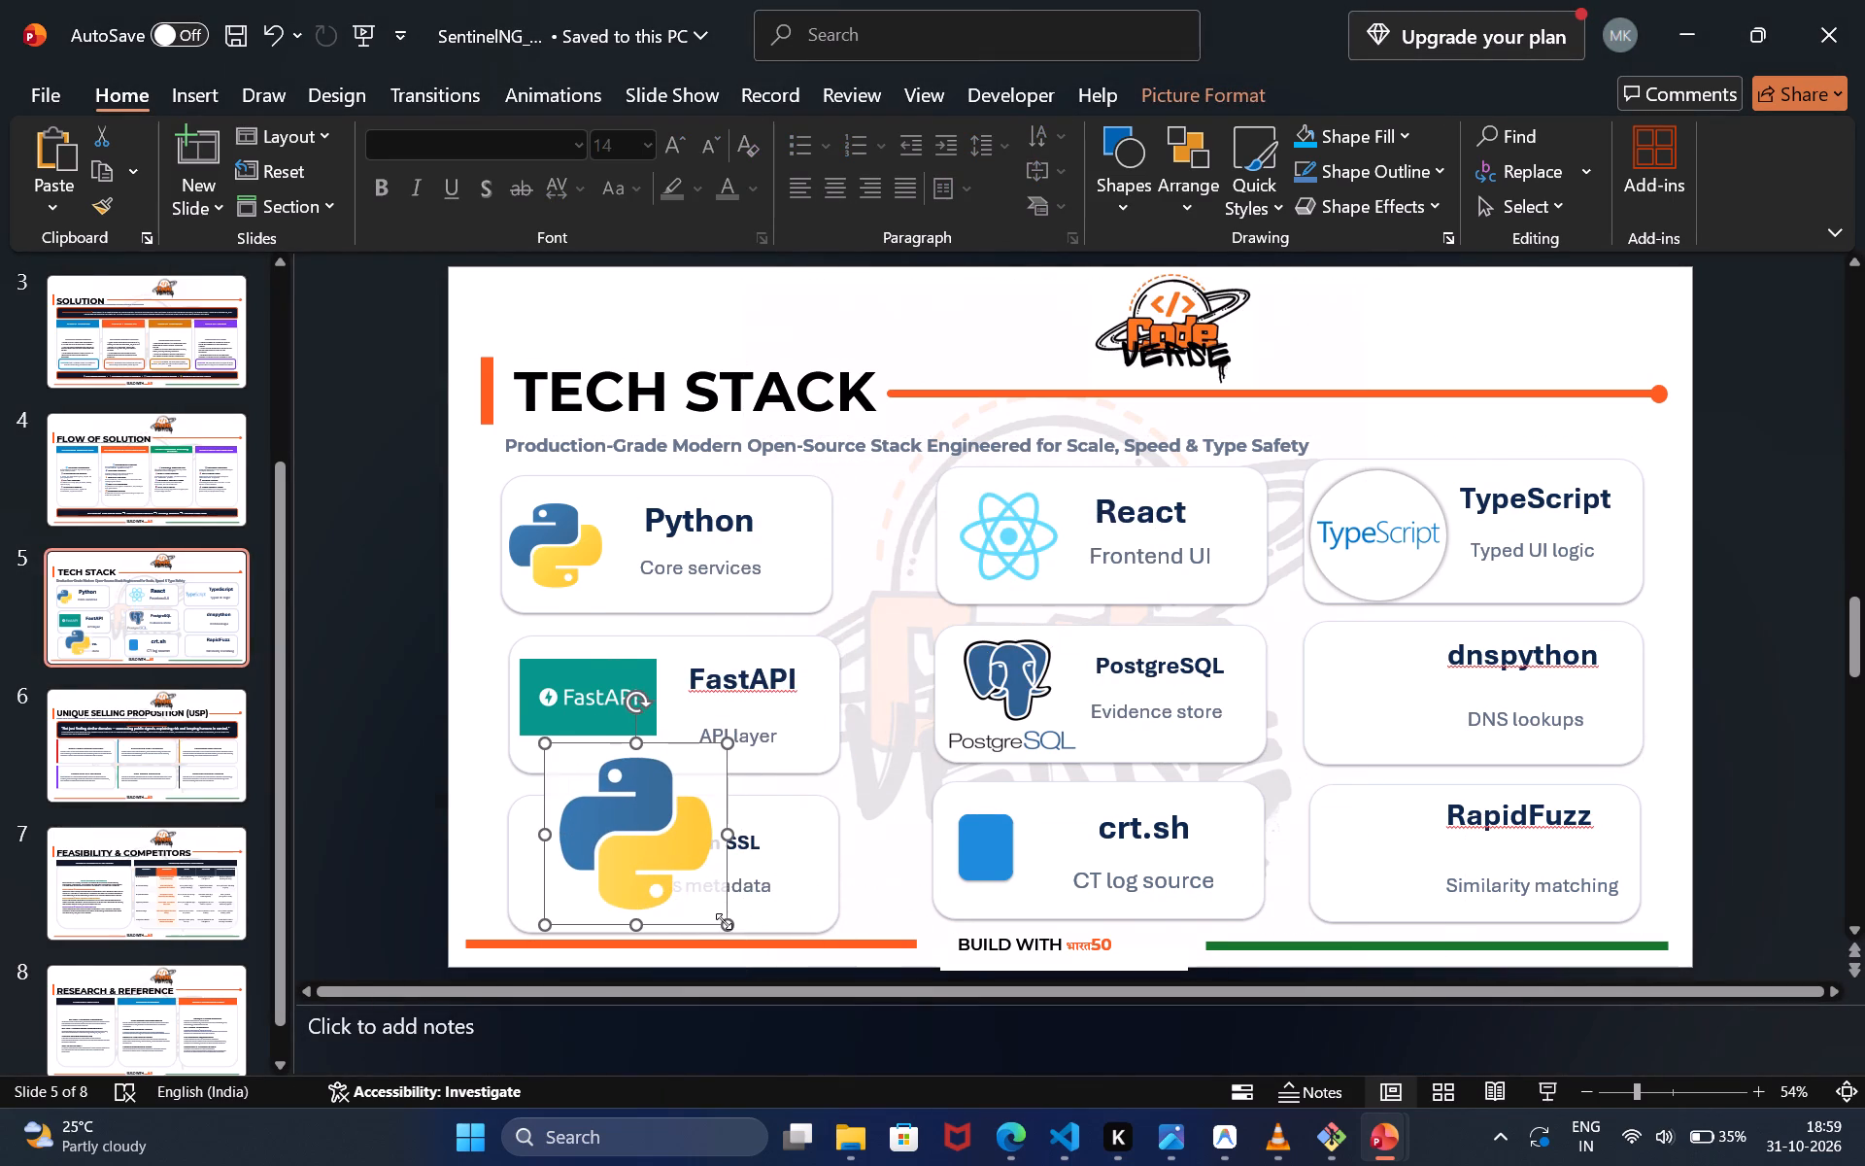
{"action": "left_click_drag", "start_coordinate": [724, 921], "coordinate": [662, 832]}
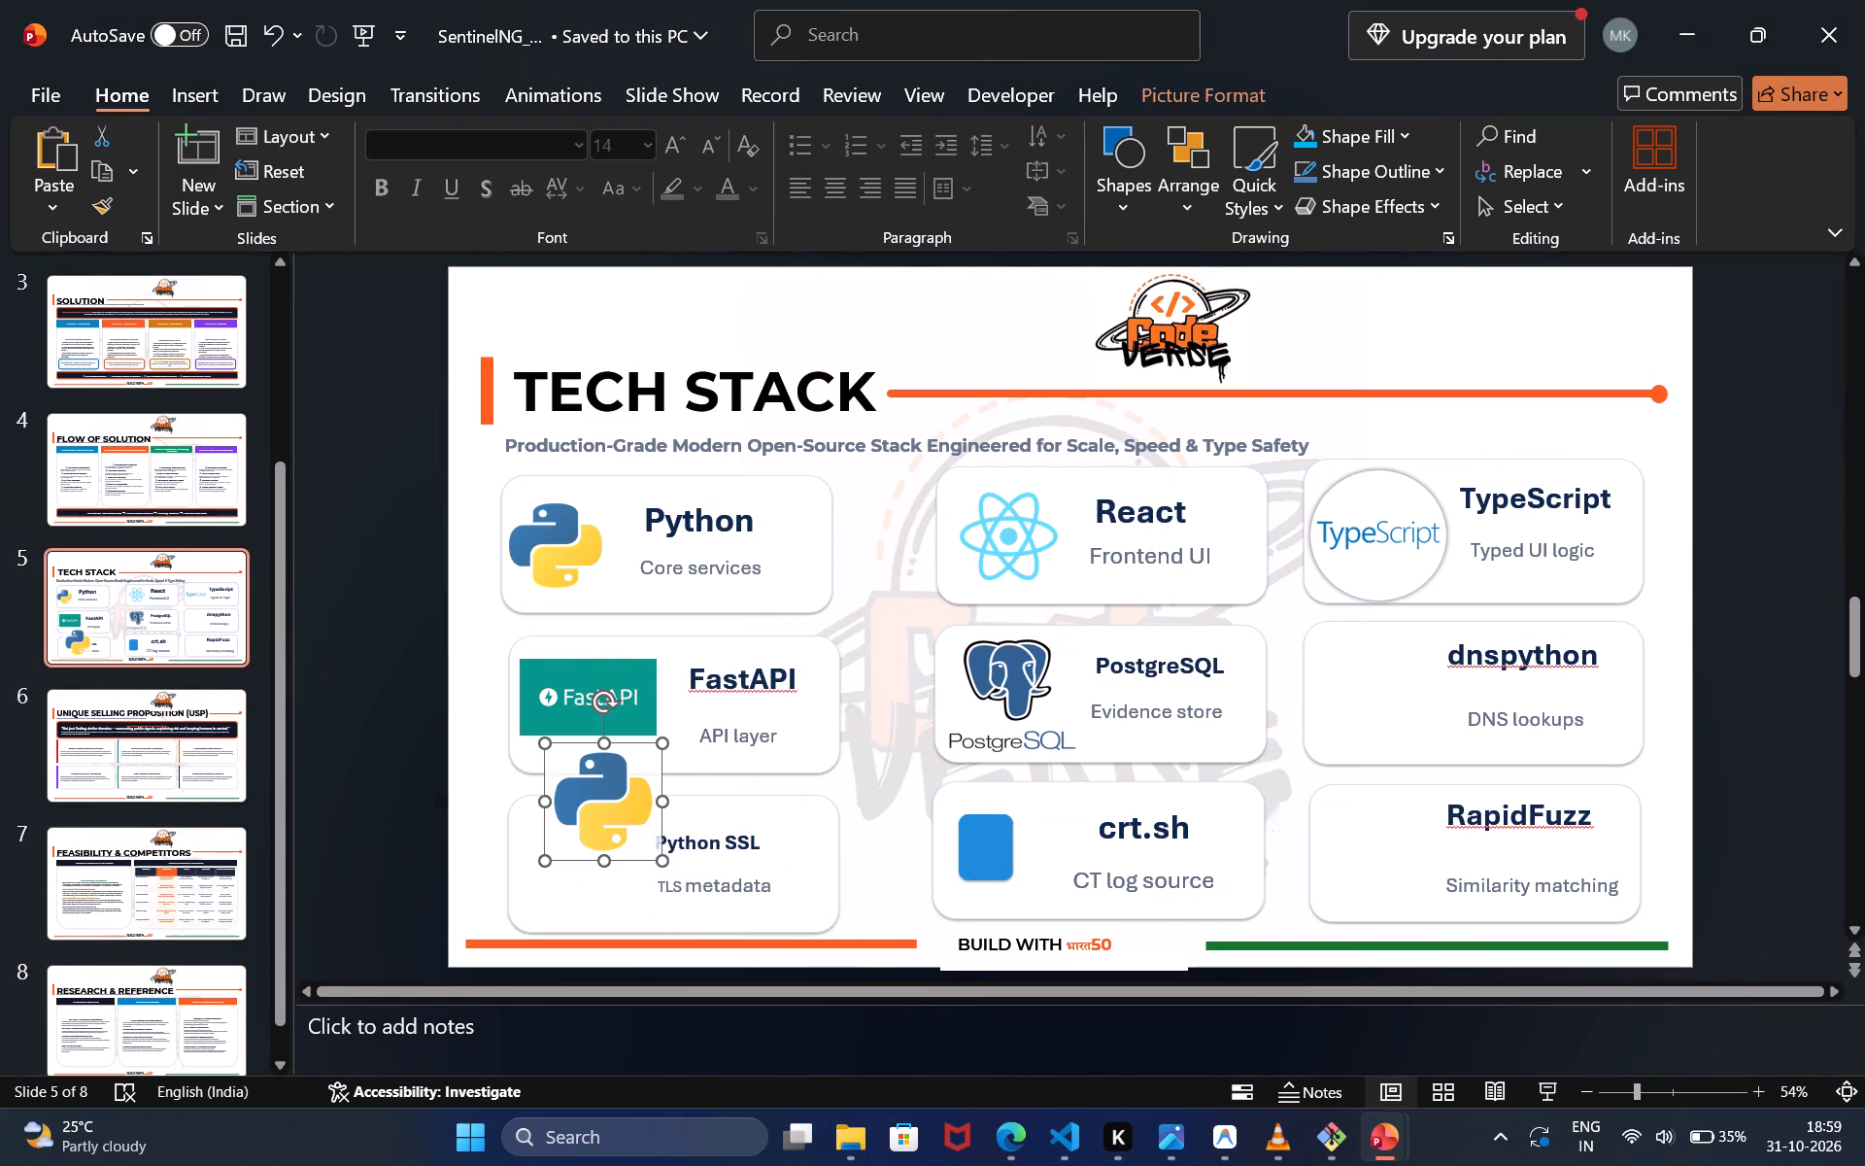
{"action": "left_click_drag", "start_coordinate": [625, 791], "coordinate": [600, 857]}
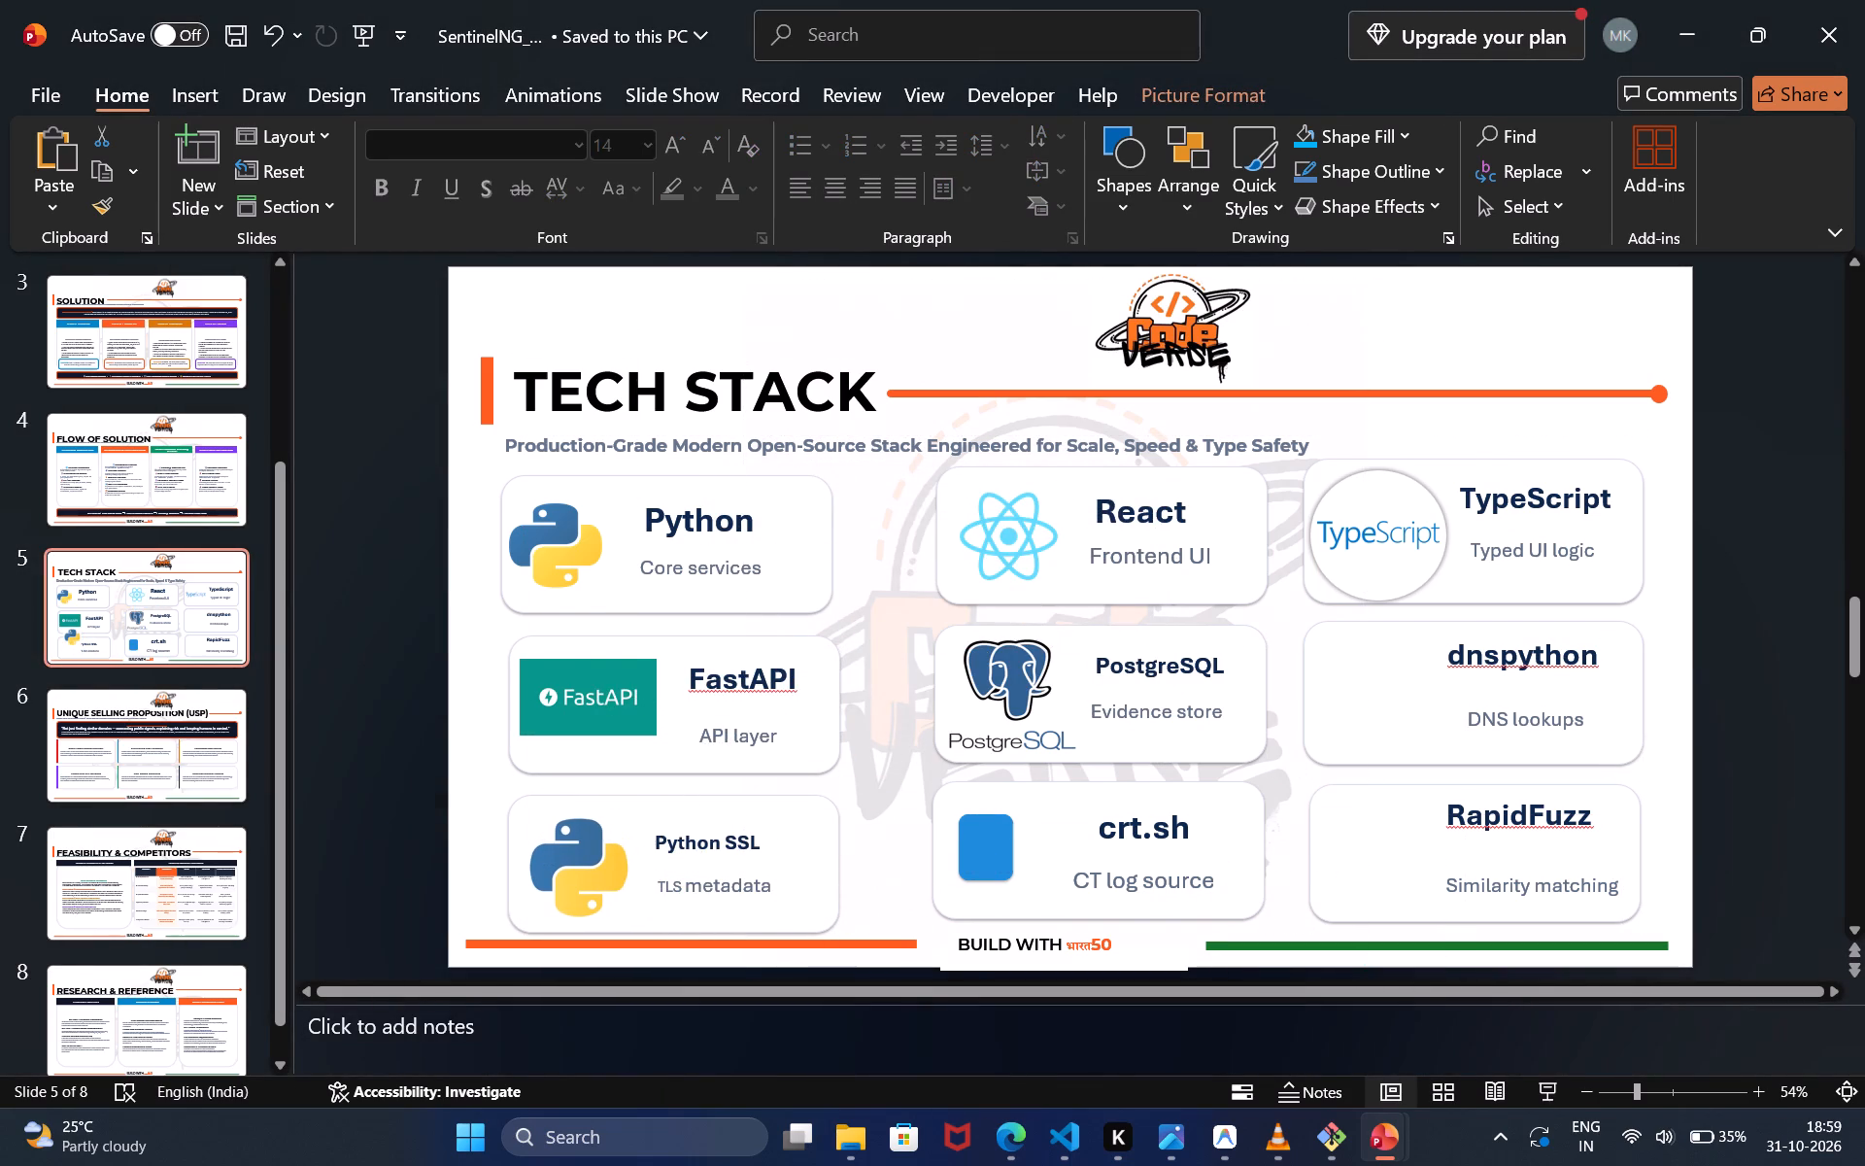
{"action": "left_click_drag", "start_coordinate": [600, 857], "coordinate": [588, 857]}
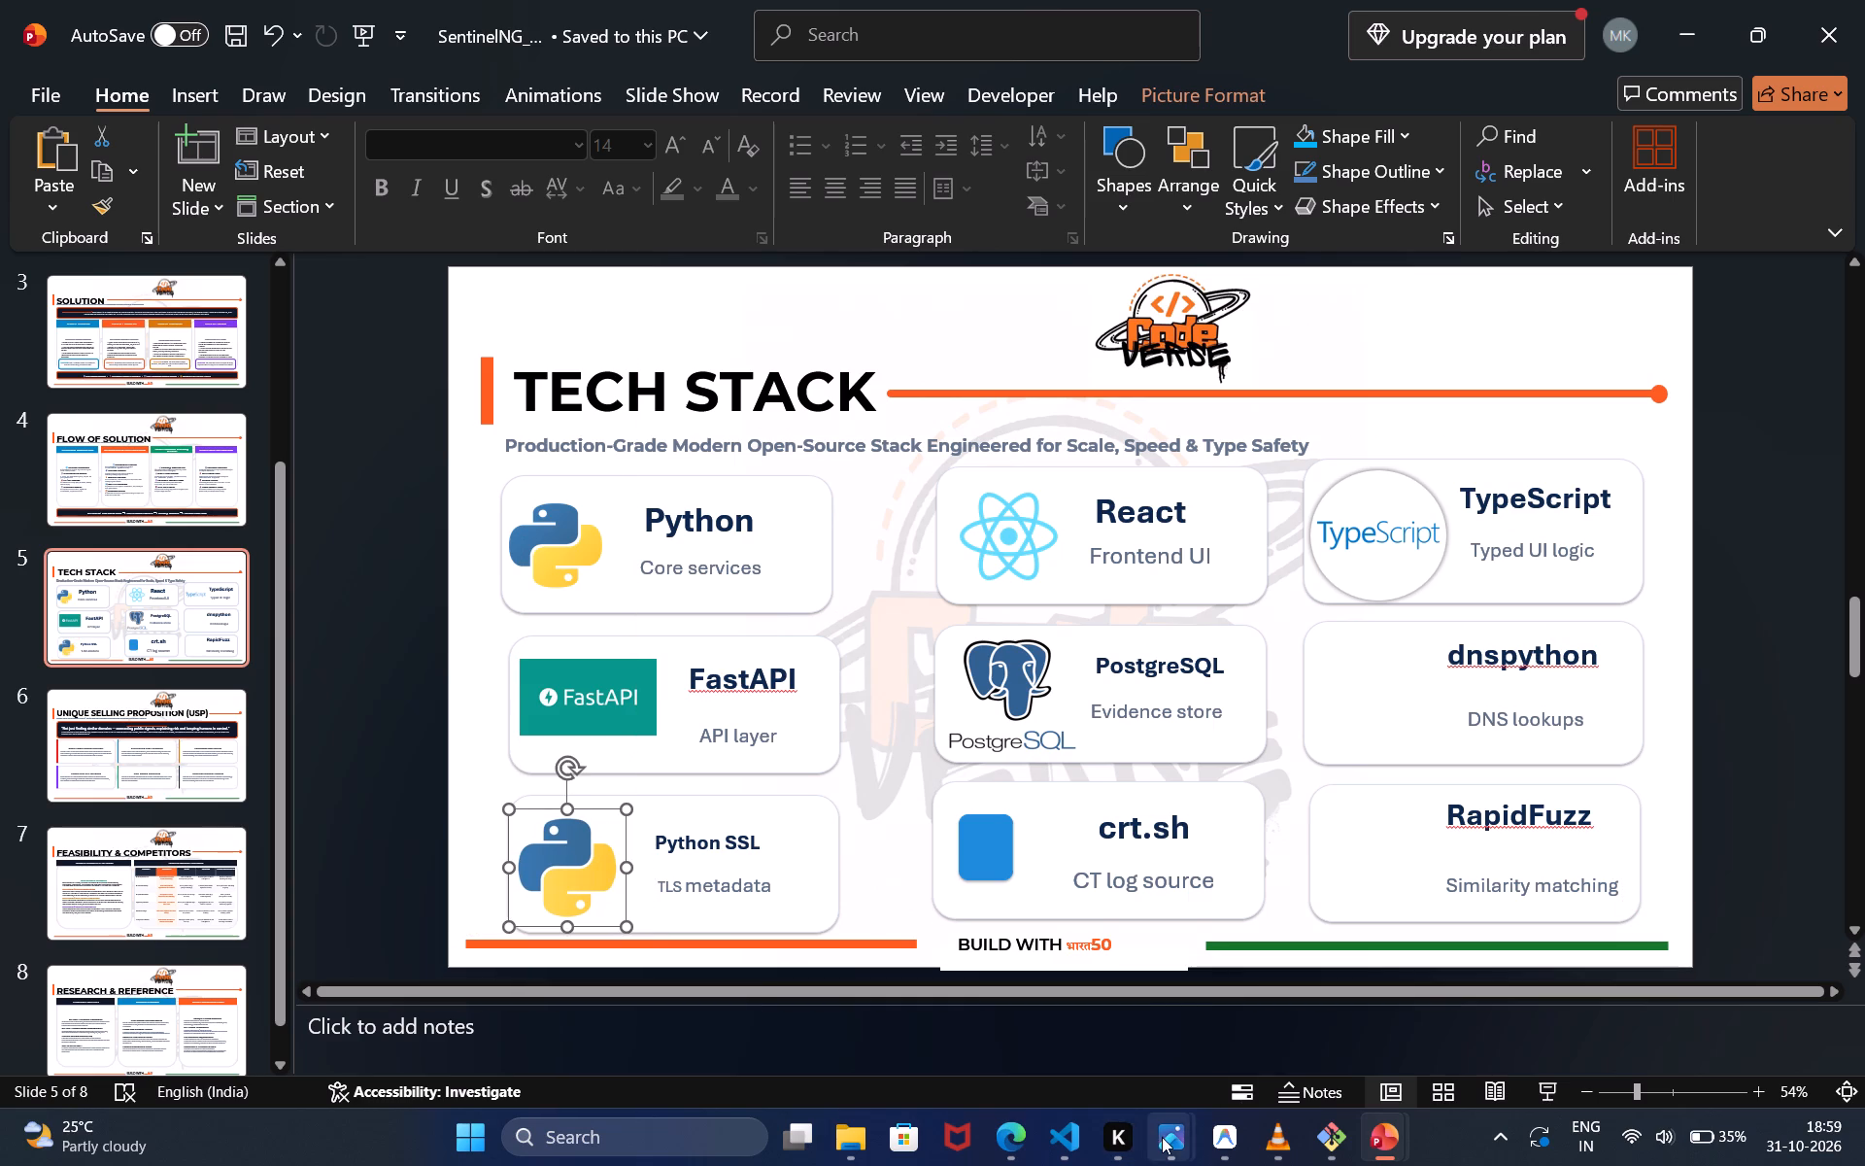
Return to the image search in Edge, close the Python logo preview and search images for crt.sh logo.
{"action": "left_click", "coordinate": [999, 1131]}
{"action": "left_click", "coordinate": [1447, 9]}
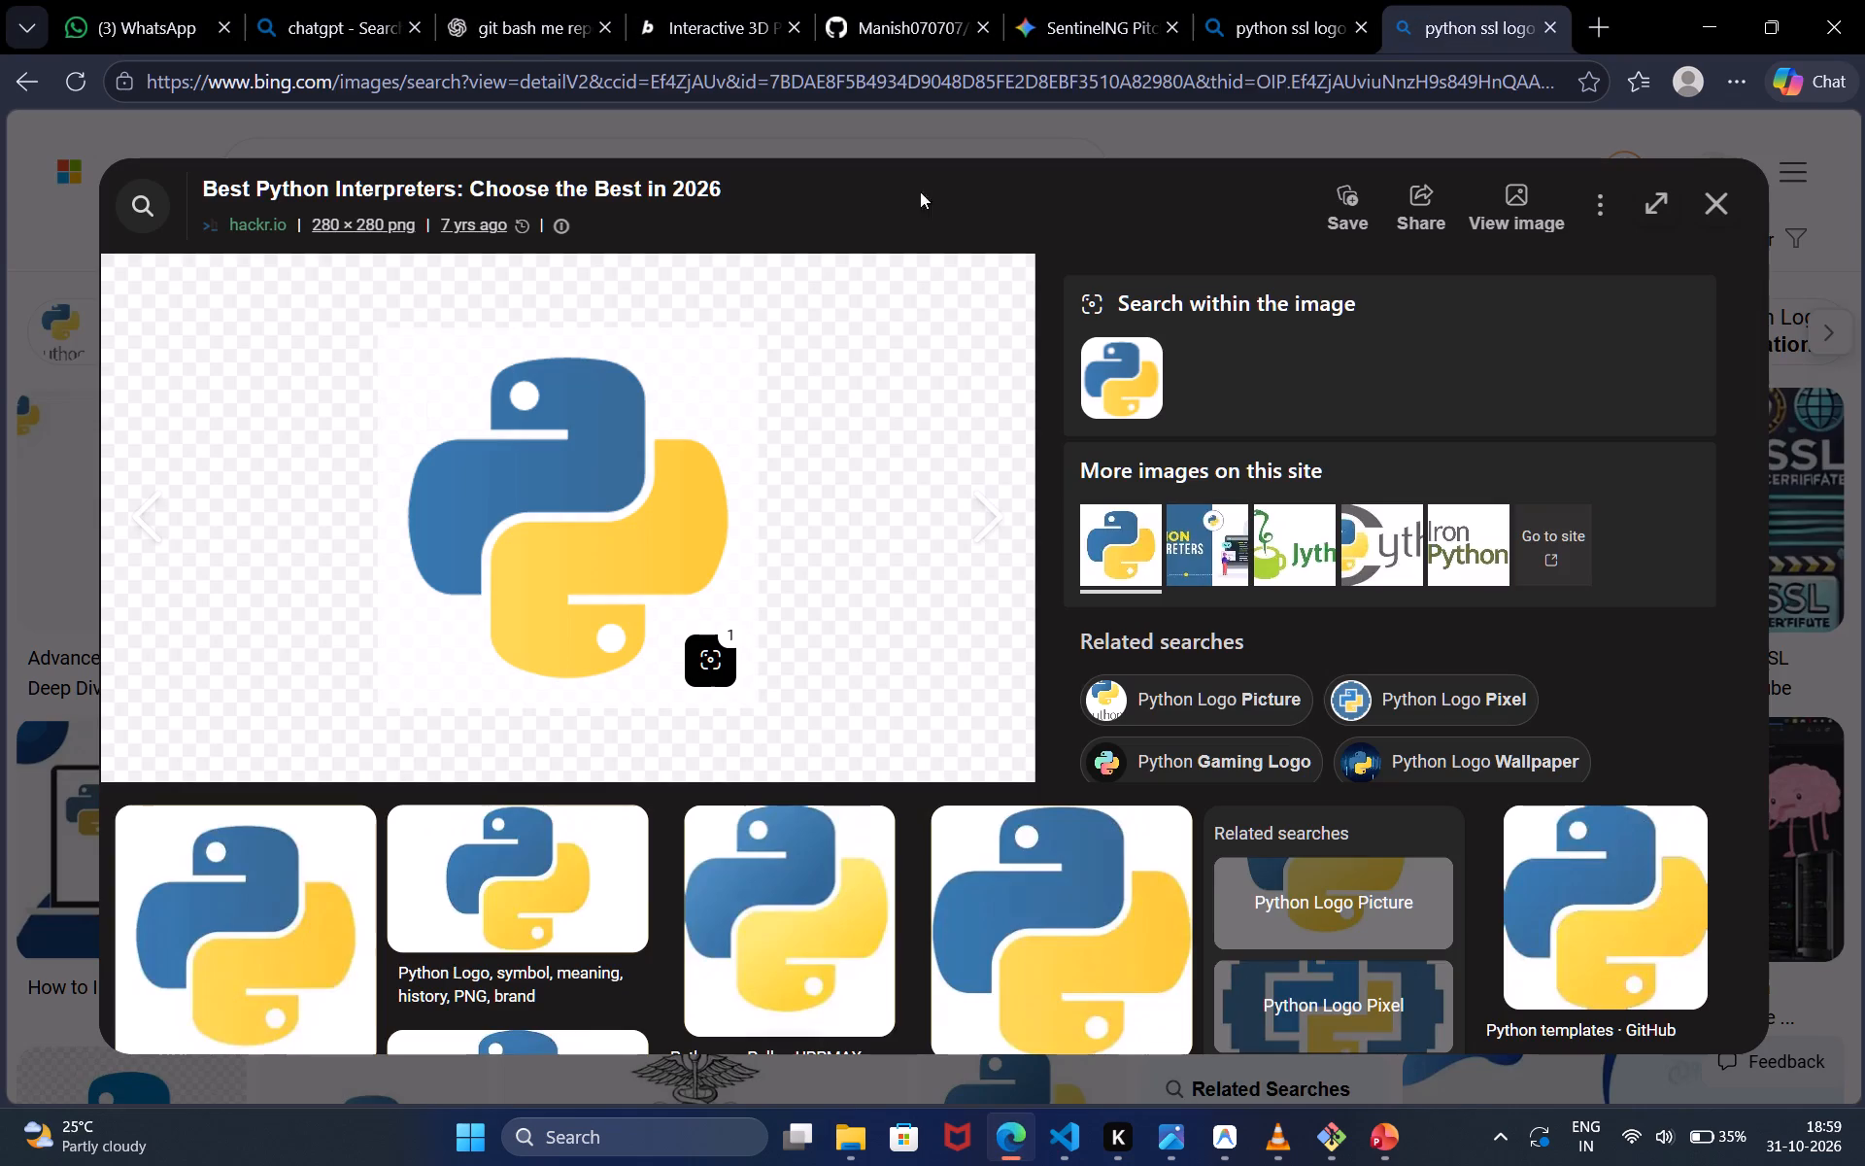
{"action": "left_click", "coordinate": [1704, 221]}
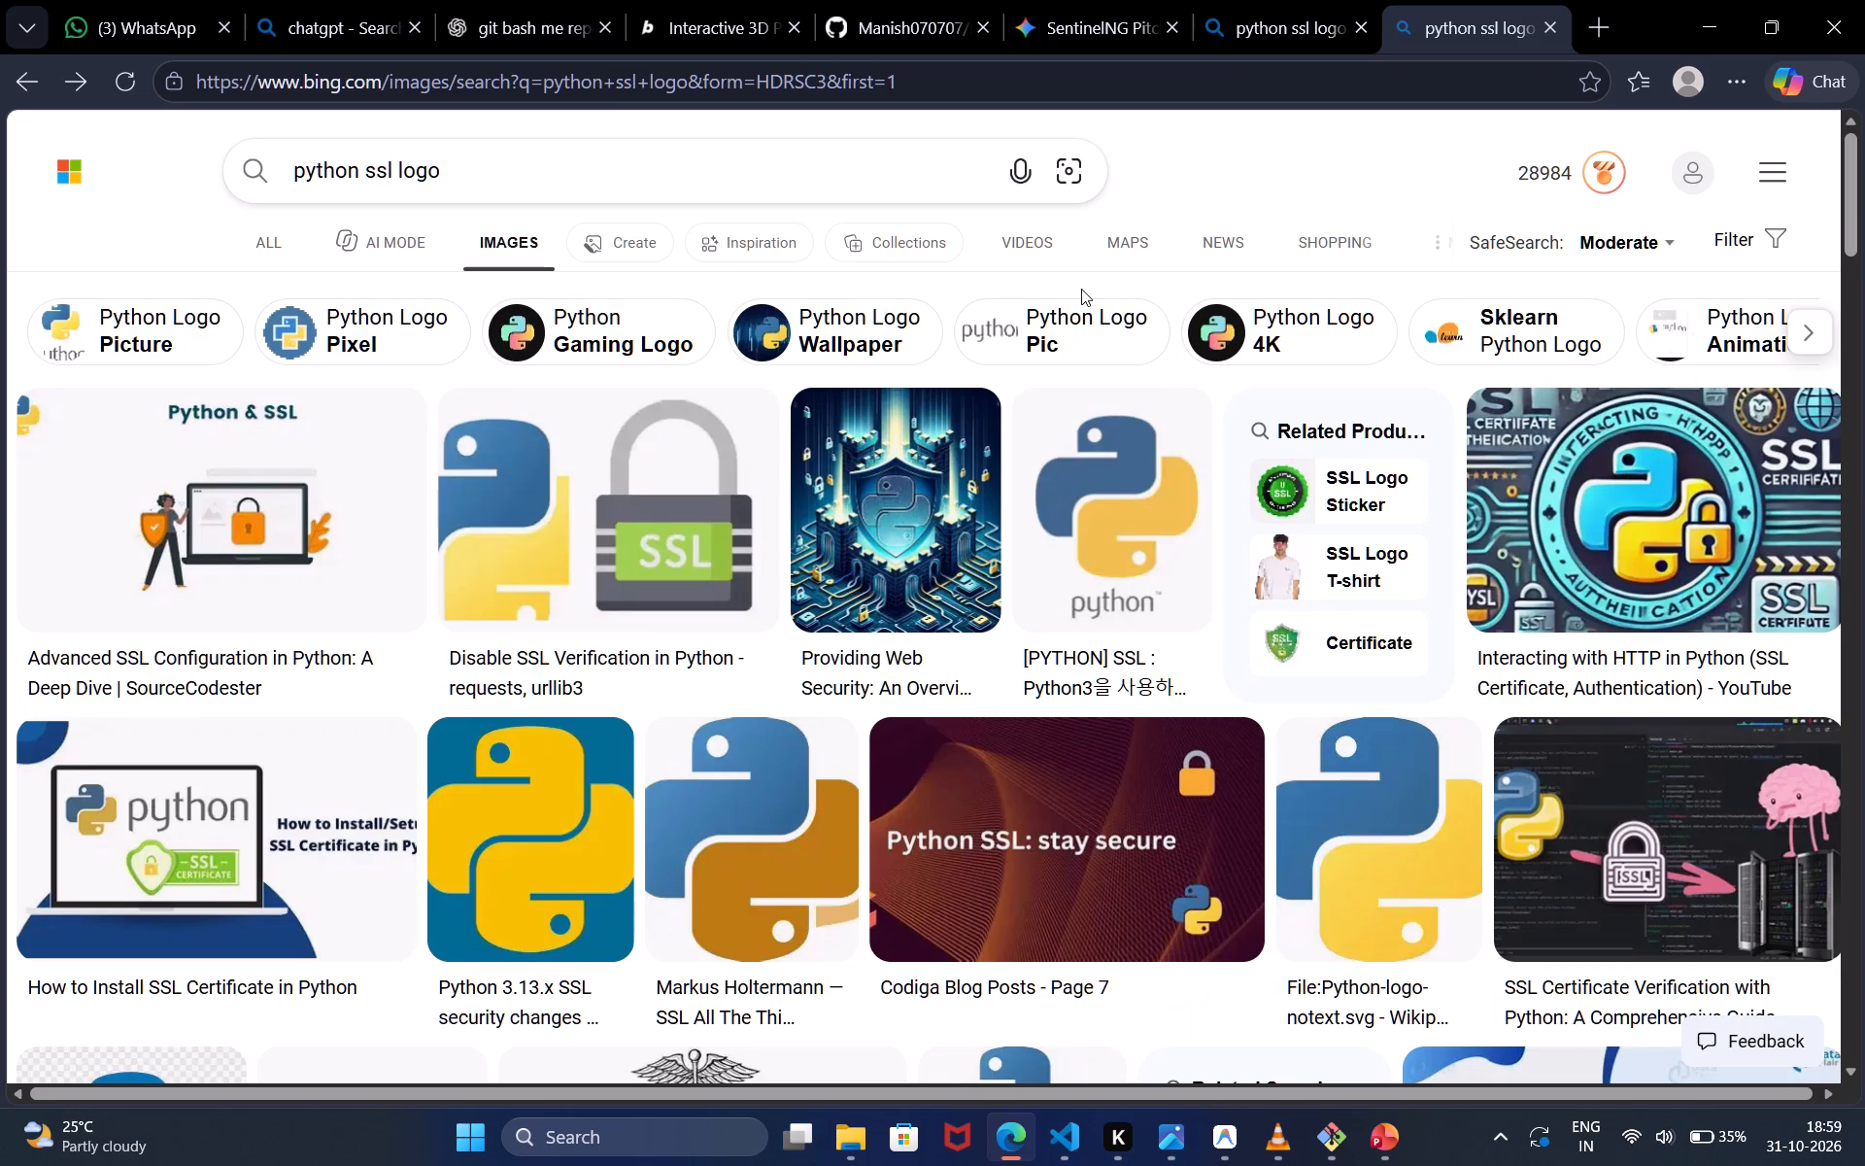
{"action": "left_click", "coordinate": [962, 173]}
{"action": "type", "text": "crt.sh"}
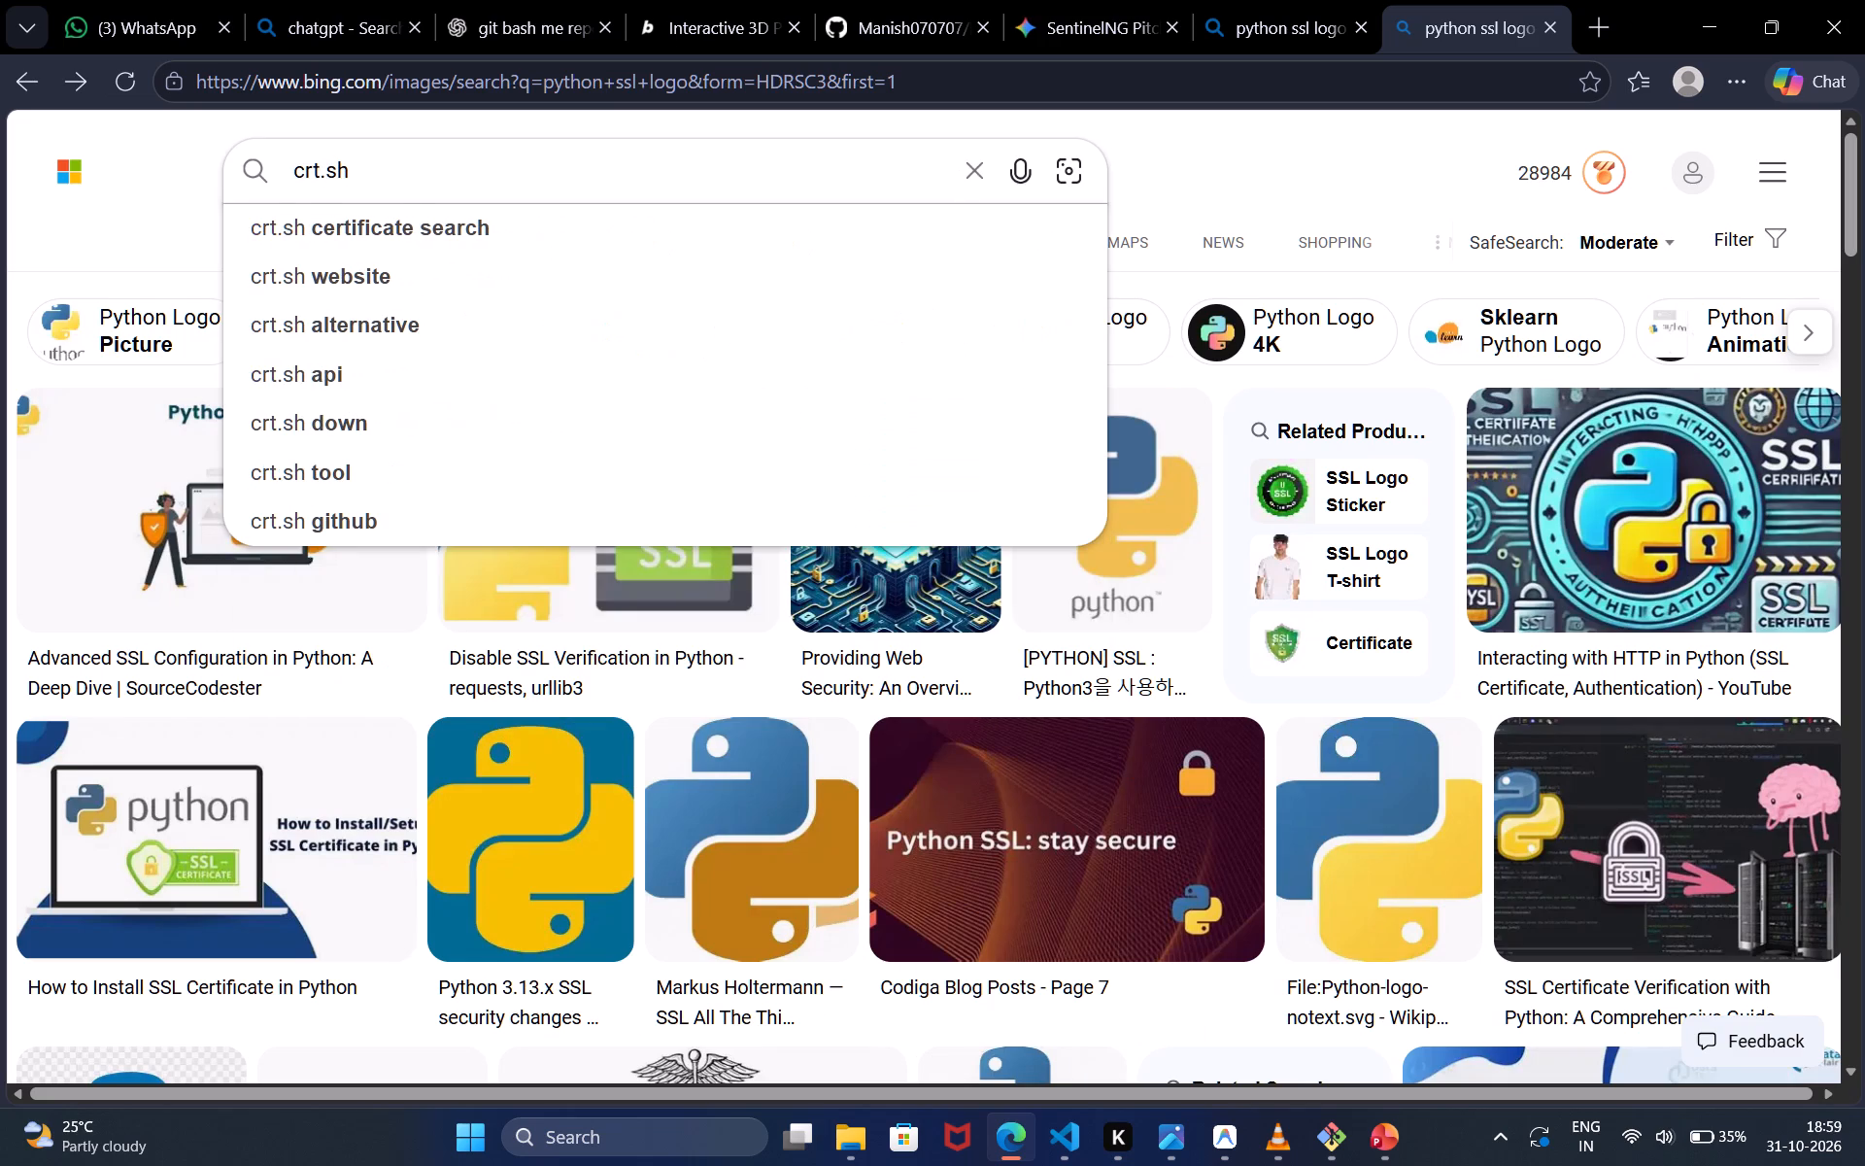
{"action": "key", "text": "space"}
{"action": "type", "text": "logo"}
{"action": "key", "text": "Return"}
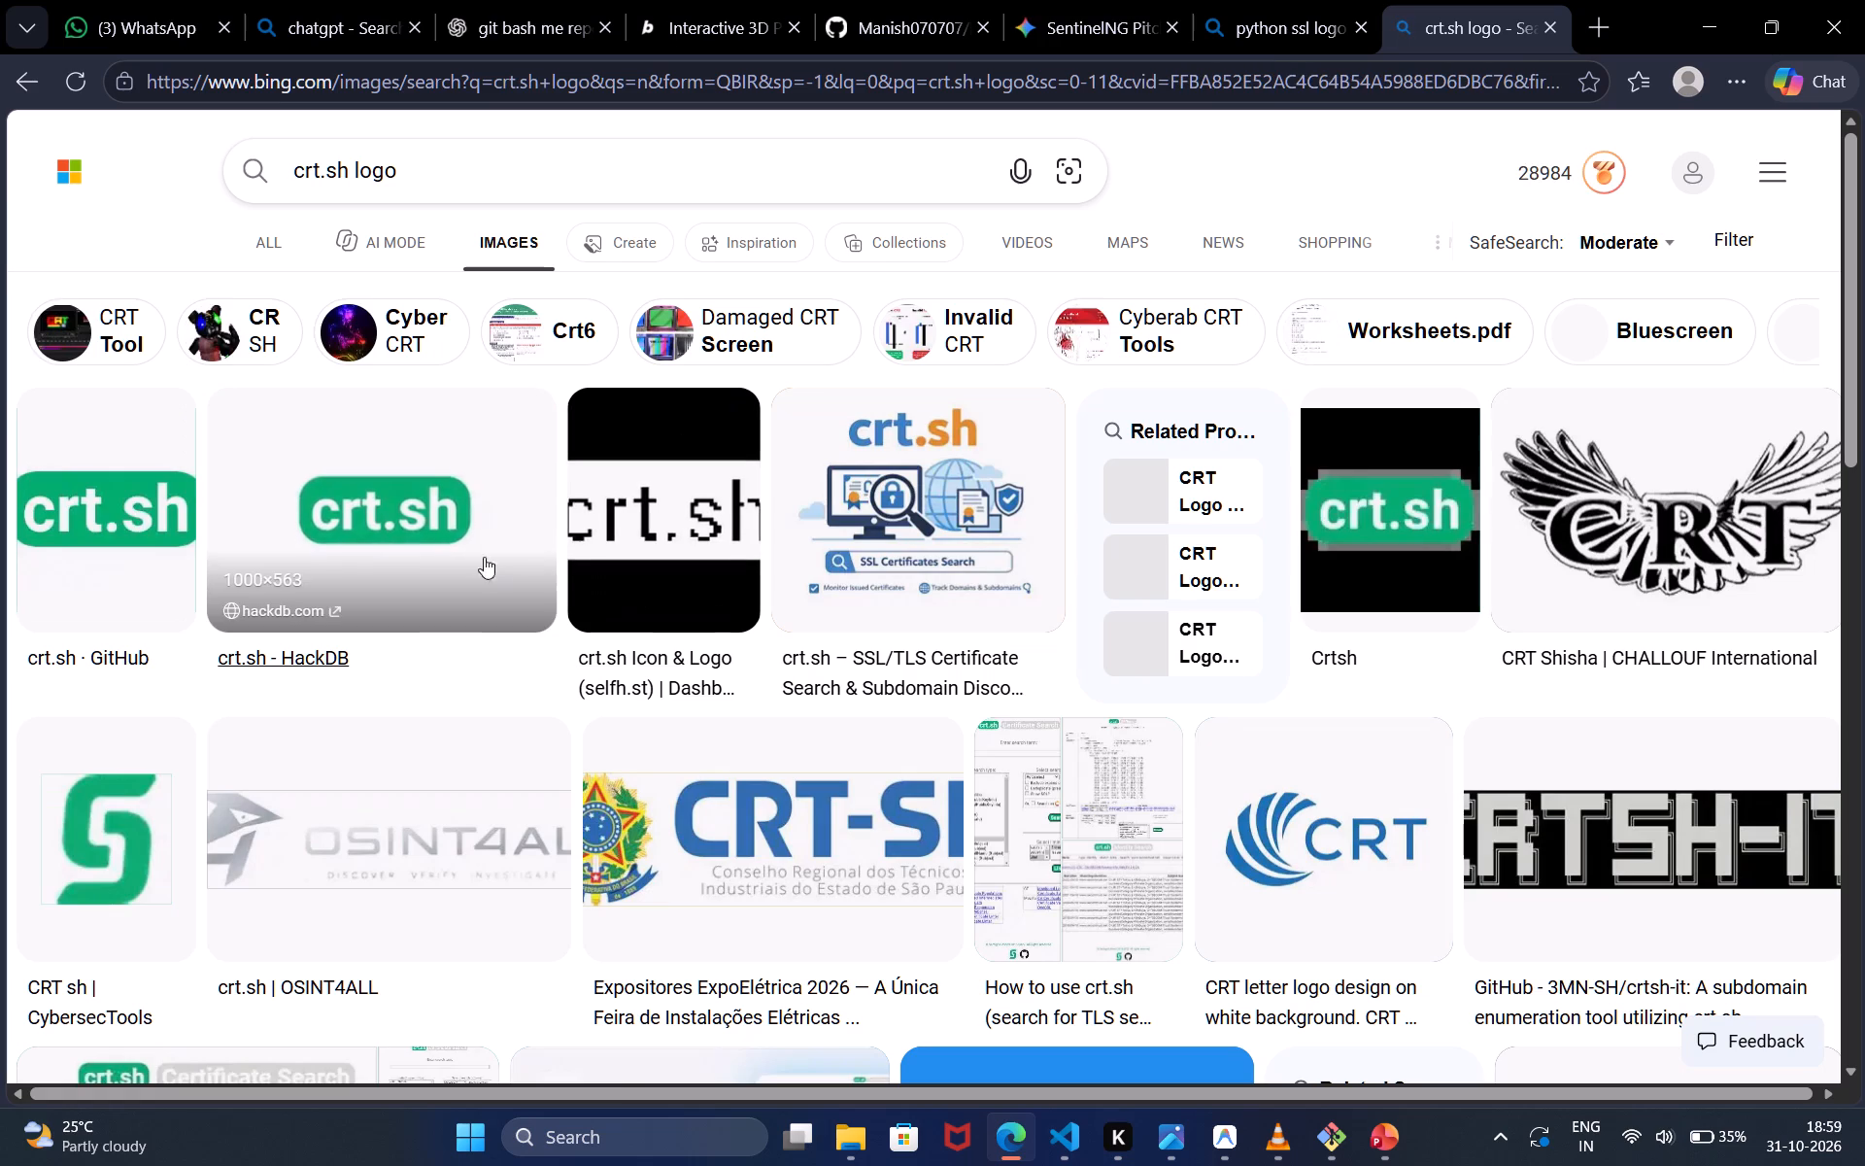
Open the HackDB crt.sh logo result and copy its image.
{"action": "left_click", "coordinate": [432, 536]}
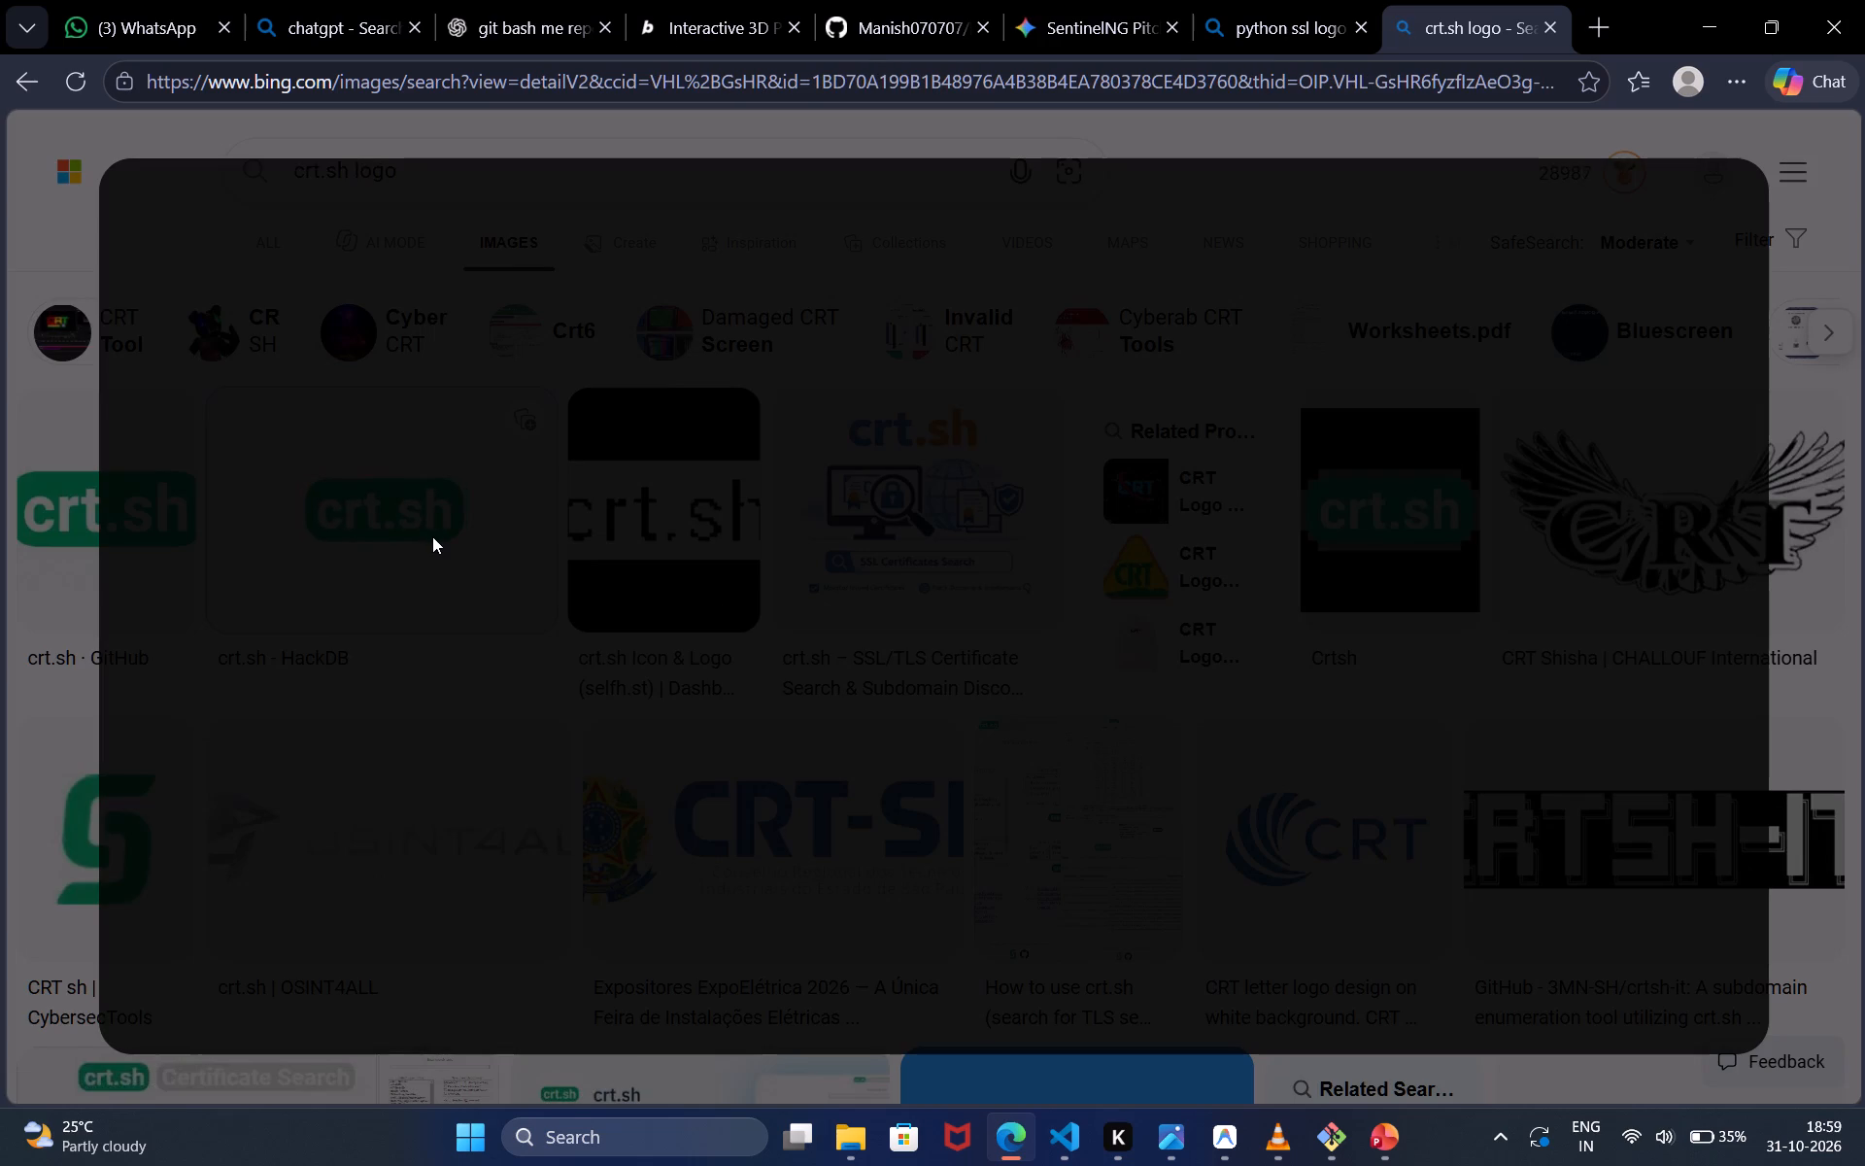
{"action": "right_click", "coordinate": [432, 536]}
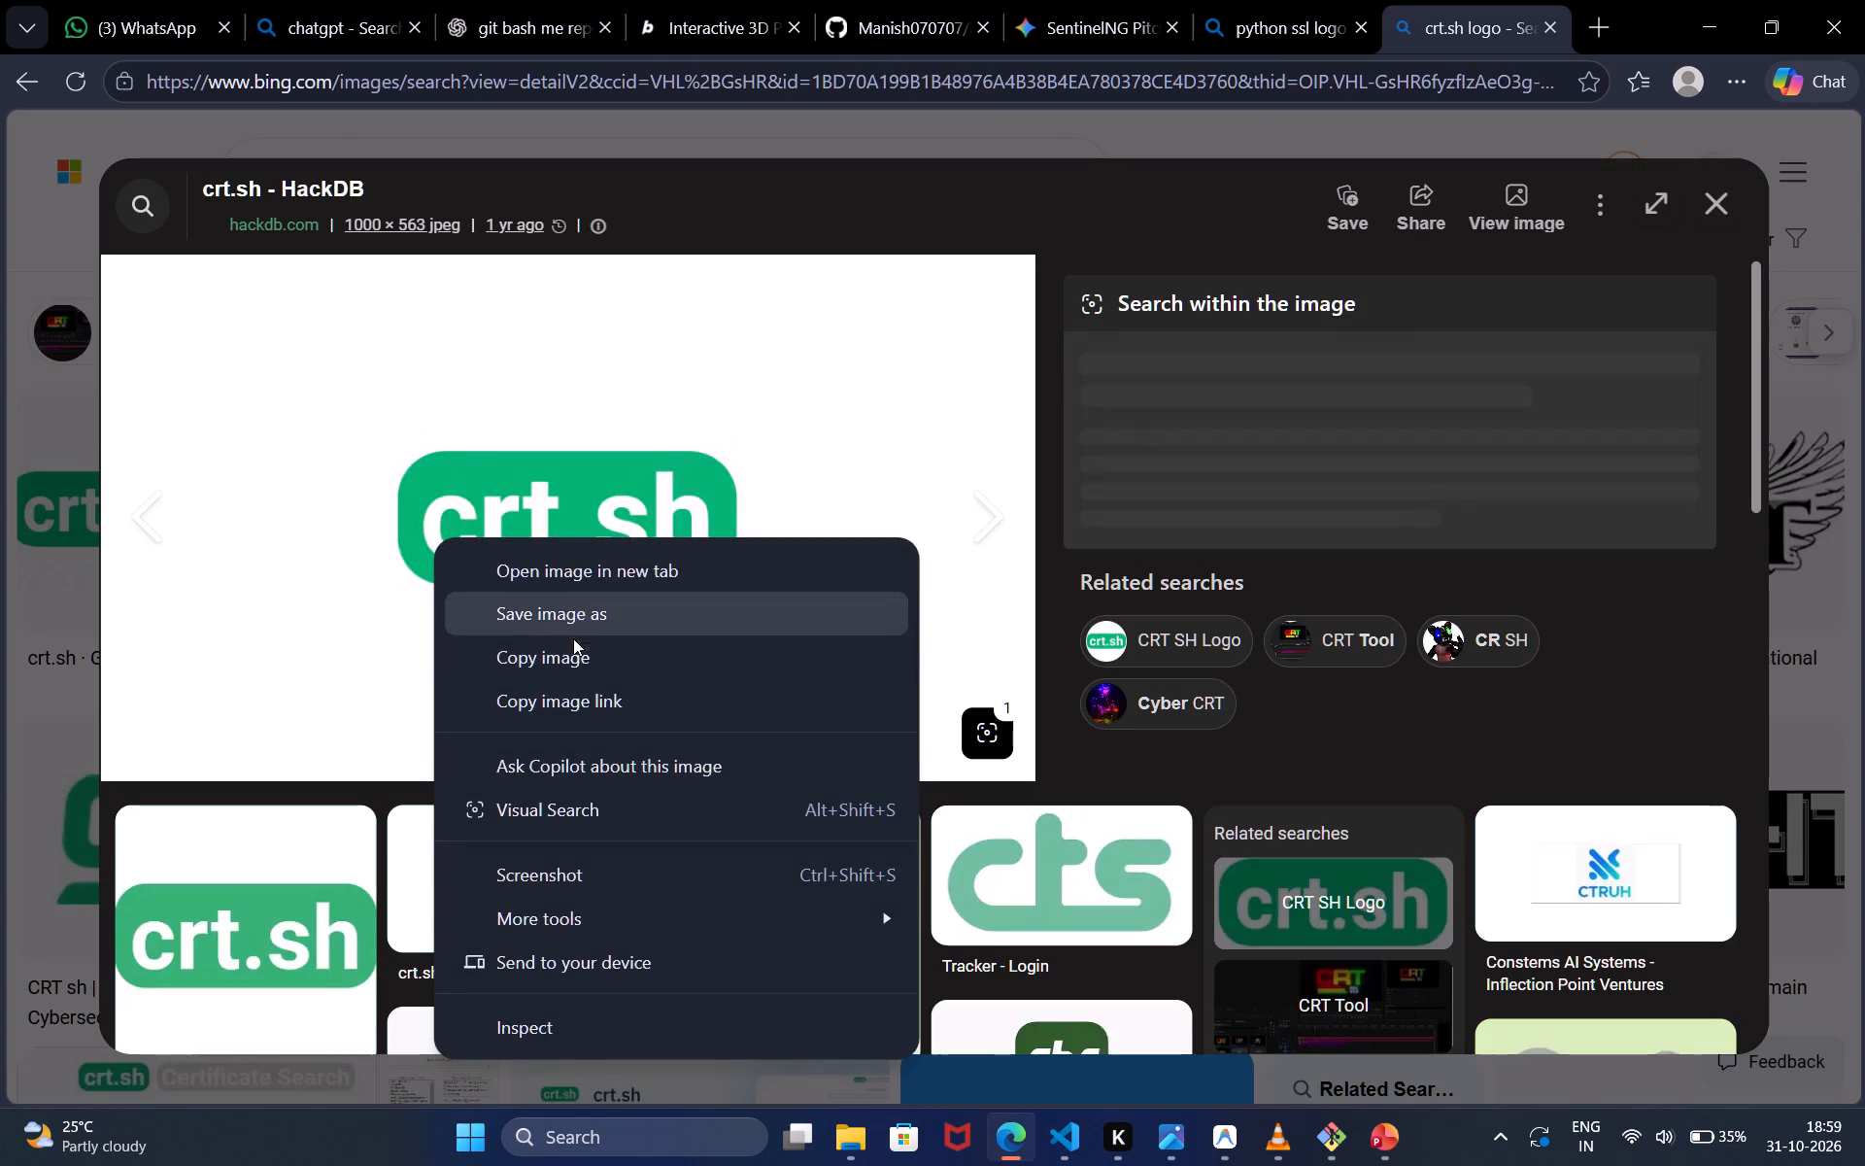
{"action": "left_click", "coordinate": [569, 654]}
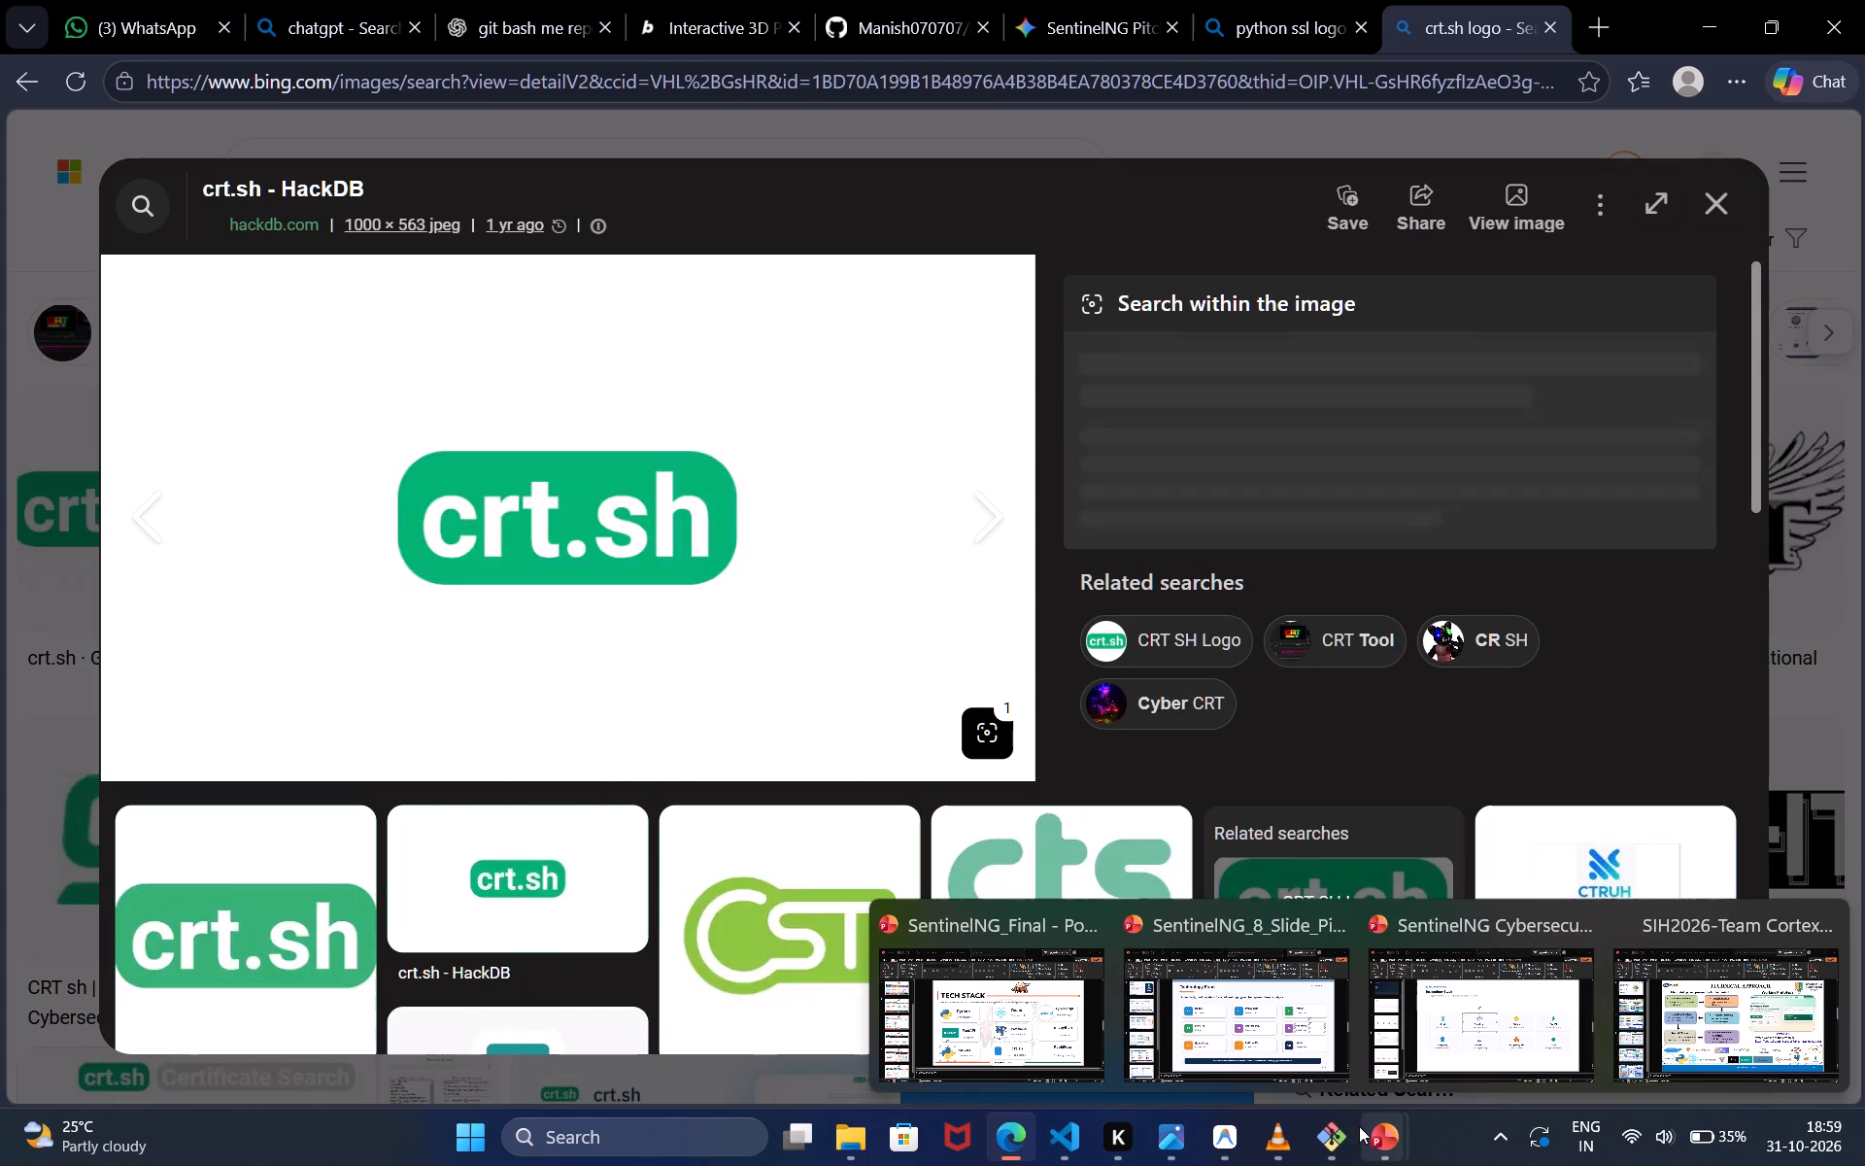
Switch to SentinelNG_Final and delete the blue placeholder square from the crt.sh card.
{"action": "left_click", "coordinate": [983, 992]}
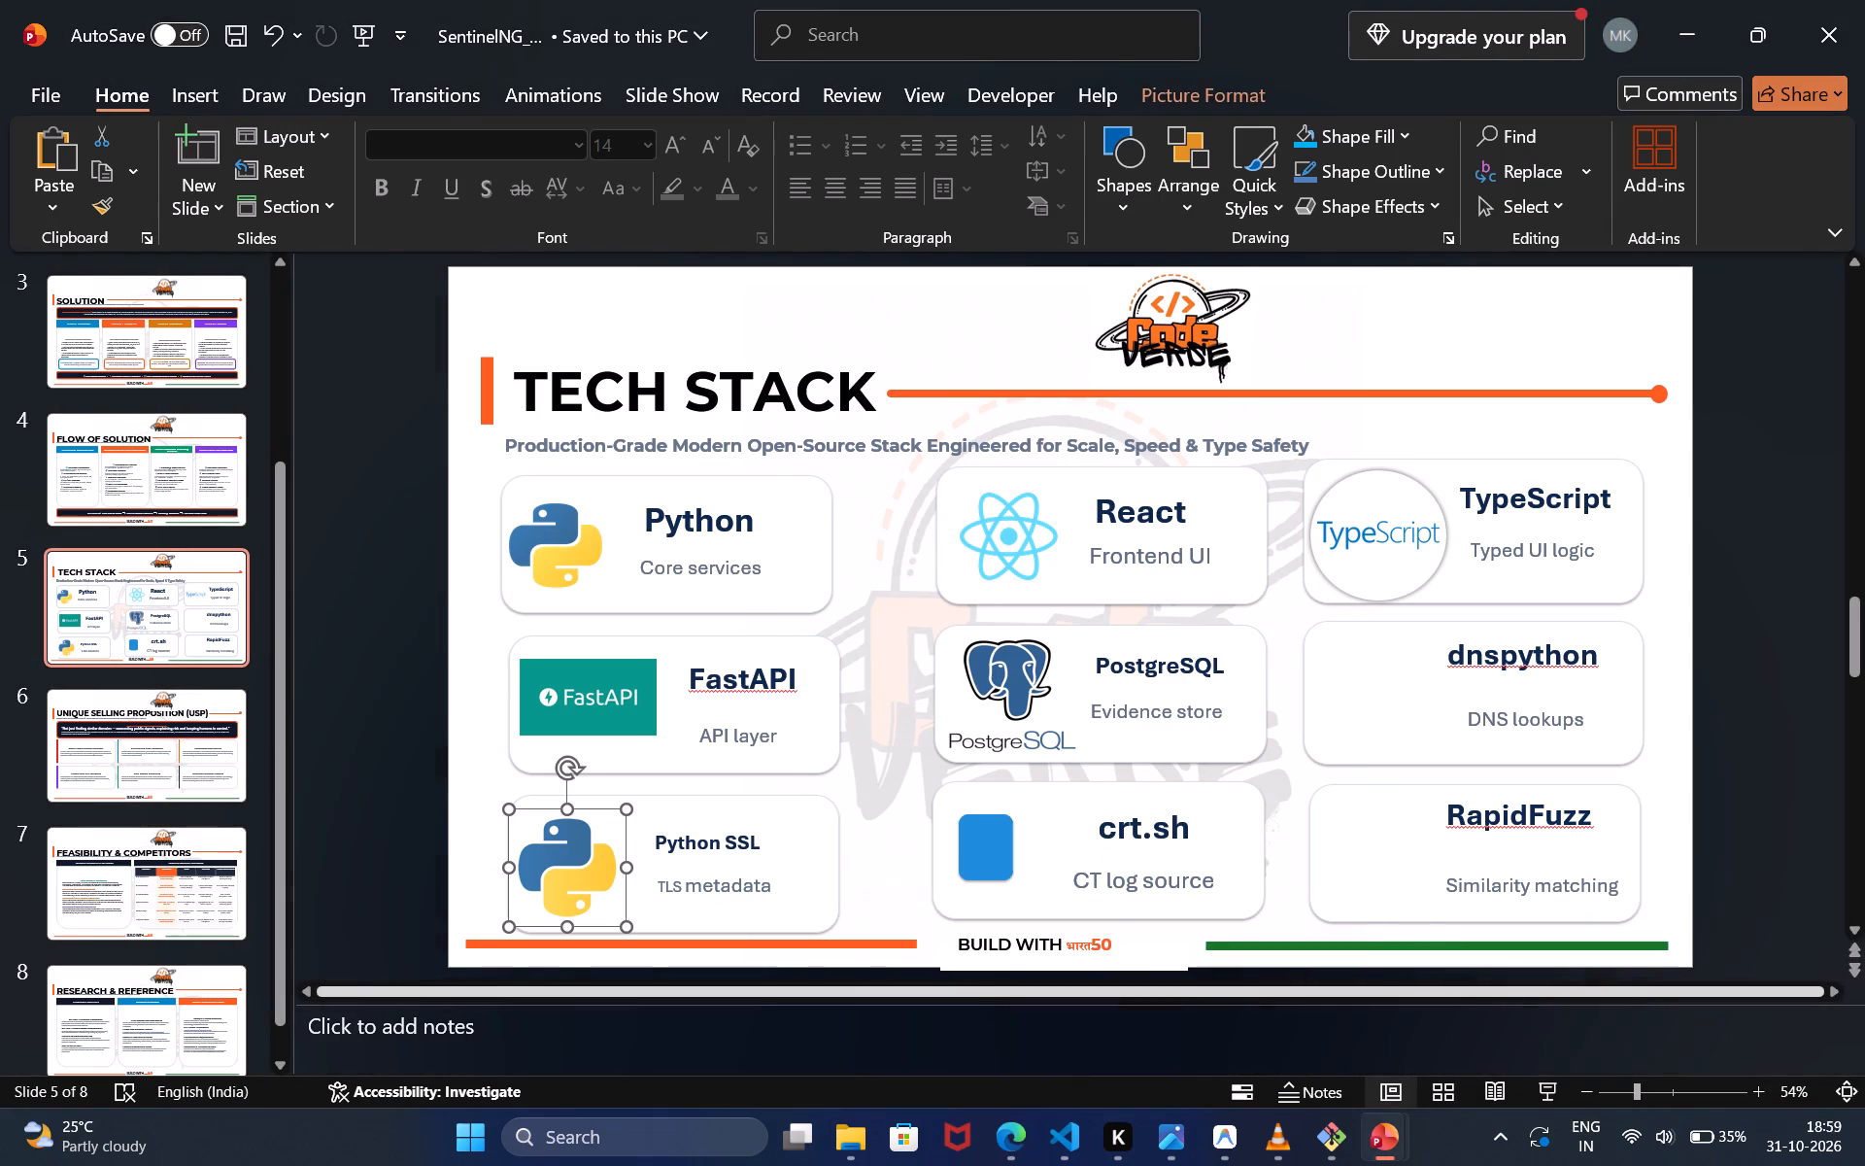
{"action": "left_click", "coordinate": [992, 843]}
{"action": "key", "text": "Delete"}
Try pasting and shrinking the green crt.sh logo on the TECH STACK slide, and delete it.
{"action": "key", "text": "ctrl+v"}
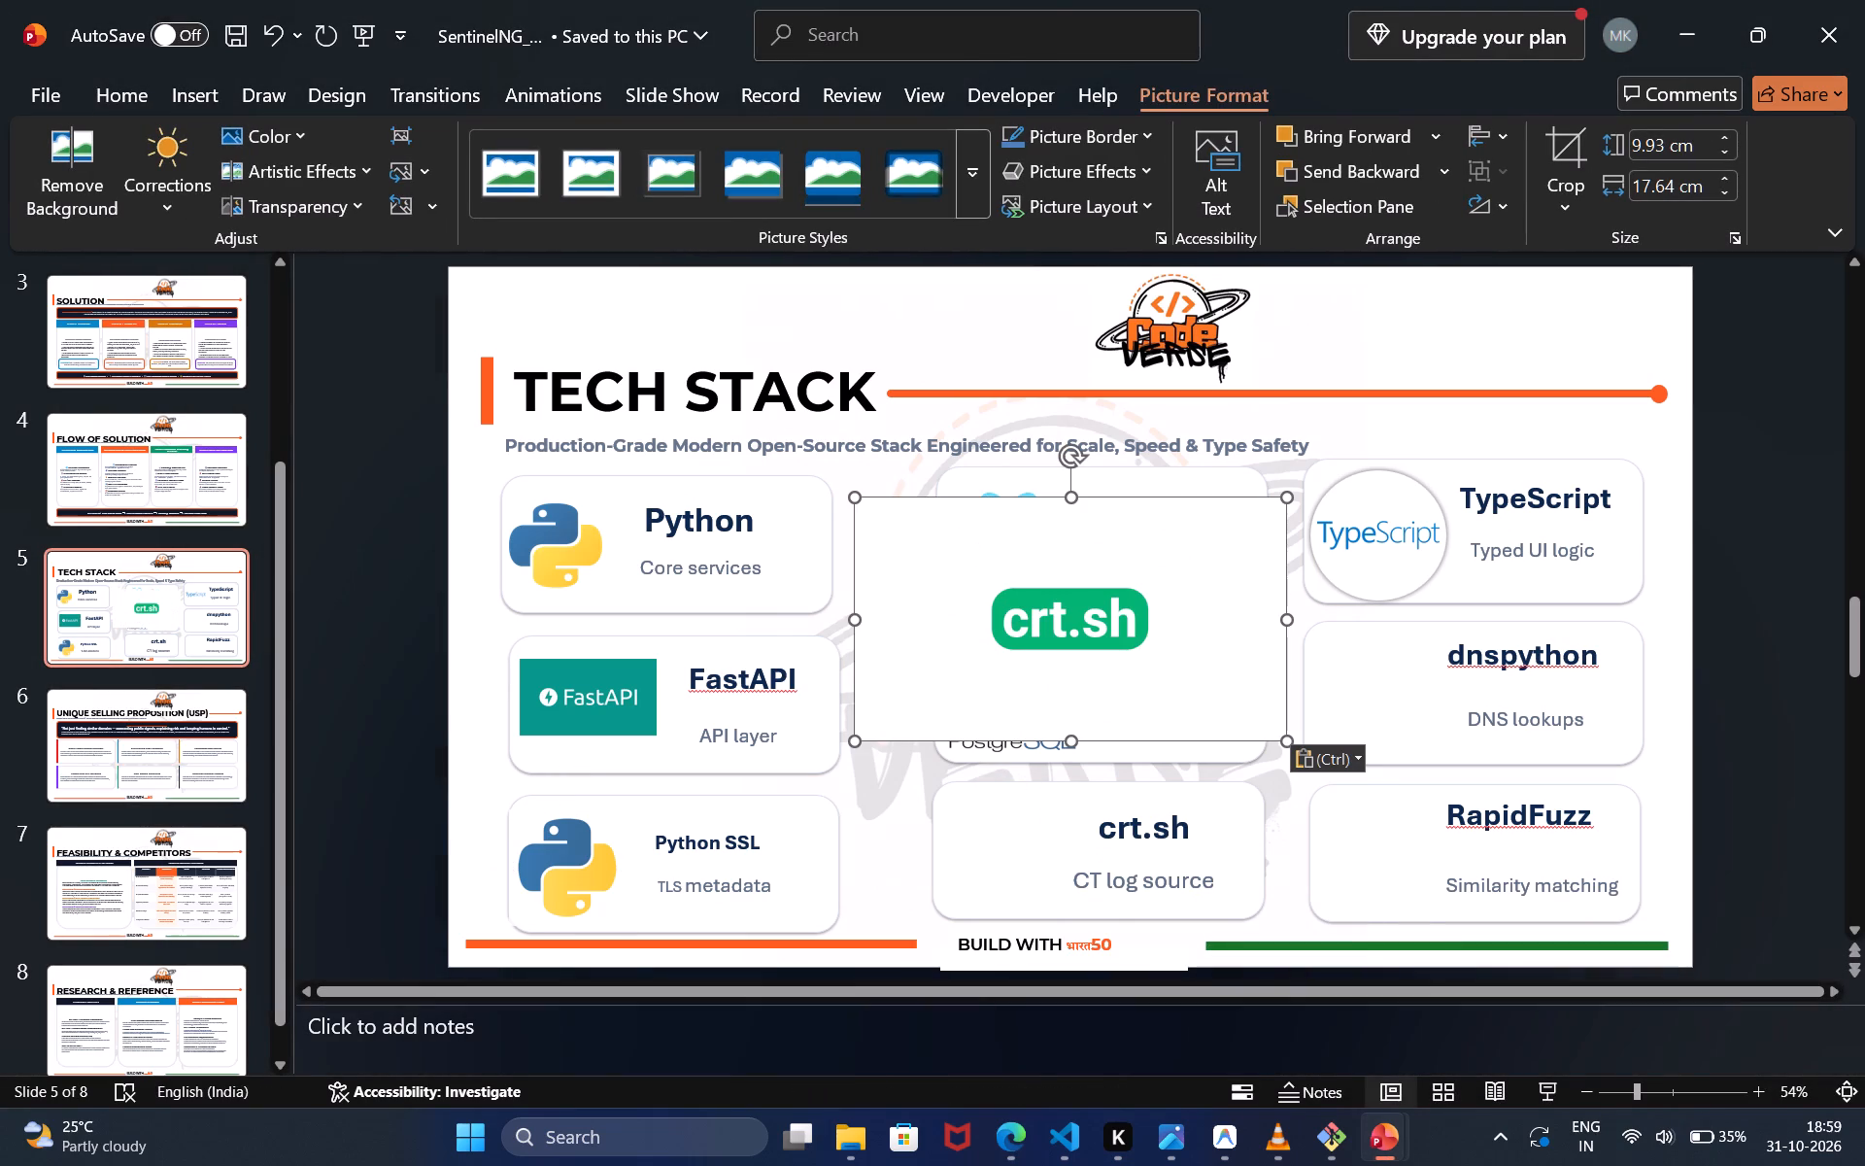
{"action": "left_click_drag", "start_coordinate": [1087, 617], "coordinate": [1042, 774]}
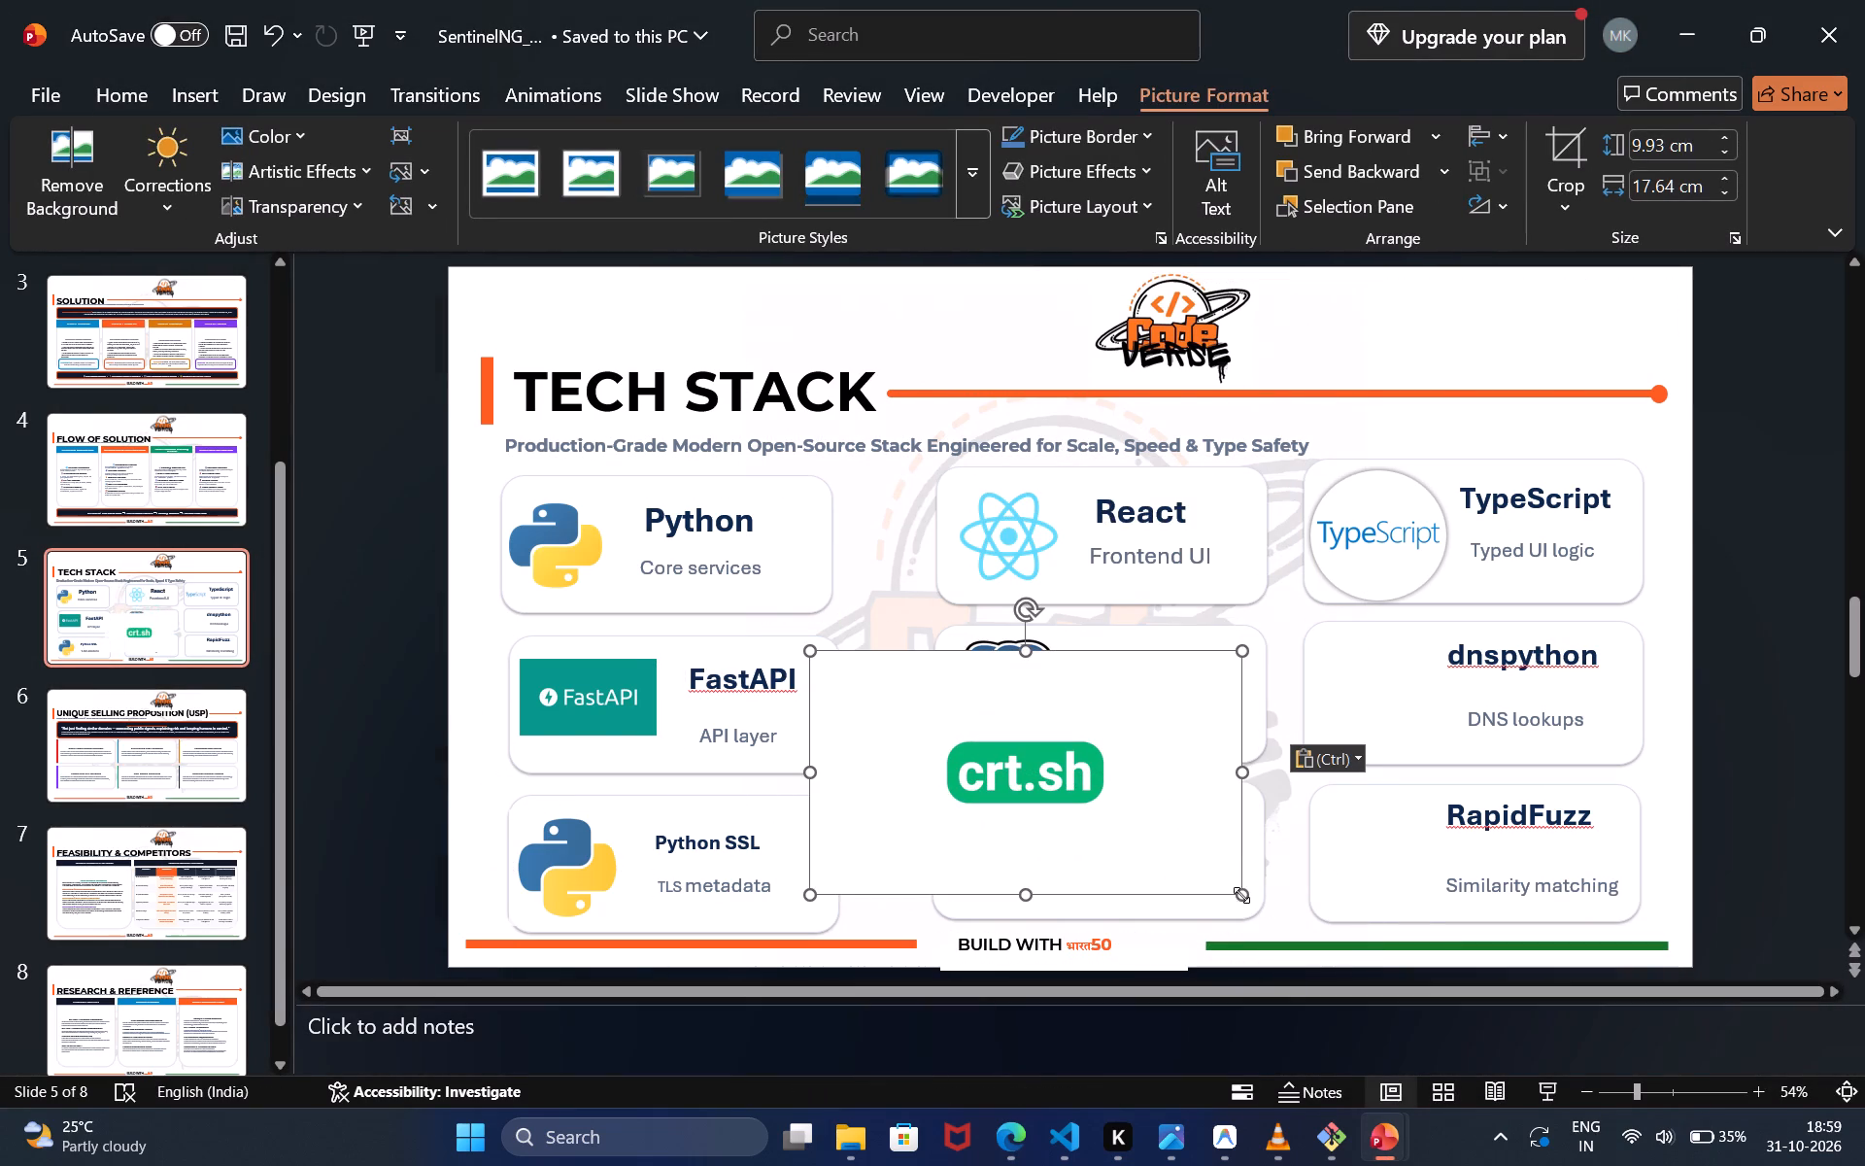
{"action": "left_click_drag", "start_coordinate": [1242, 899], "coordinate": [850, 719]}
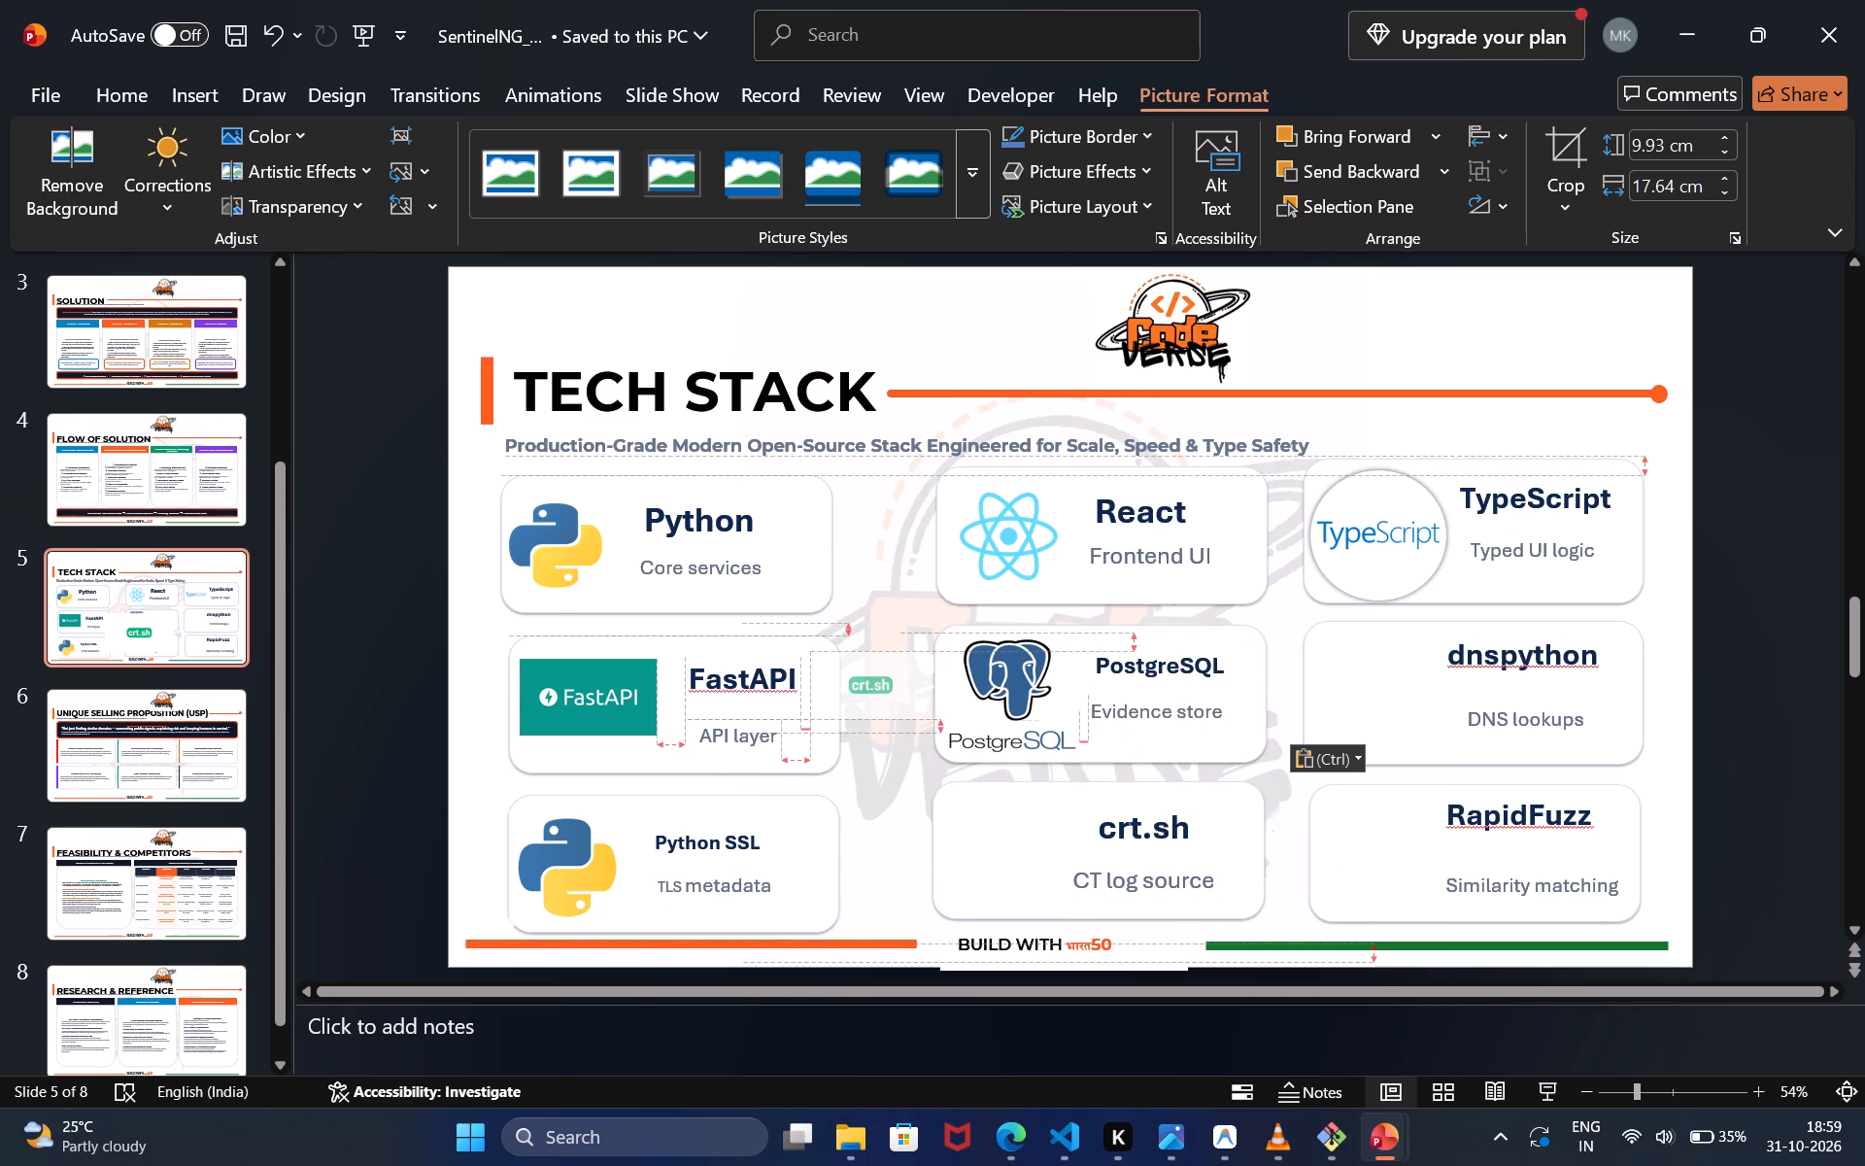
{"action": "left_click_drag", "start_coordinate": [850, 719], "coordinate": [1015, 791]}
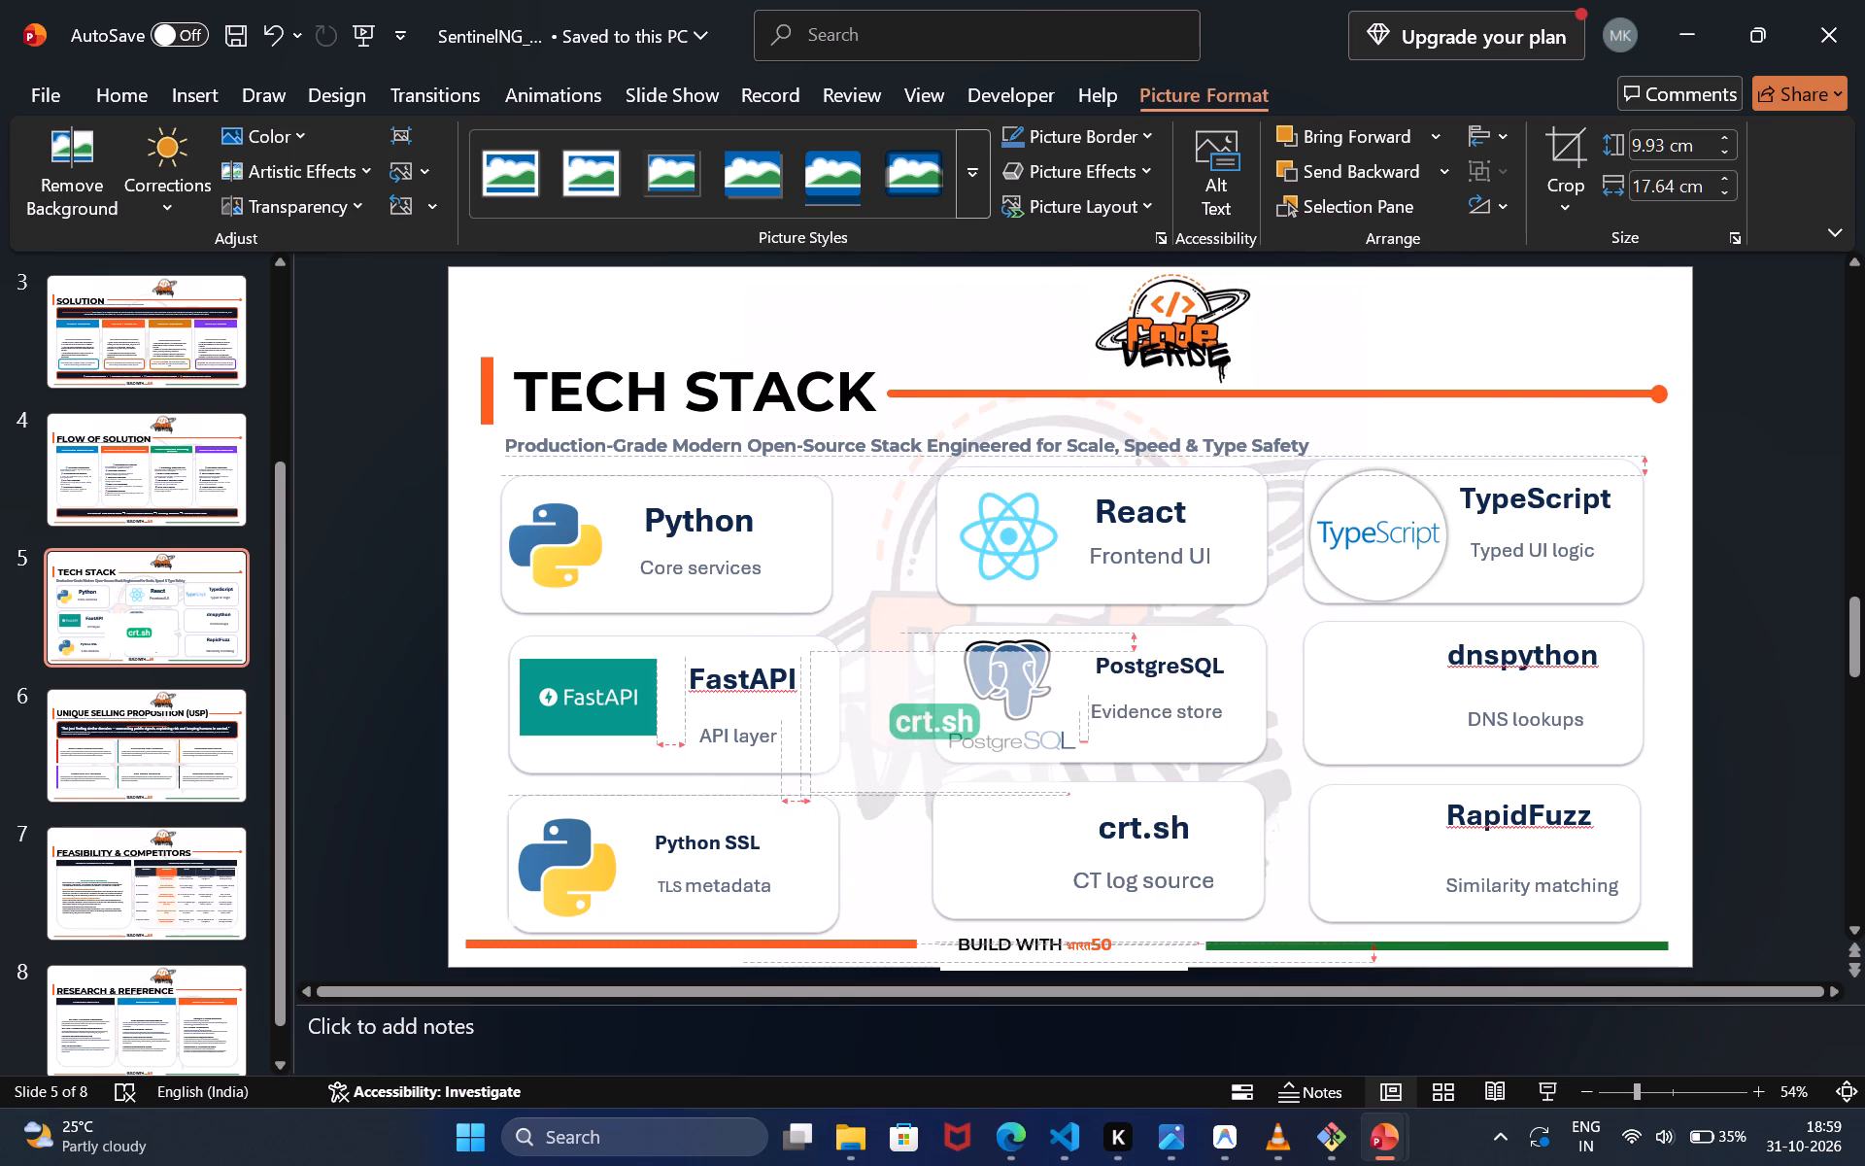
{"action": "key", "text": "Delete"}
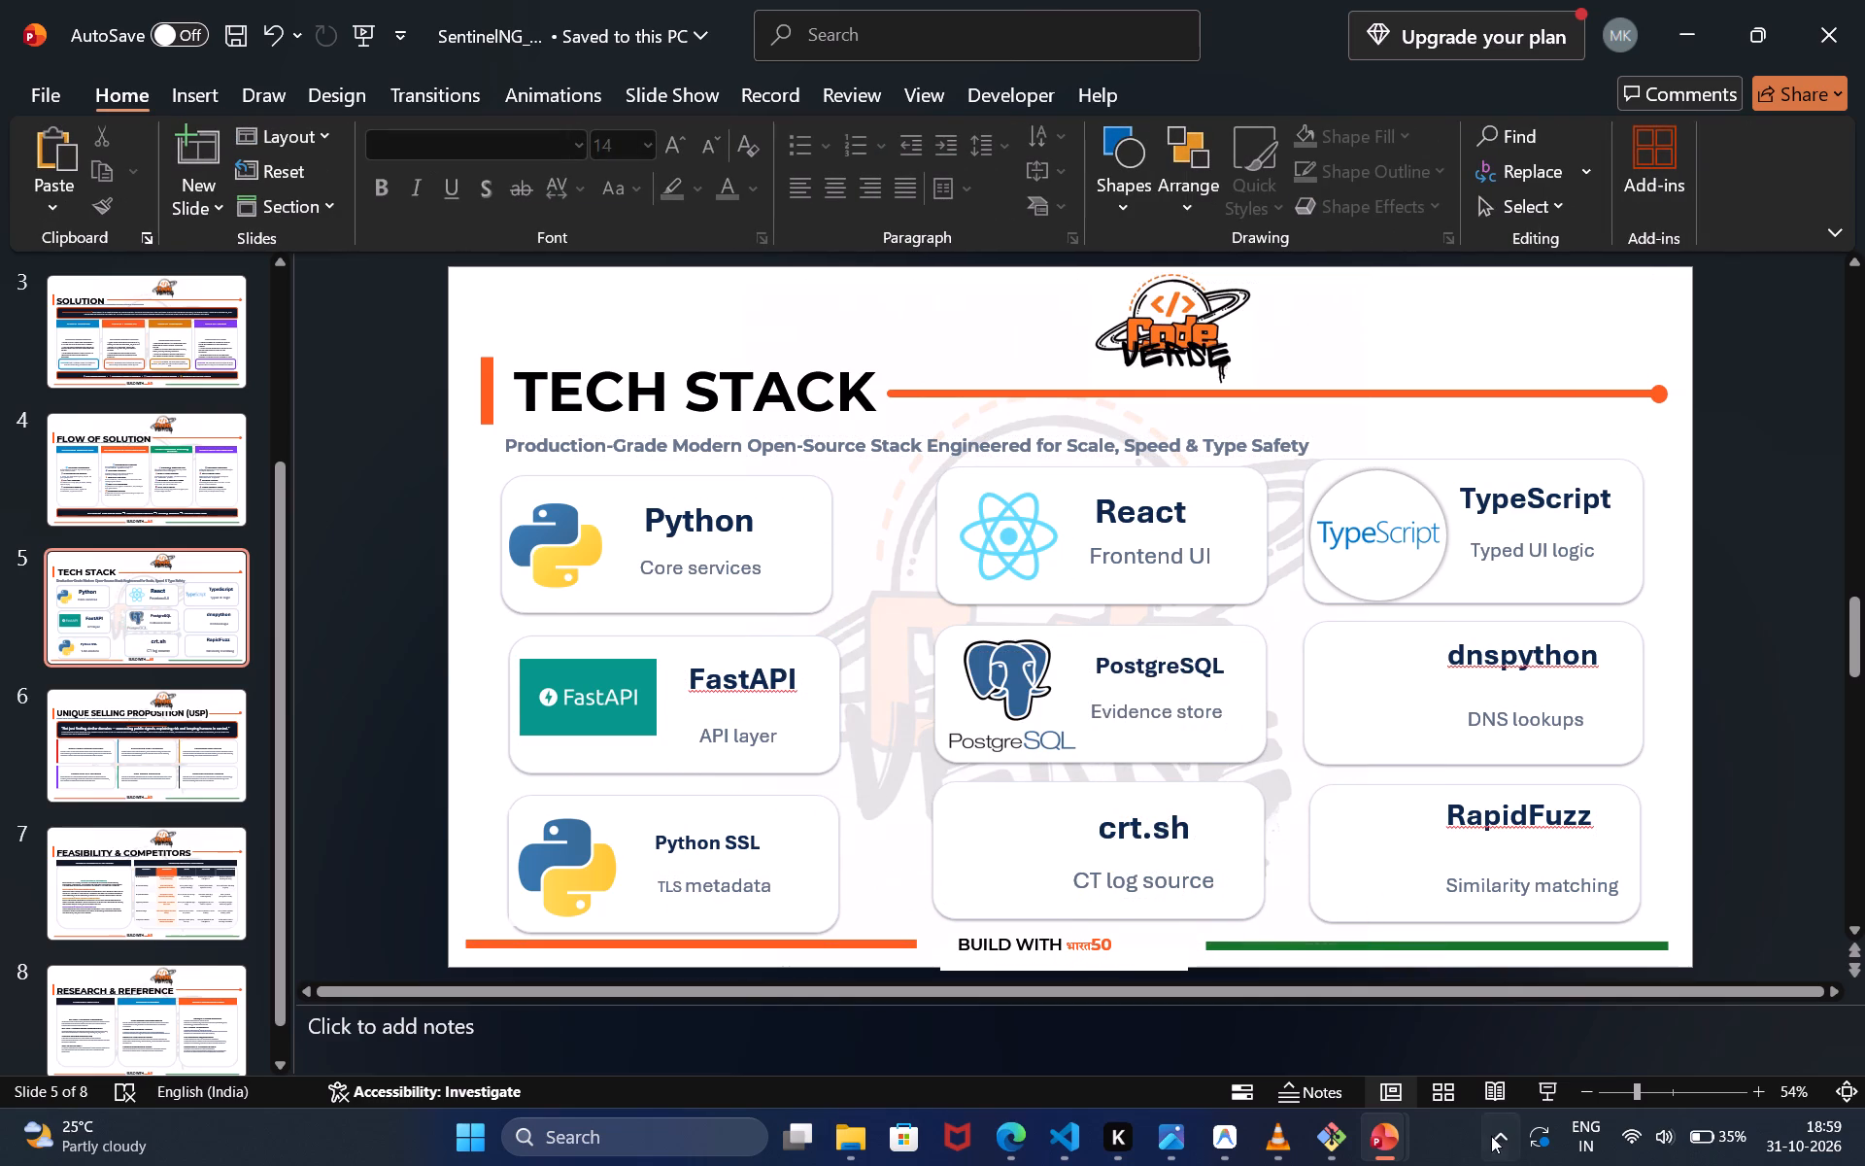
Switch back to Edge and close the HackDB preview to return to the crt.sh logo image results.
{"action": "left_click", "coordinate": [1004, 1135]}
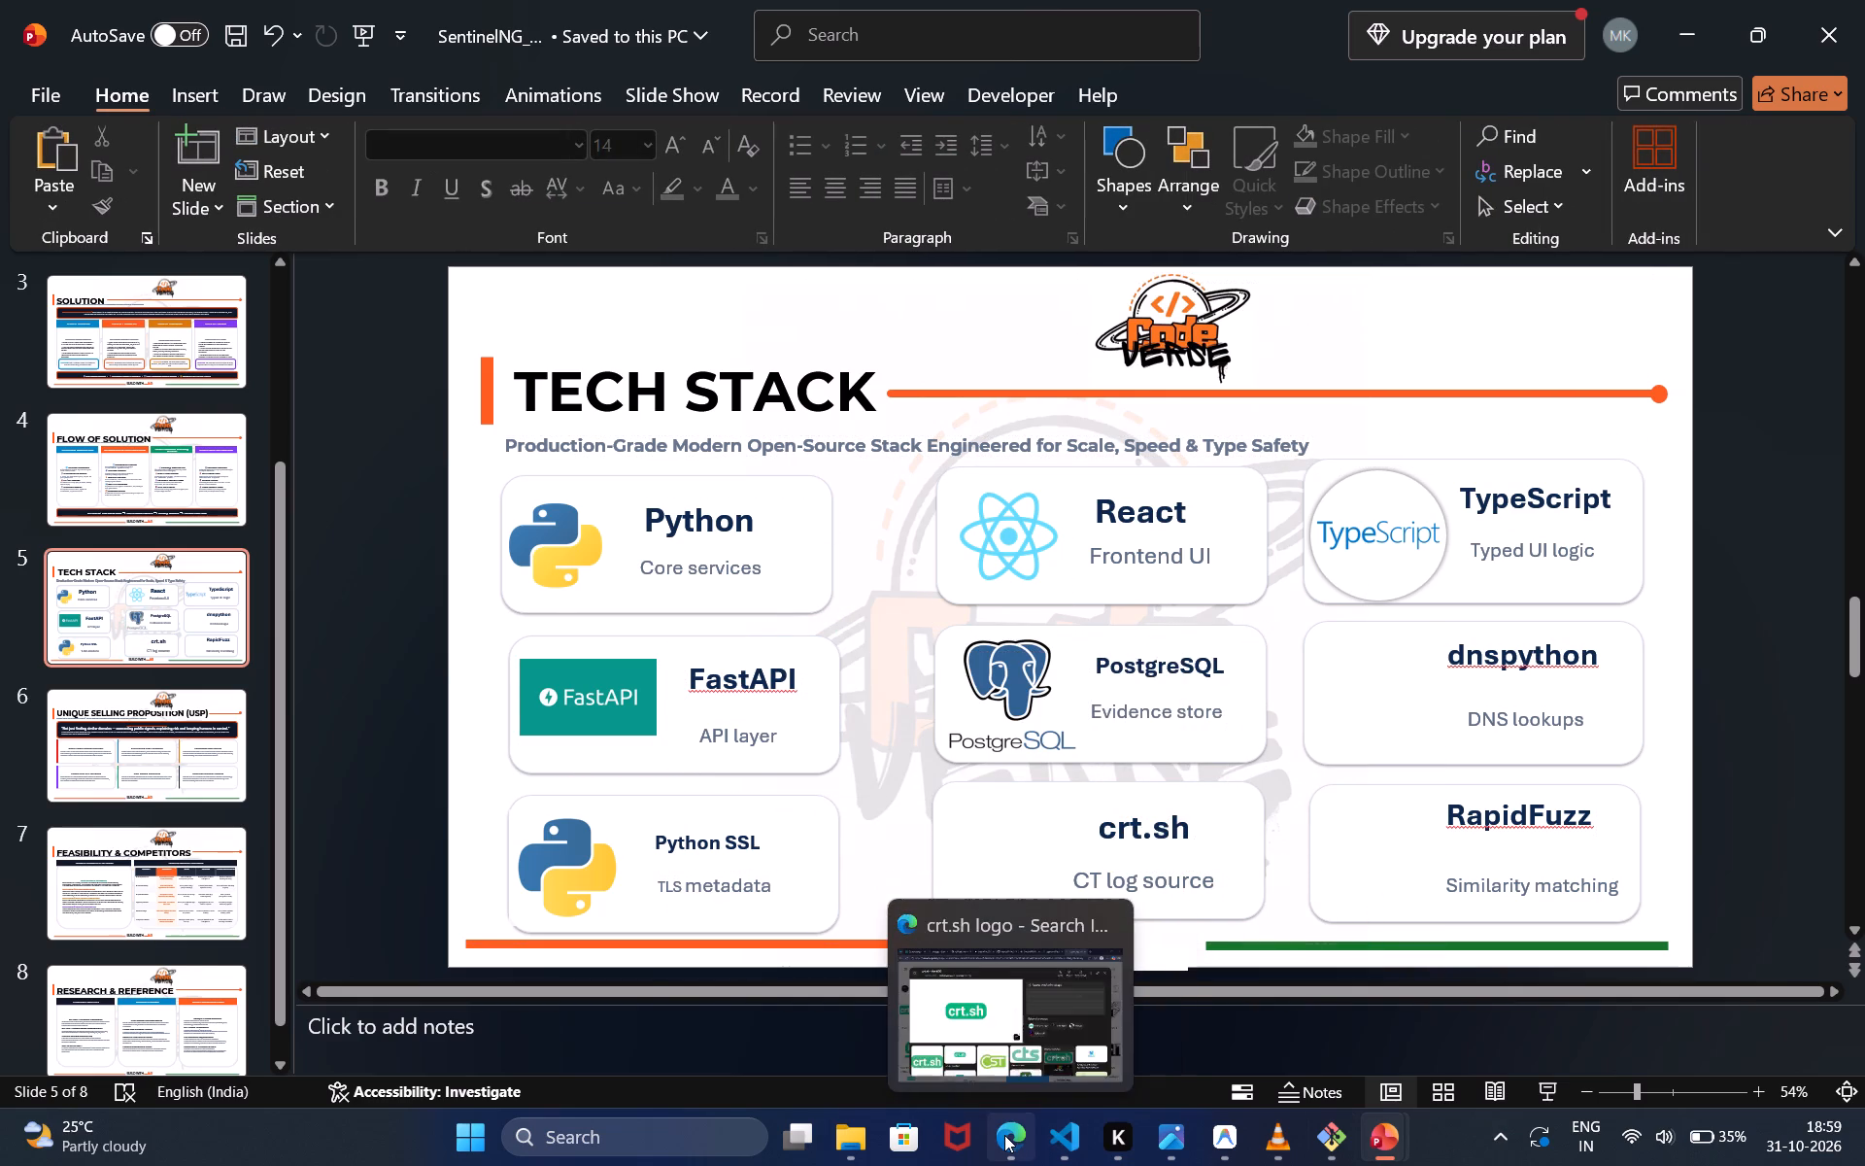
{"action": "left_click", "coordinate": [1714, 226]}
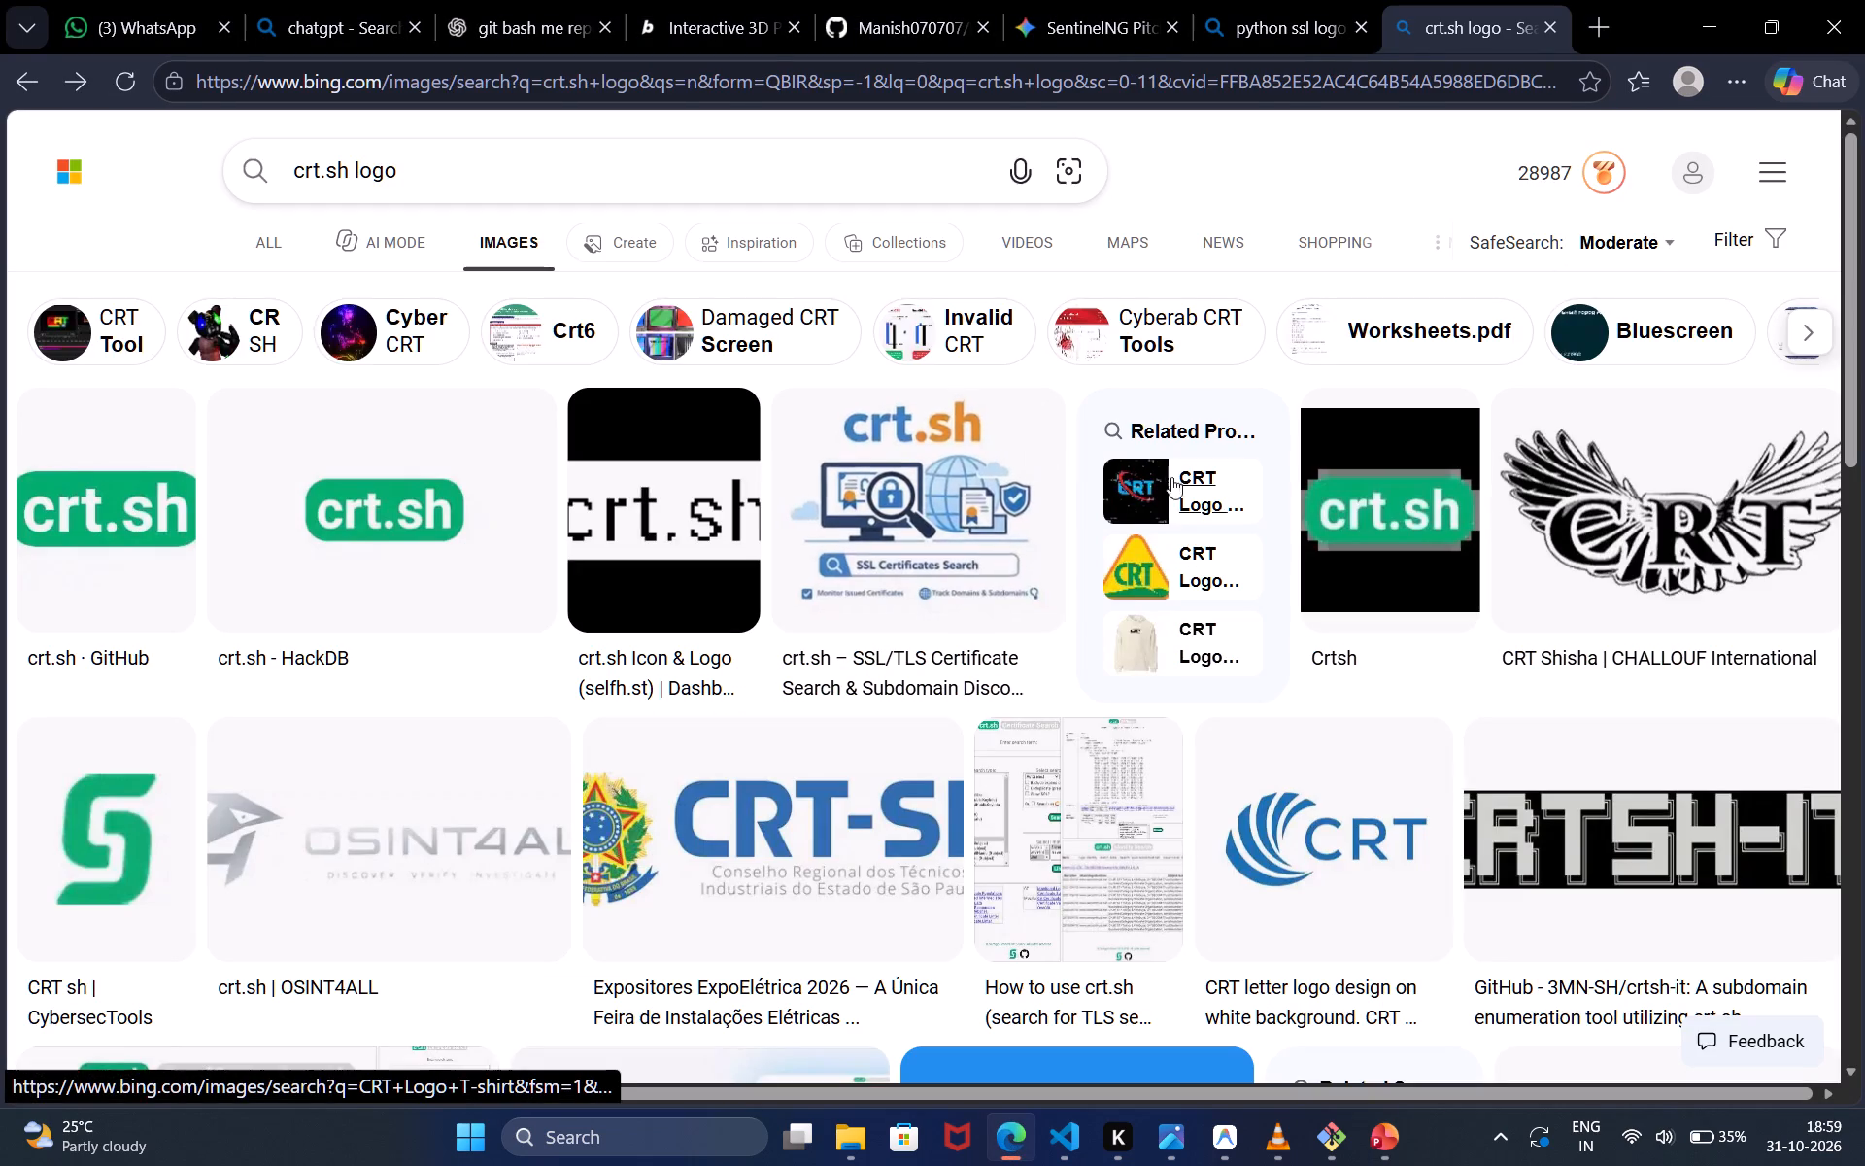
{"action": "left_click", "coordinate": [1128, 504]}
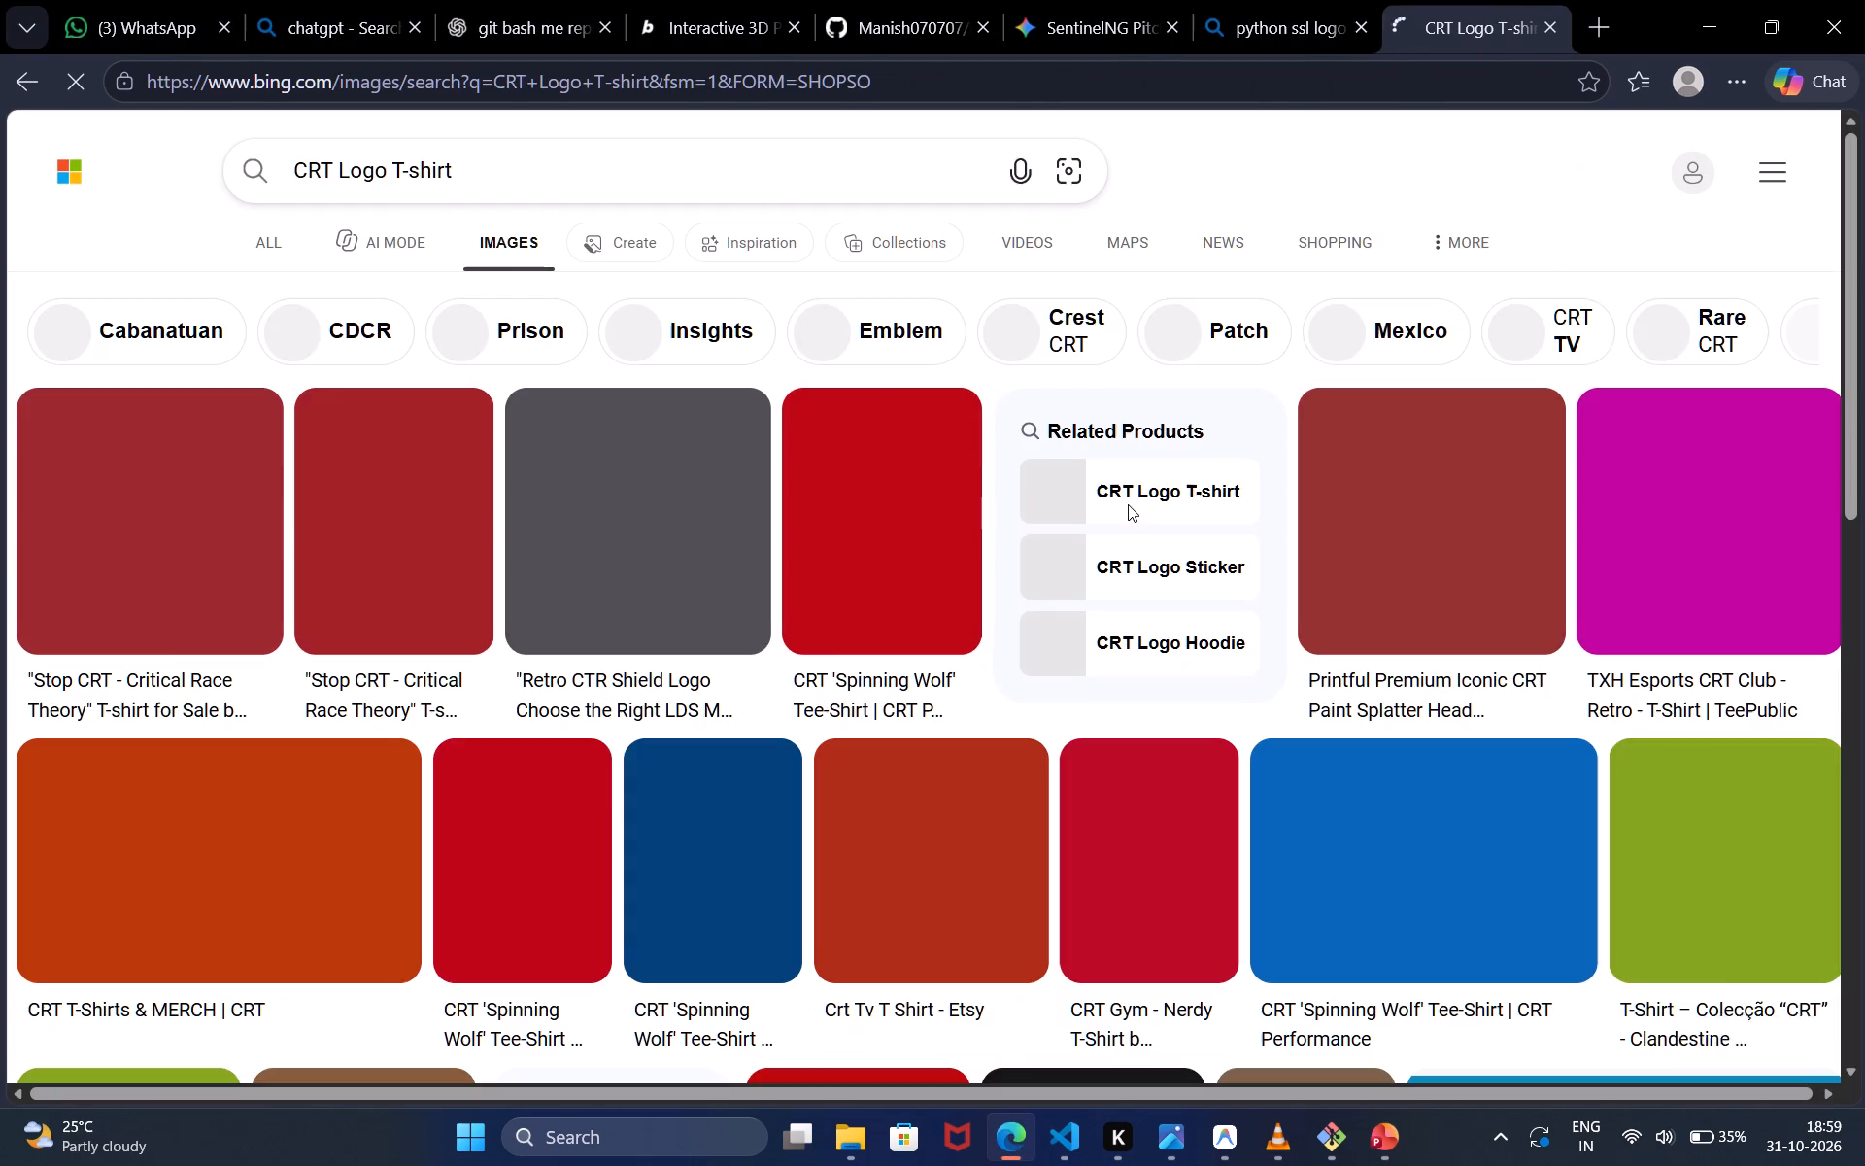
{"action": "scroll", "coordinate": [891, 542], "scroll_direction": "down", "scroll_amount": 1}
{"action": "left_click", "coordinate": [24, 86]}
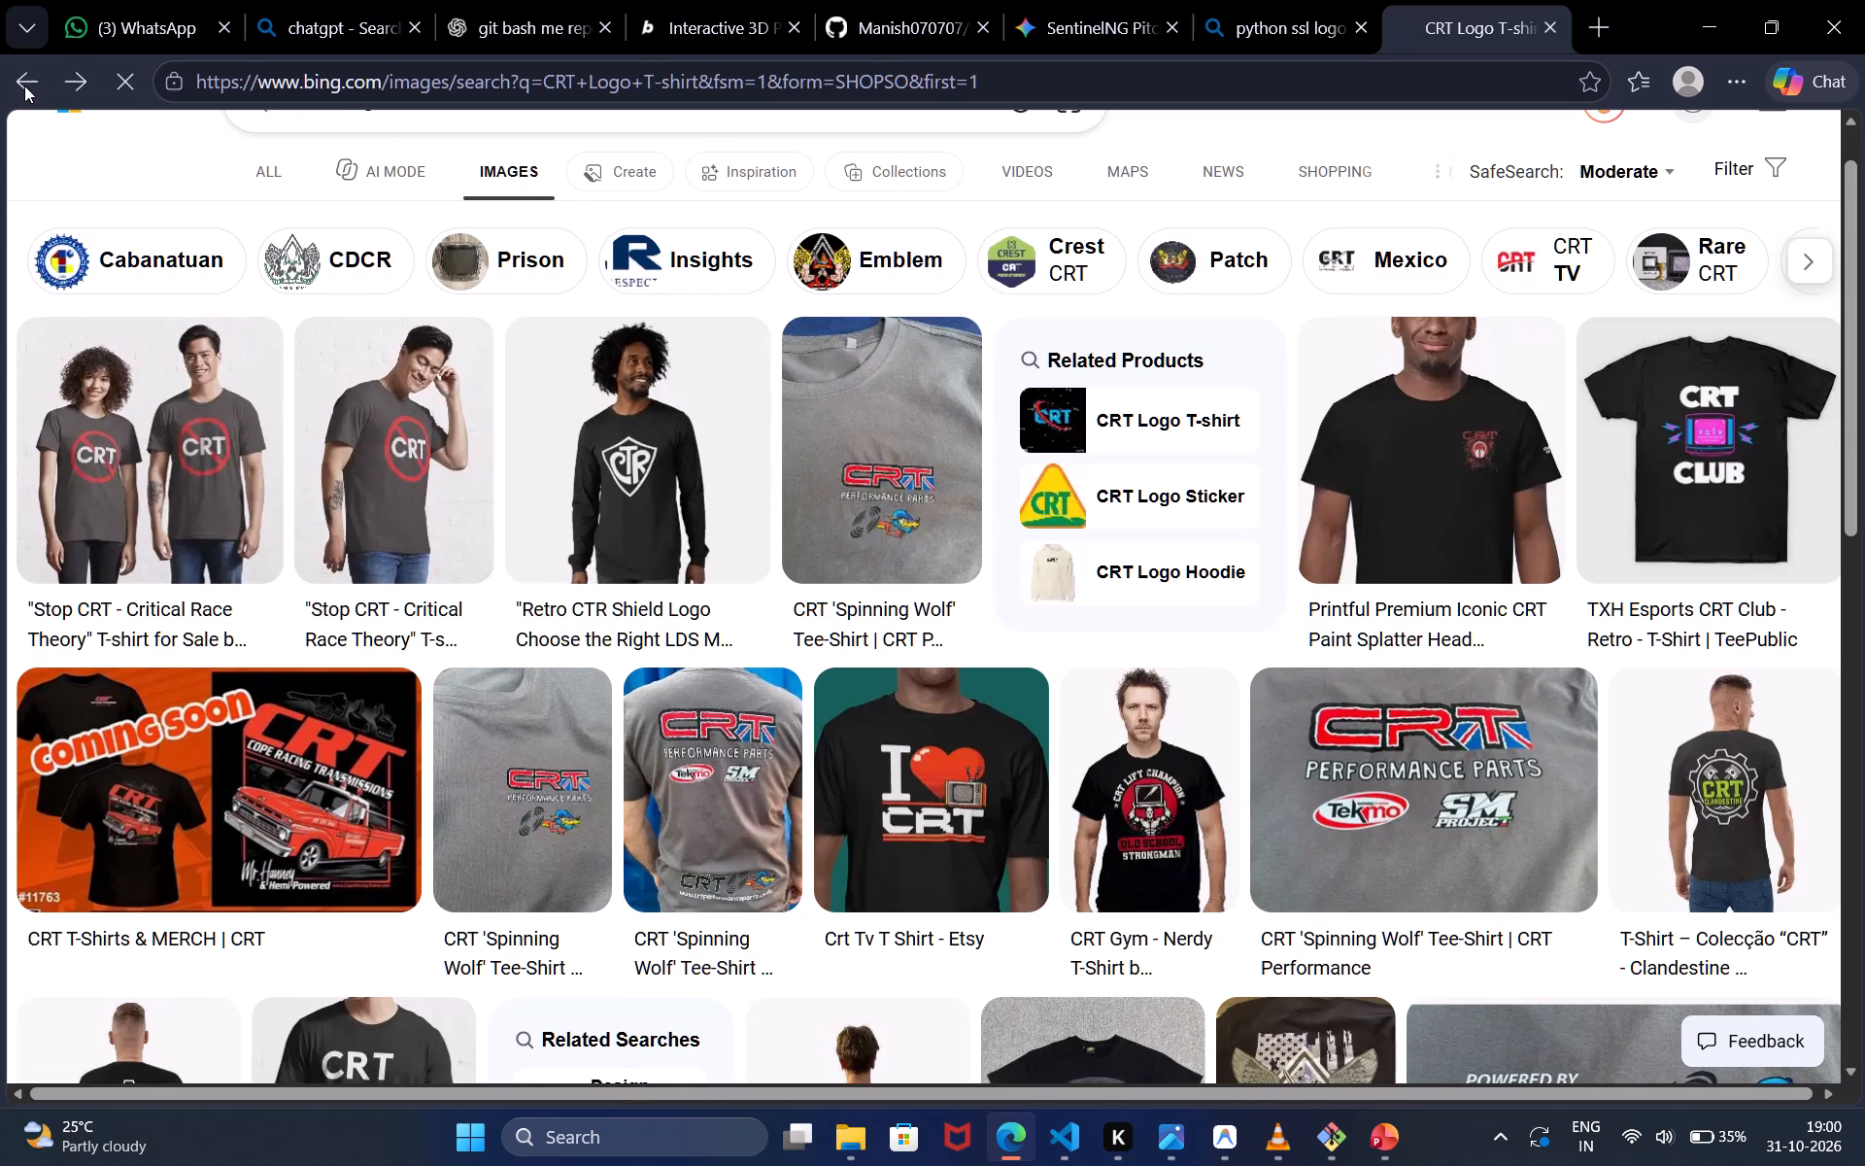
Browse the crt.sh logo image results for an alternative and copy the blue swirl CRT letter logo from vecteezy.com.
{"action": "scroll", "coordinate": [460, 566], "scroll_direction": "down", "scroll_amount": 3}
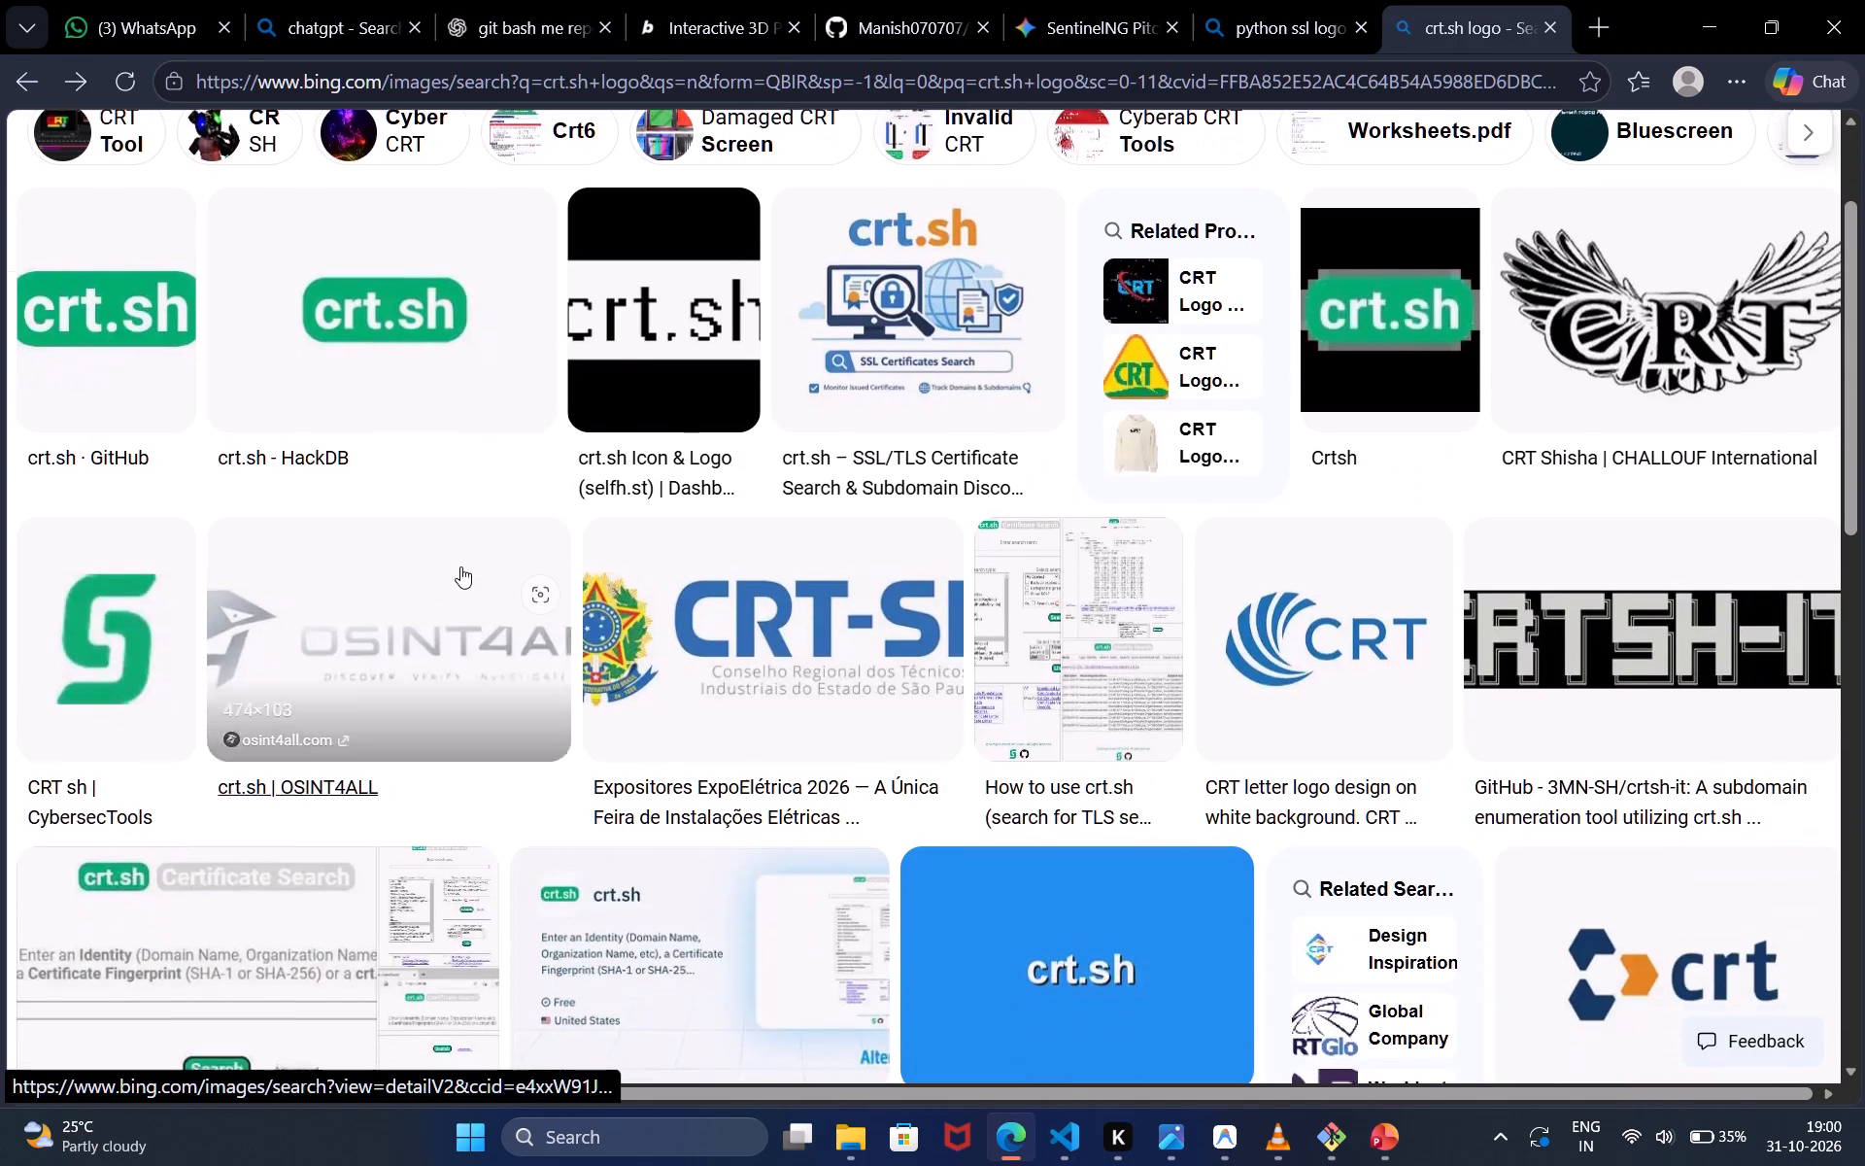
{"action": "scroll", "coordinate": [829, 626], "scroll_direction": "down", "scroll_amount": 3}
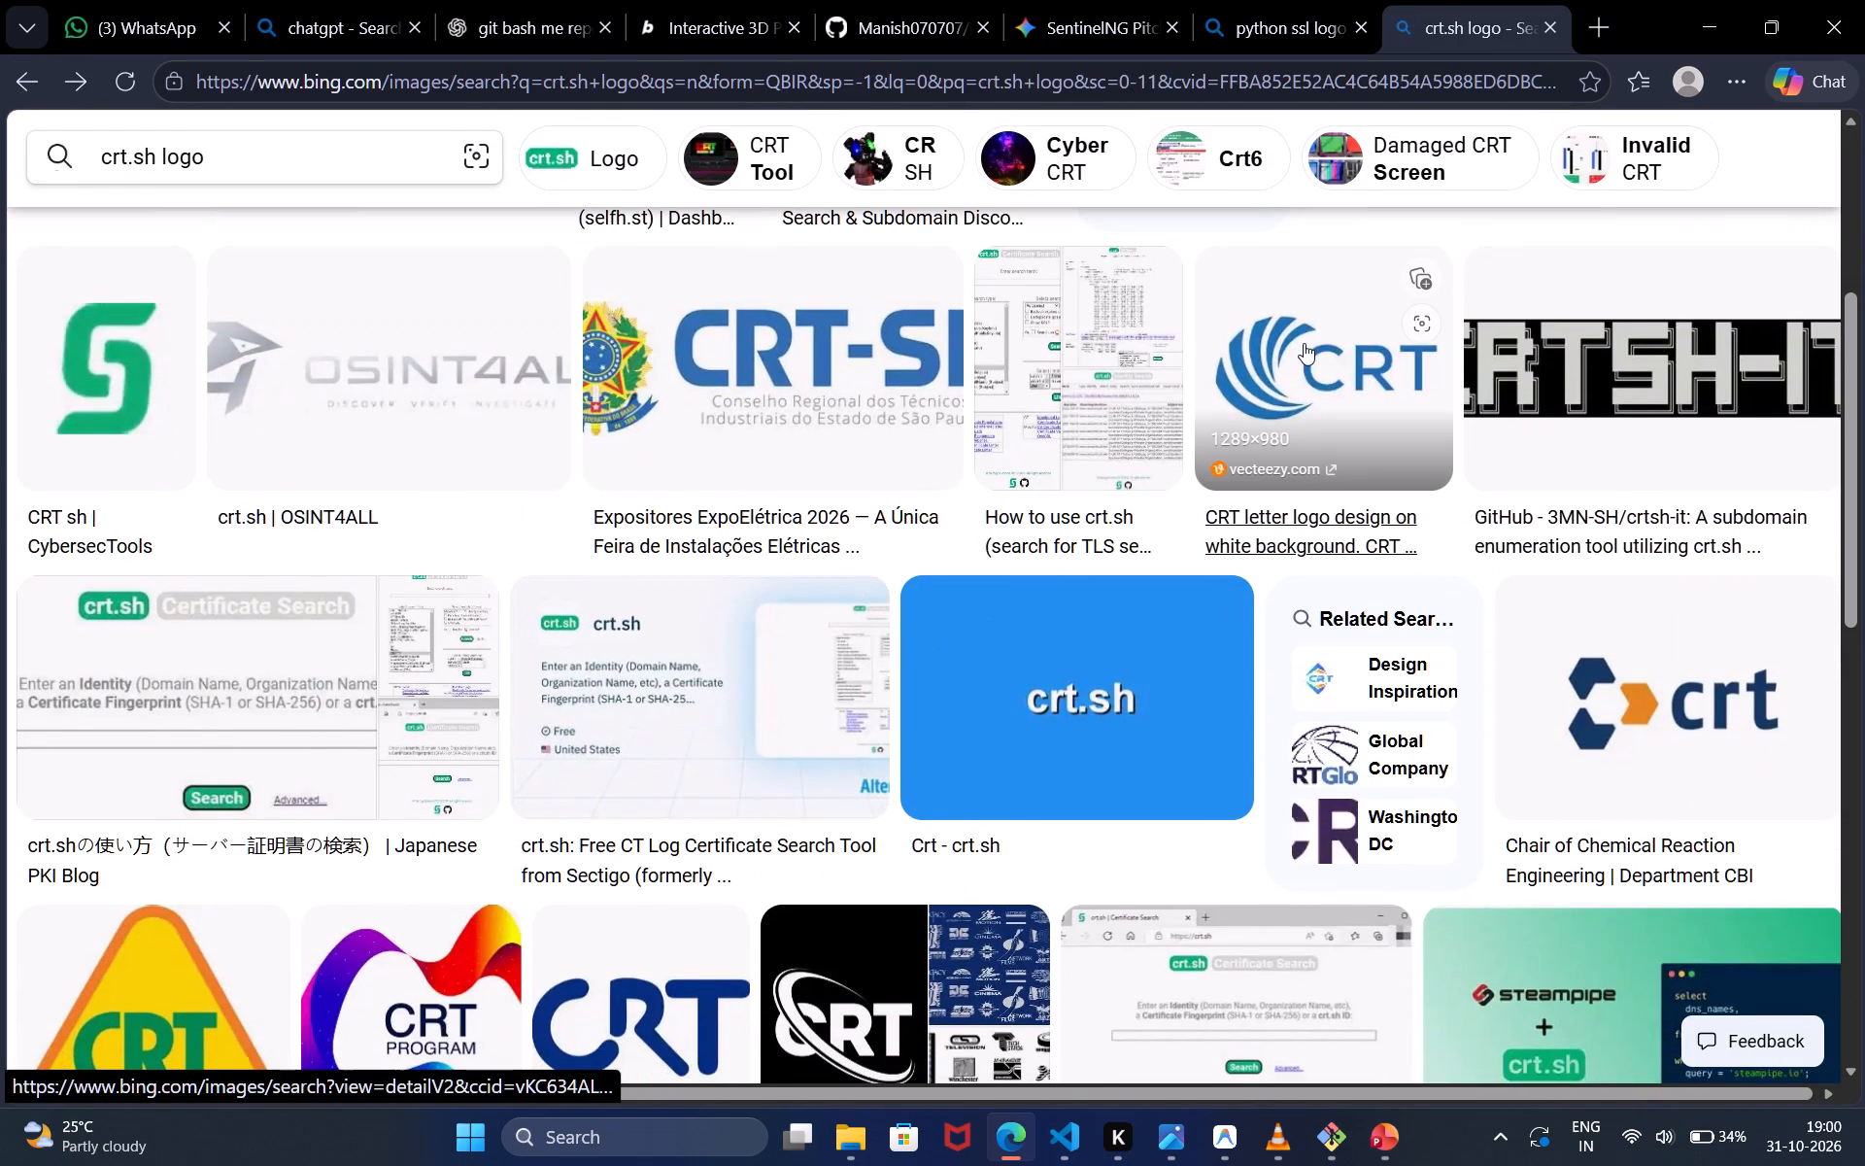
{"action": "scroll", "coordinate": [1304, 343], "scroll_direction": "down", "scroll_amount": 2}
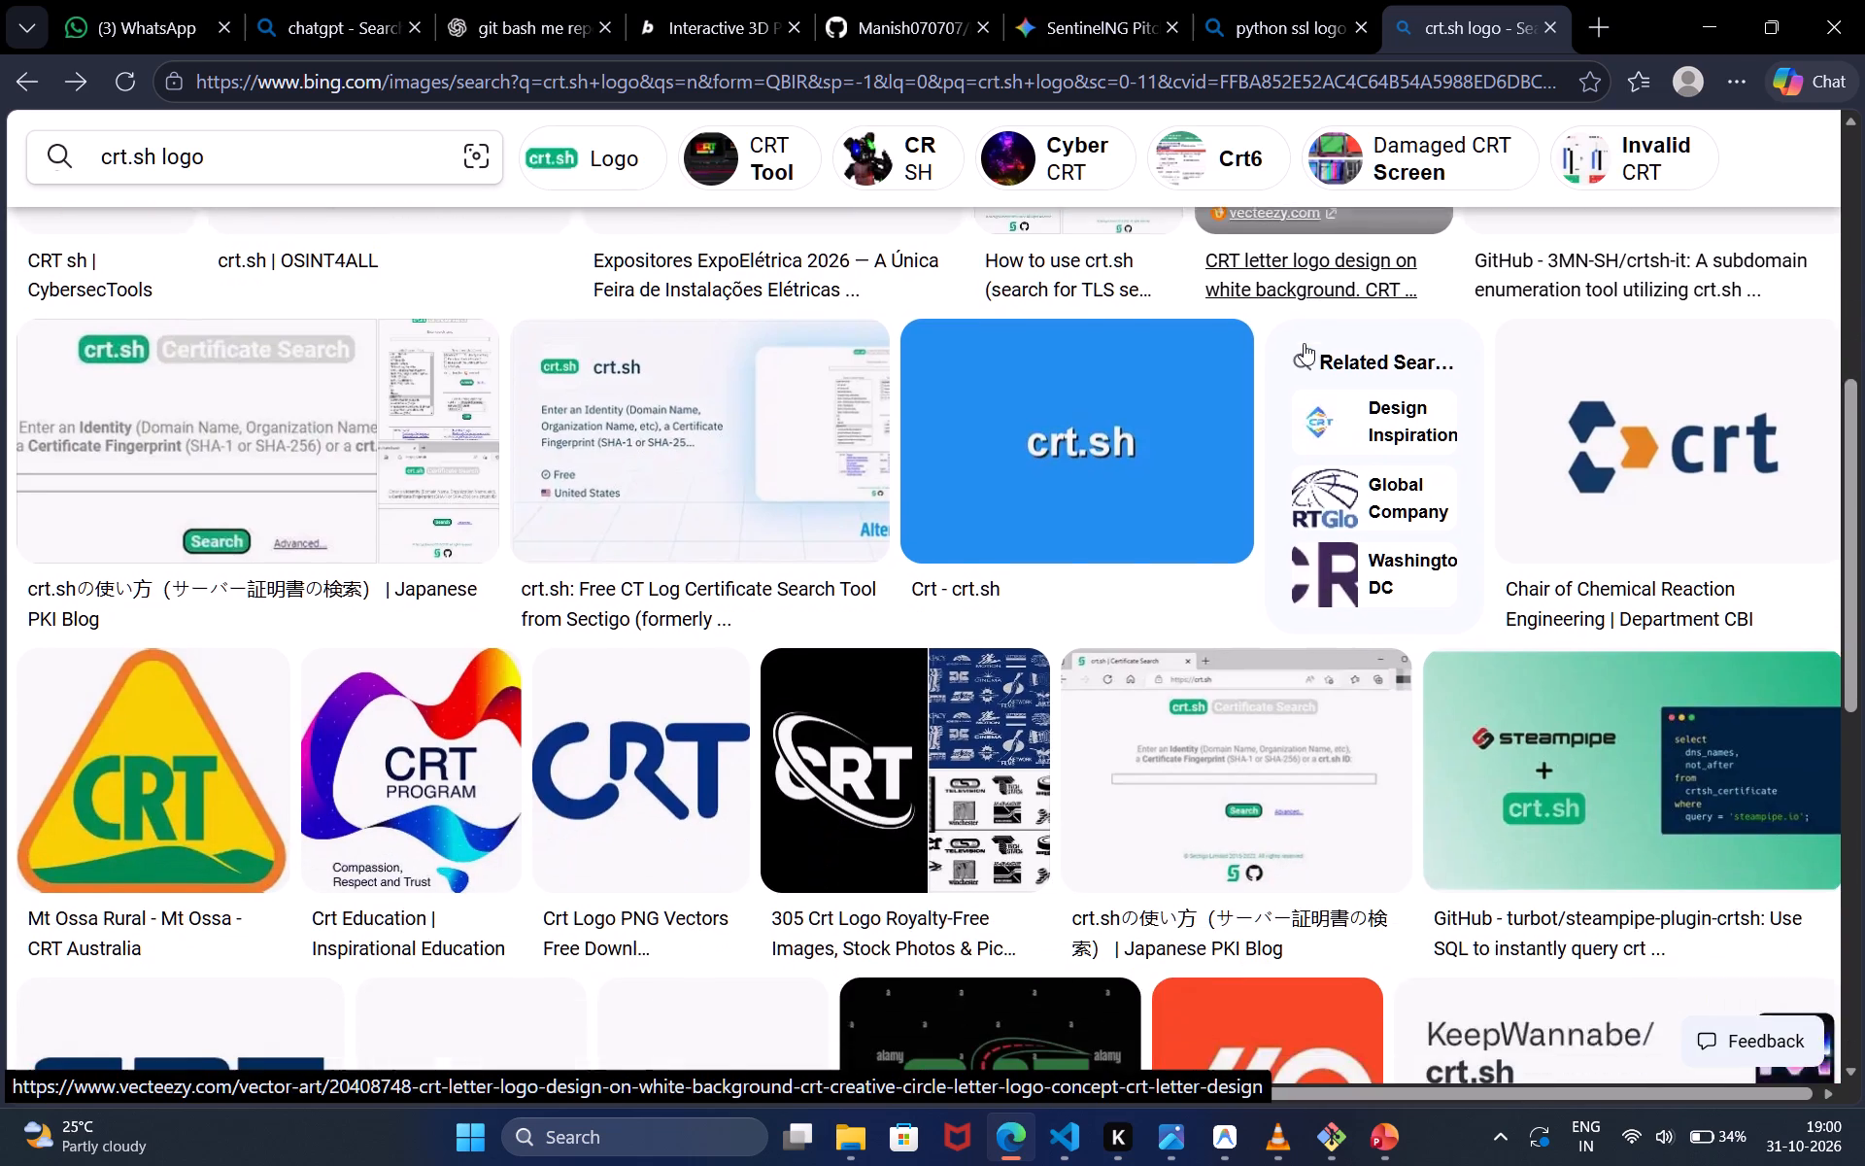
{"action": "scroll", "coordinate": [1304, 343], "scroll_direction": "down", "scroll_amount": 5}
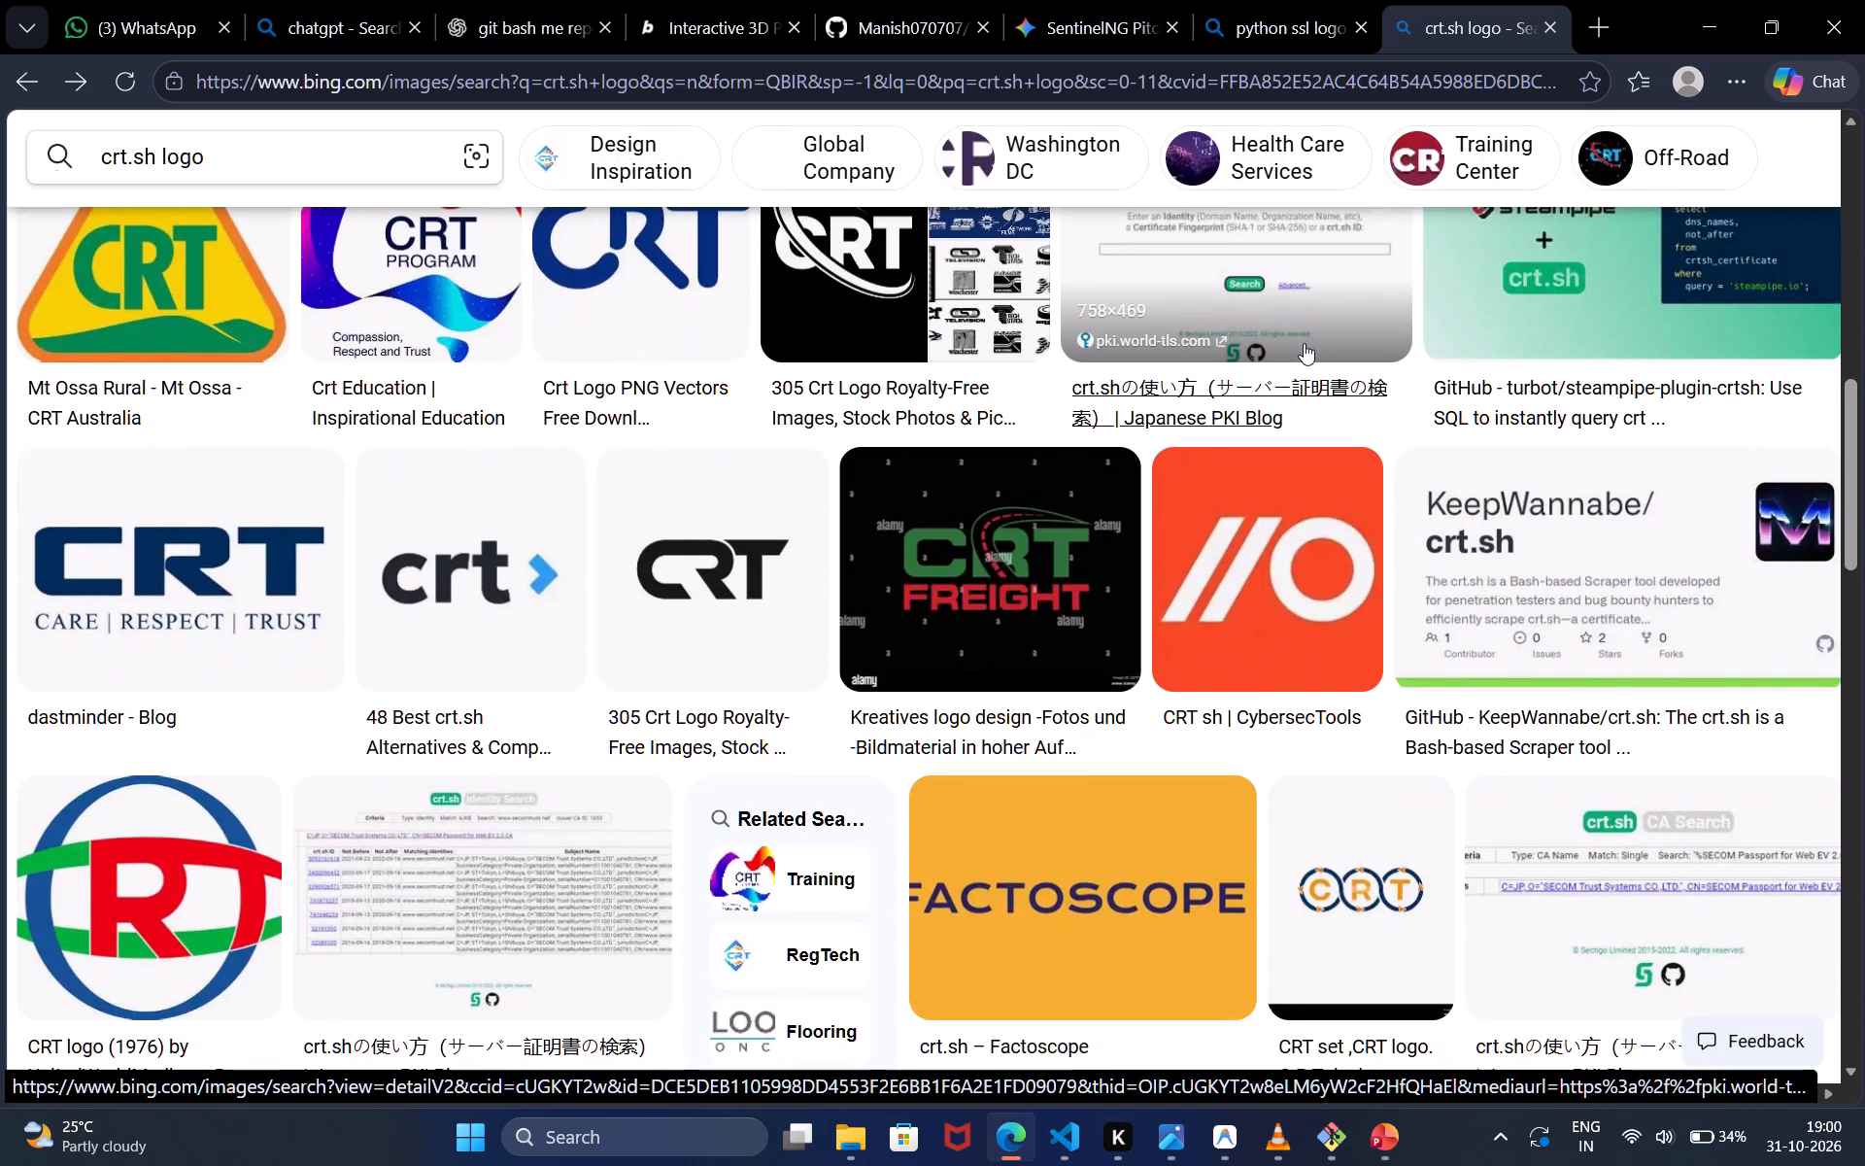
{"action": "scroll", "coordinate": [1070, 465], "scroll_direction": "up", "scroll_amount": 14}
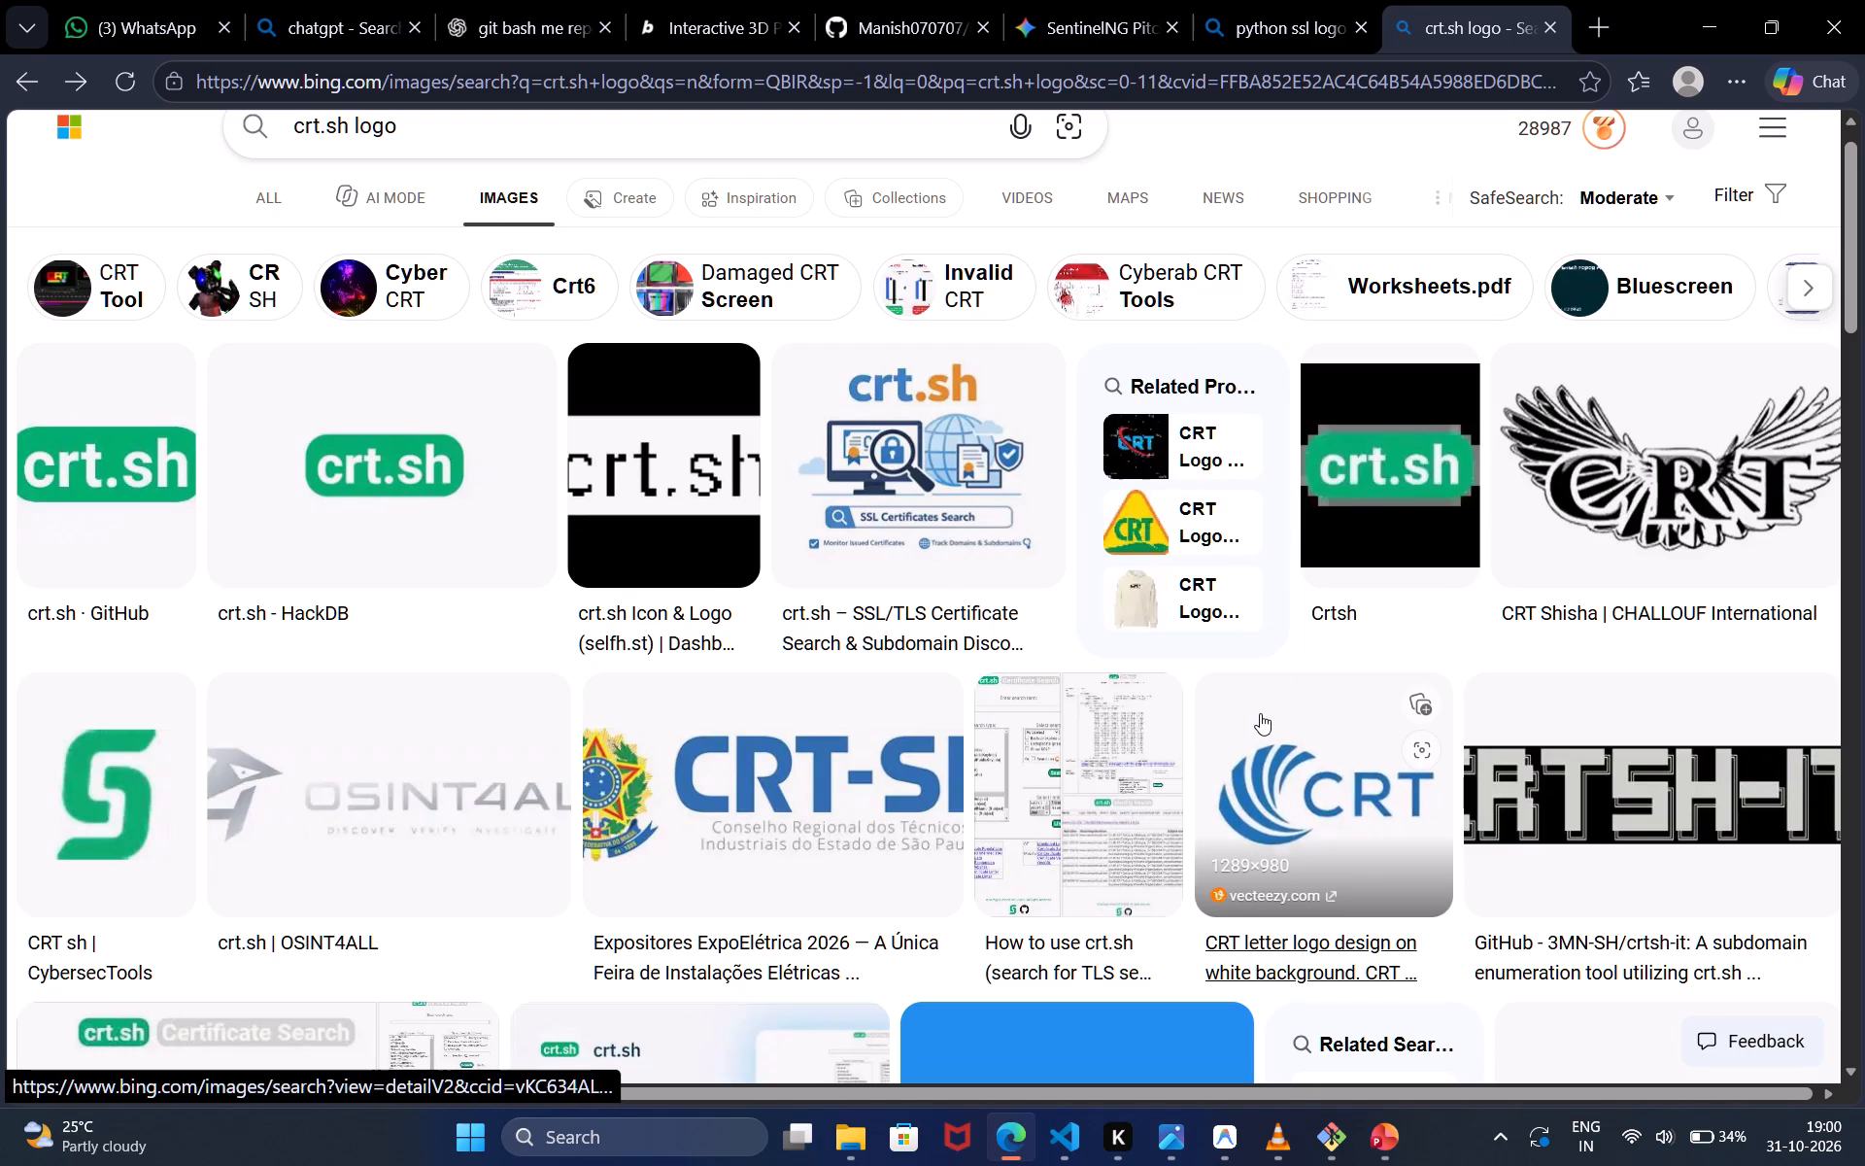
{"action": "left_click", "coordinate": [1282, 741]}
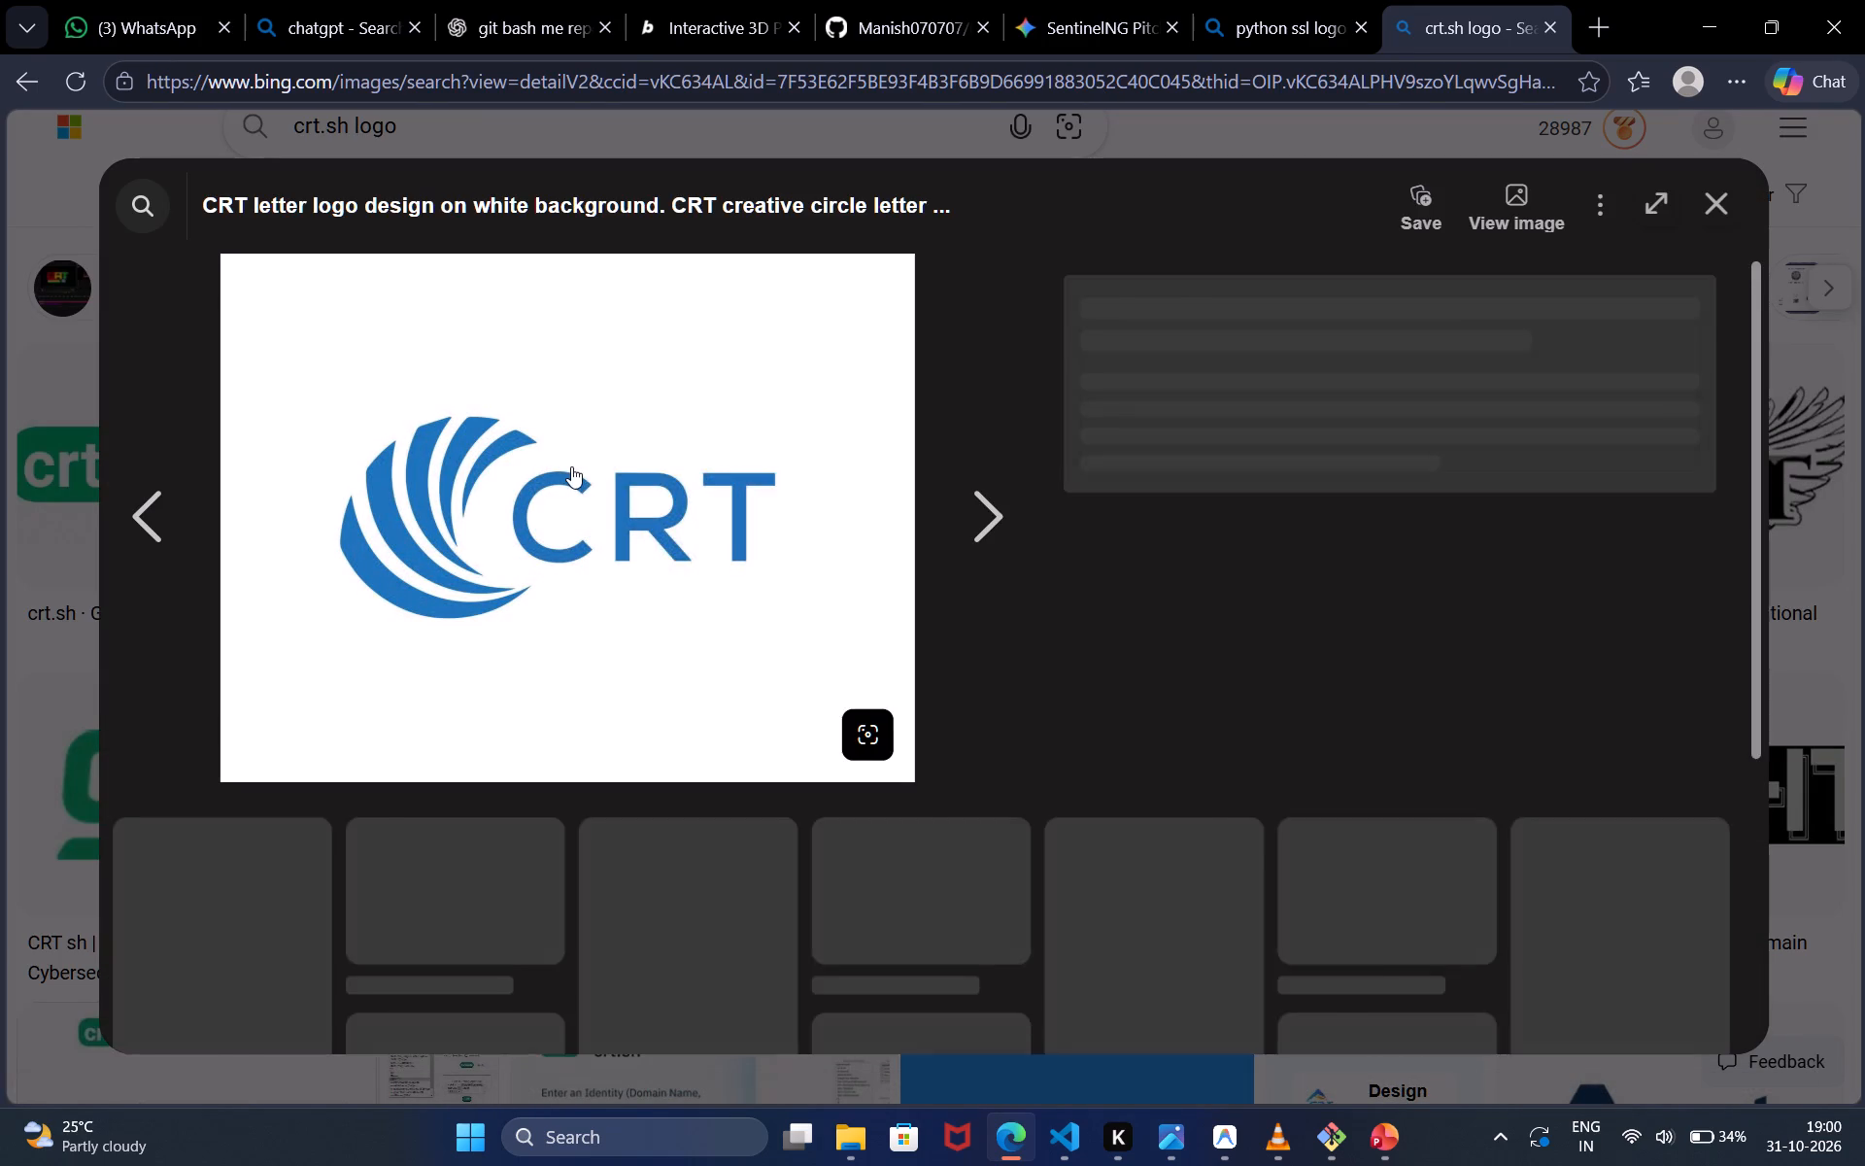
{"action": "right_click", "coordinate": [571, 466]}
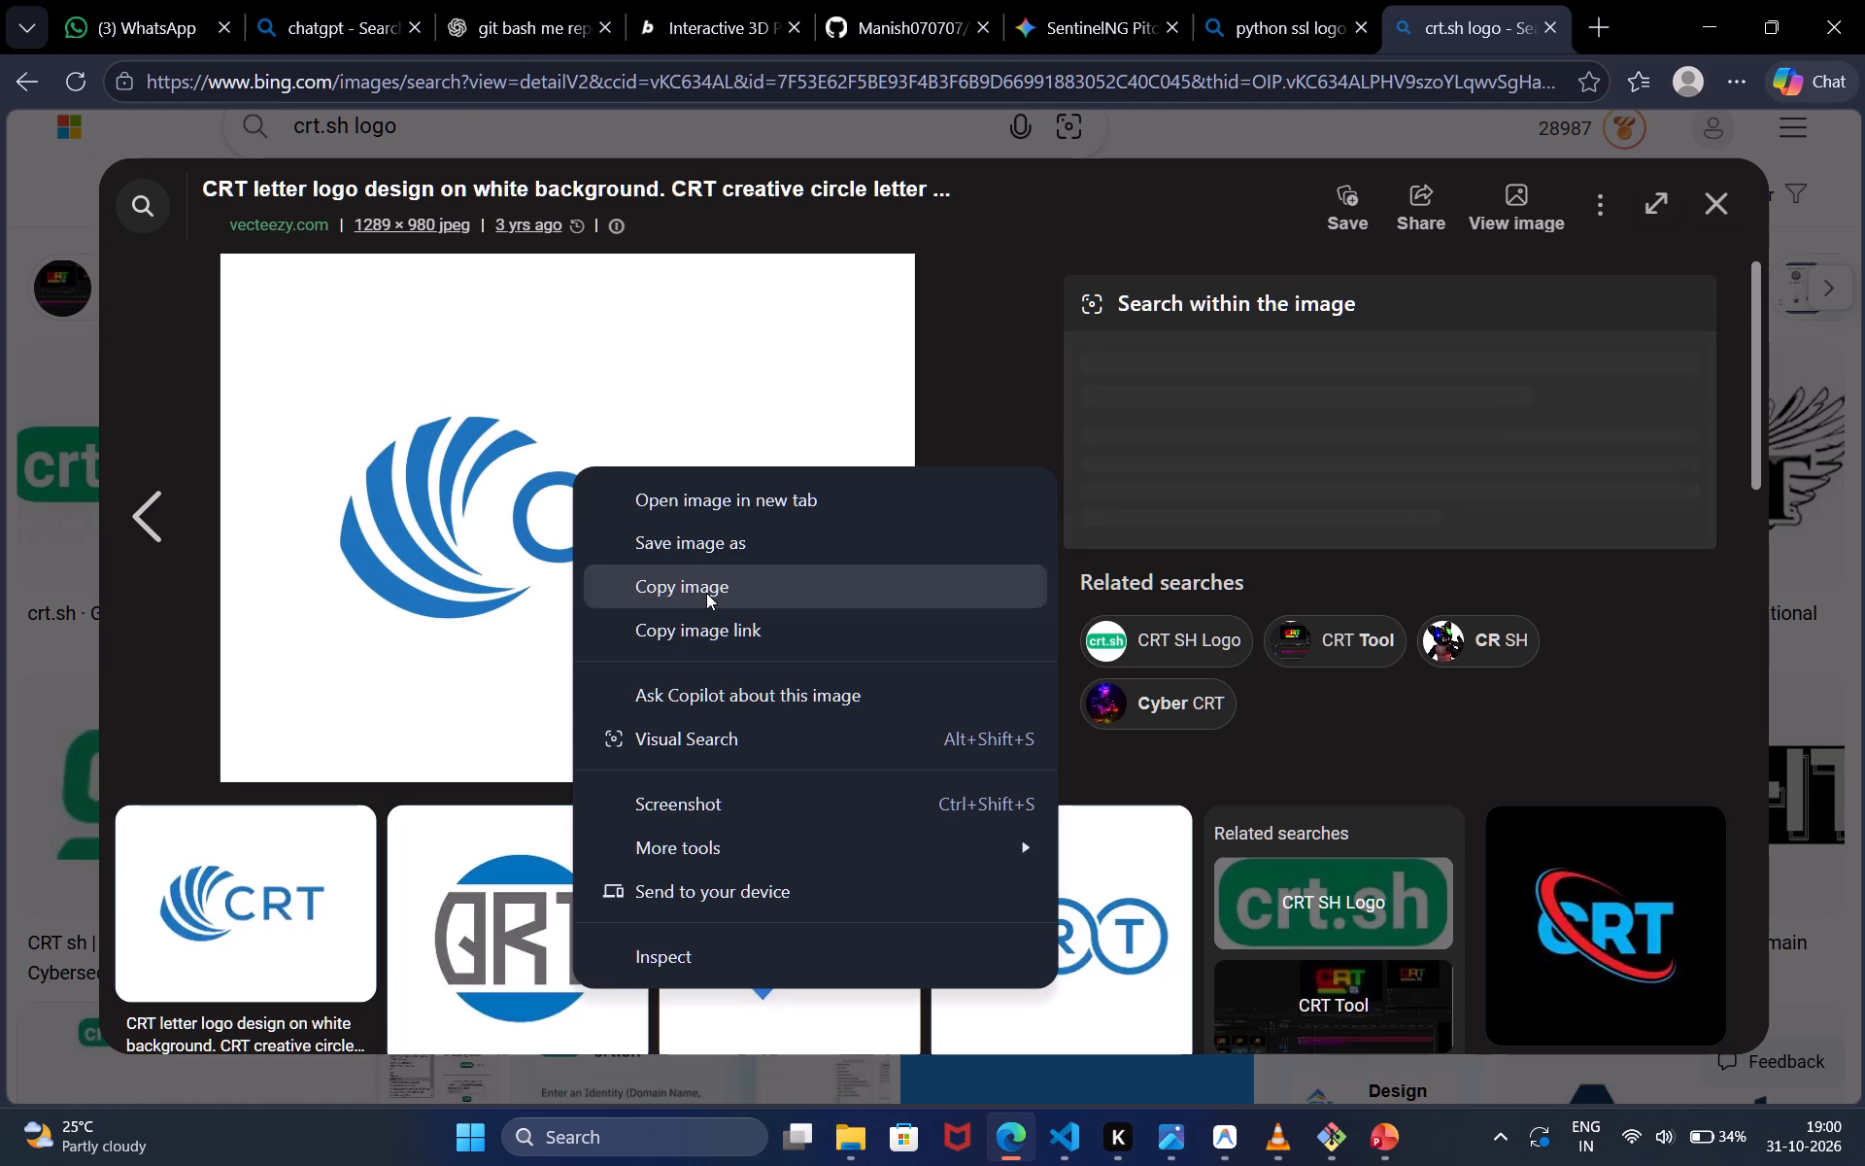
{"action": "left_click", "coordinate": [706, 593]}
{"action": "left_click", "coordinate": [1717, 189]}
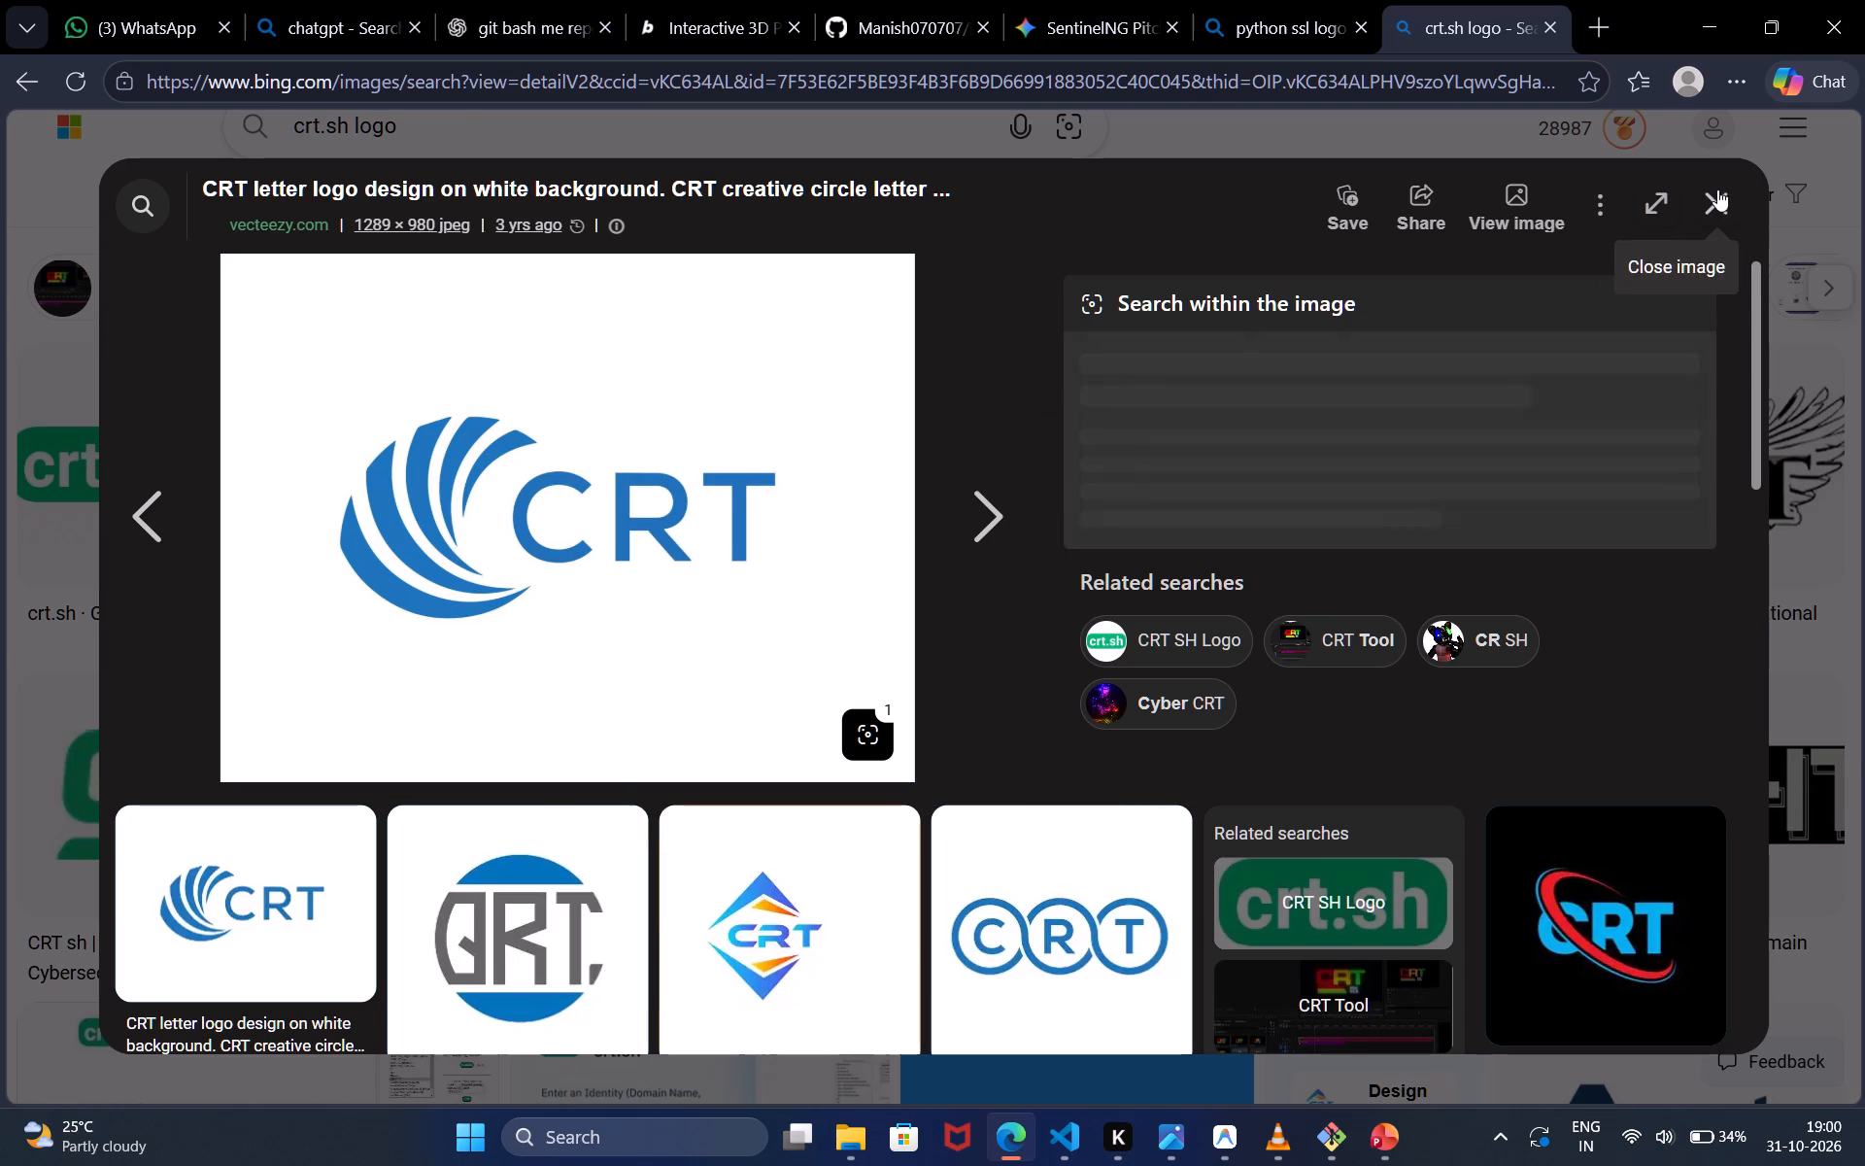
Switch to SentinelNG_Final, paste the blue CRT logo on the TECH STACK slide, and shrink it into the crt.sh card.
{"action": "left_click", "coordinate": [1269, 10]}
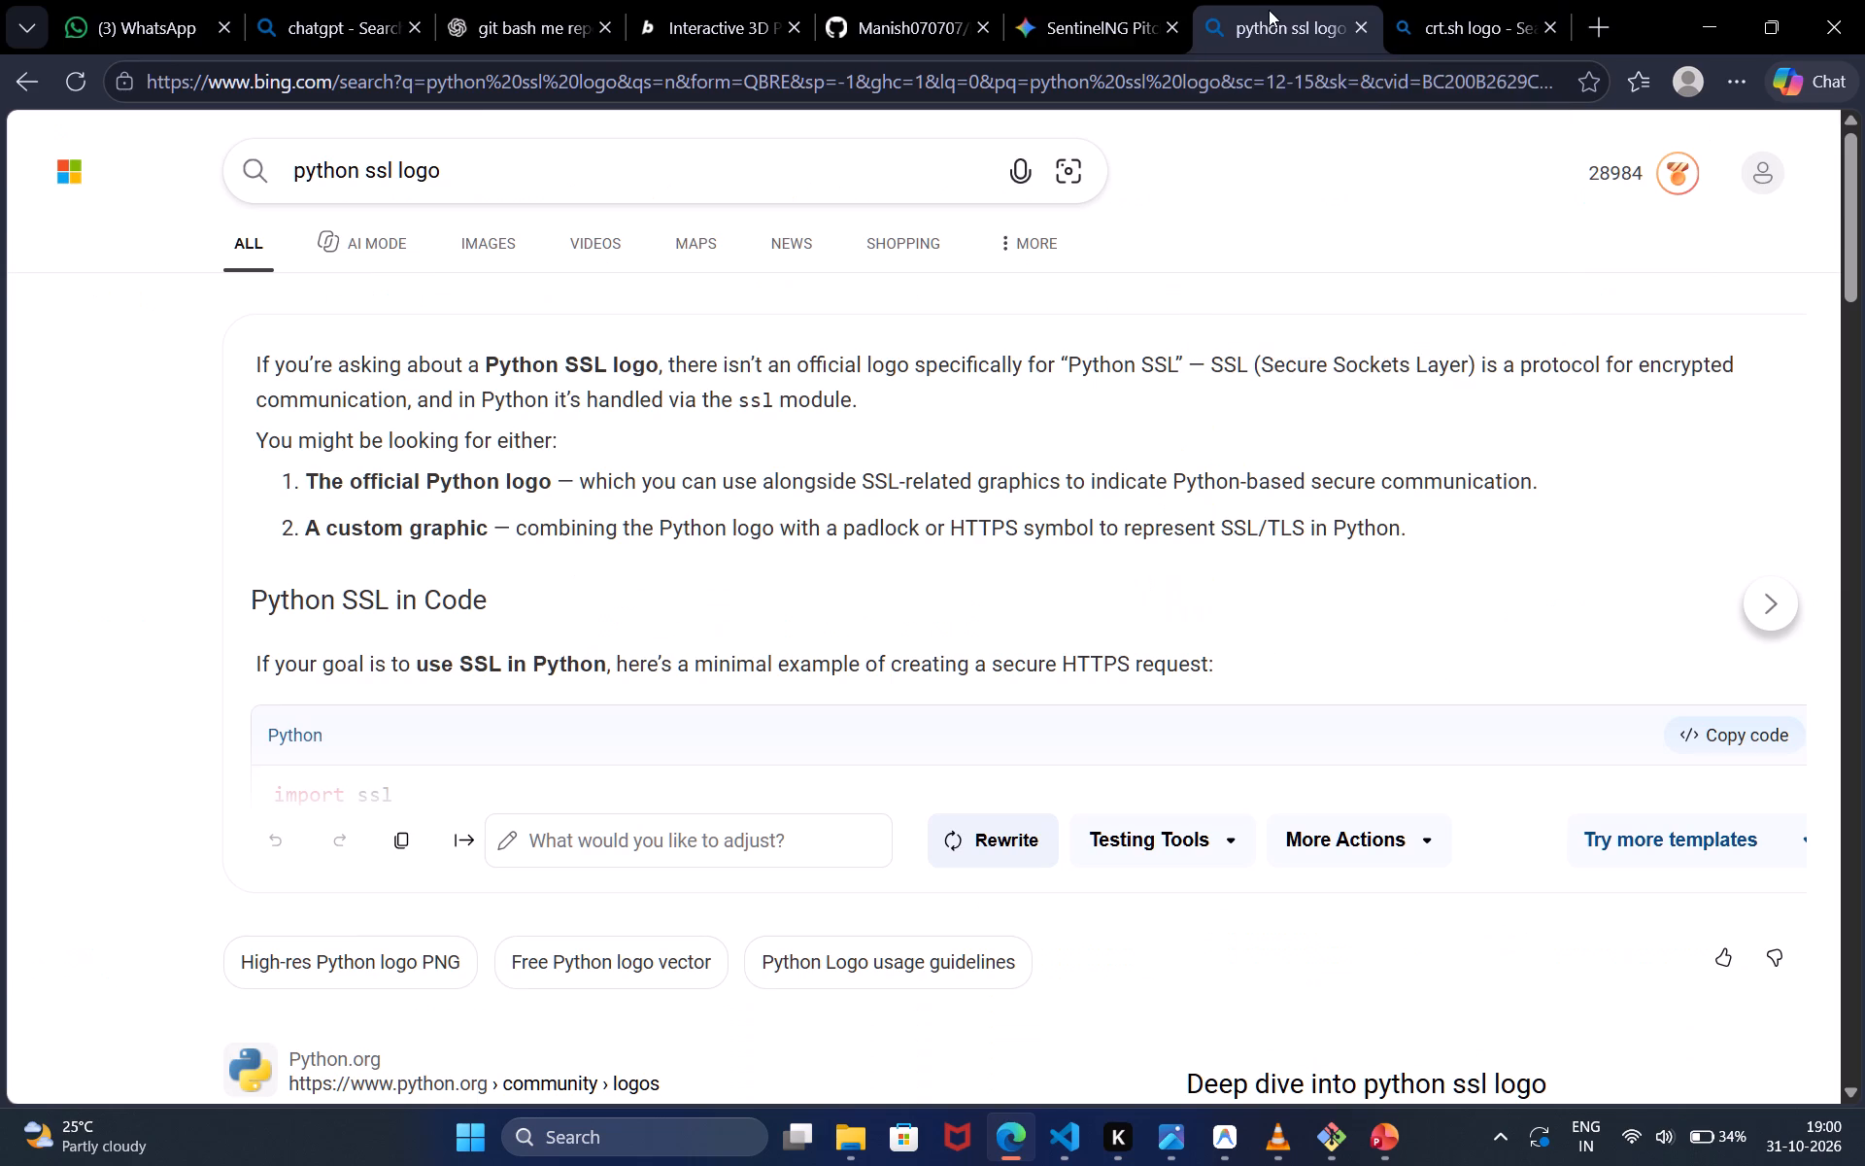
{"action": "left_click", "coordinate": [1080, 0]}
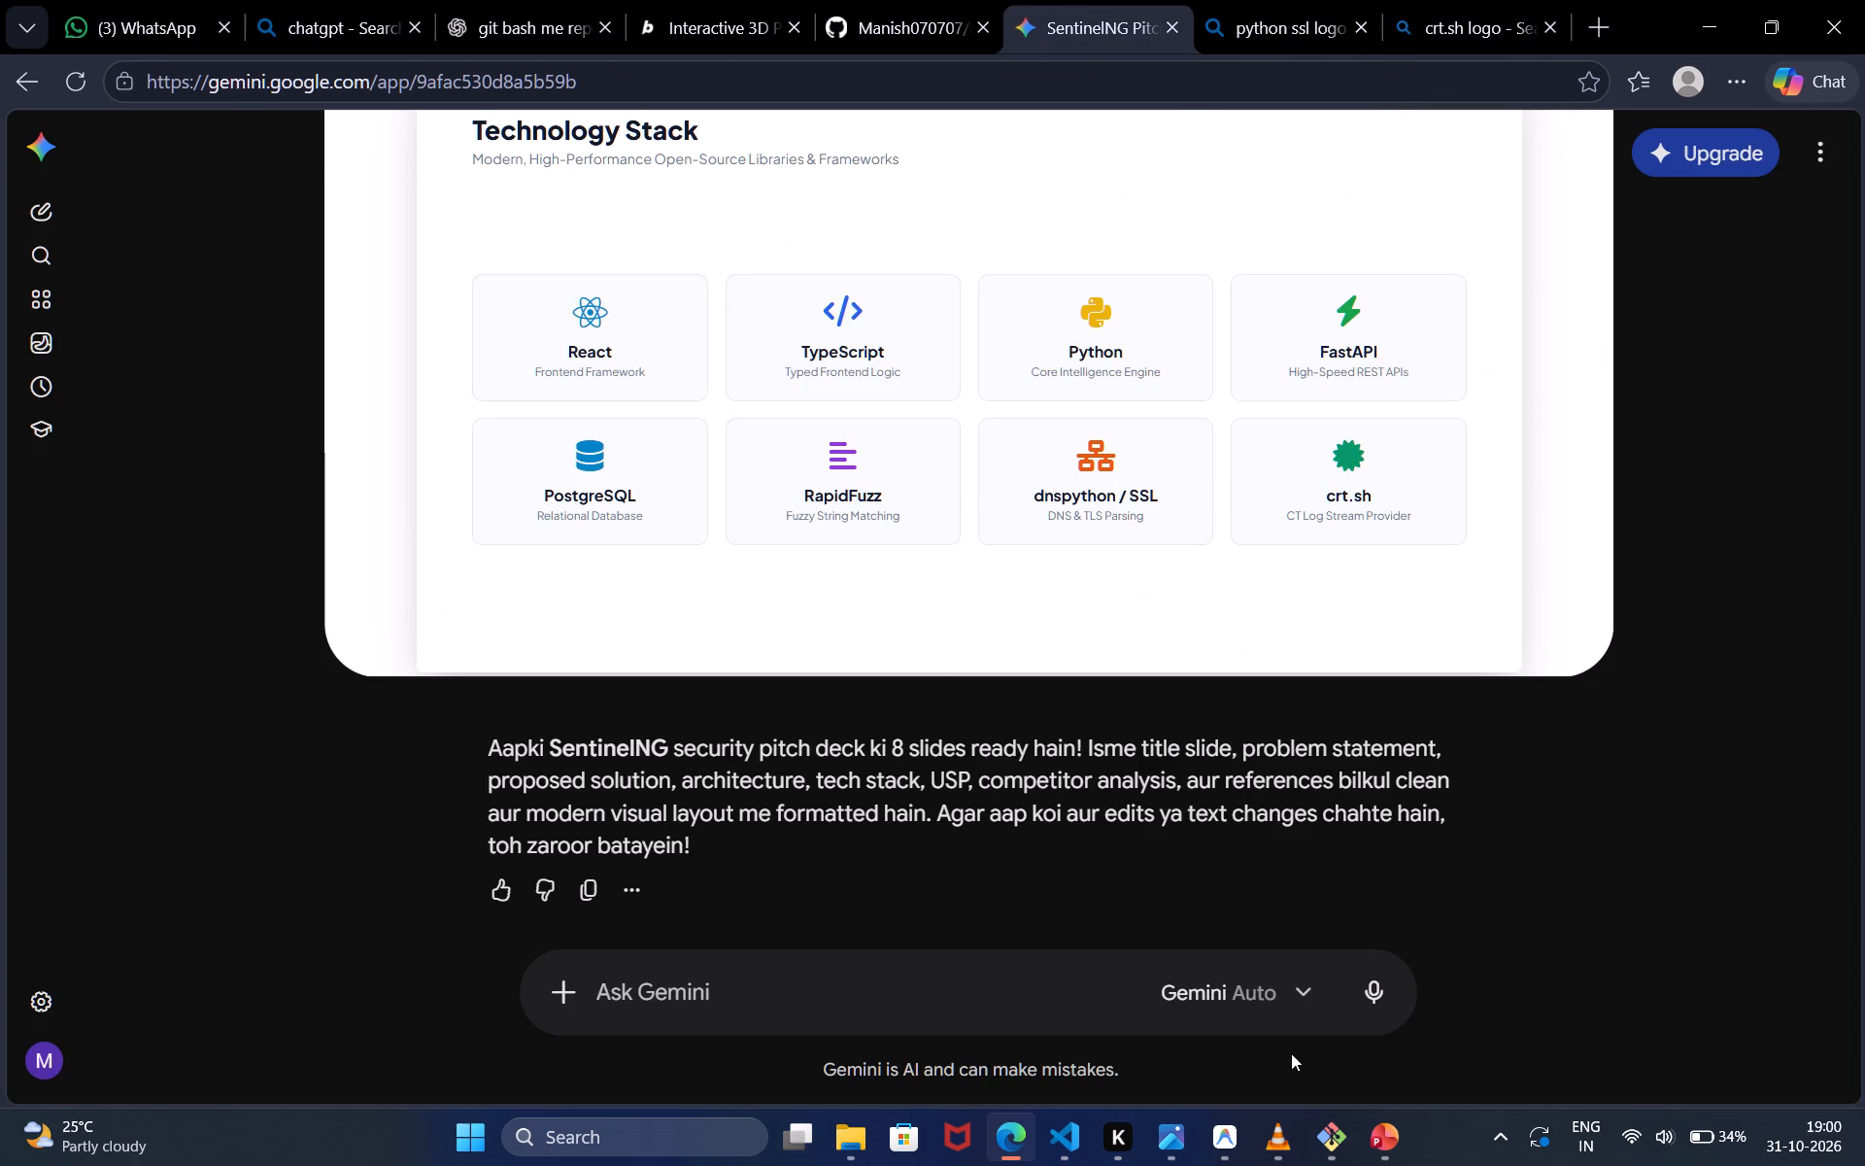
{"action": "left_click", "coordinate": [1385, 1139]}
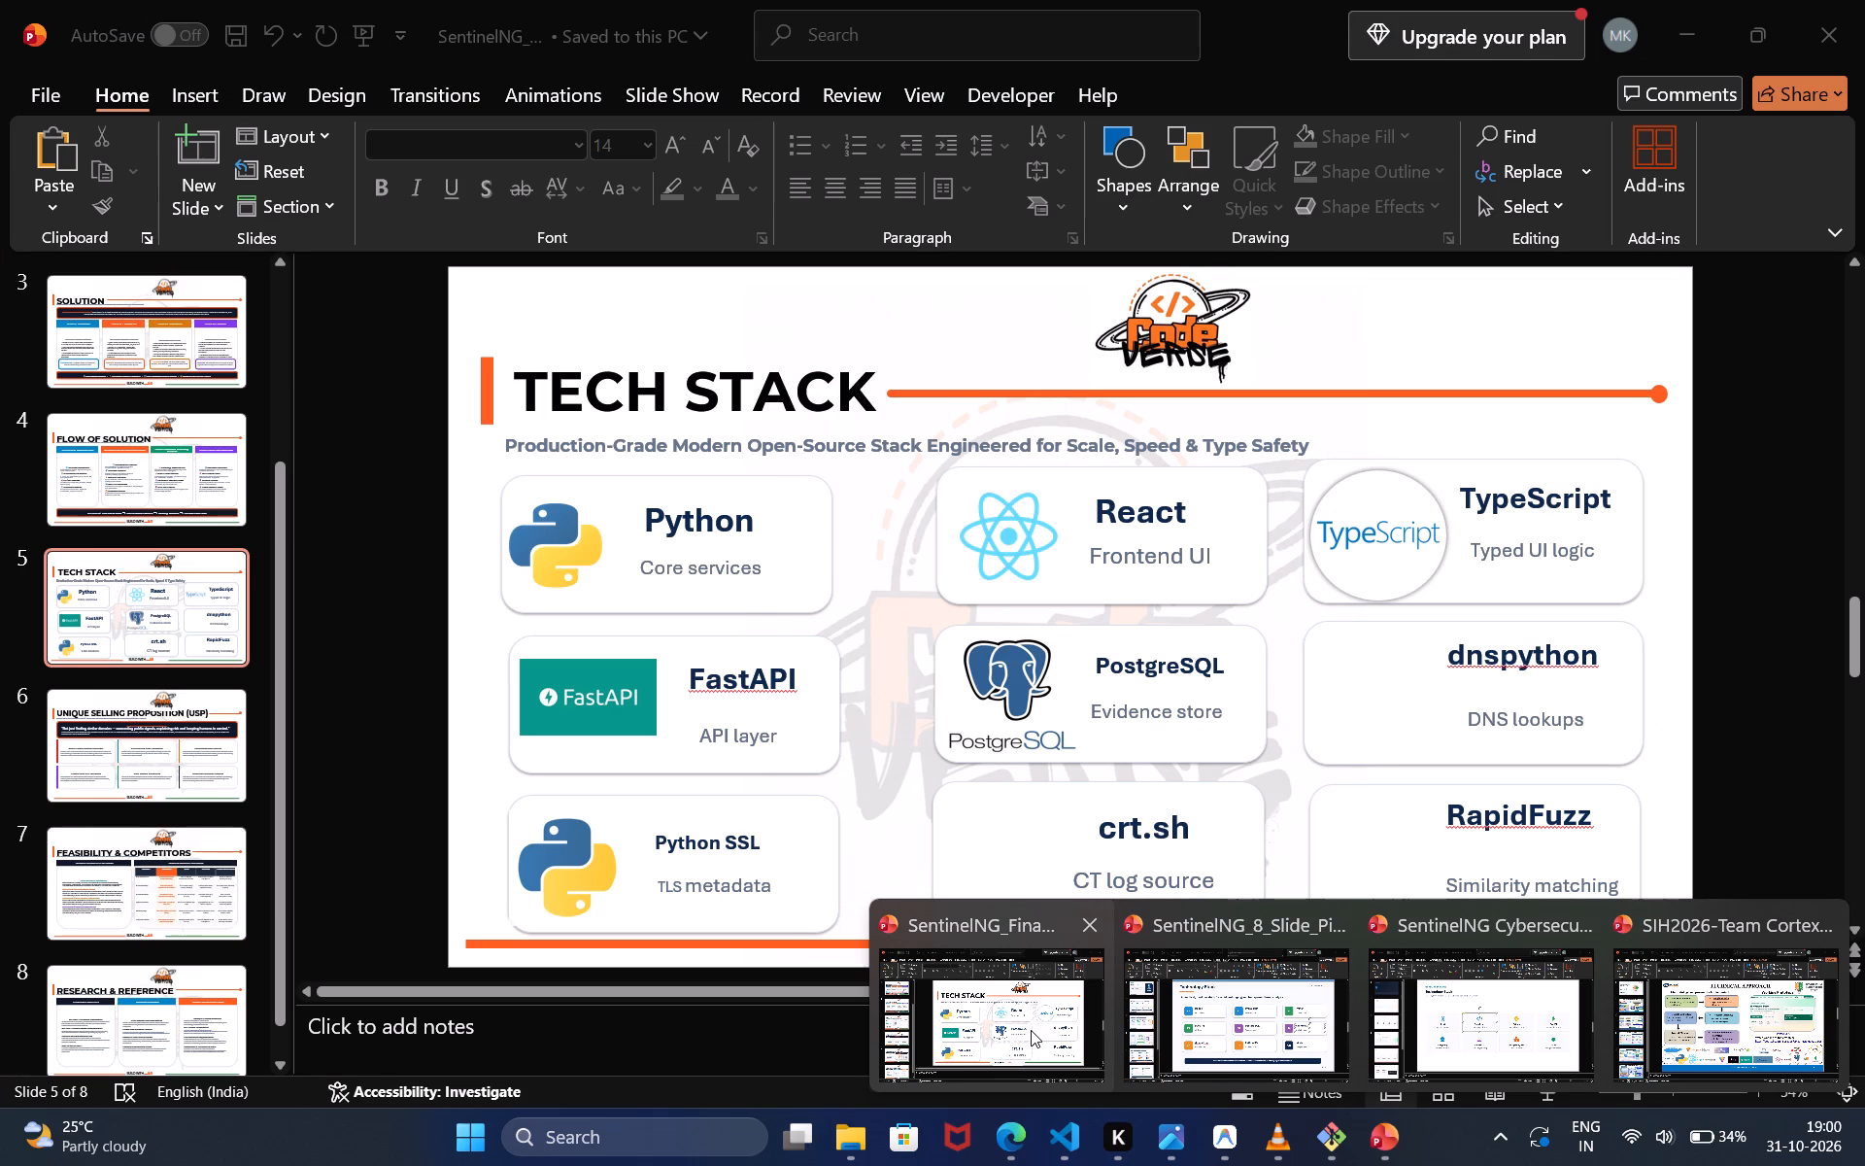
{"action": "left_click", "coordinate": [1054, 1018]}
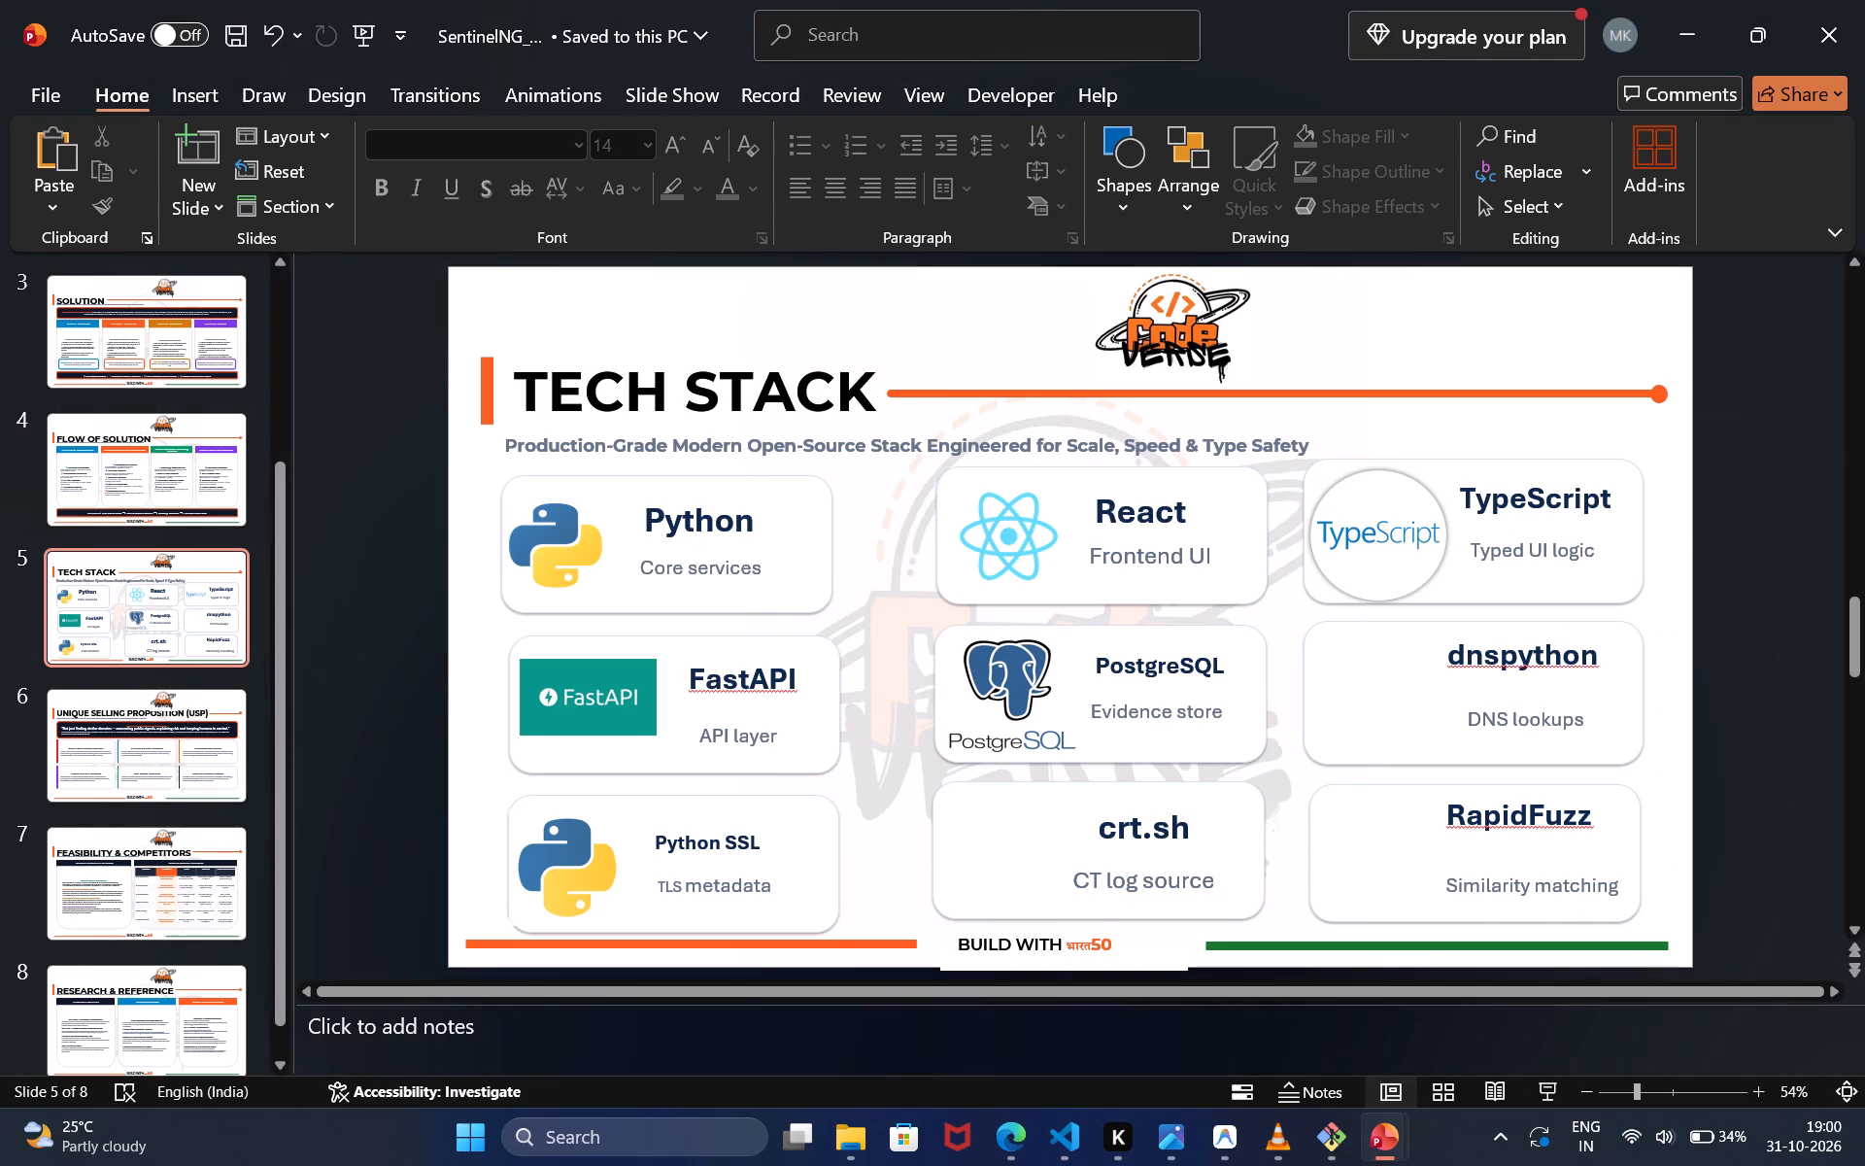
{"action": "left_click", "coordinate": [1032, 828]}
{"action": "key", "text": "ctrl+v"}
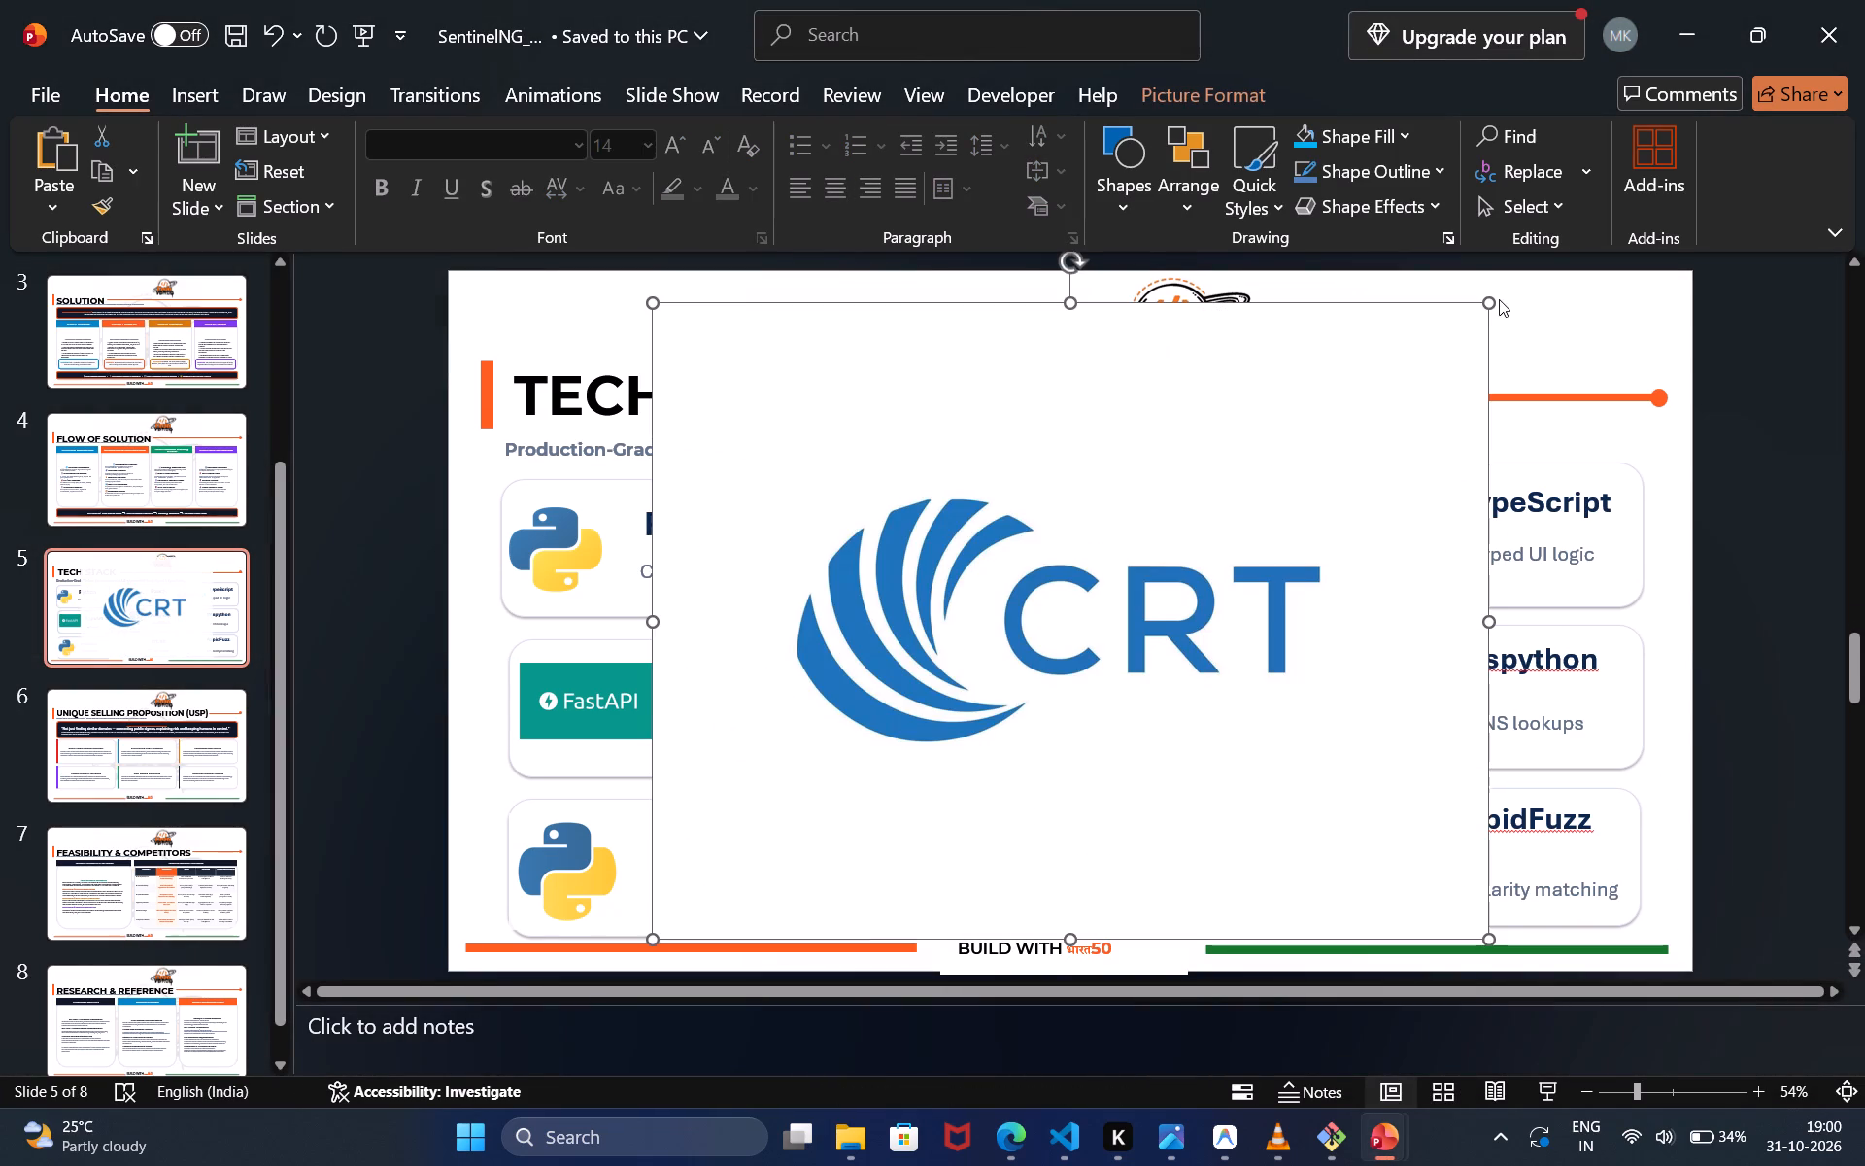
{"action": "left_click_drag", "start_coordinate": [1484, 301], "coordinate": [869, 777]}
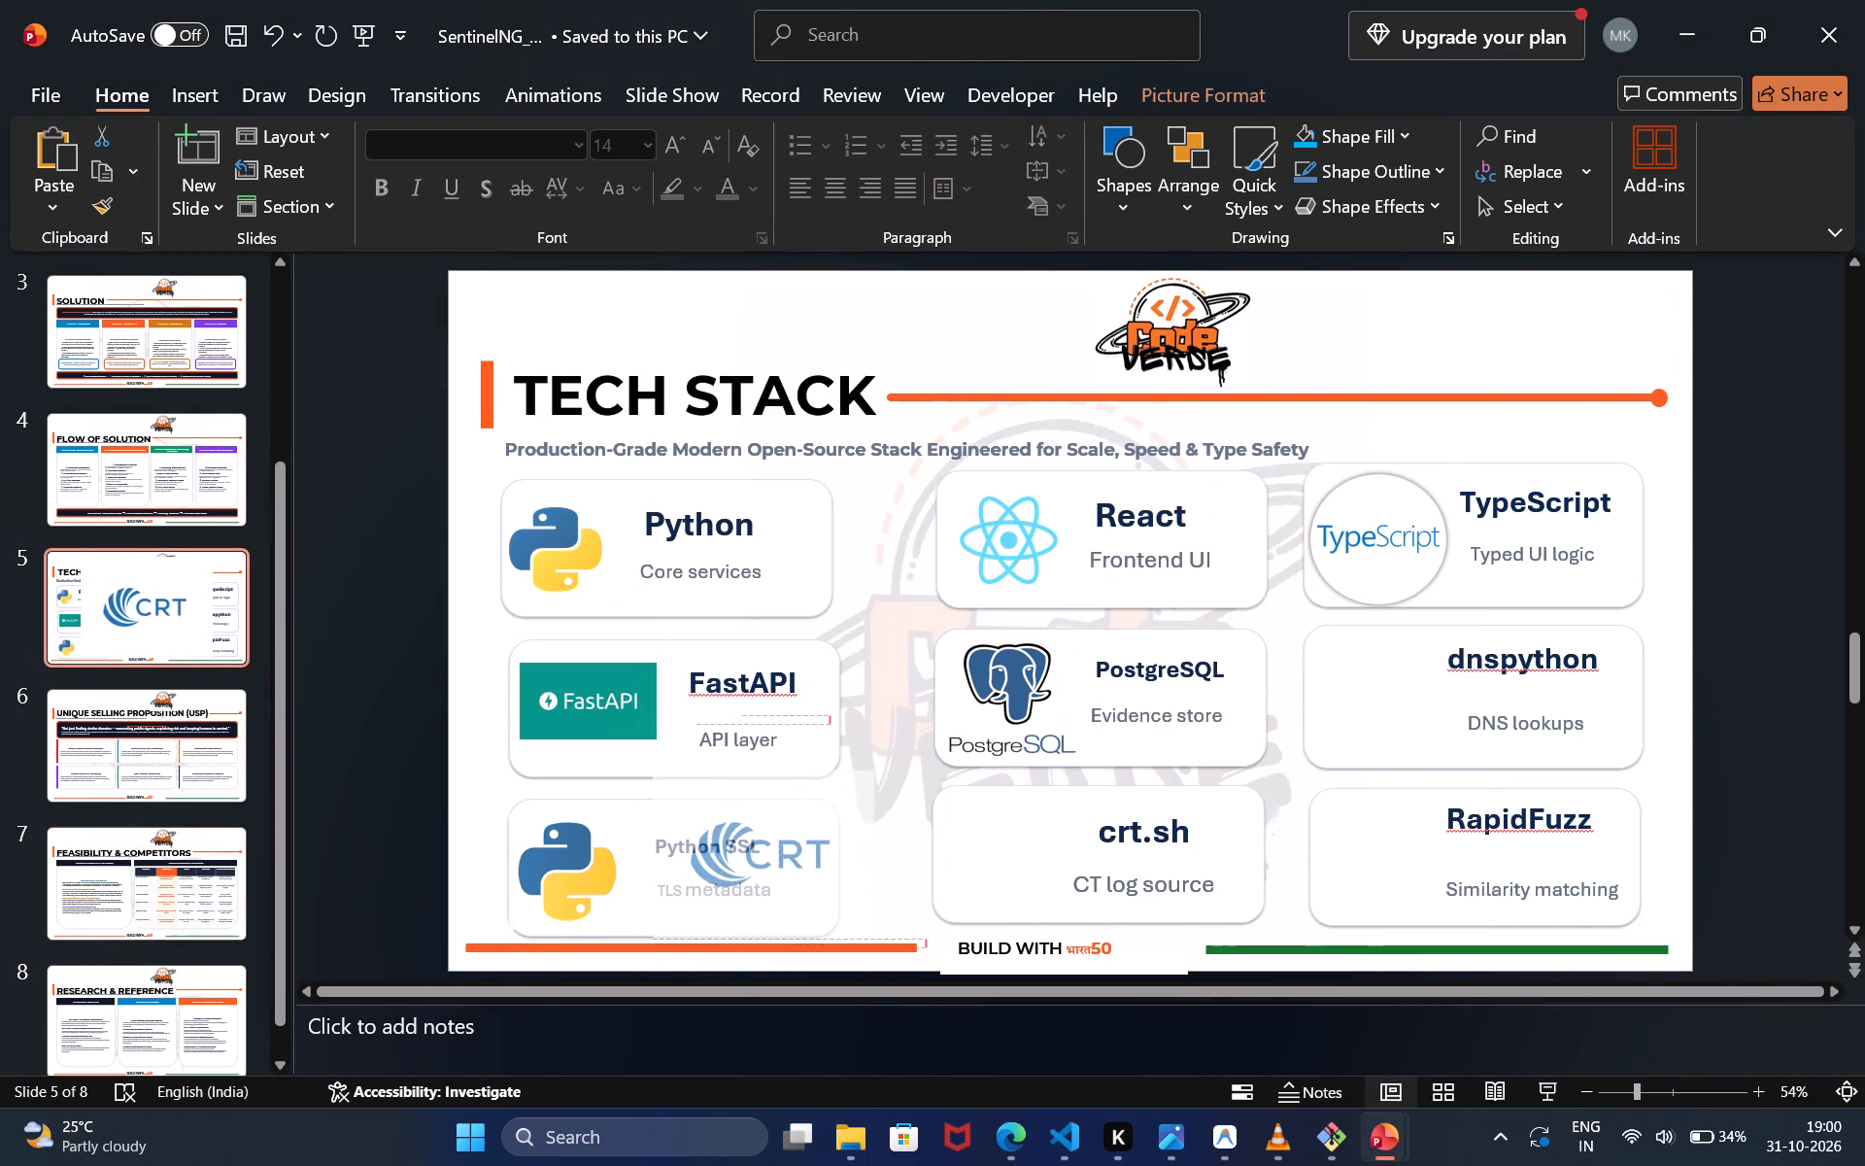
{"action": "left_click_drag", "start_coordinate": [869, 777], "coordinate": [808, 890]}
{"action": "left_click_drag", "start_coordinate": [772, 850], "coordinate": [1062, 823]}
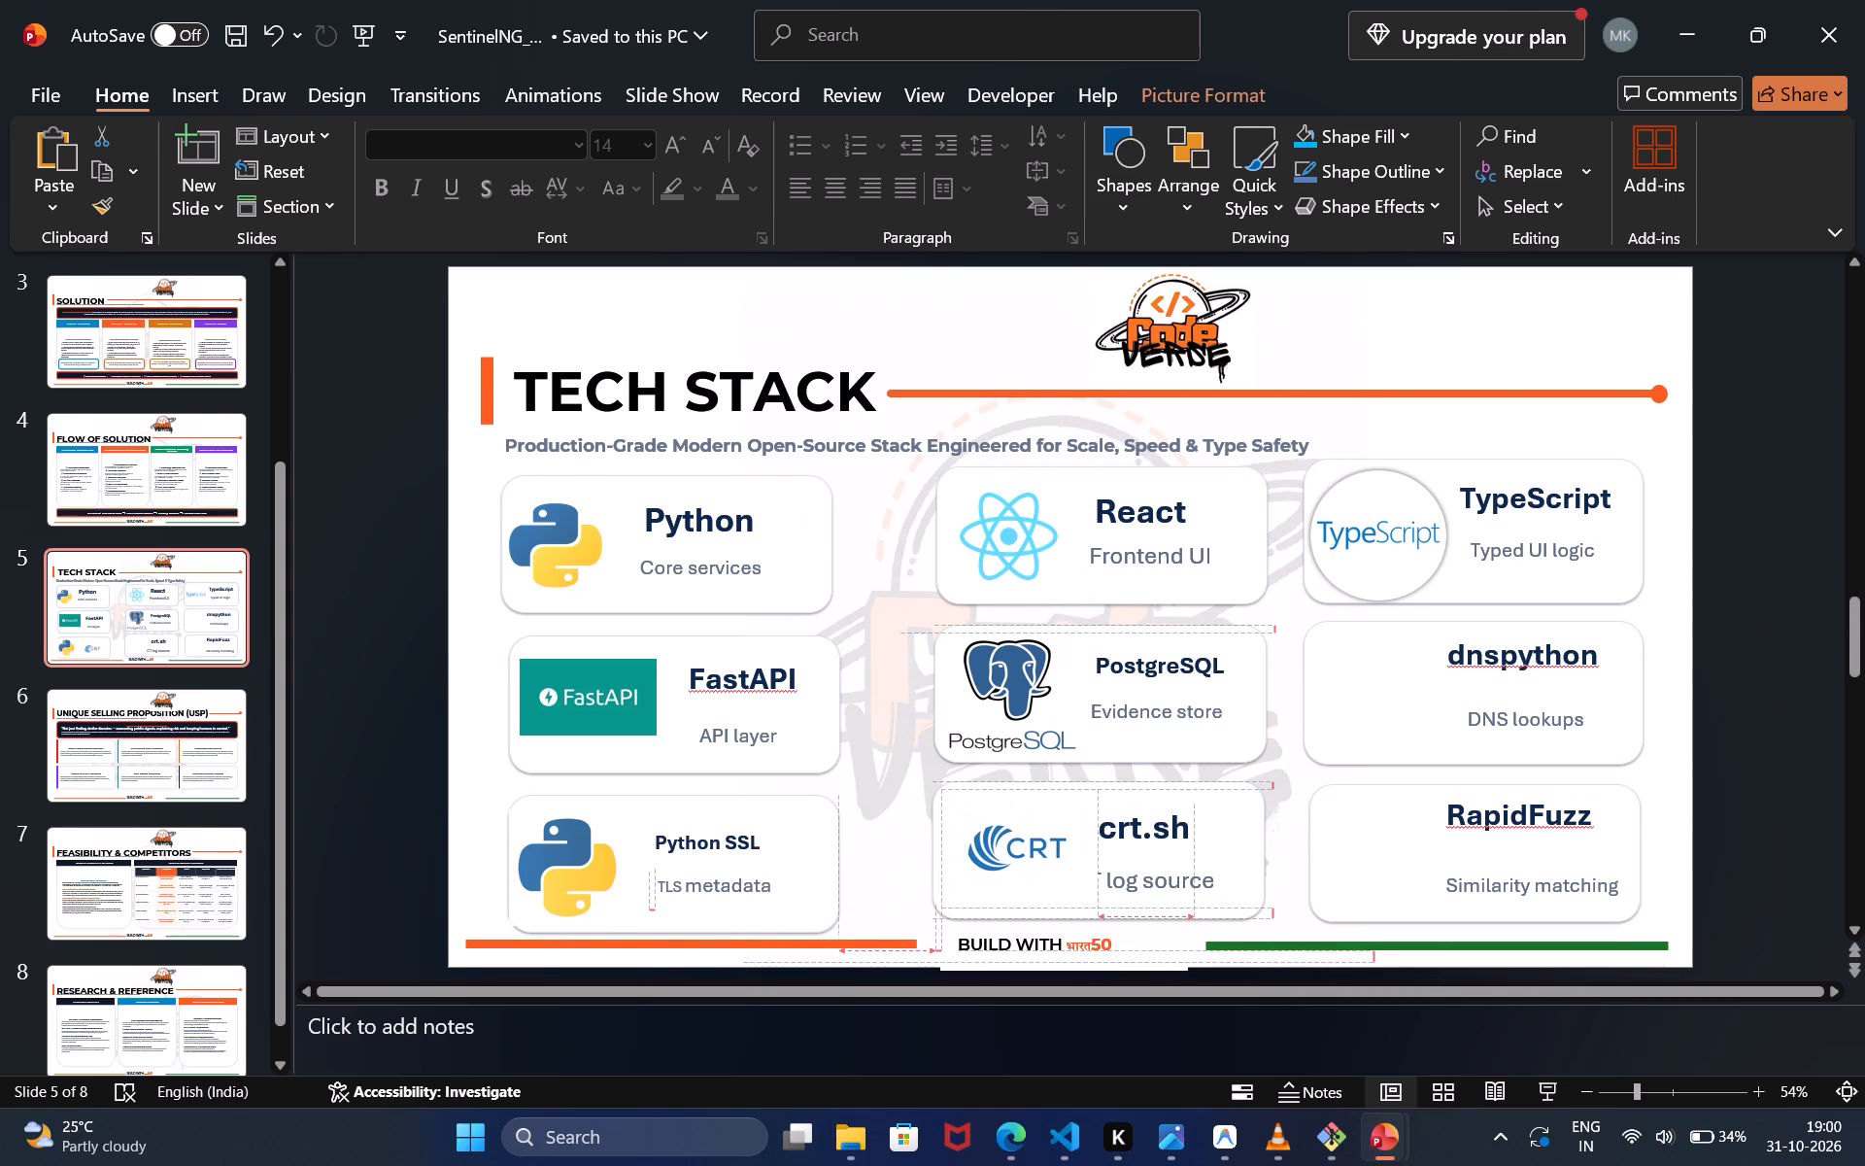
{"action": "left_click_drag", "start_coordinate": [1062, 823], "coordinate": [1063, 823]}
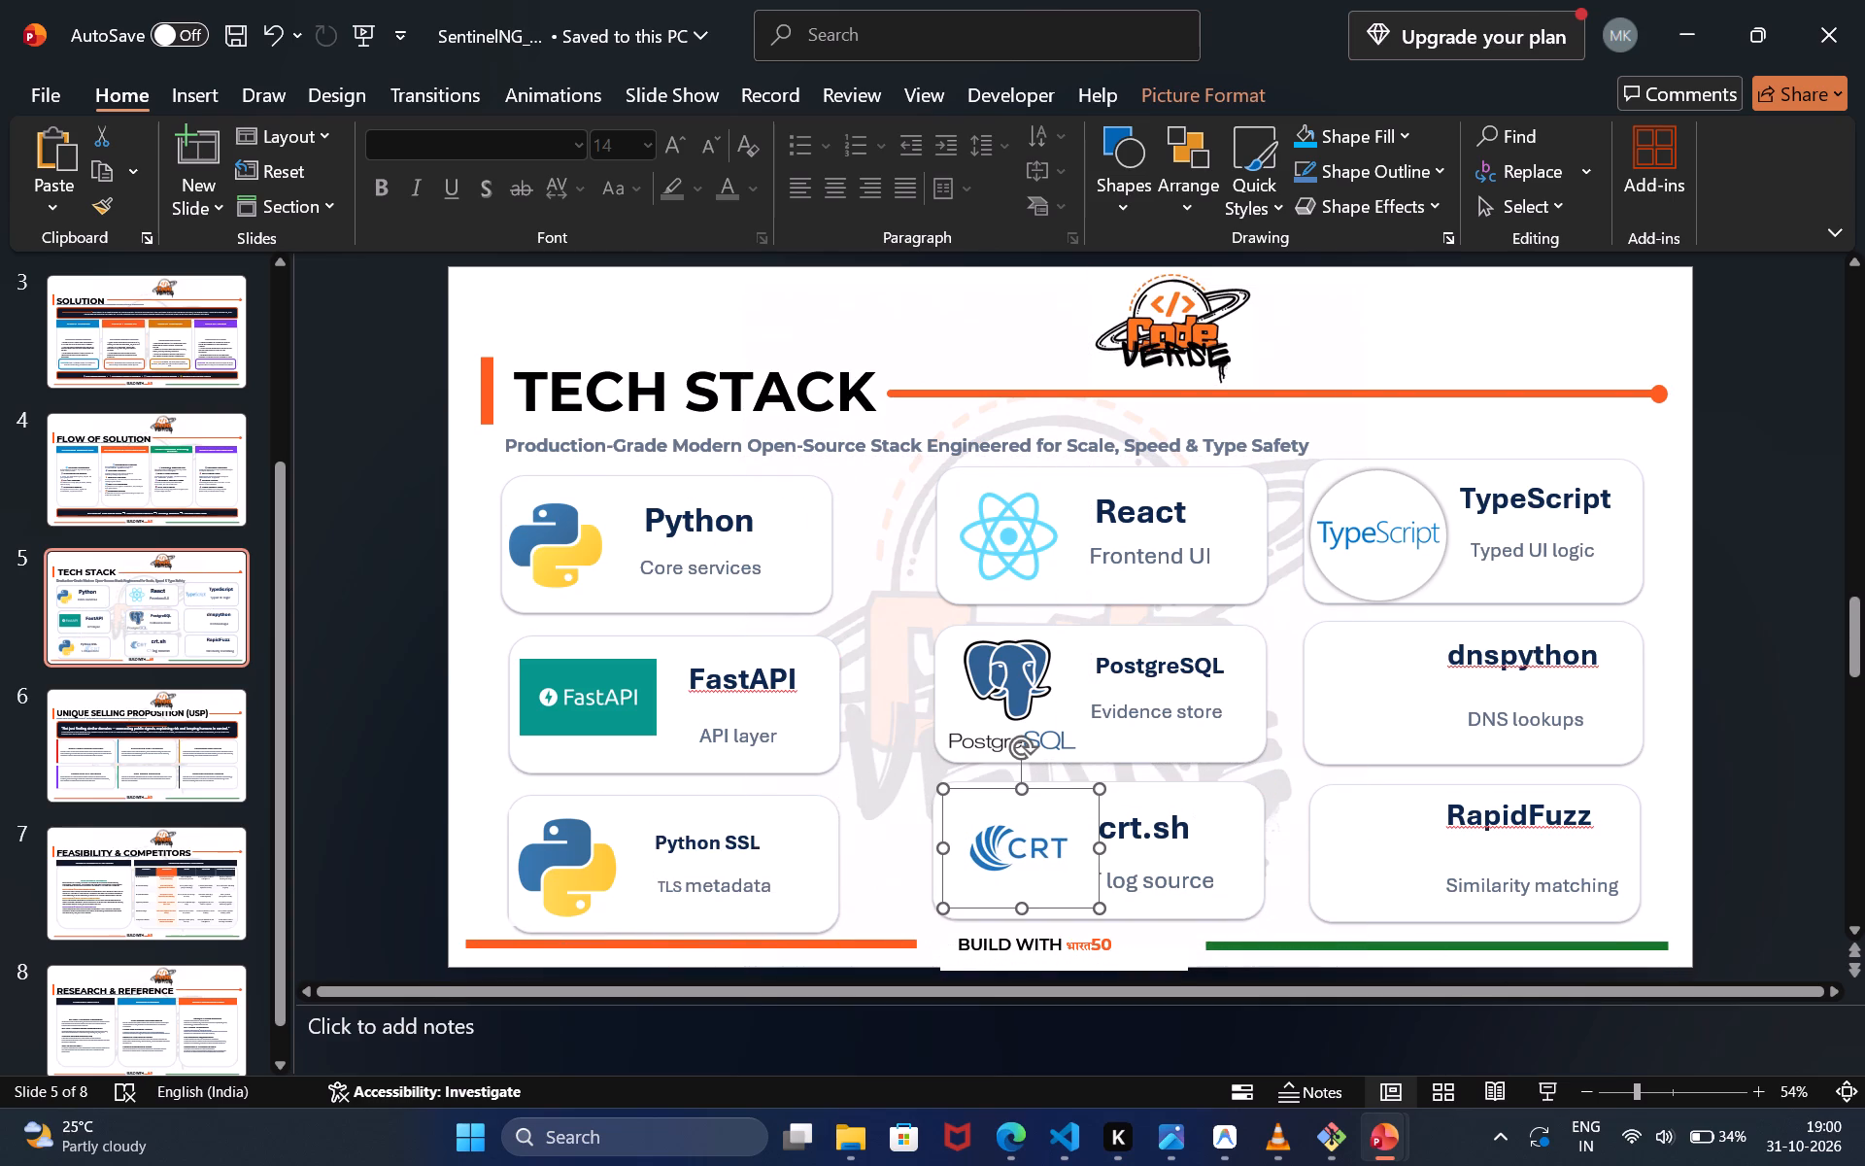
Move the "CT log source" caption in the crt.sh card sideways, clear of the CRT logo.
{"action": "left_click", "coordinate": [1143, 883]}
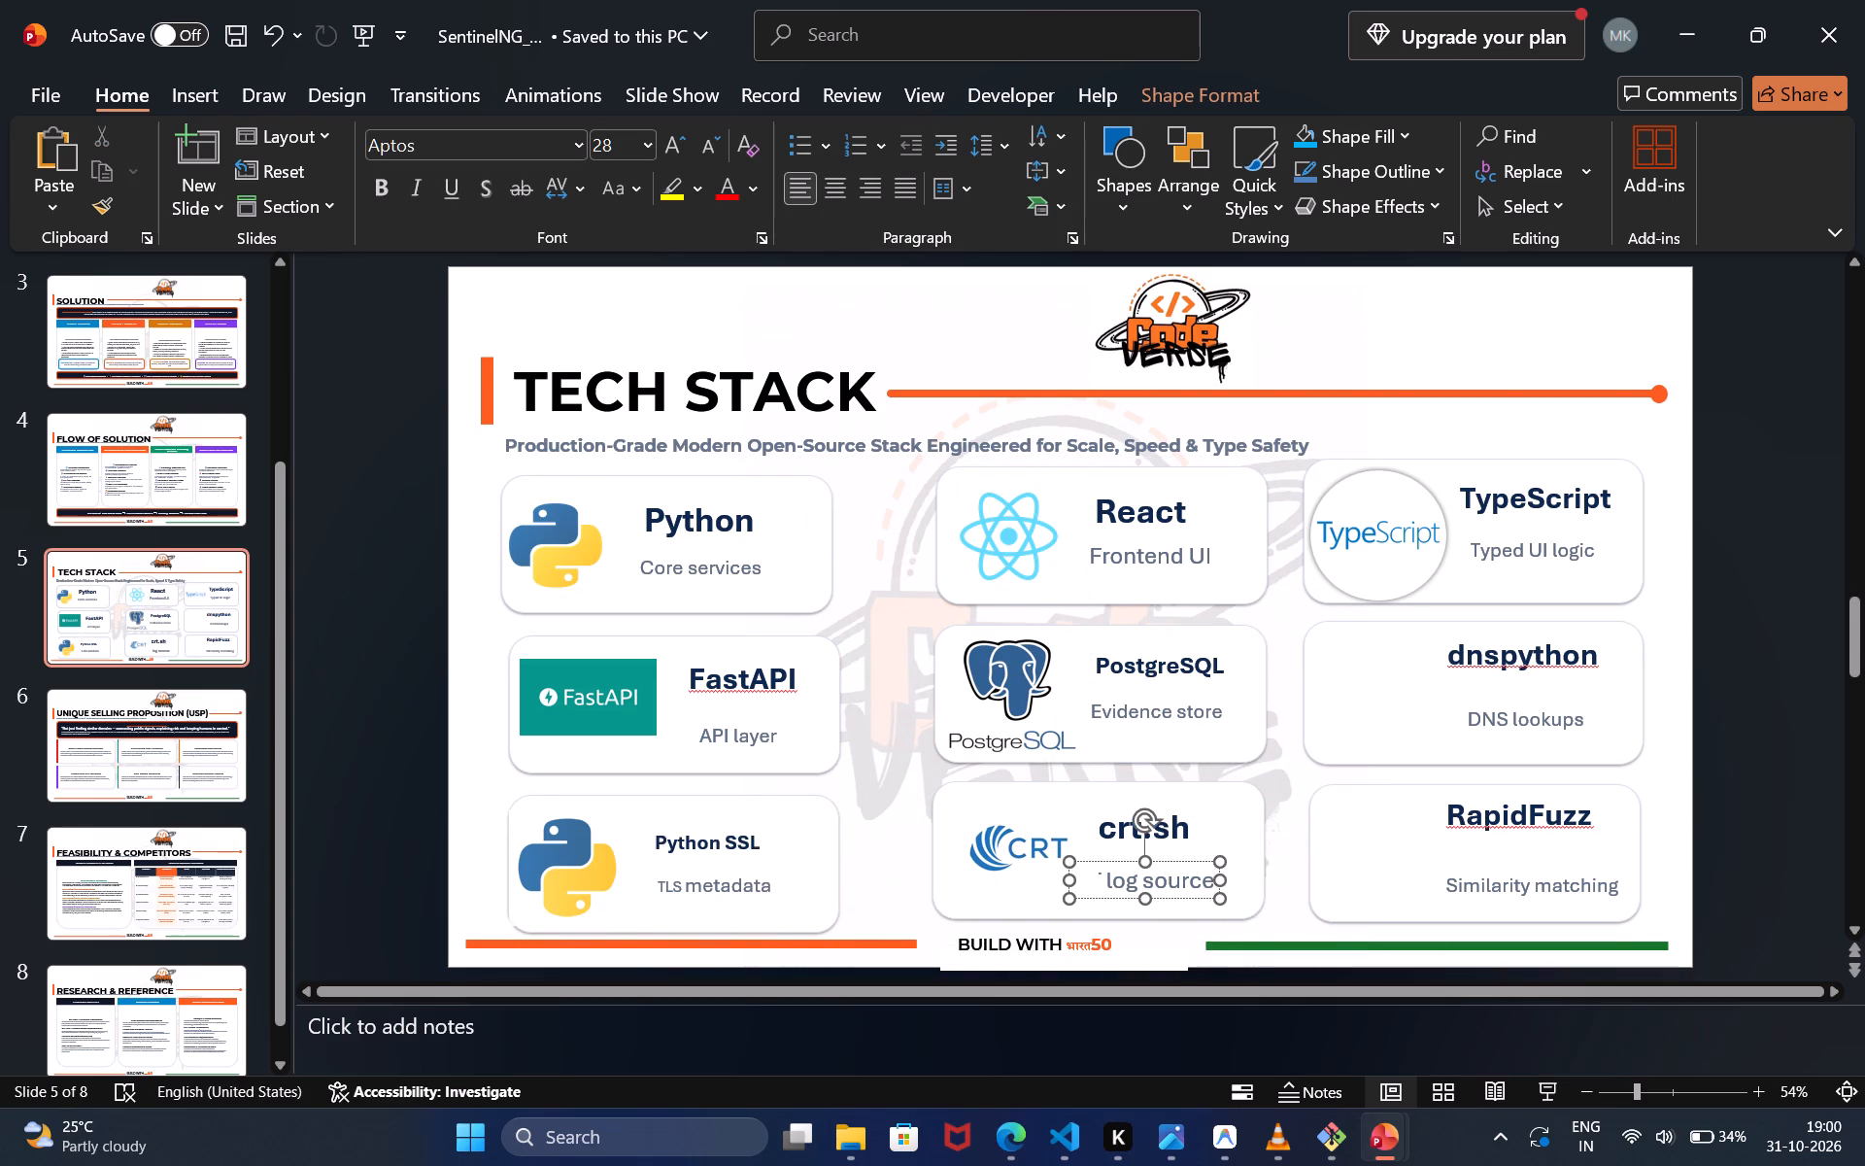
{"action": "left_click_drag", "start_coordinate": [1180, 862], "coordinate": [1202, 863]}
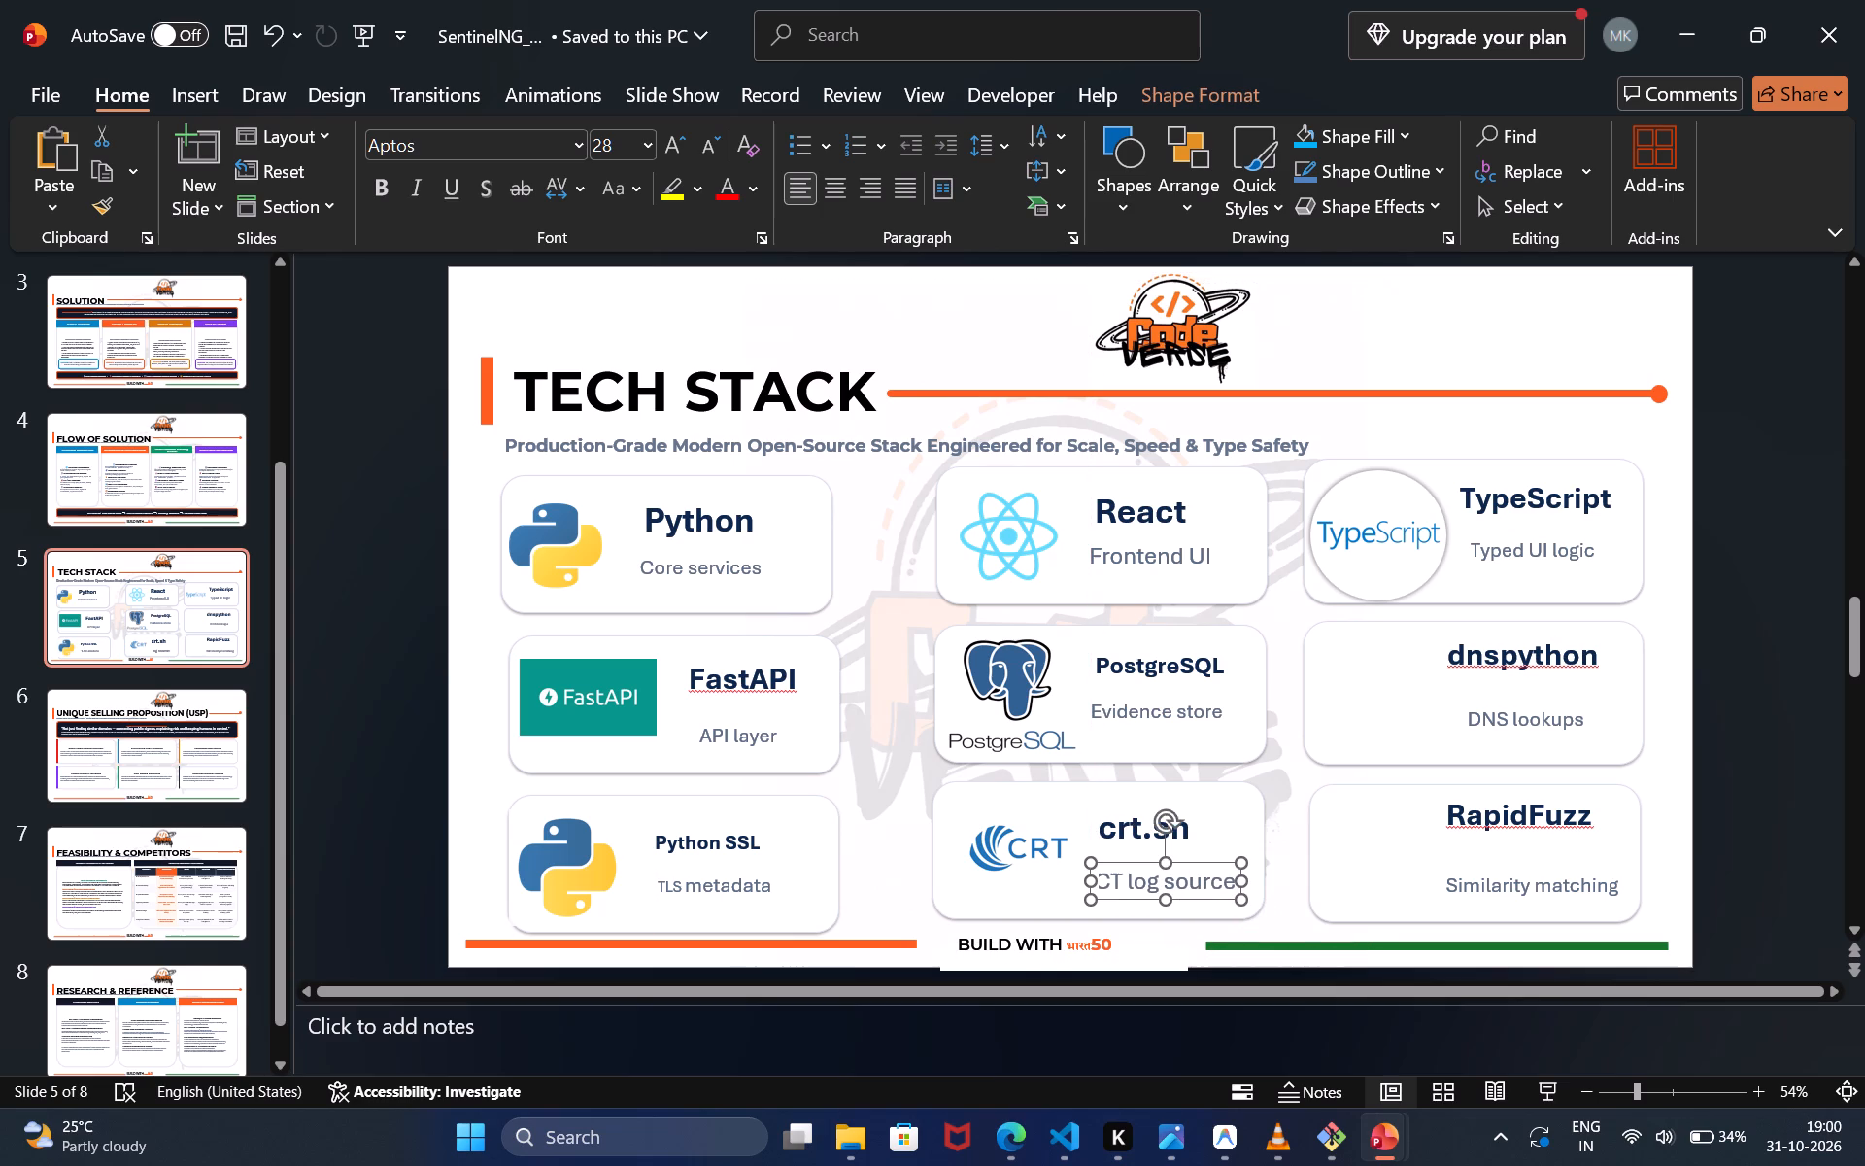
{"action": "double_click", "coordinate": [1202, 863]}
{"action": "left_click_drag", "start_coordinate": [1200, 863], "coordinate": [1205, 863]}
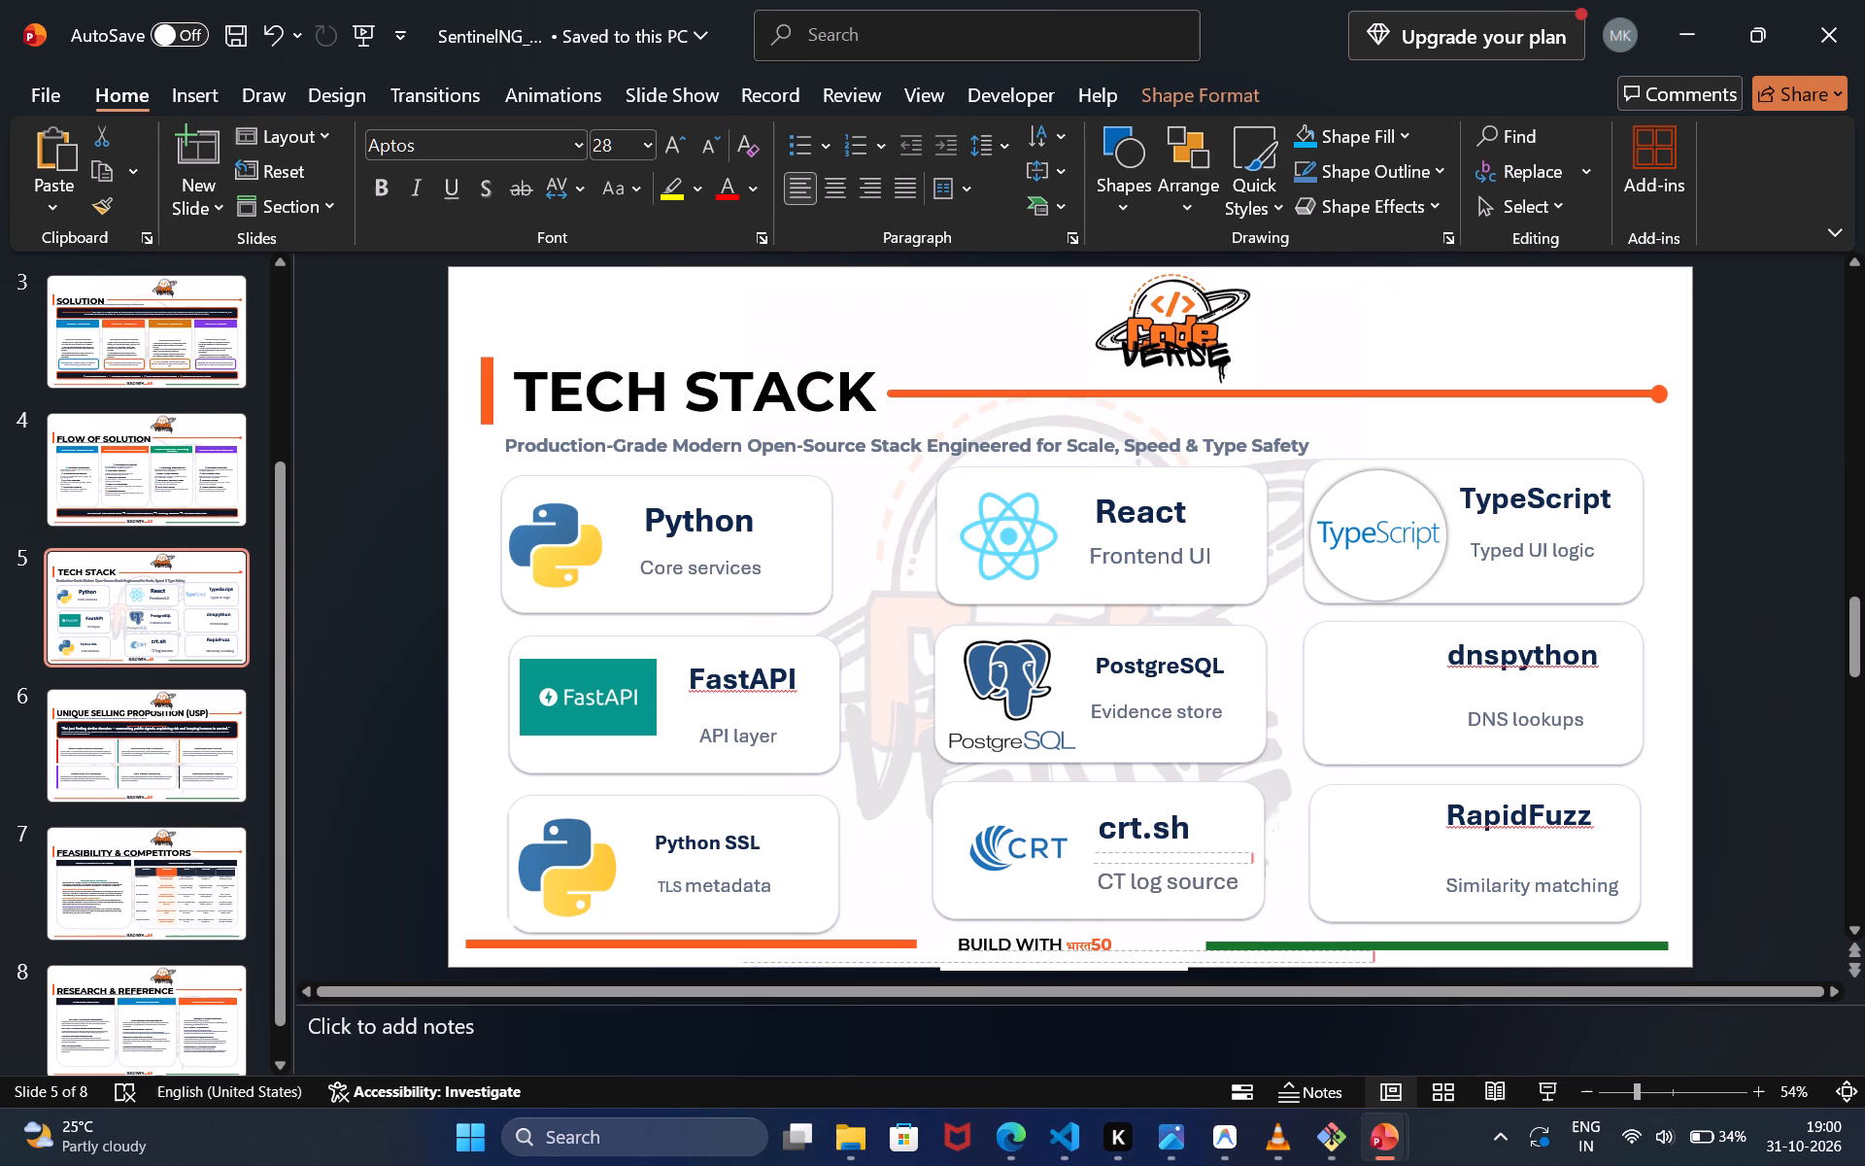
{"action": "left_click_drag", "start_coordinate": [1205, 863], "coordinate": [1215, 864]}
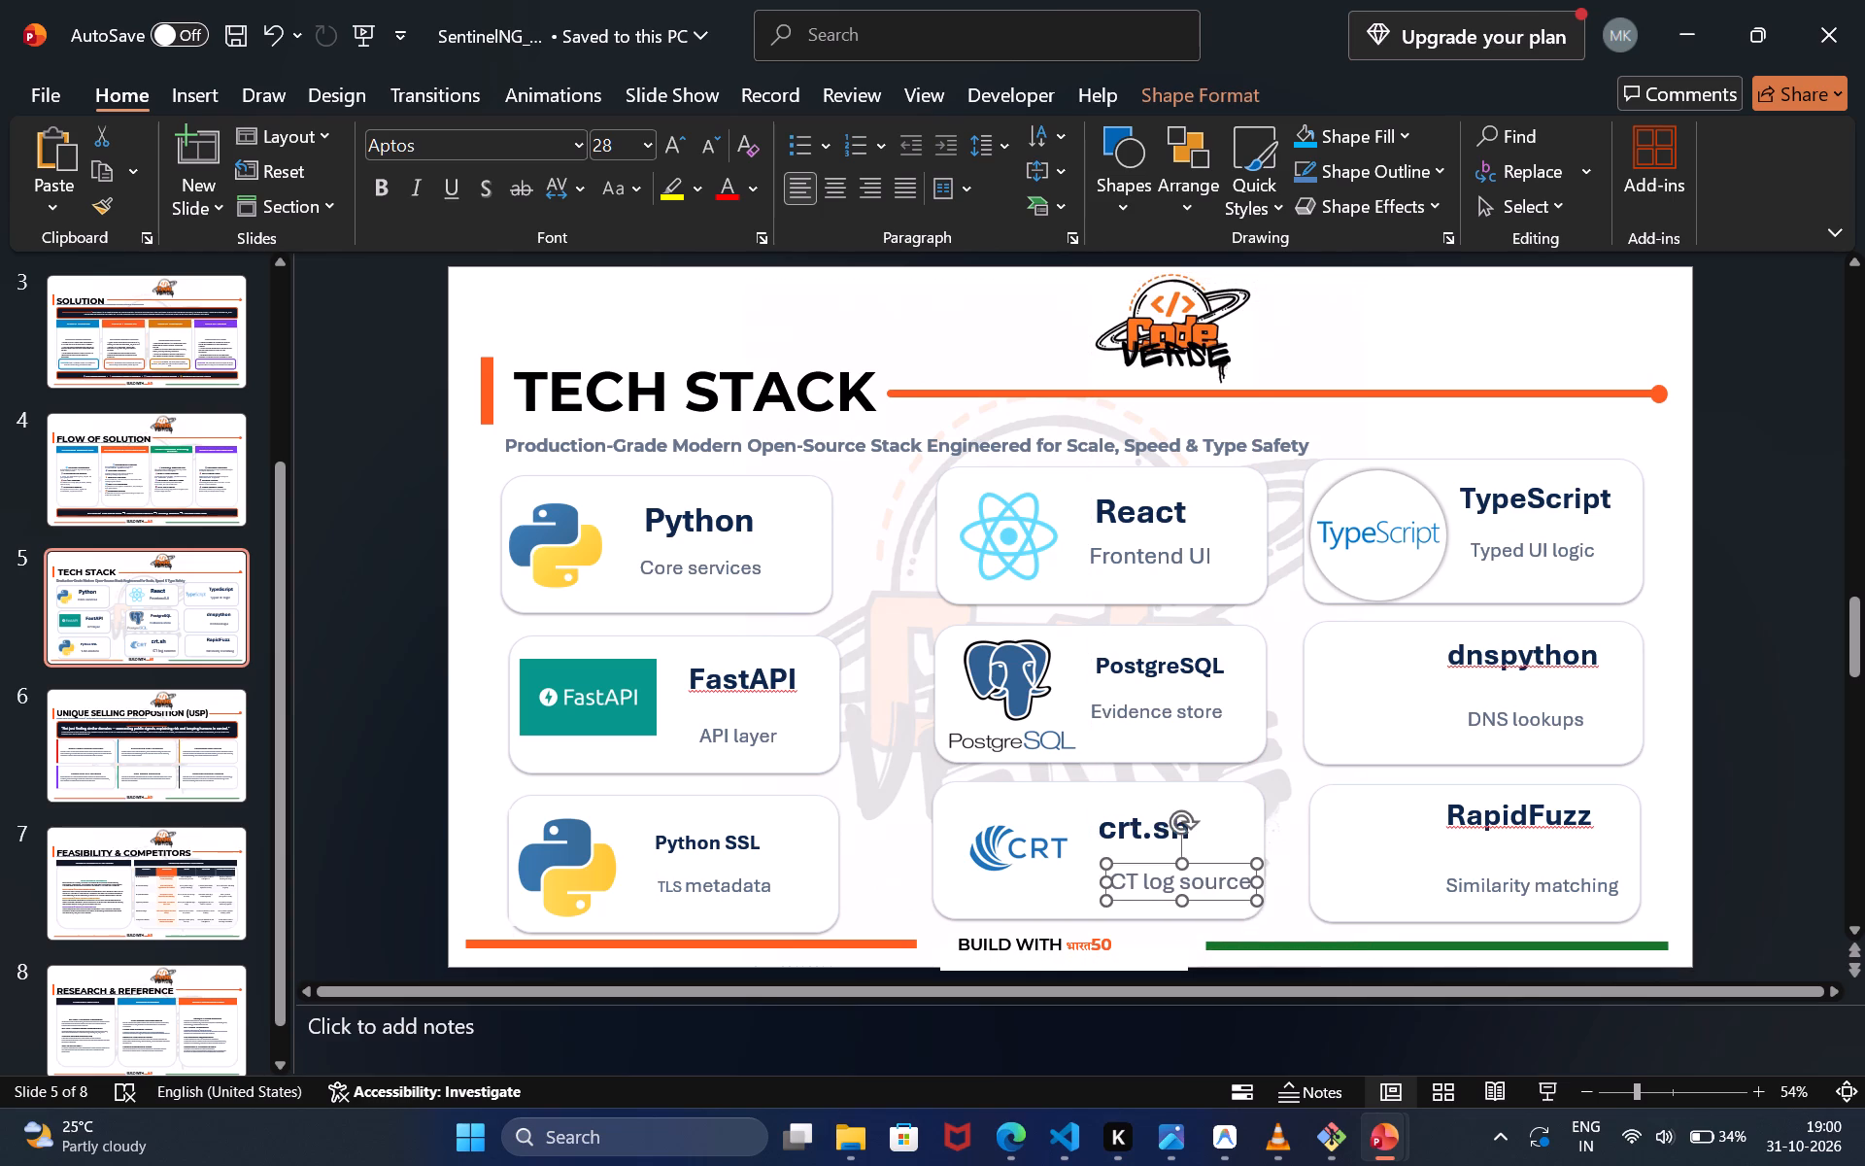
Nudge the CRT logo slightly toward the left edge of the crt.sh card.
{"action": "left_click", "coordinate": [1055, 817]}
{"action": "left_click", "coordinate": [1055, 817]}
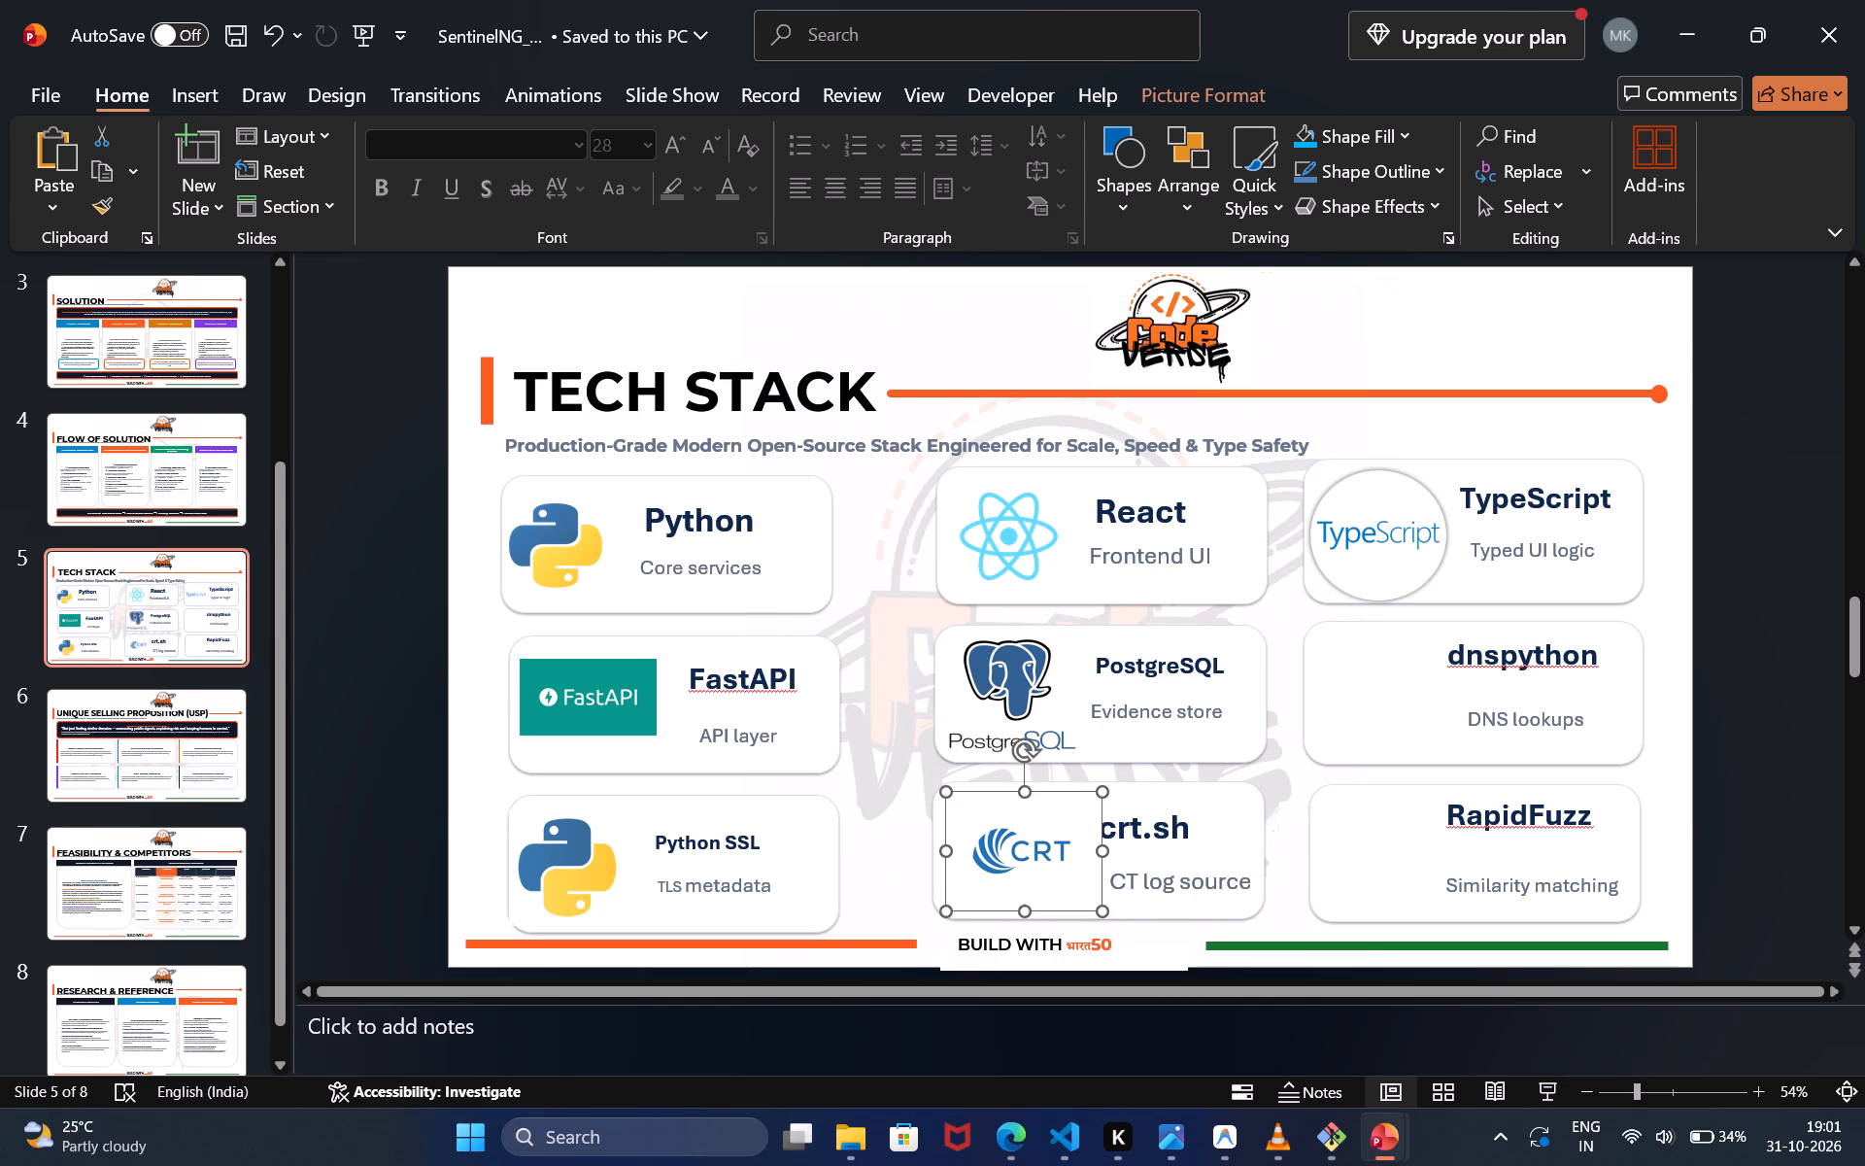
{"action": "left_click_drag", "start_coordinate": [1075, 817], "coordinate": [1071, 817]}
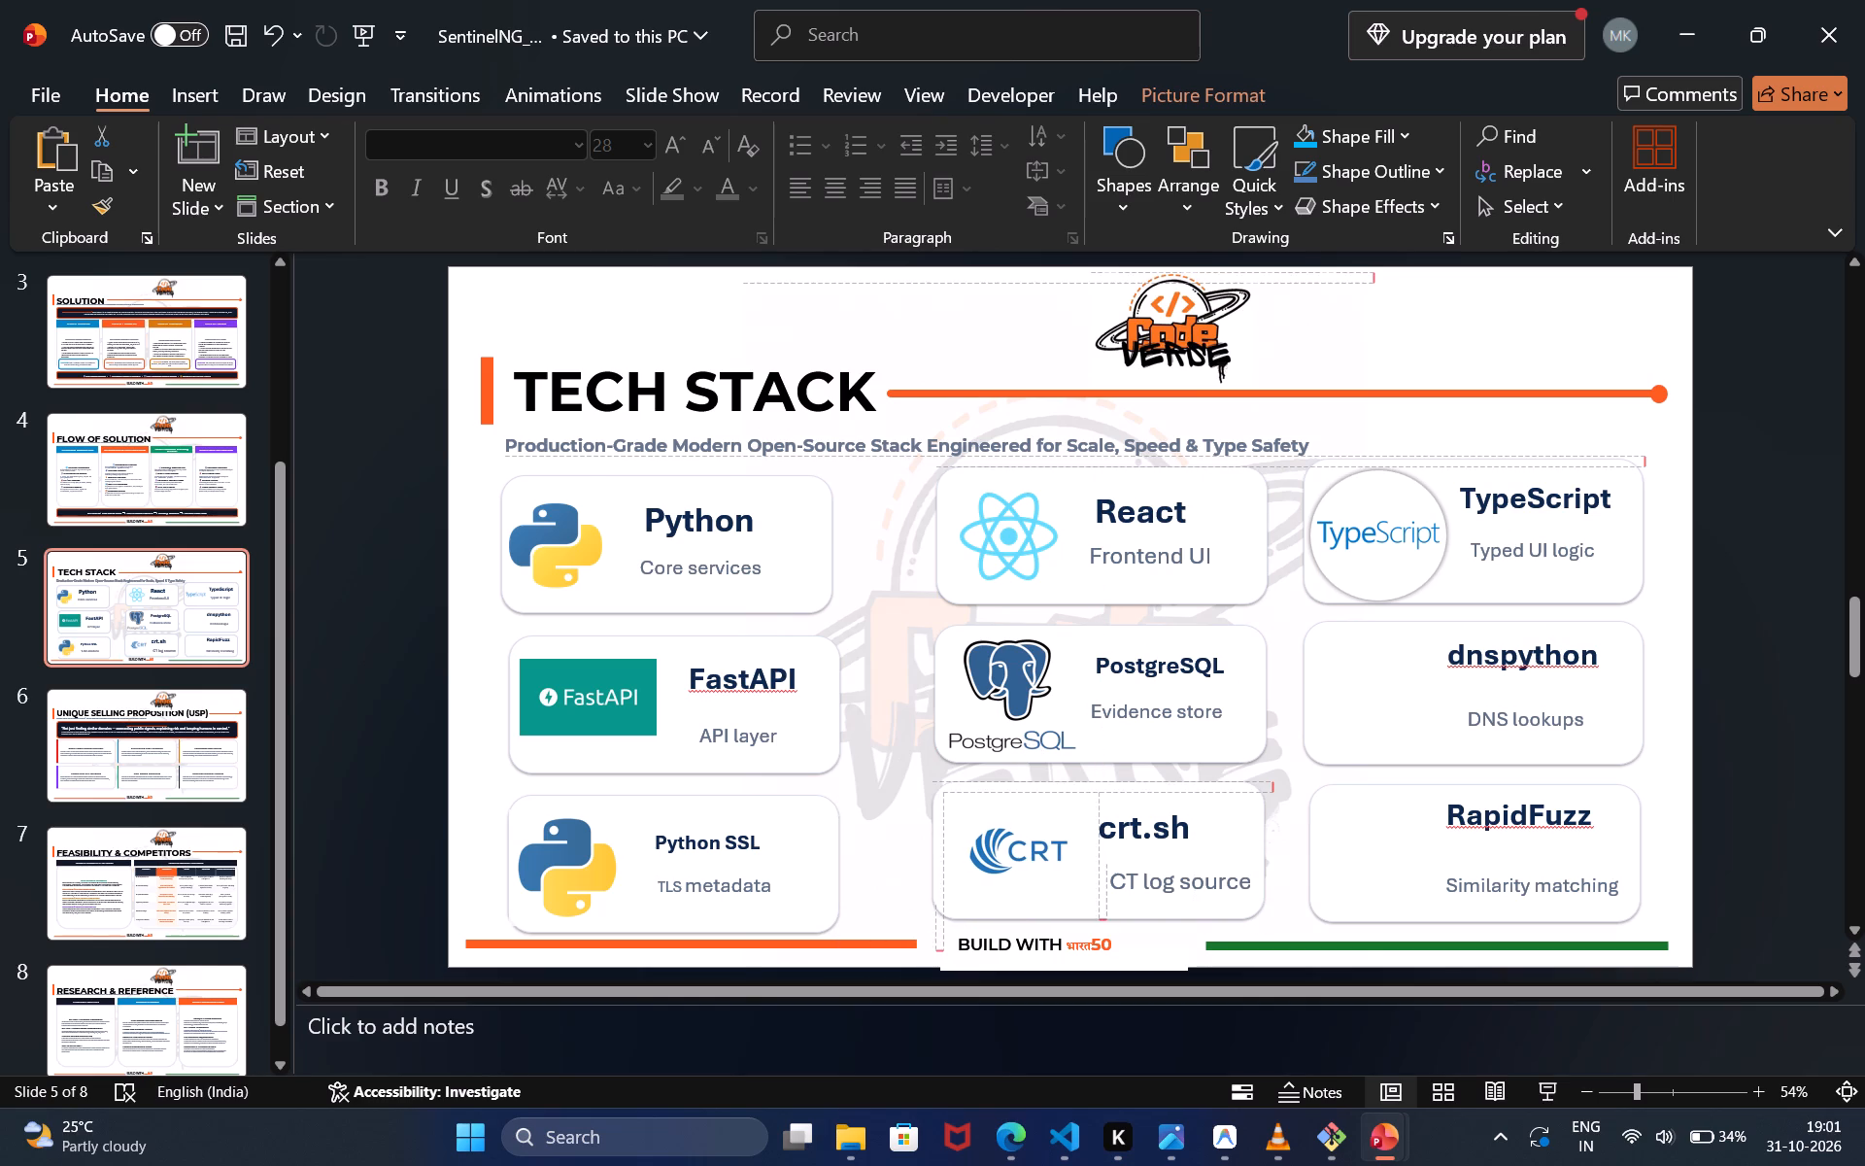
{"action": "left_click_drag", "start_coordinate": [1071, 817], "coordinate": [1067, 817]}
{"action": "left_click", "coordinate": [916, 722]}
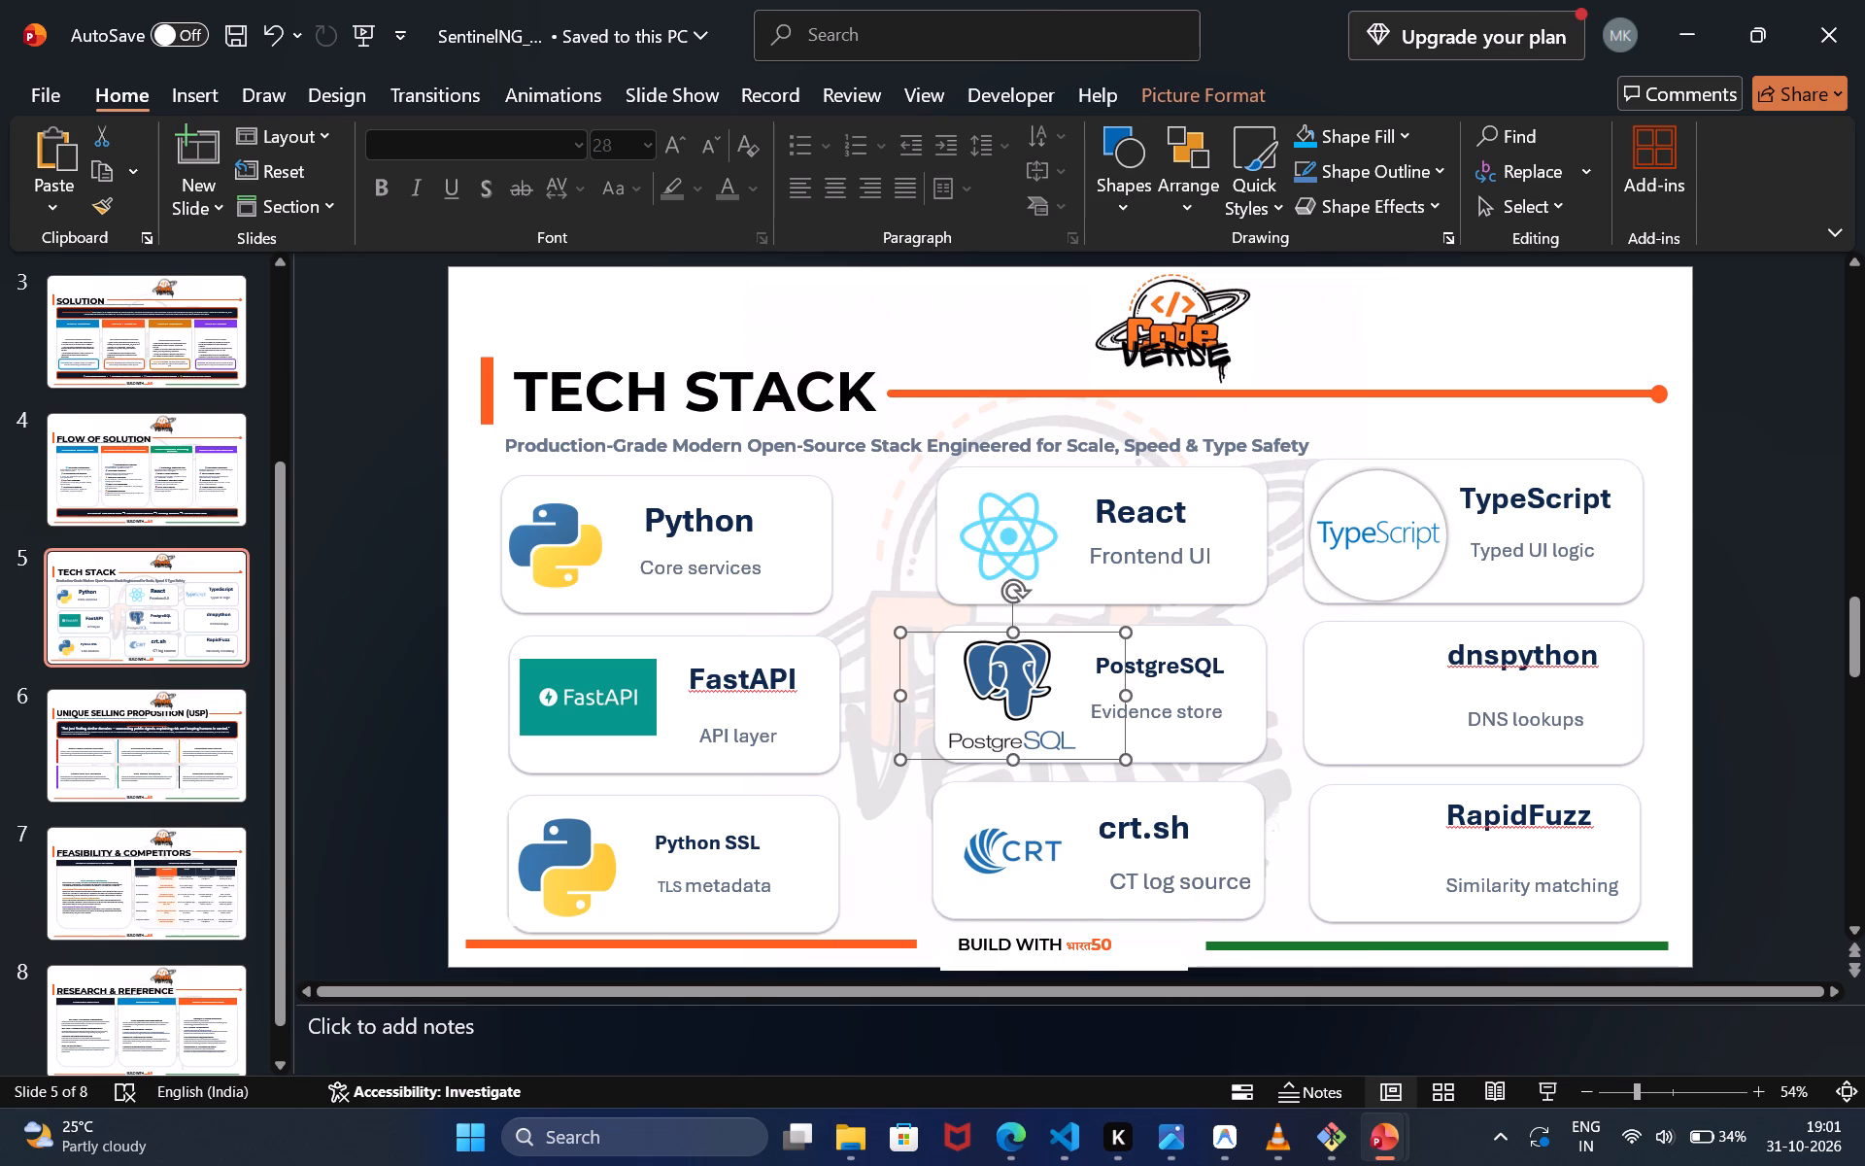
Shift the crt.sh title away from the logo to sit above the "CT log source" caption.
{"action": "left_click", "coordinate": [1179, 881]}
{"action": "left_click_drag", "start_coordinate": [1136, 831], "coordinate": [1161, 803]}
{"action": "left_click", "coordinate": [1161, 803]}
{"action": "left_click_drag", "start_coordinate": [1161, 803], "coordinate": [1183, 803]}
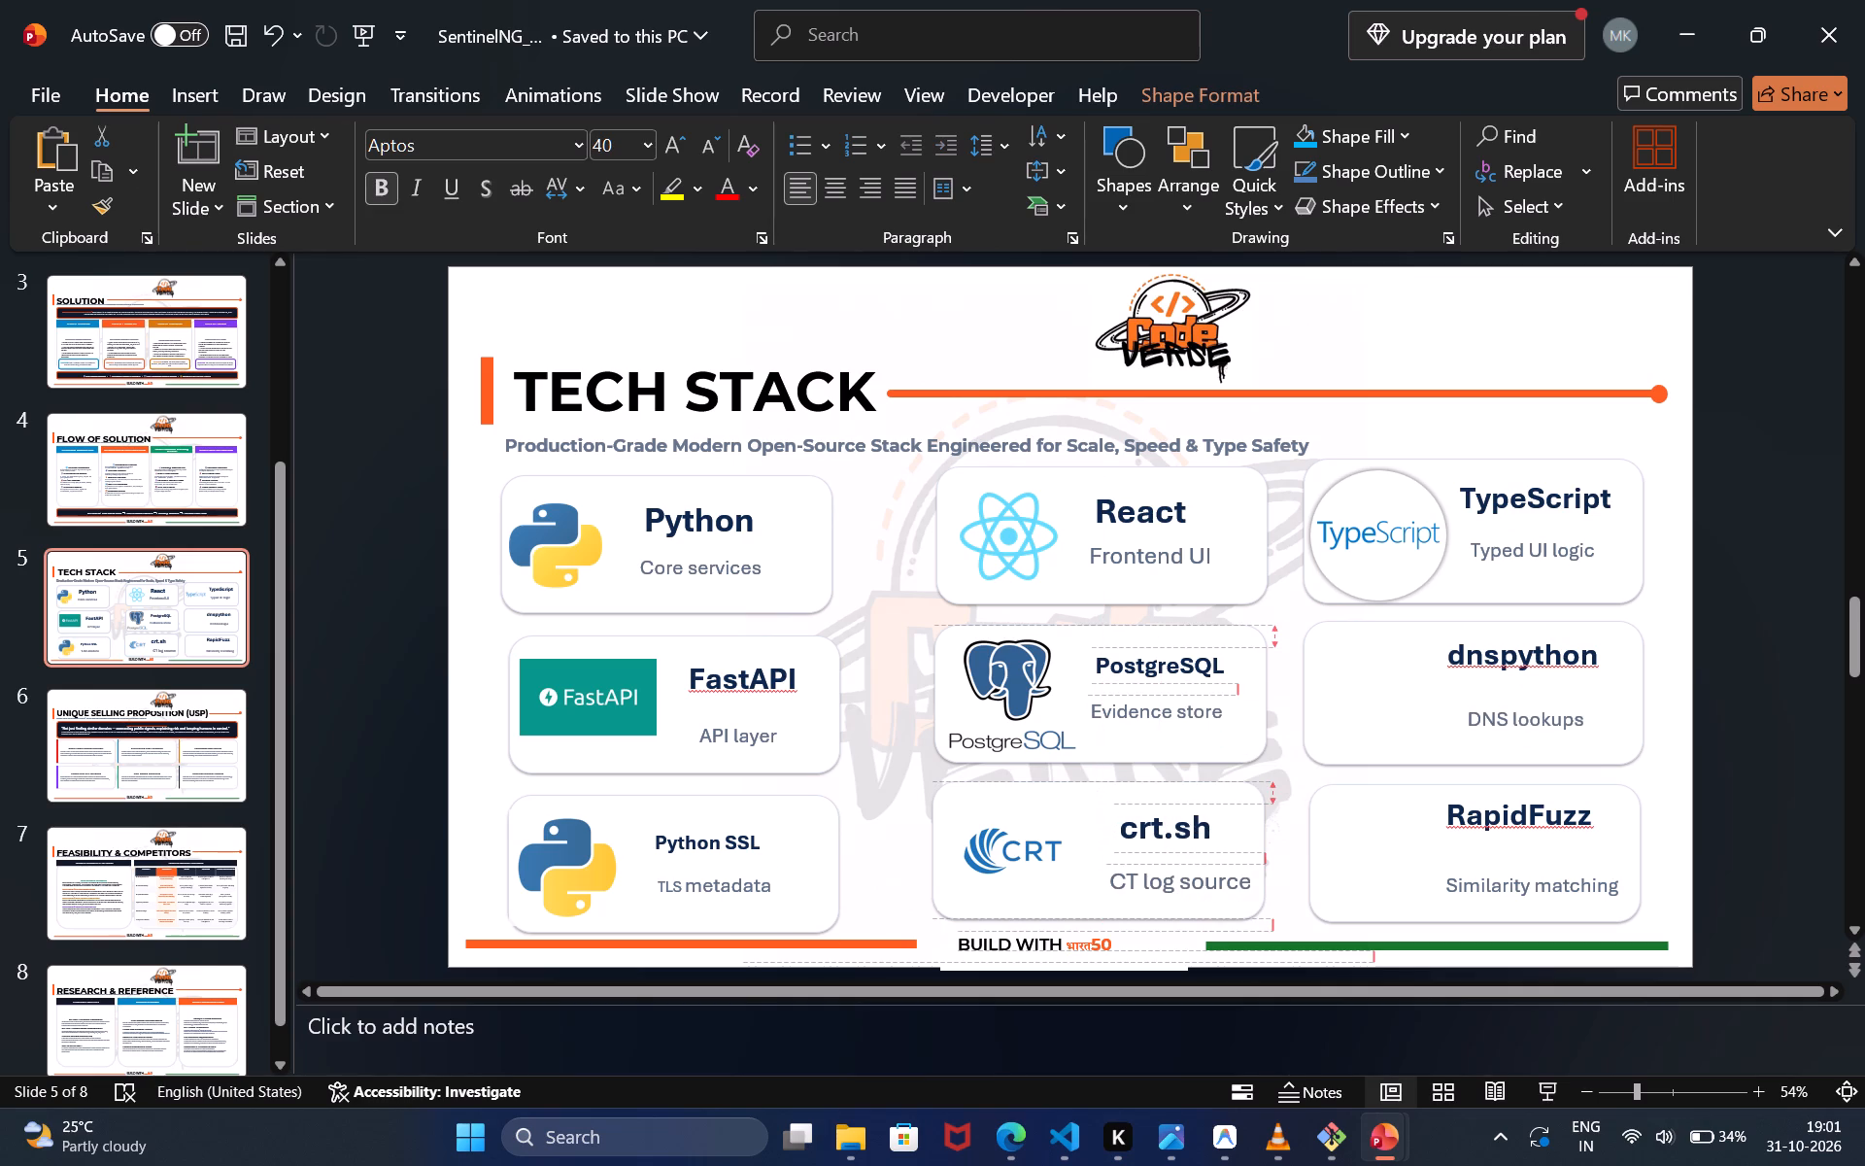
{"action": "left_click_drag", "start_coordinate": [1183, 803], "coordinate": [1181, 803]}
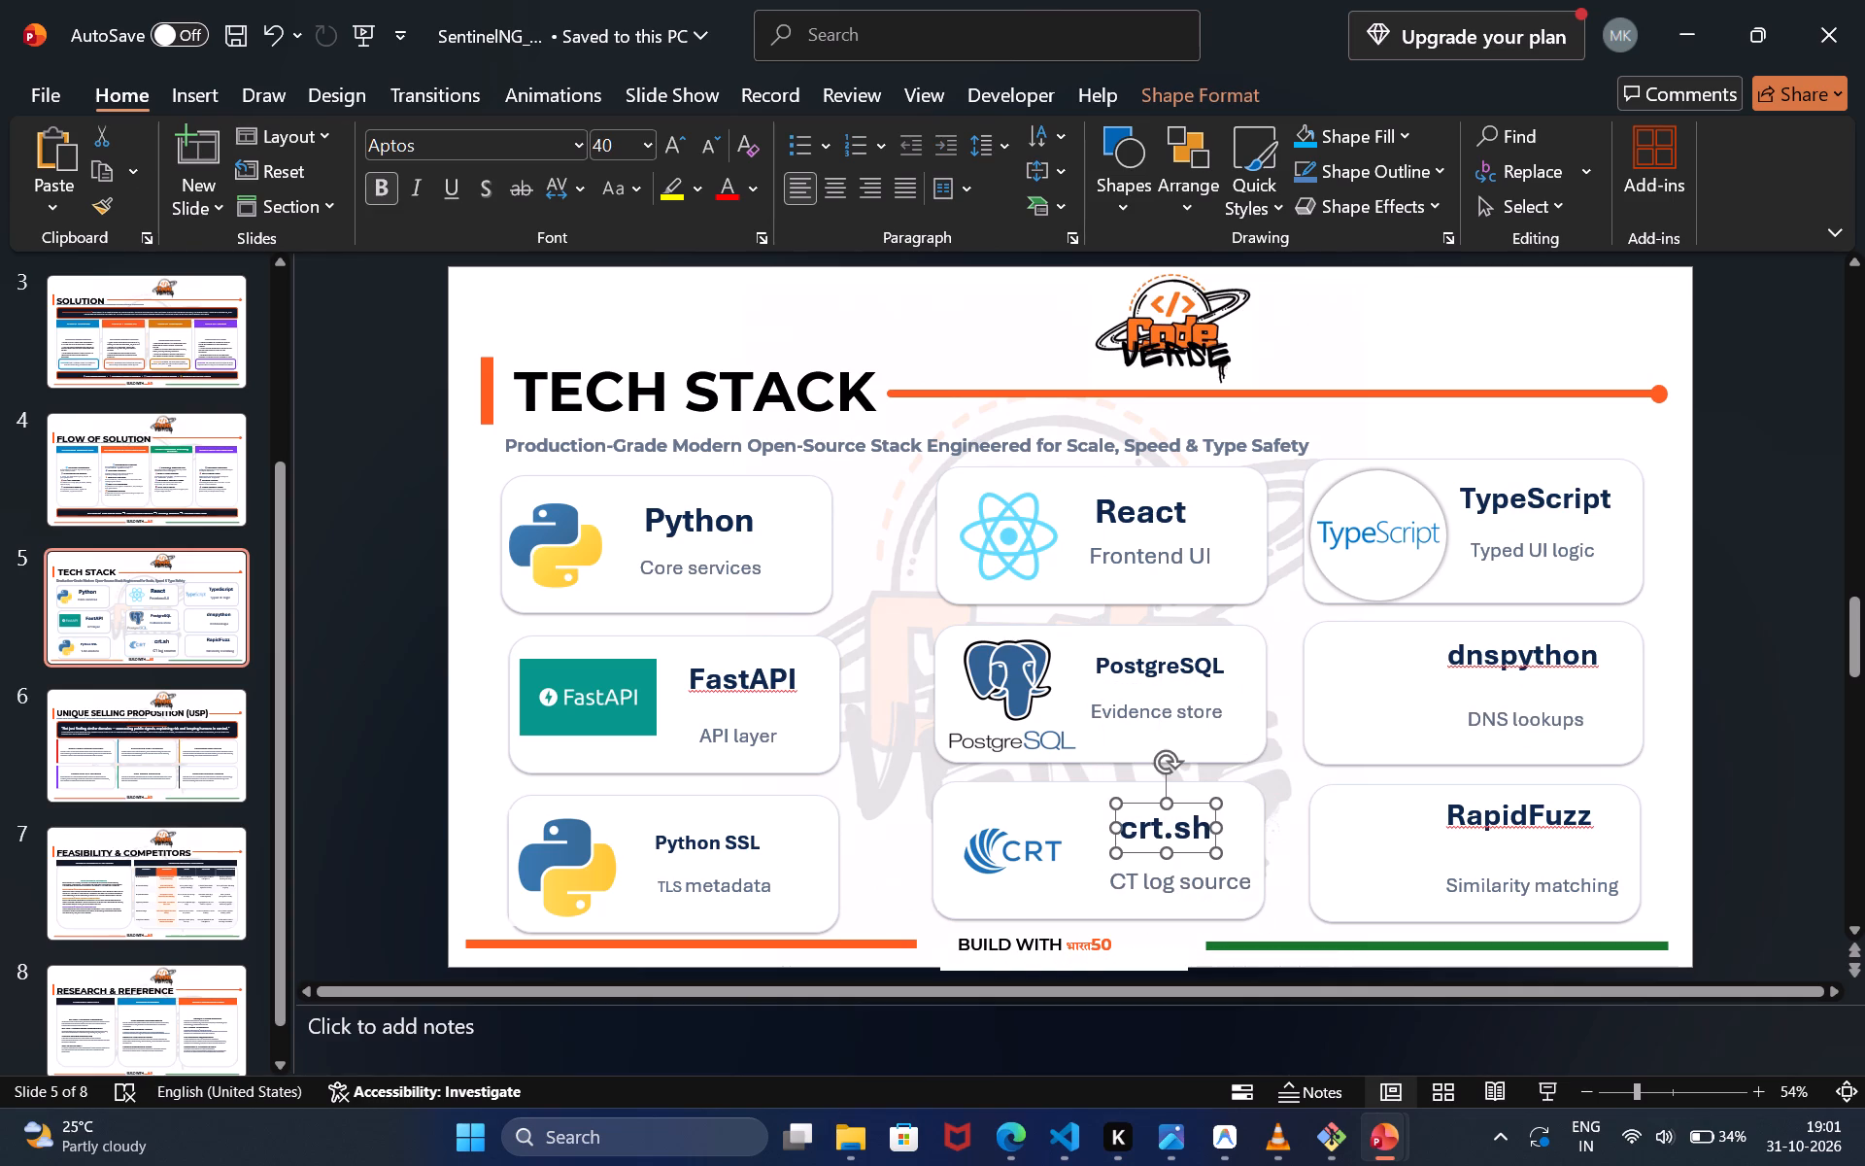
Duplicate the Python card's logo and place the copy beside the text in the dnspython card.
{"action": "left_click", "coordinate": [557, 541]}
{"action": "key", "text": "ctrl+c"}
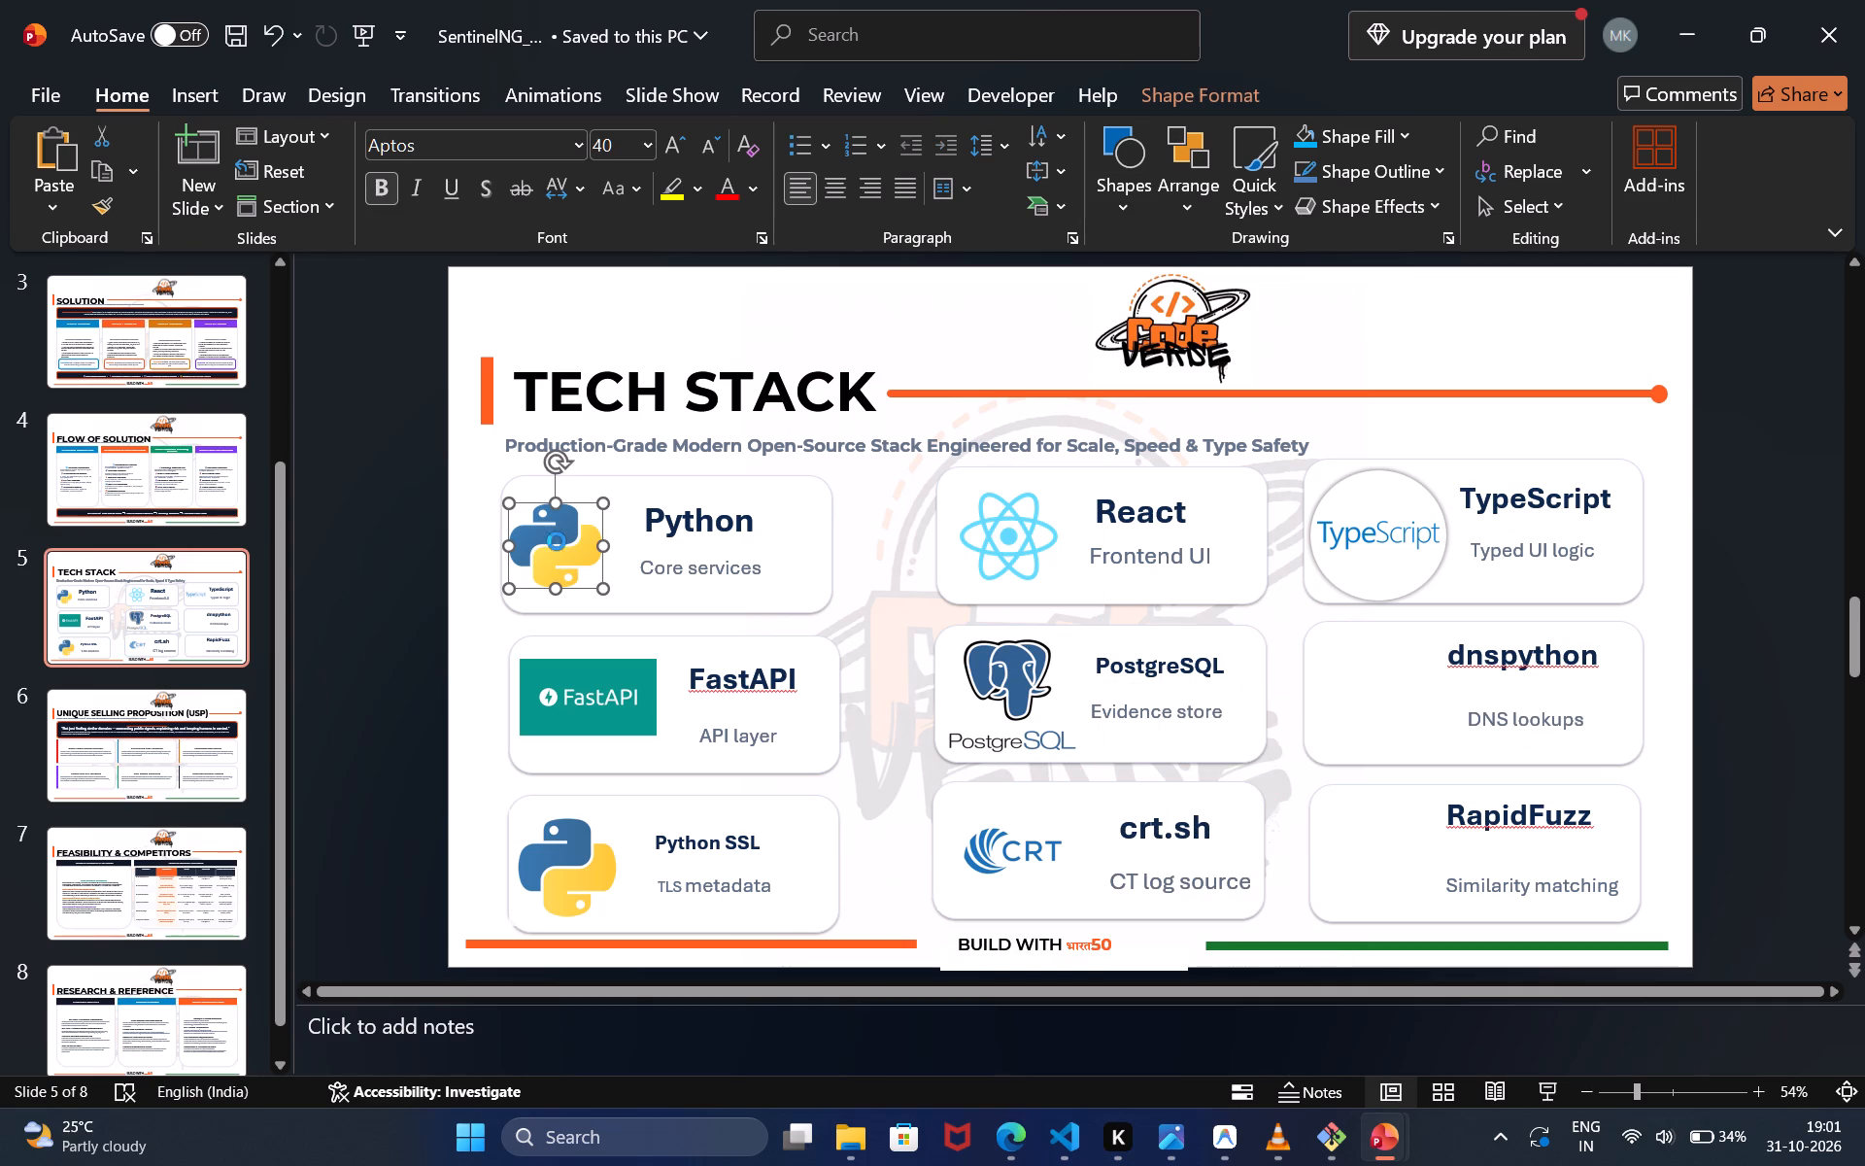
{"action": "left_click", "coordinate": [1389, 704]}
{"action": "key", "text": "ctrl+v"}
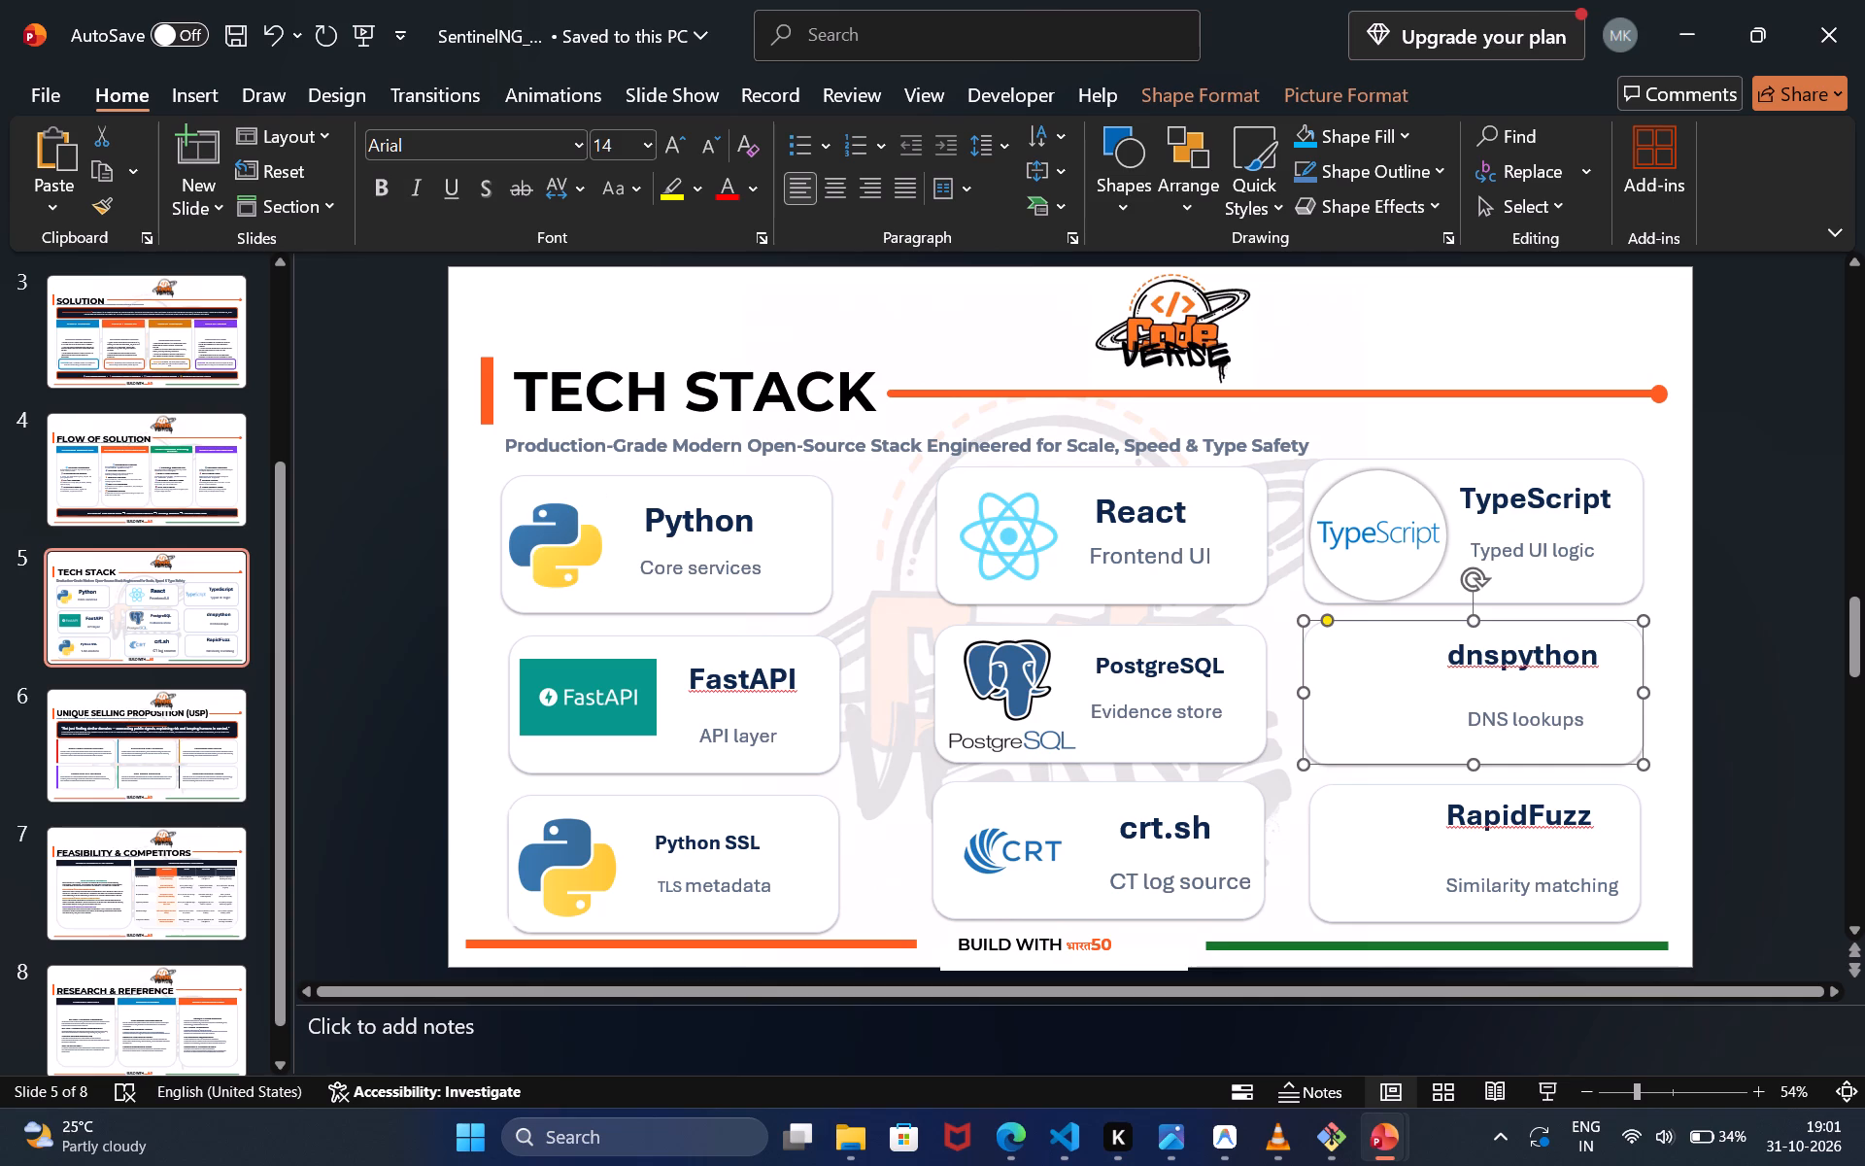
{"action": "left_click_drag", "start_coordinate": [559, 539], "coordinate": [1231, 664]}
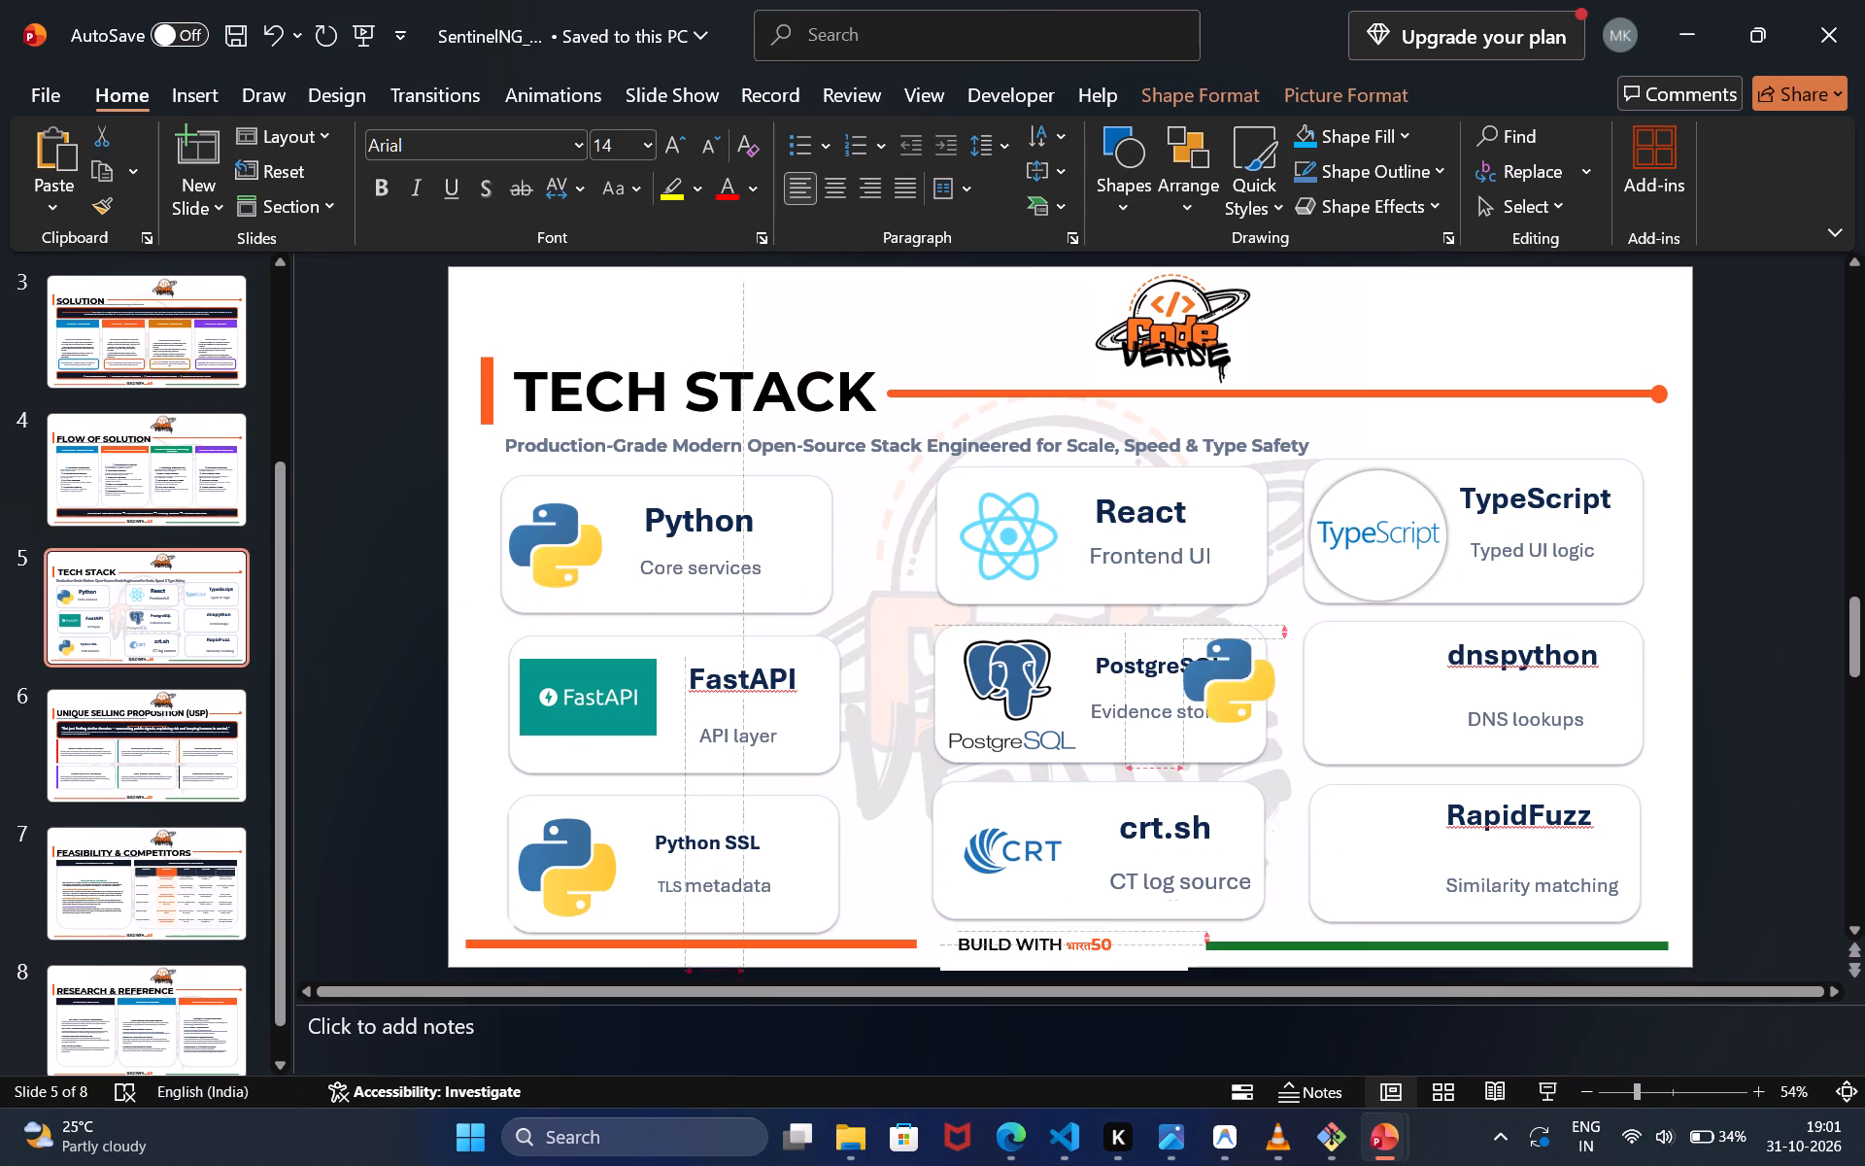
{"action": "left_click_drag", "start_coordinate": [1231, 664], "coordinate": [1359, 663]}
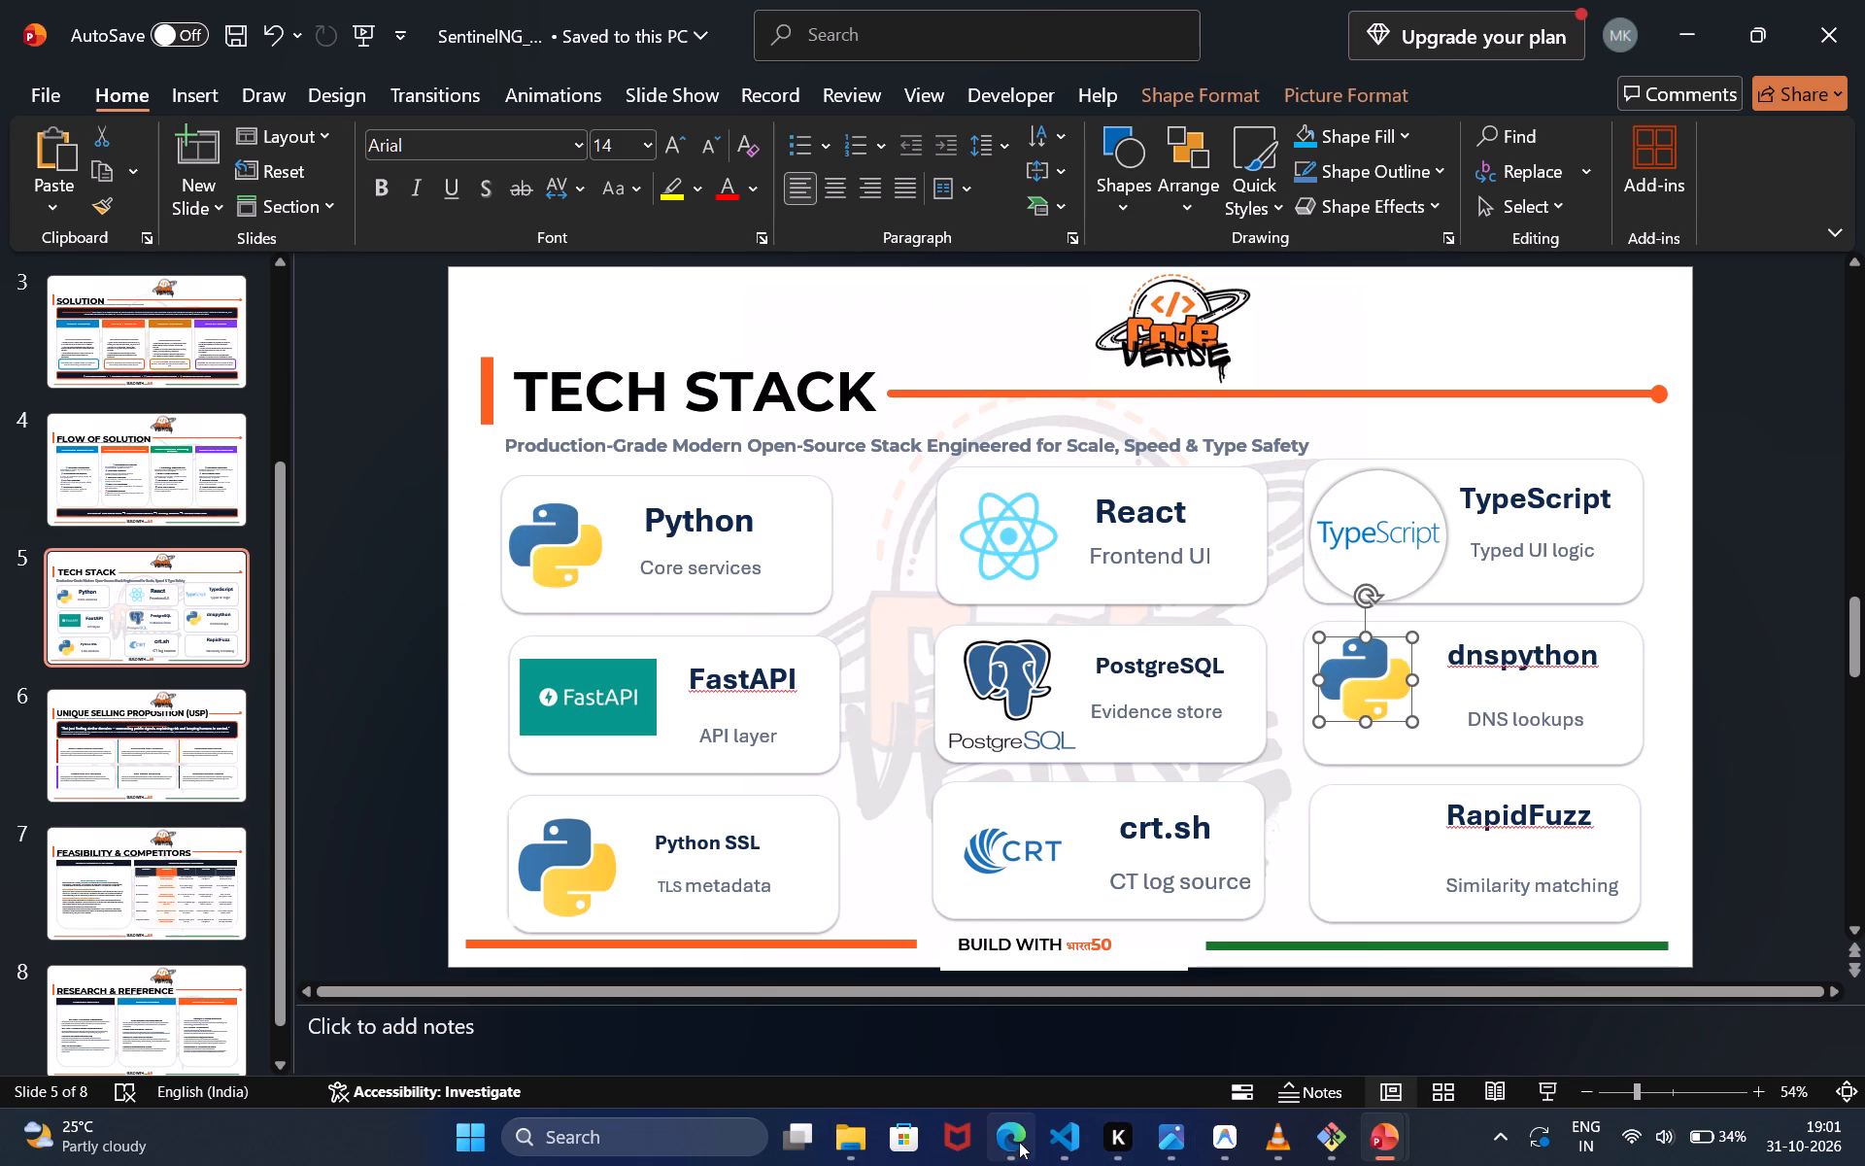
Switch to Edge, search Bing Images for "Rapidfuzz logo", and copy the blue-and-white RapidFuzz logo from the GitHub README result.
{"action": "left_click", "coordinate": [1018, 1140]}
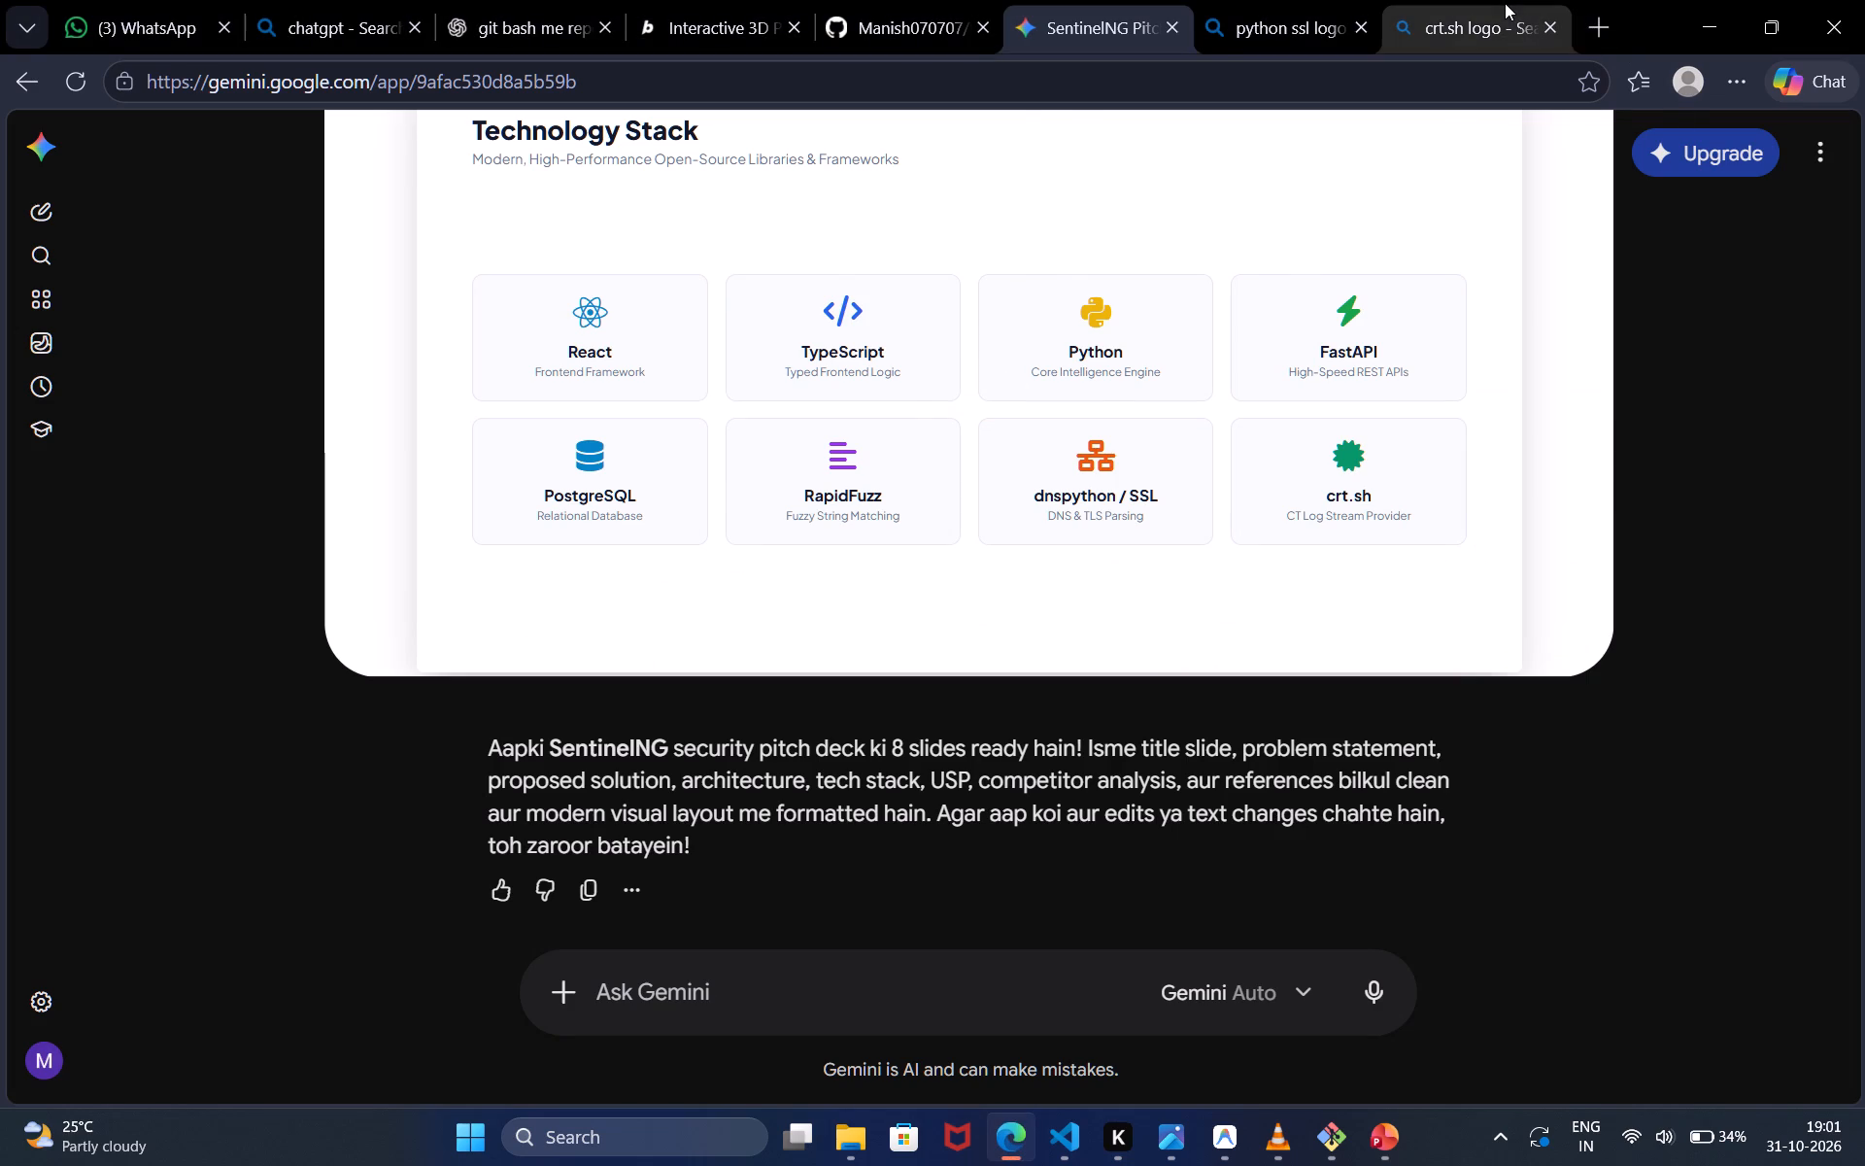
{"action": "left_click", "coordinate": [1505, 3]}
{"action": "left_click", "coordinate": [969, 123]}
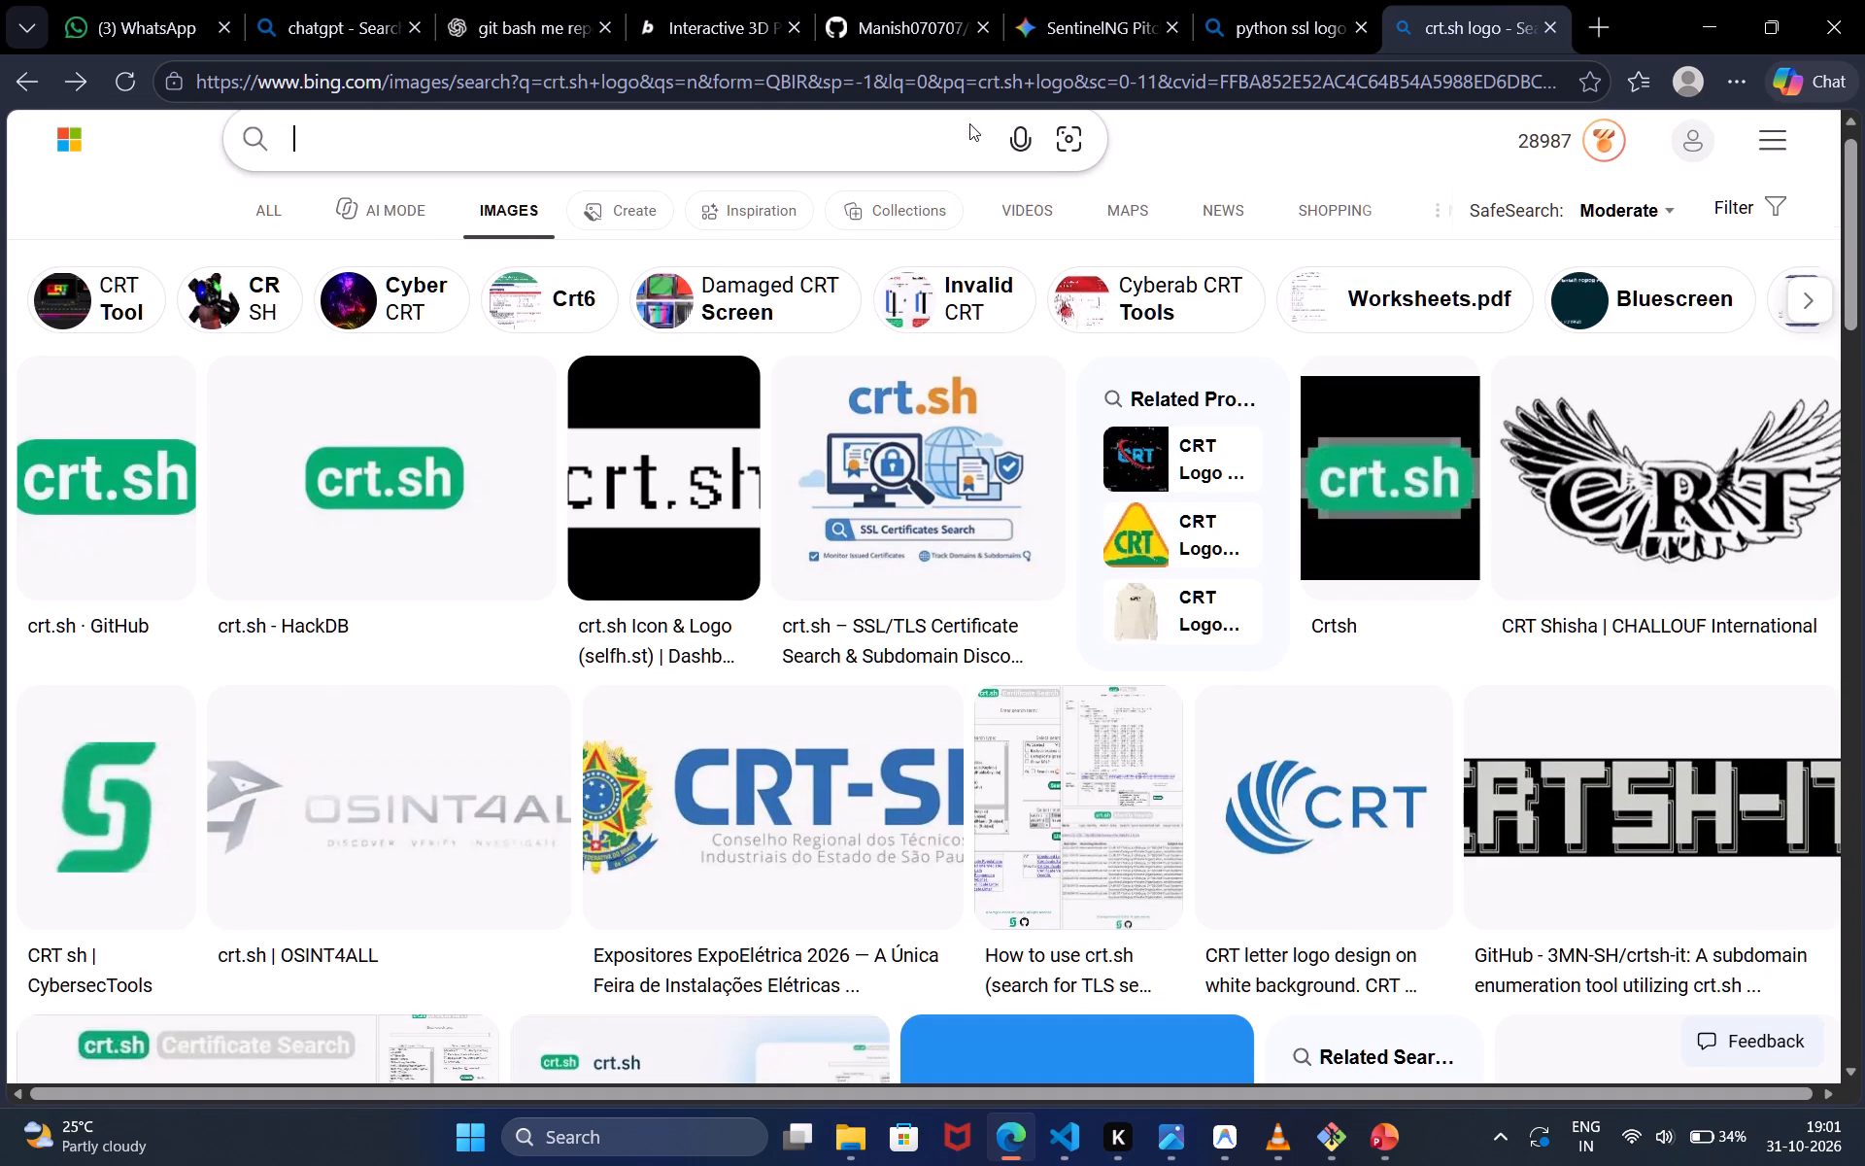
{"action": "type", "text": "Rapid"}
{"action": "key", "text": "space"}
{"action": "key", "text": "BackSpace"}
{"action": "type", "text": "fuzz logo"}
{"action": "key", "text": "Return"}
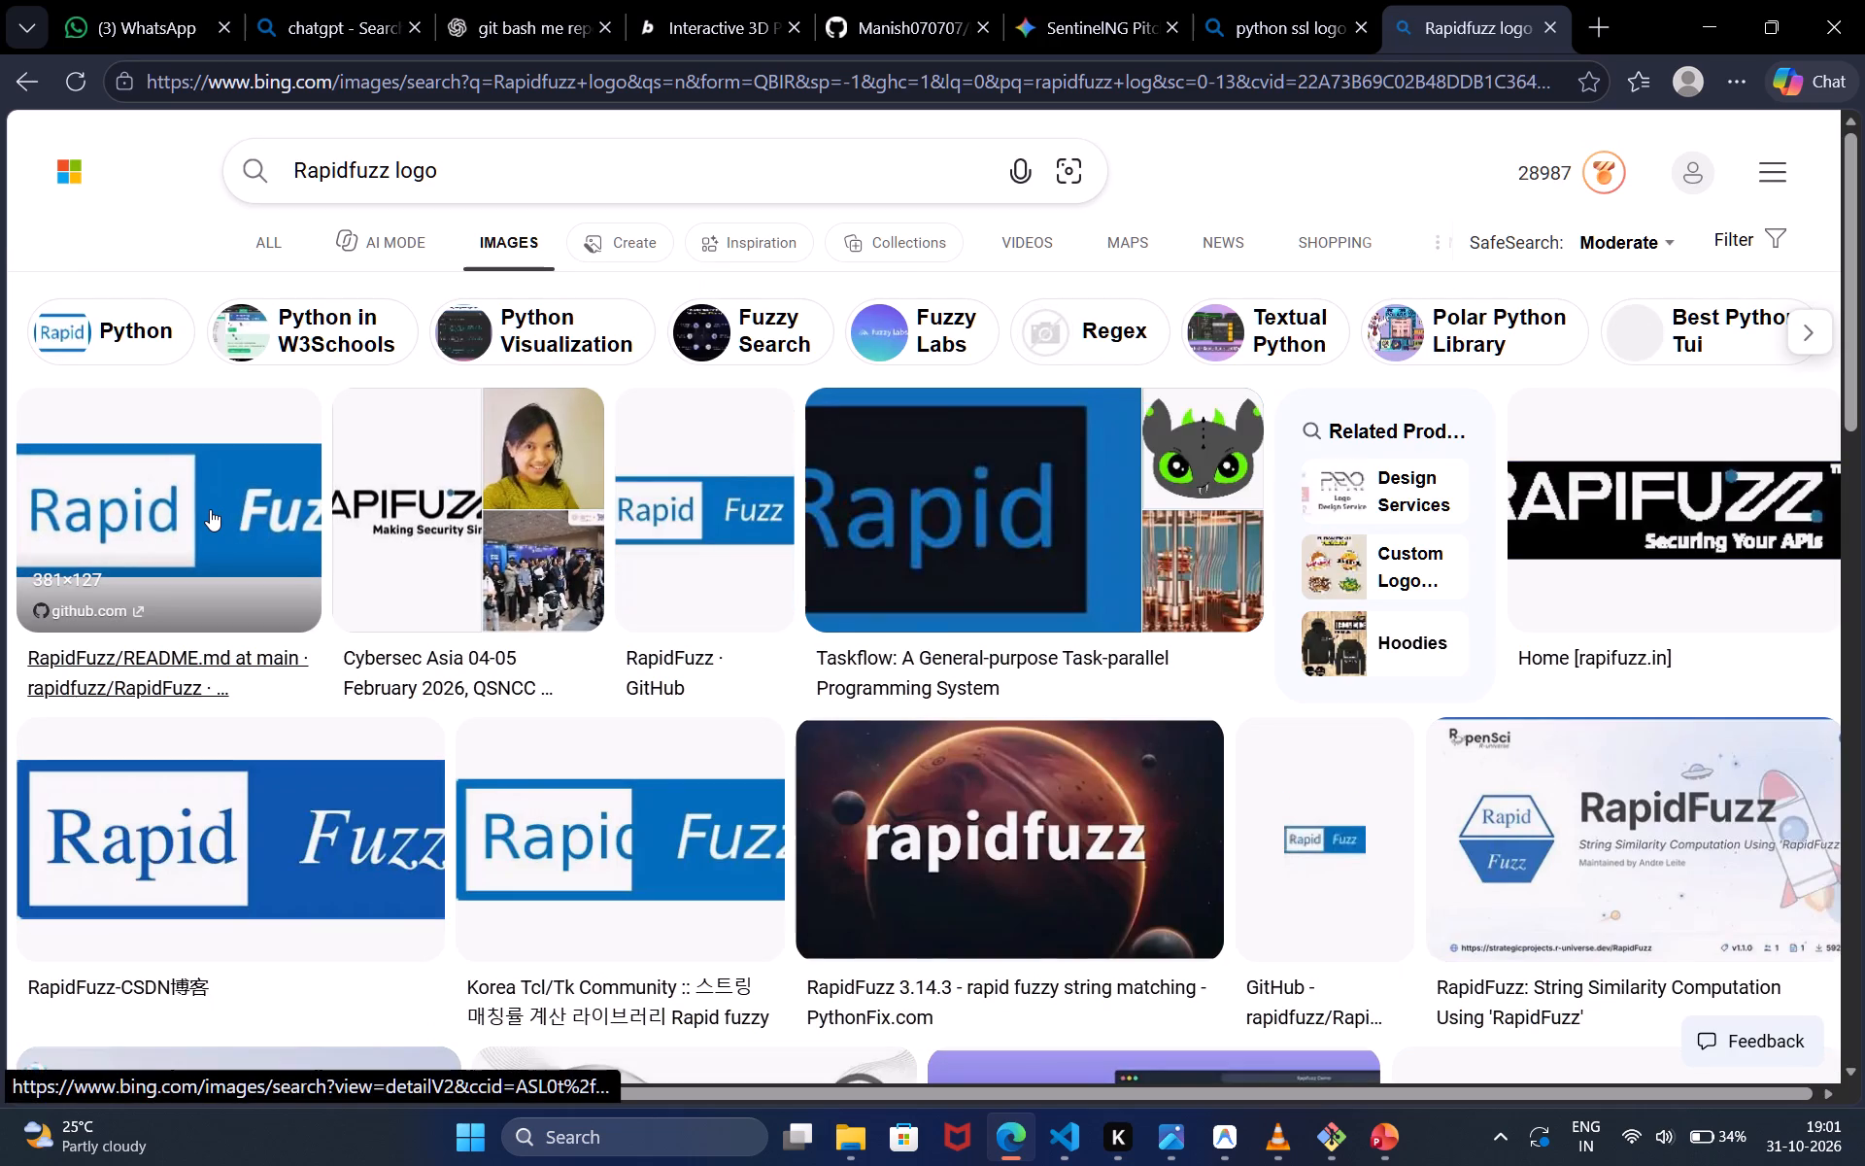
{"action": "right_click", "coordinate": [262, 517]}
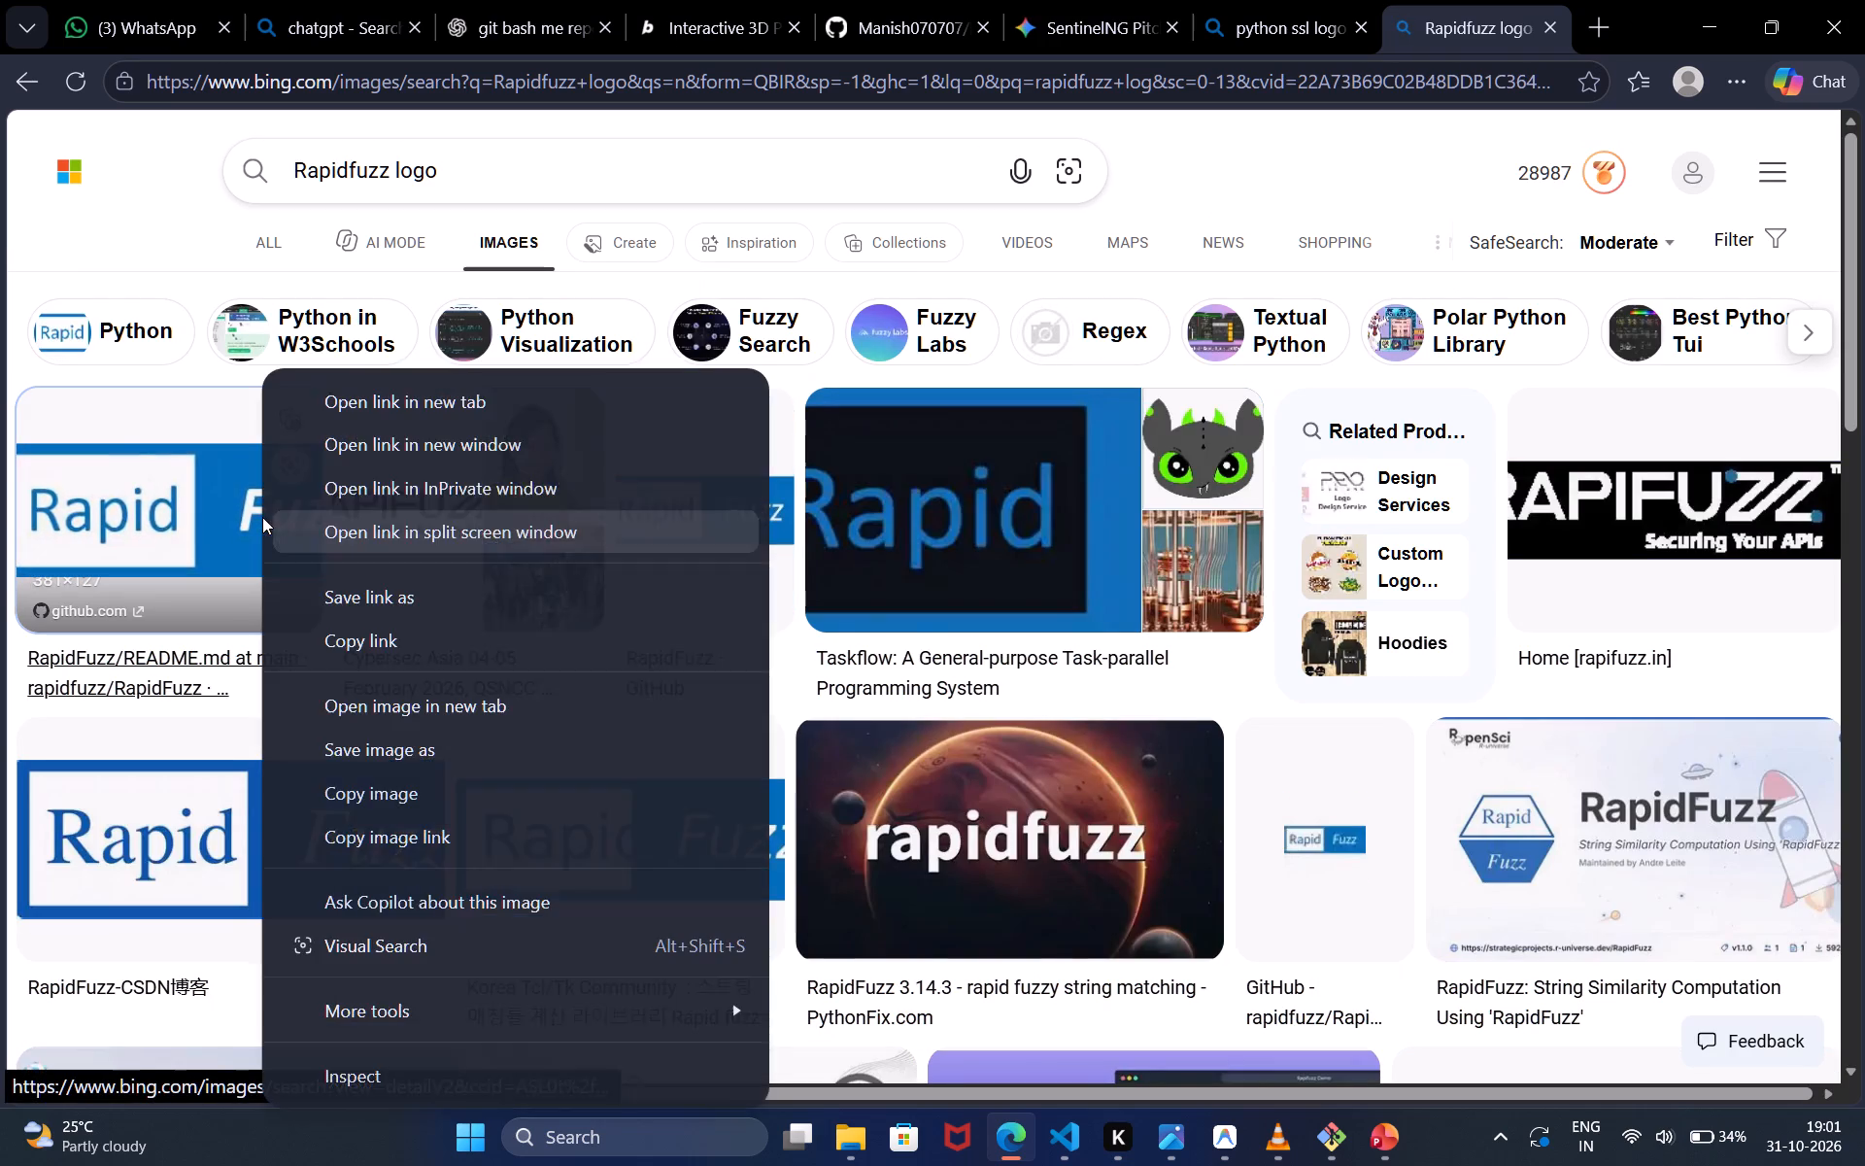
{"action": "left_click", "coordinate": [212, 497]}
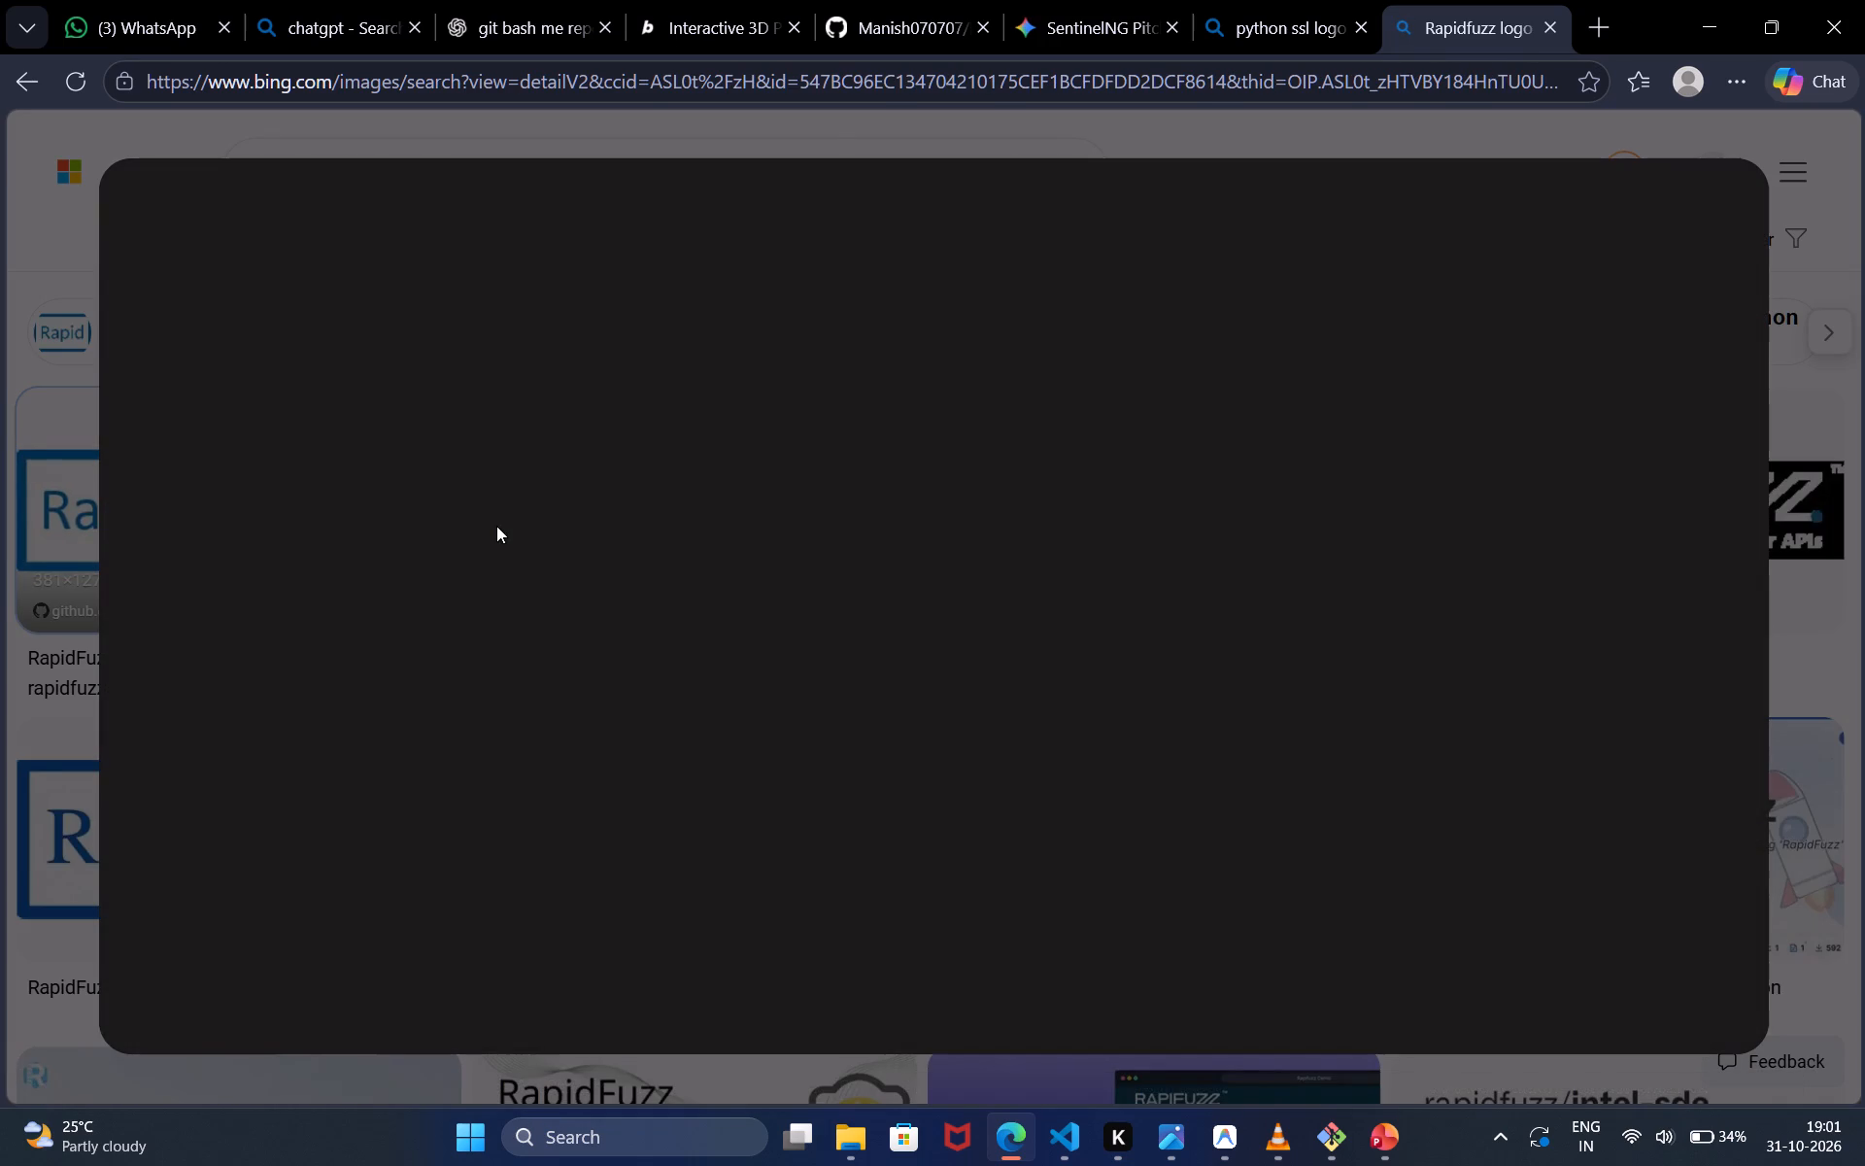
{"action": "right_click", "coordinate": [496, 526]}
{"action": "left_click", "coordinate": [653, 648]}
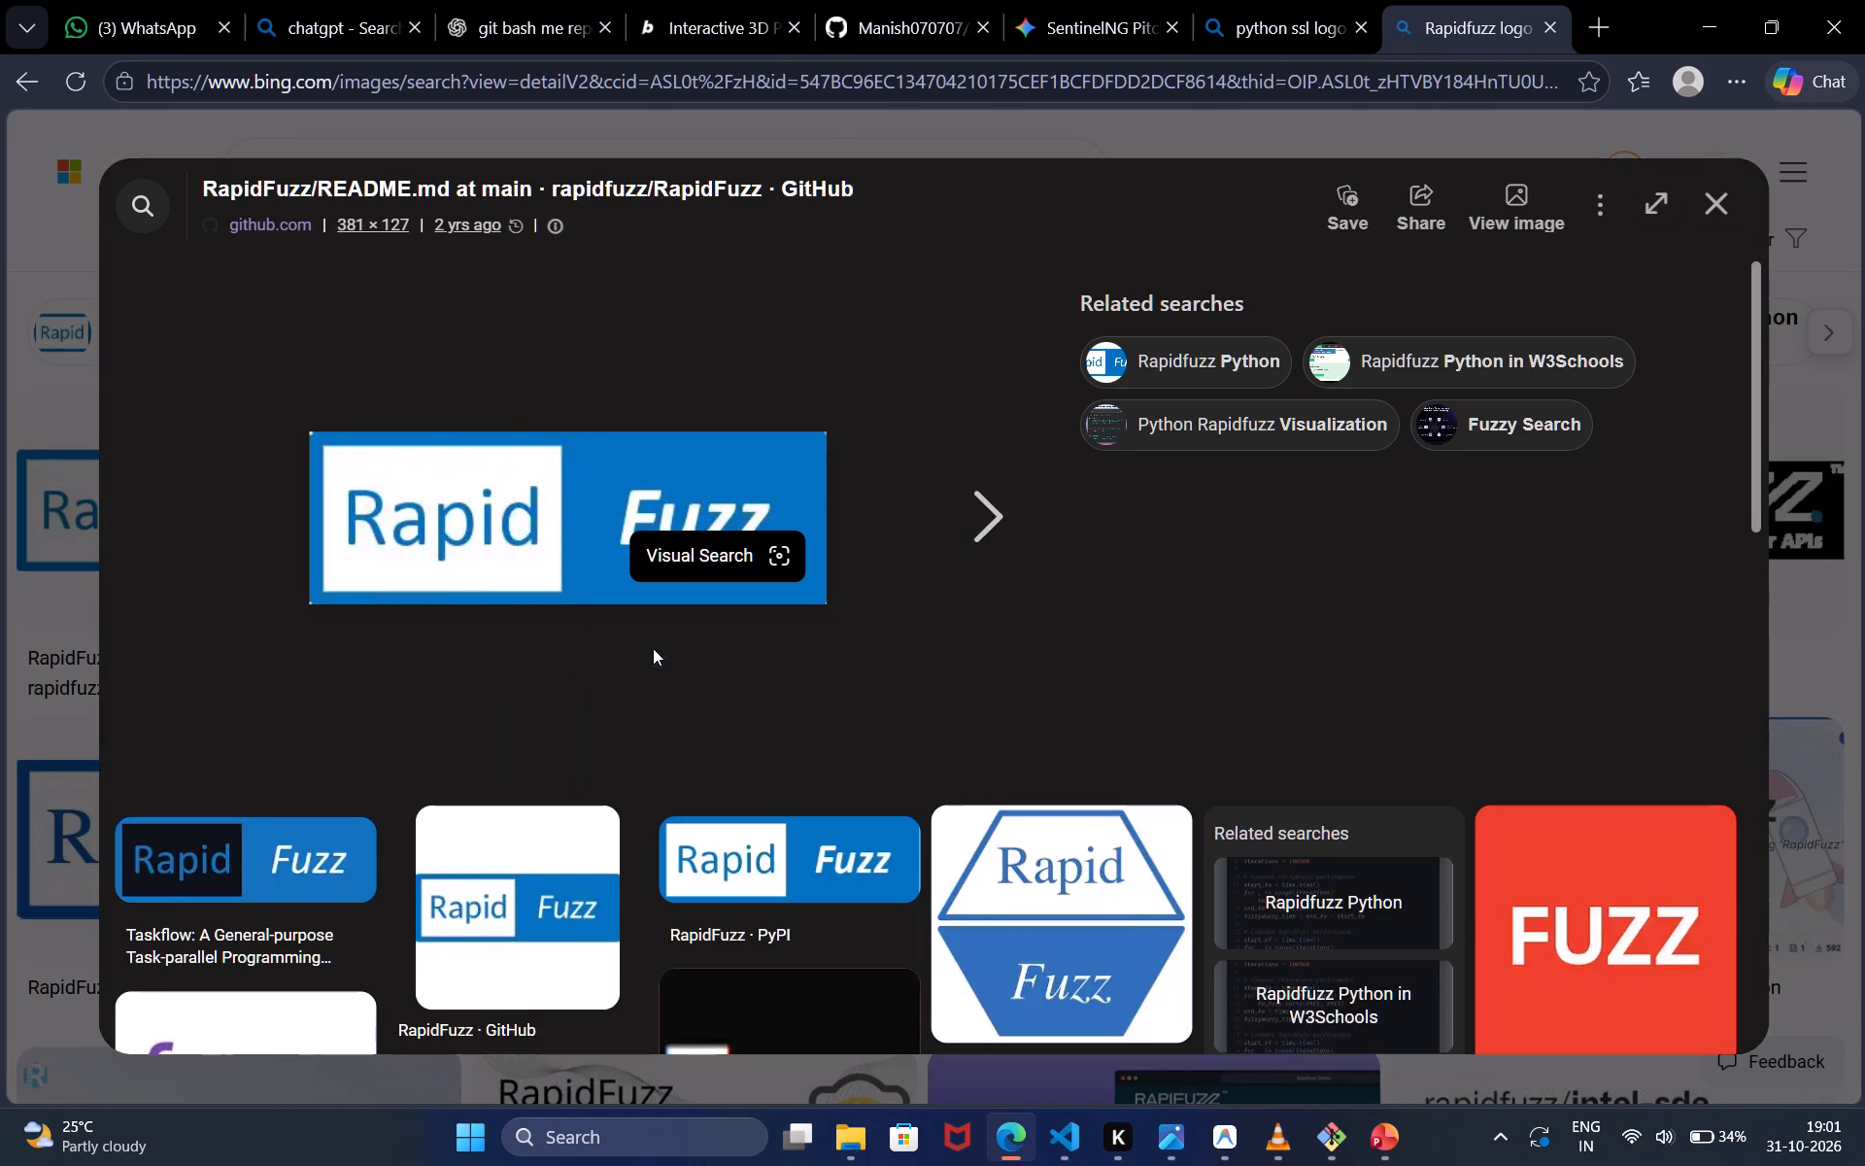
Switch to SentinelNG_Final in PowerPoint, paste the RapidFuzz logo on the TECH STACK slide, and move it onto the RapidFuzz card.
{"action": "left_click", "coordinate": [1385, 1129]}
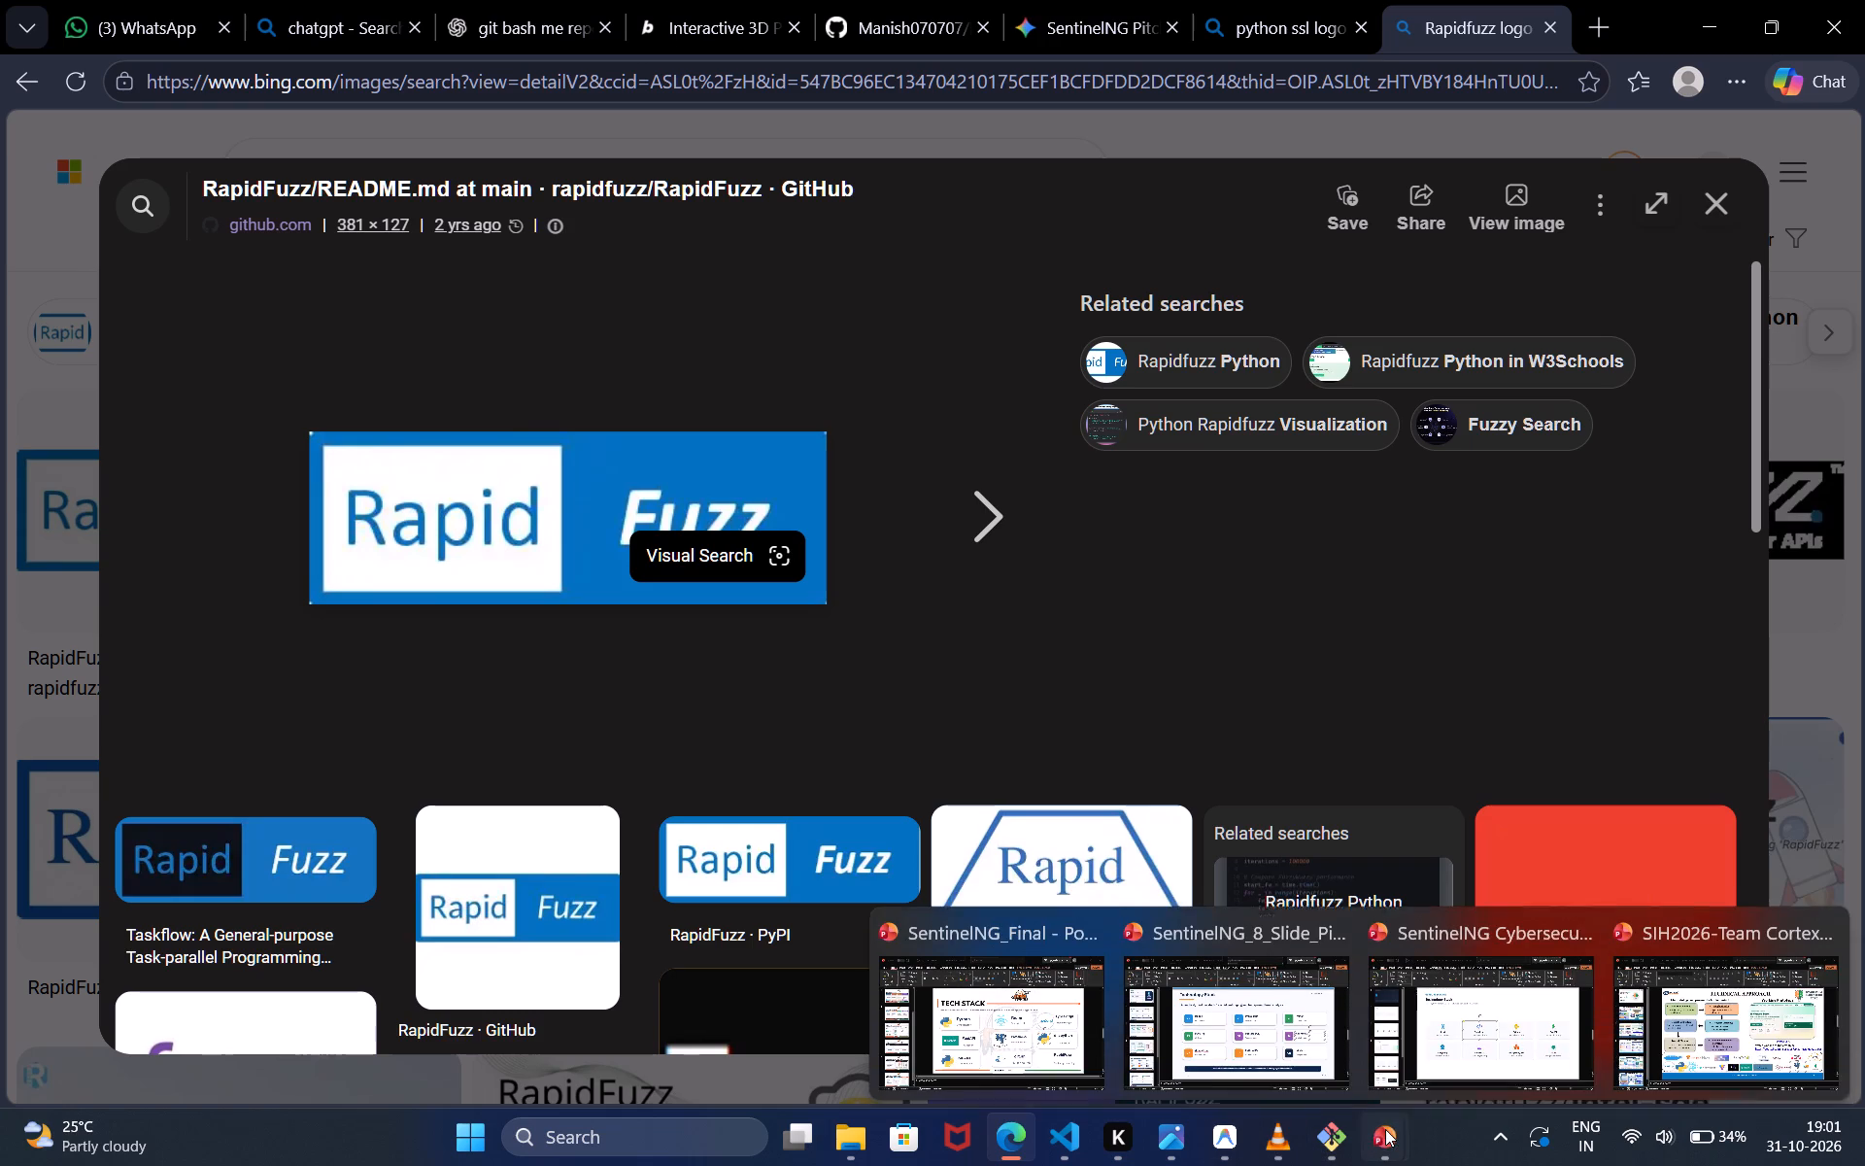
{"action": "left_click", "coordinate": [946, 1018]}
{"action": "key", "text": "ctrl+v"}
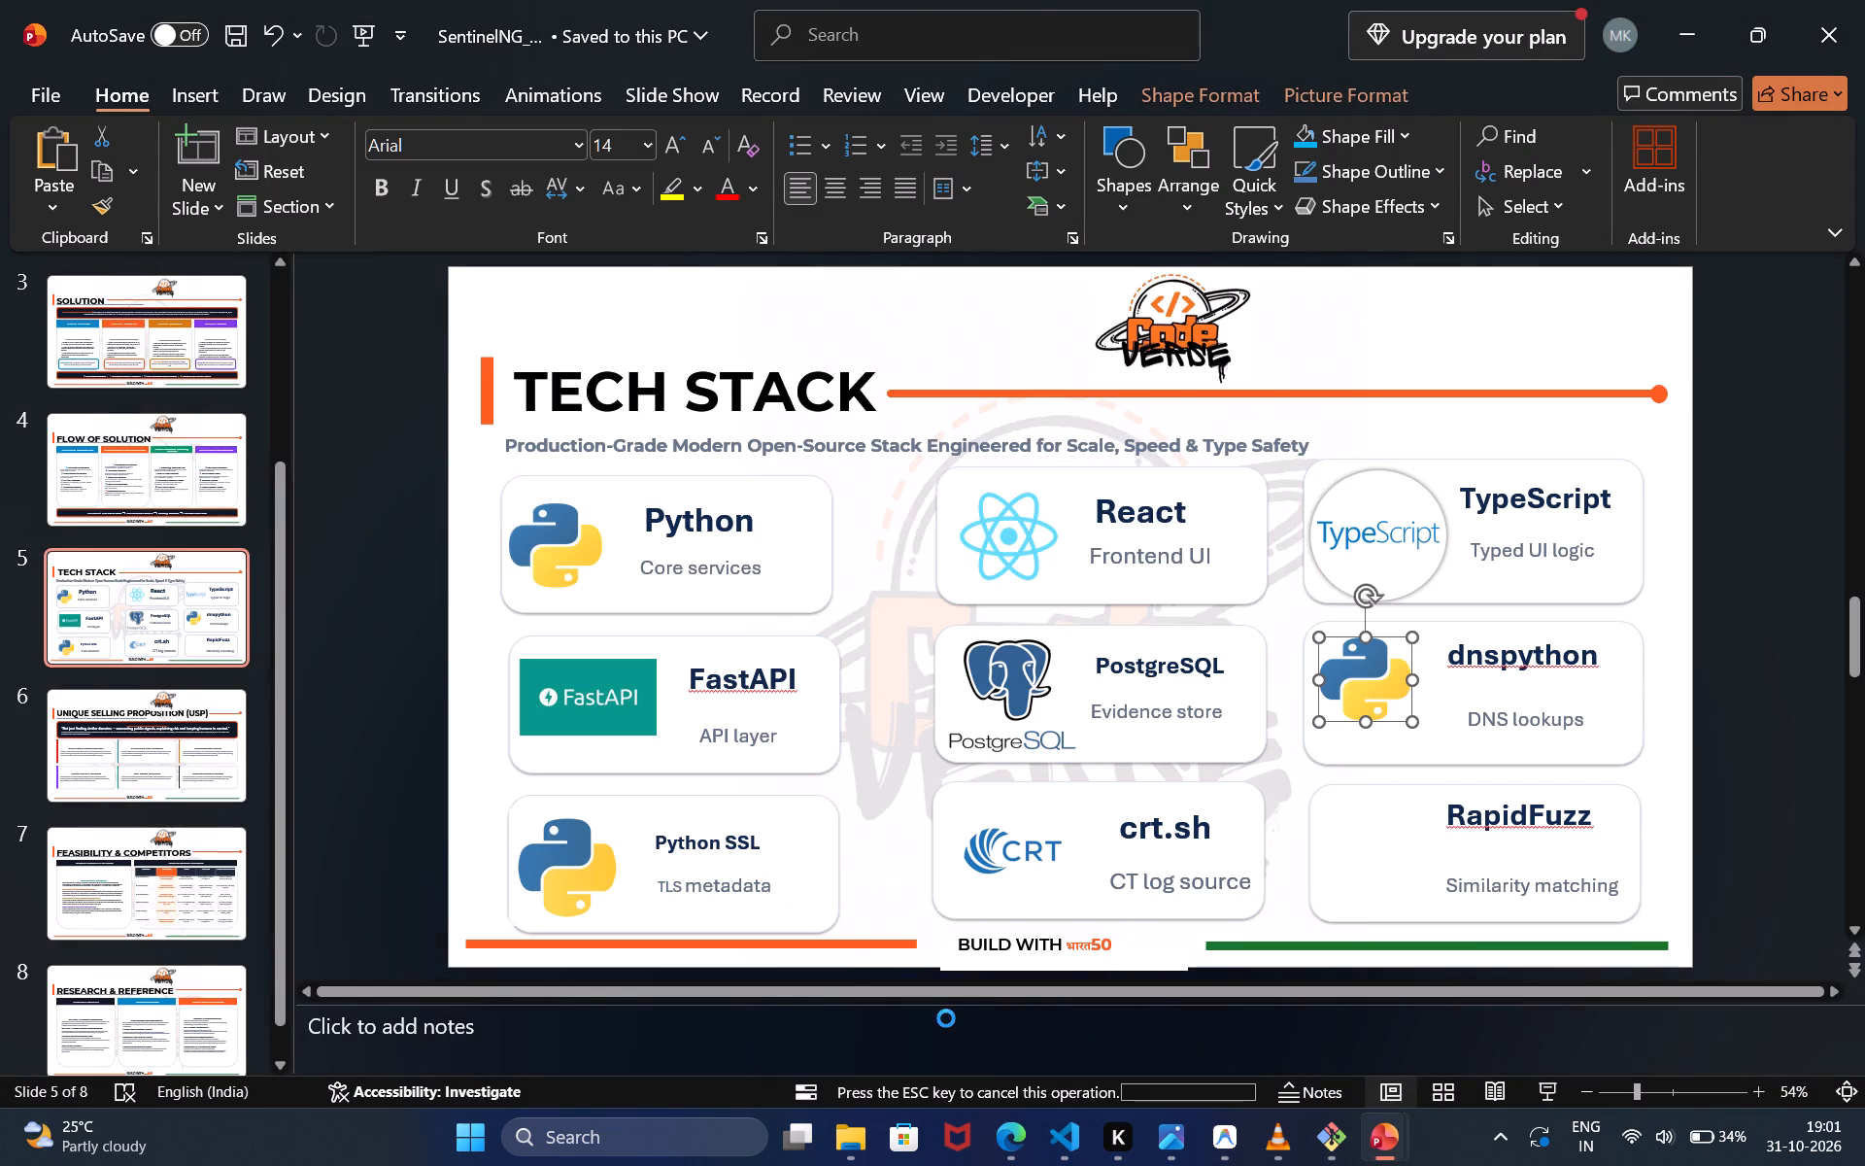
{"action": "left_click_drag", "start_coordinate": [1052, 585], "coordinate": [1301, 781]}
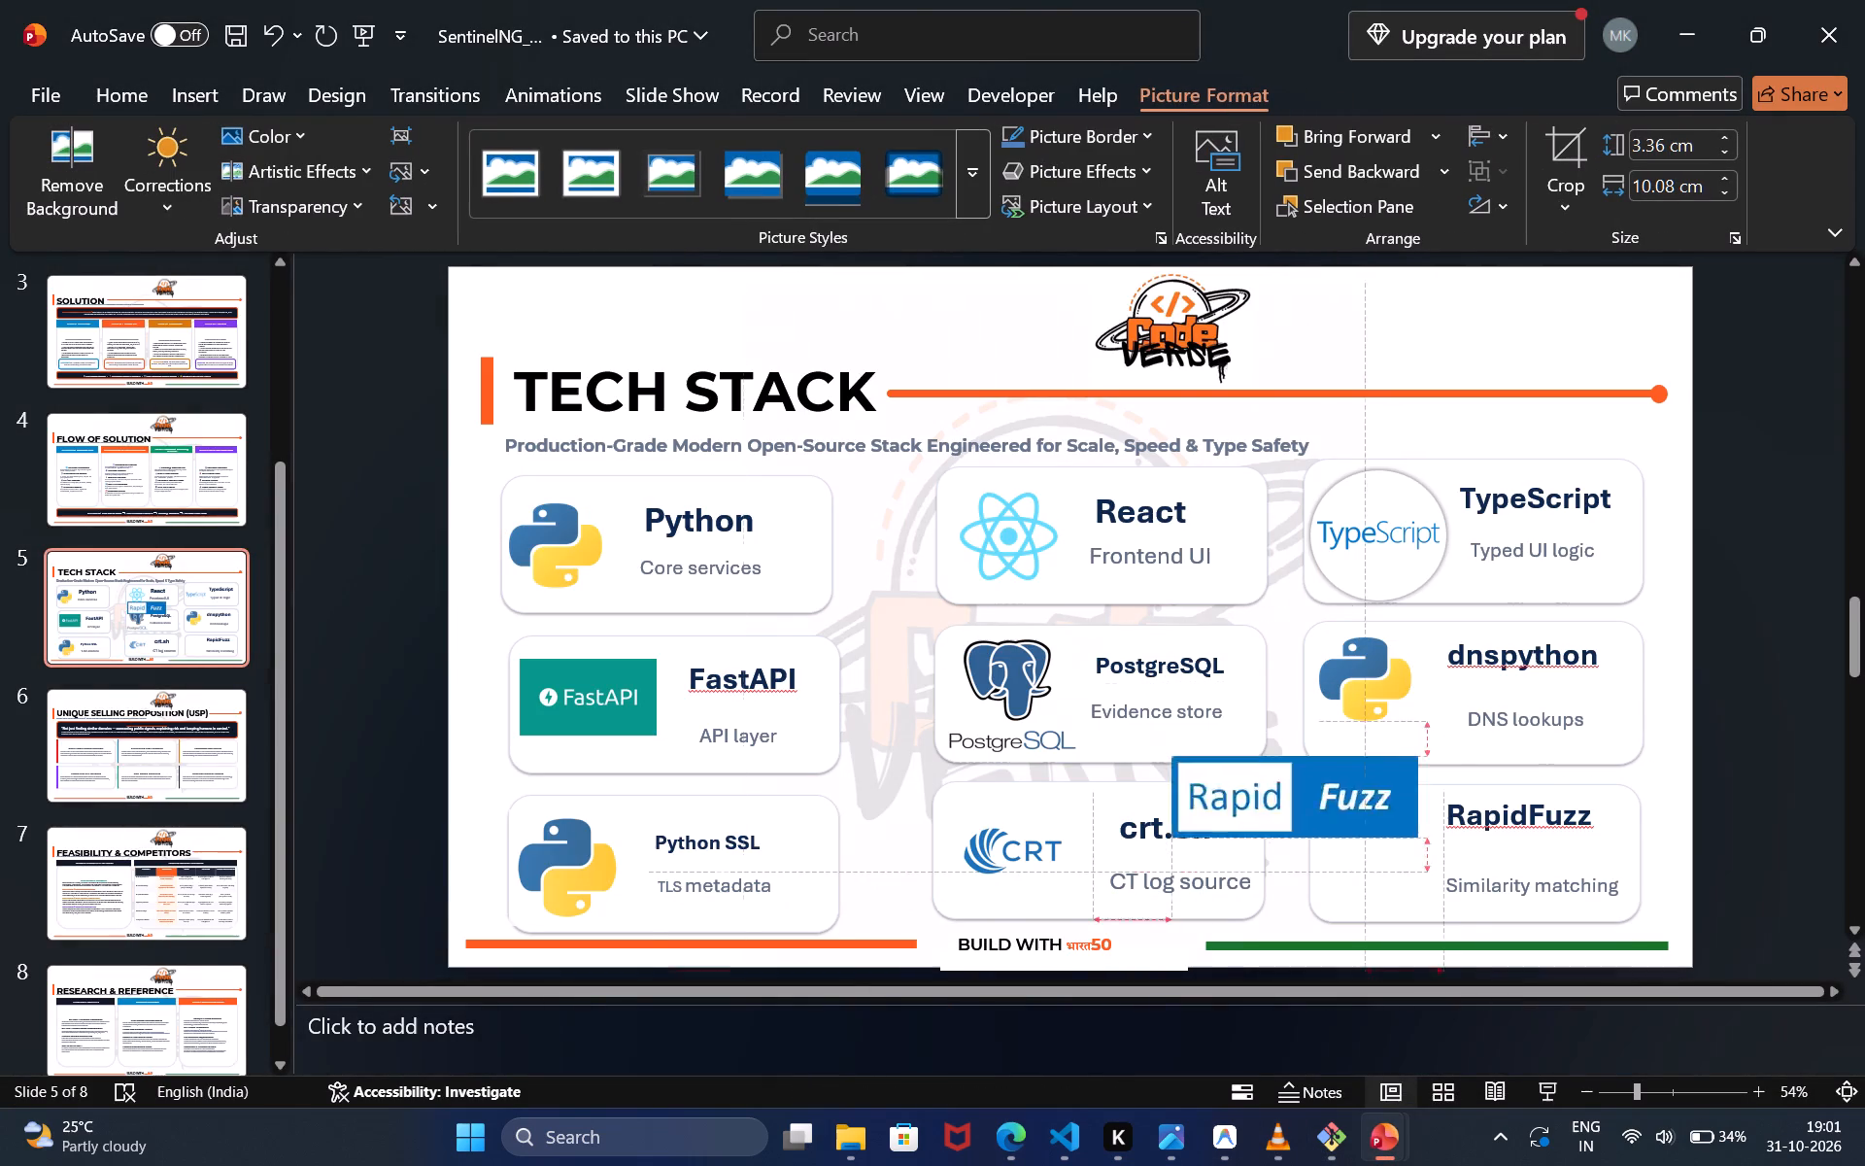
{"action": "left_click_drag", "start_coordinate": [1301, 781], "coordinate": [1437, 793]}
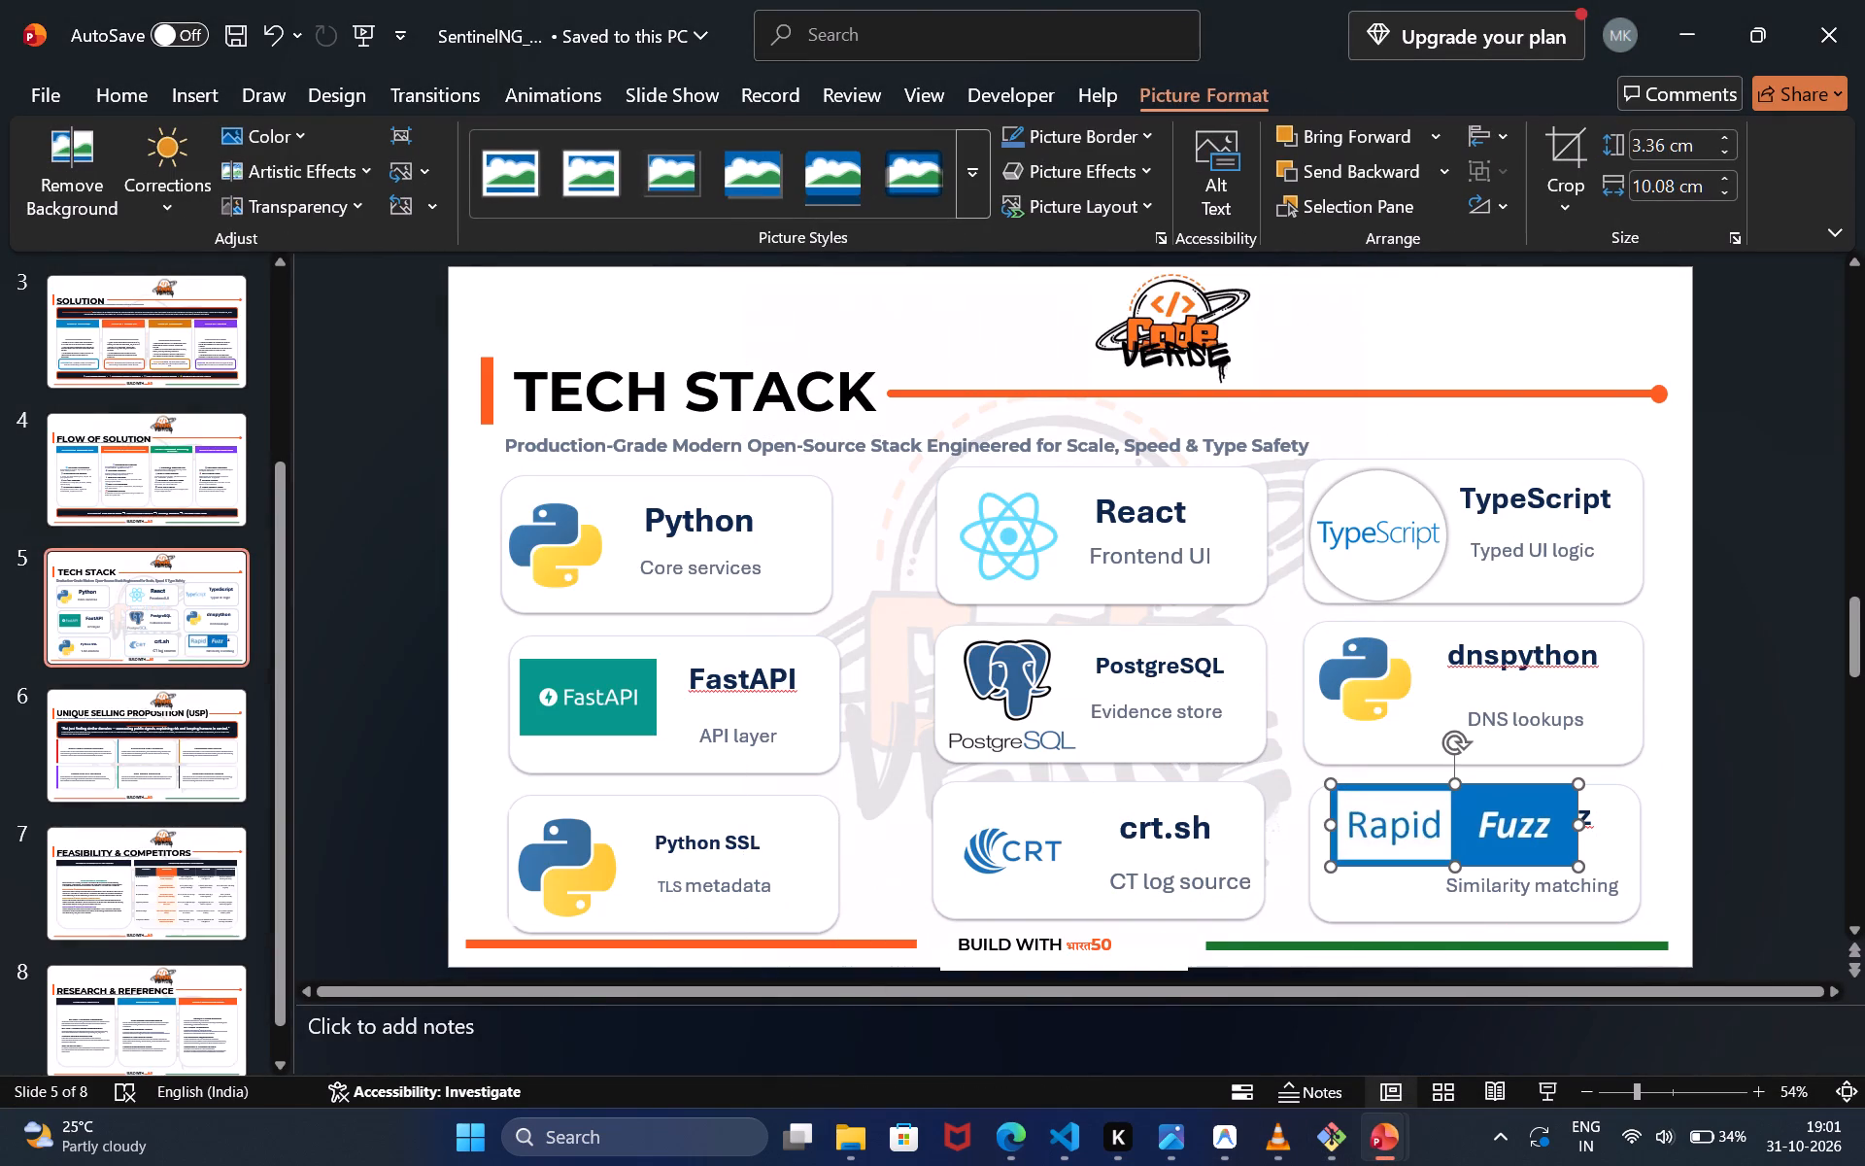
Scale down the RapidFuzz logo and lower it to mid-height against the left side of the RapidFuzz card.
{"action": "left_click", "coordinate": [1585, 870]}
{"action": "left_click", "coordinate": [1567, 850]}
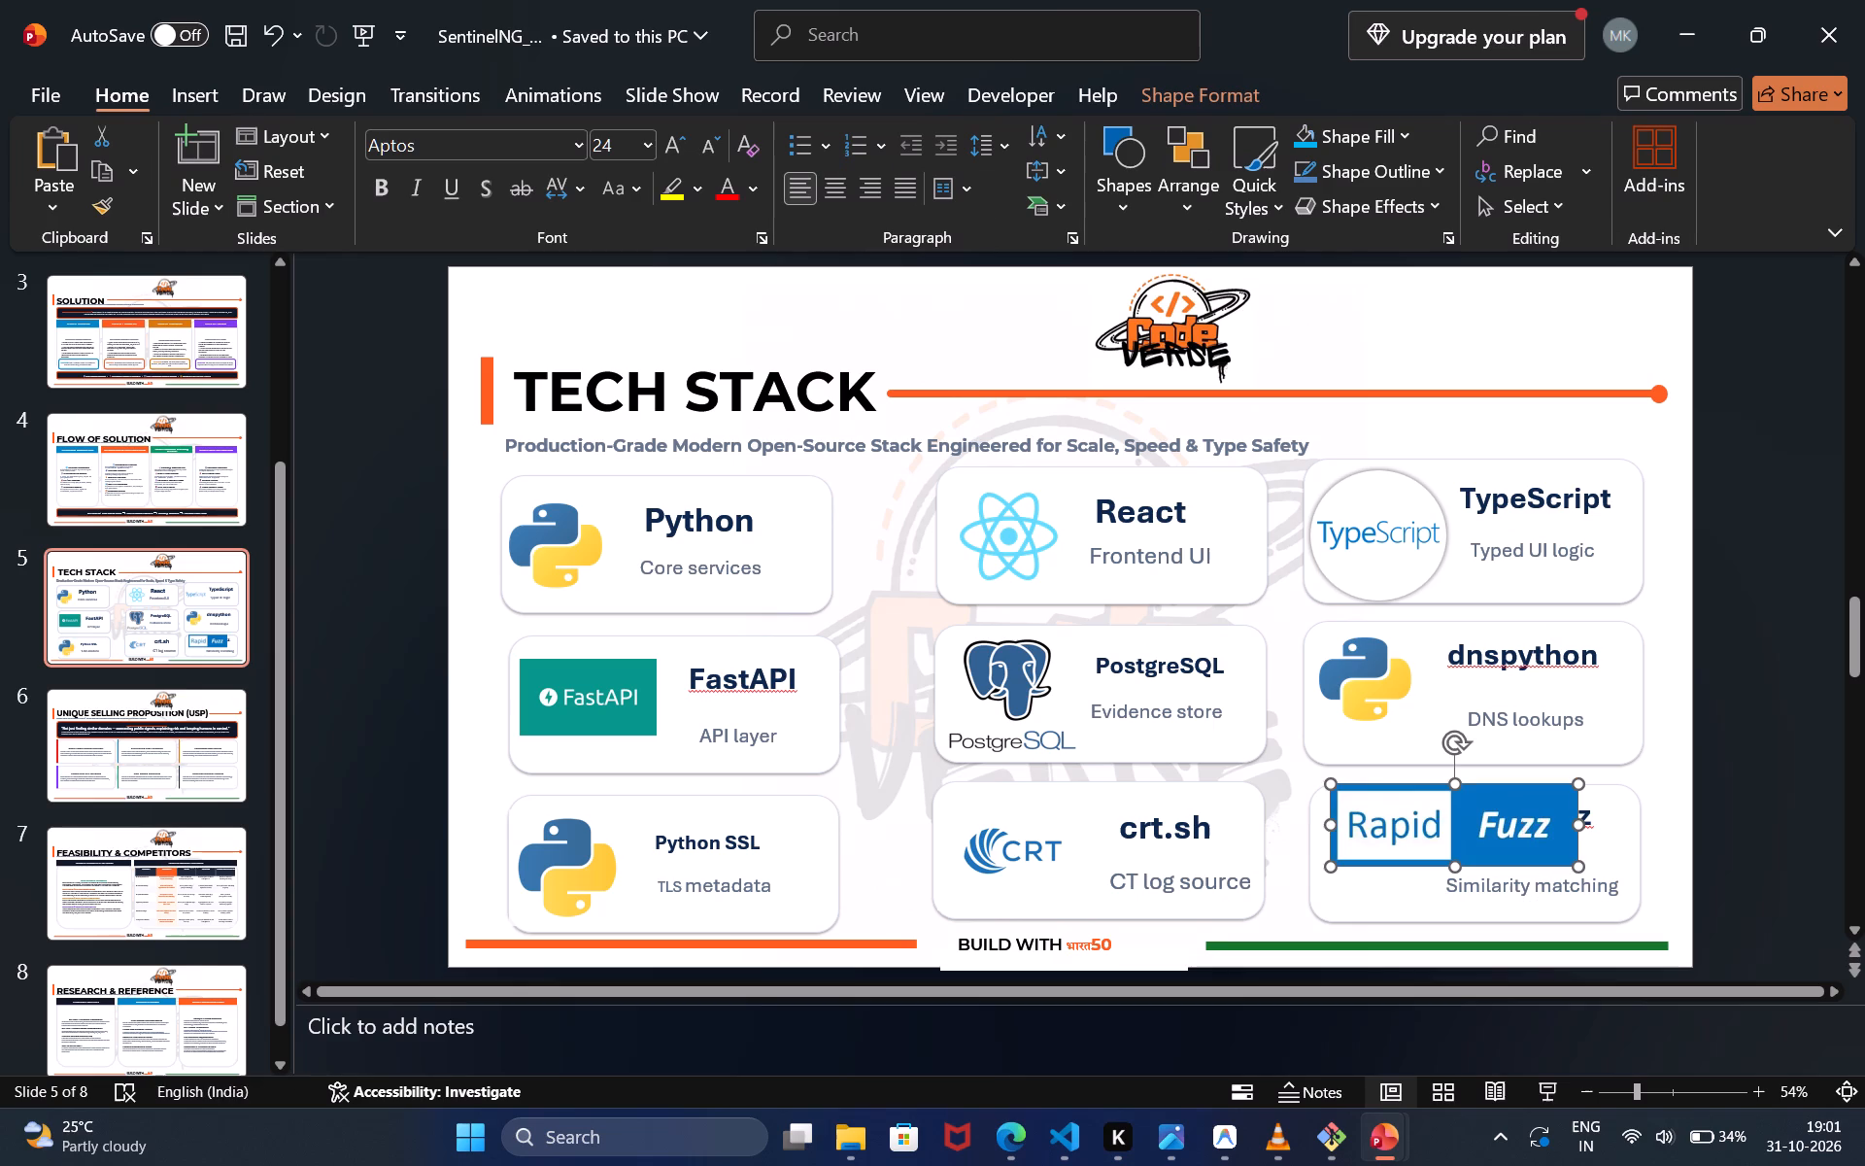
{"action": "left_click_drag", "start_coordinate": [1581, 871], "coordinate": [1390, 812]}
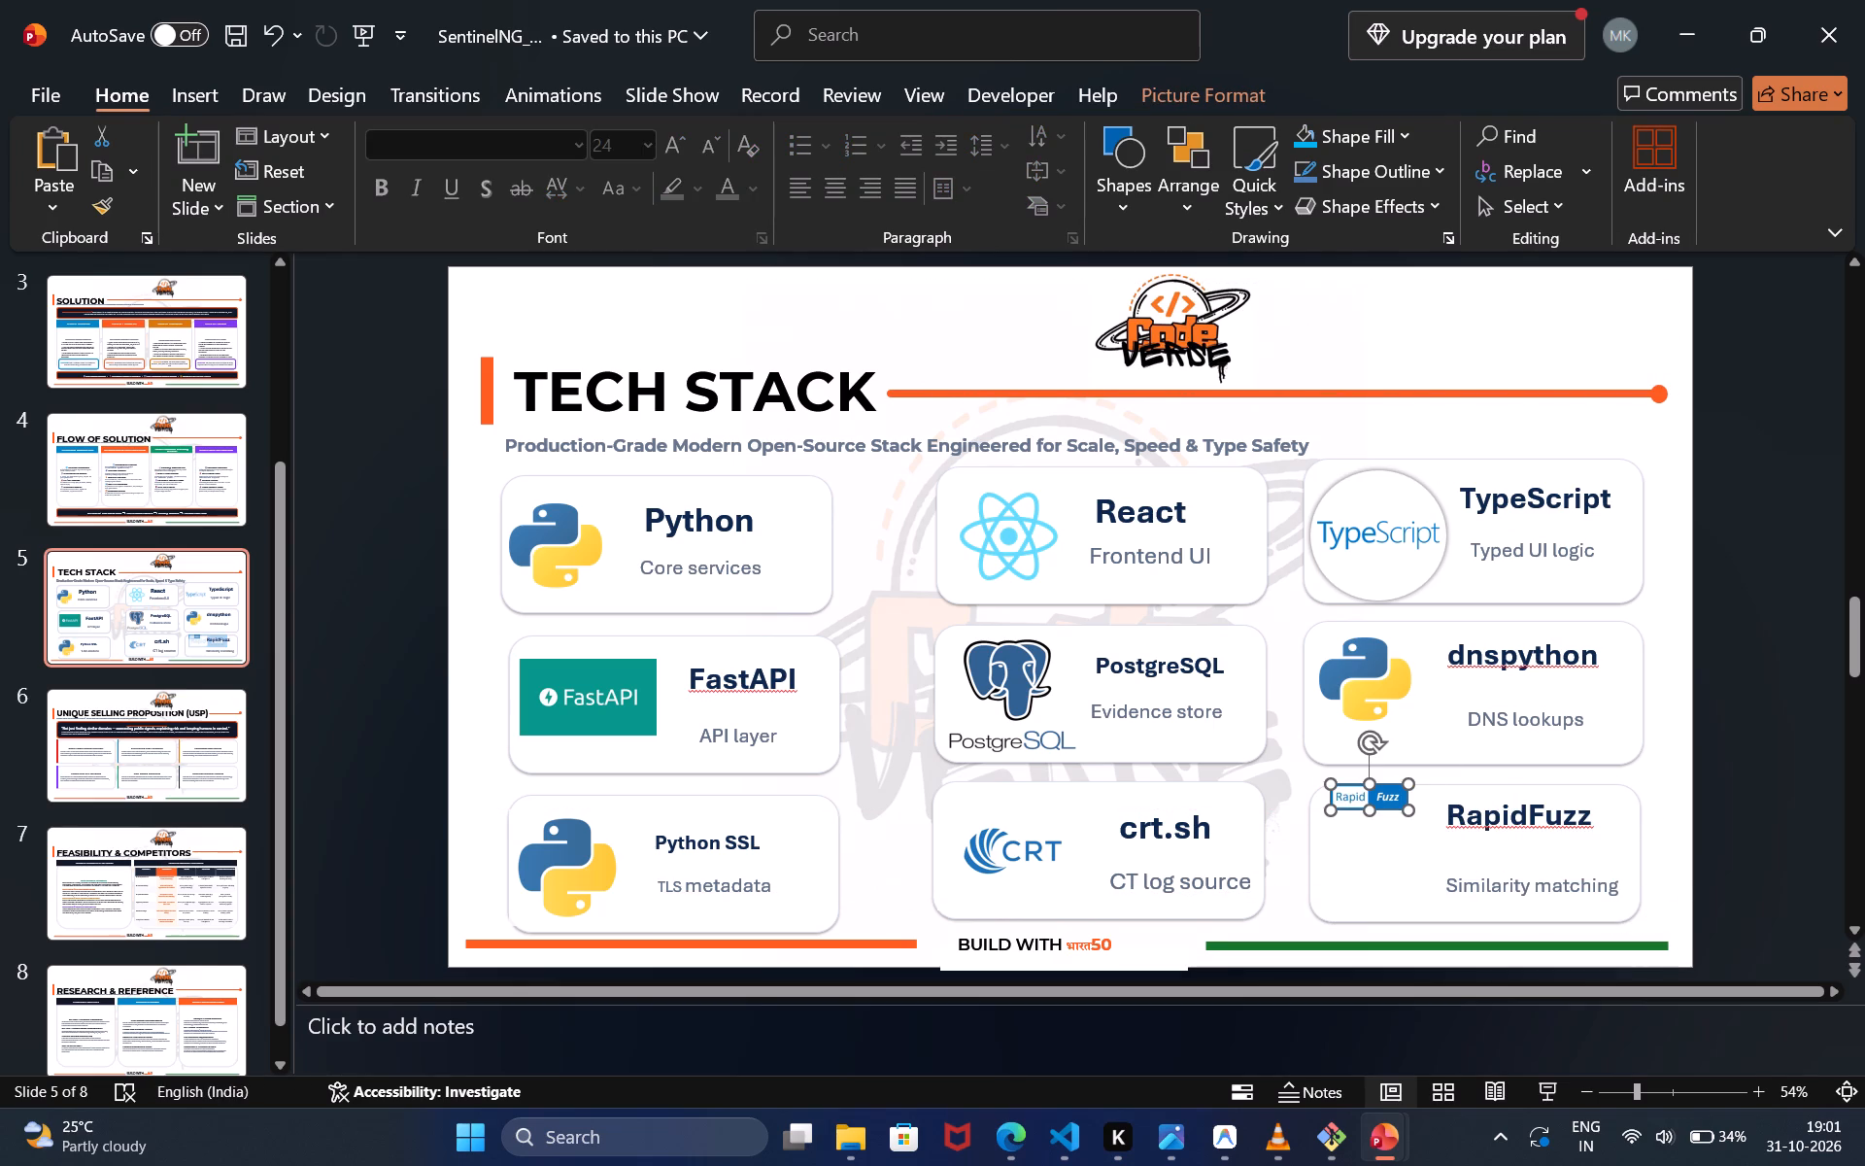
{"action": "left_click_drag", "start_coordinate": [1390, 795], "coordinate": [1390, 834]}
{"action": "left_click_drag", "start_coordinate": [1406, 844], "coordinate": [1413, 867]}
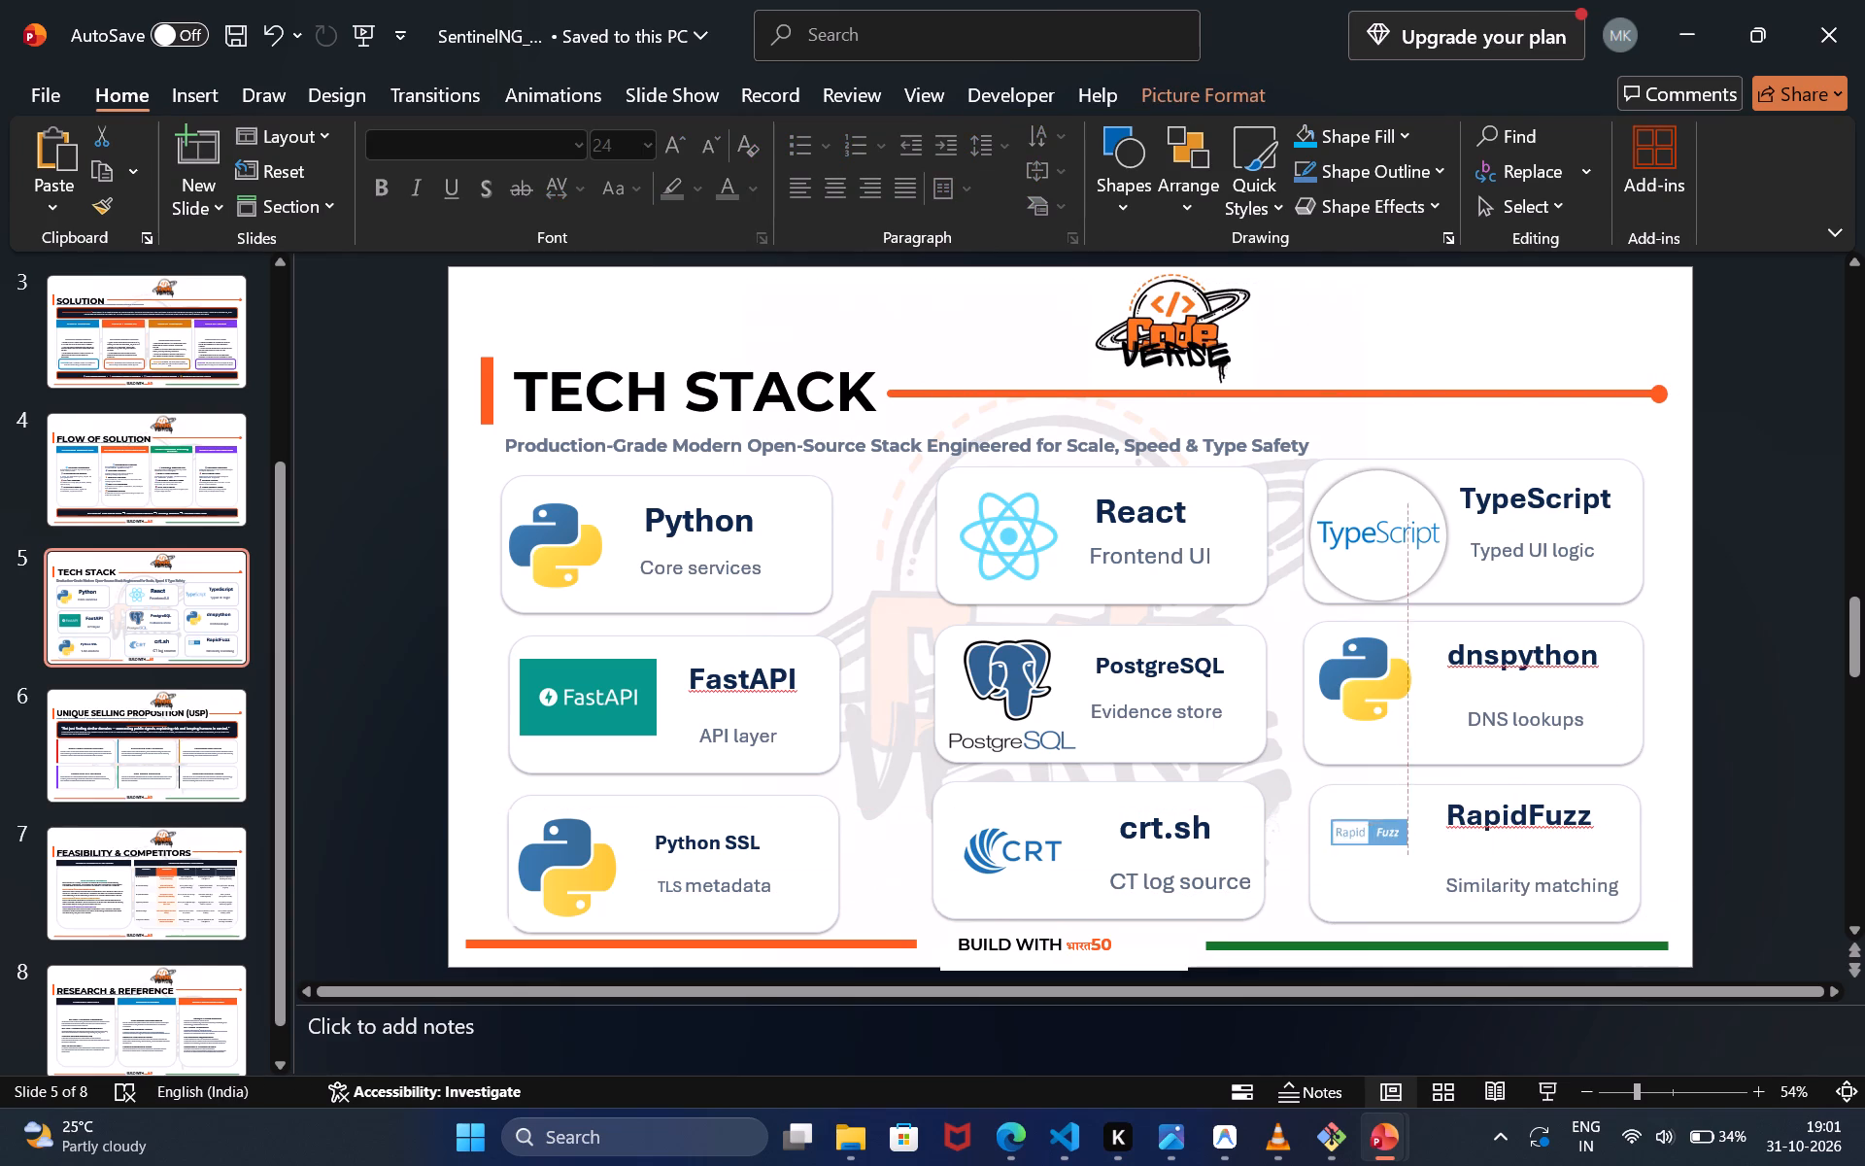
{"action": "left_click_drag", "start_coordinate": [1413, 867], "coordinate": [1398, 875]}
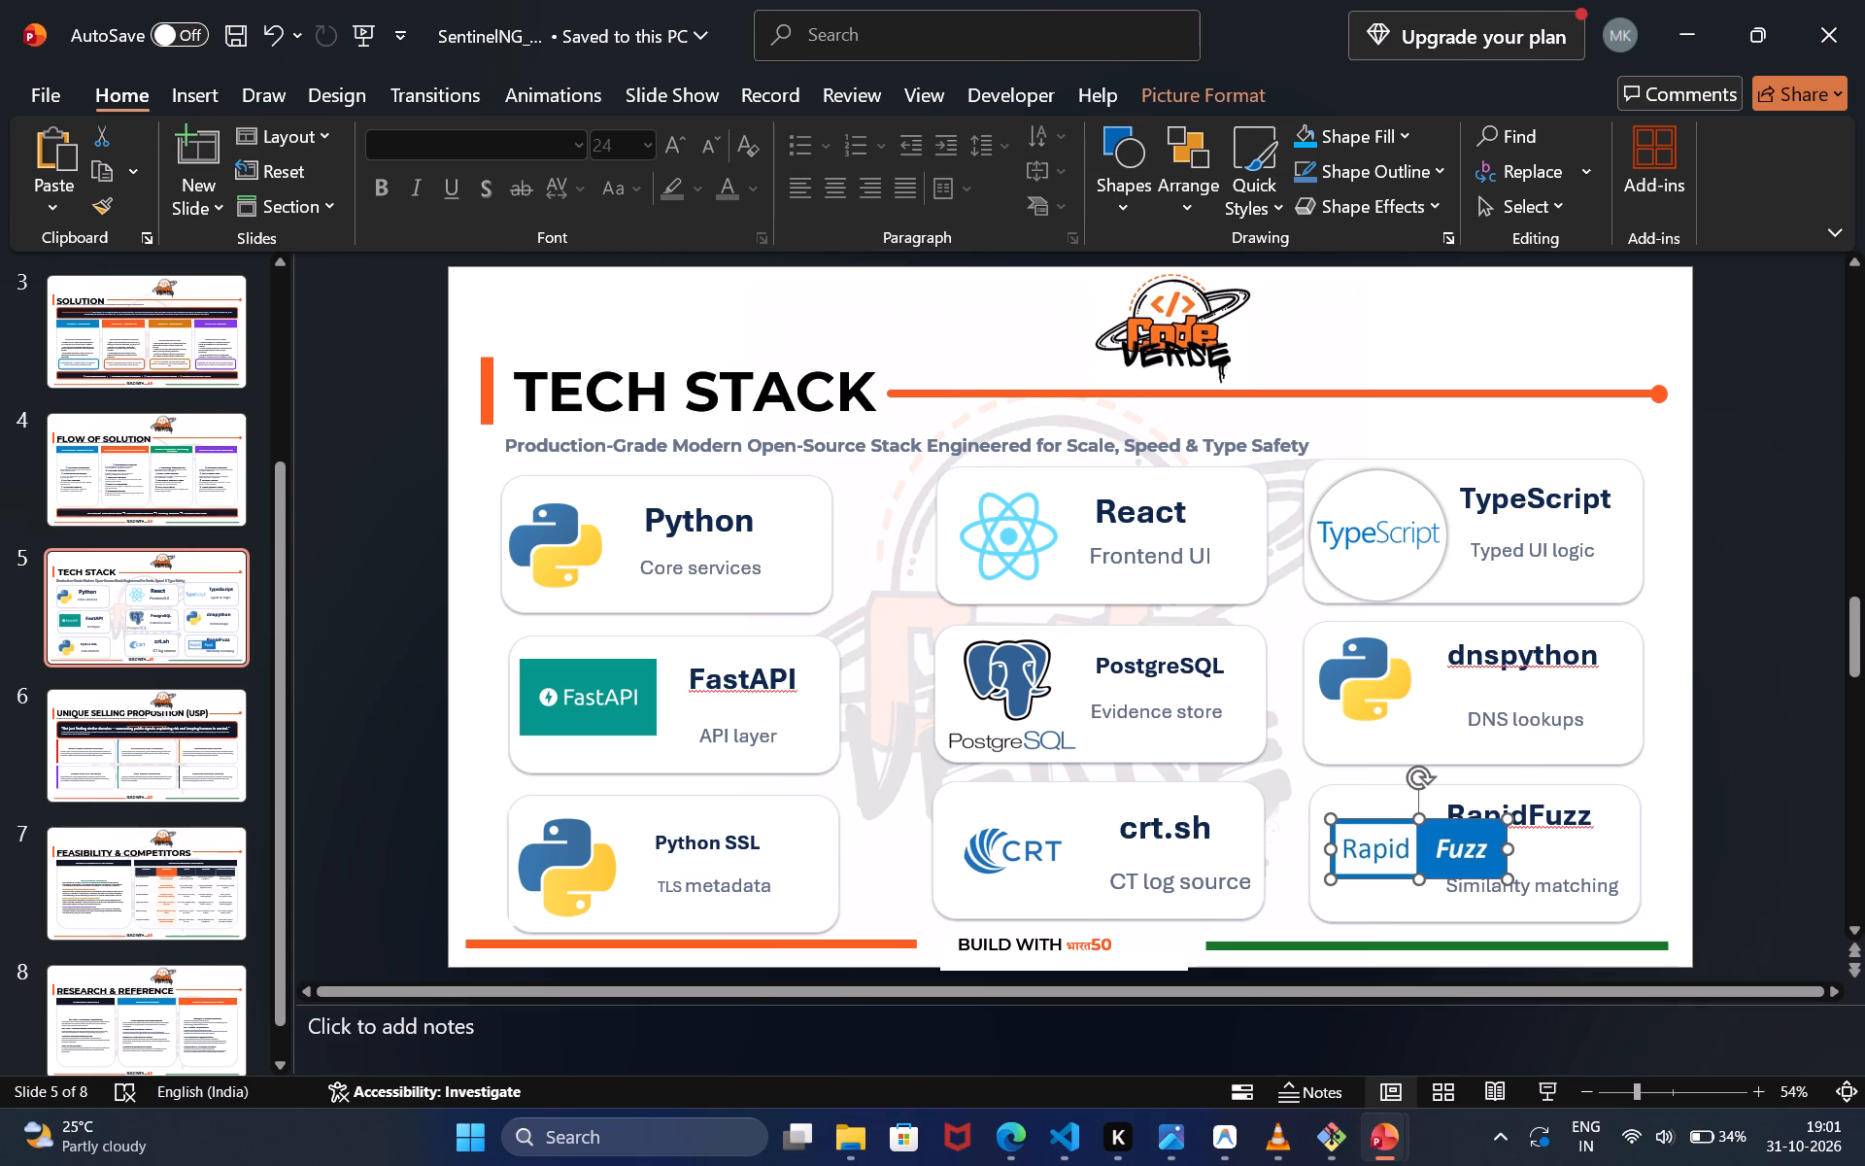
Shift the RapidFuzz title away from the logo, narrow the logo, and nudge it toward the card's left edge.
{"action": "left_click", "coordinate": [1548, 810]}
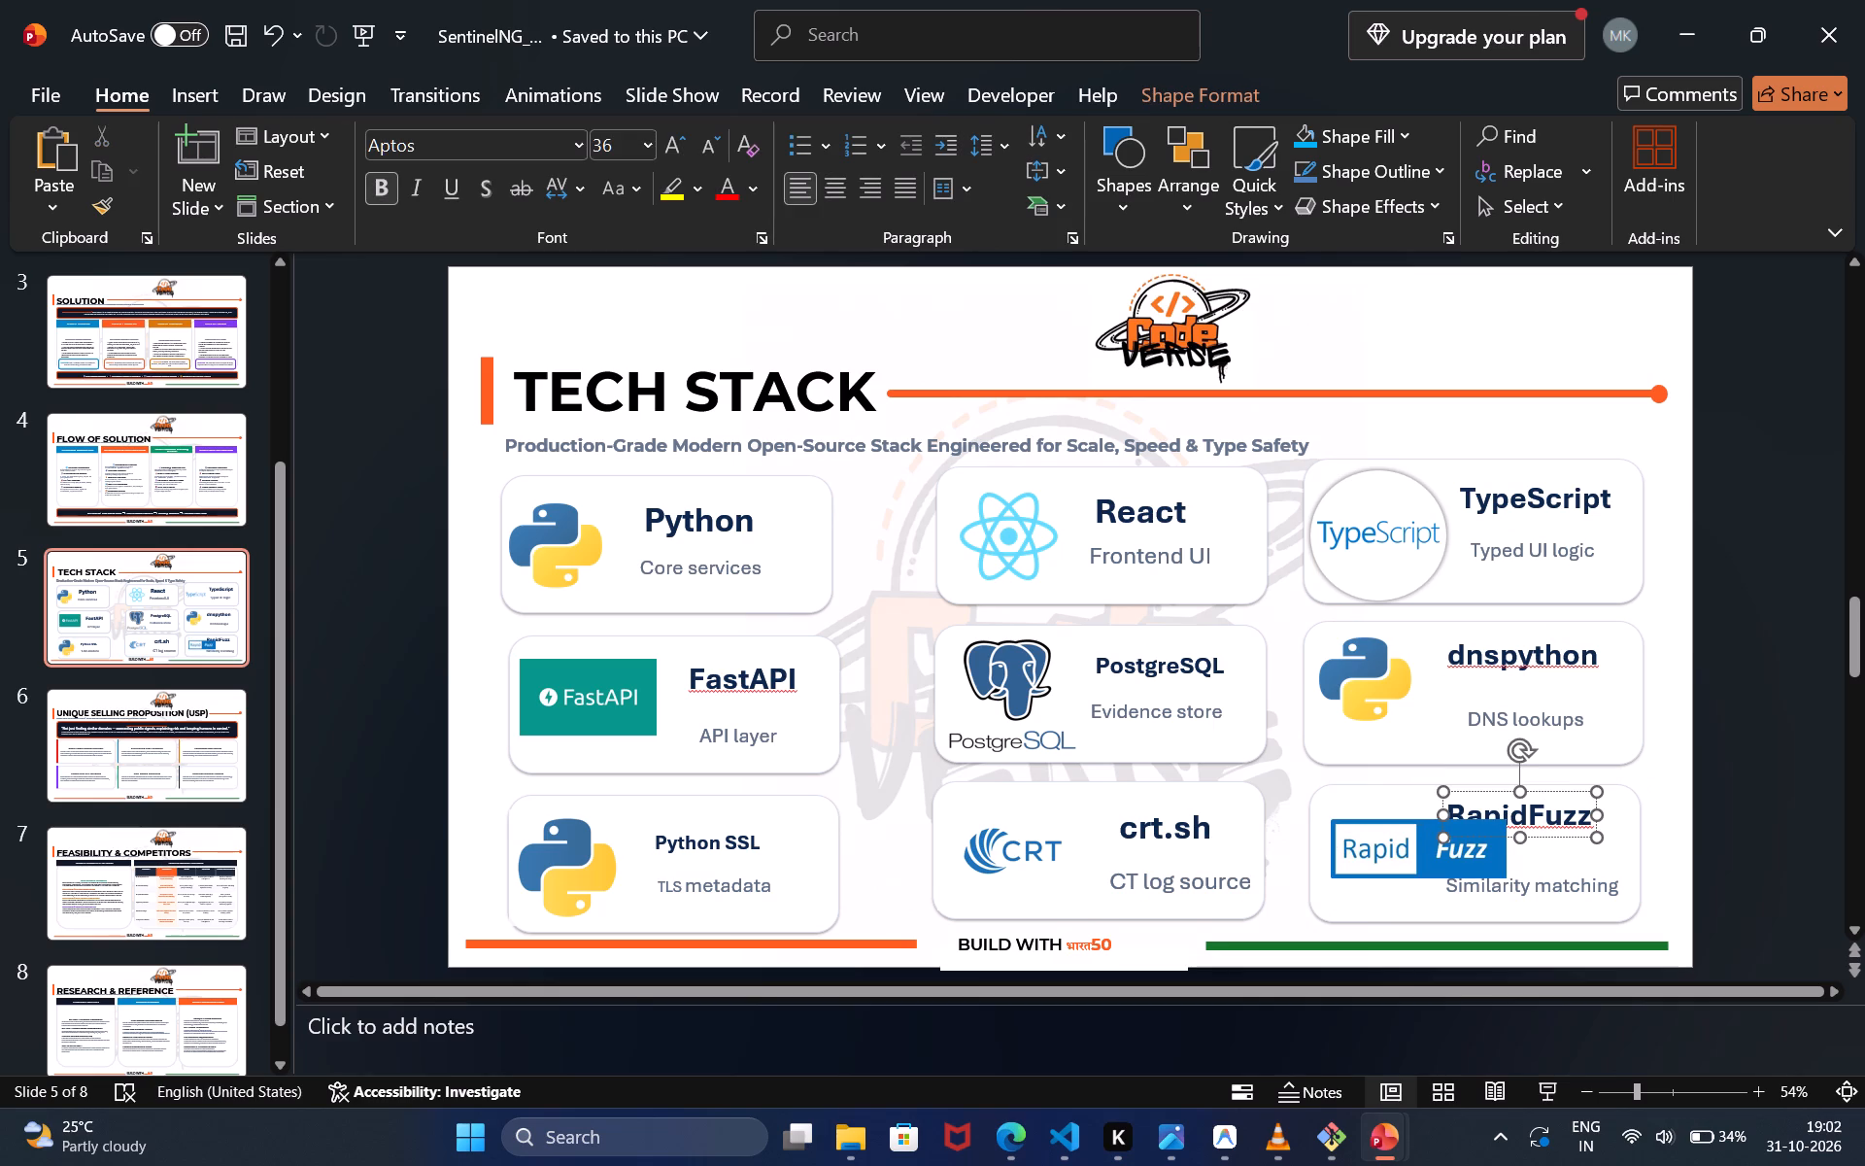
{"action": "left_click_drag", "start_coordinate": [1564, 791], "coordinate": [1588, 786]}
{"action": "left_click", "coordinate": [1407, 840]}
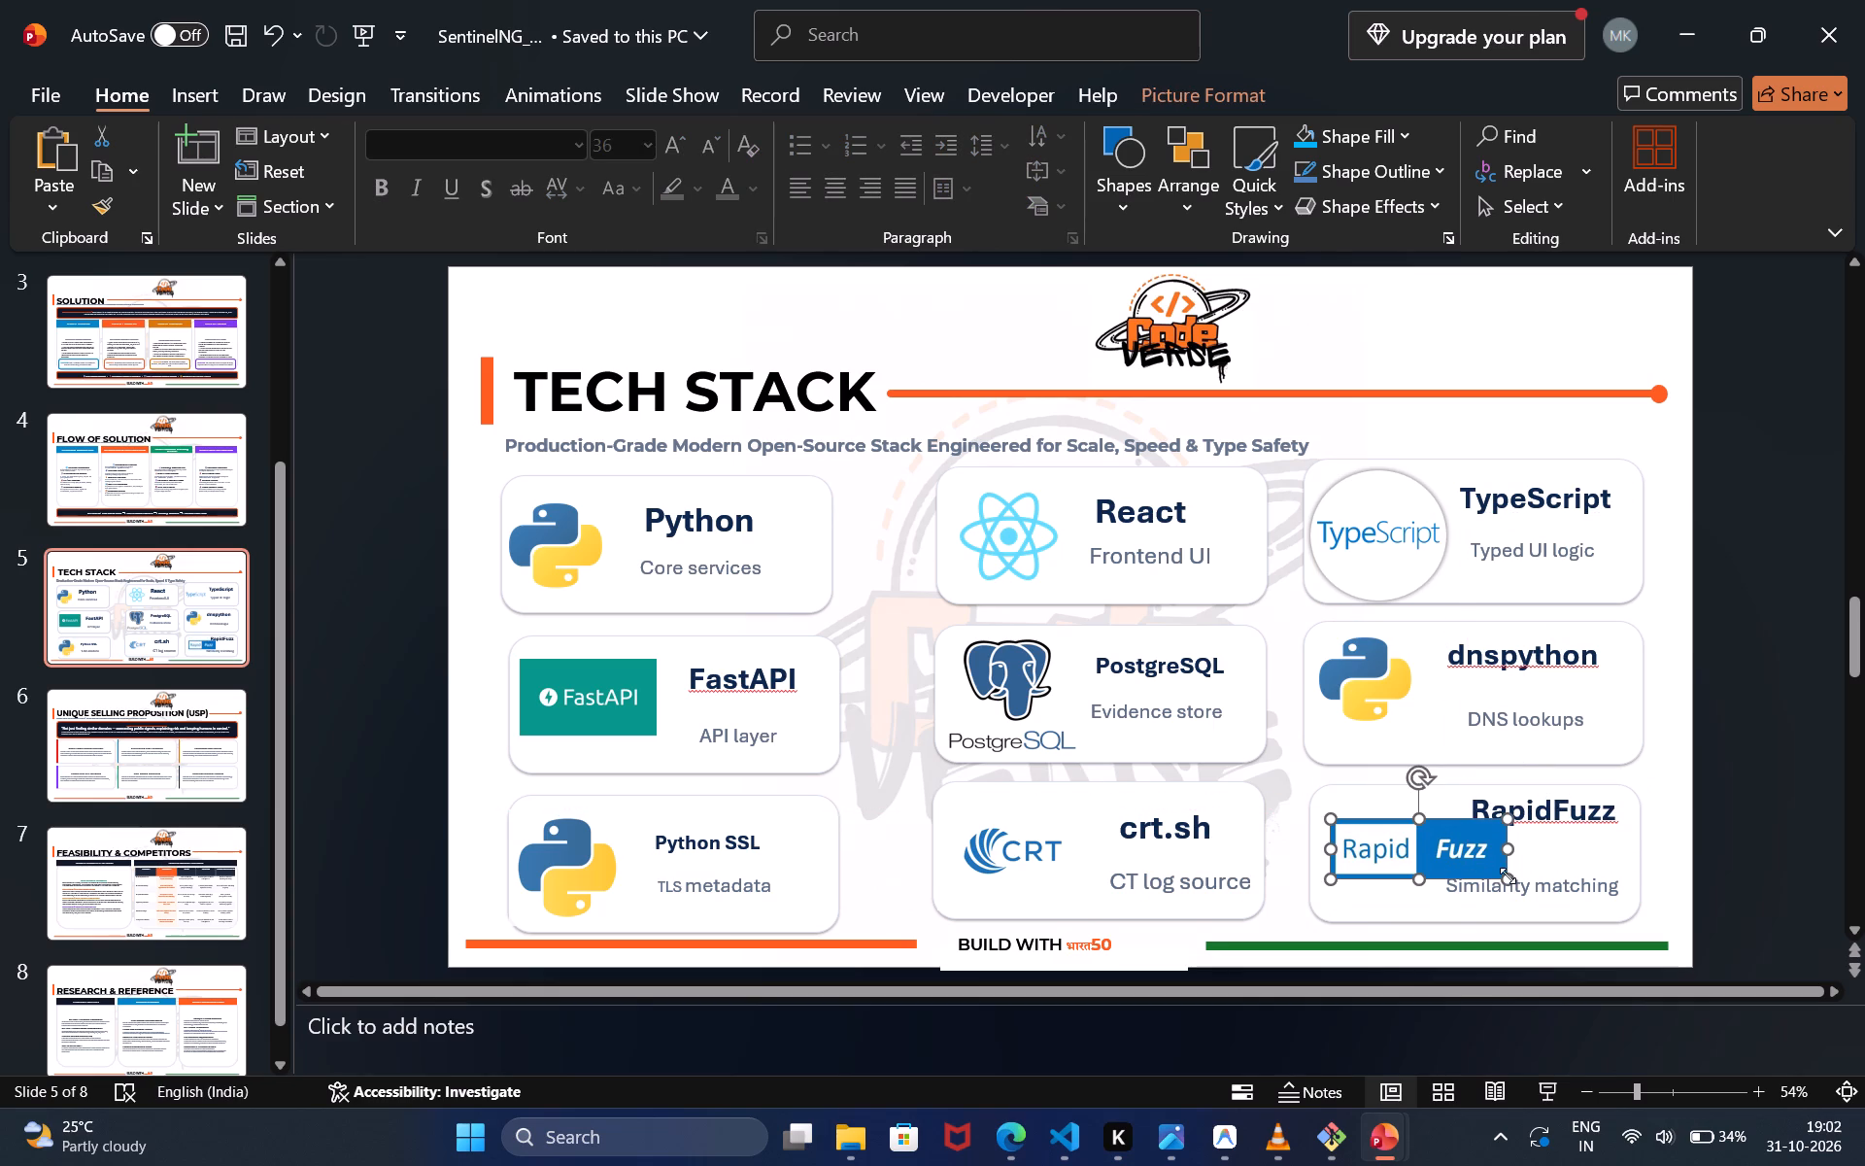
{"action": "left_click_drag", "start_coordinate": [1508, 847], "coordinate": [1453, 855]}
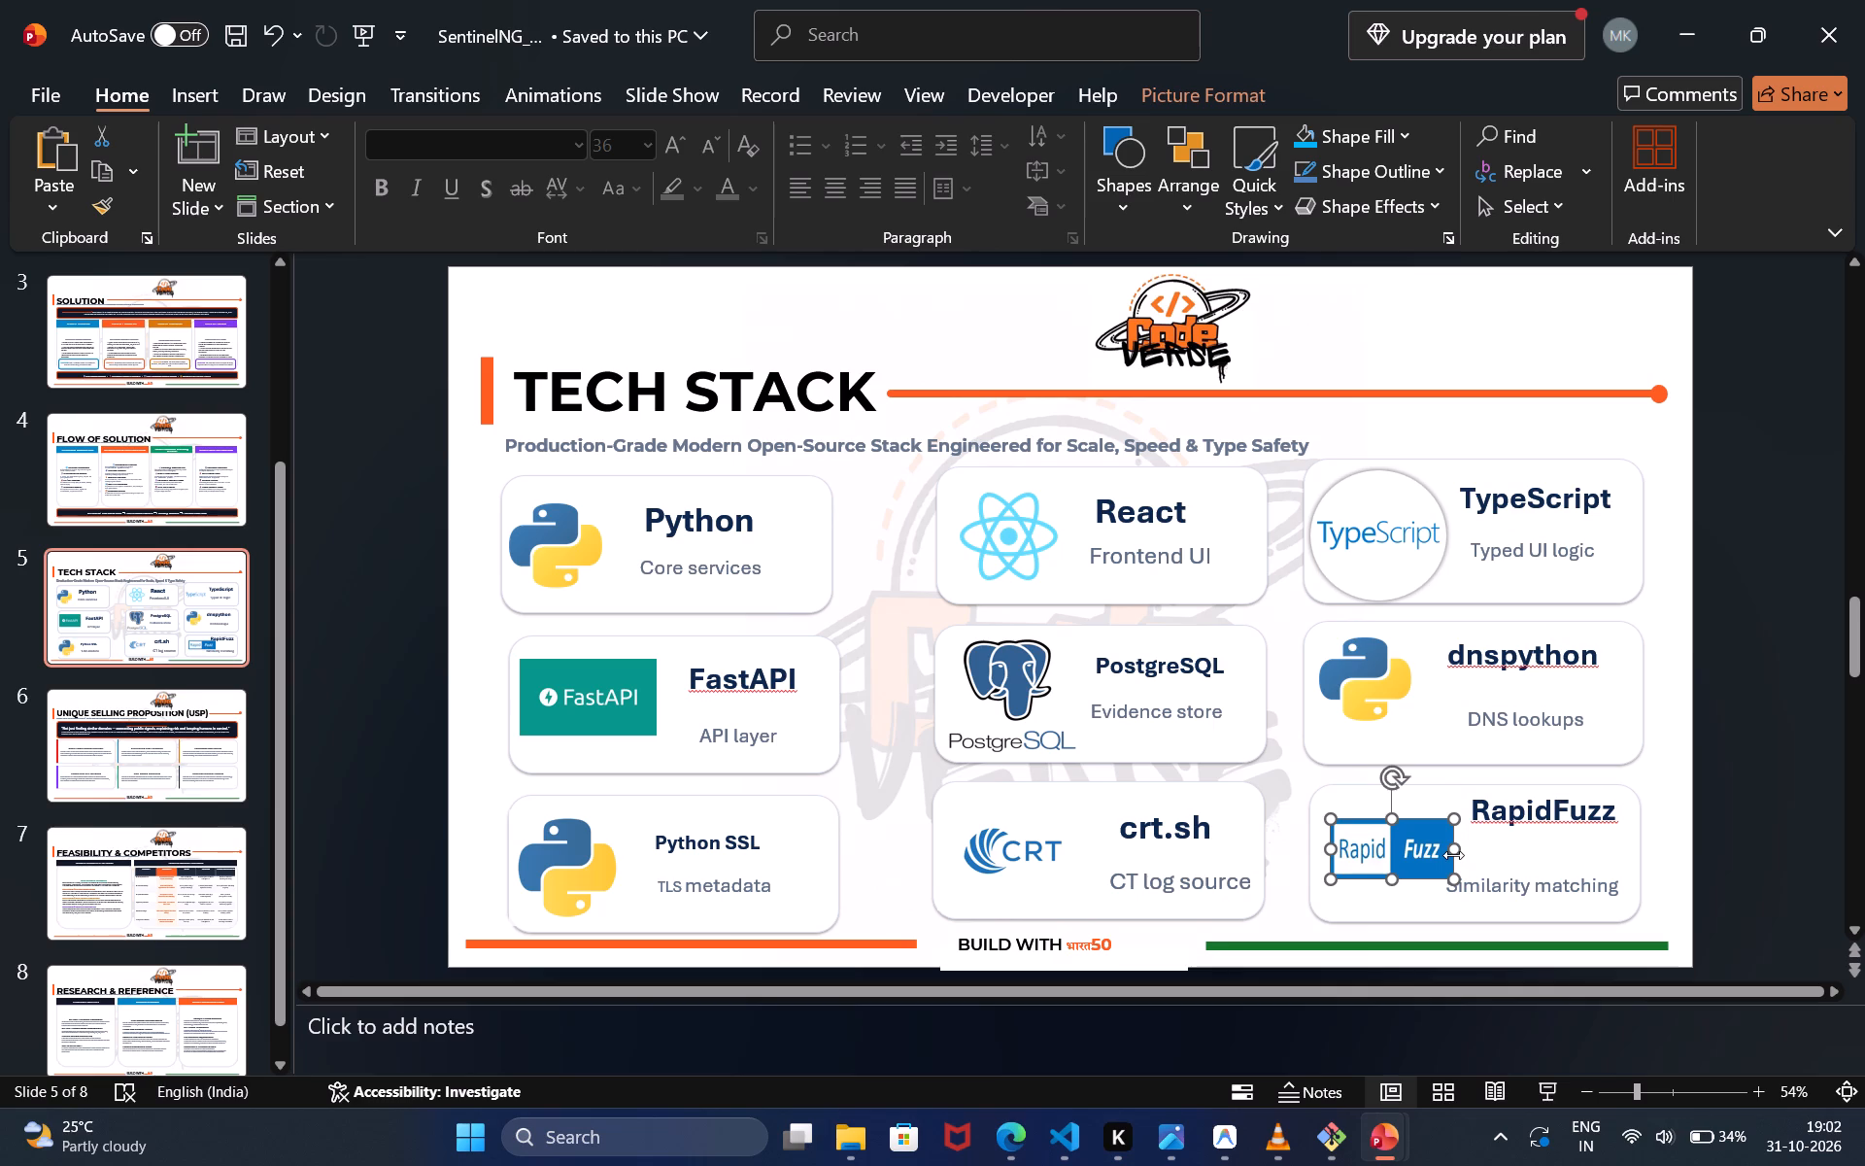
{"action": "left_click", "coordinate": [1427, 848]}
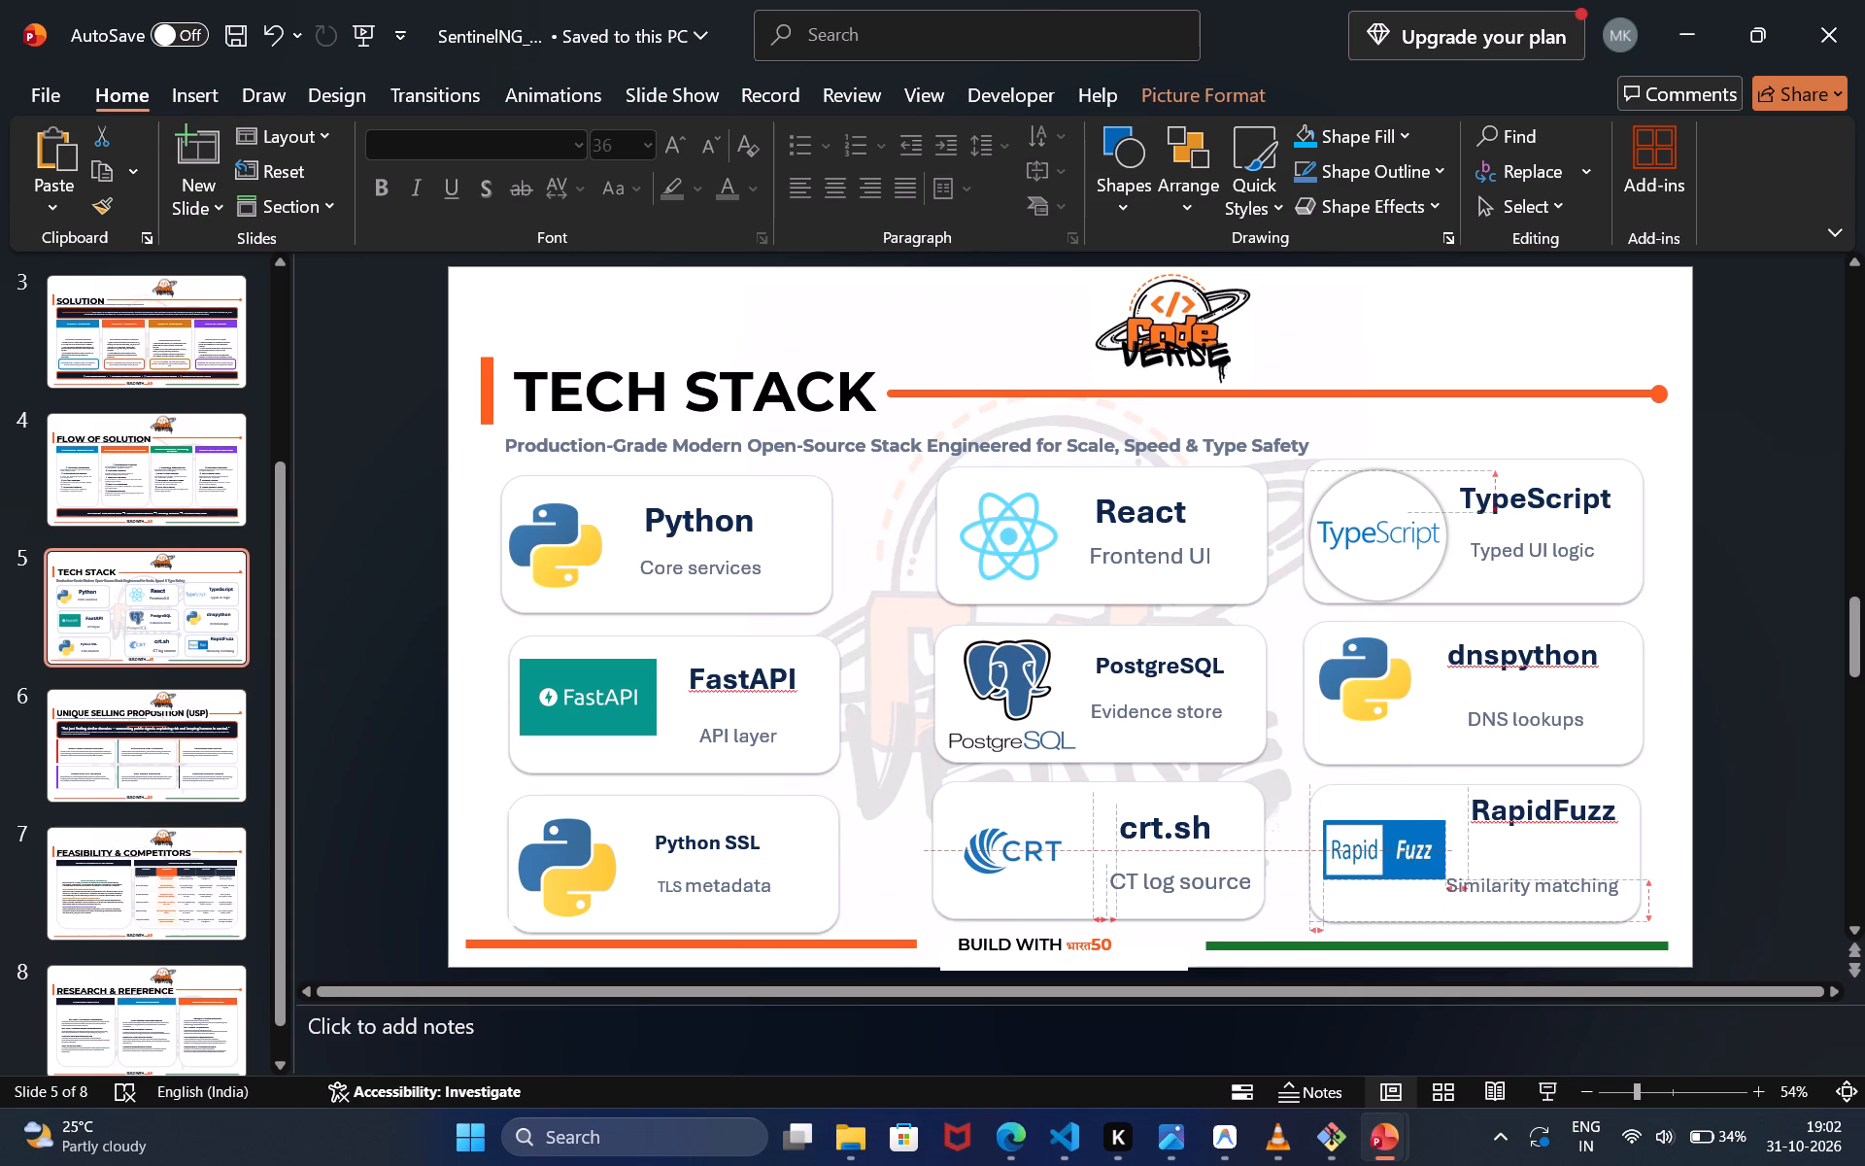
Move the "Similarity matching" caption slightly right and down, clear of the logo, near the bottom of the RapidFuzz card.
{"action": "left_click", "coordinate": [1514, 897]}
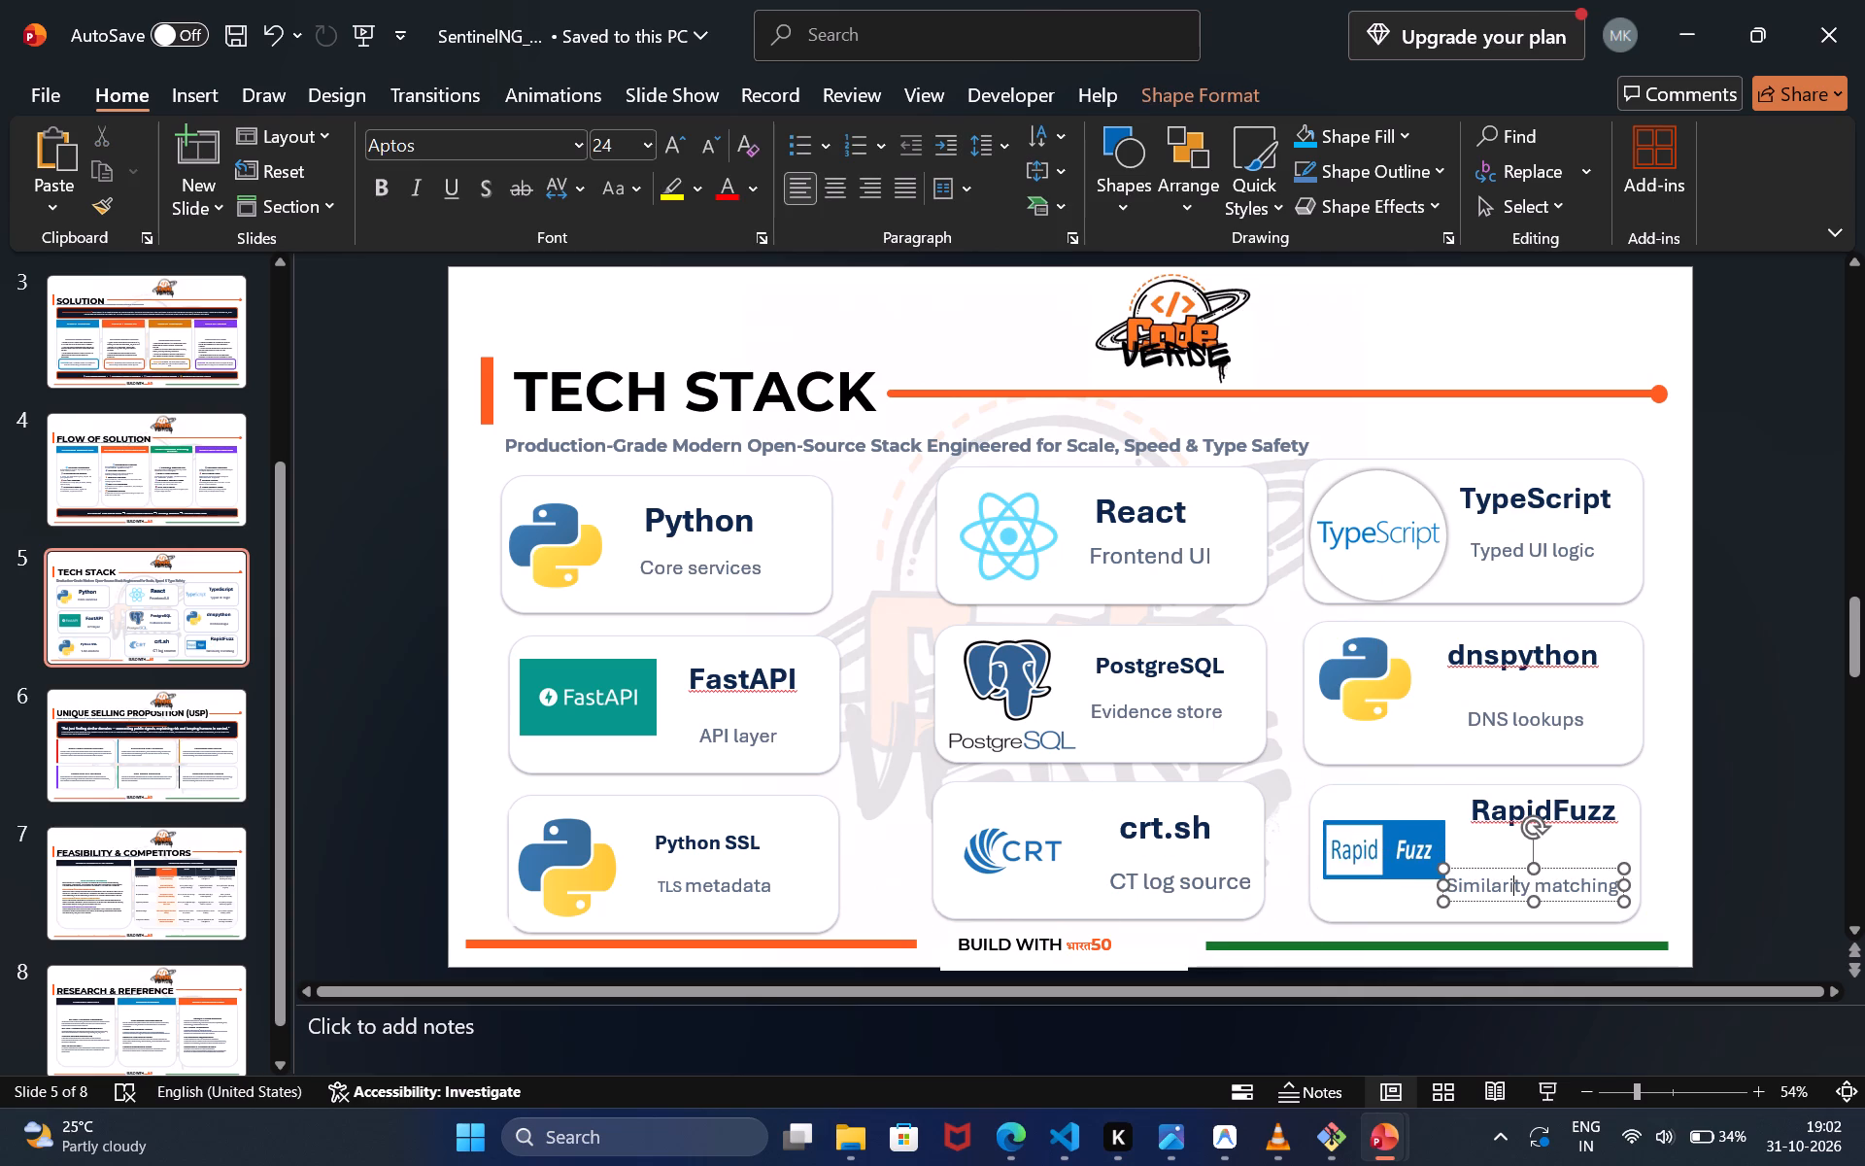
{"action": "left_click", "coordinate": [1511, 871]}
{"action": "left_click_drag", "start_coordinate": [1511, 871], "coordinate": [1522, 889]}
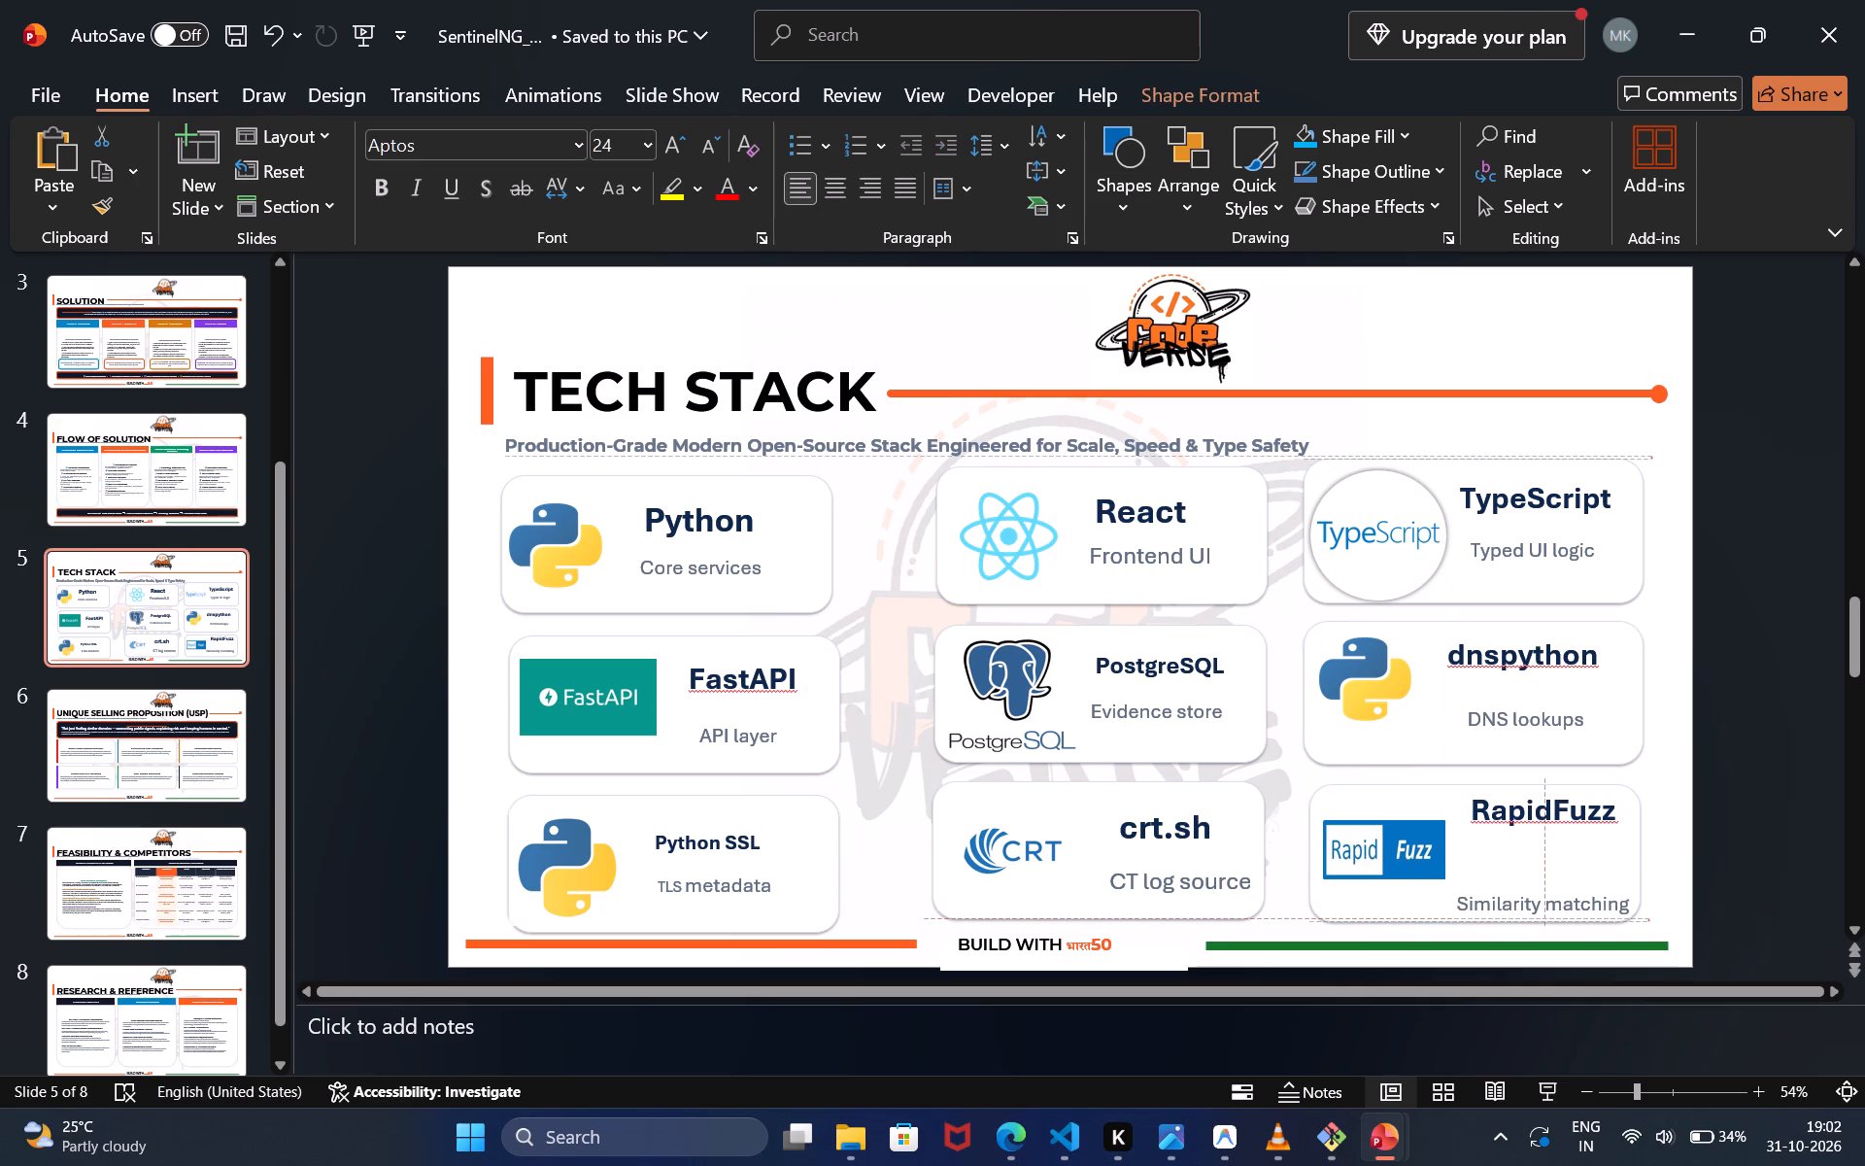
{"action": "left_click_drag", "start_coordinate": [1522, 889], "coordinate": [1522, 883]}
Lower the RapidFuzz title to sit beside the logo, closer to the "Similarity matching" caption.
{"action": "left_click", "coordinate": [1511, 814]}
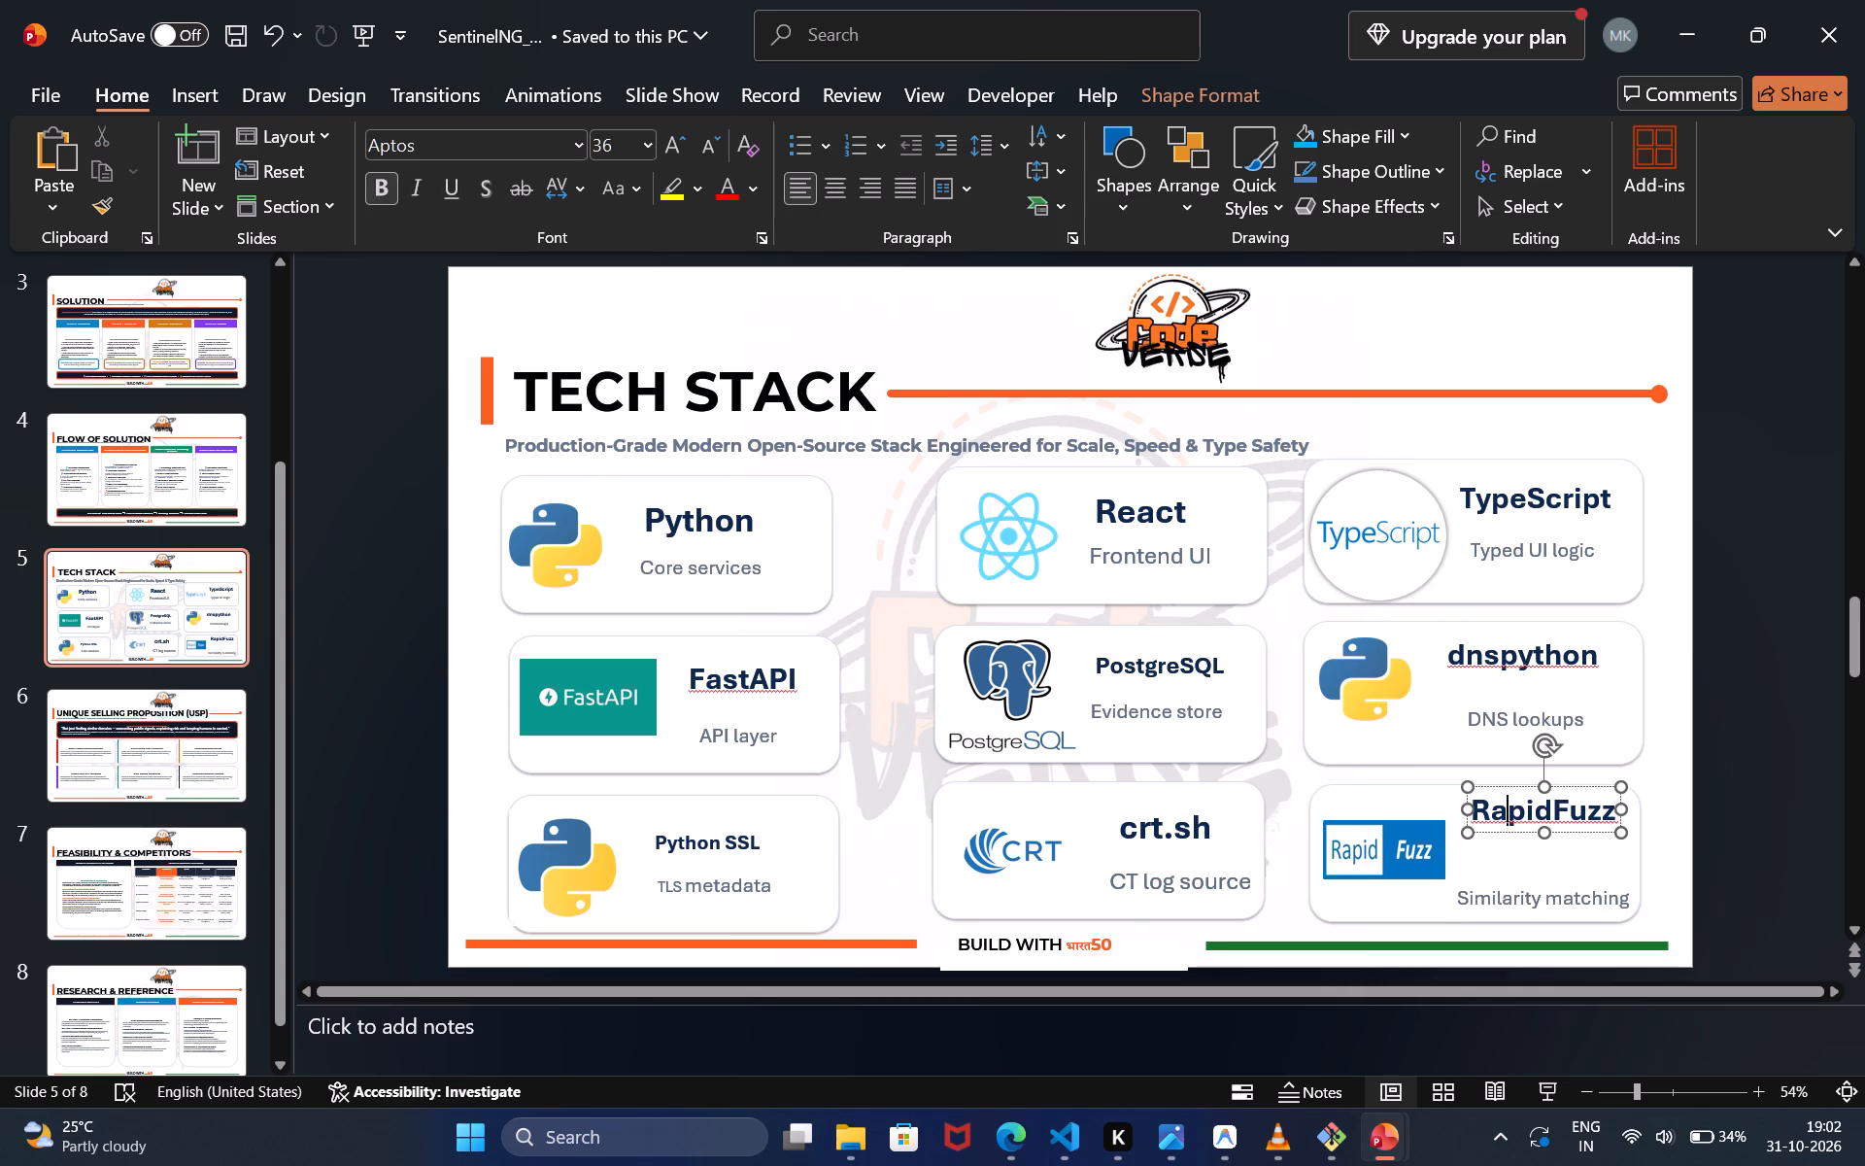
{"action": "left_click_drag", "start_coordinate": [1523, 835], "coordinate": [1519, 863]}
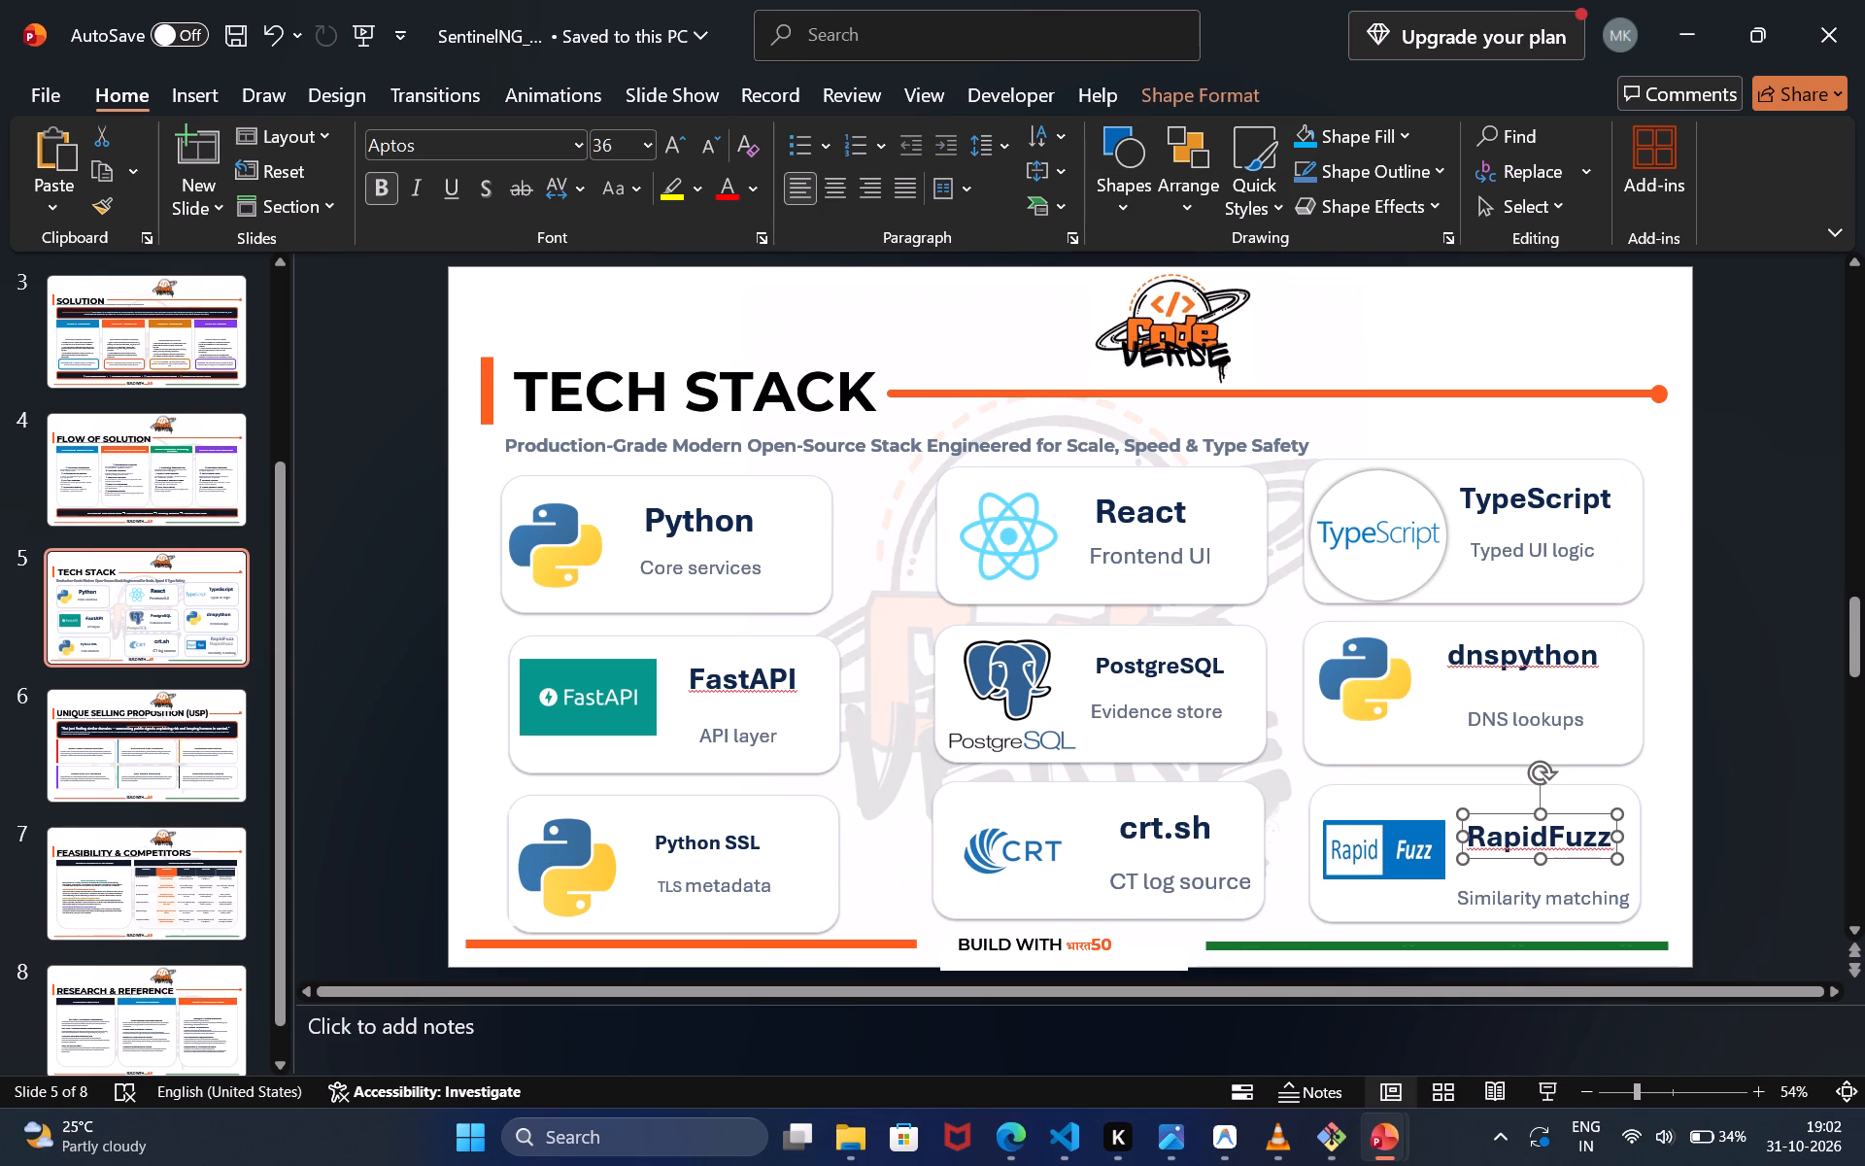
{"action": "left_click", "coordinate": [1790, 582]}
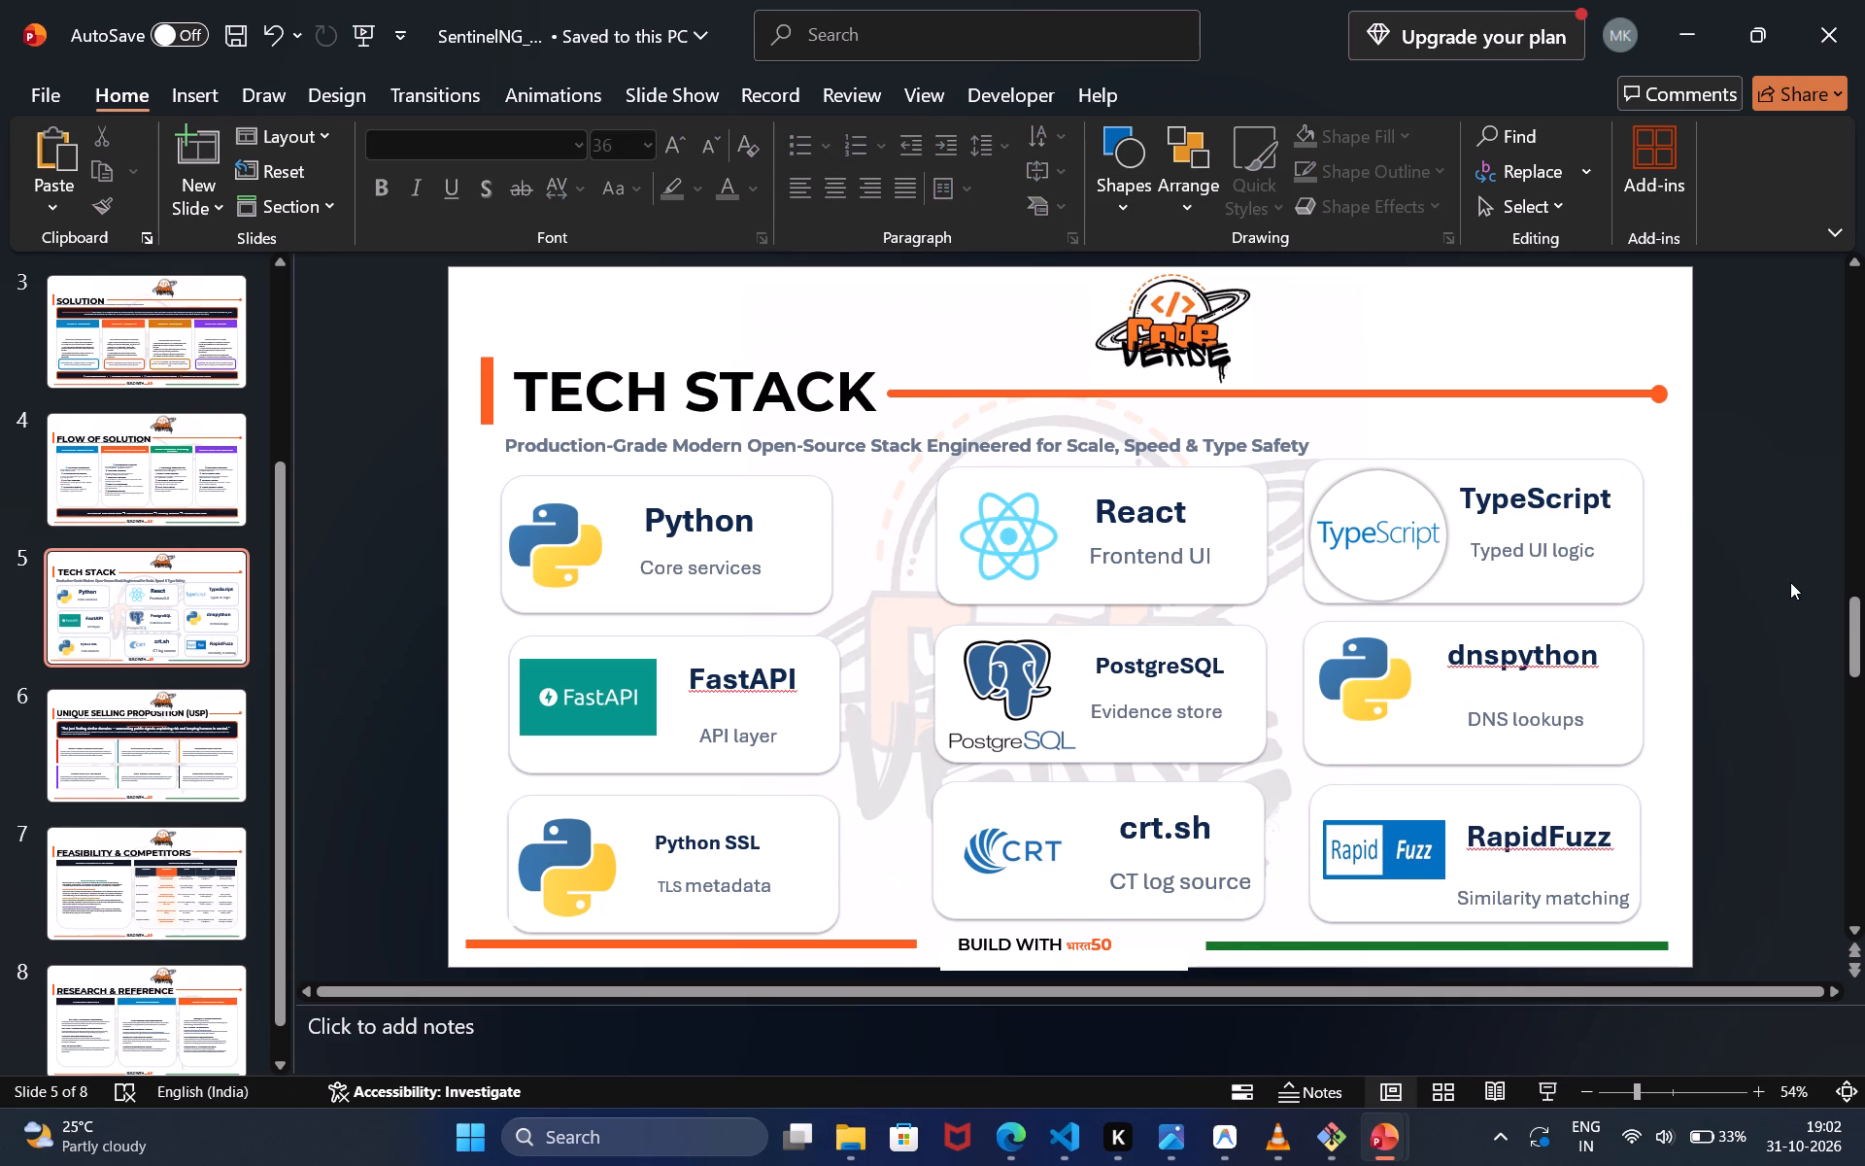
Save the presentation.
{"action": "key", "text": "ctrl+s"}
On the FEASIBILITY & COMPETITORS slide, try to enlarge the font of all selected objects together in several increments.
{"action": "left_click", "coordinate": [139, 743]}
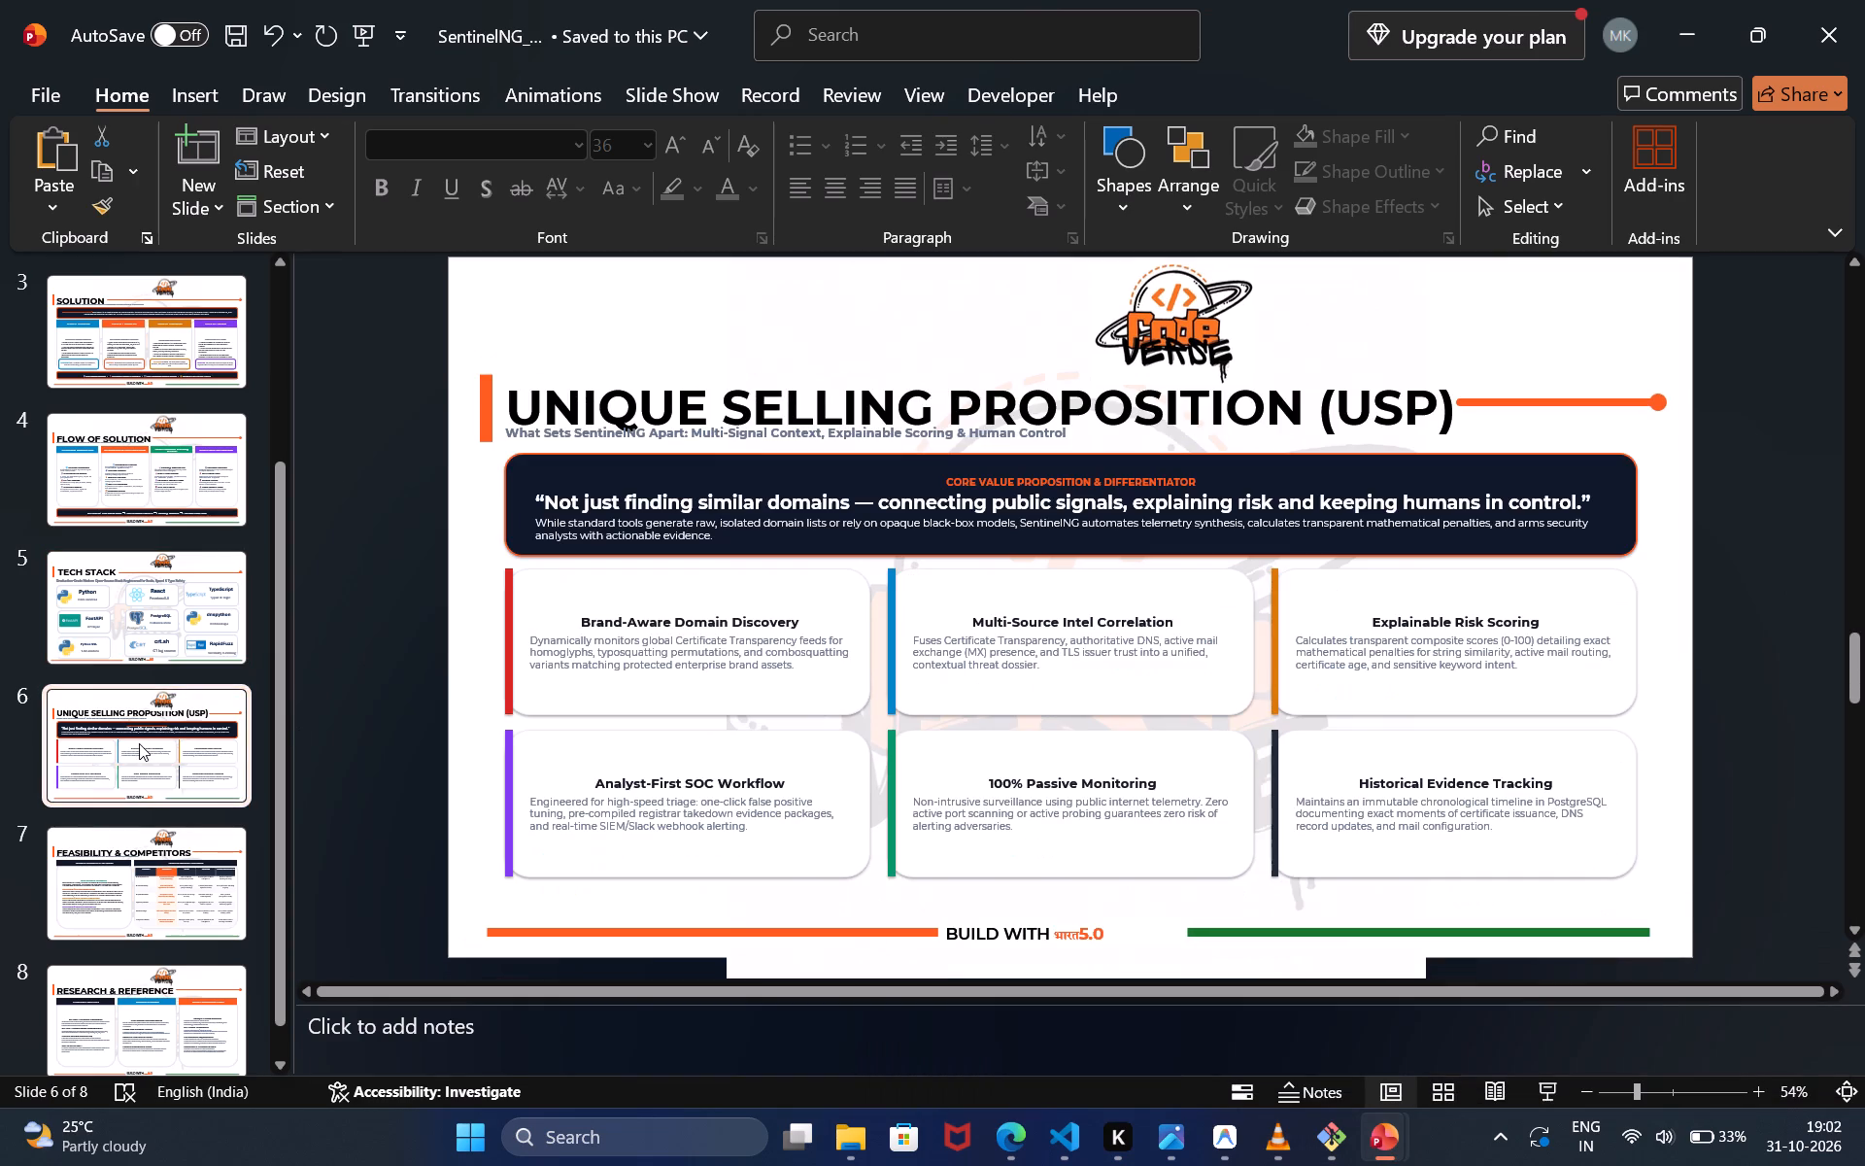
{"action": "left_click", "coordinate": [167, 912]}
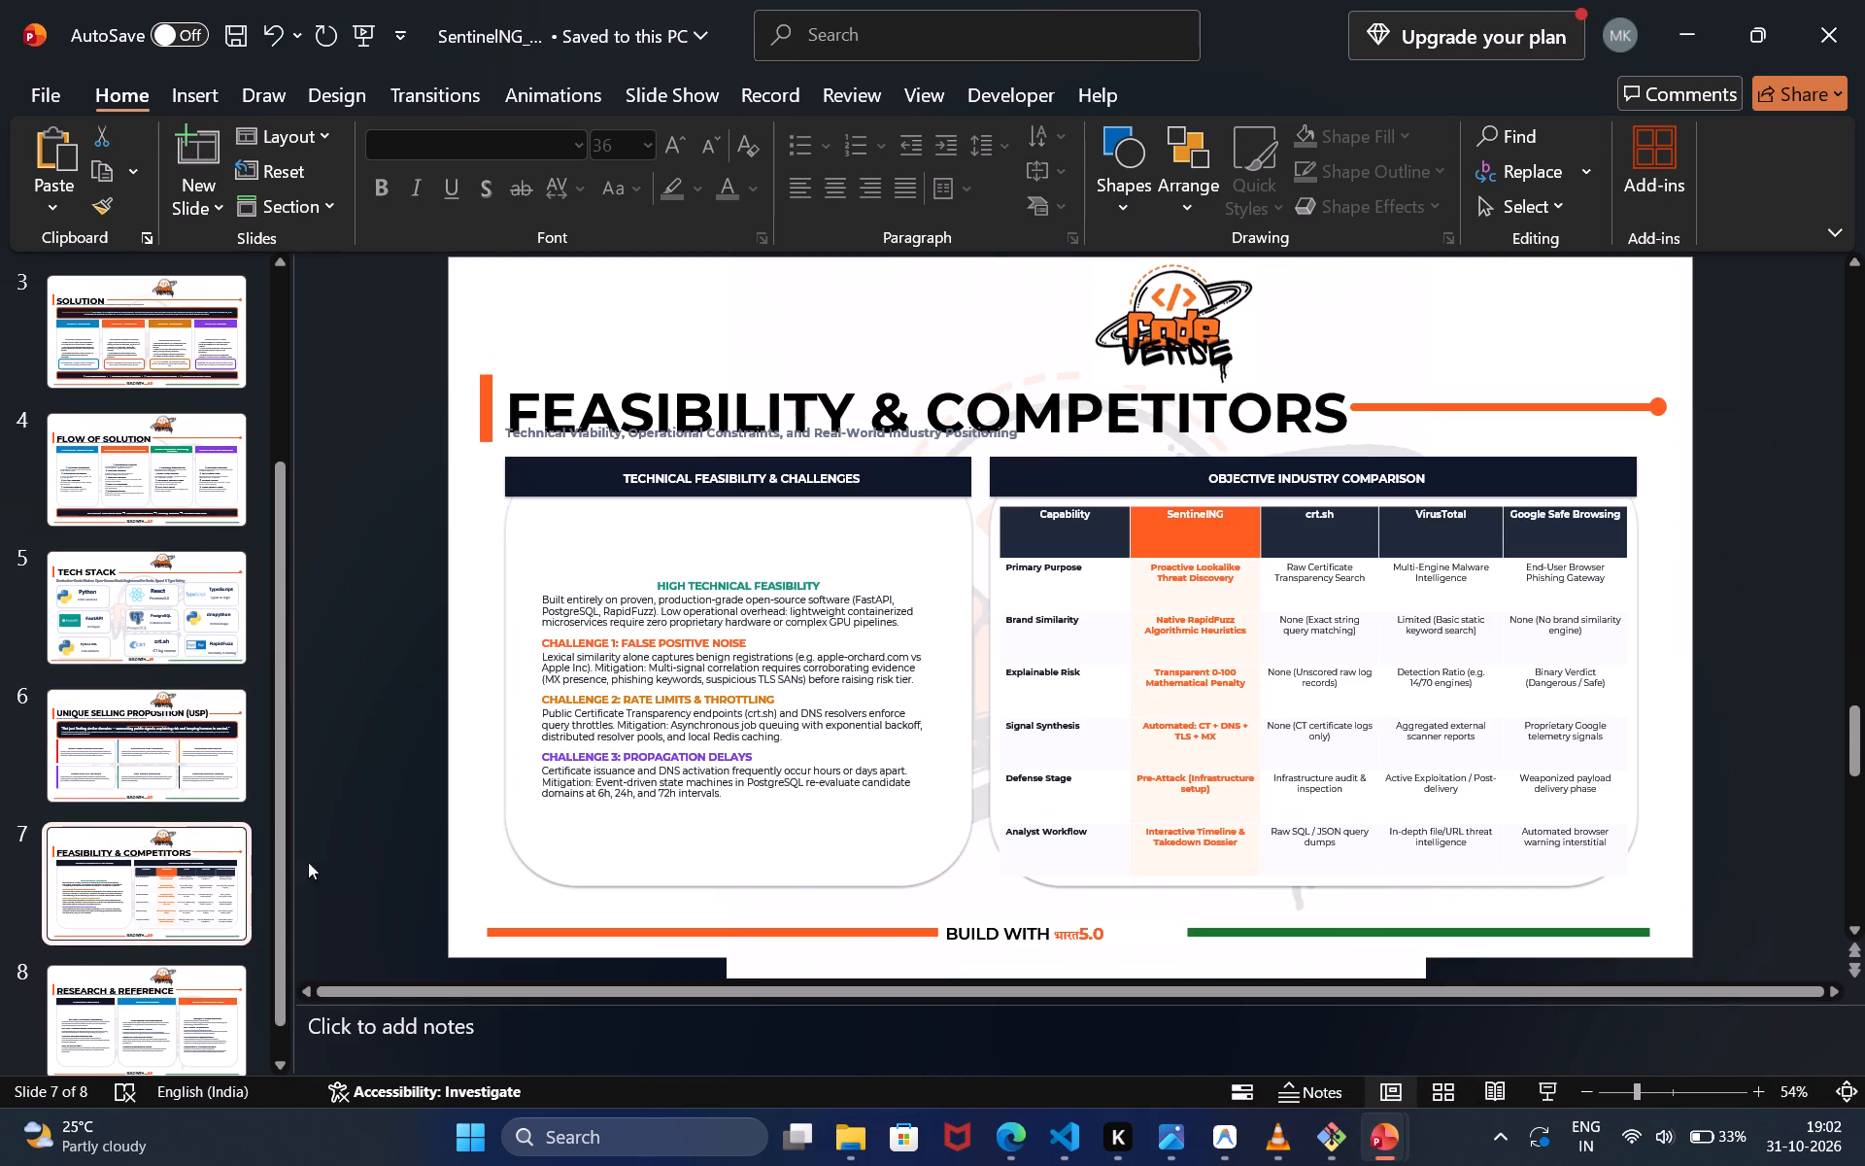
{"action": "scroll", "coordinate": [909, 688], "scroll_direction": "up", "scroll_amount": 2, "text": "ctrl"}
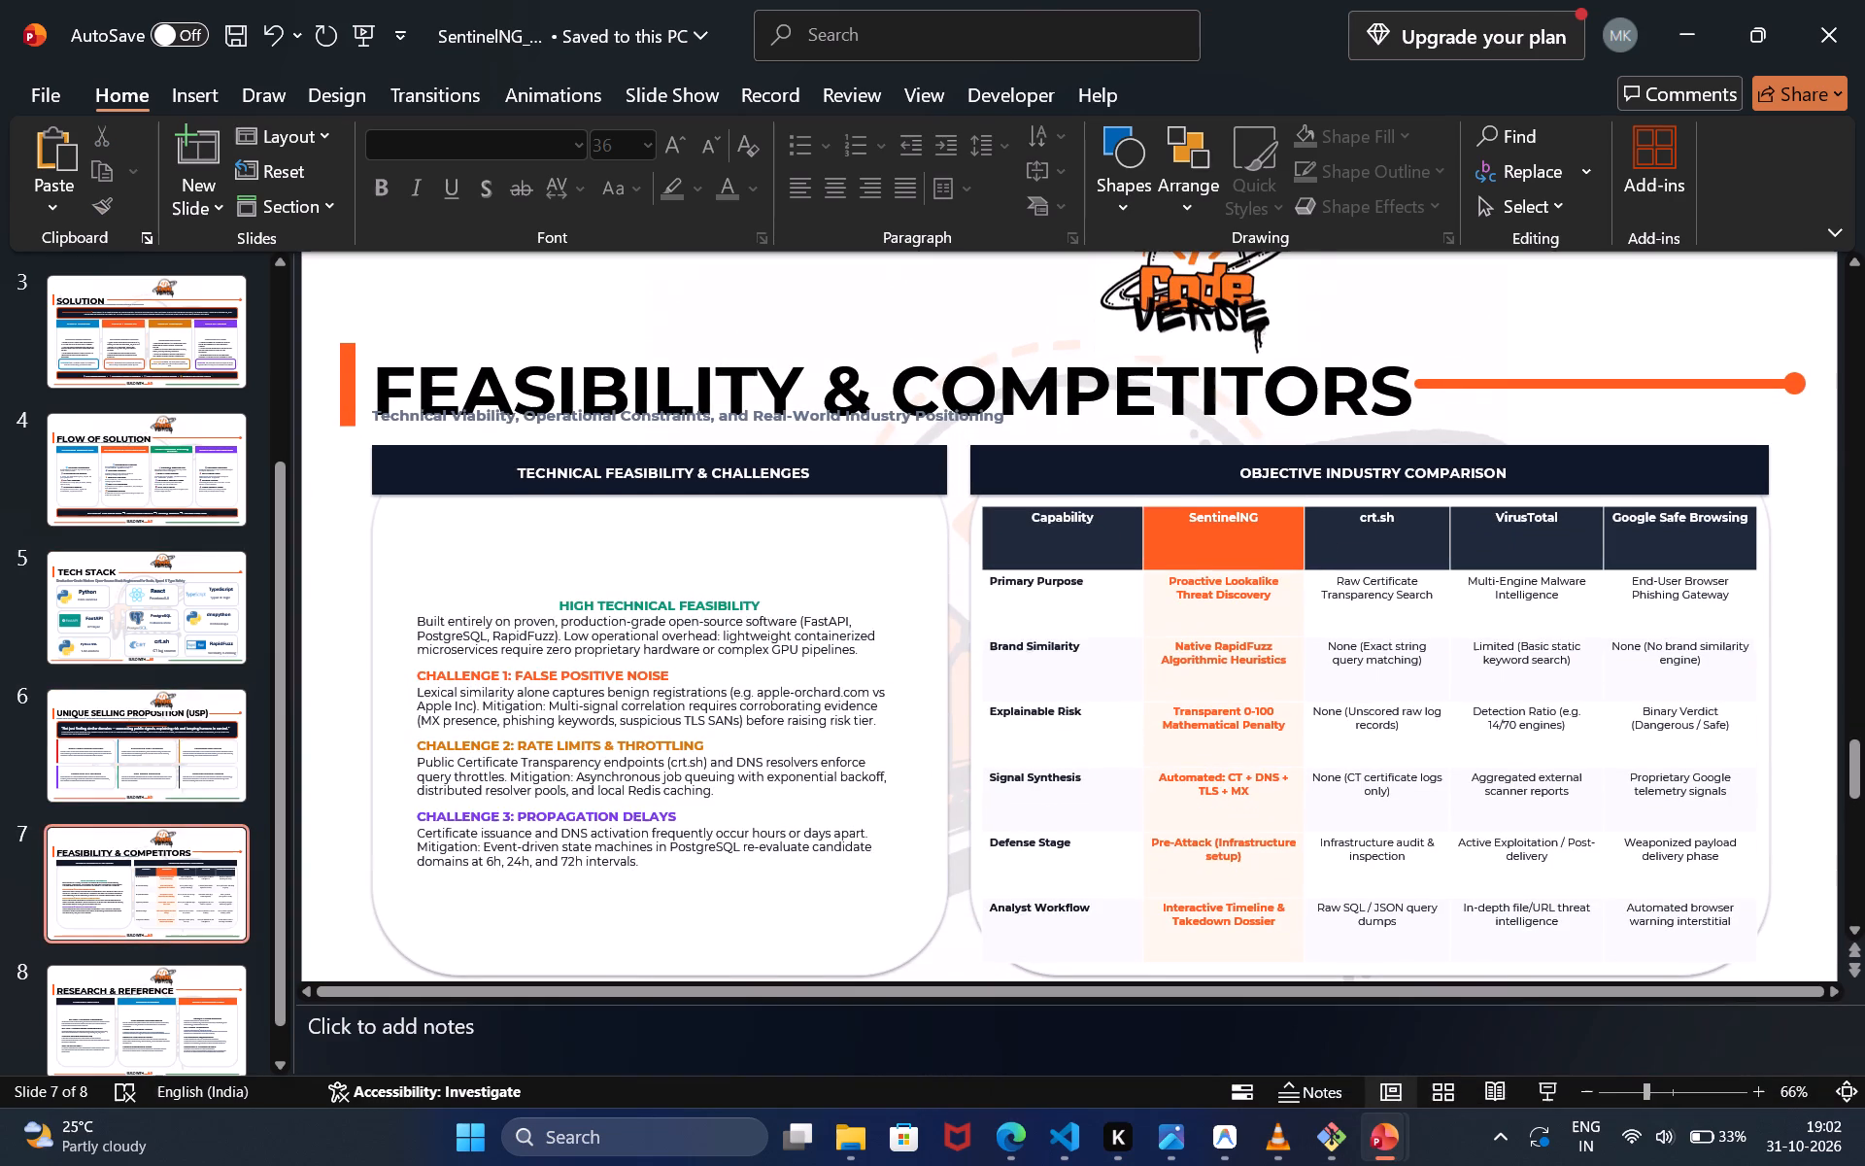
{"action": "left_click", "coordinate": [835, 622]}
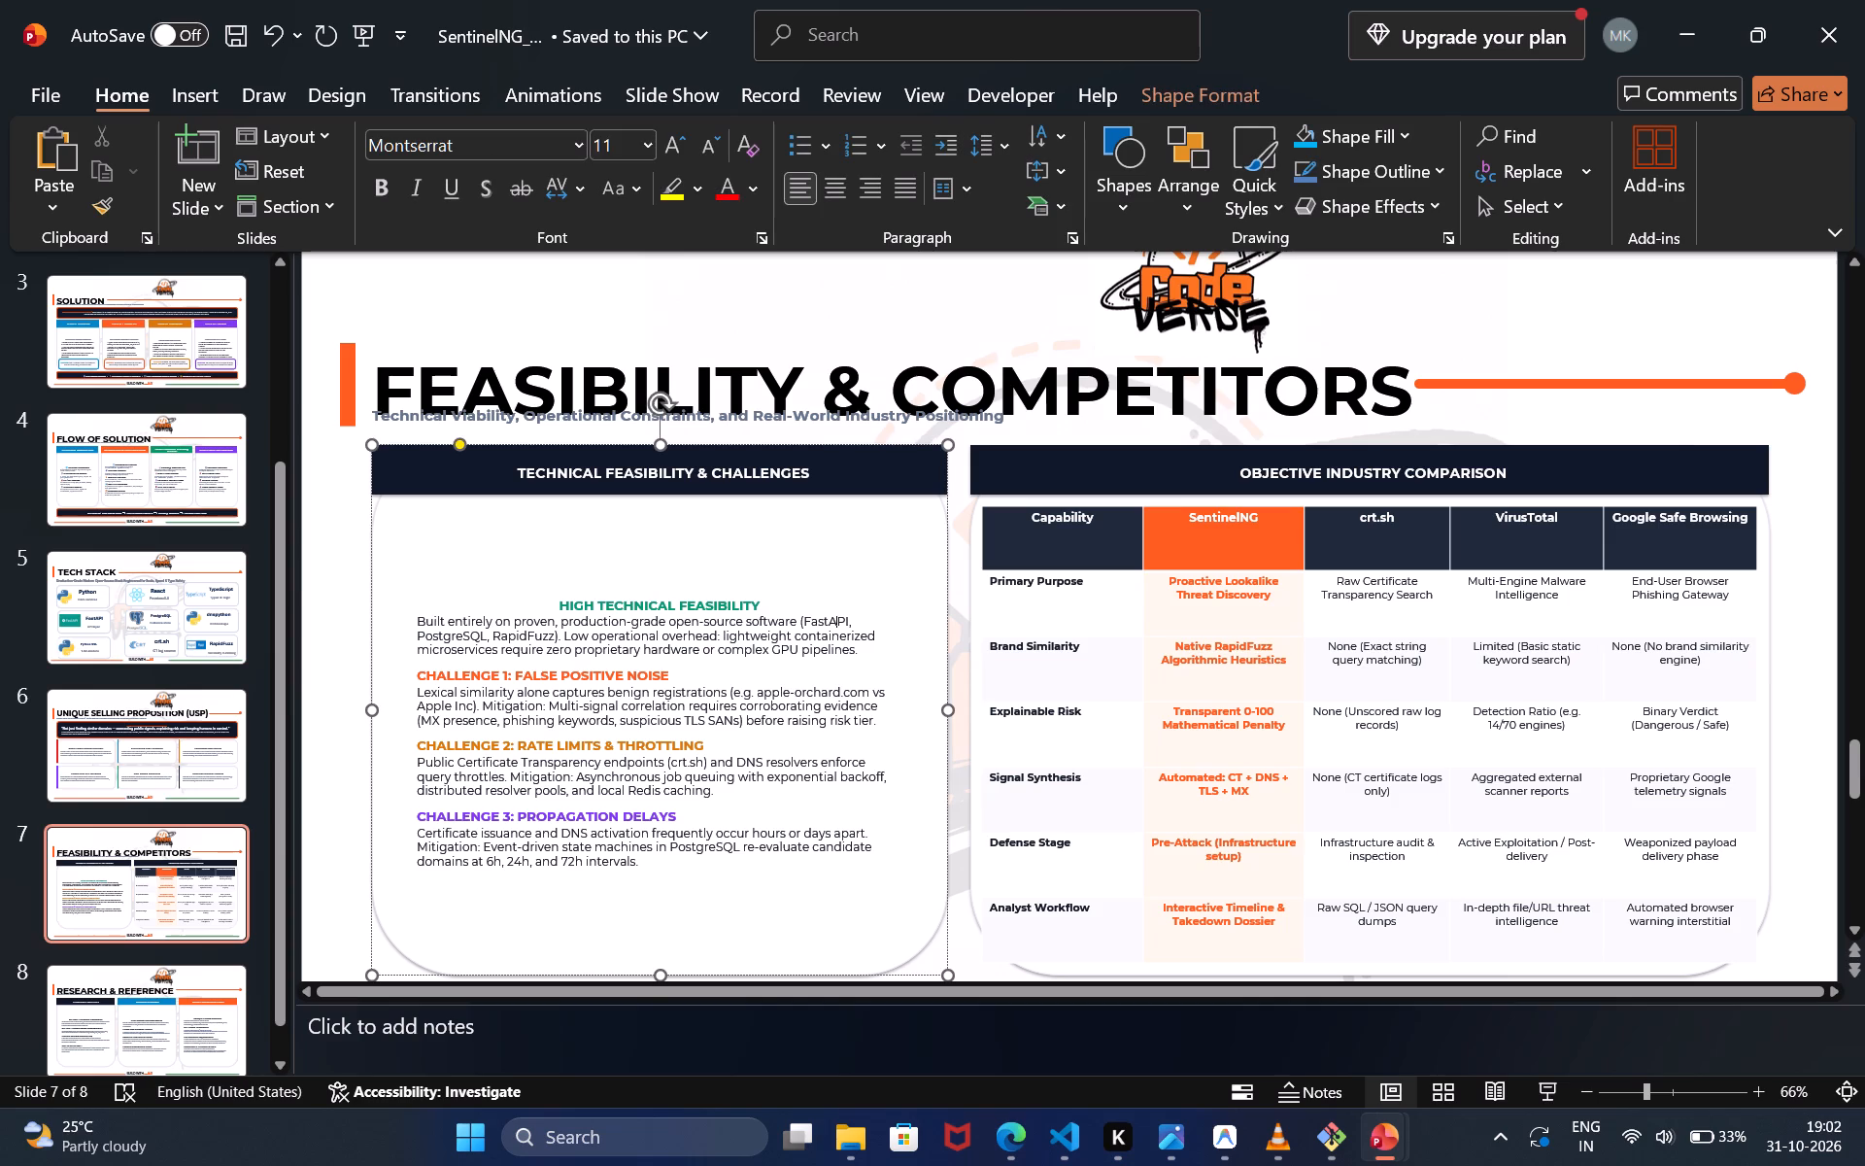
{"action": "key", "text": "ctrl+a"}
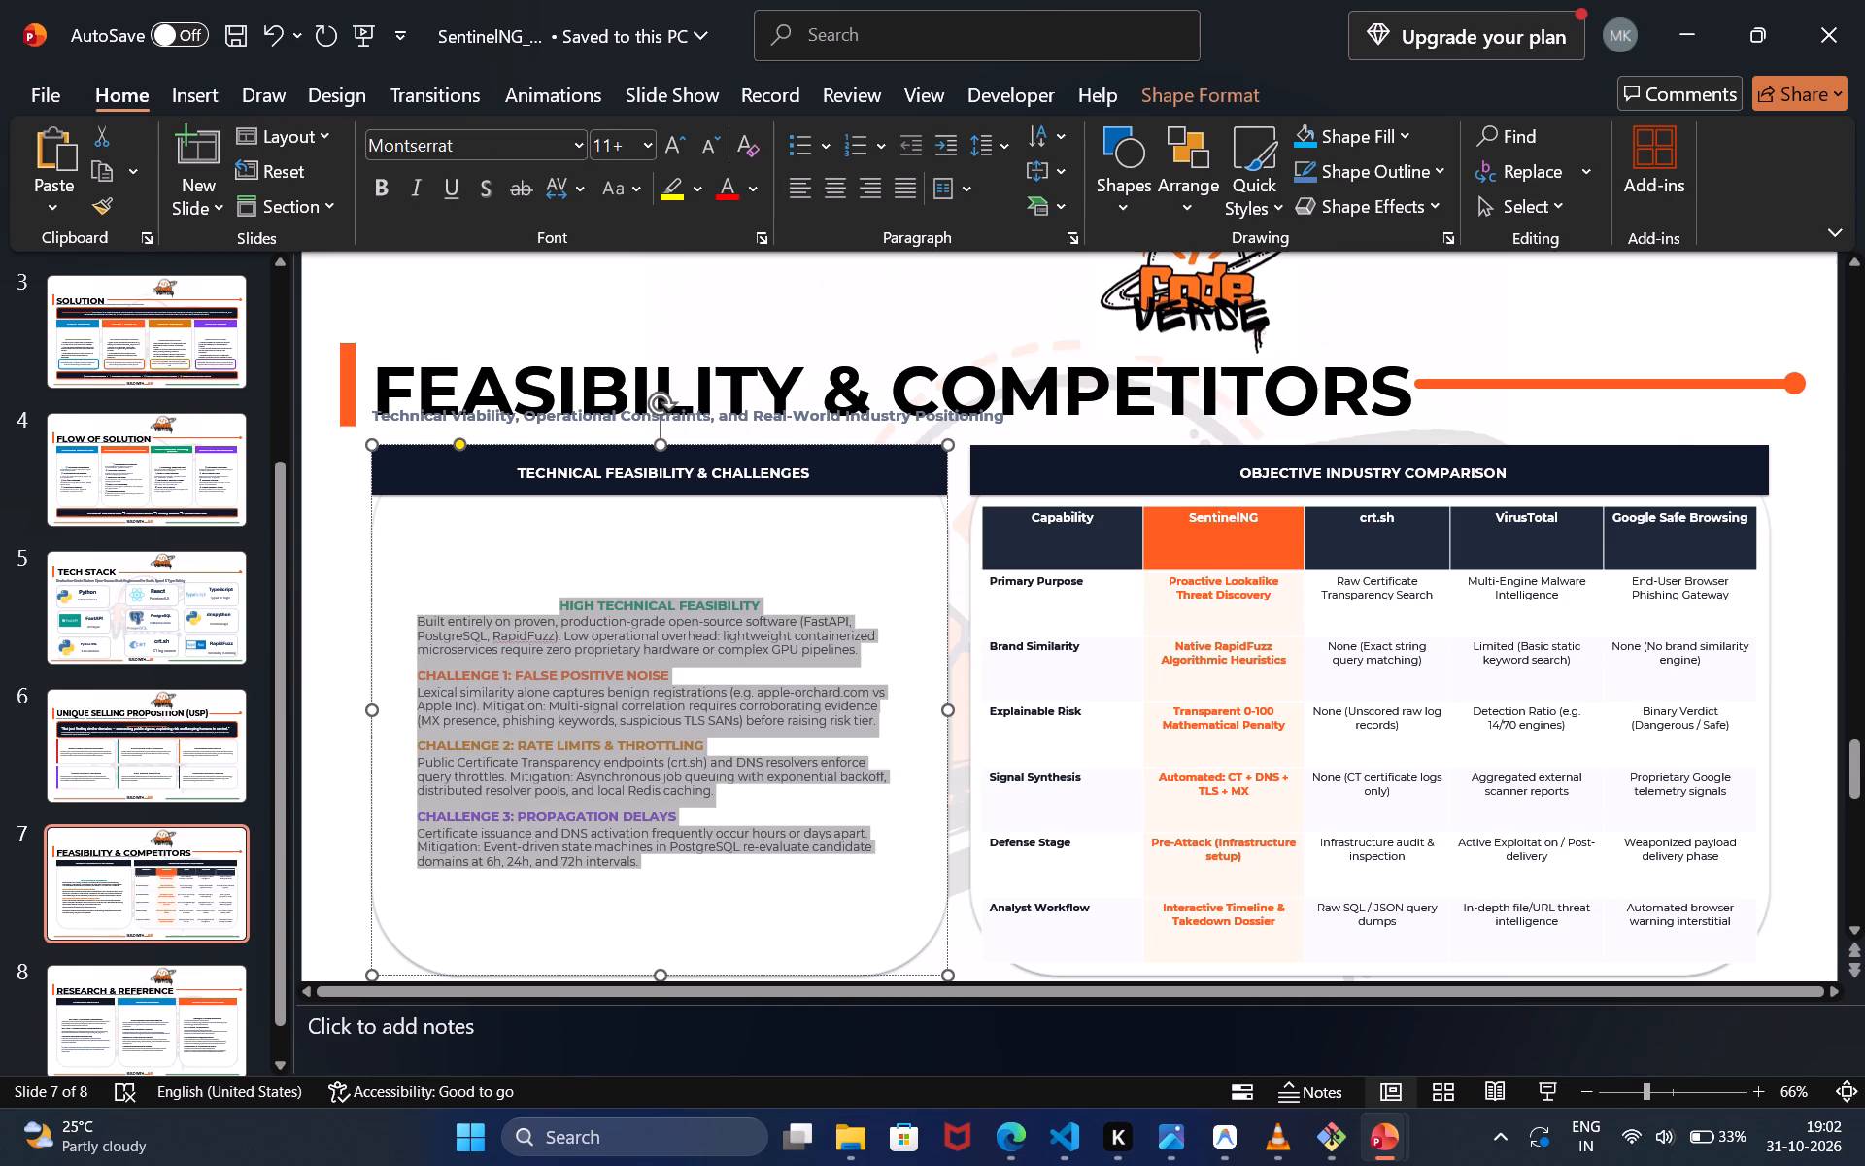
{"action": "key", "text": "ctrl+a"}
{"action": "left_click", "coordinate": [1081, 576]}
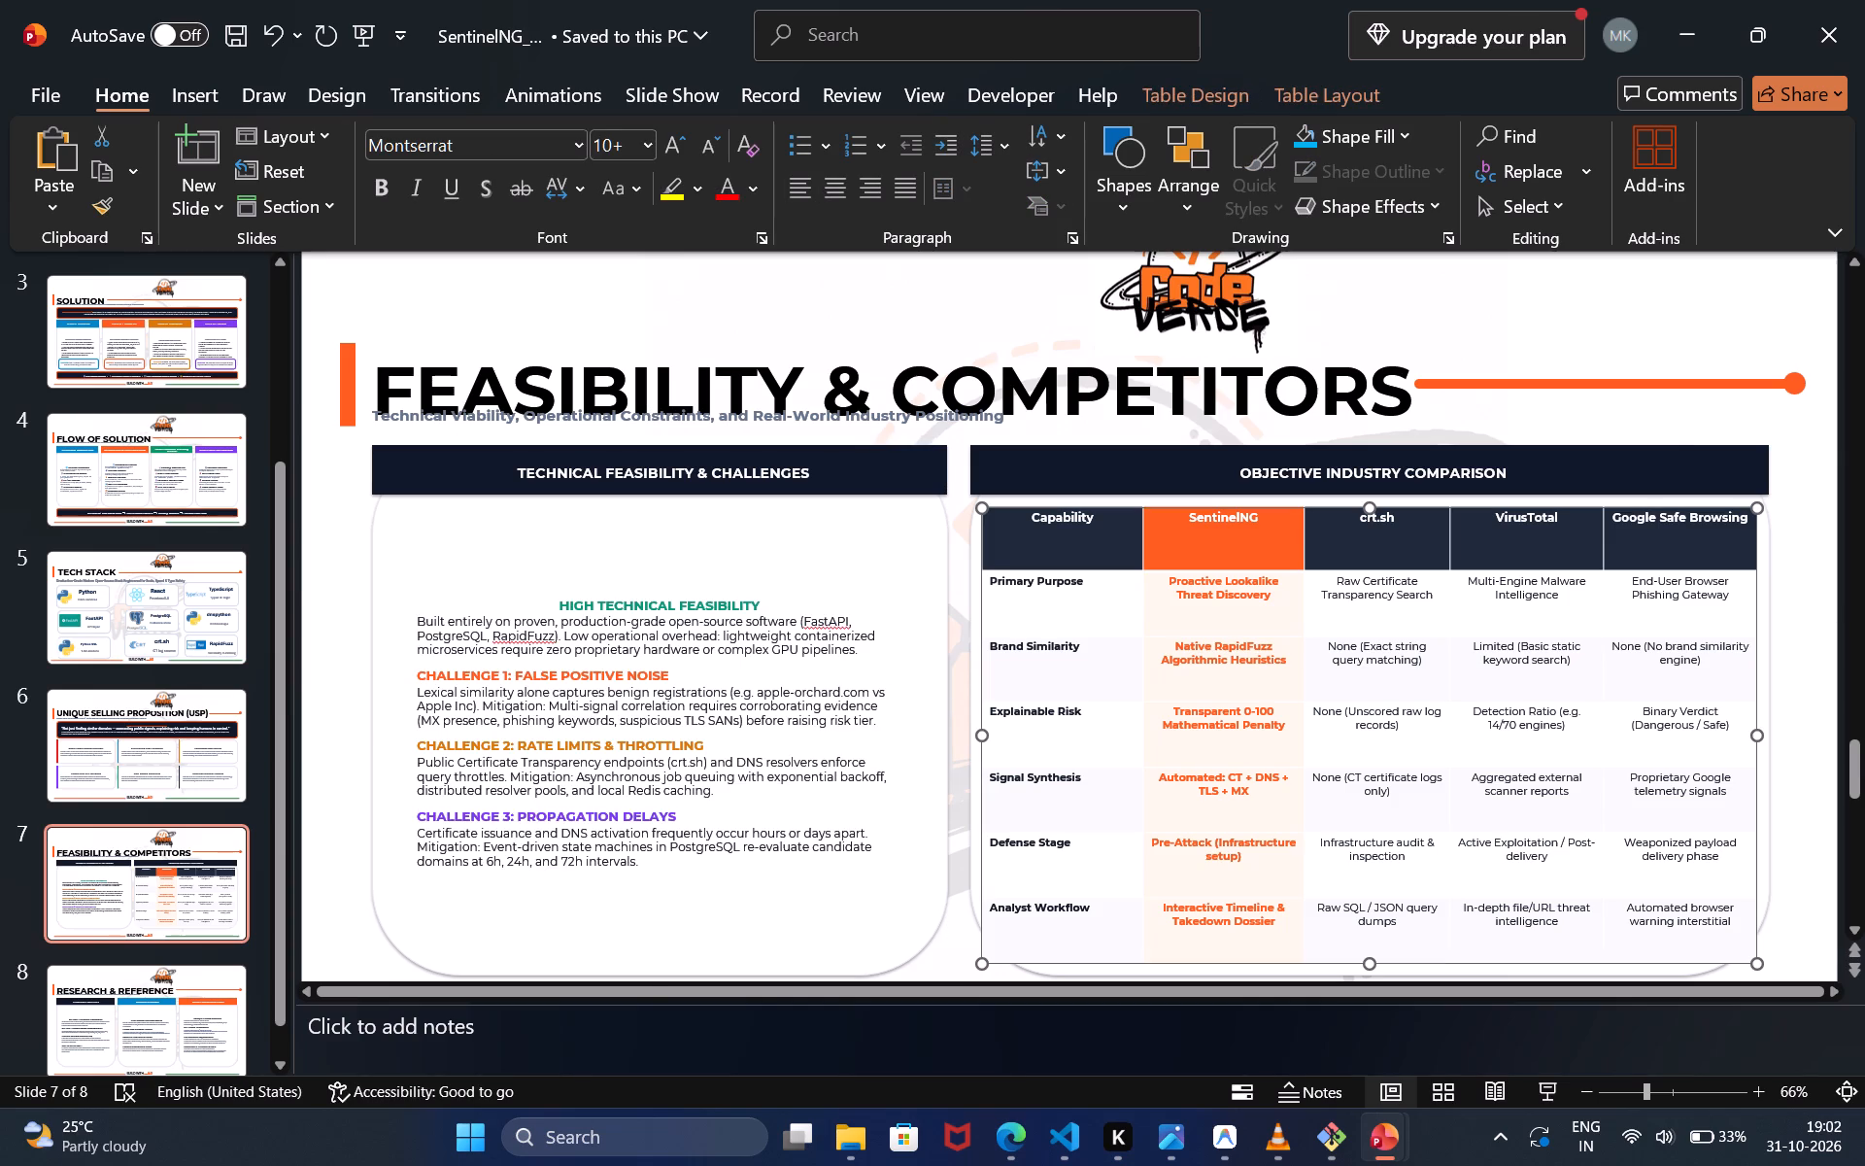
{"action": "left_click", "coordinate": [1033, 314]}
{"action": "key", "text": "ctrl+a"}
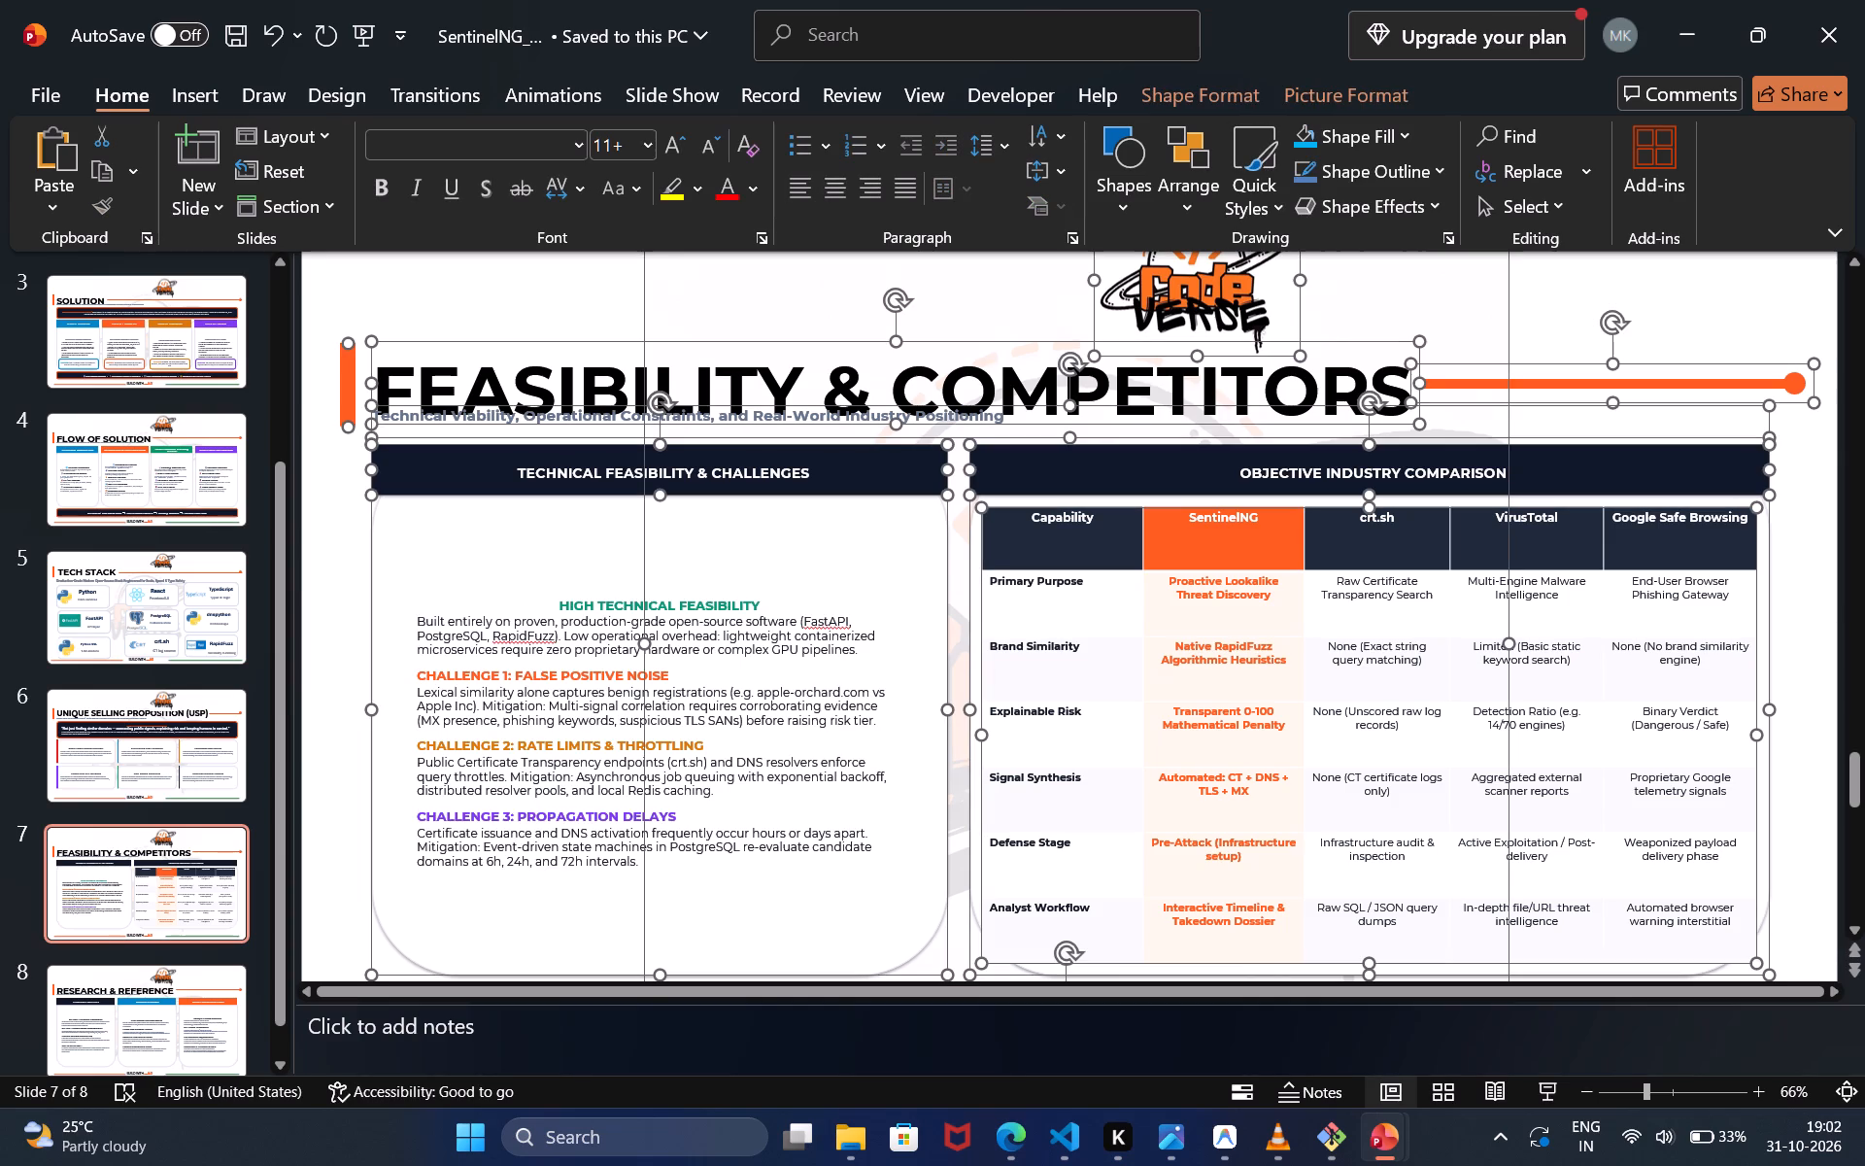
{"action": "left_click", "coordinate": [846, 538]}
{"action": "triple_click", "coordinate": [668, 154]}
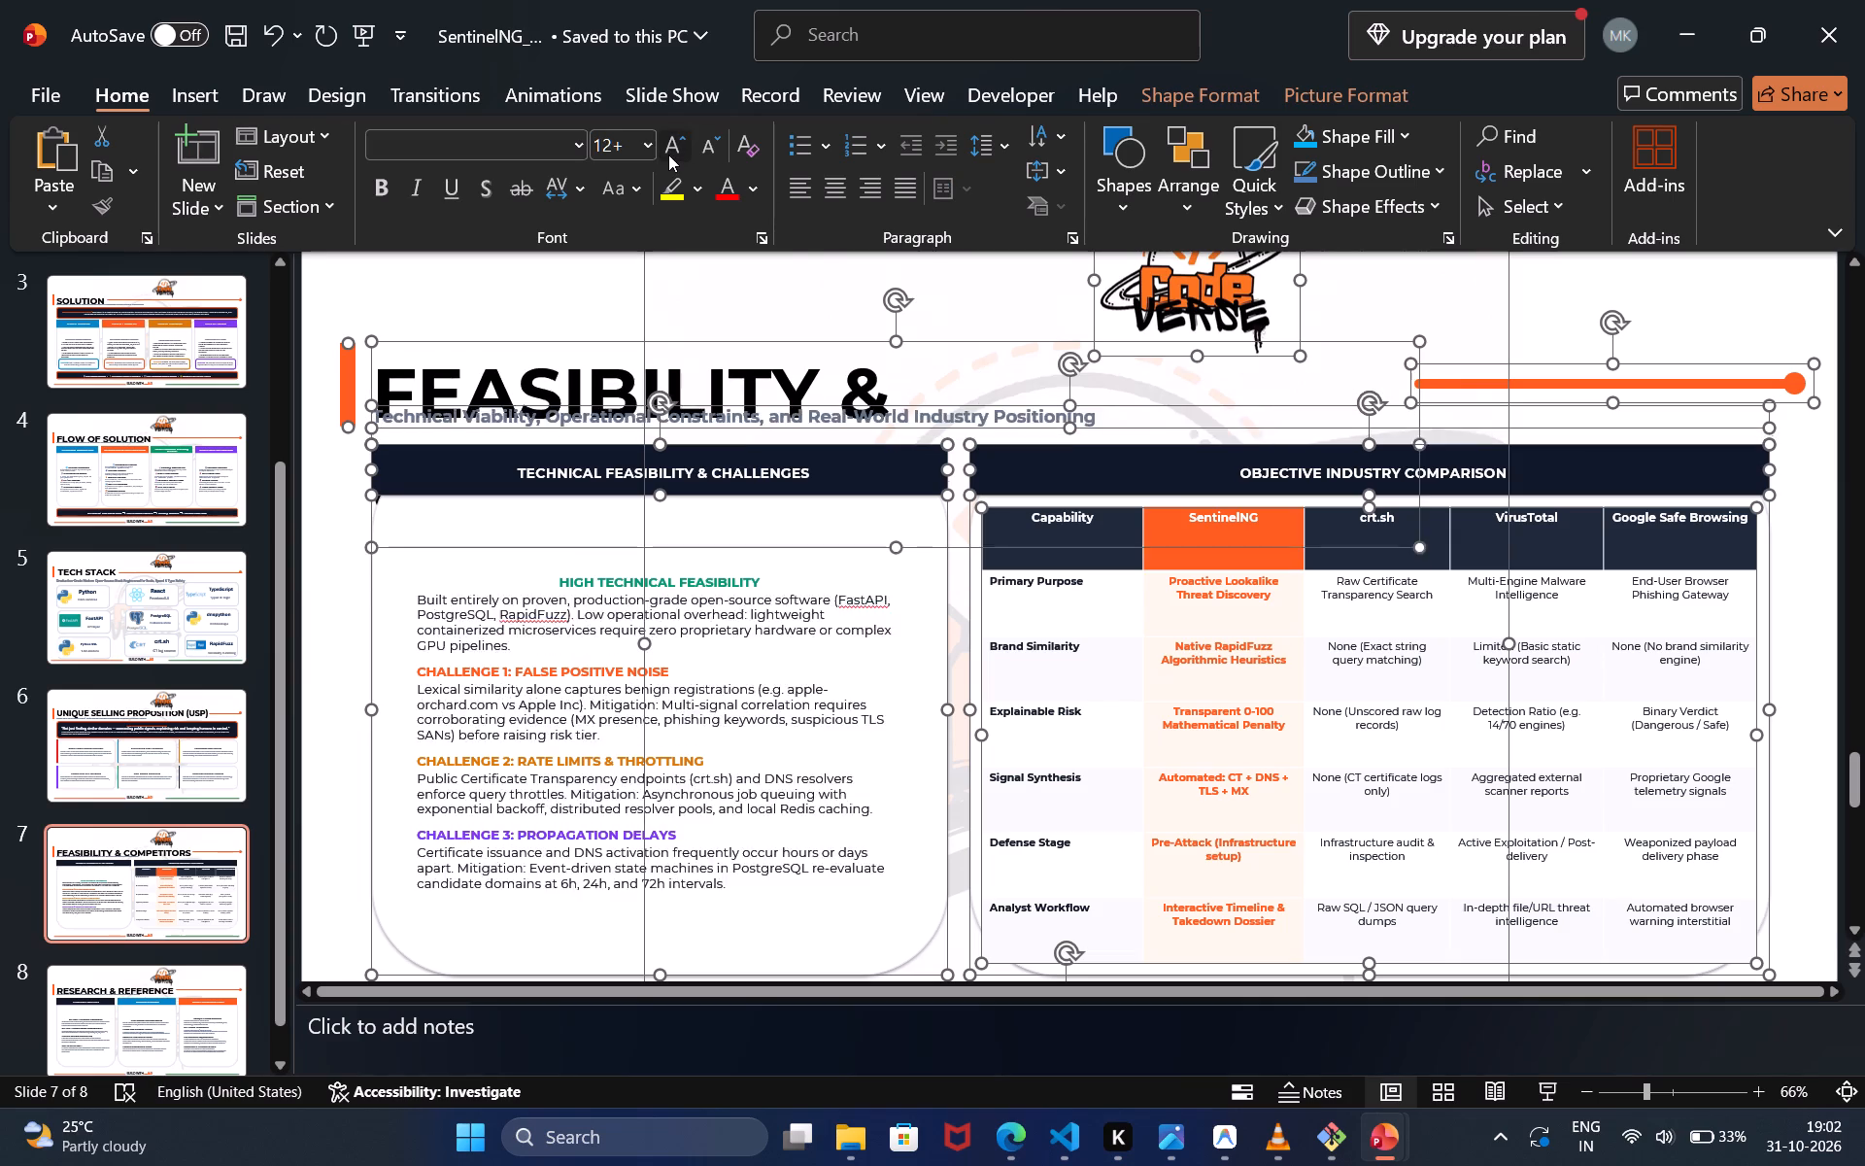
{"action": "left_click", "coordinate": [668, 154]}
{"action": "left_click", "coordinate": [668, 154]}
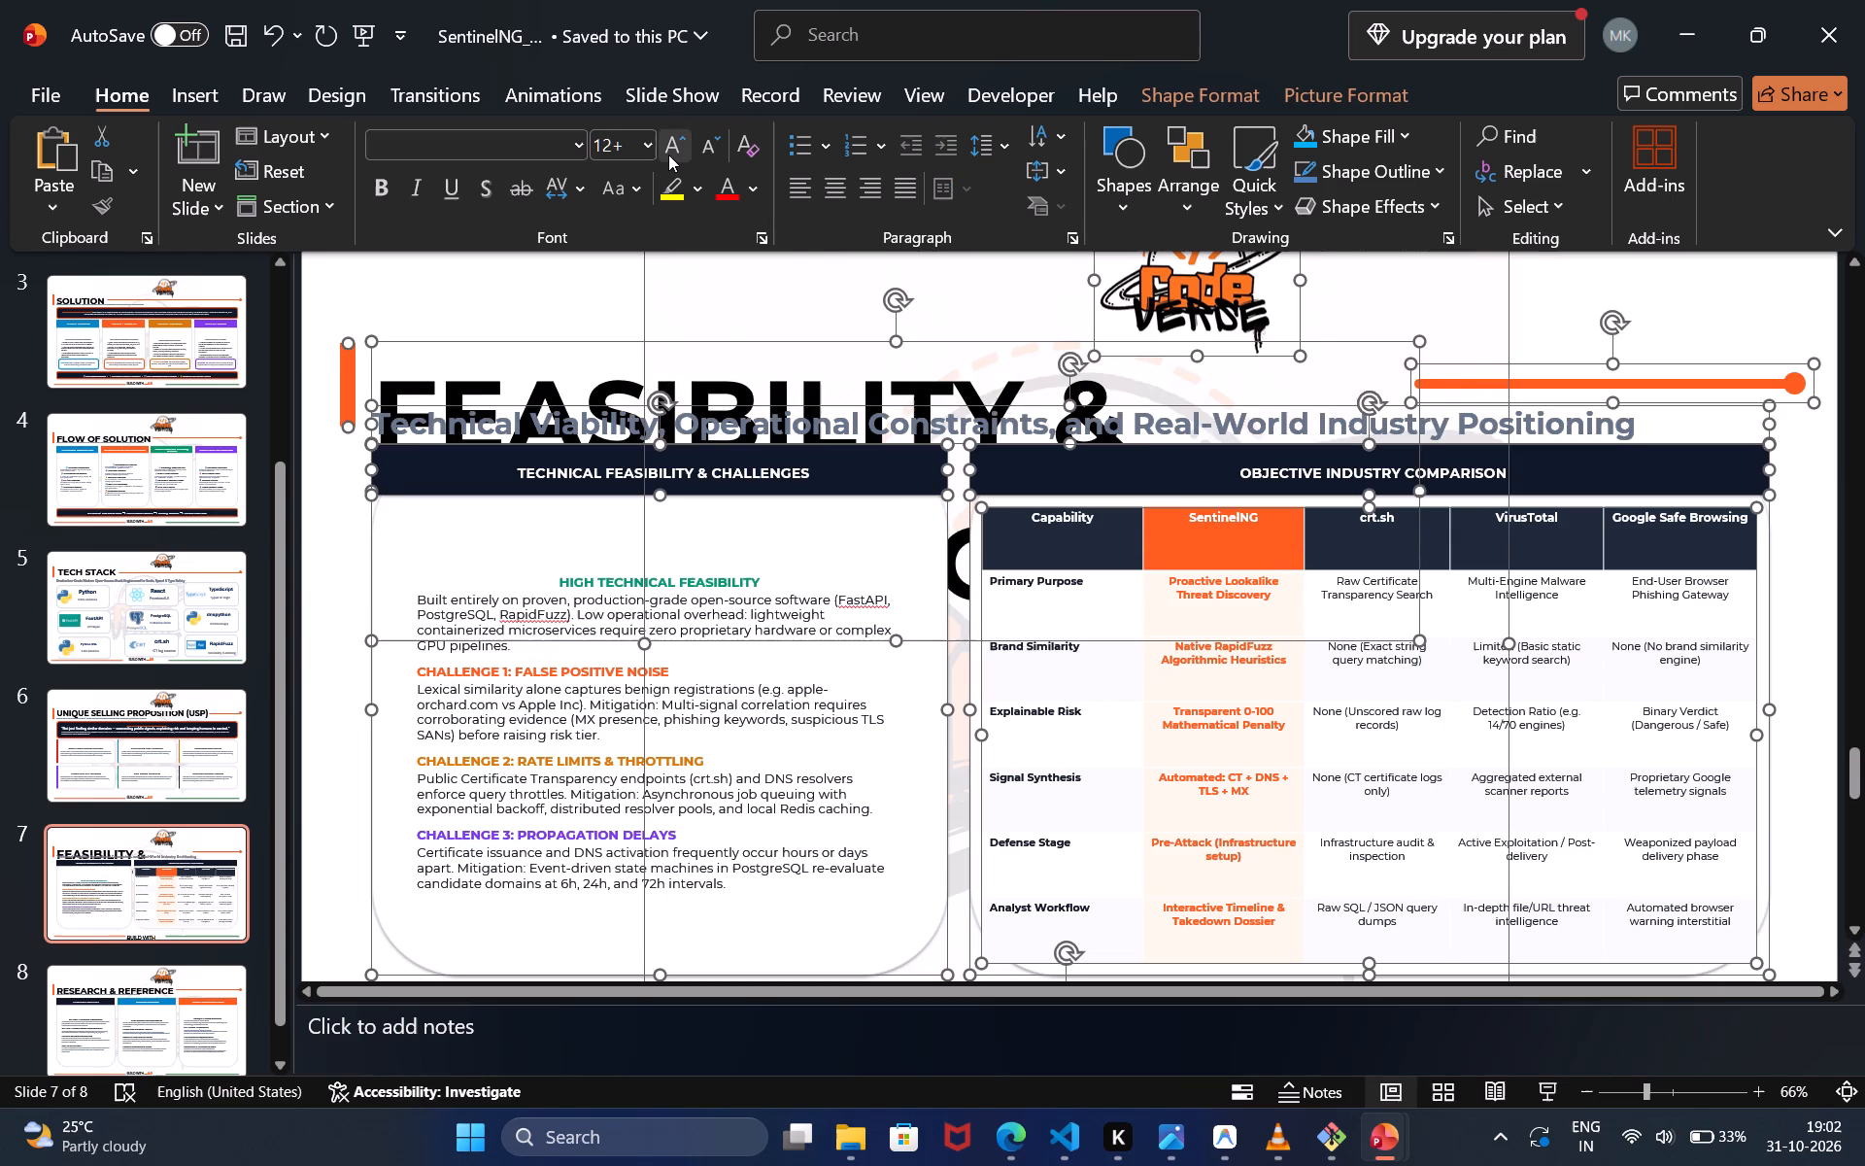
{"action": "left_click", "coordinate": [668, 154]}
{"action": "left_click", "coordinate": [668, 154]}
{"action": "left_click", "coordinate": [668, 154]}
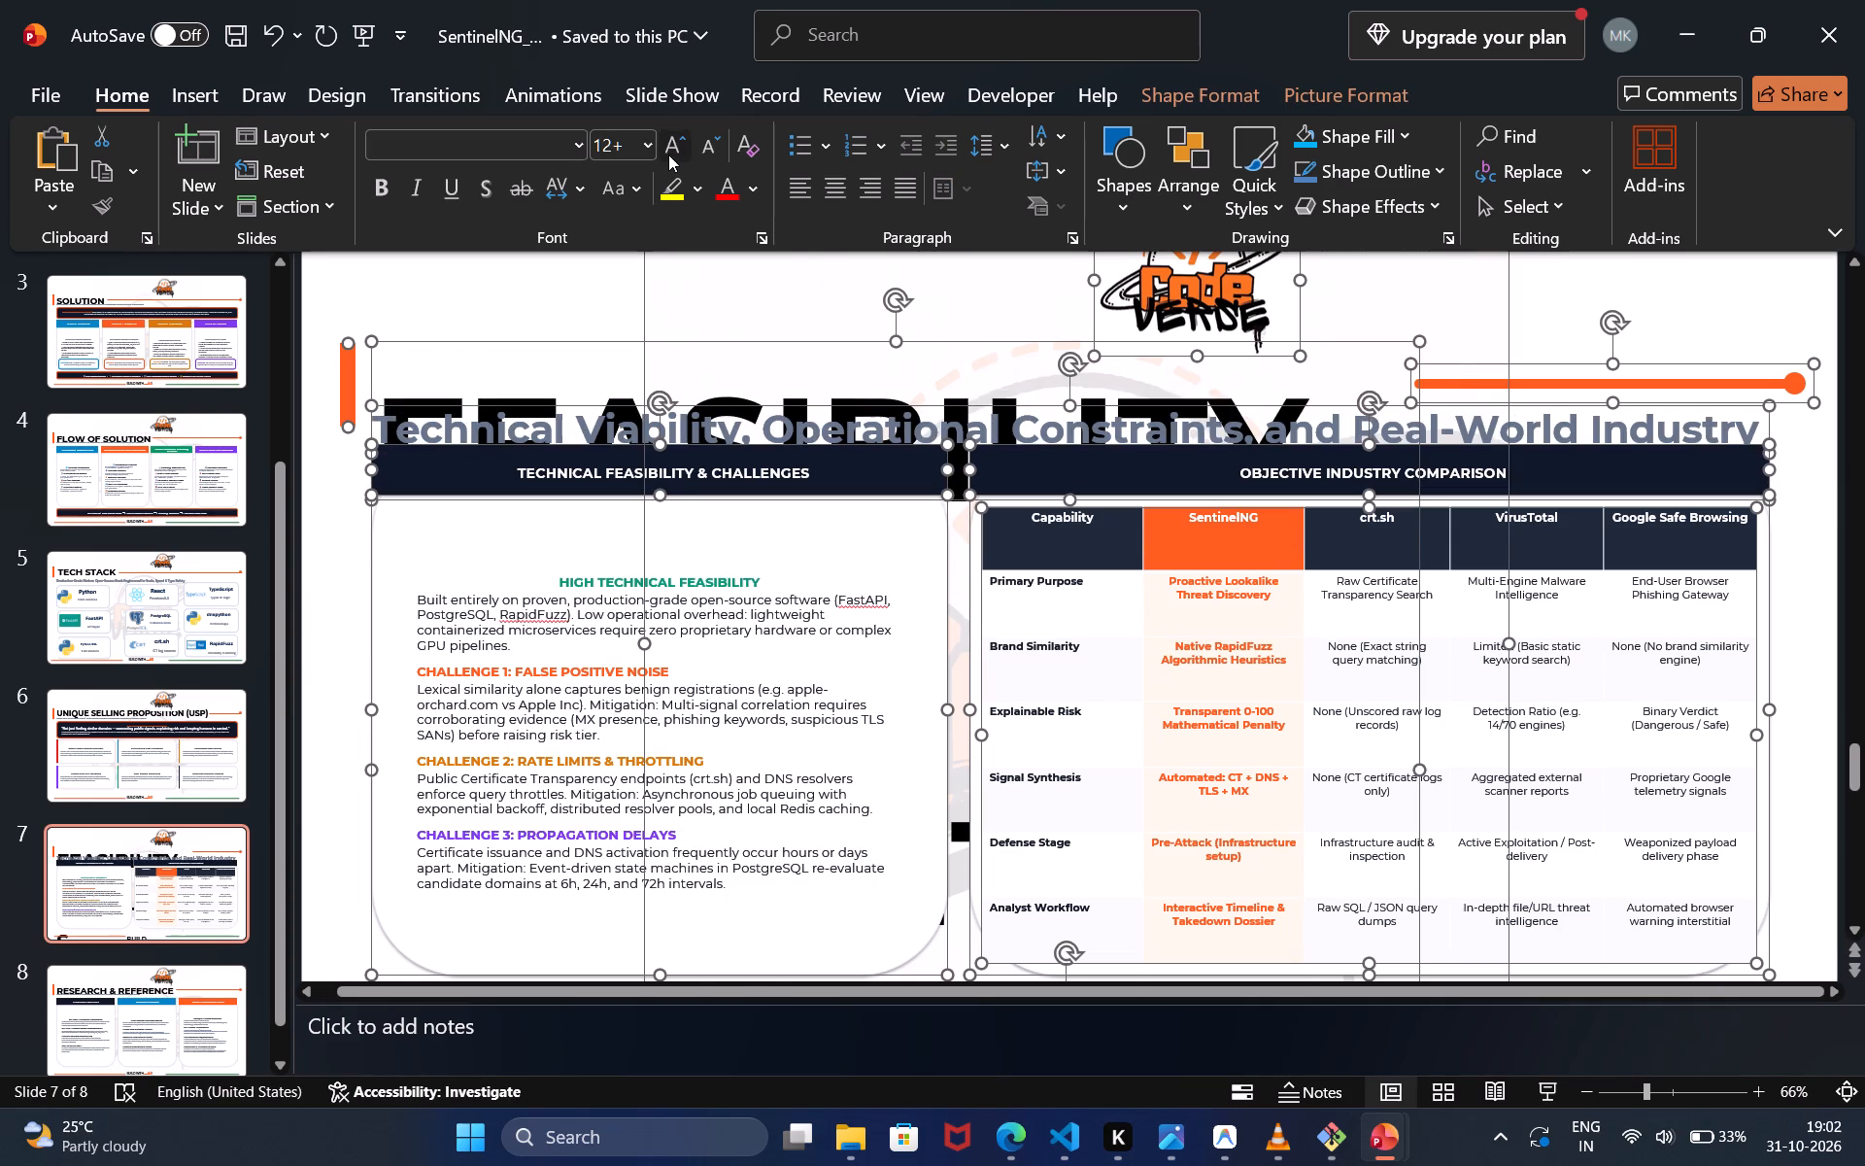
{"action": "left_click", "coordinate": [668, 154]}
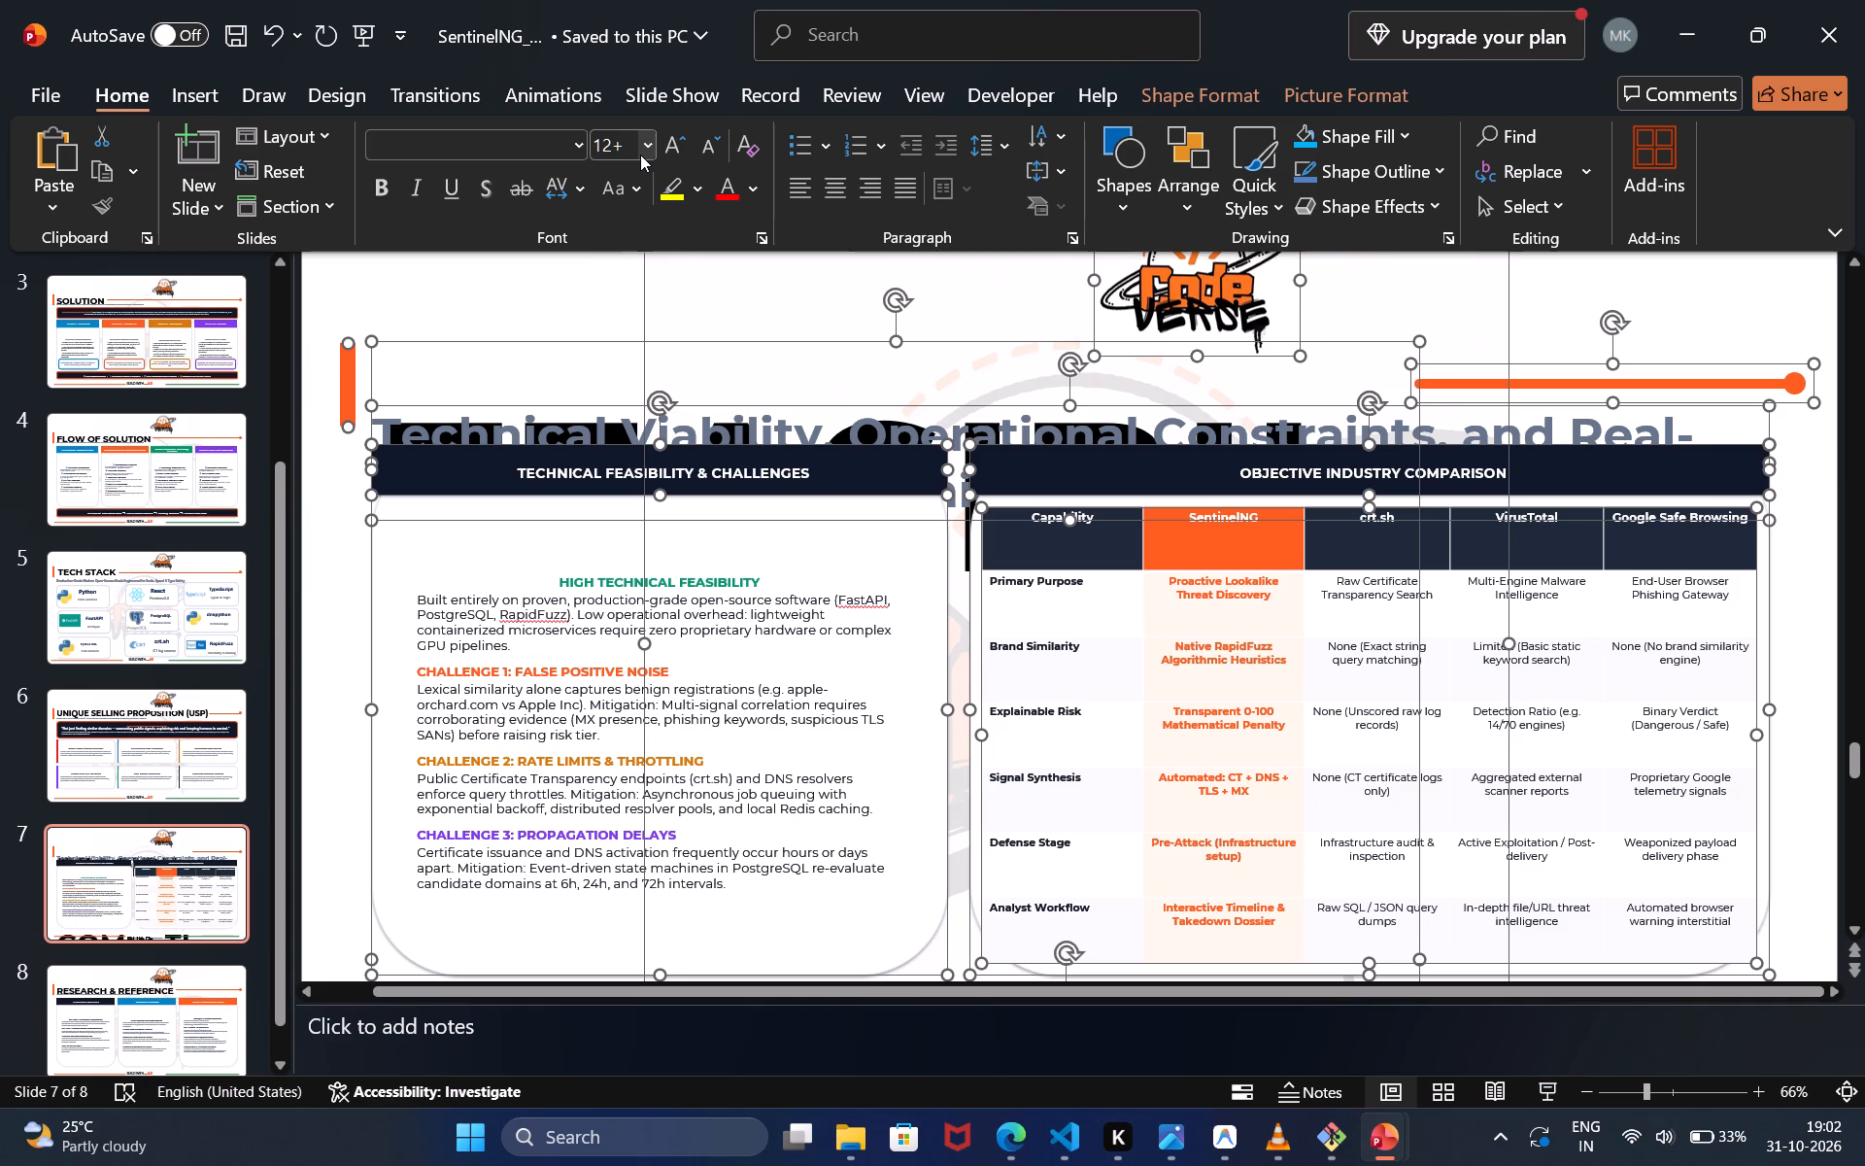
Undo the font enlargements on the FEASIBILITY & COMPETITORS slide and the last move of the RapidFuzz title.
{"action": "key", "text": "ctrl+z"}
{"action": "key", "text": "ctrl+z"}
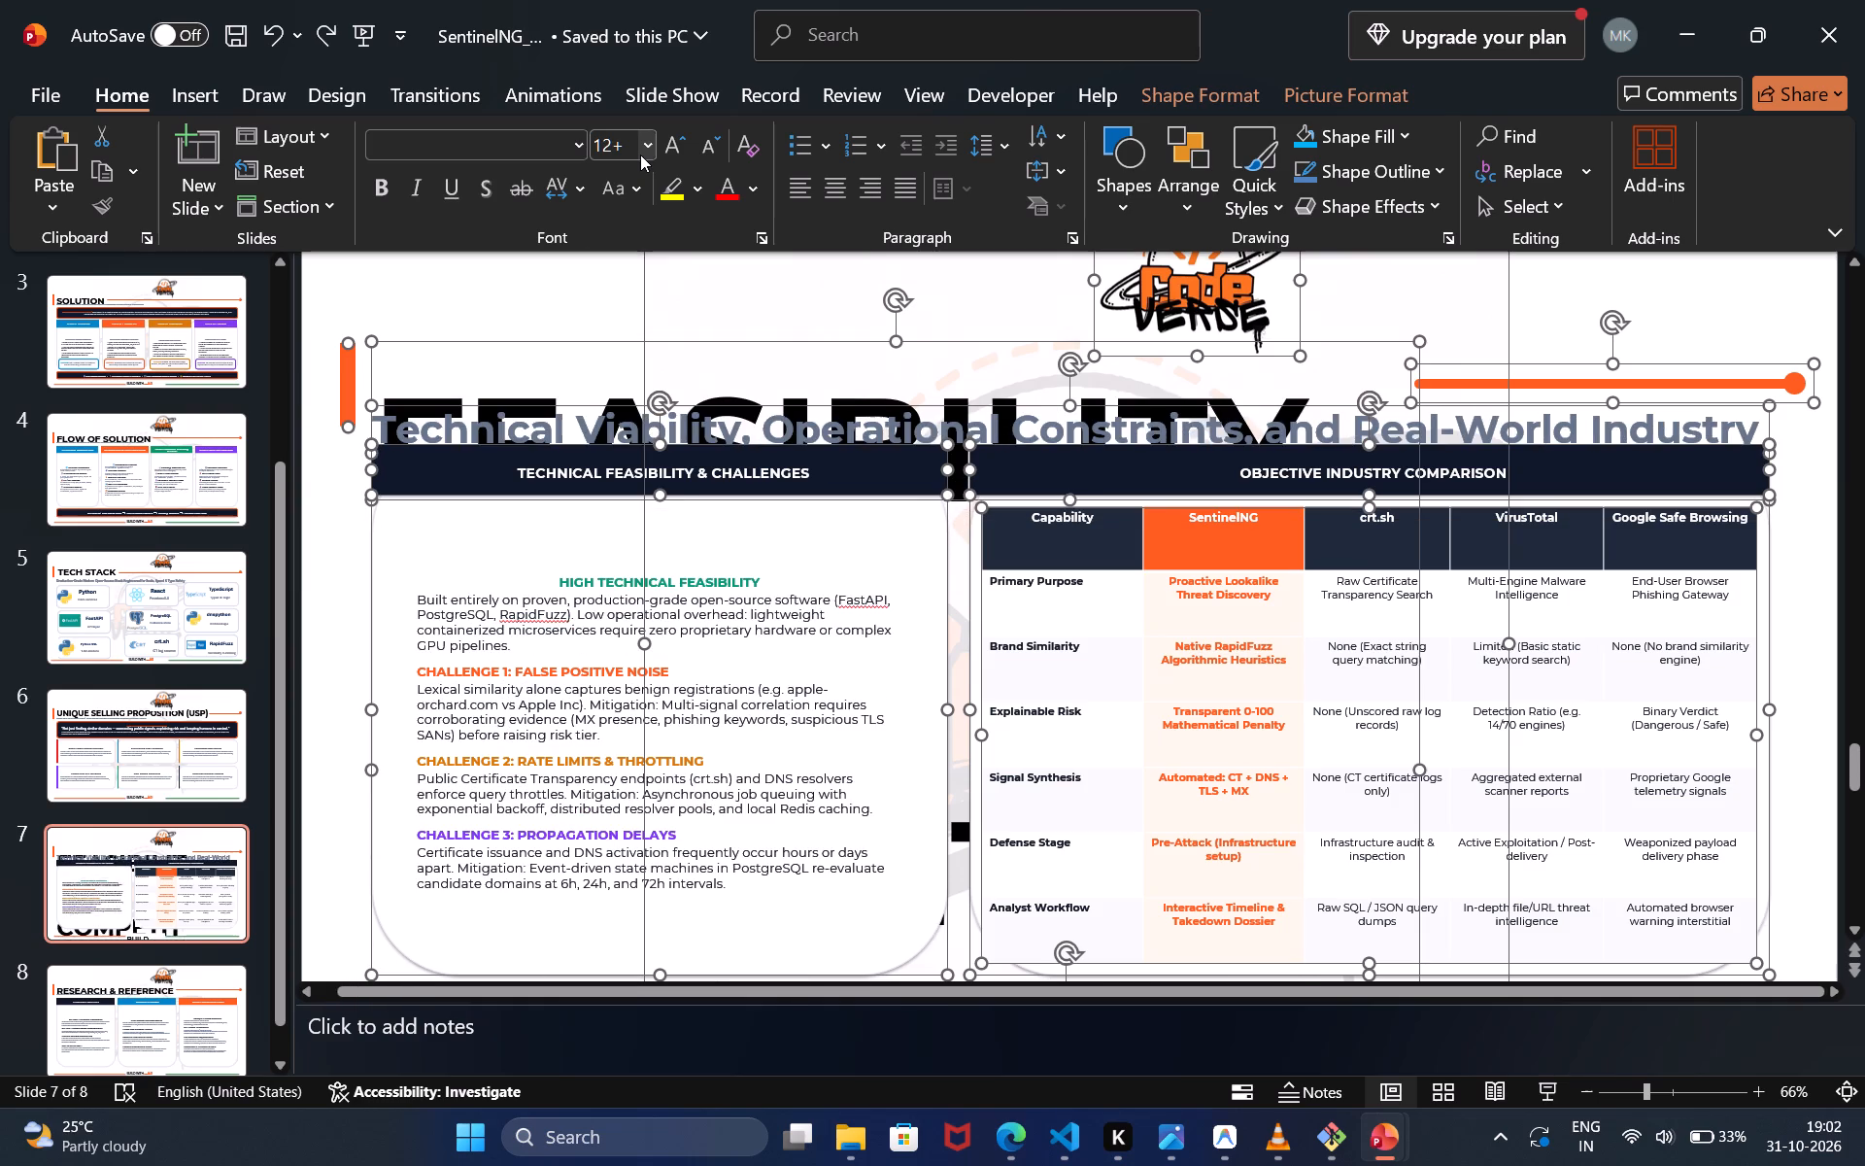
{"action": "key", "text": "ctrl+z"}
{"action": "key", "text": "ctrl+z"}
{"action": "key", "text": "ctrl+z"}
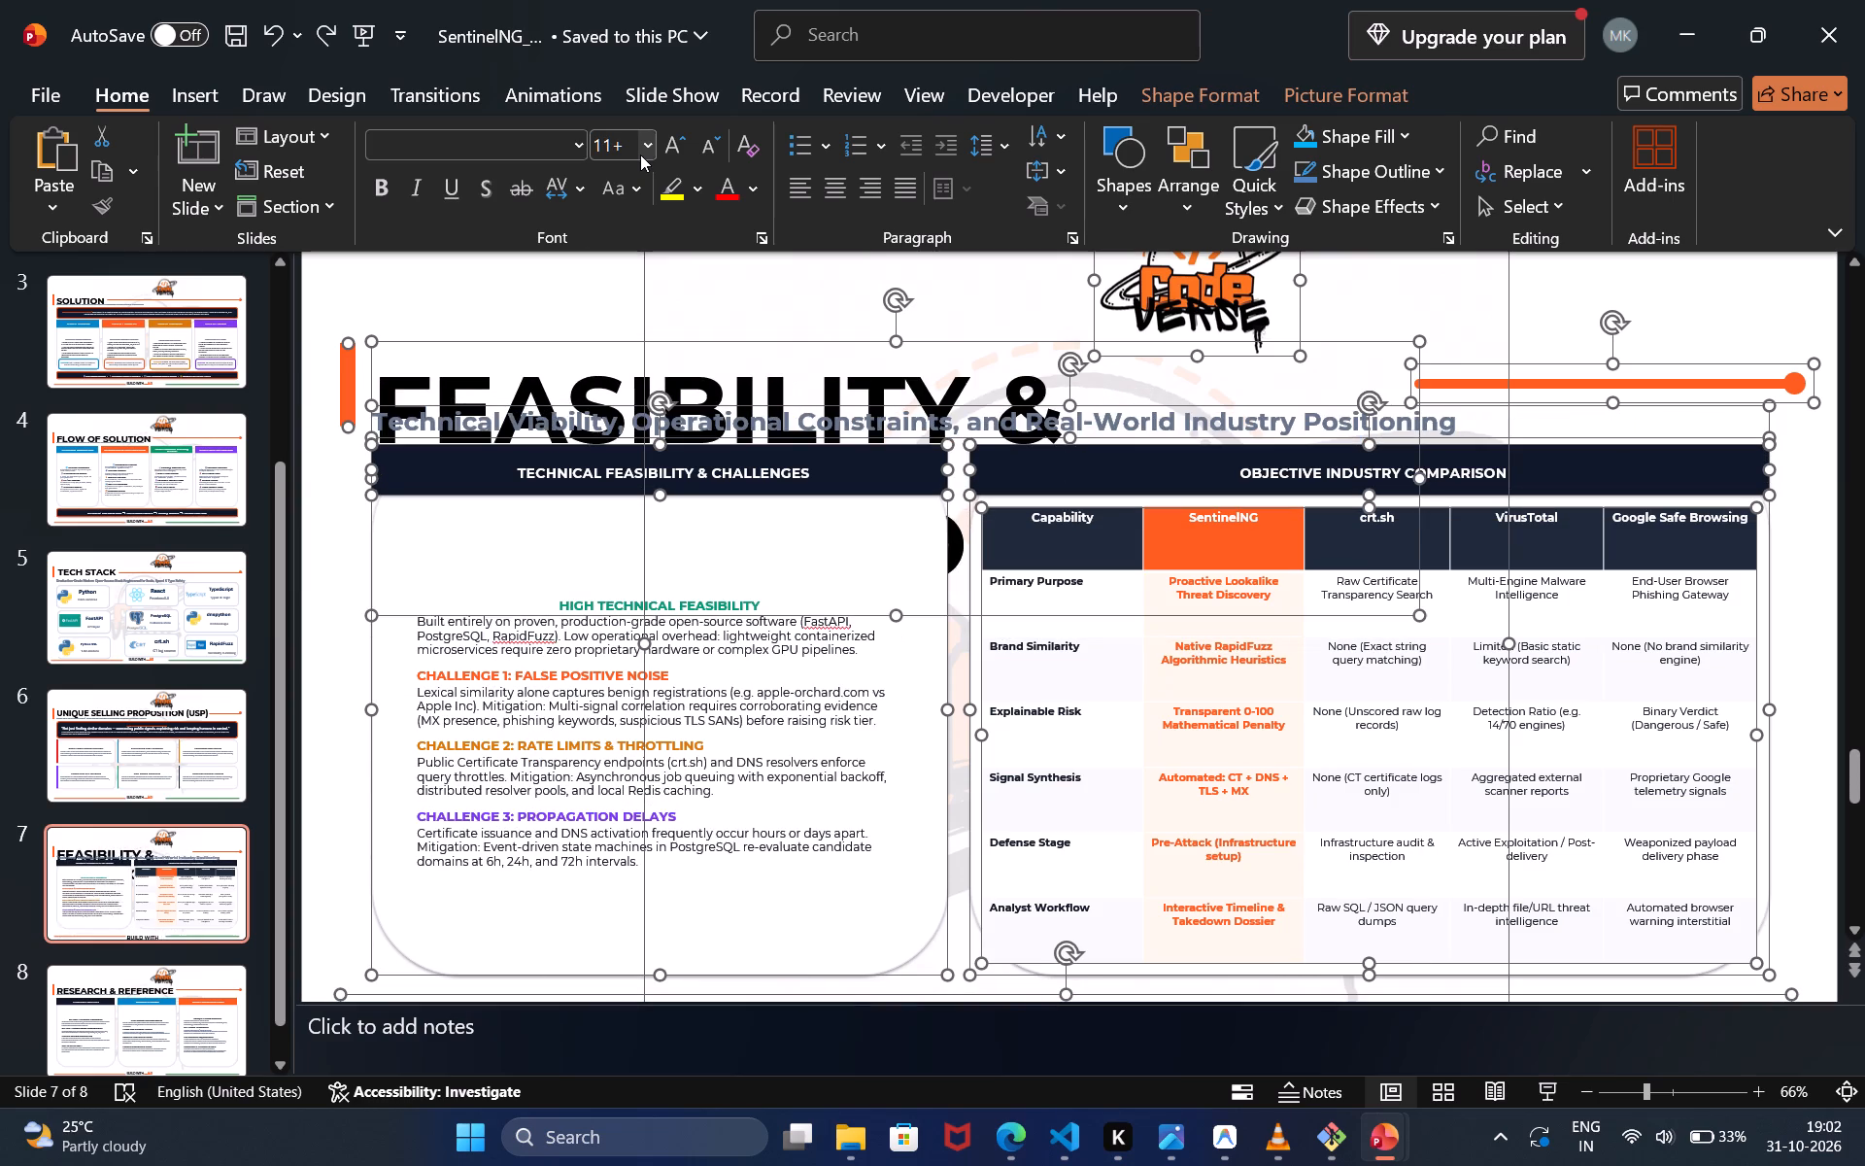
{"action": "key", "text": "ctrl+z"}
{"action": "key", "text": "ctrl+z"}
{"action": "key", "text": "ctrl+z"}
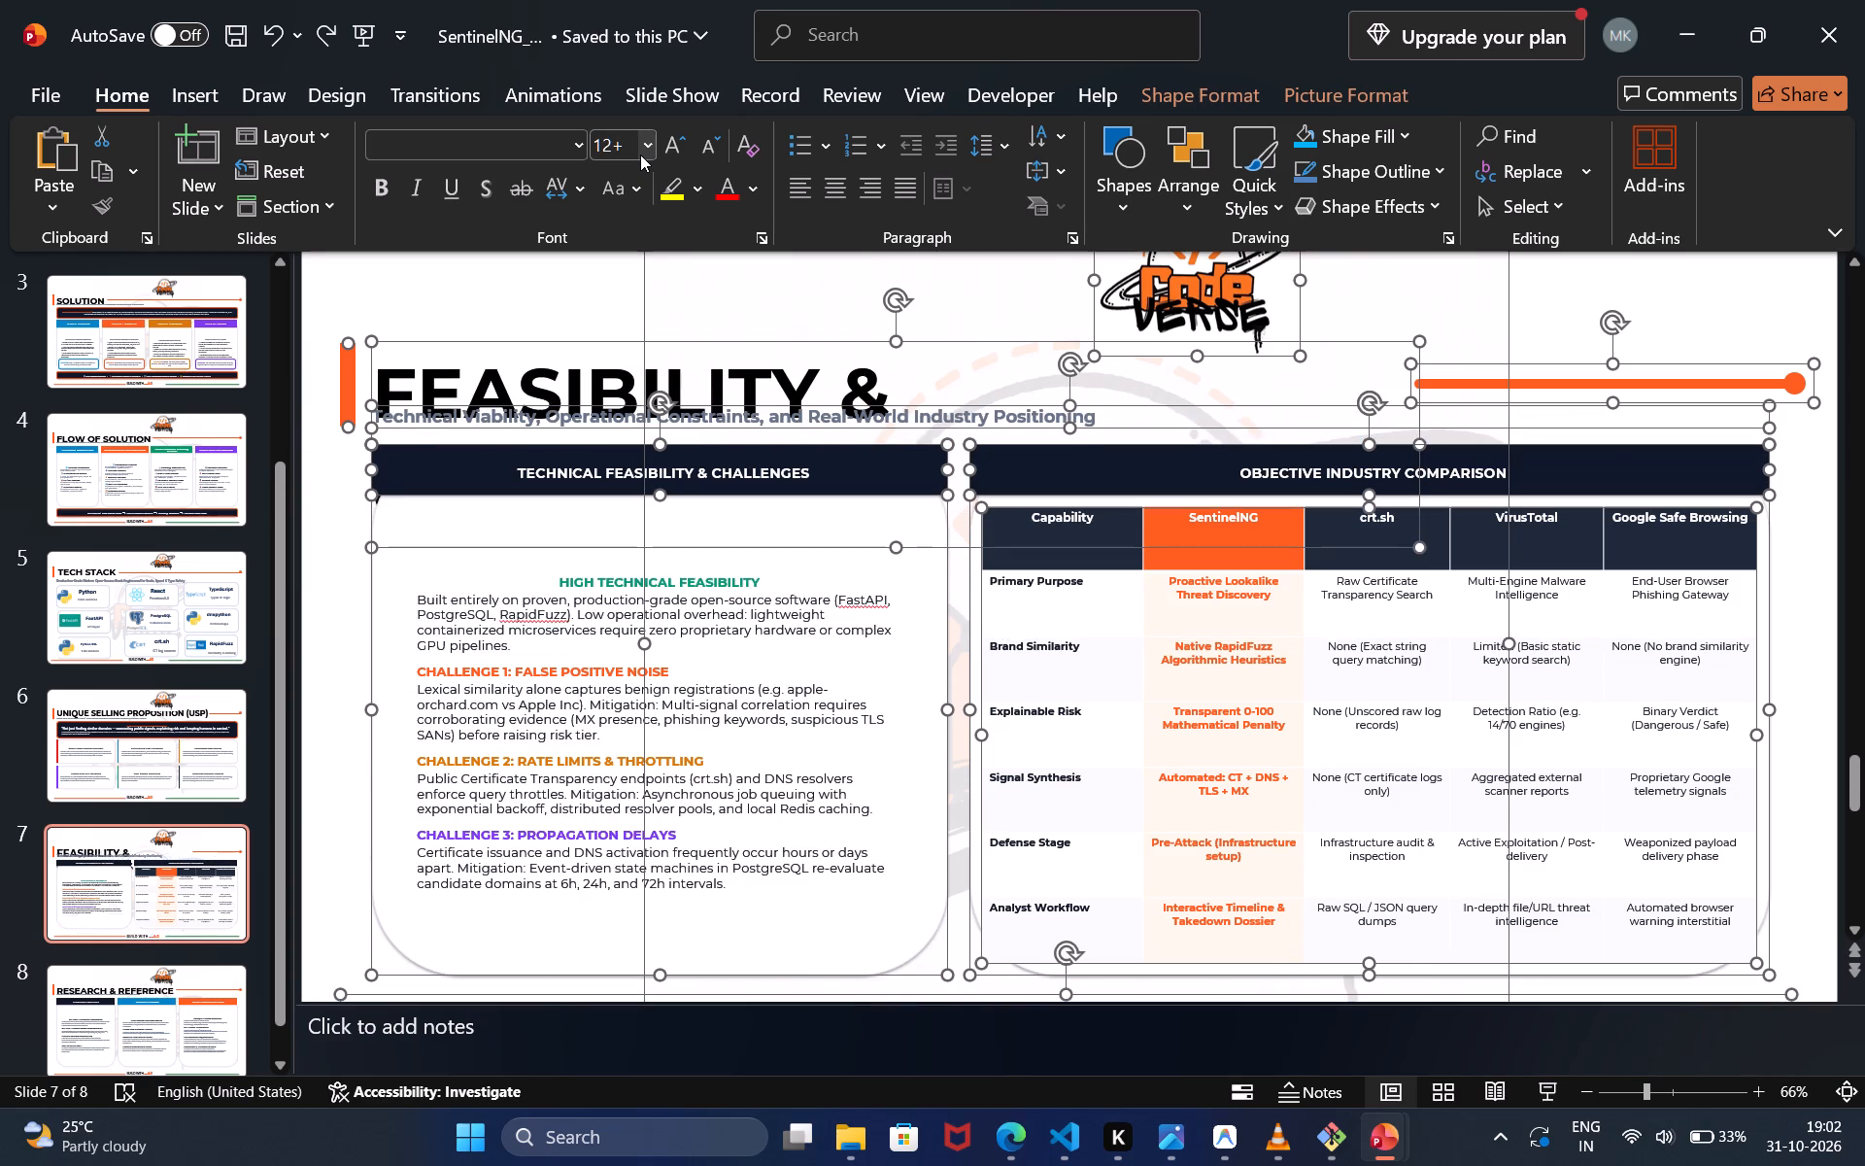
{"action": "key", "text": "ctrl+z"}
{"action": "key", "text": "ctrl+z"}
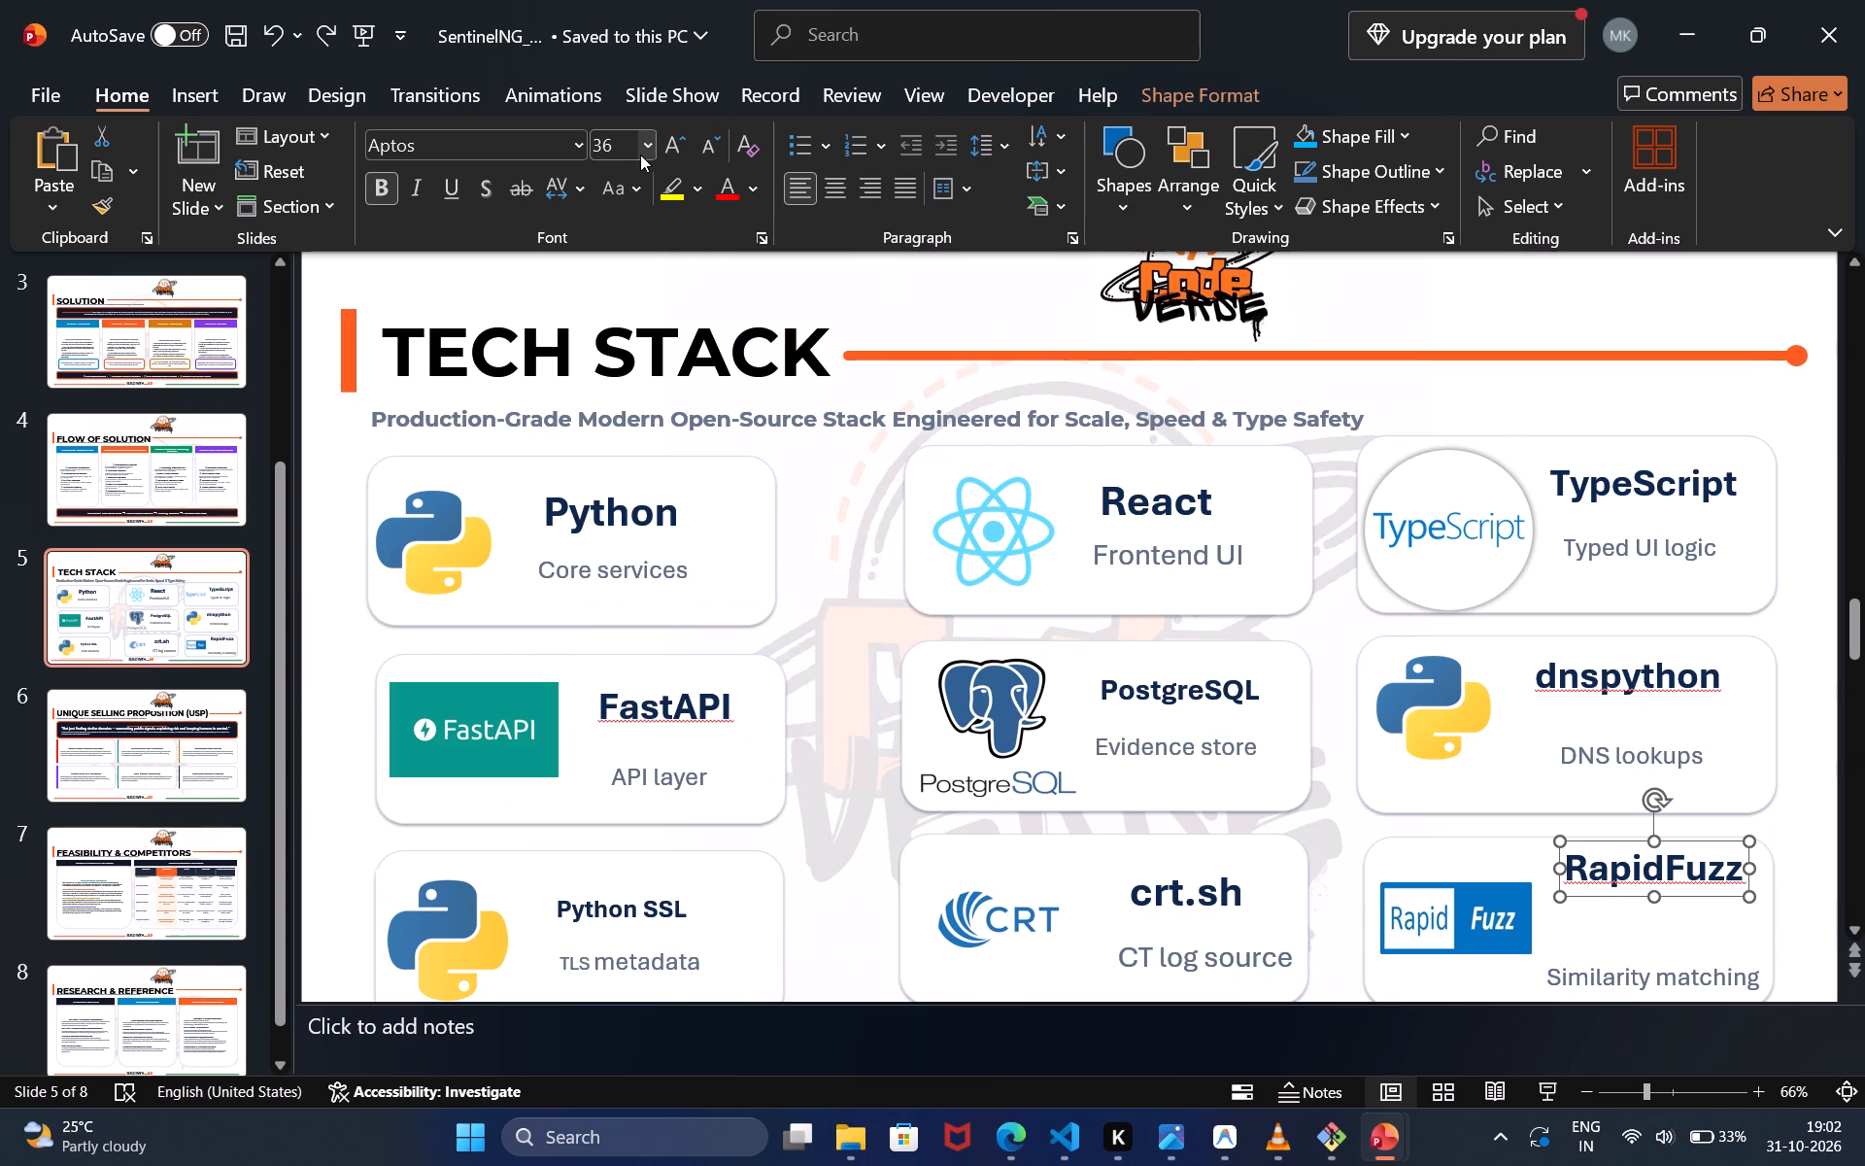
Examine the feasibility text and industry comparison table on the FEASIBILITY & COMPETITORS slide.
{"action": "left_click", "coordinate": [159, 761]}
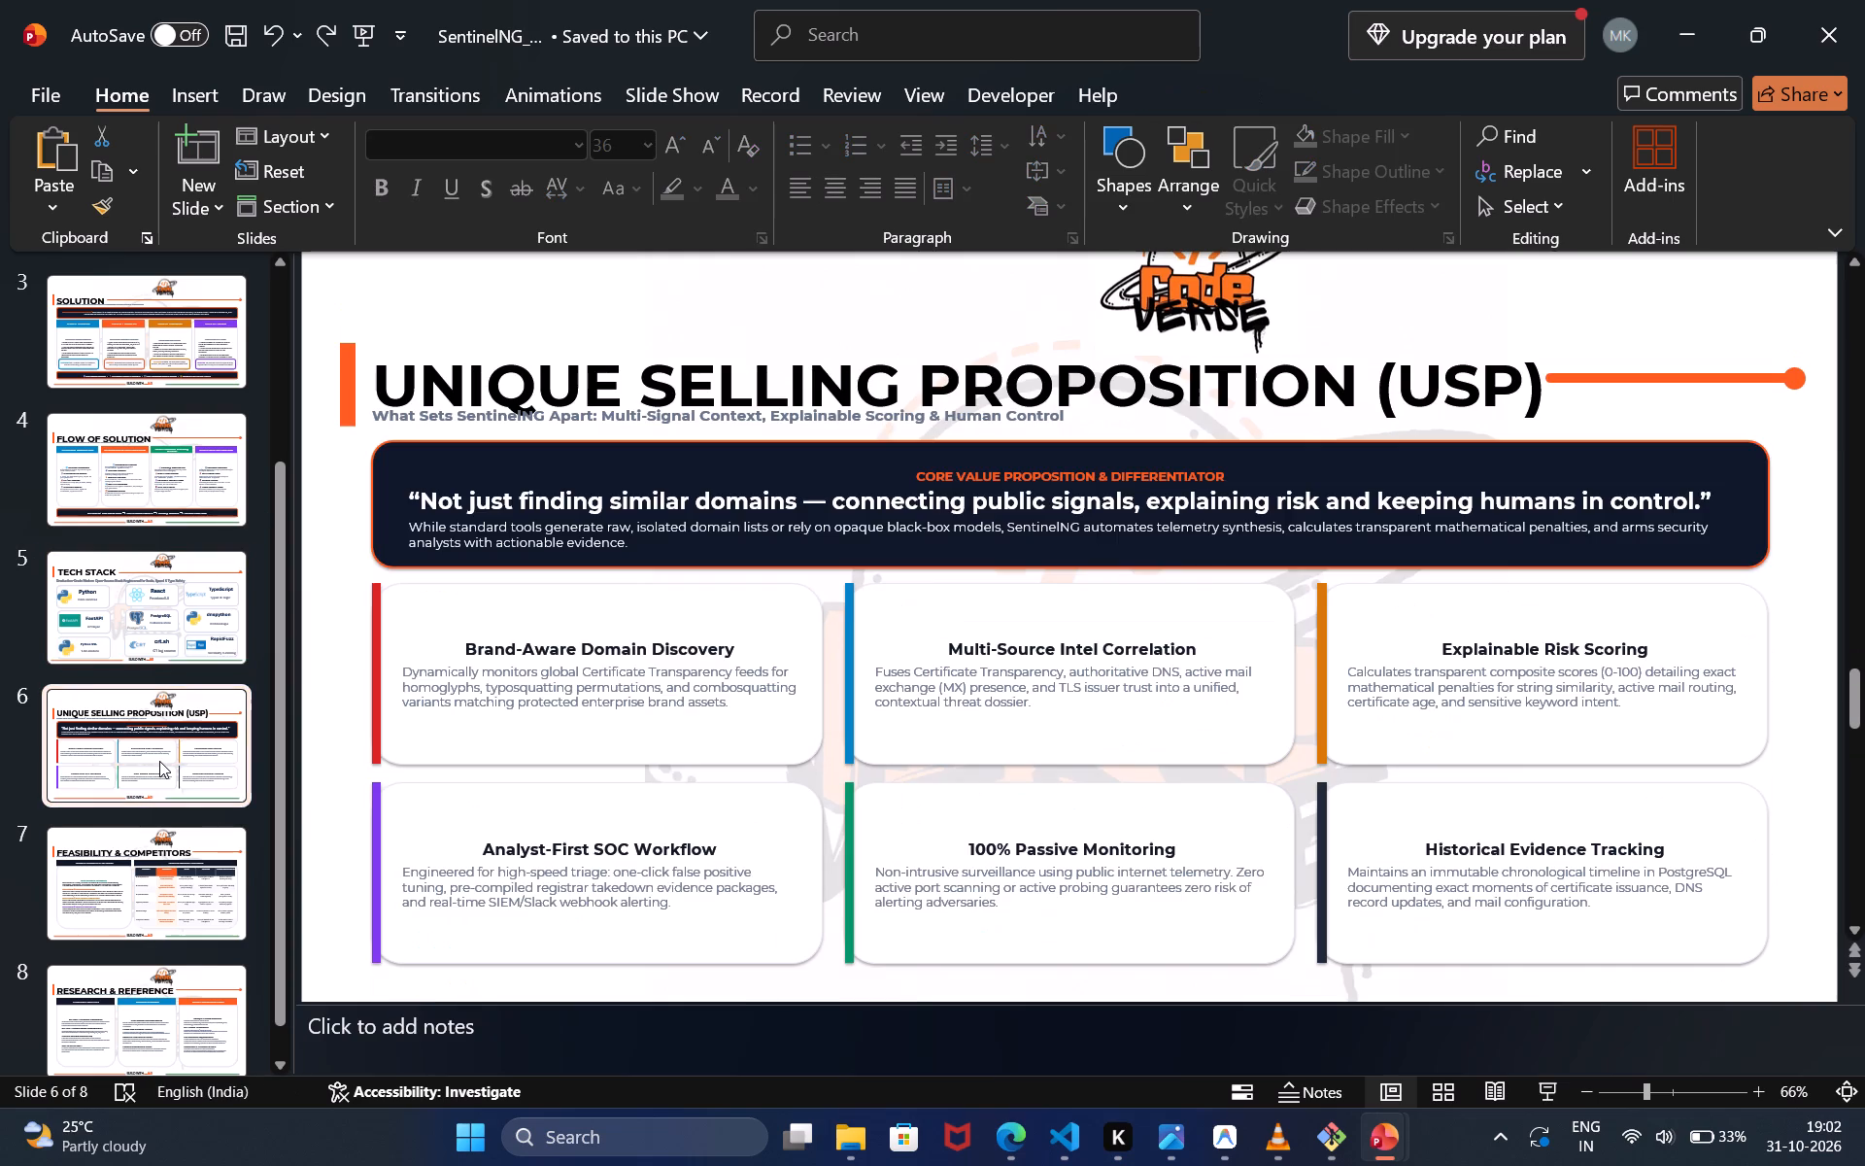
{"action": "left_click", "coordinate": [92, 919]}
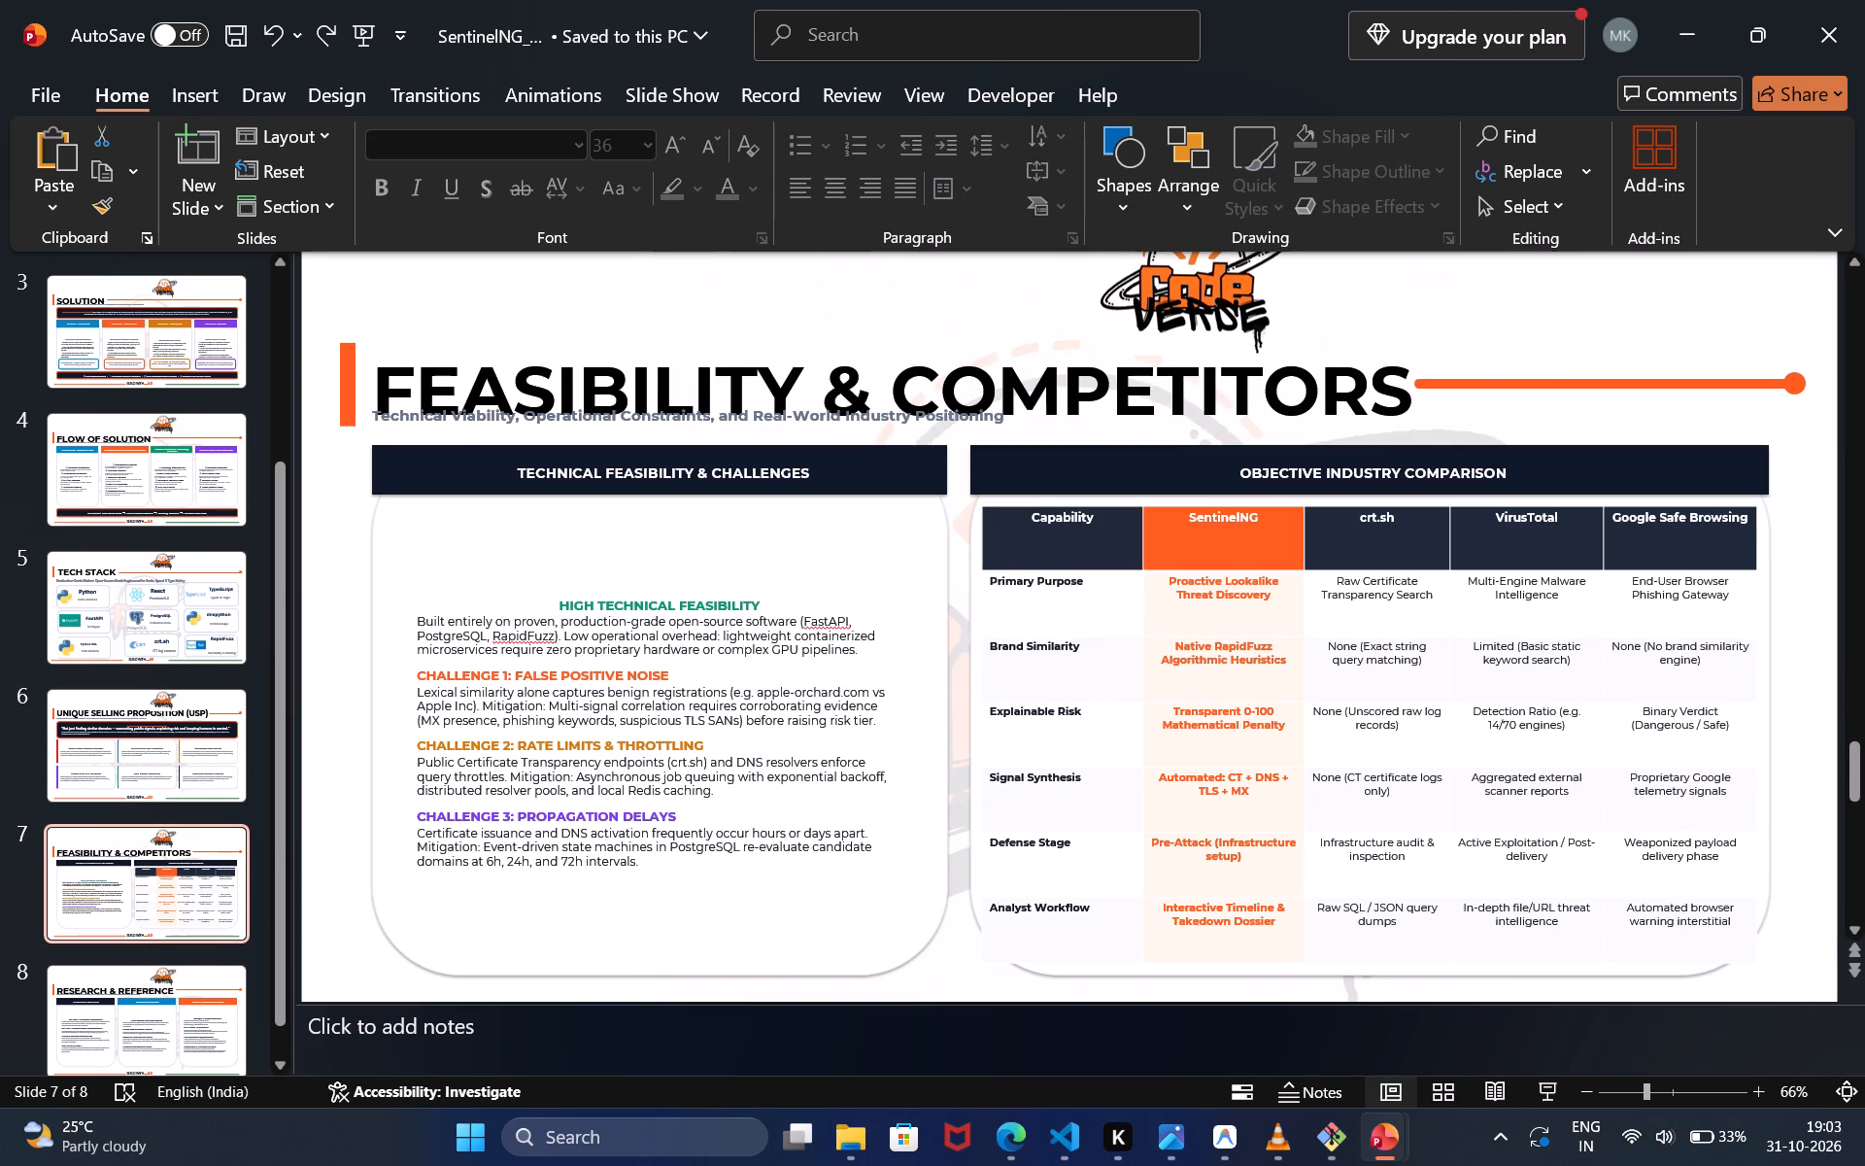
{"action": "scroll", "coordinate": [1204, 676], "scroll_direction": "up", "scroll_amount": 1, "text": "ctrl"}
{"action": "scroll", "coordinate": [1204, 676], "scroll_direction": "left", "scroll_amount": 1}
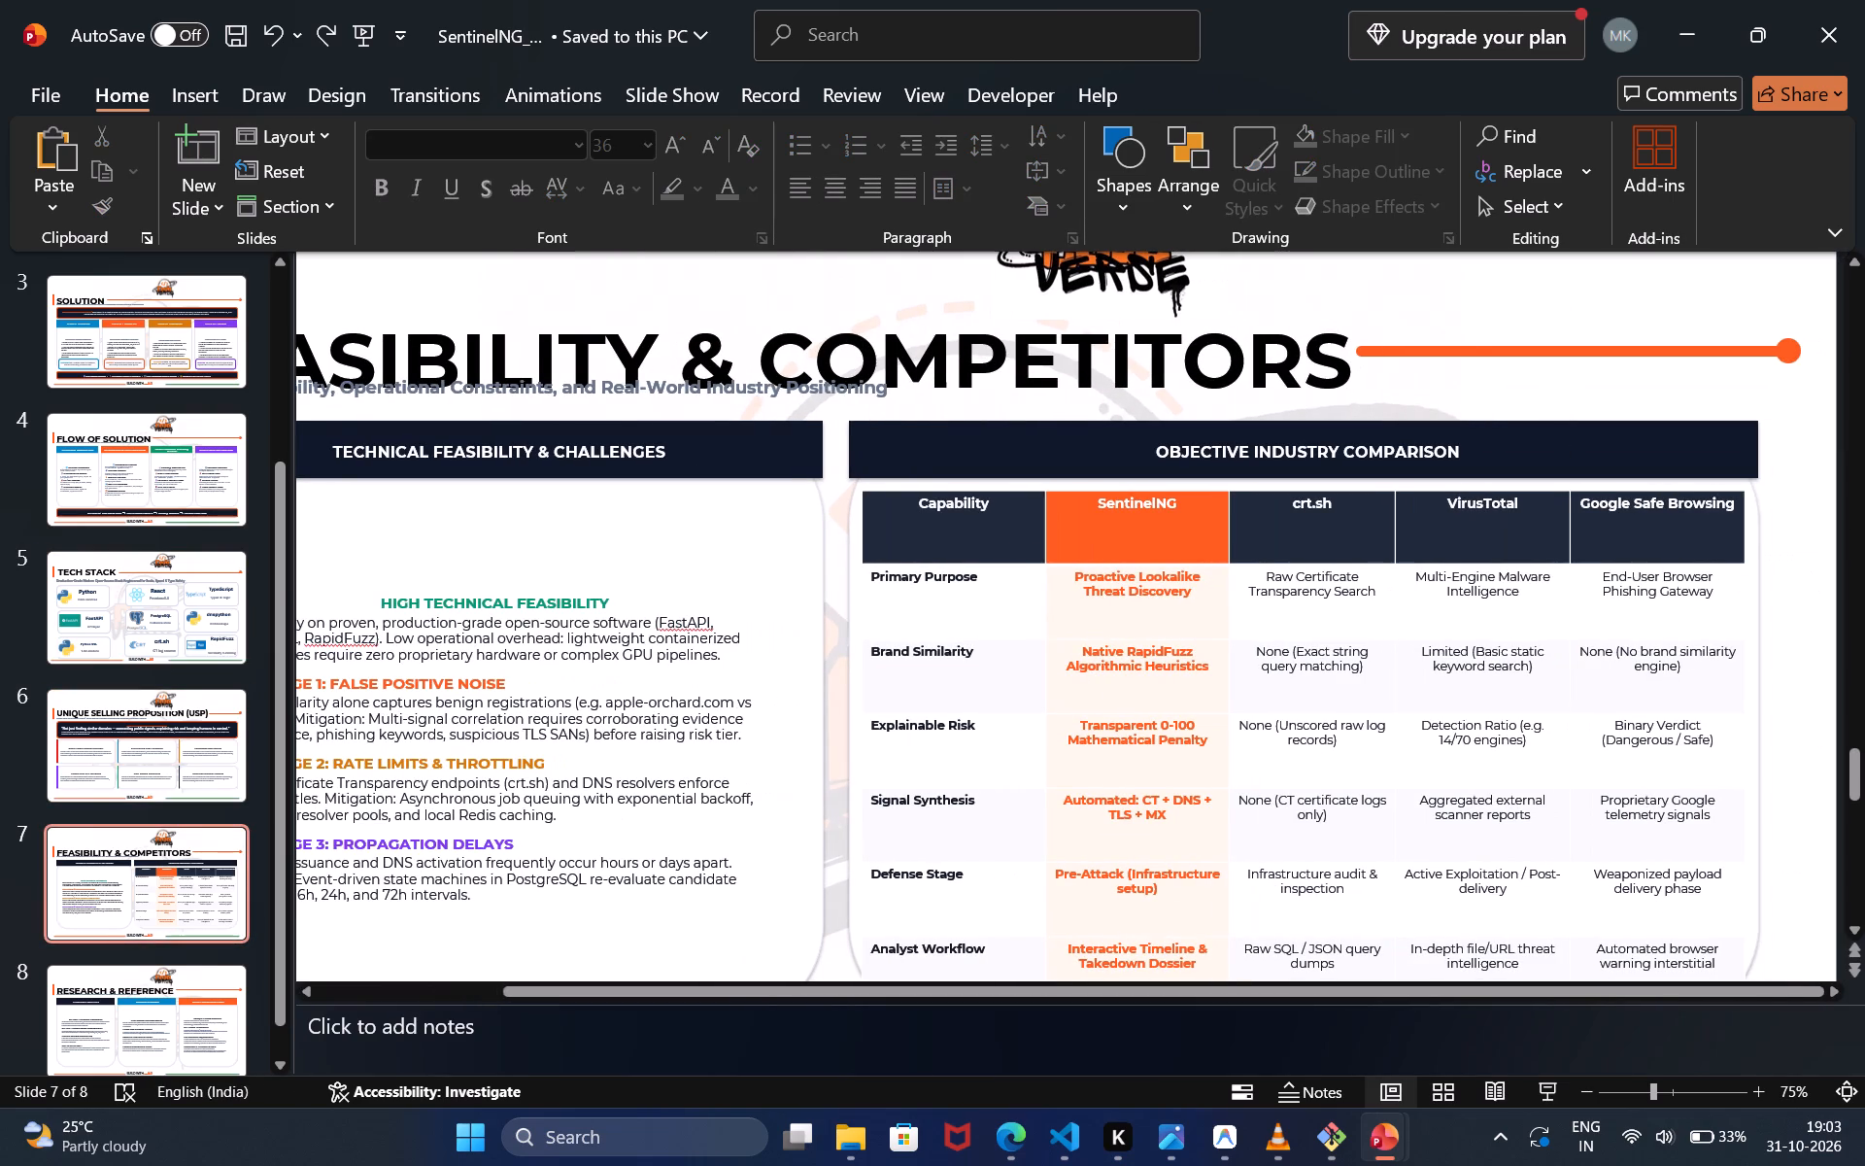
{"action": "scroll", "coordinate": [1204, 676], "scroll_direction": "up", "scroll_amount": 2, "text": "ctrl"}
{"action": "scroll", "coordinate": [1204, 676], "scroll_direction": "down", "scroll_amount": 1}
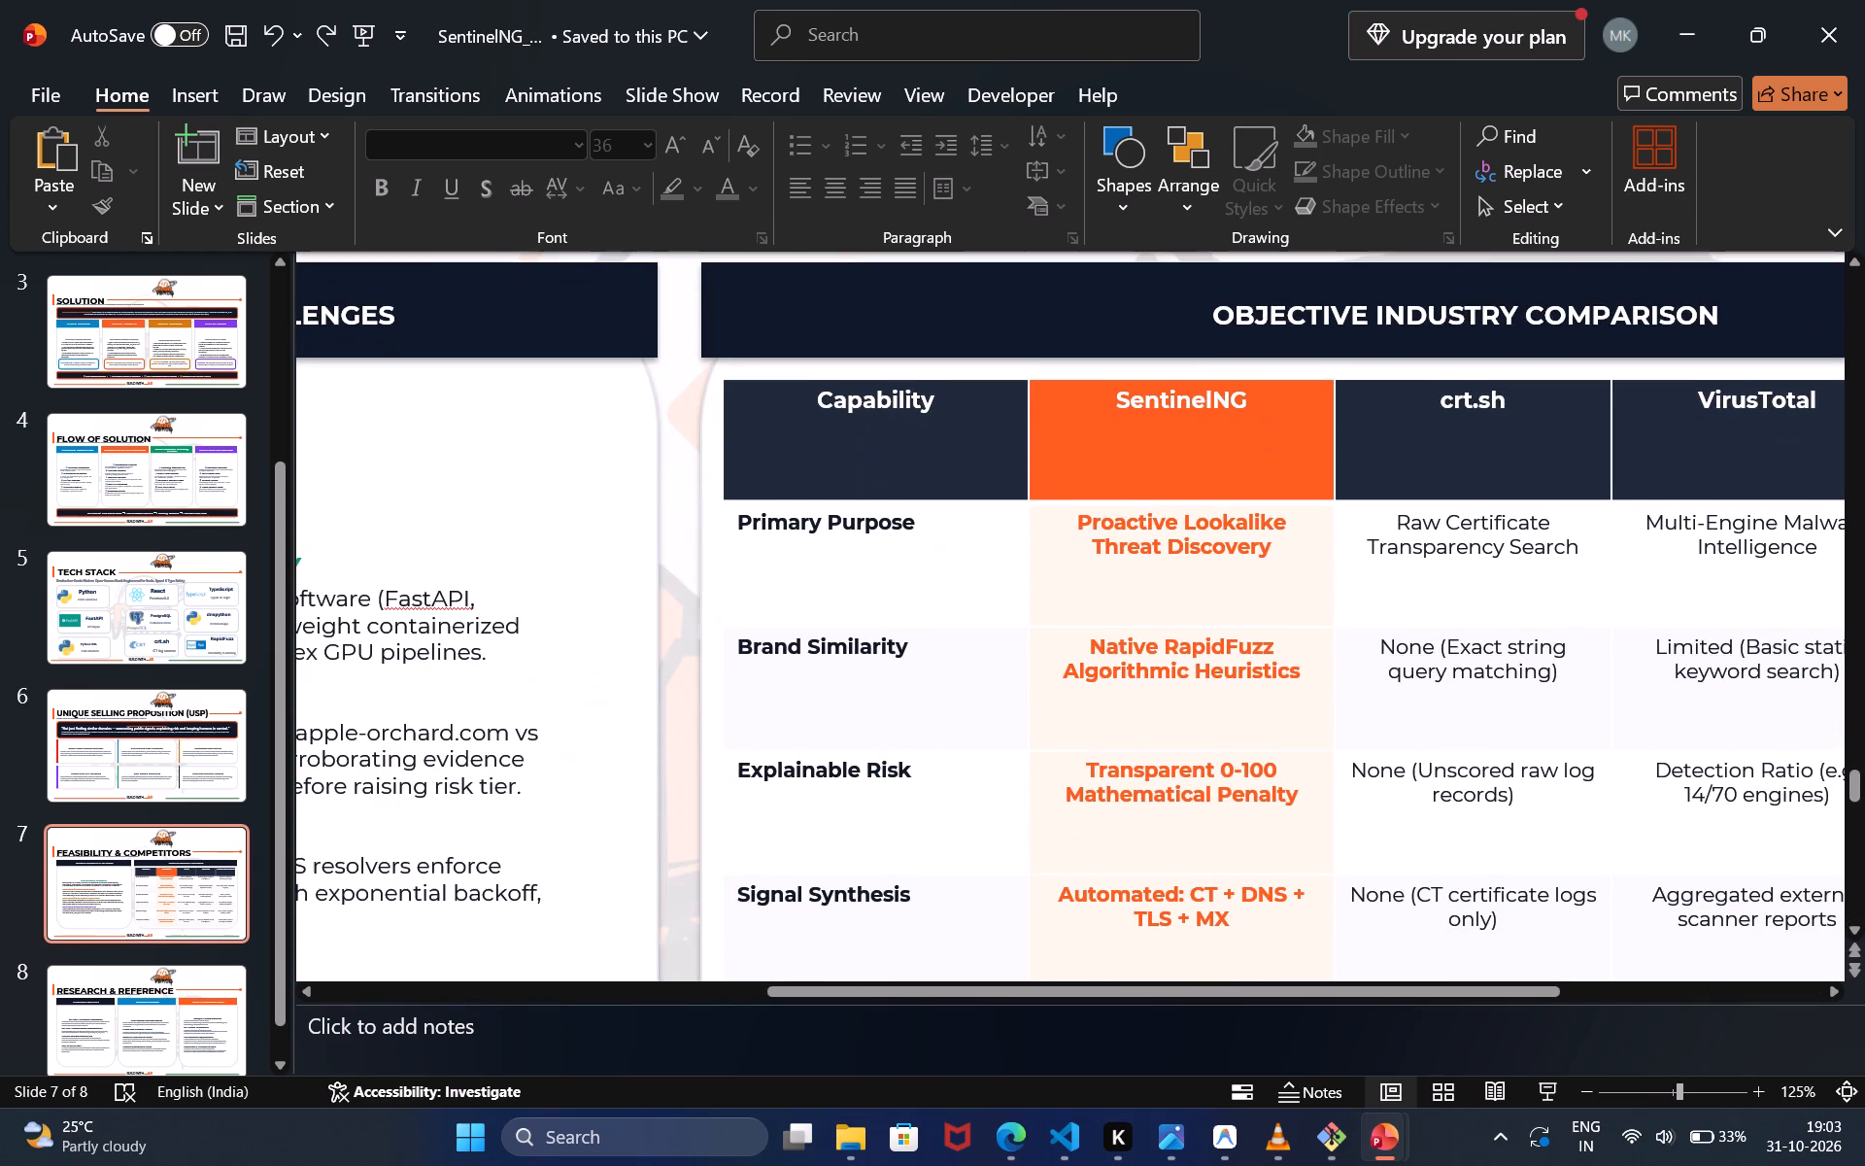
{"action": "scroll", "coordinate": [1204, 676], "scroll_direction": "down", "scroll_amount": 1}
{"action": "scroll", "coordinate": [1204, 676], "scroll_direction": "left", "scroll_amount": 2}
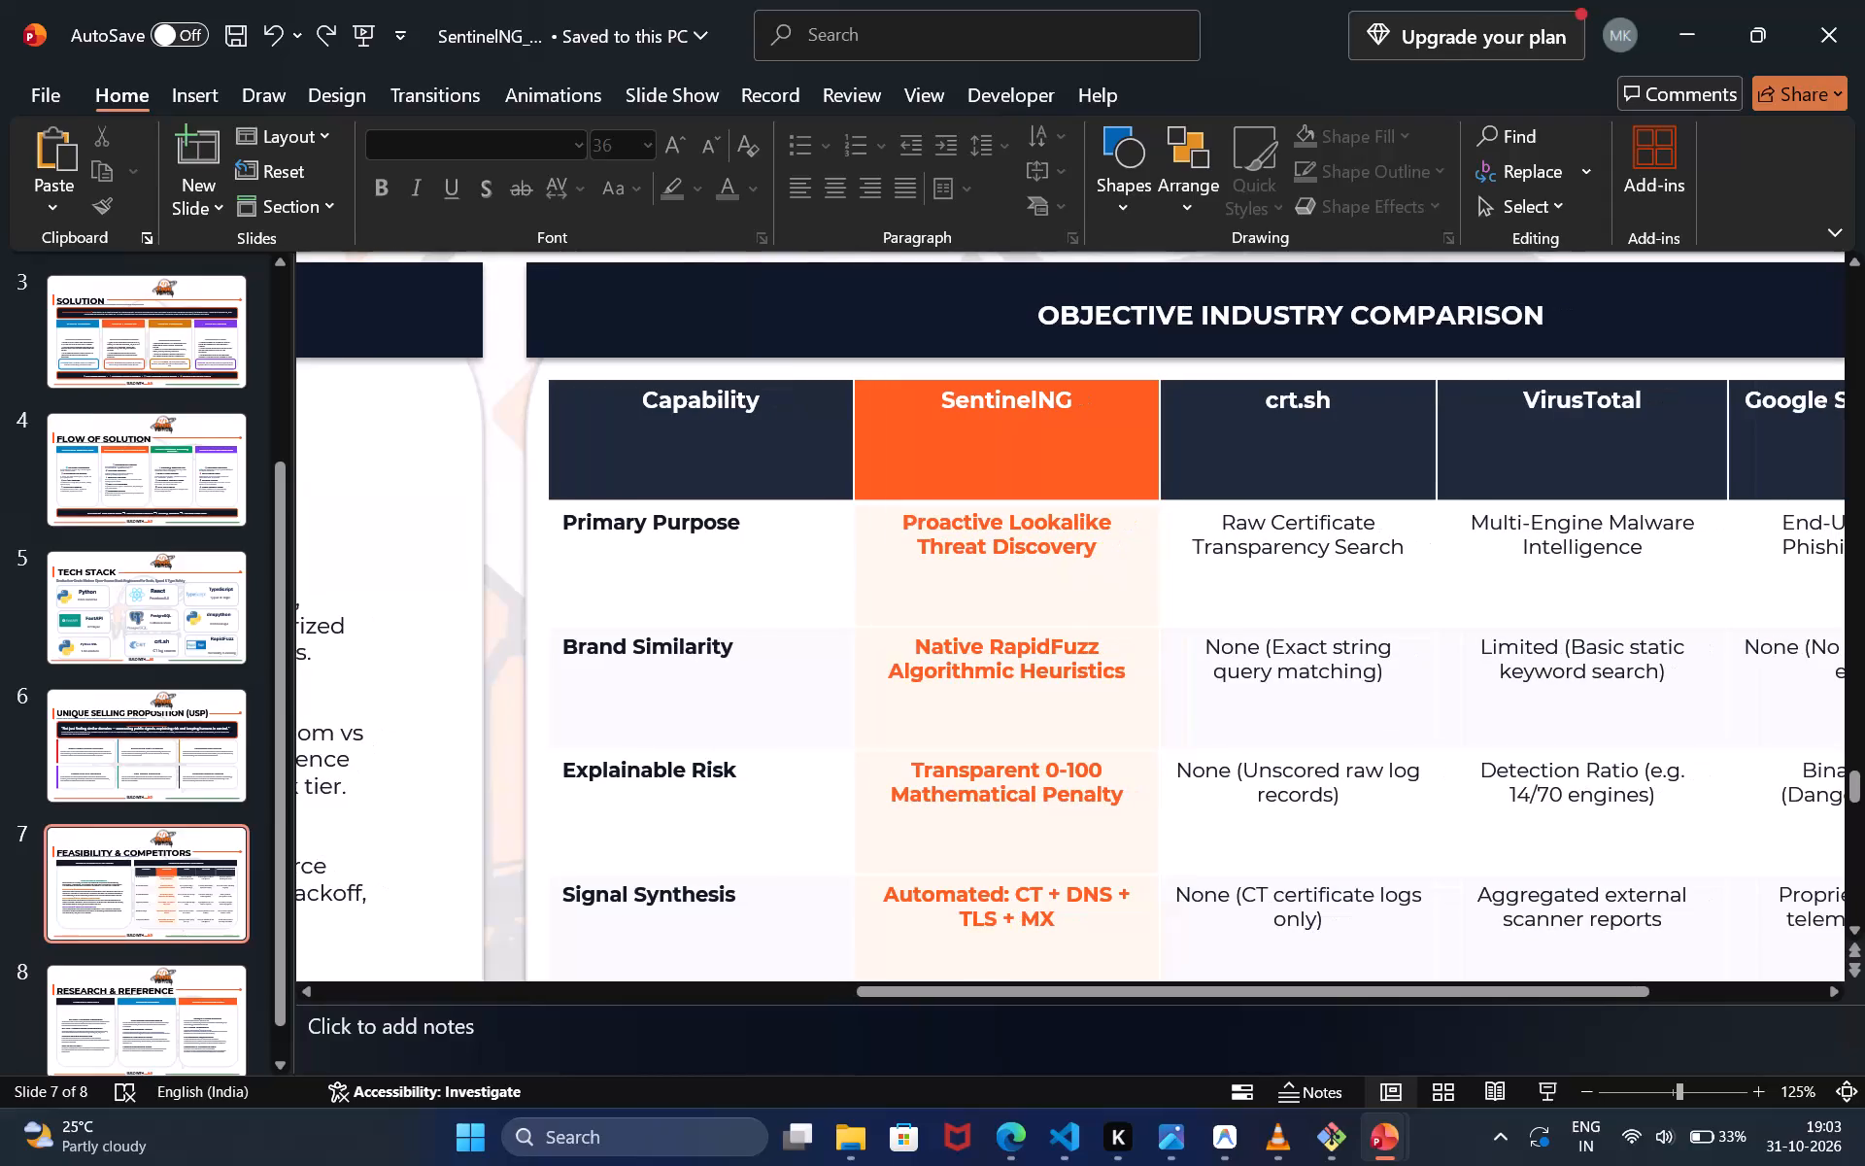
{"action": "scroll", "coordinate": [1204, 676], "scroll_direction": "down", "scroll_amount": 1}
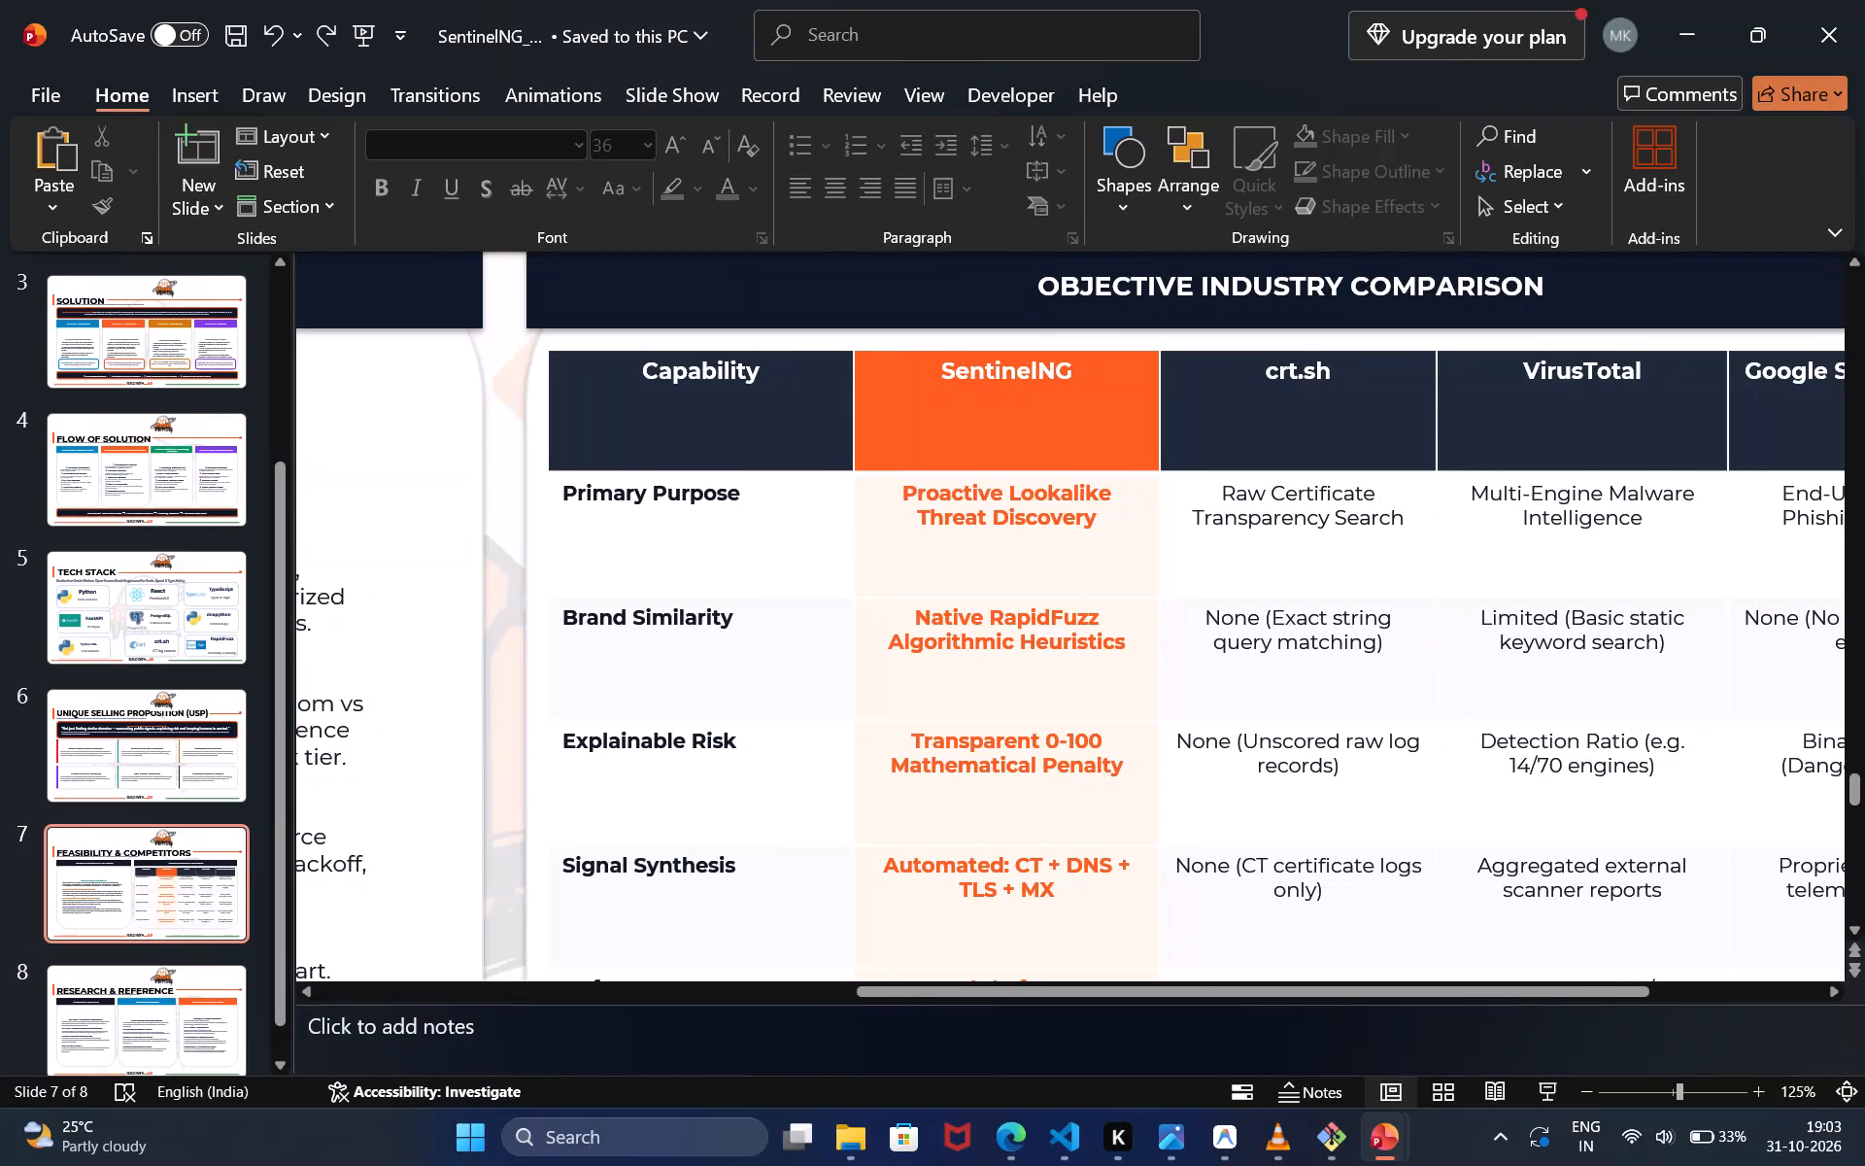
{"action": "scroll", "coordinate": [1204, 676], "scroll_direction": "down", "scroll_amount": 1, "text": "ctrl"}
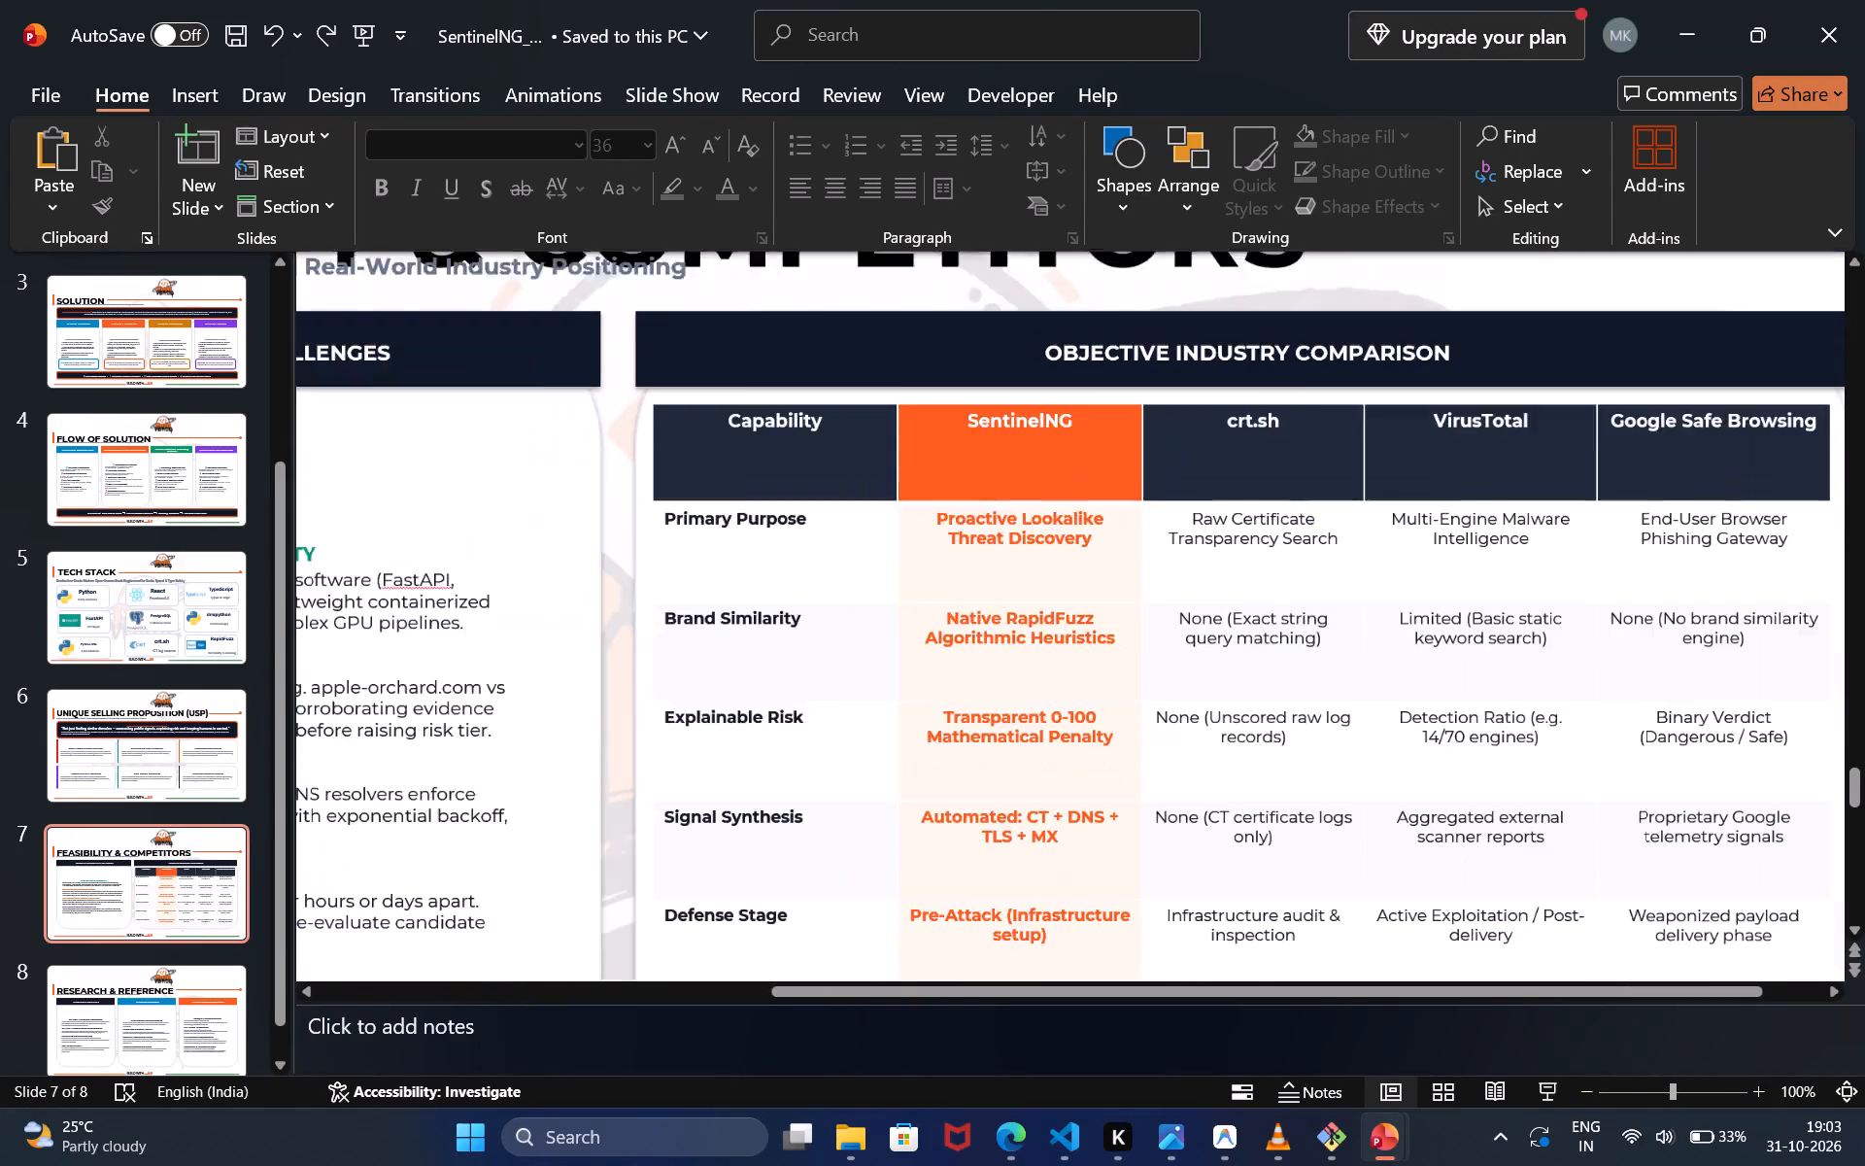
{"action": "scroll", "coordinate": [1204, 676], "scroll_direction": "down", "scroll_amount": 2, "text": "ctrl"}
{"action": "scroll", "coordinate": [1204, 676], "scroll_direction": "down", "scroll_amount": 1}
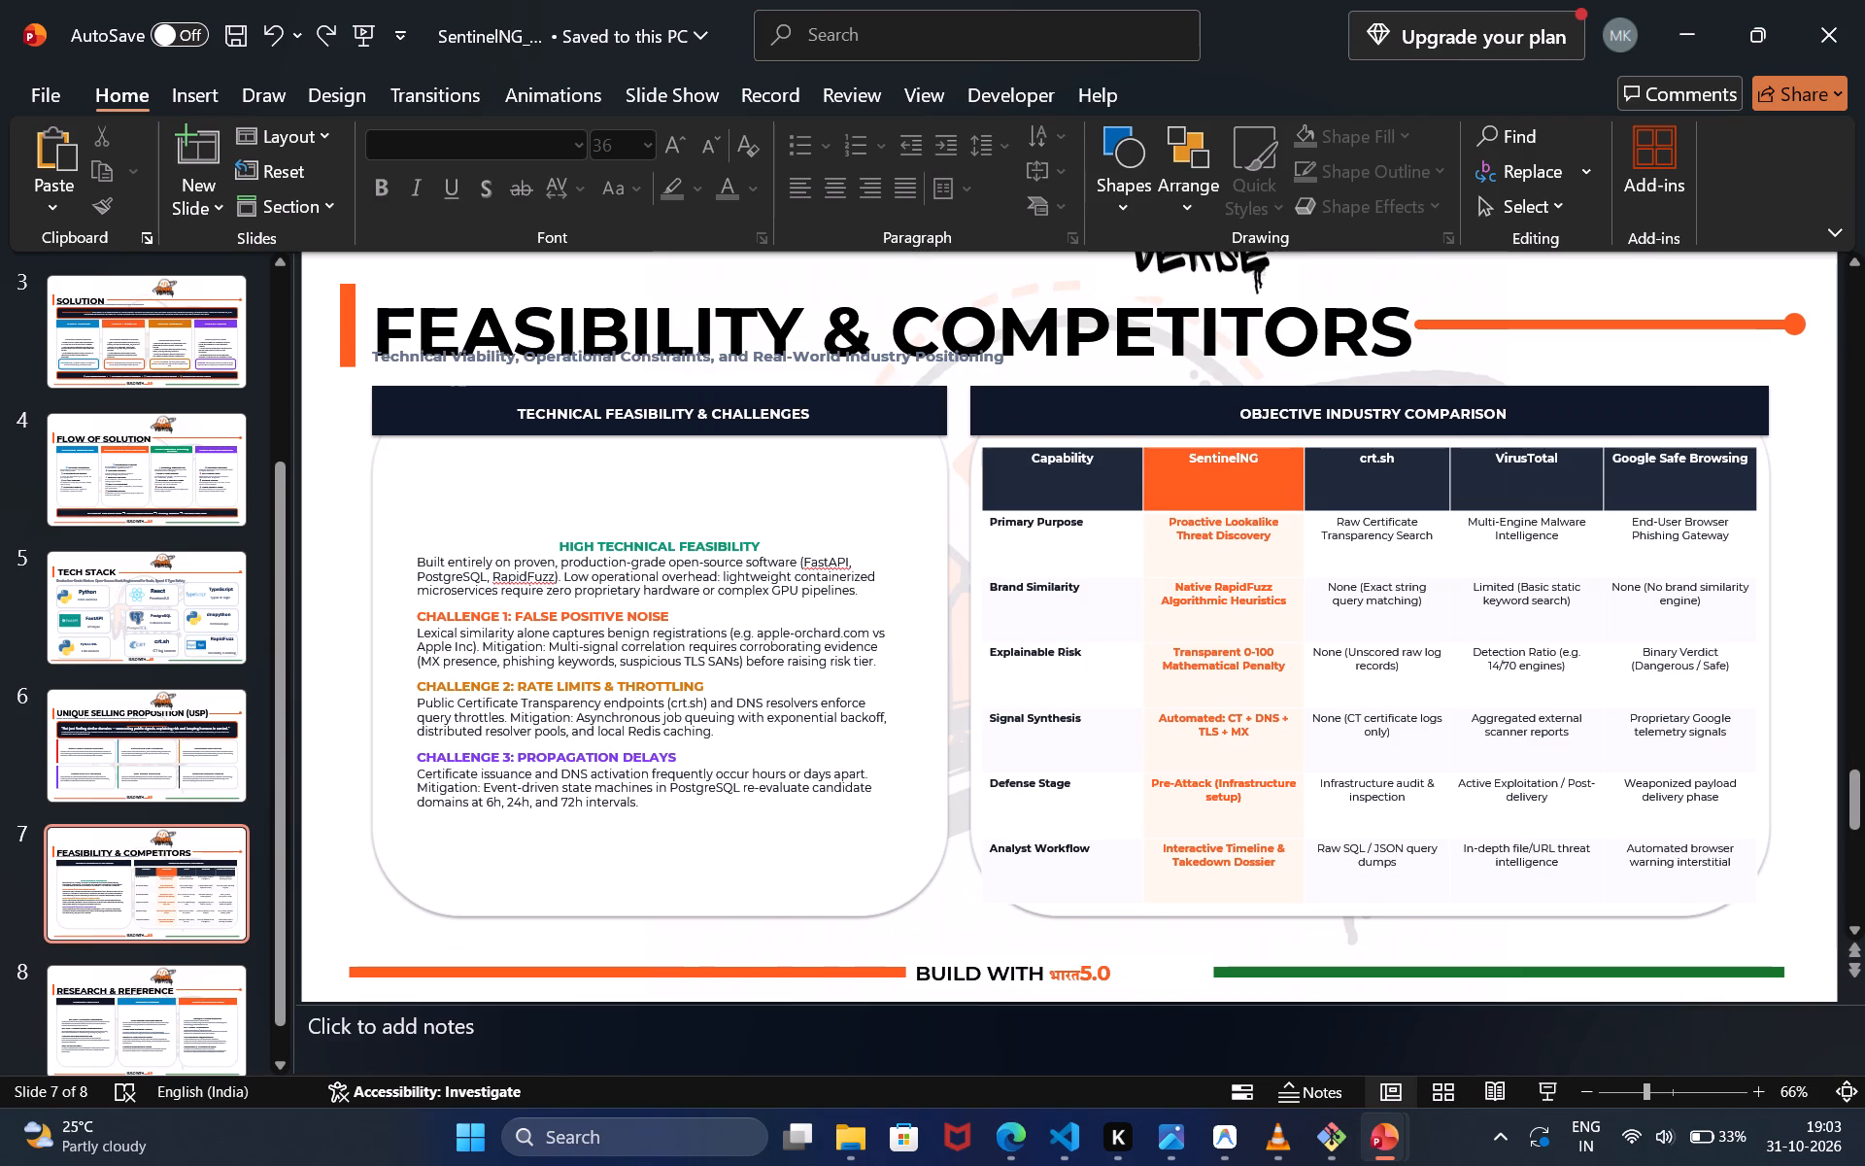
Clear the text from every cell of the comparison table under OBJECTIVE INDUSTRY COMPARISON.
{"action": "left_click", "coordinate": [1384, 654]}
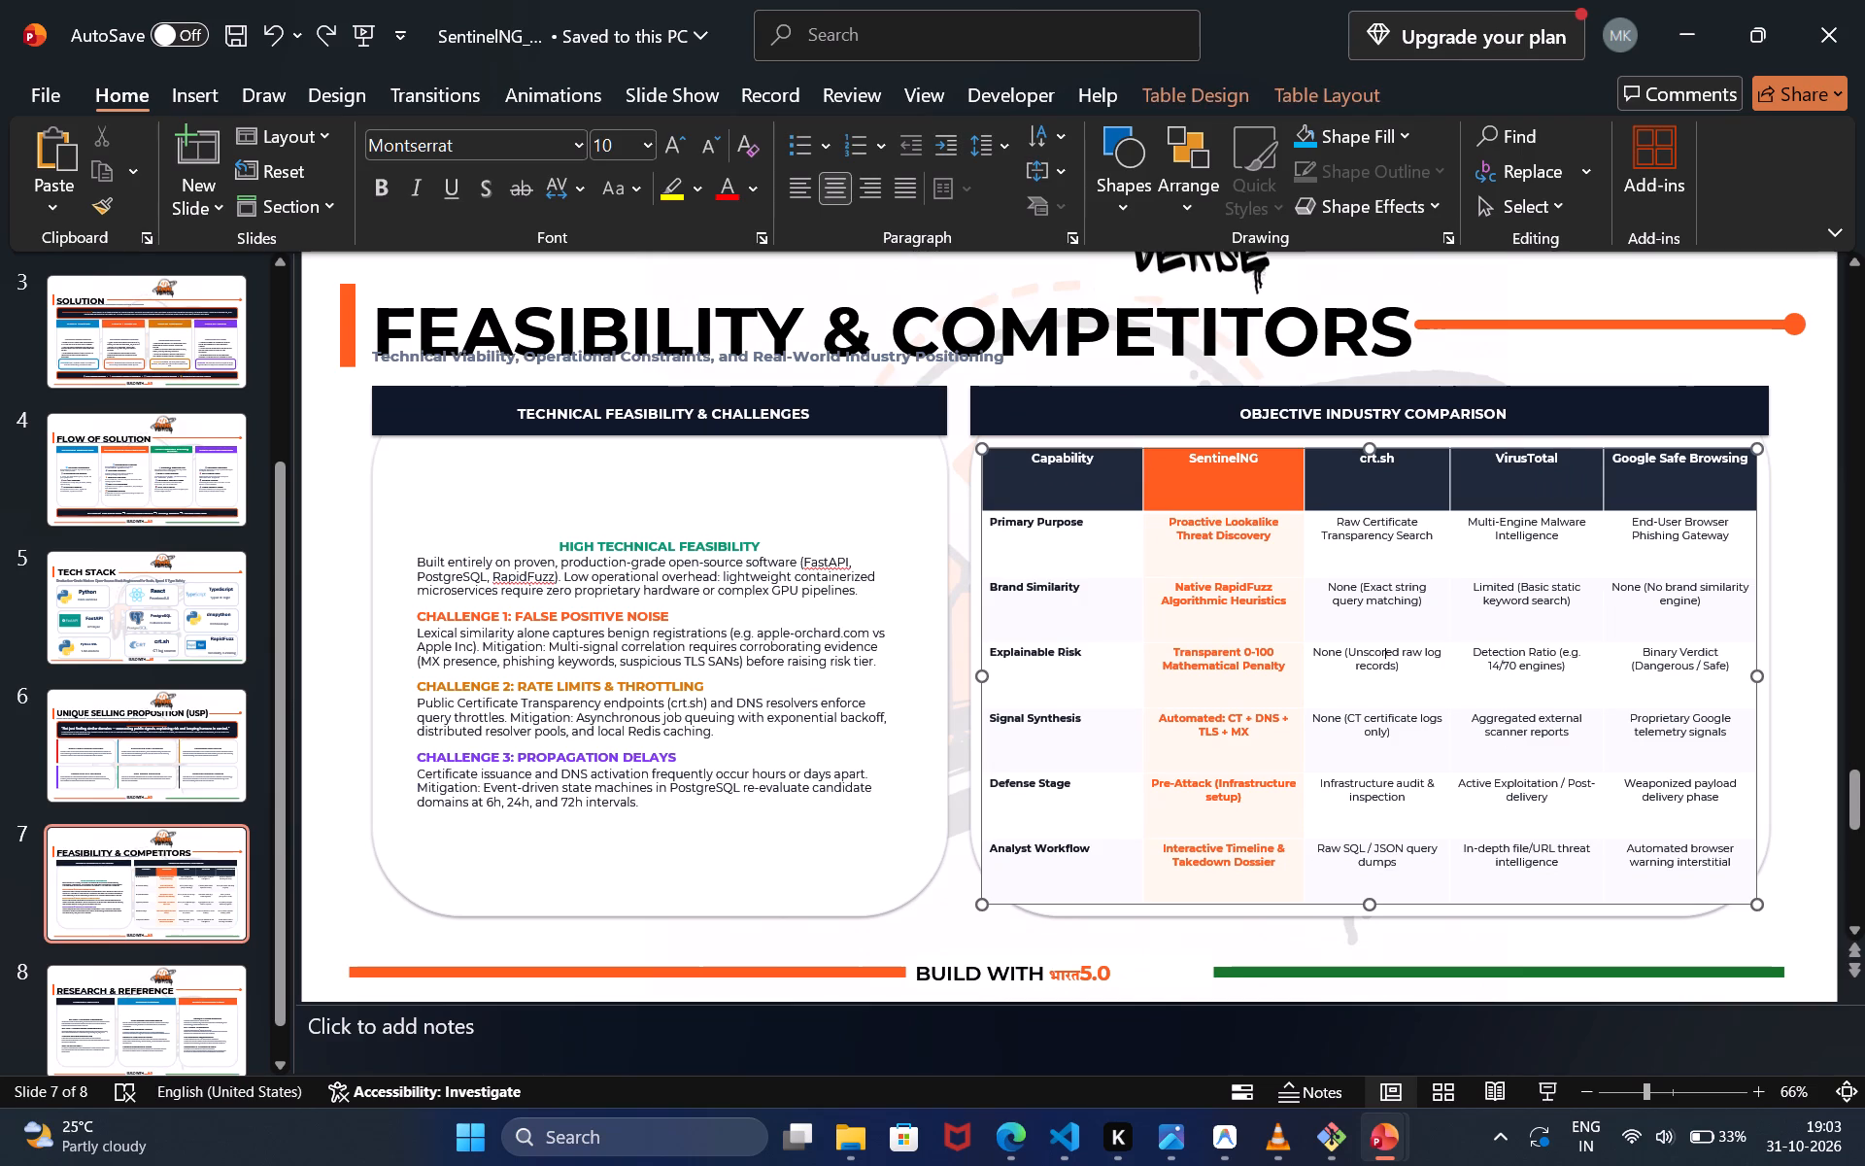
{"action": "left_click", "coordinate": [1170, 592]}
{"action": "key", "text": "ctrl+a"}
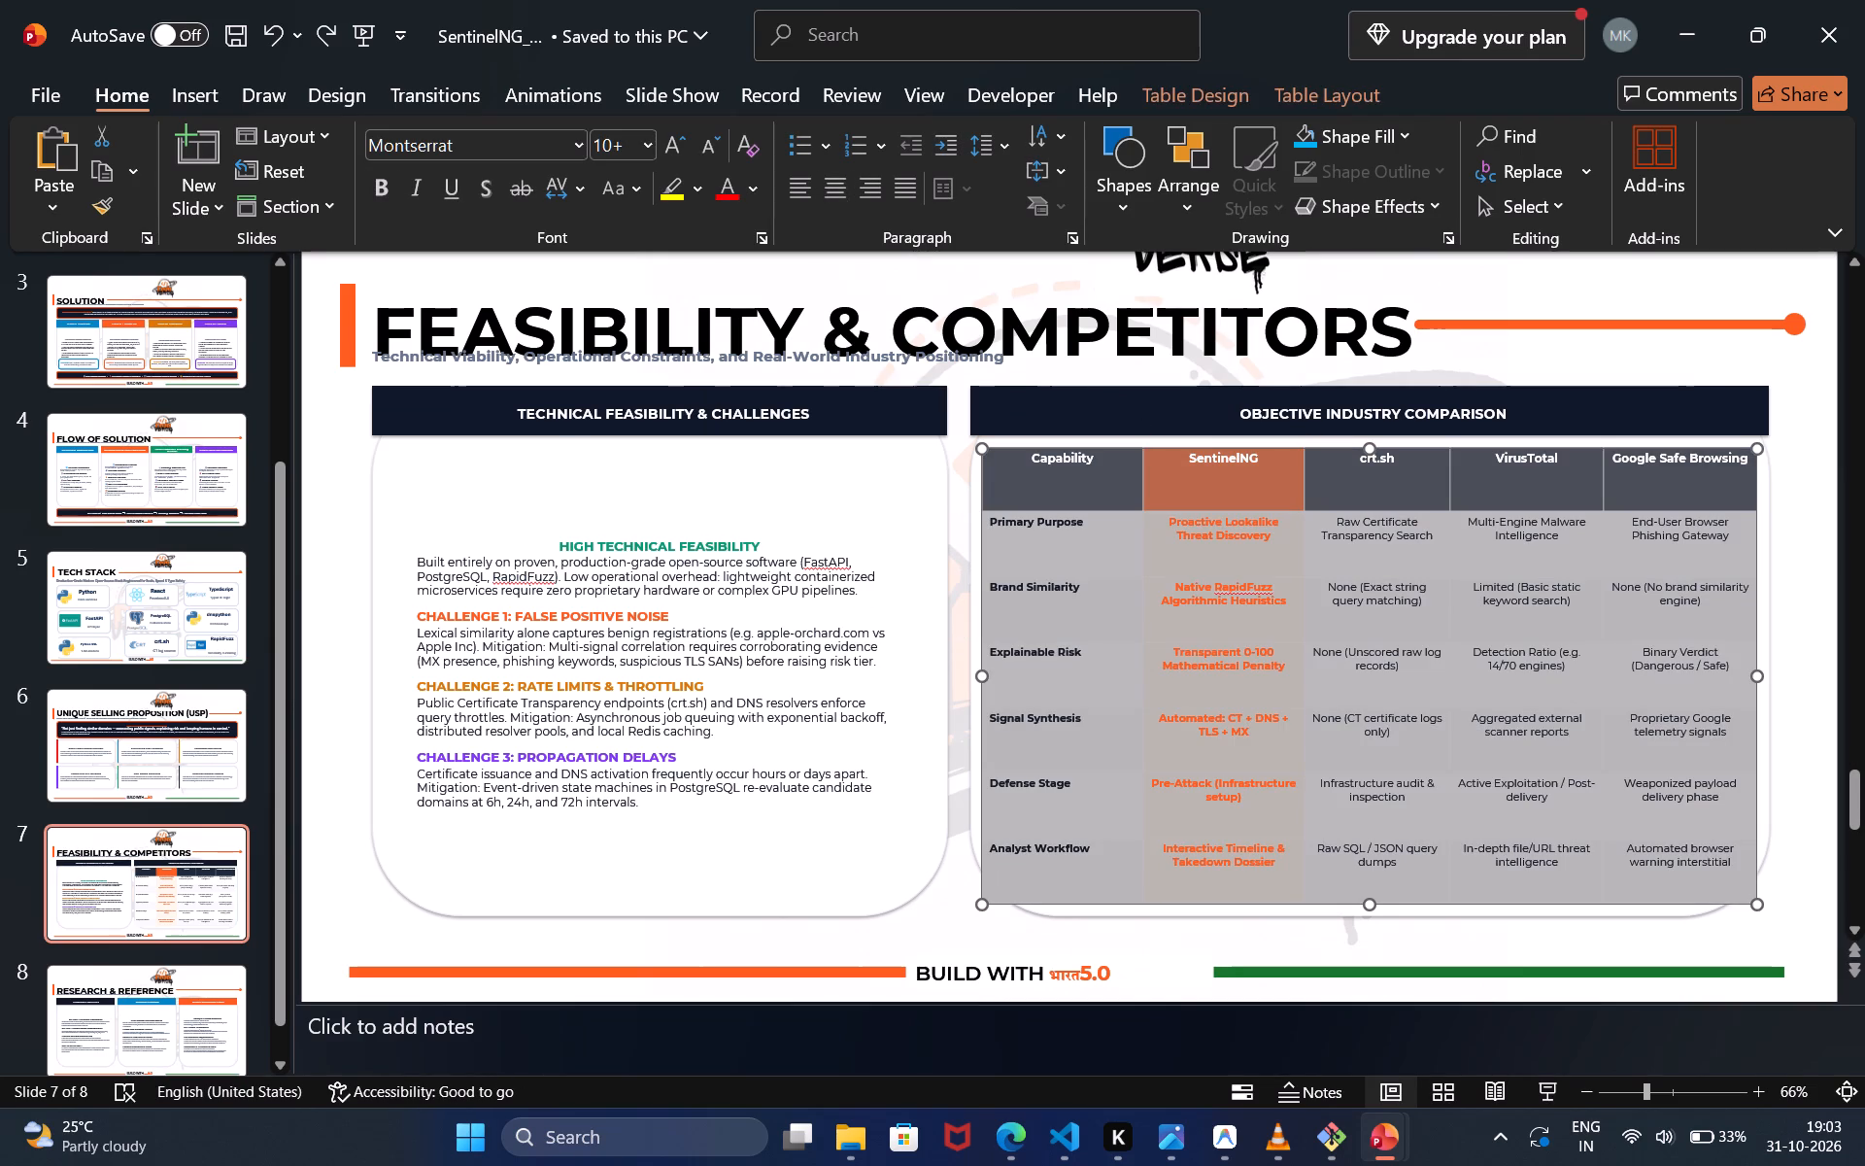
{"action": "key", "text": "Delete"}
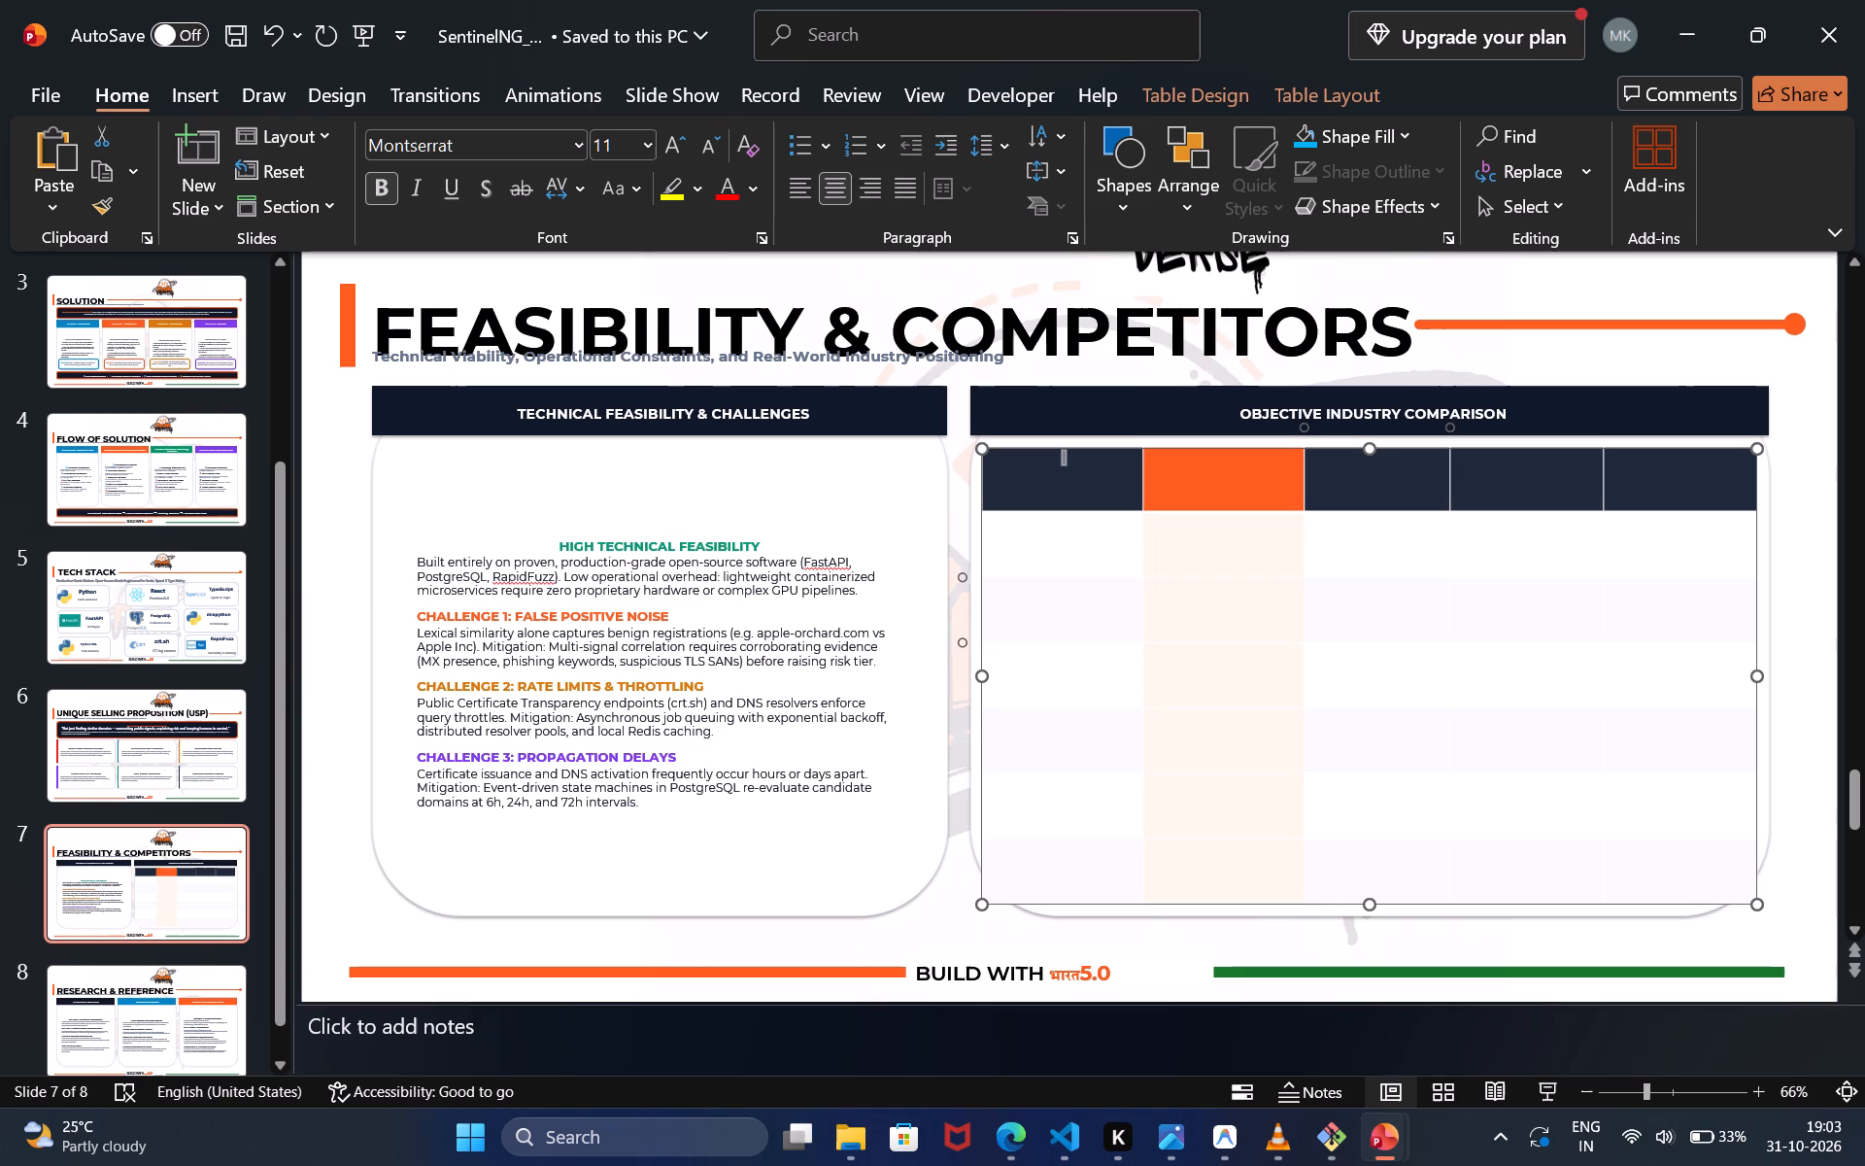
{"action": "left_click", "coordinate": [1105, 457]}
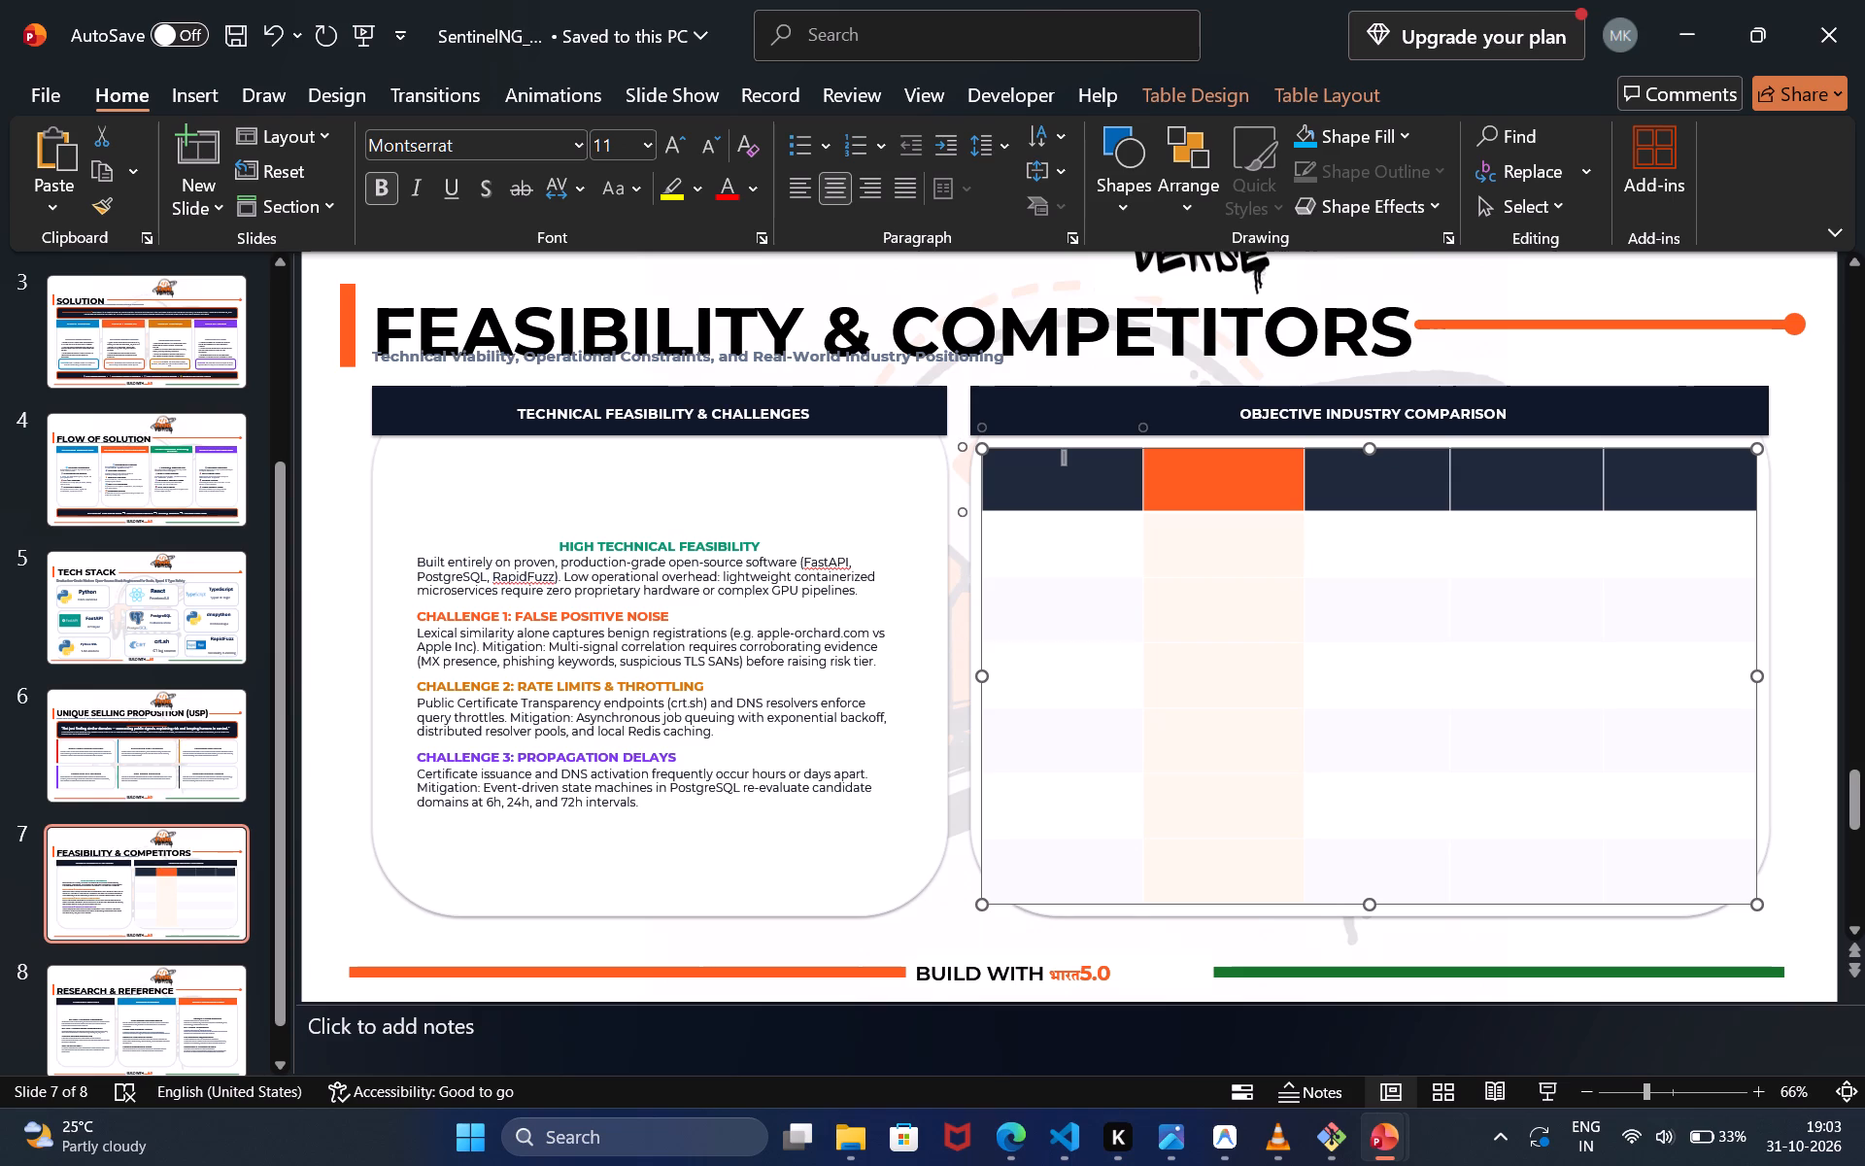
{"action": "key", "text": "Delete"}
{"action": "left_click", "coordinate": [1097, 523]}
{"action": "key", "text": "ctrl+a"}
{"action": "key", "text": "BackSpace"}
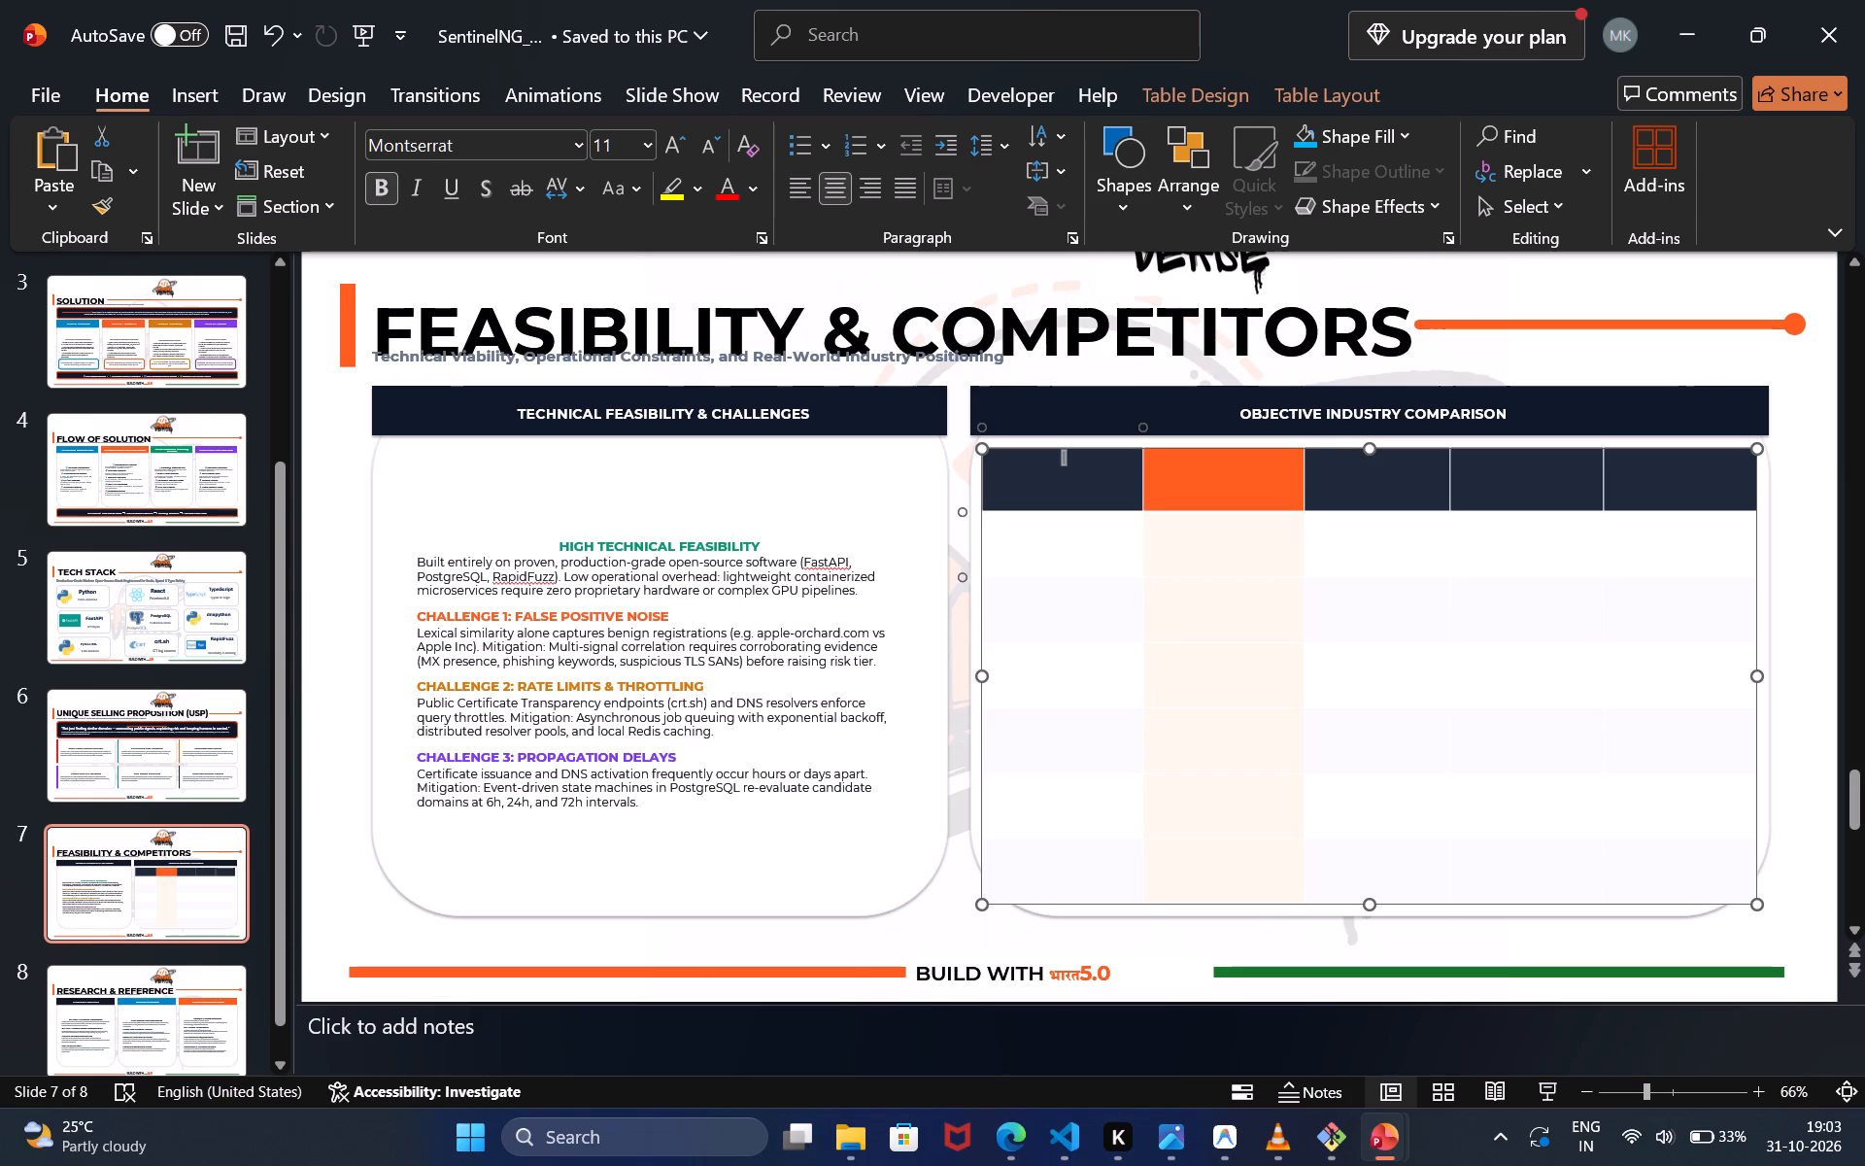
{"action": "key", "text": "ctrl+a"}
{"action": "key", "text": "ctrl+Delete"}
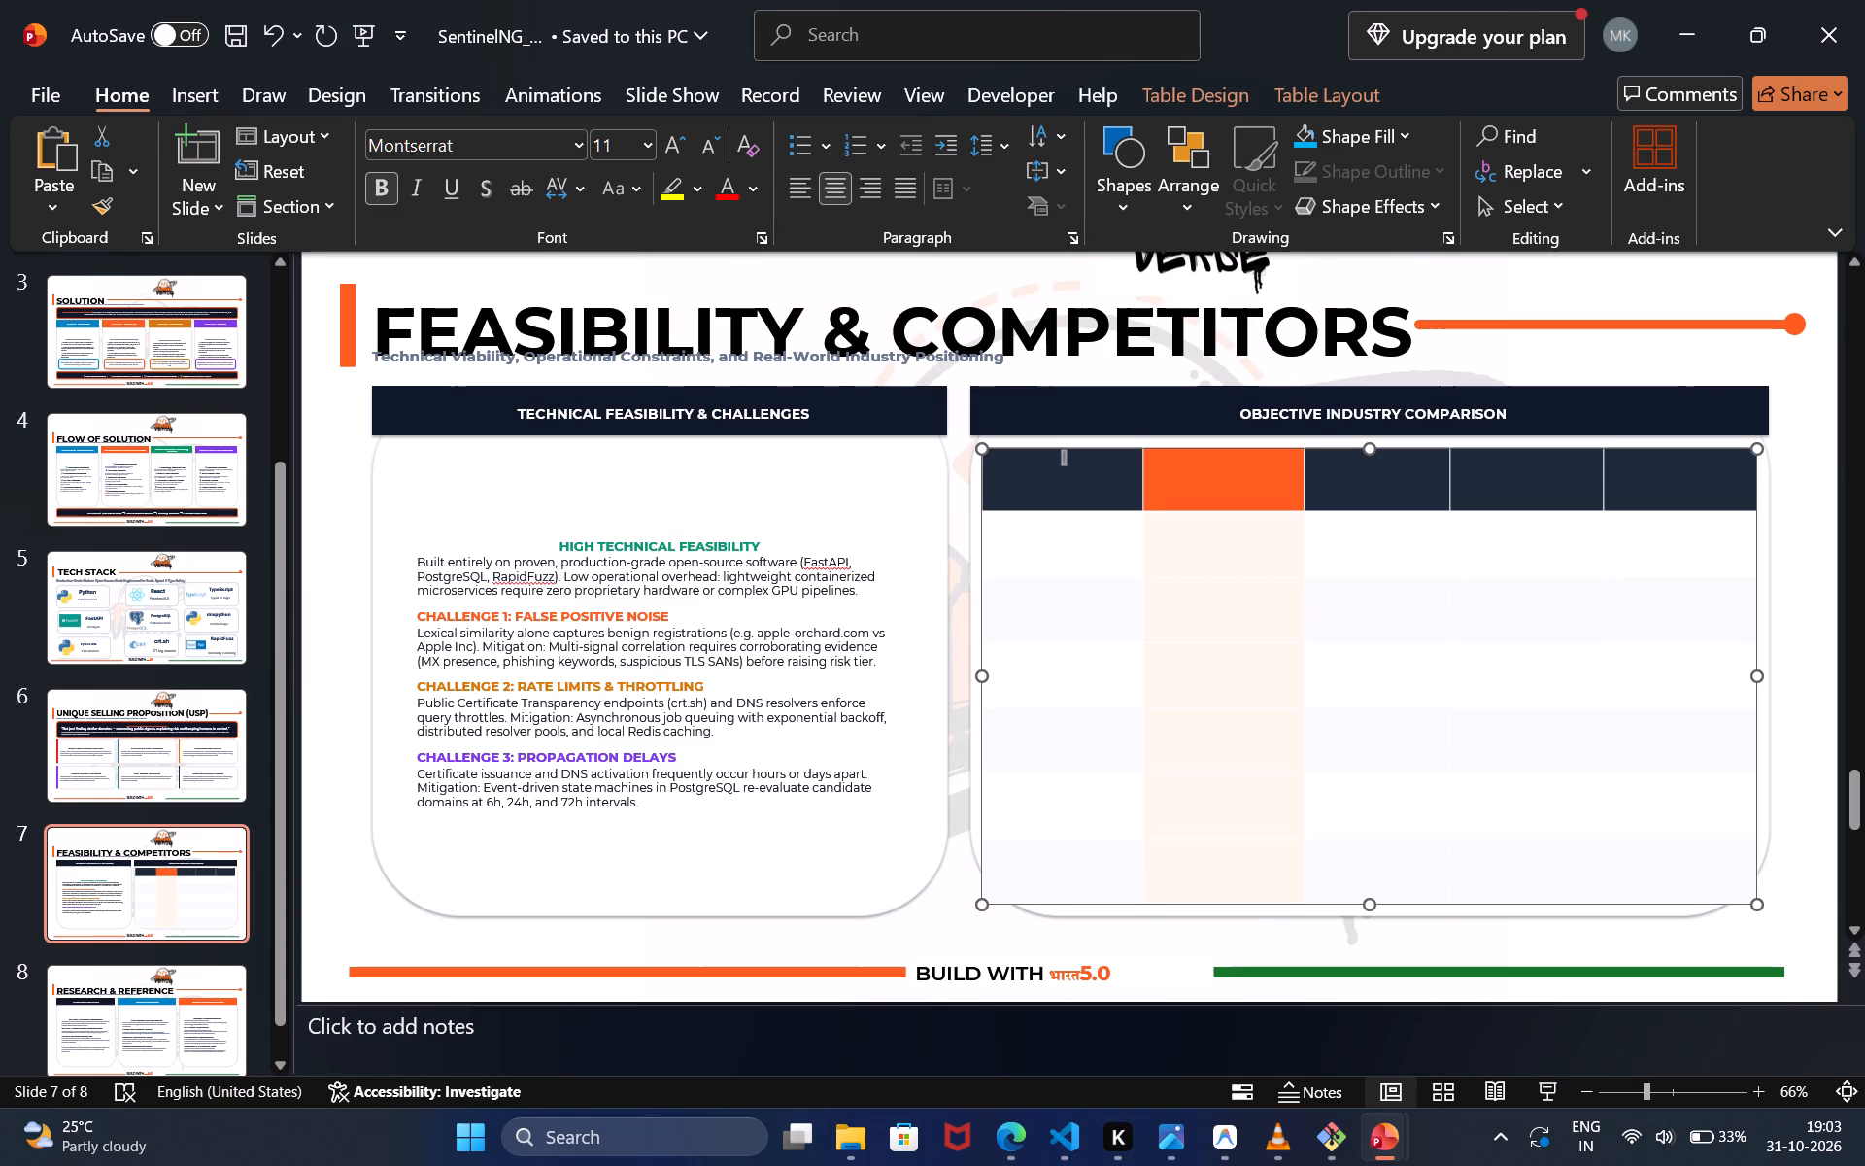
Delete the whole comparison table from the FEASIBILITY & COMPETITORS slide.
{"action": "left_click", "coordinate": [976, 494]}
{"action": "left_click", "coordinate": [976, 494]}
{"action": "left_click_drag", "start_coordinate": [975, 484], "coordinate": [575, 497]}
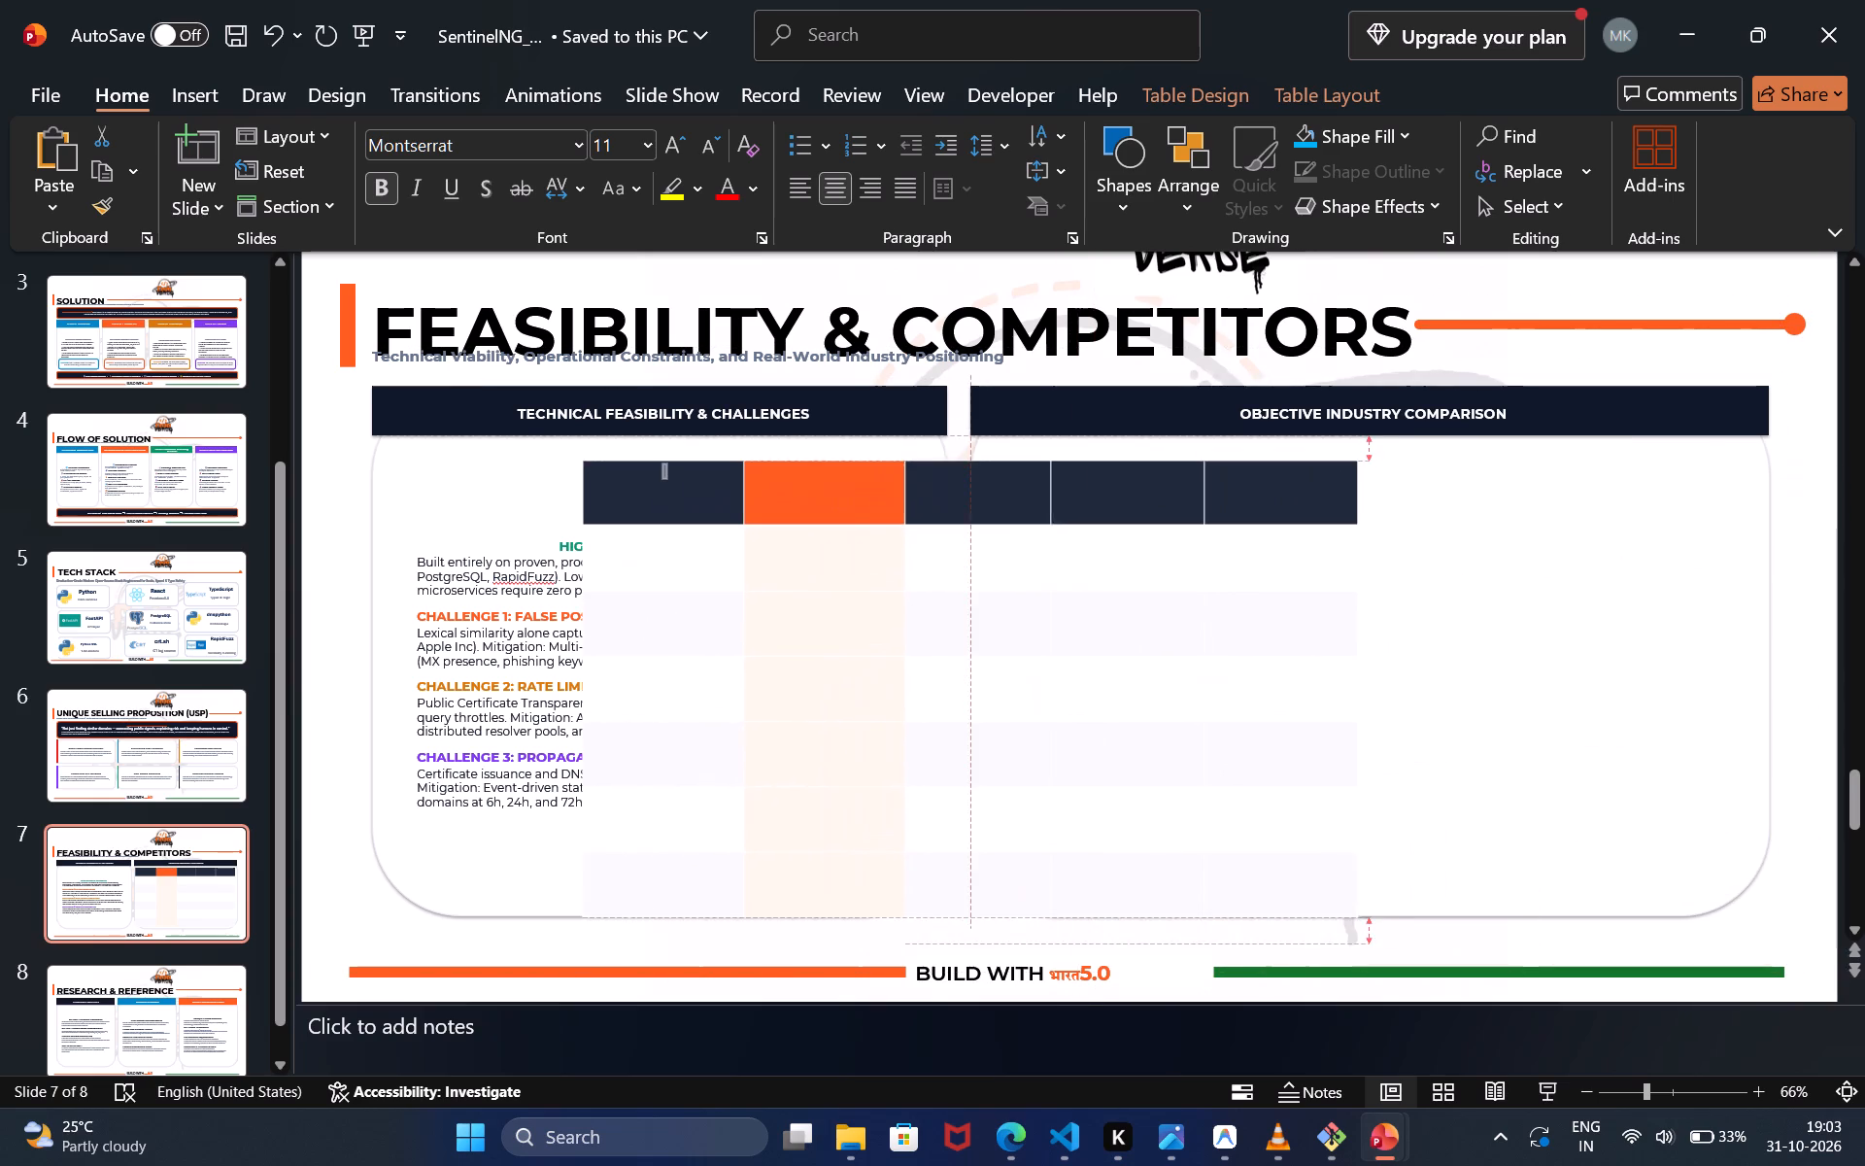
{"action": "left_click_drag", "start_coordinate": [575, 497], "coordinate": [574, 497]}
{"action": "key", "text": "Delete"}
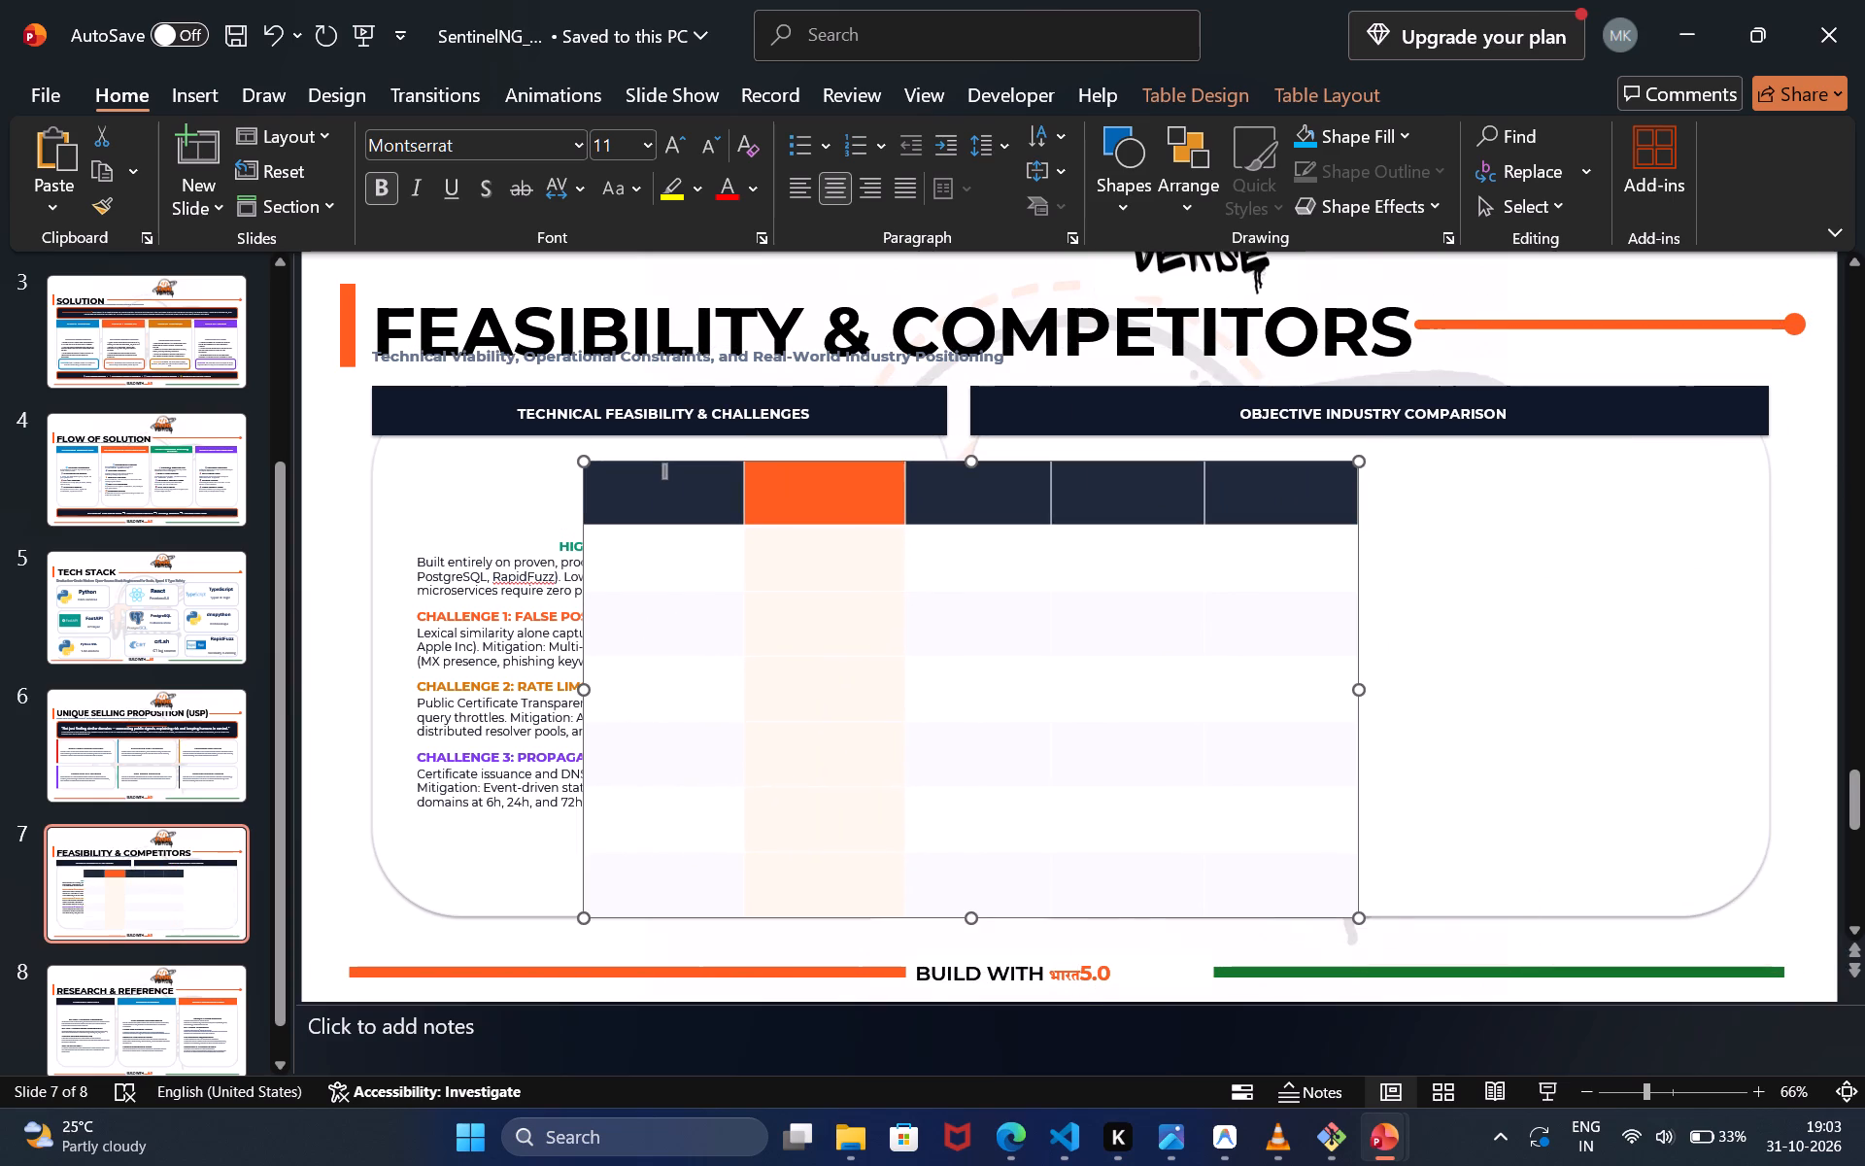
{"action": "left_click", "coordinate": [695, 462]}
{"action": "key", "text": "Delete"}
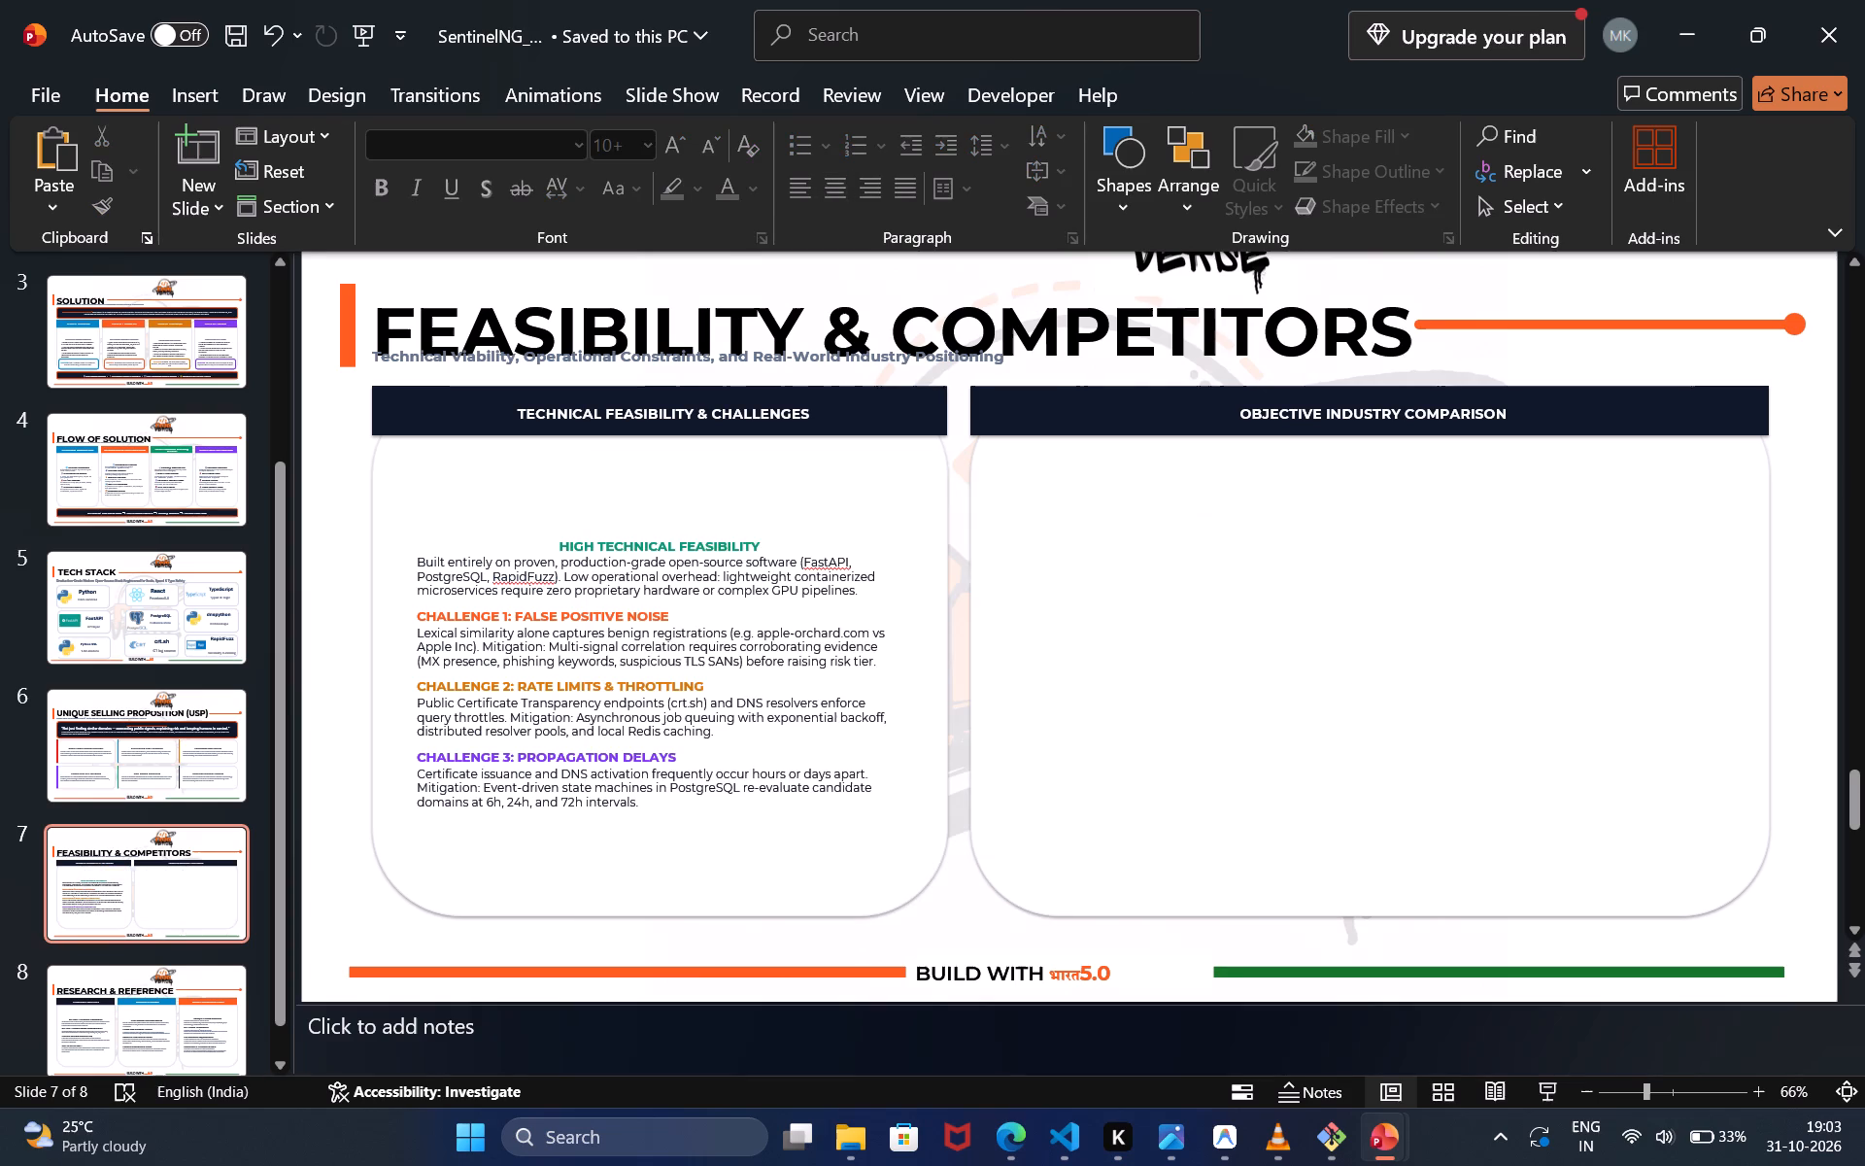
Delete both content panels and their OBJECTIVE INDUSTRY COMPARISON and TECHNICAL FEASIBILITY & CHALLENGES header bars, leaving only the title and subtitle.
{"action": "left_click", "coordinate": [1233, 488]}
{"action": "key", "text": "Delete"}
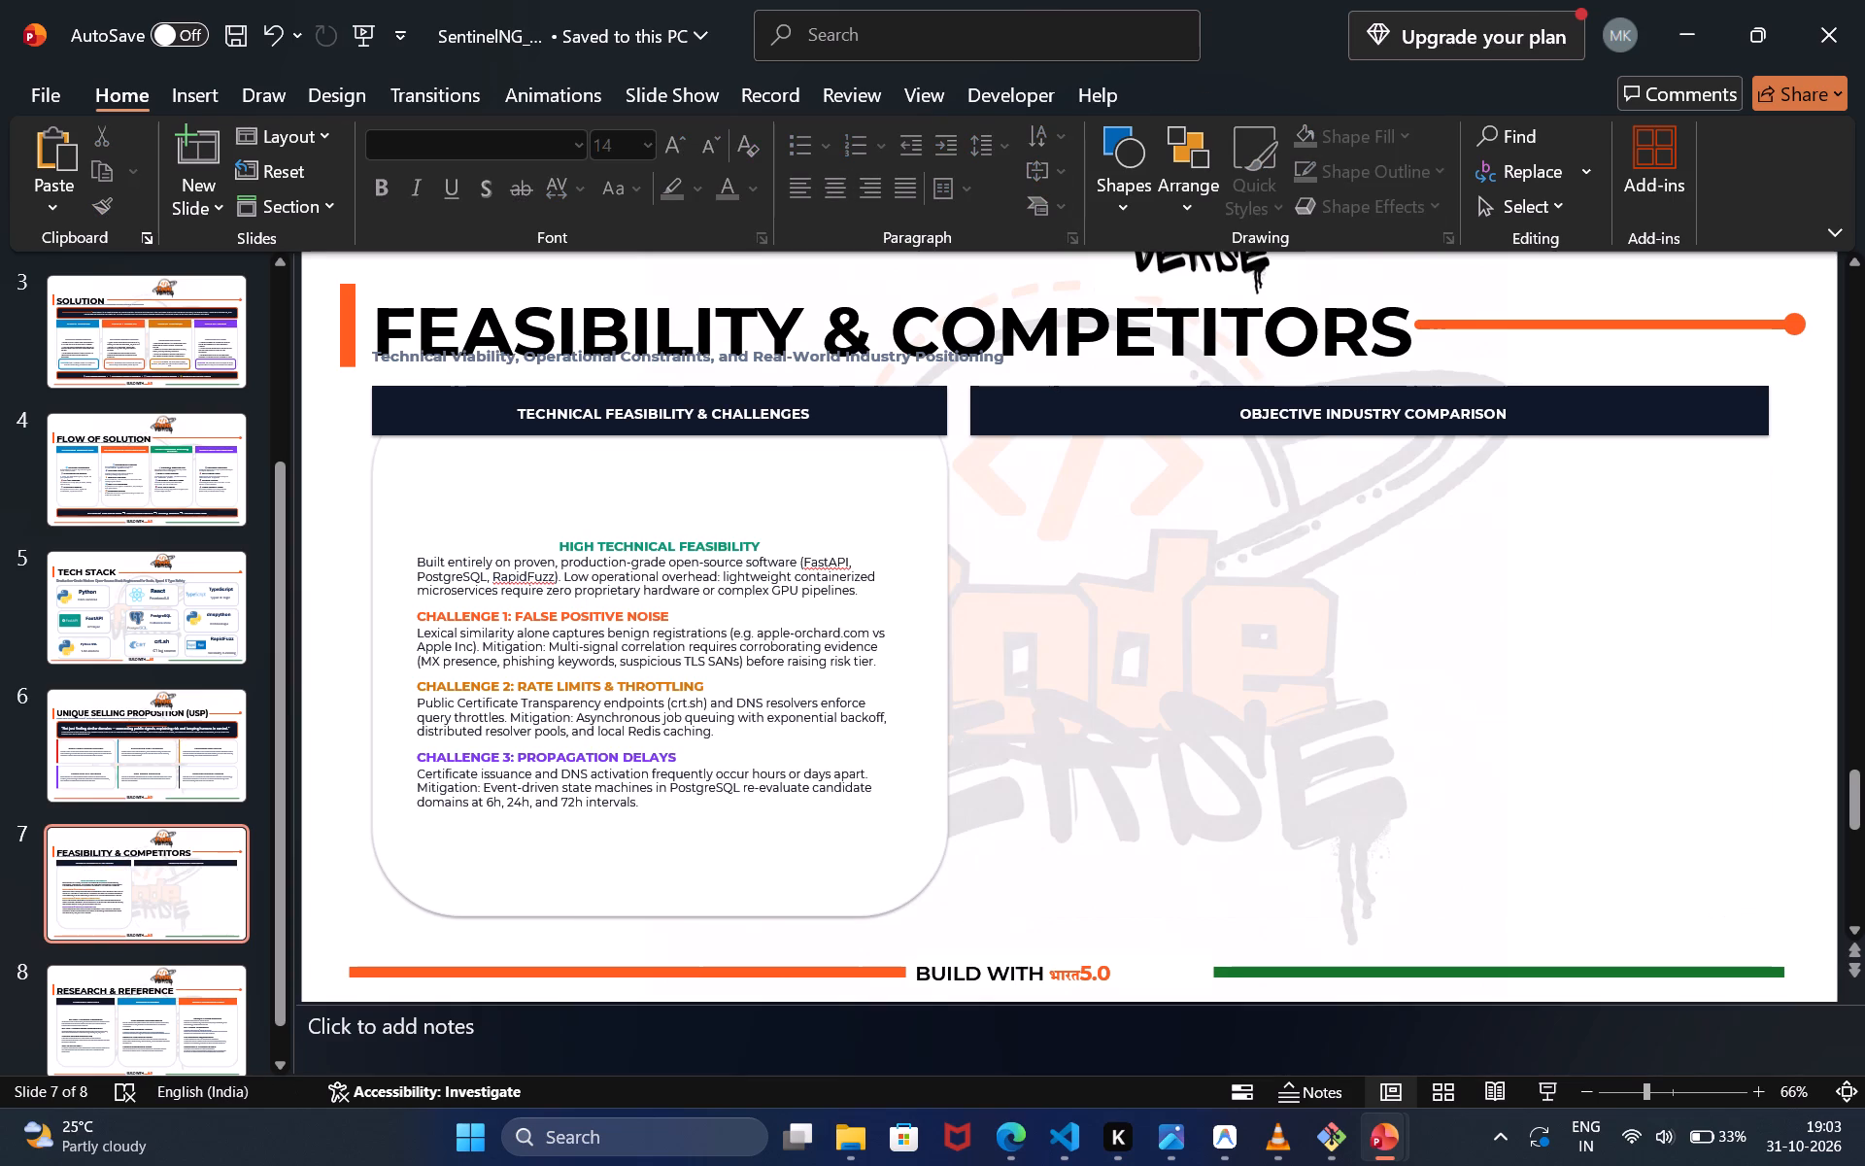
{"action": "left_click", "coordinate": [1194, 393]}
{"action": "key", "text": "Delete"}
{"action": "left_click", "coordinate": [922, 398]}
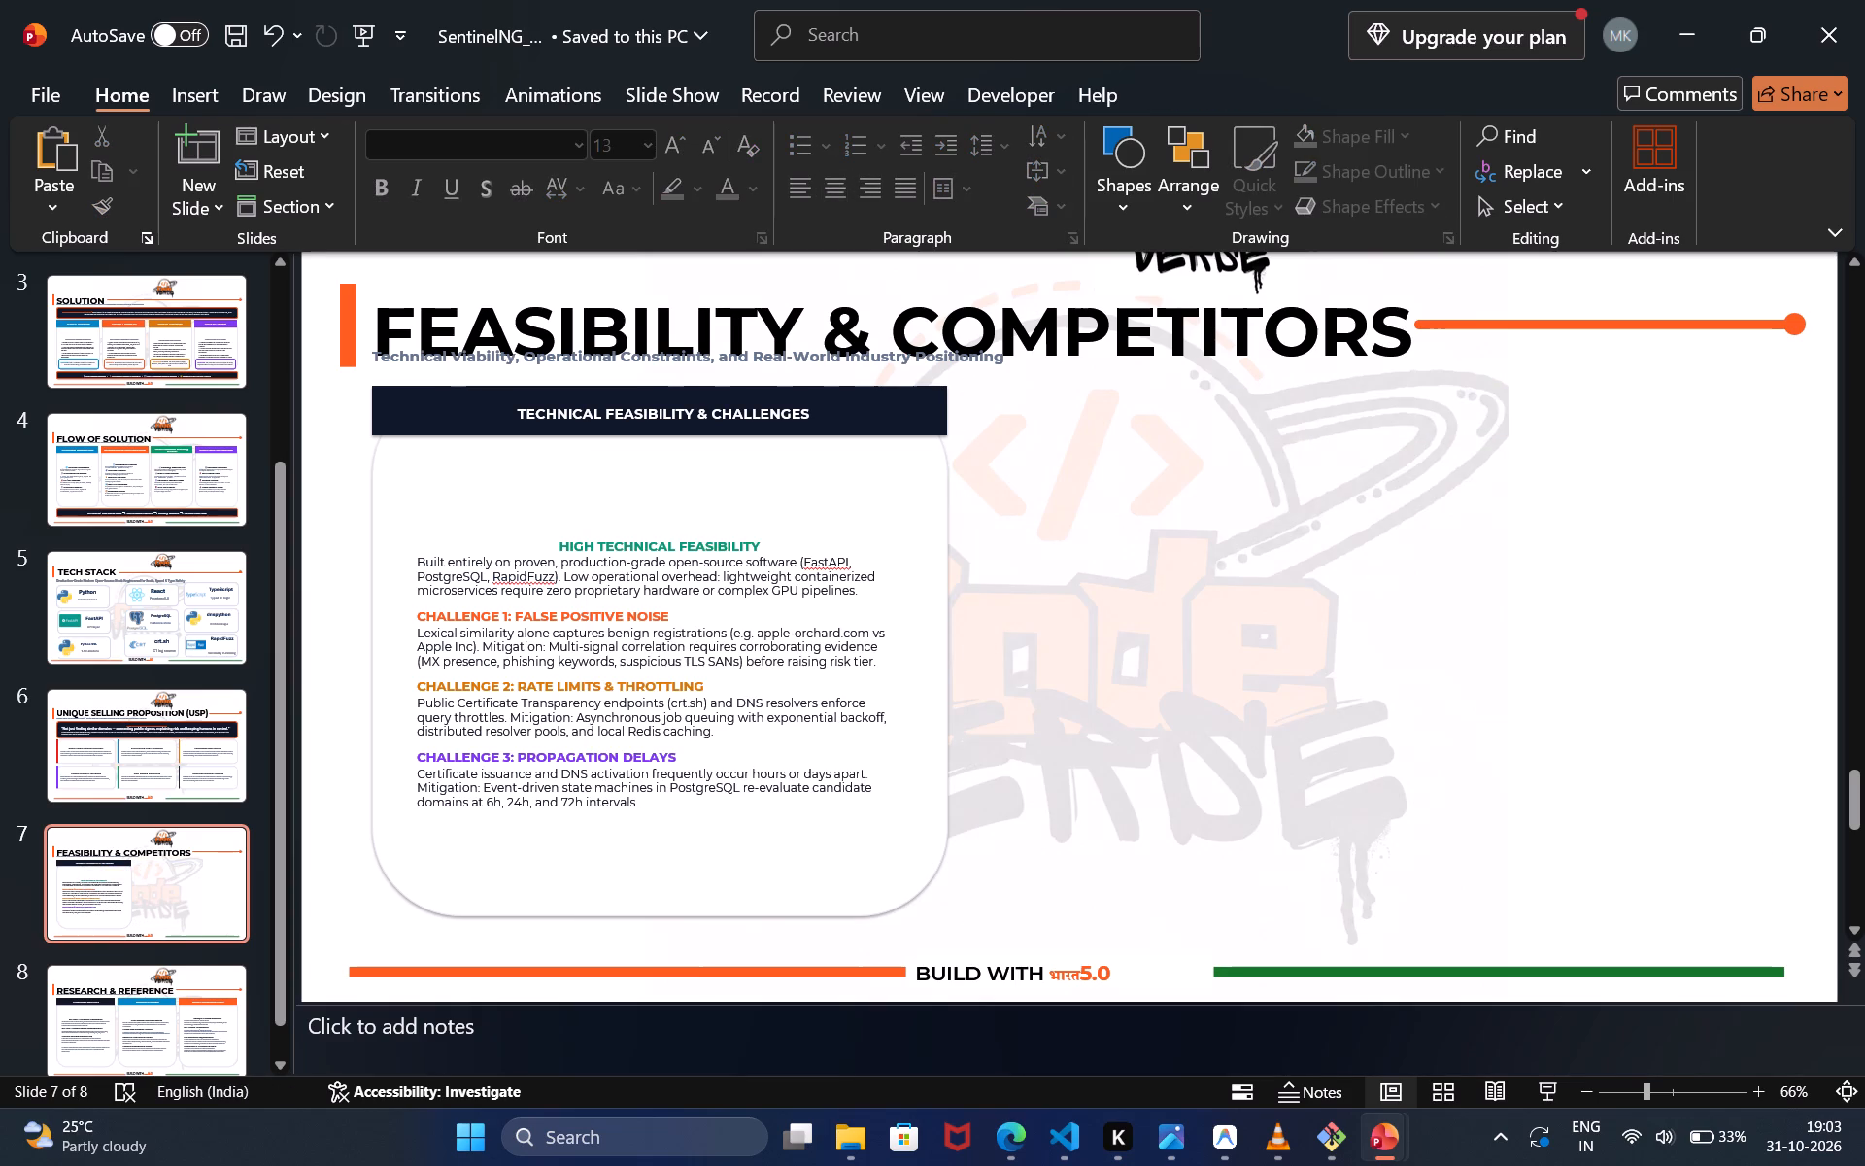
{"action": "key", "text": "Delete"}
{"action": "left_click", "coordinate": [920, 414]}
{"action": "key", "text": "Delete"}
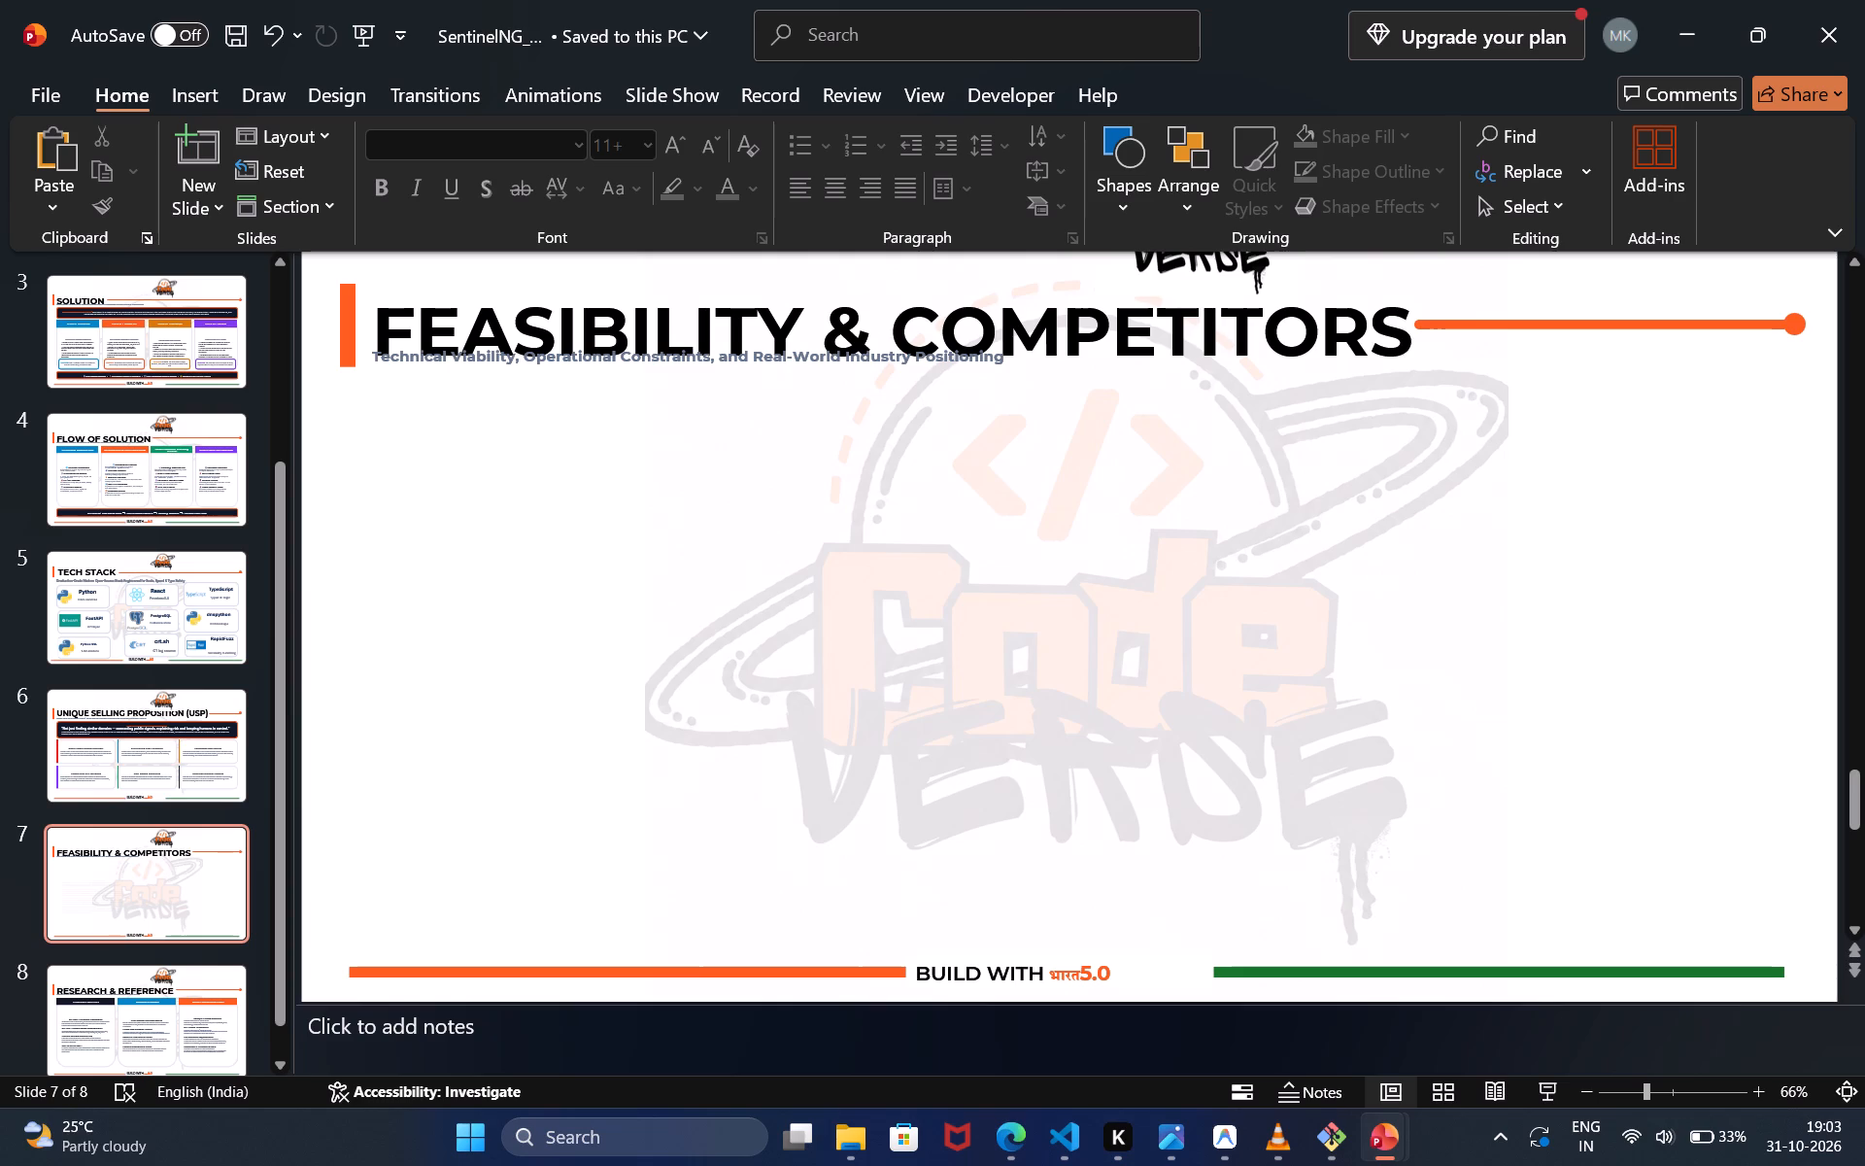
Move the FEASIBILITY & COMPETITORS title up slightly so it clears the subtitle below it.
{"action": "scroll", "coordinate": [898, 396], "scroll_direction": "down", "scroll_amount": 4, "text": "ctrl"}
{"action": "scroll", "coordinate": [898, 396], "scroll_direction": "up", "scroll_amount": 1}
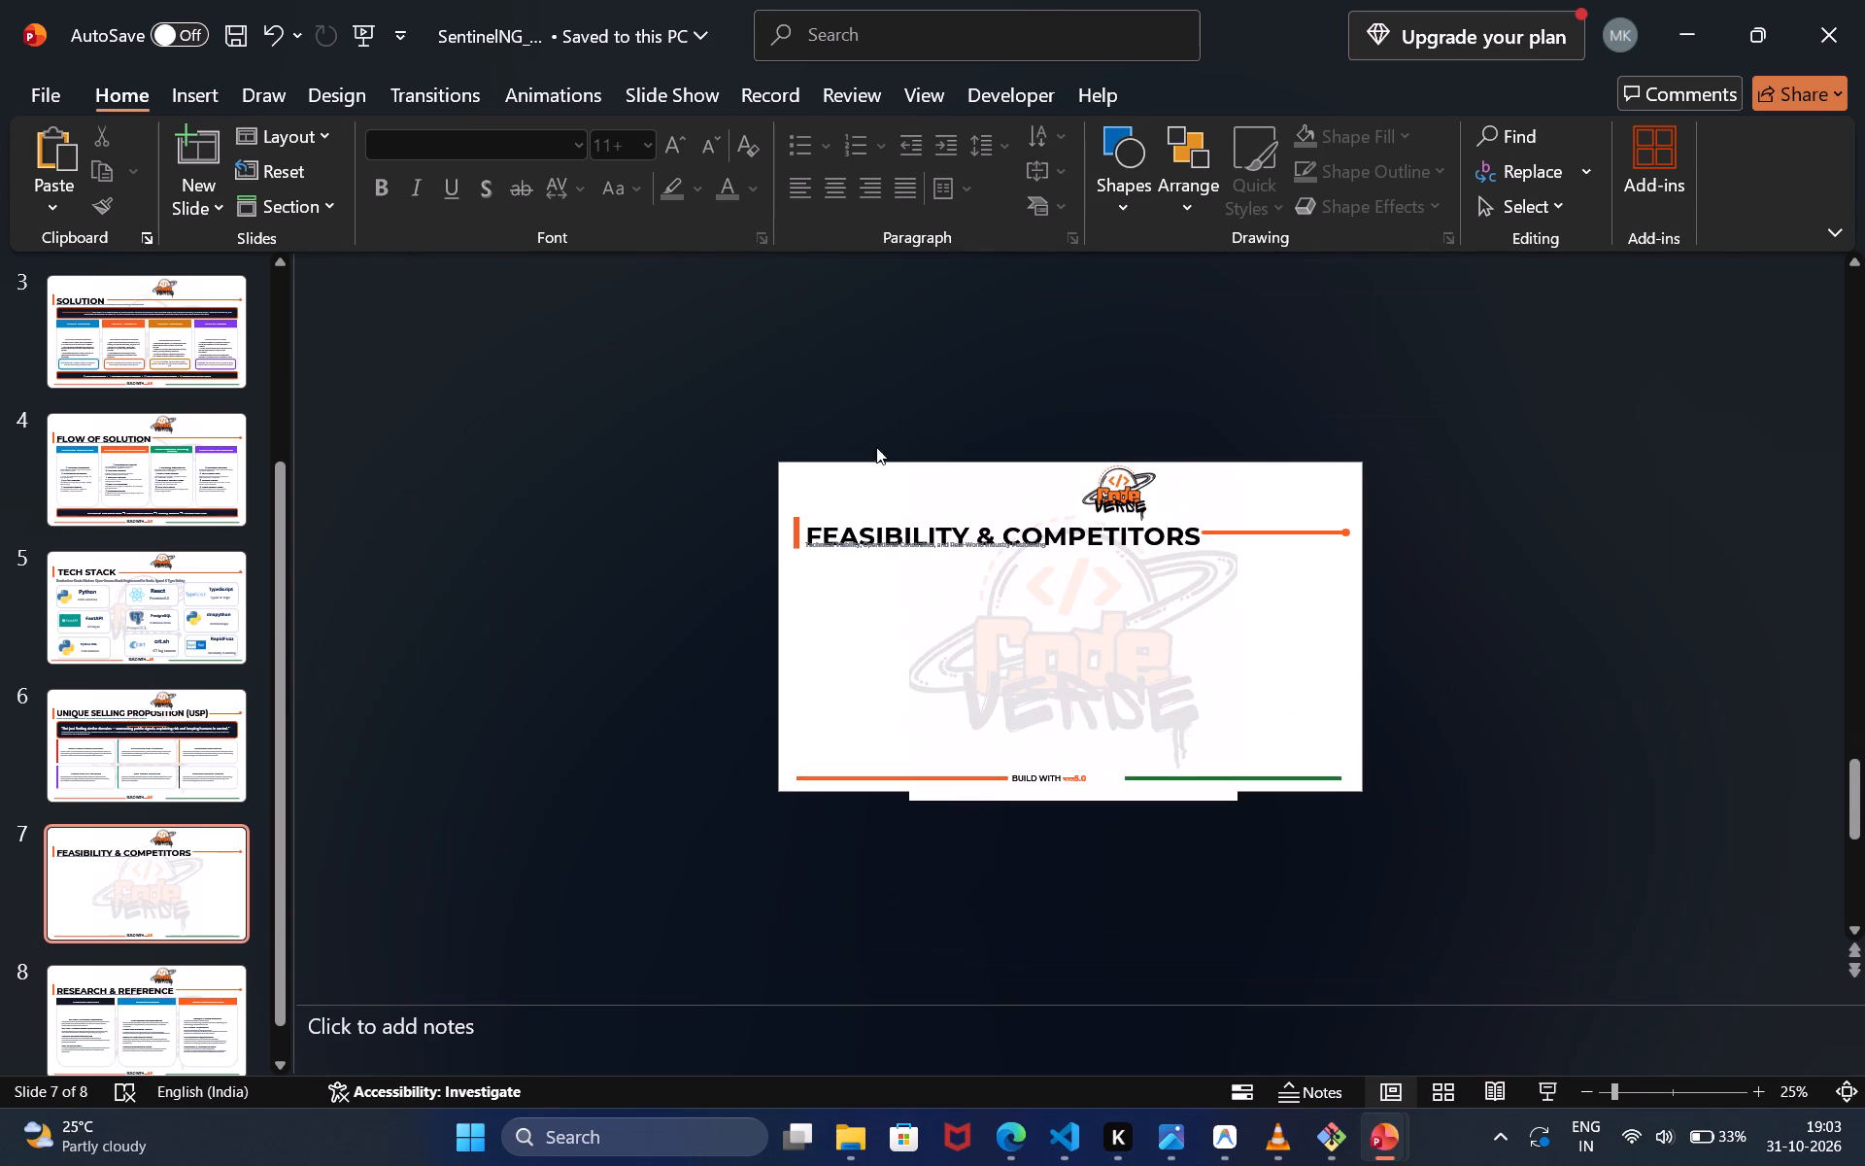
{"action": "scroll", "coordinate": [873, 455], "scroll_direction": "up", "scroll_amount": 5, "text": "ctrl"}
{"action": "scroll", "coordinate": [873, 455], "scroll_direction": "down", "scroll_amount": 3, "text": "ctrl"}
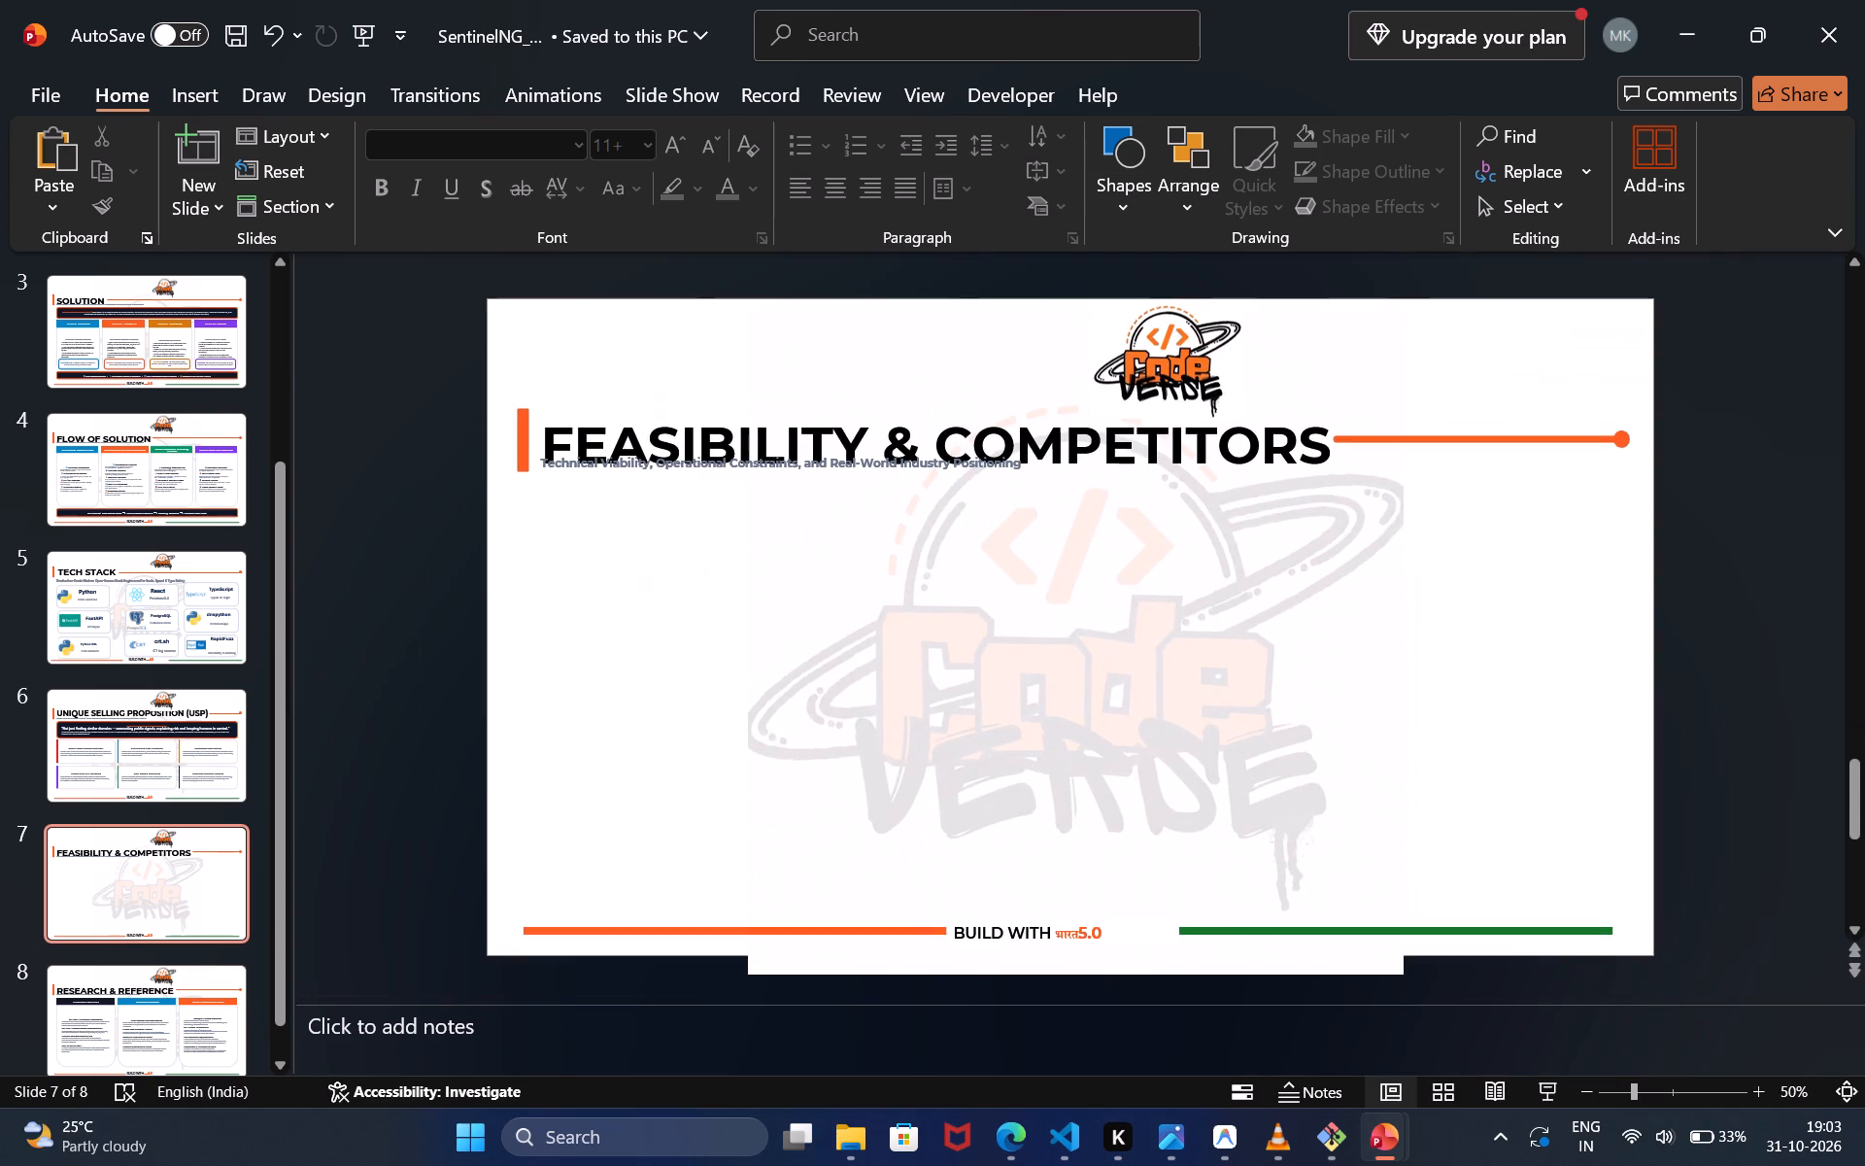
{"action": "left_click", "coordinate": [815, 449]}
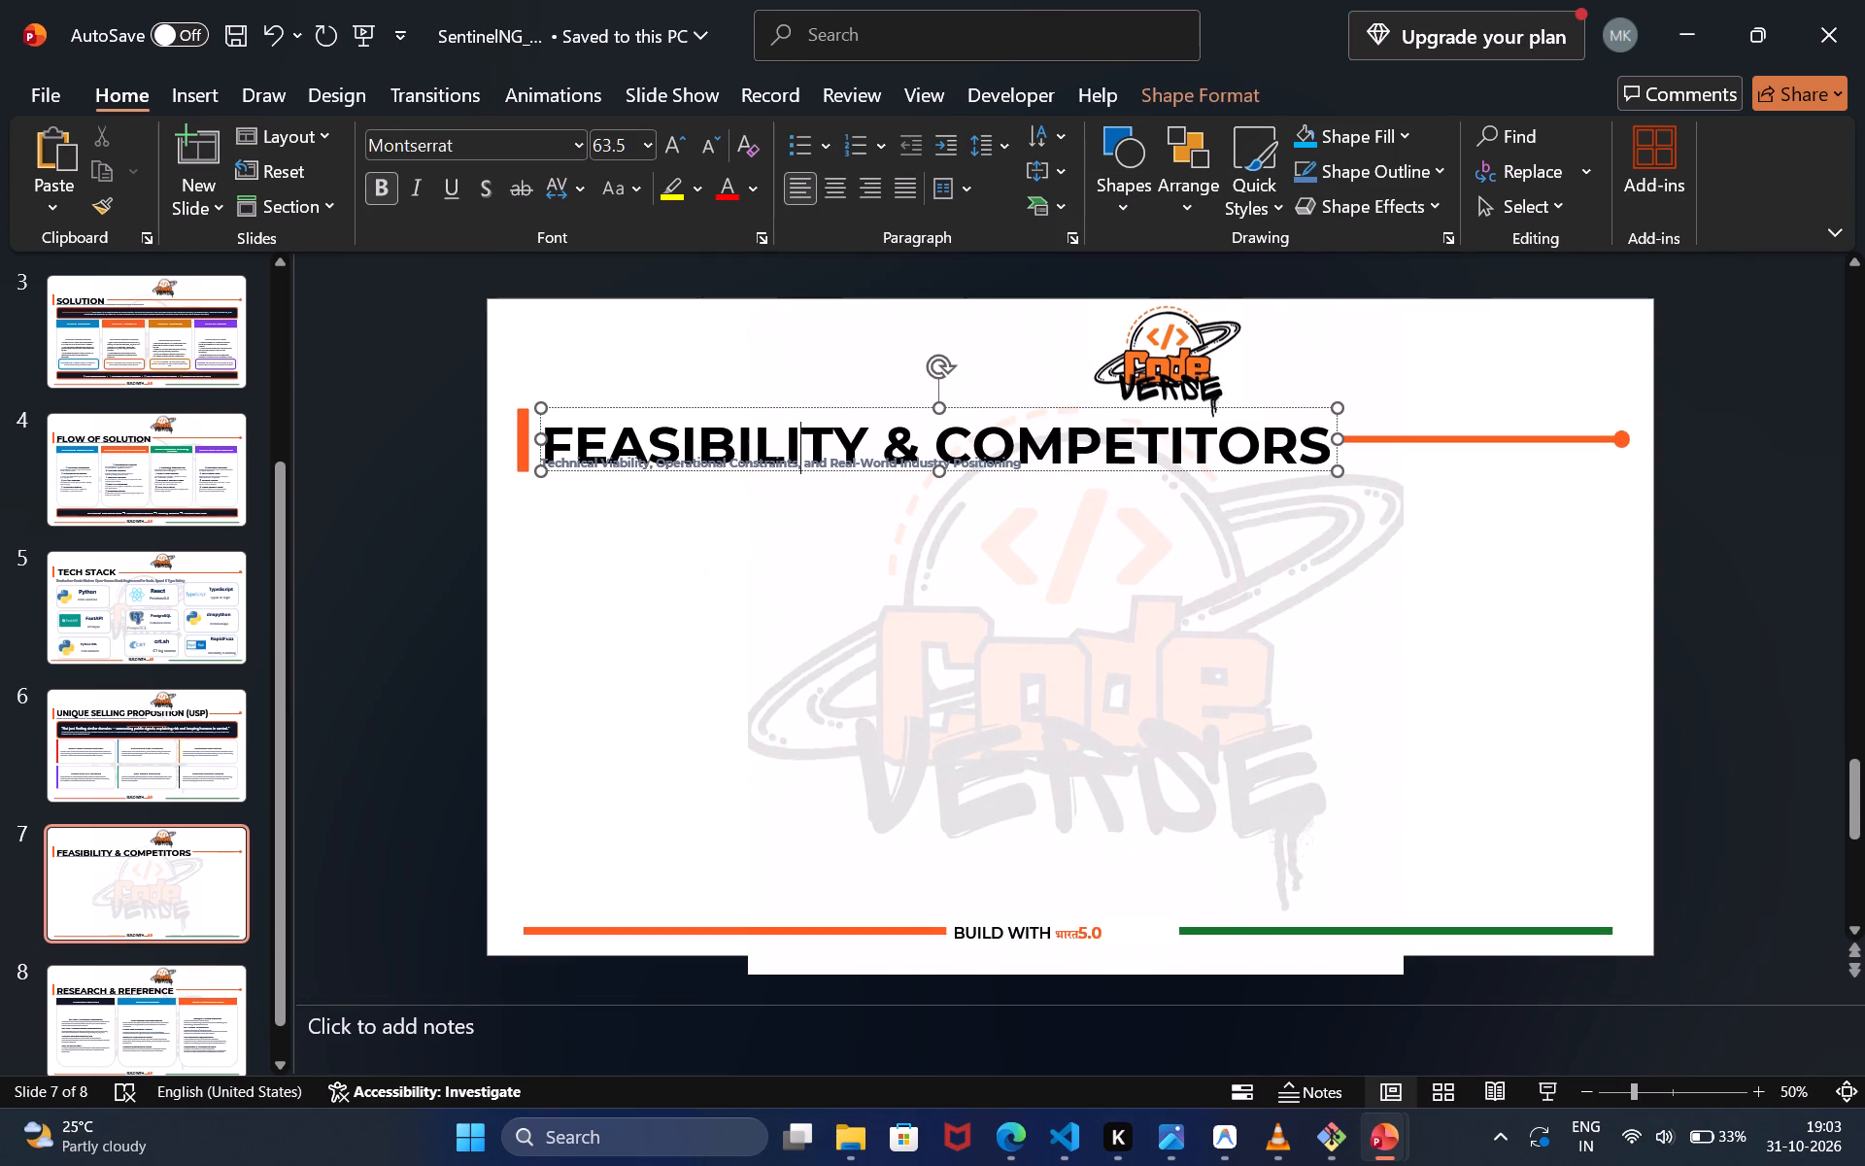
{"action": "left_click_drag", "start_coordinate": [807, 409], "coordinate": [805, 386]}
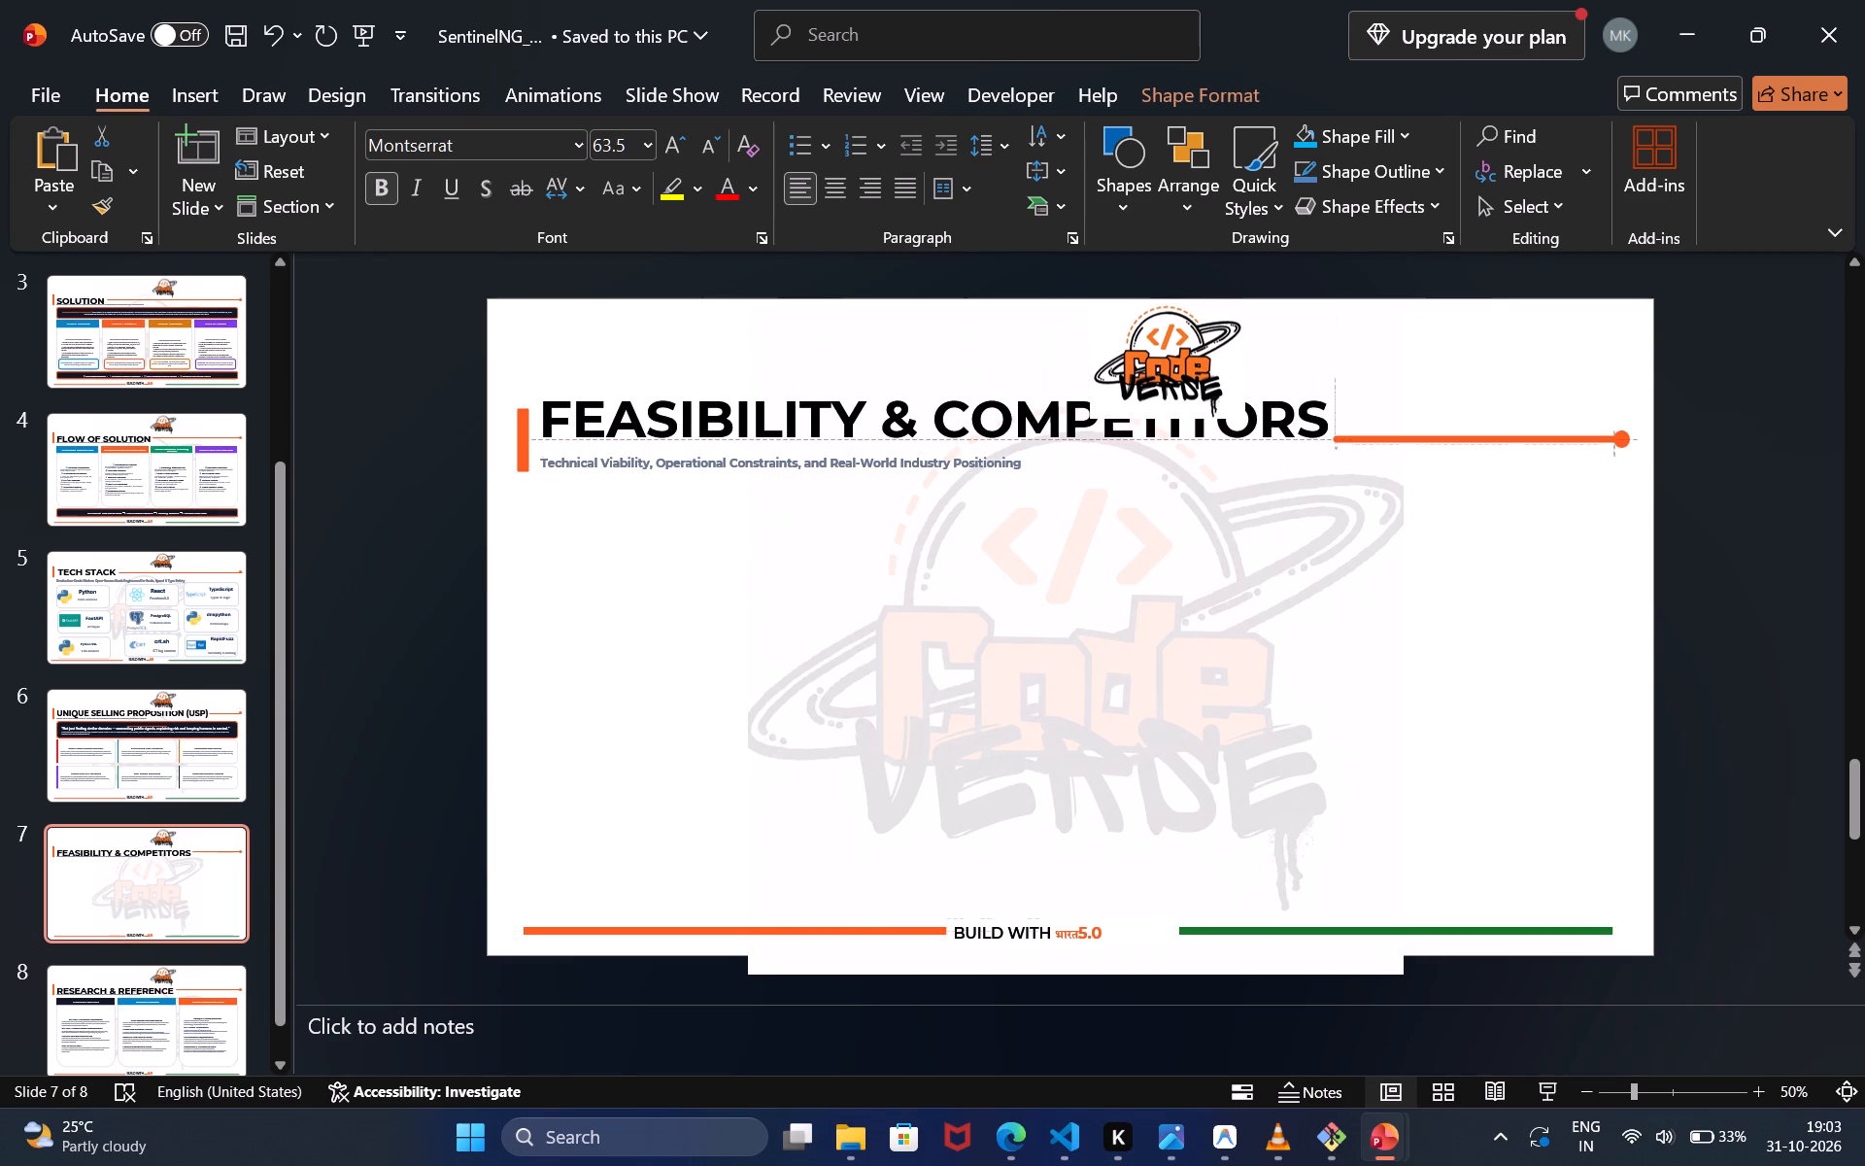
{"action": "left_click_drag", "start_coordinate": [805, 386], "coordinate": [808, 397]}
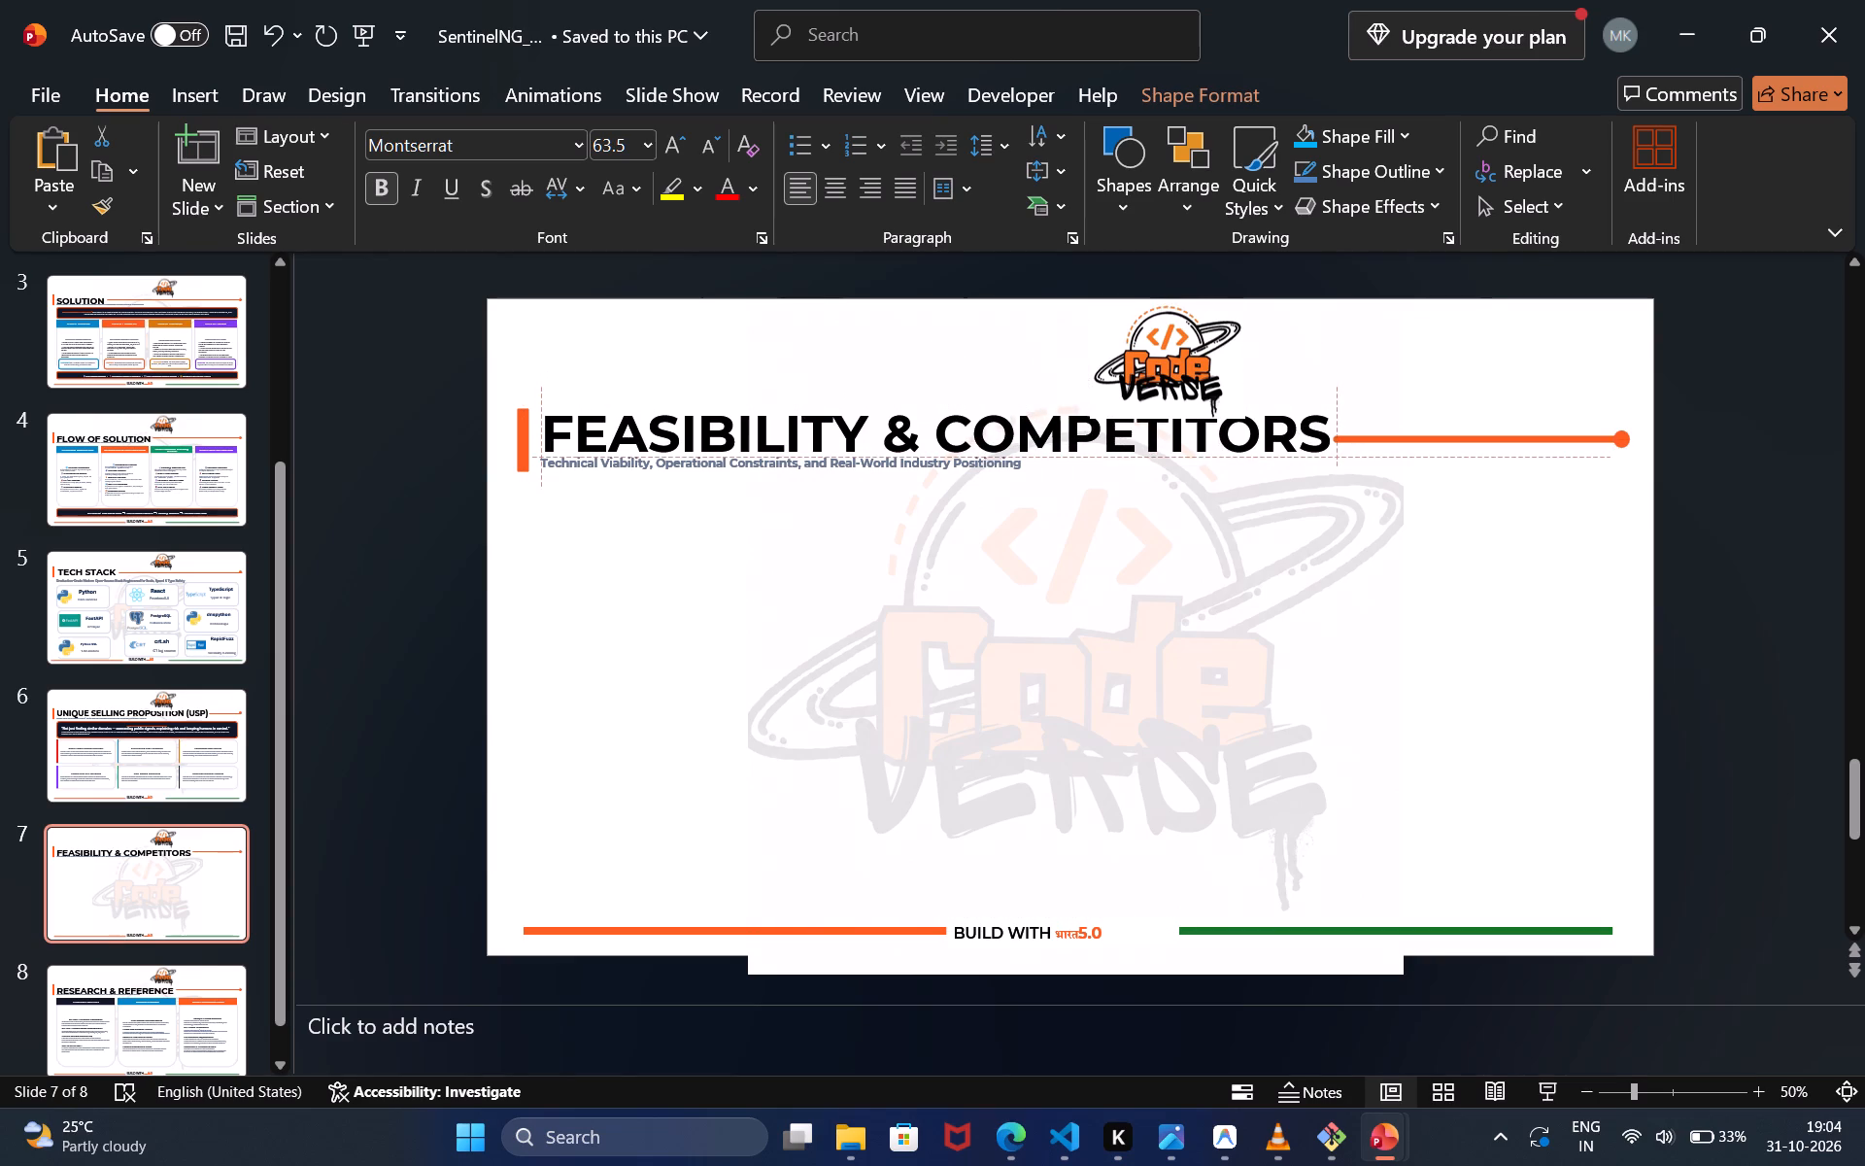
Shrink the Code Verse logo at the top of the slide so it clears the FEASIBILITY & COMPETITORS title.
{"action": "left_click", "coordinate": [1161, 367]}
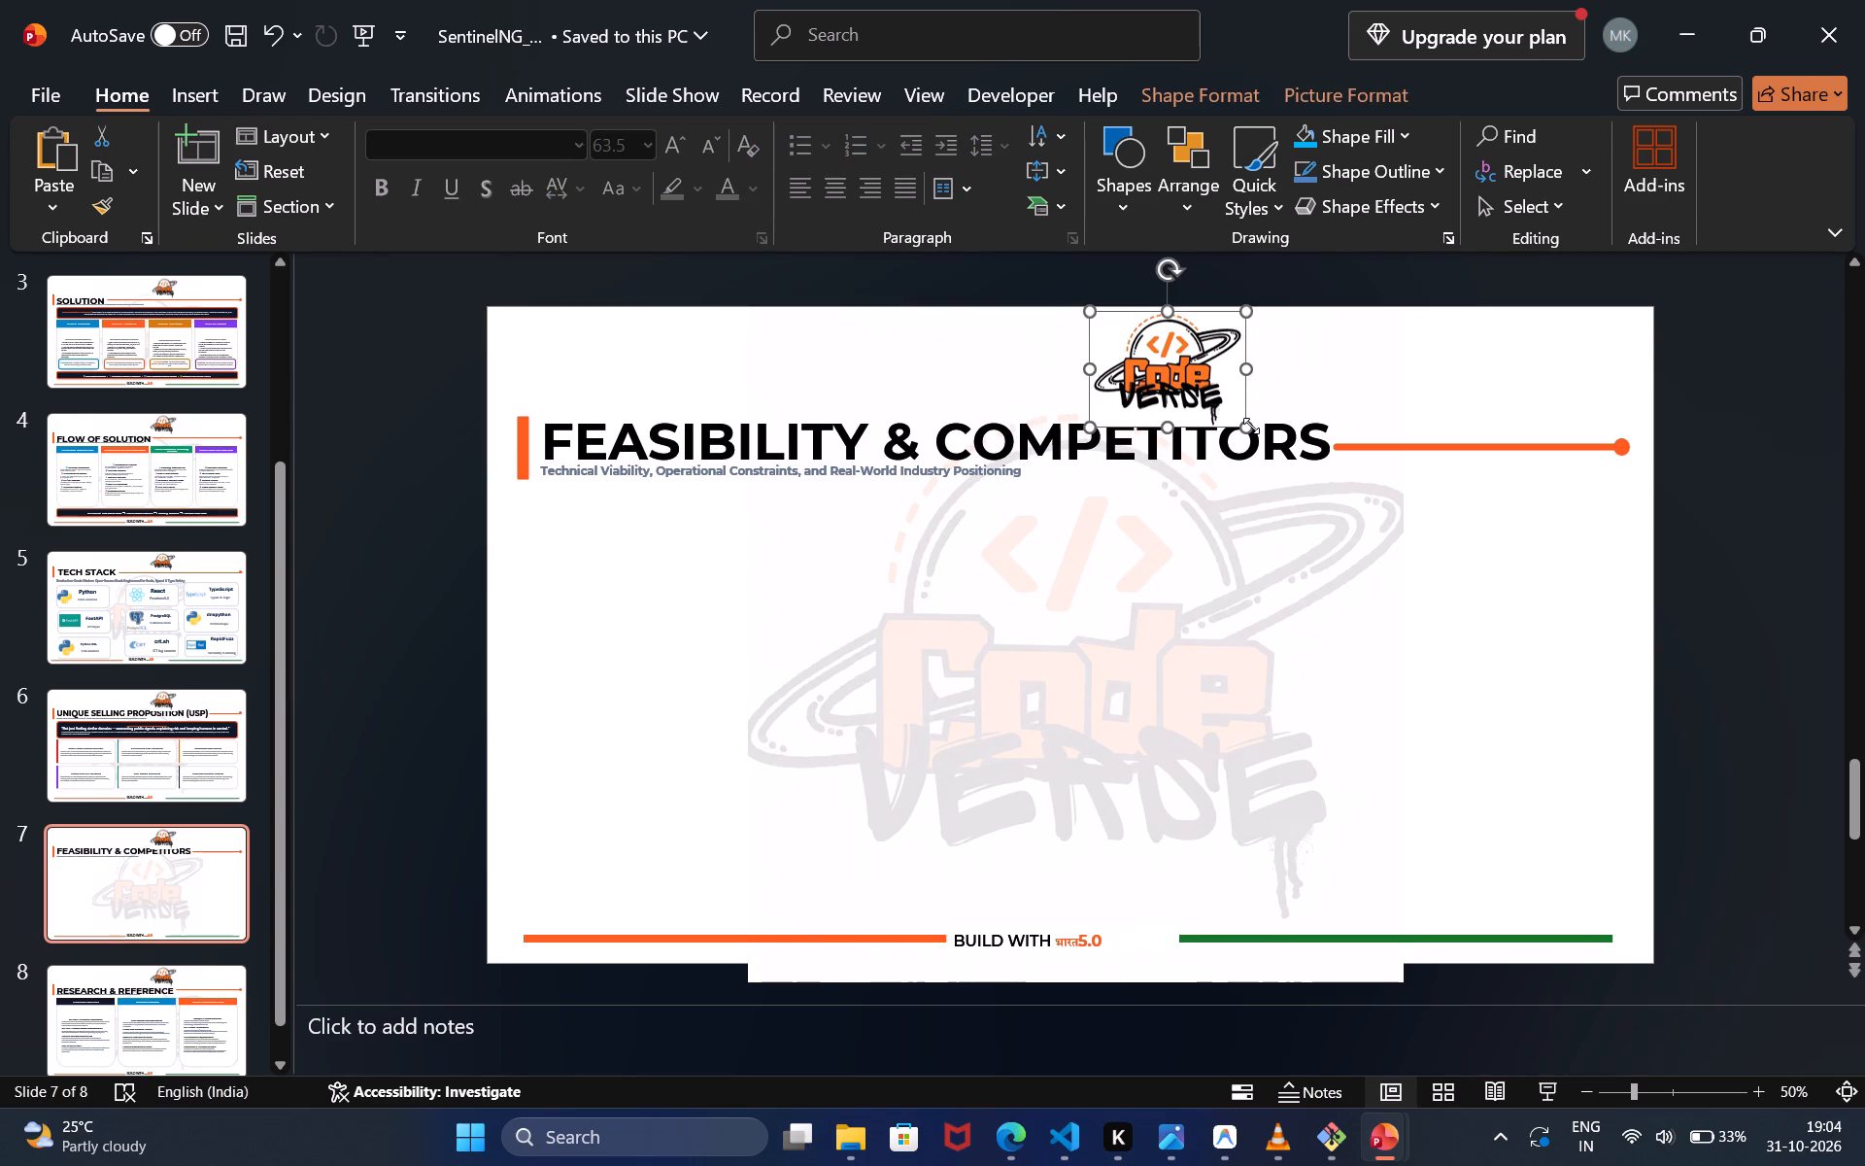
{"action": "left_click_drag", "start_coordinate": [1251, 426], "coordinate": [1236, 400]}
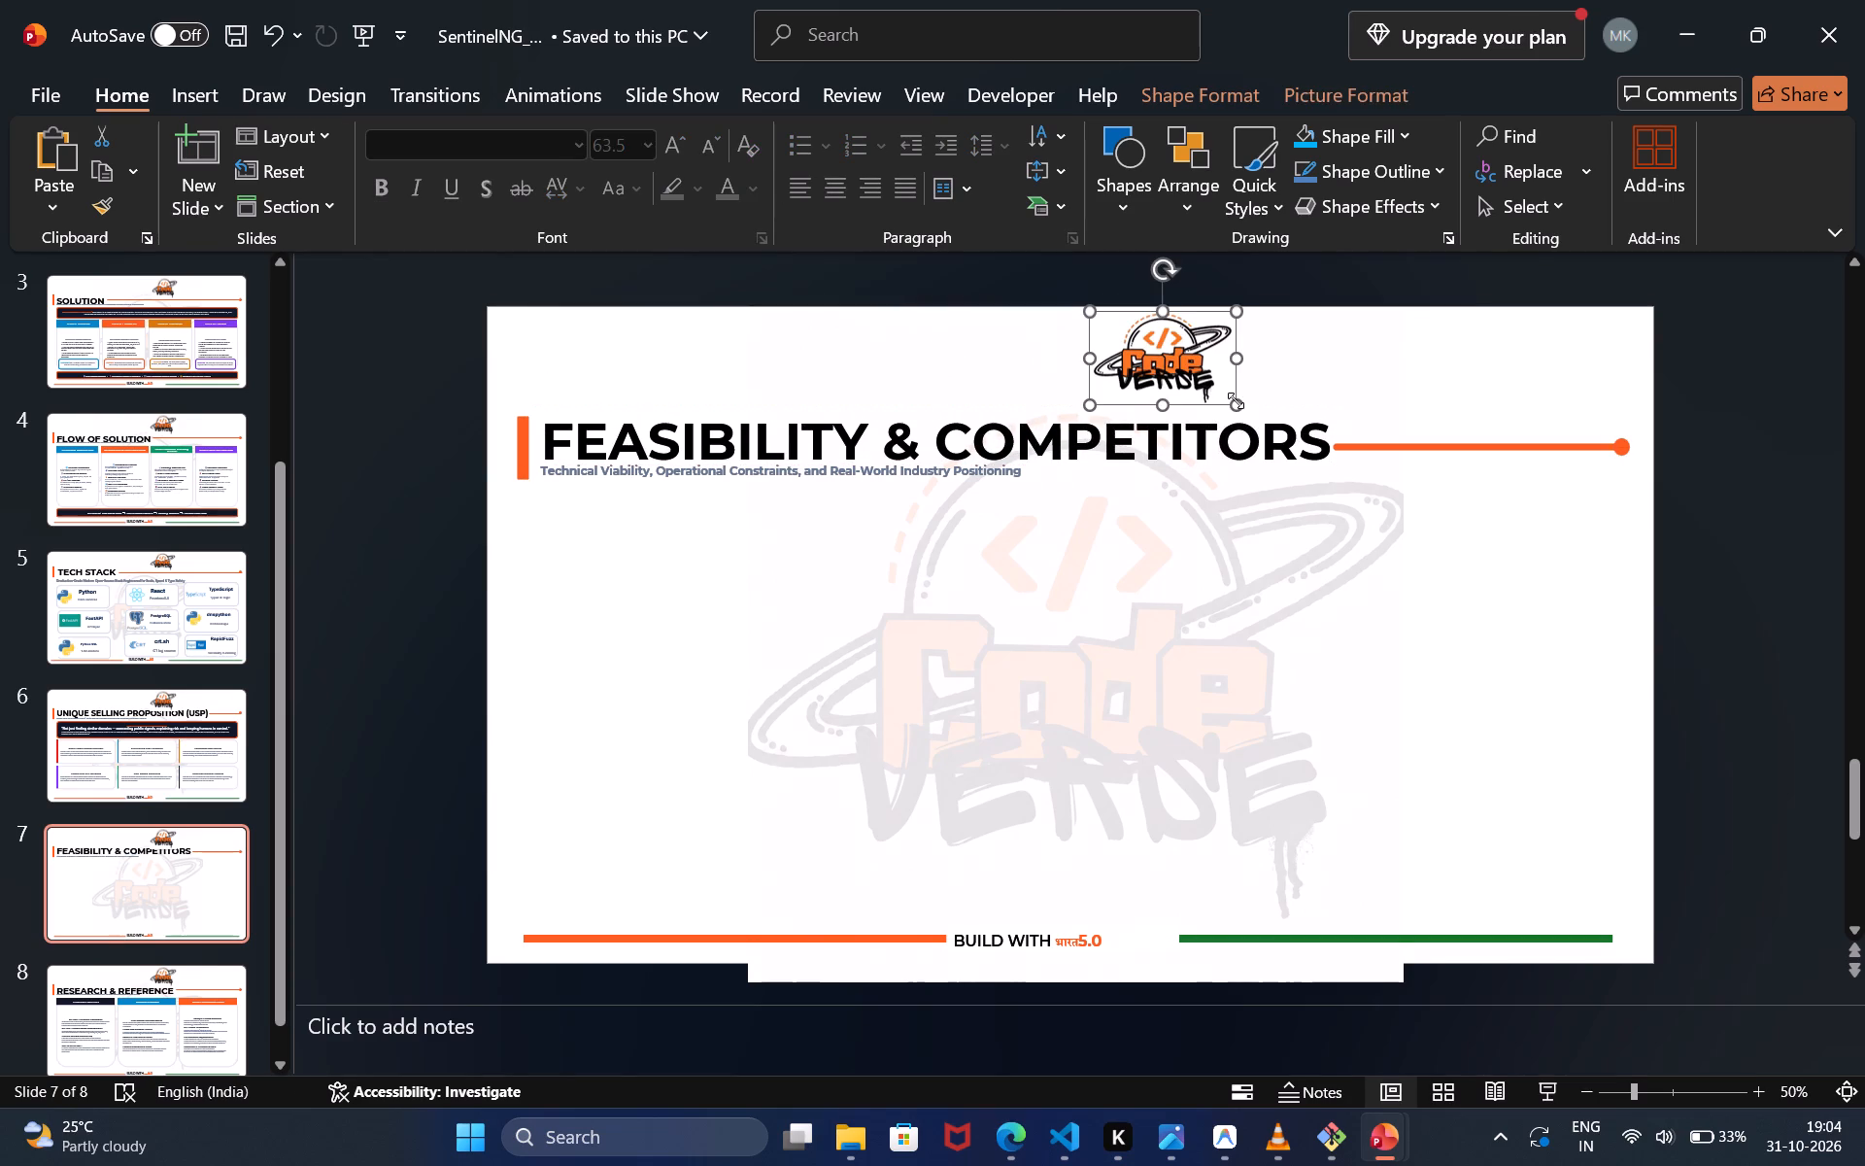
{"action": "left_click", "coordinate": [1168, 440]}
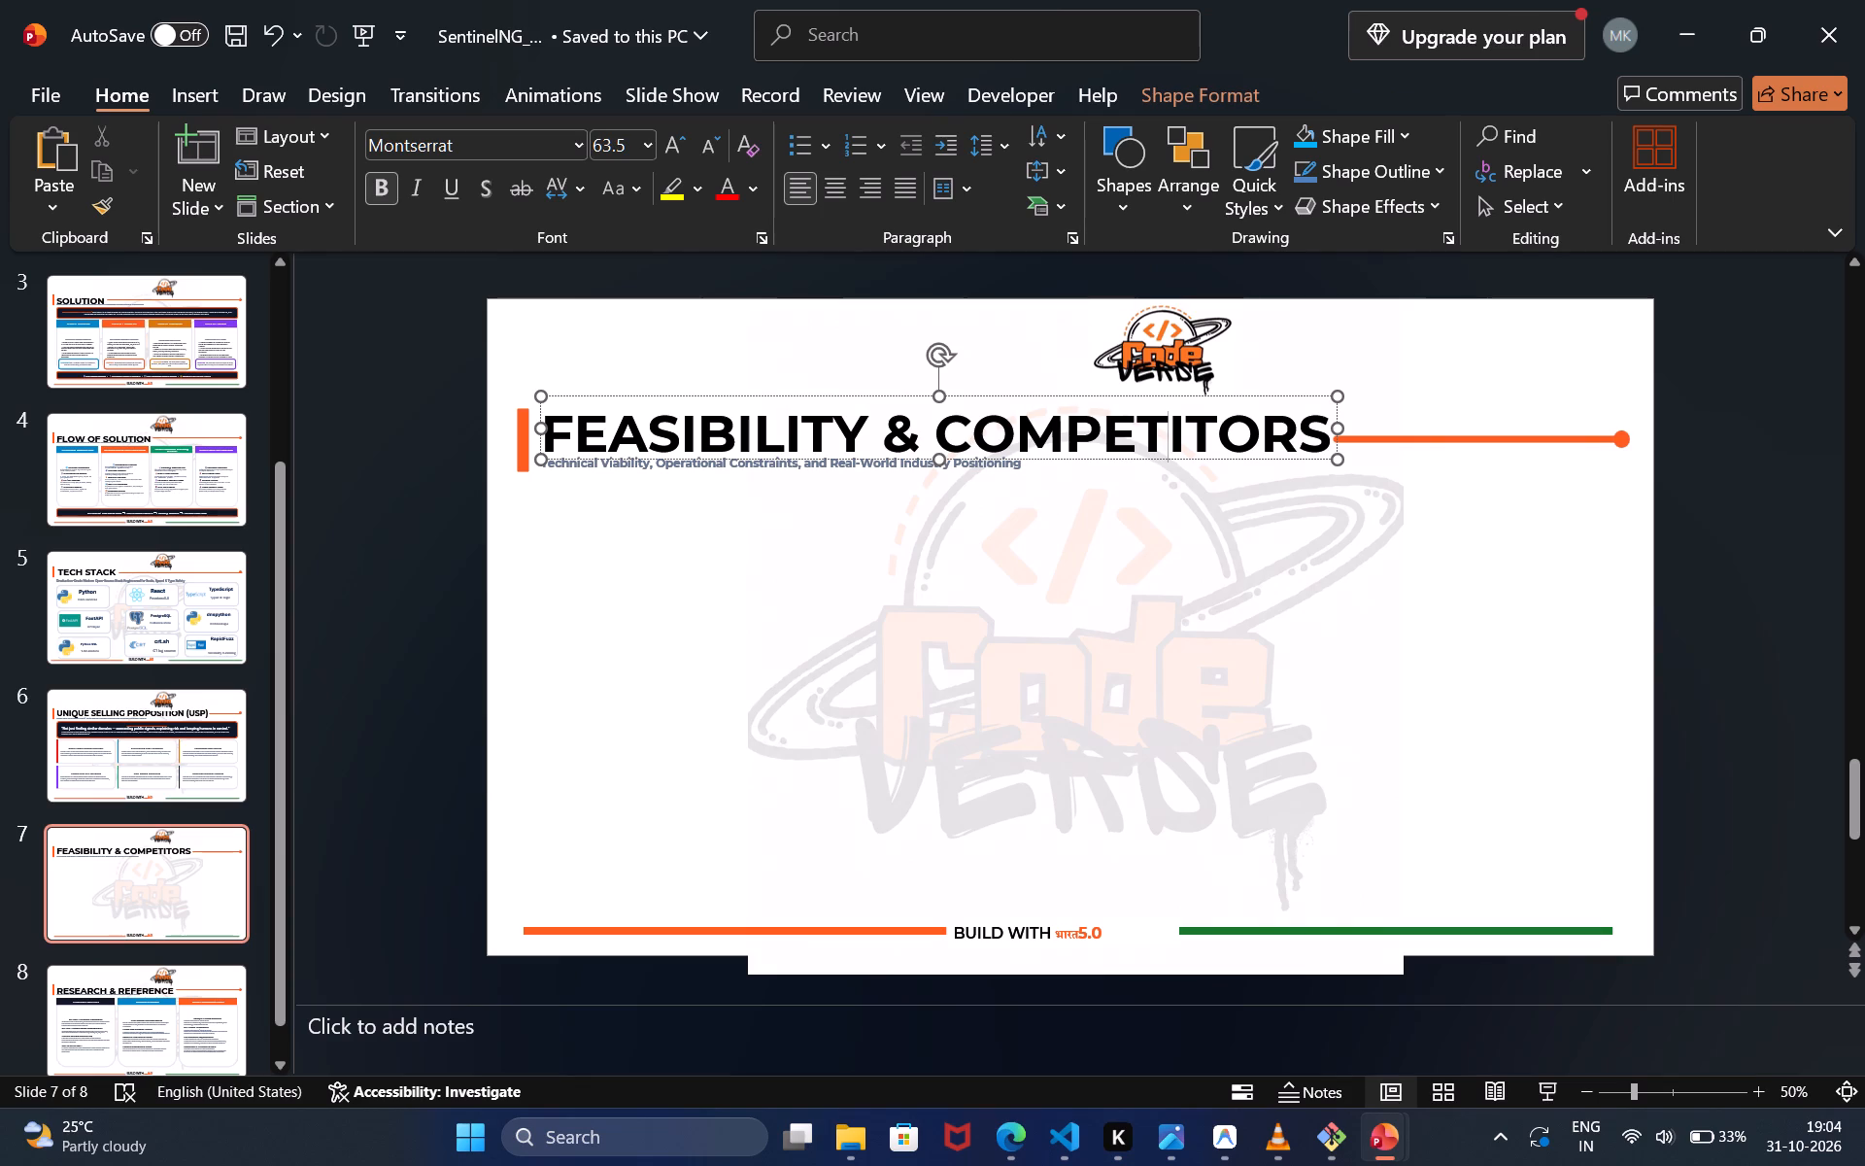
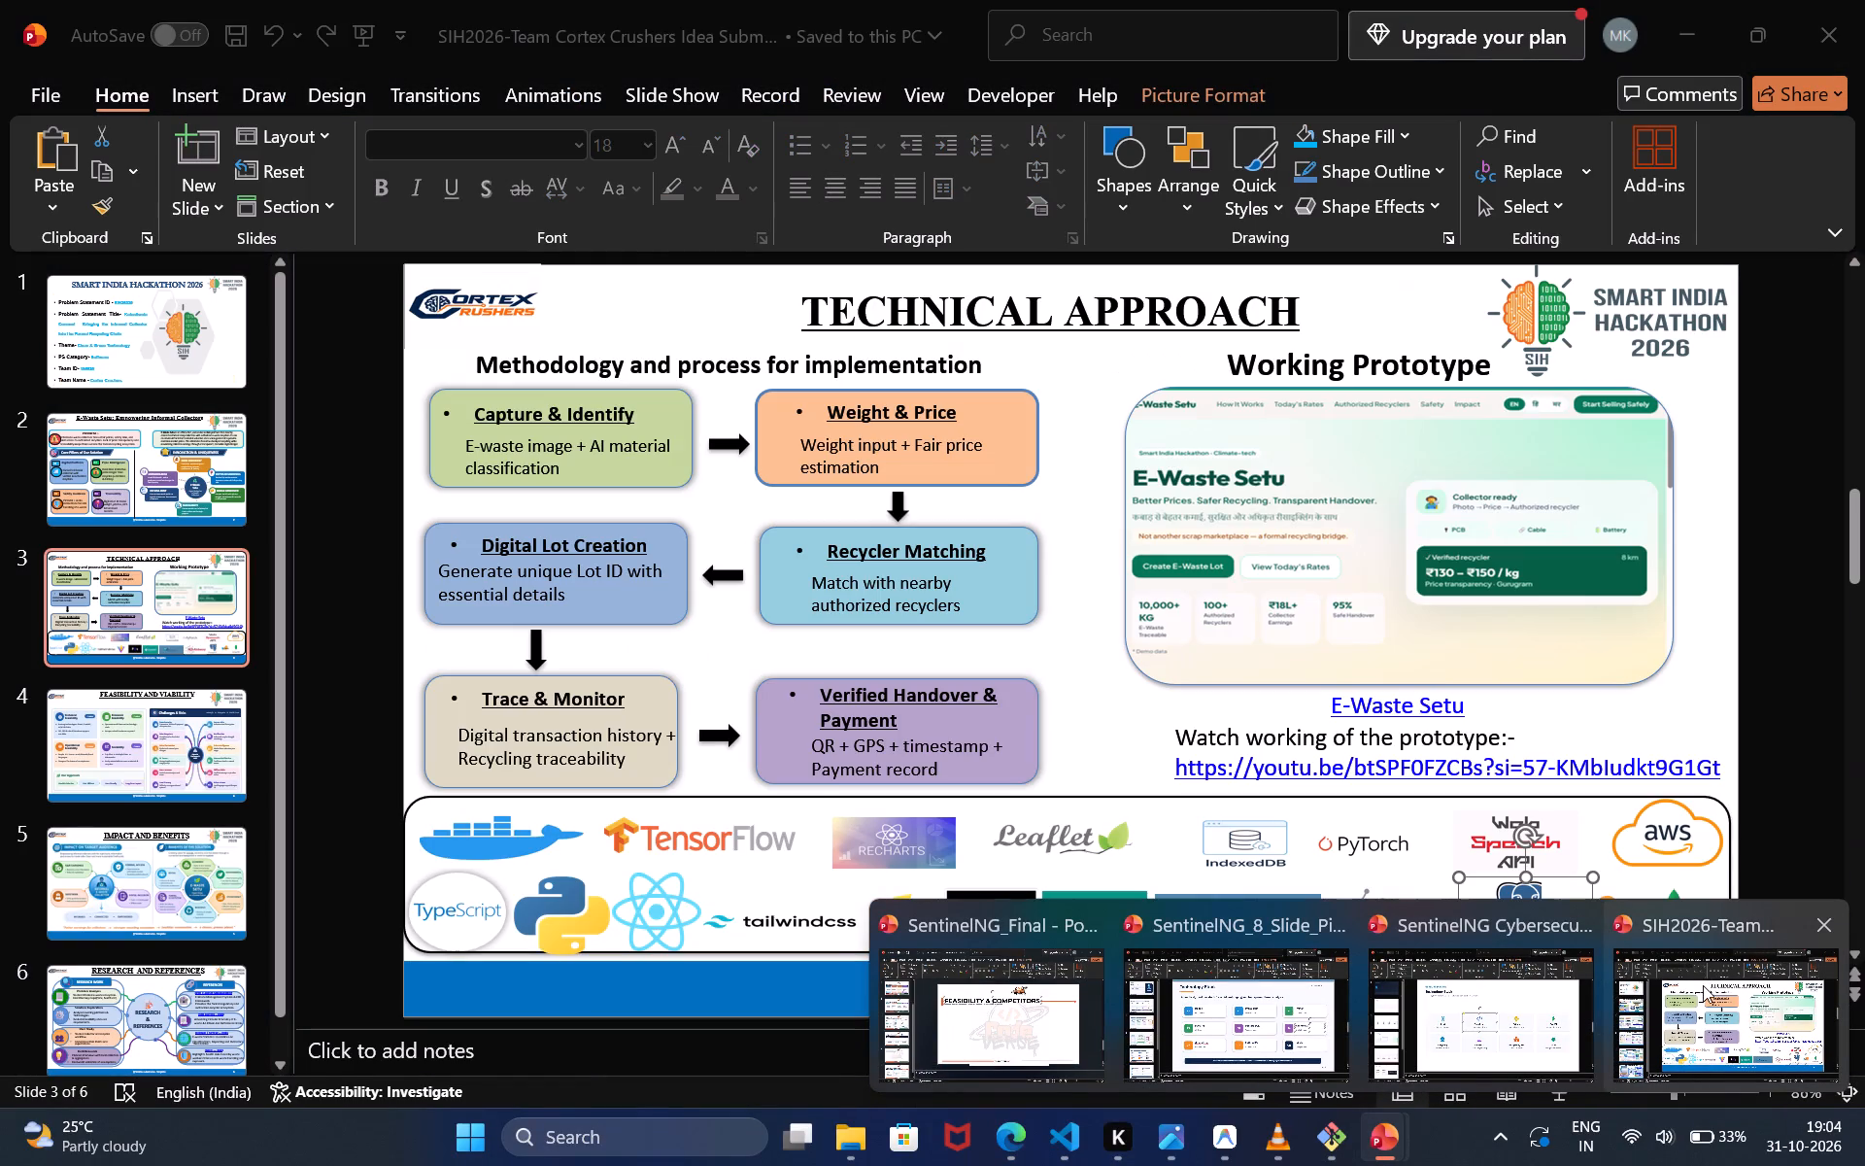
Look through the slides of the SIH2026 deck and the SentinelNG_8_Slide_Pitch deck, including its solution, architecture and technology stack slides.
{"action": "left_click", "coordinate": [1703, 985]}
{"action": "left_click", "coordinate": [113, 909]}
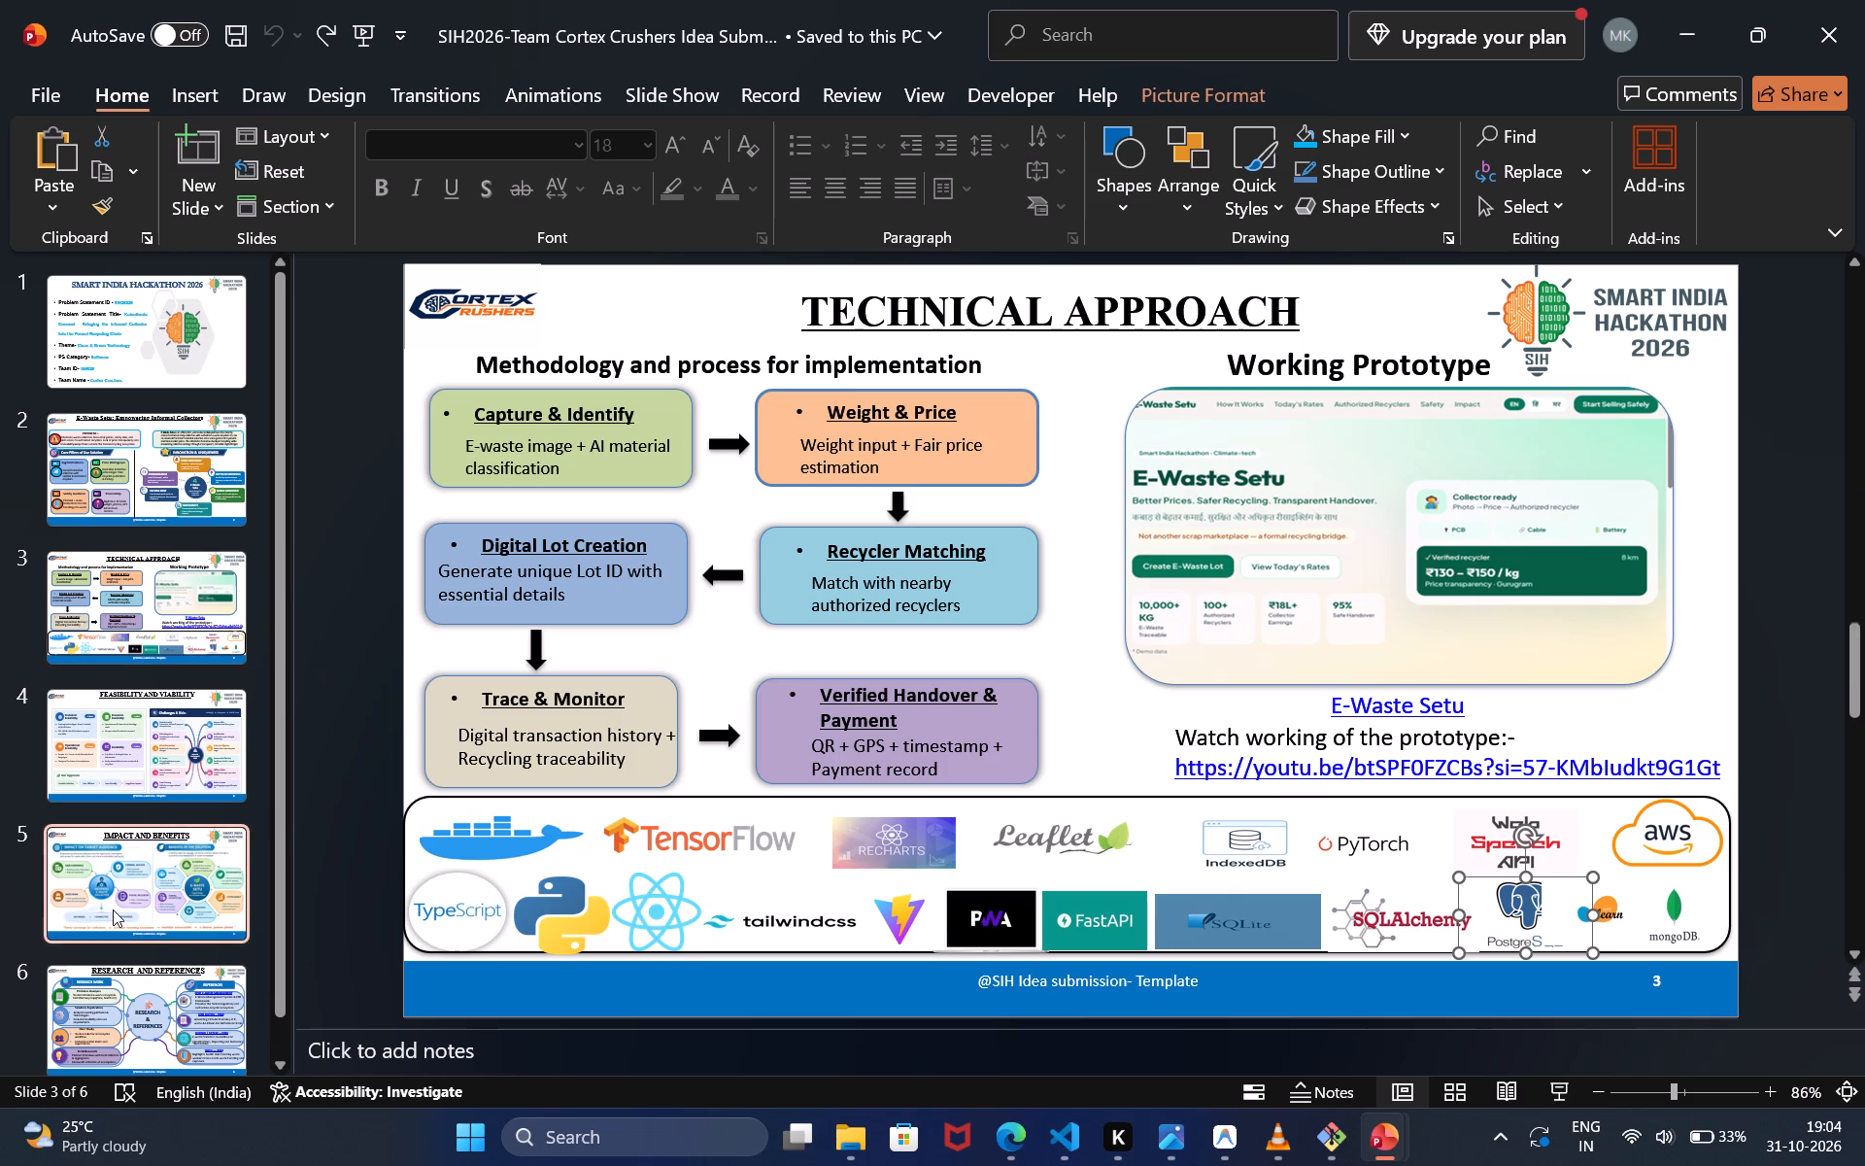
{"action": "left_click", "coordinate": [118, 734]}
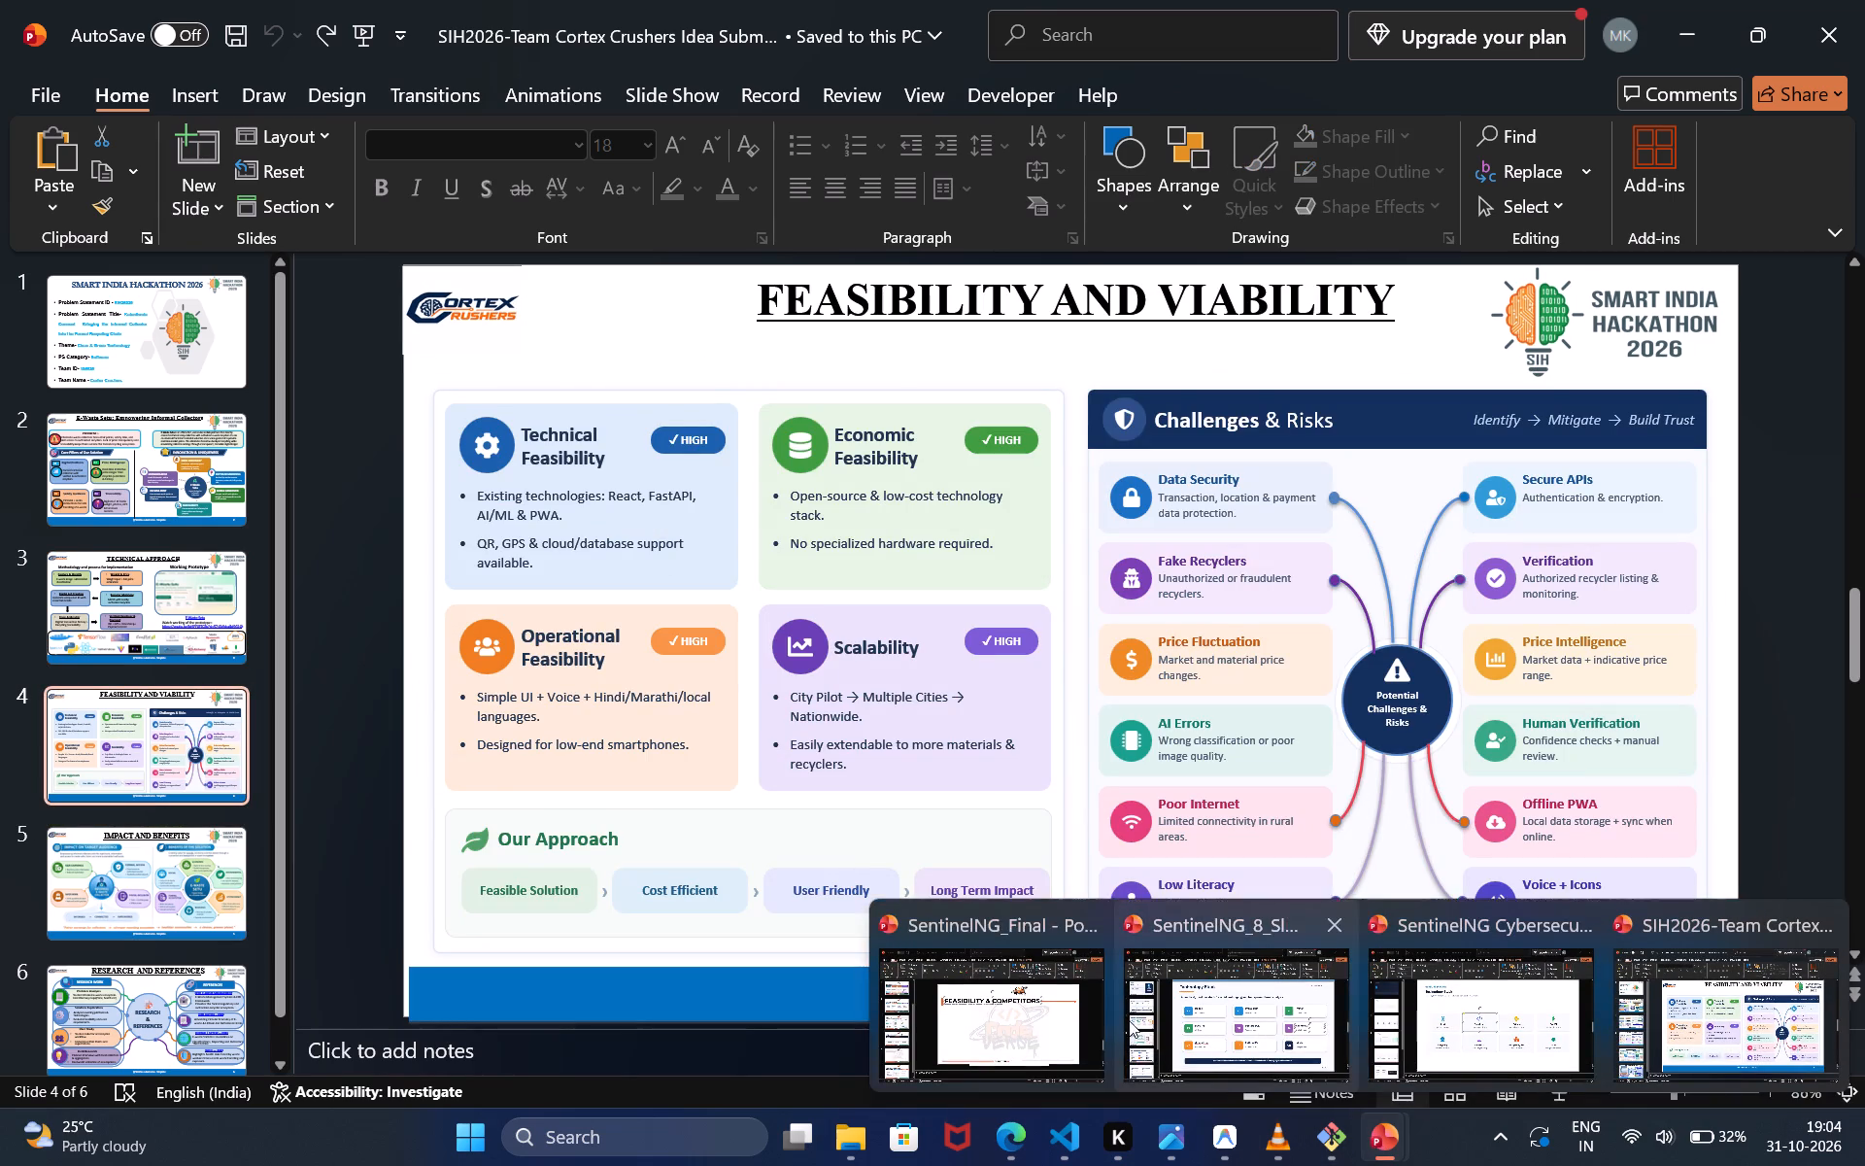
{"action": "left_click", "coordinate": [1204, 1010]}
{"action": "left_click", "coordinate": [202, 684]}
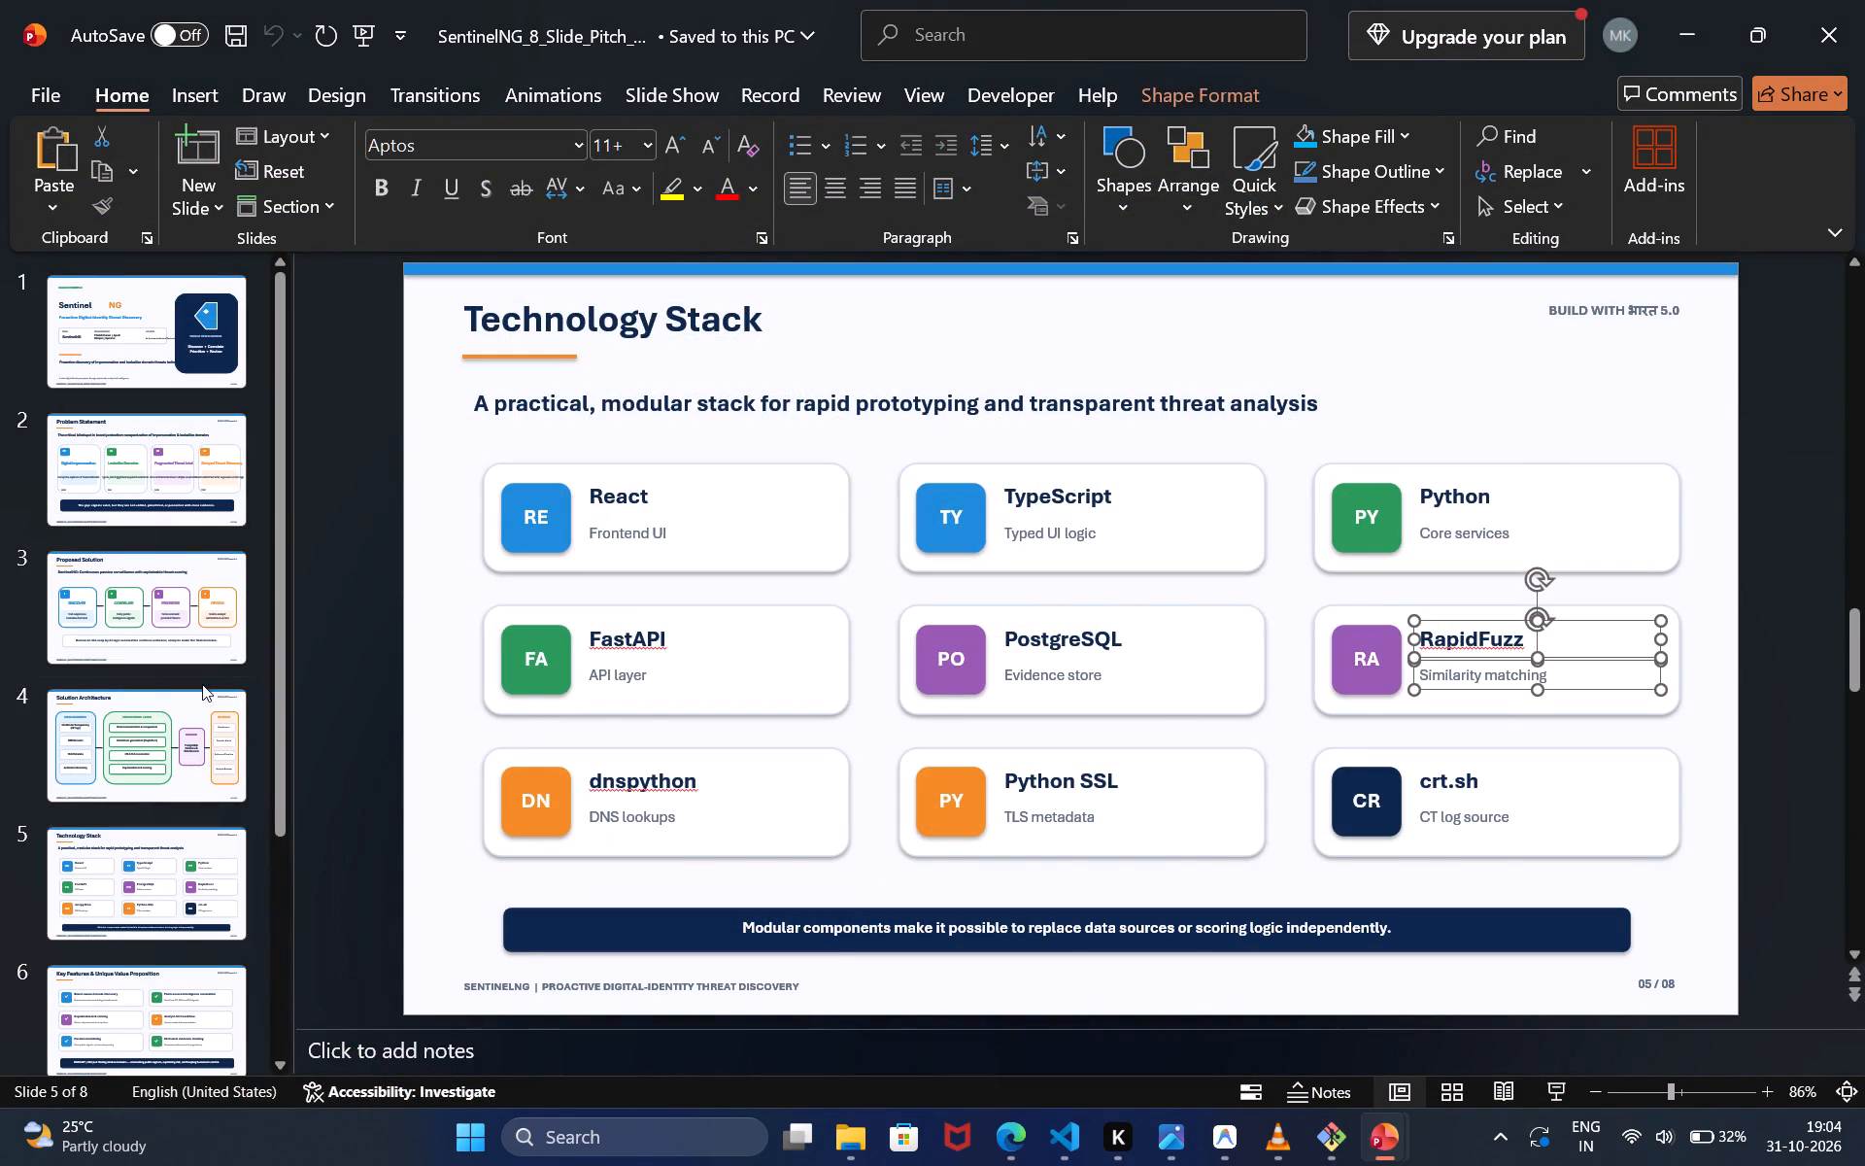
{"action": "left_click", "coordinate": [176, 638]}
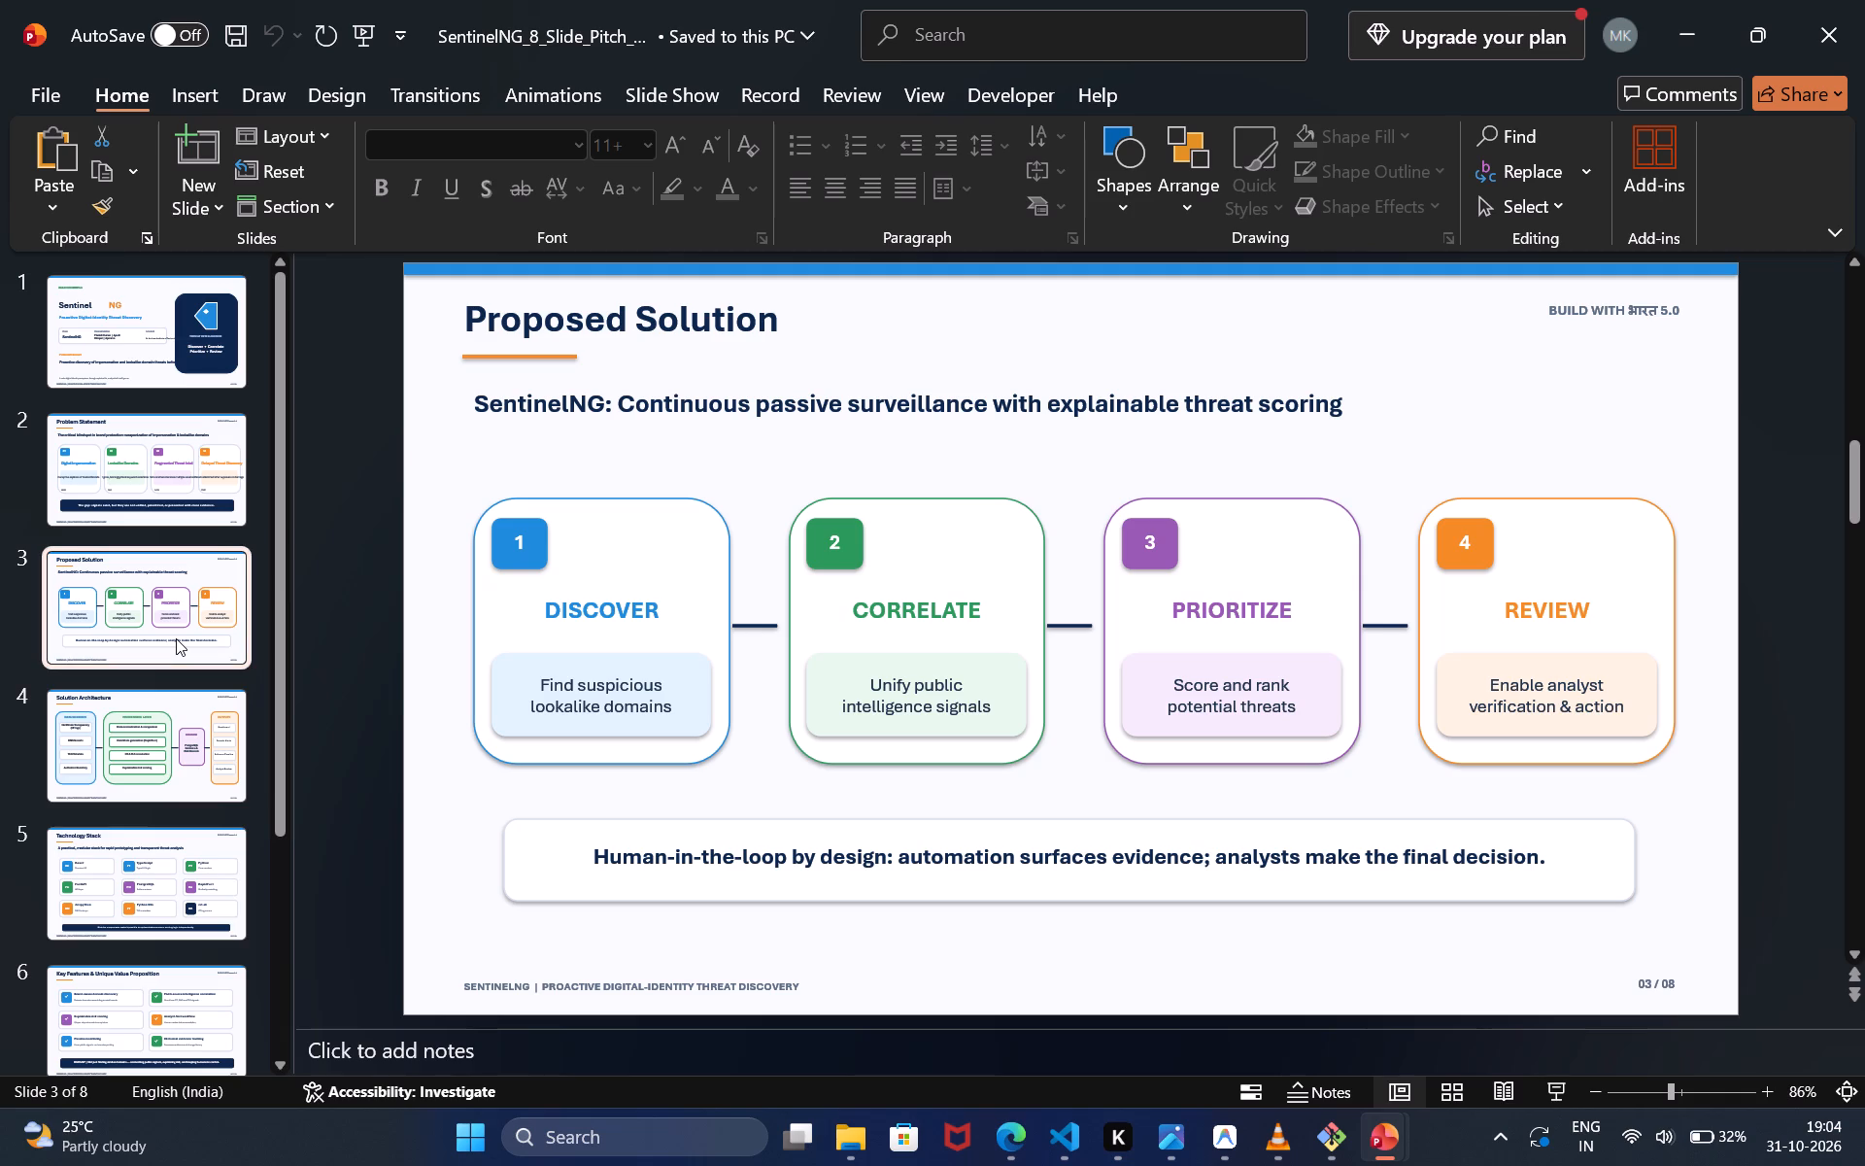
{"action": "left_click", "coordinate": [157, 766]}
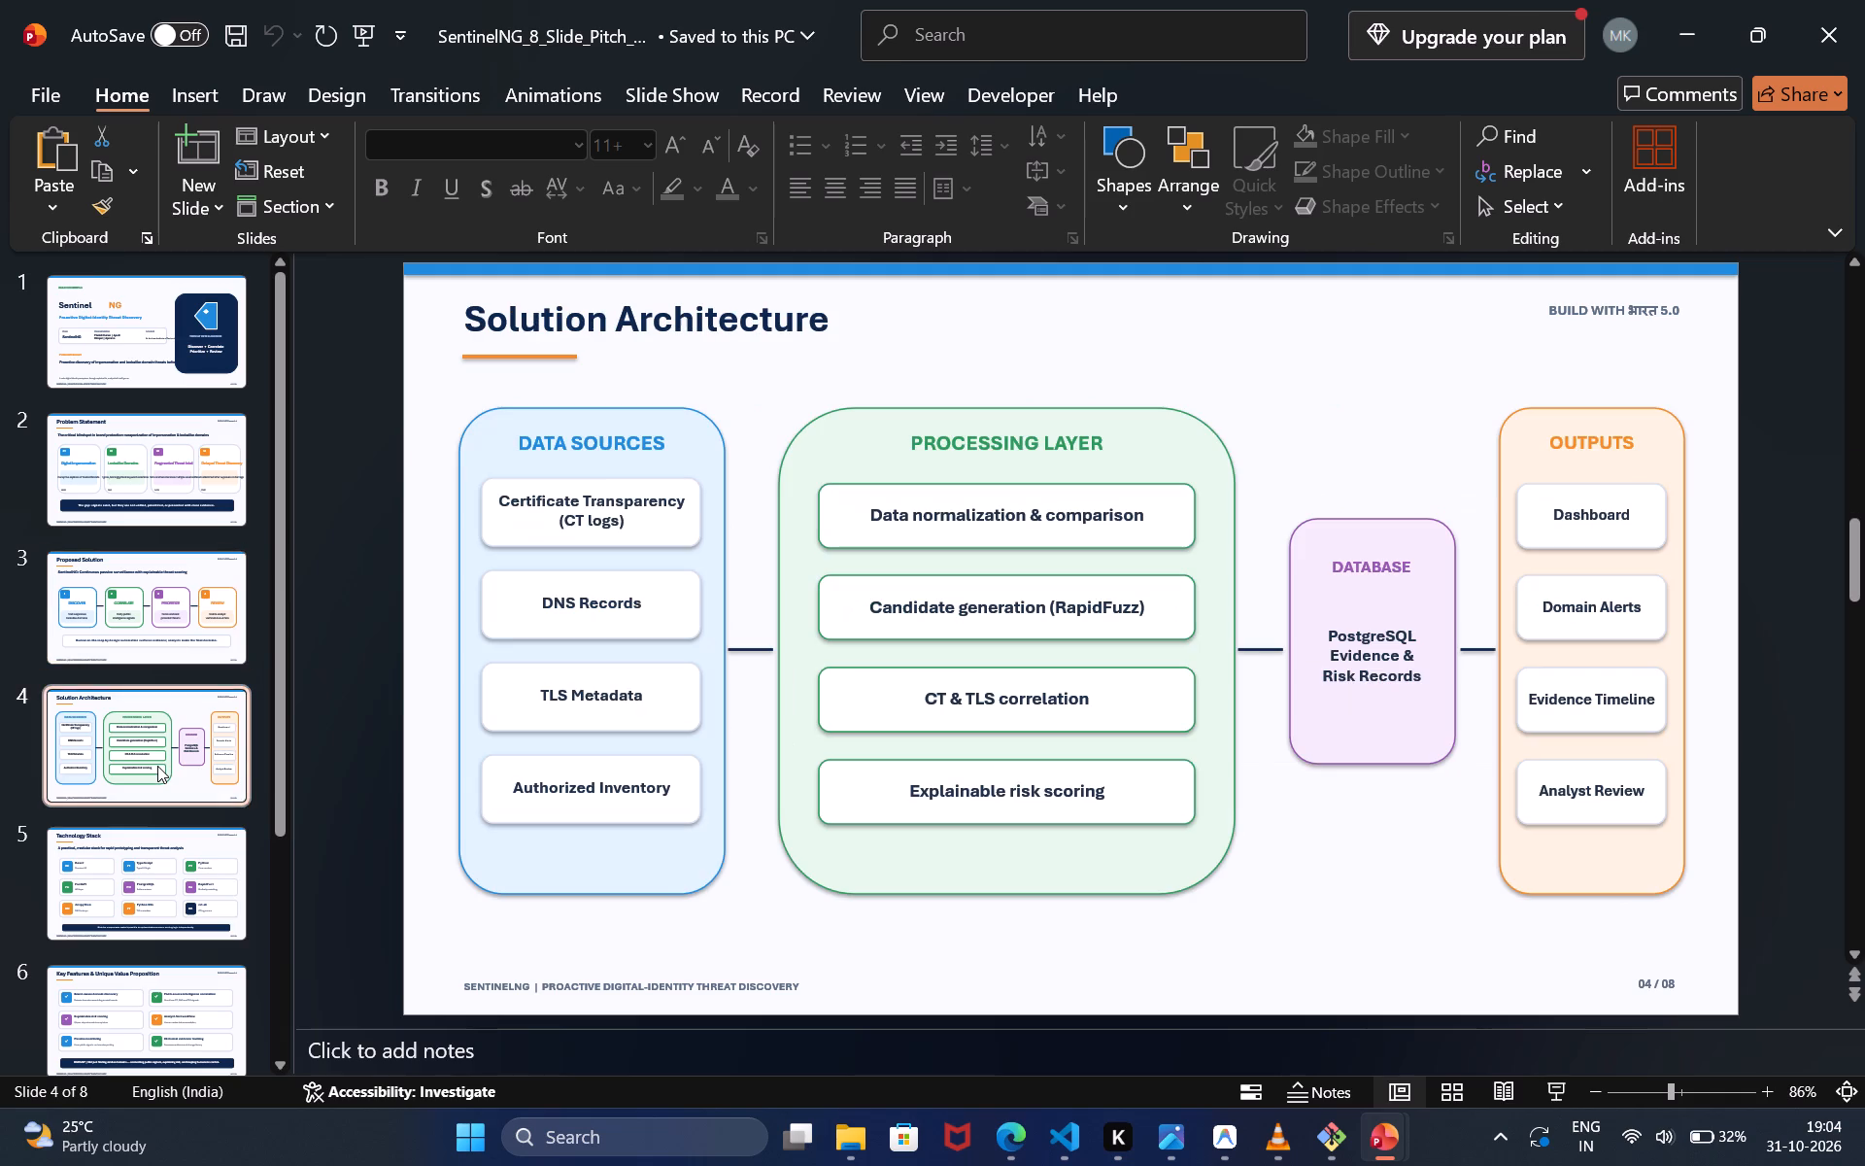
{"action": "left_click", "coordinate": [154, 884]}
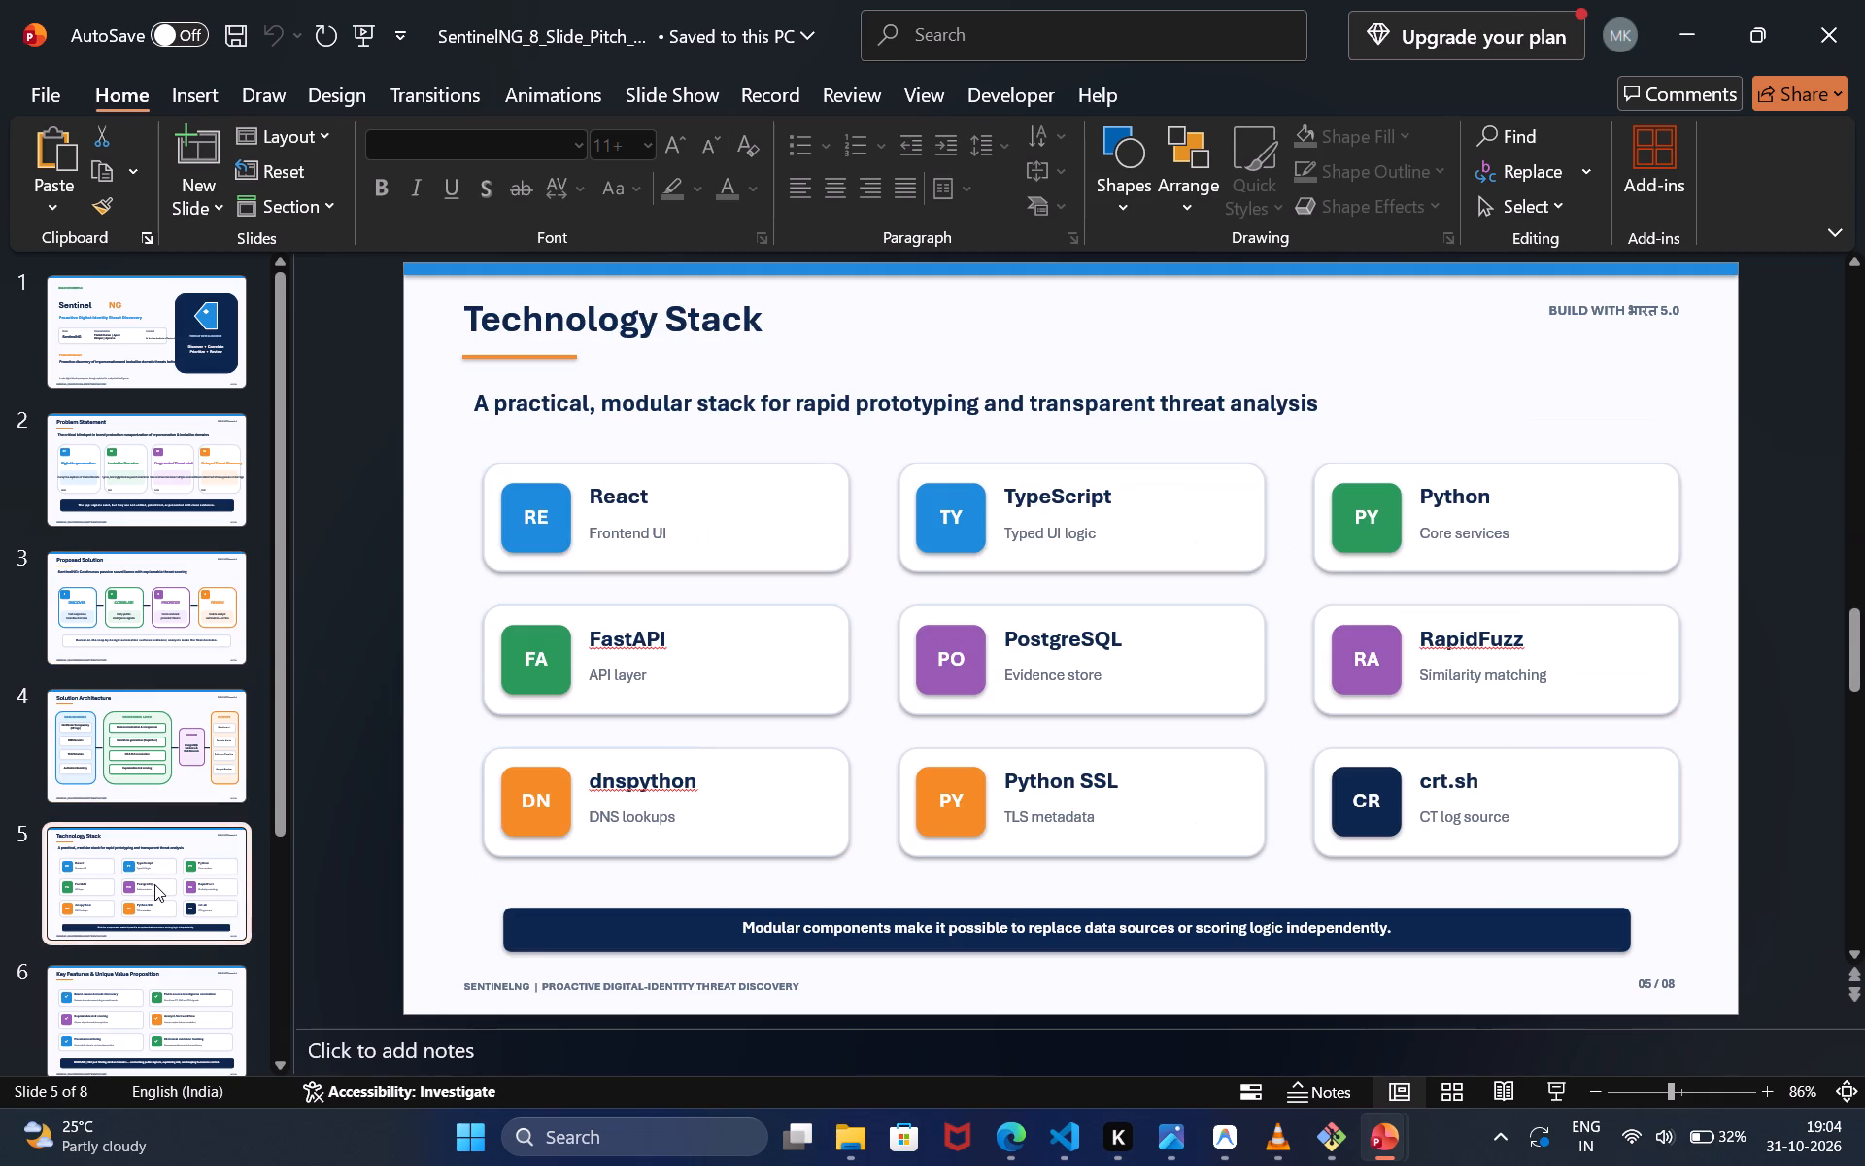
{"action": "left_click", "coordinate": [146, 985]}
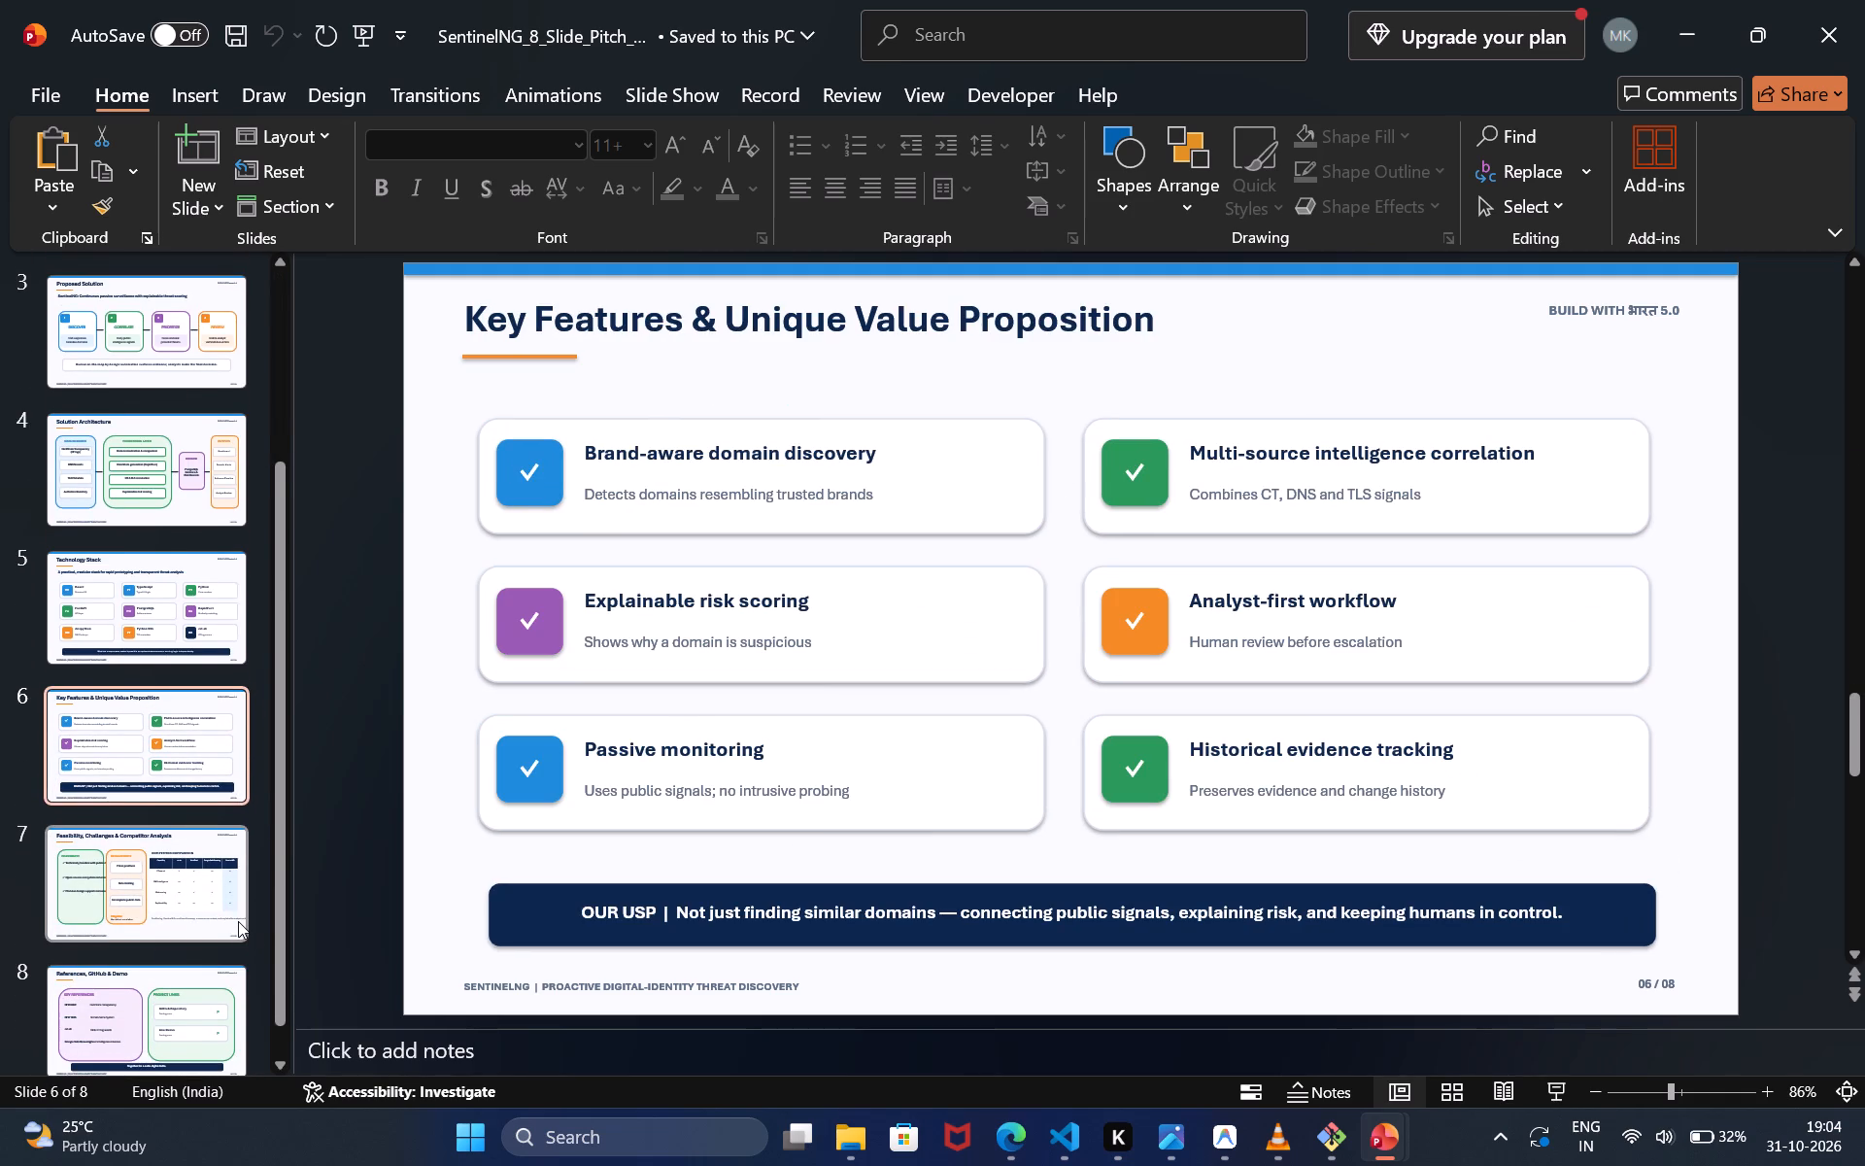
{"action": "scroll", "coordinate": [238, 921], "scroll_direction": "down", "scroll_amount": 3}
{"action": "left_click", "coordinate": [127, 974]}
{"action": "scroll", "coordinate": [129, 705], "scroll_direction": "up", "scroll_amount": 6}
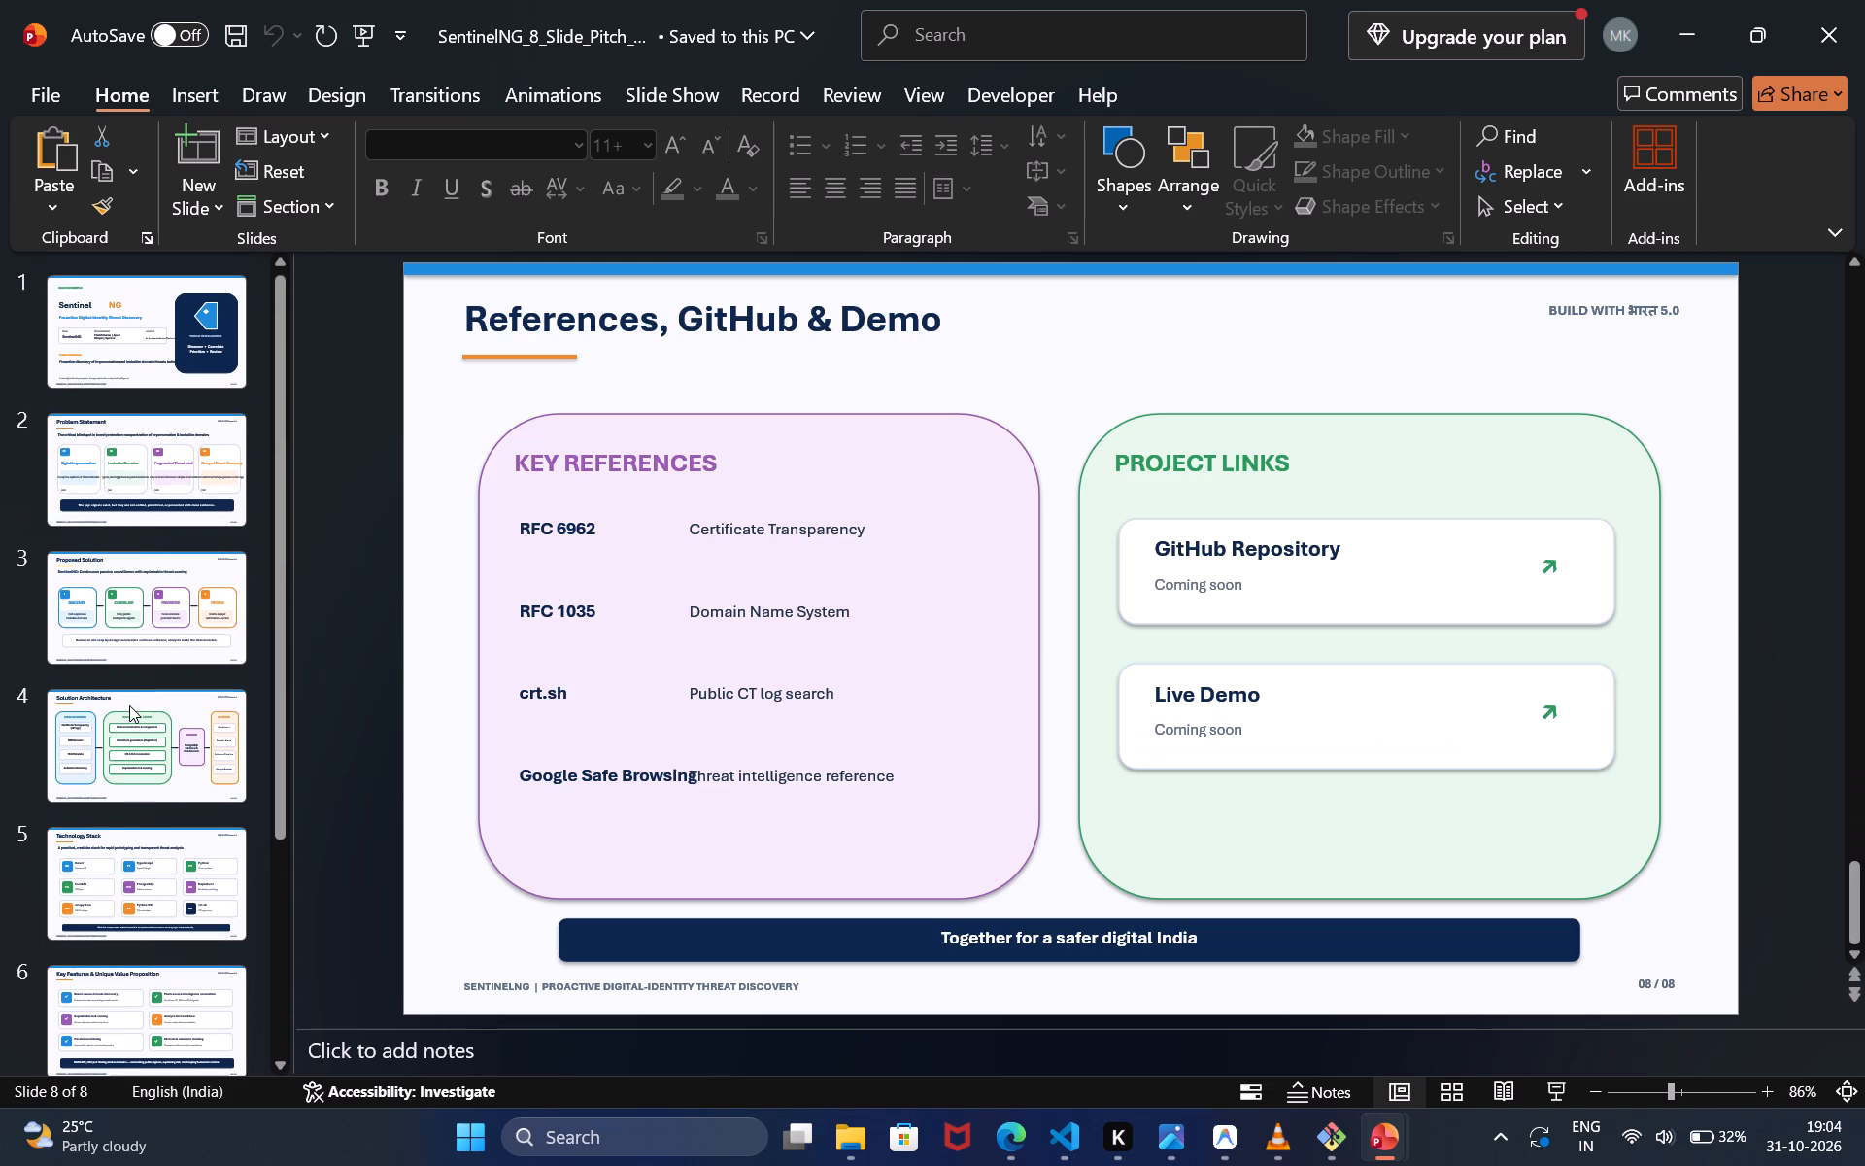
{"action": "left_click", "coordinate": [154, 406]}
{"action": "left_click", "coordinate": [161, 480]}
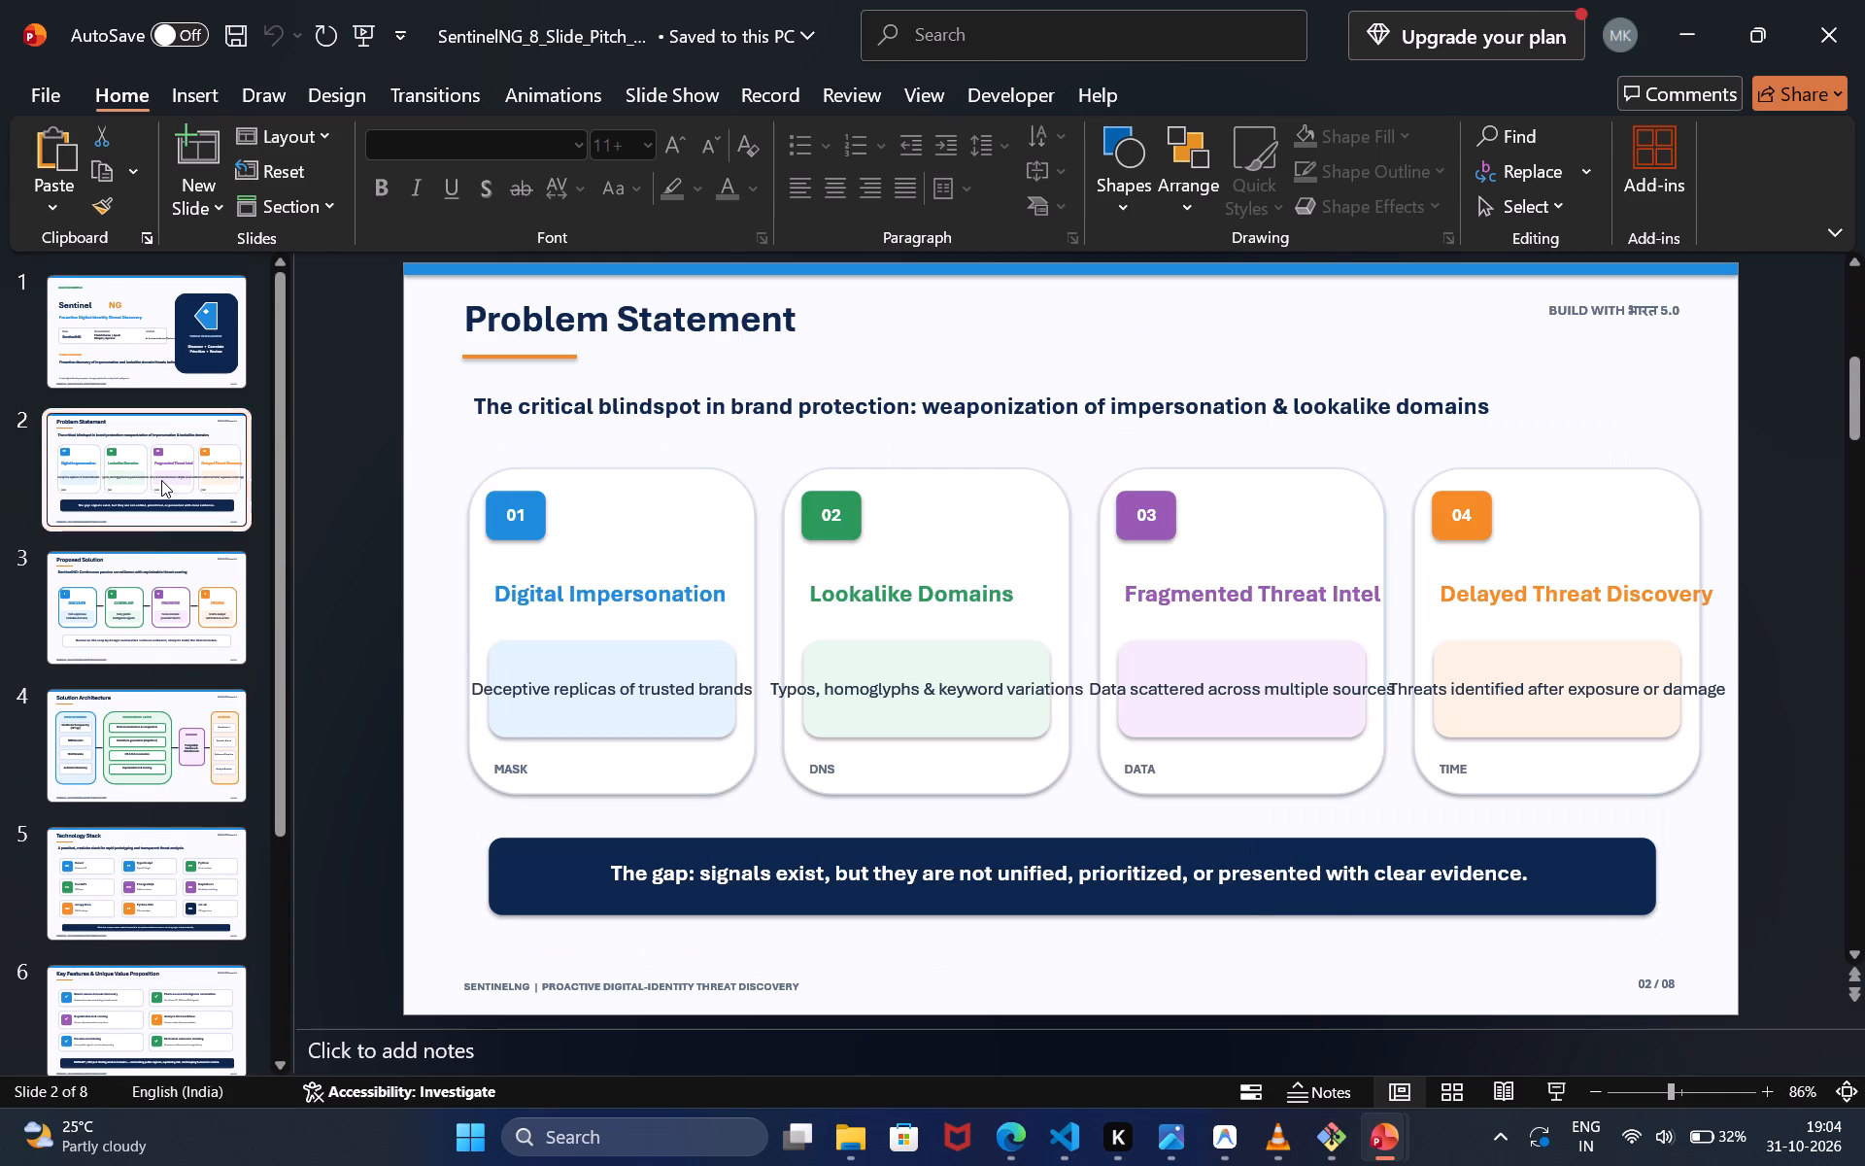
{"action": "left_click", "coordinate": [157, 588]}
{"action": "left_click", "coordinate": [180, 717]}
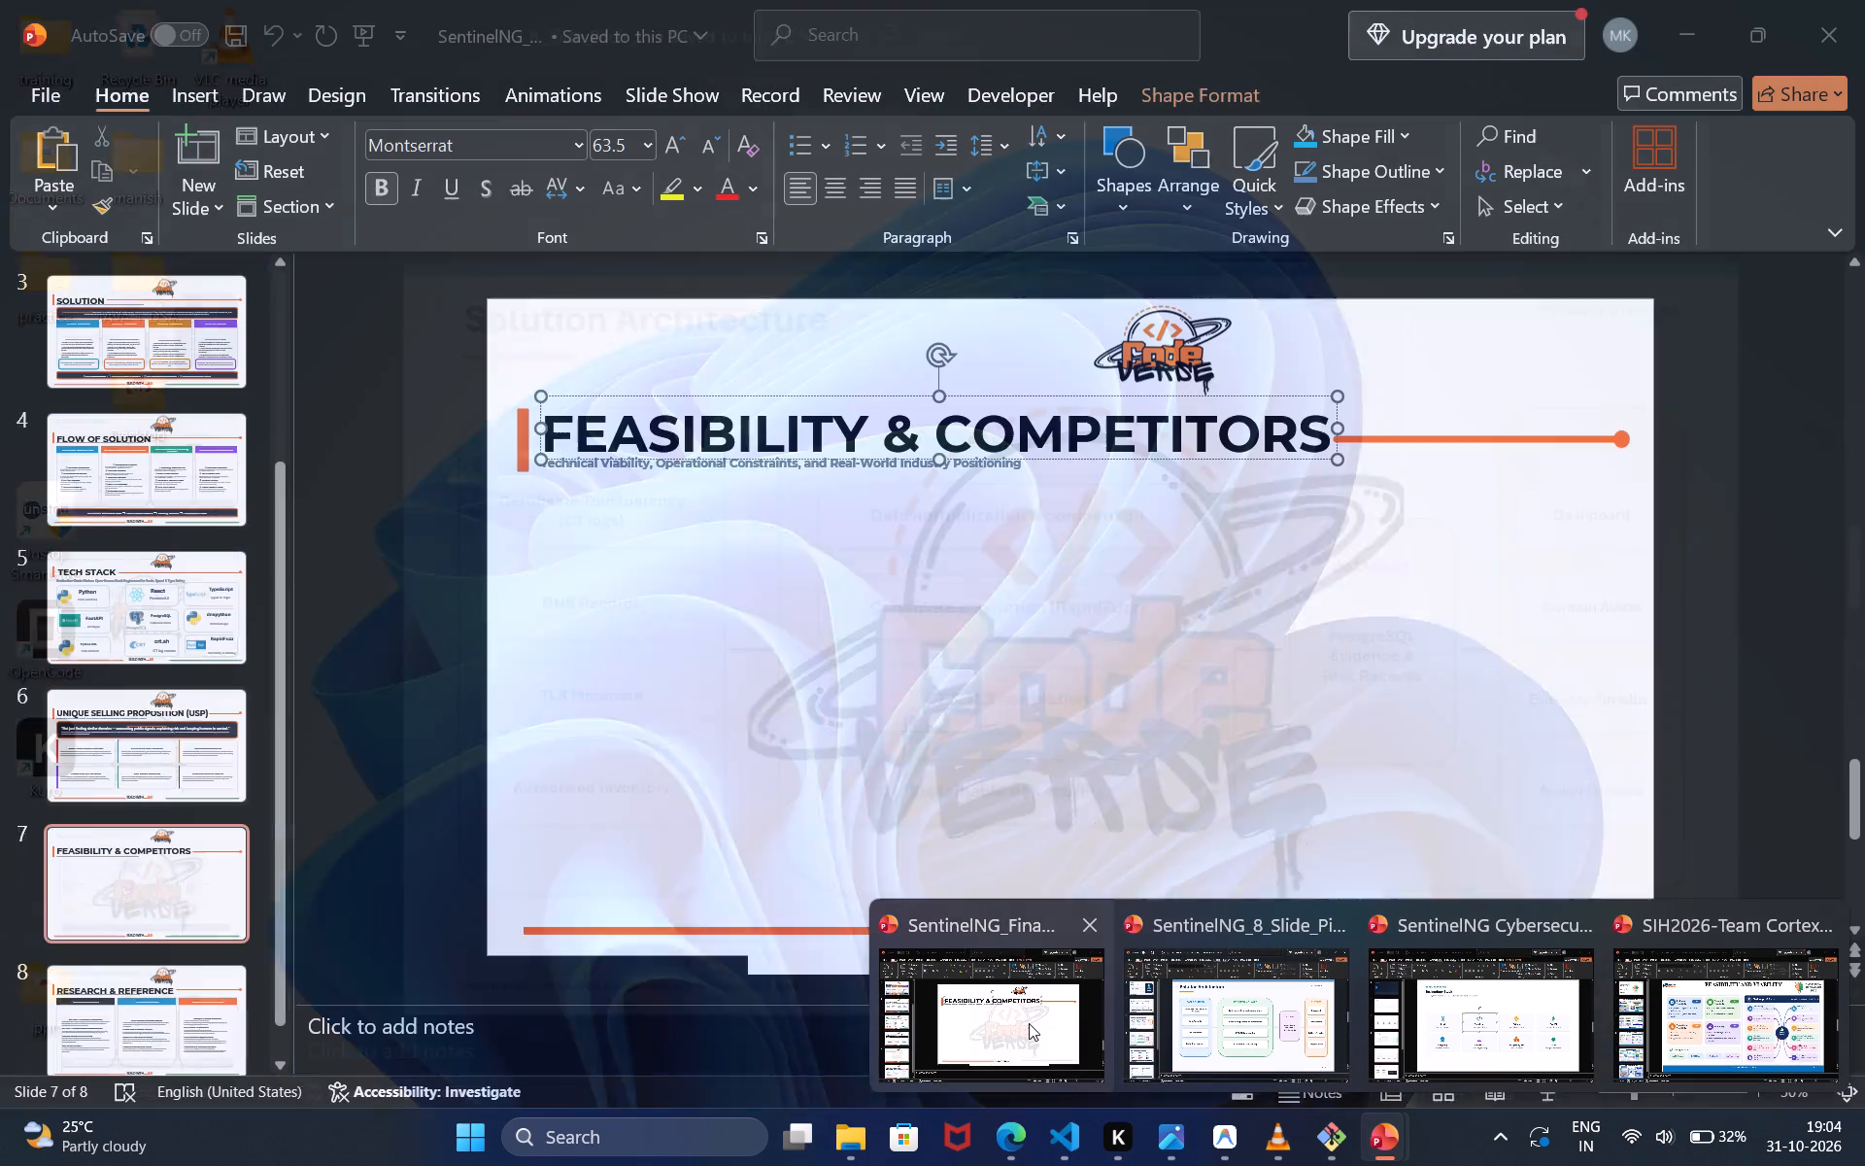
{"action": "left_click", "coordinate": [1029, 1023]}
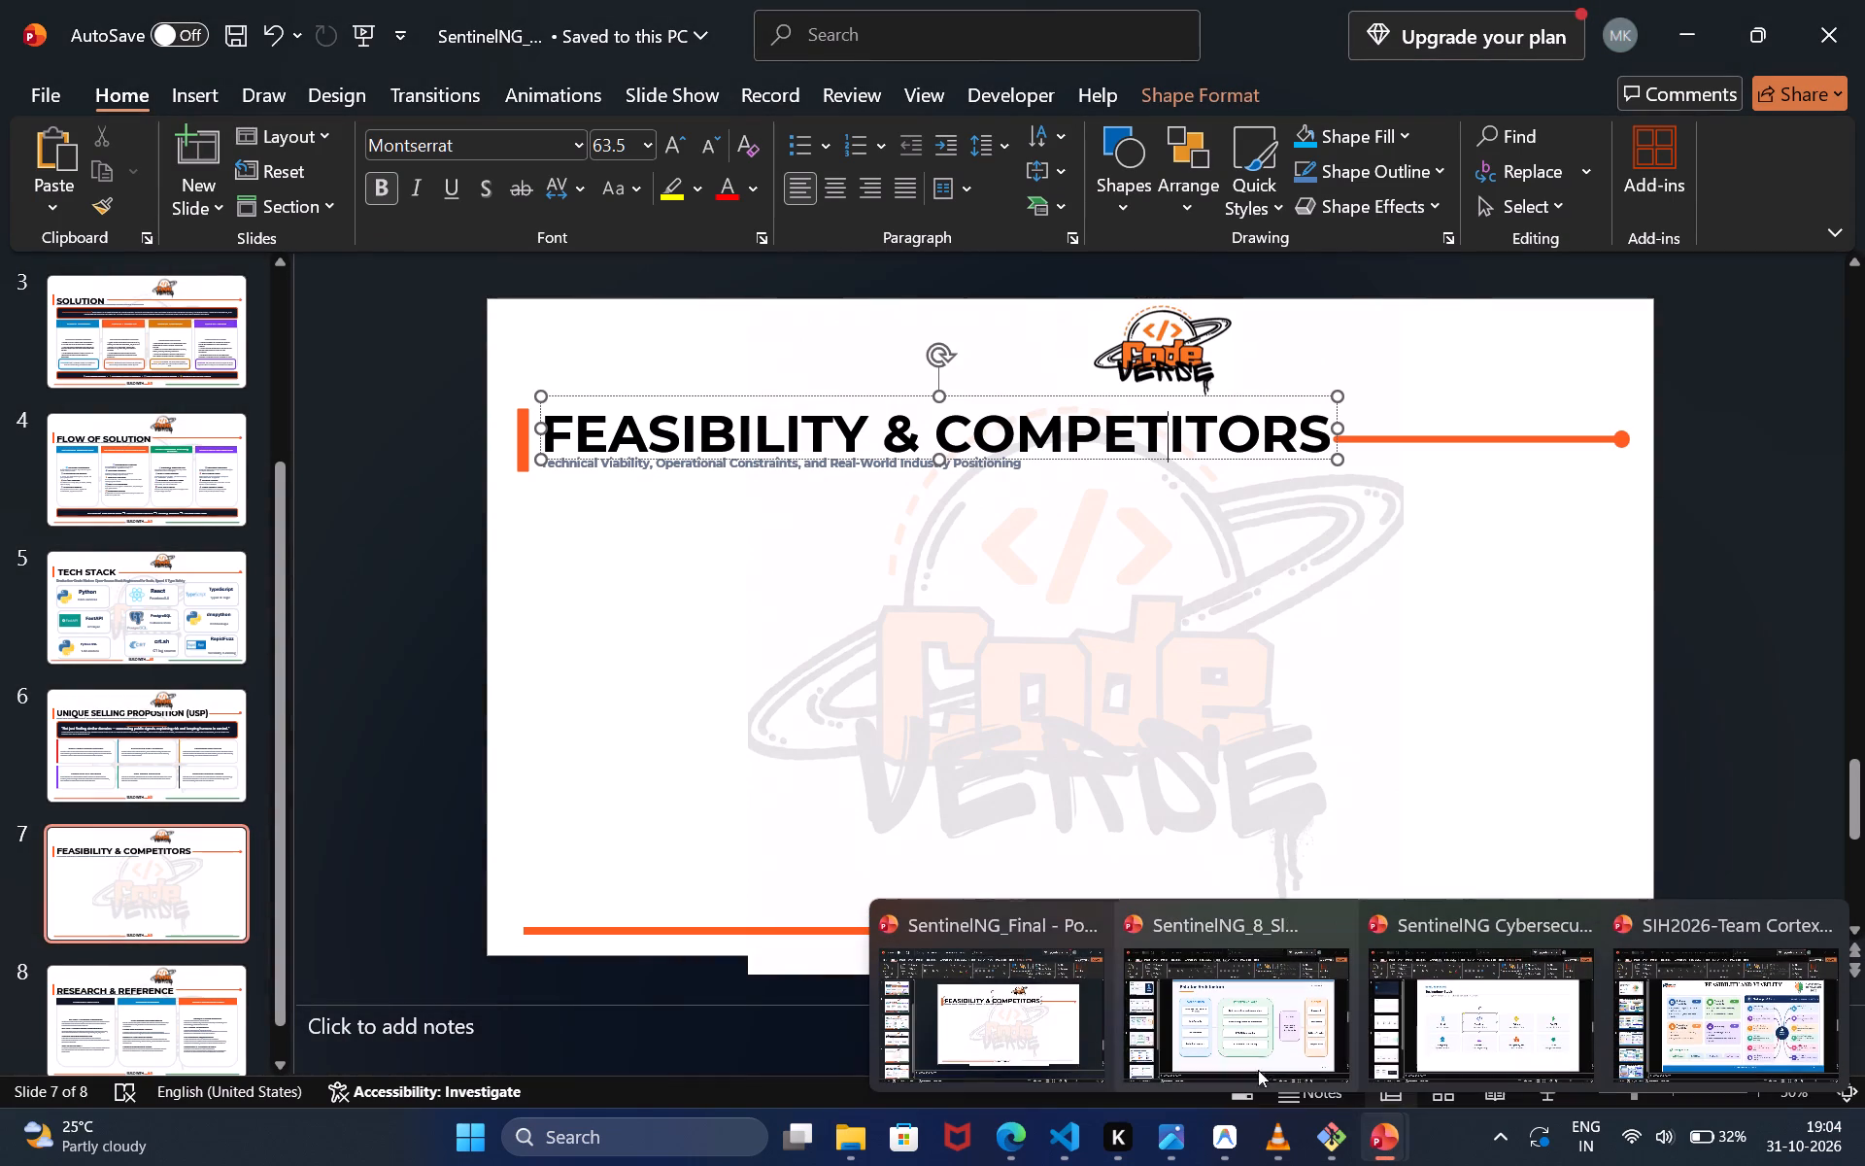
{"action": "left_click", "coordinate": [1207, 1026]}
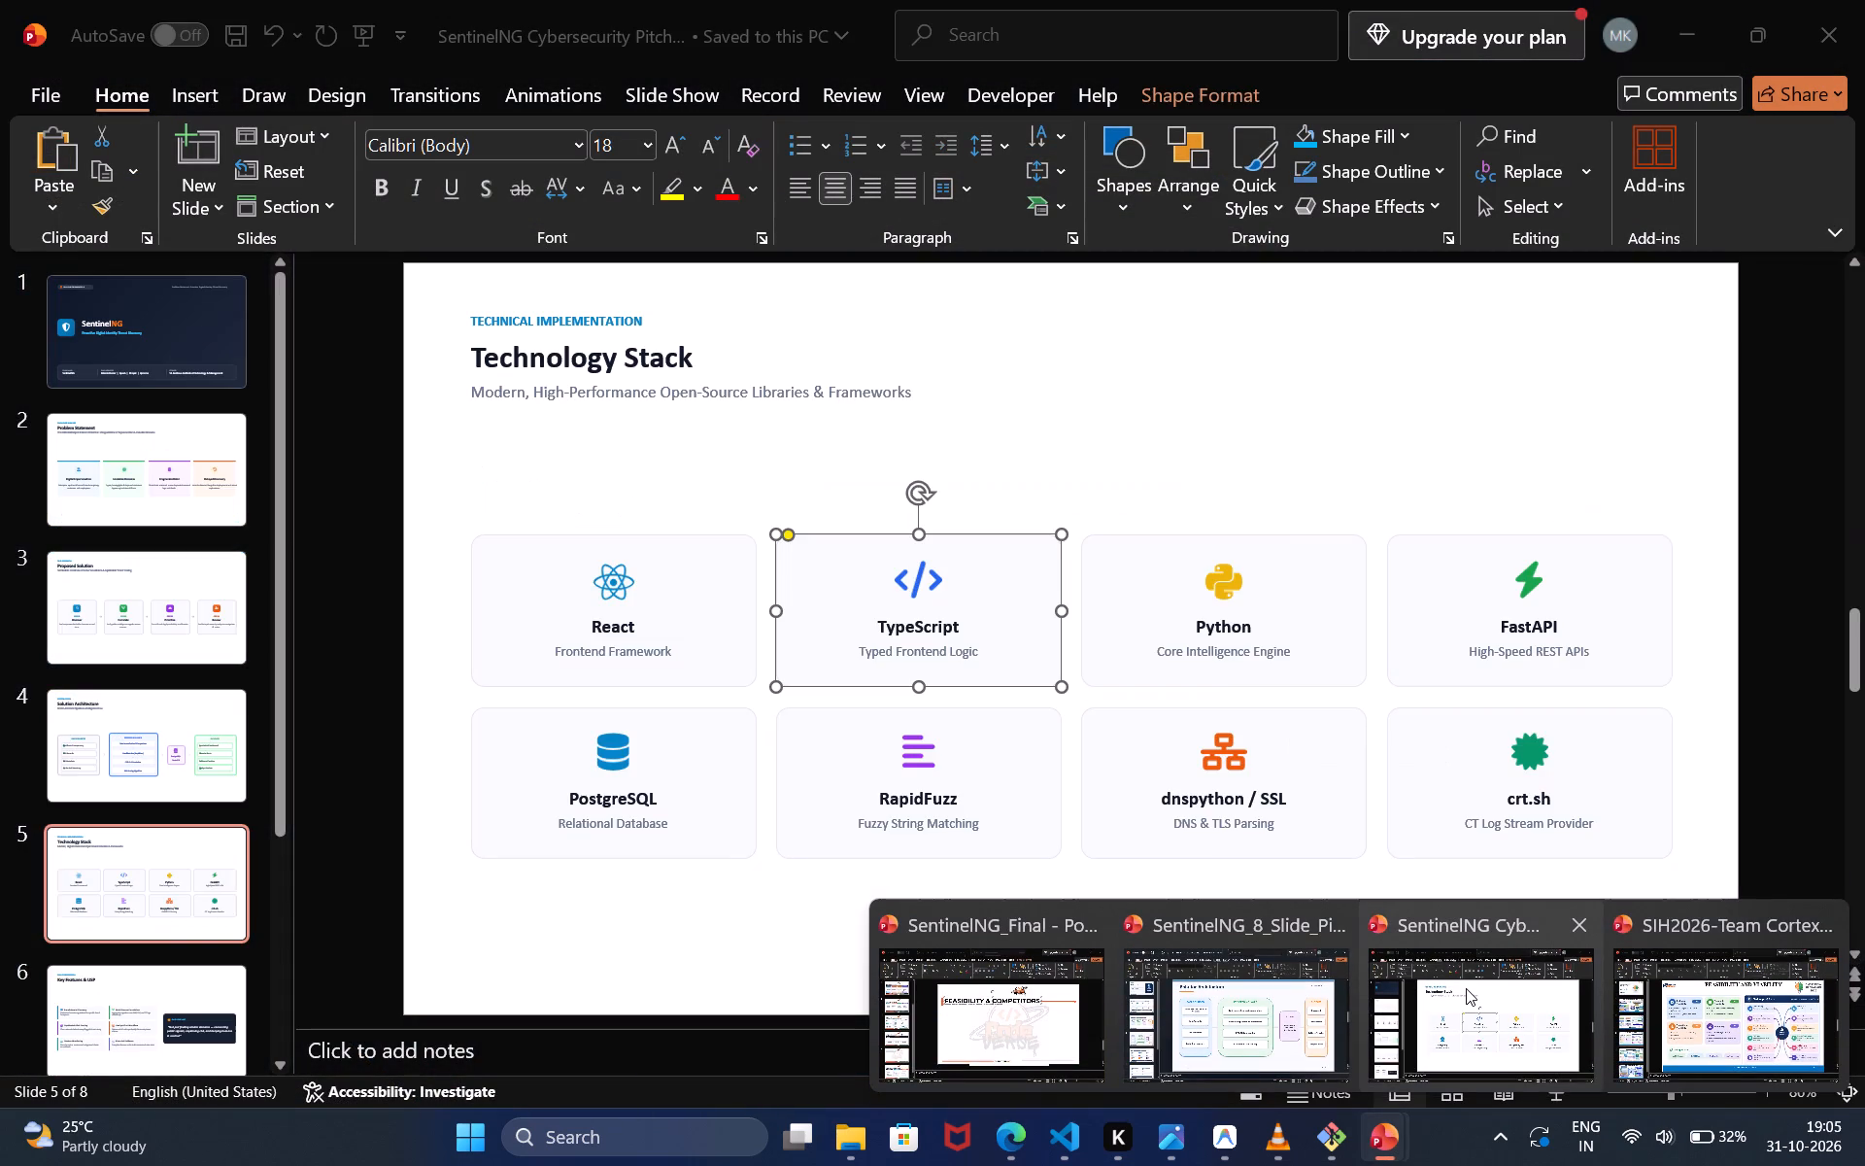
Cut the purple RapidFuzz icon from the Technology Stack slide of the SentinelNG Cybersecurity Pitch deck.
{"action": "left_click", "coordinate": [1466, 988]}
{"action": "left_click", "coordinate": [120, 712]}
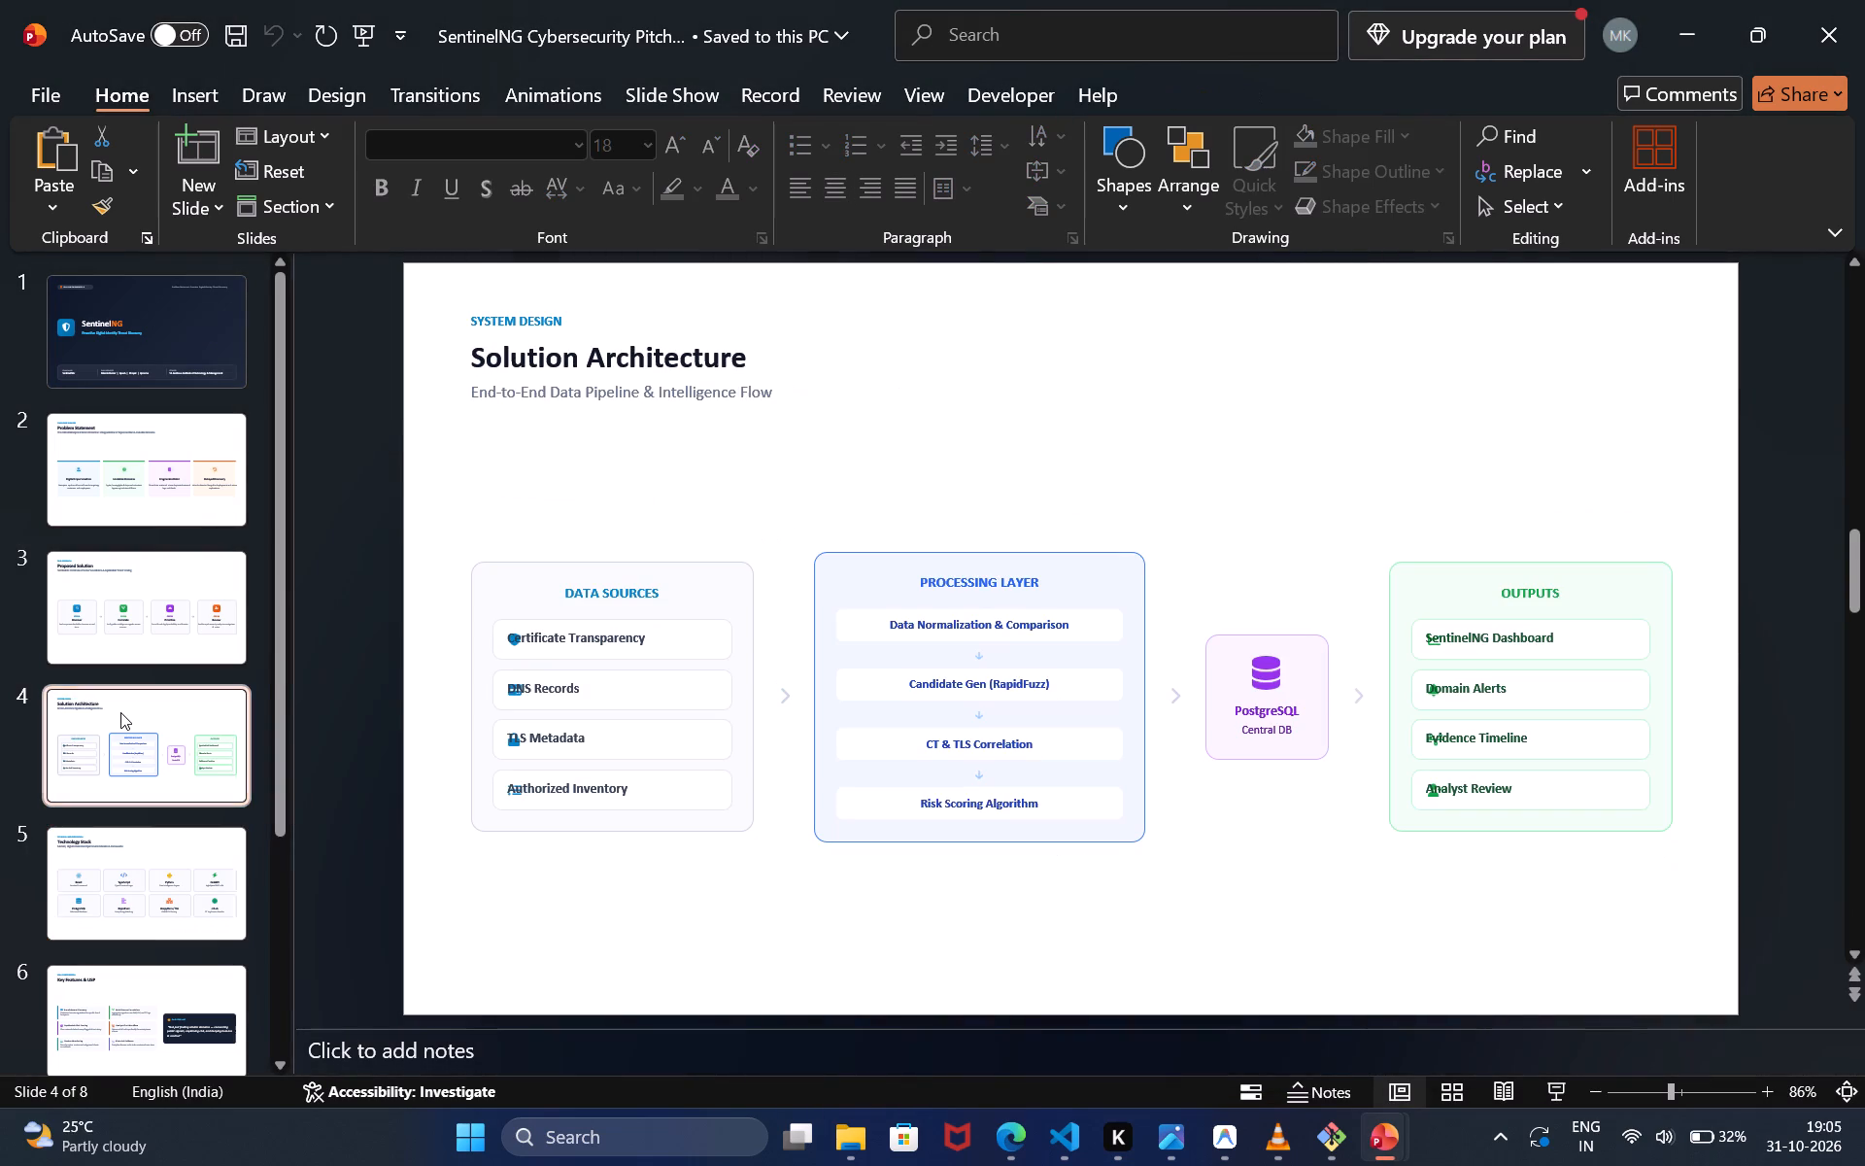
{"action": "left_click", "coordinate": [157, 848]}
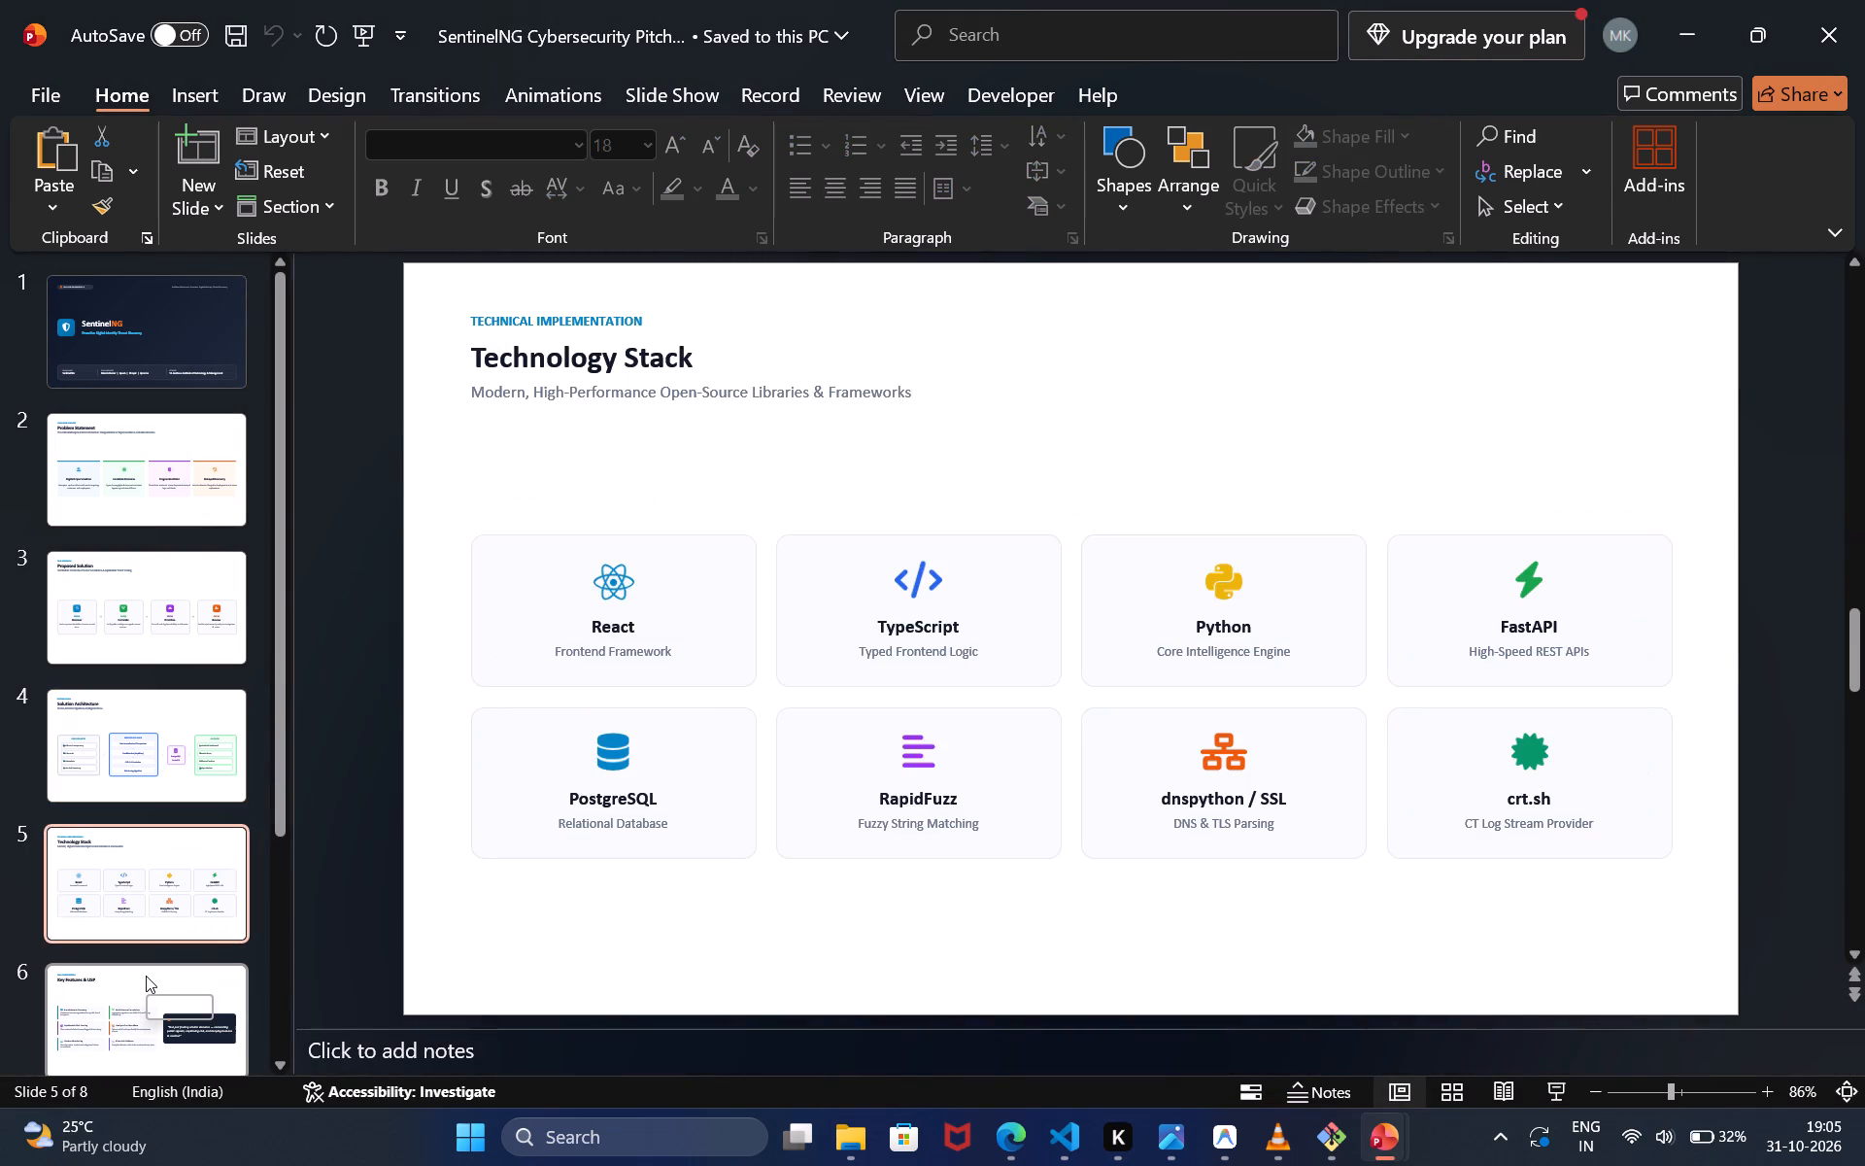
{"action": "left_click", "coordinate": [899, 739]}
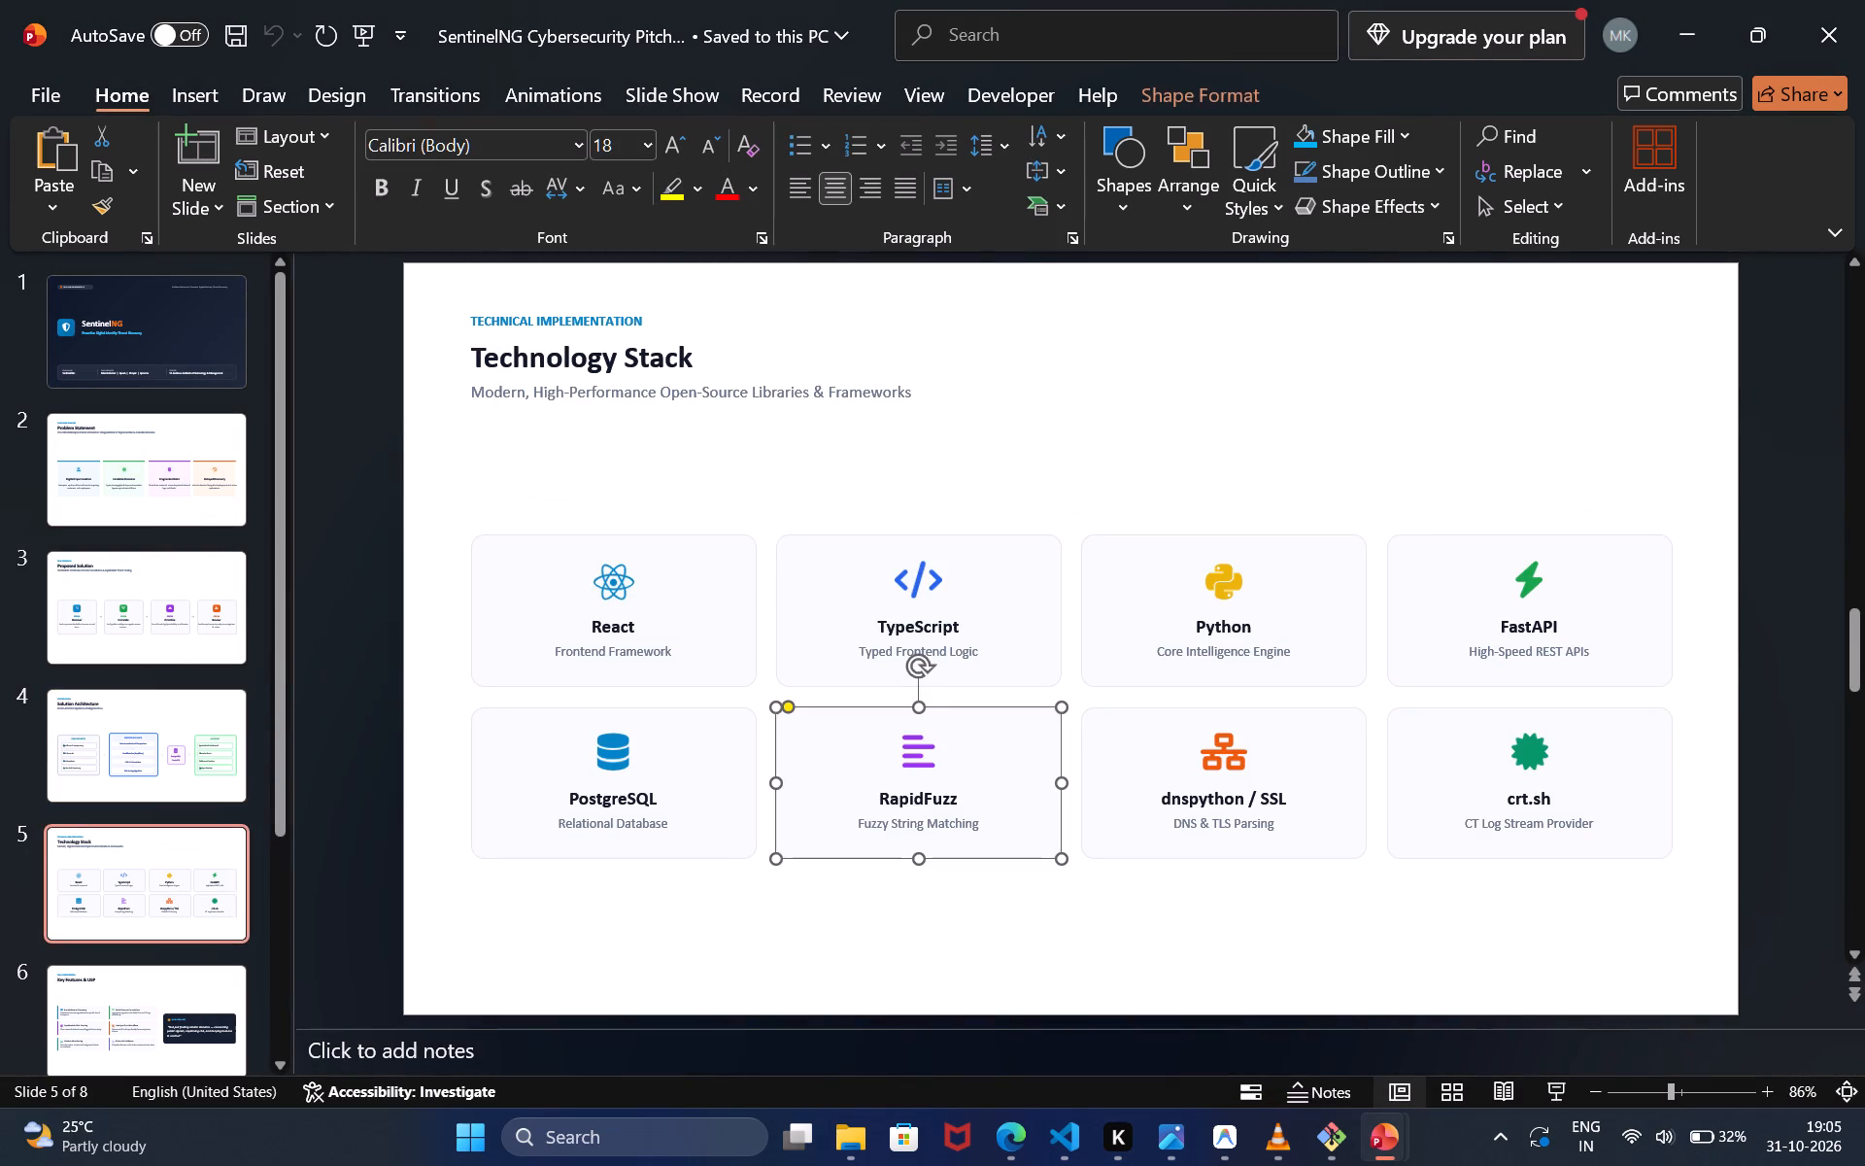
{"action": "left_click", "coordinate": [912, 747]}
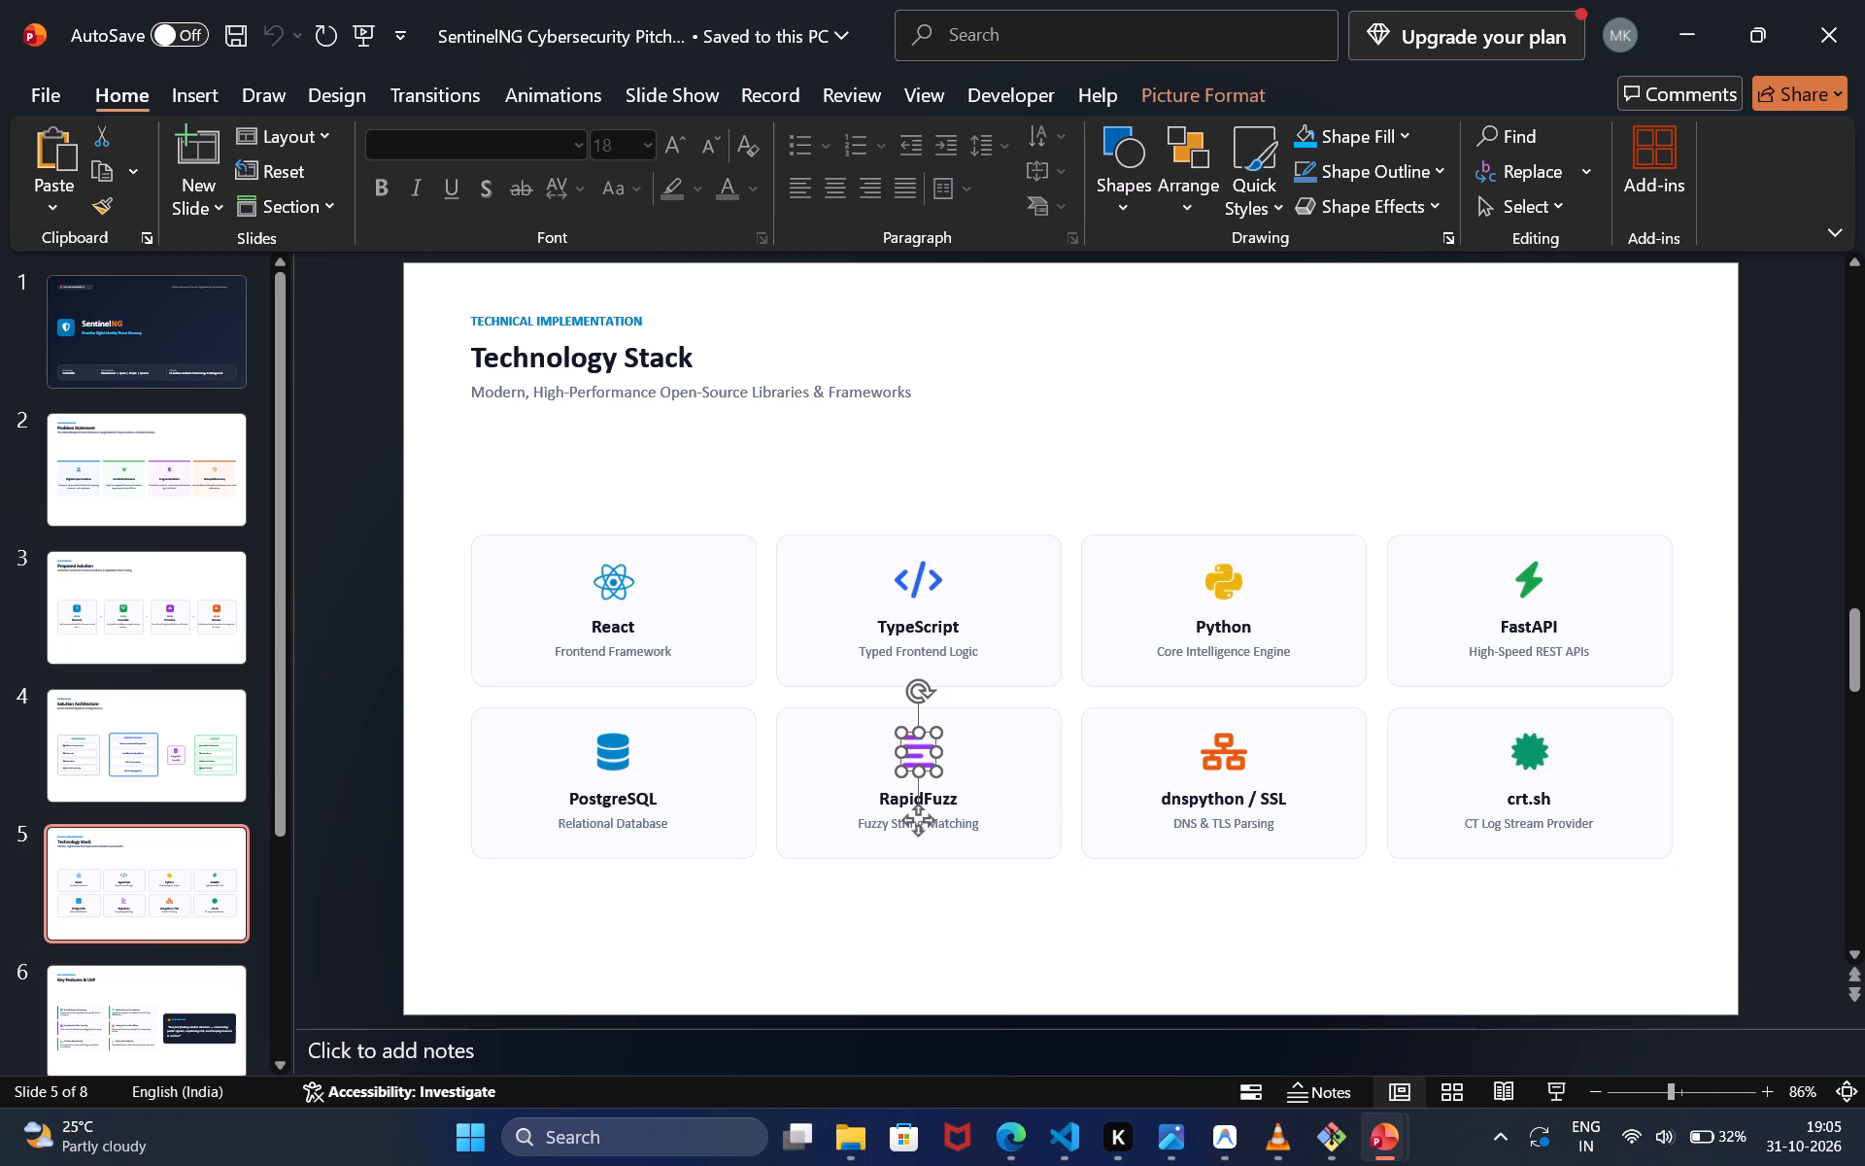
{"action": "key", "text": "ctrl+x"}
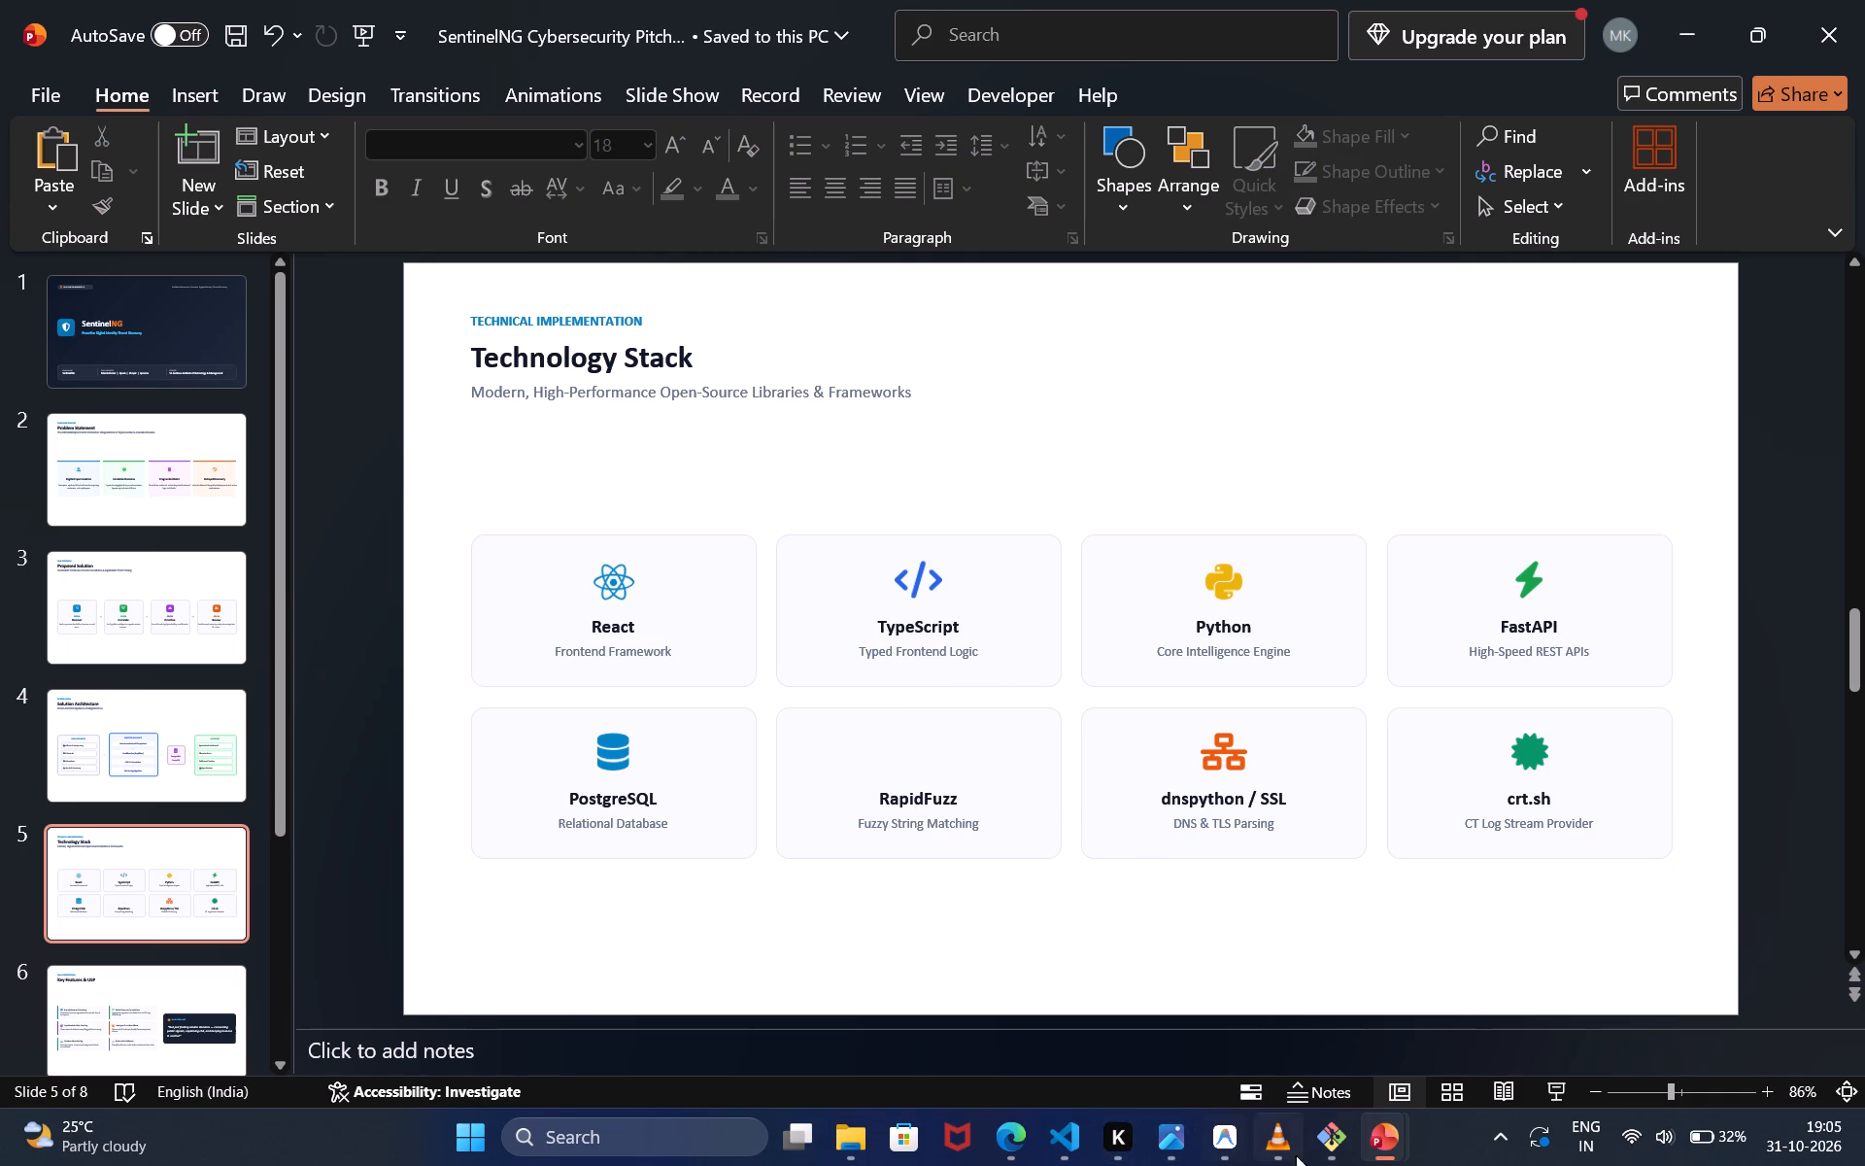
On the TECH STACK slide of SentinelNG_Final, replace the RapidFuzz logo with the cut purple icon, placed inside the RapidFuzz card.
{"action": "left_click", "coordinate": [1009, 1009]}
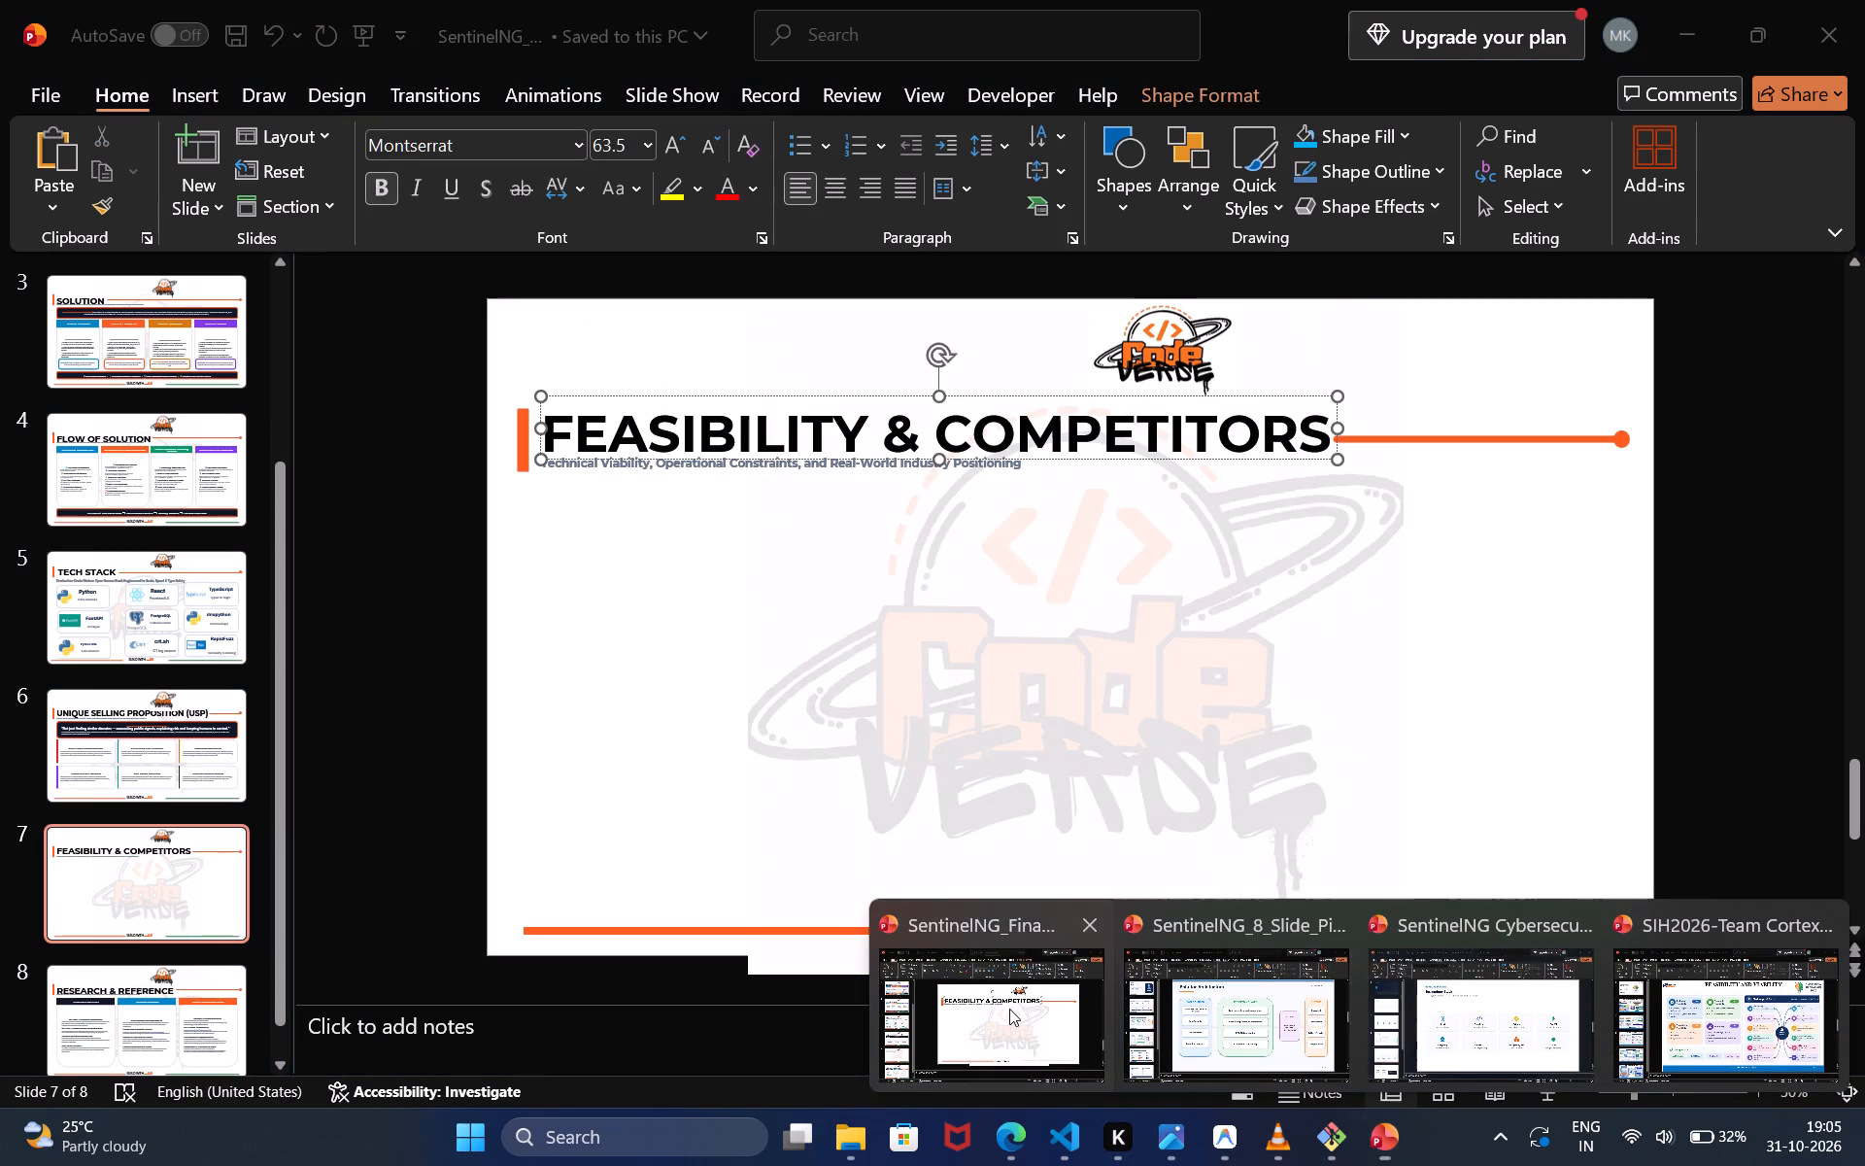
{"action": "left_click", "coordinate": [220, 601]}
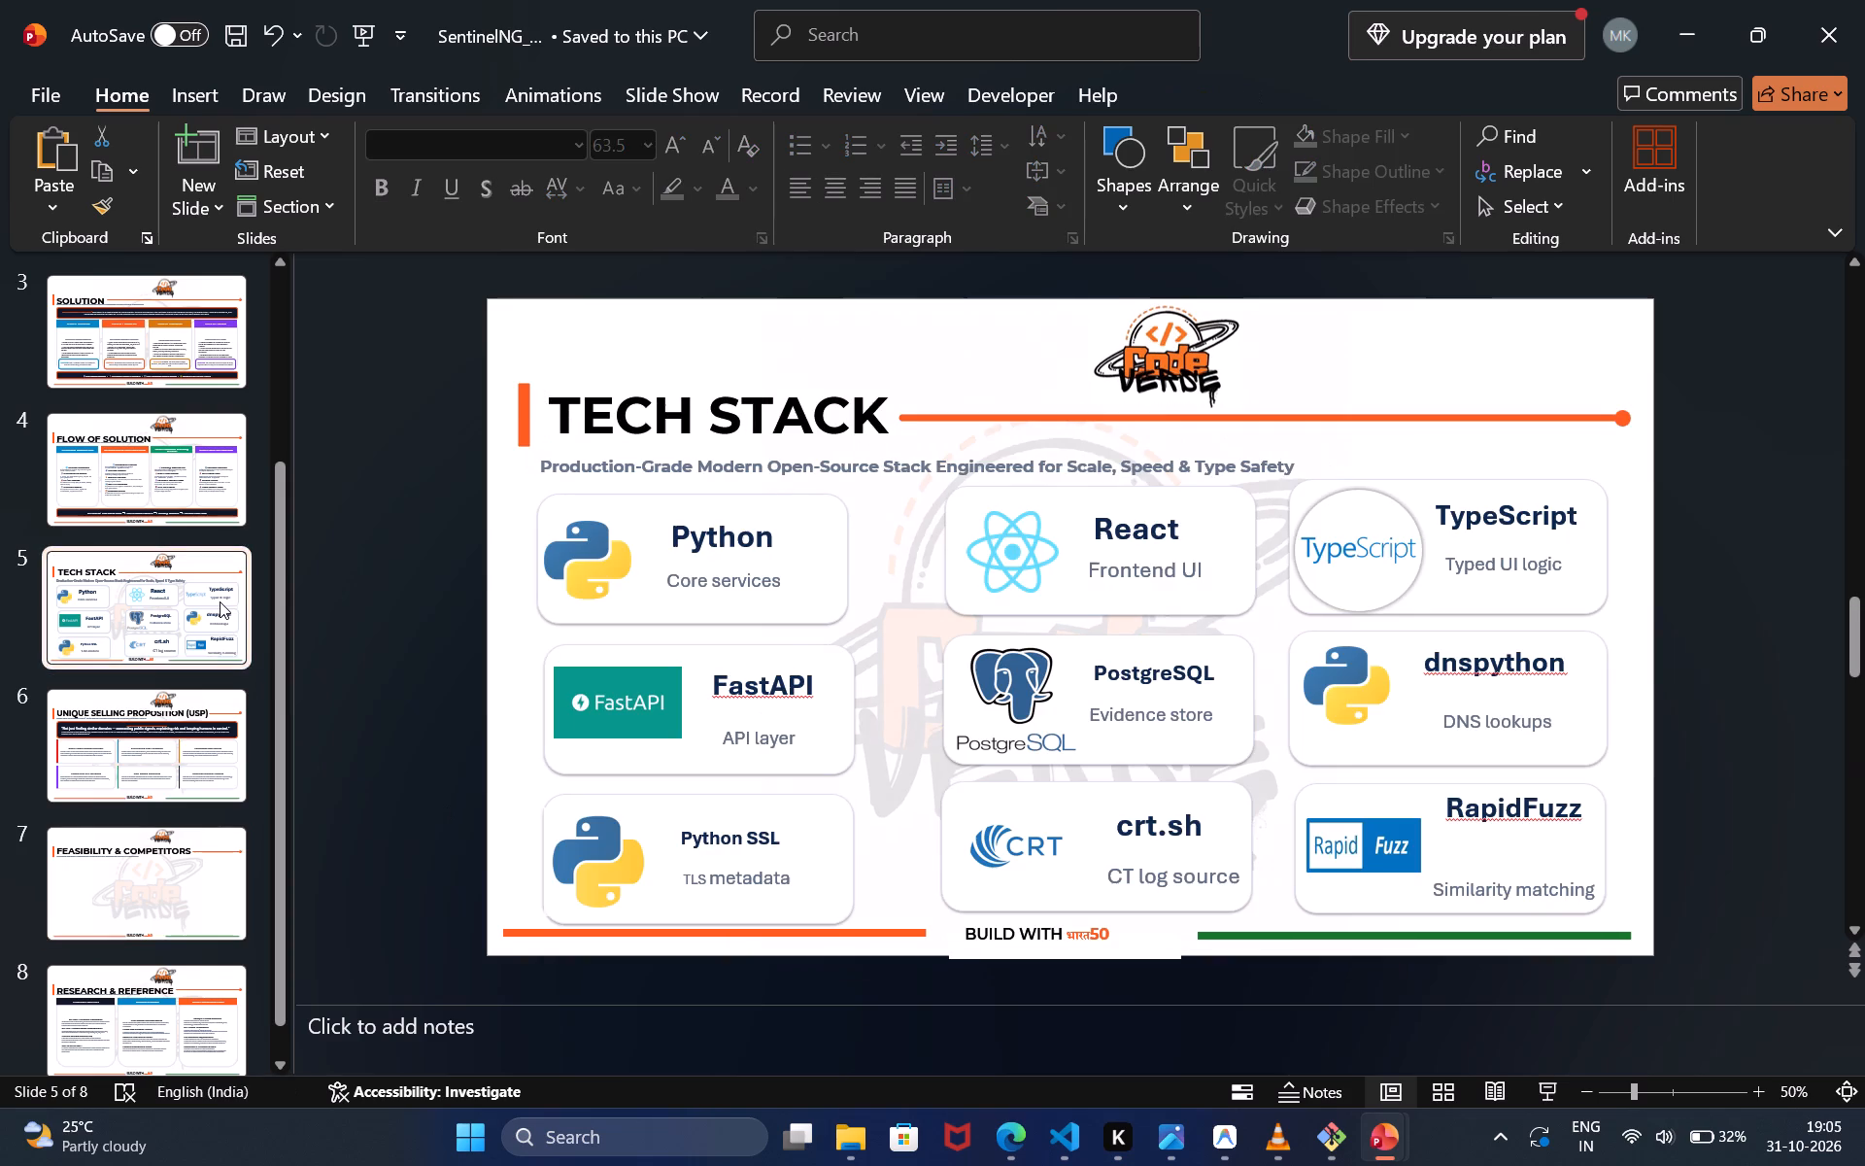
{"action": "left_click", "coordinate": [1366, 824]}
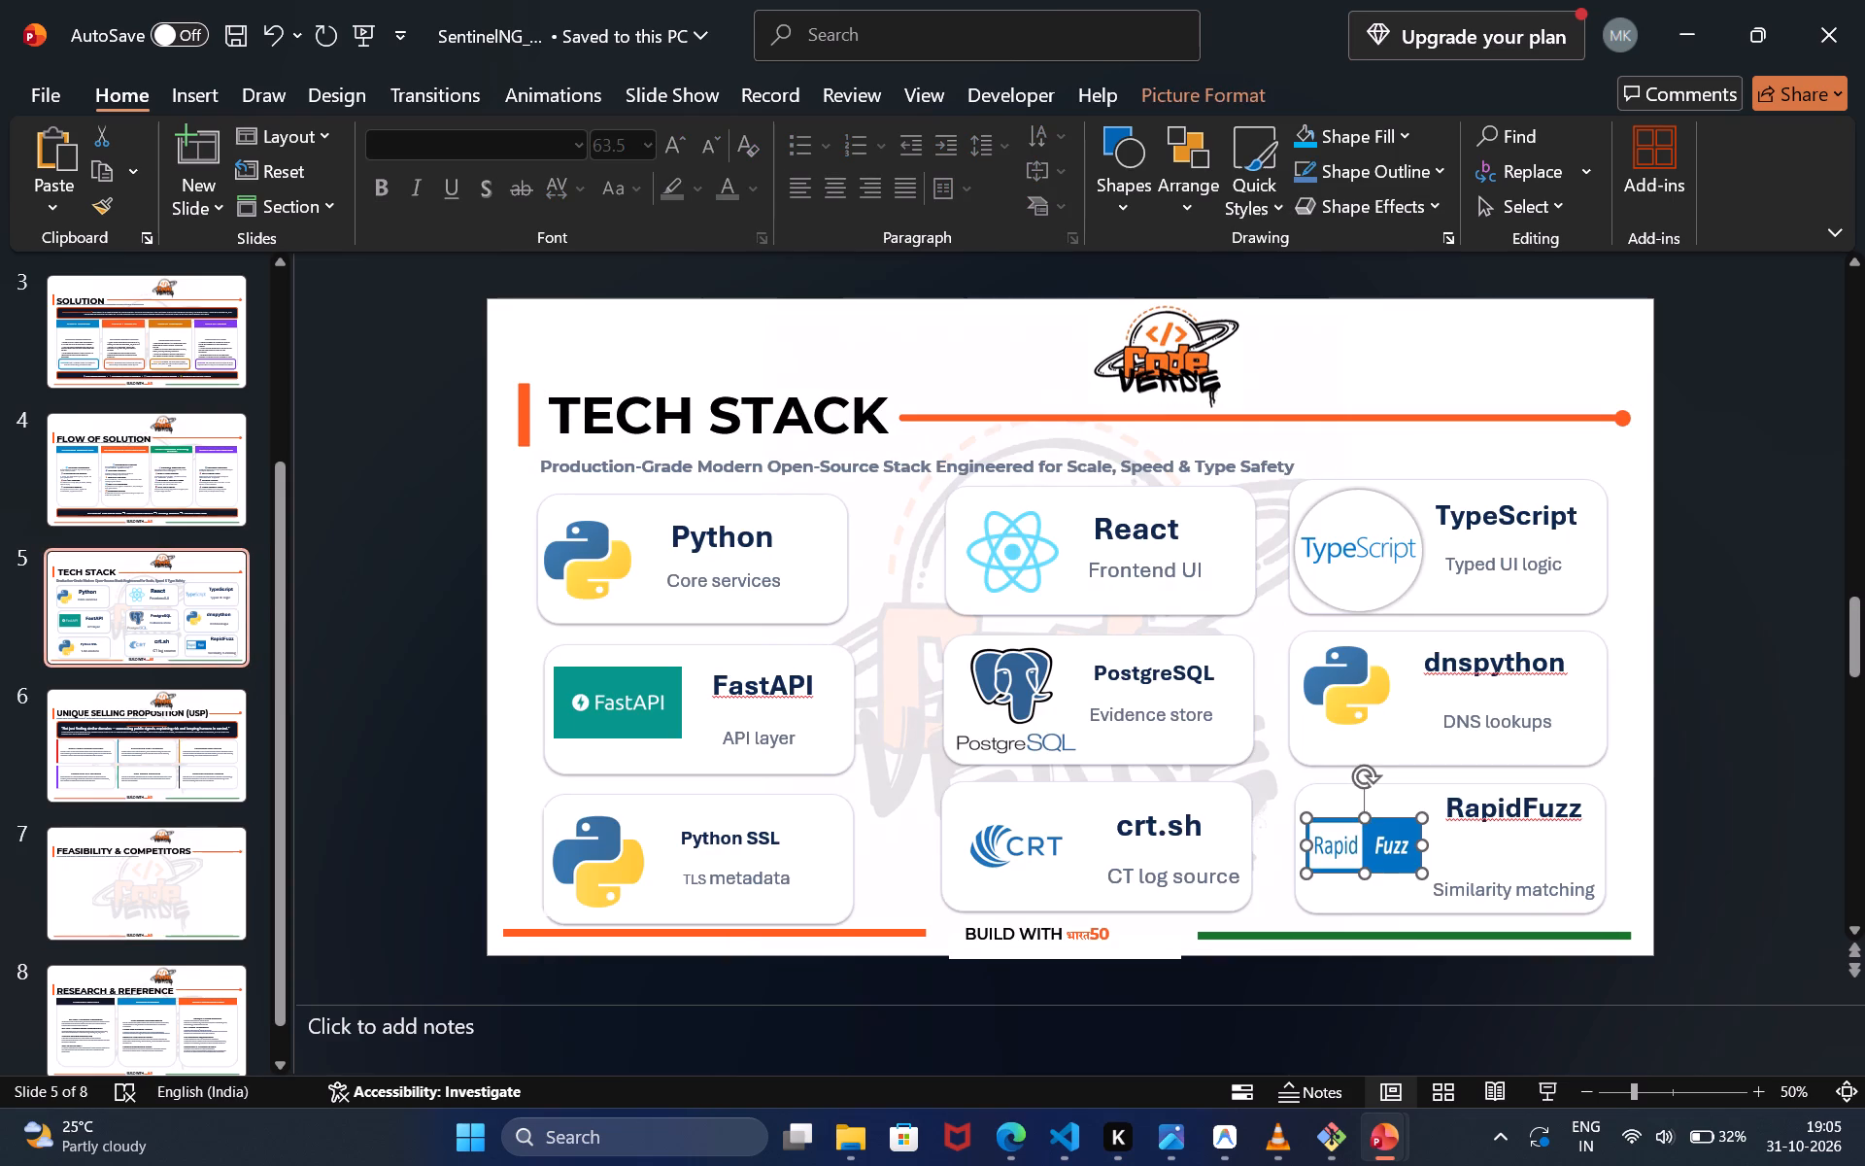
{"action": "key", "text": "Delete"}
{"action": "key", "text": "ctrl+v"}
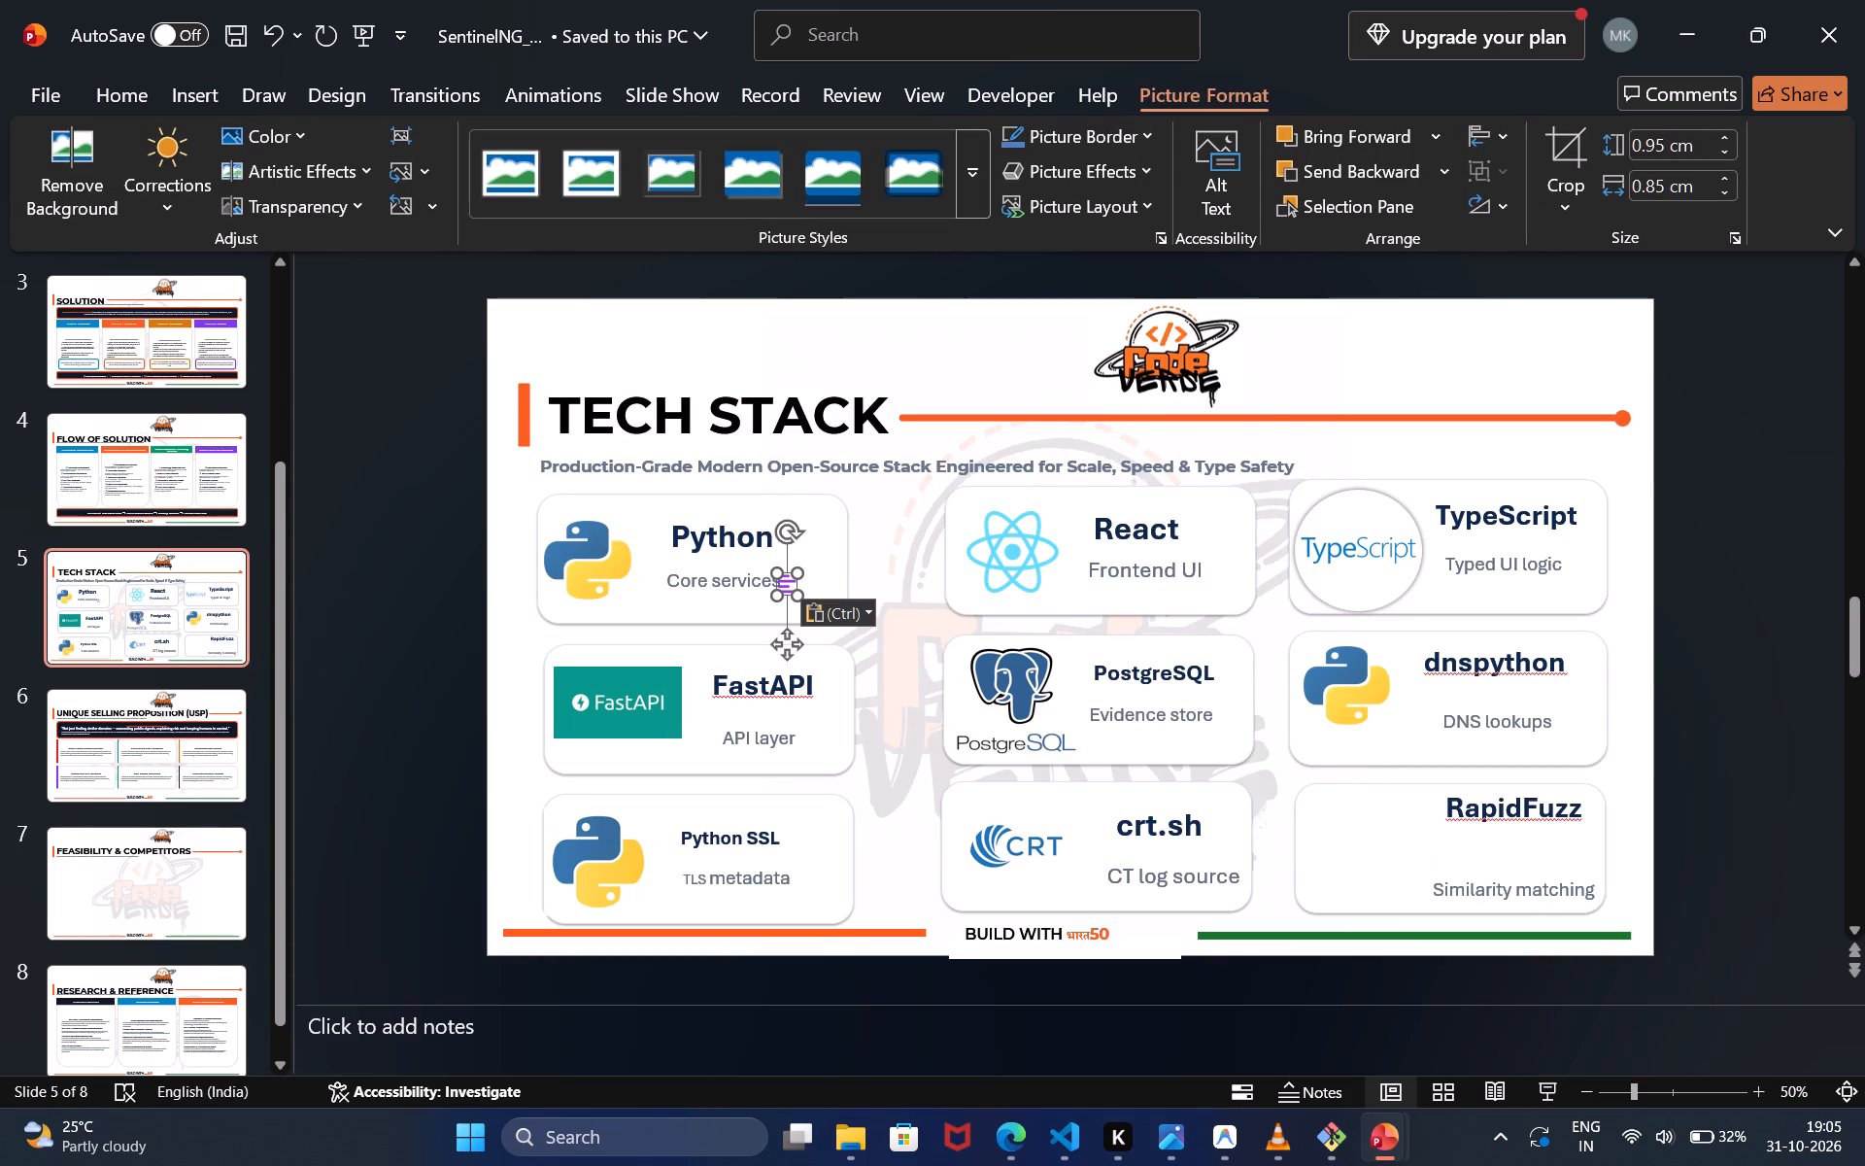
{"action": "left_click_drag", "start_coordinate": [785, 649], "coordinate": [1482, 948]}
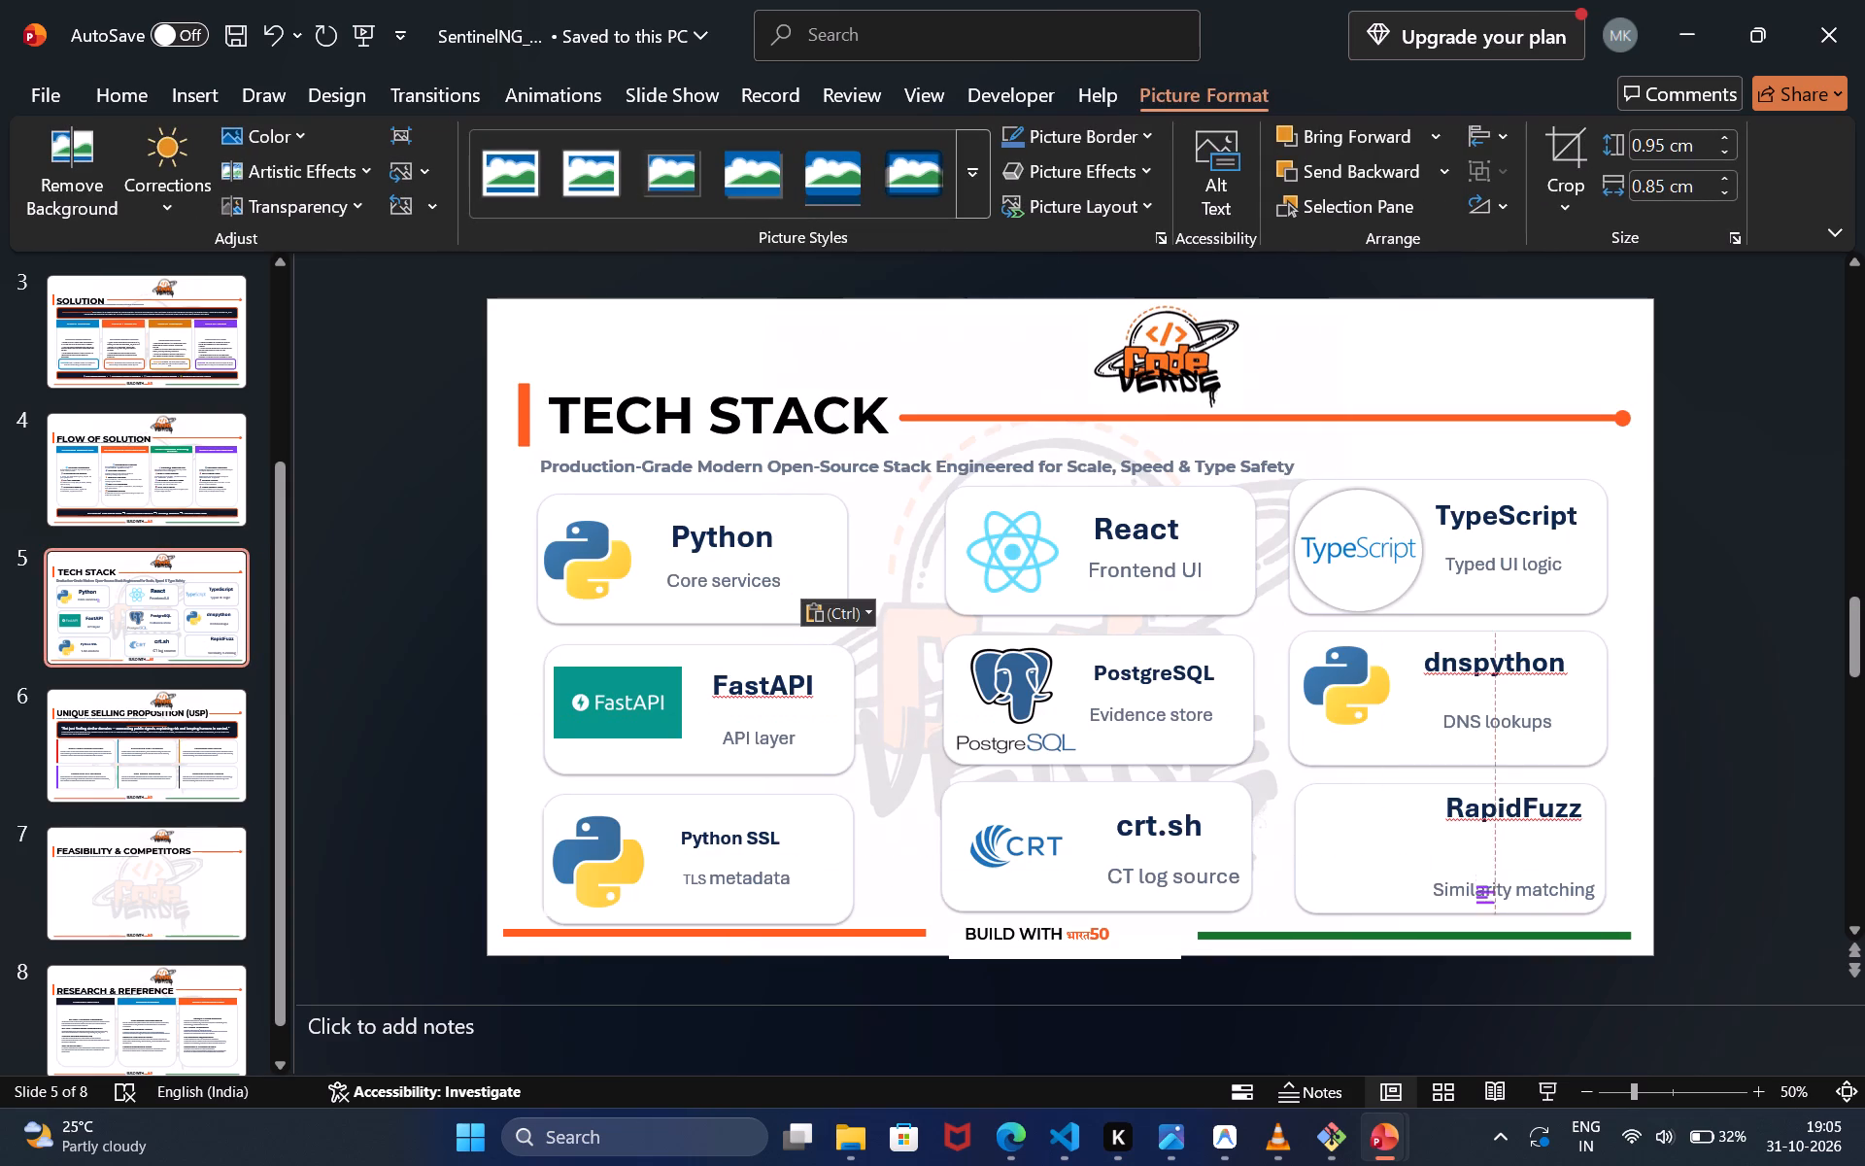
{"action": "left_click_drag", "start_coordinate": [1482, 948], "coordinate": [1343, 905]}
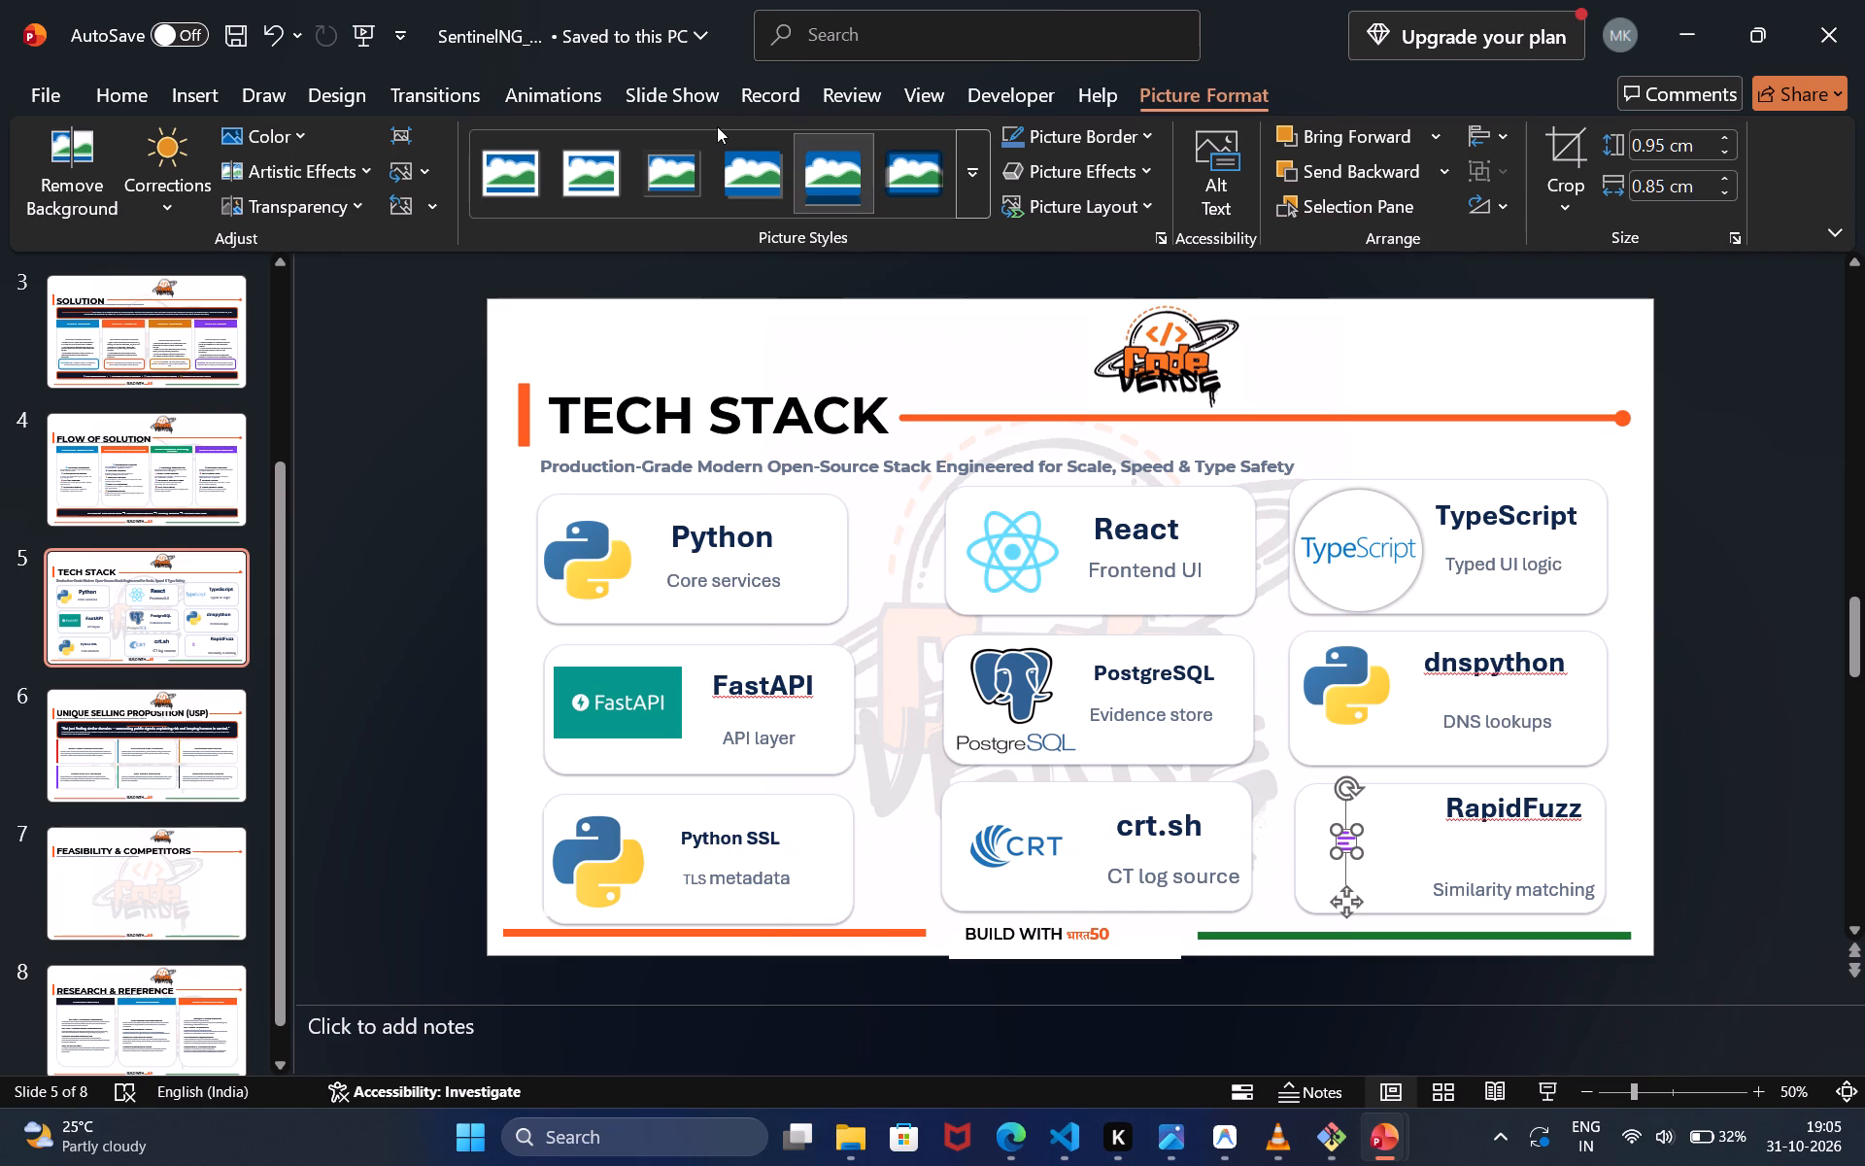
Enlarge the purple icon to nearly the RapidFuzz card's height and position it beside the card's text.
{"action": "left_click", "coordinate": [179, 93]}
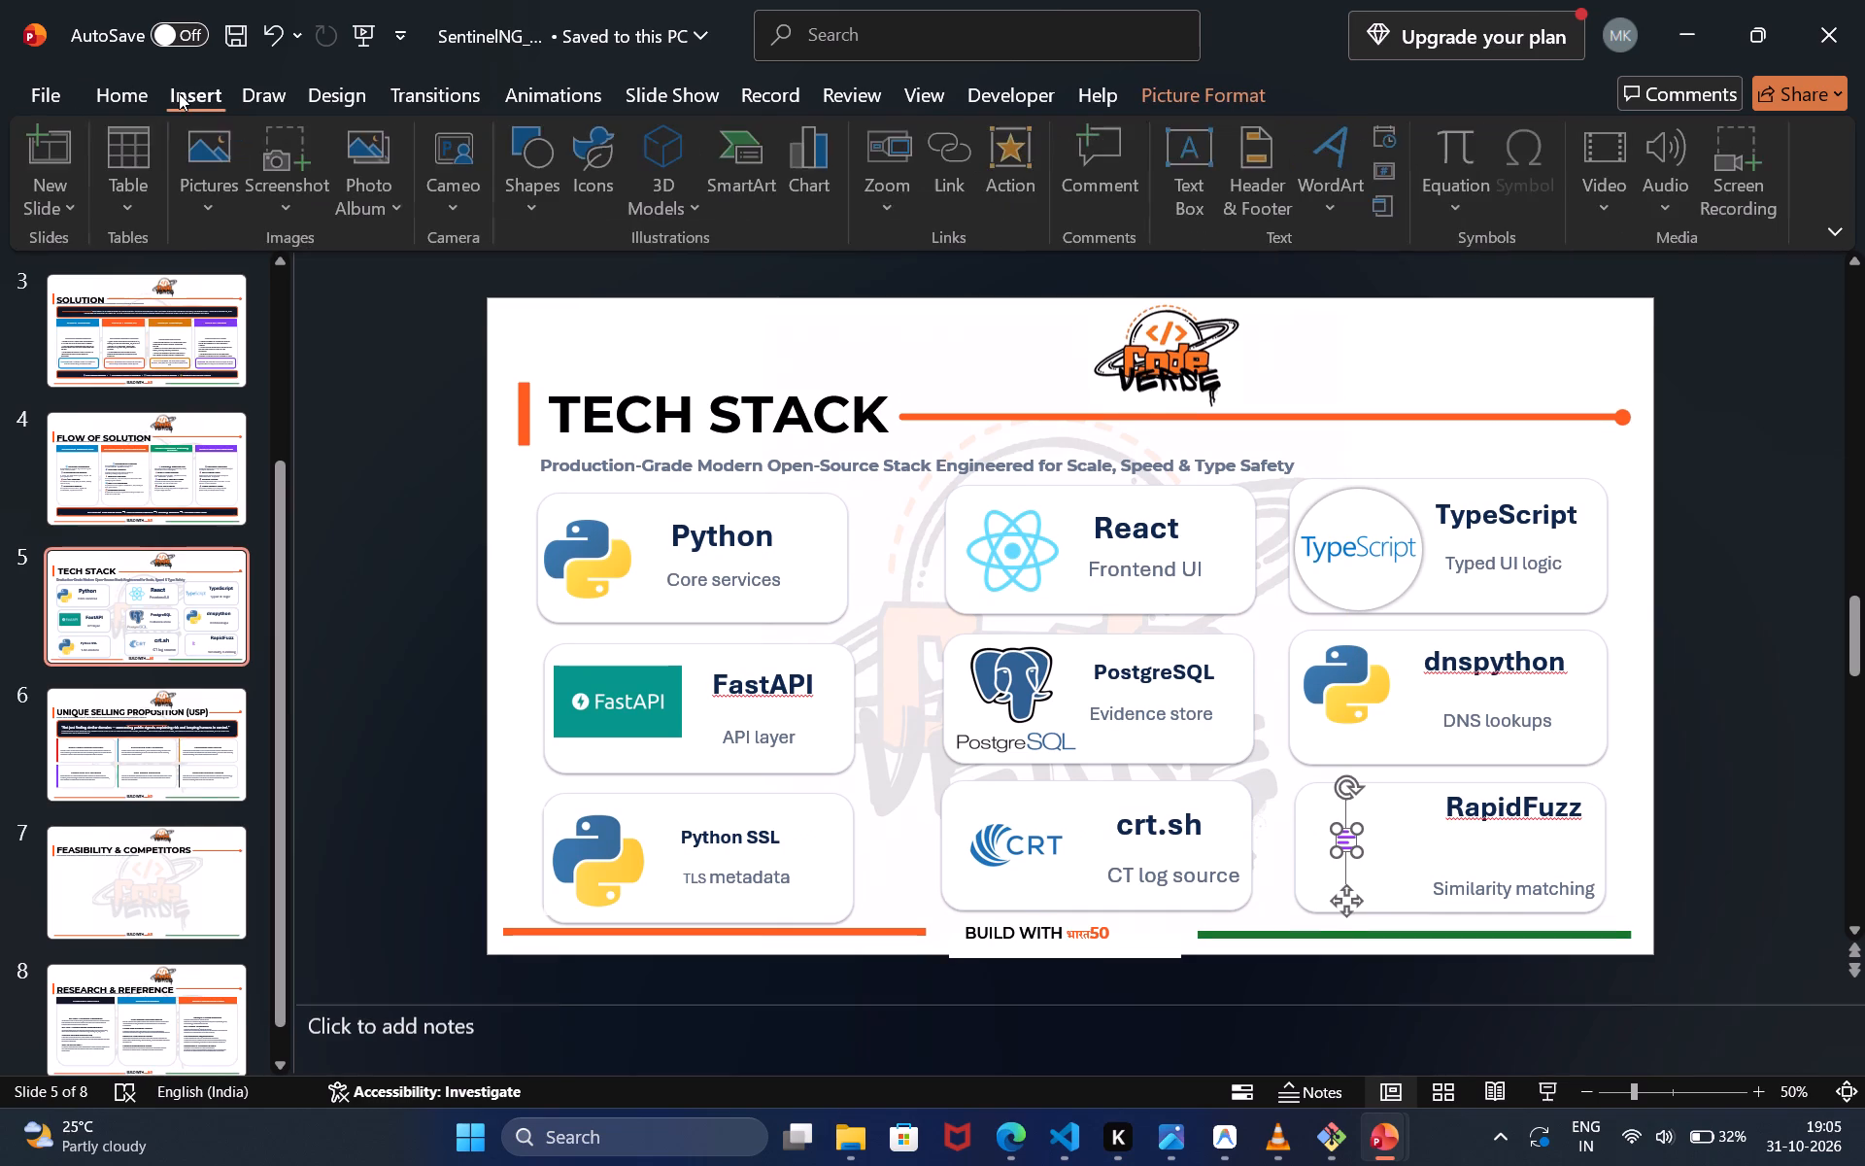
{"action": "left_click", "coordinate": [122, 98]}
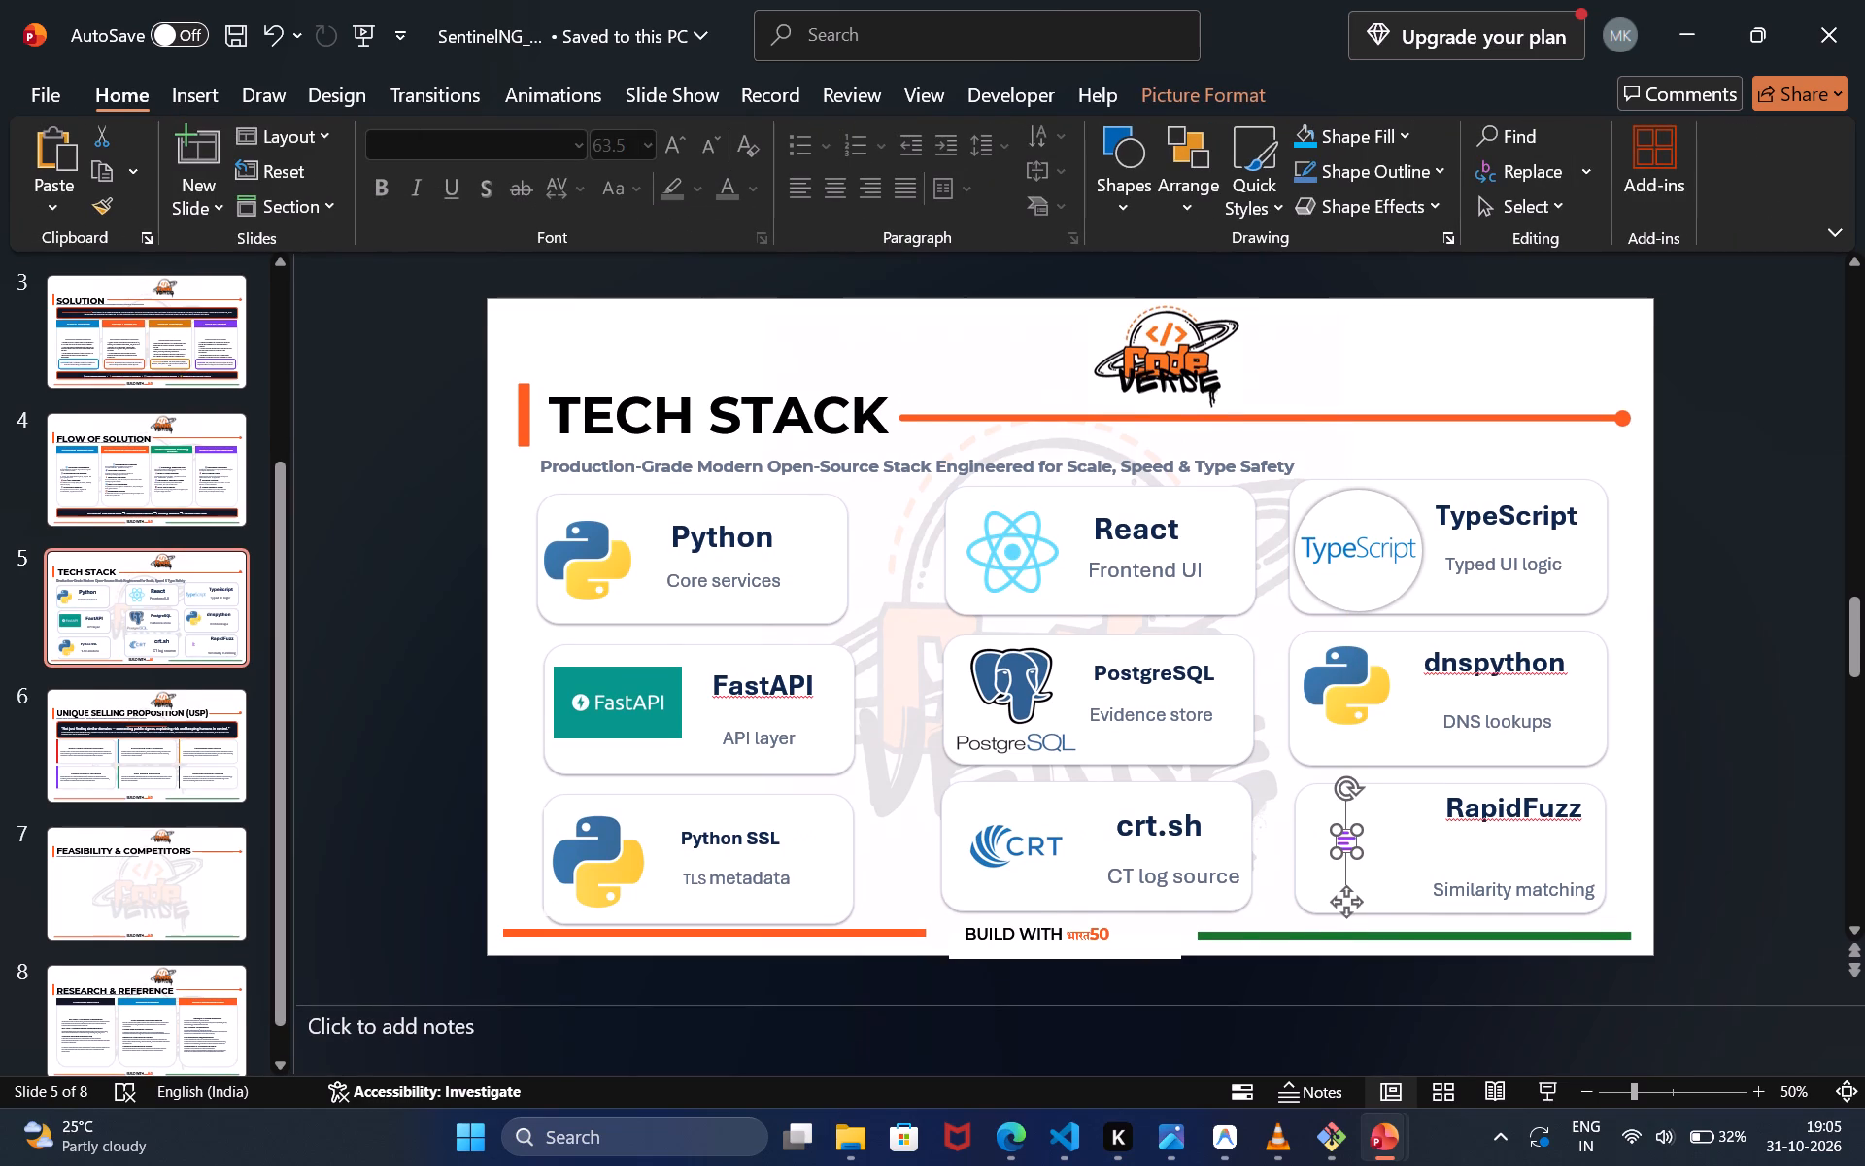
{"action": "left_click_drag", "start_coordinate": [1357, 827], "coordinate": [1382, 812]}
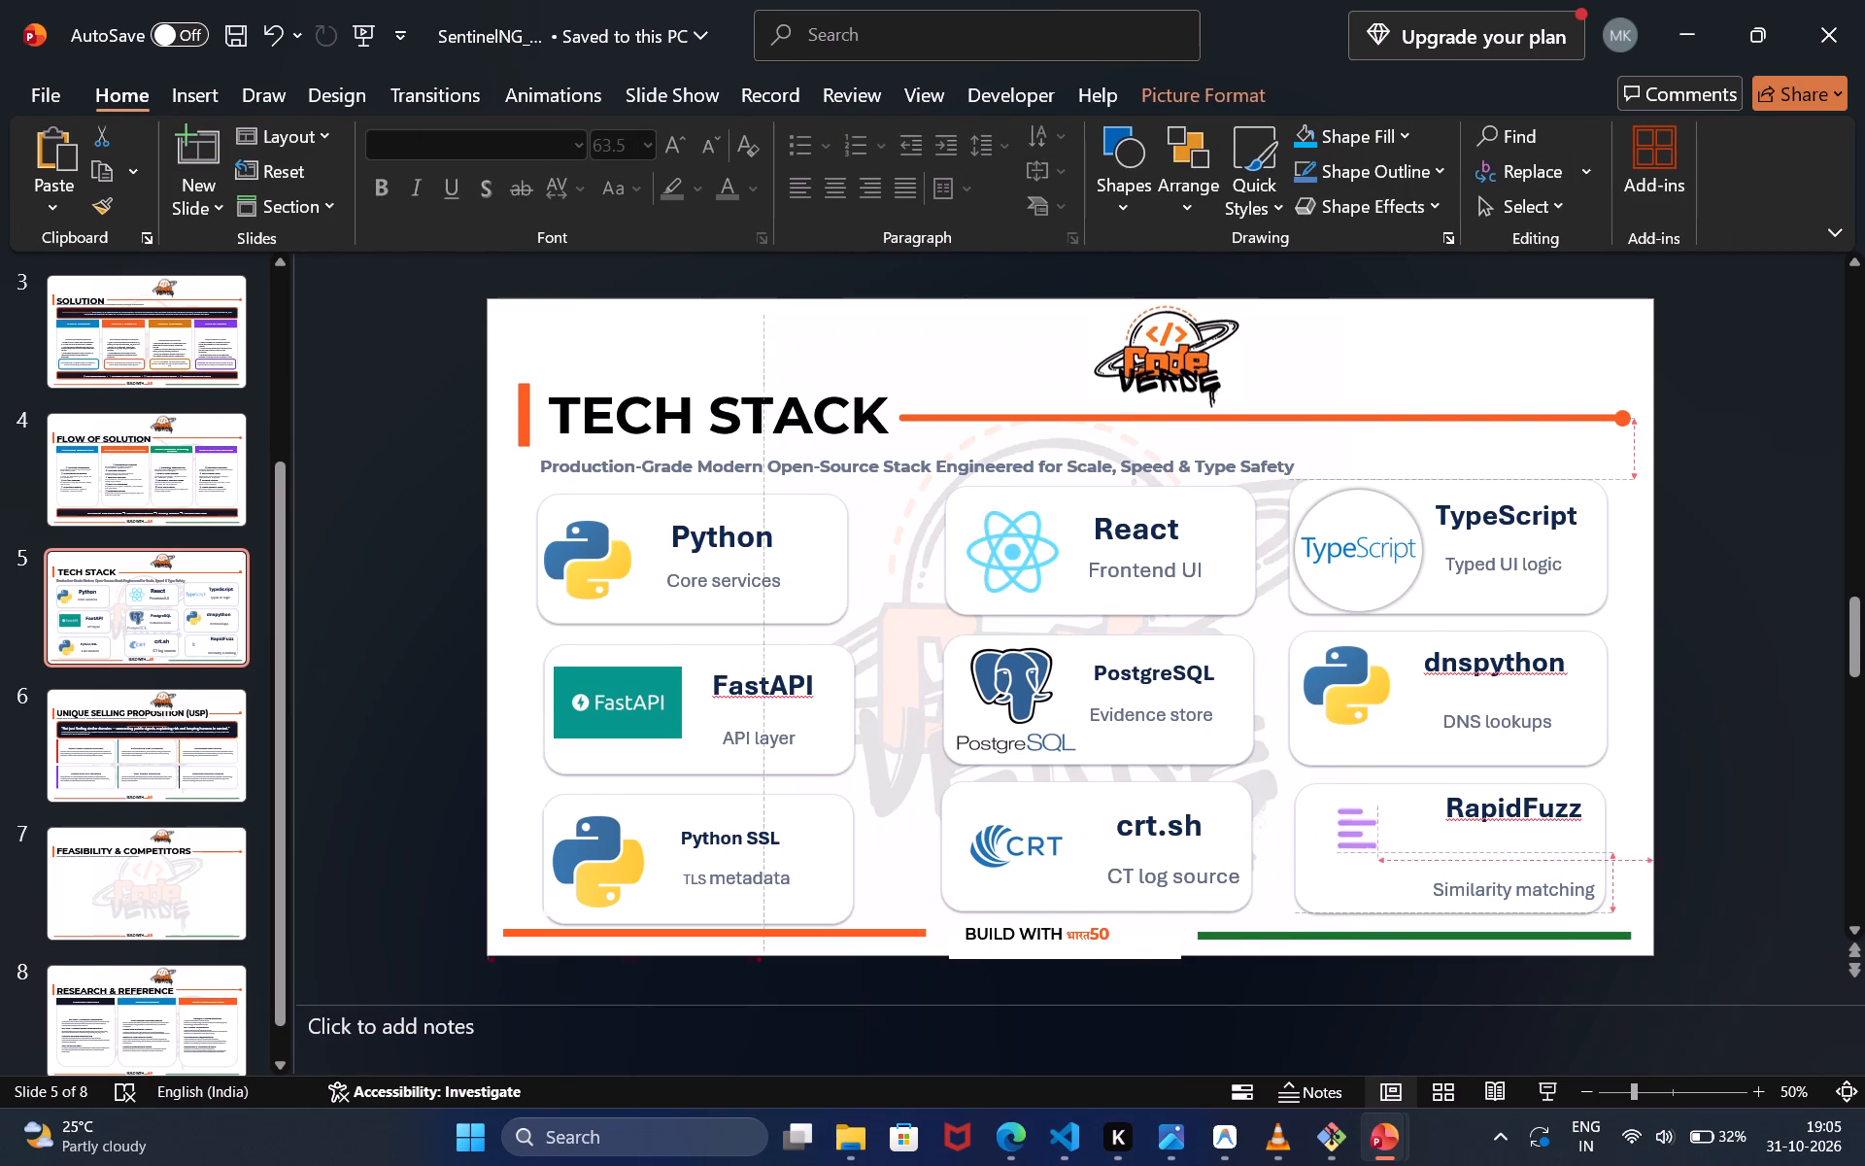
{"action": "left_click_drag", "start_coordinate": [1382, 812], "coordinate": [1426, 806]}
{"action": "left_click_drag", "start_coordinate": [1377, 795], "coordinate": [1364, 826]}
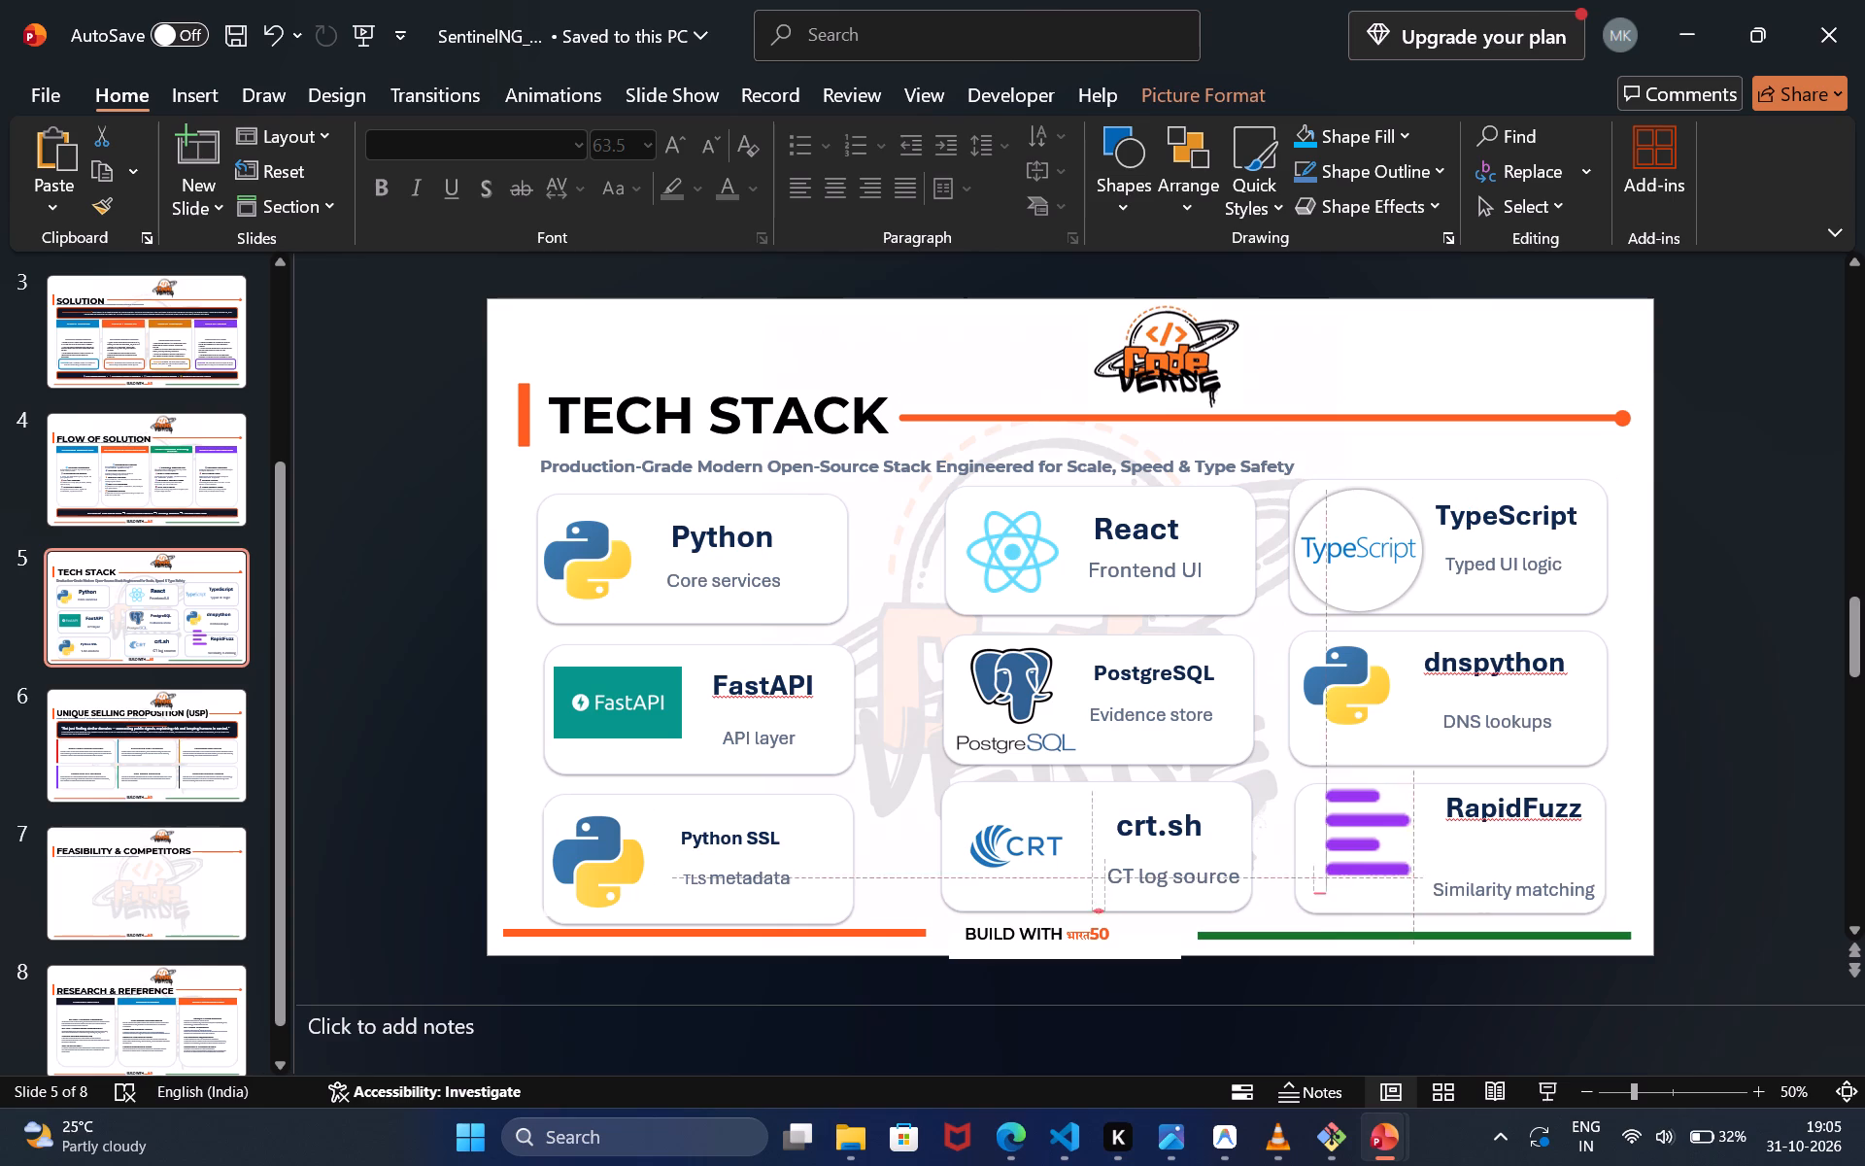
{"action": "left_click_drag", "start_coordinate": [1364, 826], "coordinate": [1359, 841]}
Move the RapidFuzz title slightly down and the "Similarity matching" caption slightly up so they sit closer together in their card.
{"action": "double_click", "coordinate": [1535, 809]}
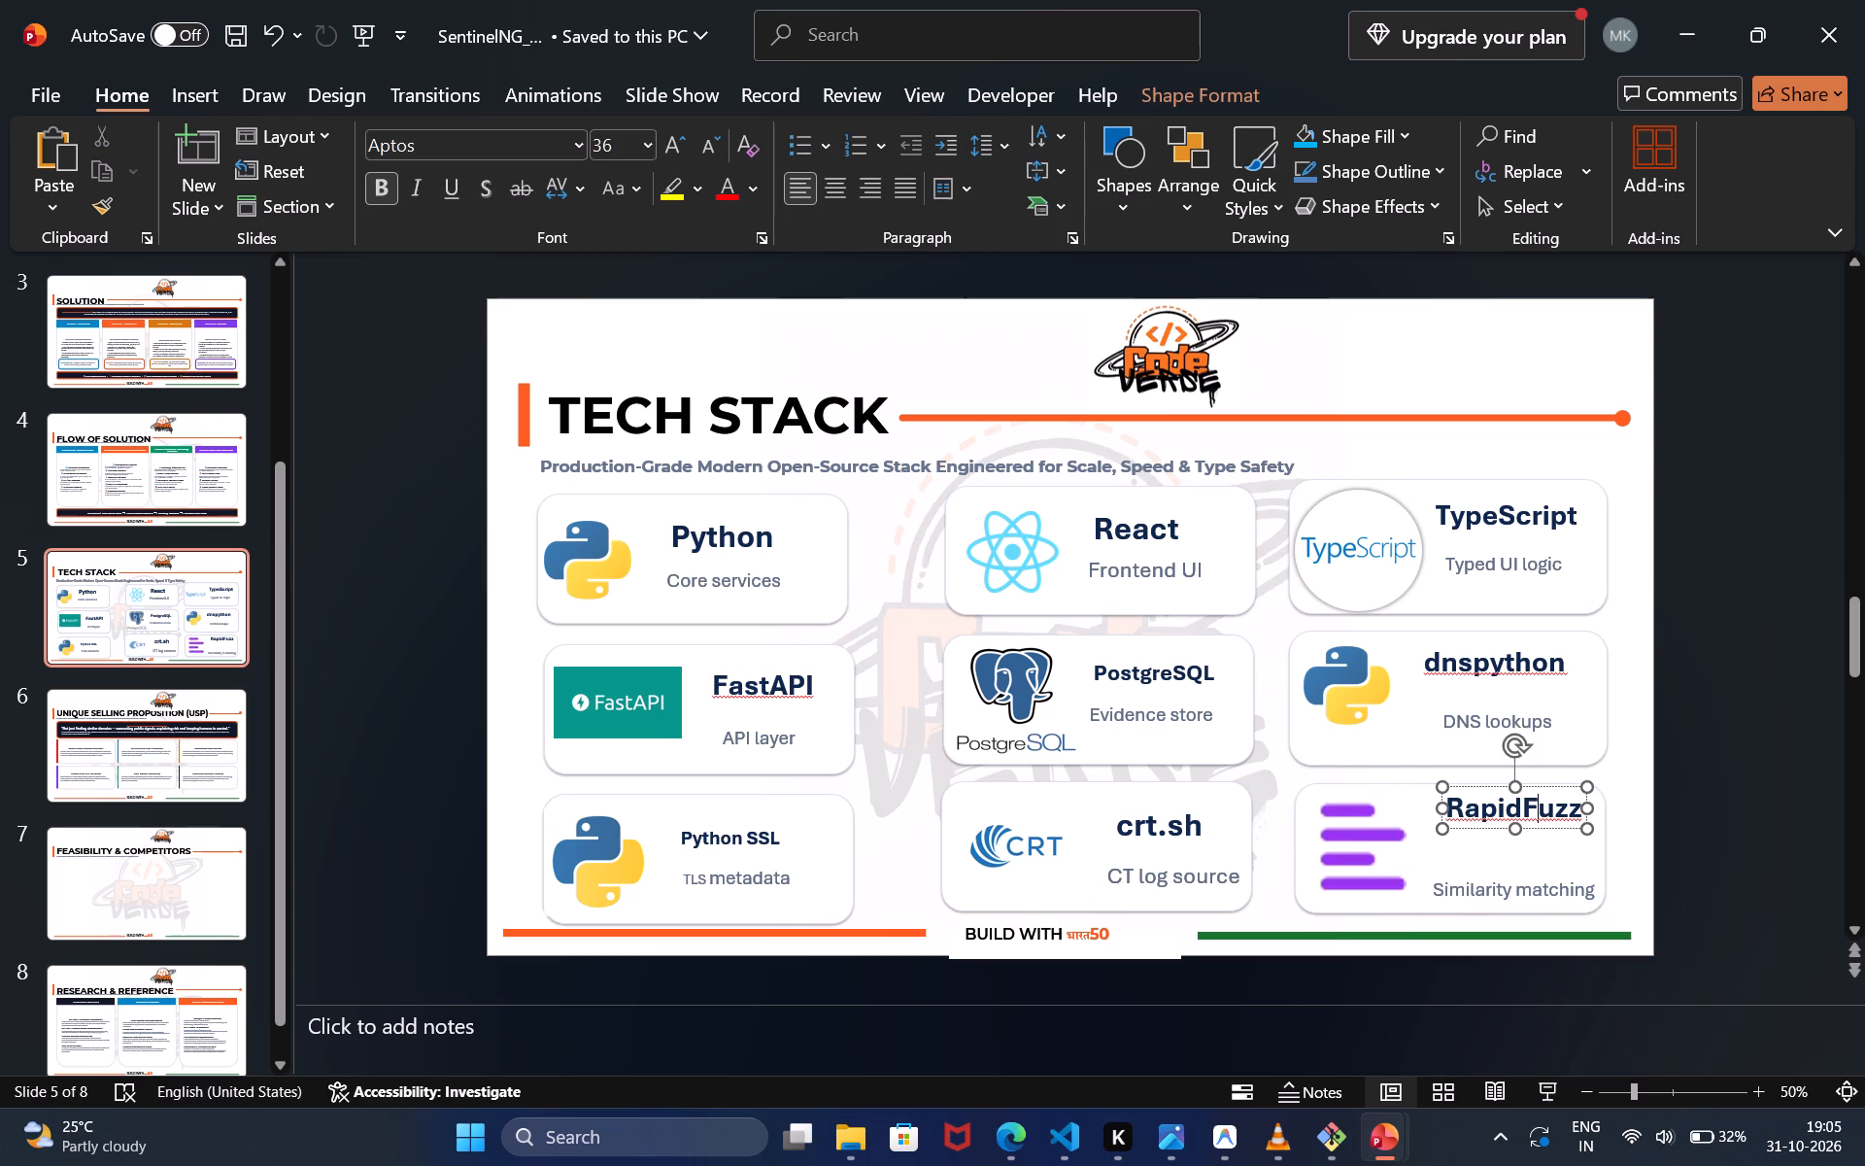
{"action": "left_click", "coordinate": [1475, 806]}
{"action": "left_click_drag", "start_coordinate": [1471, 788], "coordinate": [1460, 806]}
{"action": "left_click", "coordinate": [1494, 895]}
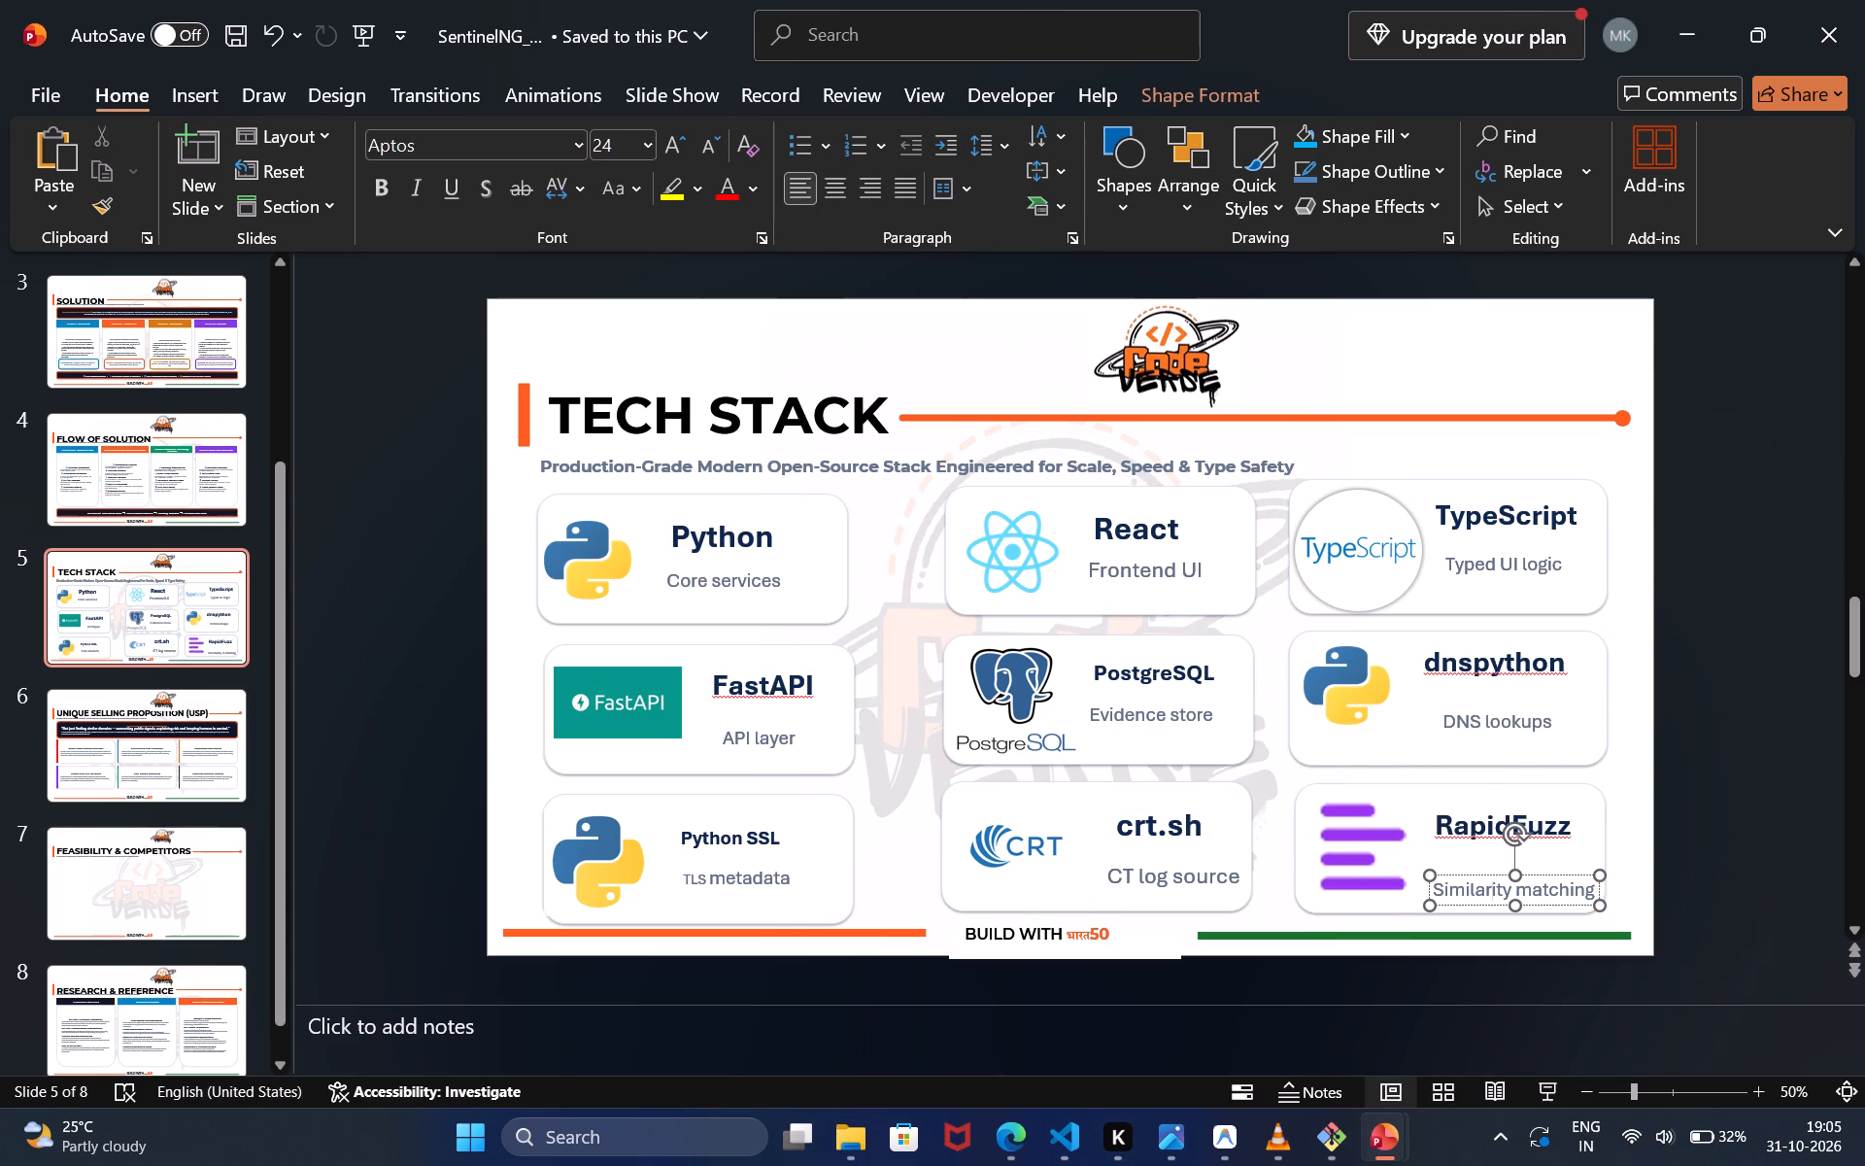
{"action": "left_click_drag", "start_coordinate": [1471, 877], "coordinate": [1471, 860]}
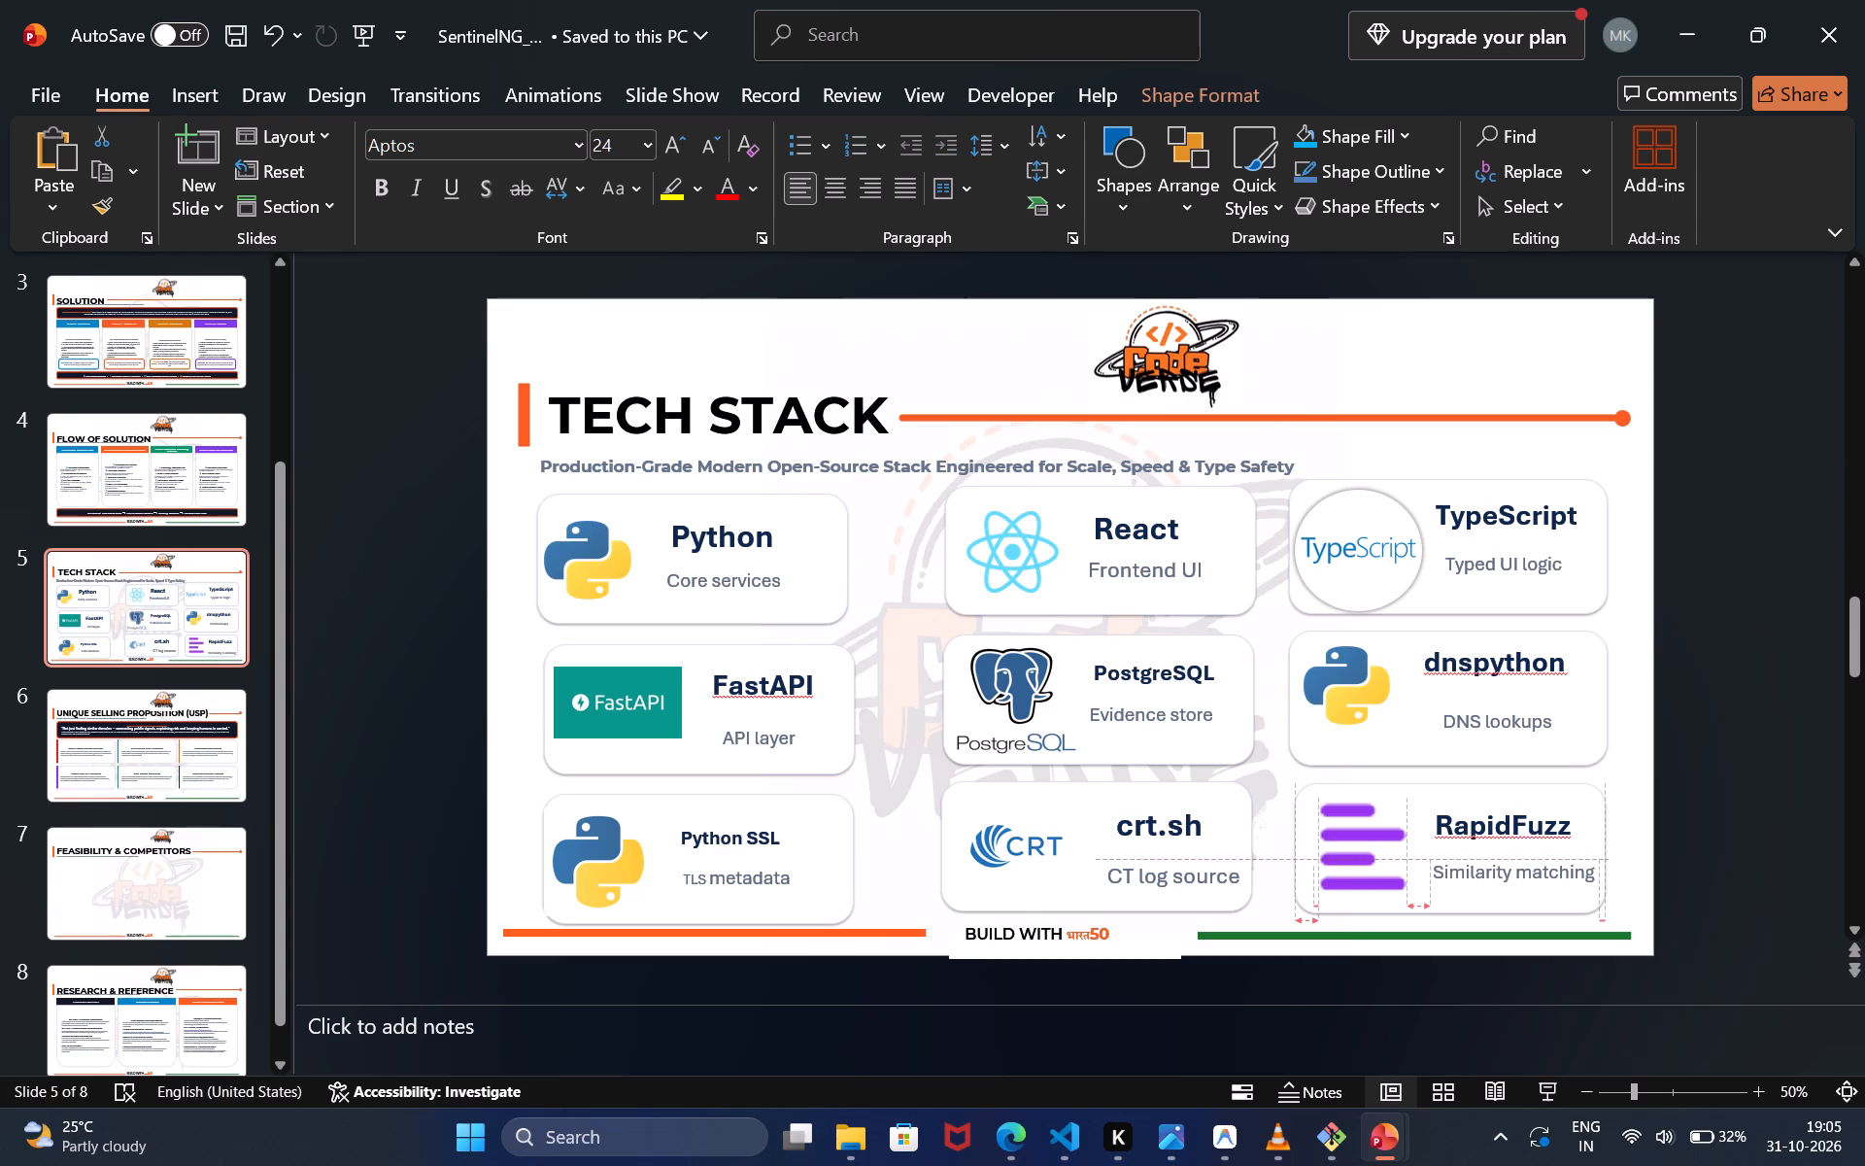
{"action": "left_click_drag", "start_coordinate": [1471, 860], "coordinate": [1471, 859]}
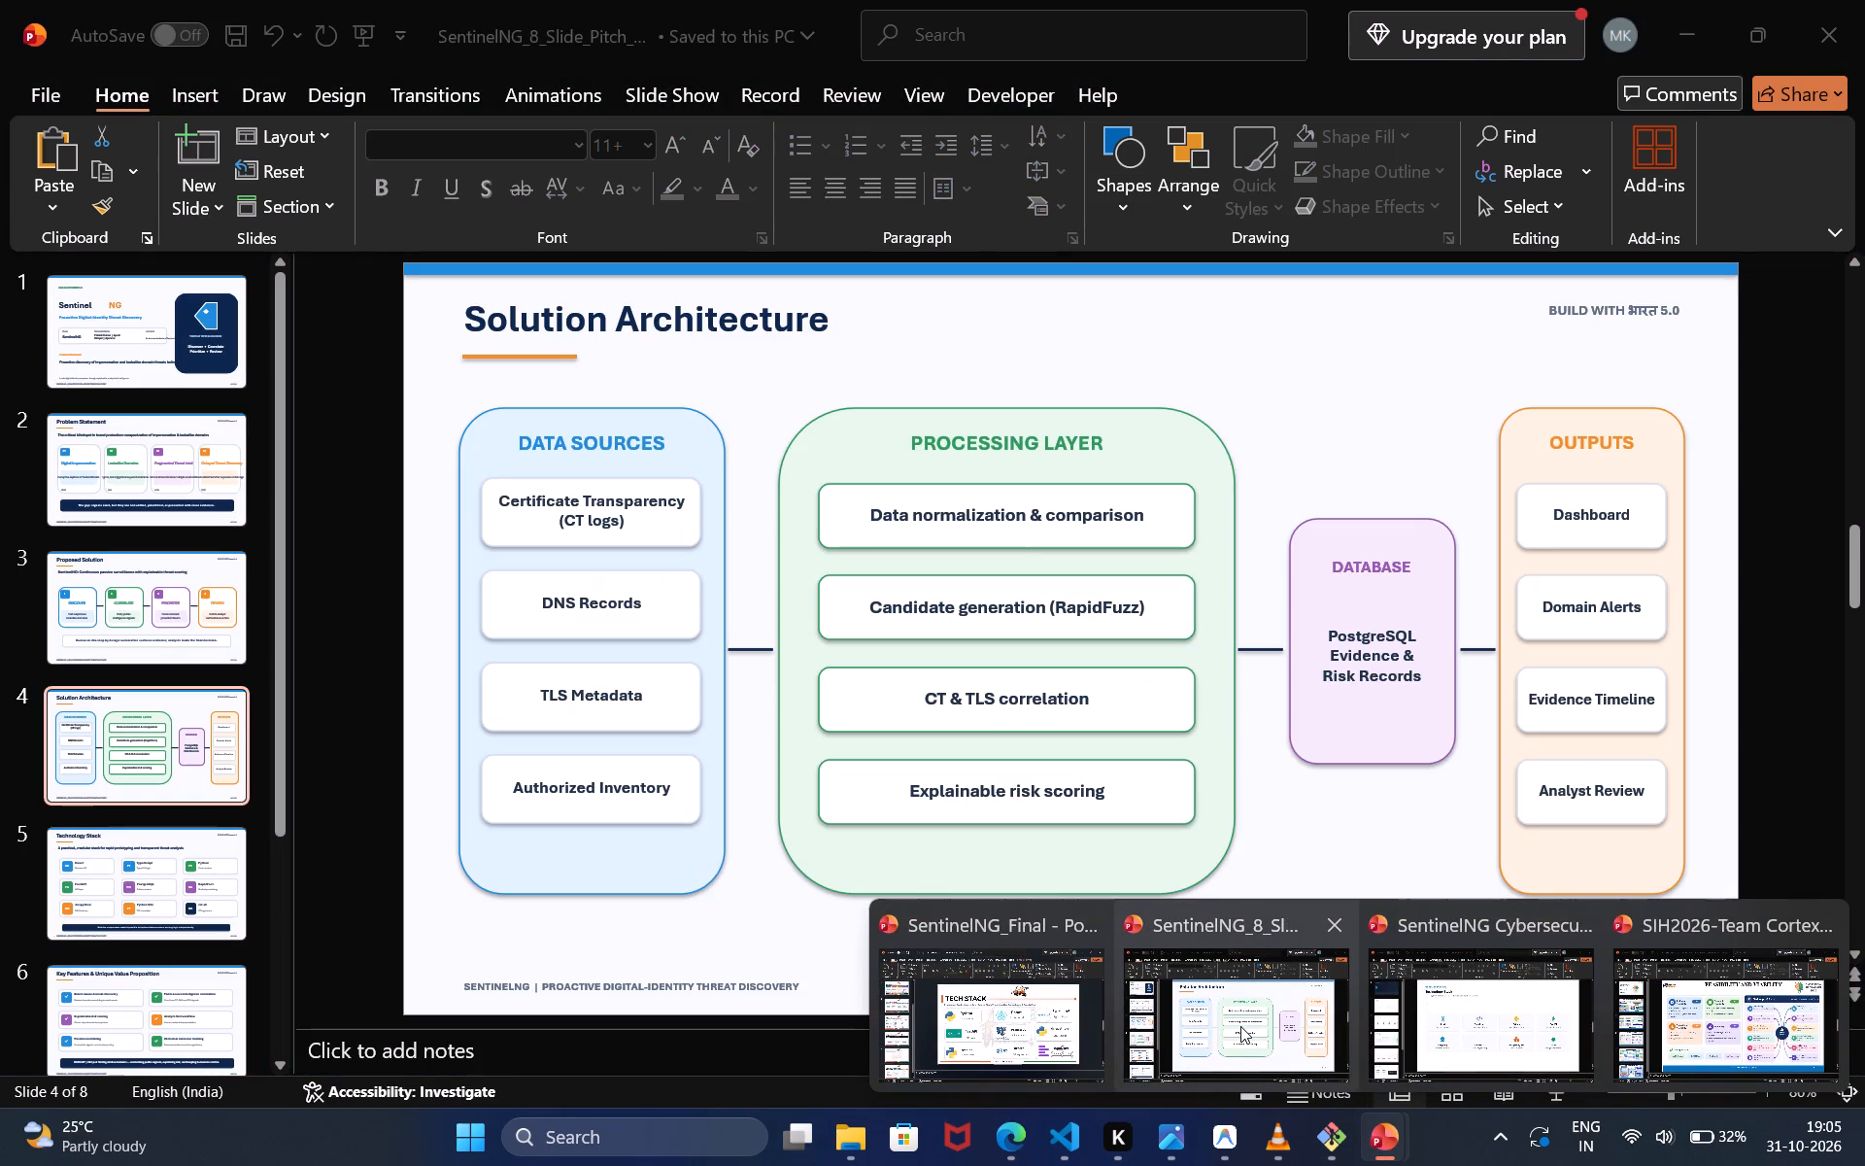
Copy the orange dnspython / SSL network icon from the Technology Stack slide of the SentinelNG Cybersecurity Pitch deck.
{"action": "left_click", "coordinate": [1240, 1026]}
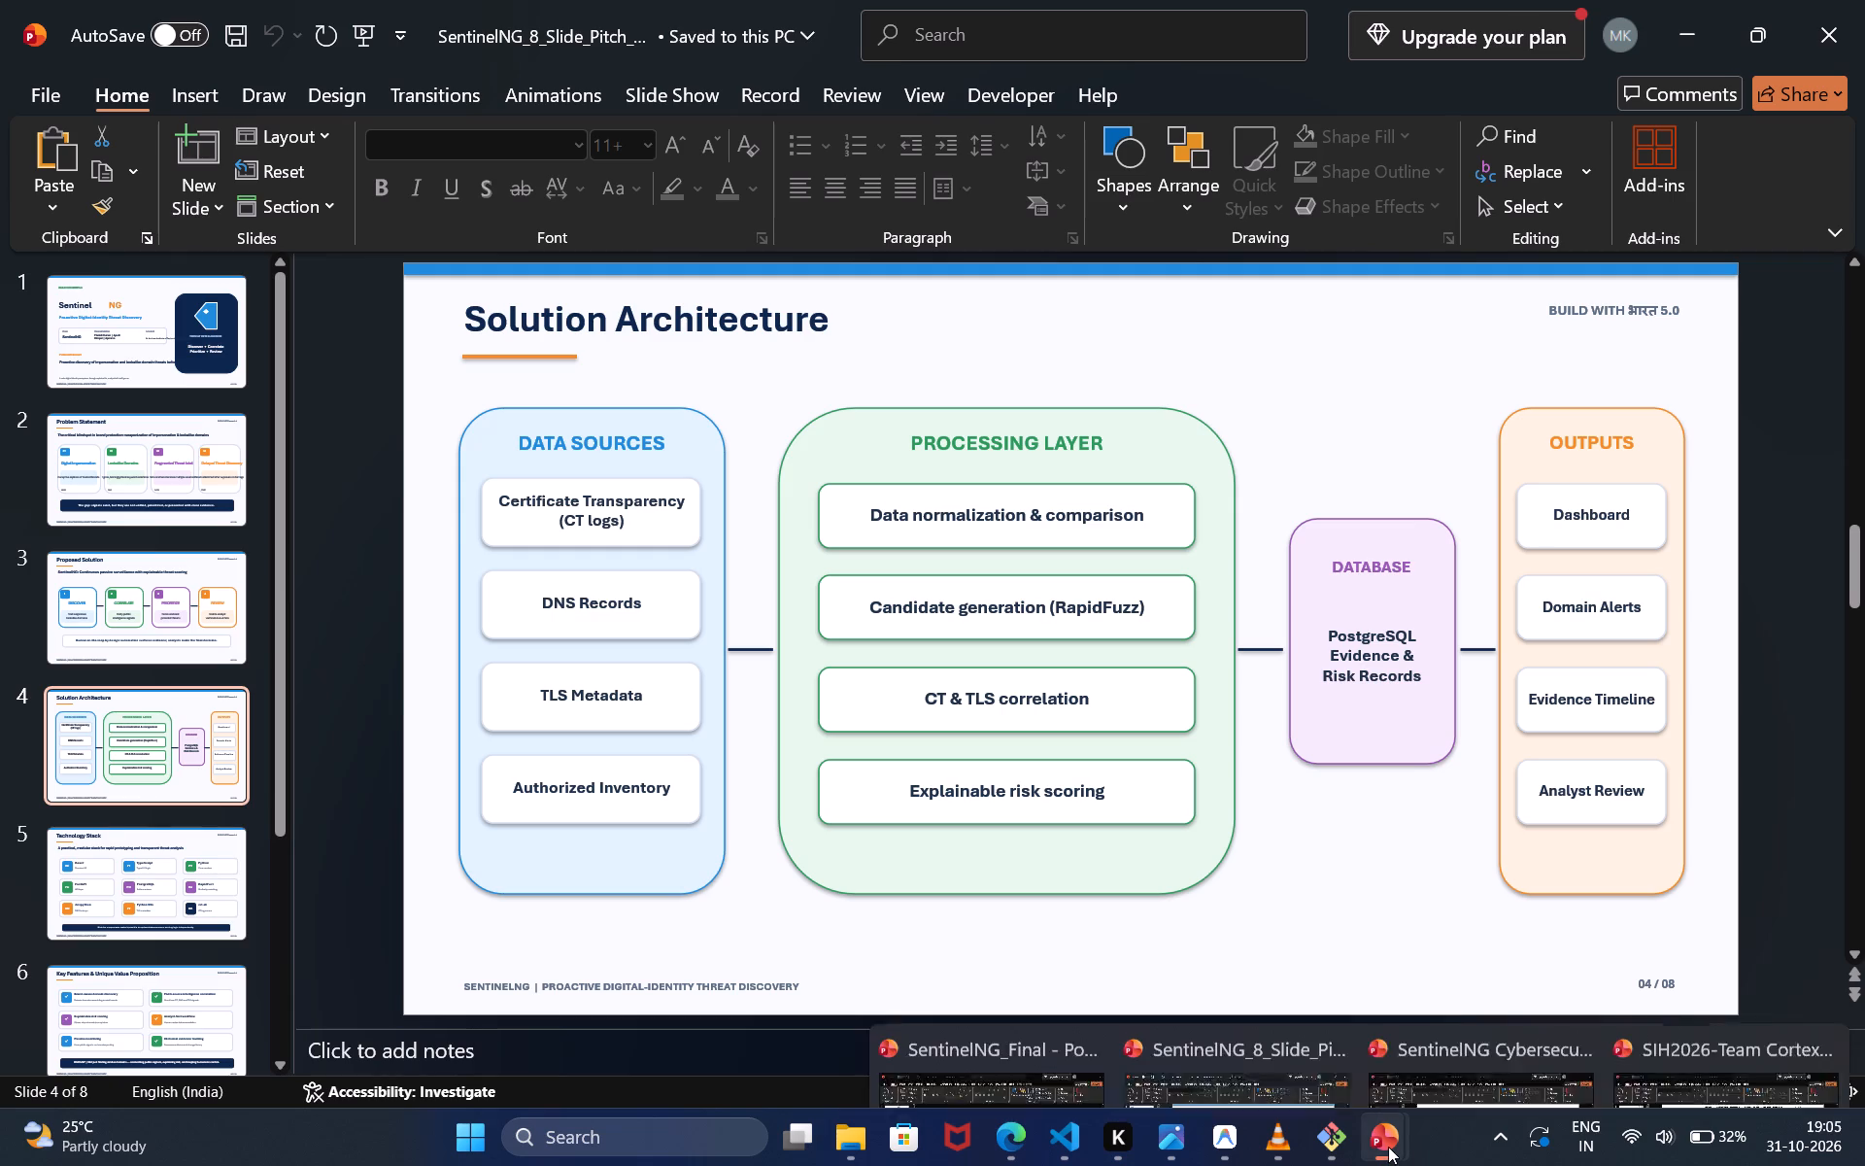
{"action": "left_click", "coordinate": [1477, 1005]}
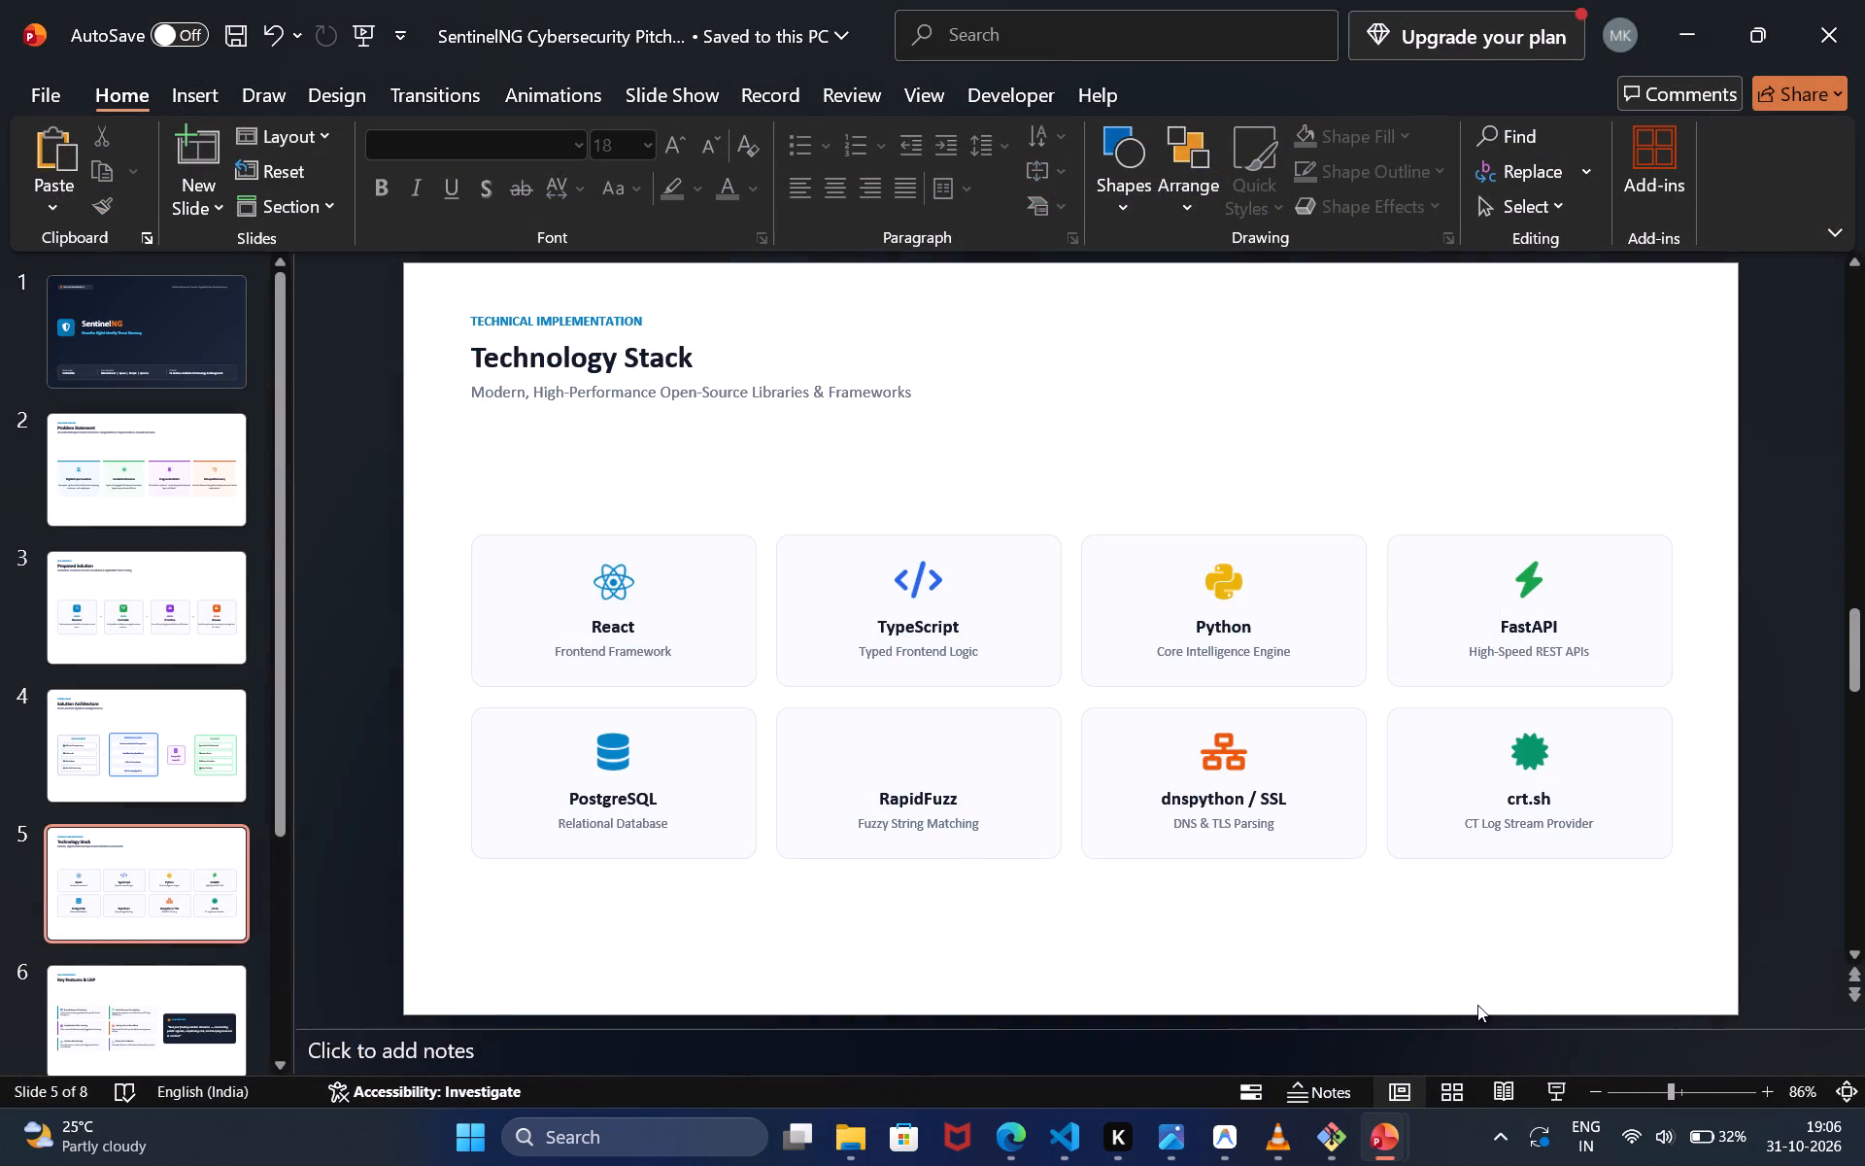
{"action": "left_click", "coordinate": [1219, 754]}
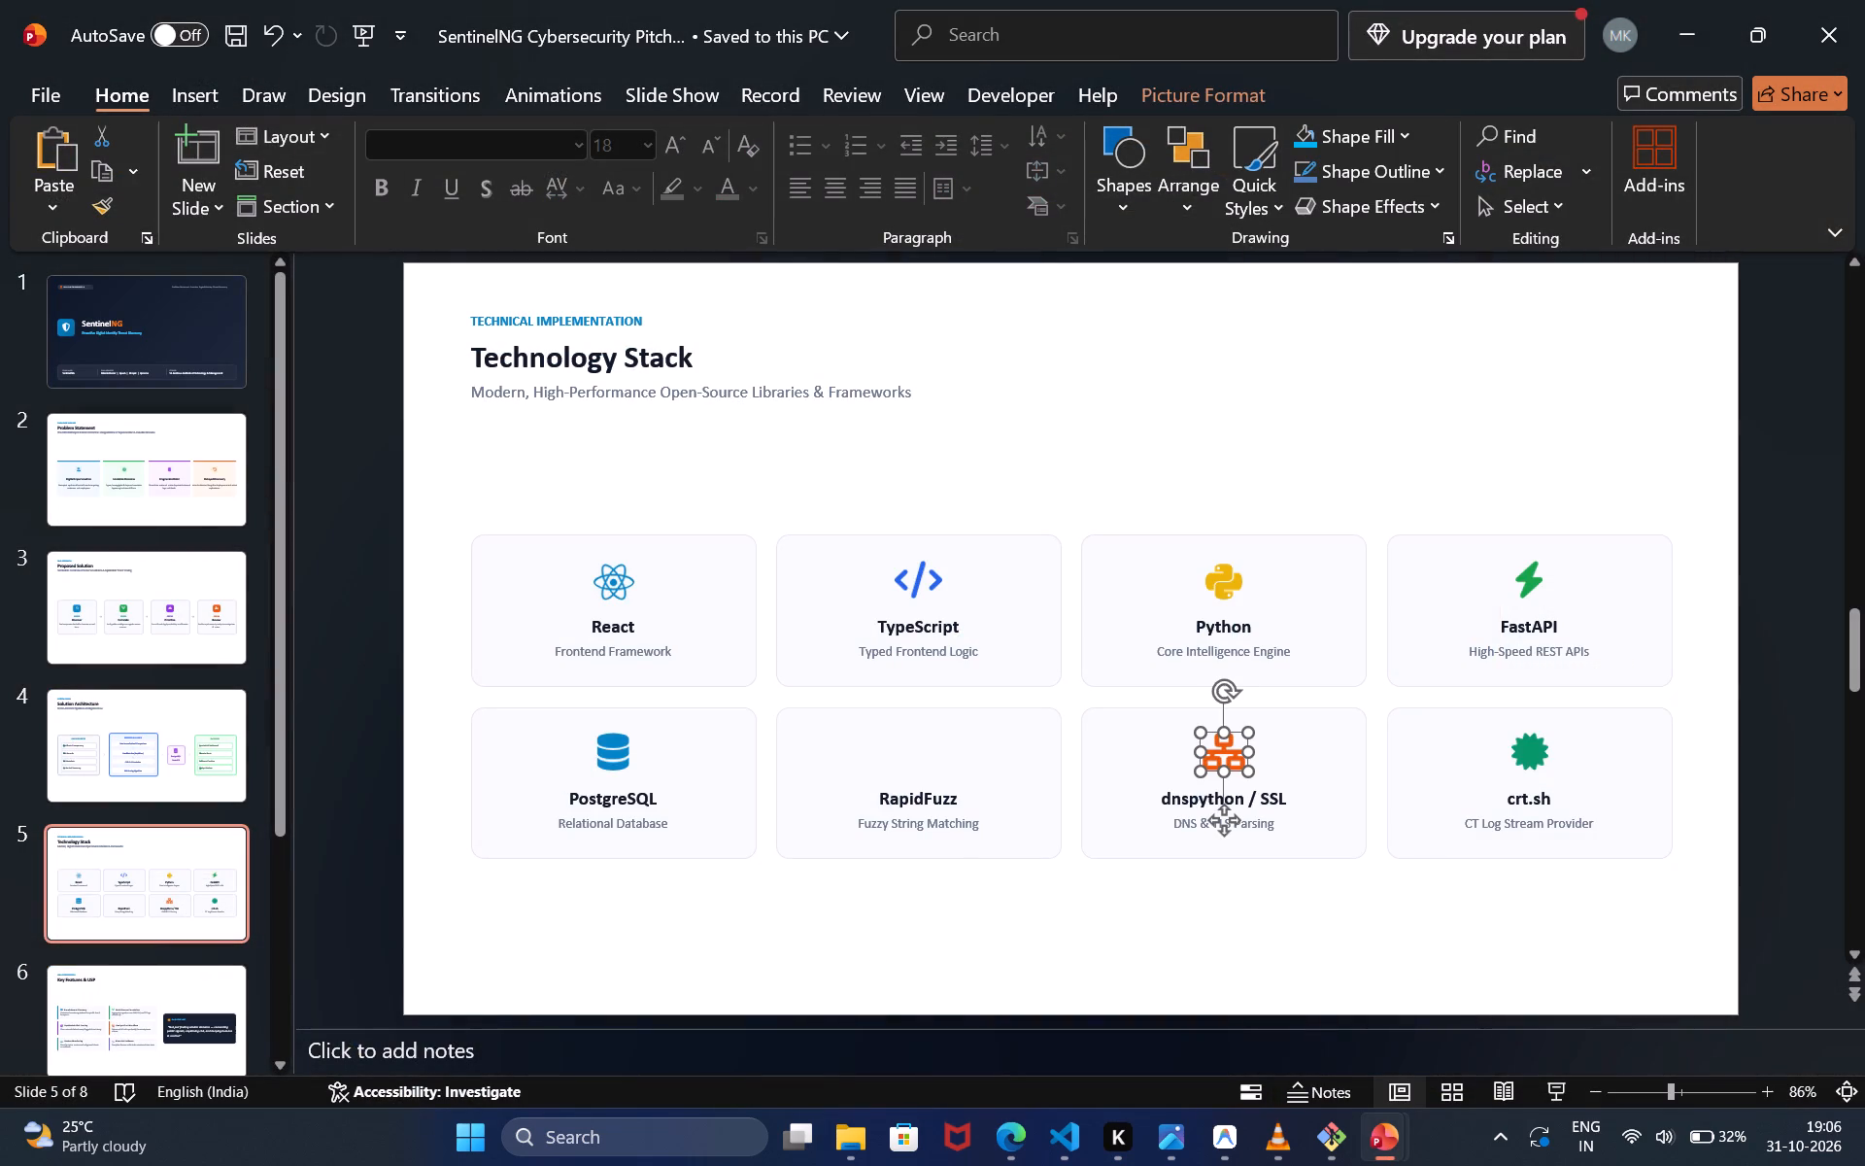
{"action": "key", "text": "ctrl+c"}
{"action": "left_click", "coordinate": [1219, 754], "text": "ctrl"}
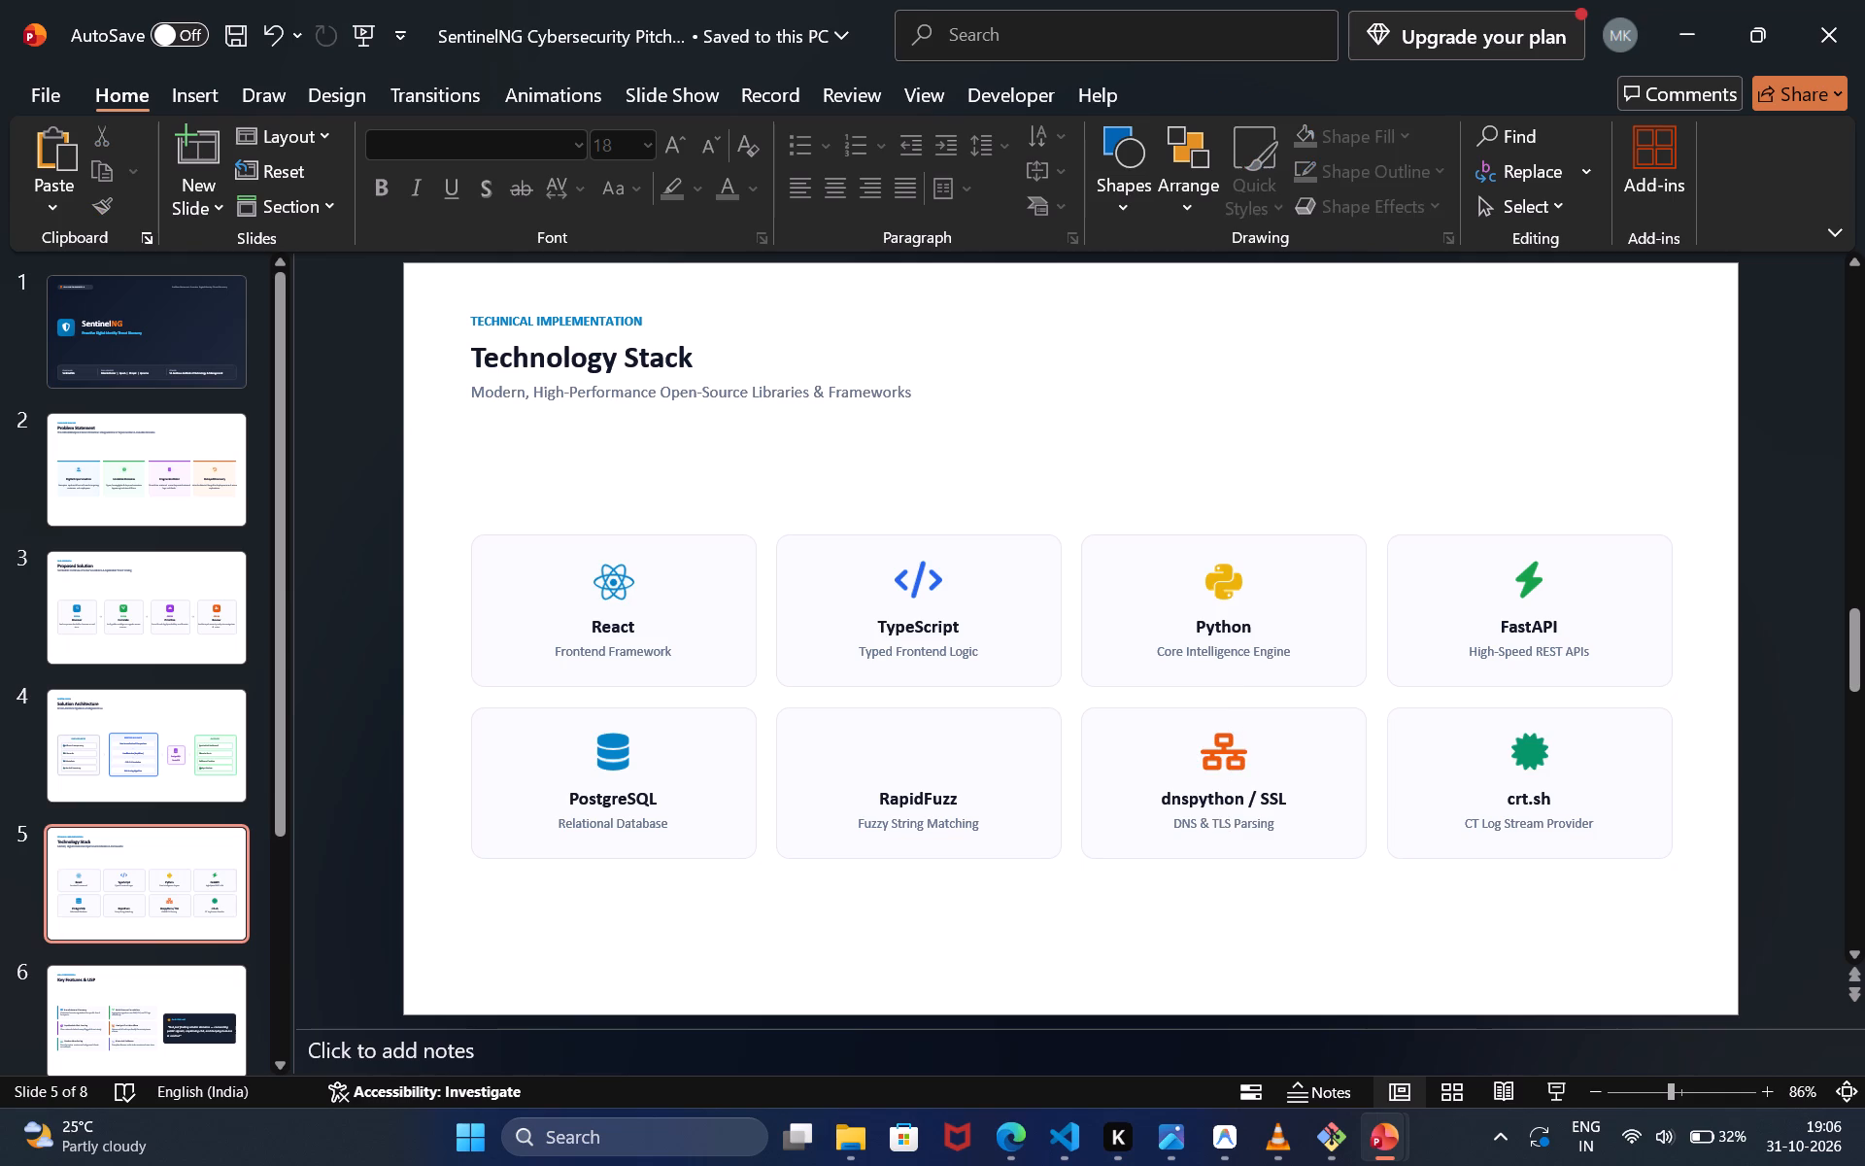
{"action": "left_click", "coordinate": [1219, 754], "text": "ctrl"}
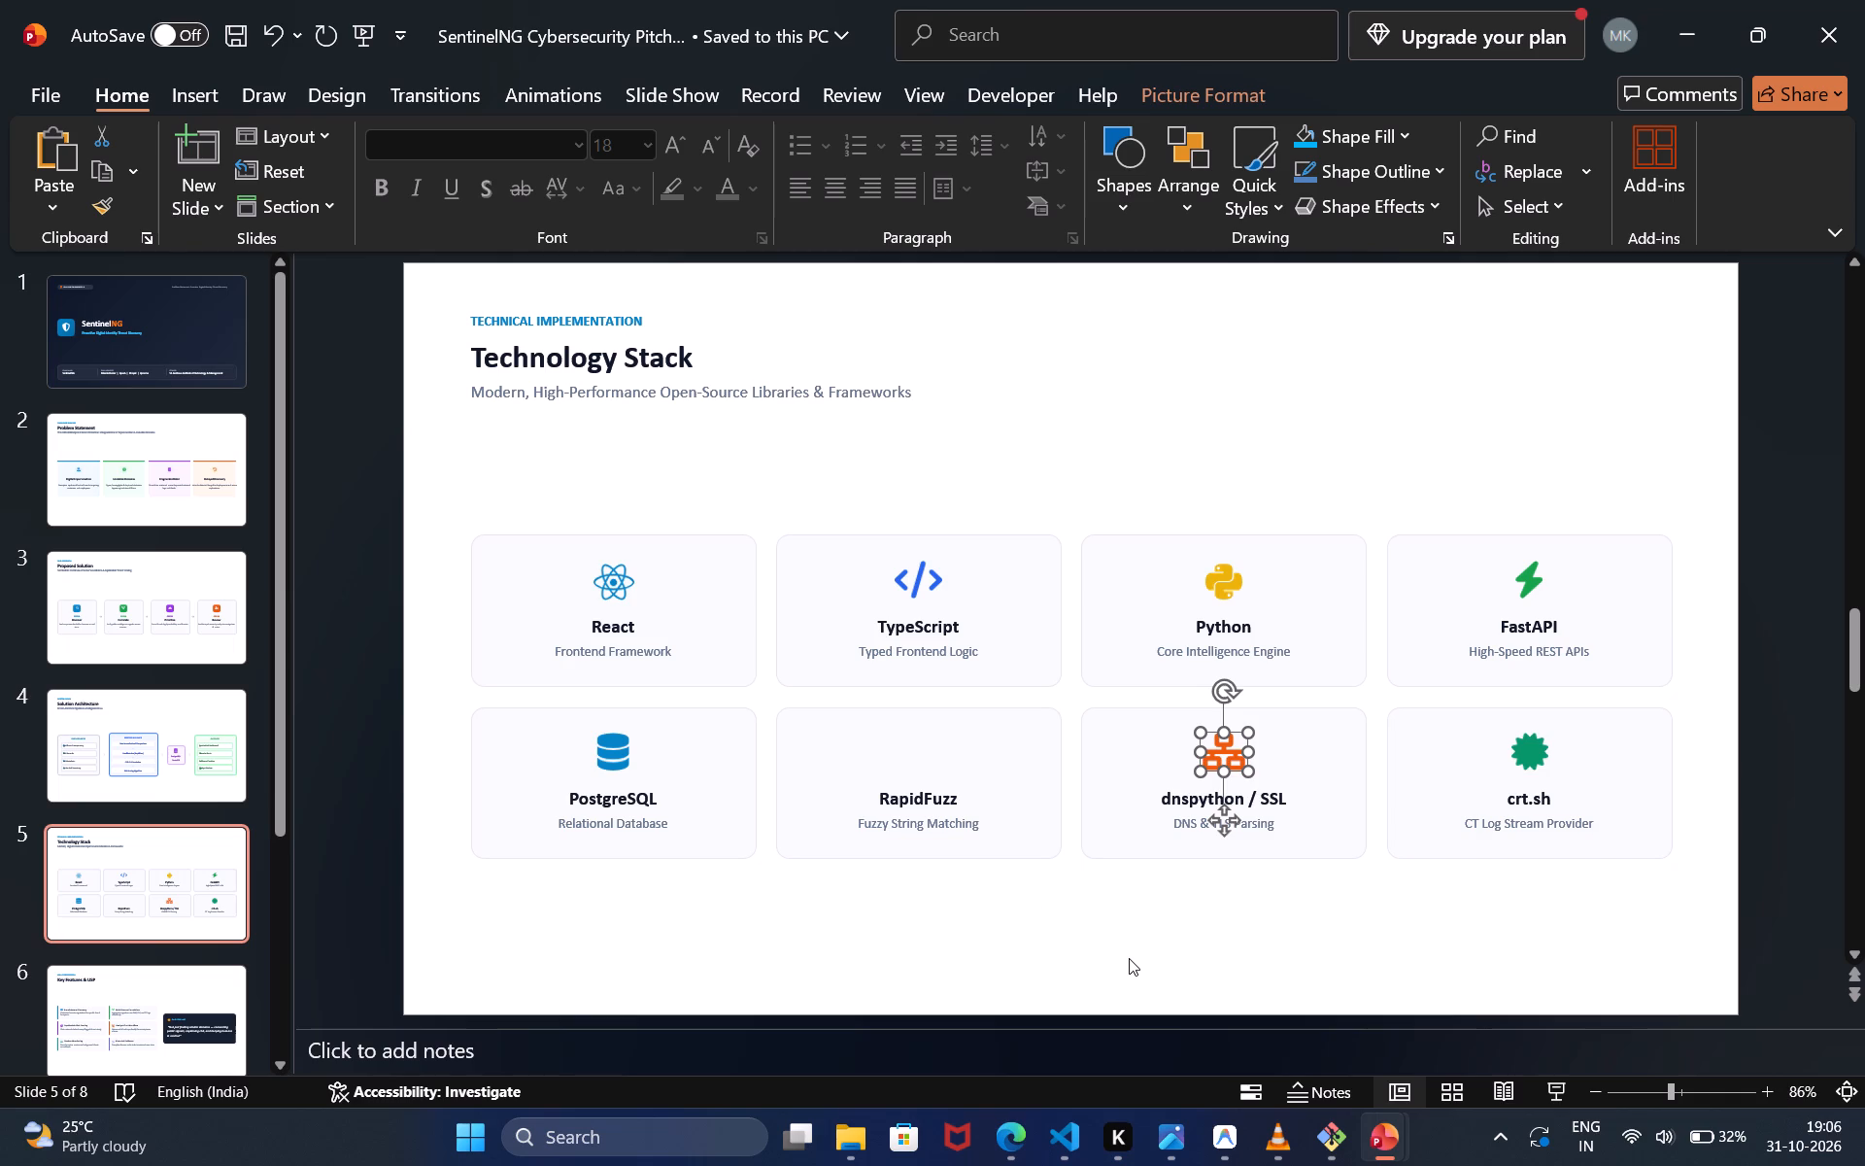
{"action": "key", "text": "ctrl+c"}
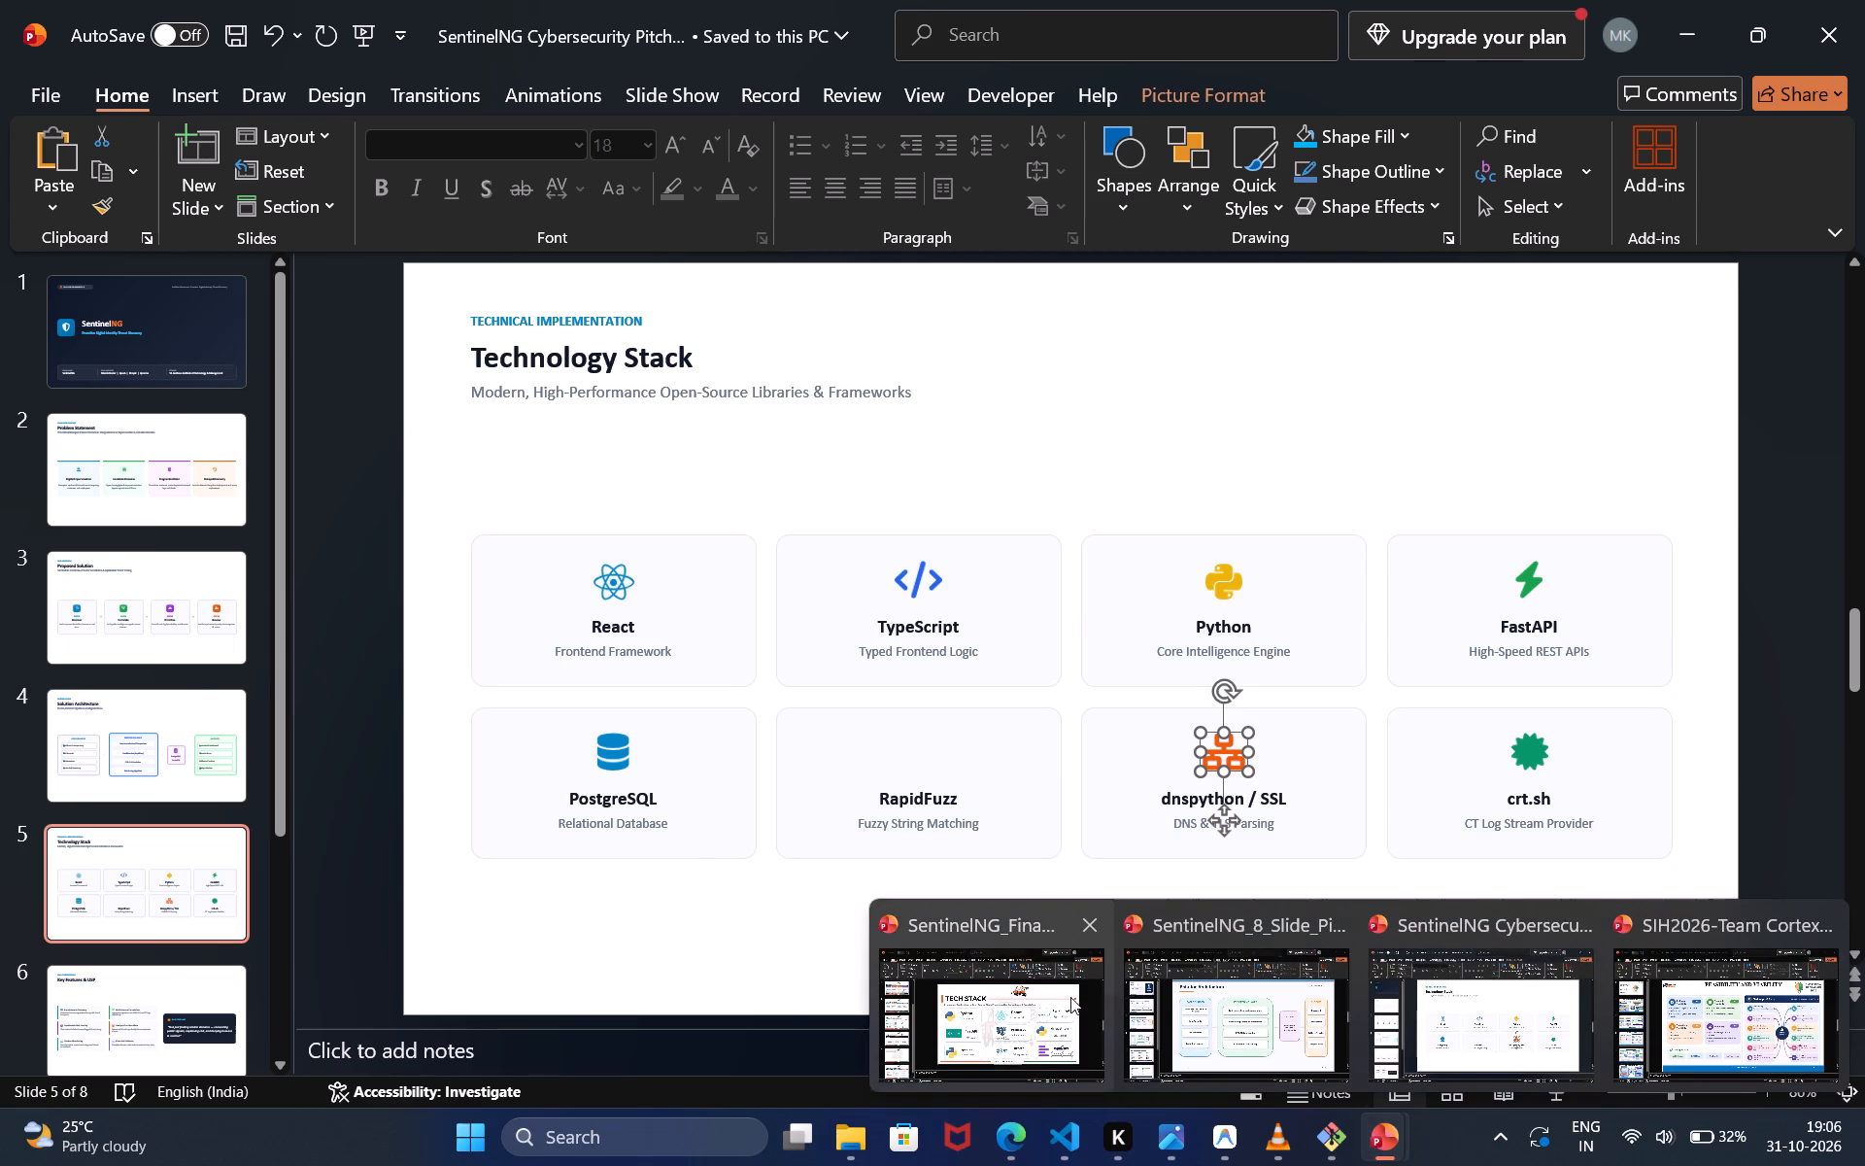
On the TECH STACK slide of SentinelNG_Final, replace the dnspython card's Python logo with the copied orange network icon, placed inside that card.
{"action": "left_click", "coordinate": [1065, 997]}
{"action": "key", "text": "ctrl+v"}
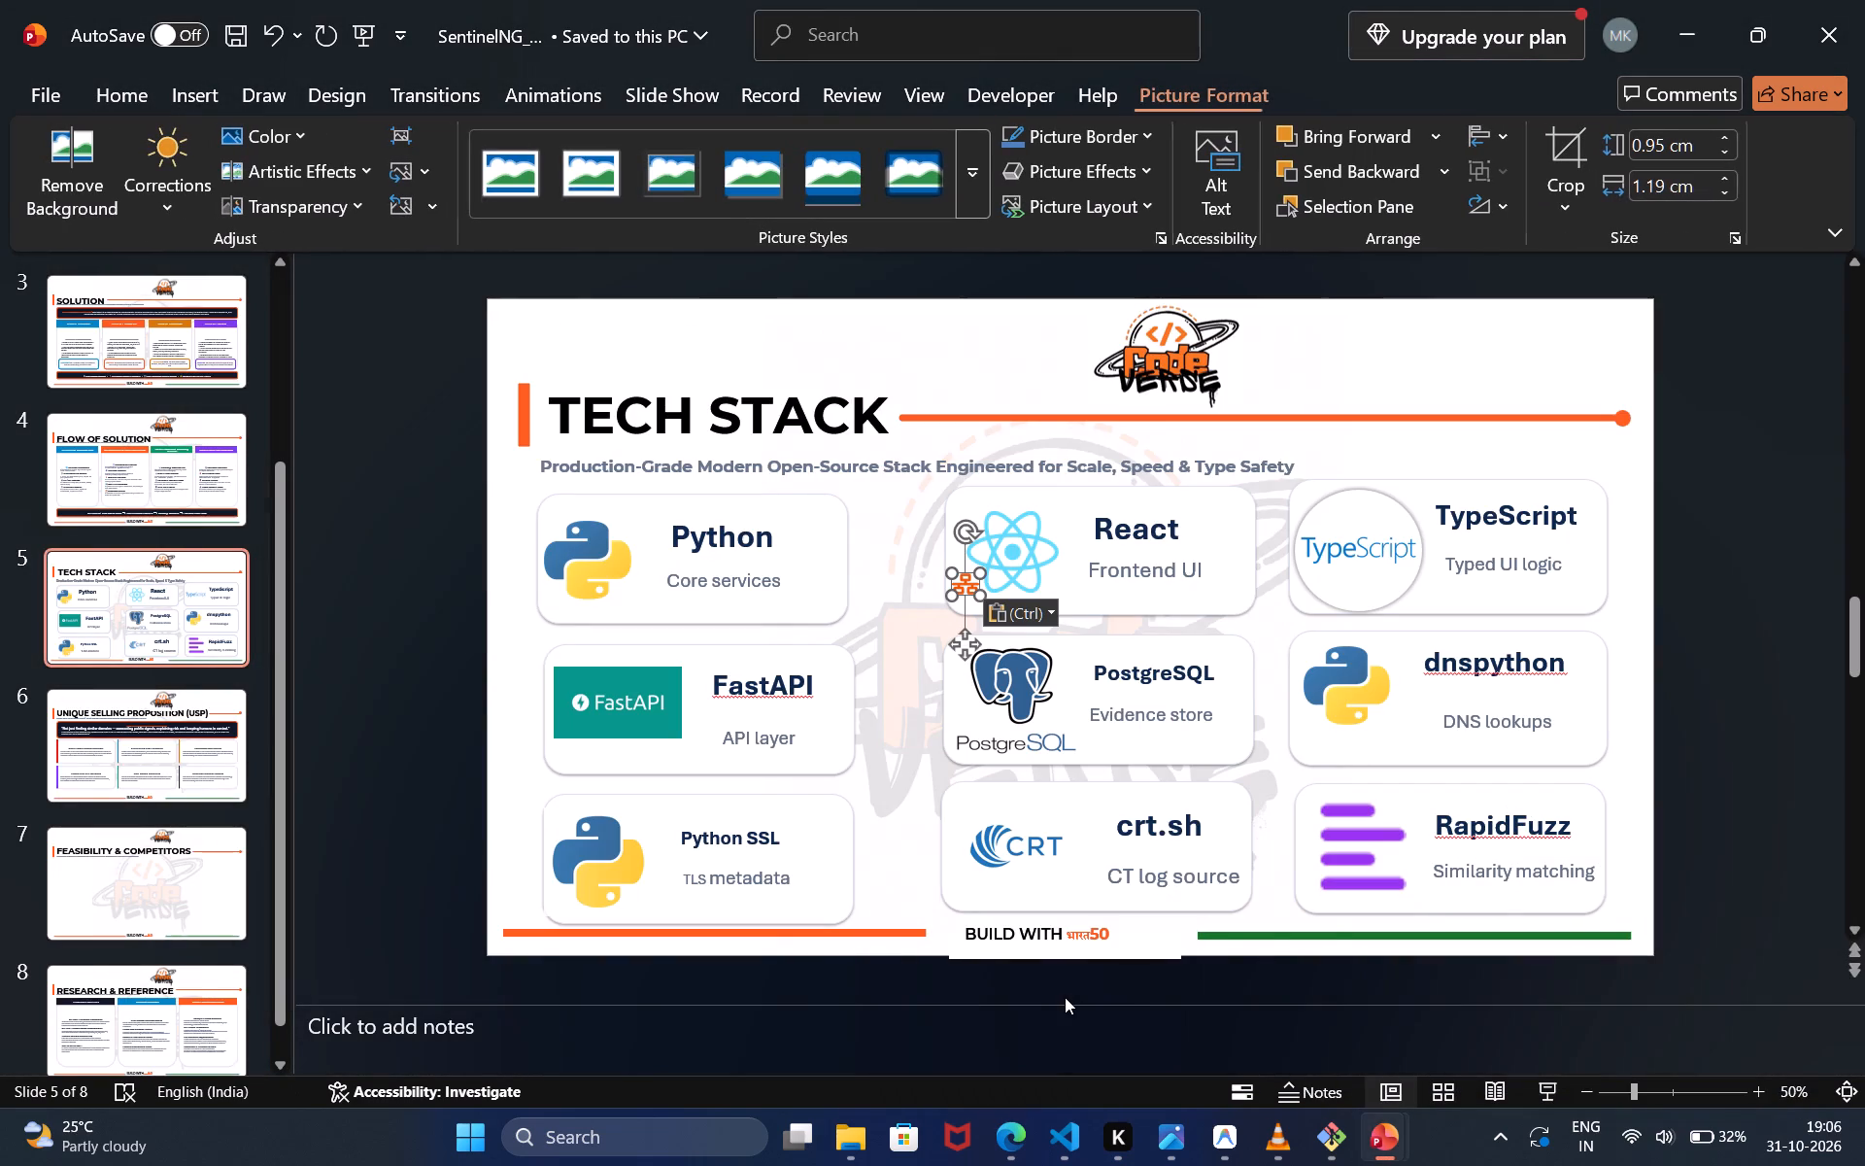
{"action": "left_click", "coordinate": [1334, 685]}
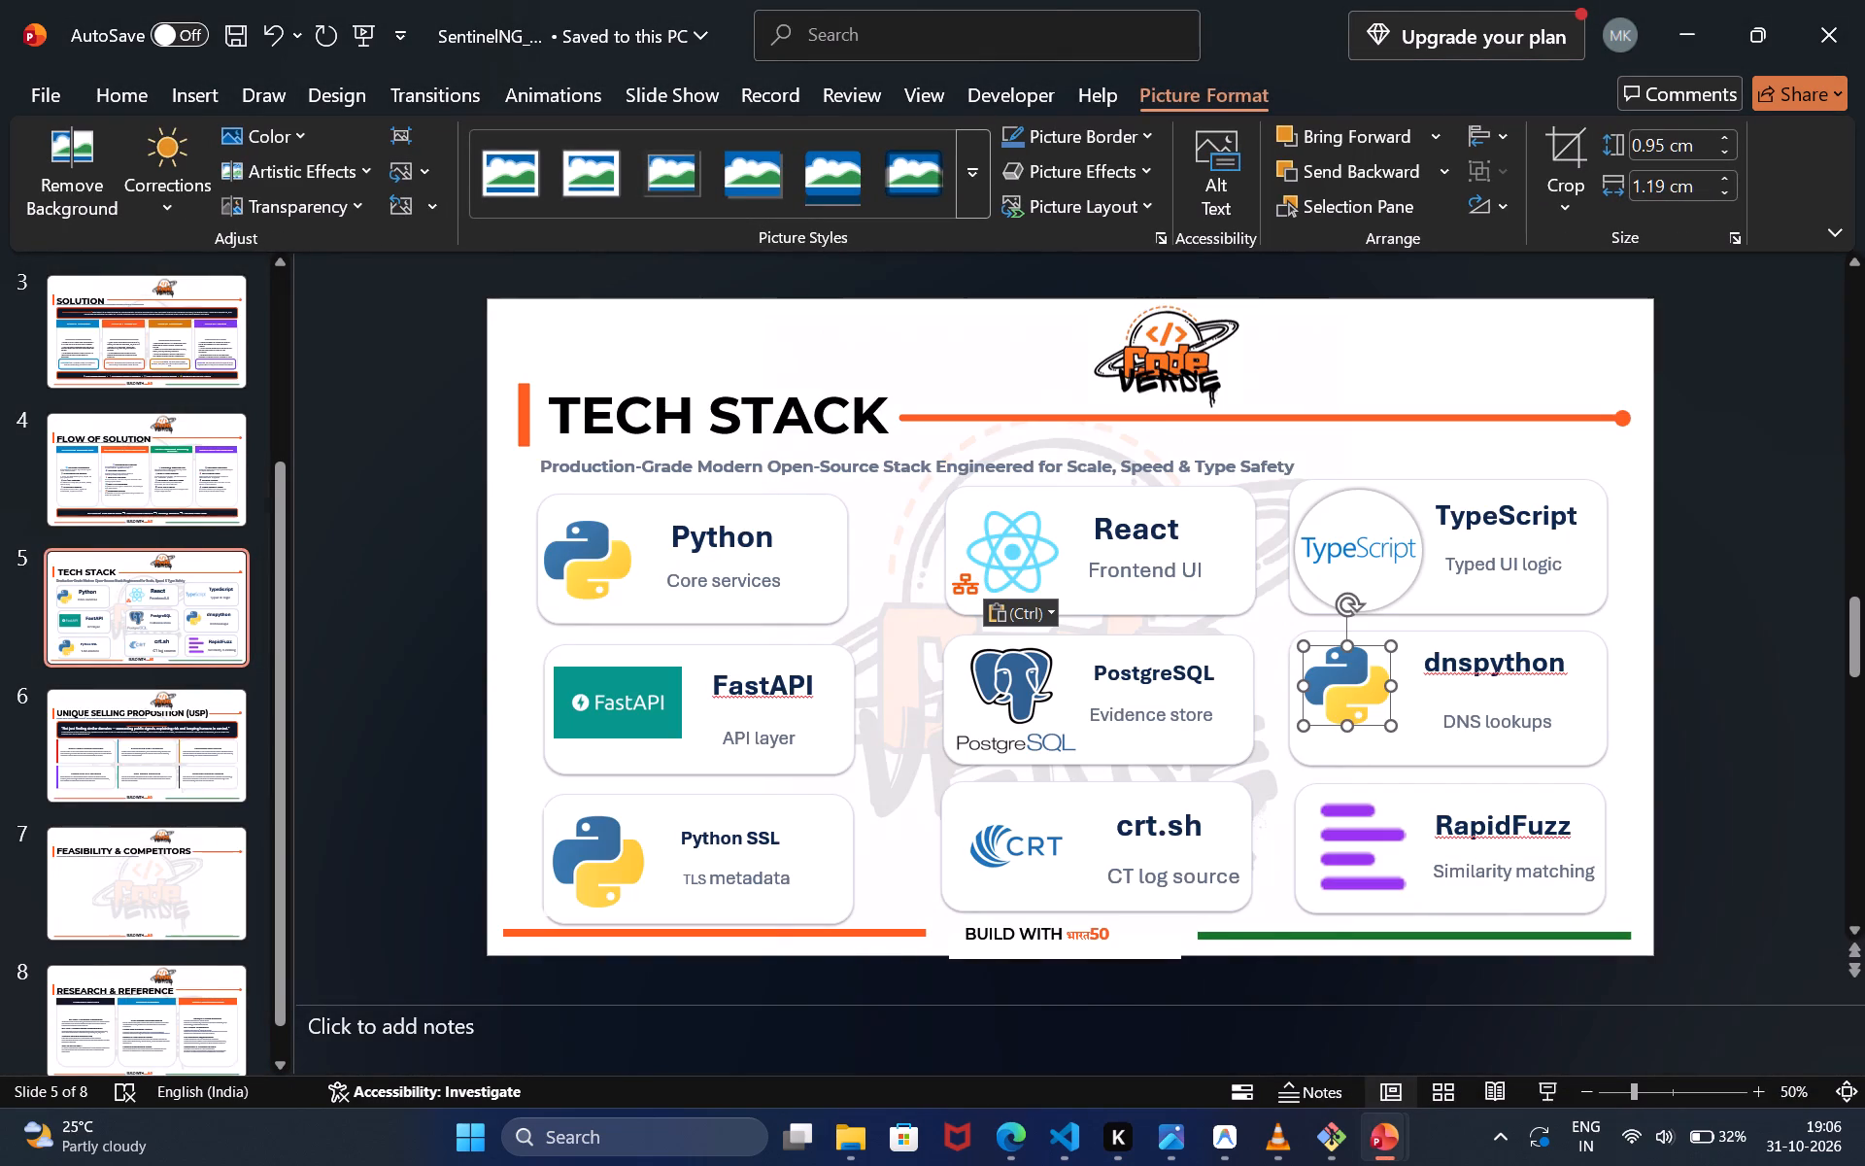
{"action": "key", "text": "Delete"}
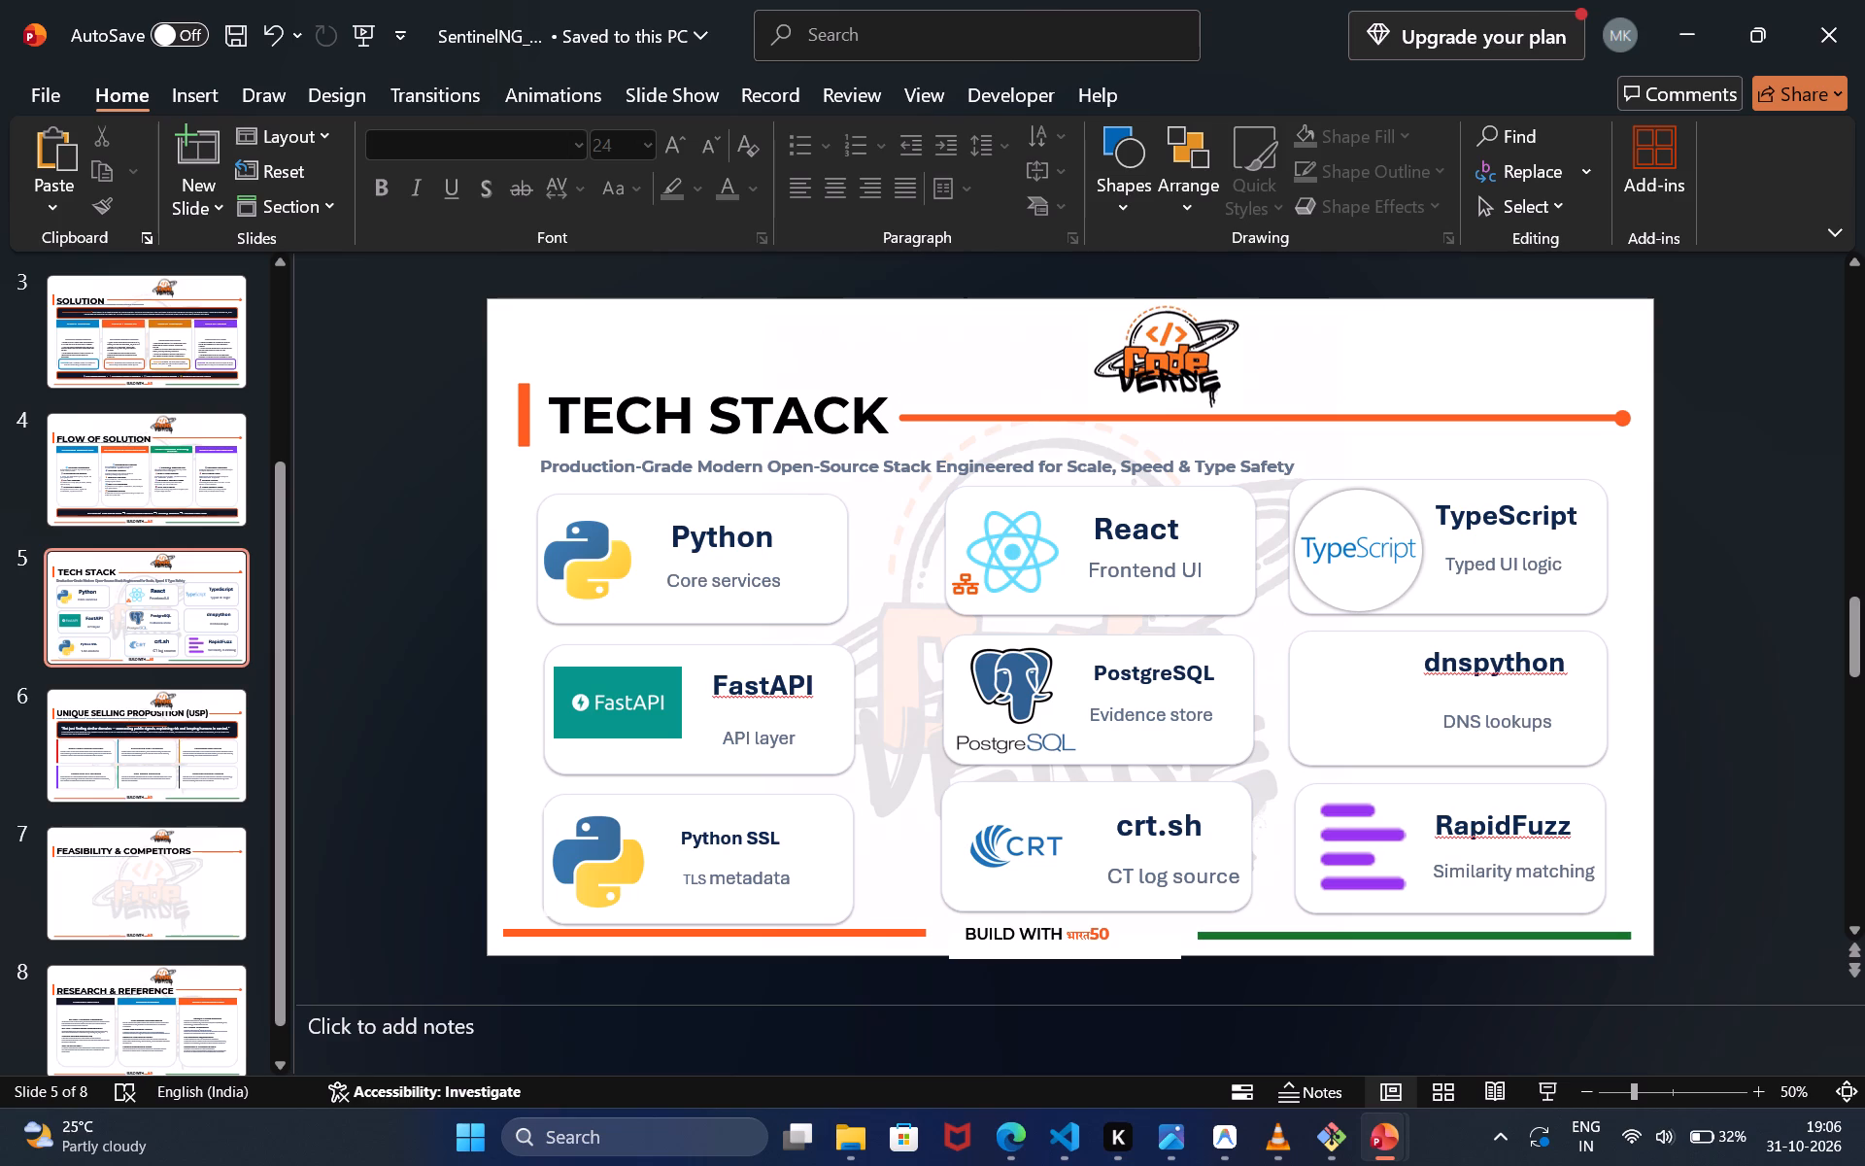
{"action": "left_click", "coordinate": [967, 590]}
{"action": "left_click_drag", "start_coordinate": [970, 644], "coordinate": [1352, 730]}
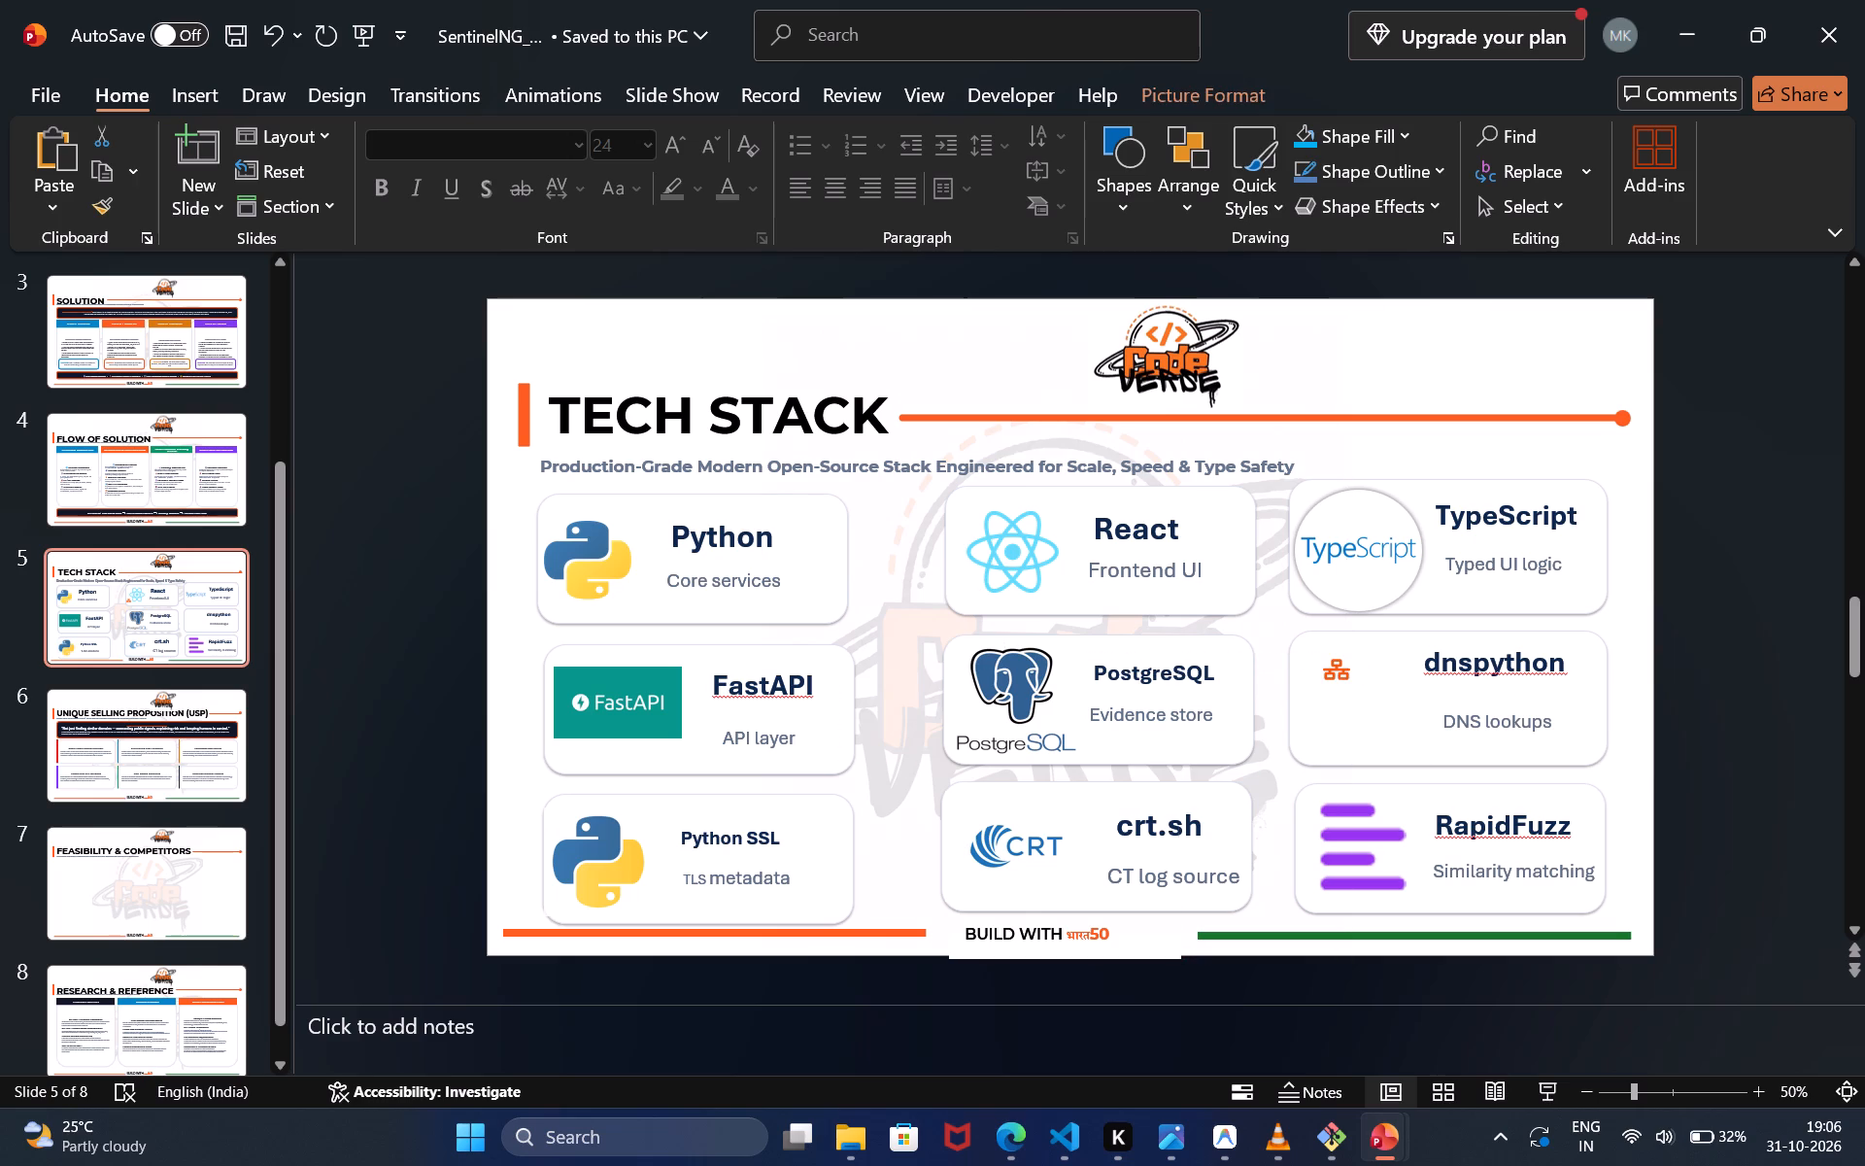
{"action": "left_click_drag", "start_coordinate": [1352, 730], "coordinate": [1340, 751]}
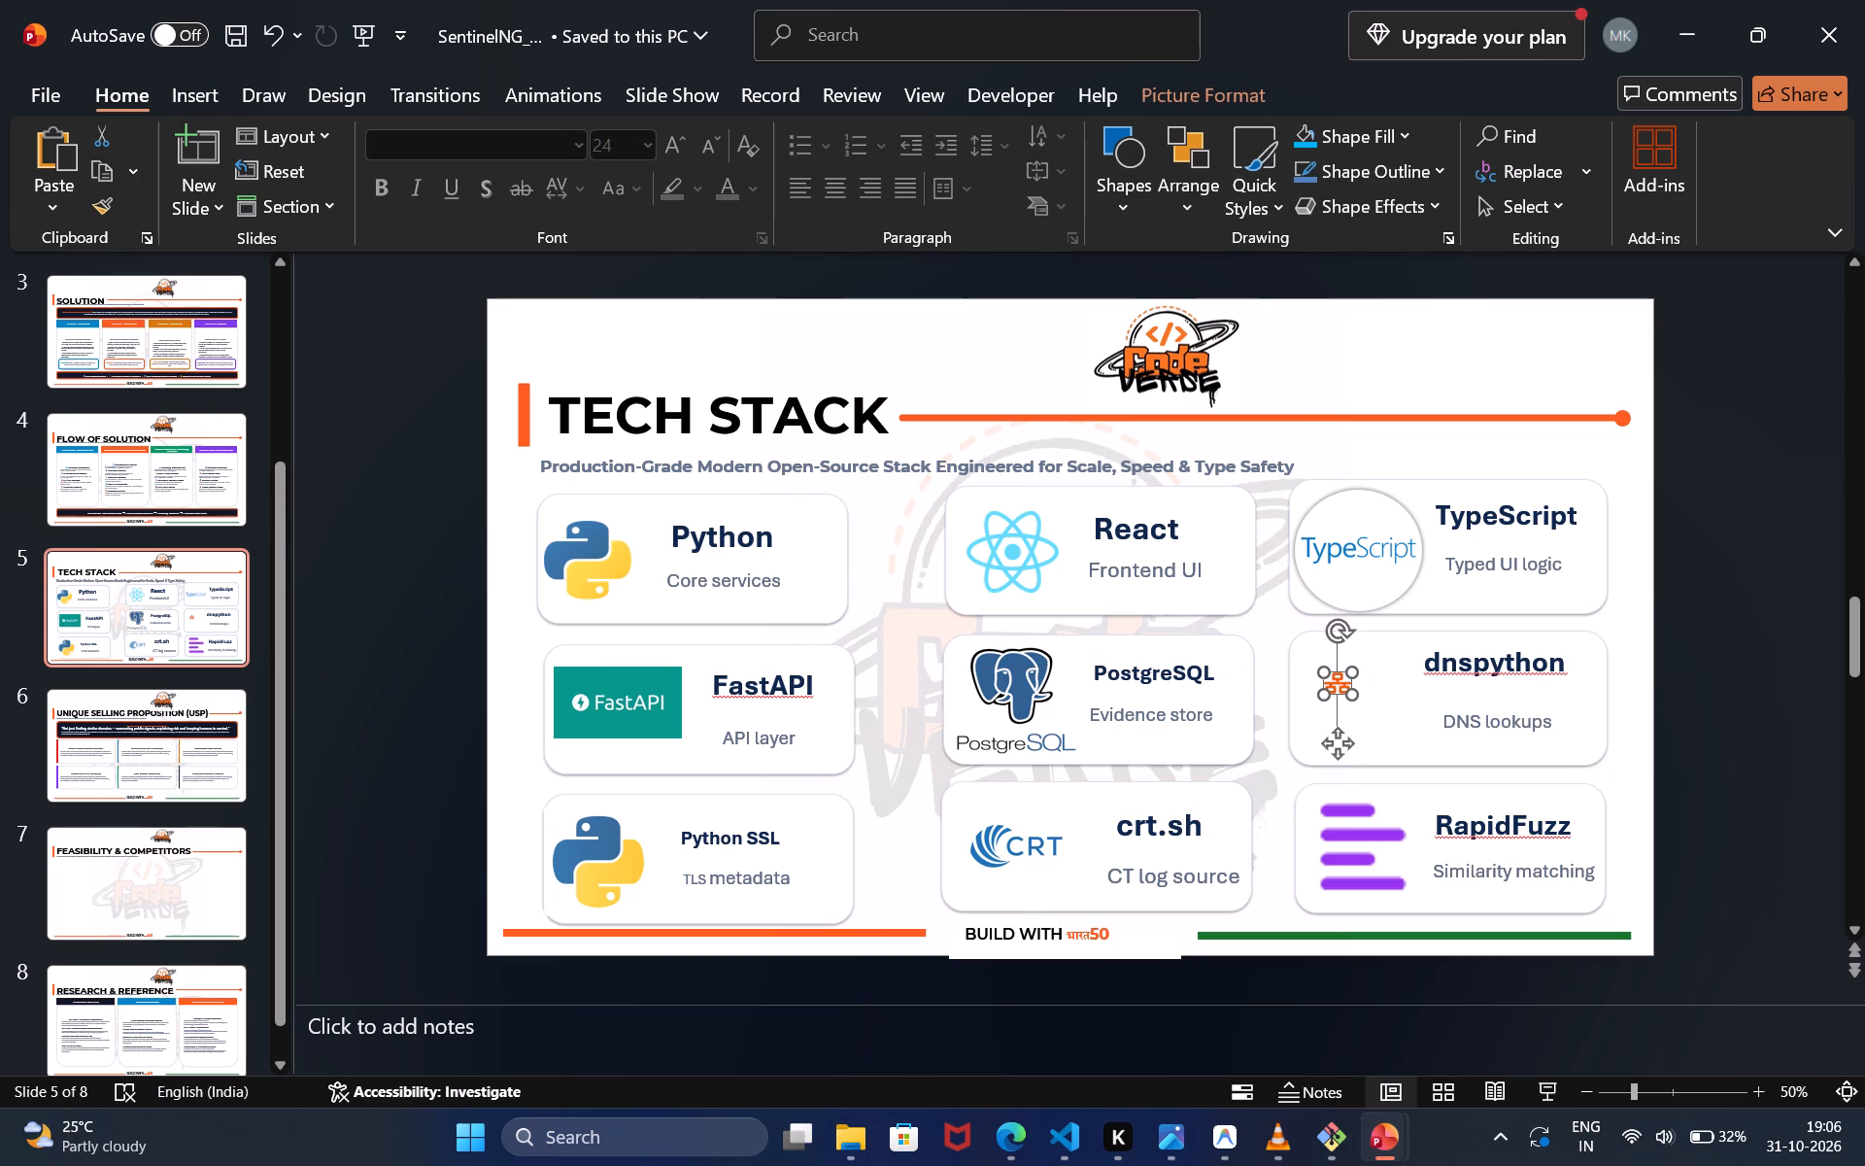
Enlarge the orange network icon to about the size of the removed logo and position it beside the dnspython card's text.
{"action": "left_click_drag", "start_coordinate": [1352, 672], "coordinate": [1405, 641]}
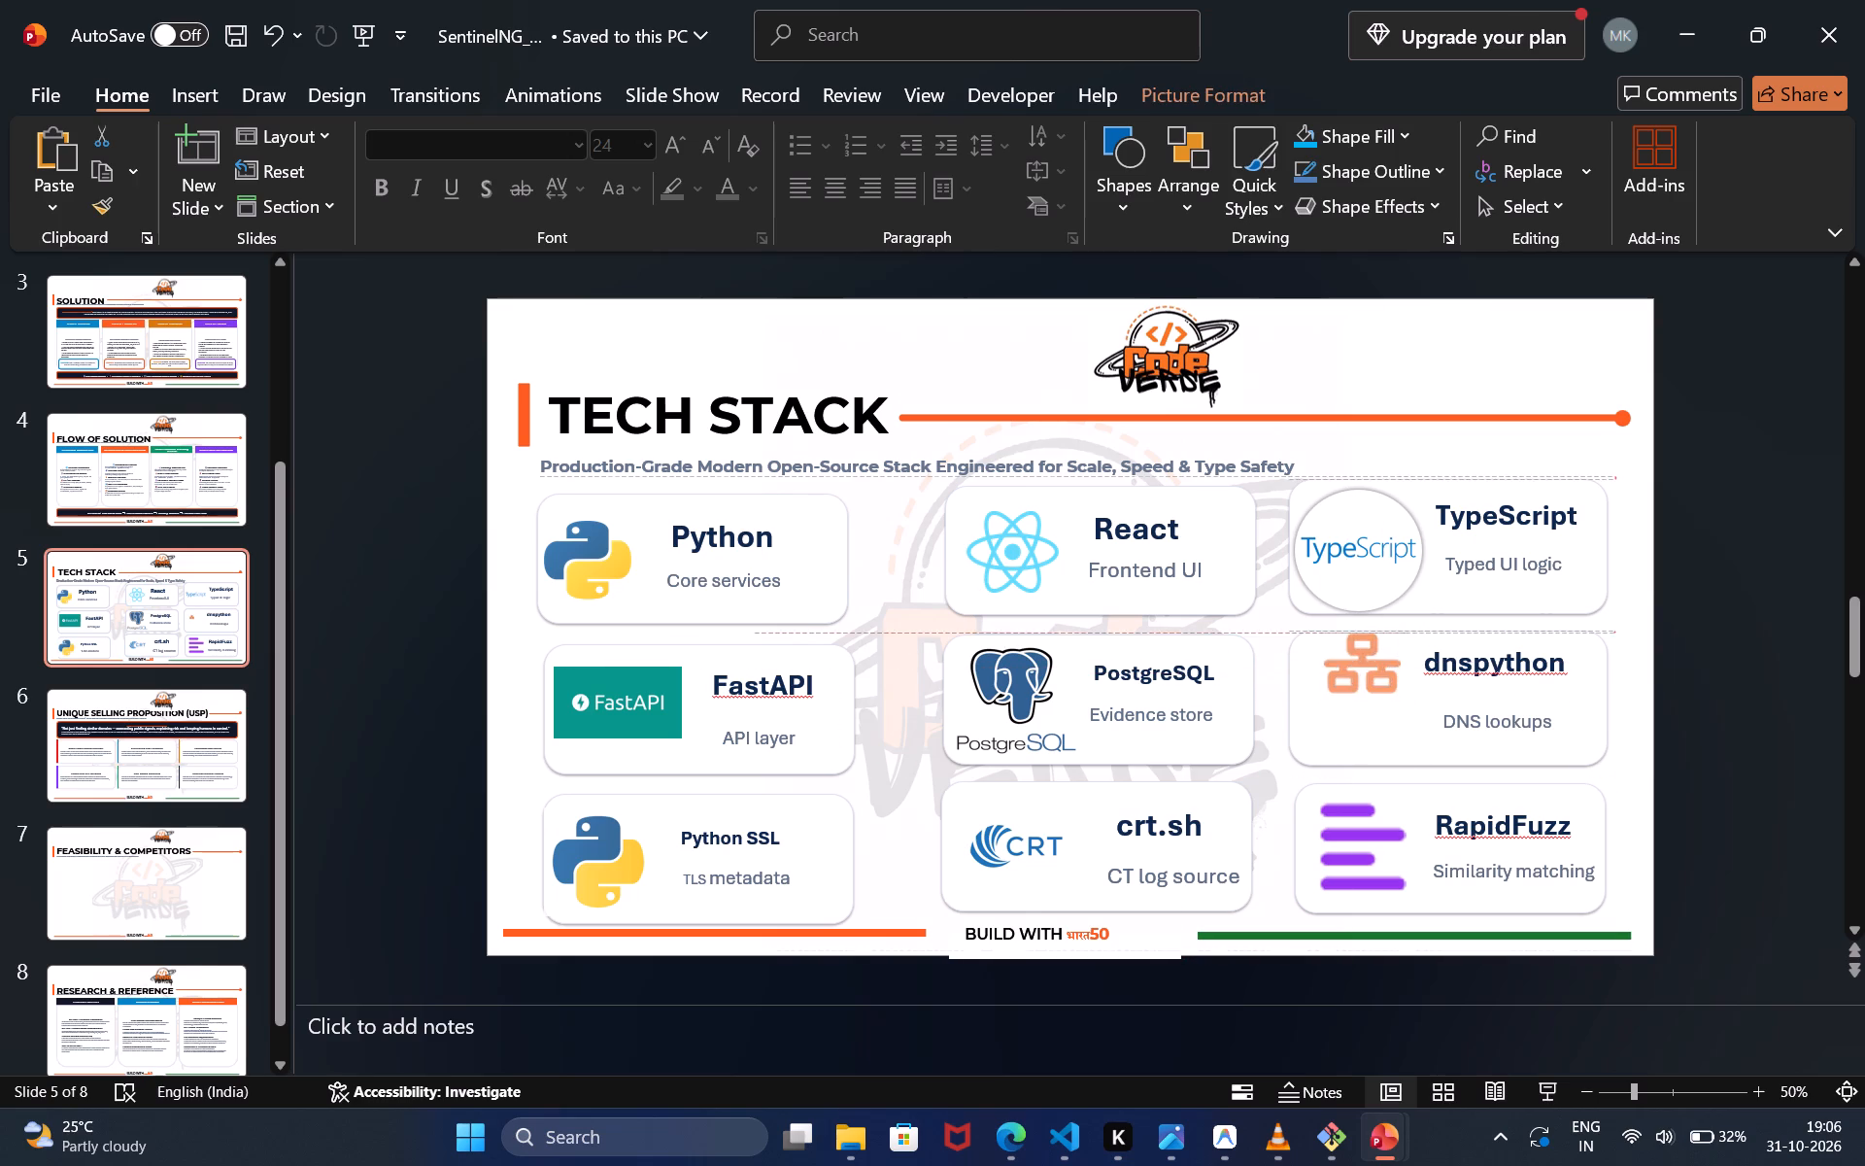
{"action": "left_click_drag", "start_coordinate": [1405, 641], "coordinate": [1409, 641]}
{"action": "left_click_drag", "start_coordinate": [1382, 651], "coordinate": [1370, 671]}
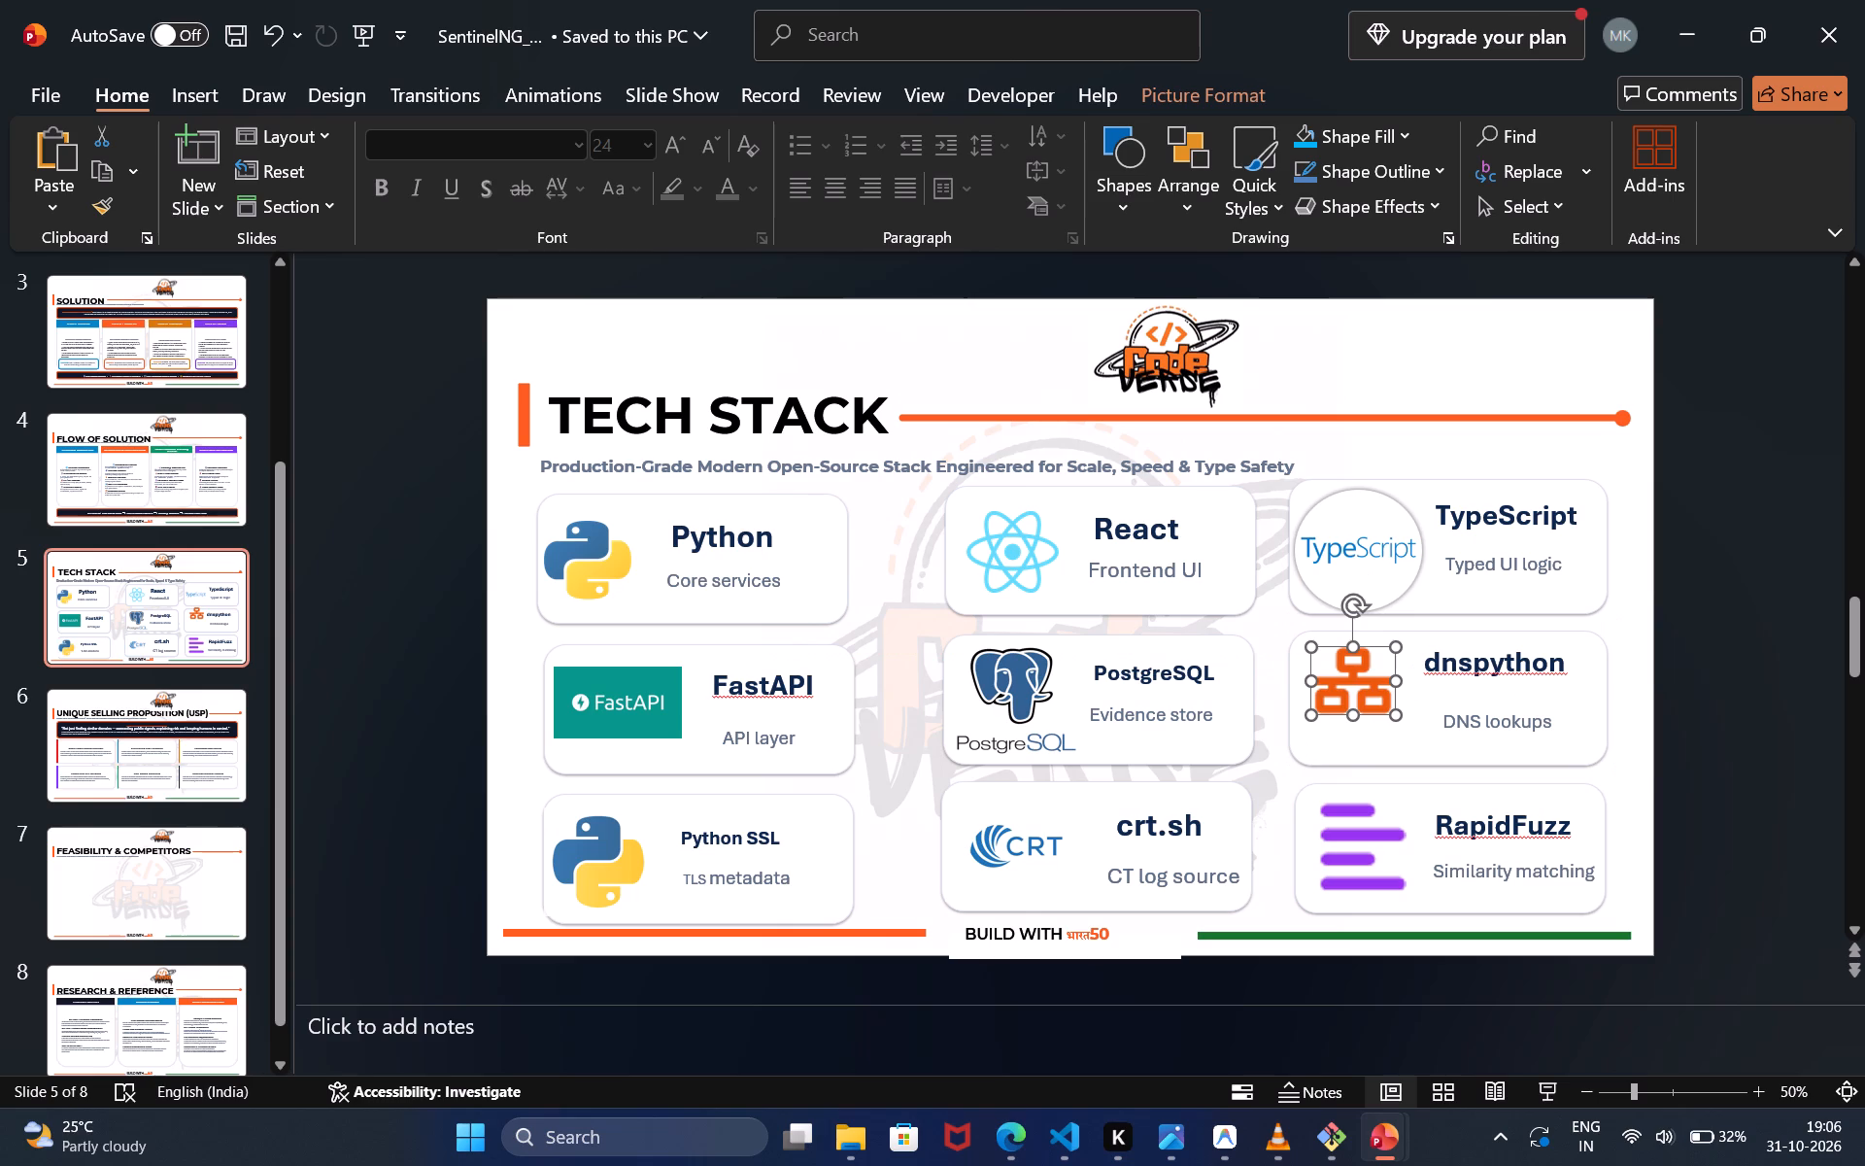
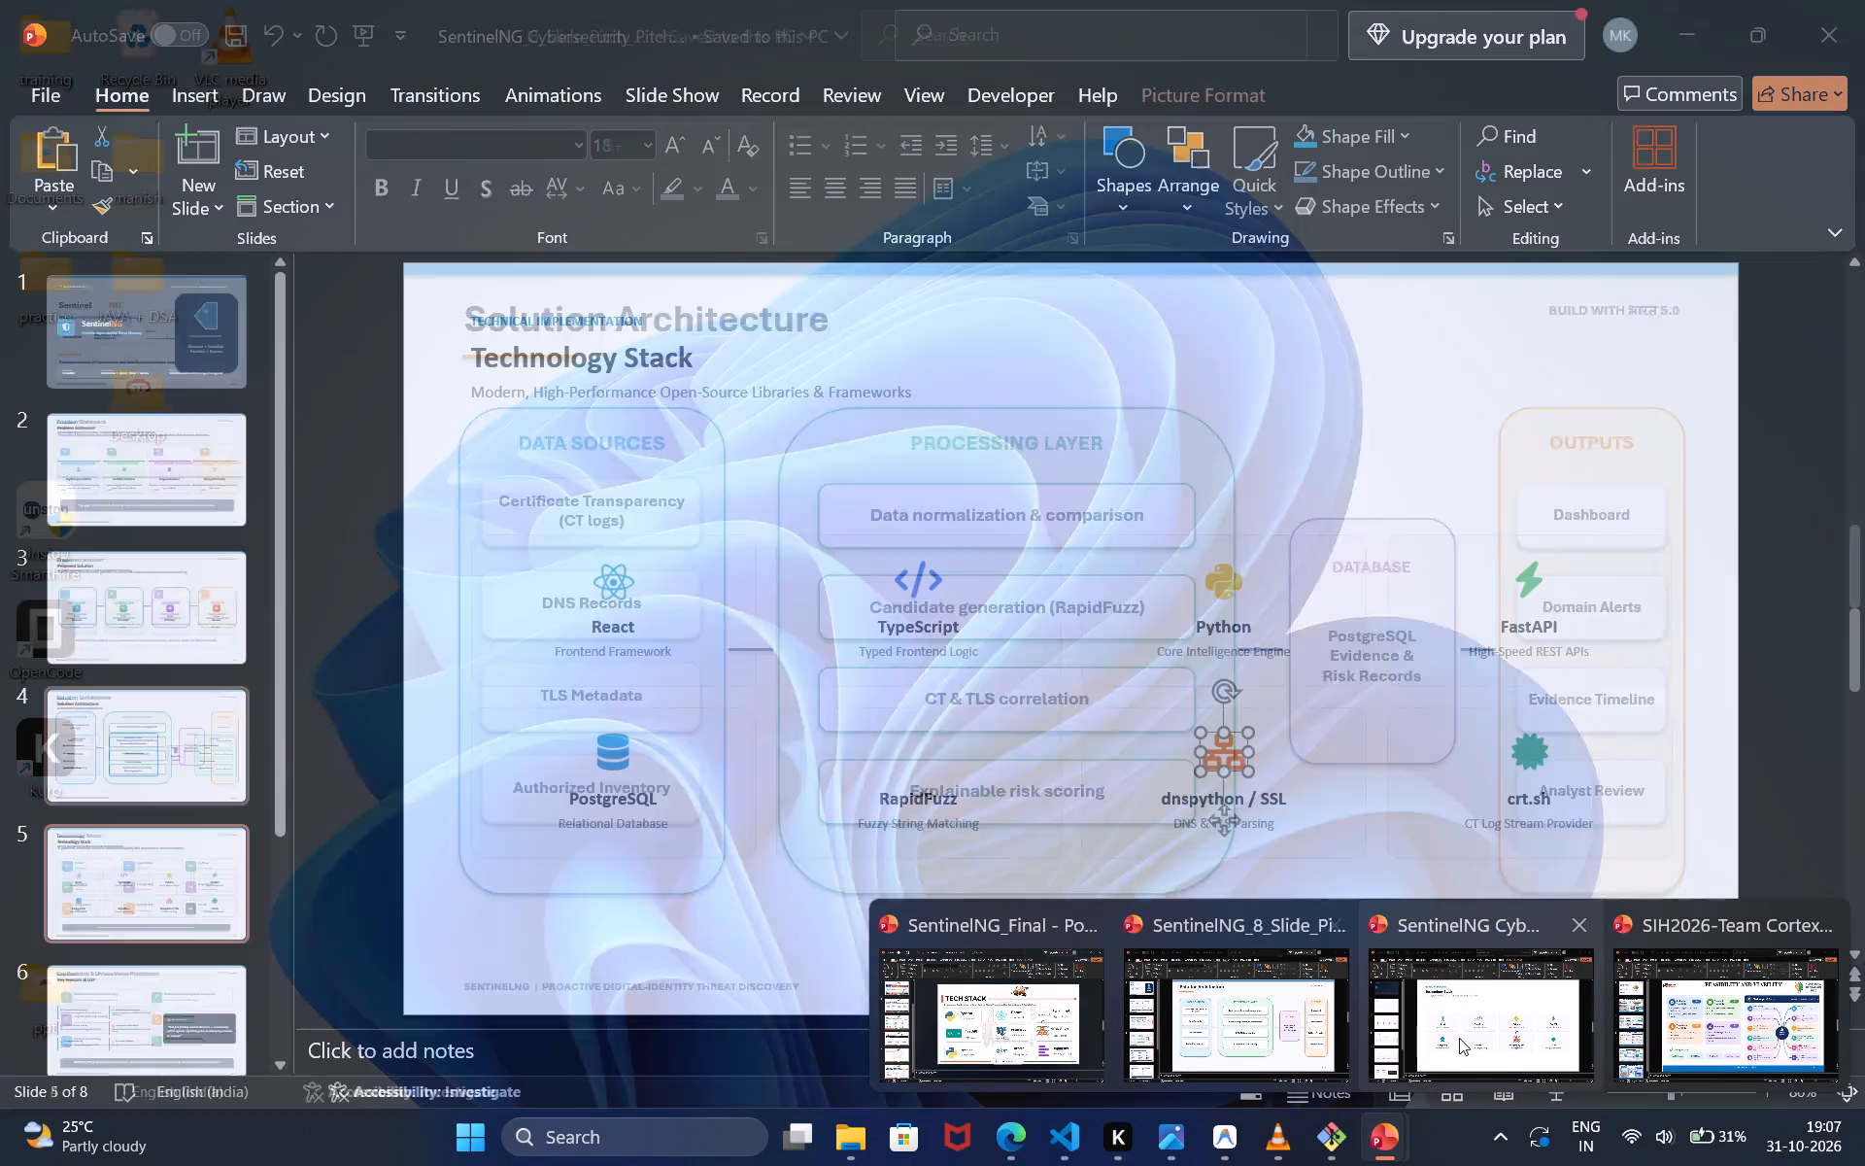
Review the slides of the SentinelNG Cybersecurity Pitch deck, from the title and Problem Statement through Technology Stack, Key Features and References.
{"action": "left_click", "coordinate": [1460, 1038]}
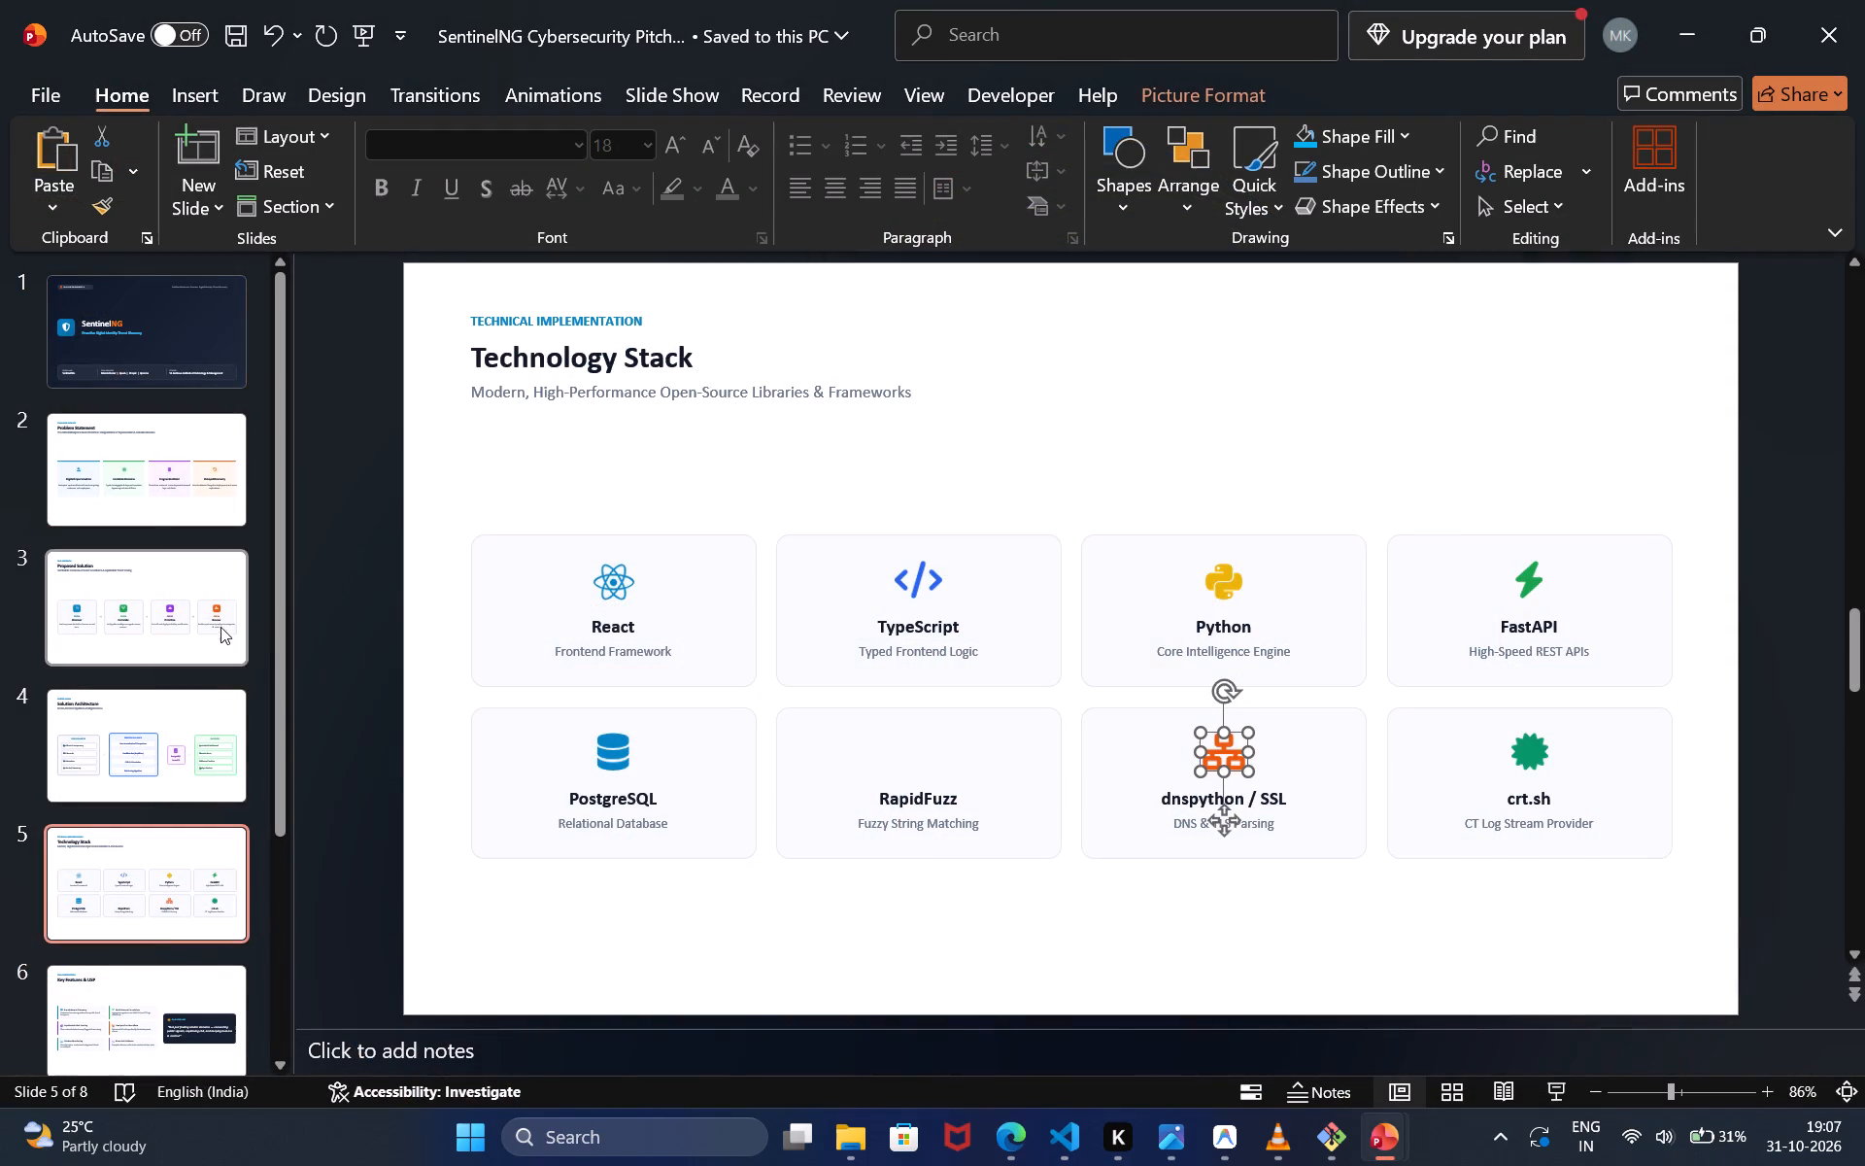
{"action": "left_click", "coordinate": [215, 622]}
{"action": "left_click", "coordinate": [164, 508]}
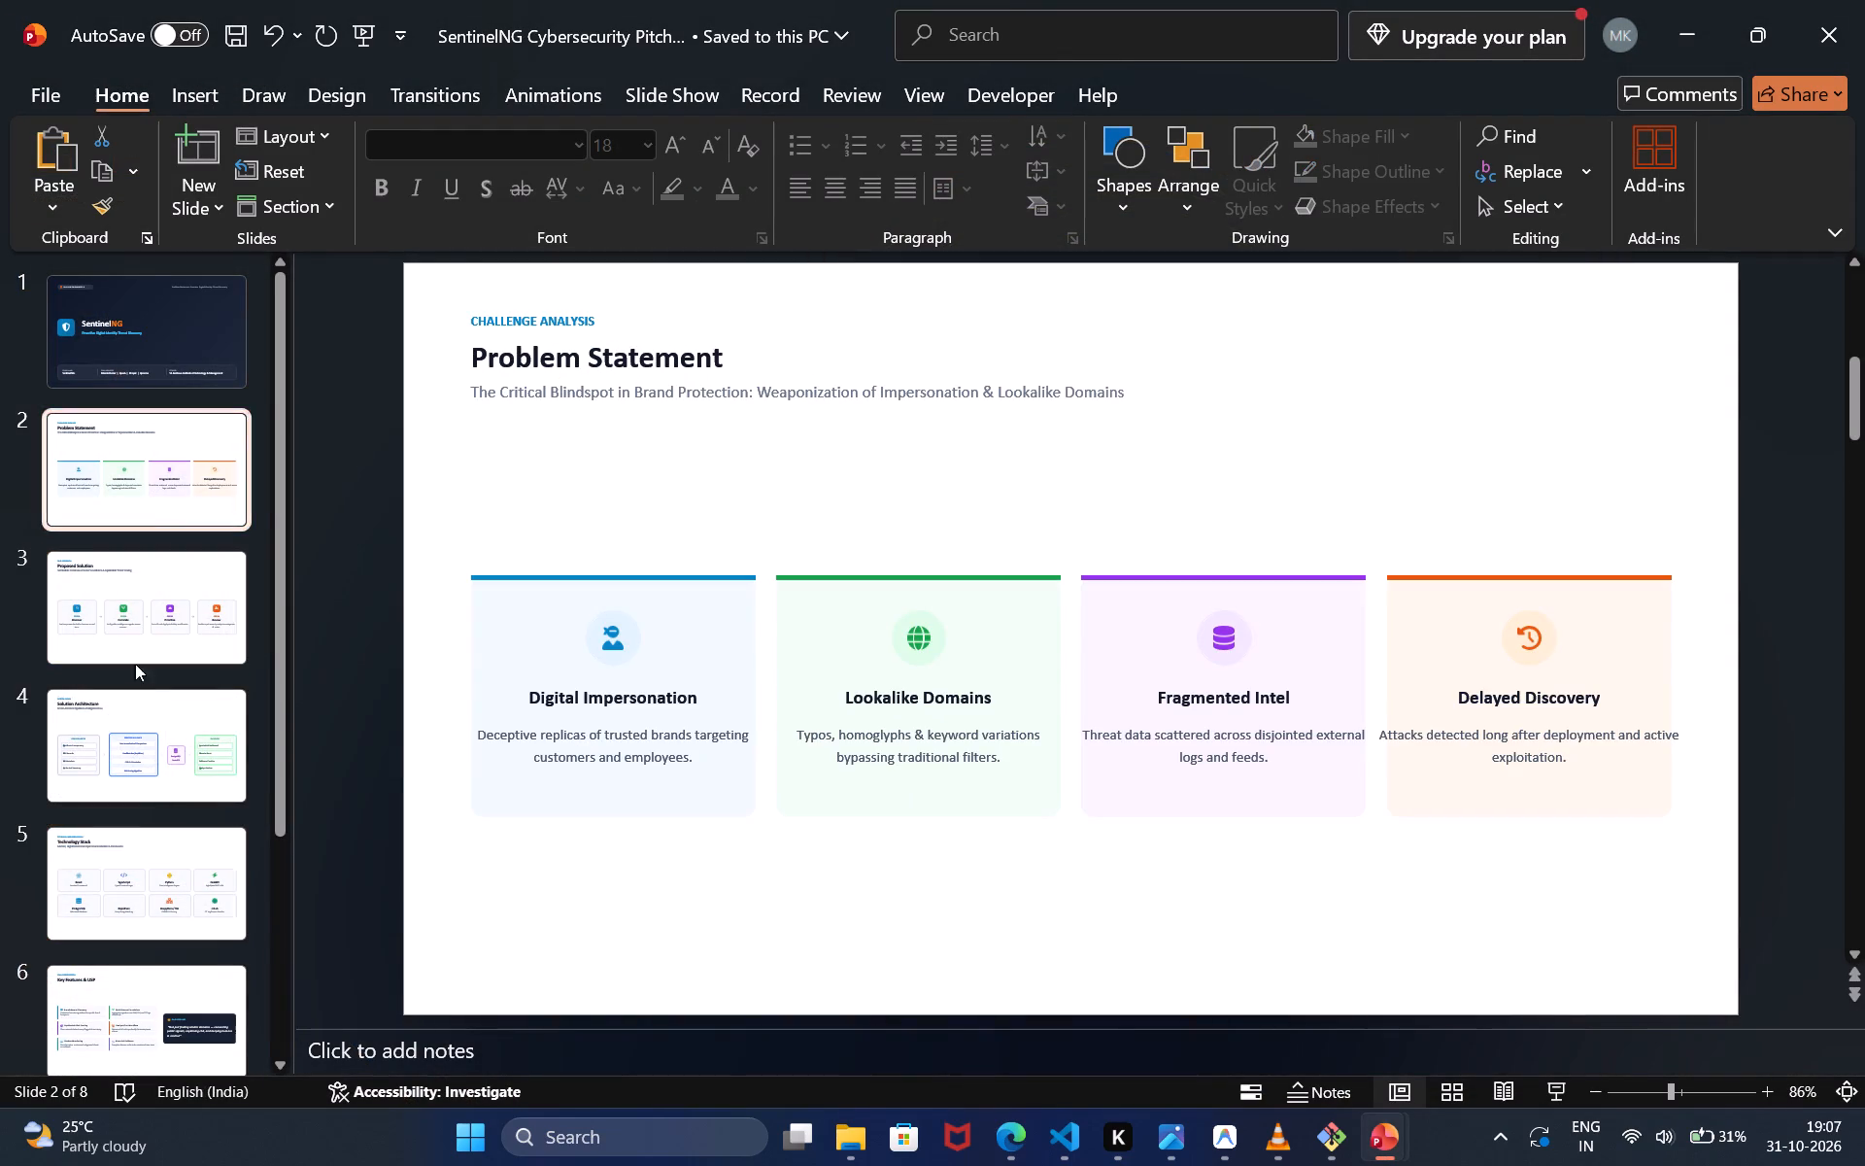
{"action": "left_click", "coordinate": [153, 874]}
{"action": "left_click", "coordinate": [139, 1013]}
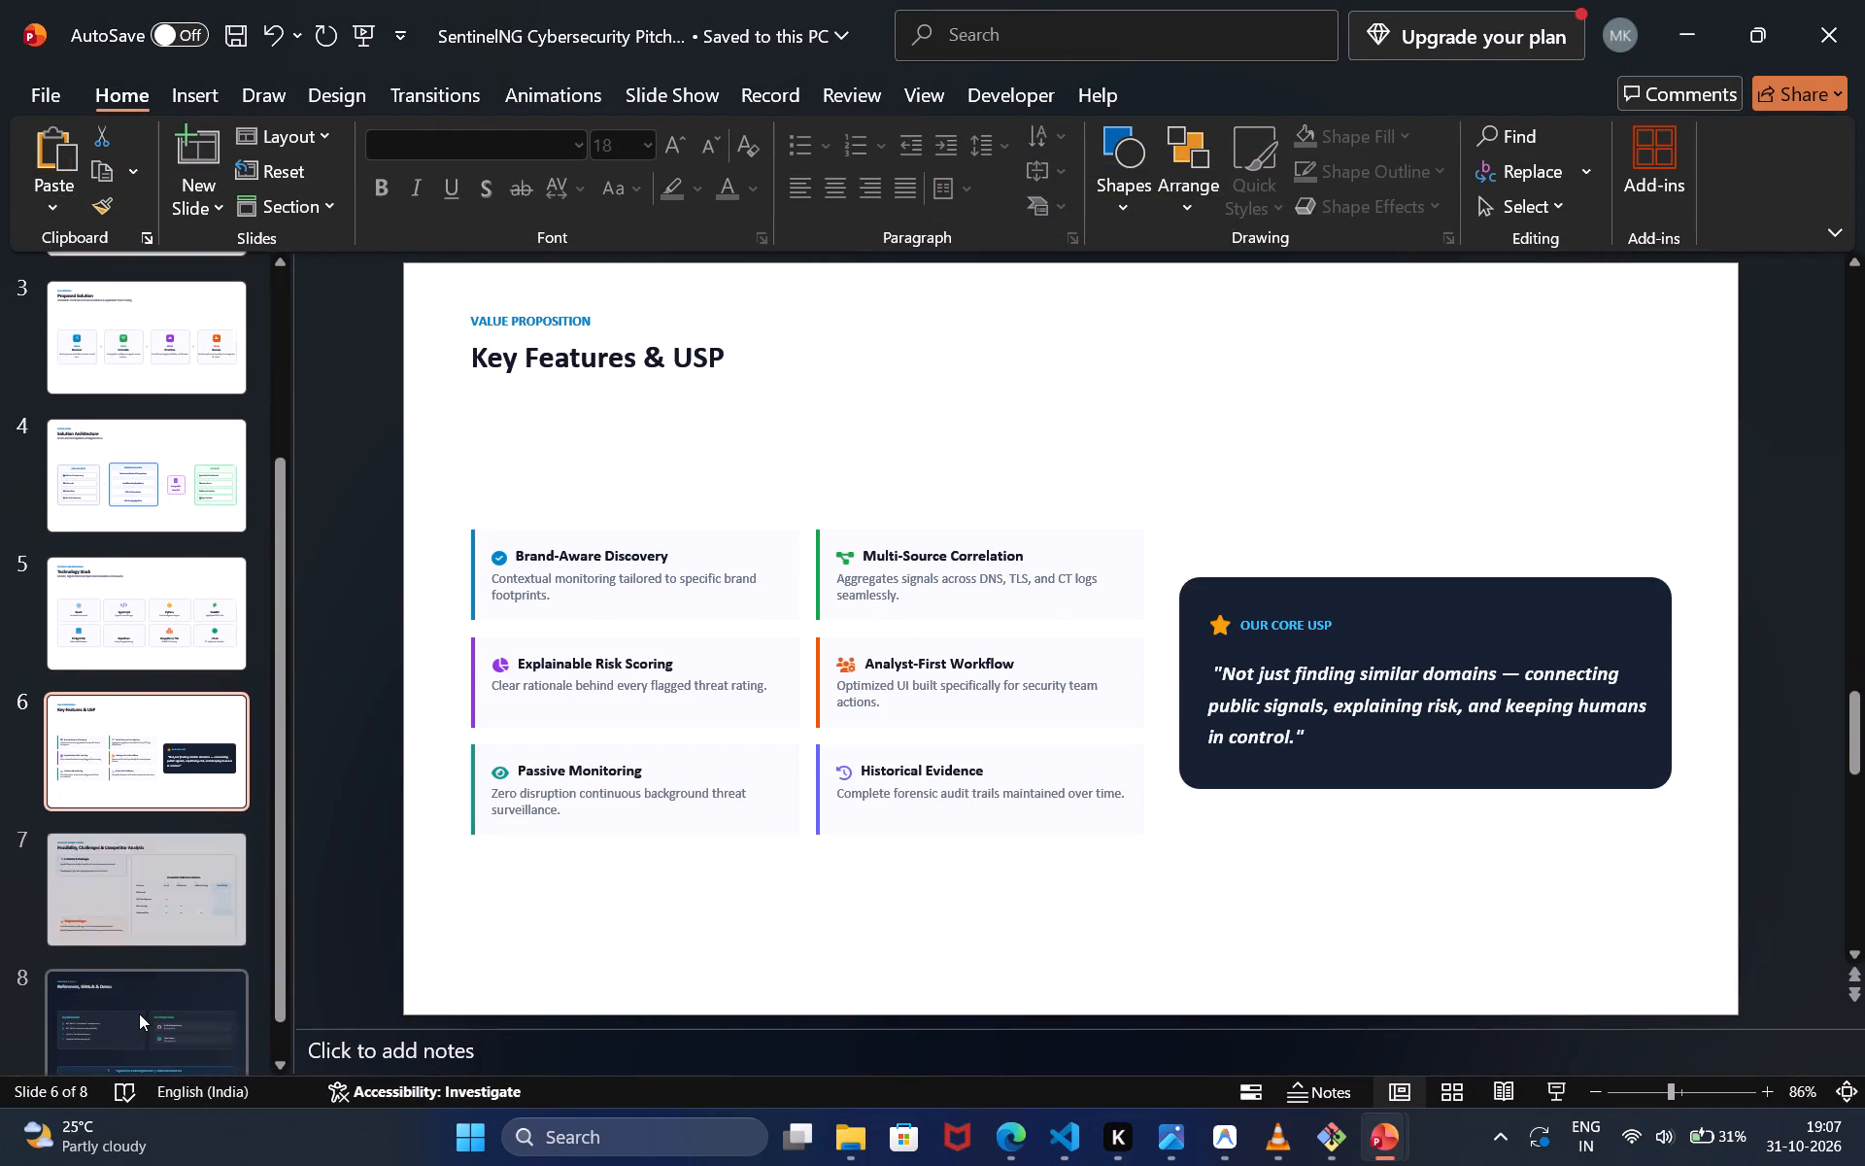
{"action": "left_click", "coordinate": [134, 1037]}
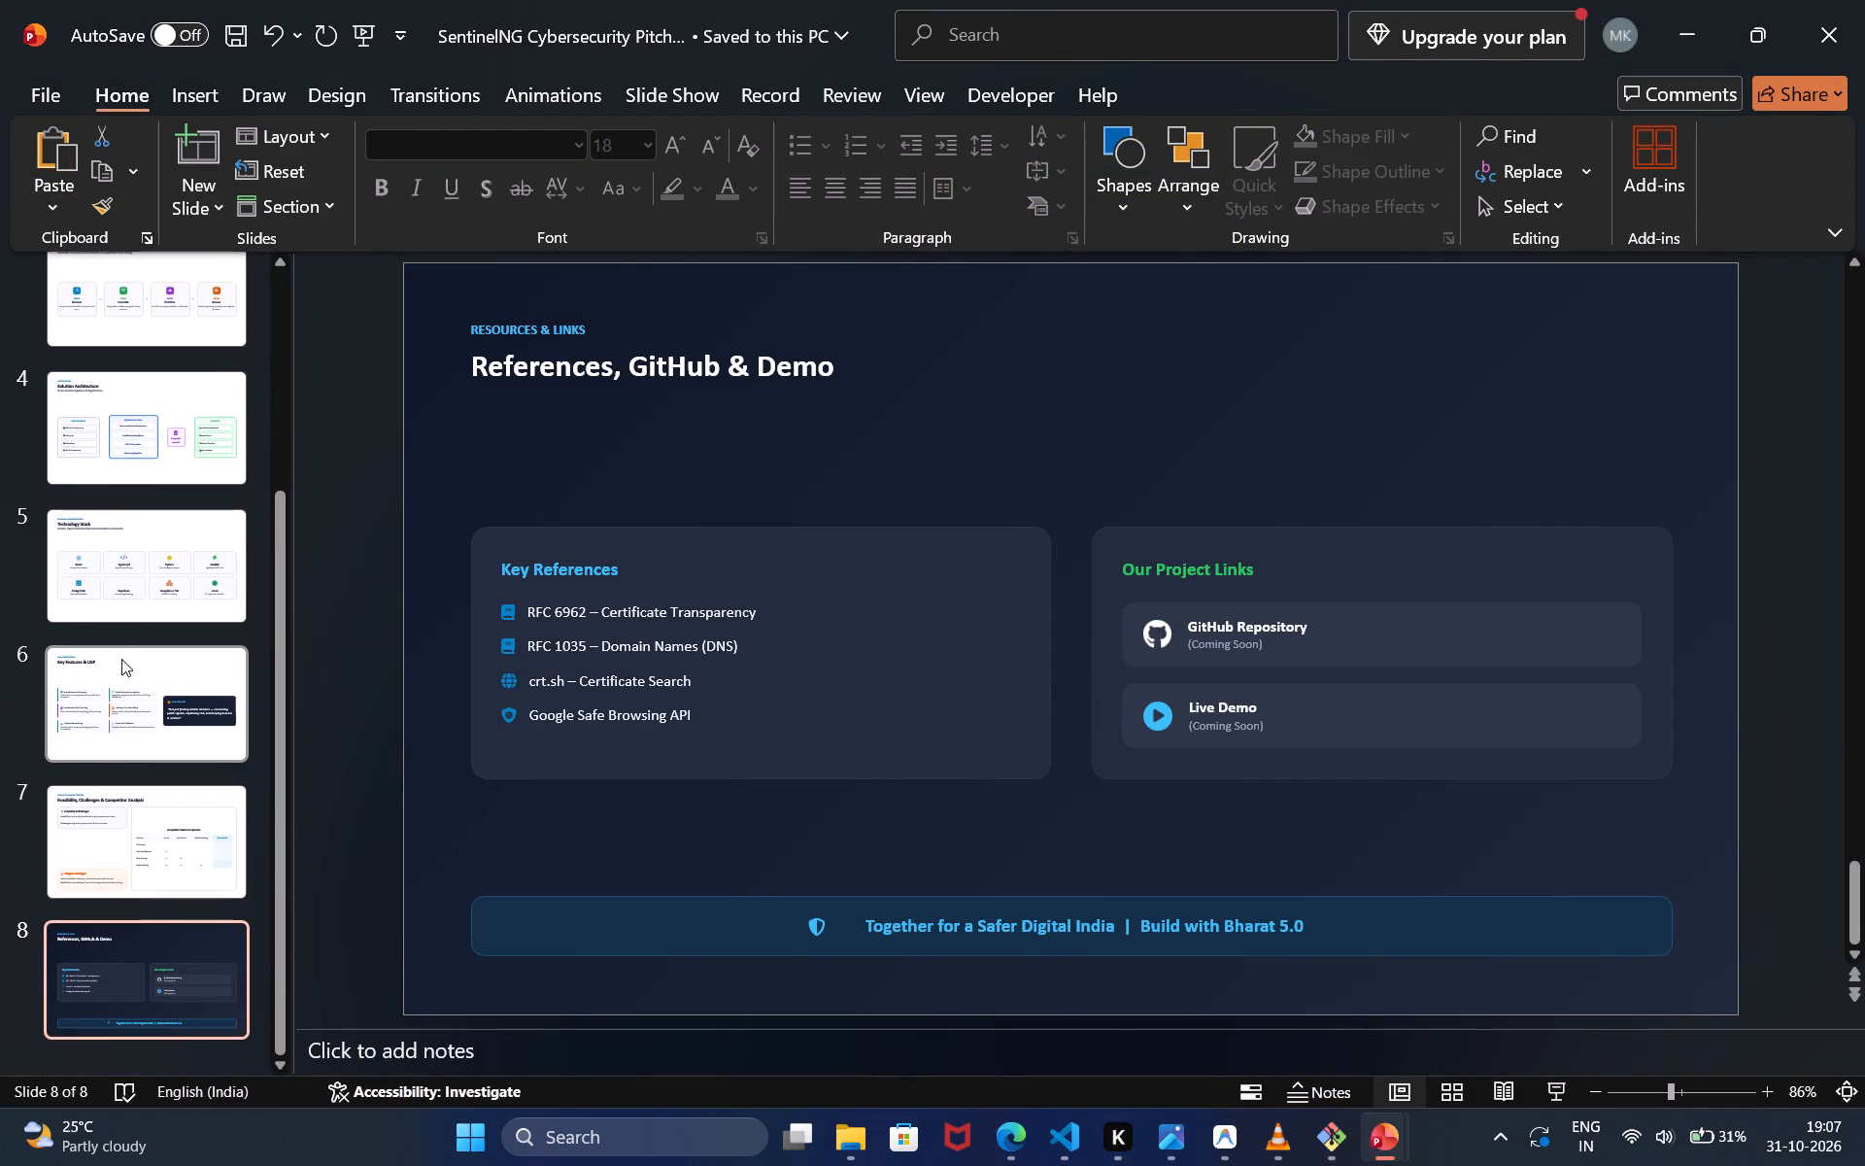
{"action": "scroll", "coordinate": [121, 659], "scroll_direction": "up", "scroll_amount": 6}
{"action": "left_click", "coordinate": [109, 347]}
{"action": "left_click", "coordinate": [108, 477]}
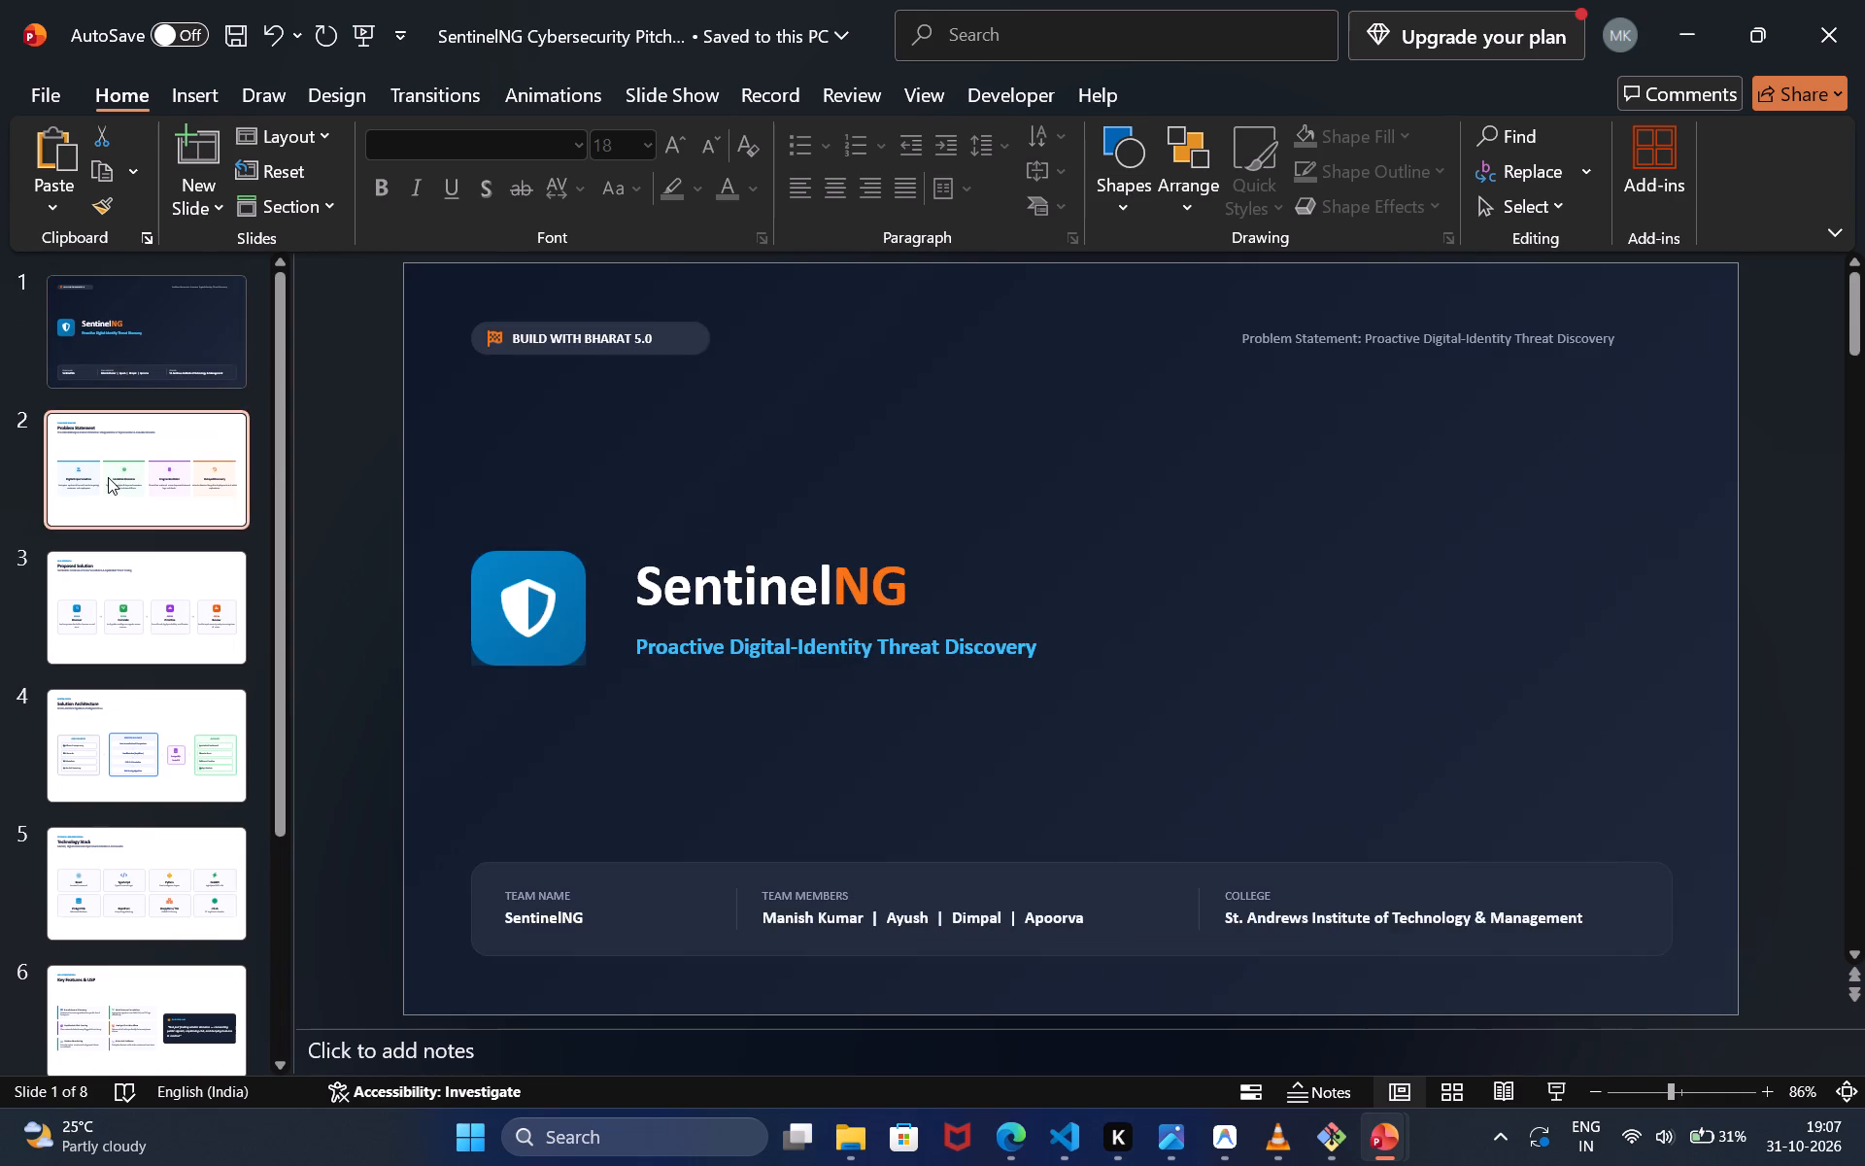
{"action": "left_click", "coordinate": [119, 614]}
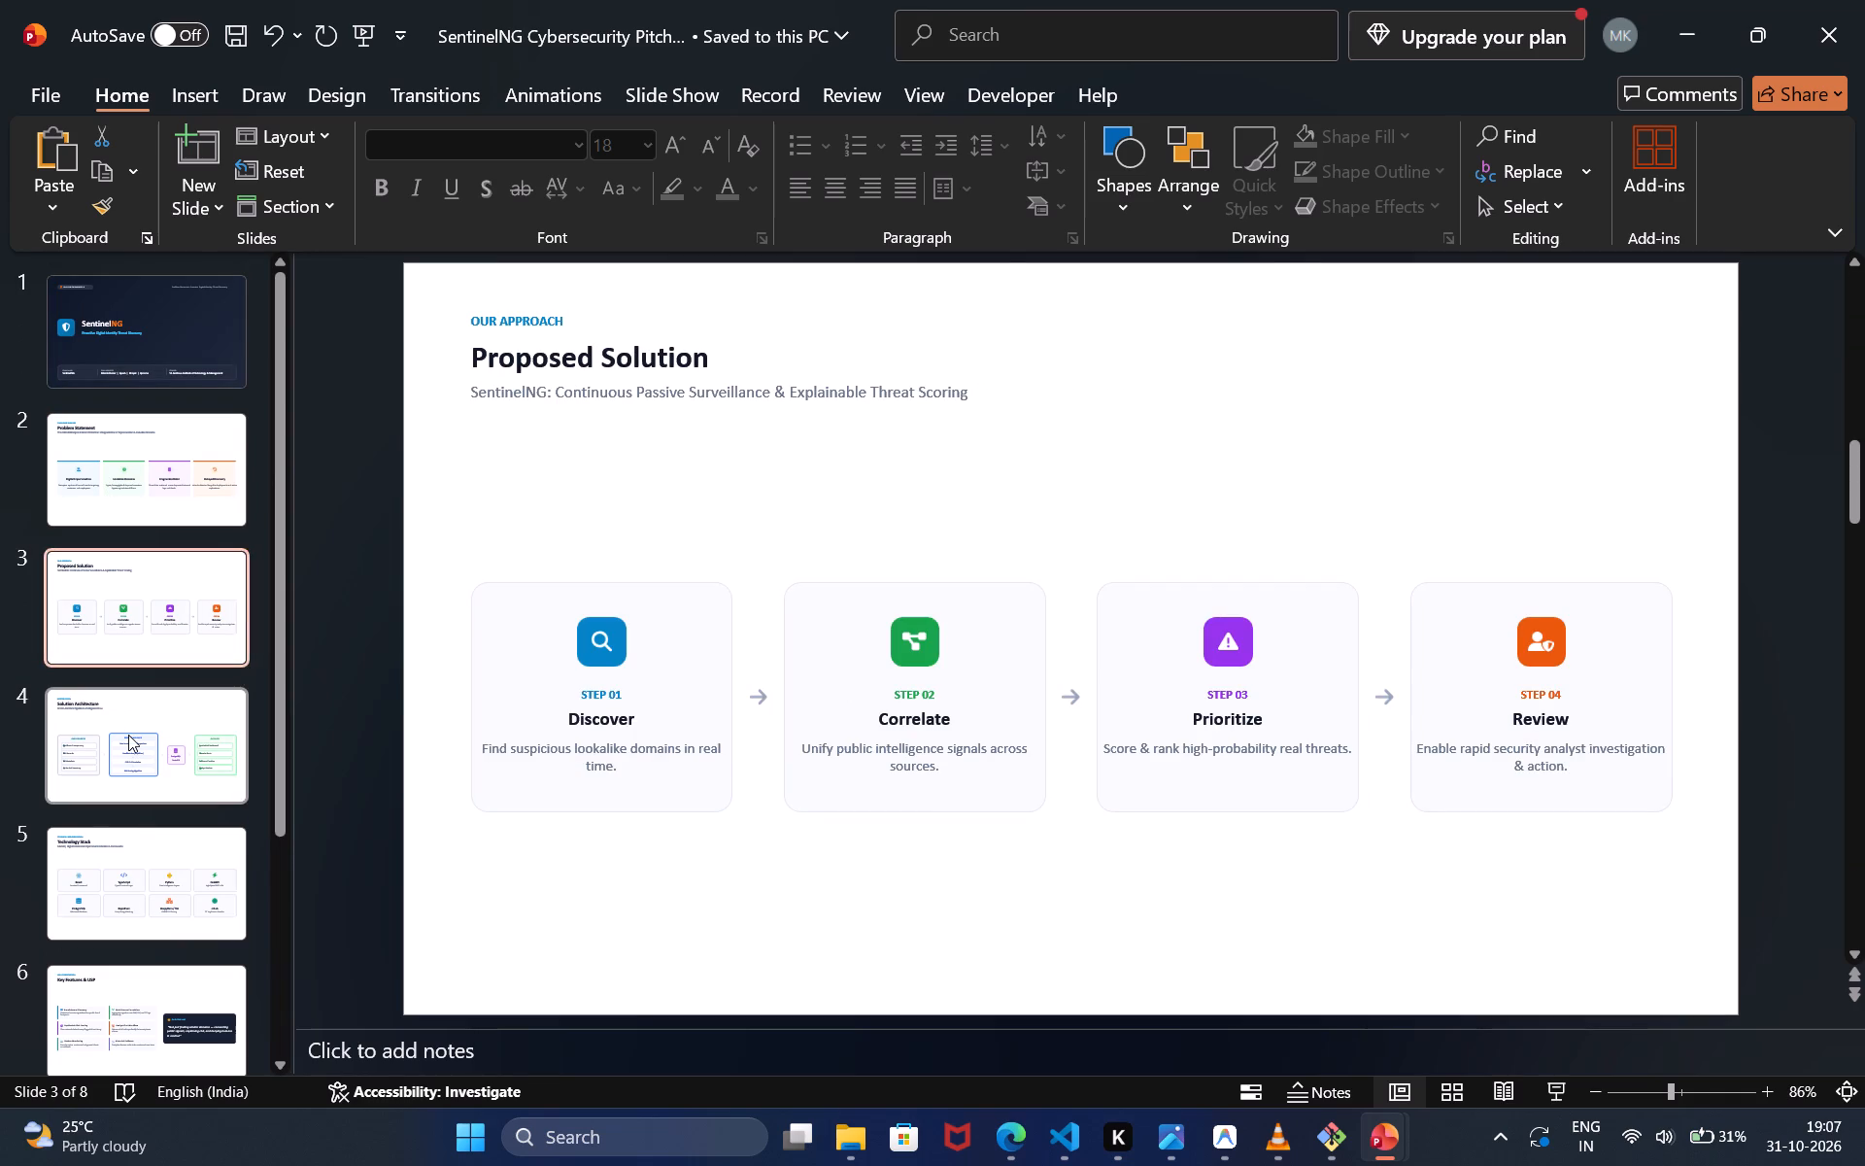
{"action": "left_click", "coordinate": [128, 735]}
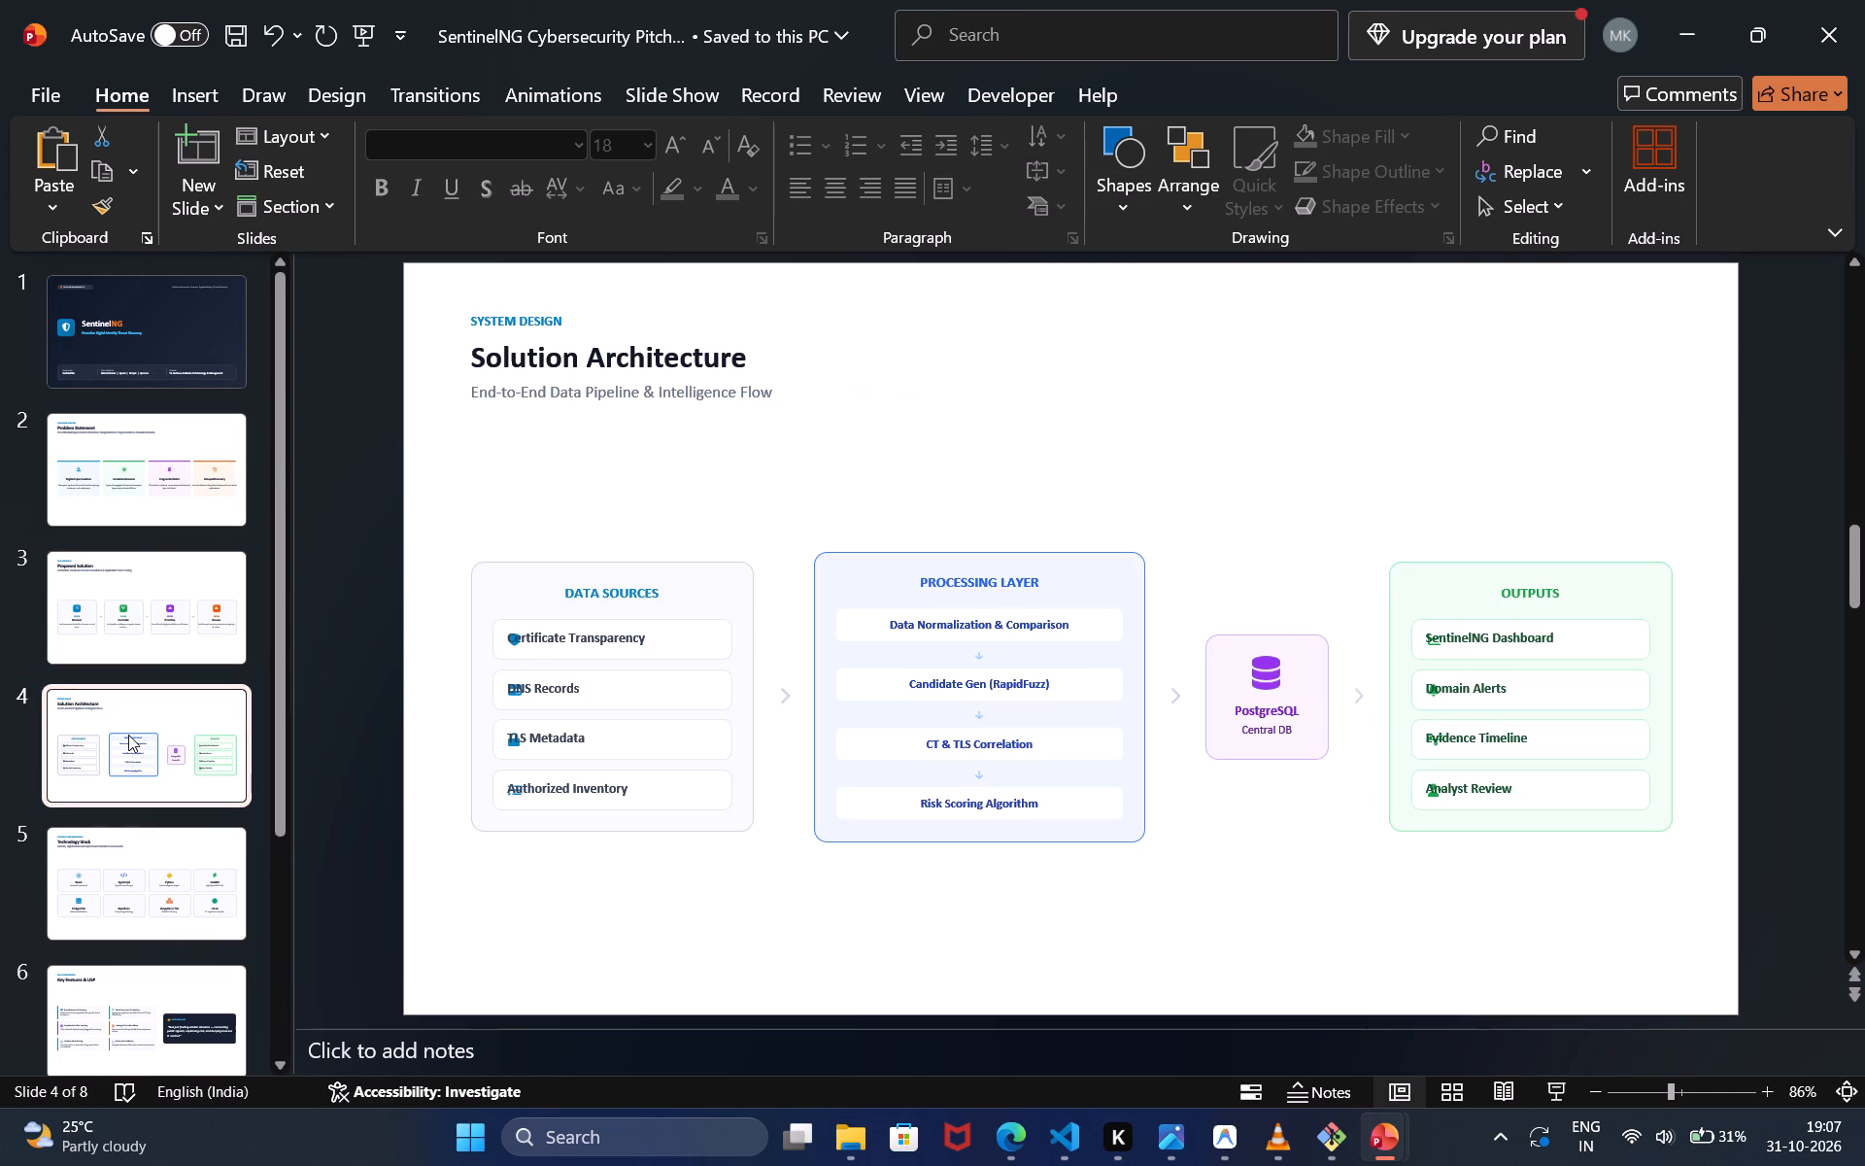
{"action": "left_click", "coordinate": [124, 835]}
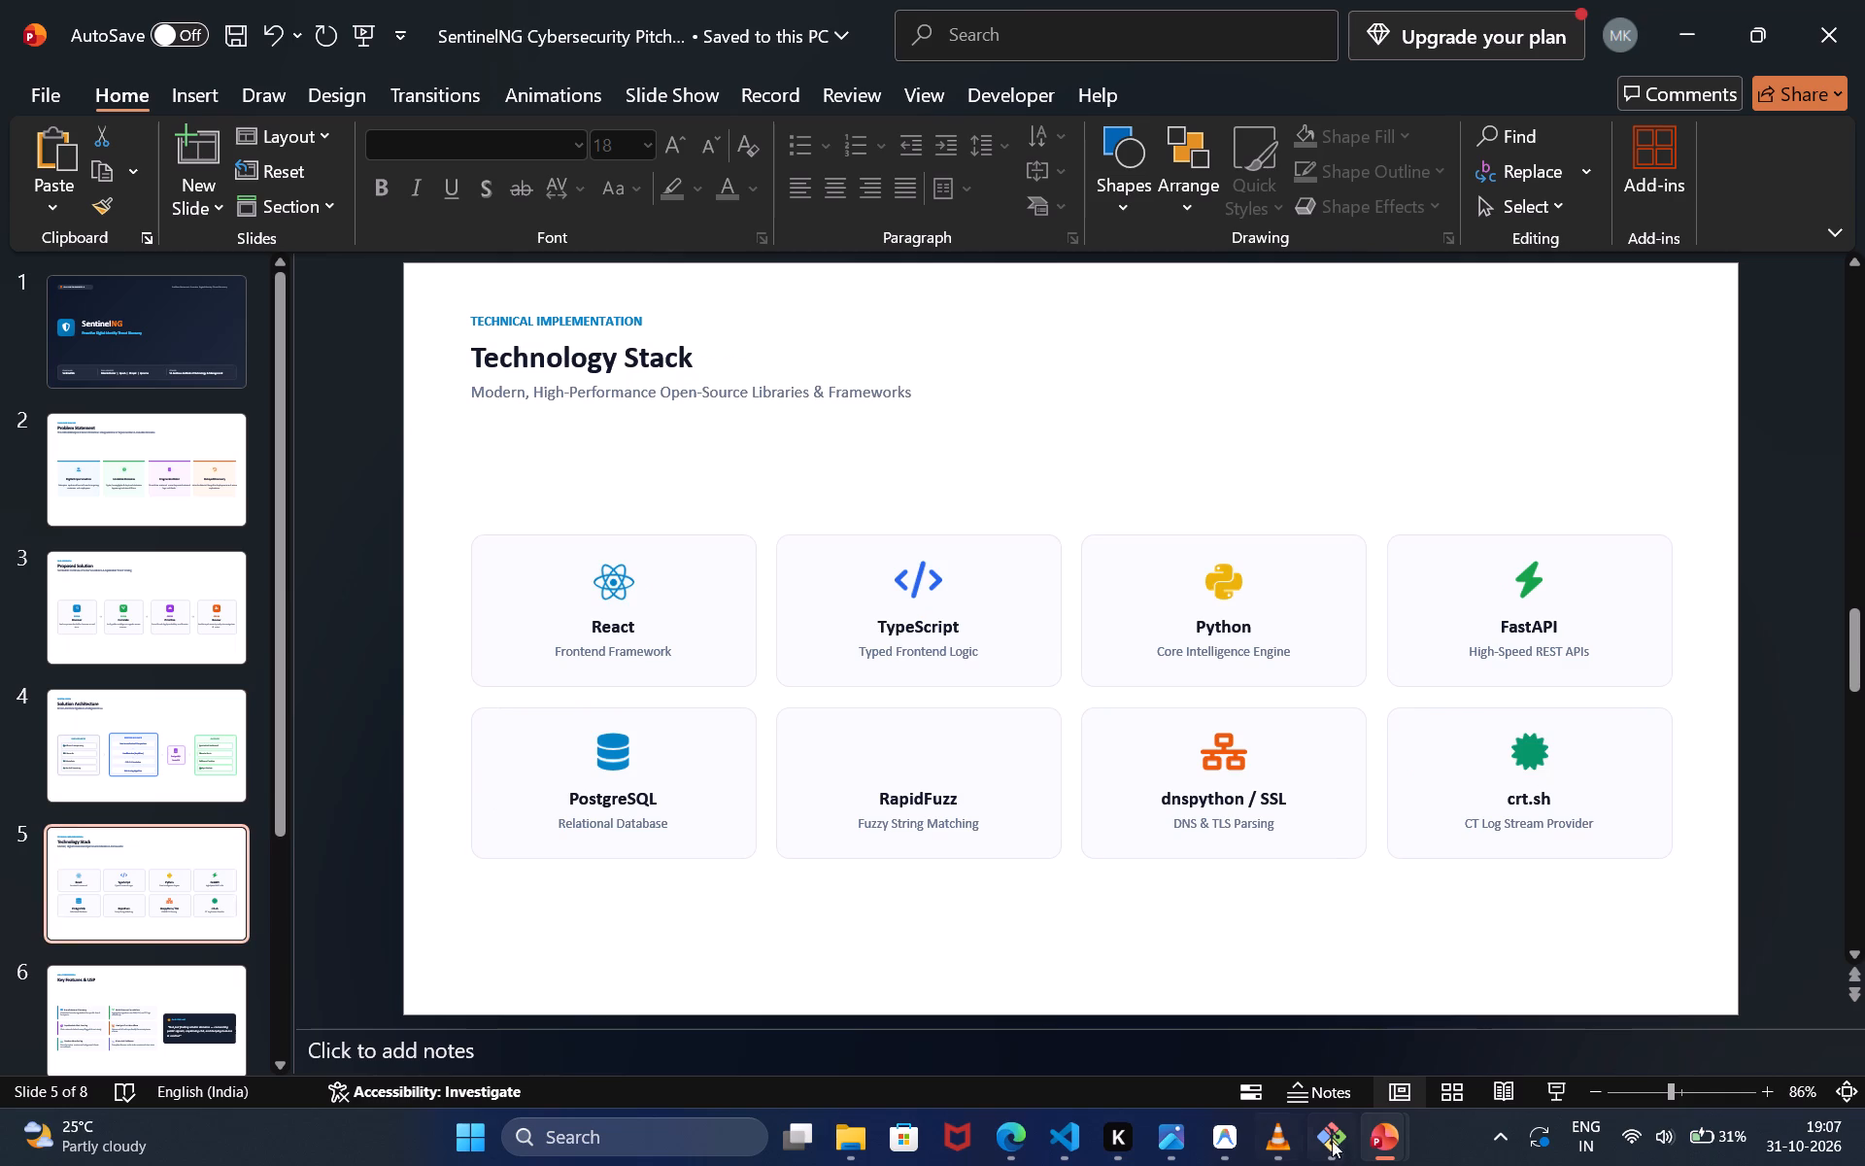
Switch to the SentinelNG_8_Slide_Pitch presentation to examine its Solution Architecture slide.
{"action": "left_click", "coordinate": [1245, 1035]}
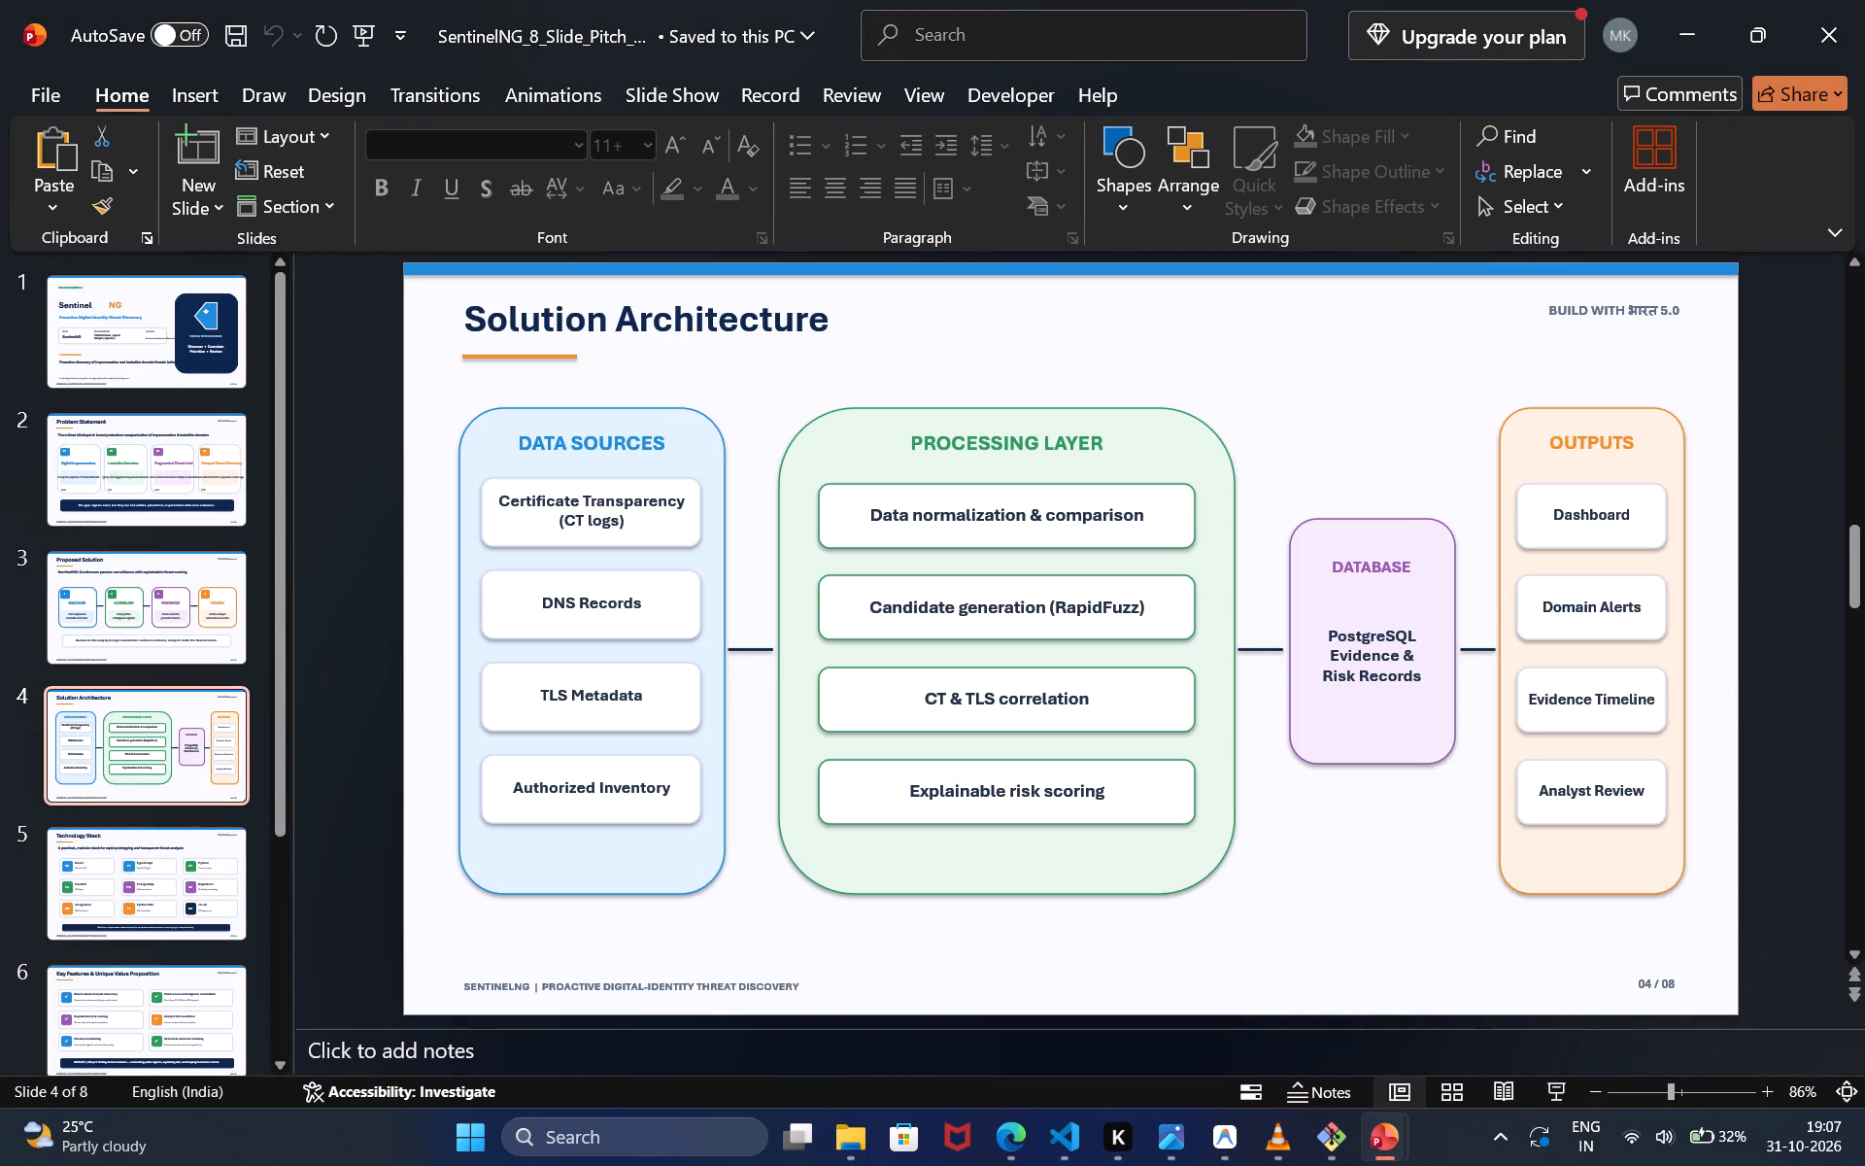
Copy all Solution Architecture diagram shapes and connectors, leaving out the slide's title, underline, top bar, BUILD WITH tag, footer and page number.
{"action": "left_click", "coordinate": [1128, 415]}
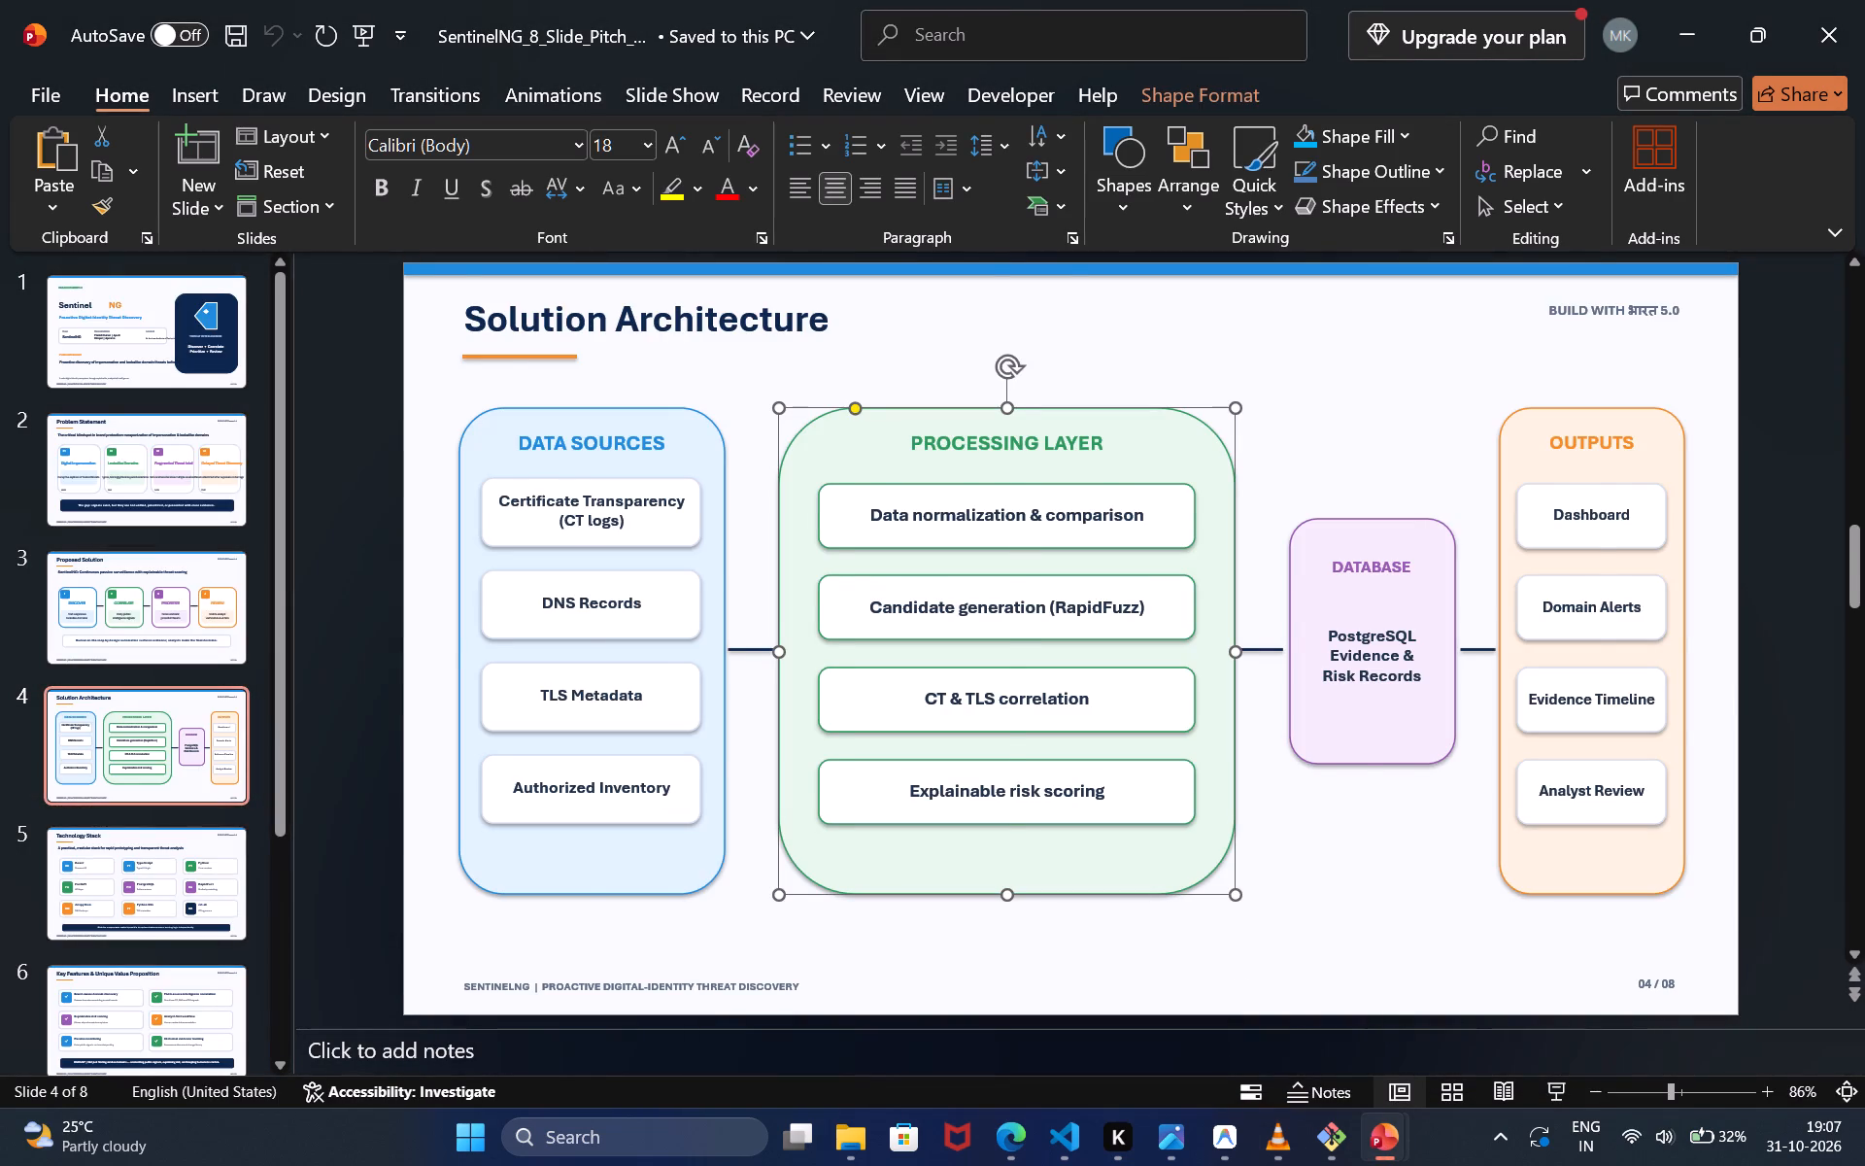
{"action": "key", "text": "ctrl+a"}
{"action": "left_click", "coordinate": [1538, 320], "text": "ctrl"}
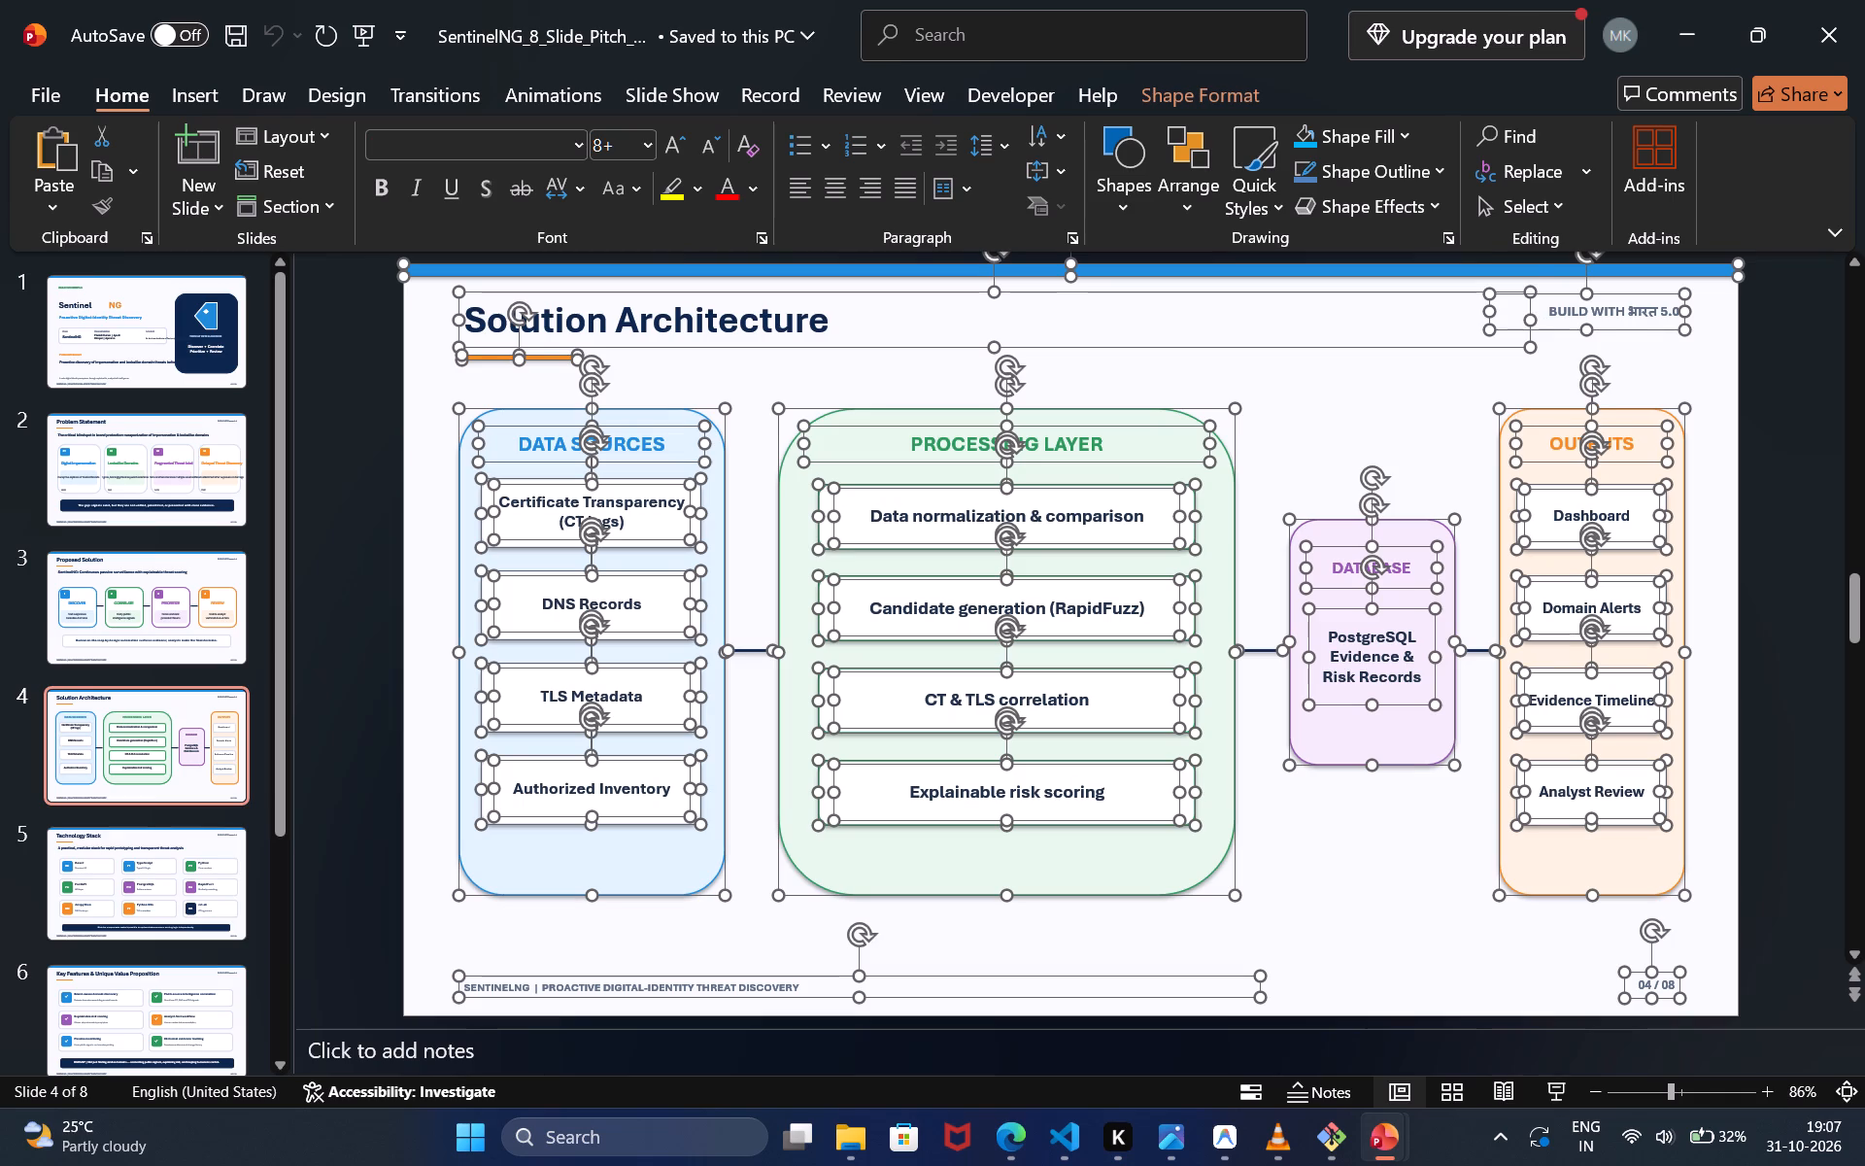
{"action": "left_click", "coordinate": [1390, 330], "text": "ctrl"}
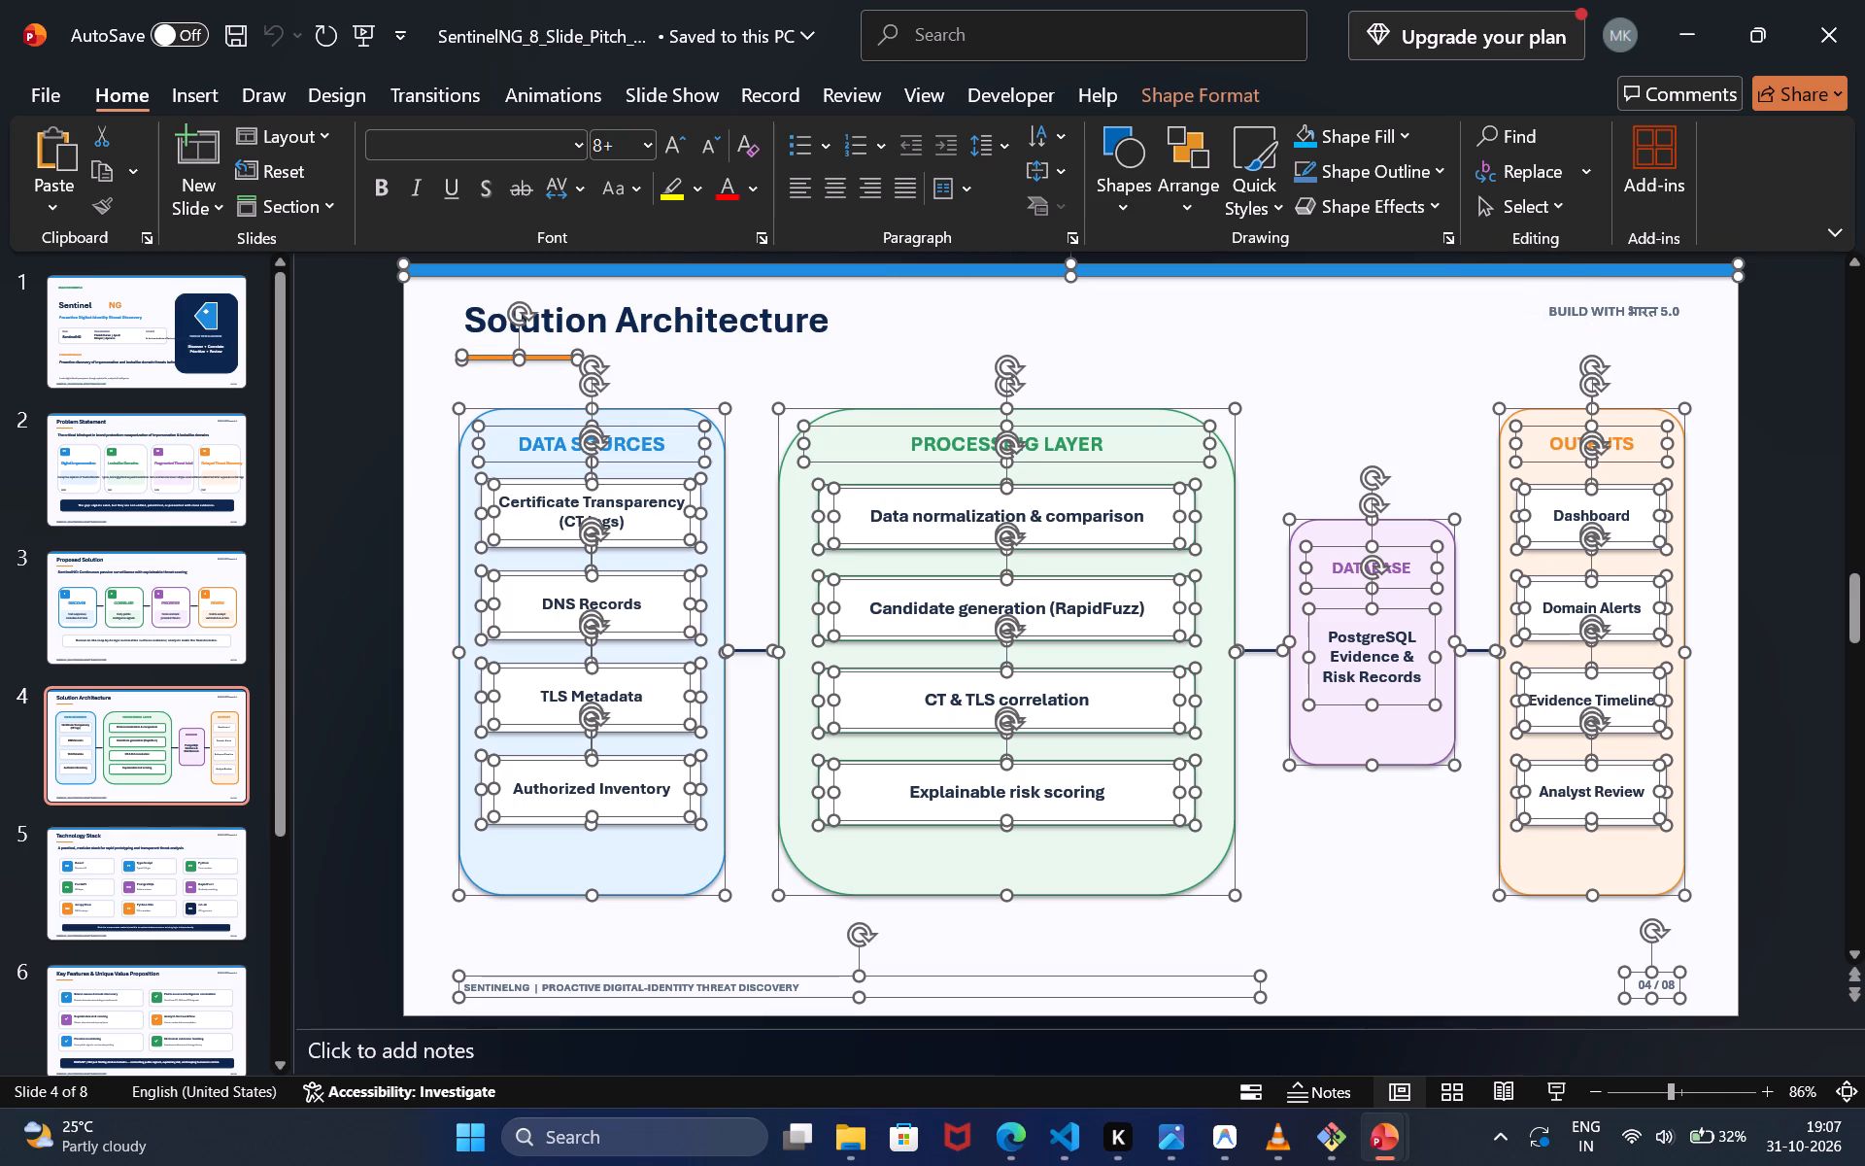
{"action": "left_click", "coordinate": [546, 363], "text": "ctrl"}
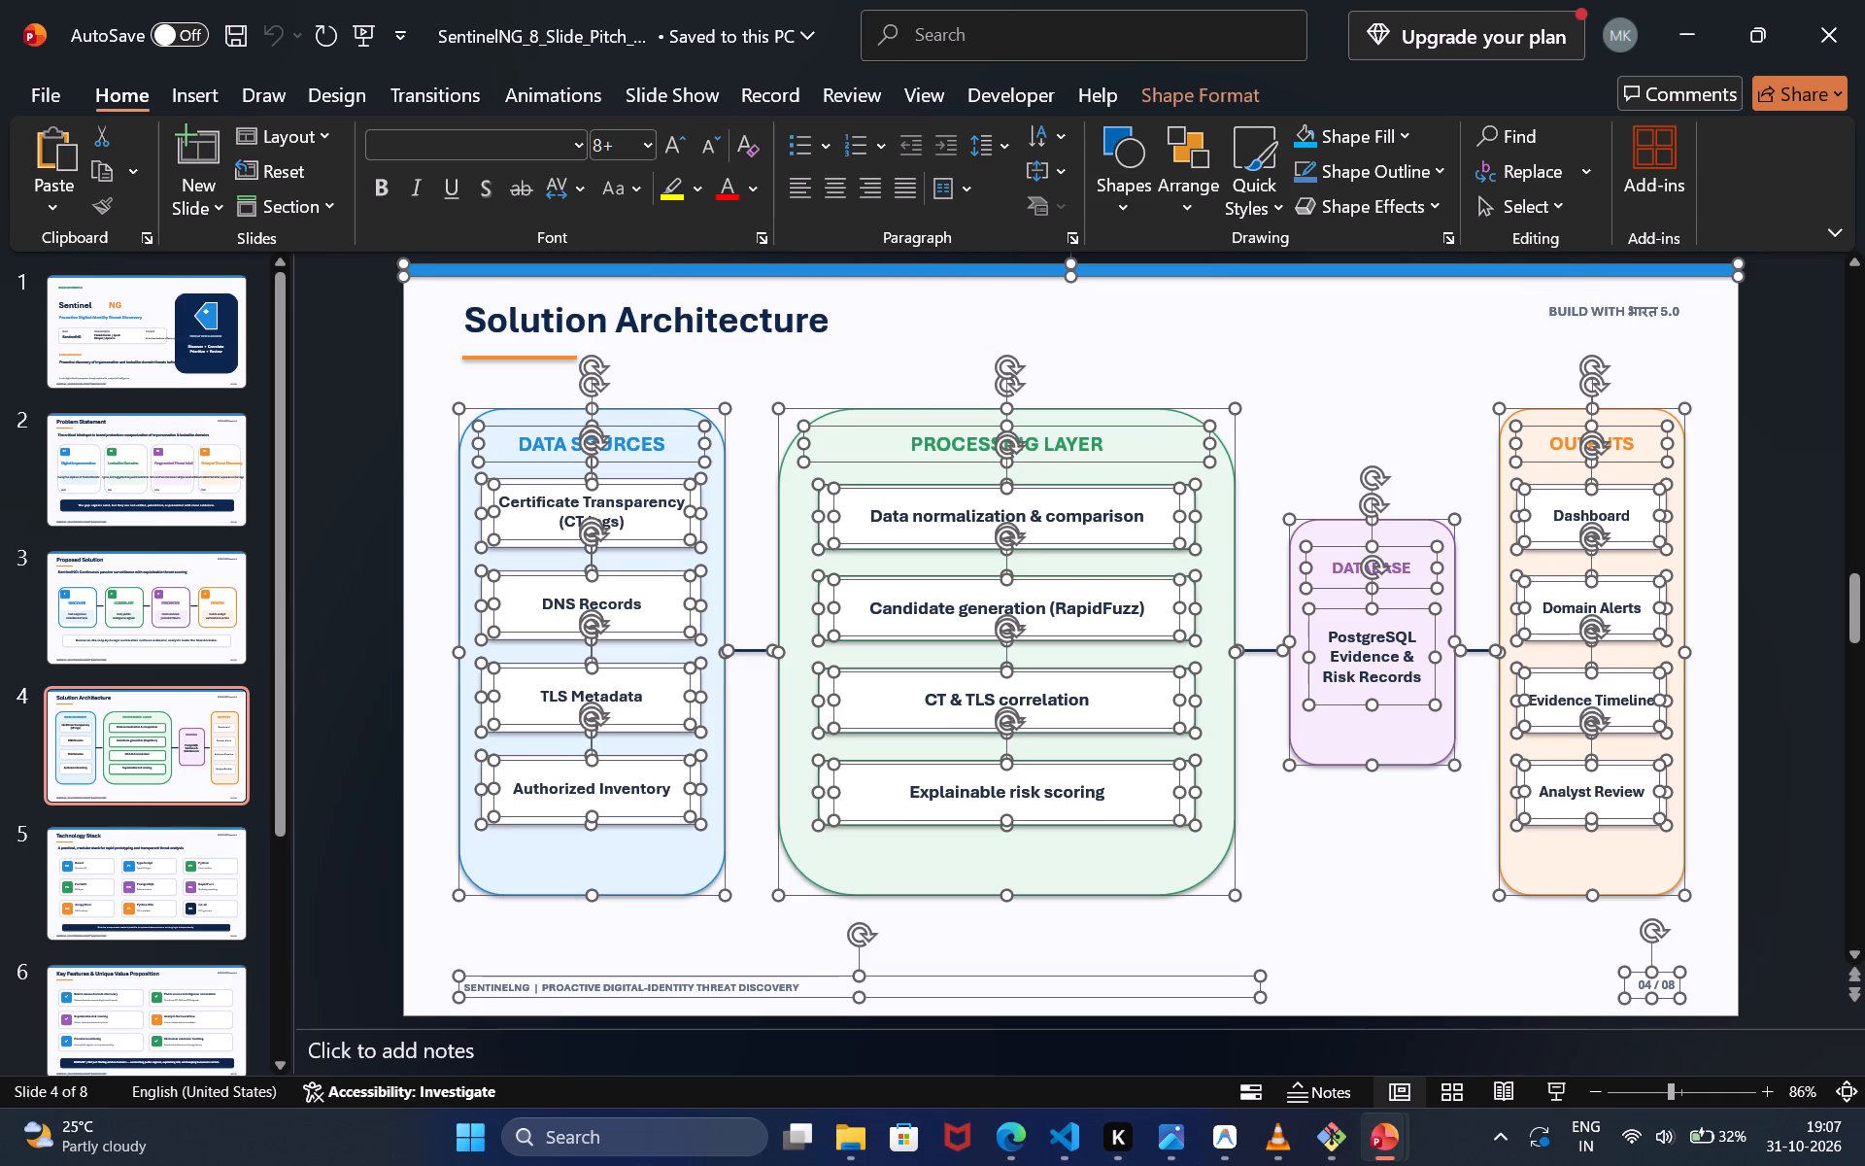
{"action": "left_click", "coordinate": [543, 271], "text": "ctrl"}
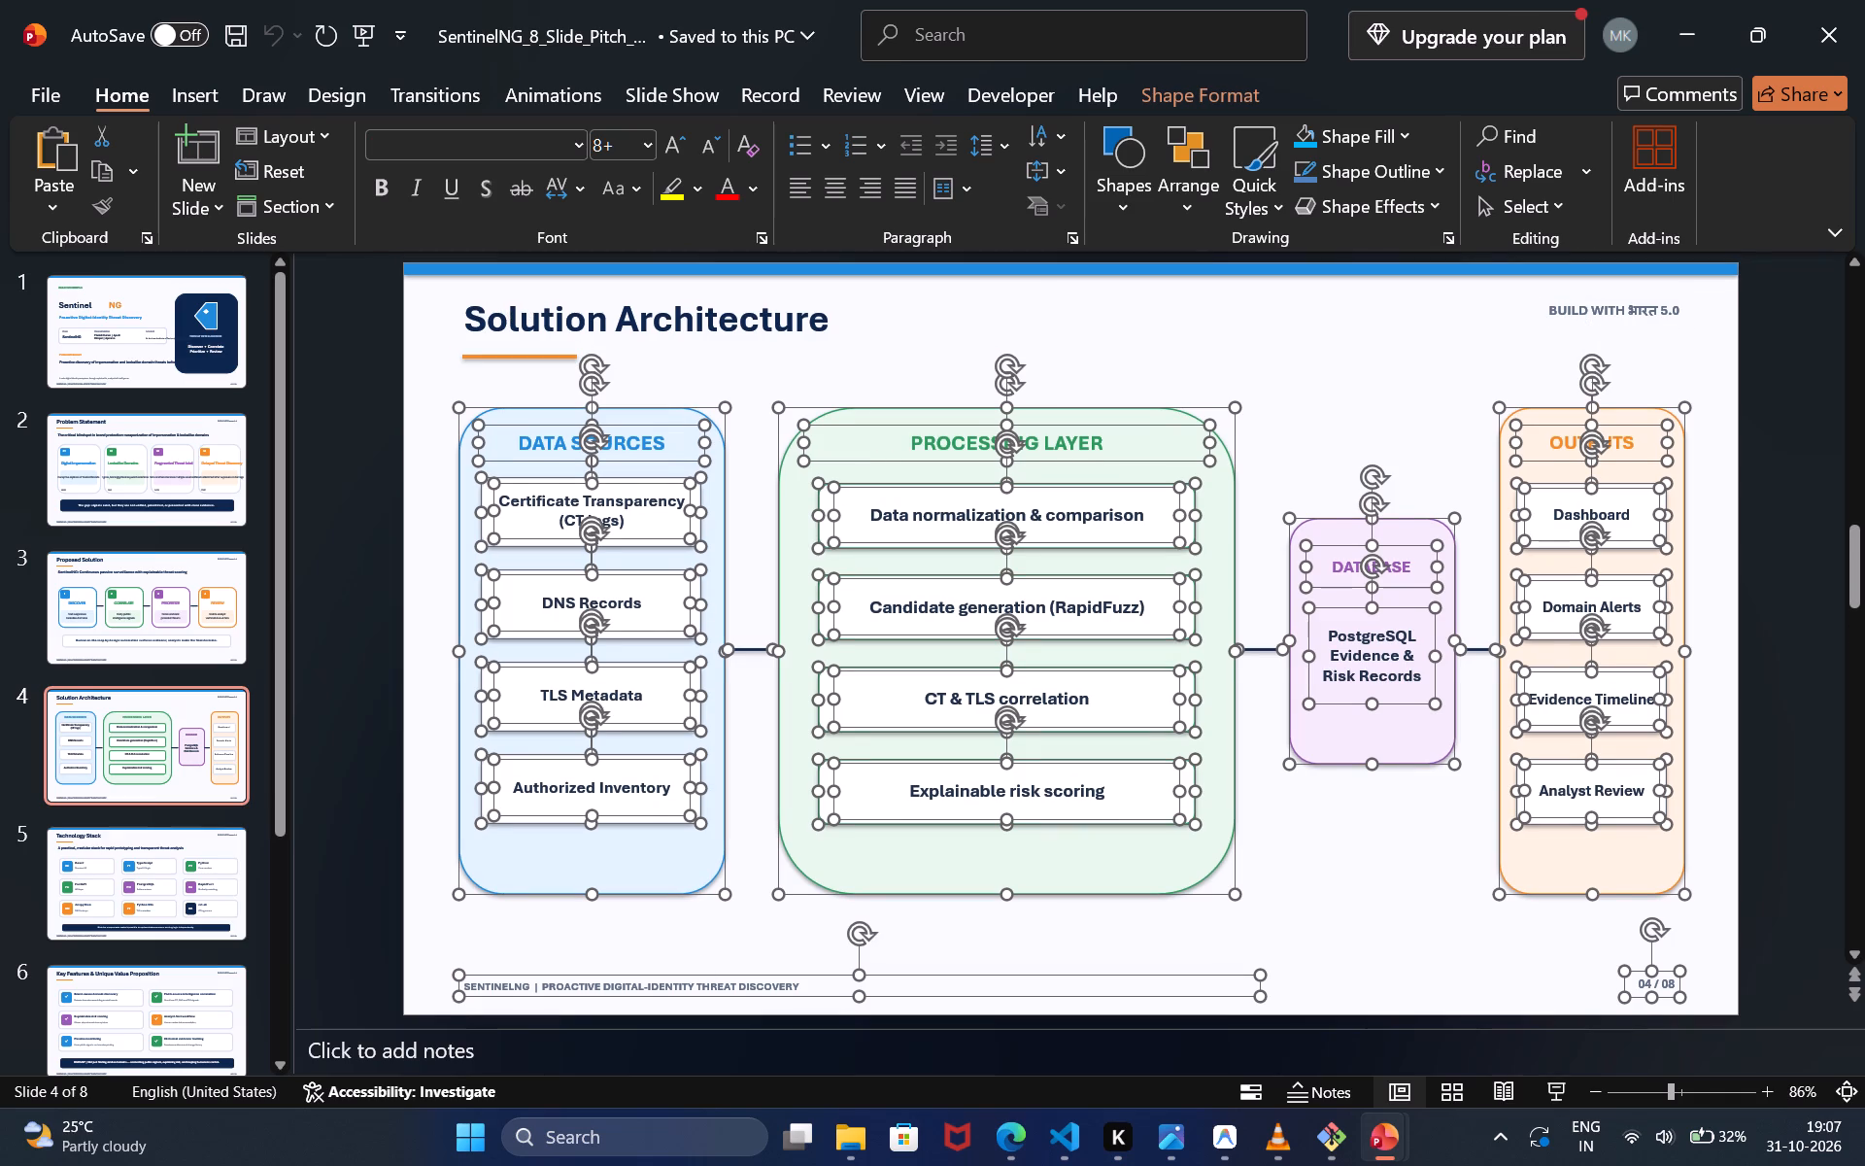
{"action": "left_click", "coordinate": [674, 988], "text": "ctrl"}
{"action": "left_click", "coordinate": [817, 963], "text": "ctrl"}
{"action": "left_click", "coordinate": [827, 987], "text": "ctrl"}
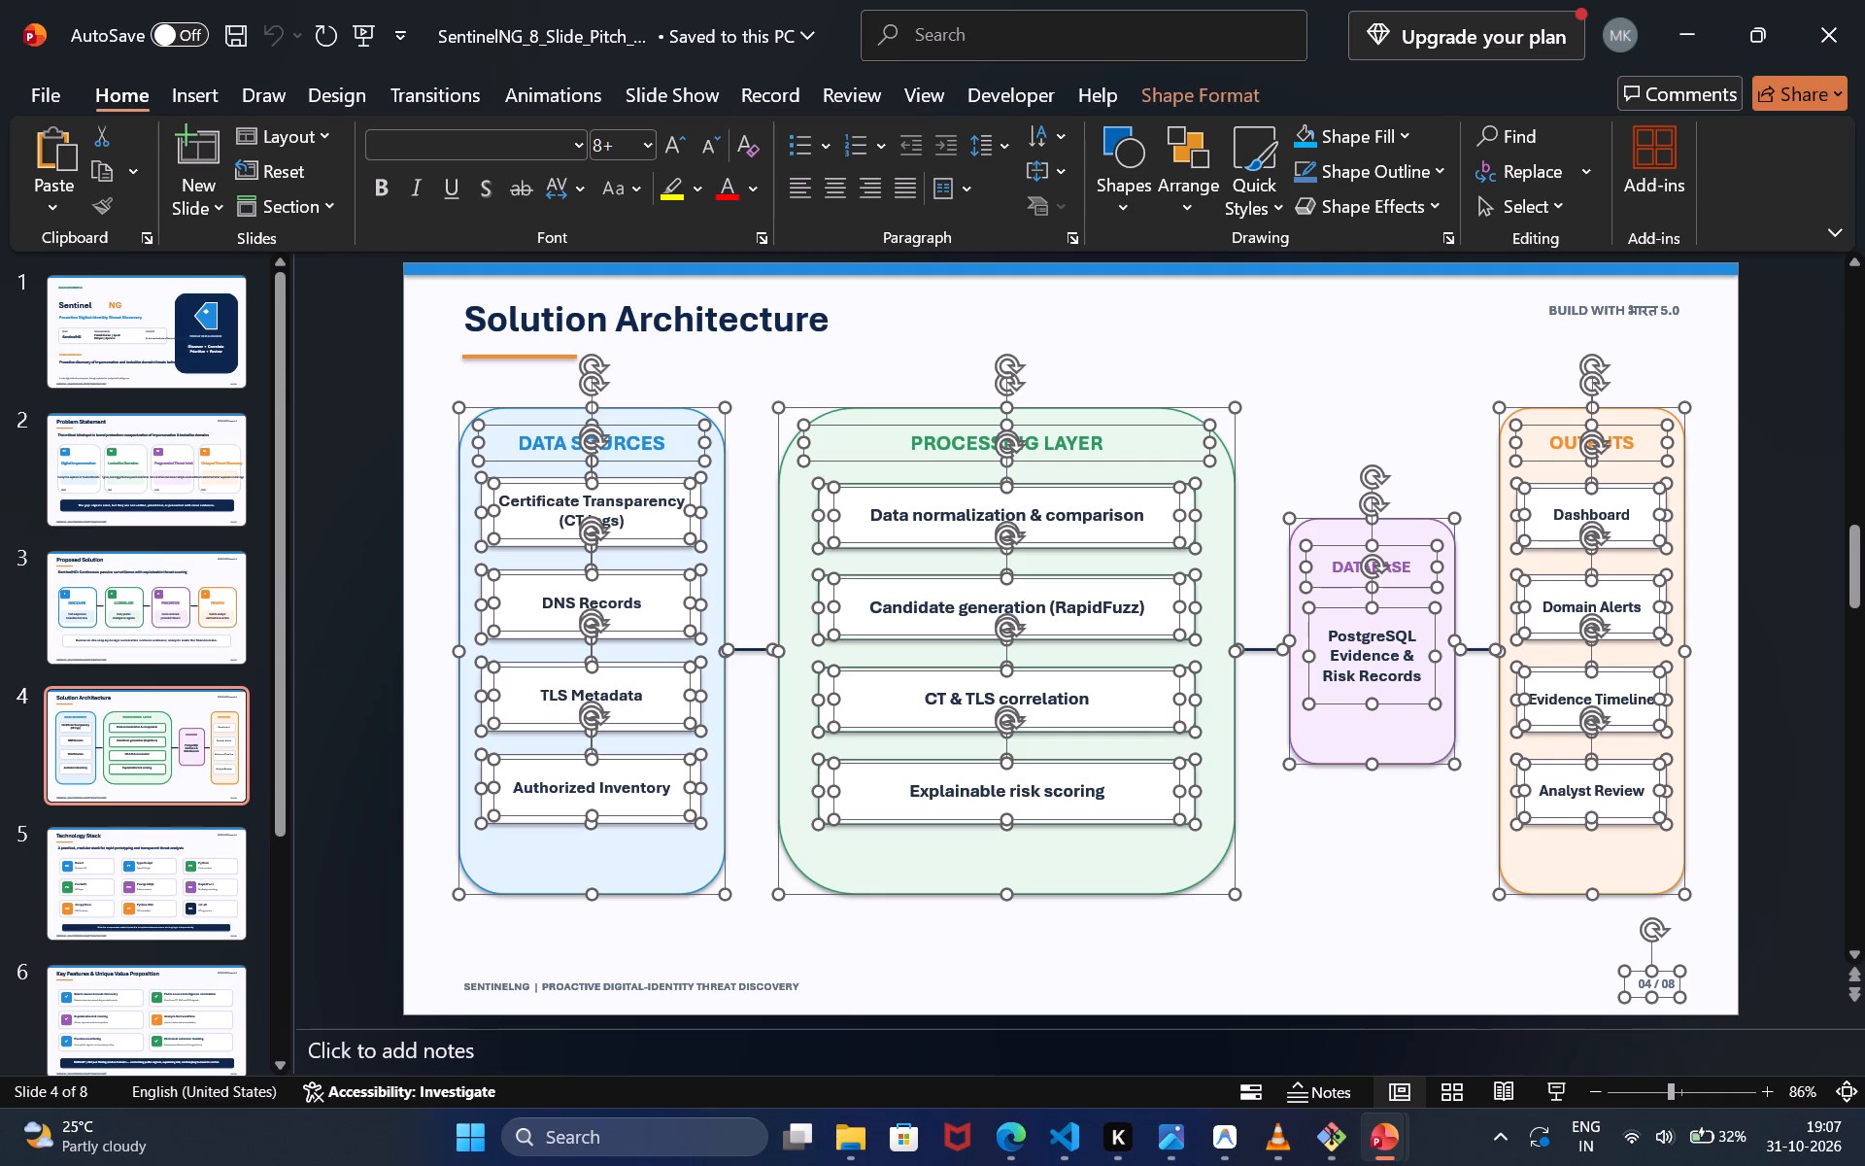
{"action": "left_click", "coordinate": [1645, 984], "text": "ctrl"}
{"action": "left_click", "coordinate": [1637, 967], "text": "ctrl"}
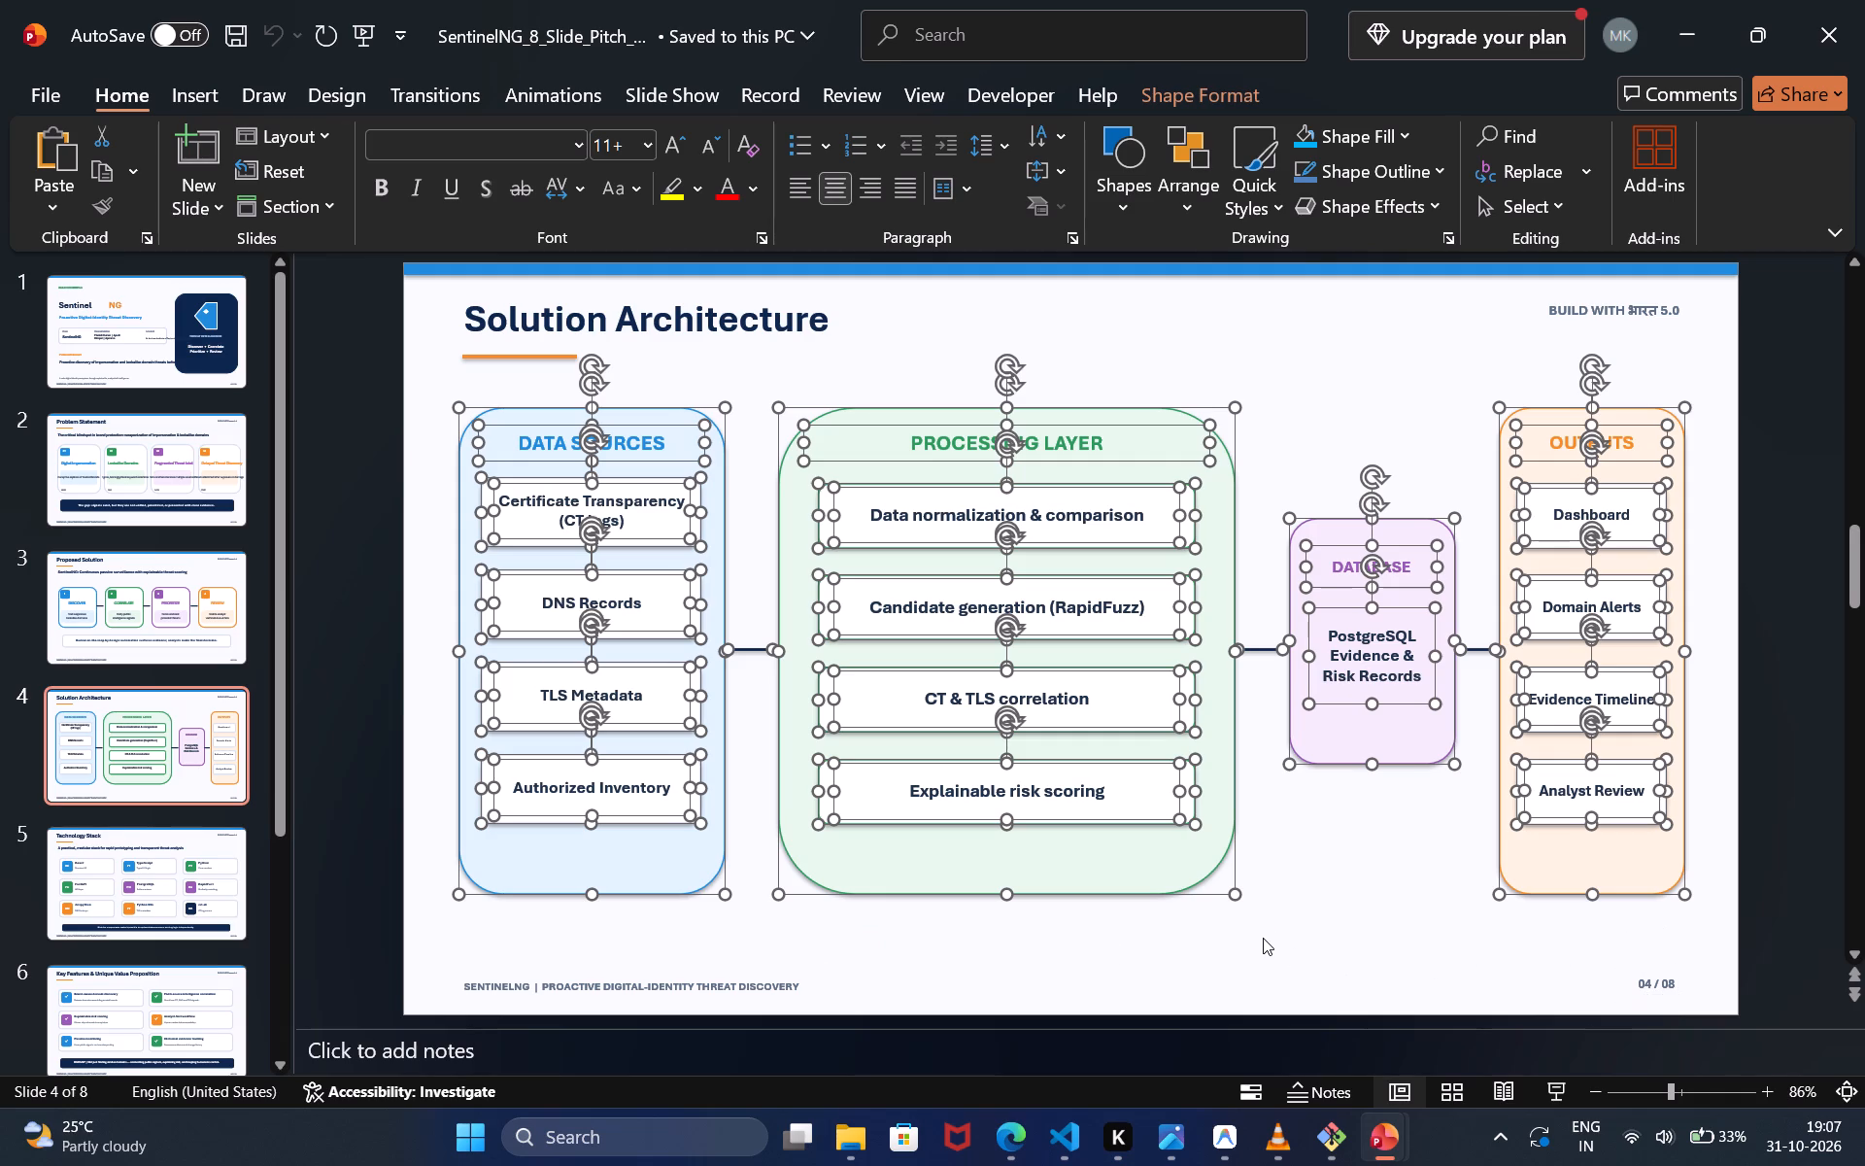
{"action": "key", "text": "ctrl+c"}
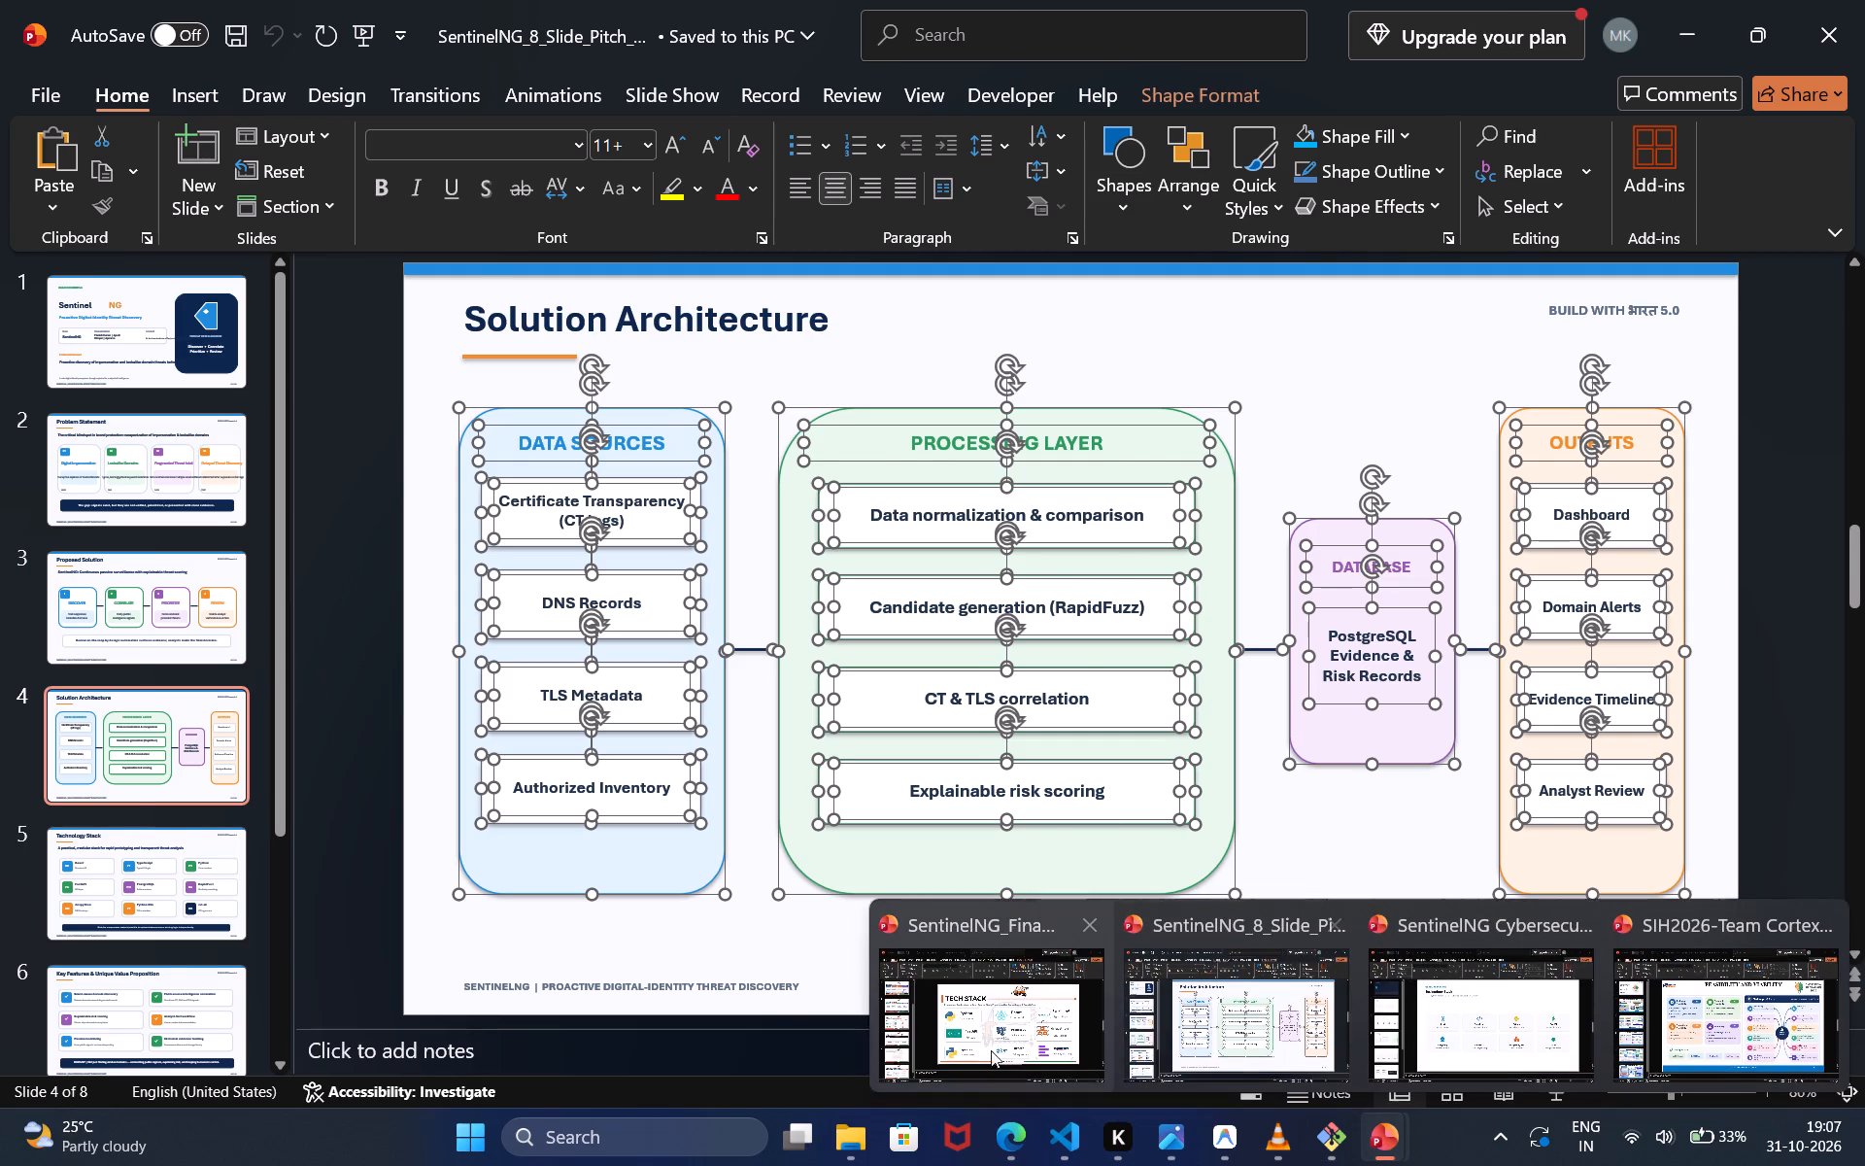
Switch to SentinelNG_Final and look through its slides for the one that should hold the architecture diagram, ending on FLOW OF SOLUTION.
{"action": "left_click", "coordinate": [985, 1046]}
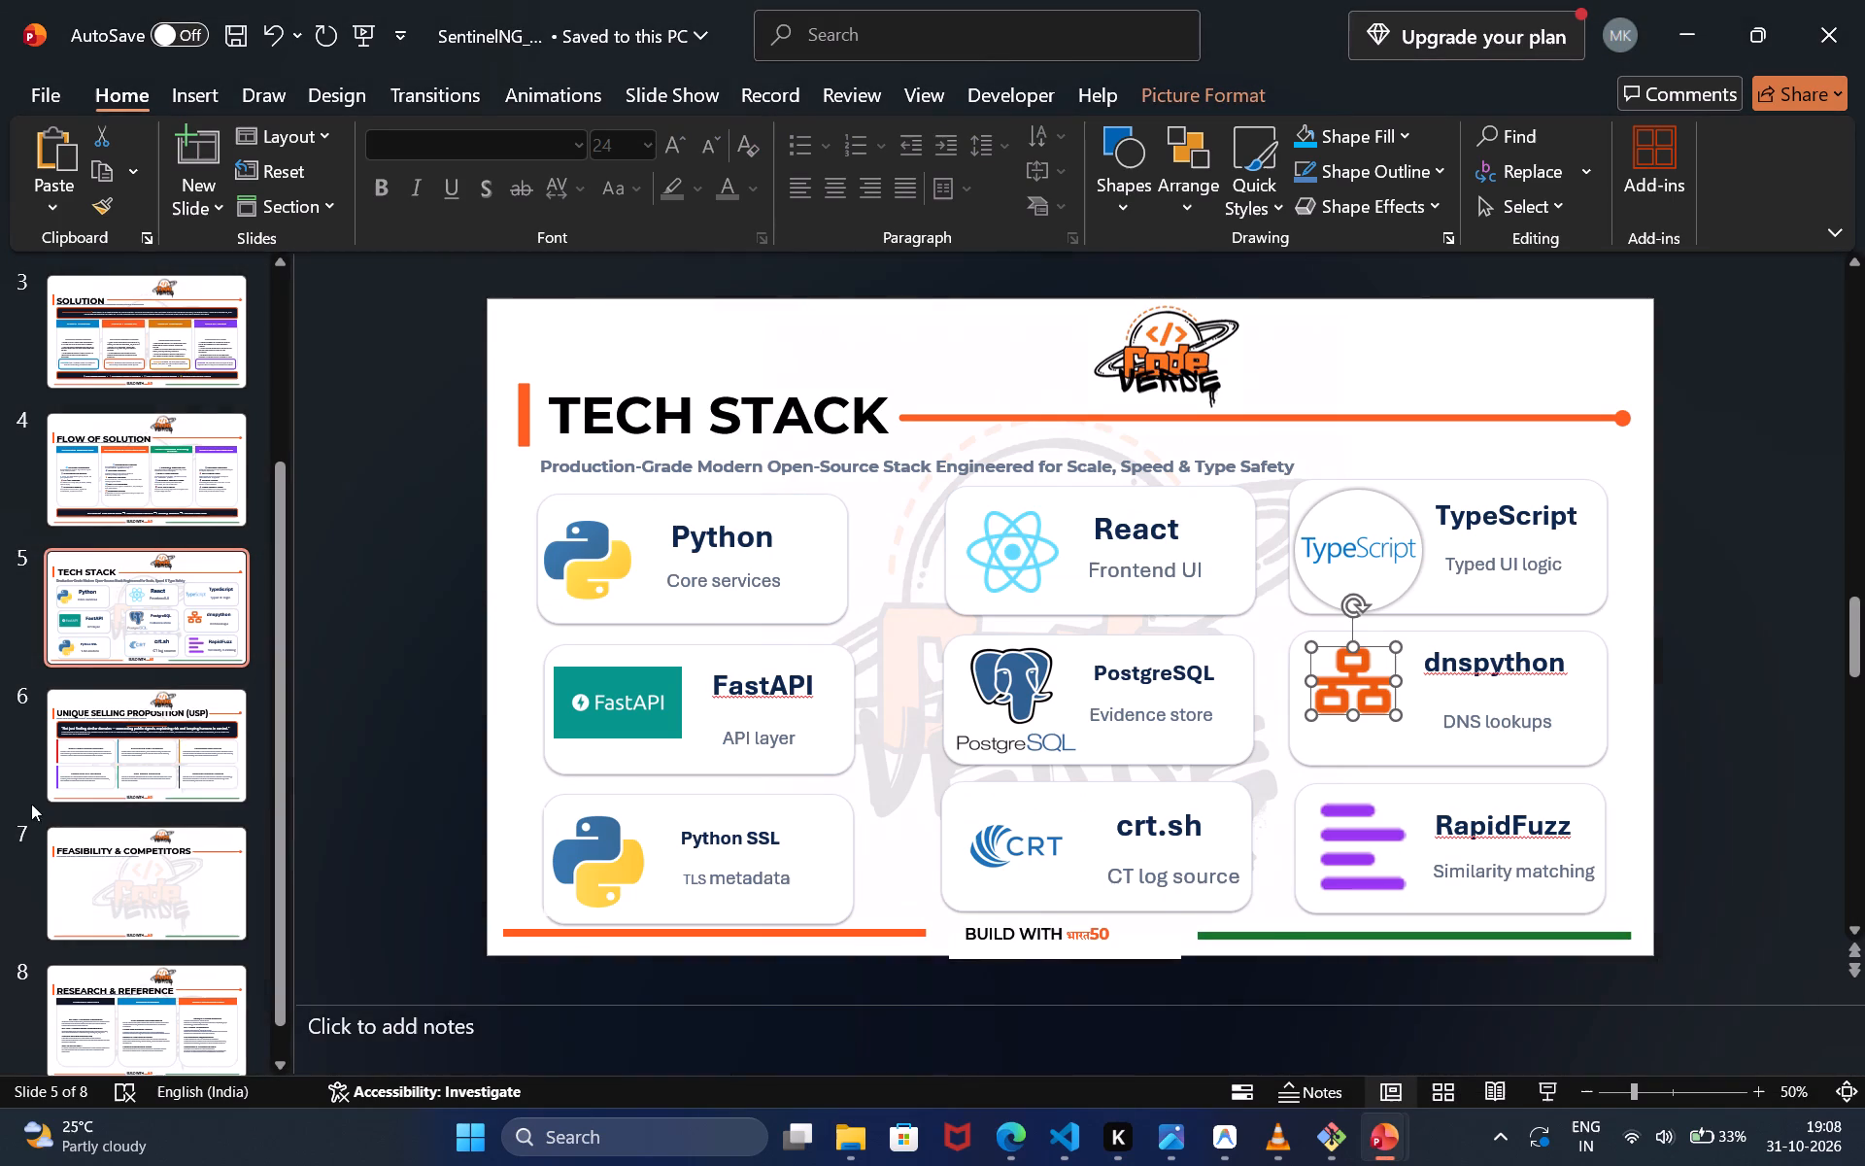
{"action": "left_click", "coordinate": [85, 877]}
{"action": "scroll", "coordinate": [85, 877], "scroll_direction": "down", "scroll_amount": 2}
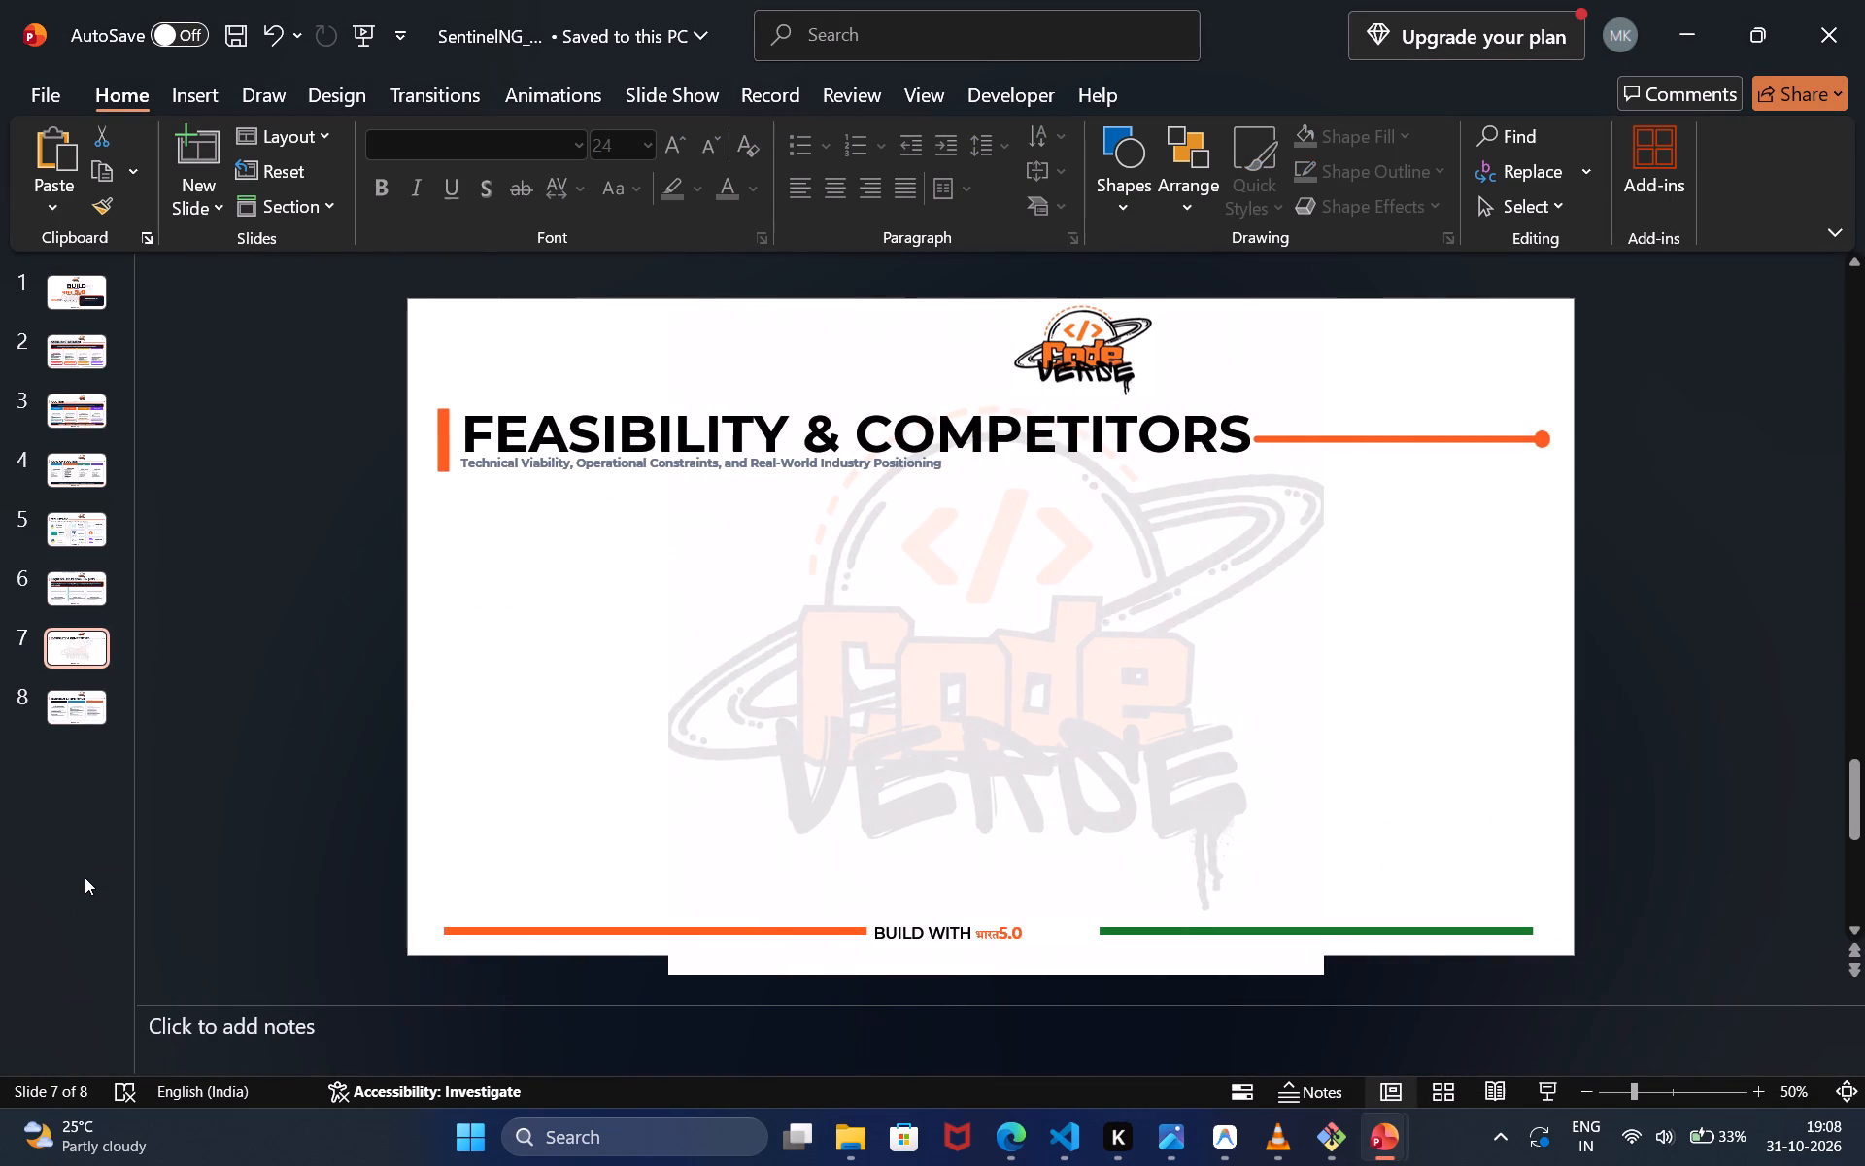
{"action": "left_click", "coordinate": [69, 720]}
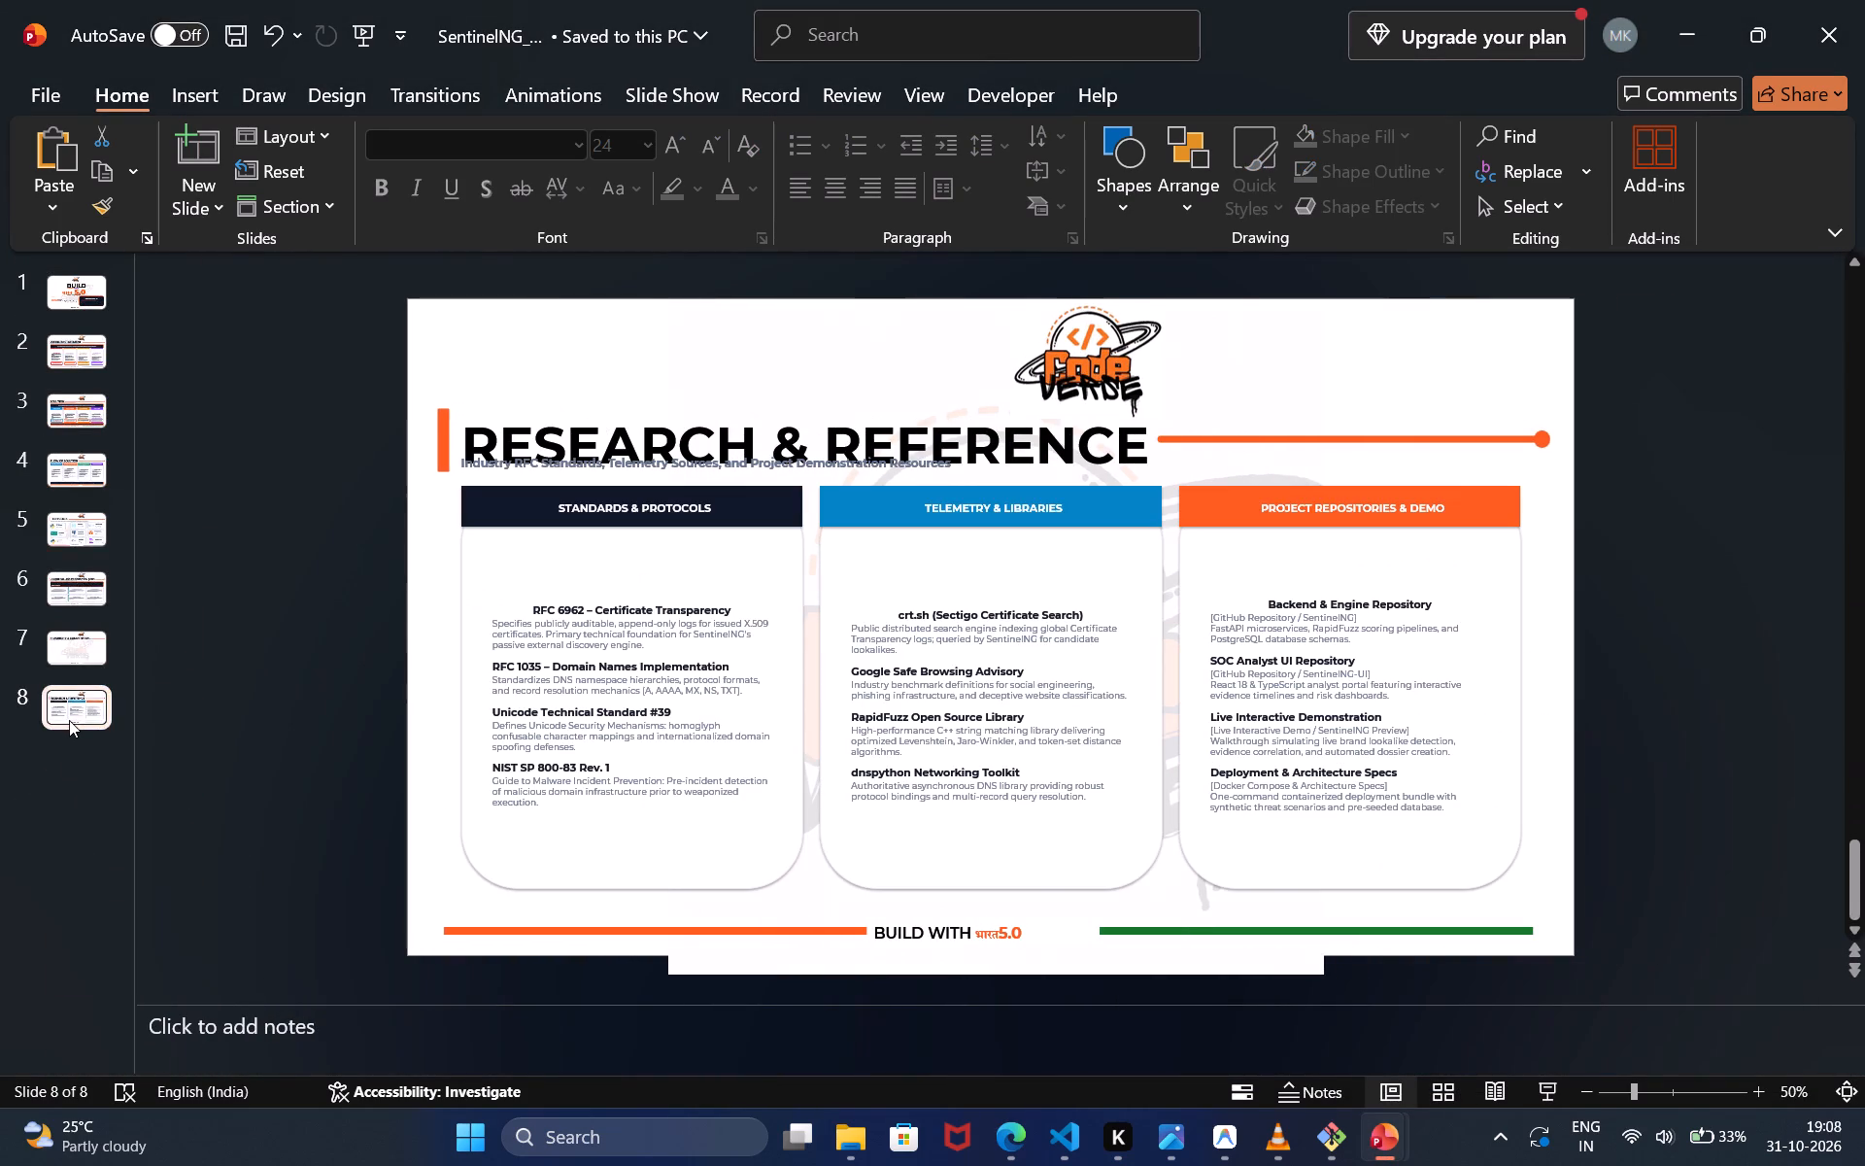
{"action": "scroll", "coordinate": [69, 720], "scroll_direction": "up", "scroll_amount": 4, "text": "ctrl"}
{"action": "scroll", "coordinate": [69, 720], "scroll_direction": "down", "scroll_amount": 2, "text": "ctrl"}
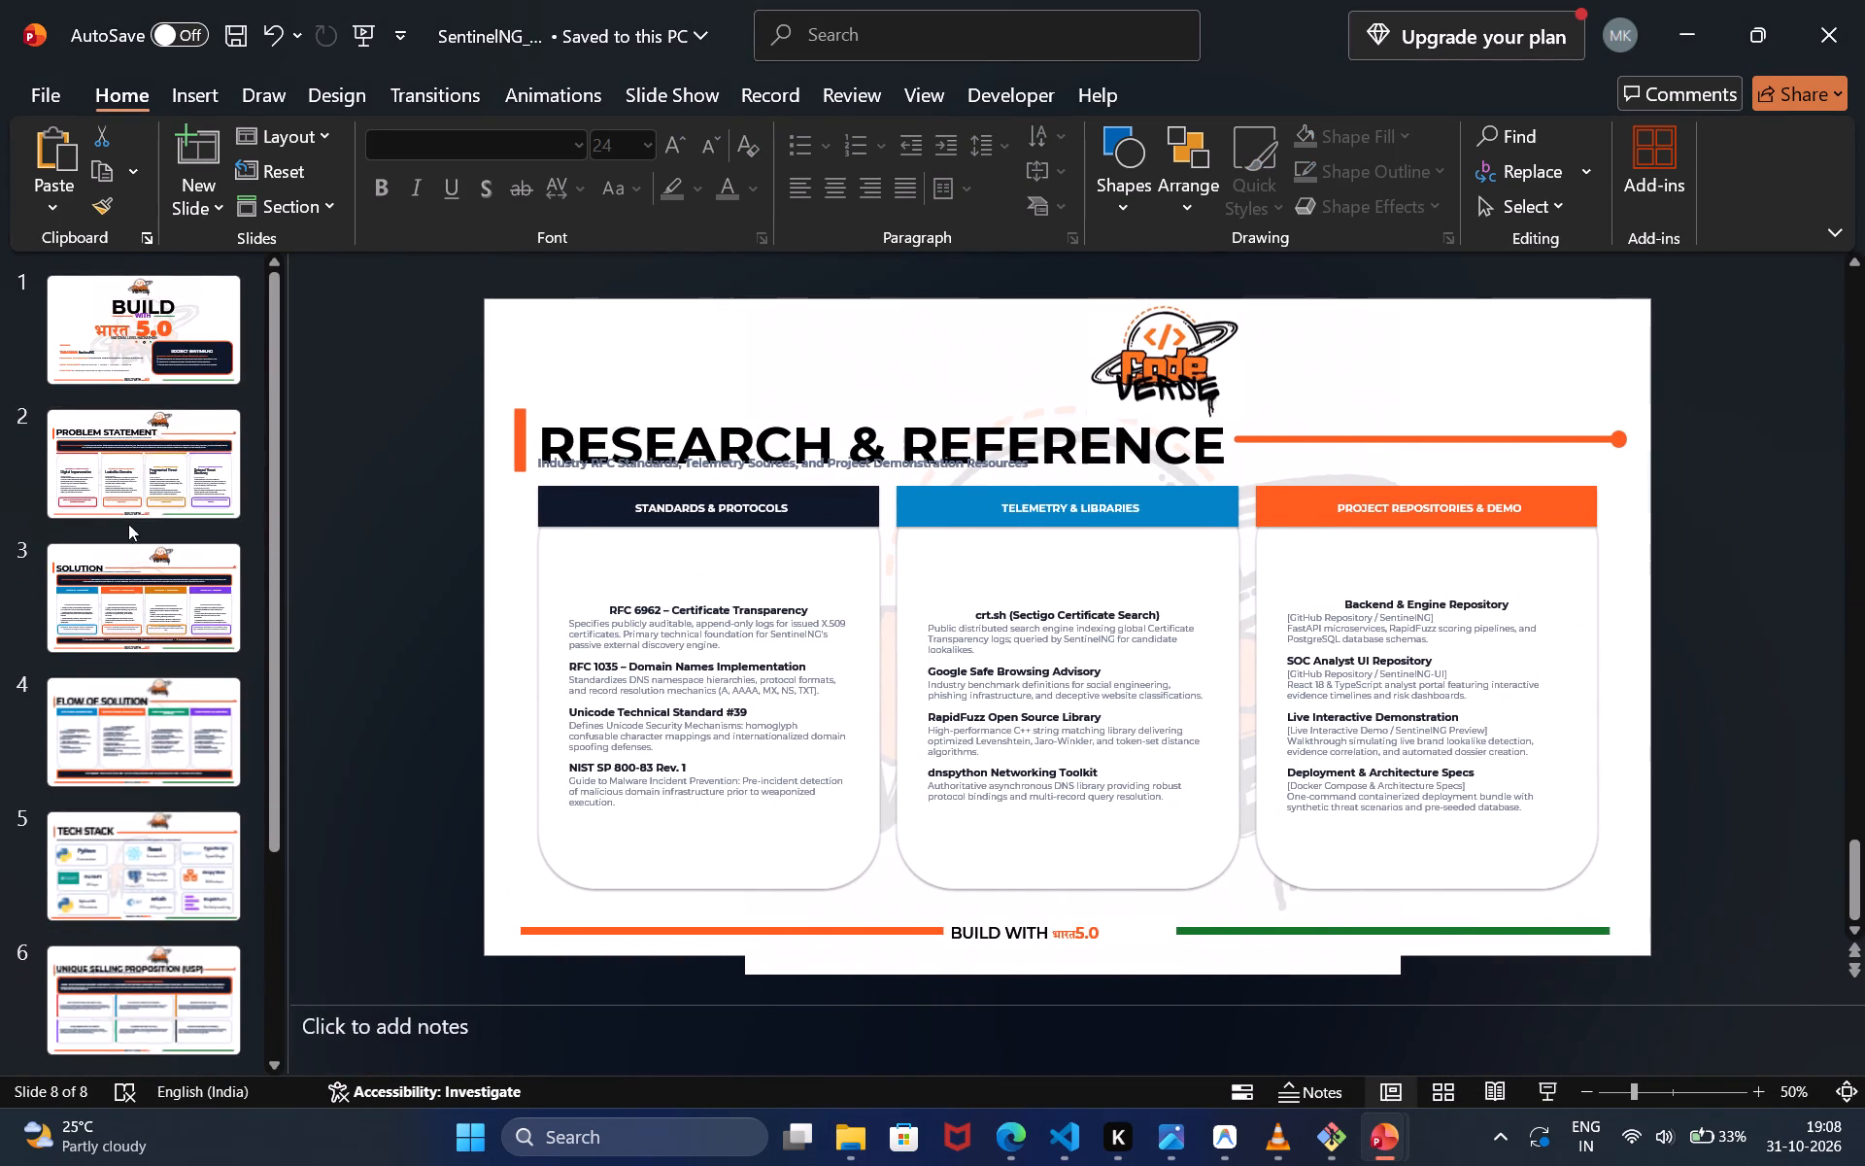
{"action": "left_click", "coordinate": [148, 476]}
{"action": "left_click", "coordinate": [148, 574]}
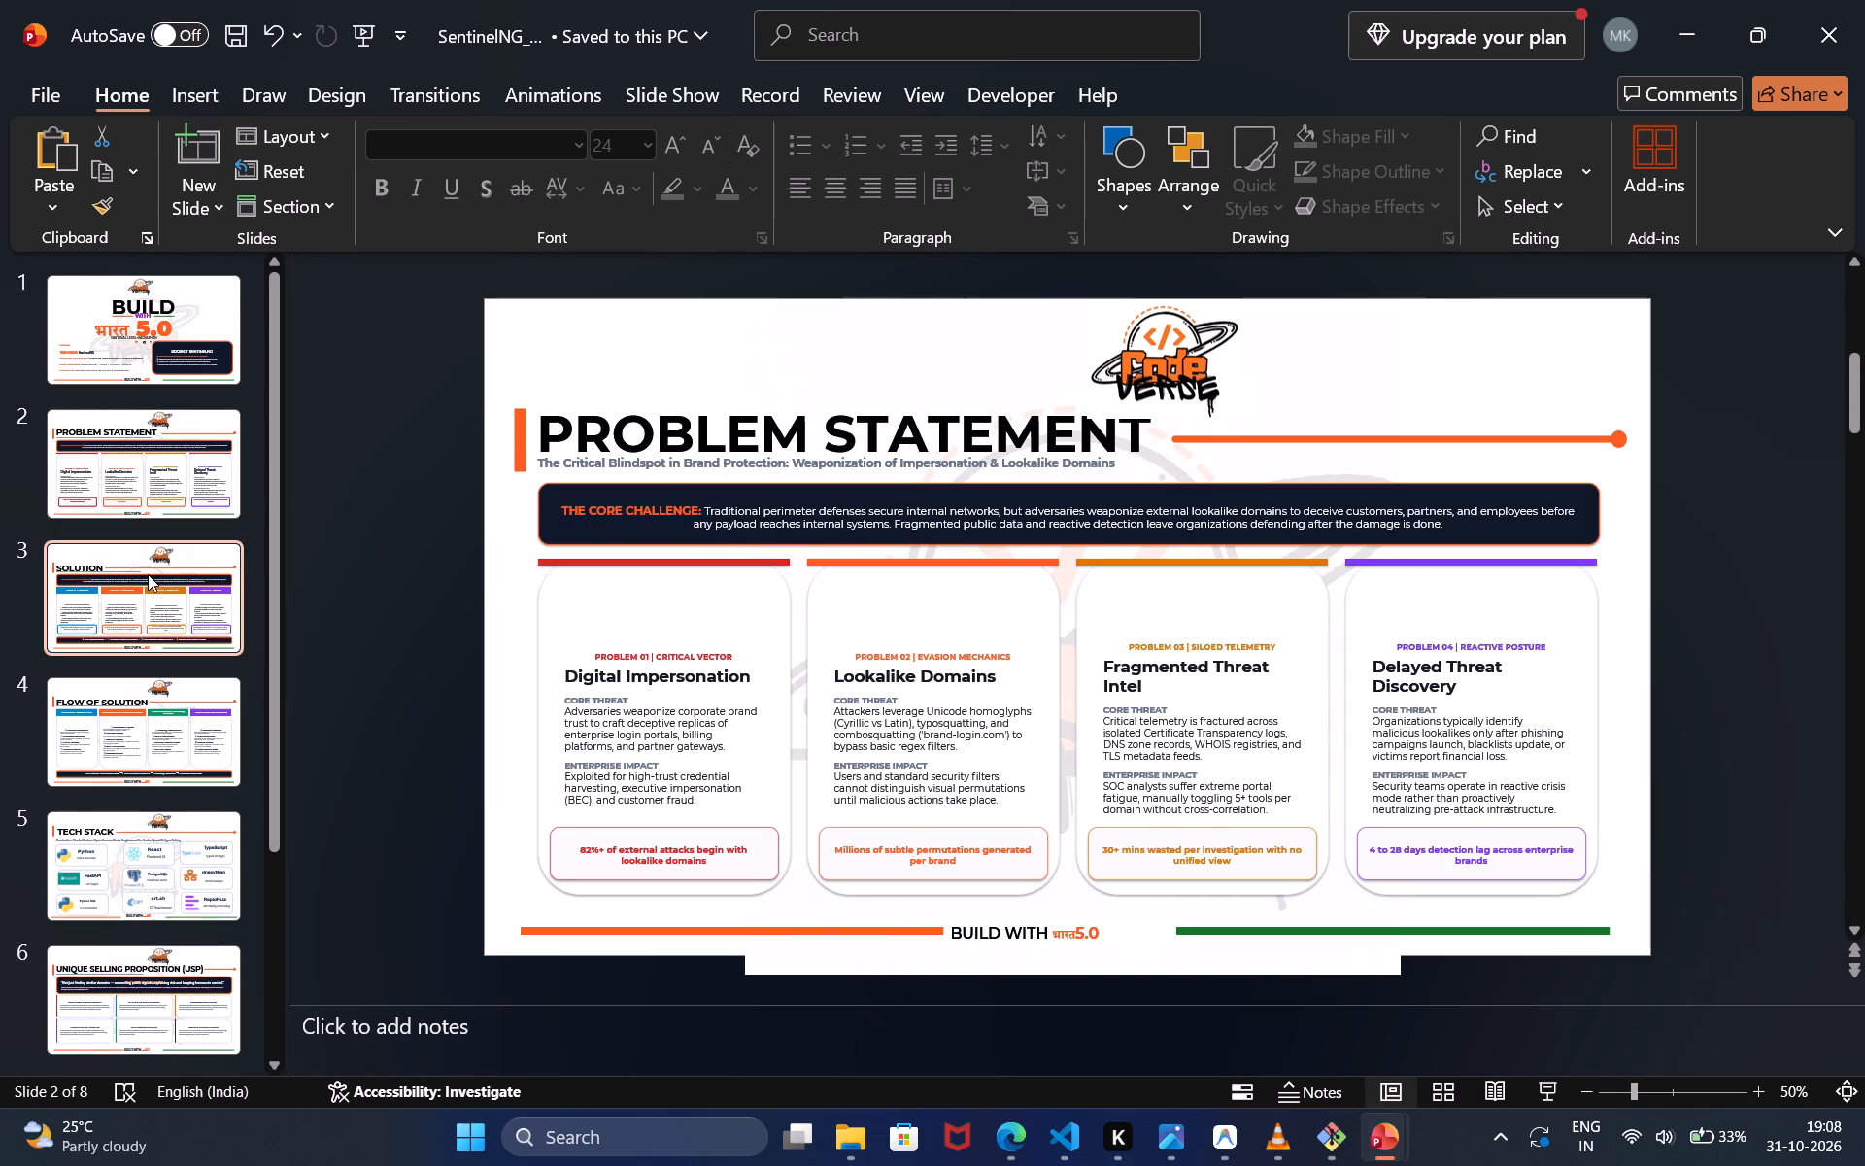
{"action": "left_click", "coordinate": [179, 709]}
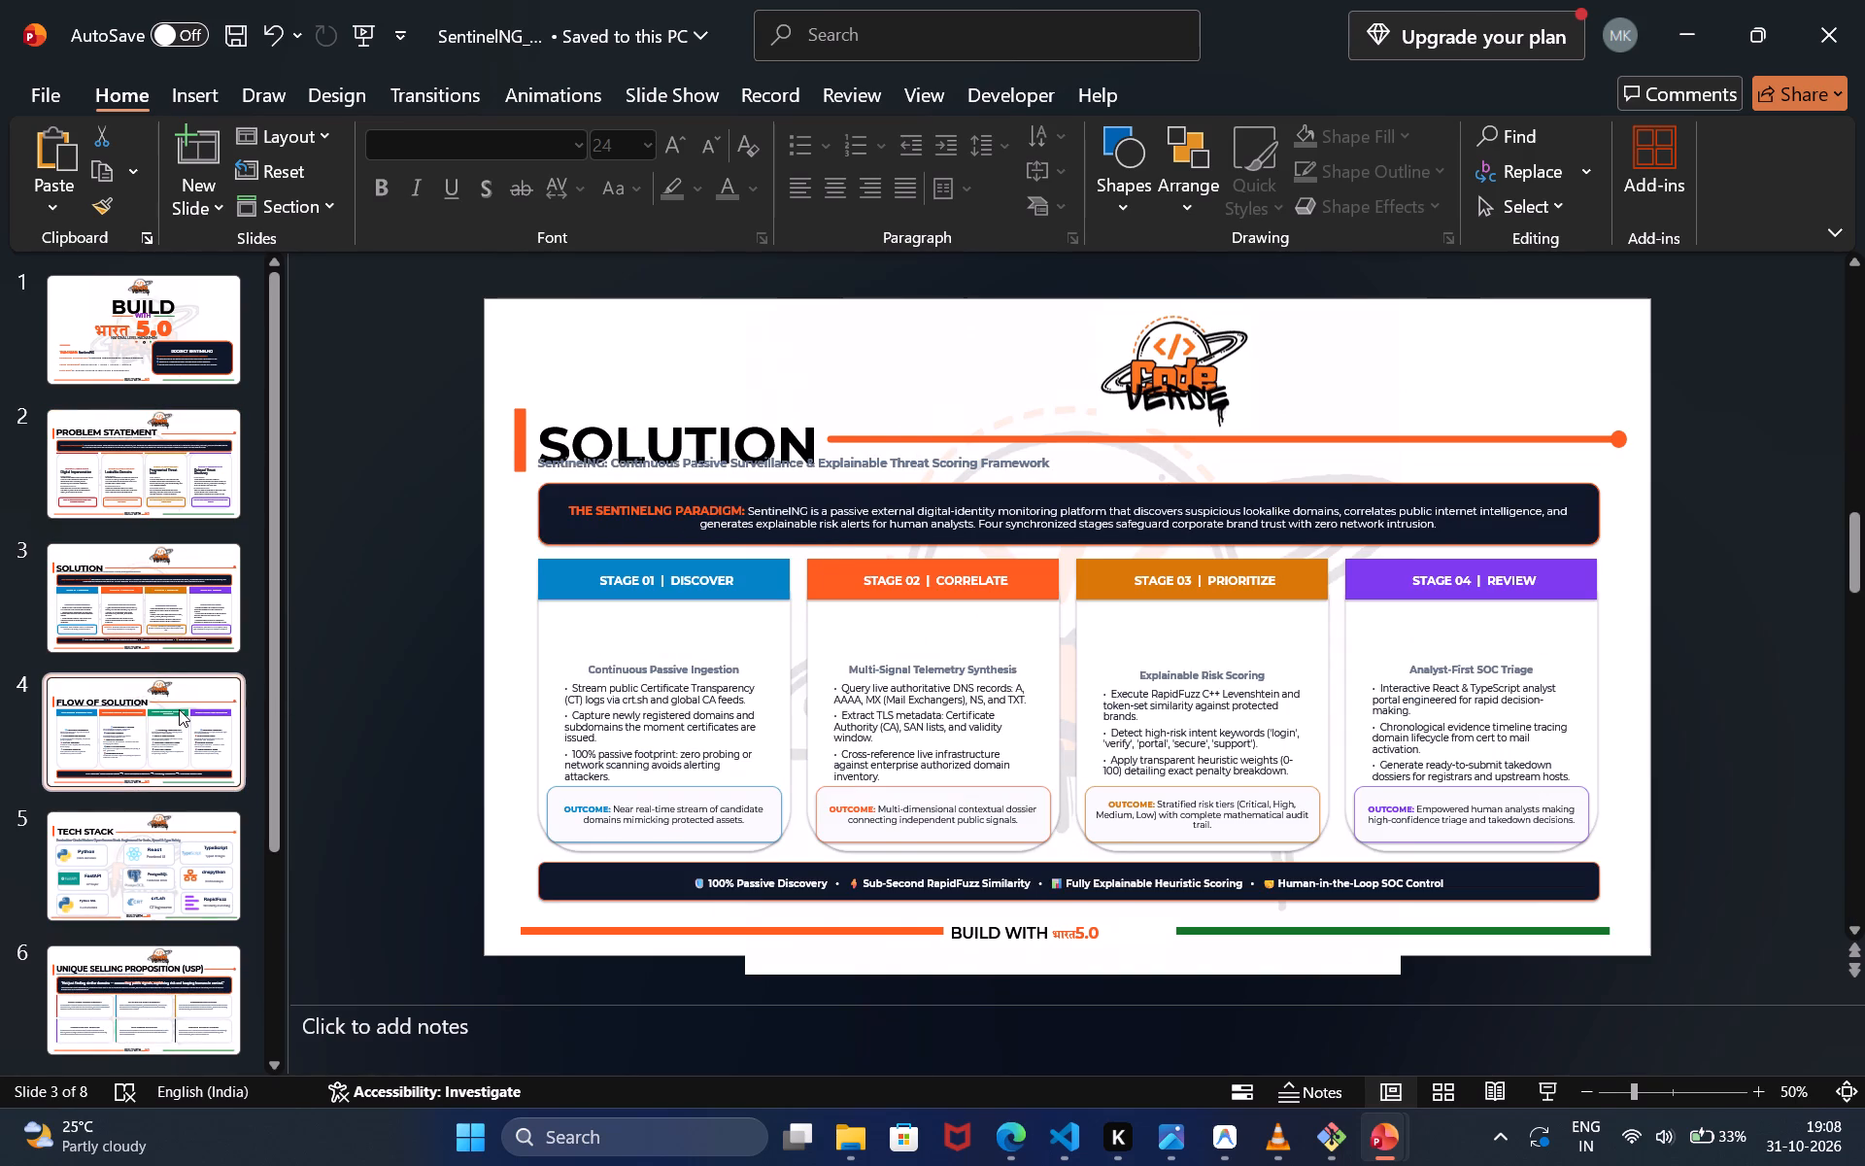
{"action": "left_click", "coordinate": [172, 858]}
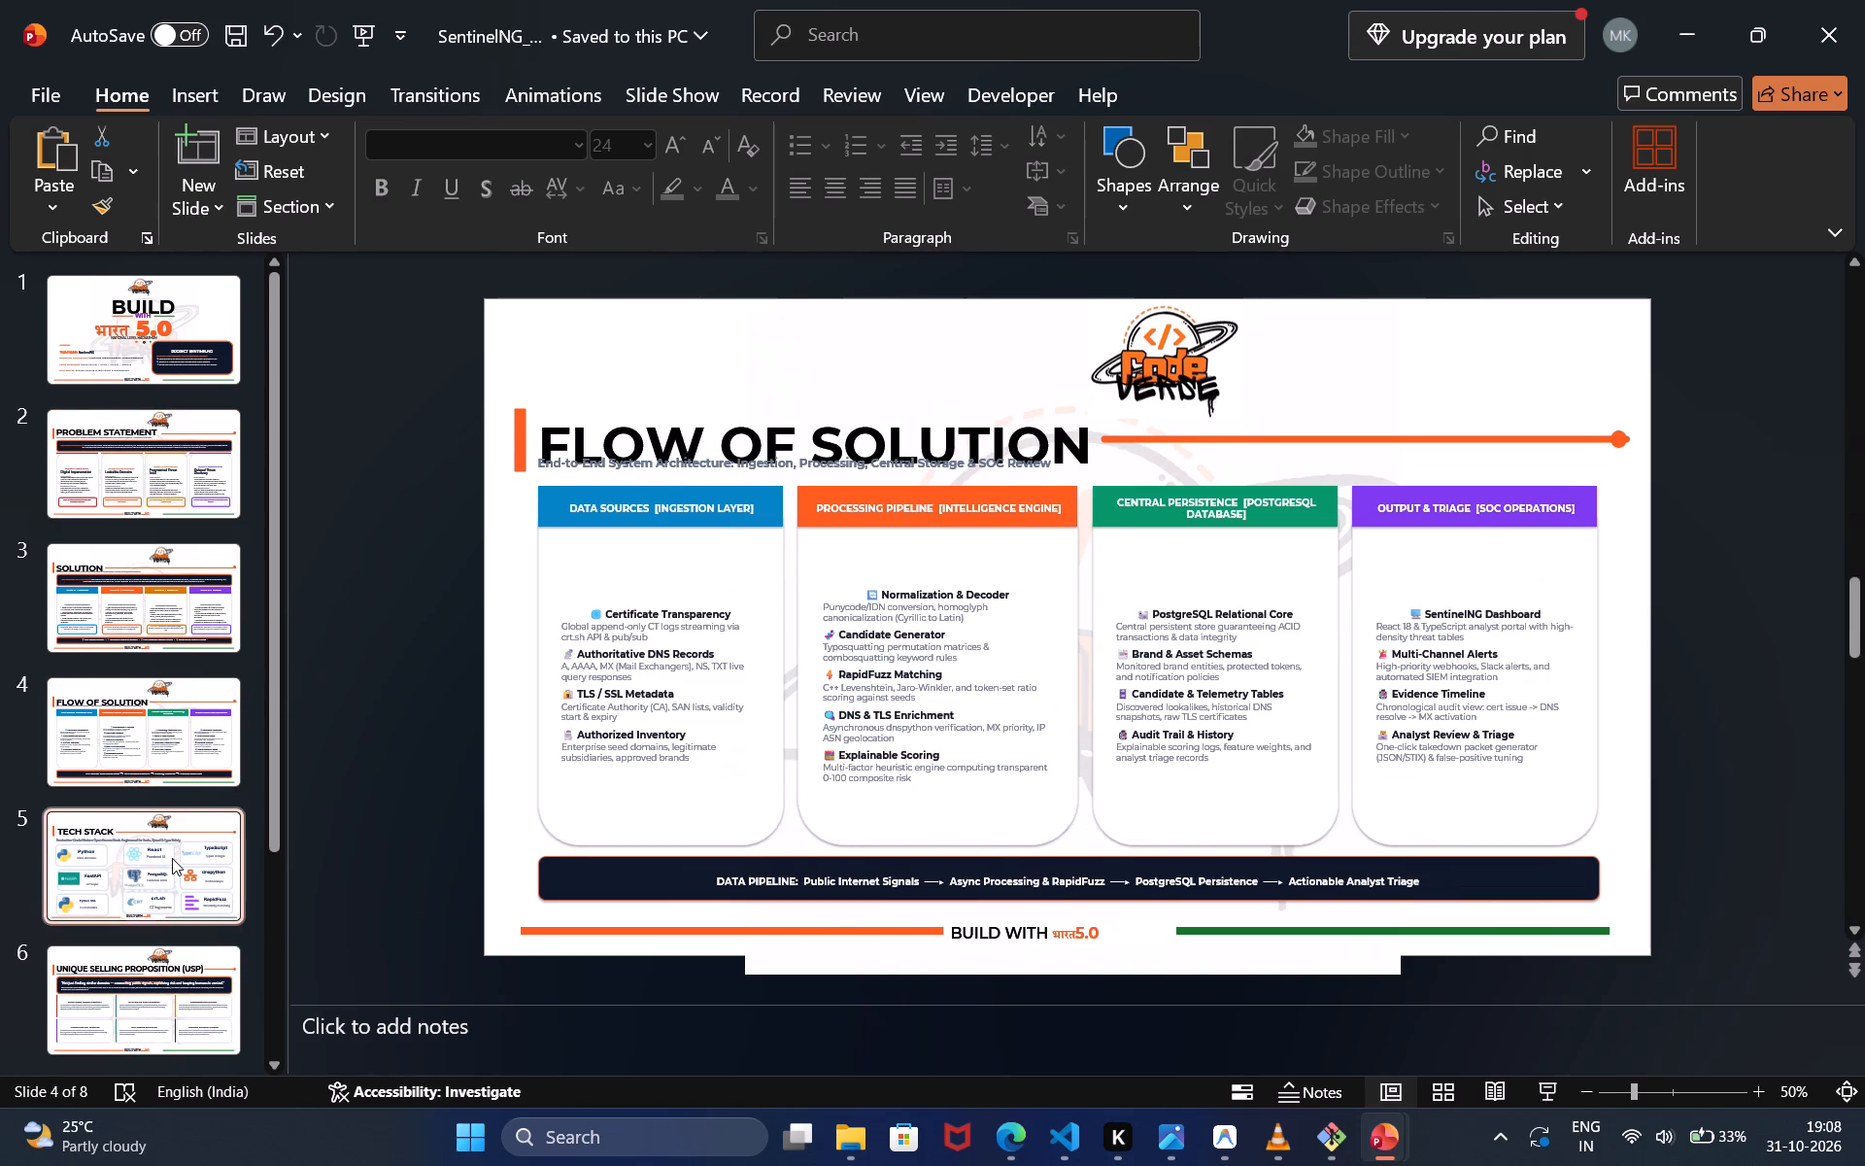
{"action": "left_click", "coordinate": [158, 709]}
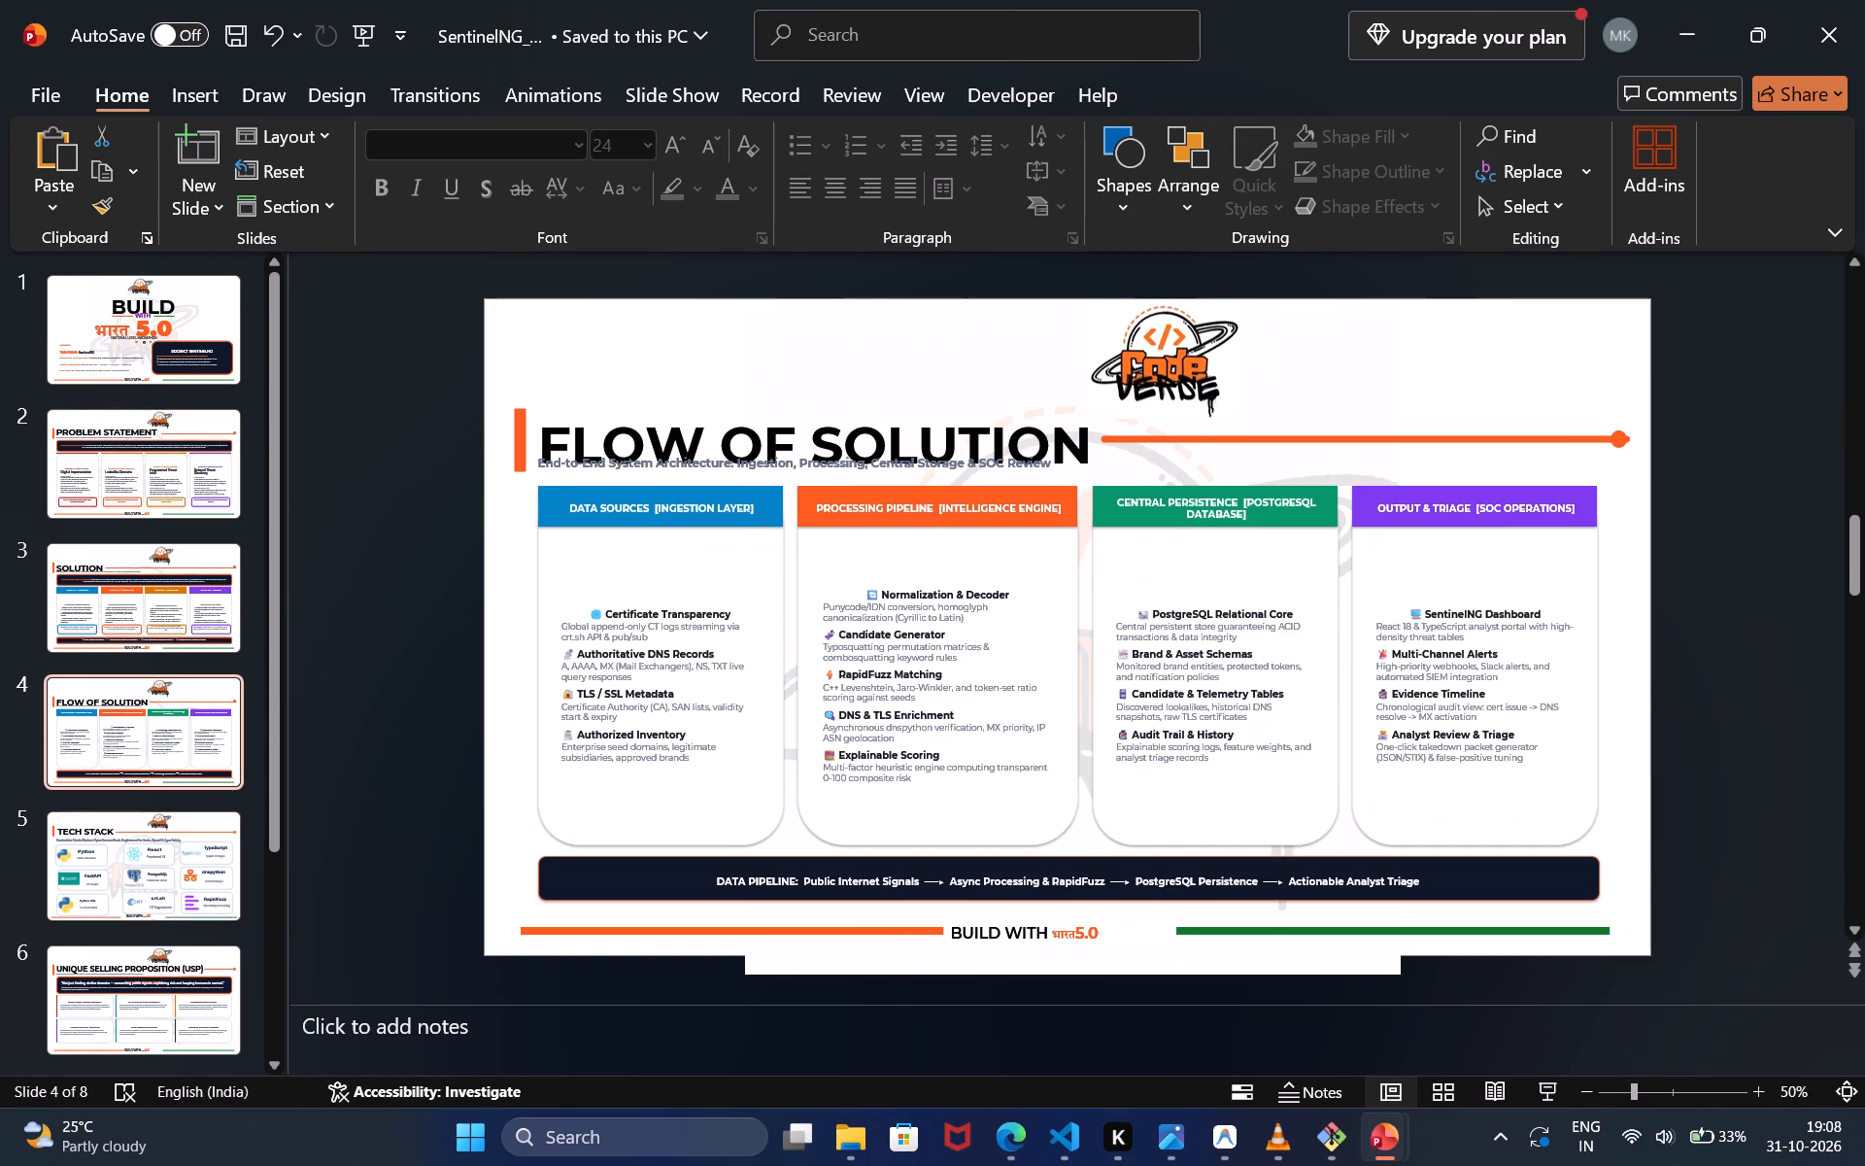
On the FLOW OF SOLUTION slide, delete the Data Sources and Processing Pipeline columns, both headers and text cards.
{"action": "left_click", "coordinate": [858, 631]}
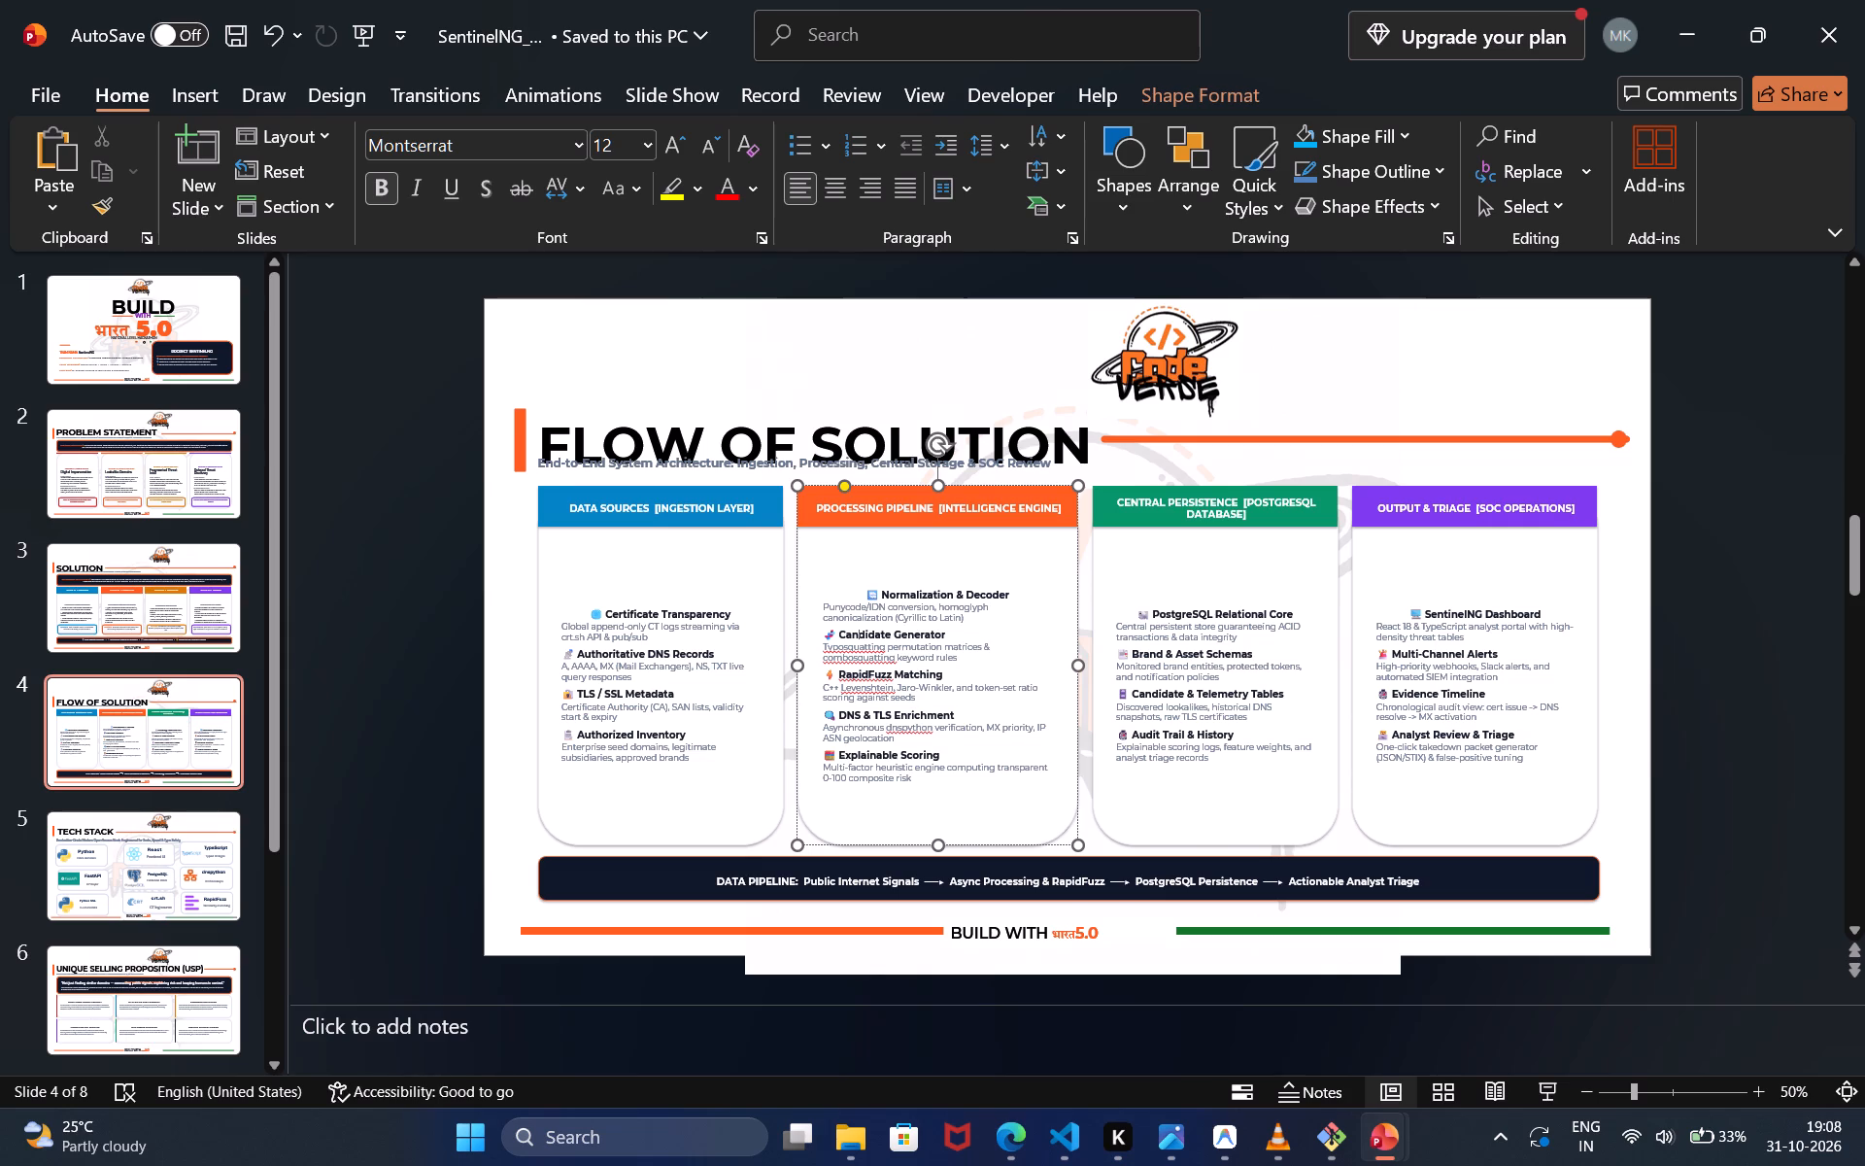
{"action": "left_click", "coordinate": [758, 497]}
{"action": "key", "text": "Delete"}
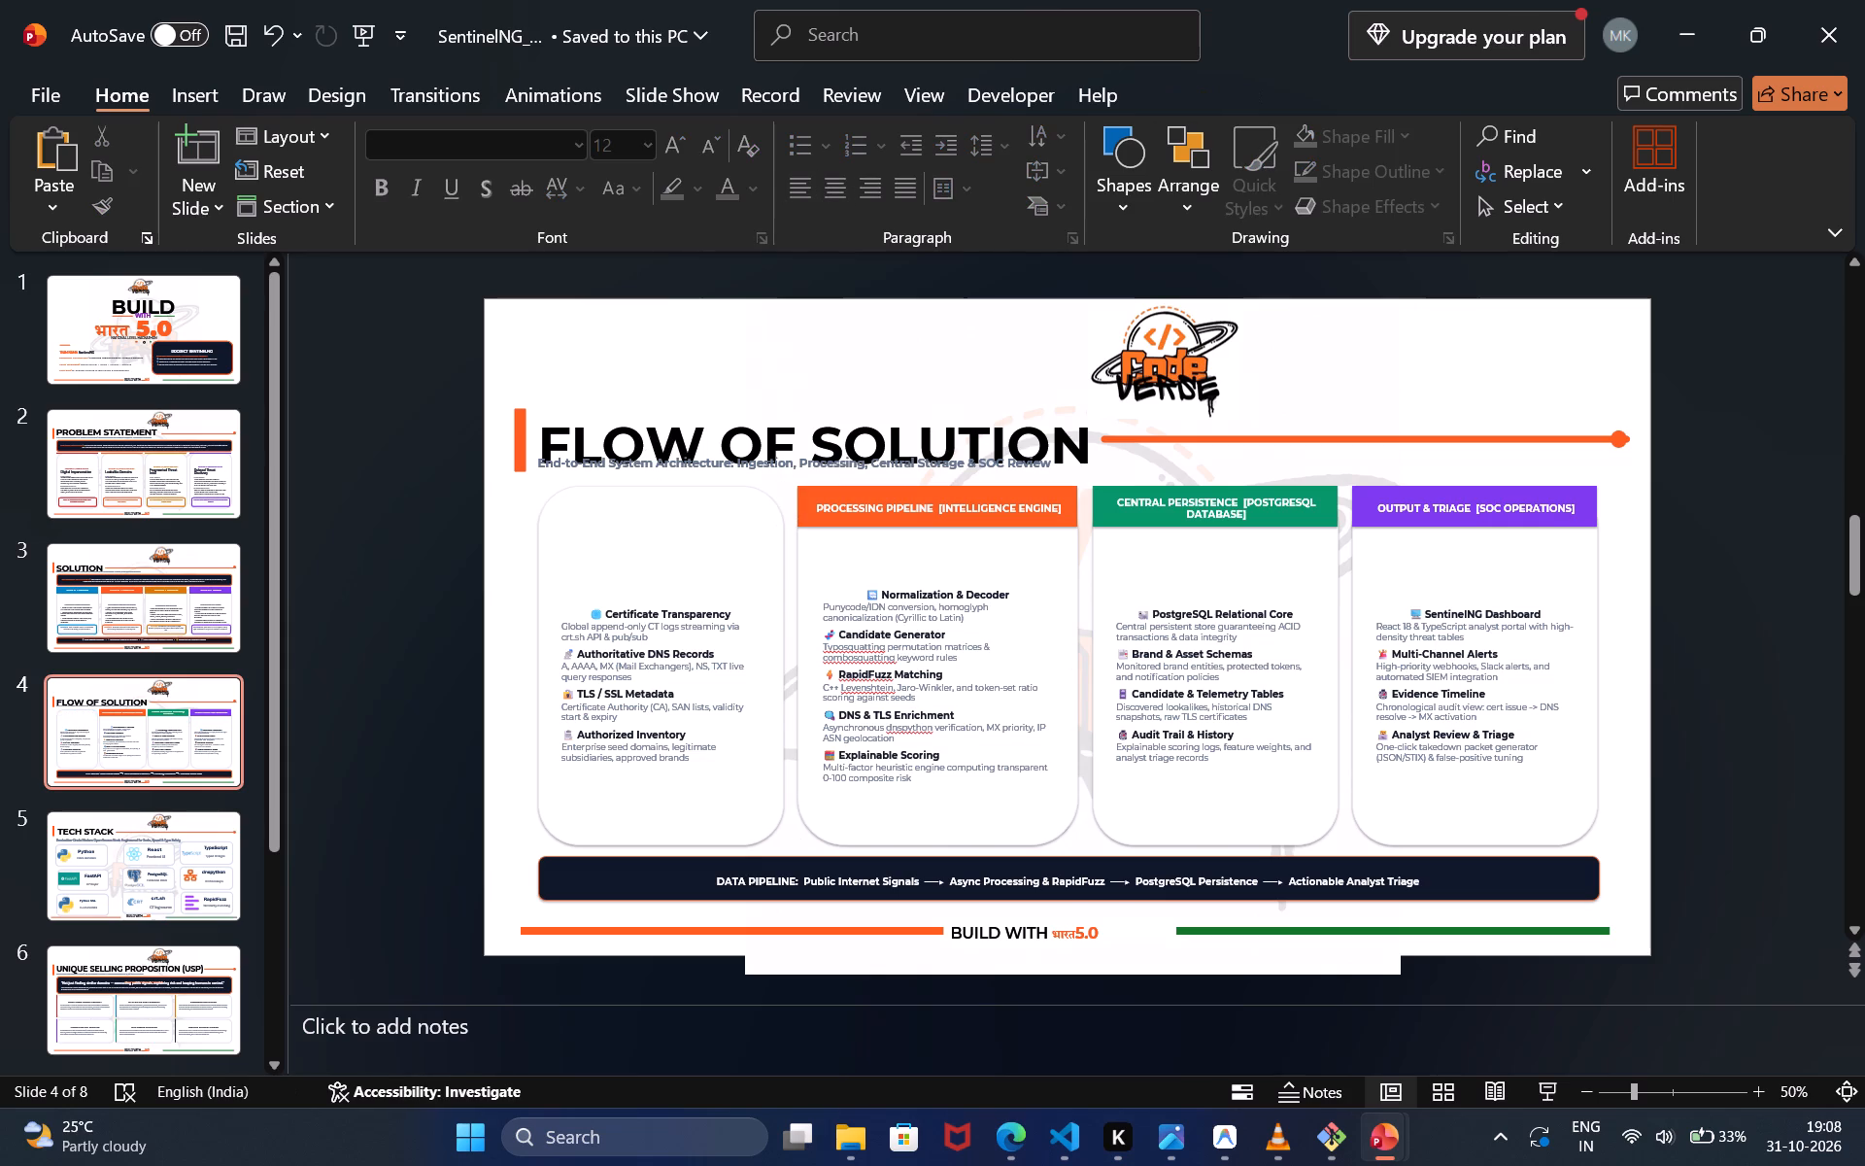
{"action": "left_click", "coordinate": [754, 508]}
{"action": "key", "text": "Delete"}
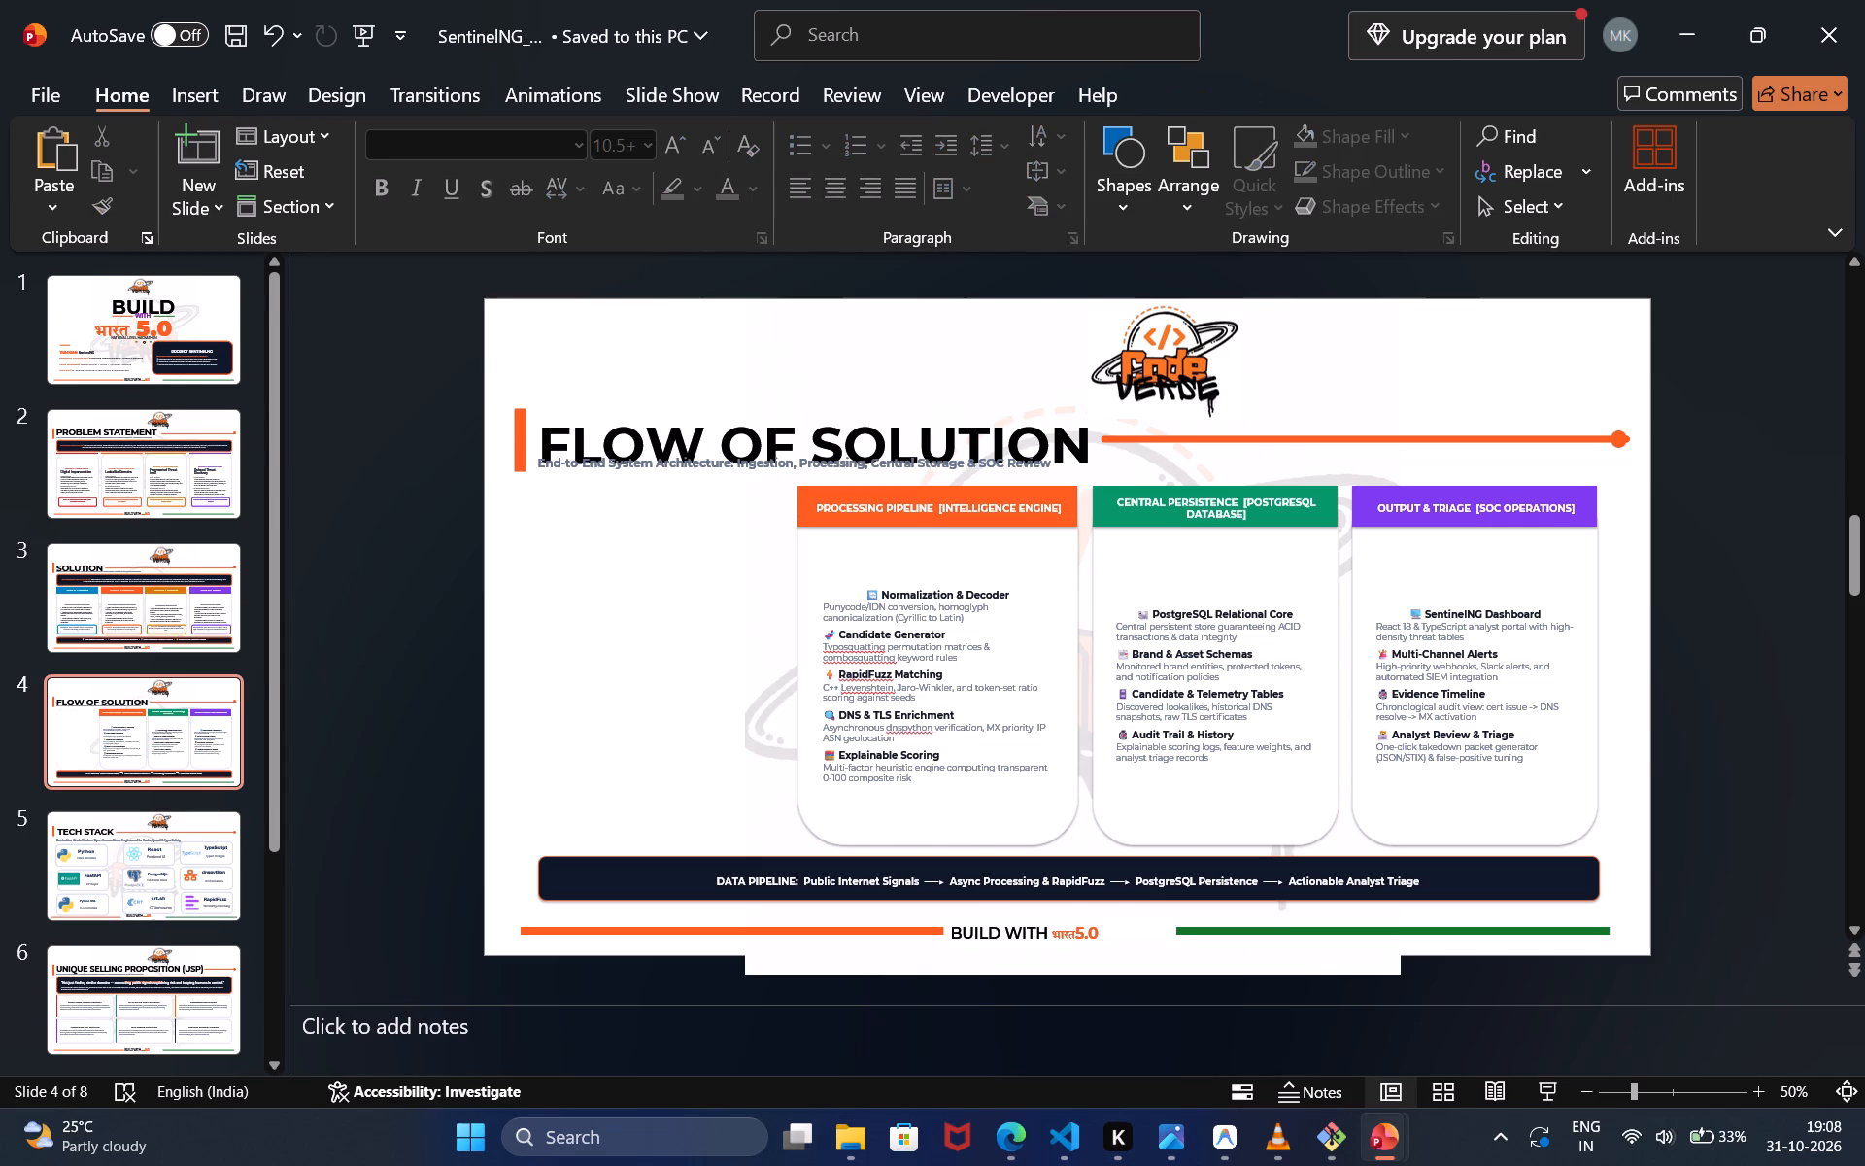
{"action": "left_click", "coordinate": [942, 490]}
{"action": "key", "text": "Delete"}
{"action": "left_click", "coordinate": [942, 509]}
{"action": "key", "text": "Delete"}
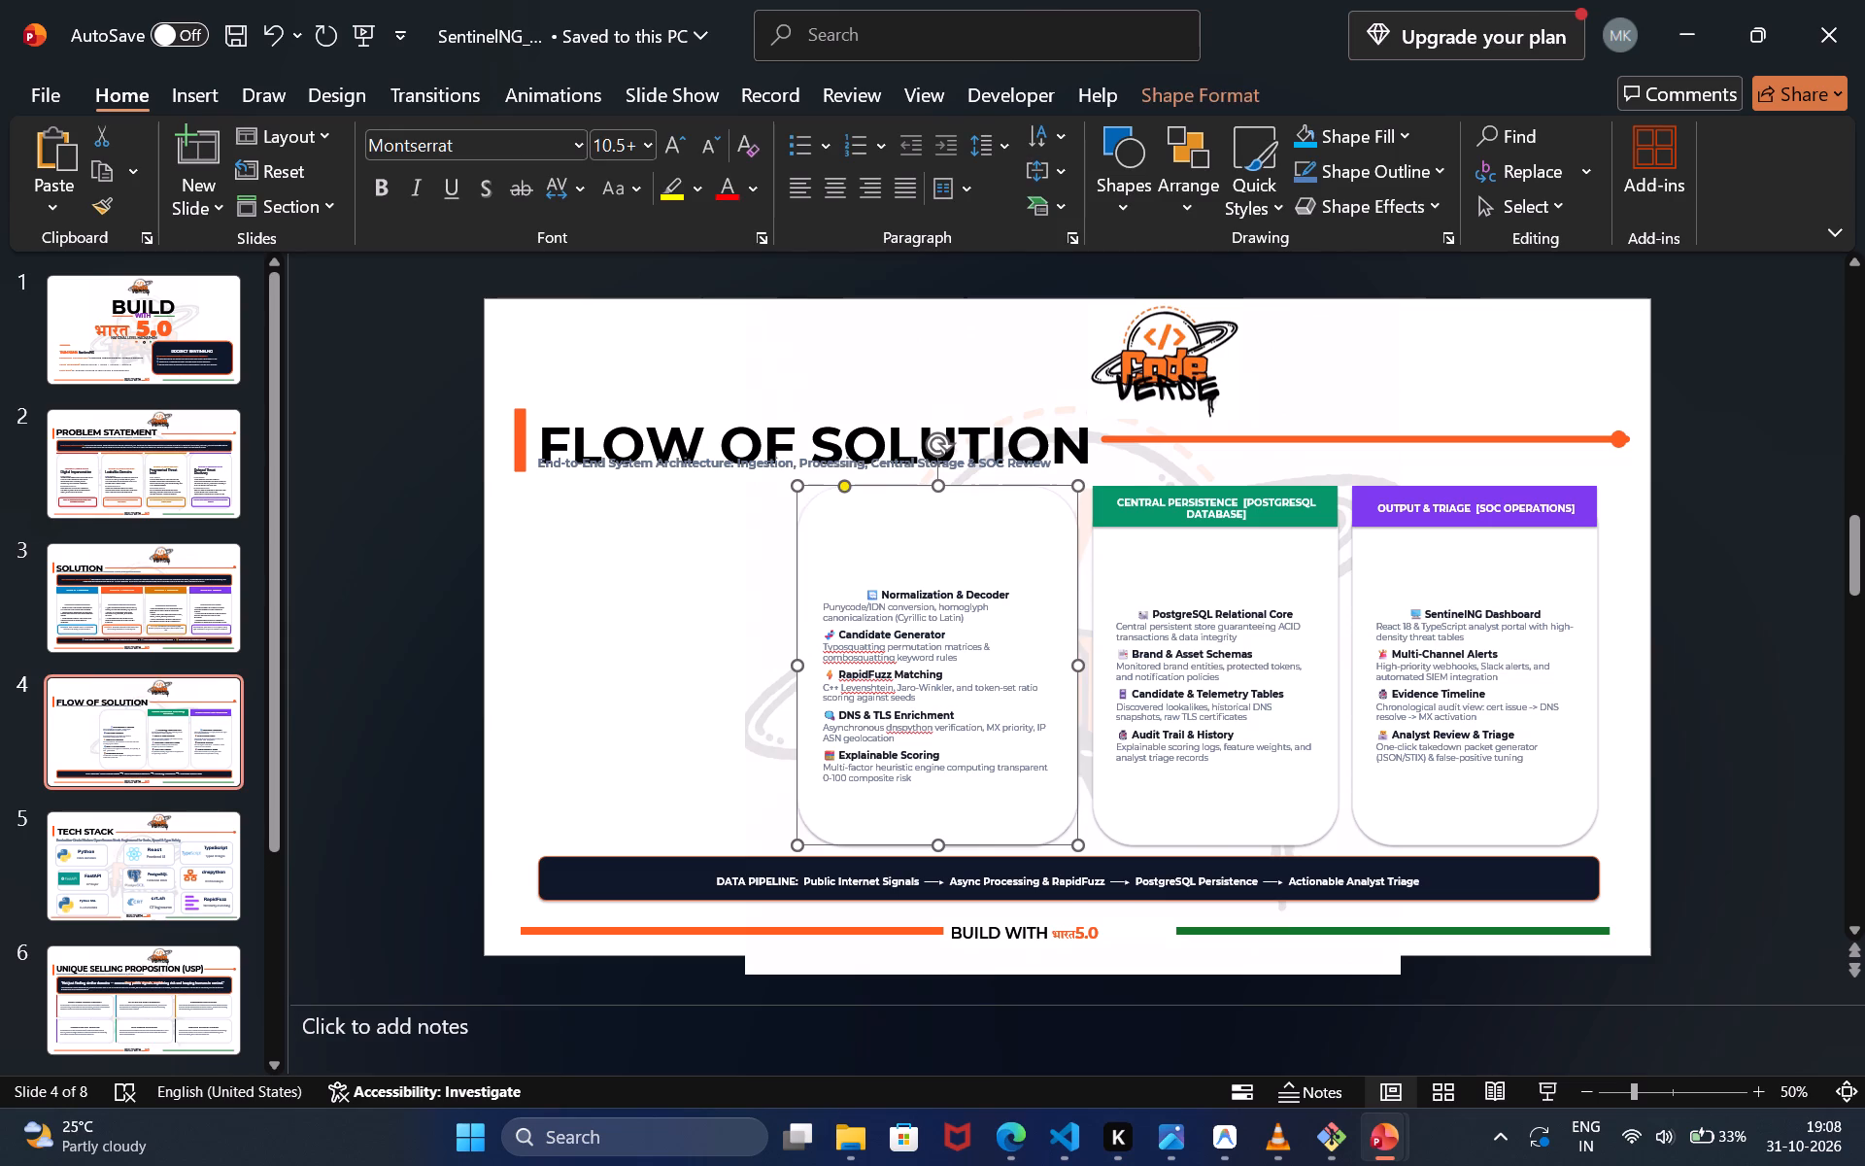
{"action": "left_click", "coordinate": [942, 509]}
{"action": "key", "text": "Delete"}
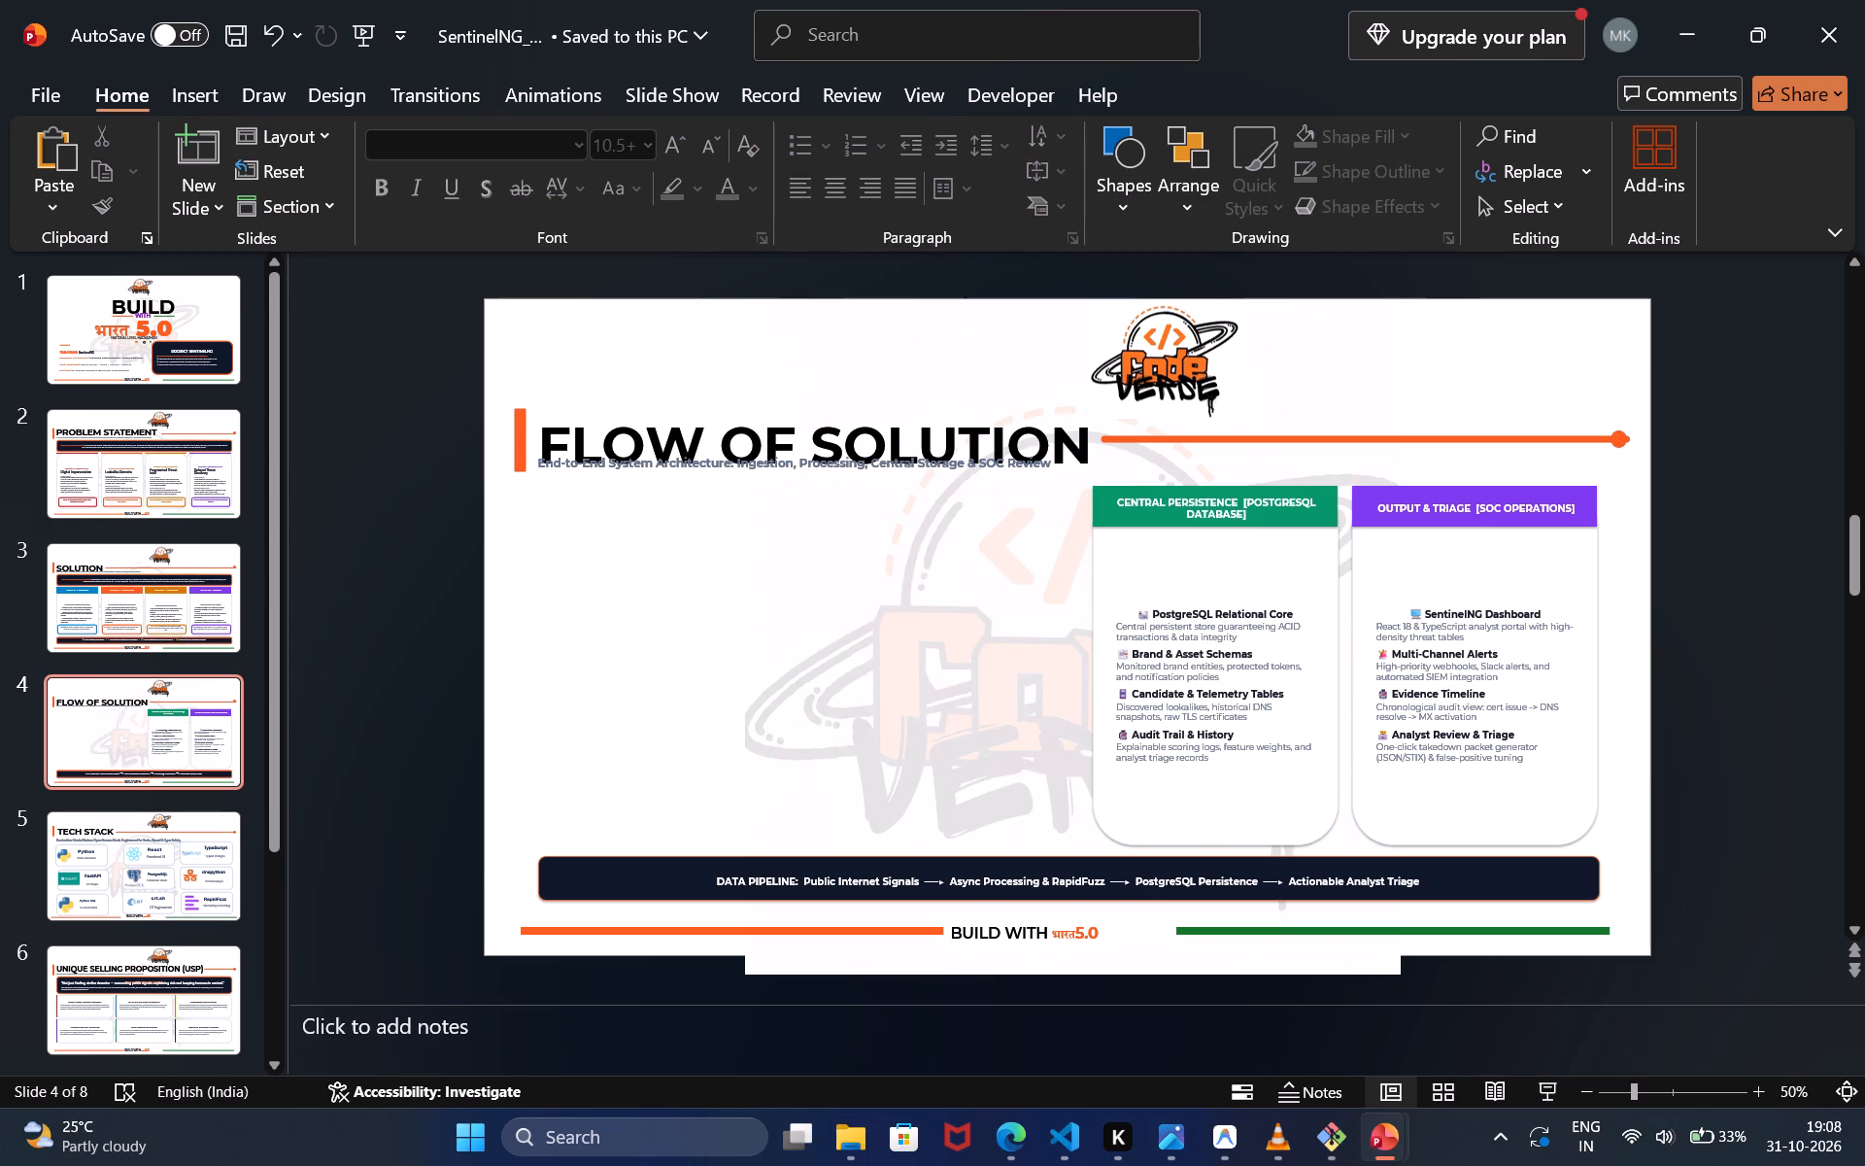
Delete the Central Persistence and Output & Triage columns, both headers and text cards, keeping the DATA PIPELINE bar.
{"action": "left_click", "coordinate": [1156, 488]}
{"action": "key", "text": "Delete"}
{"action": "left_click", "coordinate": [1160, 525]}
{"action": "key", "text": "Delete"}
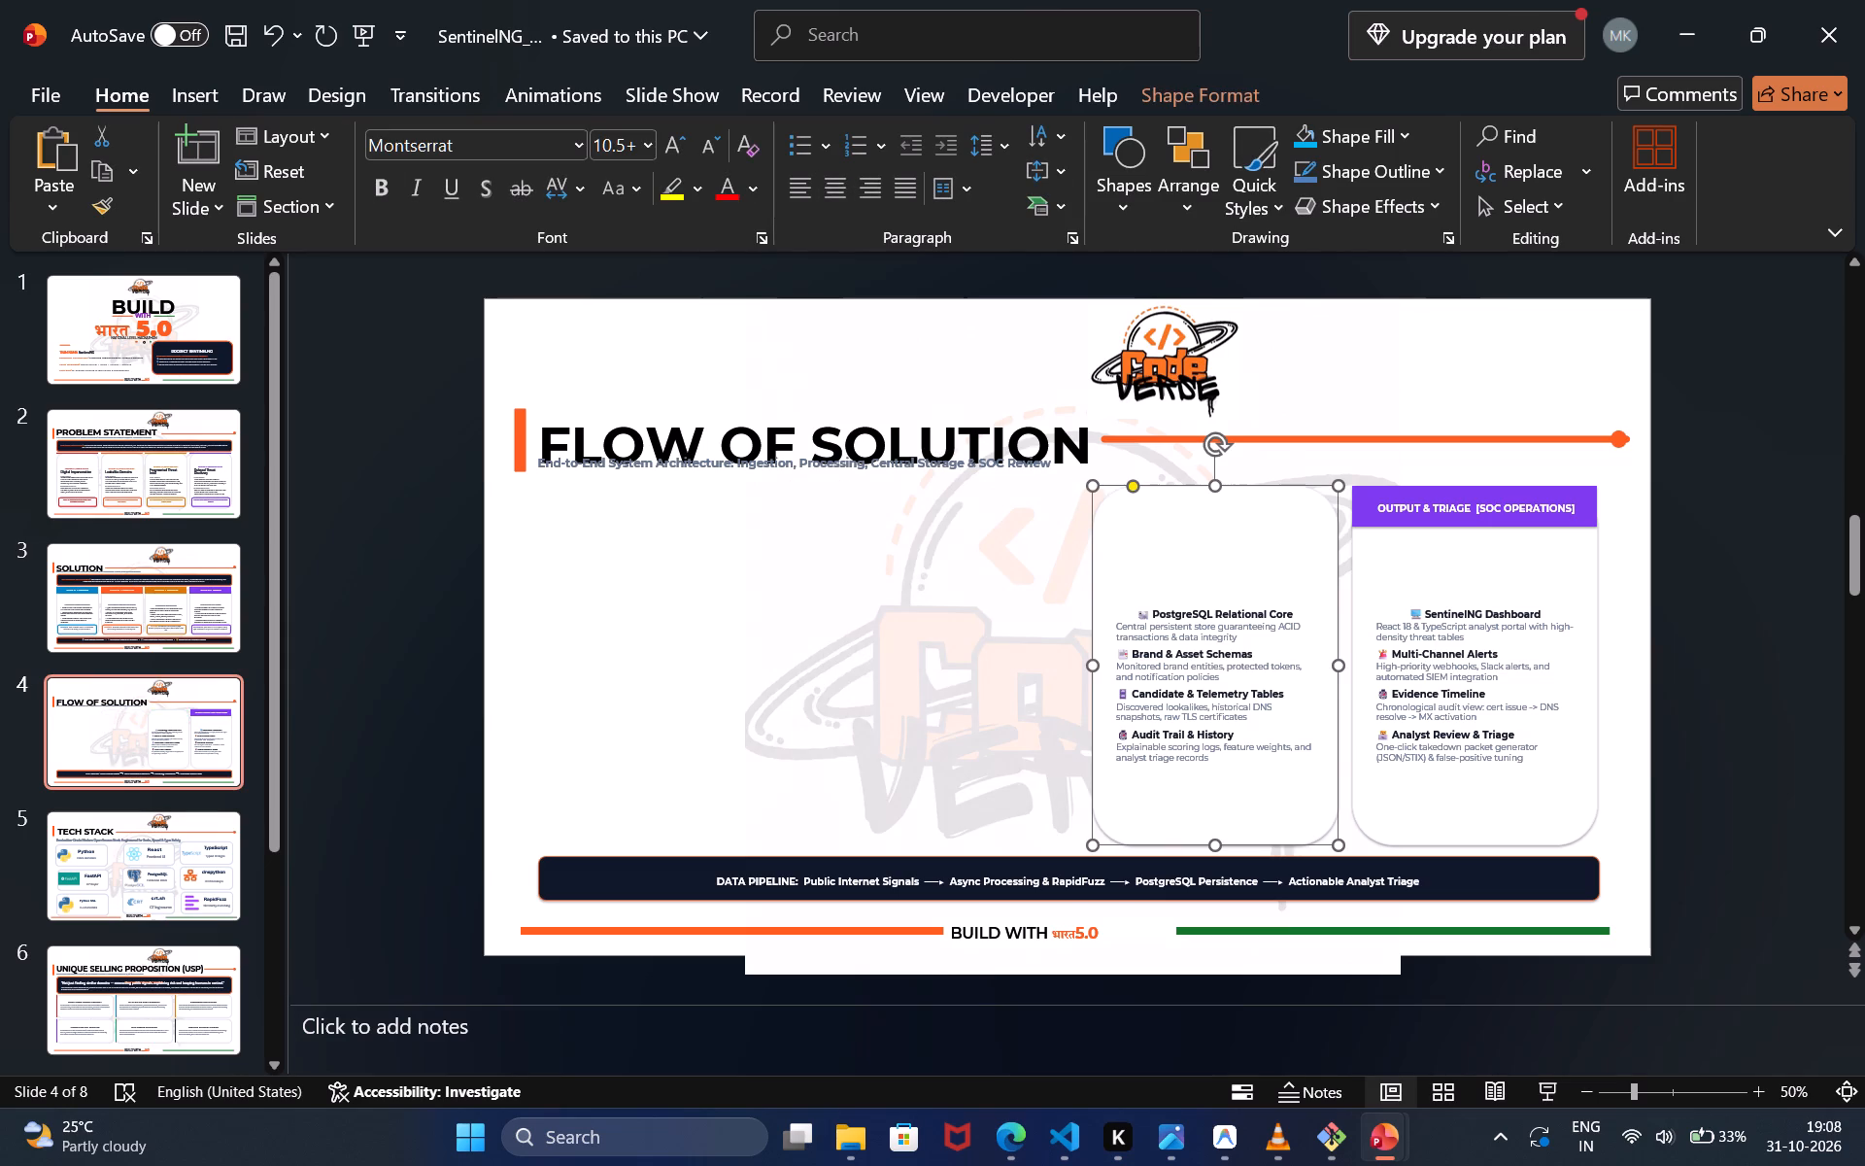
{"action": "left_click", "coordinate": [1250, 534]}
{"action": "key", "text": "Delete"}
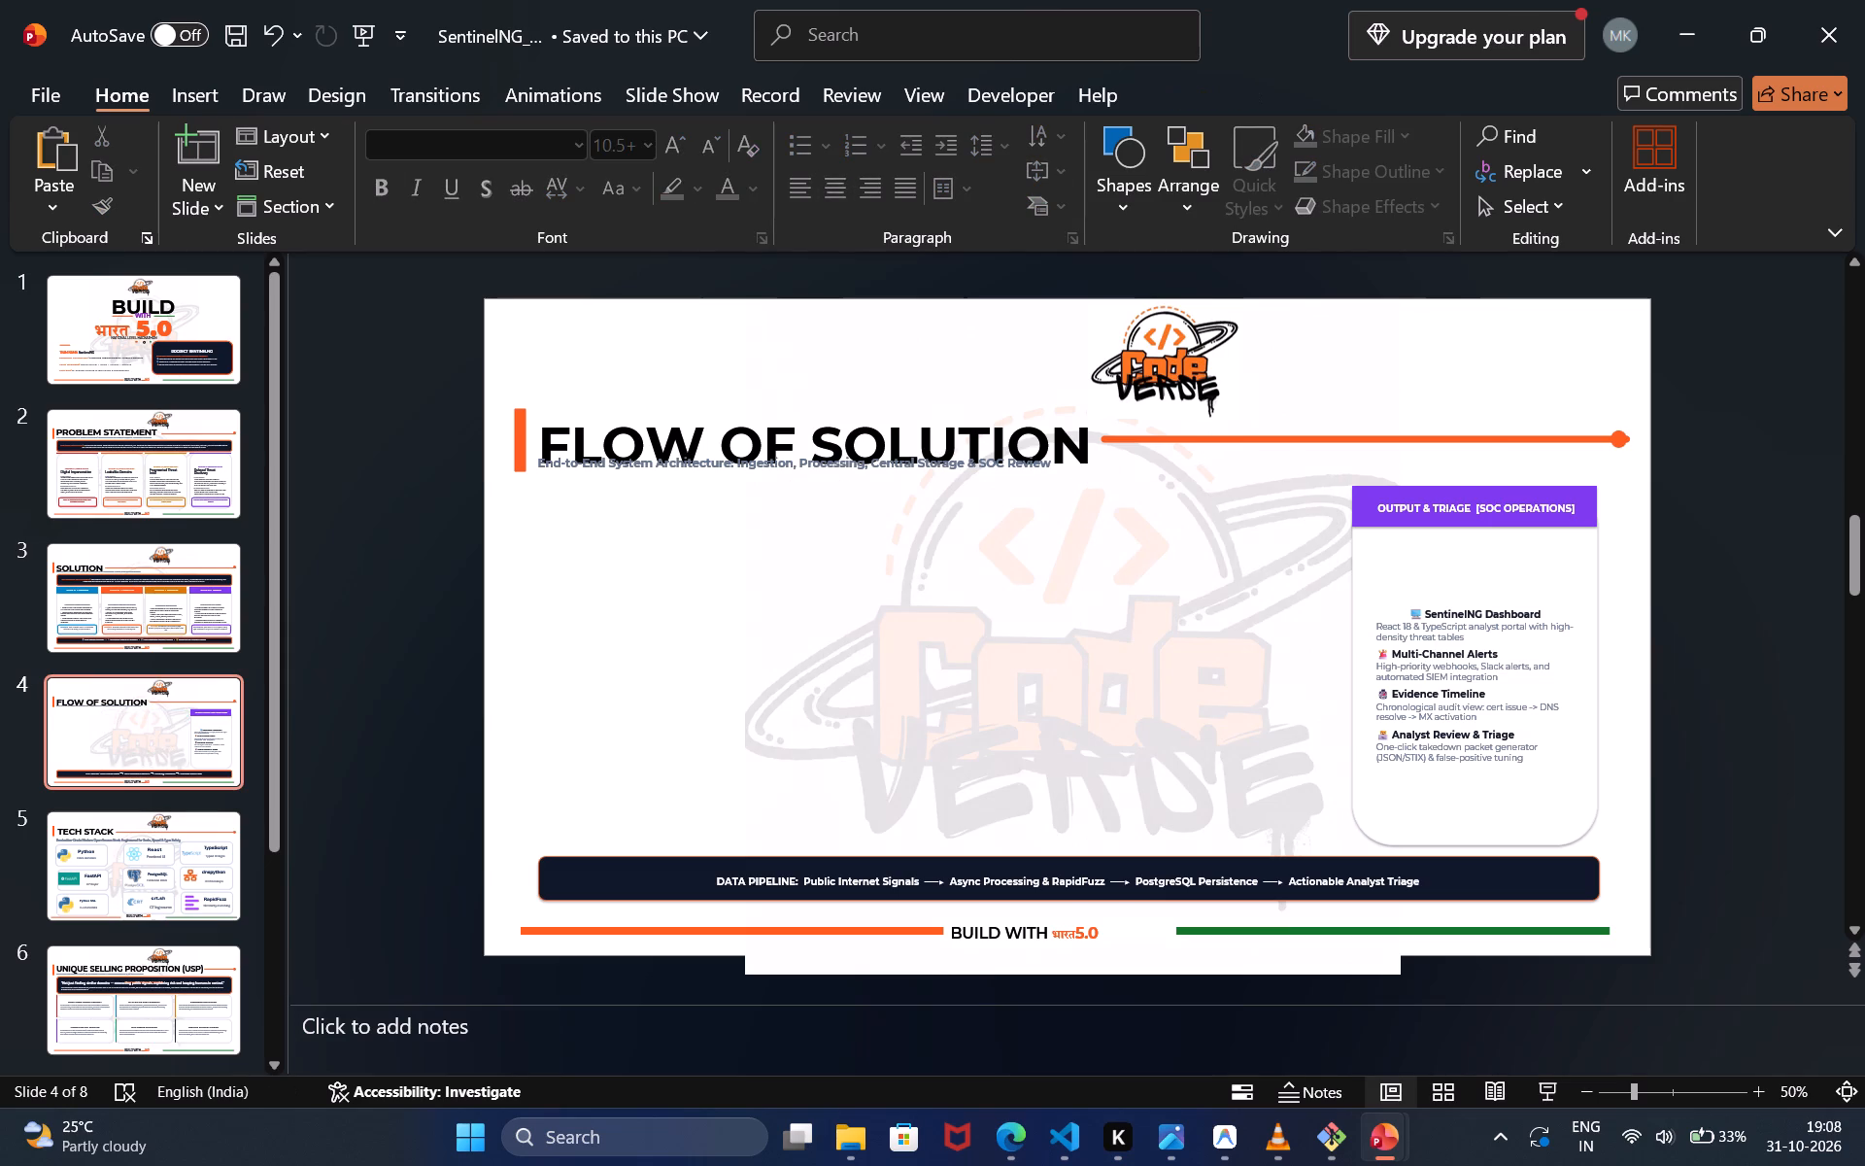
{"action": "left_click", "coordinate": [1379, 499]}
{"action": "key", "text": "Delete"}
{"action": "left_click", "coordinate": [1377, 536]}
{"action": "key", "text": "Delete"}
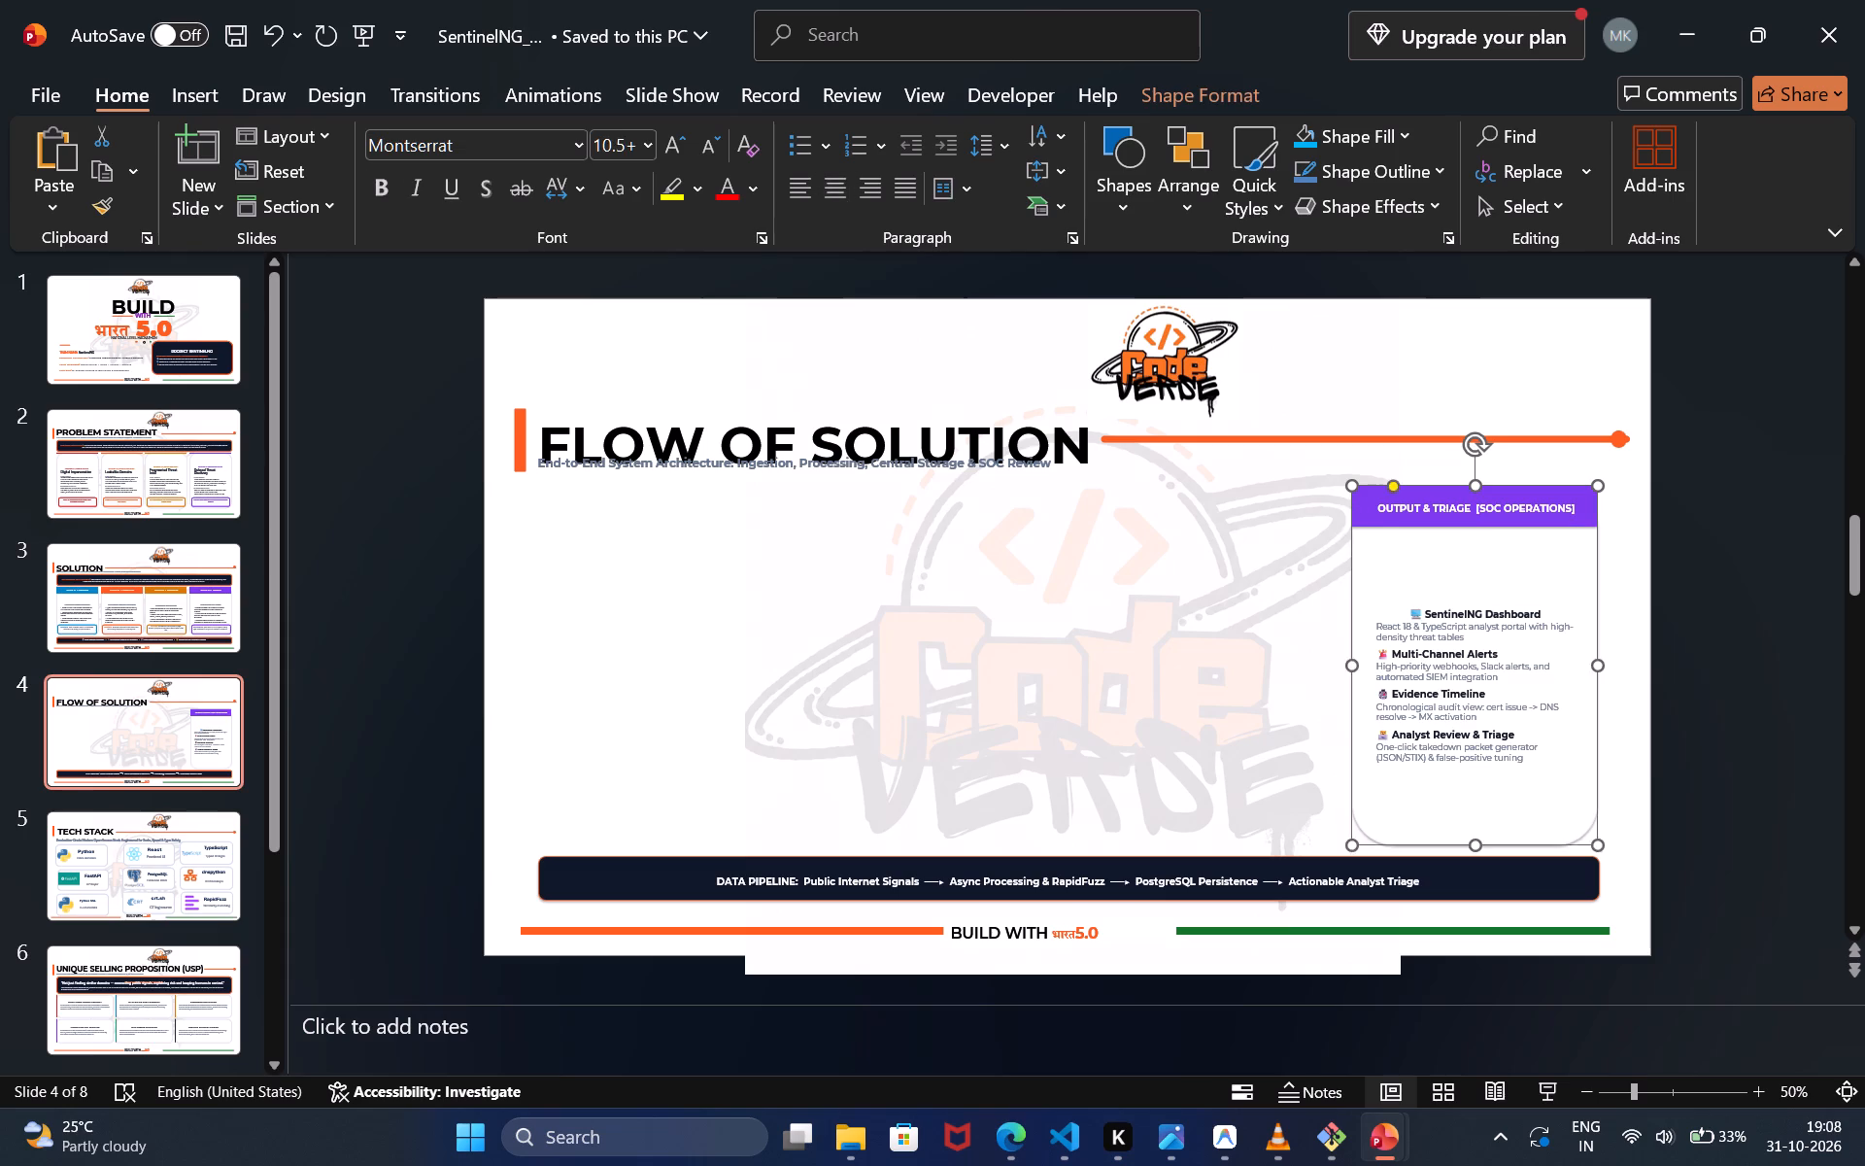
{"action": "left_click", "coordinate": [1373, 518]}
{"action": "key", "text": "Delete"}
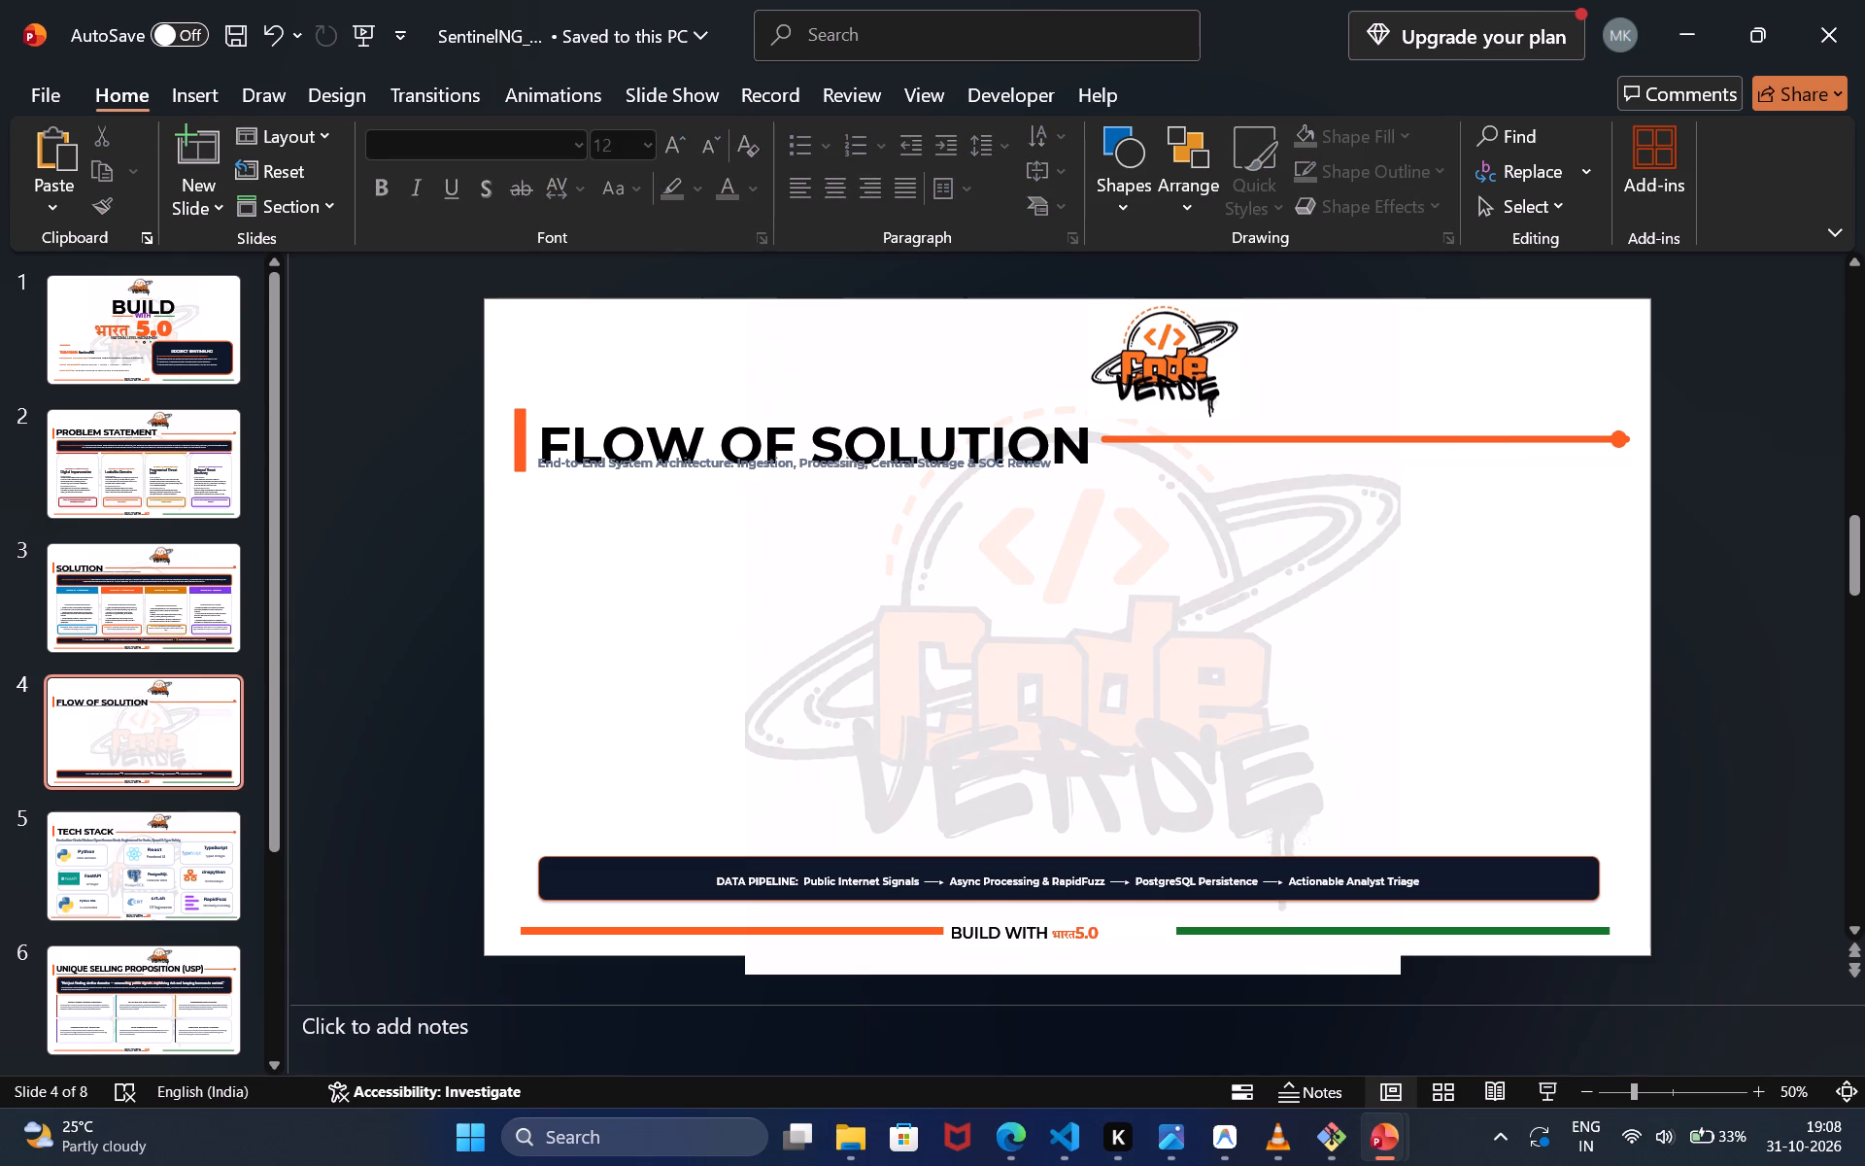
Paste the copied architecture diagram onto the FLOW OF SOLUTION slide and place it between the subtitle and the DATA PIPELINE bar.
{"action": "left_click", "coordinate": [1222, 682]}
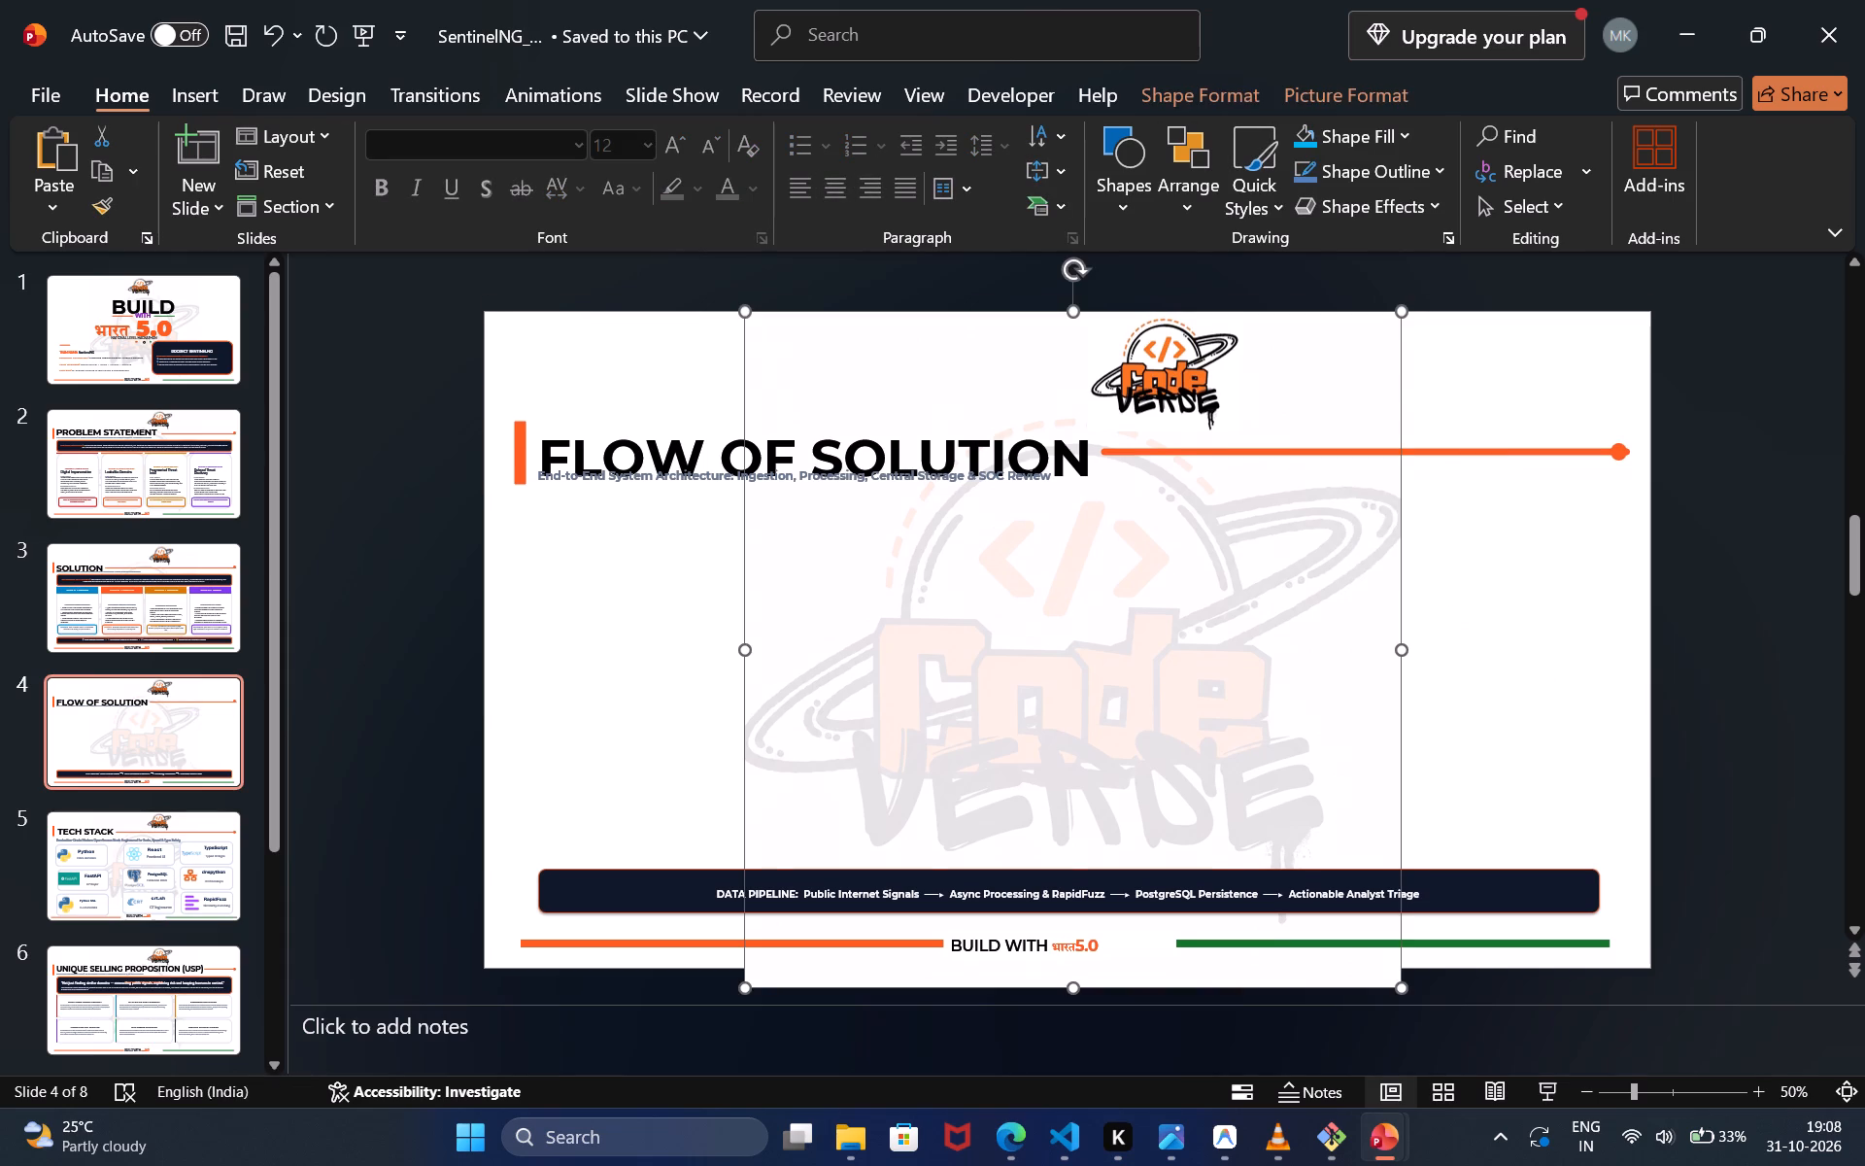
{"action": "left_click", "coordinate": [669, 655]}
{"action": "key", "text": "ctrl+v"}
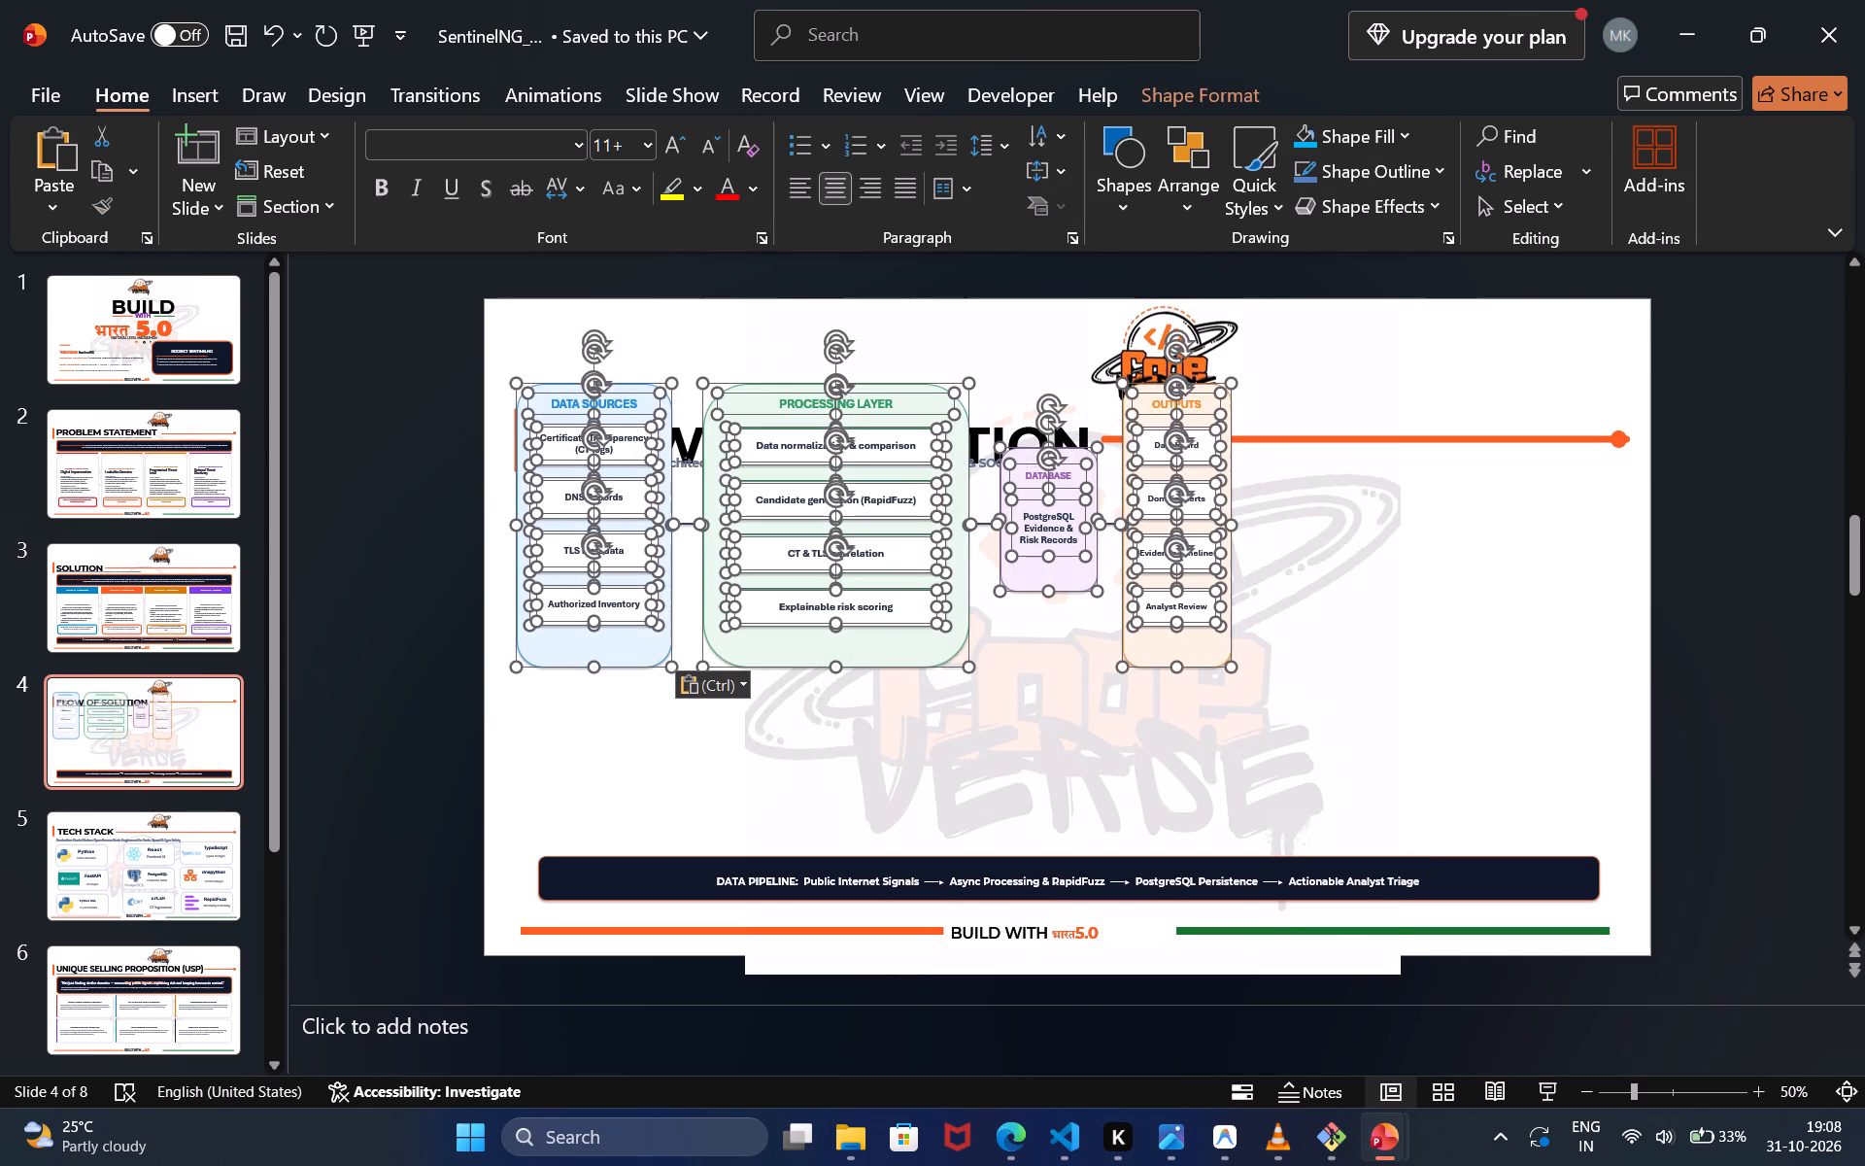
{"action": "left_click_drag", "start_coordinate": [793, 652], "coordinate": [906, 799]}
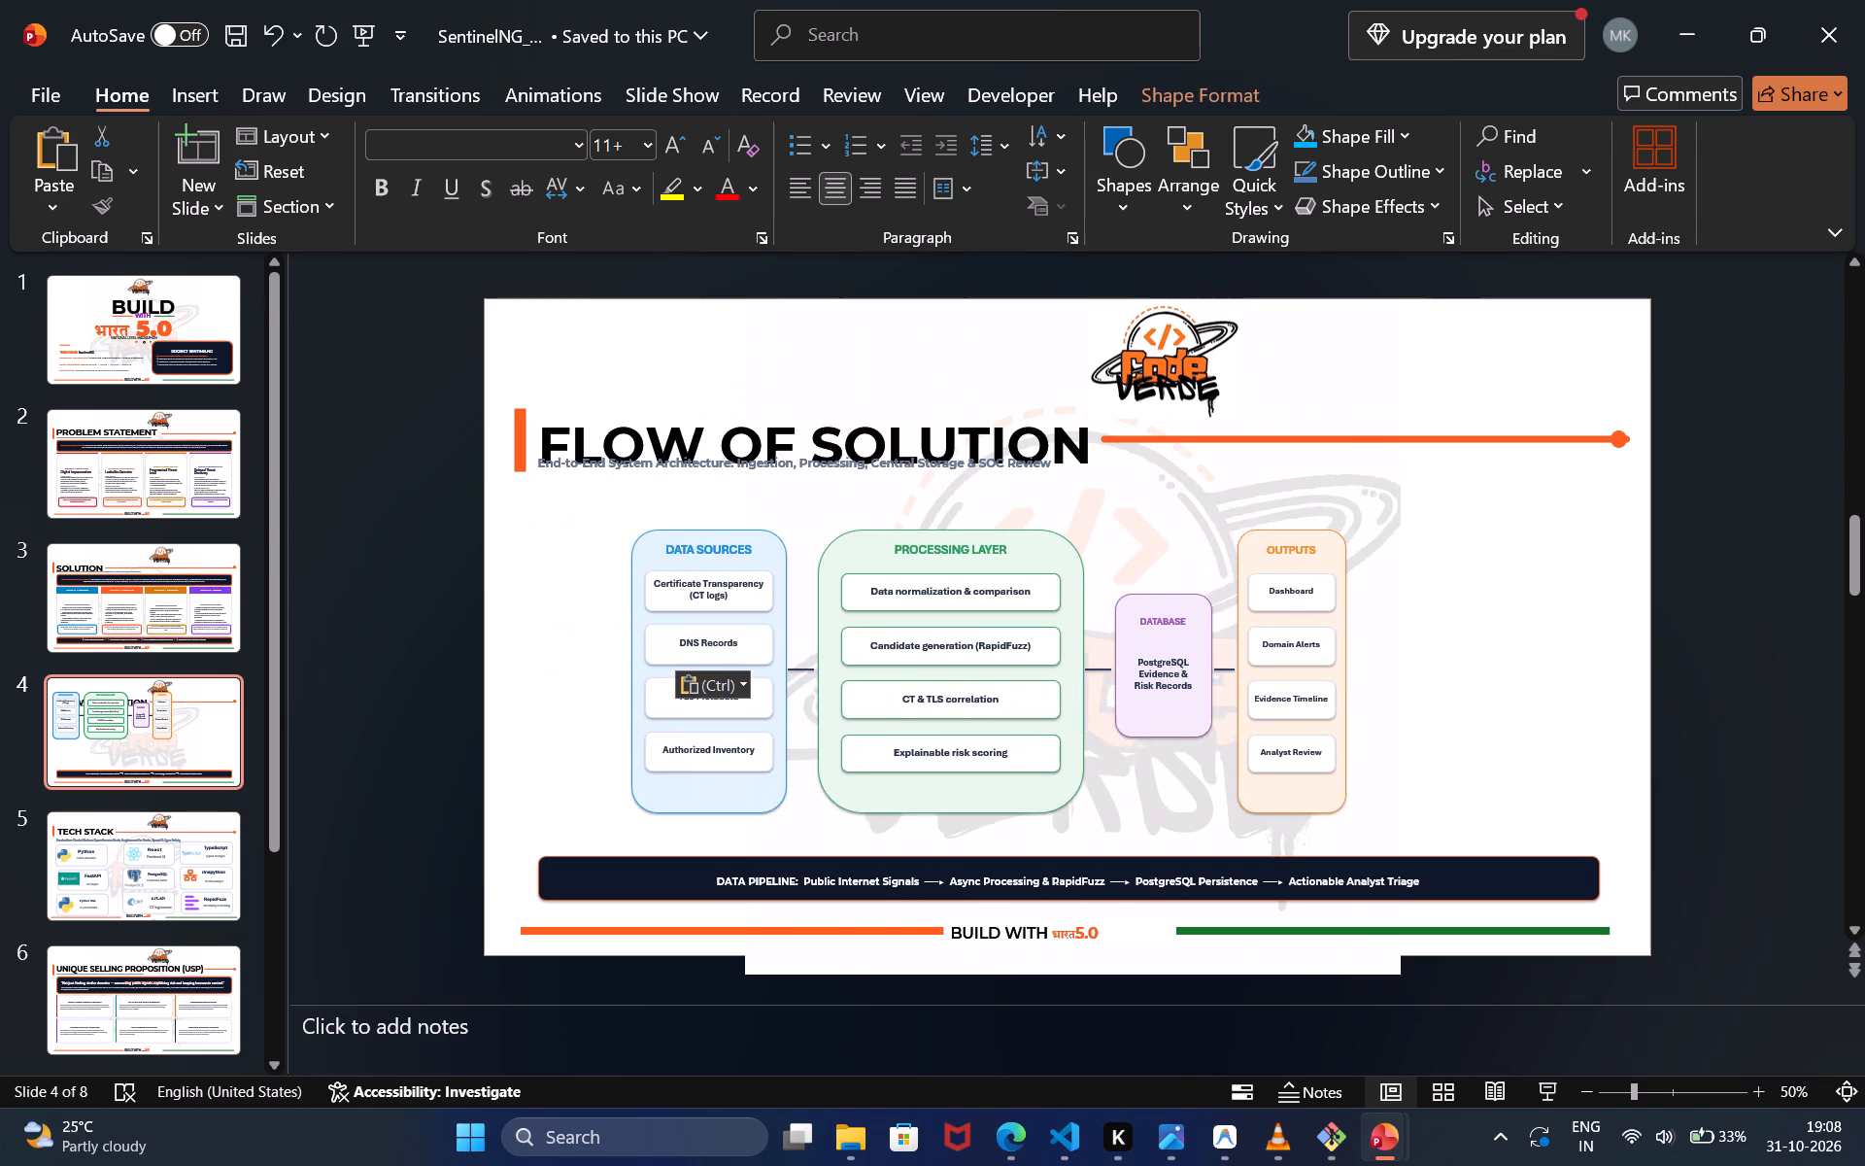
{"action": "left_click_drag", "start_coordinate": [906, 799], "coordinate": [857, 795]}
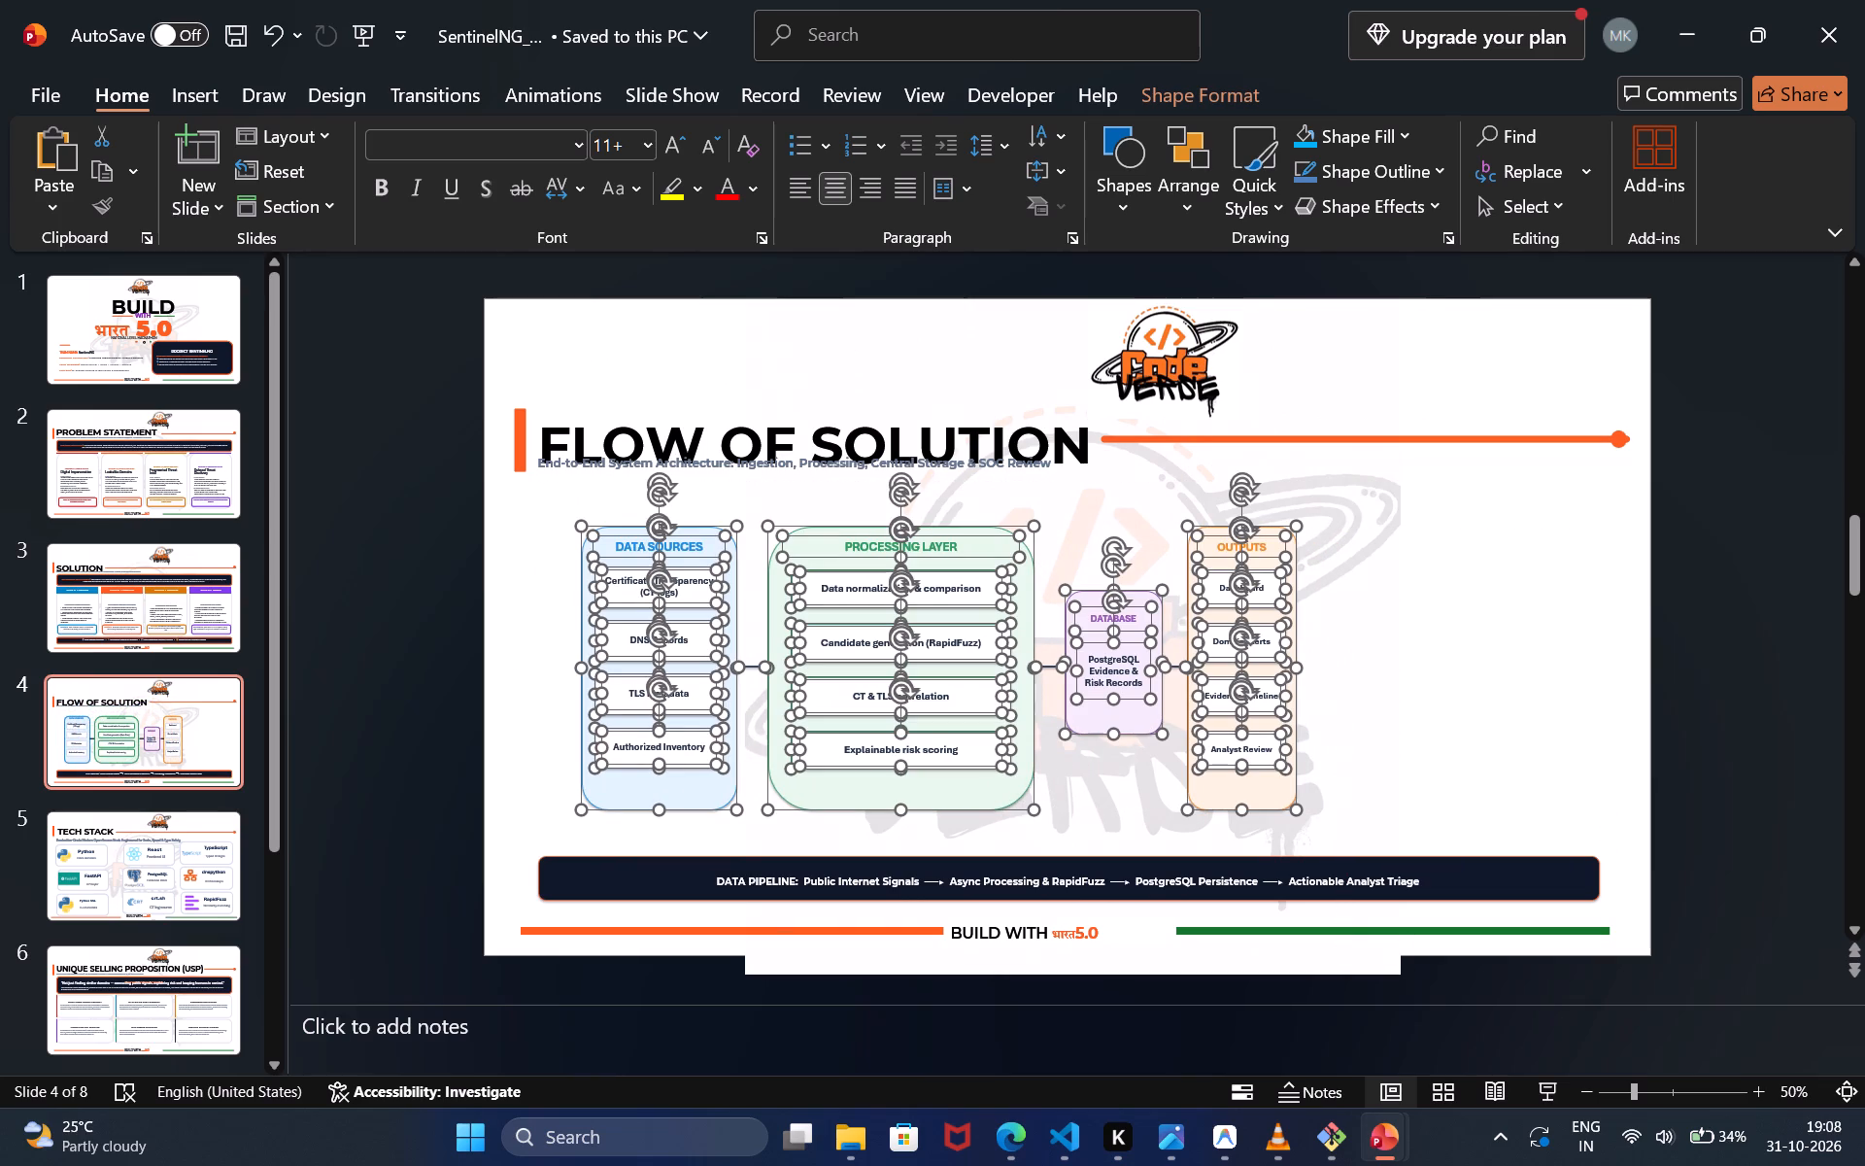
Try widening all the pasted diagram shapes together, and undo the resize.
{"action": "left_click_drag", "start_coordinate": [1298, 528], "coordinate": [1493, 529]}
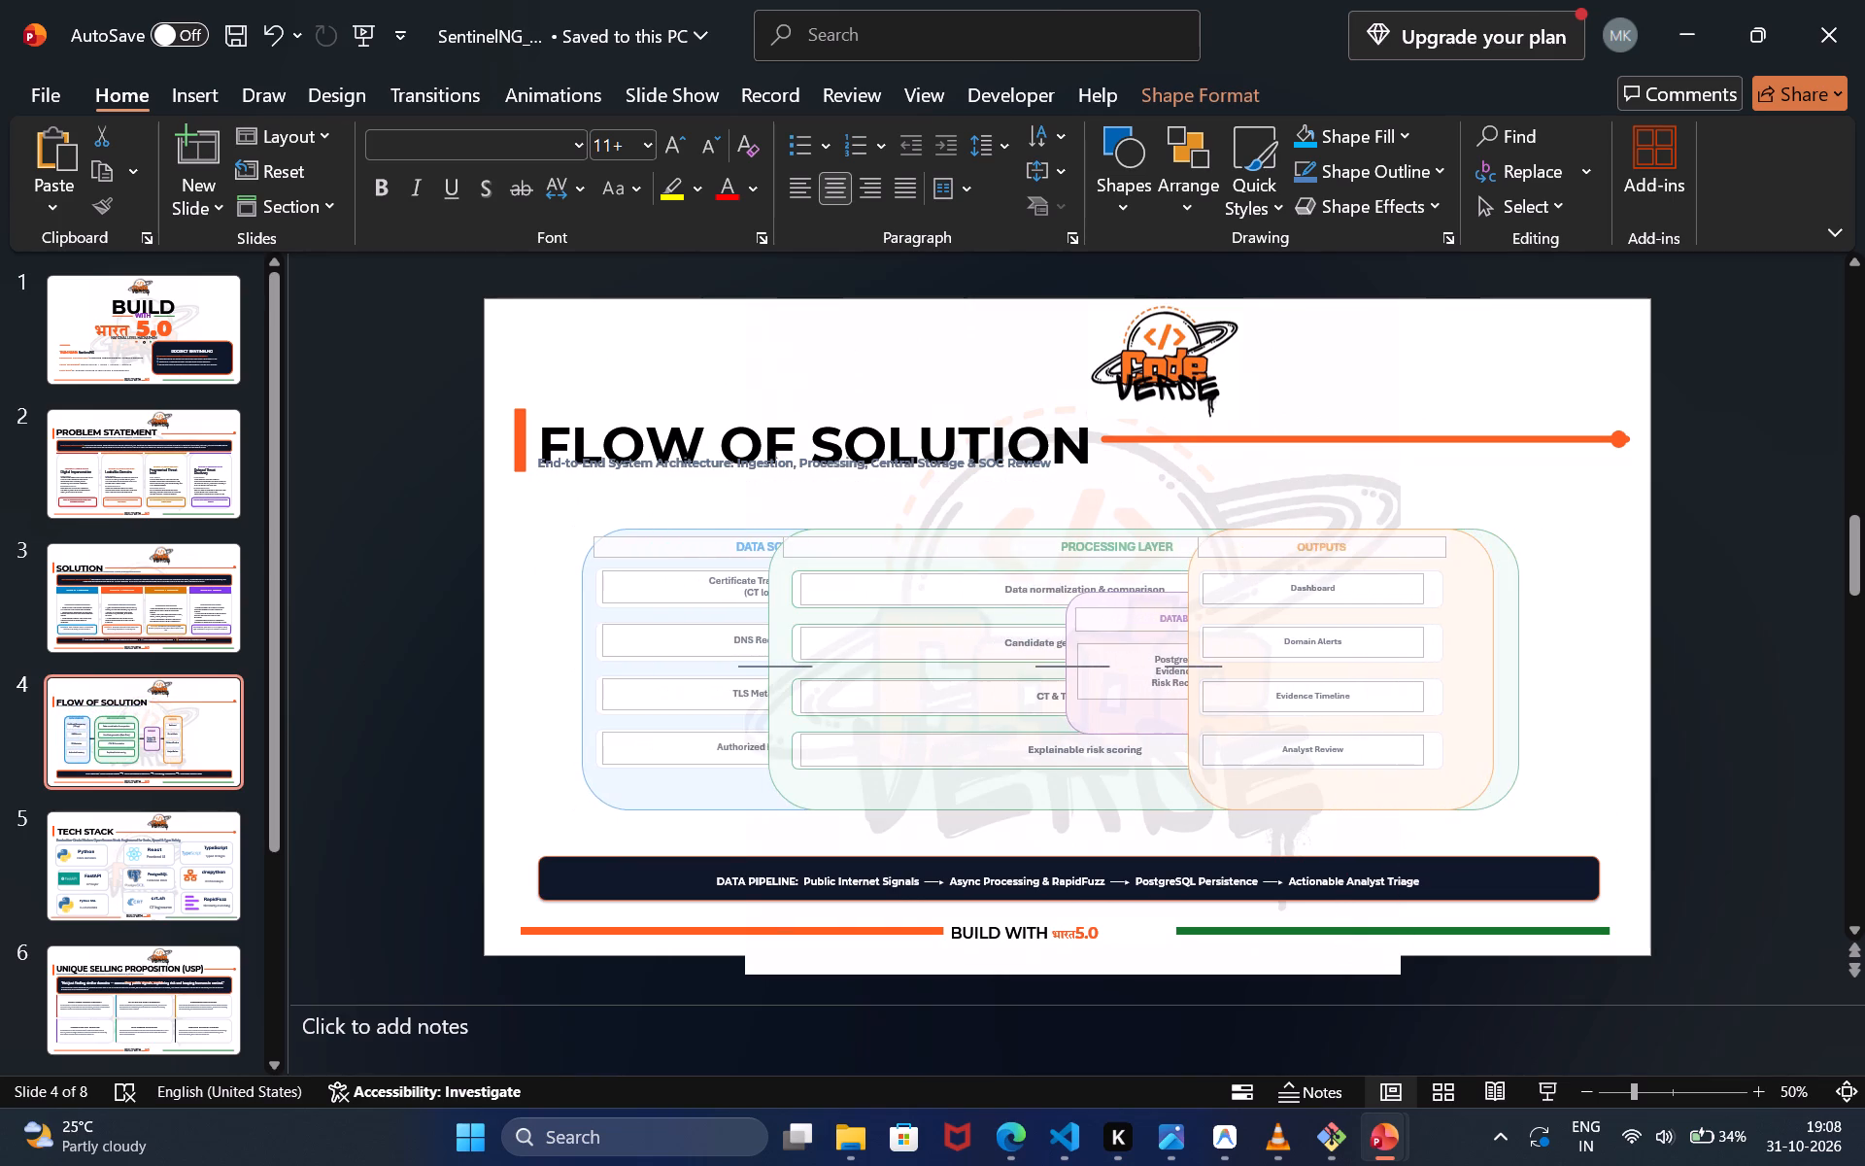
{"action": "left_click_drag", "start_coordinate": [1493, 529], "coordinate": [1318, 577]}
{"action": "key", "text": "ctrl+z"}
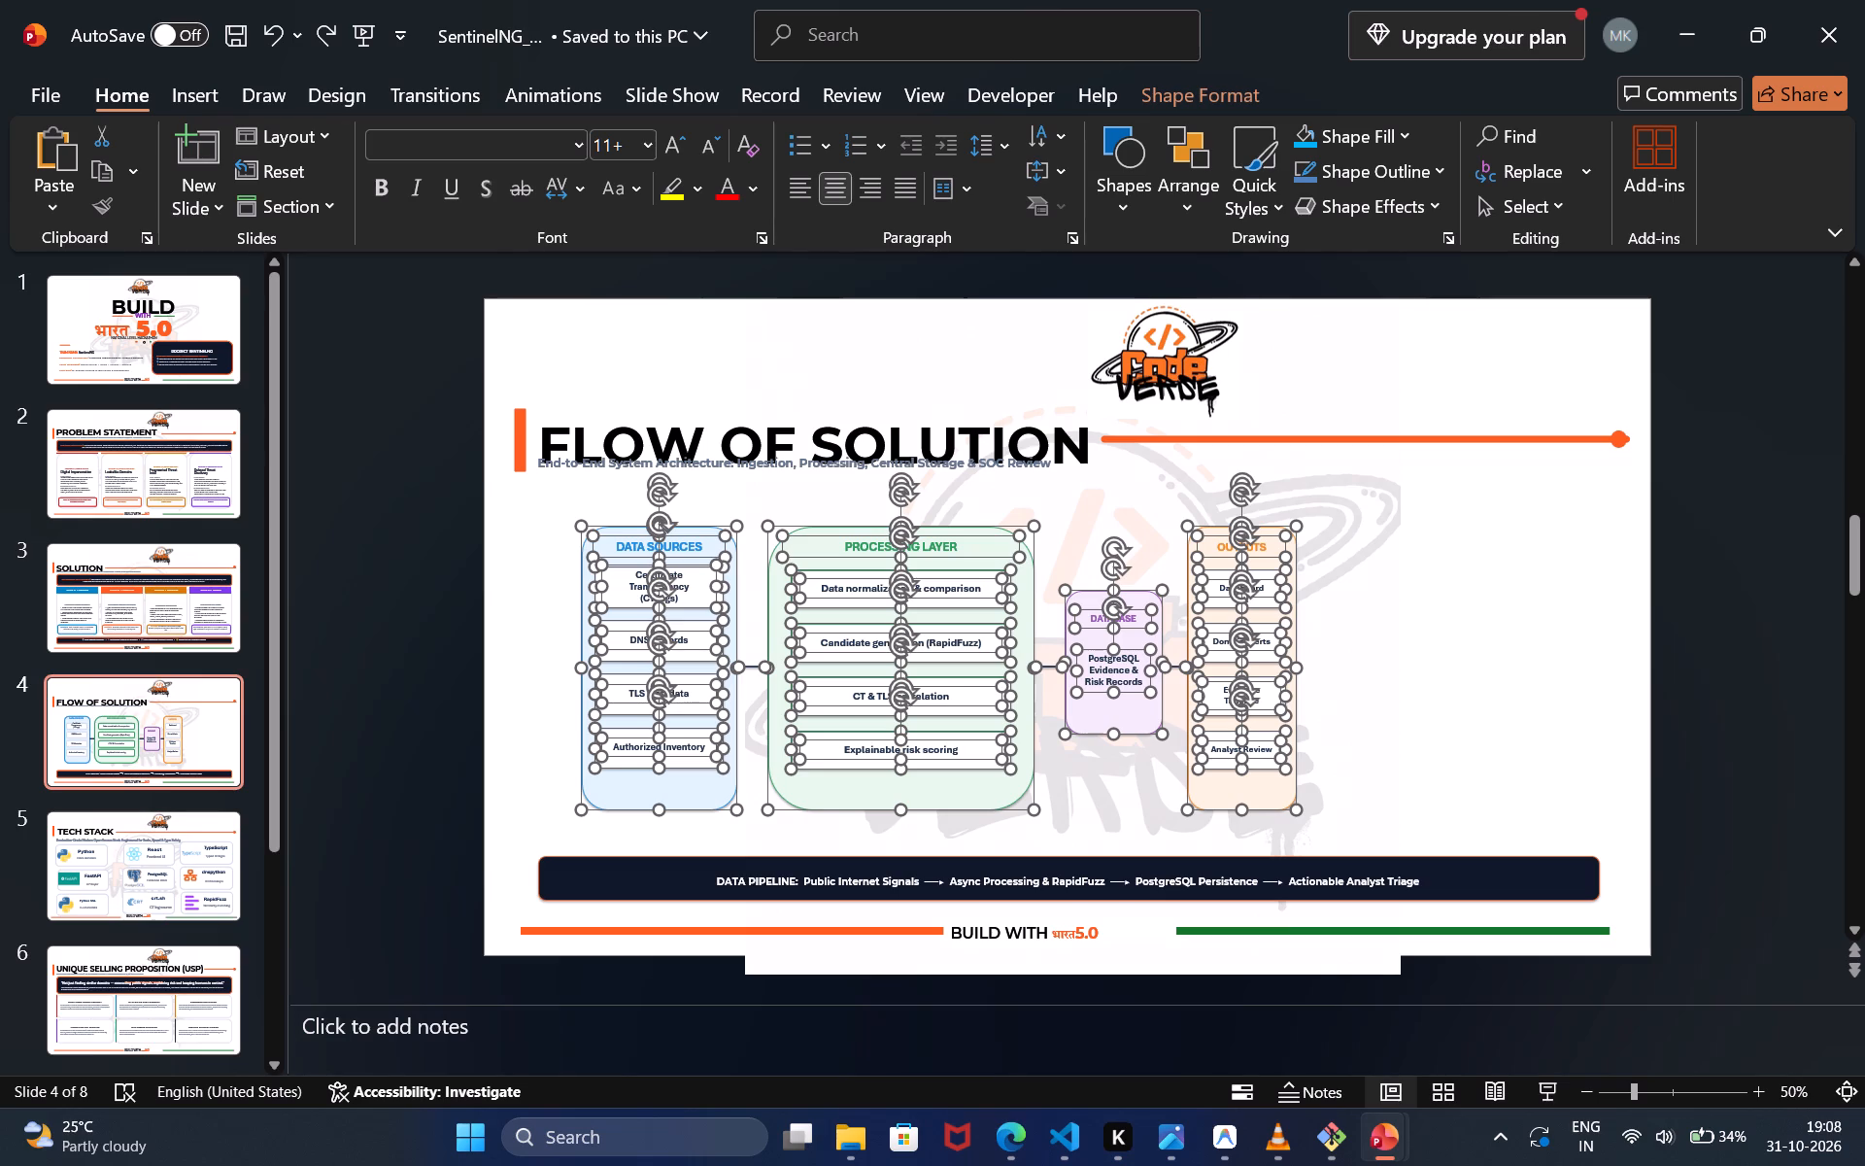
Shift the whole pasted diagram slightly right and down within the space above the DATA PIPELINE bar.
{"action": "left_click_drag", "start_coordinate": [1264, 807], "coordinate": [1369, 809]}
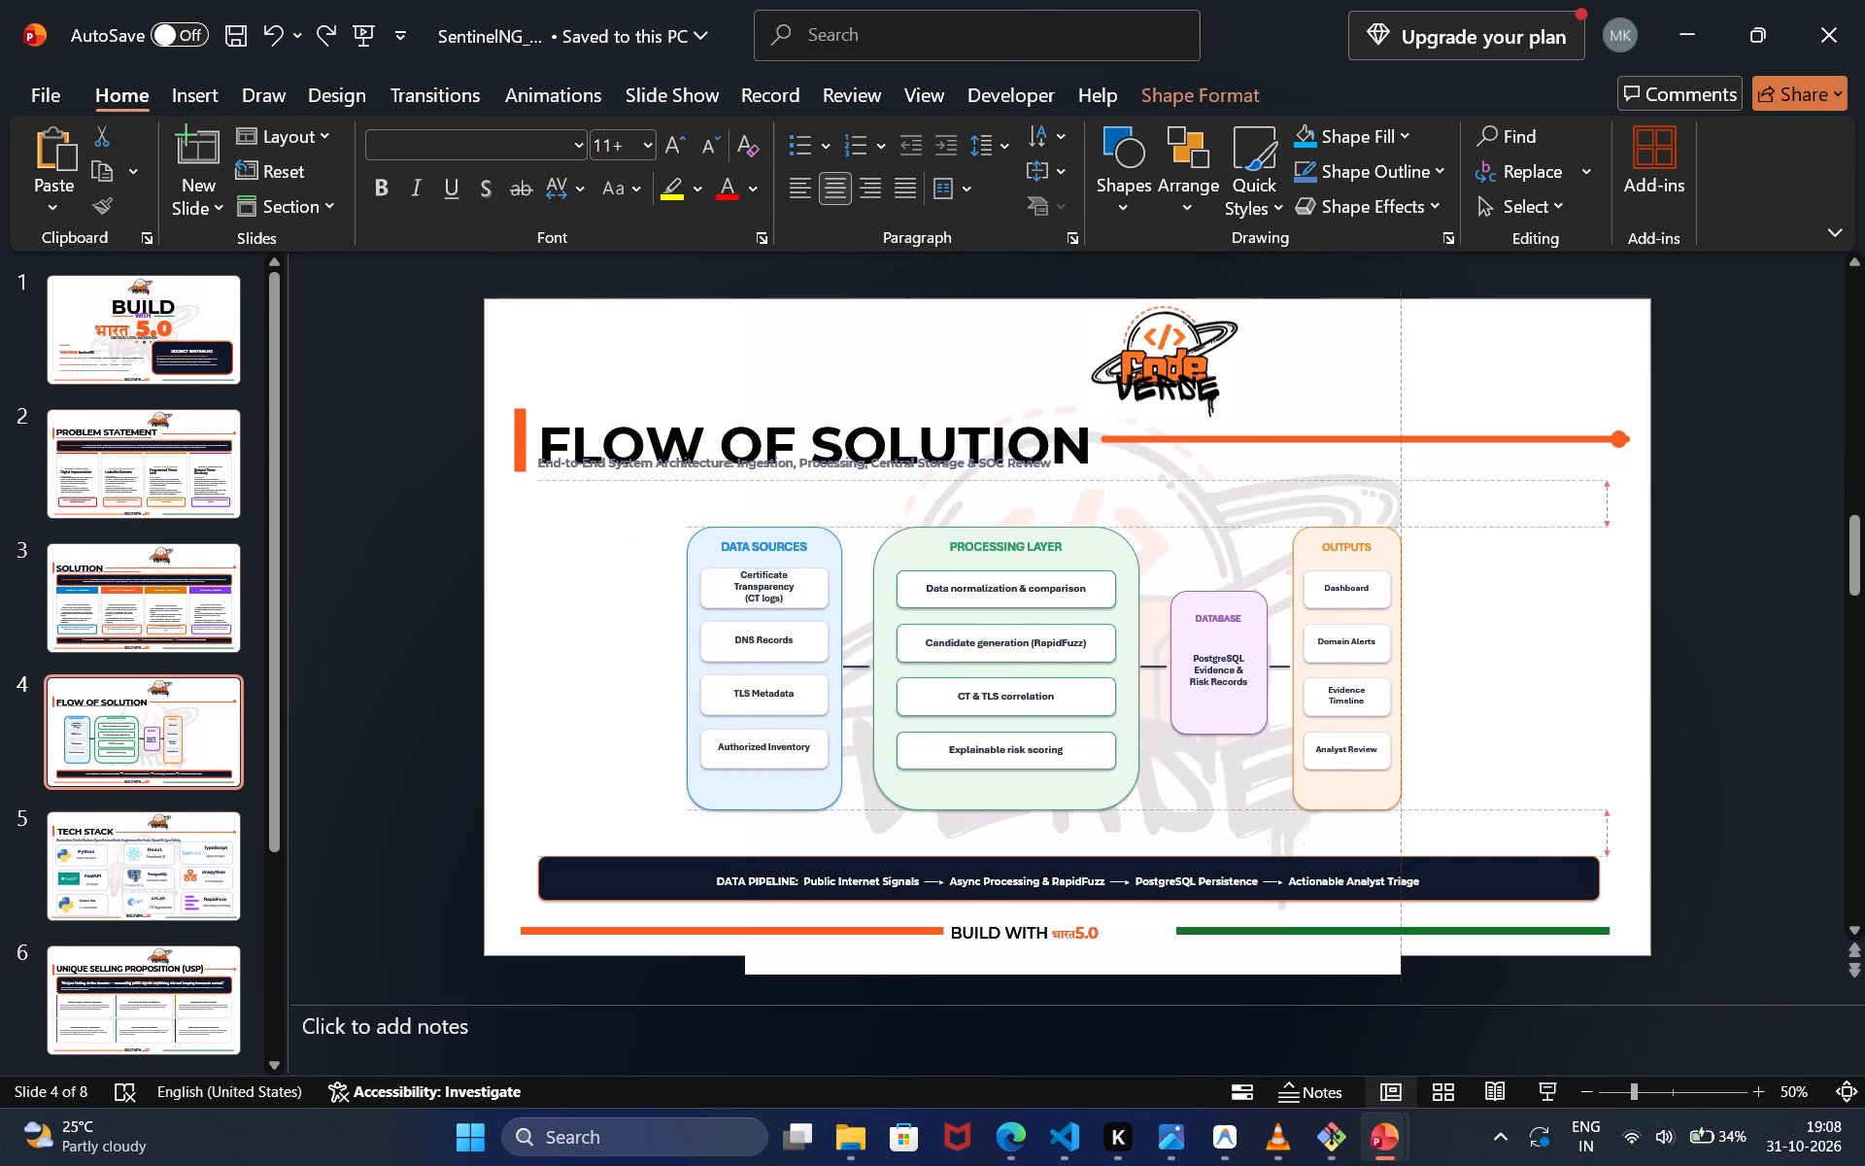
{"action": "left_click_drag", "start_coordinate": [1369, 809], "coordinate": [1279, 816]}
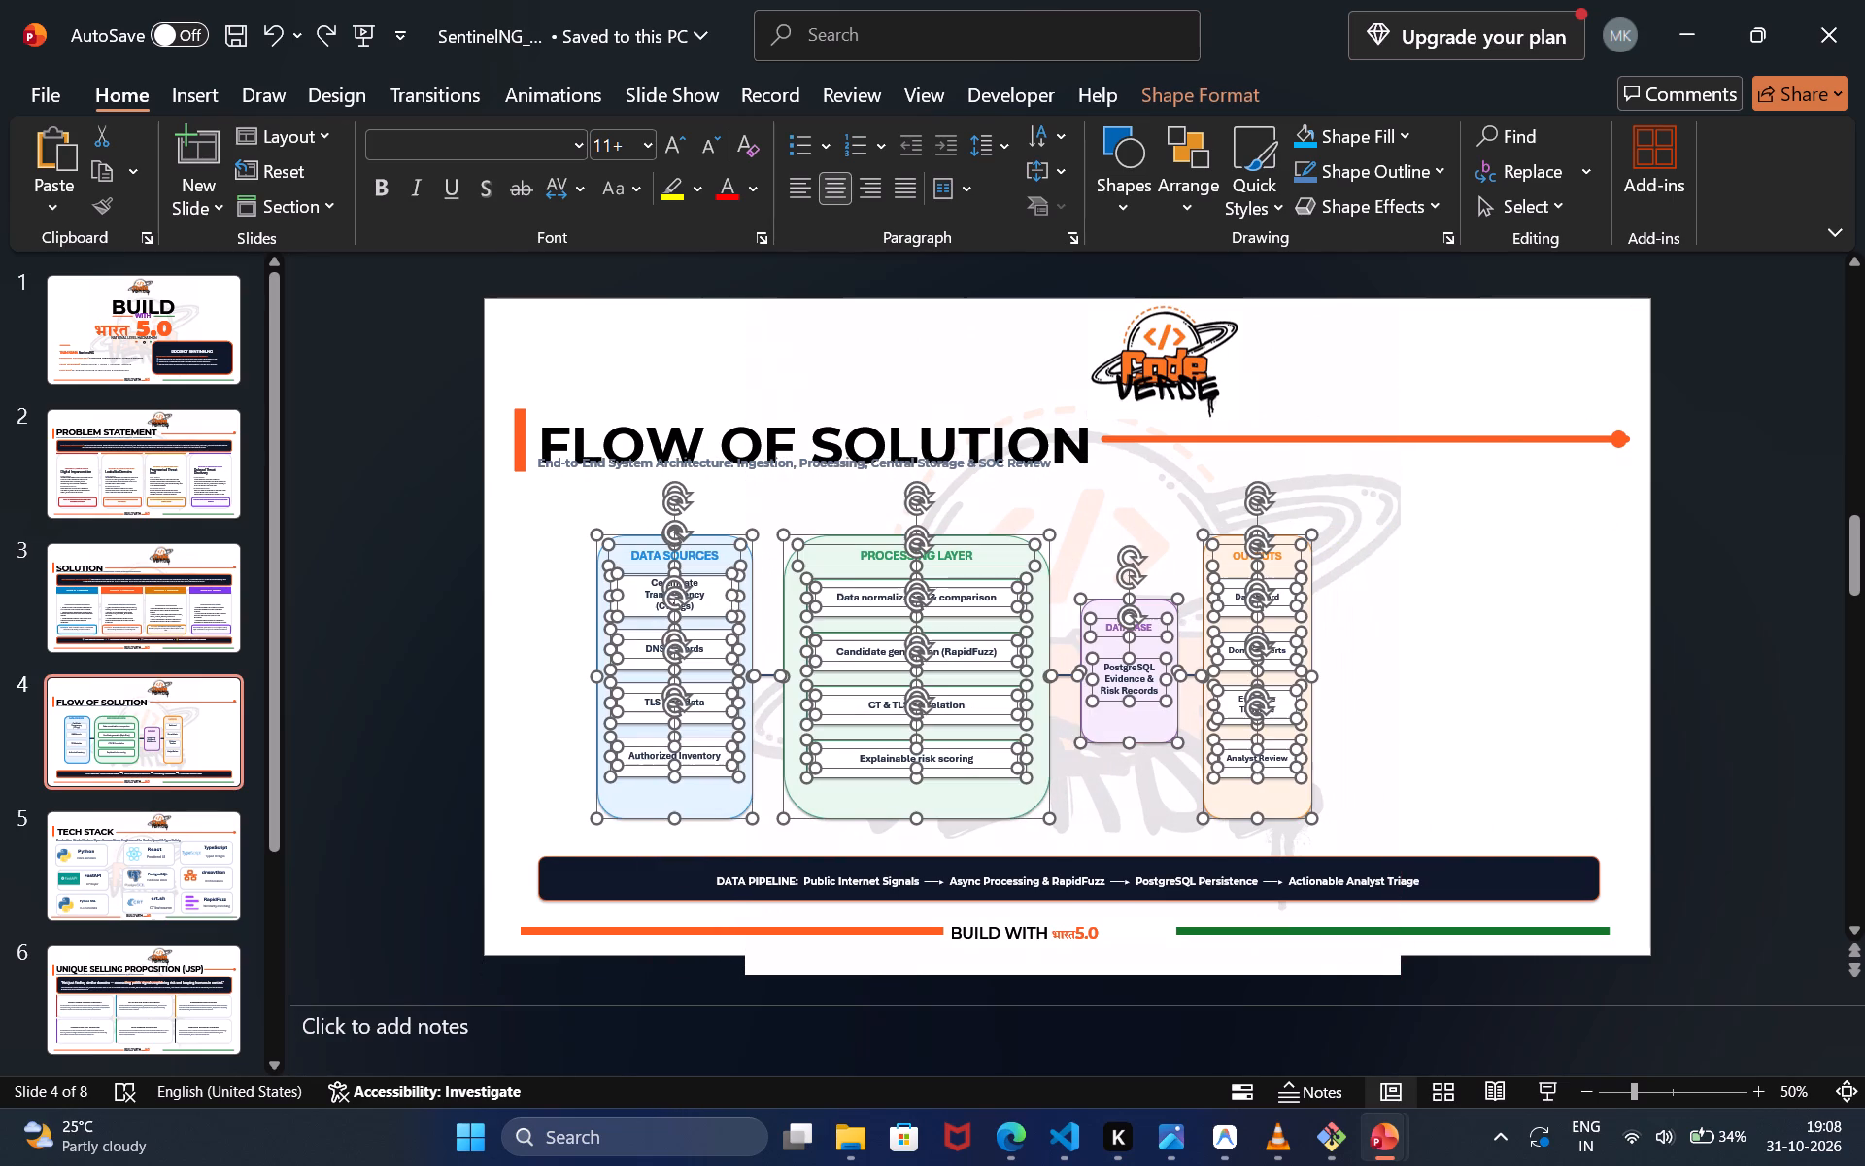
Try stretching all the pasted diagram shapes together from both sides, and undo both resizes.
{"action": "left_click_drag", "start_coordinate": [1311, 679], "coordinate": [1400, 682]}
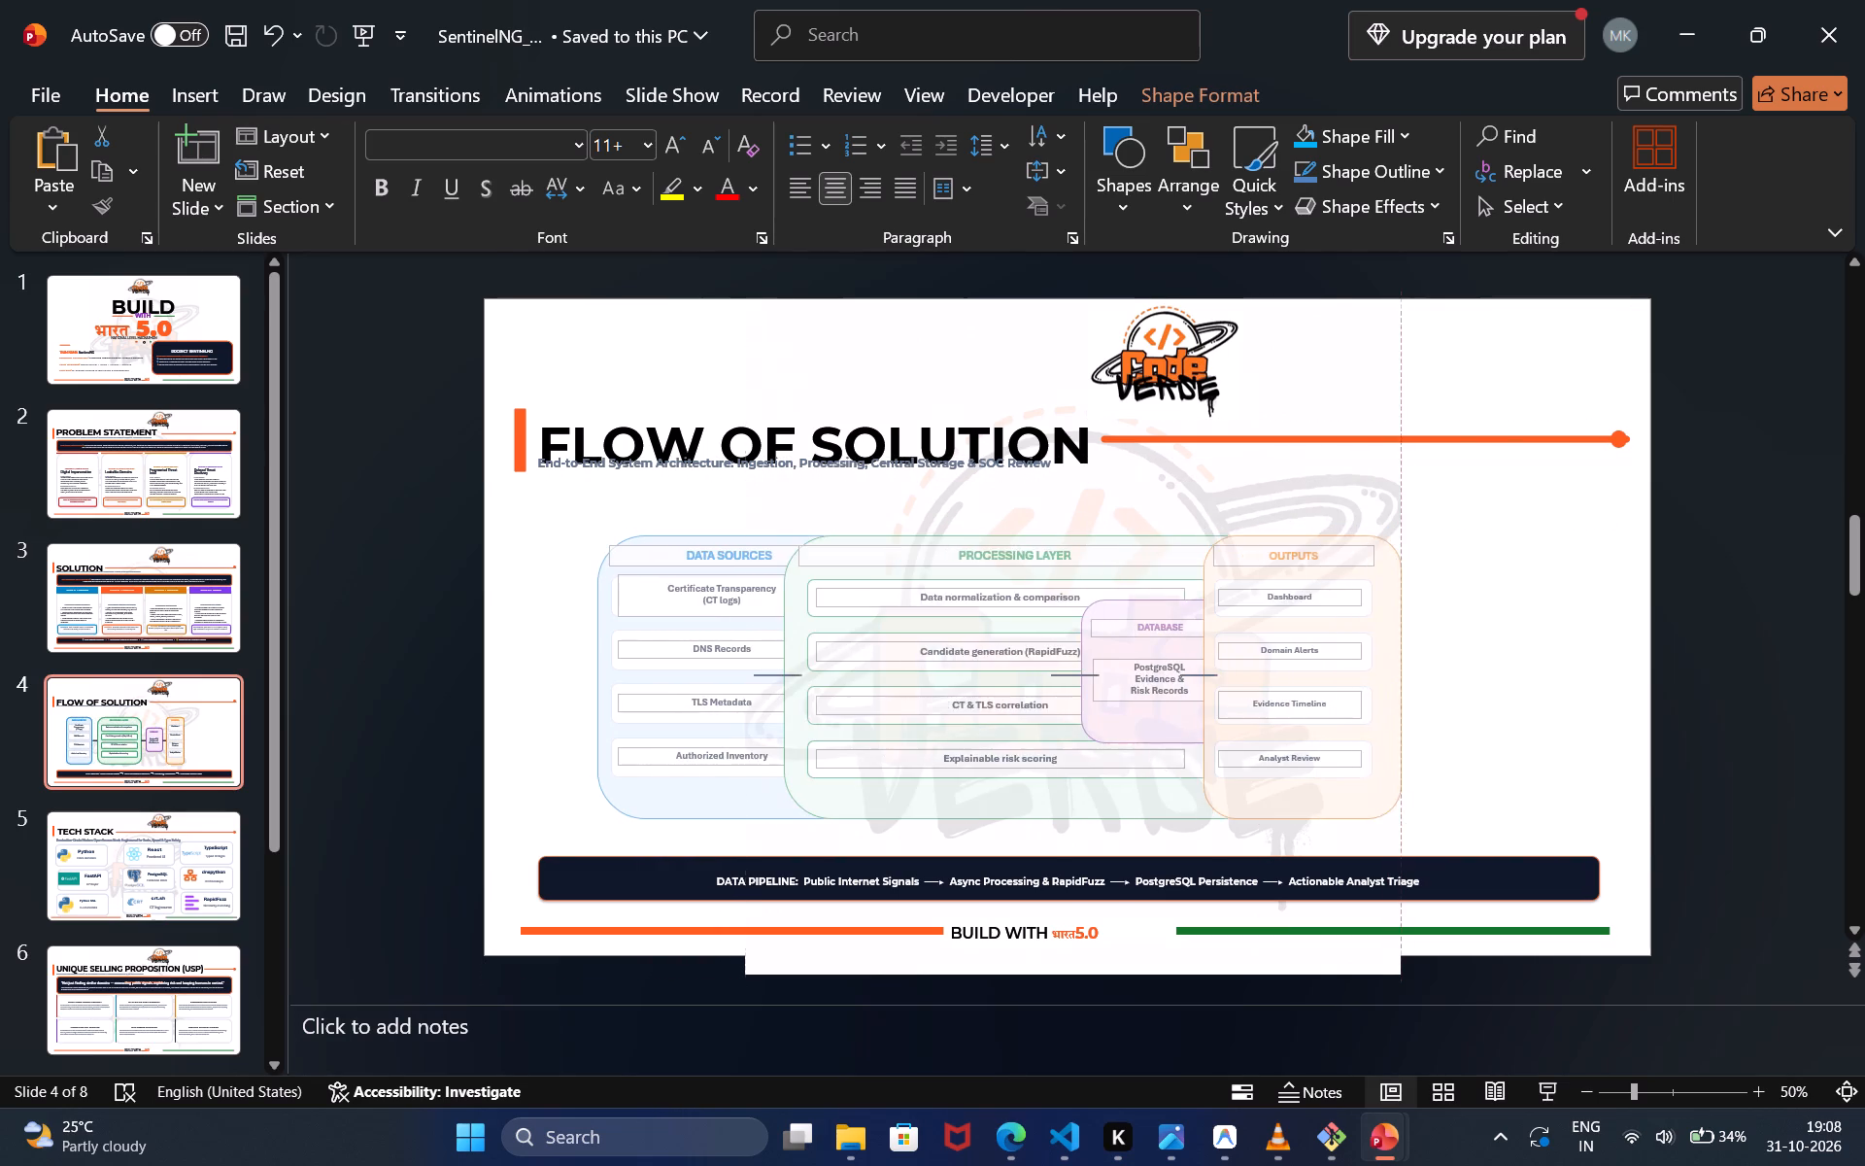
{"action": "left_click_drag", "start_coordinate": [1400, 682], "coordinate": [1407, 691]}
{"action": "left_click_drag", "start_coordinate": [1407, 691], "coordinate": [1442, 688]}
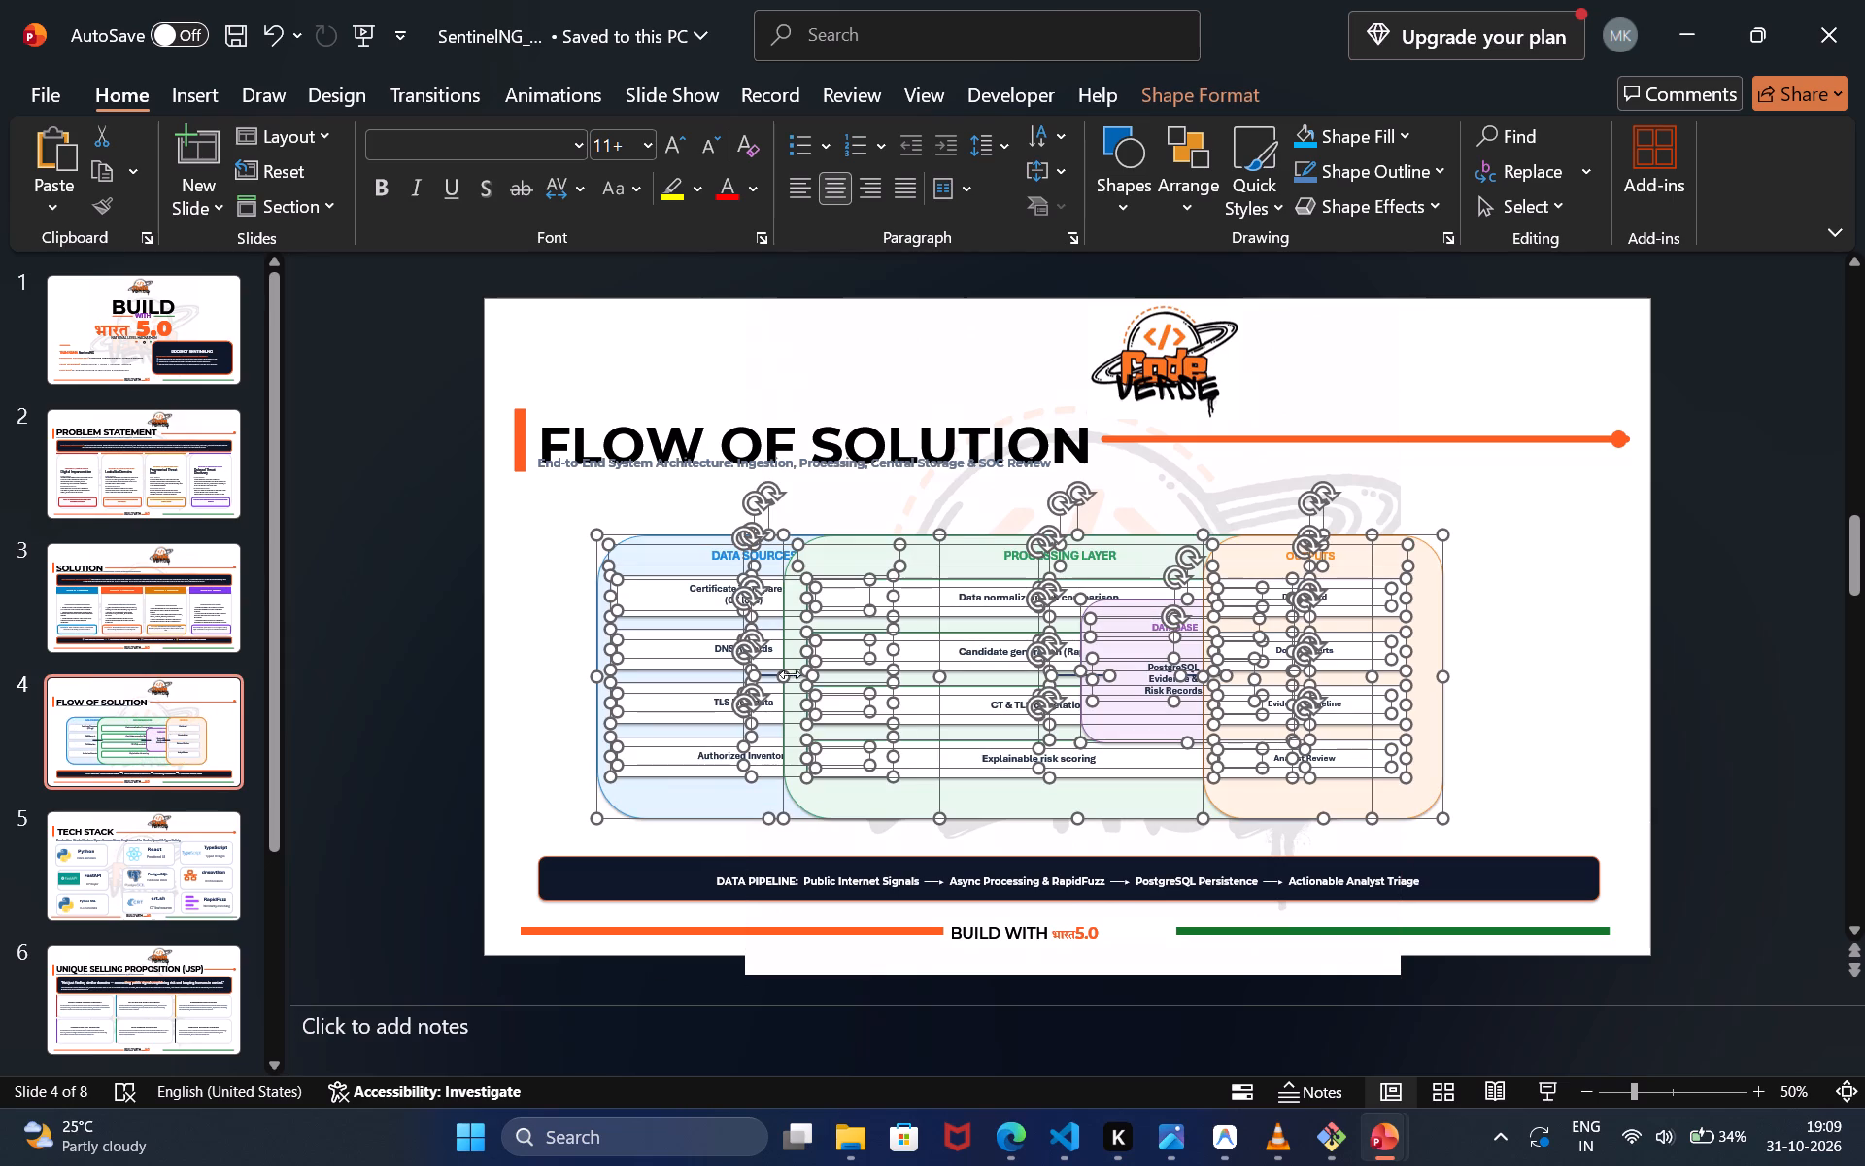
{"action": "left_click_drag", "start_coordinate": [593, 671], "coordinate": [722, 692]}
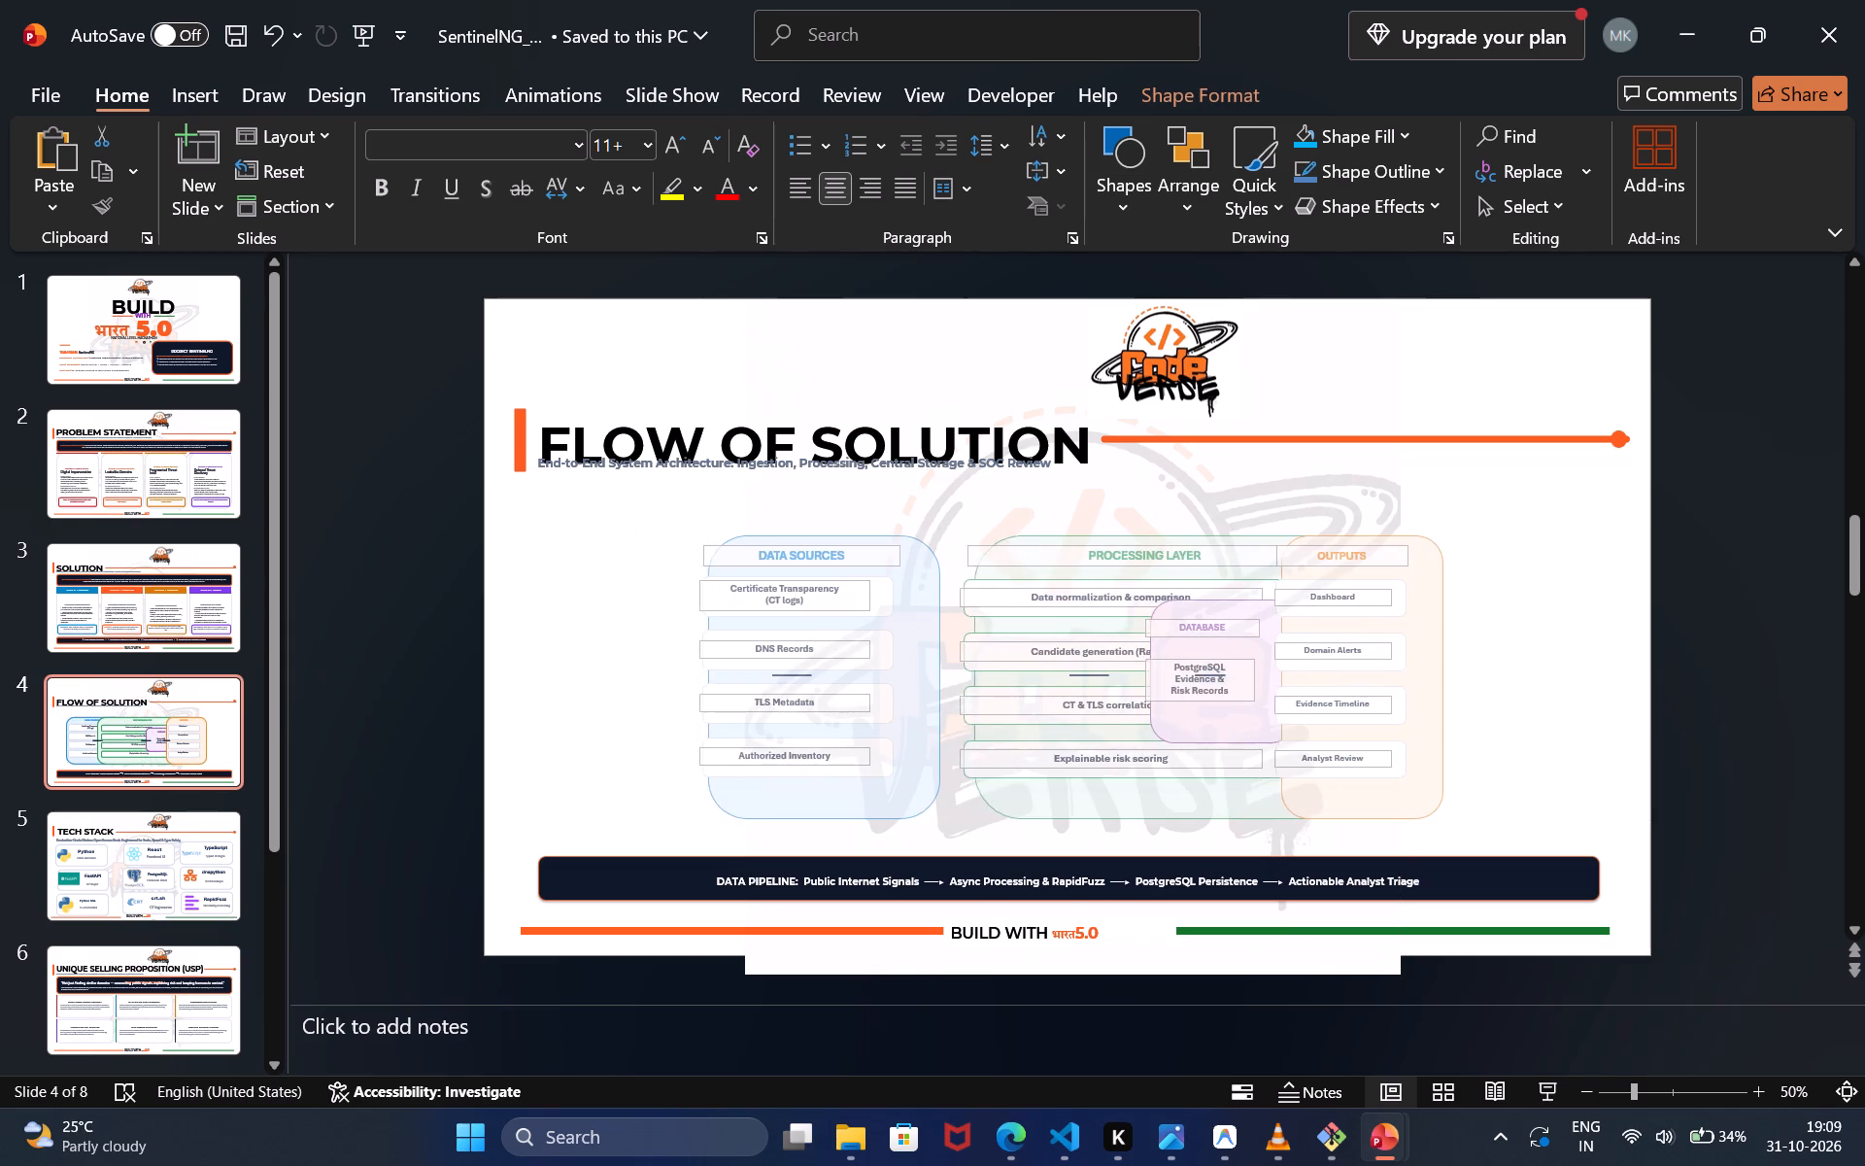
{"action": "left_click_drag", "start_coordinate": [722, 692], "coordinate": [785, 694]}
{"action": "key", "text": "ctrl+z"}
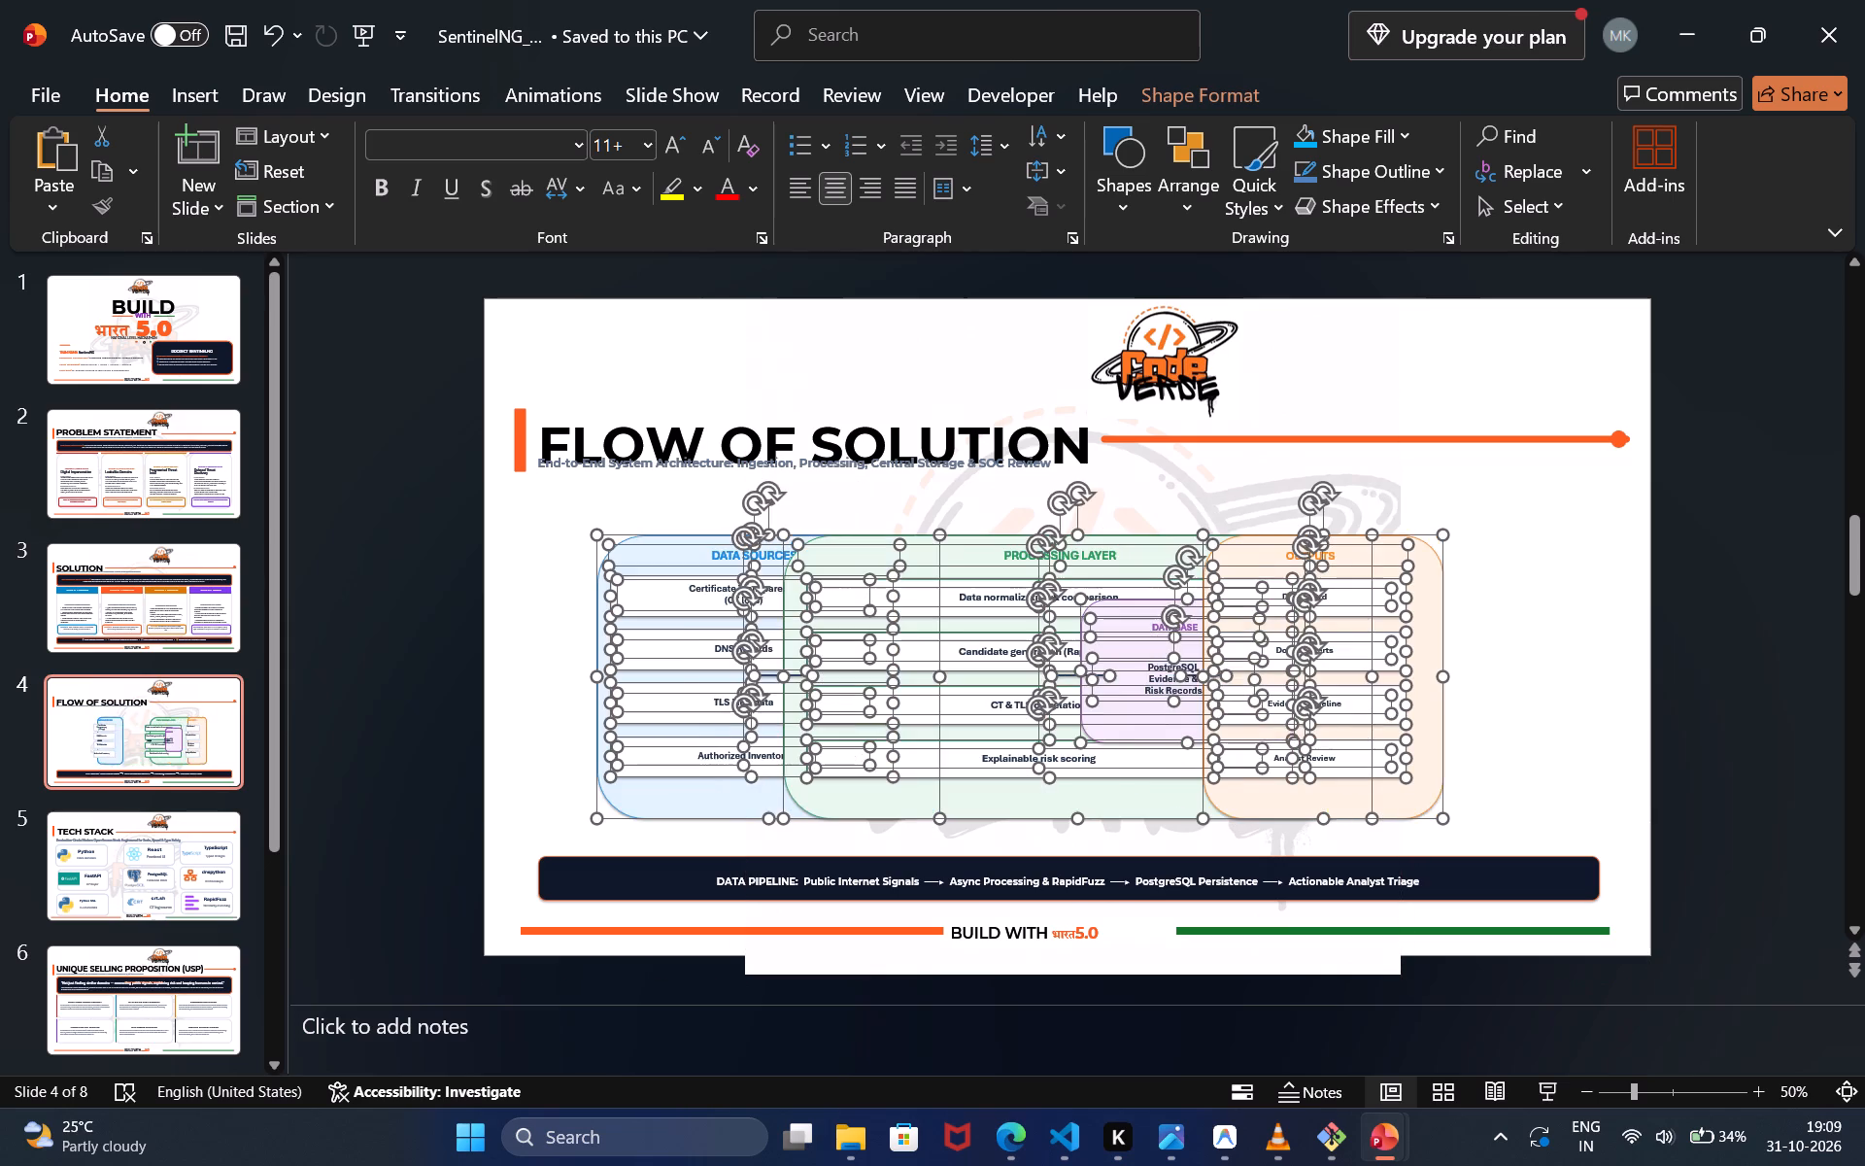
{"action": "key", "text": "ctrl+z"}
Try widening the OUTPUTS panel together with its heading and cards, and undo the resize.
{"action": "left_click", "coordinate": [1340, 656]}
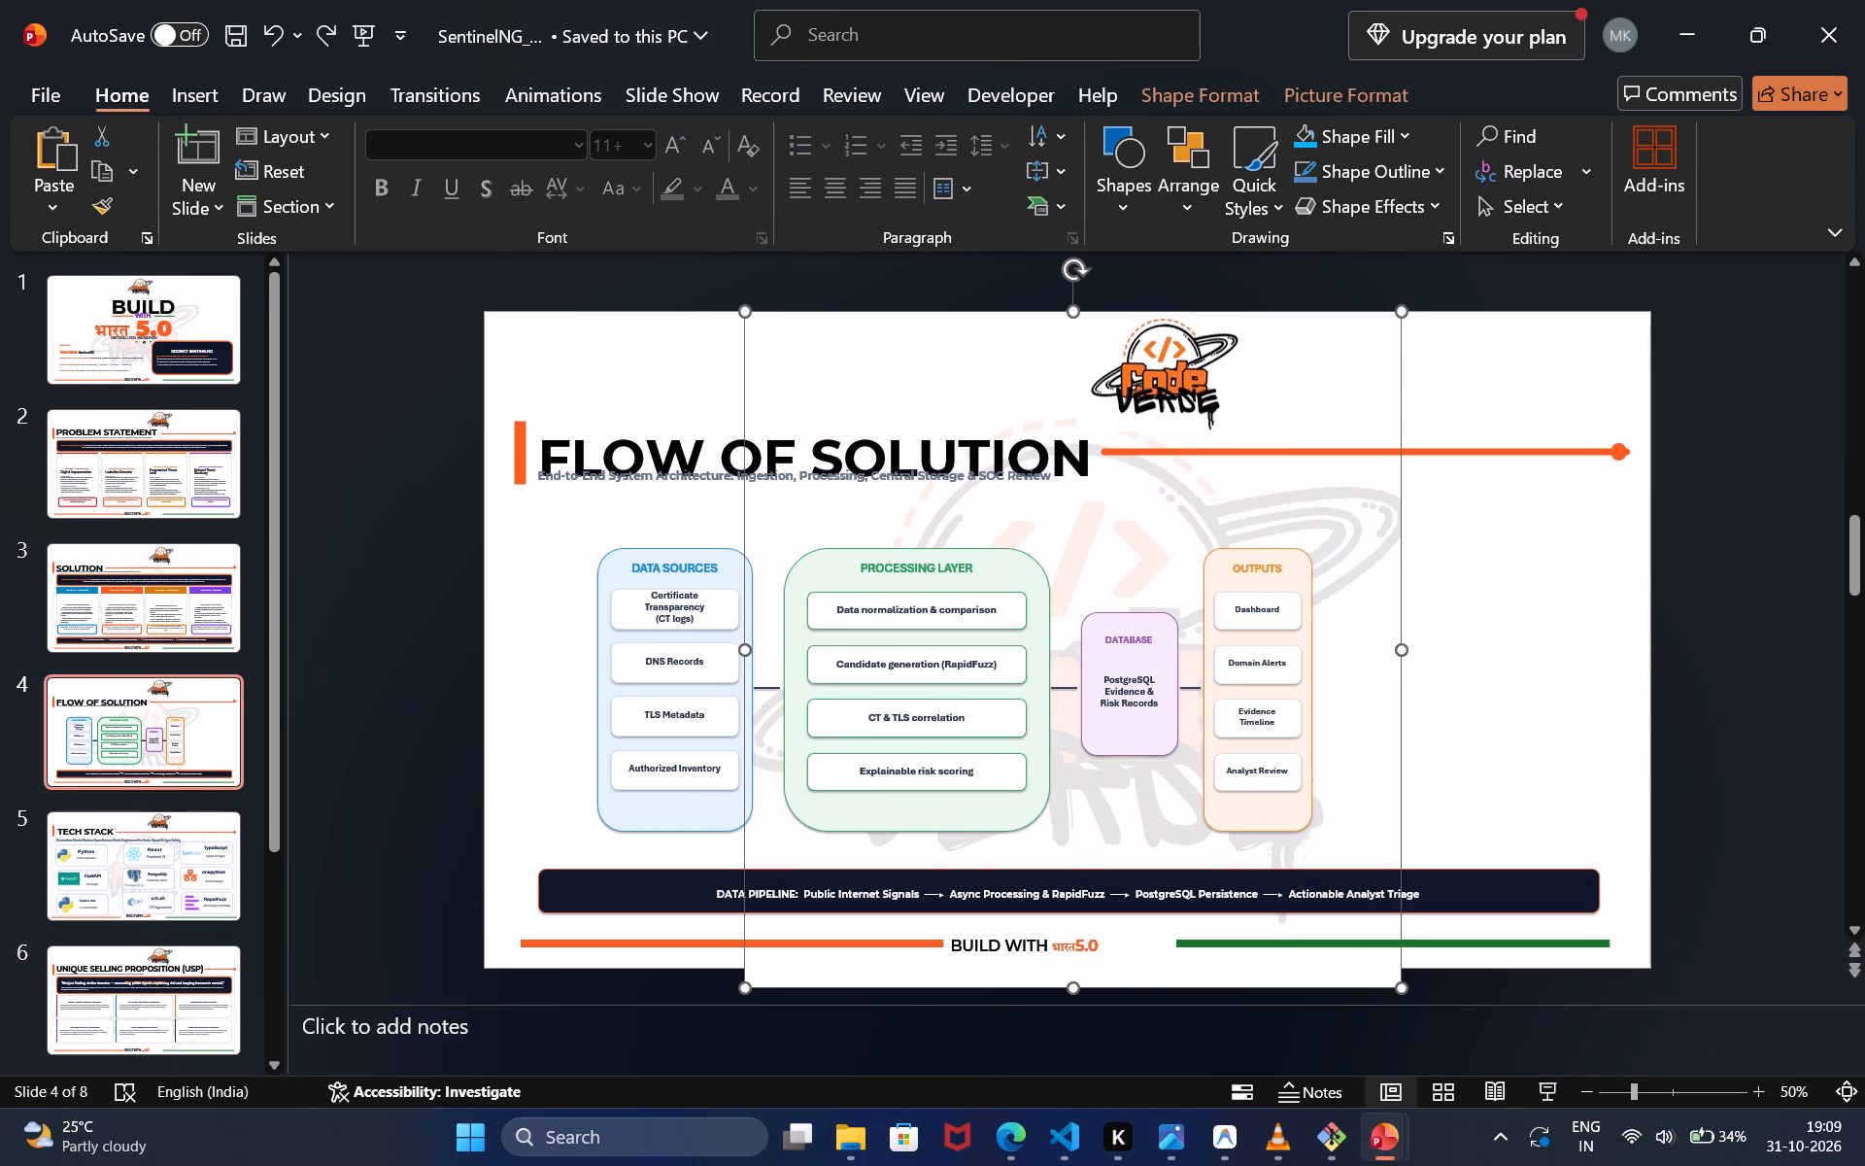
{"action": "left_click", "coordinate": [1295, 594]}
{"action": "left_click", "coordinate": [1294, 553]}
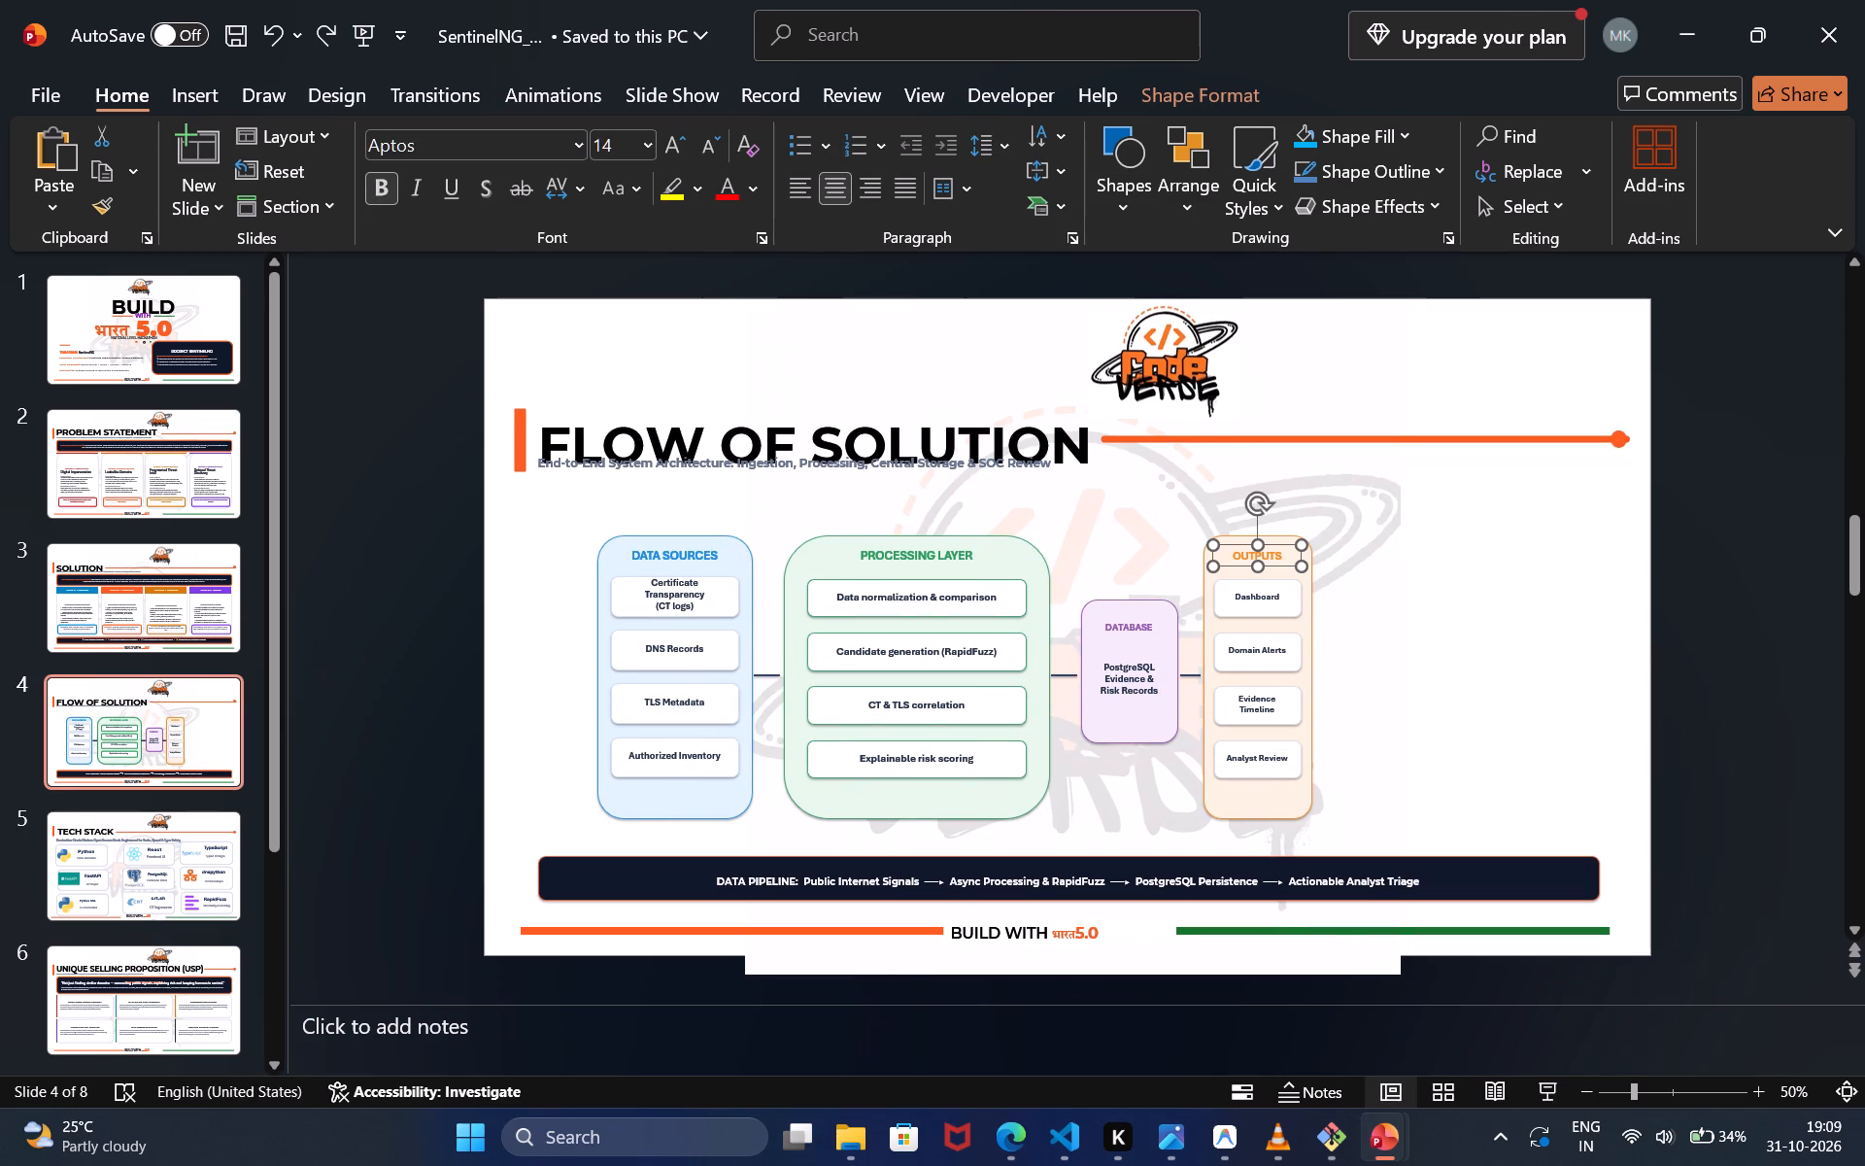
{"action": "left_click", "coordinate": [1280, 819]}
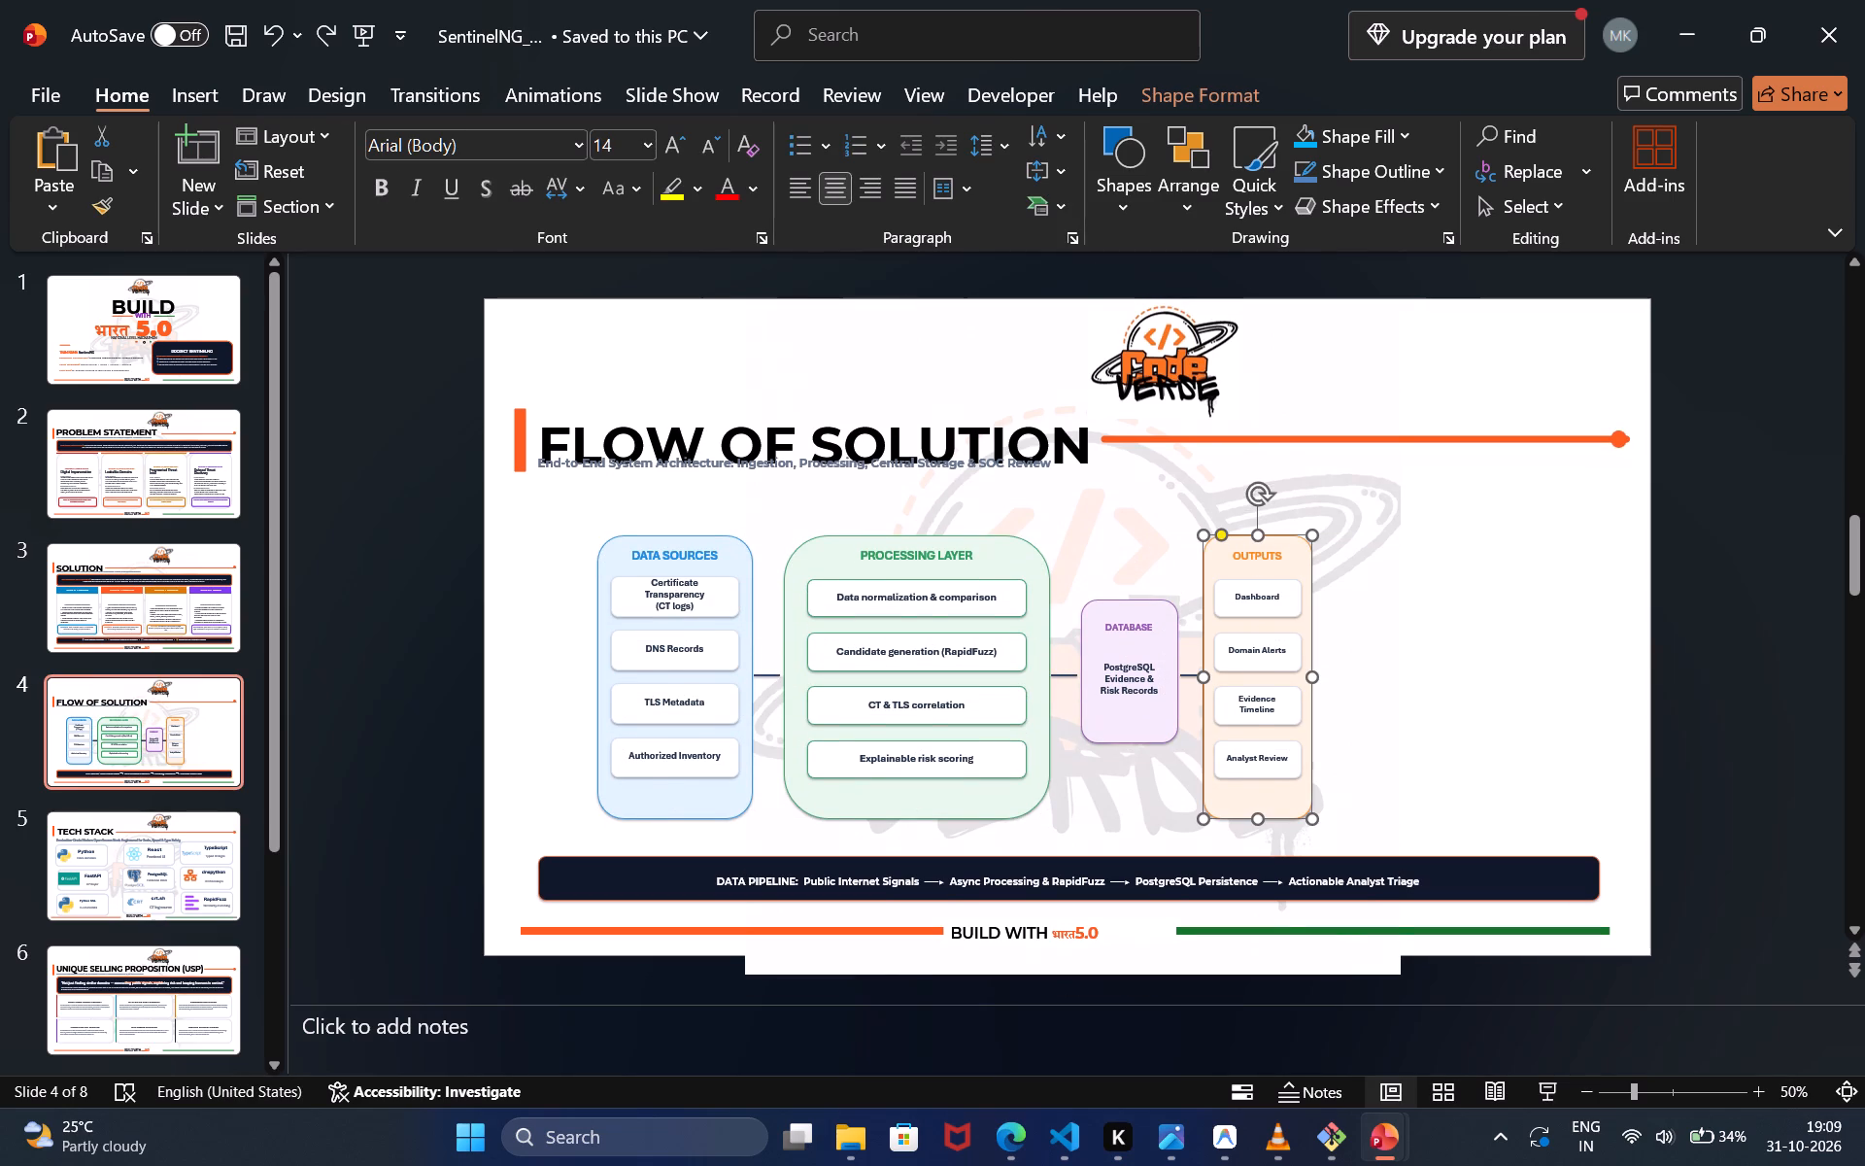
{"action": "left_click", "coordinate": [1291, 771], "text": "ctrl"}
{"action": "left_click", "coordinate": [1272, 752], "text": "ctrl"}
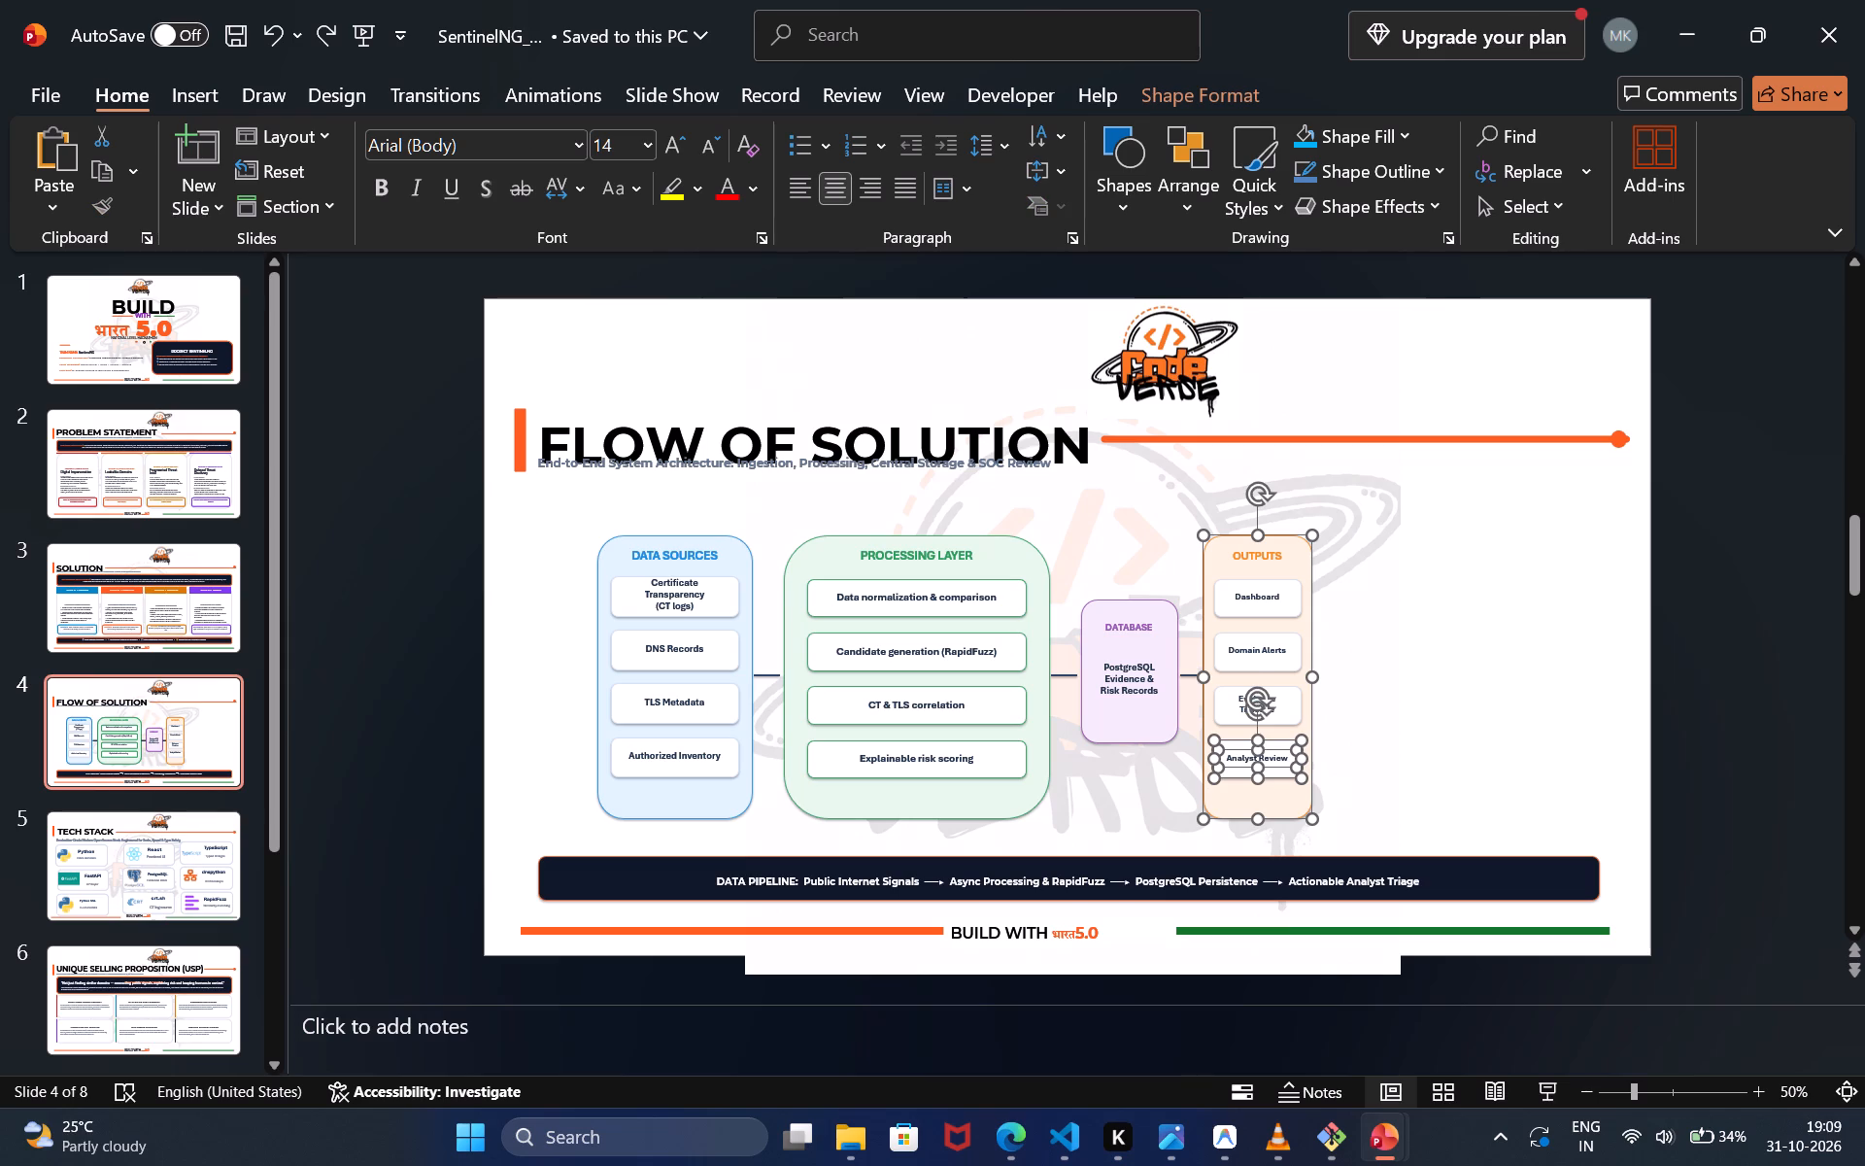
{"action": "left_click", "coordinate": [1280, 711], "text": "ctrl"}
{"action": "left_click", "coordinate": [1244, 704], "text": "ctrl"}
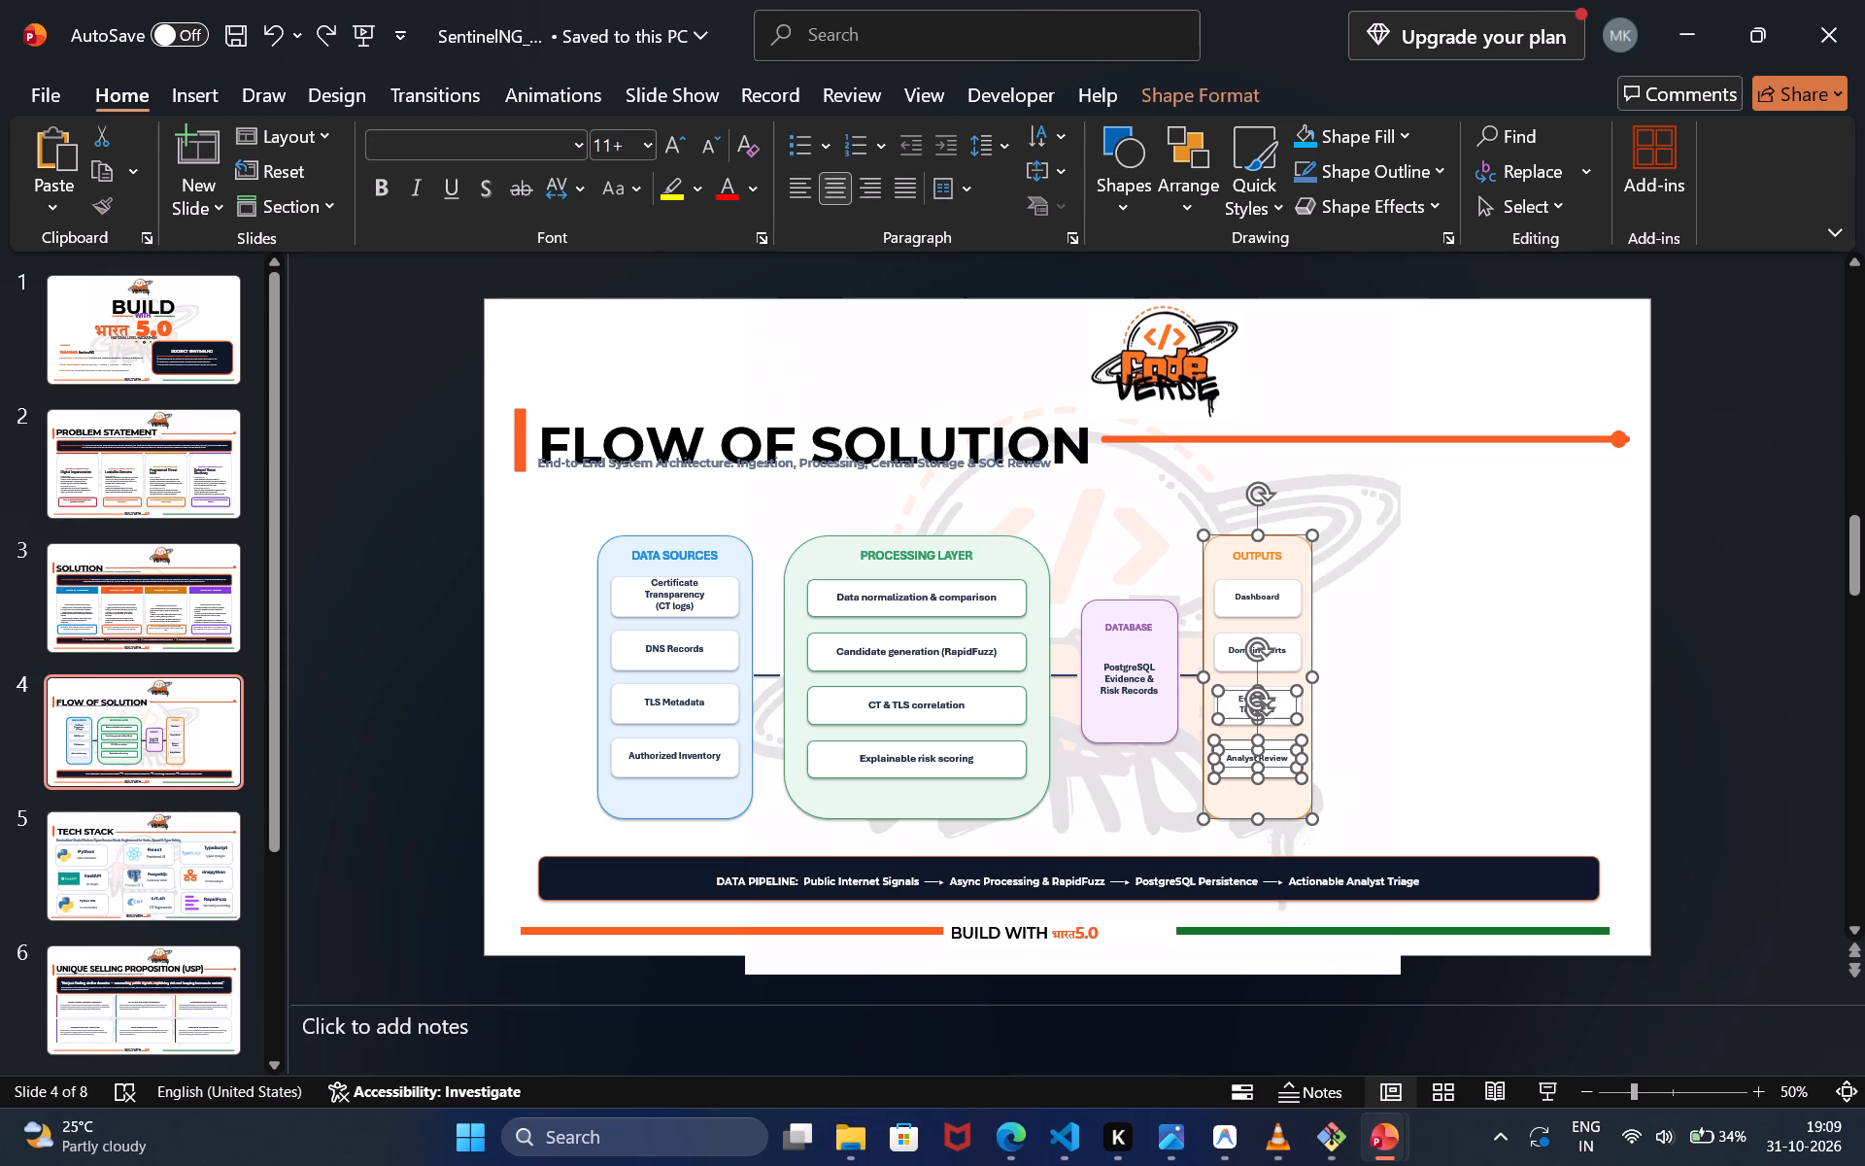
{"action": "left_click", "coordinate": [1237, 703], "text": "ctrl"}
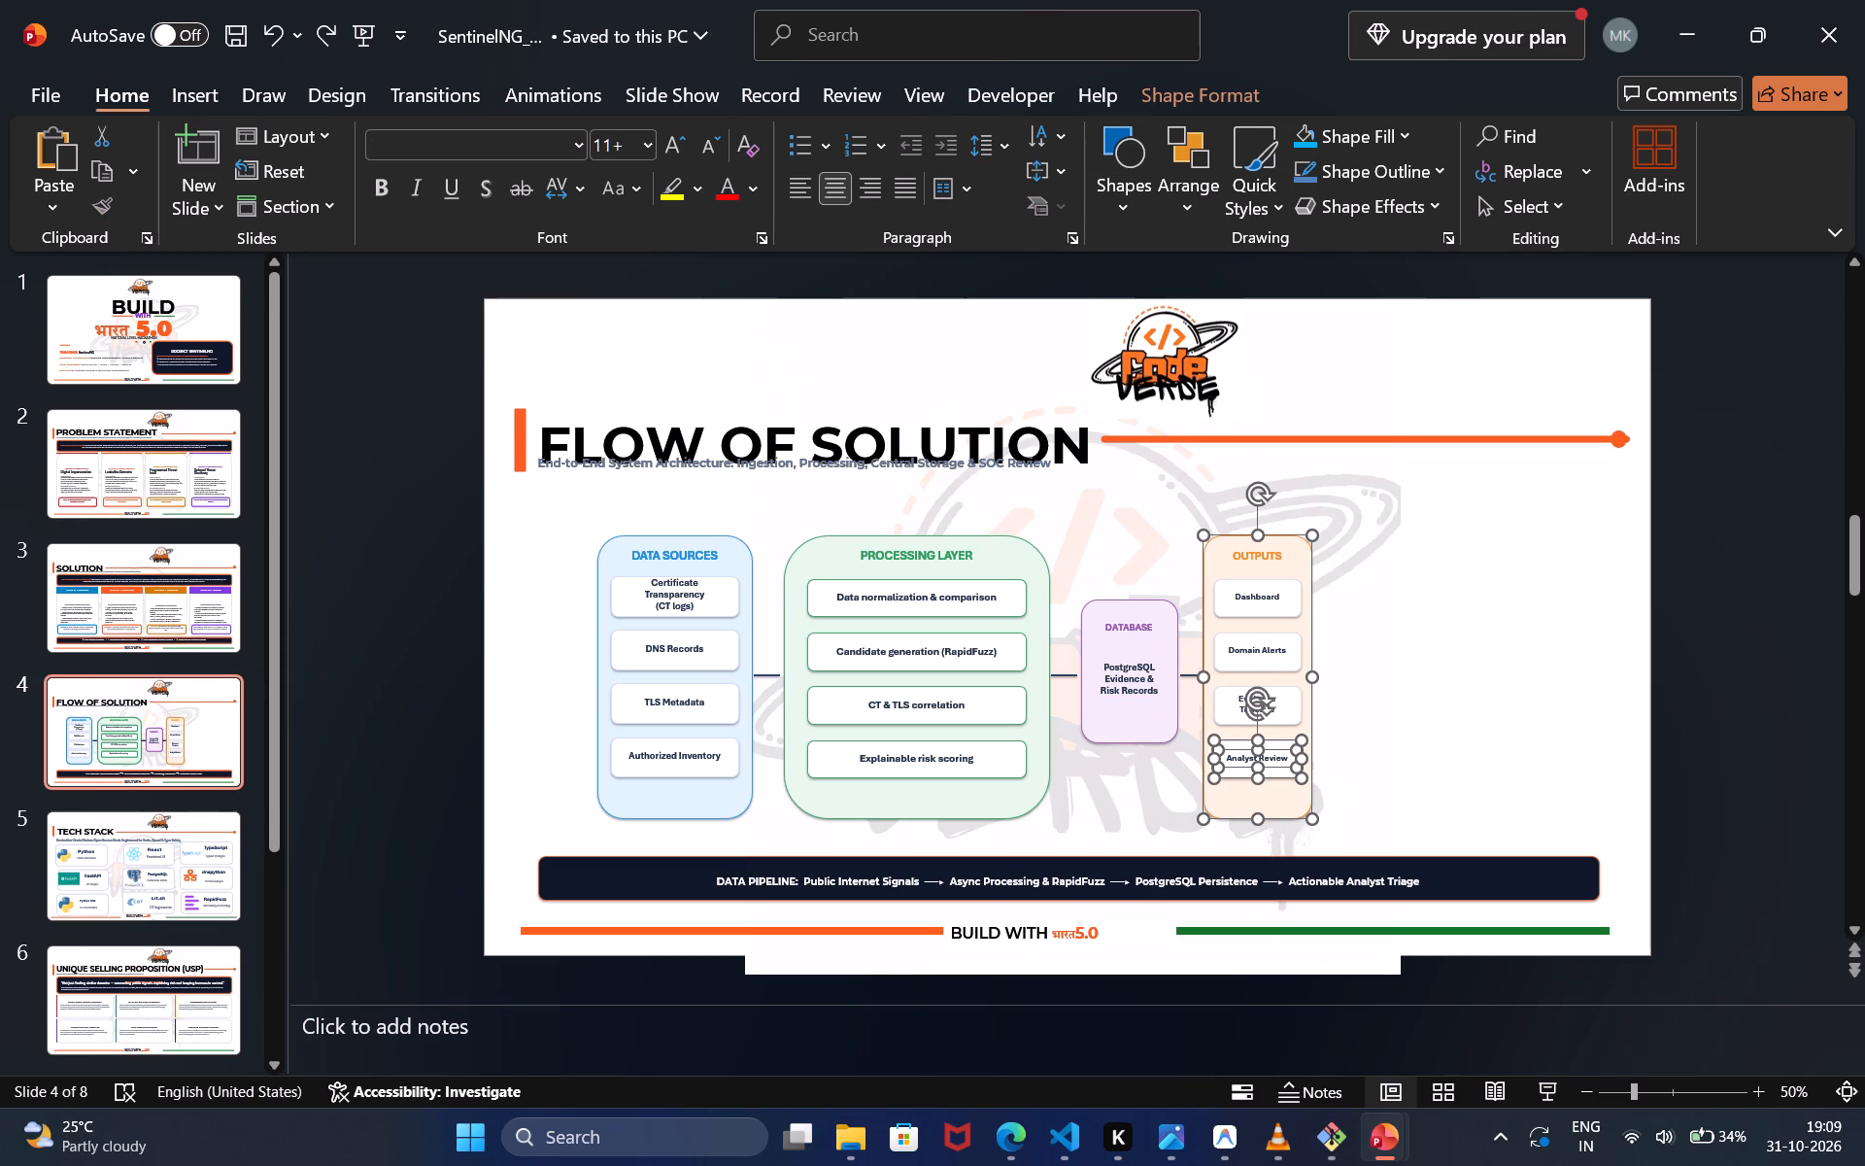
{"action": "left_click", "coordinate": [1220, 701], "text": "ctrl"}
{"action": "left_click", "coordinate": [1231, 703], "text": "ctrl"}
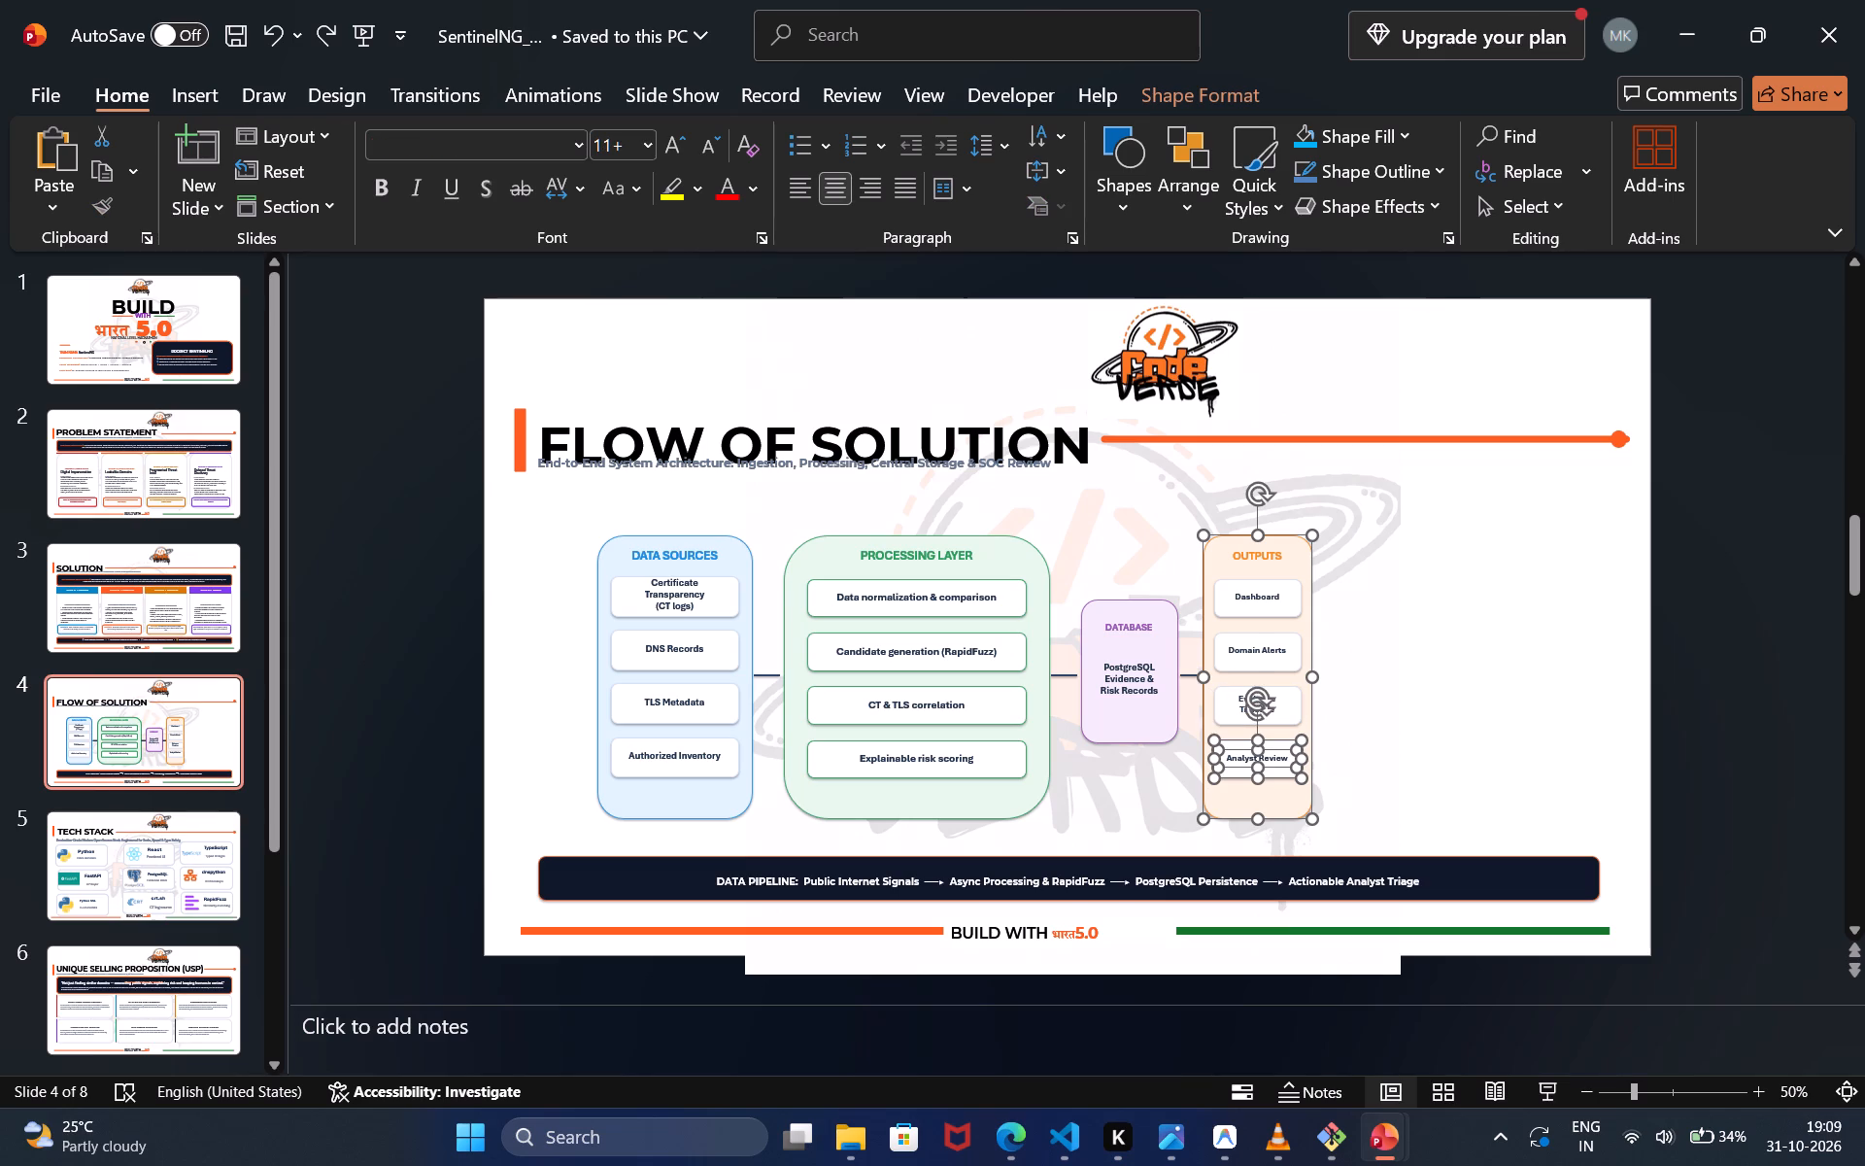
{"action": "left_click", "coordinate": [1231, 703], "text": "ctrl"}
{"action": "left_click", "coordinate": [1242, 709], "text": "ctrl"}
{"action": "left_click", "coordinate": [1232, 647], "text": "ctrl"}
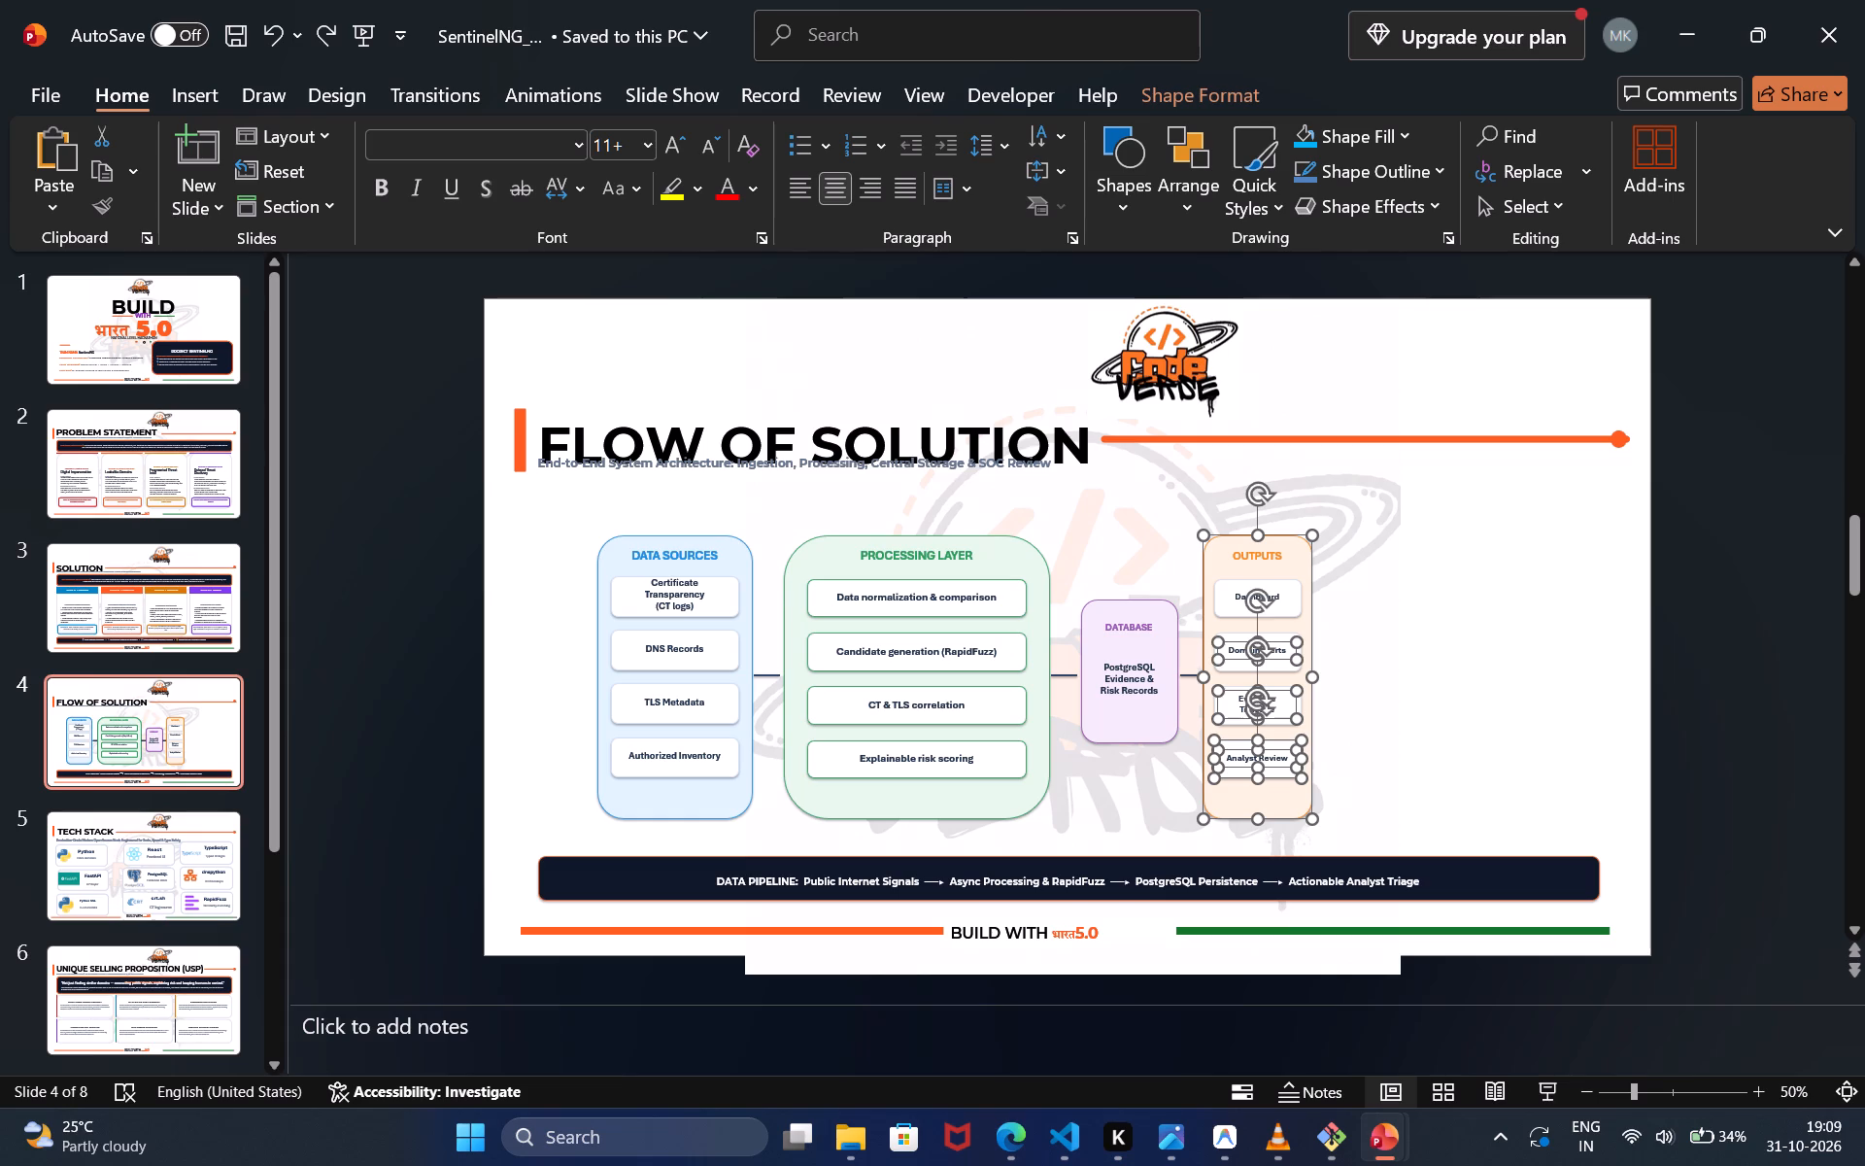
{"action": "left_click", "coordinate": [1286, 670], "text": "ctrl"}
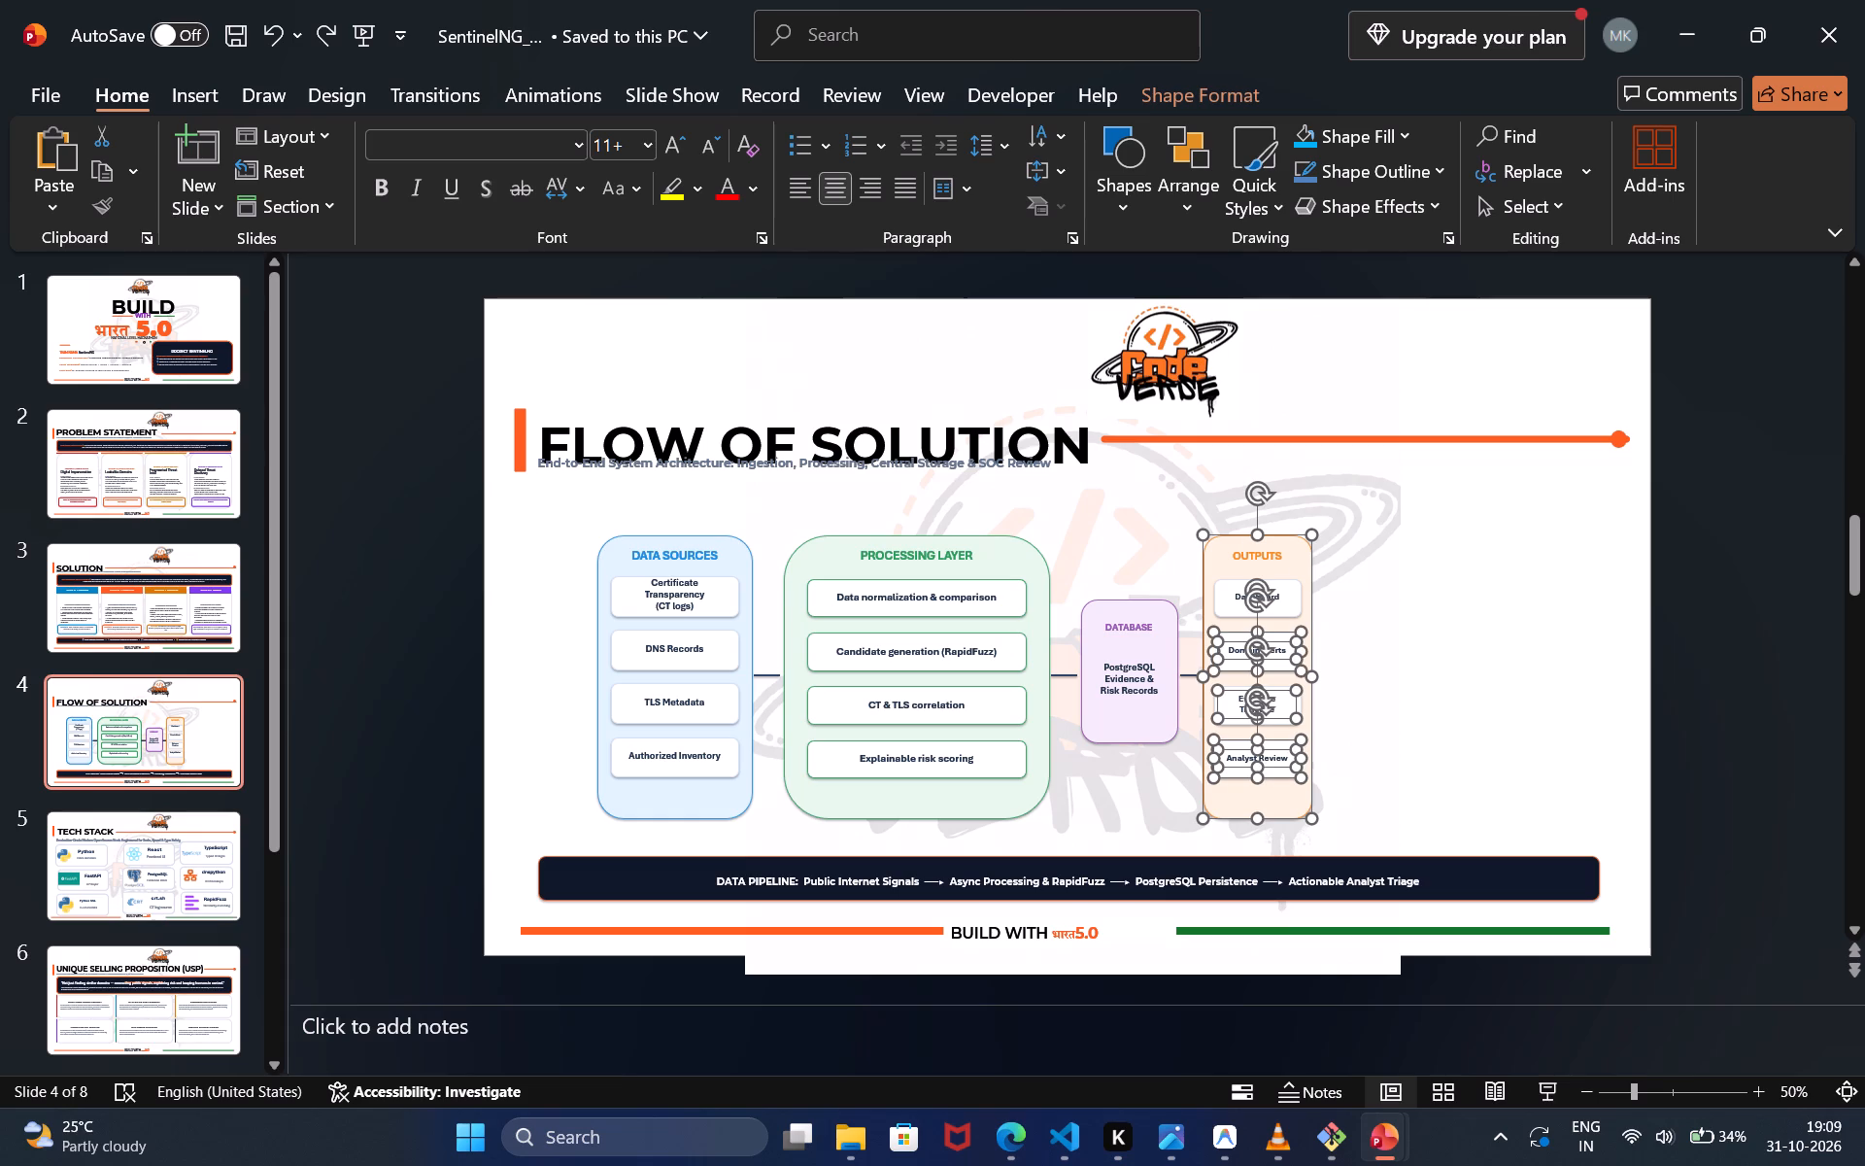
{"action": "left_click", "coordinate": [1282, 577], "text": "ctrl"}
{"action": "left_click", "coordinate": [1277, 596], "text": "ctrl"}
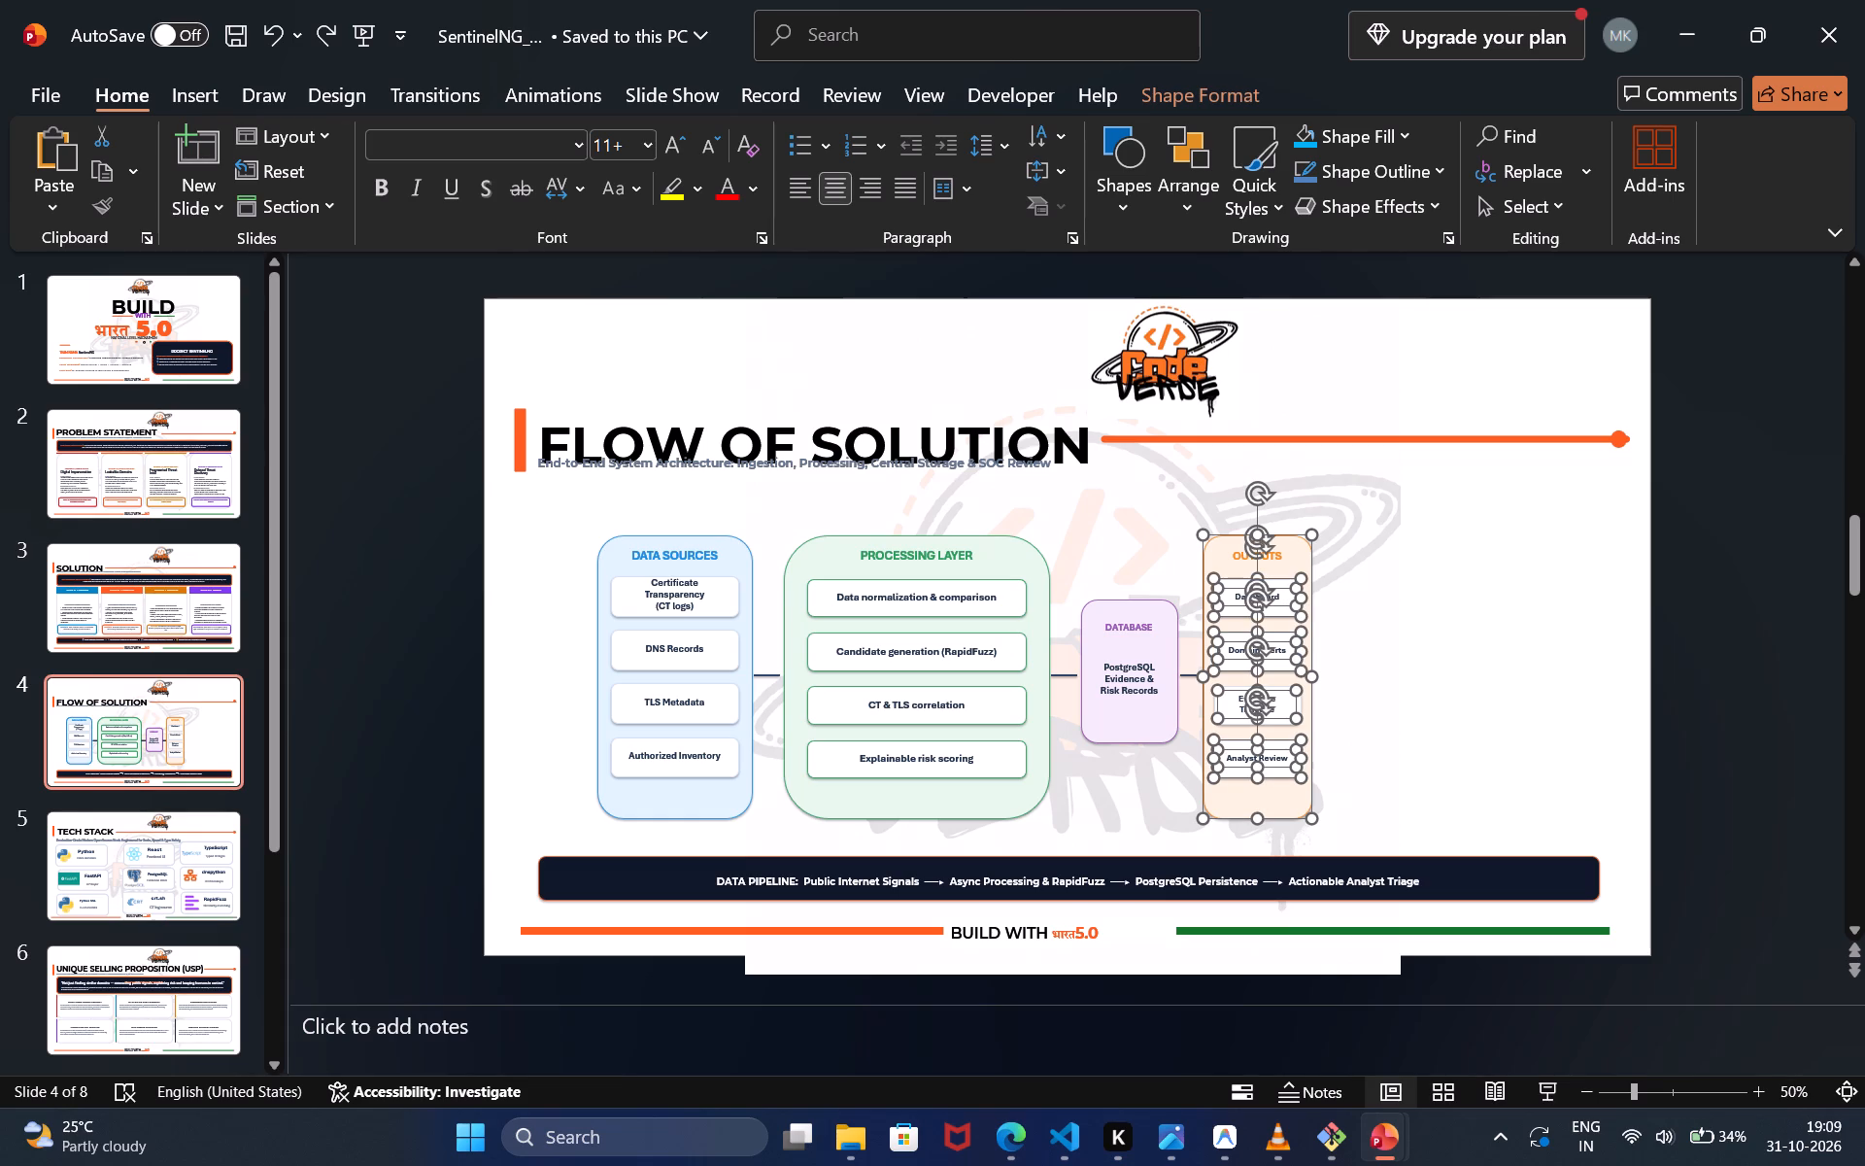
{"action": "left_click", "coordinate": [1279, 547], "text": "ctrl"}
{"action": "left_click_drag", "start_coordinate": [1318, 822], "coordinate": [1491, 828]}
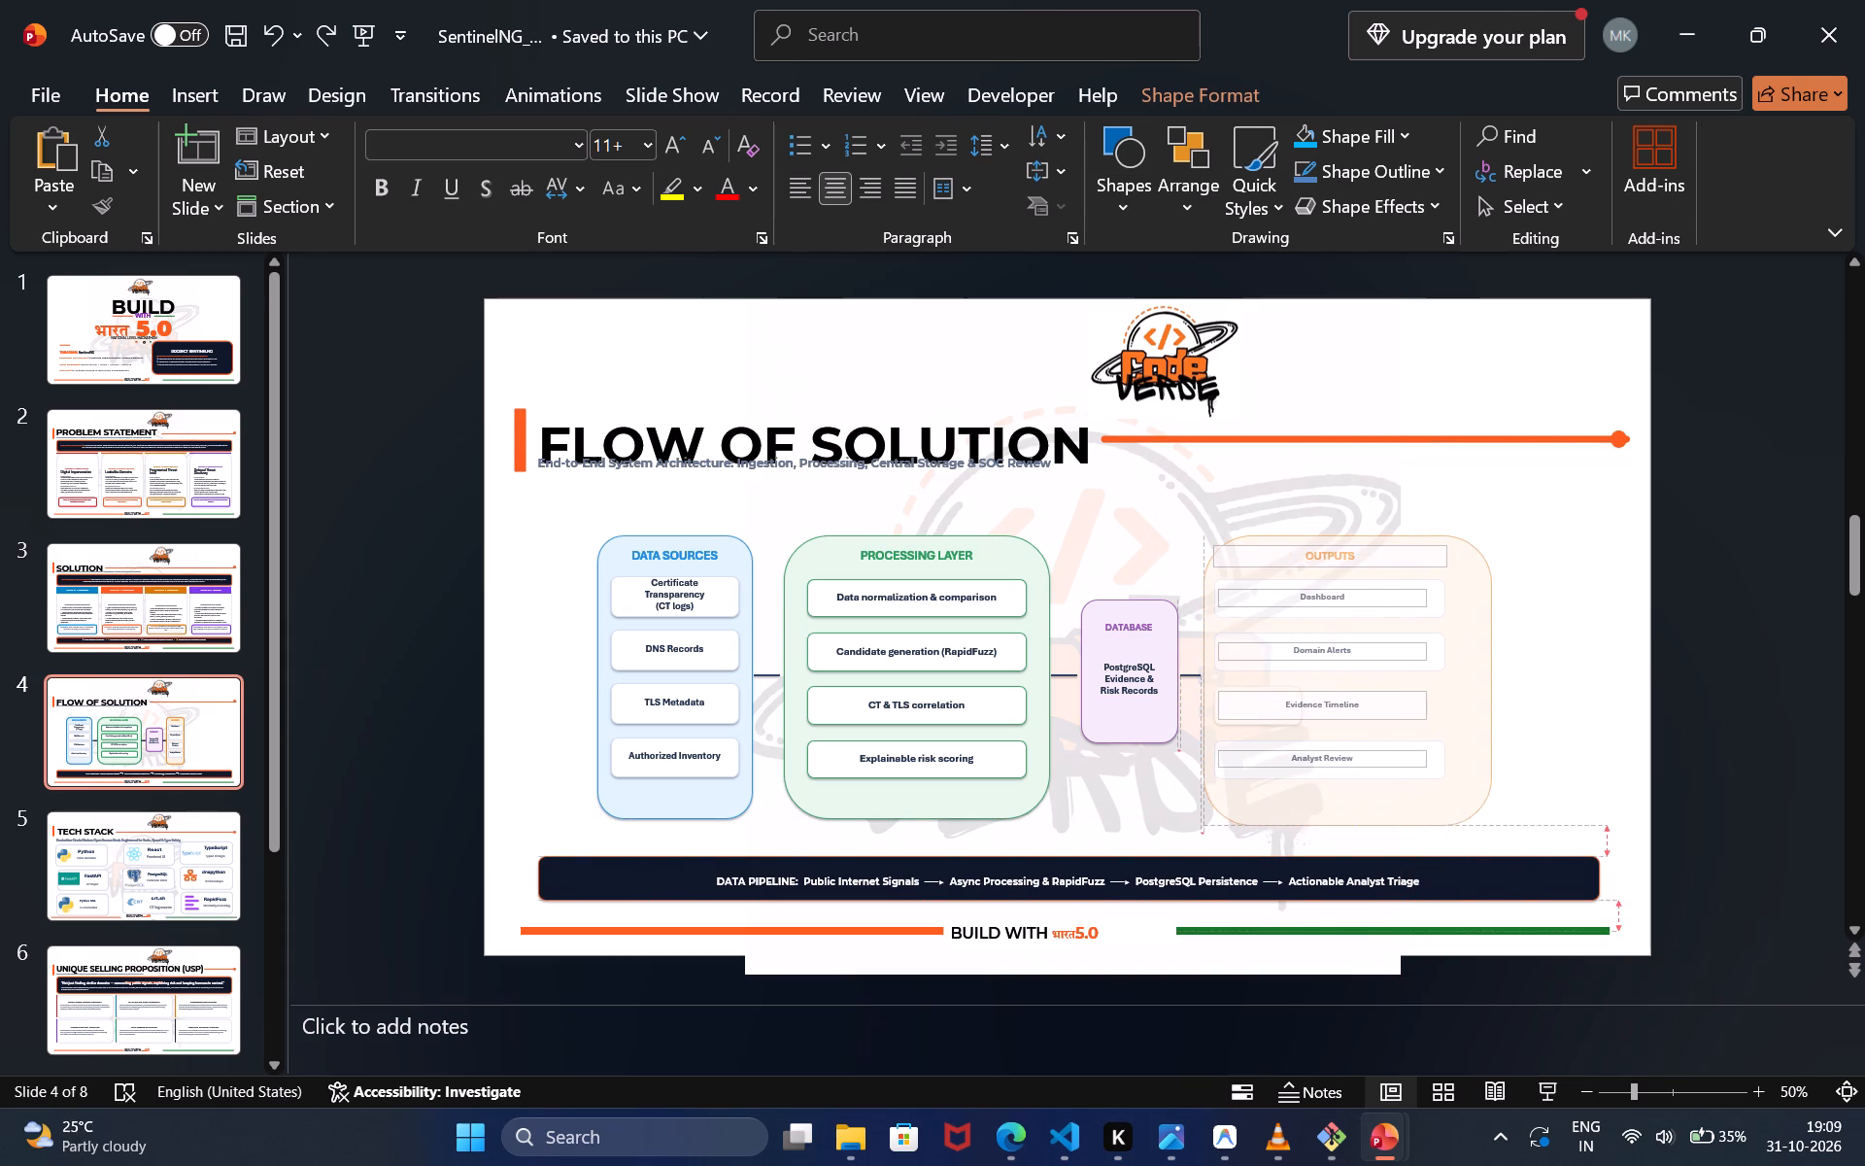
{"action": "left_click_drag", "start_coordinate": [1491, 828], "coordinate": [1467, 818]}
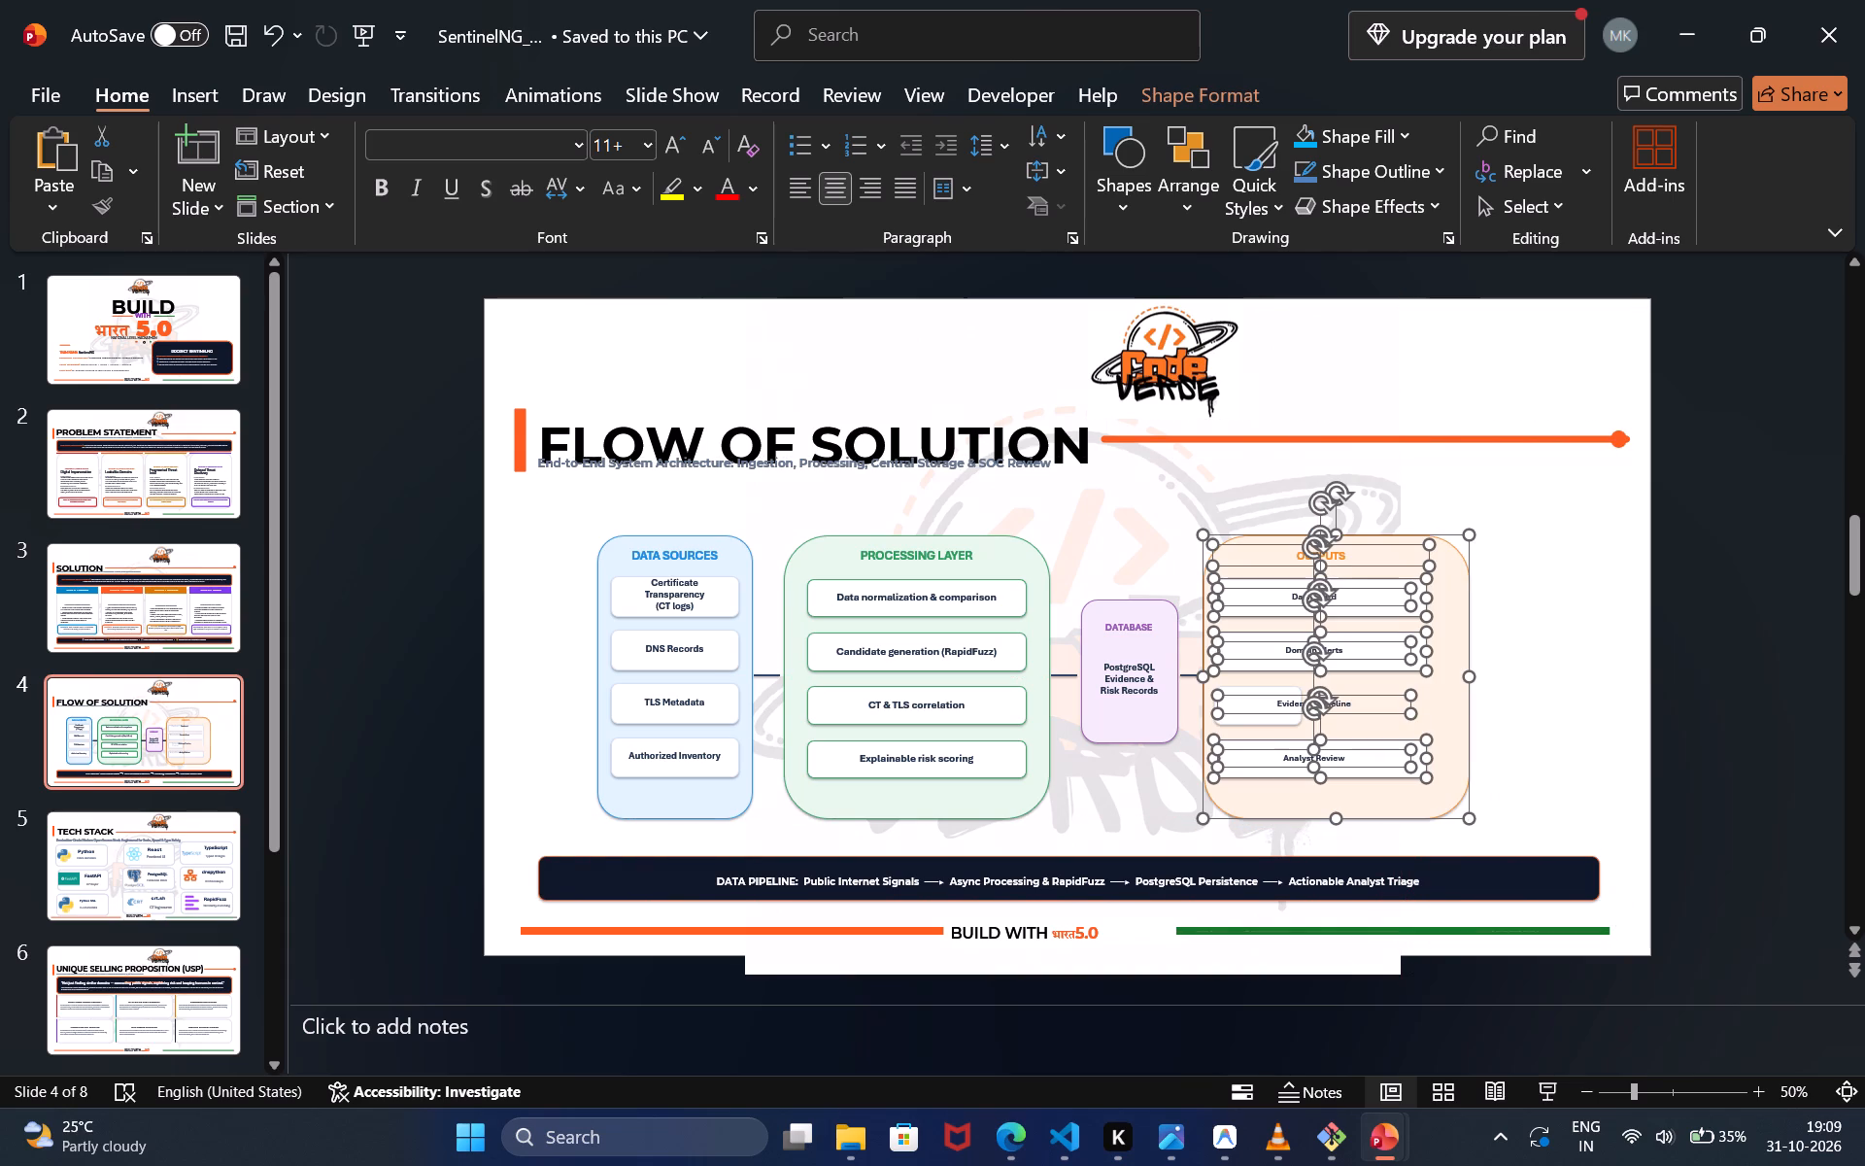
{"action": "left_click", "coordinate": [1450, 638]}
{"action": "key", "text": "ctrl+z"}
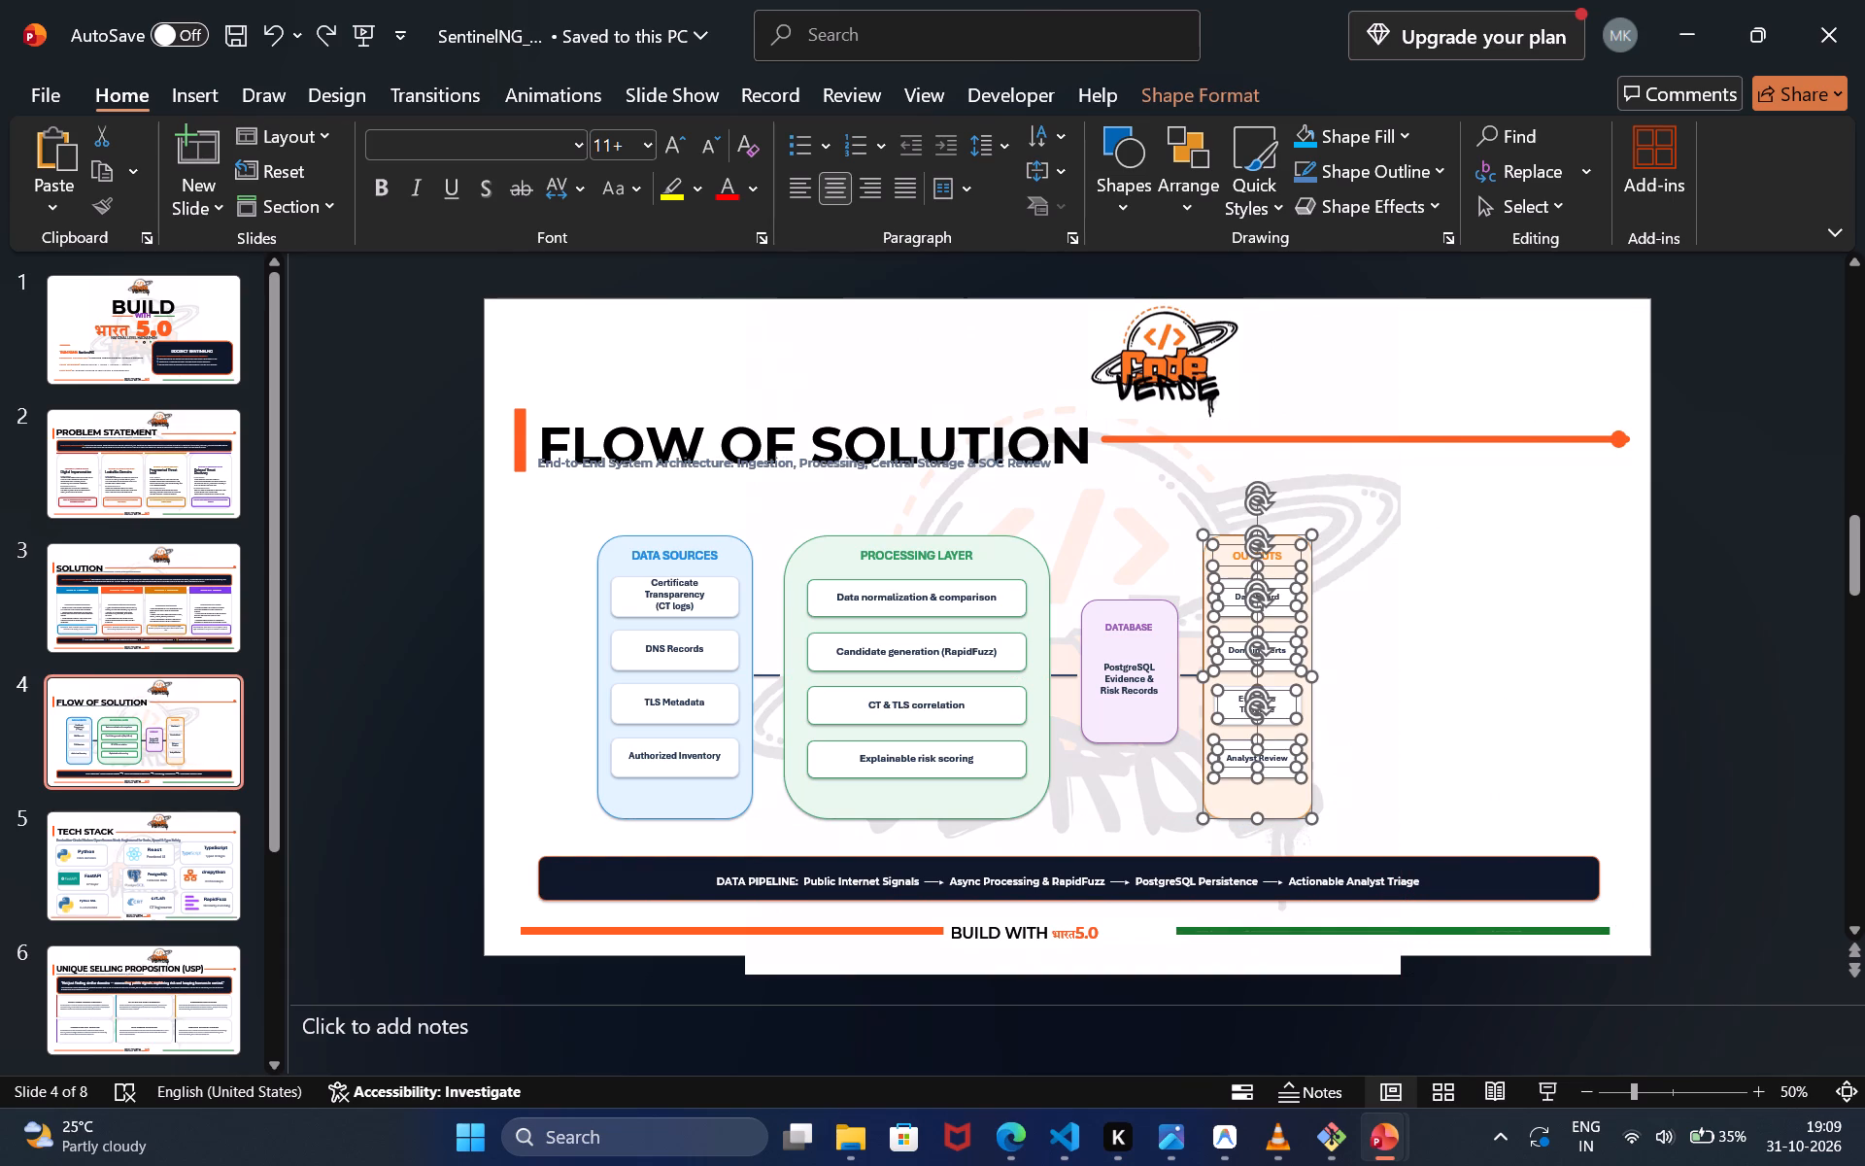
Include the white Evidence Timeline card in the OUTPUTS selection and widen the whole column to about two and a half times its width.
{"action": "left_click", "coordinate": [1286, 701], "text": "ctrl"}
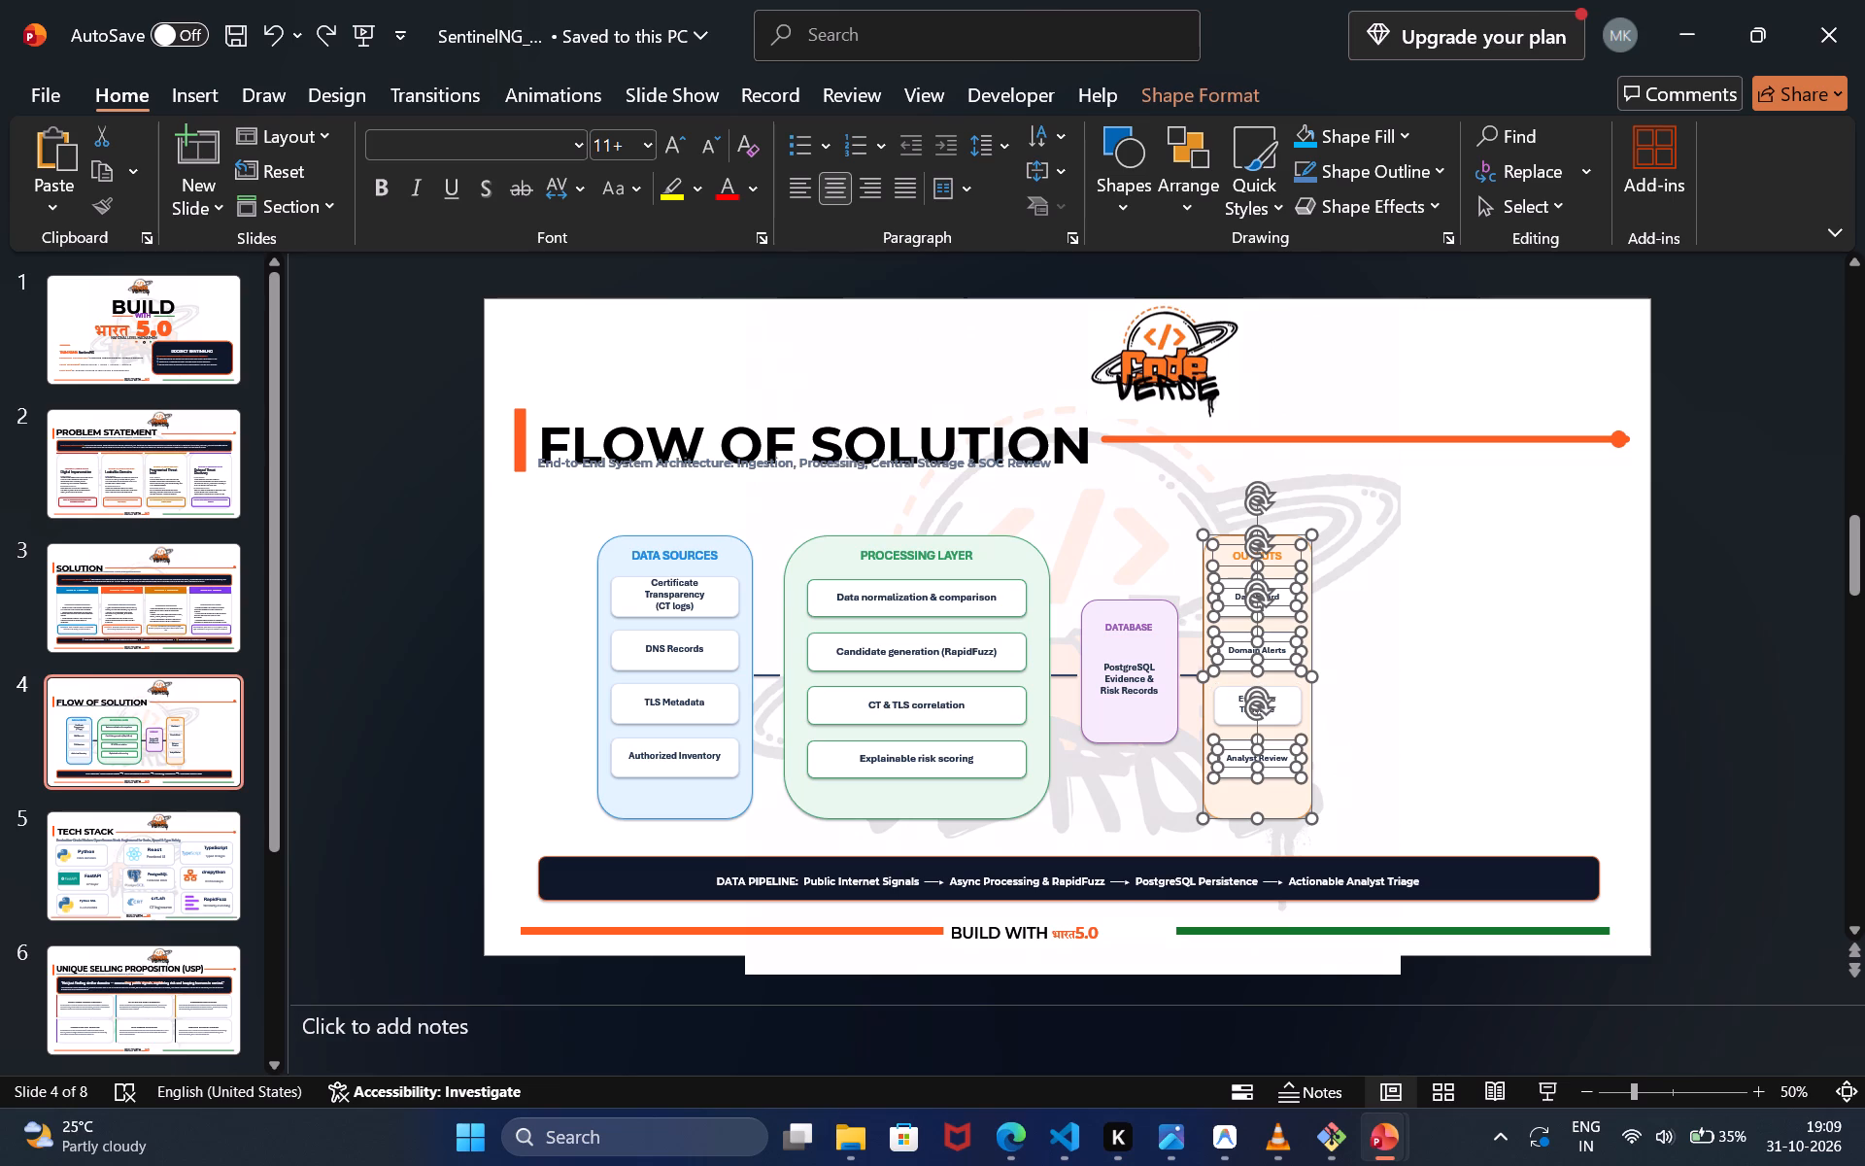
{"action": "left_click", "coordinate": [1241, 706], "text": "ctrl"}
{"action": "left_click", "coordinate": [1280, 709], "text": "ctrl"}
{"action": "left_click", "coordinate": [1280, 709], "text": "ctrl"}
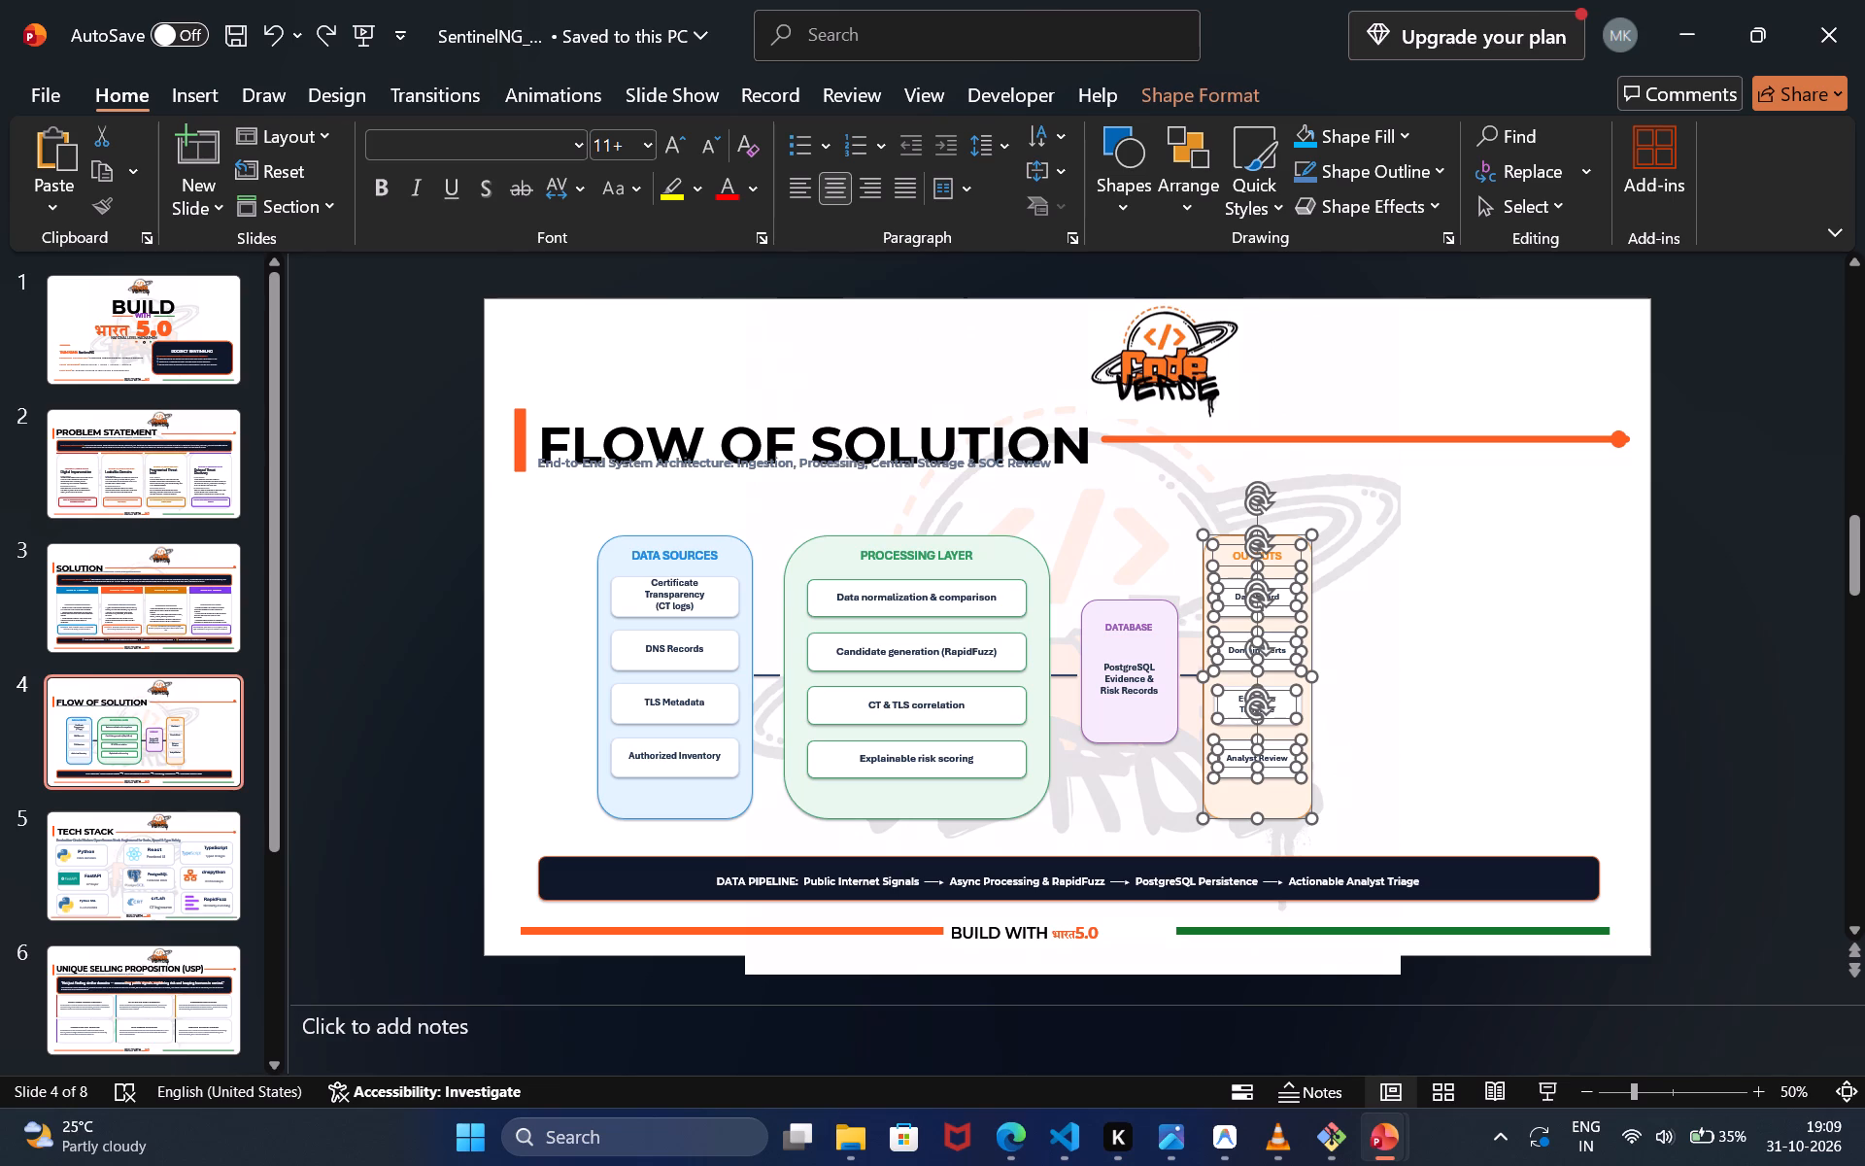
{"action": "left_click", "coordinate": [1280, 722], "text": "ctrl"}
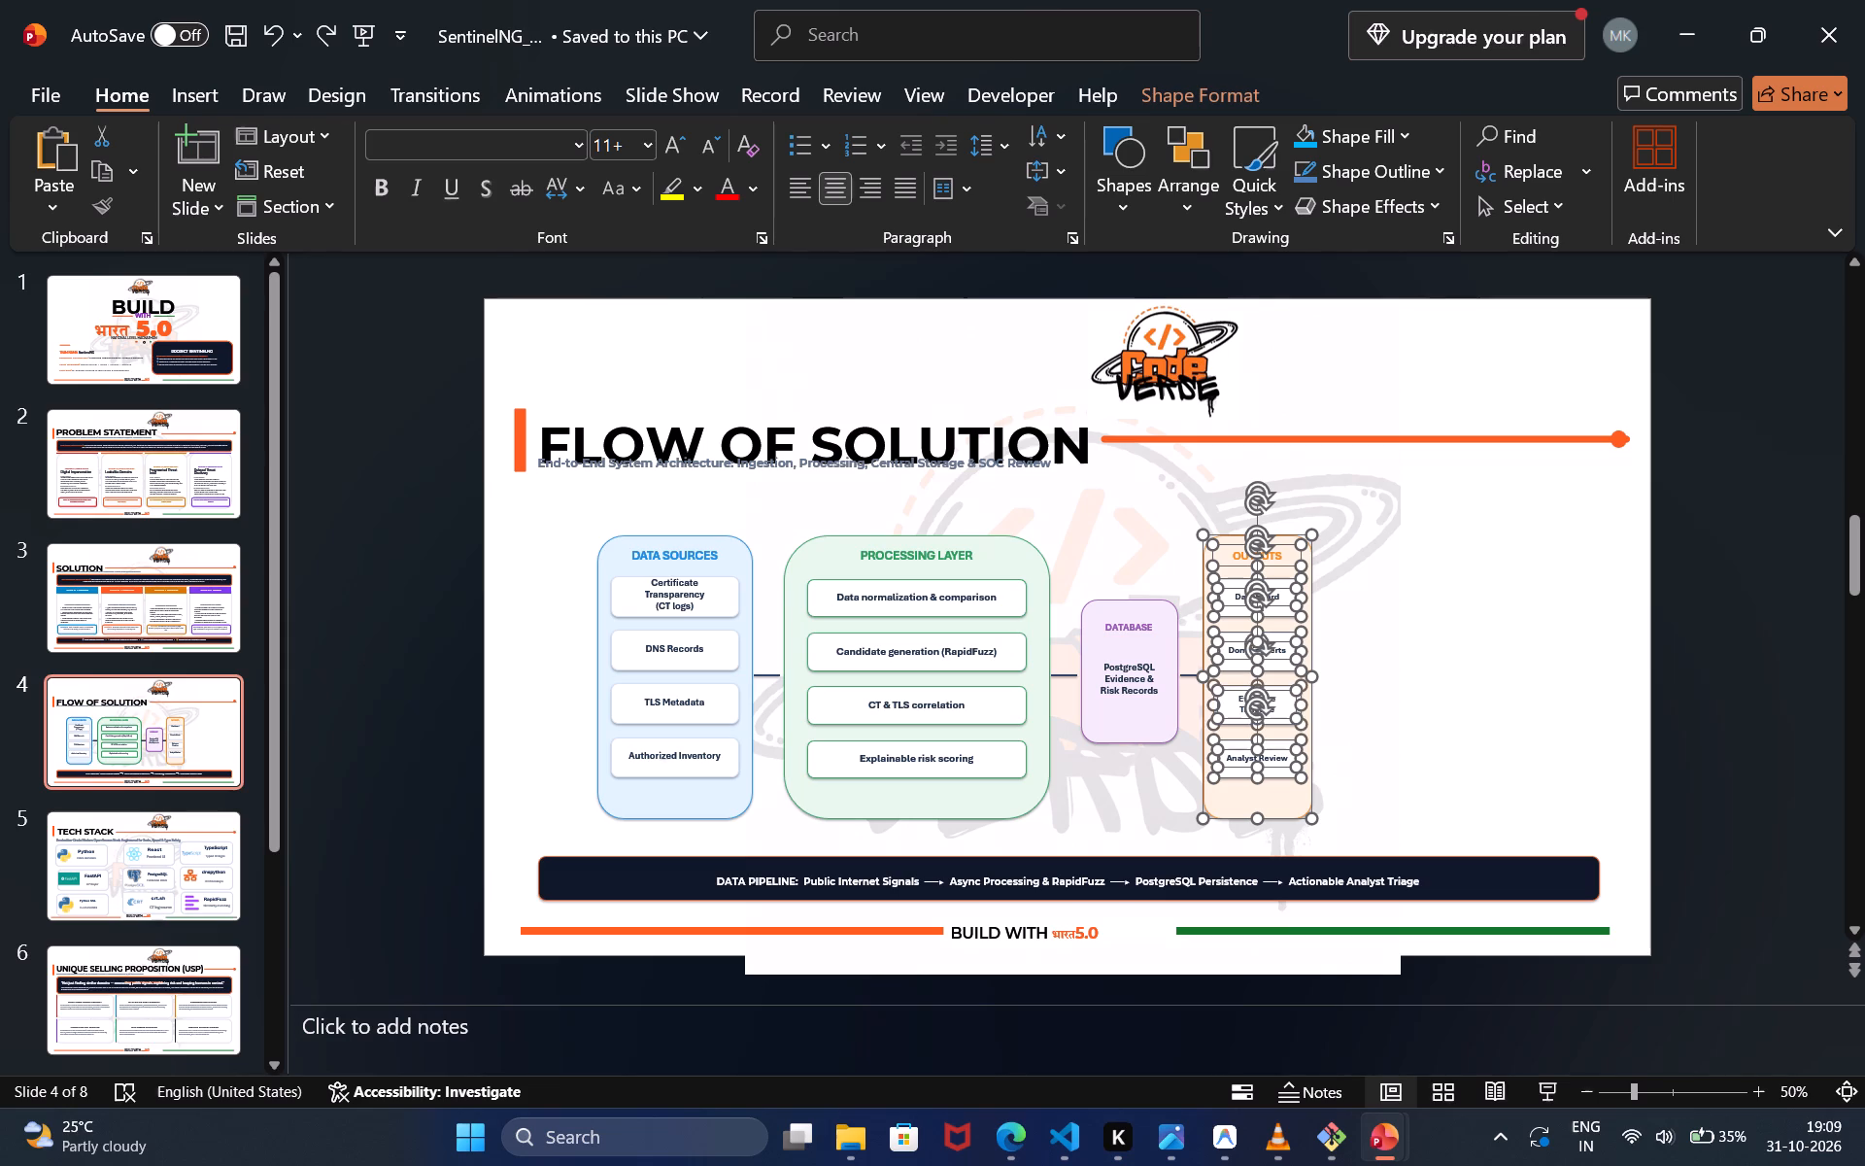
{"action": "left_click_drag", "start_coordinate": [1310, 816], "coordinate": [1456, 821]}
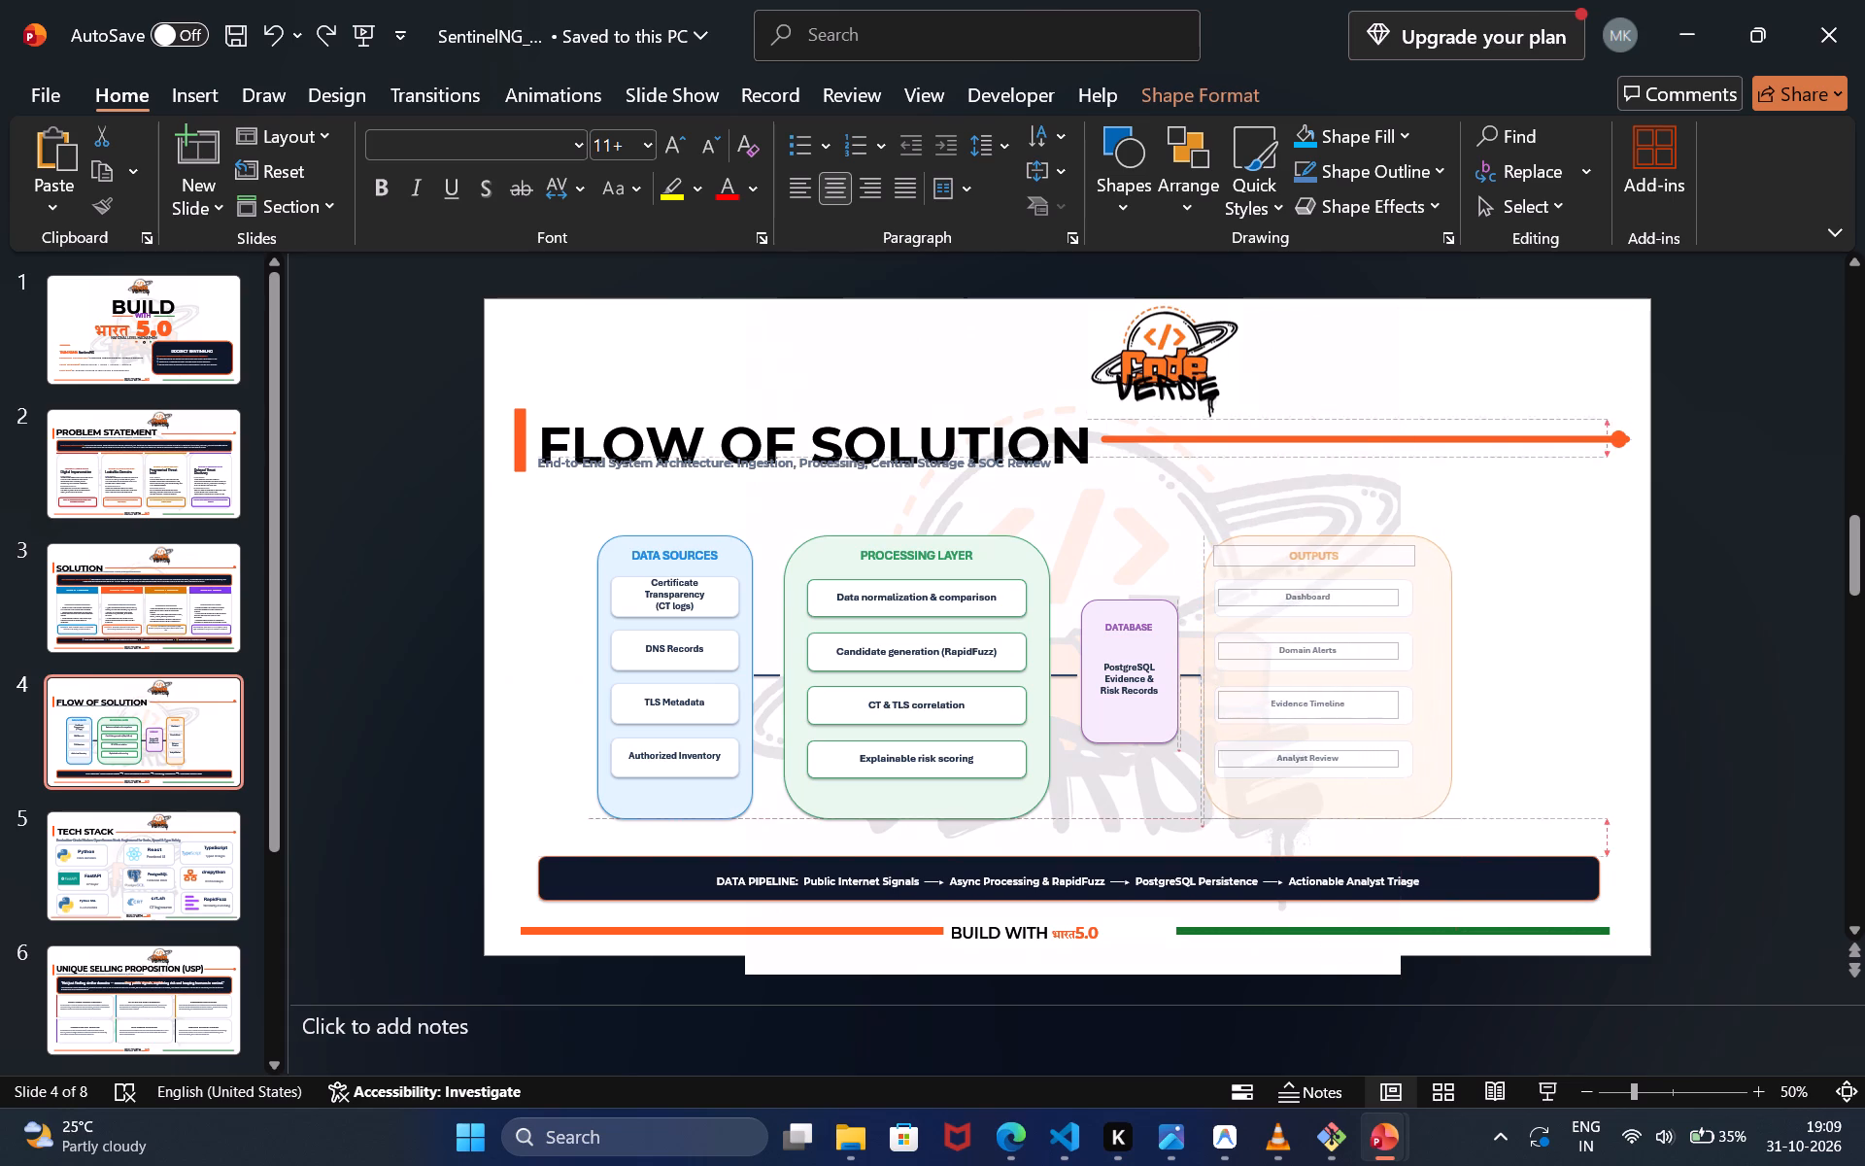
{"action": "left_click_drag", "start_coordinate": [1456, 821], "coordinate": [1484, 825]}
Move the widened OUTPUTS column right, leaving a wider gap from the DATABASE box.
{"action": "left_click_drag", "start_coordinate": [1465, 706], "coordinate": [1478, 712]}
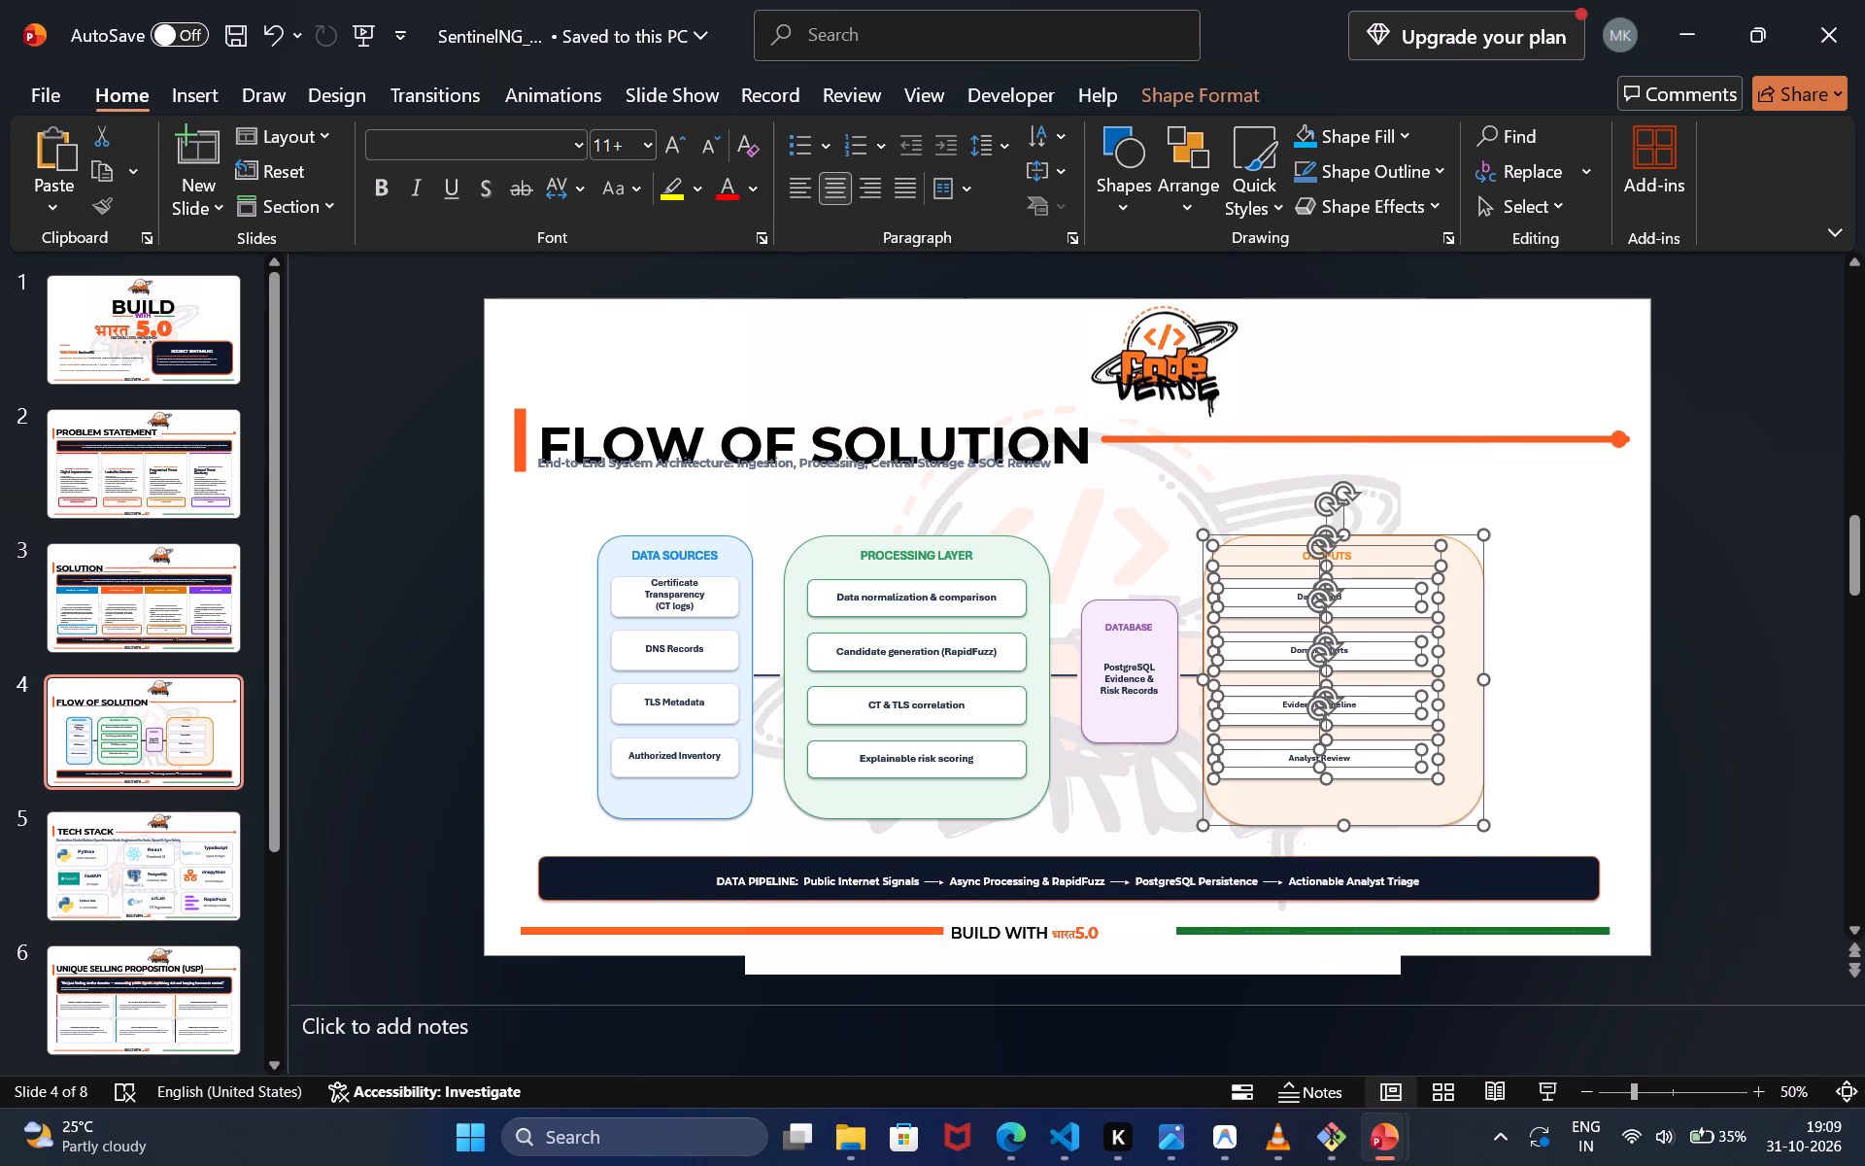
{"action": "left_click_drag", "start_coordinate": [1478, 712], "coordinate": [1550, 702]}
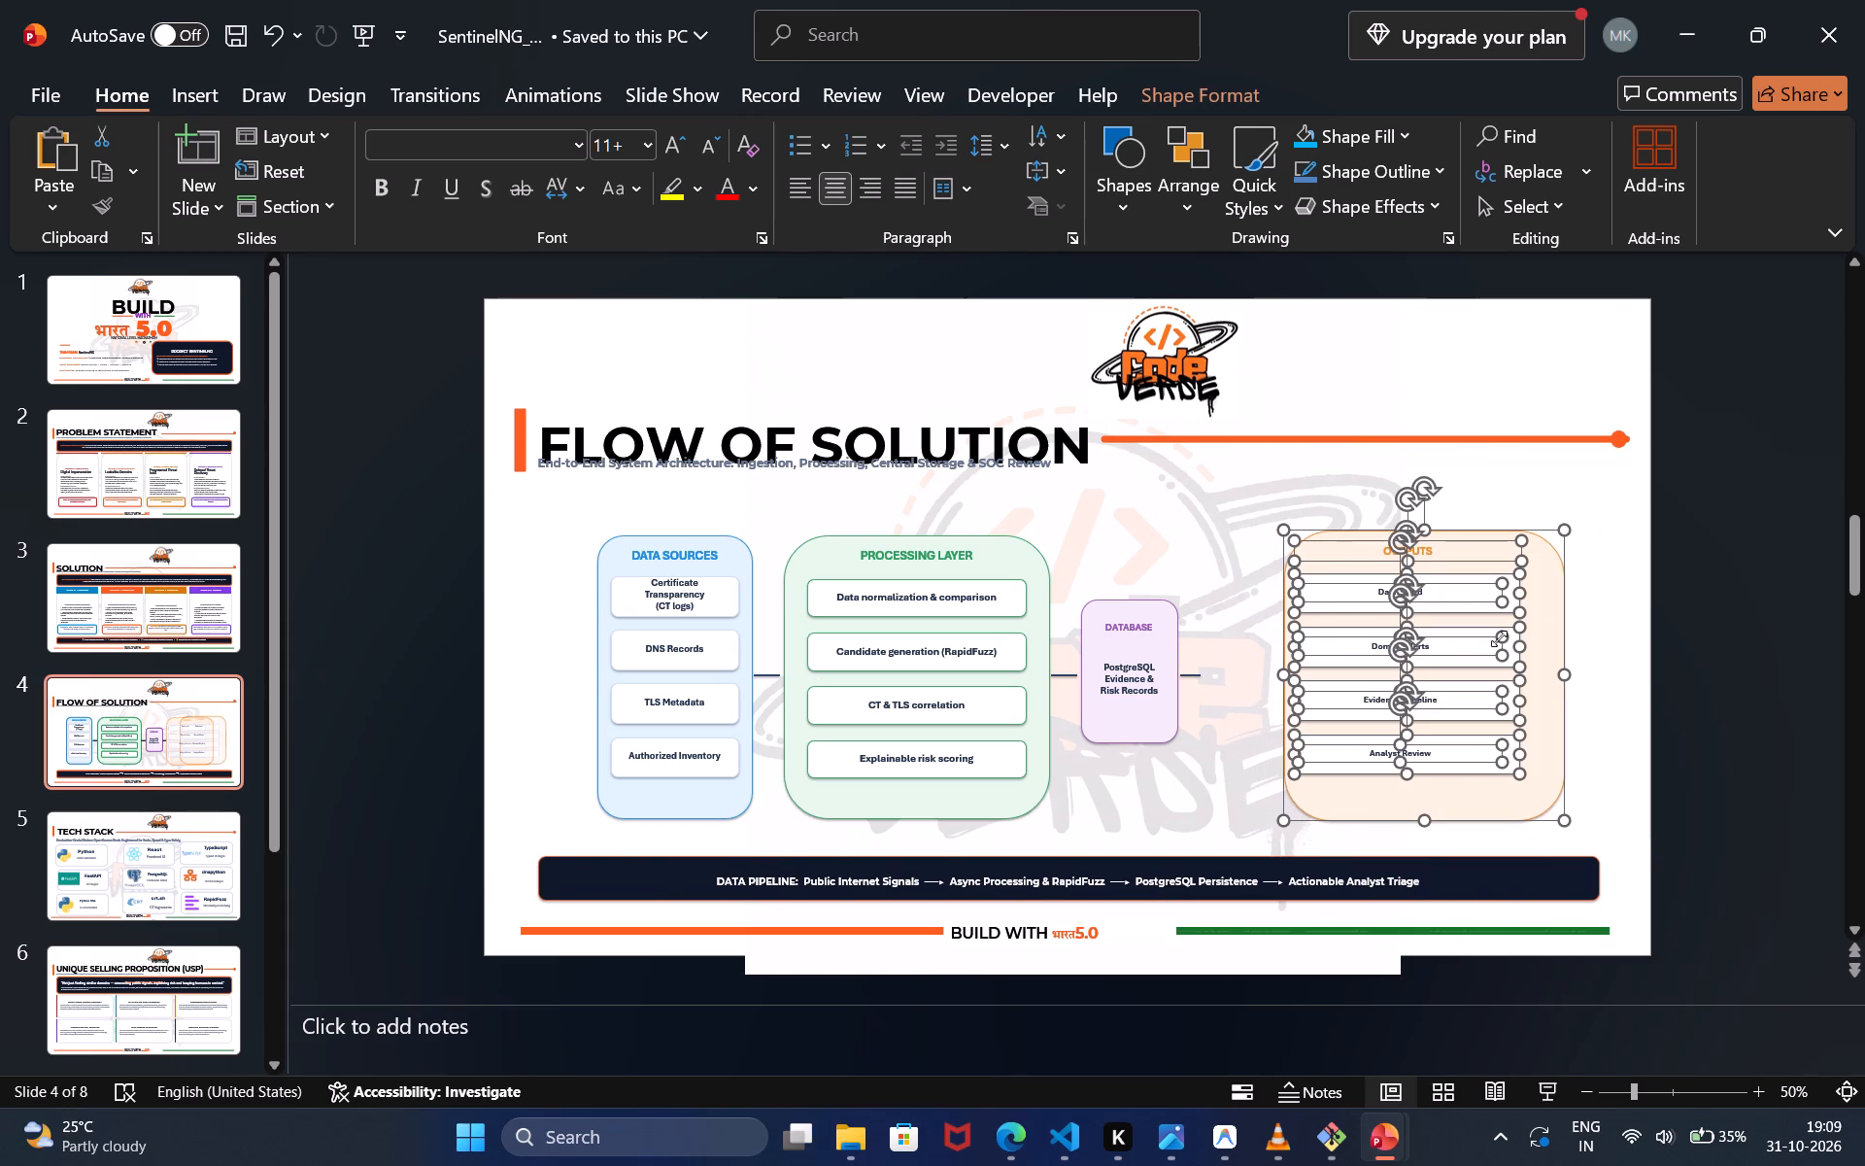
Enlarge the heading and card text in the OUTPUTS column, bringing the card labels to 28 pt.
{"action": "left_click", "coordinate": [680, 150]}
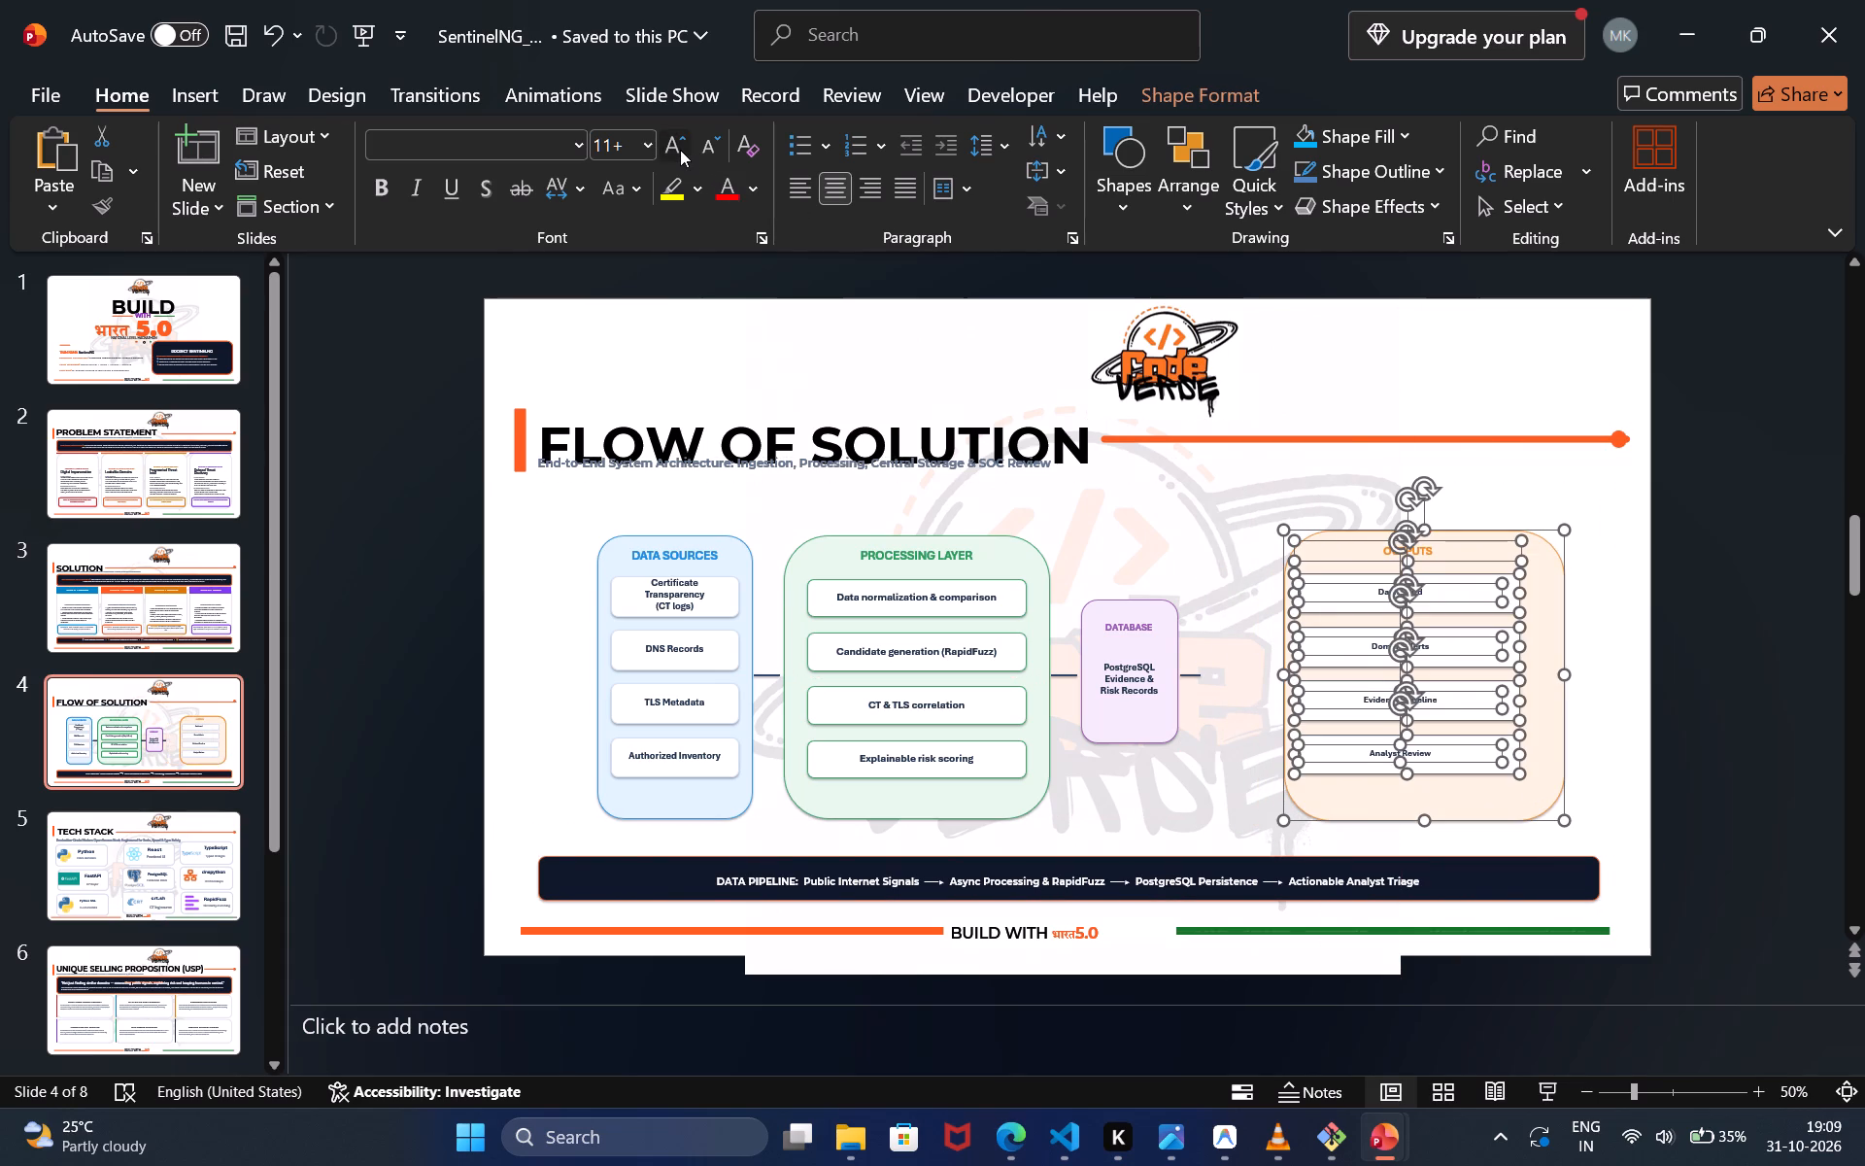
{"action": "triple_click", "coordinate": [680, 150]}
{"action": "triple_click", "coordinate": [680, 150]}
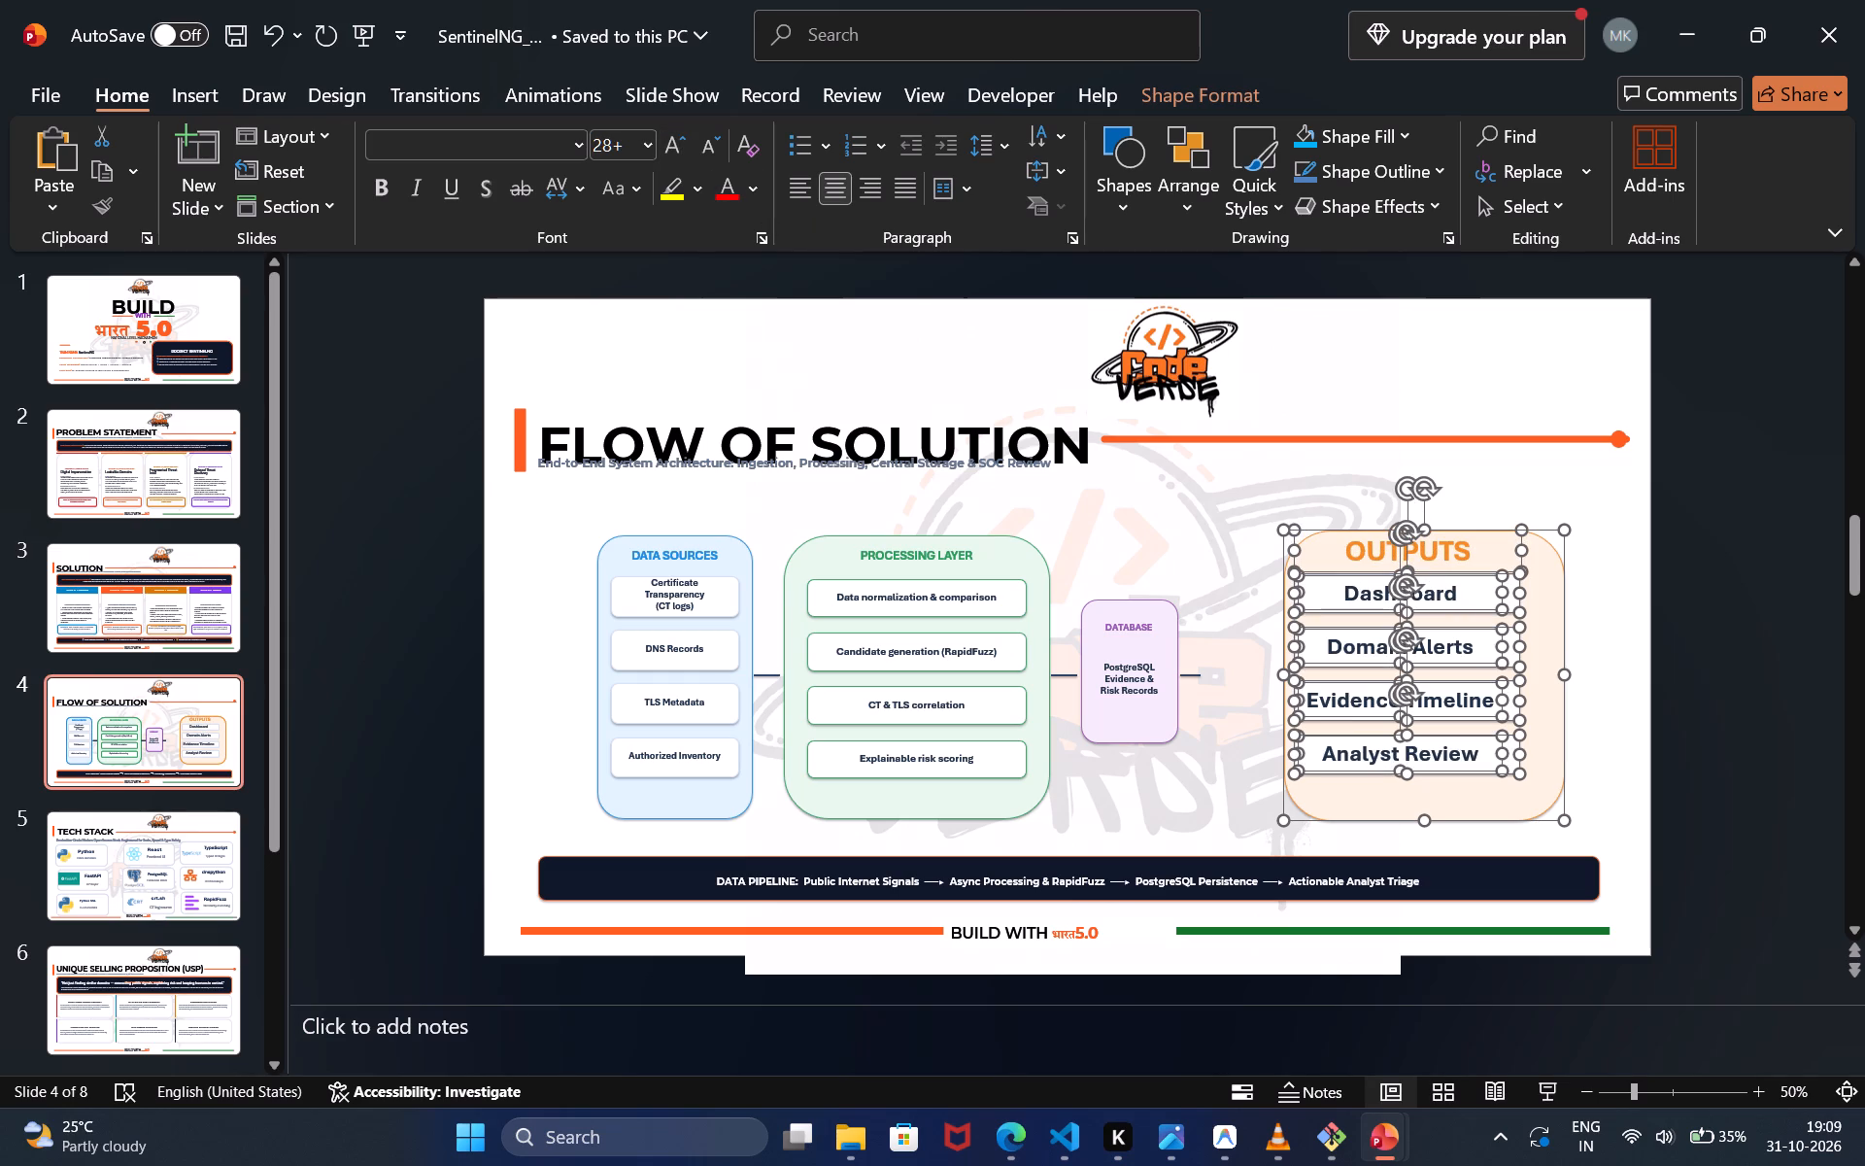
{"action": "left_click_drag", "start_coordinate": [1450, 739], "coordinate": [1468, 745]}
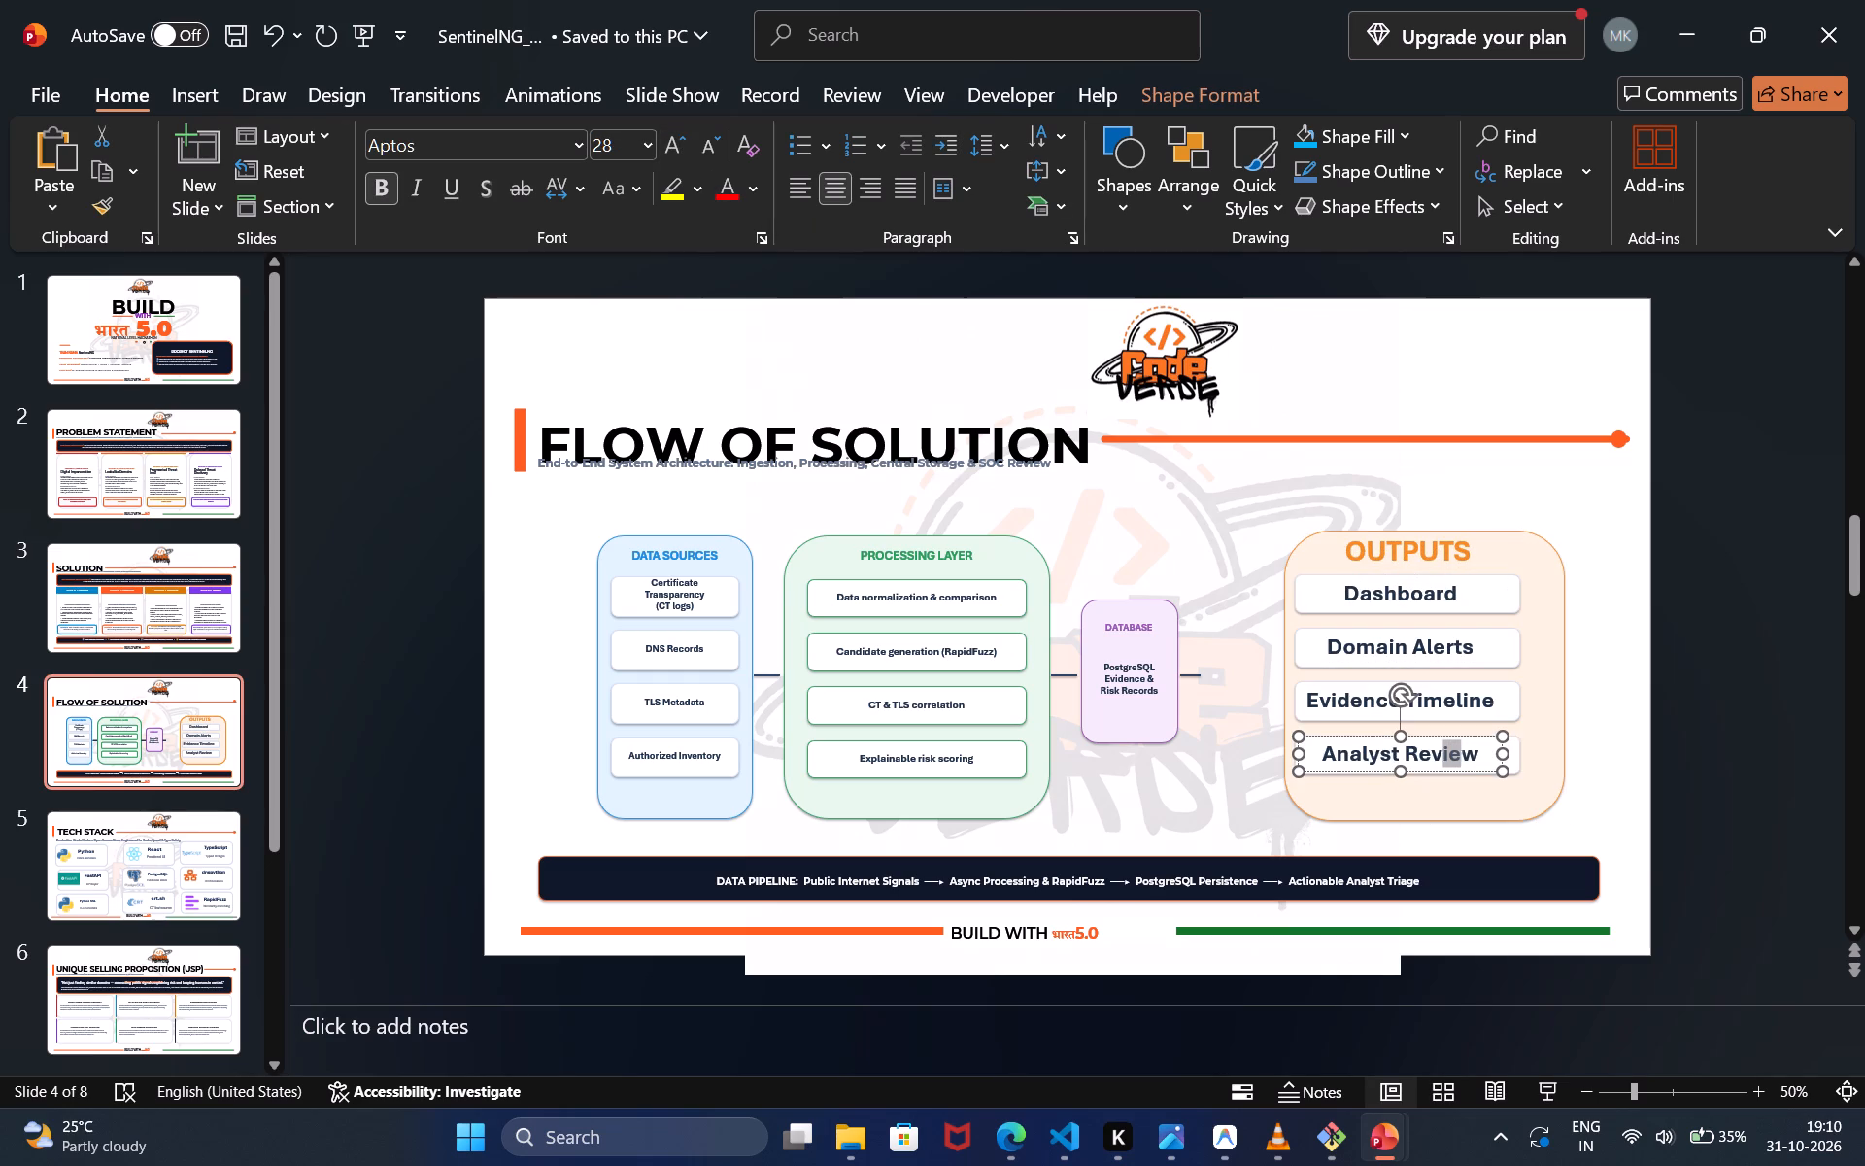
{"action": "left_click_drag", "start_coordinate": [1468, 745], "coordinate": [1472, 745]}
{"action": "key", "text": "ctrl+z"}
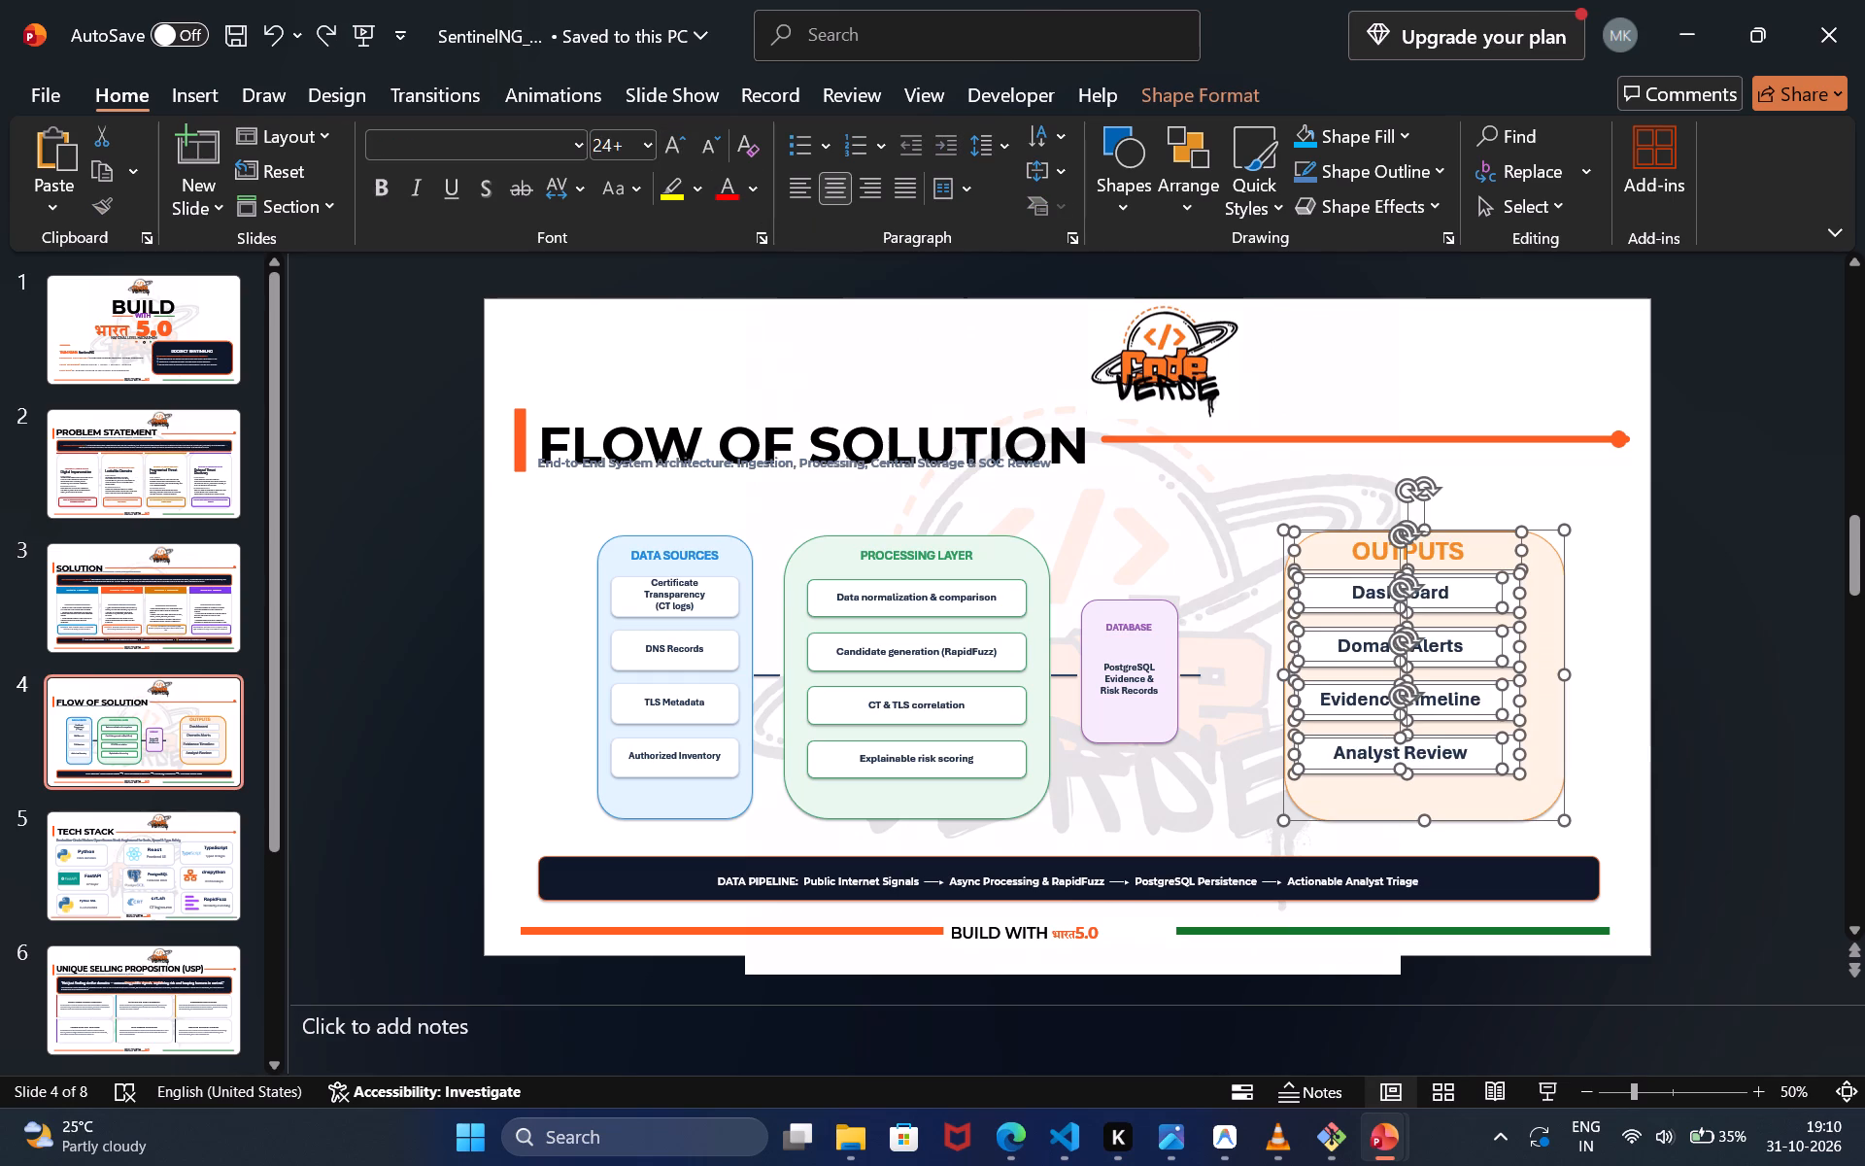
{"action": "left_click", "coordinate": [671, 158]}
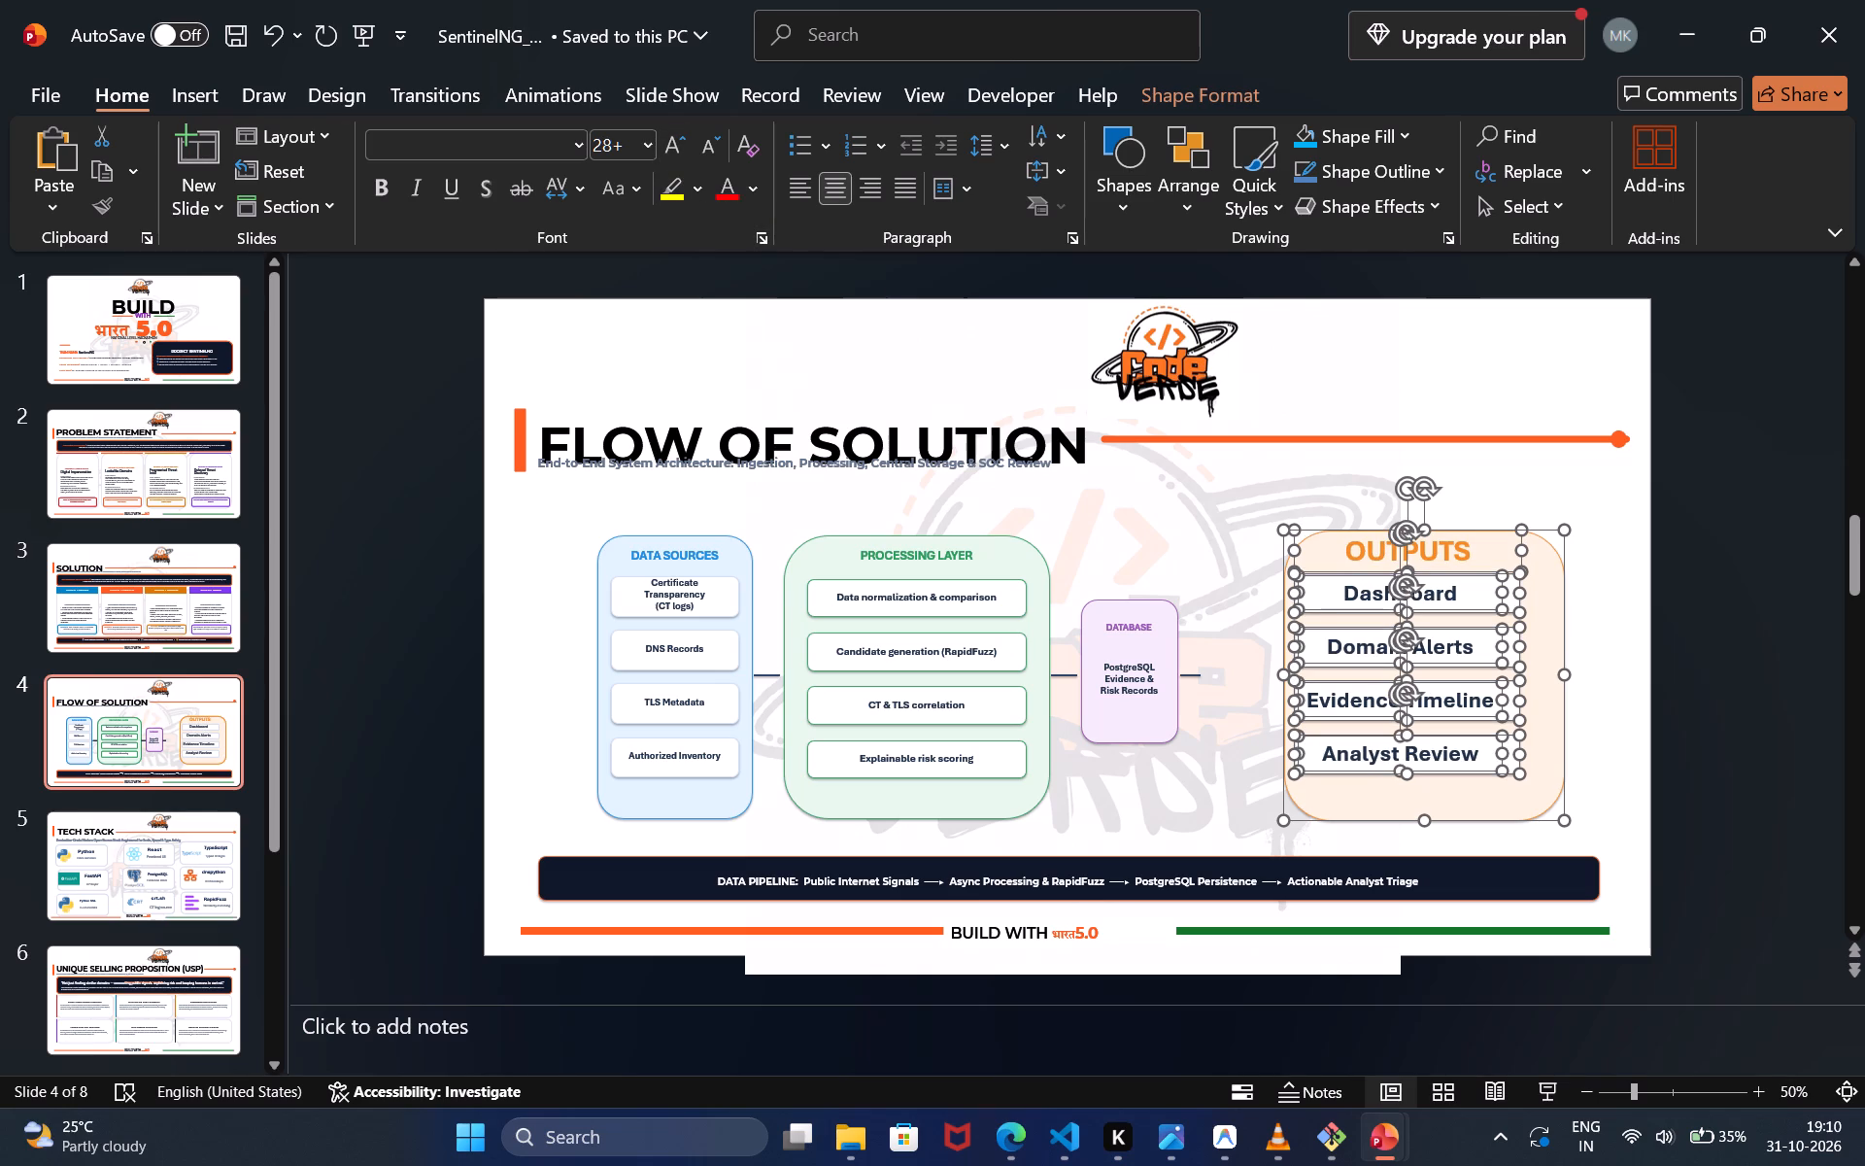
Move the OUTPUTS column slightly up, further above the DATA PIPELINE bar, and deselect it.
{"action": "left_click_drag", "start_coordinate": [1473, 546], "coordinate": [1468, 521]}
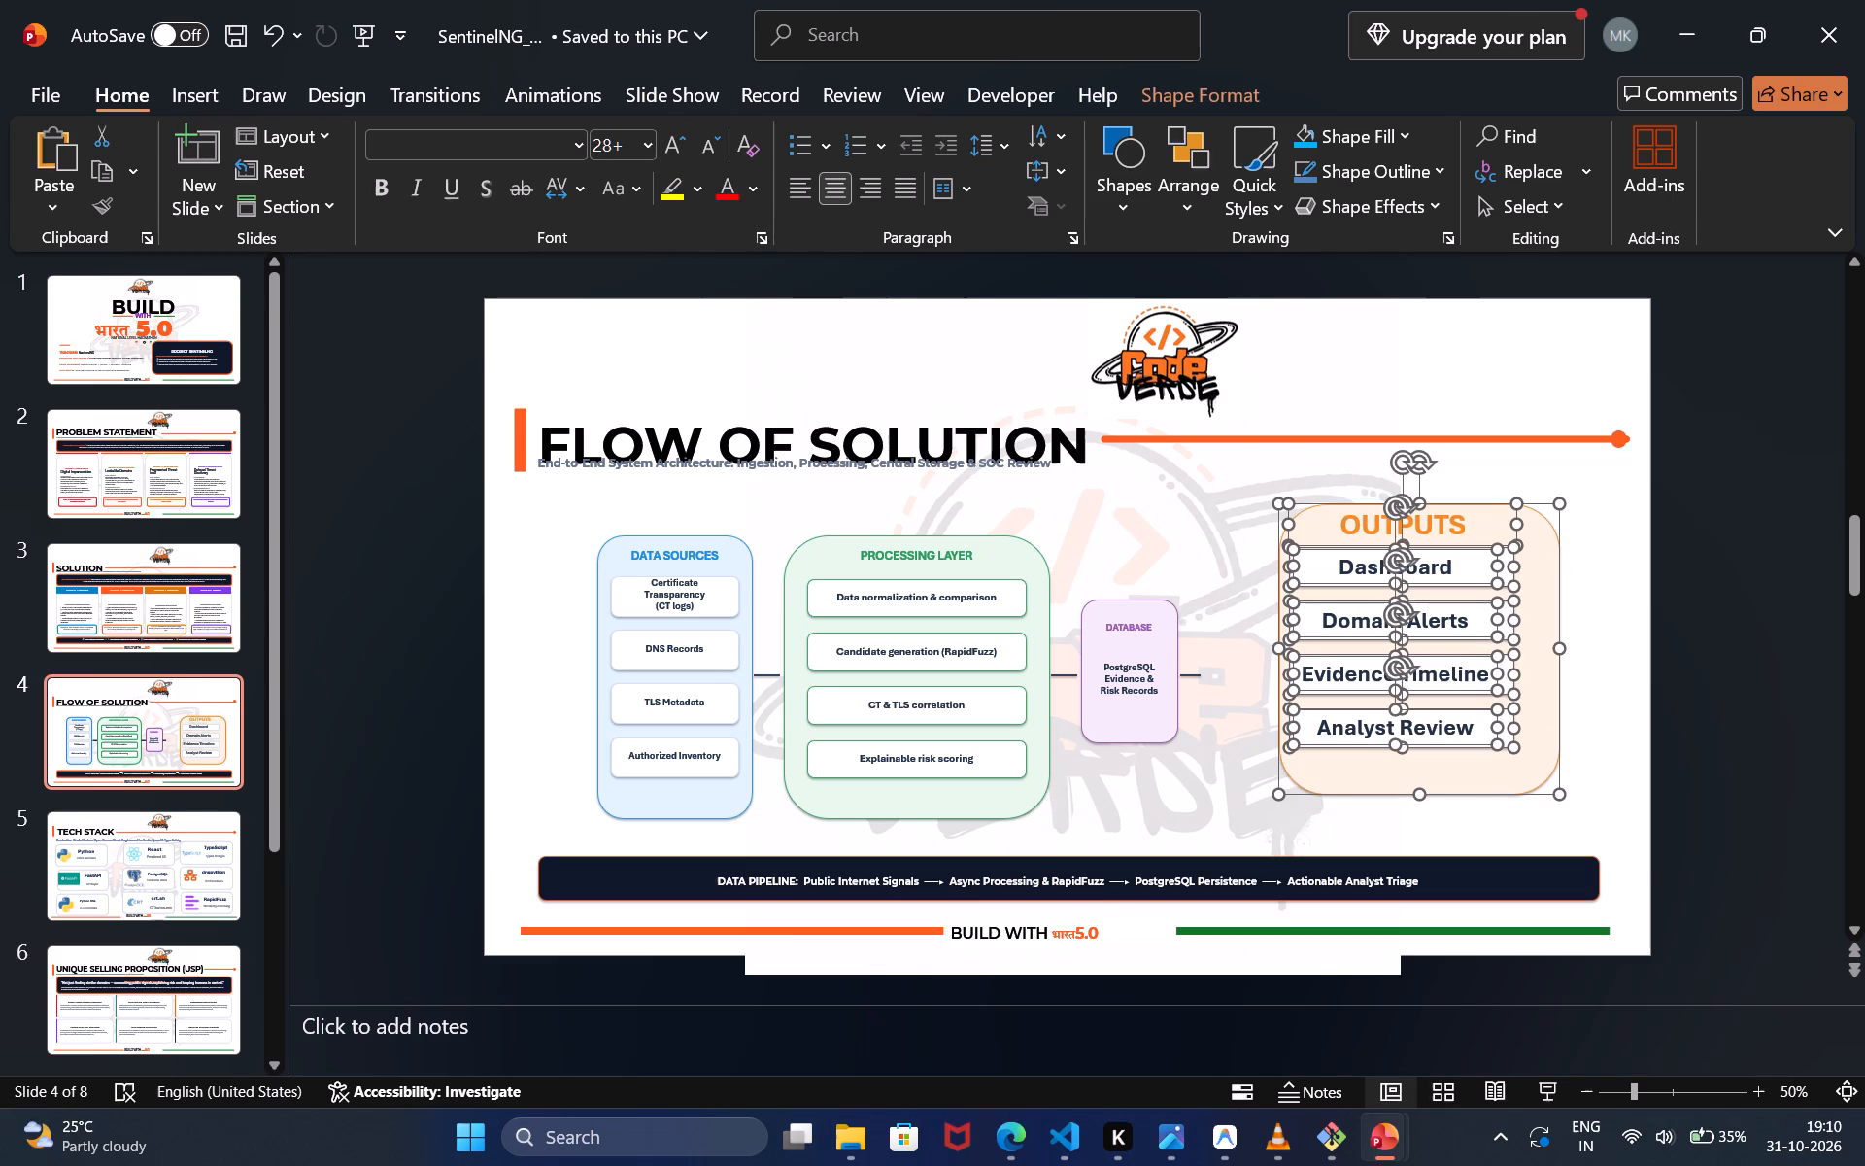
{"action": "left_click", "coordinate": [1481, 727]}
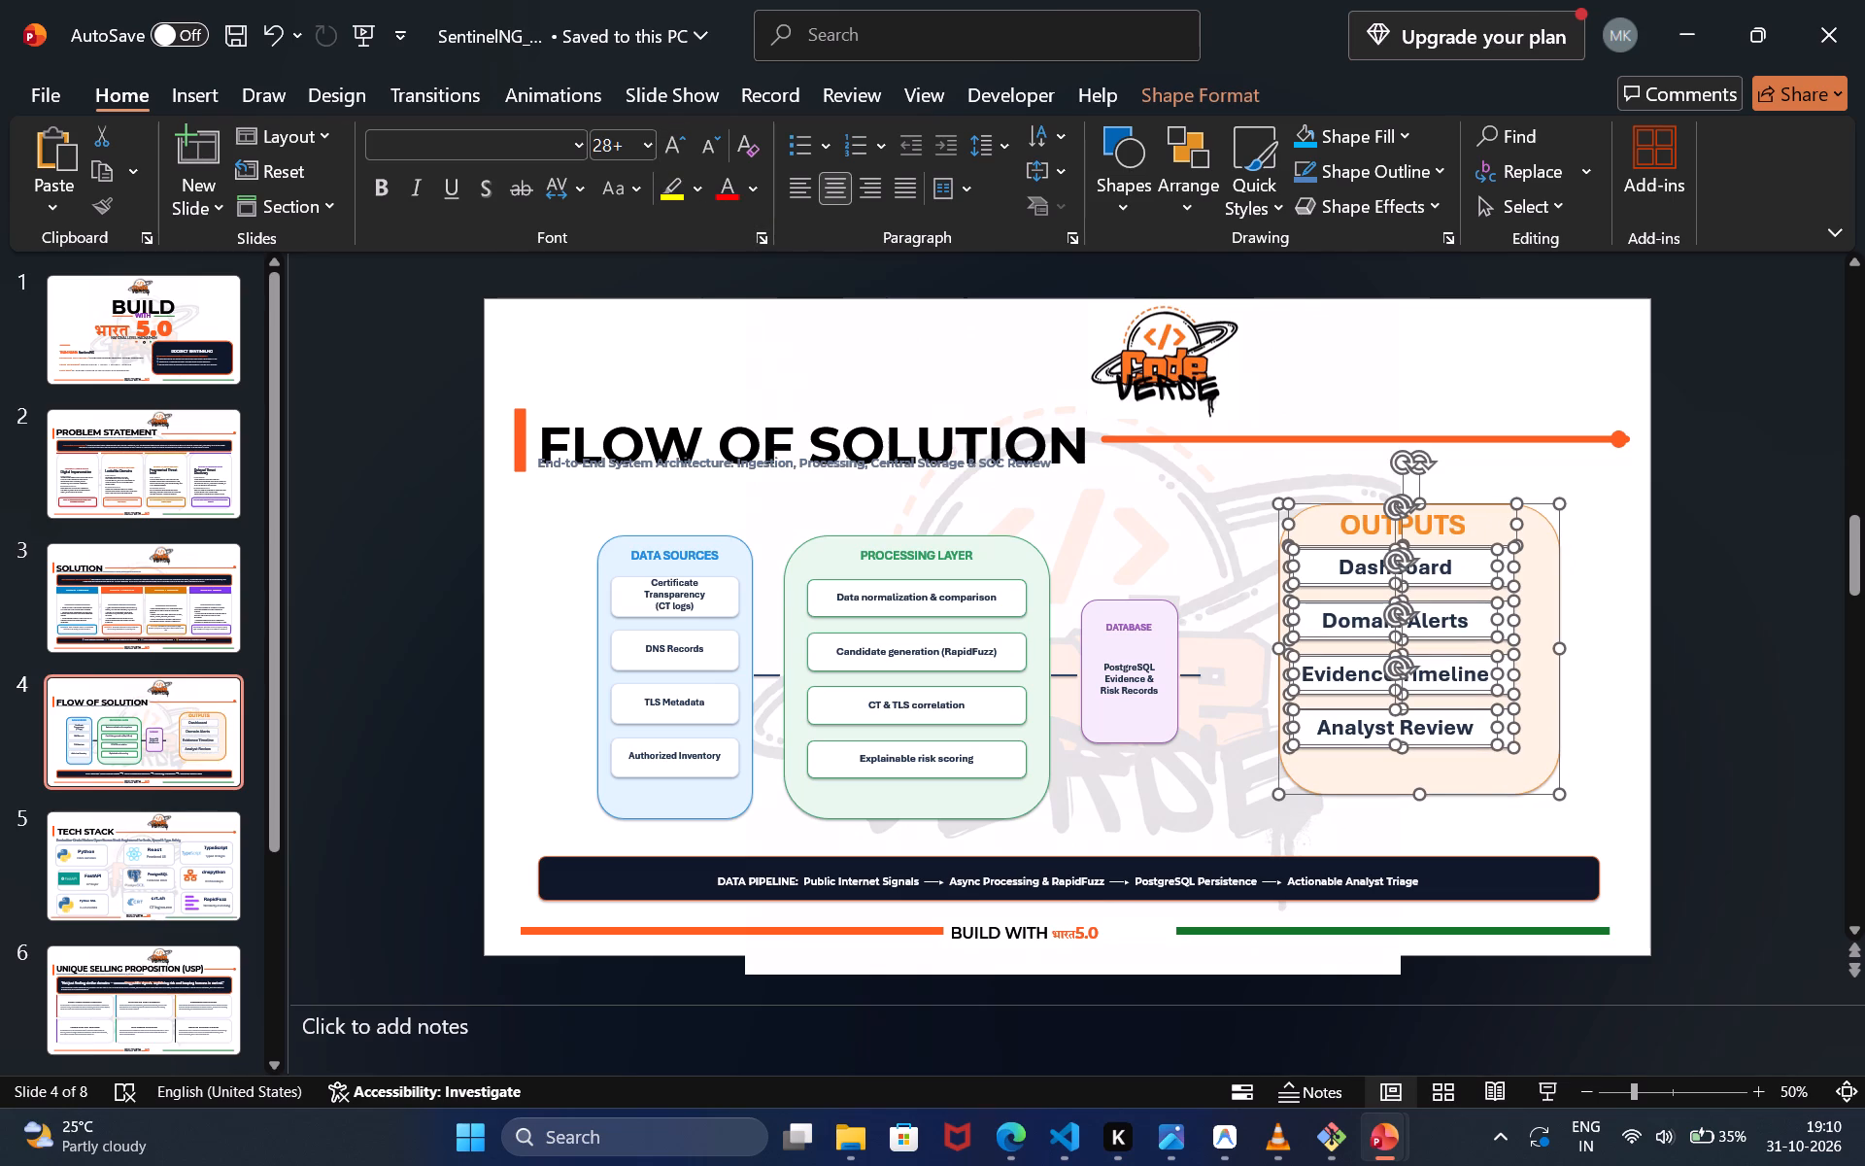
{"action": "left_click", "coordinate": [1441, 761]}
{"action": "left_click", "coordinate": [1485, 768]}
{"action": "left_click", "coordinate": [1625, 737]}
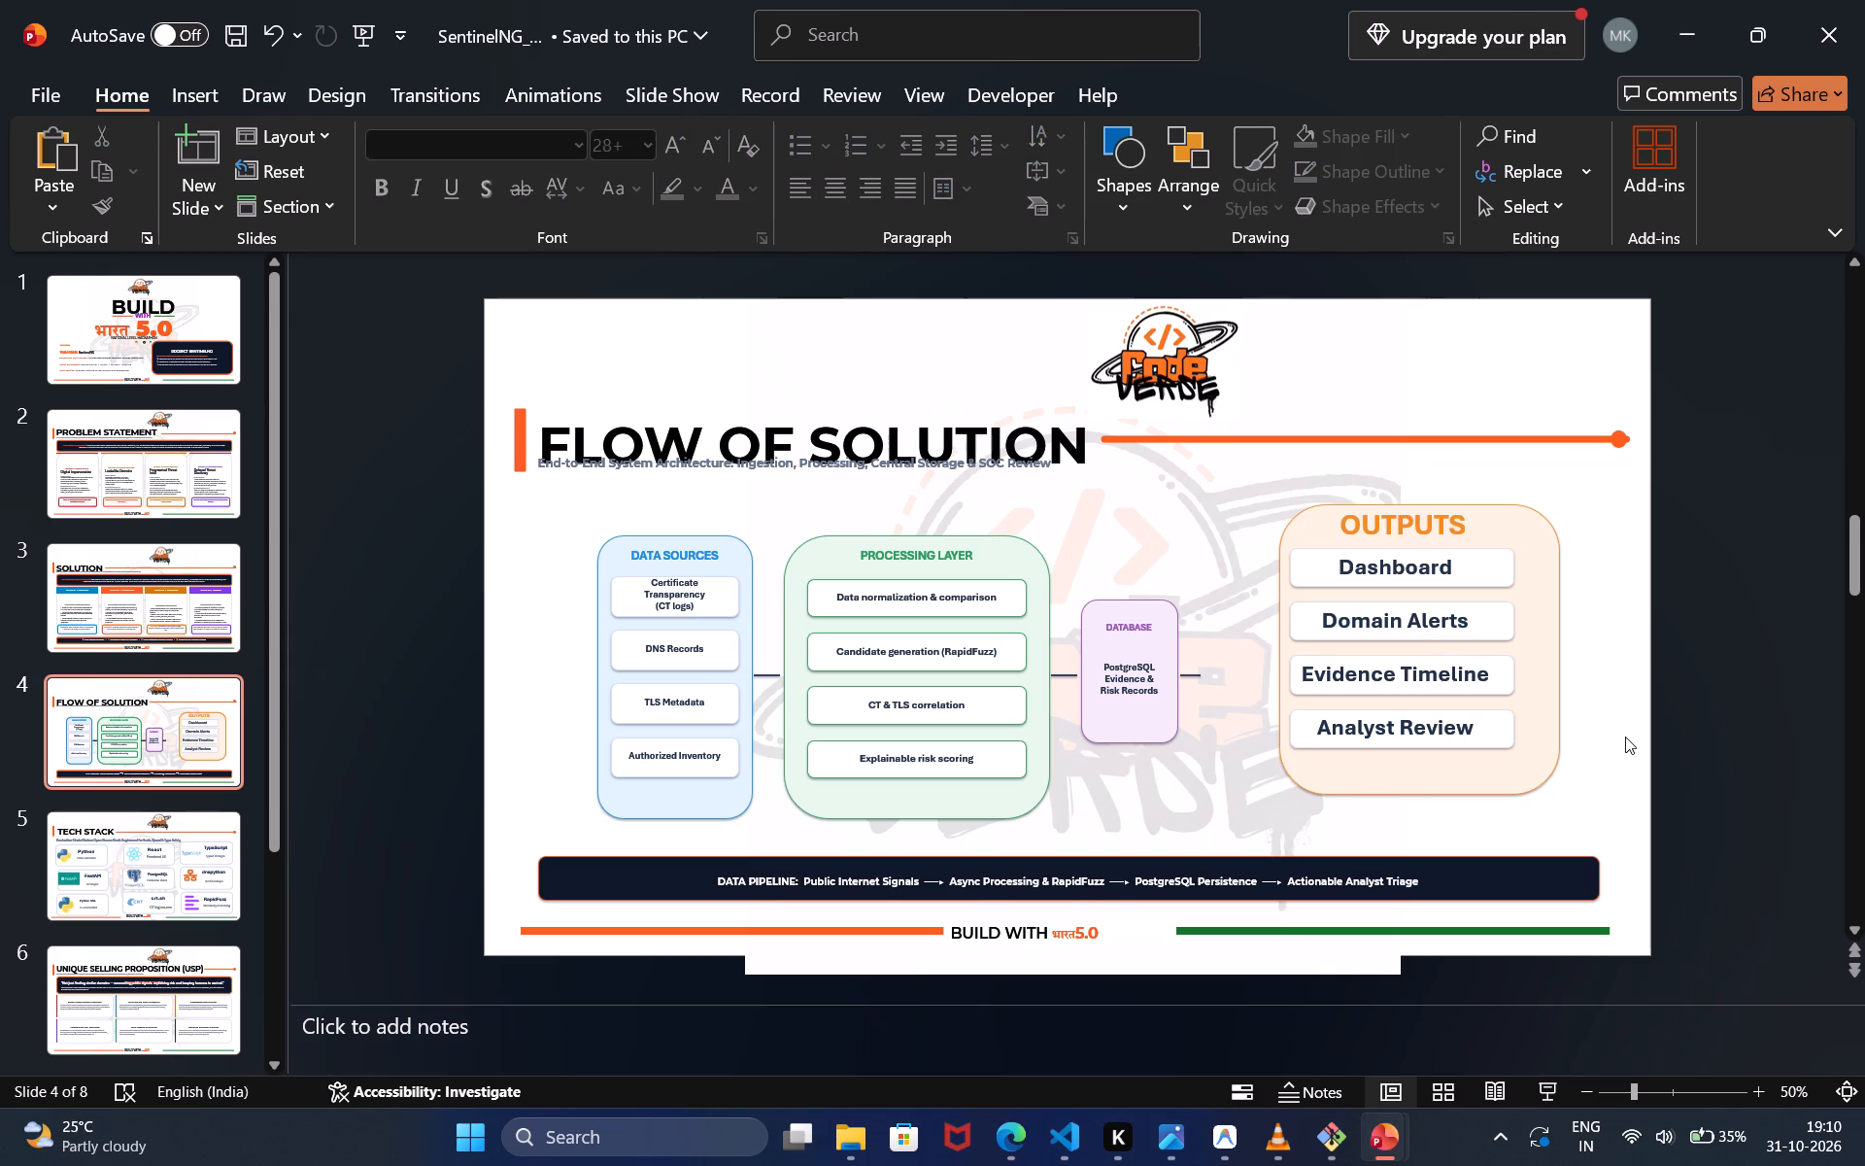
Shift the Analyst Review card and its label slightly down and right inside the OUTPUTS panel, keeping the label centred on the card.
{"action": "left_click_drag", "start_coordinate": [1501, 721], "coordinate": [1510, 732]}
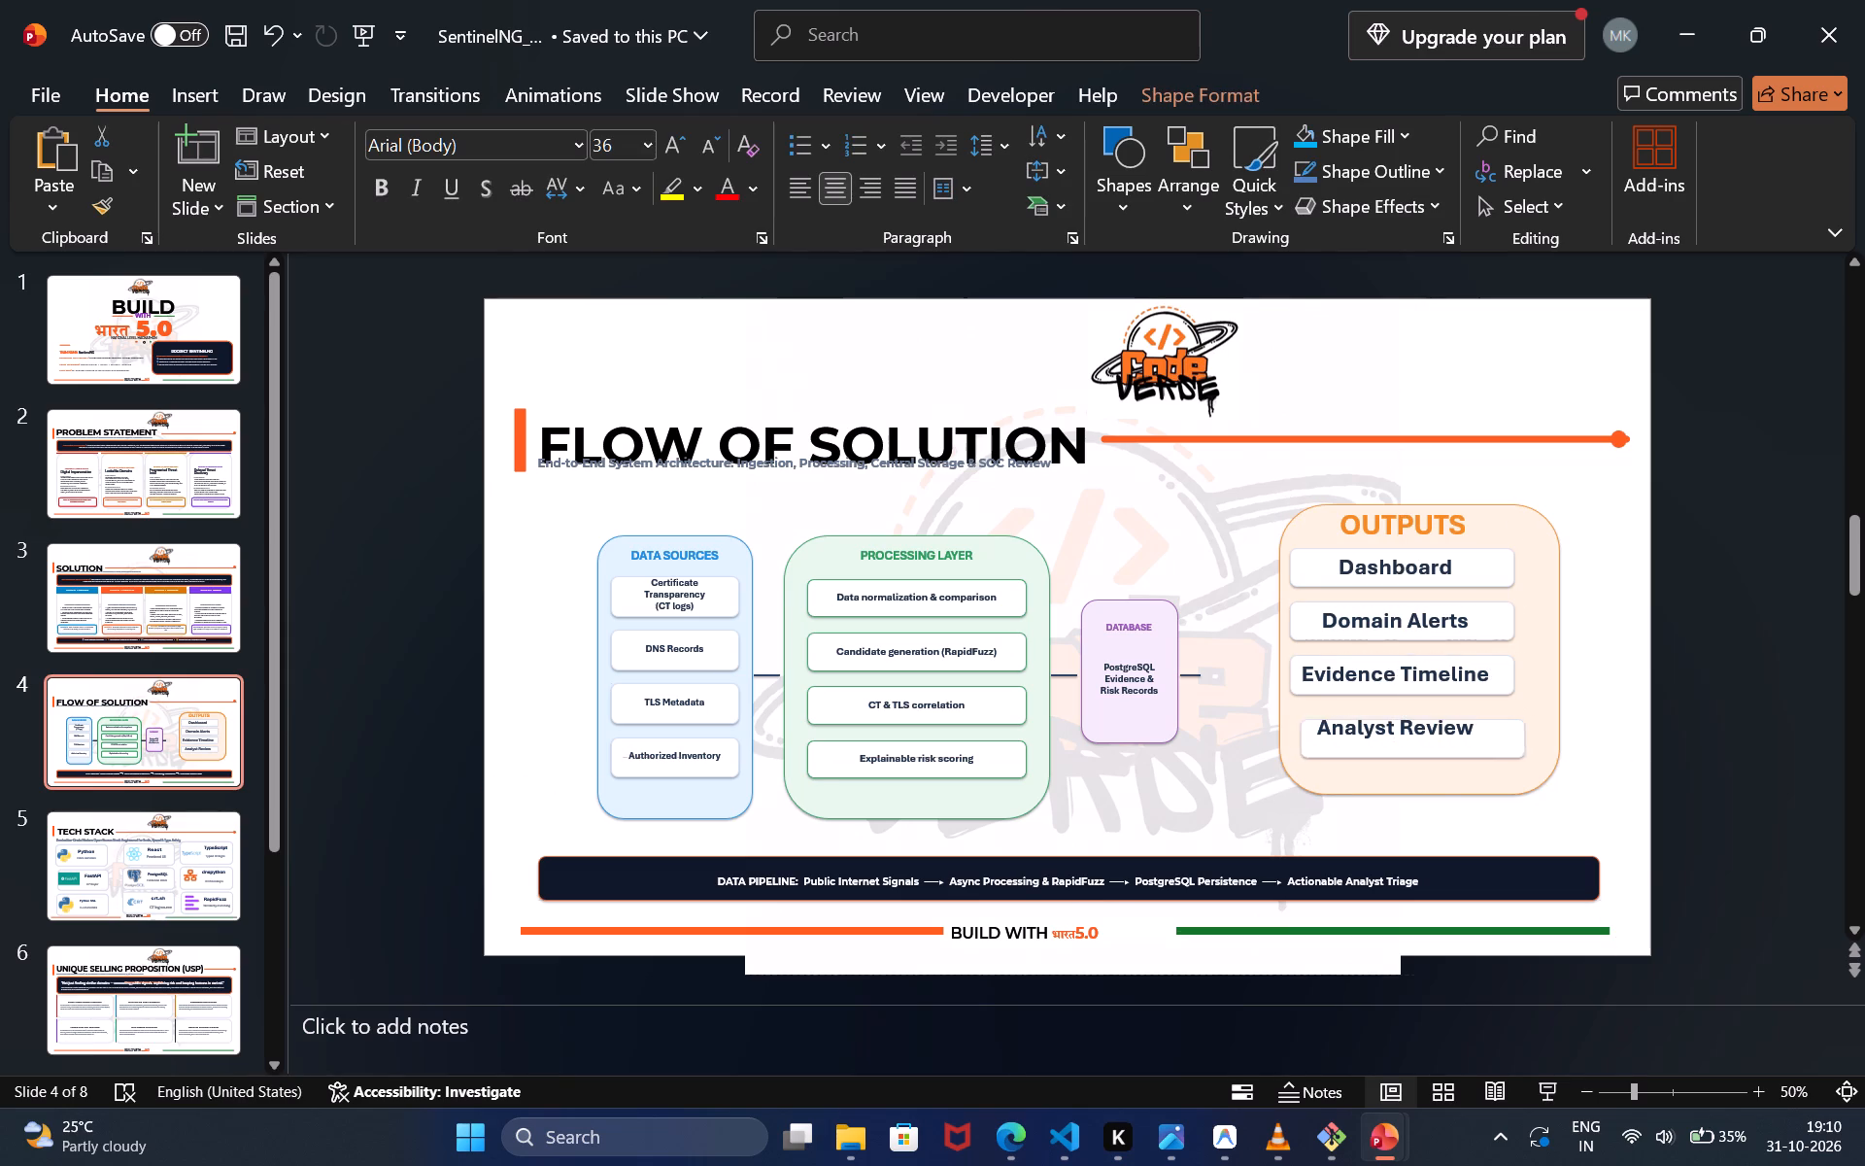
{"action": "left_click_drag", "start_coordinate": [1510, 732], "coordinate": [1514, 734]}
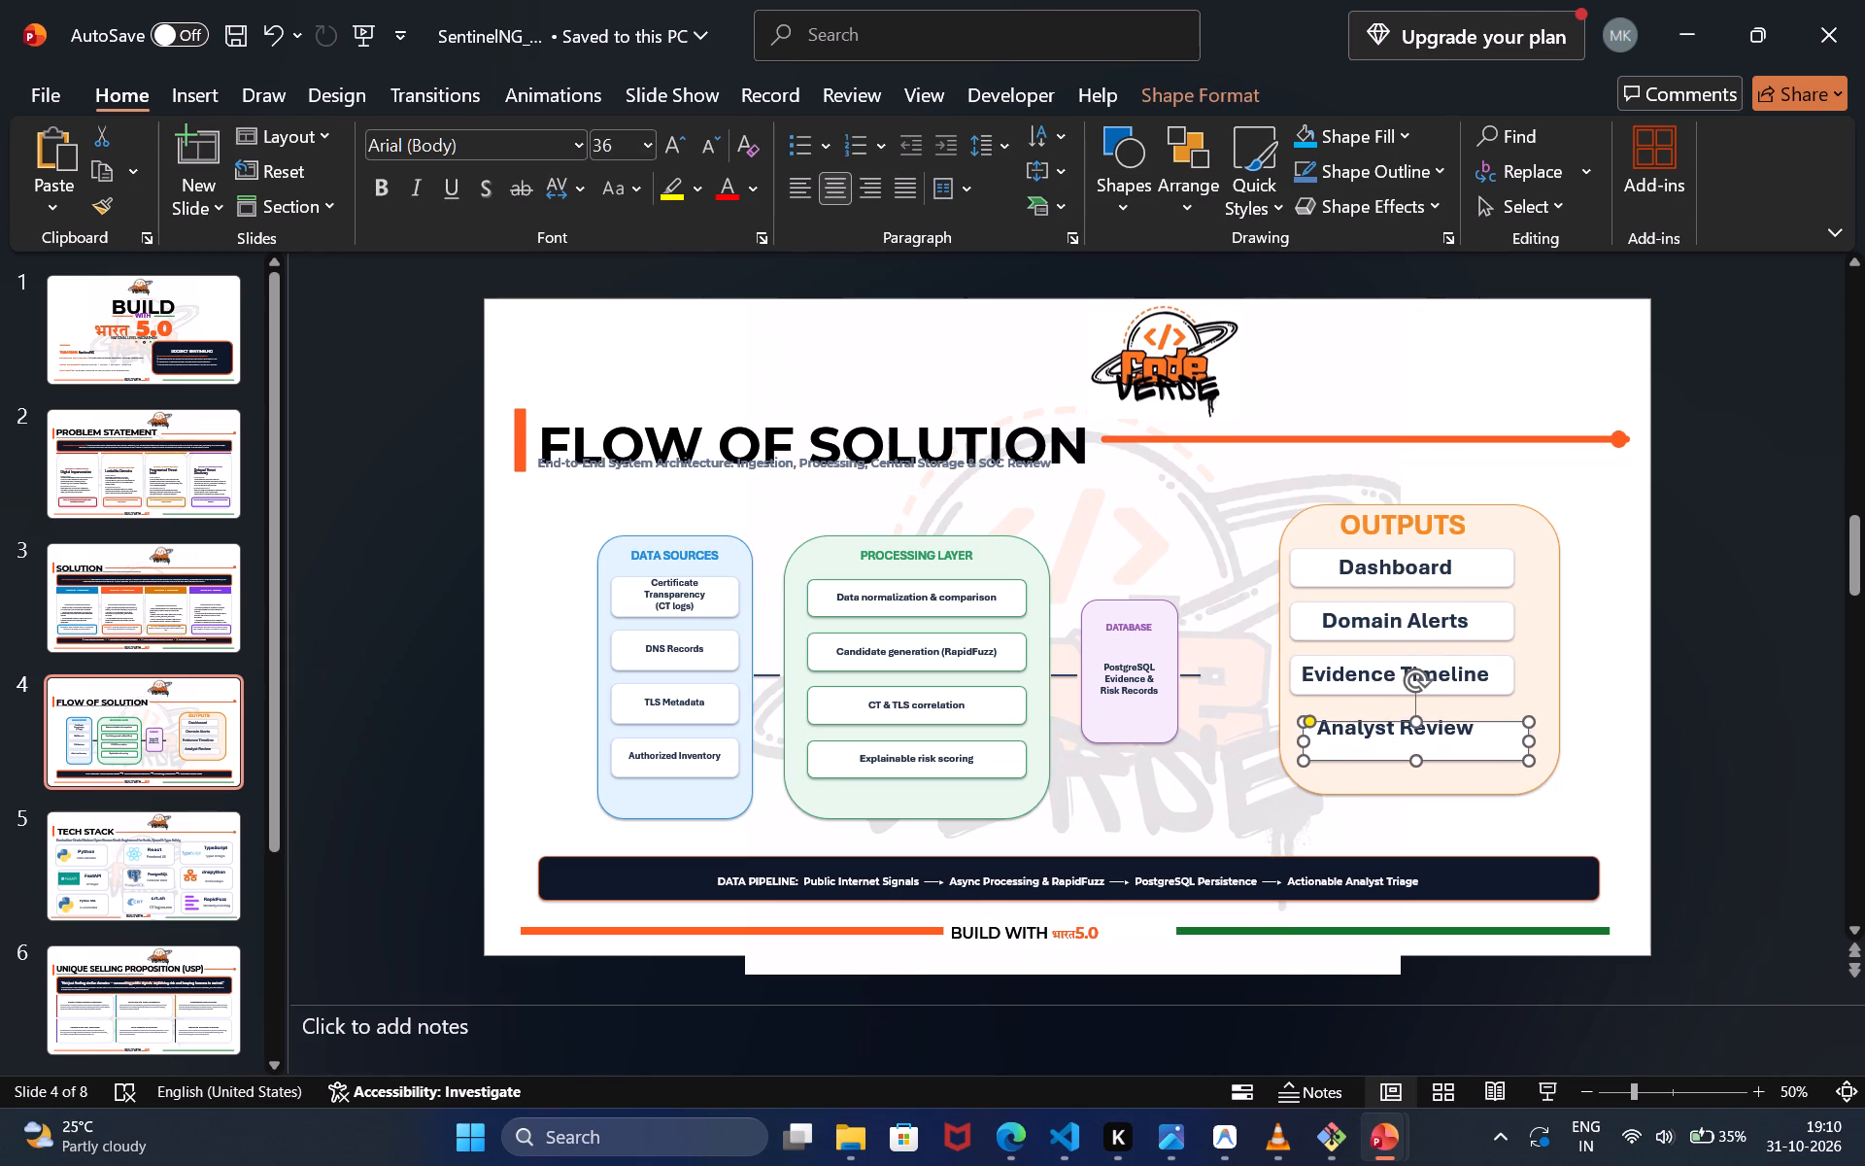
{"action": "left_click", "coordinate": [1421, 729]}
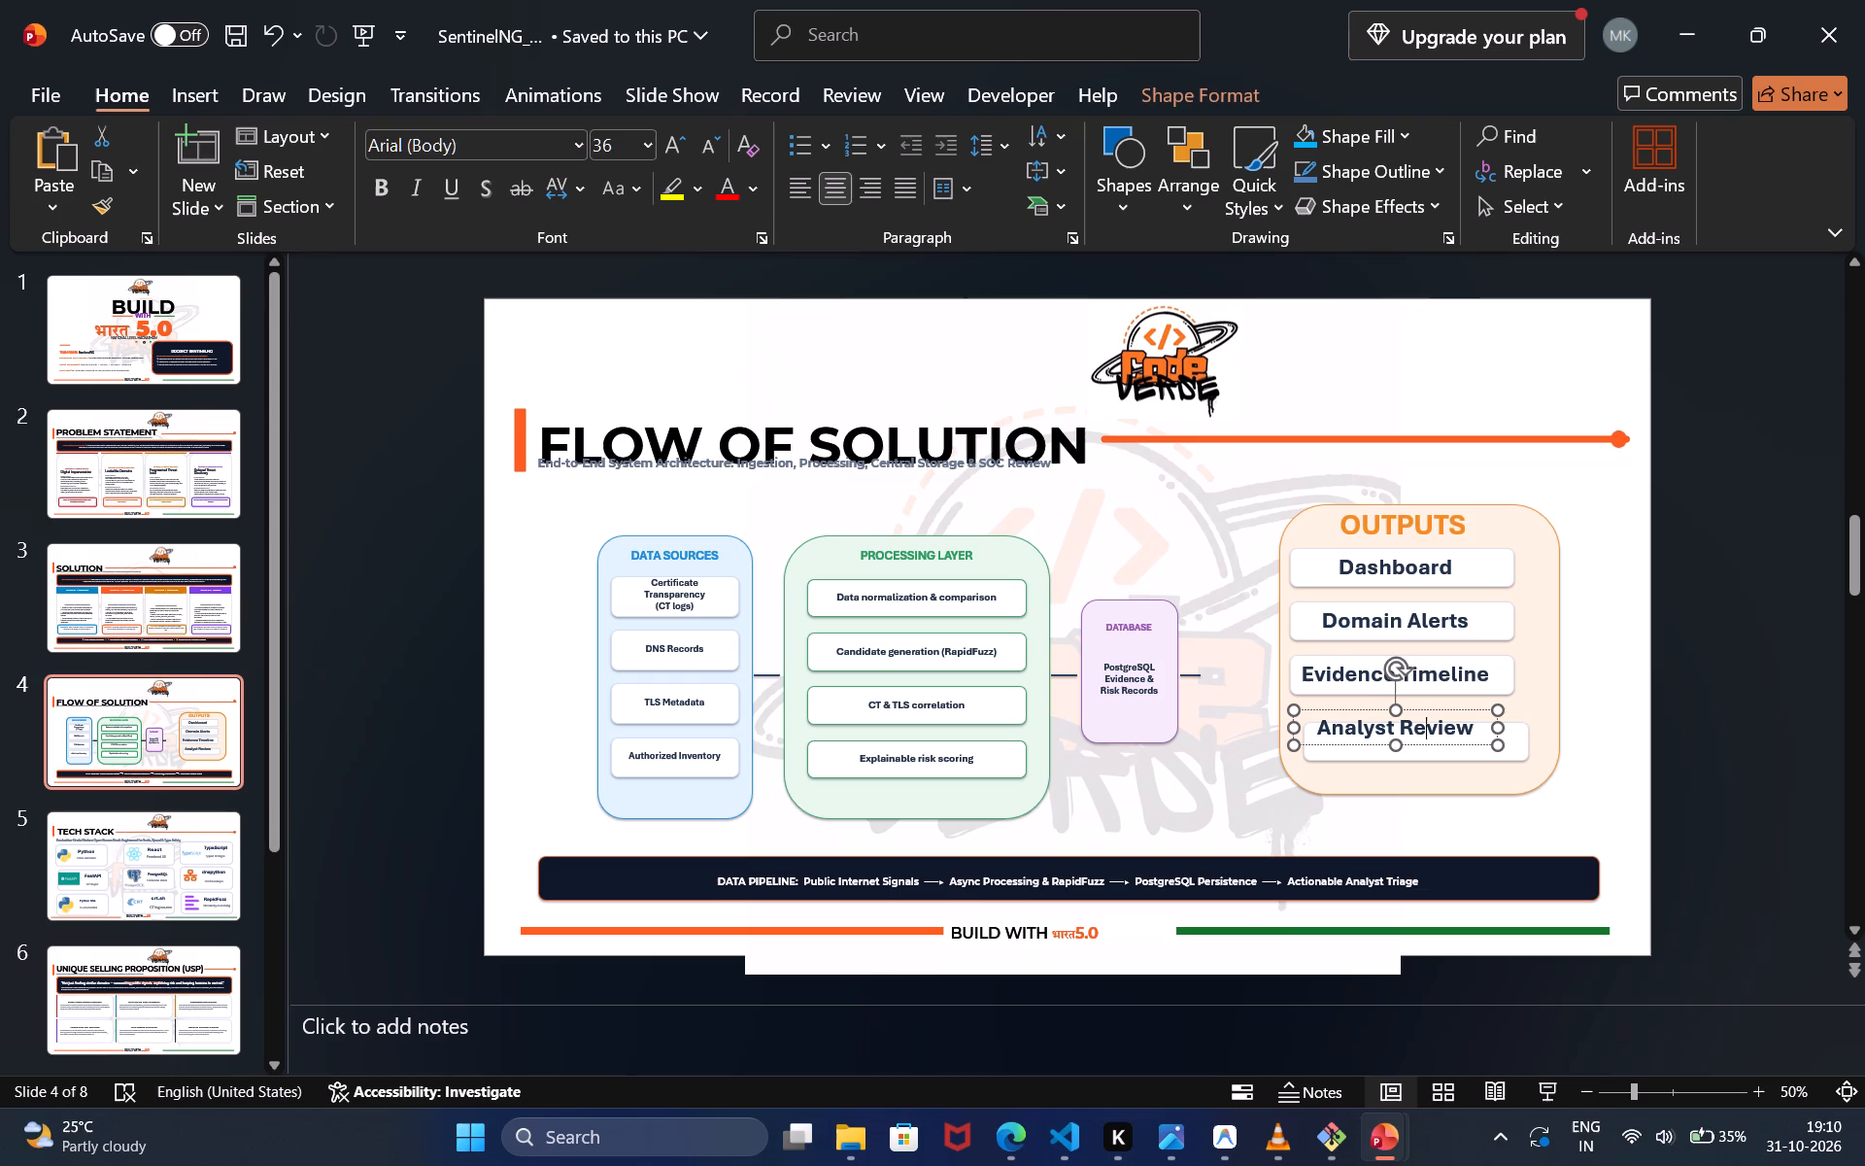
{"action": "left_click_drag", "start_coordinate": [1448, 709], "coordinate": [1463, 727]}
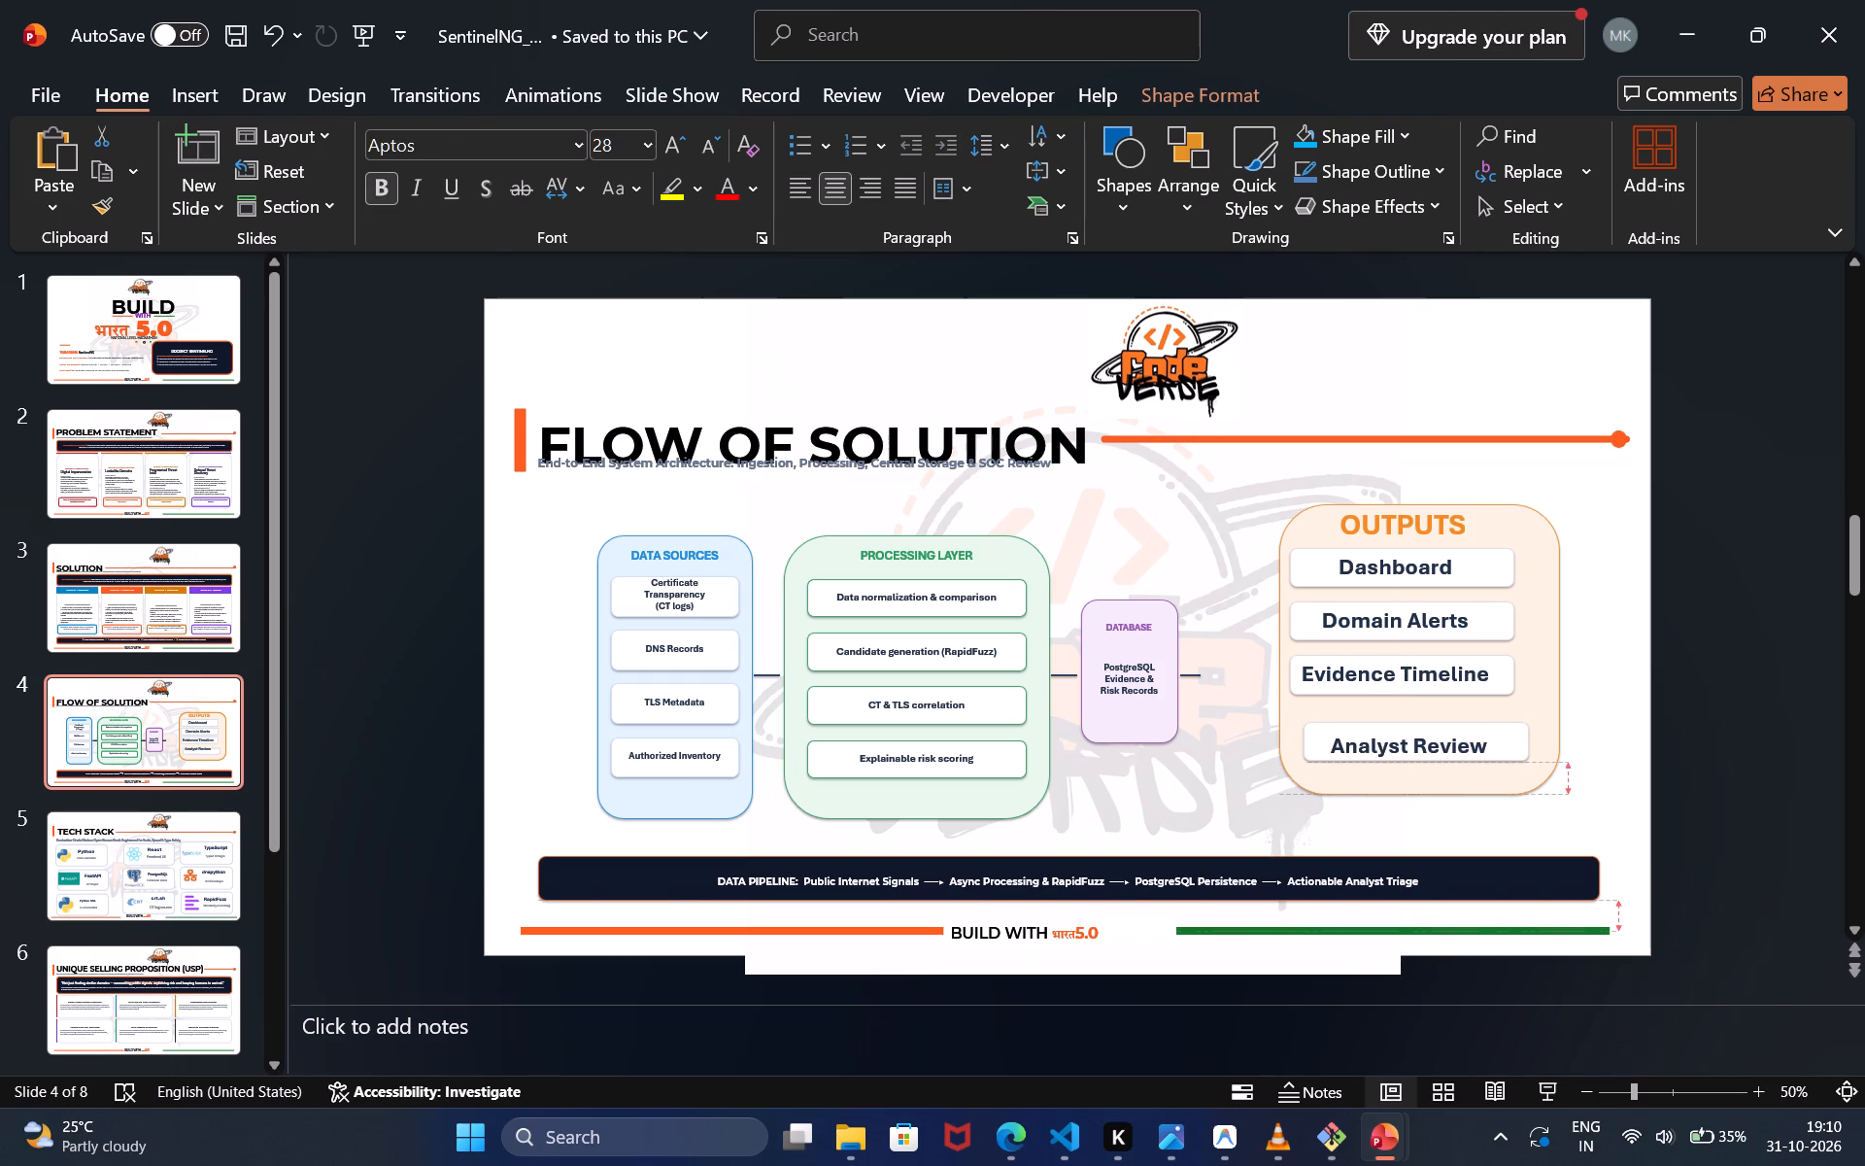
{"action": "left_click_drag", "start_coordinate": [1463, 727], "coordinate": [1466, 723]}
Move the white Evidence Timeline card down and right until it sits just above the Analyst Review card.
{"action": "double_click", "coordinate": [1464, 689]}
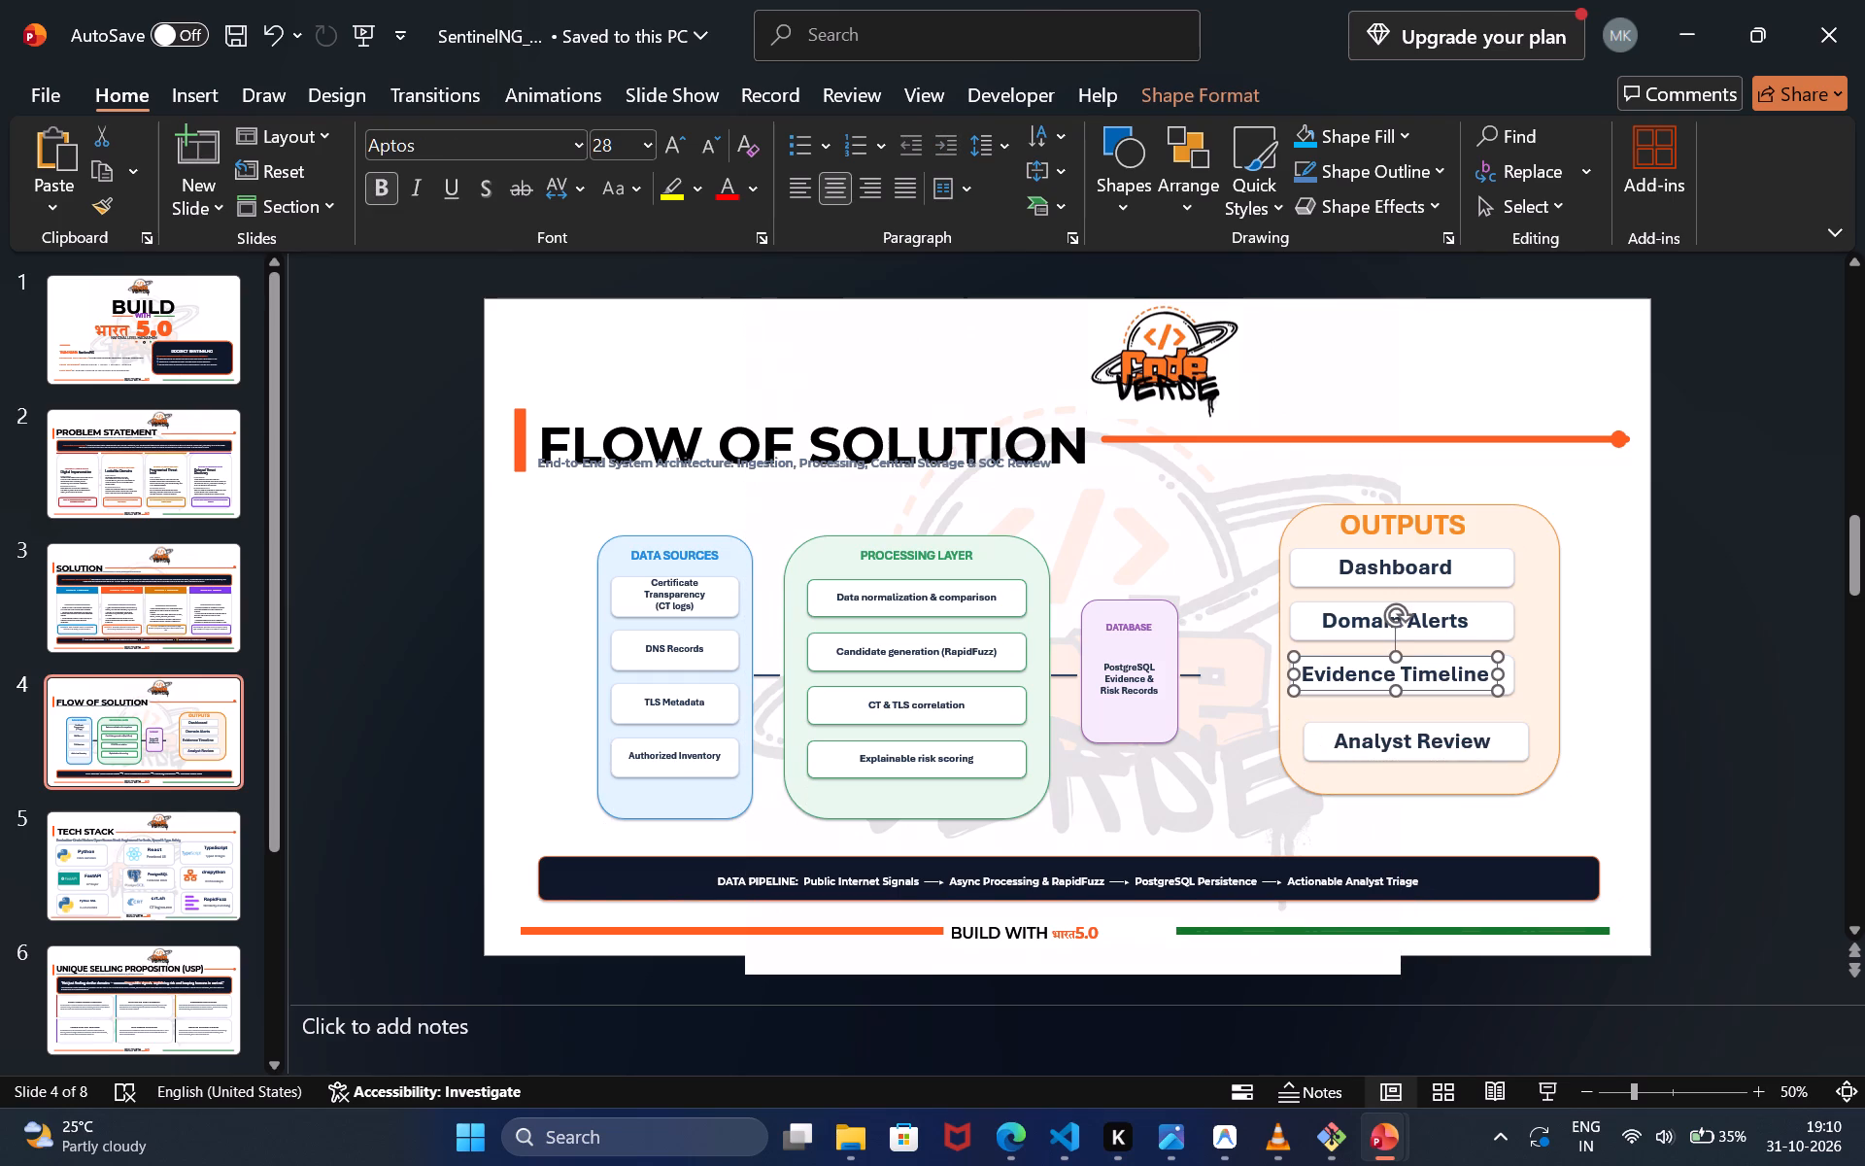
{"action": "left_click", "coordinate": [1441, 689]}
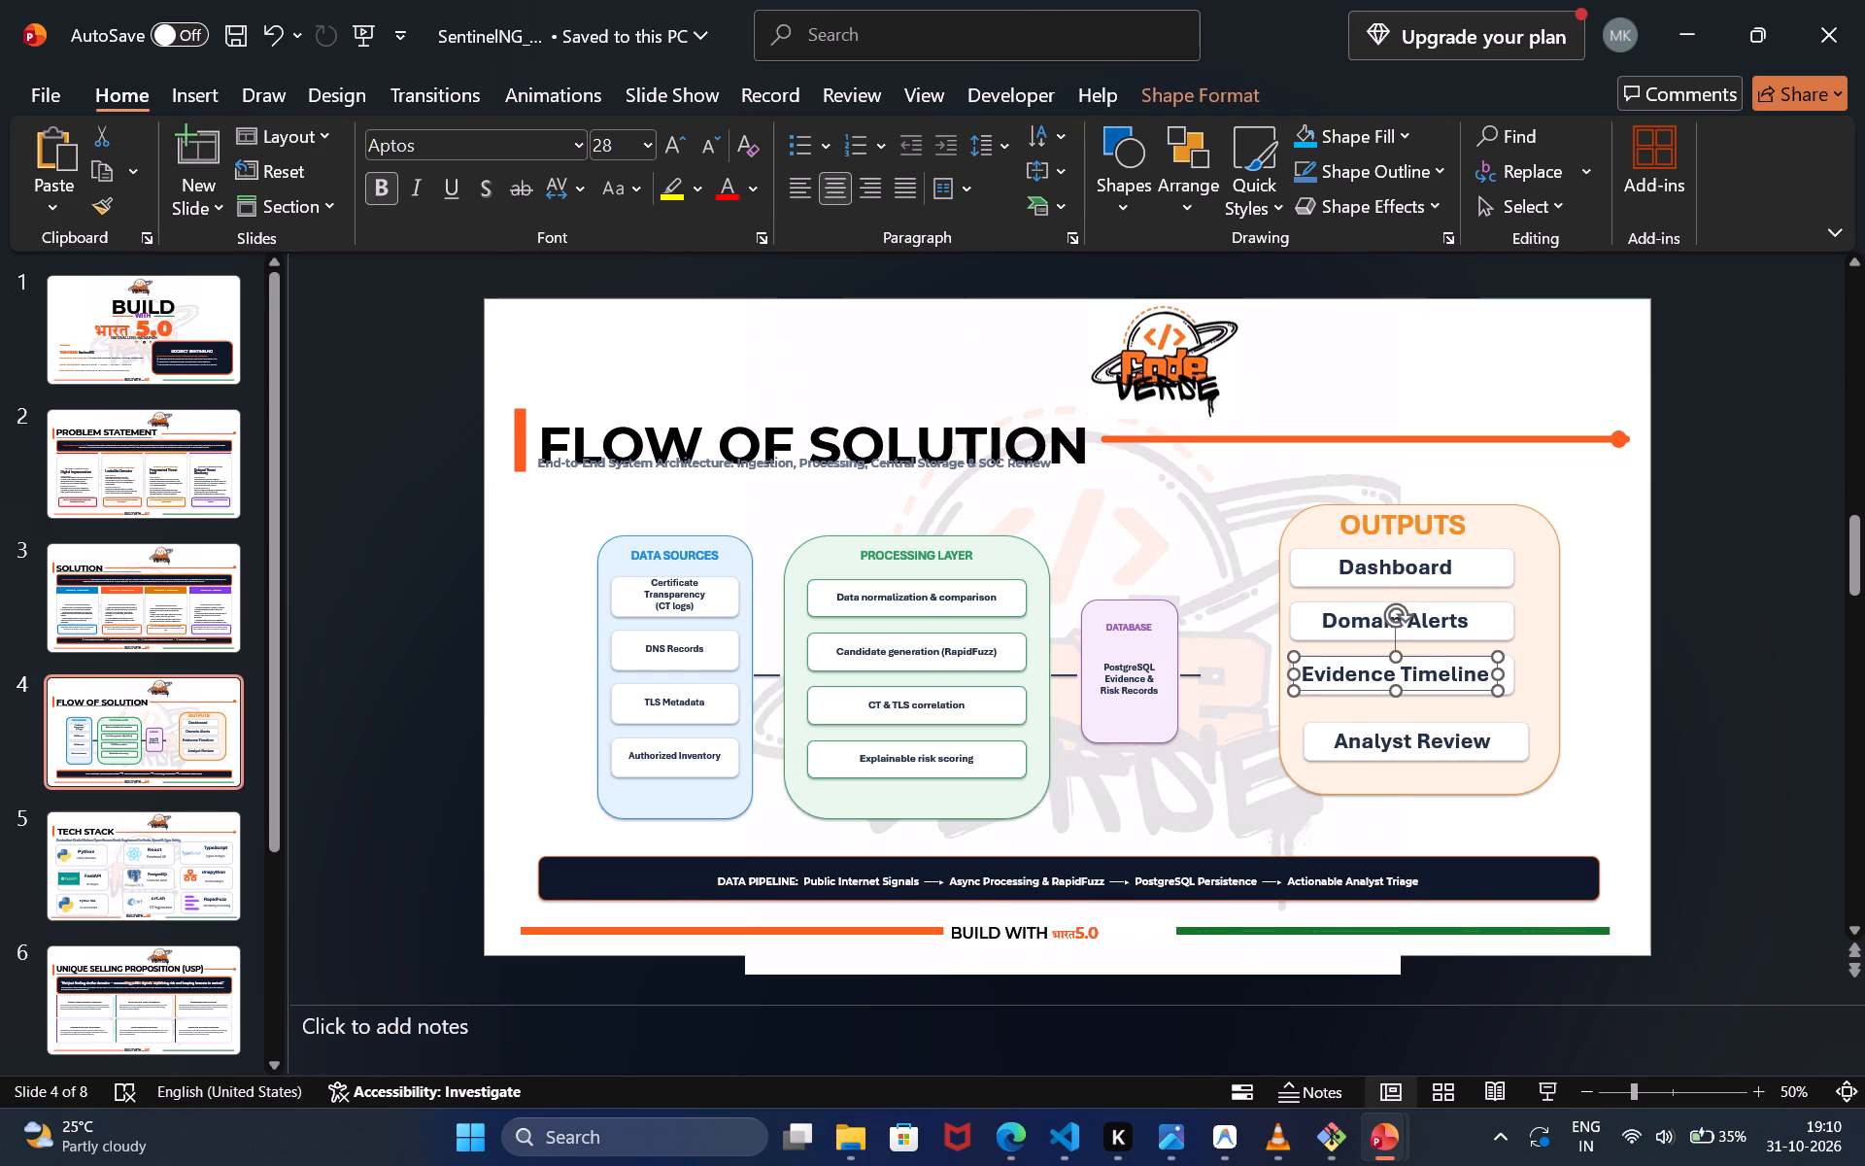
{"action": "left_click", "coordinate": [1511, 664]}
{"action": "left_click_drag", "start_coordinate": [1494, 657], "coordinate": [1507, 670]}
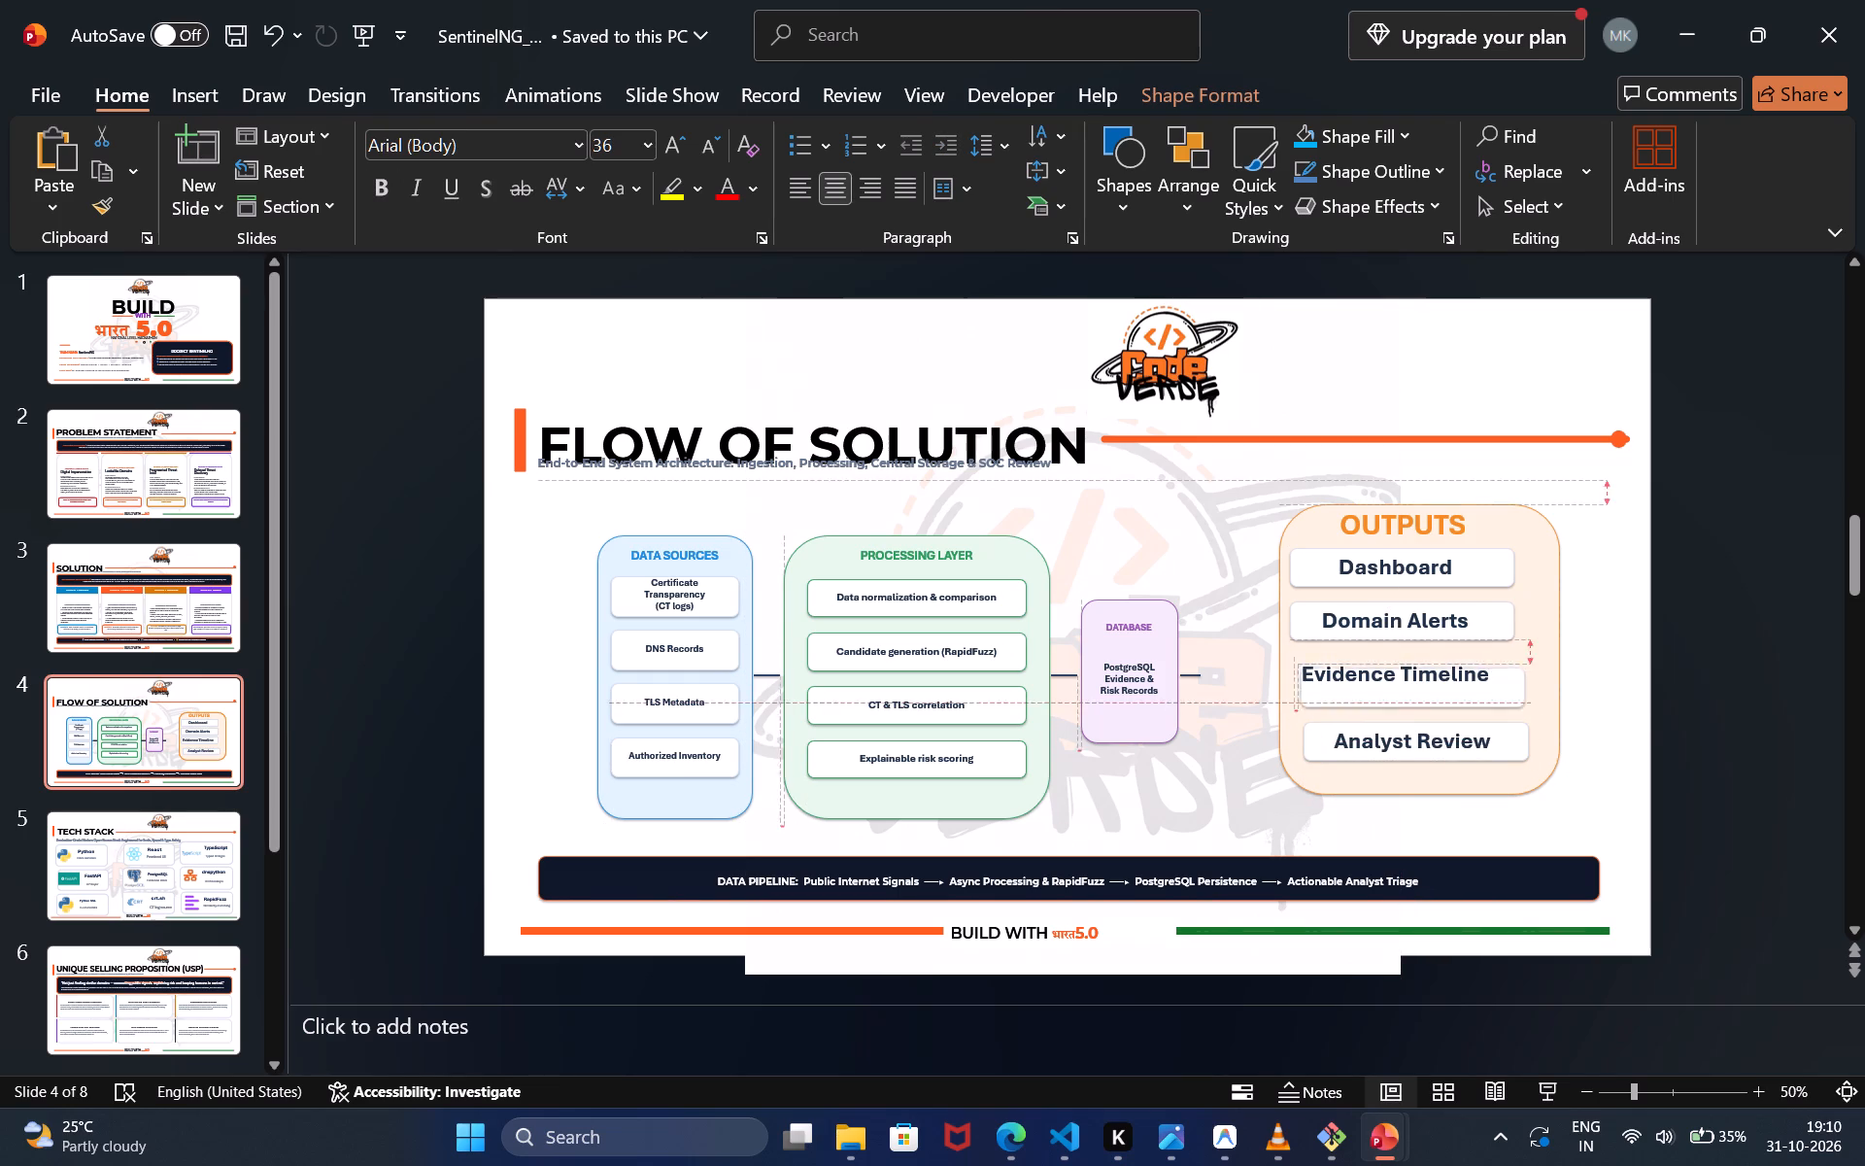
{"action": "left_click_drag", "start_coordinate": [1507, 670], "coordinate": [1510, 674]}
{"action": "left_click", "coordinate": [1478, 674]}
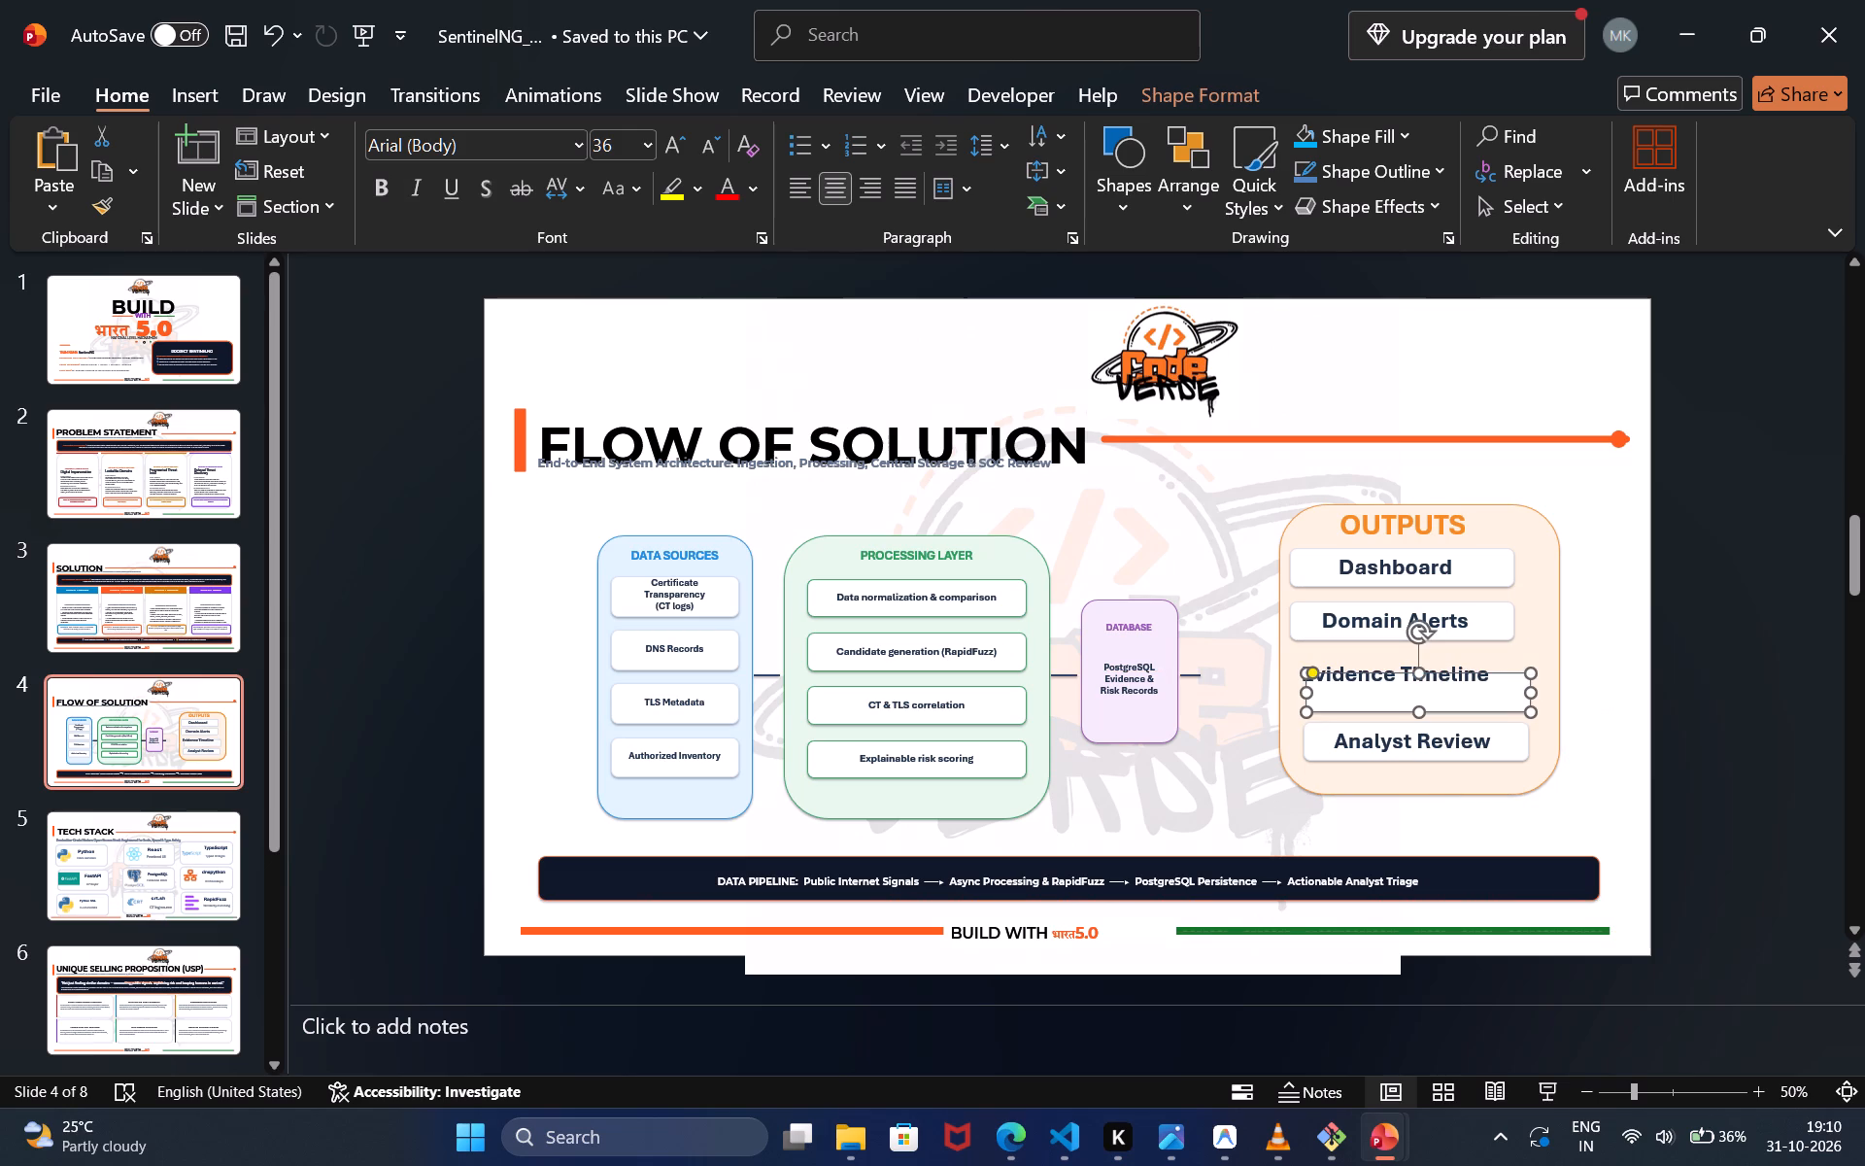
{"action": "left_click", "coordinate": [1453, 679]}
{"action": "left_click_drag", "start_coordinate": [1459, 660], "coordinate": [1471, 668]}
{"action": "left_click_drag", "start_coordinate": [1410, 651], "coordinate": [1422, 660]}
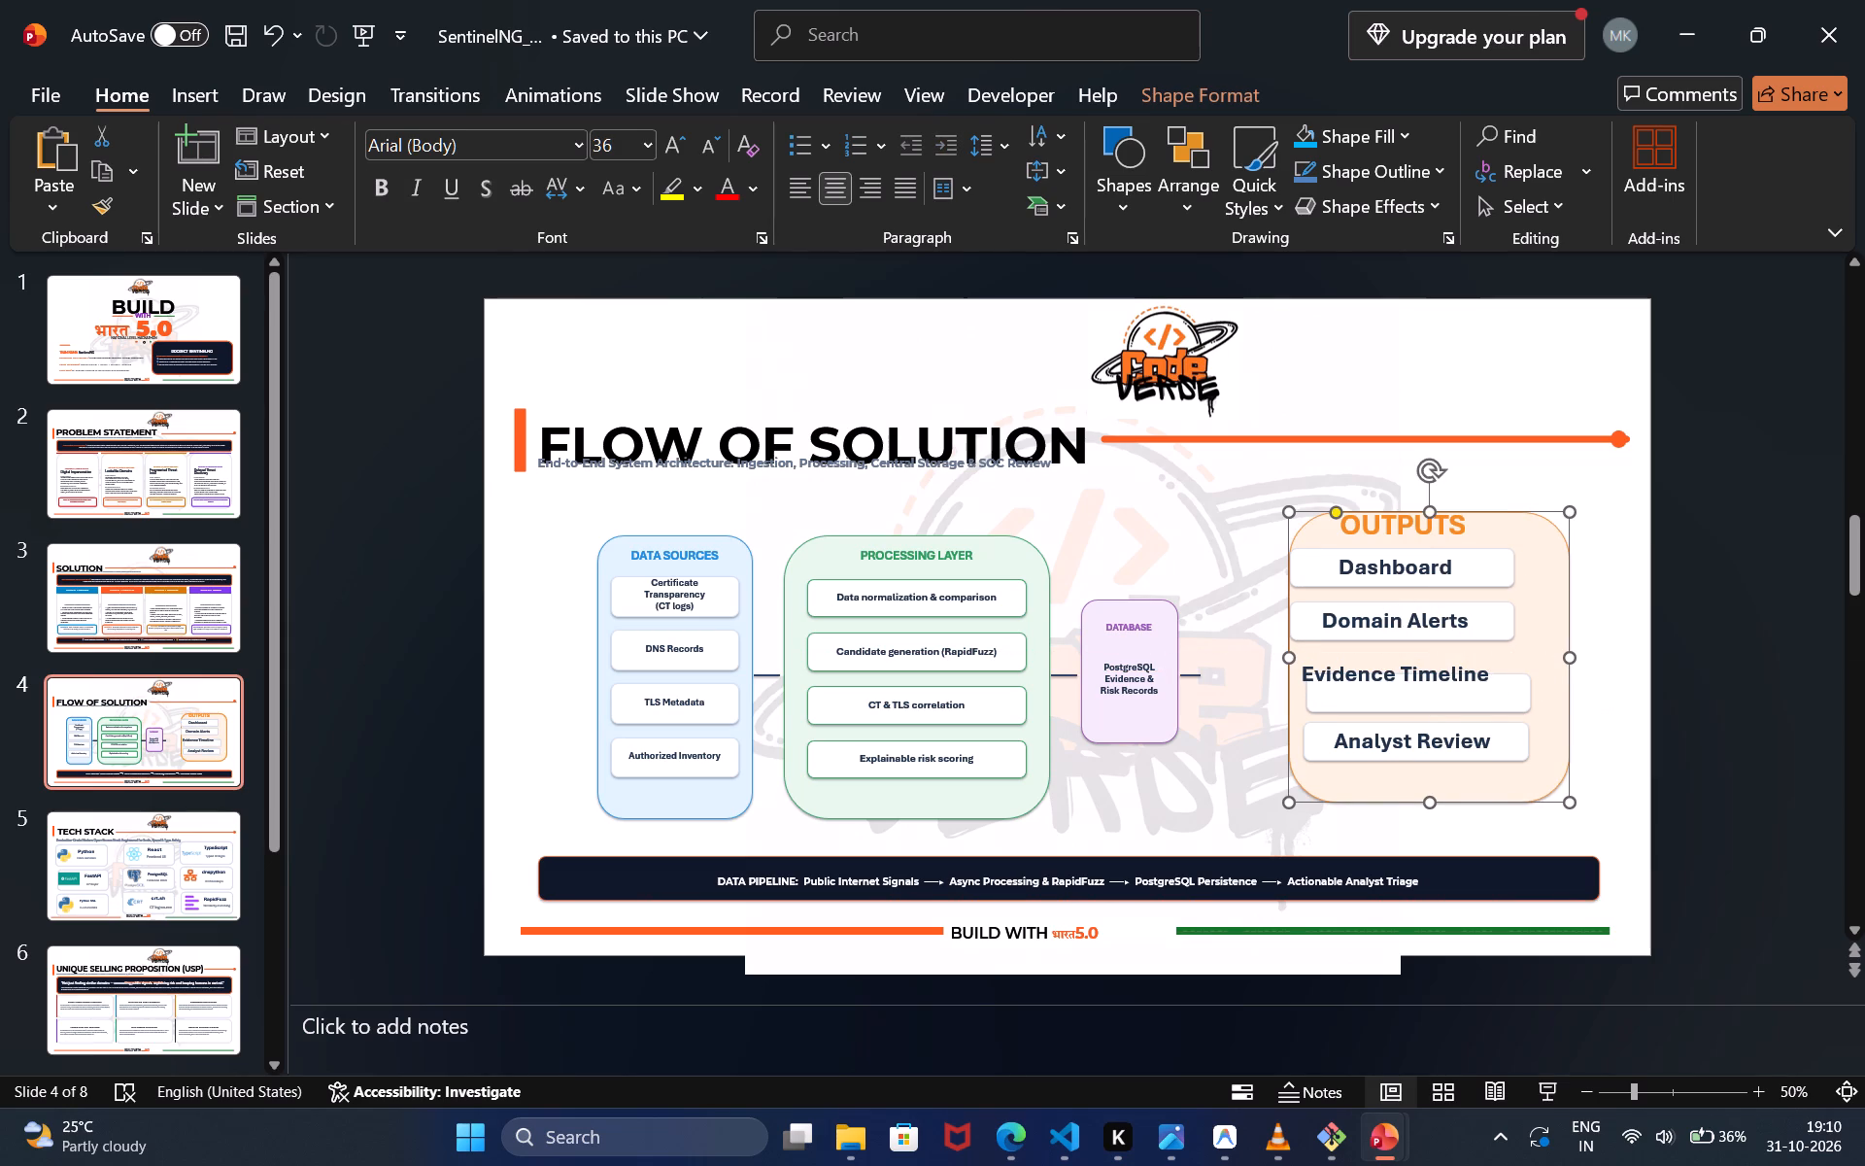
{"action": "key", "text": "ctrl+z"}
Move the Evidence Timeline label down and right onto its repositioned white card.
{"action": "left_click", "coordinate": [1398, 682]}
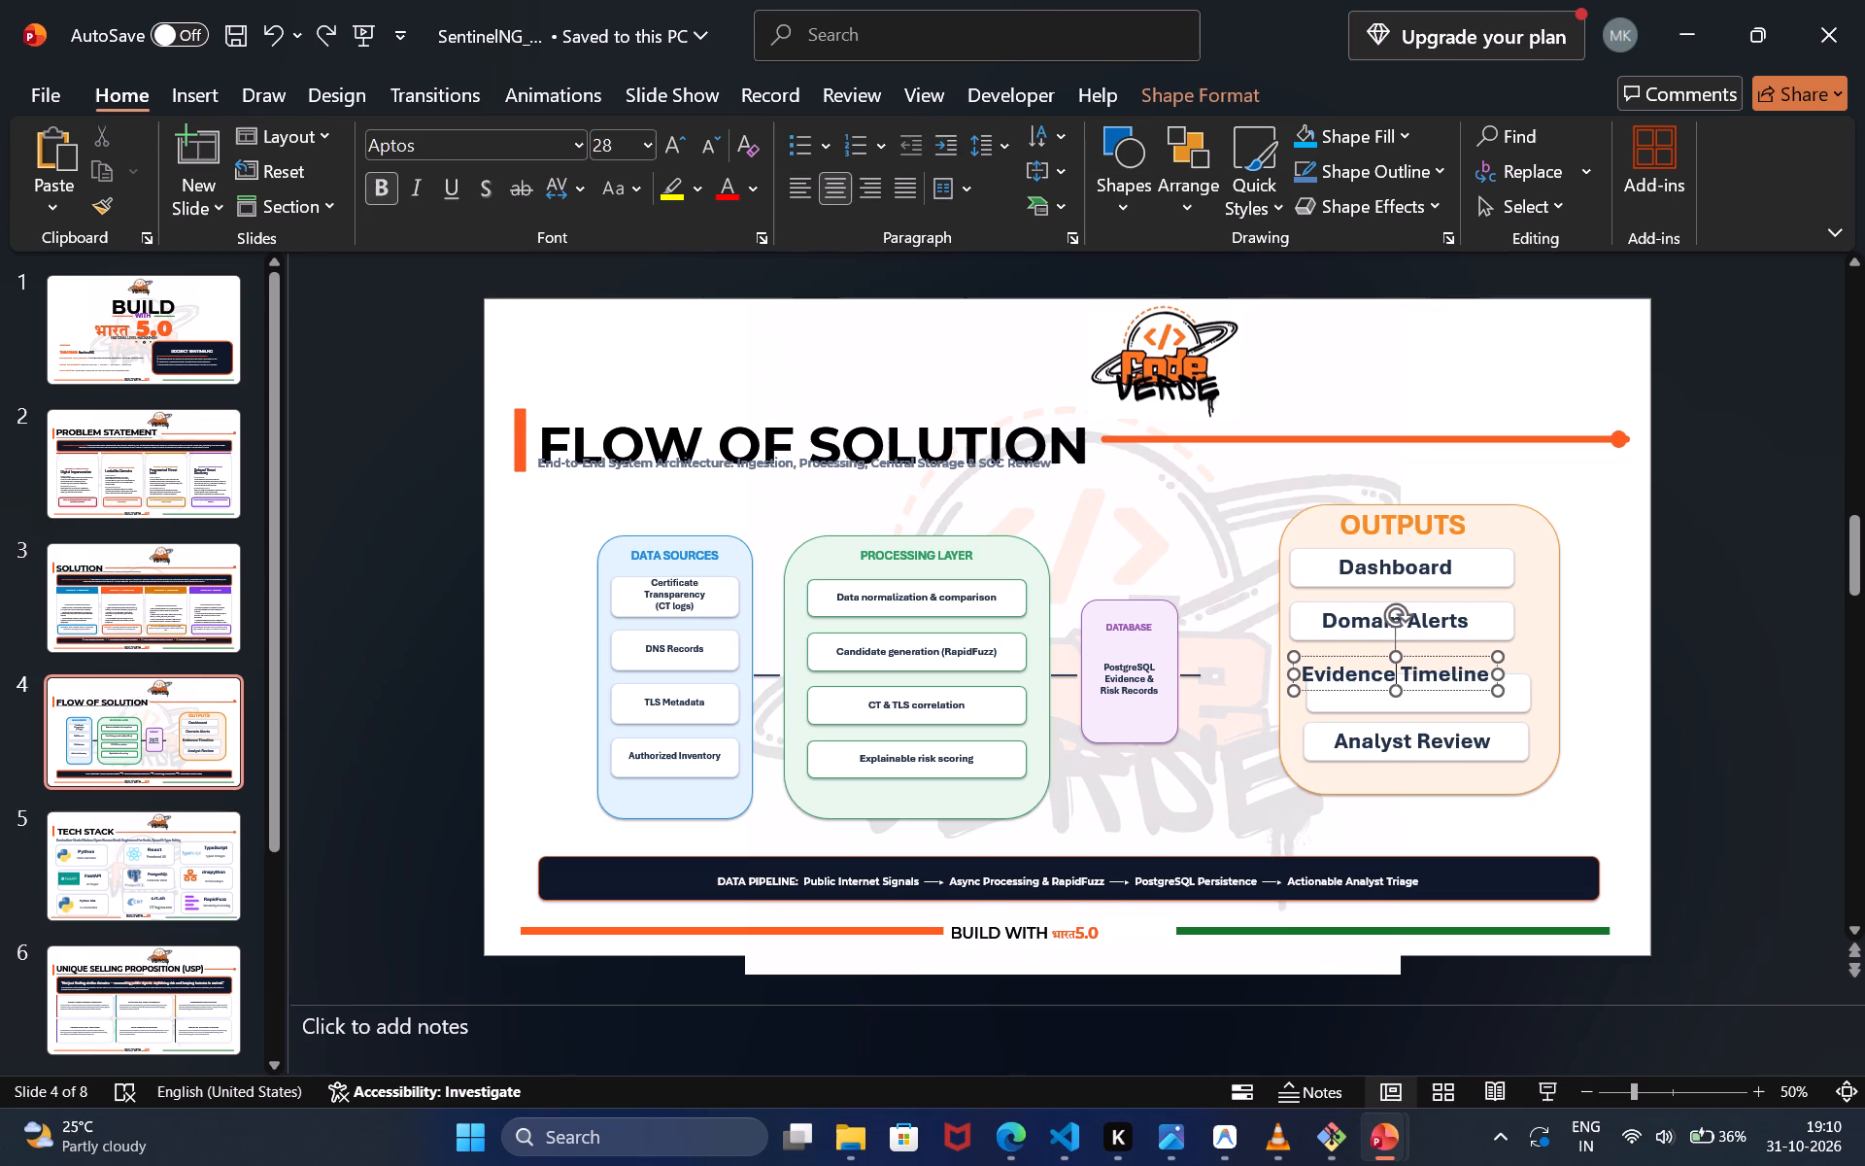
{"action": "left_click_drag", "start_coordinate": [1328, 656], "coordinate": [1330, 657]}
{"action": "left_click_drag", "start_coordinate": [1330, 657], "coordinate": [1355, 677]}
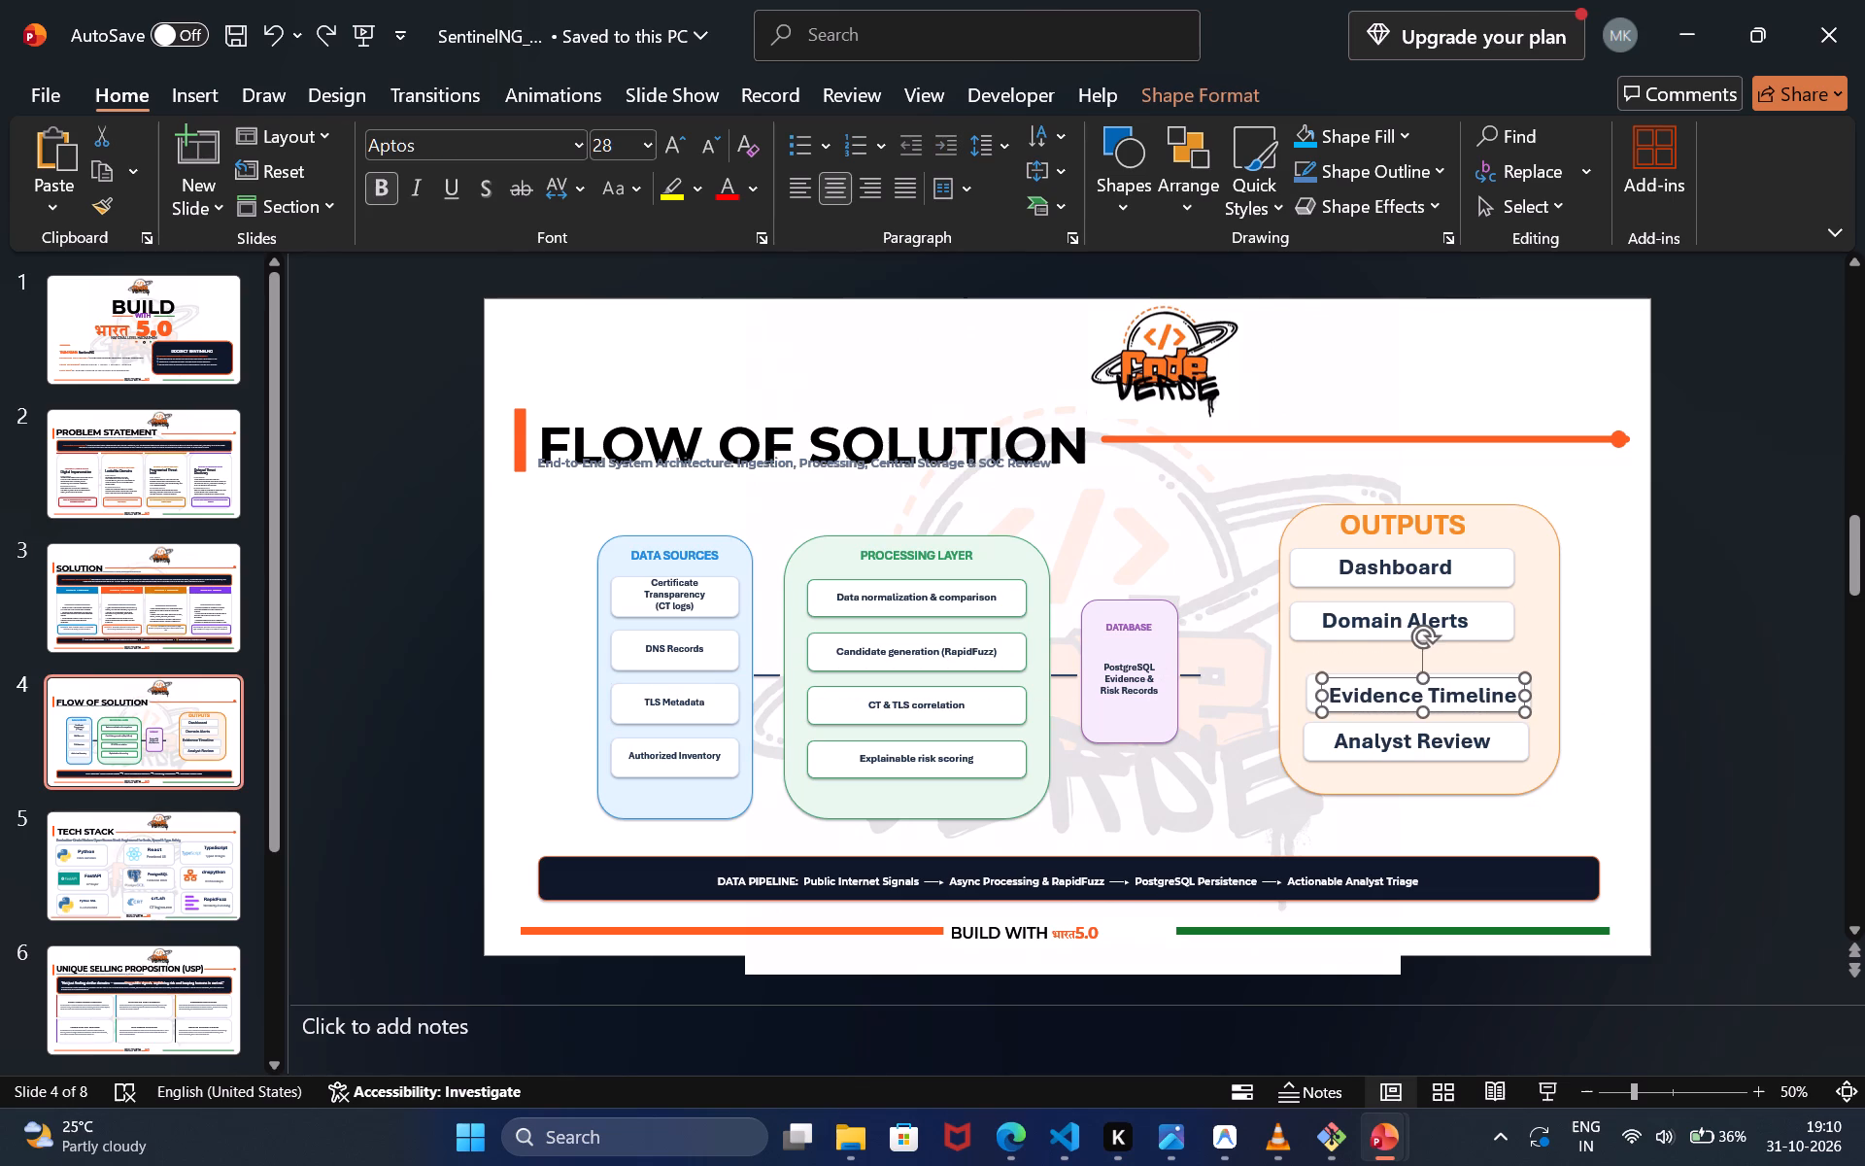
Move the Domain Alerts card and its label down and slightly right to sit together just above the Evidence Timeline card.
{"action": "left_click", "coordinate": [1375, 627]}
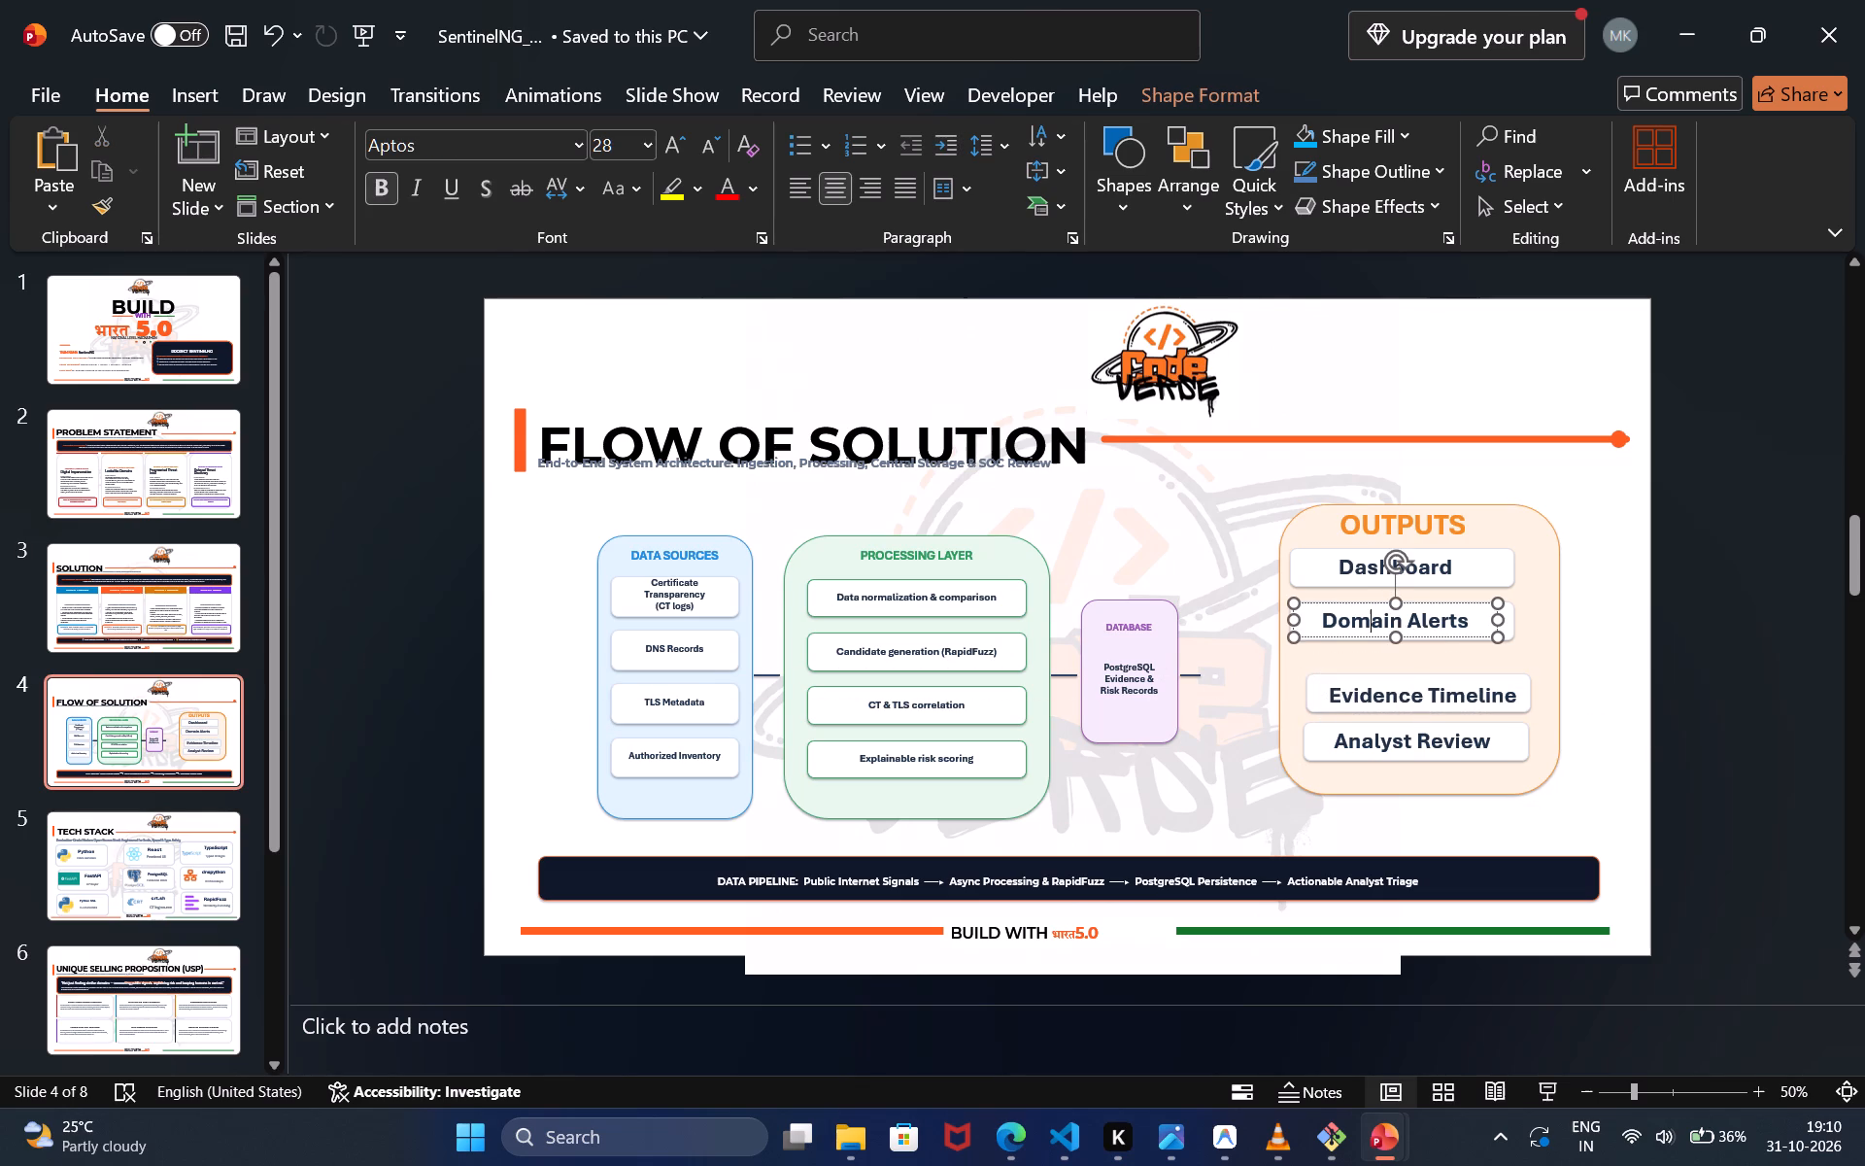
{"action": "left_click_drag", "start_coordinate": [1373, 605], "coordinate": [1390, 639]}
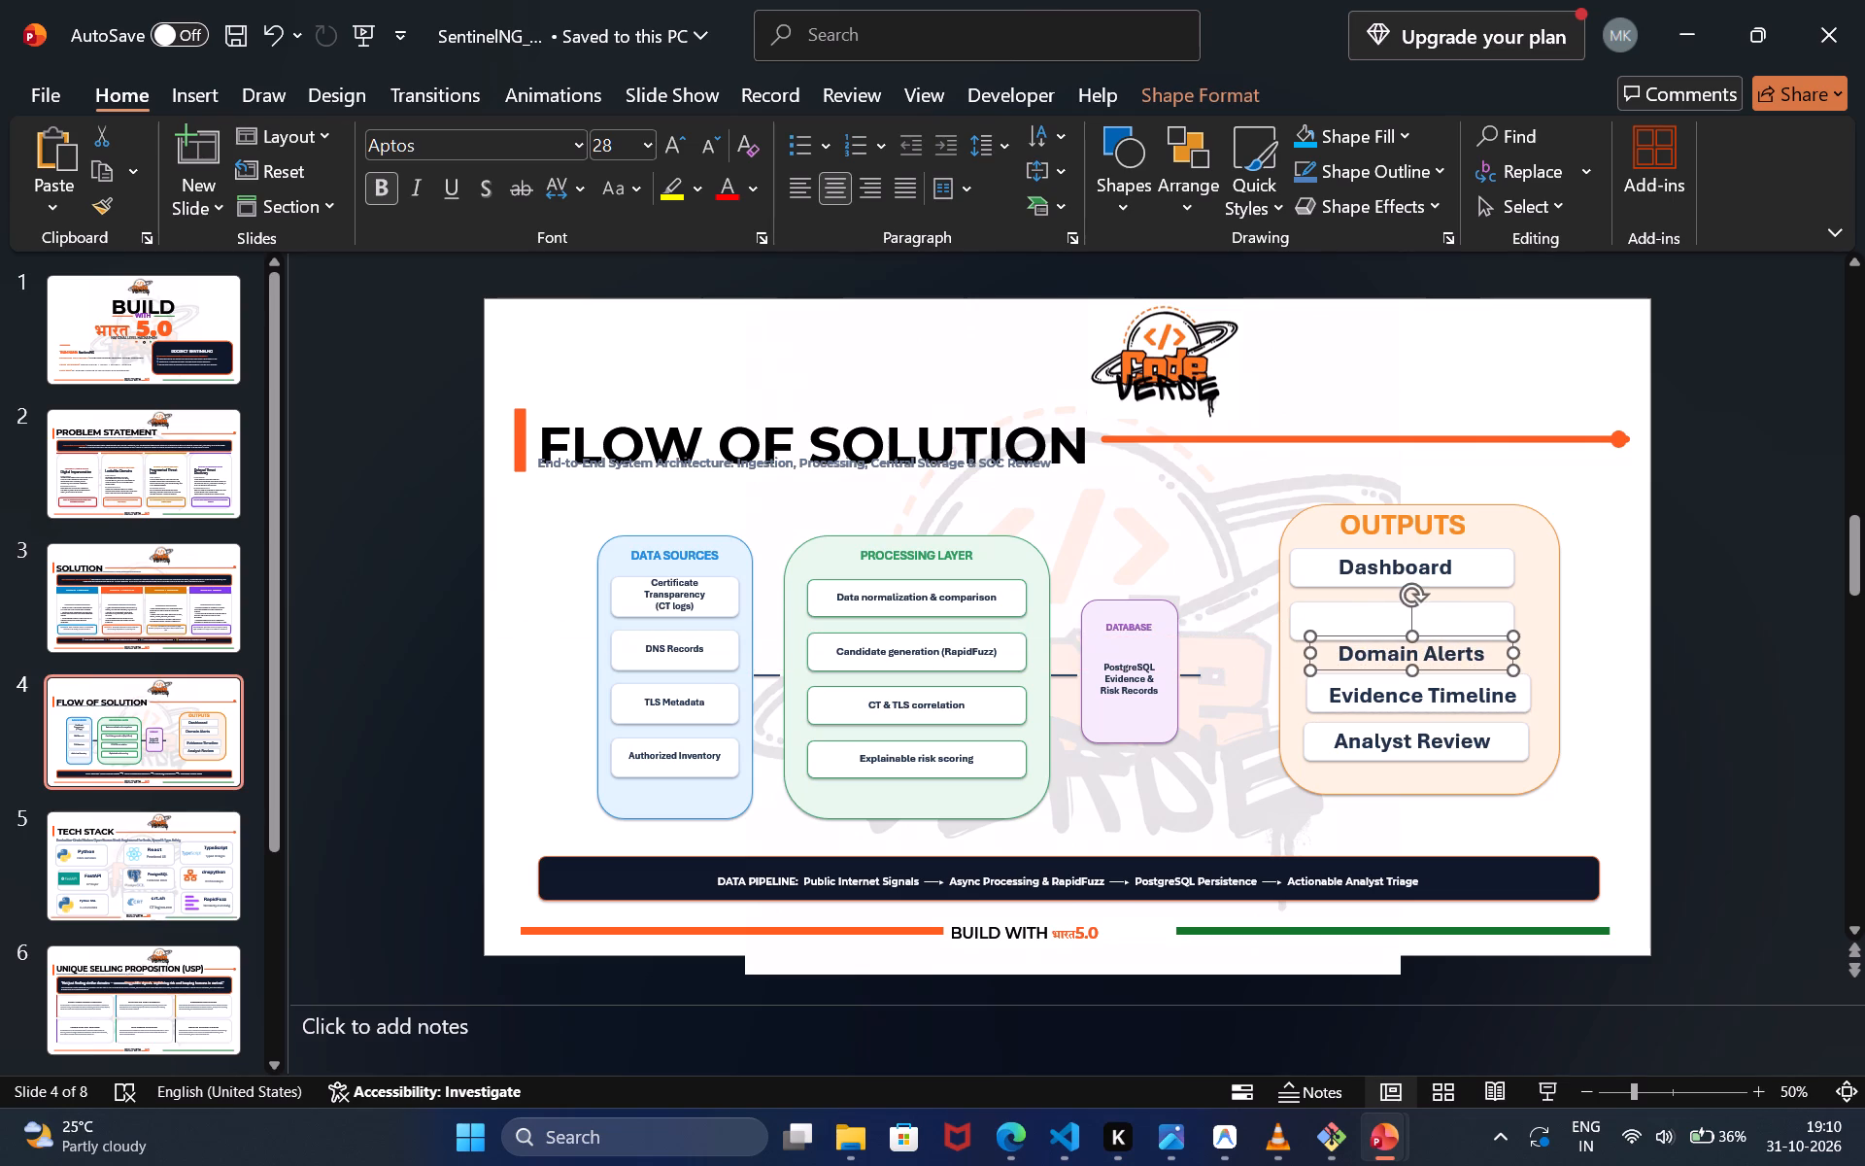
{"action": "left_click", "coordinate": [1382, 622]}
{"action": "left_click_drag", "start_coordinate": [1382, 622], "coordinate": [1370, 606]}
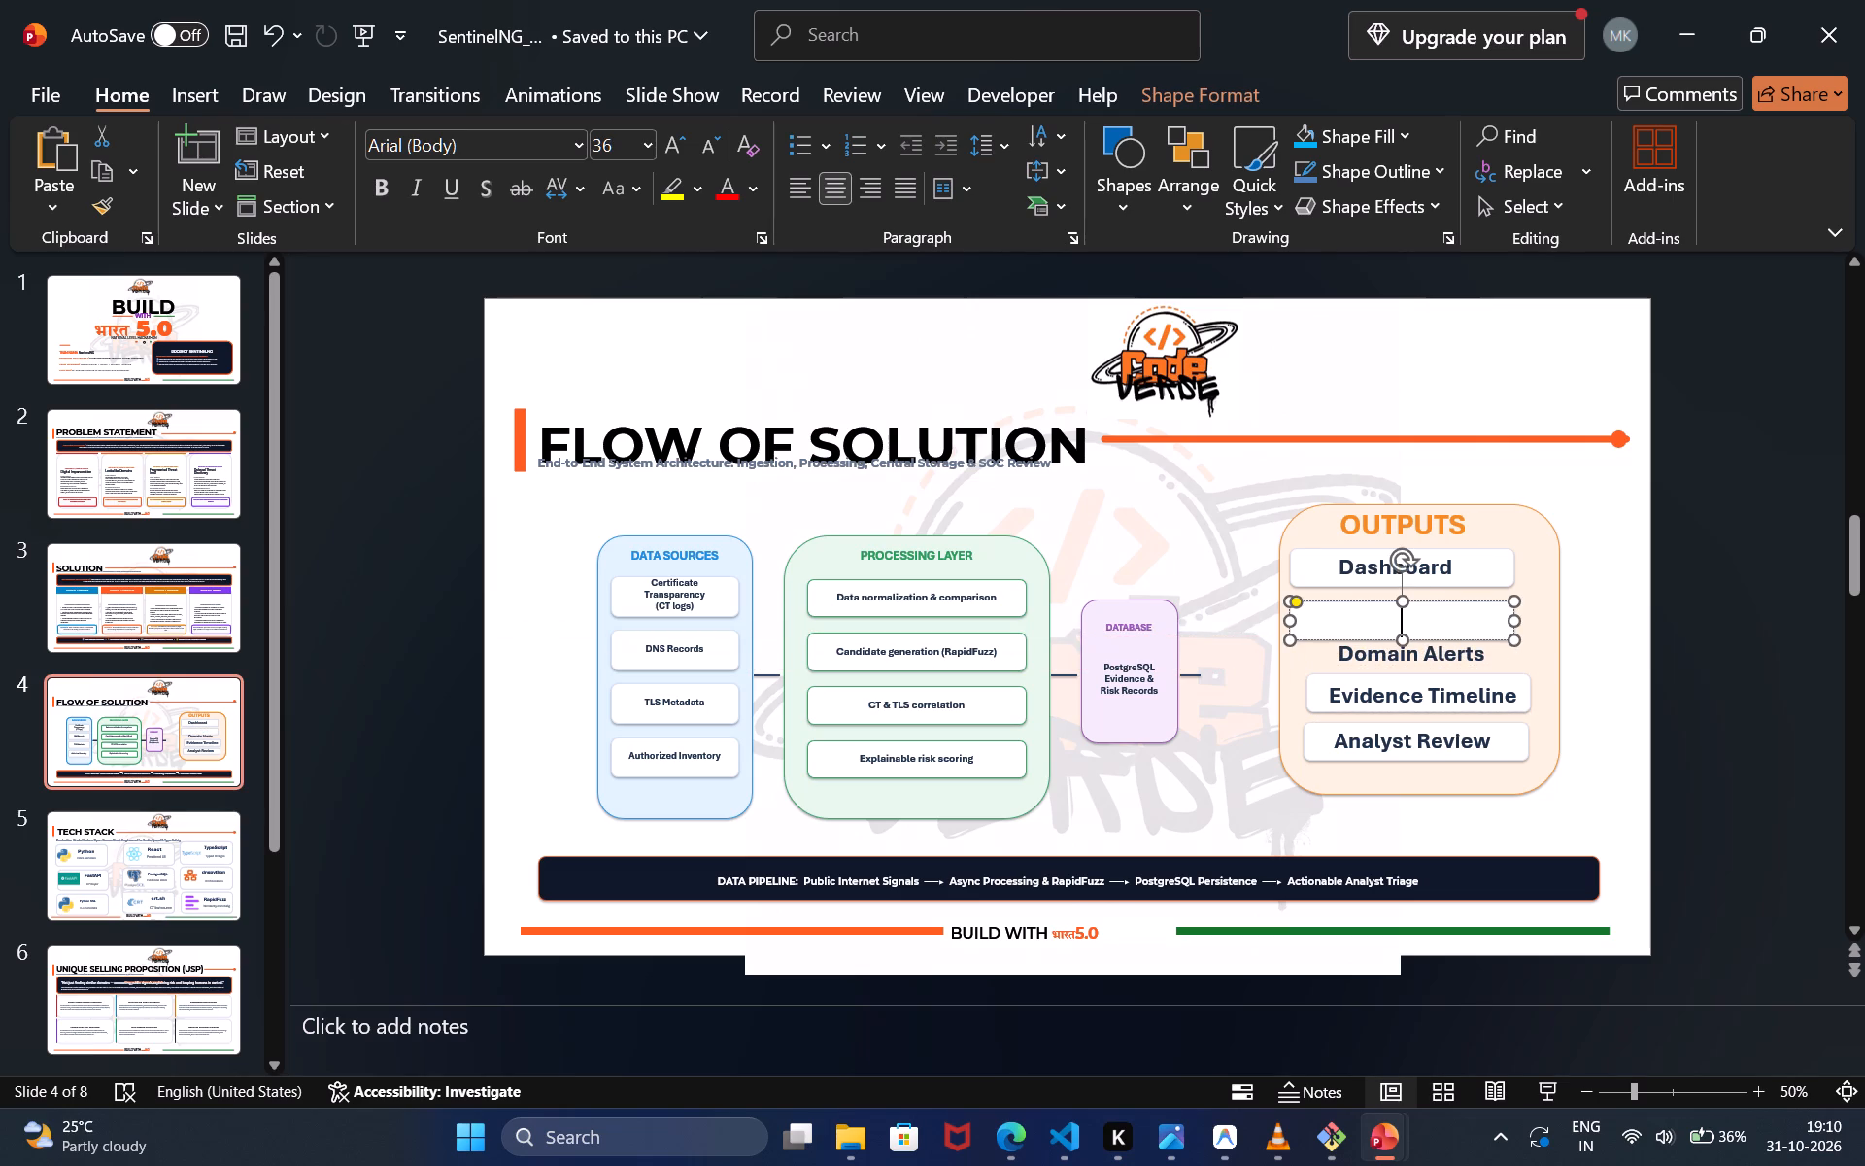
{"action": "left_click_drag", "start_coordinate": [1370, 606], "coordinate": [1379, 632]}
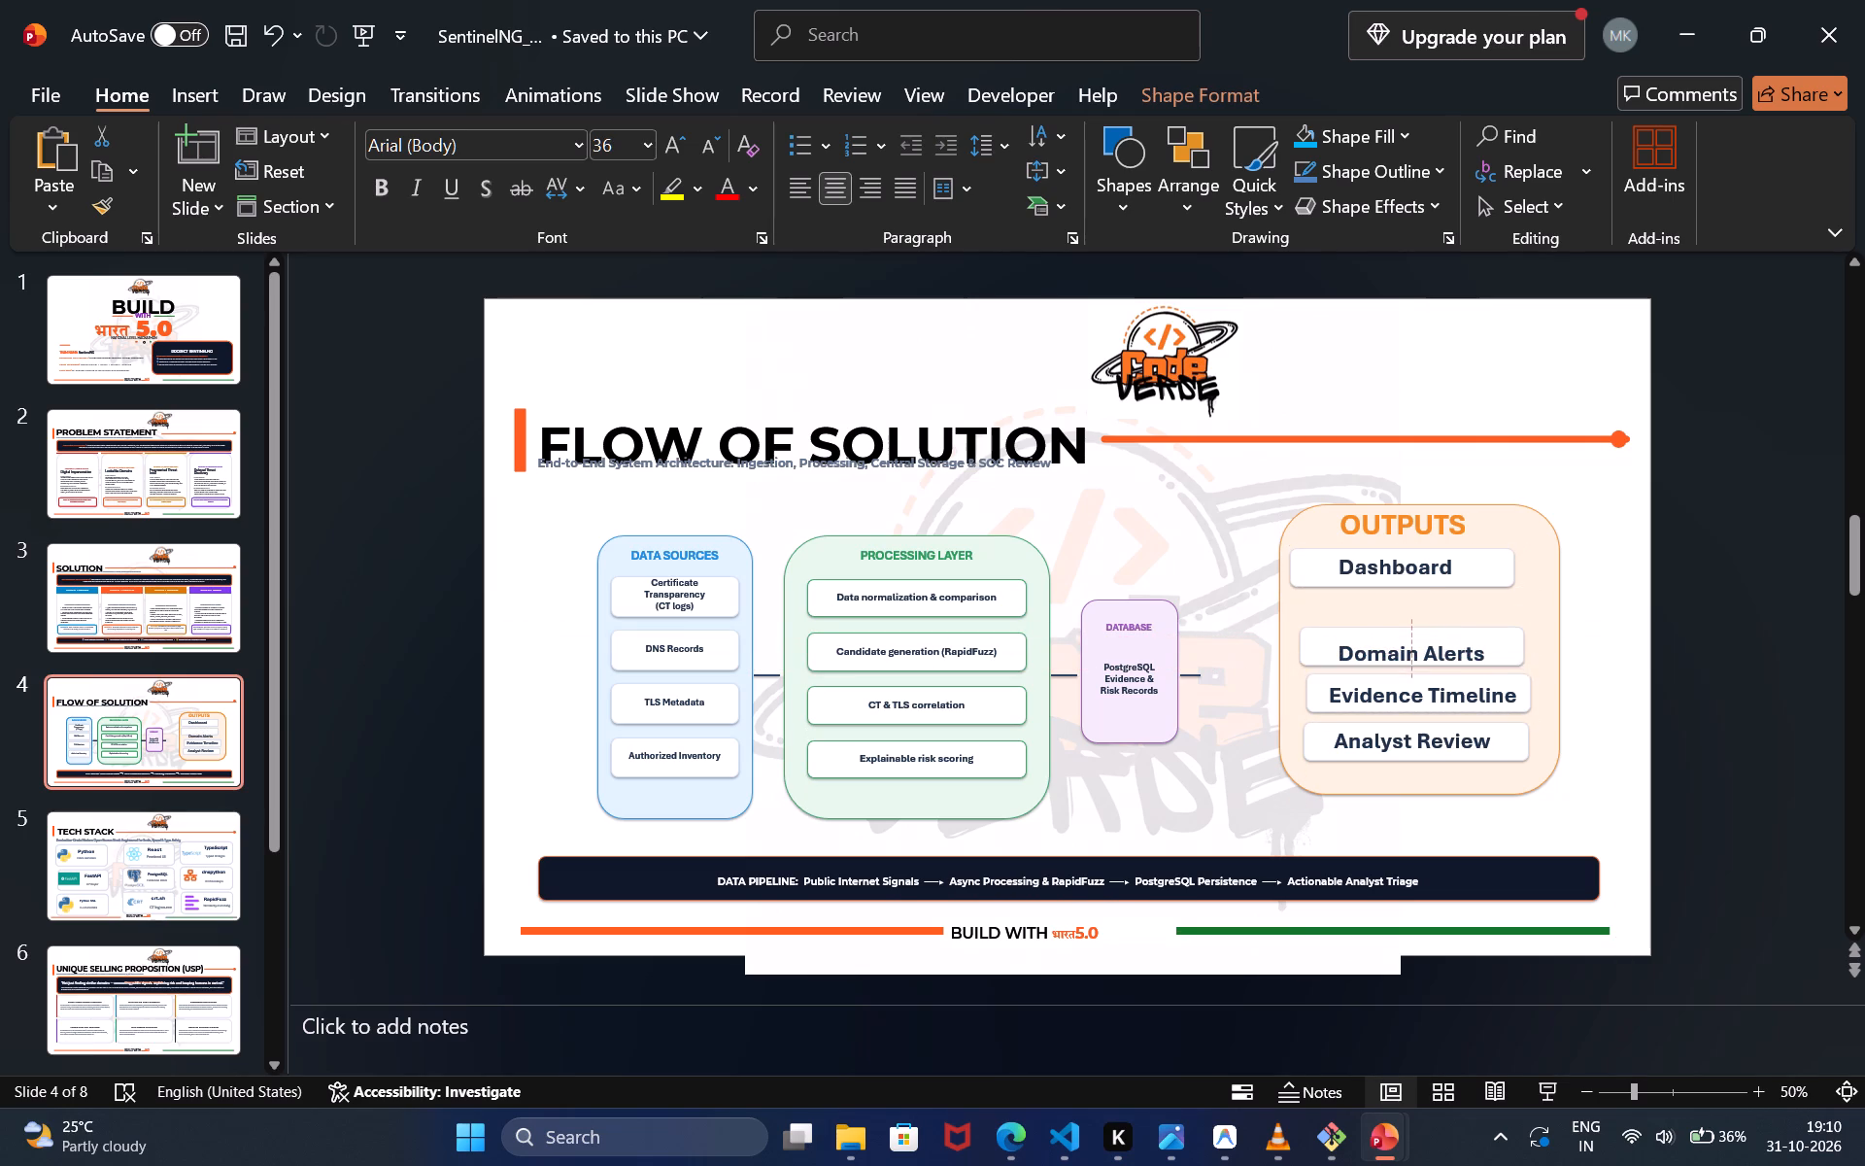
{"action": "left_click_drag", "start_coordinate": [1379, 632], "coordinate": [1381, 631]}
{"action": "left_click", "coordinate": [1378, 648]}
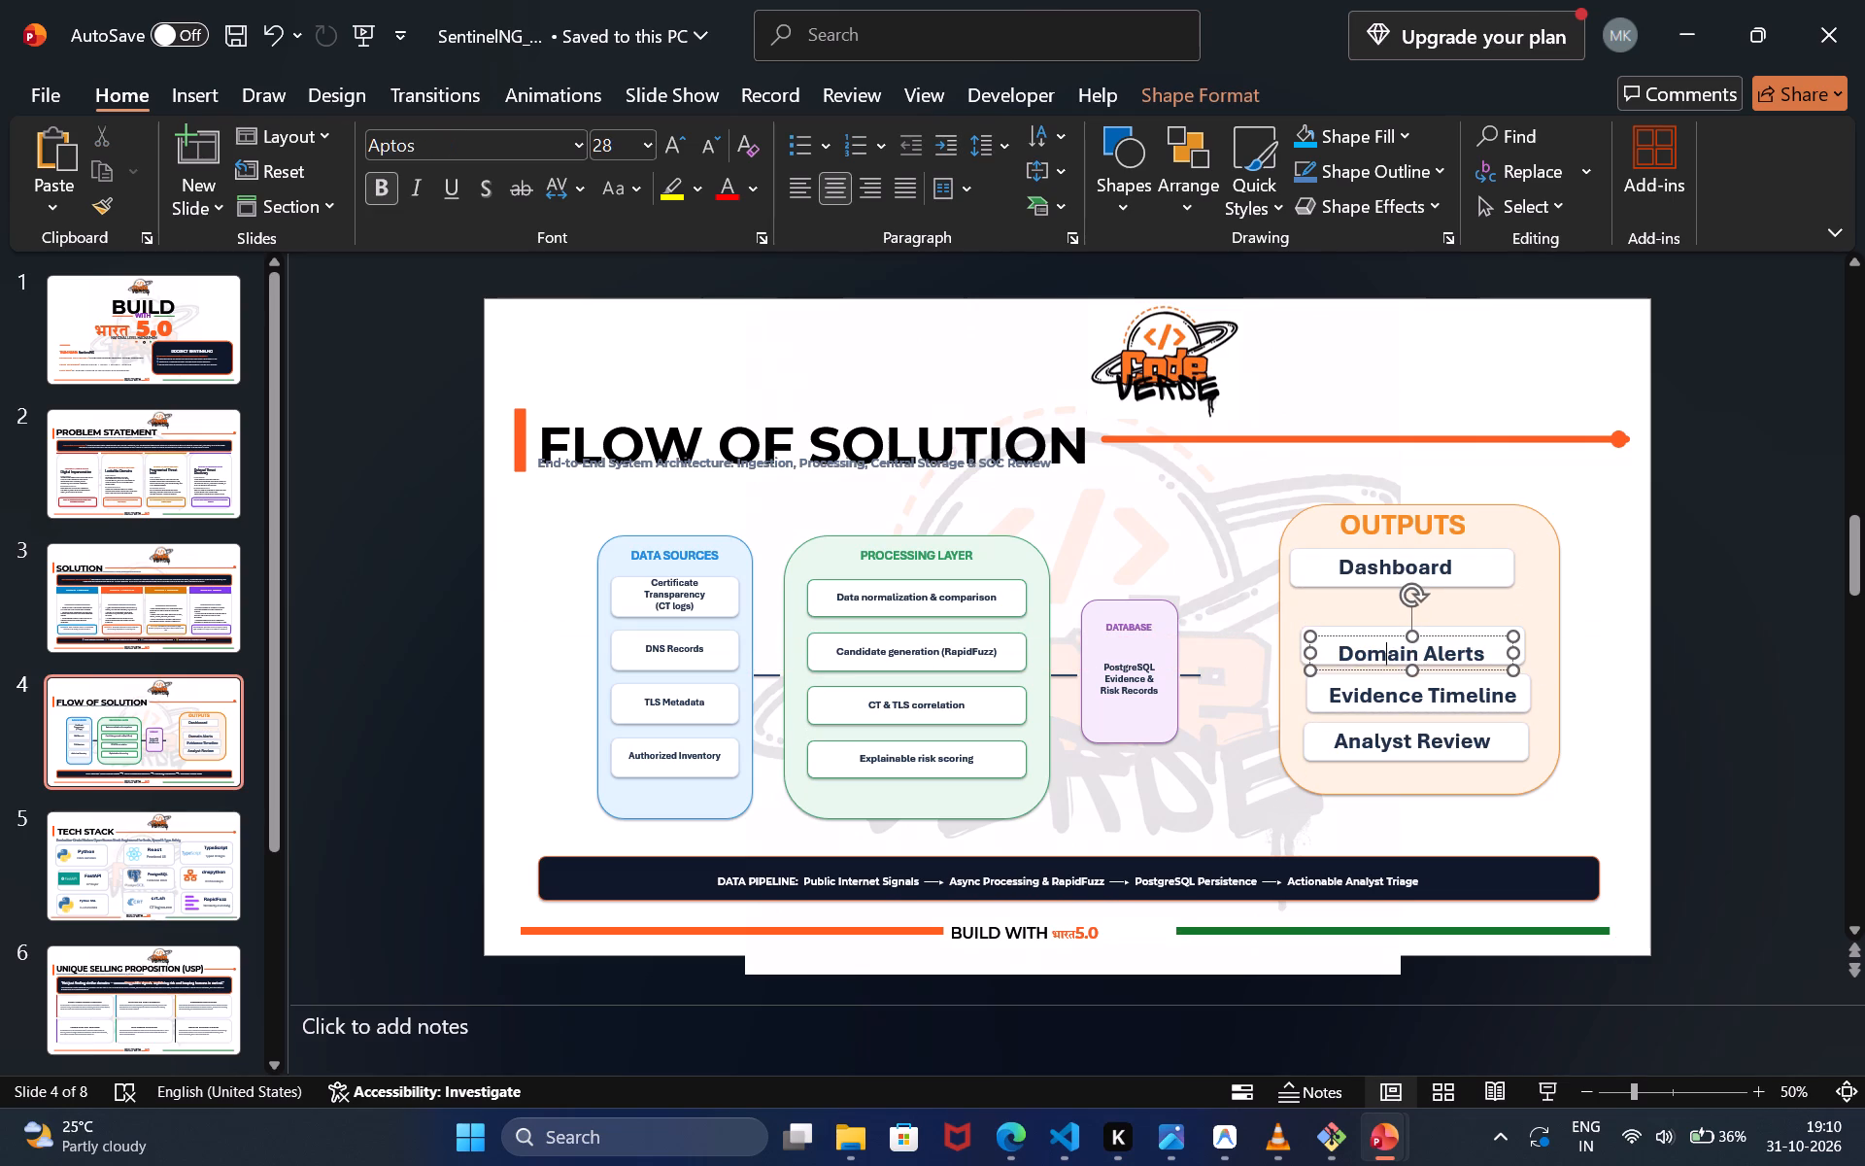
{"action": "left_click", "coordinate": [1386, 636]}
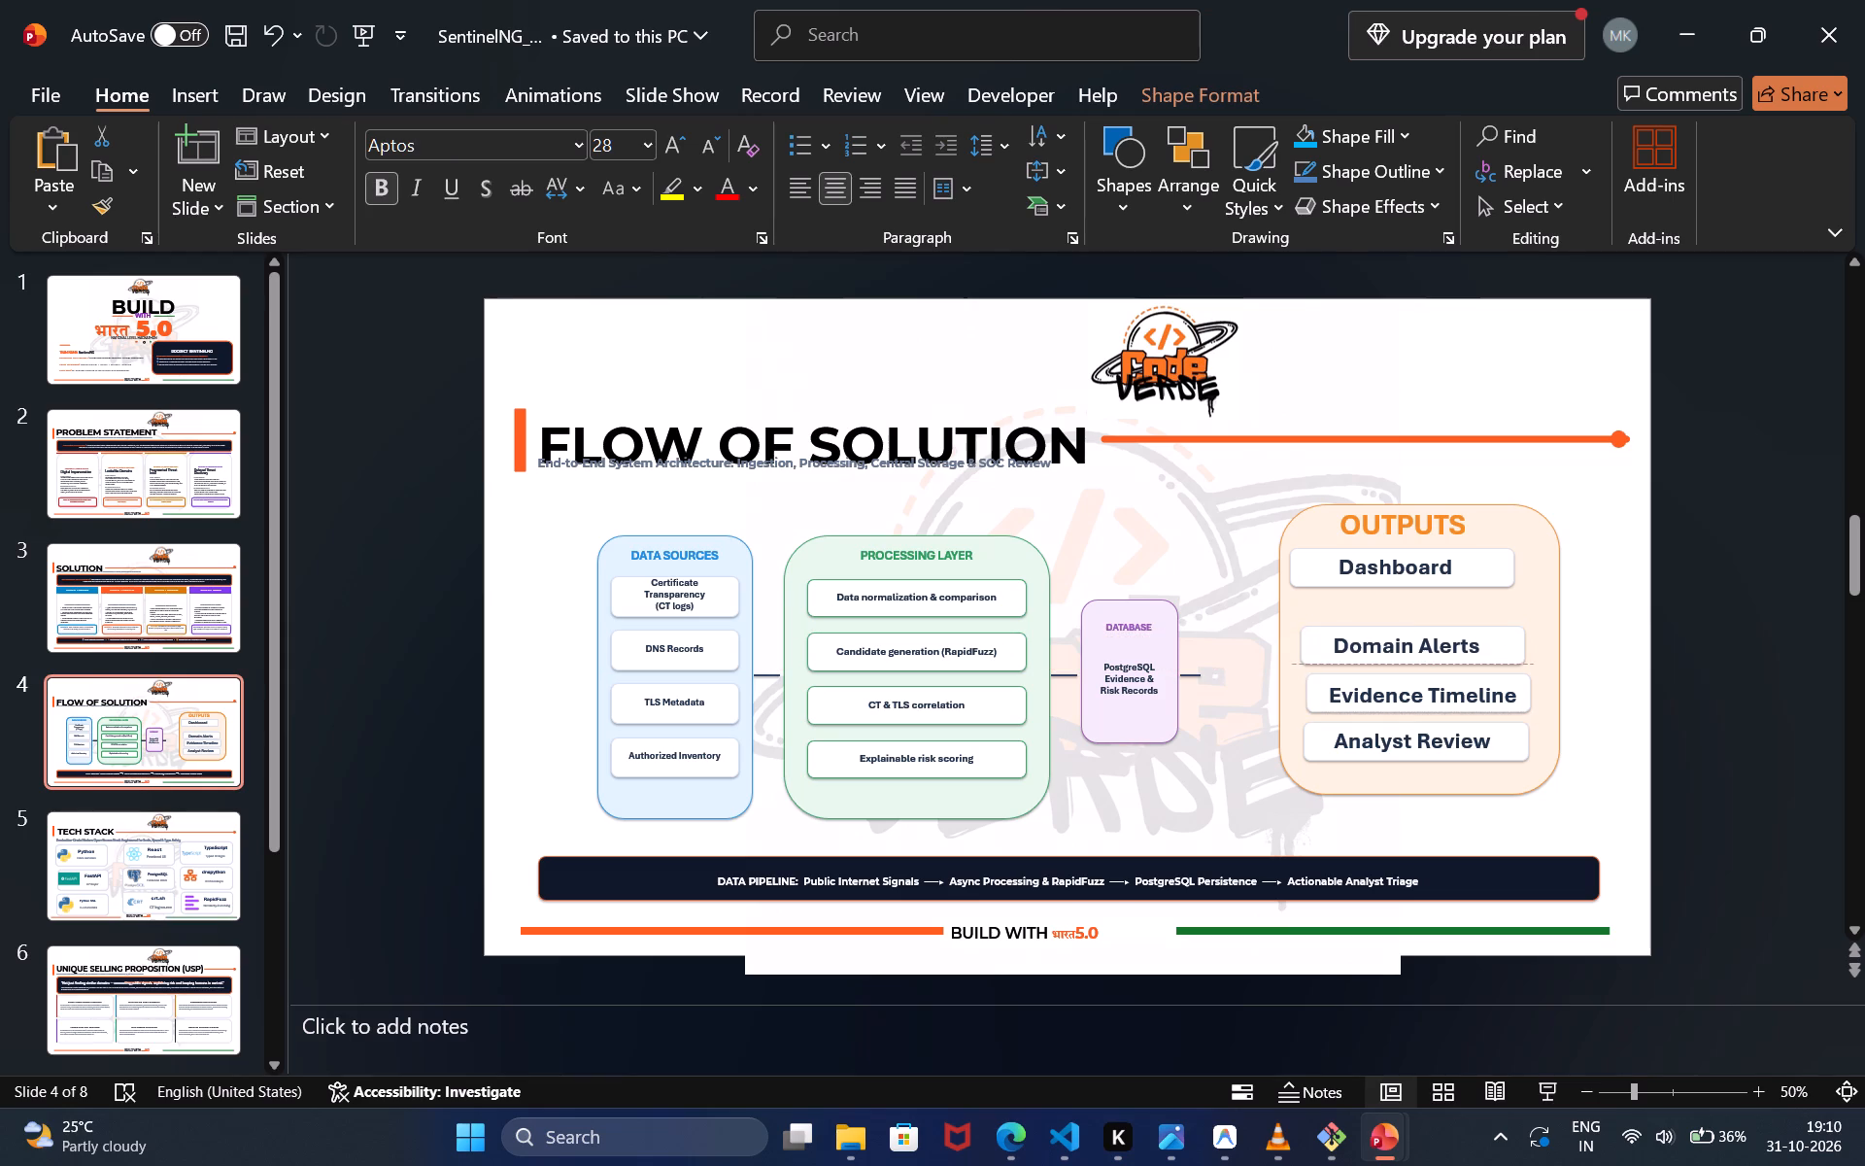
Move the Dashboard card and its label down and slightly right to sit together just above the Domain Alerts card.
{"action": "left_click", "coordinate": [1339, 571]}
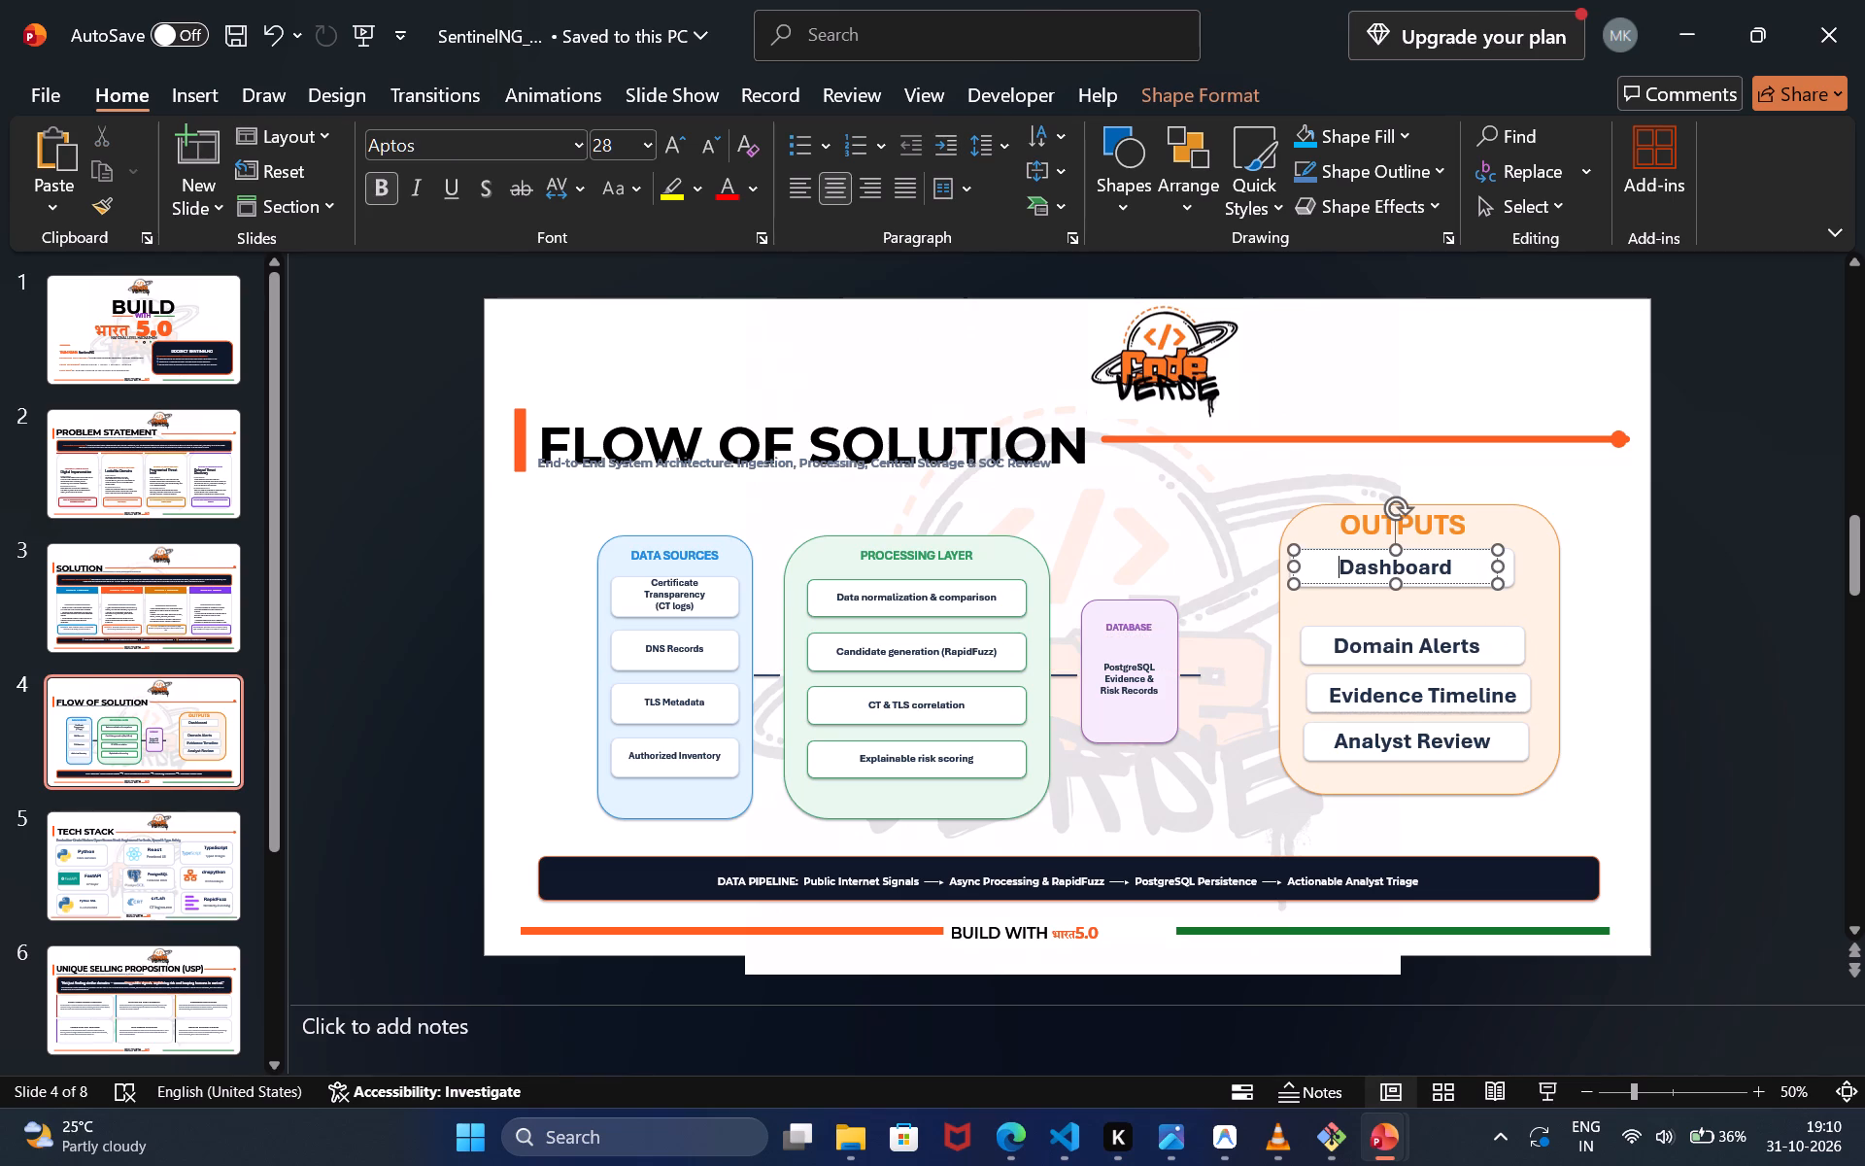
{"action": "left_click", "coordinate": [1325, 552]}
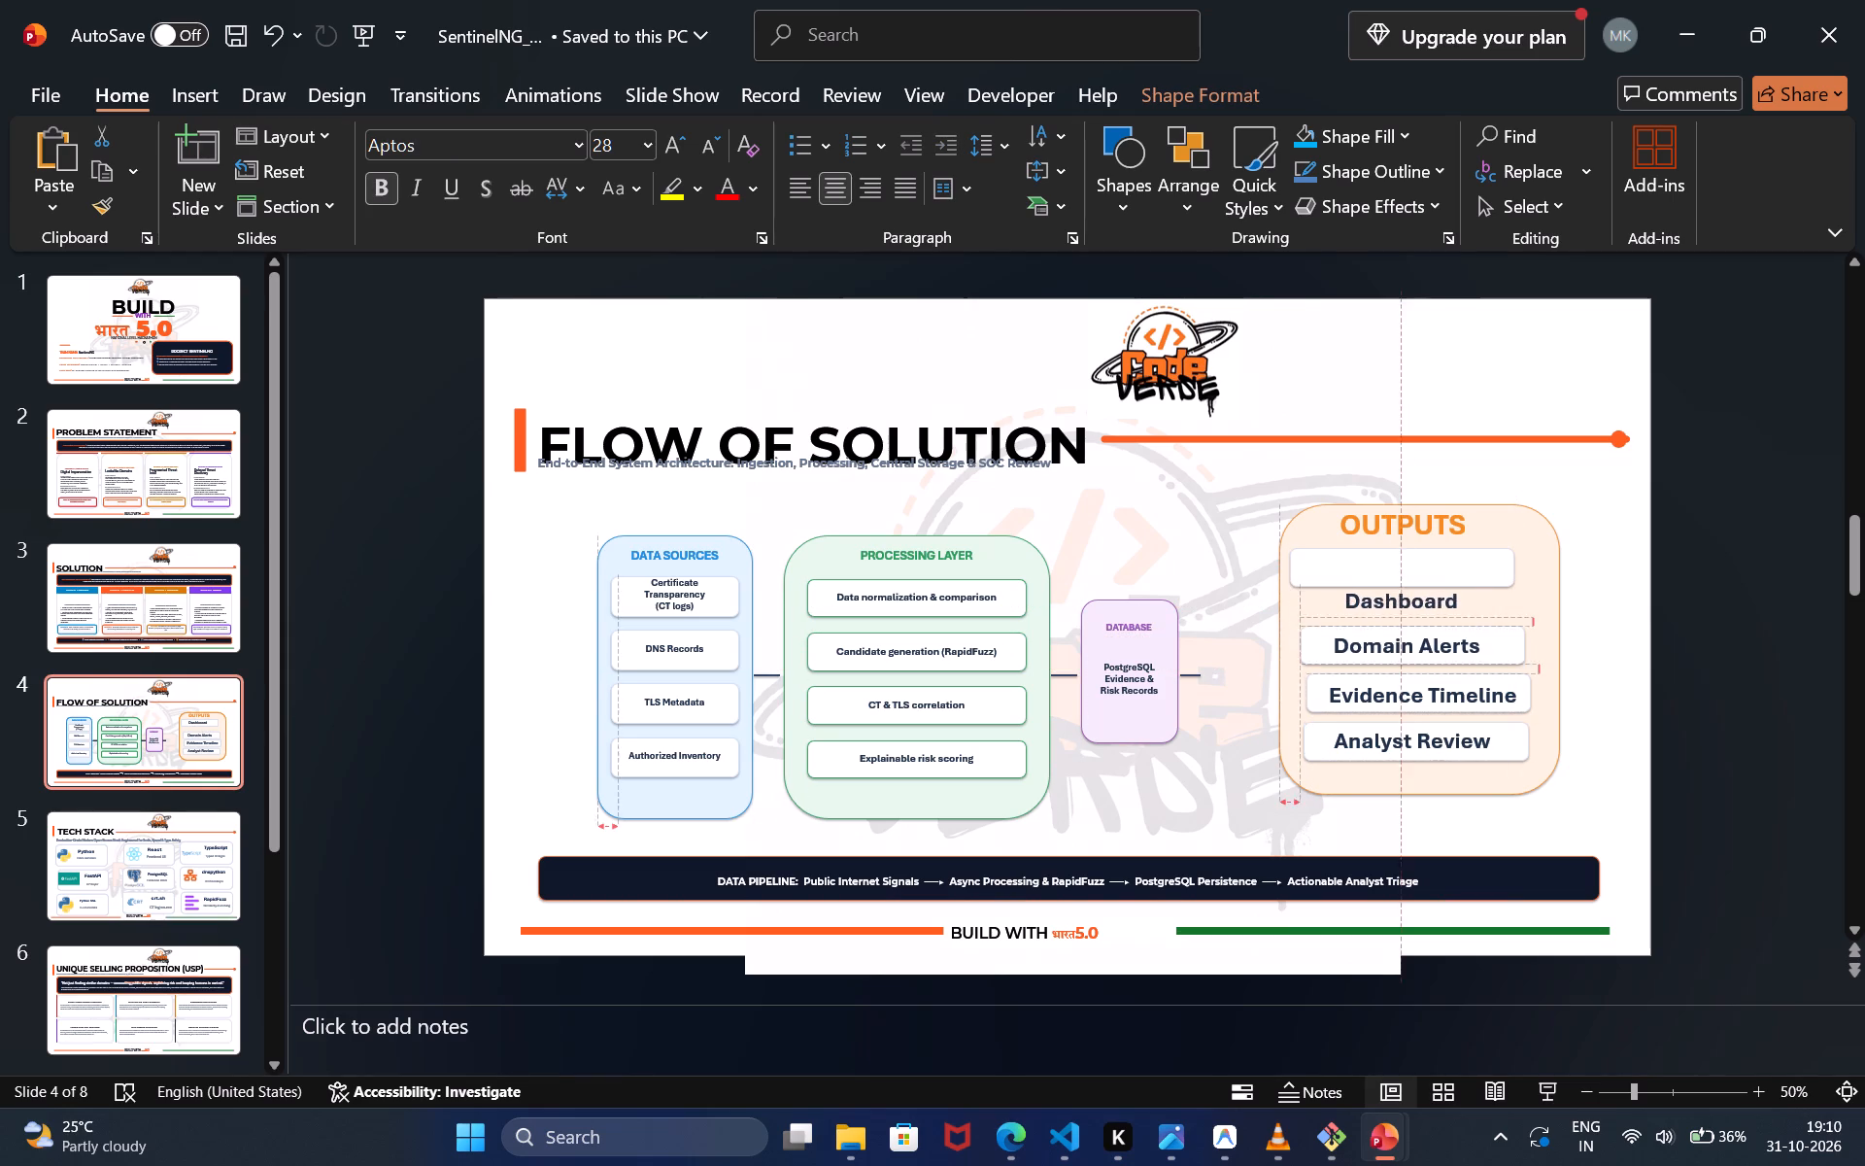
{"action": "left_click_drag", "start_coordinate": [1325, 582], "coordinate": [1345, 571]}
{"action": "left_click_drag", "start_coordinate": [1304, 580], "coordinate": [1314, 608]}
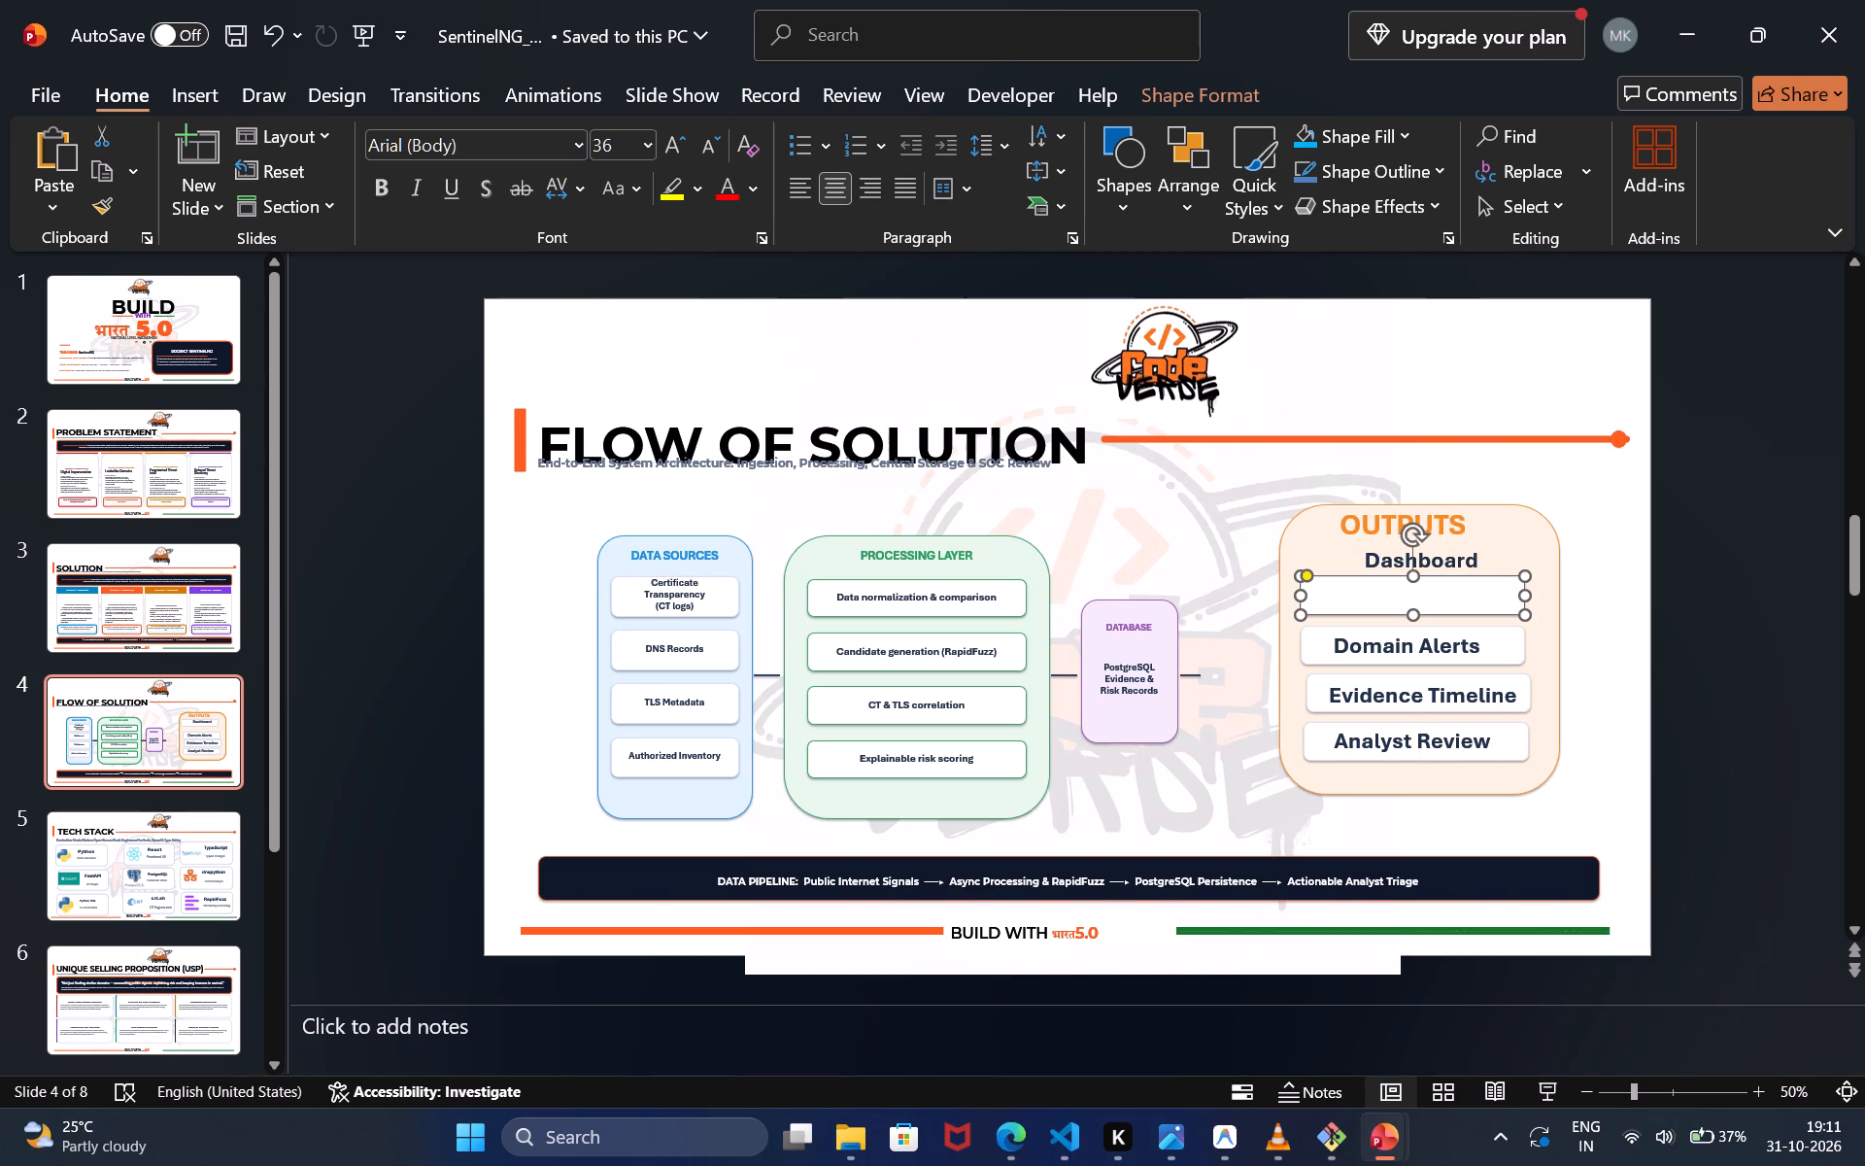
{"action": "left_click", "coordinate": [1399, 555]}
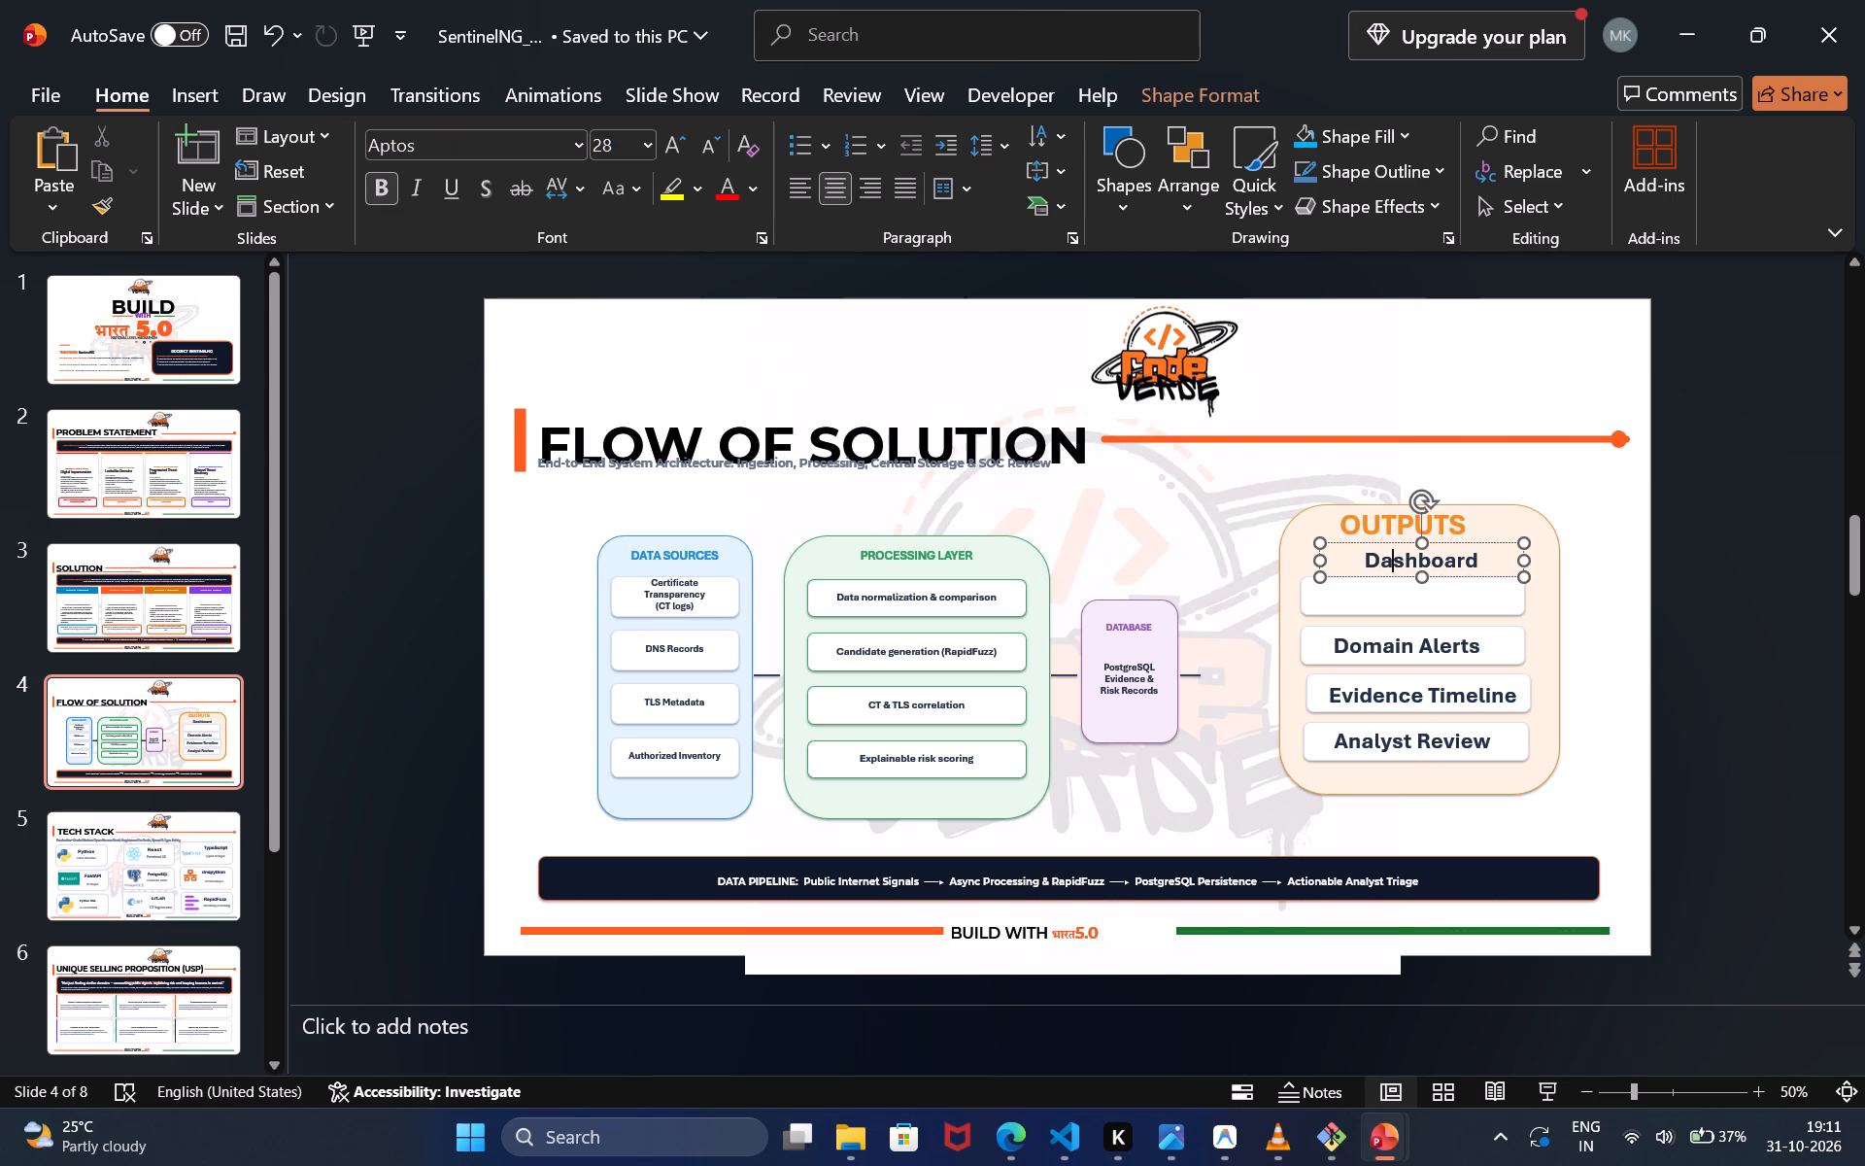
{"action": "left_click_drag", "start_coordinate": [1373, 544], "coordinate": [1361, 580]}
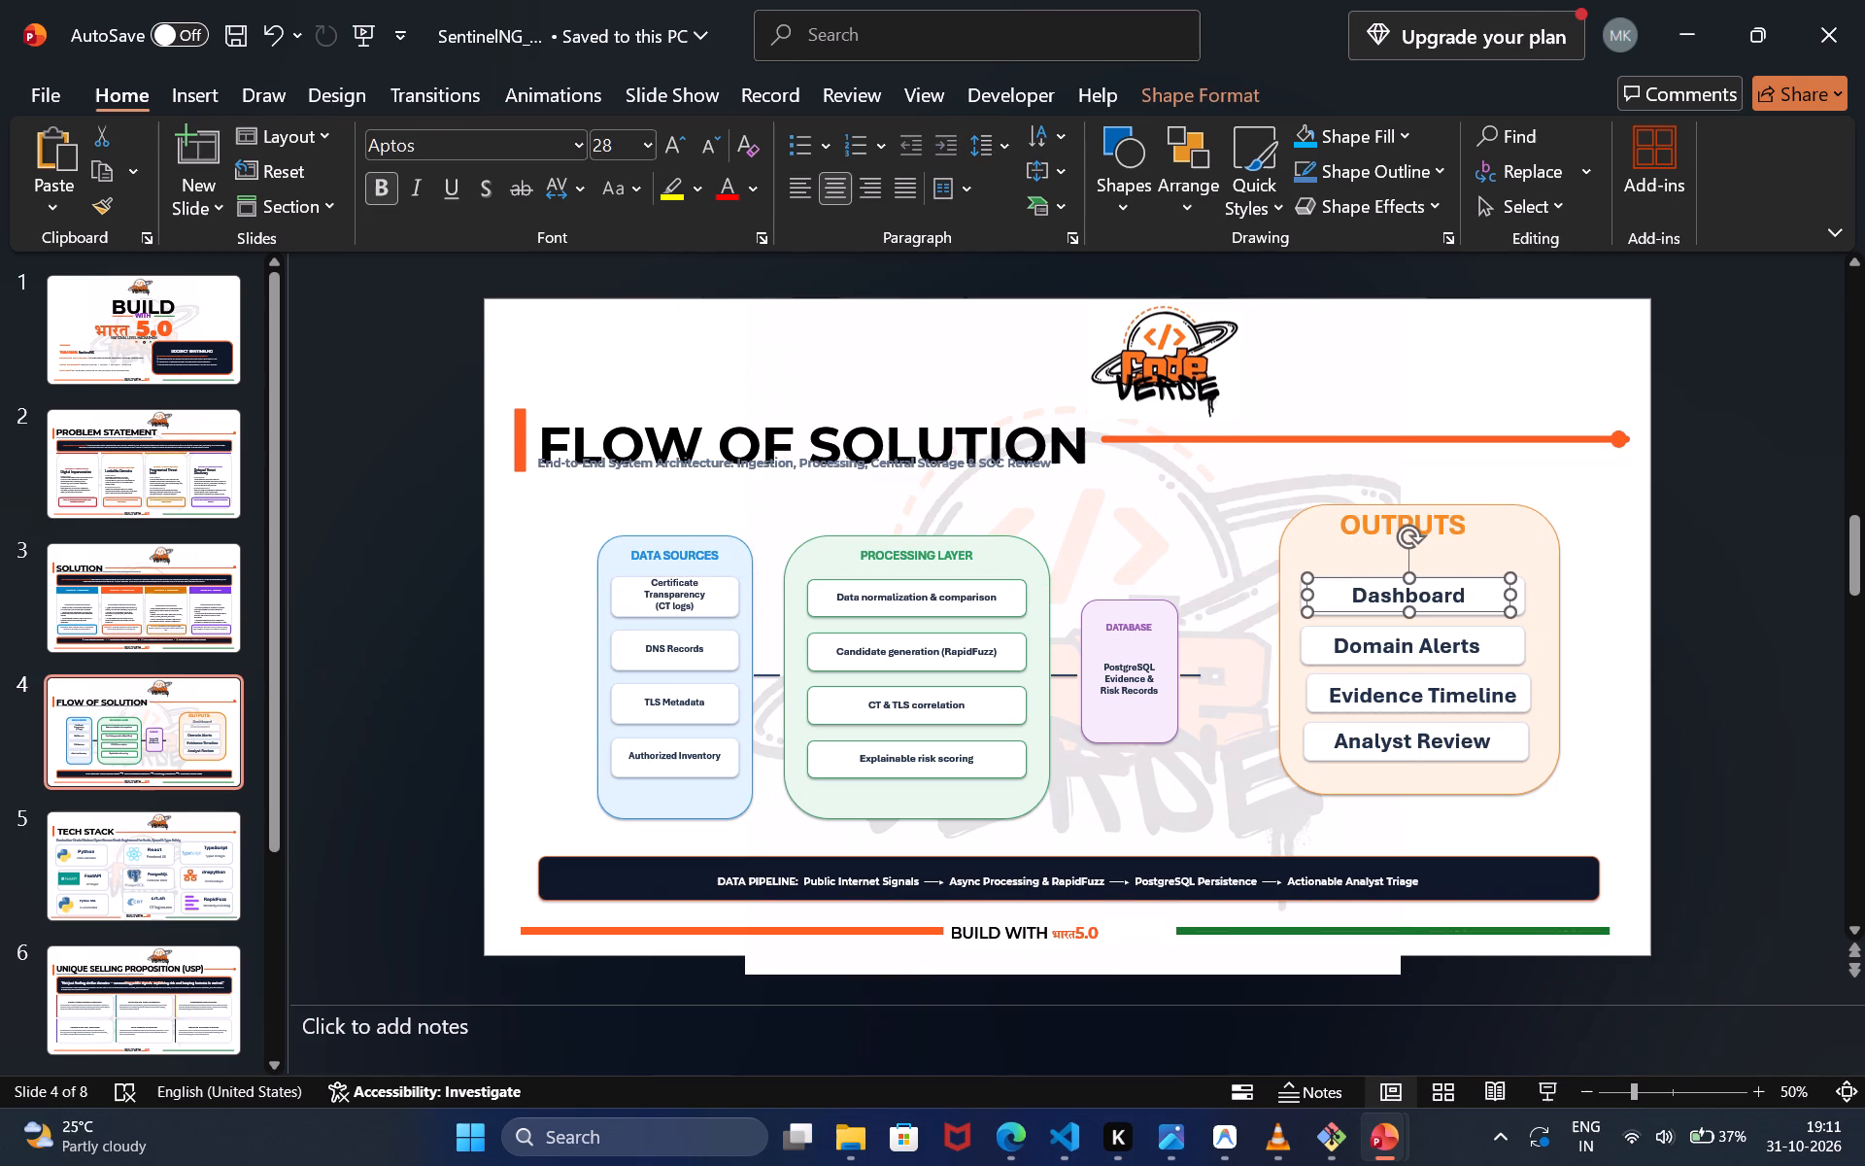
Lower the OUTPUTS heading into the gap above the Dashboard card and shift it slightly right.
{"action": "left_click", "coordinate": [1371, 537]}
{"action": "left_click_drag", "start_coordinate": [1431, 546], "coordinate": [1440, 565]}
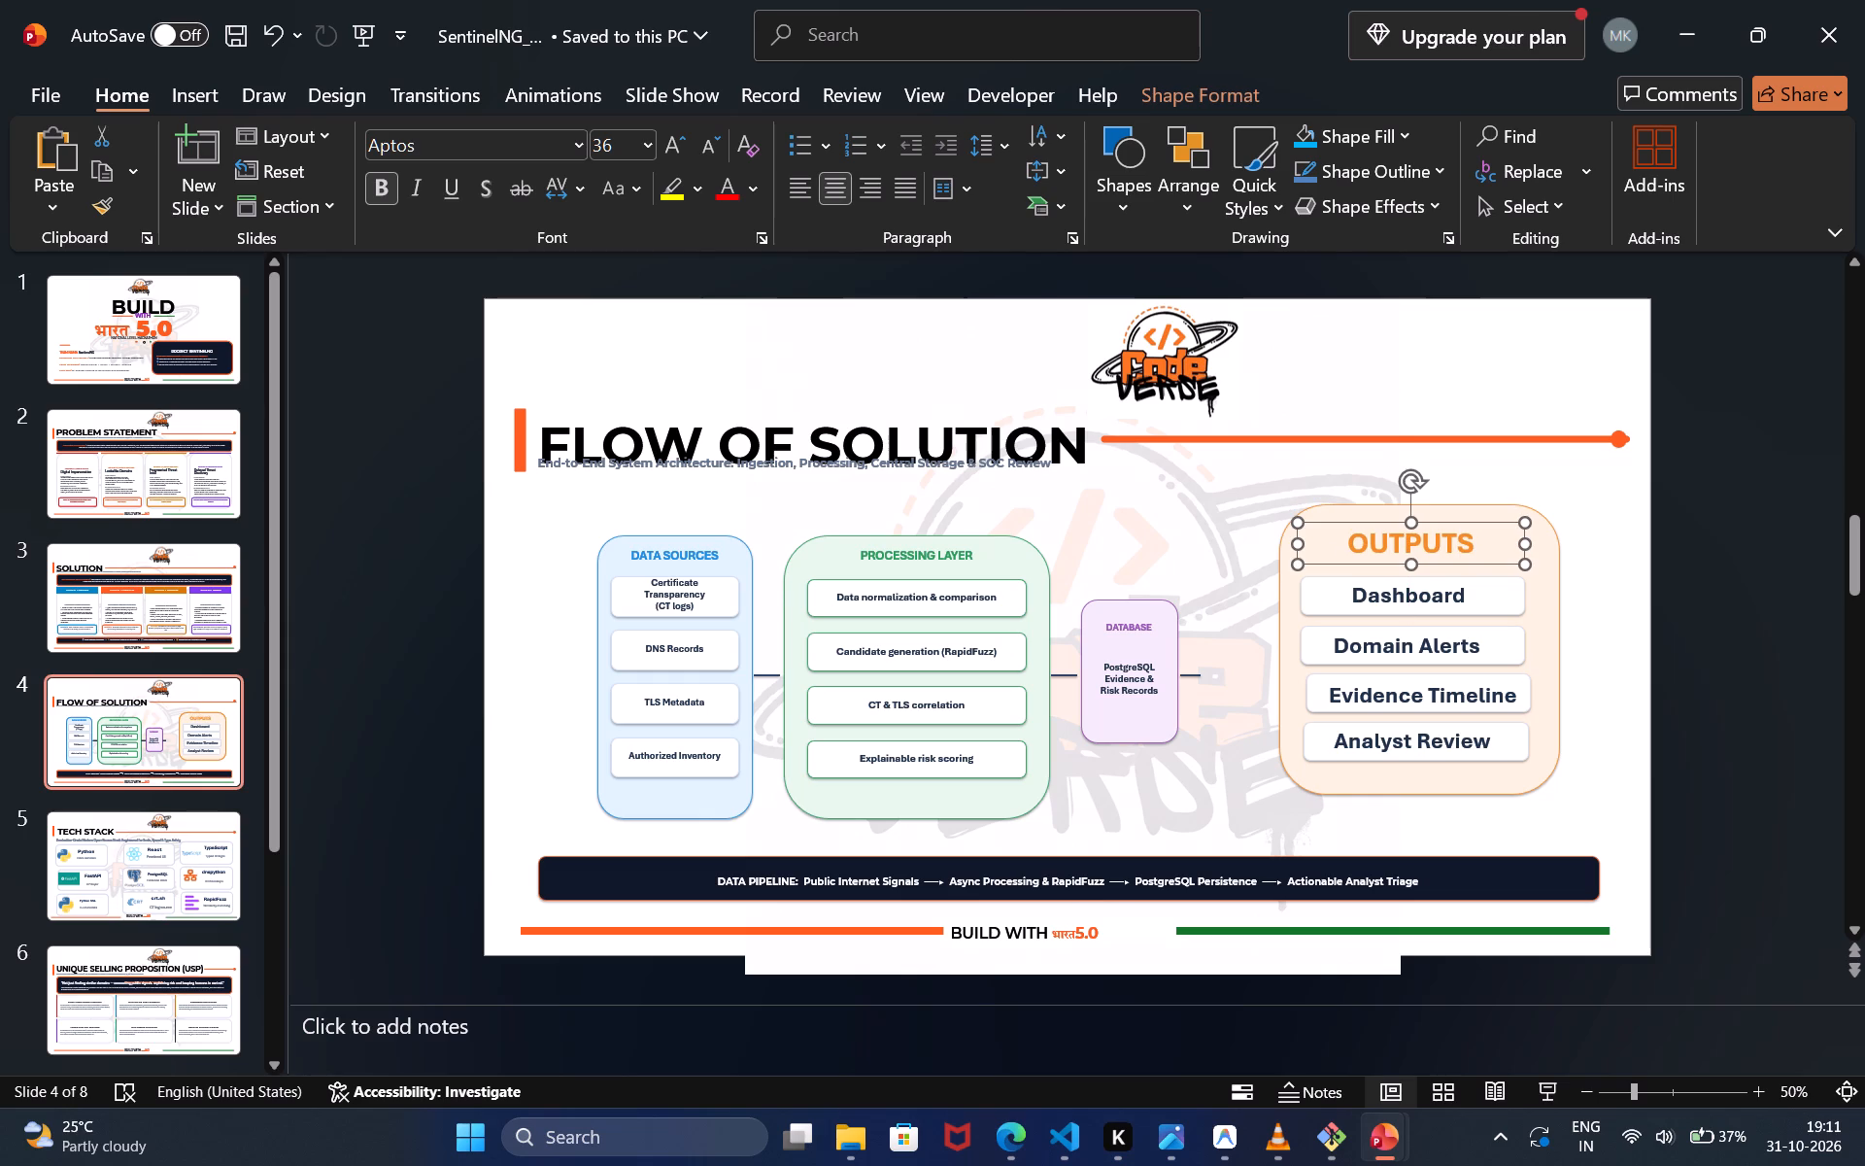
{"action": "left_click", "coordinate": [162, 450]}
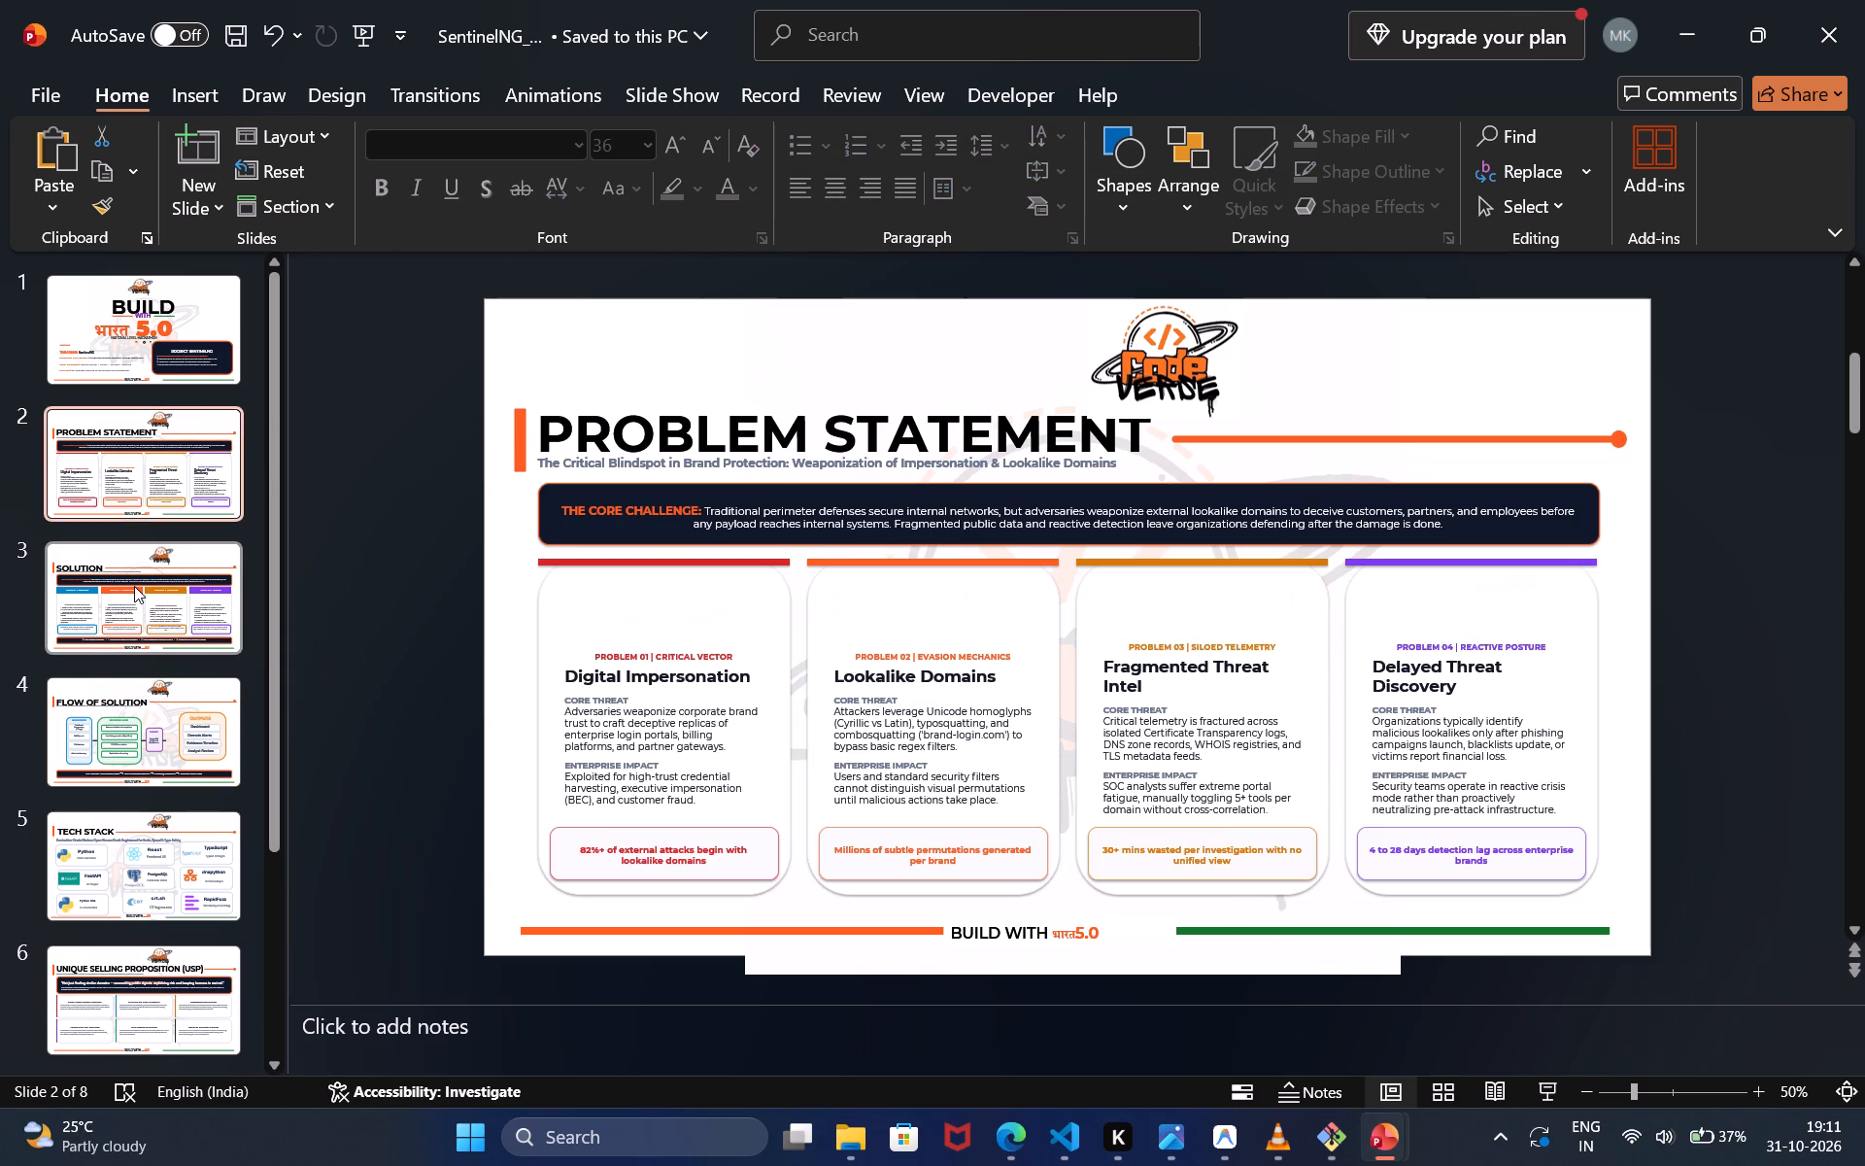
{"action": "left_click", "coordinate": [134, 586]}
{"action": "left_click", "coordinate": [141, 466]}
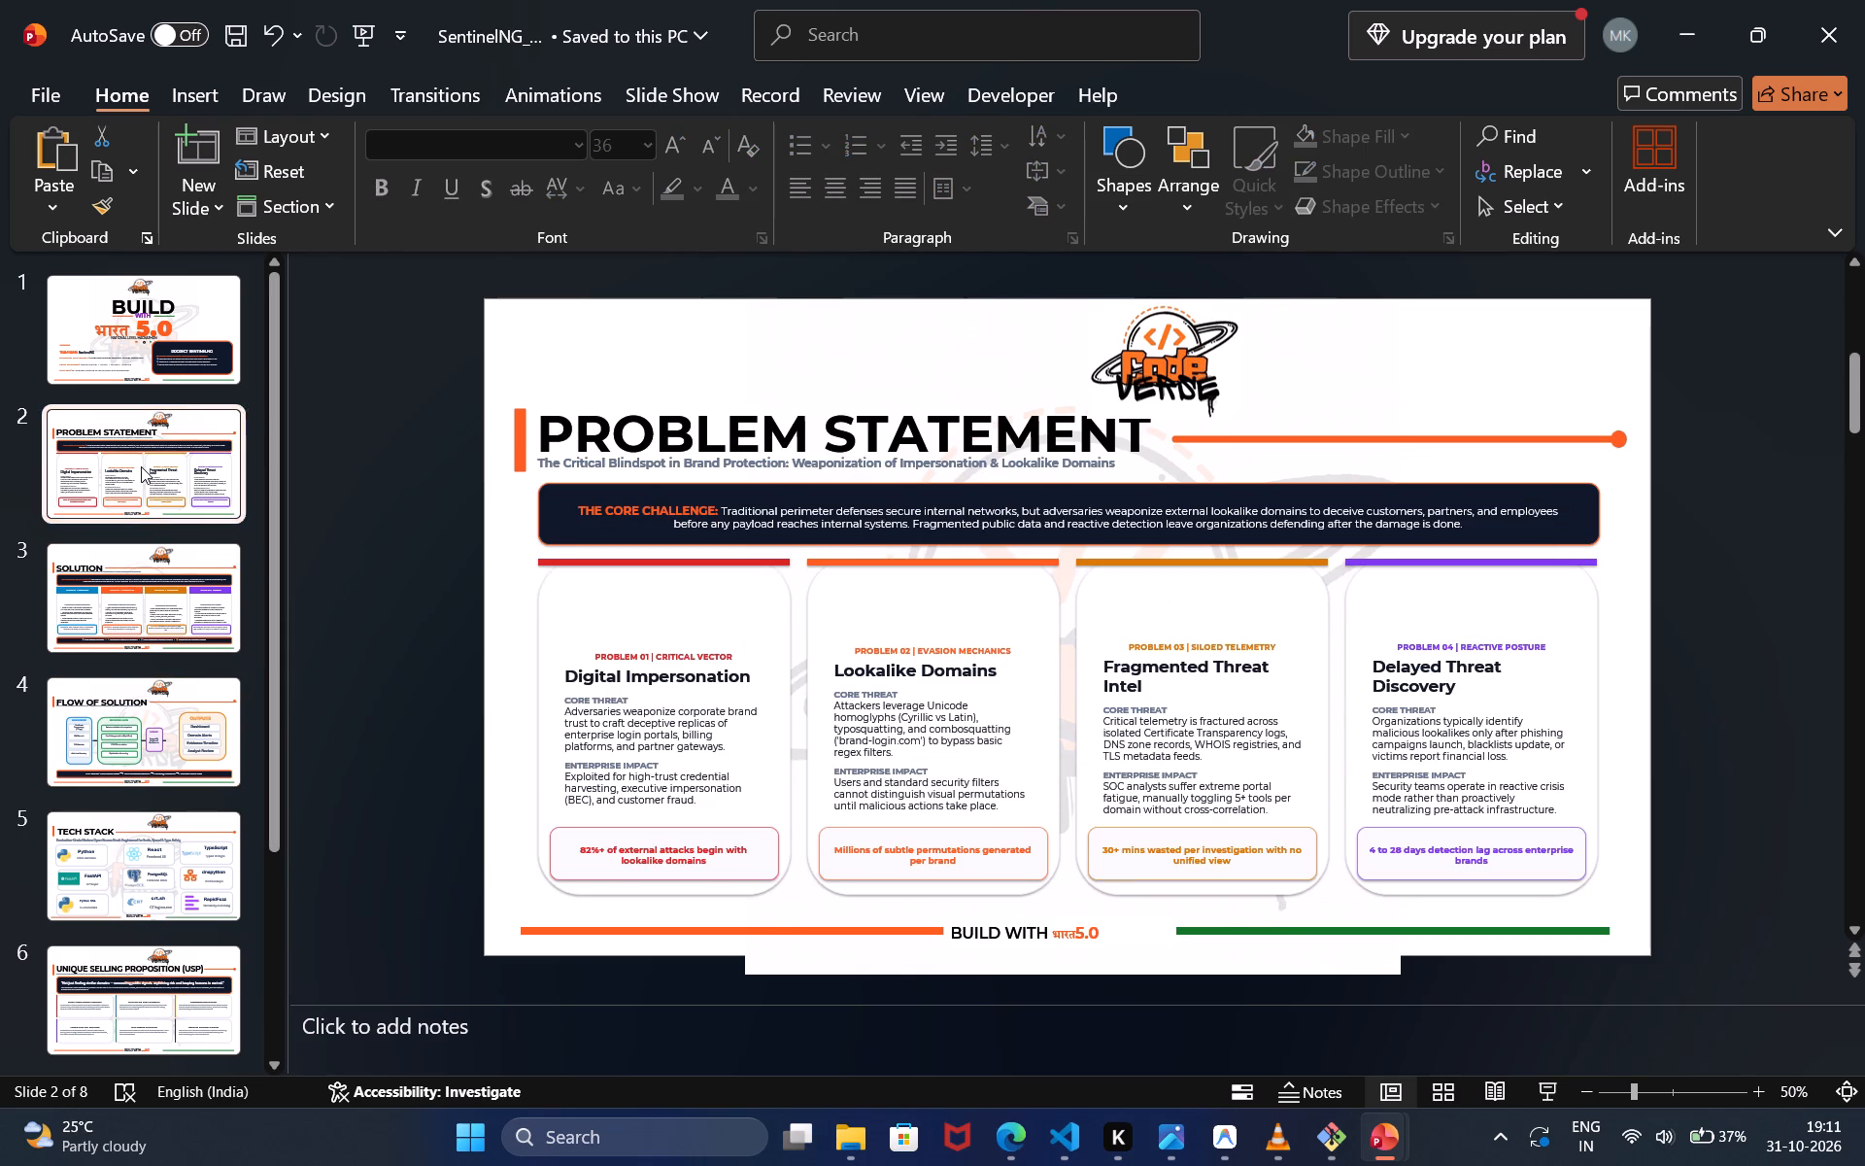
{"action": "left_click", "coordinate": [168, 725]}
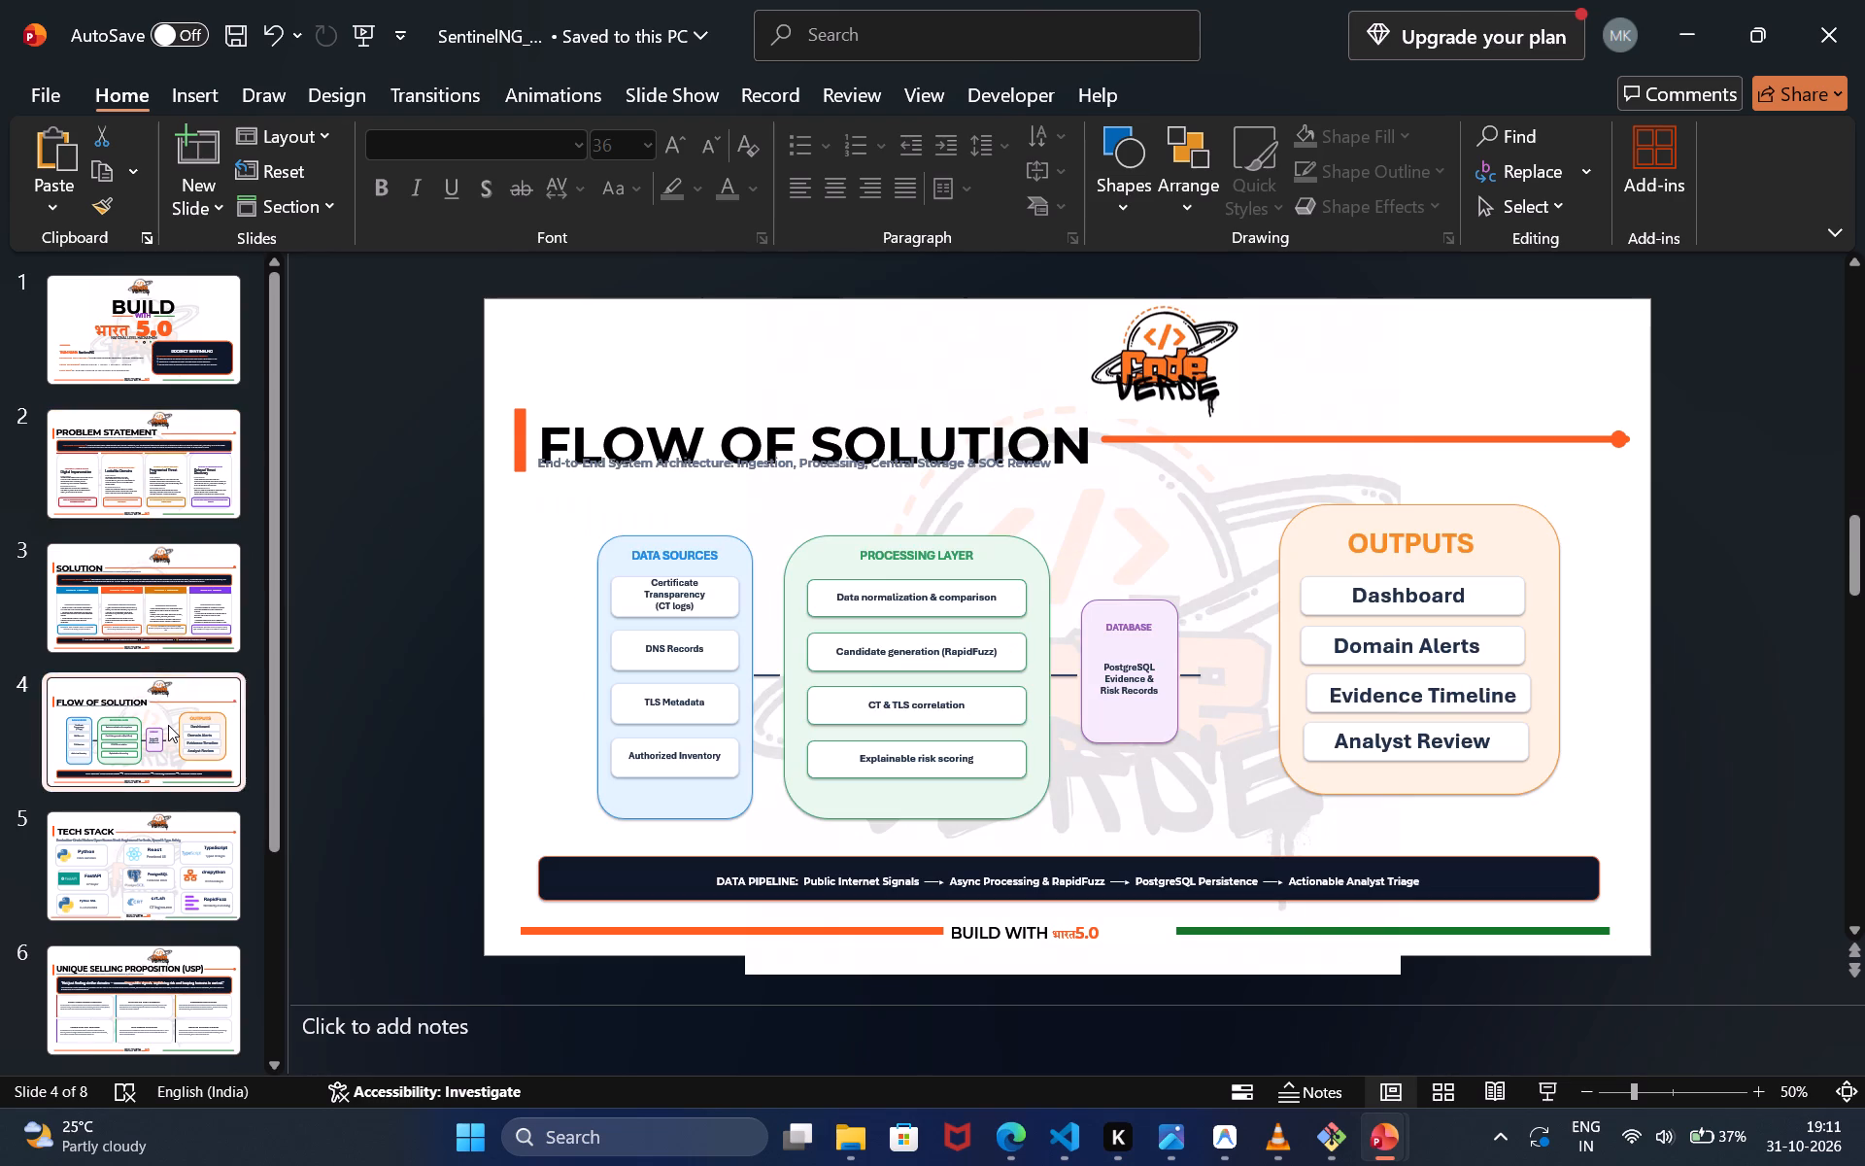
Move the short connector line beside the DATABASE box over to the left edge of the OUTPUTS panel.
{"action": "left_click", "coordinate": [1169, 652]}
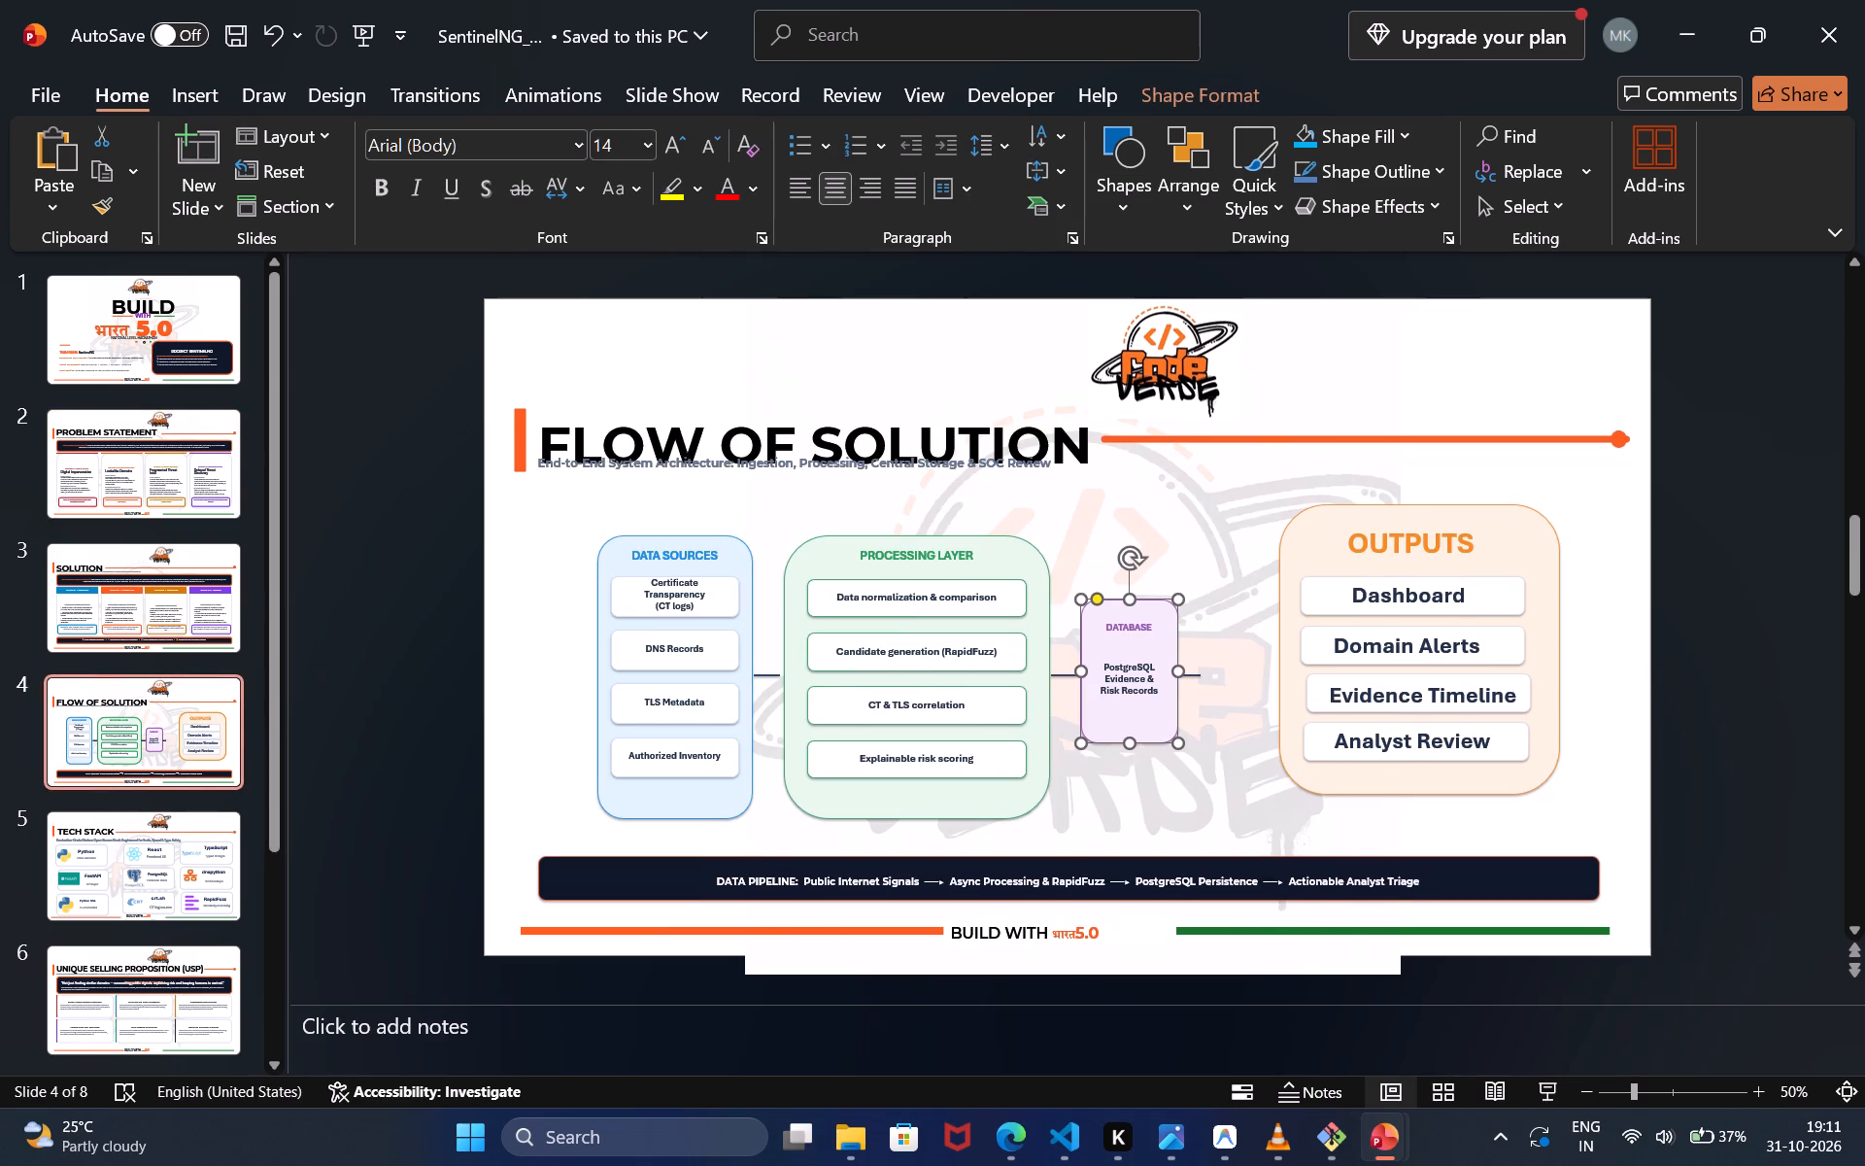
{"action": "left_click", "coordinate": [1204, 672]}
{"action": "left_click", "coordinate": [1194, 686]}
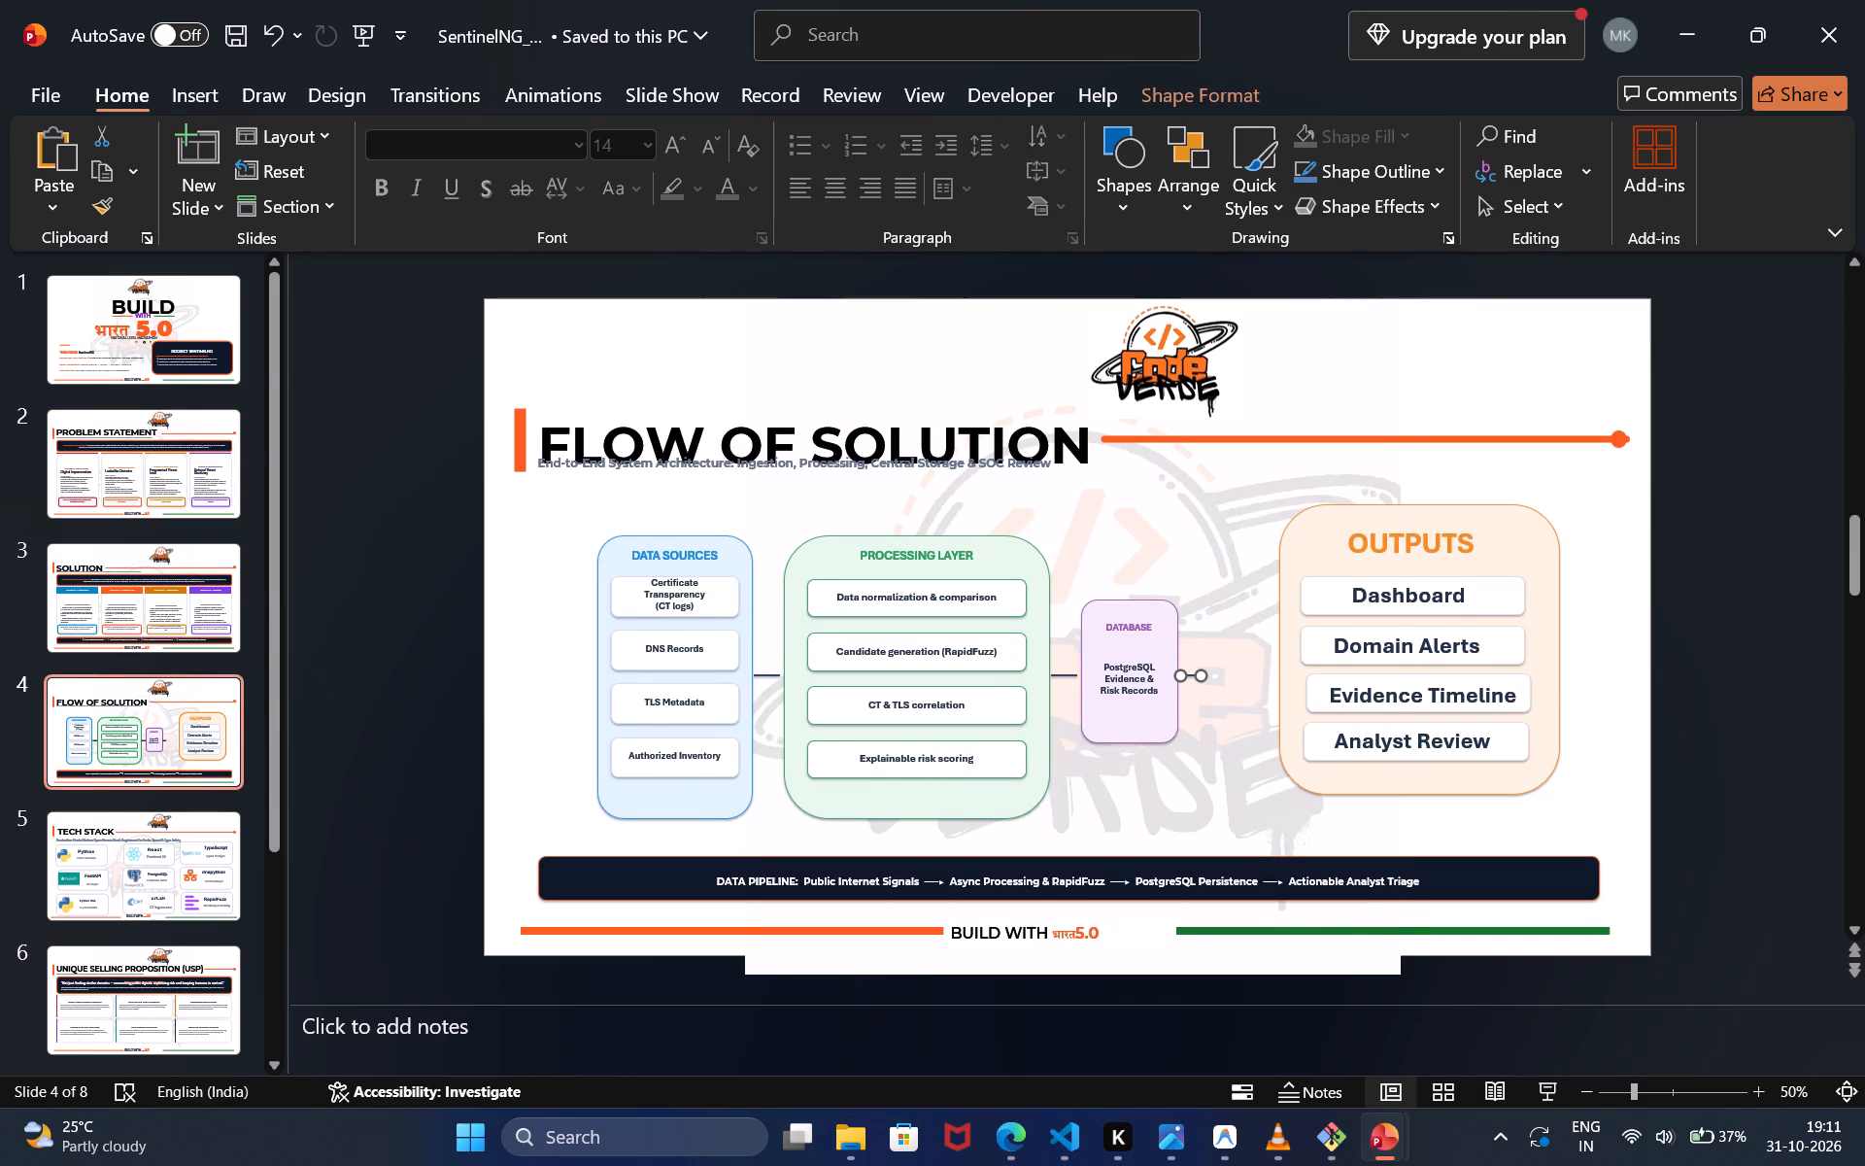
{"action": "left_click_drag", "start_coordinate": [1190, 675], "coordinate": [1267, 660]}
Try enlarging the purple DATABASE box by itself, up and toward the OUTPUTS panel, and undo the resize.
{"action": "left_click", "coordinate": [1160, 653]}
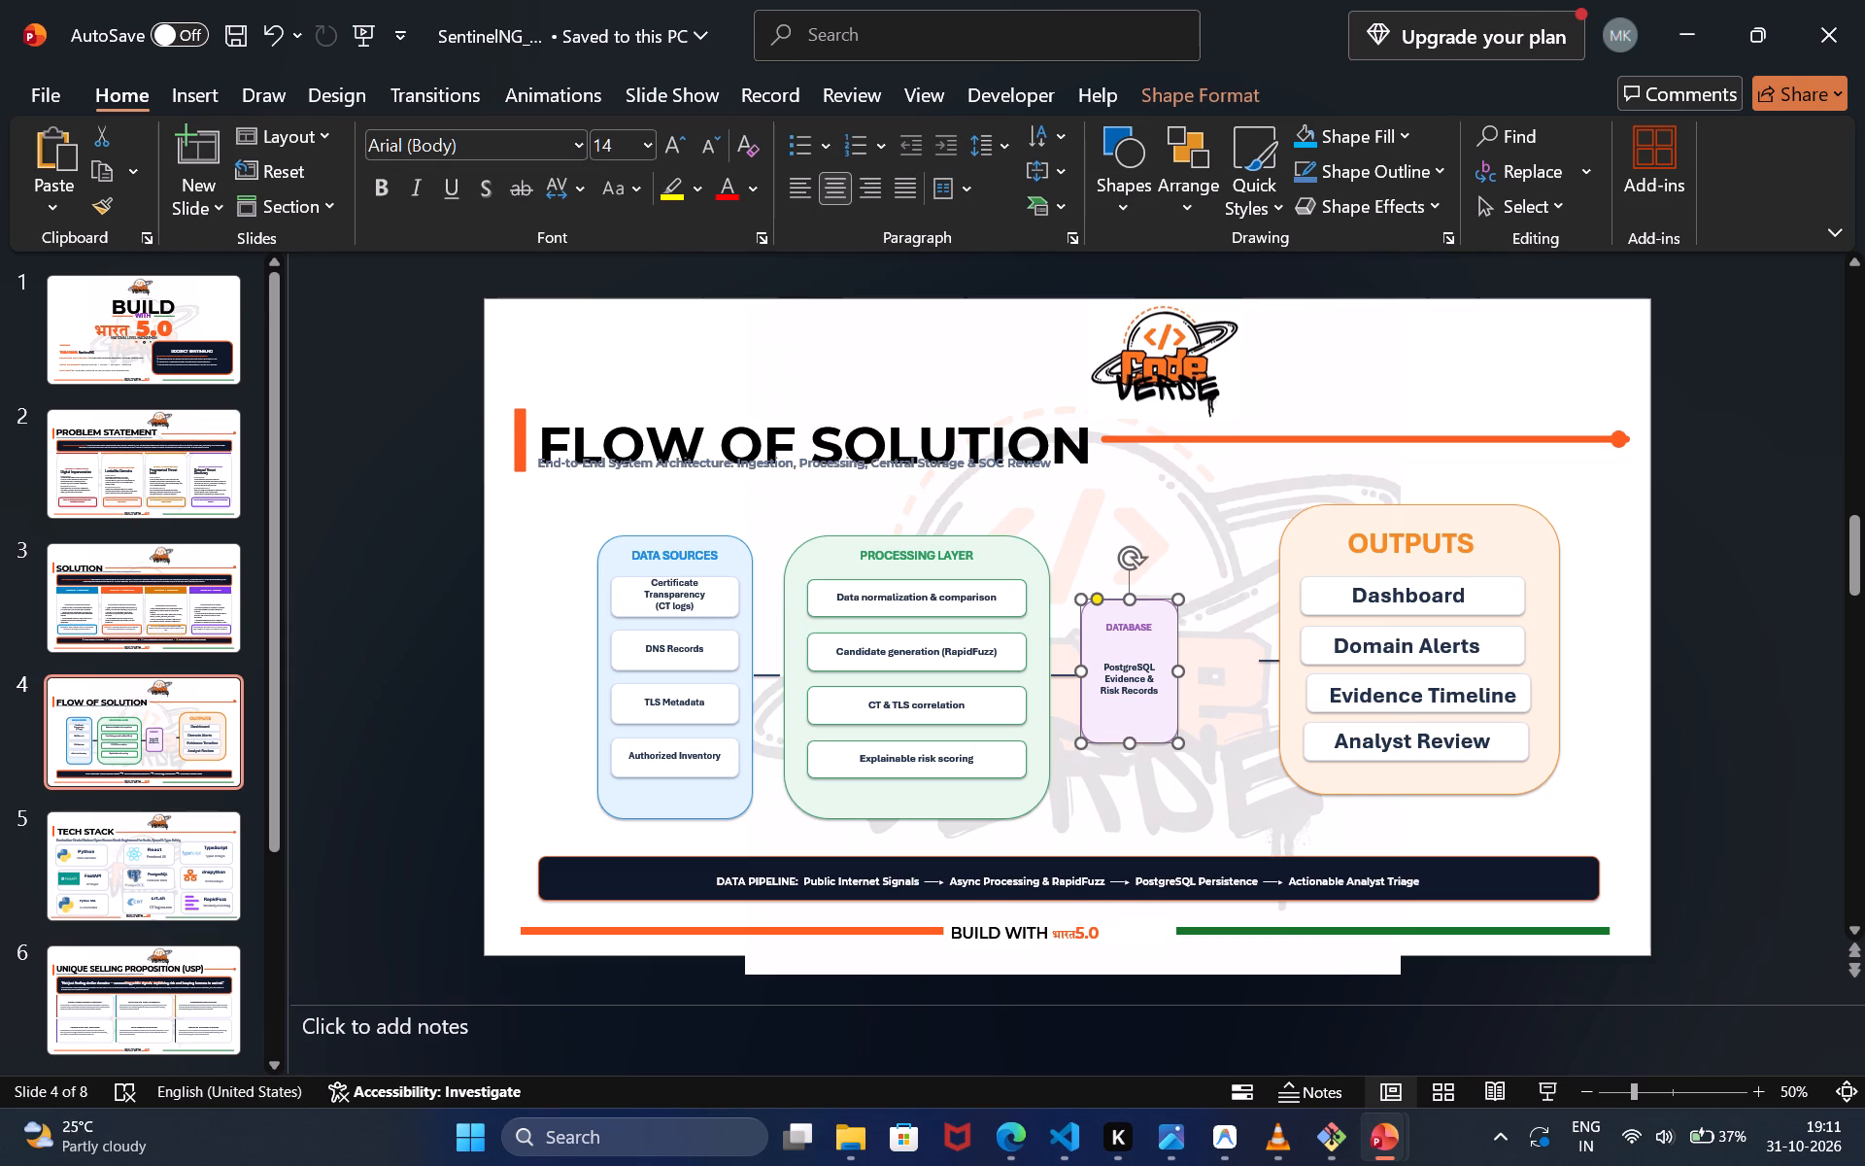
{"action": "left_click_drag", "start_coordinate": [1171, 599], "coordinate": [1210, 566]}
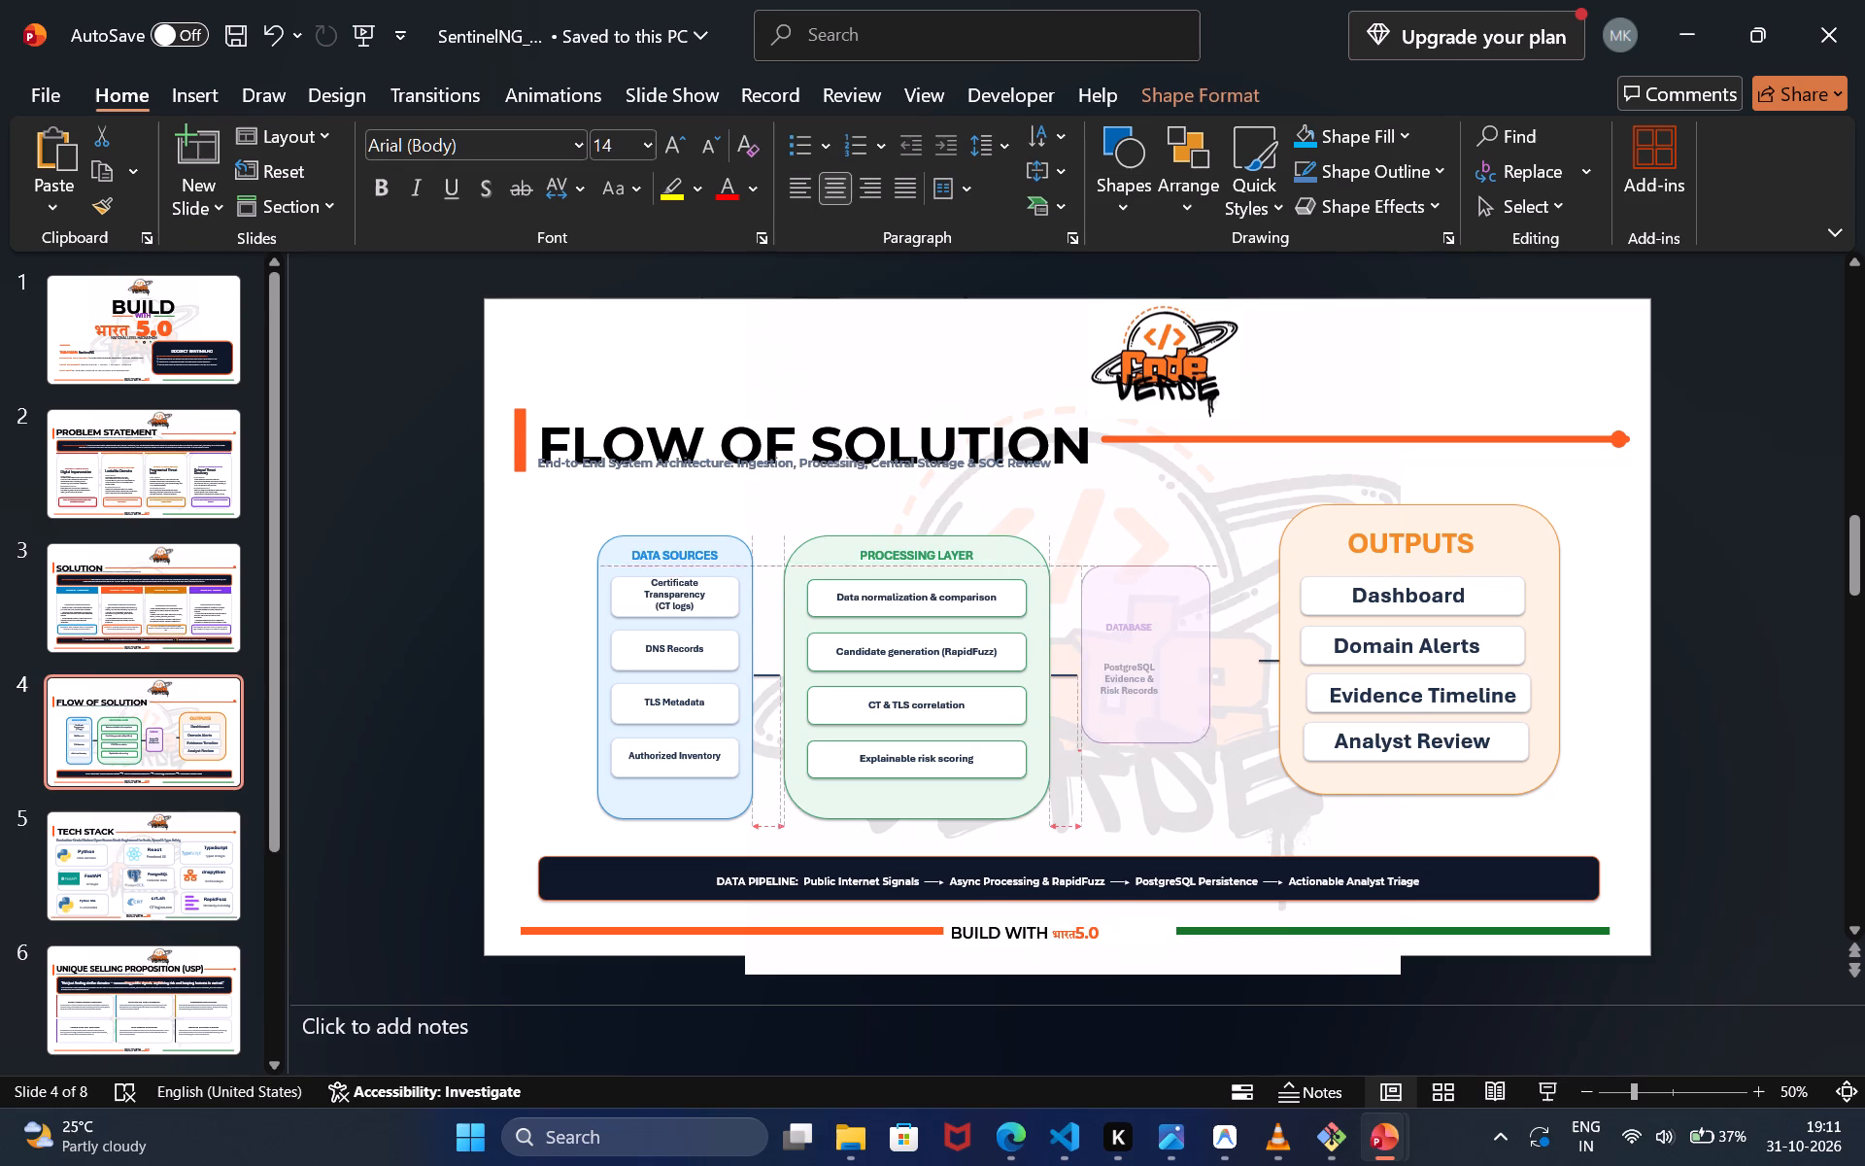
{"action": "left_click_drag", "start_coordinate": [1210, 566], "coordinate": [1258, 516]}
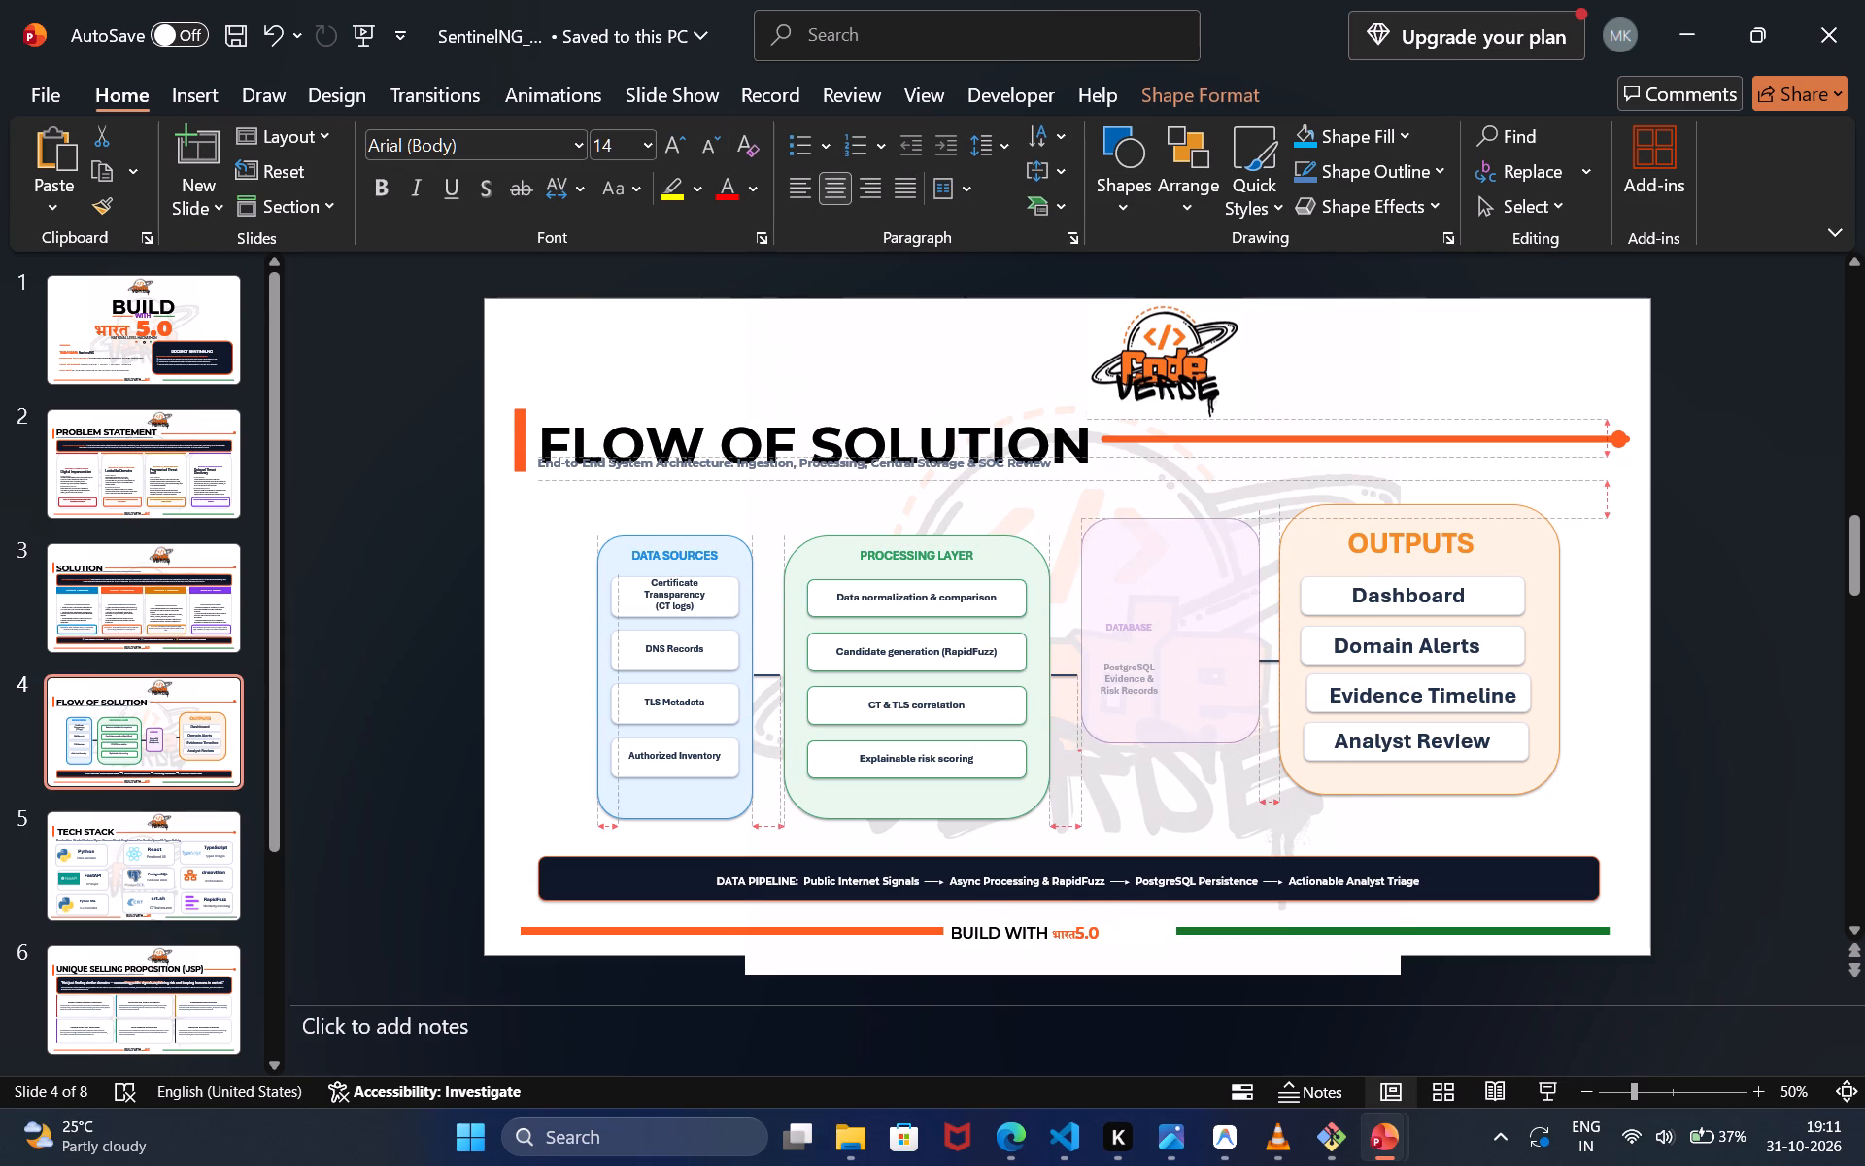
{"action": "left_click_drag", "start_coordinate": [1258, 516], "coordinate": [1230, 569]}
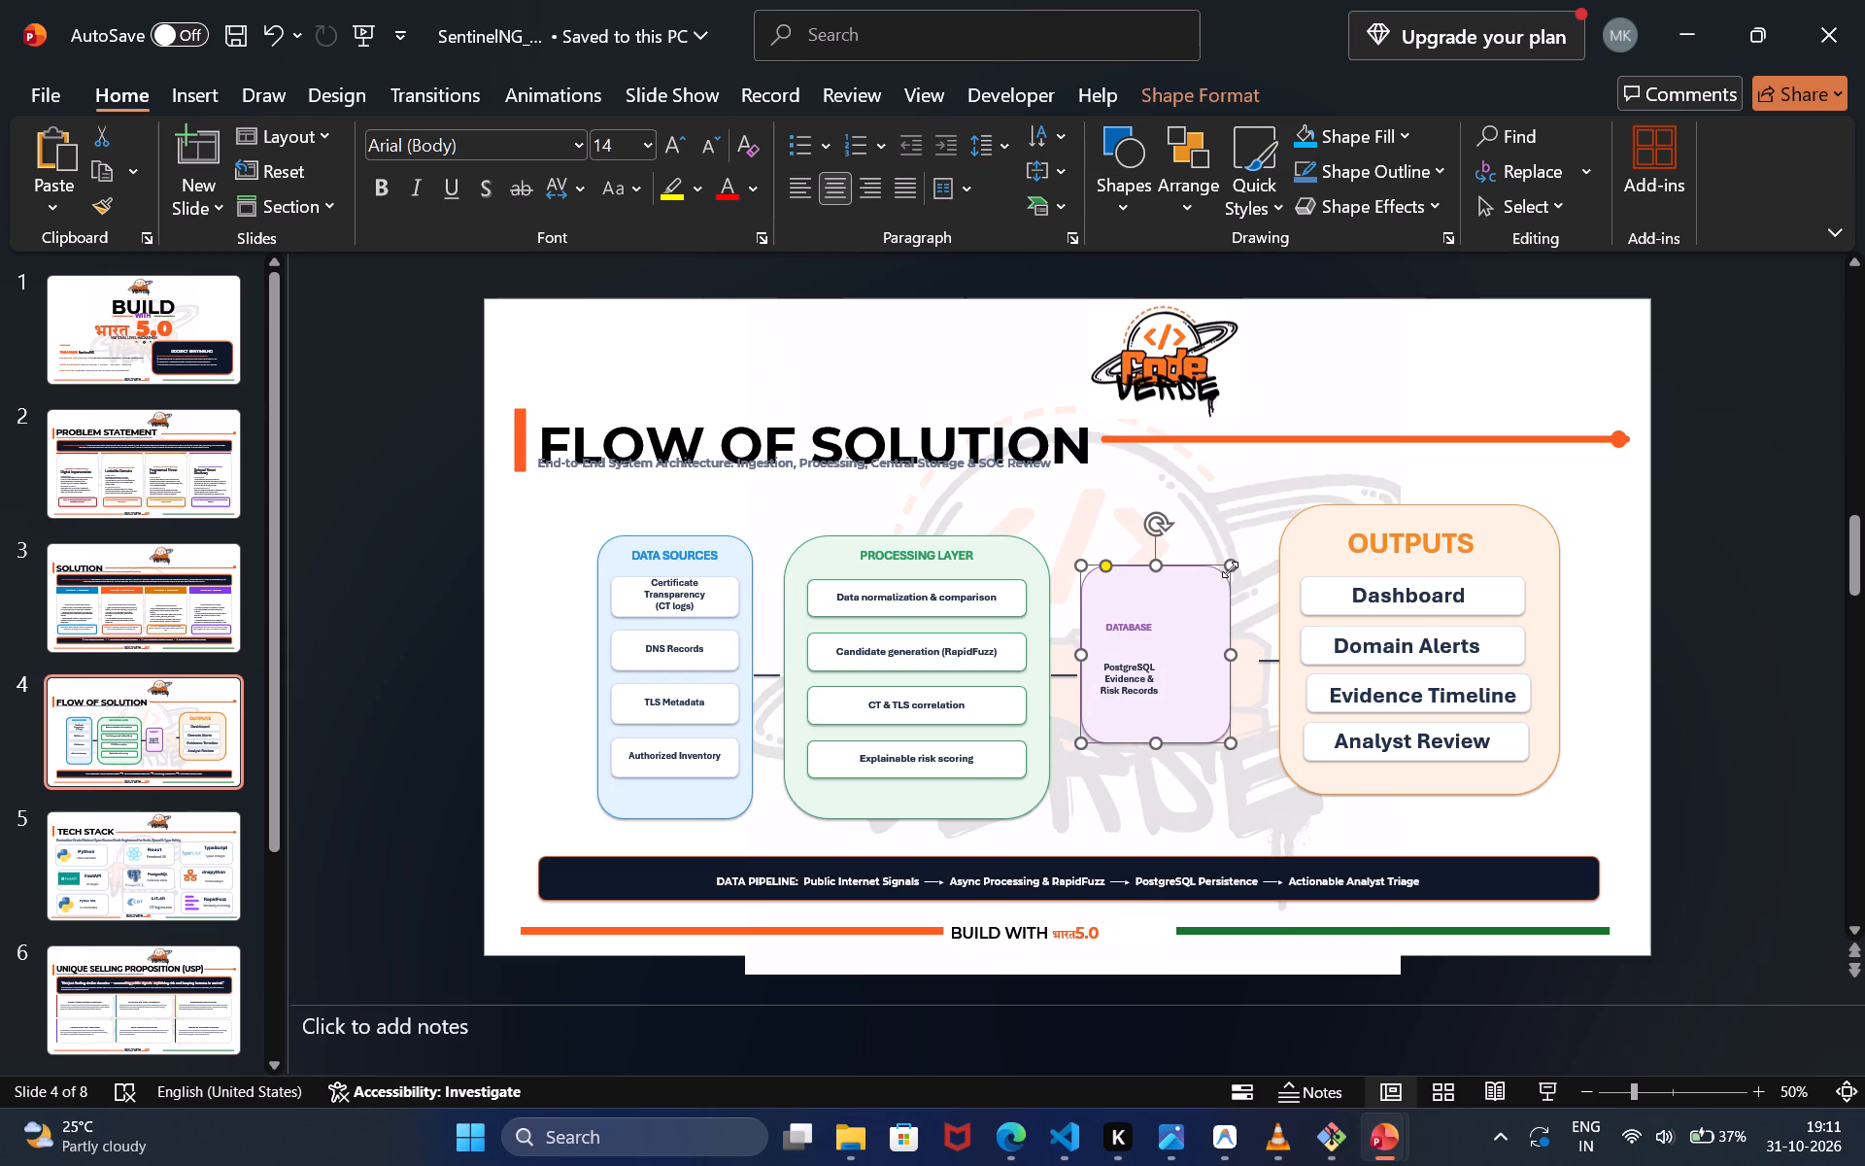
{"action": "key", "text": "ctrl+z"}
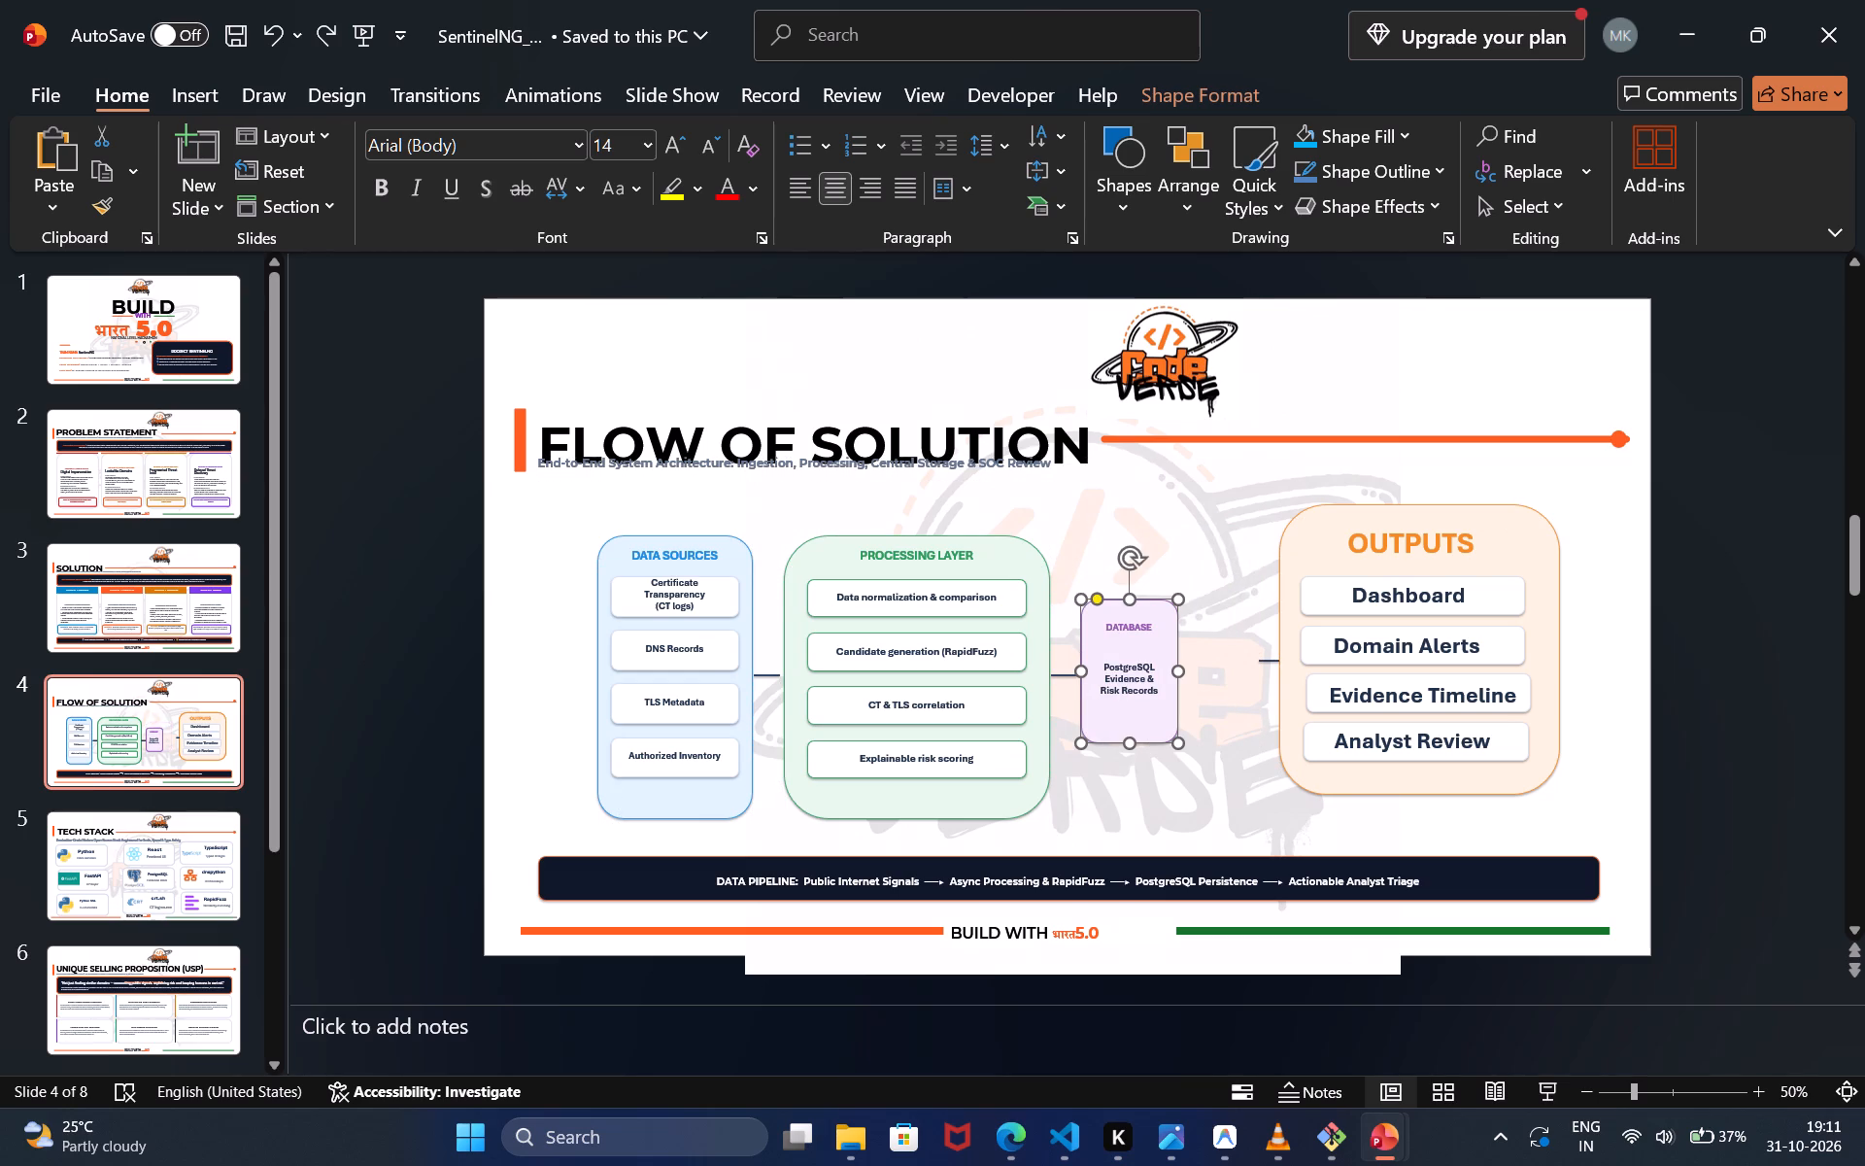
Enlarge the DATABASE heading and the PostgreSQL Evidence & Risk Records text together to 20 pt.
{"action": "left_click", "coordinate": [1128, 620], "text": "ctrl"}
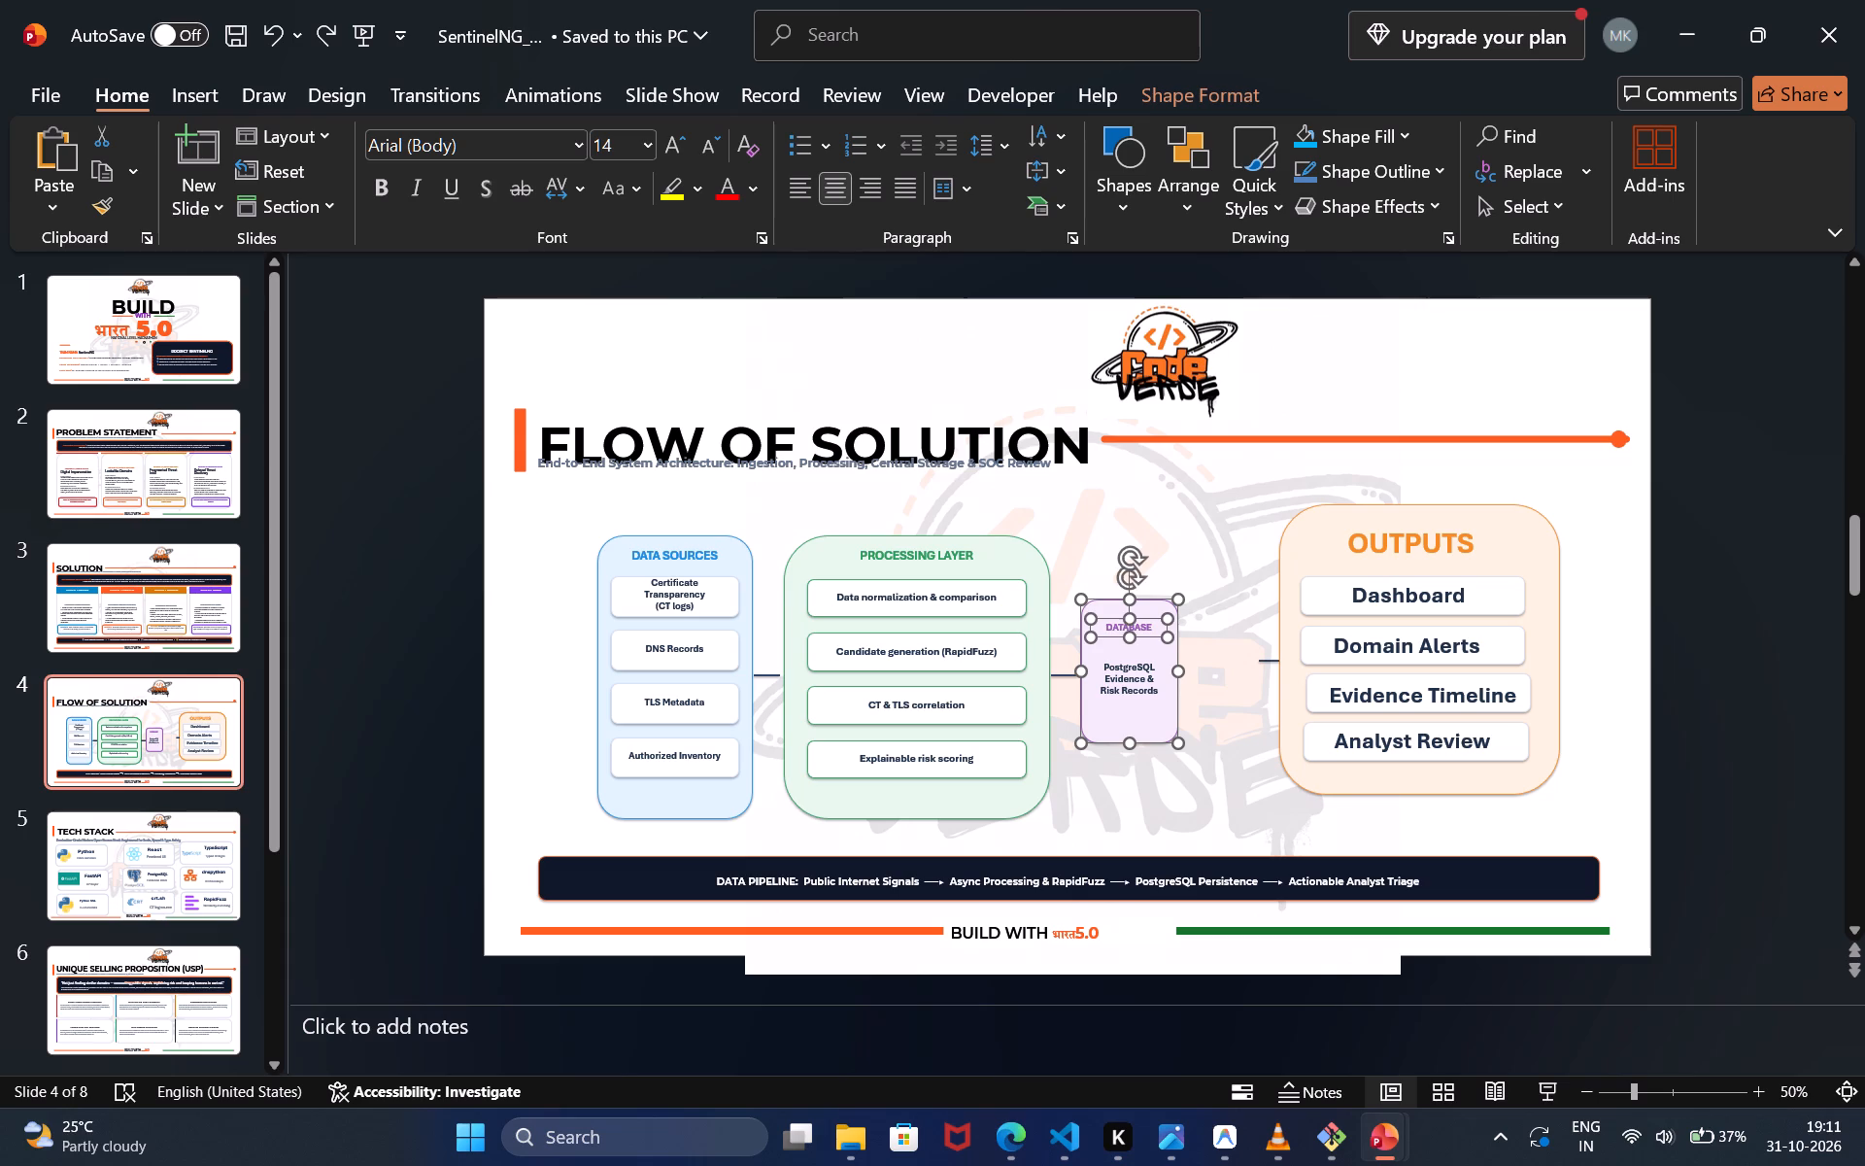
{"action": "left_click", "coordinate": [1121, 666], "text": "ctrl"}
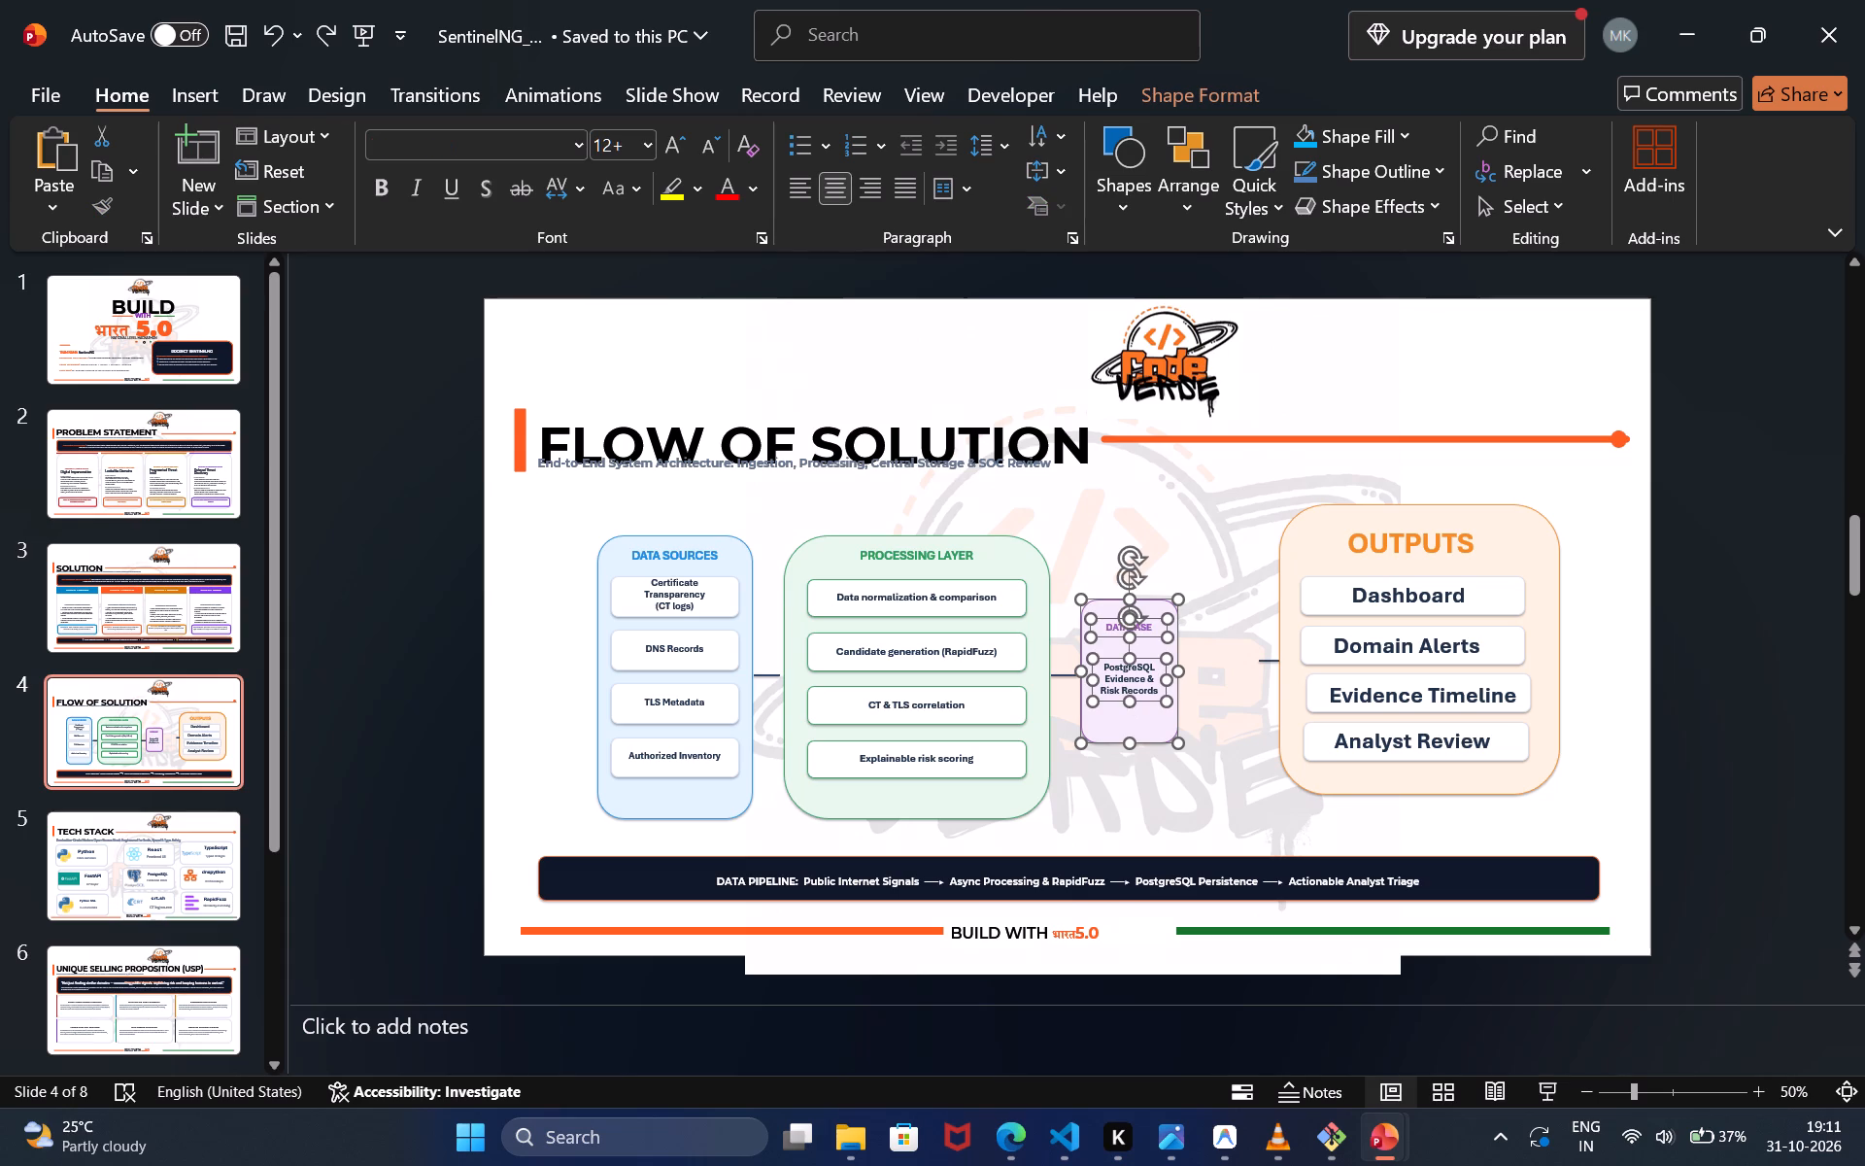
{"action": "triple_click", "coordinate": [681, 155]}
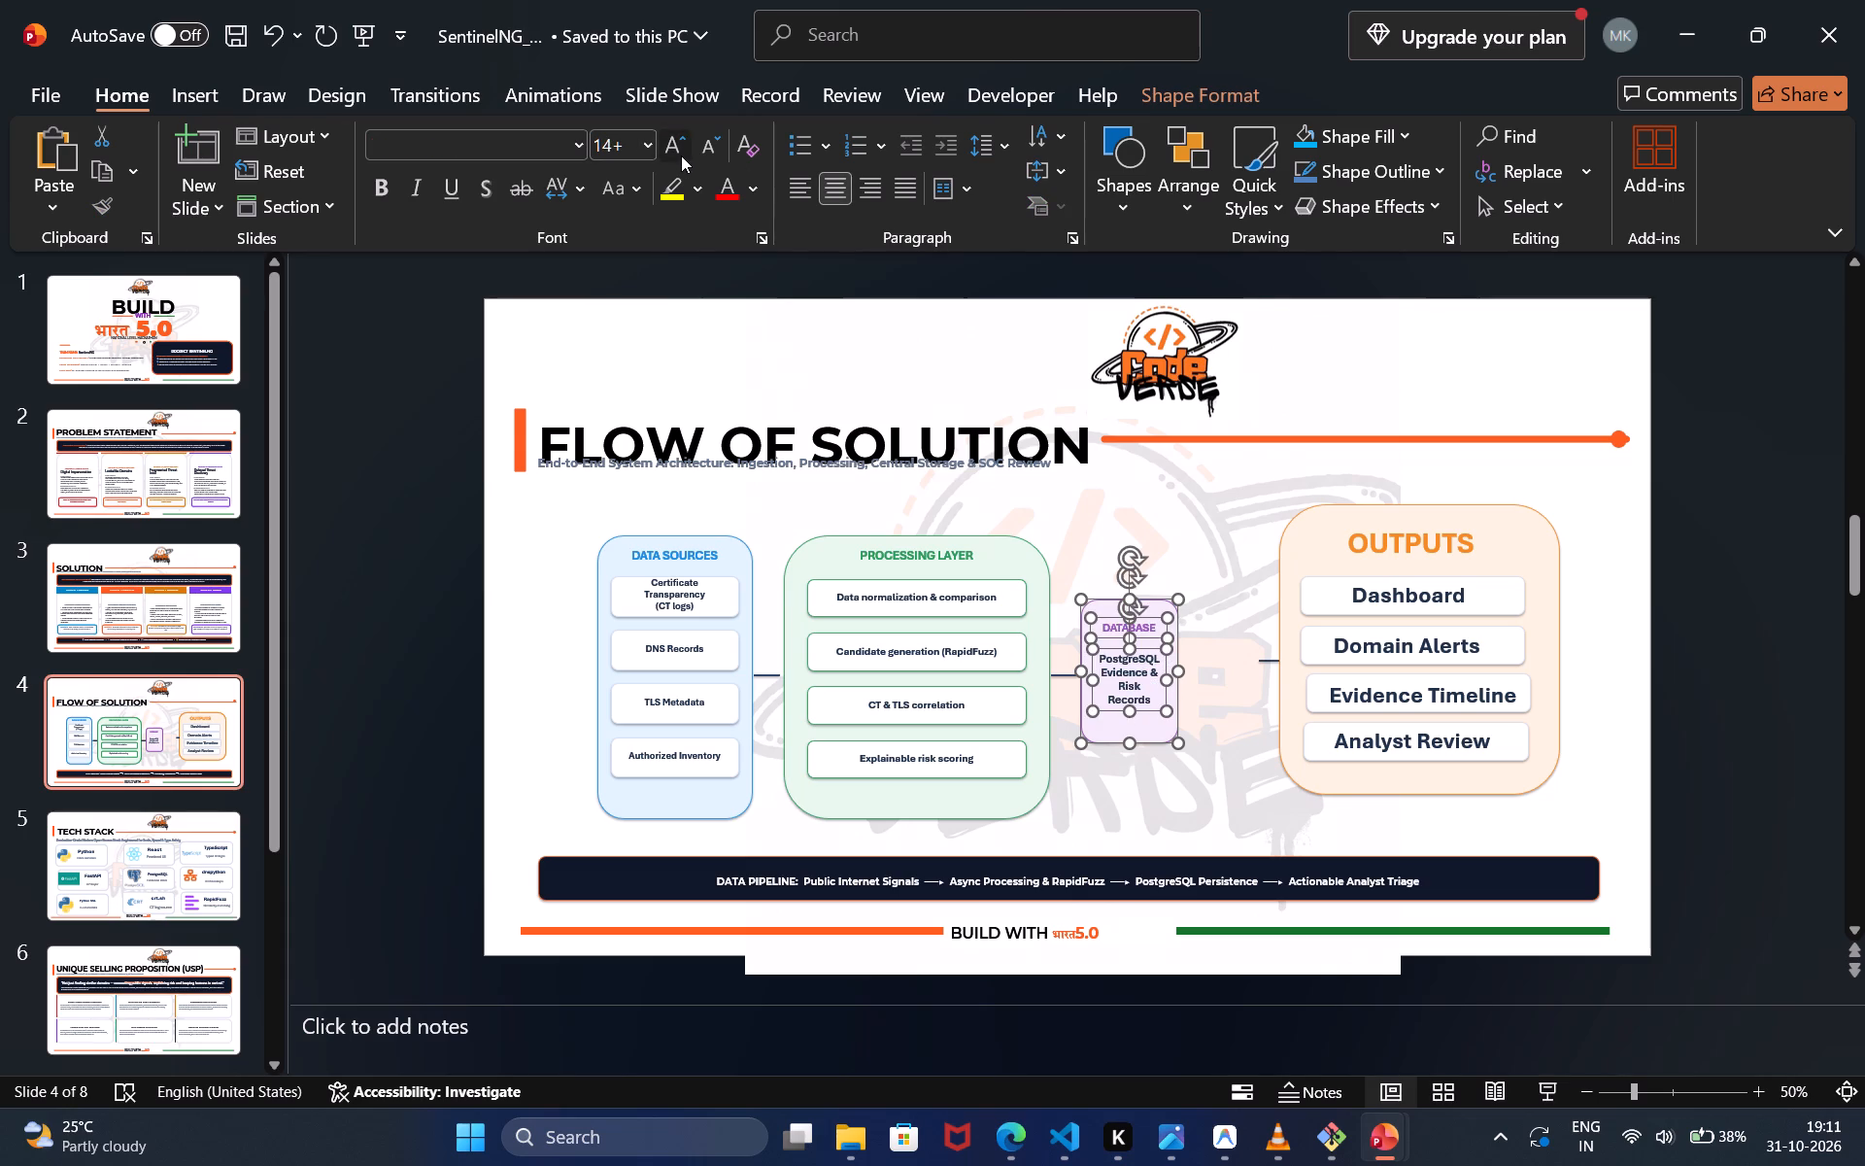
{"action": "left_click", "coordinate": [681, 155], "text": "ctrl"}
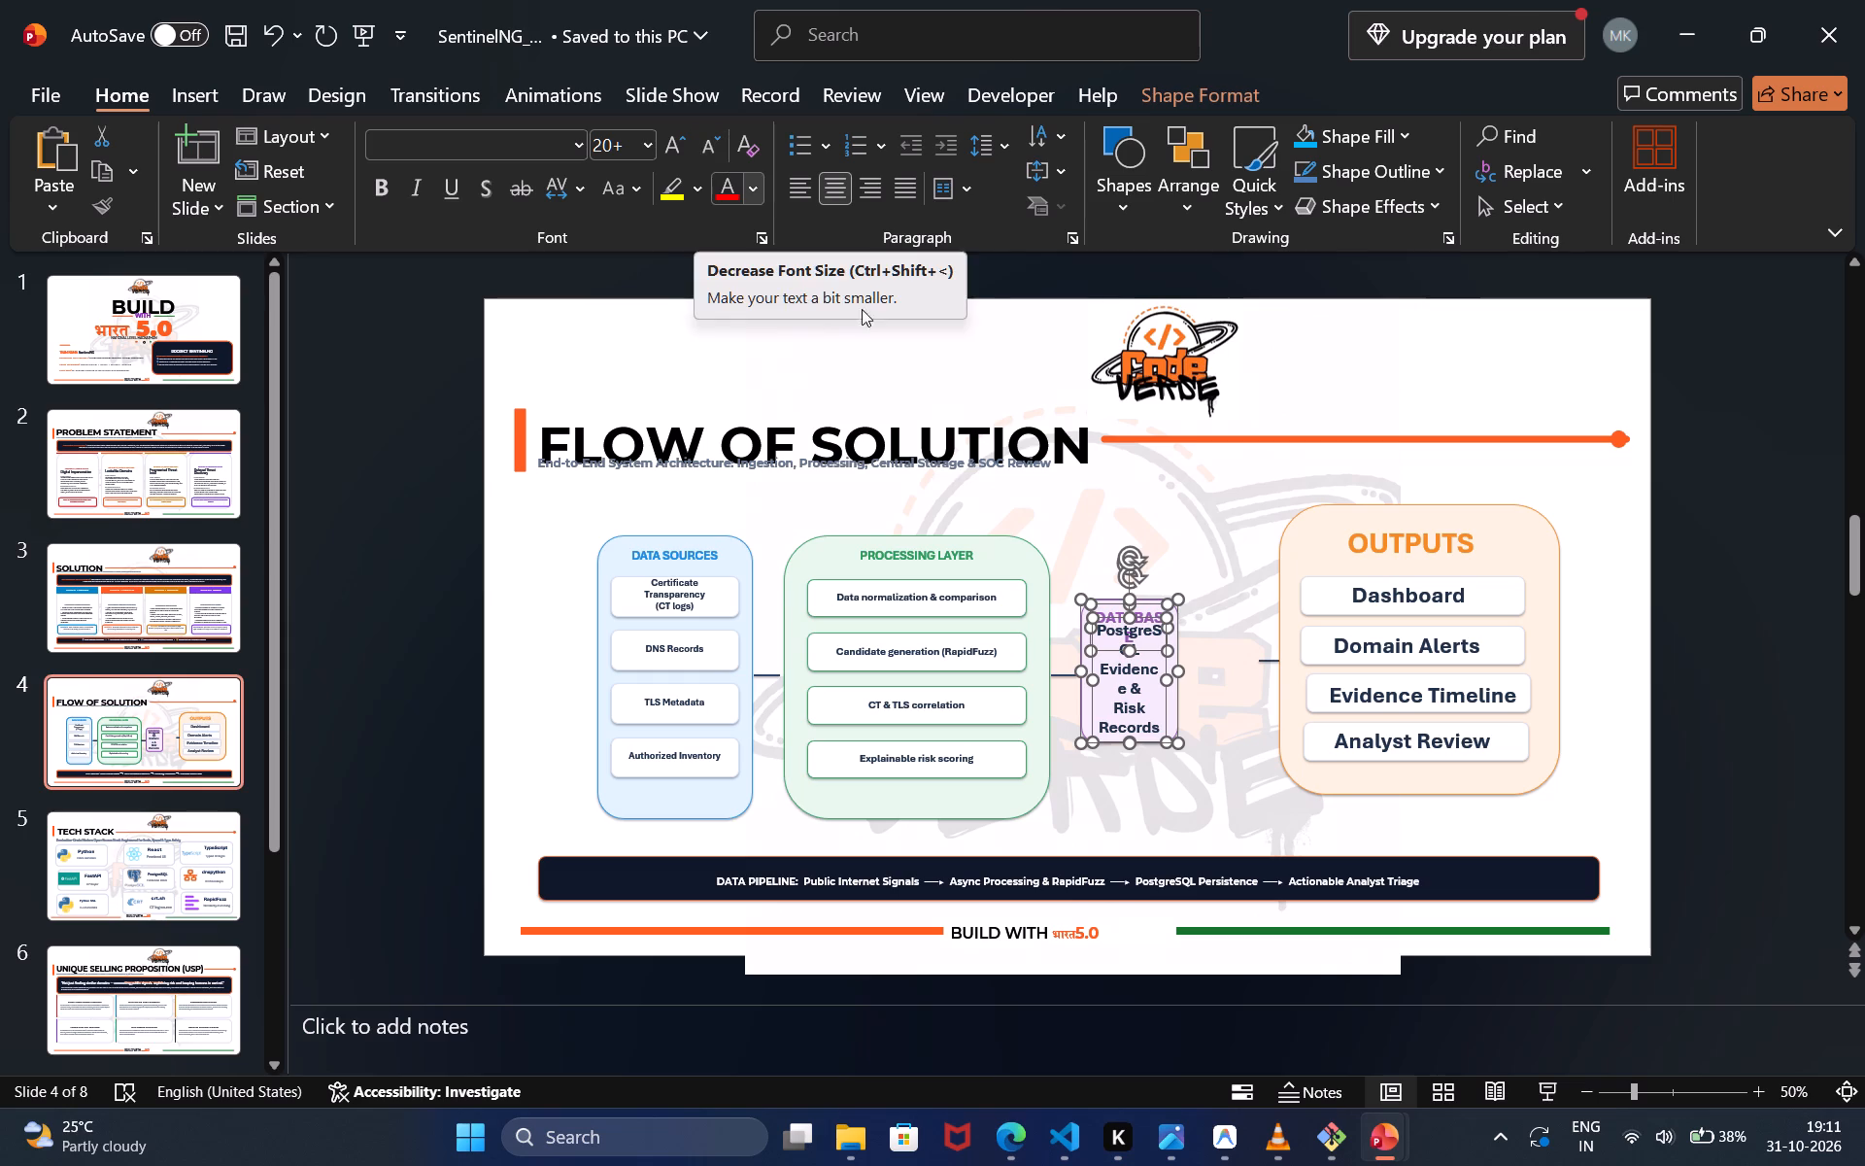
Enlarge the DATABASE box with its heading and text toward the OUTPUTS panel, extending it down and up to nearly match that panel's height.
{"action": "left_click_drag", "start_coordinate": [1176, 742], "coordinate": [1223, 765]}
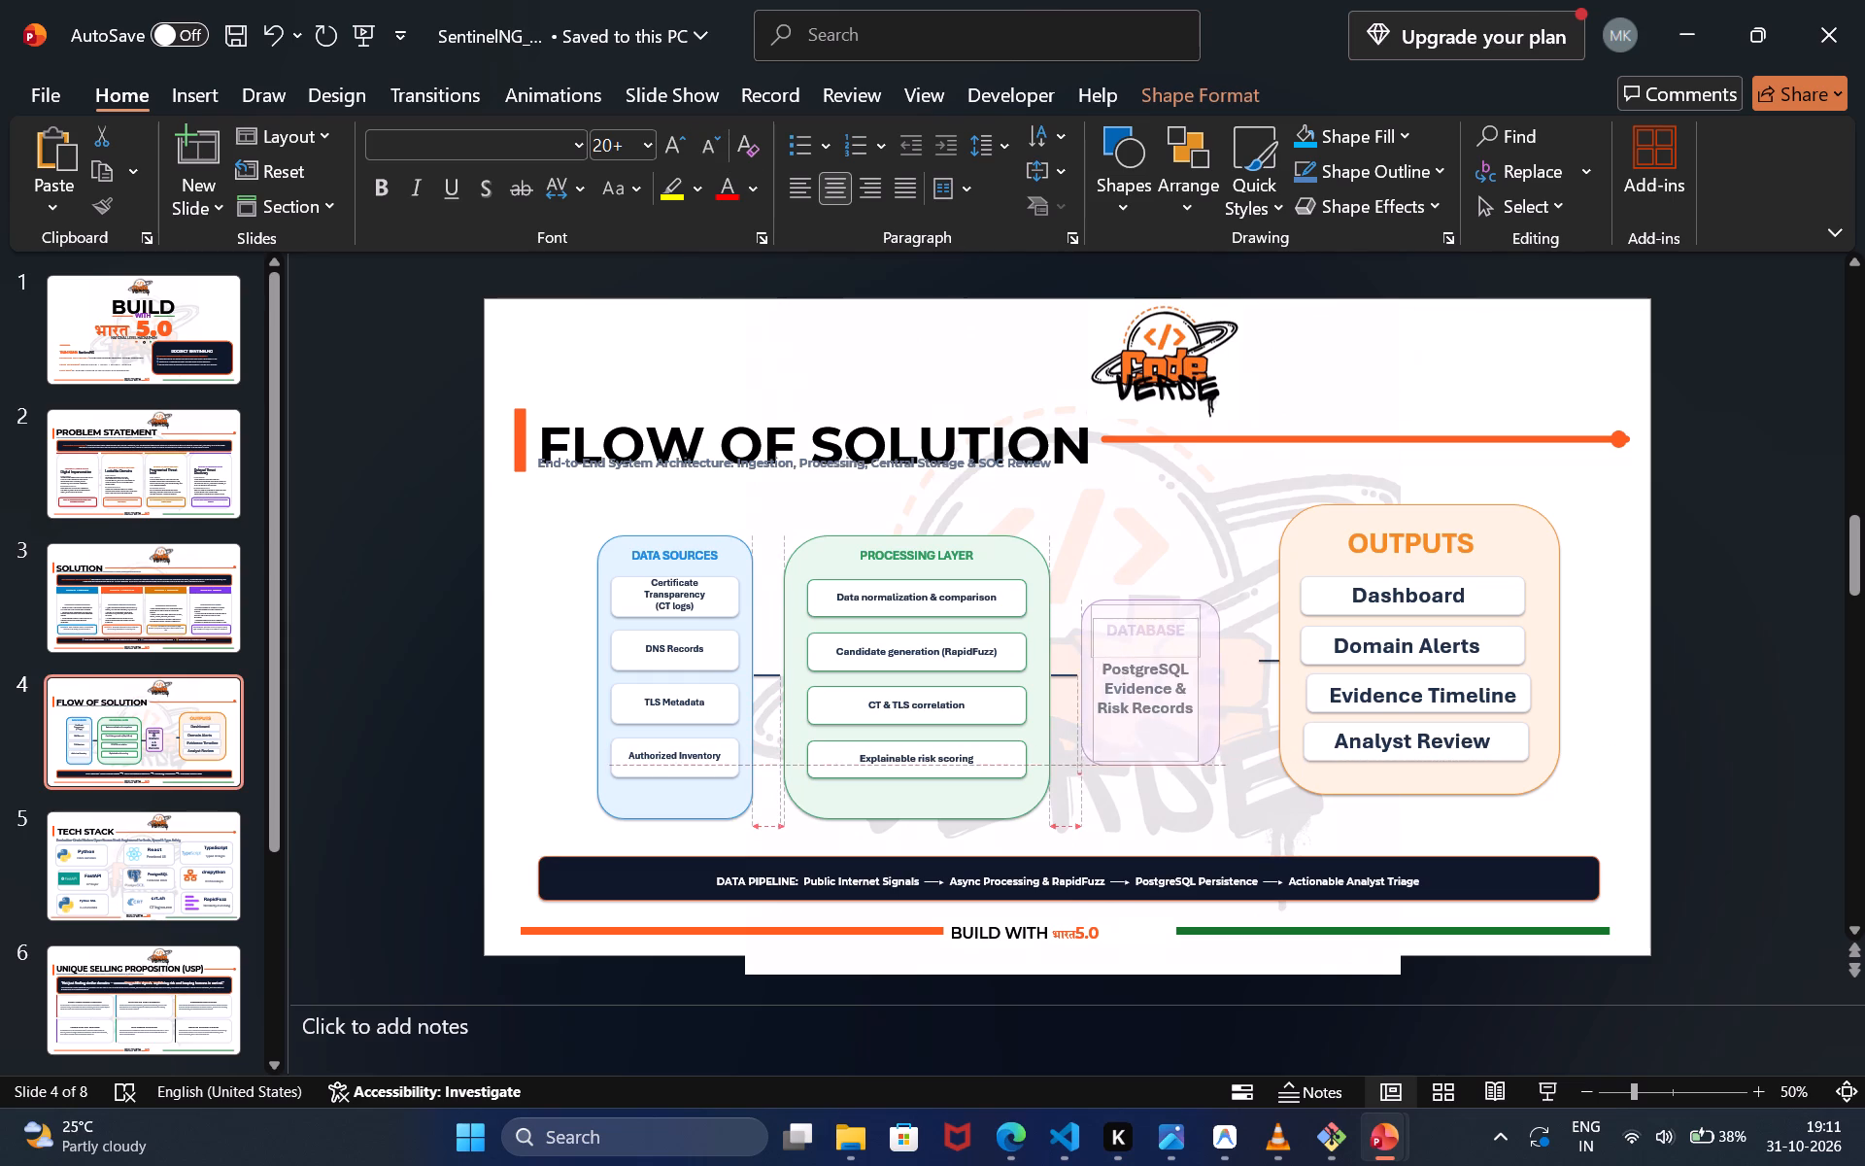
{"action": "left_click_drag", "start_coordinate": [1223, 765], "coordinate": [1267, 805]}
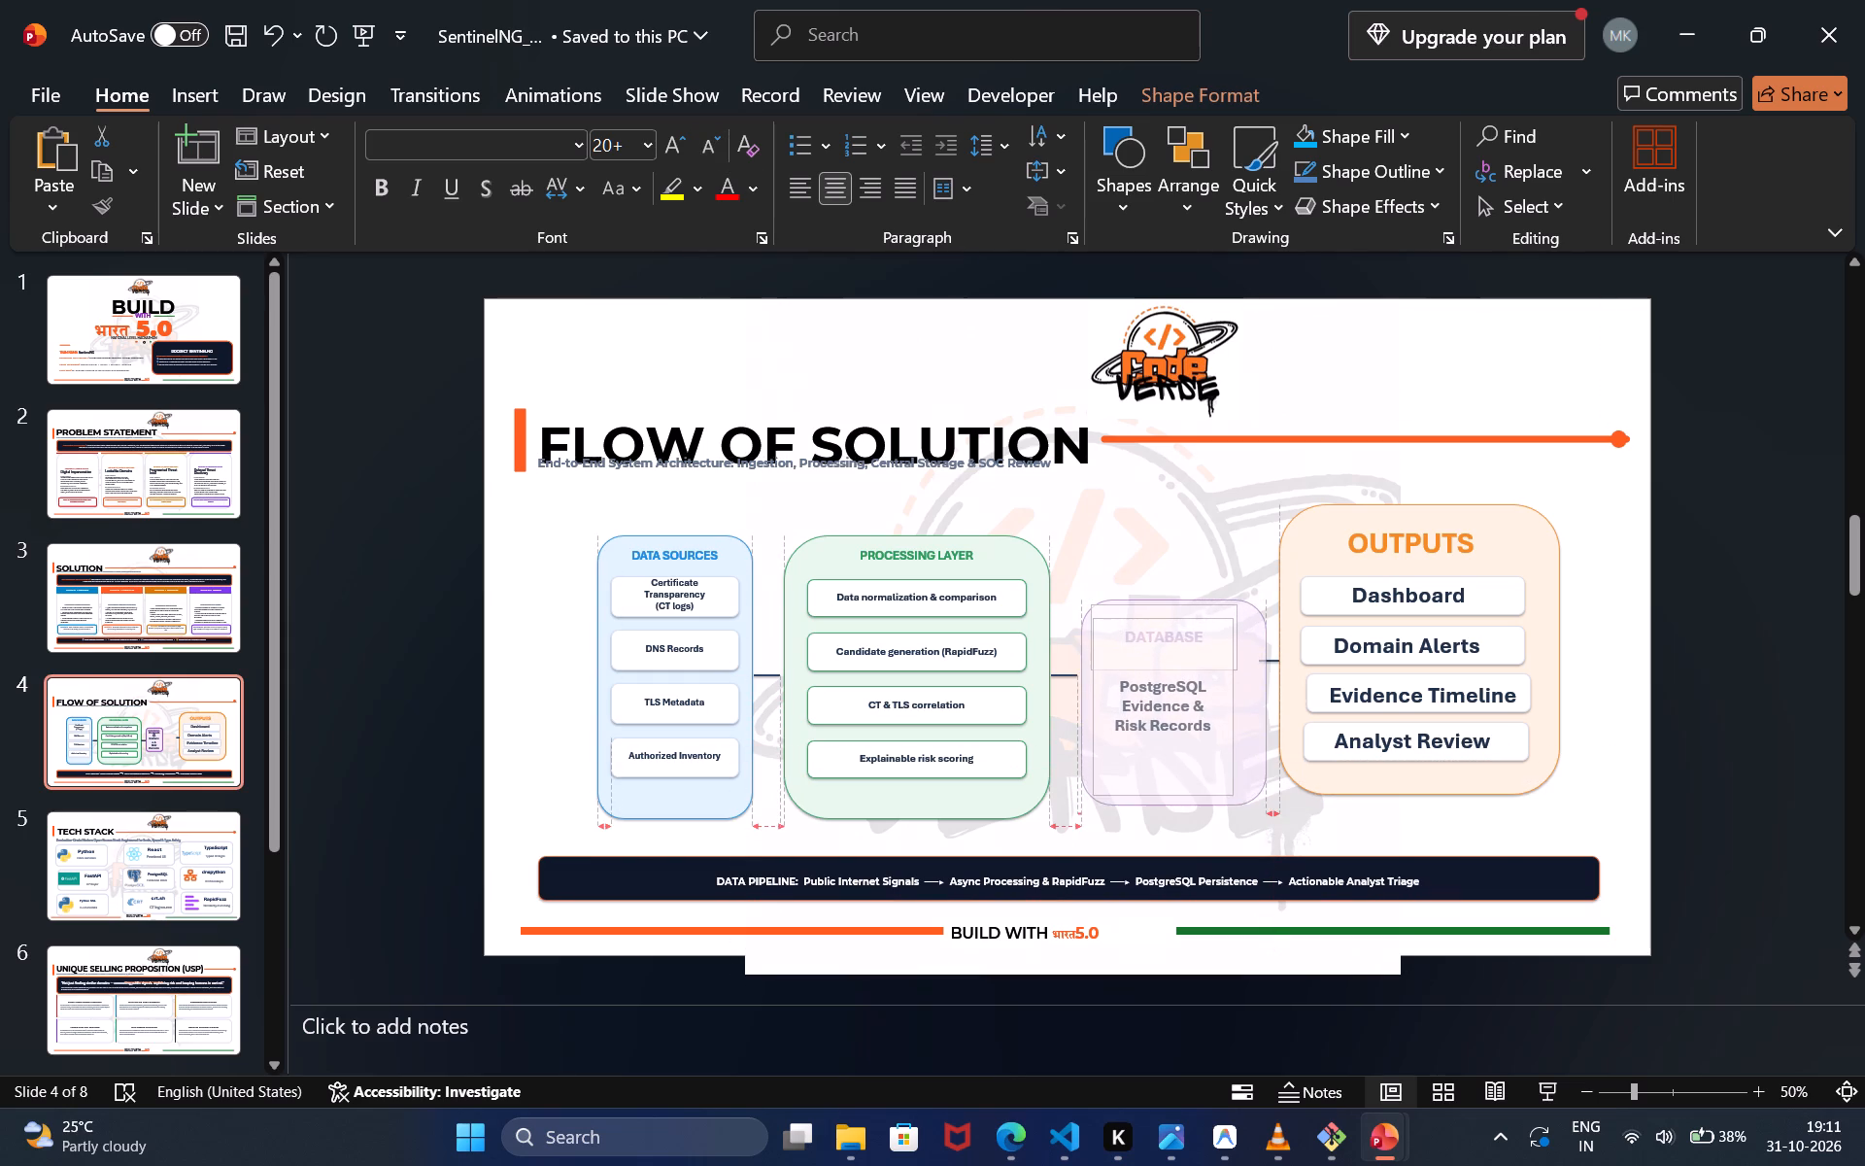
{"action": "left_click_drag", "start_coordinate": [1267, 805], "coordinate": [1265, 794]}
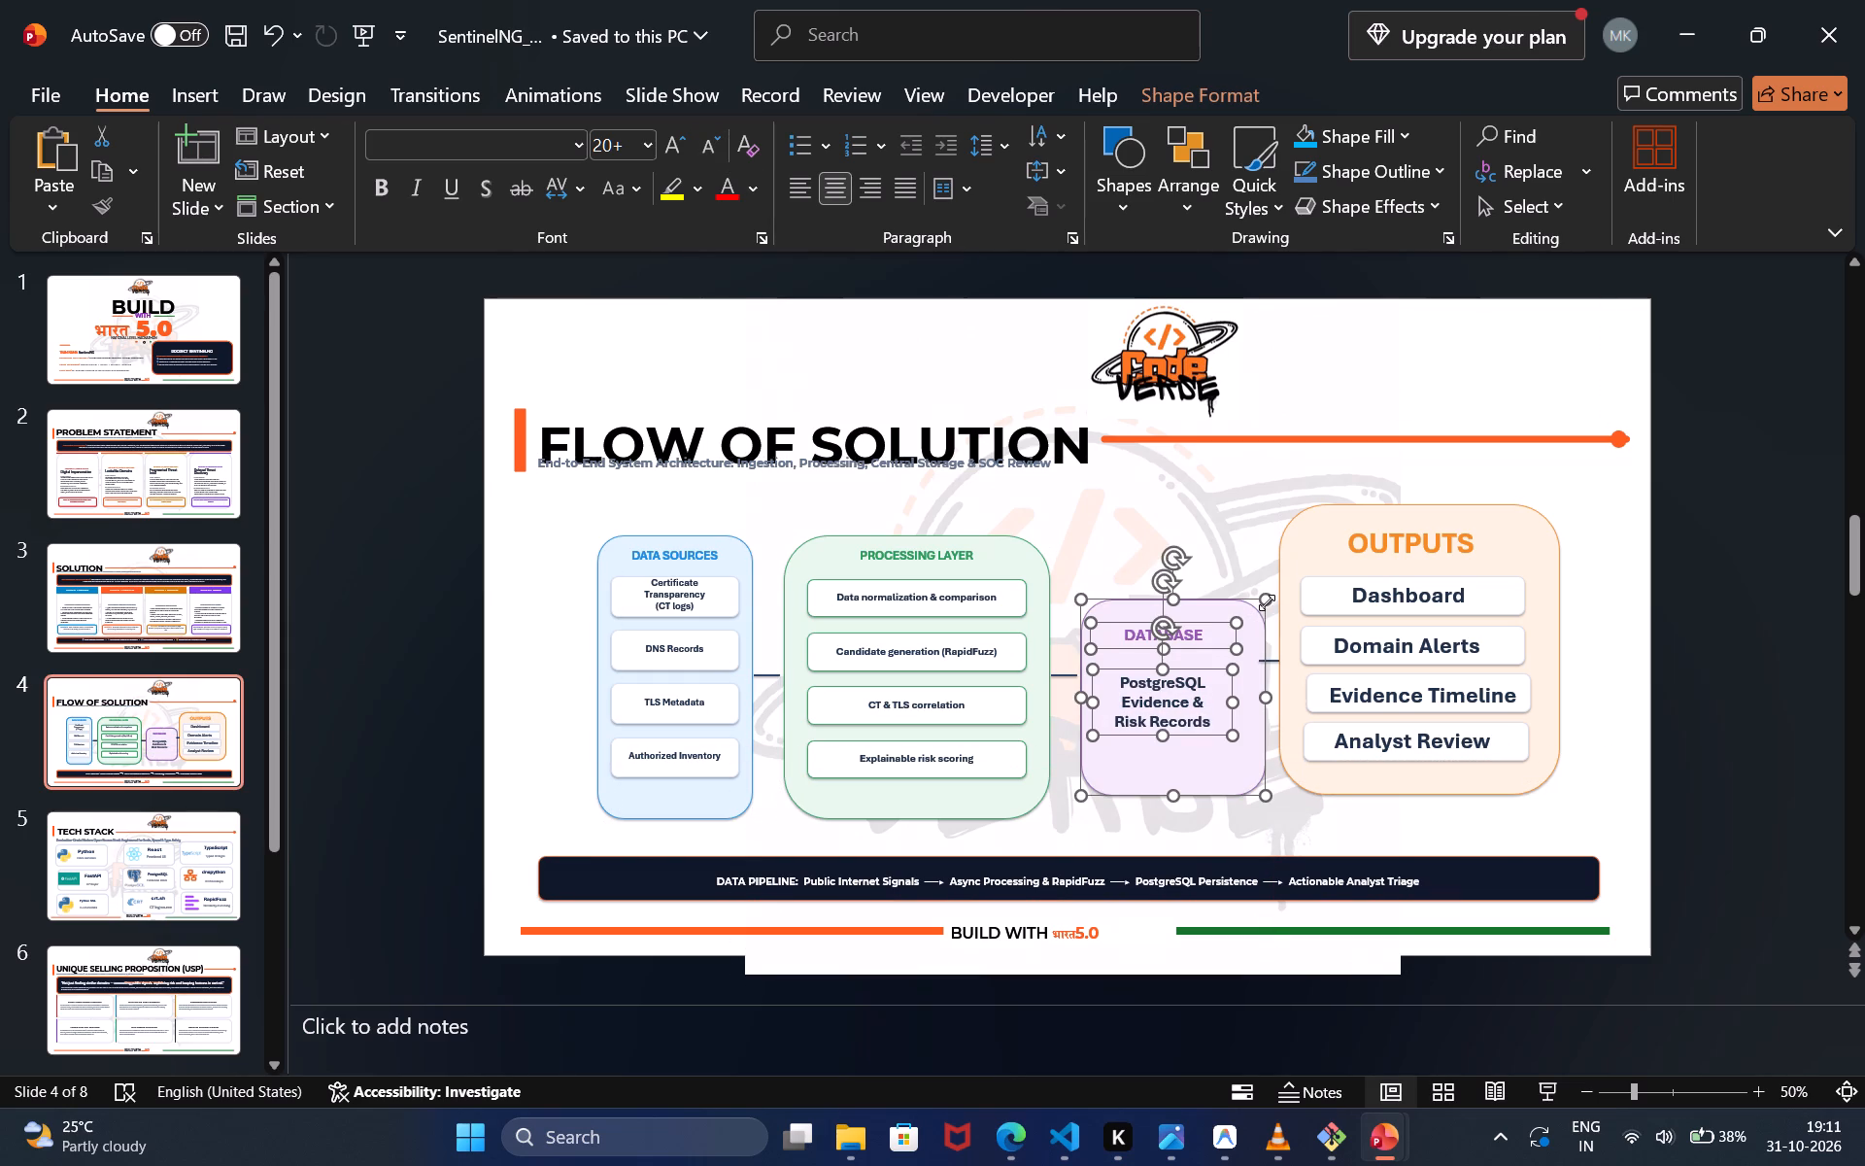
{"action": "left_click_drag", "start_coordinate": [1267, 602], "coordinate": [1261, 521]}
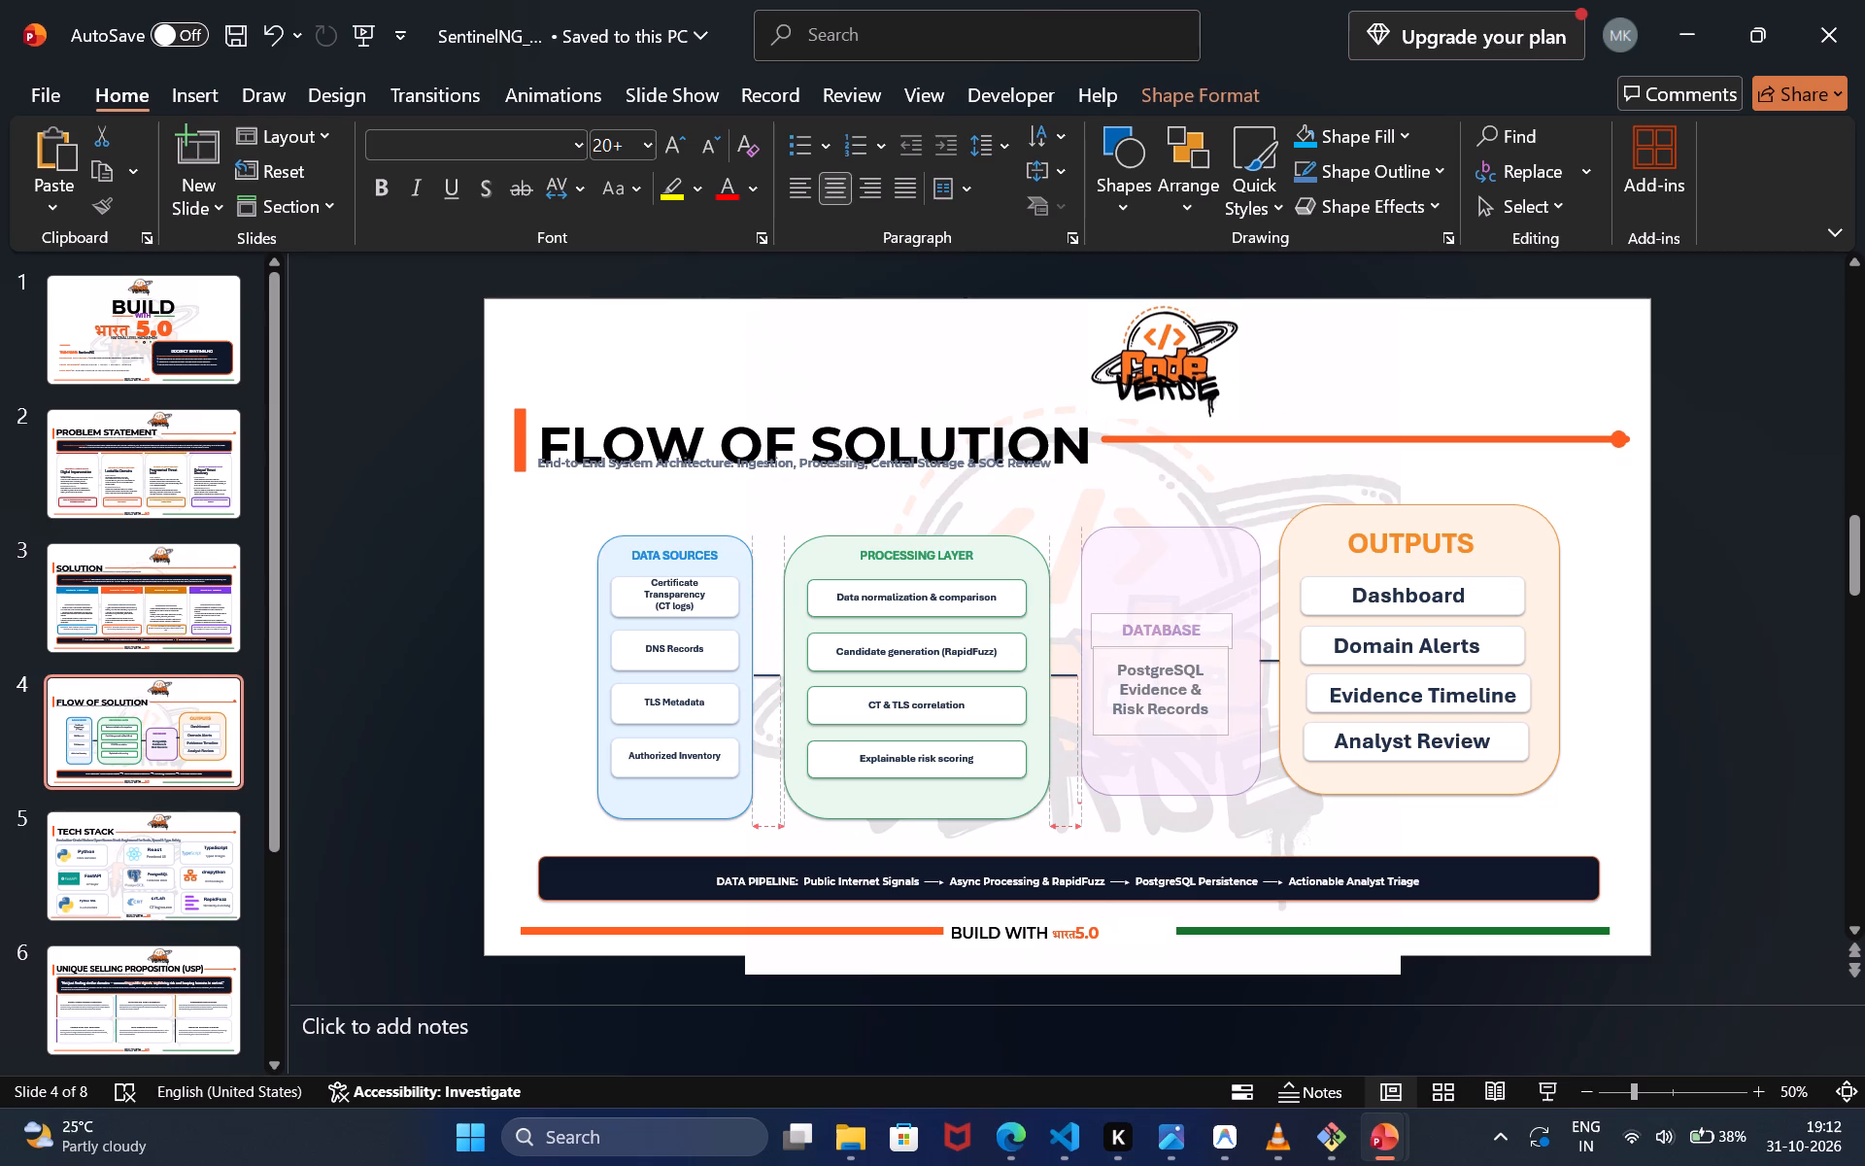
{"action": "left_click_drag", "start_coordinate": [1261, 521], "coordinate": [1261, 512]}
{"action": "left_click", "coordinate": [1215, 623]}
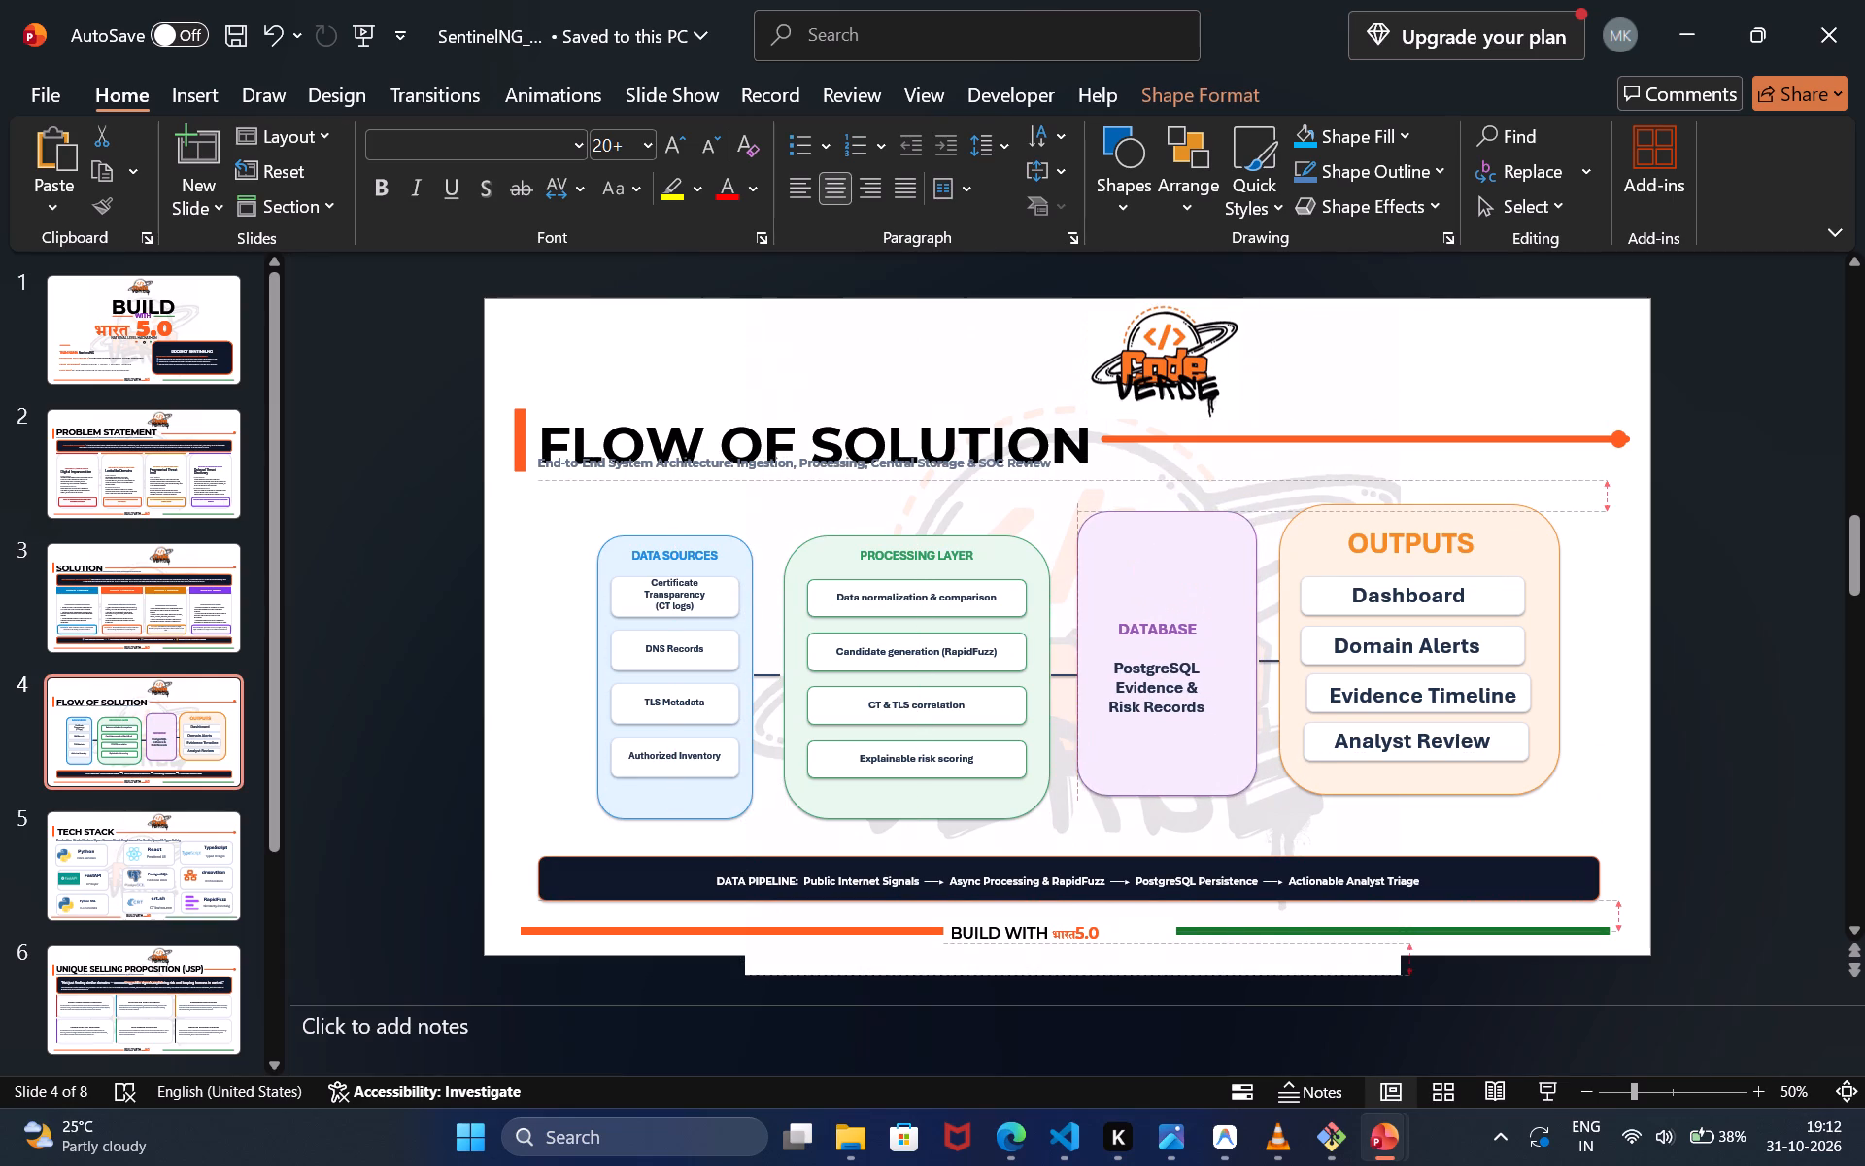
Set the DATABASE heading and the PostgreSQL Evidence & Risk Records text to 24 pt, leaving the box itself out of the selection.
{"action": "left_click", "coordinate": [1212, 553], "text": "ctrl"}
{"action": "left_click", "coordinate": [678, 149]}
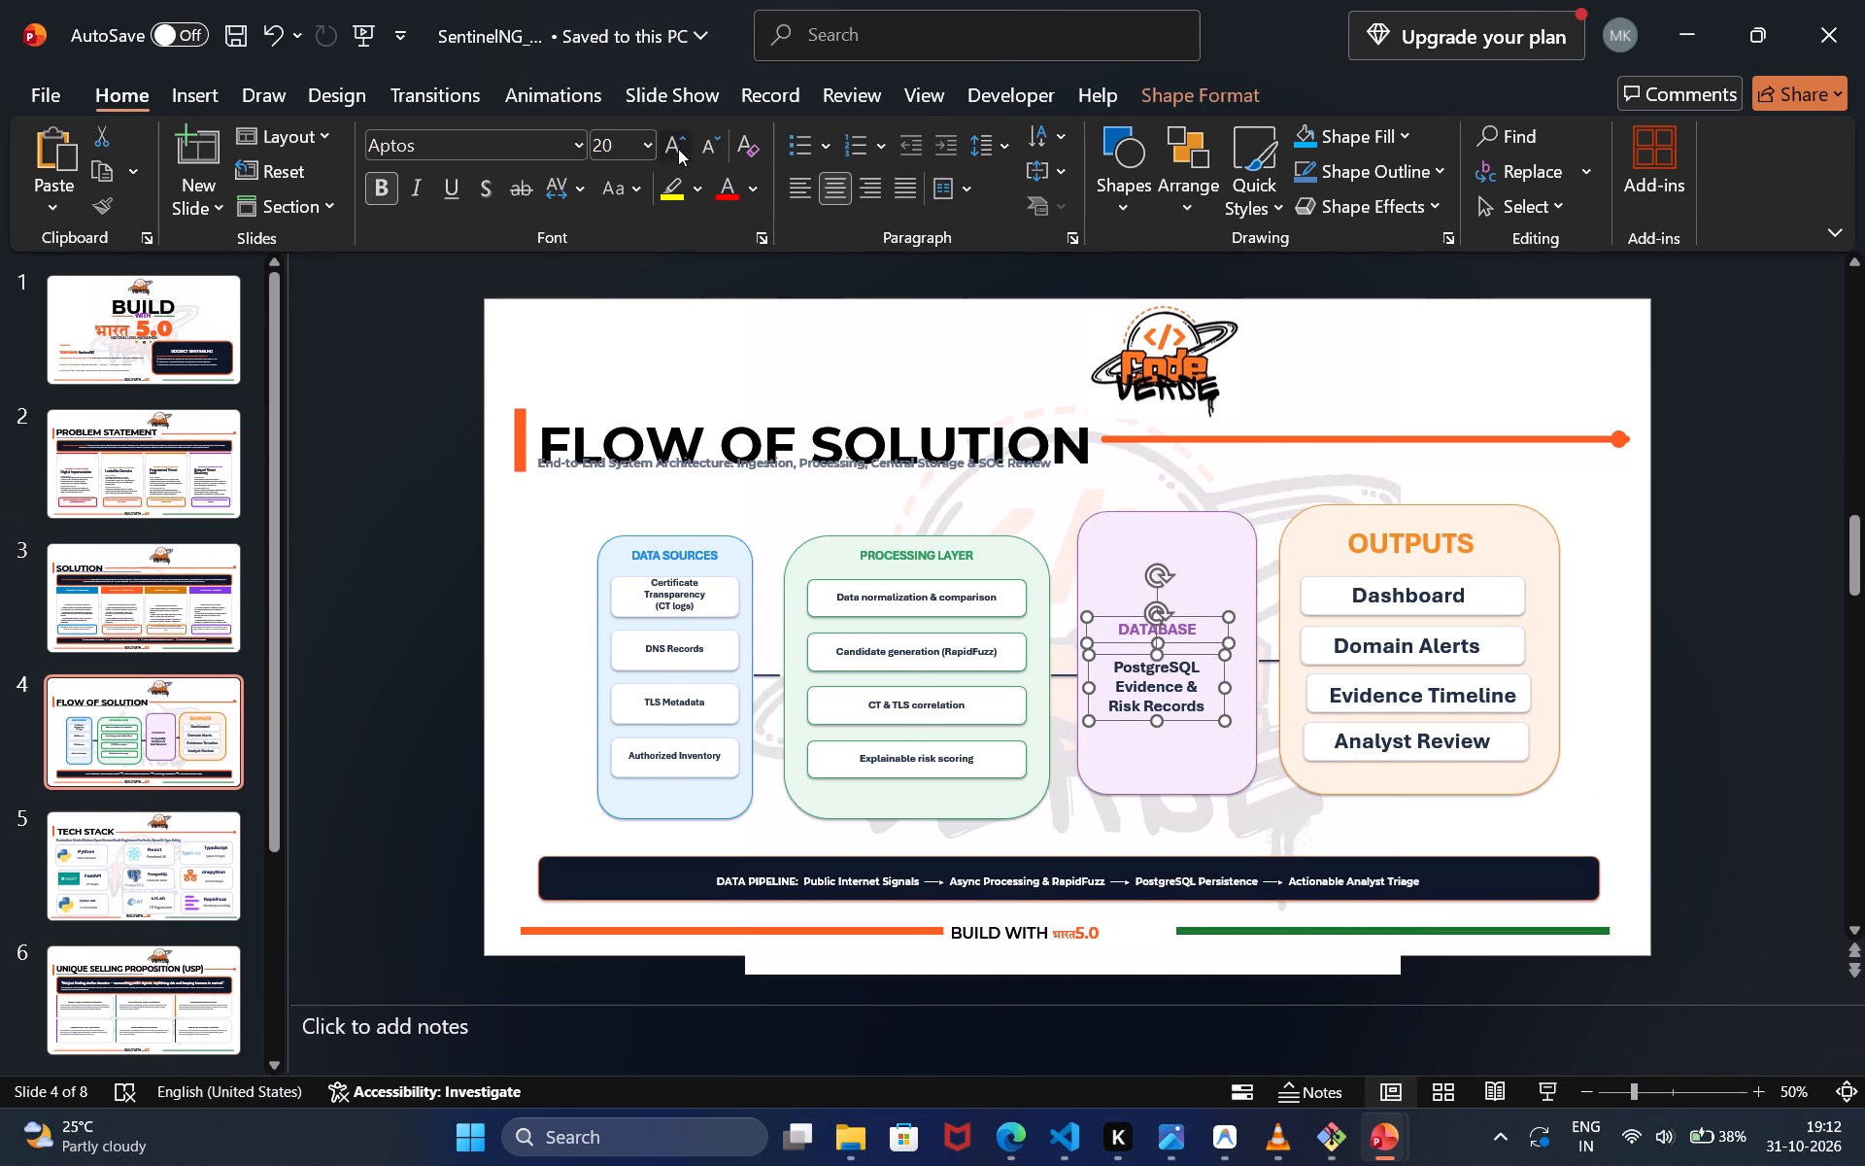
{"action": "left_click", "coordinate": [678, 149]}
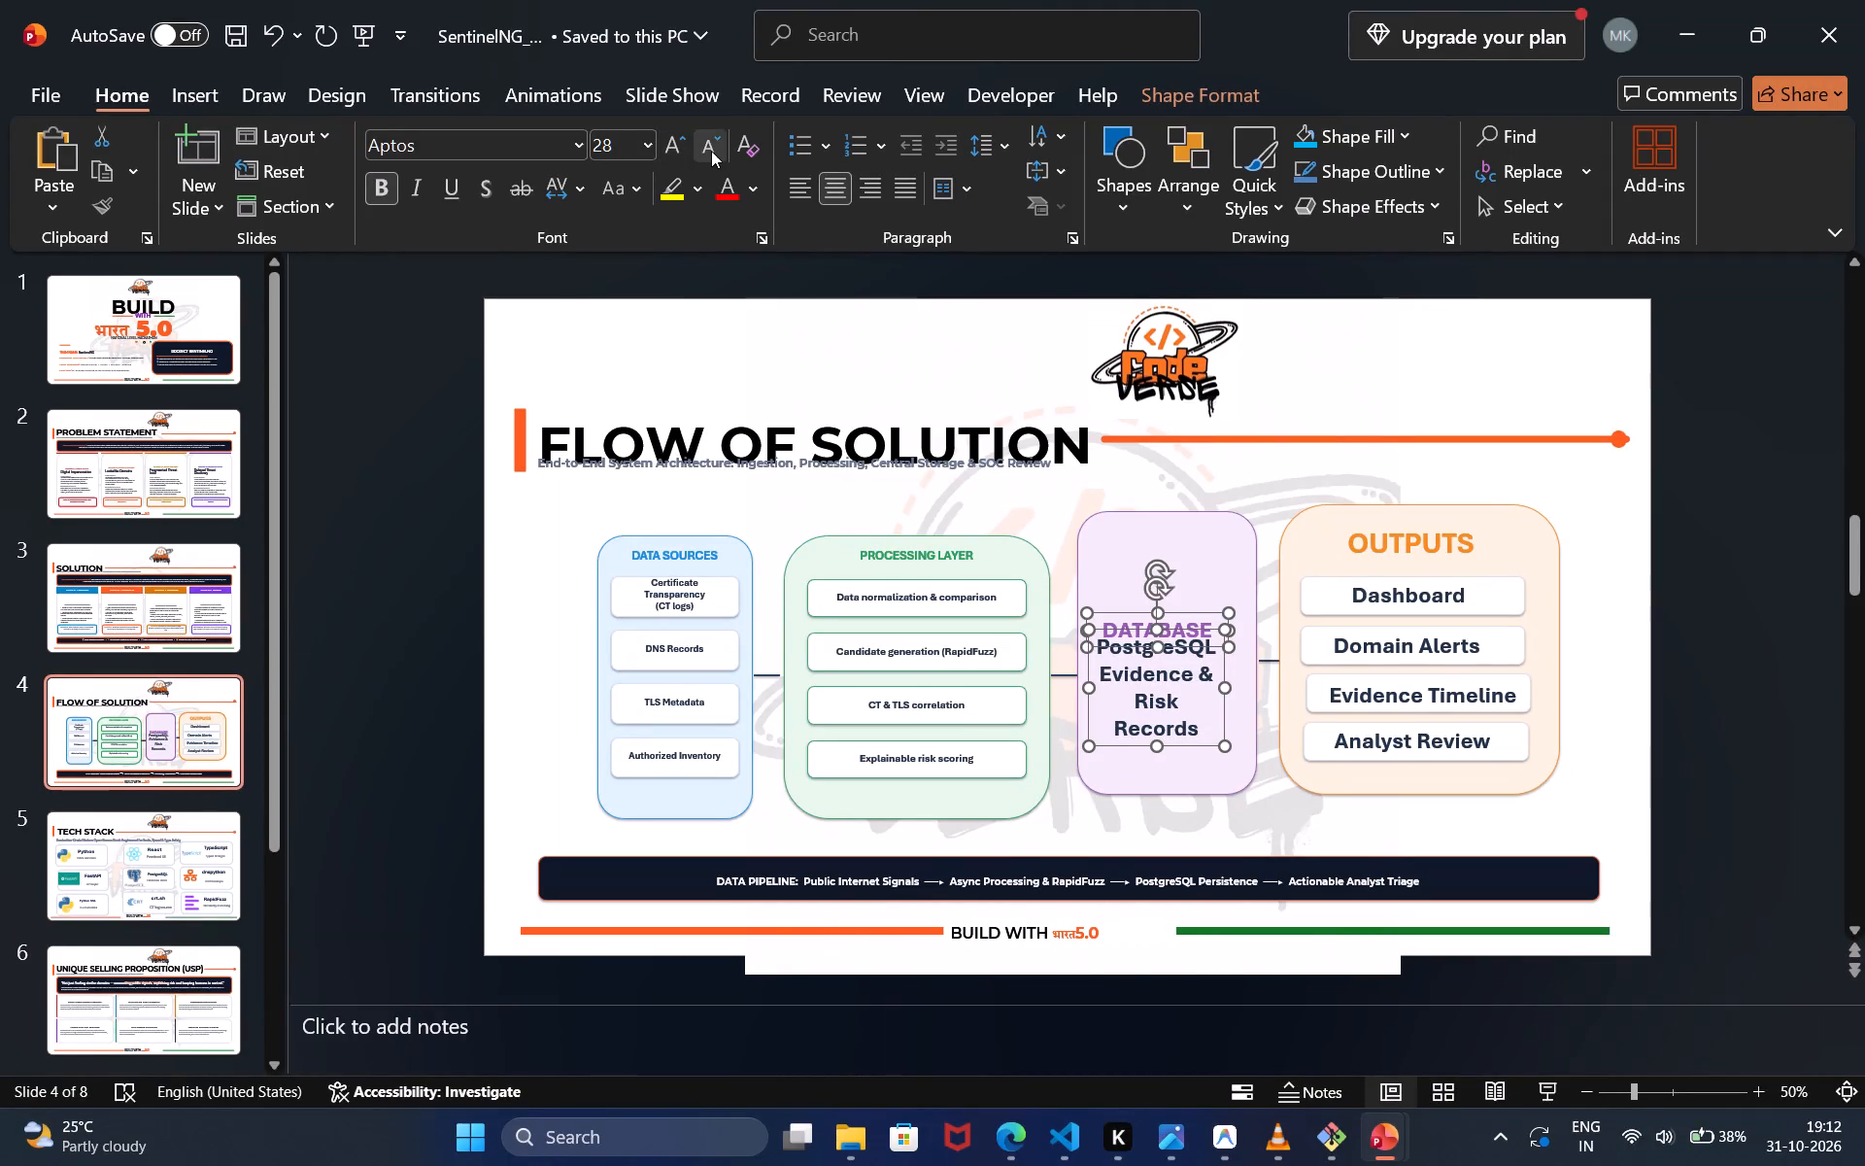
{"action": "left_click", "coordinate": [713, 151]}
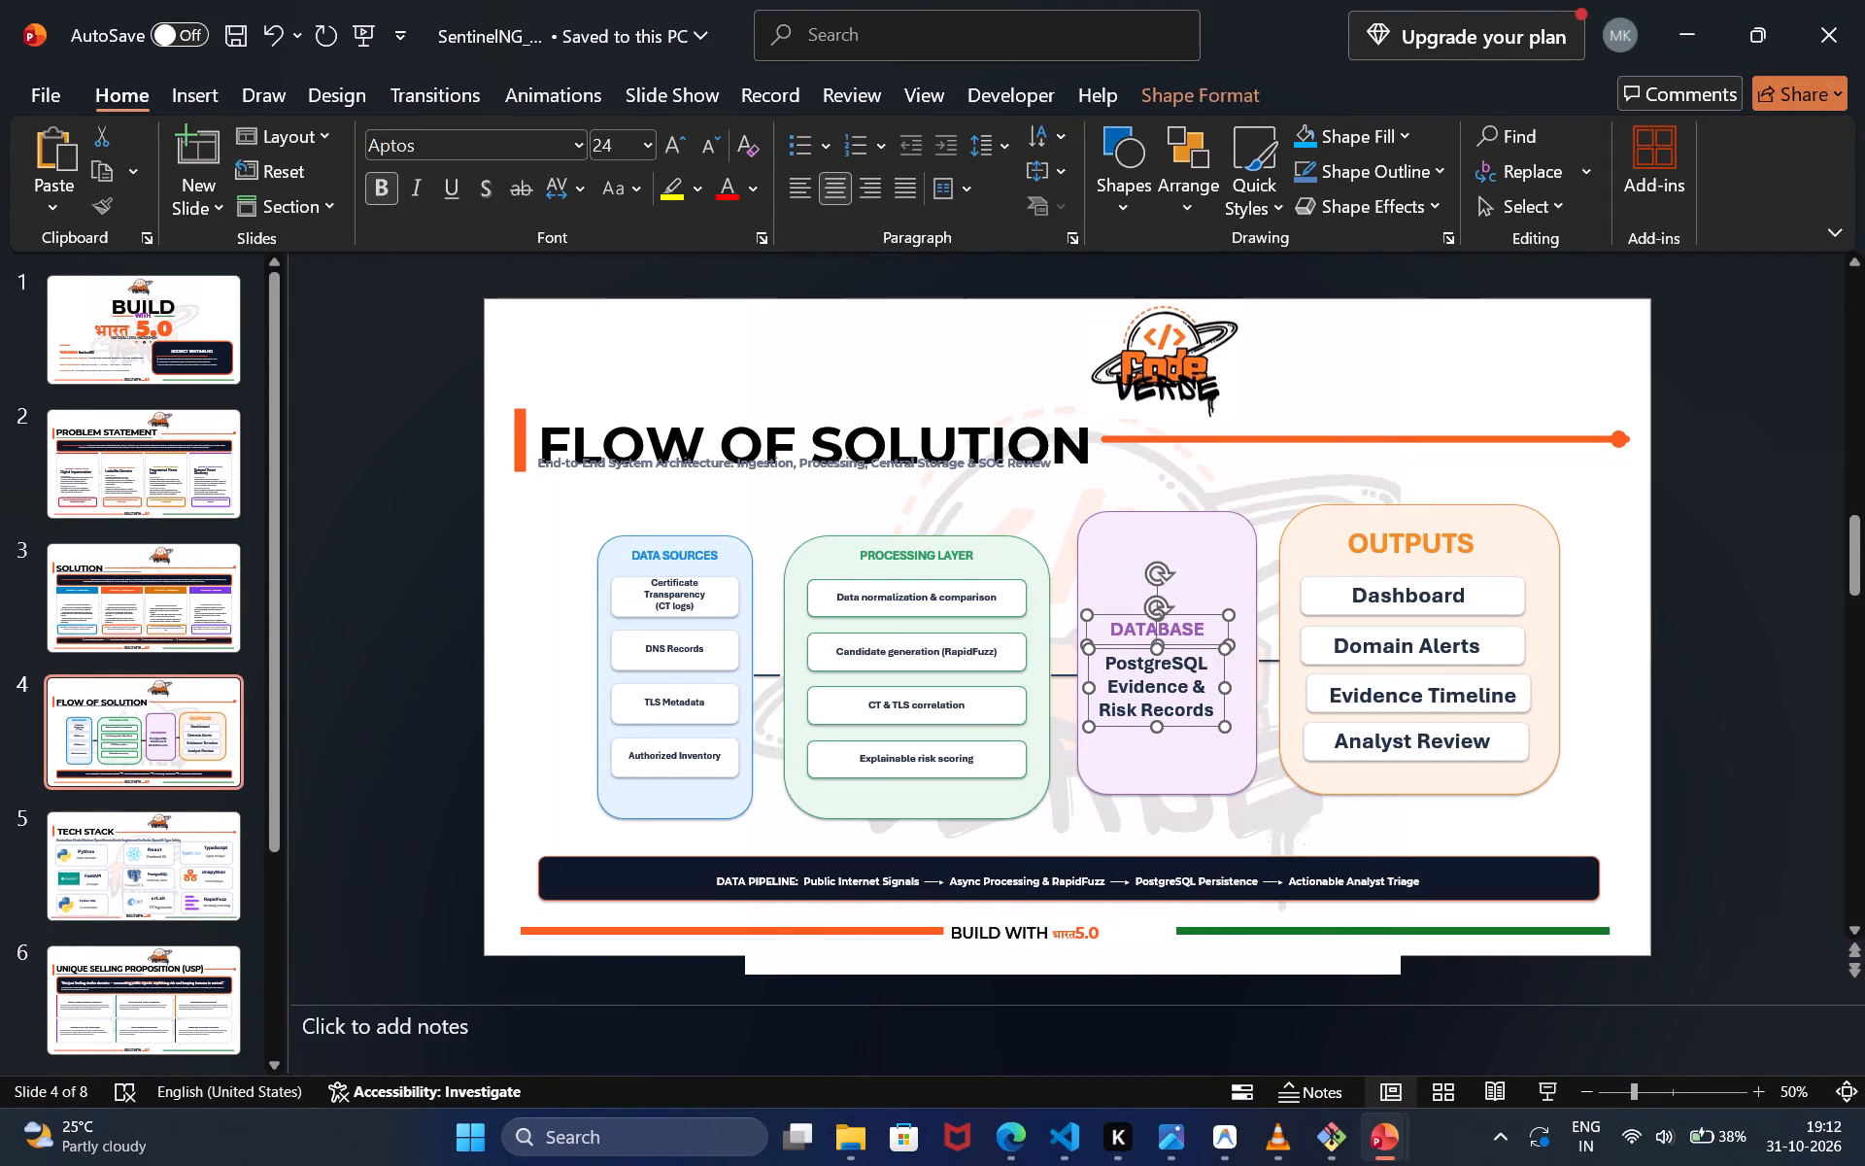
Move the DATABASE heading up near the top of the purple box, level with the PROCESSING LAYER heading.
{"action": "left_click", "coordinate": [1190, 619]}
{"action": "left_click_drag", "start_coordinate": [1207, 613], "coordinate": [1209, 552]}
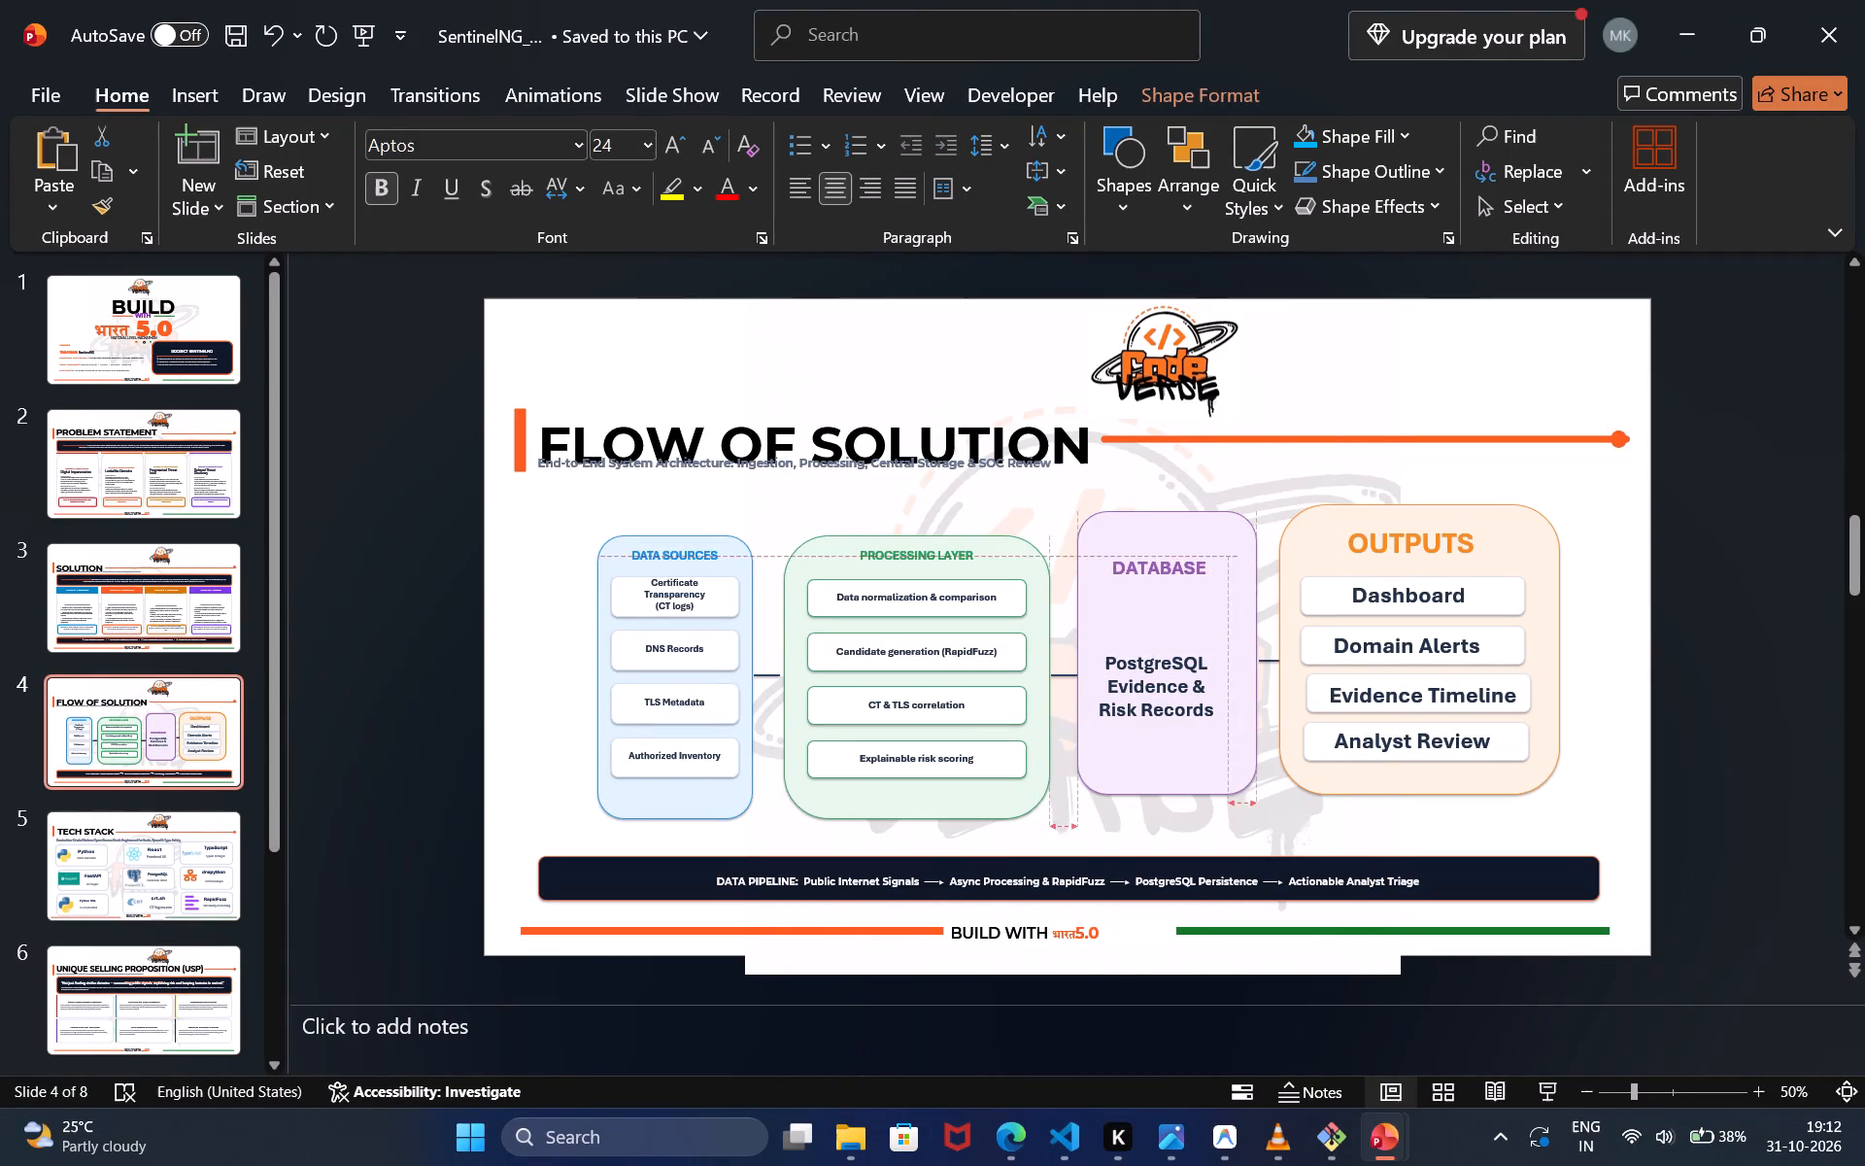
{"action": "left_click_drag", "start_coordinate": [1209, 552], "coordinate": [1216, 538]}
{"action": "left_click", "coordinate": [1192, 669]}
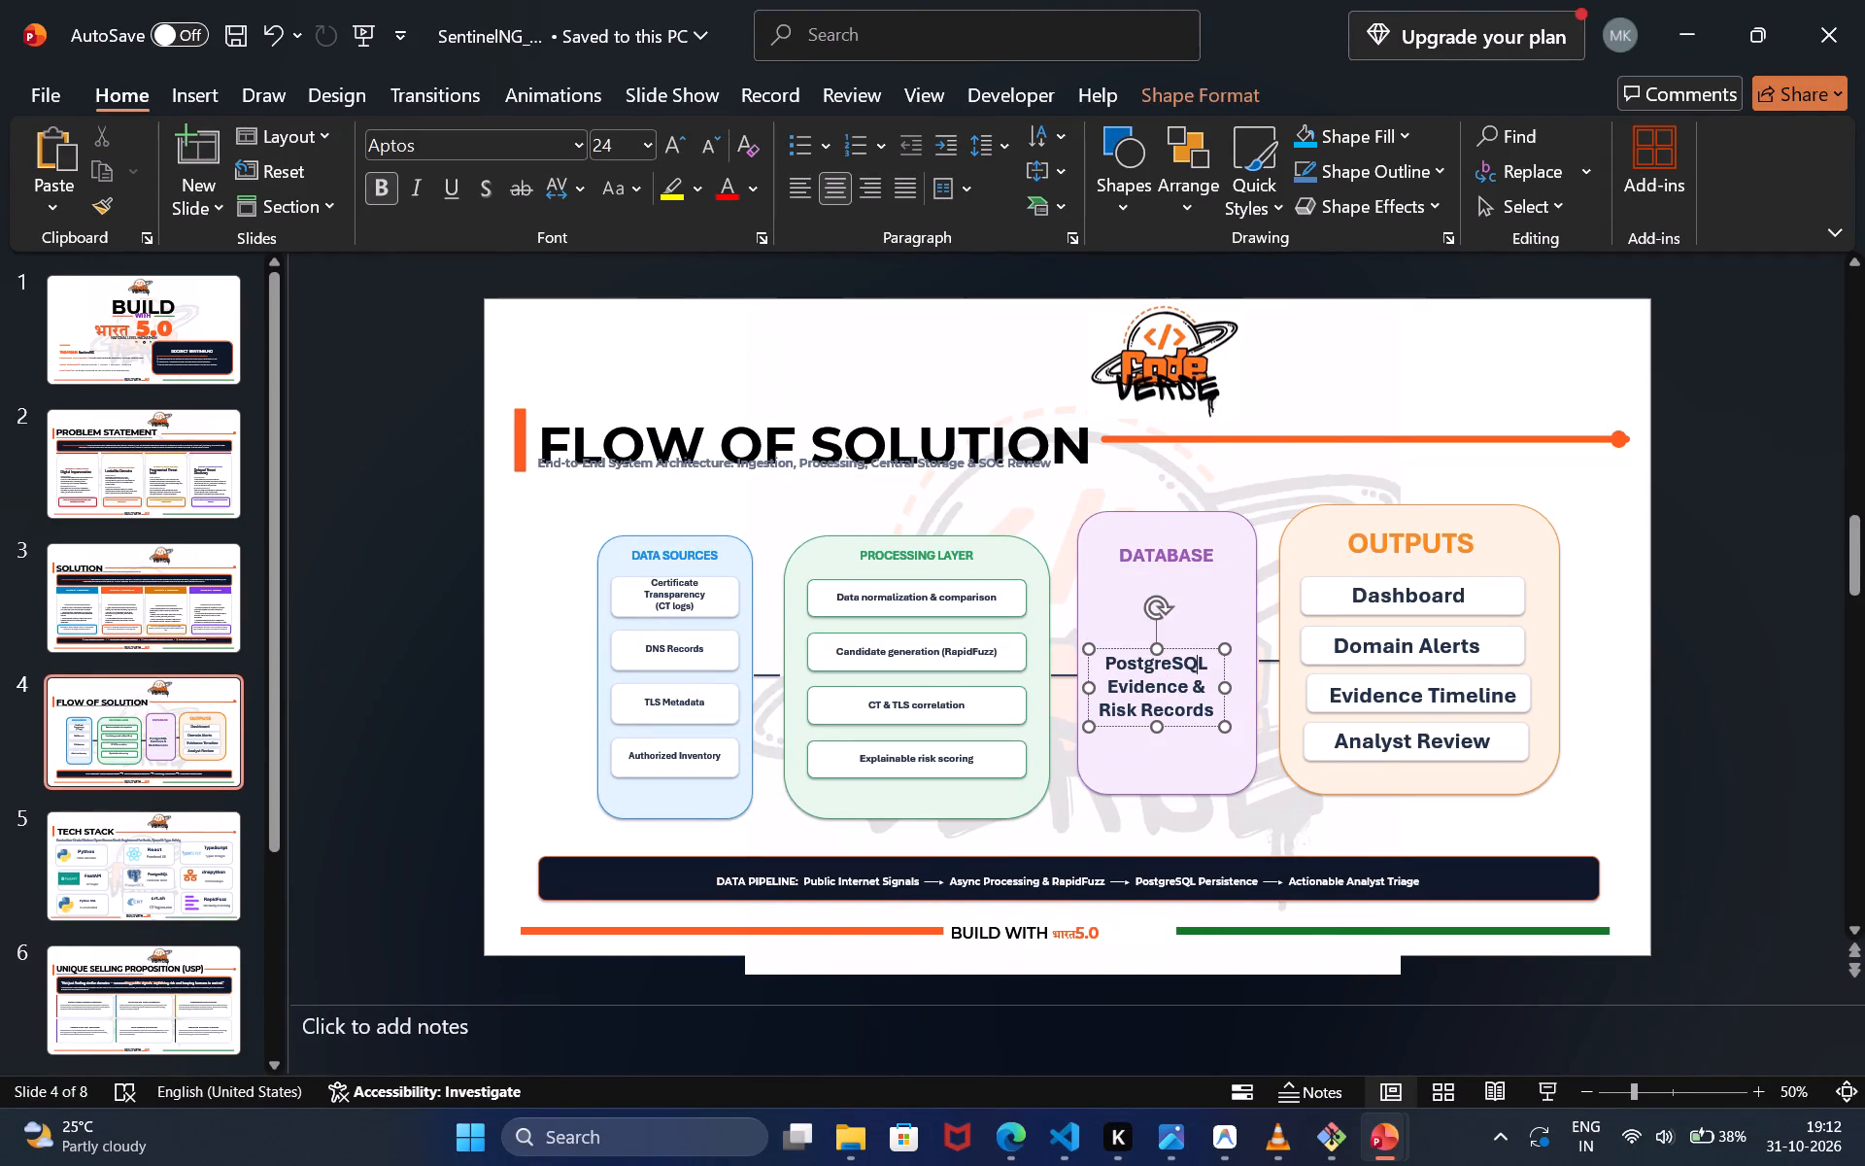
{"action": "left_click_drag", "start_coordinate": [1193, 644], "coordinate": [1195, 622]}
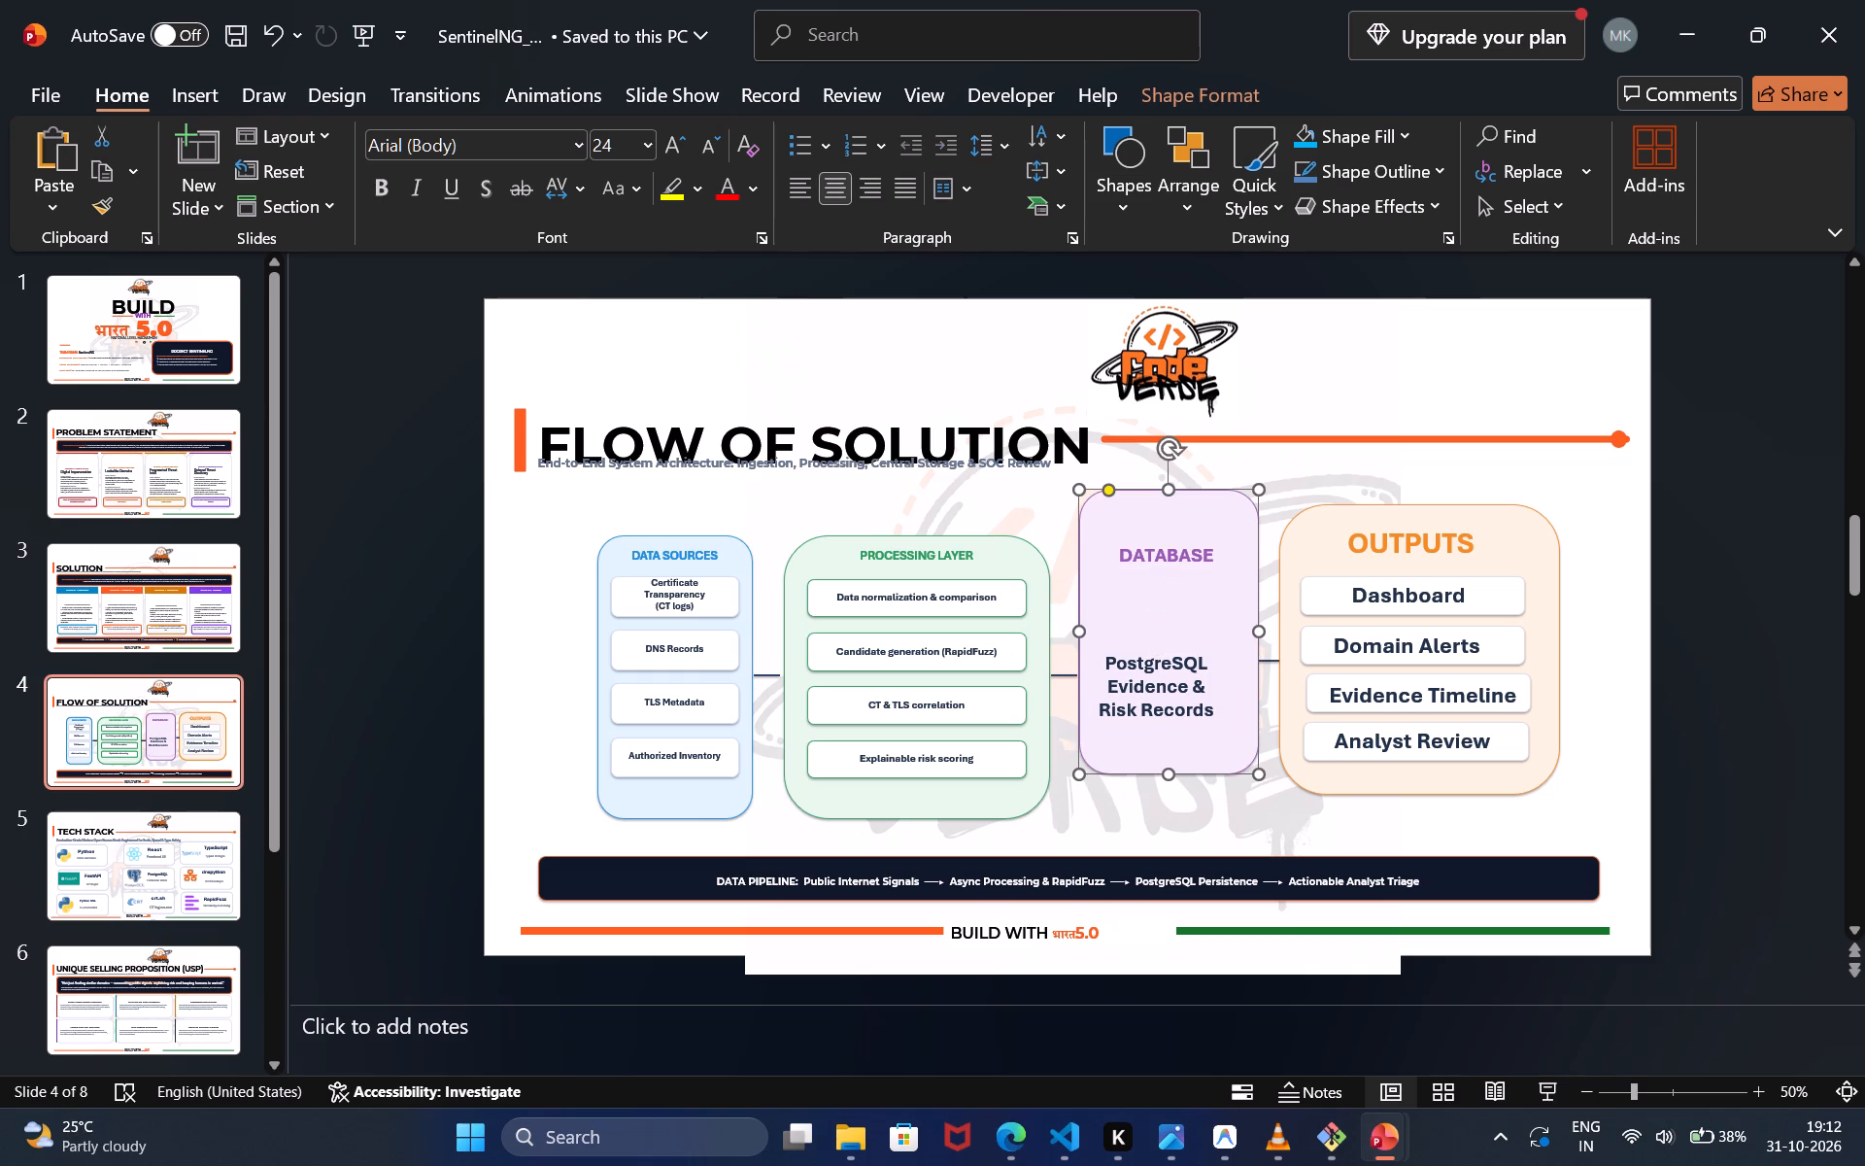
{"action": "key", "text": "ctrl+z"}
Move the PostgreSQL Evidence & Risk Records text up and slightly right, just below the DATABASE heading.
{"action": "left_click", "coordinate": [1181, 650]}
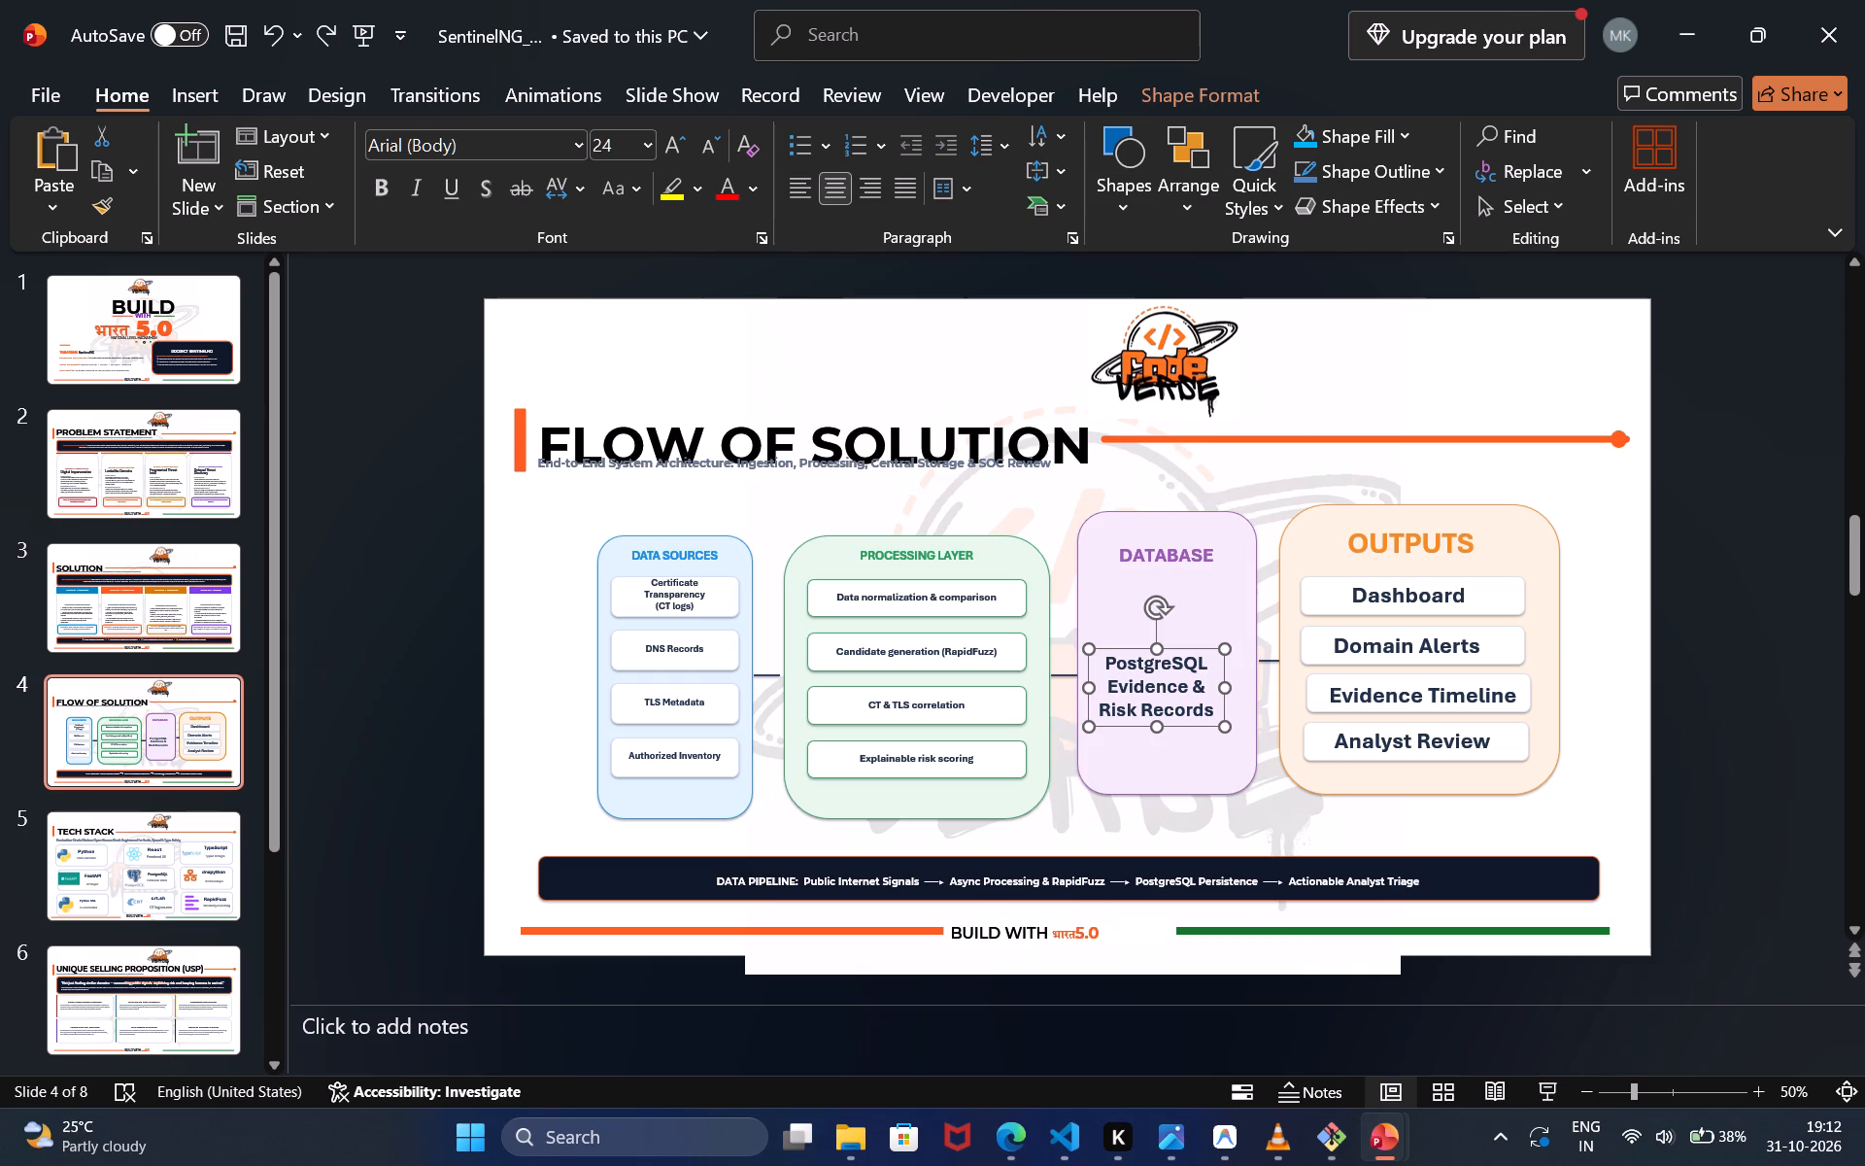
{"action": "left_click_drag", "start_coordinate": [1186, 649], "coordinate": [1195, 598]}
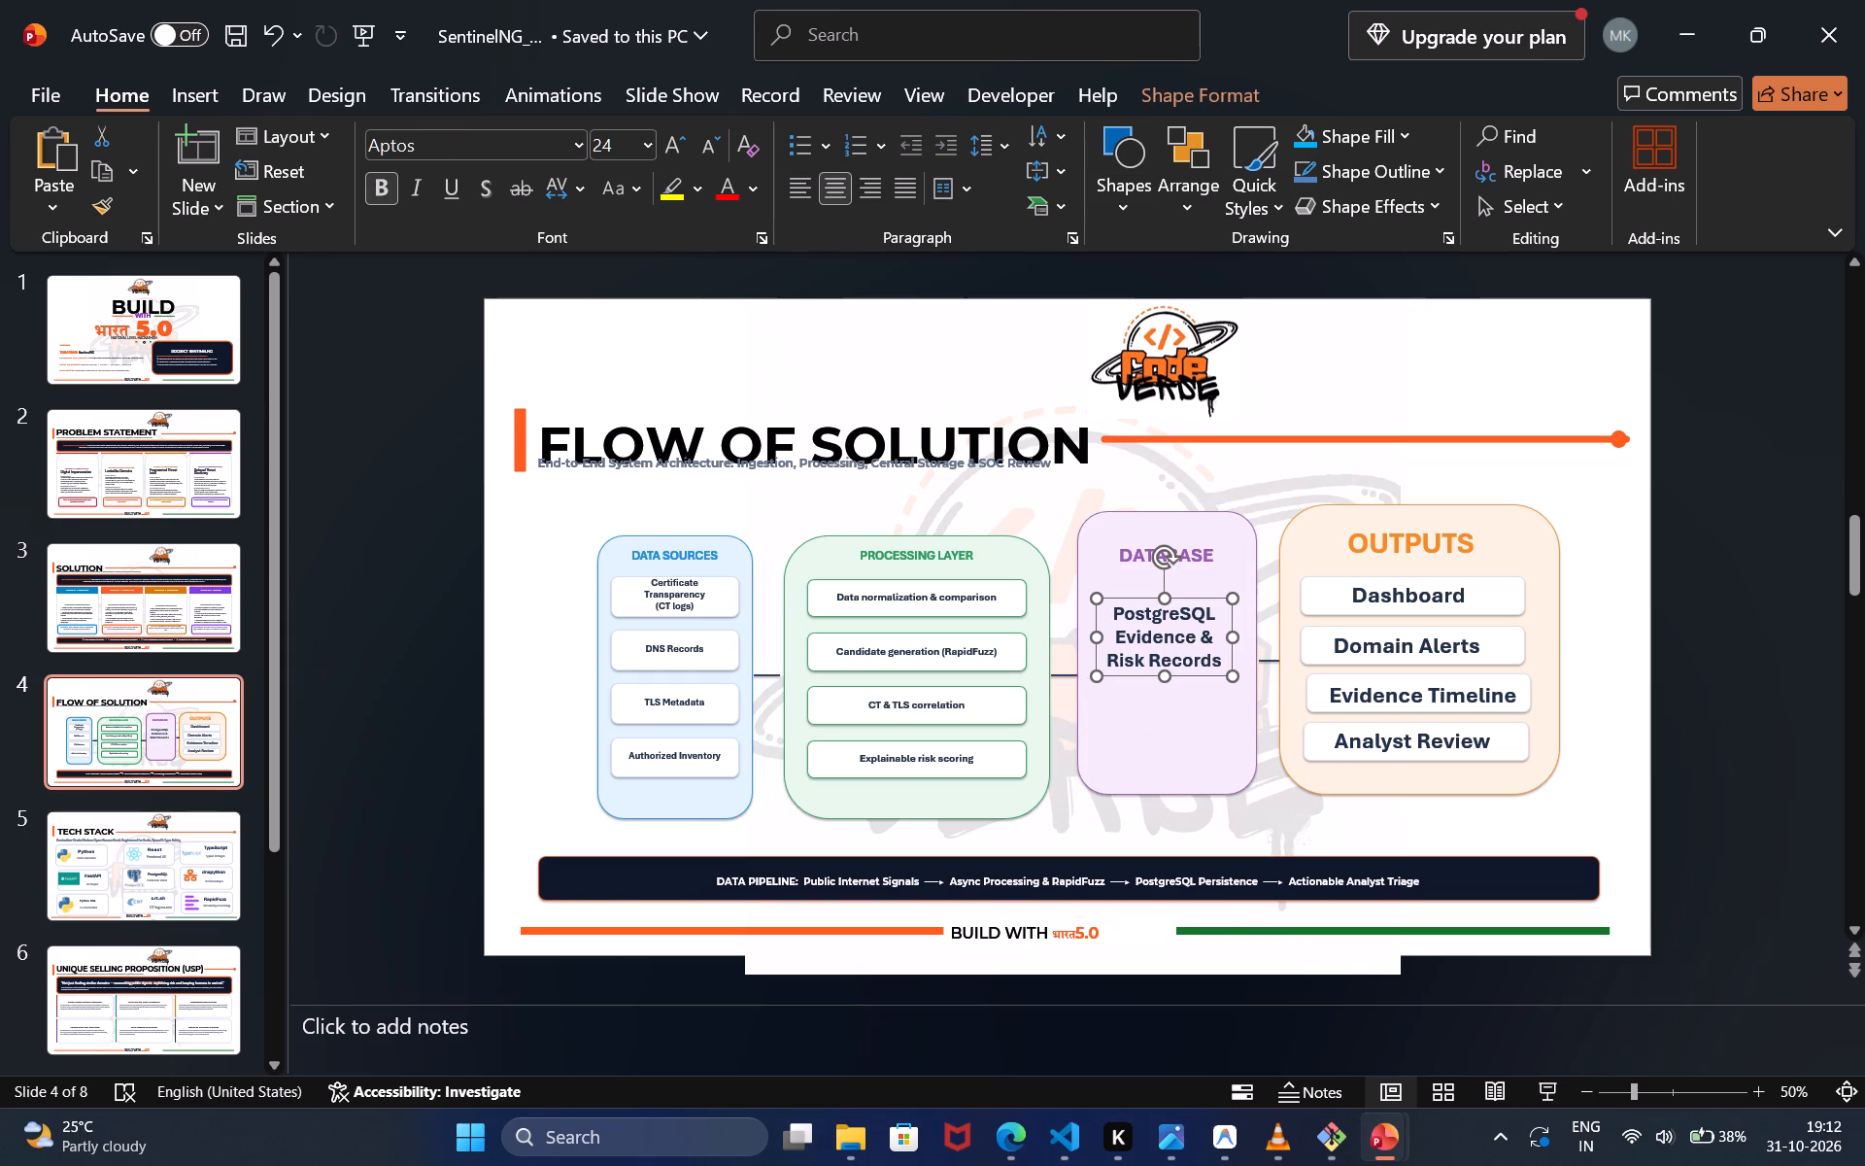
Raise the green PROCESSING LAYER panel alone until its top and bottom edges line up with the DATABASE box.
{"action": "left_click_drag", "start_coordinate": [1033, 628], "coordinate": [1031, 609]}
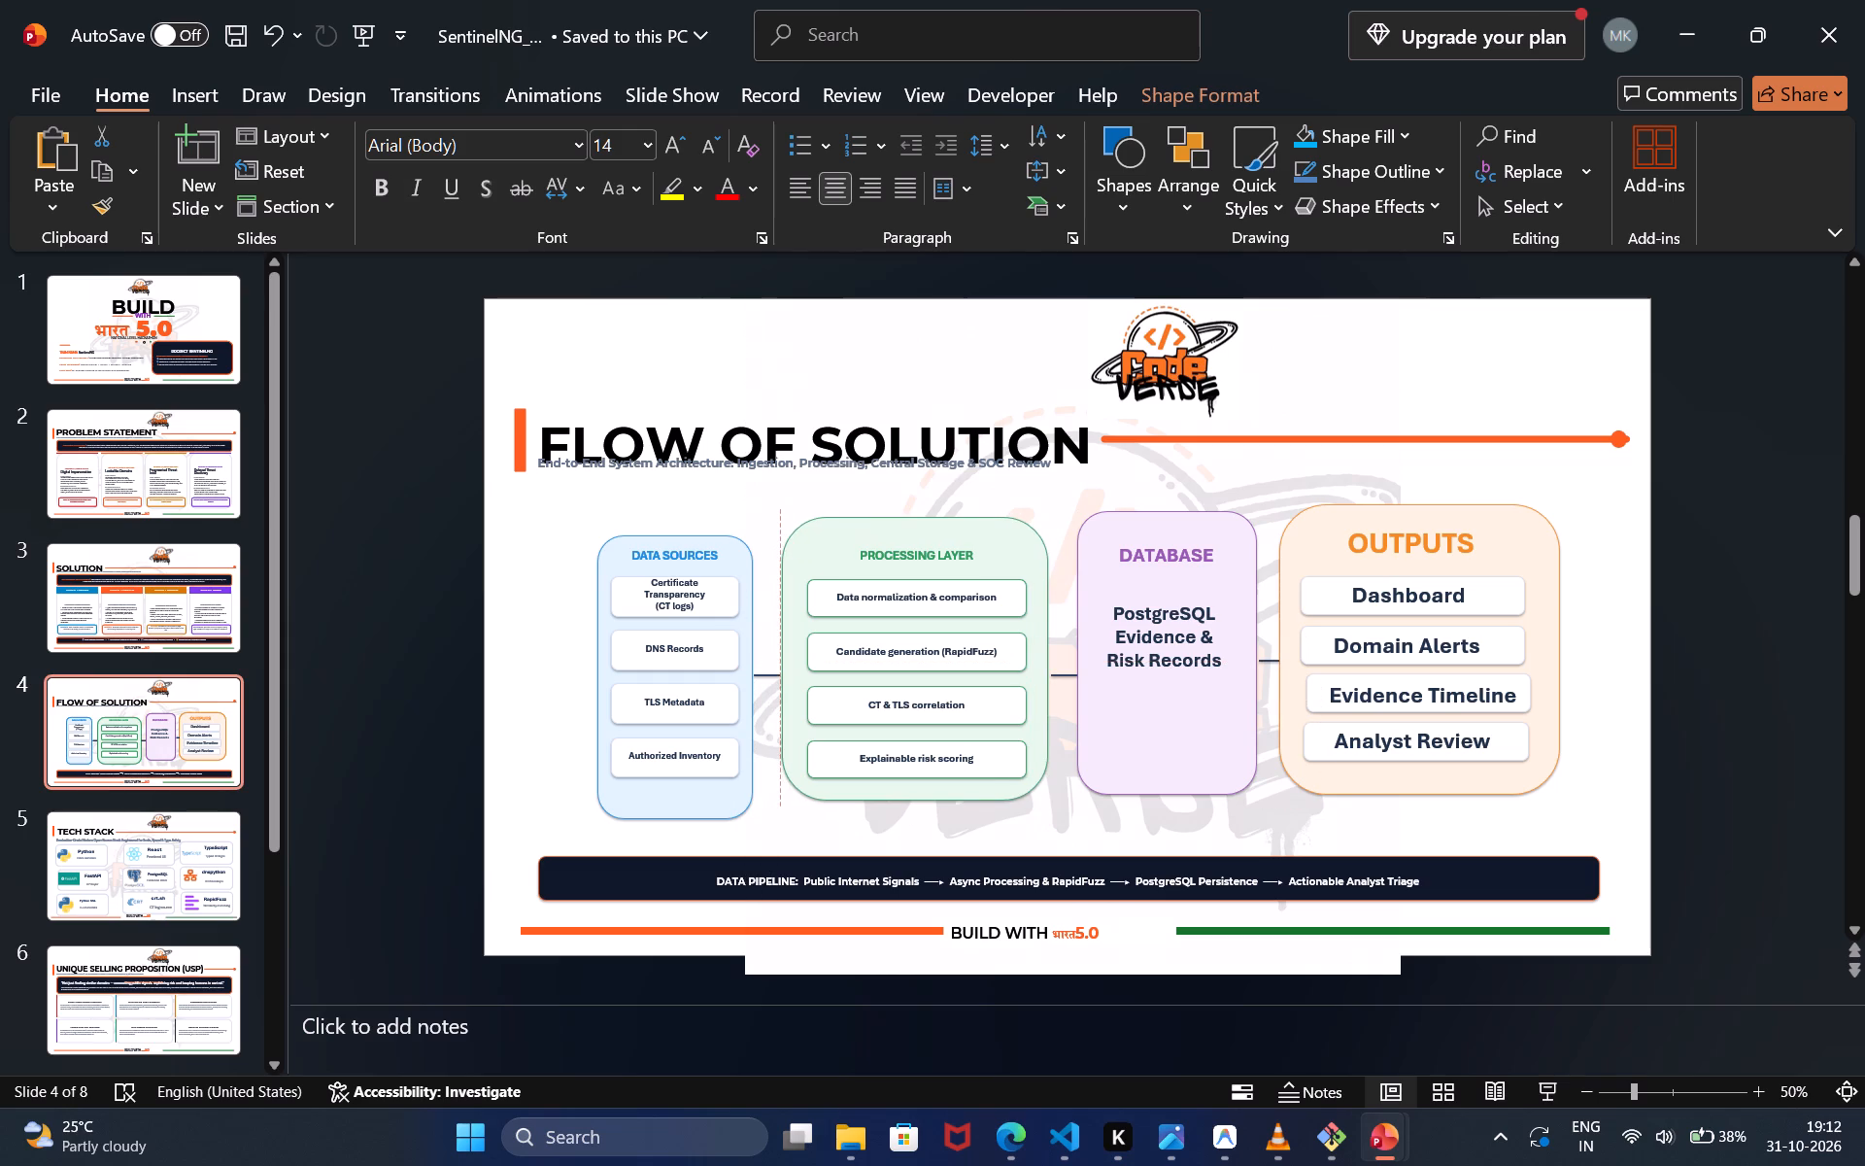
{"action": "left_click_drag", "start_coordinate": [1031, 609], "coordinate": [1031, 601]}
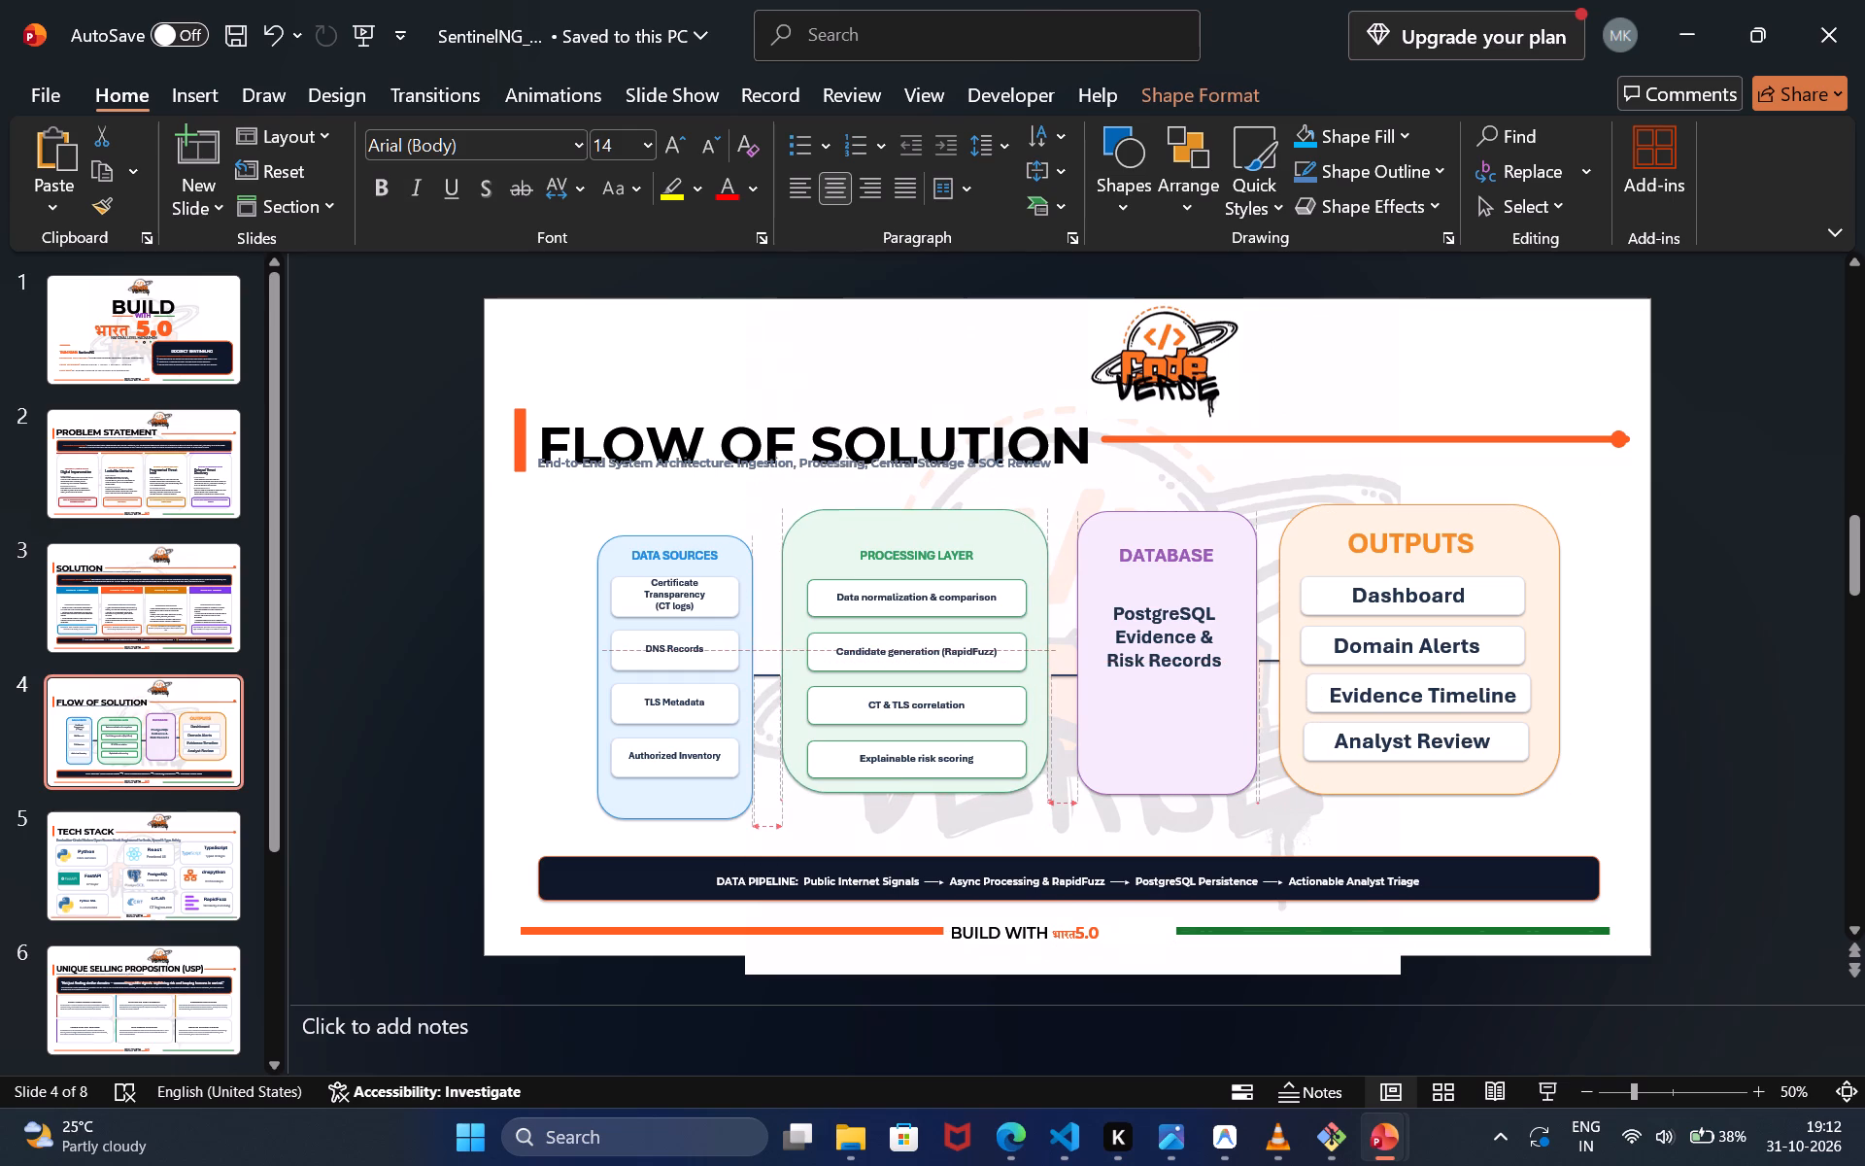
{"action": "left_click_drag", "start_coordinate": [1031, 601], "coordinate": [1031, 602]}
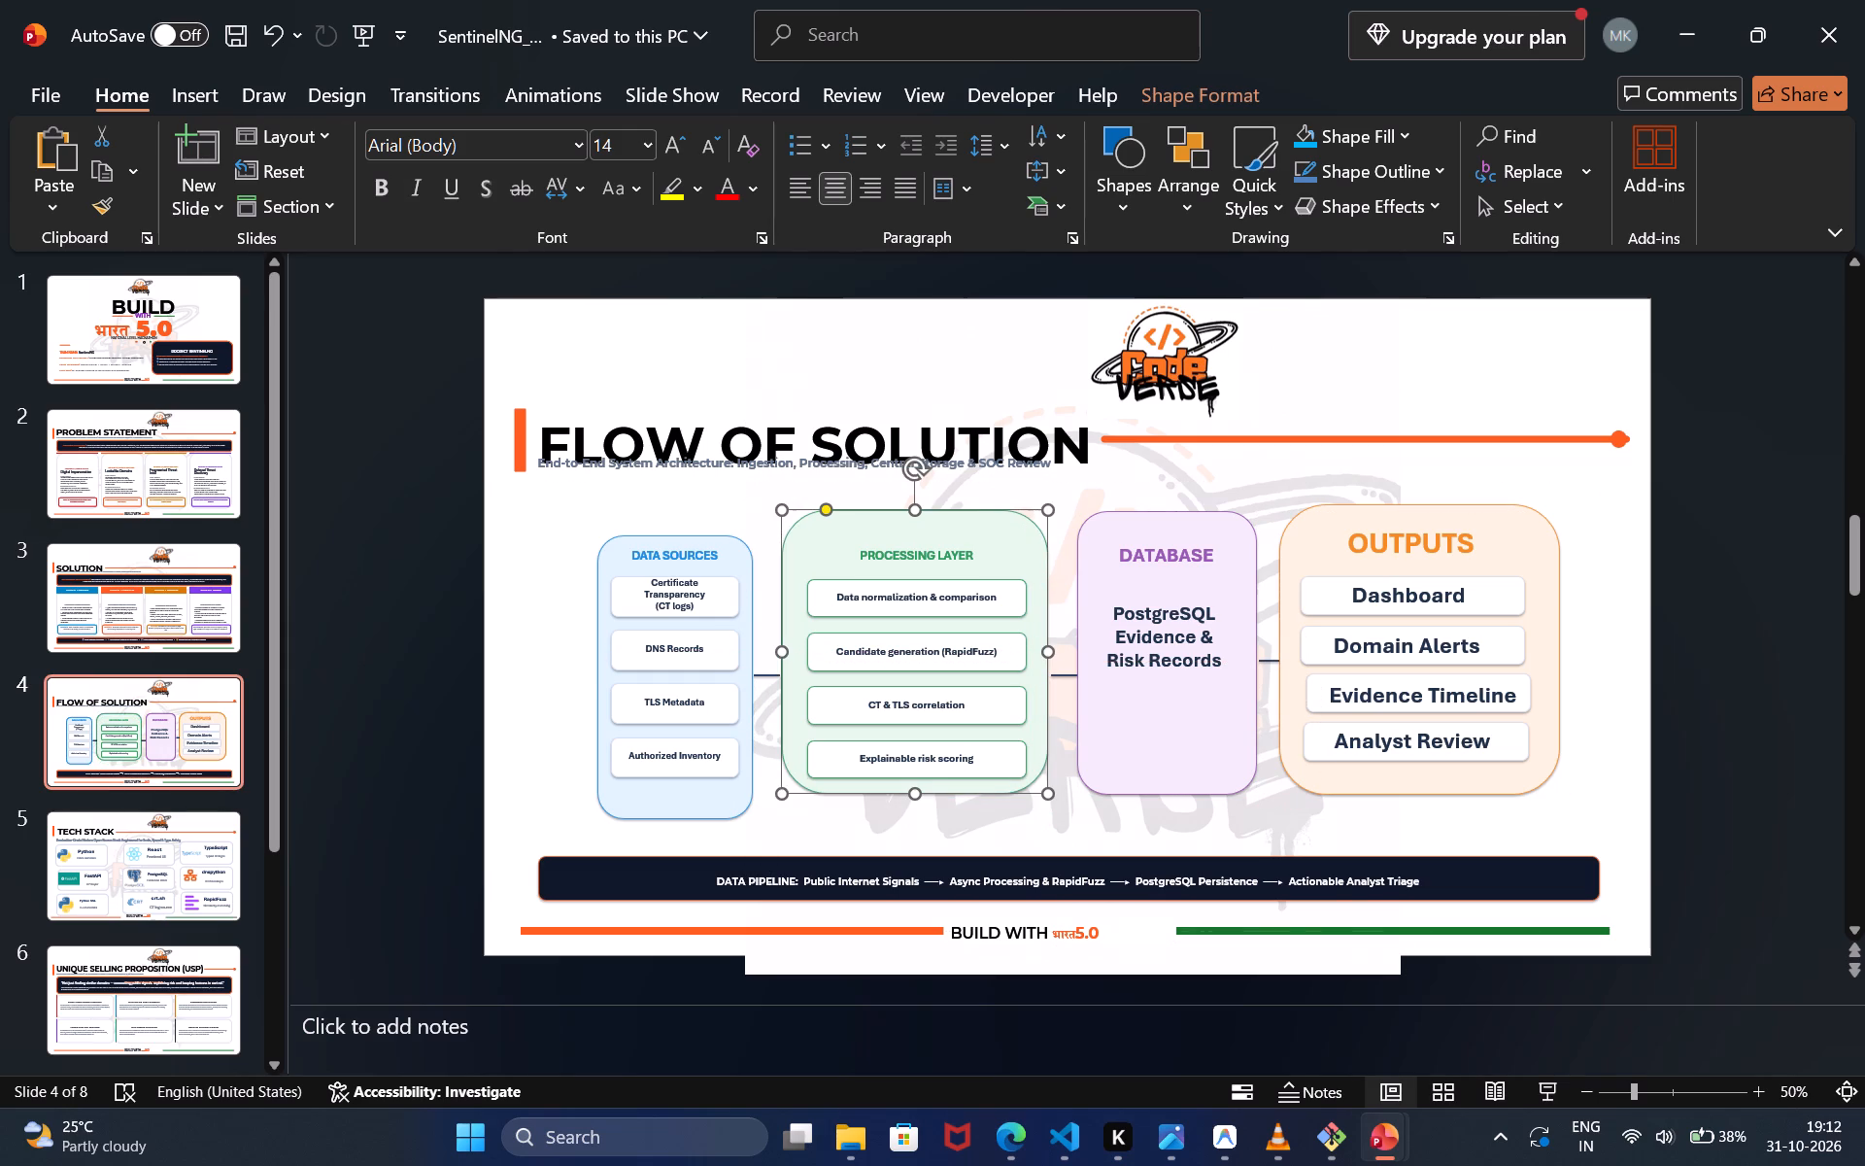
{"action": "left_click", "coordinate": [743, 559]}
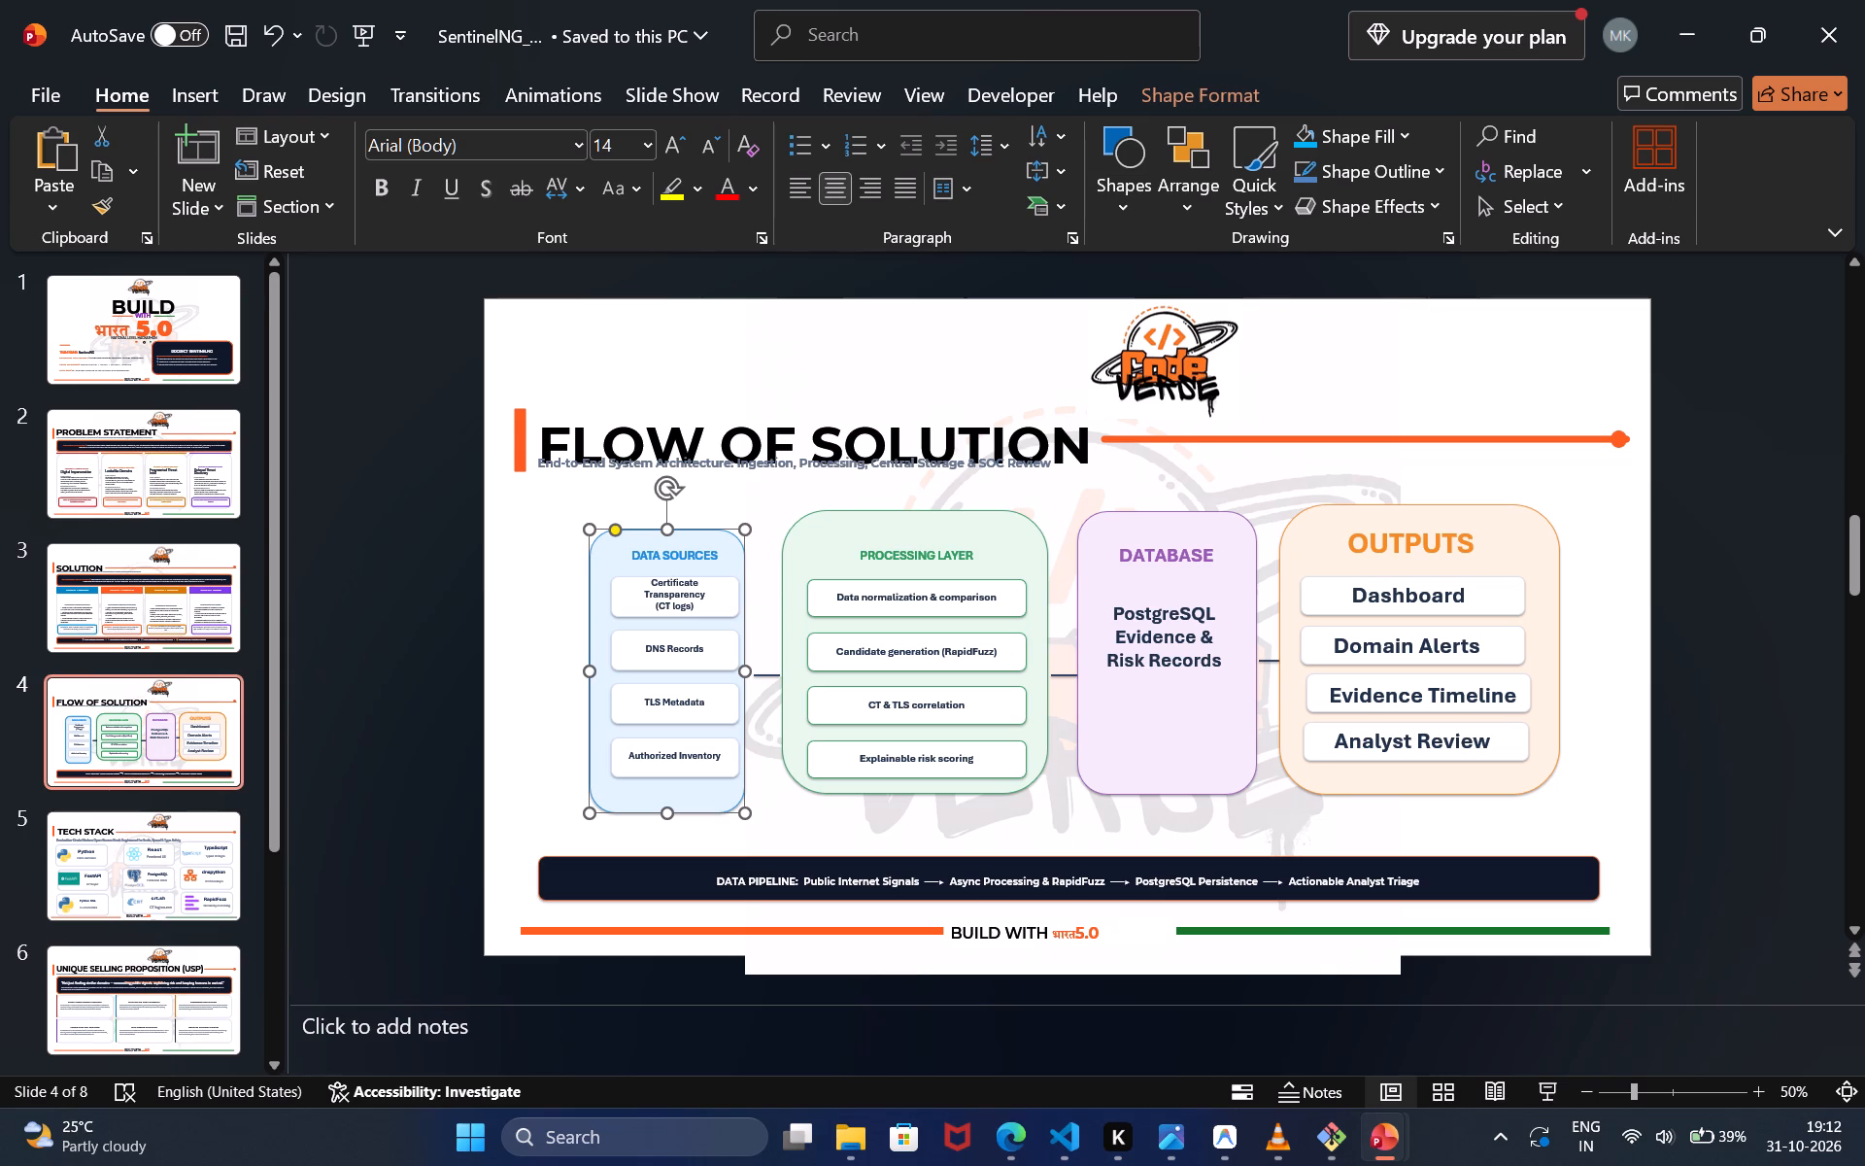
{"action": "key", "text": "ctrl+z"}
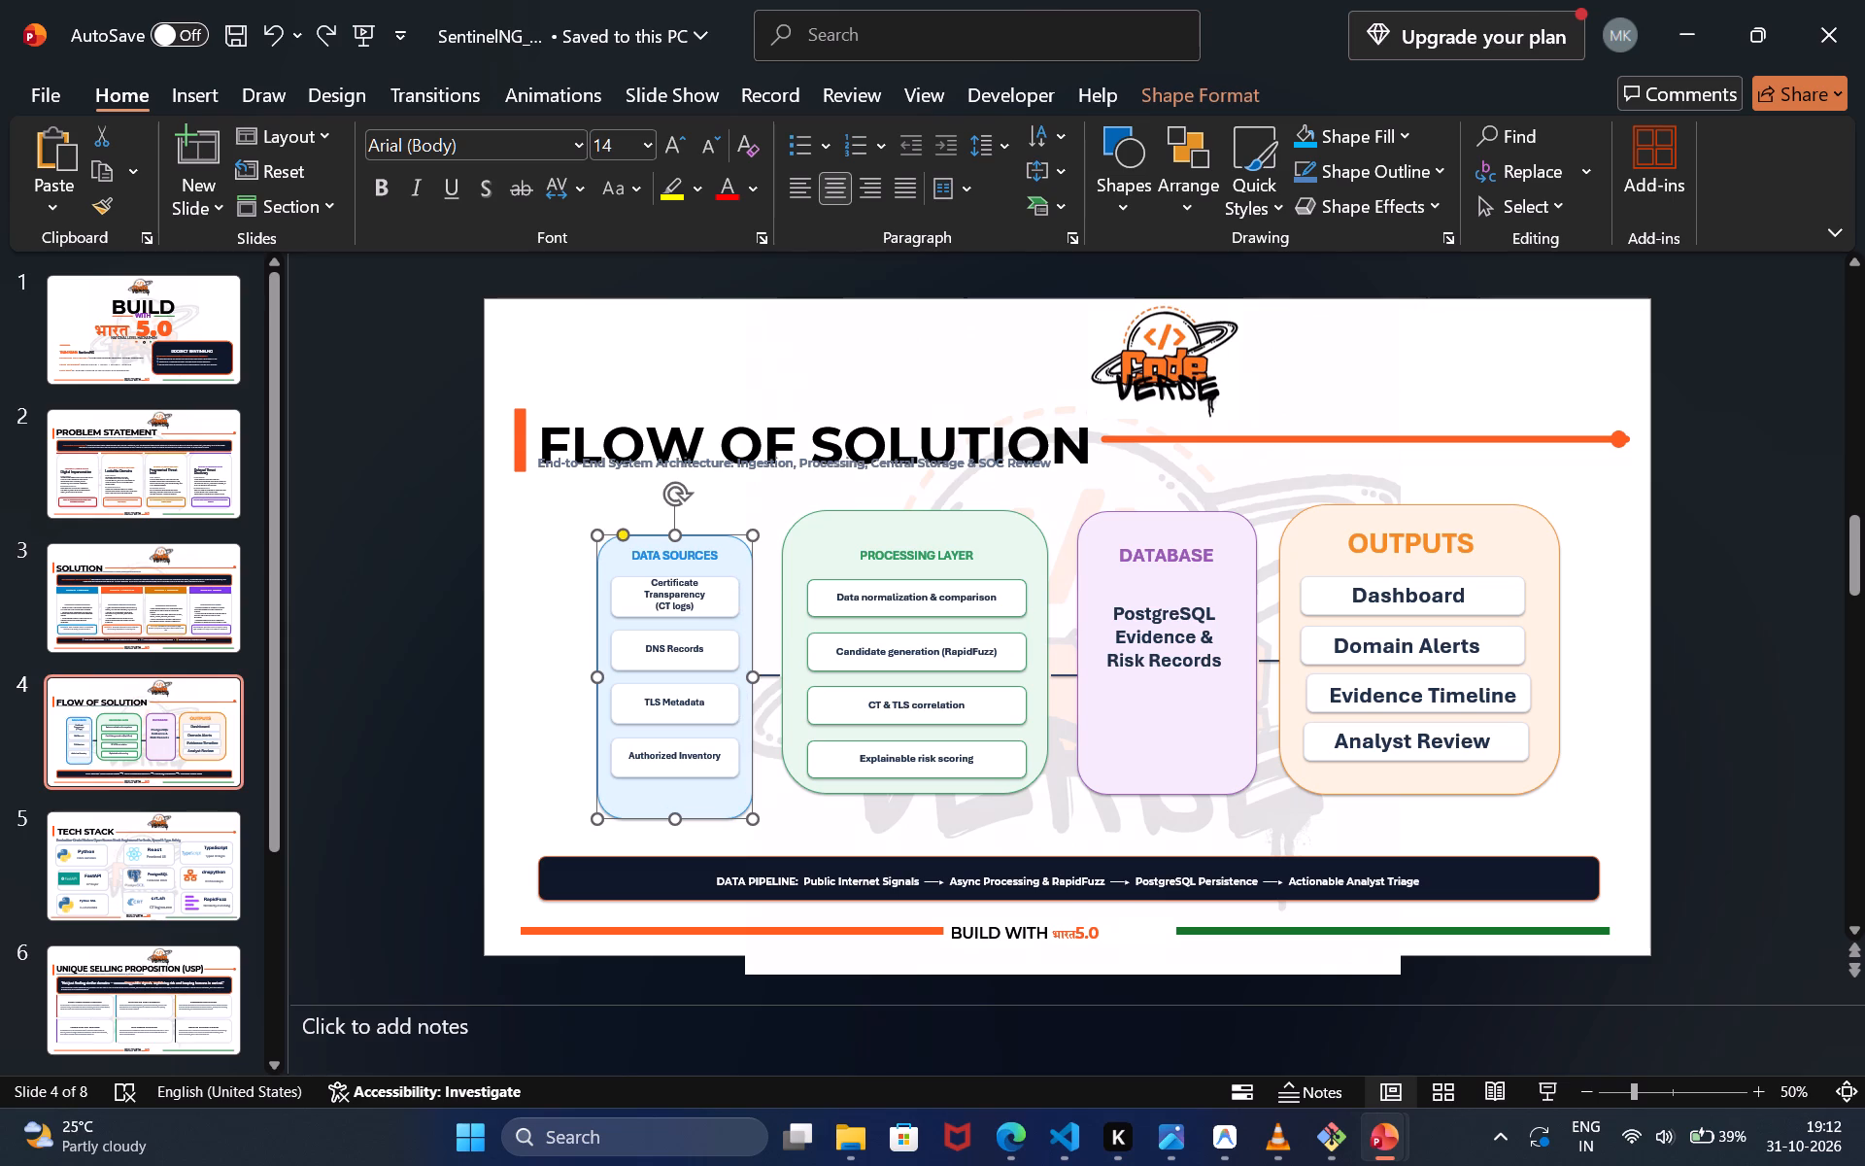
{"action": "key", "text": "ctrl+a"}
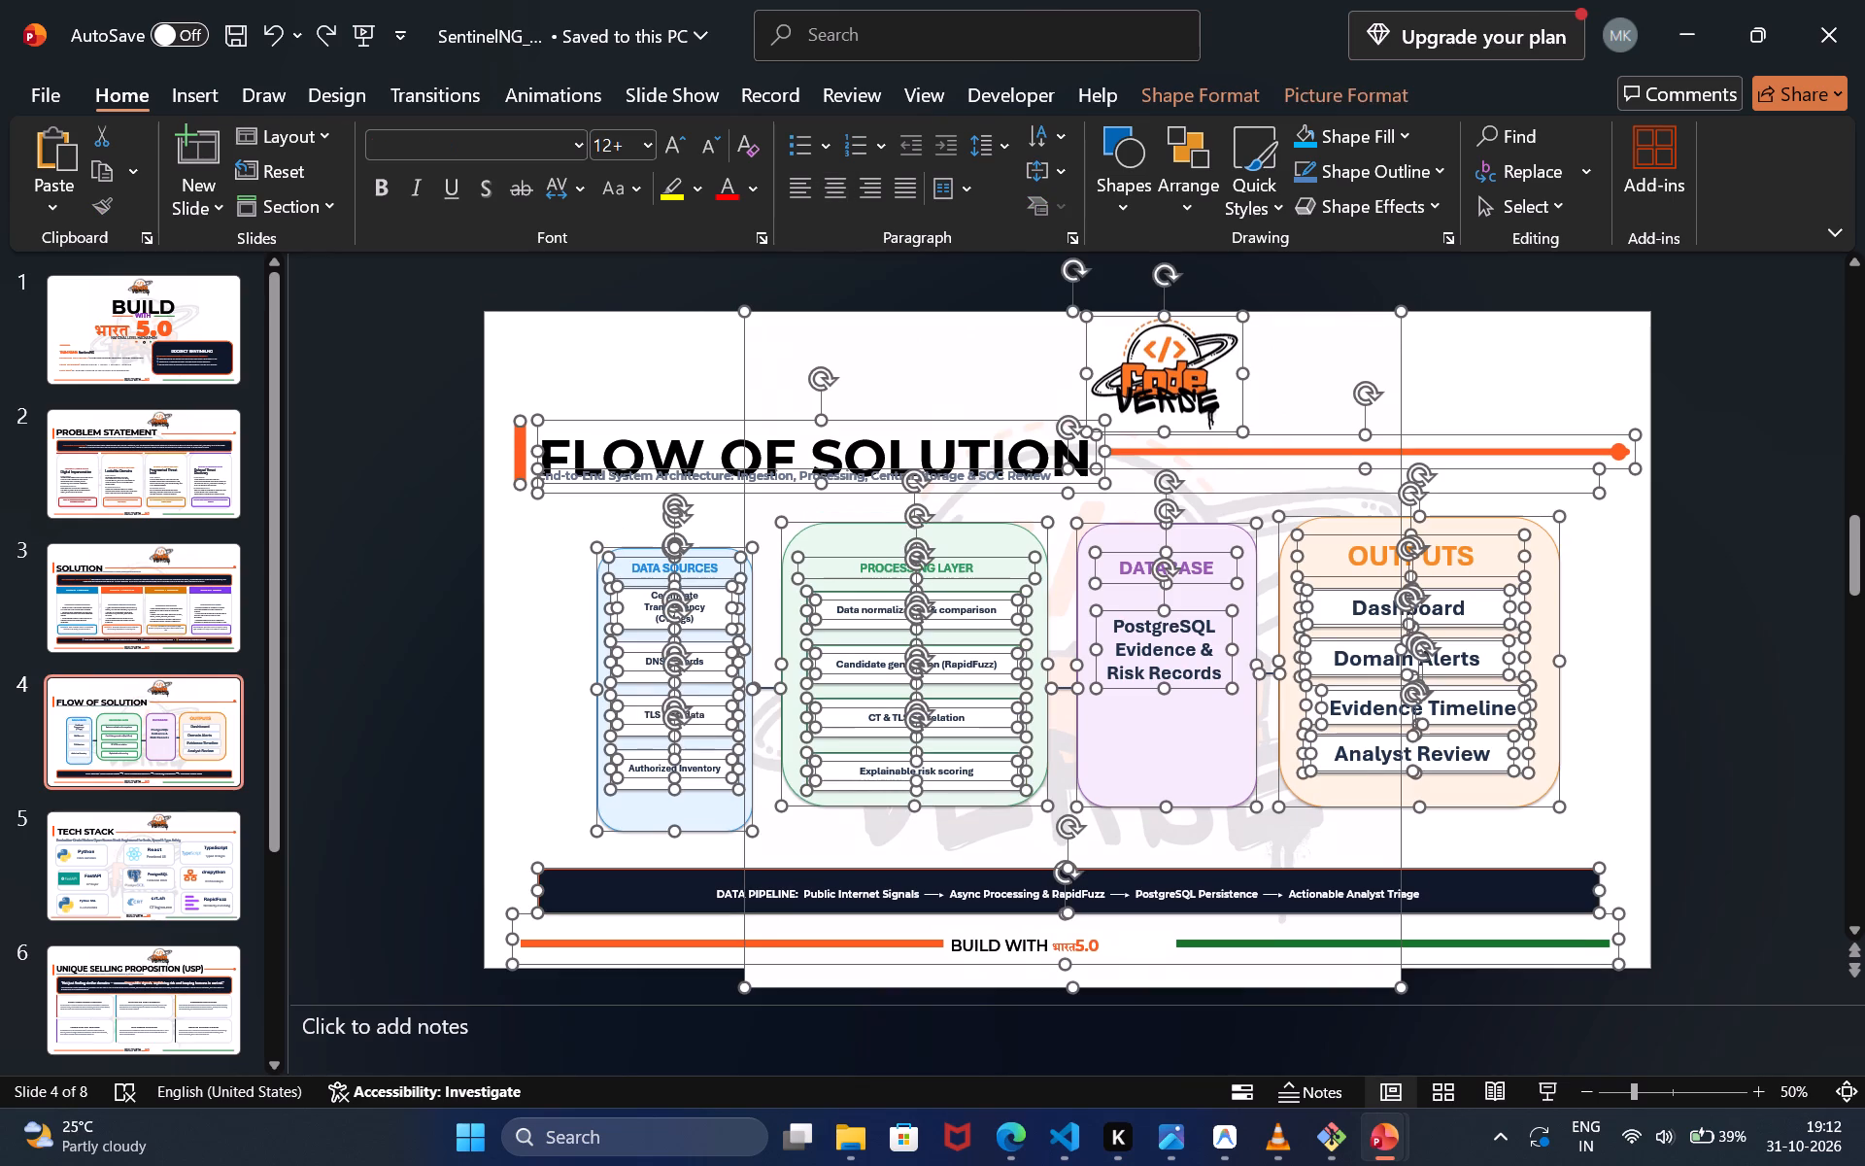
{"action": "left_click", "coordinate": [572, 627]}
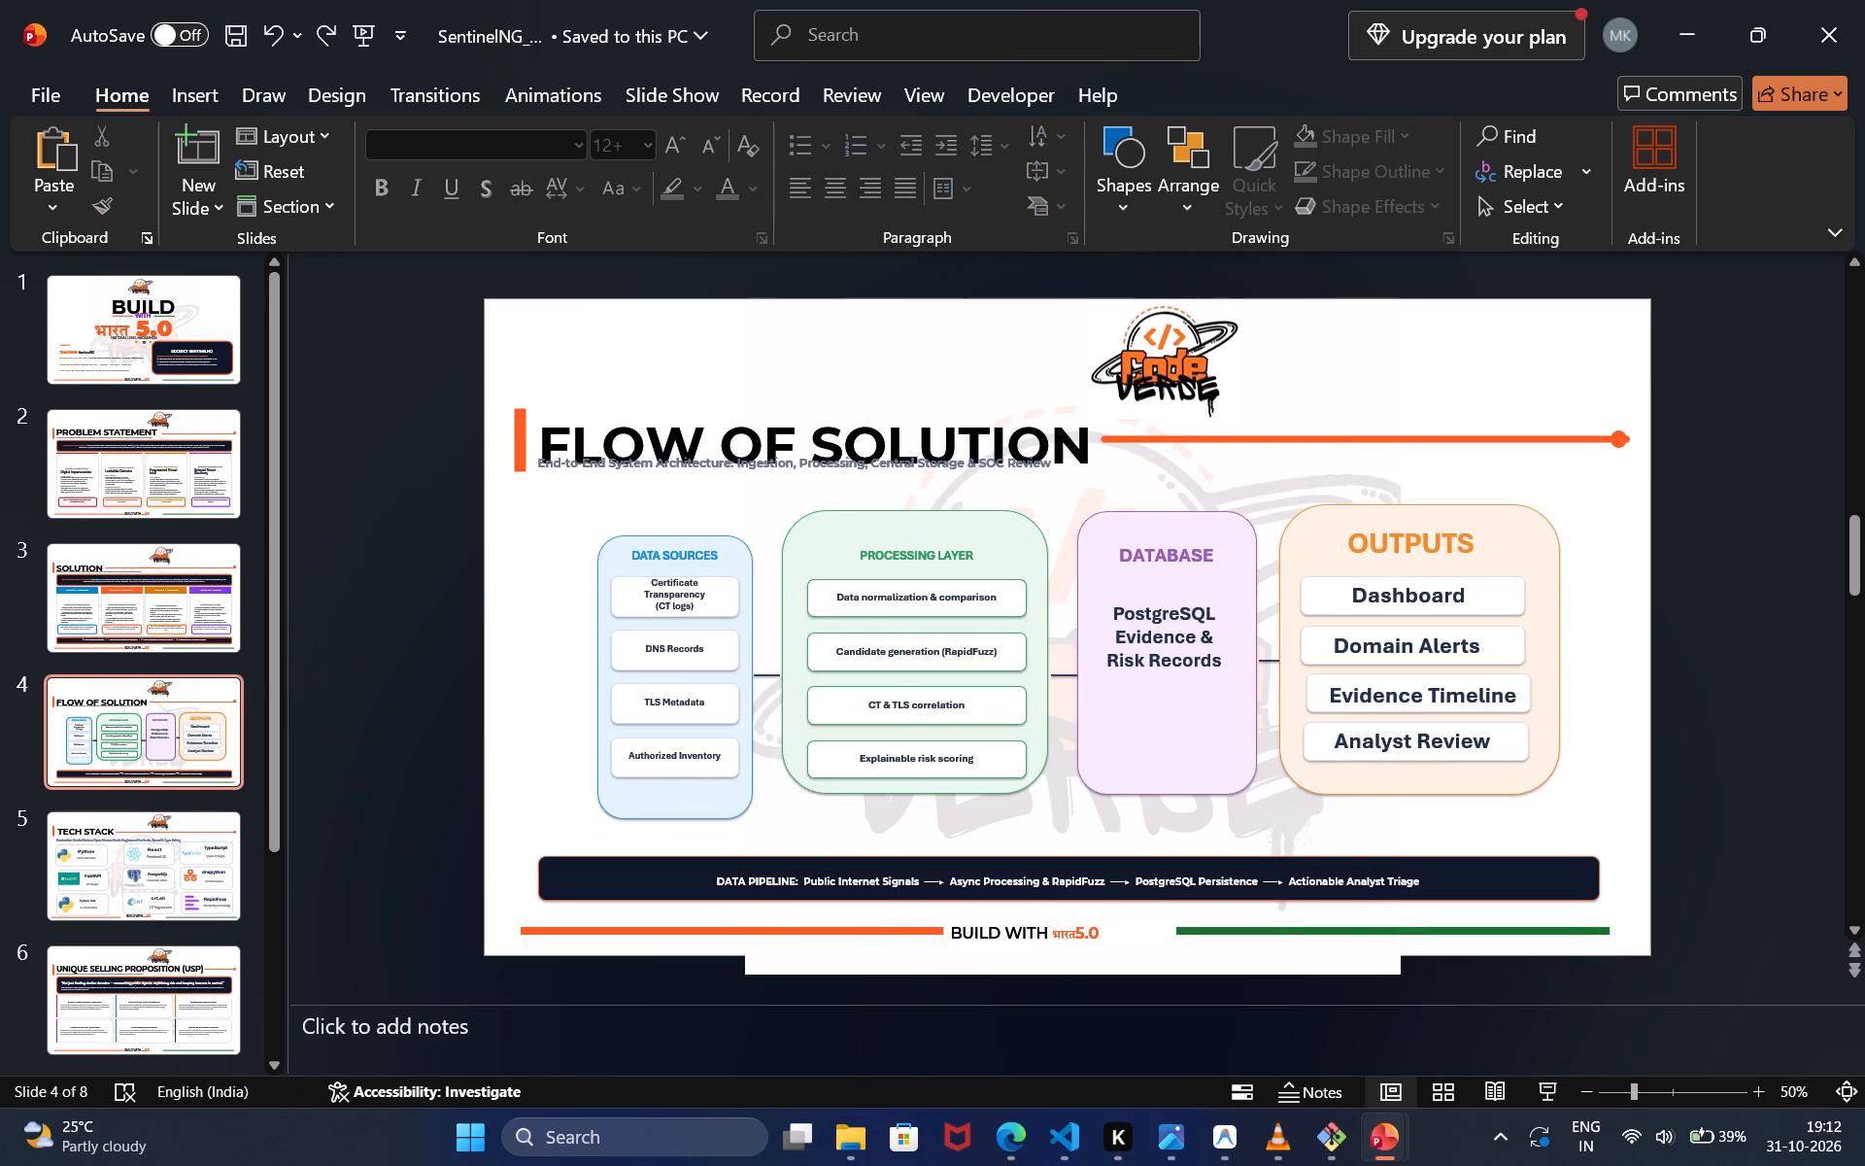
Widen the DATA SOURCES panel with its heading, four cards and labels toward the slide's left edge, raising its bottom edge slightly.
{"action": "left_click", "coordinate": [670, 583]}
{"action": "left_click", "coordinate": [724, 554]}
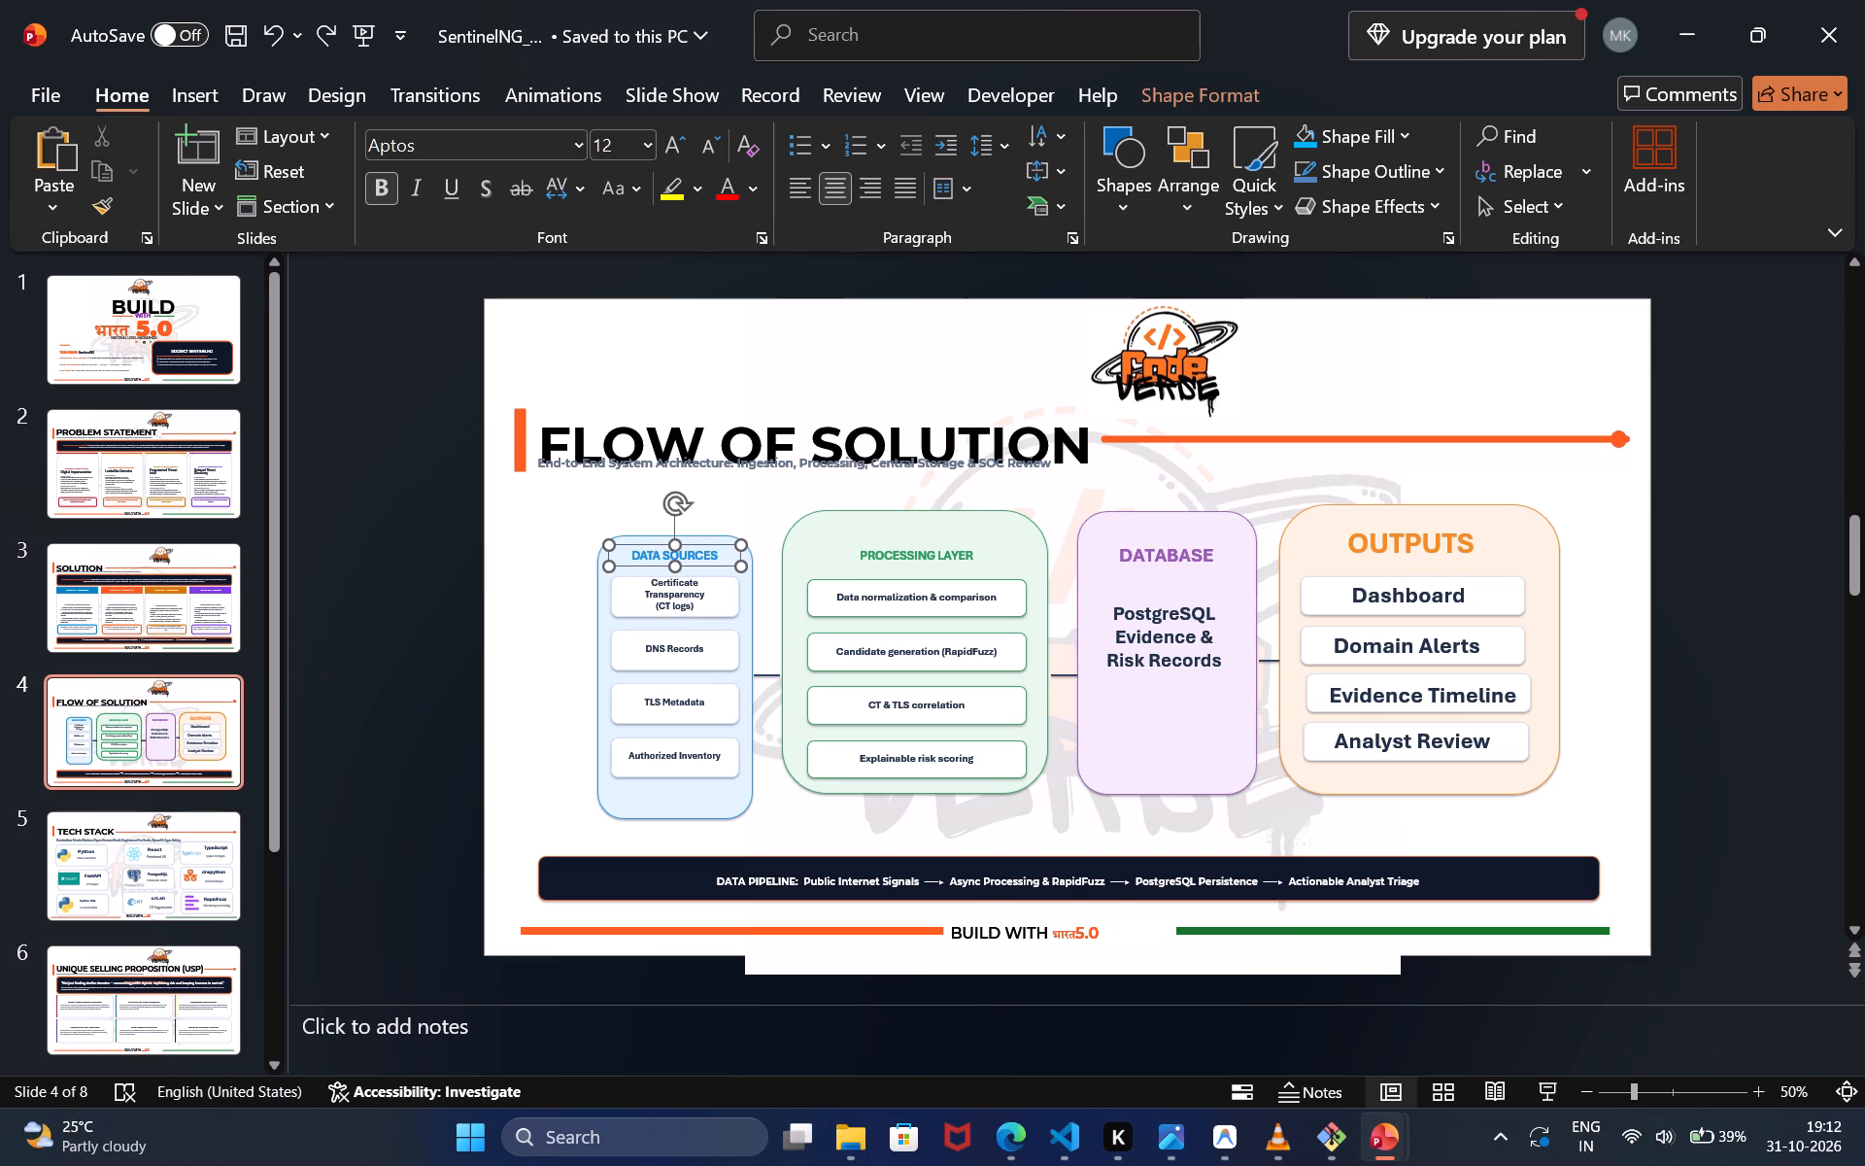
{"action": "left_click", "coordinate": [708, 588], "text": "ctrl"}
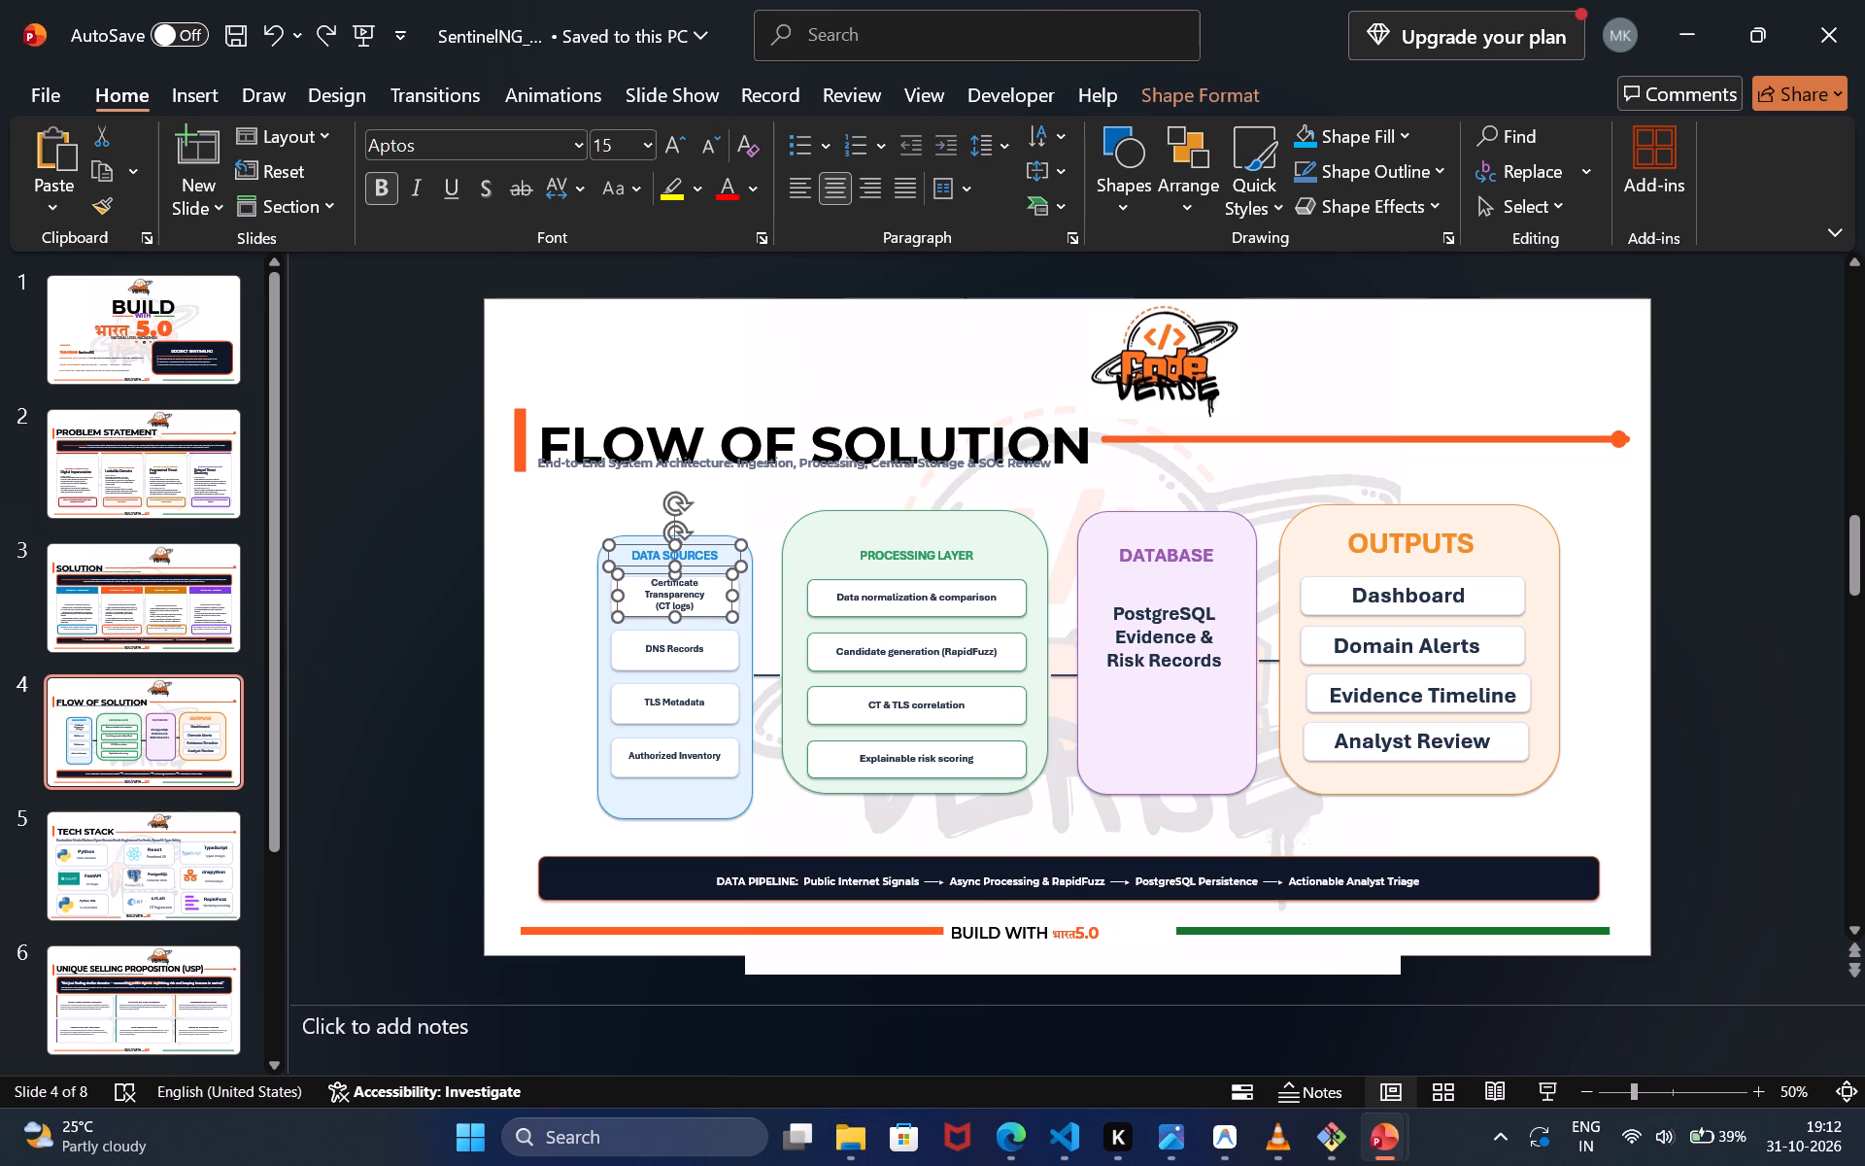
{"action": "left_click", "coordinate": [678, 596], "text": "ctrl"}
{"action": "left_click", "coordinate": [698, 648], "text": "ctrl"}
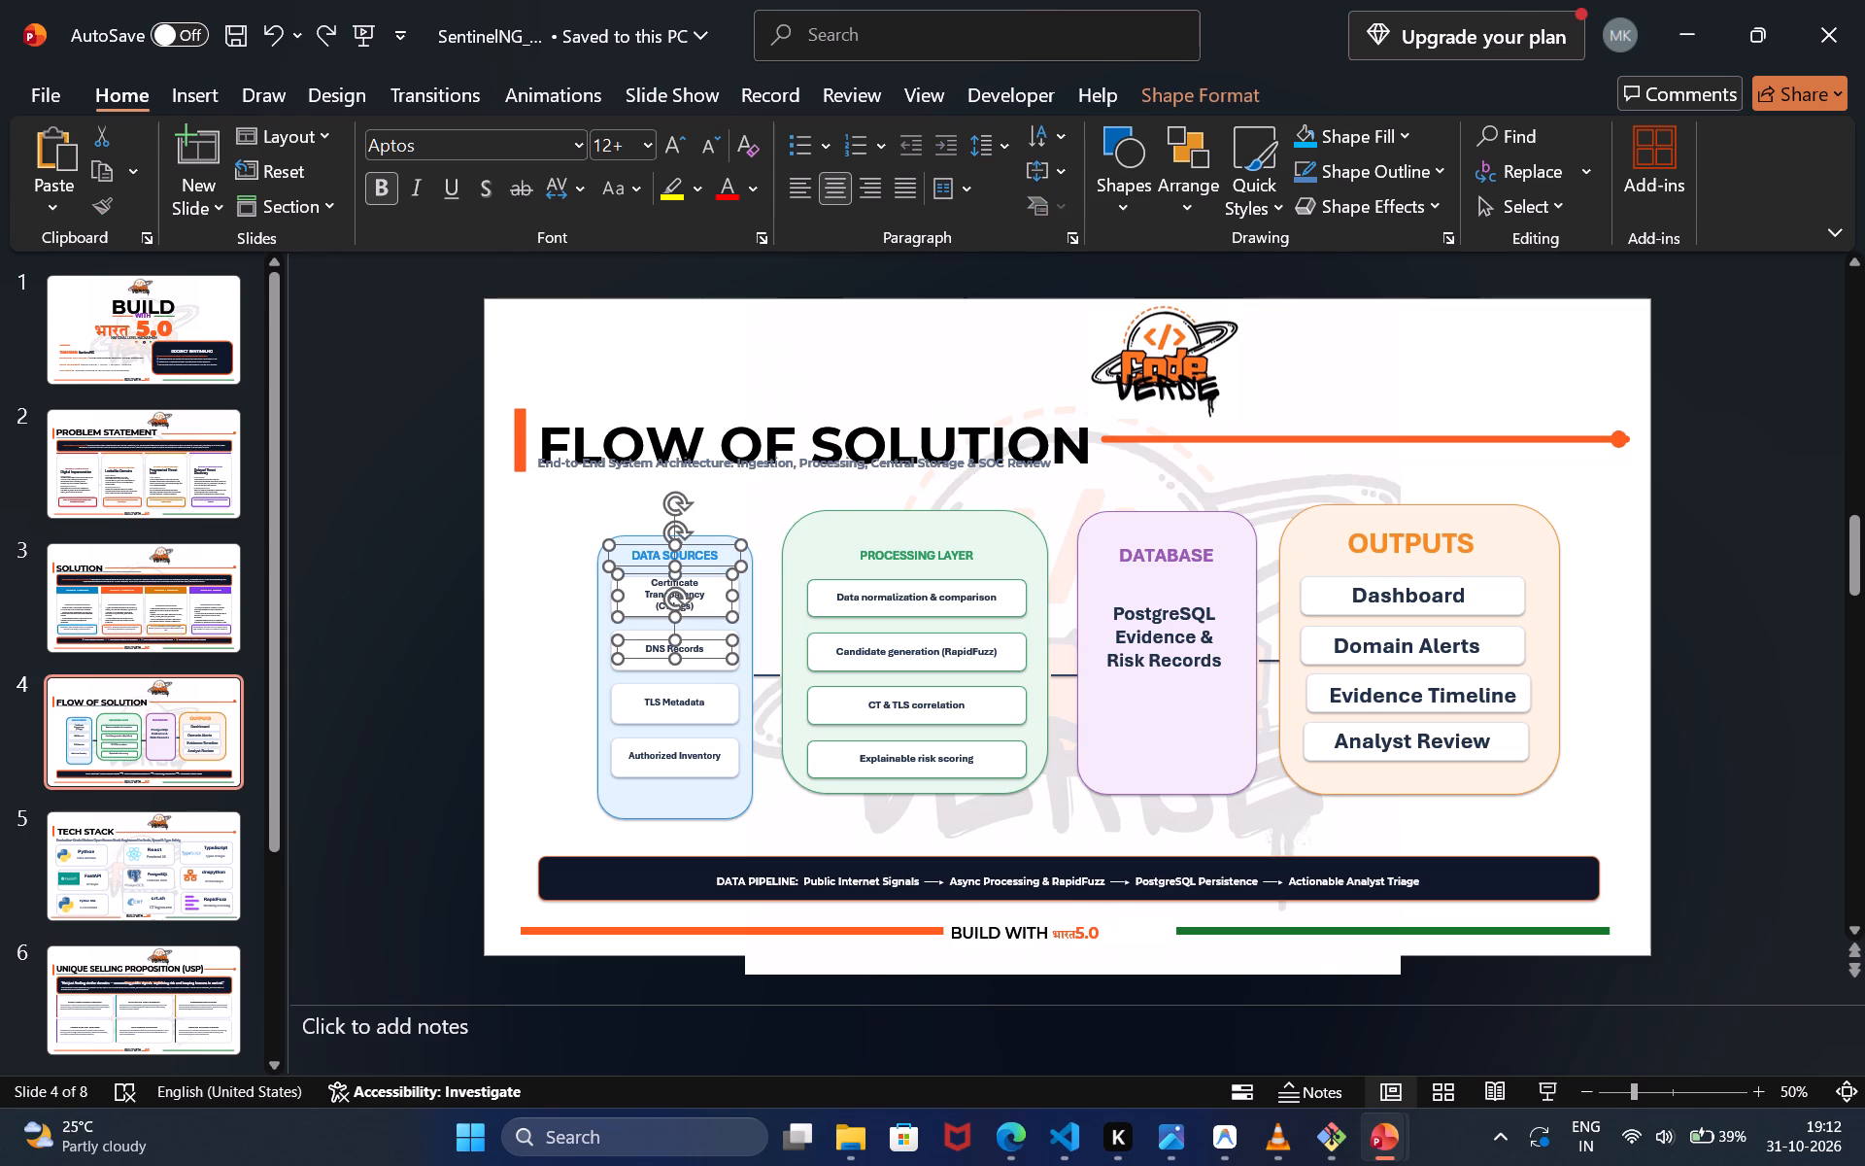
{"action": "left_click", "coordinate": [716, 667], "text": "ctrl"}
{"action": "left_click", "coordinate": [692, 596], "text": "ctrl"}
{"action": "left_click", "coordinate": [735, 603], "text": "ctrl"}
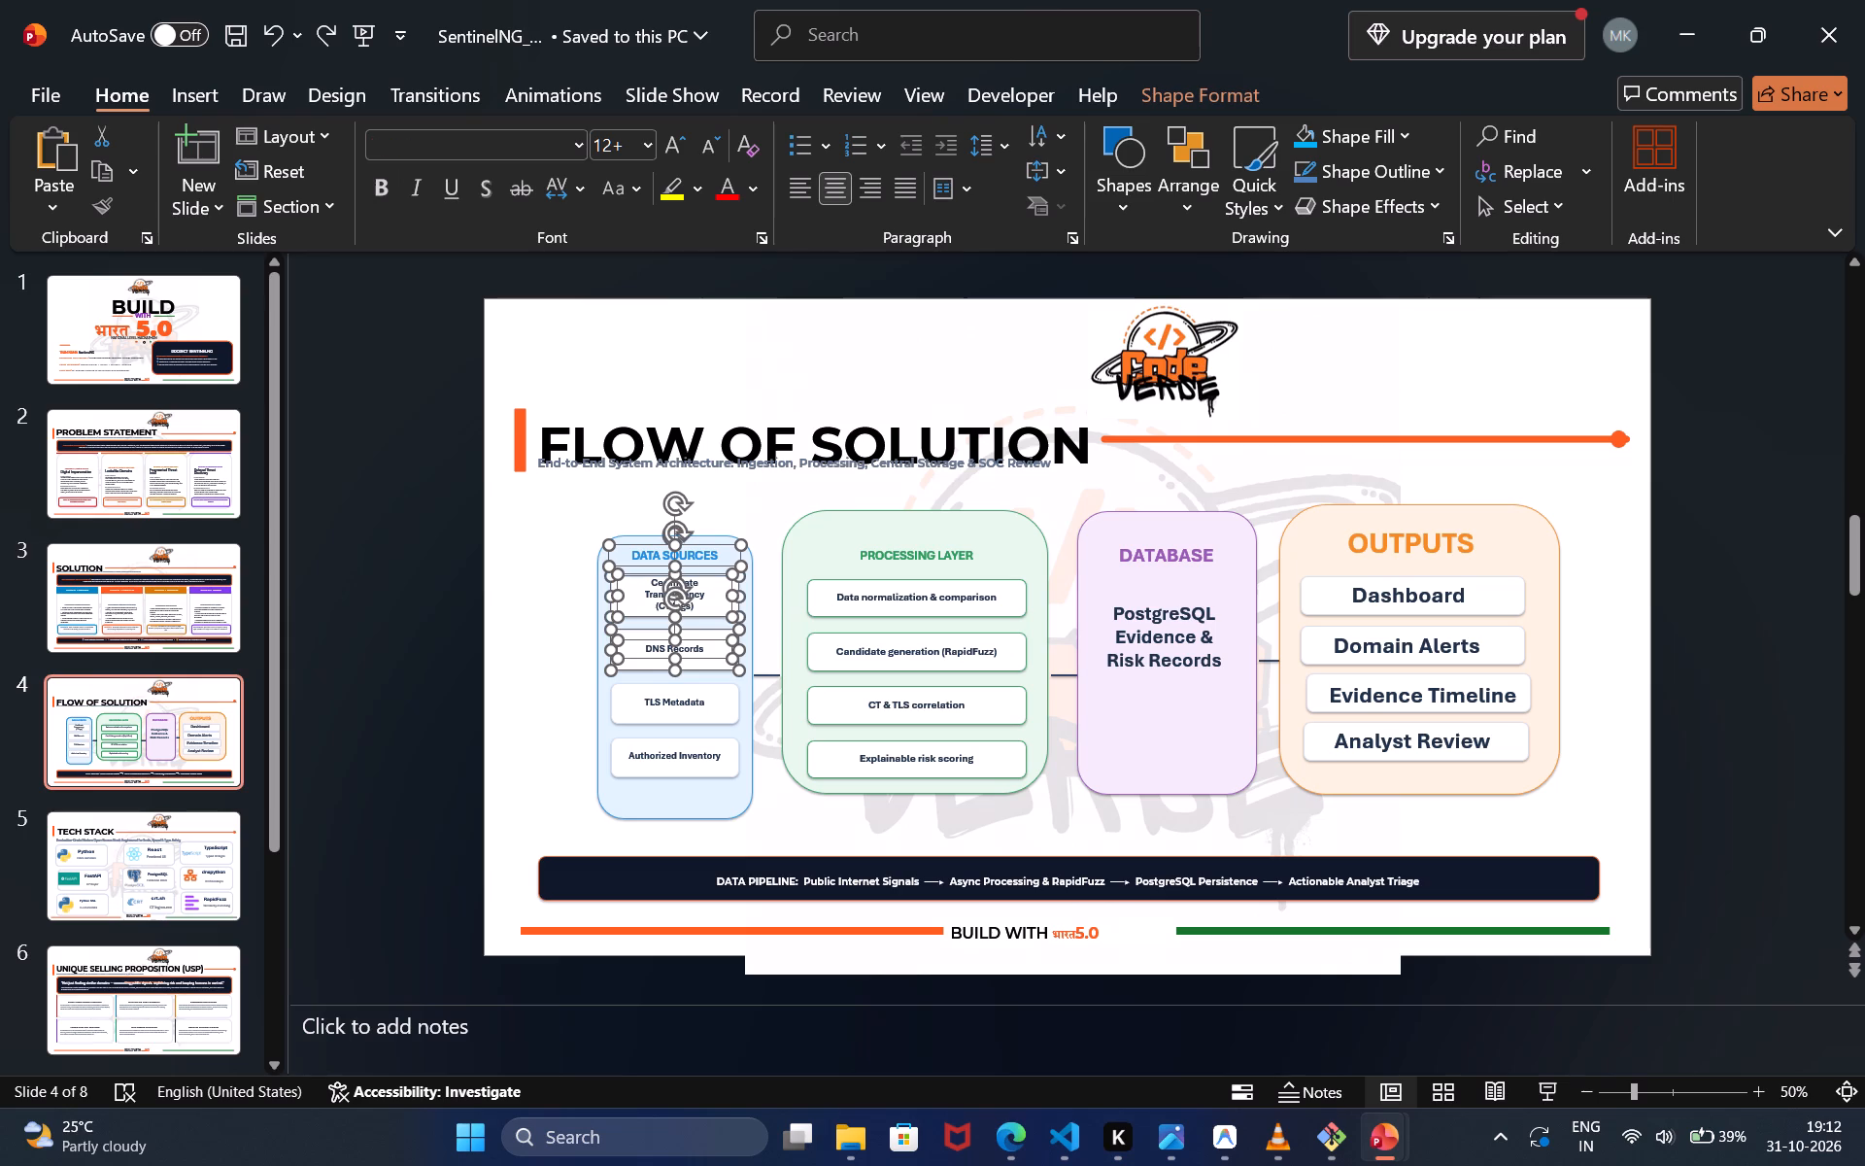
{"action": "left_click", "coordinate": [732, 690], "text": "ctrl"}
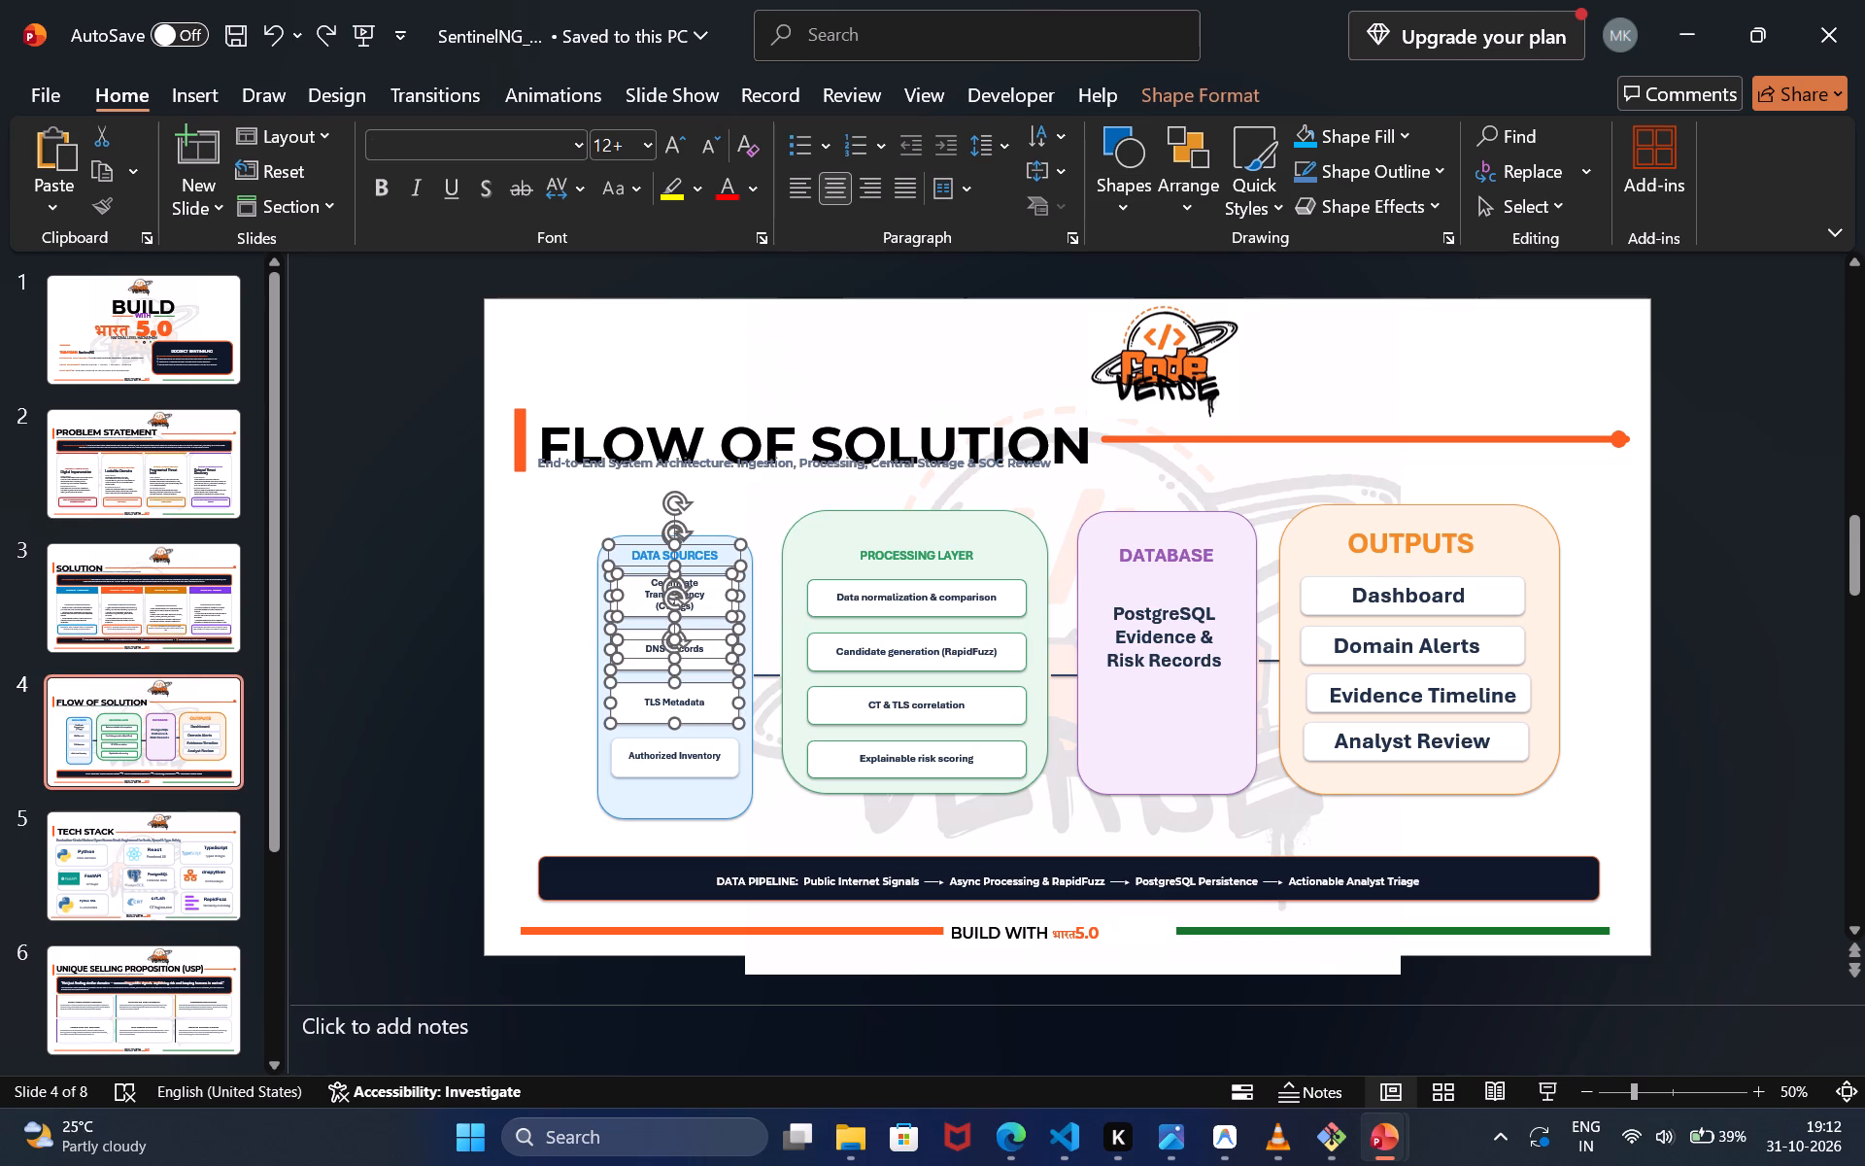
{"action": "left_click", "coordinate": [695, 697], "text": "ctrl"}
{"action": "left_click", "coordinate": [734, 752], "text": "ctrl"}
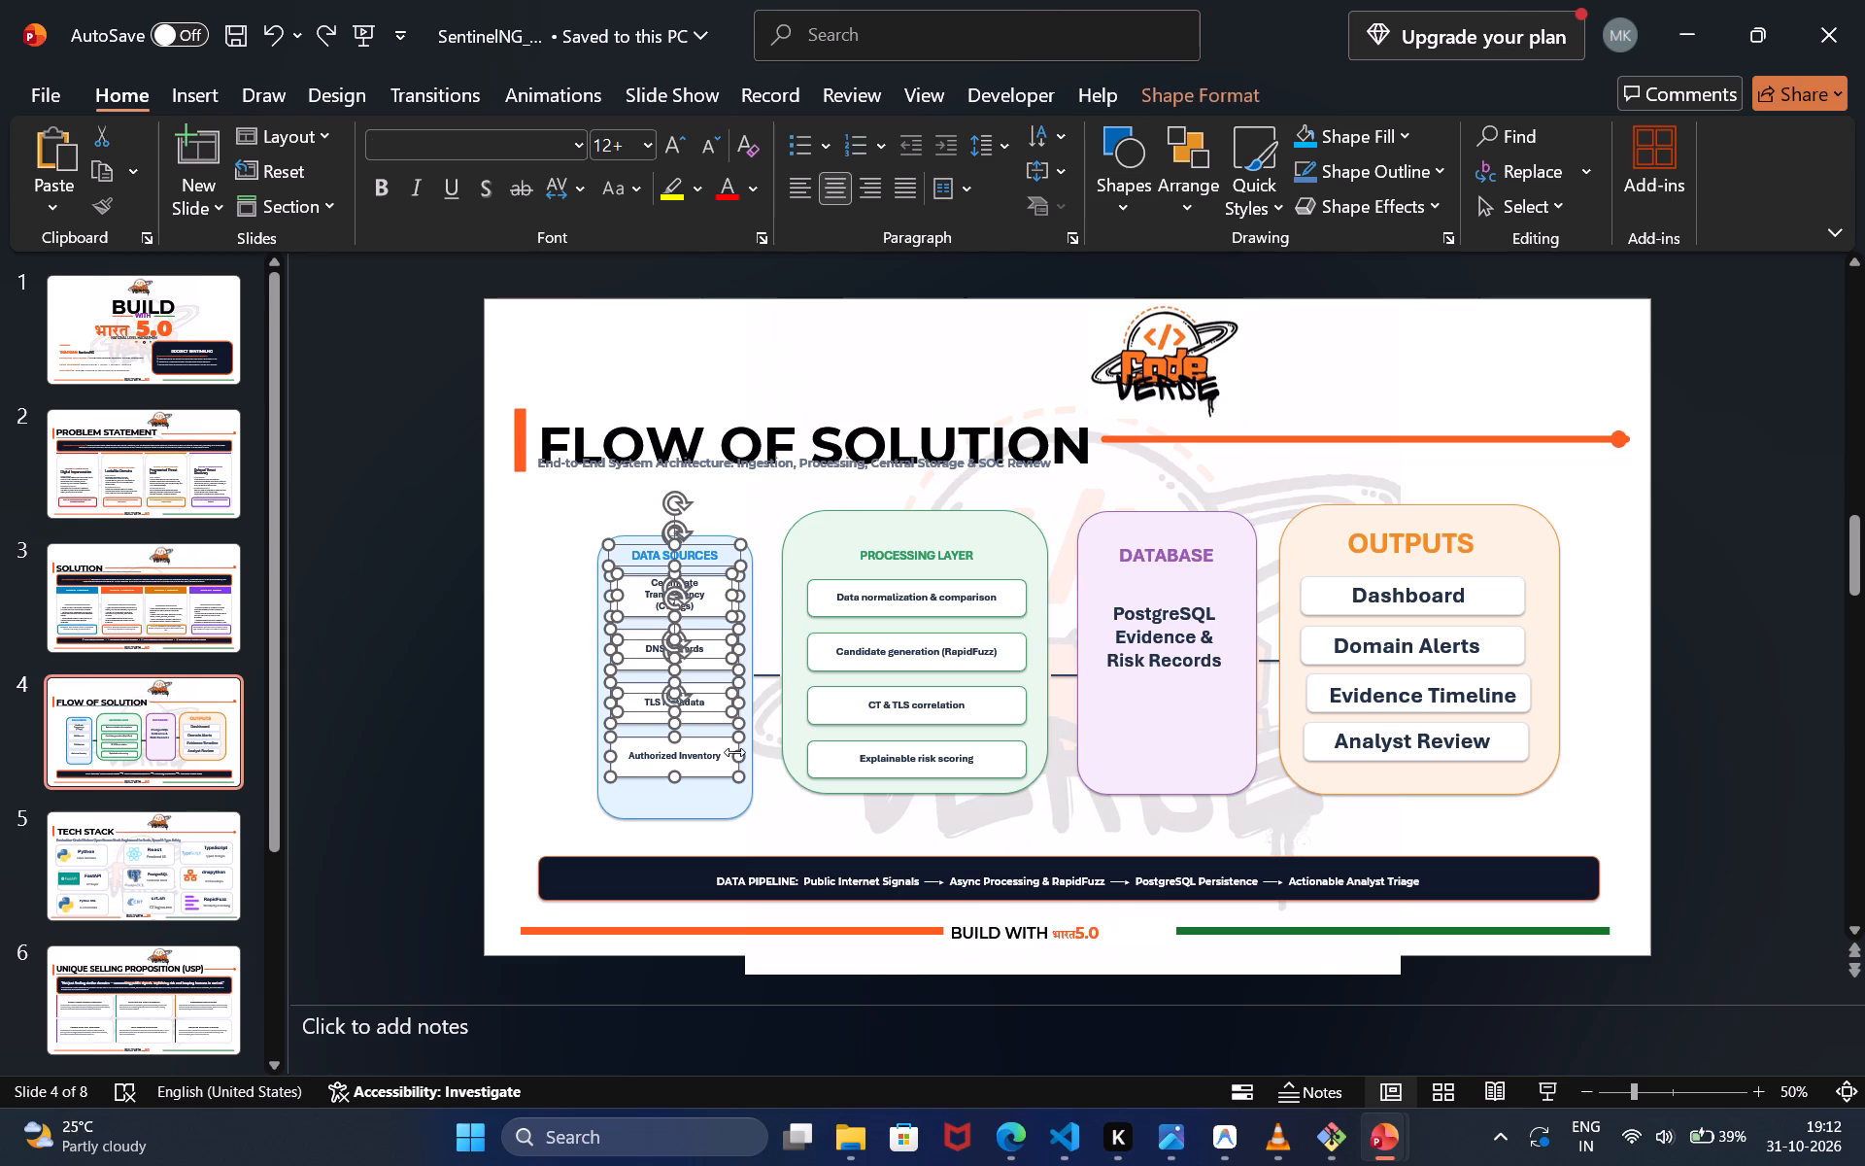
{"action": "left_click", "coordinate": [711, 756], "text": "ctrl"}
{"action": "left_click", "coordinate": [709, 791], "text": "ctrl"}
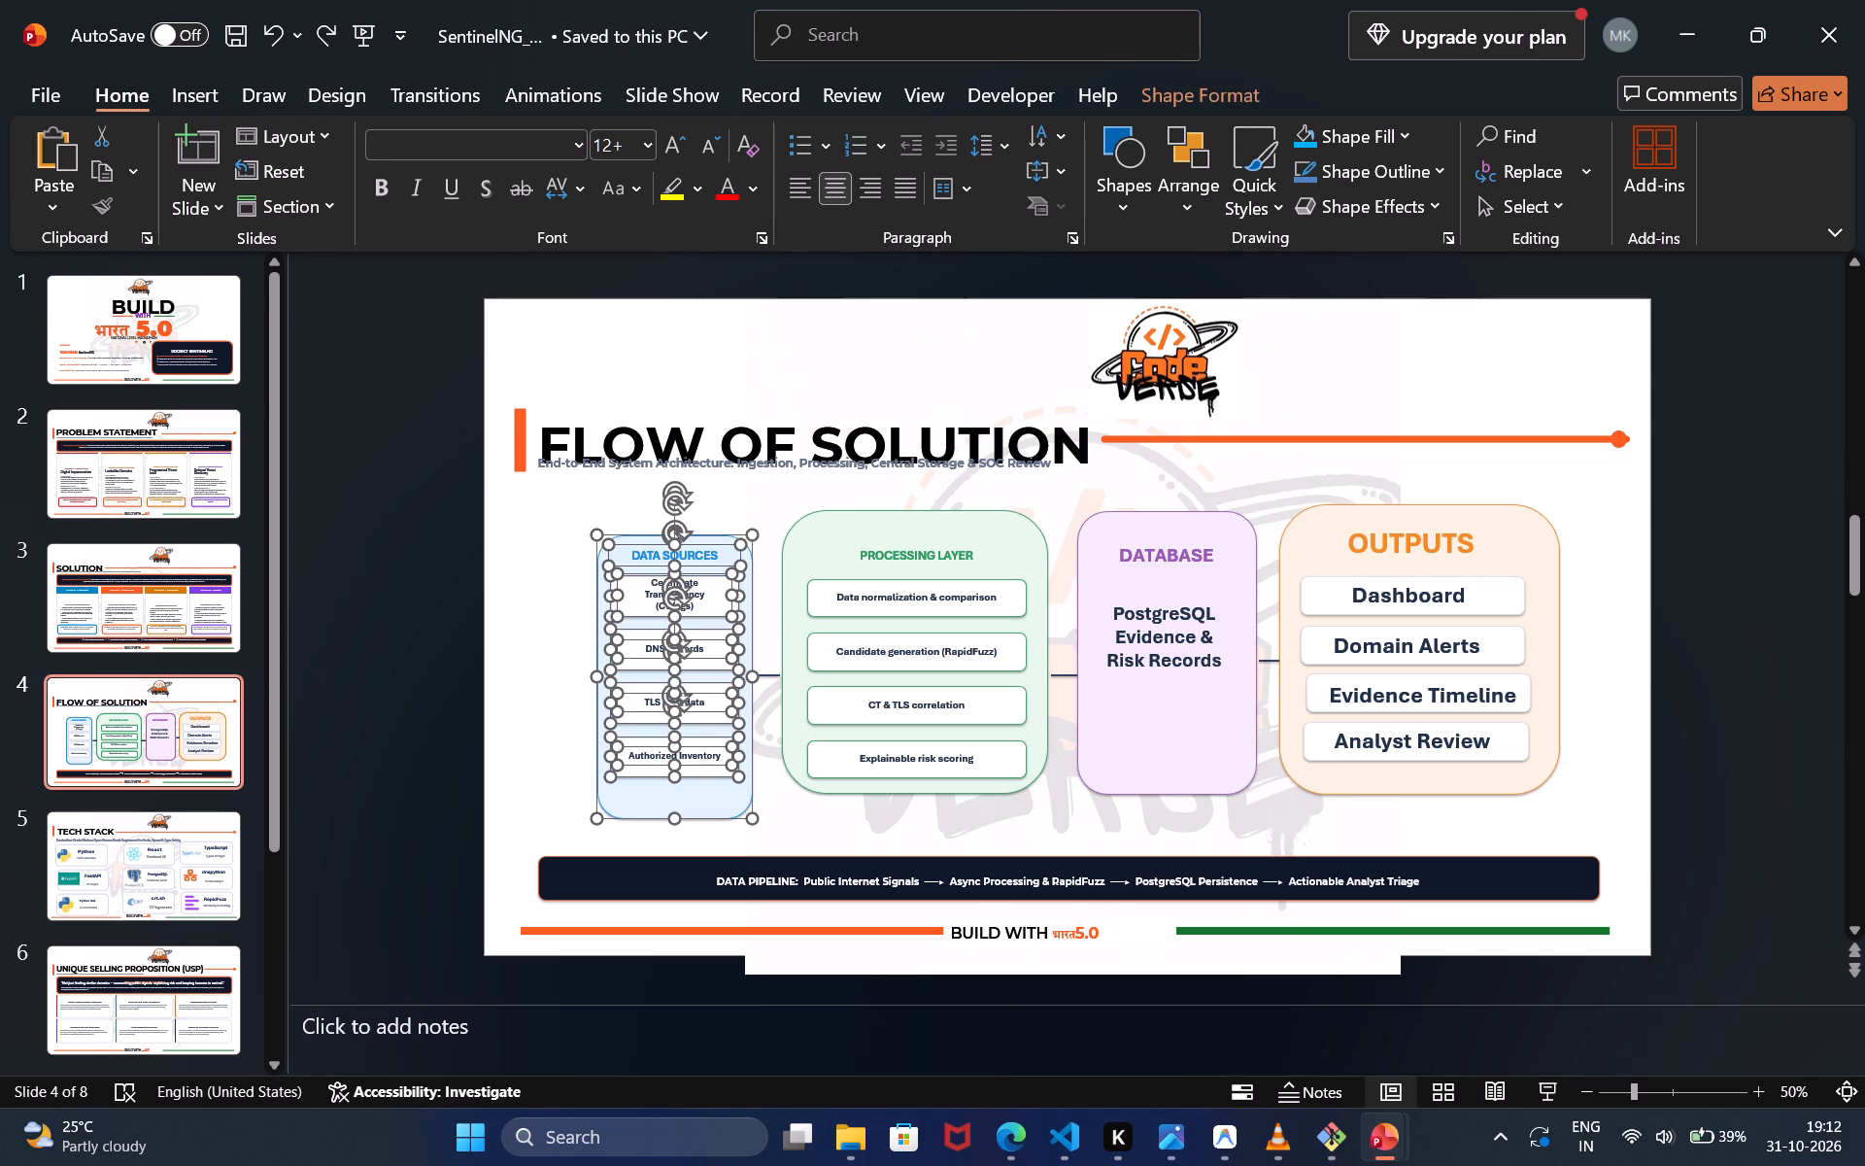
{"action": "left_click", "coordinate": [751, 814]}
{"action": "left_click_drag", "start_coordinate": [599, 816], "coordinate": [514, 810]}
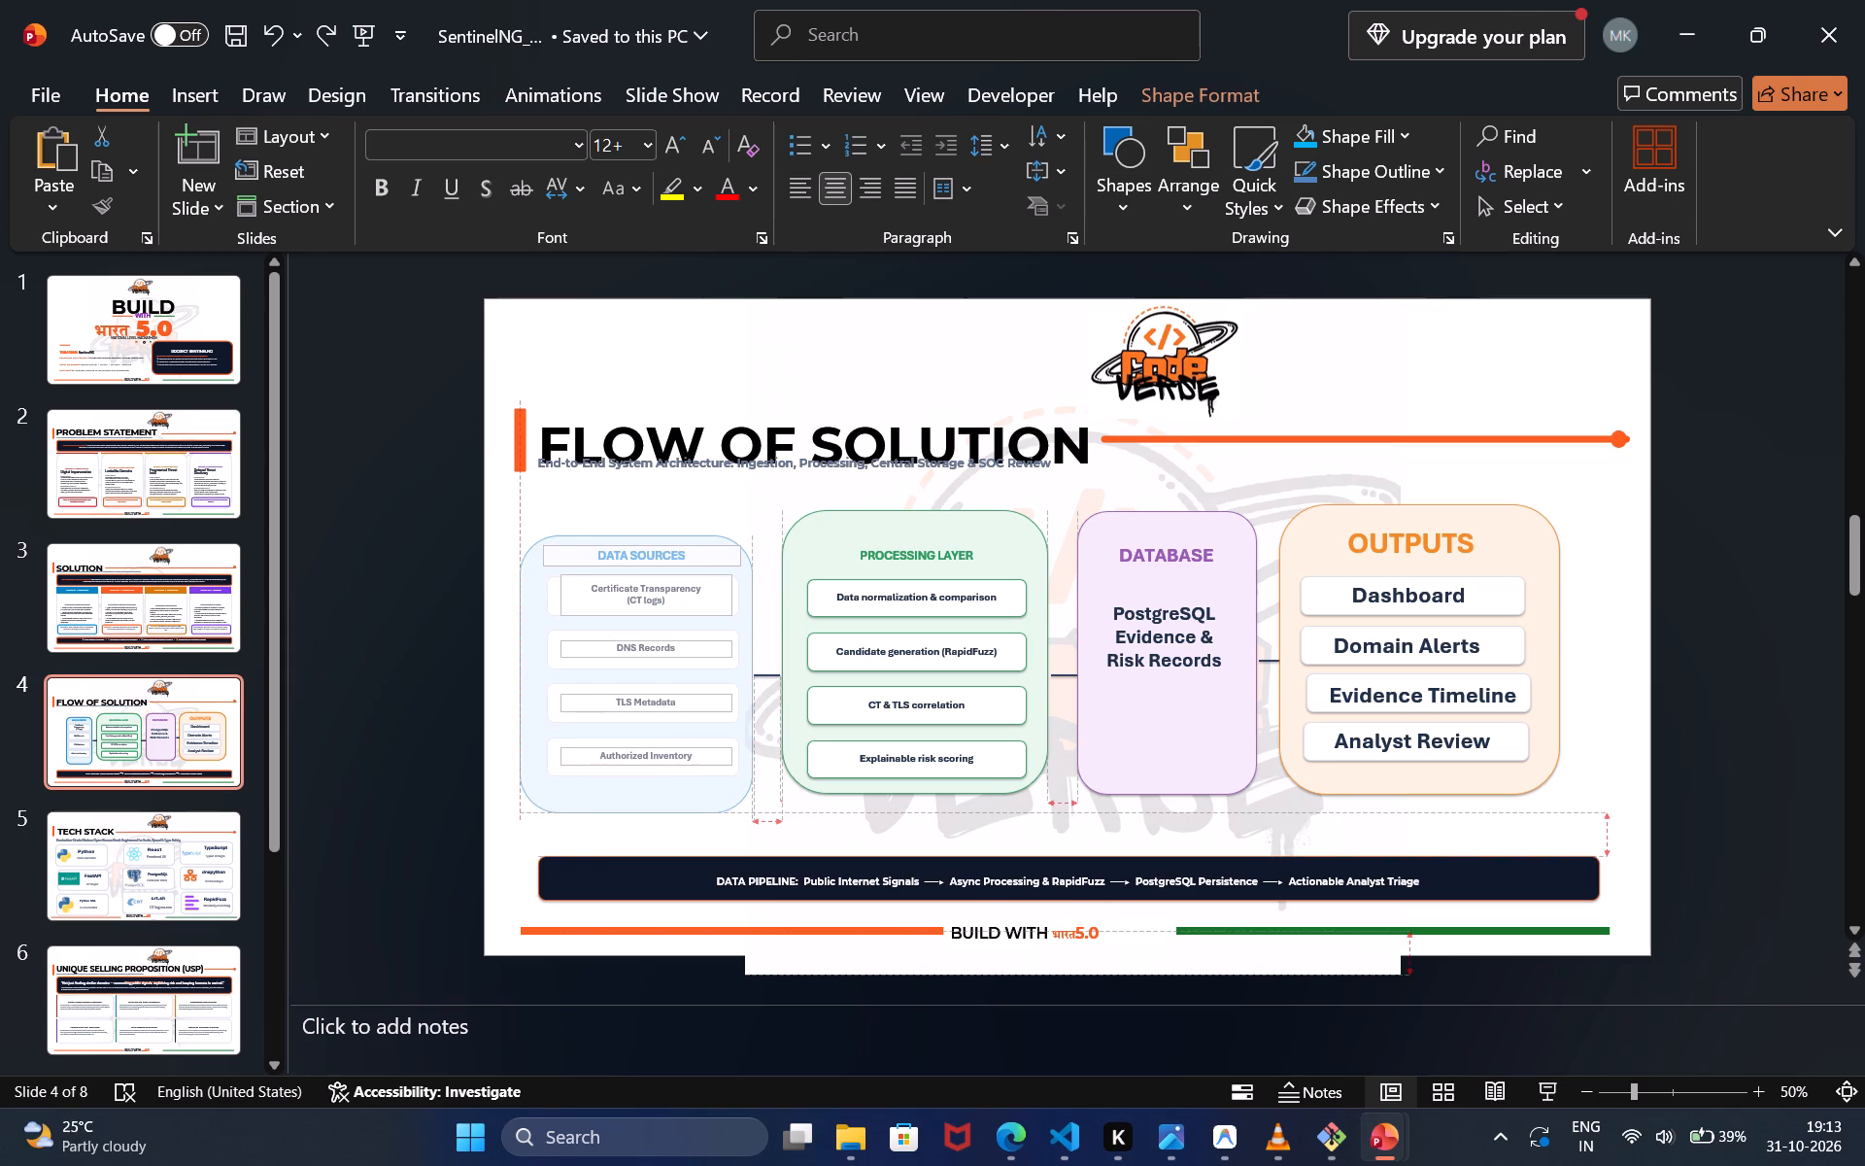
{"action": "left_click_drag", "start_coordinate": [514, 810], "coordinate": [494, 803]}
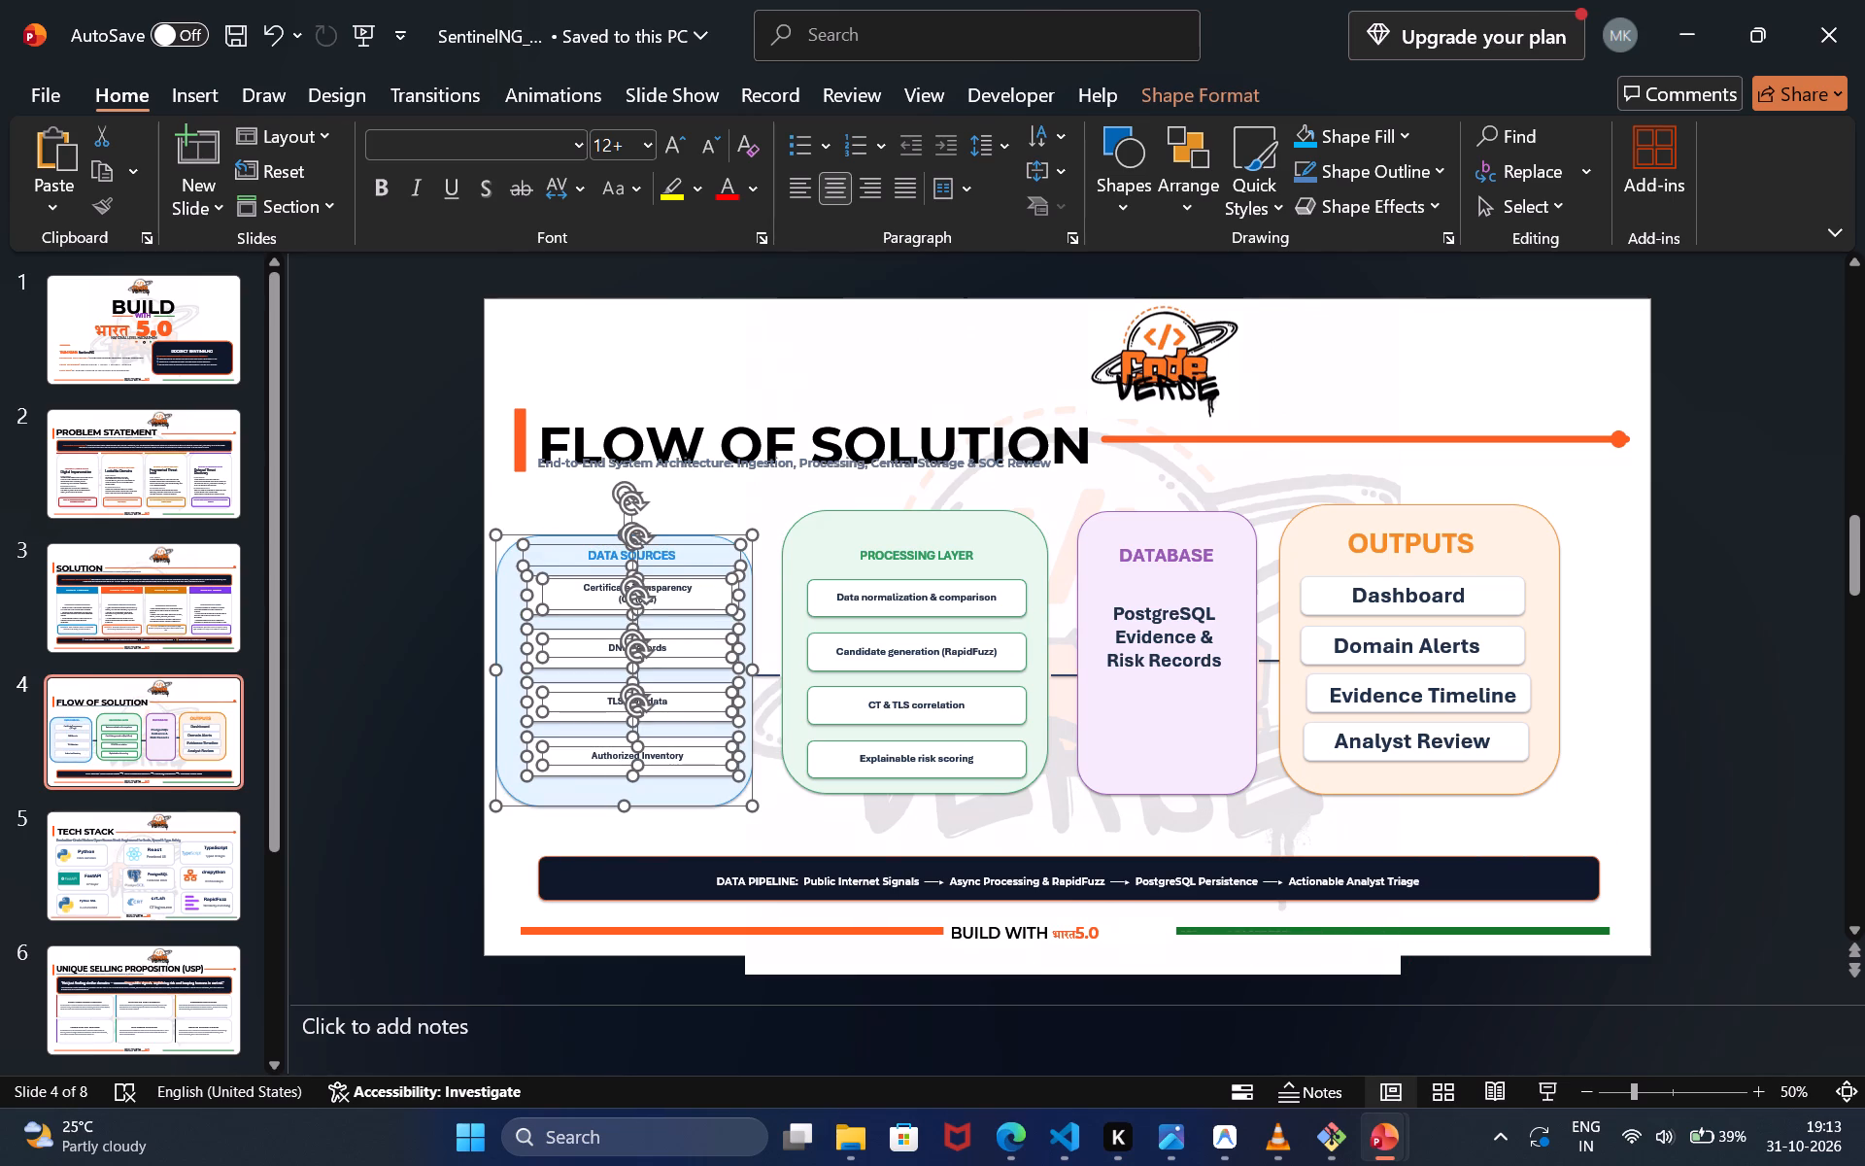
Raise the DATA SOURCES panel with its contents level with the OUTPUTS panel's top, and extend its bottom edge to about the neighbouring panels' bottoms.
{"action": "left_click_drag", "start_coordinate": [553, 560], "coordinate": [547, 548]}
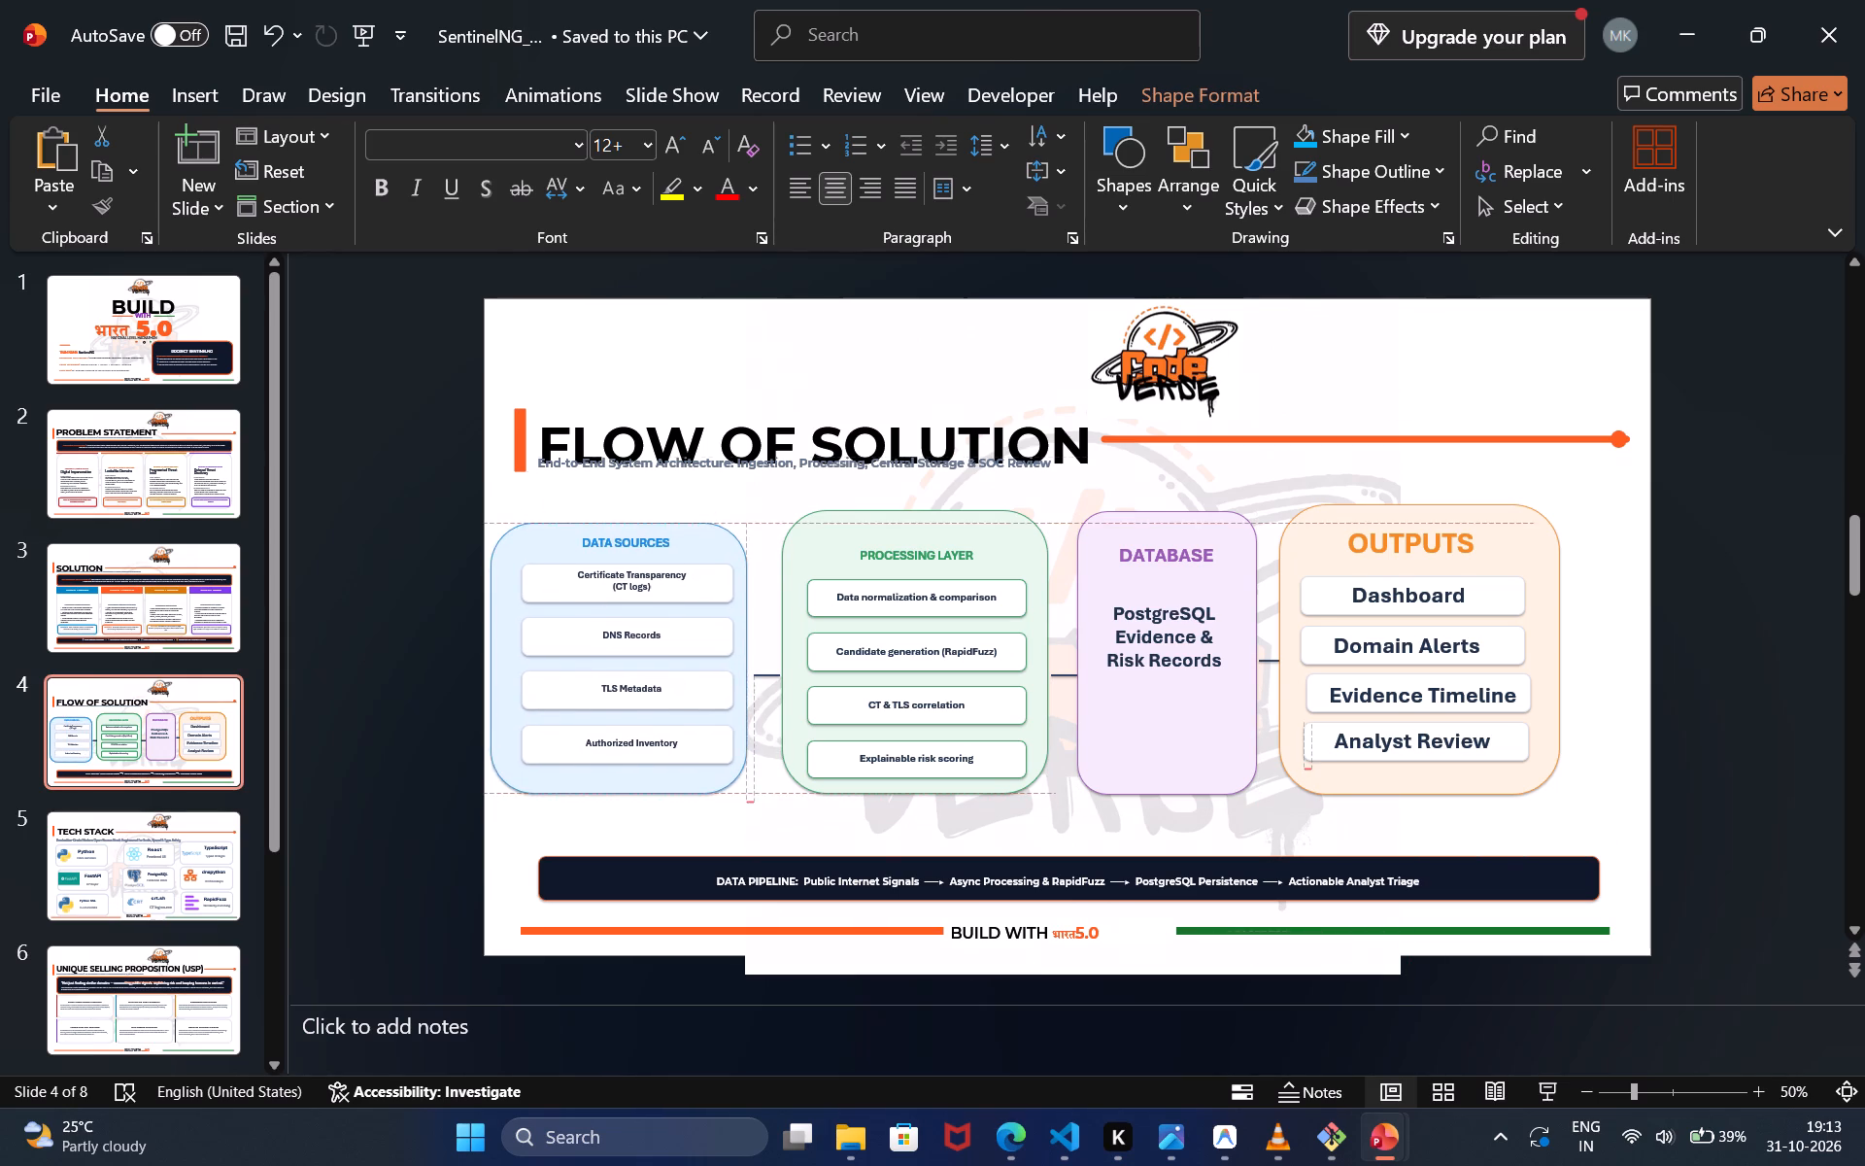
{"action": "left_click_drag", "start_coordinate": [547, 548], "coordinate": [552, 530]}
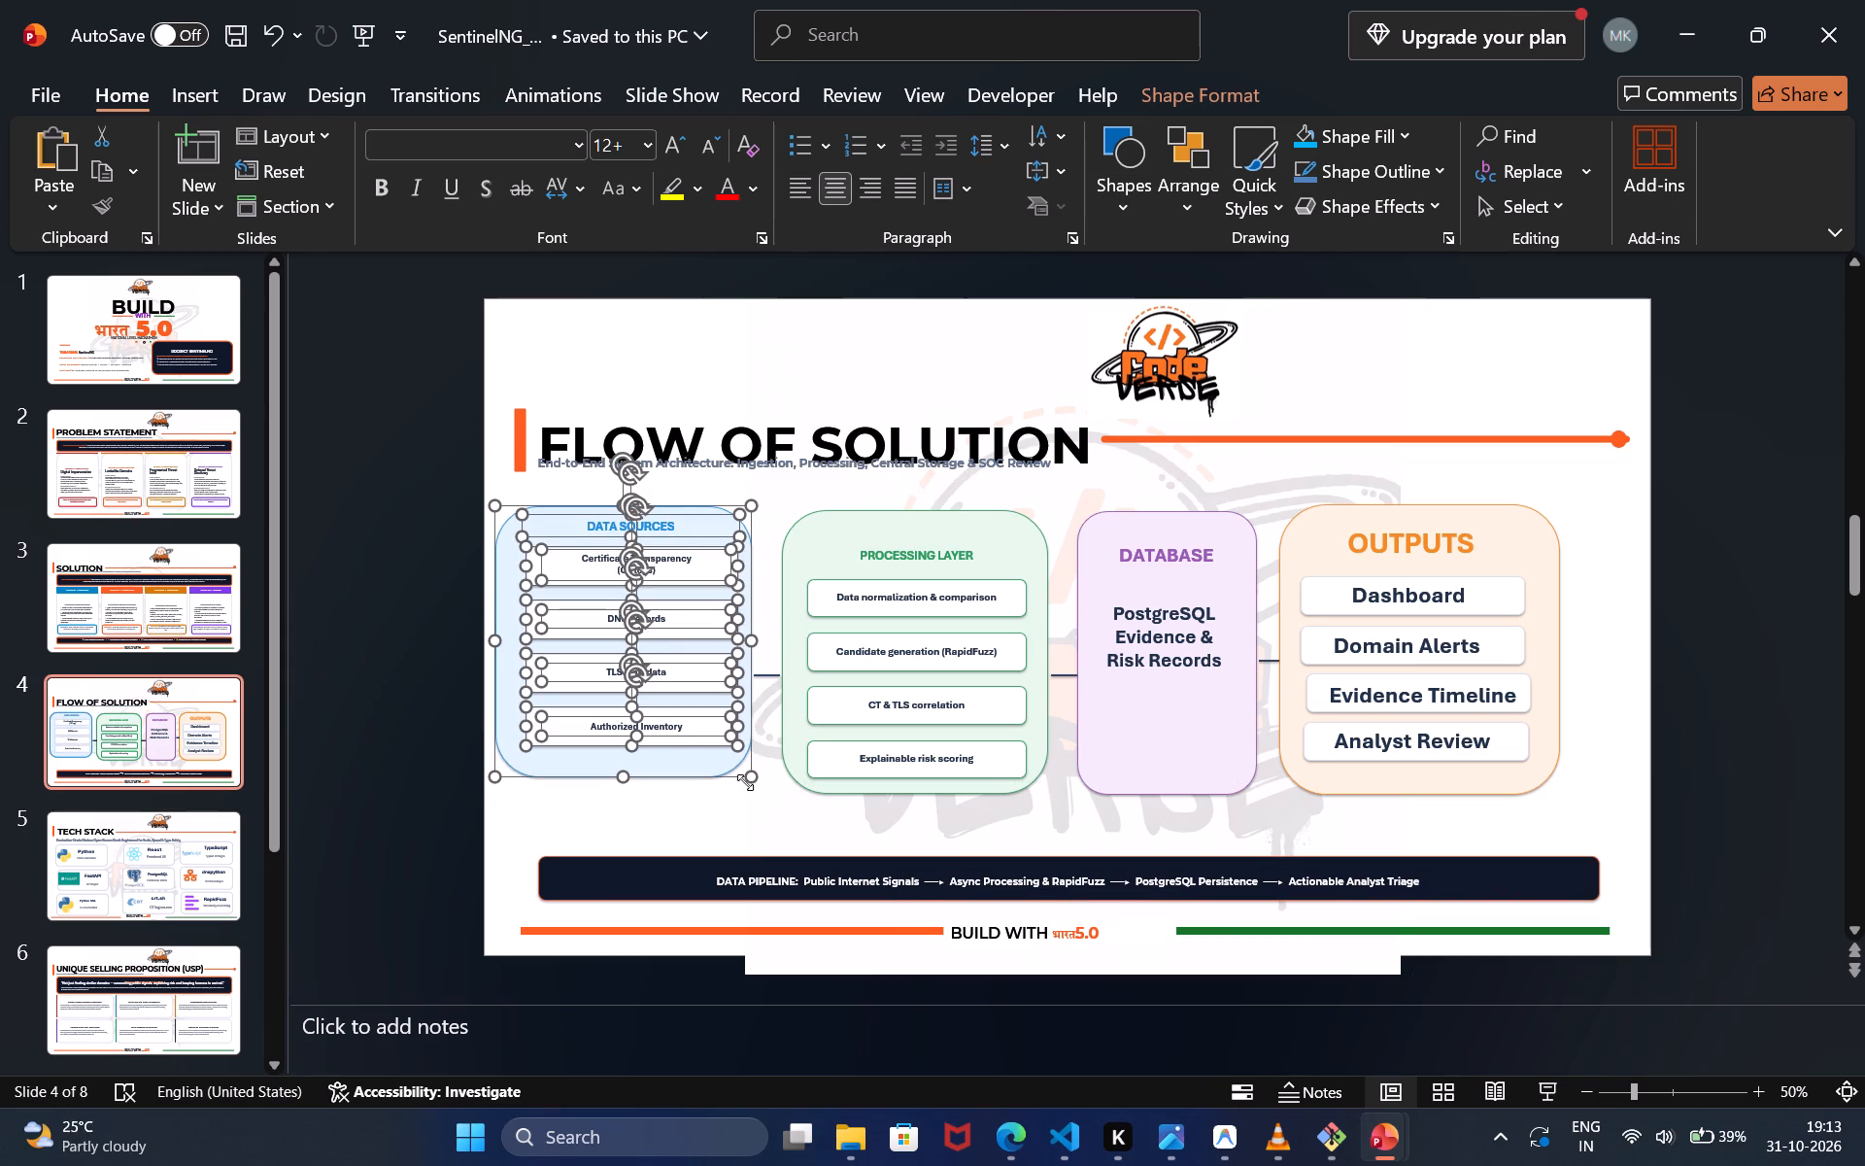
{"action": "left_click_drag", "start_coordinate": [748, 781], "coordinate": [748, 801]}
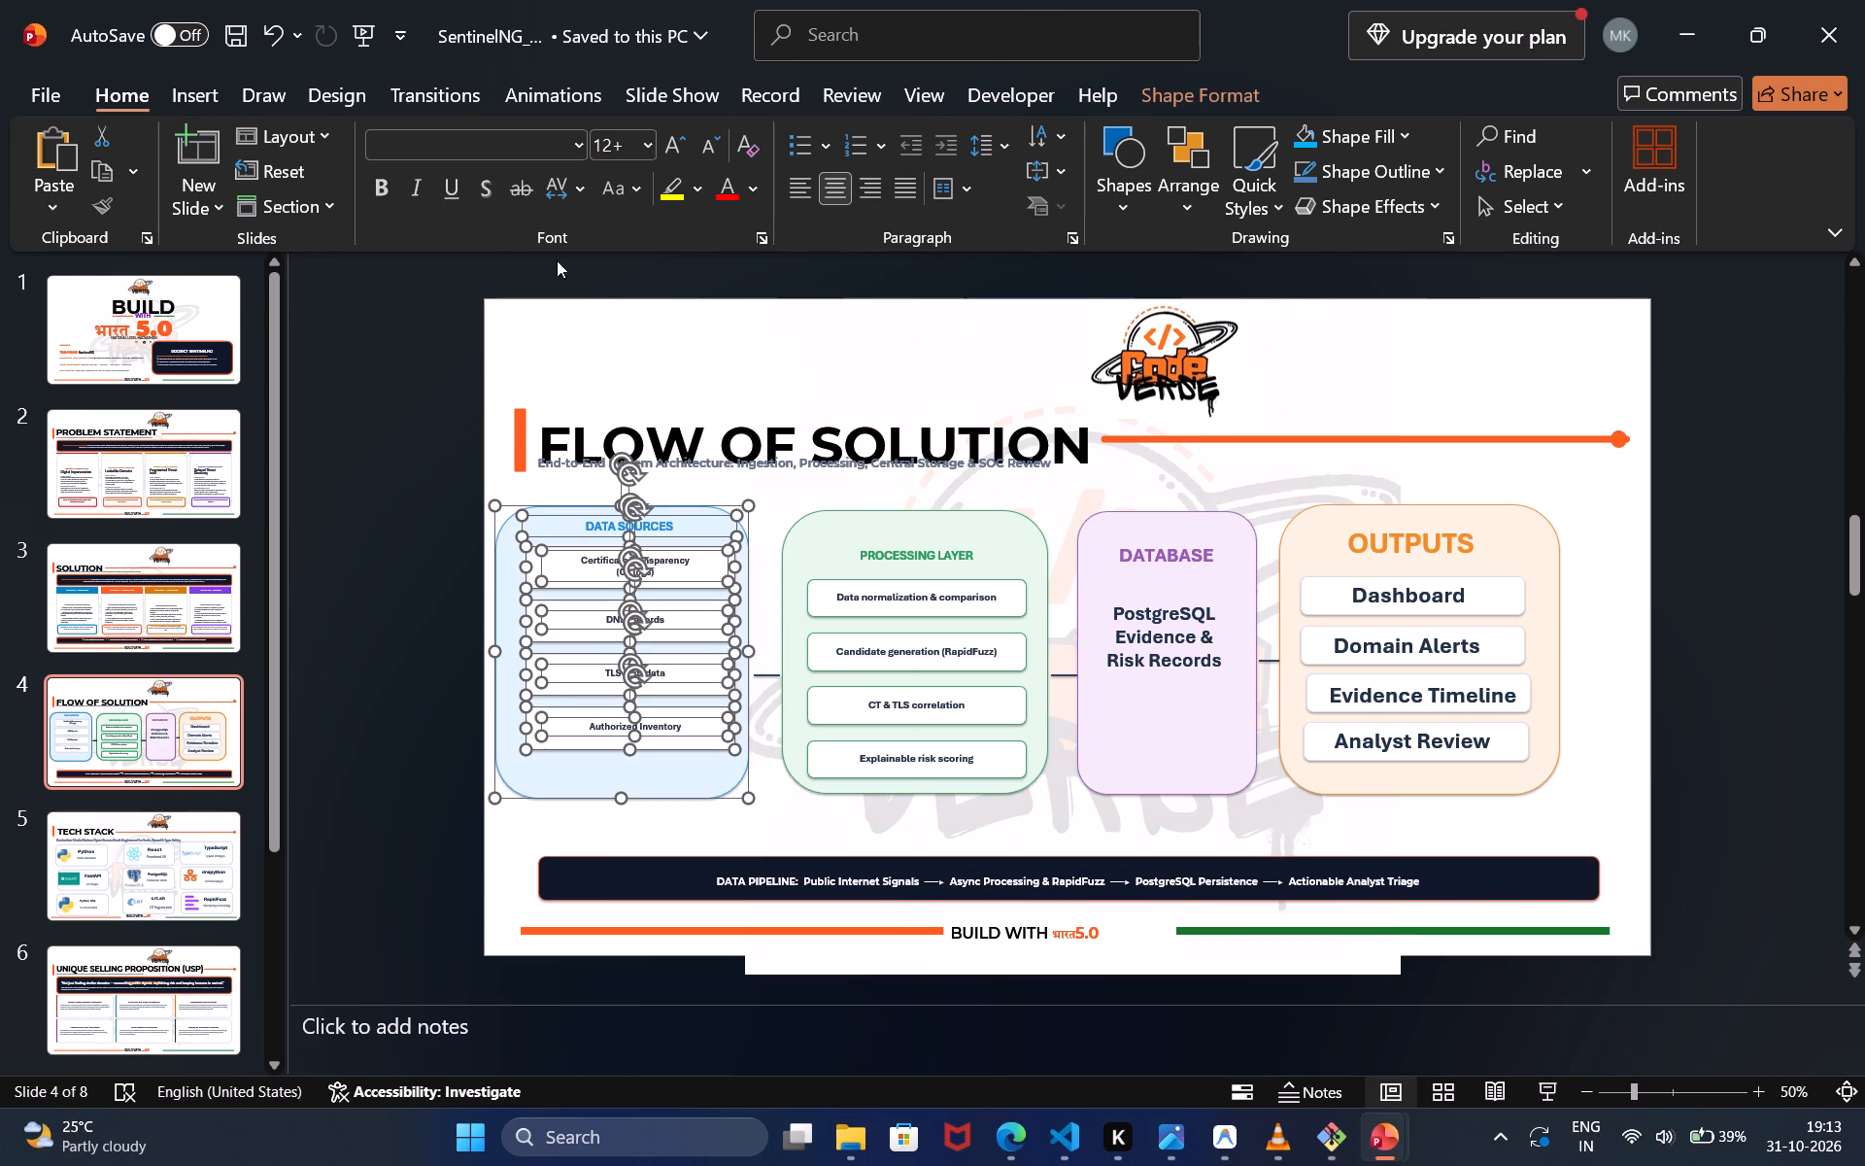
Enlarge the DATA SOURCES panel's text, with the heading at 20 pt and the four card labels at 18 pt.
{"action": "left_click", "coordinate": [681, 151]}
{"action": "left_click", "coordinate": [681, 151]}
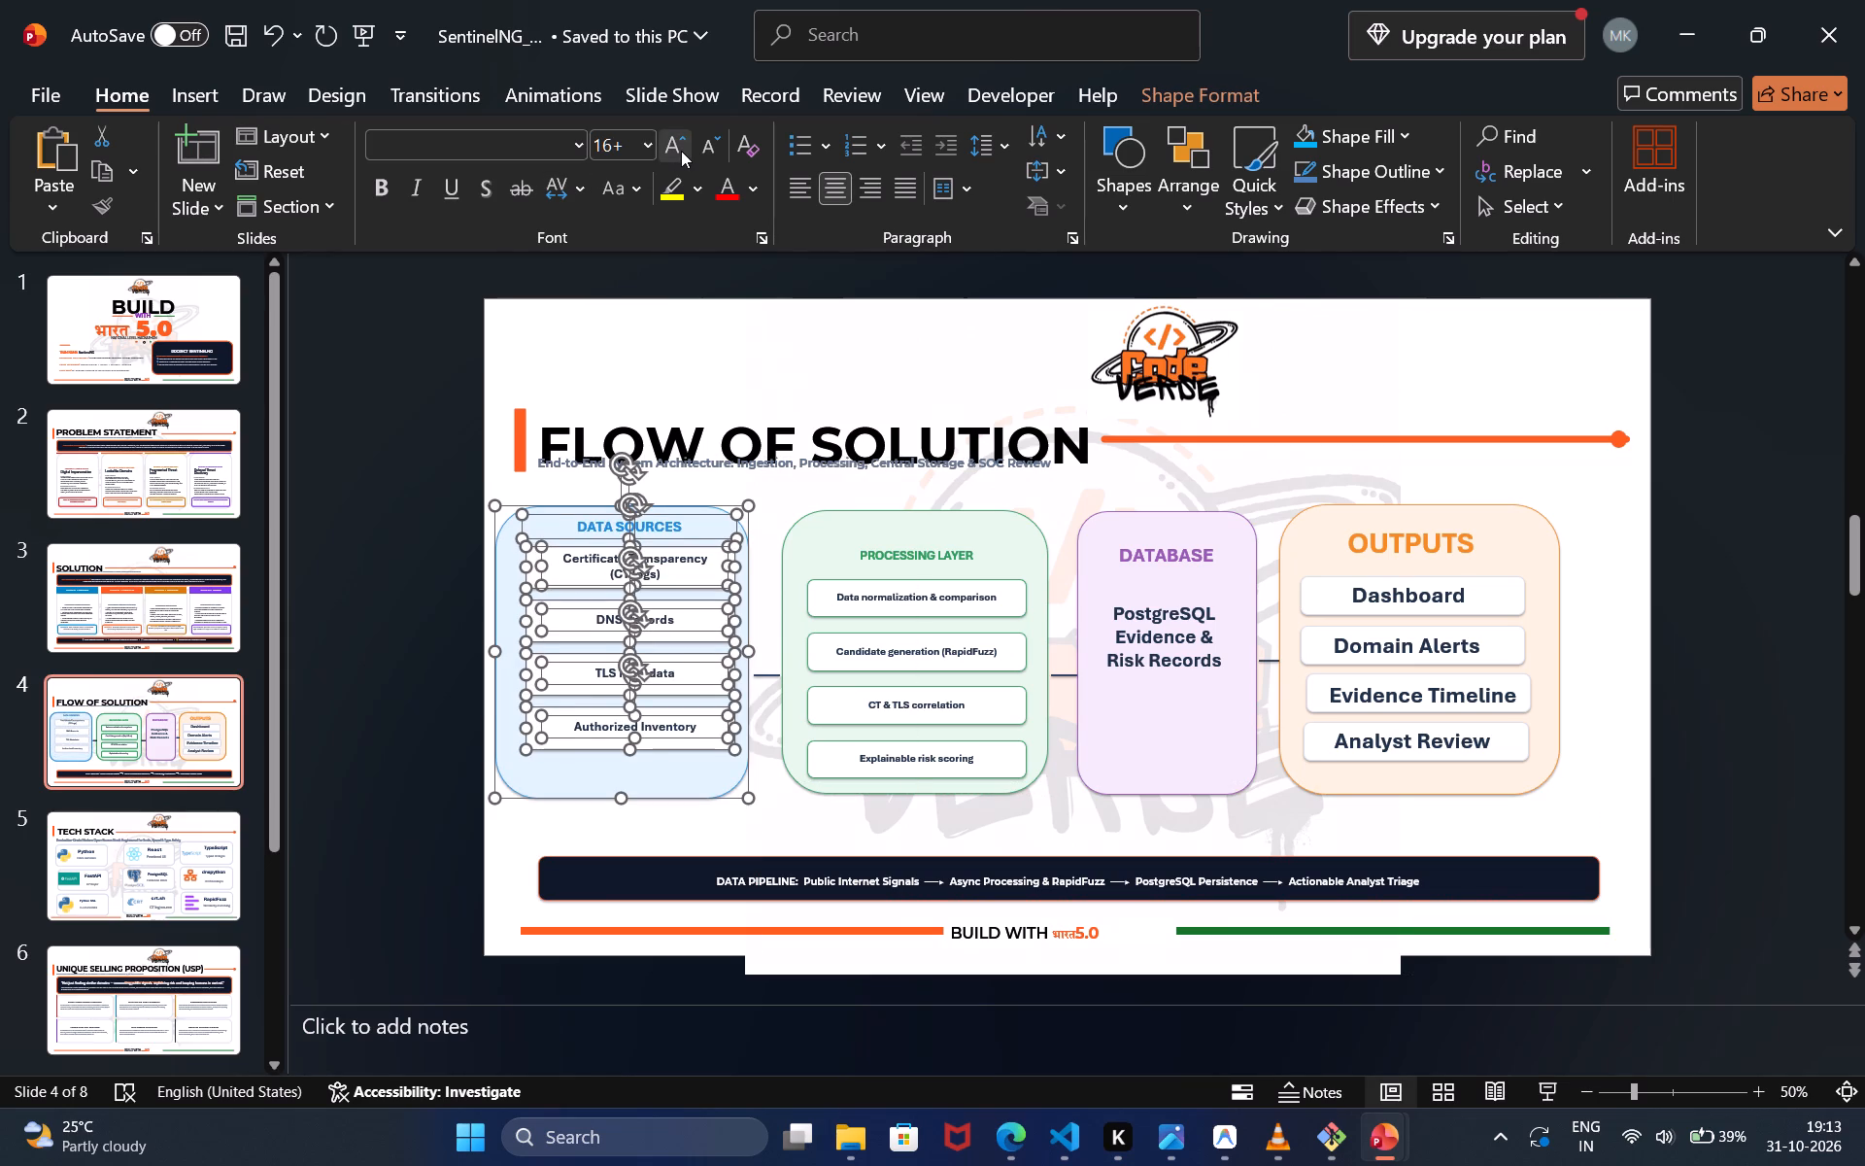
{"action": "left_click", "coordinate": [681, 151]}
{"action": "left_click", "coordinate": [681, 151]}
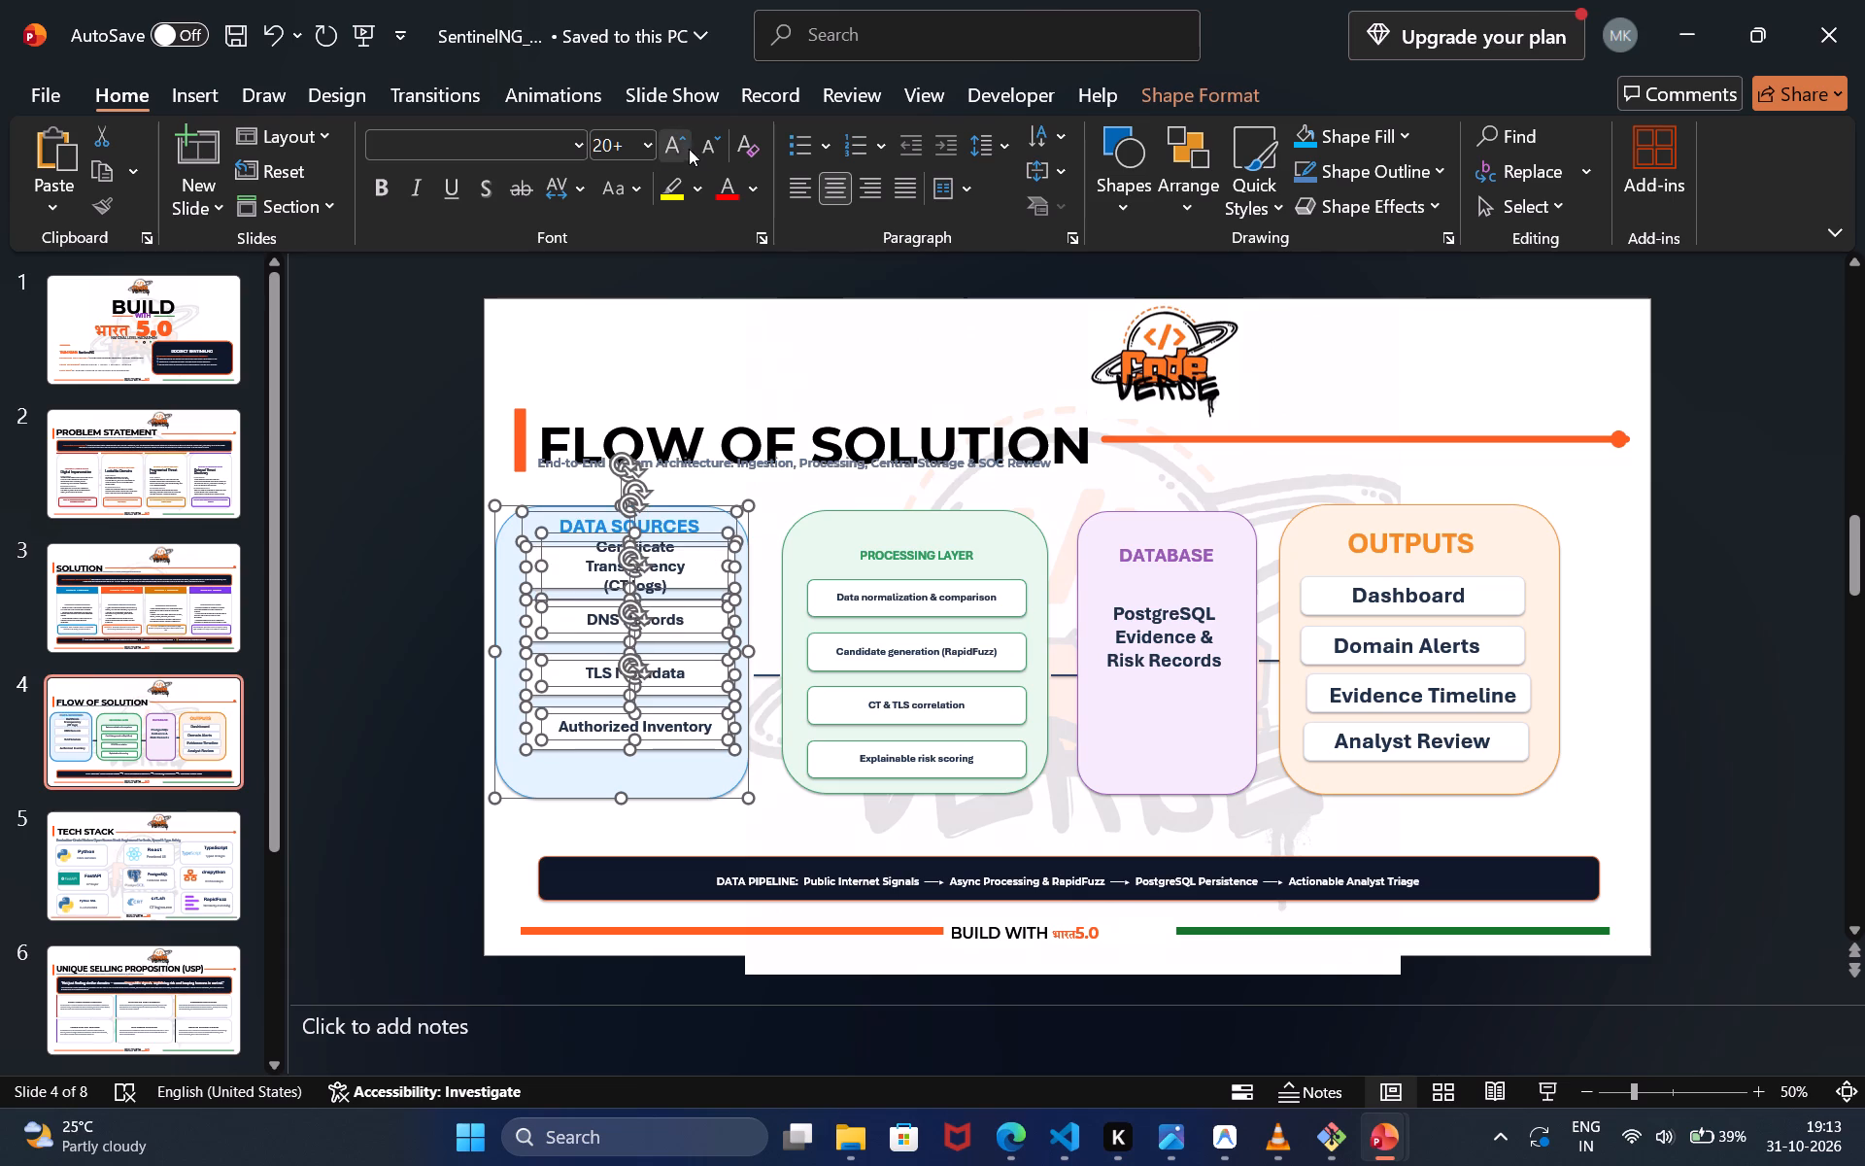
{"action": "left_click", "coordinate": [706, 144]}
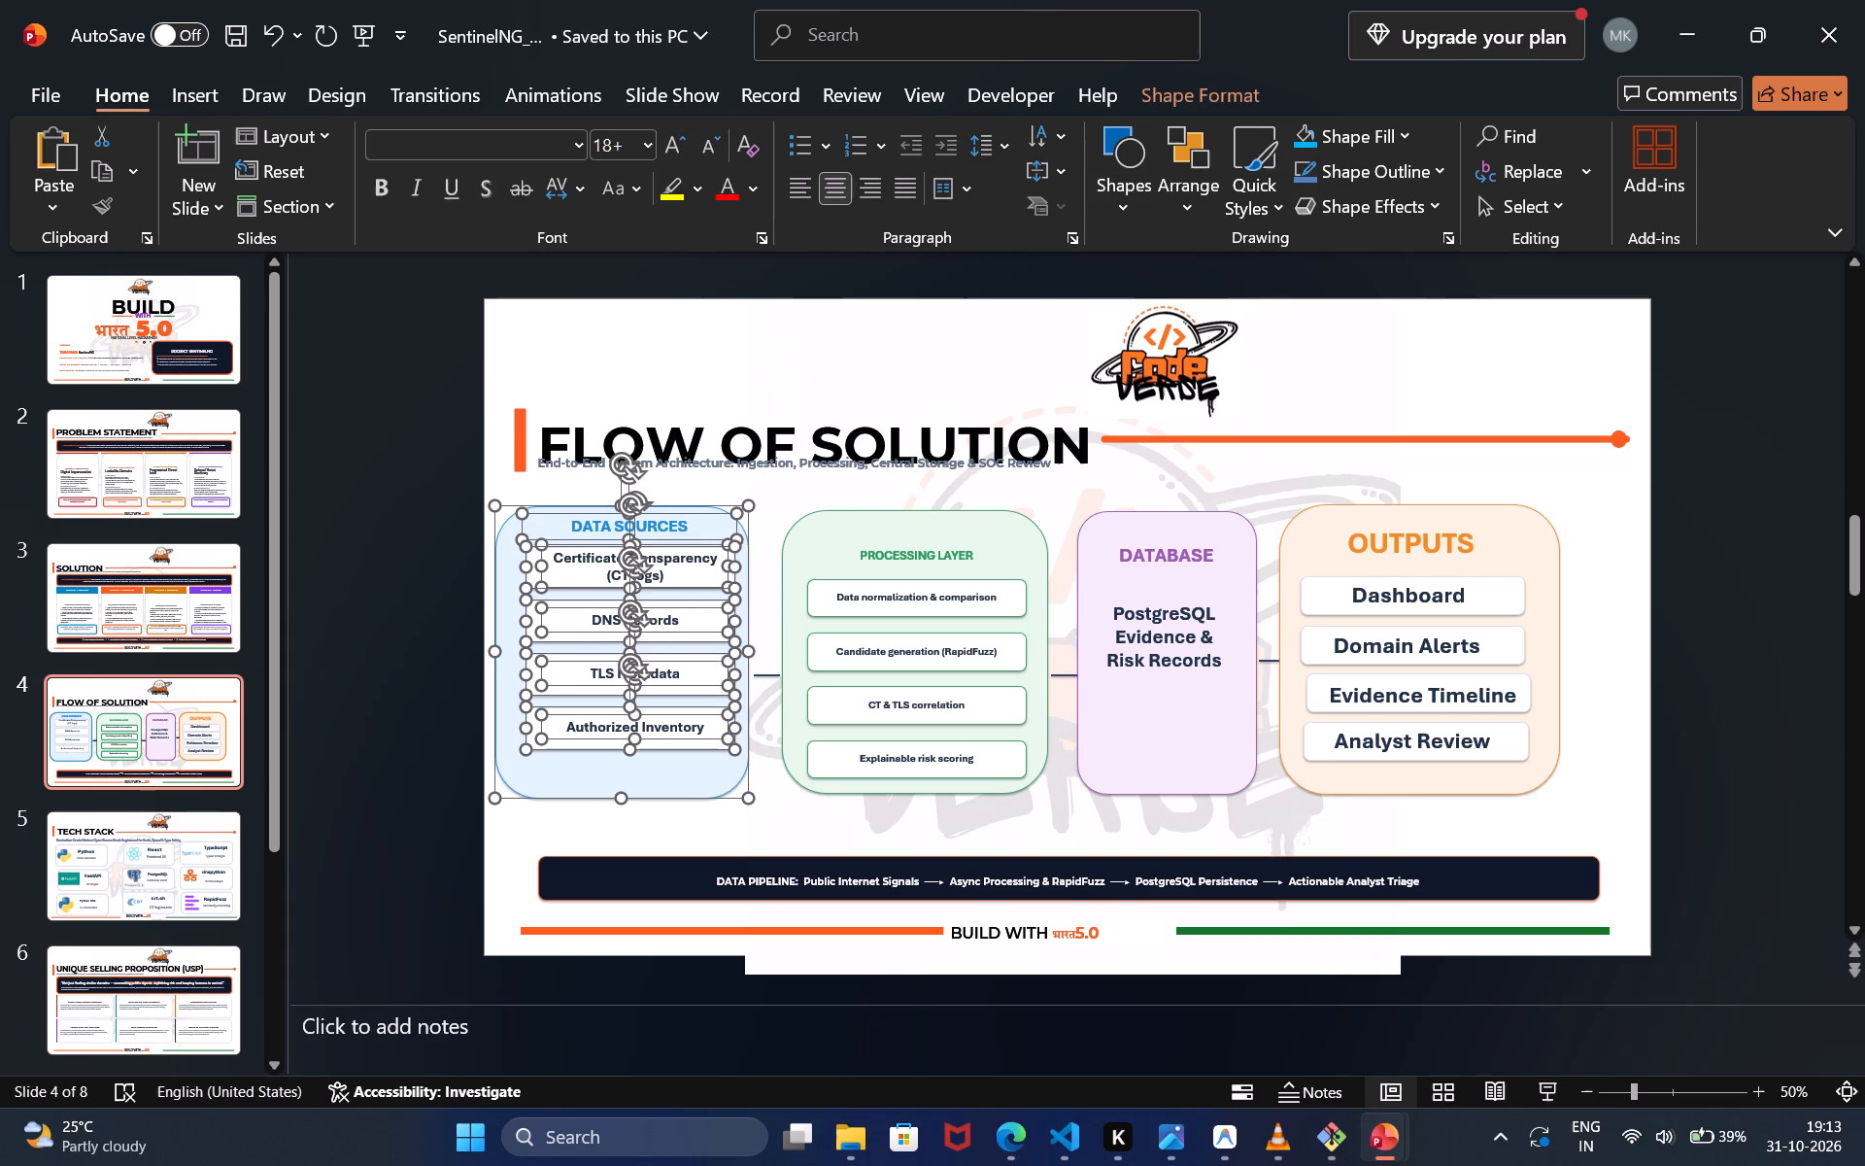
{"action": "left_click", "coordinate": [684, 534]}
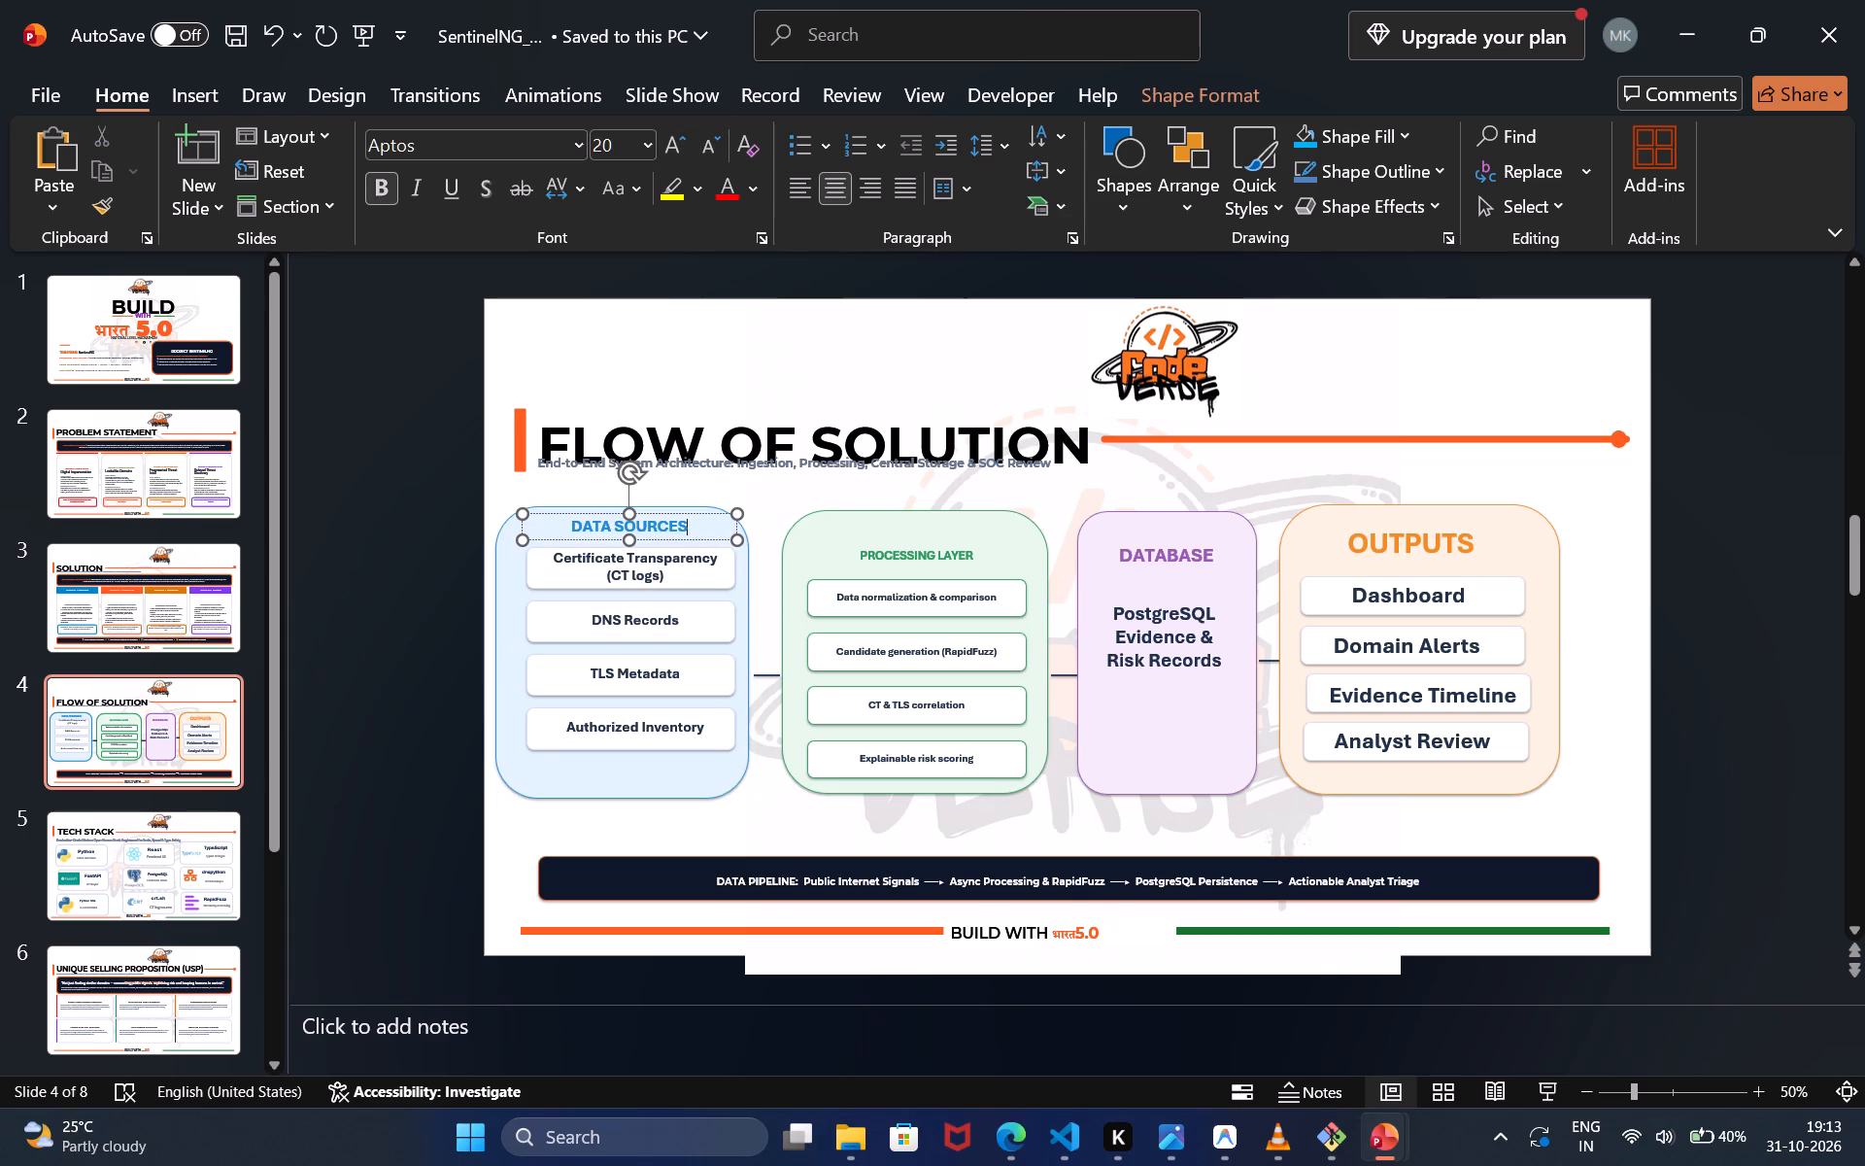
Move the Authorized Inventory card and its label slightly down within the DATA SOURCES panel, keeping the label centred on the card.
{"action": "left_click", "coordinate": [706, 706]}
{"action": "left_click_drag", "start_coordinate": [705, 706], "coordinate": [698, 724]}
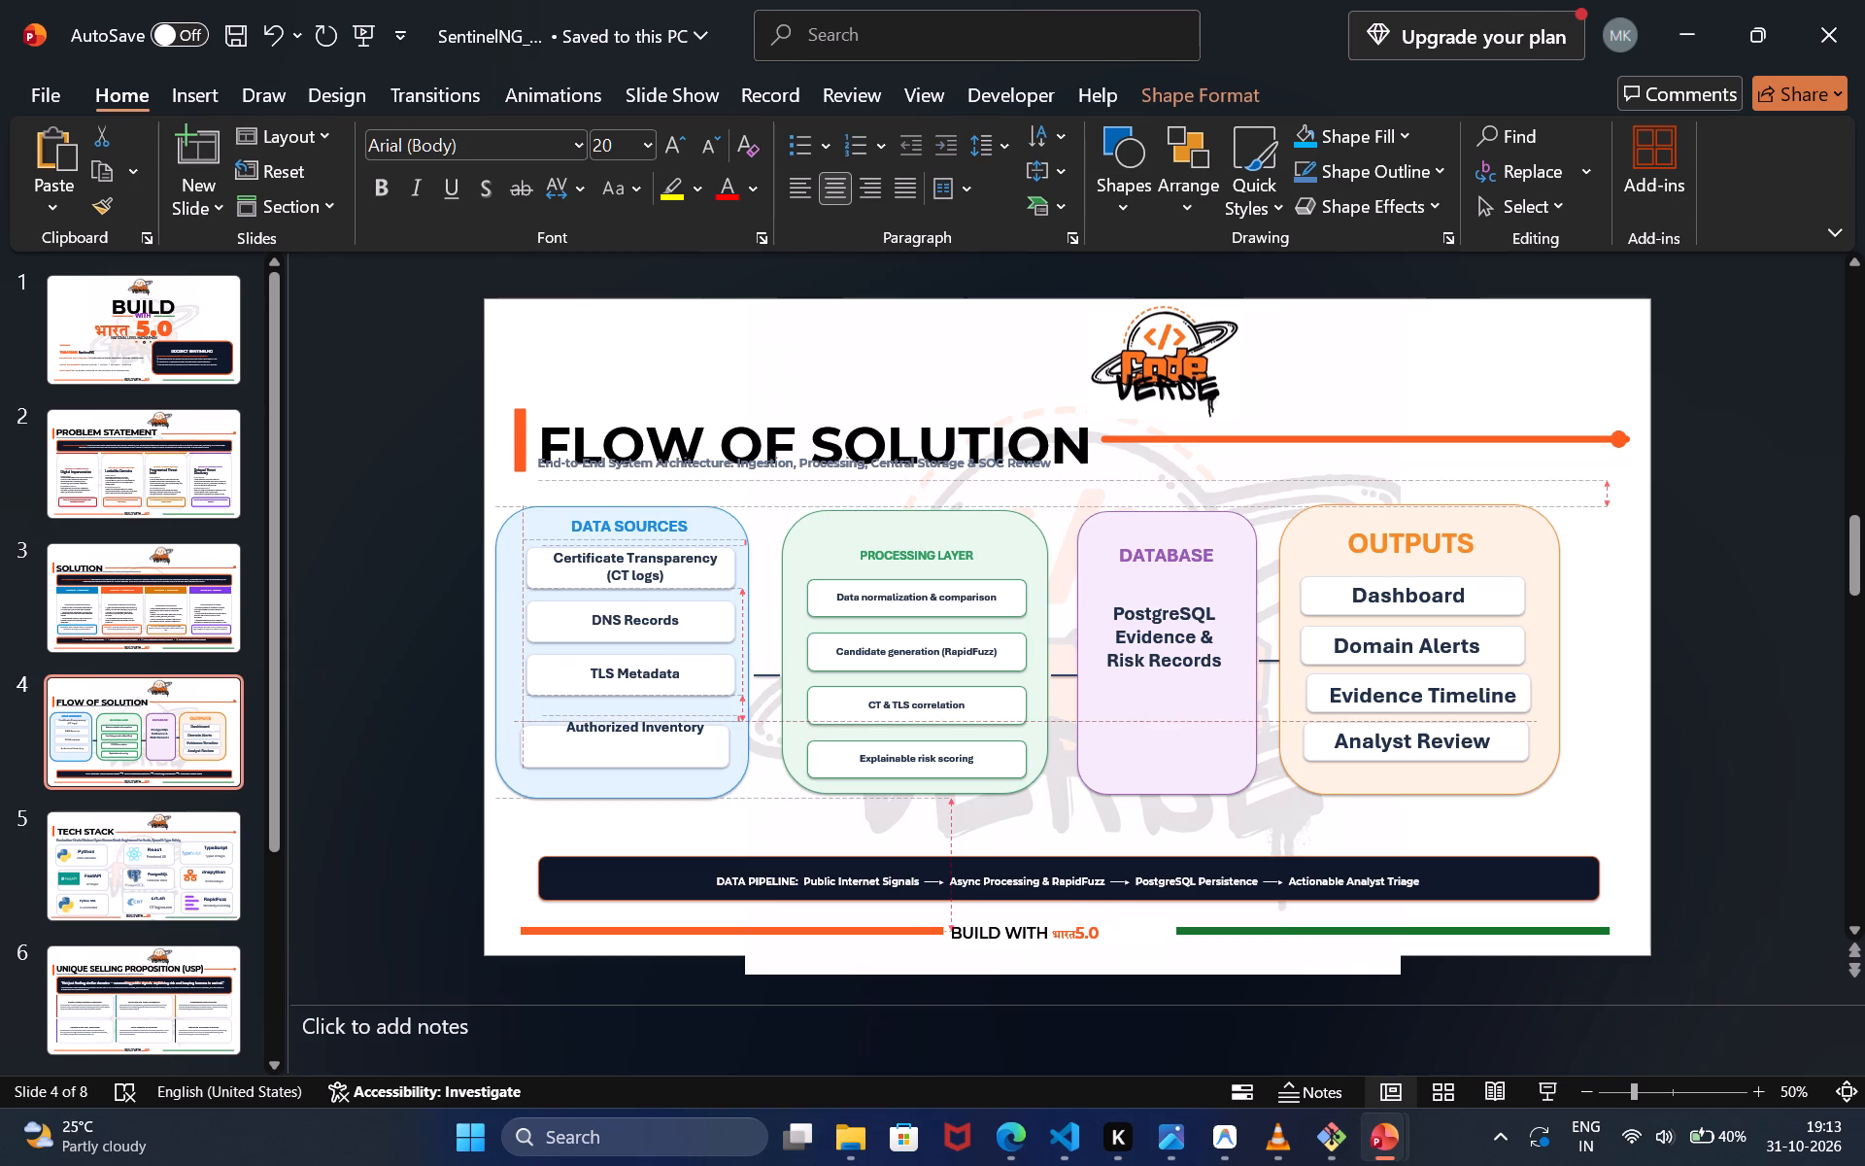
{"action": "left_click_drag", "start_coordinate": [698, 724], "coordinate": [700, 724]}
{"action": "left_click", "coordinate": [687, 732]}
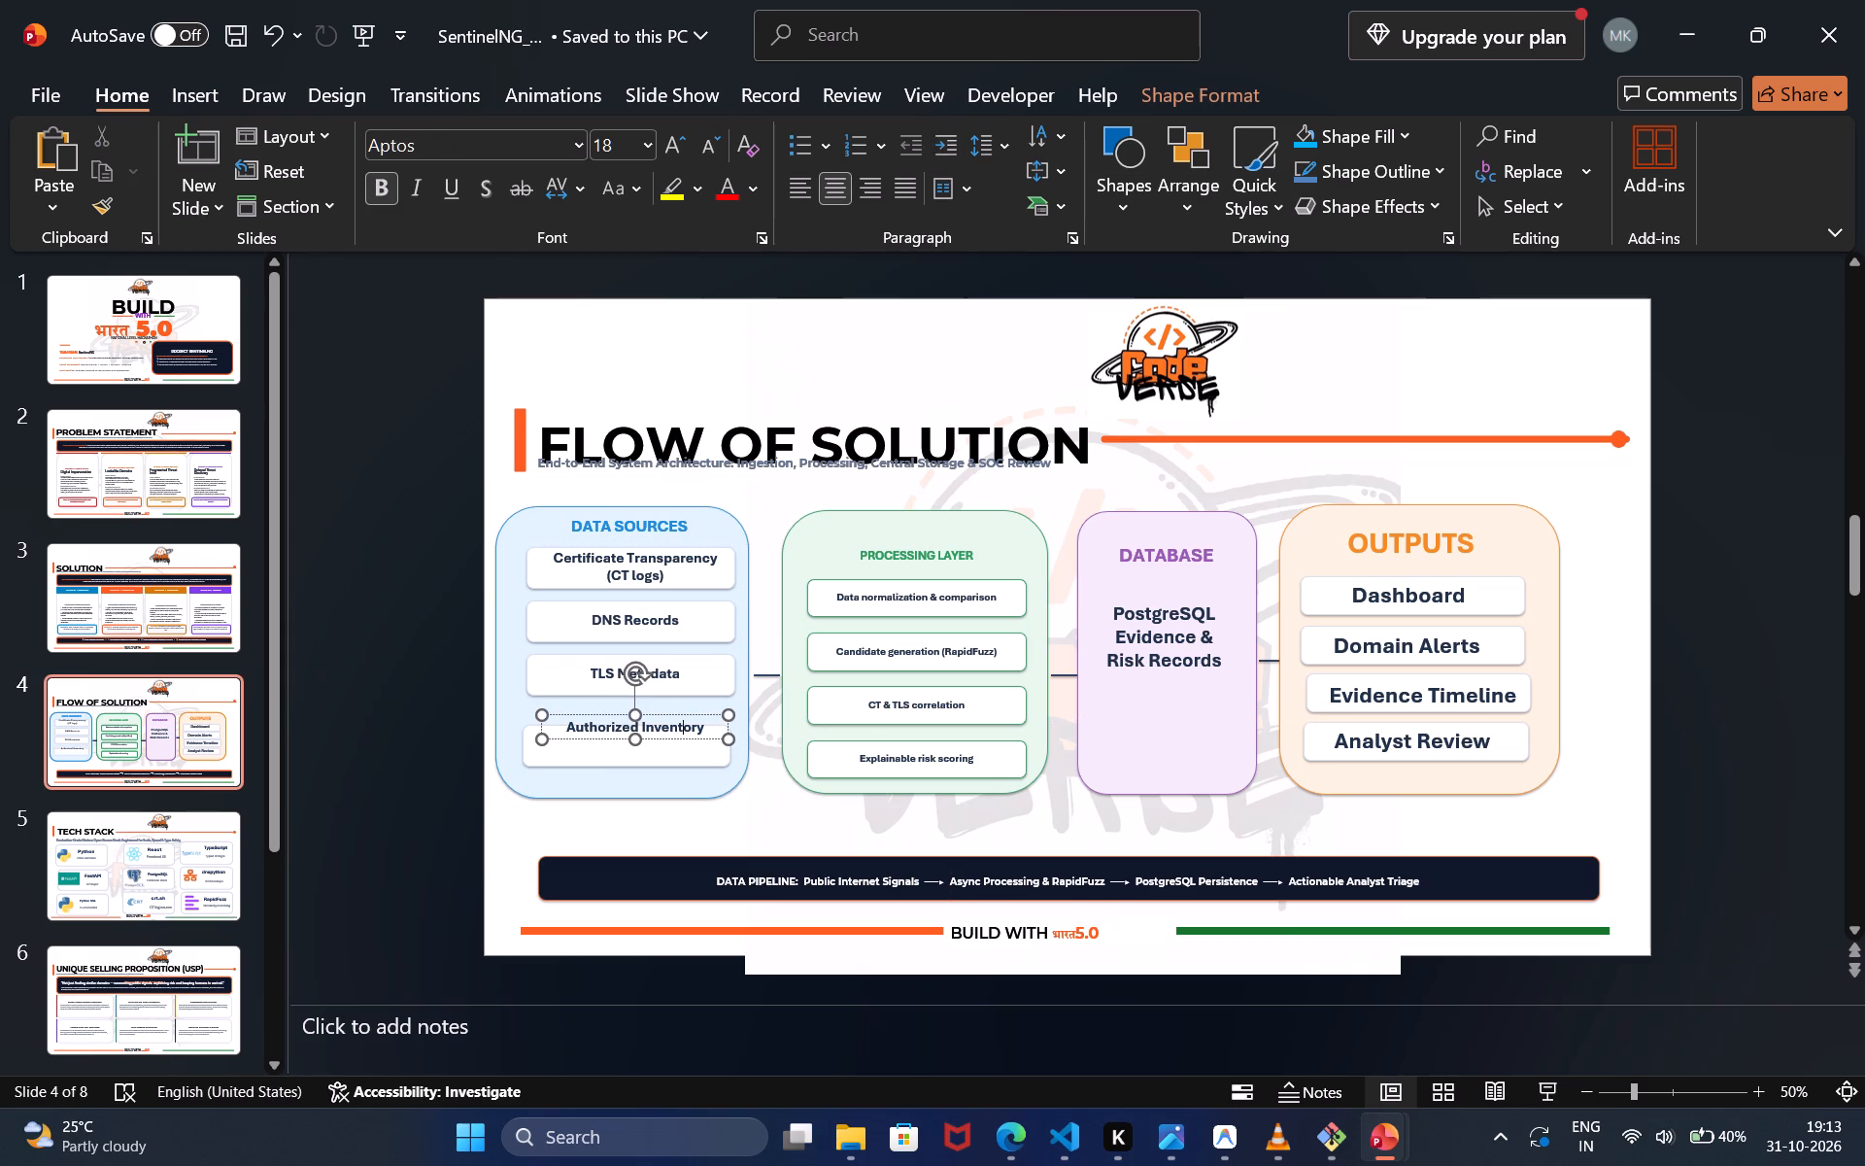
{"action": "left_click_drag", "start_coordinate": [685, 714], "coordinate": [677, 732]}
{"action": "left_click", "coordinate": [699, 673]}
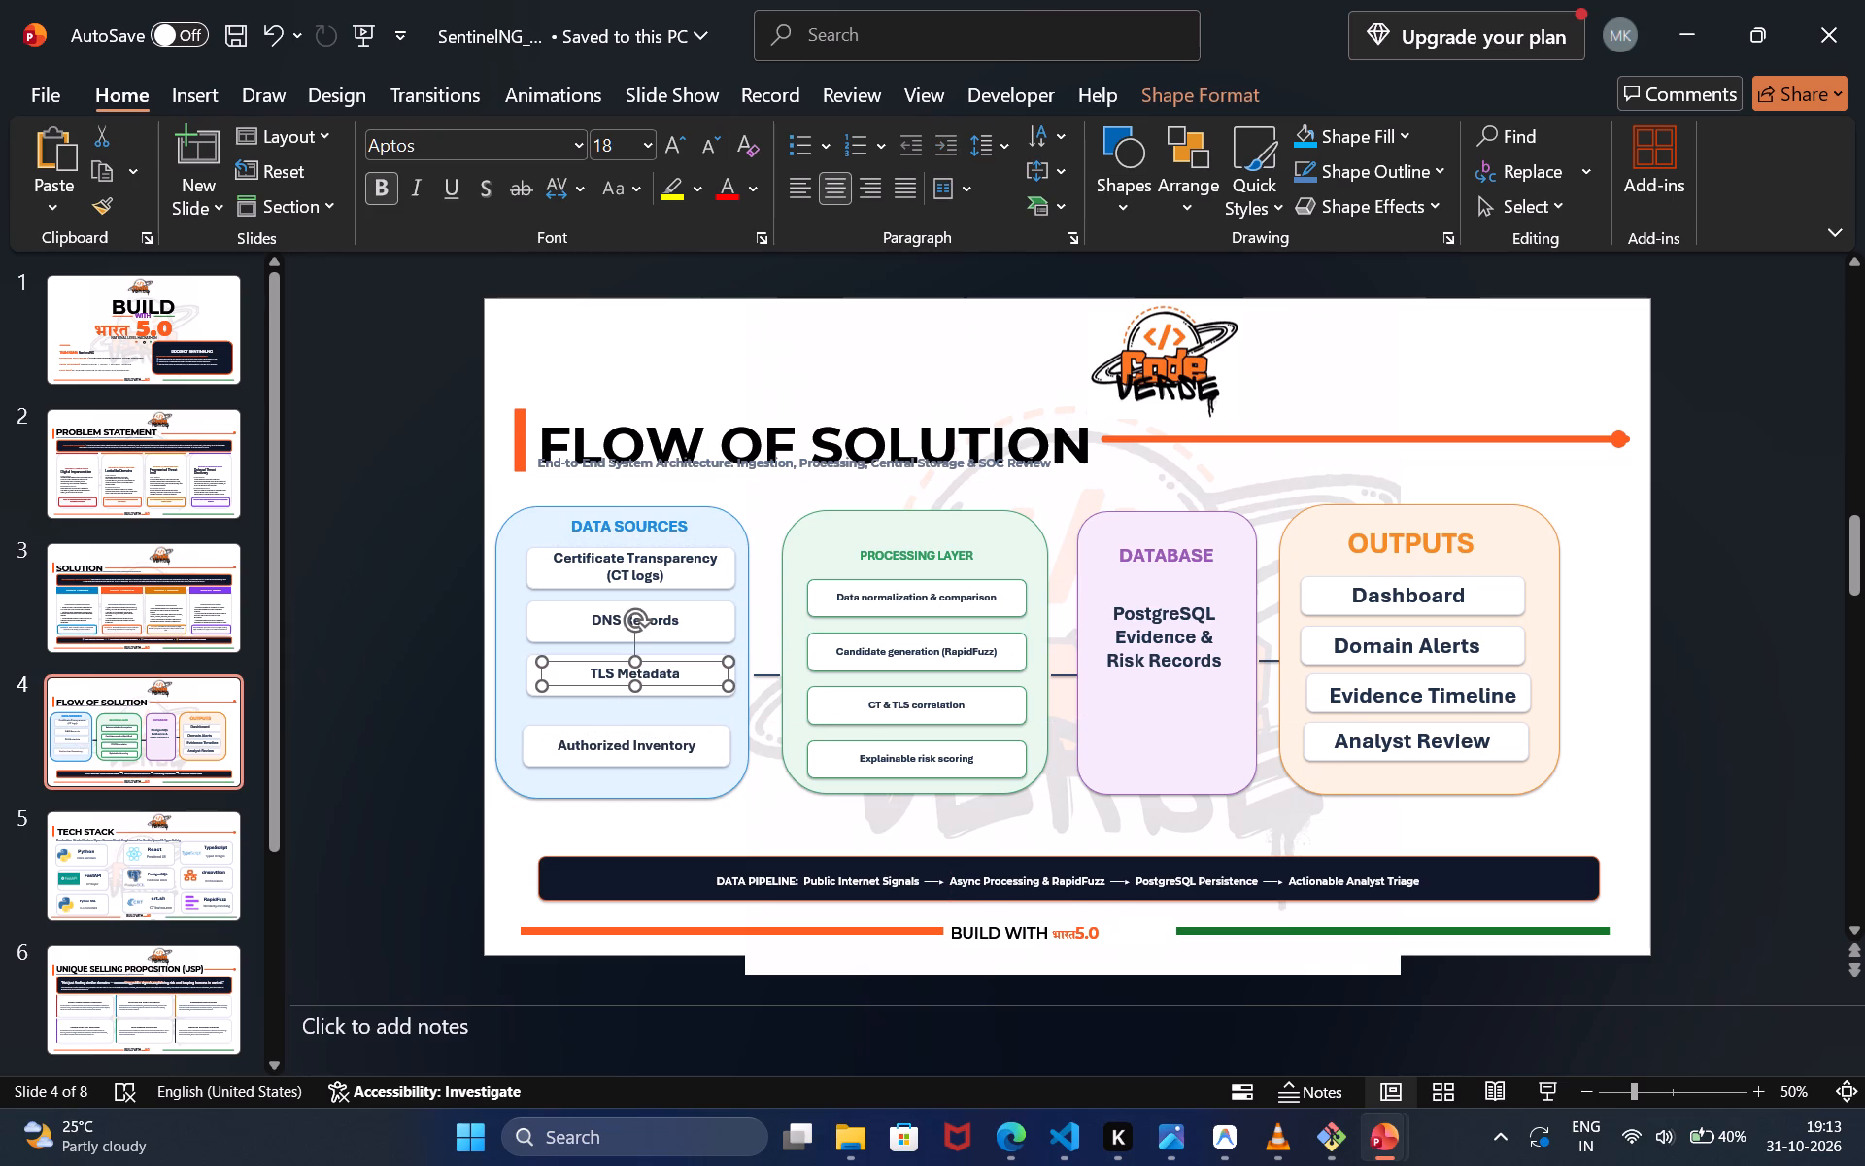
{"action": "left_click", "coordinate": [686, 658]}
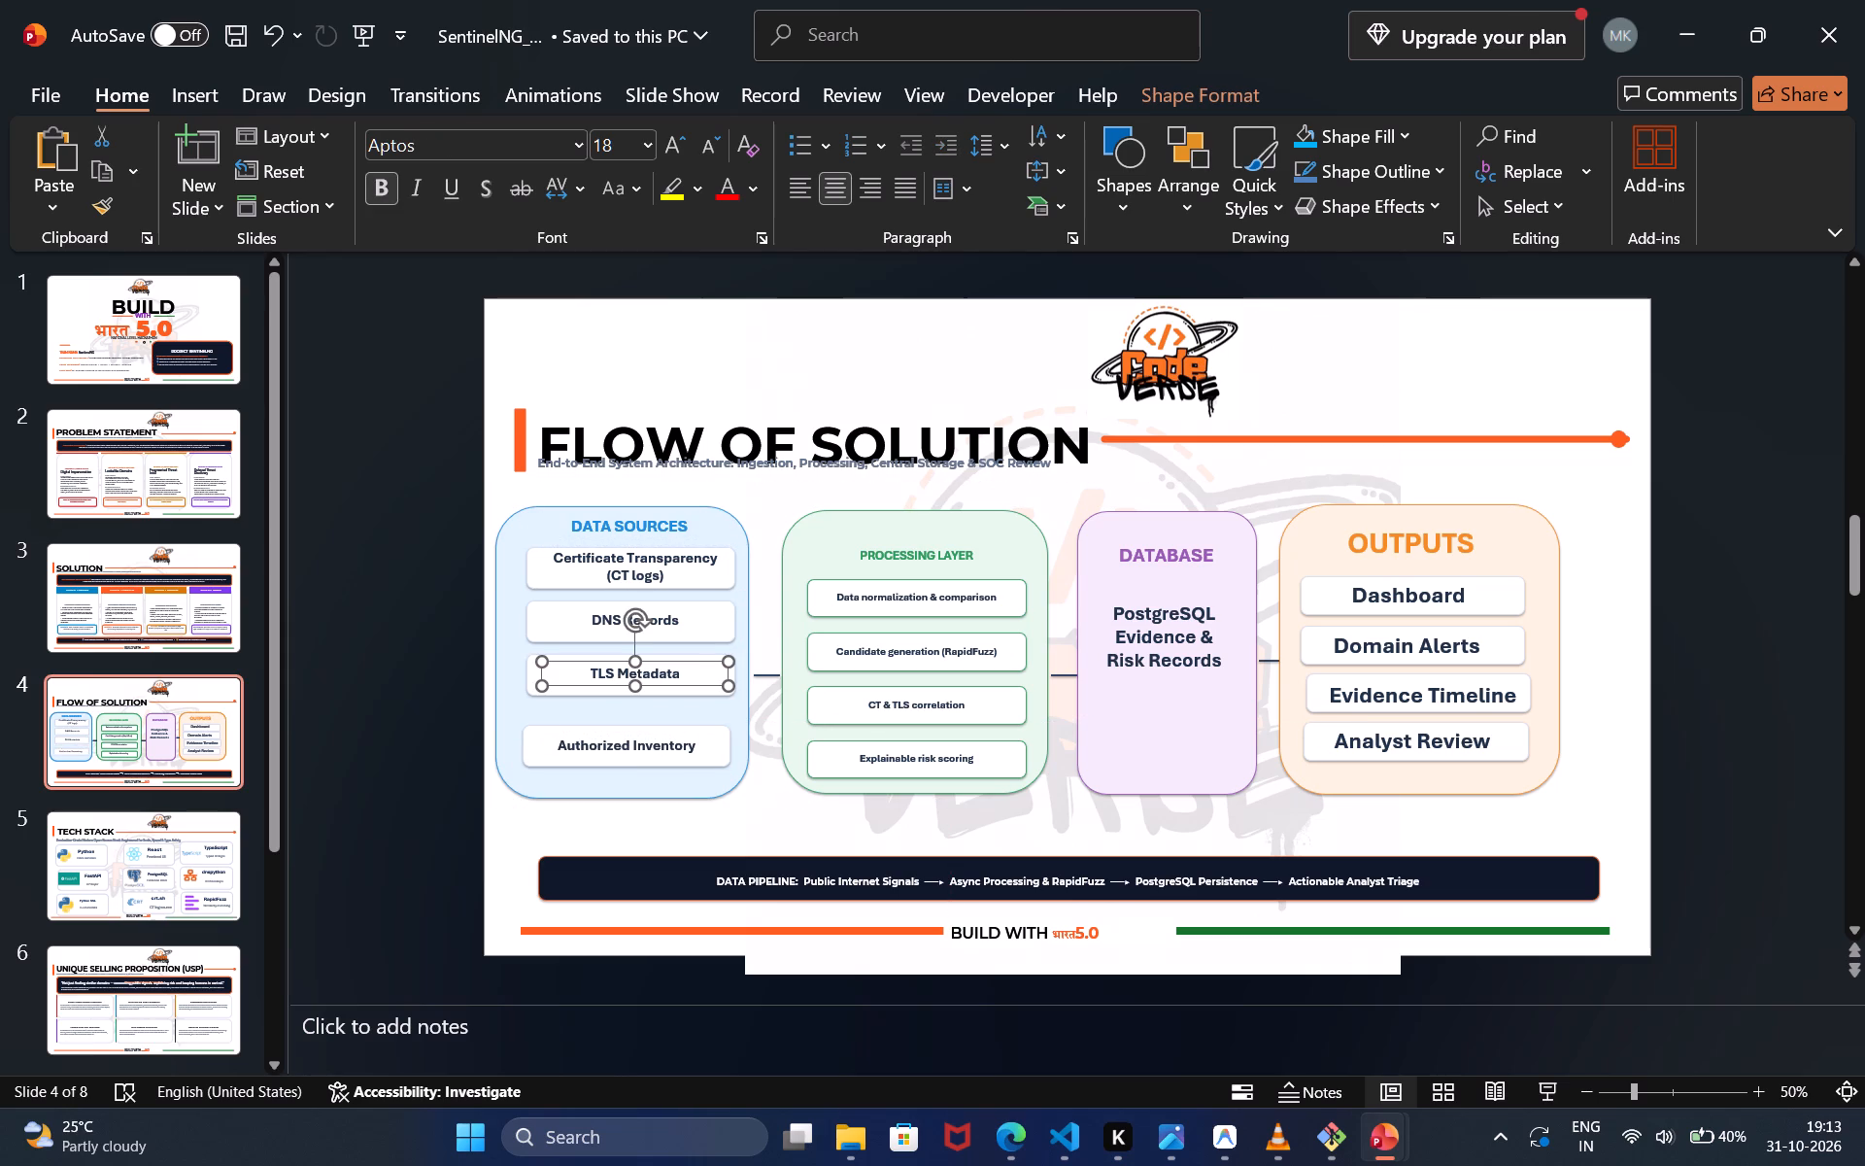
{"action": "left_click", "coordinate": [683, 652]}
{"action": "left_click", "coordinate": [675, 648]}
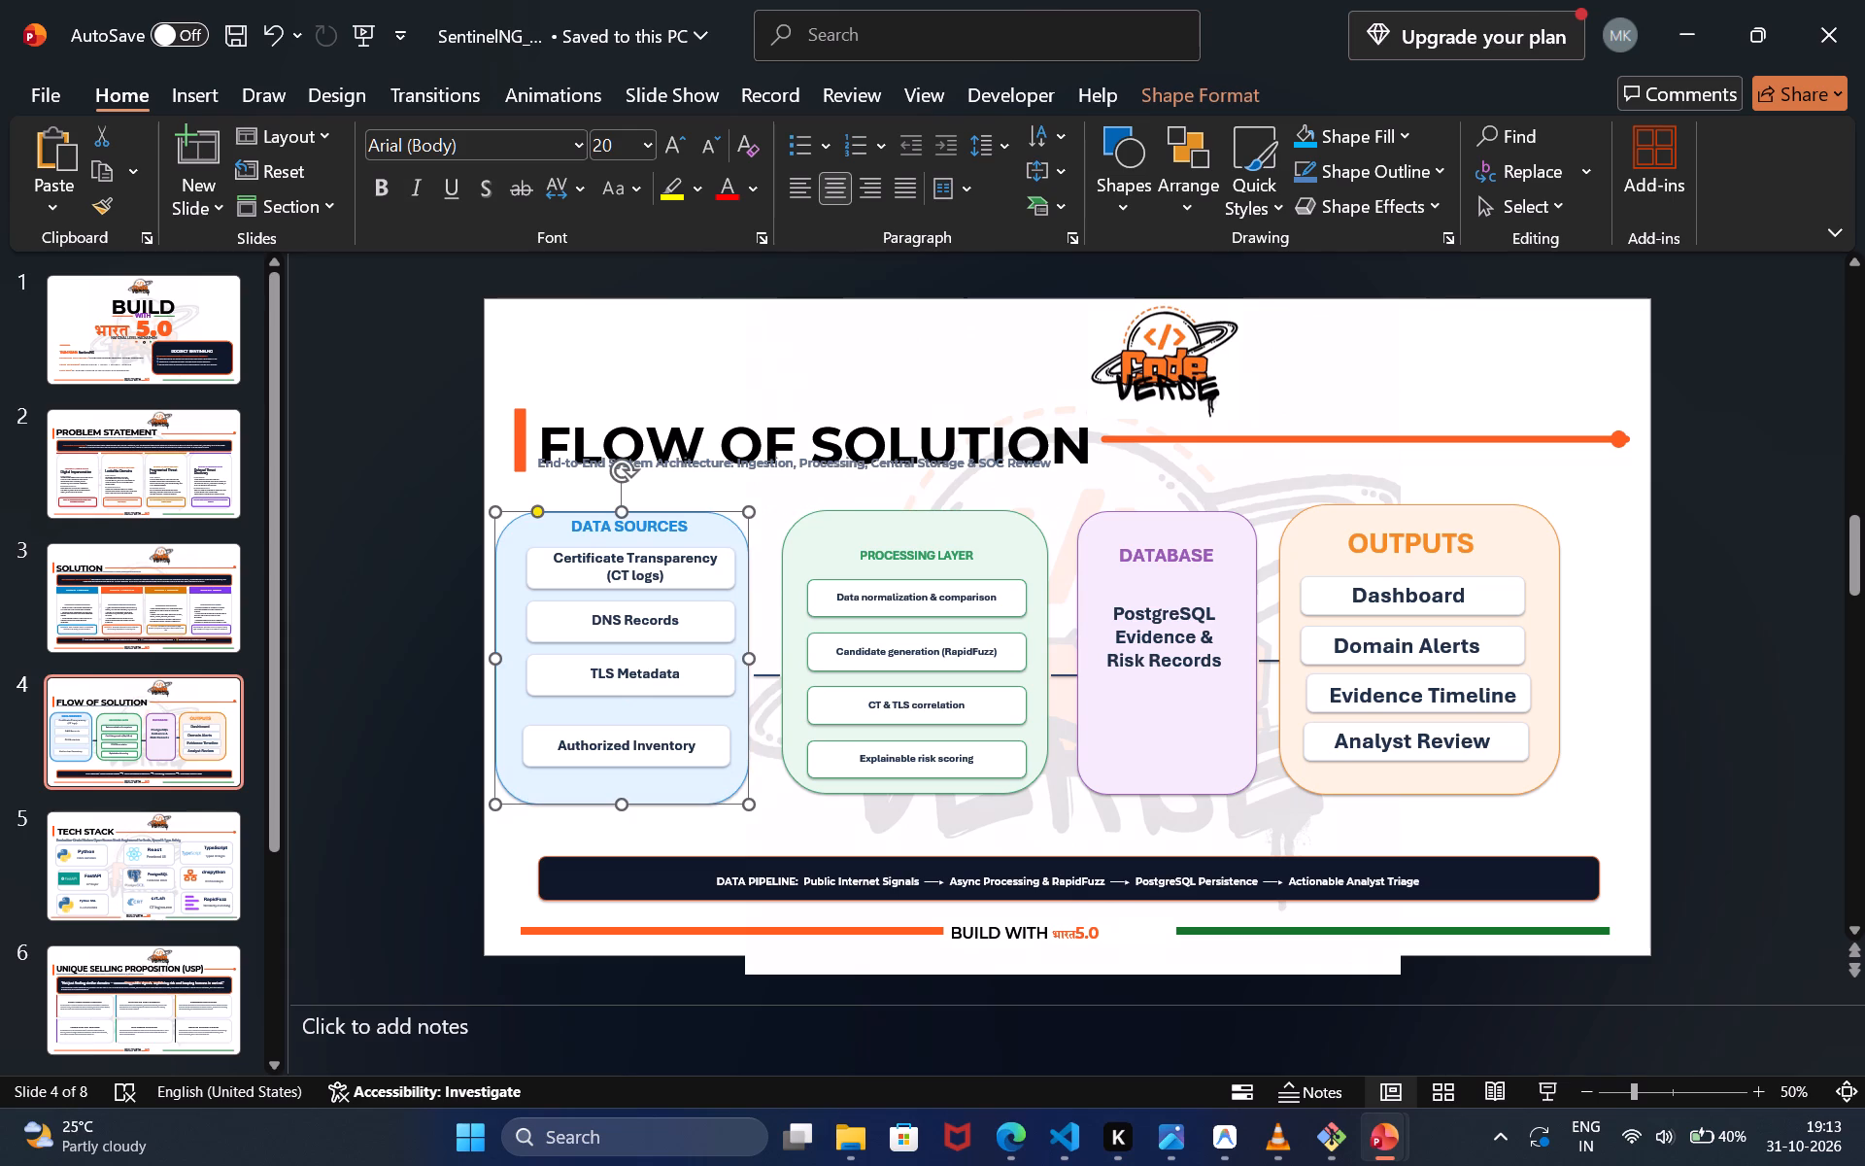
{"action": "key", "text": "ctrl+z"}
Move the TLS Metadata card and its label slightly down and left, just above the Authorized Inventory card.
{"action": "left_click", "coordinate": [681, 671]}
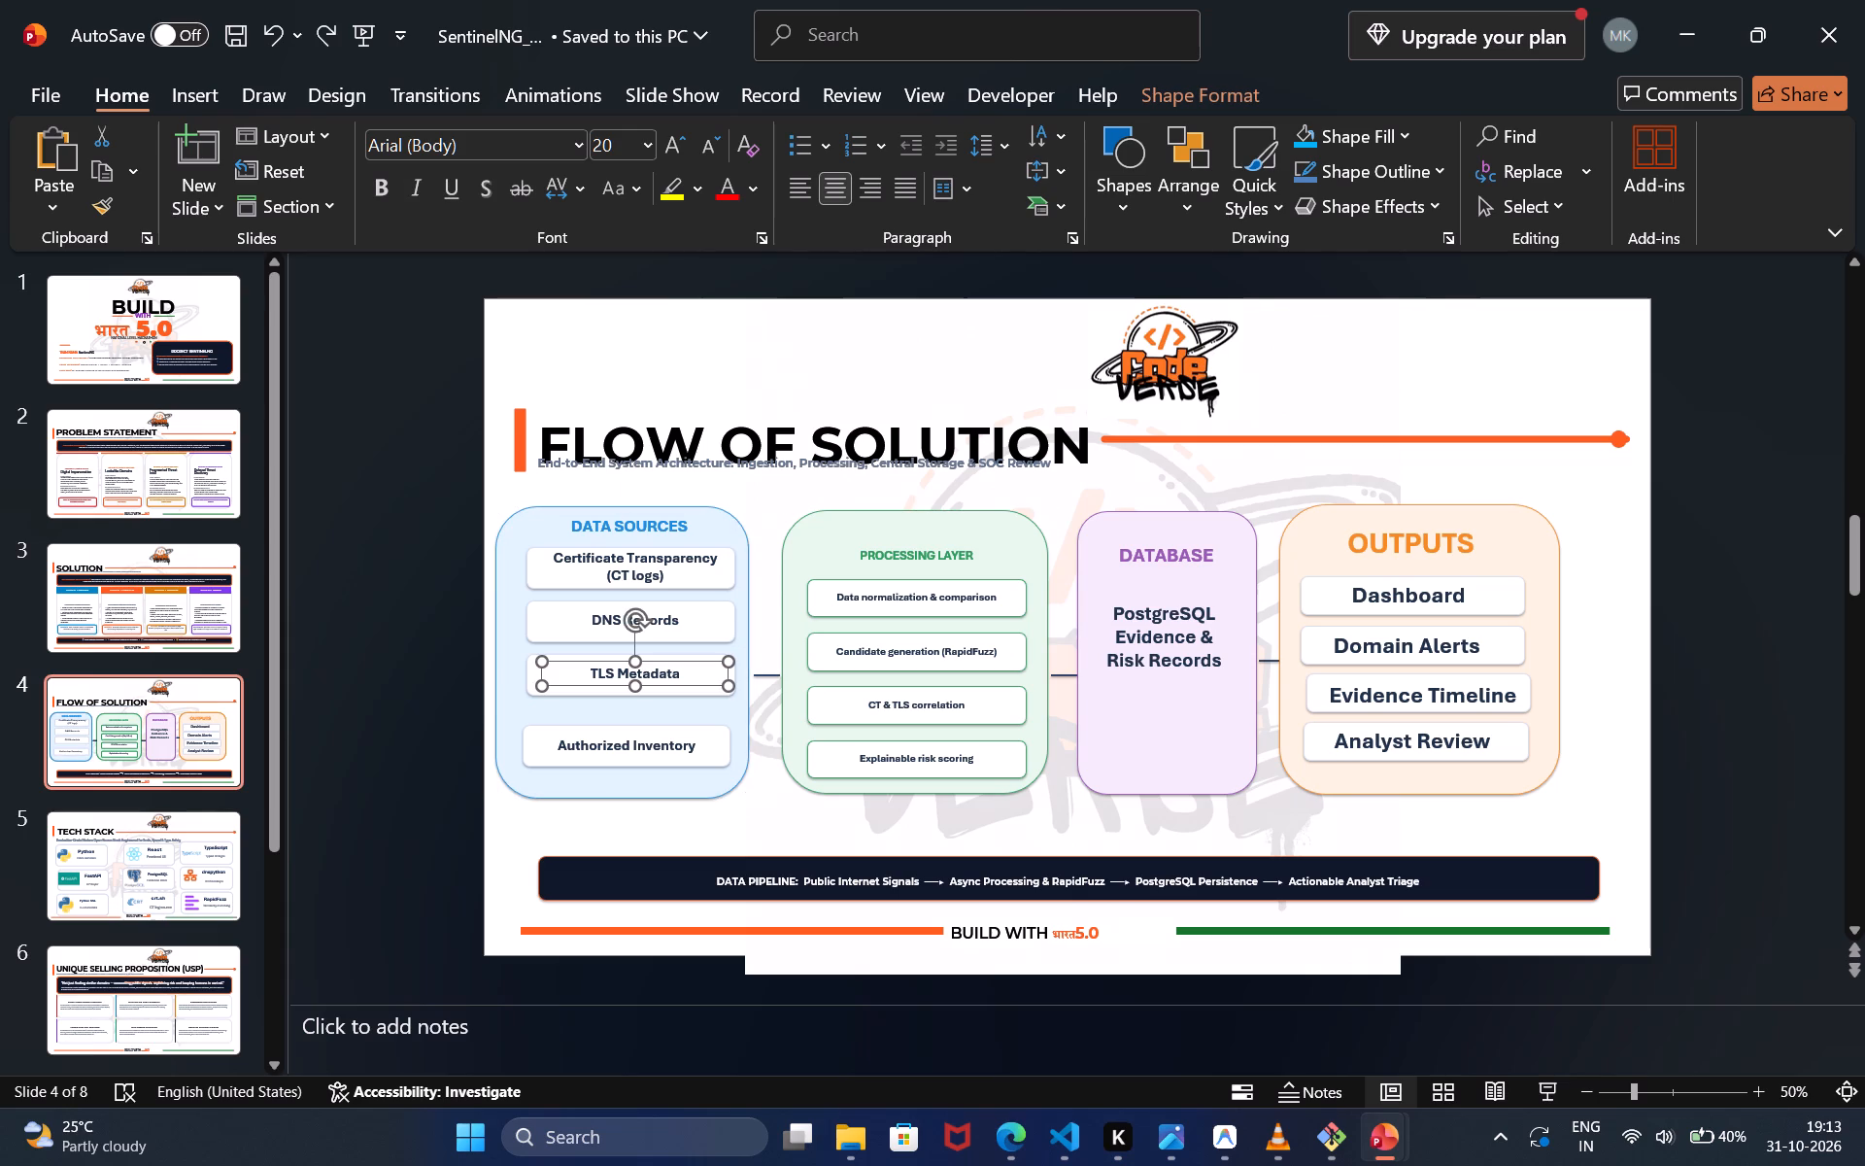
{"action": "left_click_drag", "start_coordinate": [685, 662], "coordinate": [672, 664]}
{"action": "left_click", "coordinate": [731, 667]}
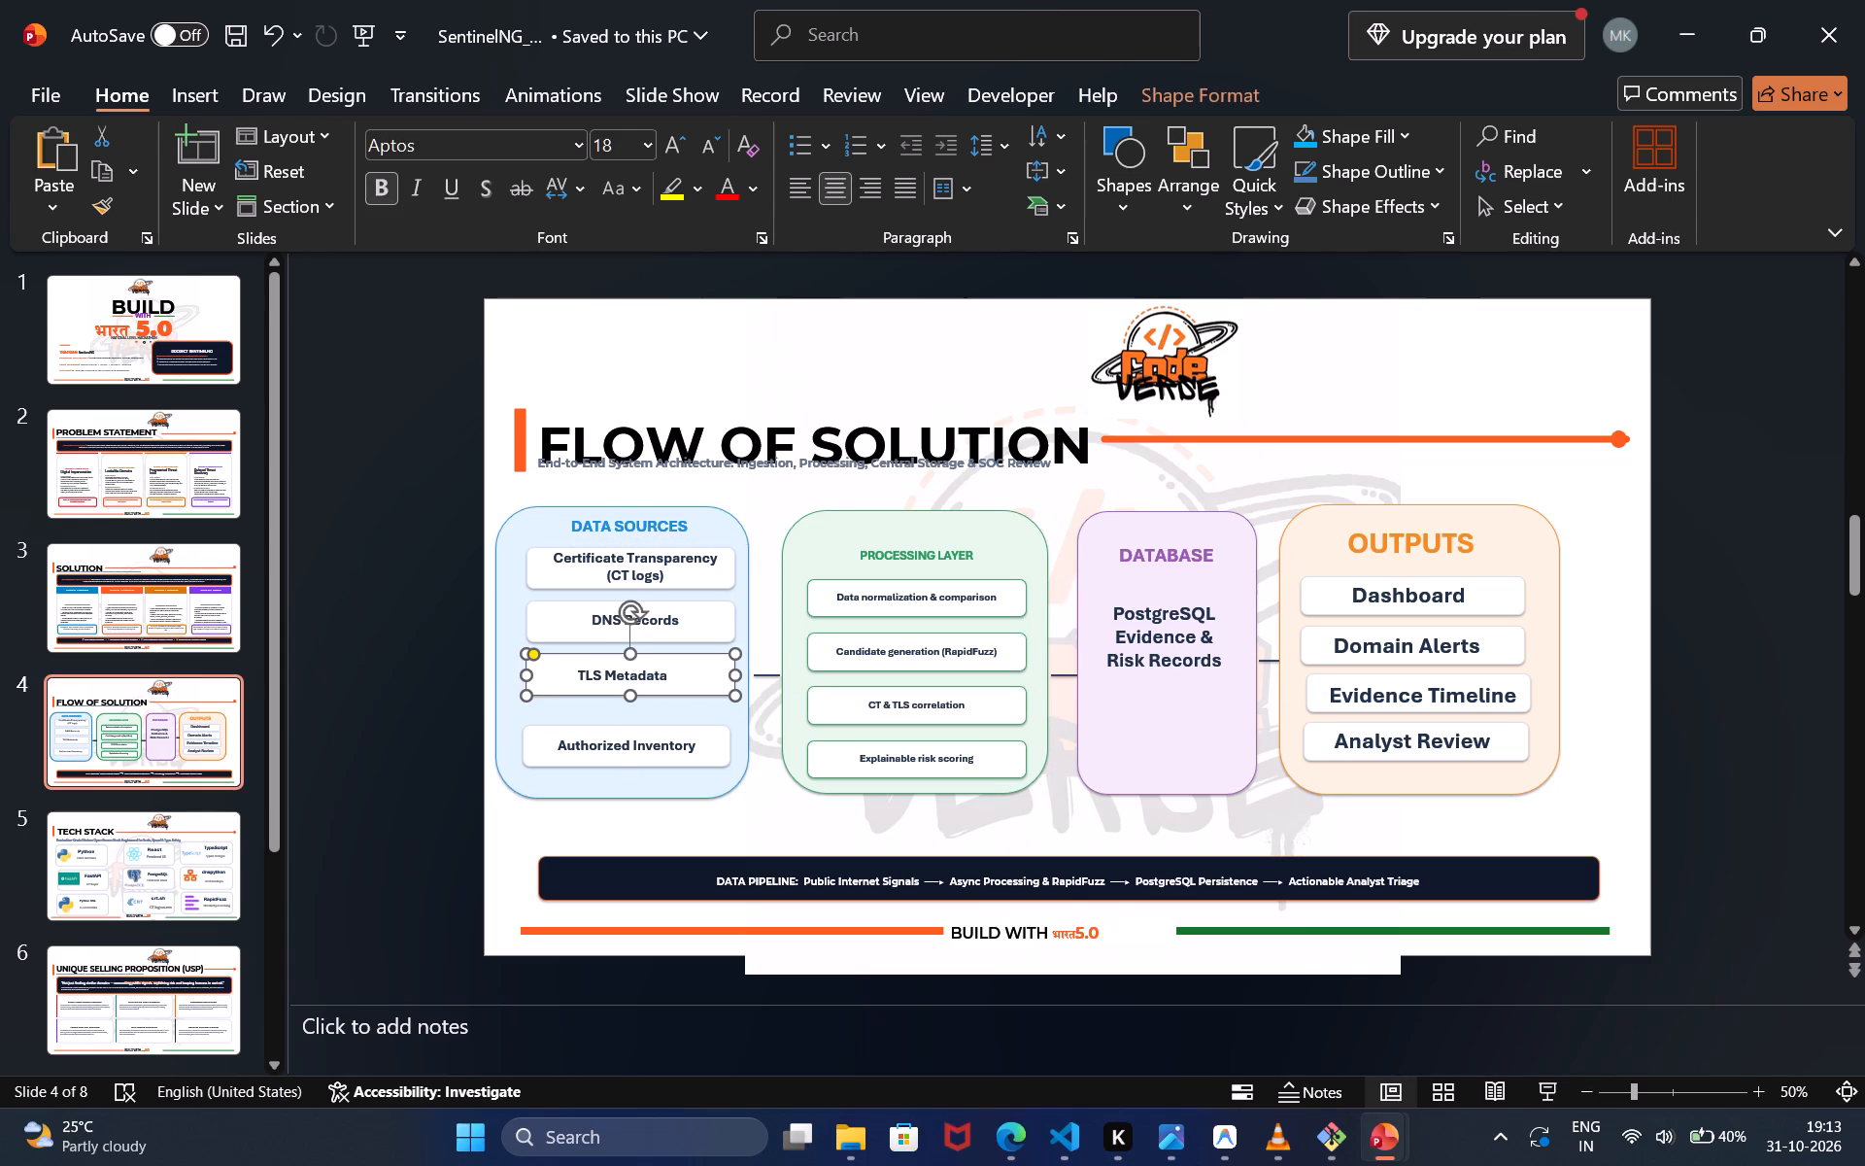
{"action": "left_click_drag", "start_coordinate": [710, 657], "coordinate": [701, 672]}
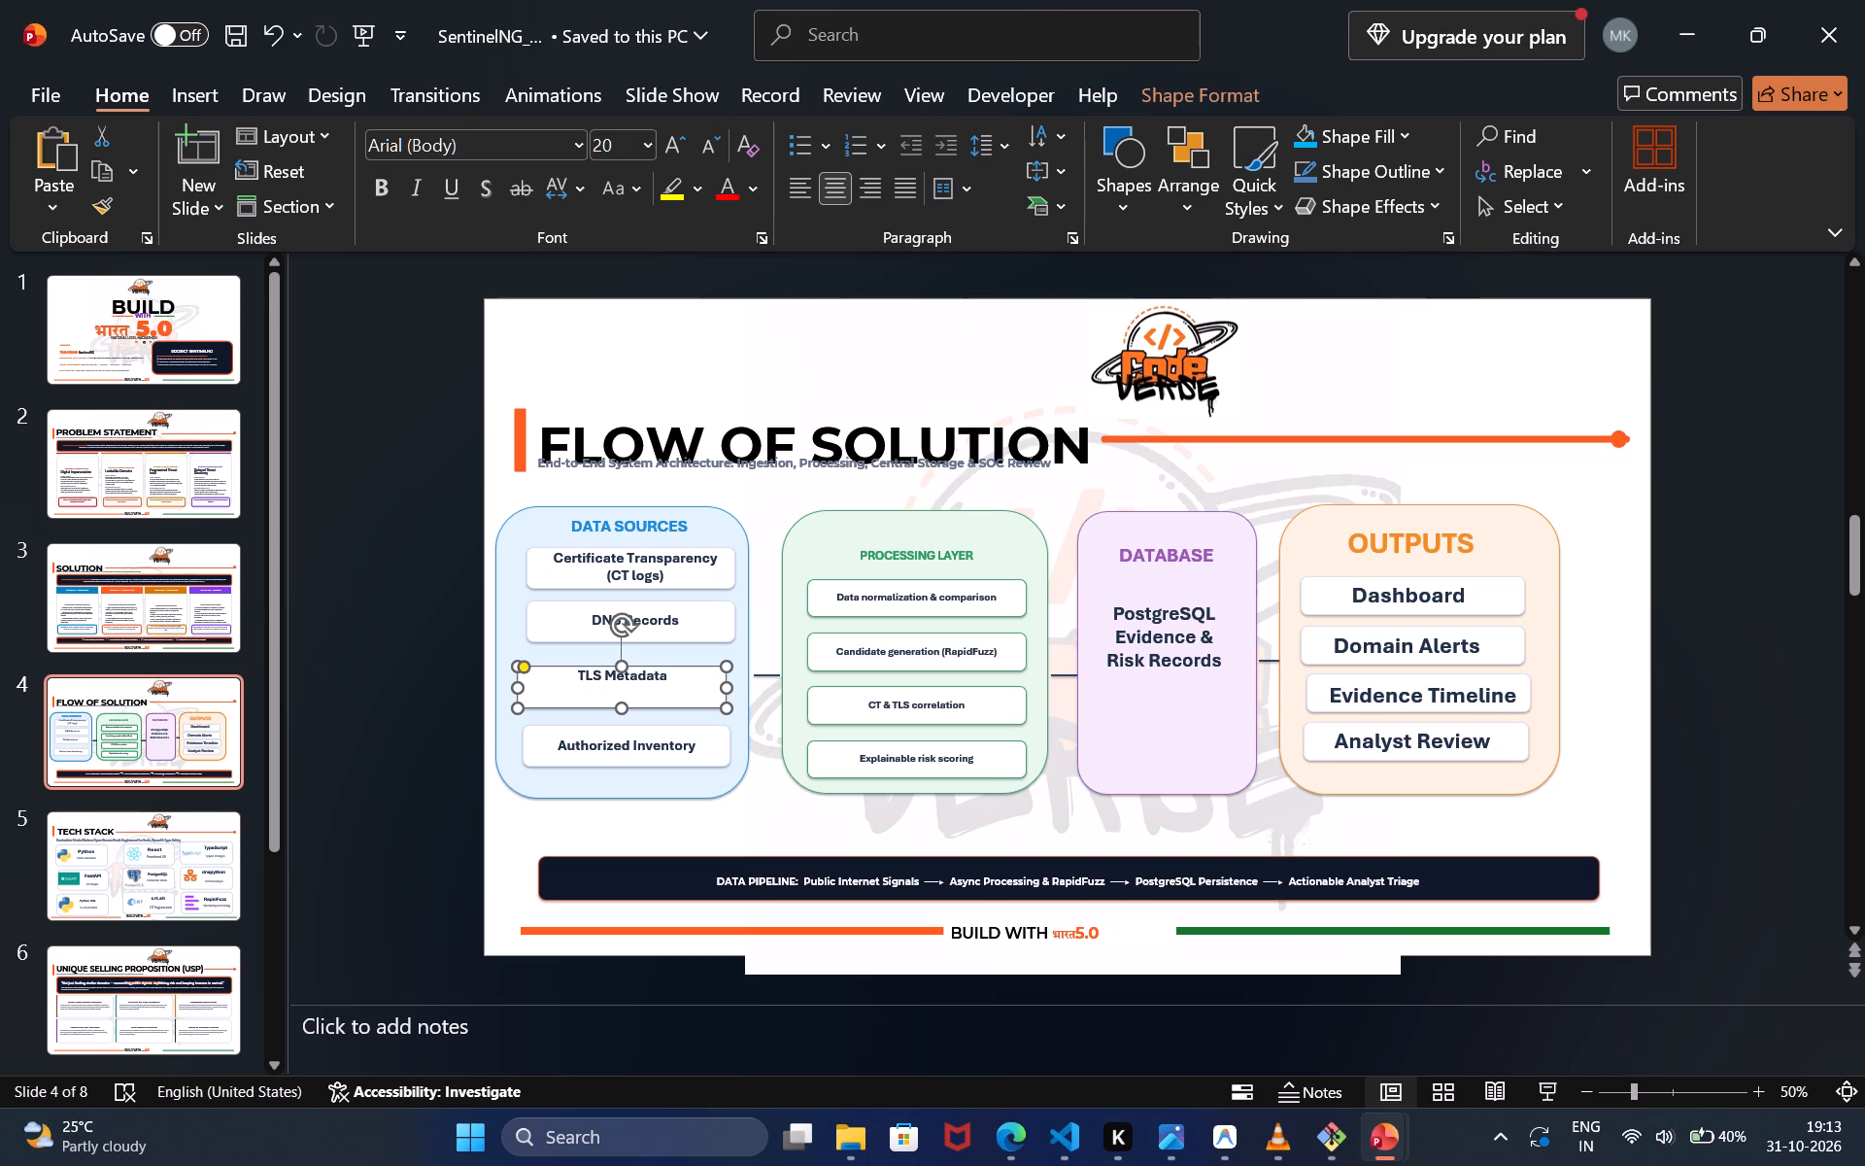
{"action": "left_click_drag", "start_coordinate": [663, 675], "coordinate": [679, 665]}
{"action": "left_click", "coordinate": [679, 665]}
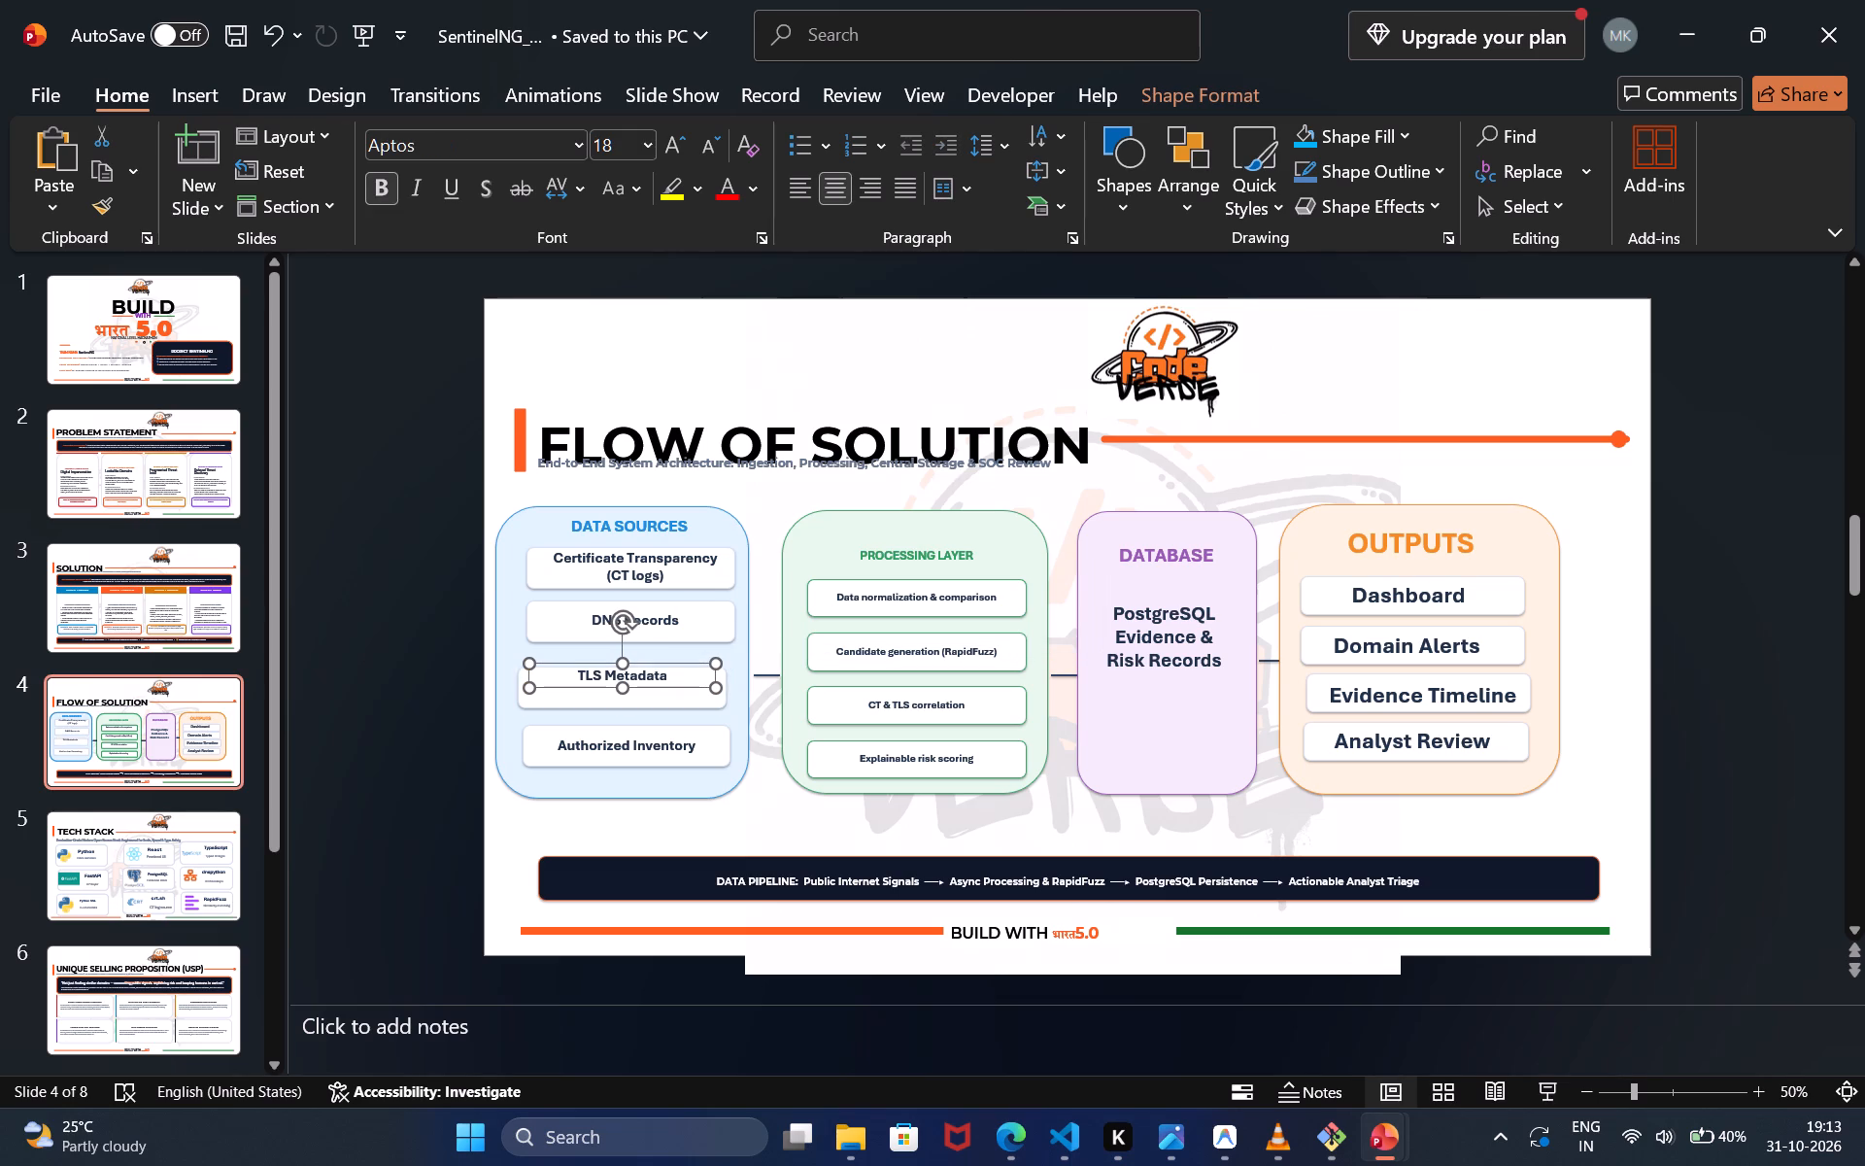
{"action": "left_click_drag", "start_coordinate": [671, 663], "coordinate": [671, 673]}
Move the DNS Records card and its label slightly down and left, spacing them above the TLS Metadata card.
{"action": "left_click", "coordinate": [685, 618]}
{"action": "left_click", "coordinate": [700, 603]}
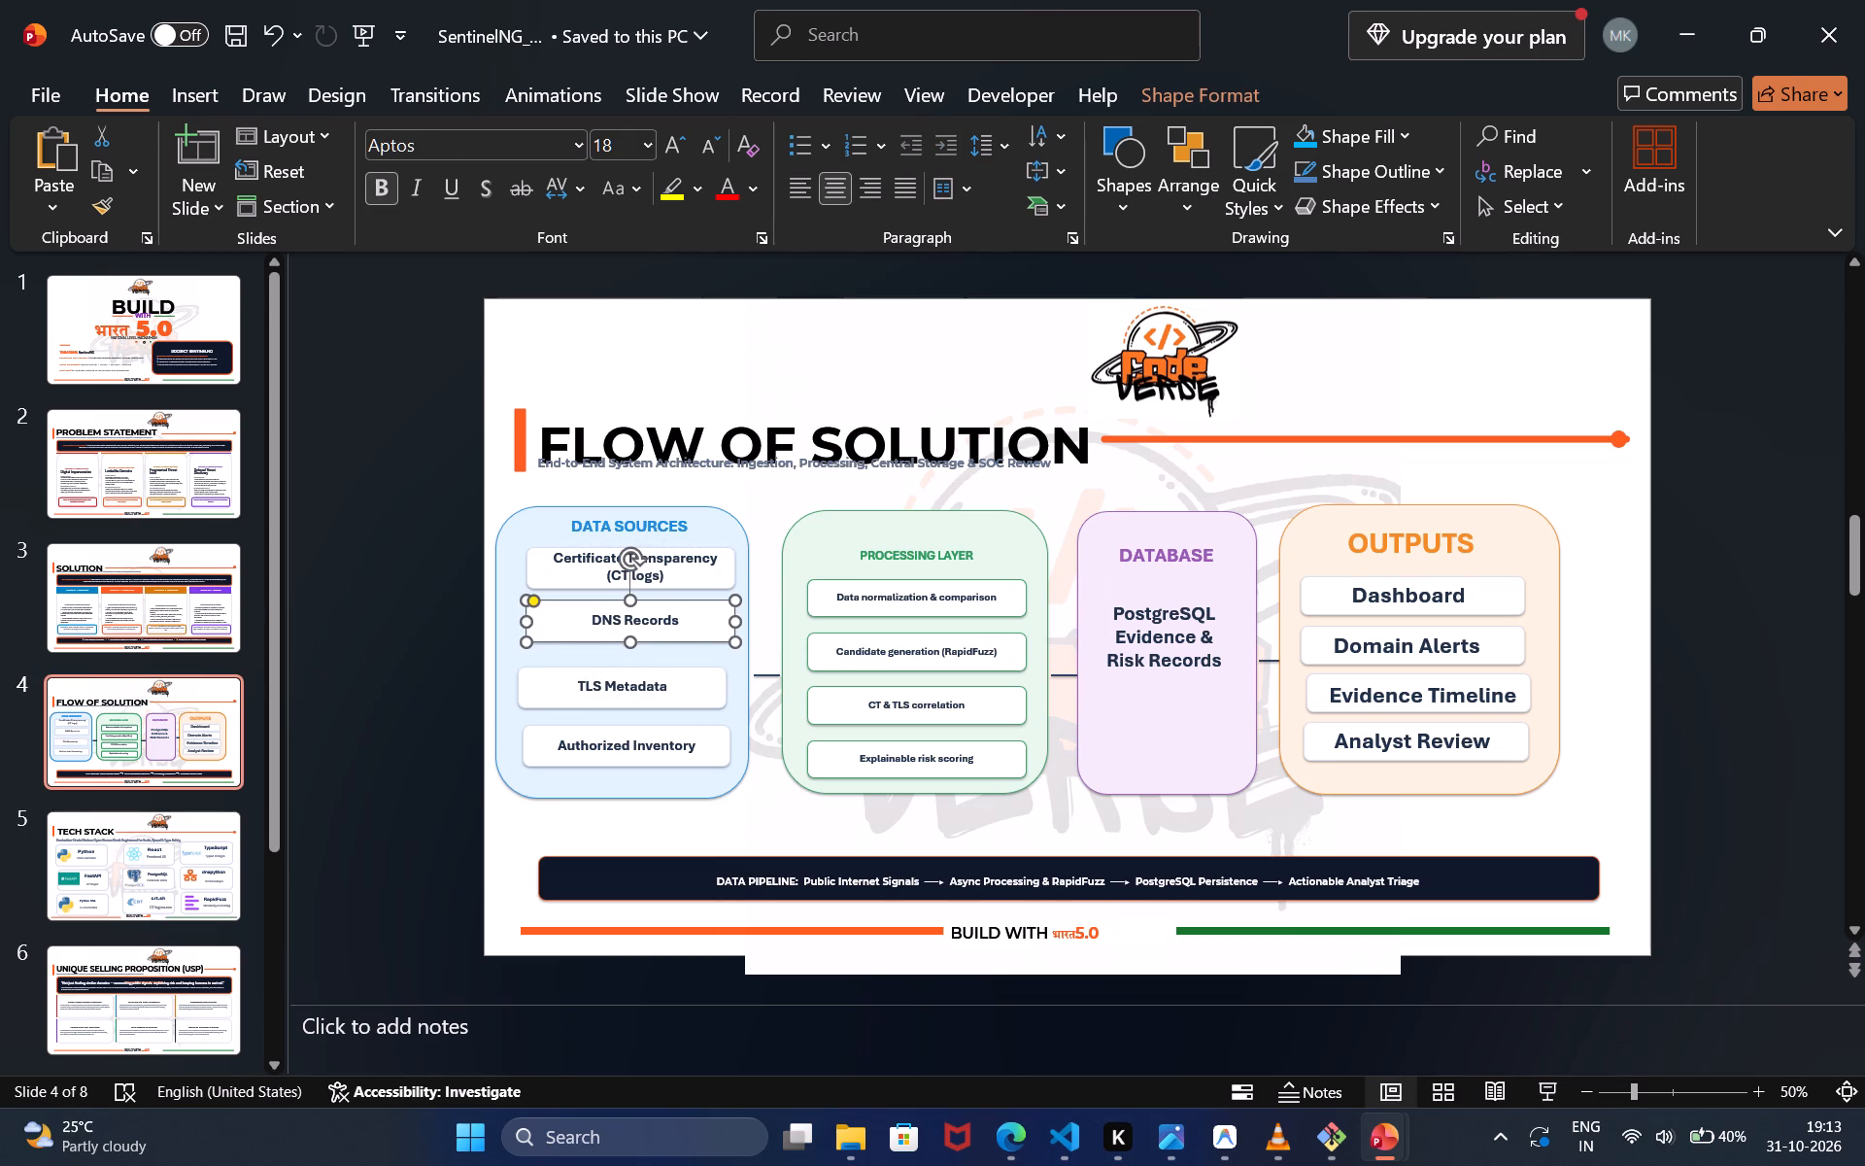
{"action": "left_click_drag", "start_coordinate": [700, 603], "coordinate": [686, 631]}
{"action": "left_click_drag", "start_coordinate": [686, 631], "coordinate": [676, 651]}
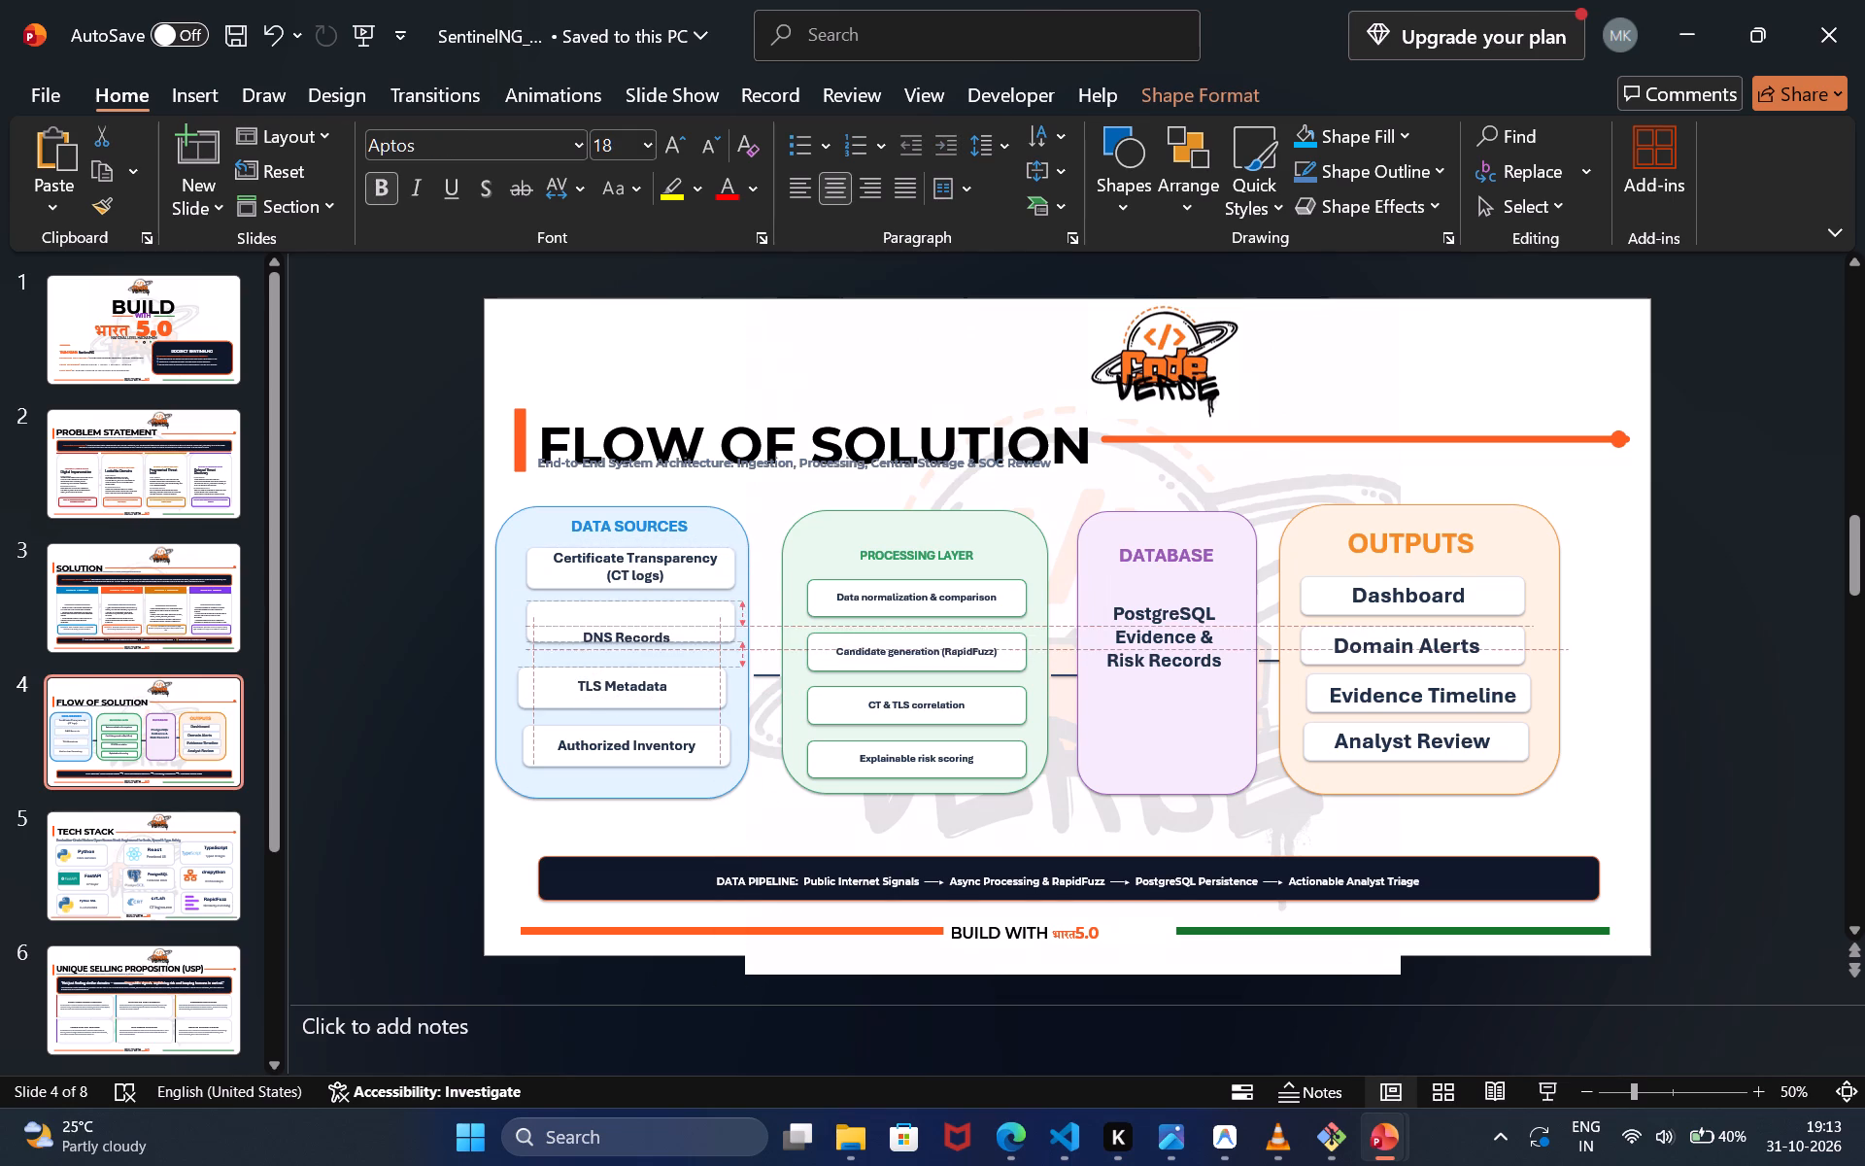
{"action": "left_click_drag", "start_coordinate": [676, 651], "coordinate": [668, 631]}
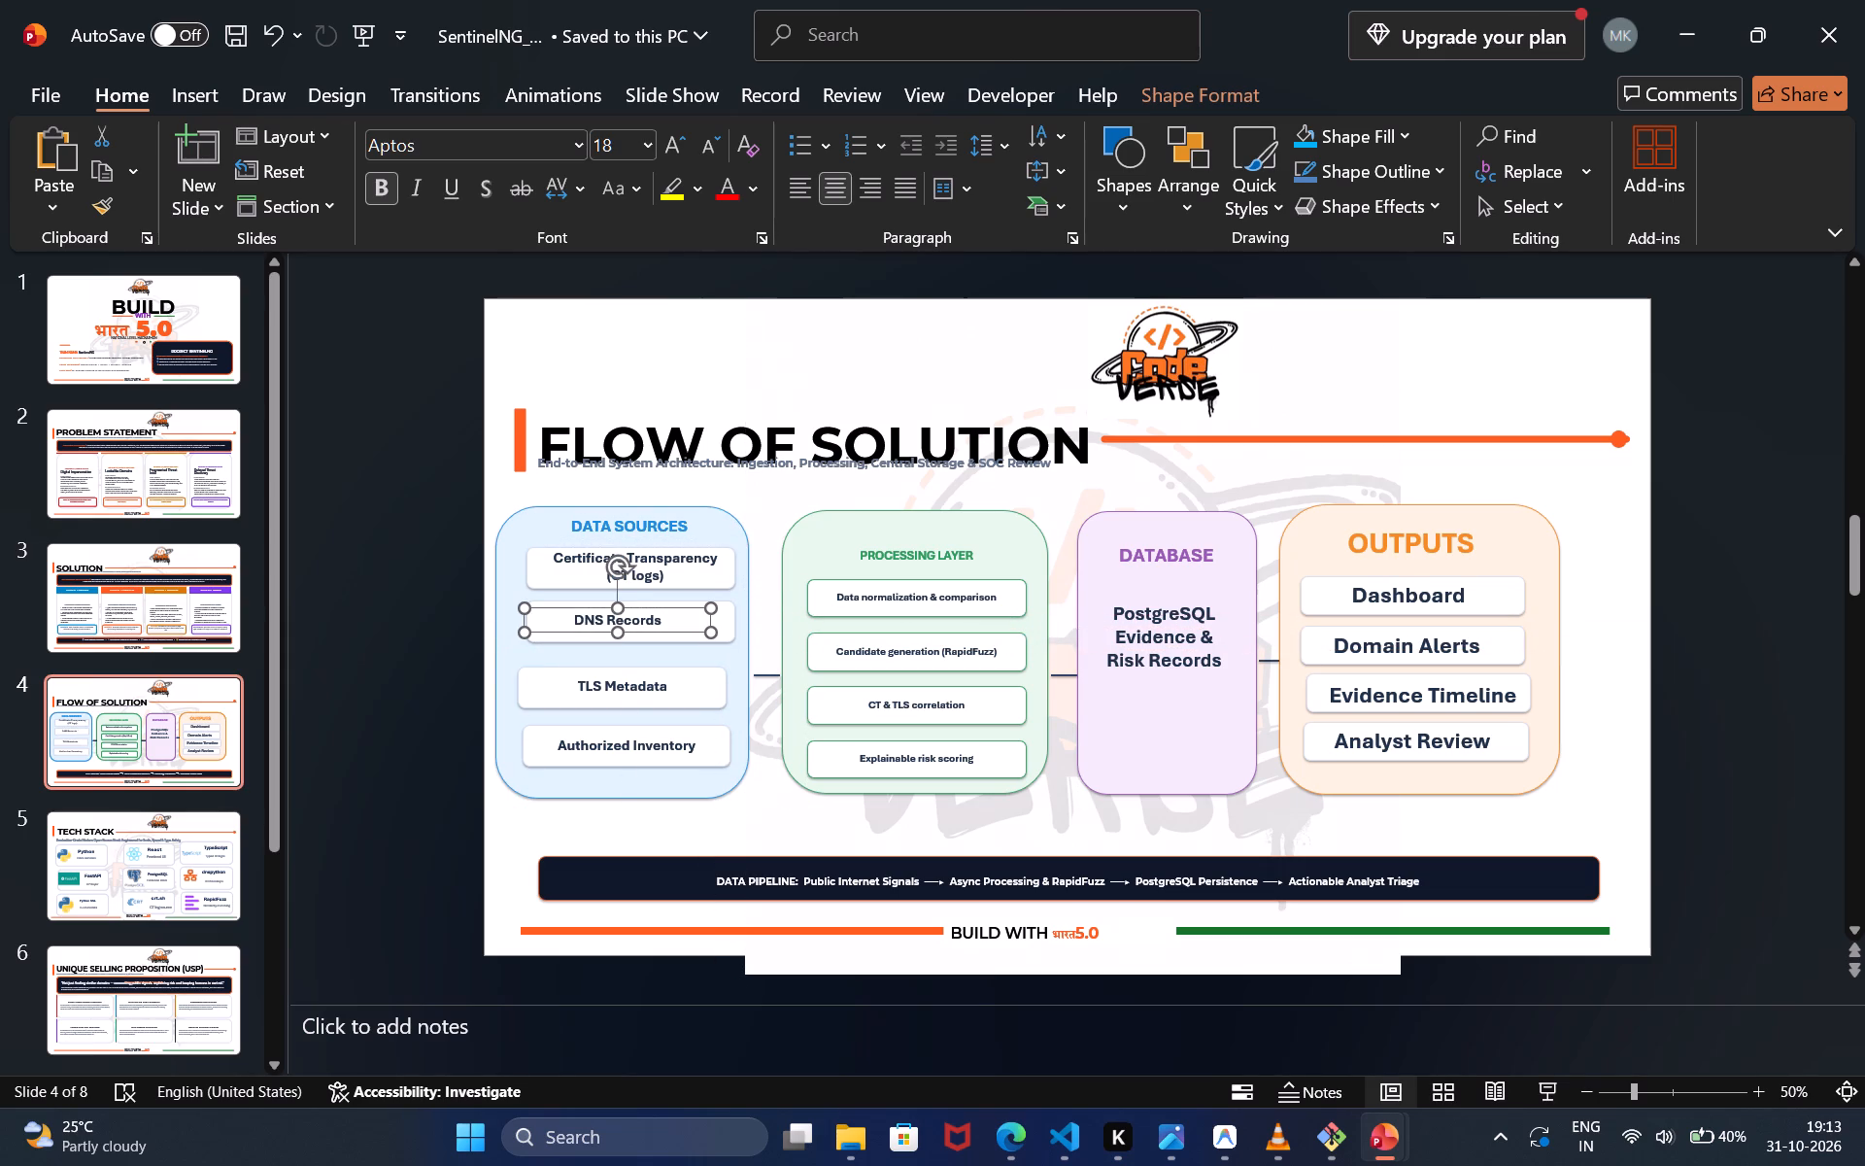
{"action": "left_click_drag", "start_coordinate": [686, 640], "coordinate": [681, 652]}
{"action": "left_click", "coordinate": [661, 630]}
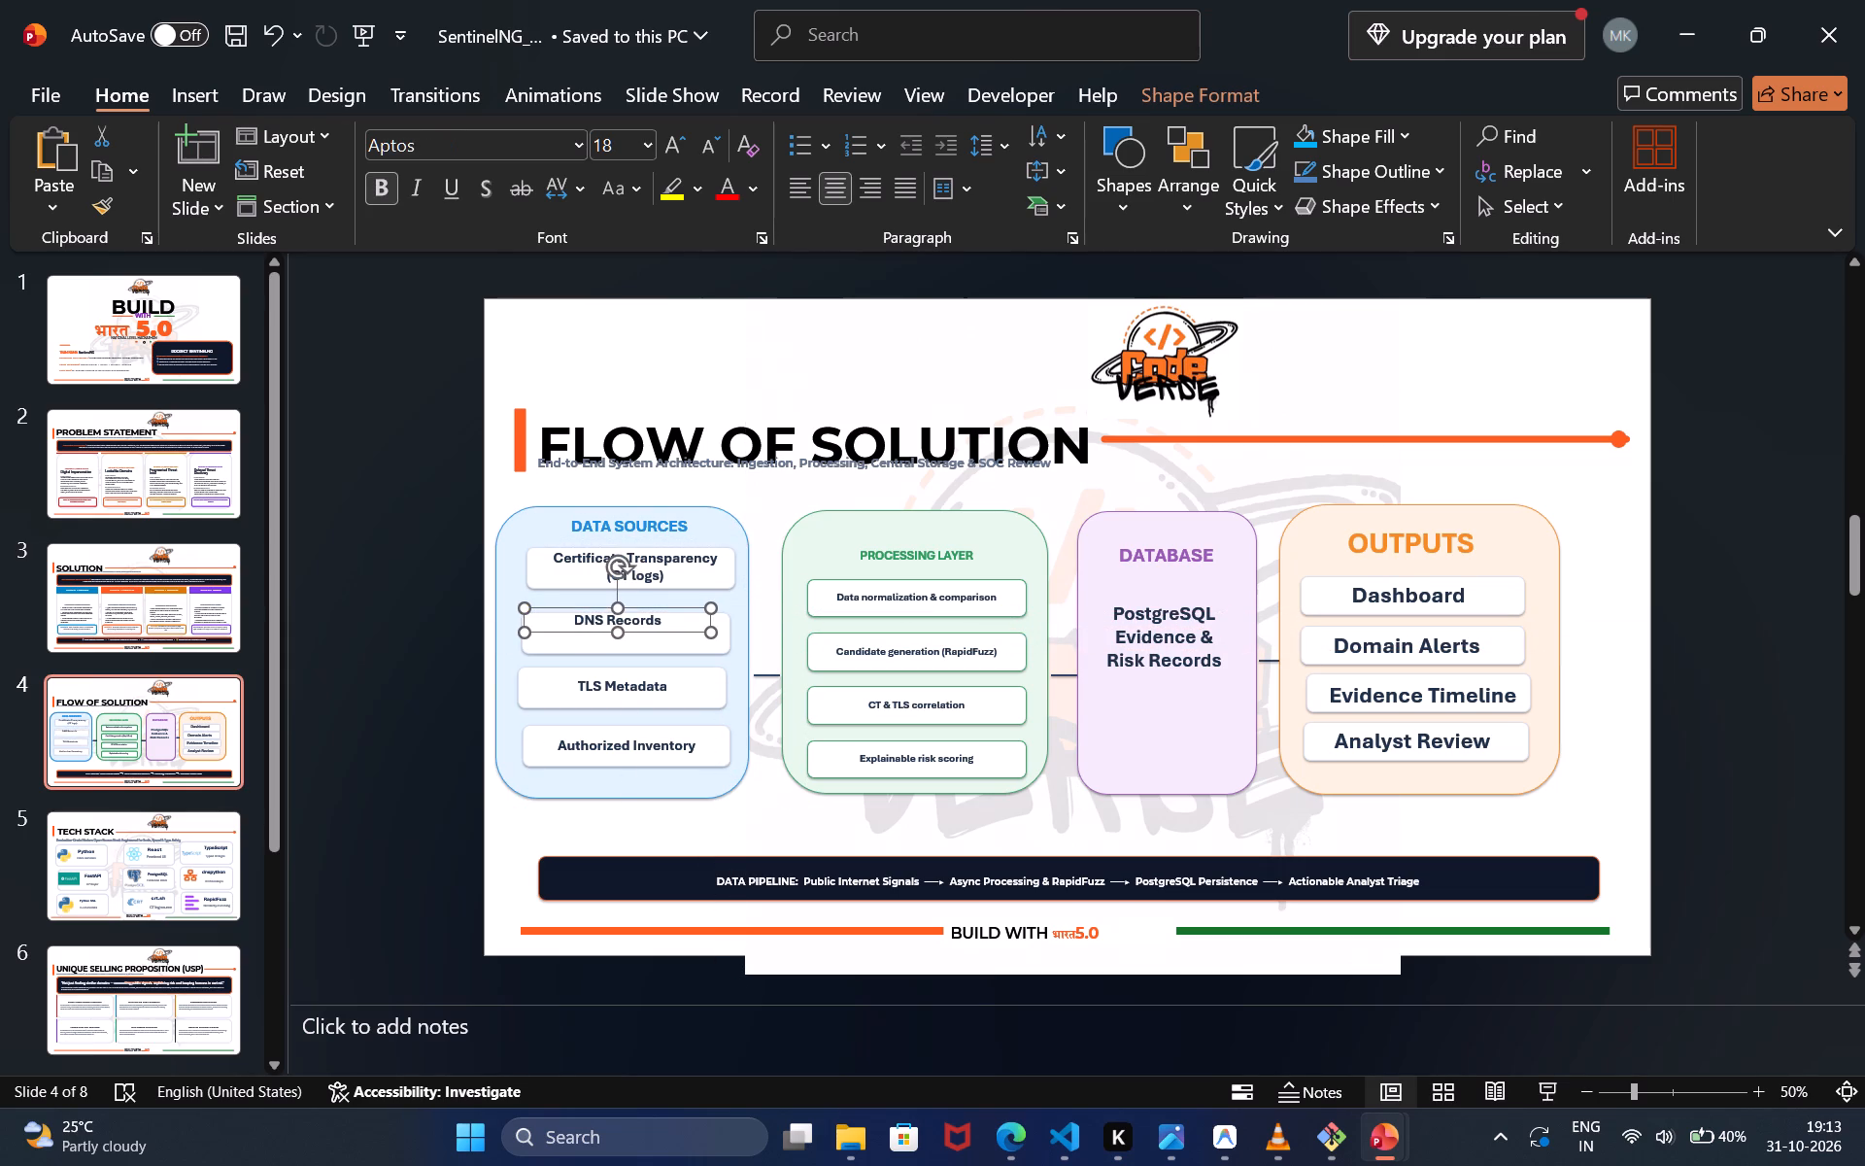
{"action": "left_click", "coordinate": [659, 627]}
{"action": "left_click_drag", "start_coordinate": [669, 627], "coordinate": [664, 638]}
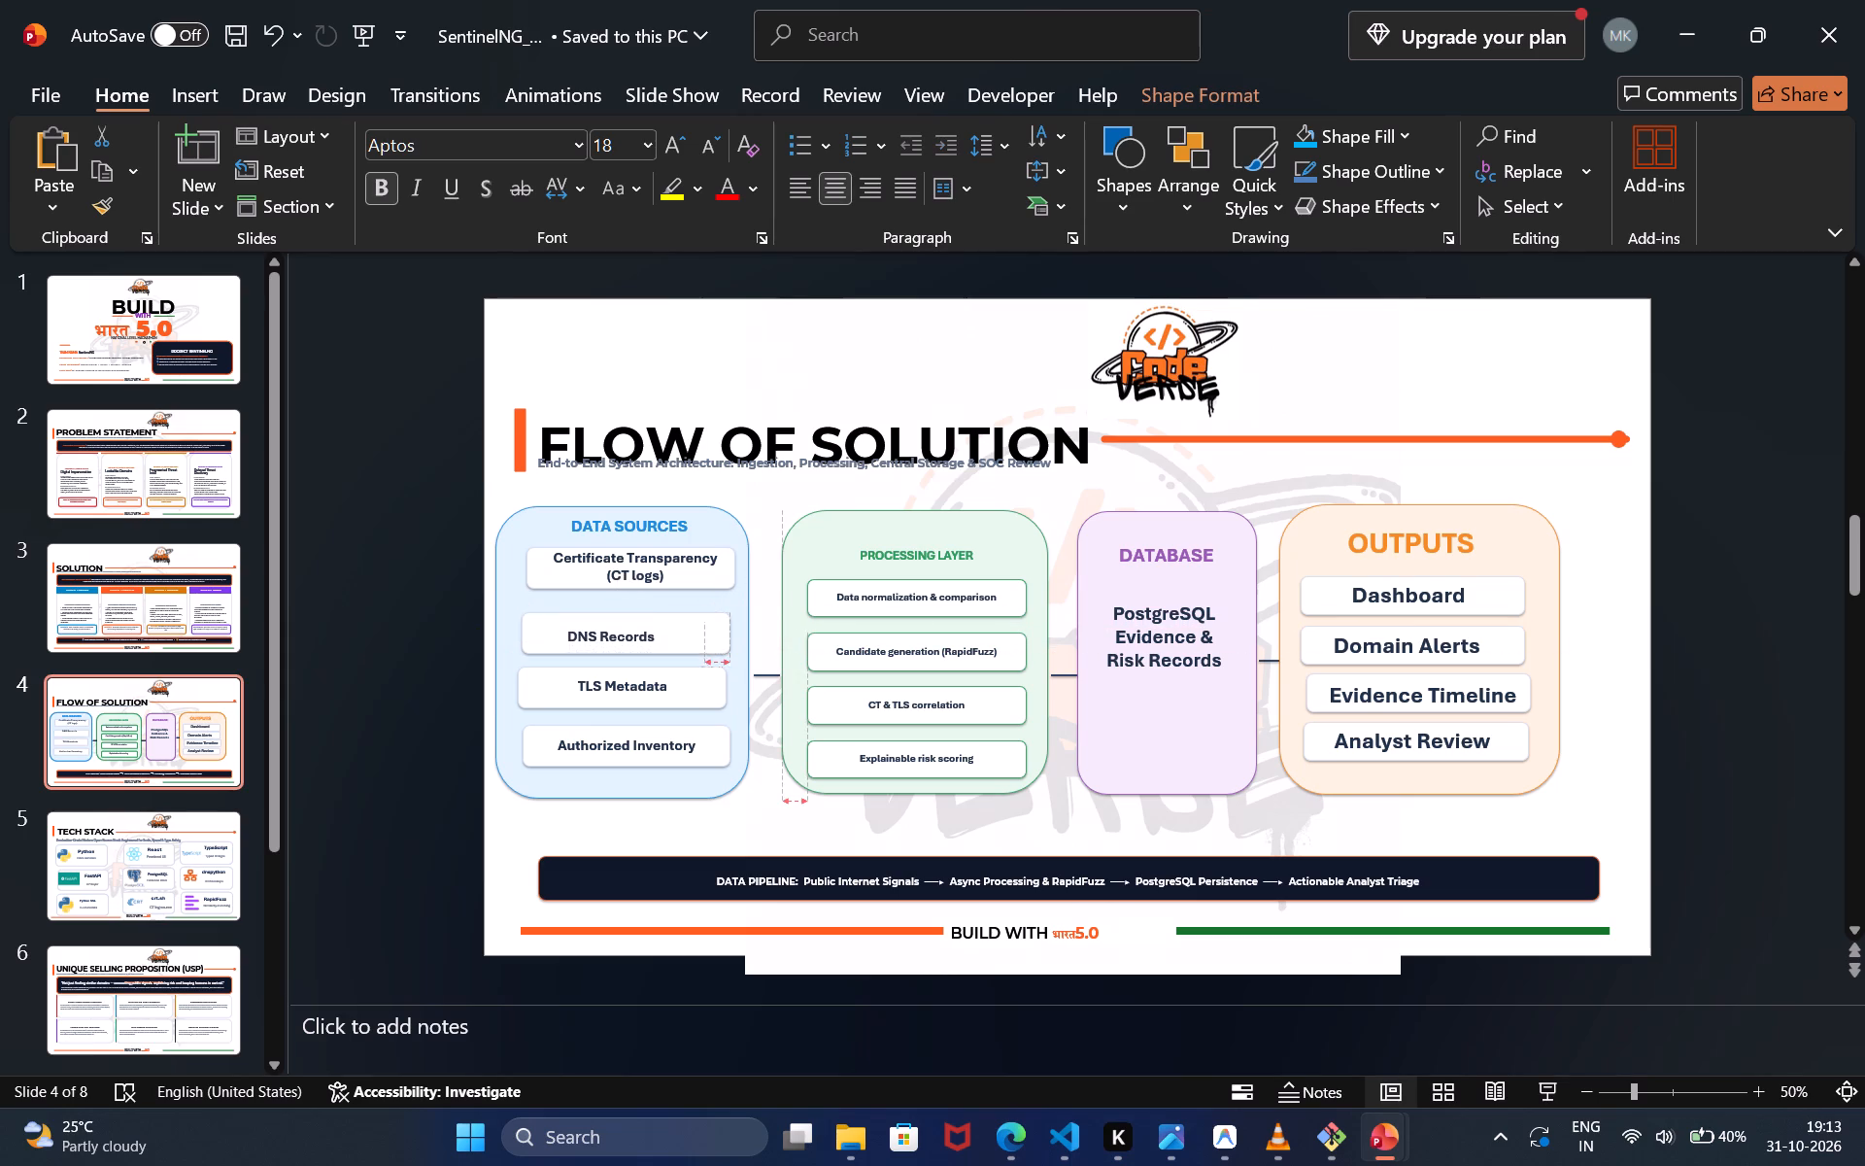
{"action": "left_click_drag", "start_coordinate": [664, 638], "coordinate": [671, 638]}
Lower the Certificate Transparency (CT logs) card and its label slightly, with the label centred on the card, to open space below the heading.
{"action": "left_click", "coordinate": [686, 592]}
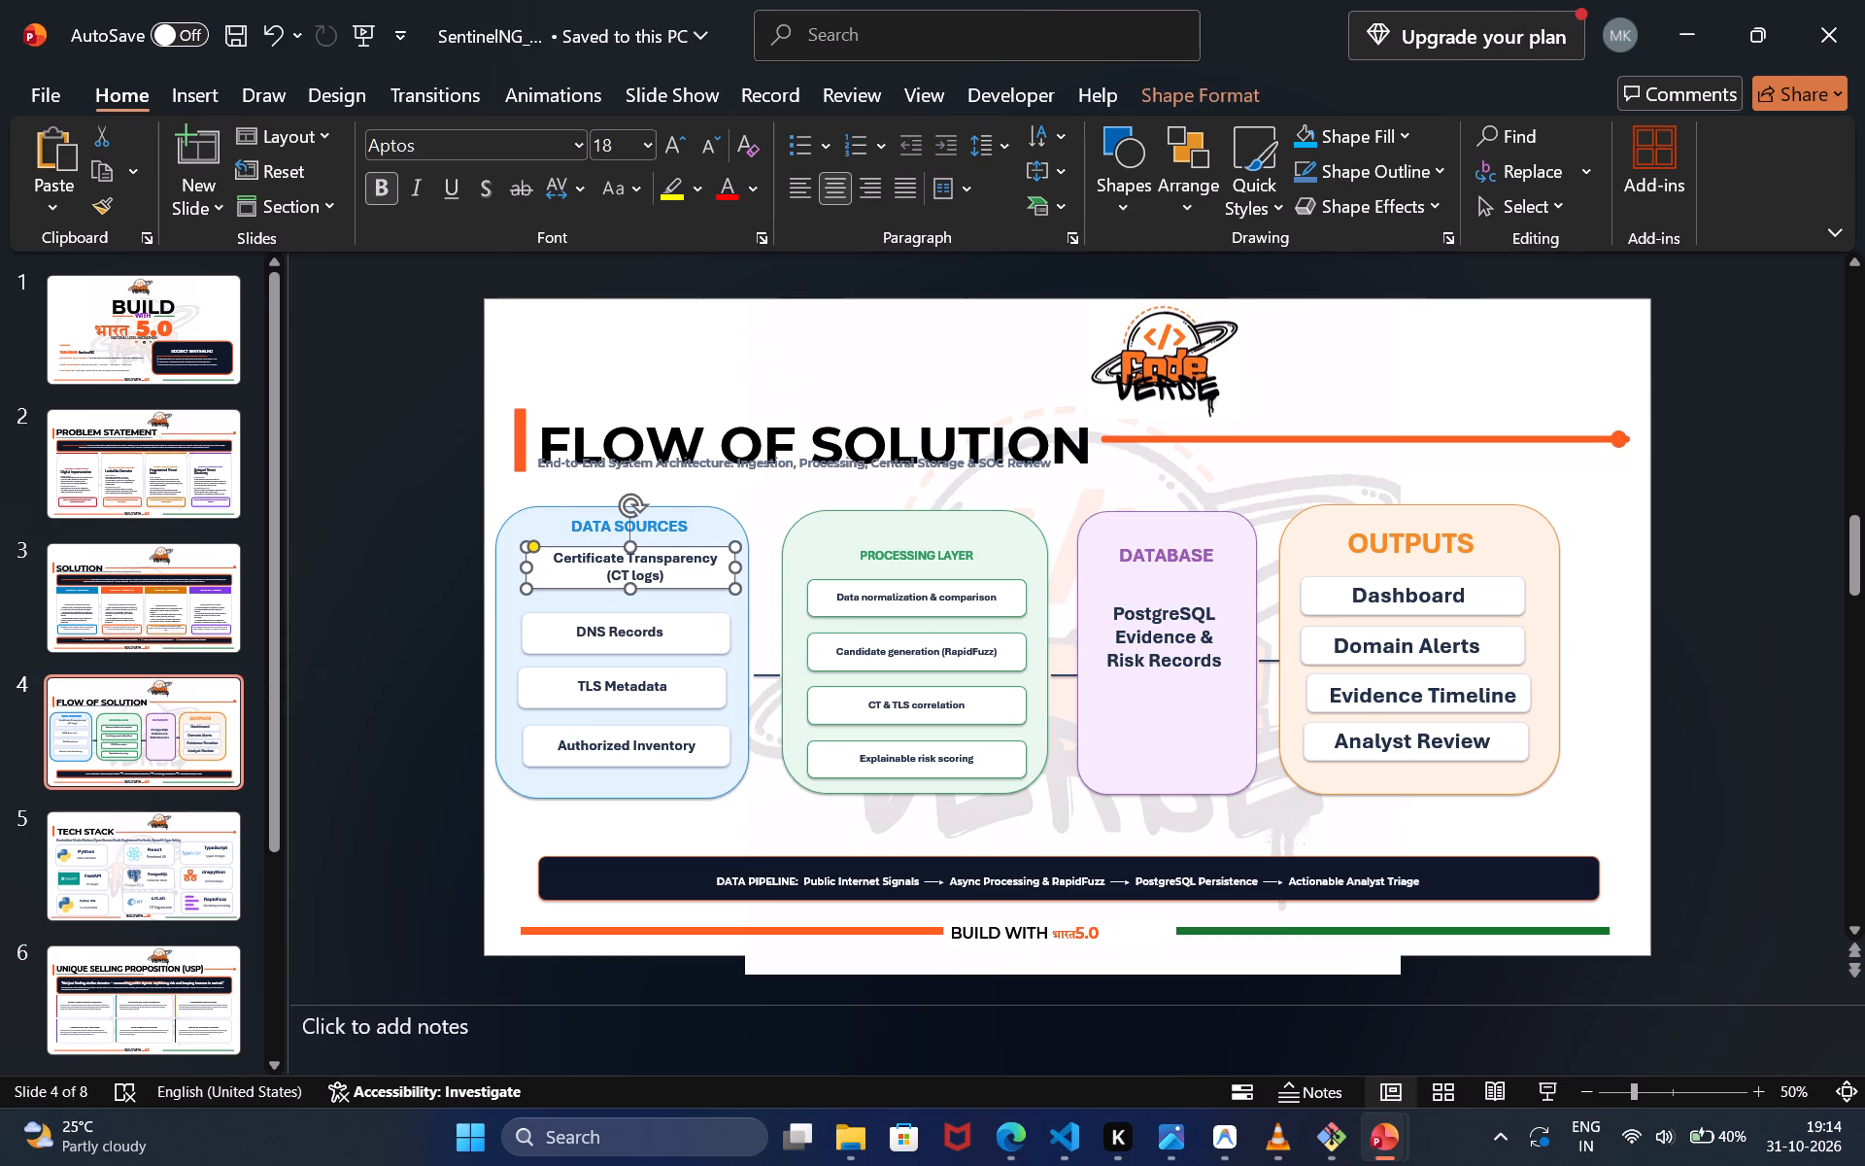
{"action": "left_click_drag", "start_coordinate": [692, 585], "coordinate": [689, 595]}
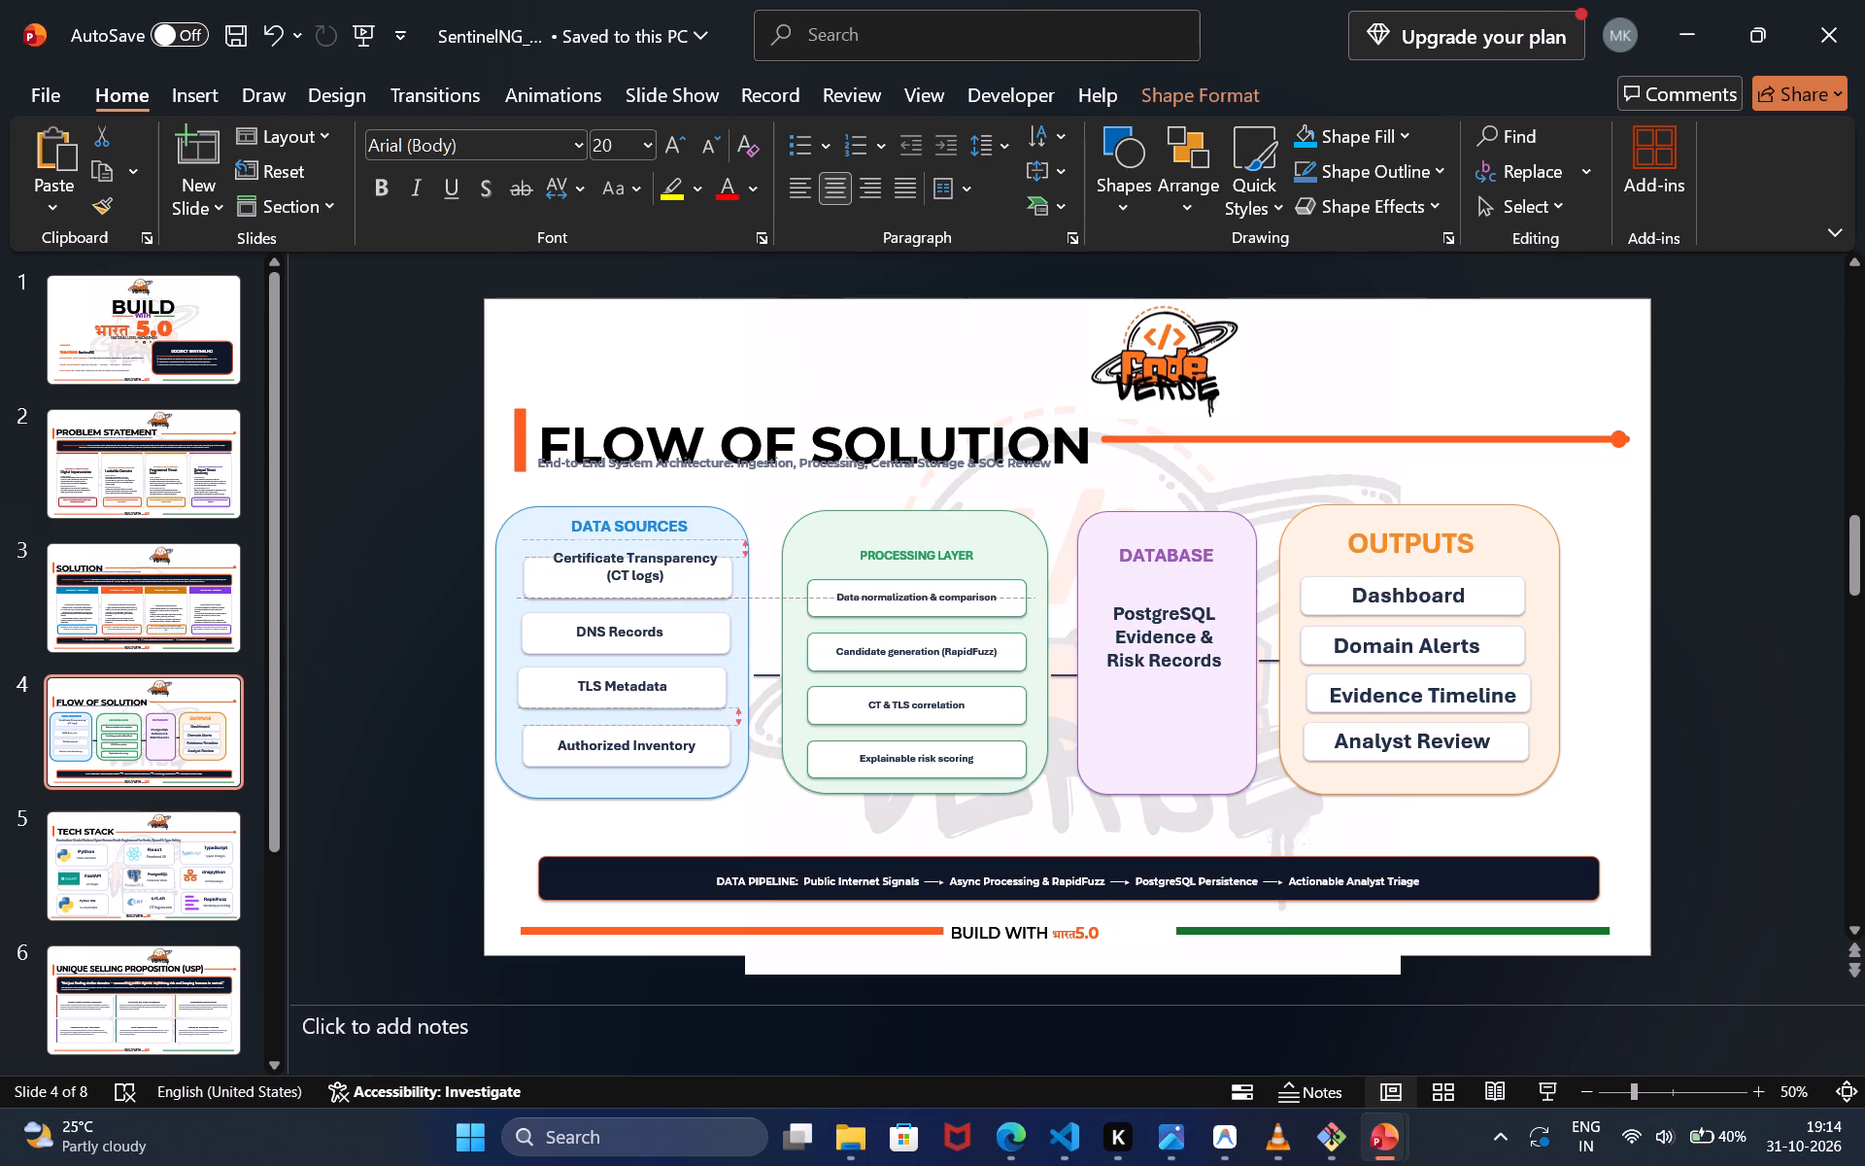
{"action": "left_click_drag", "start_coordinate": [689, 595], "coordinate": [687, 595]}
{"action": "left_click", "coordinate": [666, 584]}
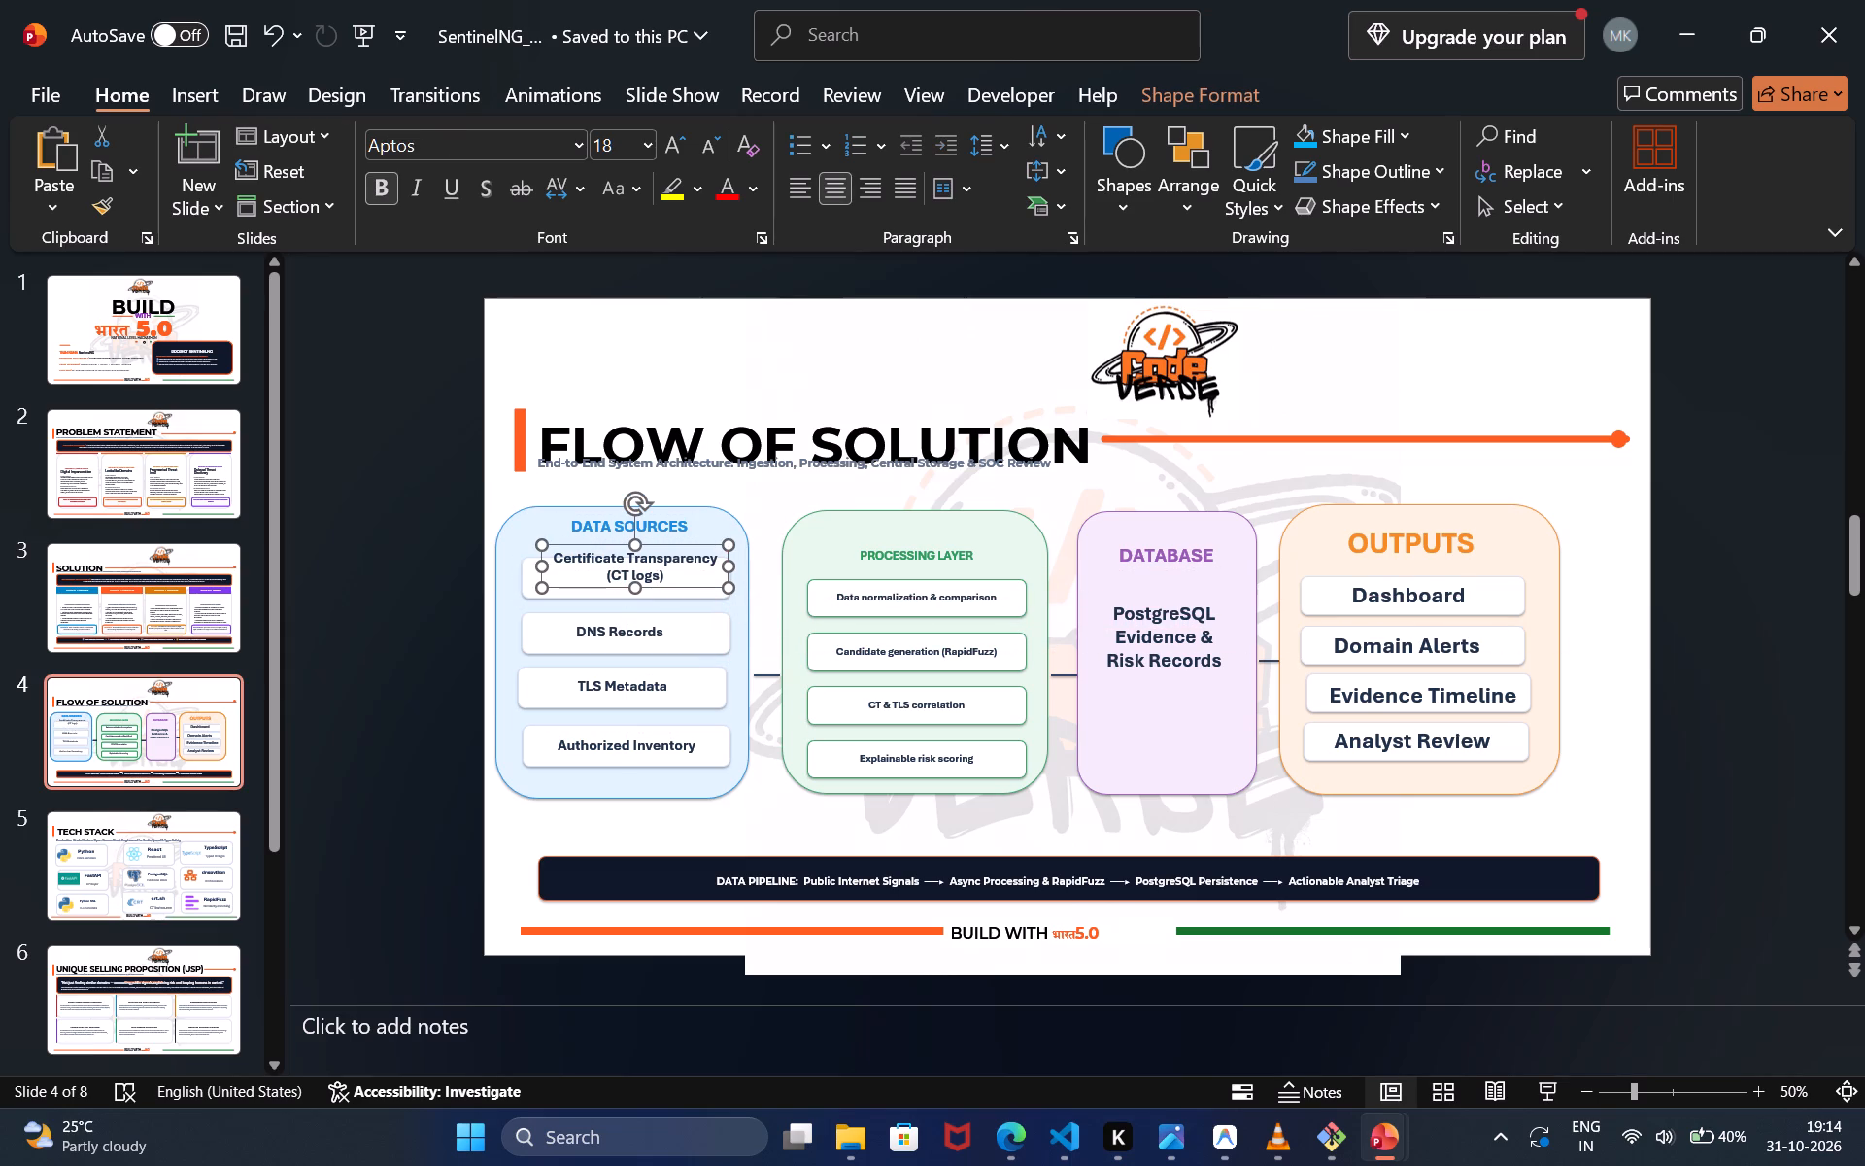
{"action": "left_click_drag", "start_coordinate": [678, 589], "coordinate": [672, 599]}
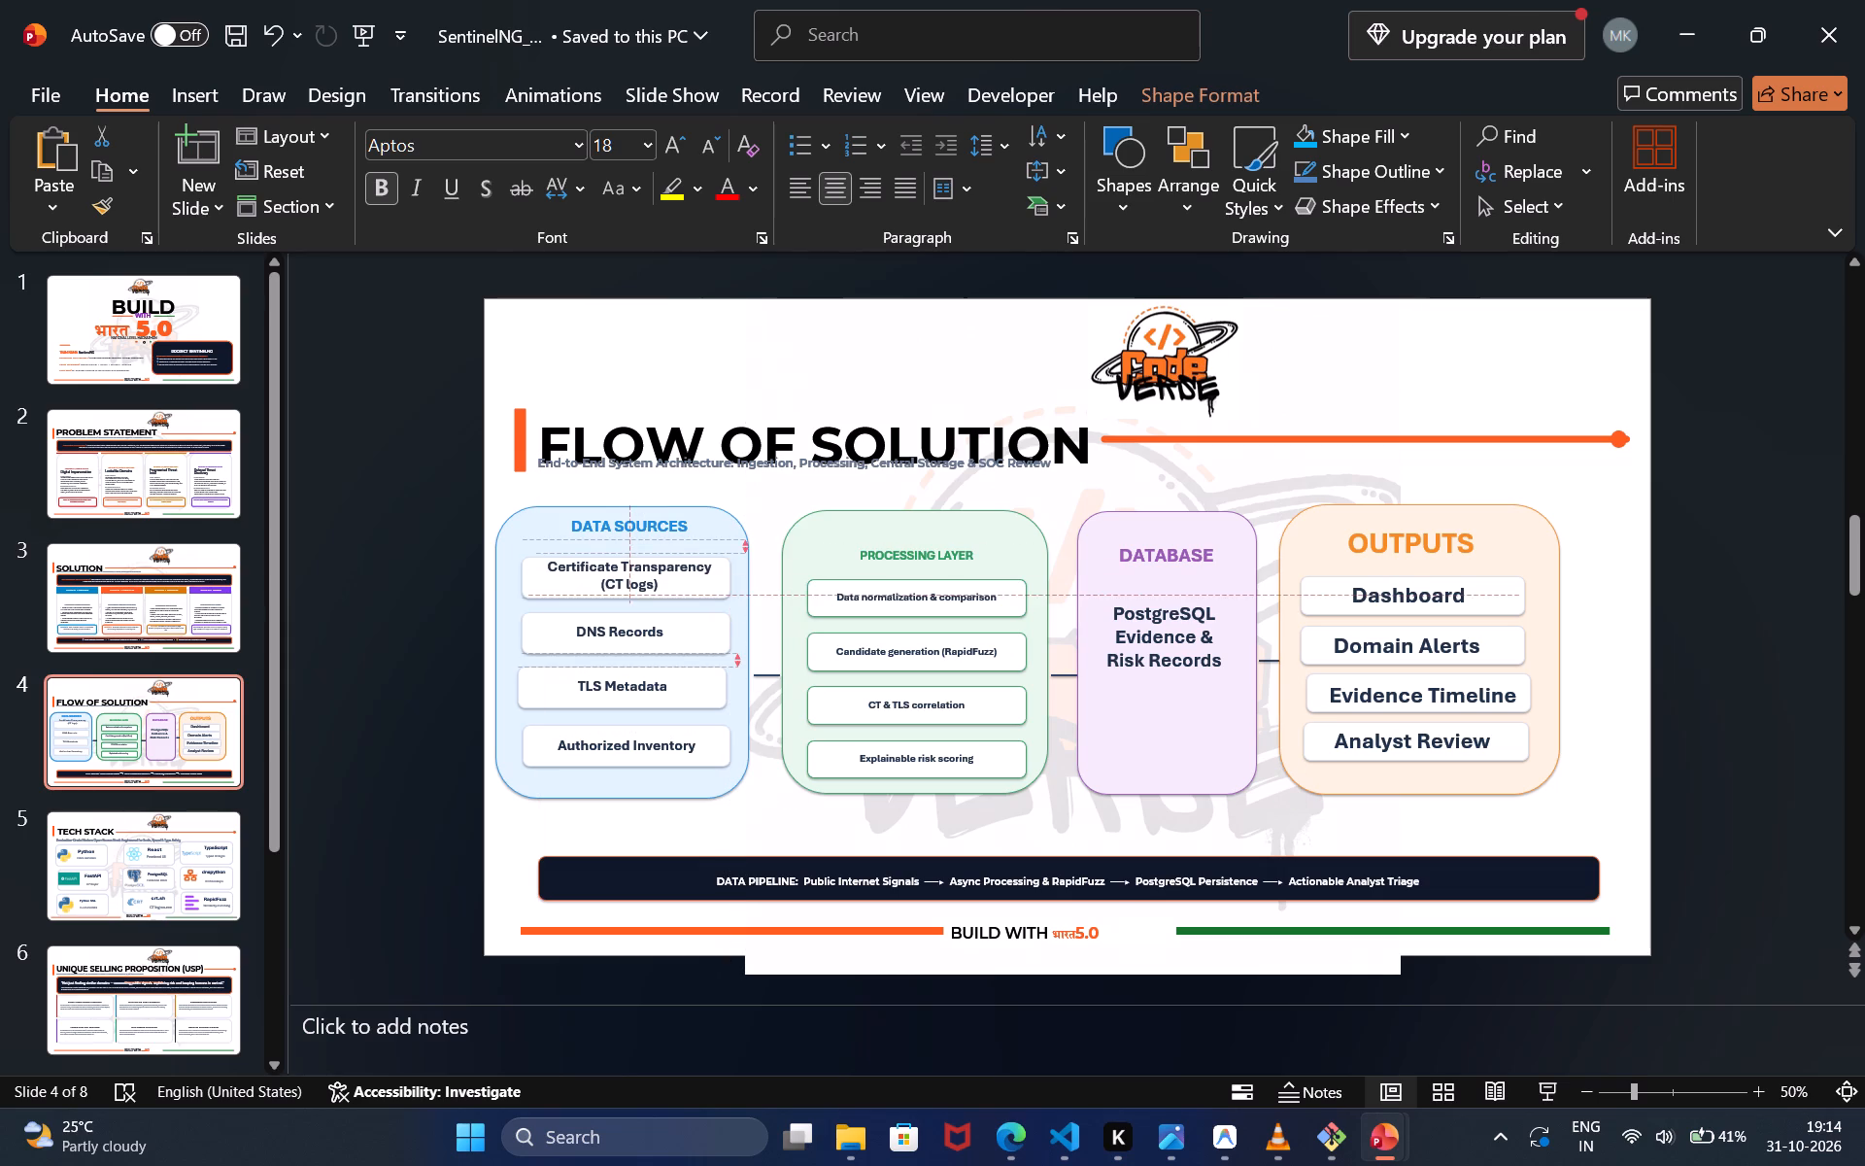
{"action": "left_click_drag", "start_coordinate": [672, 599], "coordinate": [672, 600]}
Move the DATA SOURCES heading slightly down and left, centring it above the Certificate Transparency card.
{"action": "left_click", "coordinate": [672, 541]}
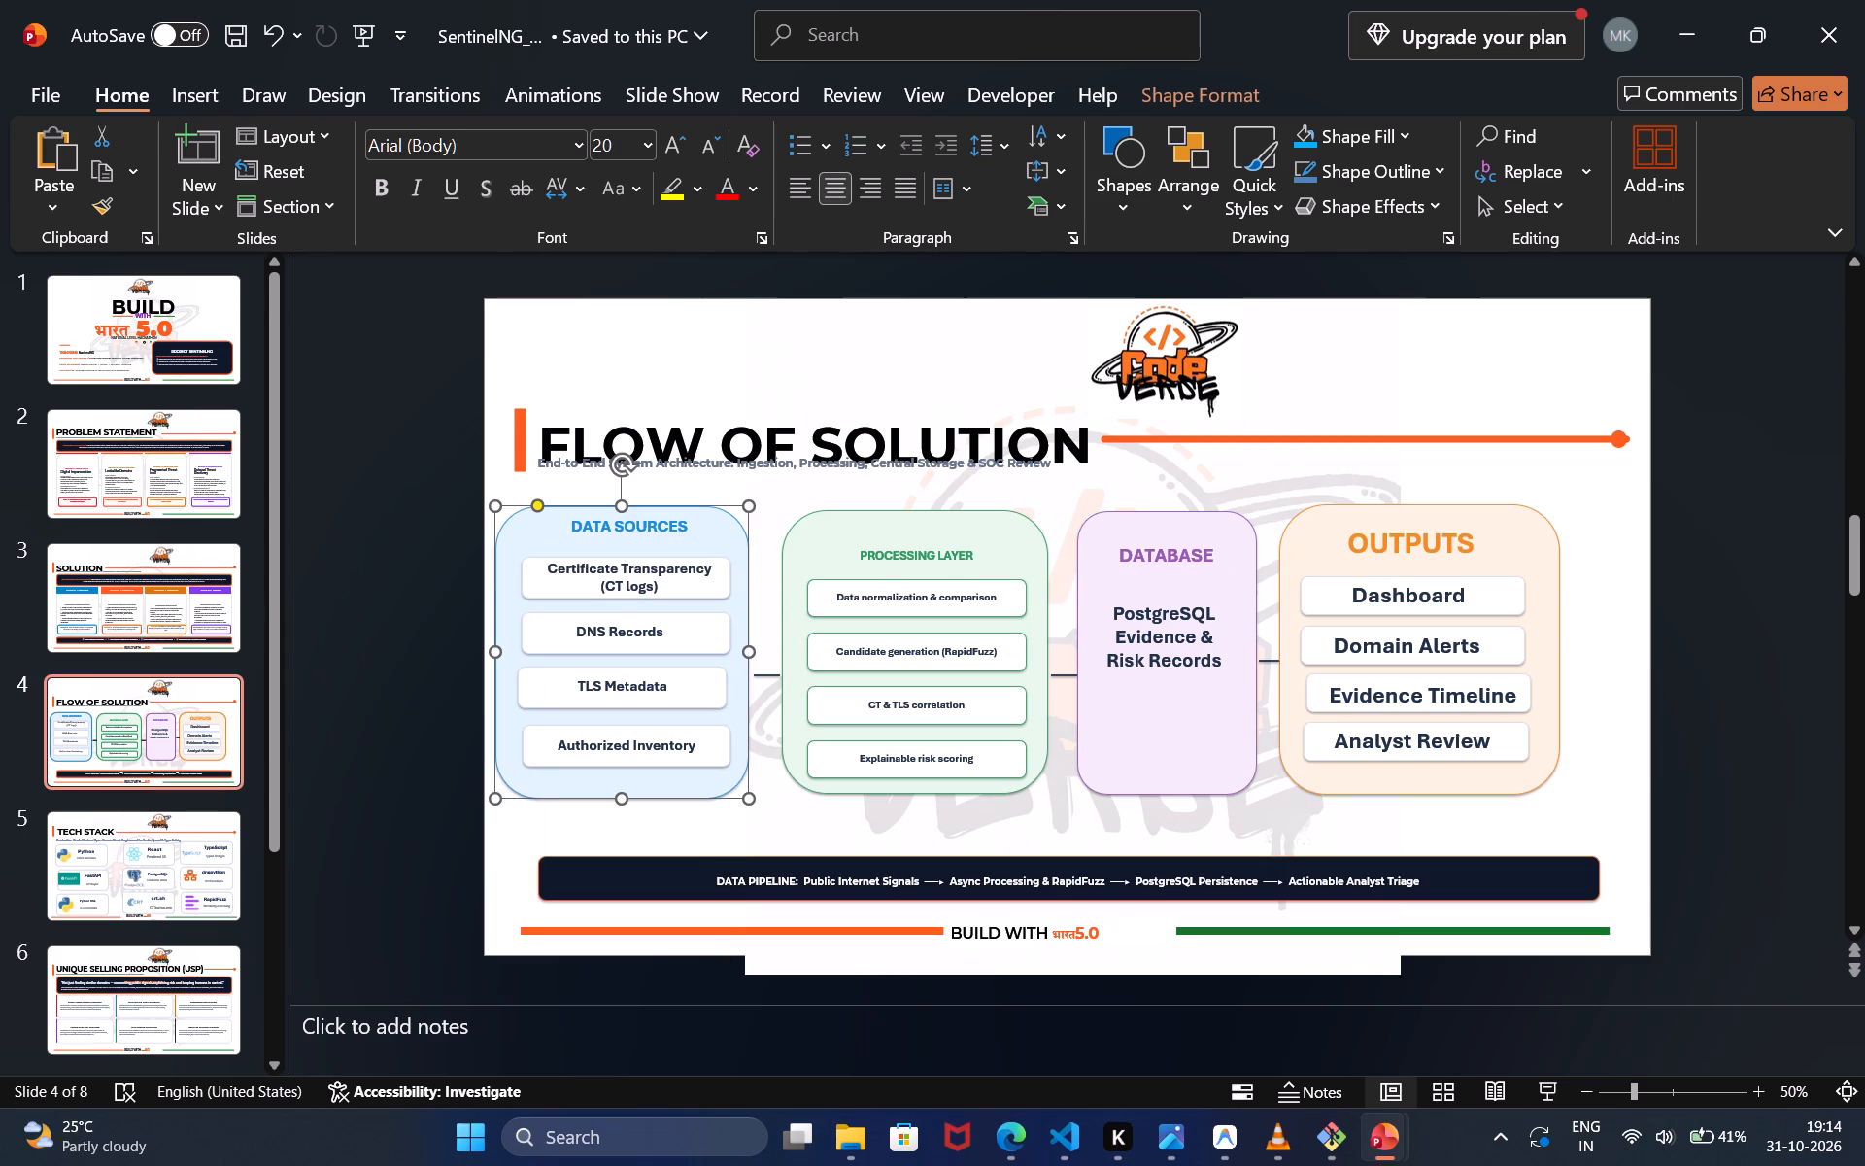
{"action": "left_click", "coordinate": [672, 531]}
{"action": "left_click", "coordinate": [691, 535]}
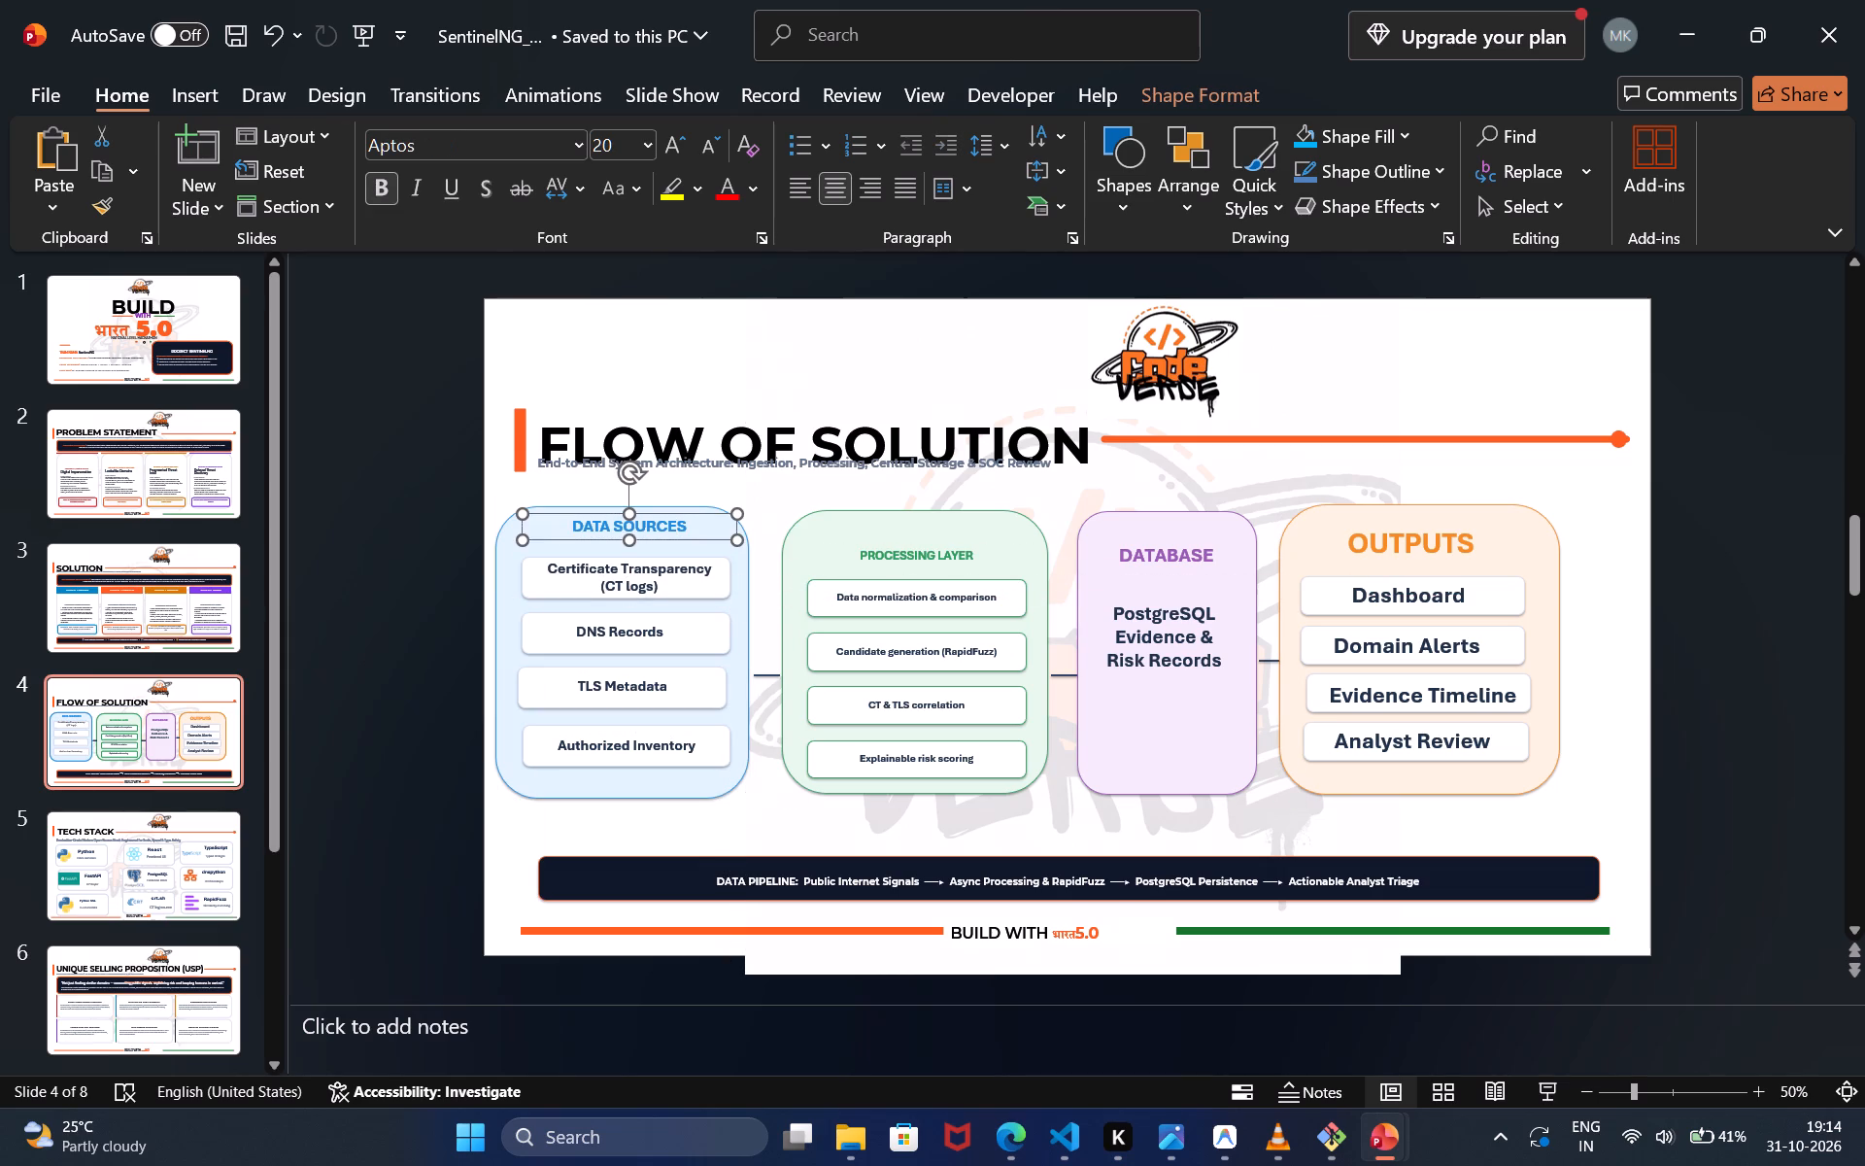
{"action": "left_click_drag", "start_coordinate": [675, 539], "coordinate": [666, 545]}
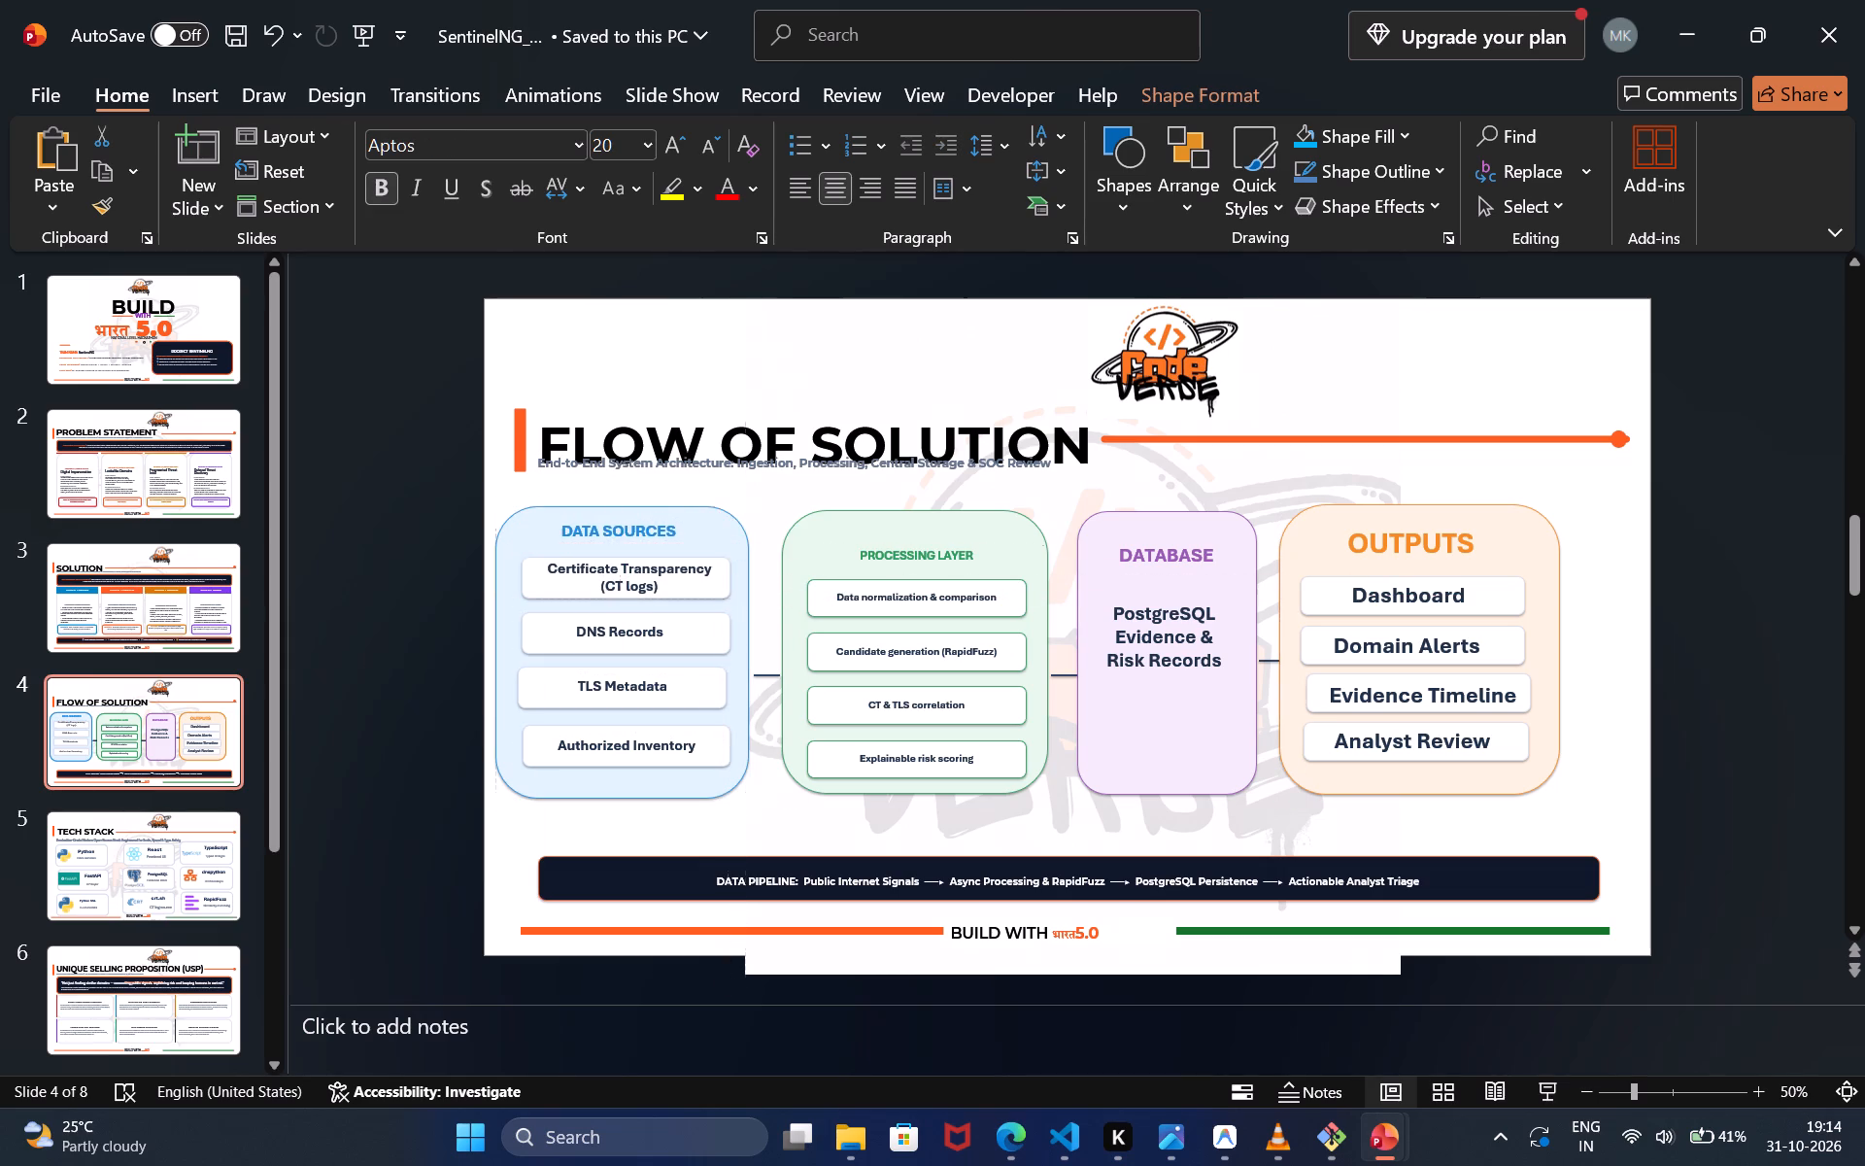
{"action": "left_click_drag", "start_coordinate": [666, 545], "coordinate": [670, 549]}
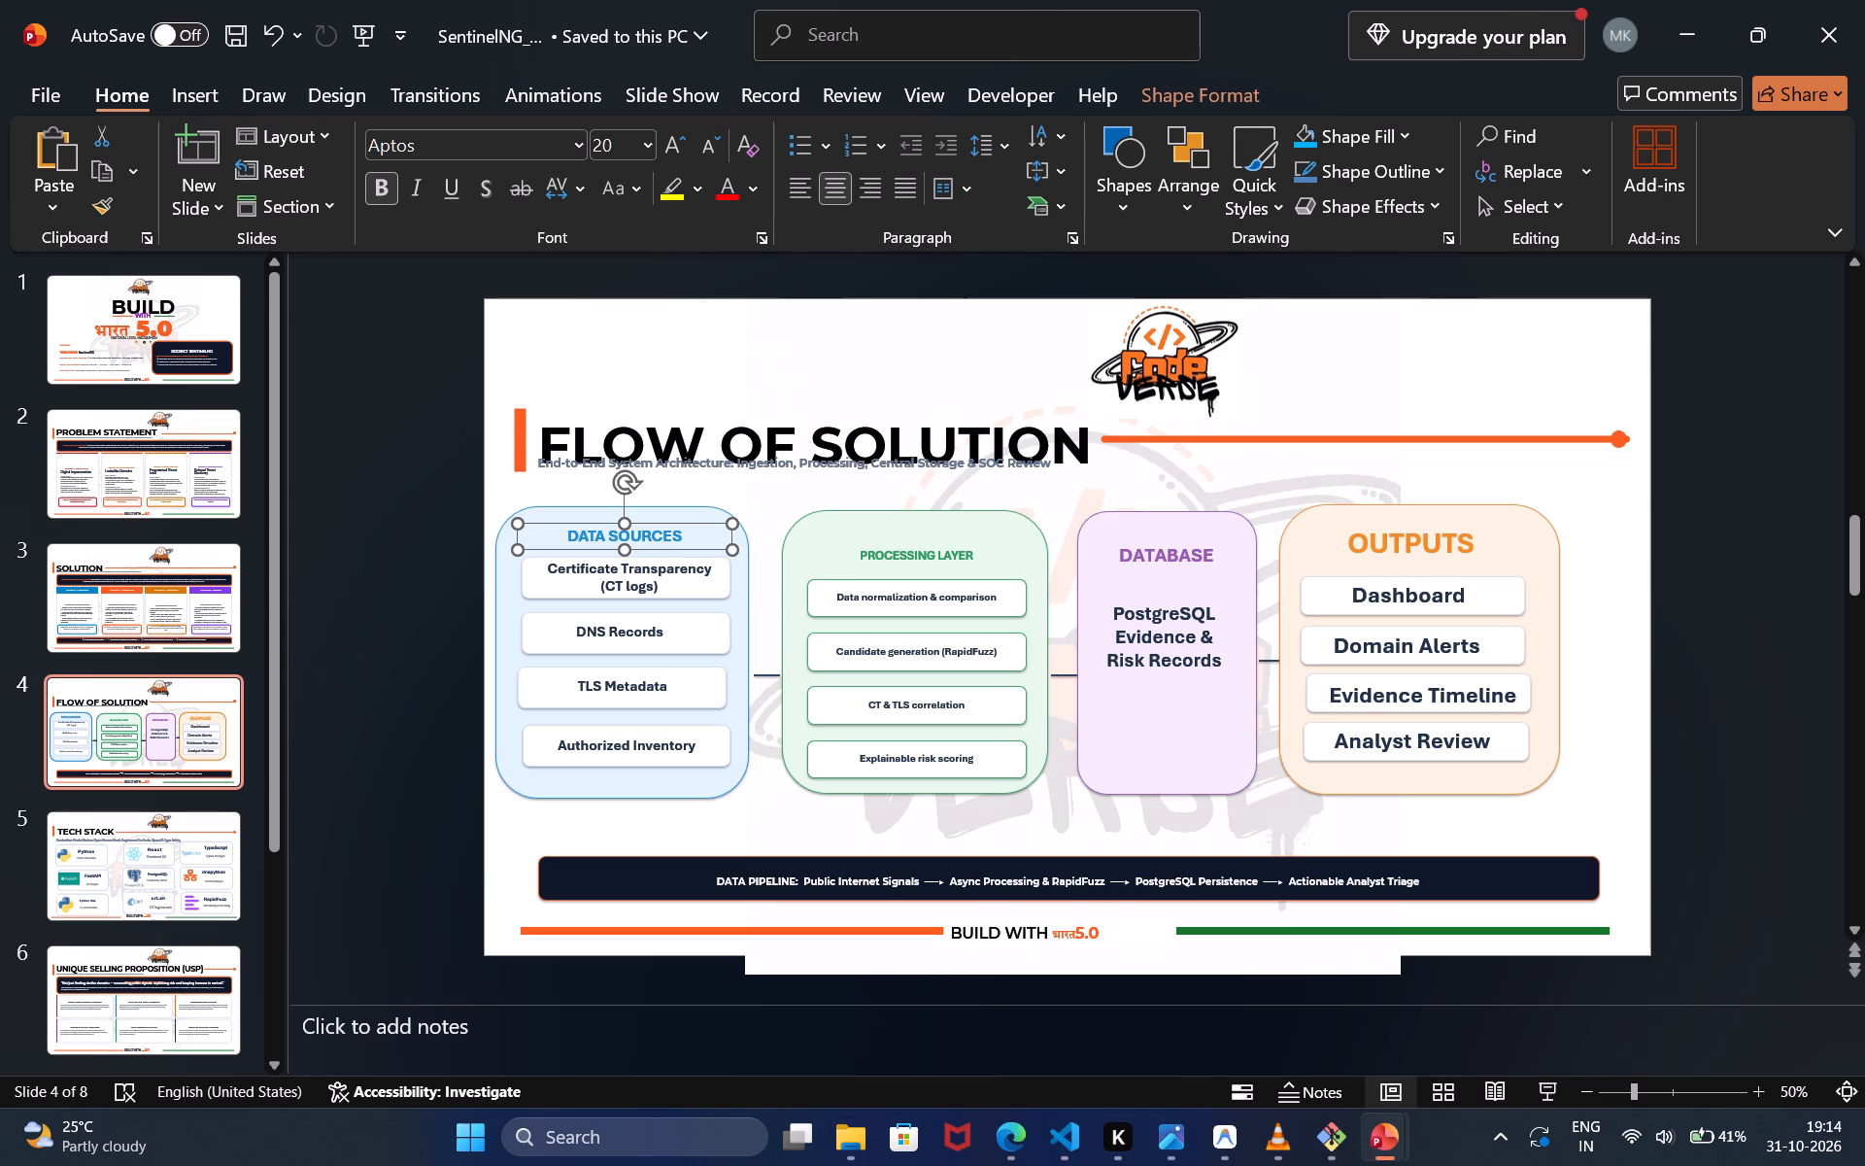
Move the orange title line slightly up and right, away from the end of the FLOW OF SOLUTION title.
{"action": "left_click_drag", "start_coordinate": [1177, 443], "coordinate": [1190, 425]}
Shrink the CodeVerse logo, mainly in height, so that its lower edge sits above the orange title line.
{"action": "left_click", "coordinate": [1204, 378]}
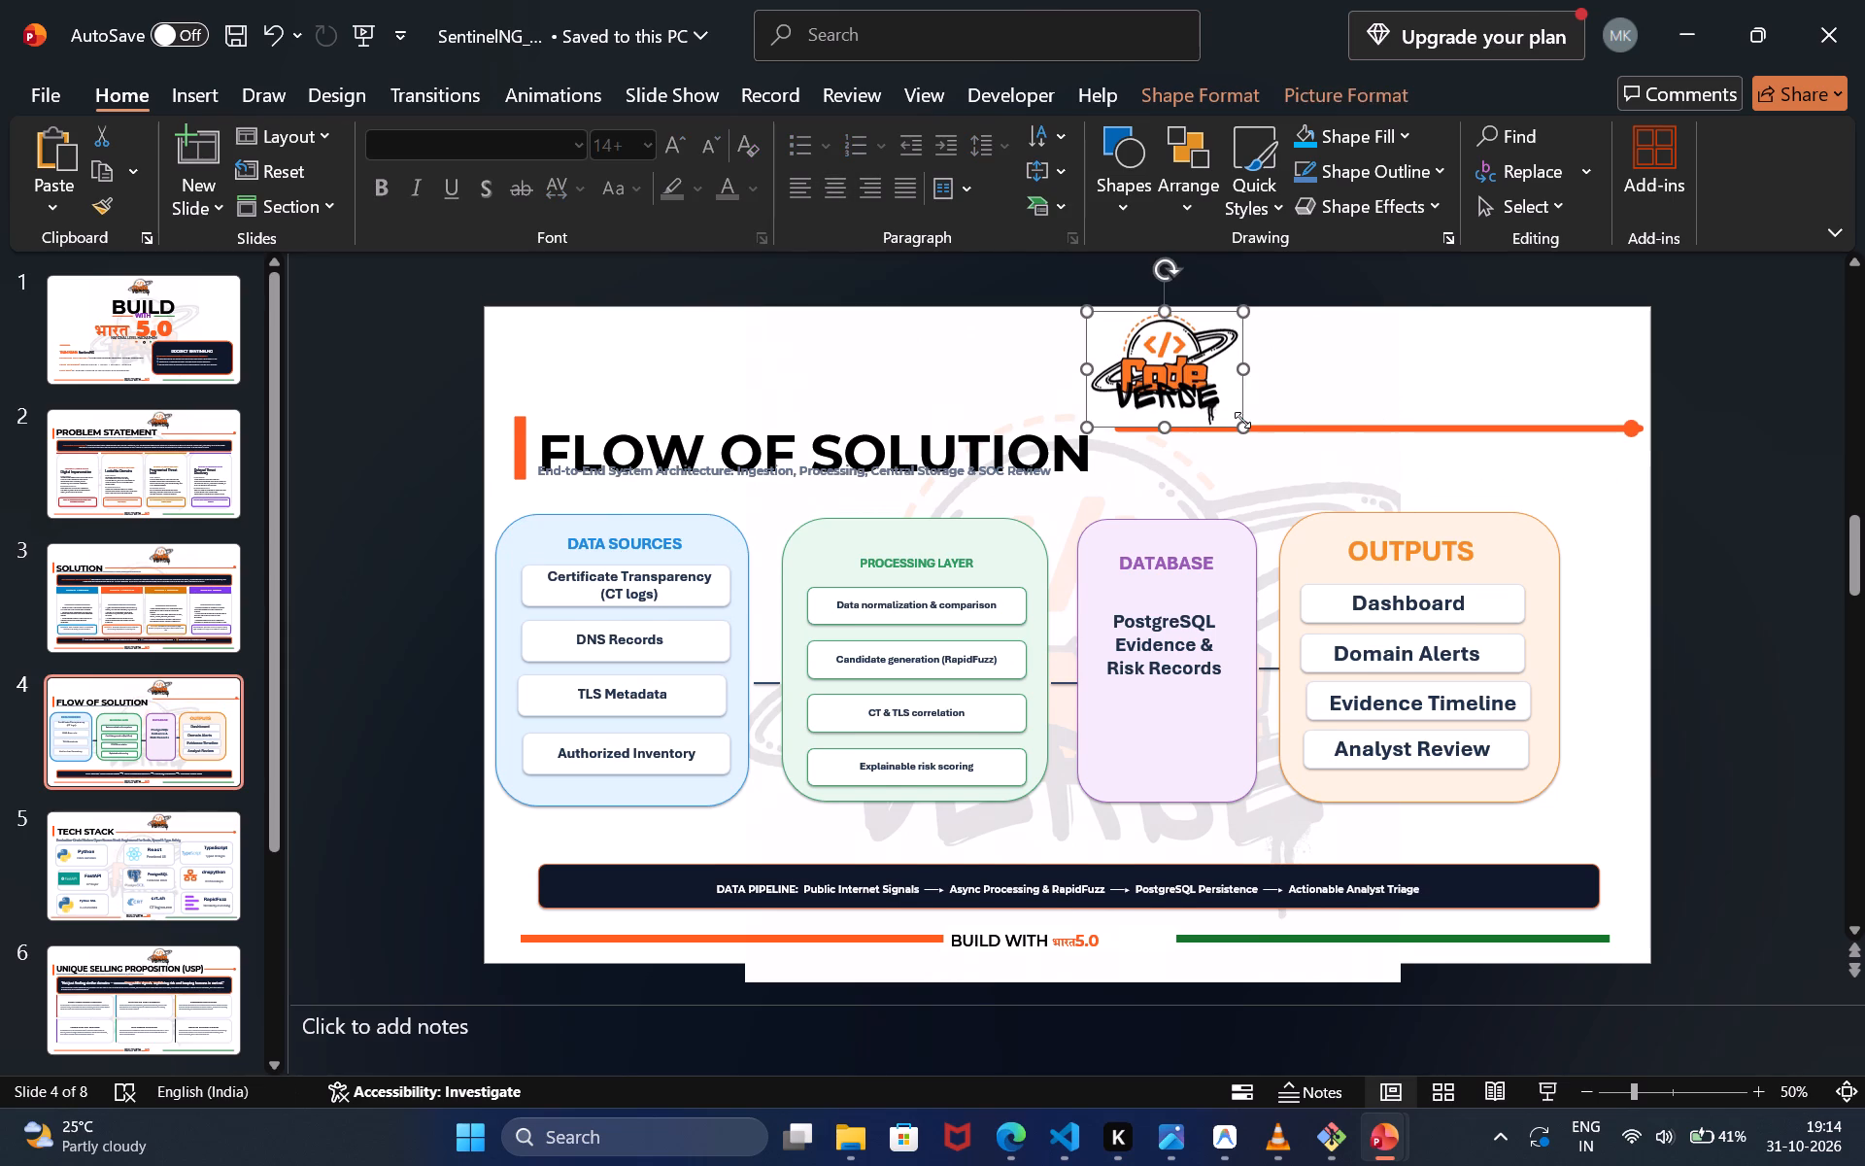
{"action": "left_click_drag", "start_coordinate": [1245, 427], "coordinate": [1238, 401]}
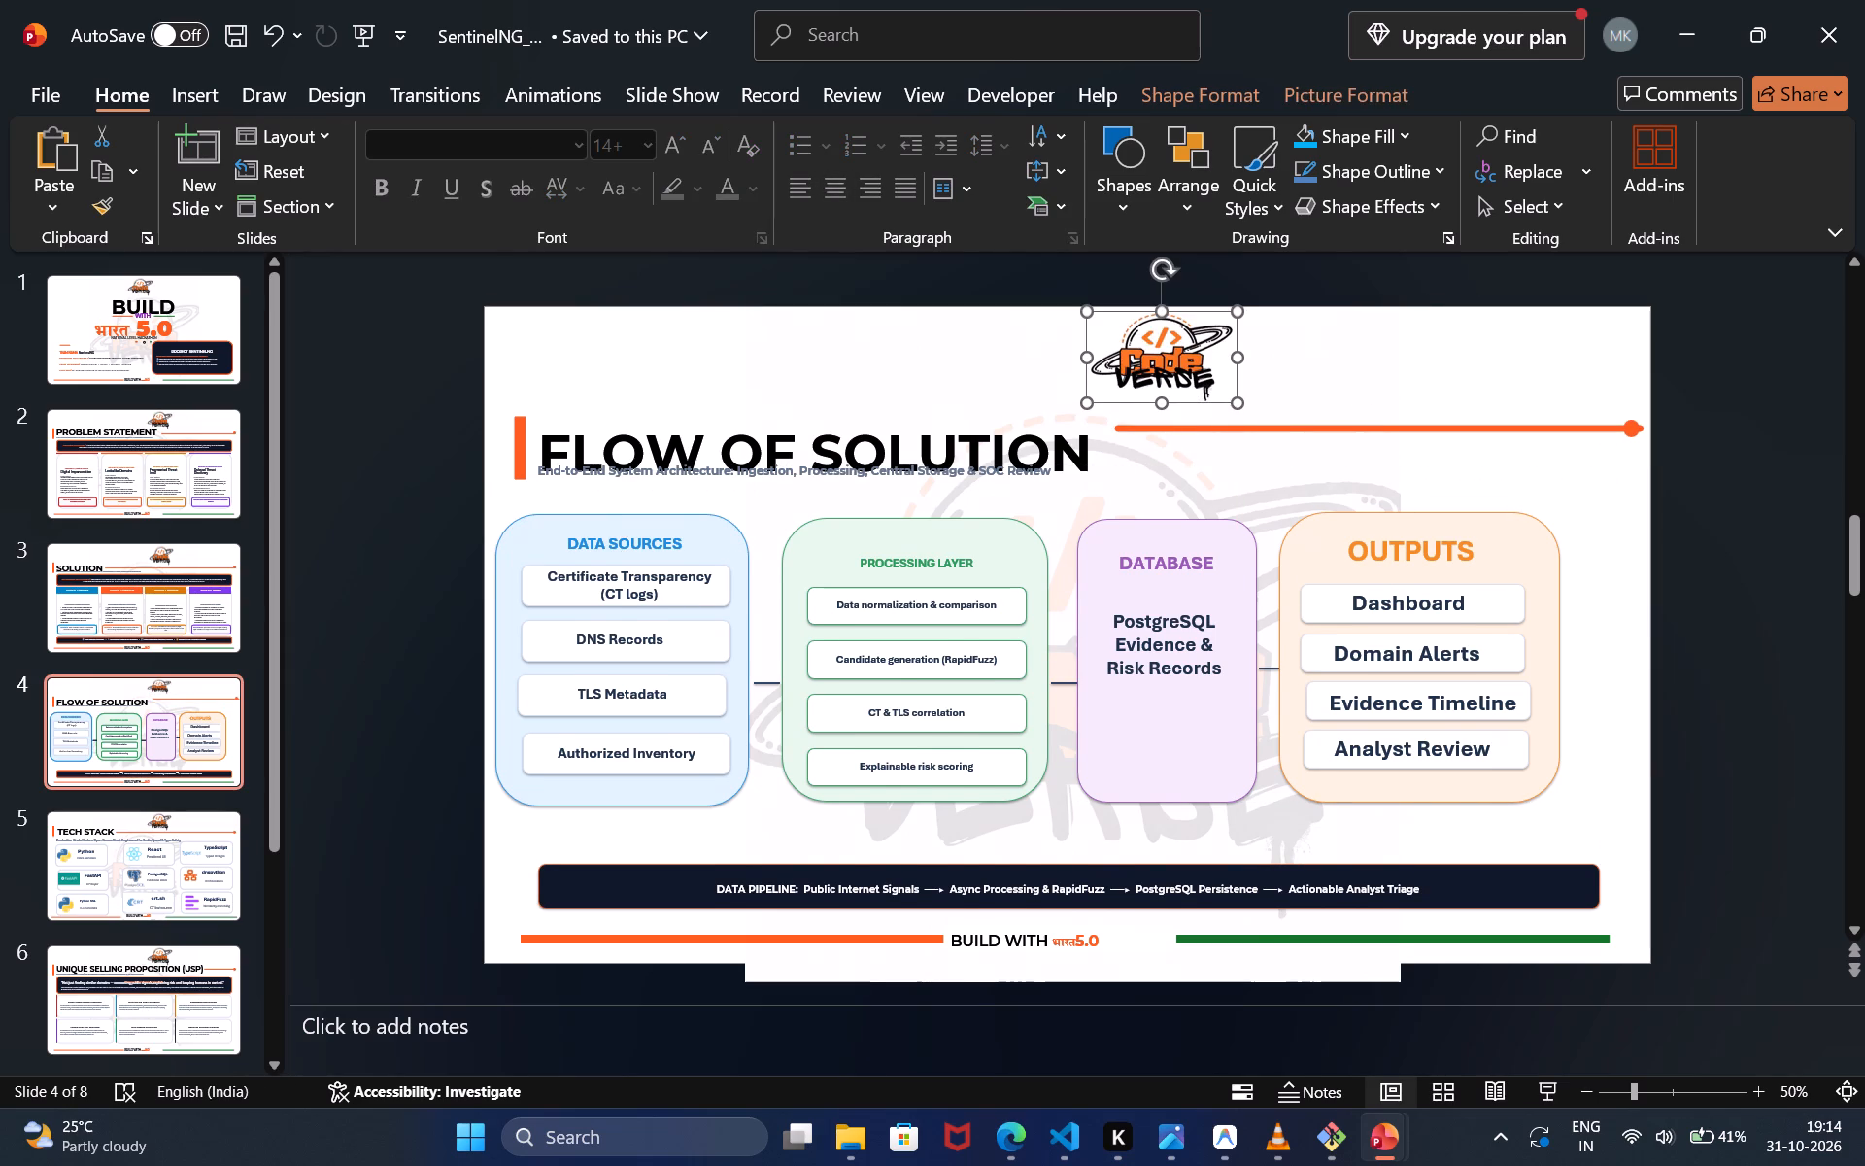
Move the FLOW OF SOLUTION title up and slightly right, clear of the subtitle and level with the orange line.
{"action": "left_click", "coordinate": [983, 428]}
{"action": "left_click_drag", "start_coordinate": [938, 405], "coordinate": [940, 386]}
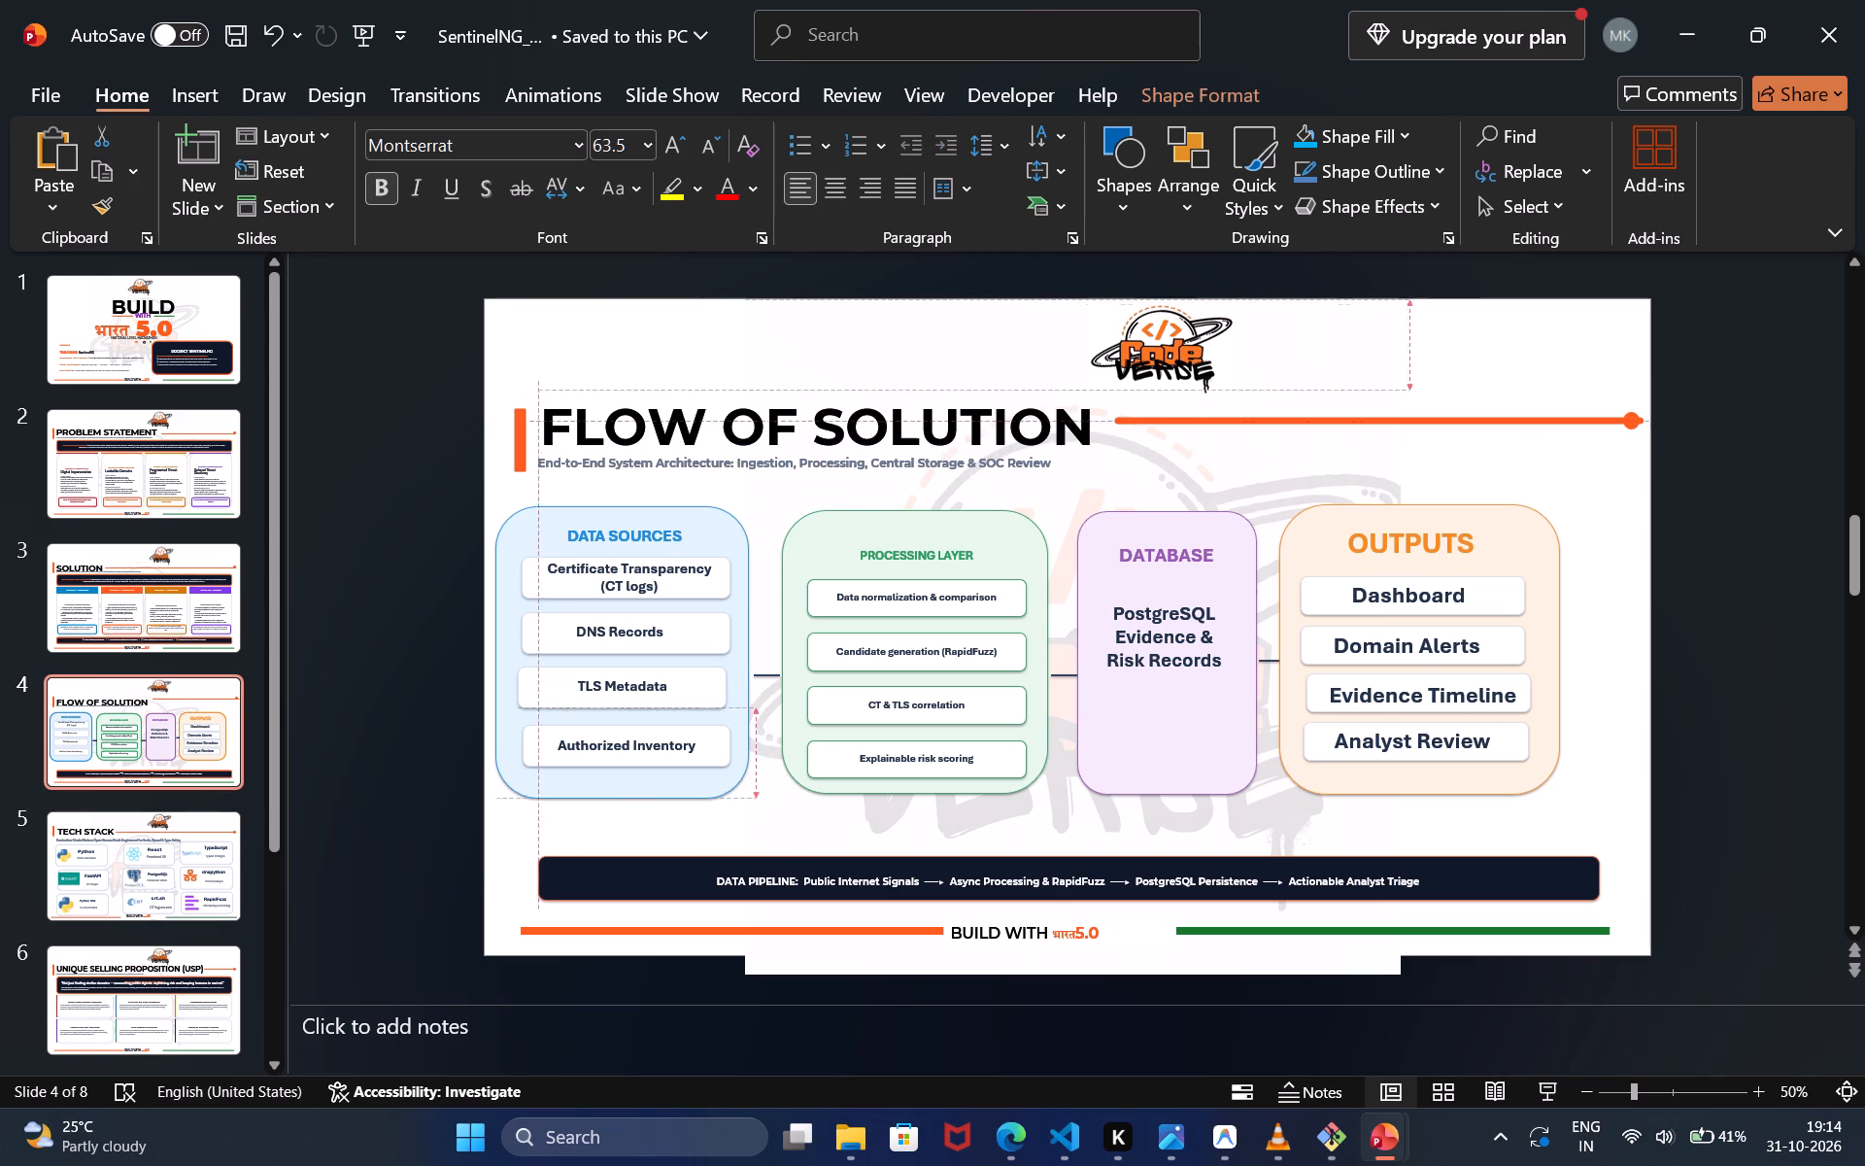
{"action": "left_click_drag", "start_coordinate": [940, 386], "coordinate": [948, 379]}
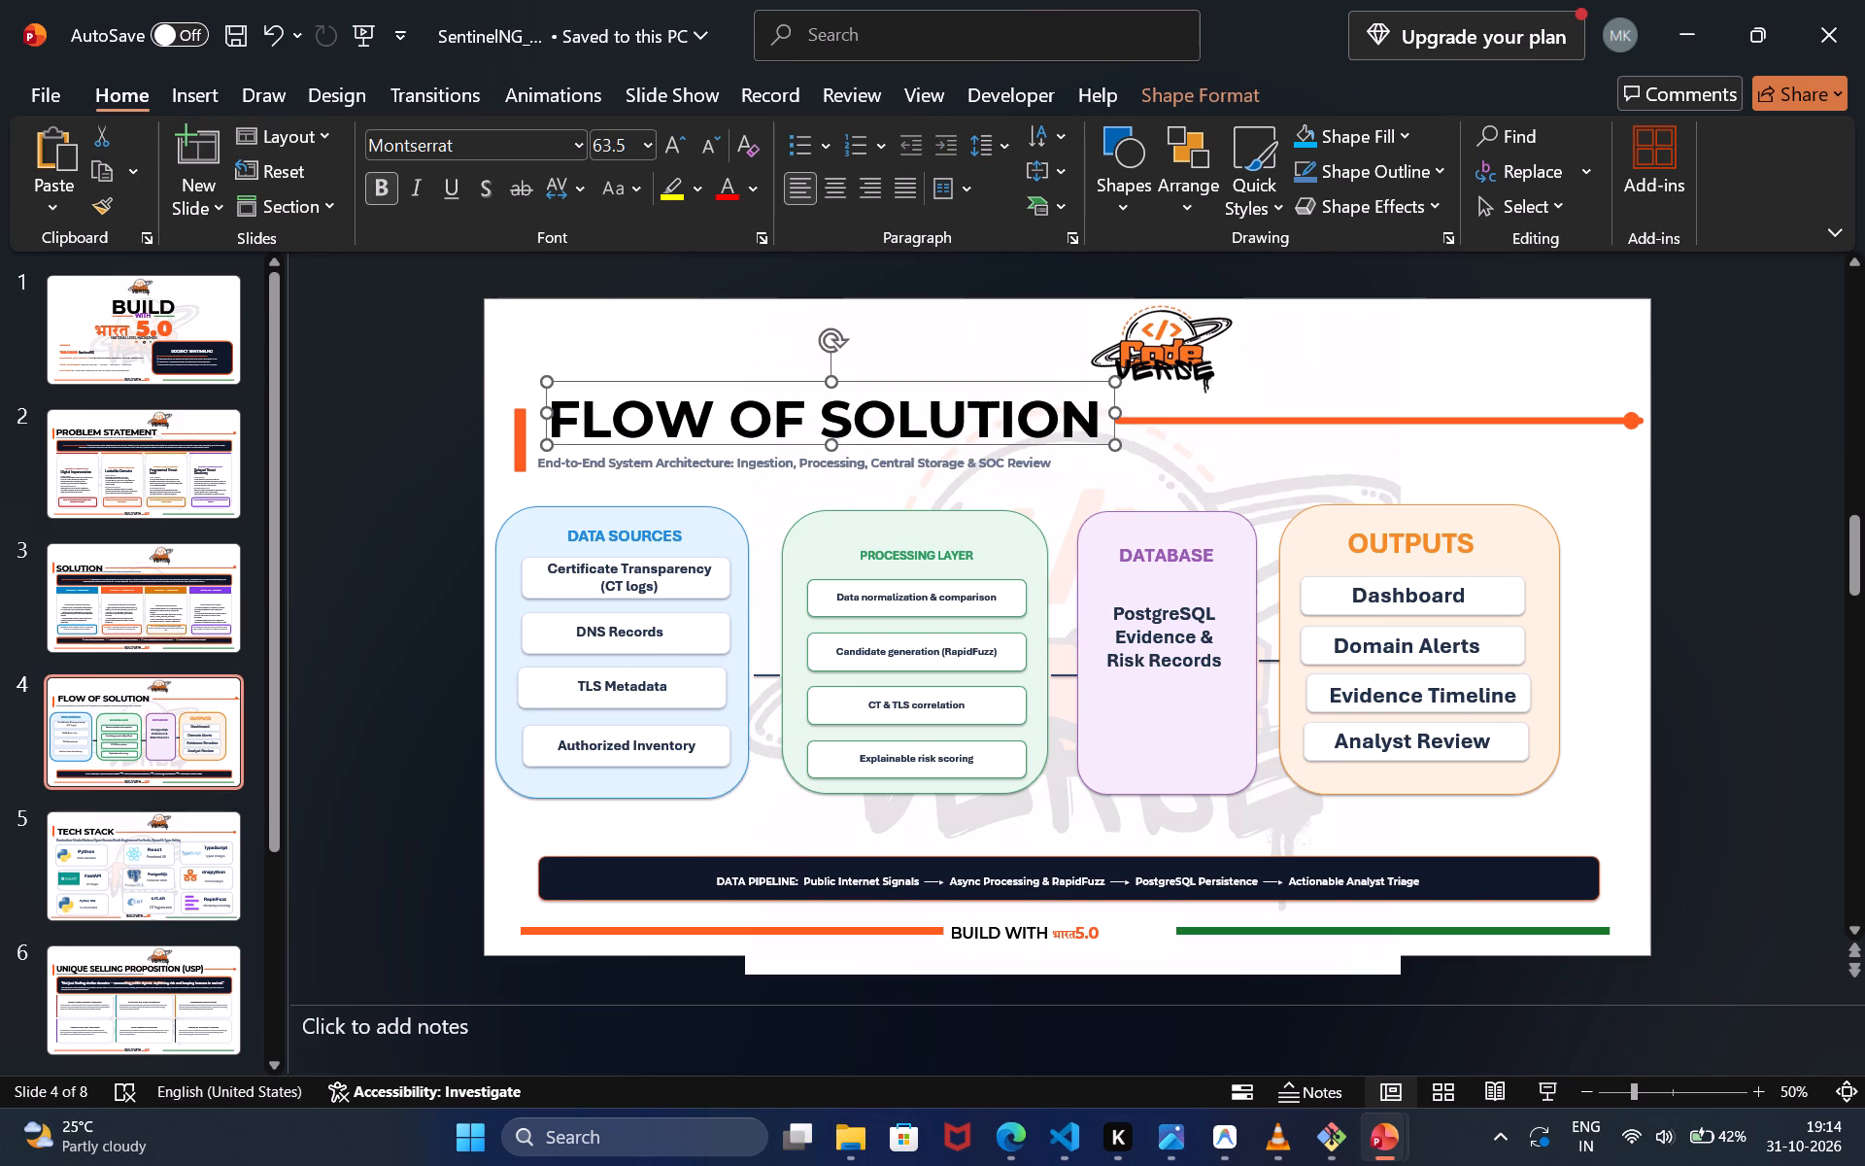
Raise the orange vertical accent bar until it is level with the FLOW OF SOLUTION title.
{"action": "left_click", "coordinate": [519, 439]}
{"action": "left_click_drag", "start_coordinate": [519, 439], "coordinate": [515, 418]}
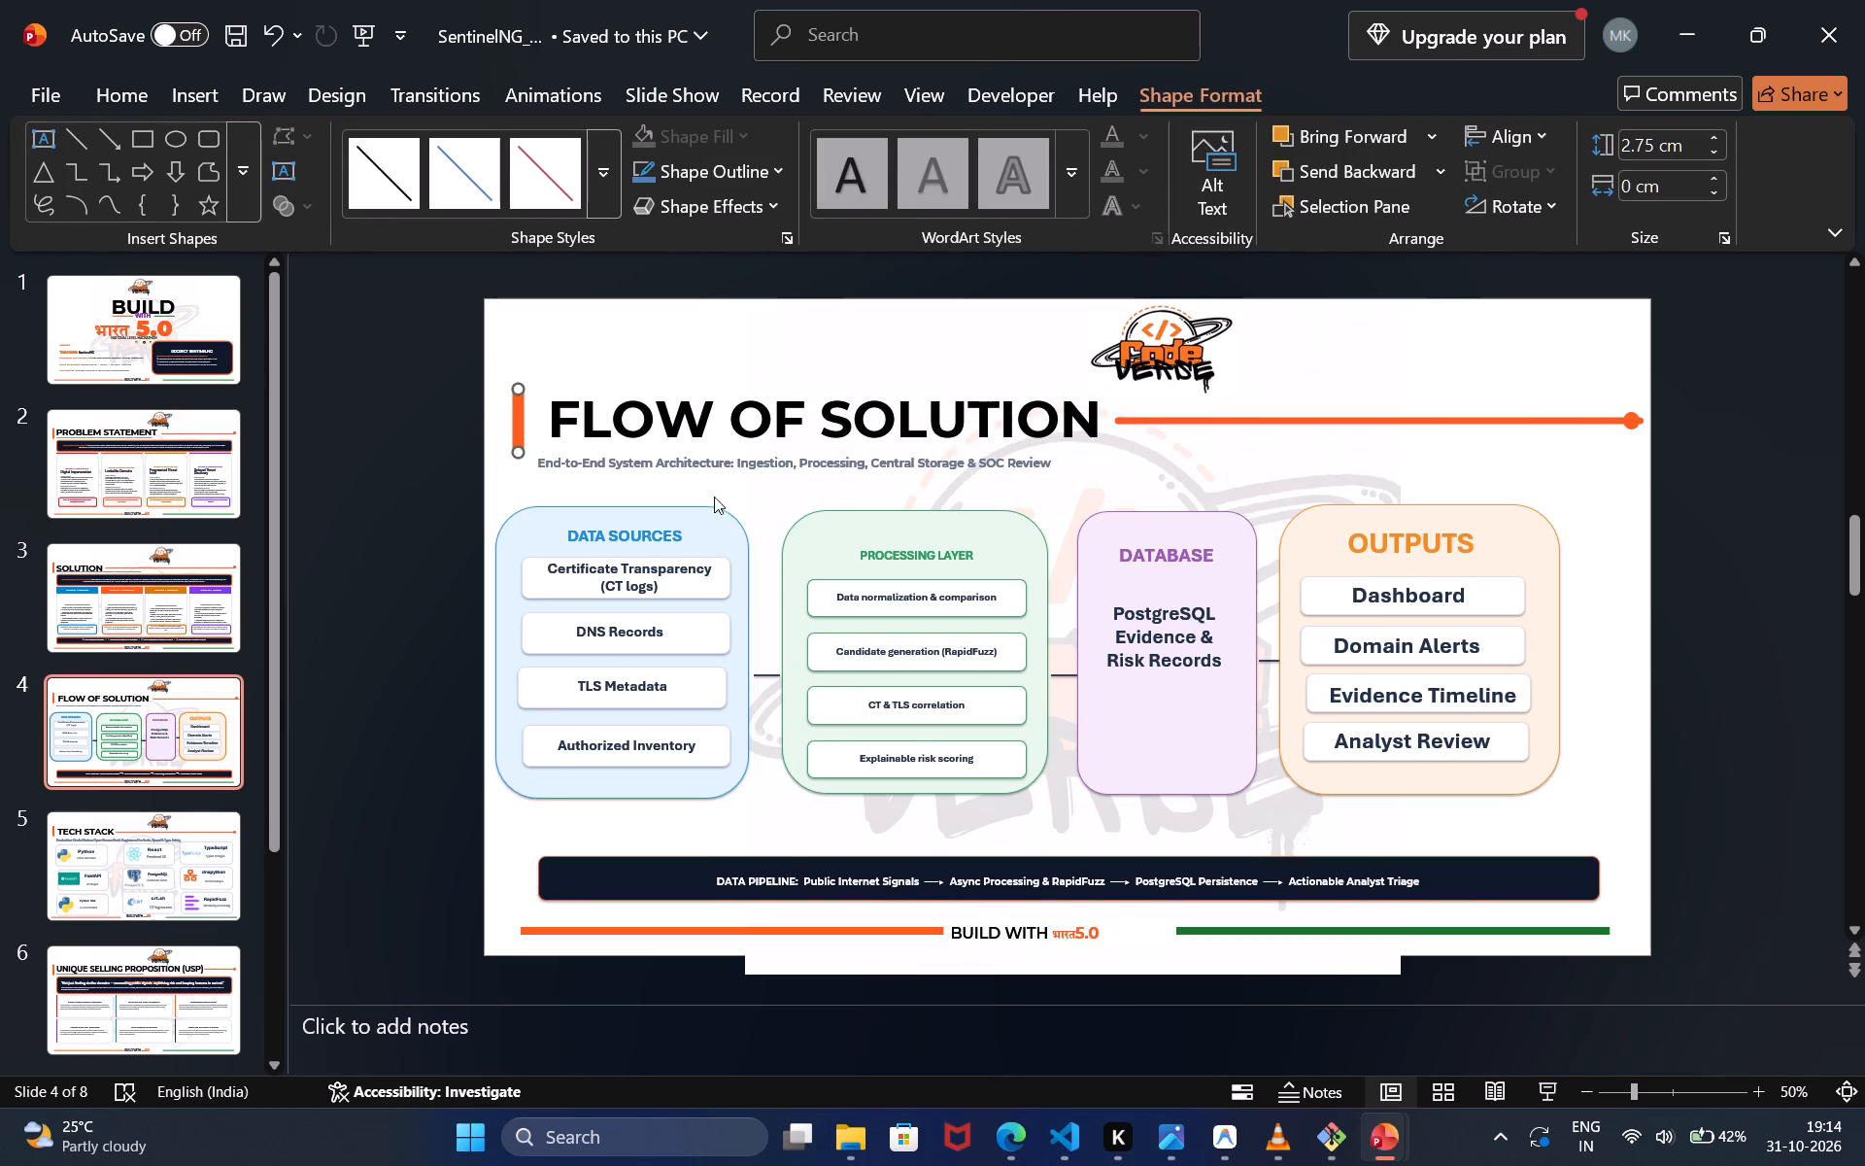
Select the green PROCESSING LAYER panel with its heading and four item boxes, and enlarge them together slightly in width and height.
{"action": "left_click", "coordinate": [956, 535]}
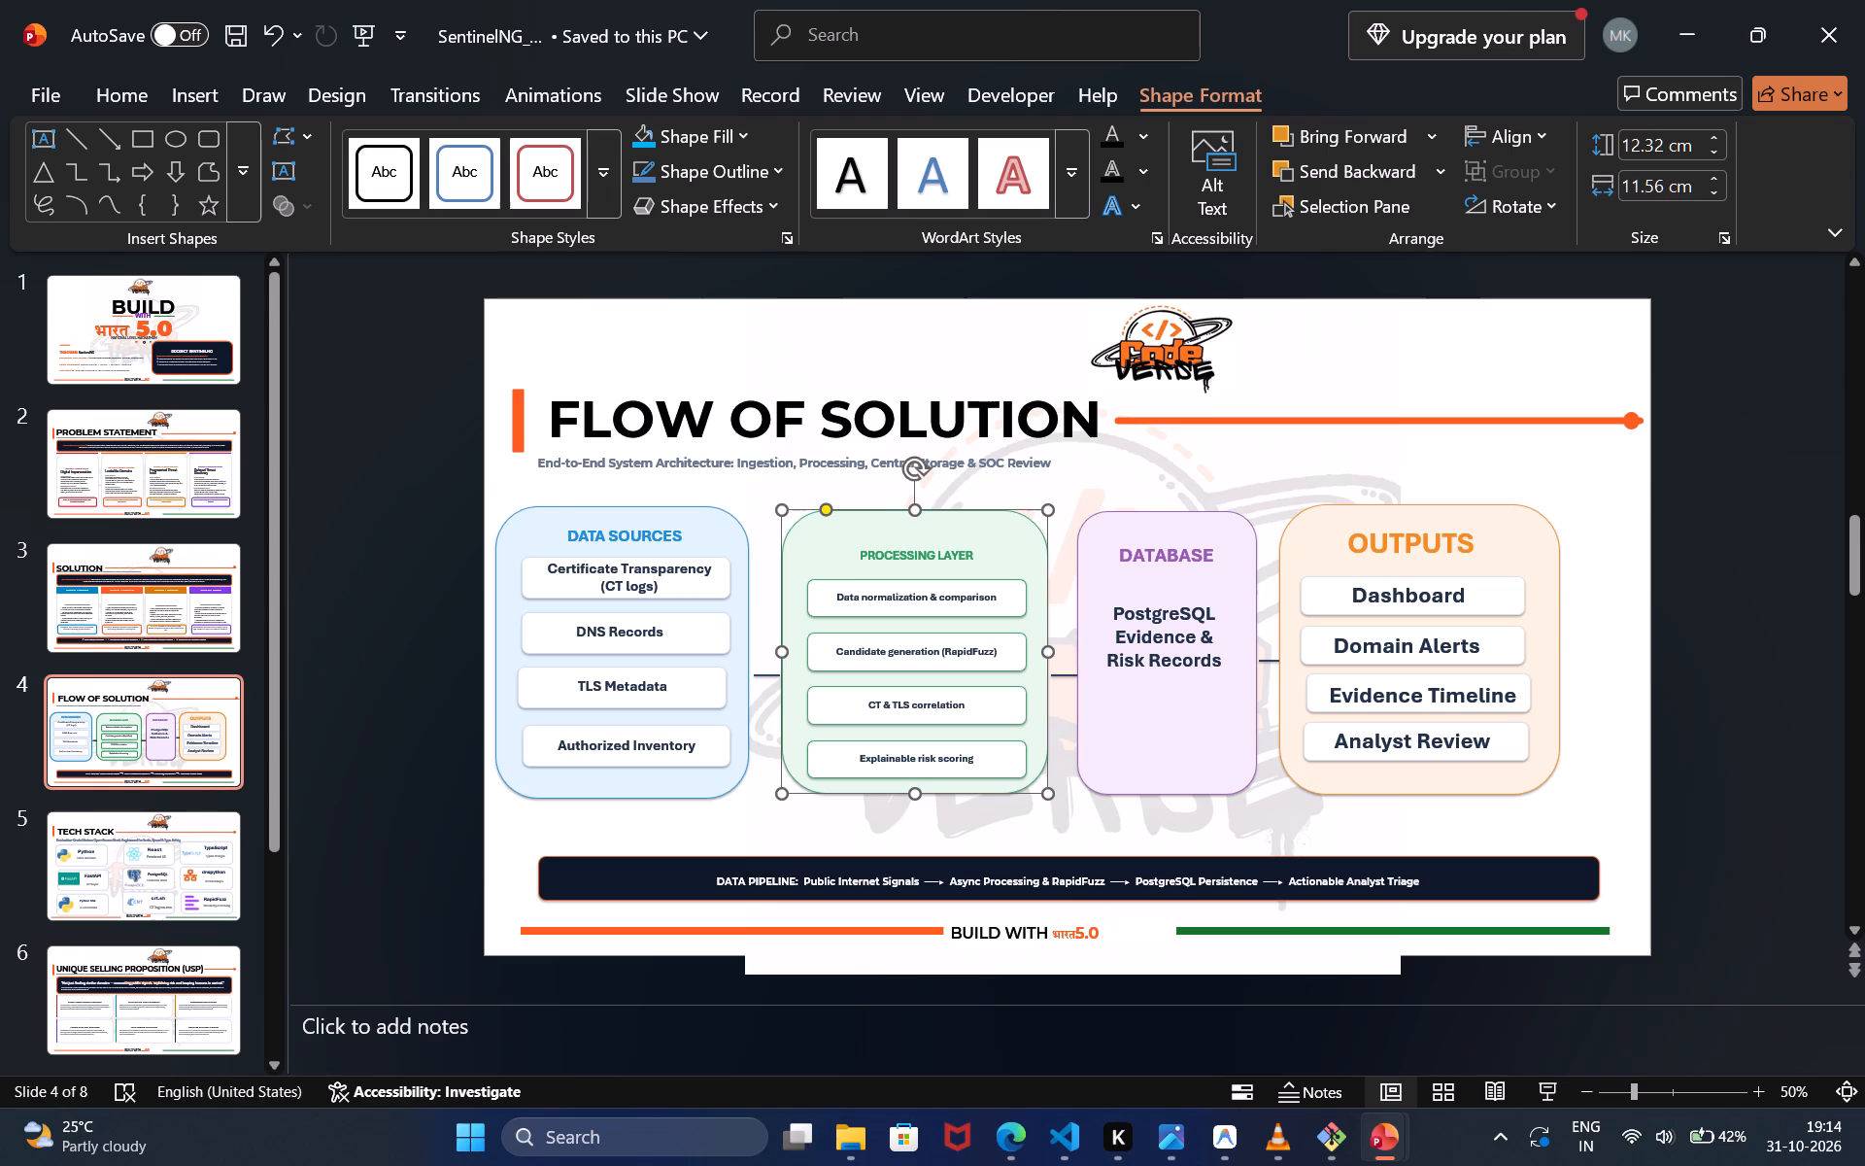
{"action": "left_click", "coordinate": [932, 548], "text": "ctrl"}
{"action": "left_click", "coordinate": [918, 582], "text": "ctrl"}
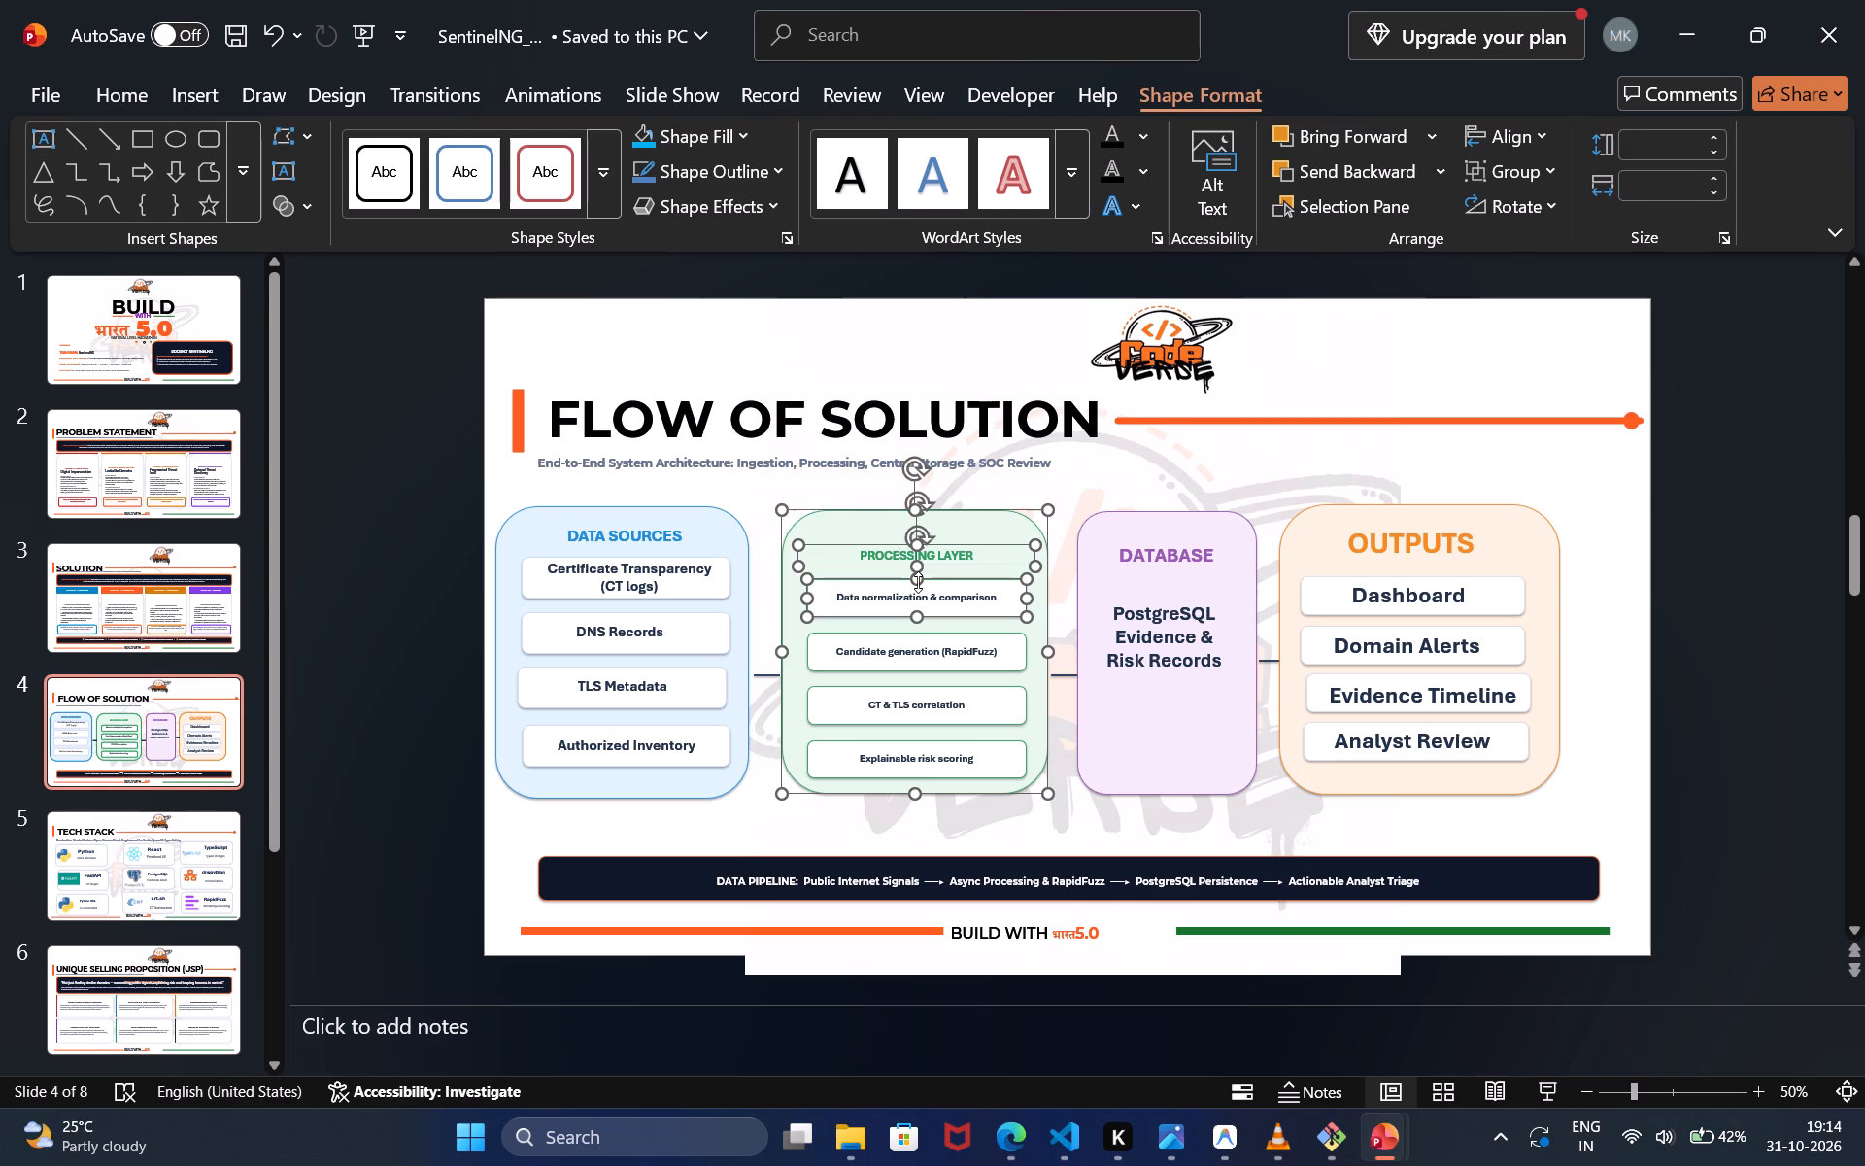
{"action": "left_click", "coordinate": [937, 601], "text": "ctrl"}
{"action": "left_click", "coordinate": [1022, 634], "text": "ctrl"}
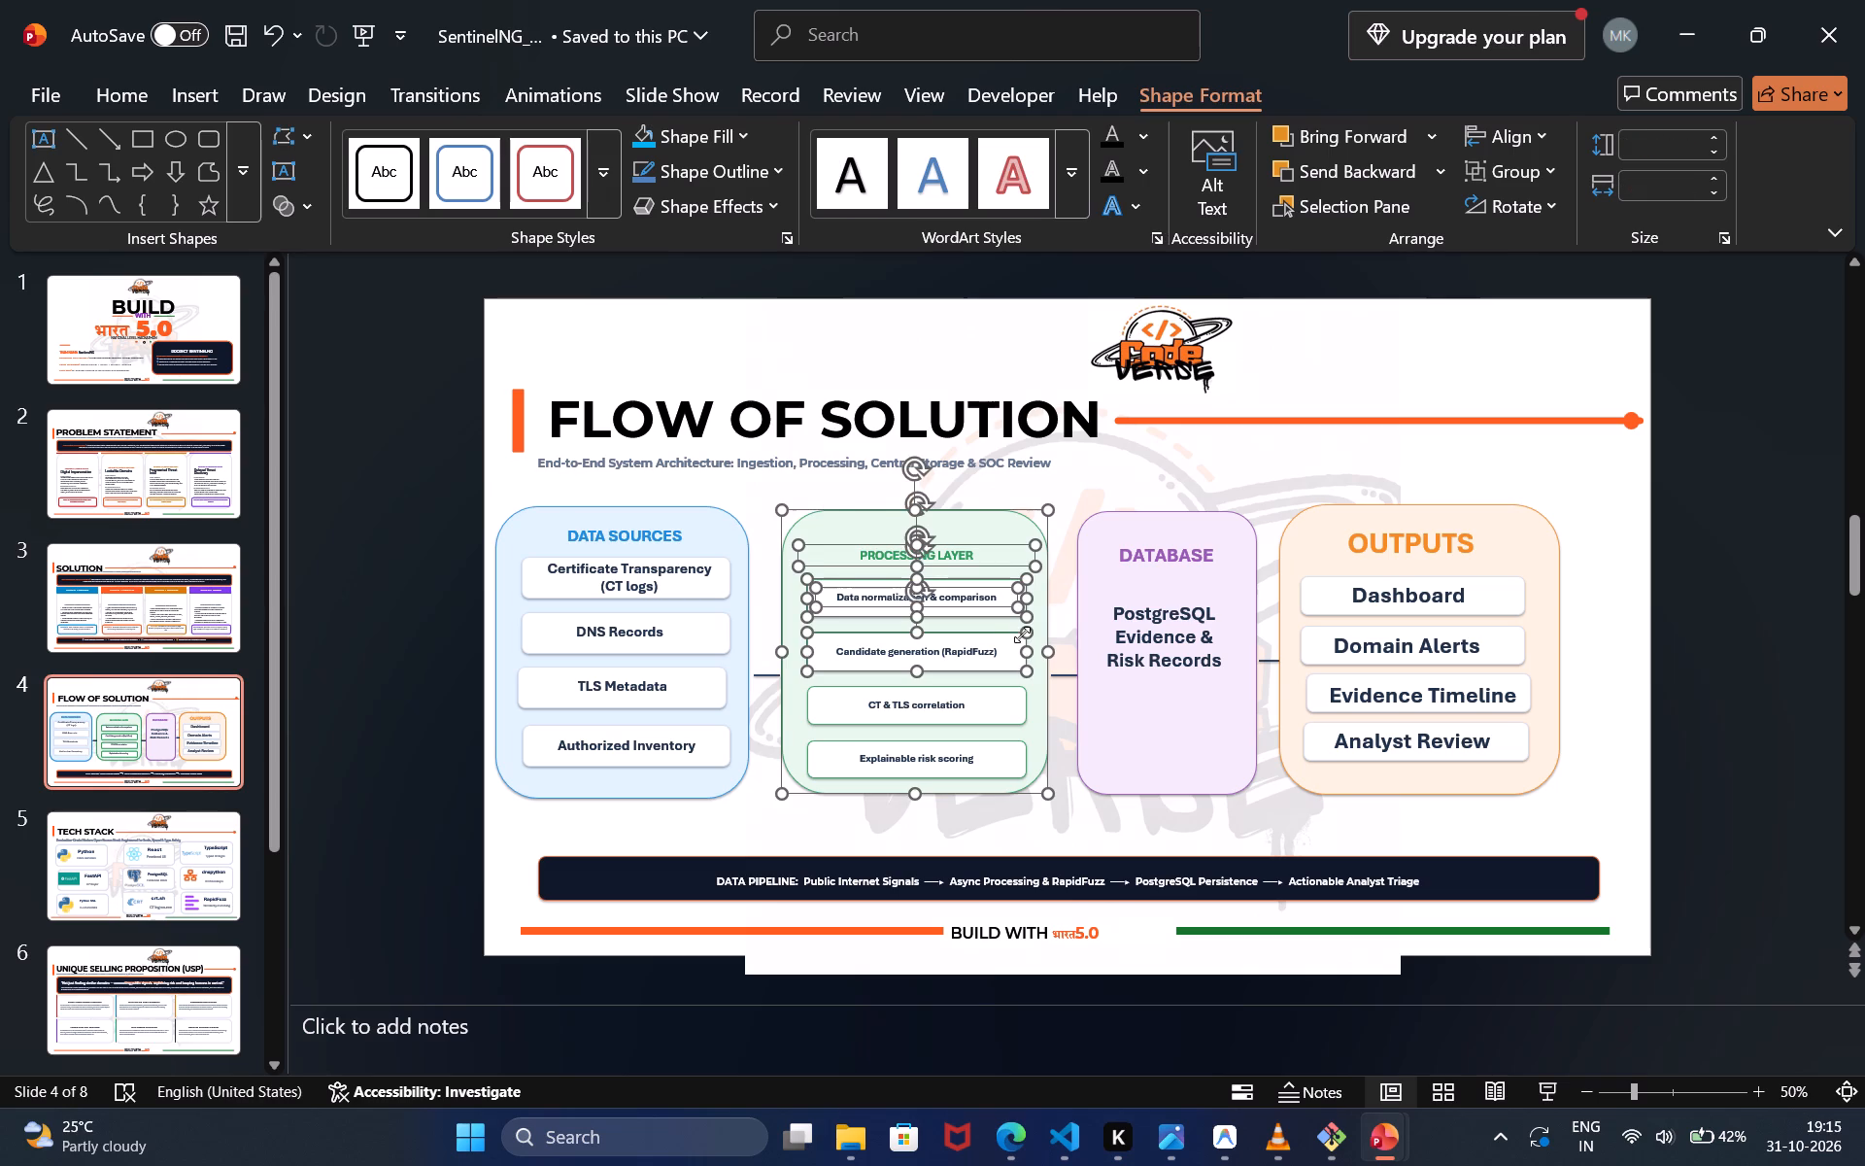
{"action": "left_click", "coordinate": [998, 643], "text": "ctrl"}
{"action": "left_click", "coordinate": [1023, 692], "text": "ctrl"}
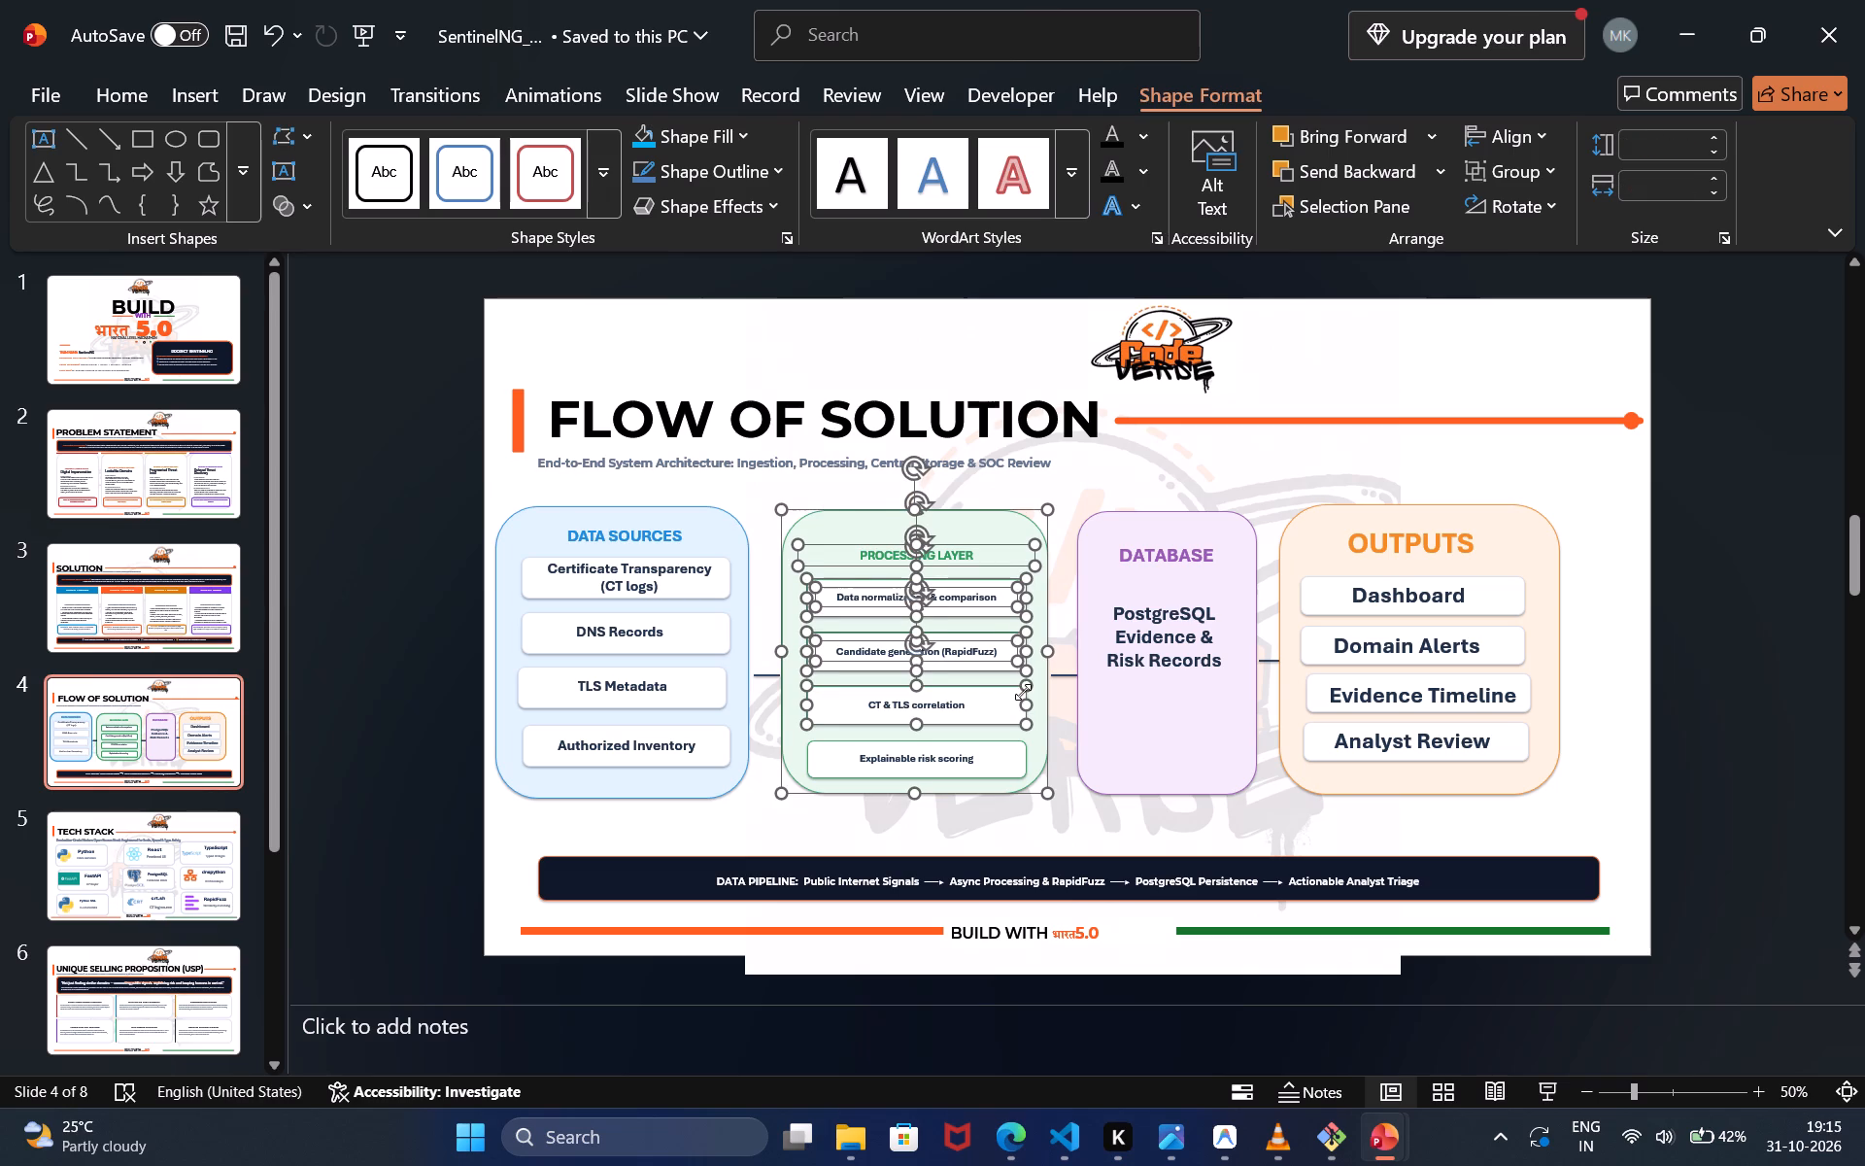
{"action": "left_click", "coordinate": [983, 703], "text": "ctrl"}
{"action": "left_click", "coordinate": [1016, 750], "text": "ctrl"}
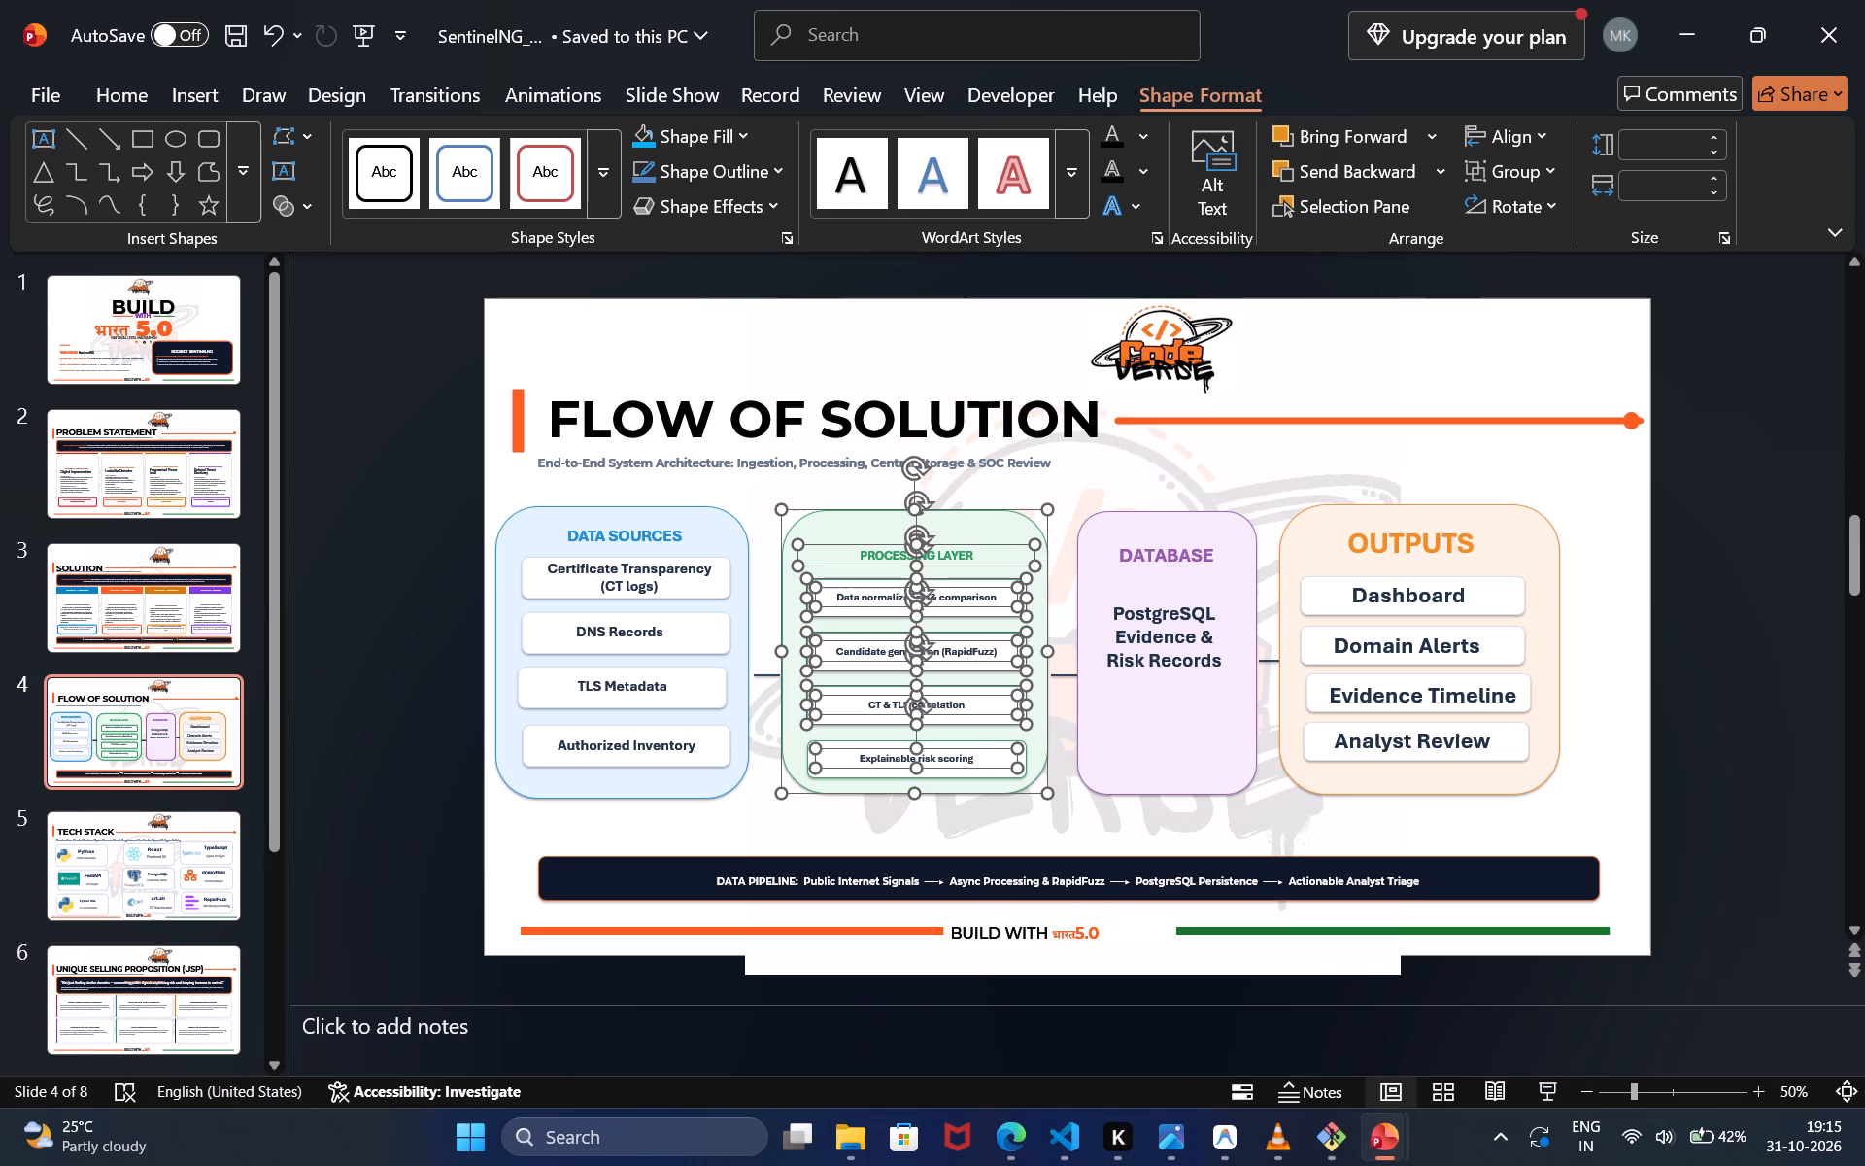
{"action": "left_click", "coordinate": [980, 771], "text": "ctrl"}
{"action": "left_click", "coordinate": [953, 764], "text": "ctrl"}
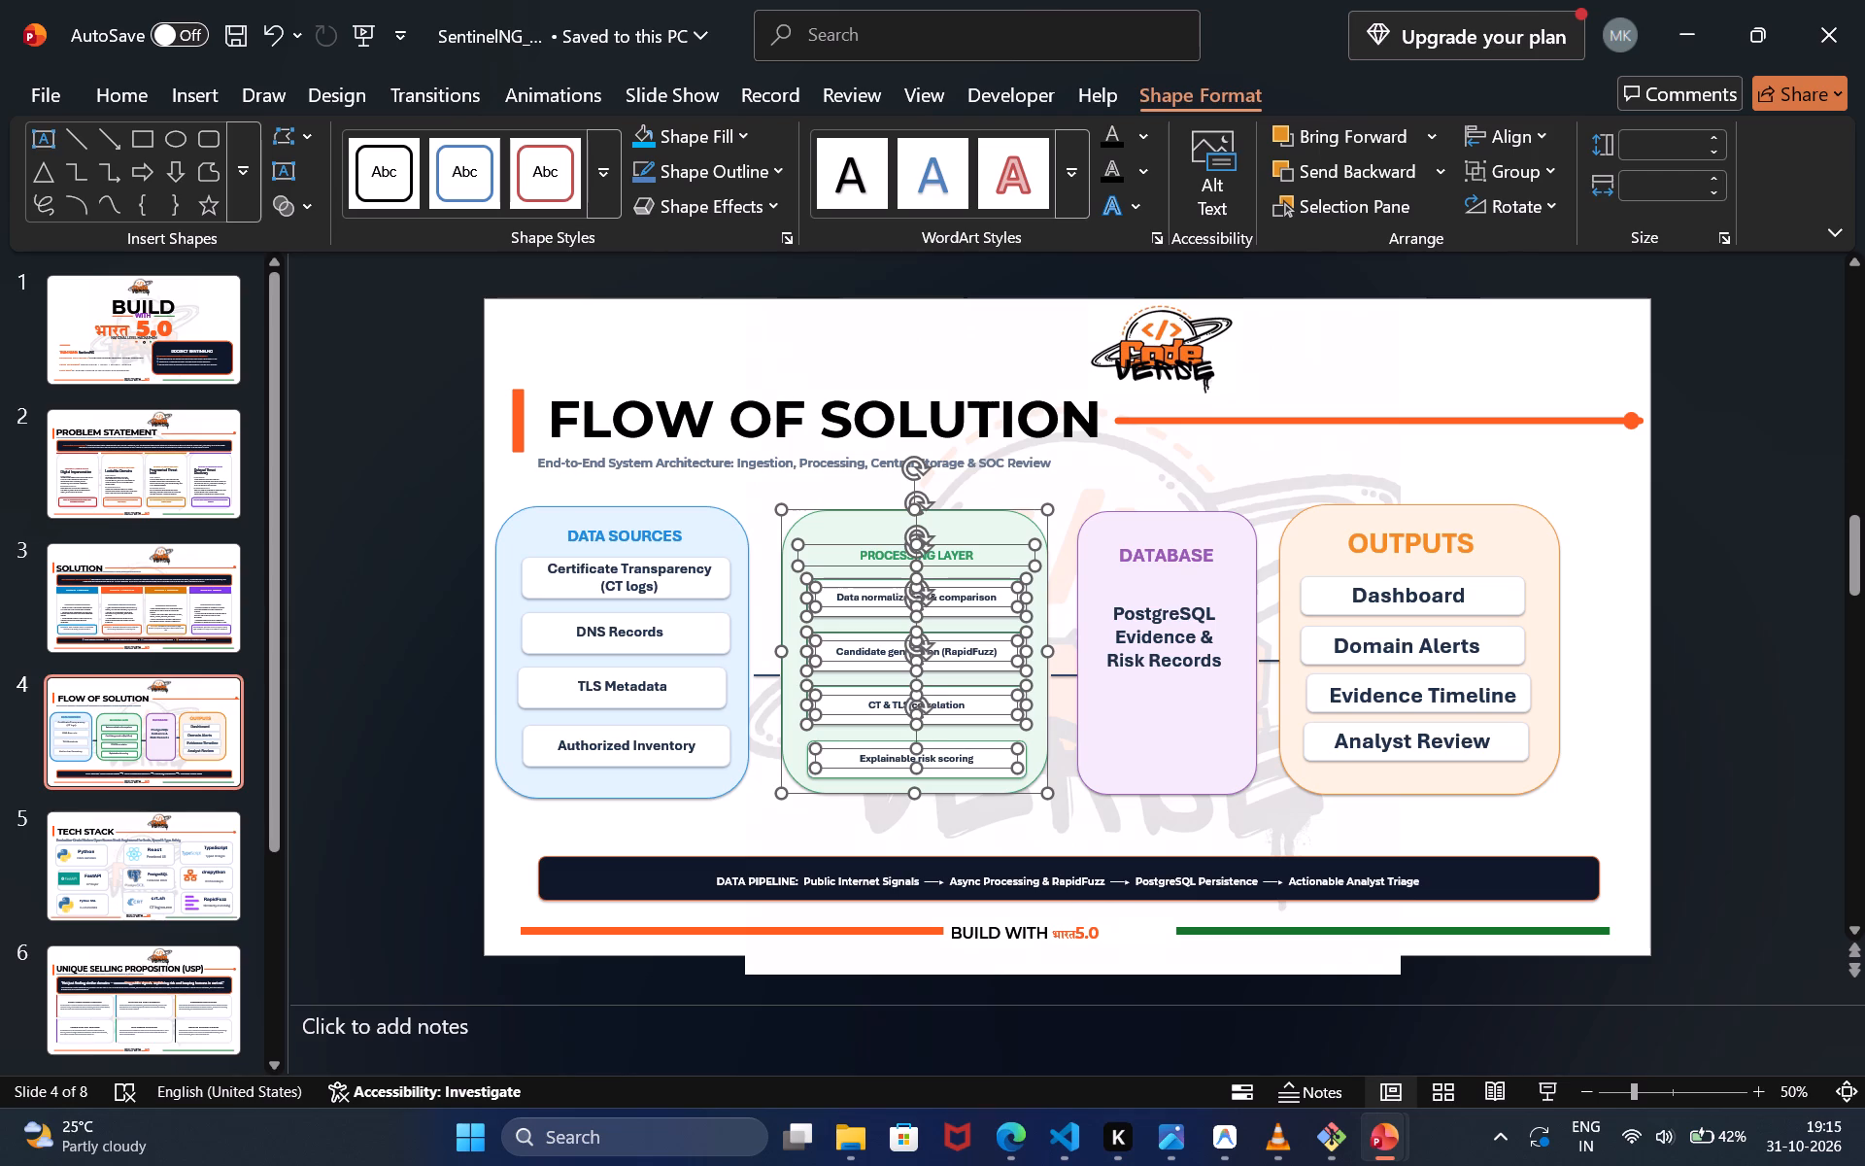
{"action": "left_click", "coordinate": [975, 772], "text": "ctrl"}
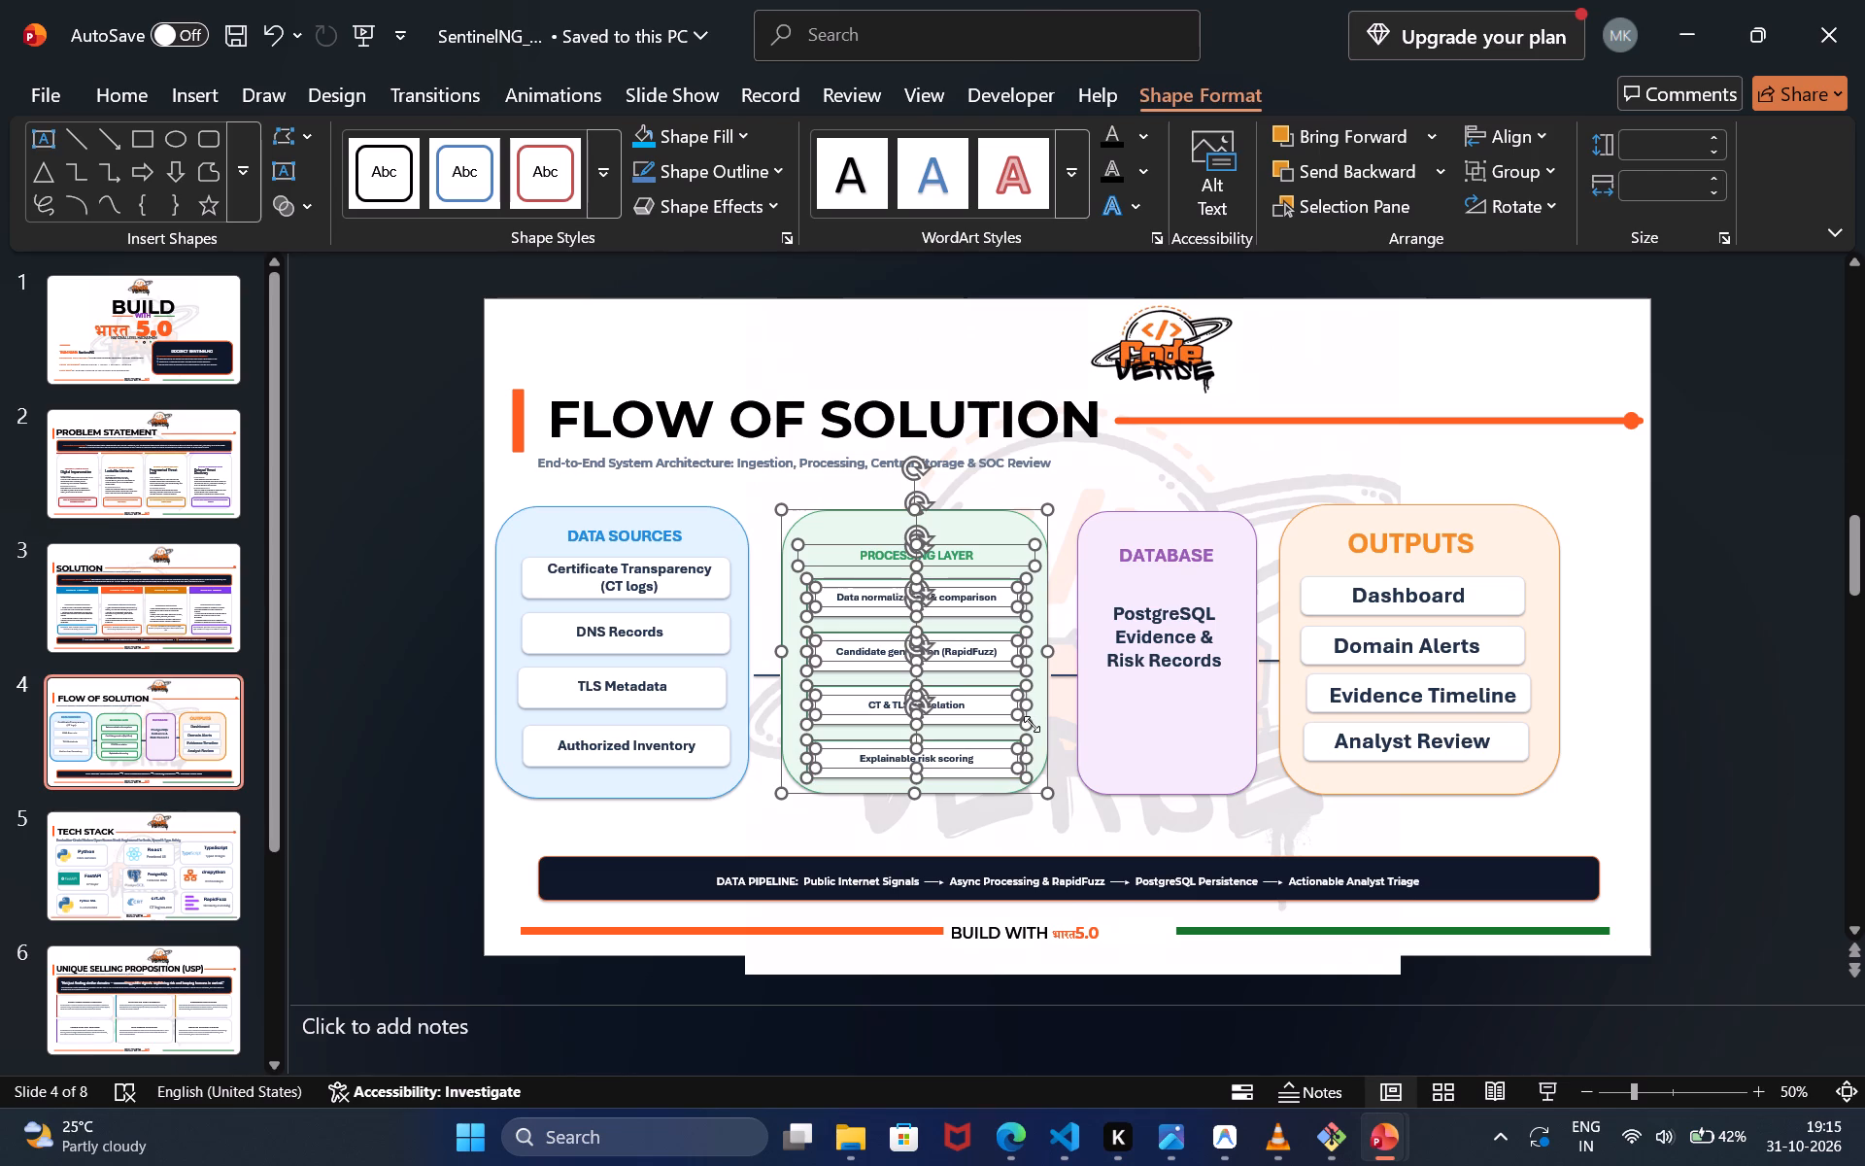
{"action": "left_click_drag", "start_coordinate": [1051, 795], "coordinate": [1065, 805]}
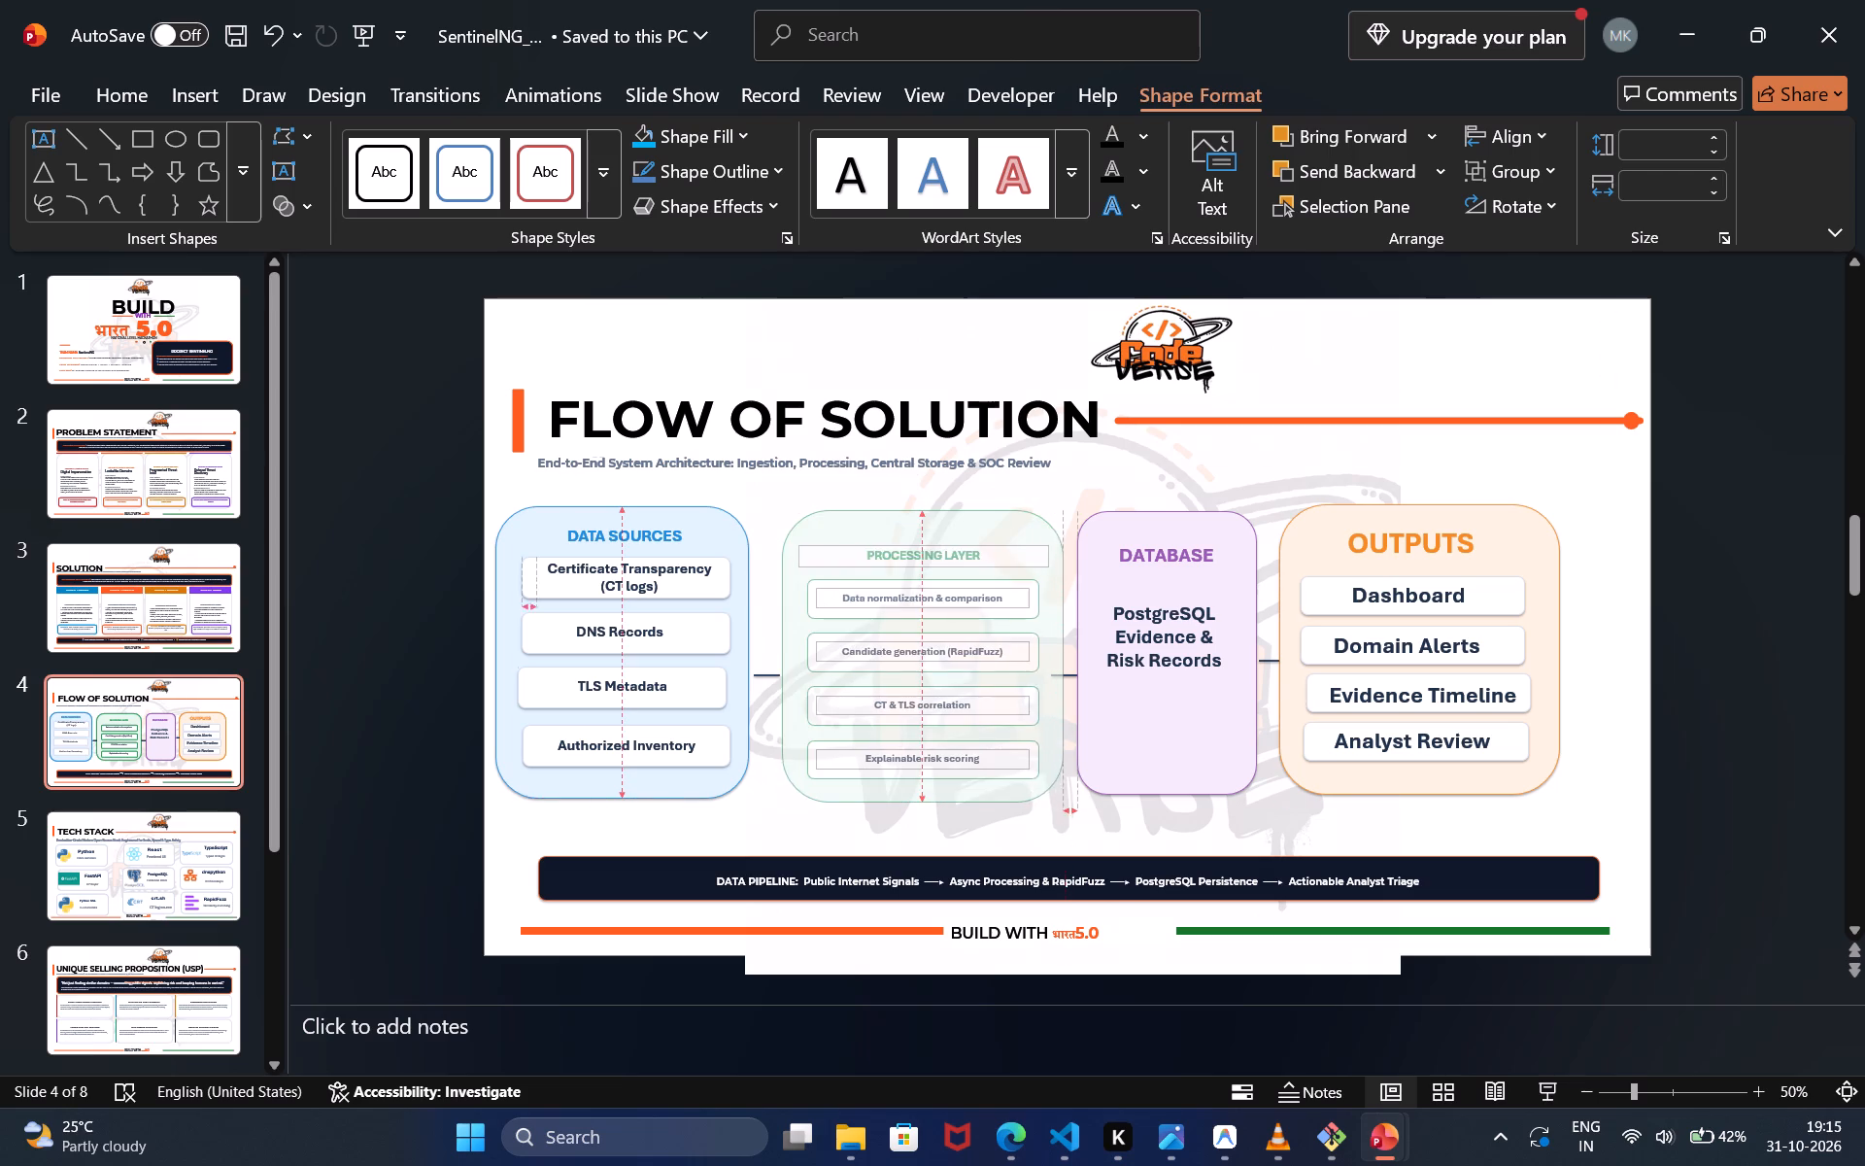
{"action": "left_click_drag", "start_coordinate": [1065, 805], "coordinate": [1055, 806]}
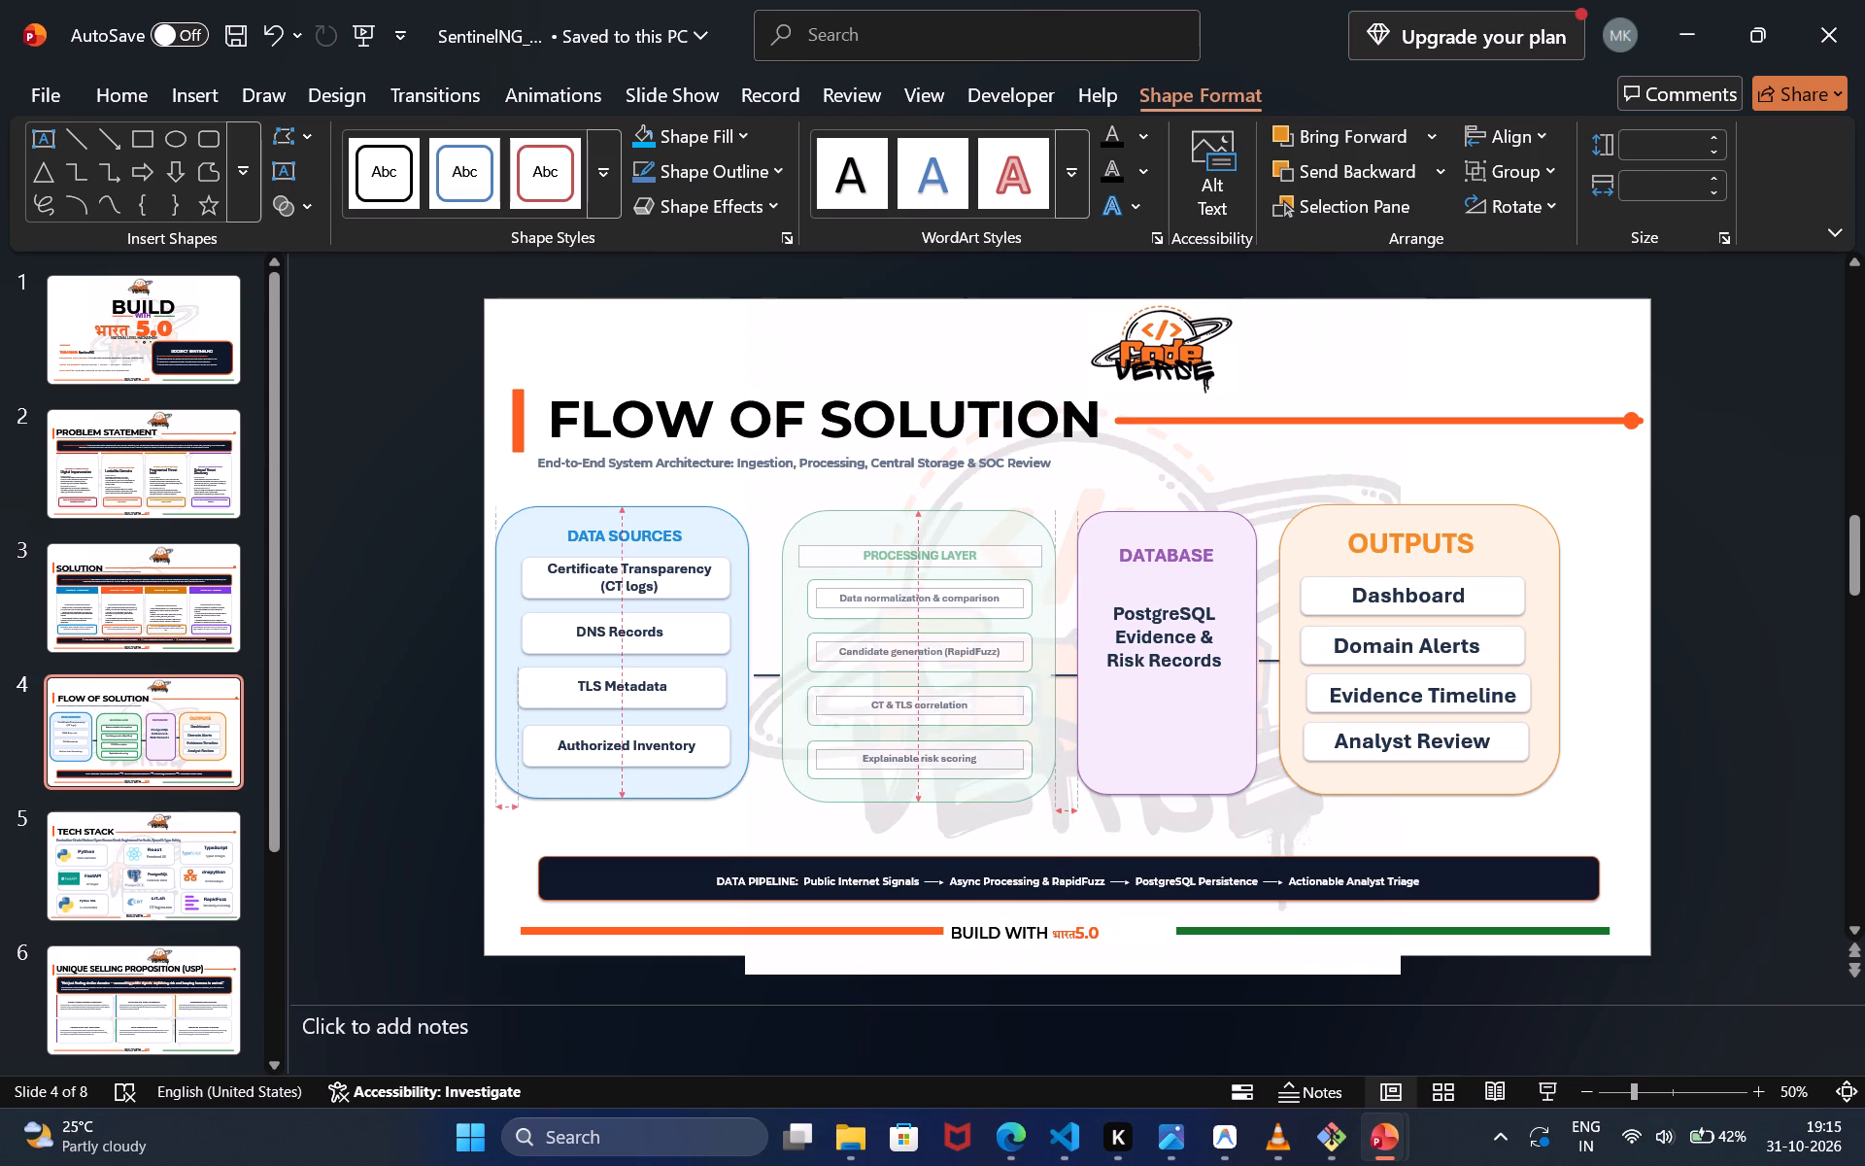
{"action": "left_click_drag", "start_coordinate": [1055, 806], "coordinate": [1054, 806]}
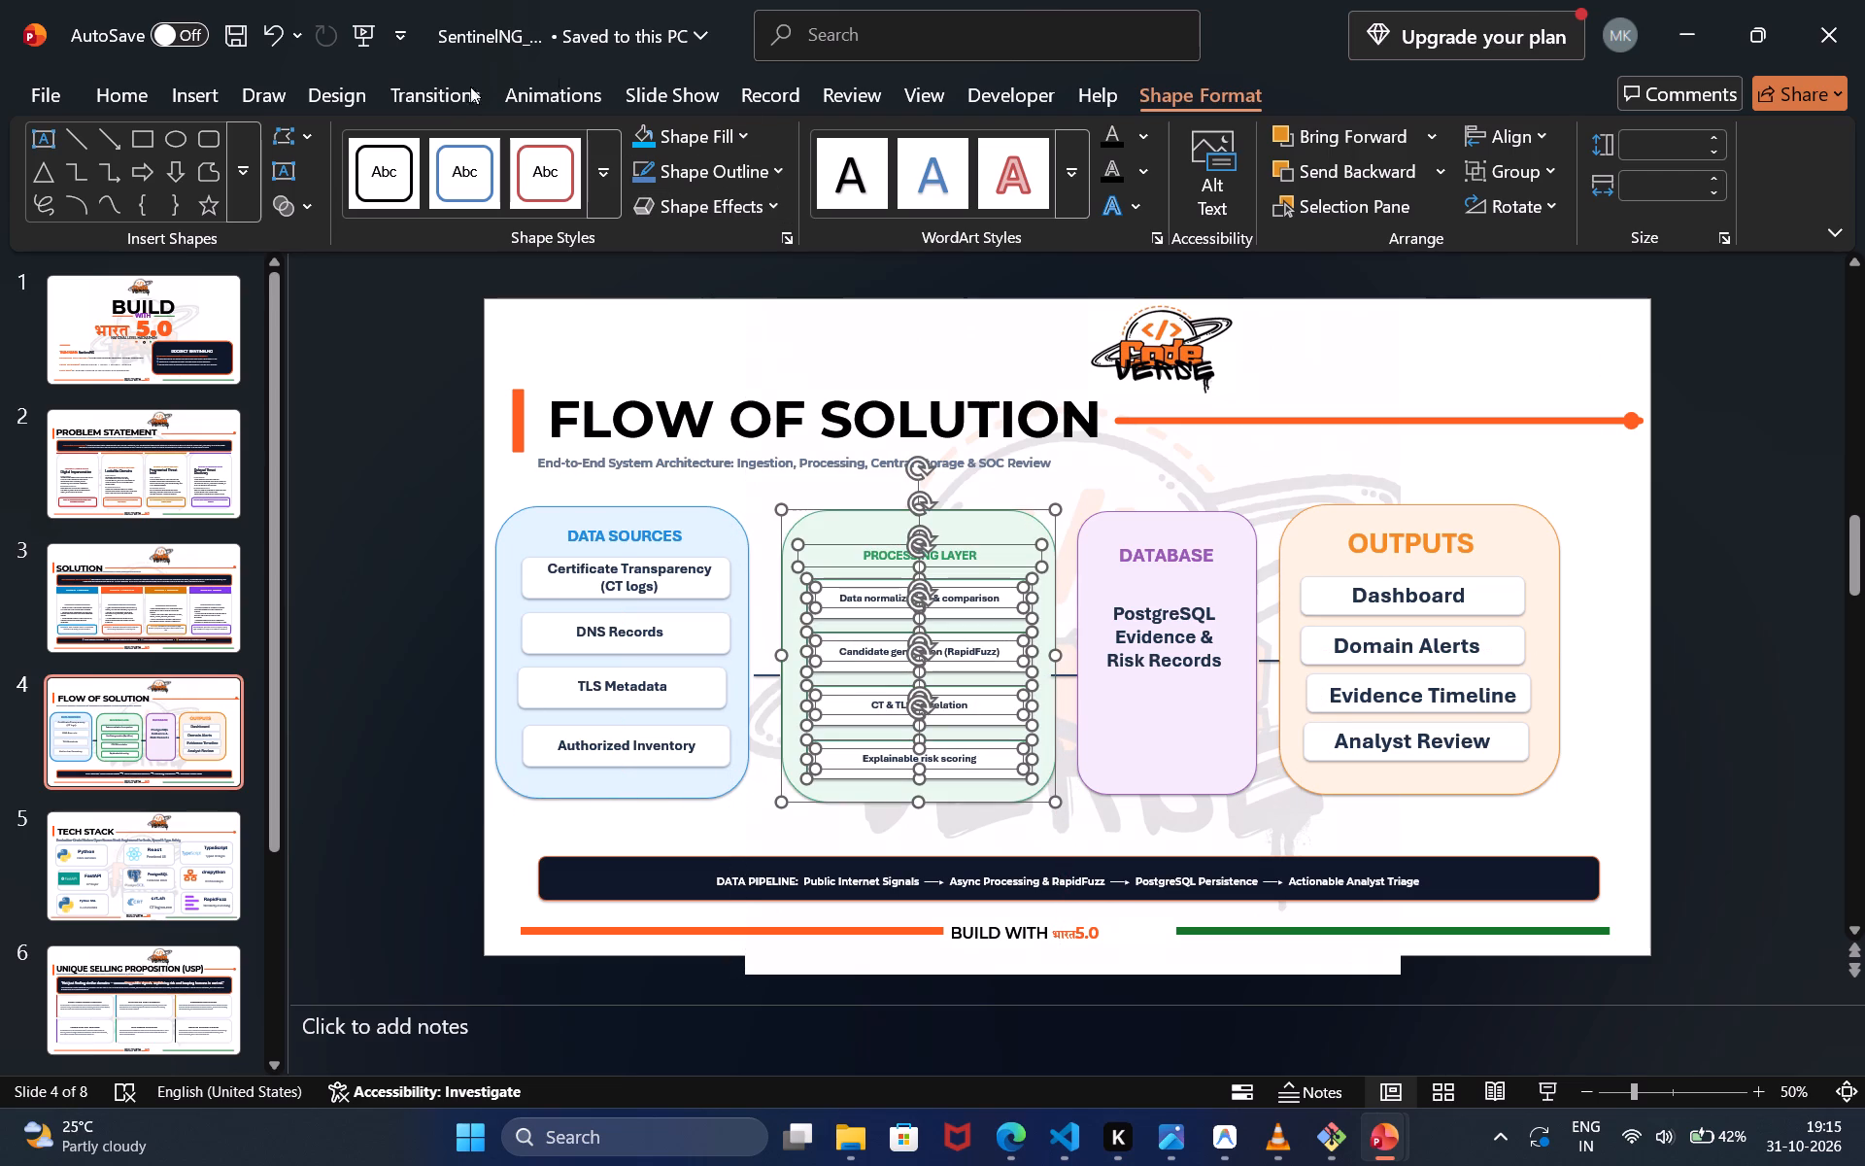
Enlarge the text of the PROCESSING LAYER heading and its four item boxes to a size of 20+.
{"action": "left_click", "coordinate": [130, 82]}
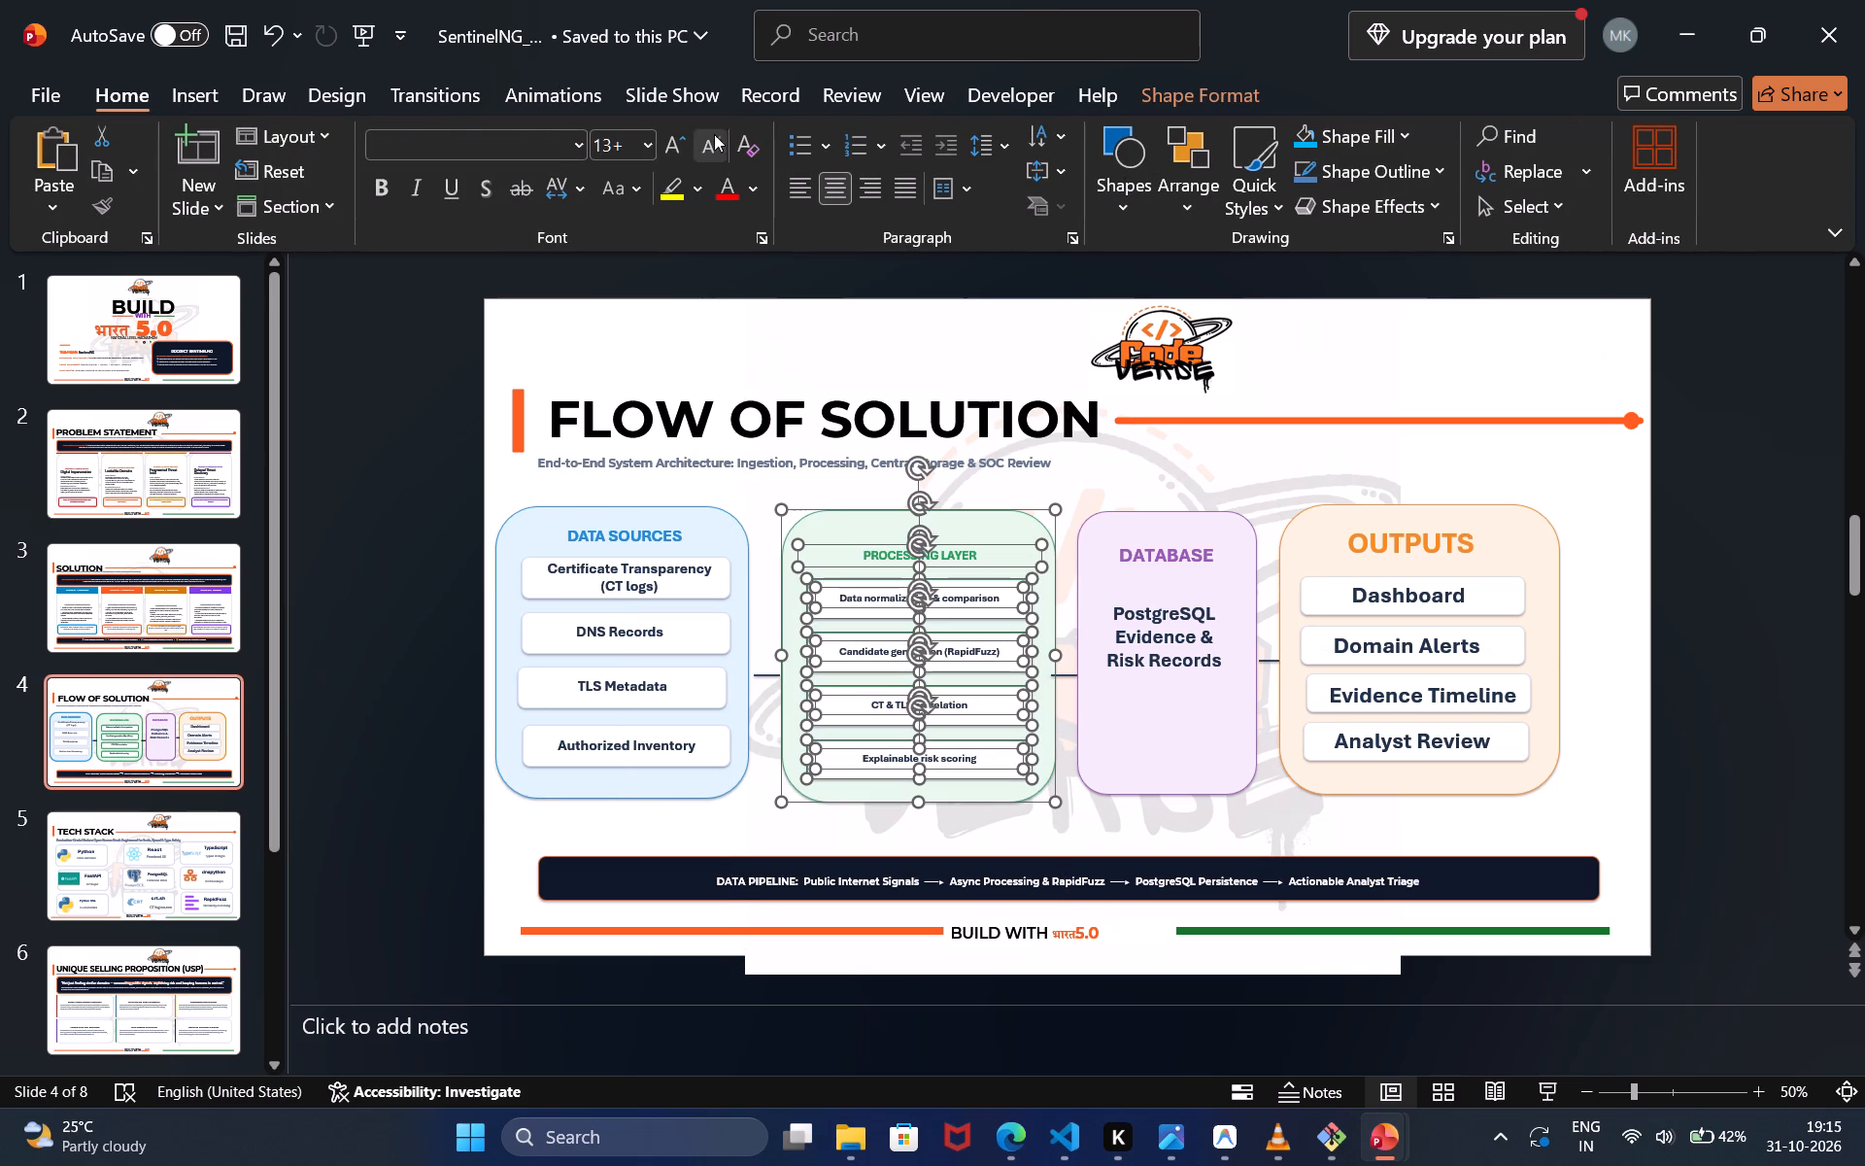
{"action": "left_click", "coordinate": [685, 141]}
{"action": "triple_click", "coordinate": [685, 141]}
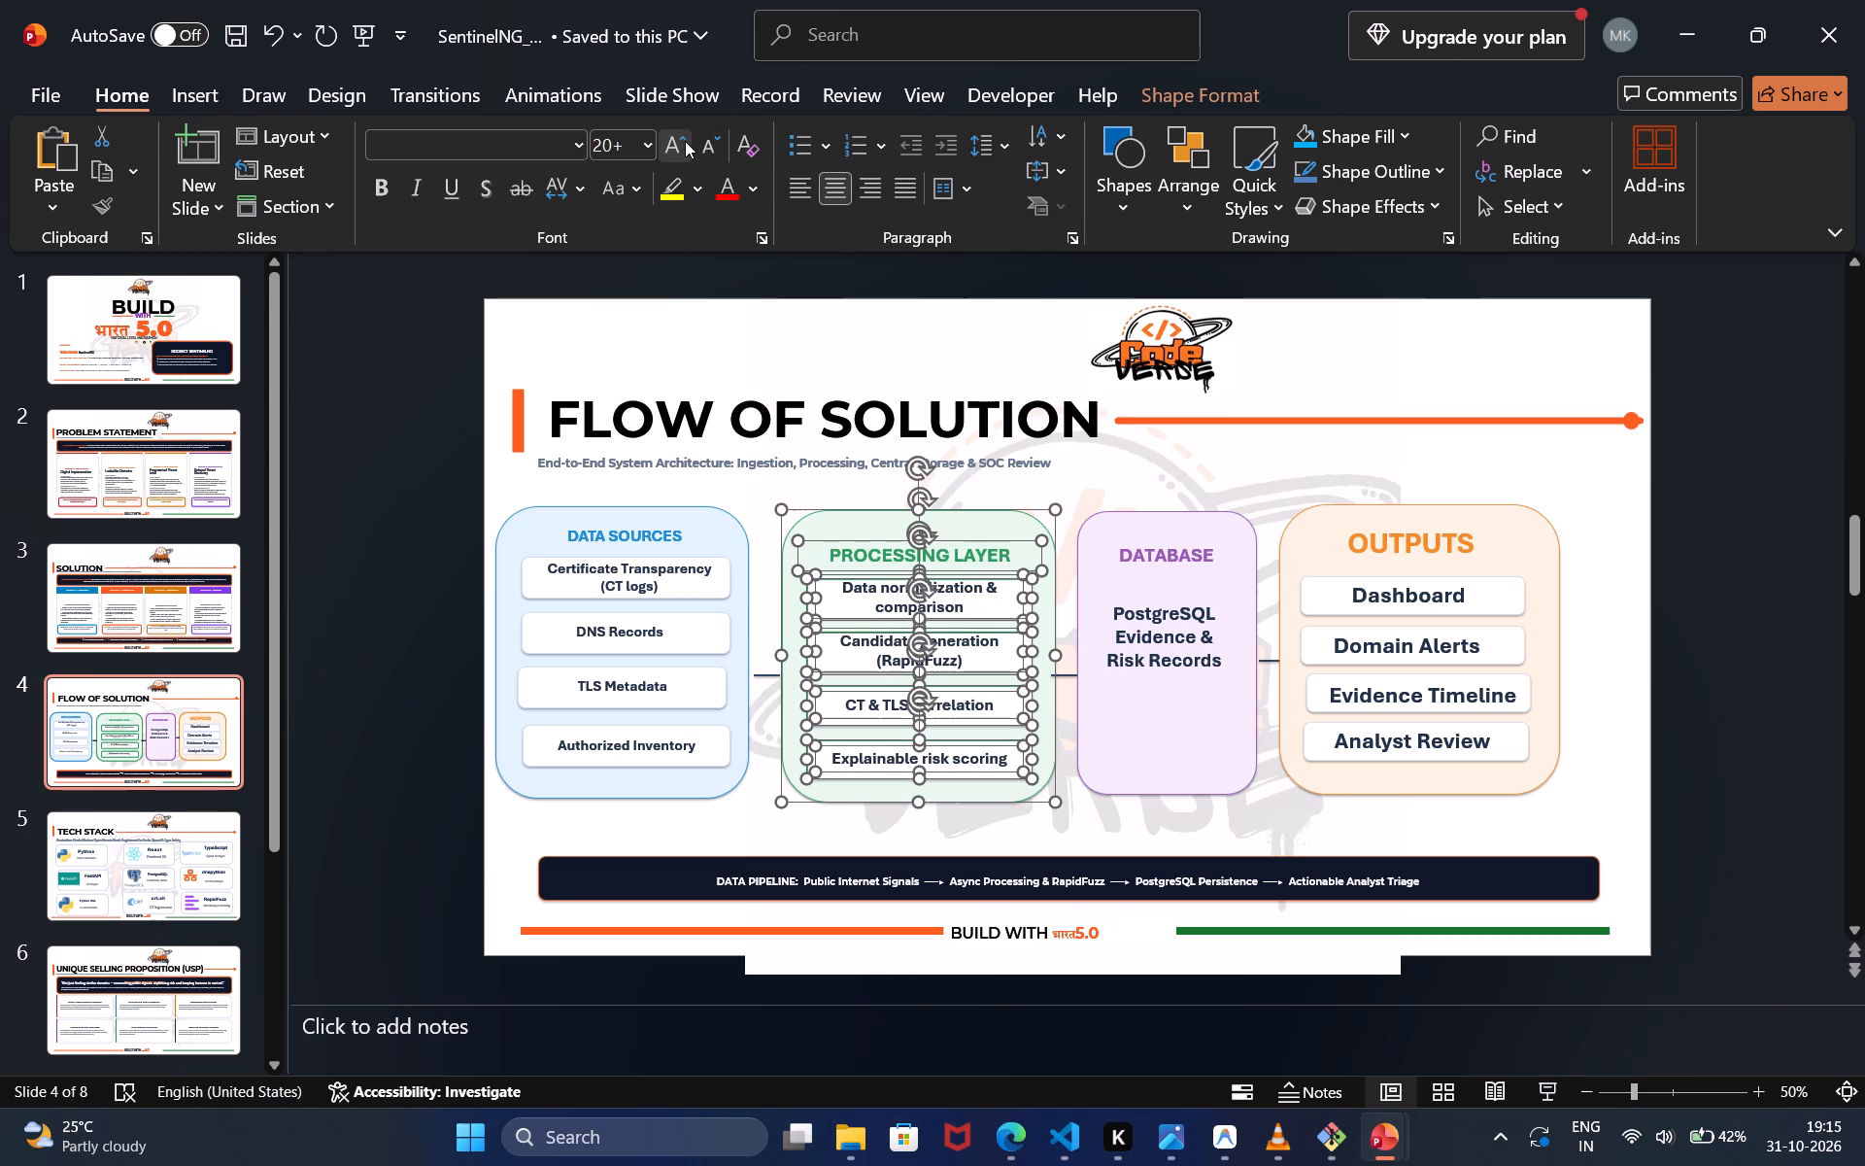
{"action": "left_click", "coordinate": [685, 141]}
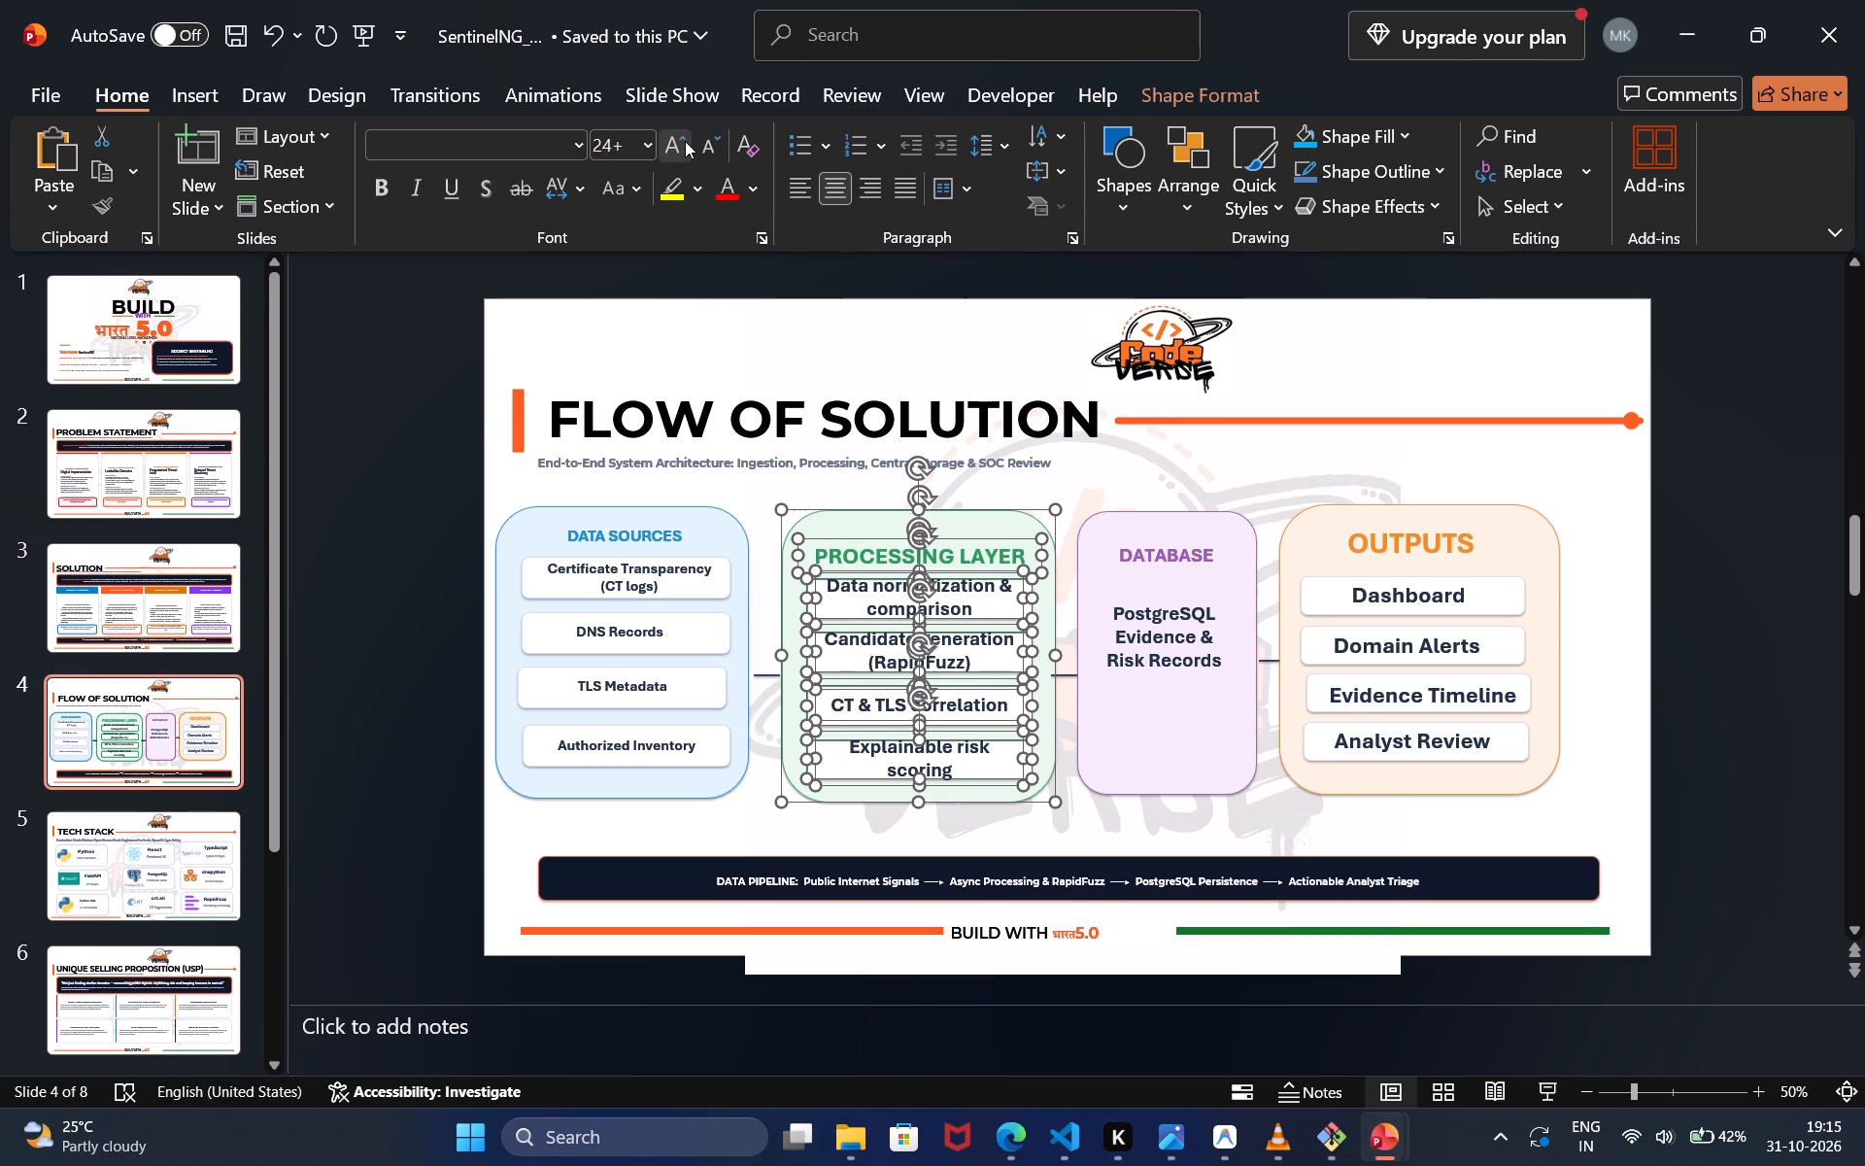
{"action": "left_click", "coordinate": [711, 152]}
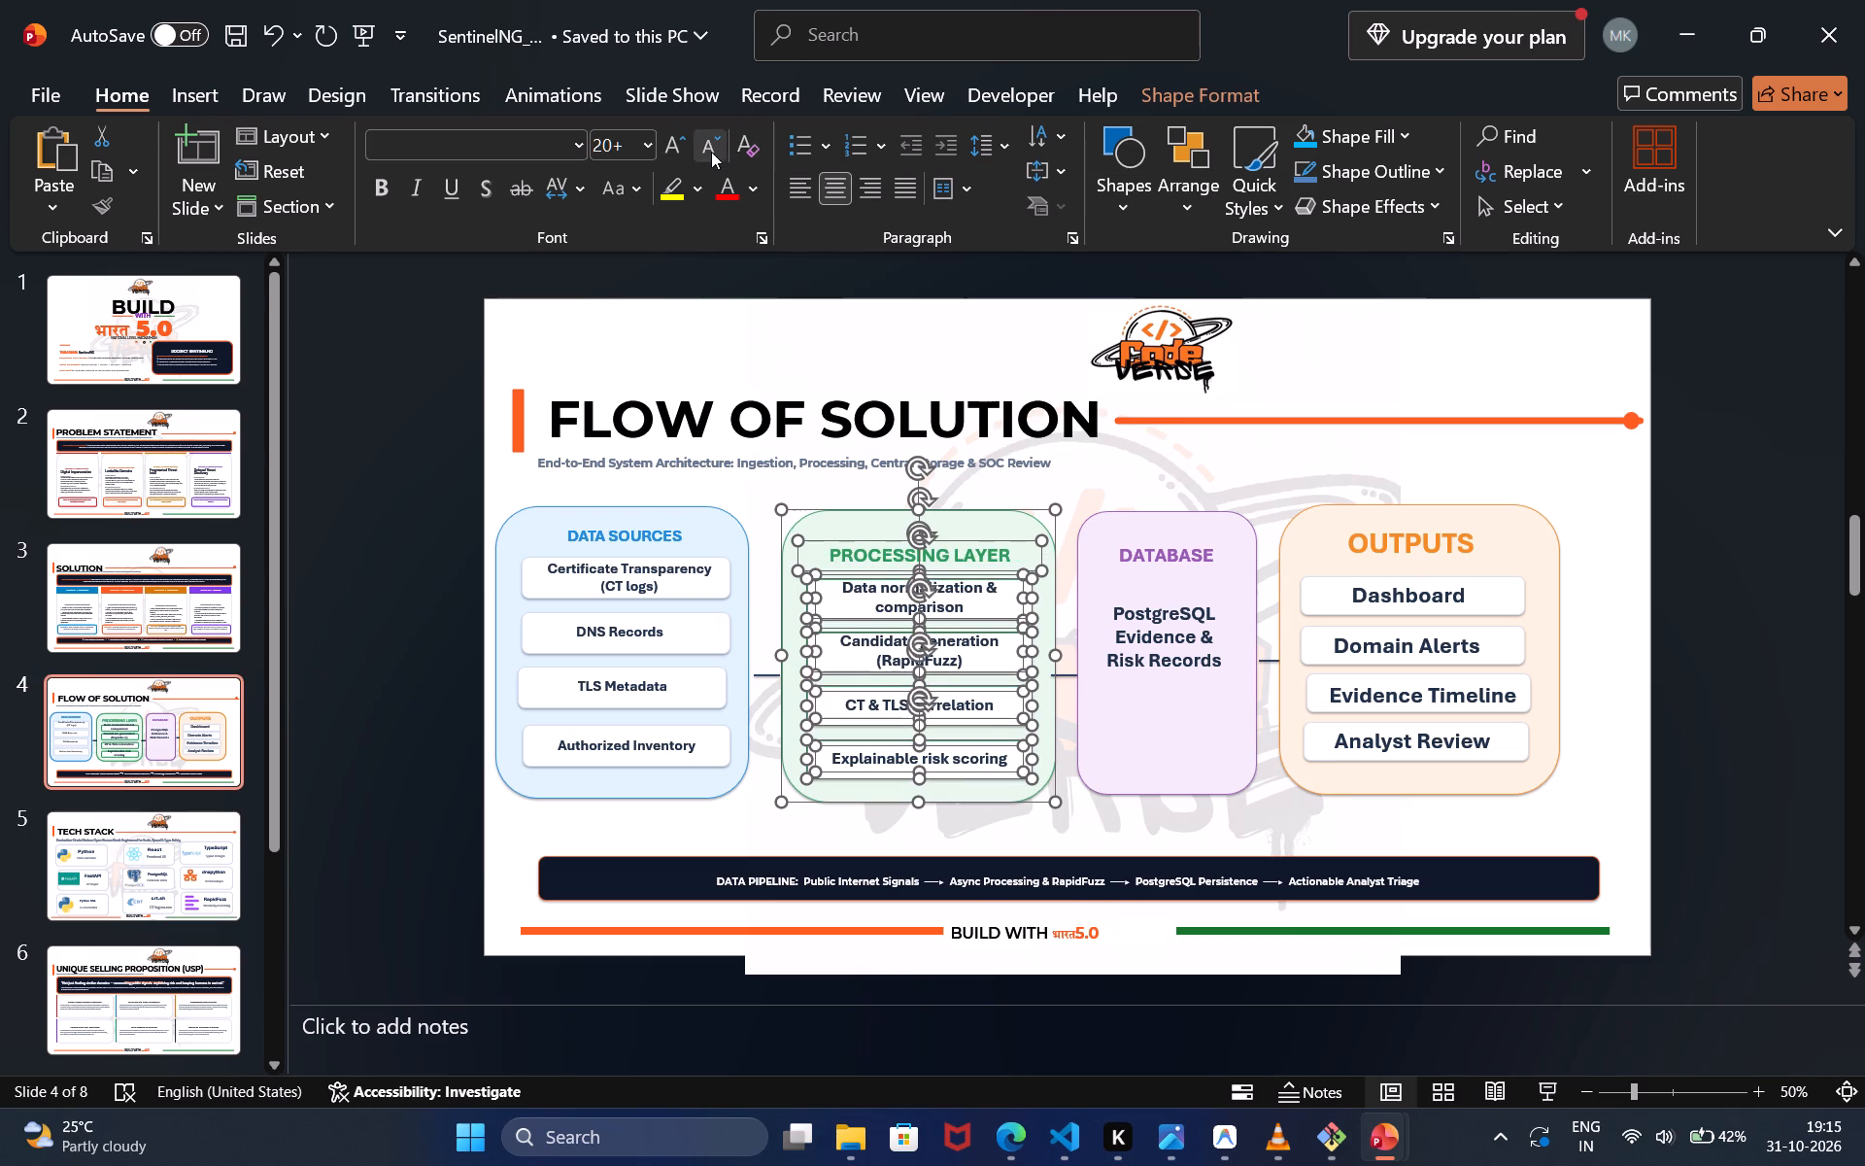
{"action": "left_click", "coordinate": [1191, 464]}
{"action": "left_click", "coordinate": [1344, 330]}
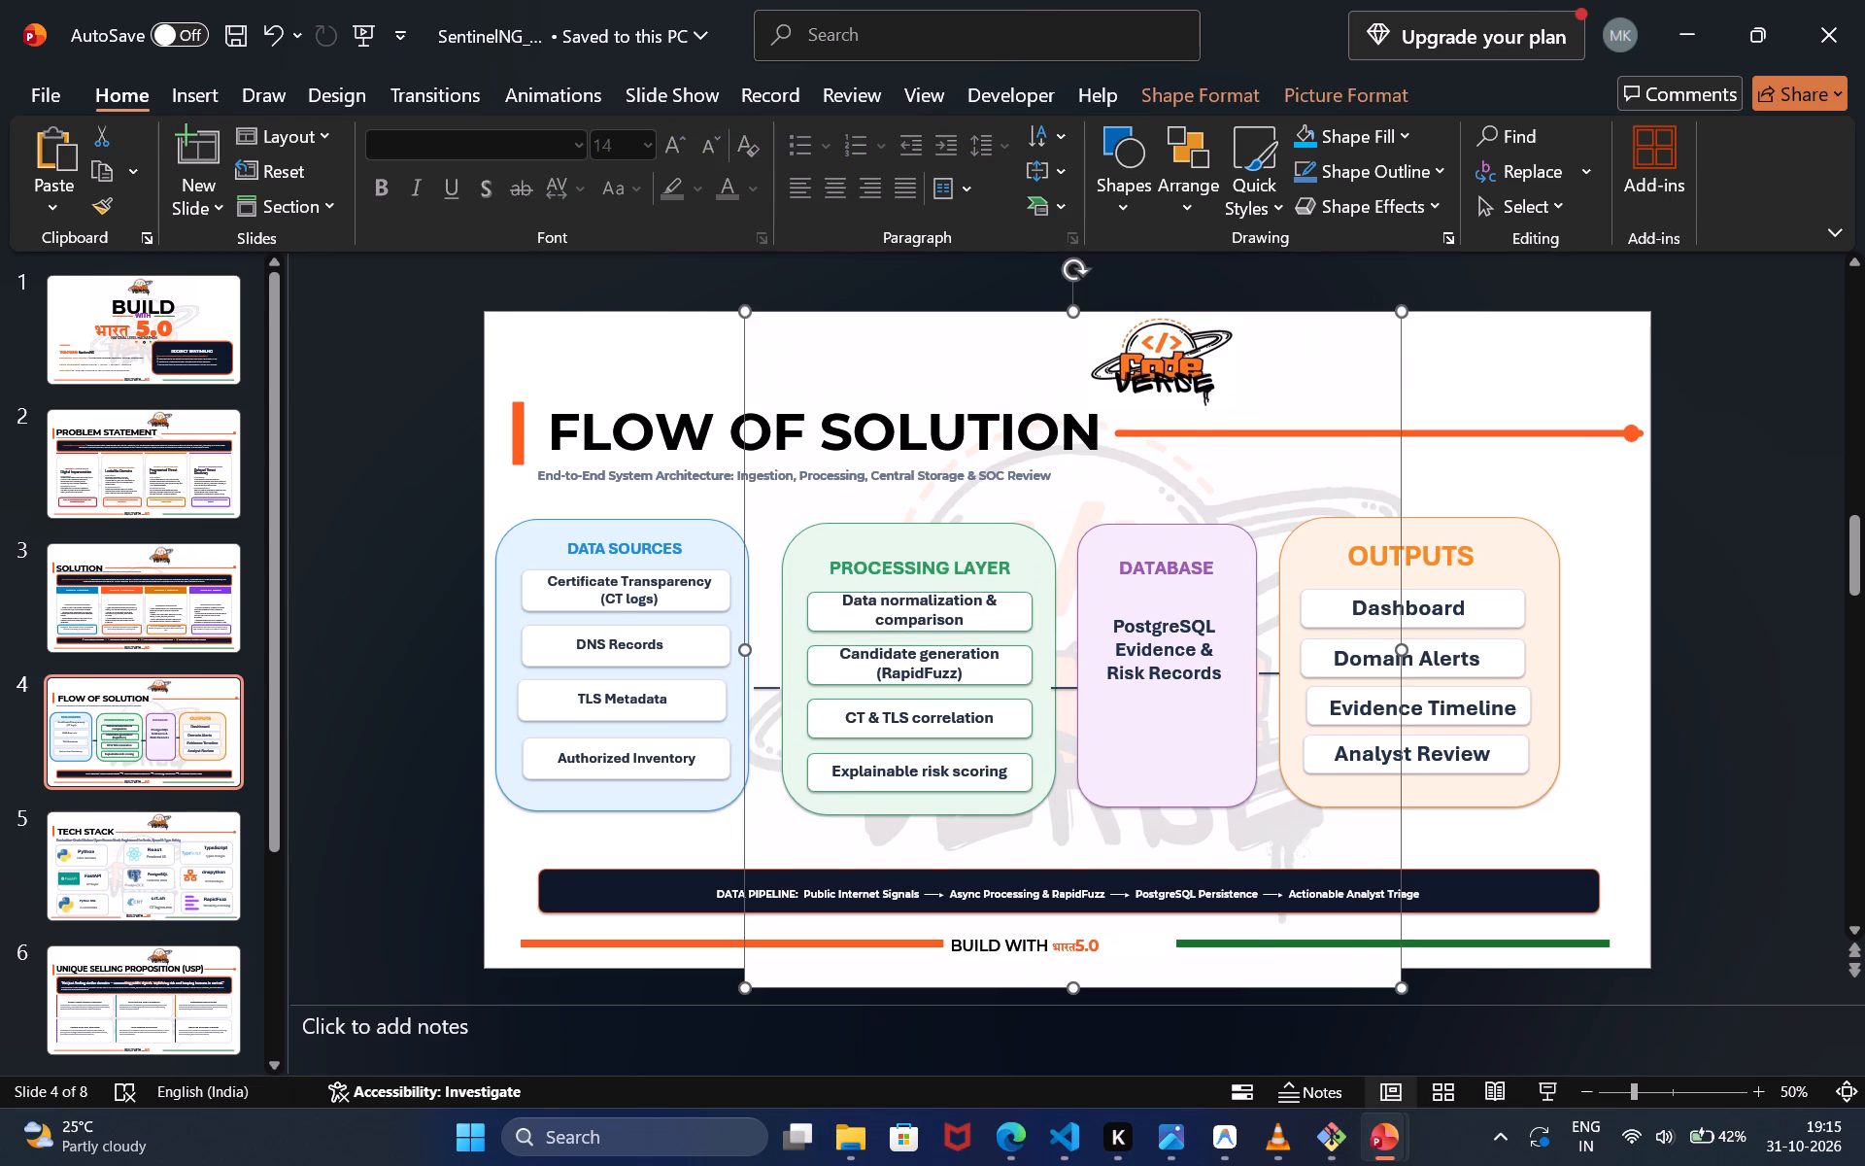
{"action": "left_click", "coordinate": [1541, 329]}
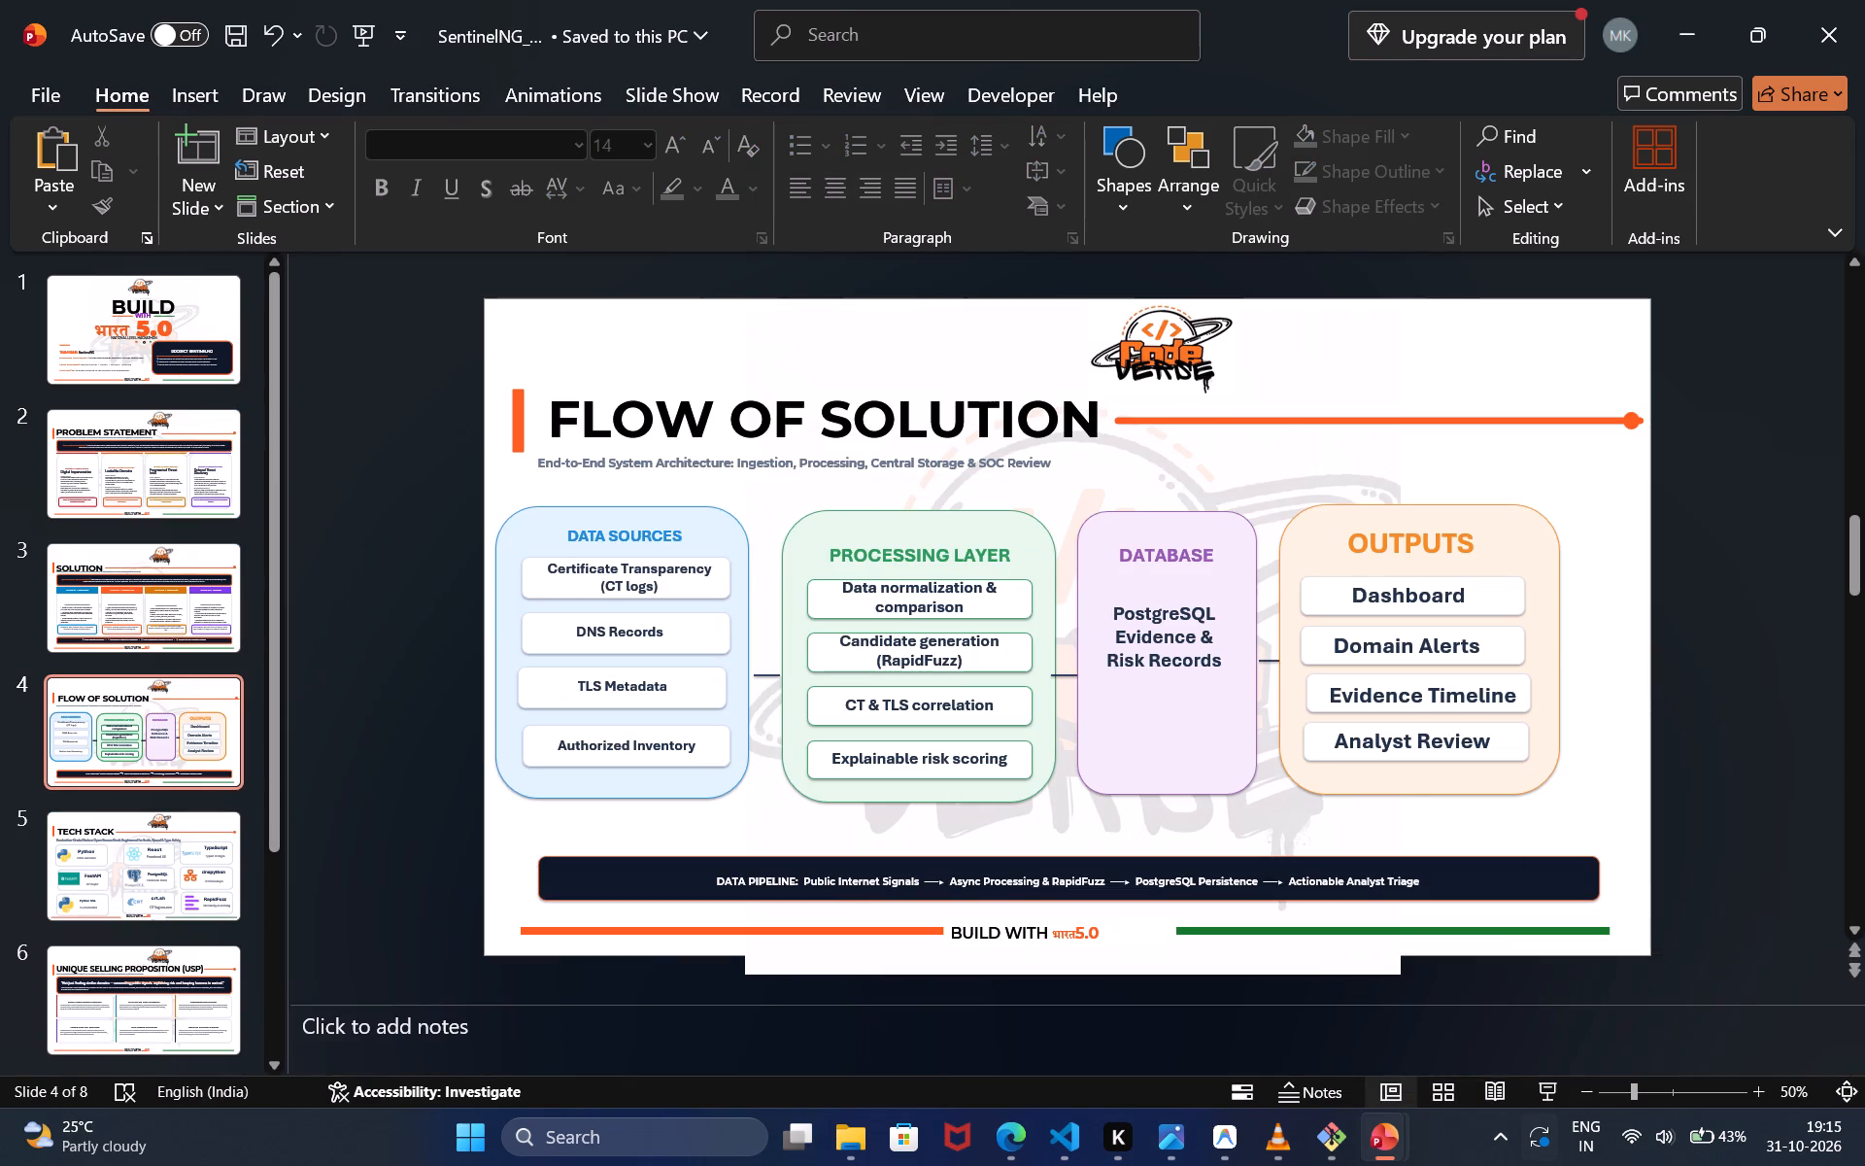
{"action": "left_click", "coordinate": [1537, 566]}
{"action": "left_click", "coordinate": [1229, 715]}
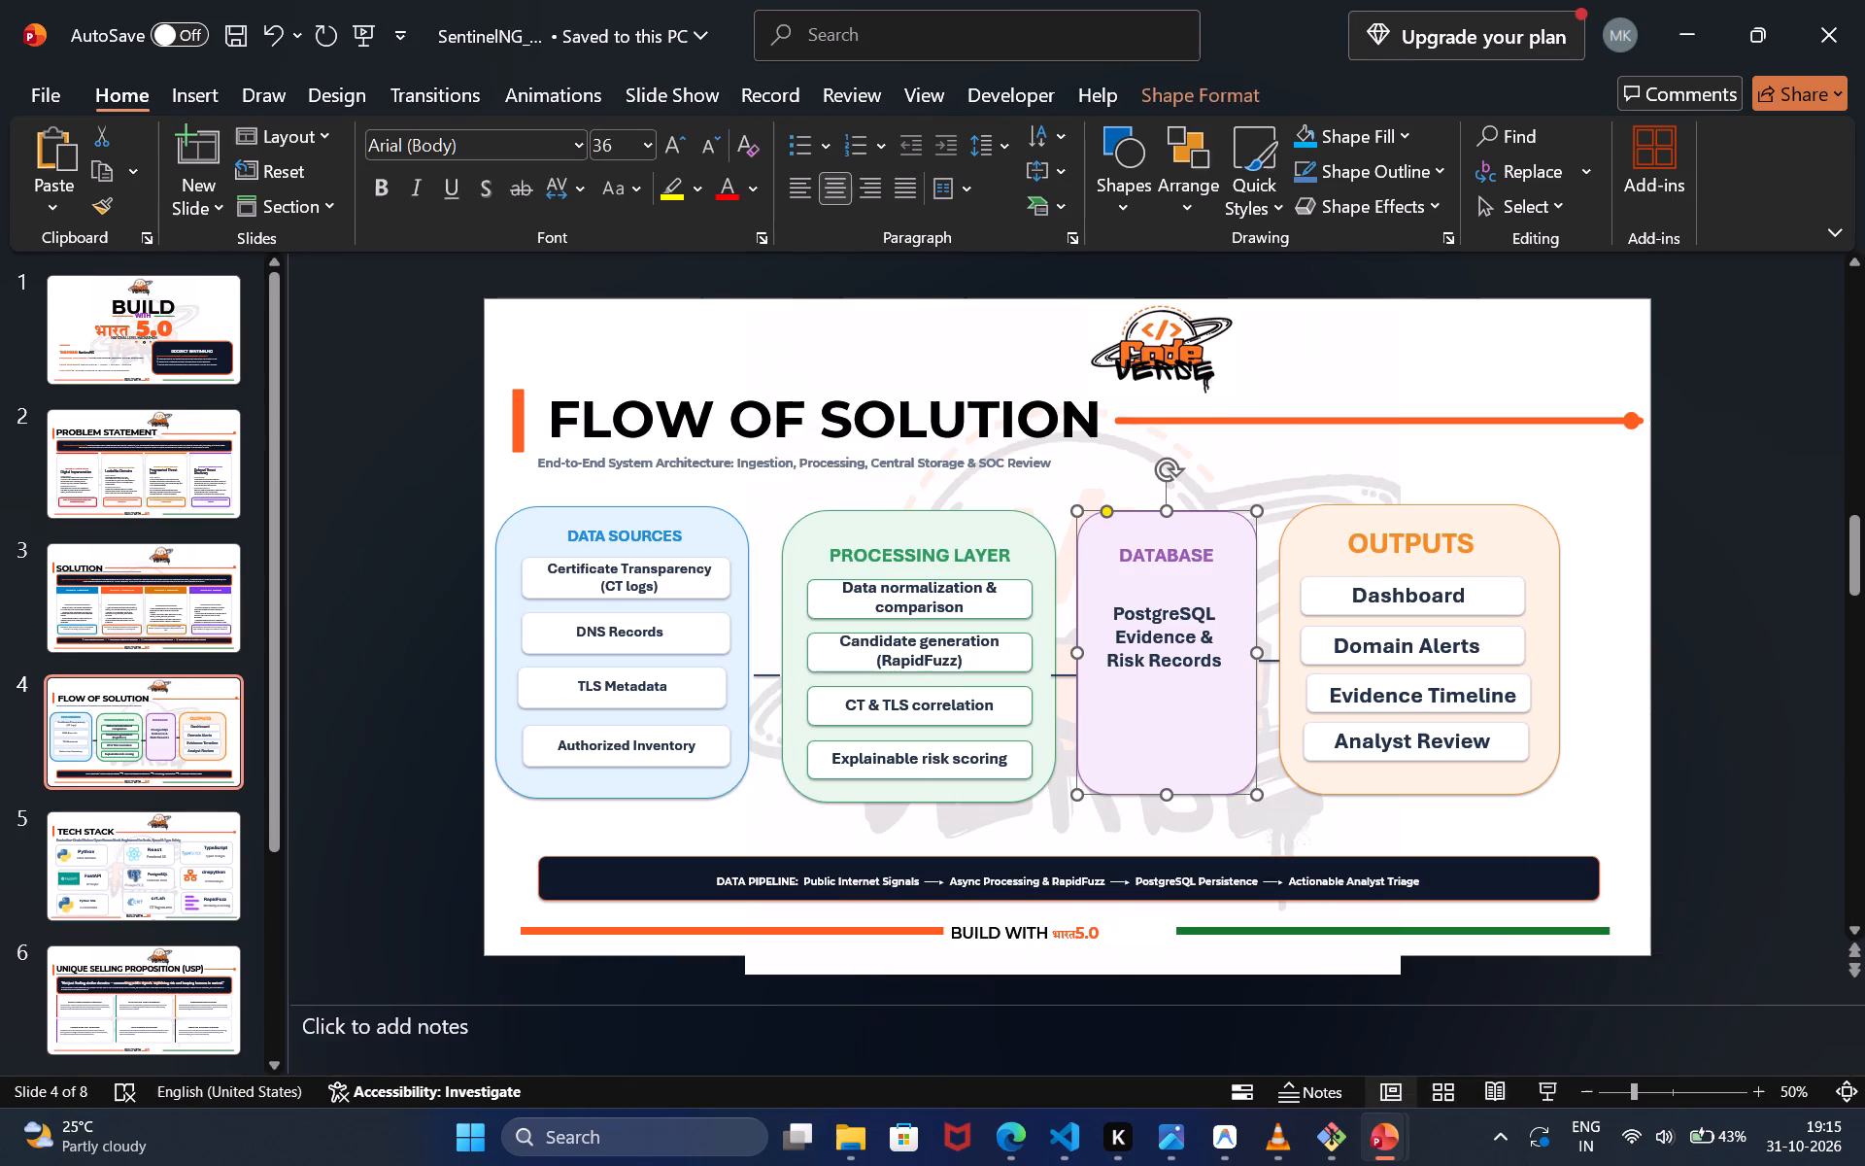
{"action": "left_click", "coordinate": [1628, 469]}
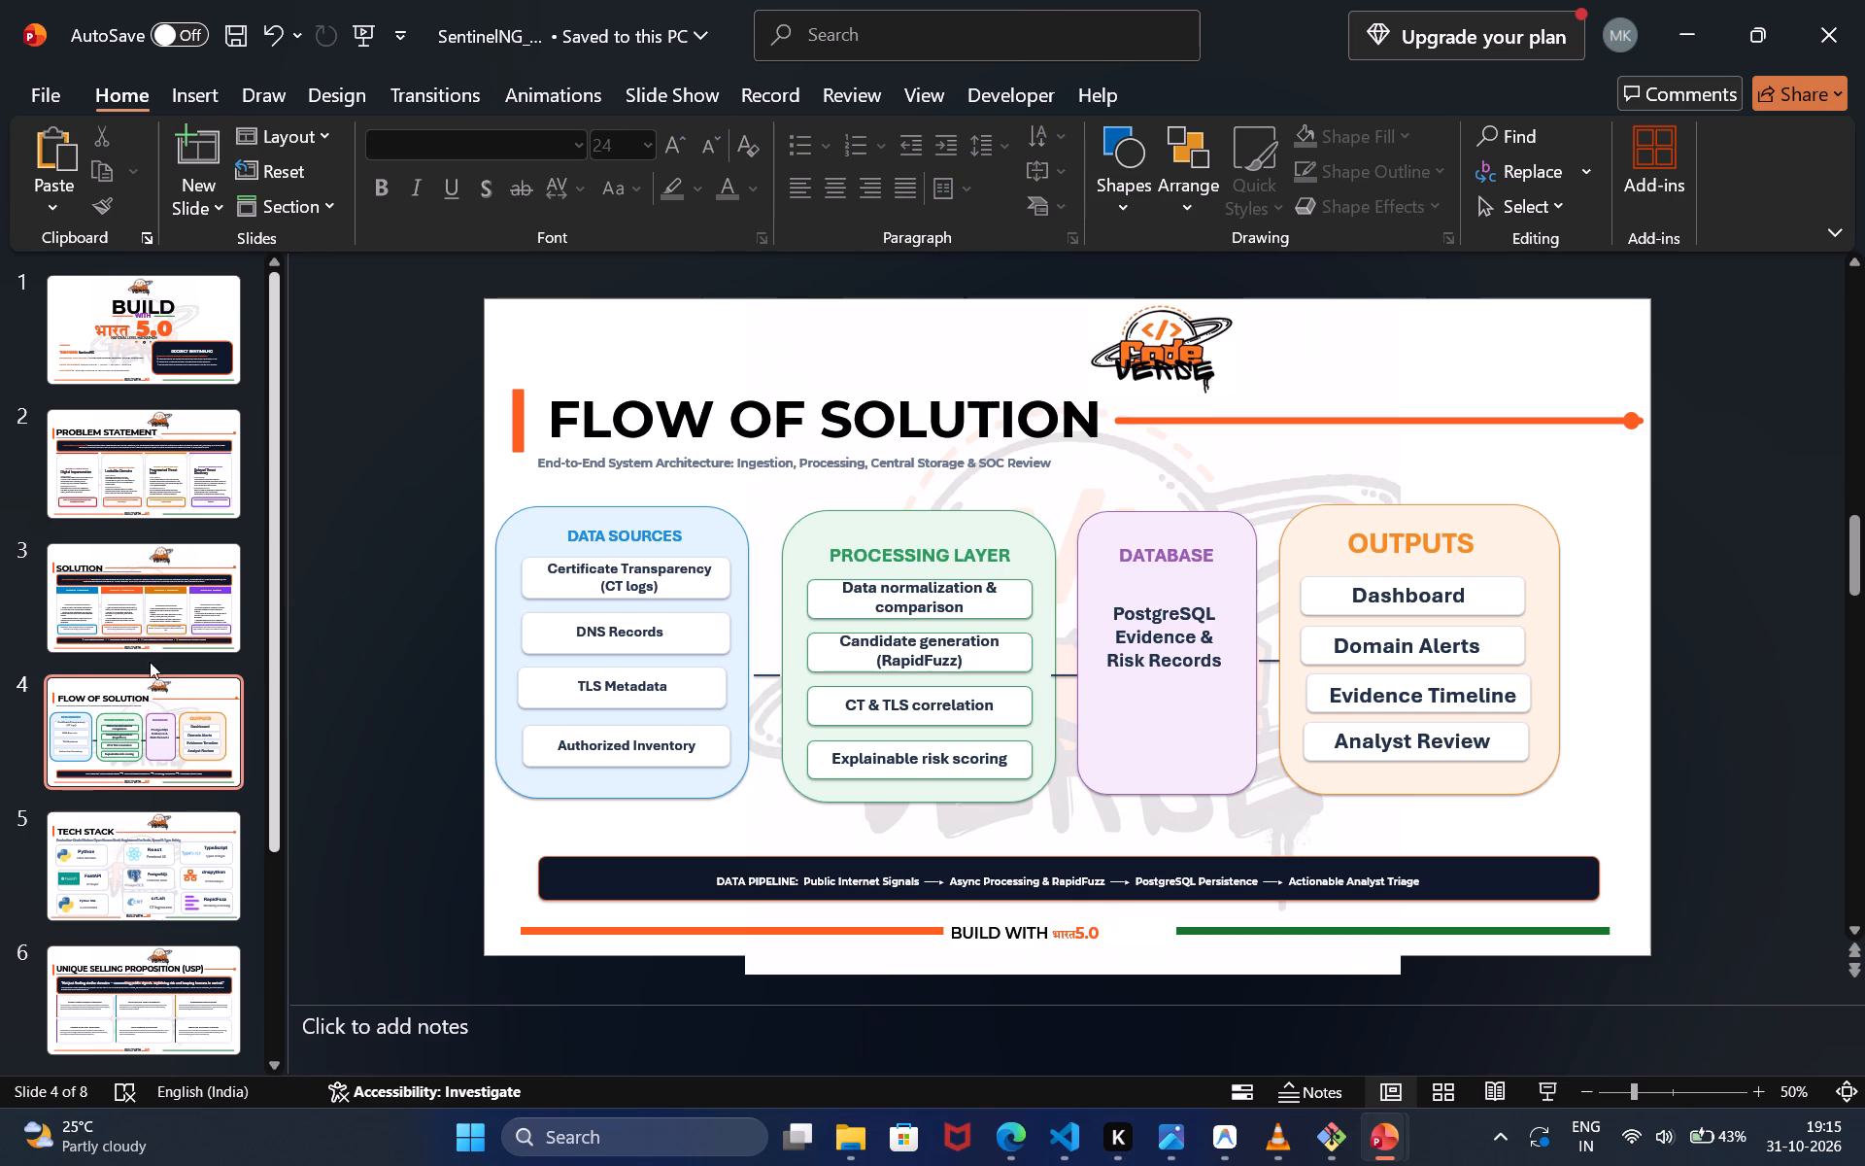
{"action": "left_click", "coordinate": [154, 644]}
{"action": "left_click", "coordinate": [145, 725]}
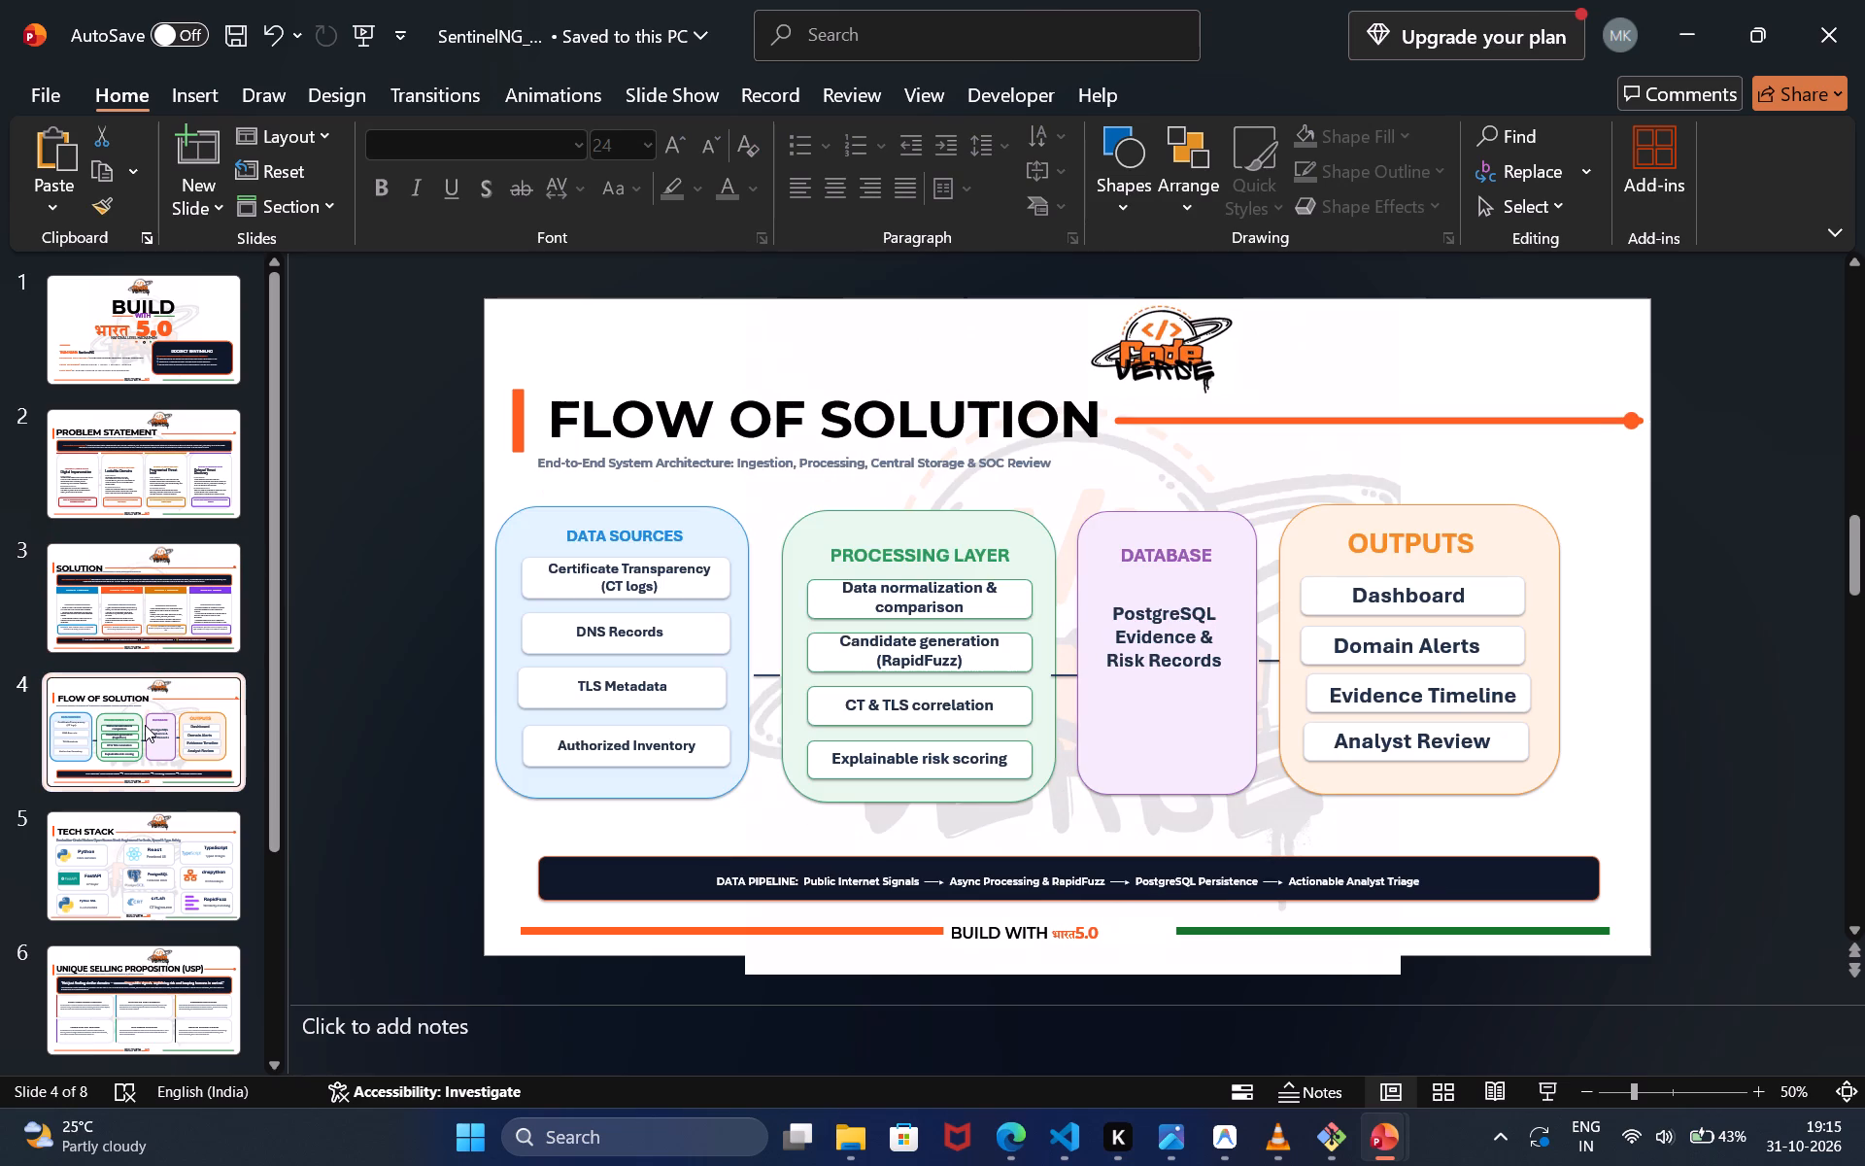
On the SOLUTION slide, delete the dark banner containing THE SENTINELNG PARADIGM text.
{"action": "left_click", "coordinate": [164, 620]}
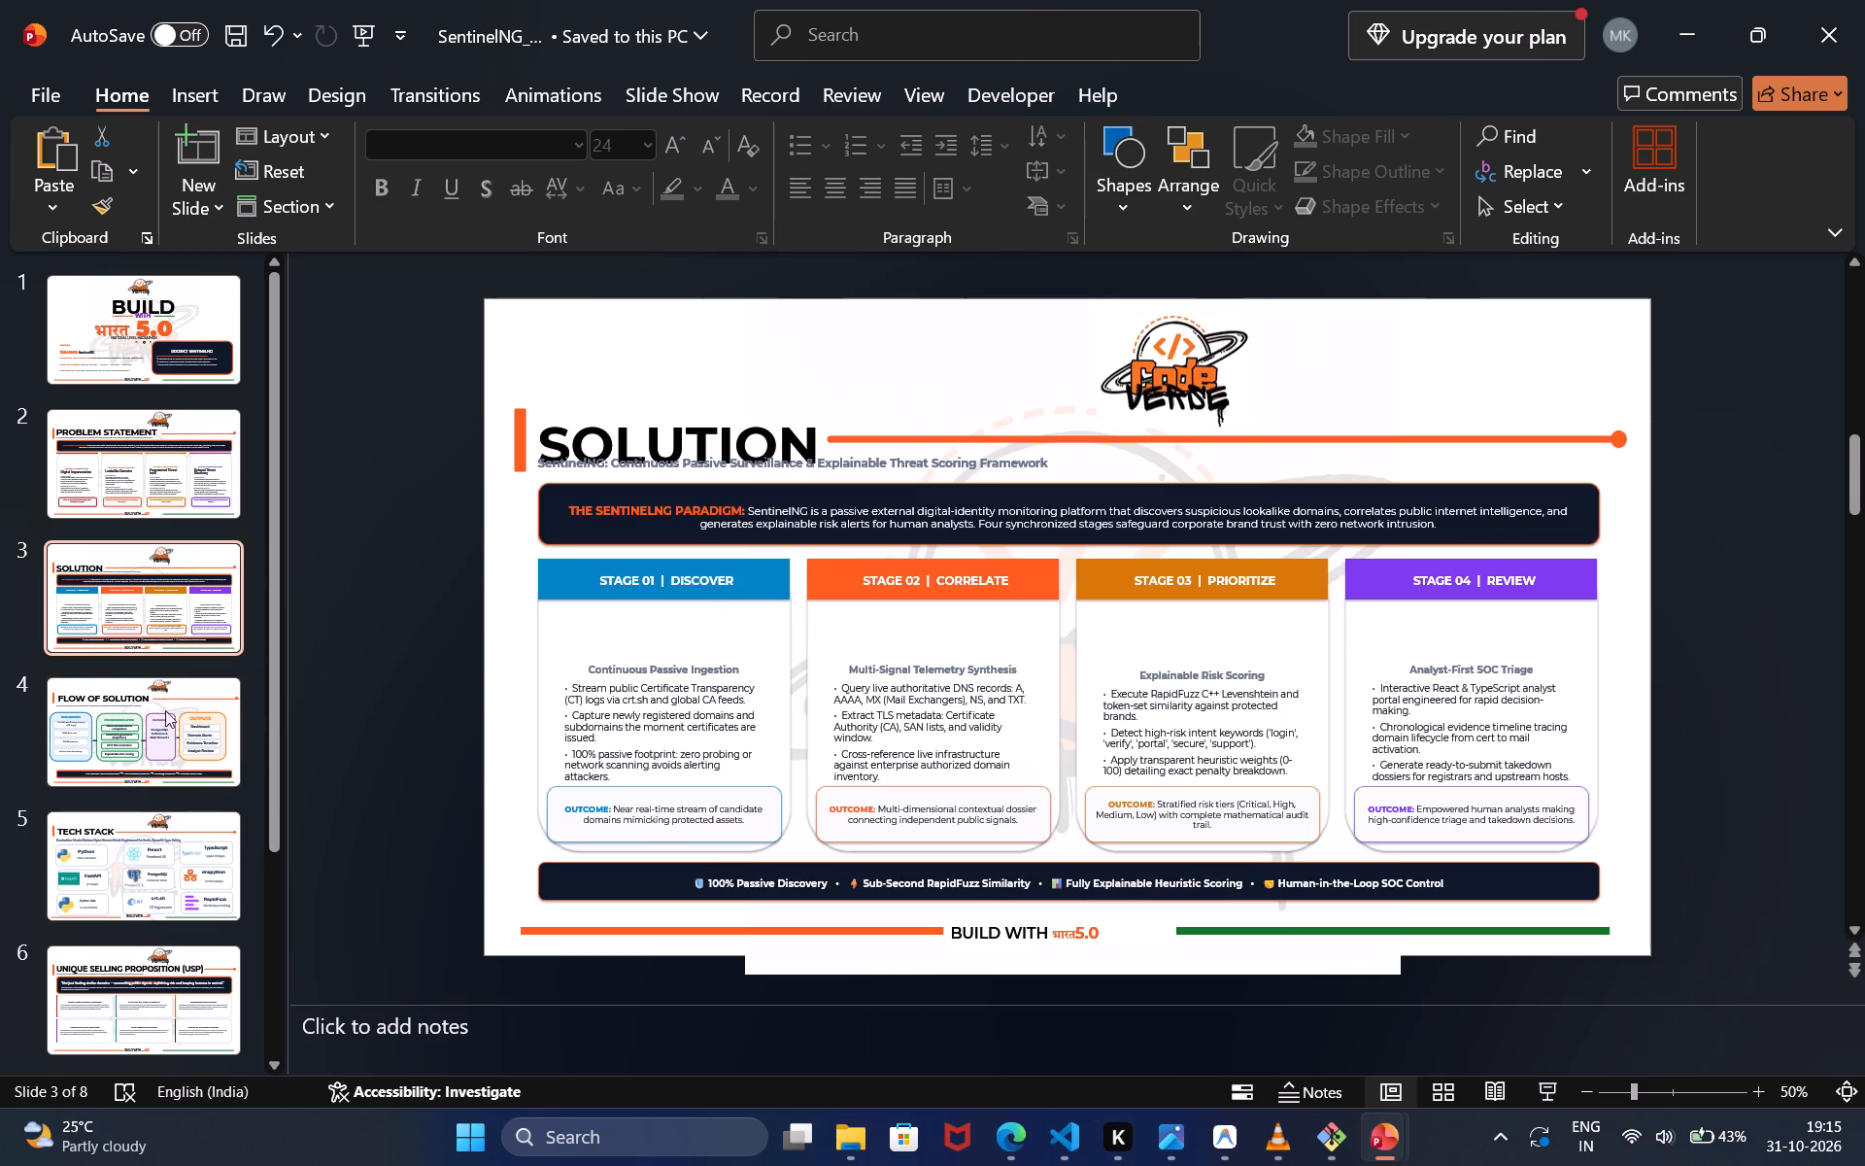
{"action": "left_click", "coordinate": [657, 533]}
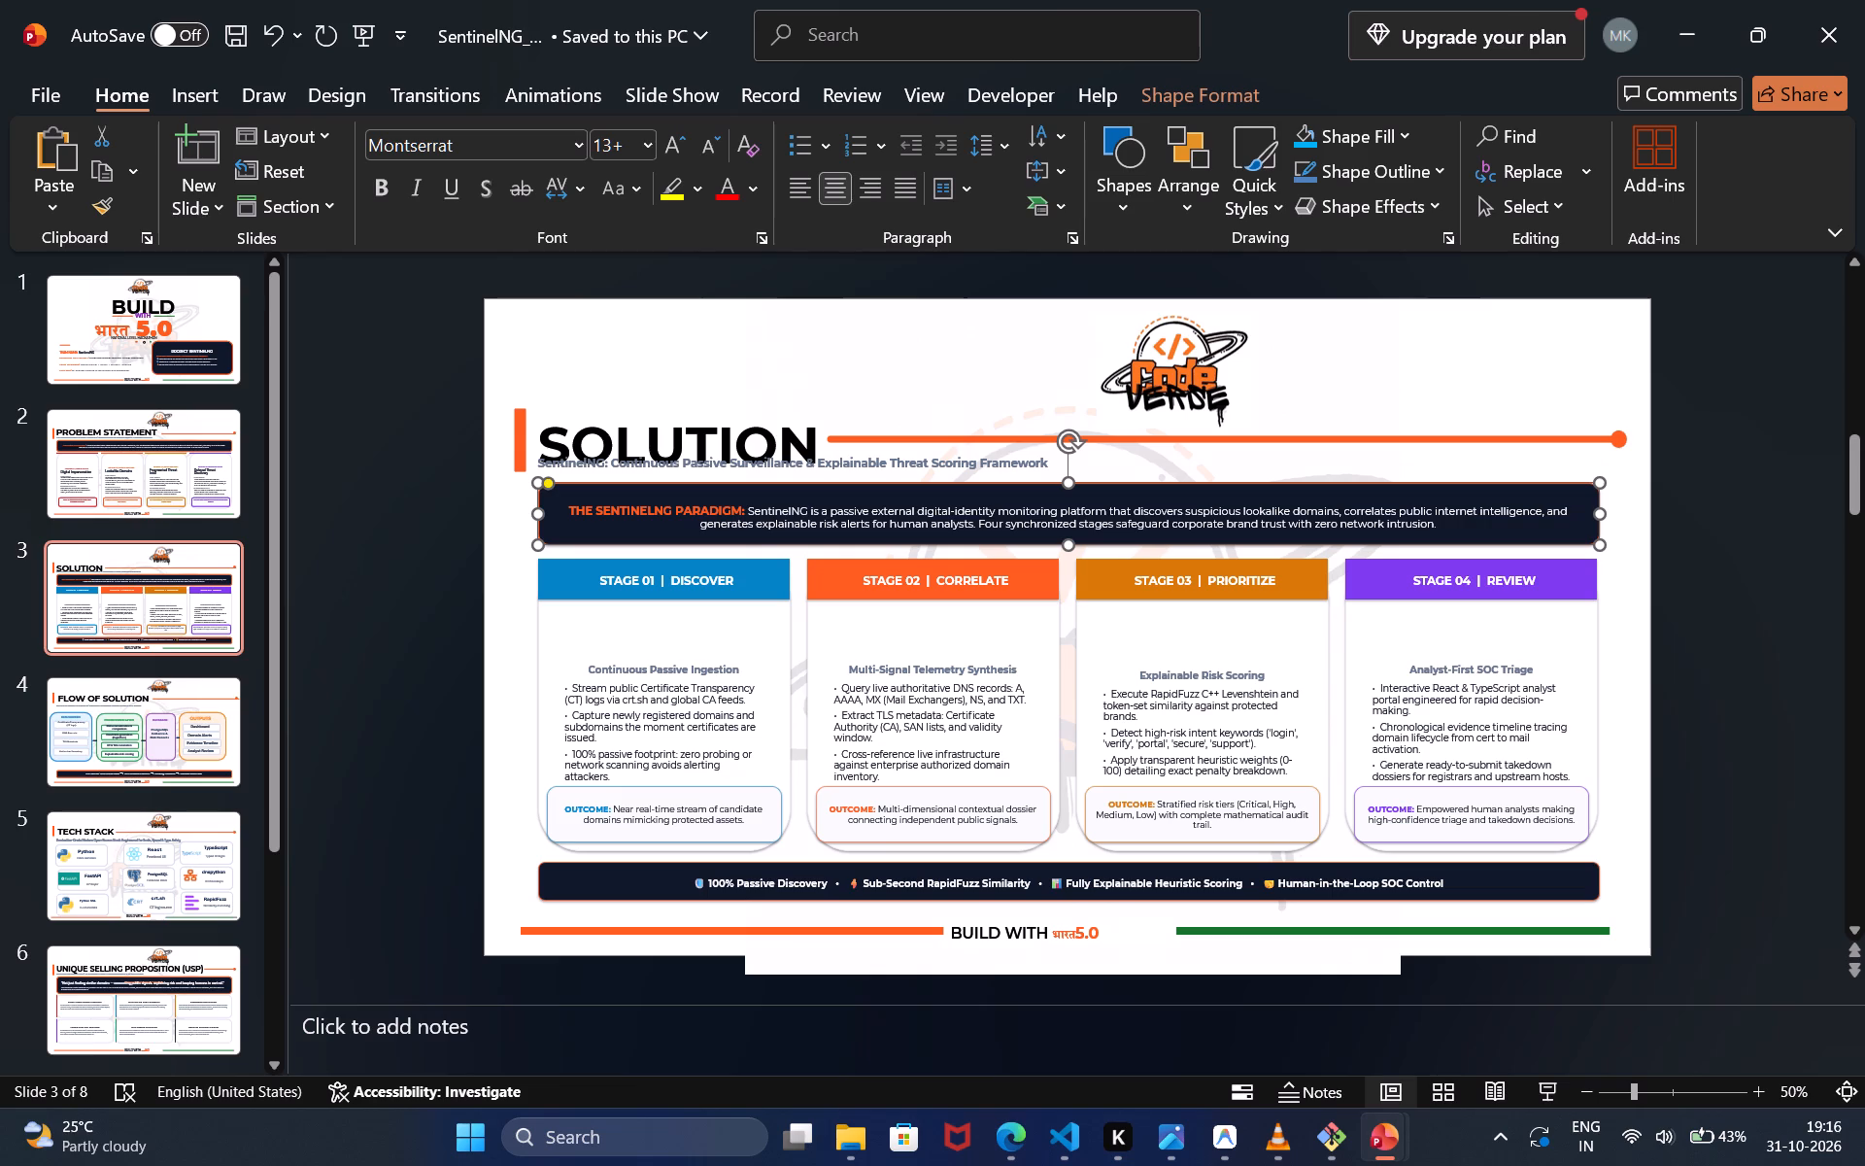
{"action": "key", "text": "Delete"}
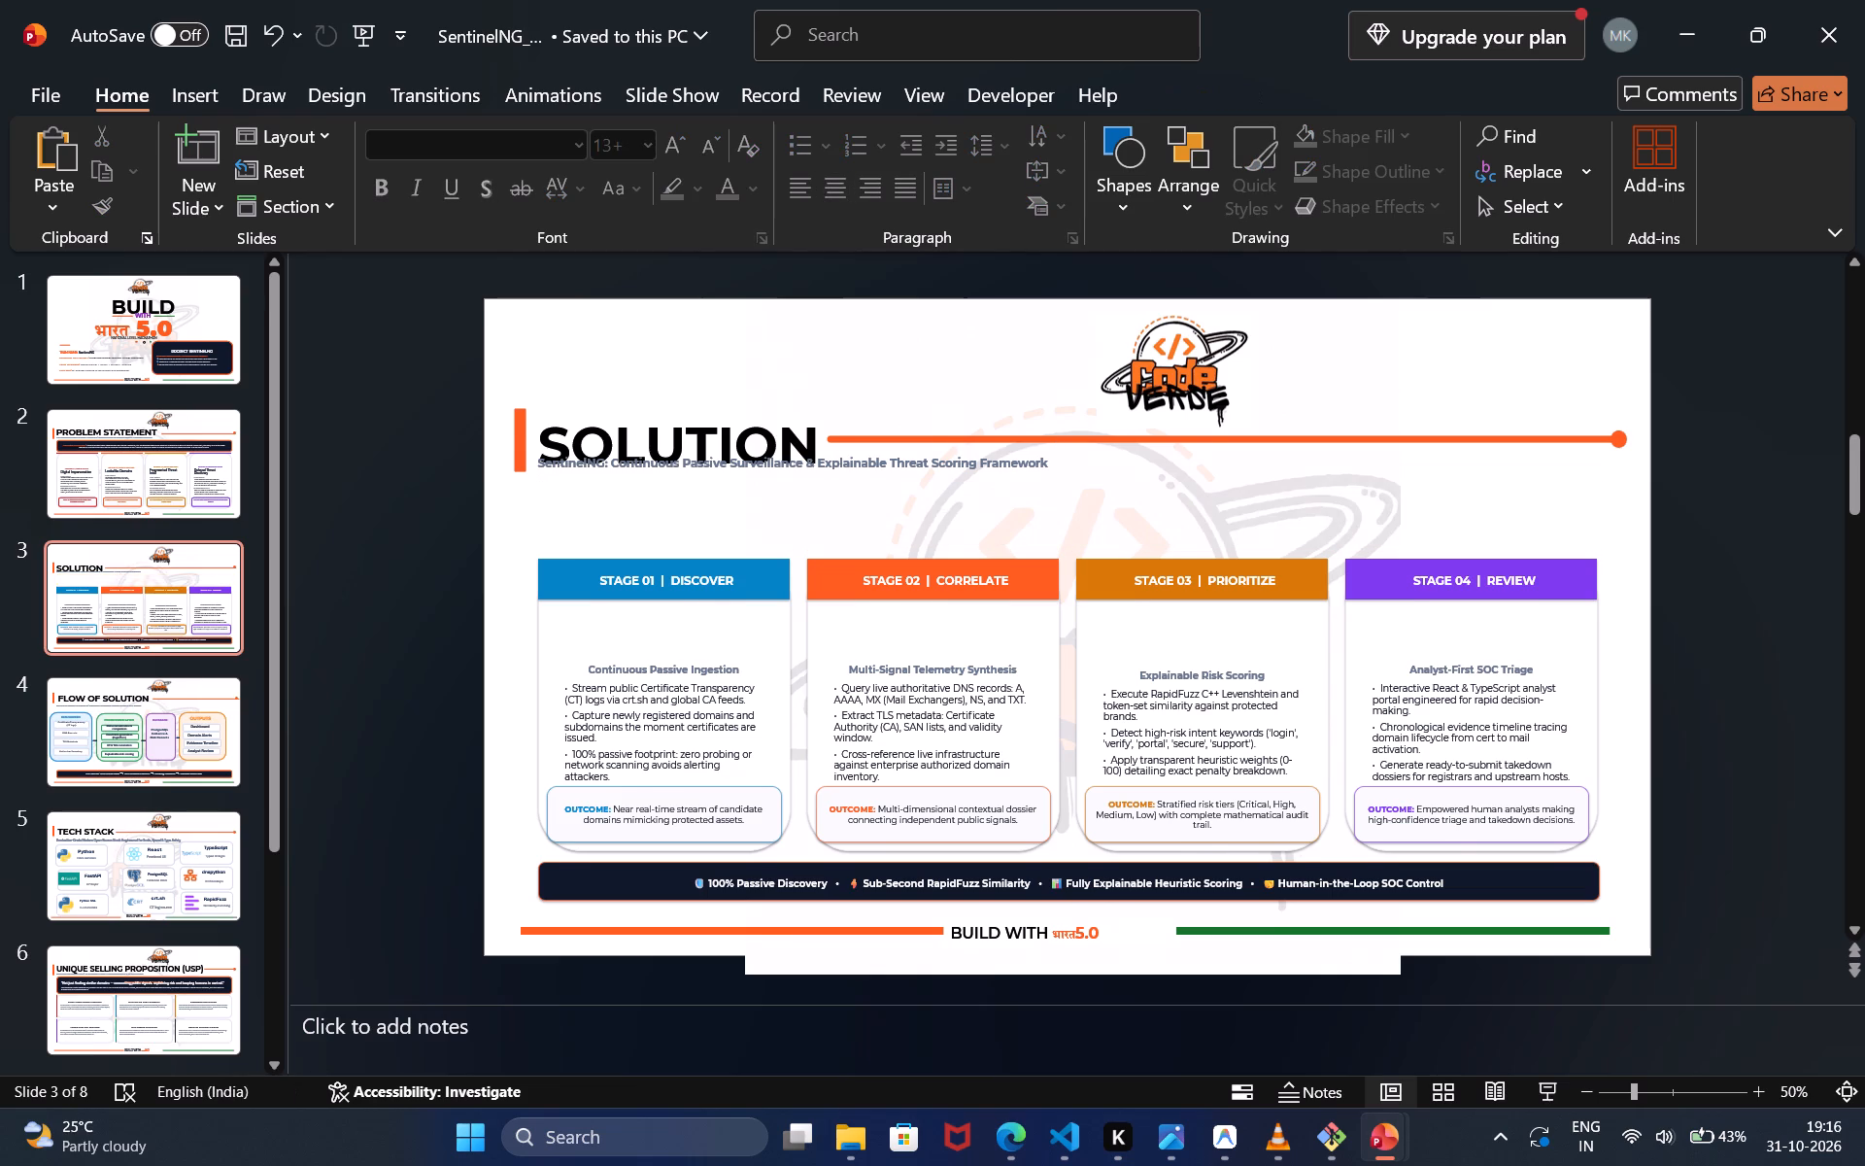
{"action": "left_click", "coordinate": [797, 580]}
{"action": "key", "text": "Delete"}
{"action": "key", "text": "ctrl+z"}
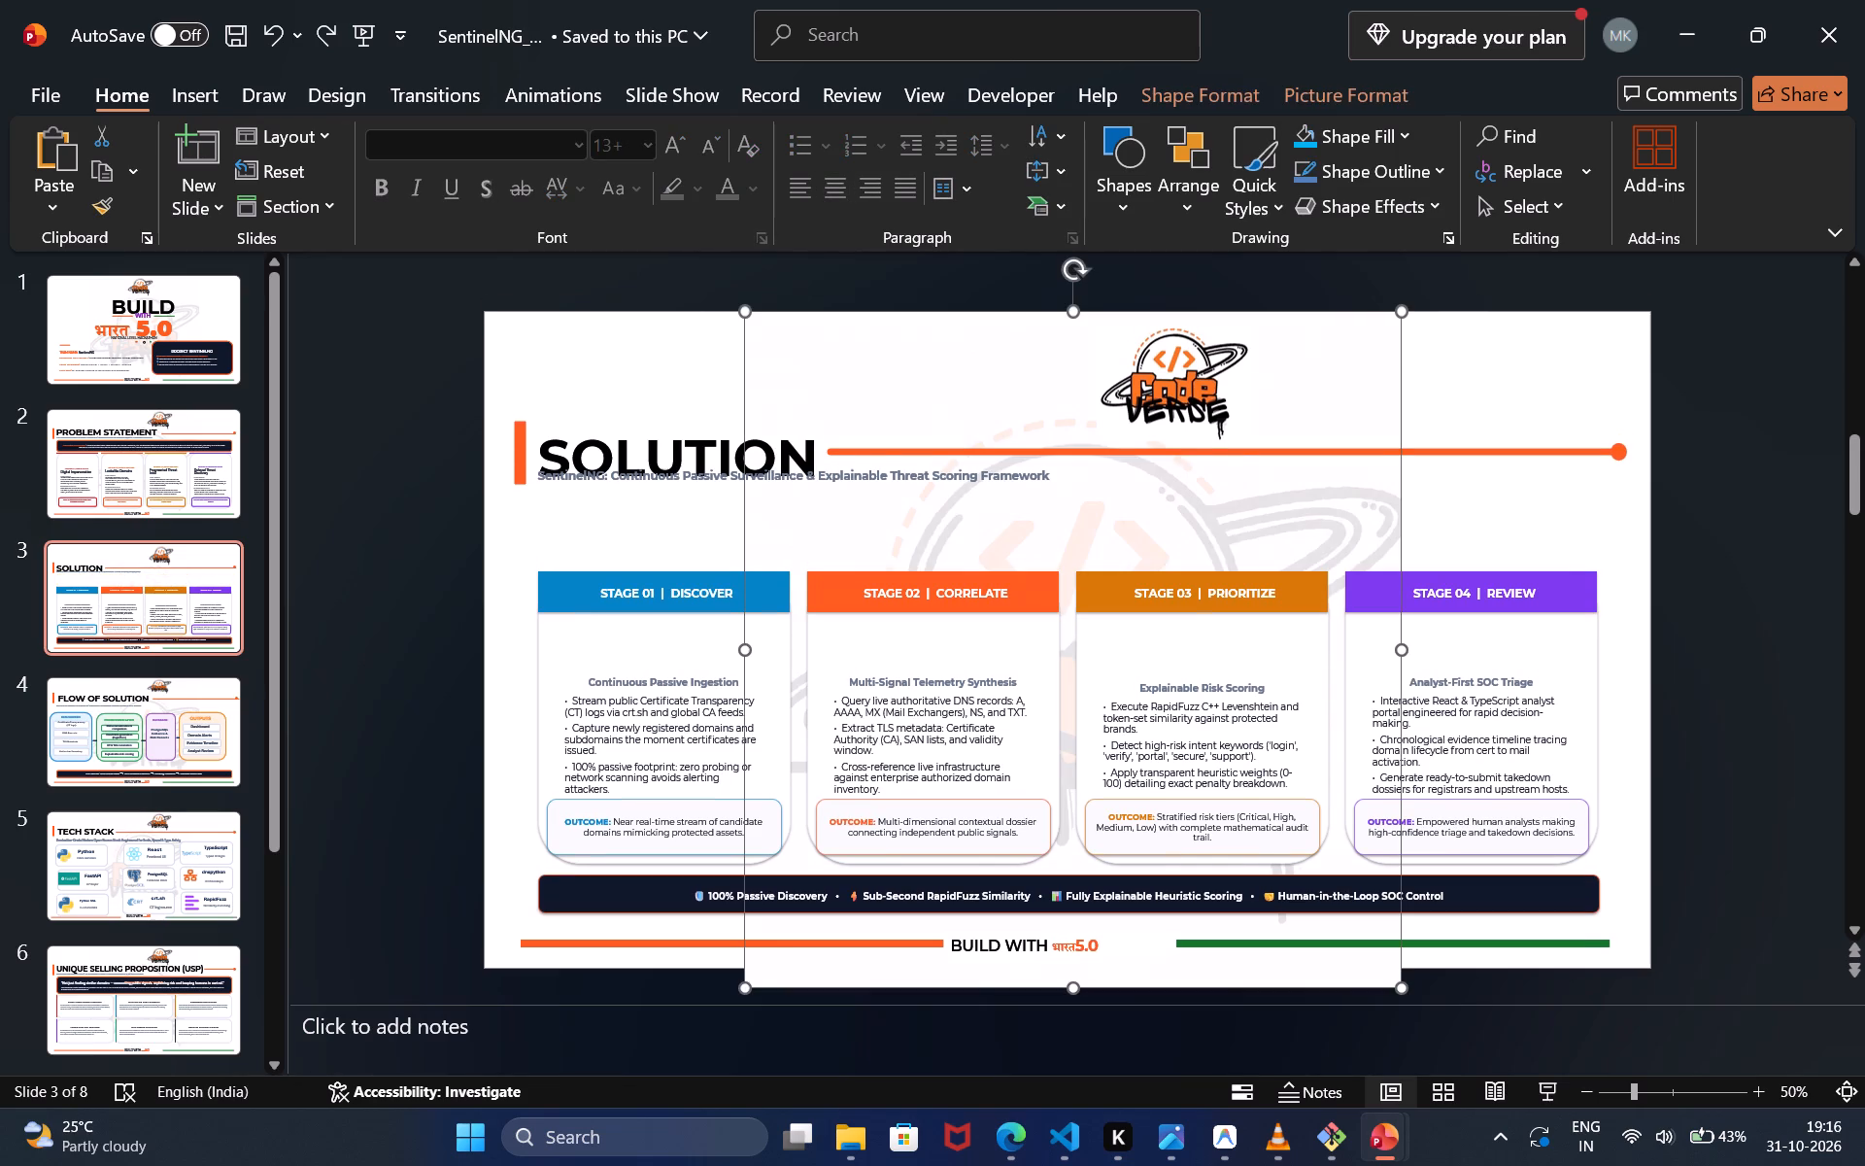
Delete the whole STAGE 01 | DISCOVER card from the SOLUTION slide: its blue header, body text box and OUTCOME box.
{"action": "left_click", "coordinate": [726, 575]}
{"action": "key", "text": "Delete"}
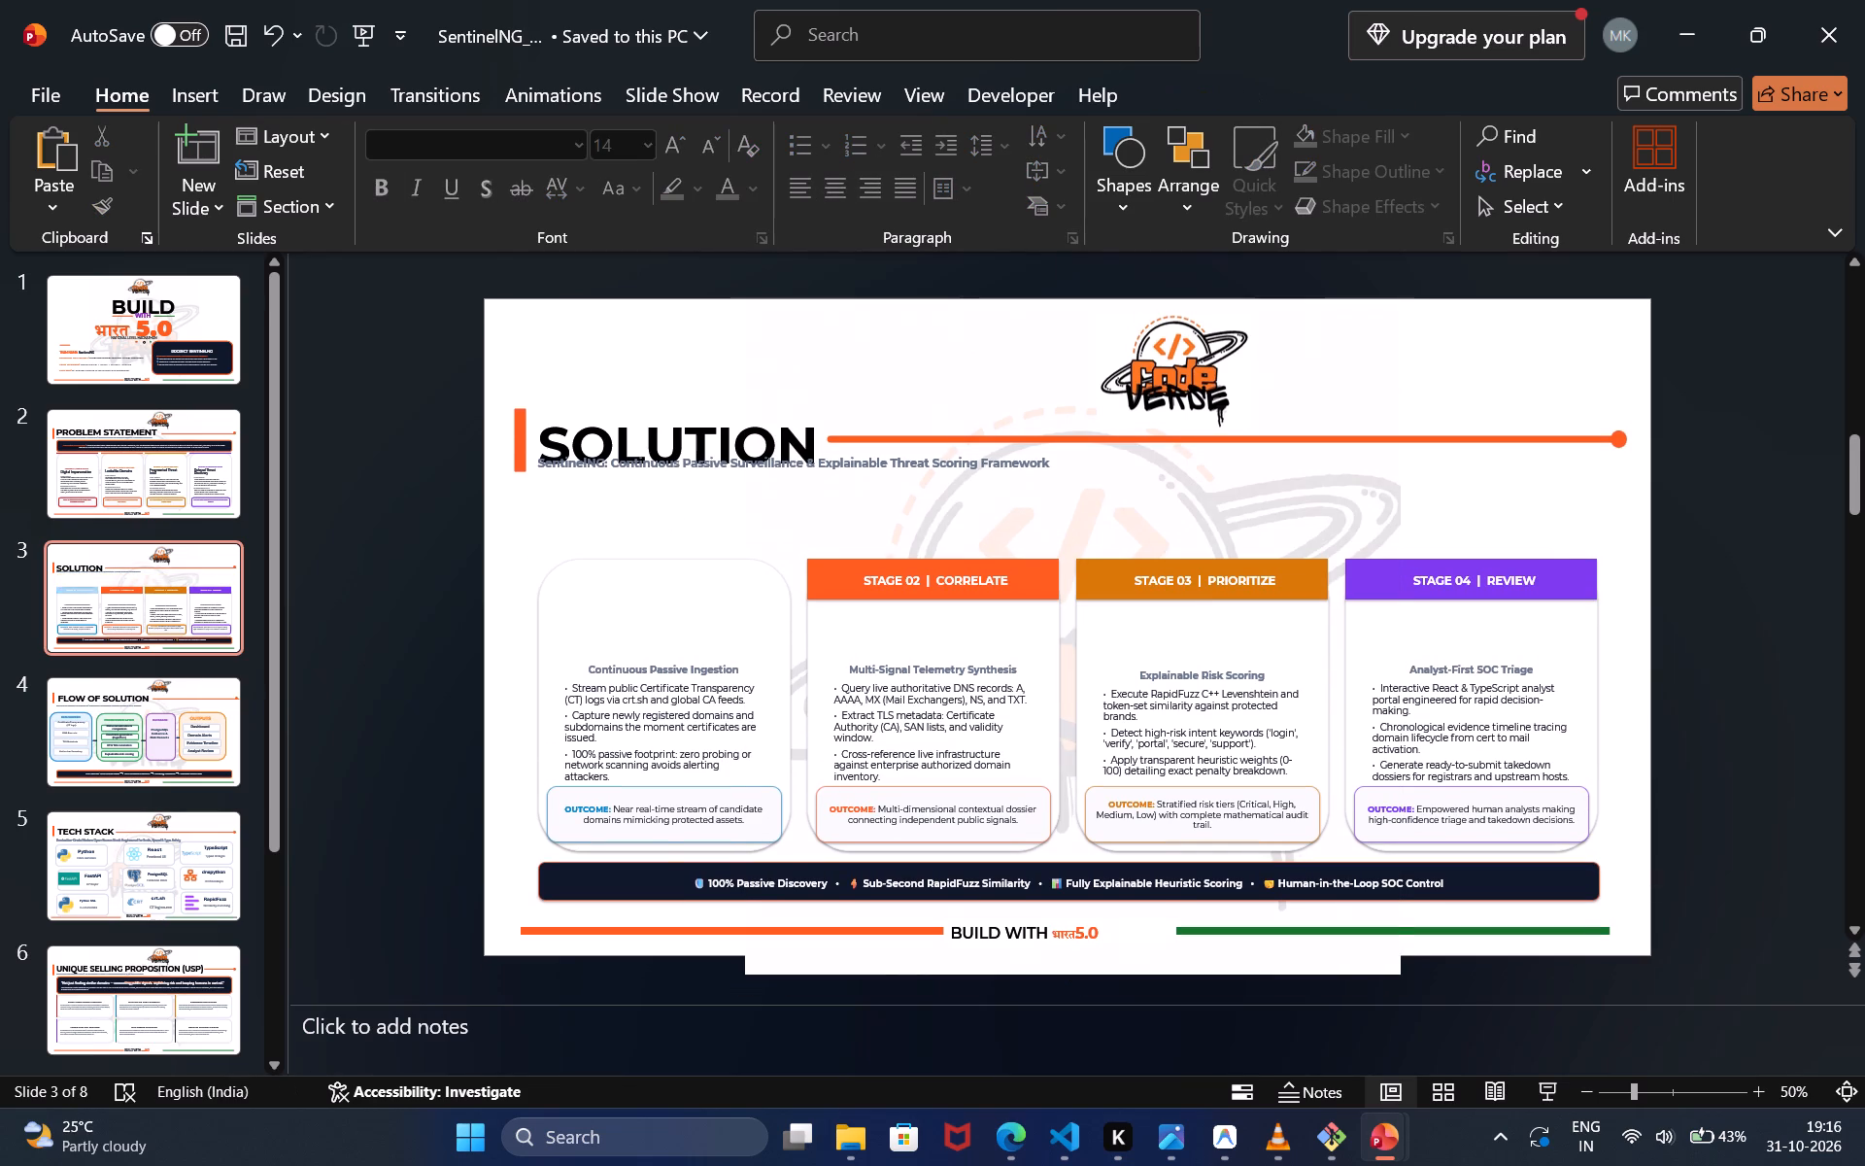
{"action": "left_click", "coordinate": [727, 590]}
{"action": "key", "text": "Delete"}
{"action": "key", "text": "Delete"}
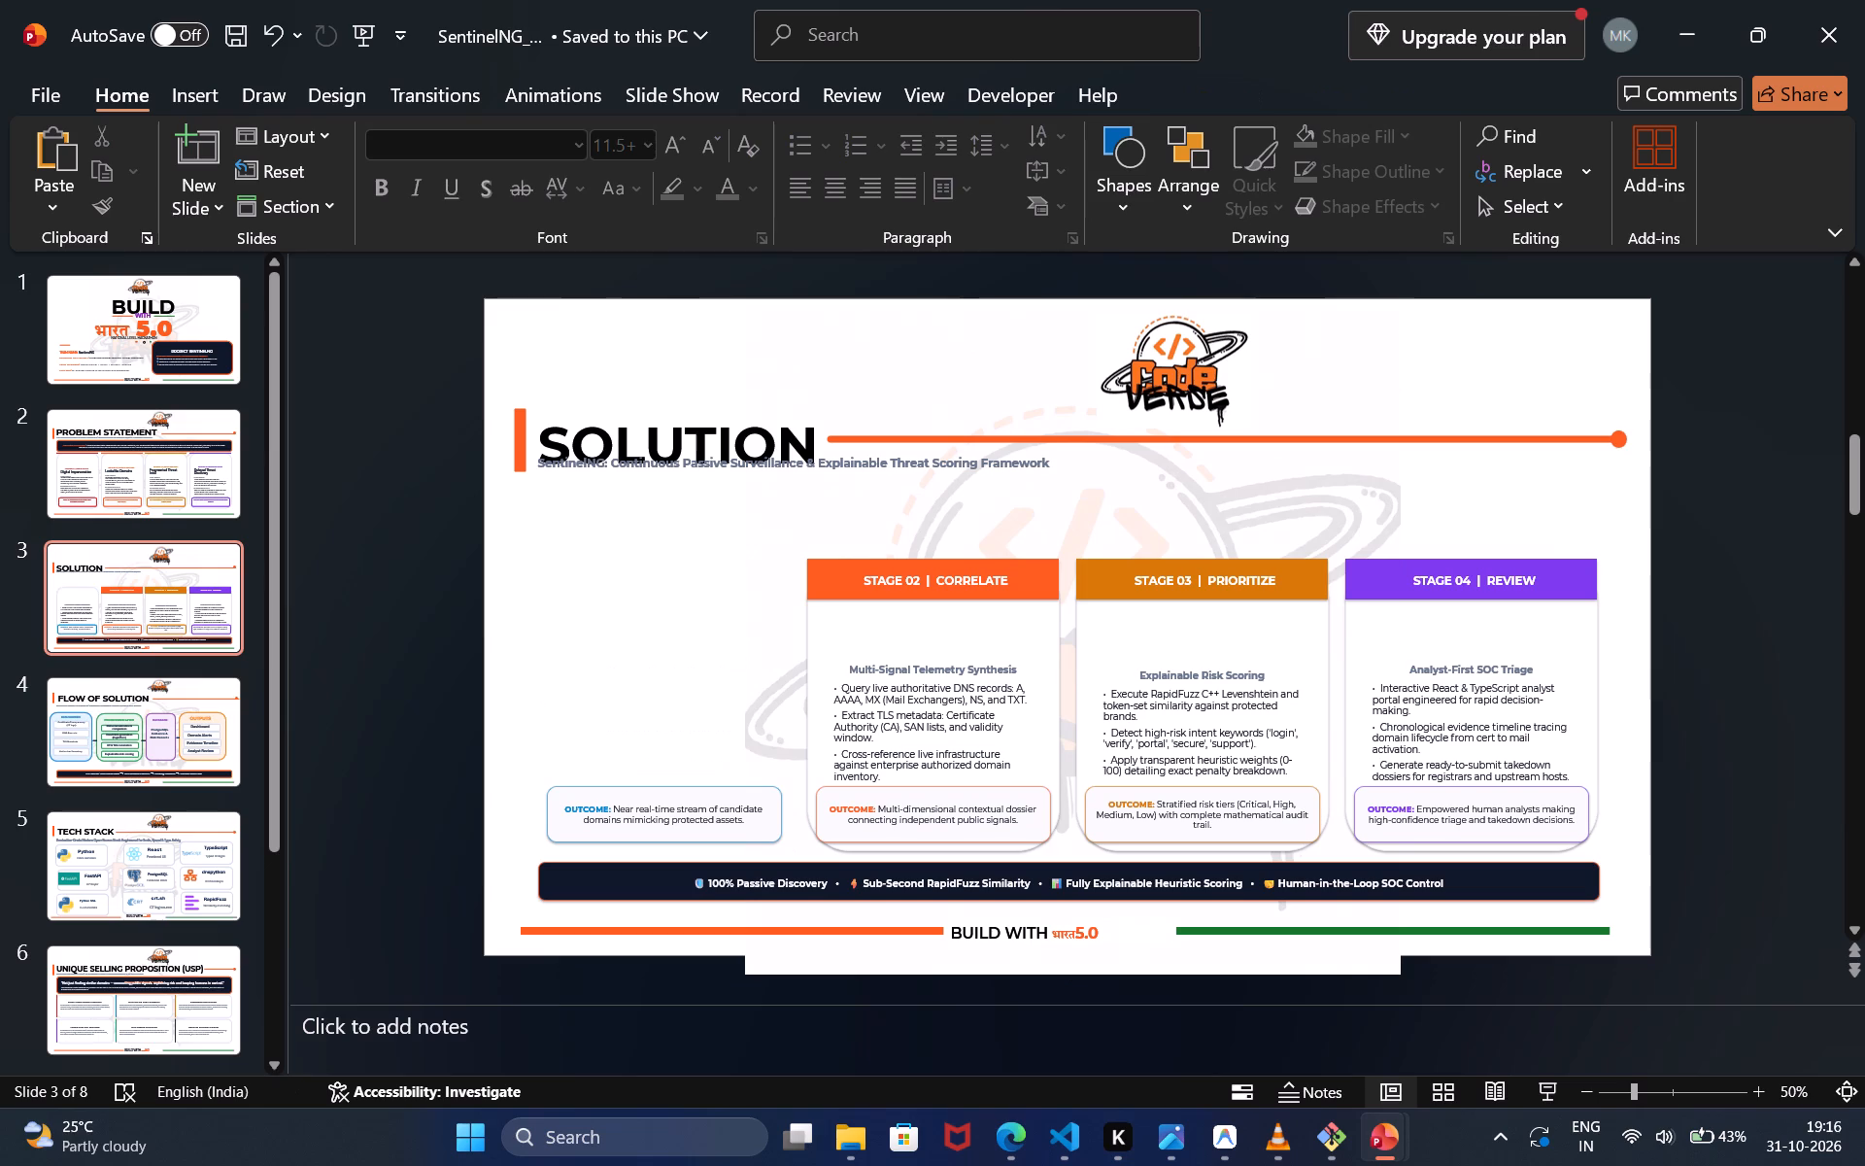
{"action": "left_click", "coordinate": [759, 806]}
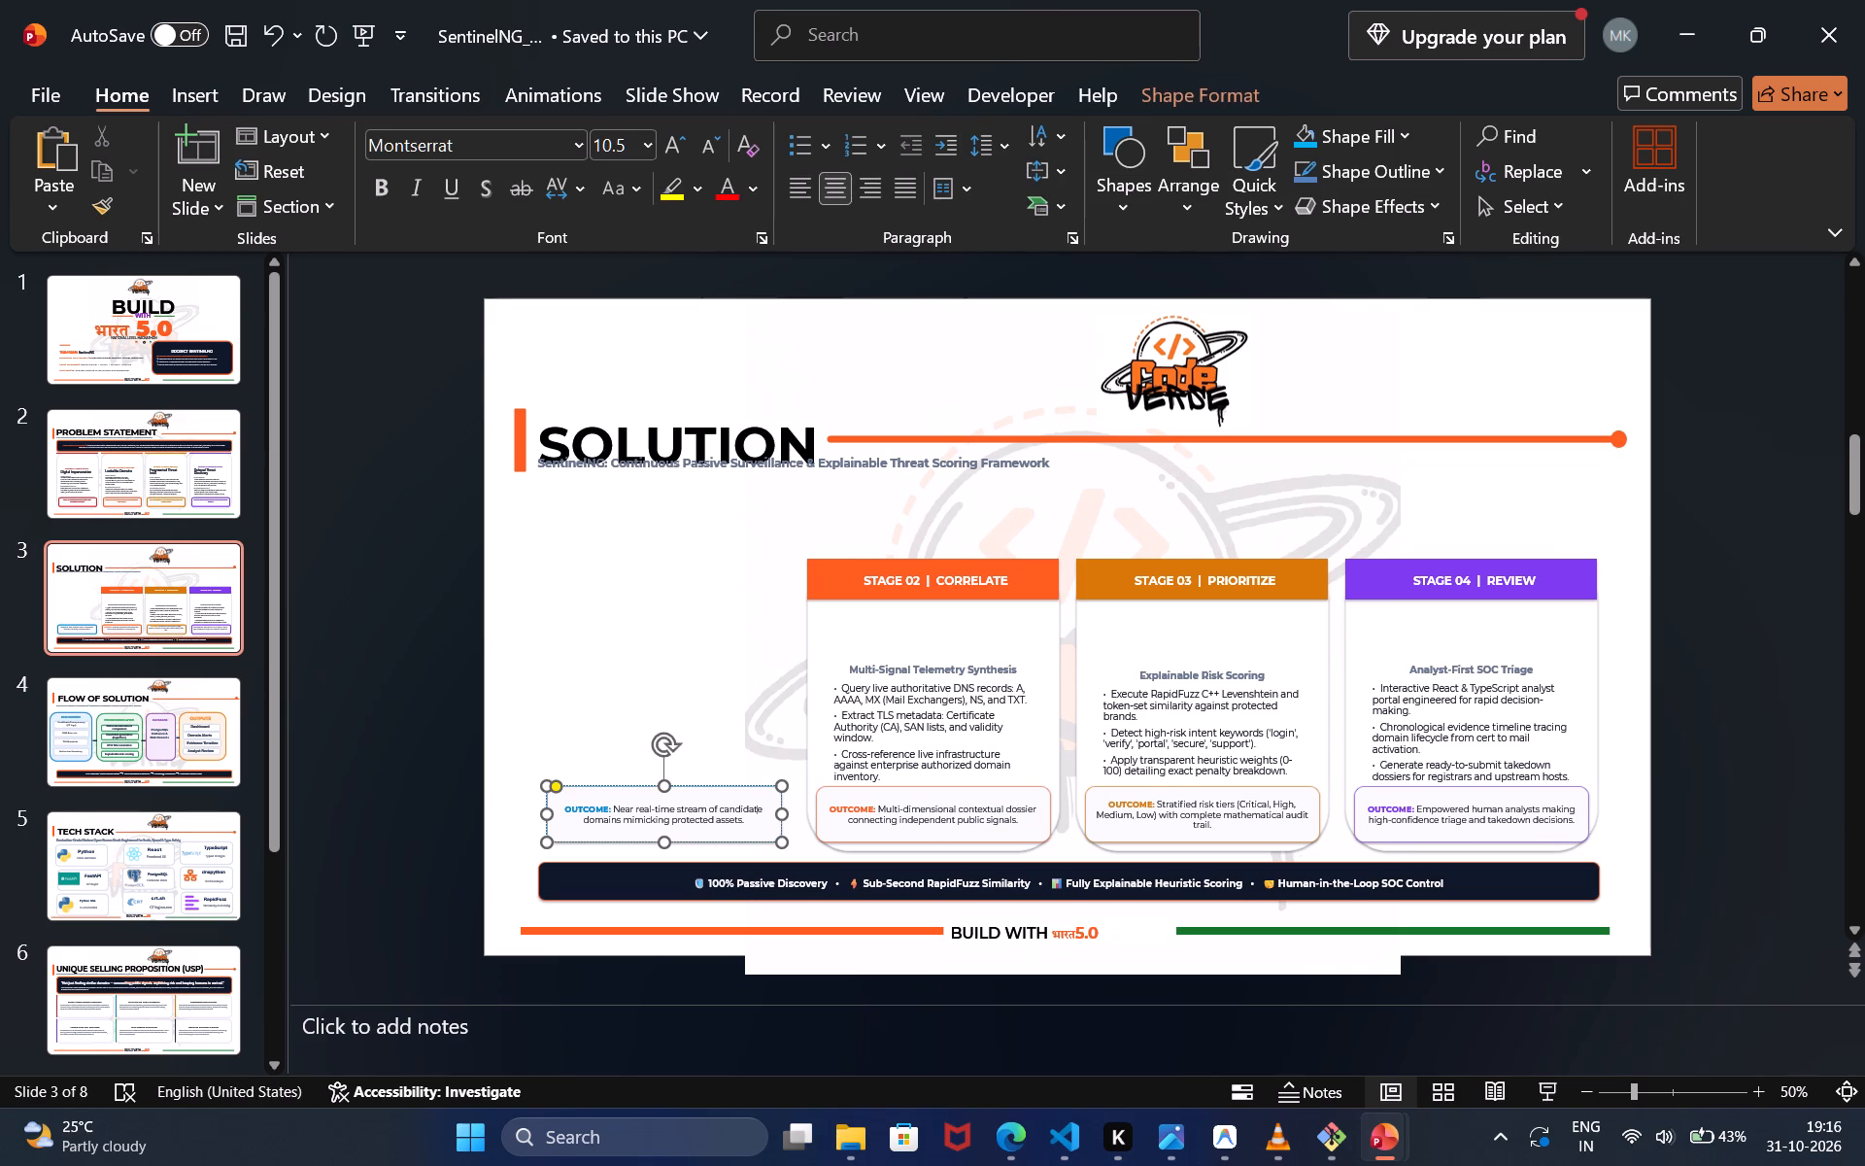
{"action": "left_click", "coordinate": [747, 783]}
{"action": "key", "text": "Delete"}
{"action": "left_click", "coordinate": [745, 791]}
{"action": "key", "text": "Delete"}
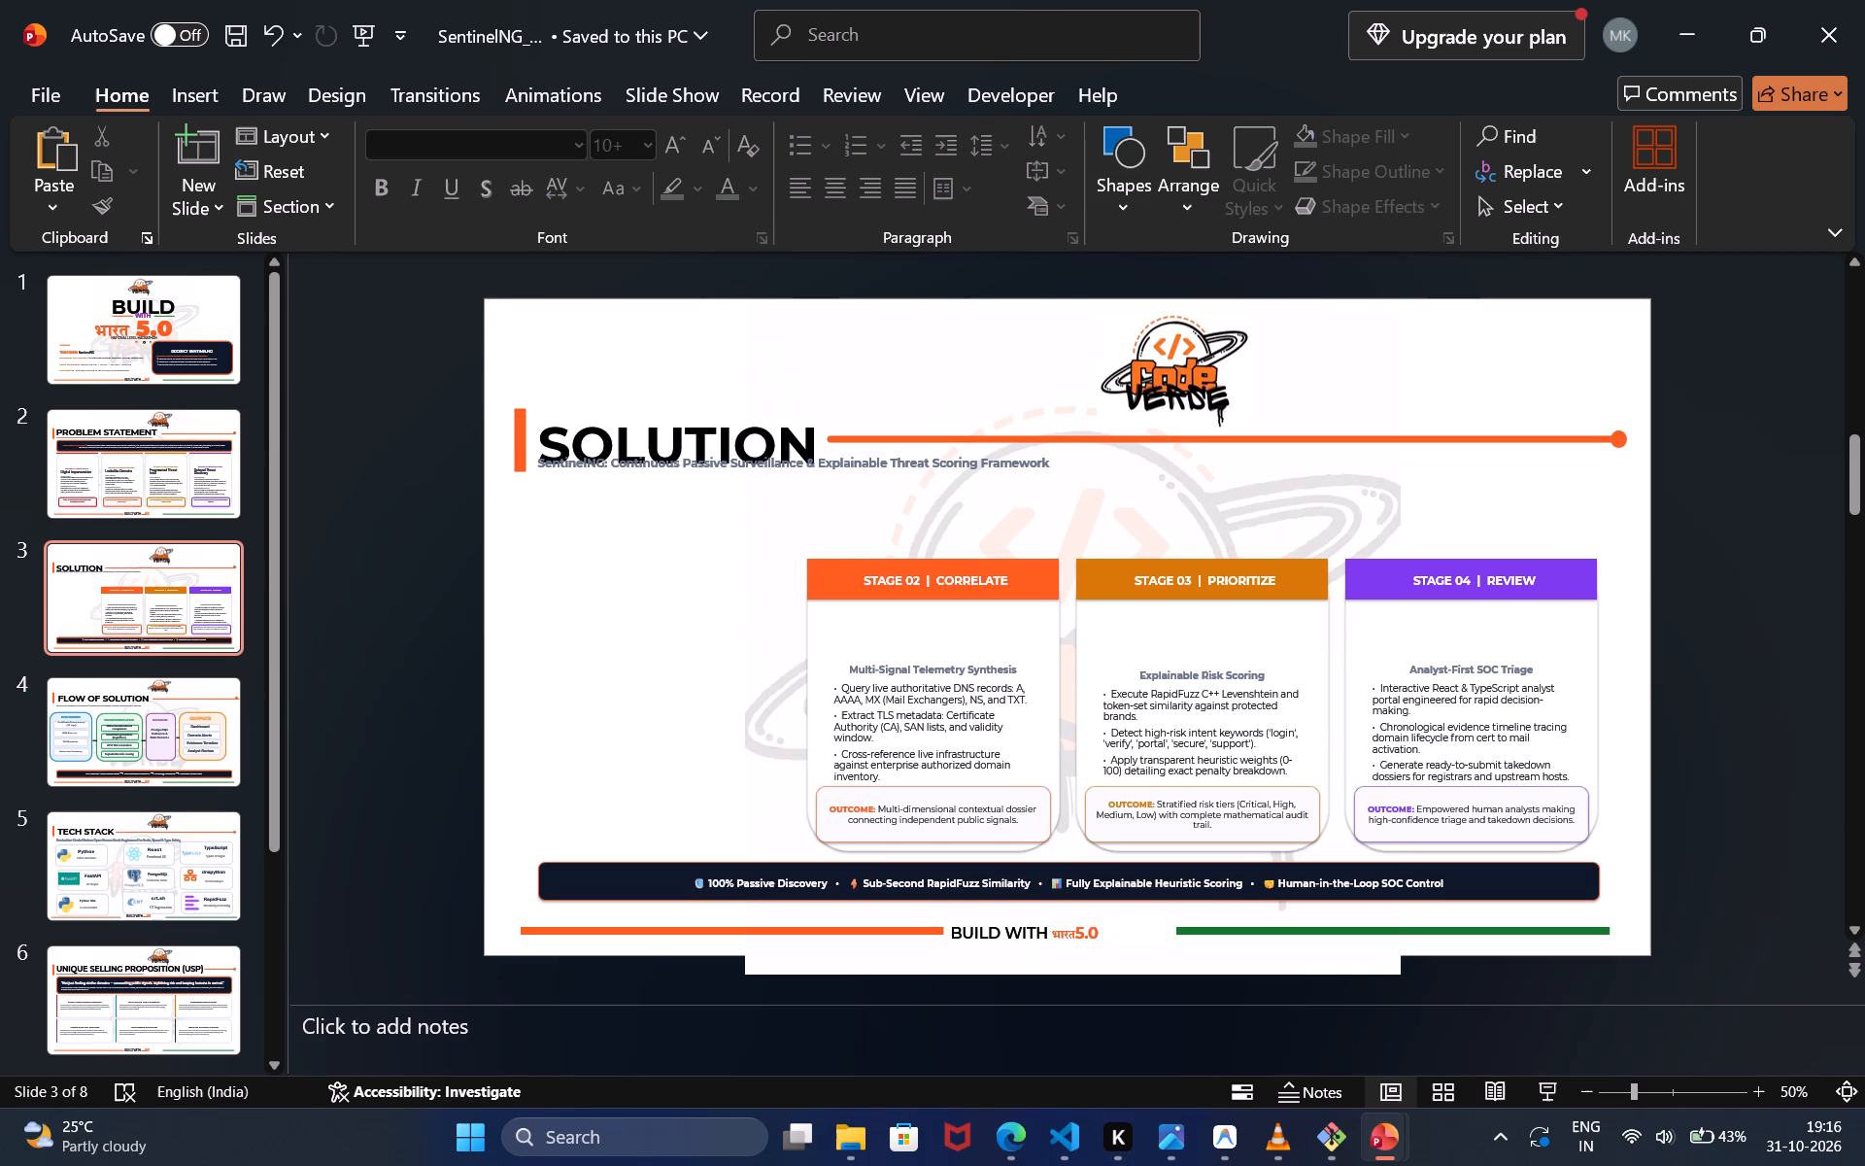
Delete the whole STAGE 02 | CORRELATE card: its orange header, body text box and OUTCOME box.
{"action": "left_click", "coordinate": [1002, 573]}
{"action": "key", "text": "Delete"}
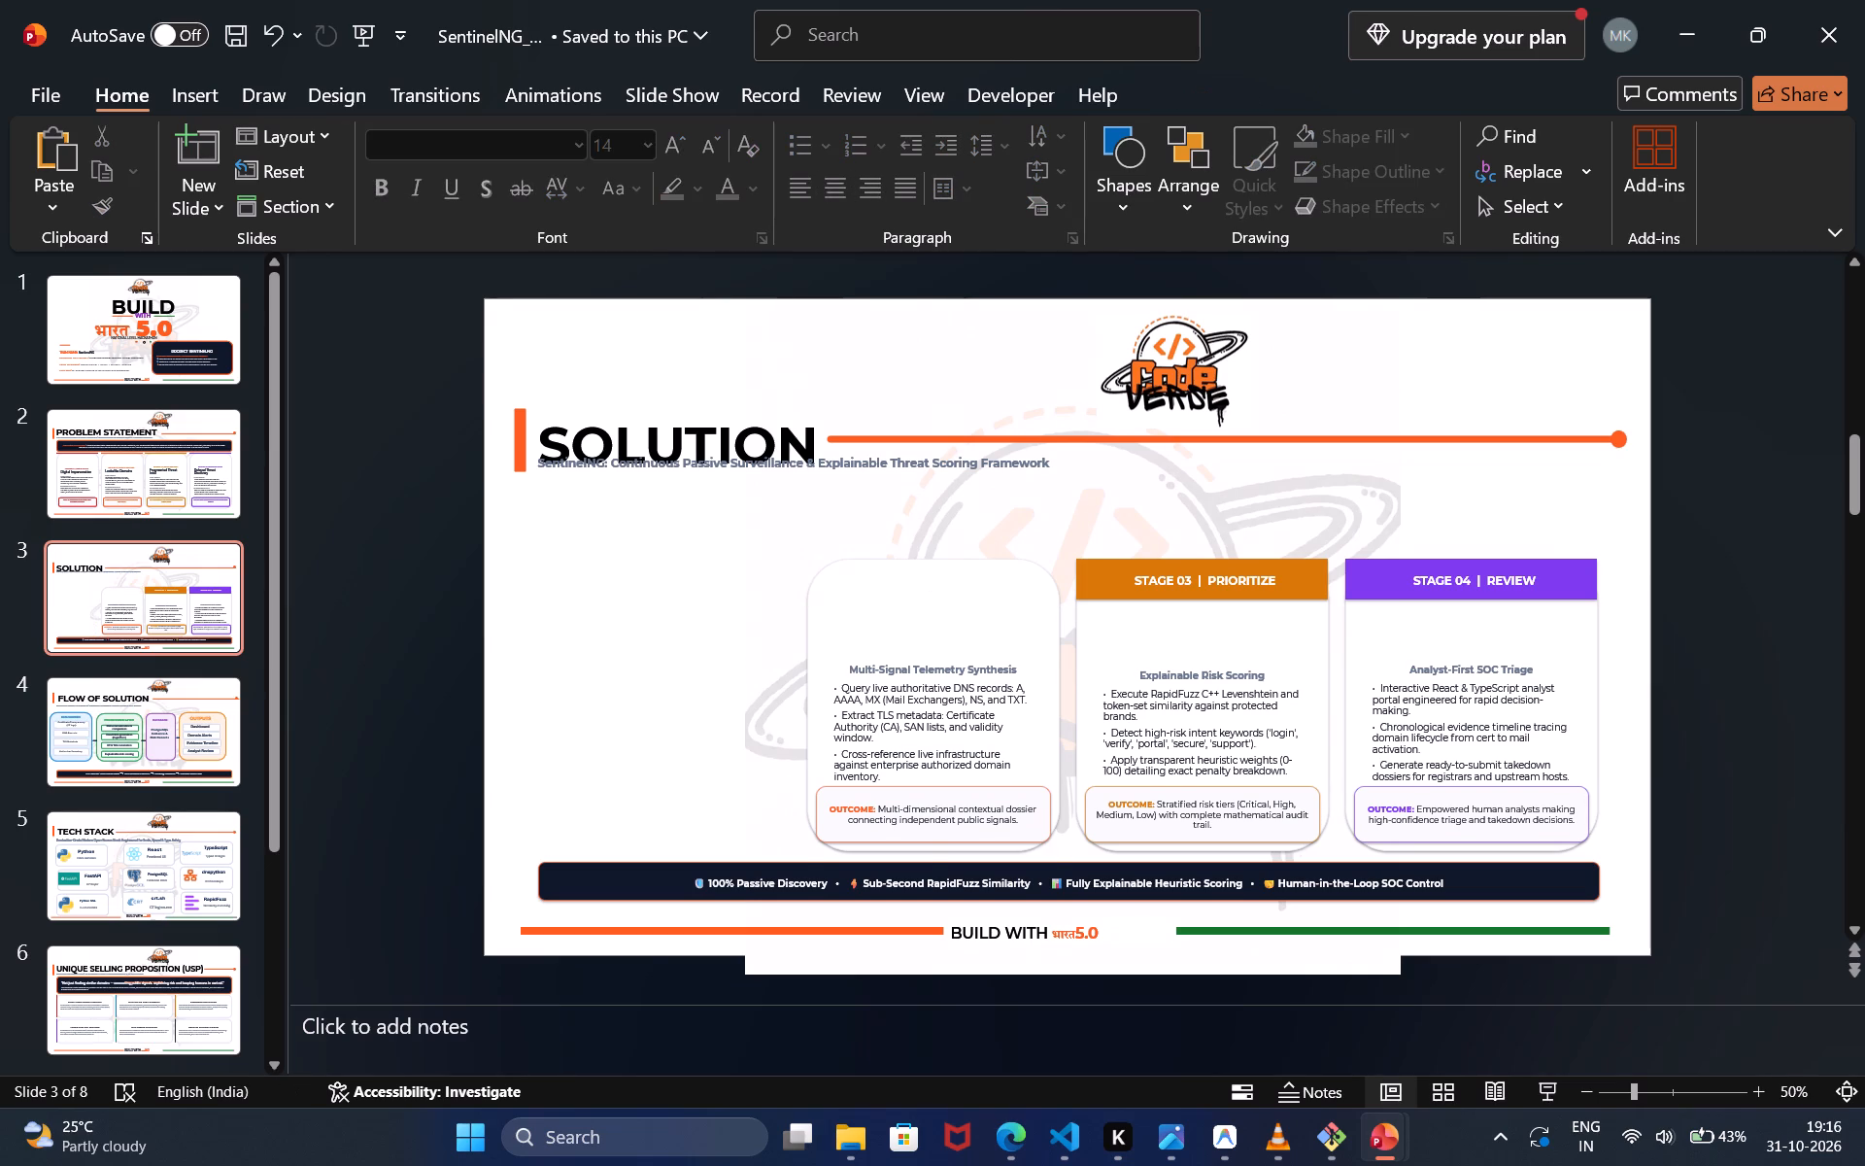
{"action": "left_click", "coordinate": [997, 588]}
{"action": "key", "text": "Delete"}
{"action": "key", "text": "Delete"}
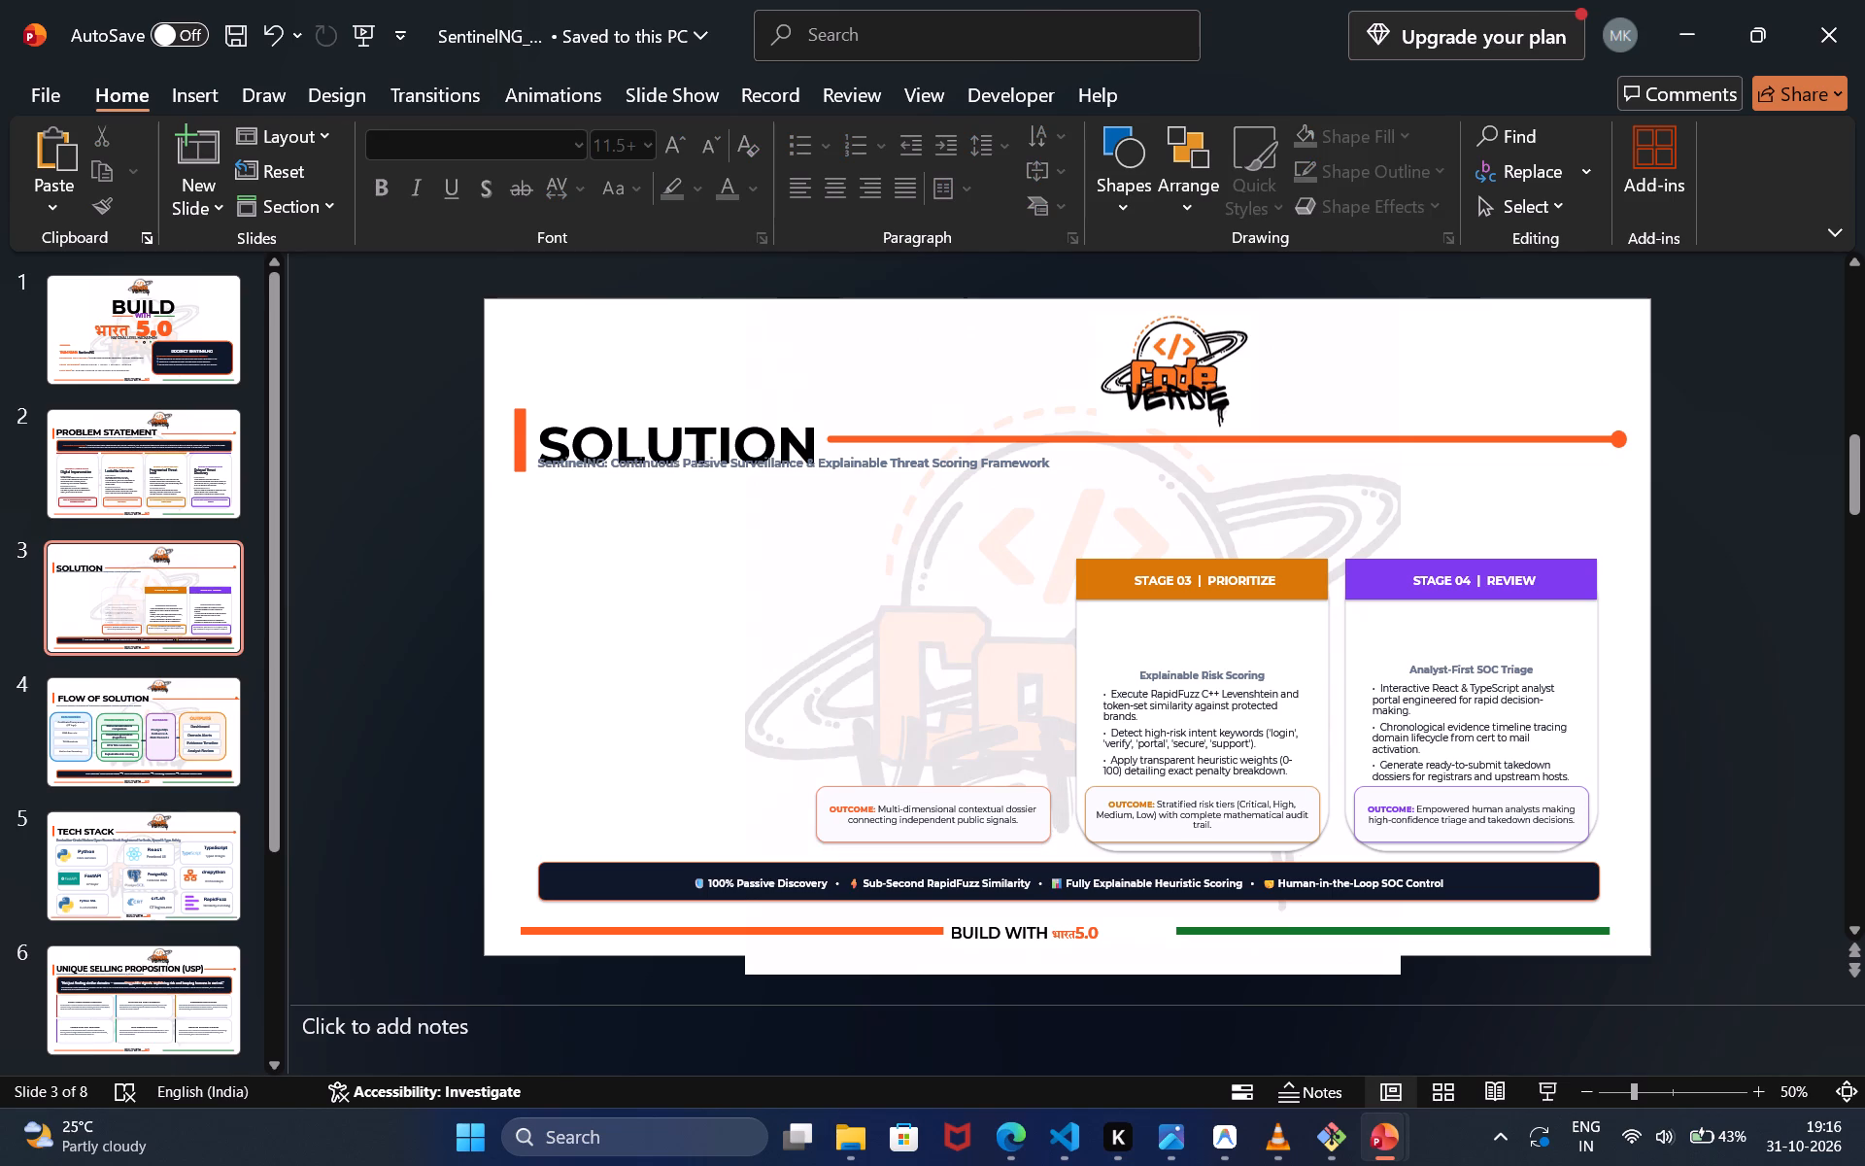
{"action": "left_click", "coordinate": [987, 791]}
{"action": "key", "text": "Delete"}
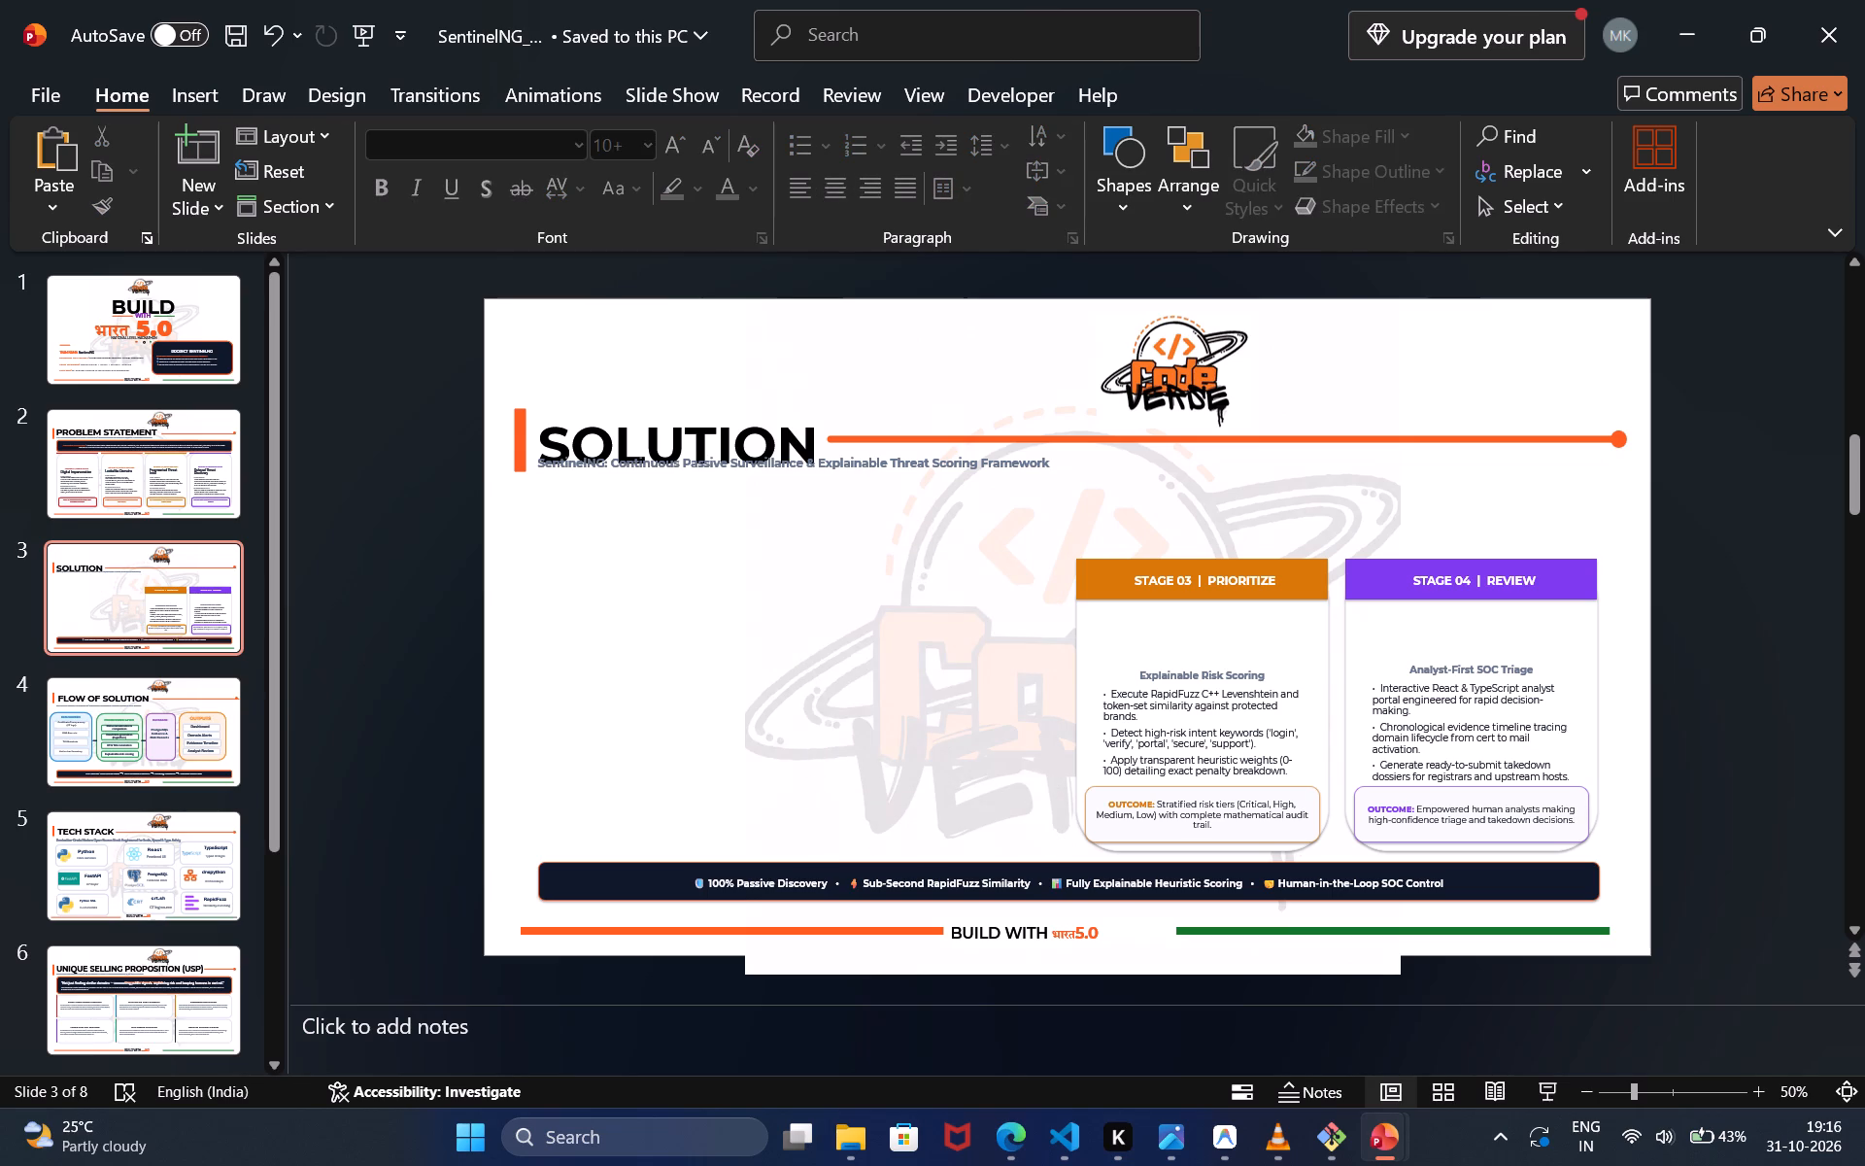
Delete the STAGE 03 | PRIORITIZE header and the Explainable Risk Scoring body box beneath it.
{"action": "left_click", "coordinate": [1141, 573]}
{"action": "key", "text": "Delete"}
{"action": "left_click", "coordinate": [1133, 591]}
{"action": "key", "text": "Delete"}
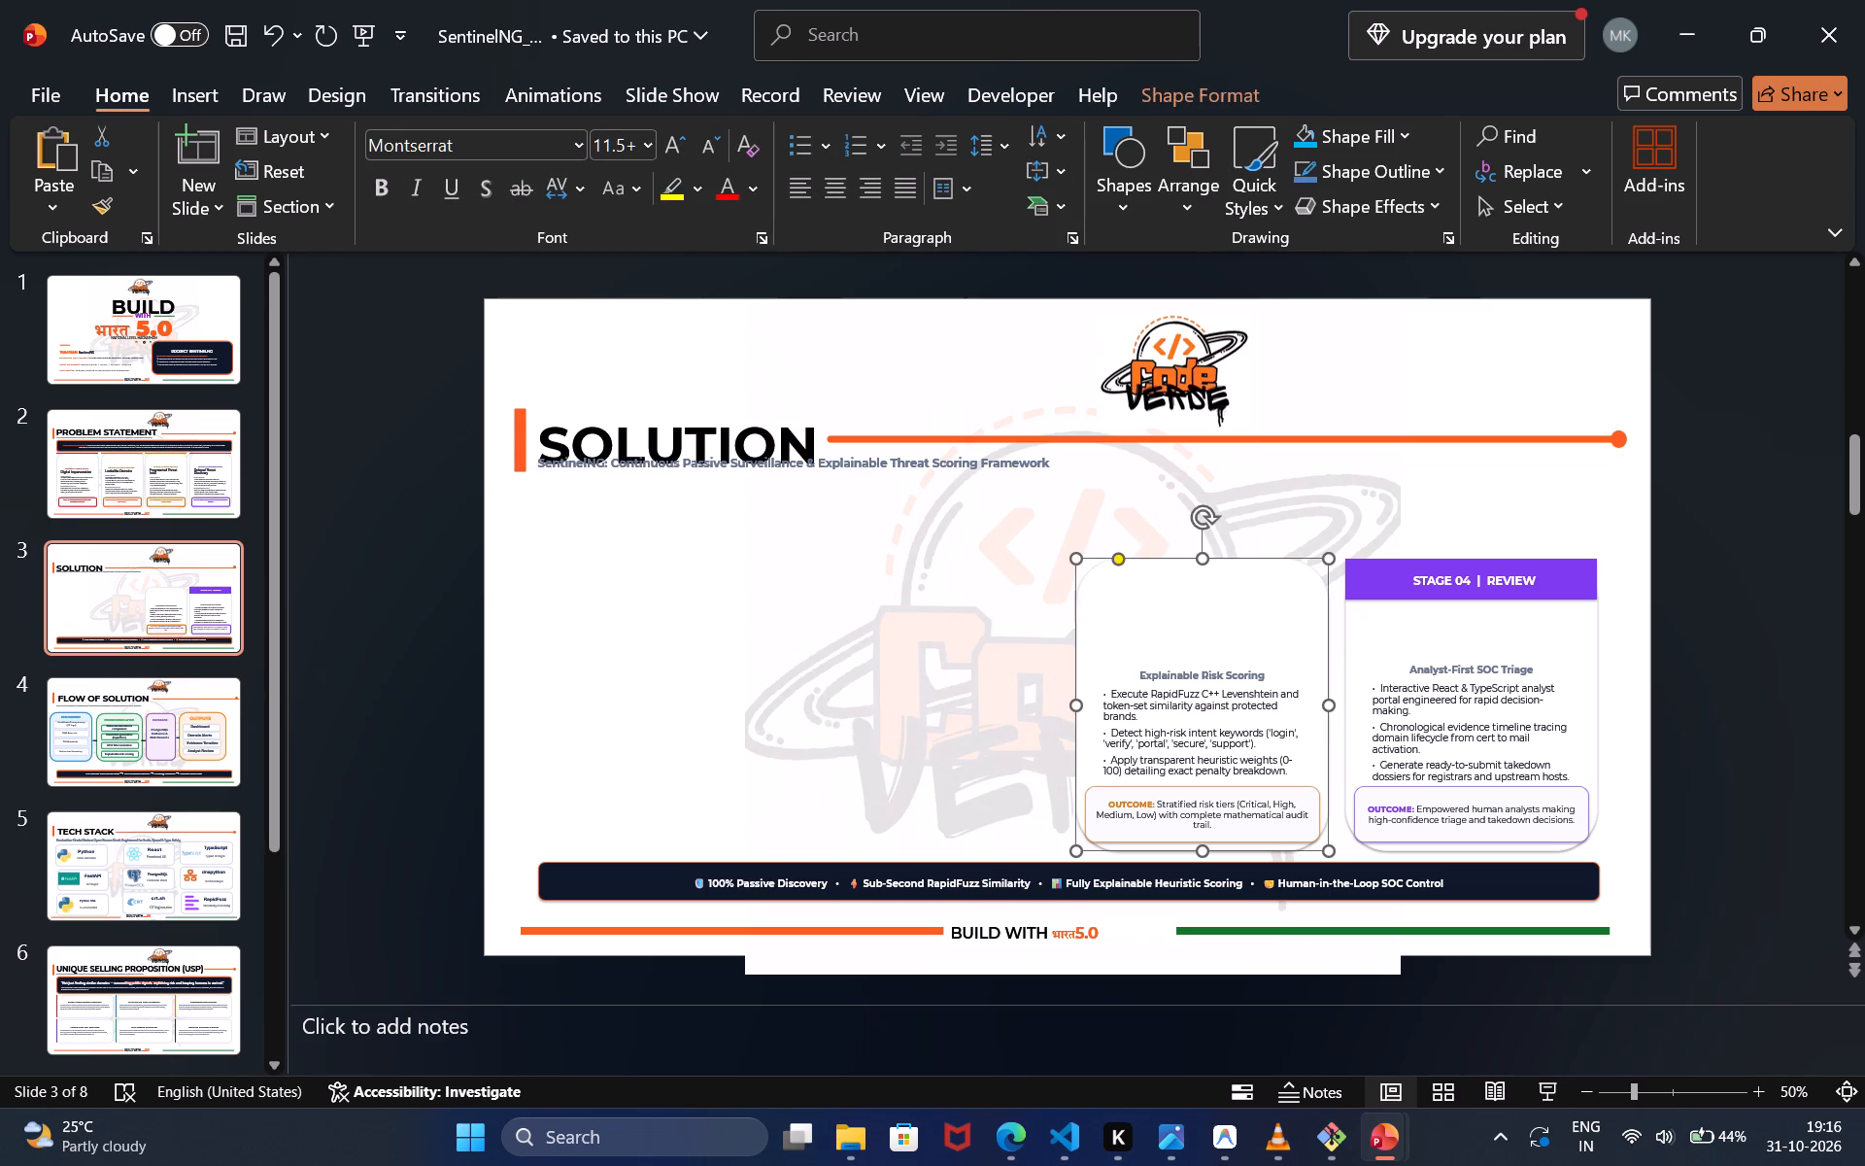
{"action": "key", "text": "Delete"}
Delete the whole STAGE 04 | REVIEW card: its purple header, Analyst-First SOC Triage body box and OUTCOME box.
{"action": "left_click", "coordinate": [1383, 568]}
{"action": "key", "text": "Delete"}
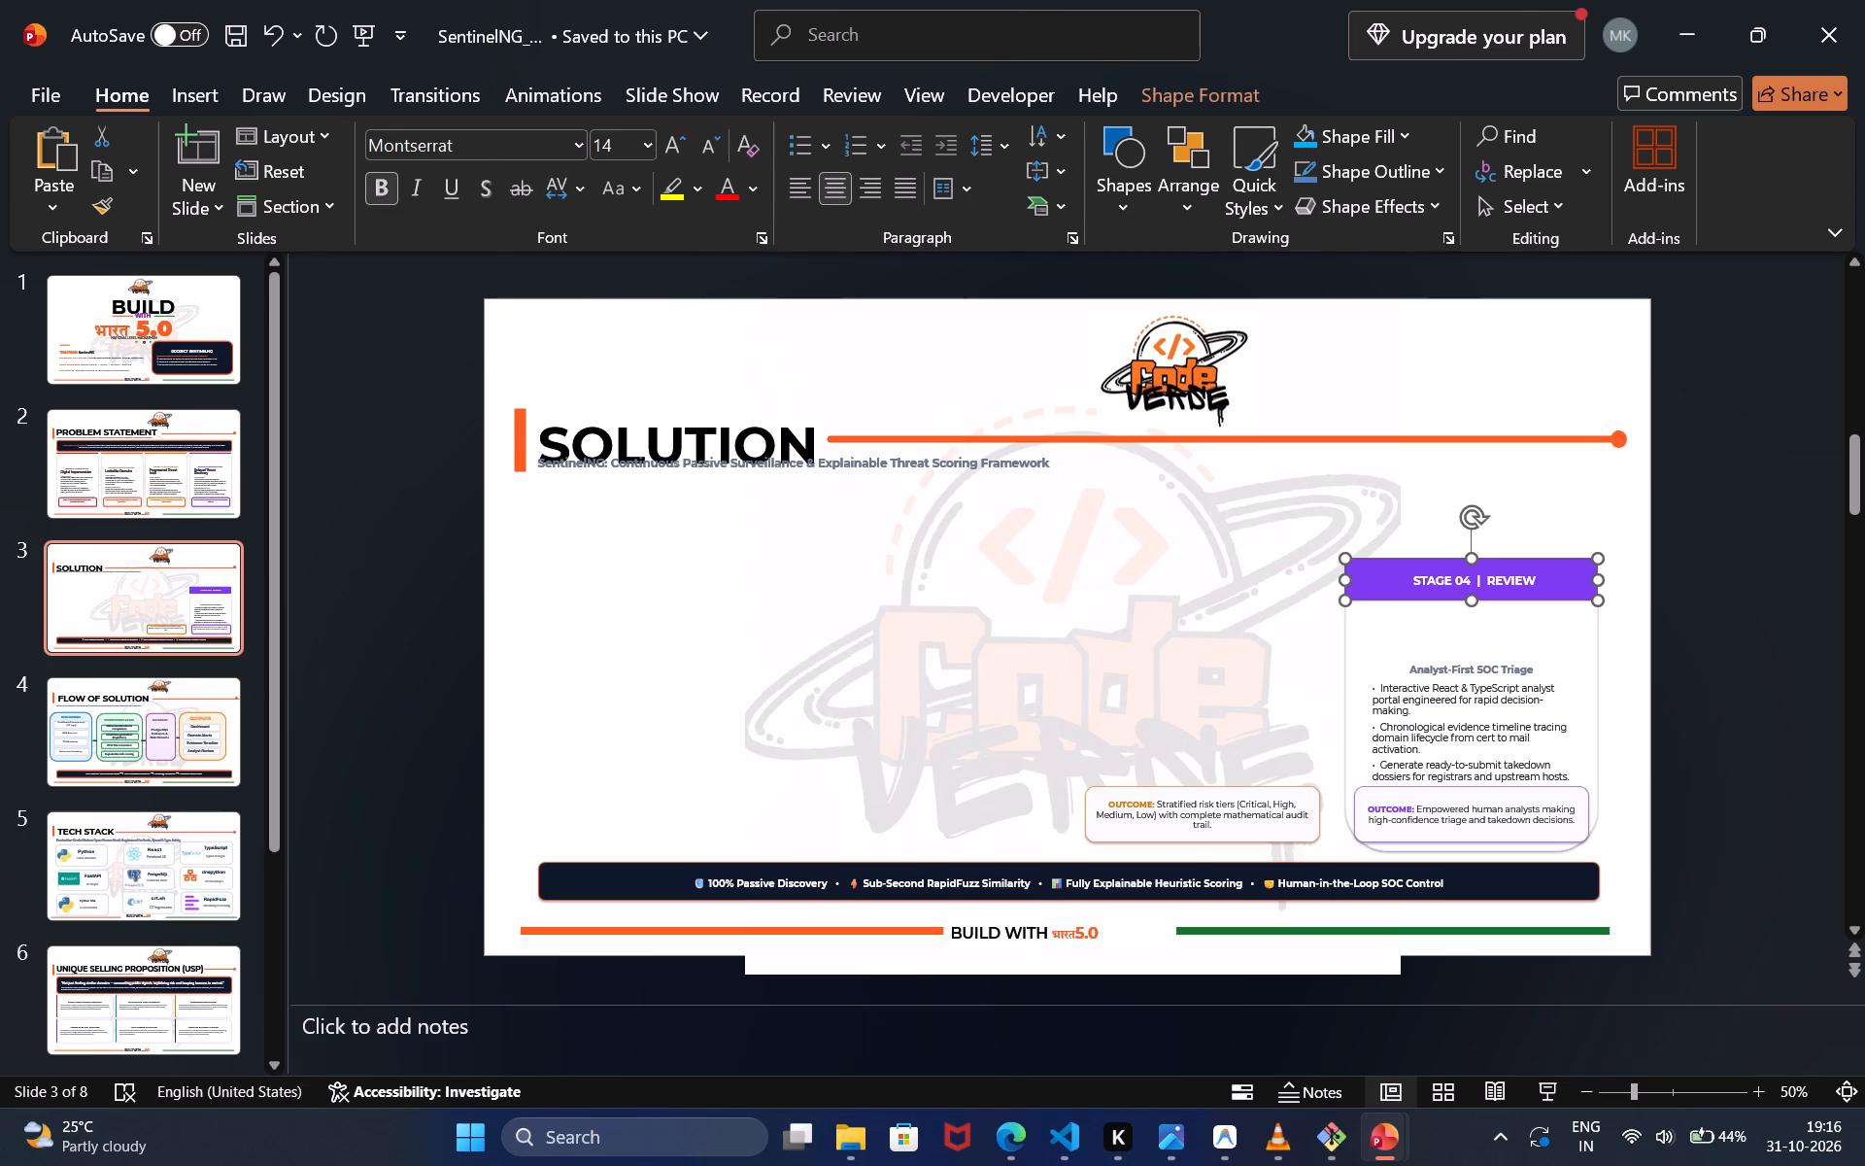
{"action": "left_click", "coordinate": [1371, 572]}
{"action": "key", "text": "Delete"}
{"action": "left_click", "coordinate": [1368, 594]}
{"action": "key", "text": "Delete"}
{"action": "key", "text": "Delete"}
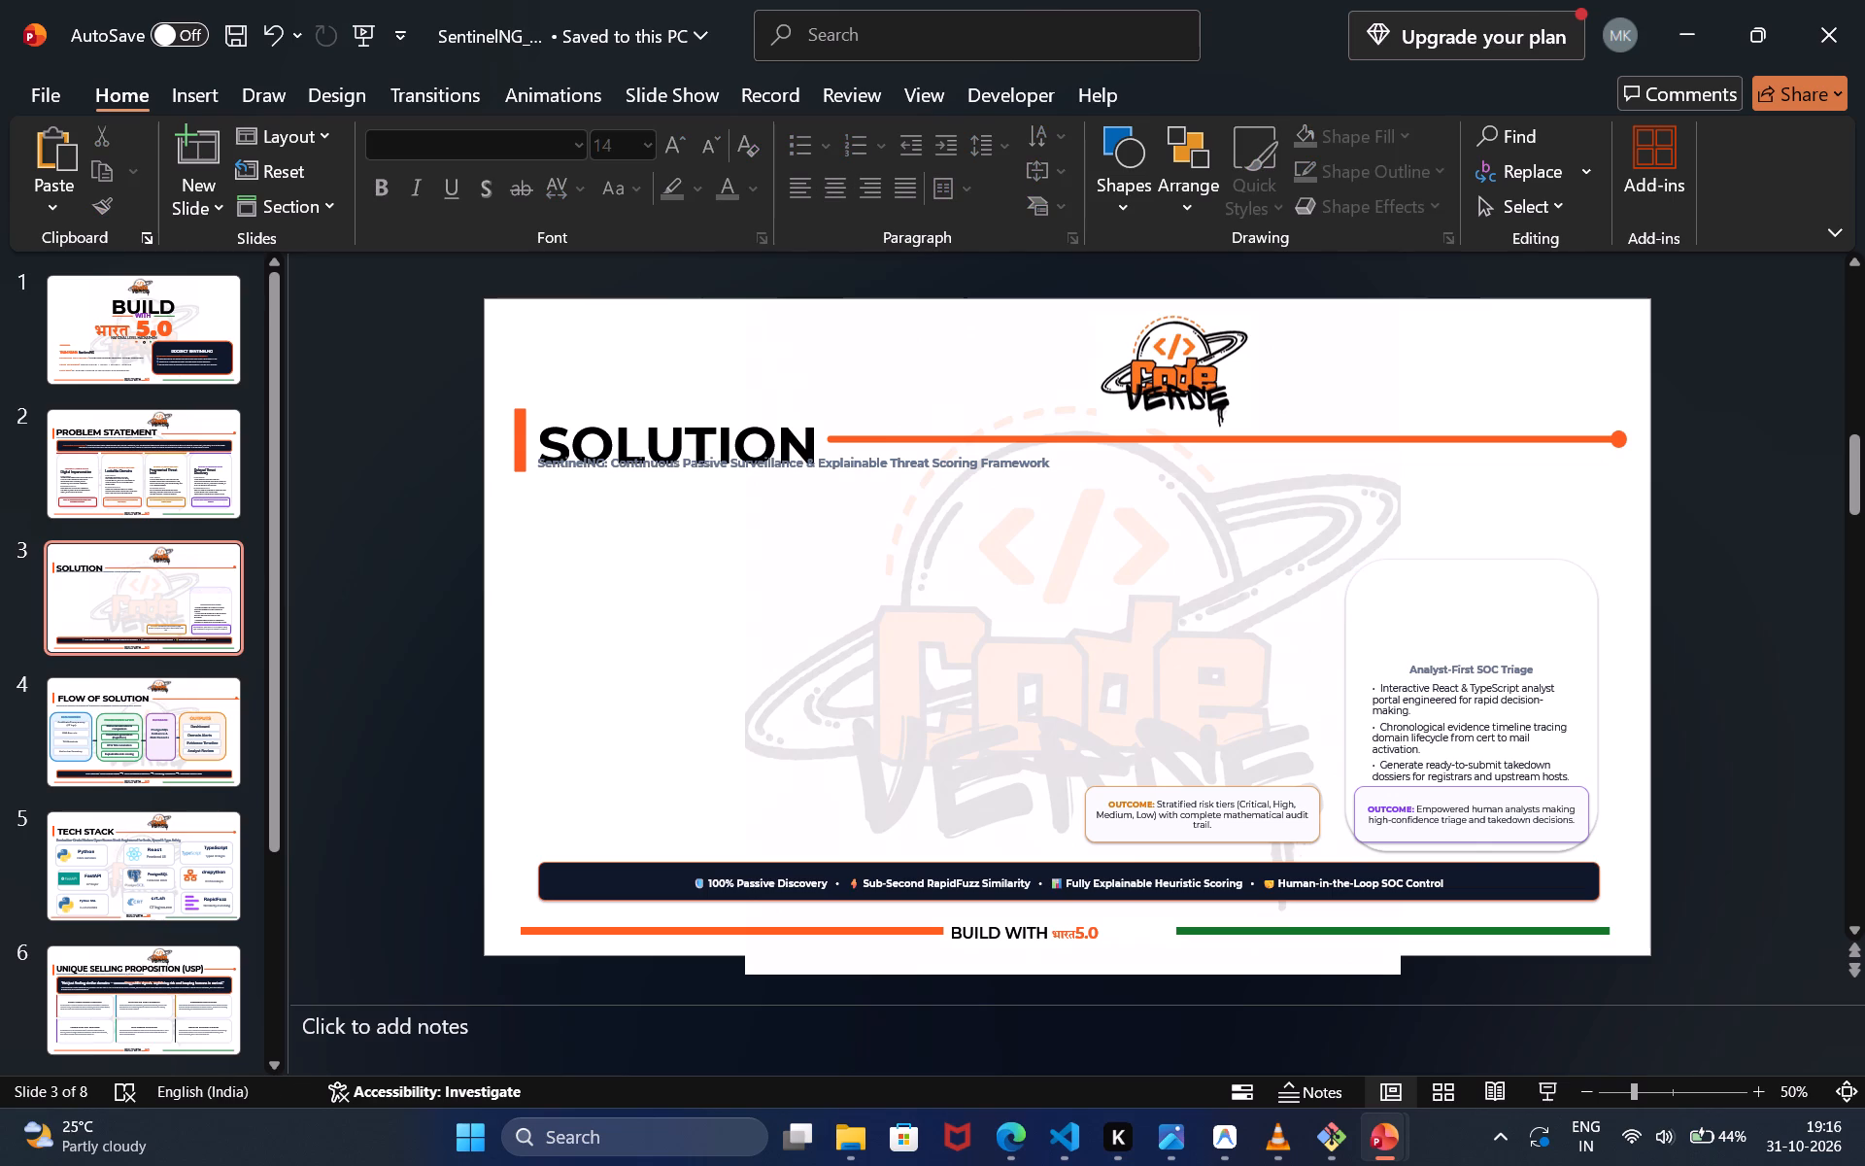
{"action": "left_click", "coordinate": [1365, 598]}
{"action": "key", "text": "Delete"}
{"action": "left_click", "coordinate": [1410, 795]}
{"action": "key", "text": "Delete"}
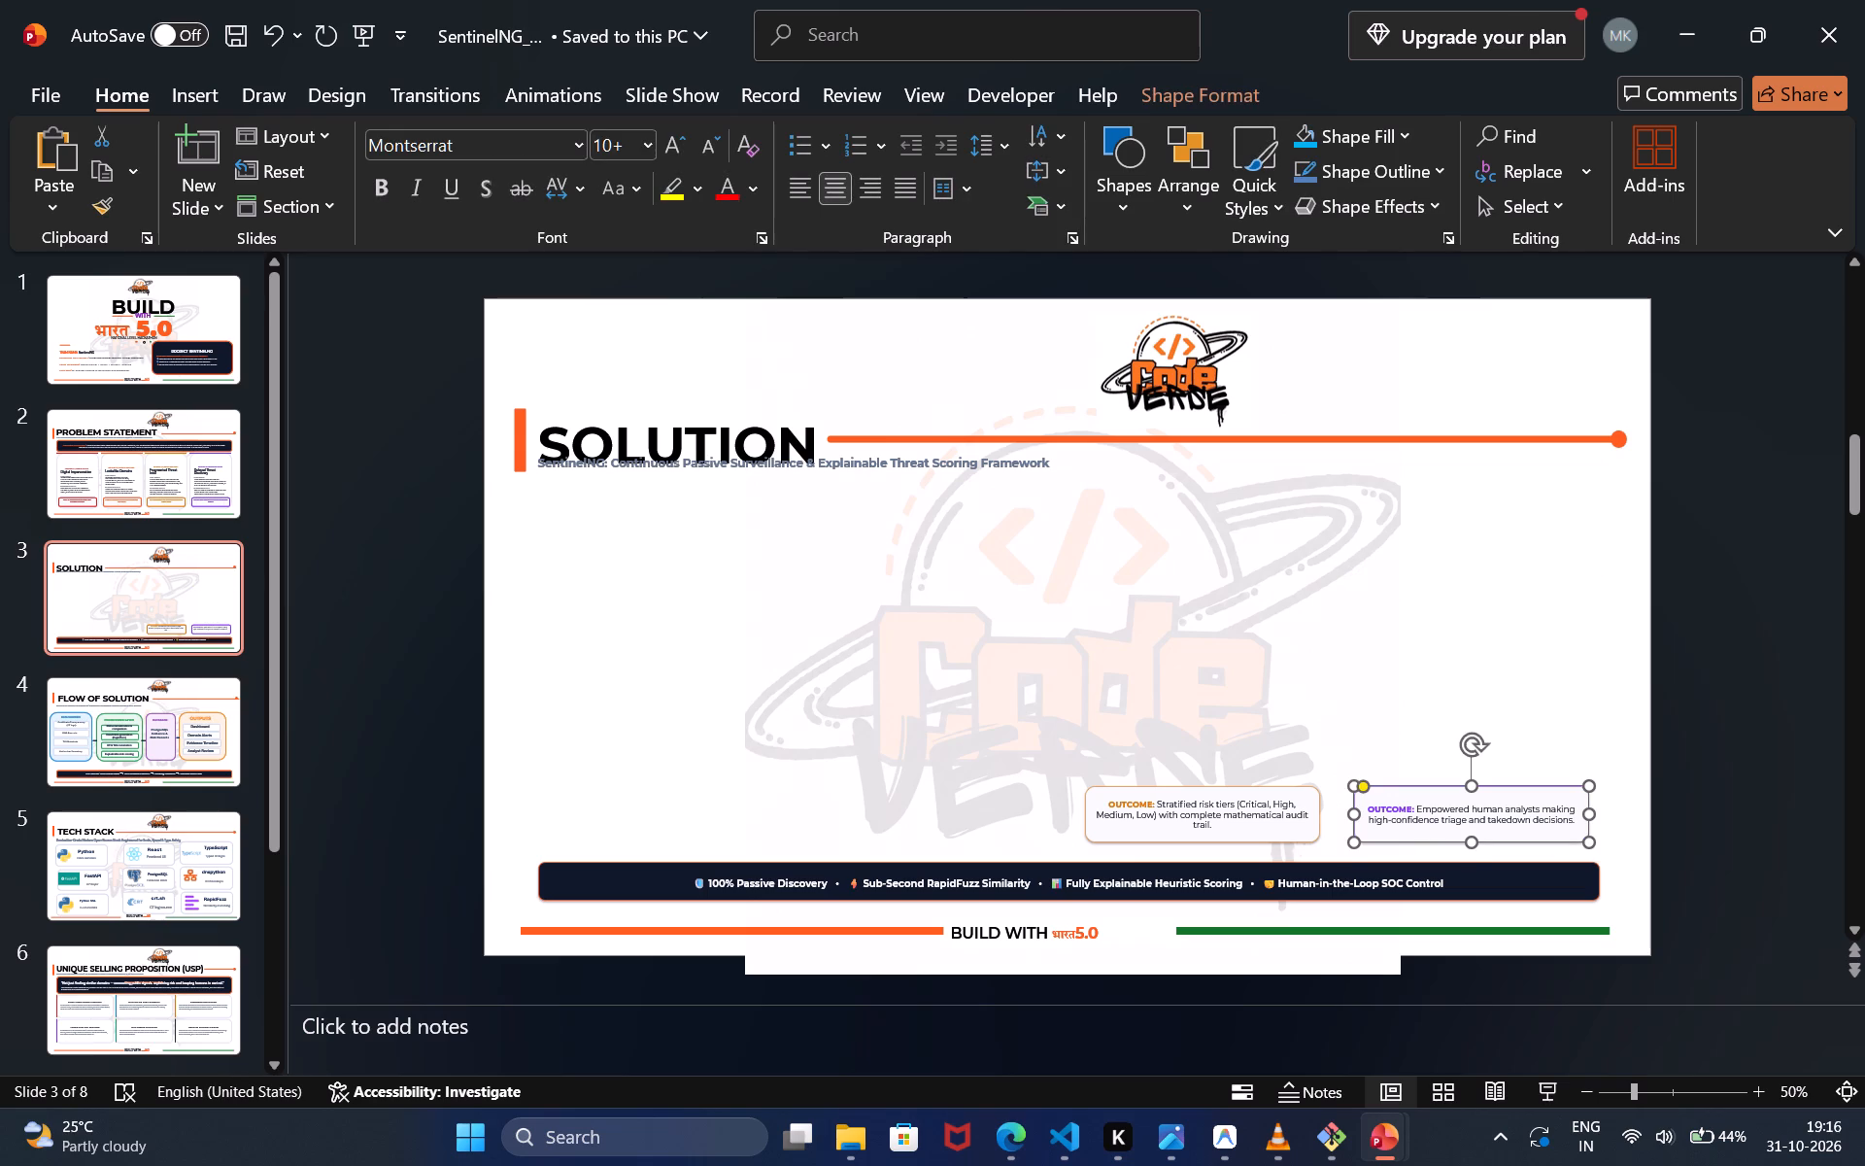
{"action": "left_click", "coordinate": [1407, 787]}
{"action": "key", "text": "Delete"}
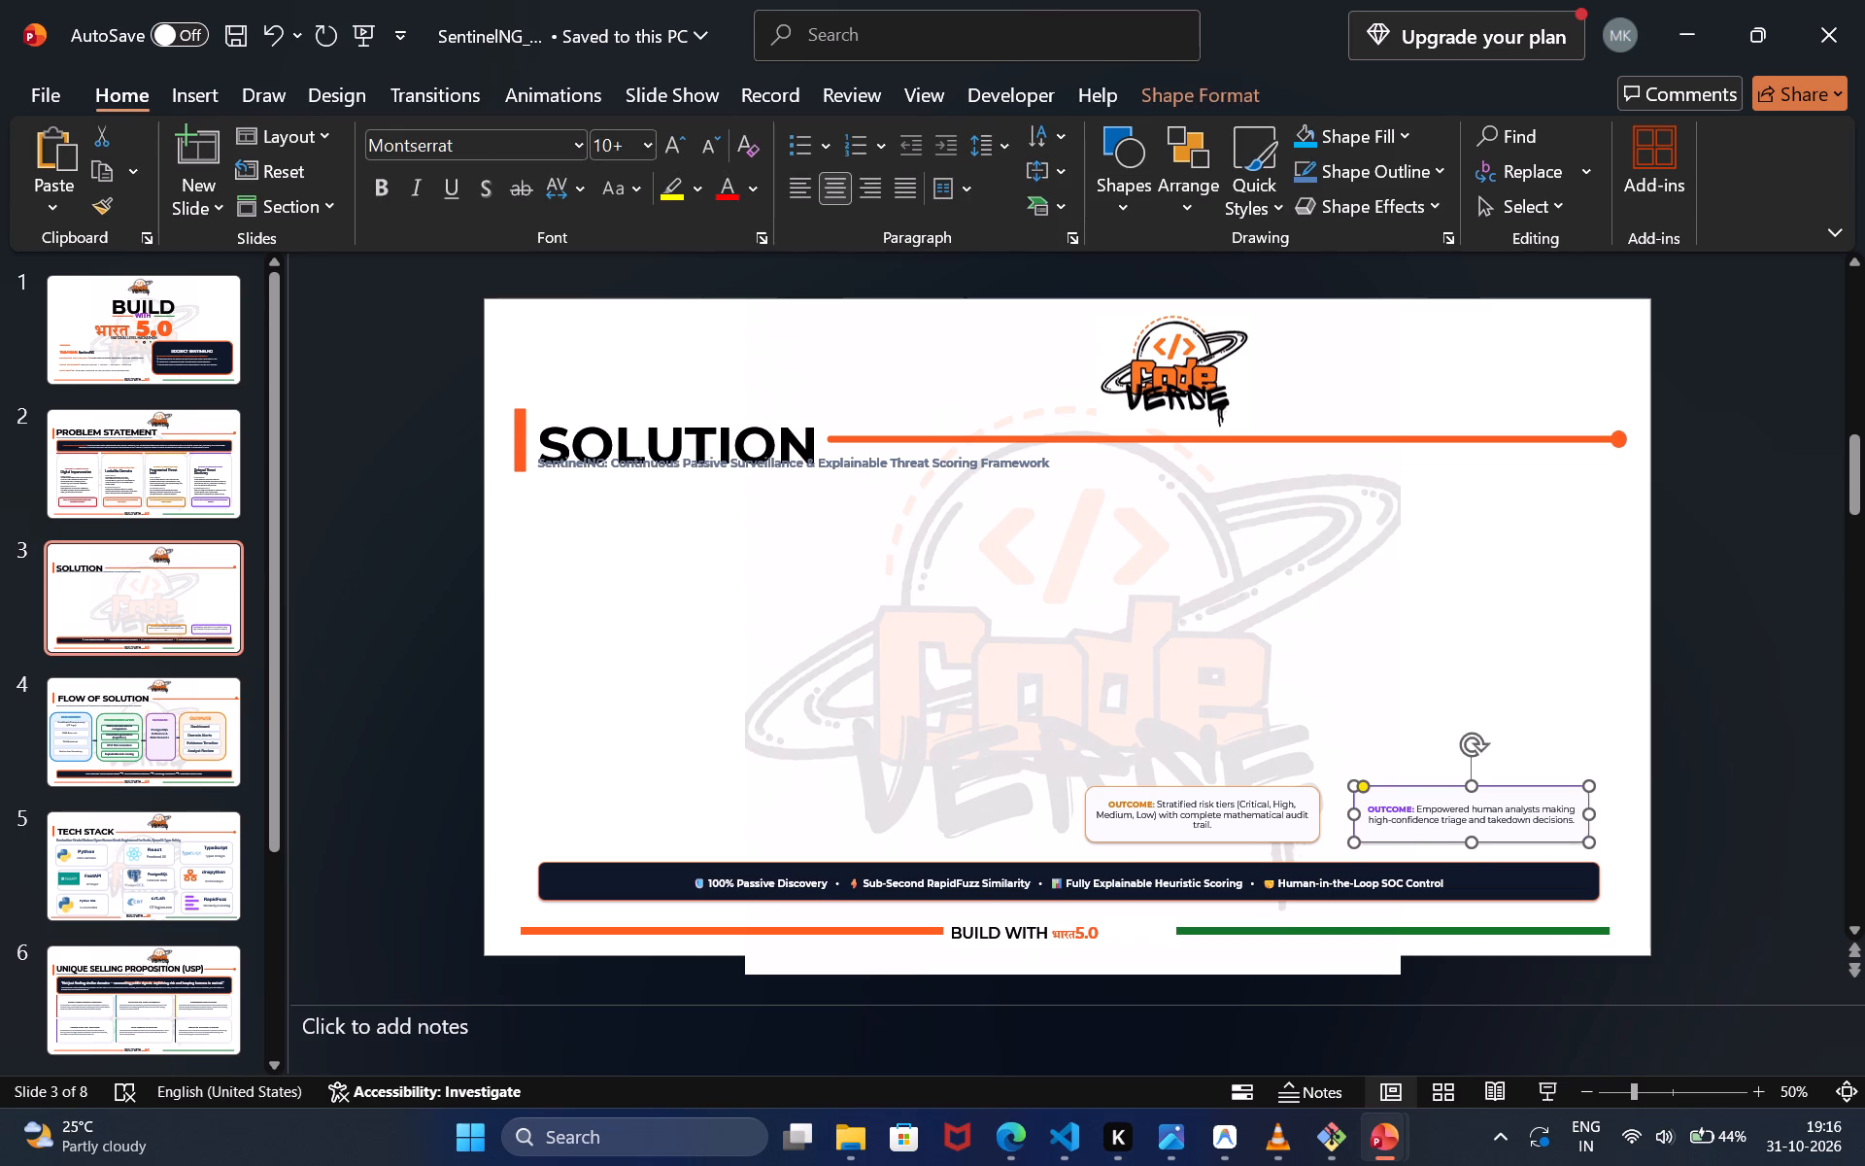
{"action": "left_click", "coordinate": [1389, 783]}
{"action": "key", "text": "Delete"}
Delete the leftover STAGE 03 OUTCOME box about stratified risk tiers from the SOLUTION slide.
{"action": "left_click", "coordinate": [1310, 790]}
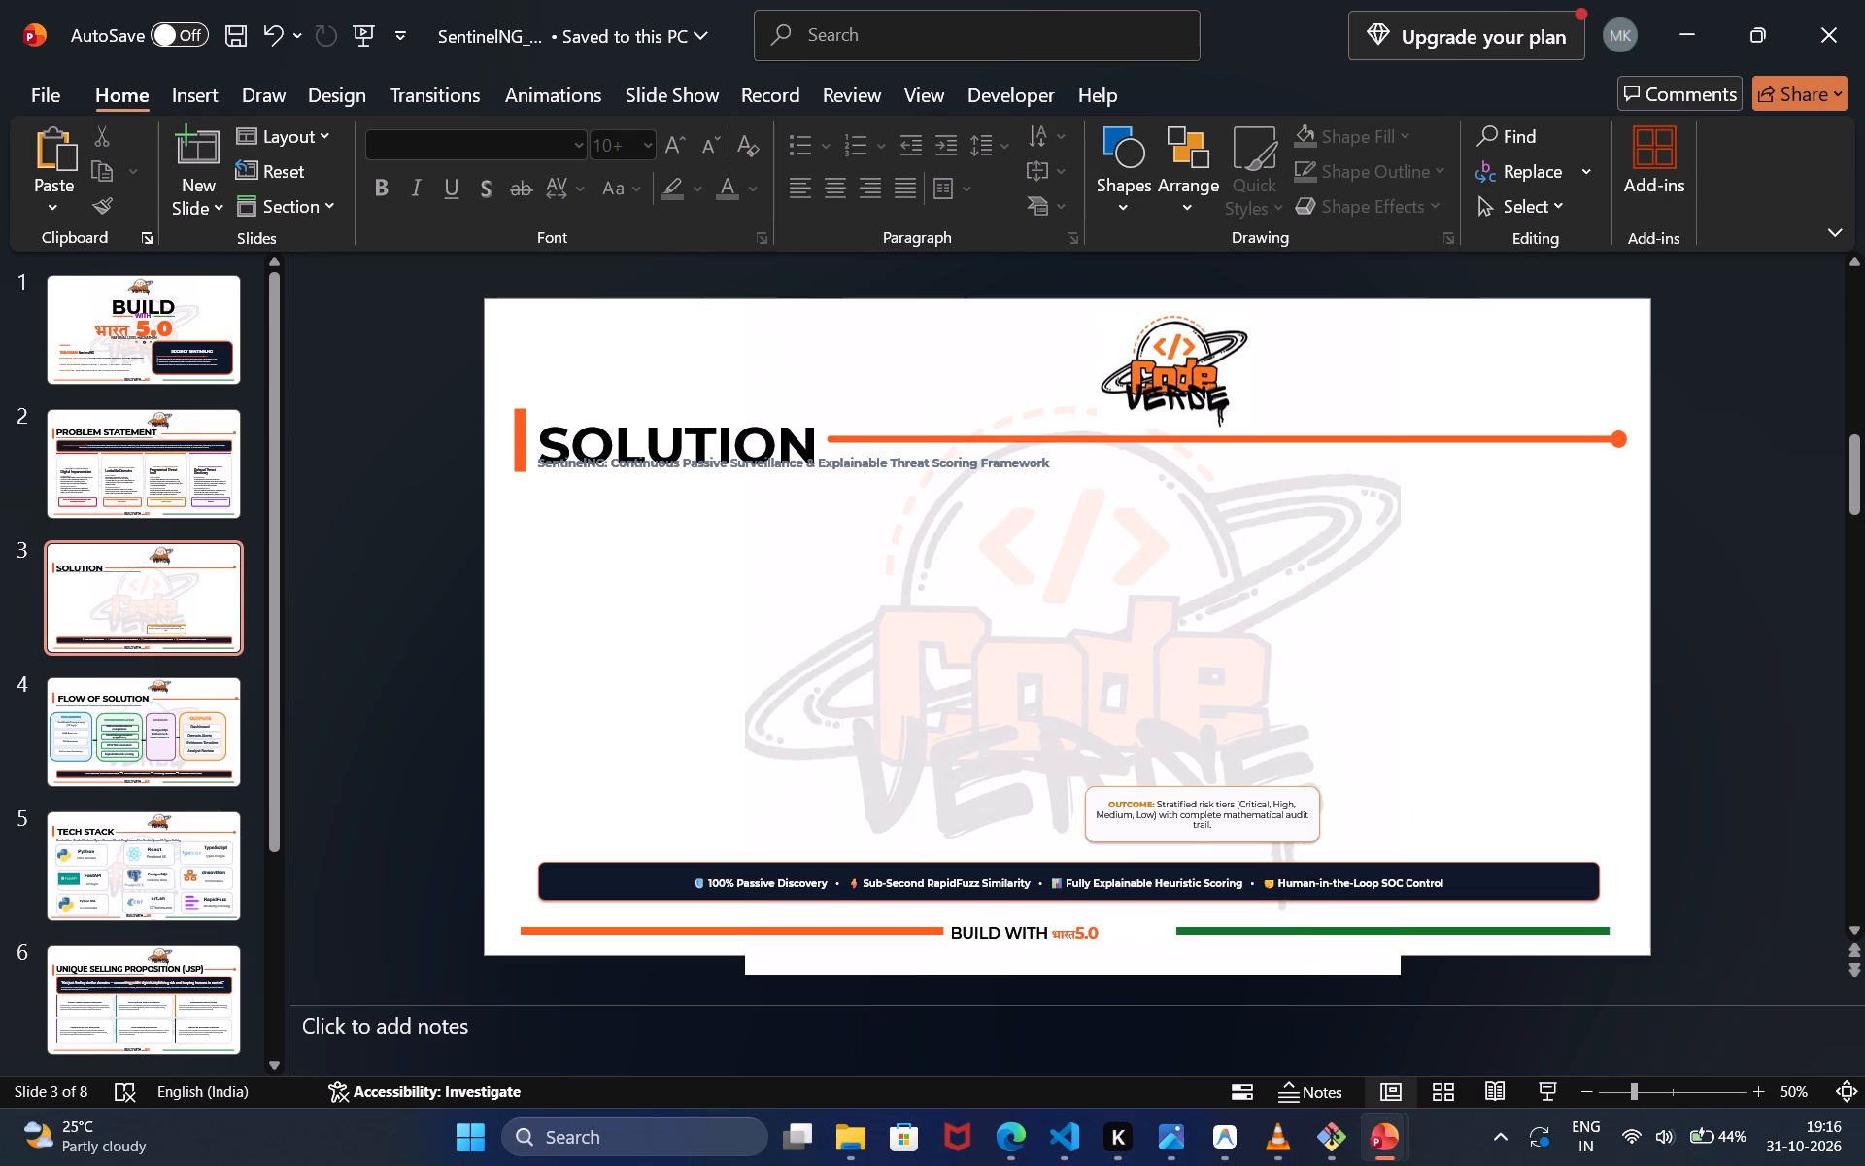
{"action": "key", "text": "Delete"}
{"action": "key", "text": "Delete"}
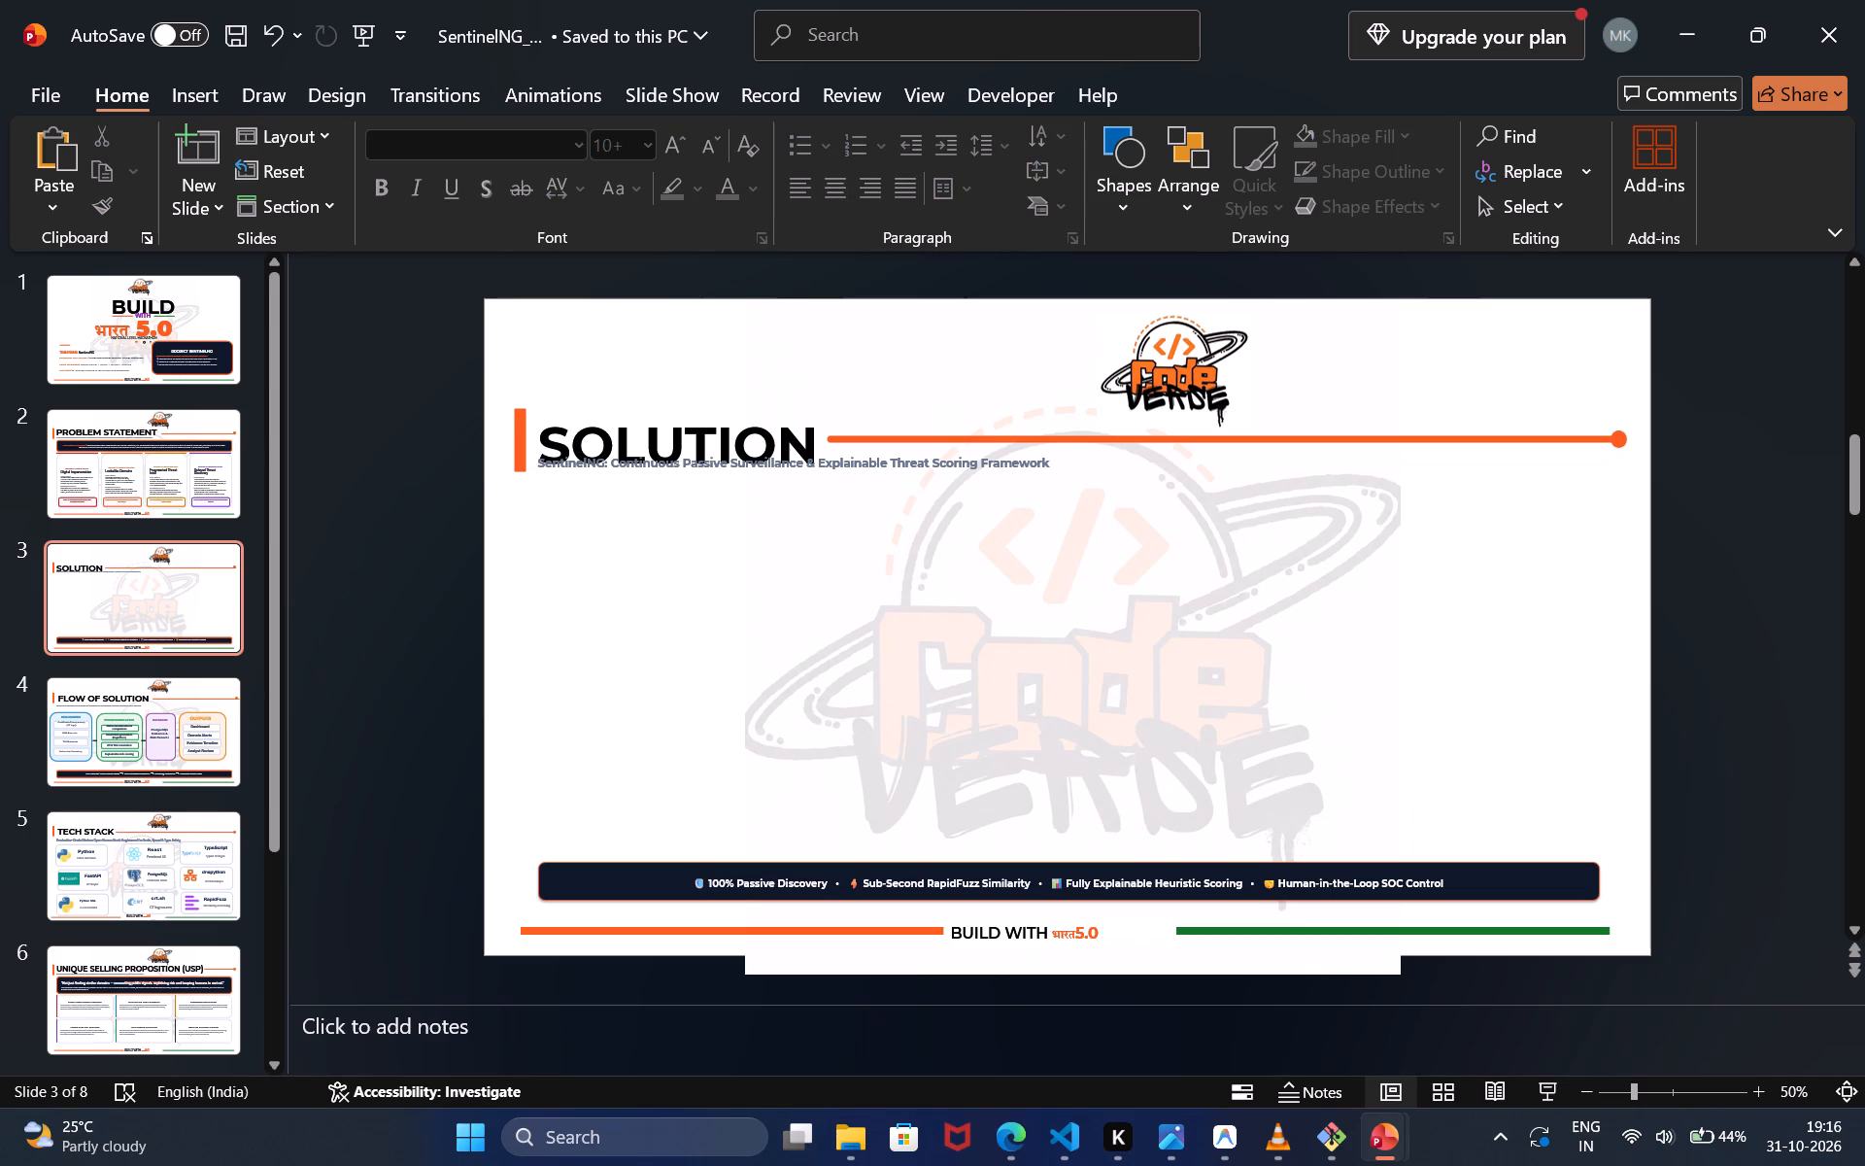
Shrink the Code Verse logo at the top of the SOLUTION slide slightly, keeping it above the orange heading line.
{"action": "left_click", "coordinate": [1136, 393]}
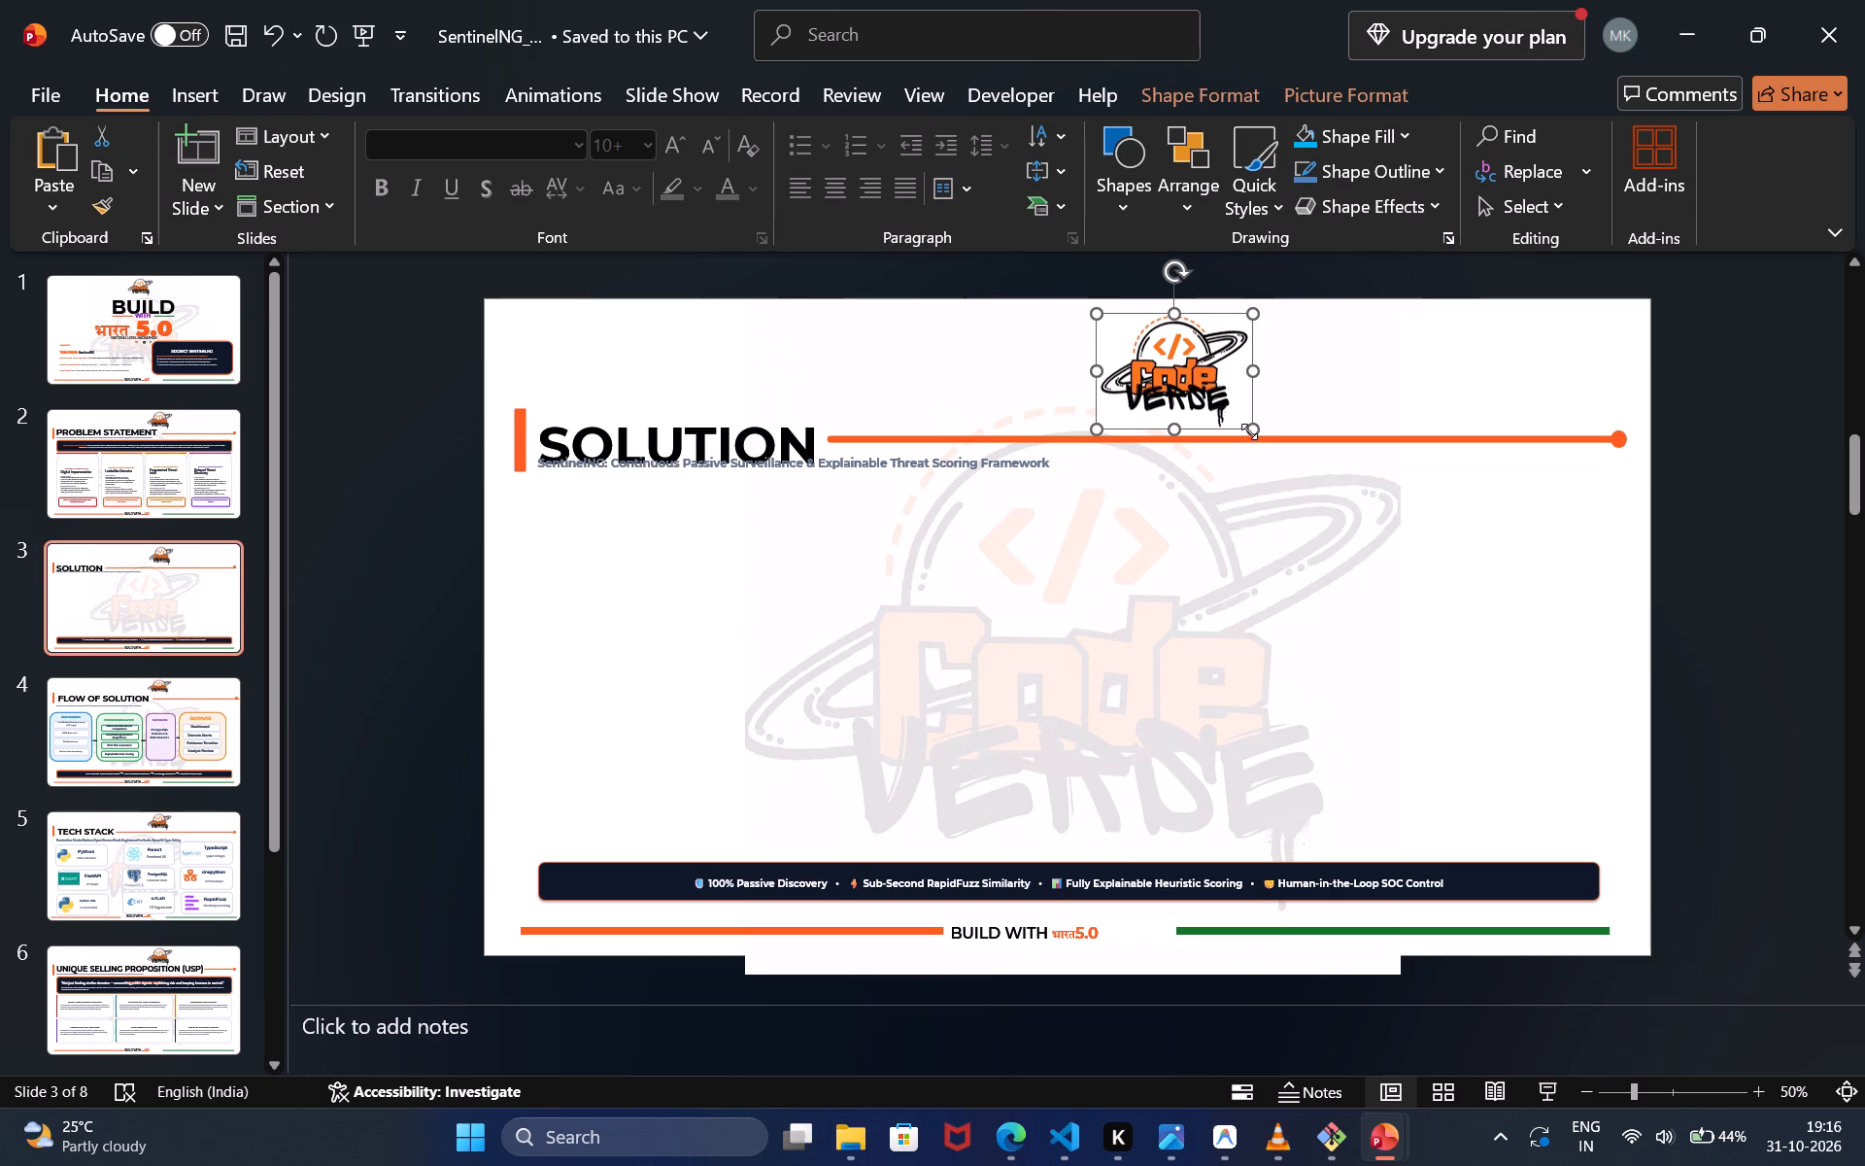
{"action": "left_click_drag", "start_coordinate": [1249, 431], "coordinate": [1235, 402]}
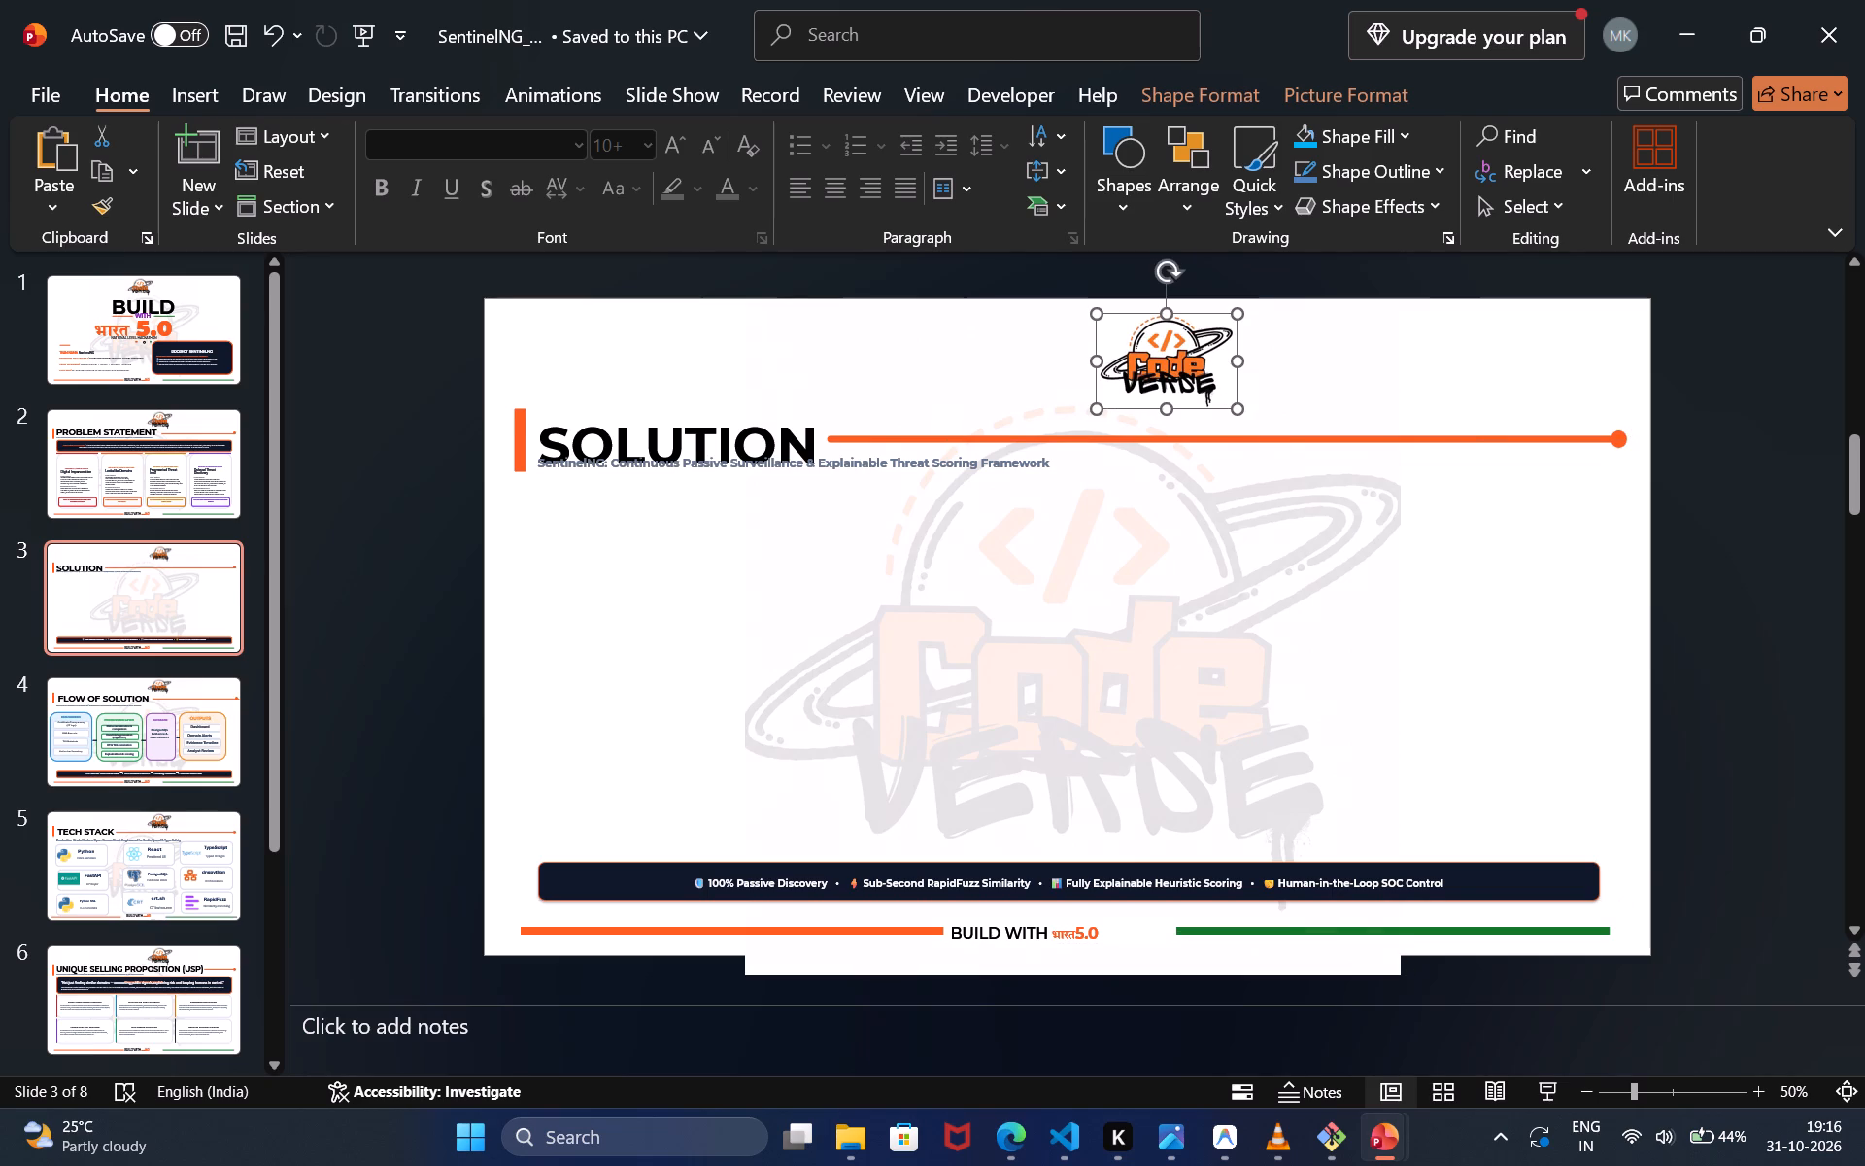
Move the orange heading line, the SOLUTION title and the orange vertical bar slightly up and right, clear of the subtitle.
{"action": "left_click_drag", "start_coordinate": [1201, 436], "coordinate": [1227, 423]}
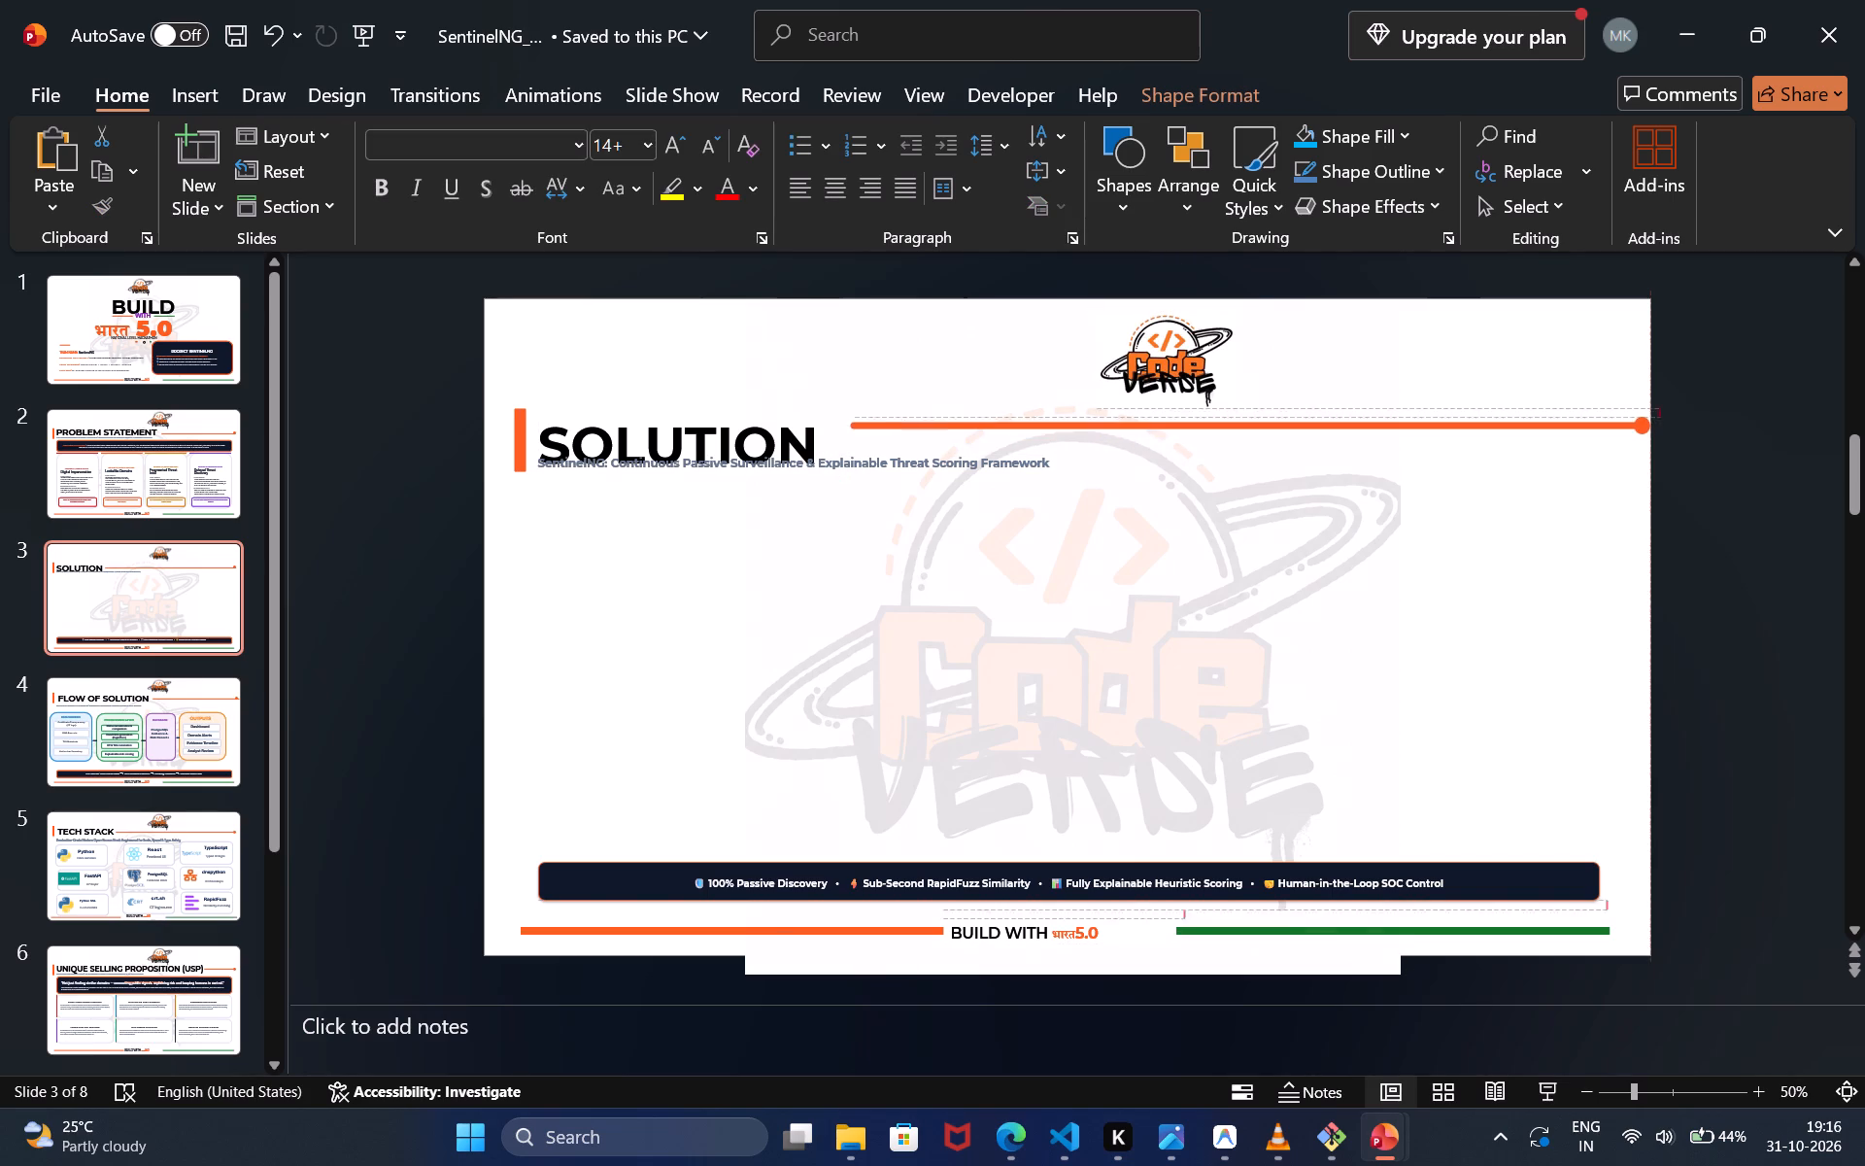
{"action": "left_click_drag", "start_coordinate": [1227, 423], "coordinate": [1227, 422]}
{"action": "left_click", "coordinate": [781, 450]}
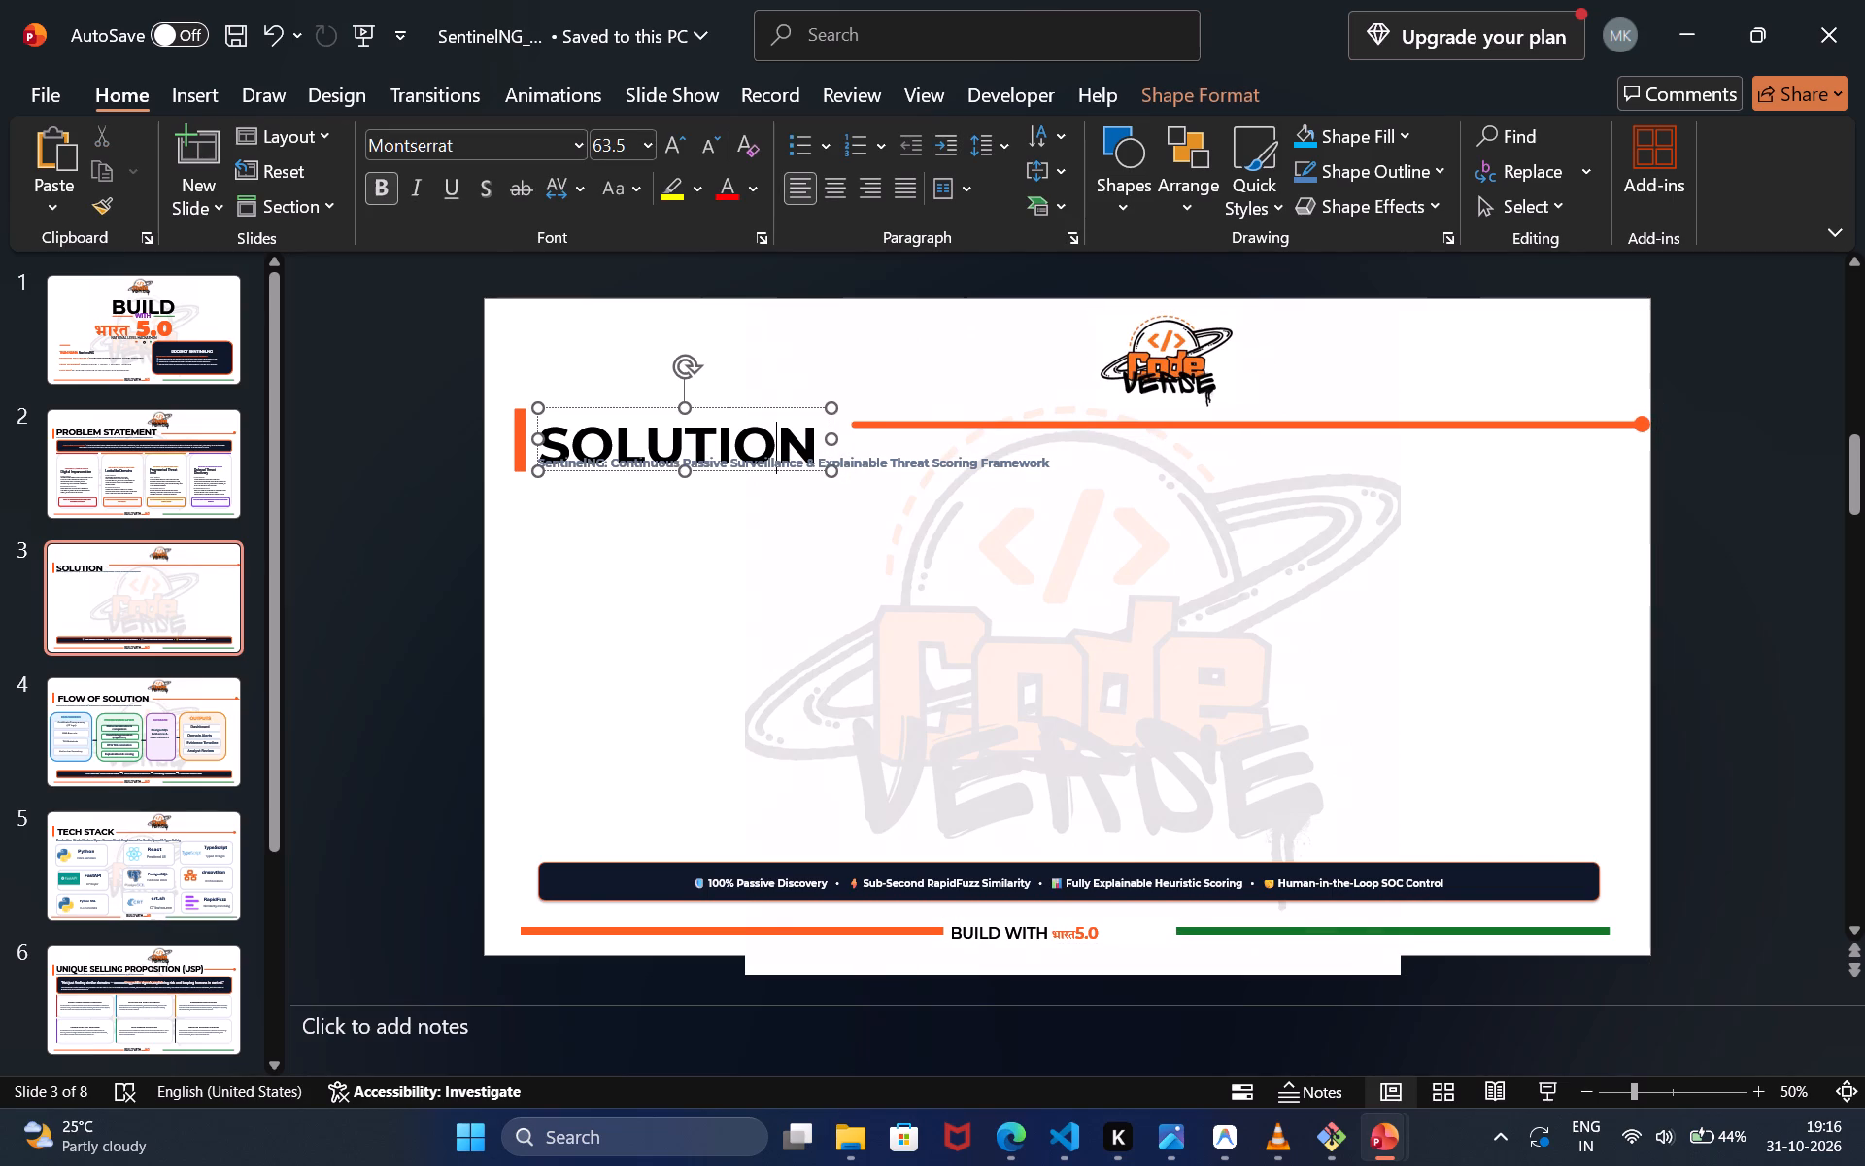
{"action": "left_click_drag", "start_coordinate": [743, 409], "coordinate": [760, 383]}
{"action": "left_click", "coordinate": [523, 435]}
{"action": "left_click_drag", "start_coordinate": [523, 435], "coordinate": [530, 412]}
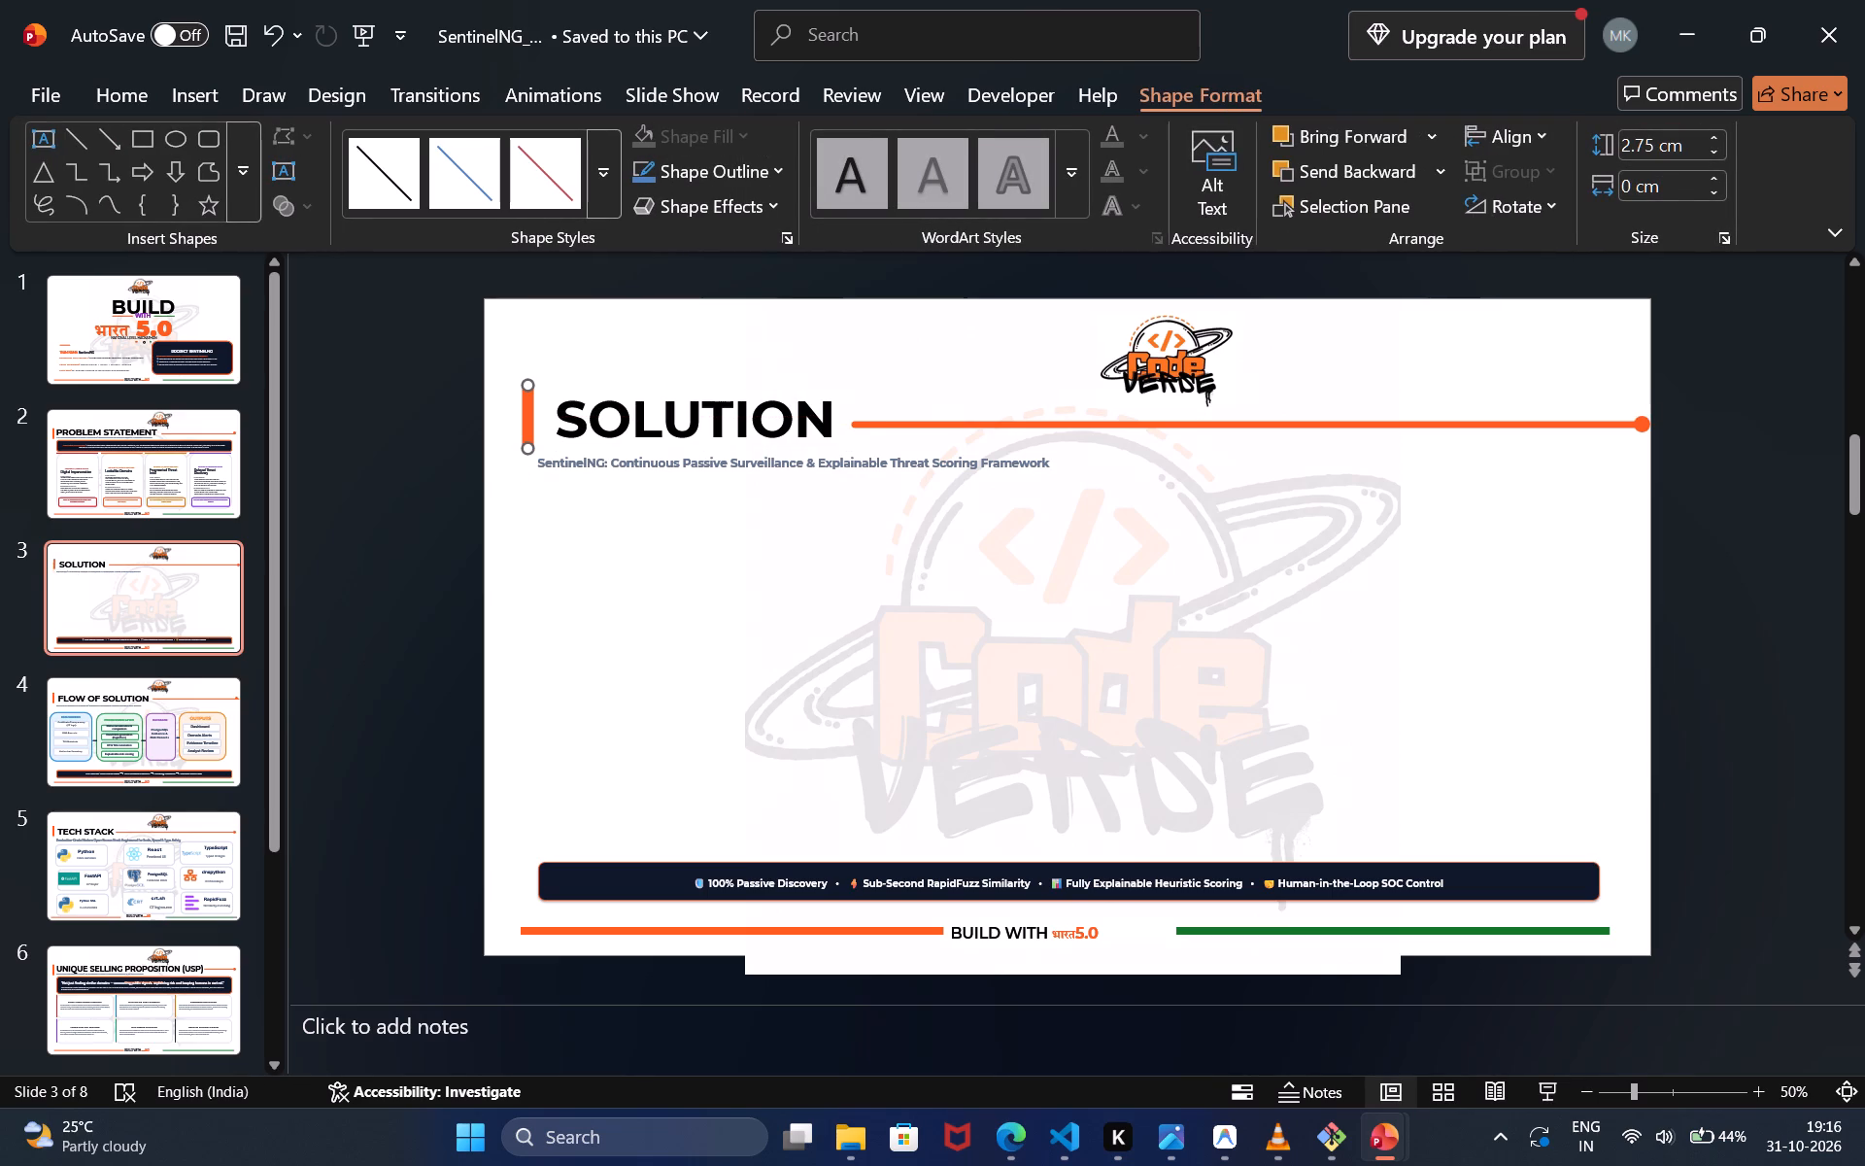
Select the subtitle text box reading SentinelNG: Continuous Passive Surveillance & Explainable Threat Scoring Framework.
{"action": "left_click", "coordinate": [596, 462]}
{"action": "left_click", "coordinate": [596, 462]}
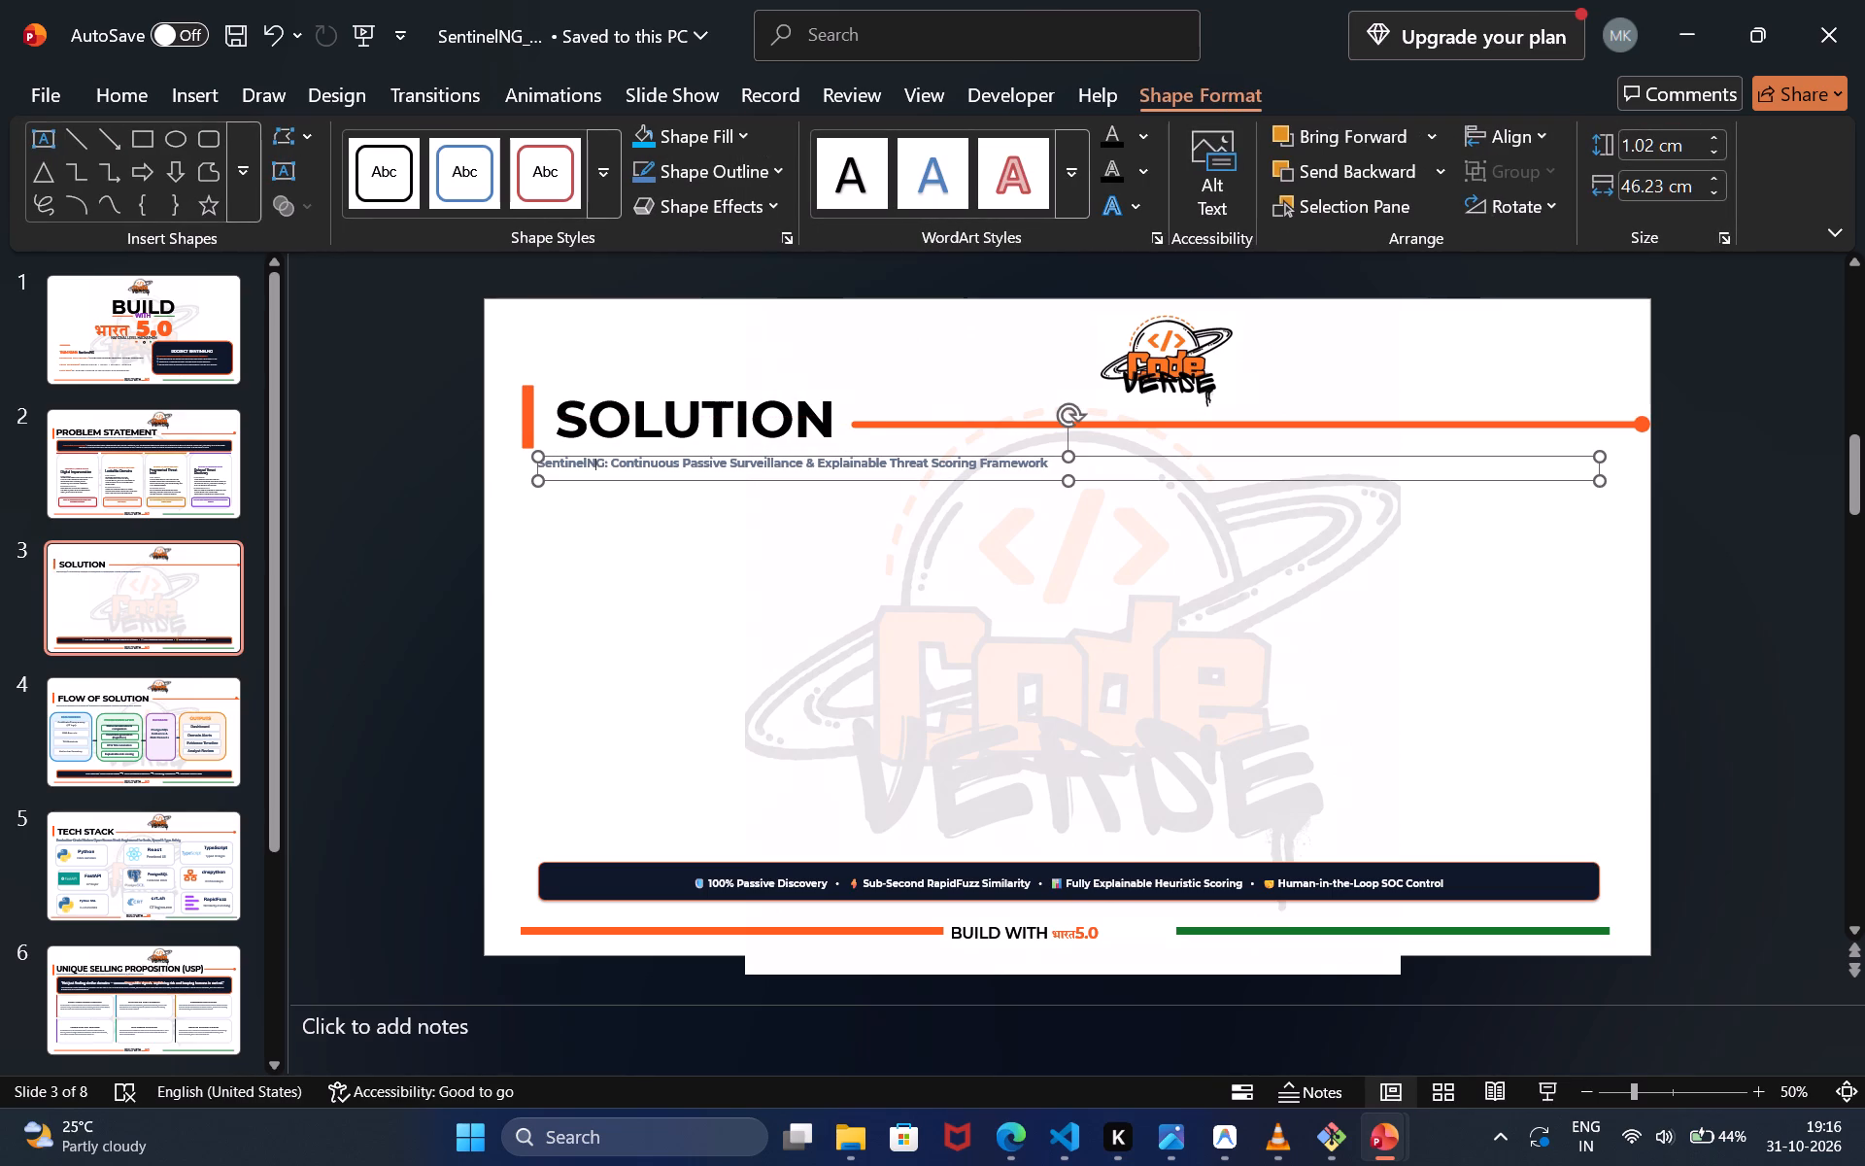
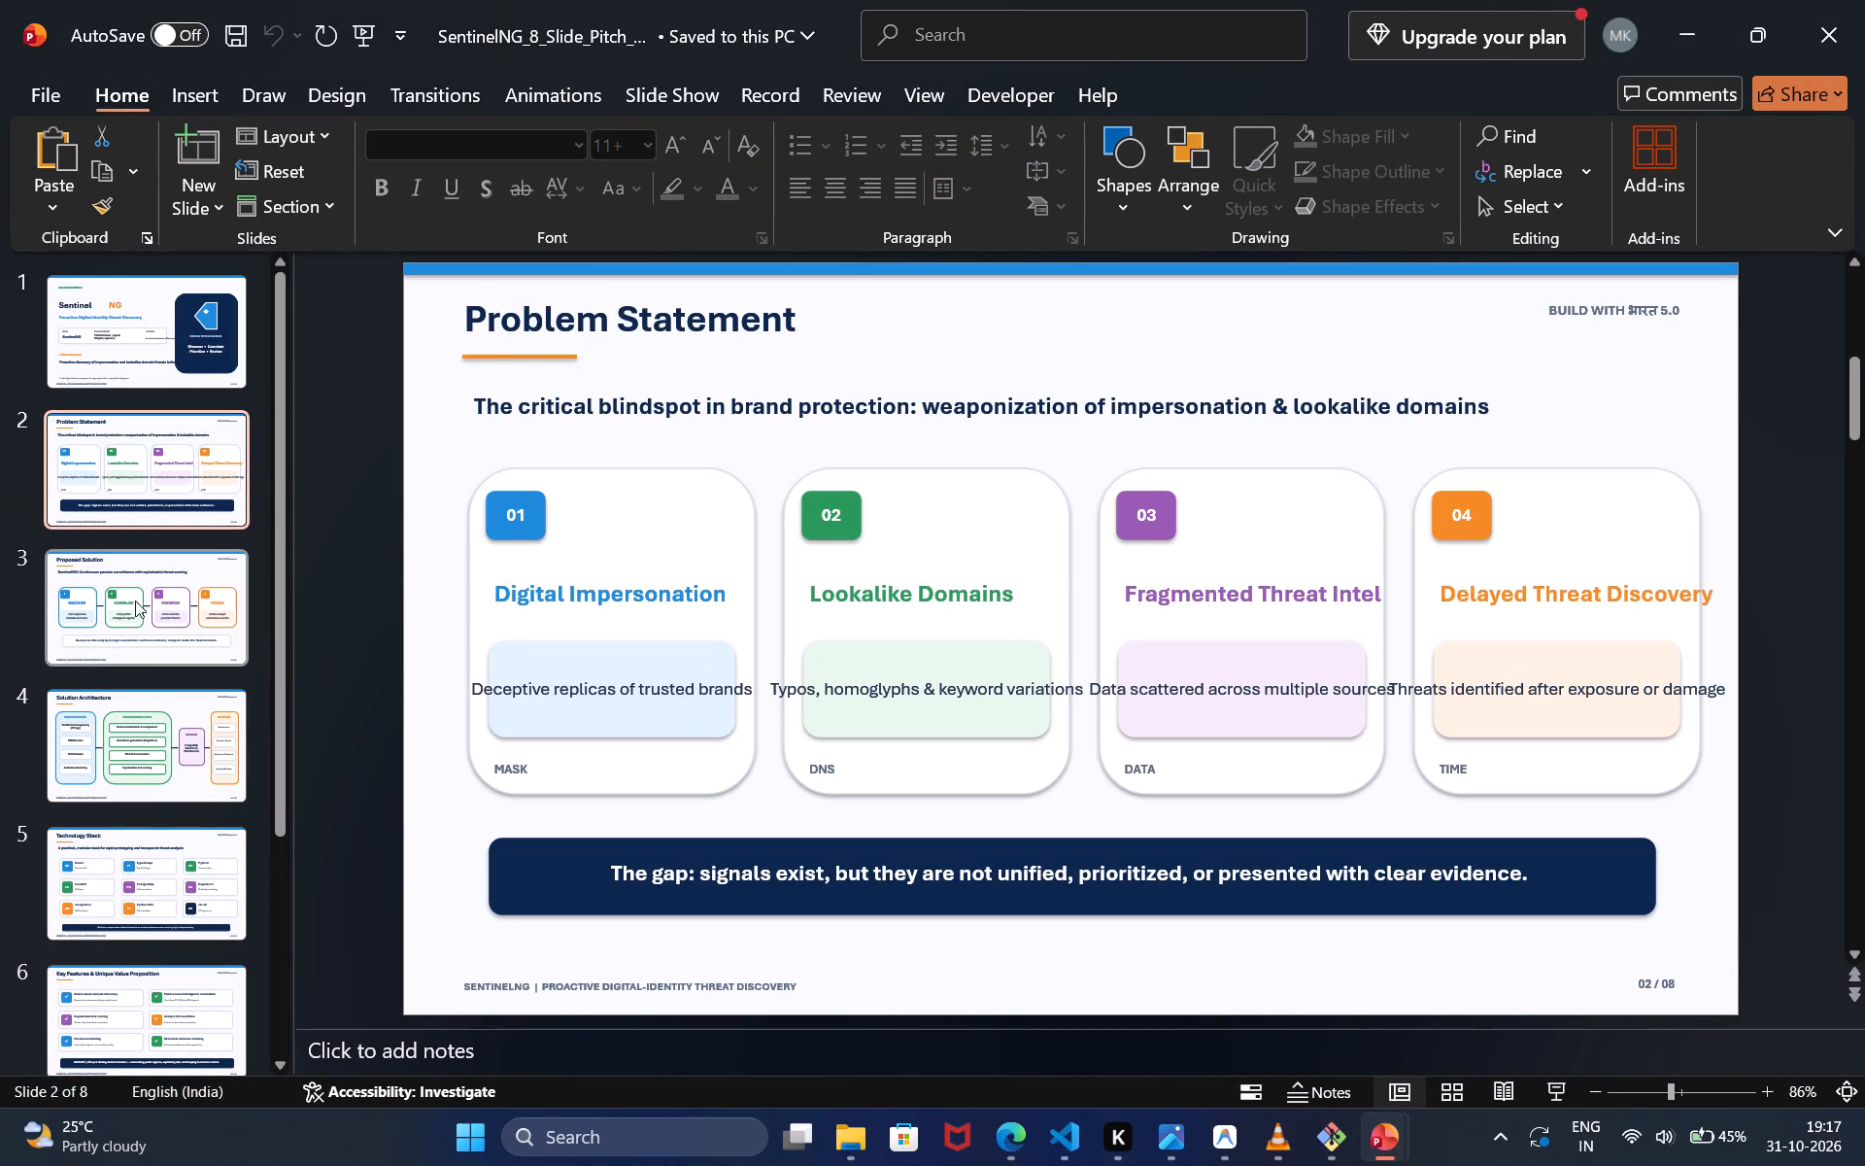
Compare the Proposed Solution slides in the SentinelNG_8_Slide_Pitch and SentinelNG Cybersecurity Pitch decks, returning to the 8-slide deck.
{"action": "left_click", "coordinate": [139, 610]}
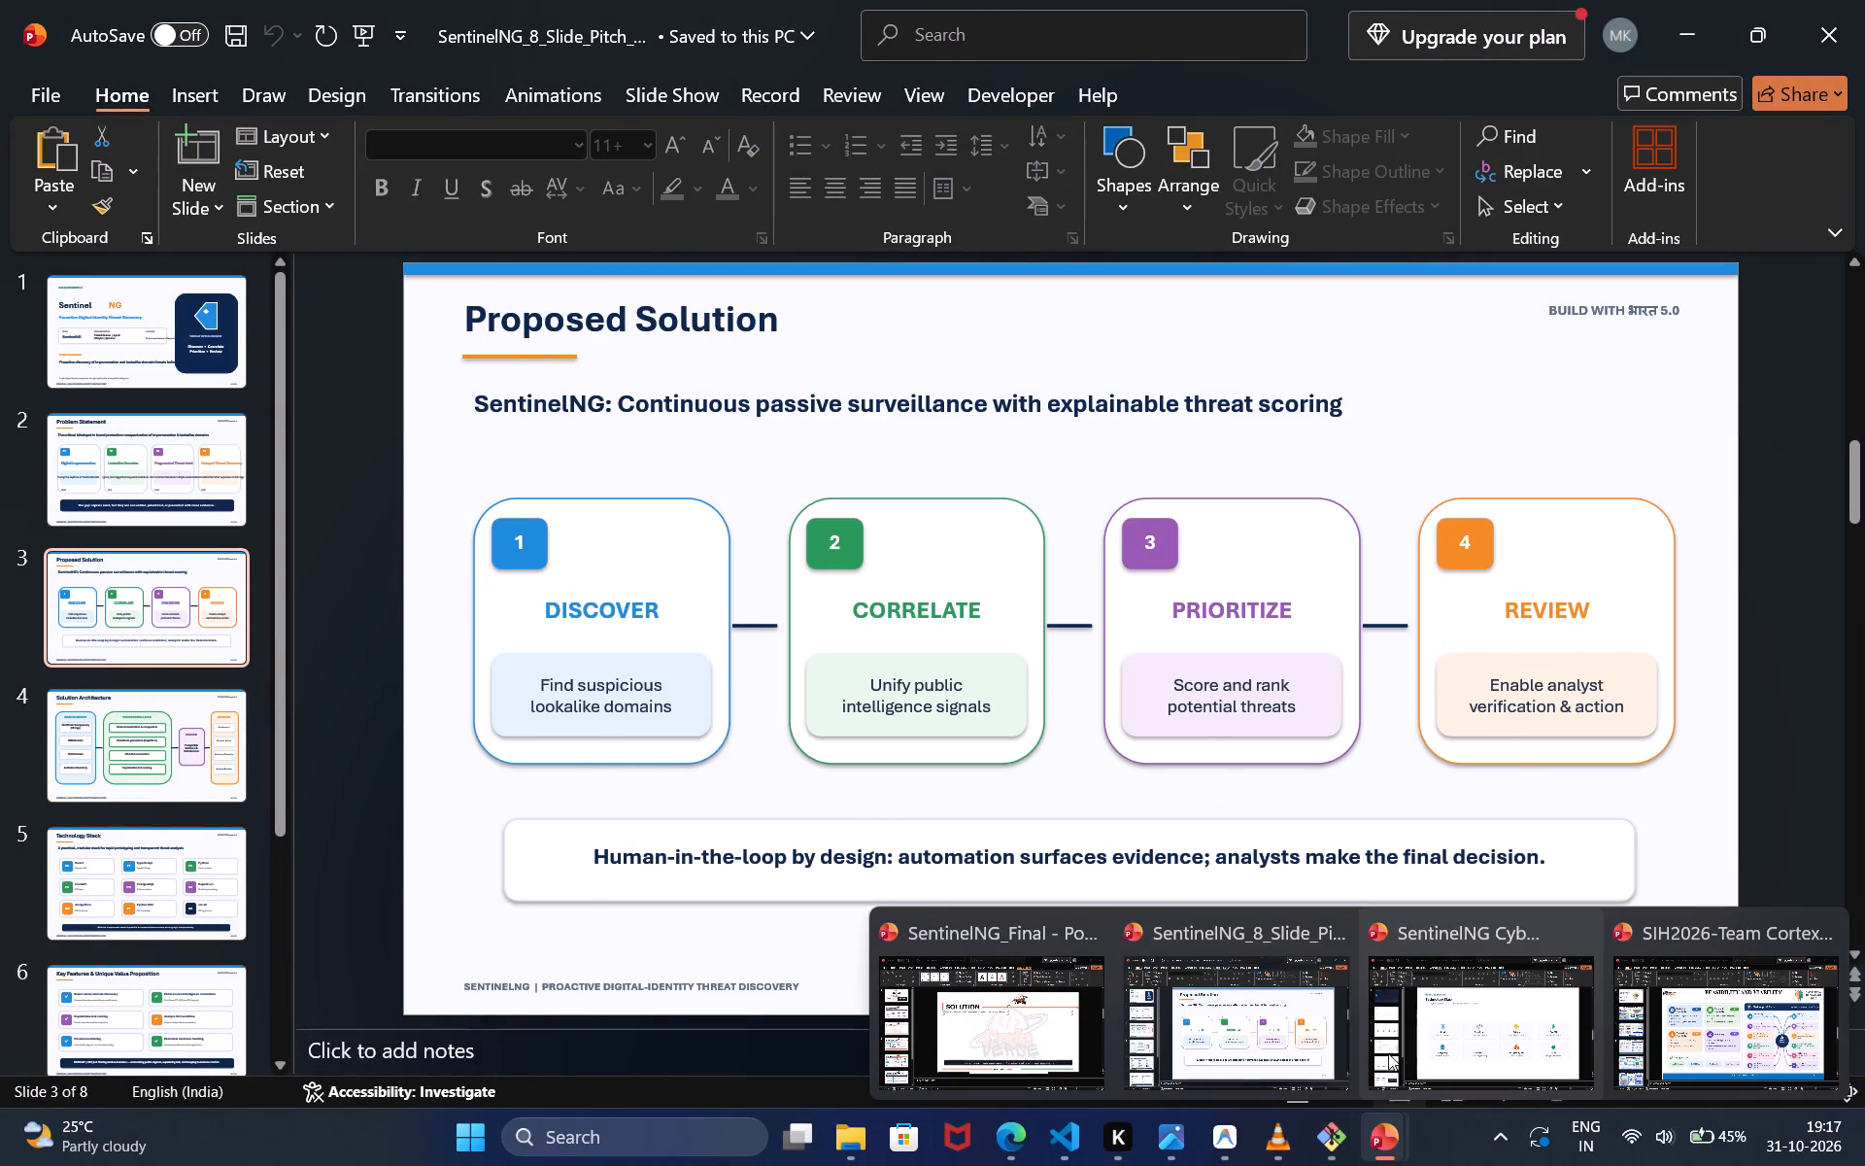
{"action": "left_click", "coordinate": [1460, 972]}
{"action": "left_click", "coordinate": [169, 464]}
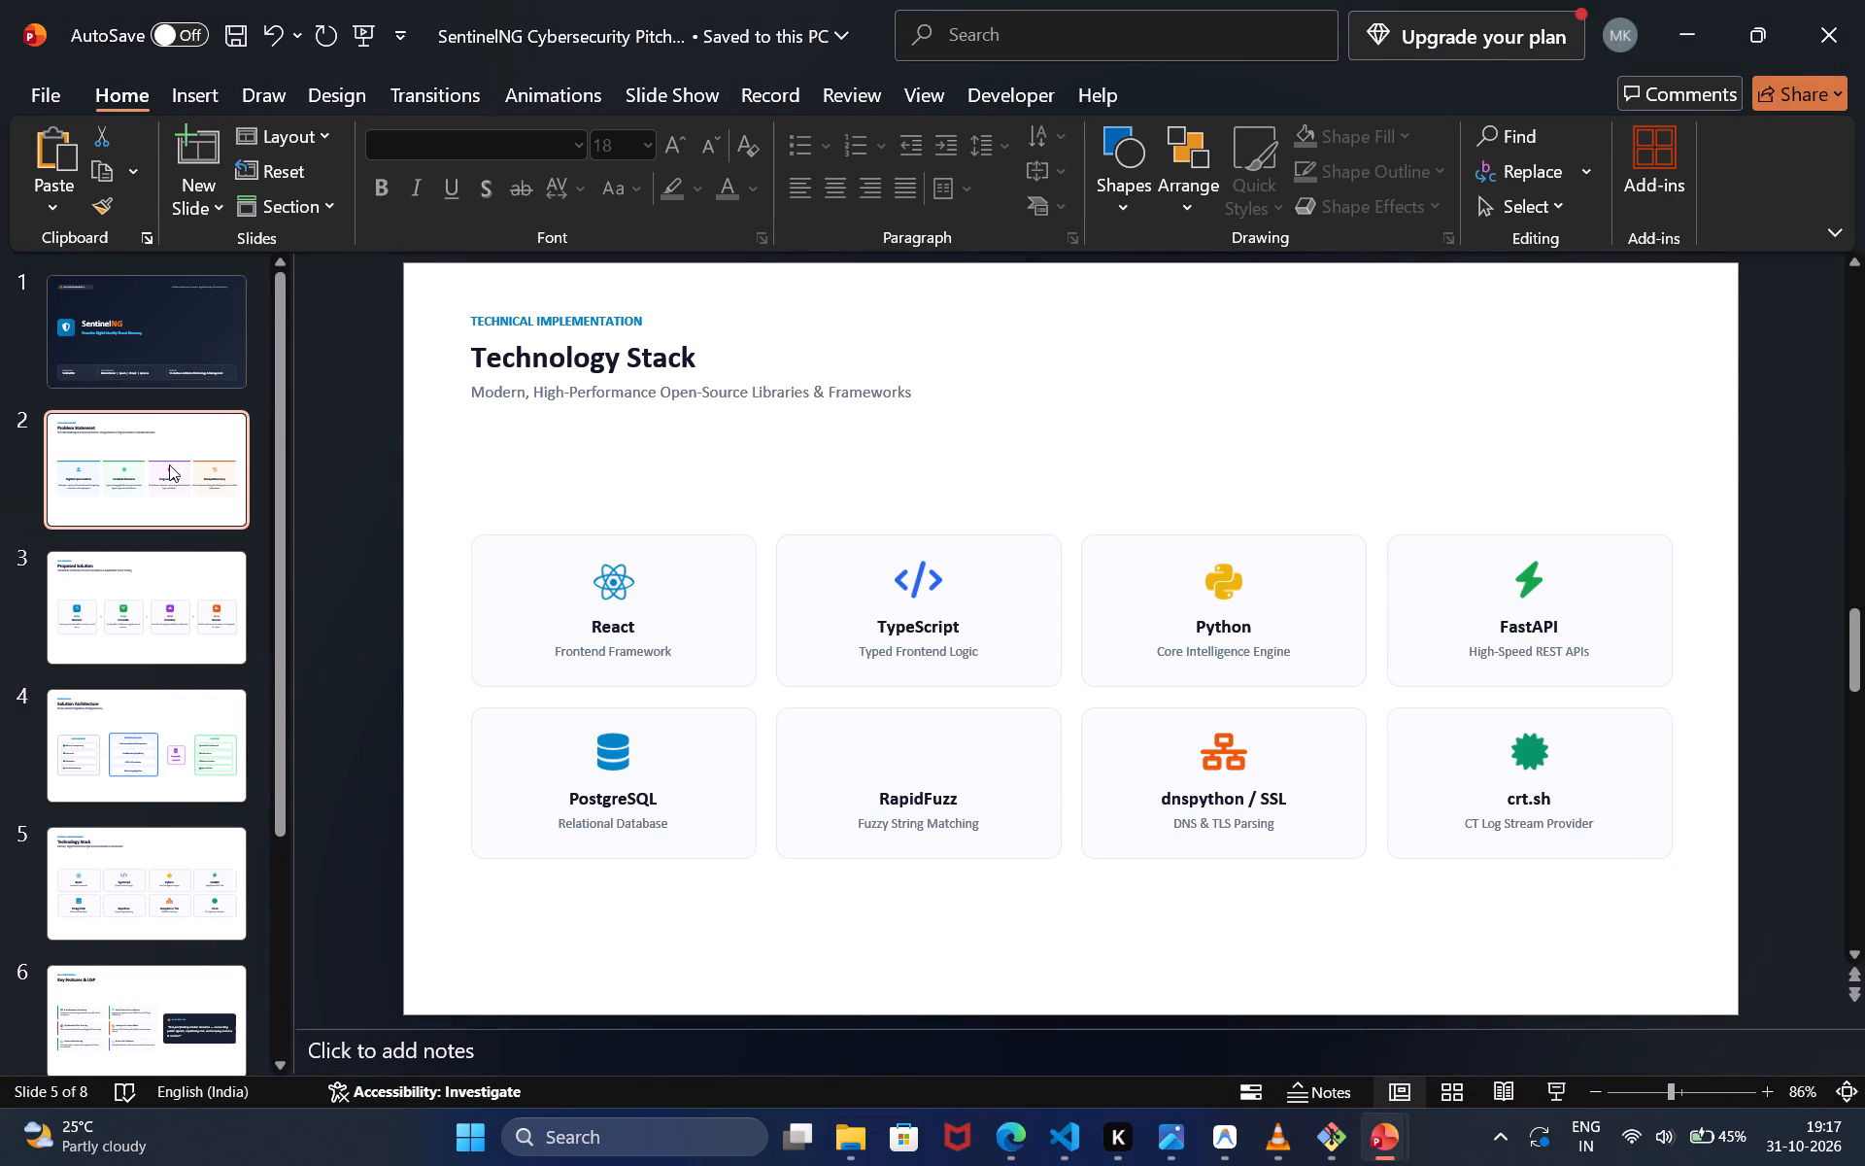
{"action": "left_click", "coordinate": [168, 585]}
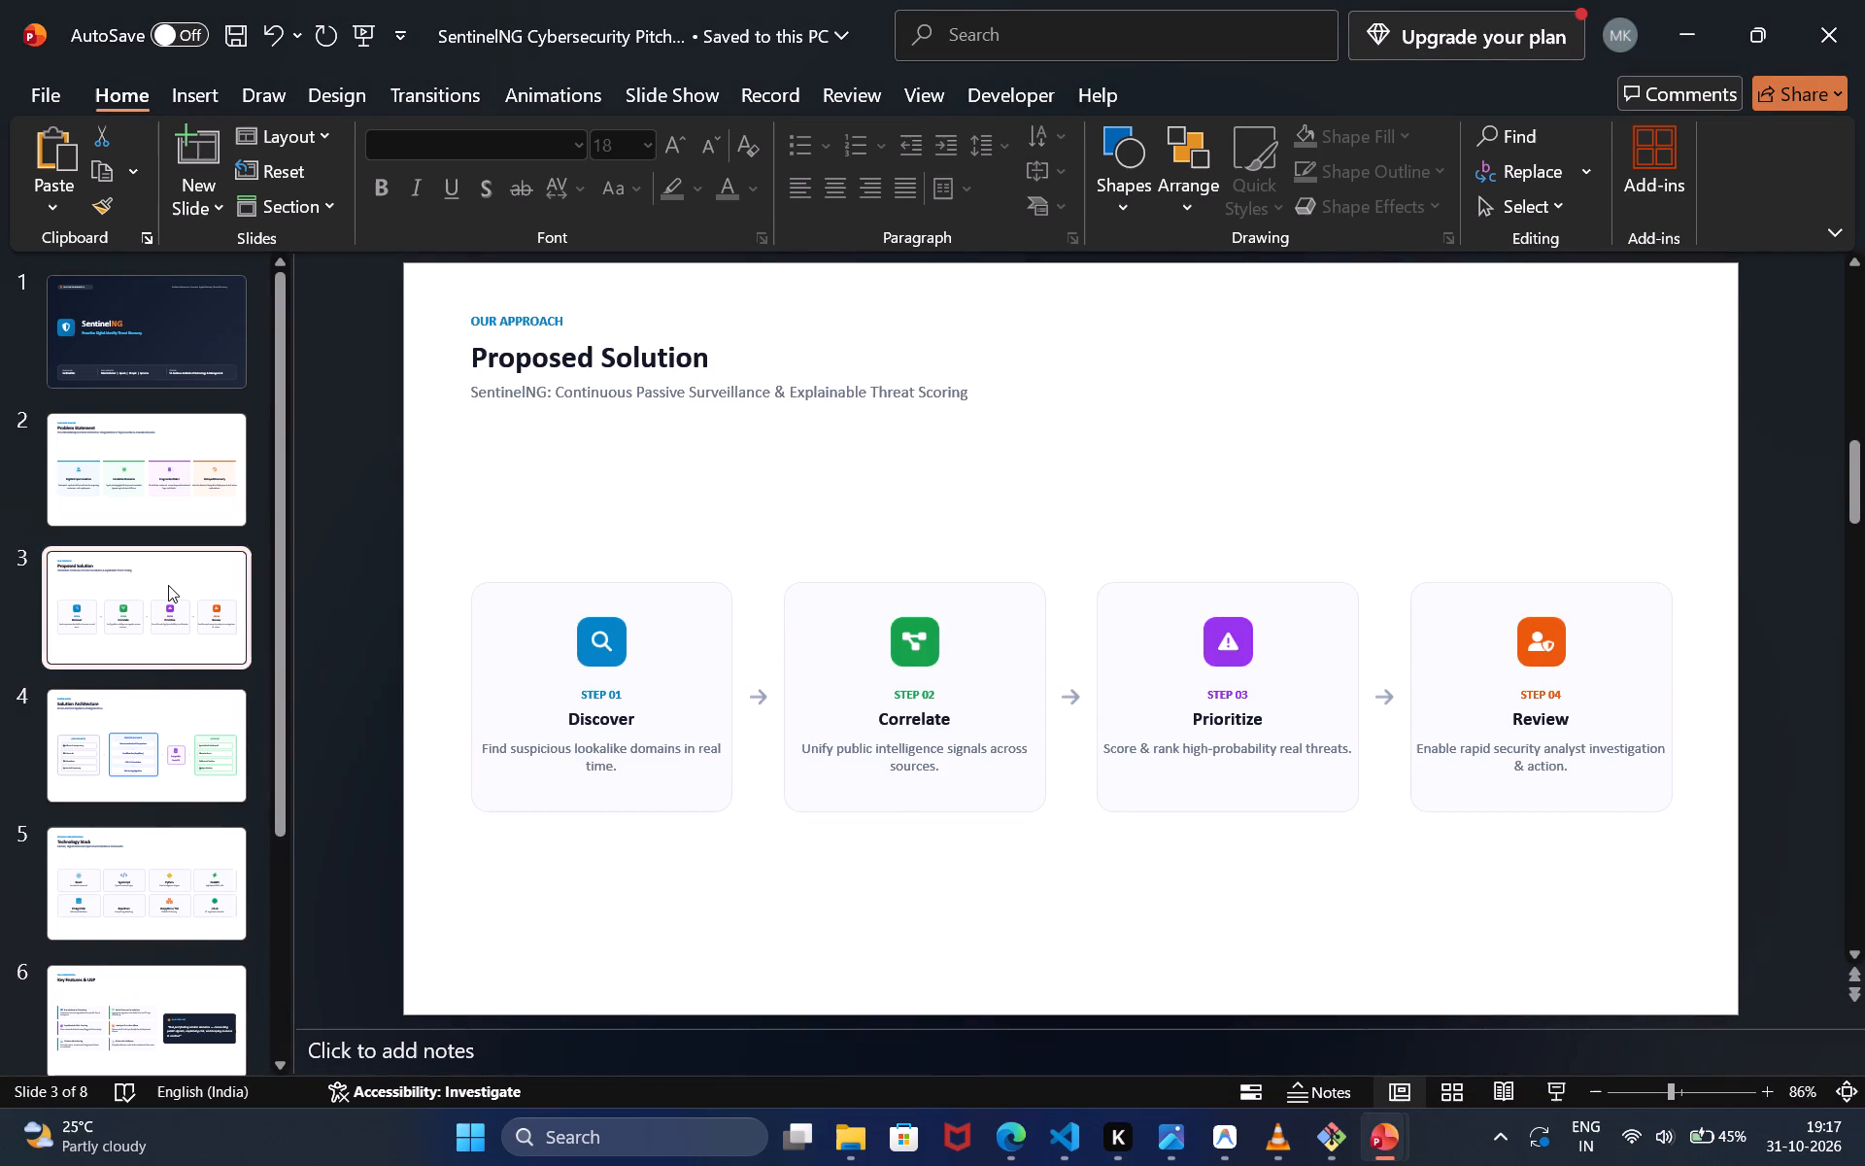
{"action": "left_click", "coordinate": [649, 600]}
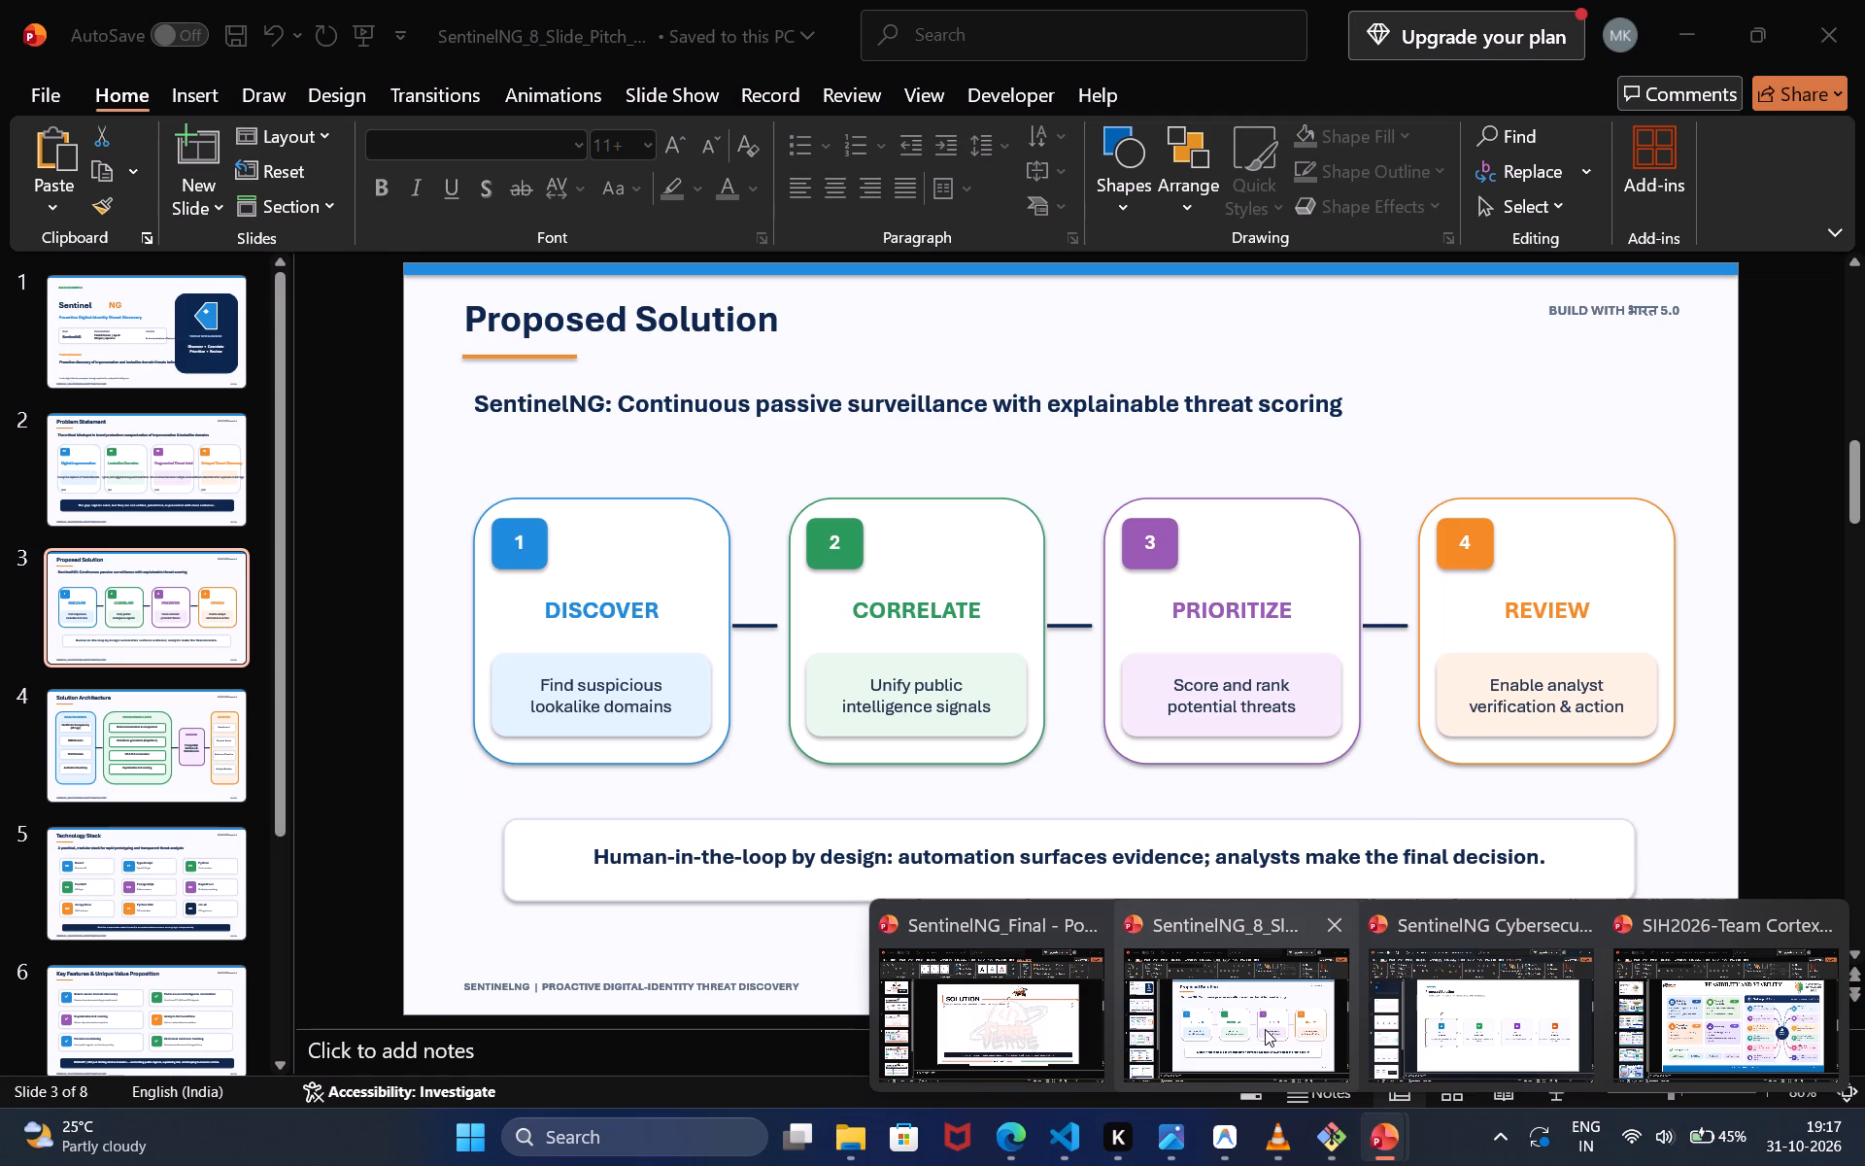
{"action": "left_click", "coordinate": [1267, 1029]}
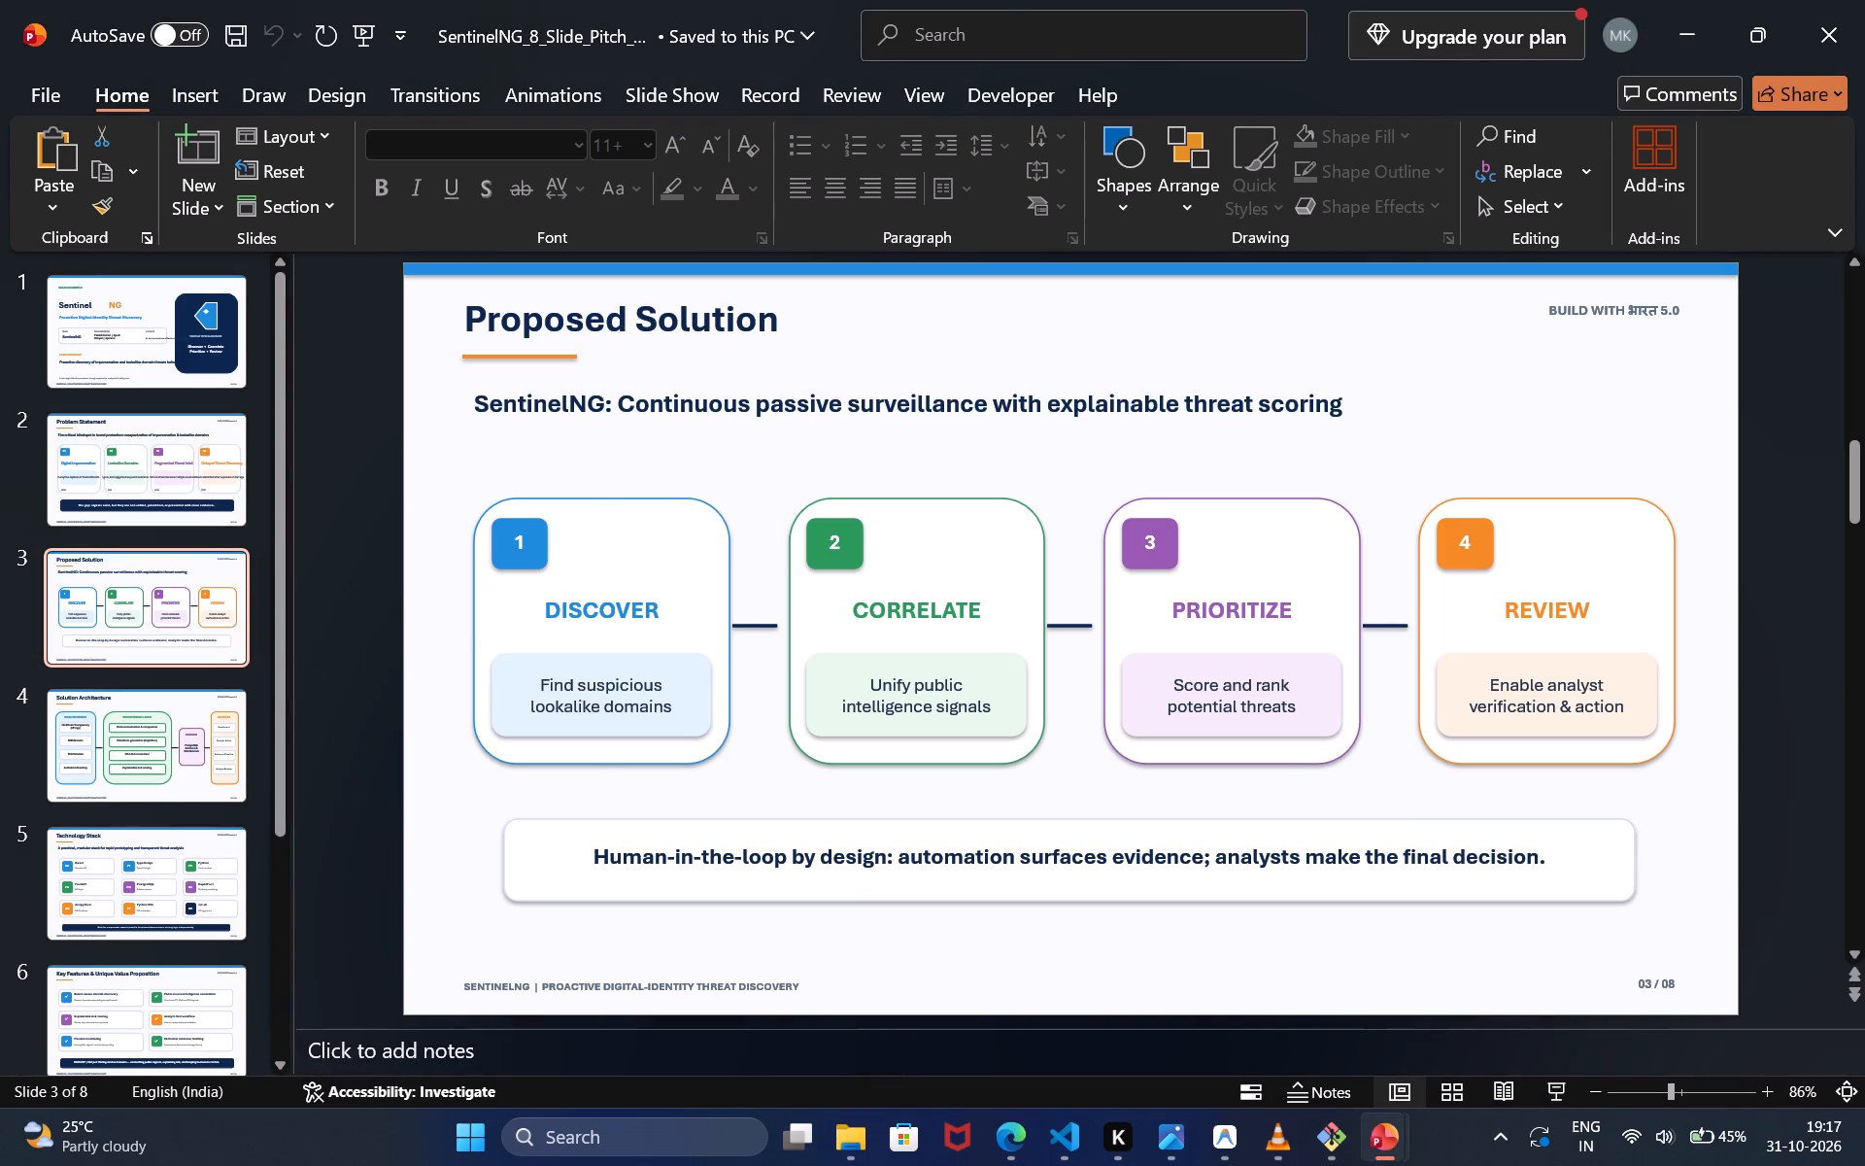
Select the DISCOVER card on the Proposed Solution slide together with its number, heading, blue description box and description text.
{"action": "left_click", "coordinate": [661, 494]}
{"action": "left_click", "coordinate": [661, 494], "text": "ctrl"}
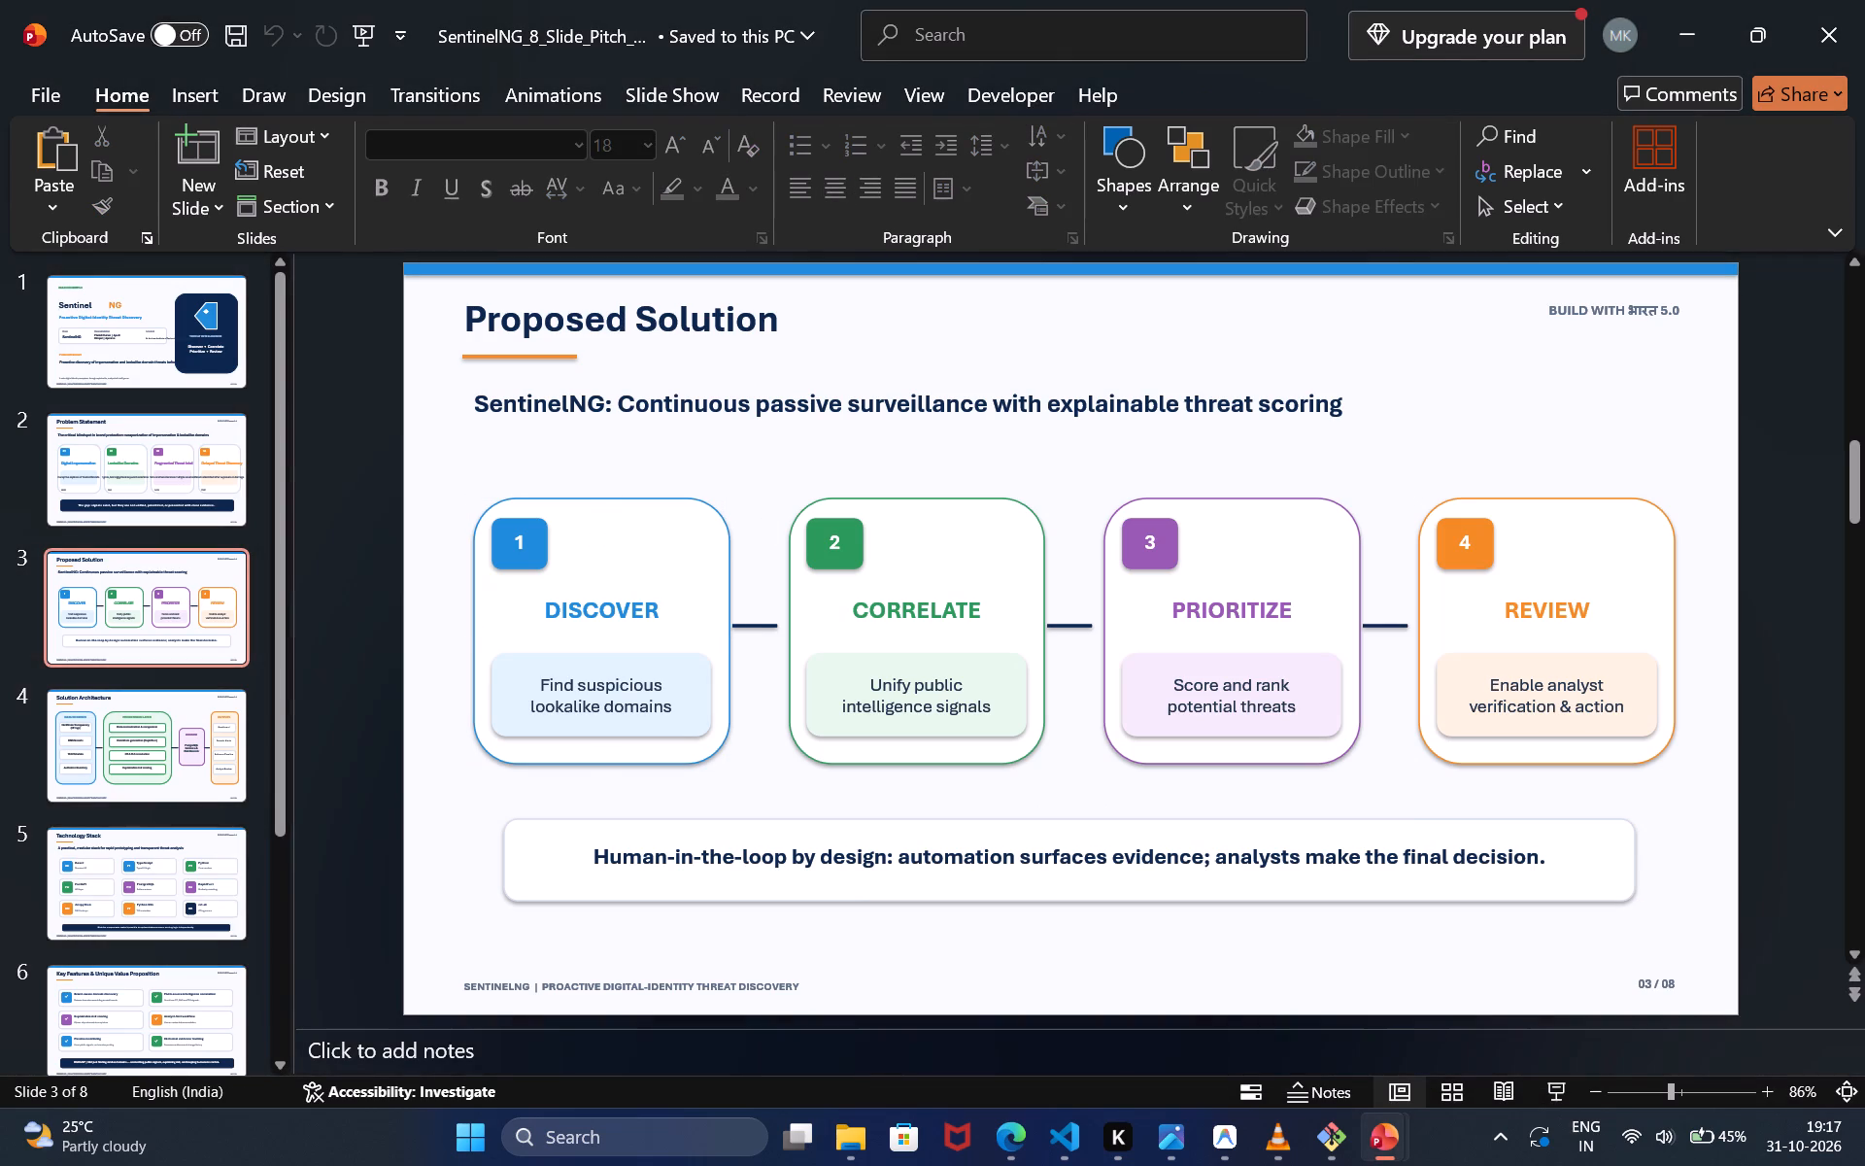
{"action": "left_click", "coordinate": [641, 501], "text": "ctrl"}
{"action": "left_click", "coordinate": [497, 559], "text": "ctrl"}
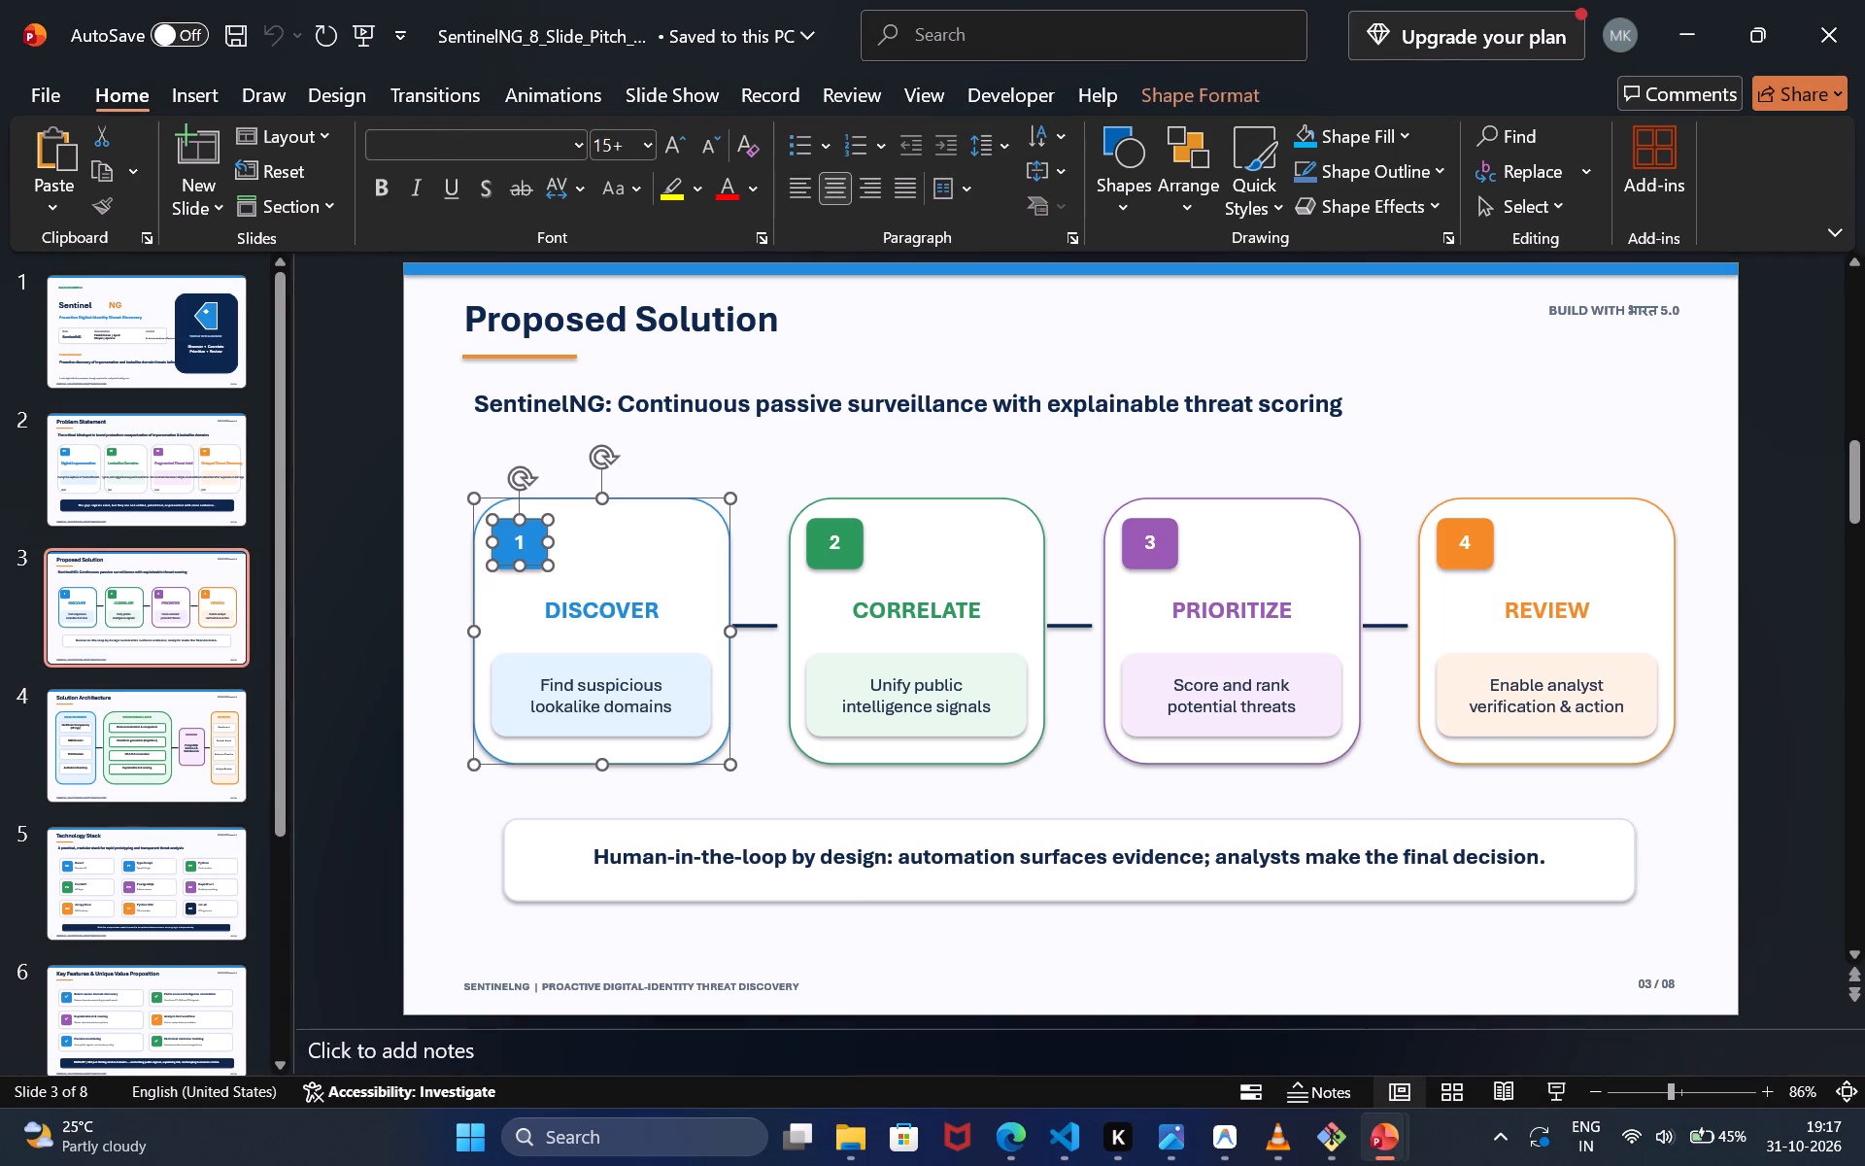
{"action": "left_click", "coordinate": [568, 597], "text": "ctrl"}
{"action": "left_click", "coordinate": [604, 660], "text": "ctrl"}
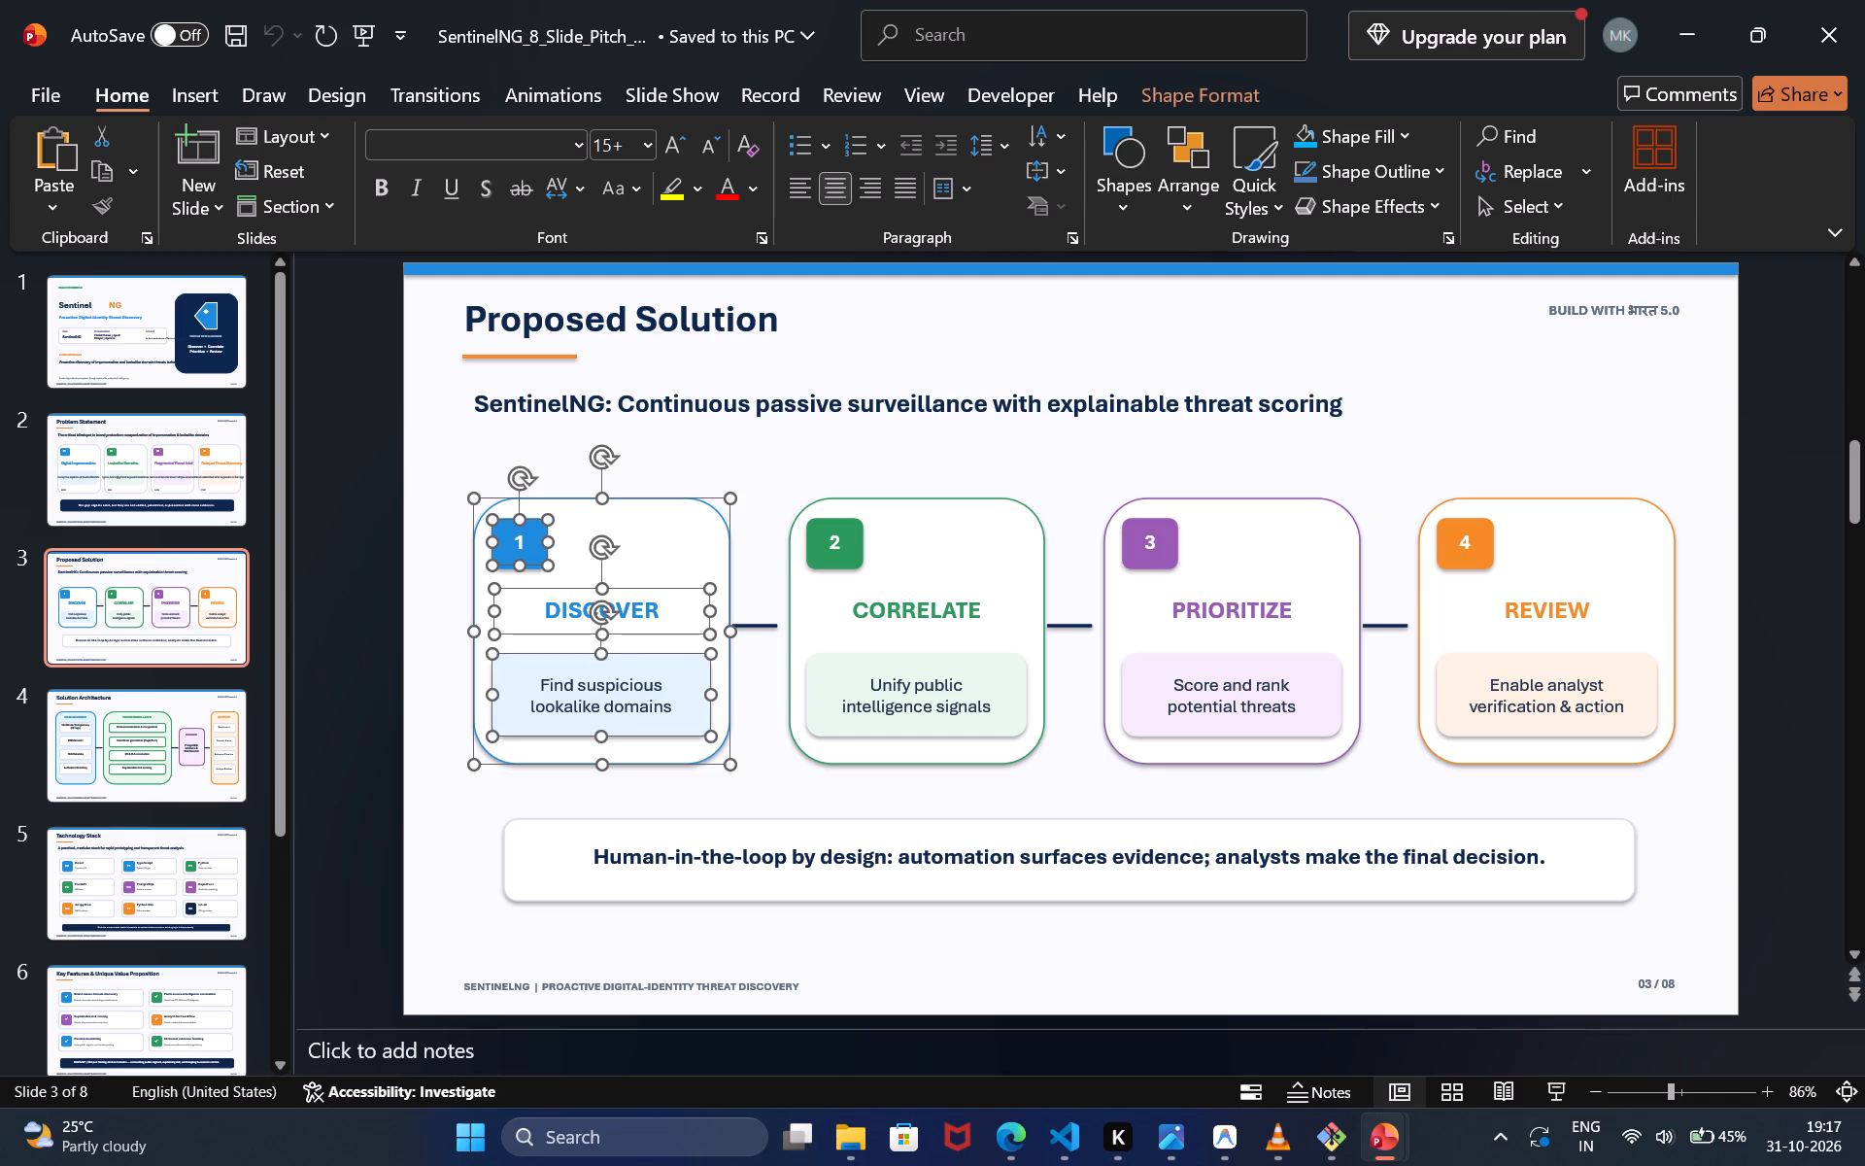
{"action": "left_click", "coordinate": [625, 690], "text": "ctrl"}
Add the CORRELATE card with its number, heading, green description box and description text to the selection.
{"action": "left_click", "coordinate": [885, 467], "text": "ctrl"}
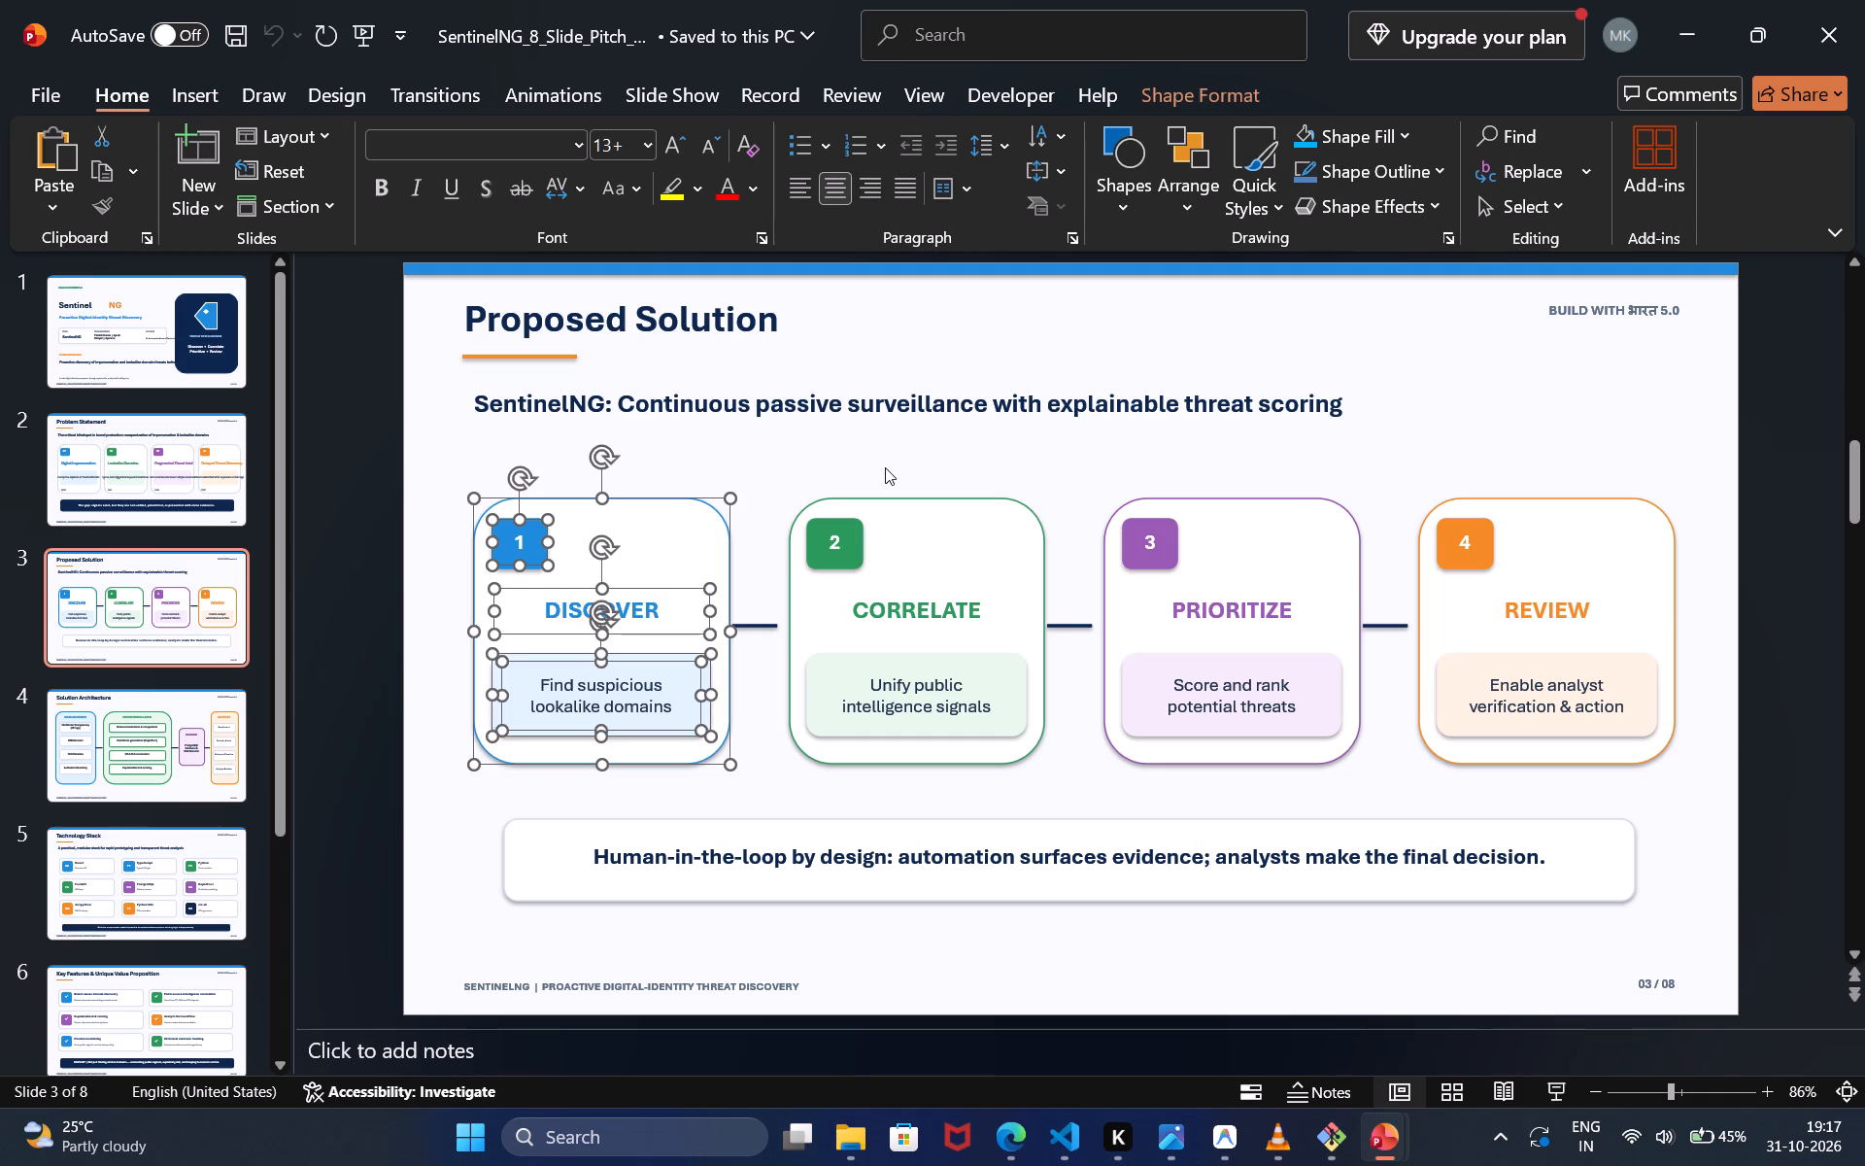
{"action": "left_click", "coordinate": [871, 508], "text": "ctrl"}
{"action": "left_click", "coordinate": [851, 520], "text": "ctrl"}
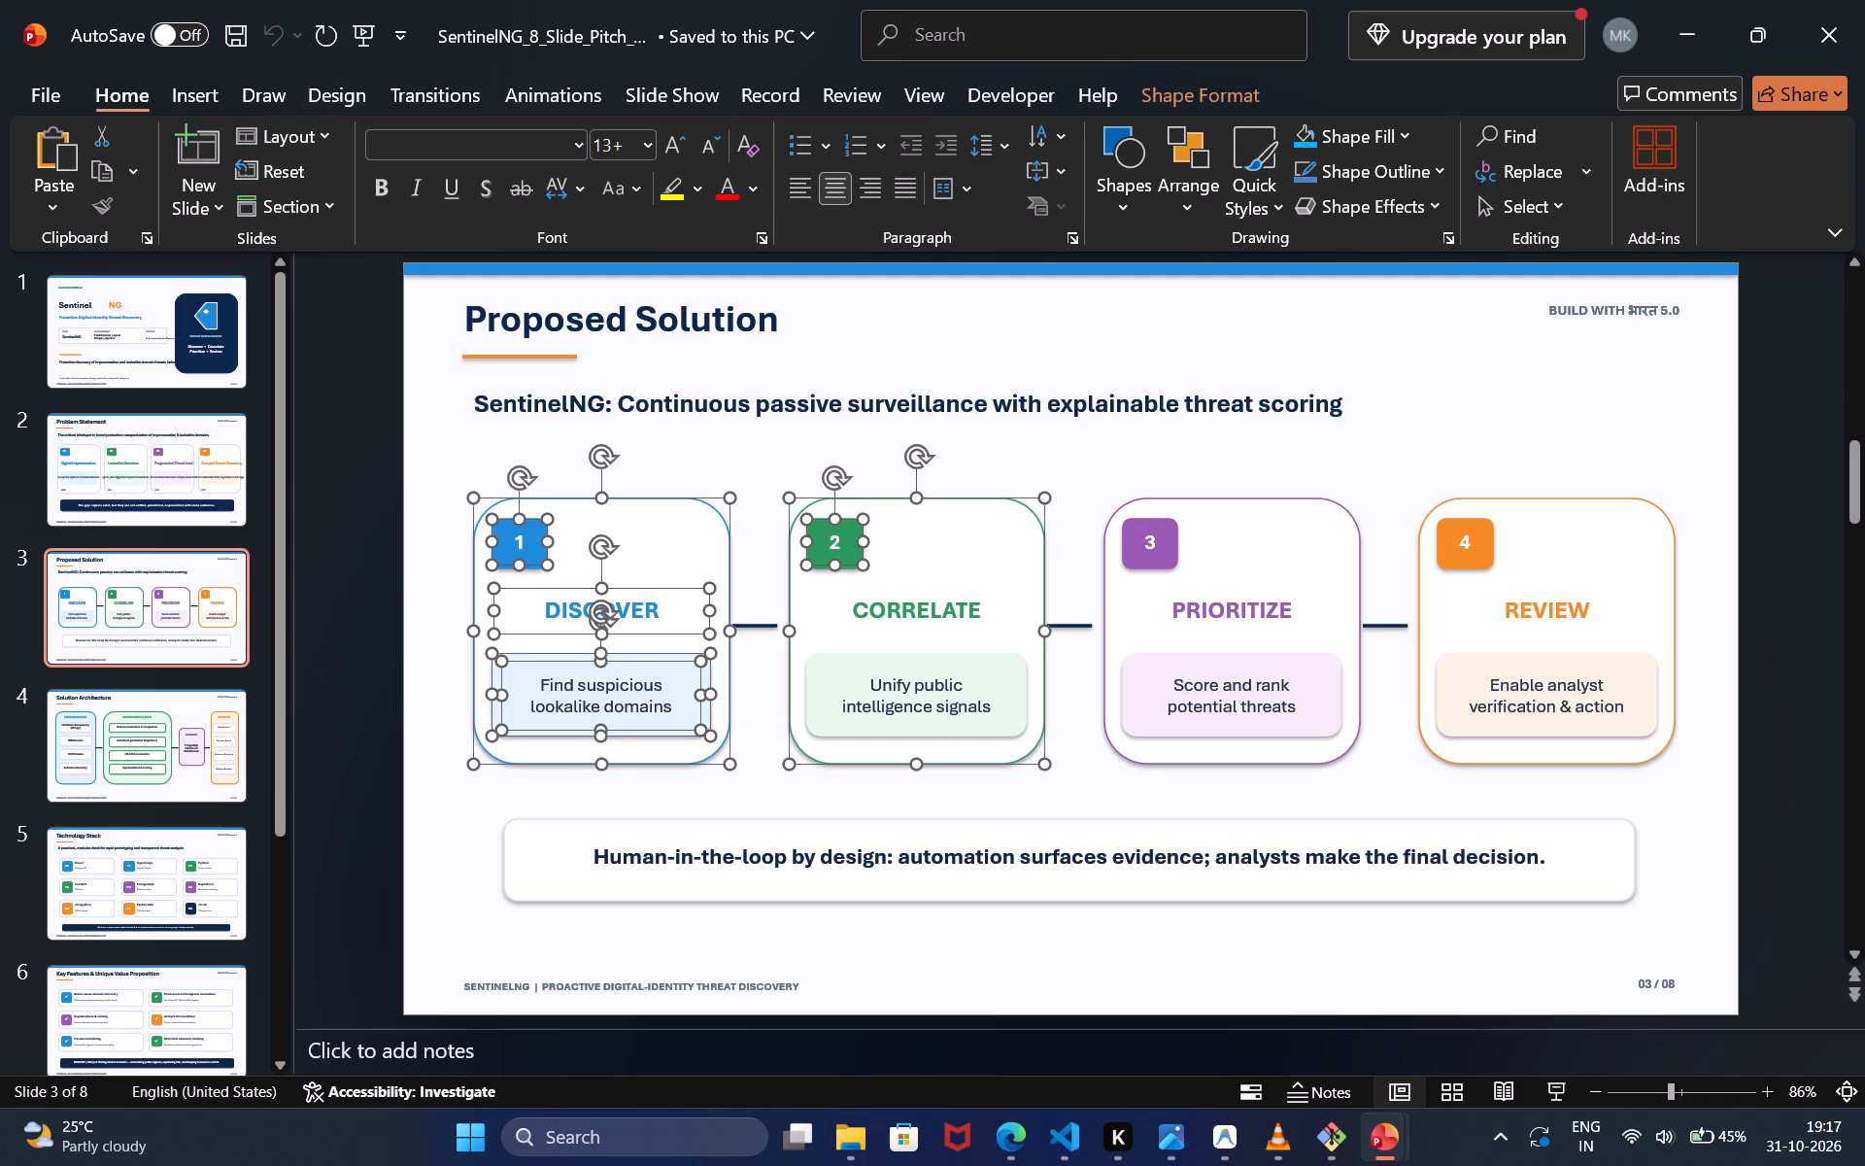
{"action": "left_click", "coordinate": [842, 528], "text": "ctrl"}
{"action": "left_click", "coordinate": [842, 528], "text": "ctrl"}
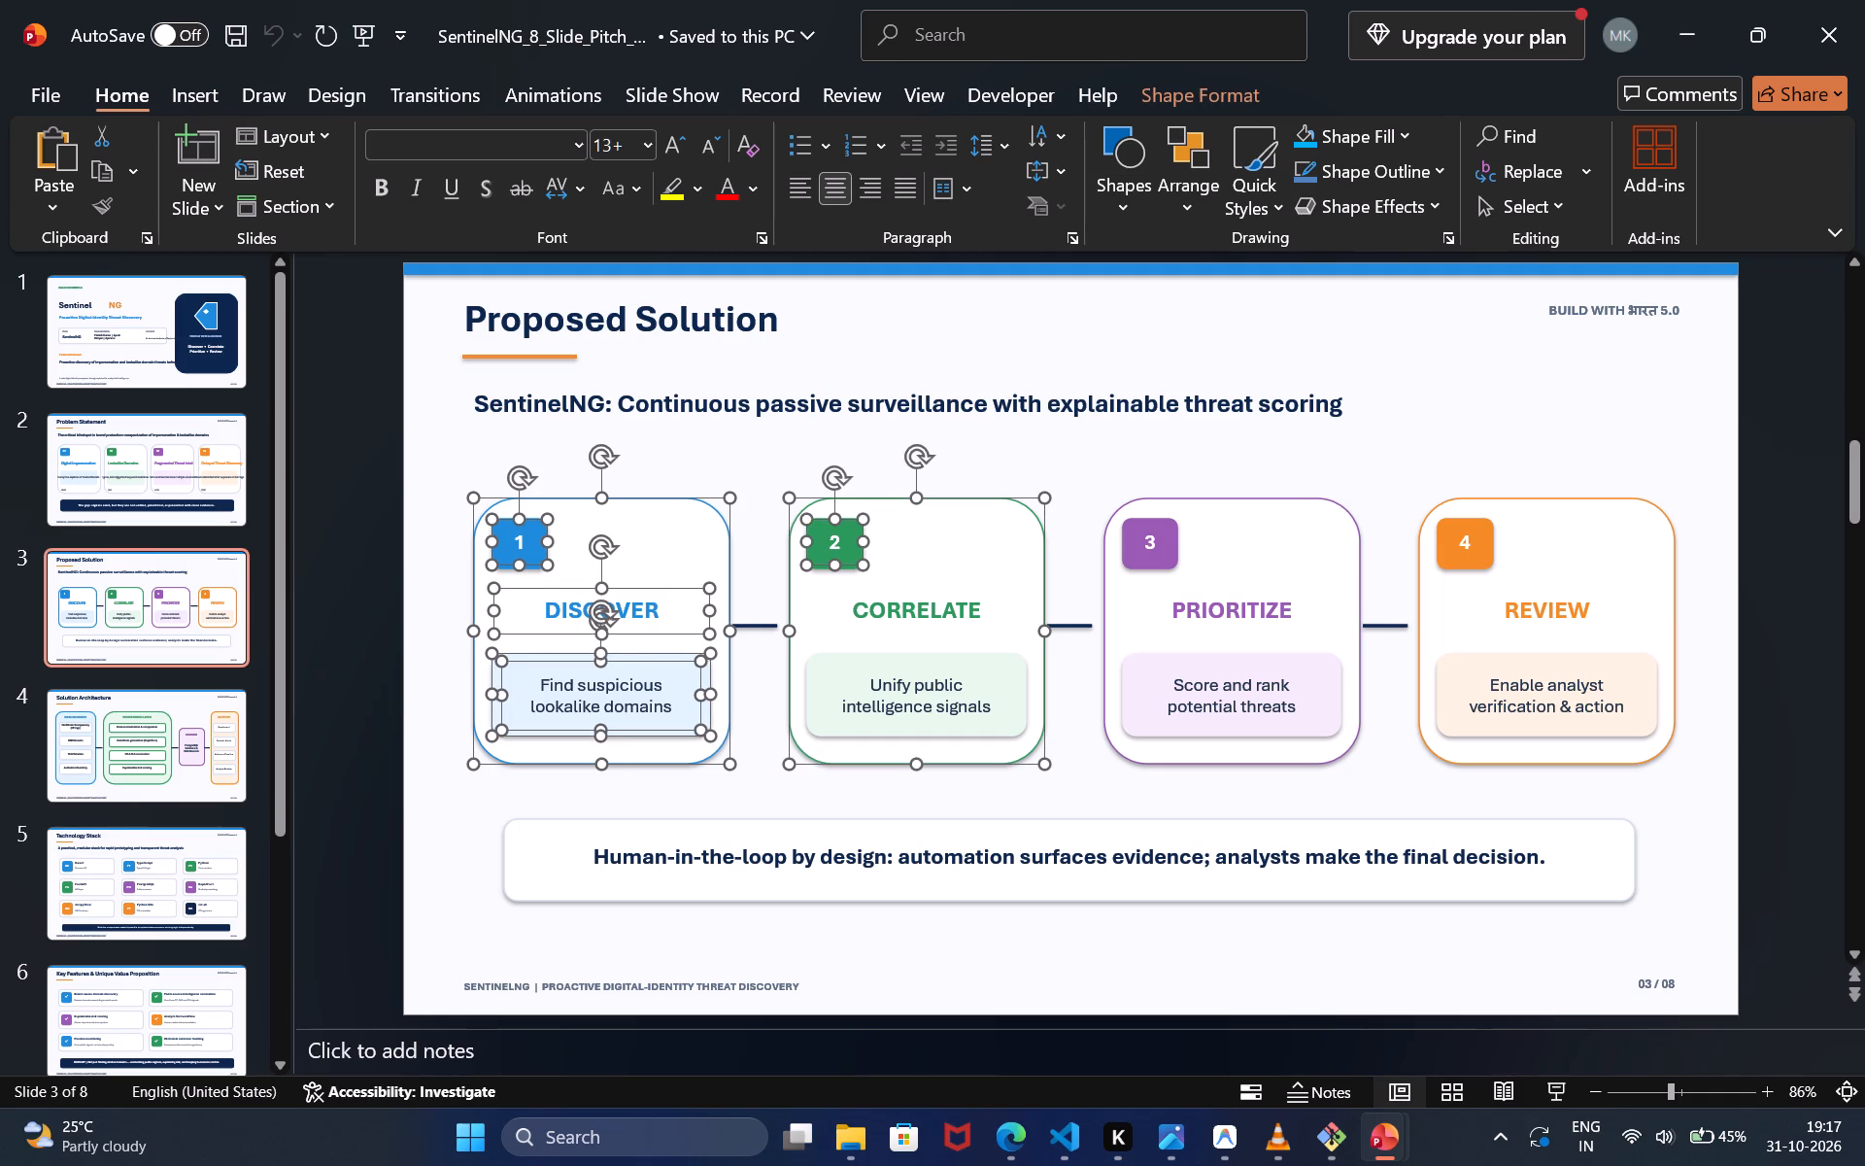
{"action": "left_click", "coordinate": [900, 617], "text": "ctrl"}
{"action": "left_click", "coordinate": [884, 651], "text": "ctrl"}
{"action": "left_click", "coordinate": [873, 676], "text": "ctrl"}
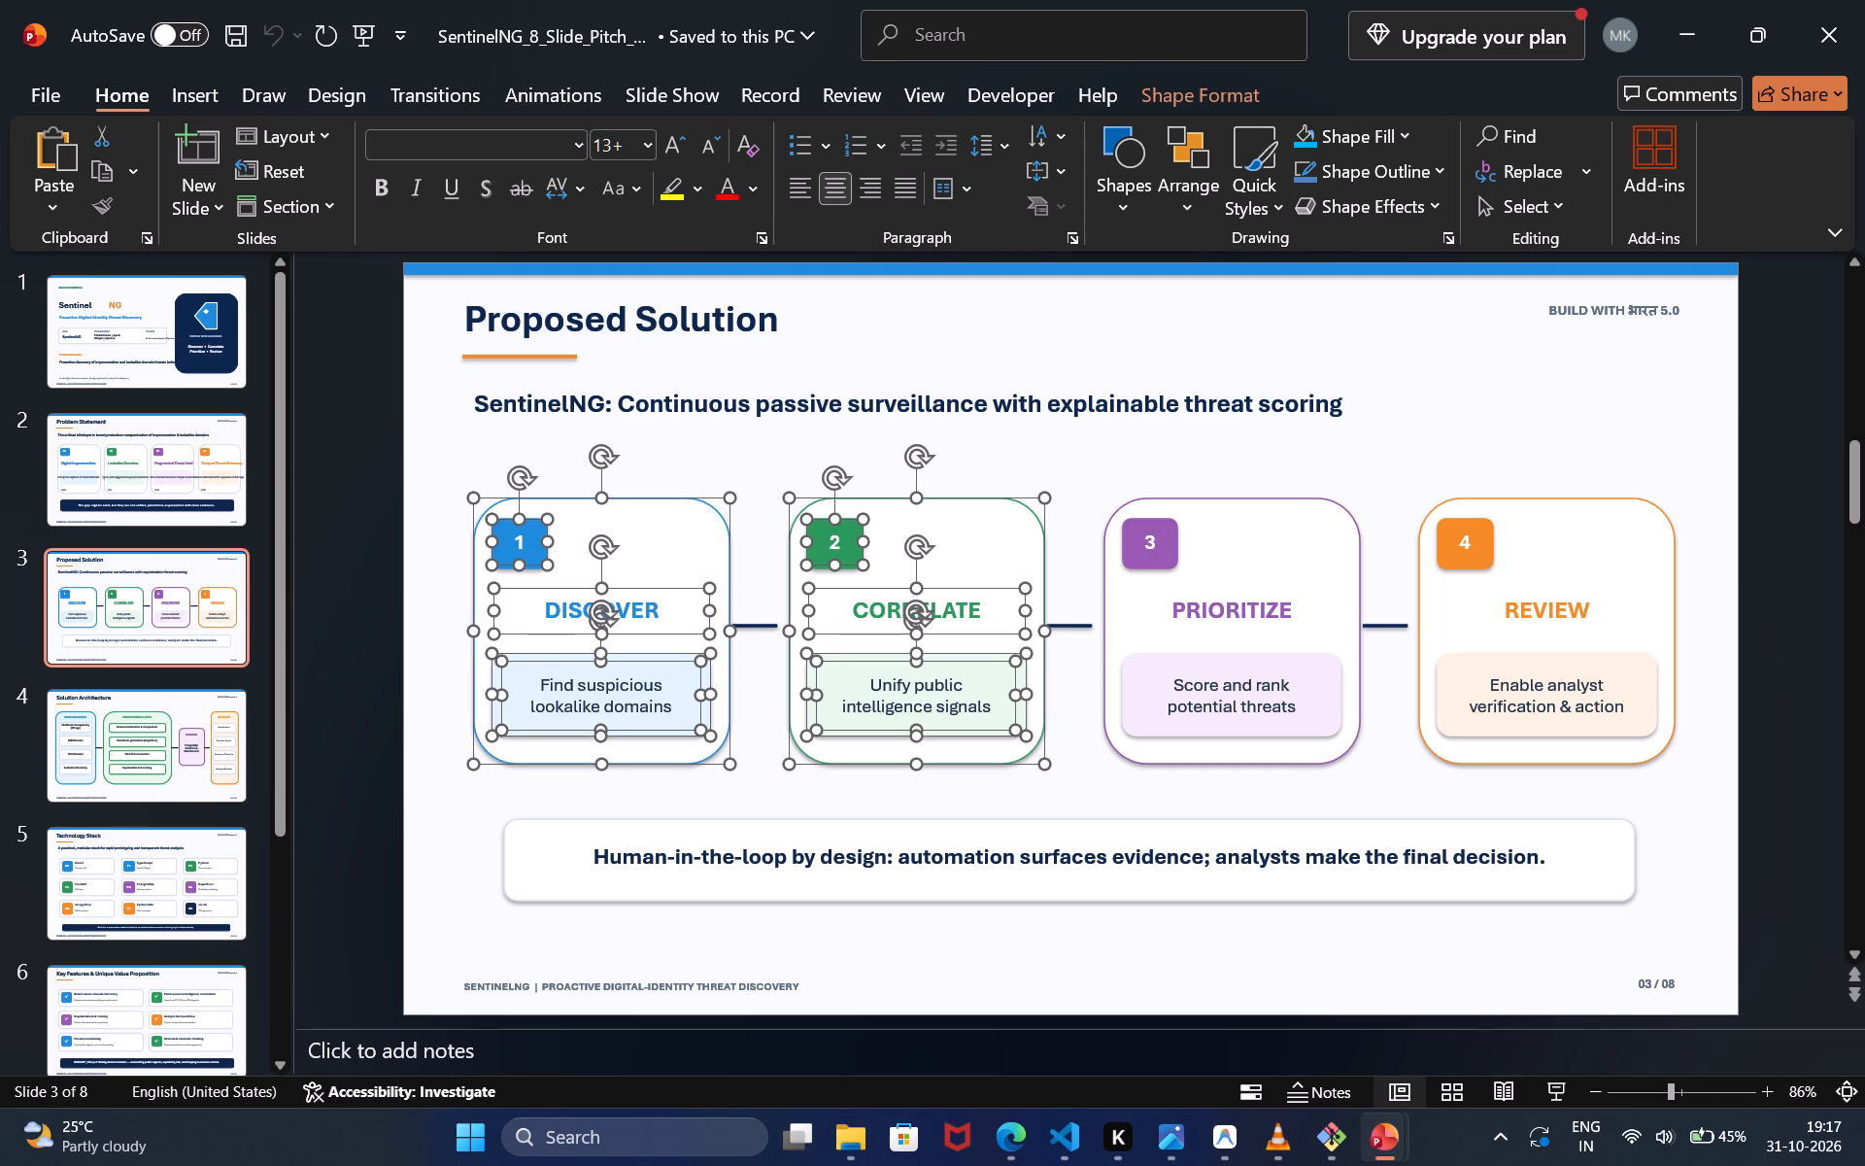
Add the PRIORITIZE card with its number, heading, purple description box and description text to the selection.
{"action": "left_click", "coordinate": [1171, 550], "text": "ctrl"}
{"action": "left_click", "coordinate": [1252, 537], "text": "ctrl"}
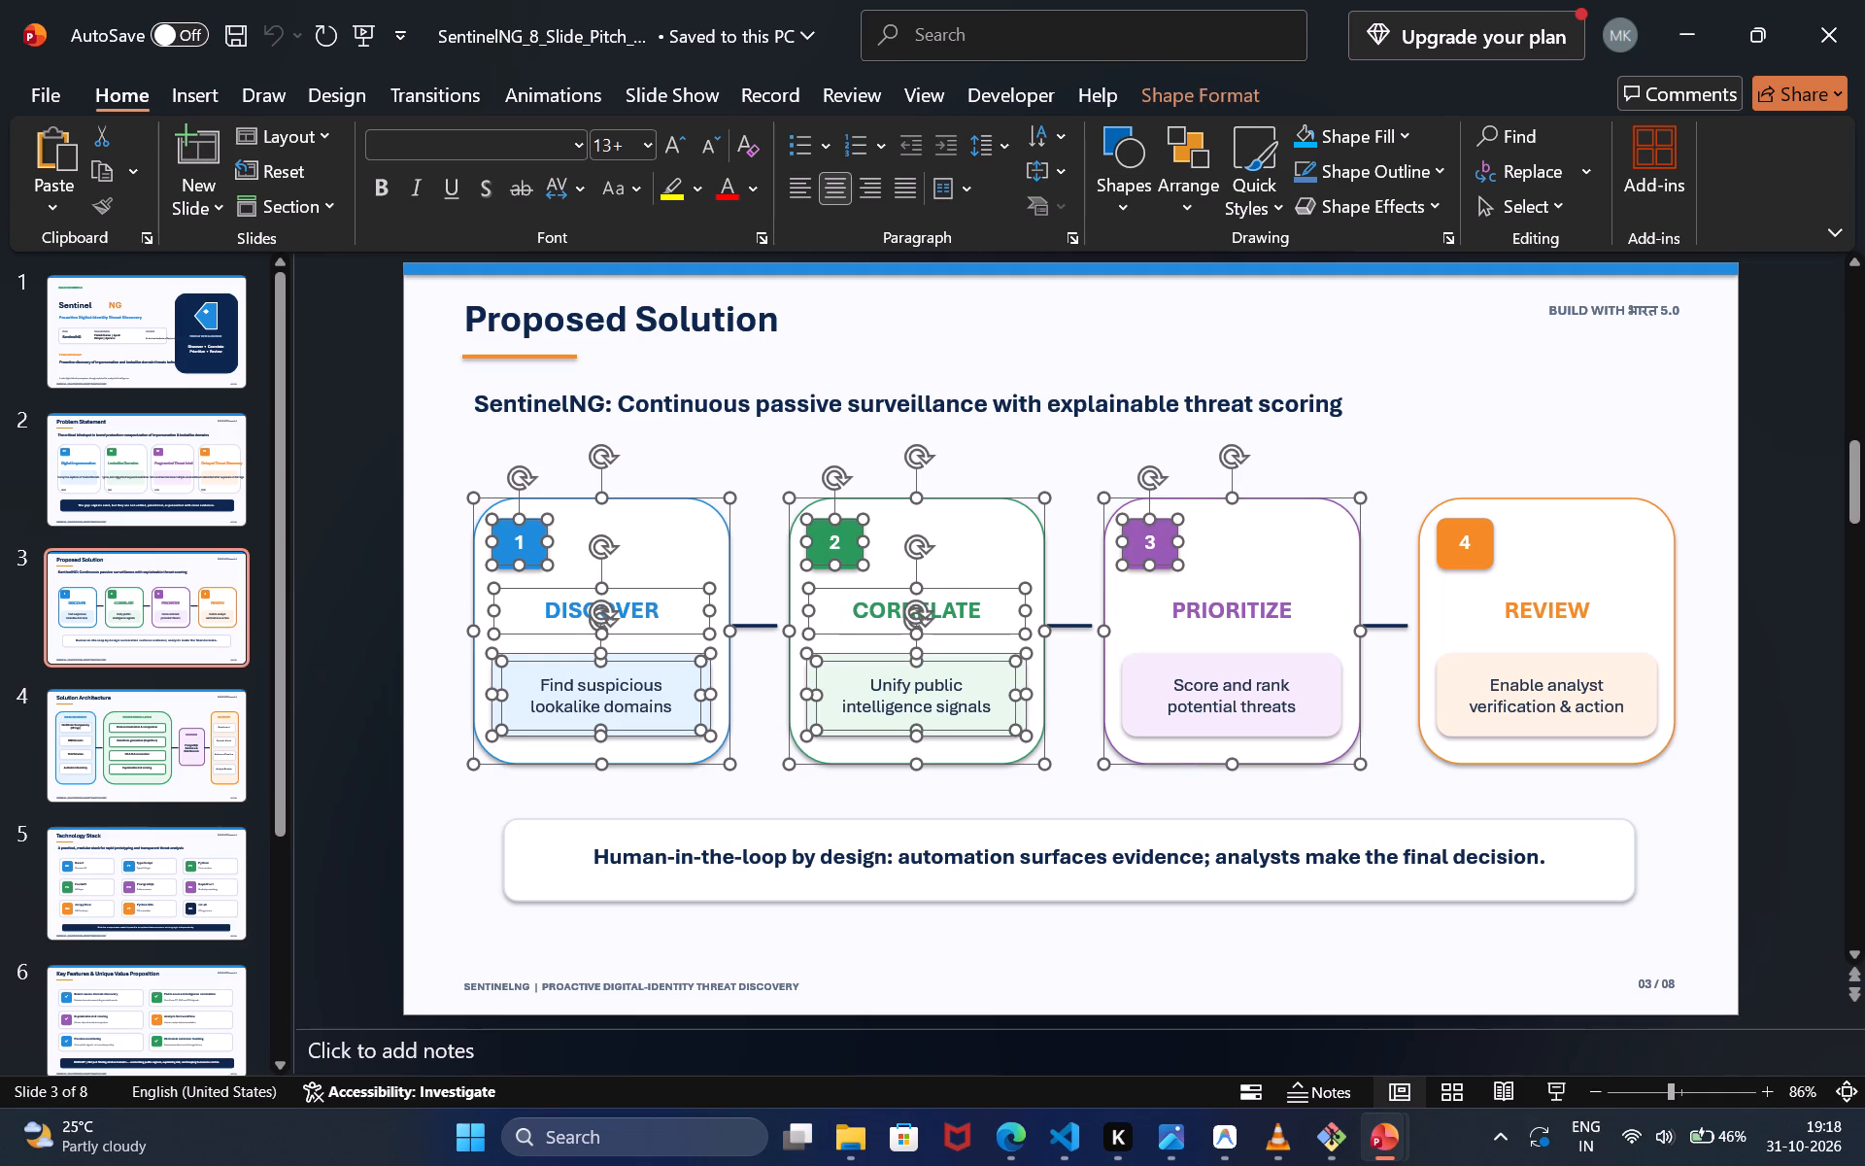
{"action": "left_click", "coordinate": [1241, 621], "text": "ctrl"}
{"action": "left_click", "coordinate": [1205, 656], "text": "ctrl"}
{"action": "left_click", "coordinate": [1201, 669], "text": "ctrl"}
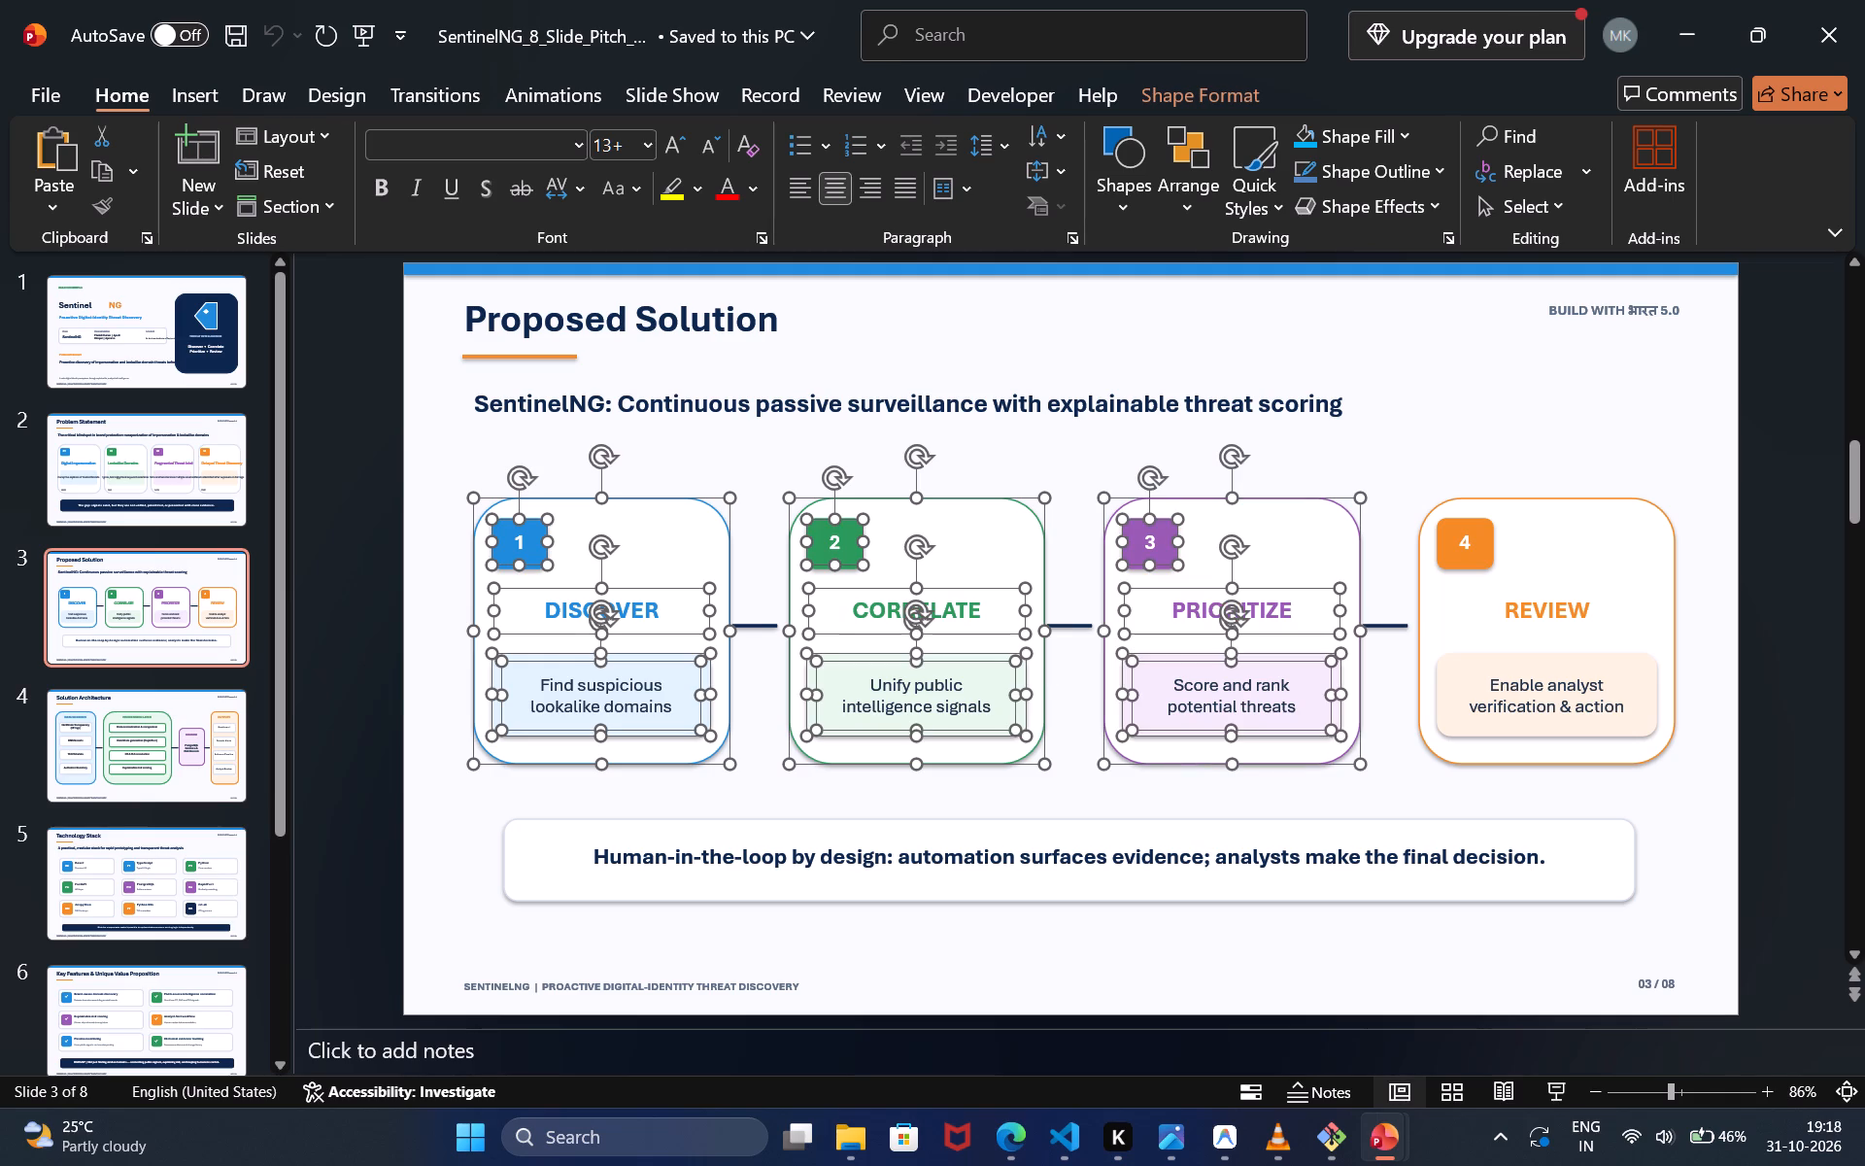
{"action": "left_click", "coordinate": [951, 700], "text": "ctrl"}
Extend the selection with all parts of the REVIEW card and the Human-in-the-loop by design banner with its text.
{"action": "left_click", "coordinate": [1508, 565], "text": "ctrl"}
{"action": "left_click", "coordinate": [1468, 520], "text": "ctrl"}
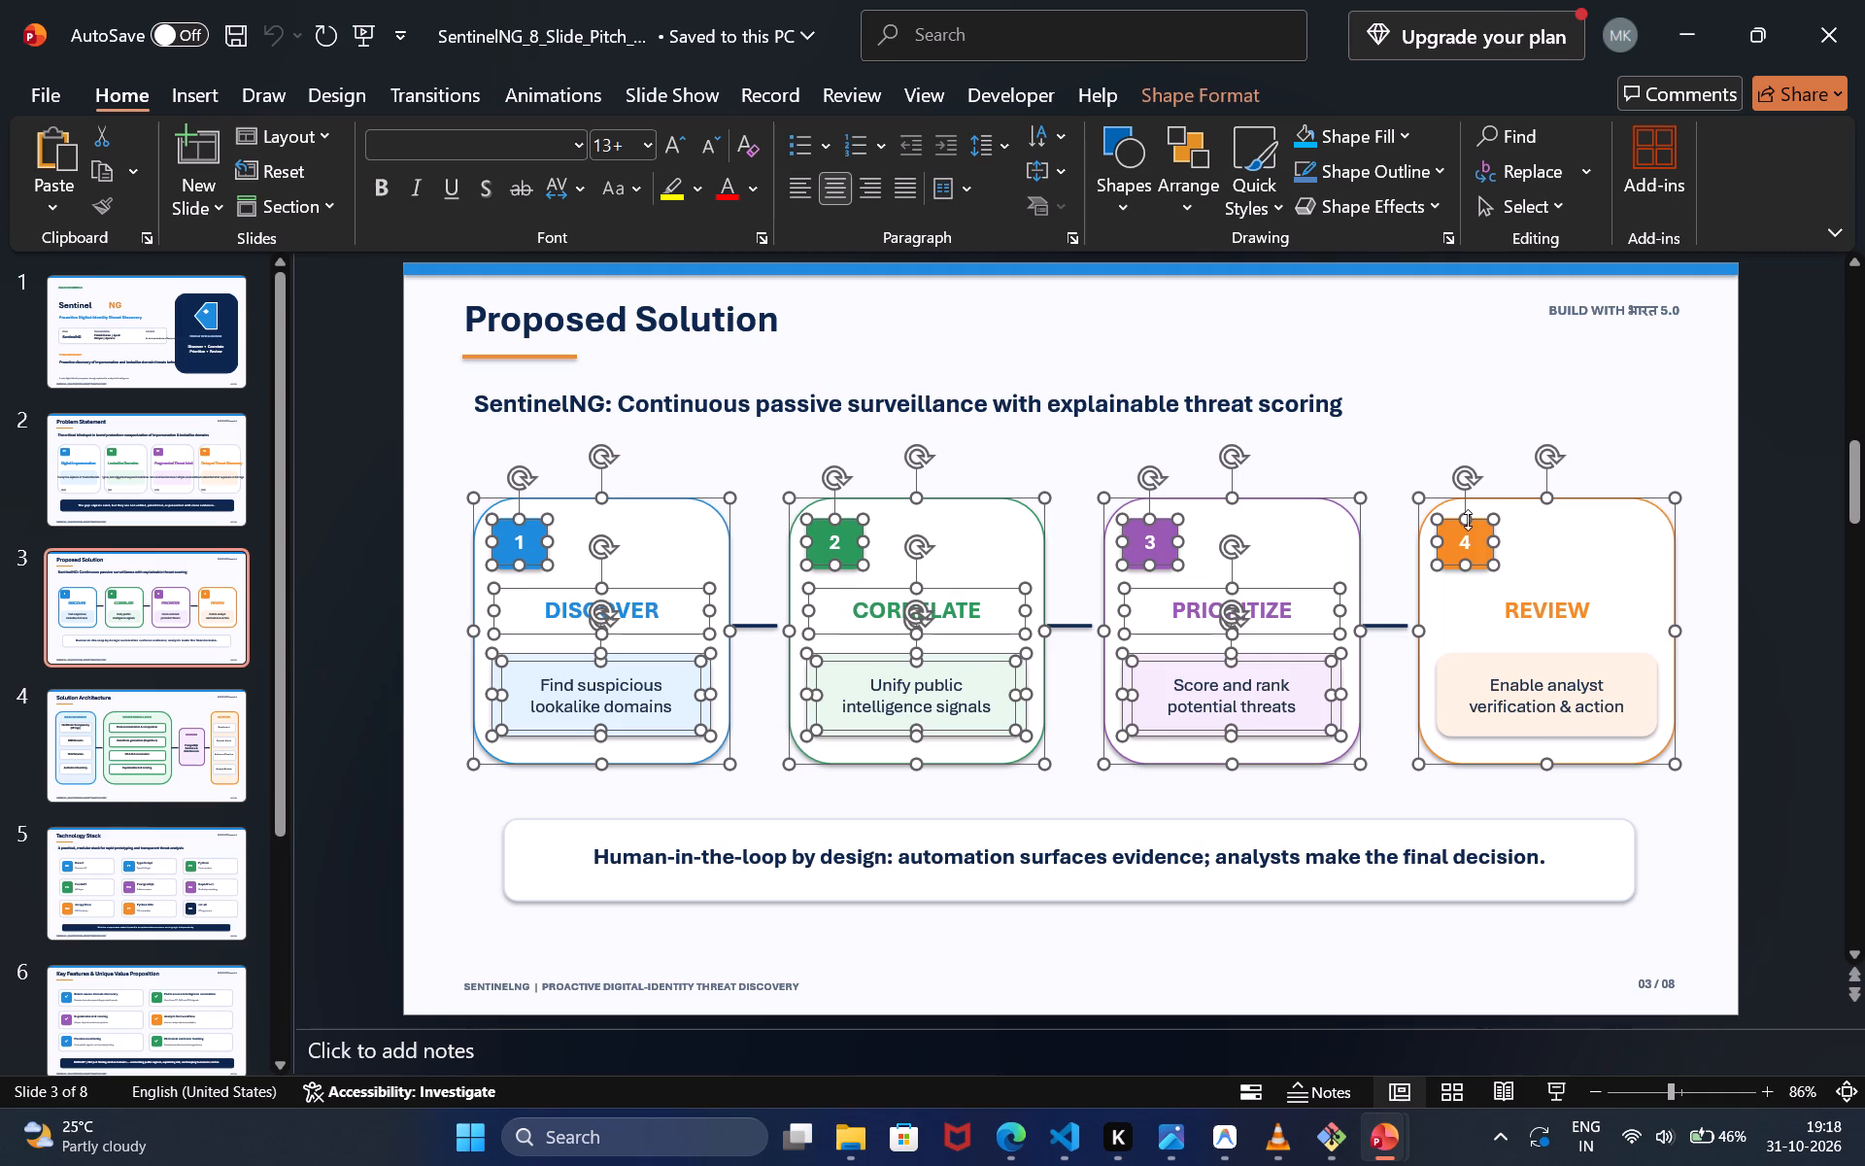
{"action": "left_click", "coordinate": [1541, 604], "text": "ctrl"}
{"action": "left_click", "coordinate": [1499, 676], "text": "ctrl"}
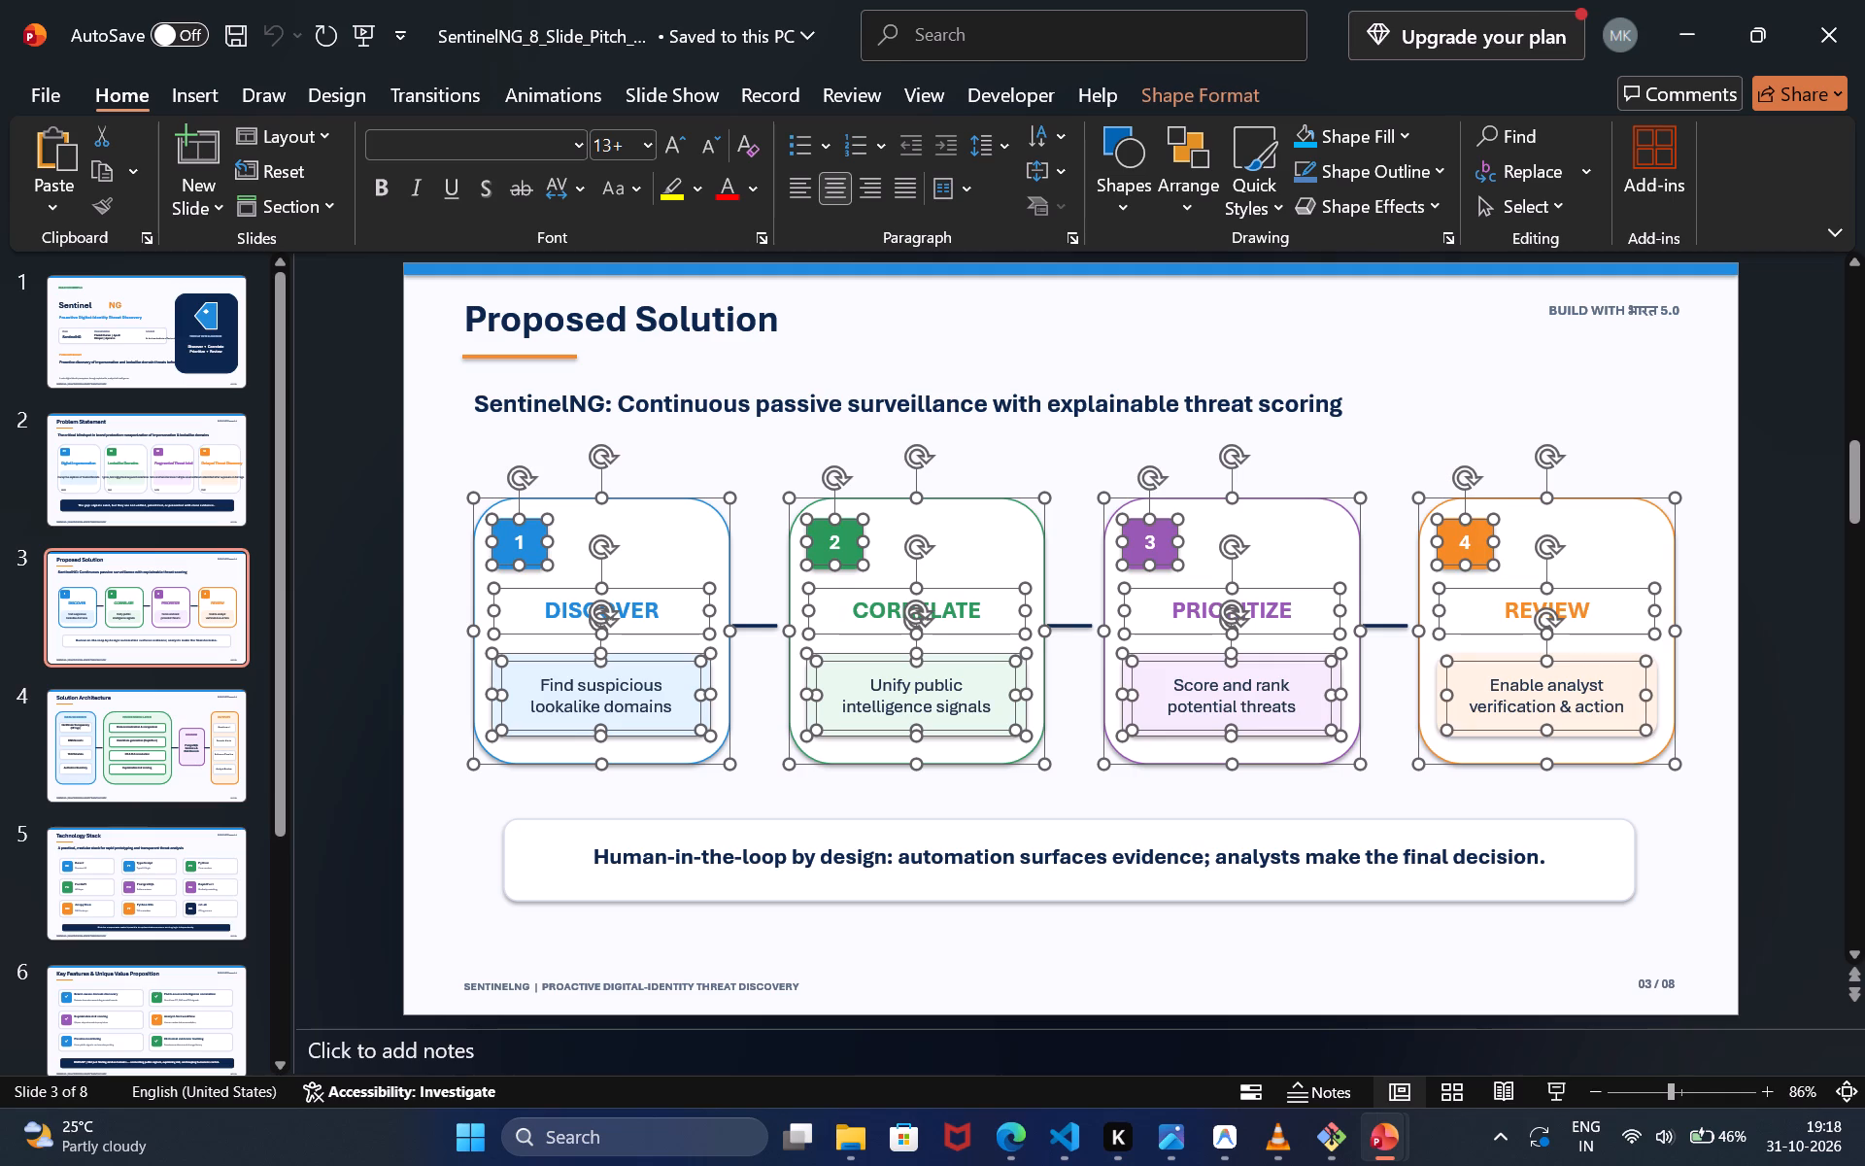
{"action": "left_click", "coordinate": [1487, 649], "text": "ctrl"}
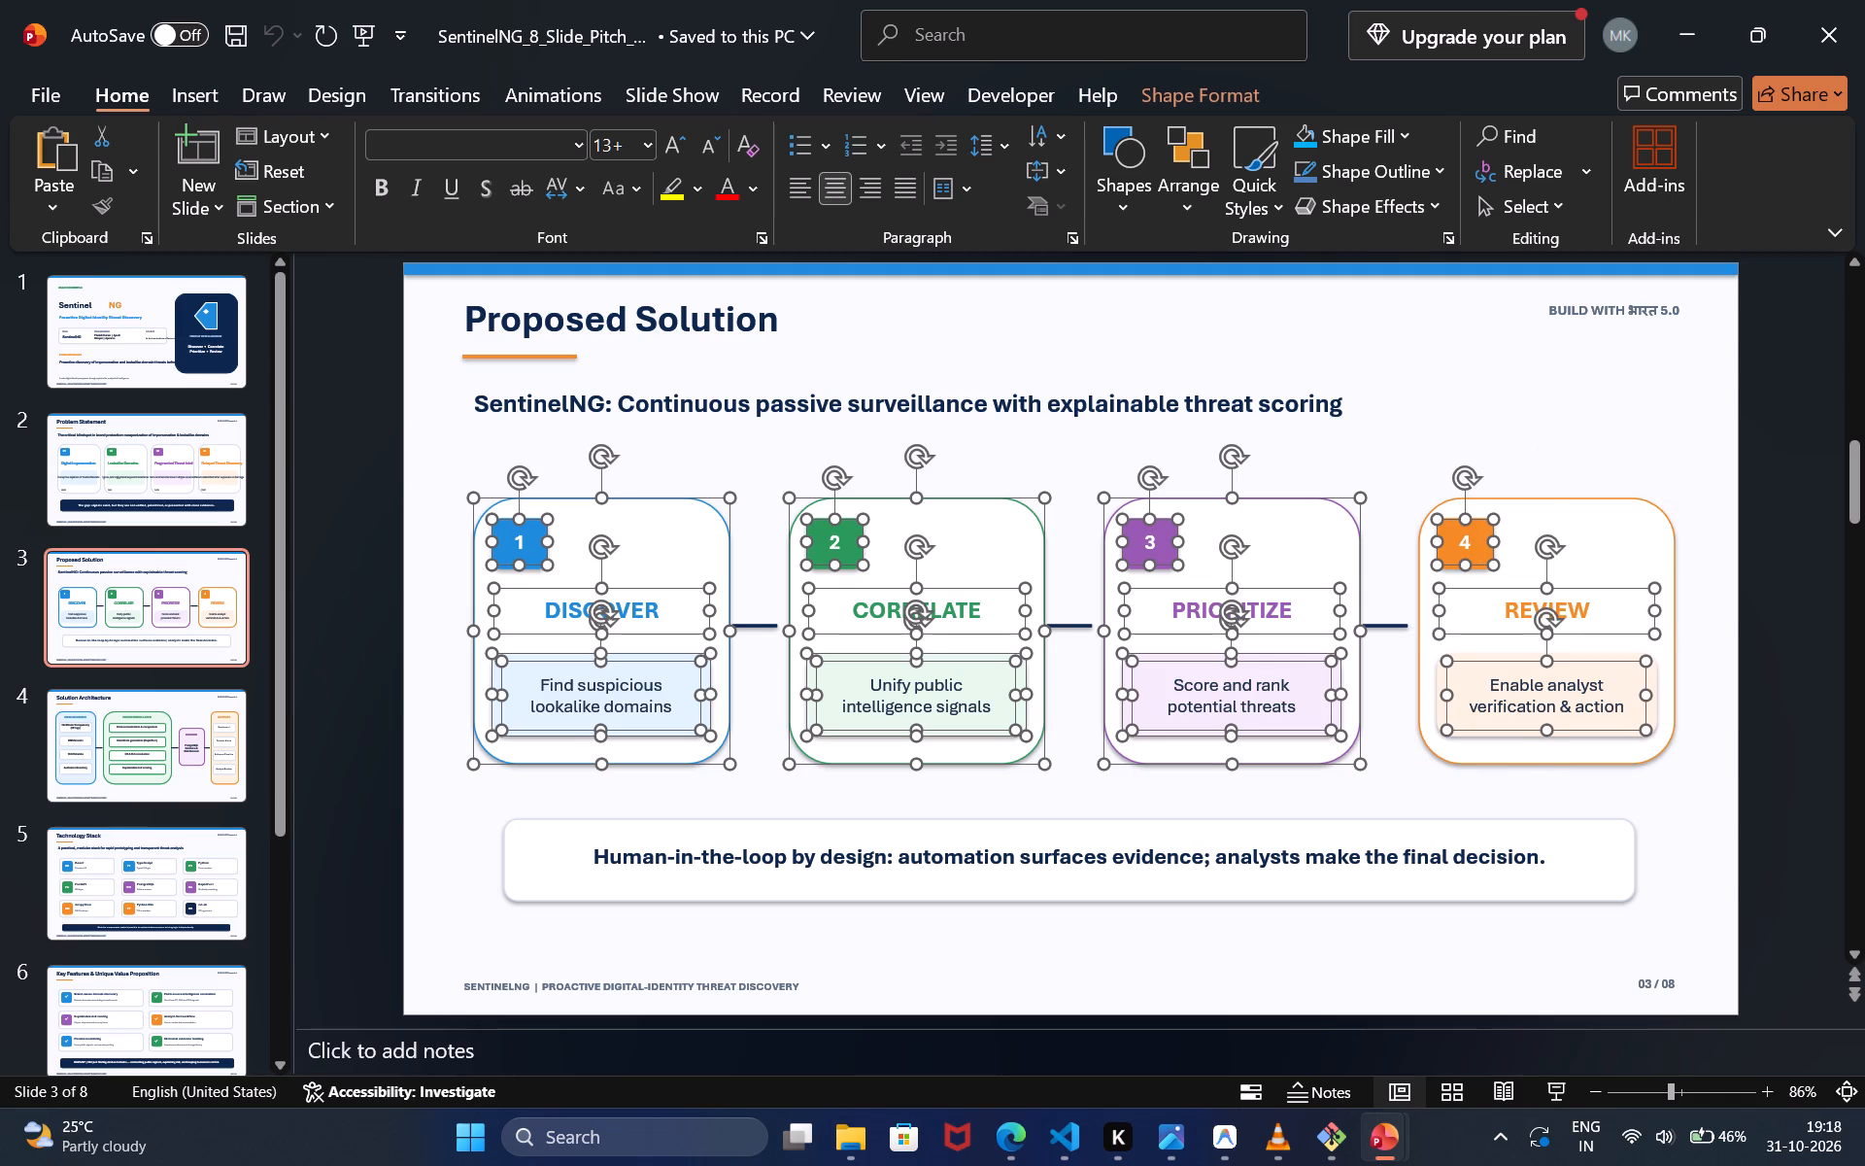
{"action": "left_click", "coordinate": [1468, 649], "text": "ctrl"}
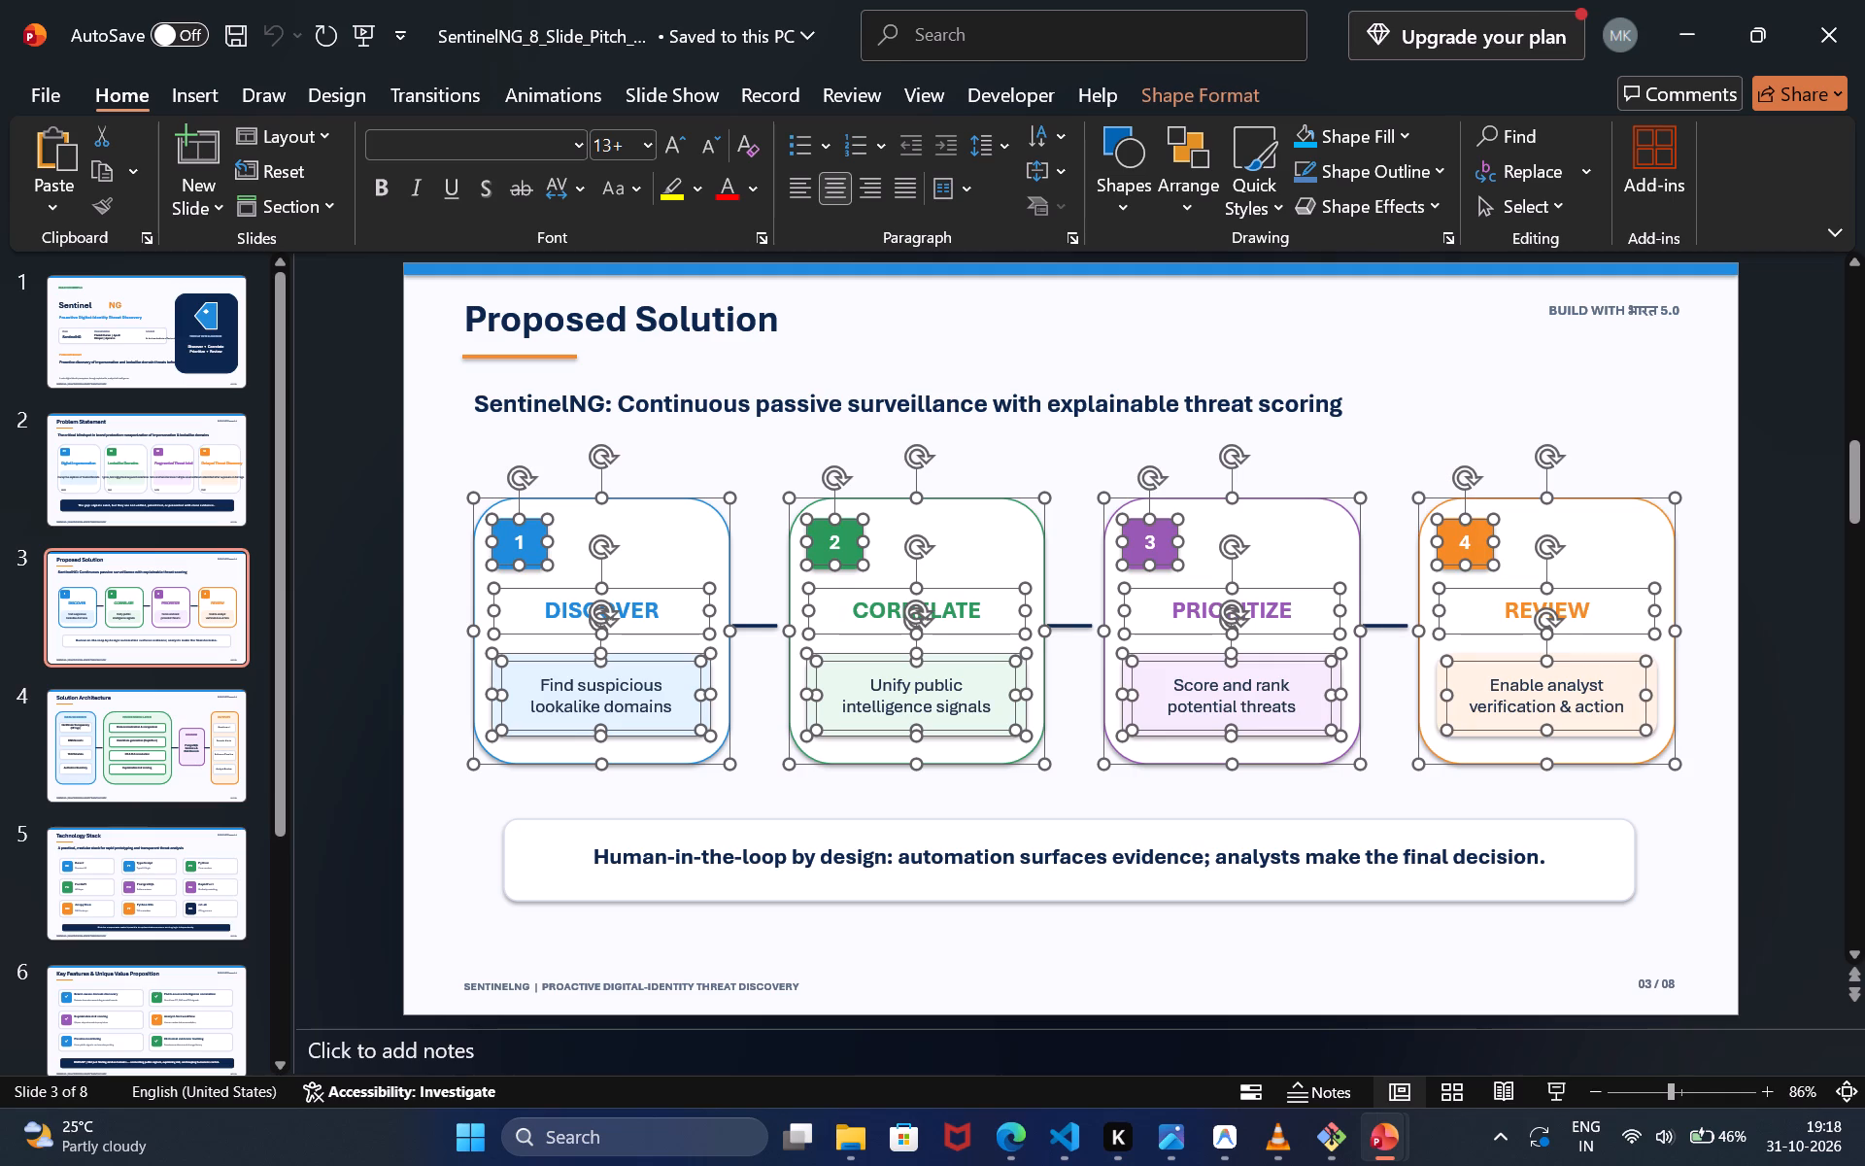
{"action": "left_click", "coordinate": [1439, 682], "text": "ctrl"}
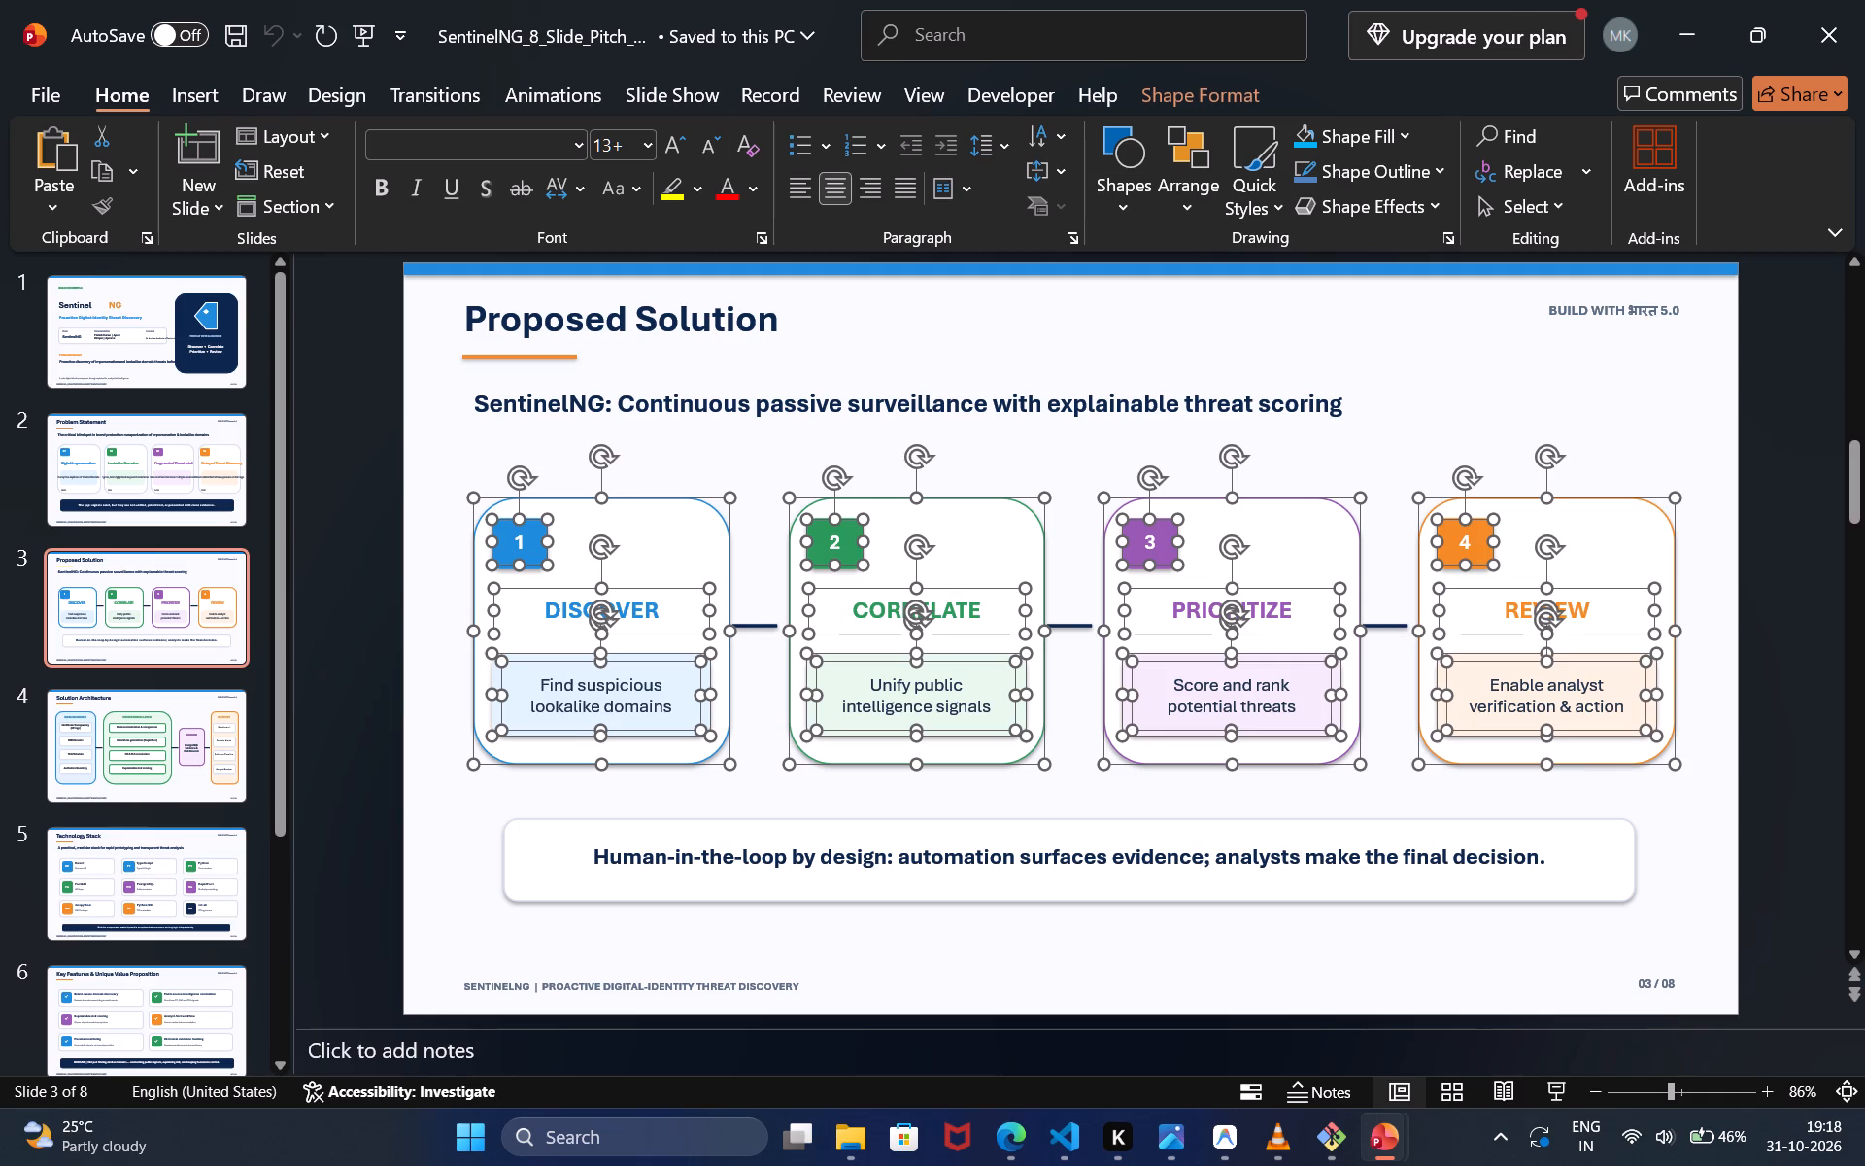
{"action": "left_click", "coordinate": [861, 829], "text": "ctrl"}
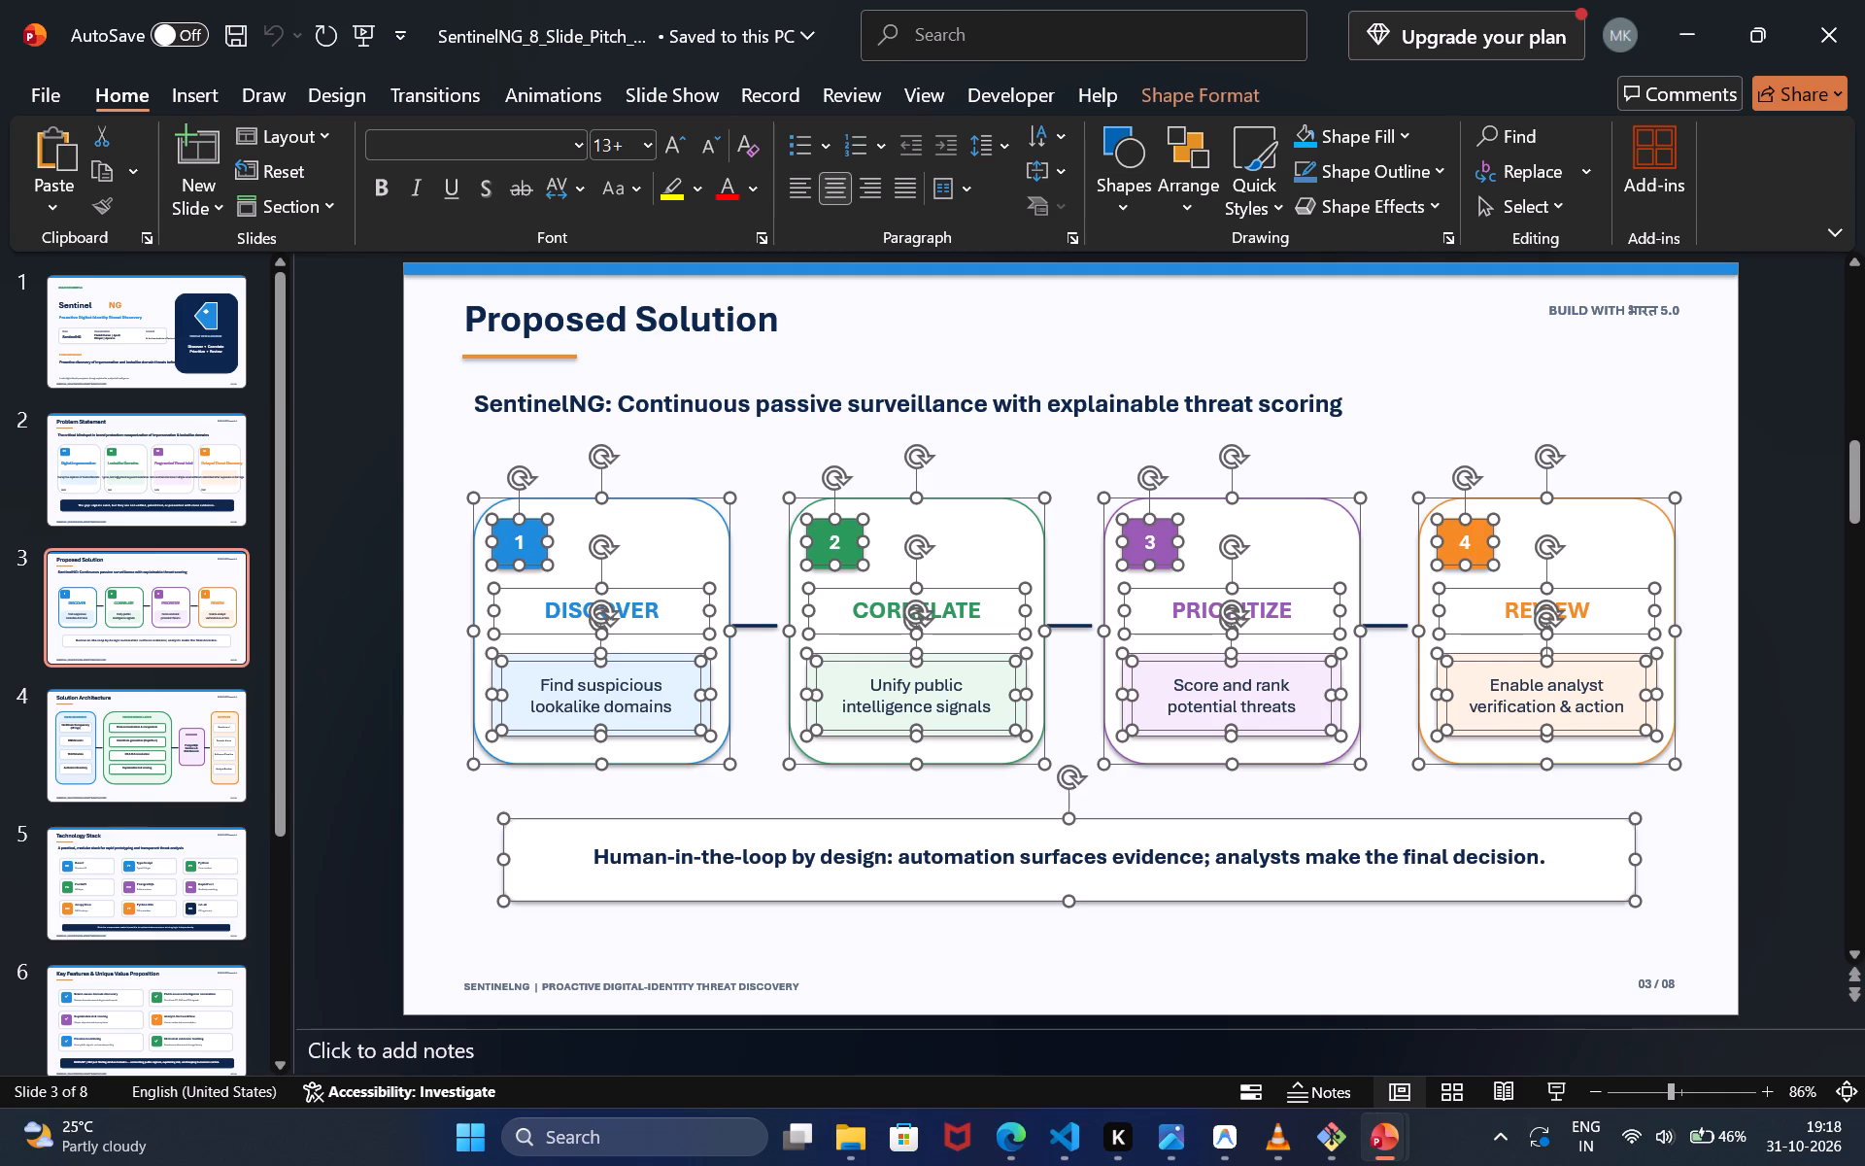
{"action": "left_click", "coordinate": [827, 853], "text": "ctrl"}
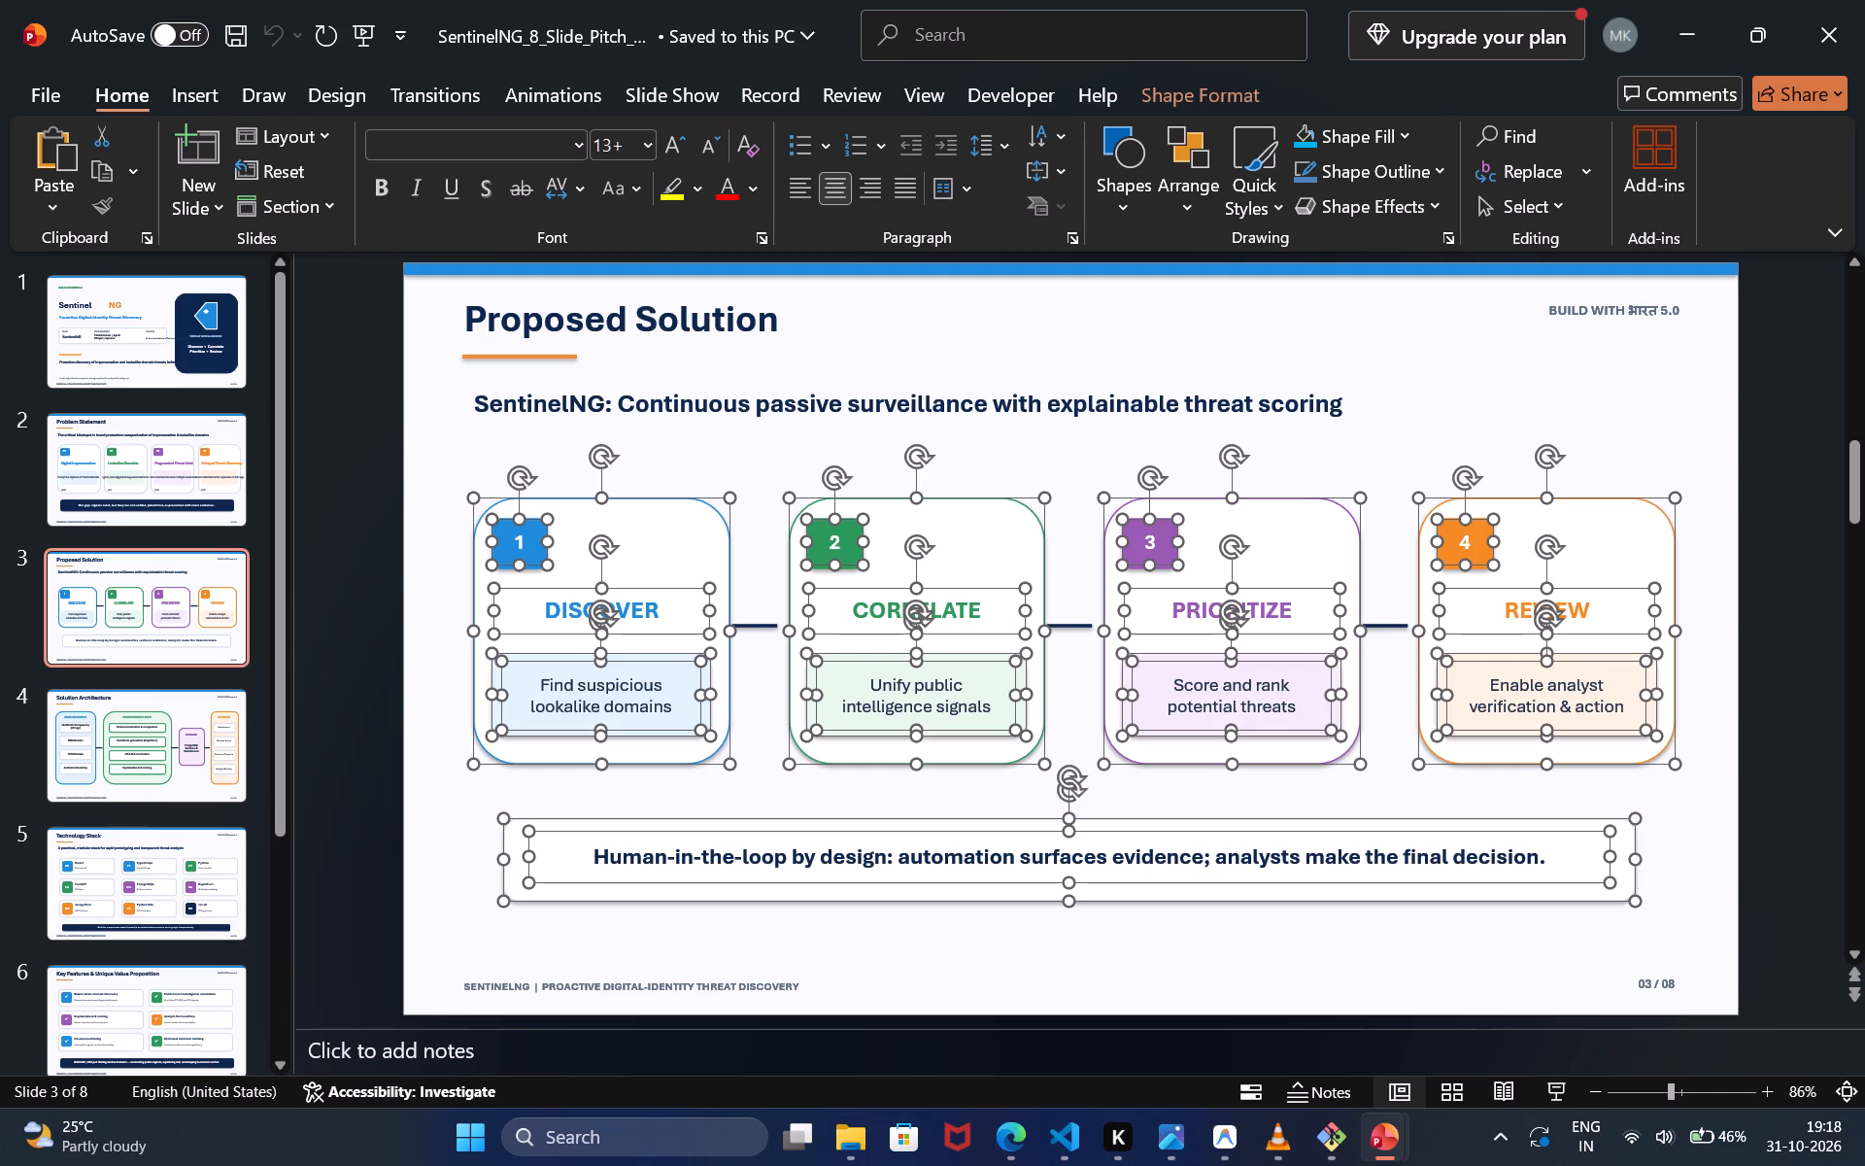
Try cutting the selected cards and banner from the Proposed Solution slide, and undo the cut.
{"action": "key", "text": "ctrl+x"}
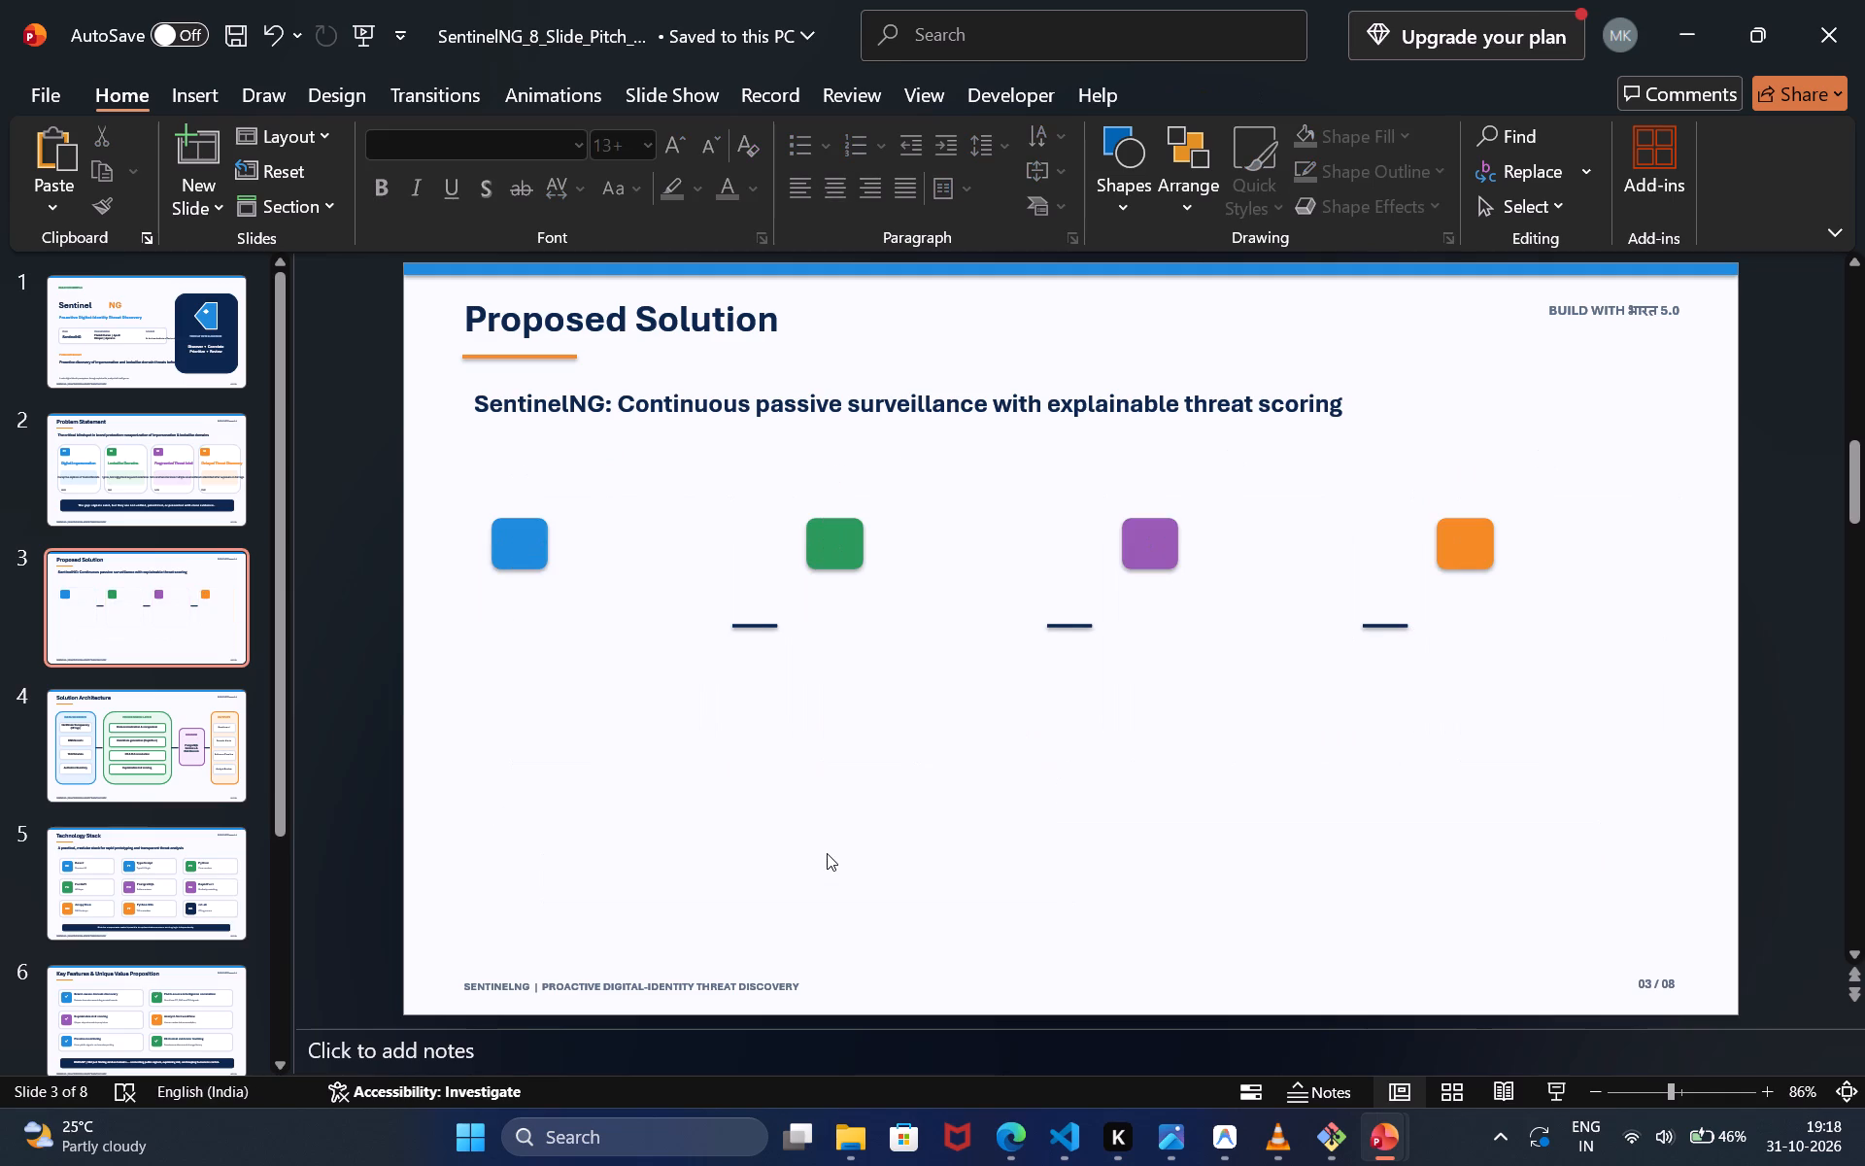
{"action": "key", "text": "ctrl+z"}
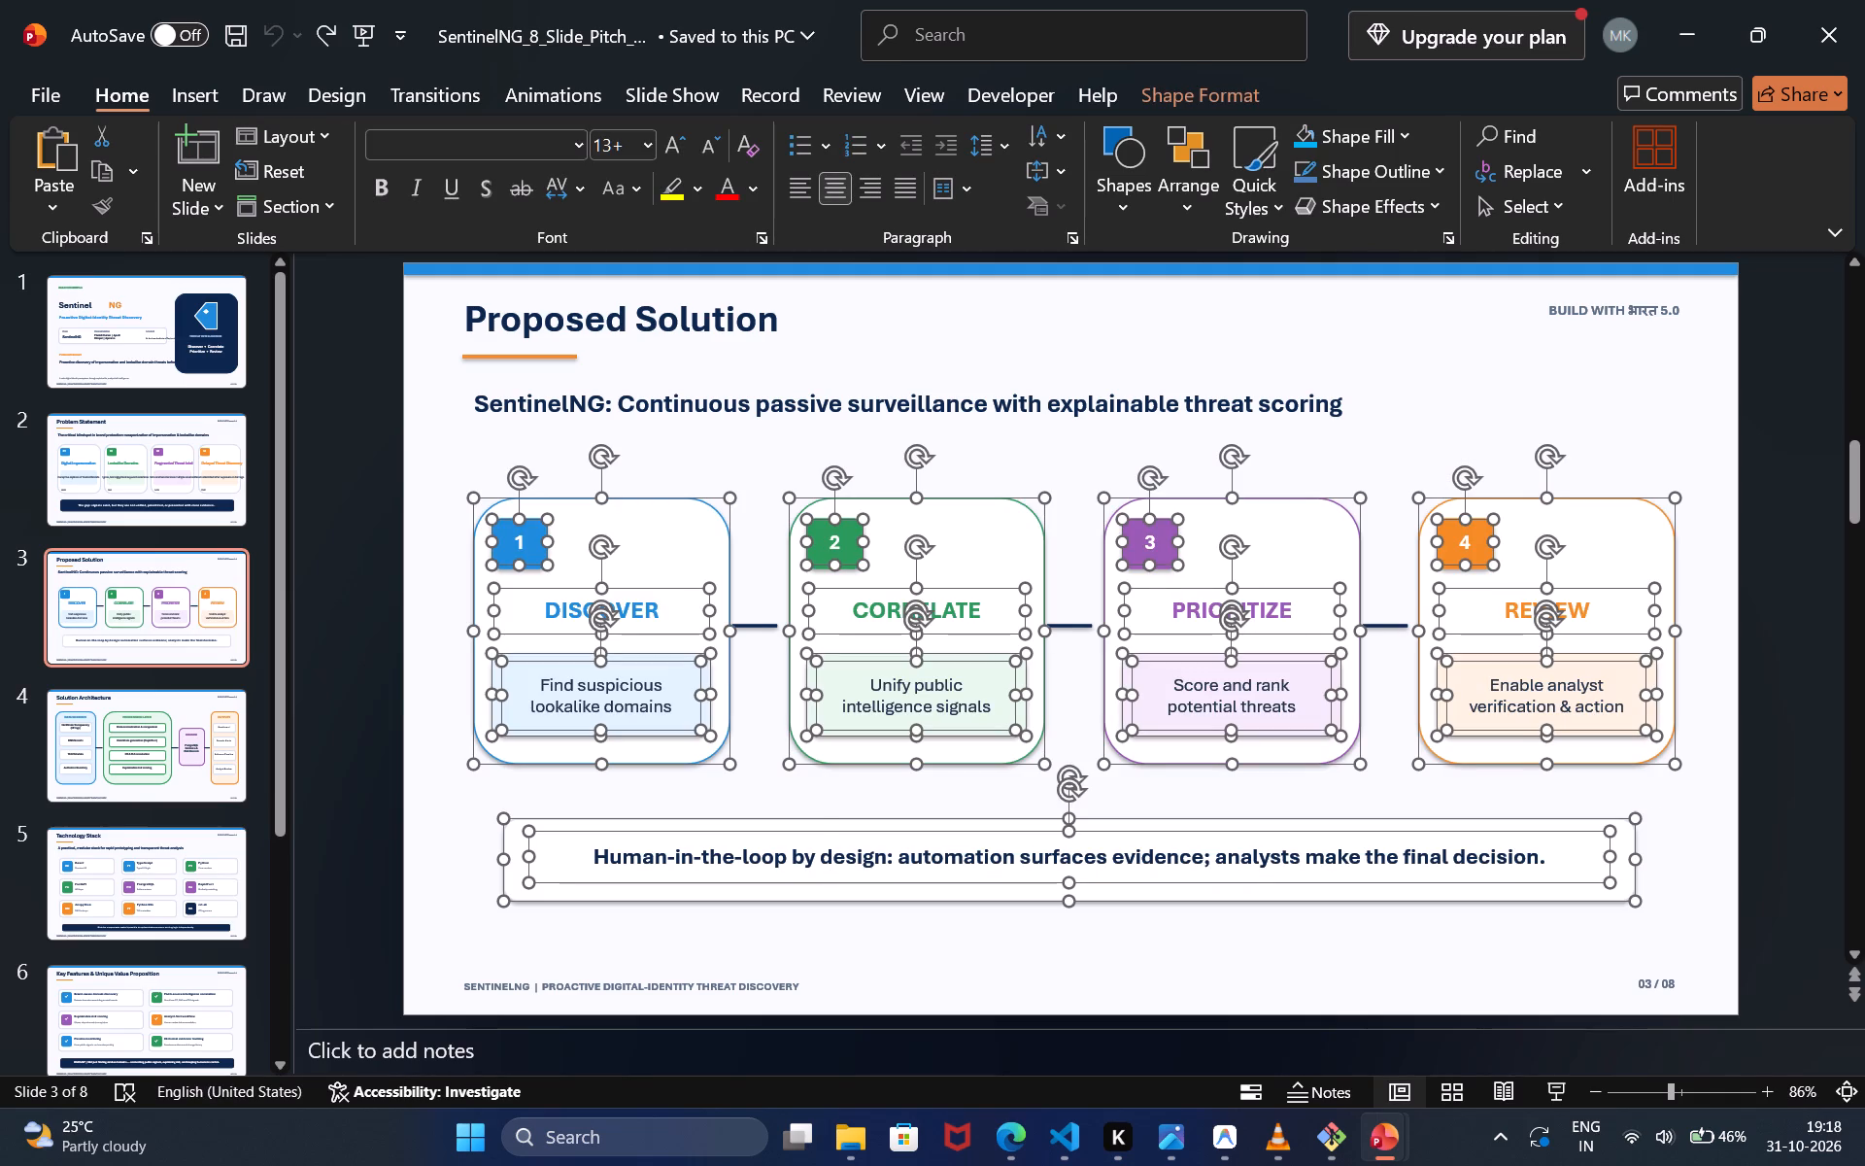
Add the four coloured number squares and the three connector lines to the selection, and copy the whole set.
{"action": "left_click", "coordinate": [851, 568], "text": "ctrl"}
{"action": "left_click", "coordinate": [531, 569], "text": "ctrl"}
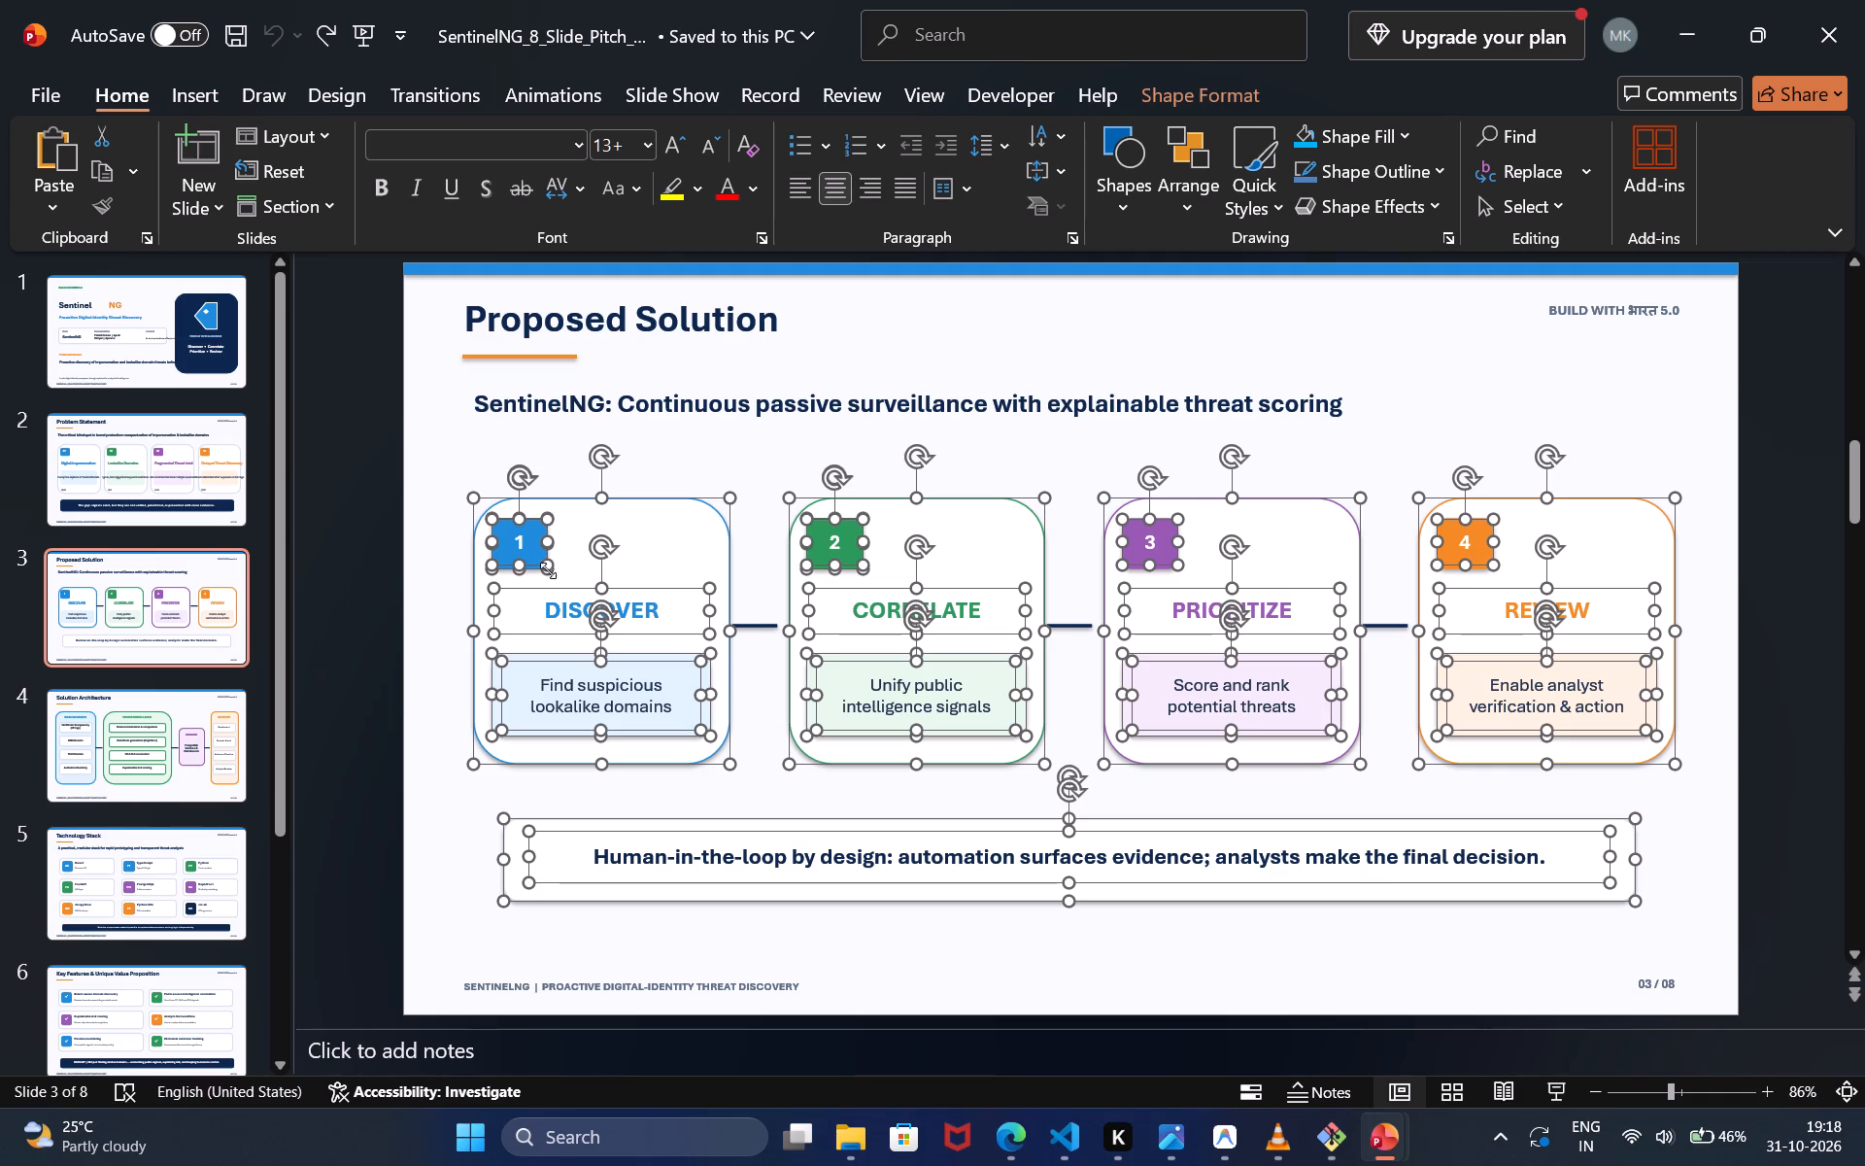
{"action": "left_click", "coordinate": [1163, 569], "text": "ctrl"}
{"action": "left_click", "coordinate": [1452, 565], "text": "ctrl"}
{"action": "left_click", "coordinate": [1452, 565], "text": "ctrl"}
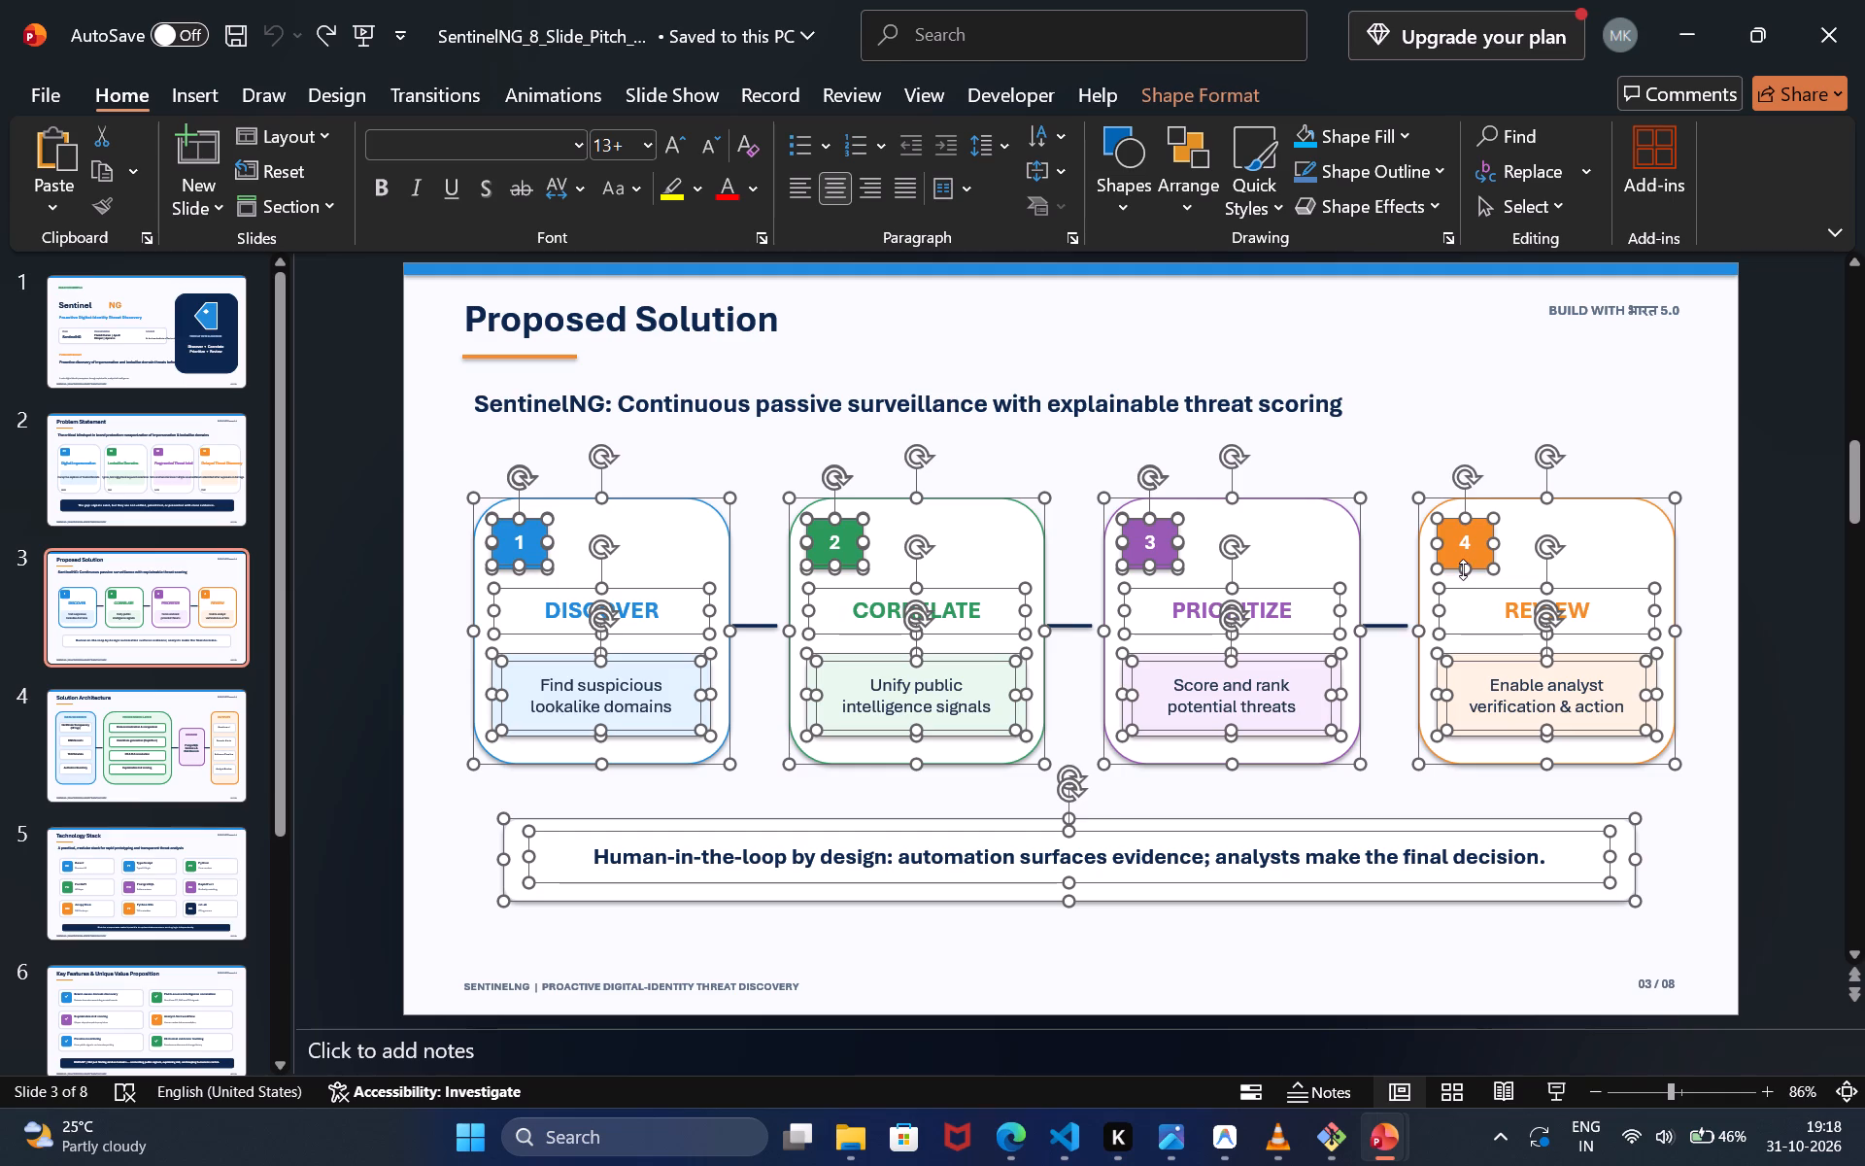
{"action": "left_click", "coordinate": [1473, 539], "text": "ctrl"}
{"action": "left_click", "coordinate": [1074, 623], "text": "ctrl"}
{"action": "left_click", "coordinate": [1393, 628], "text": "ctrl"}
{"action": "left_click", "coordinate": [754, 626], "text": "ctrl"}
{"action": "key", "text": "ctrl+c"}
Paste the copied cards, connectors and banner onto SentinelNG_Final's SOLUTION slide and move them down and right, below the subtitle.
{"action": "left_click", "coordinate": [1012, 1008]}
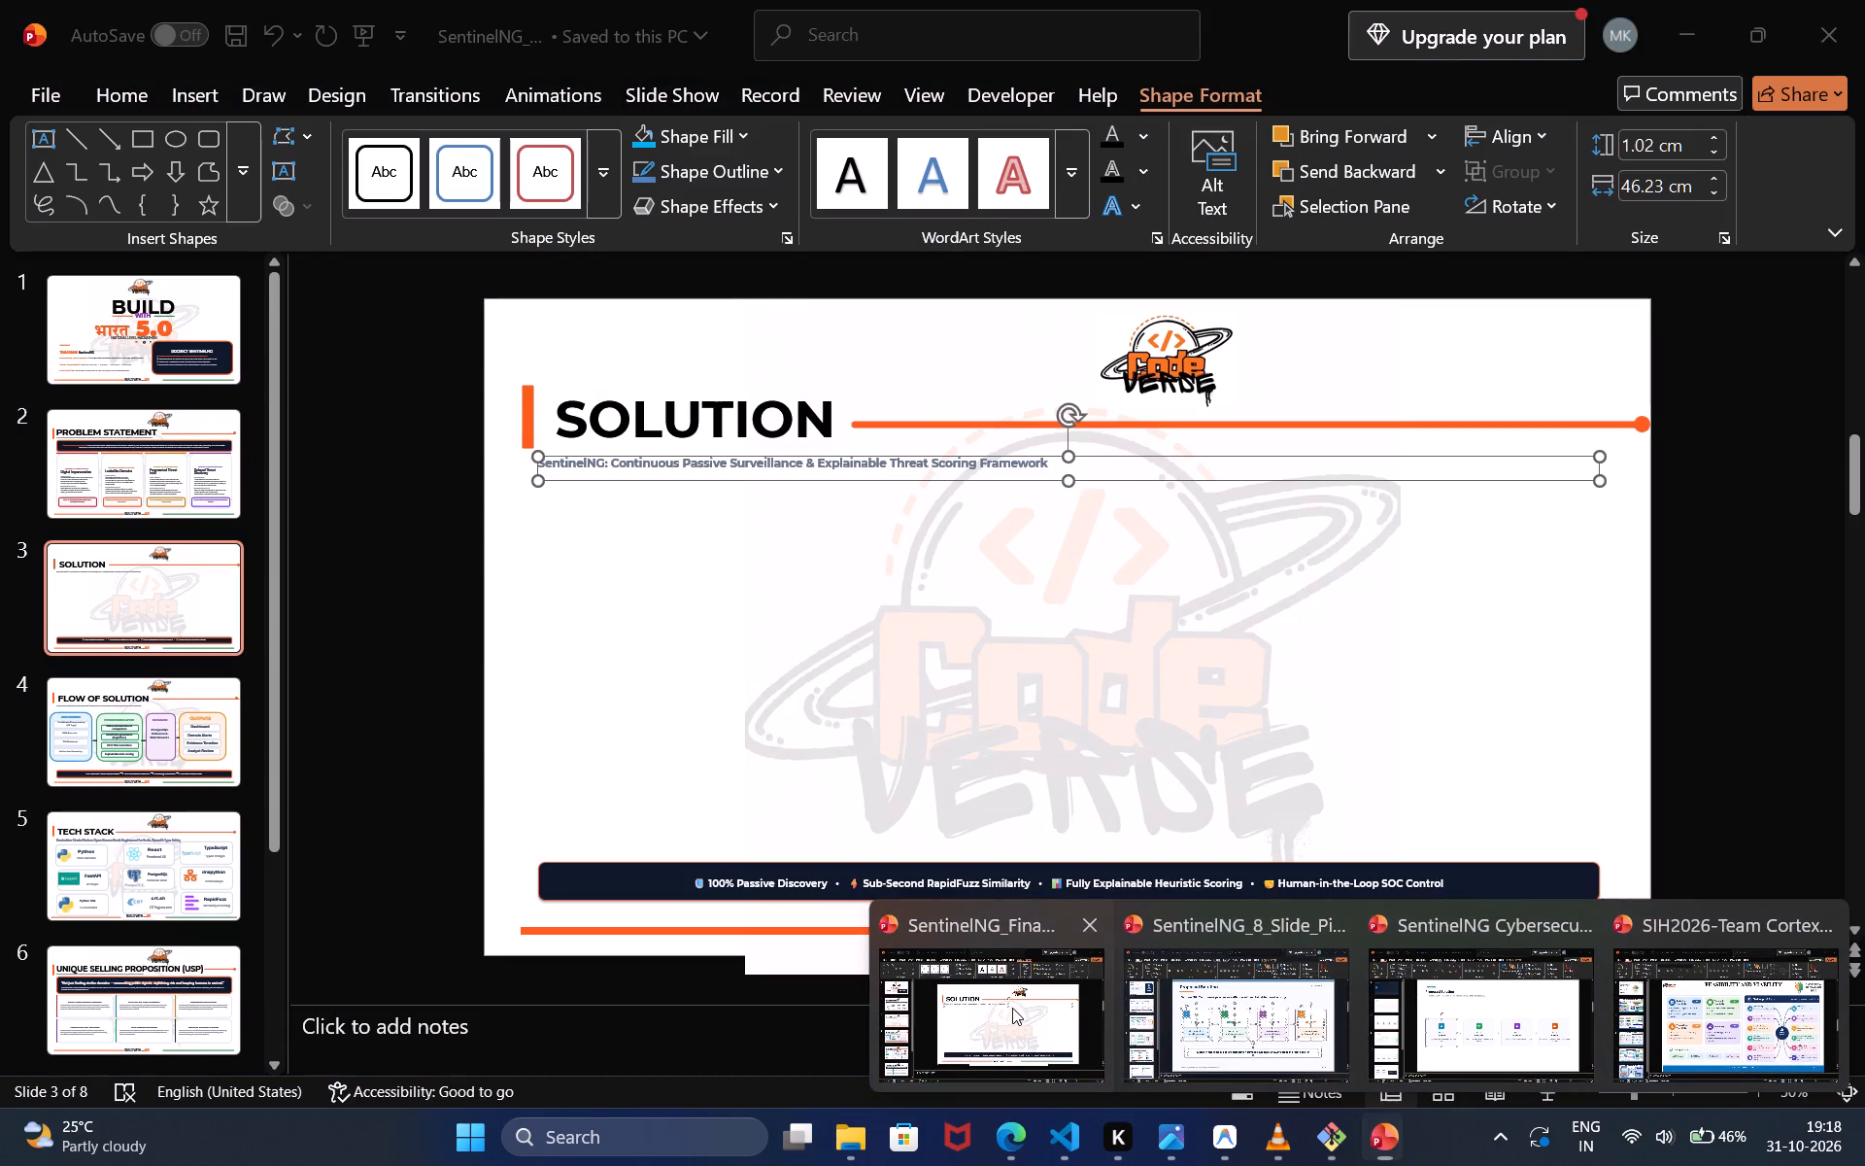
{"action": "key", "text": "ctrl+v"}
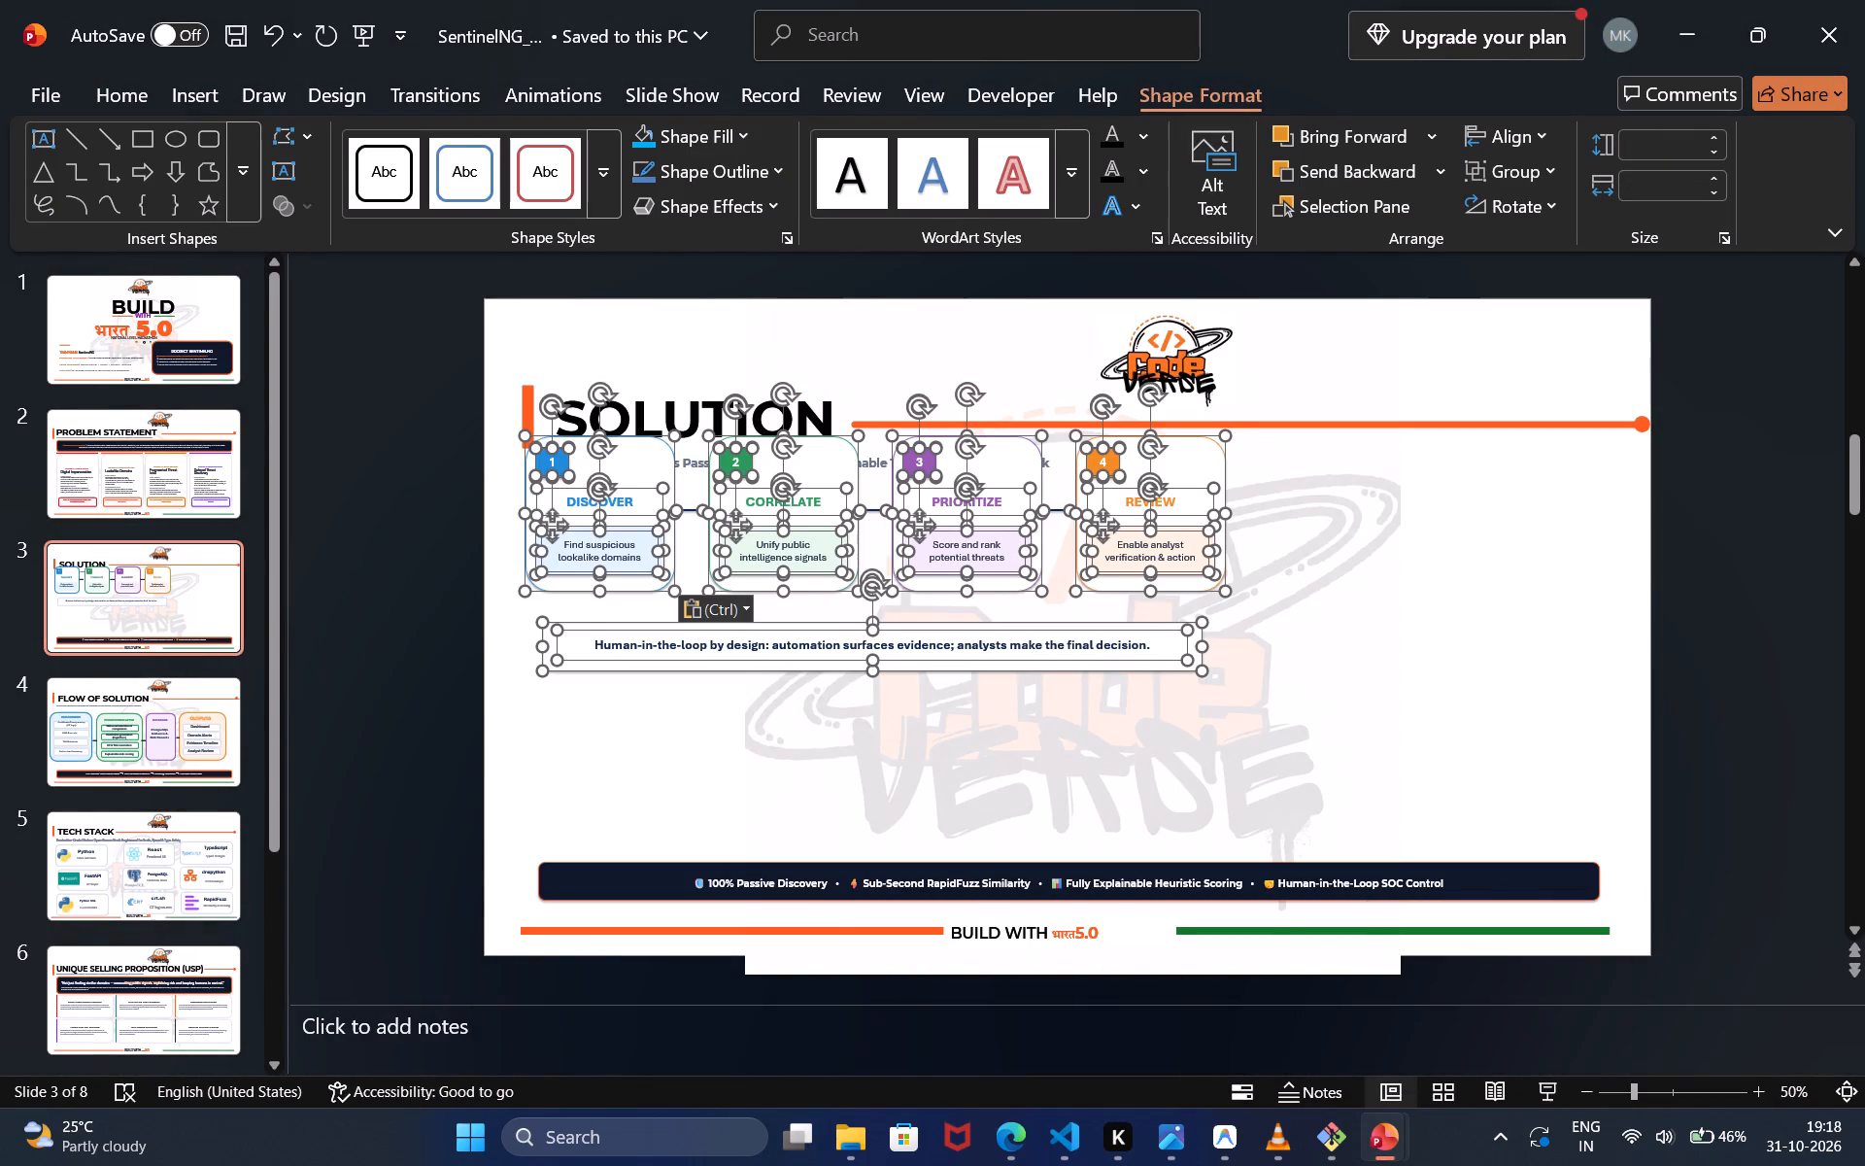
{"action": "left_click_drag", "start_coordinate": [1171, 591], "coordinate": [1206, 667]}
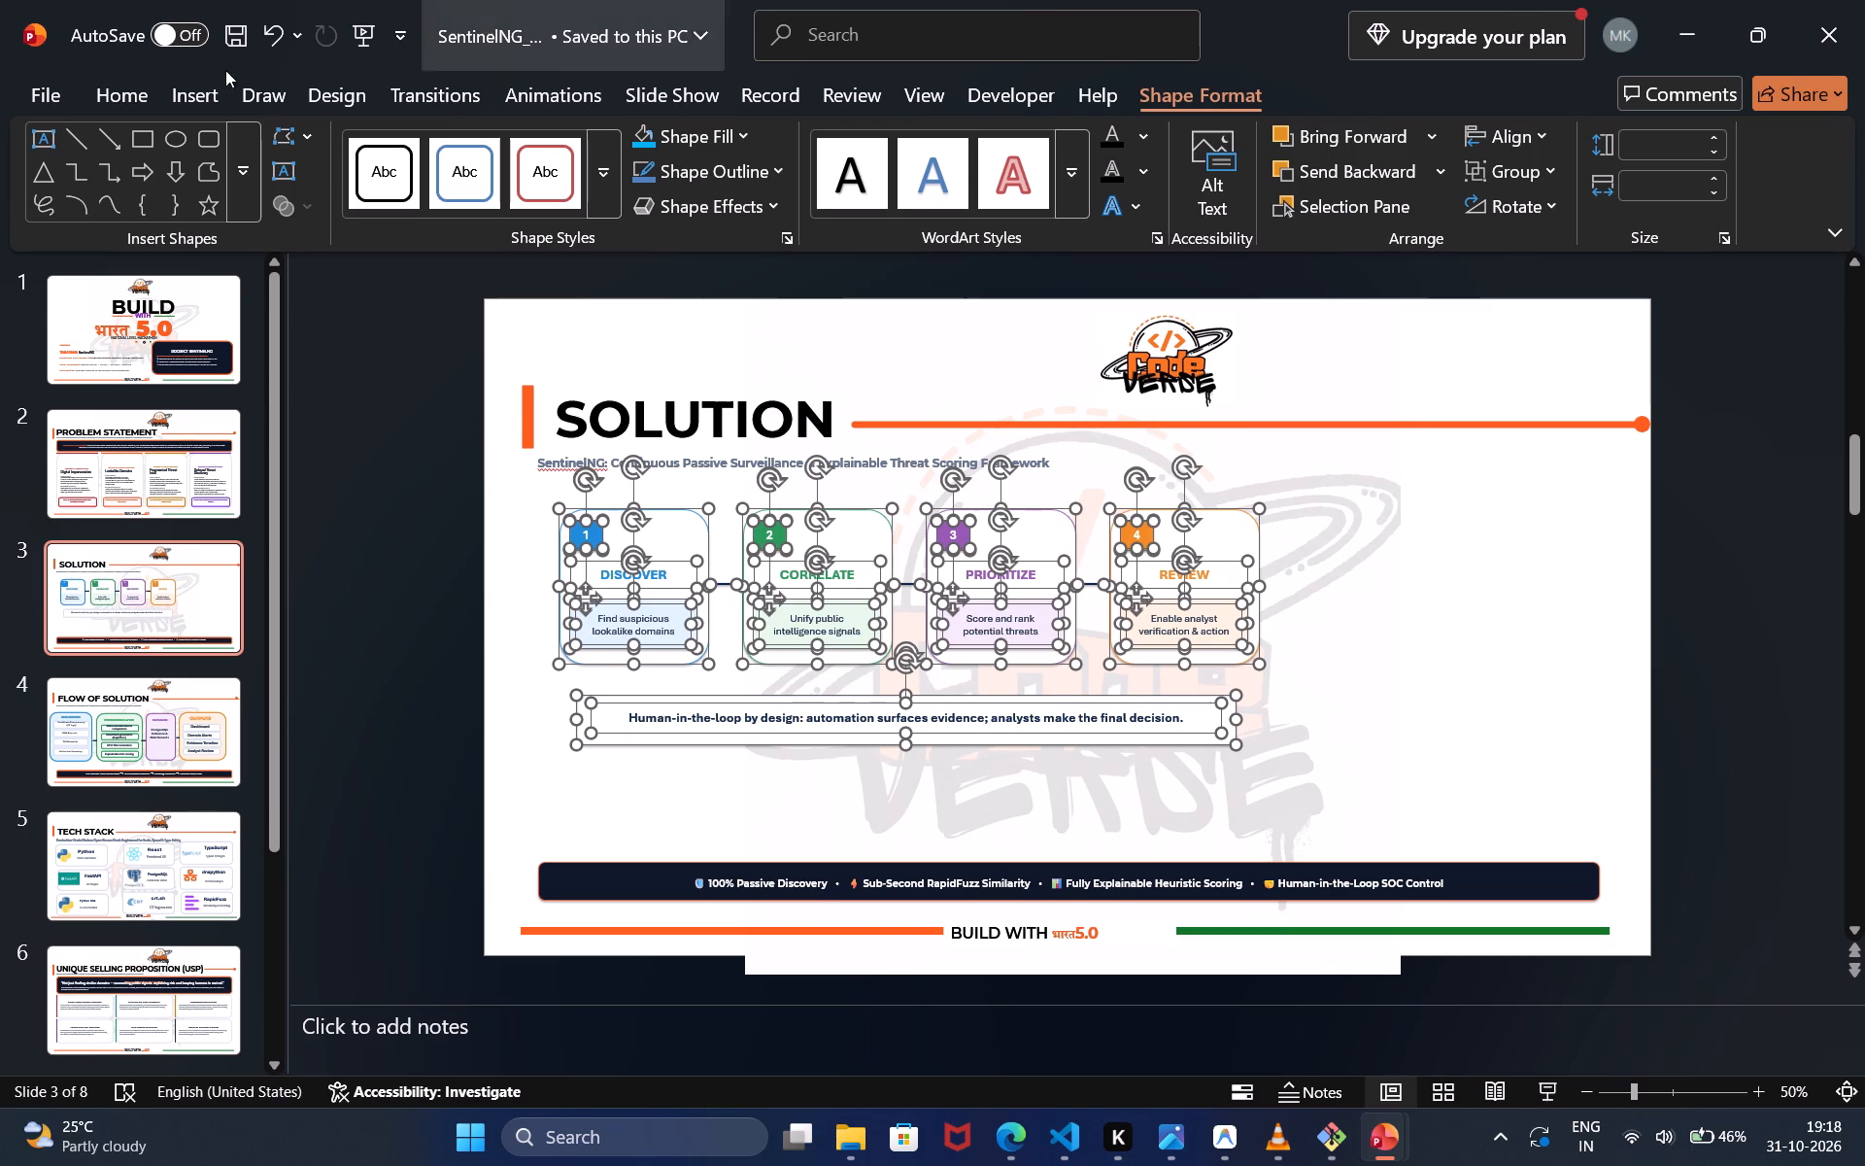
Scale up the text in the pasted cards and banner, finishing at font size 16+.
{"action": "left_click", "coordinate": [136, 85]}
{"action": "triple_click", "coordinate": [675, 145]}
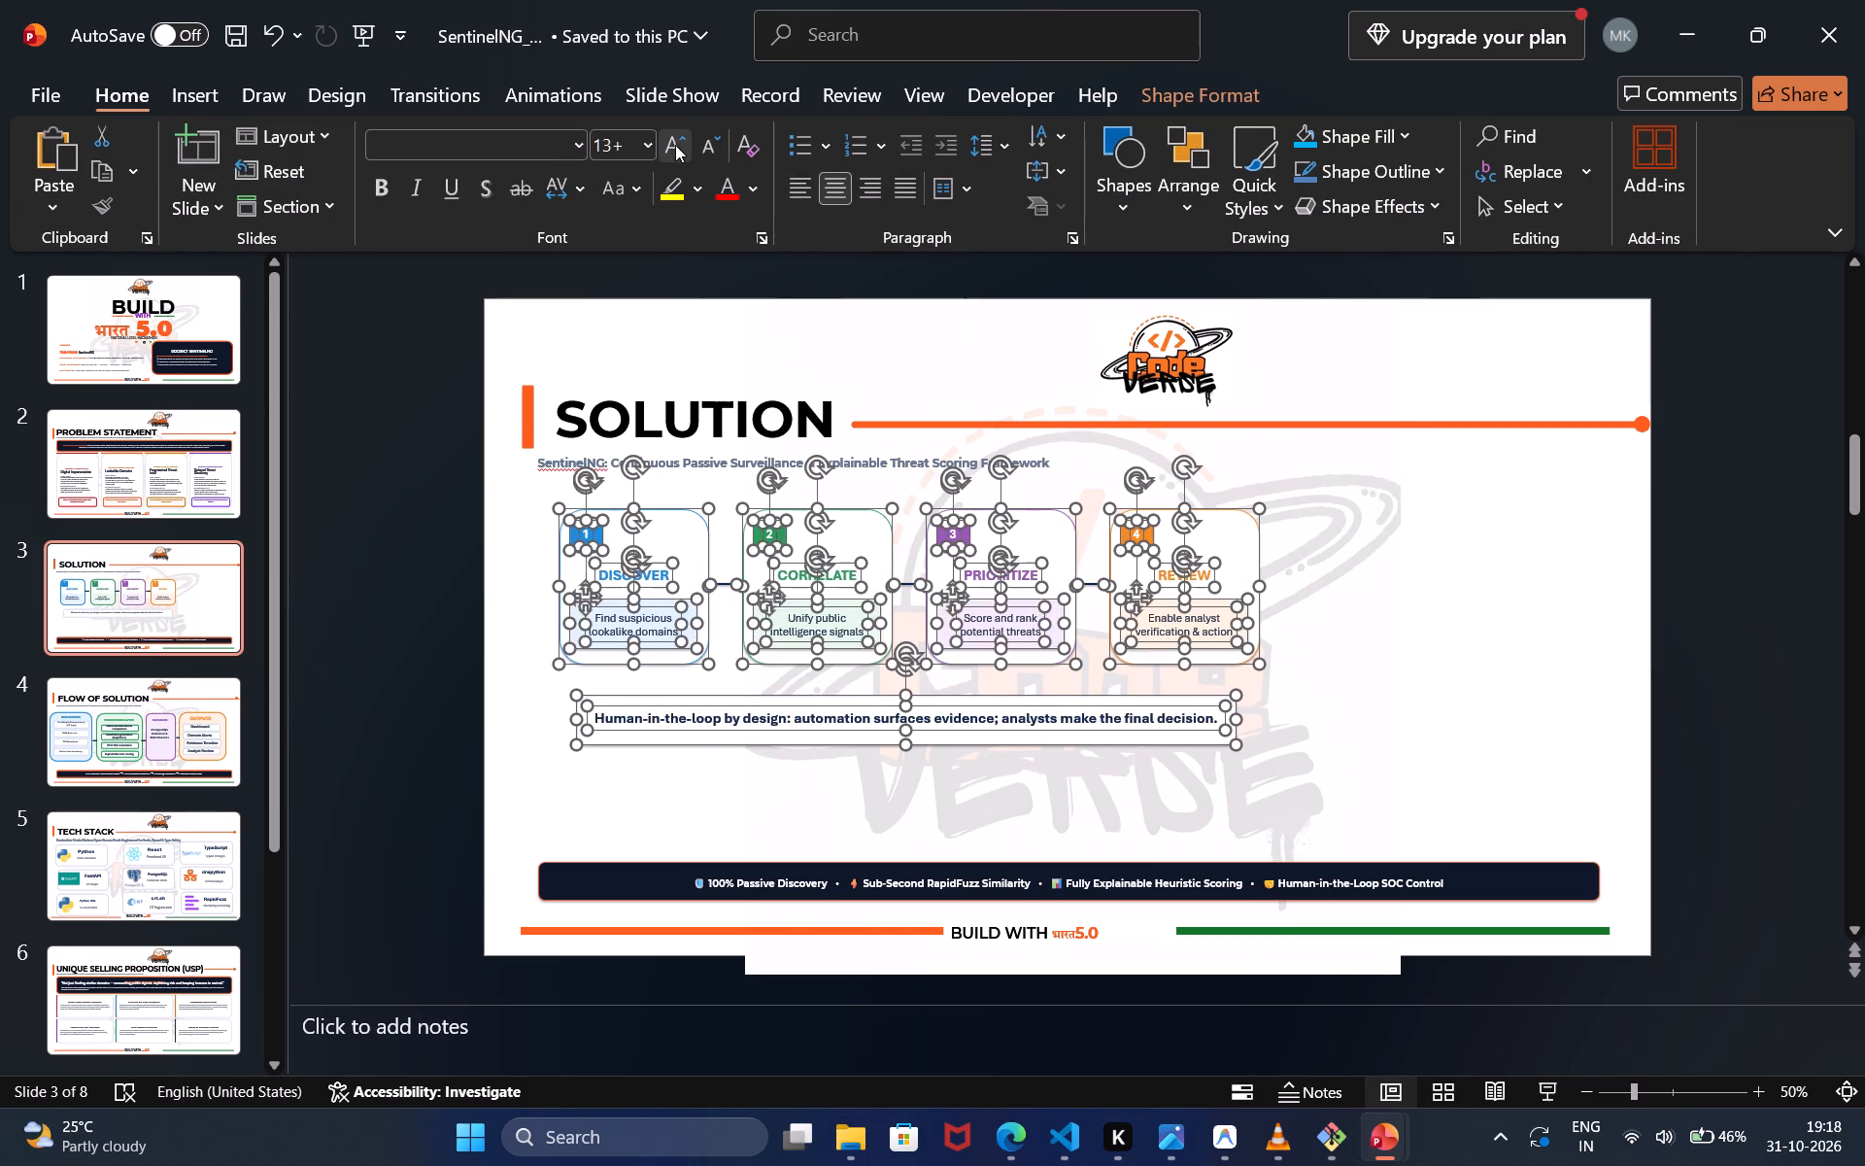
{"action": "triple_click", "coordinate": [675, 145]}
{"action": "double_click", "coordinate": [675, 145]}
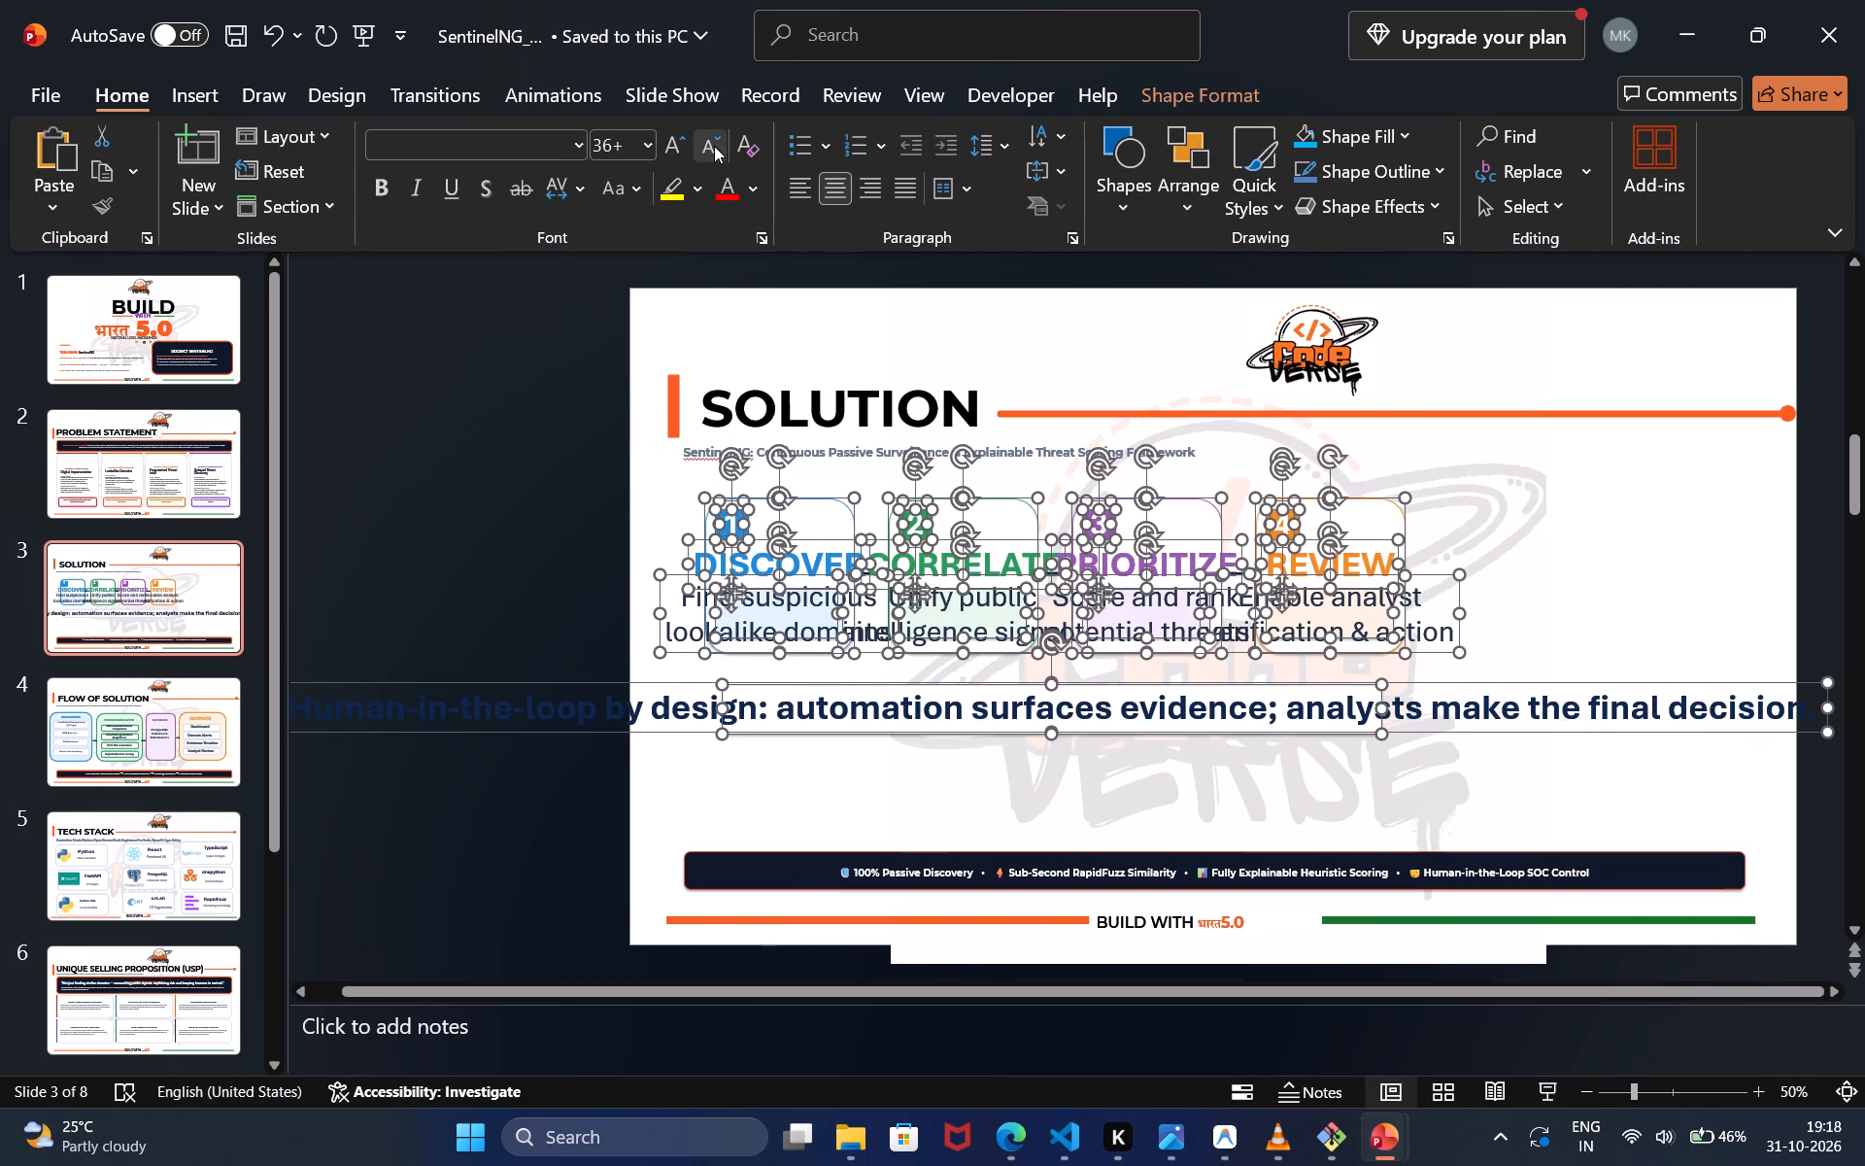
{"action": "triple_click", "coordinate": [718, 148]}
{"action": "double_click", "coordinate": [718, 148]}
{"action": "left_click", "coordinate": [718, 148]}
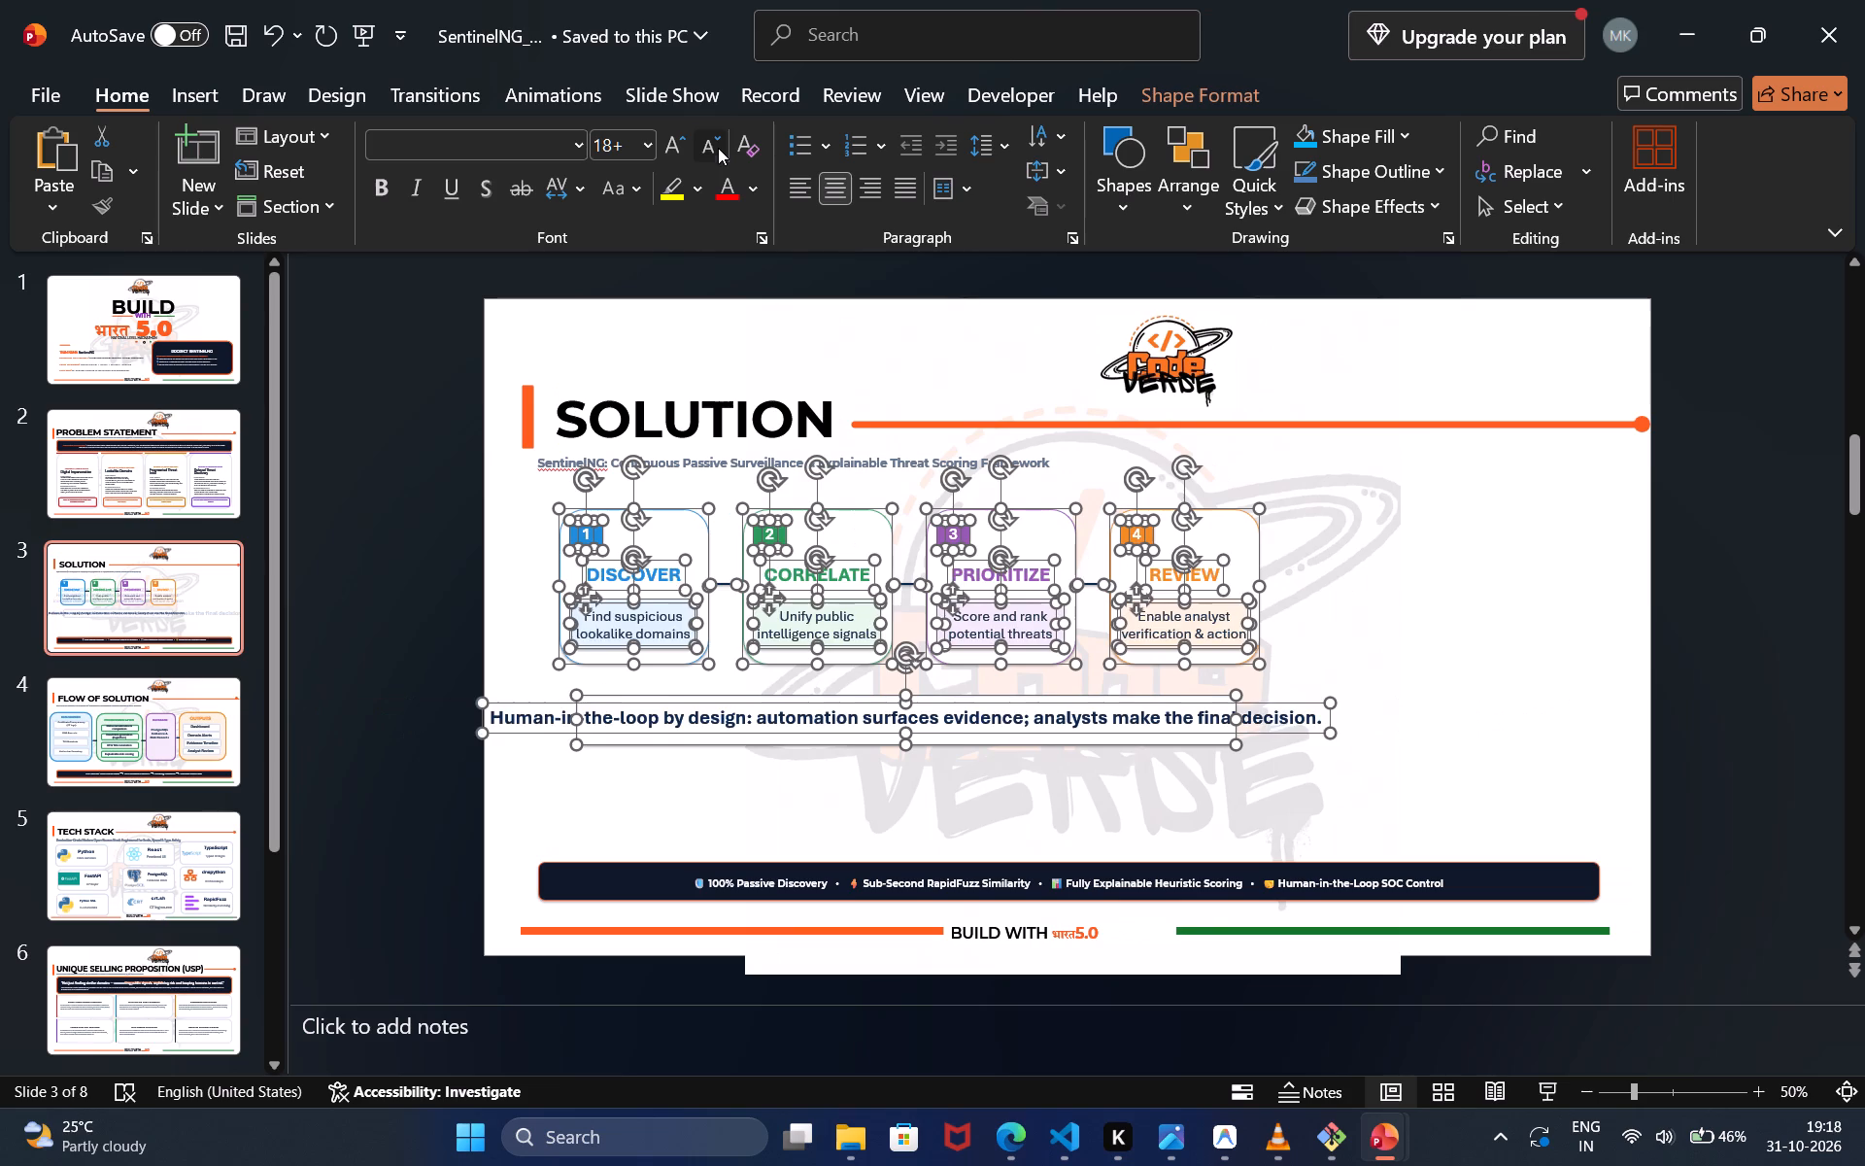
Enlarge the pasted set of cards, connectors and banner, and move it toward the middle of the SOLUTION slide.
{"action": "left_click_drag", "start_coordinate": [1262, 736], "coordinate": [1358, 762]}
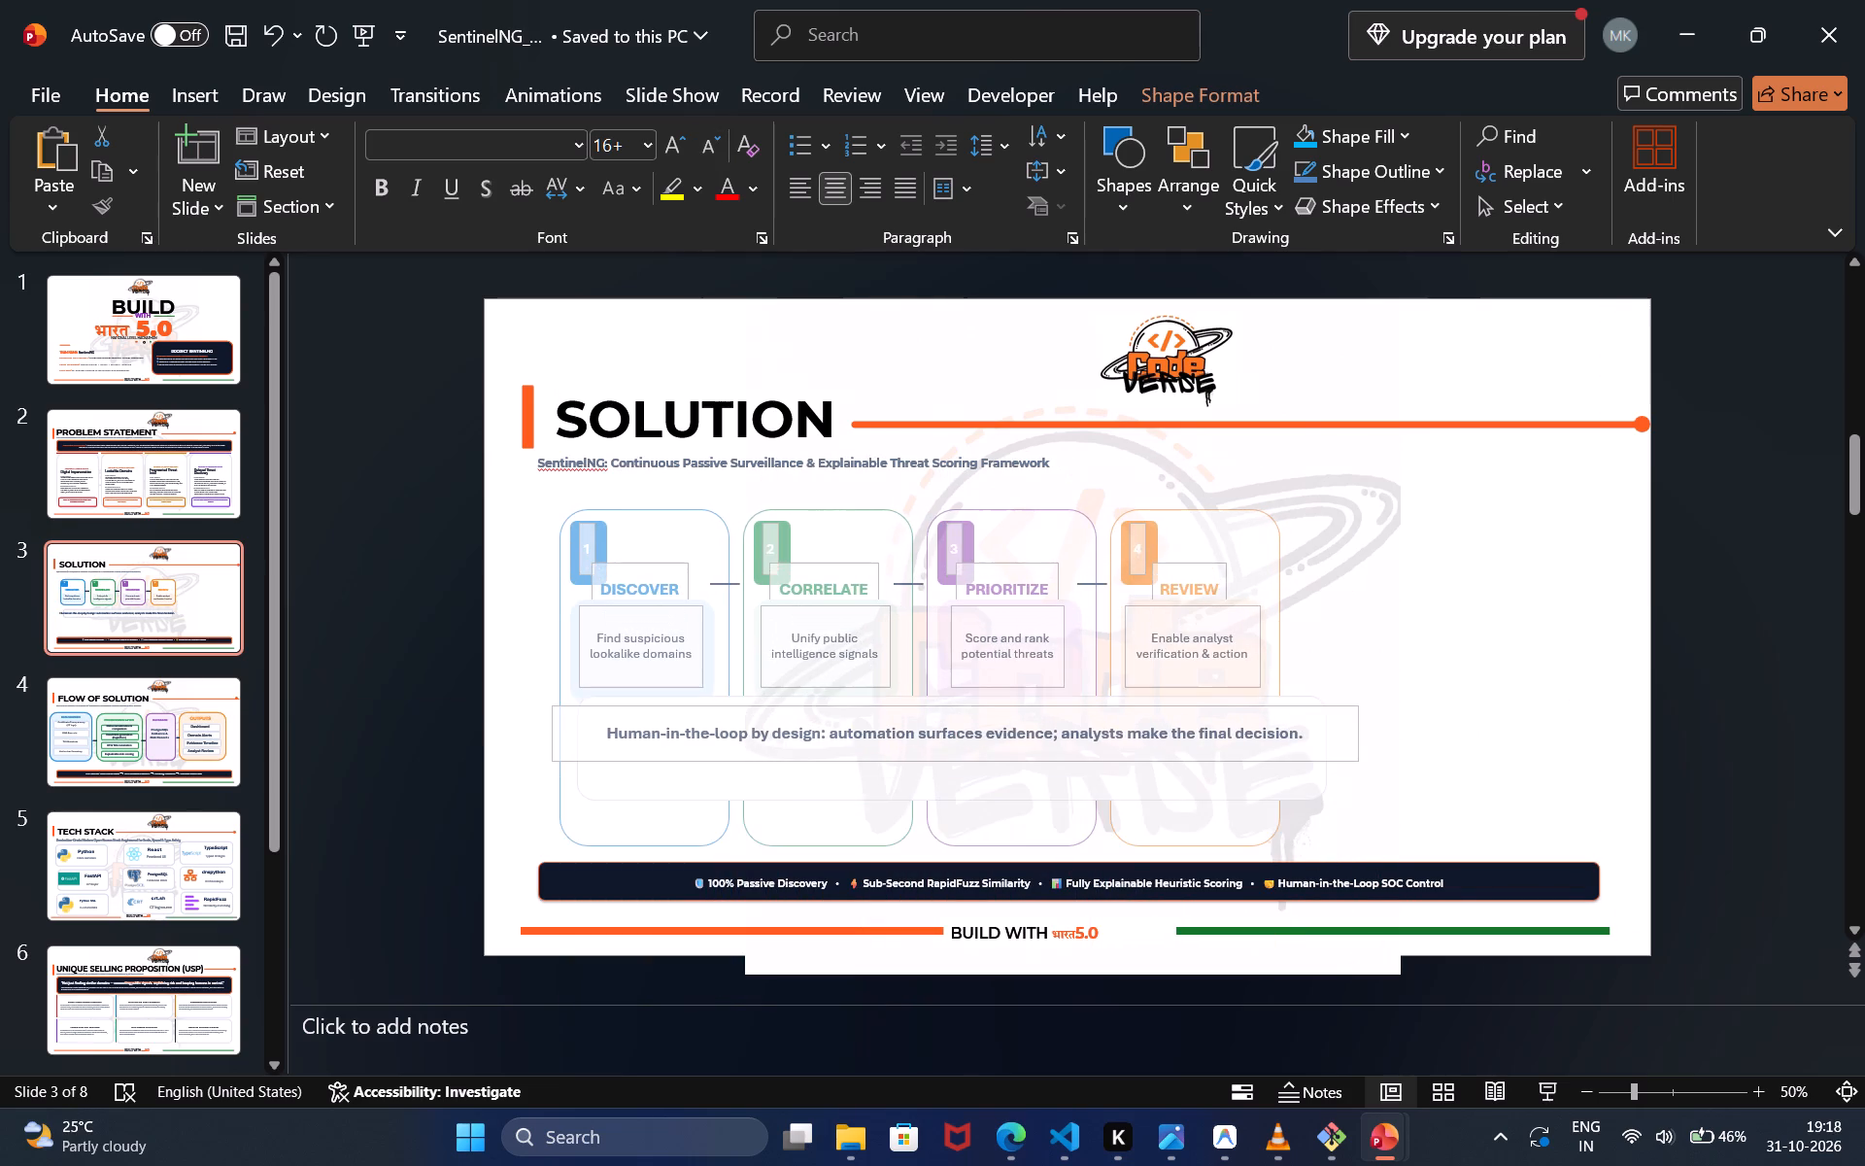
{"action": "left_click_drag", "start_coordinate": [1358, 762], "coordinate": [1330, 737]}
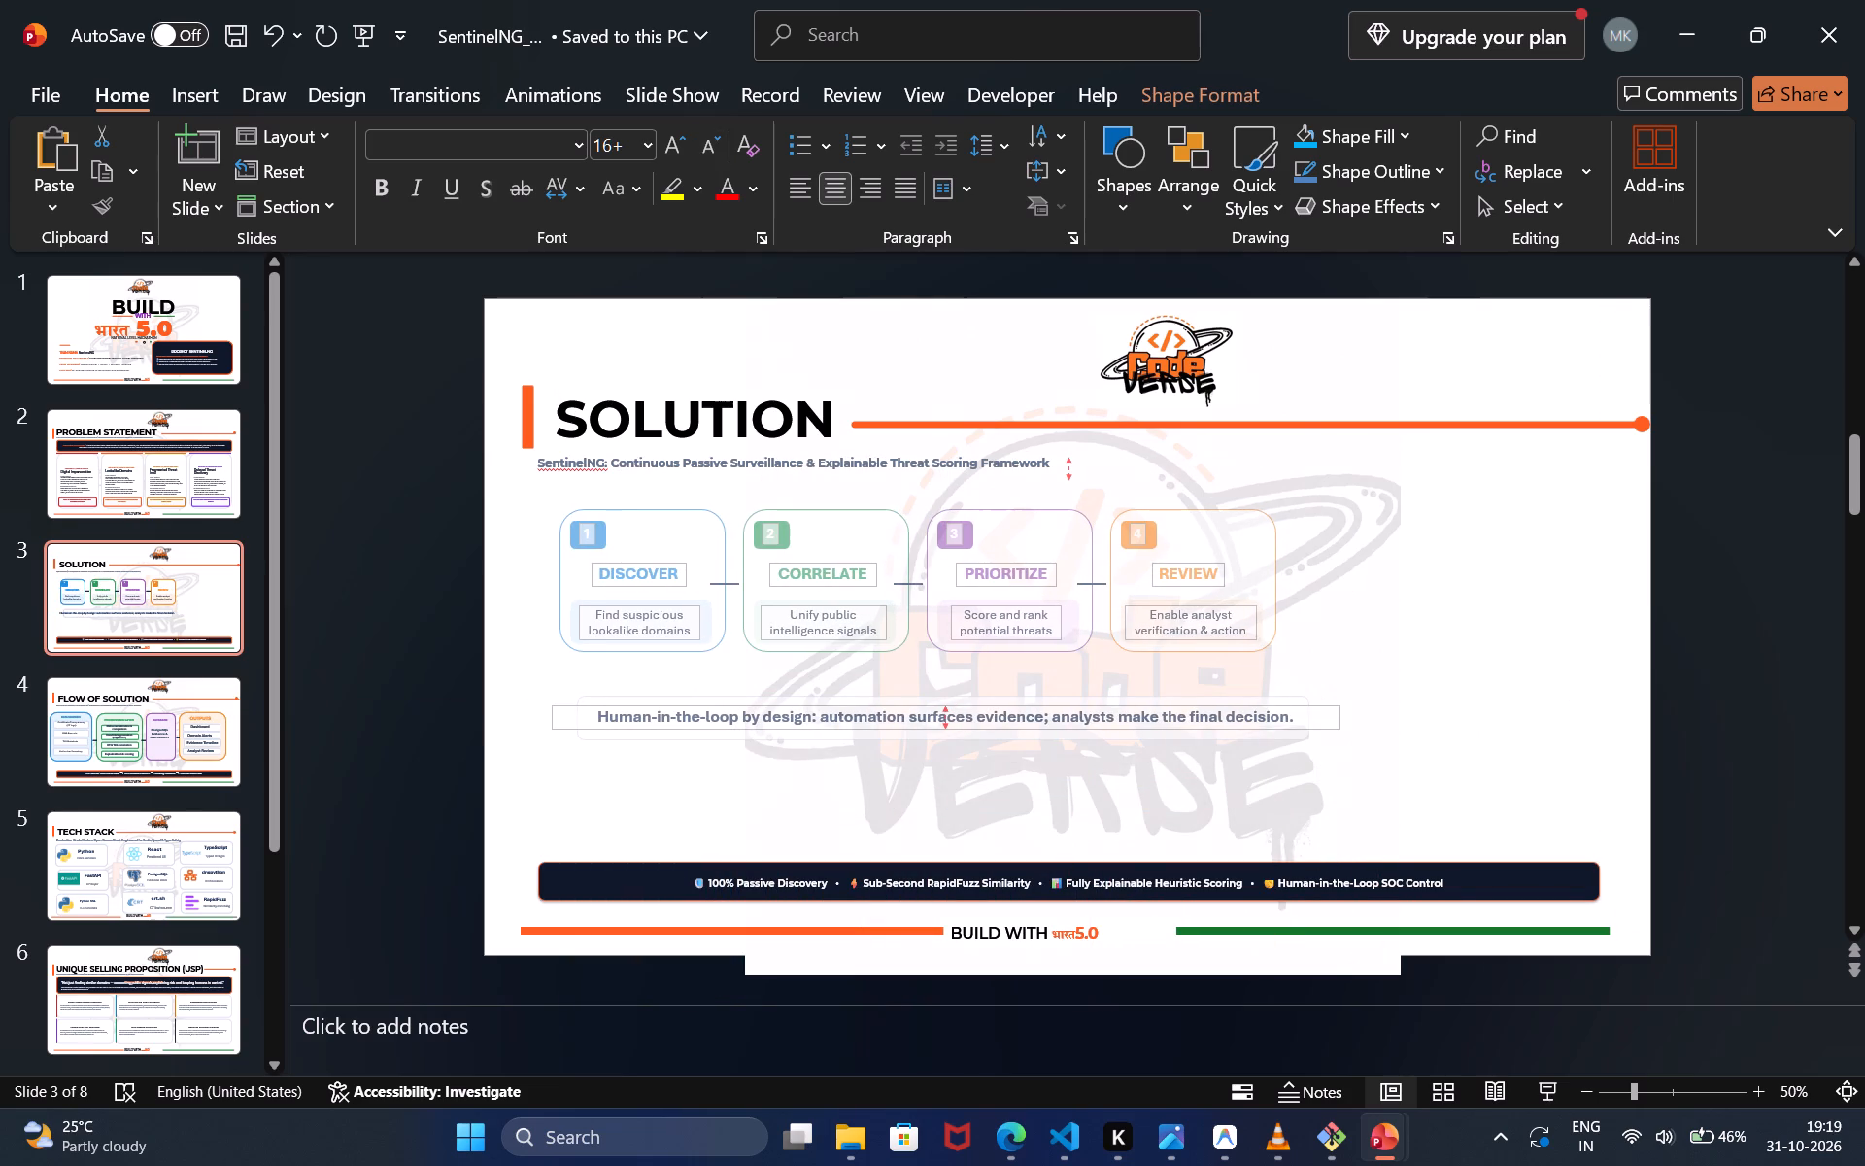
{"action": "left_click_drag", "start_coordinate": [1330, 737], "coordinate": [1335, 740]}
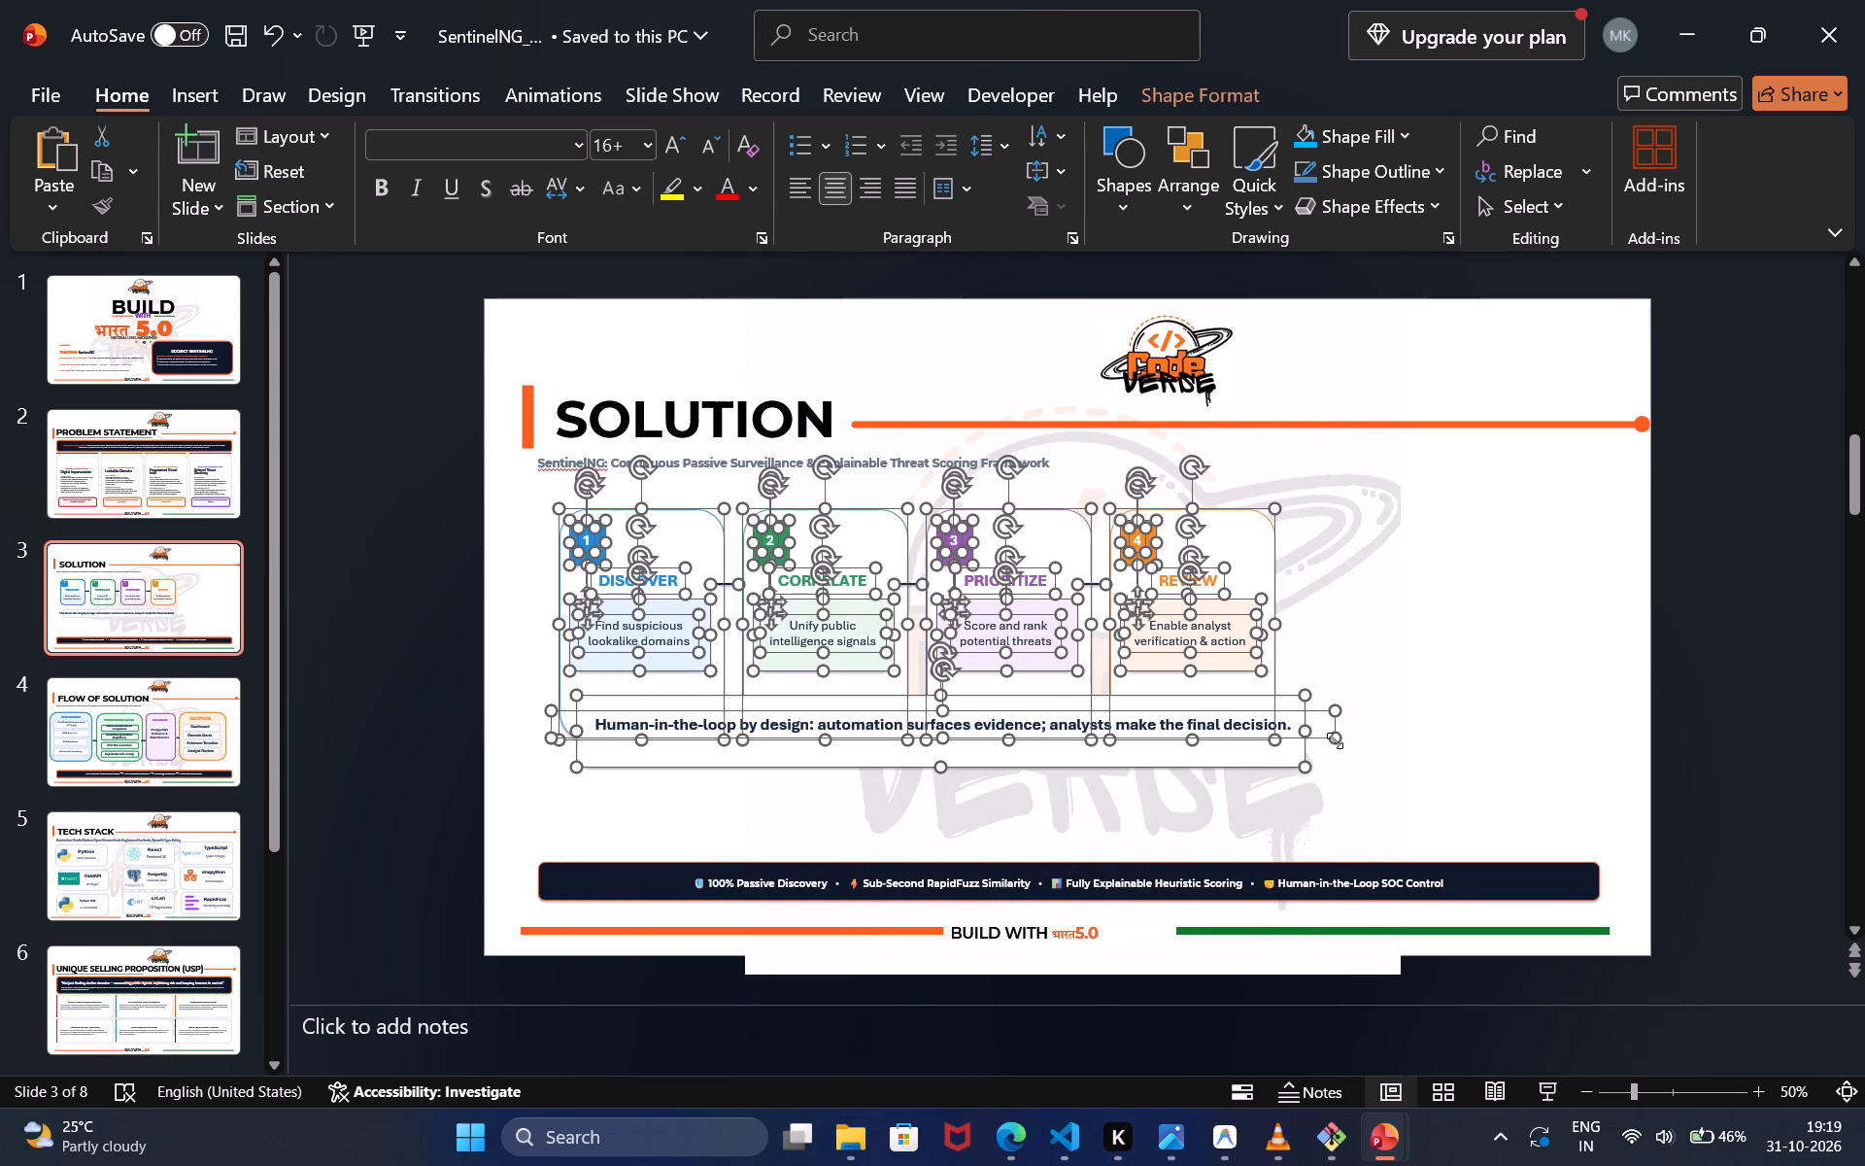
{"action": "left_click_drag", "start_coordinate": [1242, 556], "coordinate": [1325, 598]}
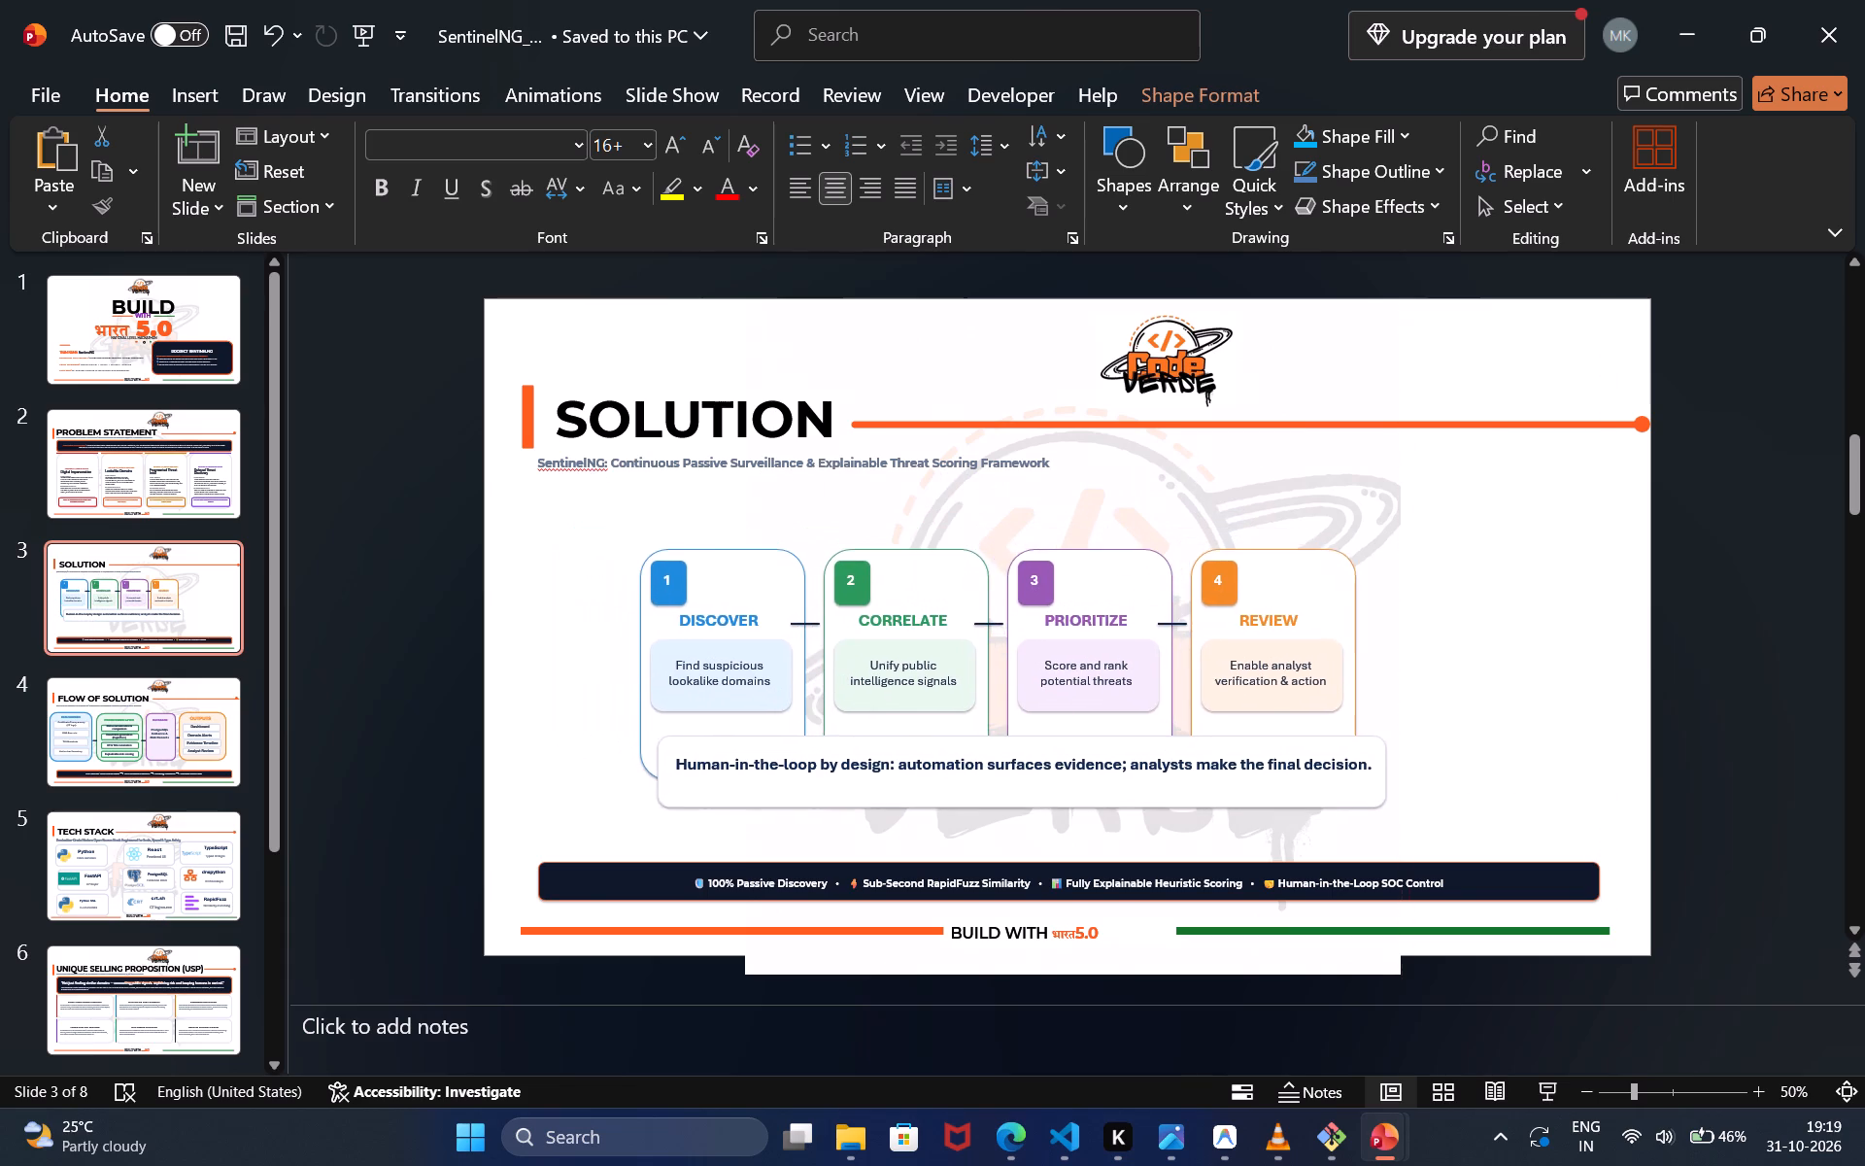
{"action": "left_click_drag", "start_coordinate": [1325, 598], "coordinate": [1326, 599]}
{"action": "left_click_drag", "start_coordinate": [1391, 808], "coordinate": [1284, 804]}
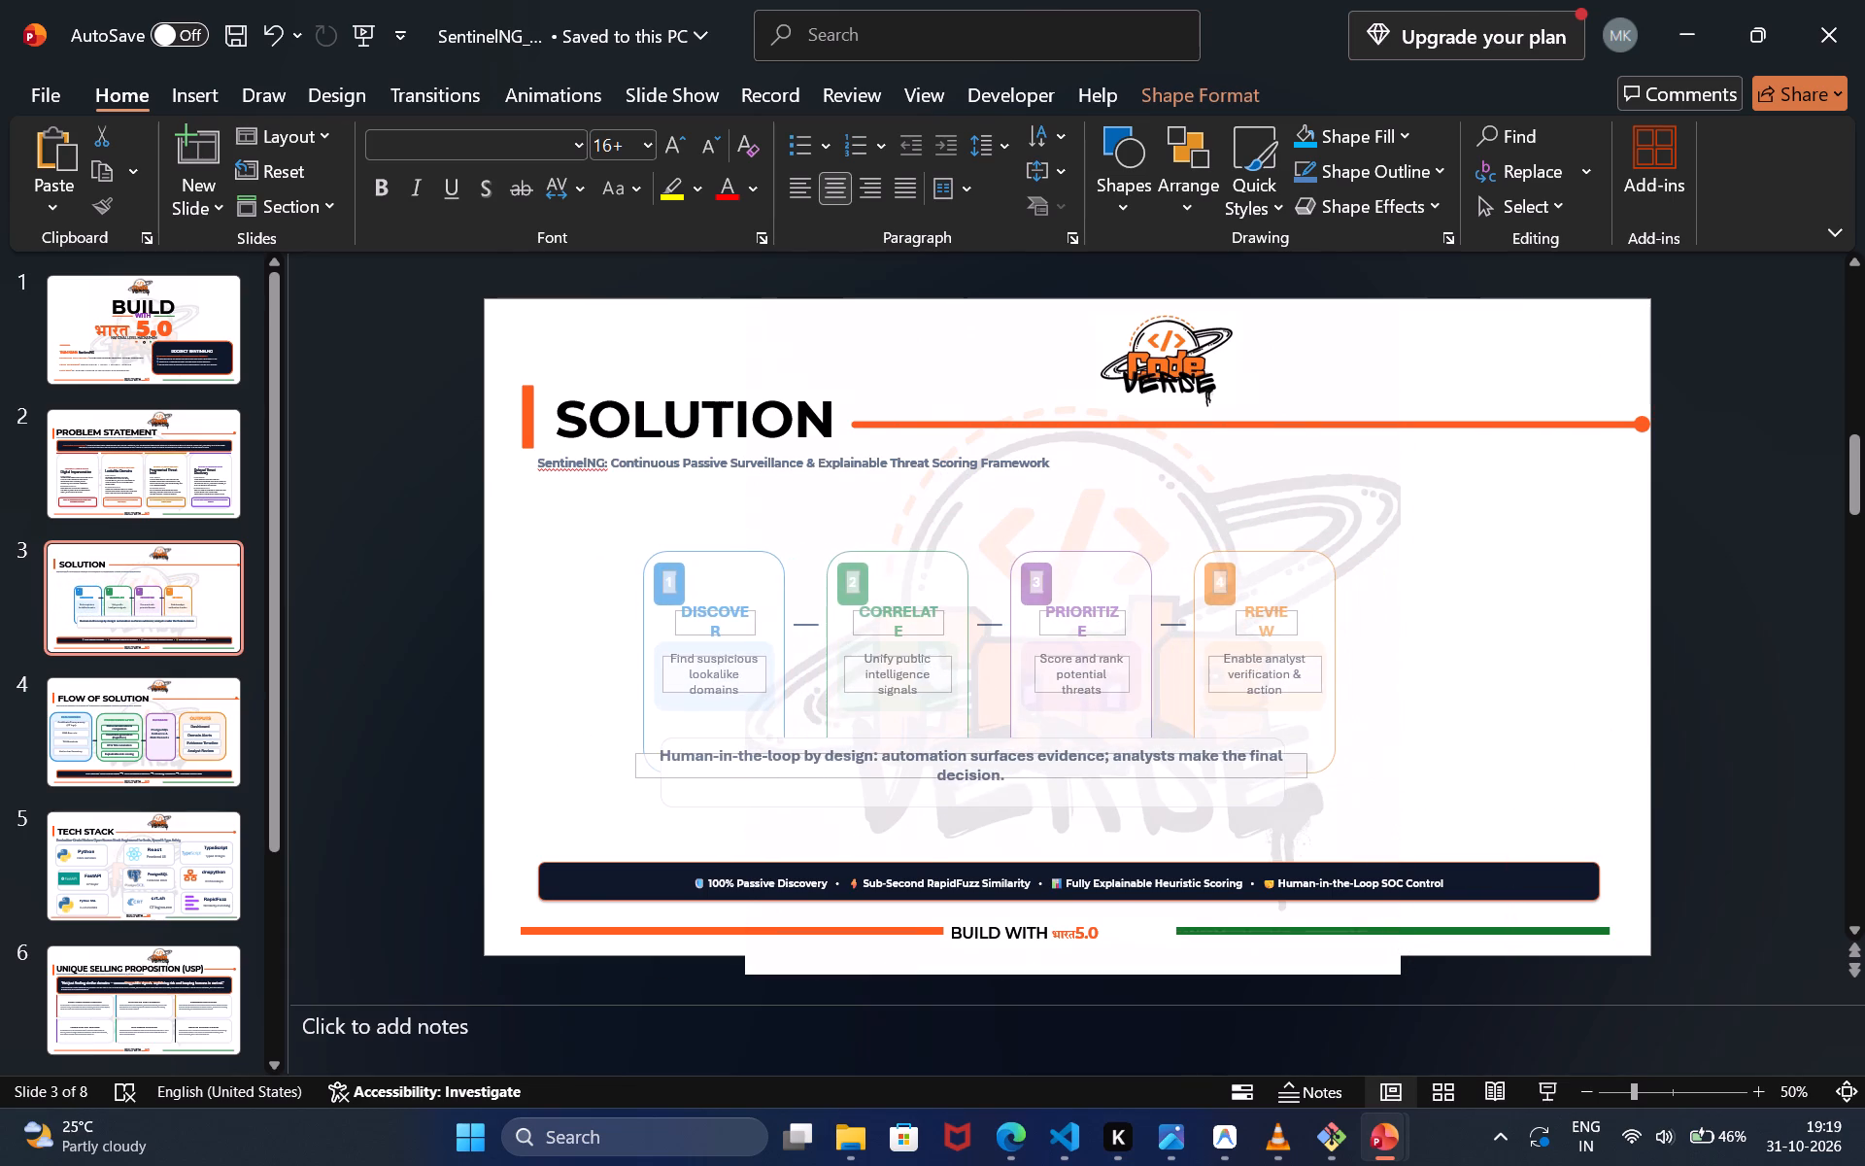
{"action": "left_click_drag", "start_coordinate": [1284, 804], "coordinate": [1331, 804]}
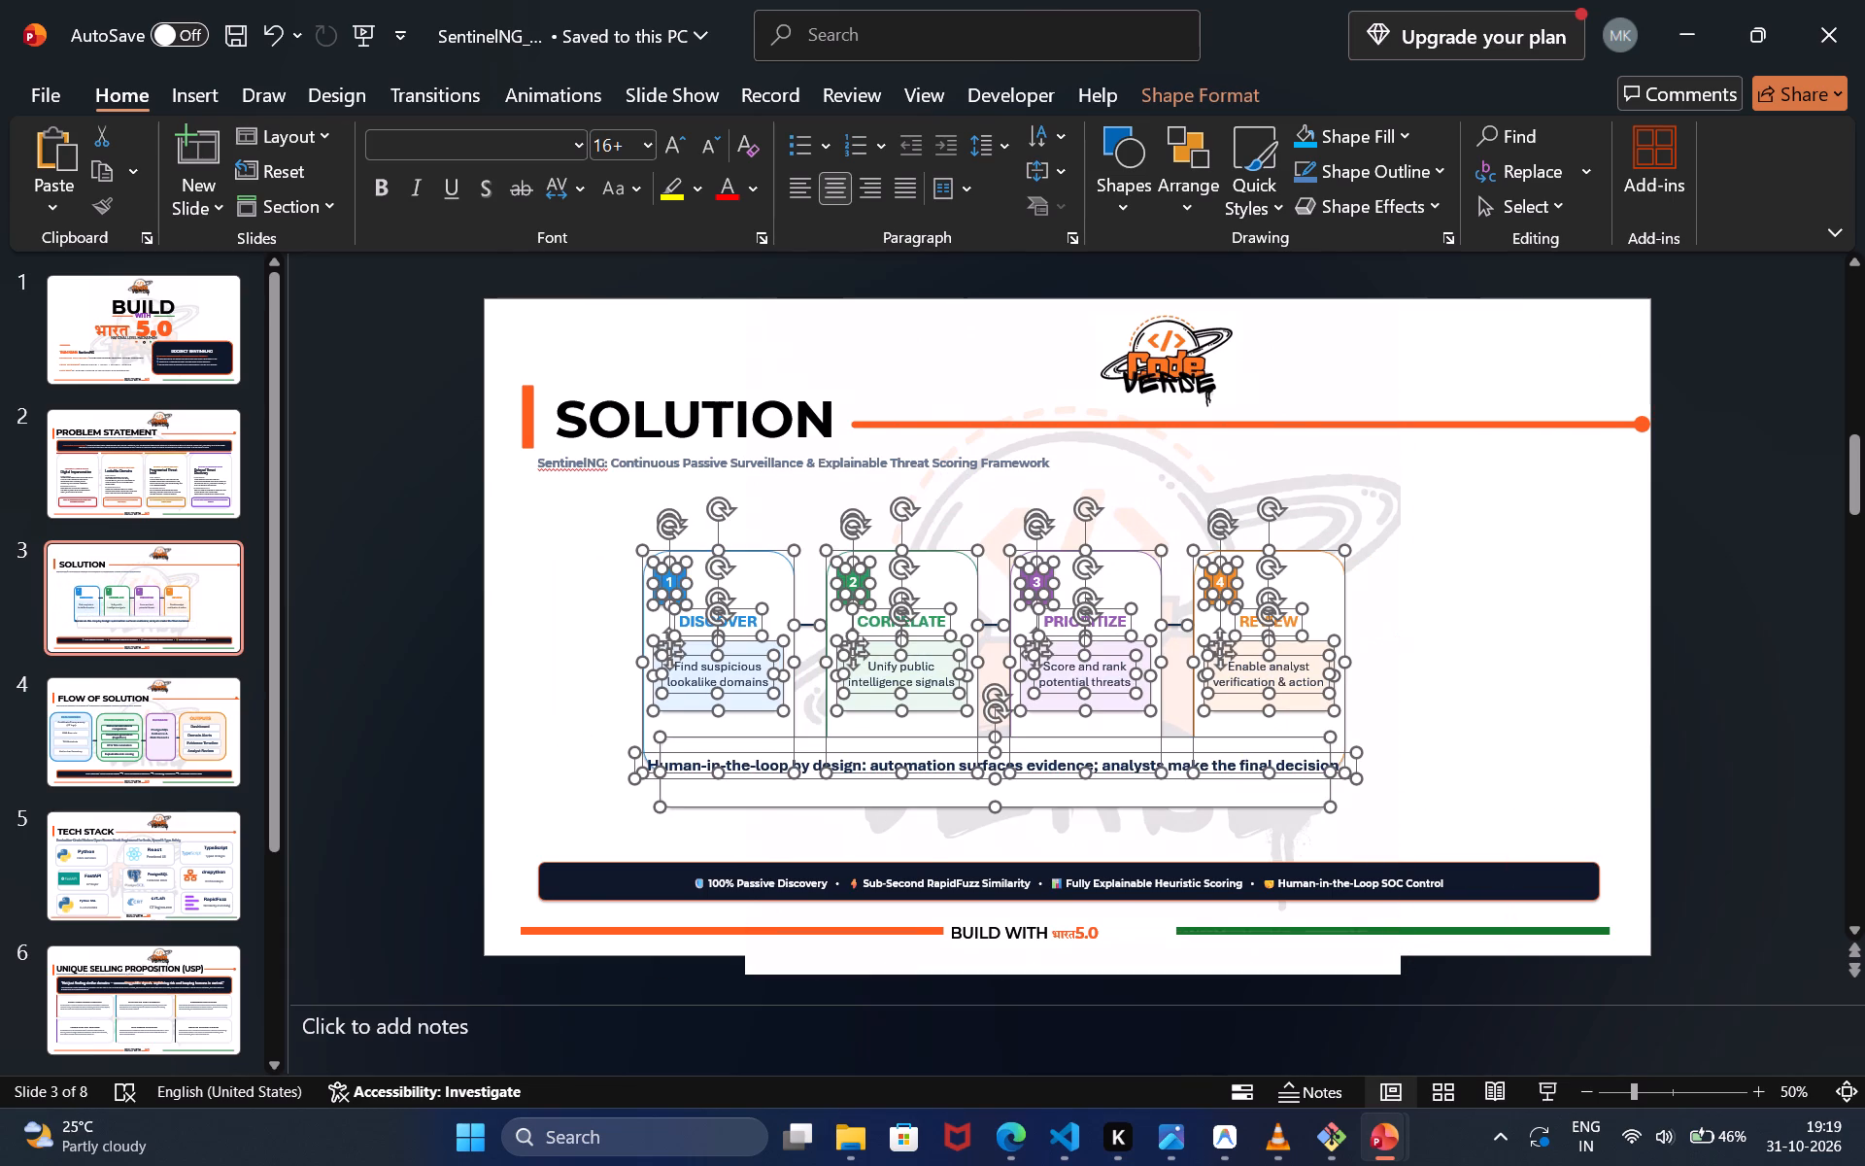
{"action": "left_click", "coordinate": [1479, 676]}
Move the empty Human-in-the-loop banner box down so it sits just below the four cards.
{"action": "left_click", "coordinate": [1143, 787]}
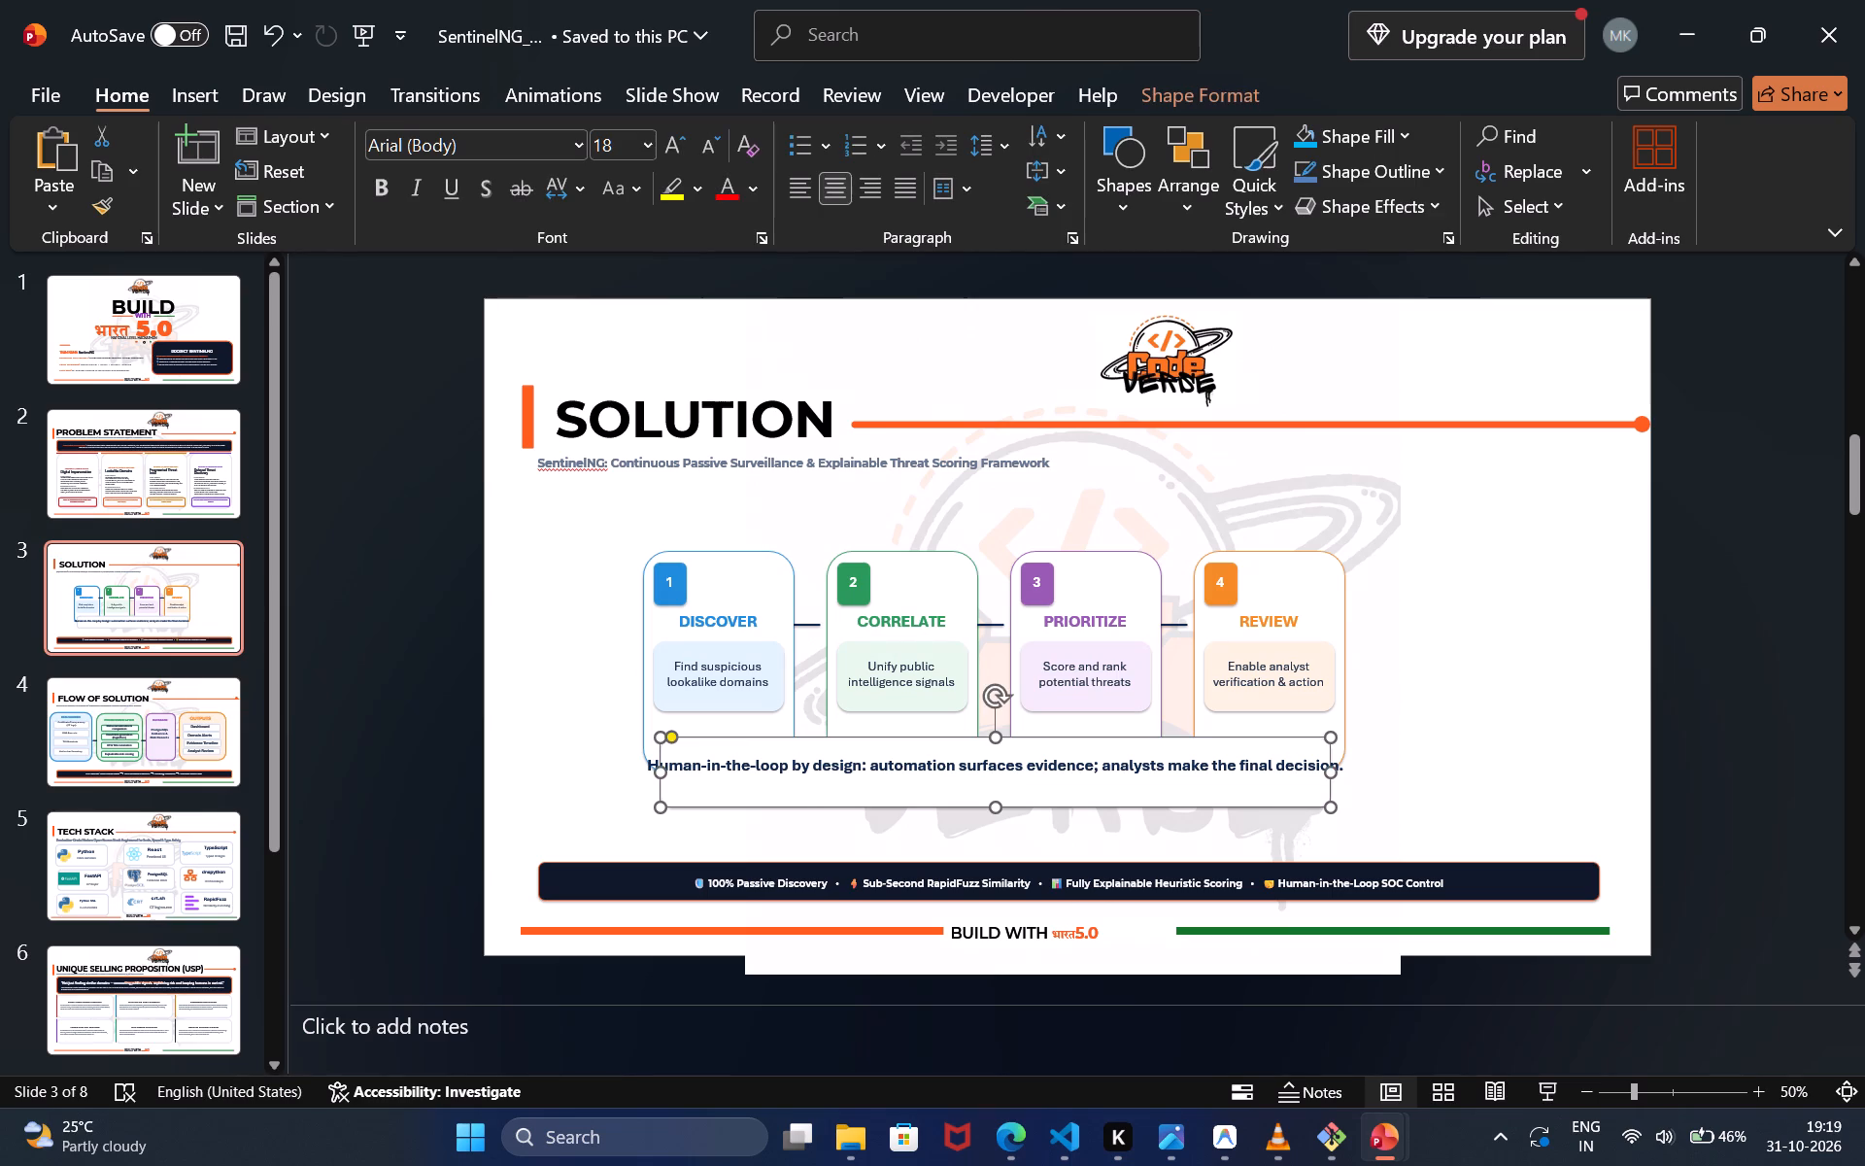
{"action": "left_click_drag", "start_coordinate": [1143, 787], "coordinate": [1120, 795]}
{"action": "left_click_drag", "start_coordinate": [1120, 795], "coordinate": [1110, 833]}
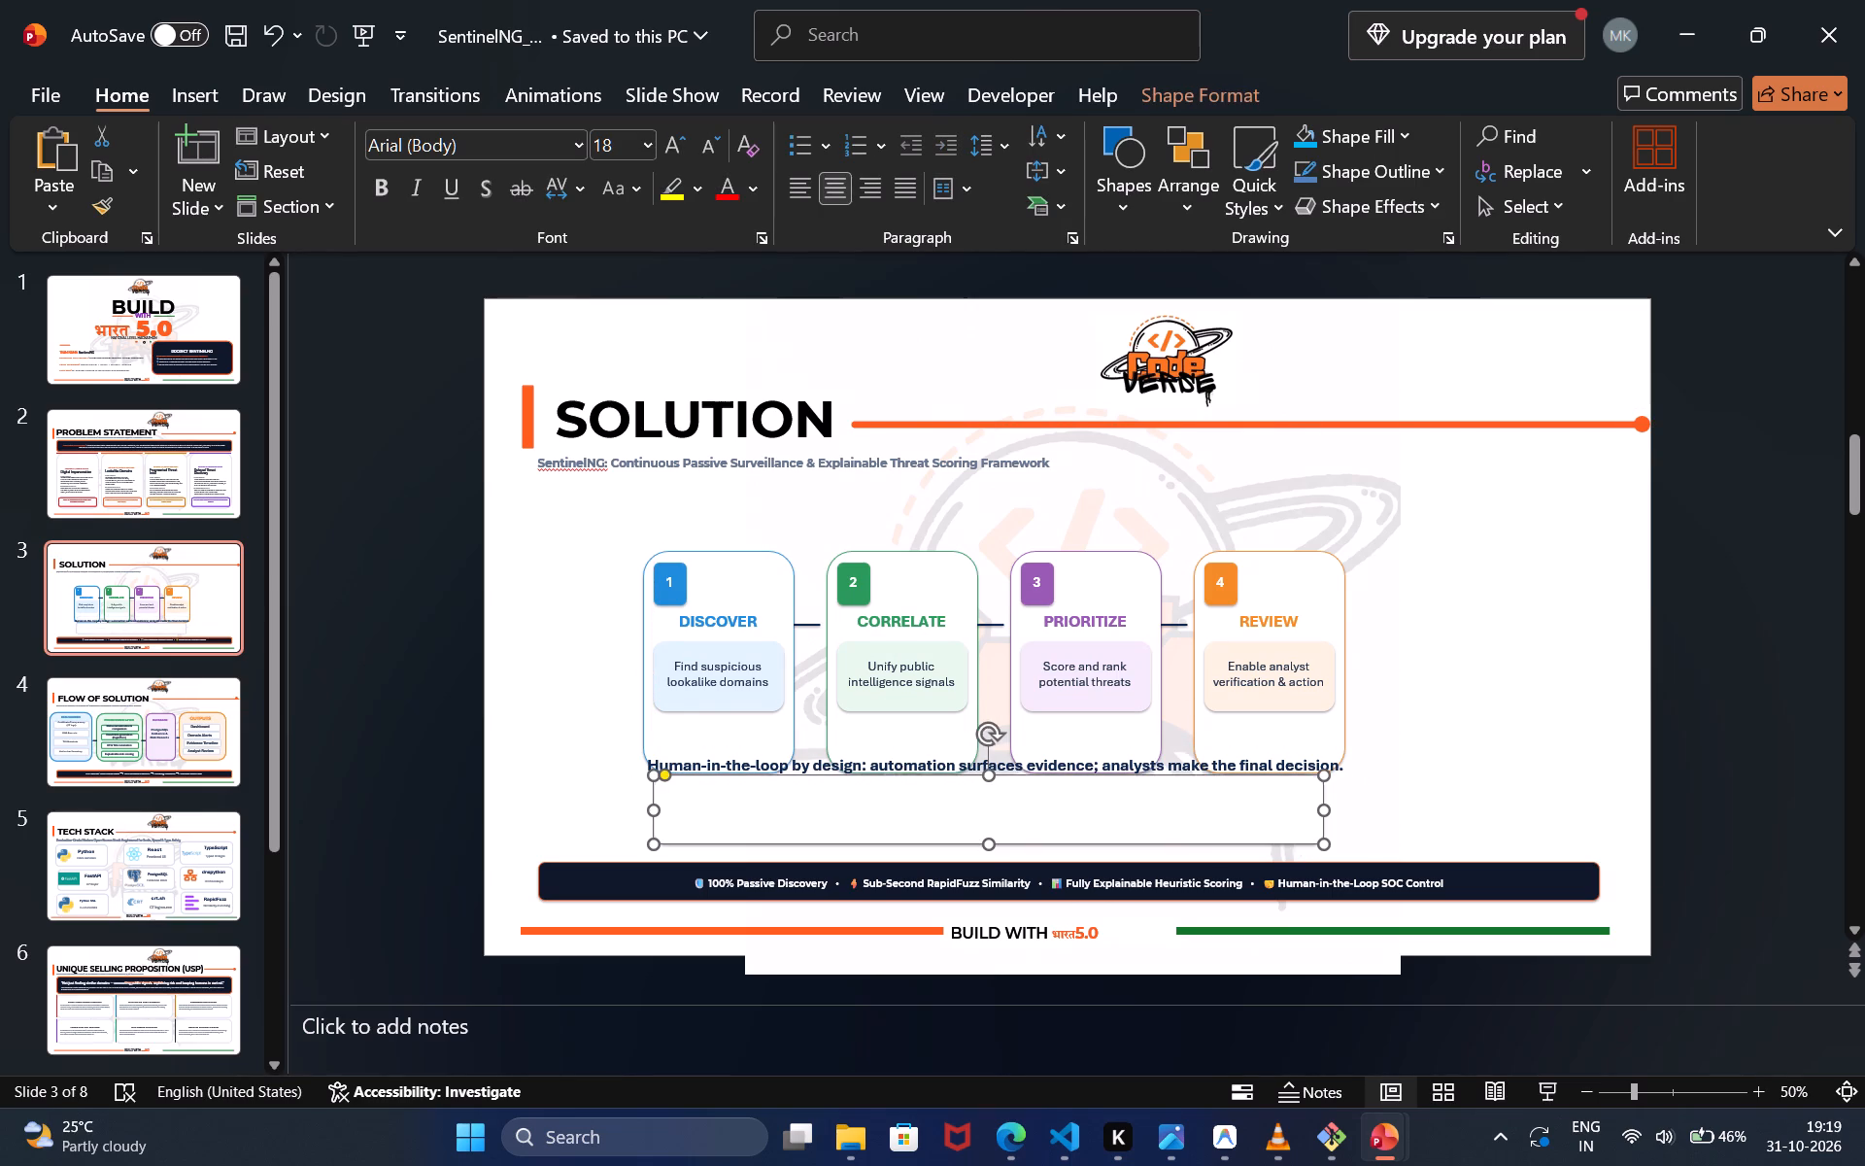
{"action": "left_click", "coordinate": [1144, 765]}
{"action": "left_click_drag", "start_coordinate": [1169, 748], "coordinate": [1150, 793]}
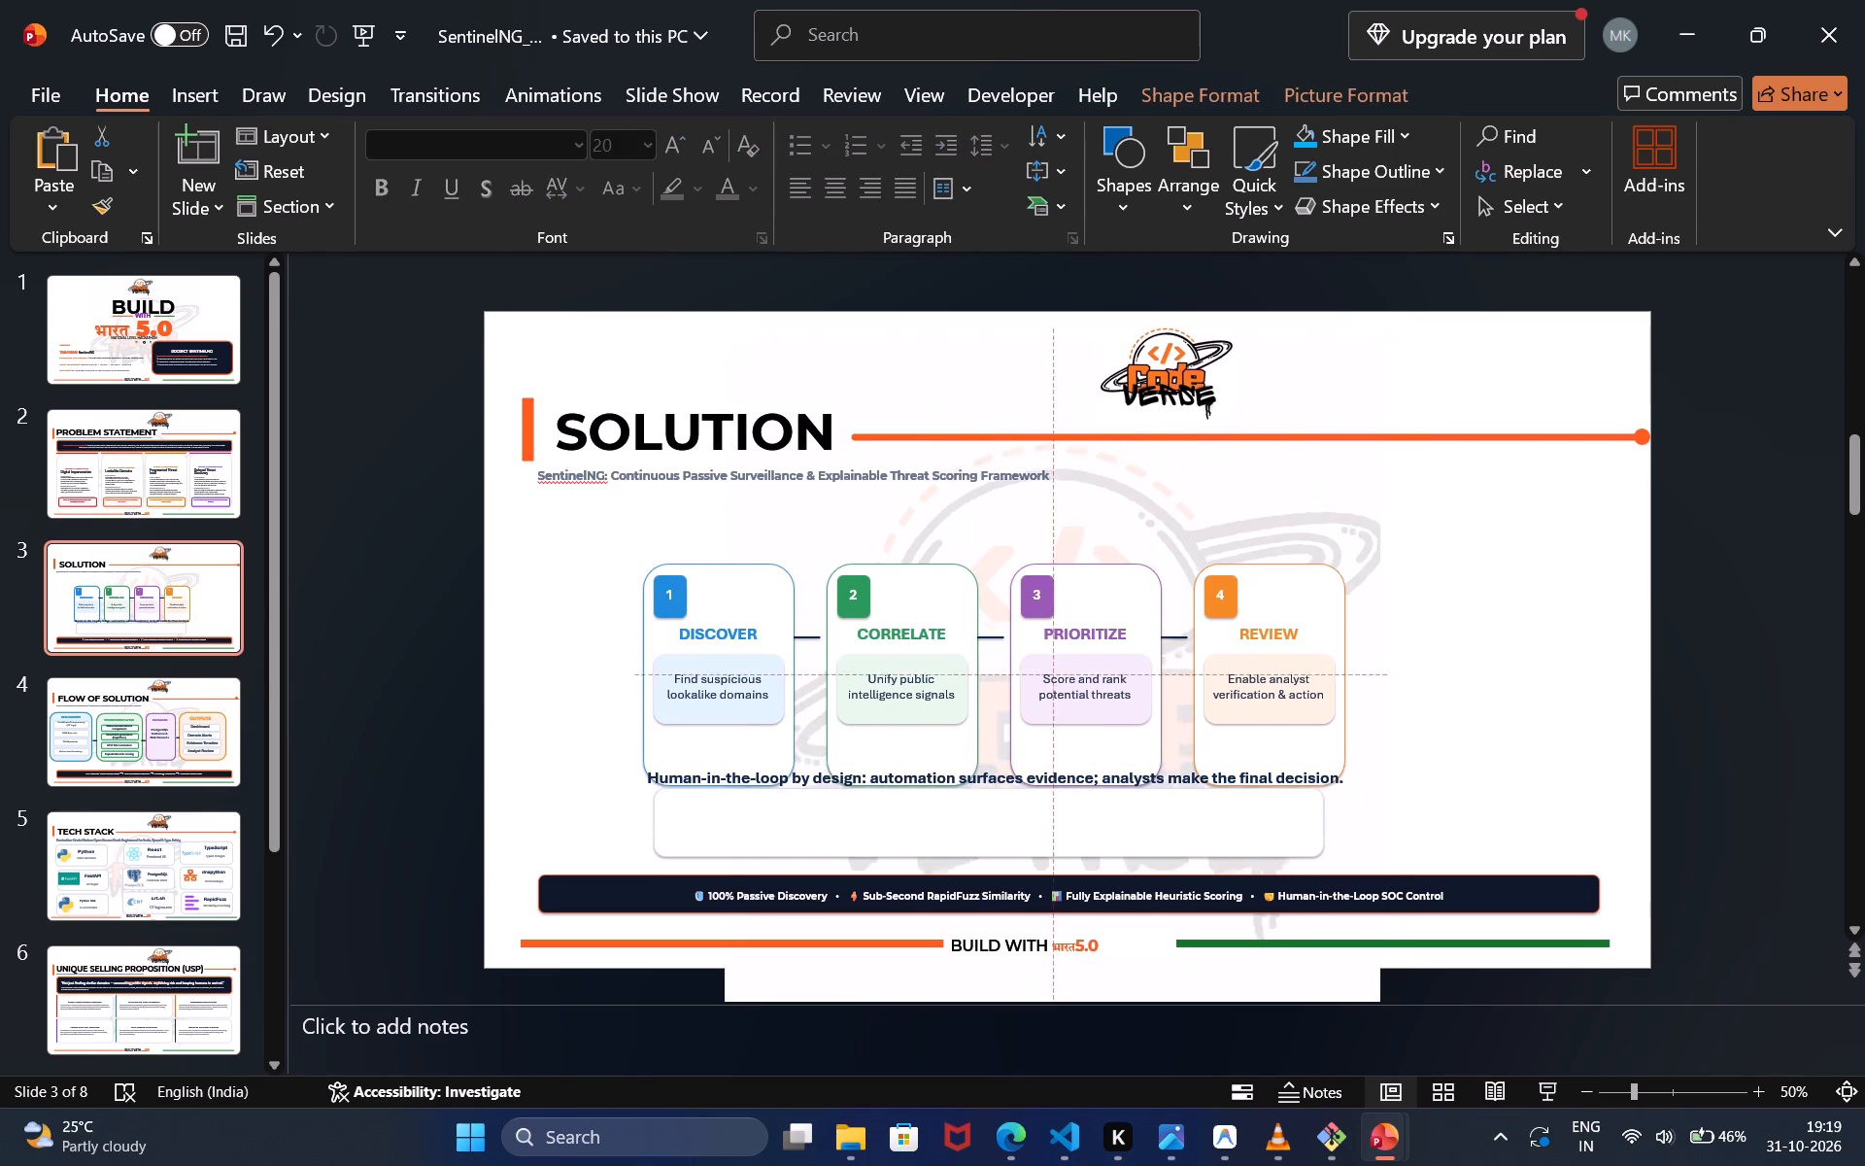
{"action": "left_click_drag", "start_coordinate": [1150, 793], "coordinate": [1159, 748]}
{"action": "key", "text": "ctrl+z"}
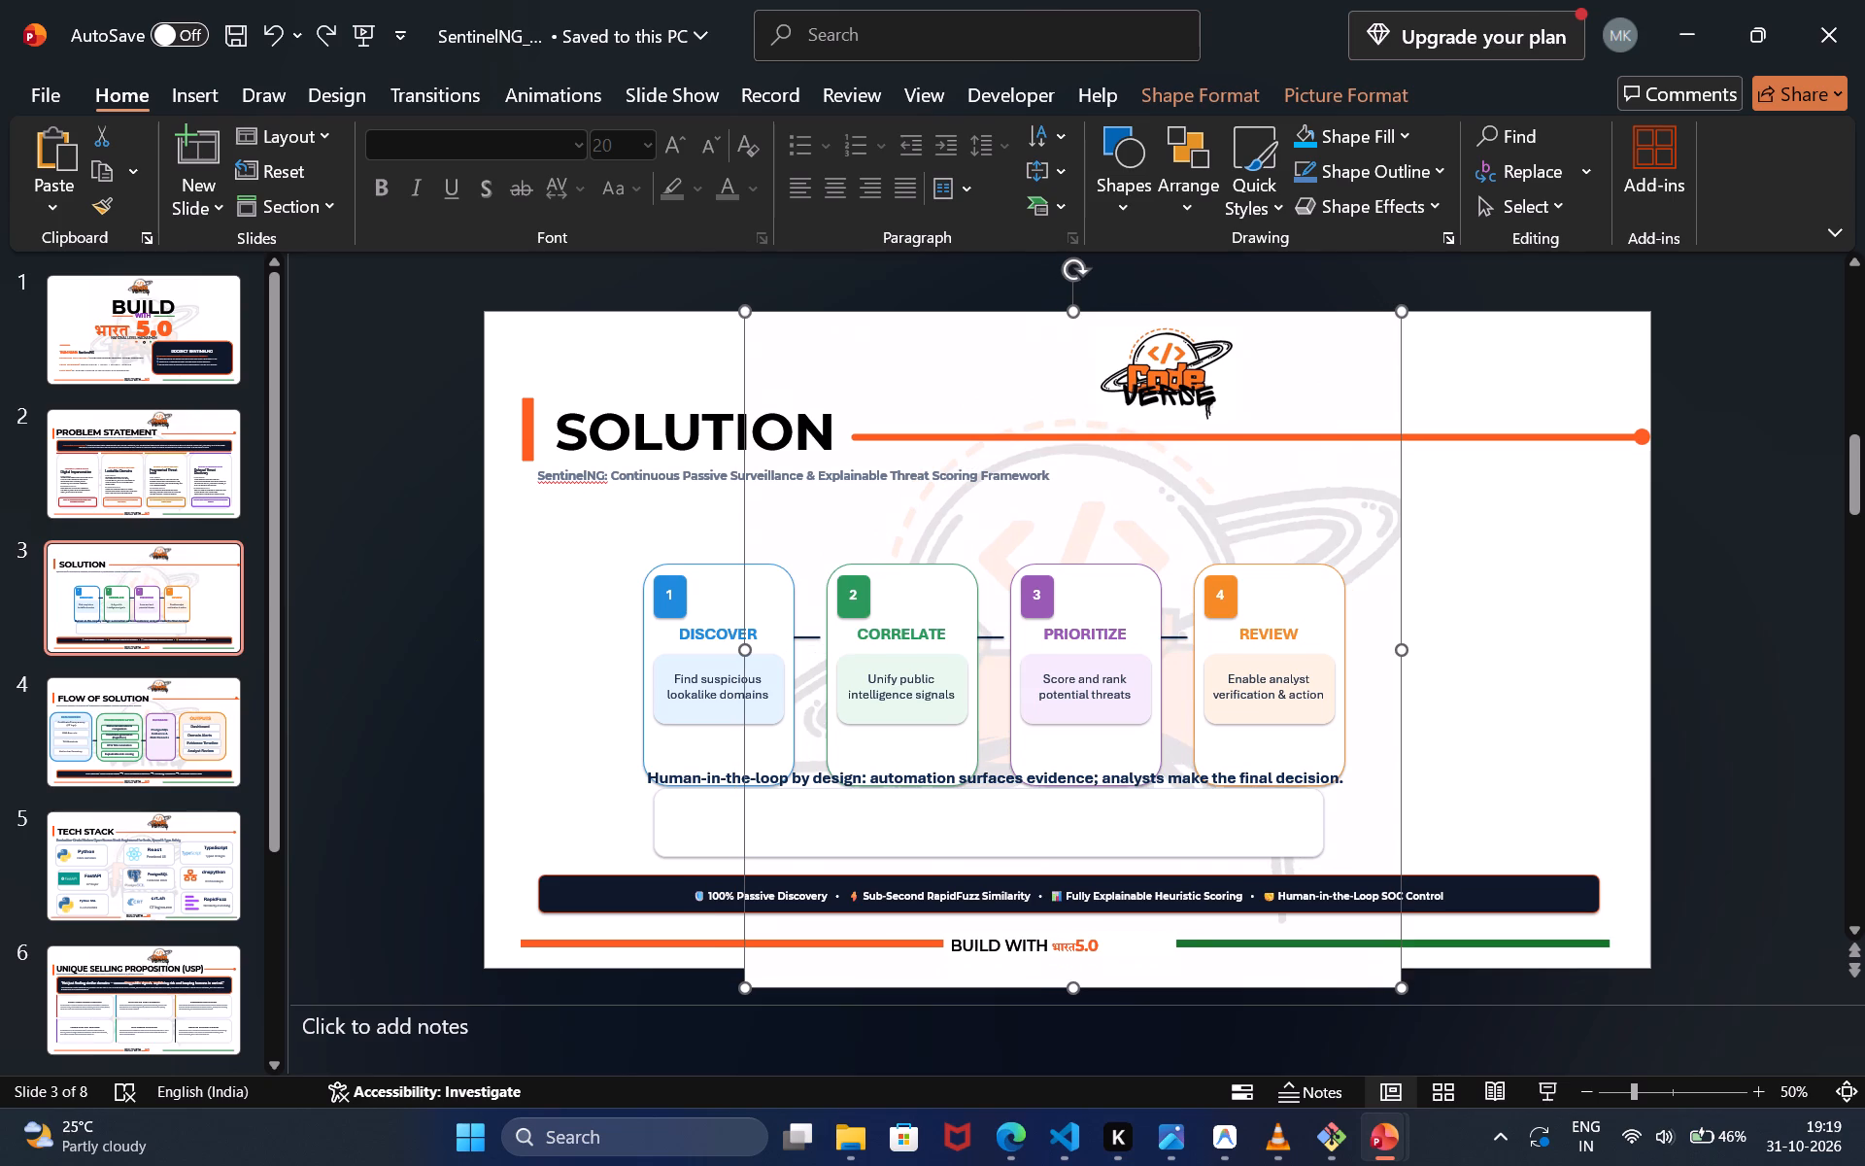
Move the Human-in-the-loop by design text down onto its banner box below the cards.
{"action": "left_click", "coordinate": [1137, 782]}
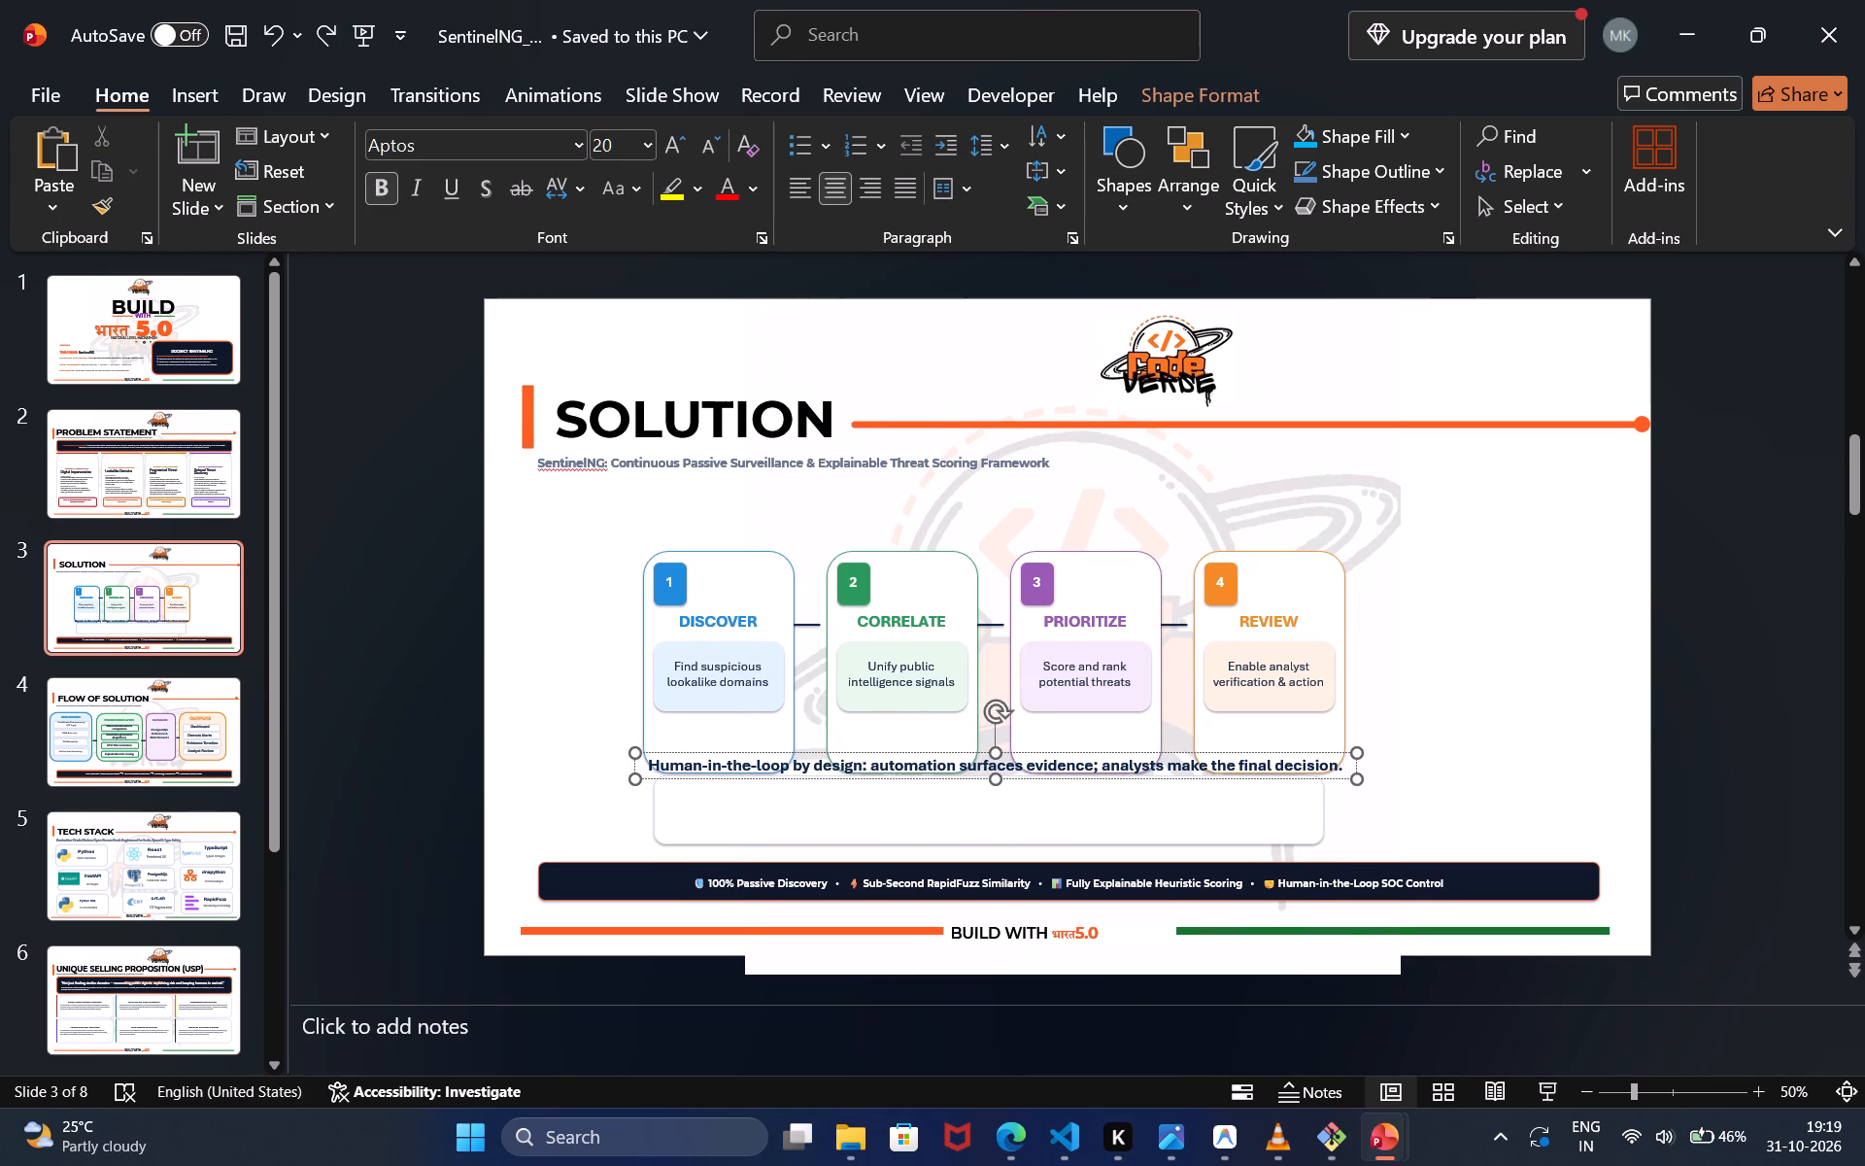
{"action": "left_click", "coordinate": [1180, 748]}
{"action": "left_click", "coordinate": [1172, 772]}
{"action": "left_click_drag", "start_coordinate": [1179, 754], "coordinate": [1174, 792]}
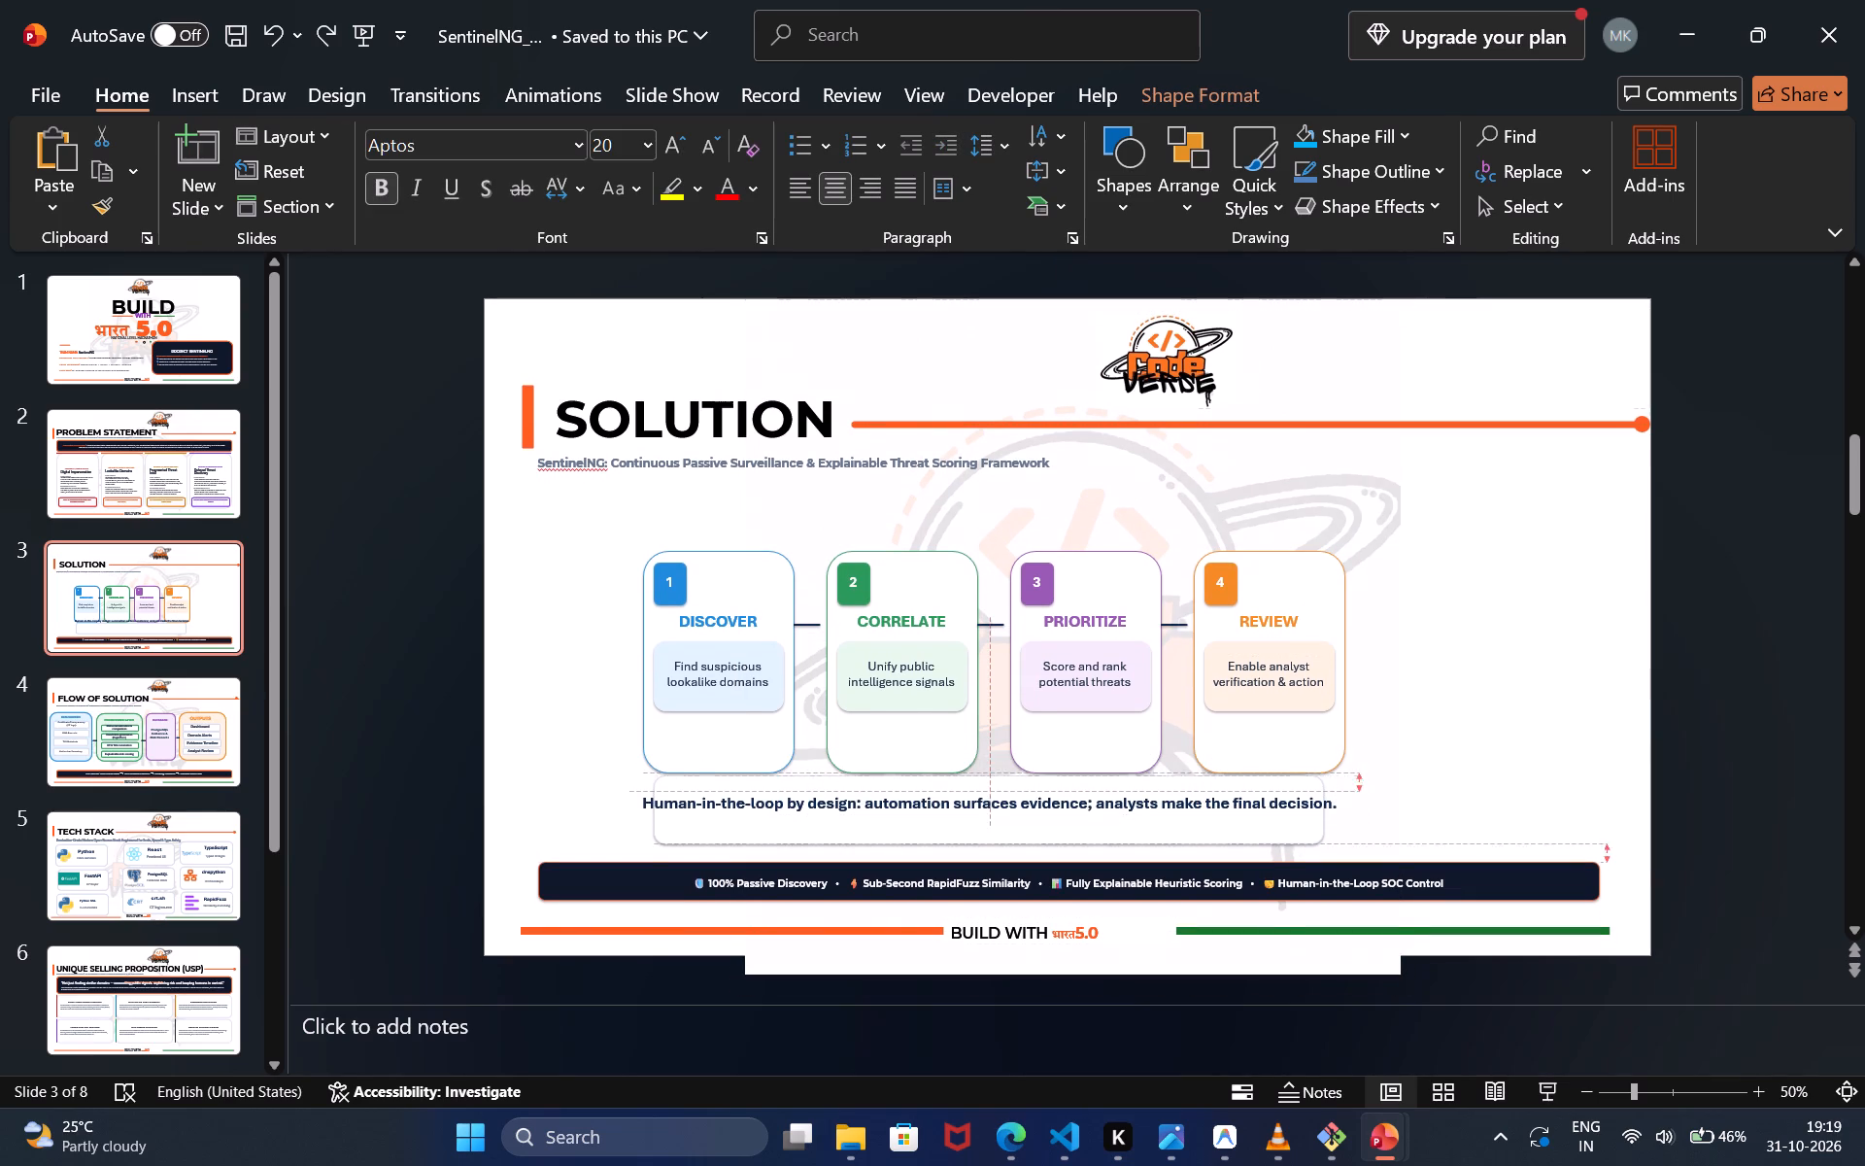
{"action": "left_click_drag", "start_coordinate": [1174, 792], "coordinate": [1184, 795]}
Widen and flatten the banner box to hold the whole sentence, reposition it below the cards, and realign the text vertically inside it.
{"action": "left_click", "coordinate": [1225, 835]}
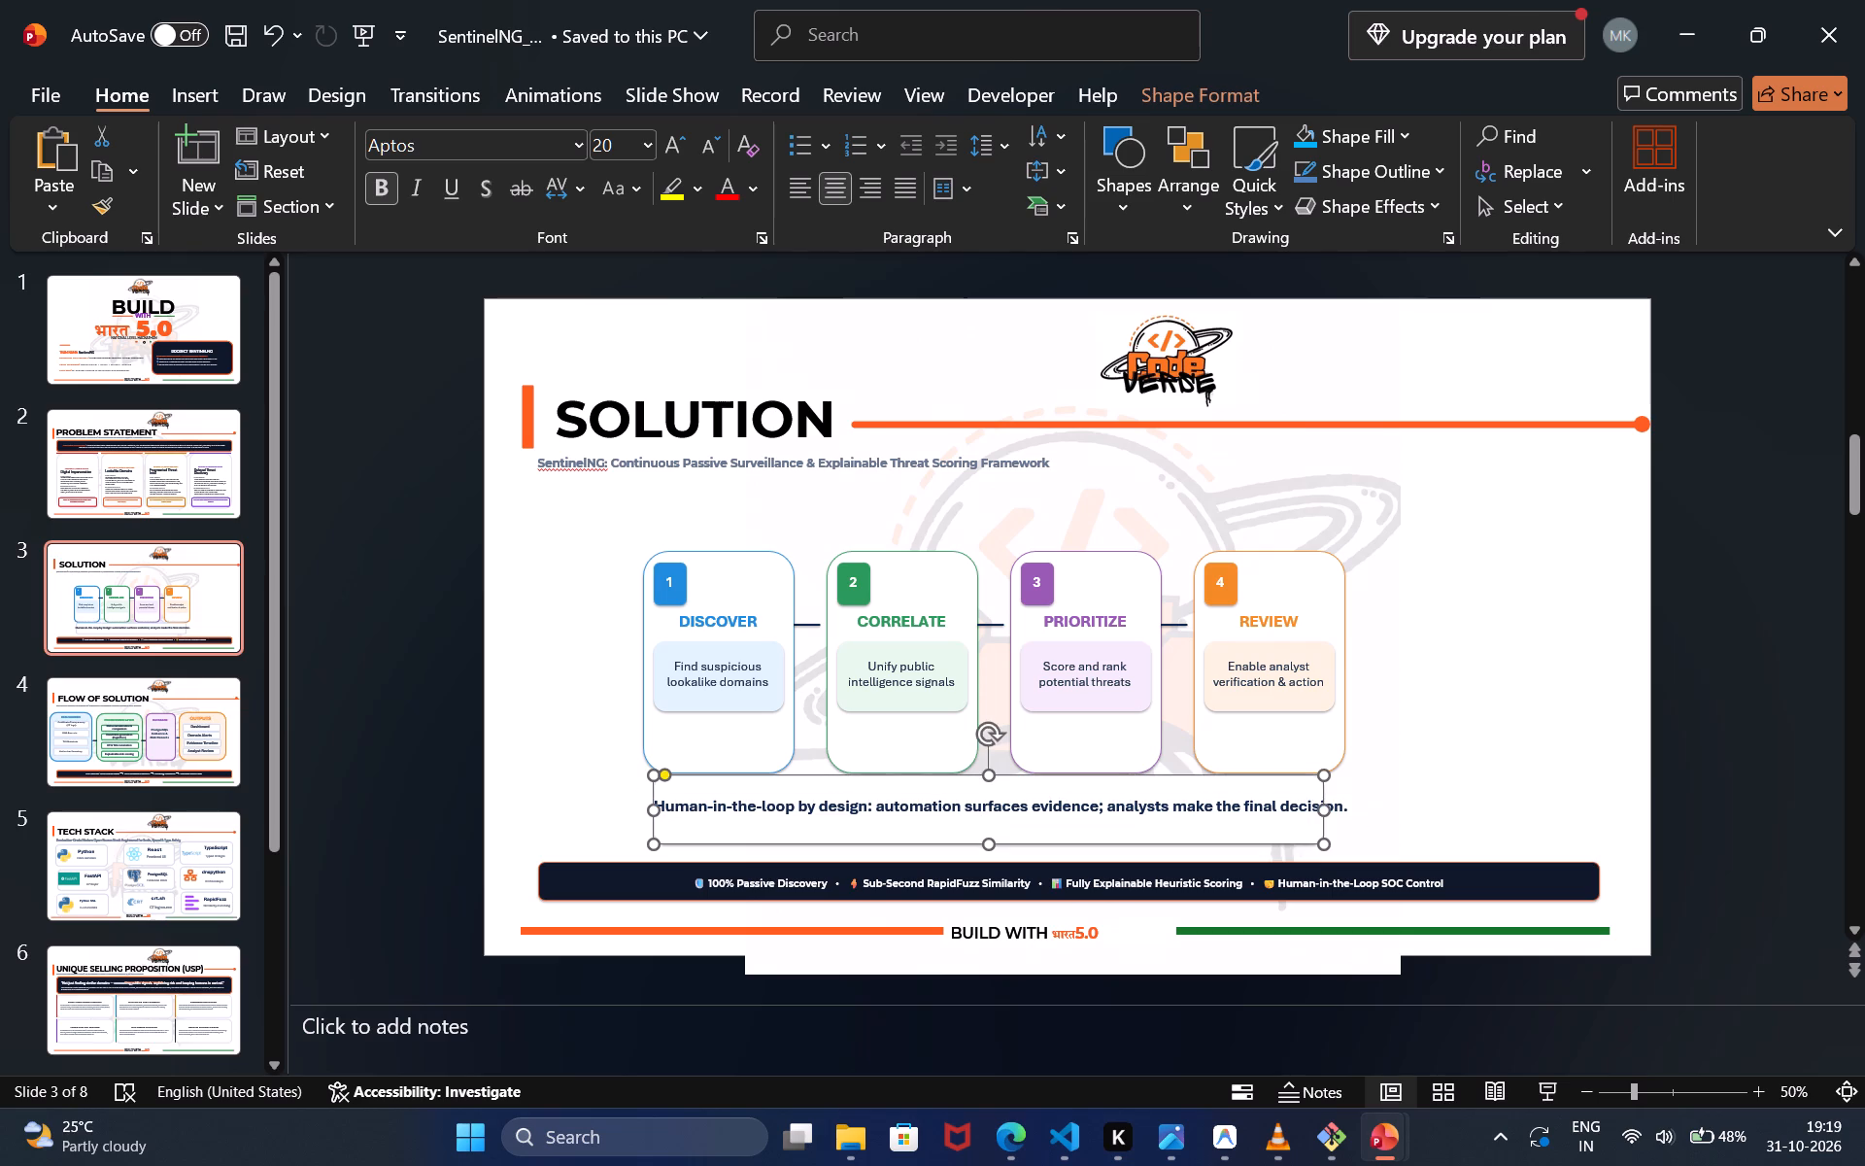
{"action": "left_click_drag", "start_coordinate": [1323, 845], "coordinate": [1465, 818]}
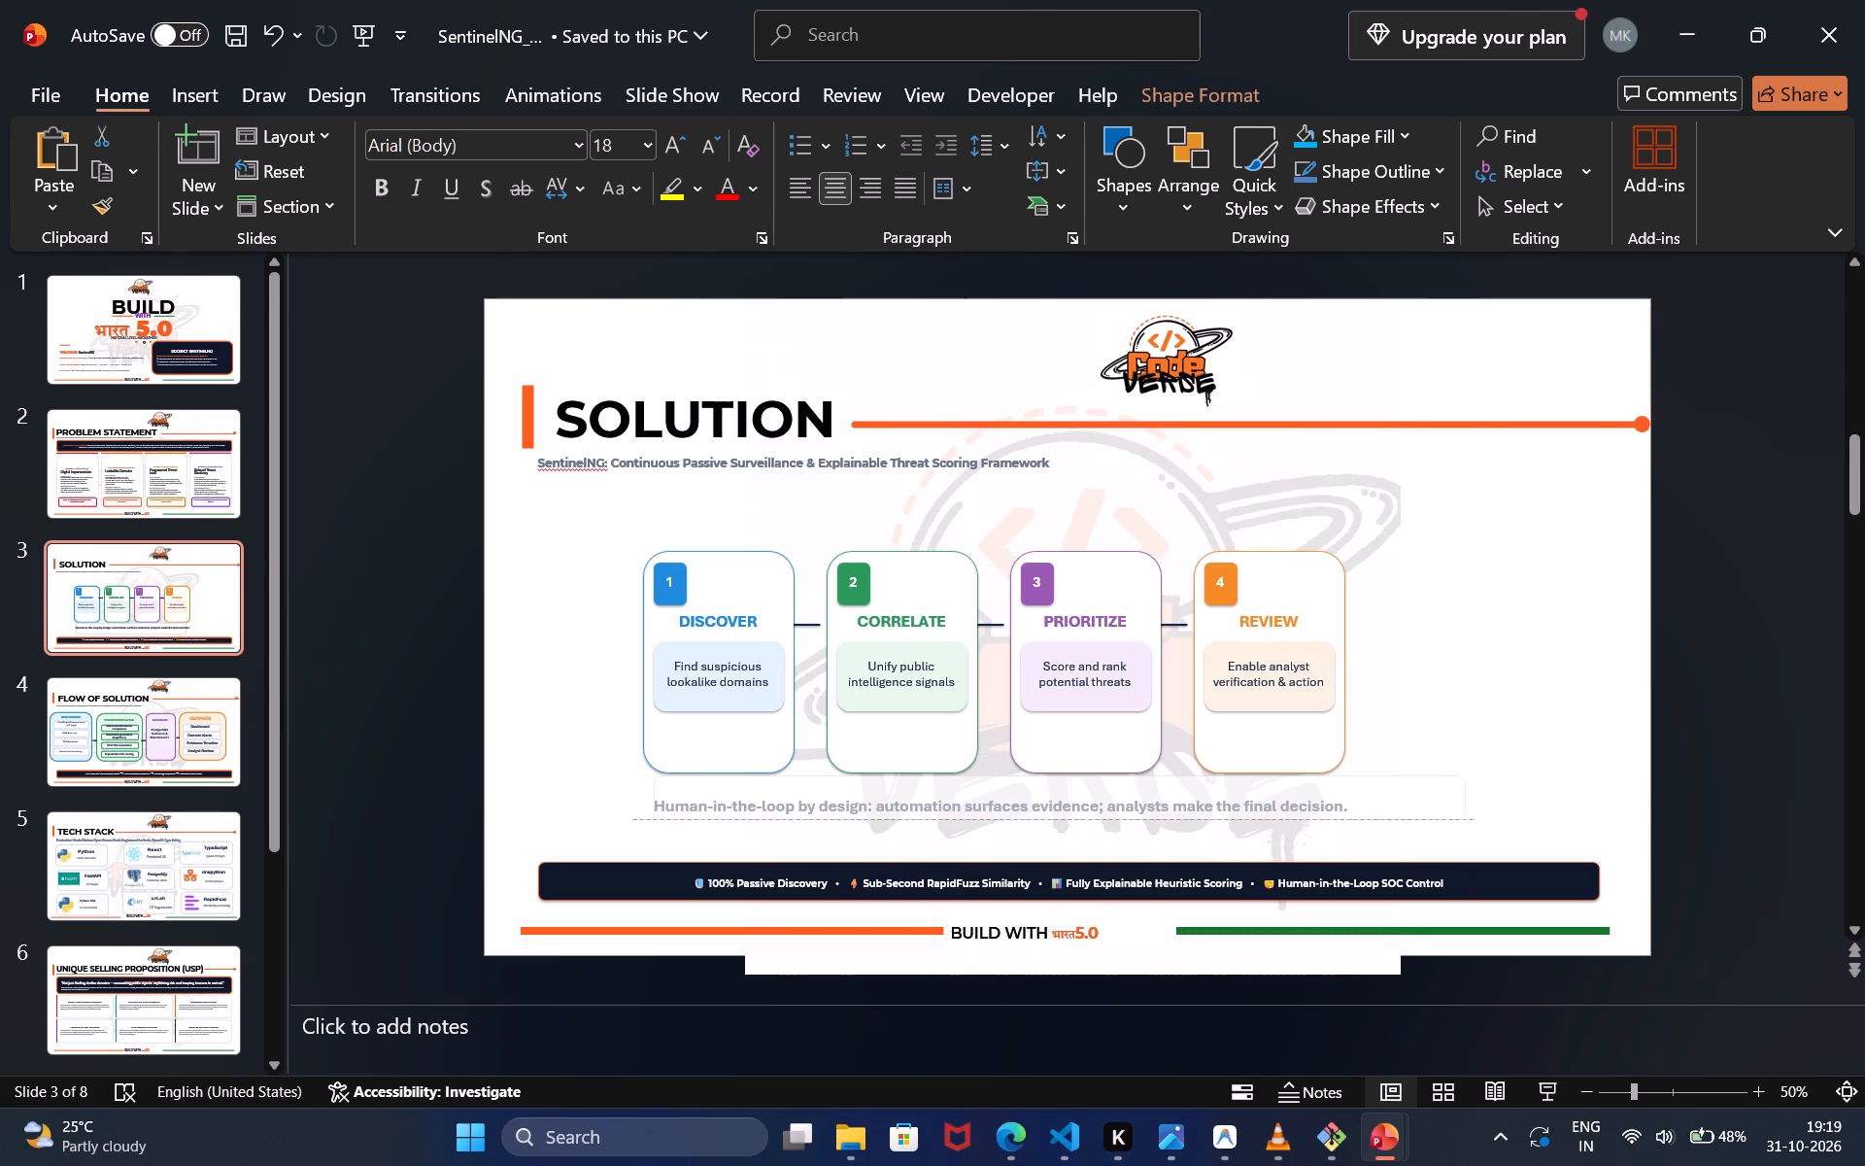
{"action": "left_click_drag", "start_coordinate": [1465, 818], "coordinate": [1465, 824]}
{"action": "left_click_drag", "start_coordinate": [1405, 790], "coordinate": [1385, 800]}
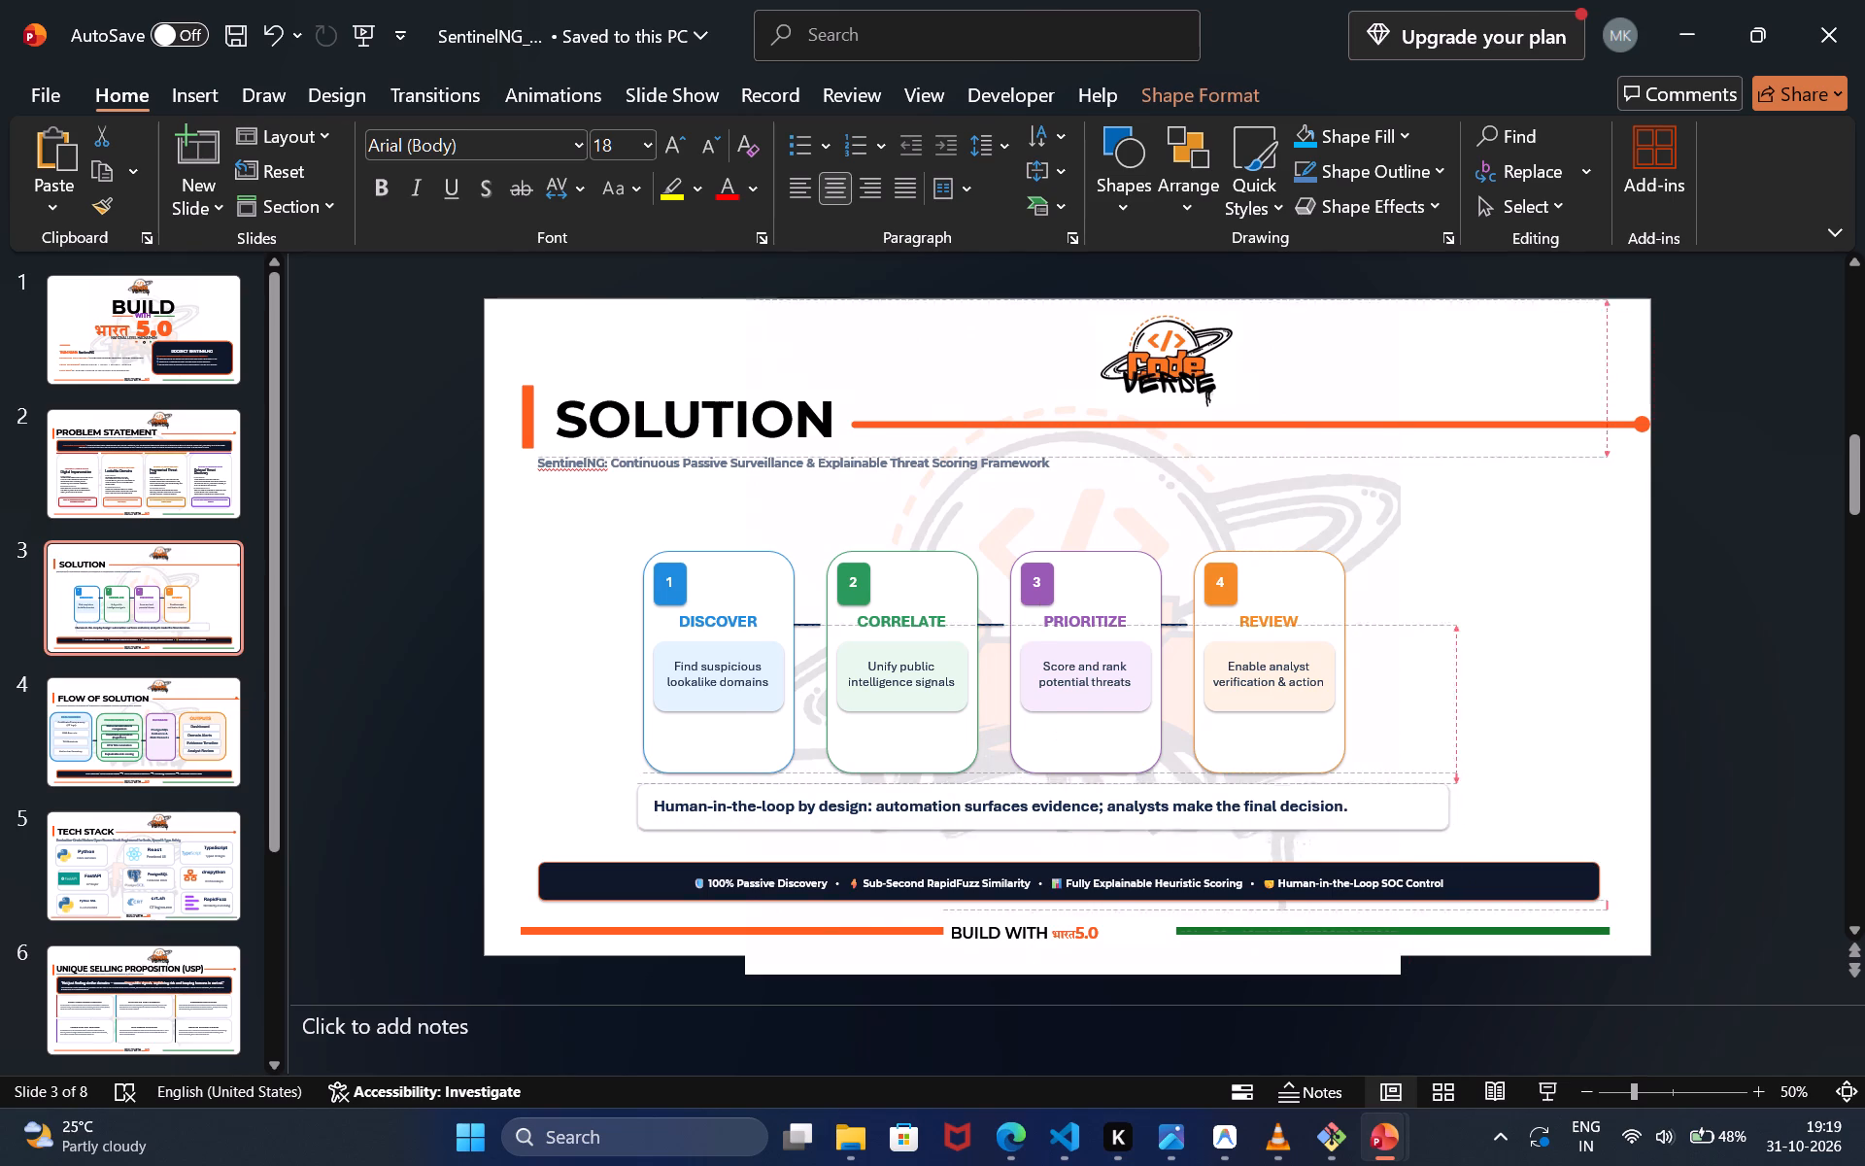
{"action": "left_click_drag", "start_coordinate": [1385, 800], "coordinate": [1382, 807]}
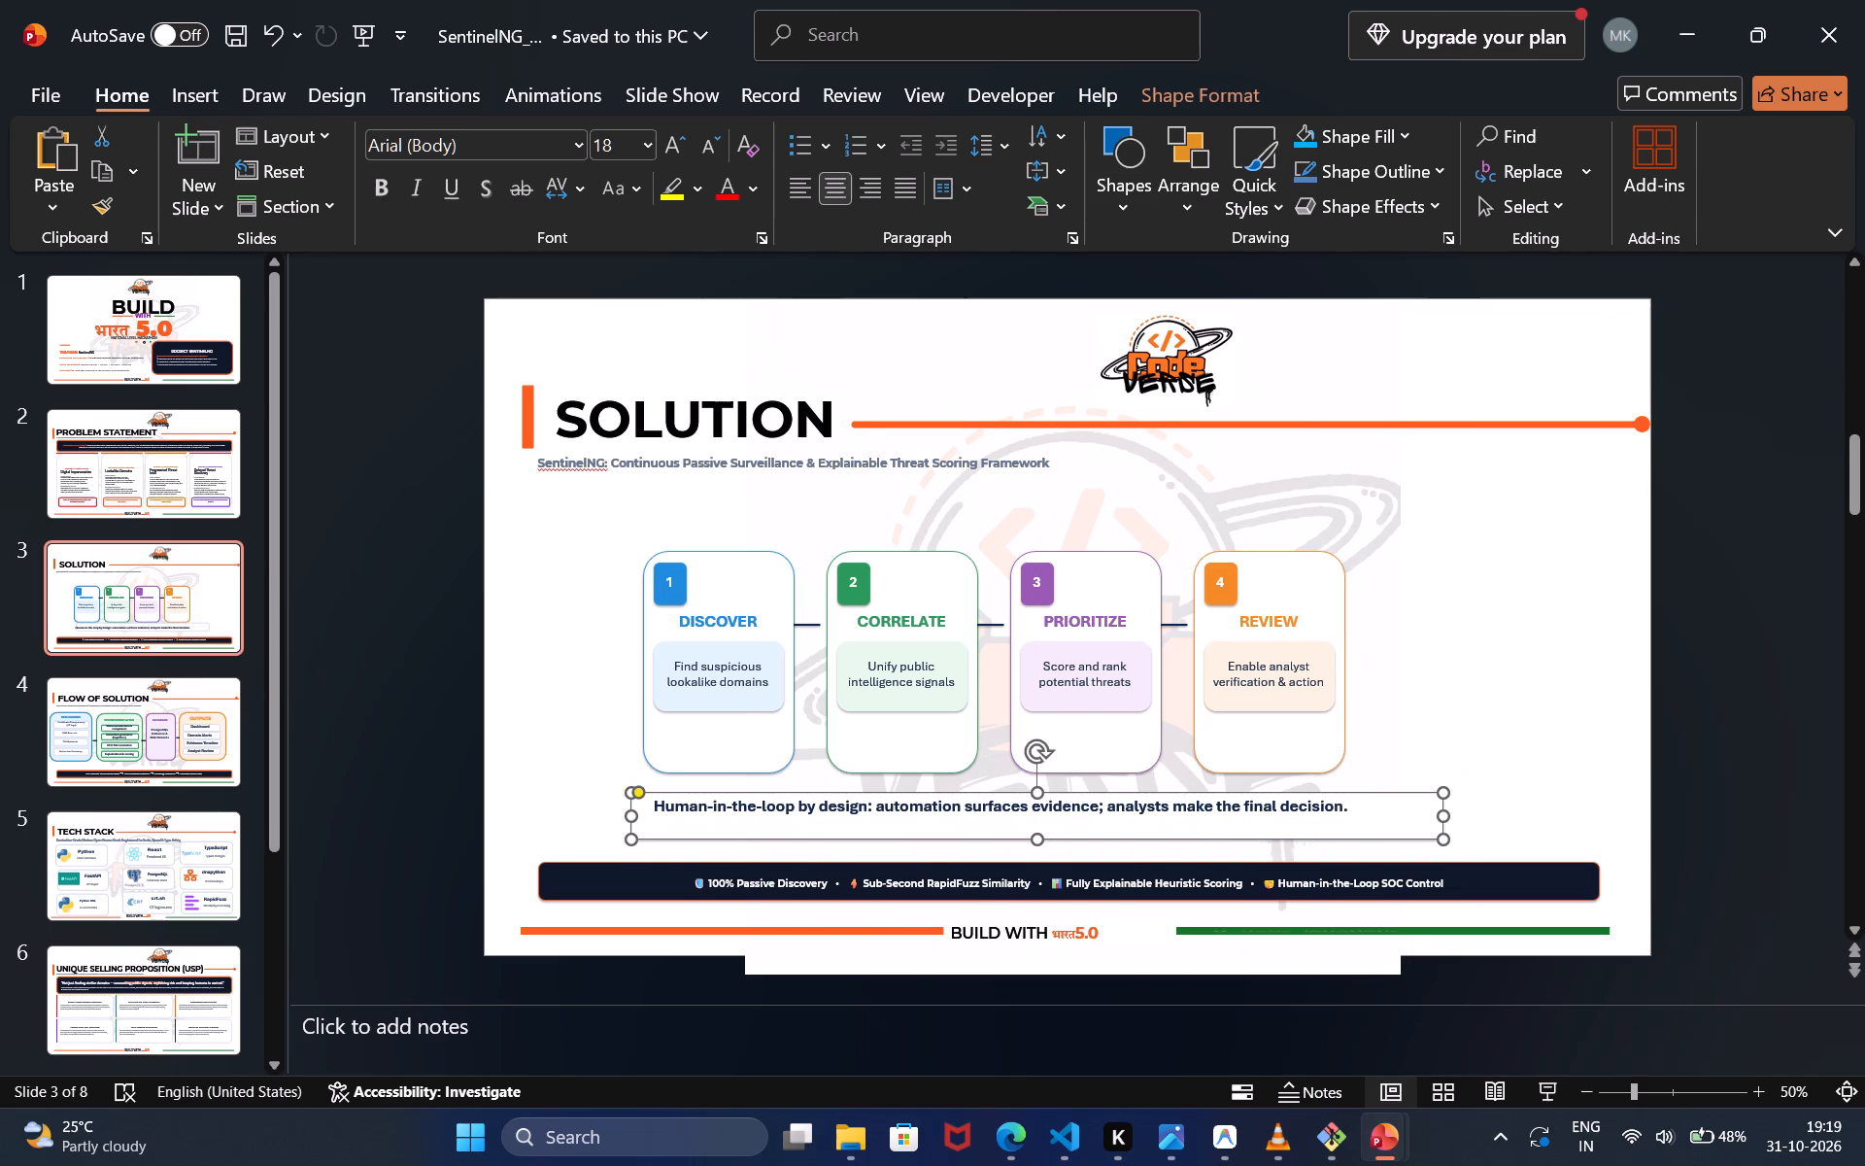
{"action": "left_click", "coordinate": [1305, 817]}
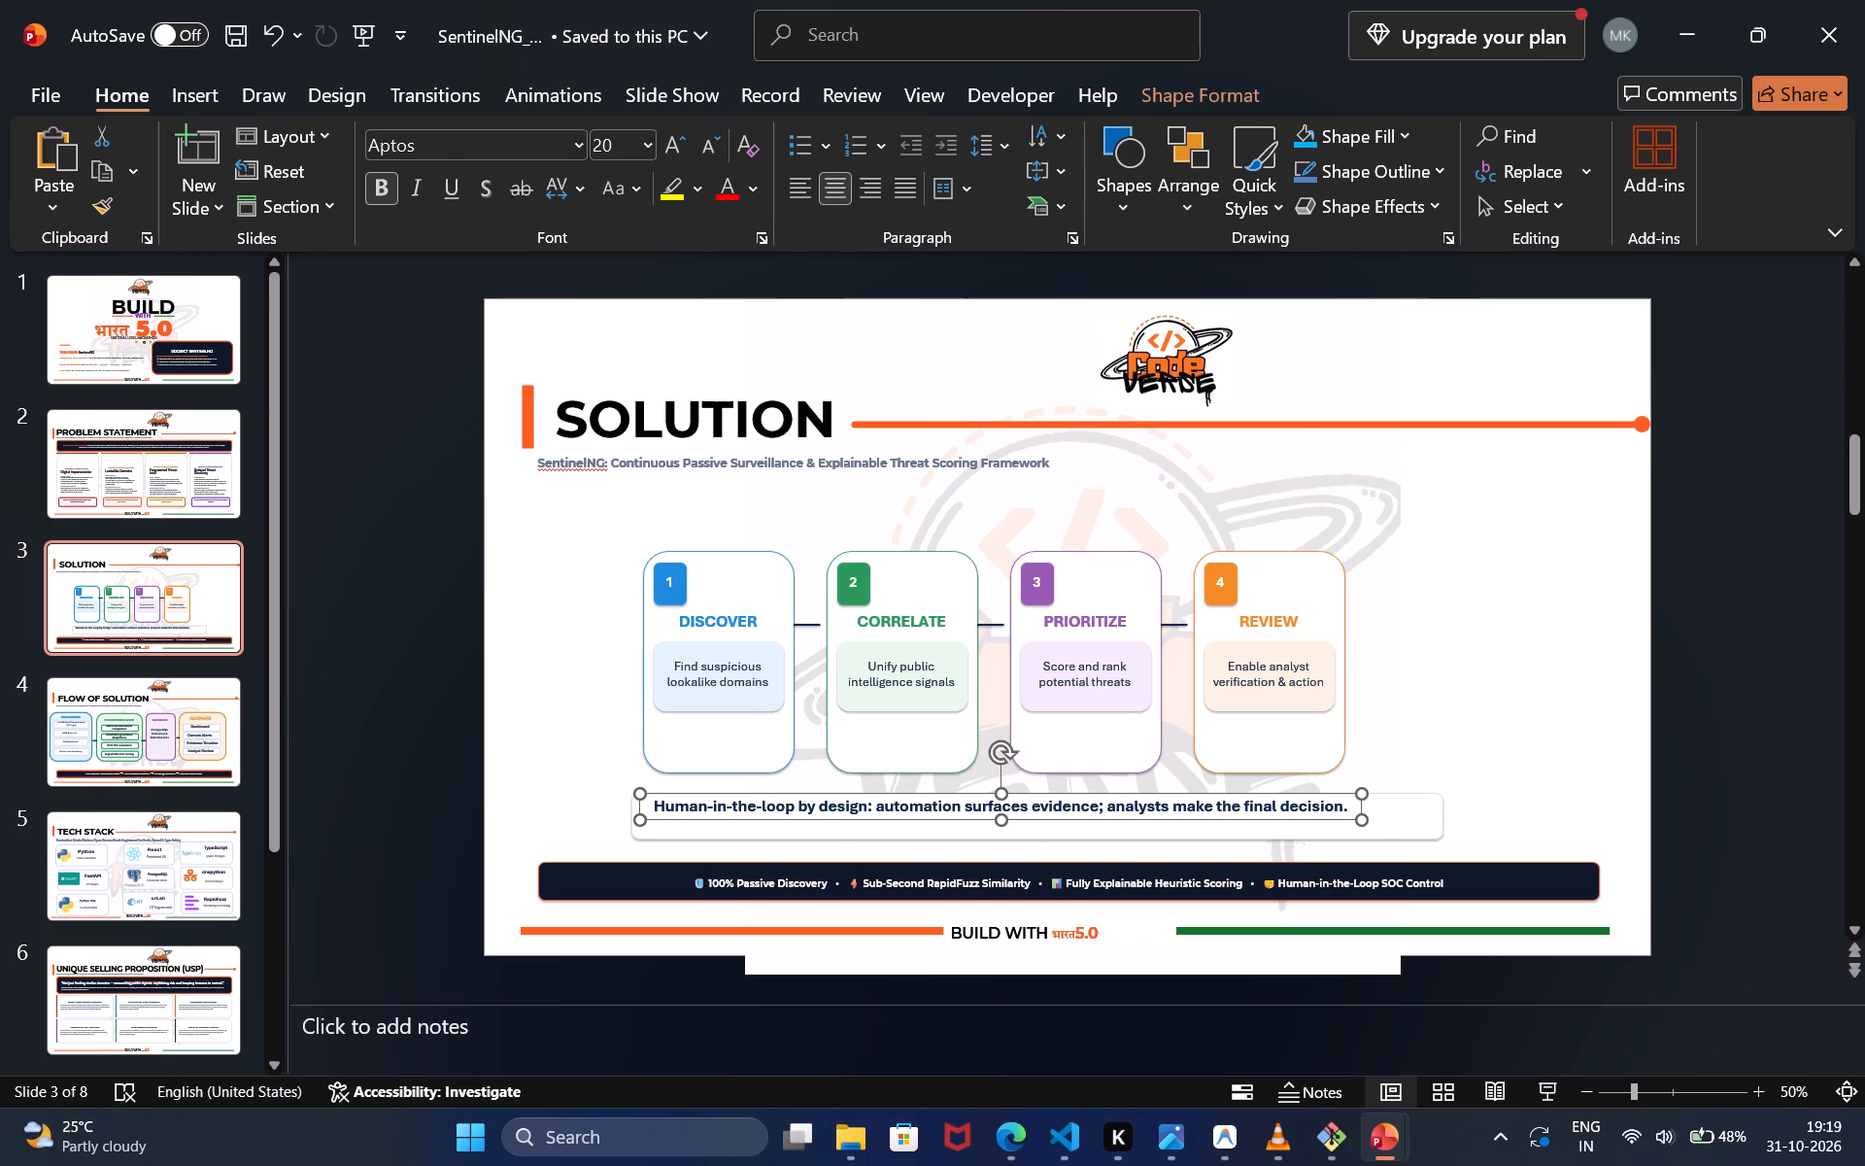
{"action": "left_click_drag", "start_coordinate": [1312, 817], "coordinate": [1312, 829]}
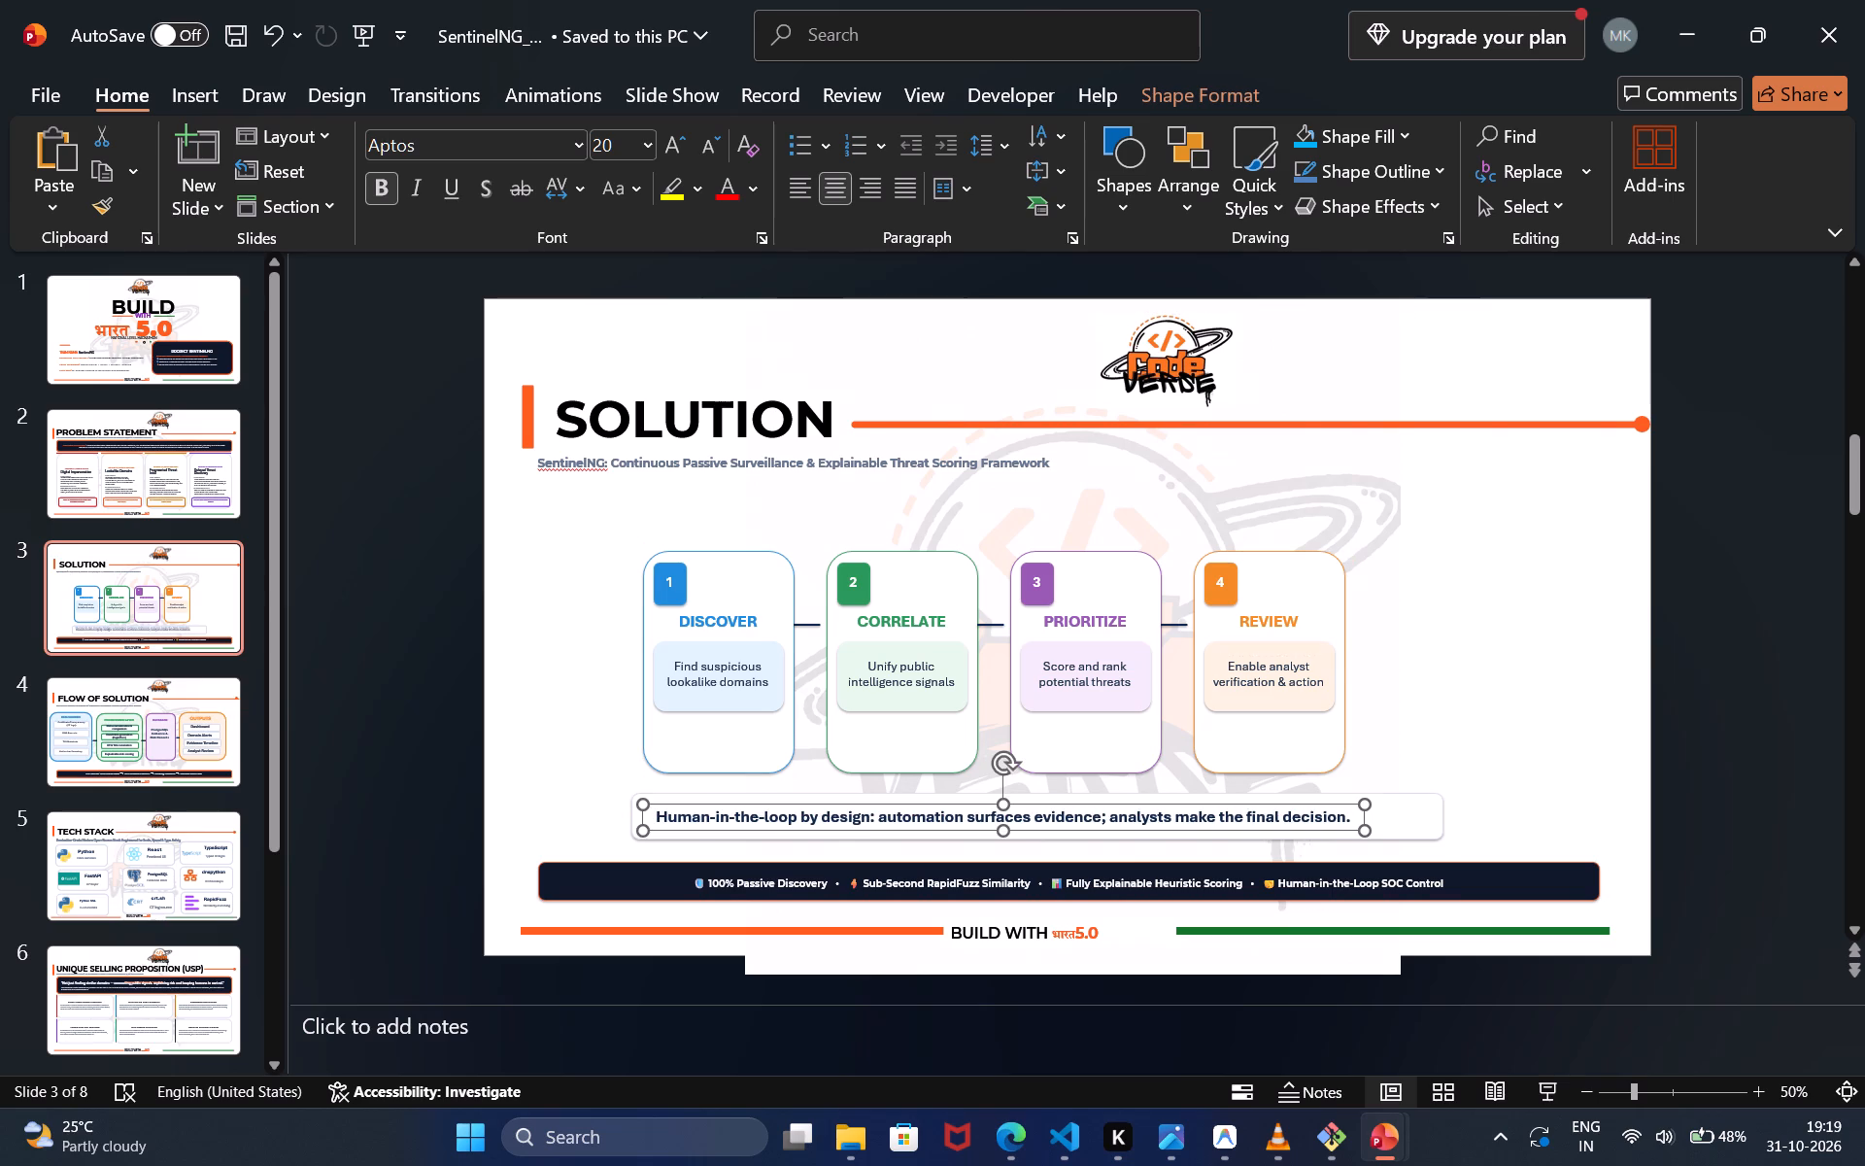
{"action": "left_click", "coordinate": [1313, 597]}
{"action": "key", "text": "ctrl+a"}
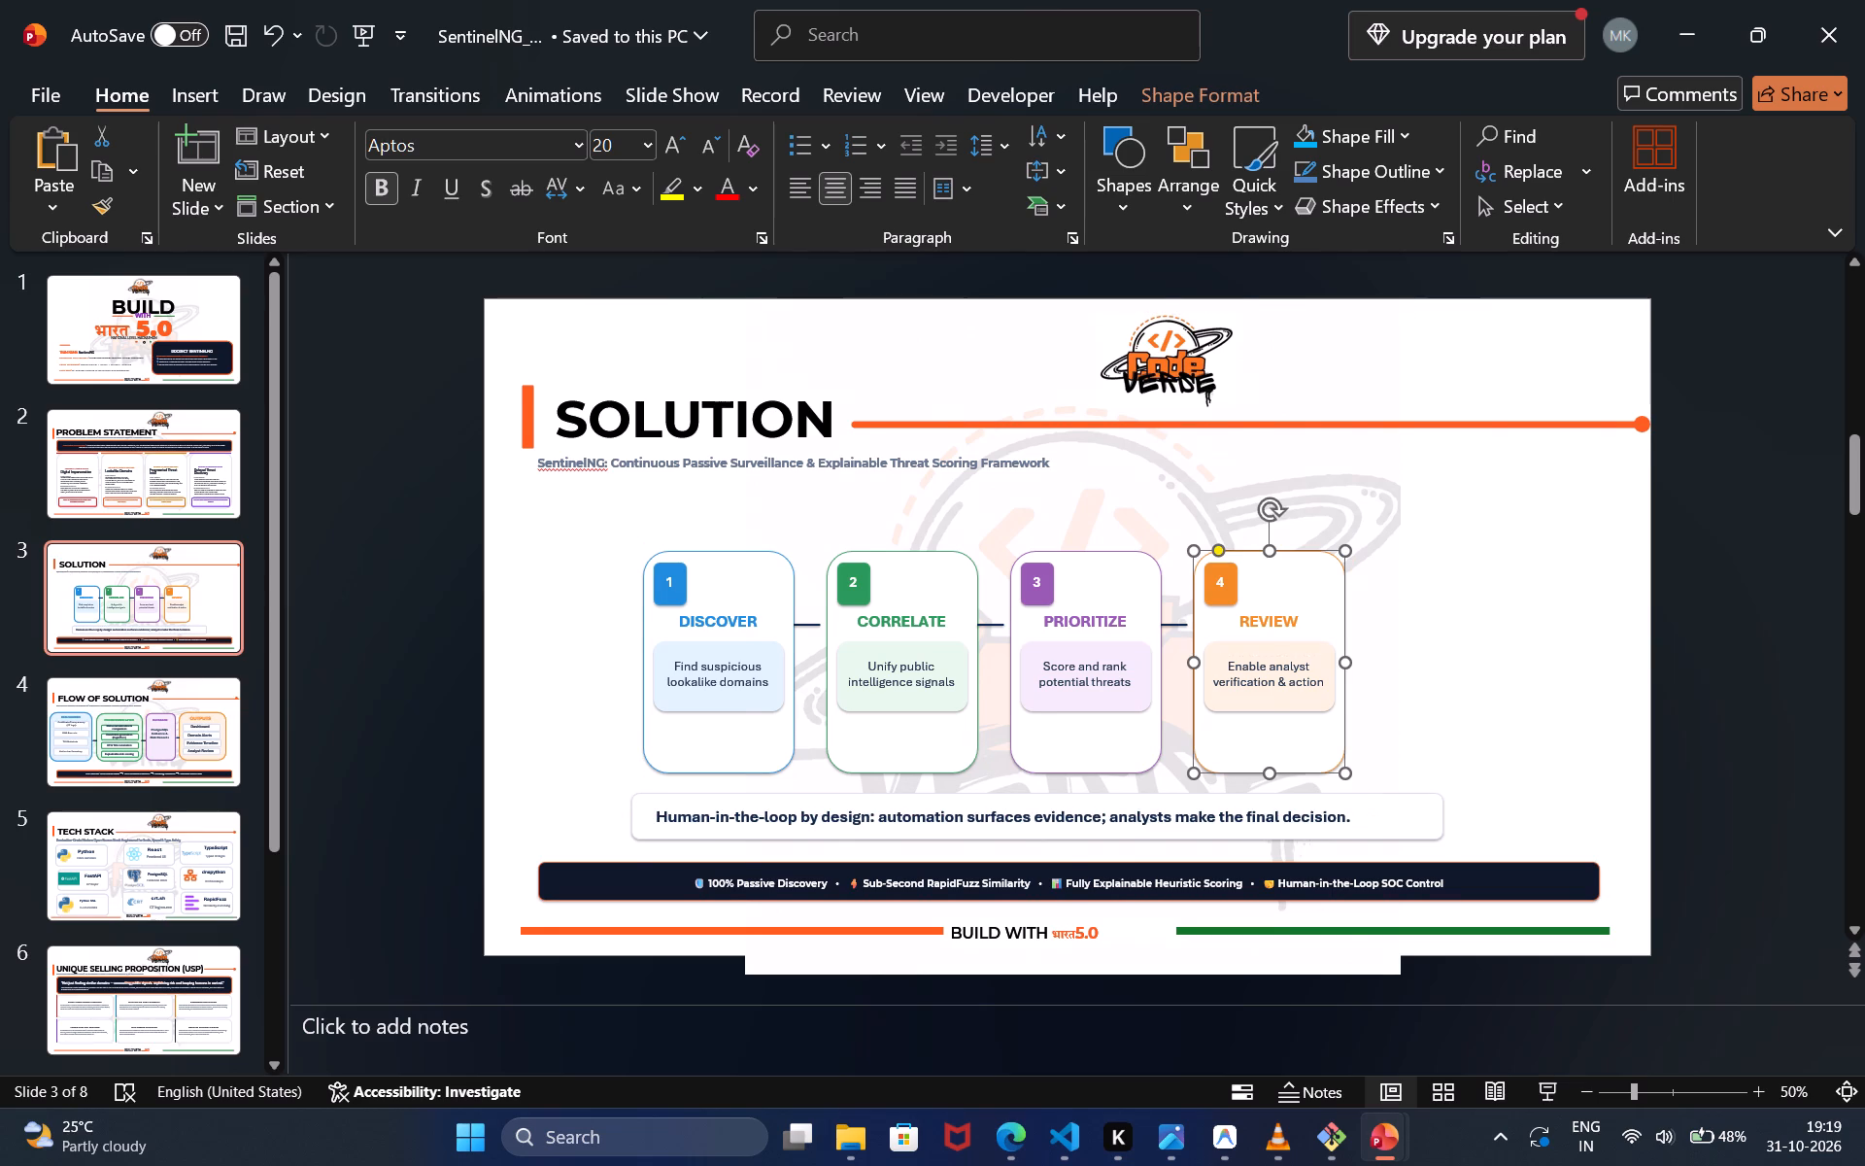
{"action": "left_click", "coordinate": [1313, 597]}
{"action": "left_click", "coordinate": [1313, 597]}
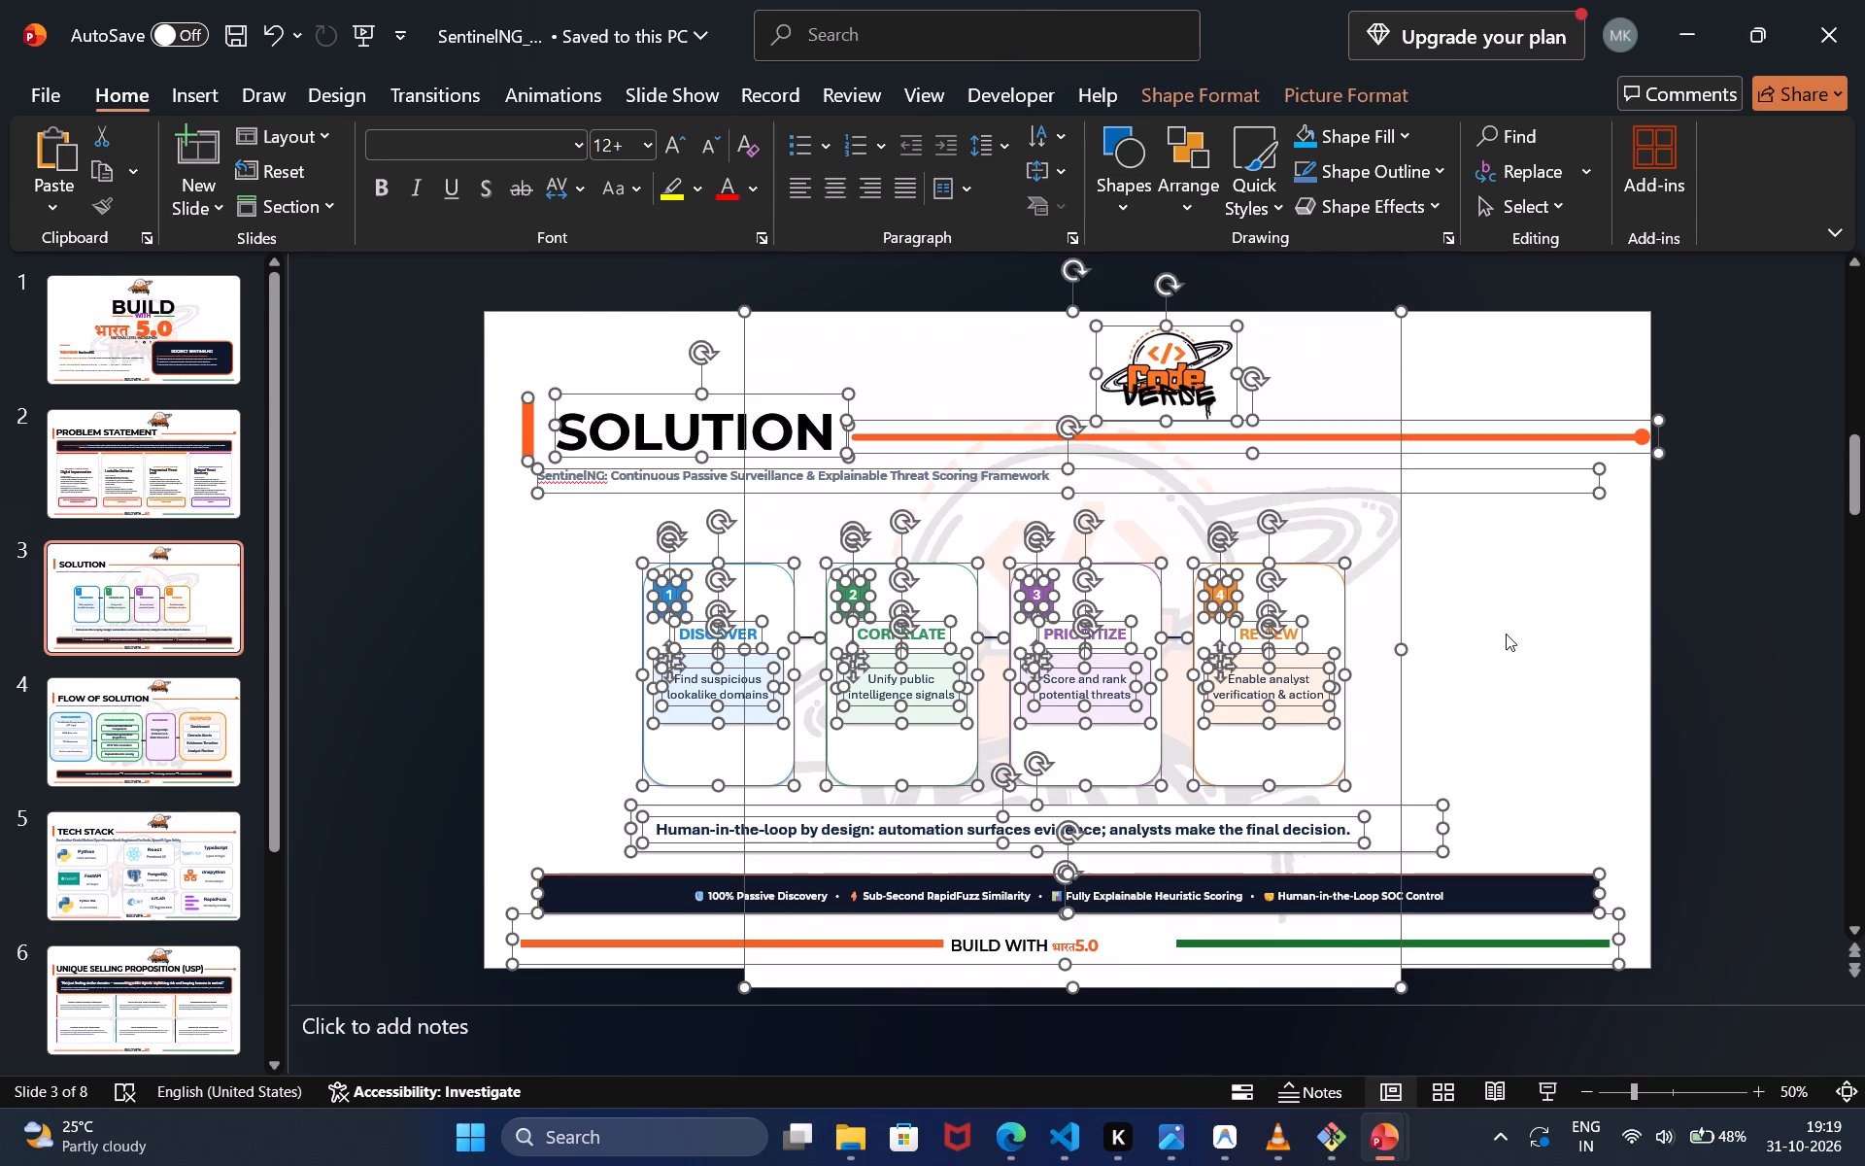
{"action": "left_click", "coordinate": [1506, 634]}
Select all parts of the REVIEW card, enlarge them together, and move the card toward the slide's right edge.
{"action": "left_click", "coordinate": [1311, 587]}
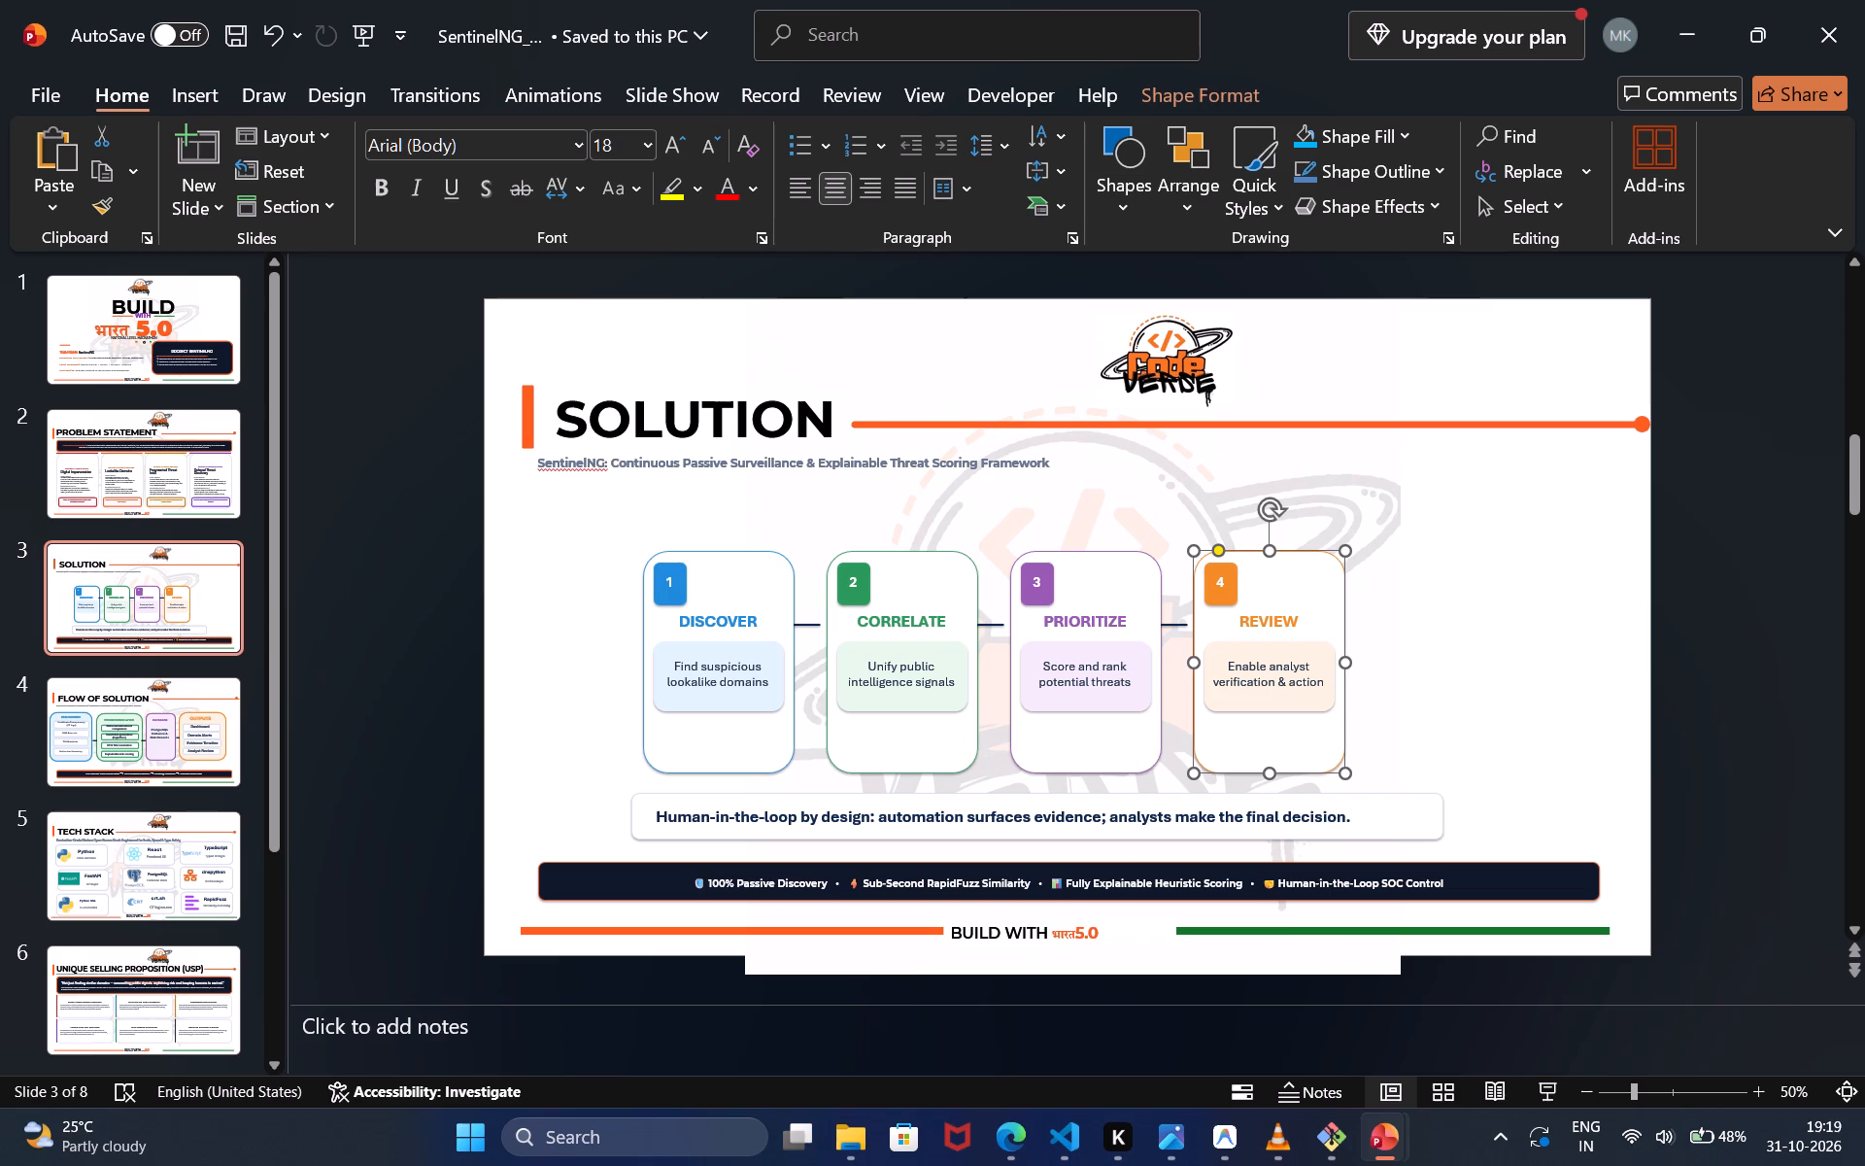
{"action": "left_click", "coordinate": [1225, 584], "text": "ctrl"}
{"action": "left_click", "coordinate": [1238, 598], "text": "ctrl"}
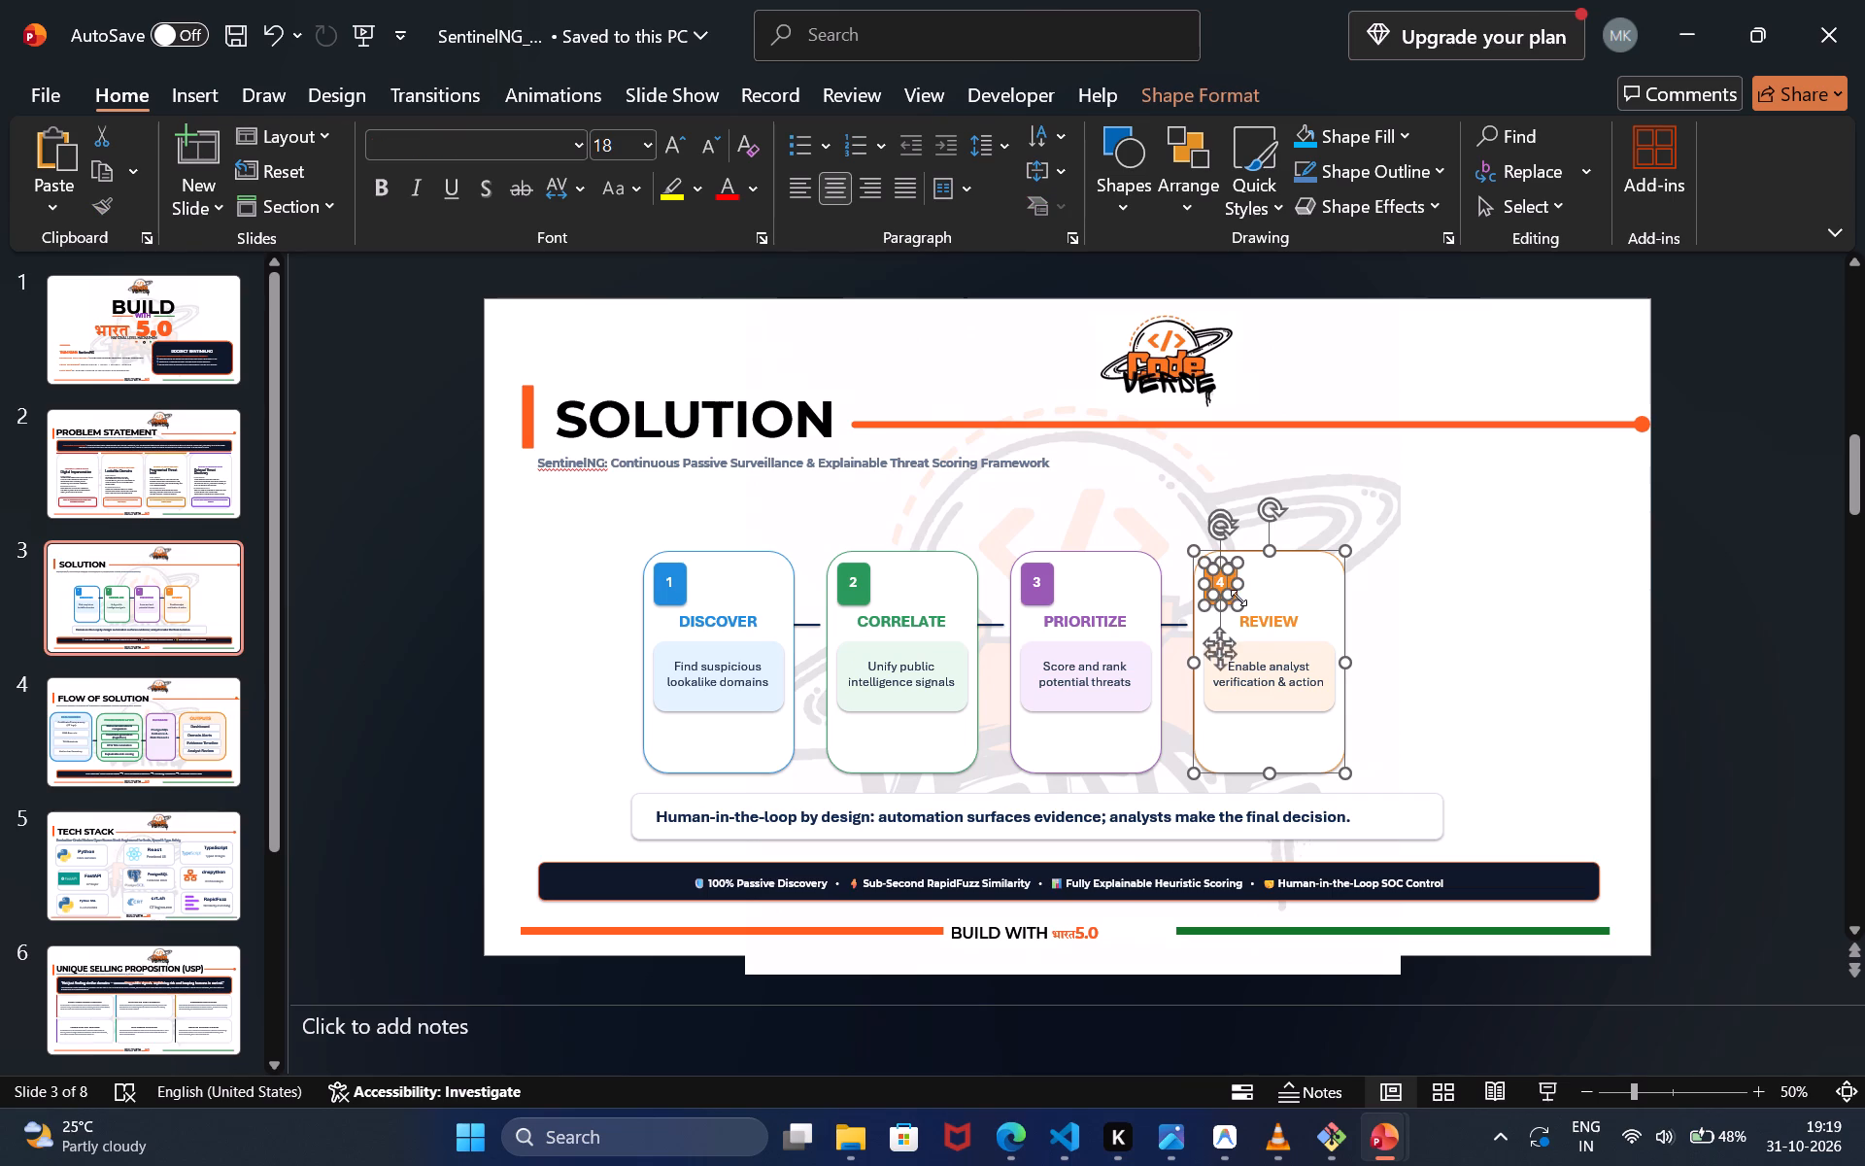
{"action": "left_click", "coordinate": [1265, 619], "text": "ctrl"}
{"action": "left_click", "coordinate": [1272, 659], "text": "ctrl"}
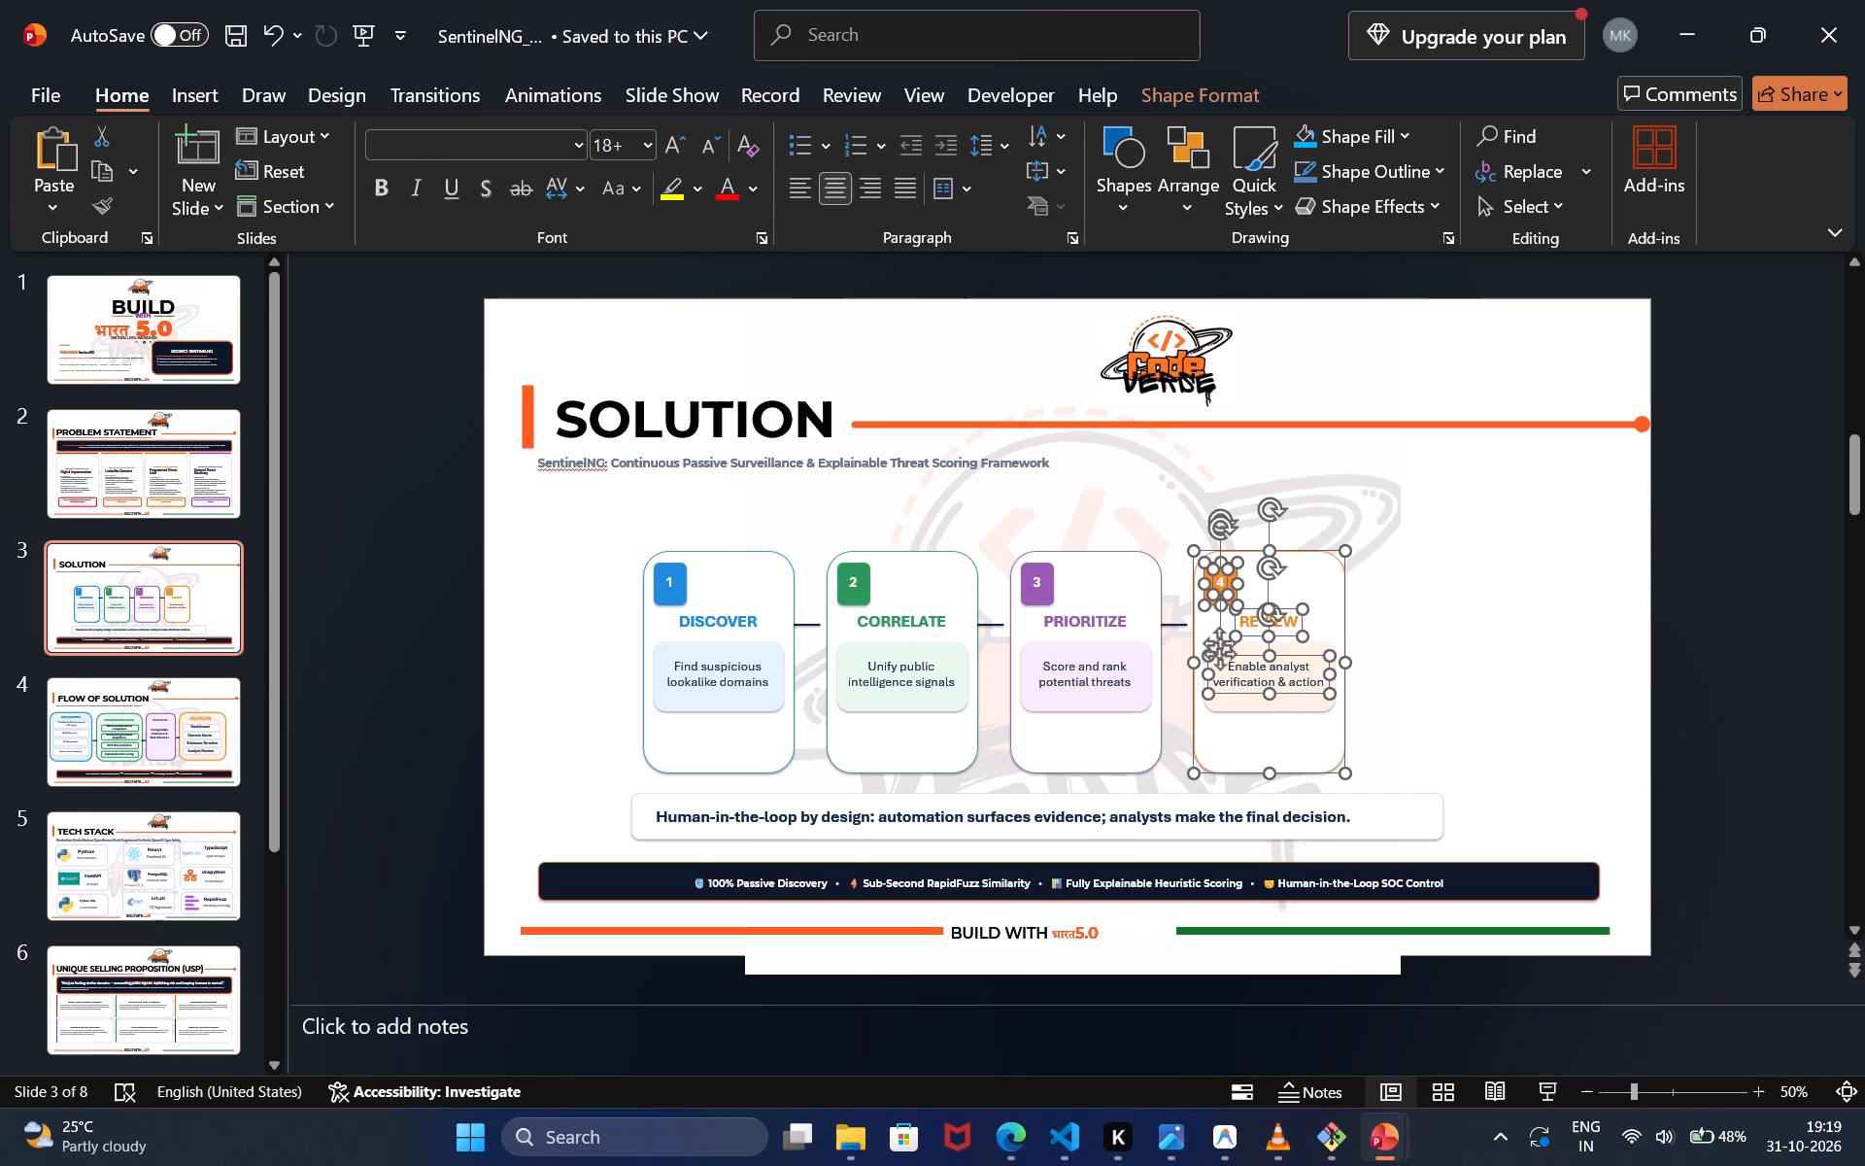
{"action": "left_click", "coordinate": [1326, 641], "text": "ctrl"}
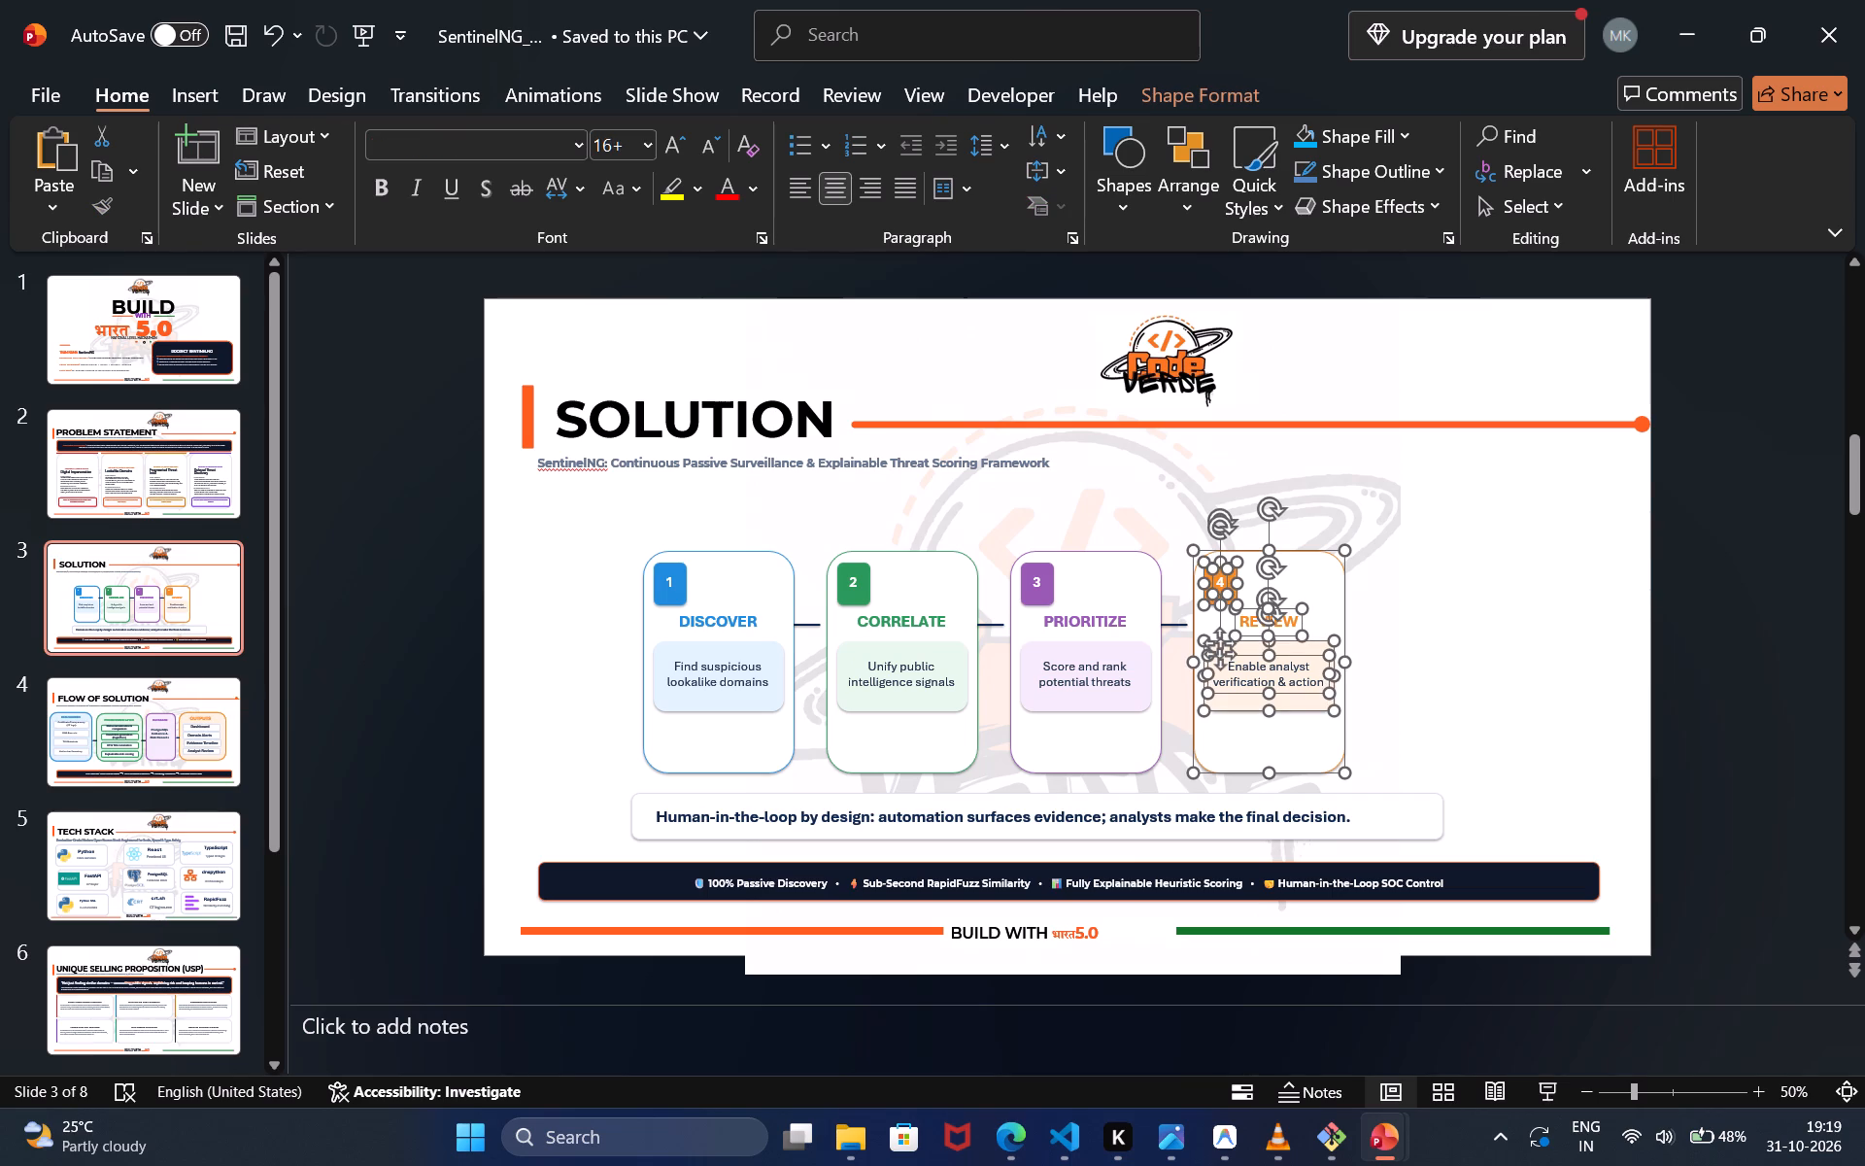
{"action": "left_click_drag", "start_coordinate": [1345, 766], "coordinate": [1415, 768]}
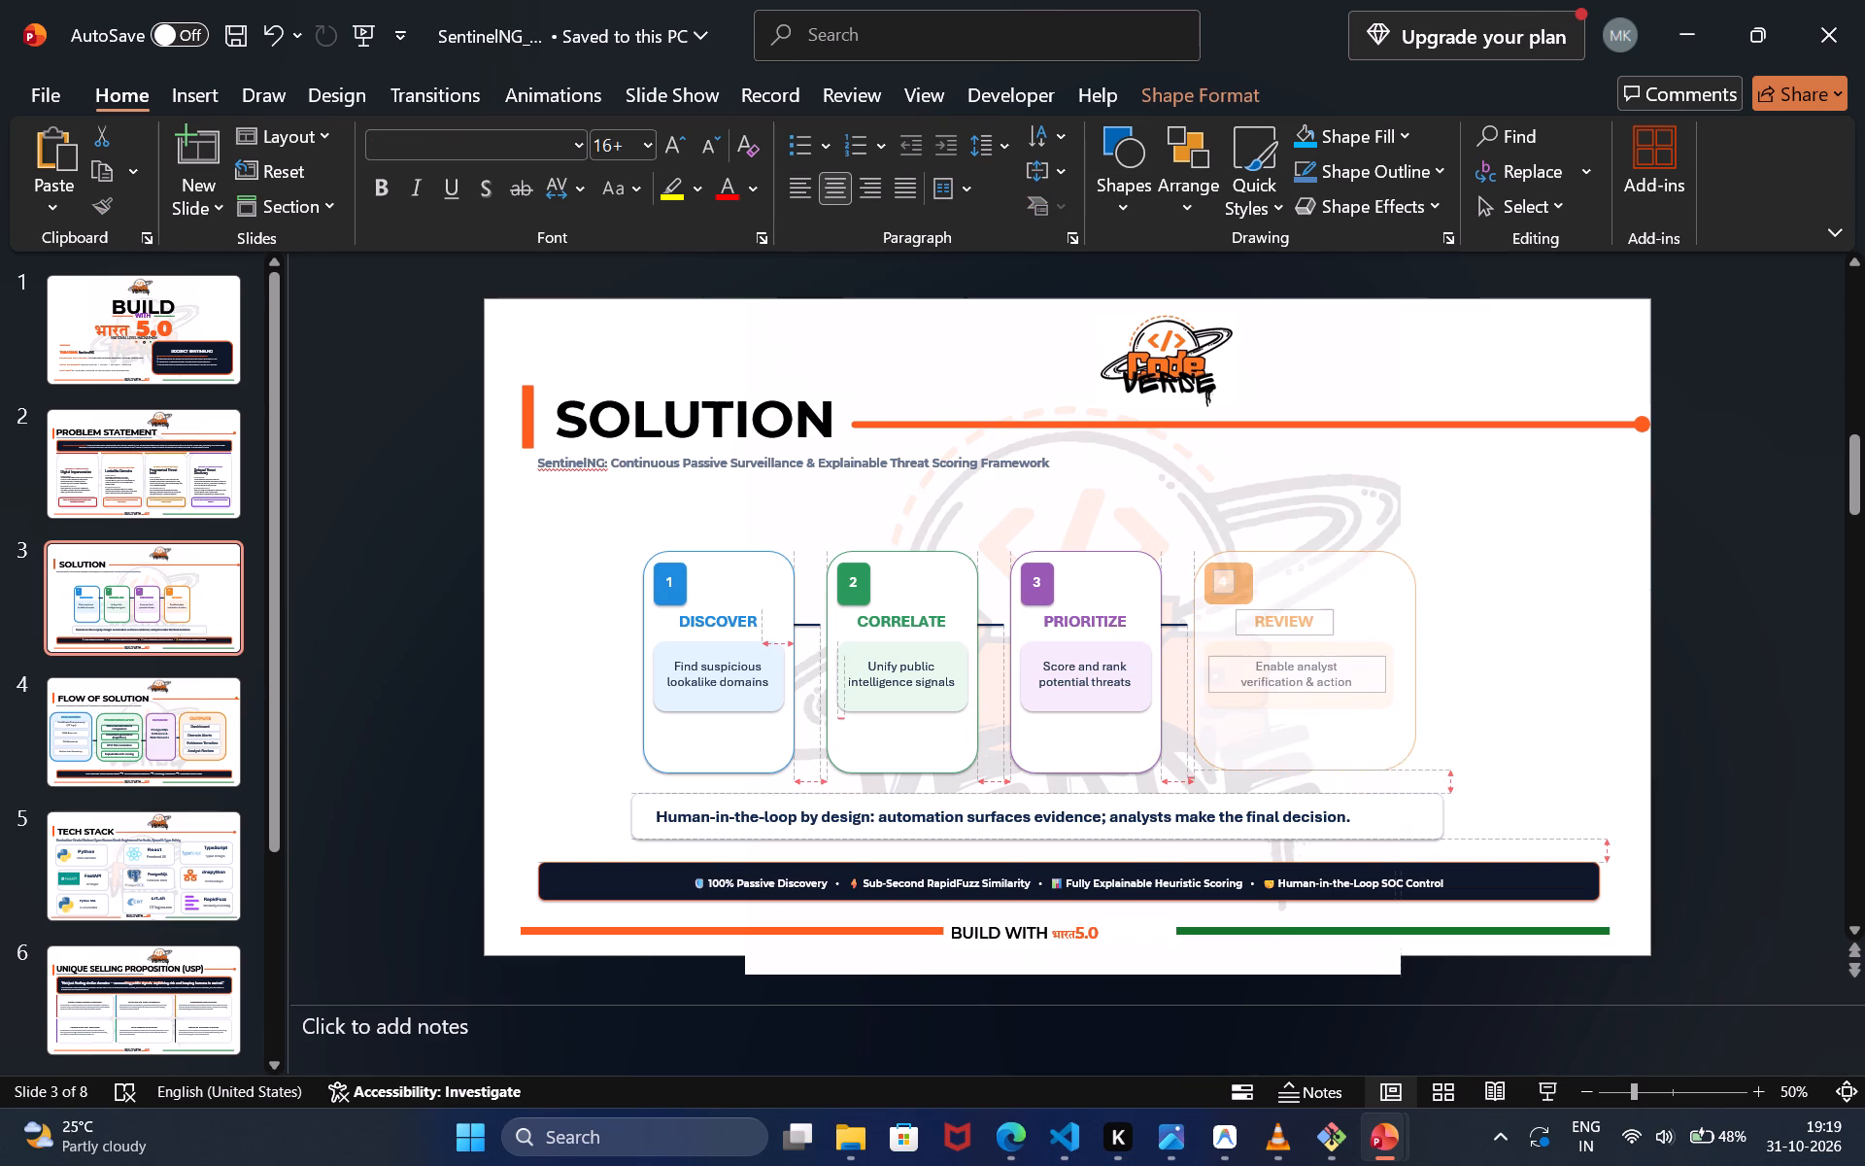
{"action": "left_click_drag", "start_coordinate": [1415, 768], "coordinate": [1432, 783]}
{"action": "left_click_drag", "start_coordinate": [1389, 570], "coordinate": [1512, 547]}
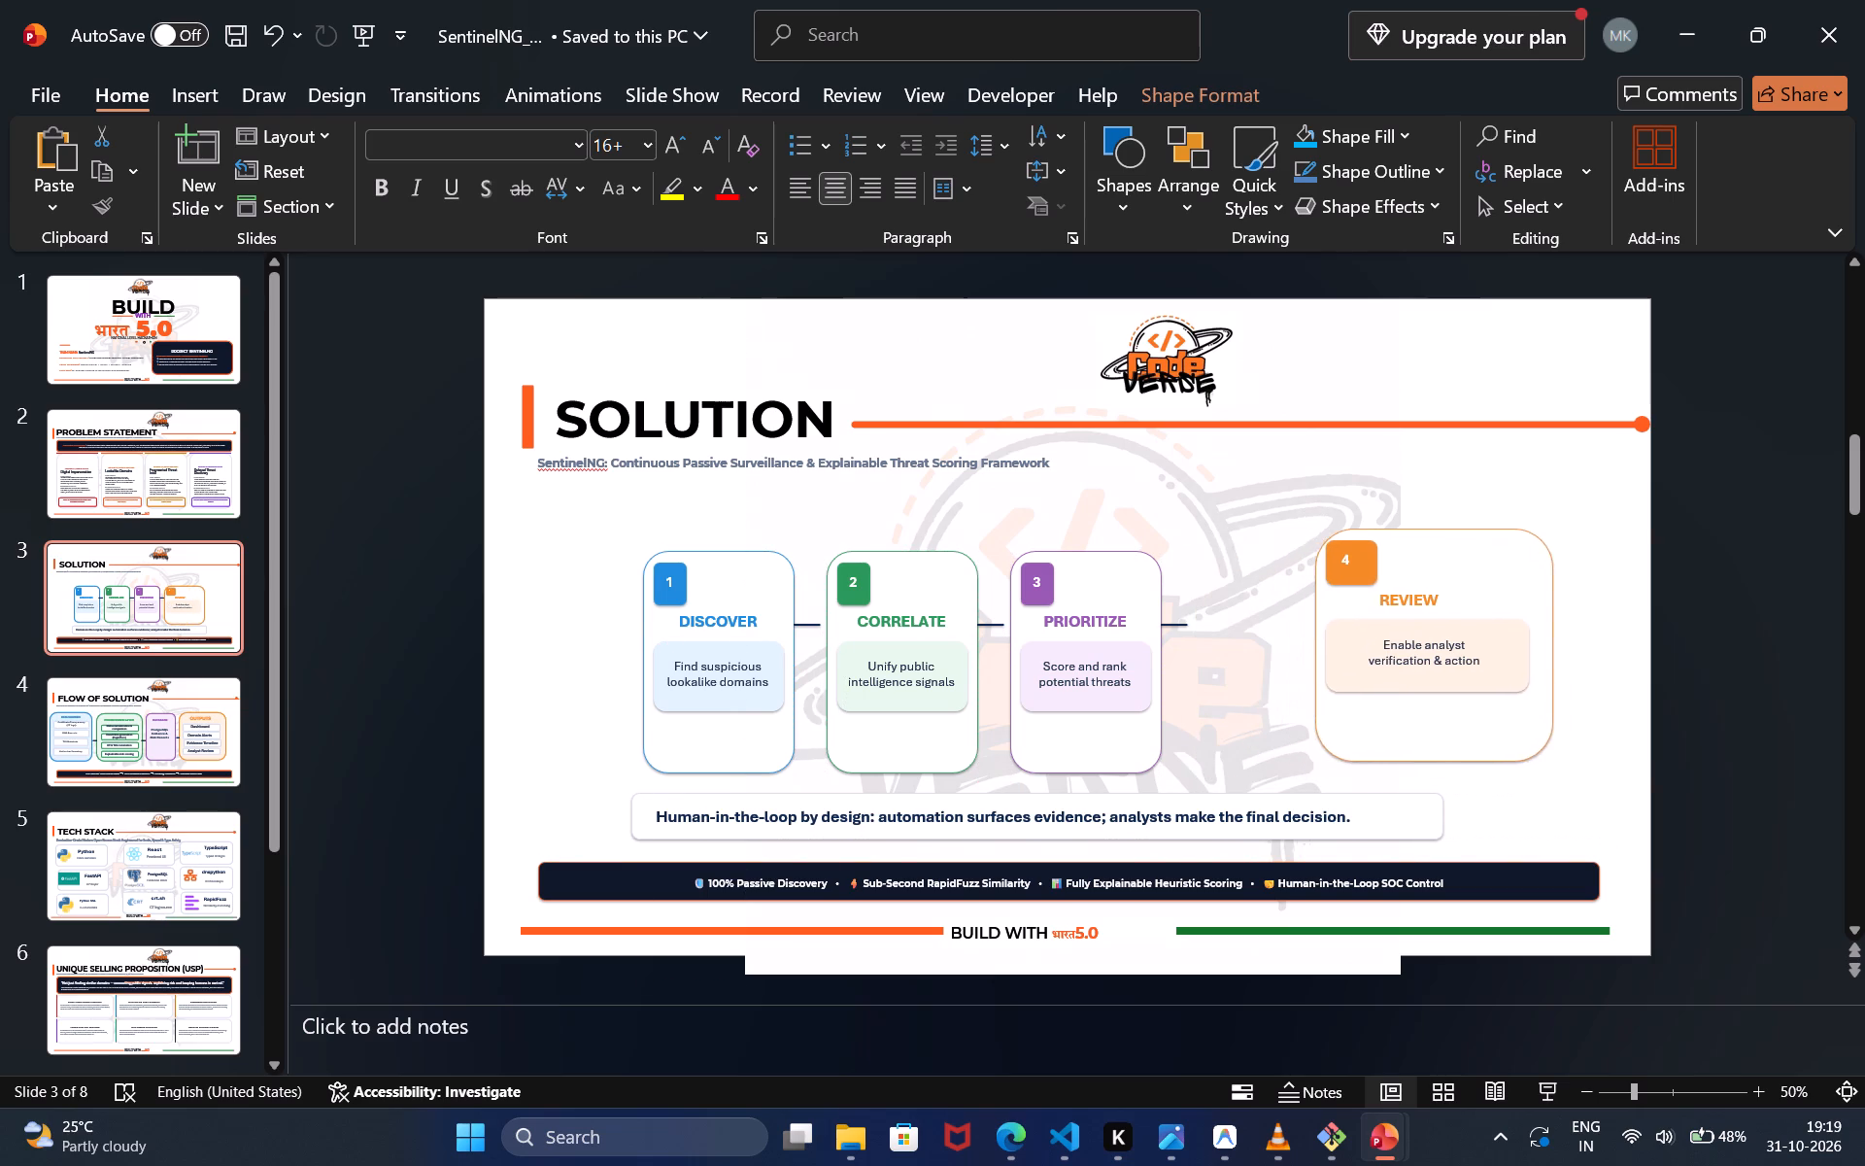
{"action": "left_click_drag", "start_coordinate": [1512, 547], "coordinate": [1516, 546]}
{"action": "left_click_drag", "start_coordinate": [1560, 529], "coordinate": [1523, 505]}
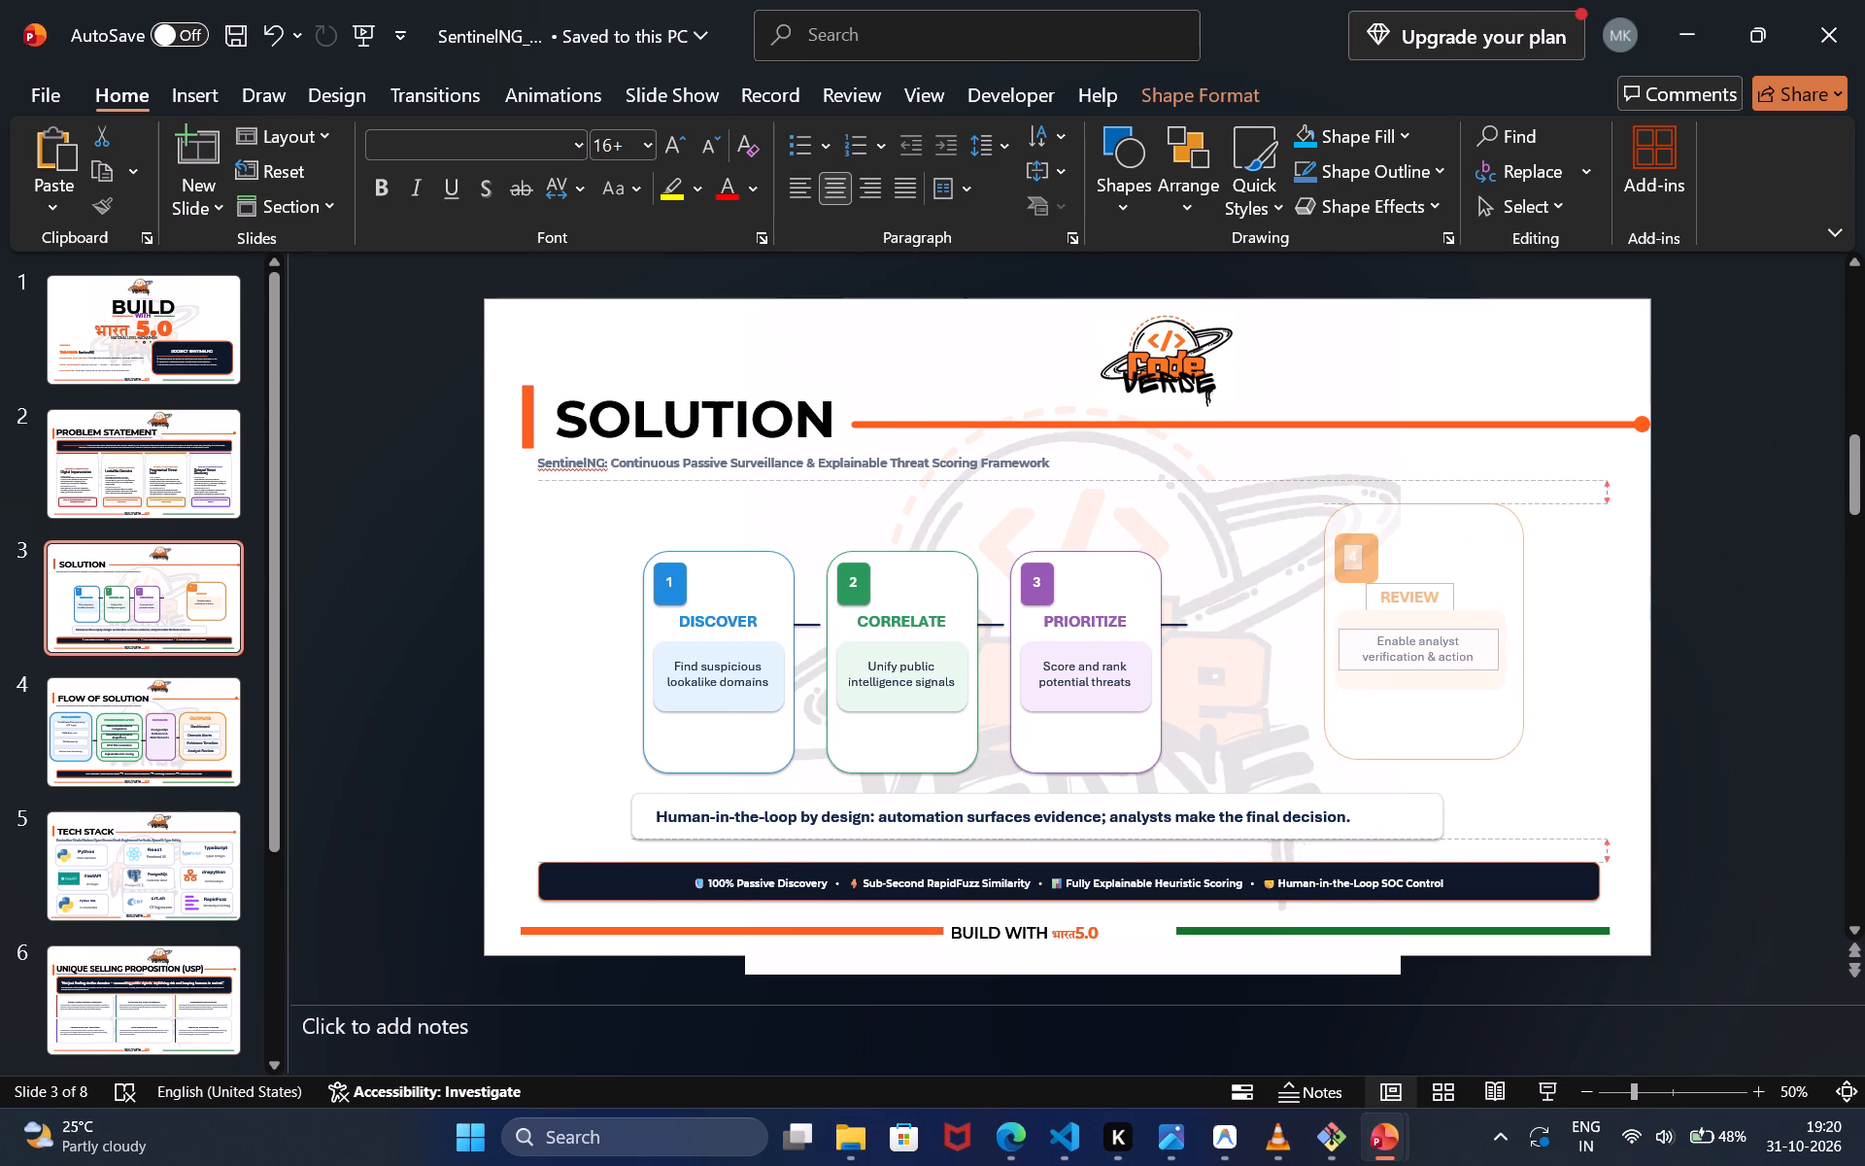
{"action": "left_click_drag", "start_coordinate": [1523, 505], "coordinate": [1584, 500]}
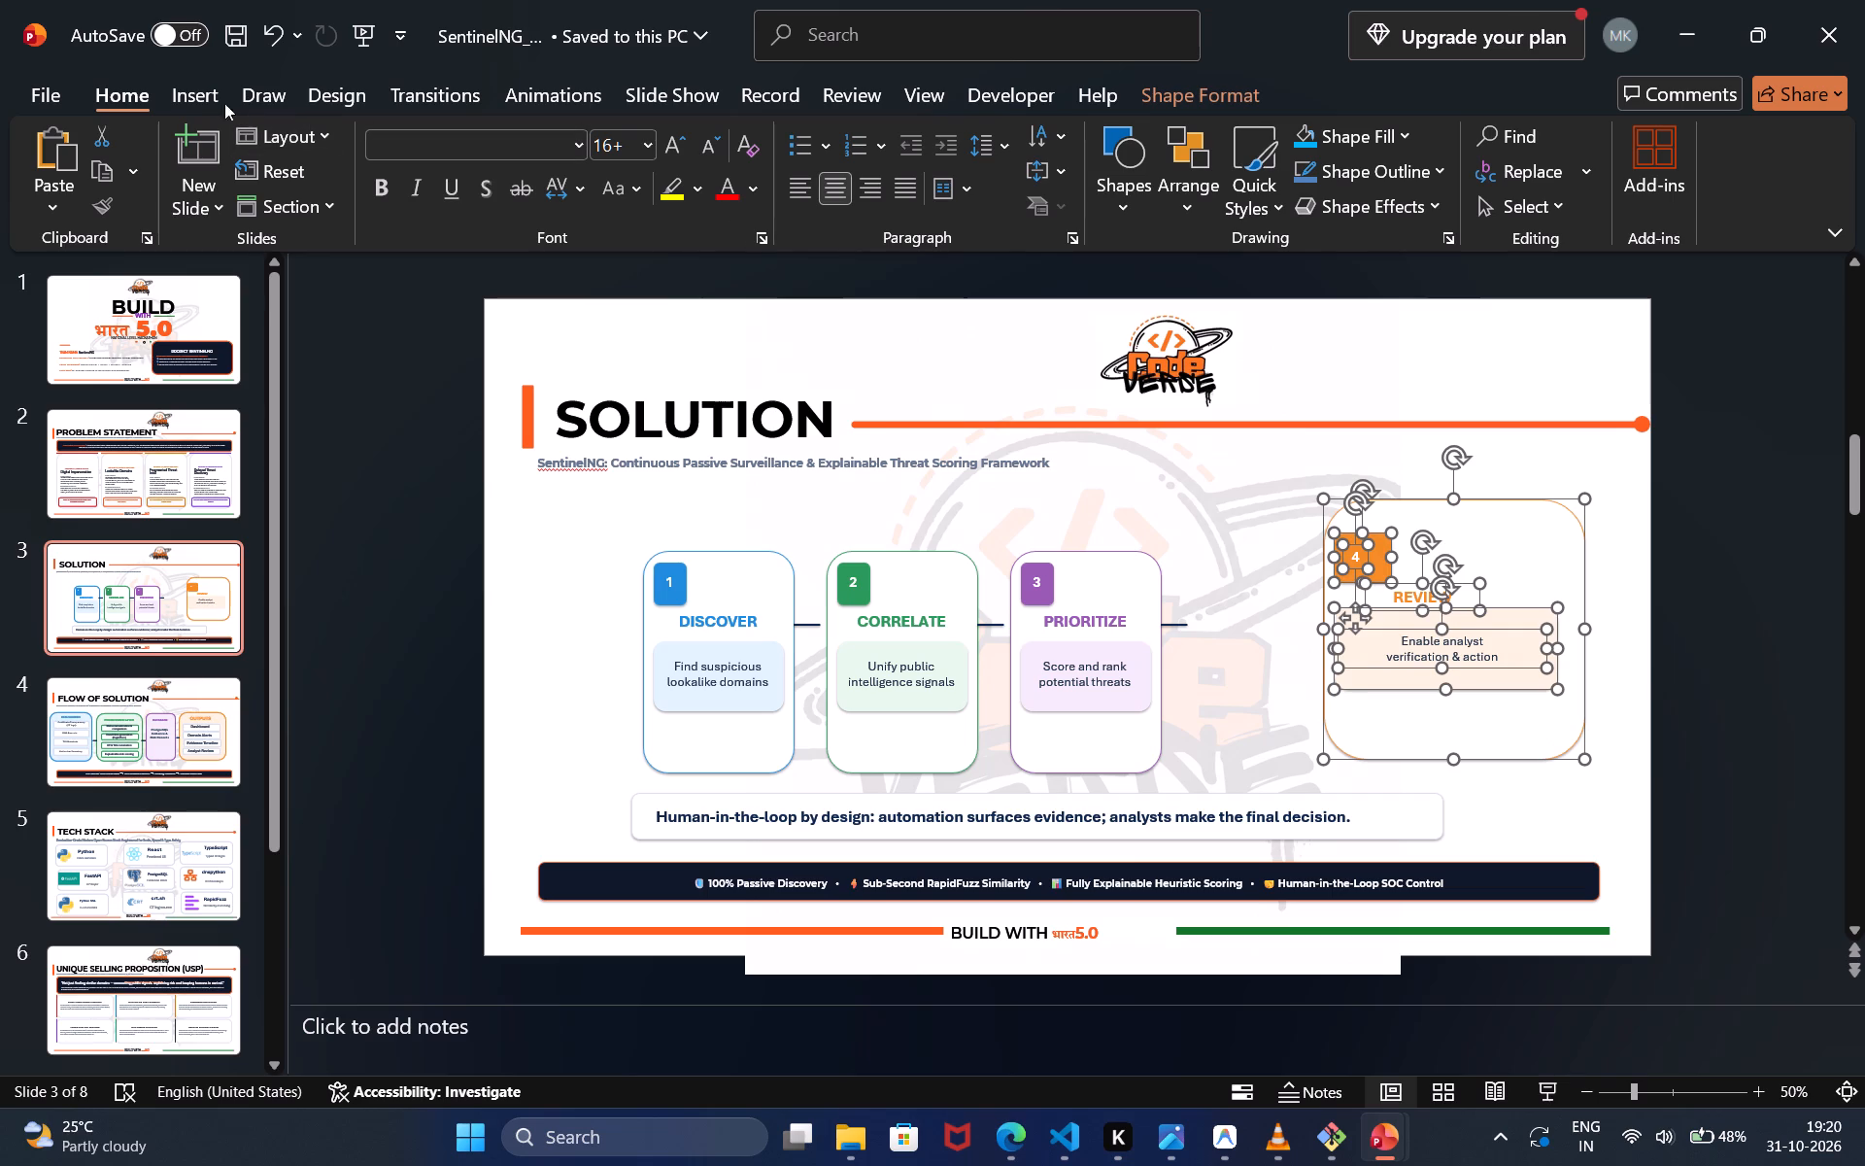
Increase the text size of the REVIEW card's number, heading and description to 28+.
{"action": "triple_click", "coordinate": [671, 155]}
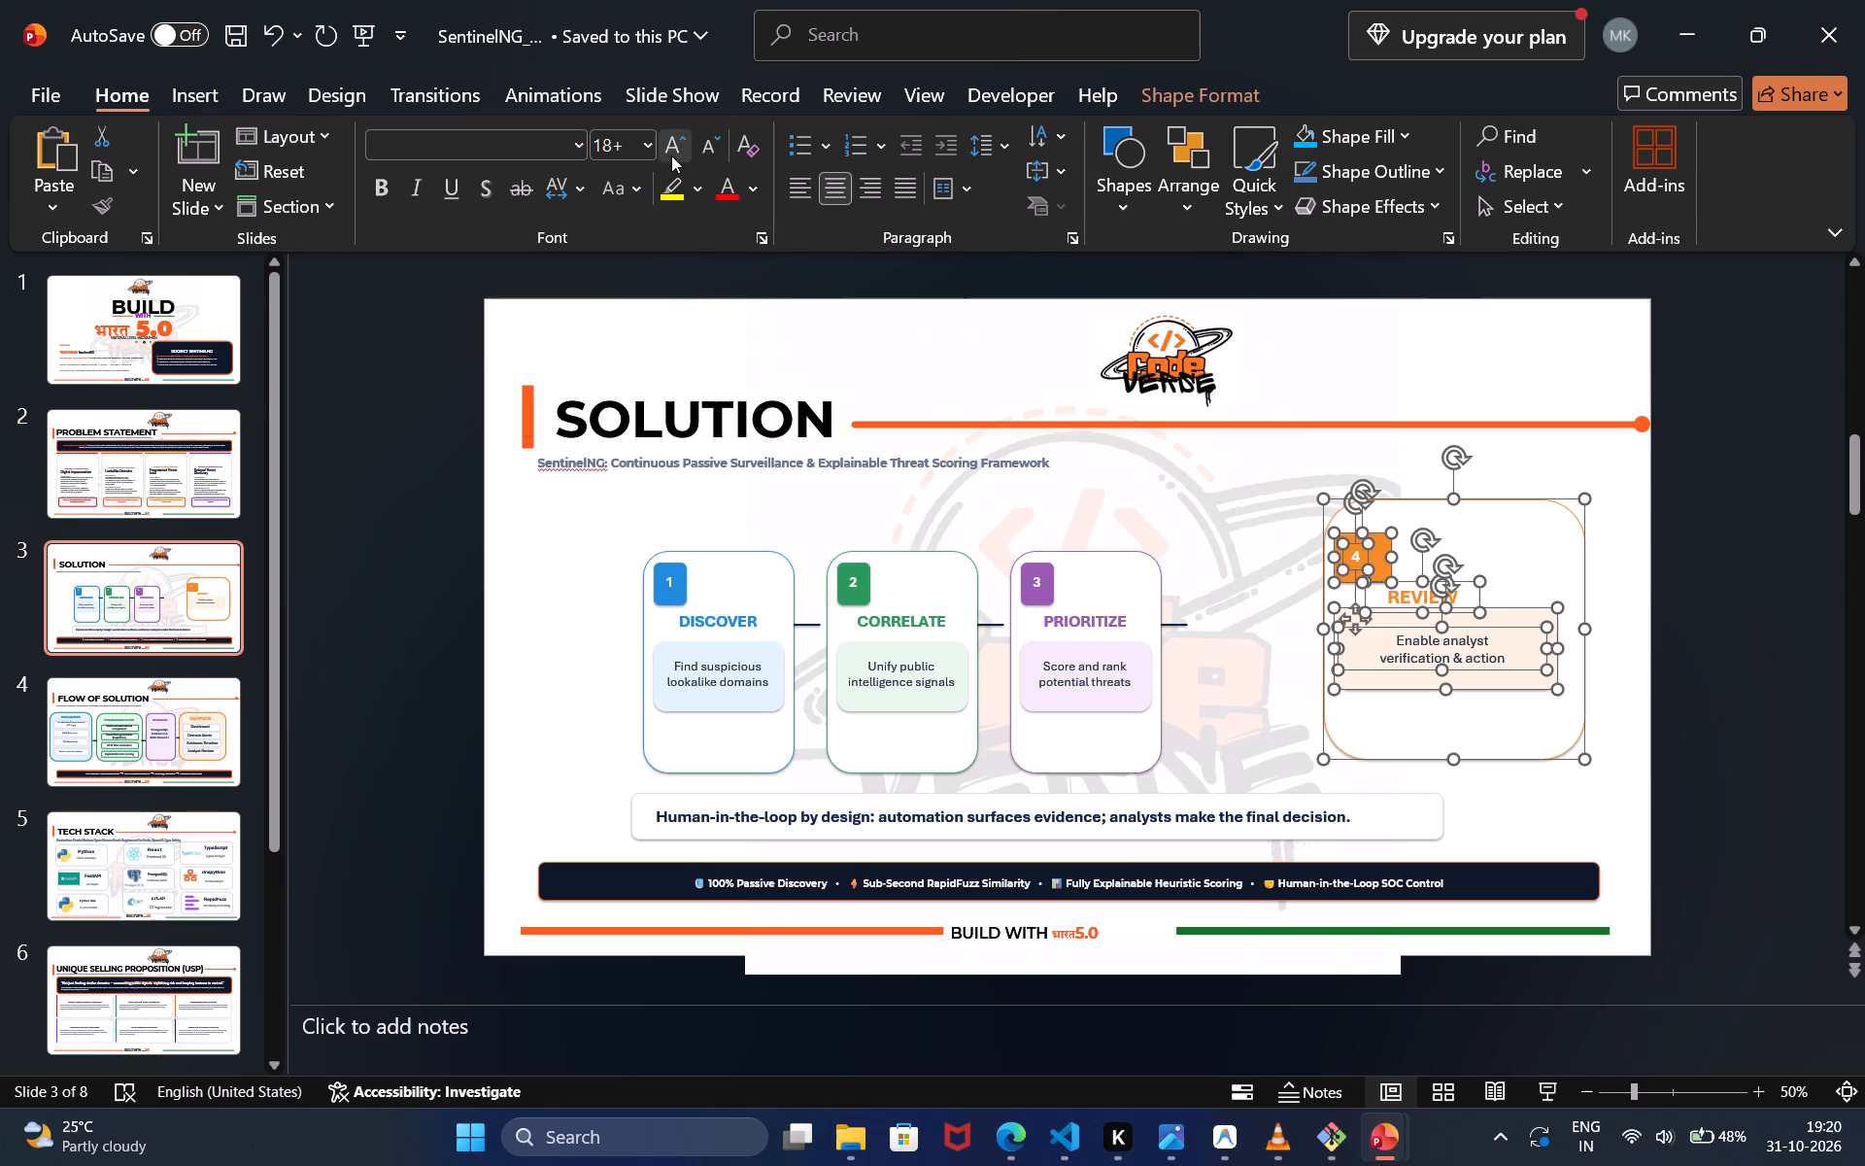
{"action": "left_click", "coordinate": [671, 155]}
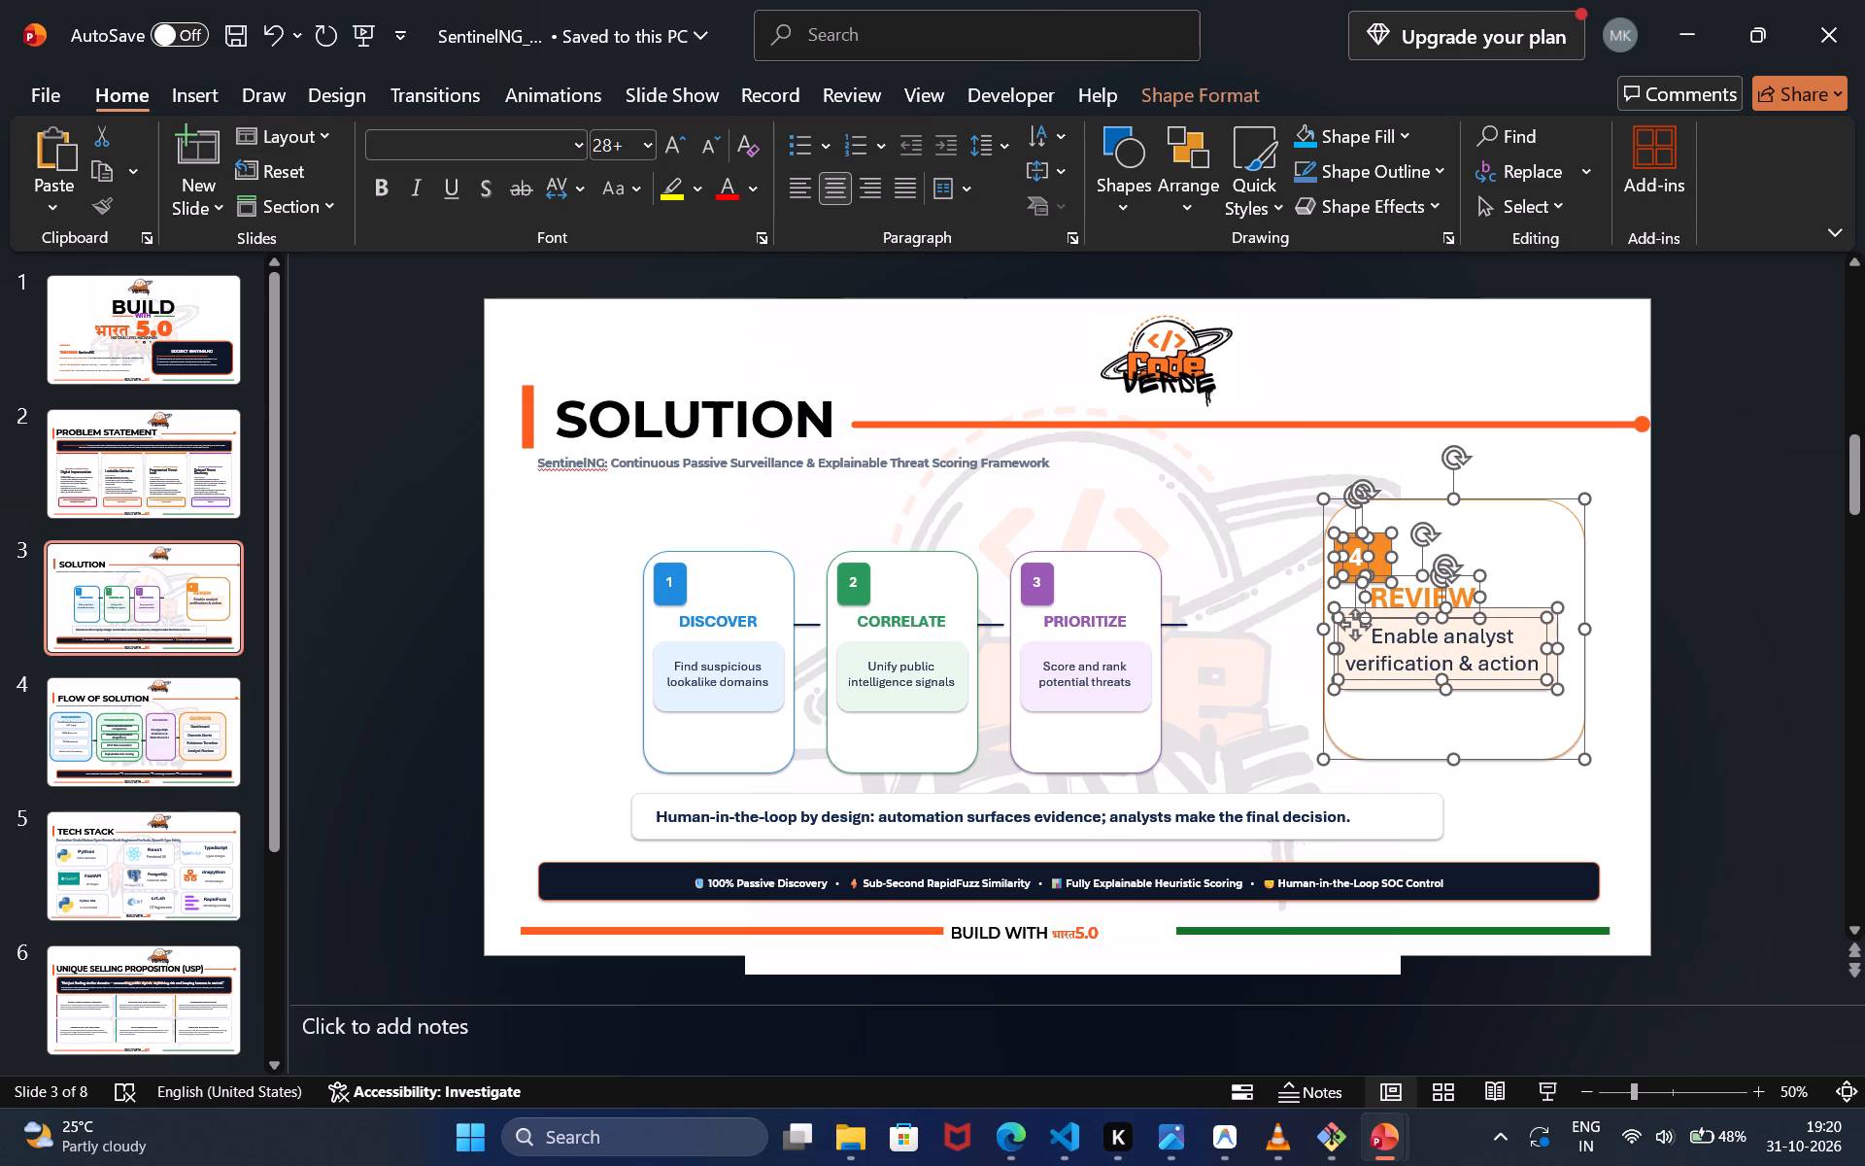
{"action": "left_click", "coordinate": [1400, 691]}
{"action": "left_click", "coordinate": [1450, 714]}
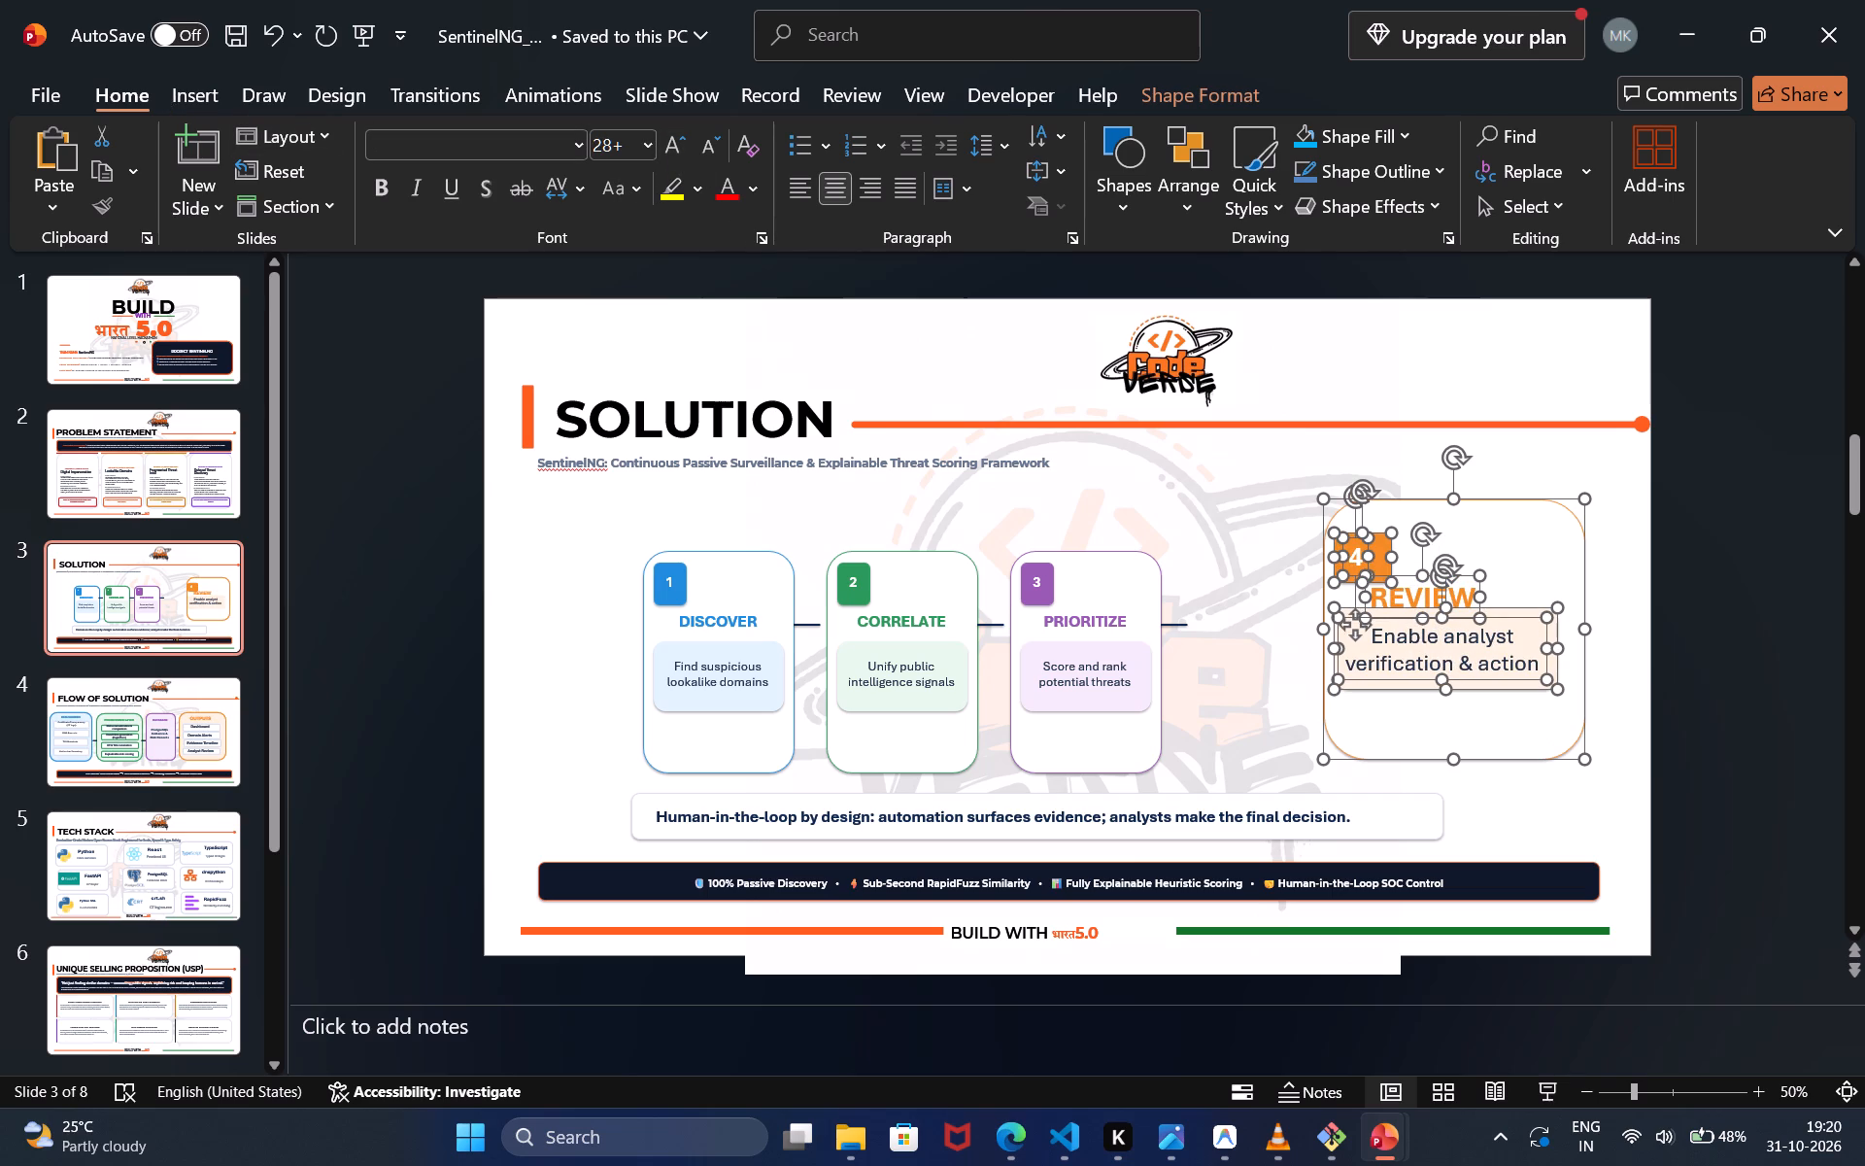
Move the REVIEW card's description background box and its Enable analyst verification & action text down to the card's lower edge.
{"action": "left_click", "coordinate": [1517, 573]}
{"action": "left_click", "coordinate": [1614, 506]}
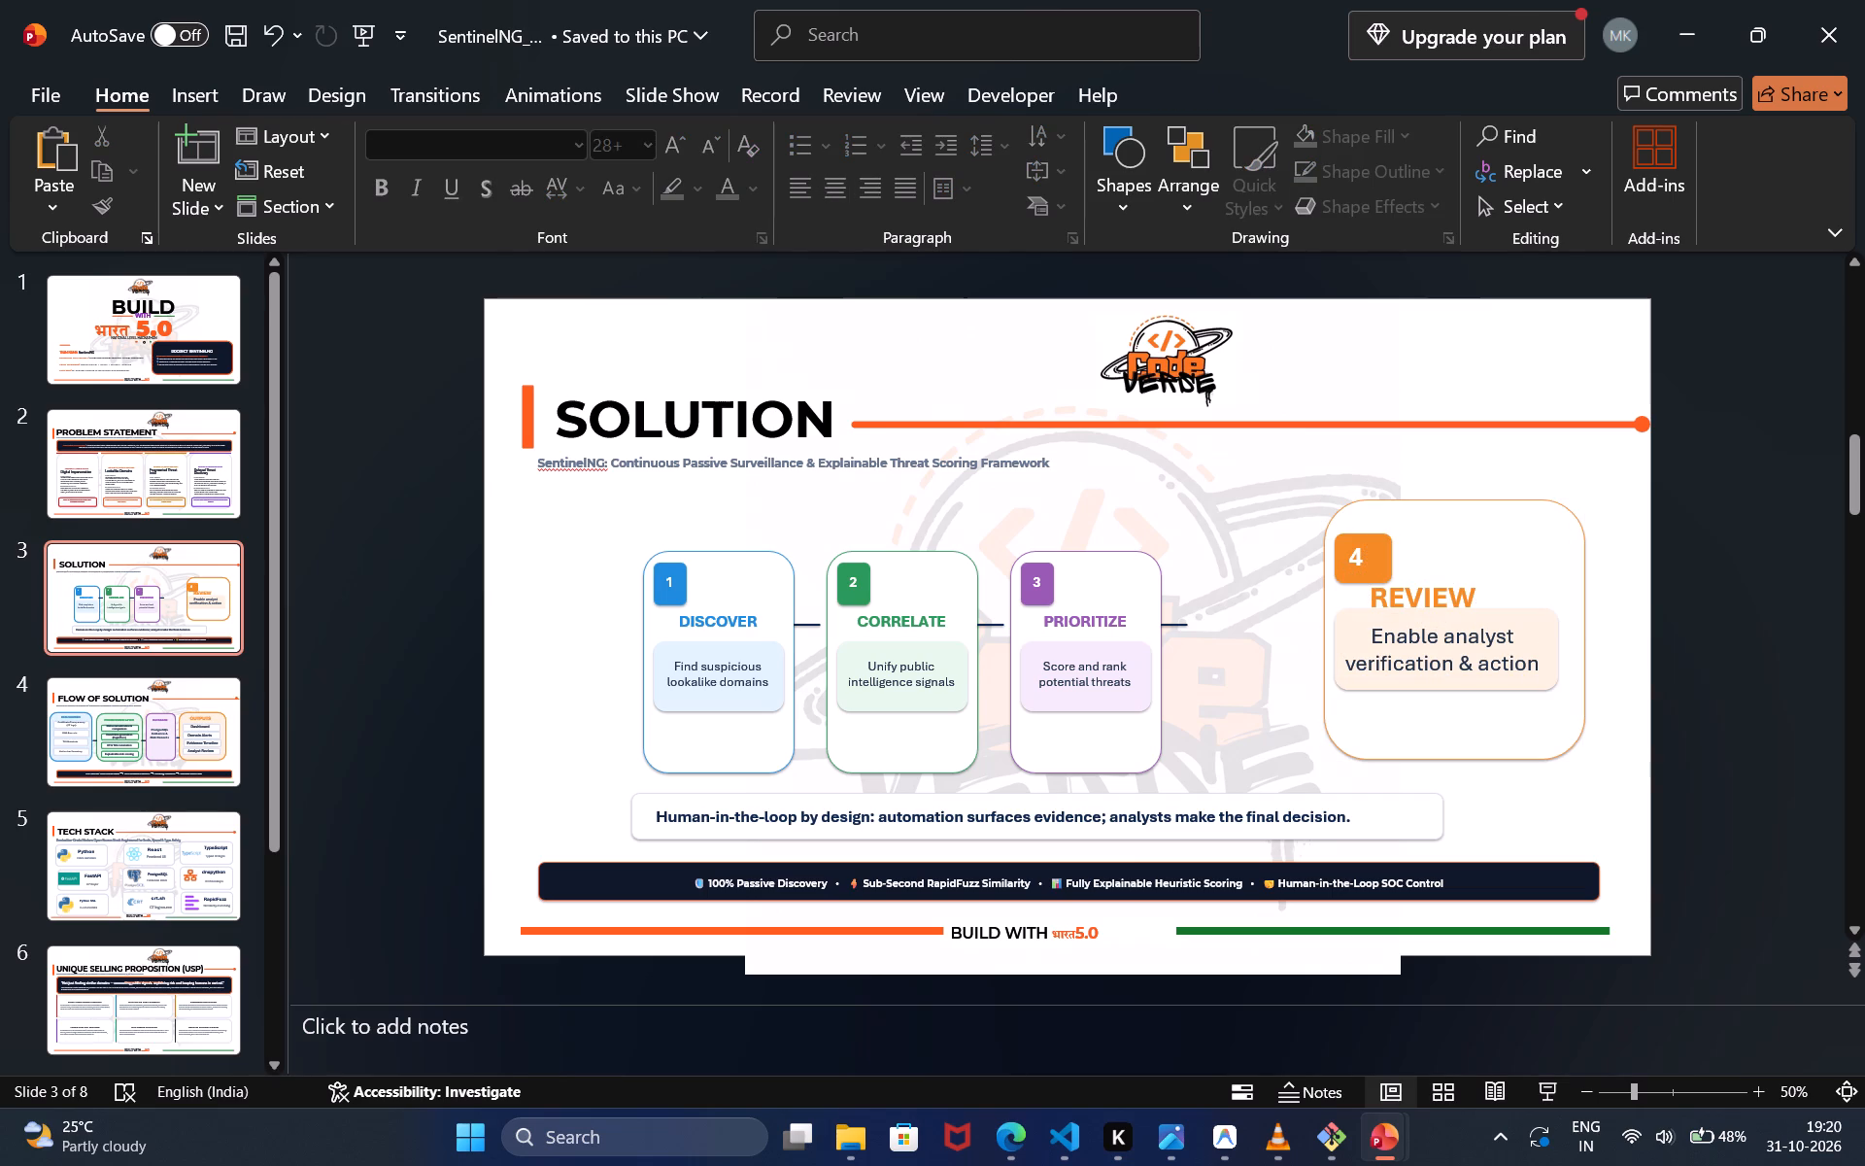
{"action": "left_click_drag", "start_coordinate": [1510, 612], "coordinate": [1515, 660]}
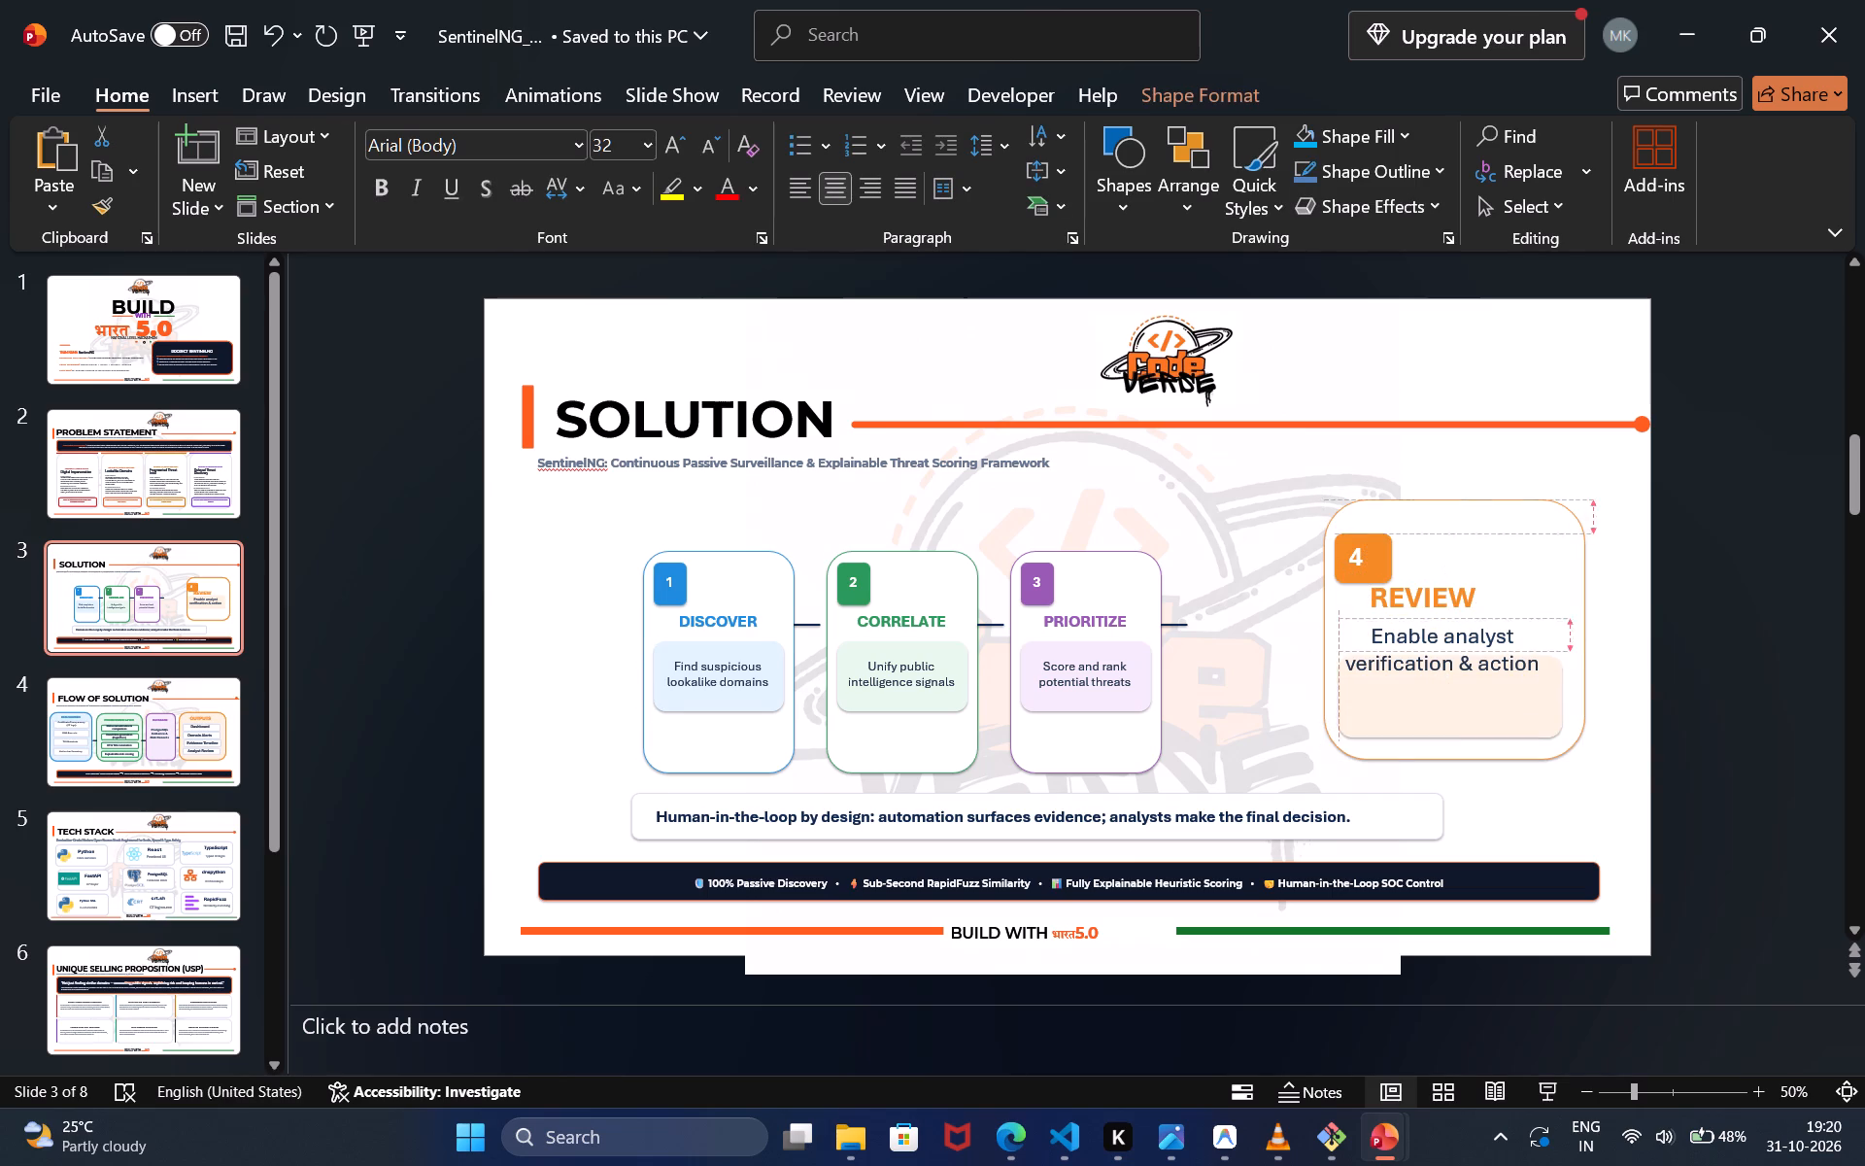
{"action": "left_click_drag", "start_coordinate": [1515, 660], "coordinate": [1517, 669]}
{"action": "left_click", "coordinate": [1492, 628]}
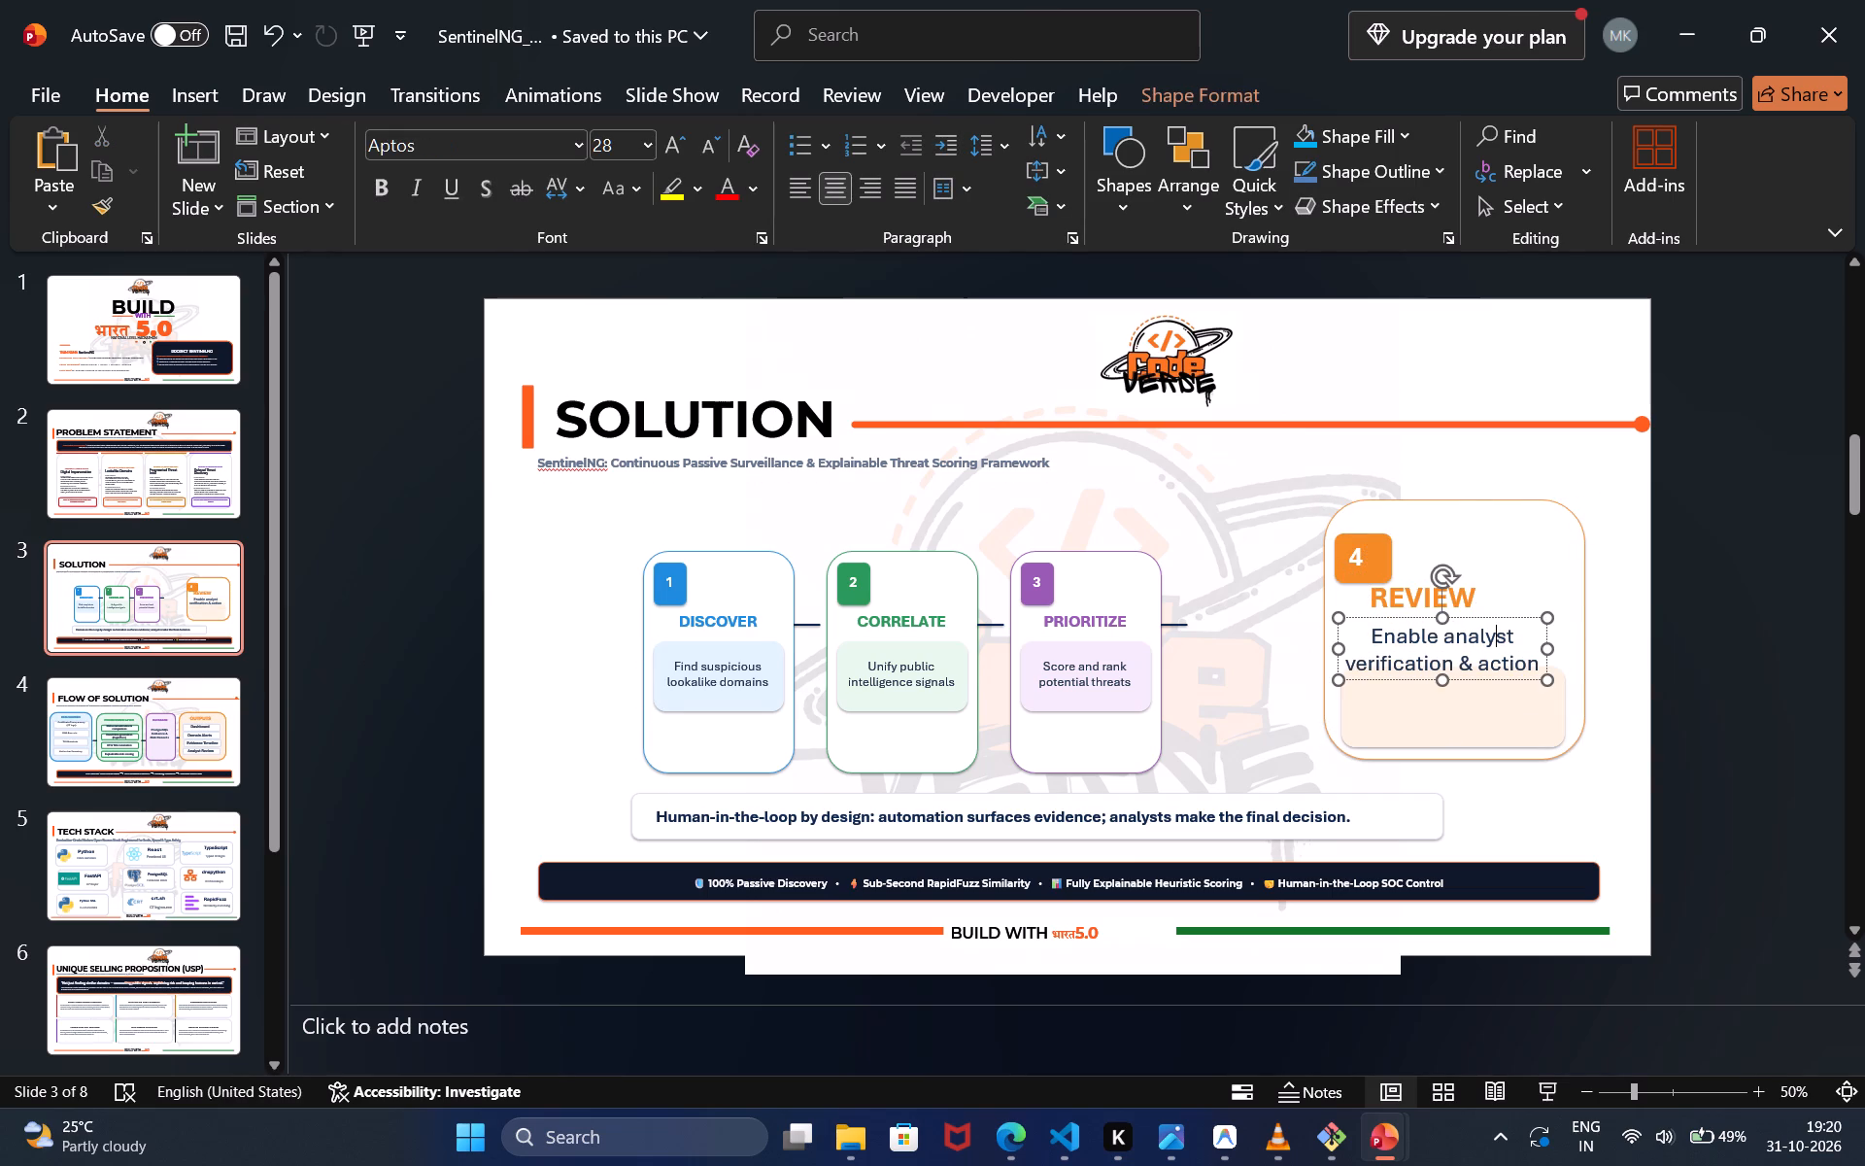
{"action": "left_click", "coordinate": [1504, 618]}
{"action": "left_click_drag", "start_coordinate": [1504, 618], "coordinate": [1516, 673]}
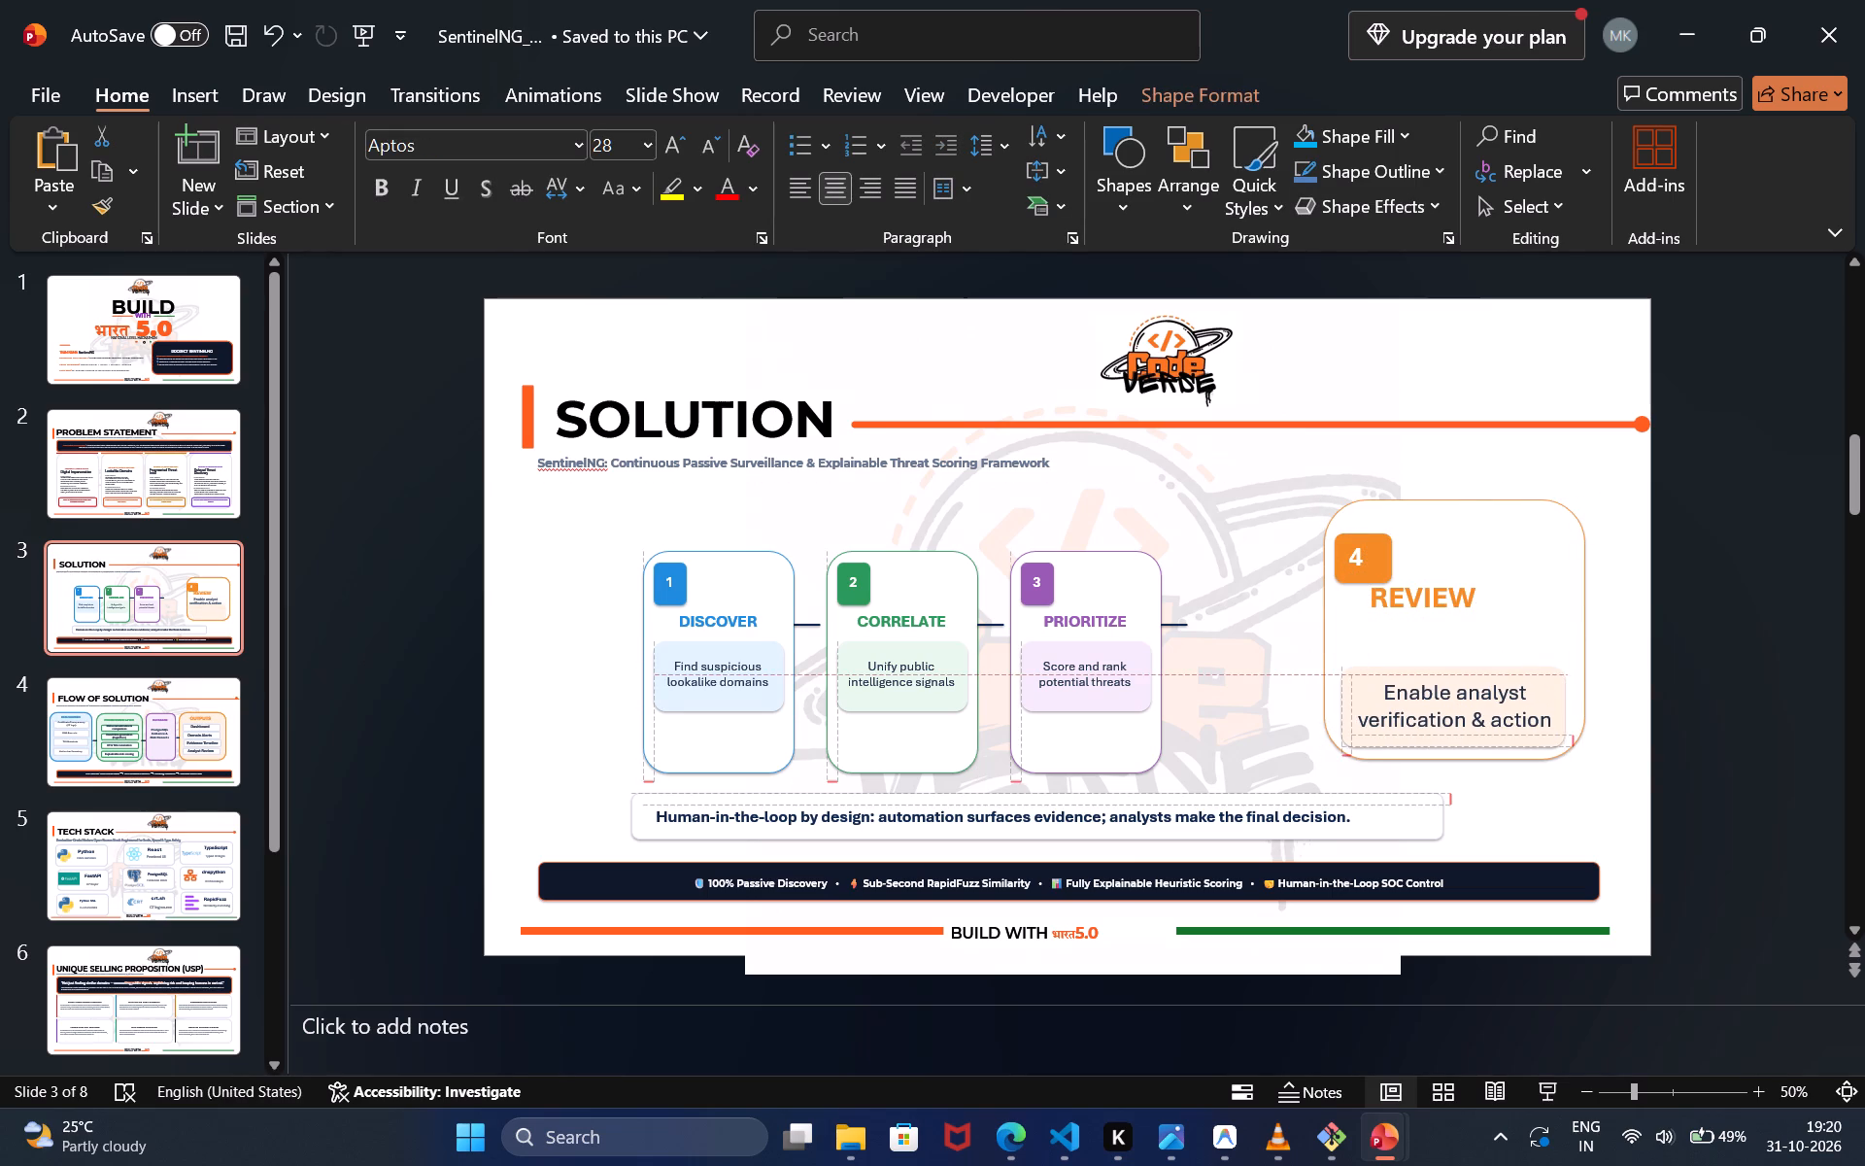
{"action": "left_click_drag", "start_coordinate": [1516, 673], "coordinate": [1515, 674]}
Reposition the REVIEW heading centrally just above the description box, clear of the number 4 badge, and adjust the badge in the card's corner.
{"action": "left_click", "coordinate": [1470, 599]}
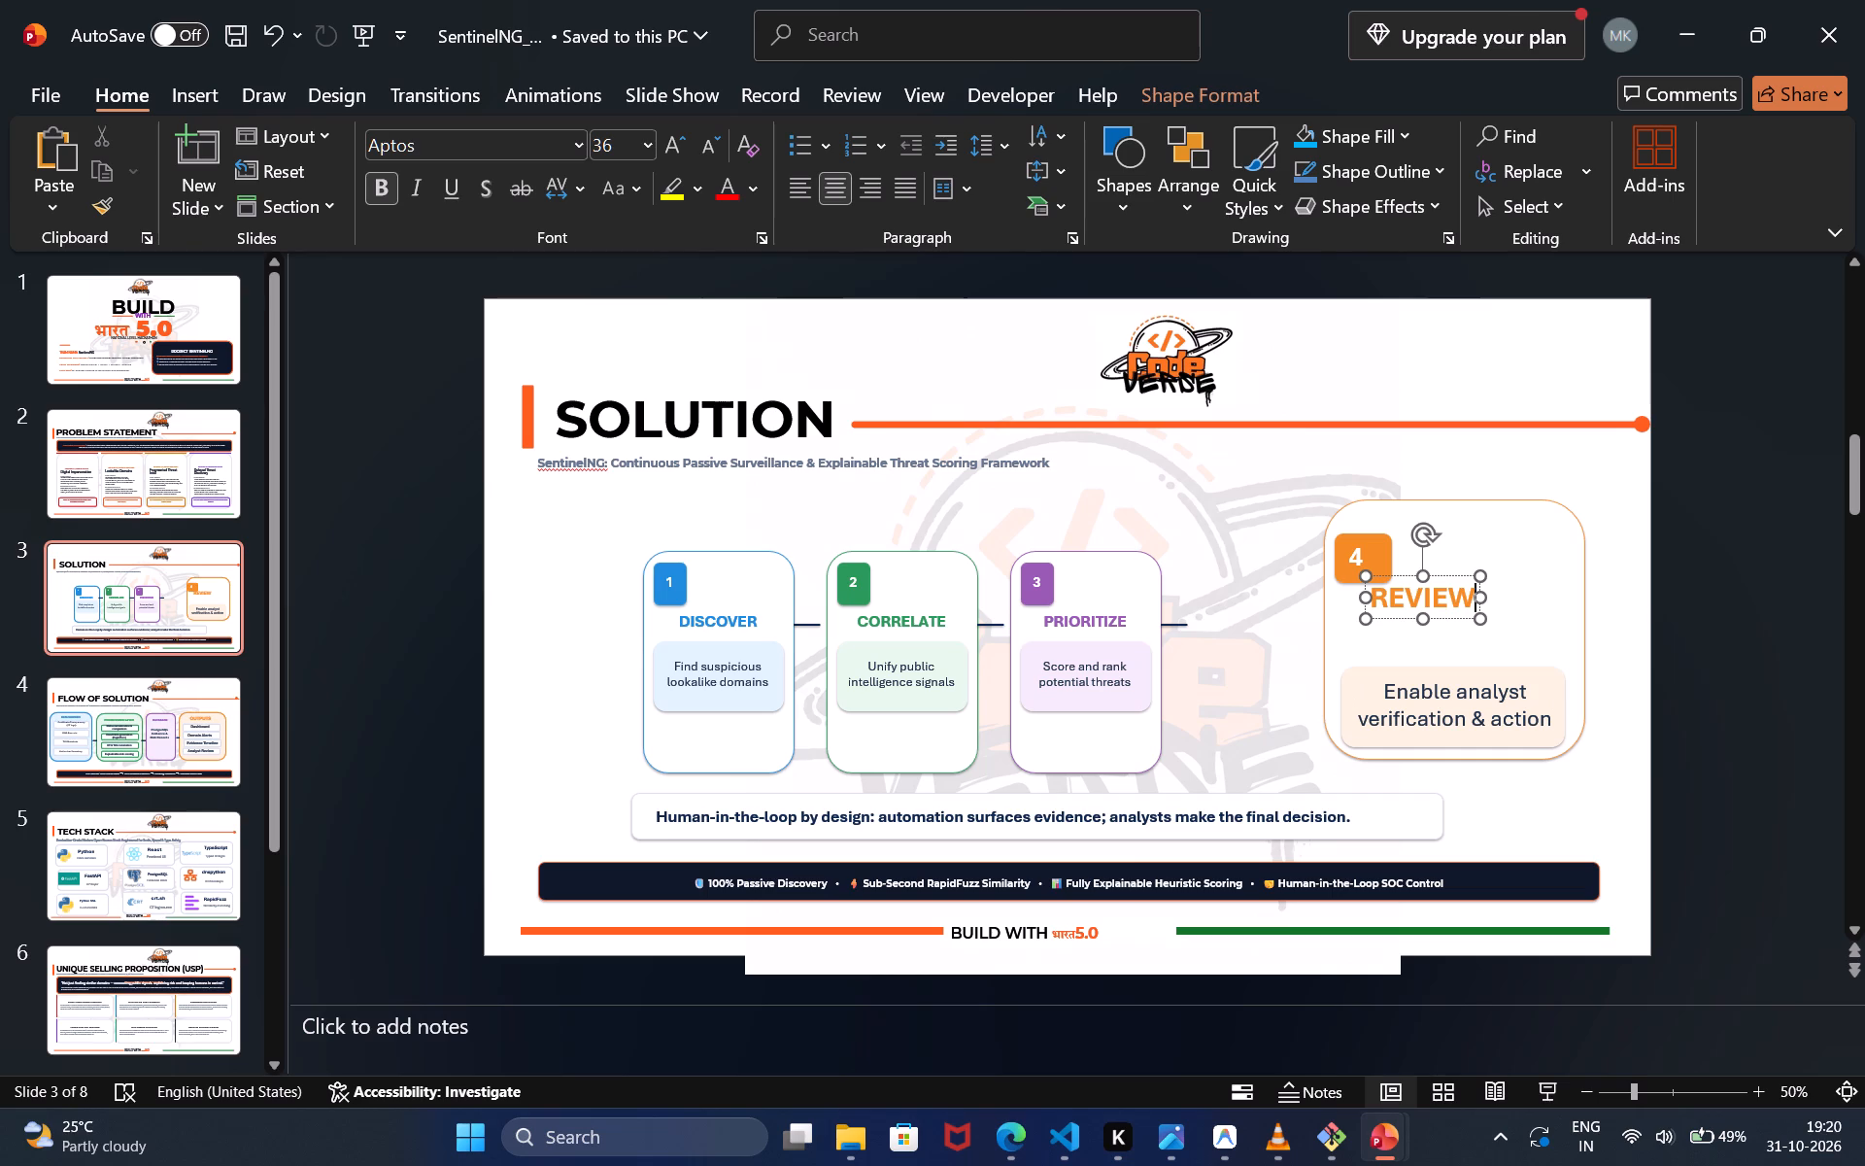
{"action": "left_click_drag", "start_coordinate": [1455, 576], "coordinate": [1504, 584]}
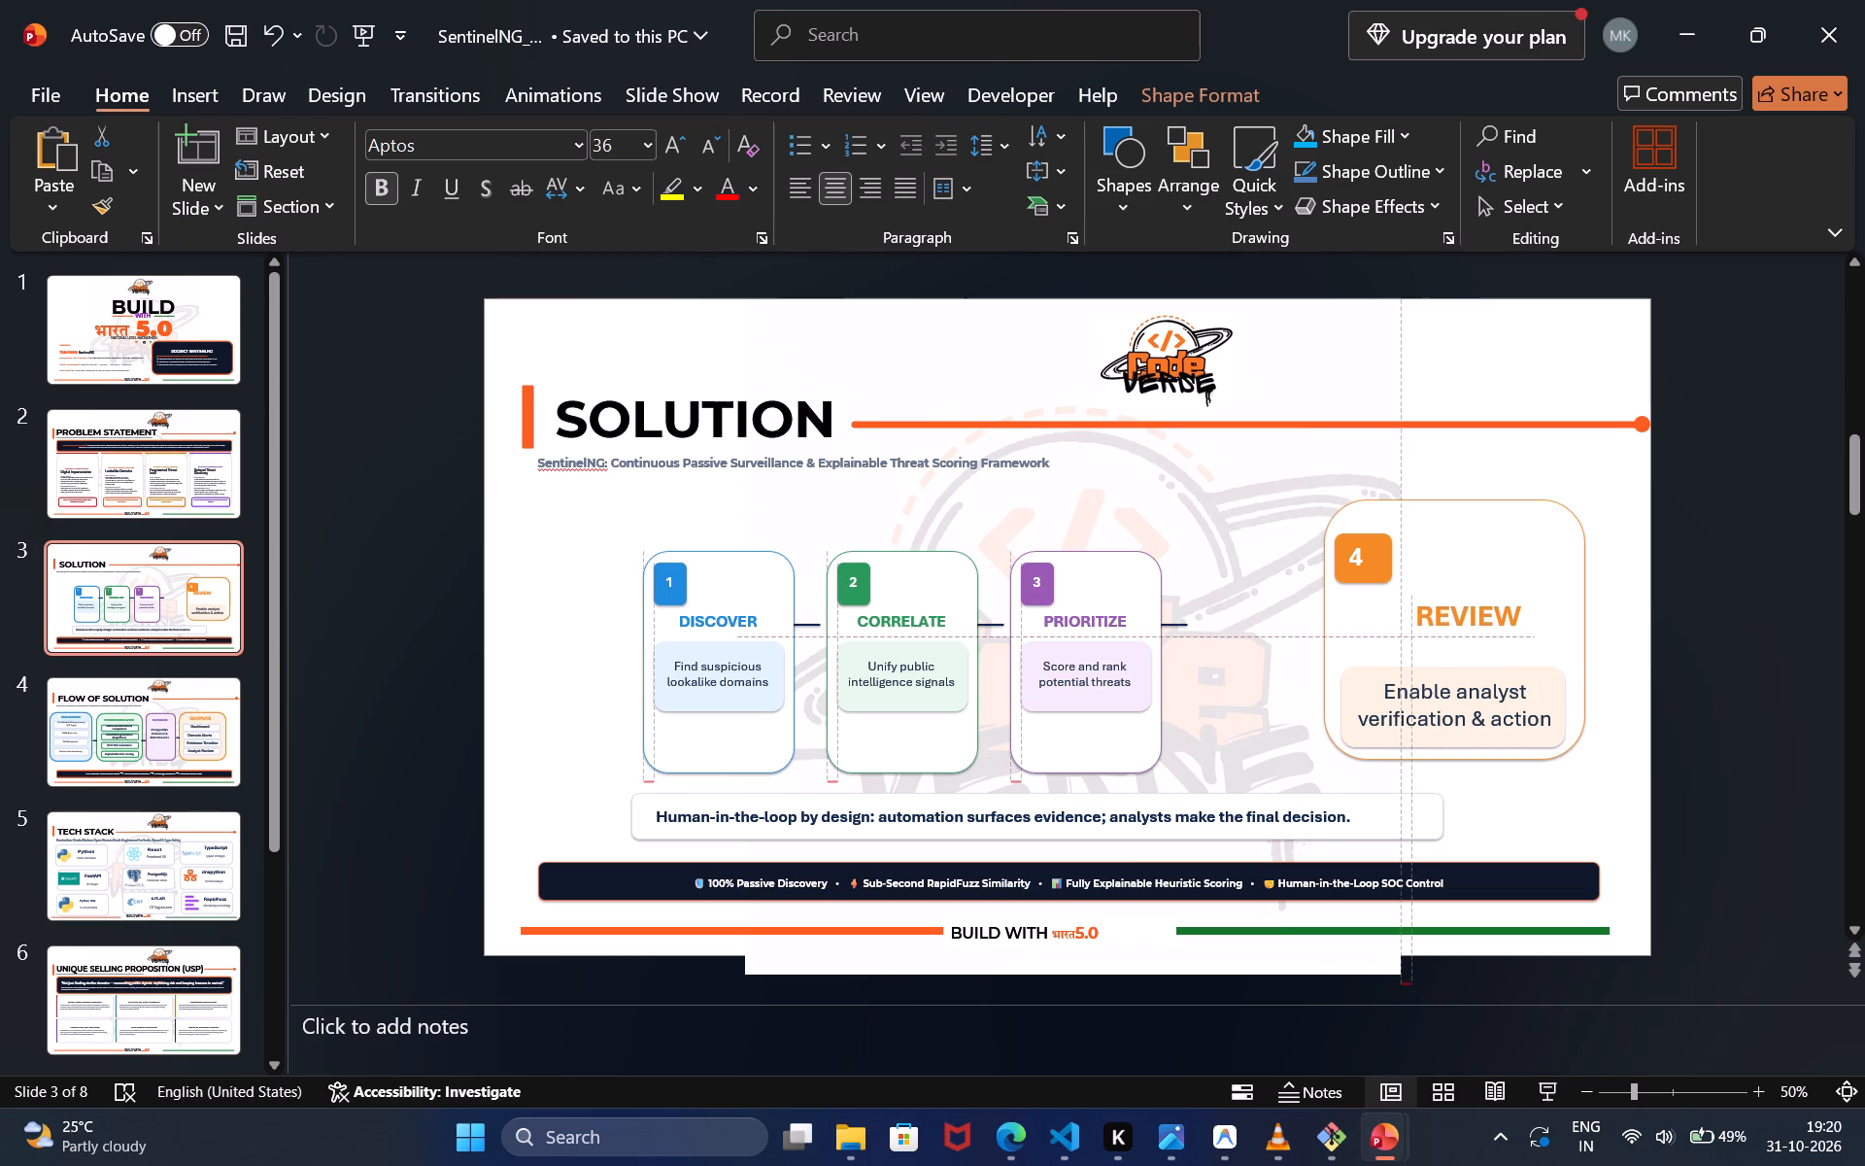
{"action": "left_click_drag", "start_coordinate": [1504, 584], "coordinate": [1511, 553]}
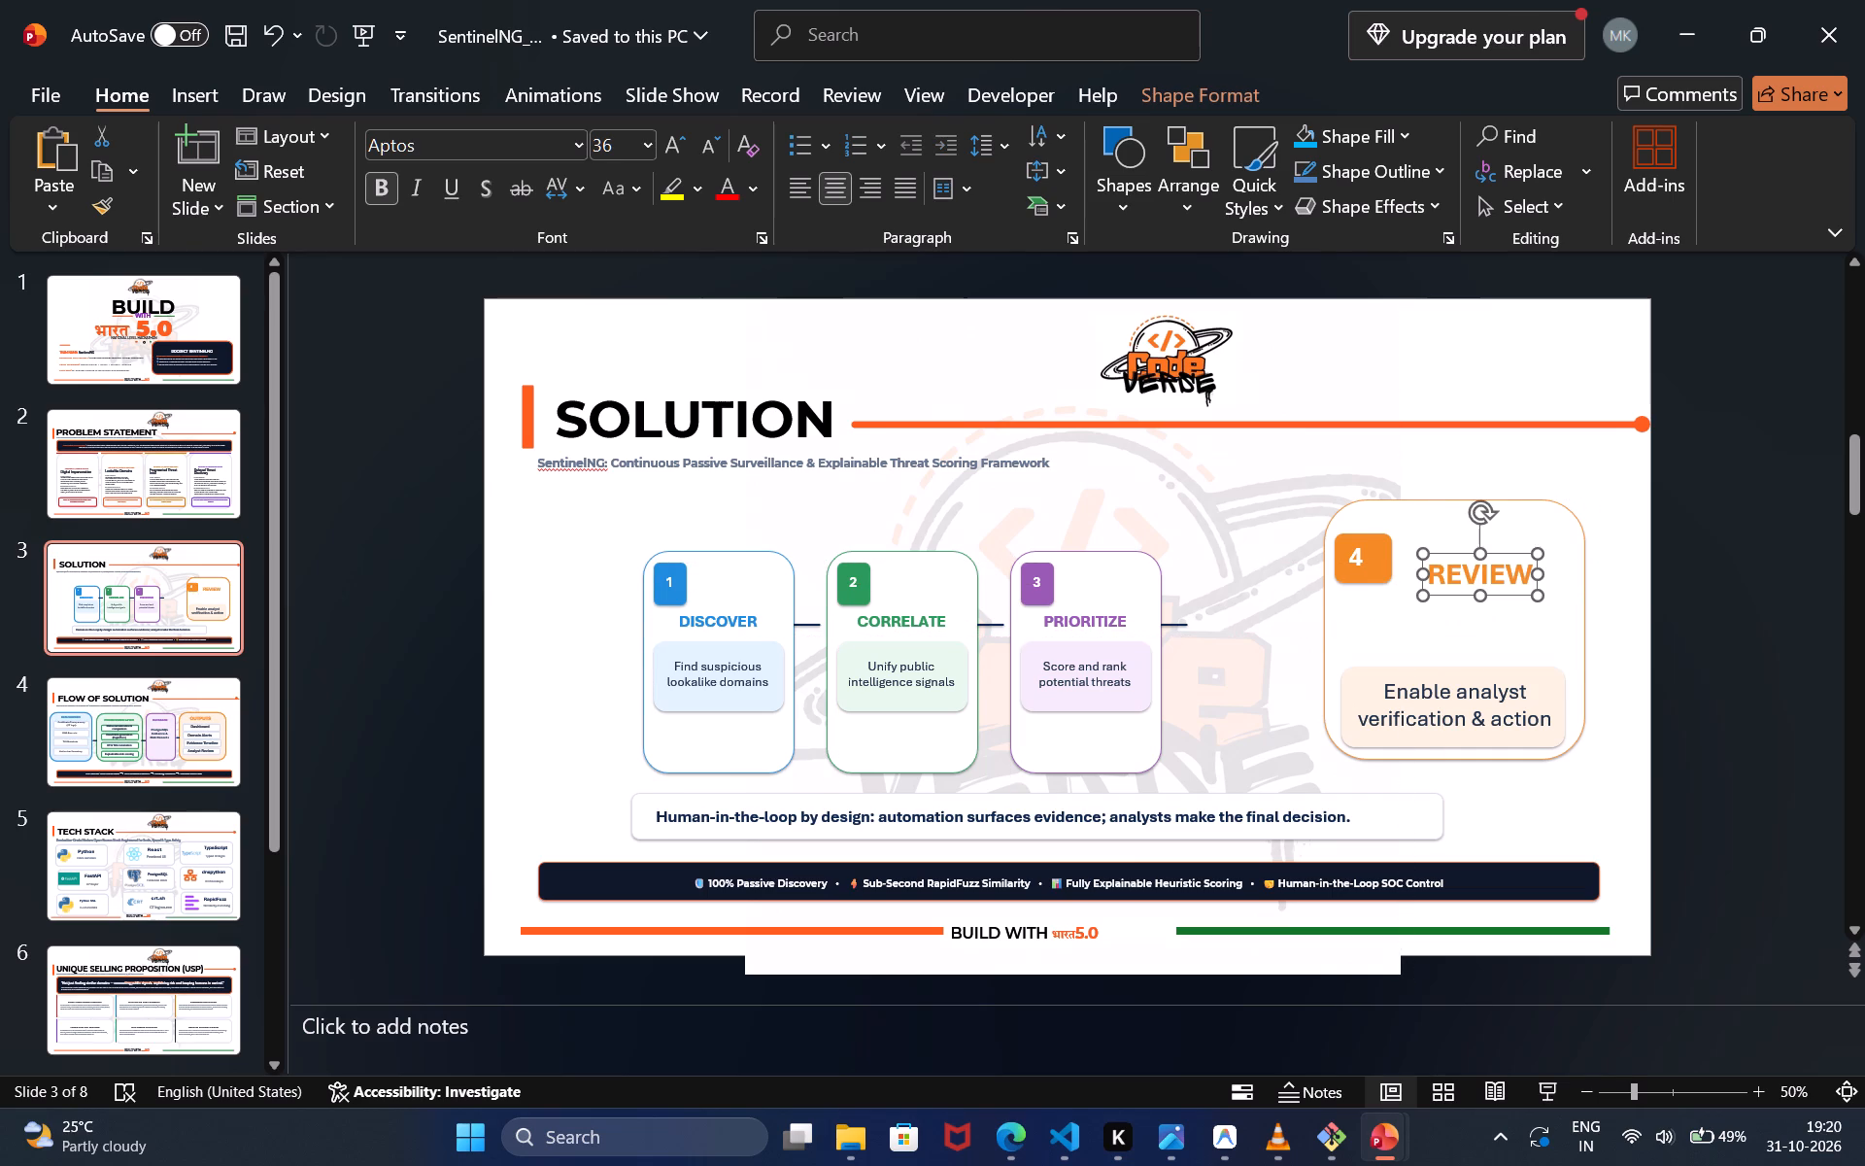
{"action": "left_click_drag", "start_coordinate": [1387, 554], "coordinate": [1392, 570]}
{"action": "double_click", "coordinate": [1392, 570]}
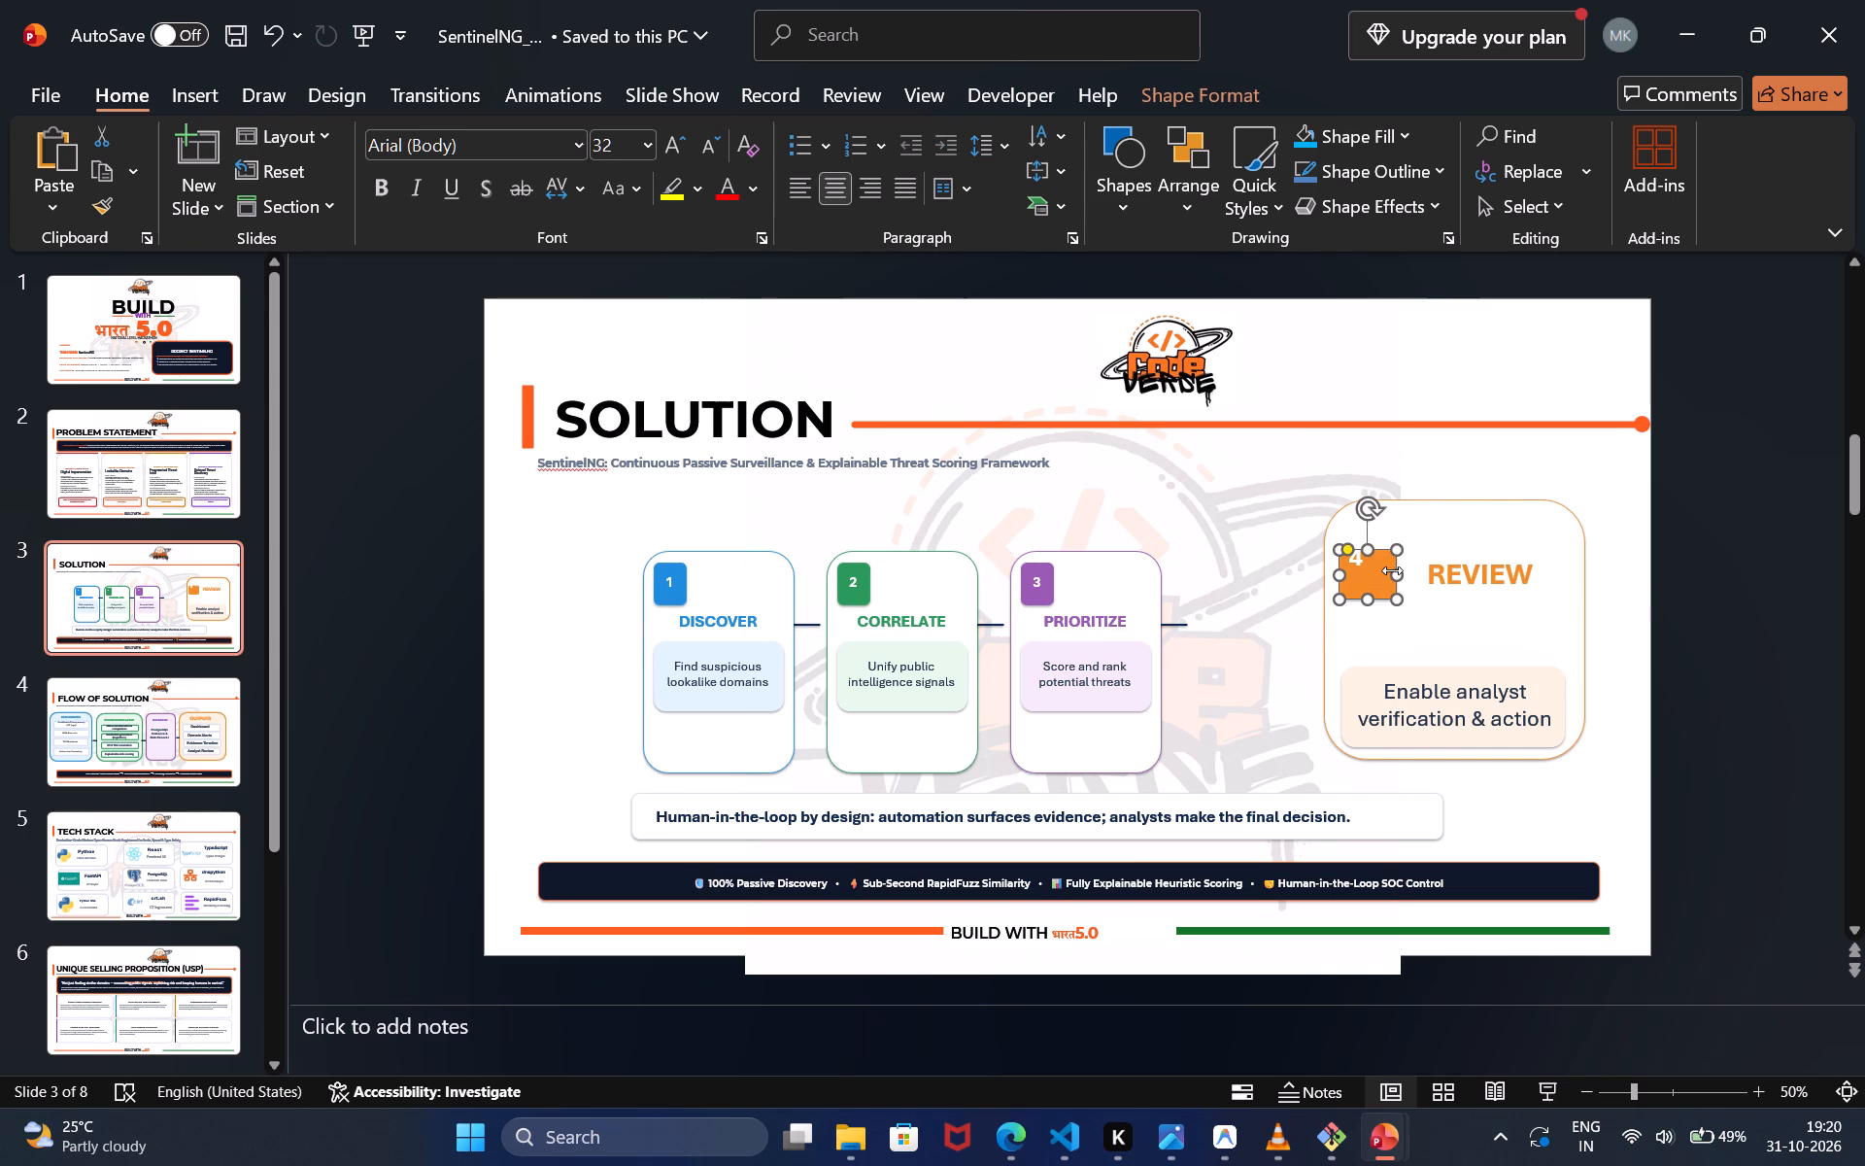
{"action": "left_click", "coordinate": [1392, 570]}
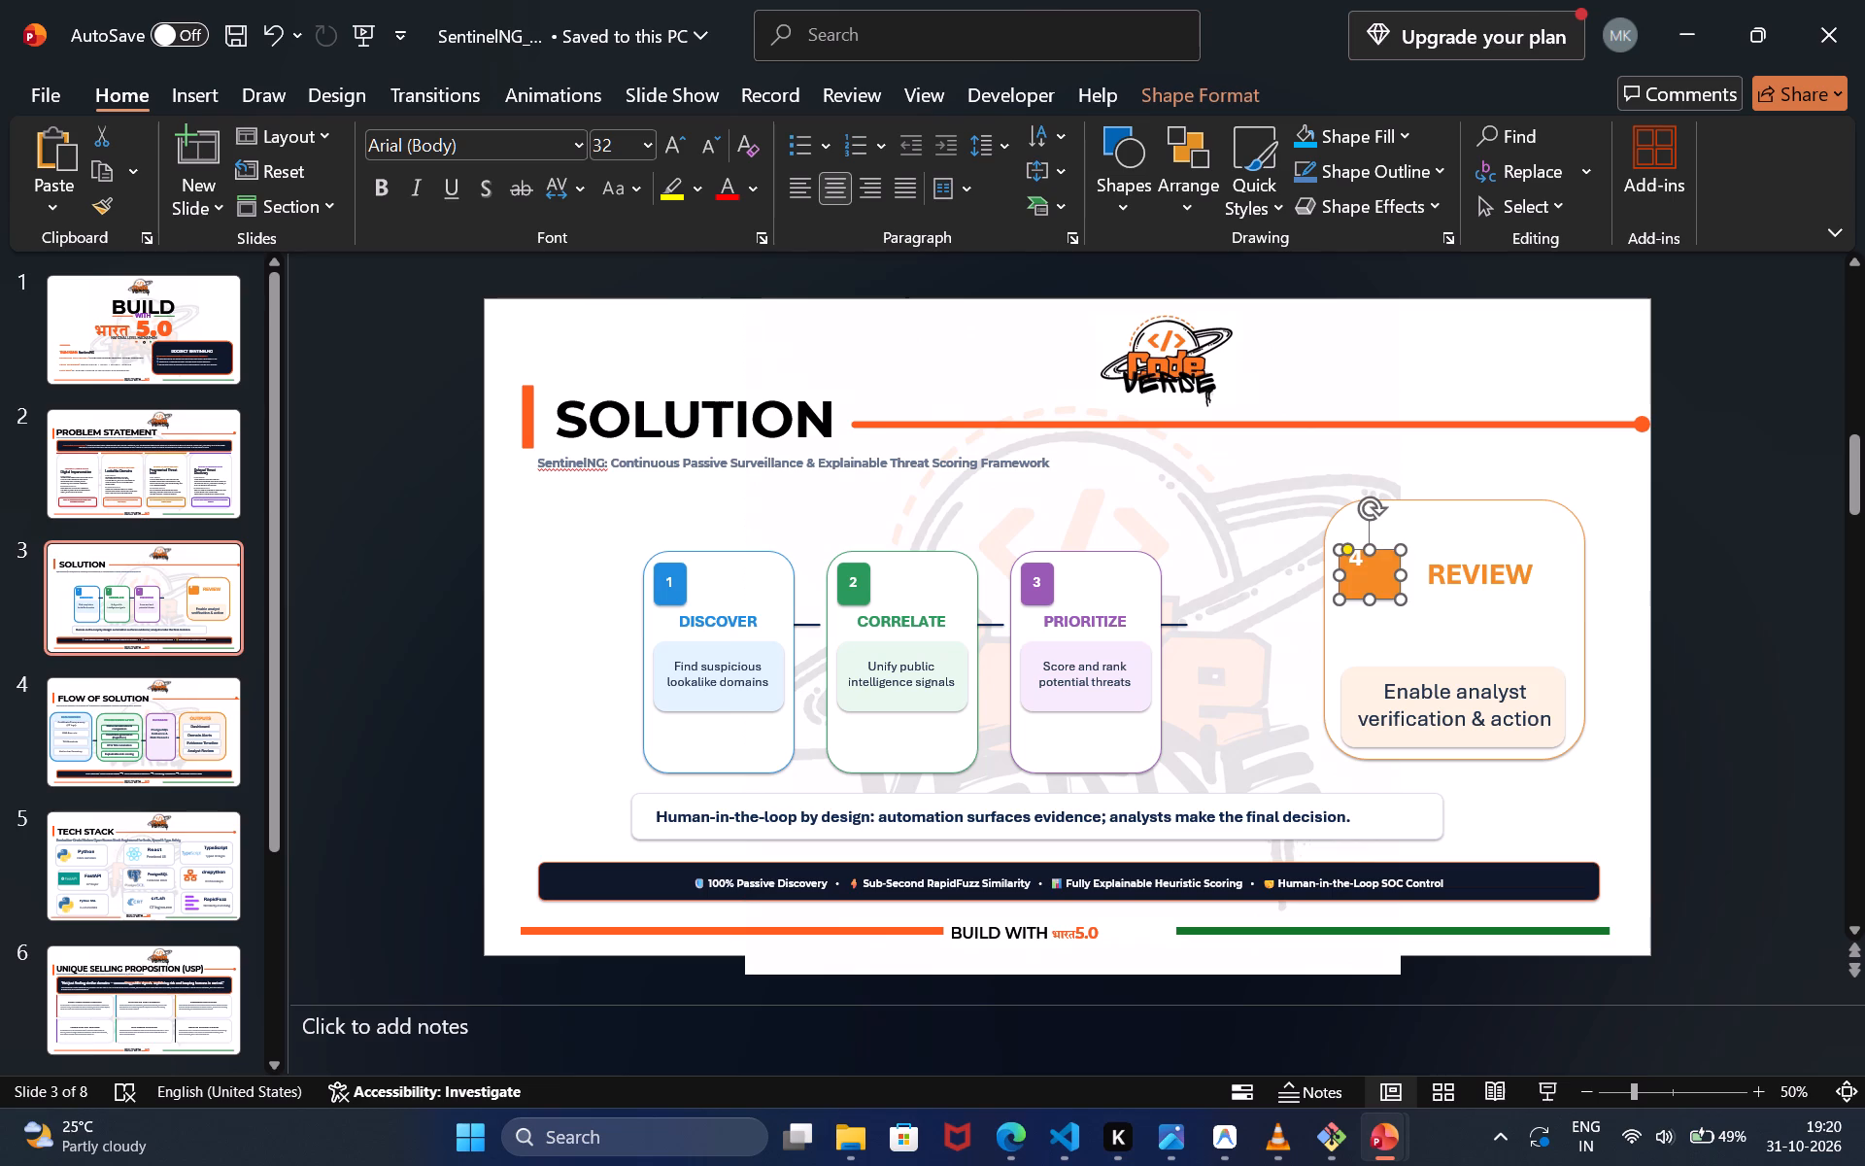
{"action": "left_click_drag", "start_coordinate": [1391, 579], "coordinate": [1387, 566]}
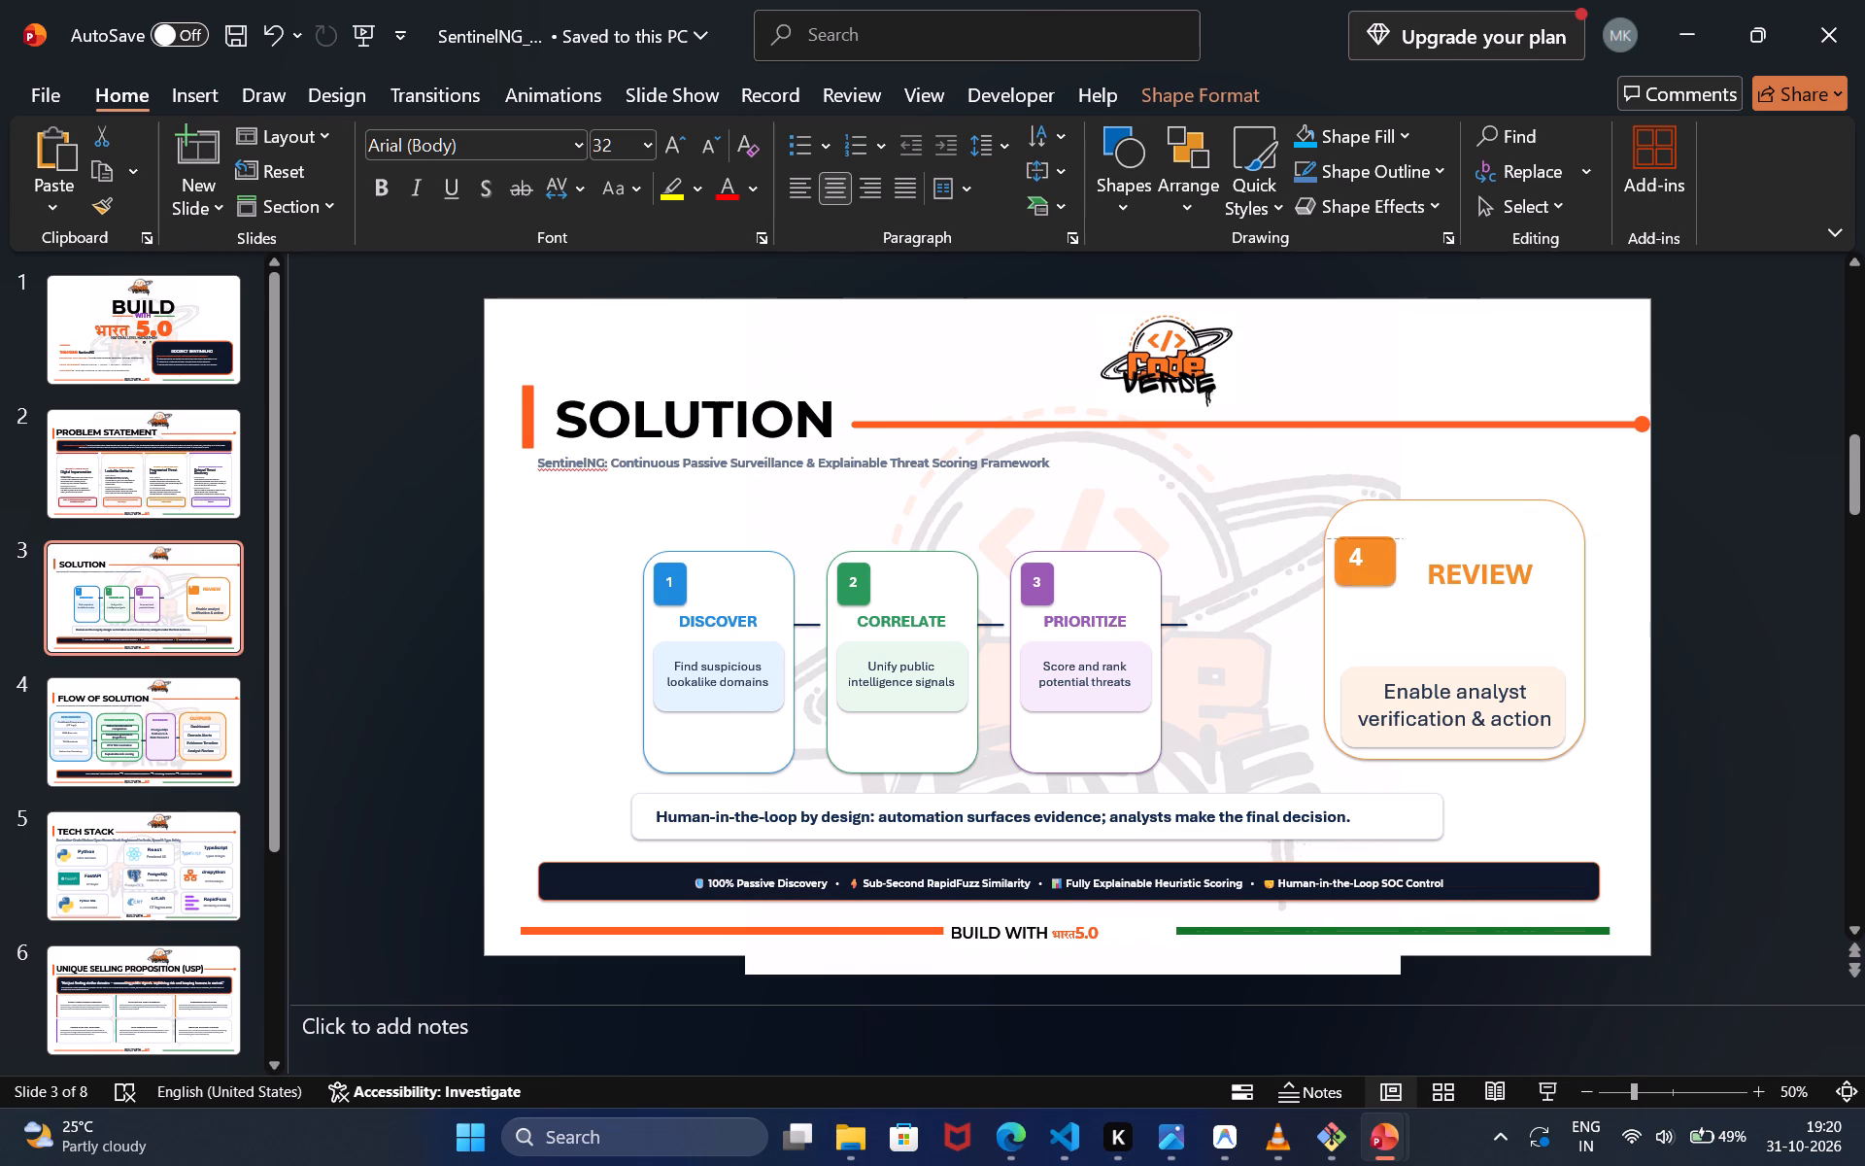
{"action": "left_click_drag", "start_coordinate": [1387, 566], "coordinate": [1387, 565]}
{"action": "left_click", "coordinate": [1454, 584]}
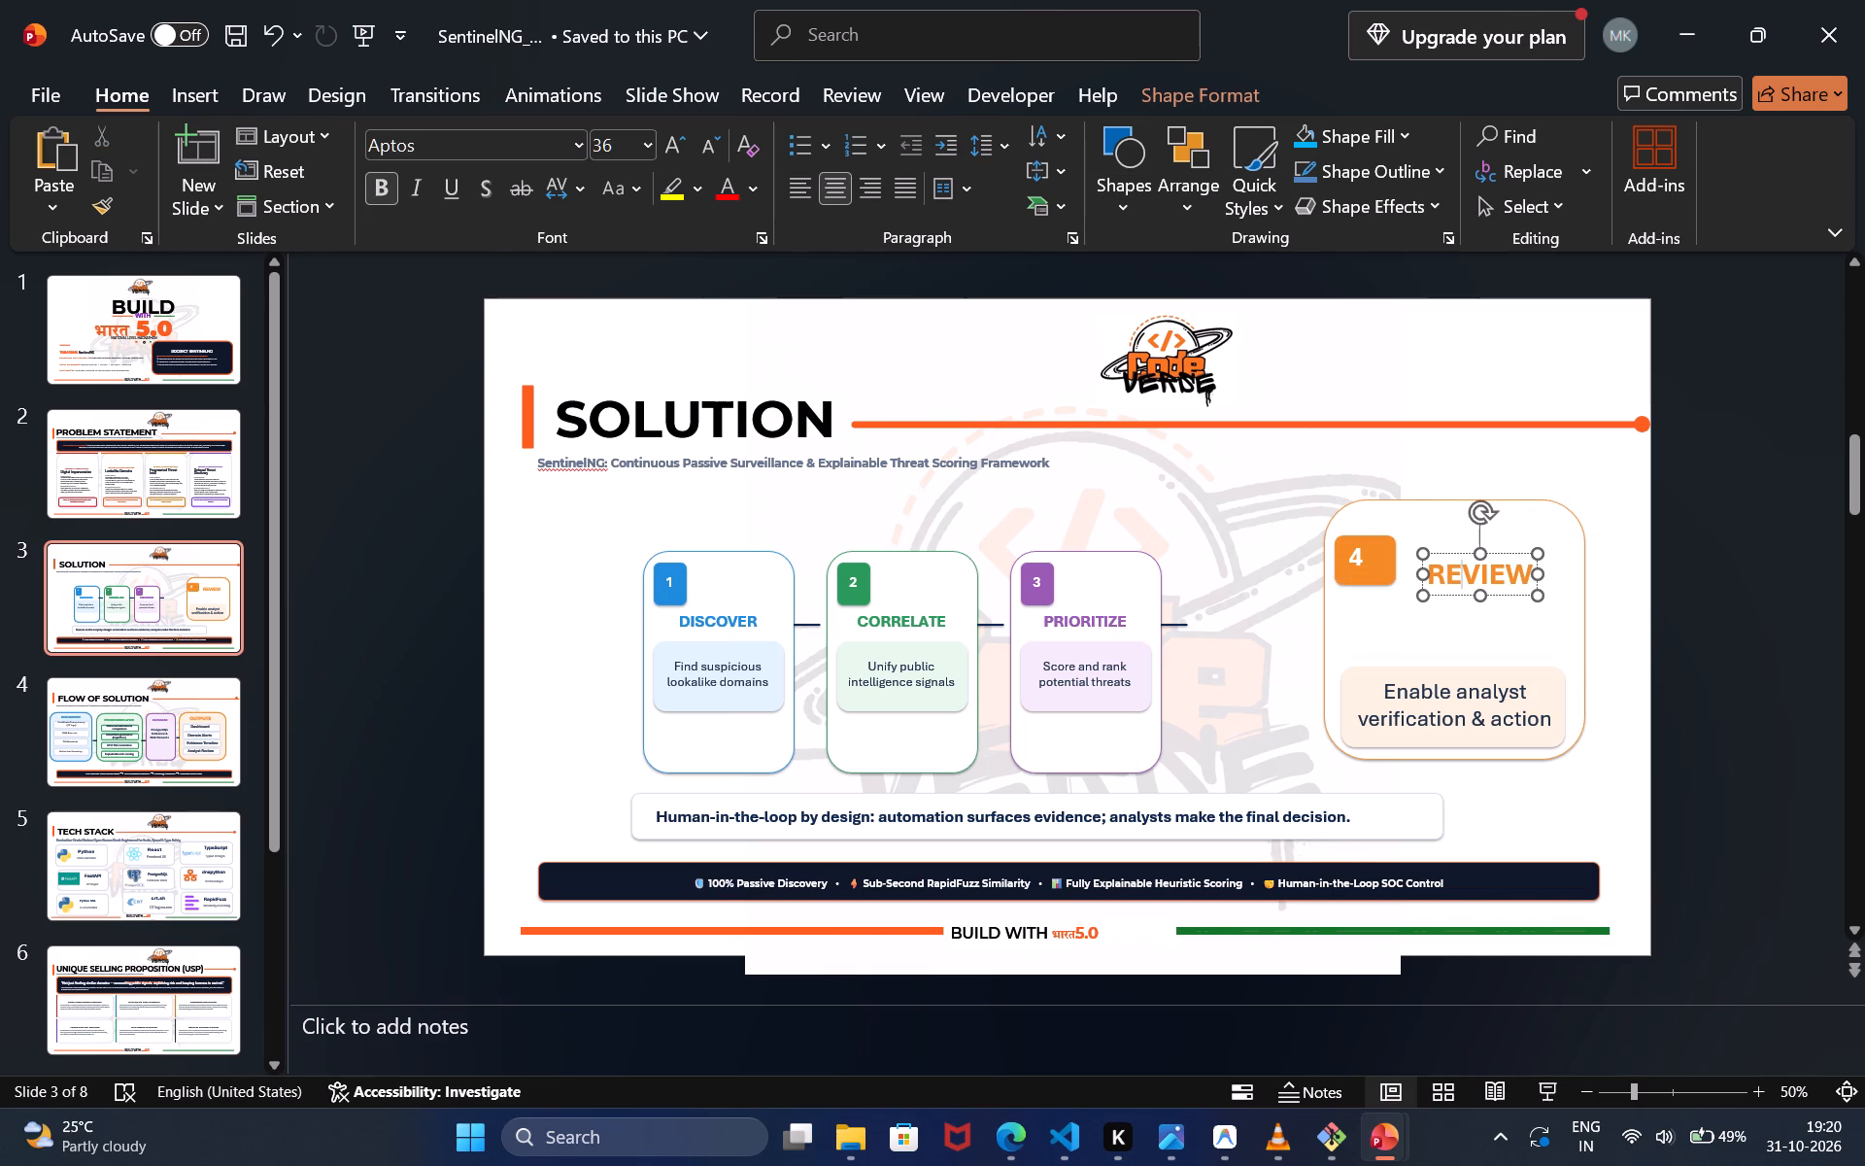
{"action": "left_click_drag", "start_coordinate": [1451, 552], "coordinate": [1441, 580]}
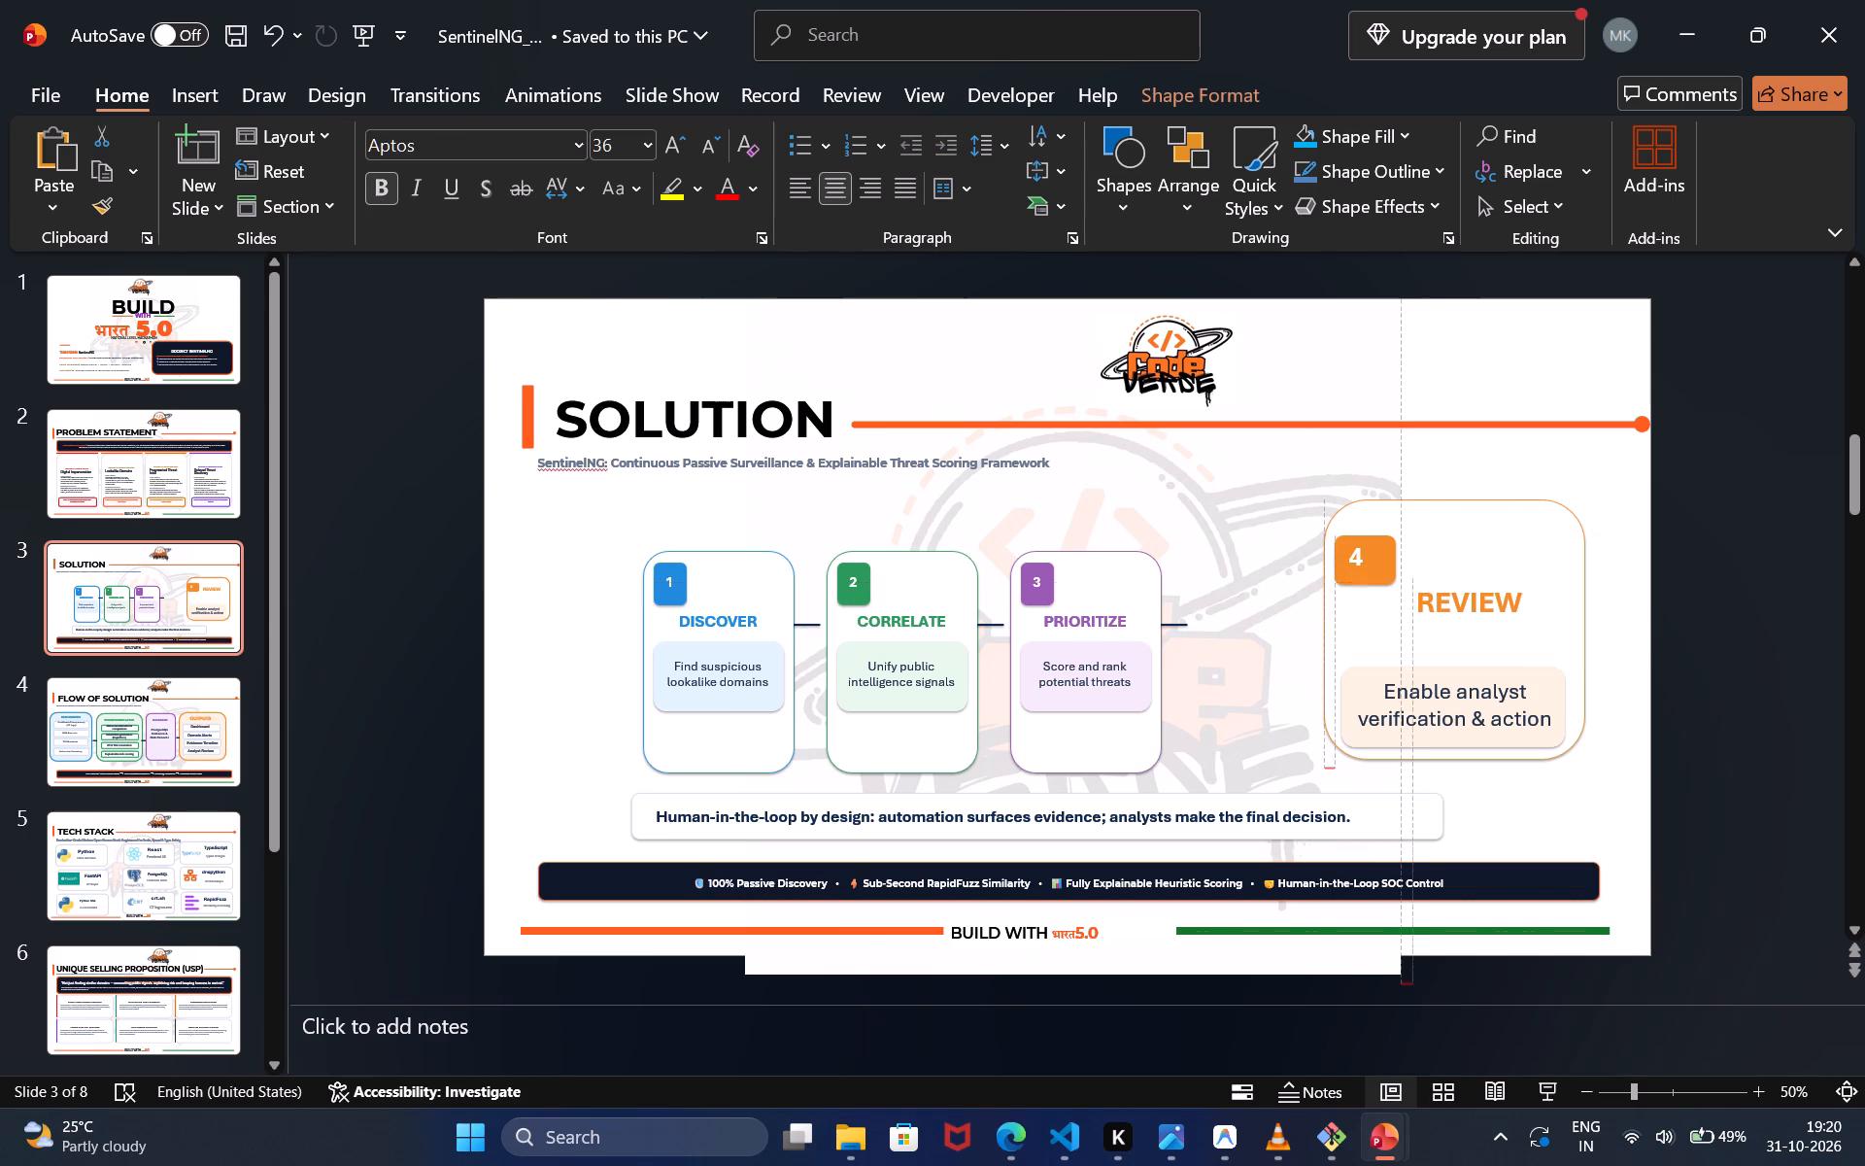
{"action": "left_click_drag", "start_coordinate": [1441, 580], "coordinate": [1431, 597]}
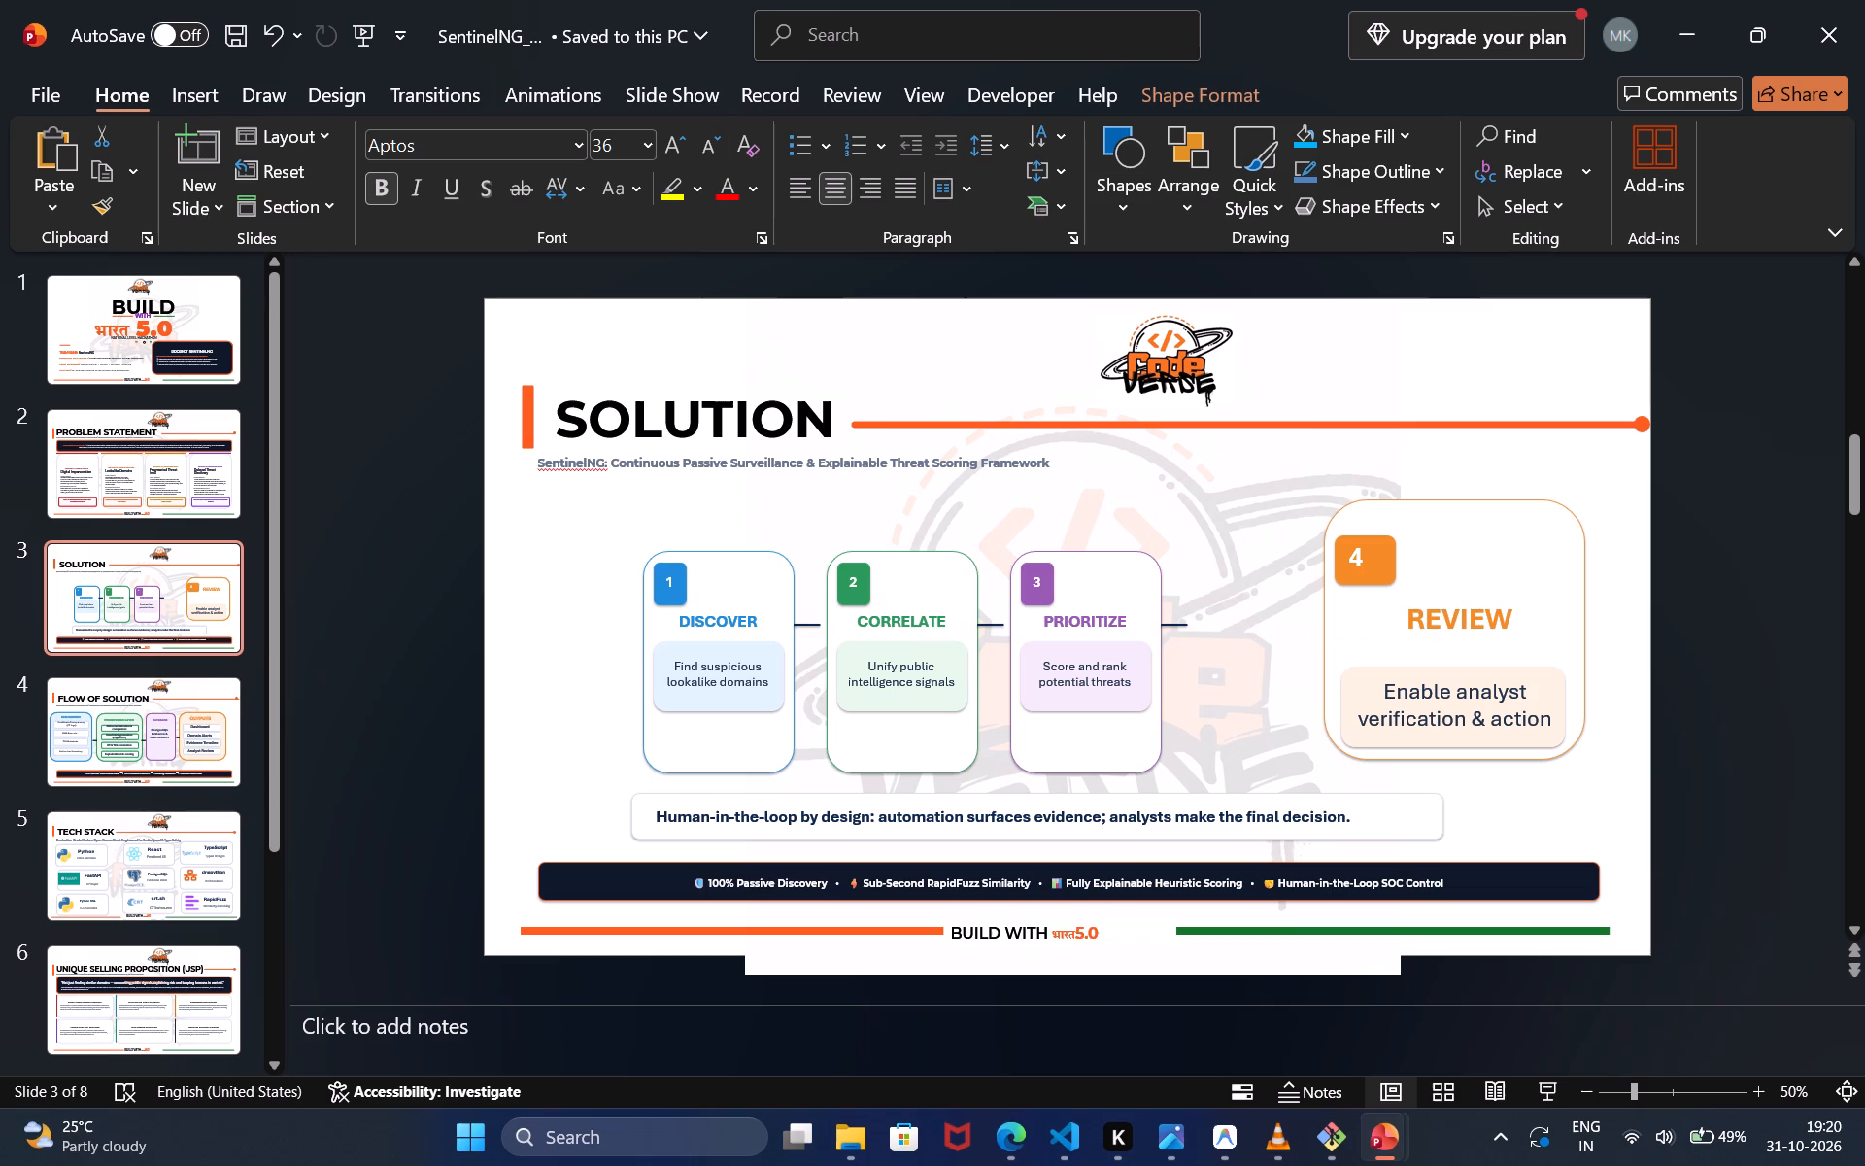
{"action": "left_click_drag", "start_coordinate": [1431, 597], "coordinate": [1425, 603]}
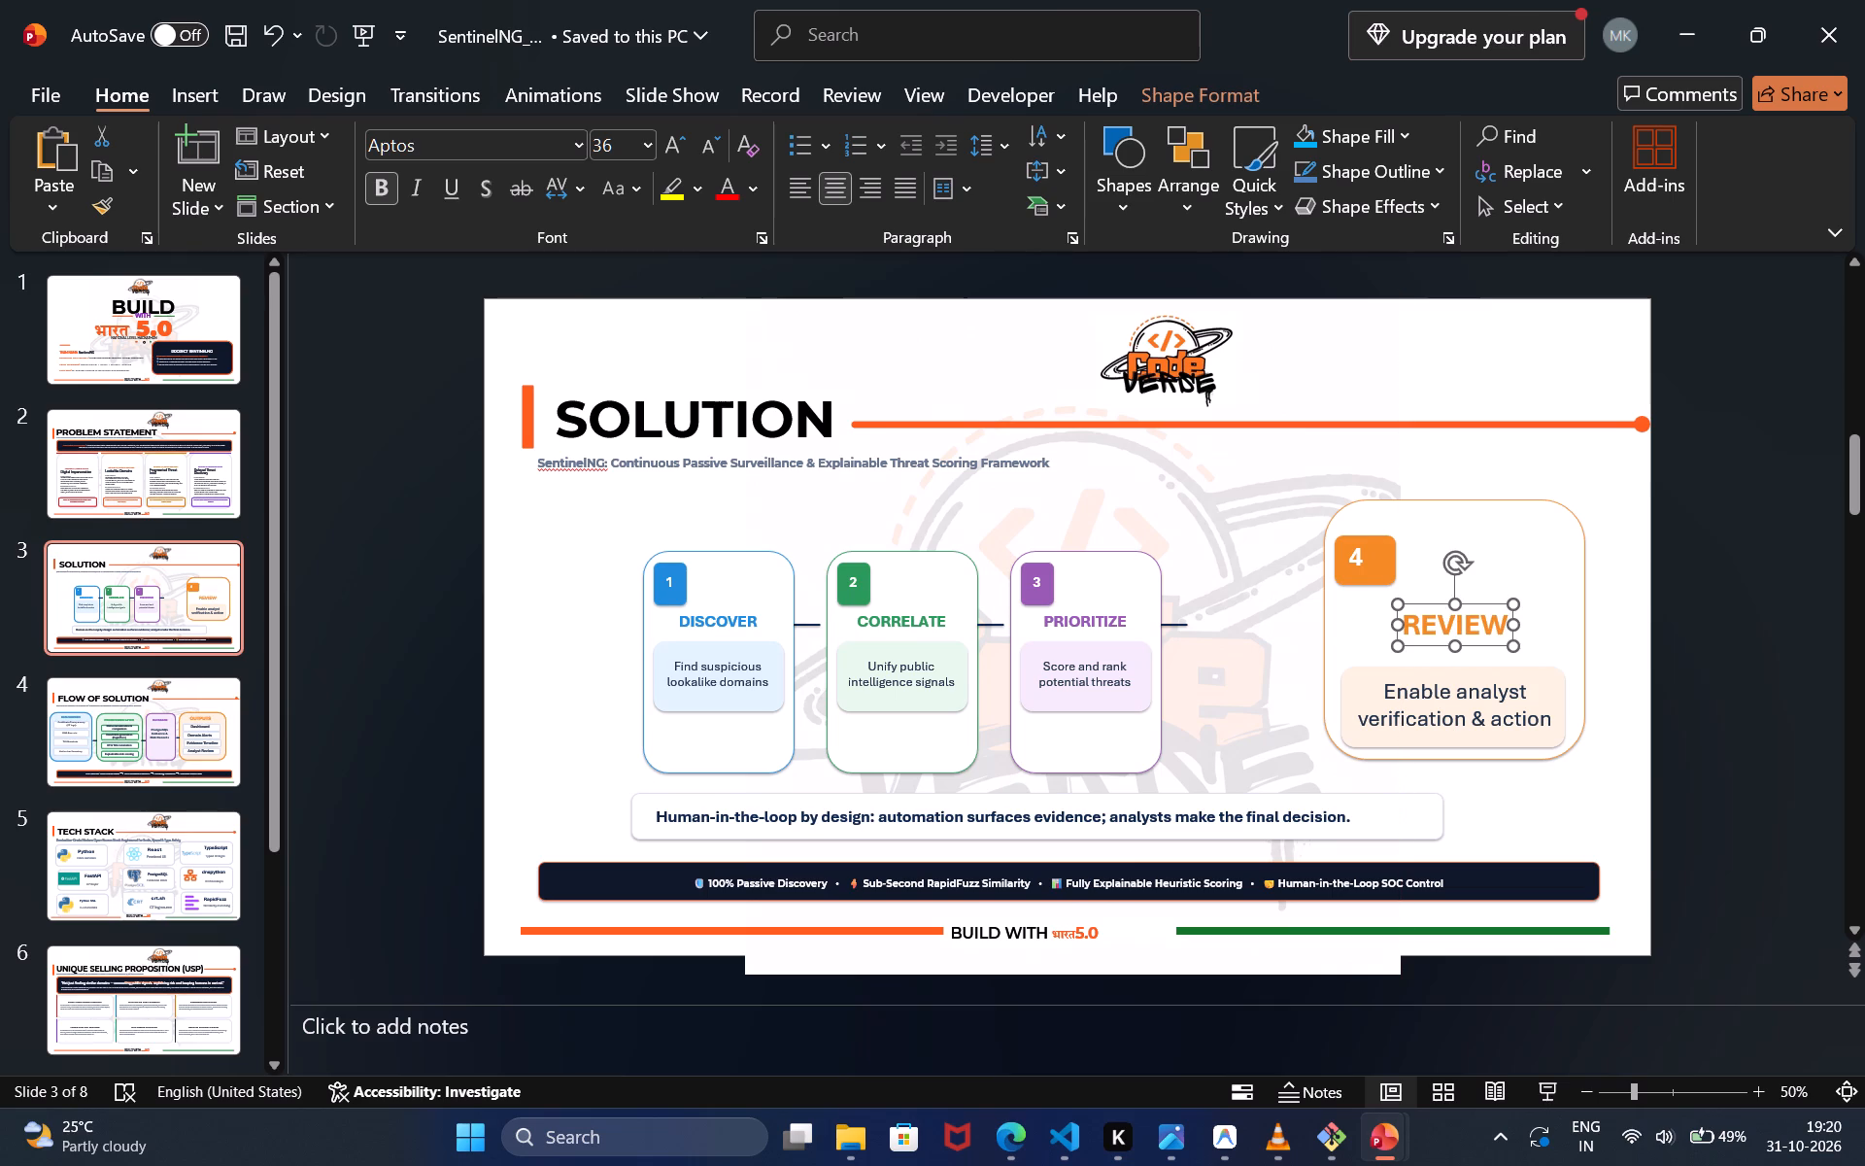
{"action": "left_click", "coordinate": [1391, 565]}
{"action": "left_click", "coordinate": [1391, 565]}
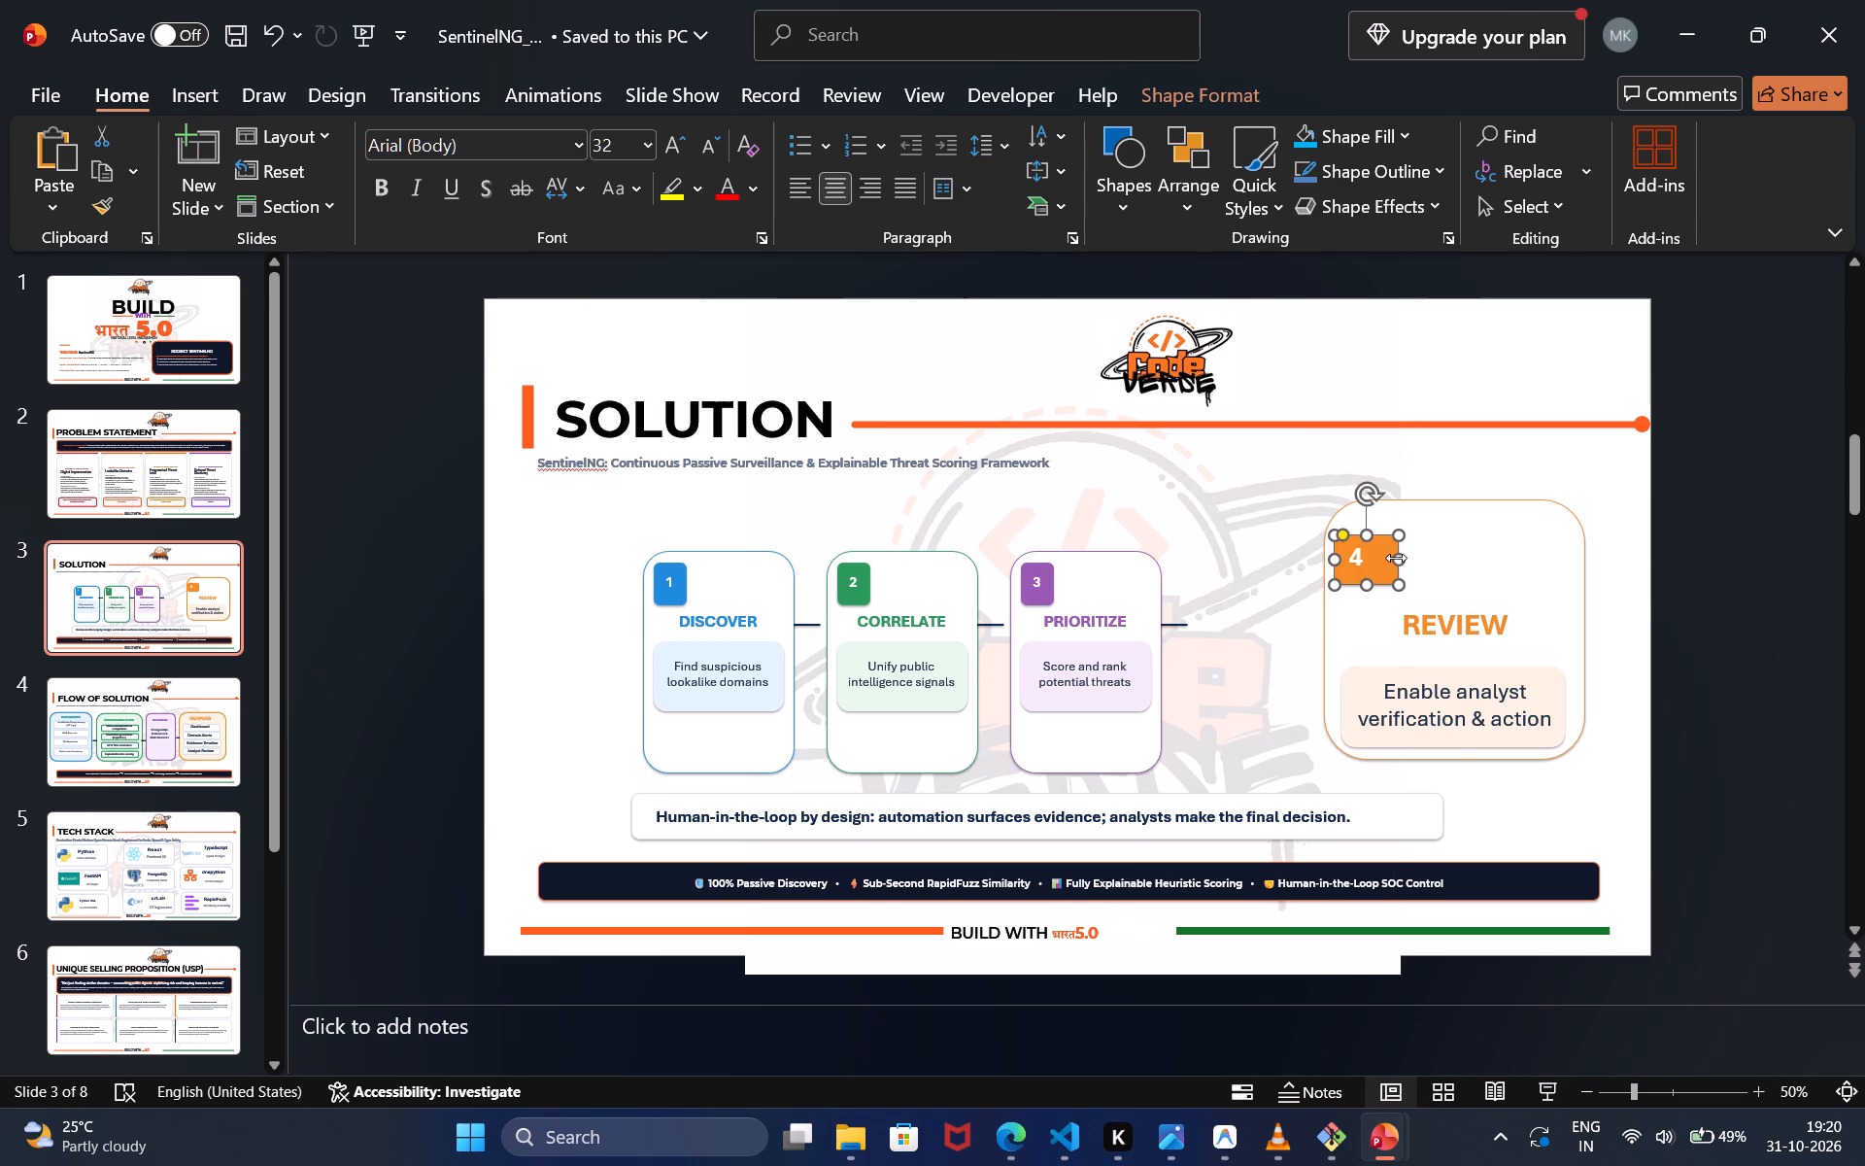
{"action": "left_click", "coordinate": [1441, 558]}
Move the connector line beside the PRIORITIZE card across to the REVIEW card's near edge.
{"action": "left_click", "coordinate": [1147, 582]}
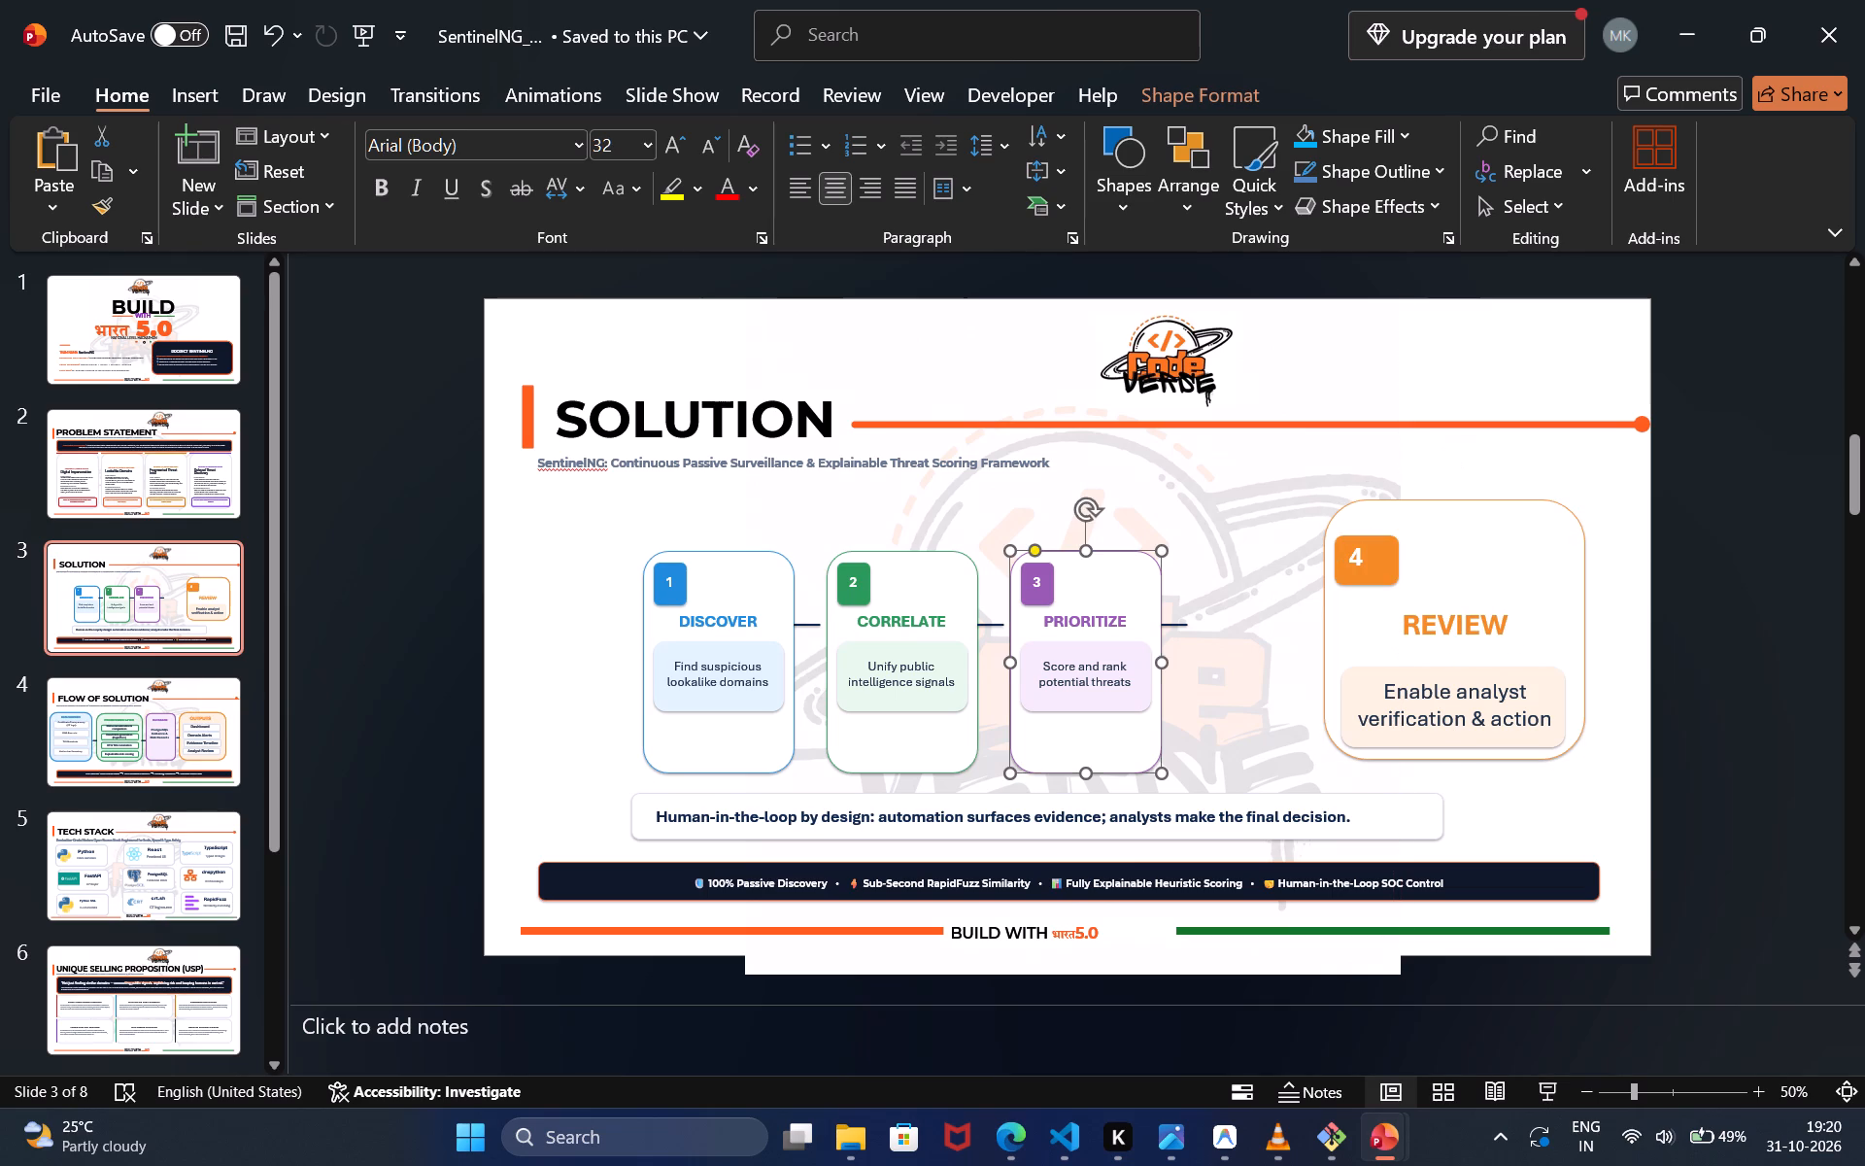
{"action": "left_click", "coordinate": [1177, 624]}
{"action": "left_click_drag", "start_coordinate": [1177, 624], "coordinate": [1185, 624]}
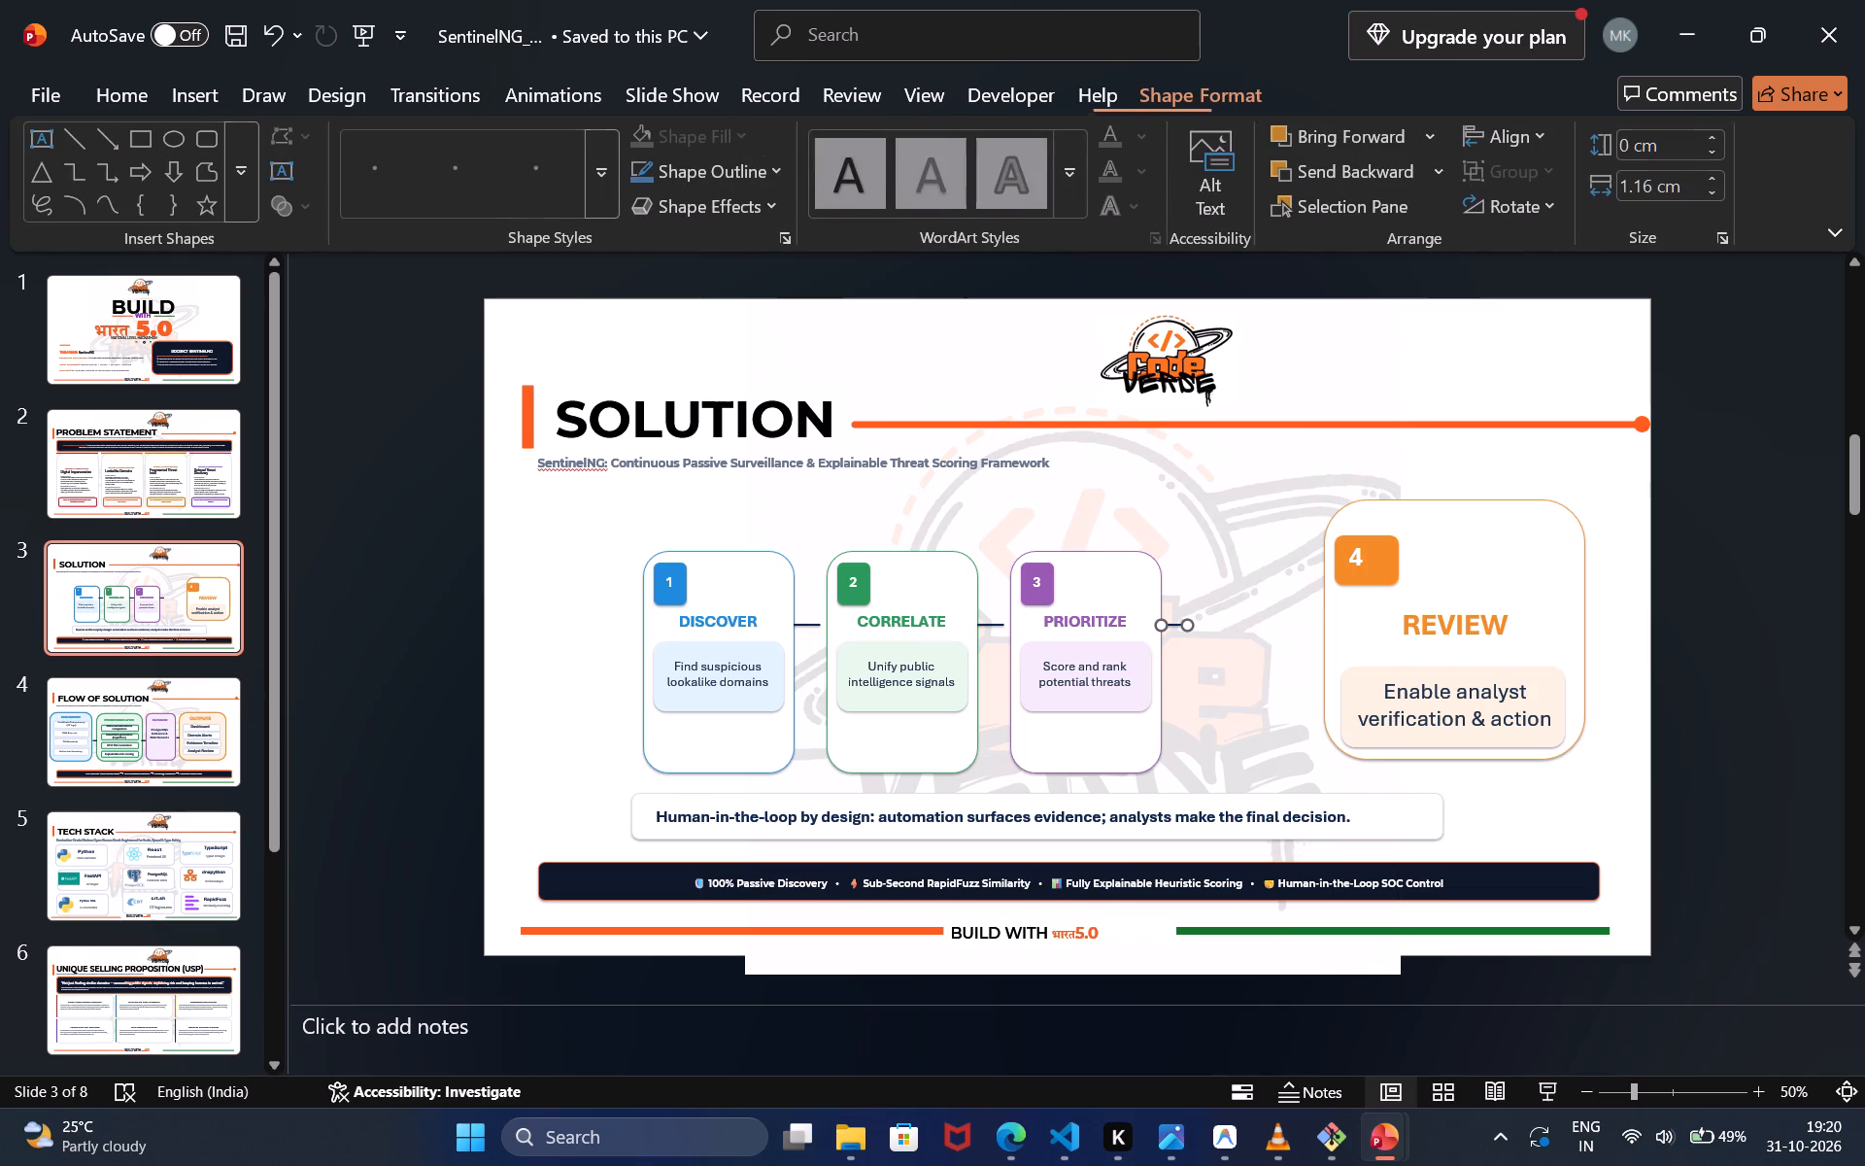
{"action": "left_click_drag", "start_coordinate": [1185, 624], "coordinate": [1310, 630]}
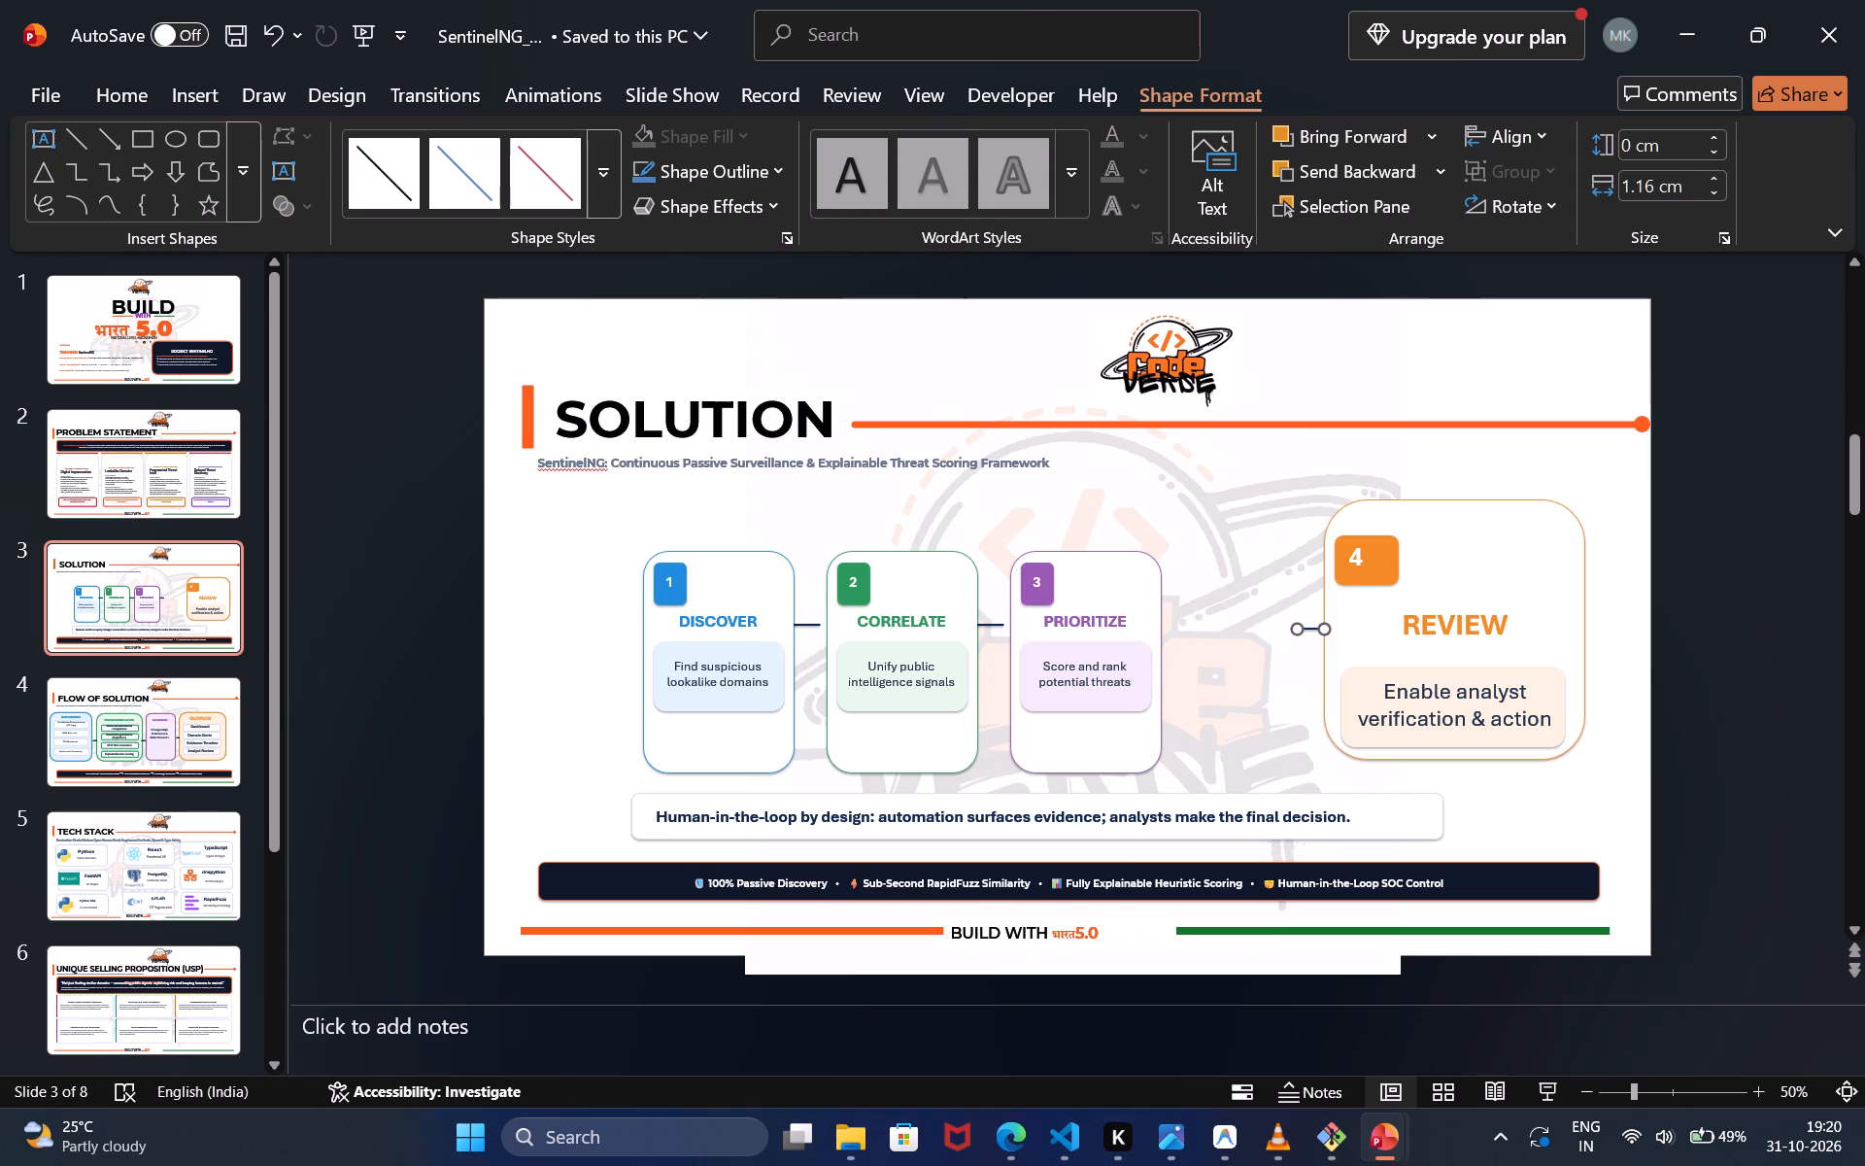
Select all parts of the PRIORITIZE card, enlarge them together, and place the card beside the REVIEW card at nearly the same height.
{"action": "left_click", "coordinate": [1135, 578]}
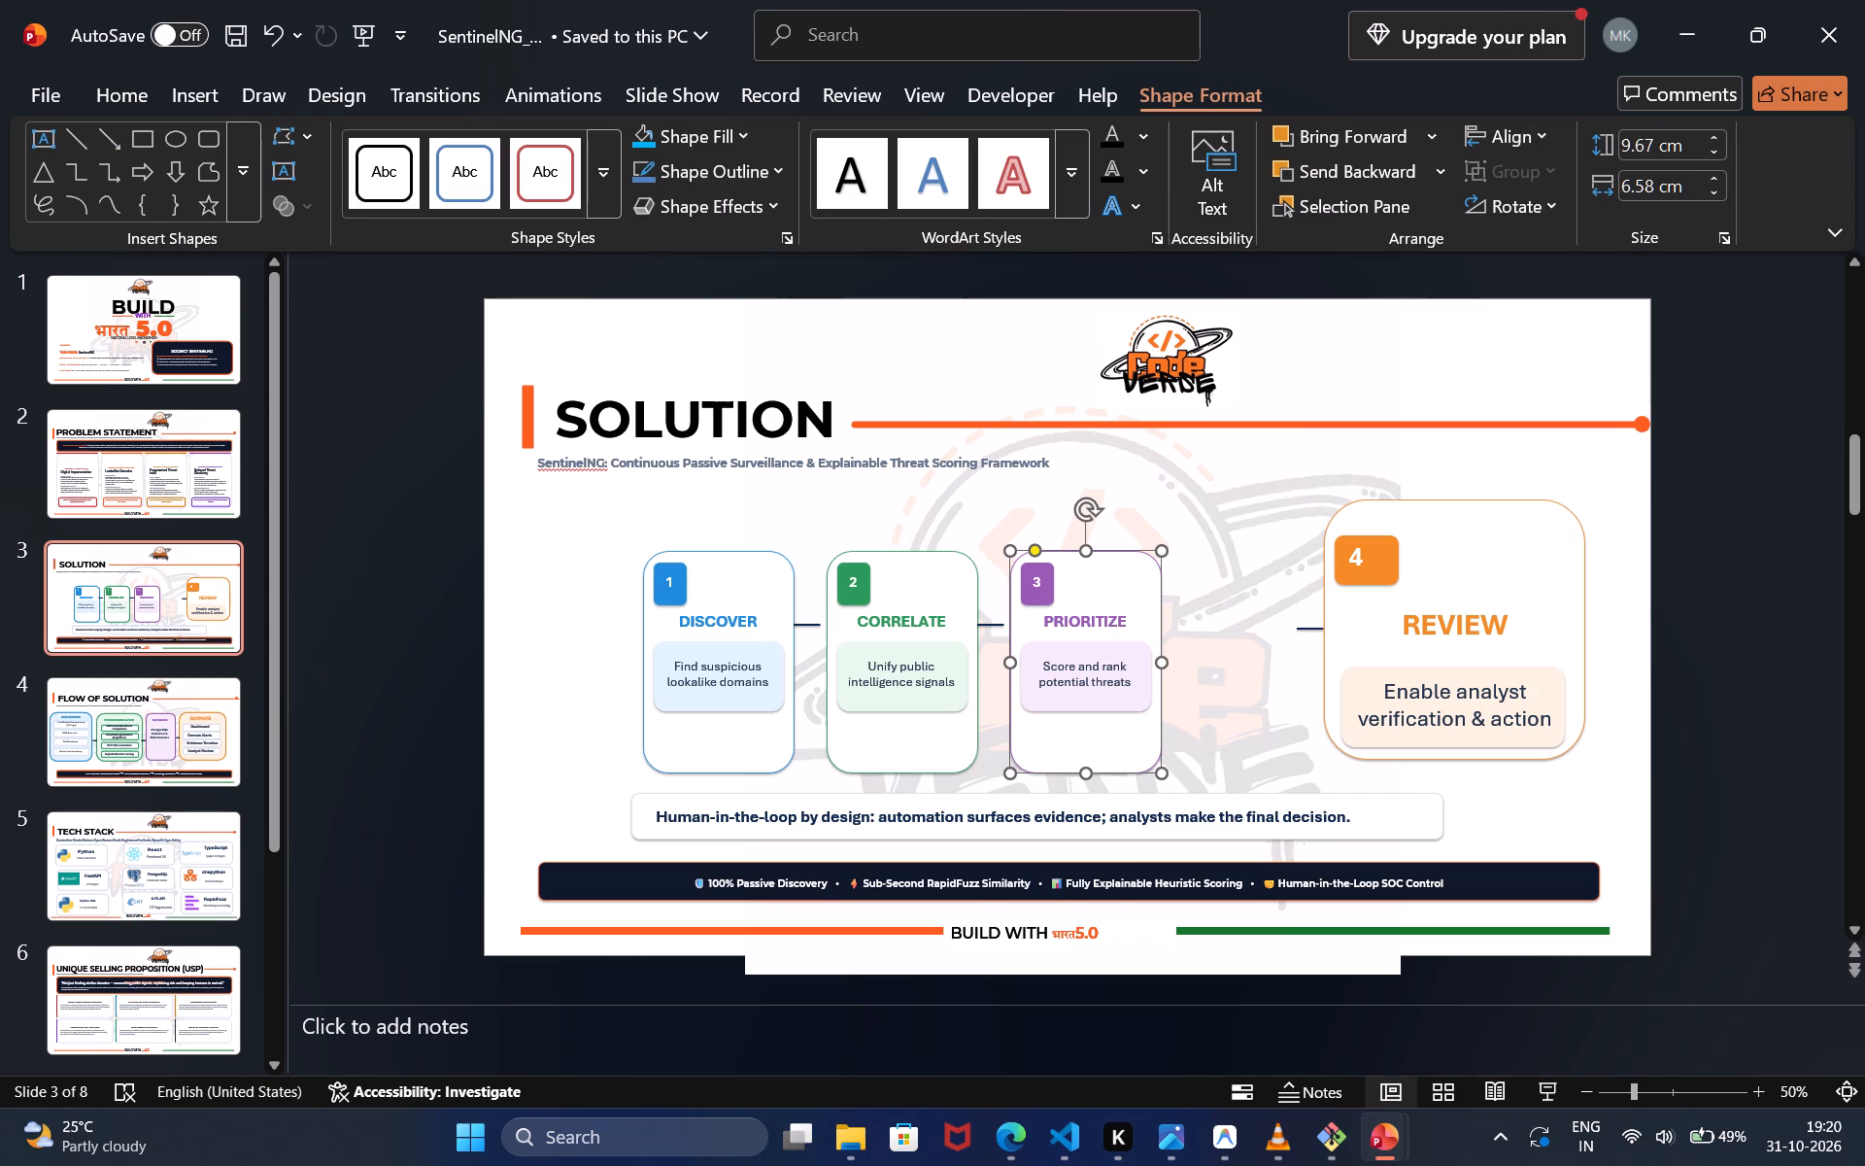
{"action": "left_click", "coordinate": [1049, 582], "text": "ctrl"}
{"action": "left_click", "coordinate": [1034, 581], "text": "ctrl"}
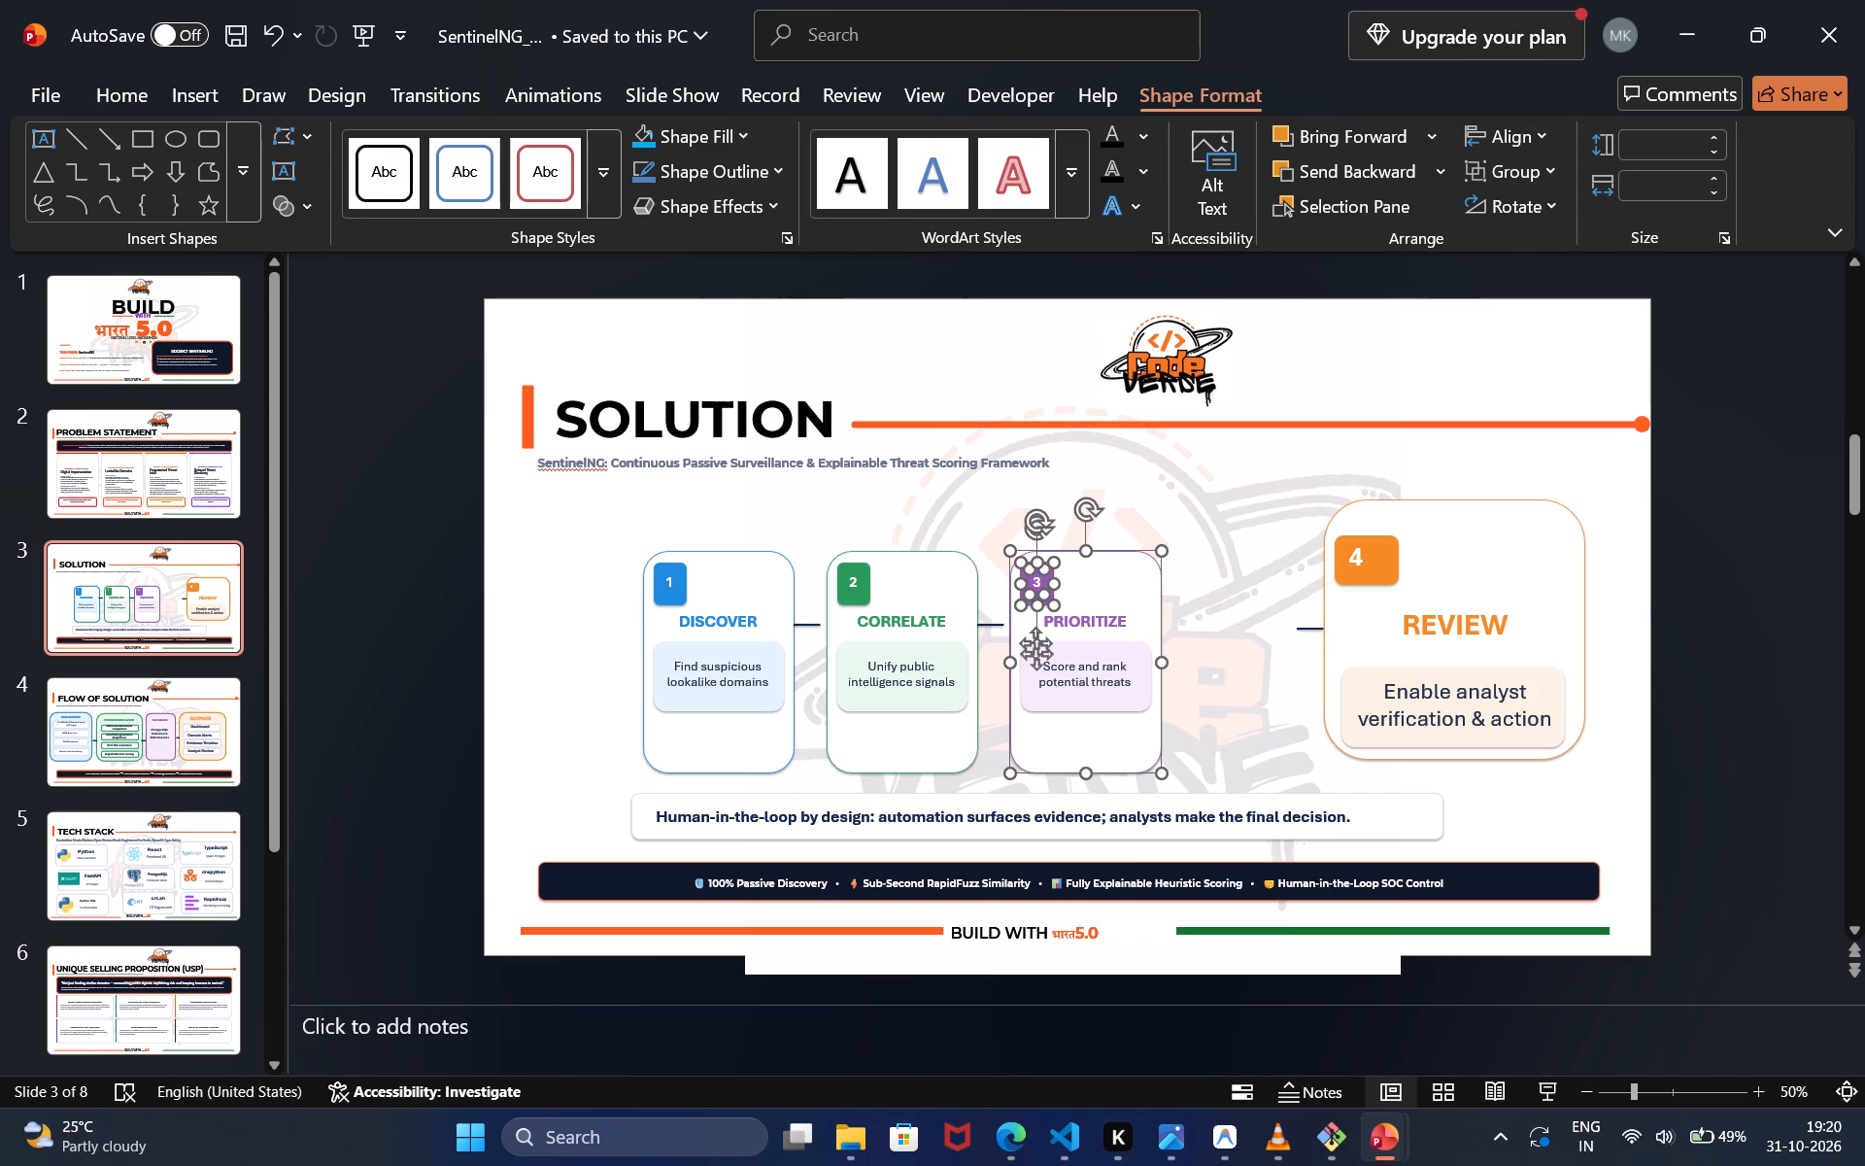
{"action": "left_click", "coordinate": [1079, 608], "text": "ctrl"}
{"action": "left_click", "coordinate": [1081, 621], "text": "ctrl"}
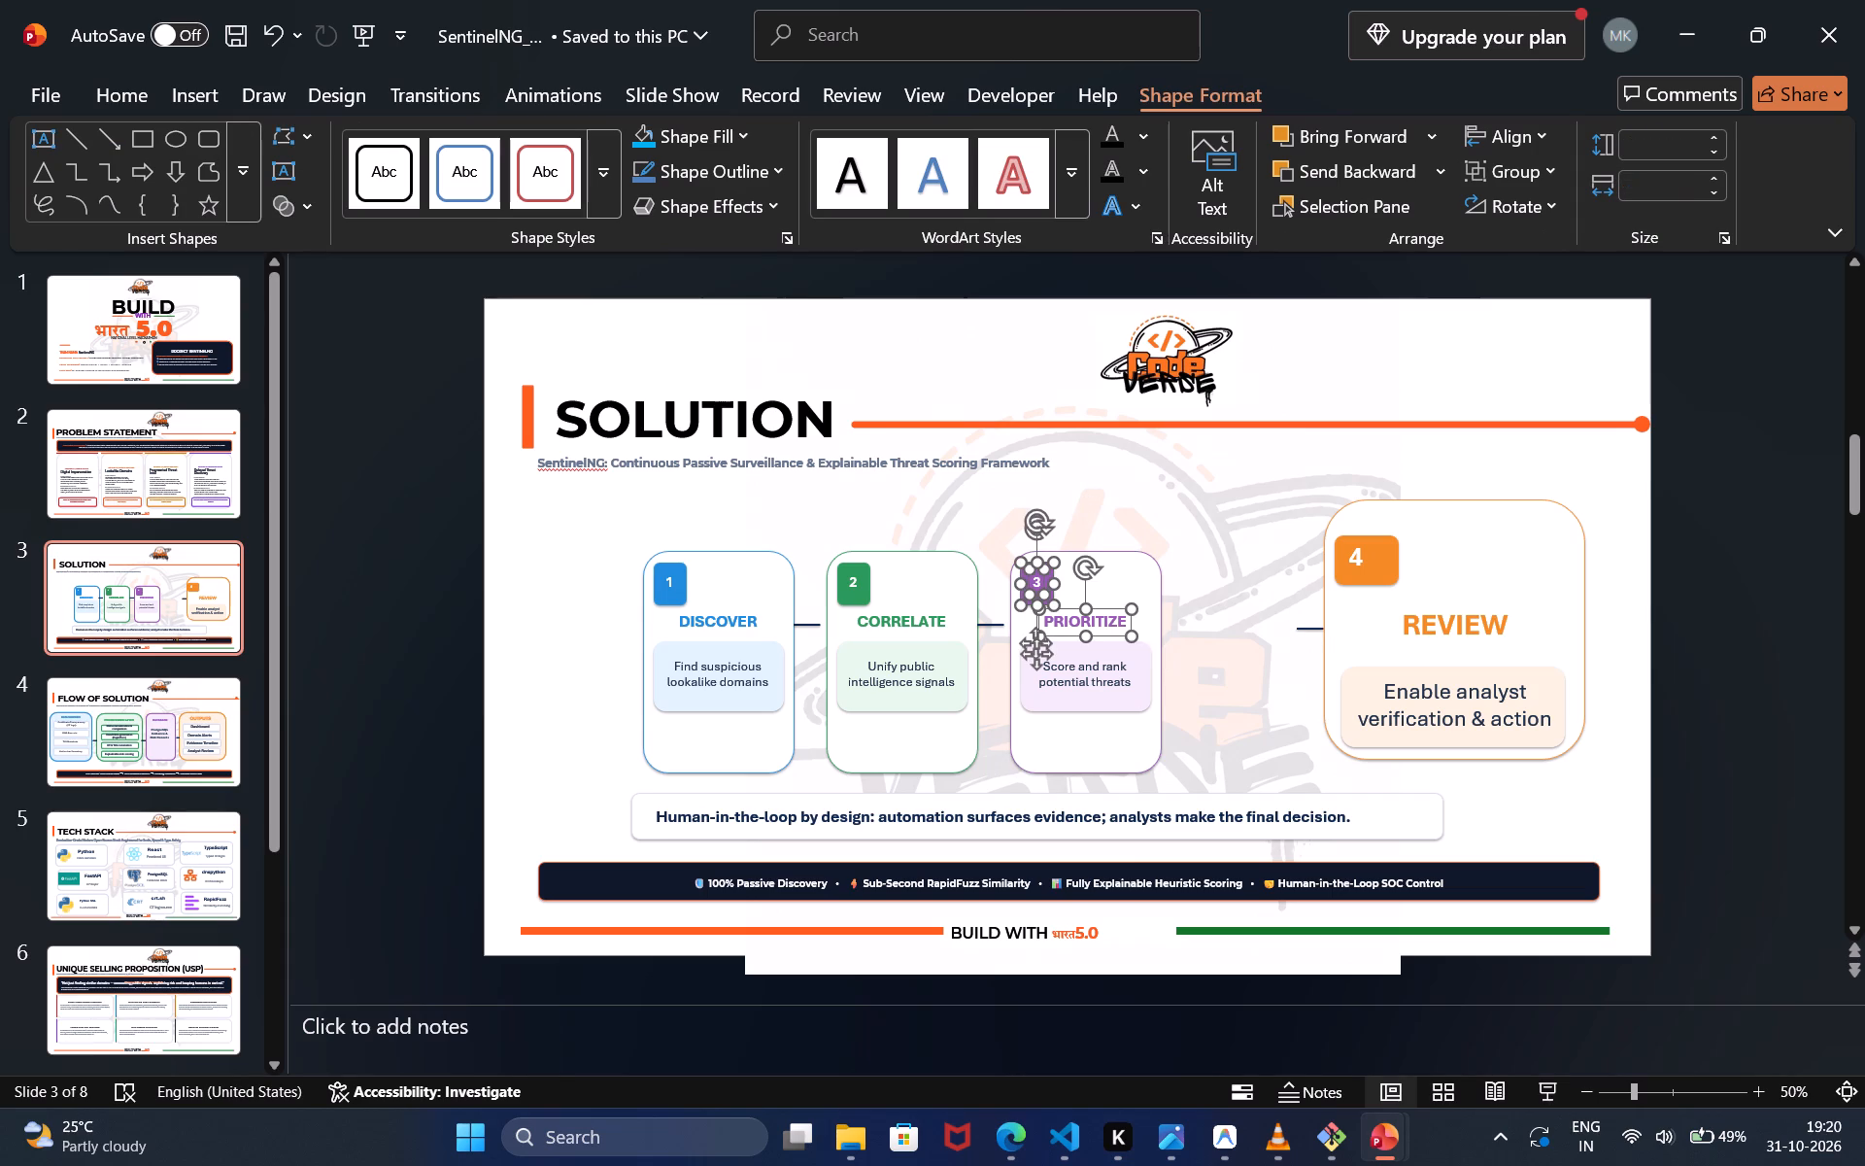
{"action": "left_click", "coordinate": [1136, 580], "text": "ctrl"}
{"action": "left_click", "coordinate": [1128, 655], "text": "ctrl"}
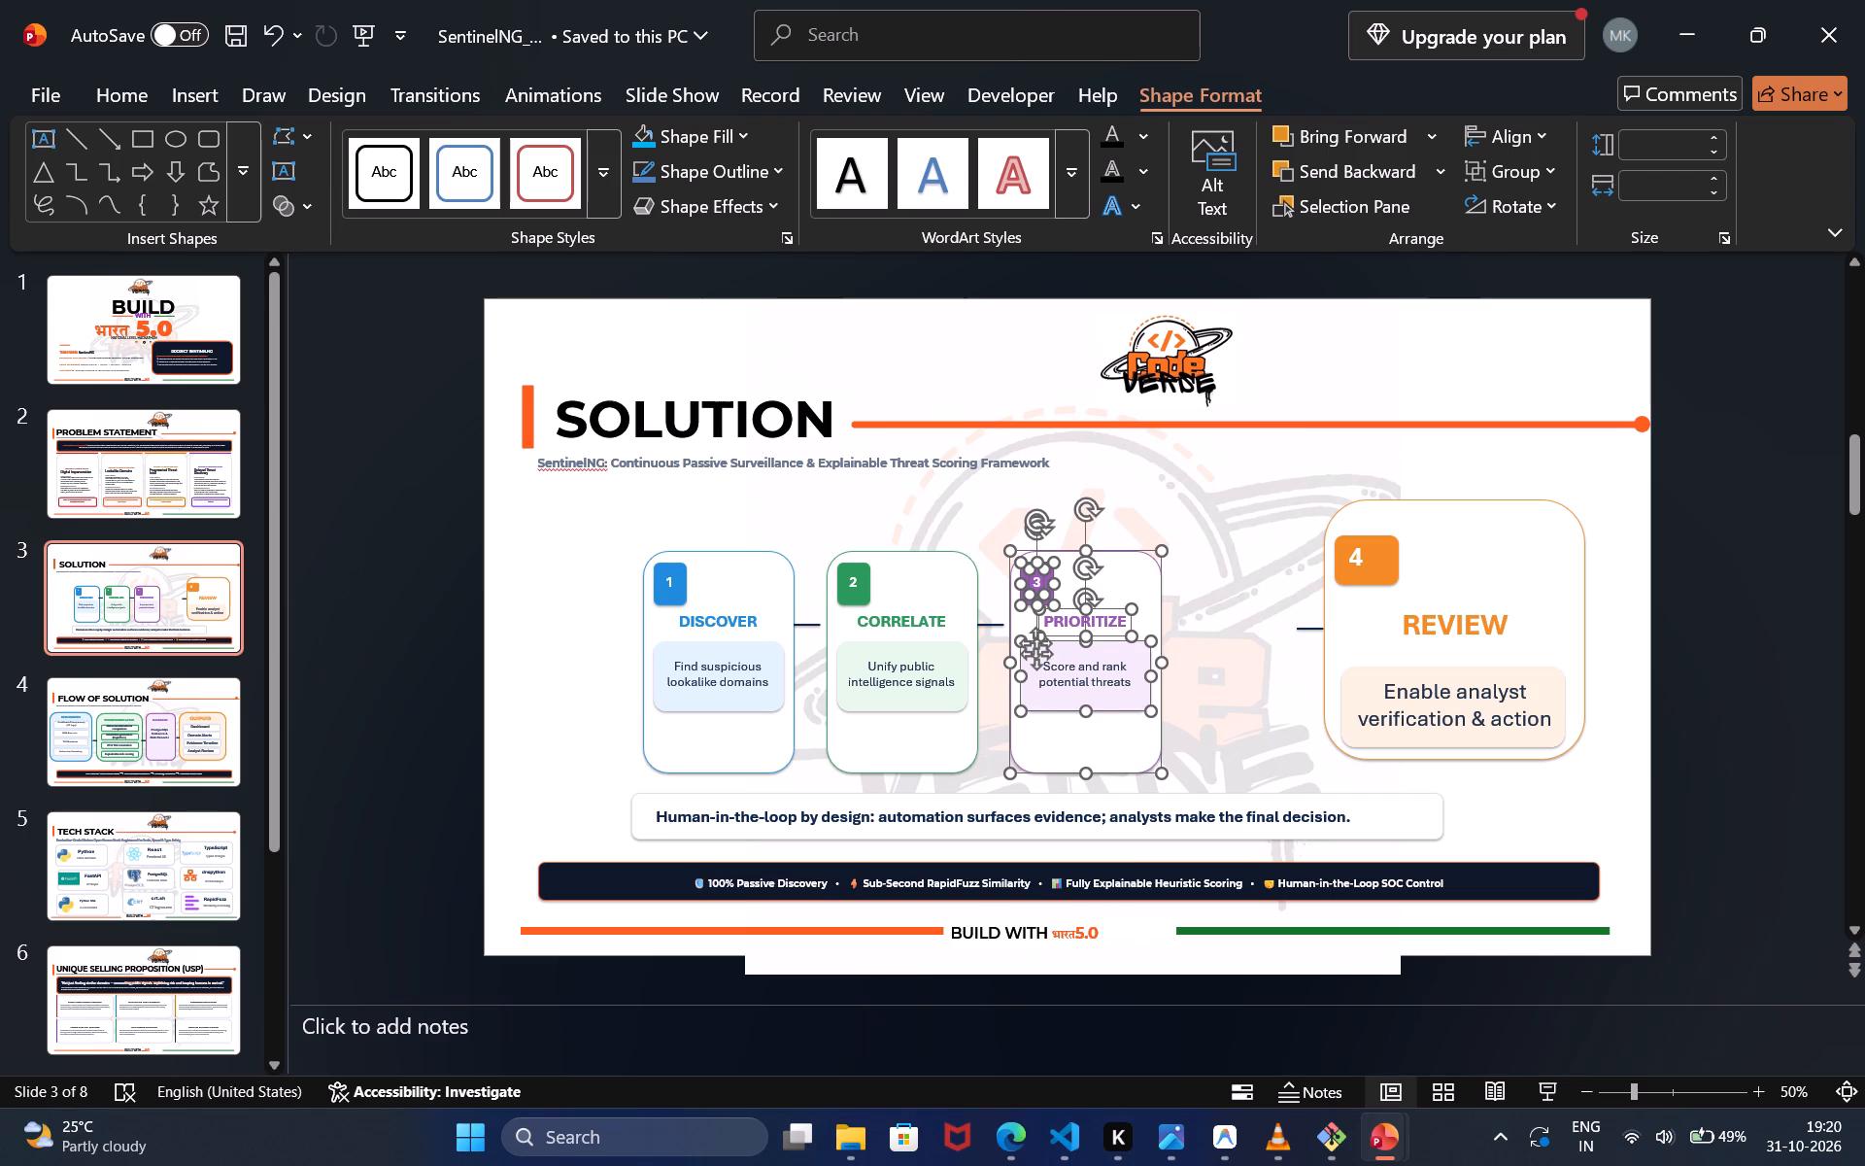
{"action": "left_click", "coordinate": [1109, 664], "text": "ctrl"}
{"action": "left_click_drag", "start_coordinate": [1162, 771], "coordinate": [1226, 761]}
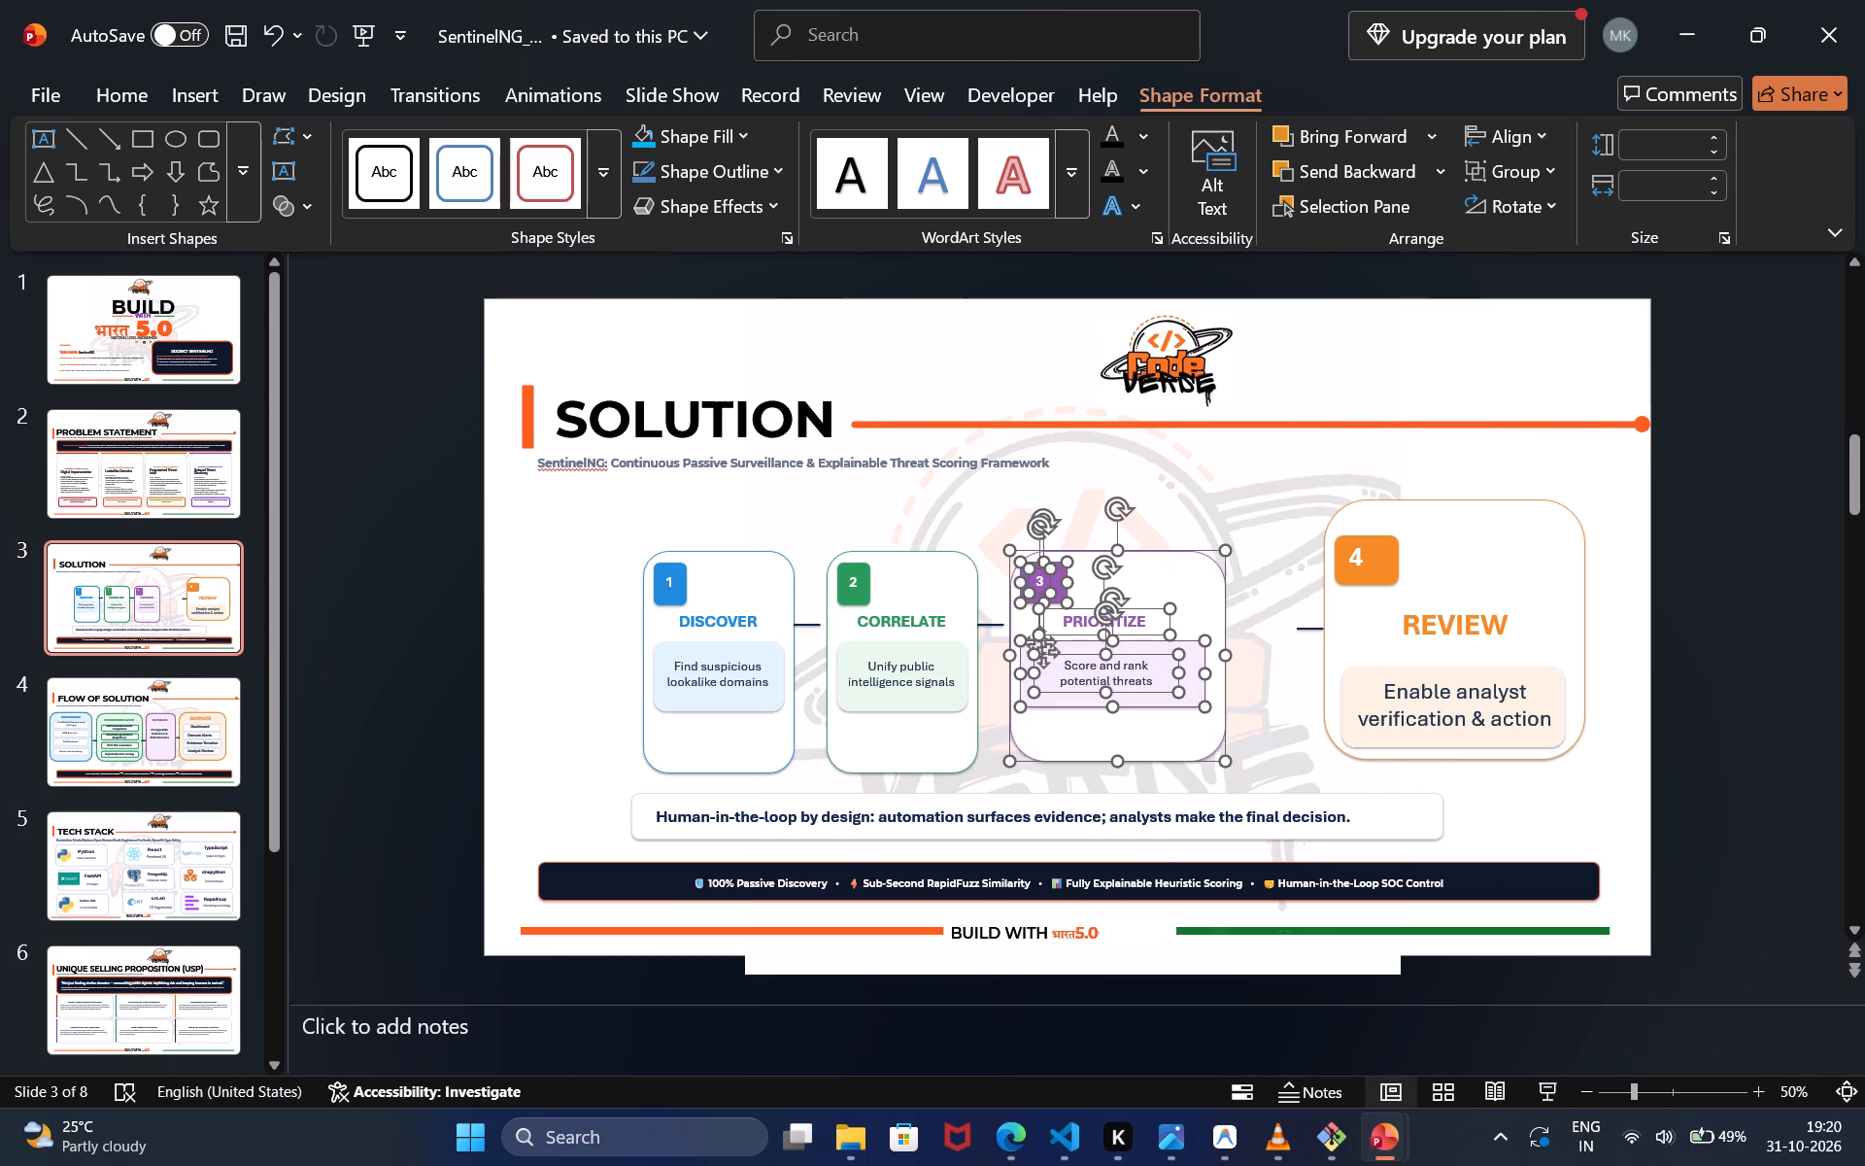
{"action": "left_click_drag", "start_coordinate": [1189, 566], "coordinate": [1249, 556]}
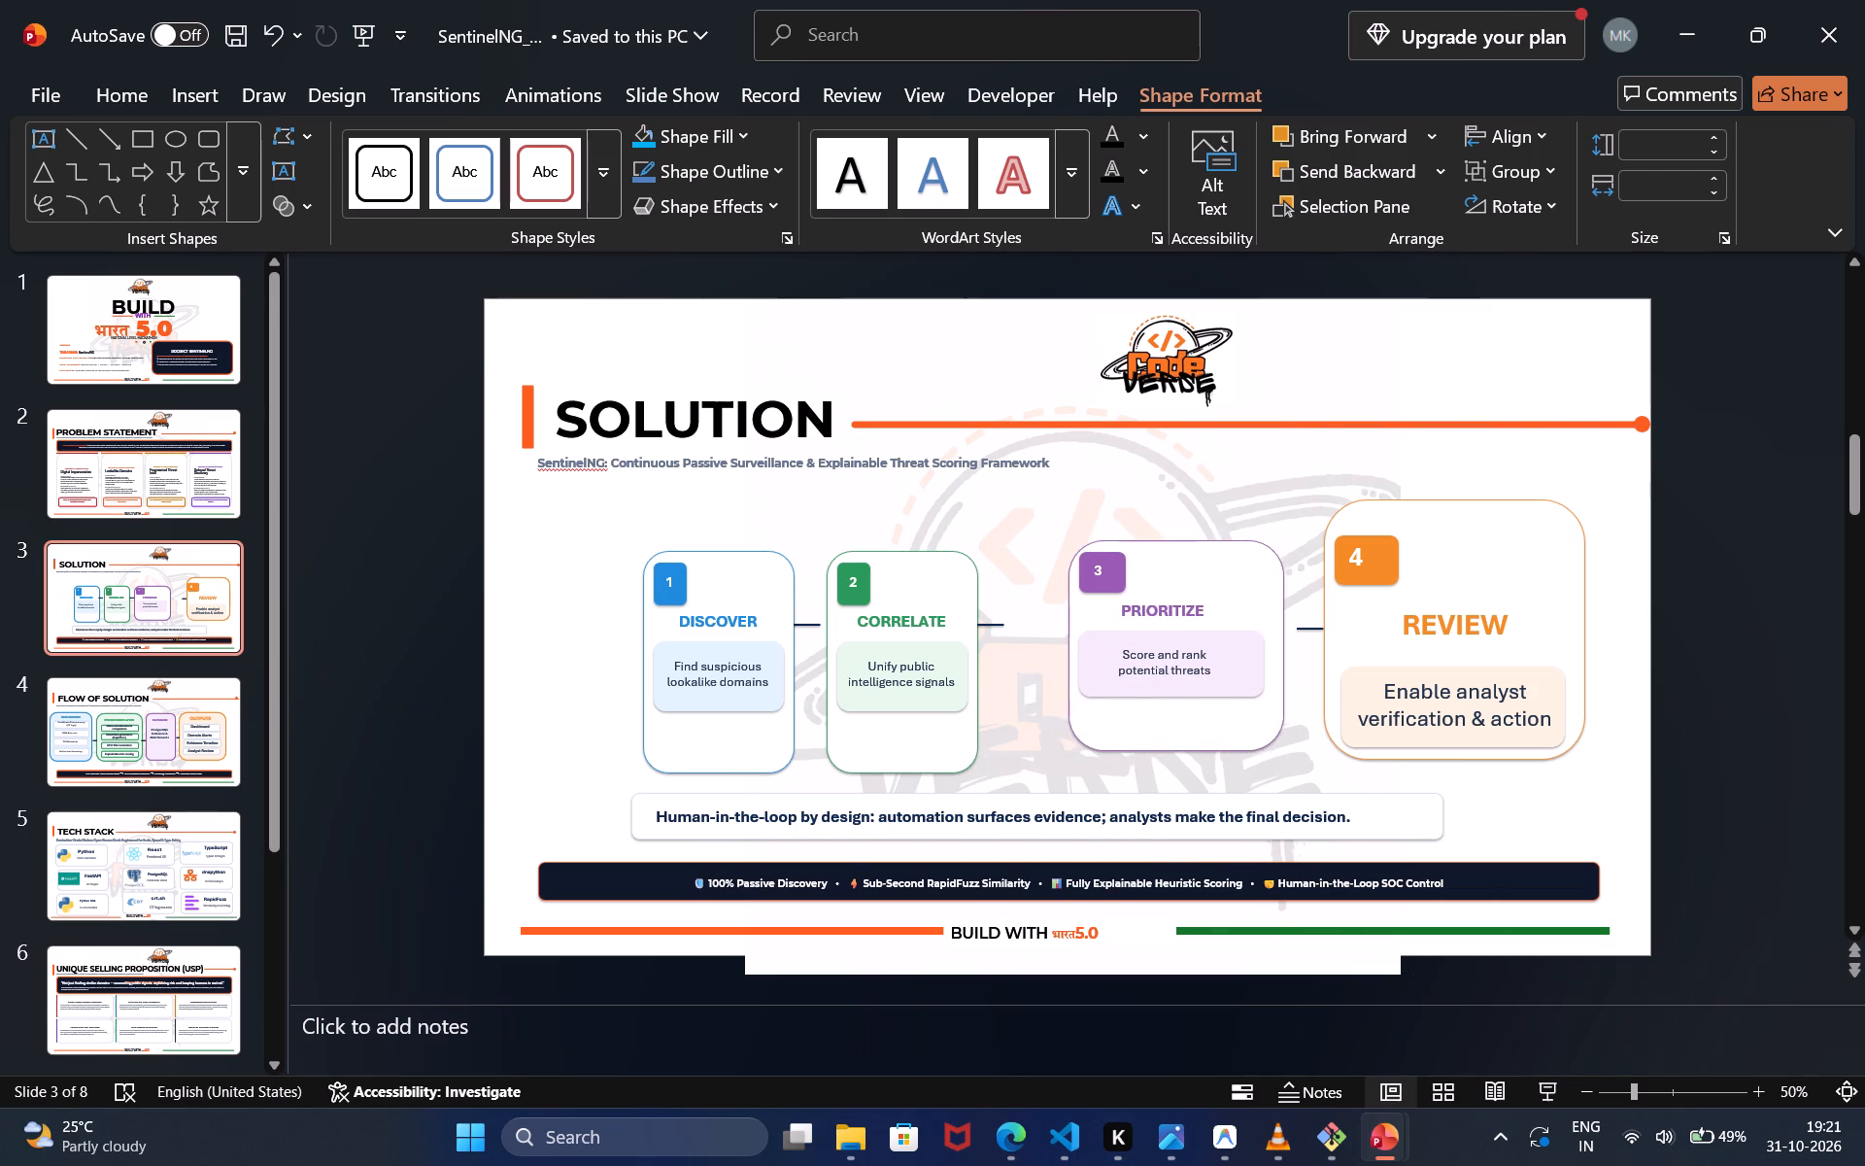
{"action": "left_click_drag", "start_coordinate": [1249, 556], "coordinate": [1249, 549]}
{"action": "left_click_drag", "start_coordinate": [1282, 534], "coordinate": [1292, 500]}
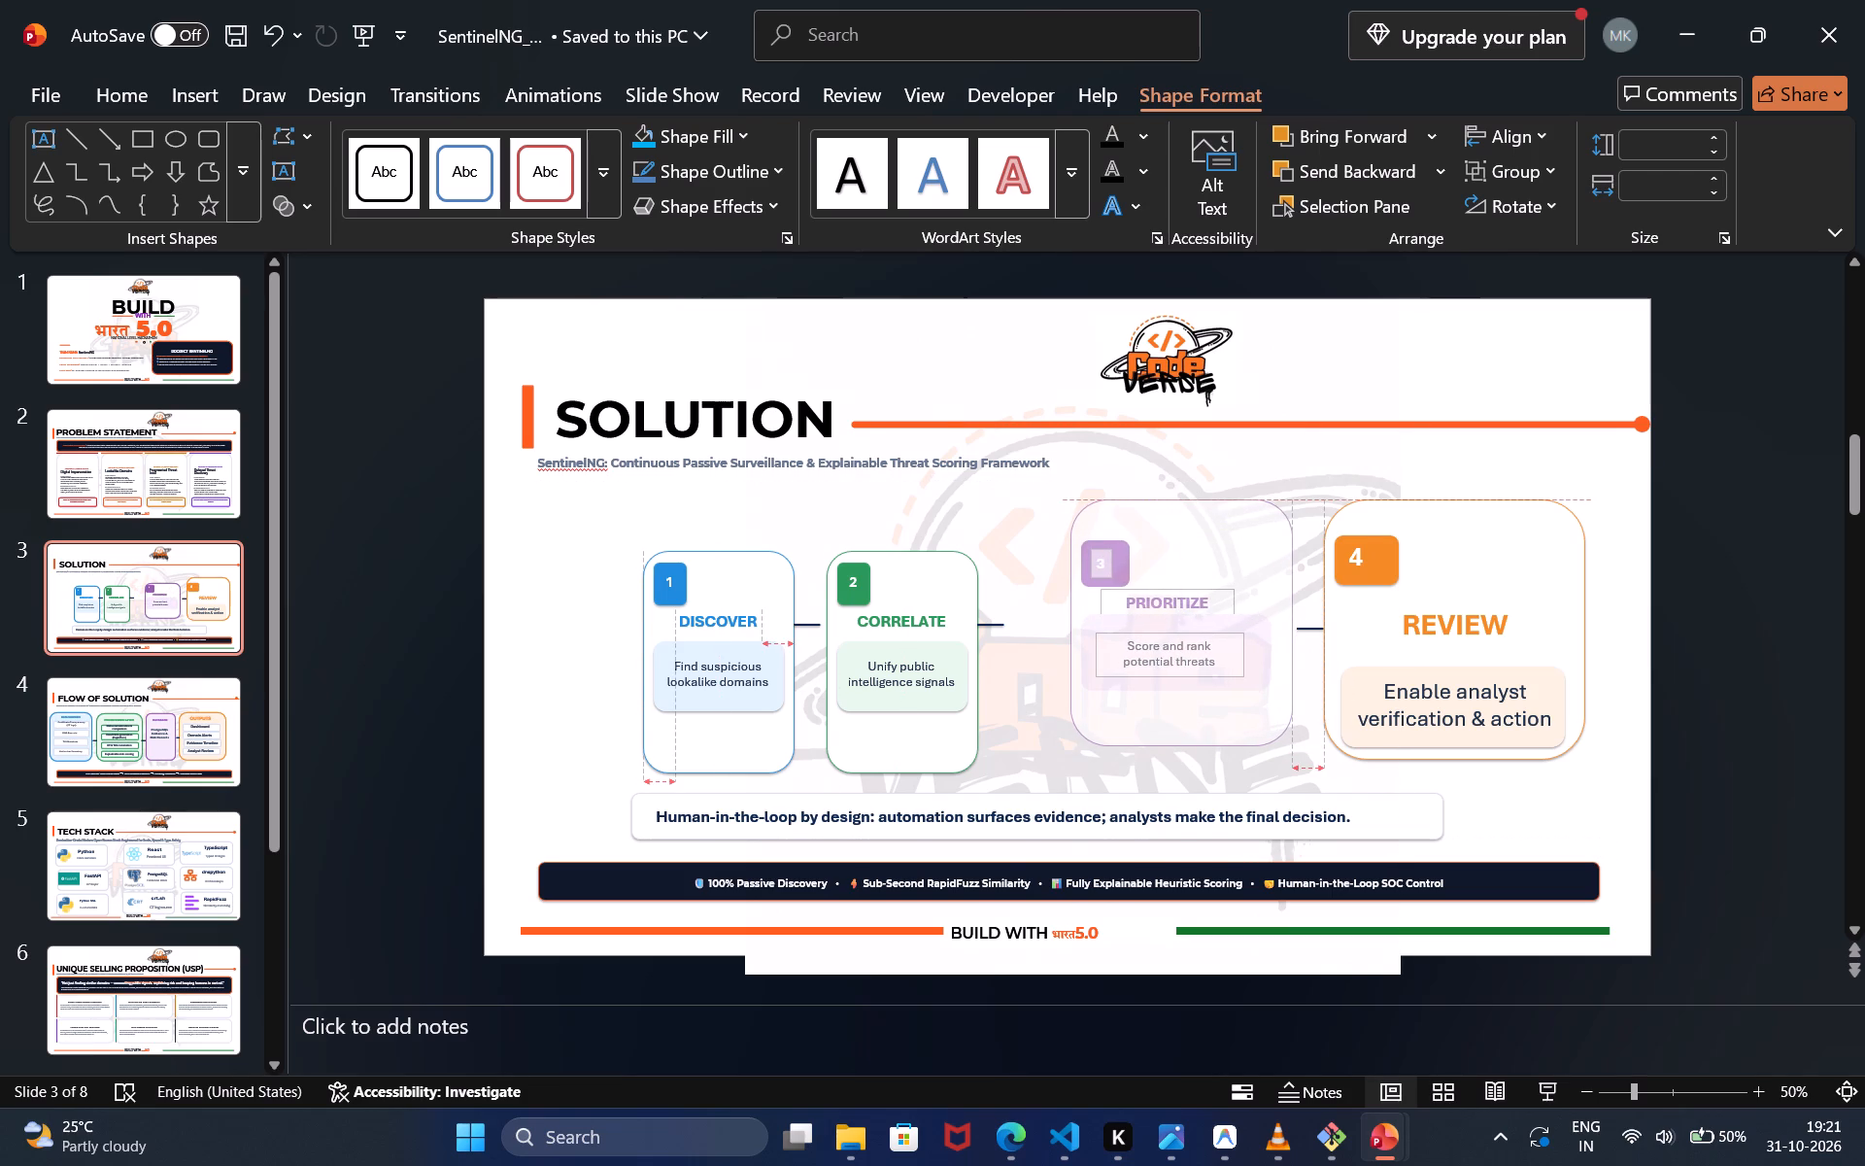
{"action": "left_click_drag", "start_coordinate": [1292, 500], "coordinate": [1293, 500]}
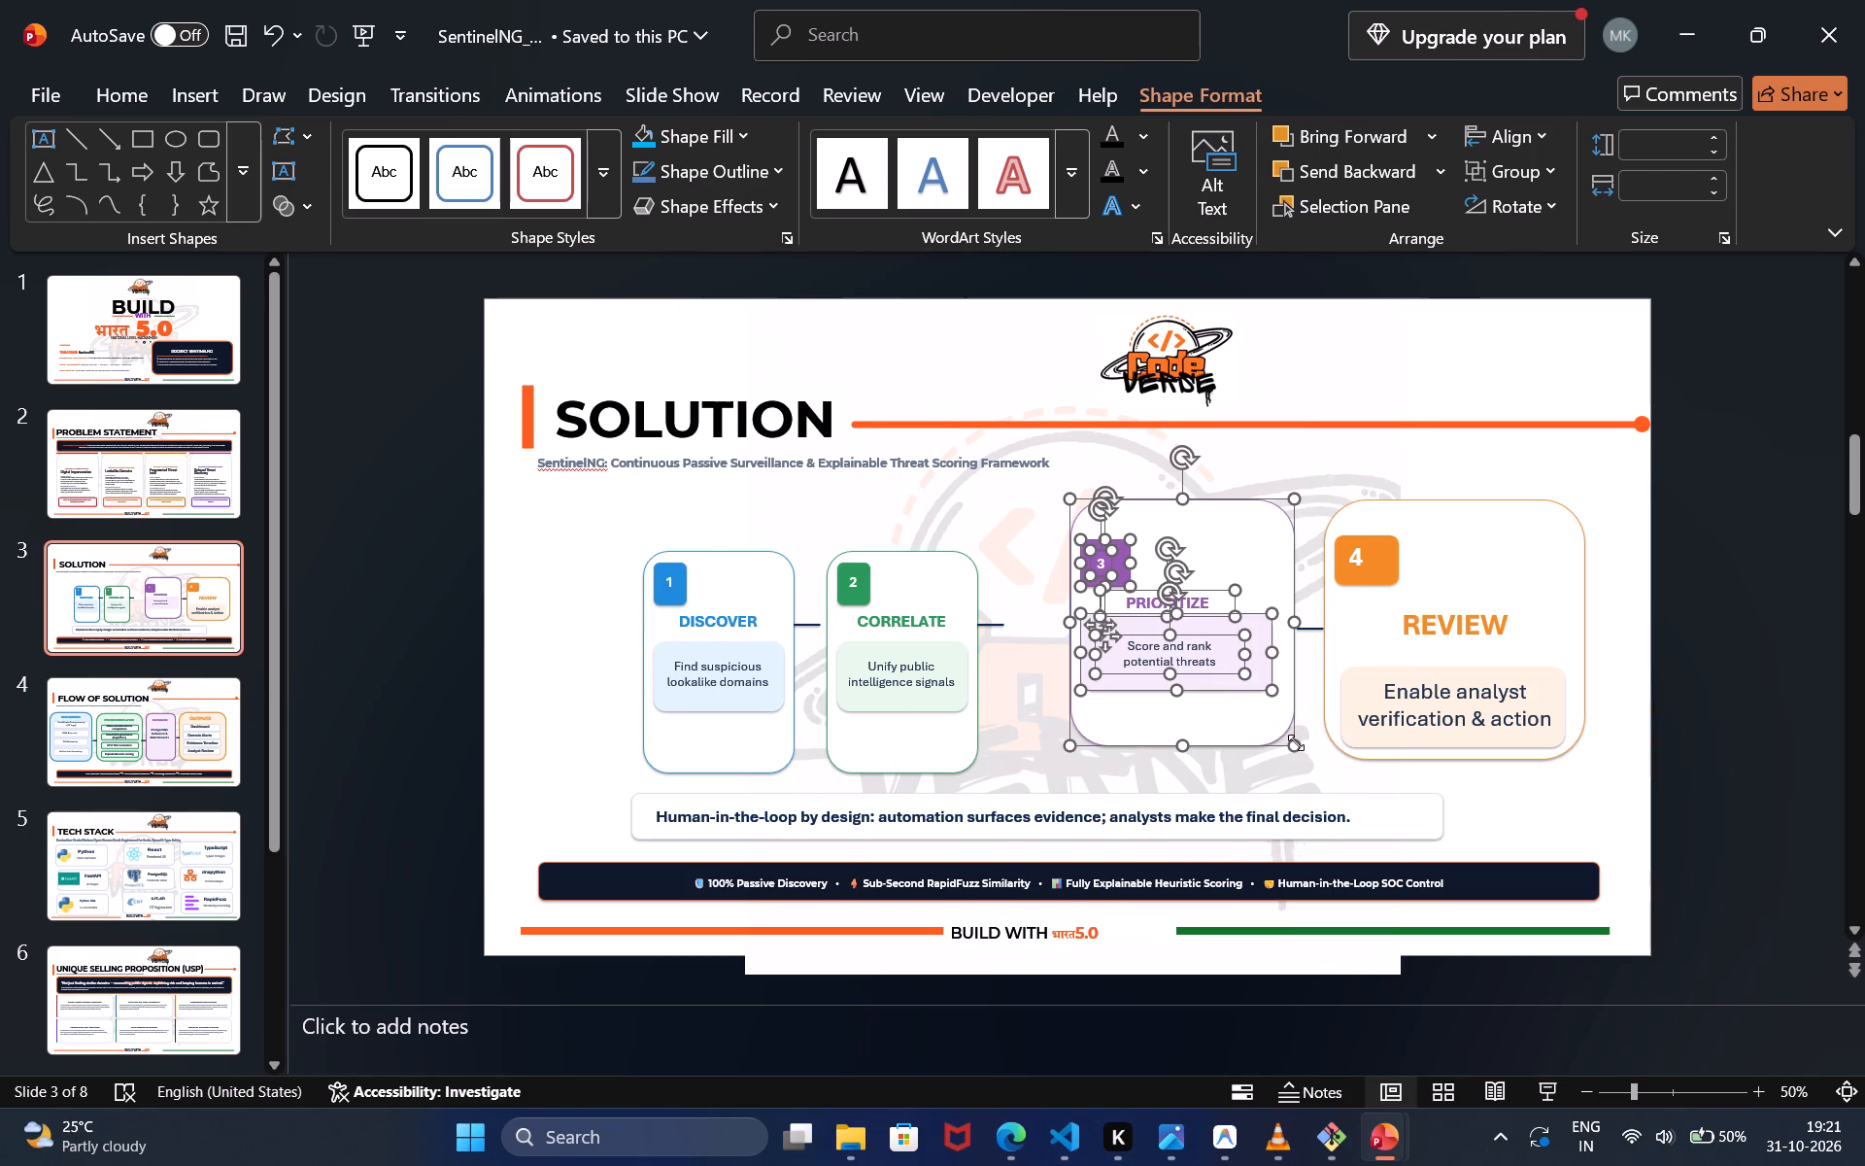
{"action": "left_click_drag", "start_coordinate": [1296, 742], "coordinate": [1296, 762]}
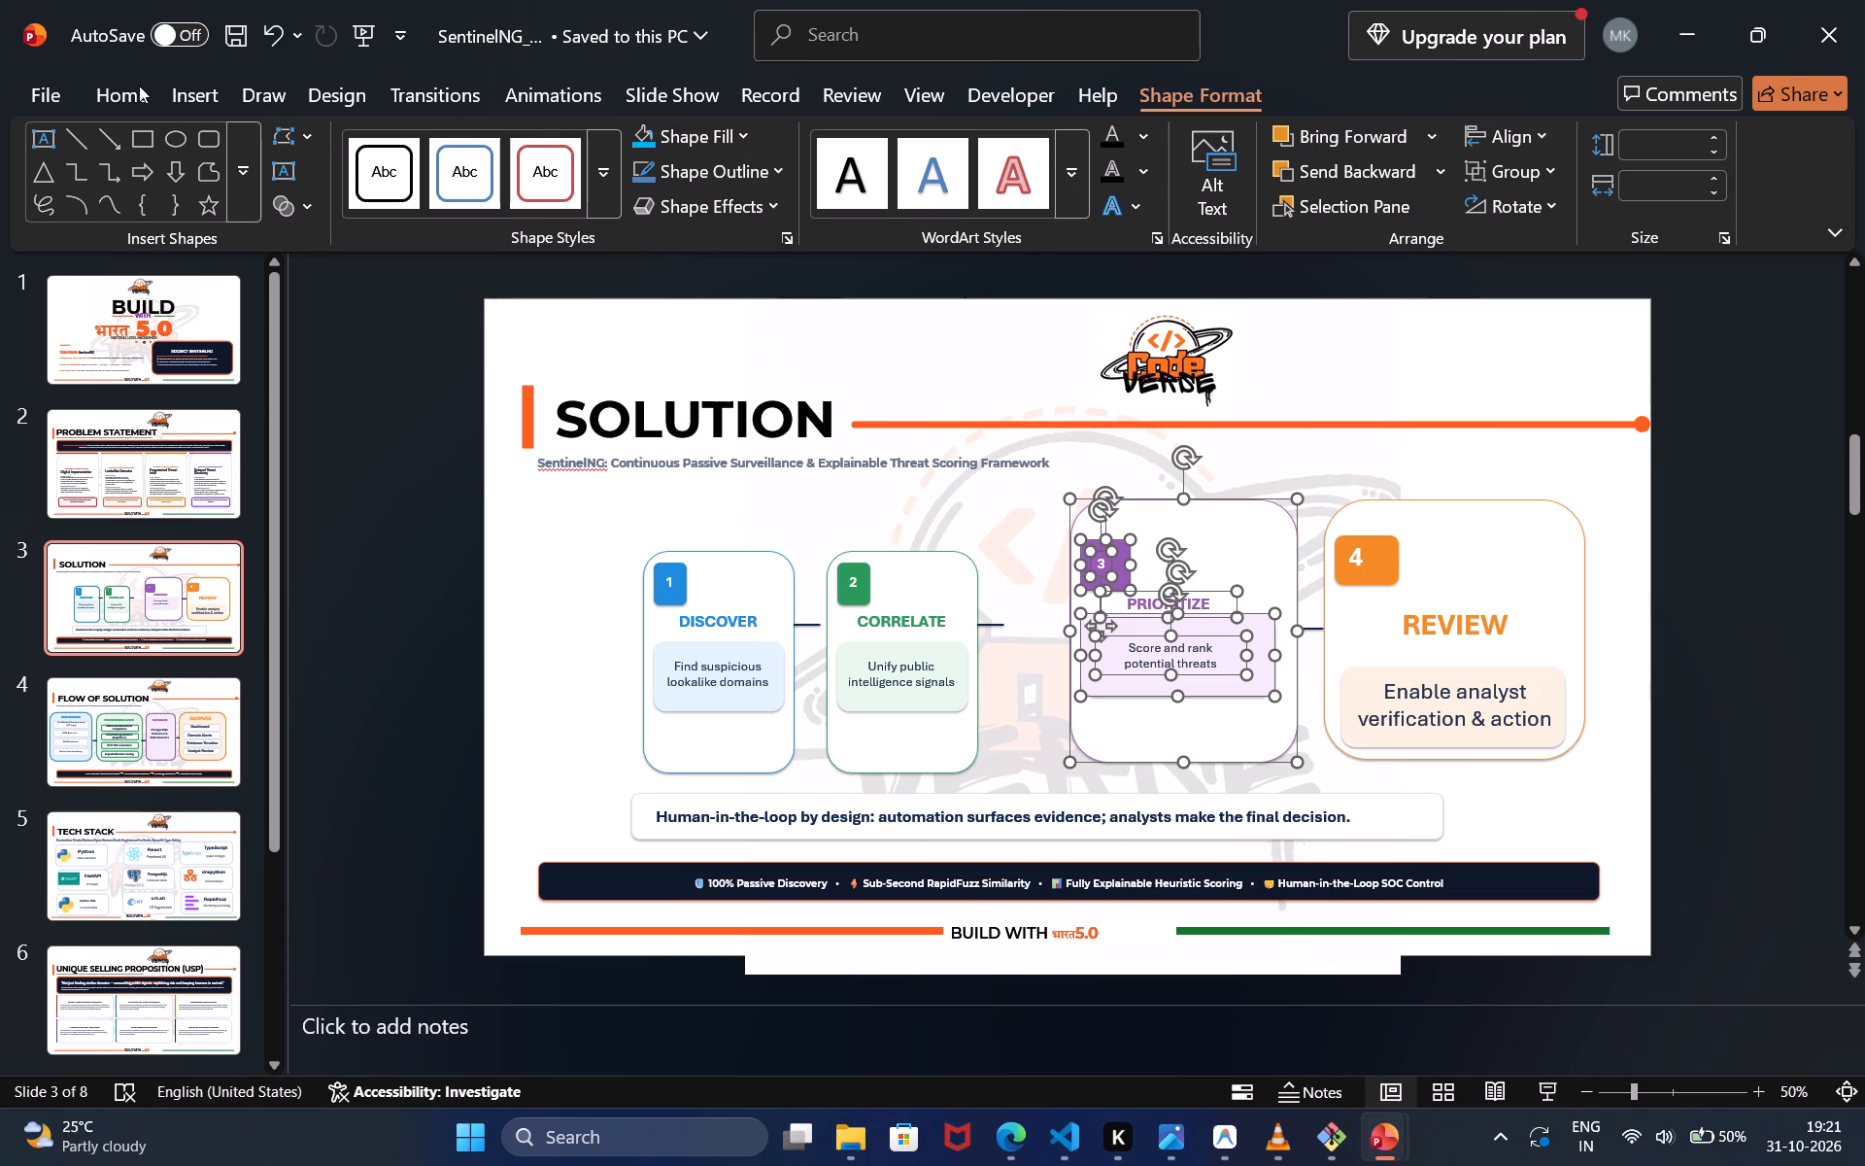
Increase the text size of the PRIORITIZE card's number, heading and description to 24+.
{"action": "left_click", "coordinate": [133, 84]}
{"action": "triple_click", "coordinate": [679, 154]}
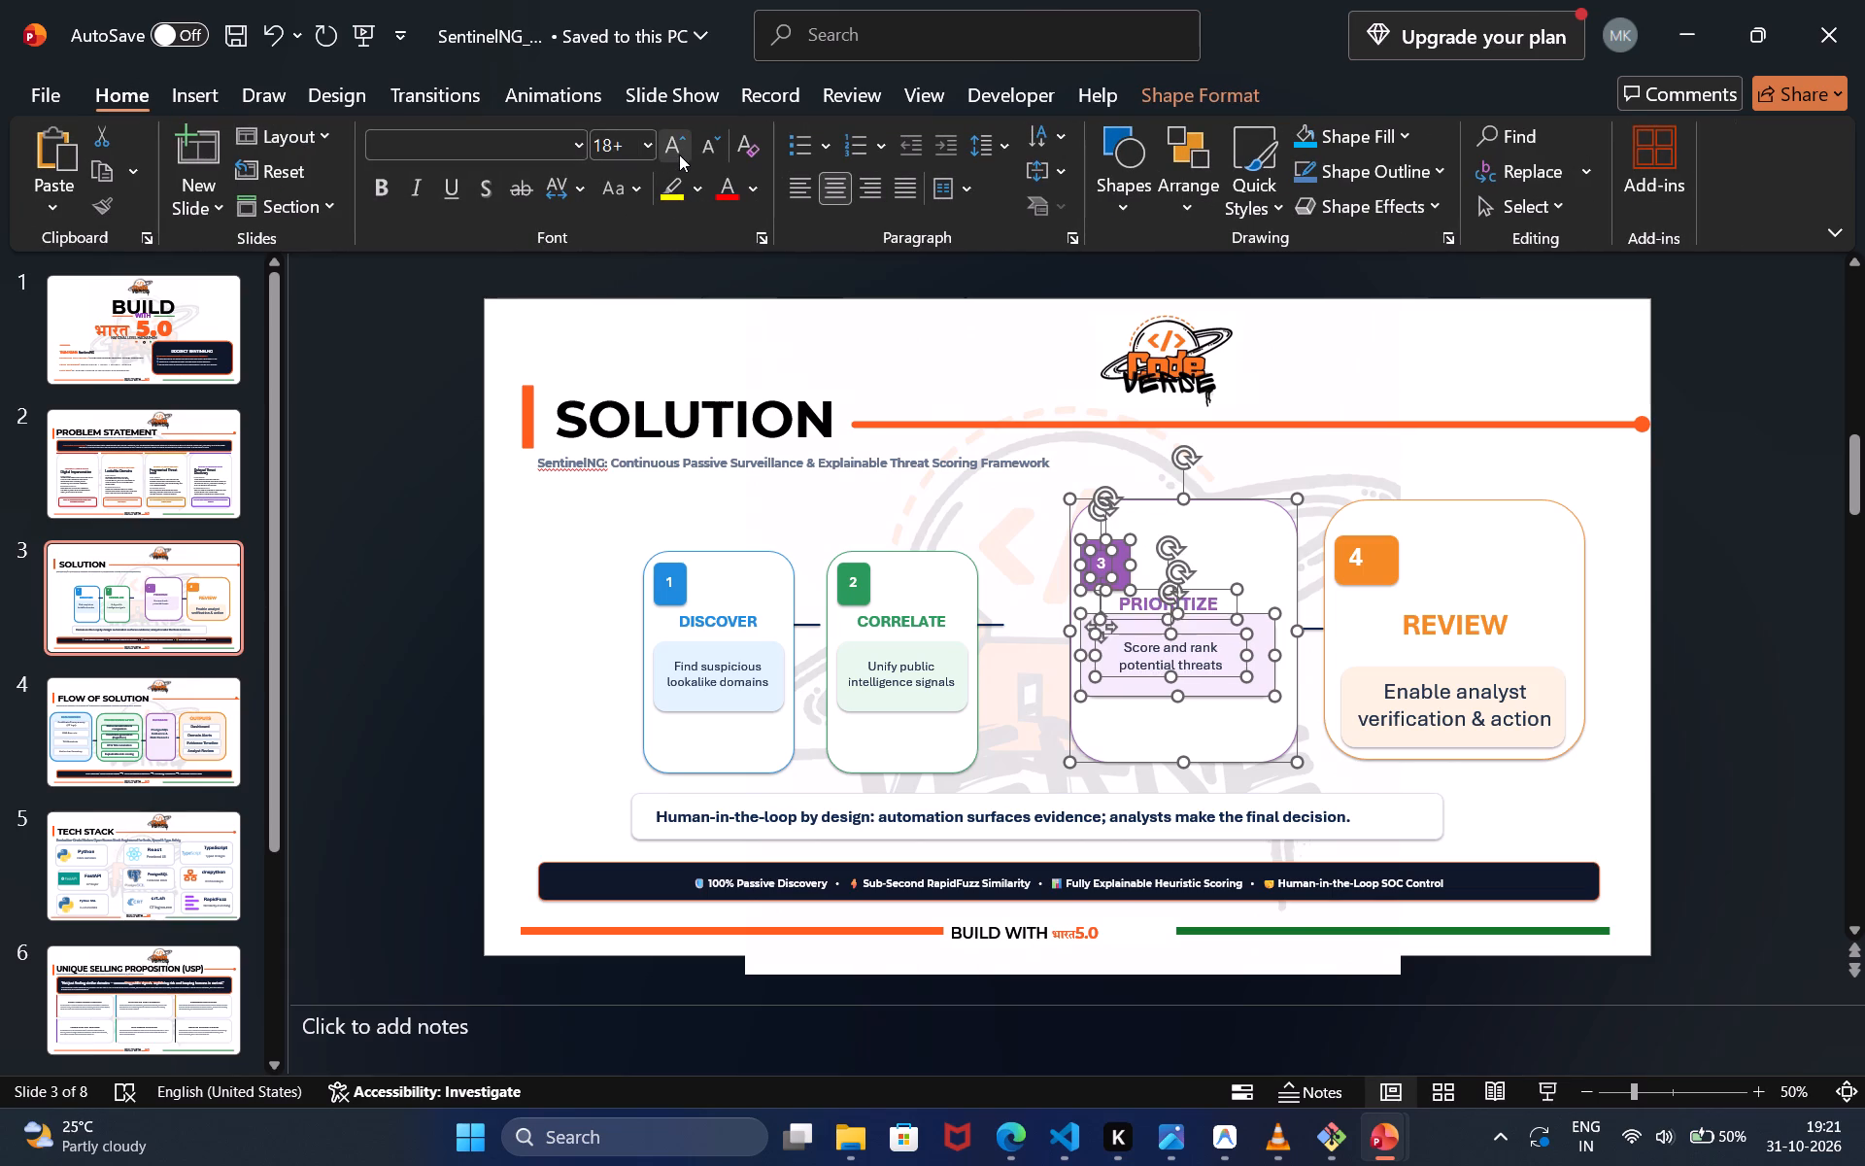
{"action": "left_click", "coordinate": [1236, 697]}
{"action": "left_click", "coordinate": [992, 696]}
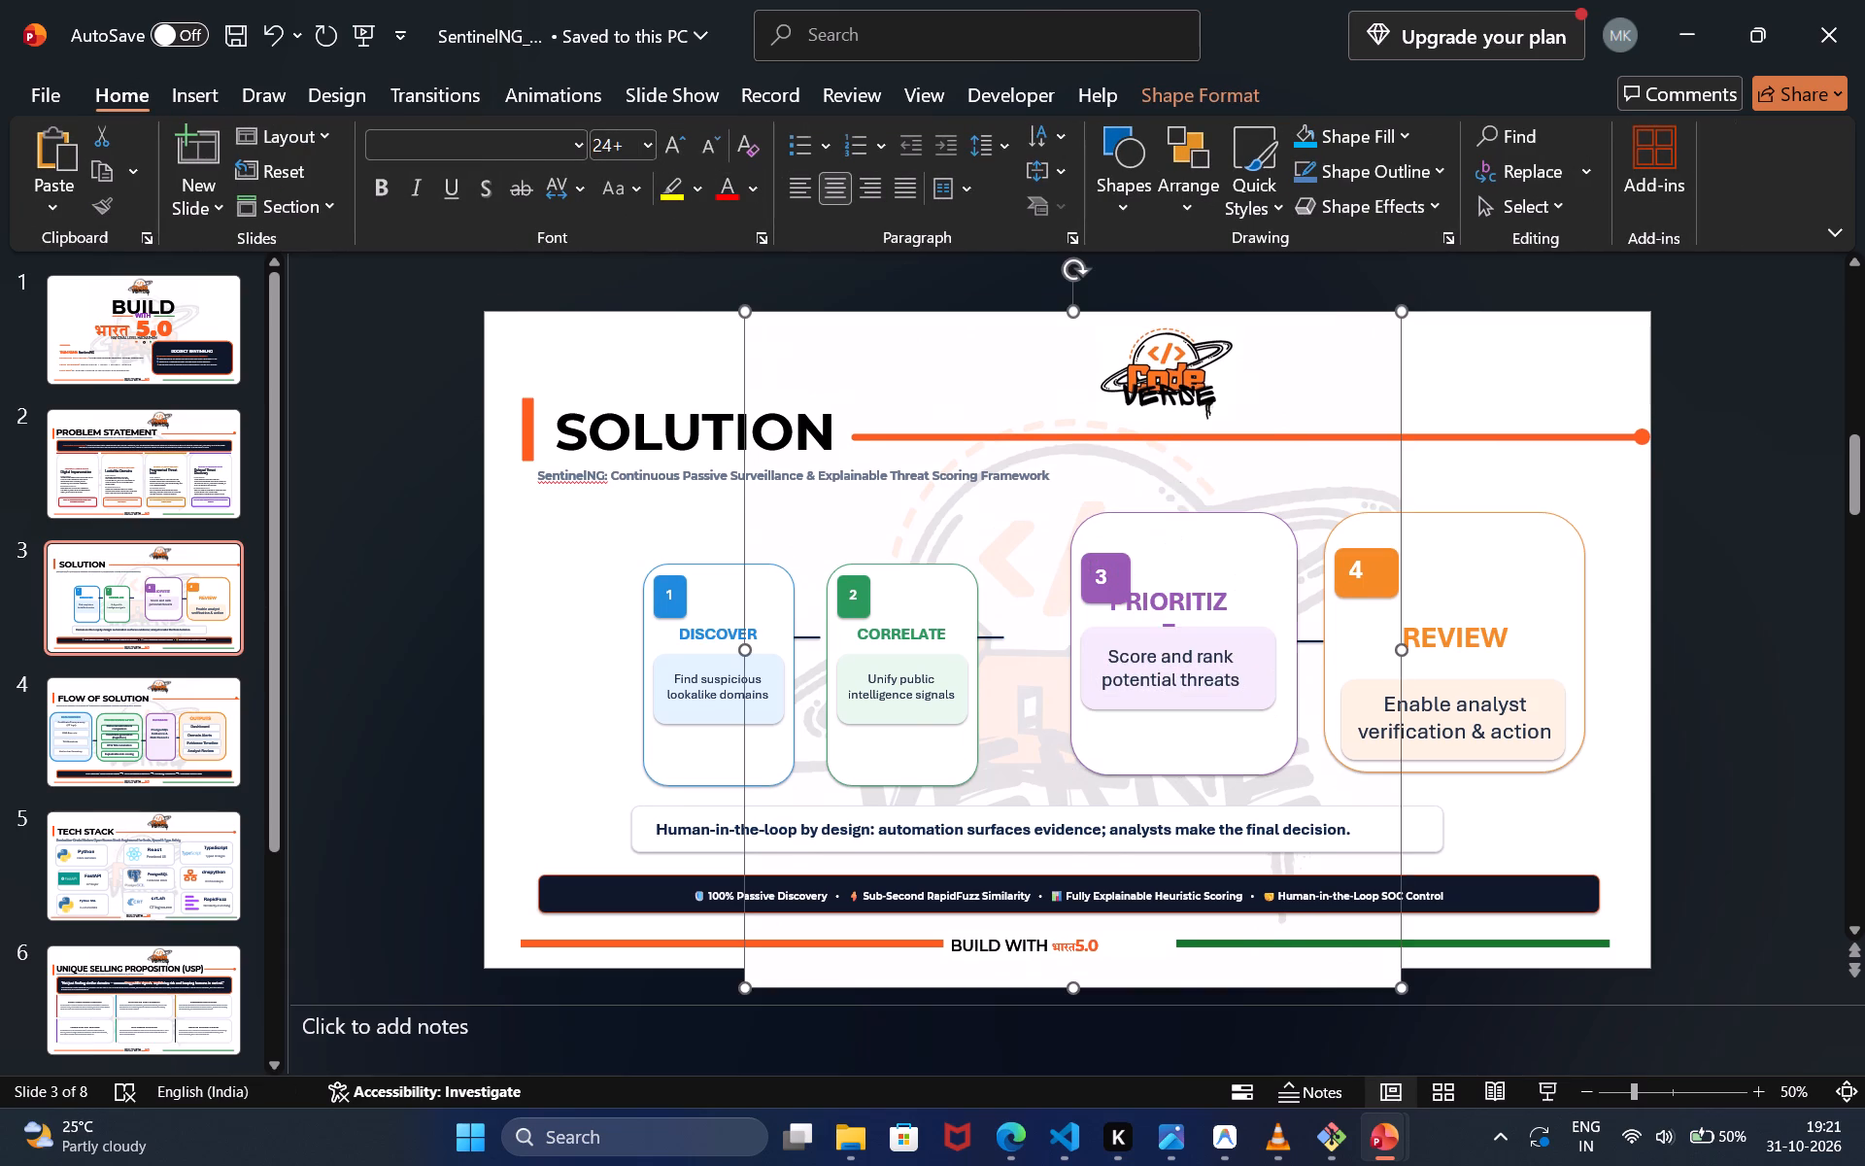
Move the PRIORITIZE card's description background box and its Score and rank potential threats text down to the card's lower edge.
{"action": "left_click", "coordinate": [1252, 634]}
{"action": "left_click_drag", "start_coordinate": [1252, 634], "coordinate": [1258, 668]}
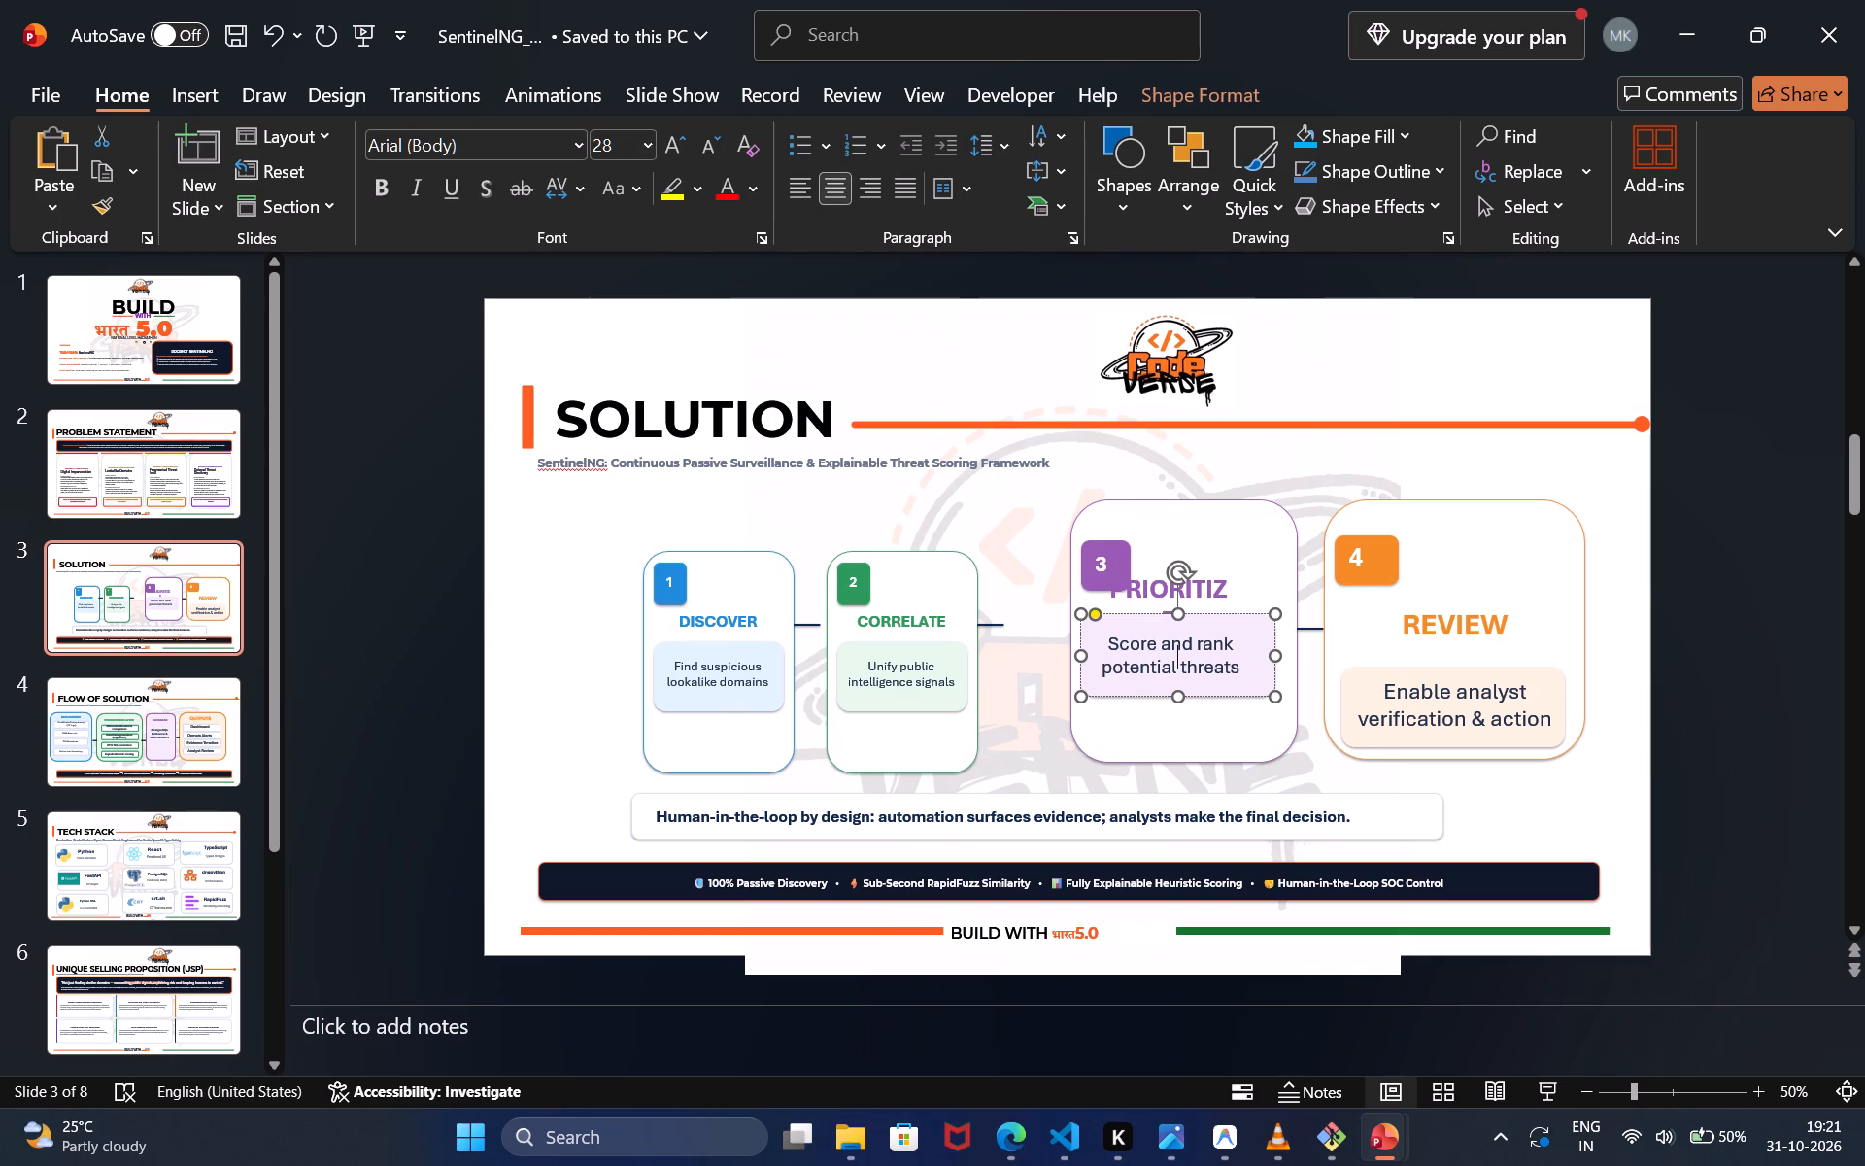
{"action": "left_click_drag", "start_coordinate": [1258, 668], "coordinate": [1259, 674]}
{"action": "left_click_drag", "start_coordinate": [1244, 610], "coordinate": [1252, 664]}
{"action": "left_click", "coordinate": [1221, 631]}
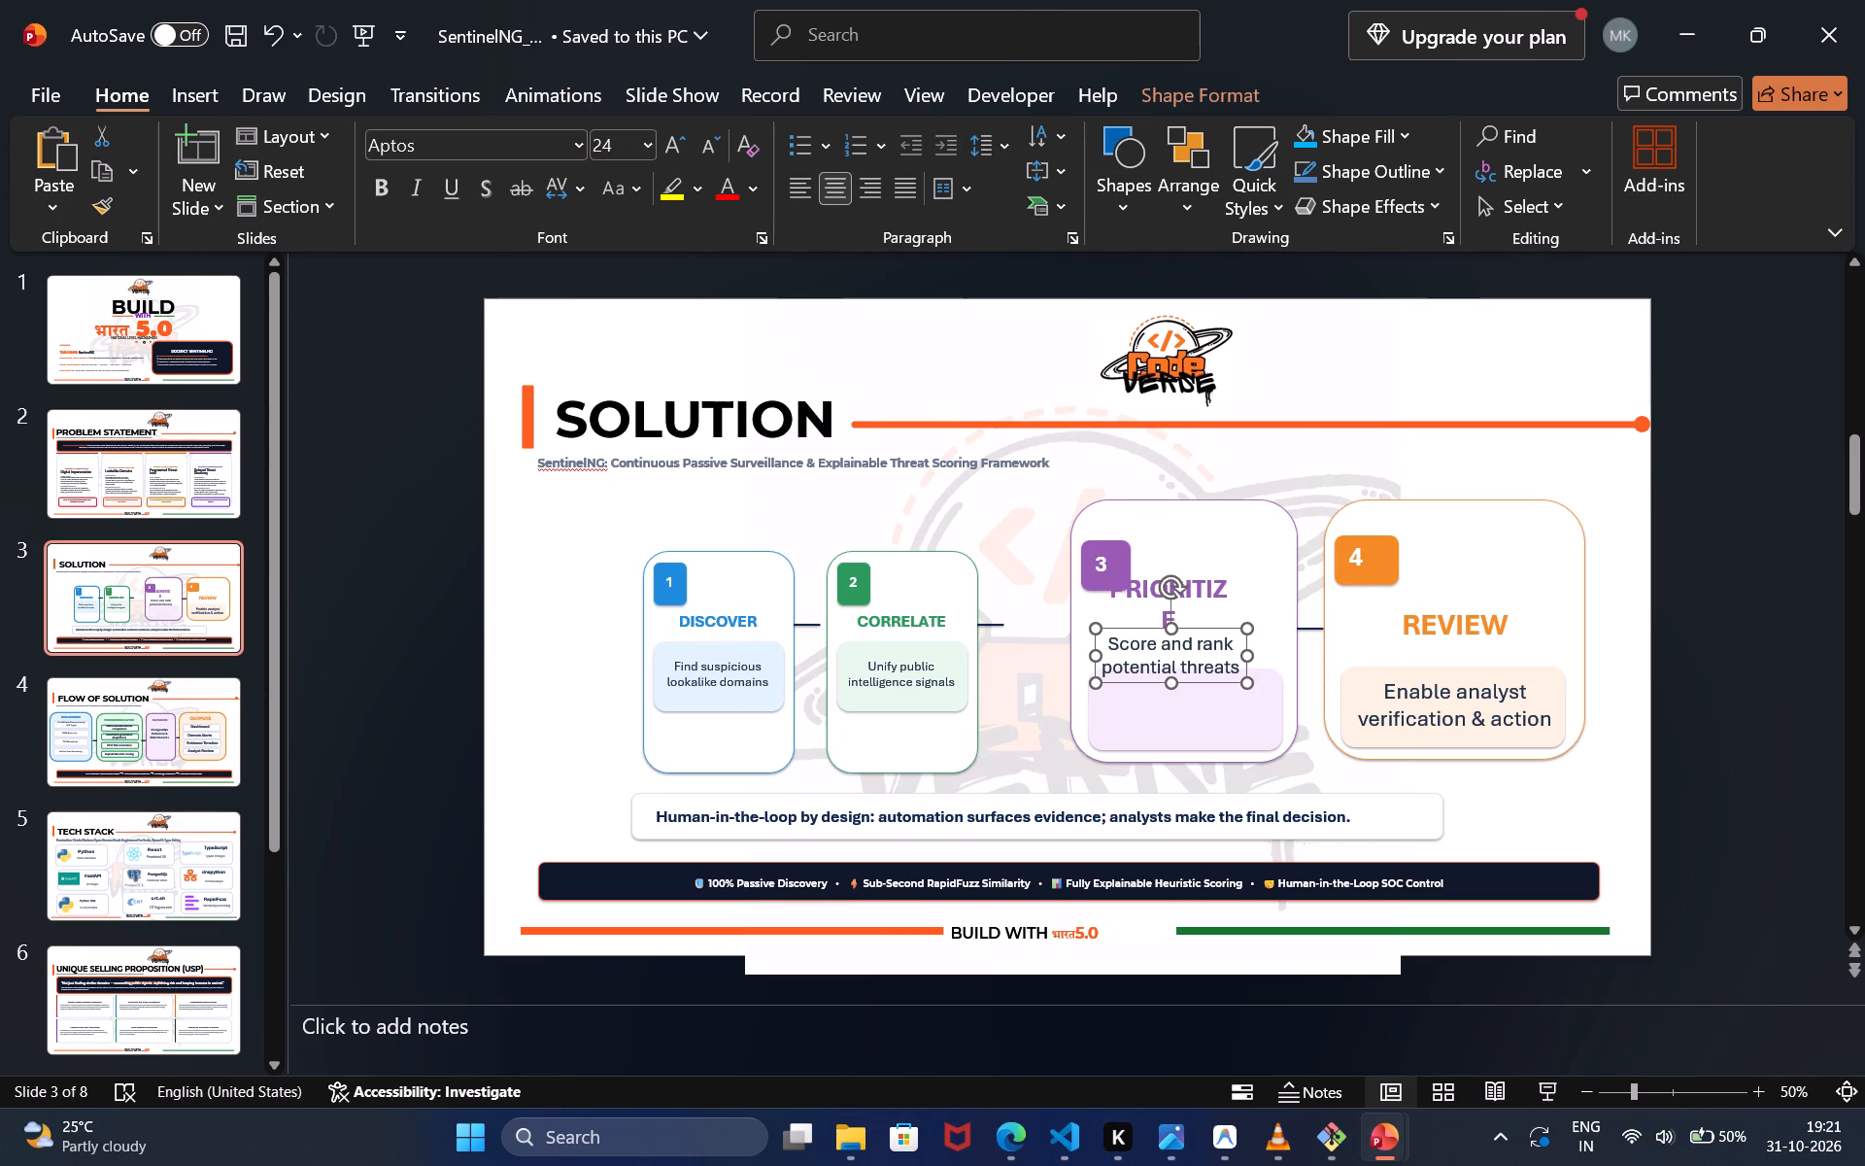
{"action": "left_click_drag", "start_coordinate": [1223, 627], "coordinate": [1241, 679]}
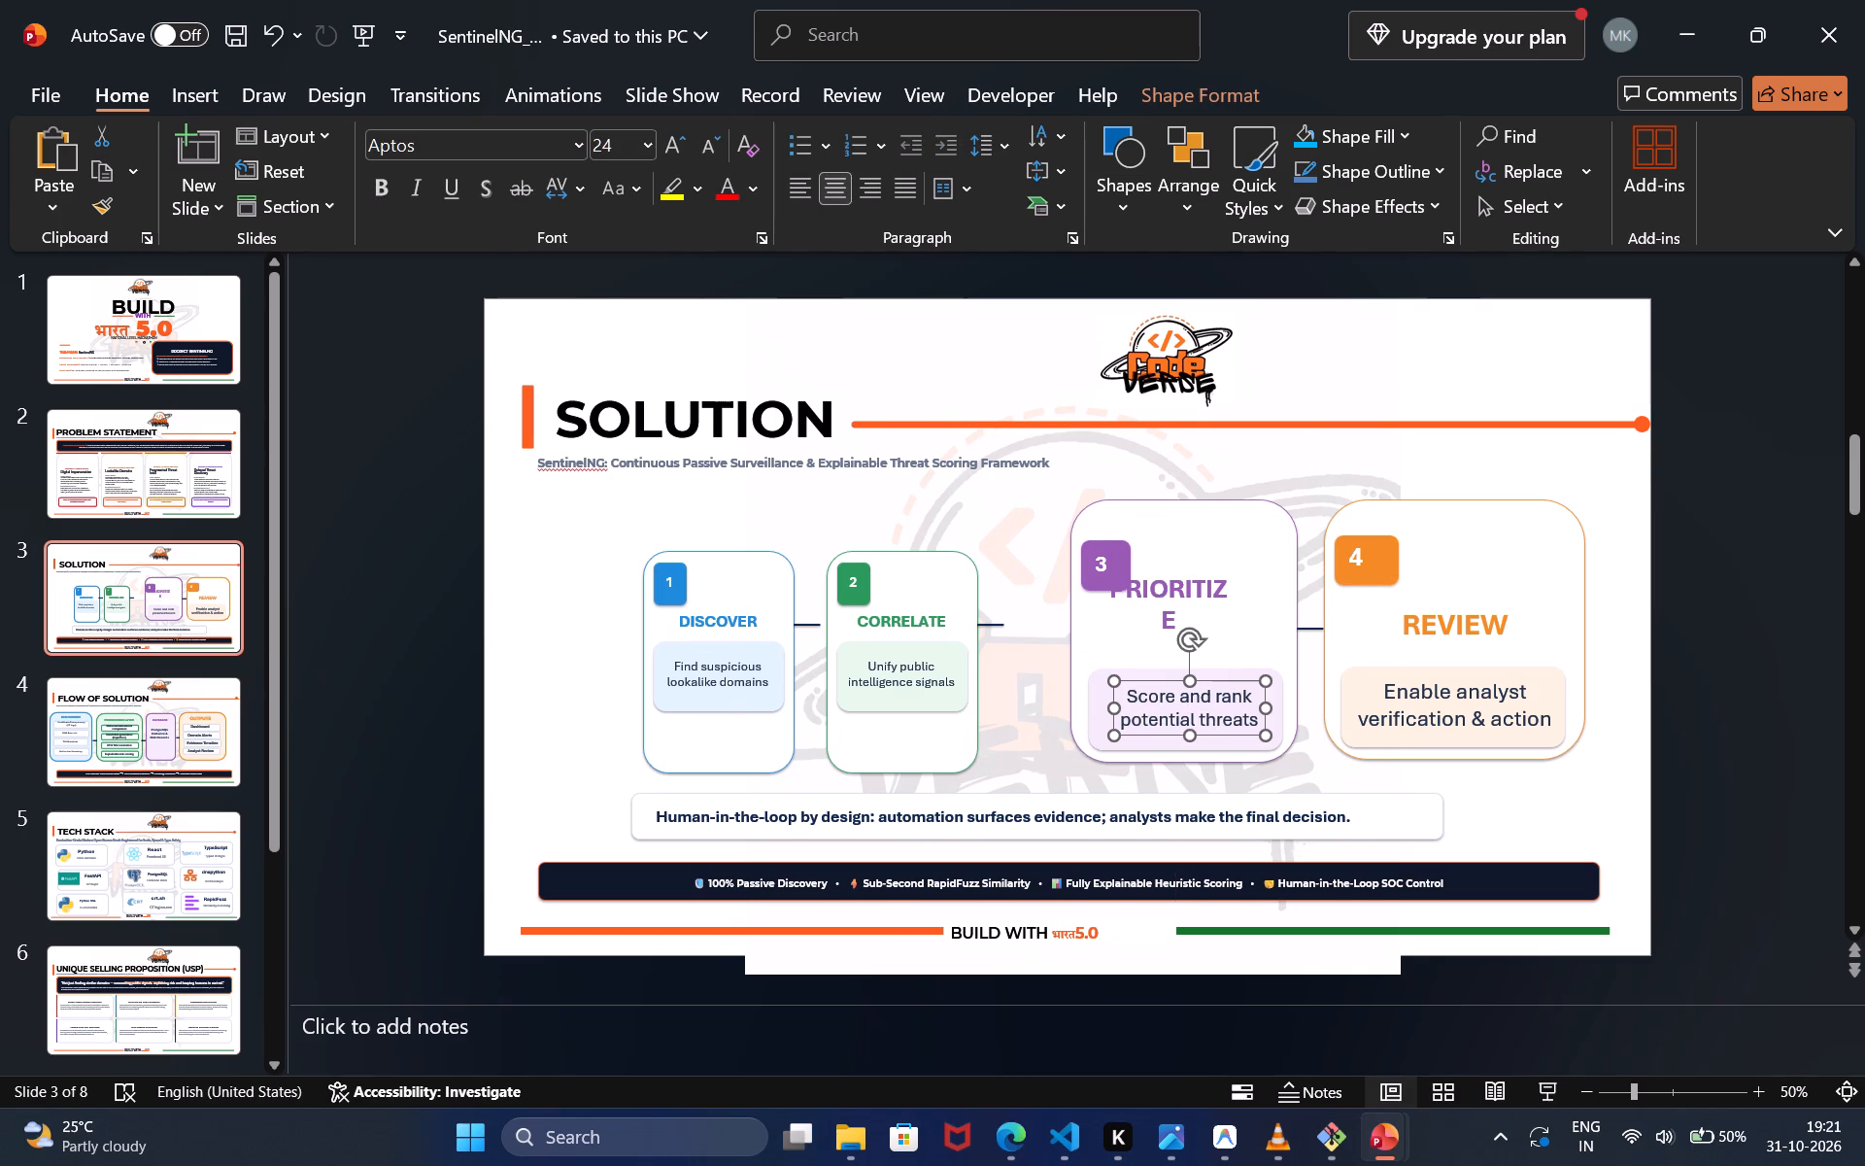
Move the PRIORITIZE heading clear of the number 3 badge, above the description, and reduce its font size to 28.
{"action": "left_click", "coordinate": [1170, 583]}
{"action": "left_click_drag", "start_coordinate": [1200, 571], "coordinate": [1233, 591]}
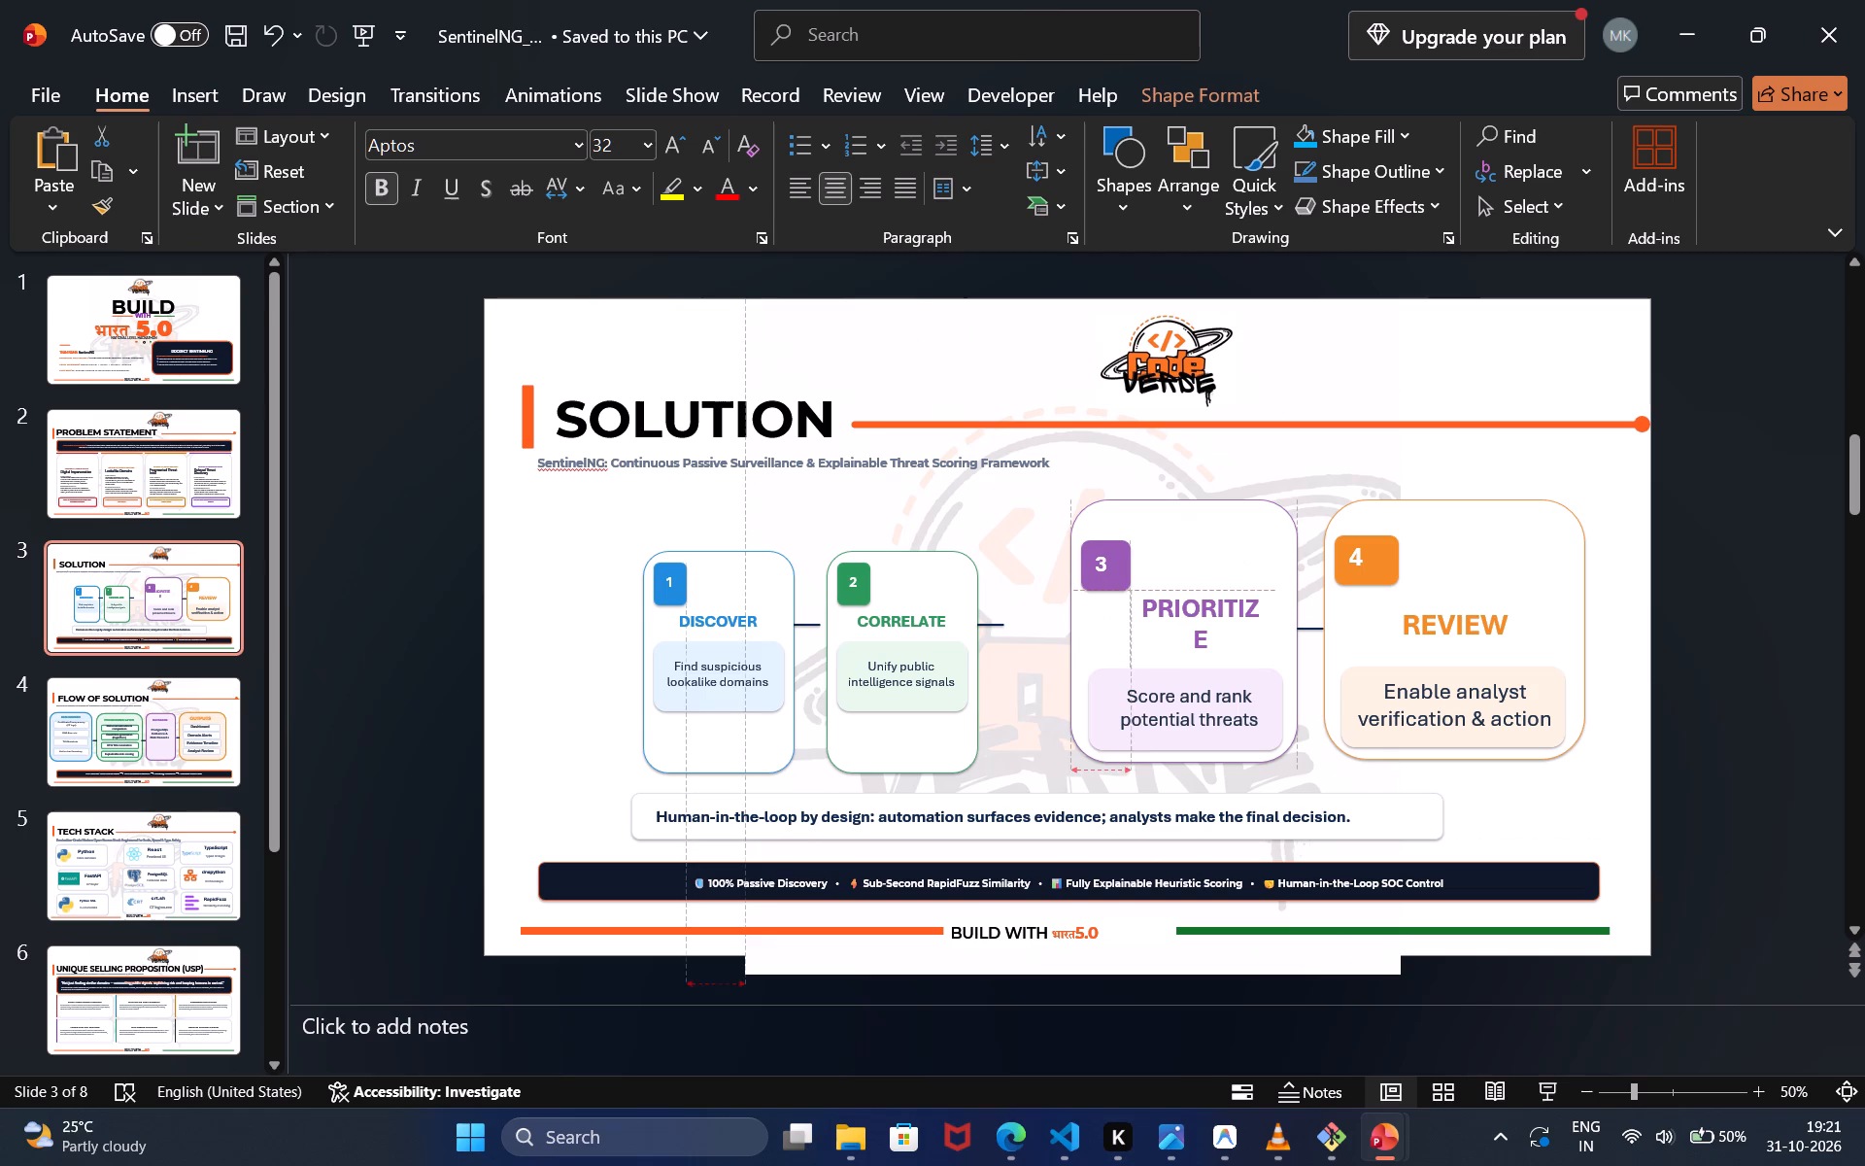
{"action": "left_click", "coordinate": [1208, 619]}
{"action": "key", "text": "ctrl+a"}
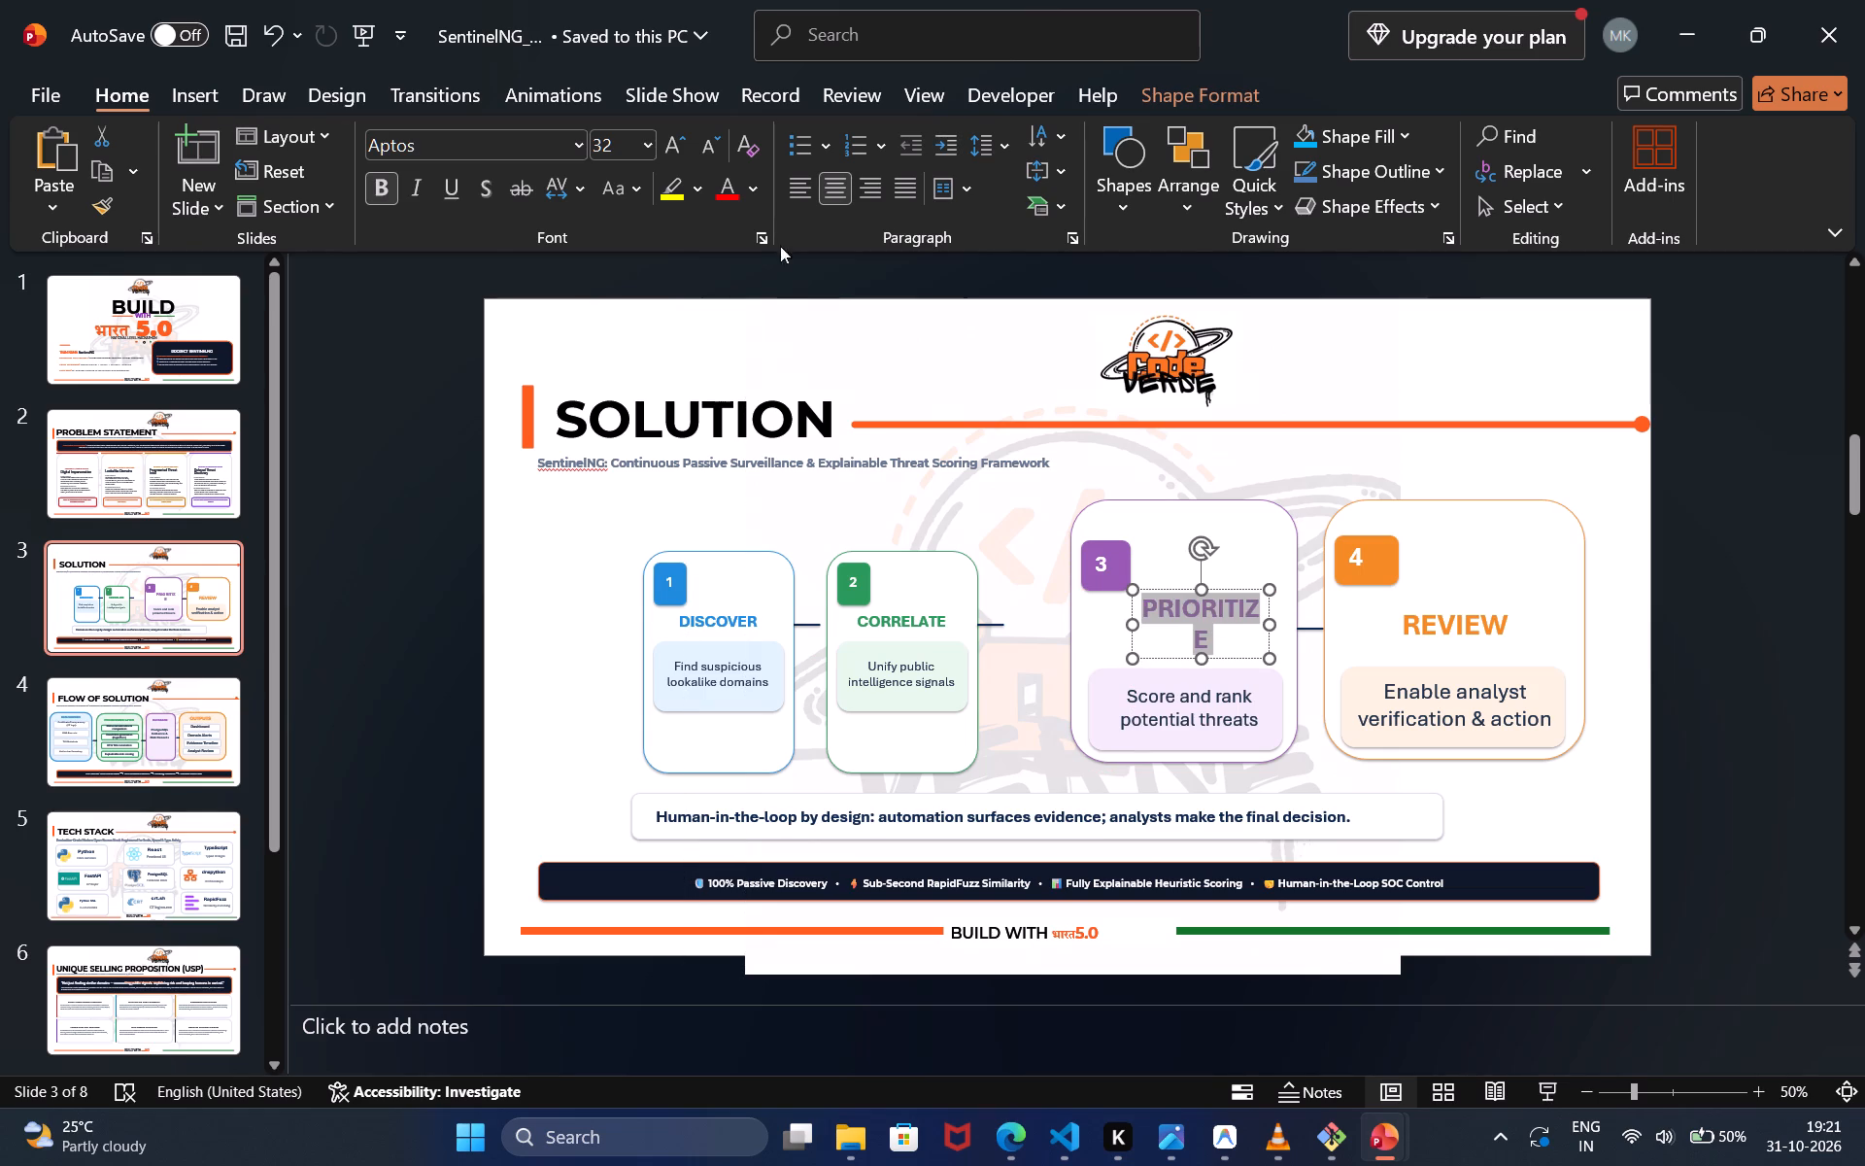
{"action": "left_click", "coordinate": [711, 153]}
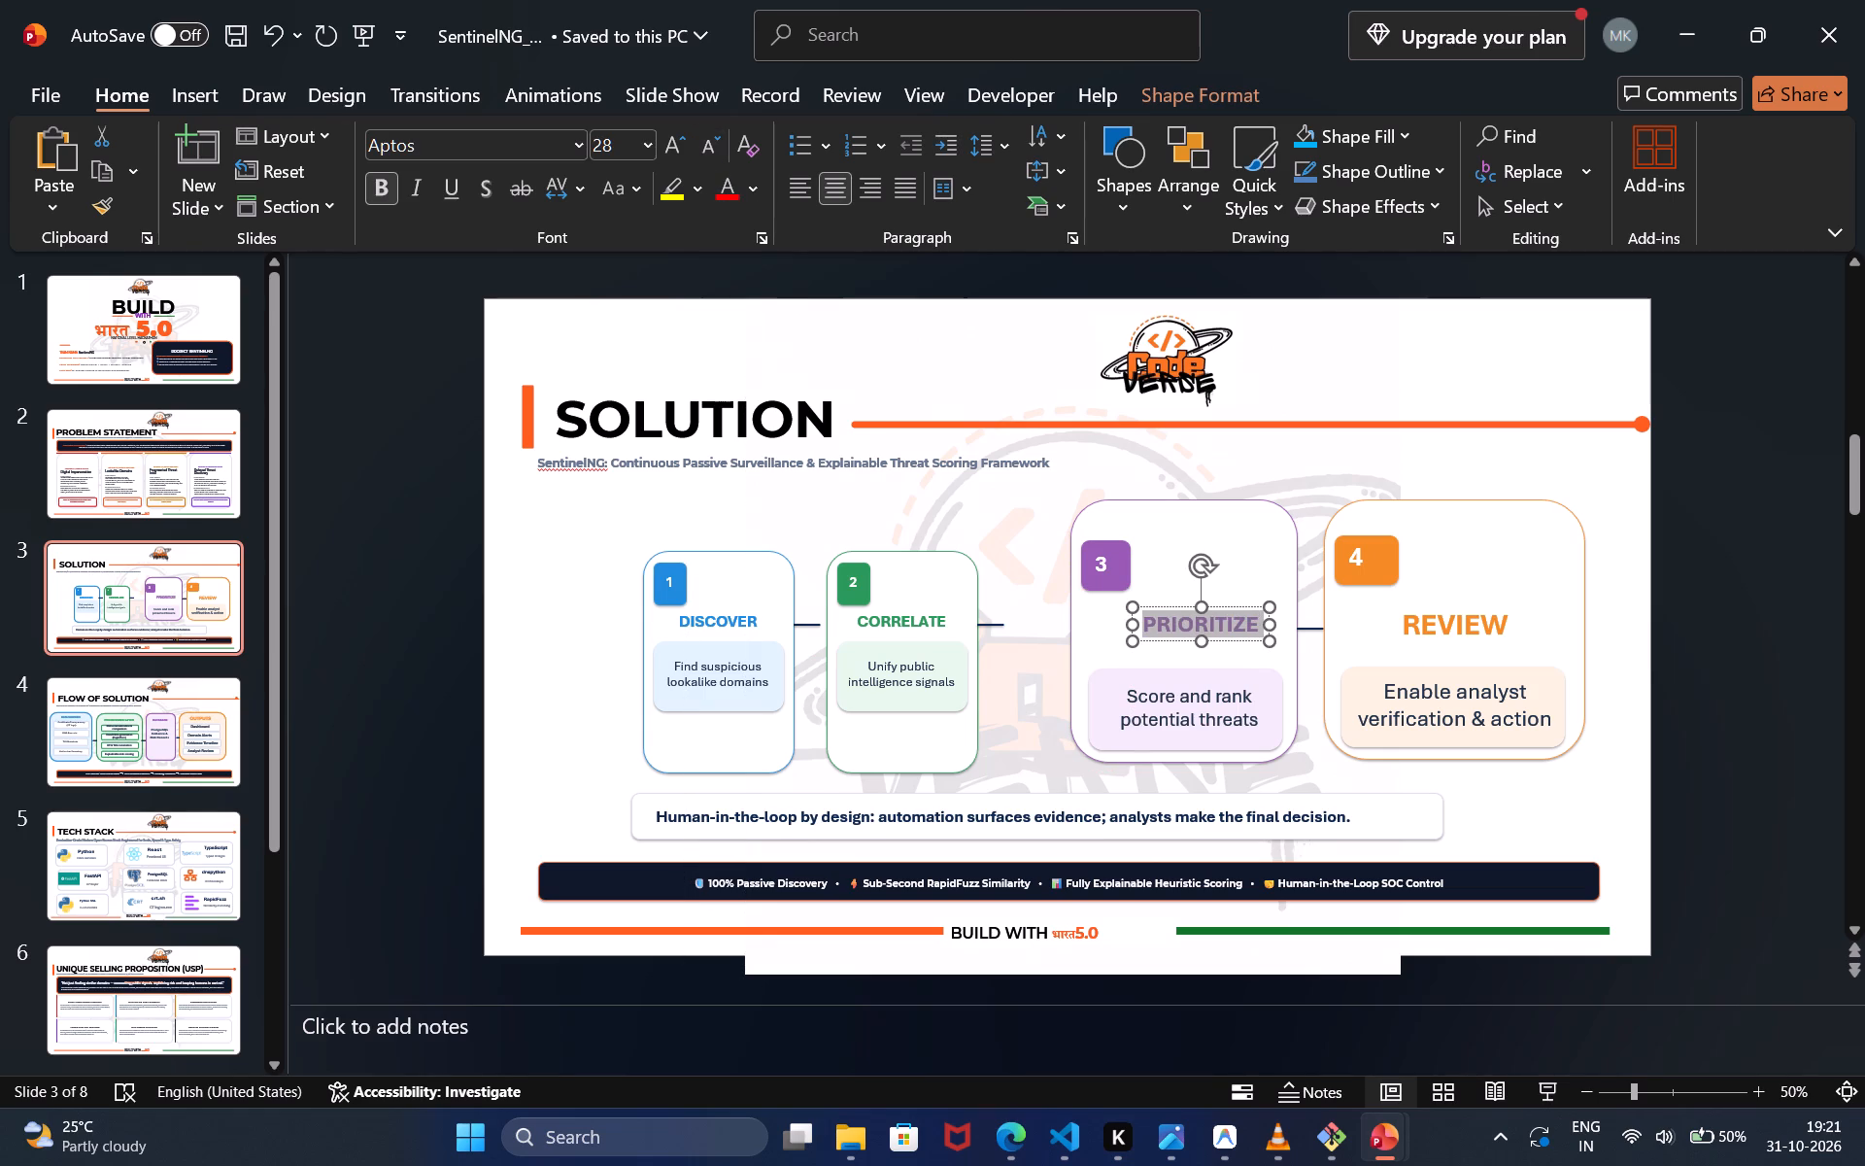
Move the short connector line after the CORRELATE card across to meet the PRIORITIZE card's edge.
{"action": "left_click", "coordinate": [1126, 551]}
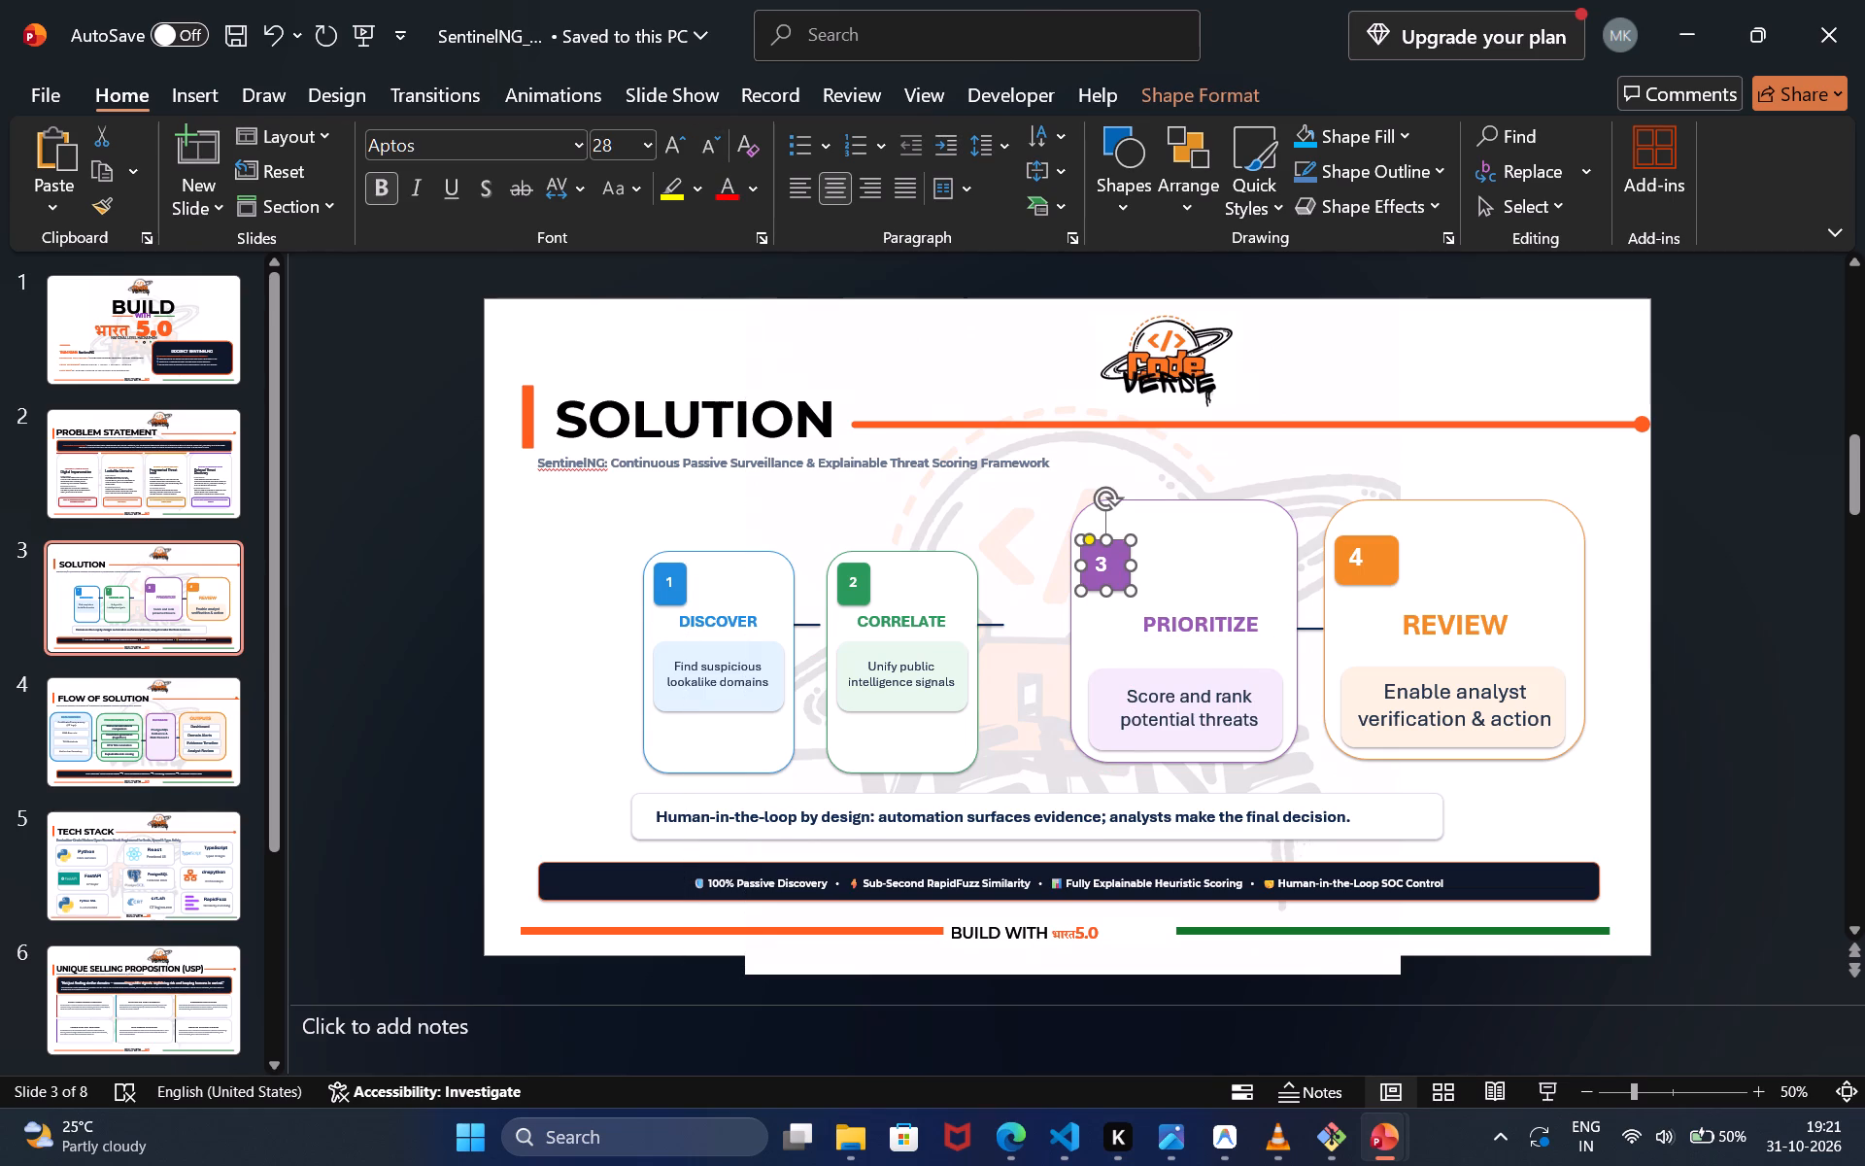
{"action": "left_click", "coordinate": [991, 624]}
{"action": "left_click_drag", "start_coordinate": [991, 624], "coordinate": [1045, 624]}
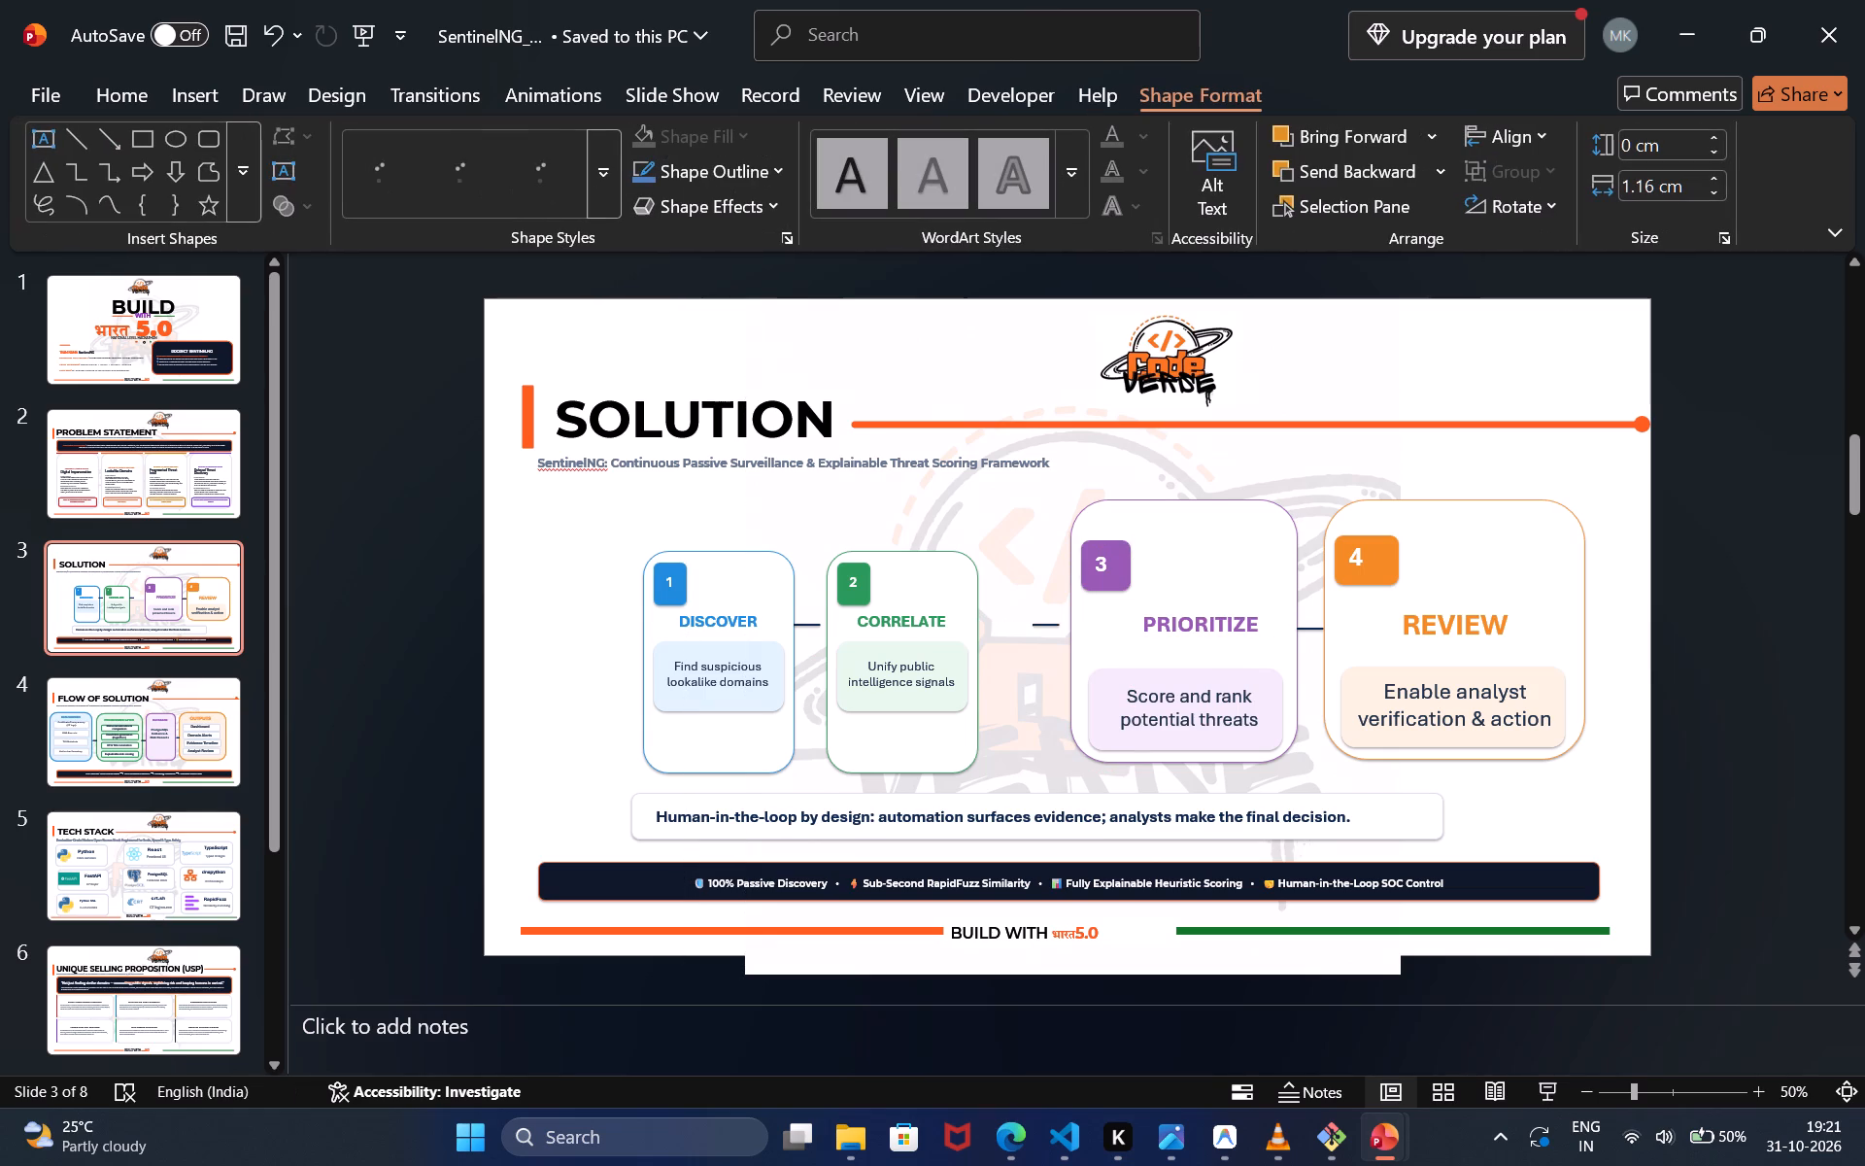
{"action": "left_click_drag", "start_coordinate": [1045, 624], "coordinate": [1061, 625]}
Move the CORRELATE card's outline slightly higher, keeping it around its number, heading and description.
{"action": "left_click", "coordinate": [939, 582]}
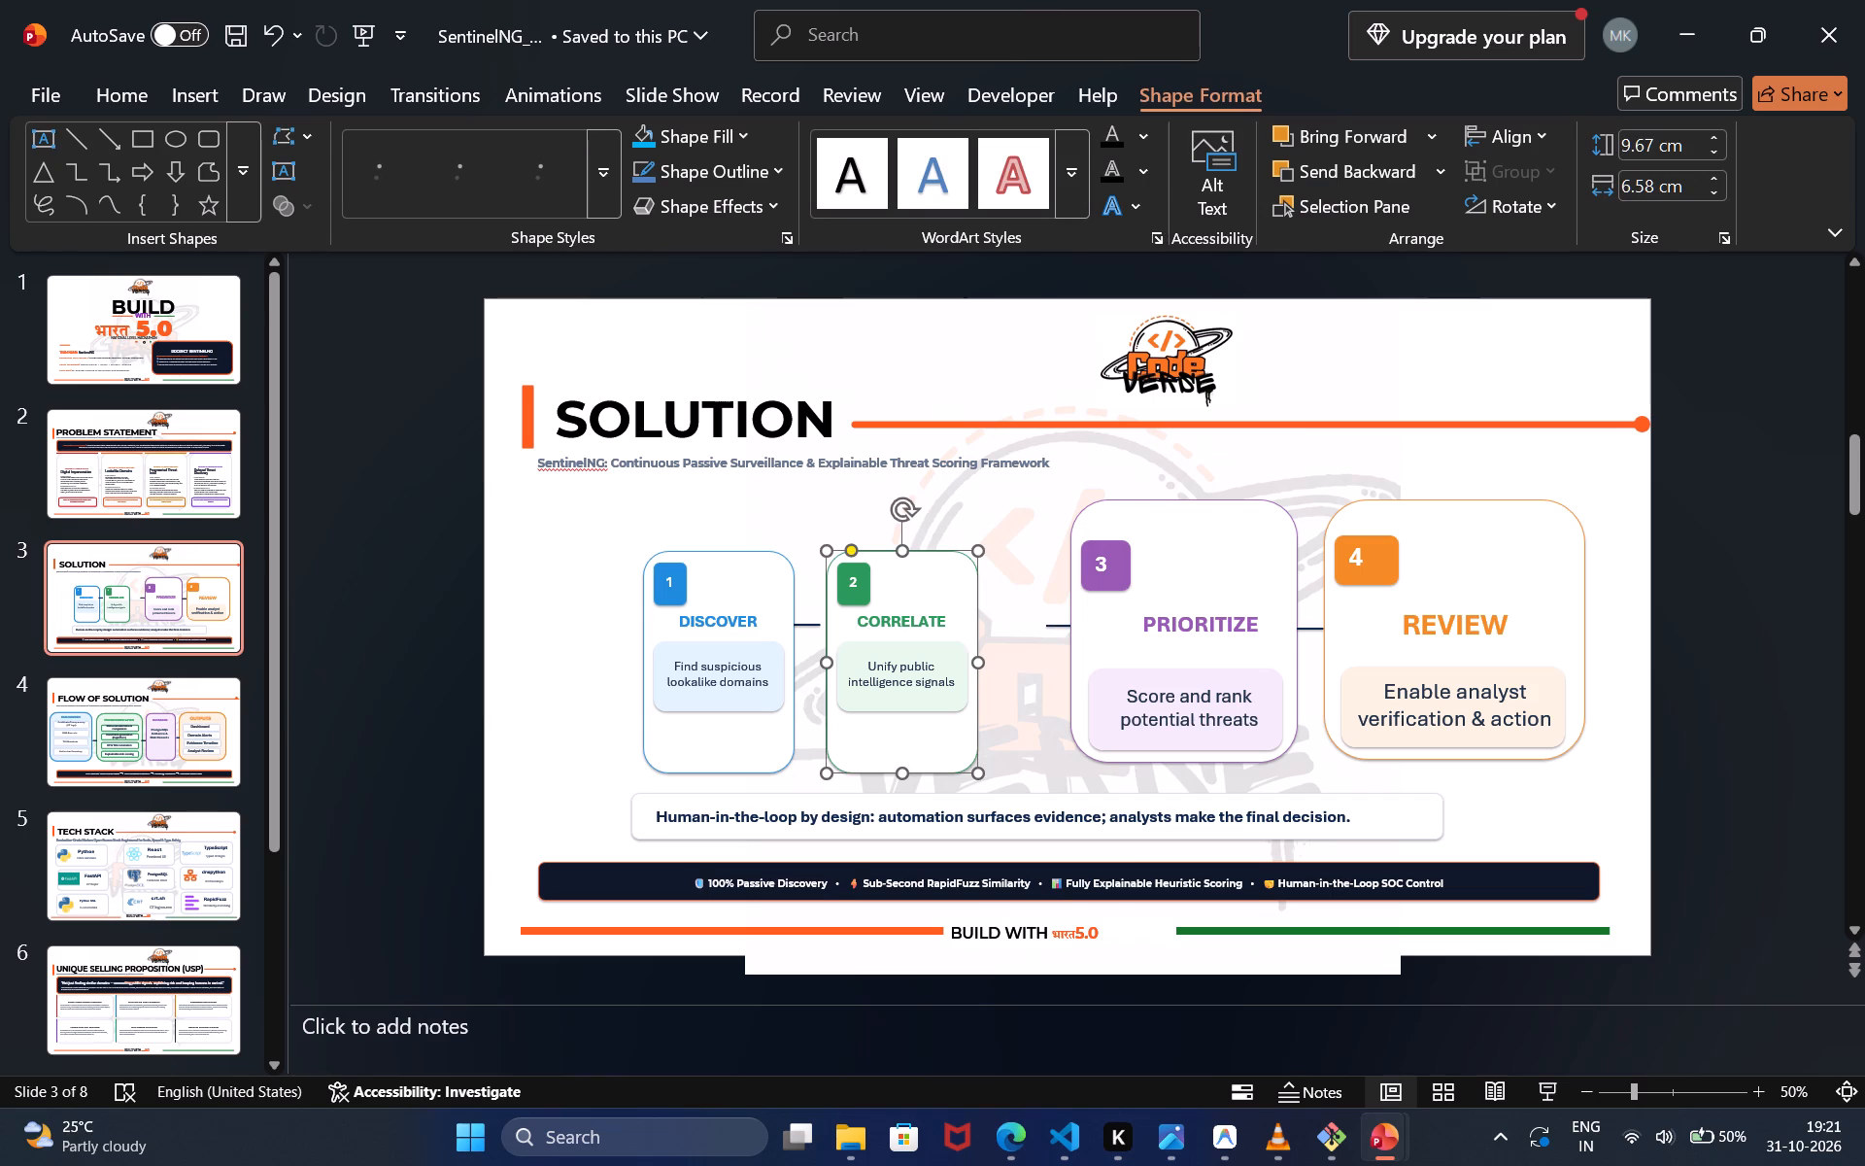
{"action": "left_click", "coordinate": [925, 551], "text": "ctrl"}
{"action": "left_click", "coordinate": [925, 551]}
{"action": "left_click_drag", "start_coordinate": [925, 551], "coordinate": [974, 520]}
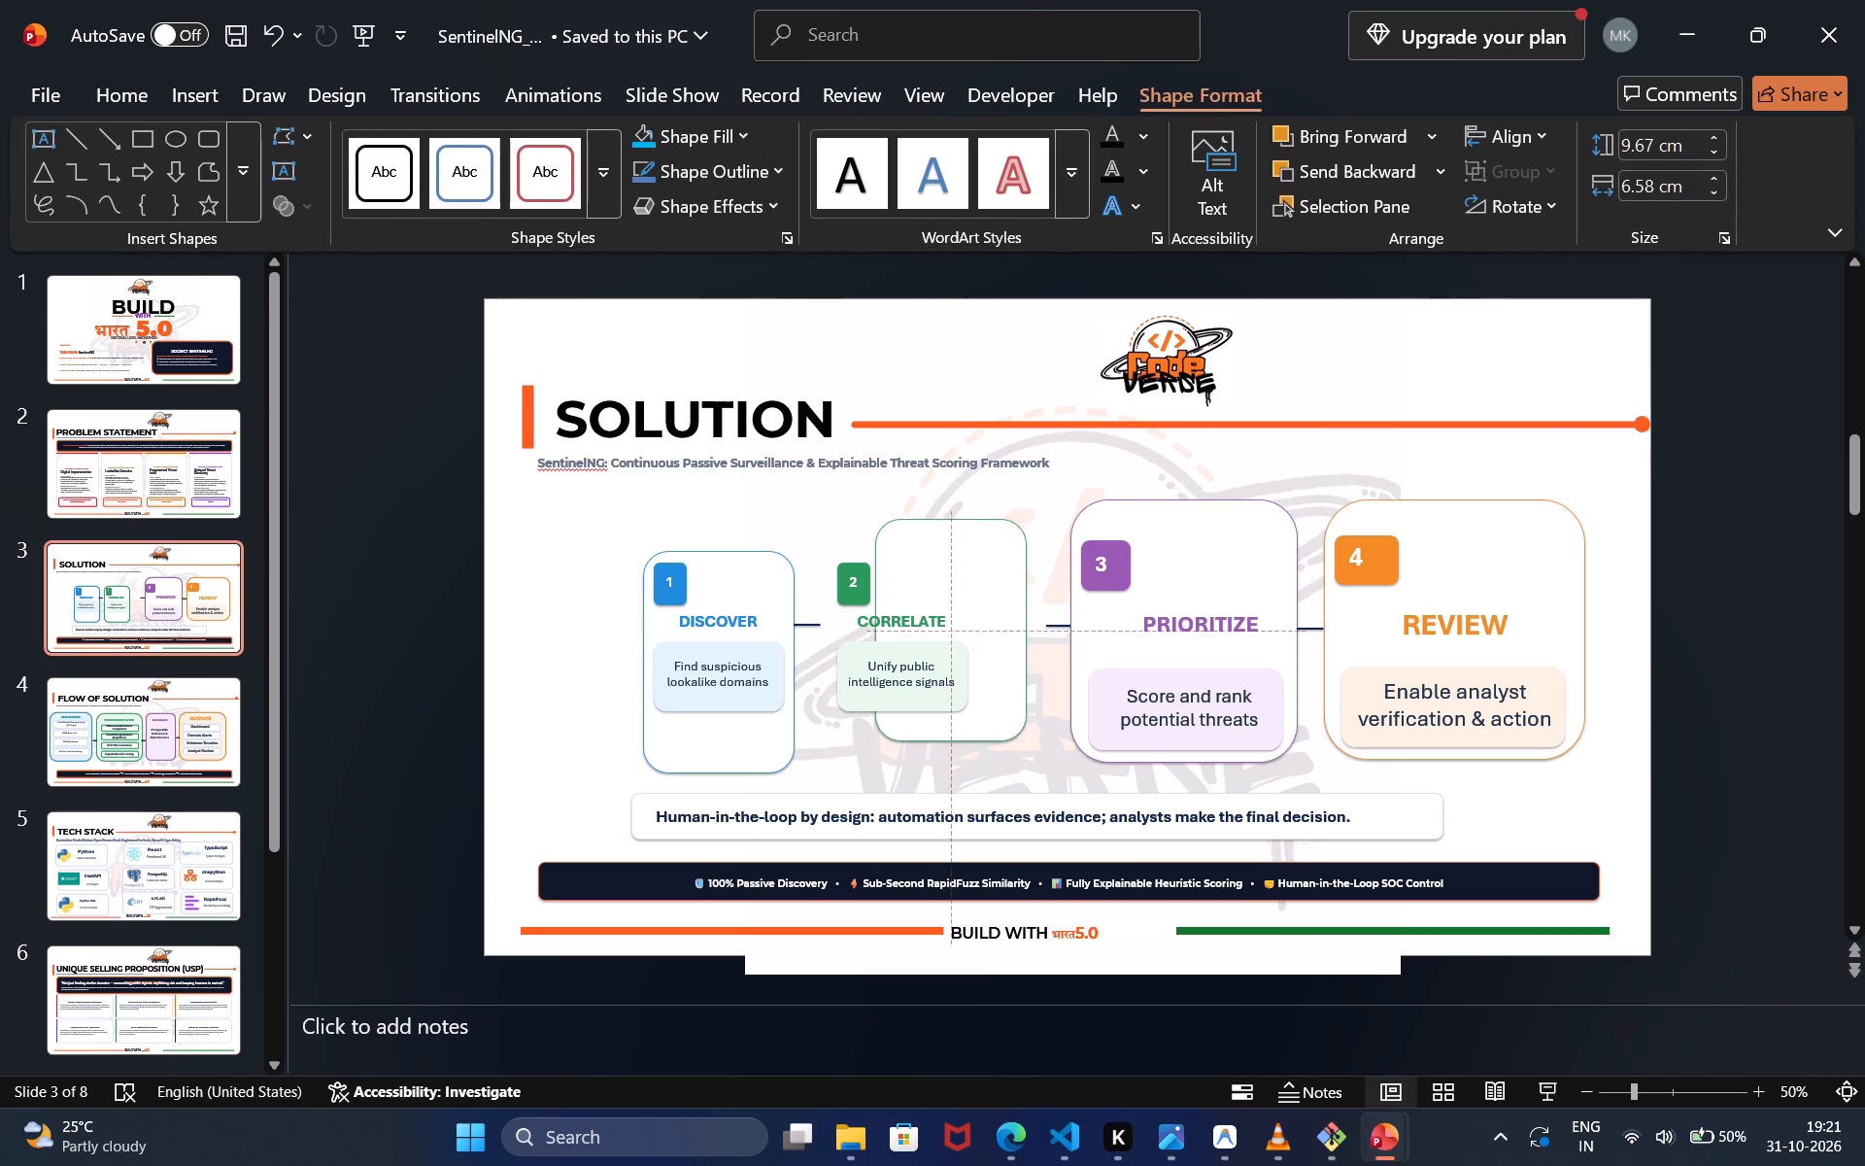
{"action": "left_click_drag", "start_coordinate": [974, 520], "coordinate": [926, 531]}
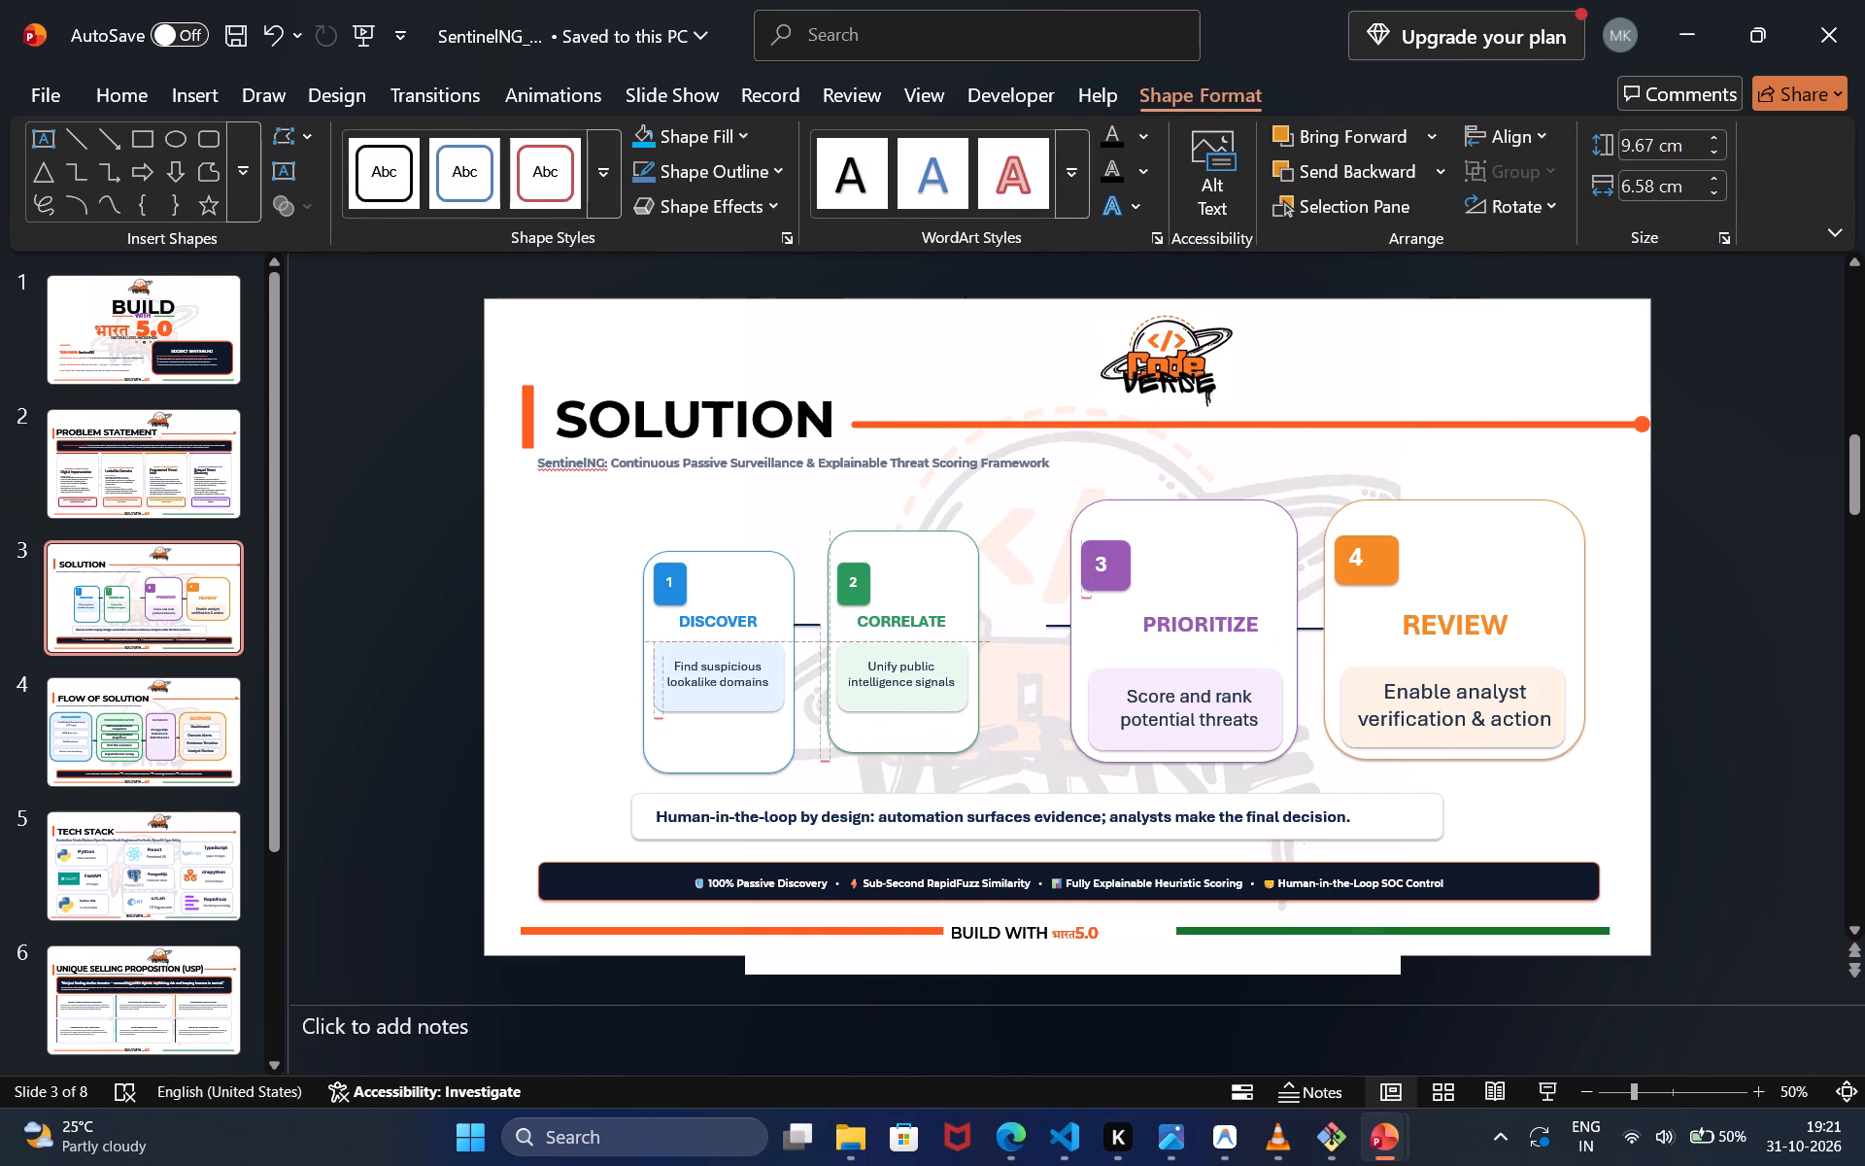
{"action": "left_click_drag", "start_coordinate": [926, 531], "coordinate": [925, 531]}
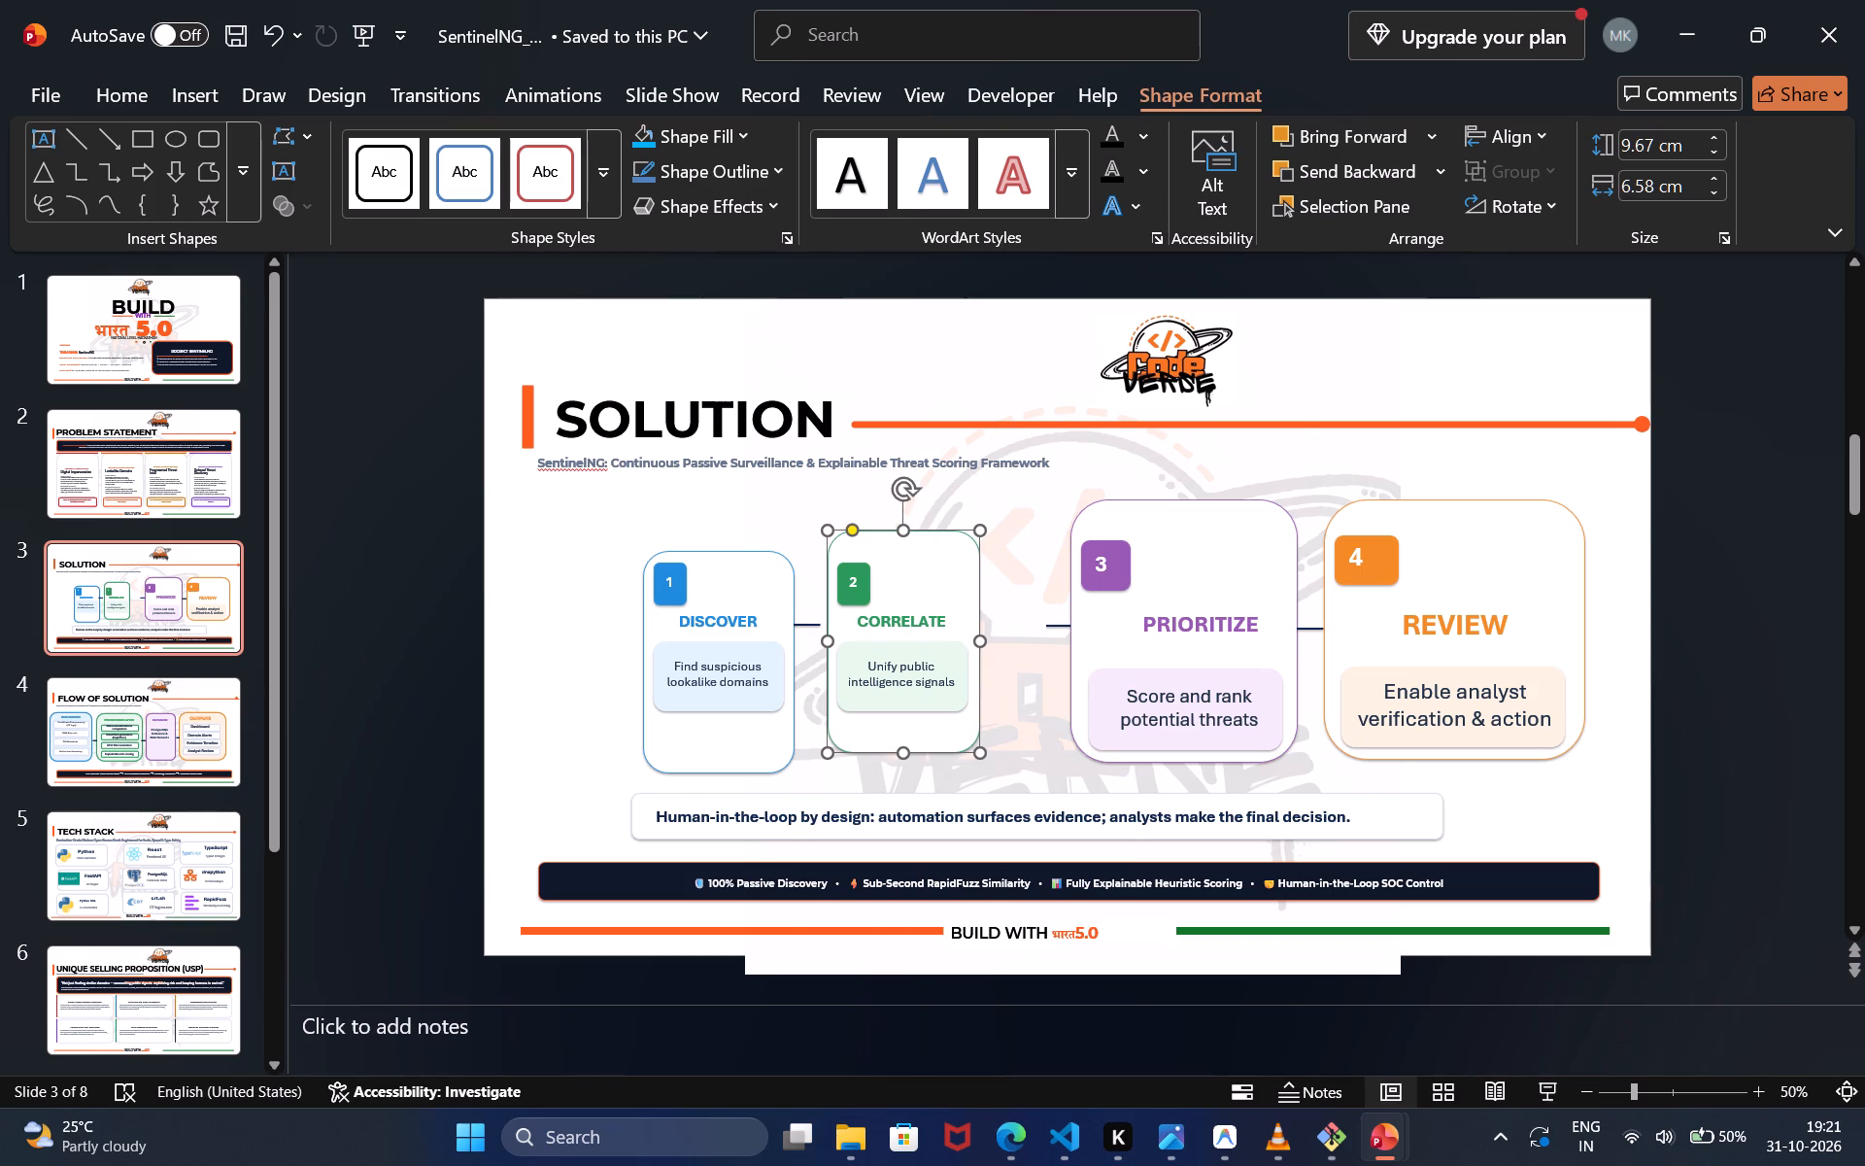
Select all parts of the CORRELATE card and enlarge them together until its top lines up with the PRIORITIZE card and its width nearly fills the gap.
{"action": "left_click", "coordinate": [867, 570], "text": "ctrl"}
{"action": "left_click", "coordinate": [911, 616], "text": "ctrl"}
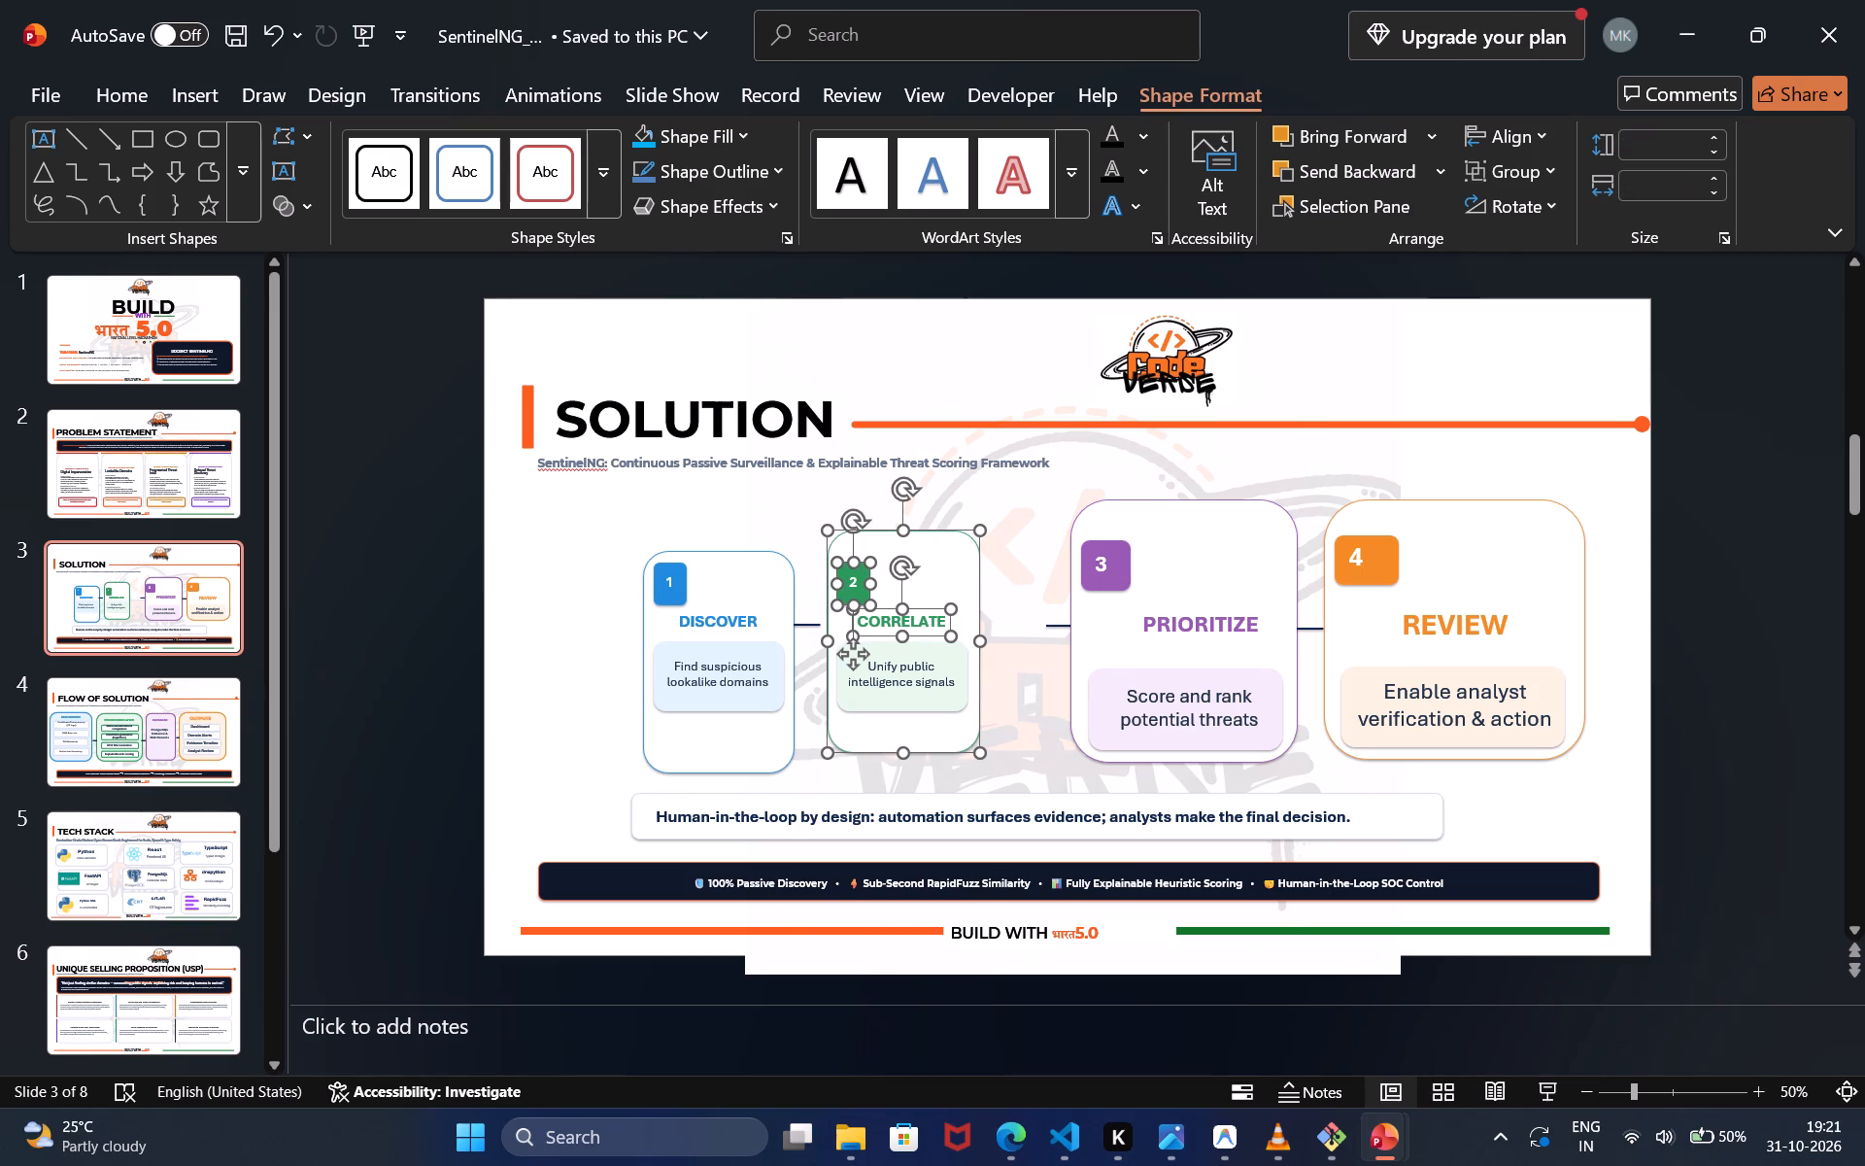
{"action": "left_click", "coordinate": [844, 580], "text": "ctrl"}
{"action": "left_click", "coordinate": [847, 580], "text": "ctrl"}
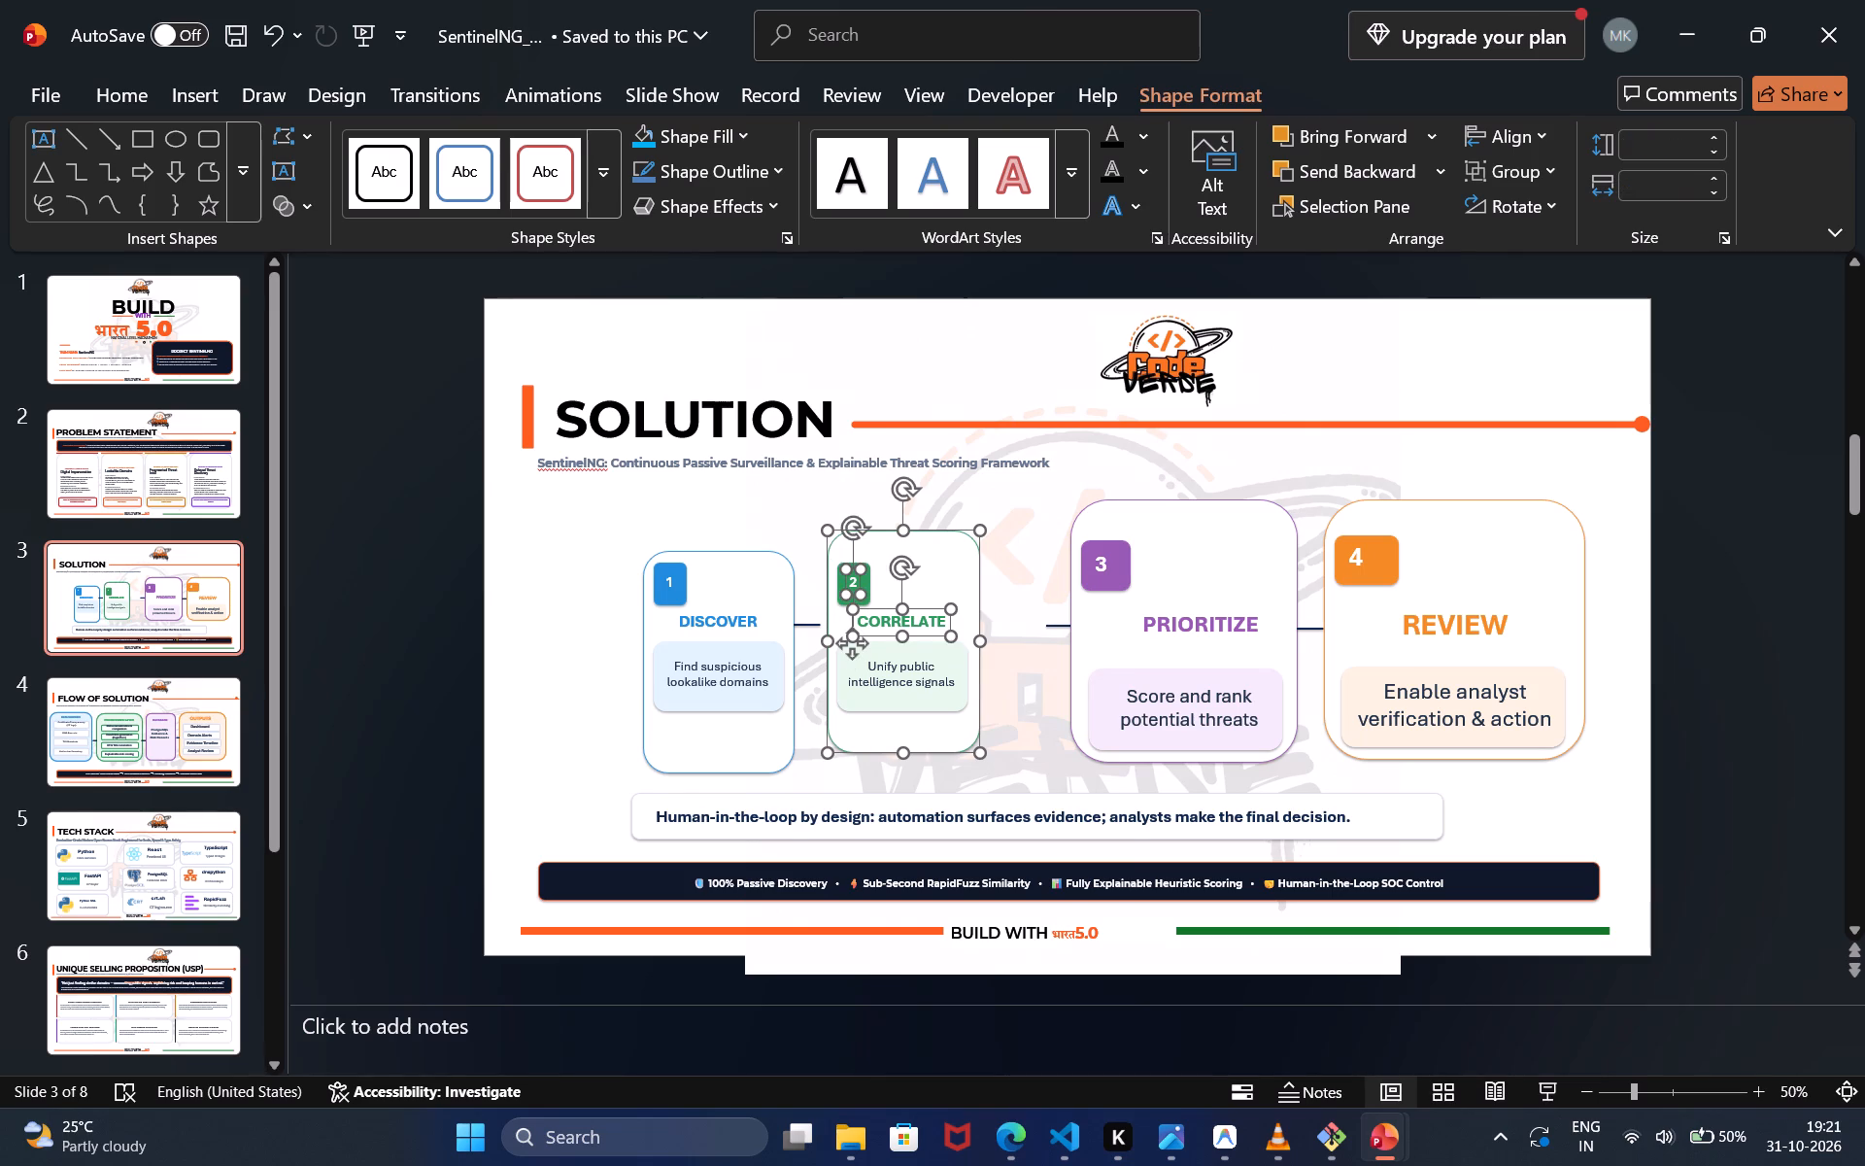
{"action": "left_click", "coordinate": [865, 588], "text": "ctrl"}
{"action": "left_click", "coordinate": [865, 588], "text": "ctrl"}
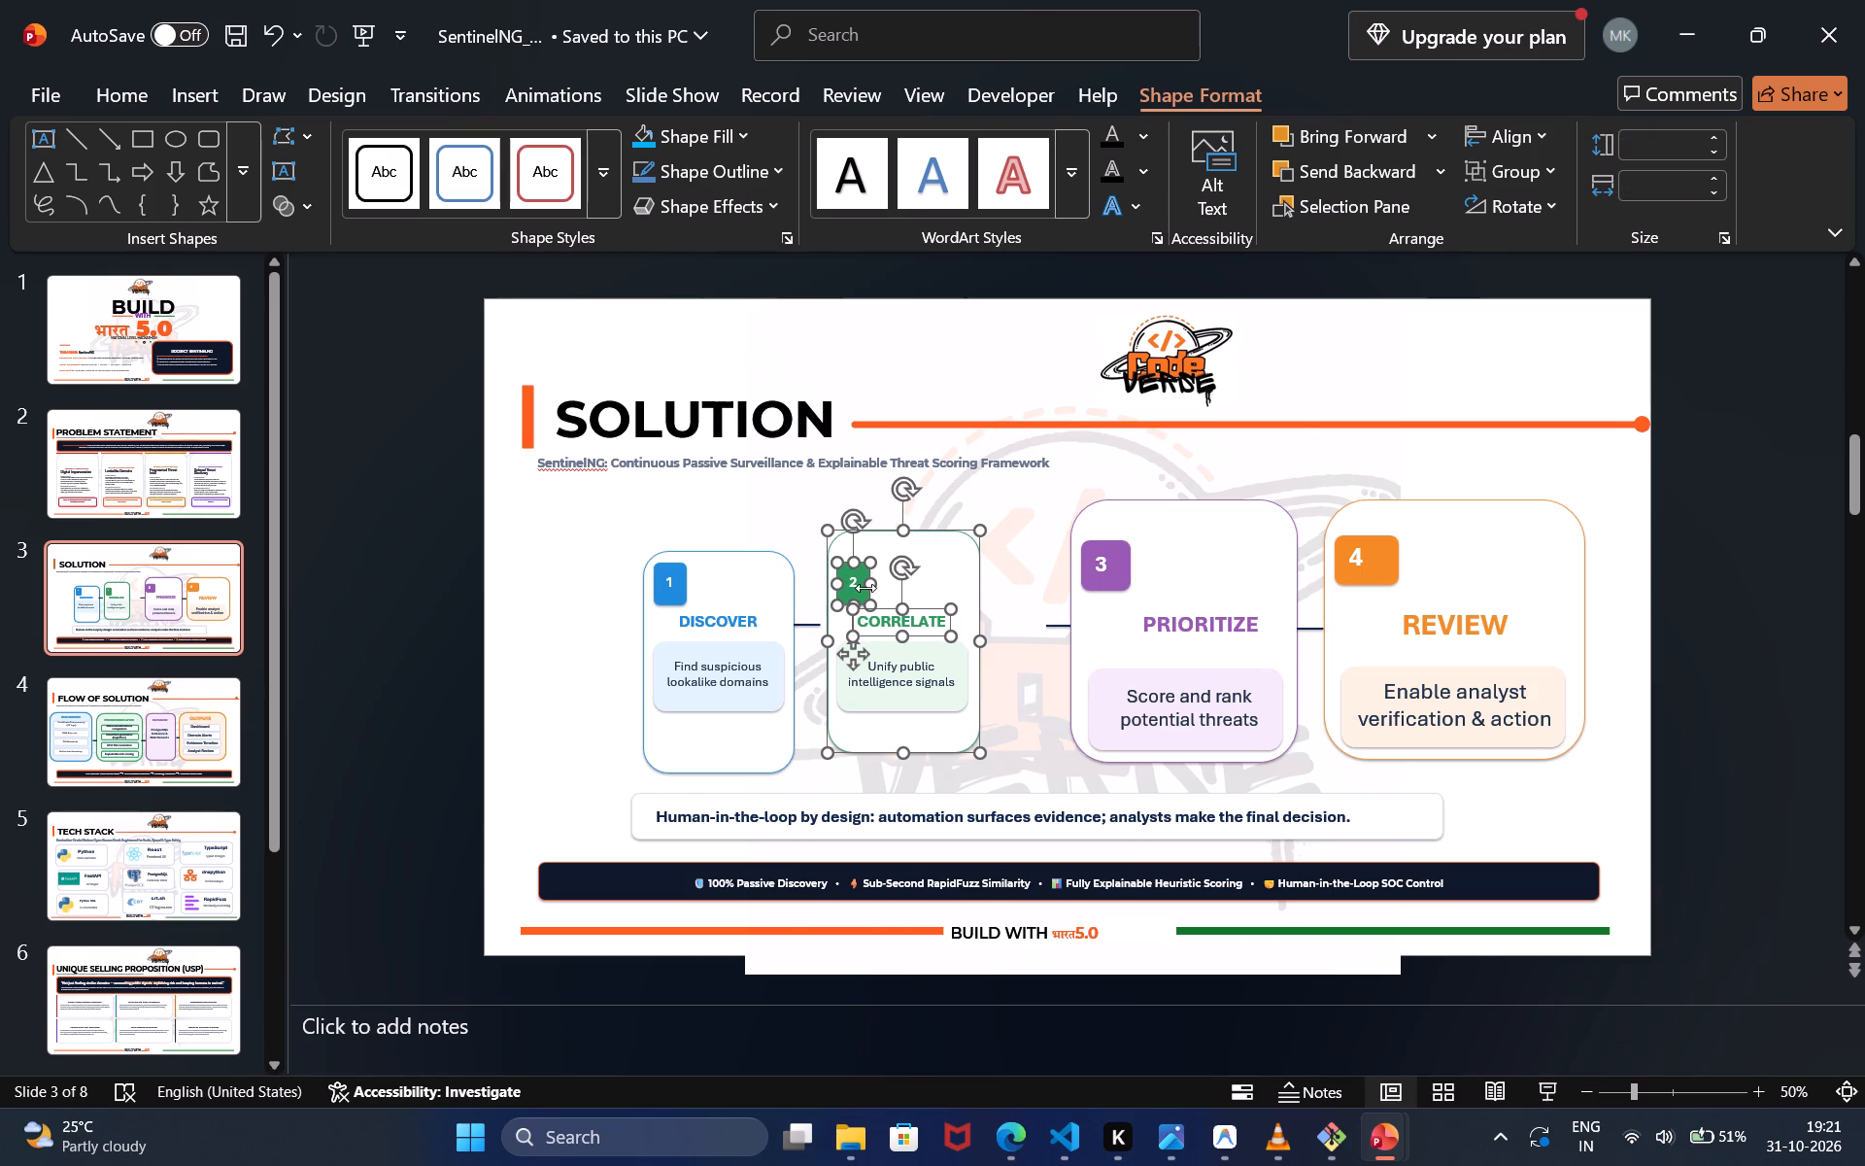
{"action": "left_click", "coordinate": [849, 575], "text": "ctrl"}
{"action": "left_click", "coordinate": [928, 662], "text": "ctrl"}
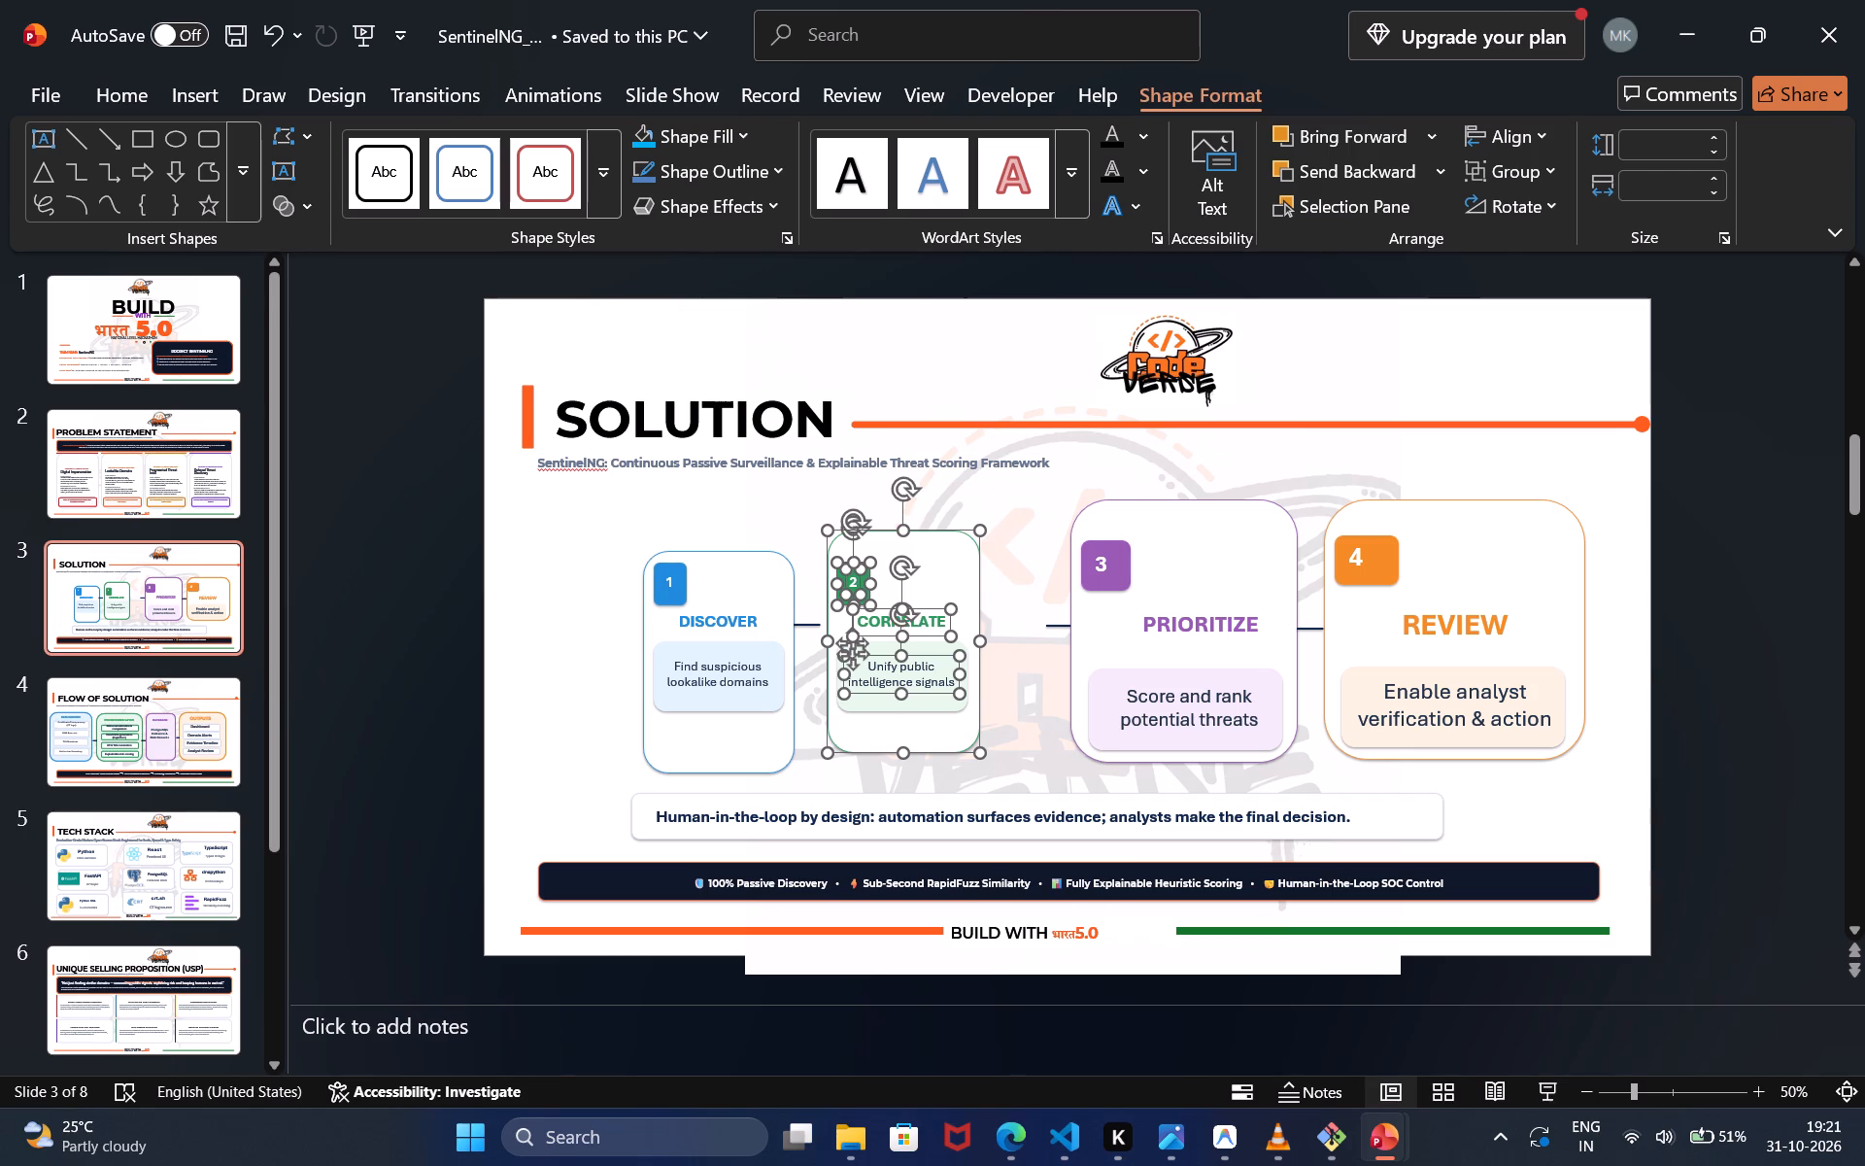
{"action": "left_click", "coordinate": [921, 642], "text": "ctrl"}
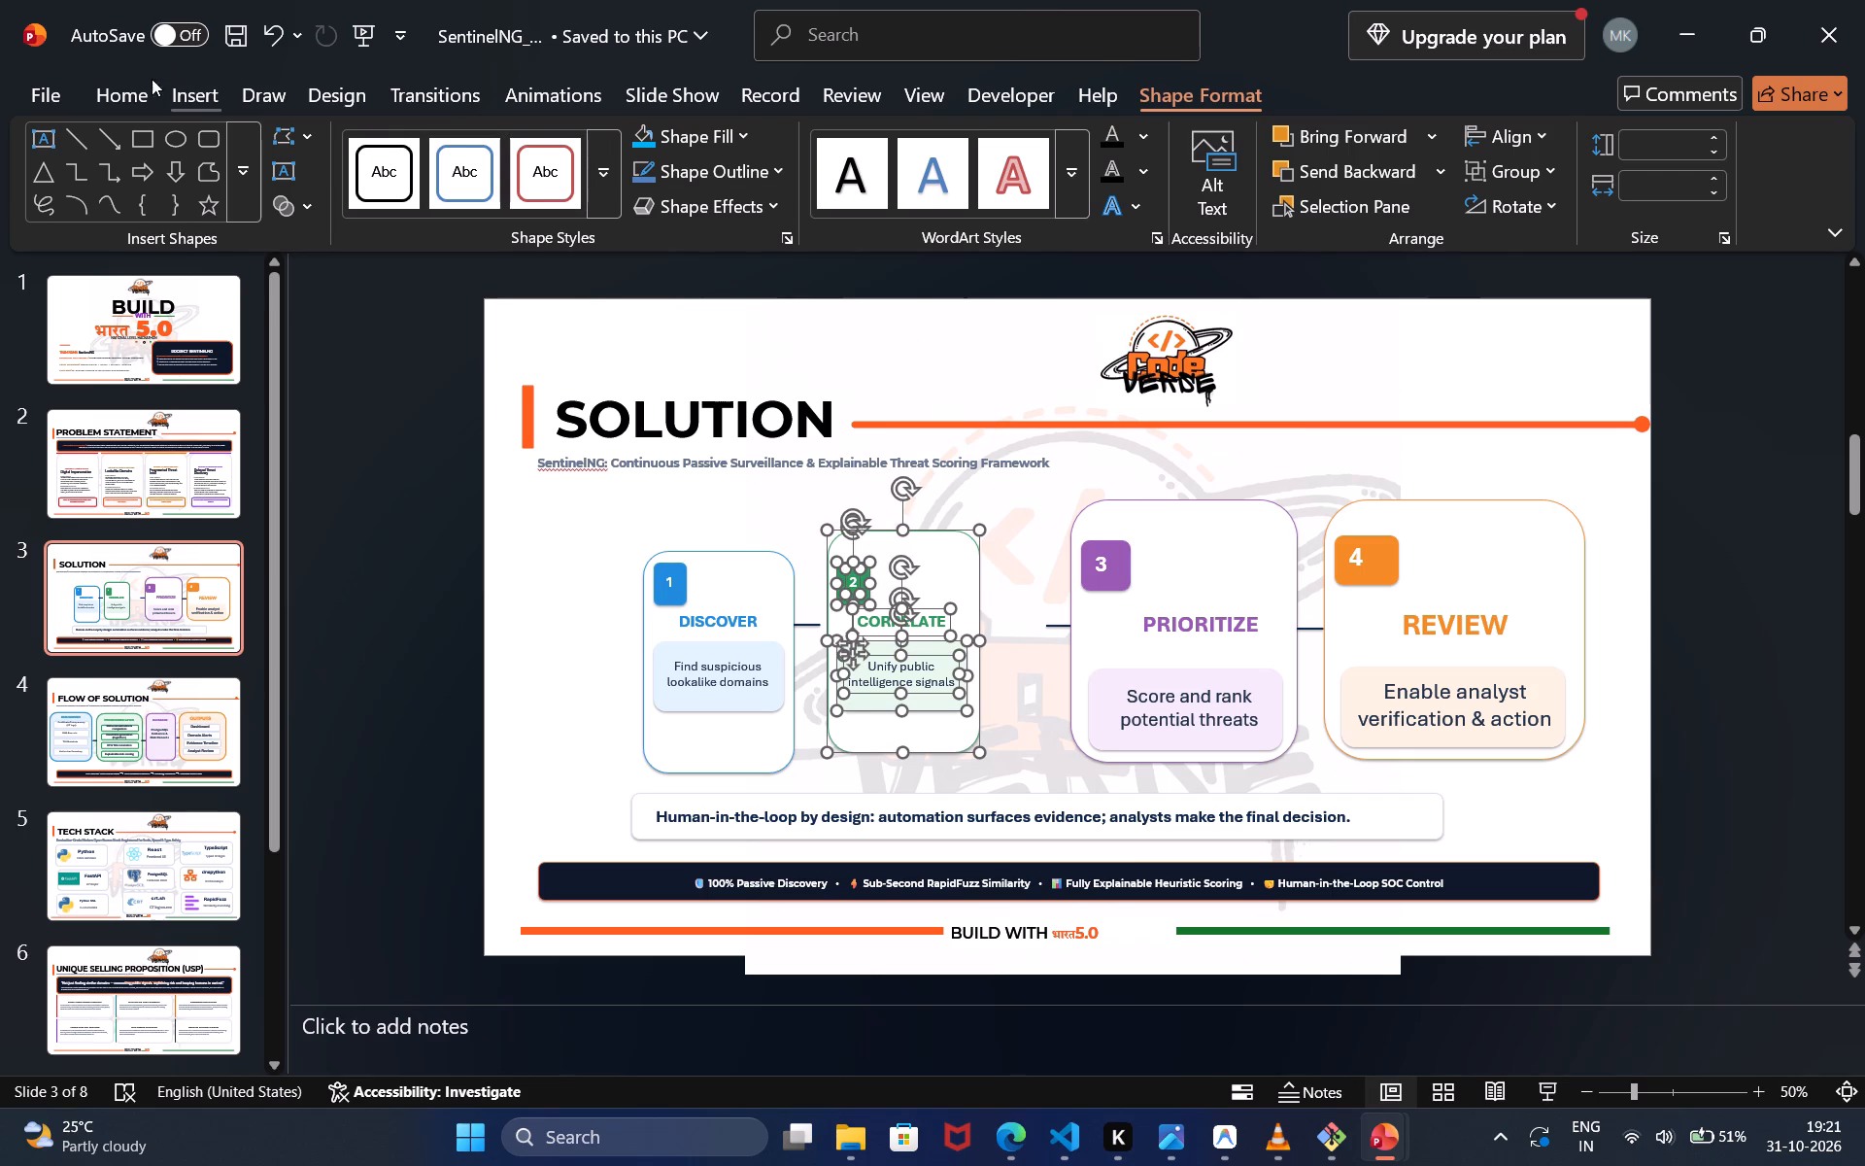
{"action": "left_click_drag", "start_coordinate": [975, 755], "coordinate": [1043, 759]}
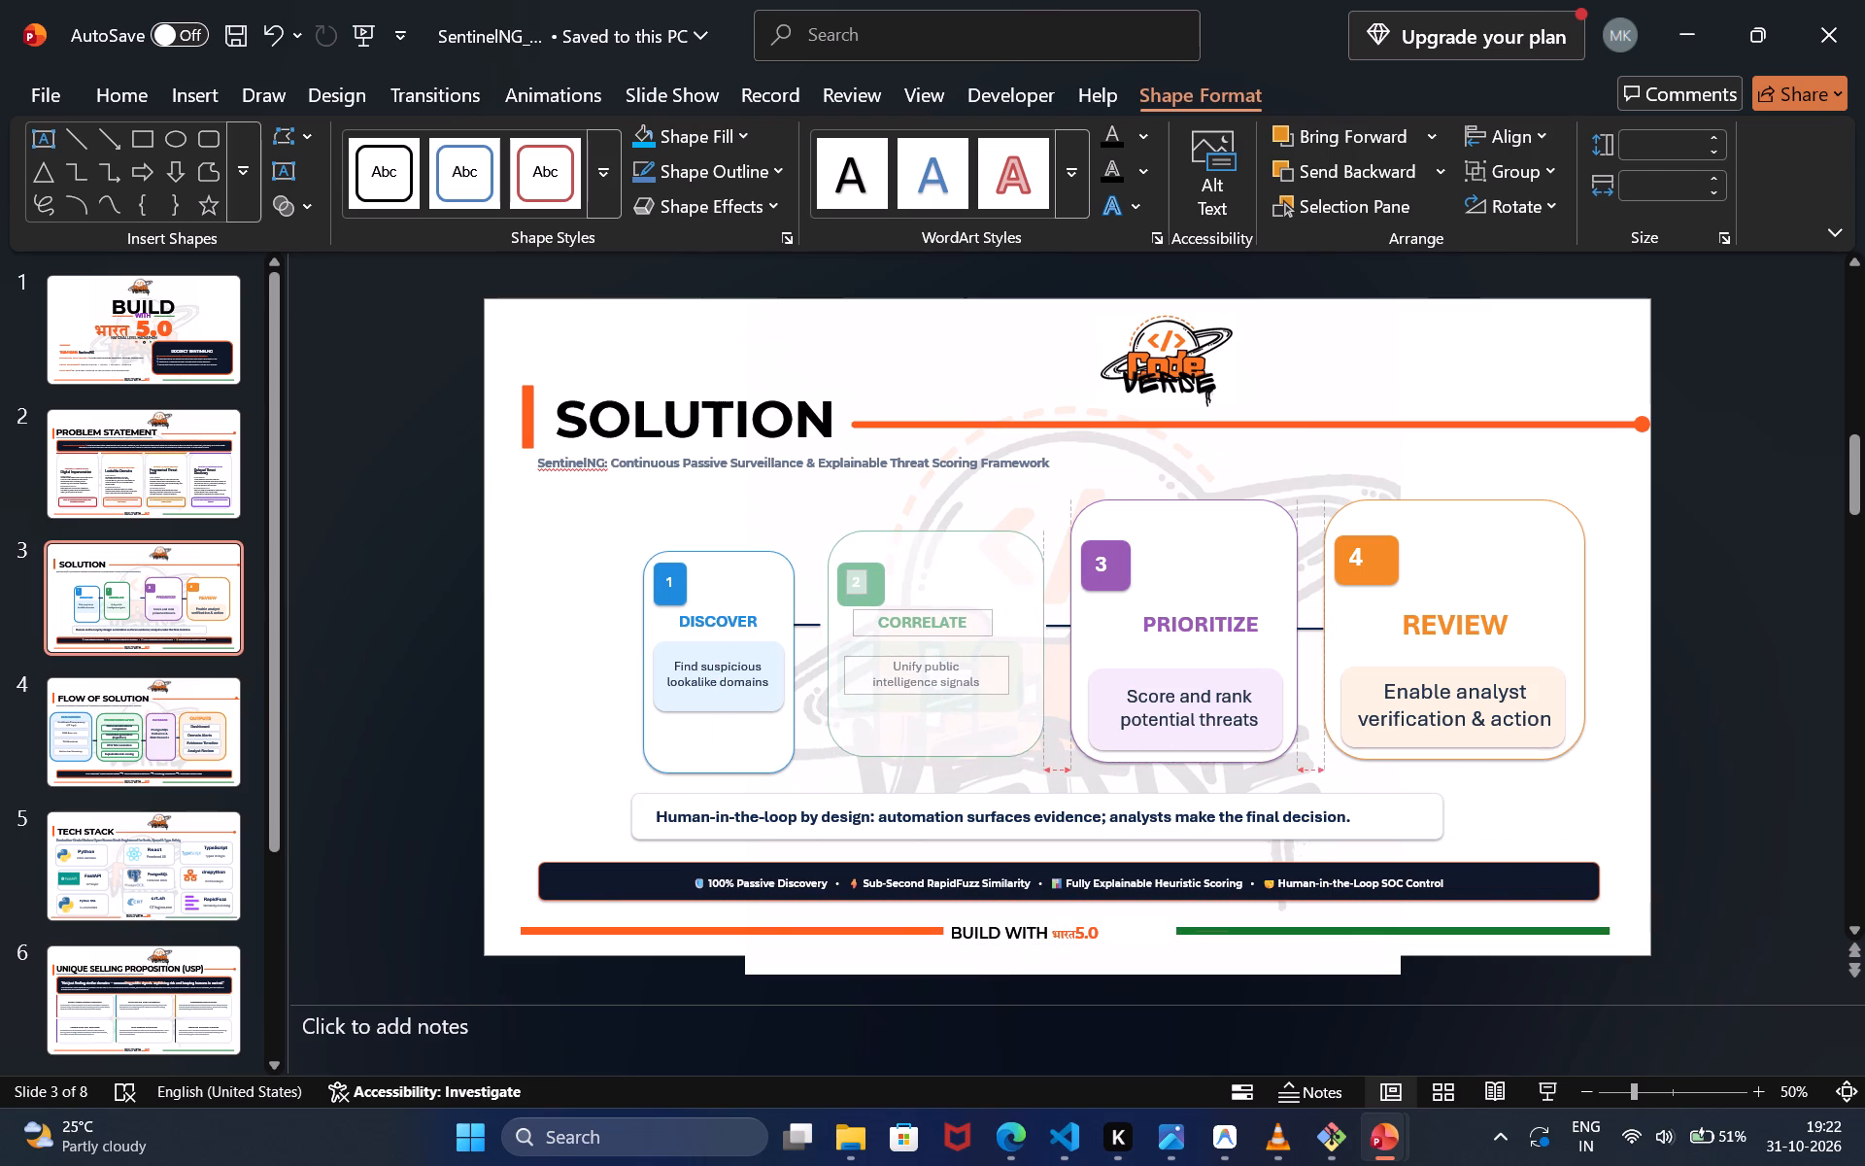
{"action": "left_click_drag", "start_coordinate": [1043, 759], "coordinate": [1050, 768]}
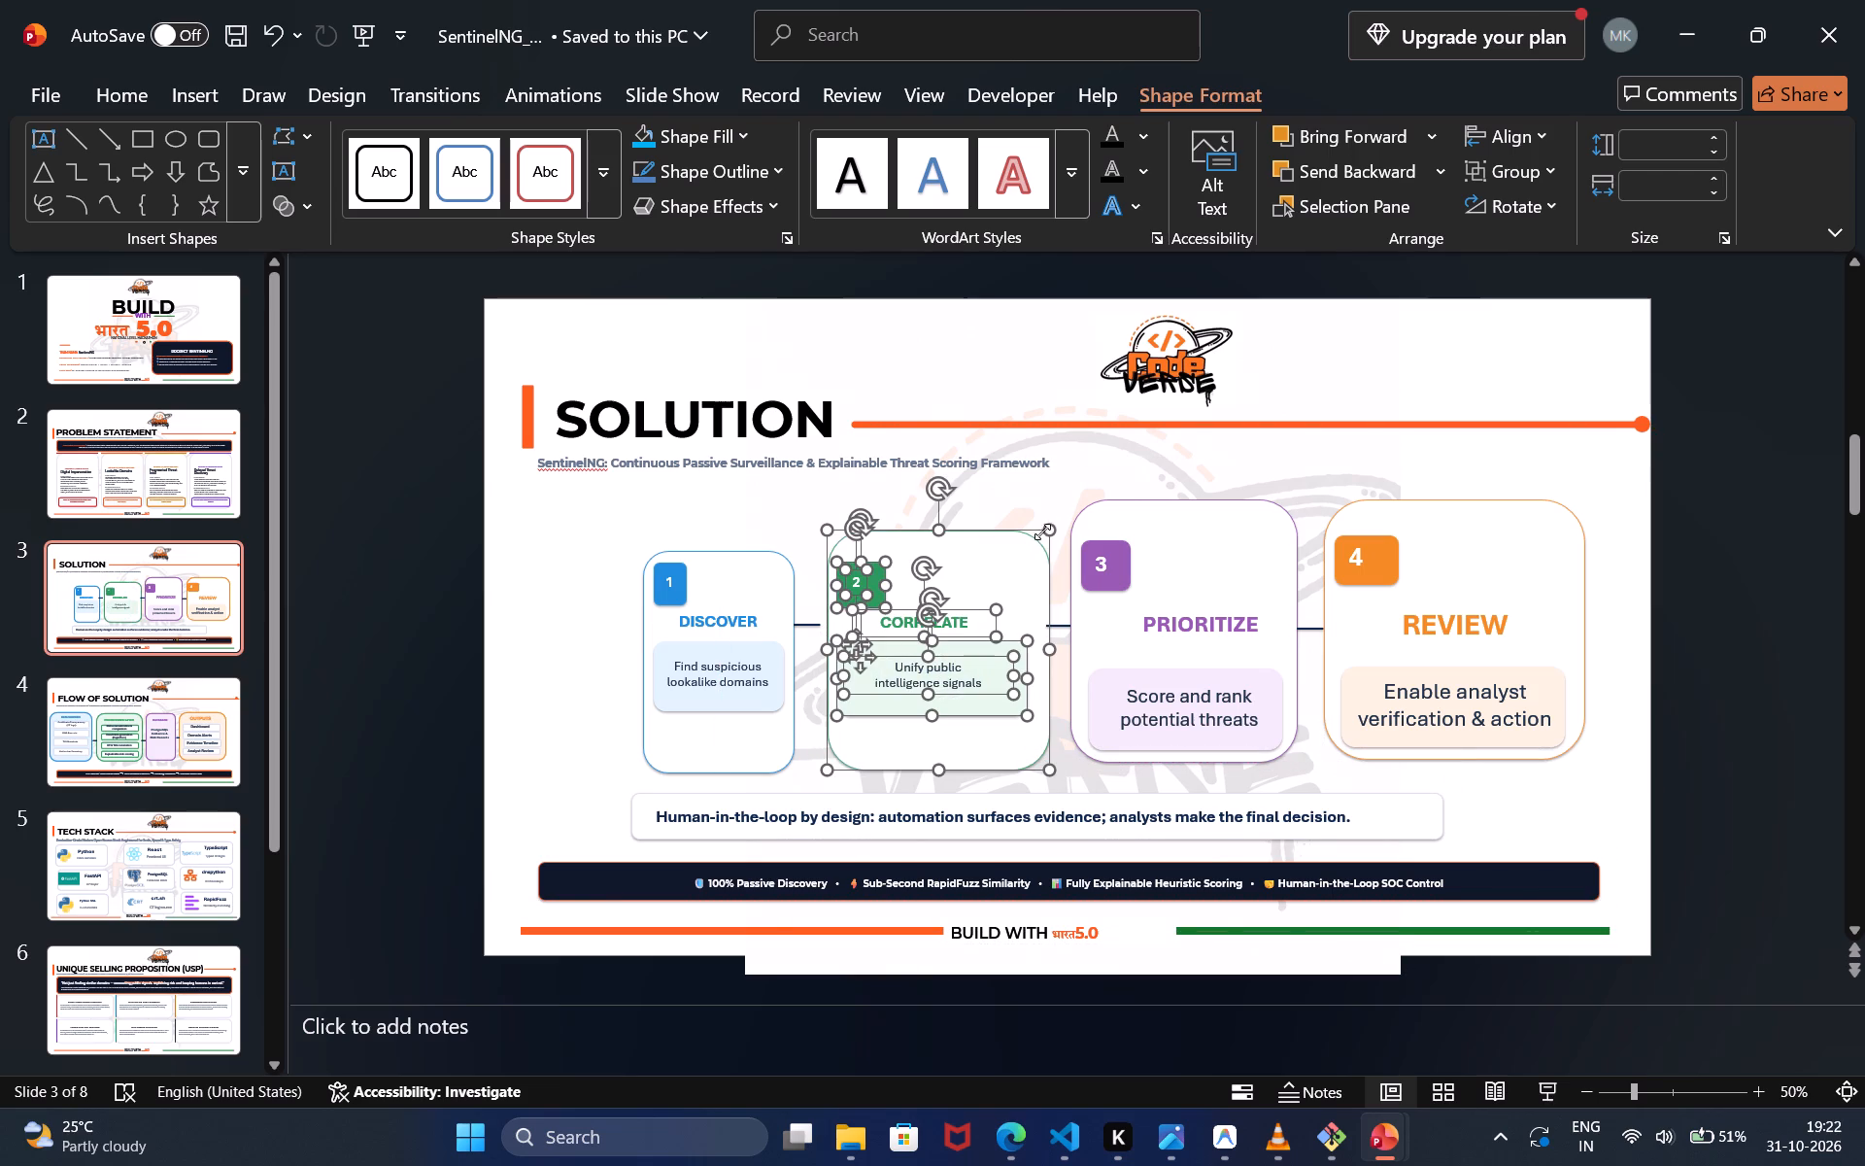
{"action": "left_click_drag", "start_coordinate": [1045, 533], "coordinate": [1048, 507]}
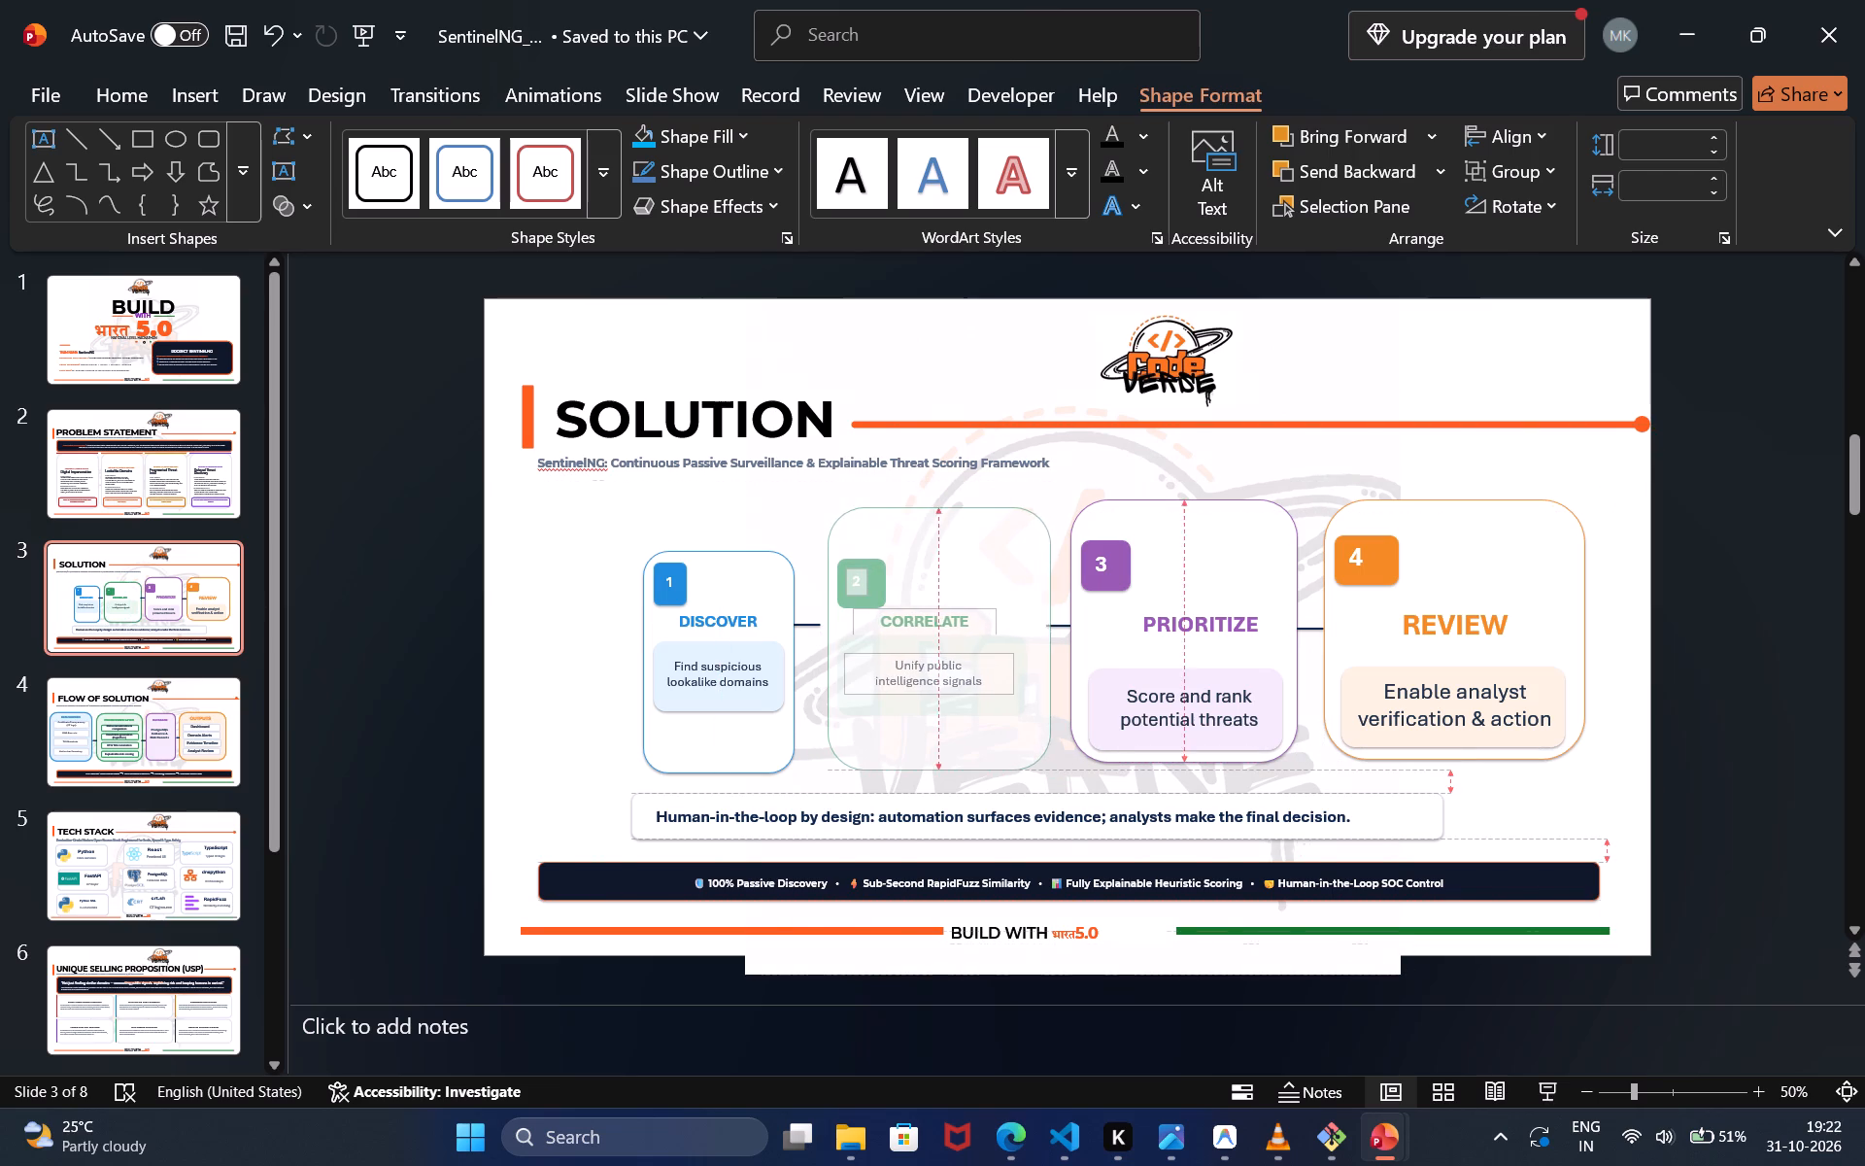
{"action": "left_click_drag", "start_coordinate": [1048, 507], "coordinate": [1043, 501]}
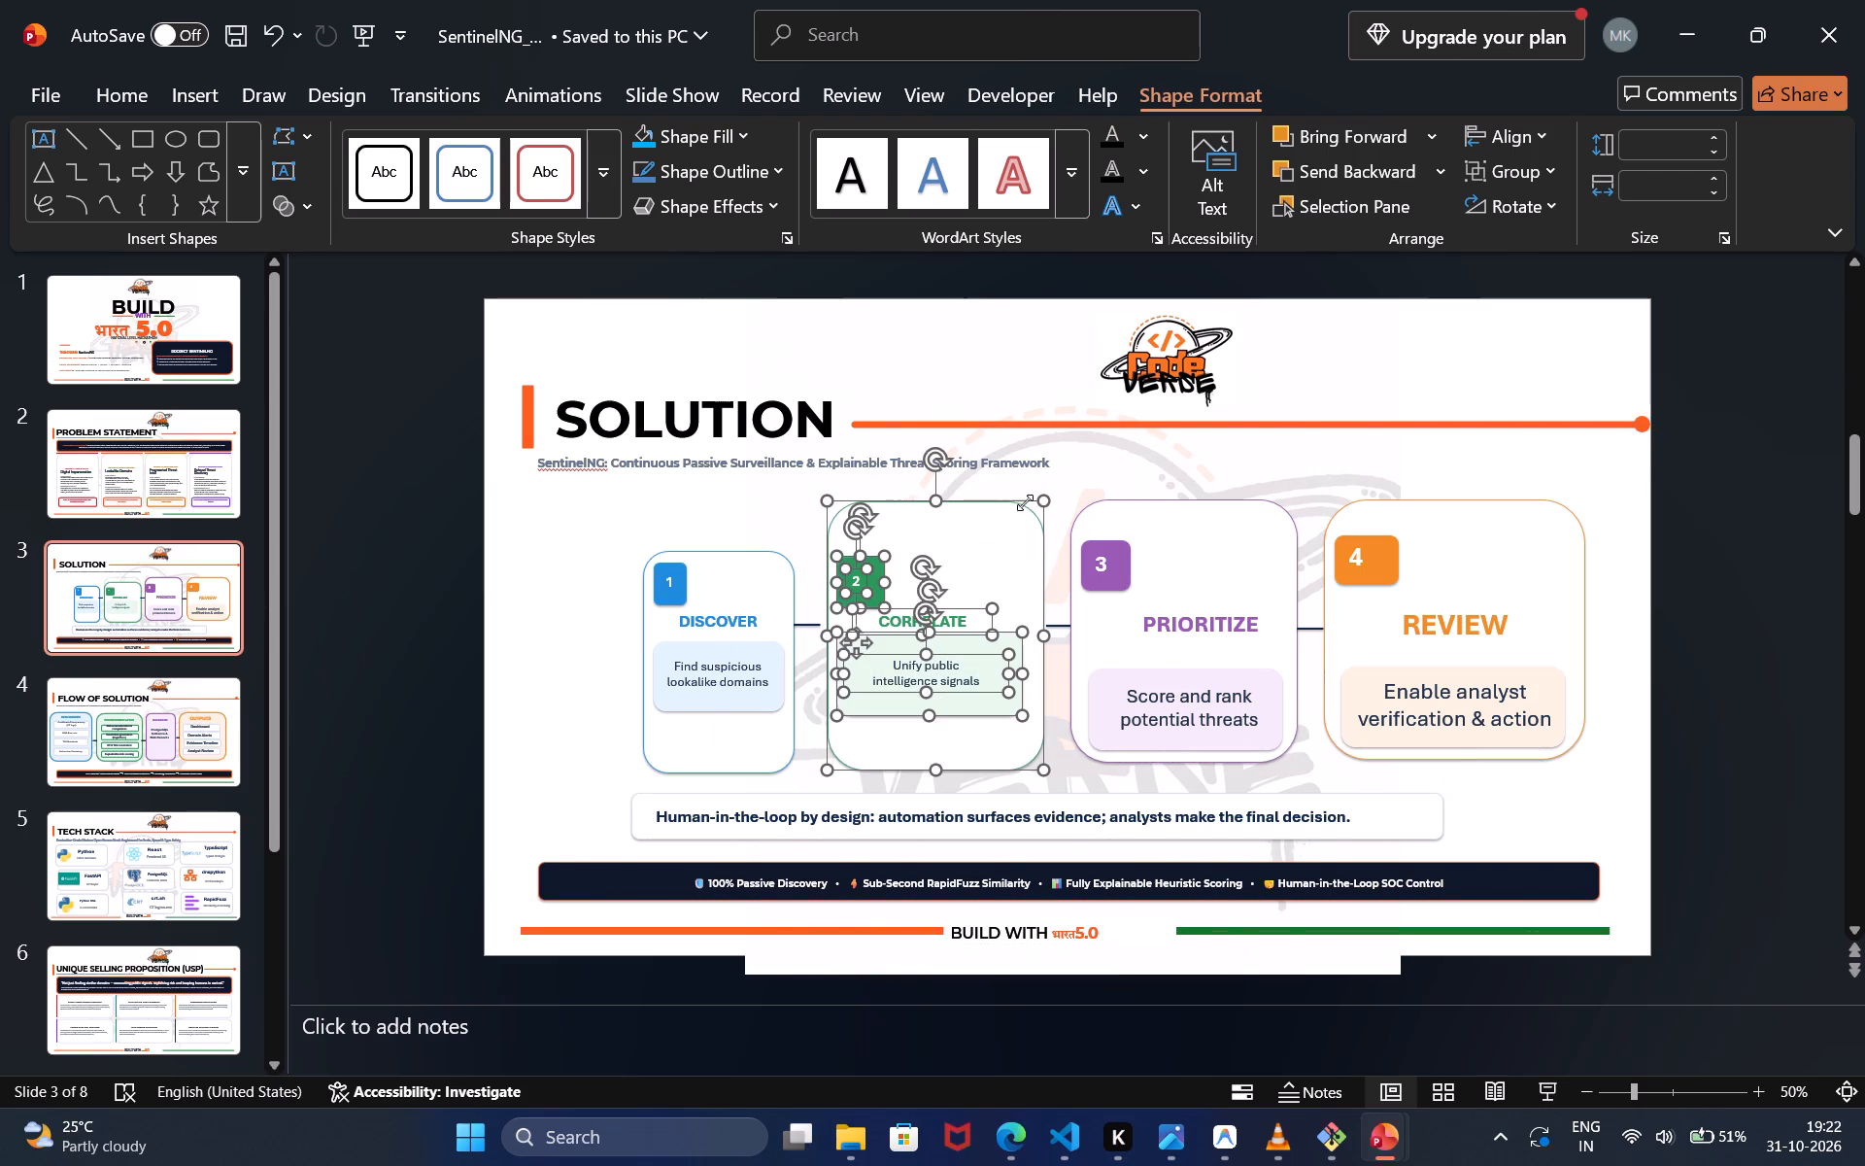
Increase the text size of the CORRELATE card's number, heading and description to 20+.
{"action": "left_click", "coordinate": [188, 82]}
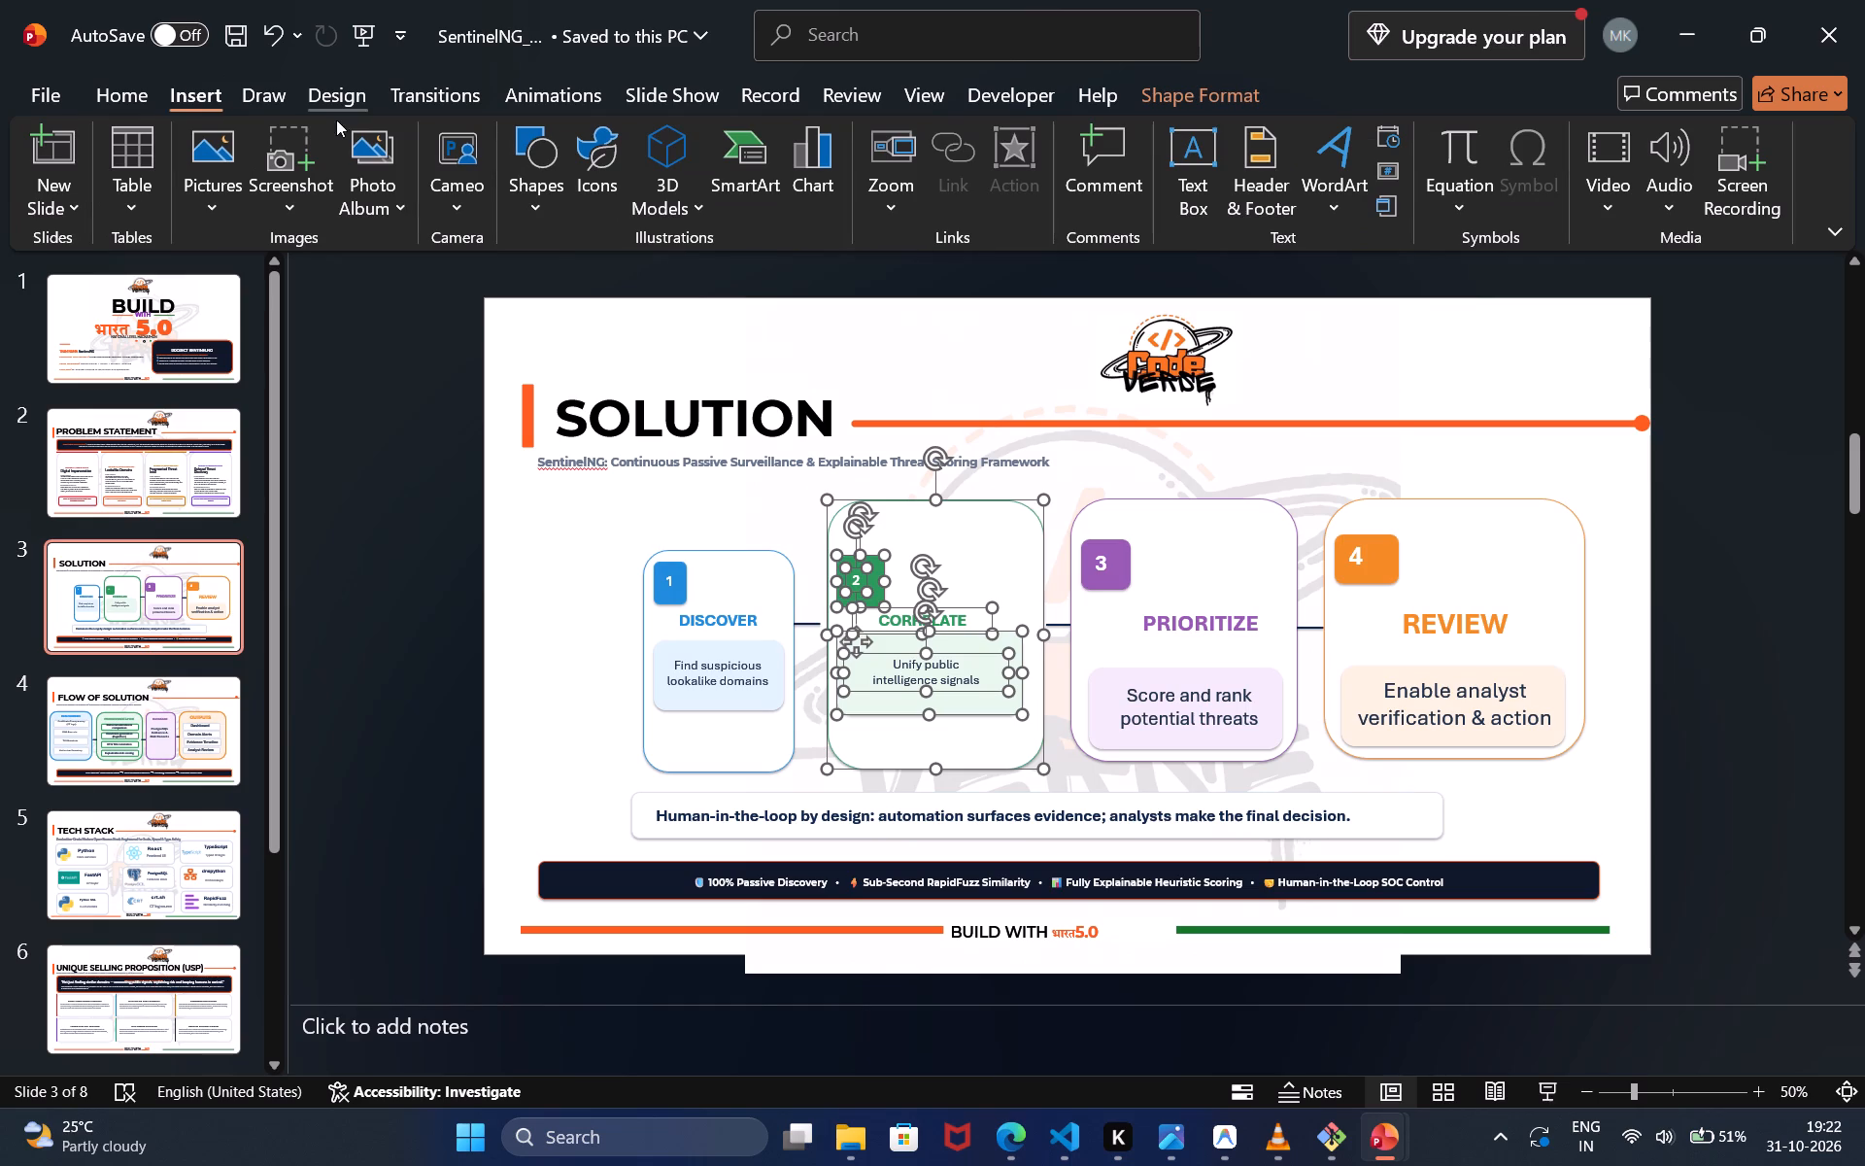
{"action": "left_click", "coordinate": [121, 83]}
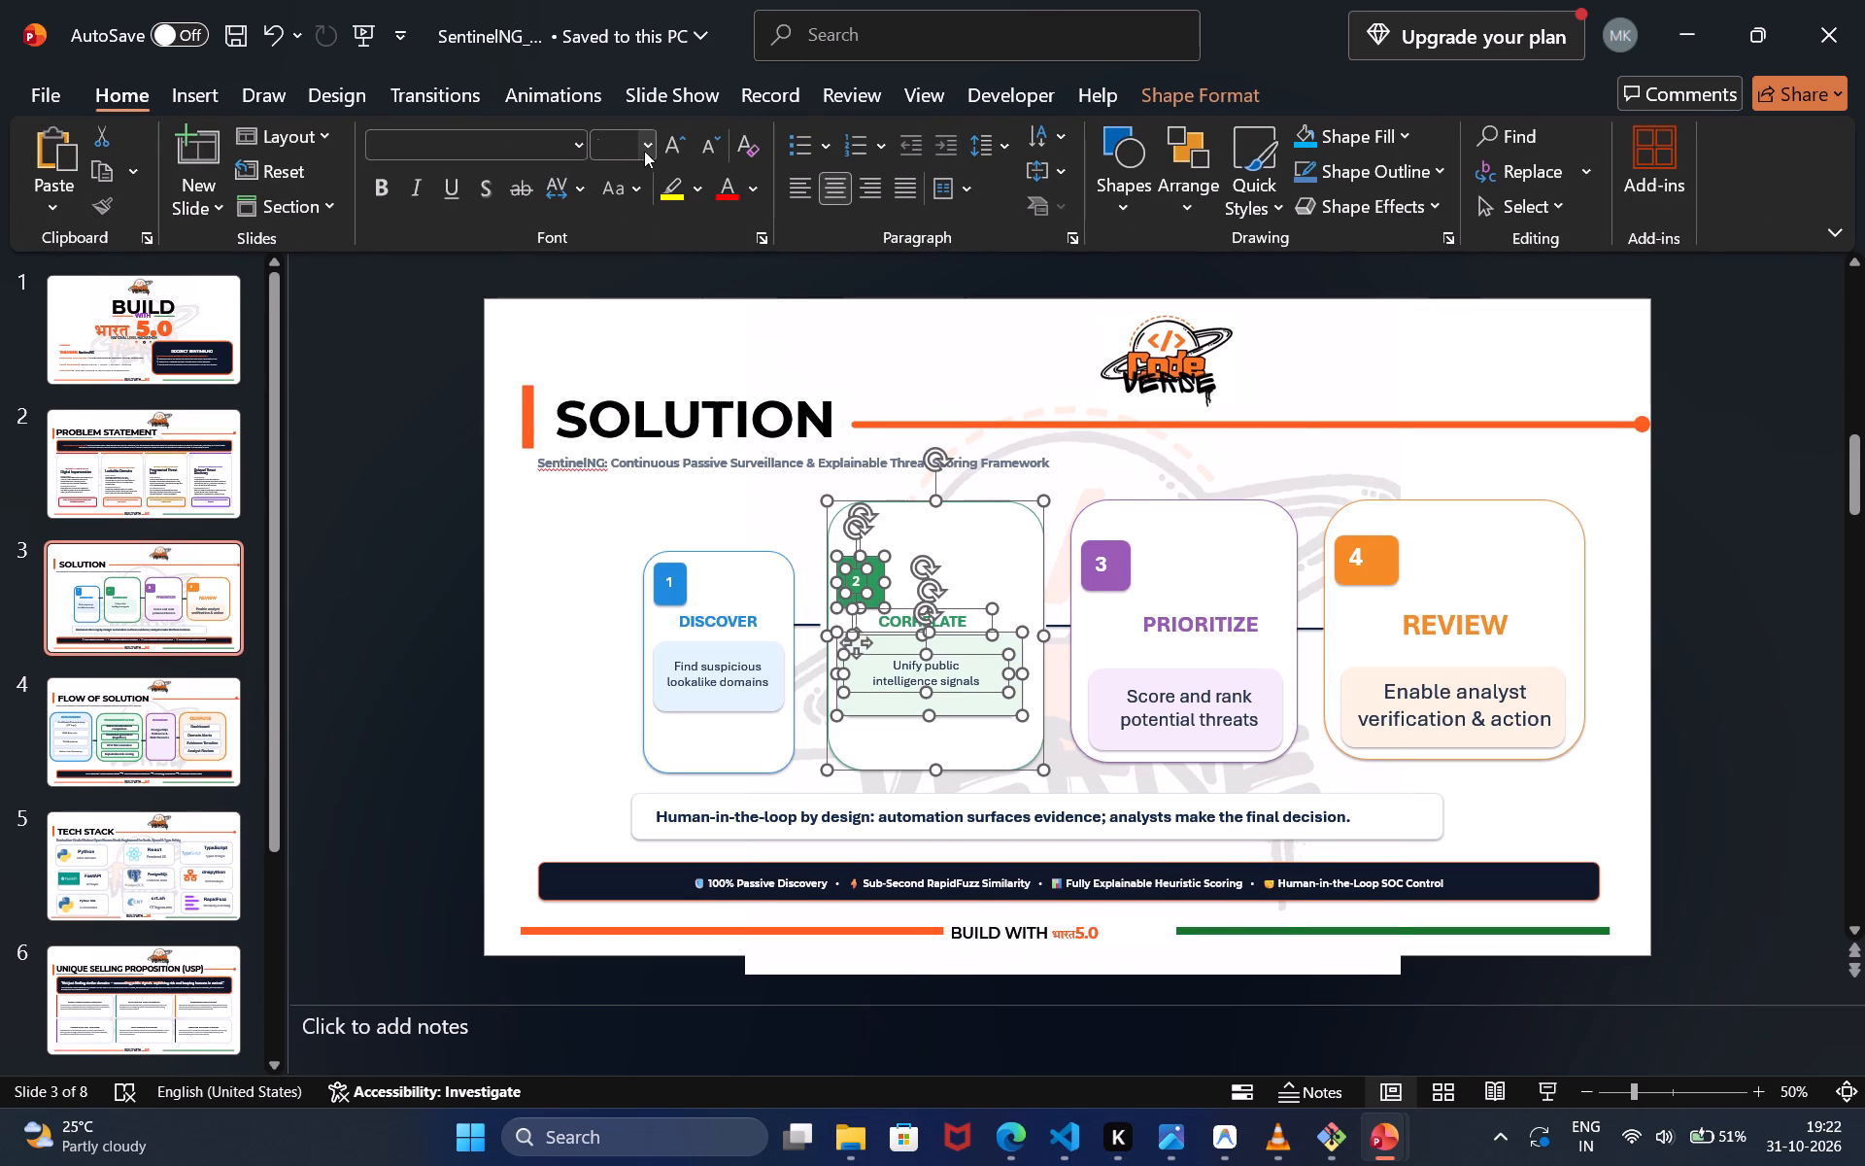
{"action": "left_click", "coordinate": [673, 139]}
{"action": "double_click", "coordinate": [673, 139]}
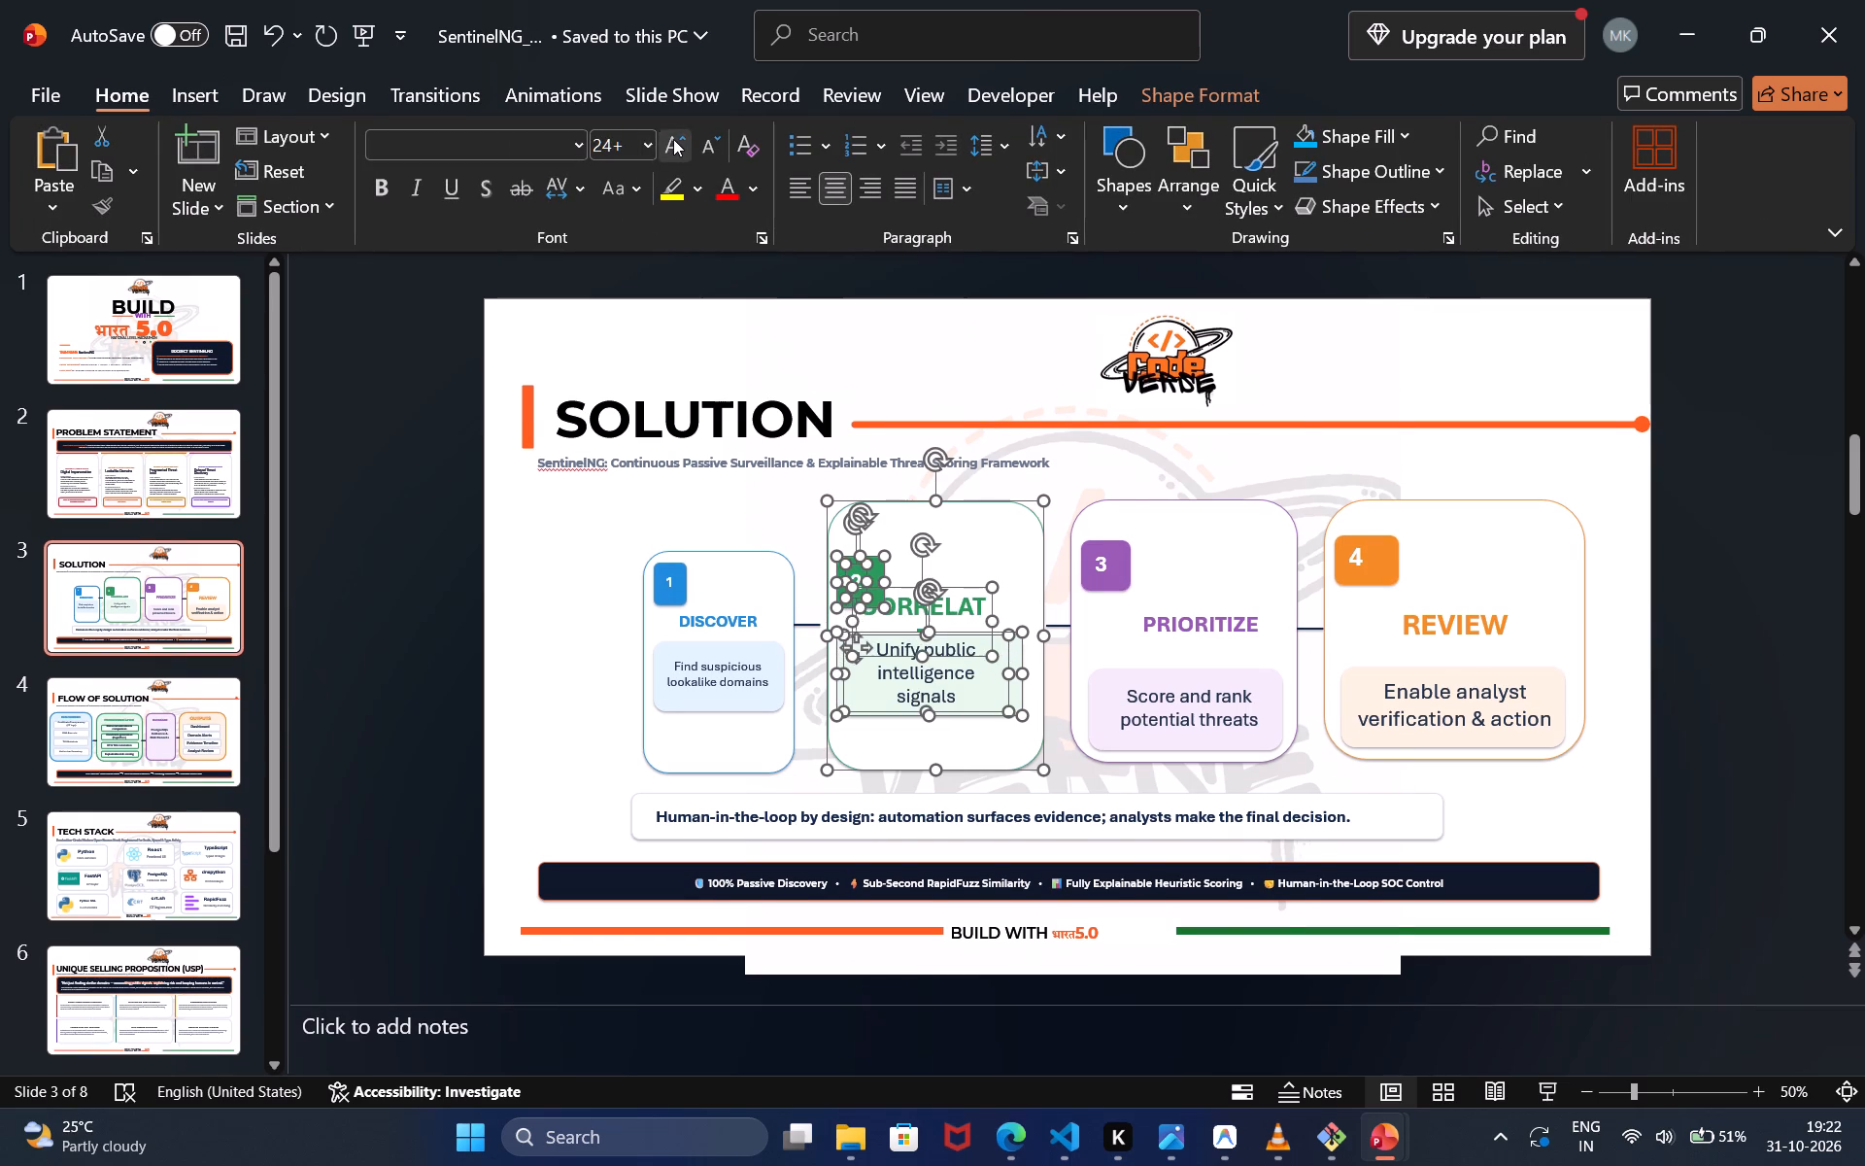
{"action": "left_click", "coordinate": [716, 150]}
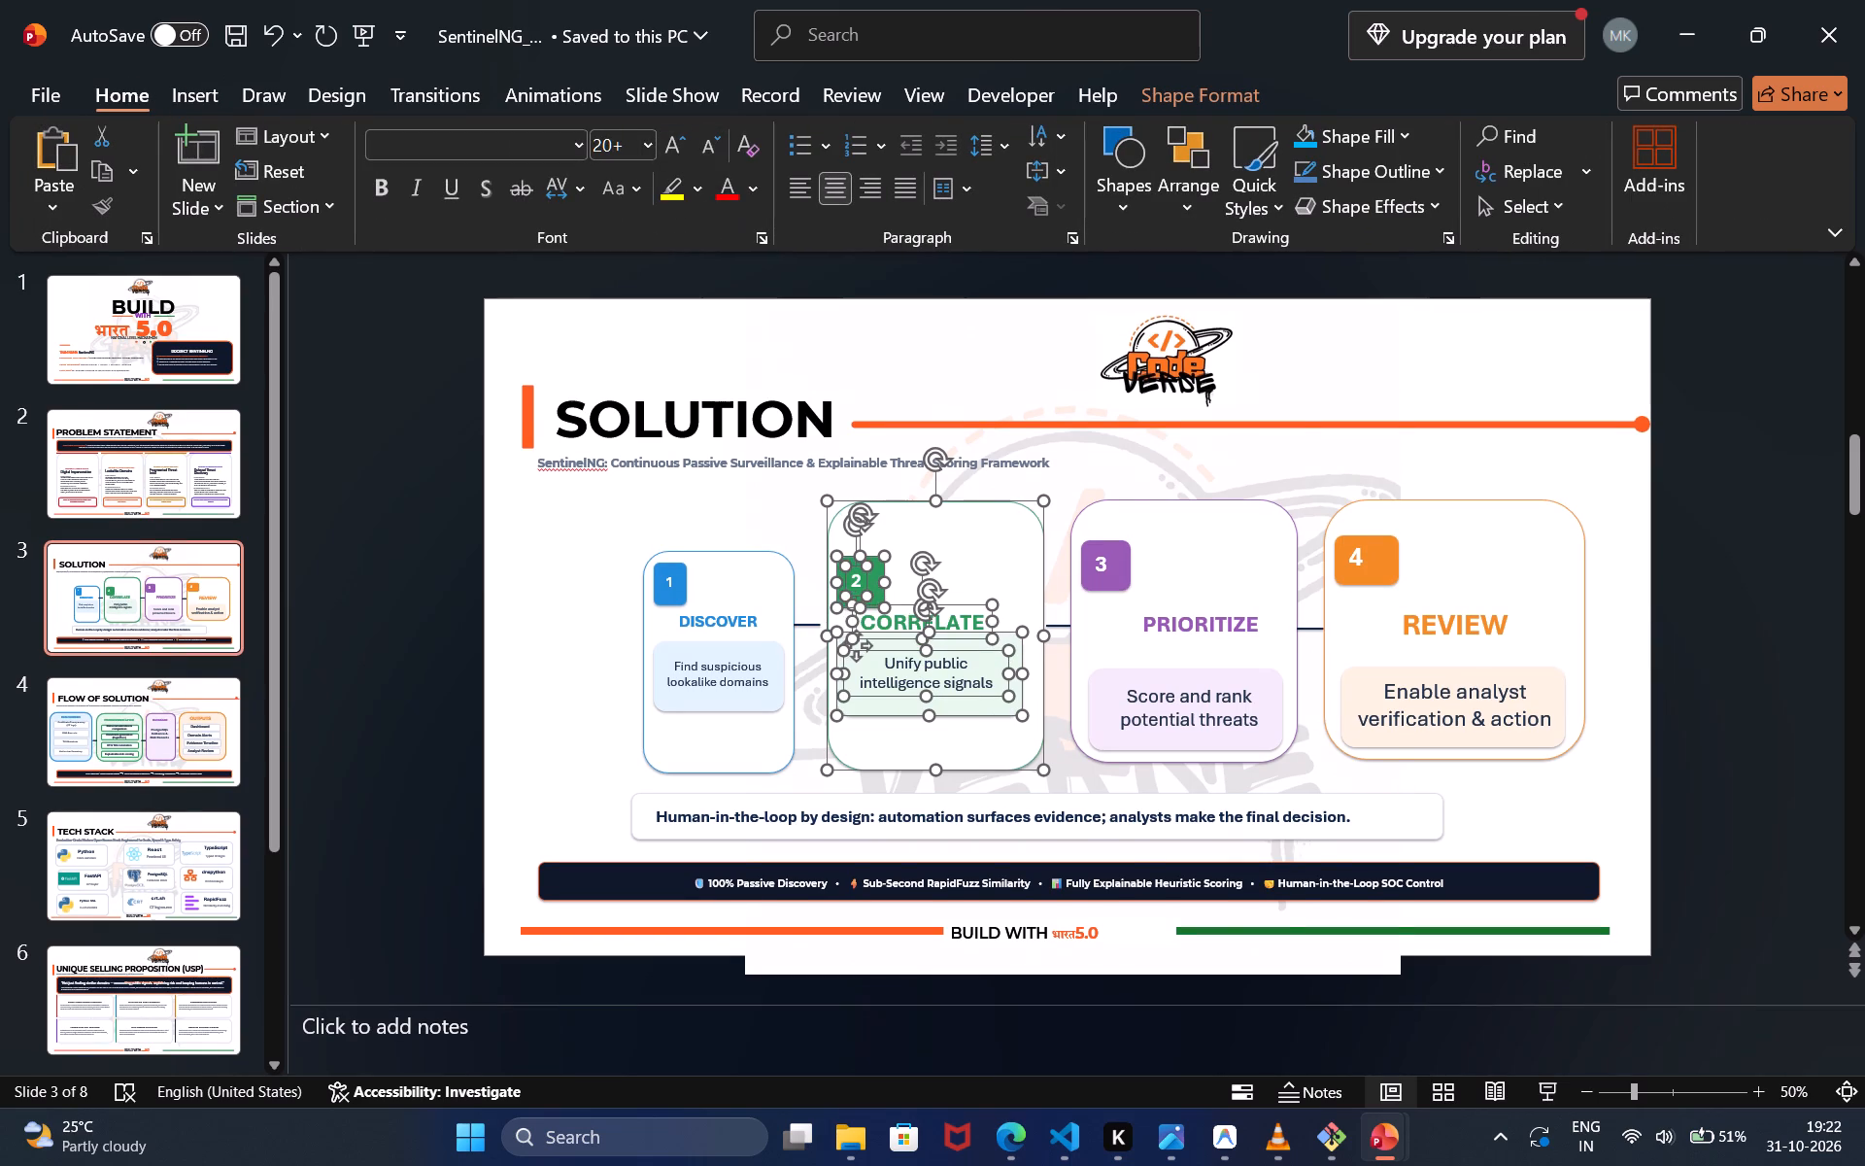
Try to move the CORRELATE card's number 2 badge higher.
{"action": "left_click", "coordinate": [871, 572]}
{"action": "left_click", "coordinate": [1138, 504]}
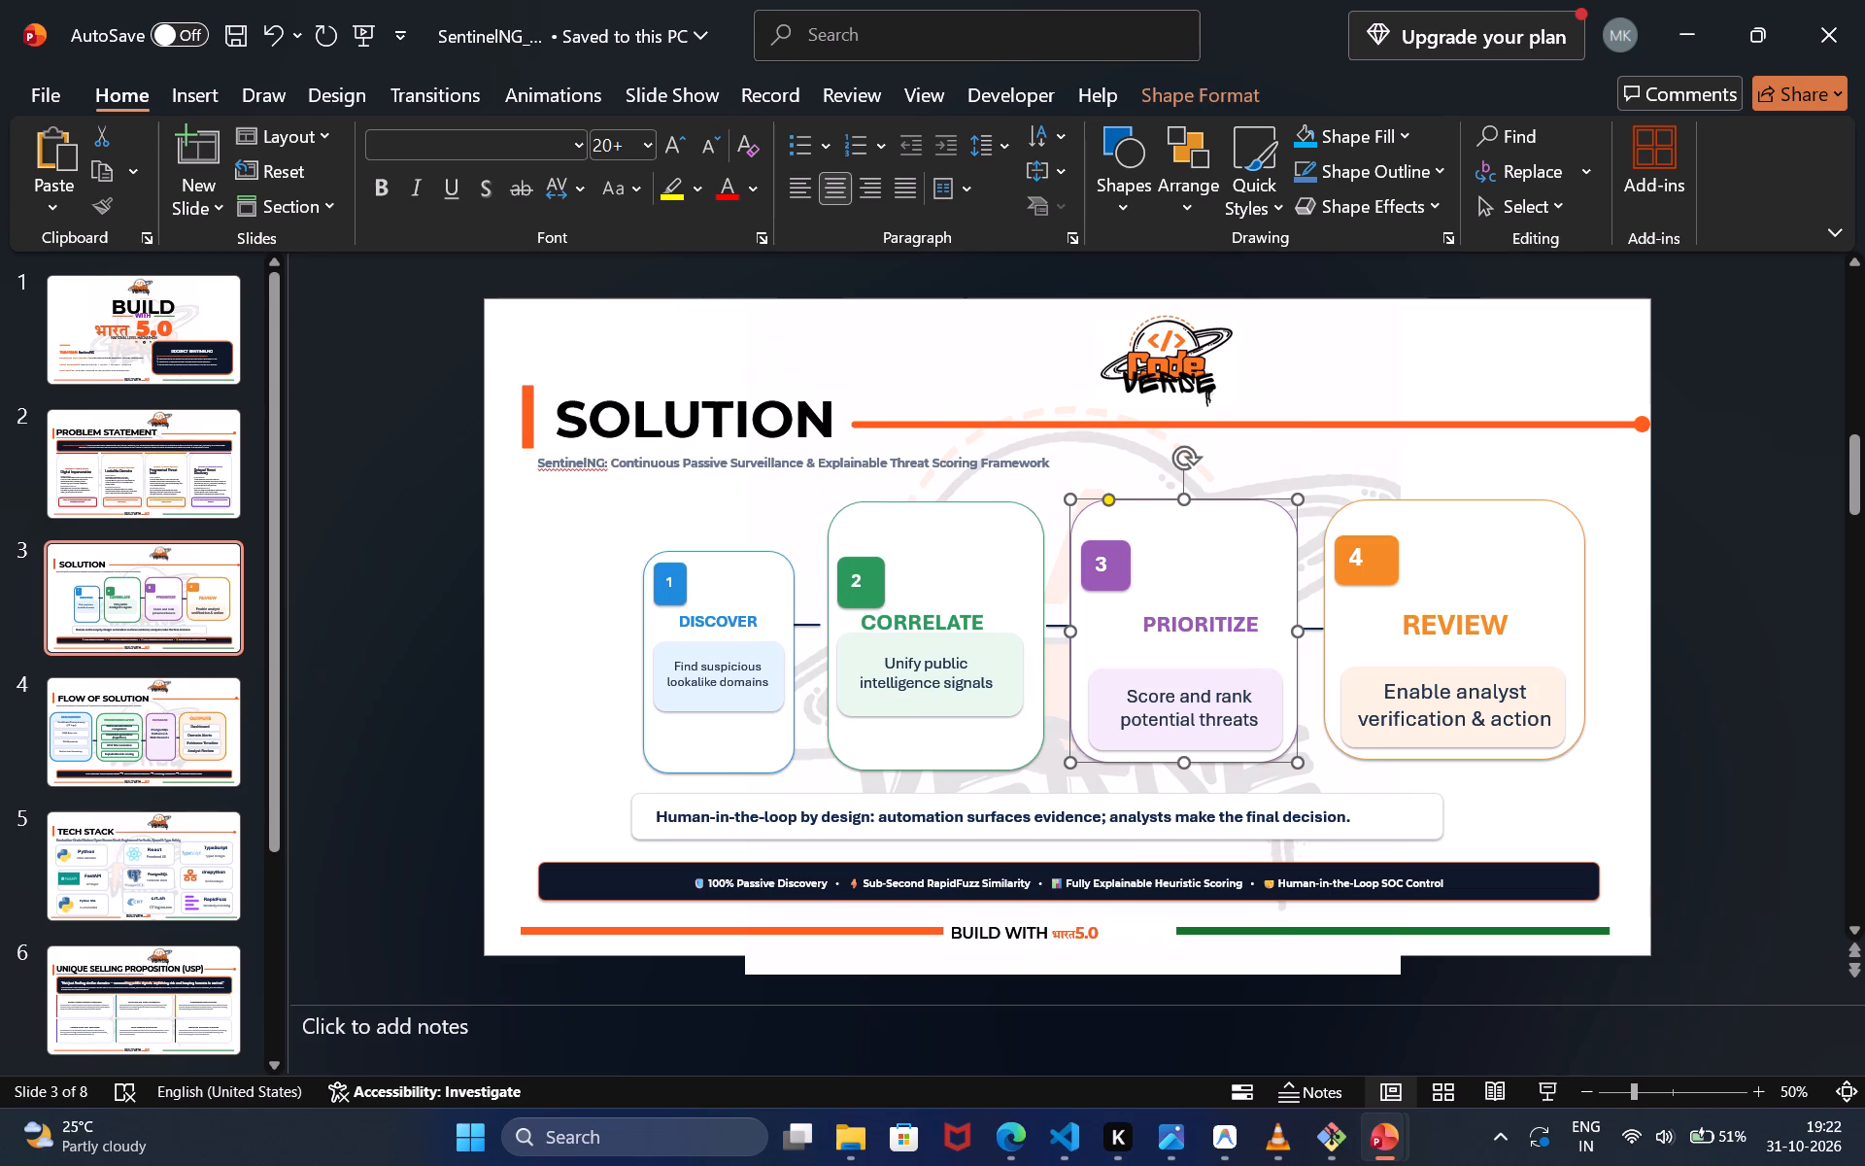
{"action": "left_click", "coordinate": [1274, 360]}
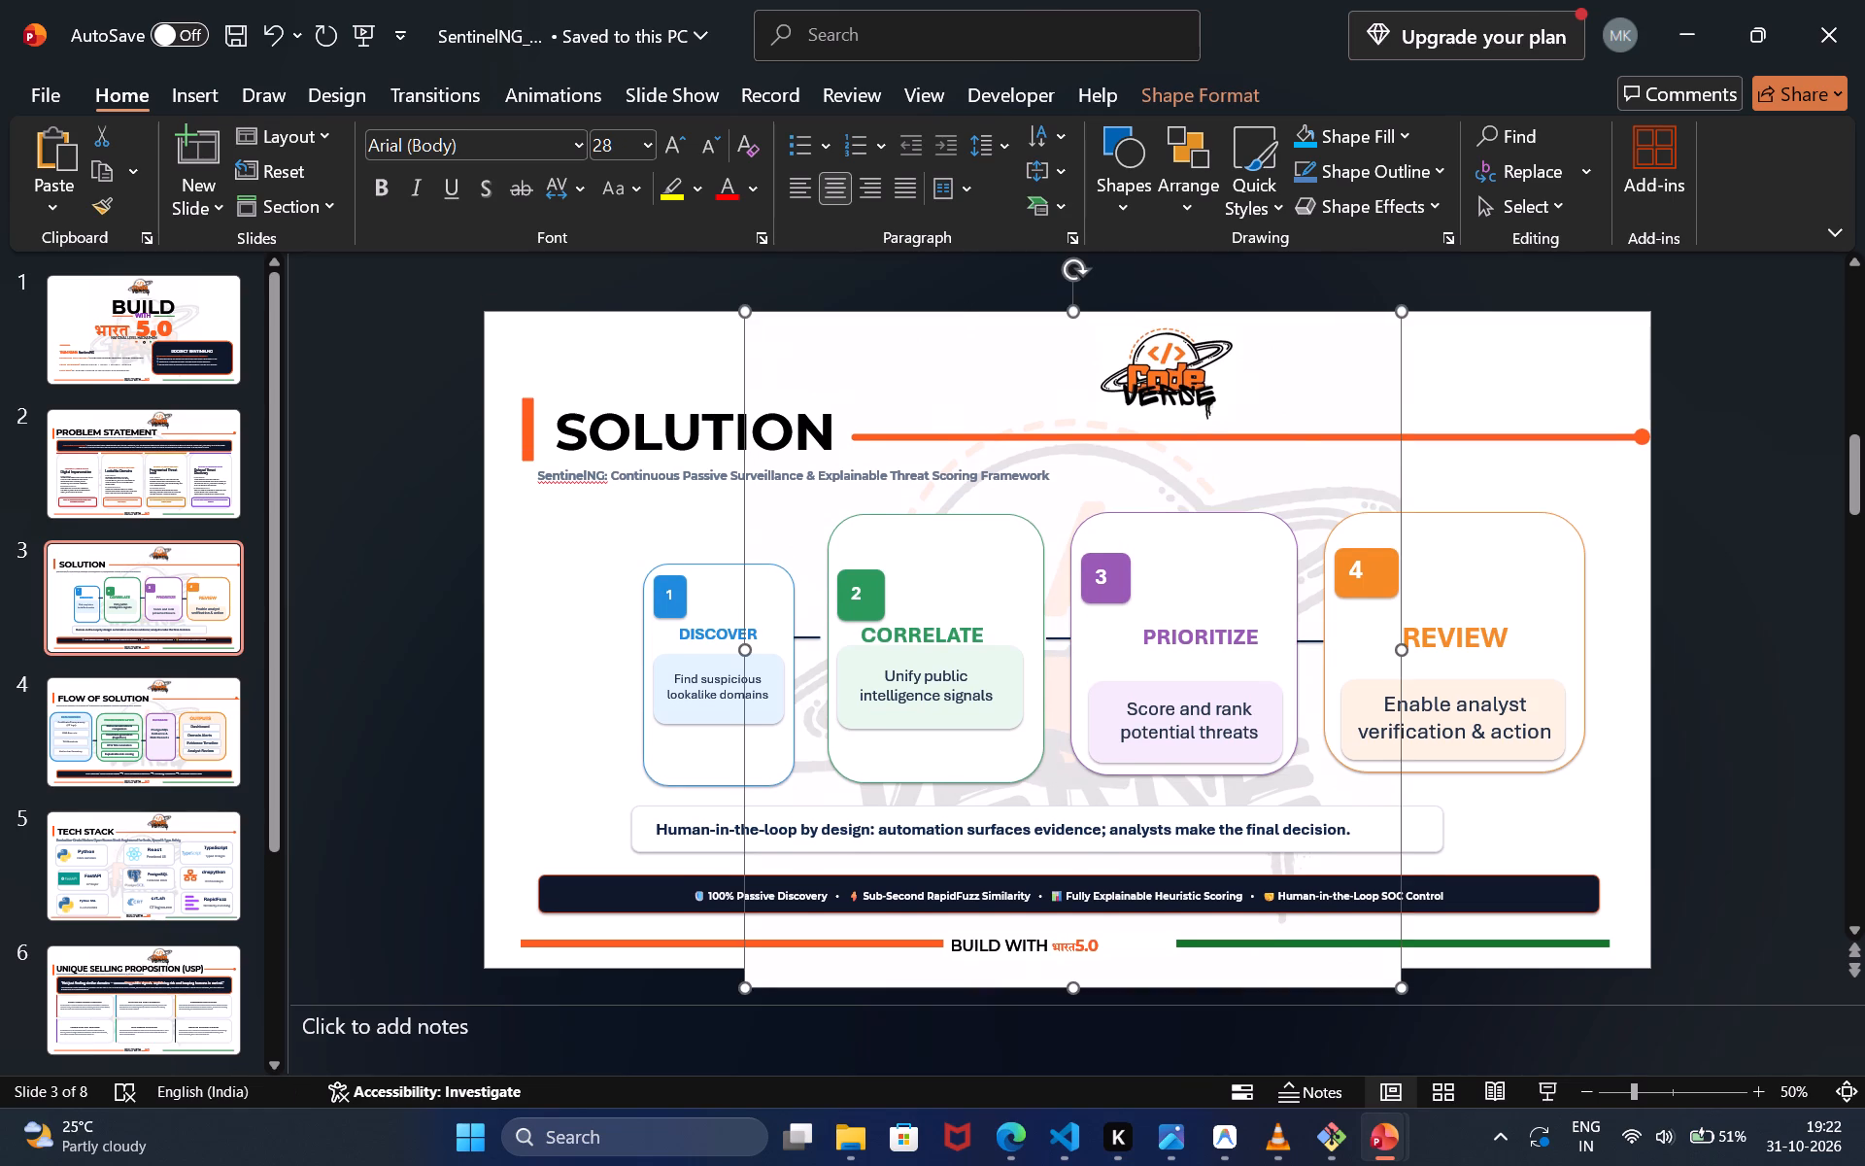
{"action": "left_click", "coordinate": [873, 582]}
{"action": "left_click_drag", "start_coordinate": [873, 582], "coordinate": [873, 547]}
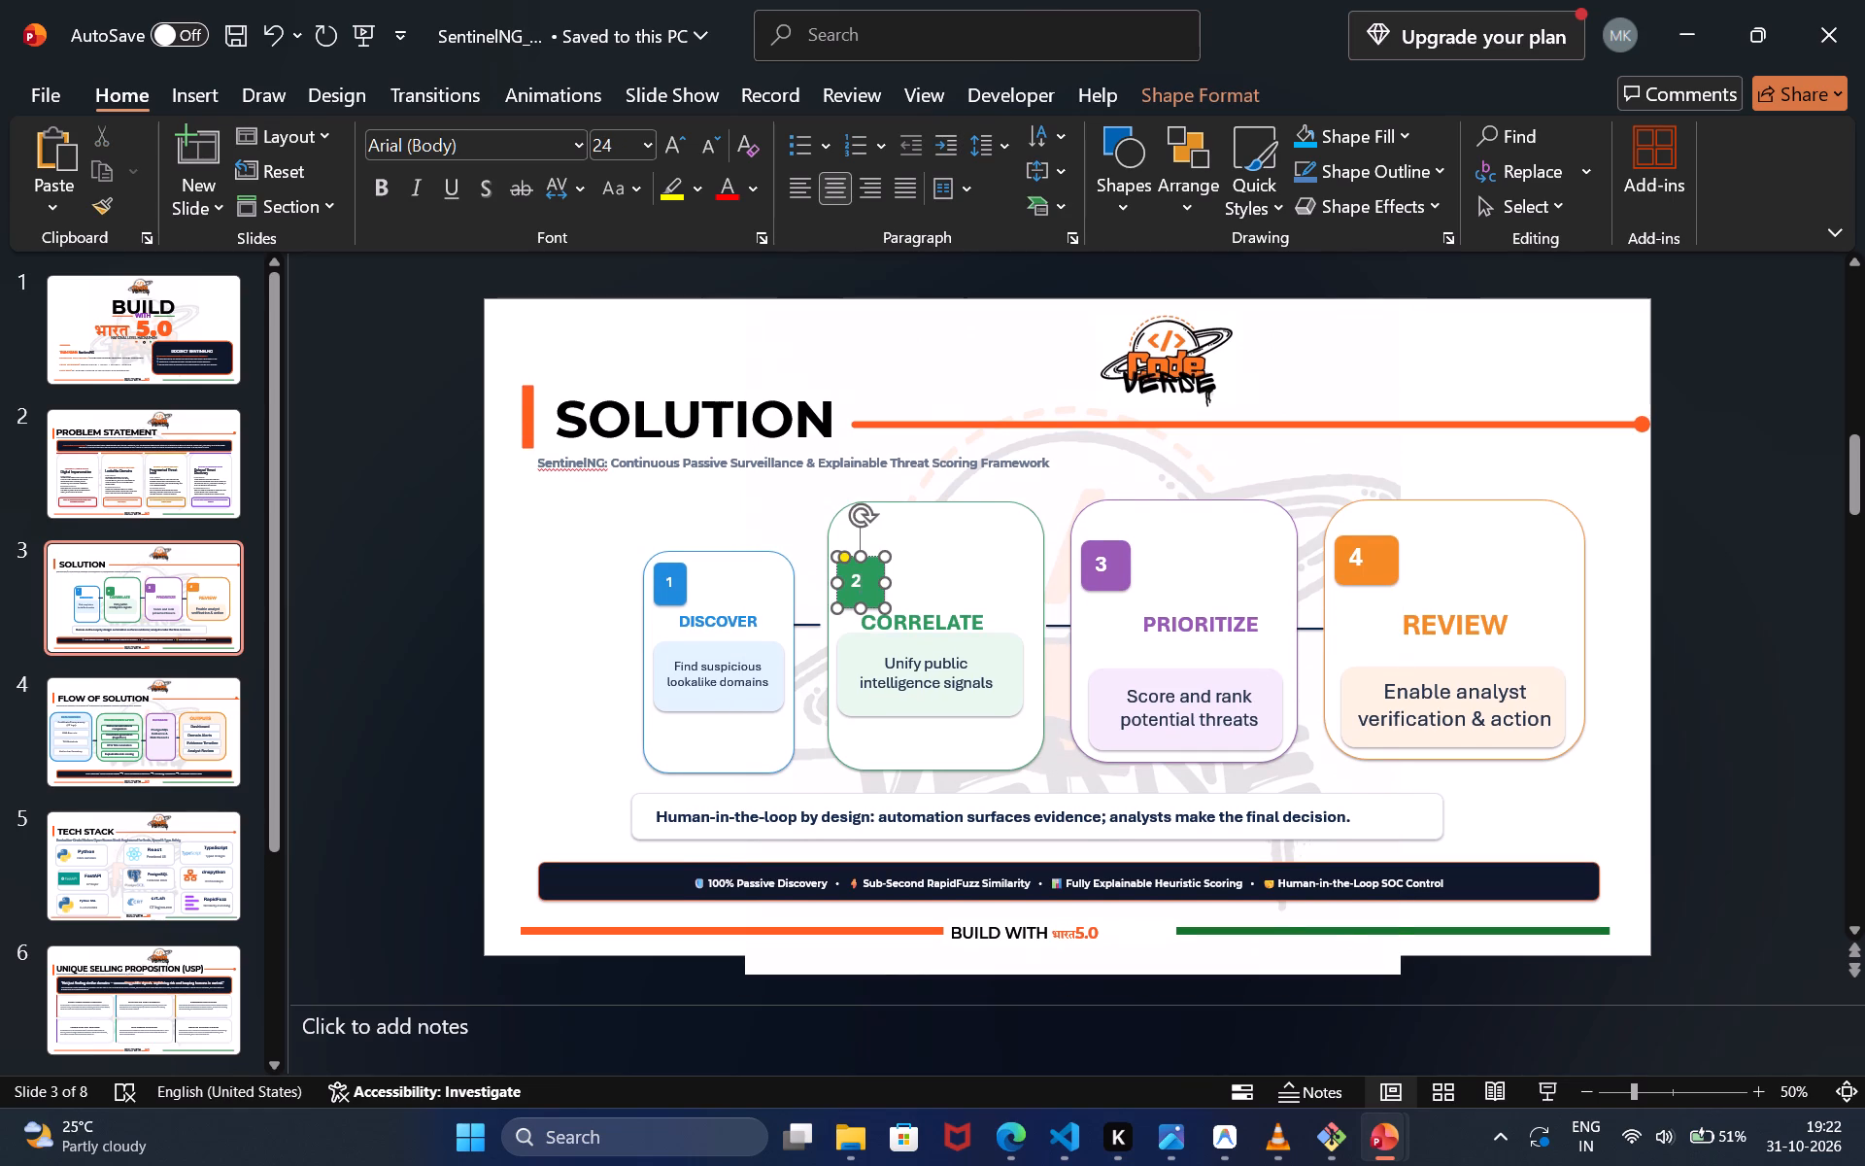
Move the CORRELATE card's description background box and its Unify public intelligence signals text down toward the card's lower edge.
{"action": "left_click", "coordinate": [988, 655]}
{"action": "left_click", "coordinate": [1000, 634]}
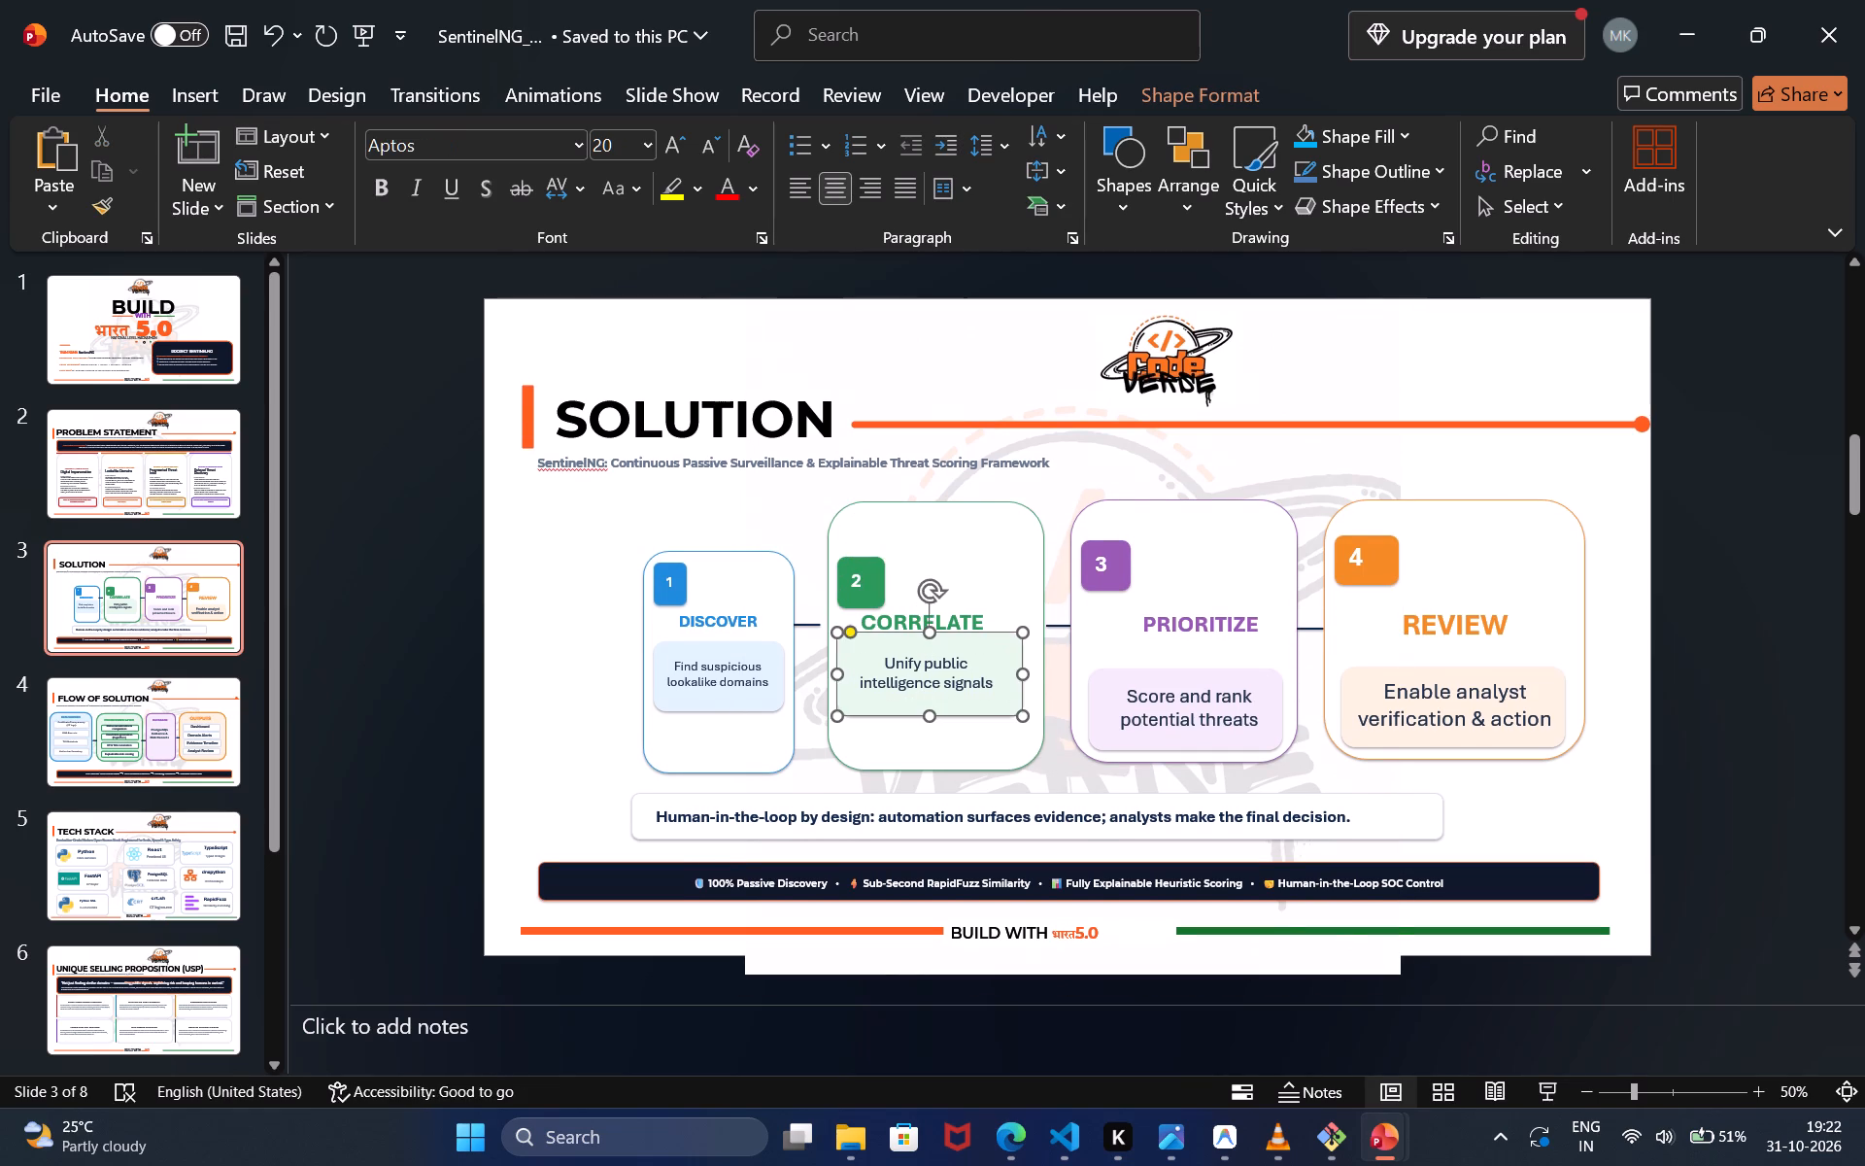
{"action": "left_click_drag", "start_coordinate": [1000, 634], "coordinate": [1005, 667]}
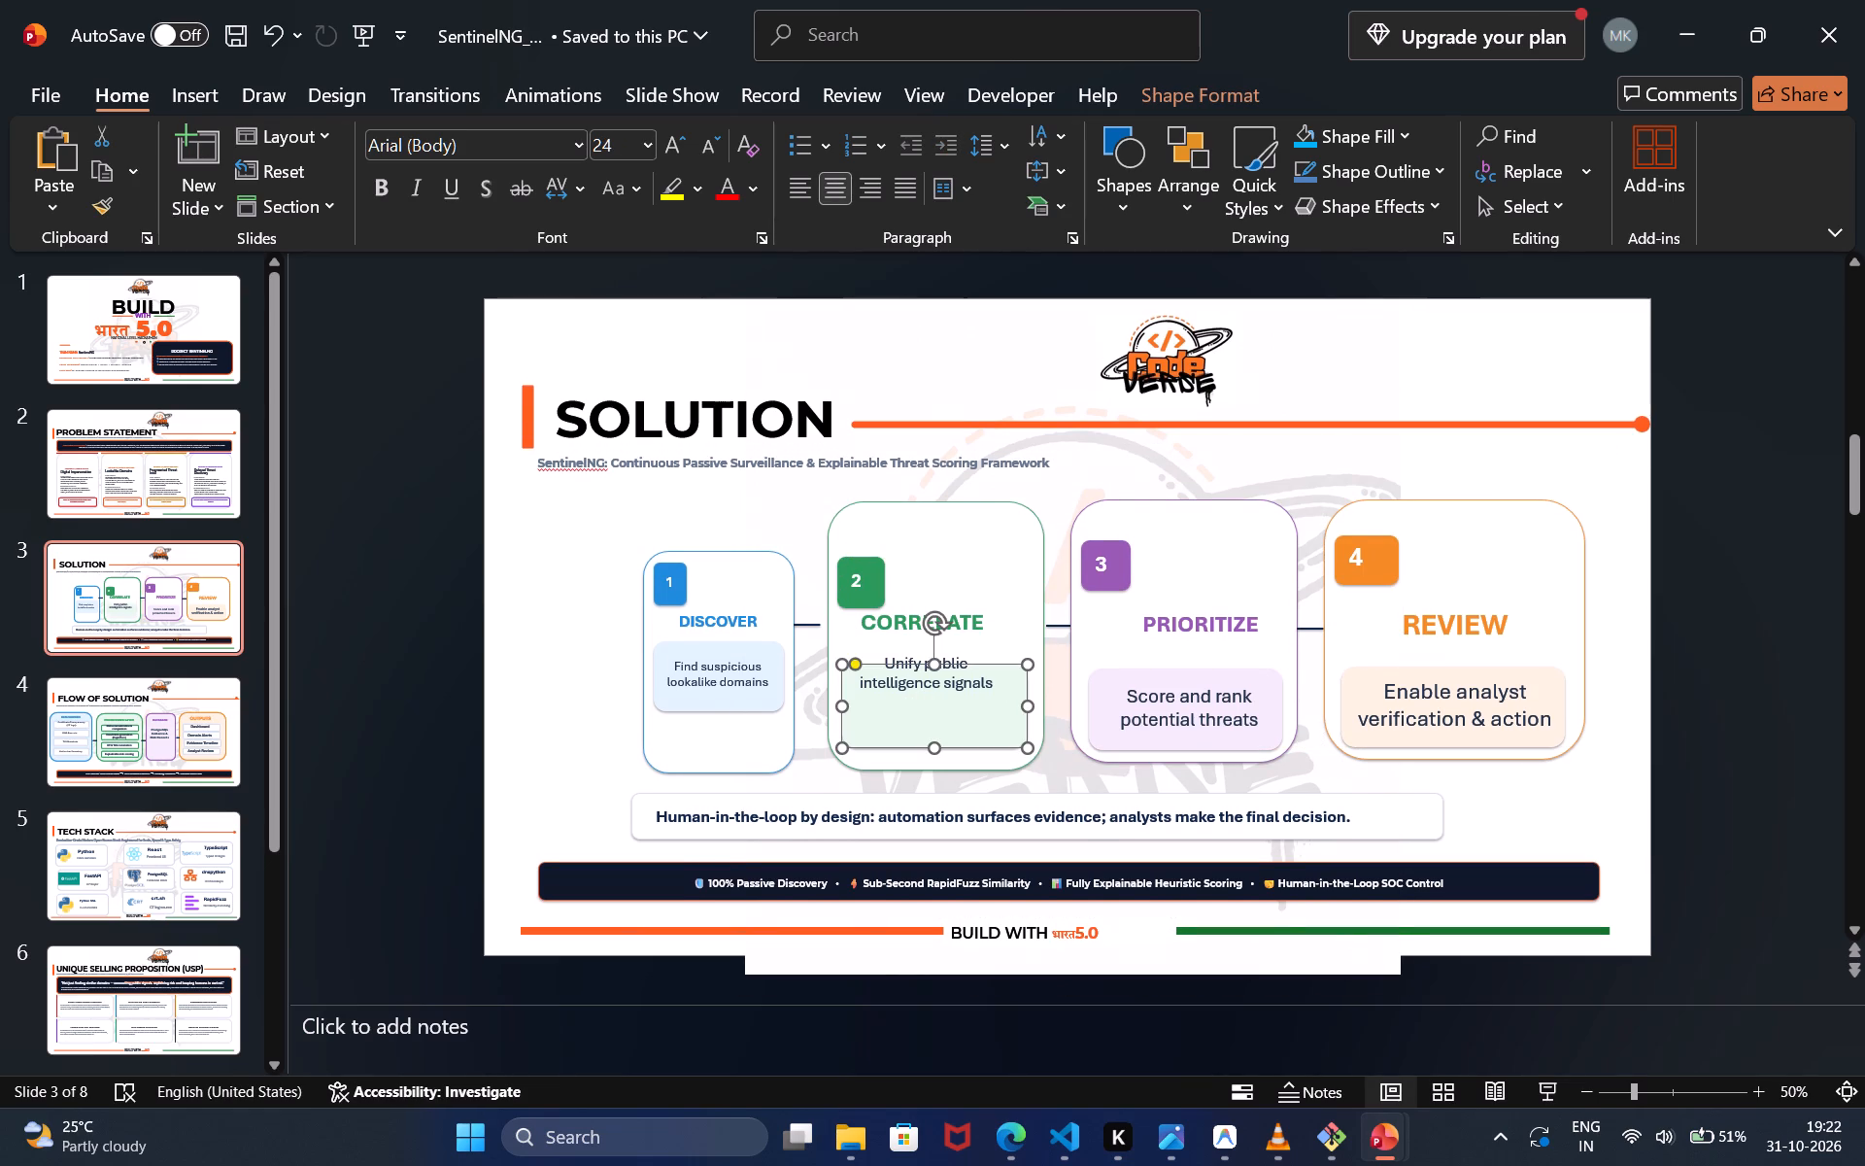
{"action": "left_click", "coordinate": [942, 678]}
{"action": "left_click_drag", "start_coordinate": [968, 650], "coordinate": [973, 670]}
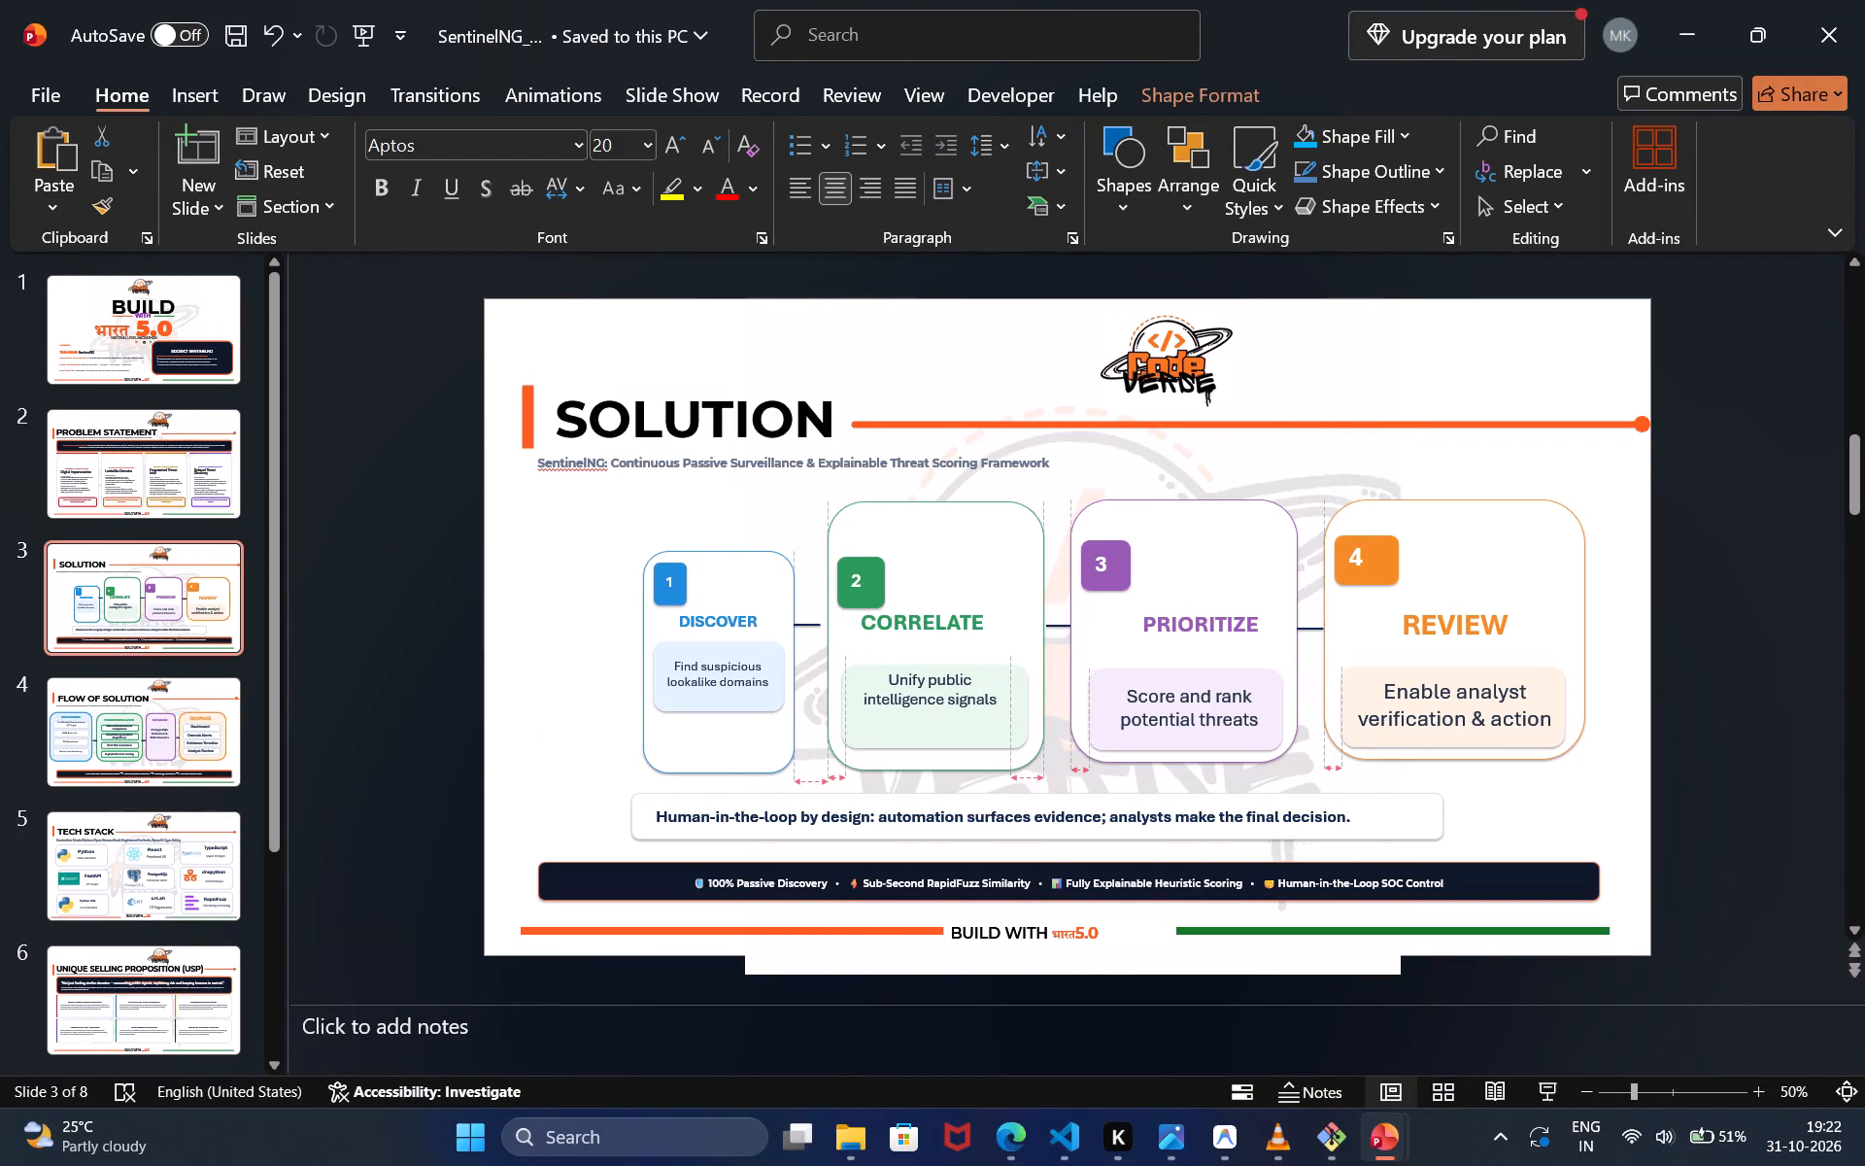
{"action": "left_click_drag", "start_coordinate": [973, 670], "coordinate": [974, 679]}
Lower the CORRELATE heading slightly so it sits between the number 2 badge and the description box.
{"action": "left_click", "coordinate": [957, 620]}
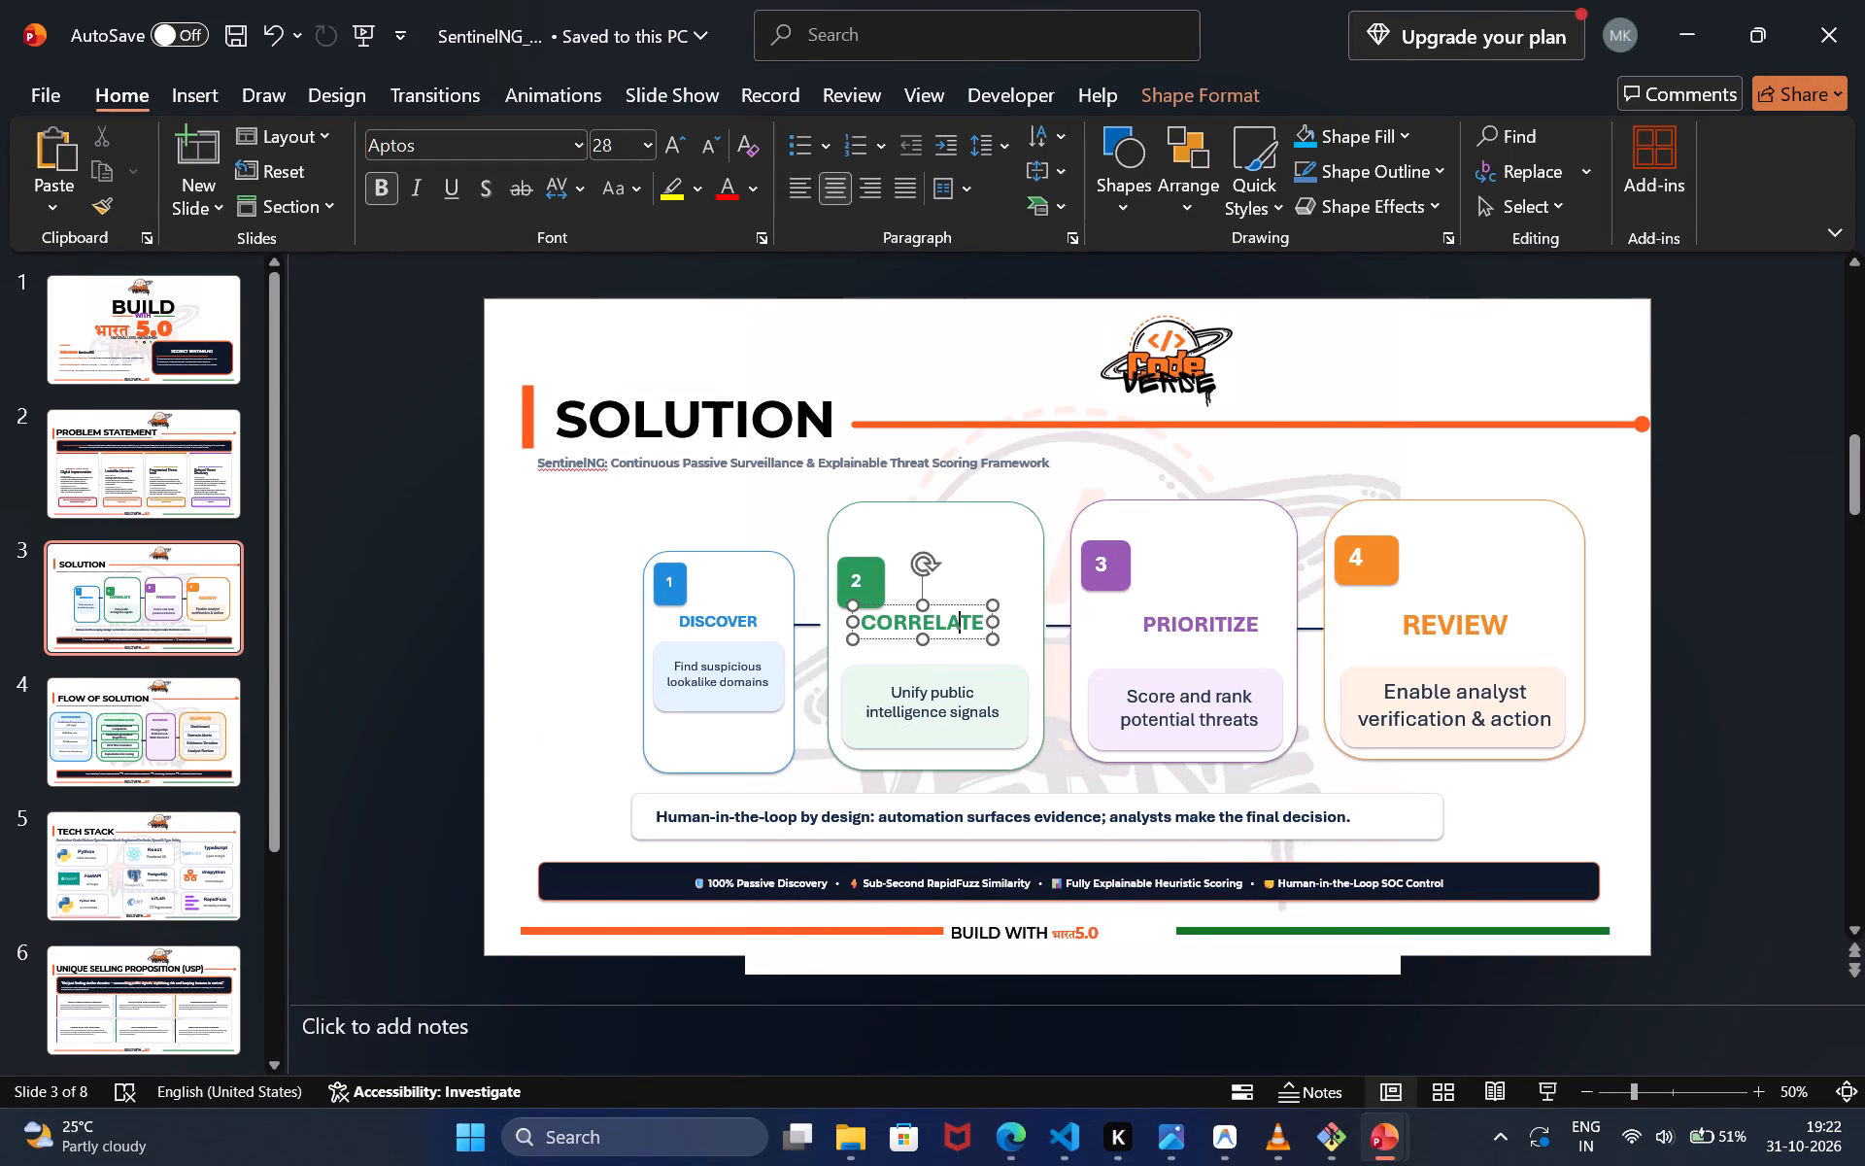
{"action": "left_click_drag", "start_coordinate": [965, 606], "coordinate": [971, 617]}
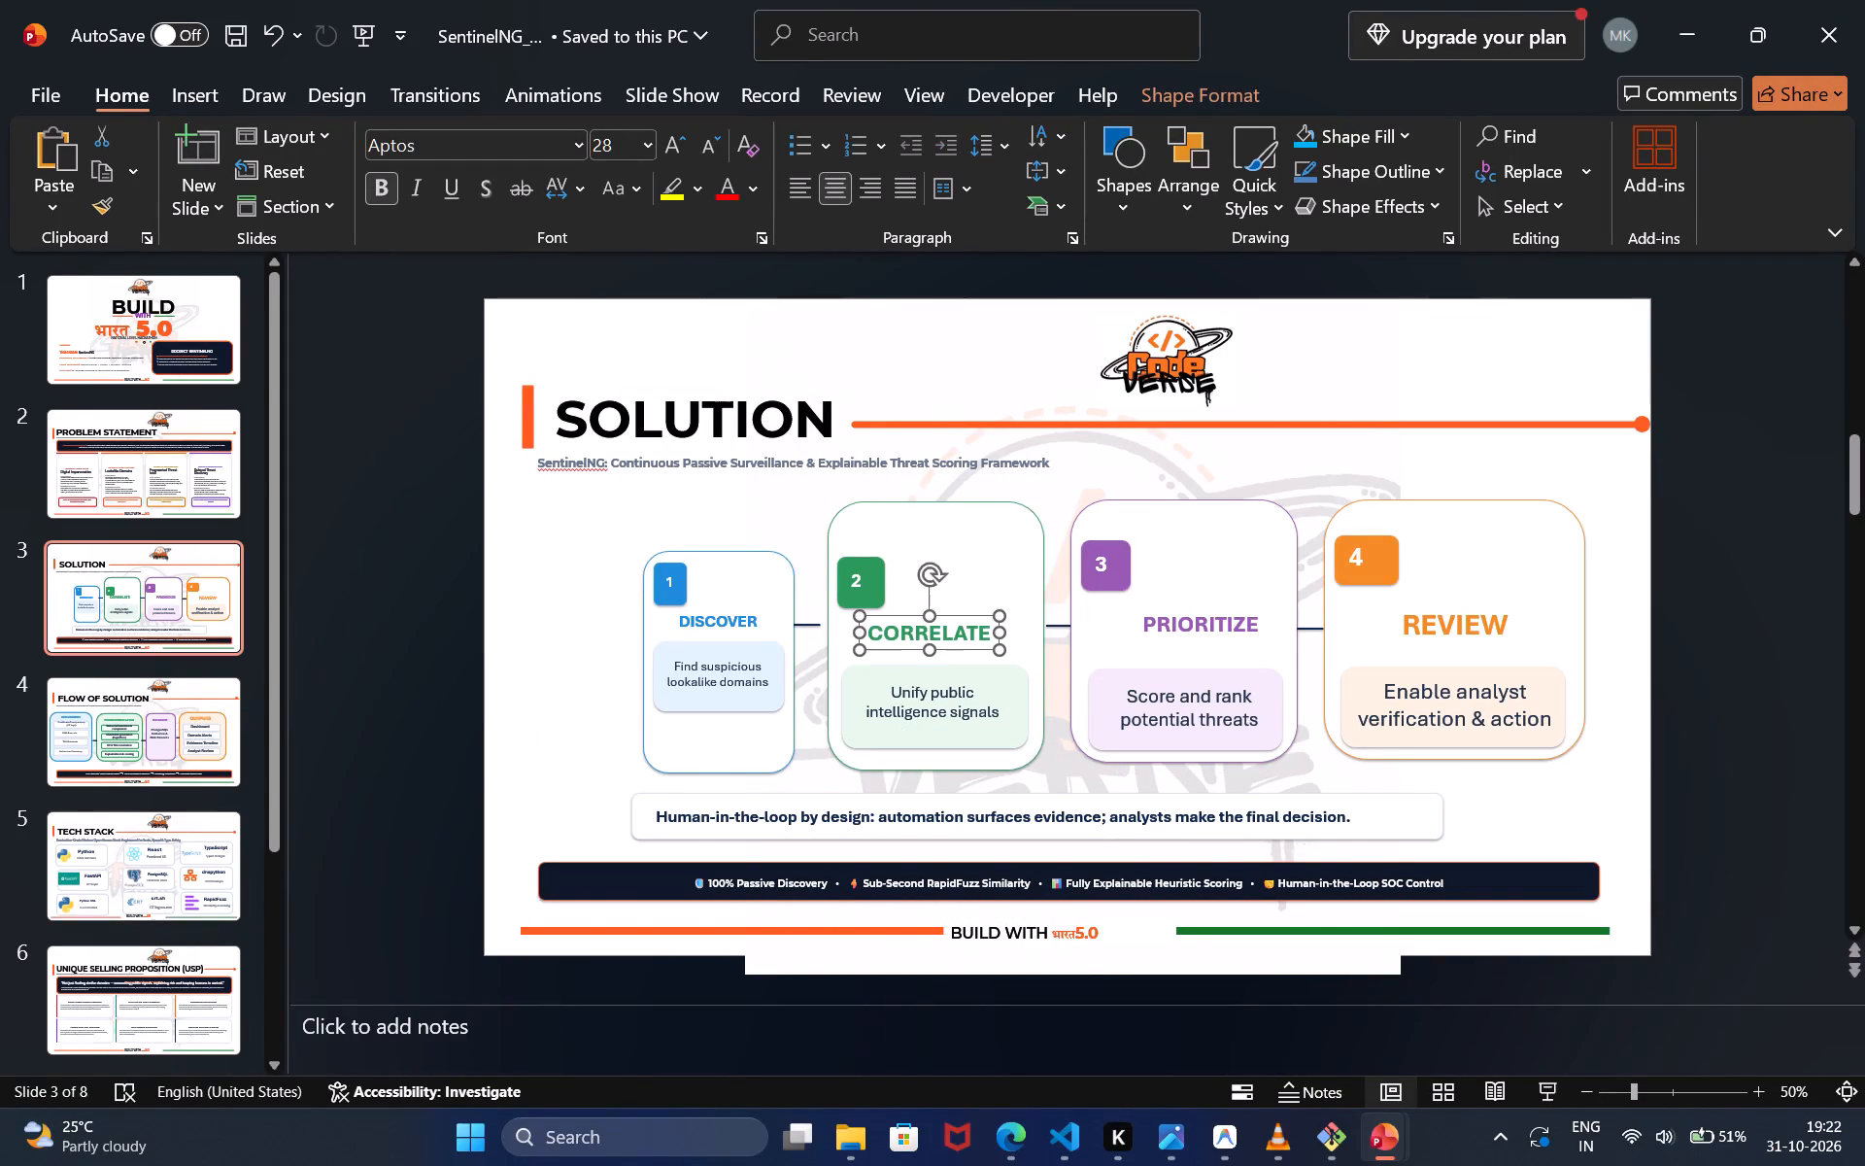
Move the CORRELATE card's green badge slightly higher and recentre the number 2 on it.
{"action": "left_click", "coordinate": [868, 577]}
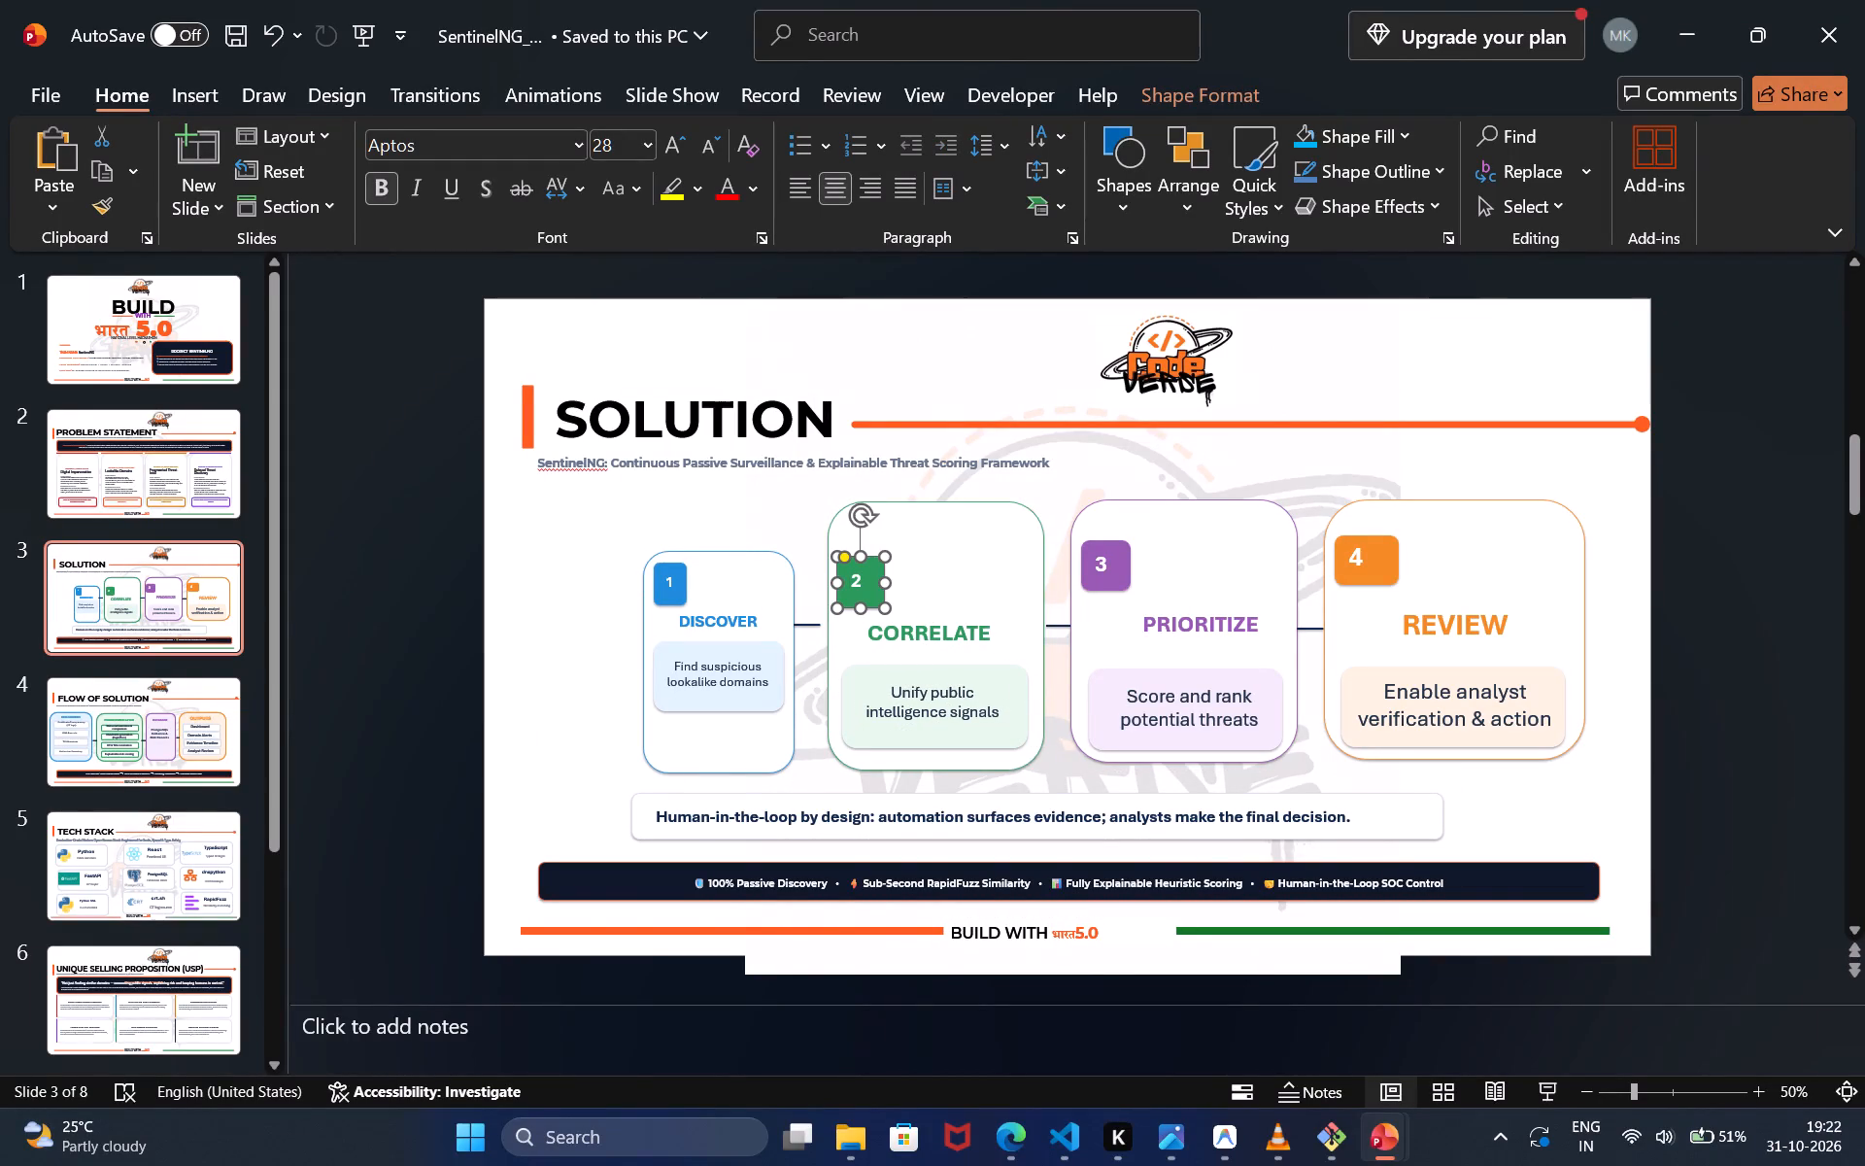
{"action": "left_click_drag", "start_coordinate": [872, 577], "coordinate": [877, 565]}
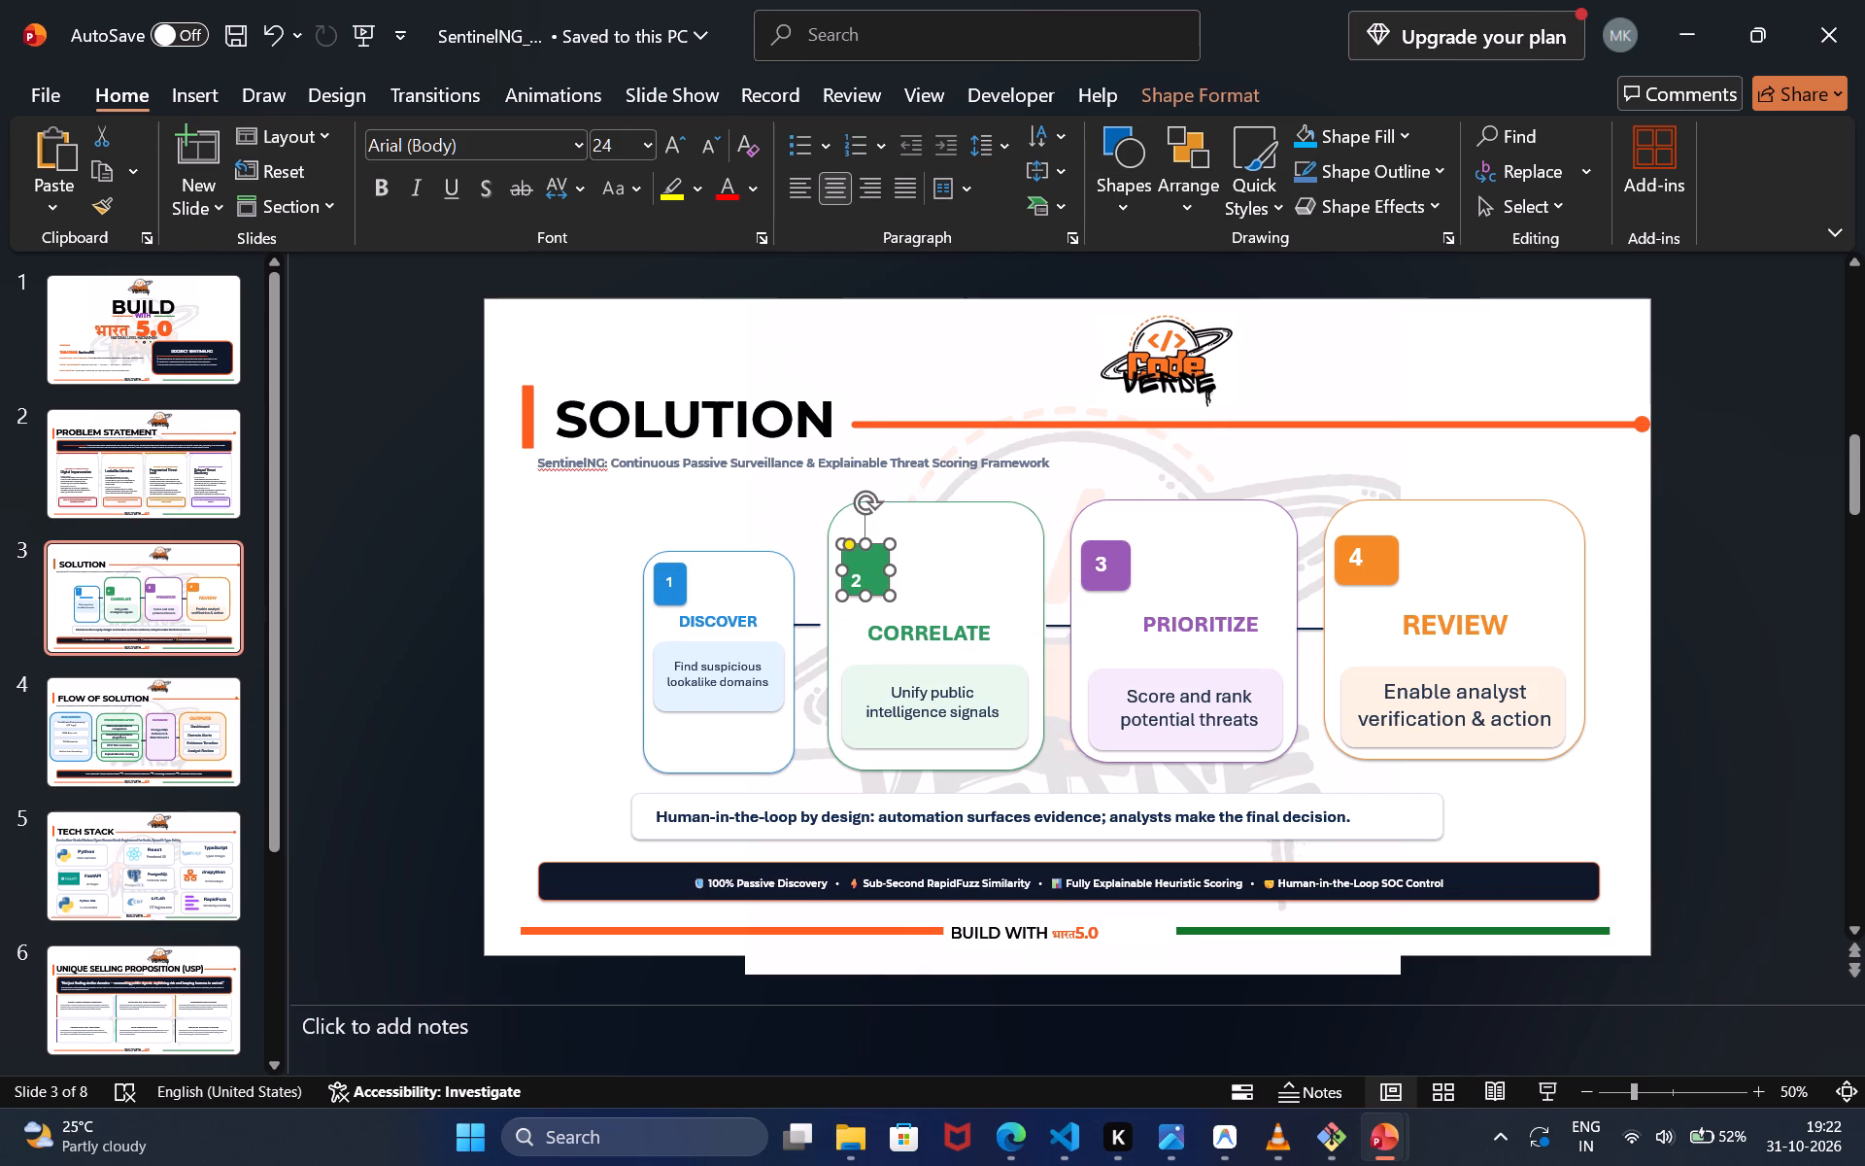
{"action": "left_click", "coordinate": [862, 583]}
{"action": "left_click_drag", "start_coordinate": [862, 583], "coordinate": [869, 573]}
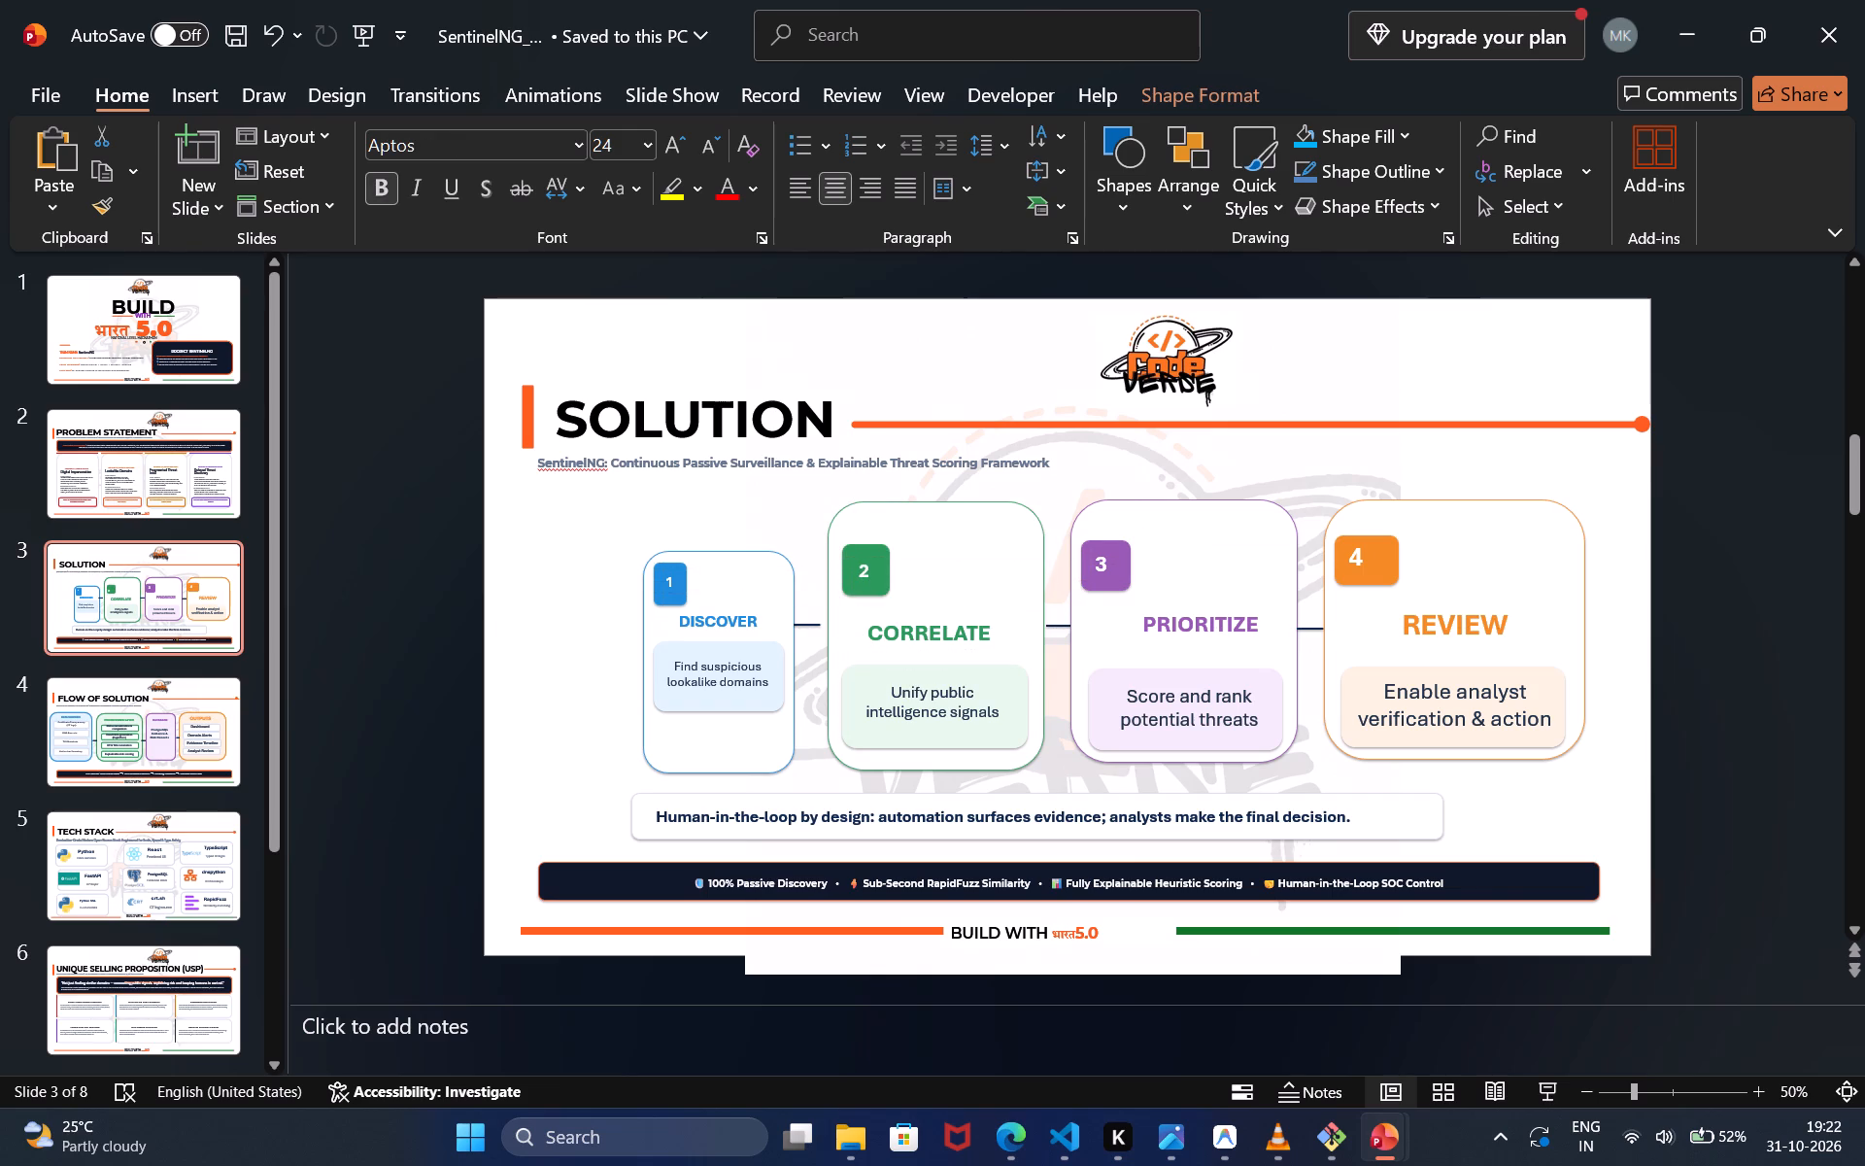
{"action": "left_click_drag", "start_coordinate": [869, 573], "coordinate": [870, 573]}
Move all parts of the DISCOVER card together upward so its top edge lines up with the CORRELATE card.
{"action": "left_click", "coordinate": [744, 580]}
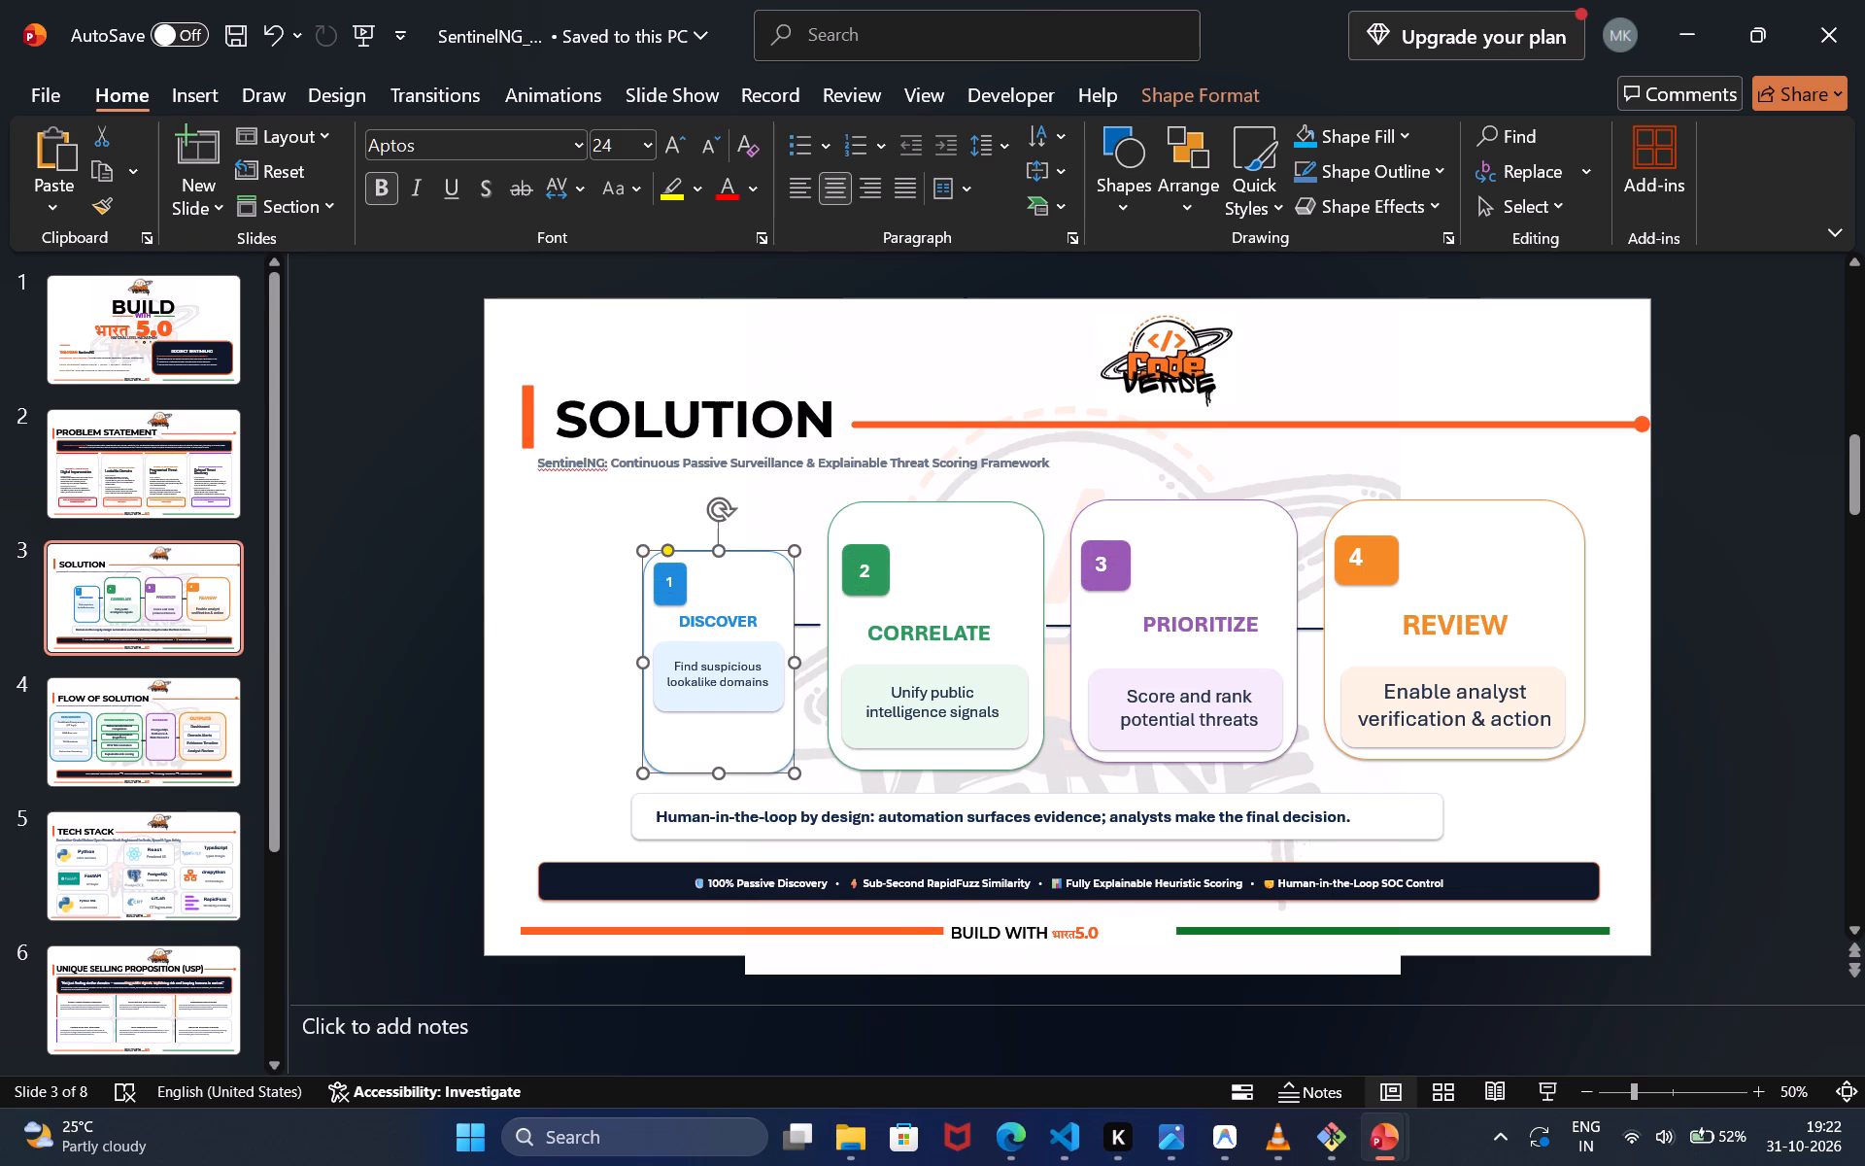
{"action": "left_click", "coordinate": [687, 580], "text": "ctrl"}
{"action": "left_click", "coordinate": [671, 581], "text": "ctrl"}
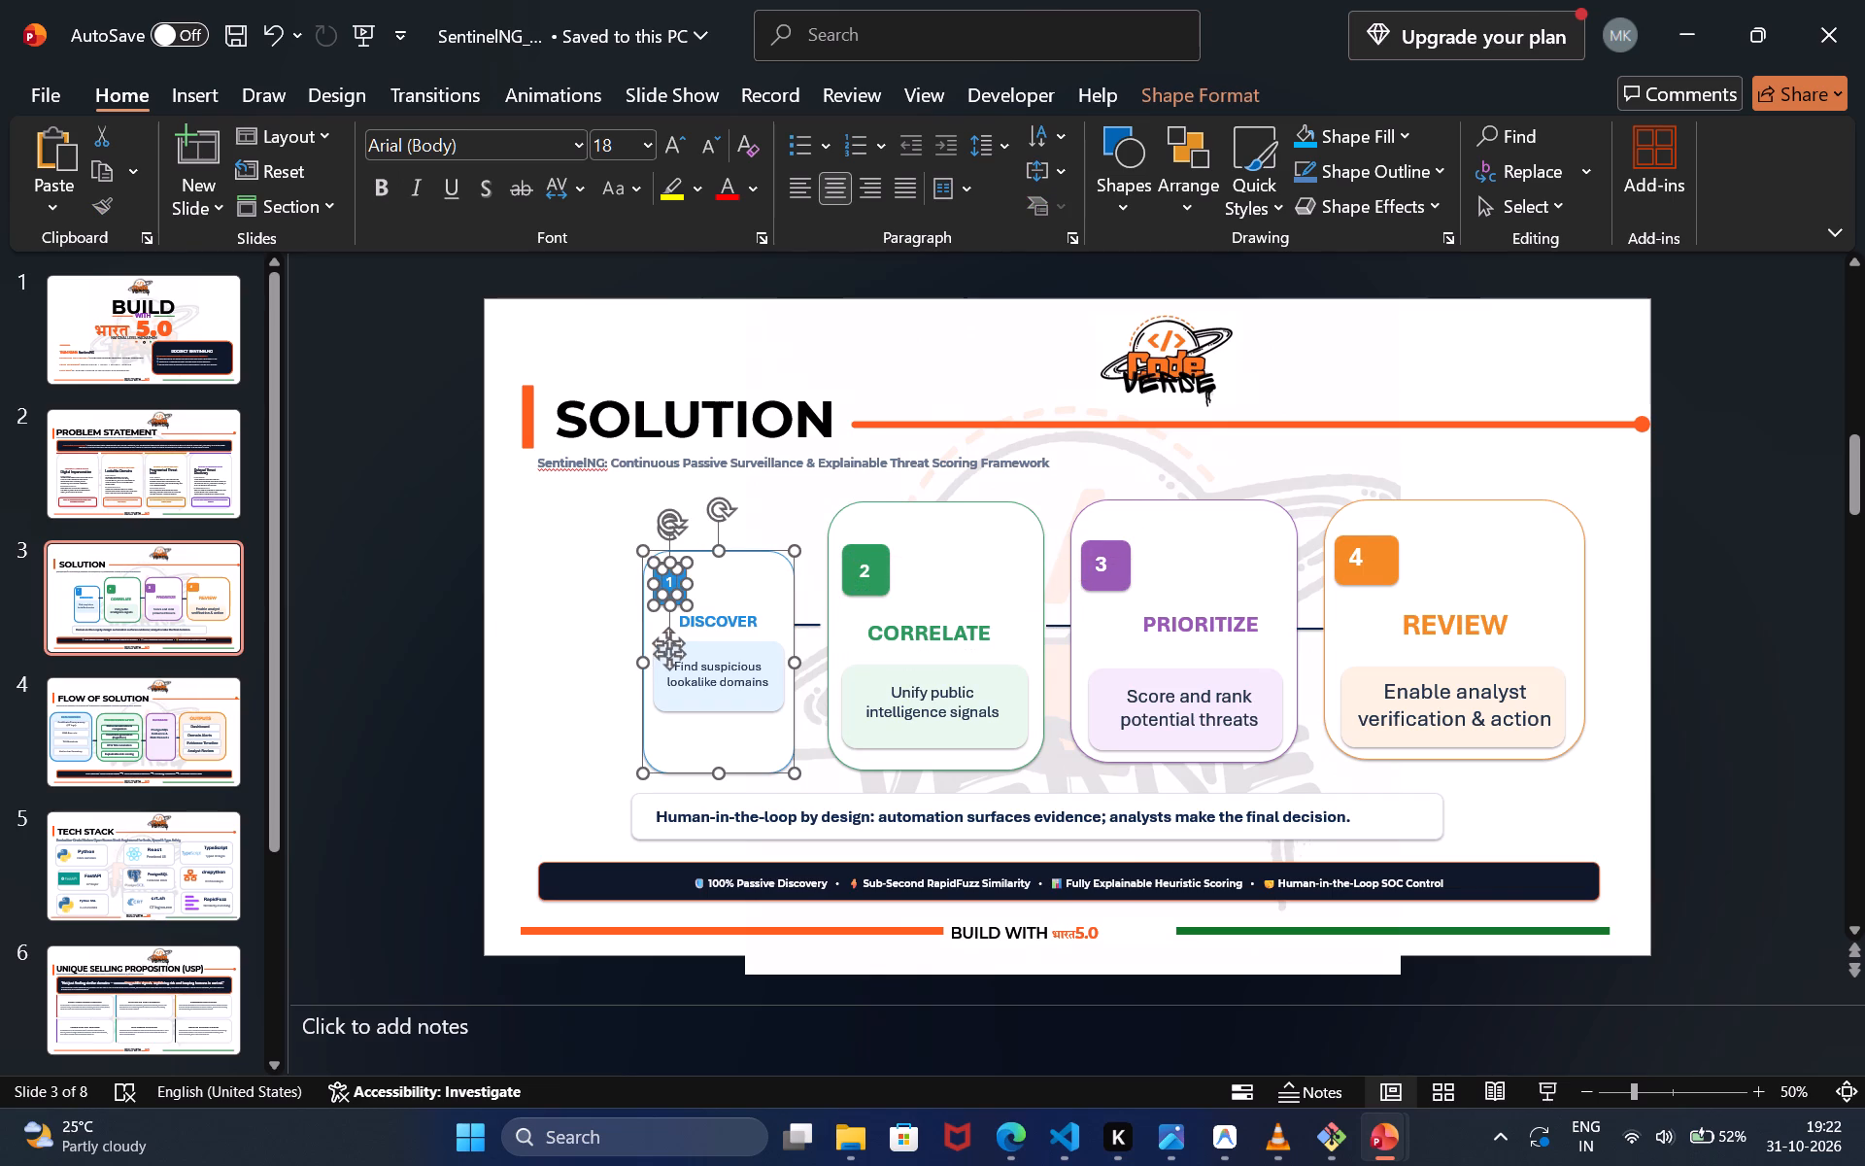
{"action": "left_click", "coordinate": [704, 607], "text": "ctrl"}
{"action": "left_click", "coordinate": [715, 624], "text": "ctrl"}
{"action": "left_click", "coordinate": [763, 578], "text": "ctrl"}
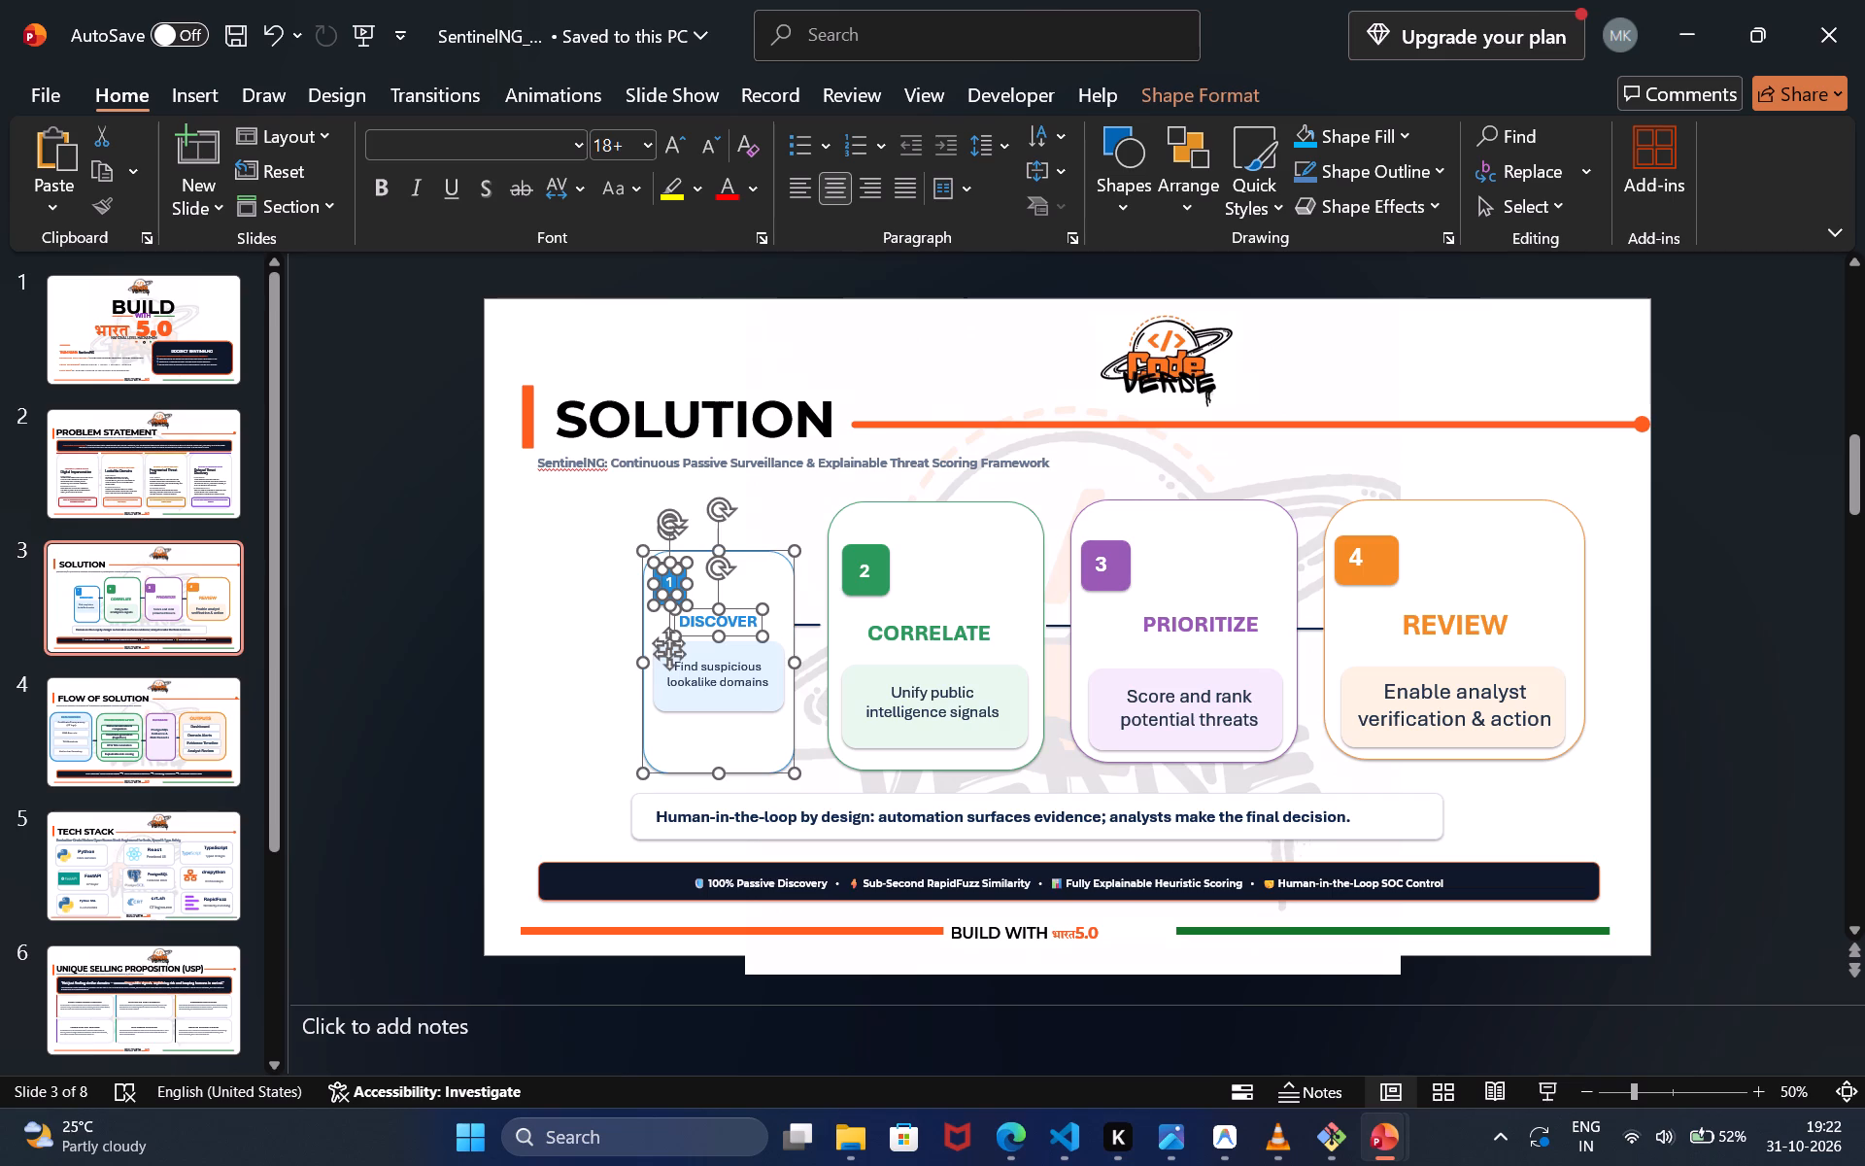
{"action": "left_click", "coordinate": [739, 689], "text": "ctrl"}
{"action": "left_click", "coordinate": [743, 701], "text": "ctrl"}
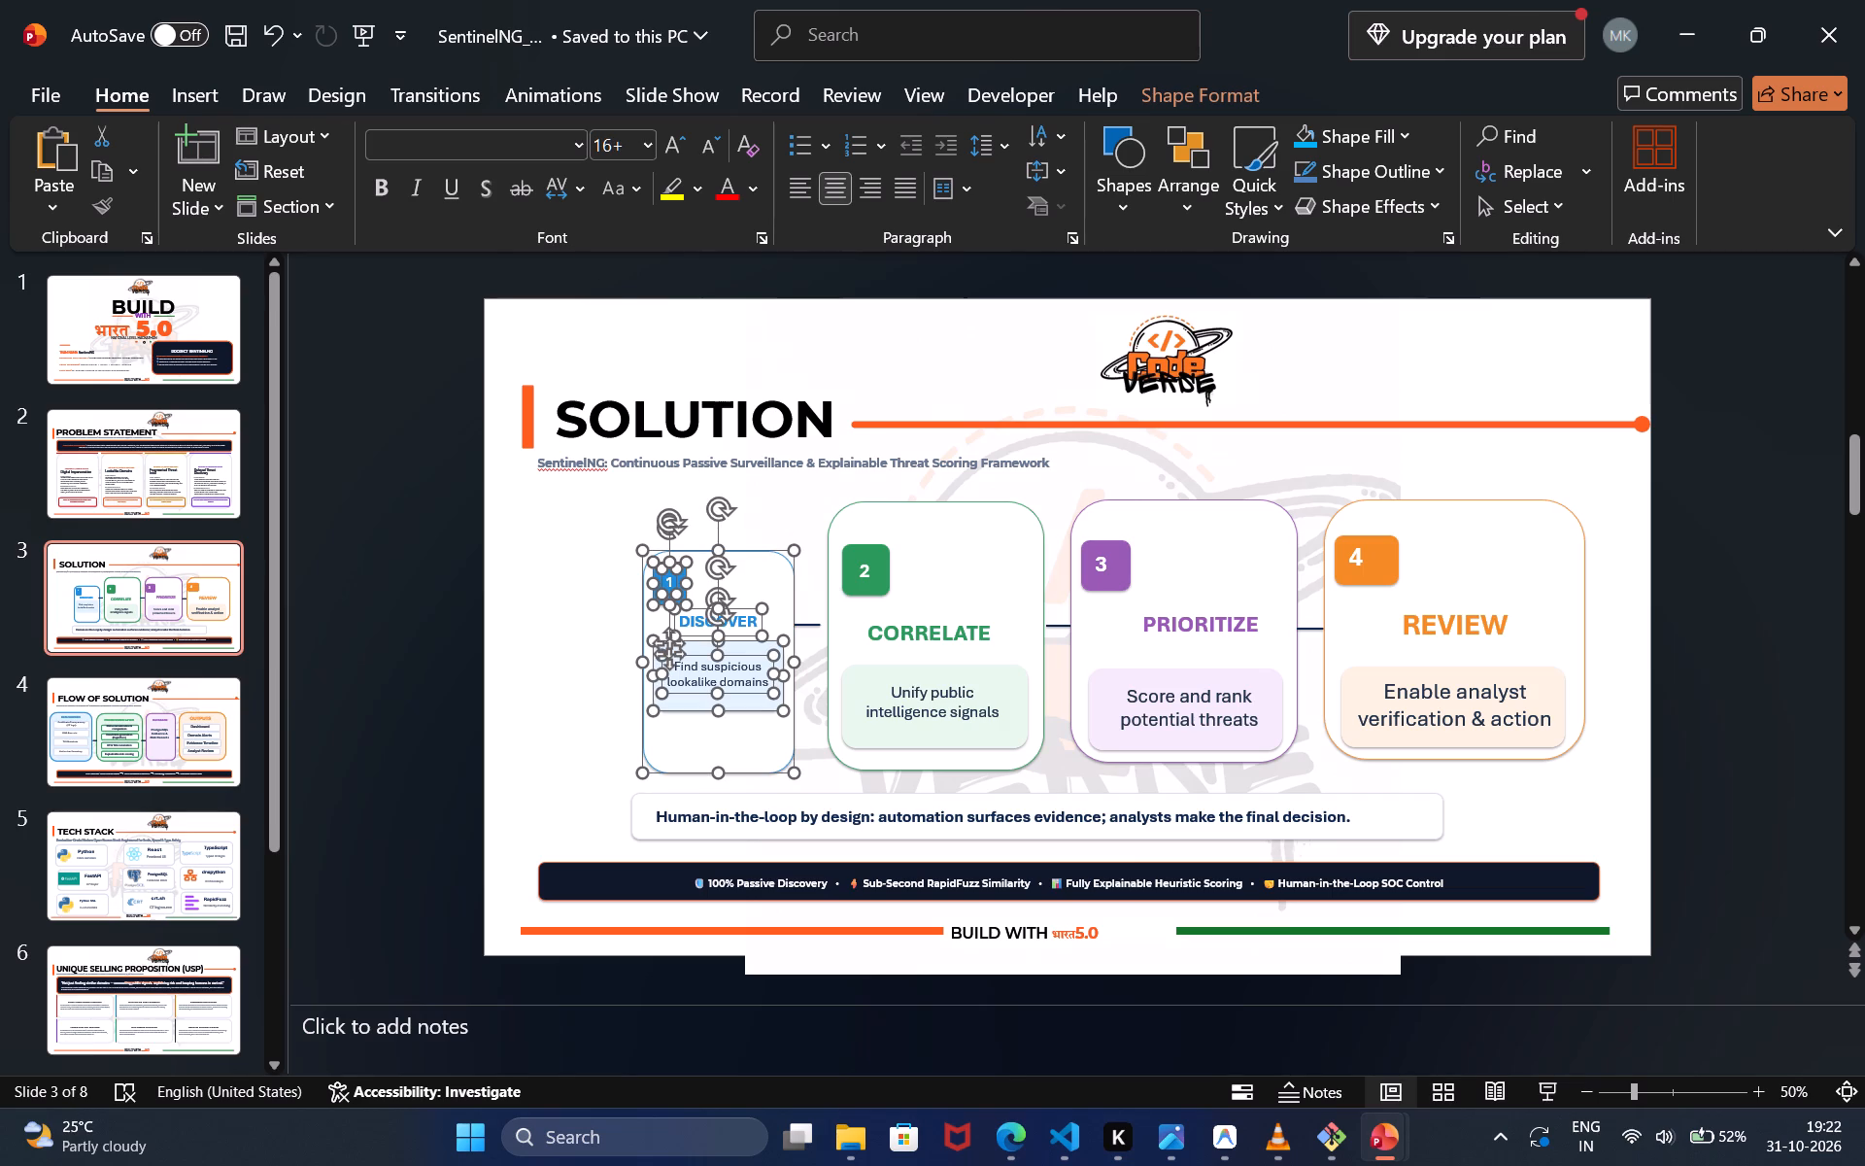
{"action": "left_click_drag", "start_coordinate": [723, 737], "coordinate": [709, 709]}
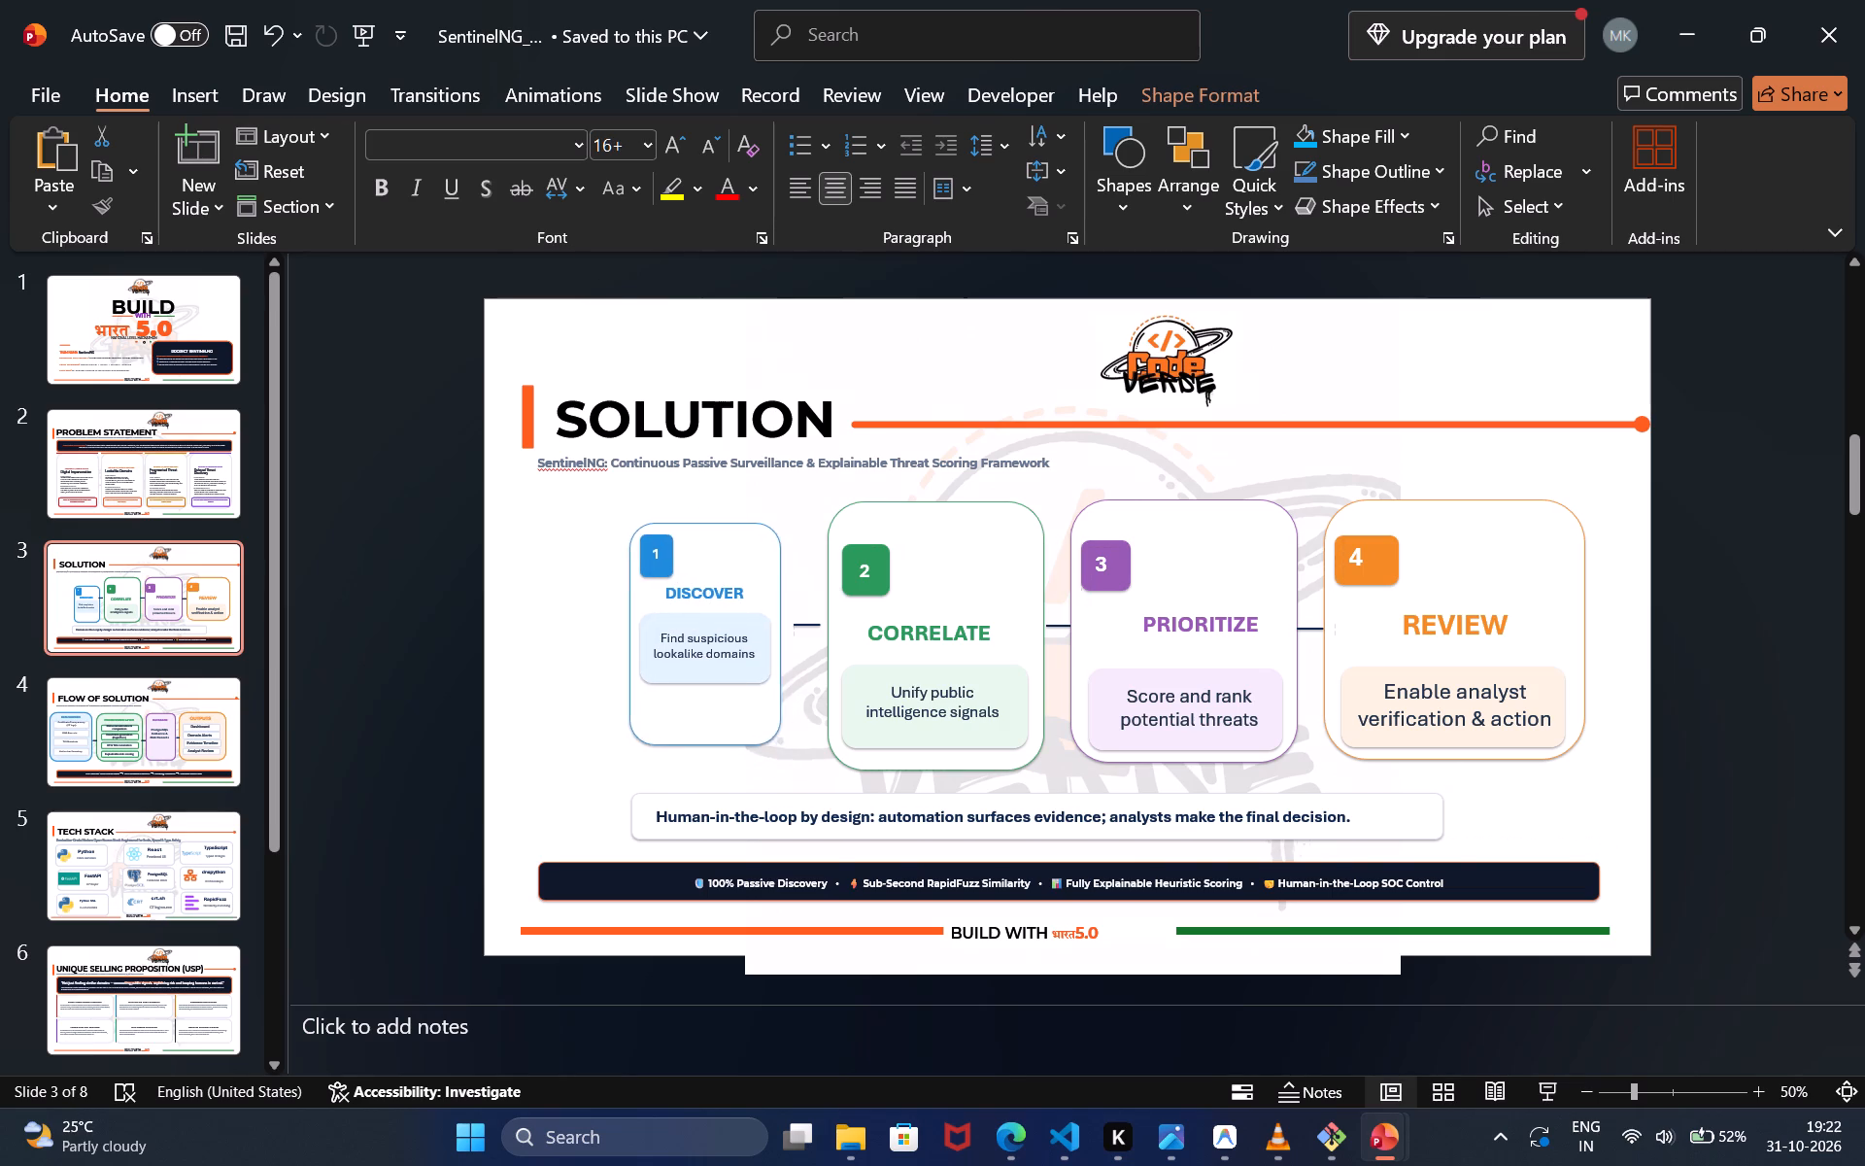
{"action": "left_click_drag", "start_coordinate": [709, 709], "coordinate": [718, 690]}
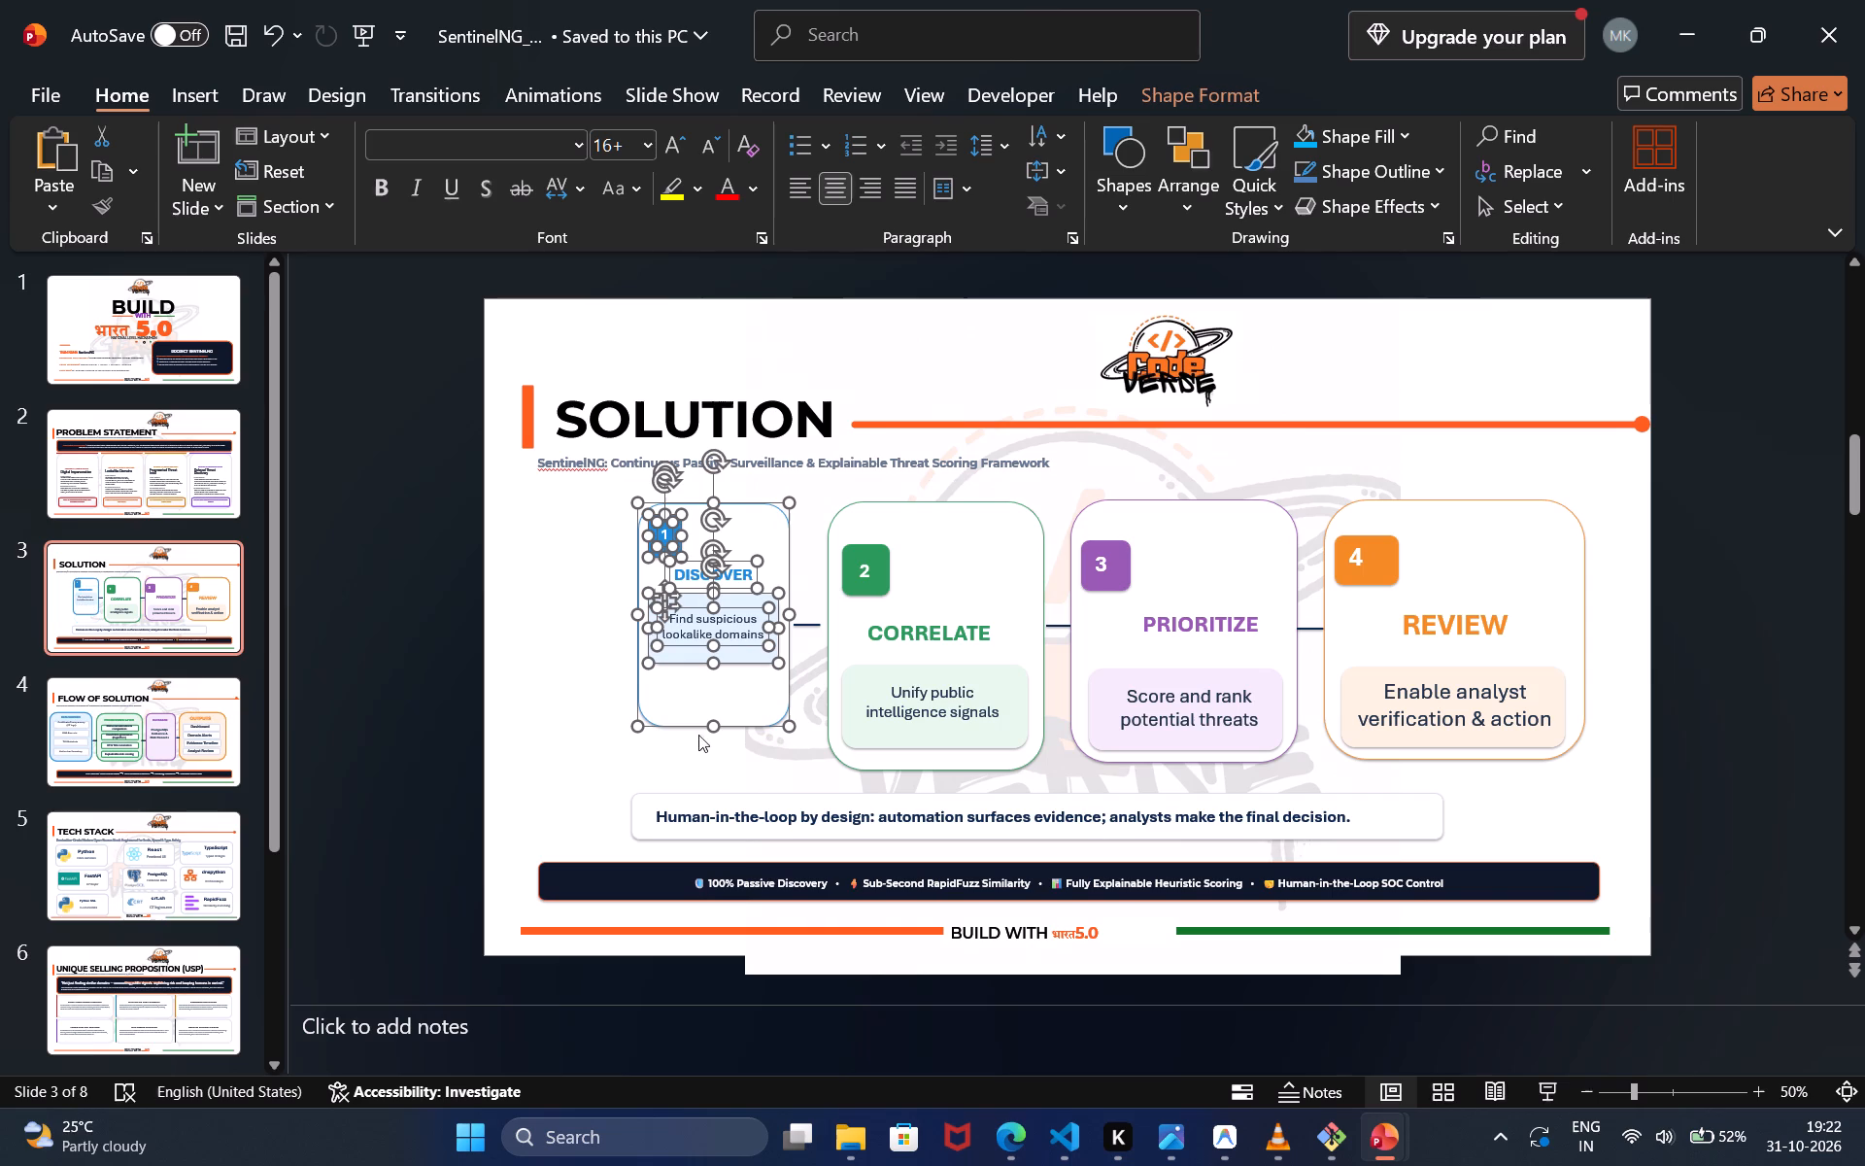
Enlarge all selected DISCOVER card parts outward from the lower-left corner to match the CORRELATE card's size.
{"action": "left_click_drag", "start_coordinate": [637, 723], "coordinate": [604, 753]}
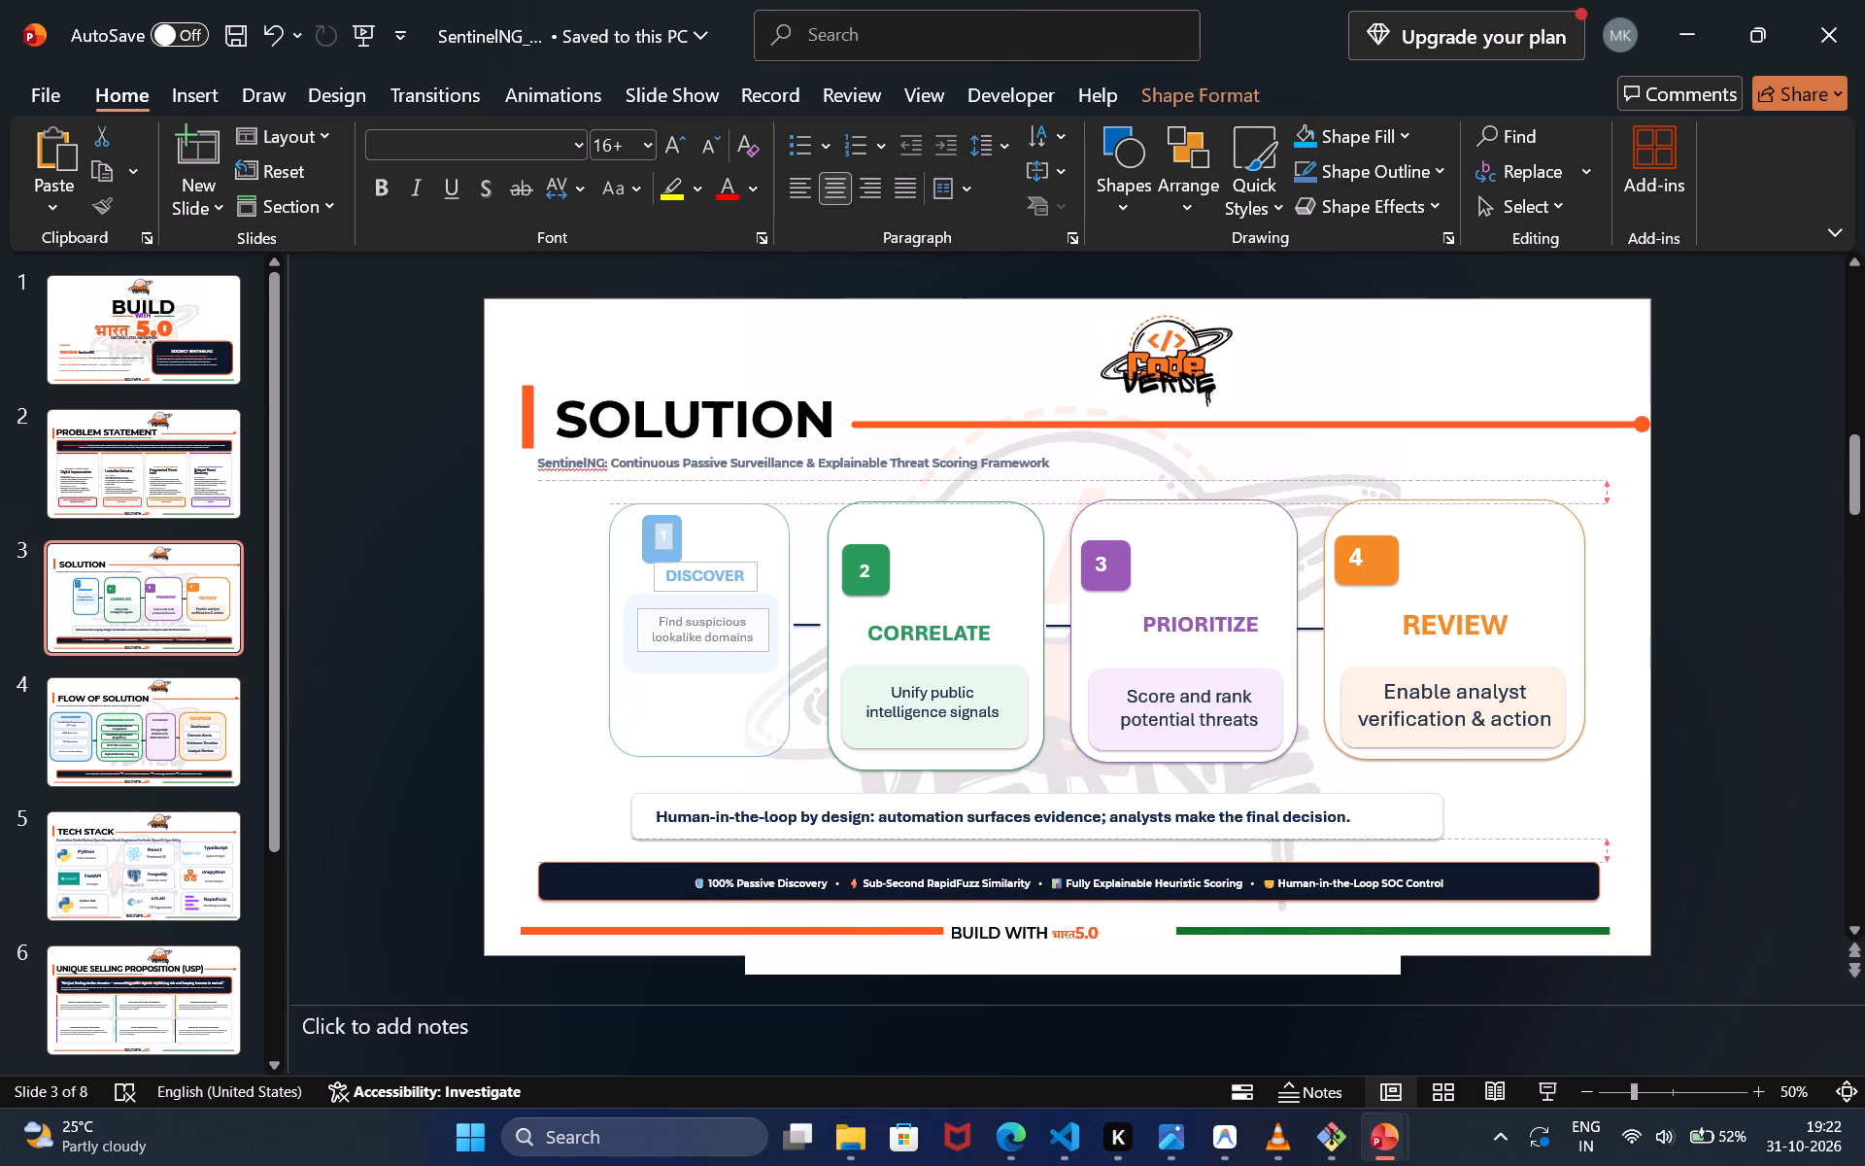
{"action": "left_click_drag", "start_coordinate": [604, 753], "coordinate": [579, 771]}
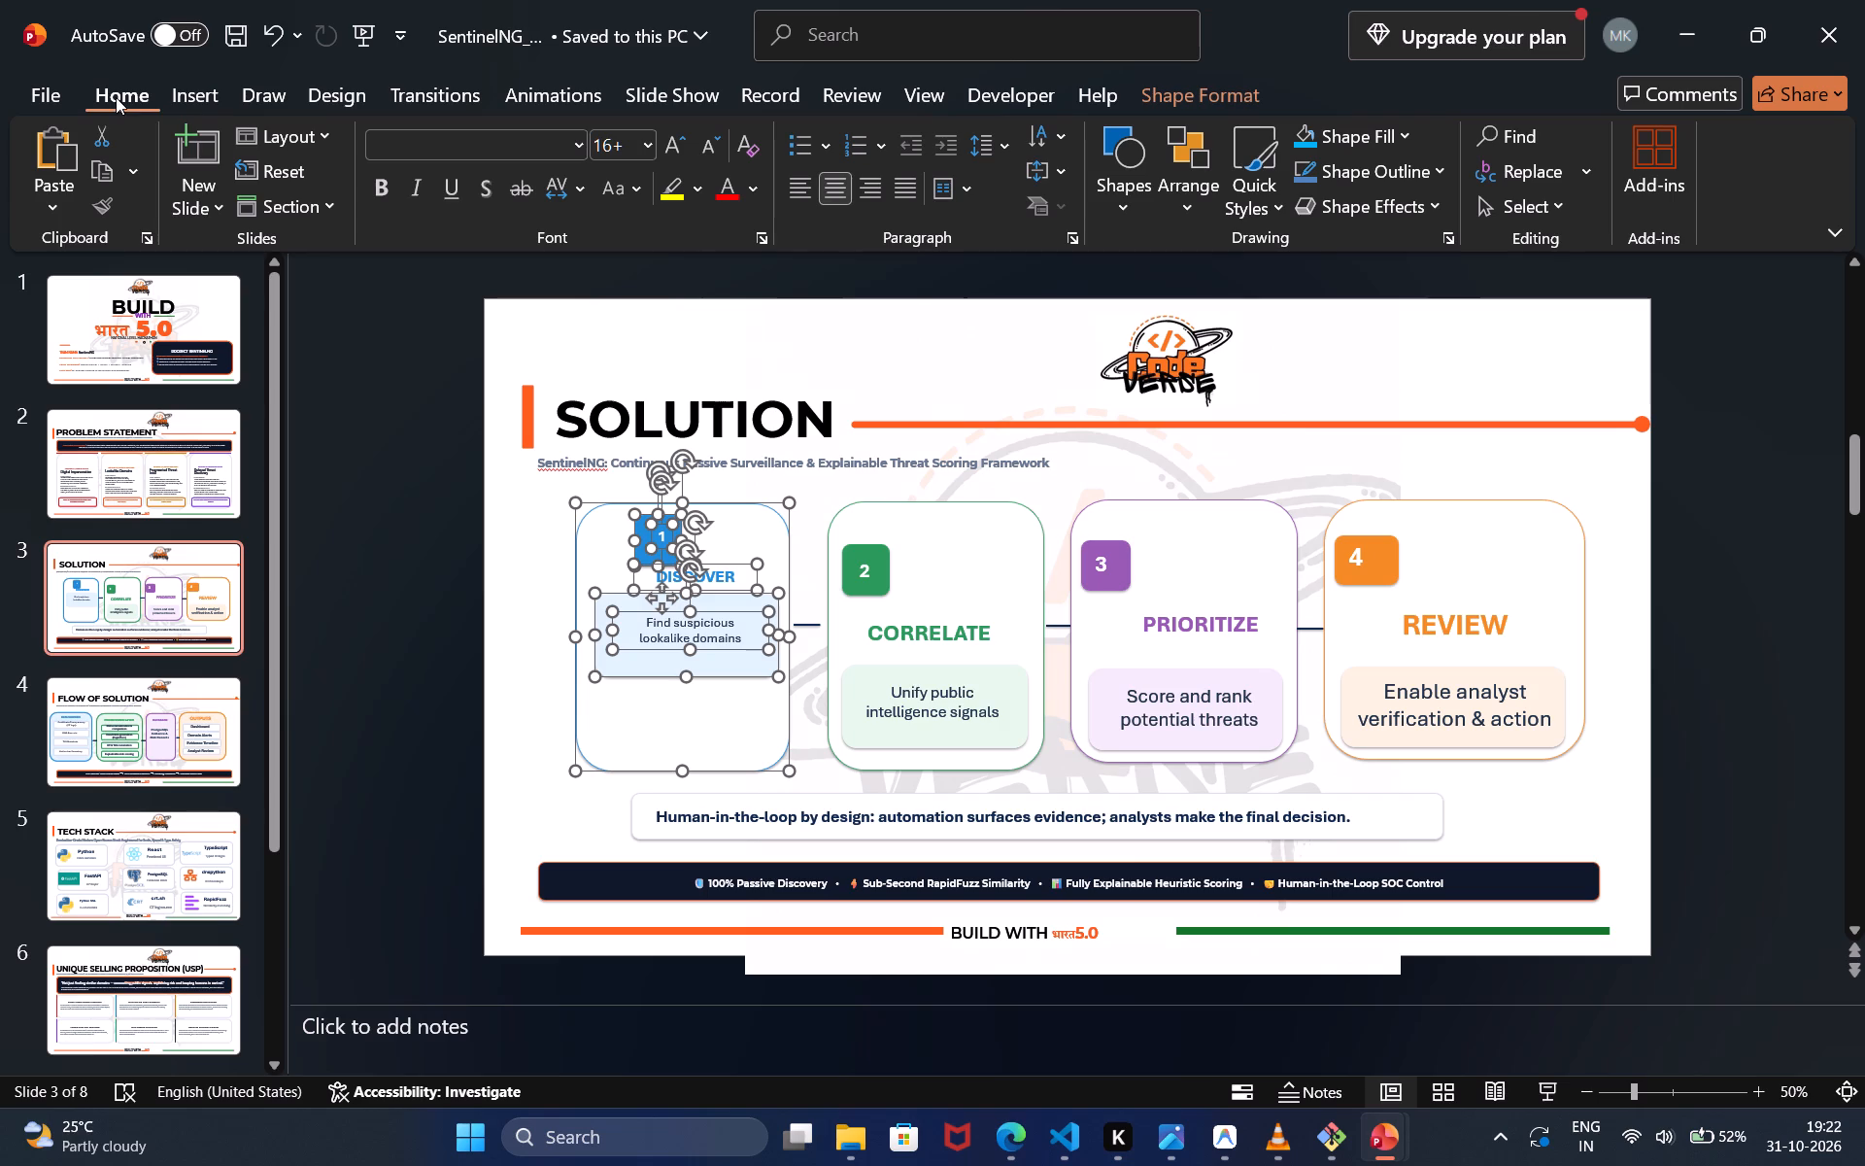
Increase the DISCOVER card's text sizes, bringing the description to 20 pt, the heading to 28 pt and the number to 24 pt.
{"action": "triple_click", "coordinate": [668, 160]}
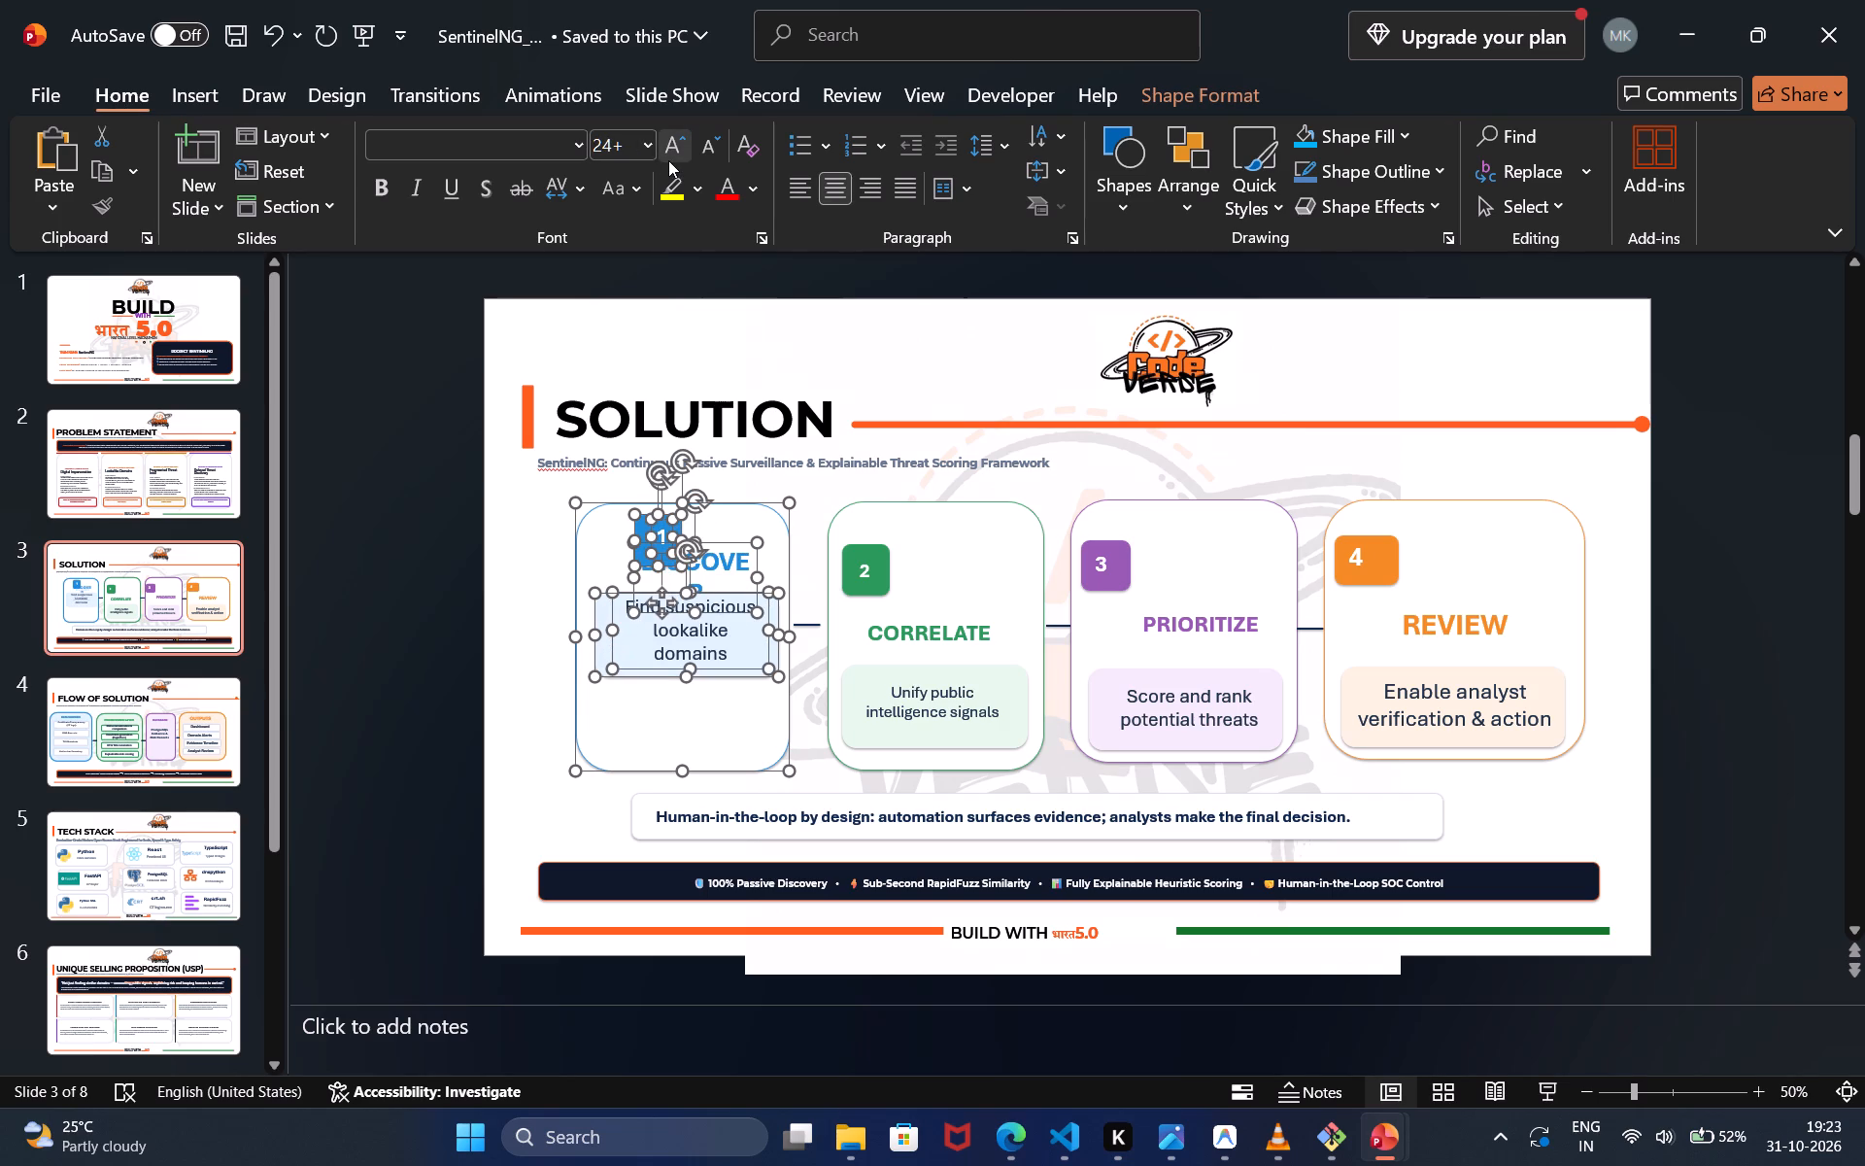
{"action": "left_click", "coordinate": [716, 154]}
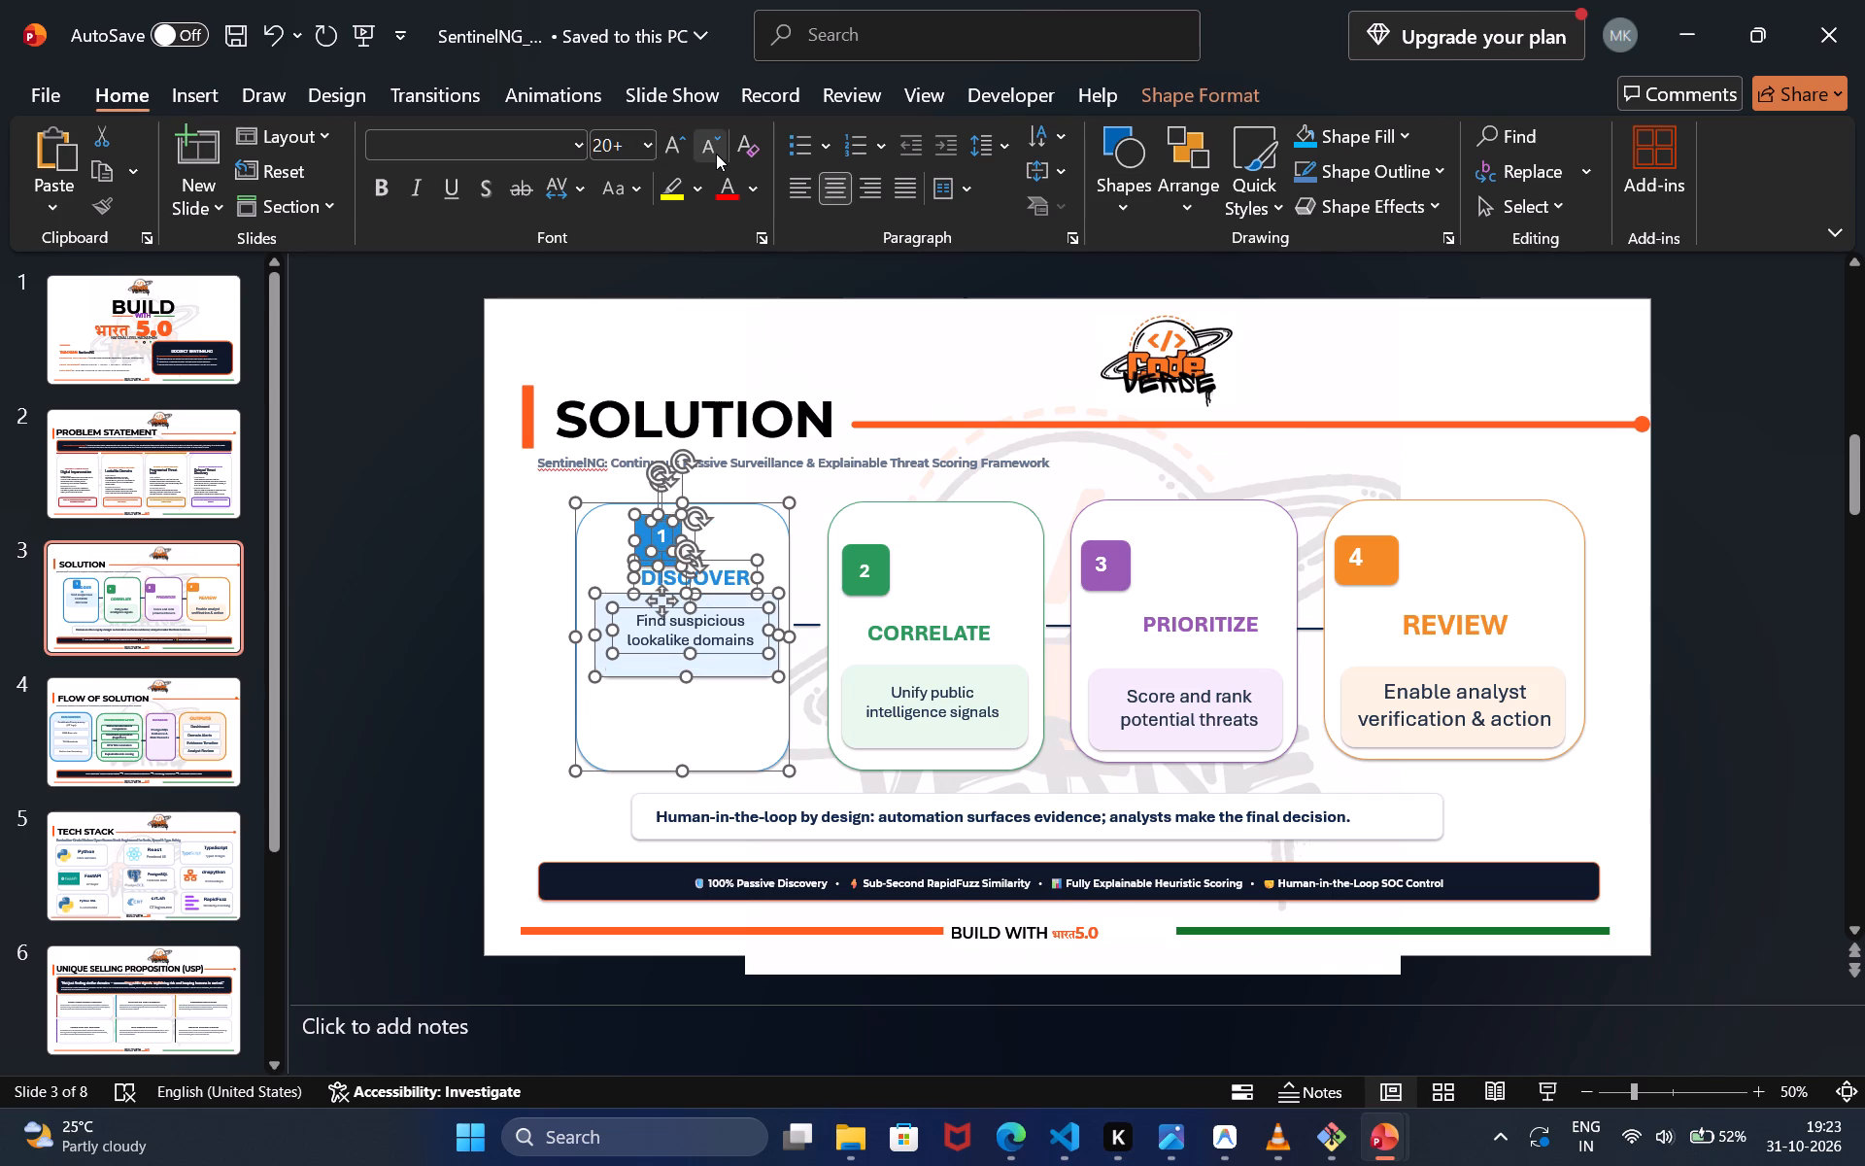
Shift the whole DISCOVER card slightly down and deselect it.
{"action": "left_click", "coordinate": [742, 683]}
{"action": "left_click_drag", "start_coordinate": [737, 680], "coordinate": [738, 695]}
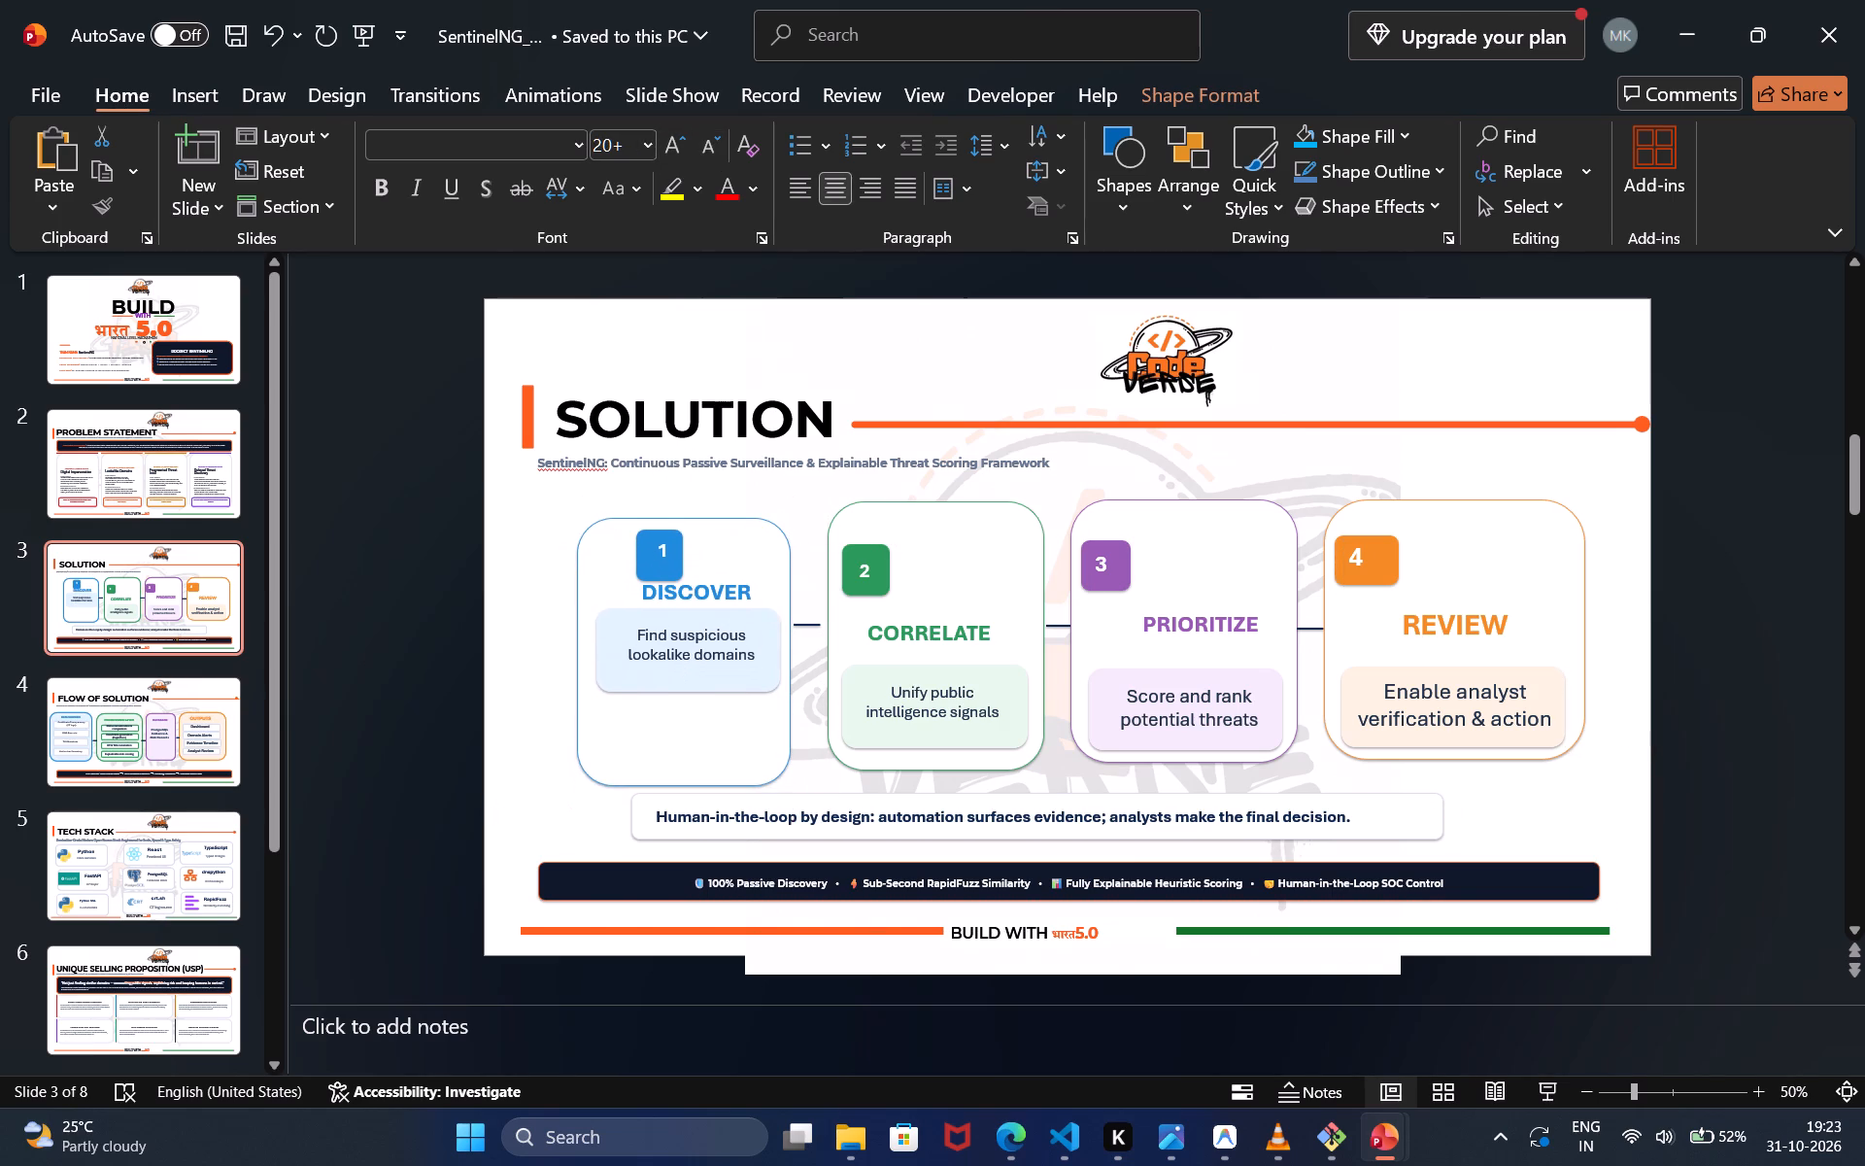
{"action": "left_click_drag", "start_coordinate": [738, 695], "coordinate": [735, 689]}
{"action": "left_click", "coordinate": [558, 704]}
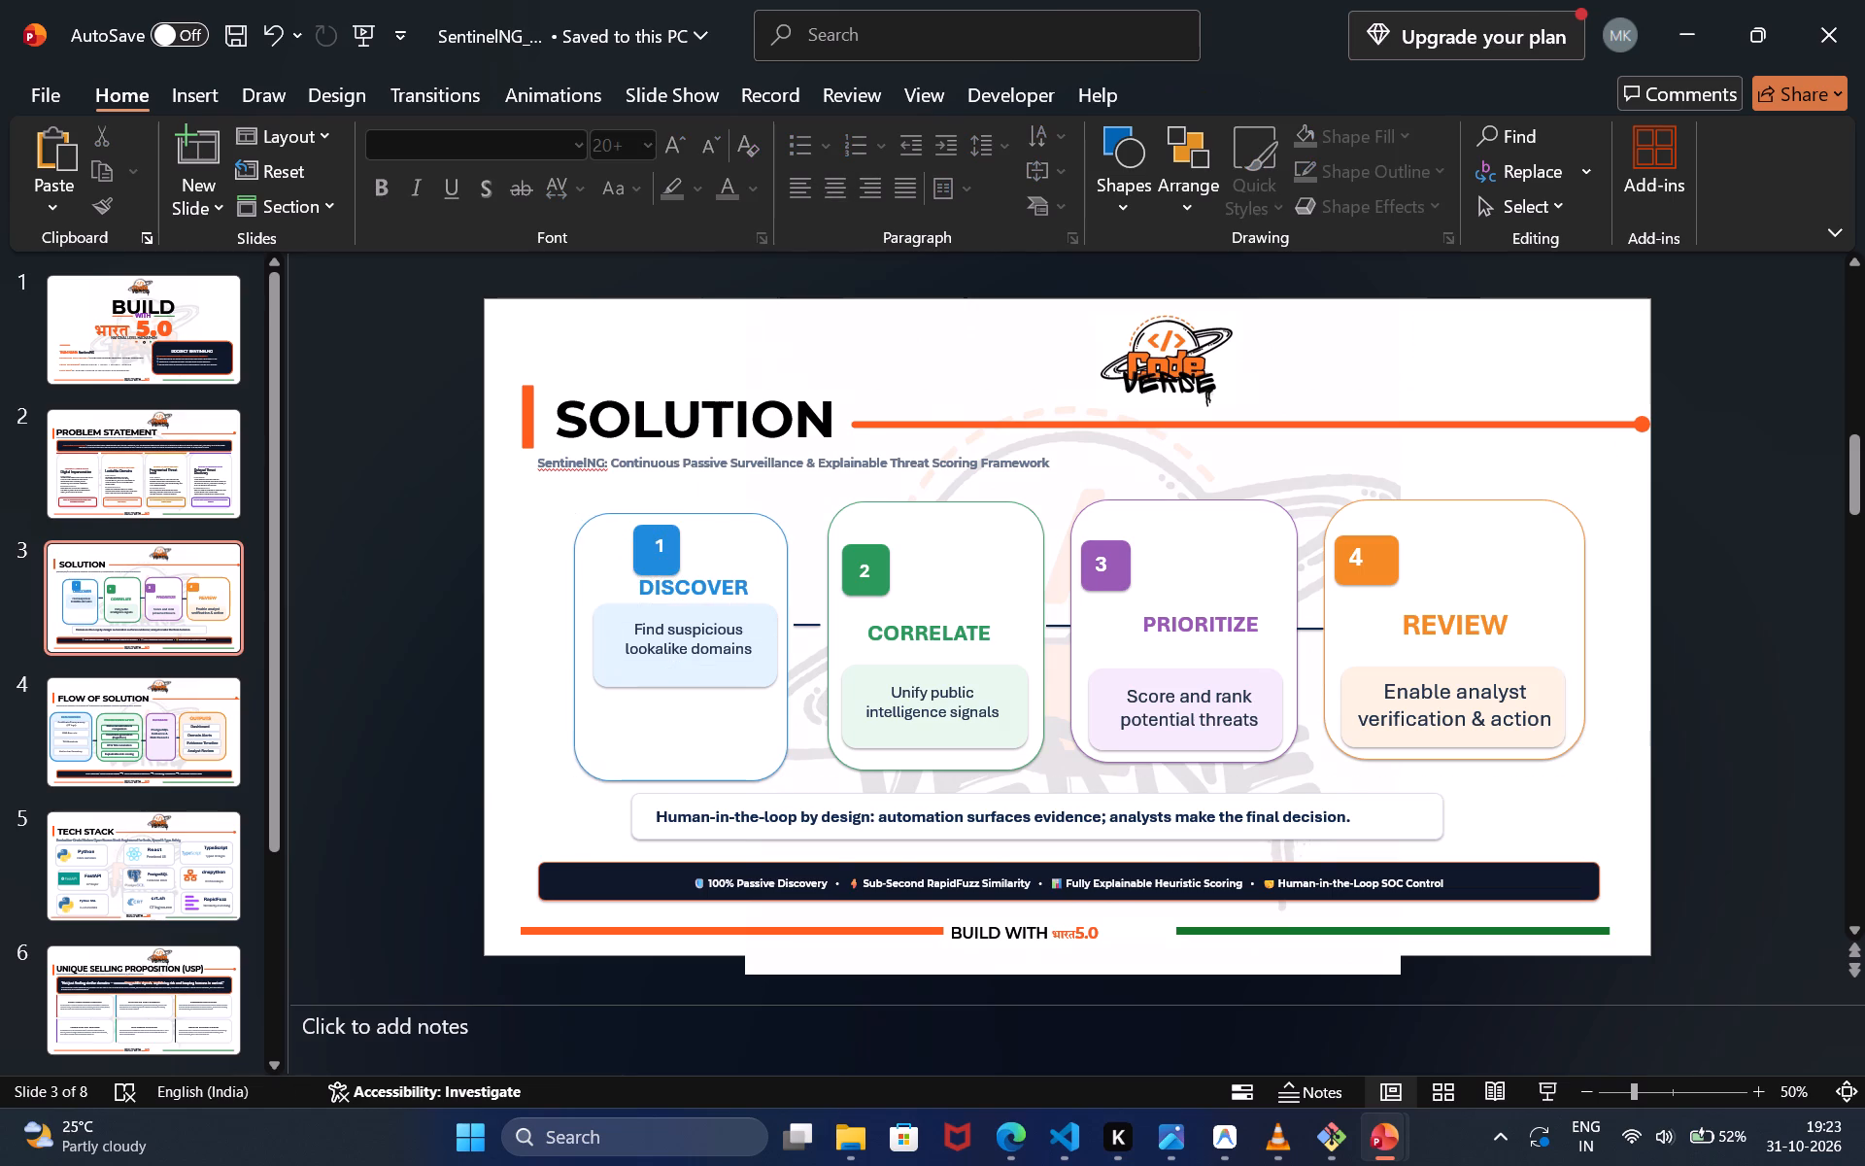
Move the DISCOVER card's description background box and its Find suspicious lookalike domains text down toward the card's lower edge.
{"action": "left_click", "coordinate": [661, 684]}
{"action": "left_click_drag", "start_coordinate": [661, 684], "coordinate": [662, 751]}
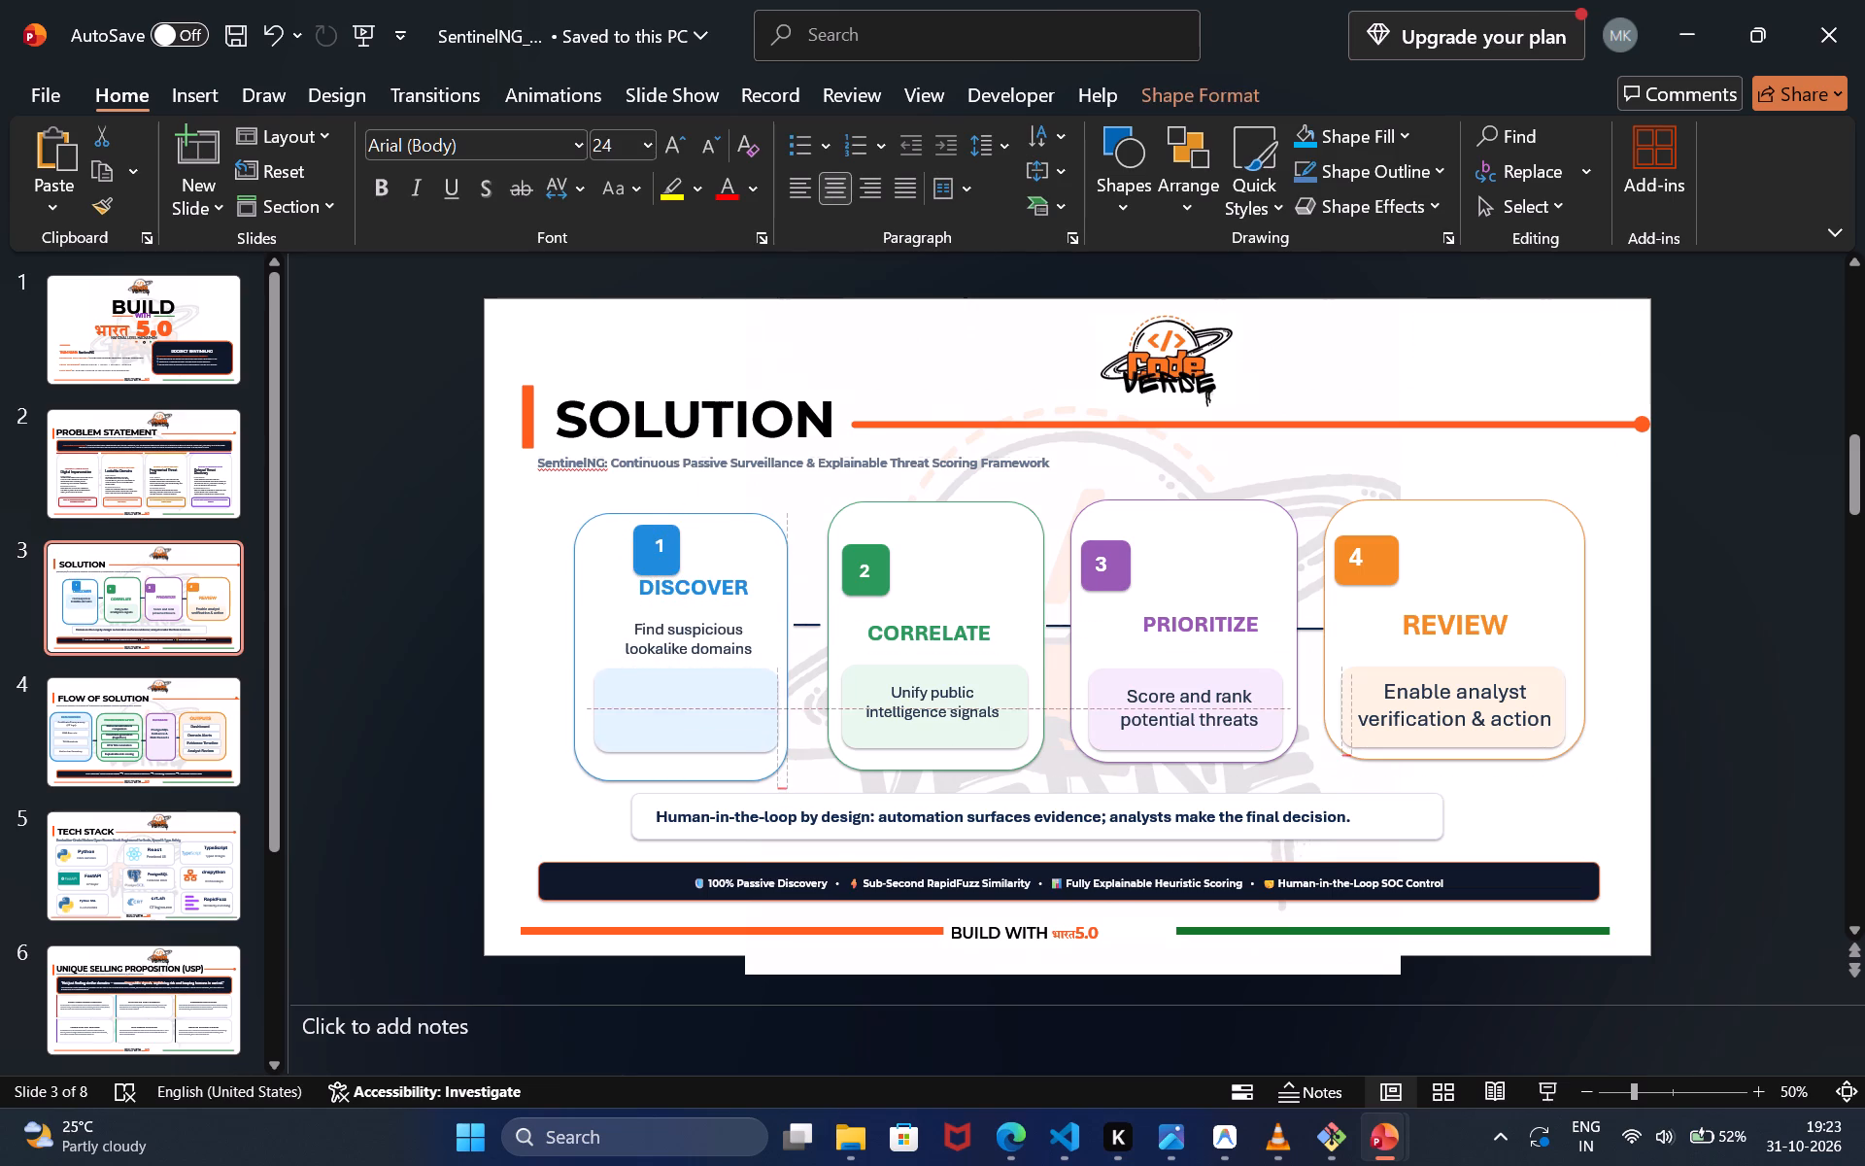
{"action": "left_click_drag", "start_coordinate": [662, 751], "coordinate": [653, 750]}
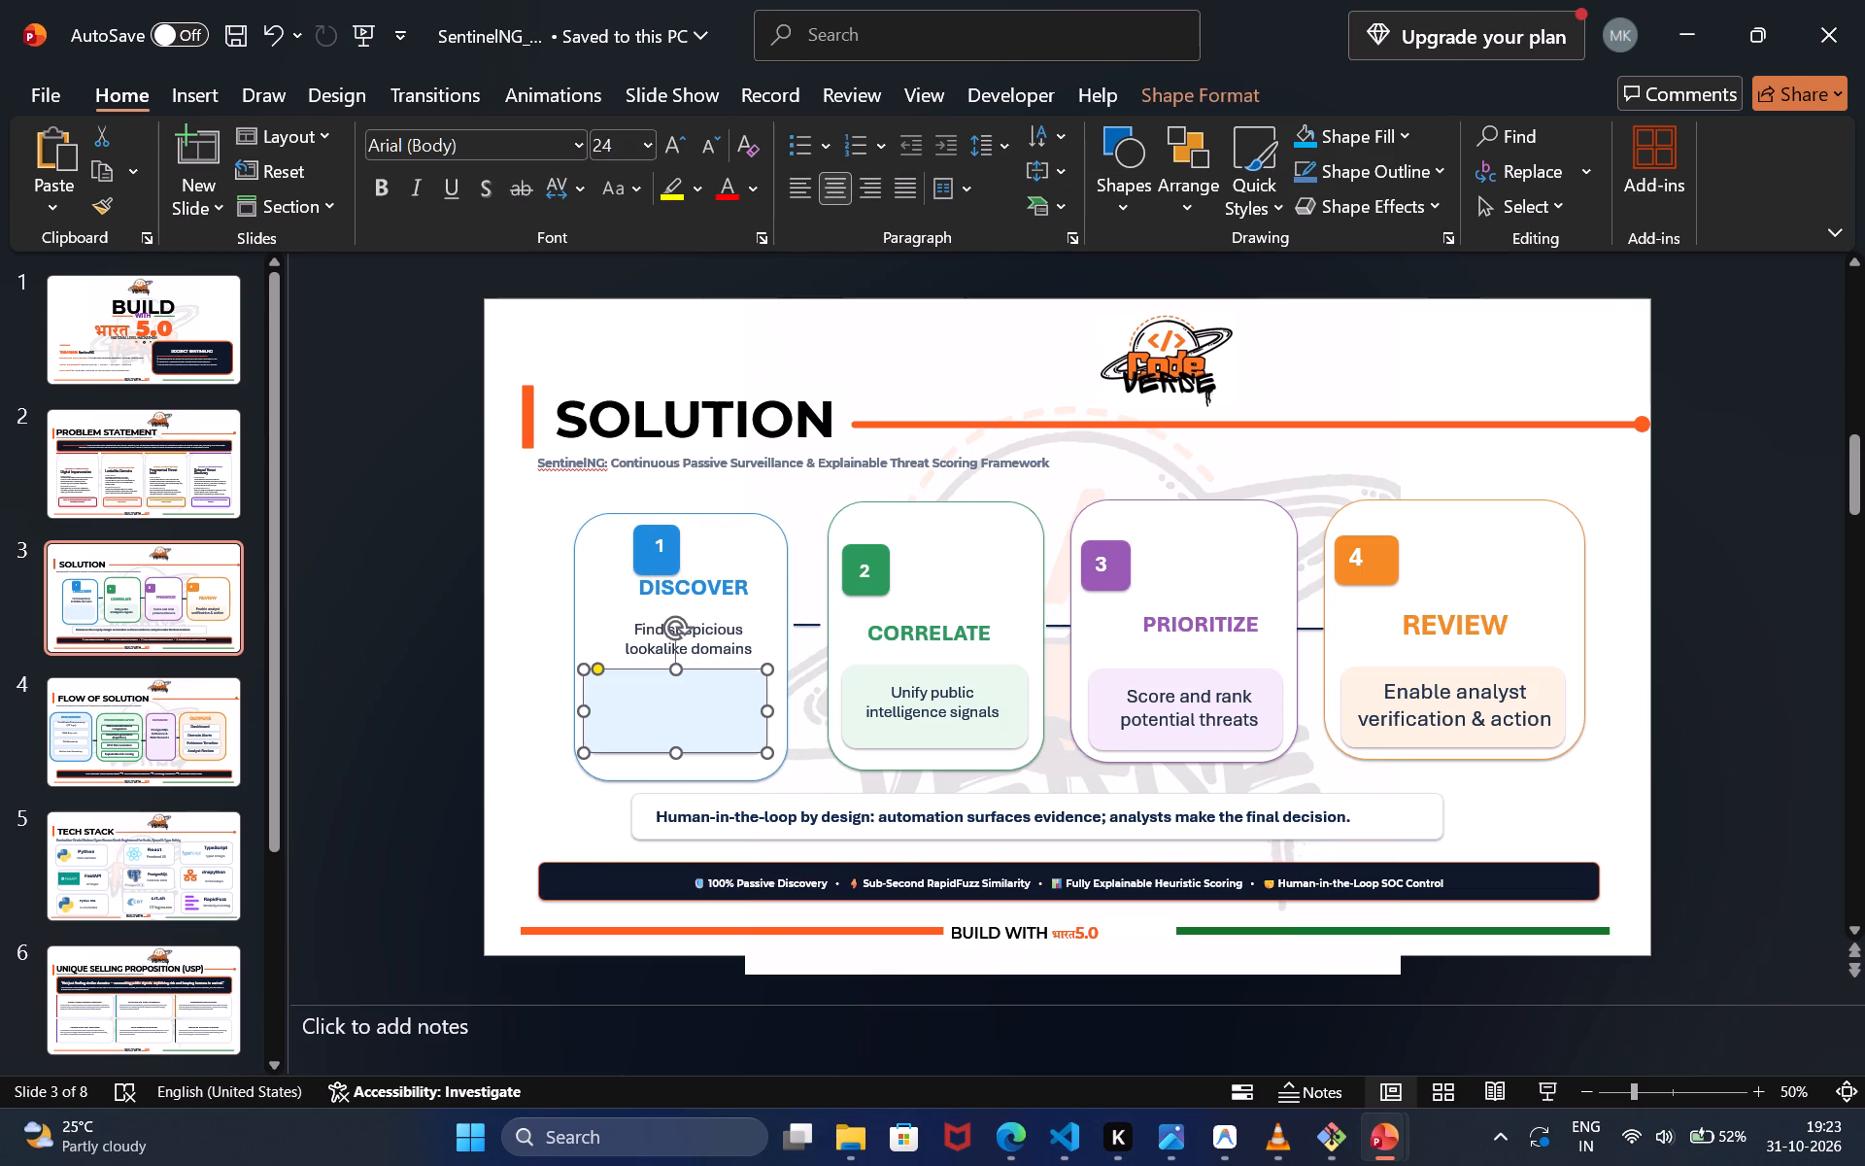
{"action": "left_click", "coordinate": [719, 637]}
{"action": "left_click_drag", "start_coordinate": [700, 618], "coordinate": [685, 645]}
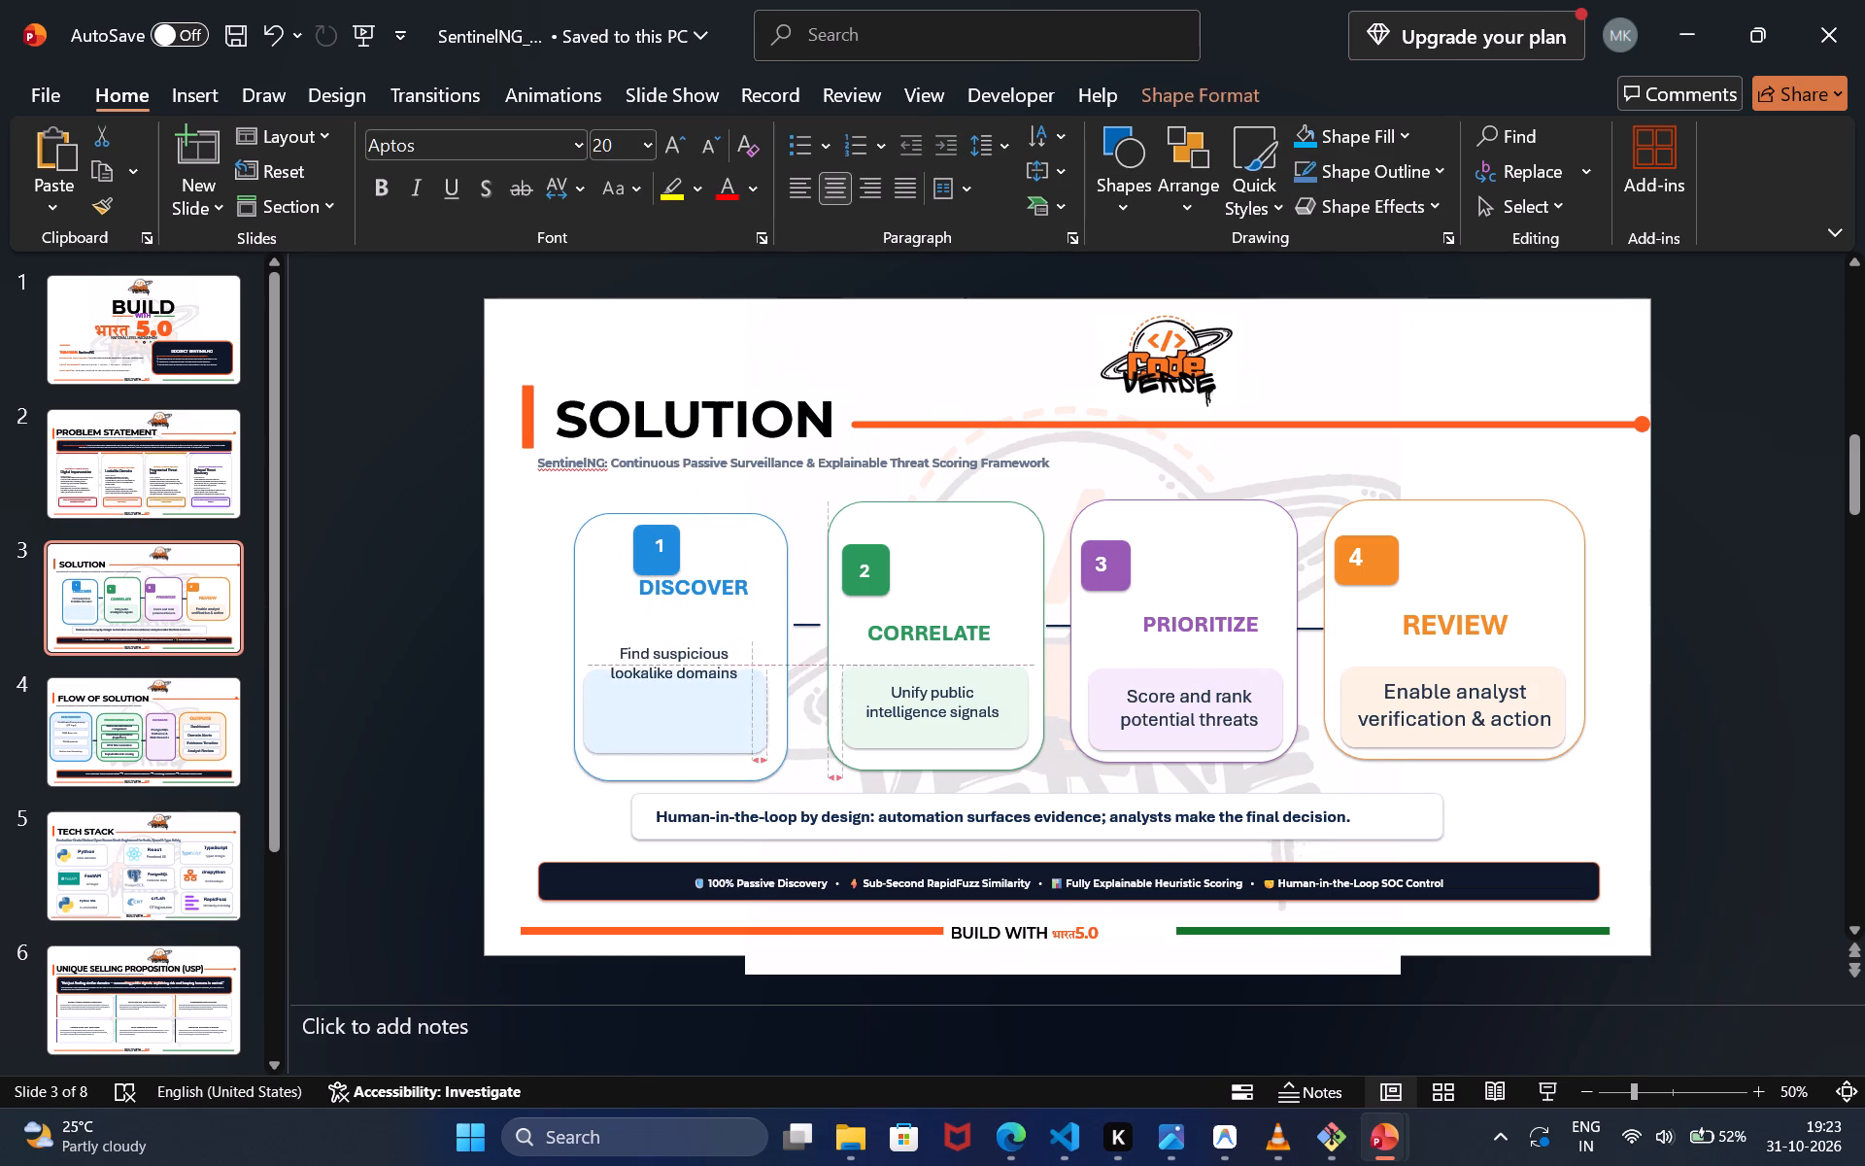
{"action": "left_click_drag", "start_coordinate": [685, 645], "coordinate": [689, 676]}
Lower the DISCOVER heading so it sits just above the description box.
{"action": "left_click", "coordinate": [722, 592]}
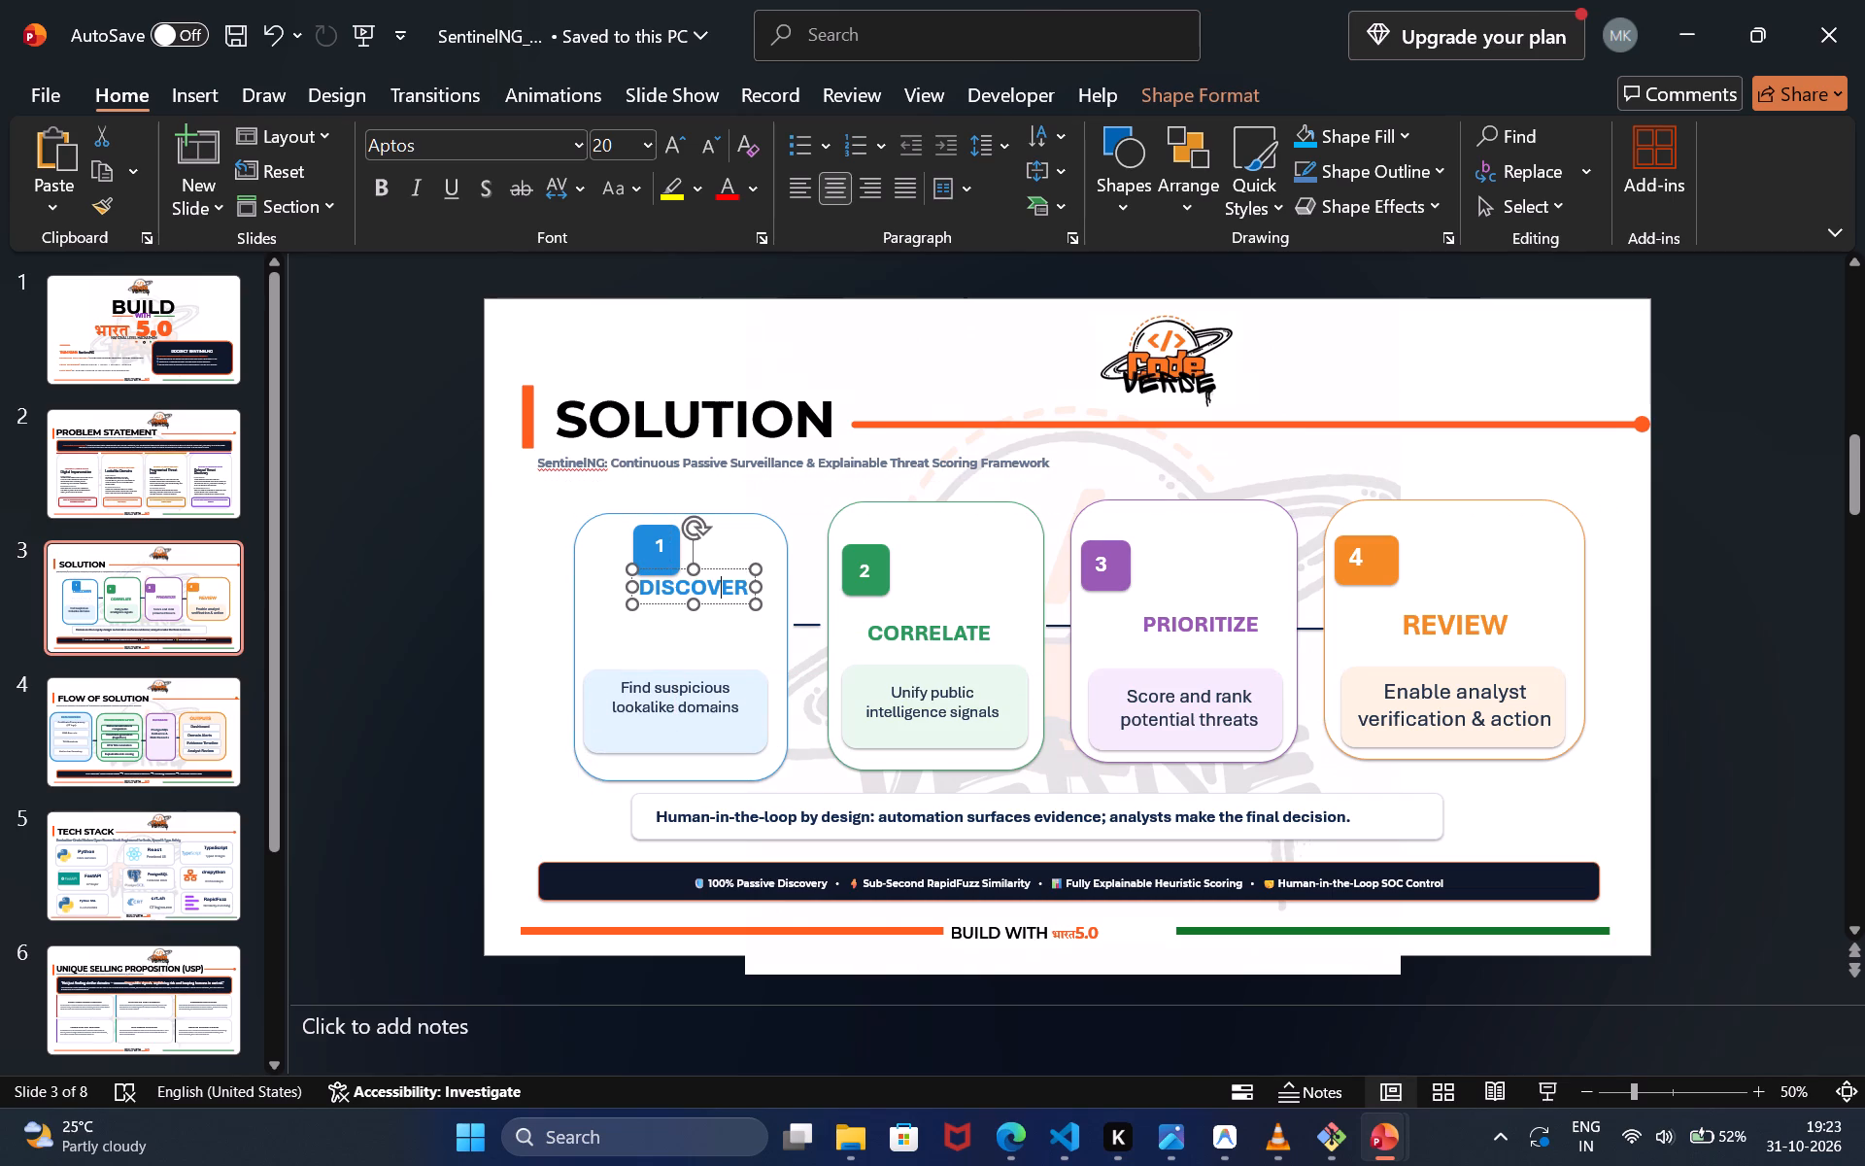
{"action": "left_click", "coordinate": [729, 571]}
{"action": "left_click_drag", "start_coordinate": [729, 571], "coordinate": [720, 625]}
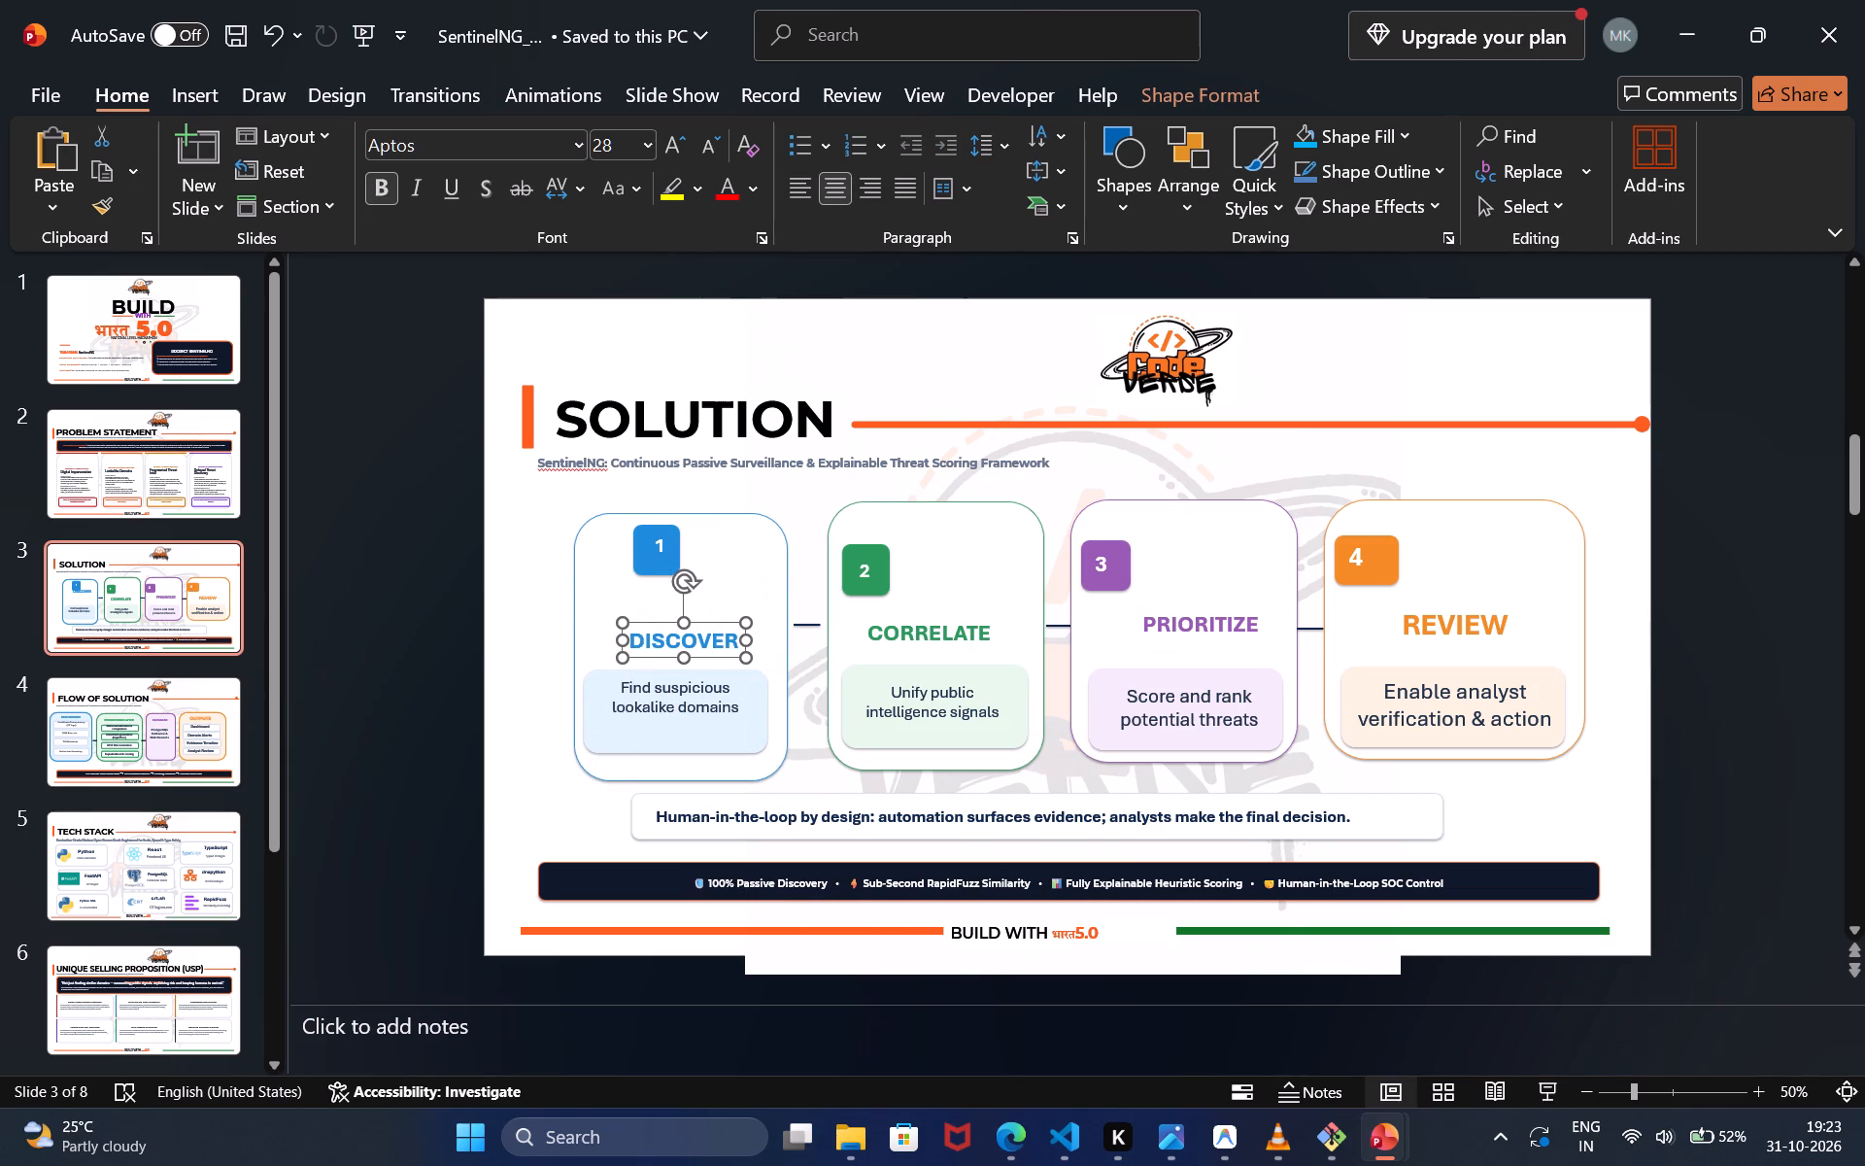
Reposition the DISCOVER card's blue badge and centre the number 1 on it.
{"action": "left_click", "coordinate": [664, 552]}
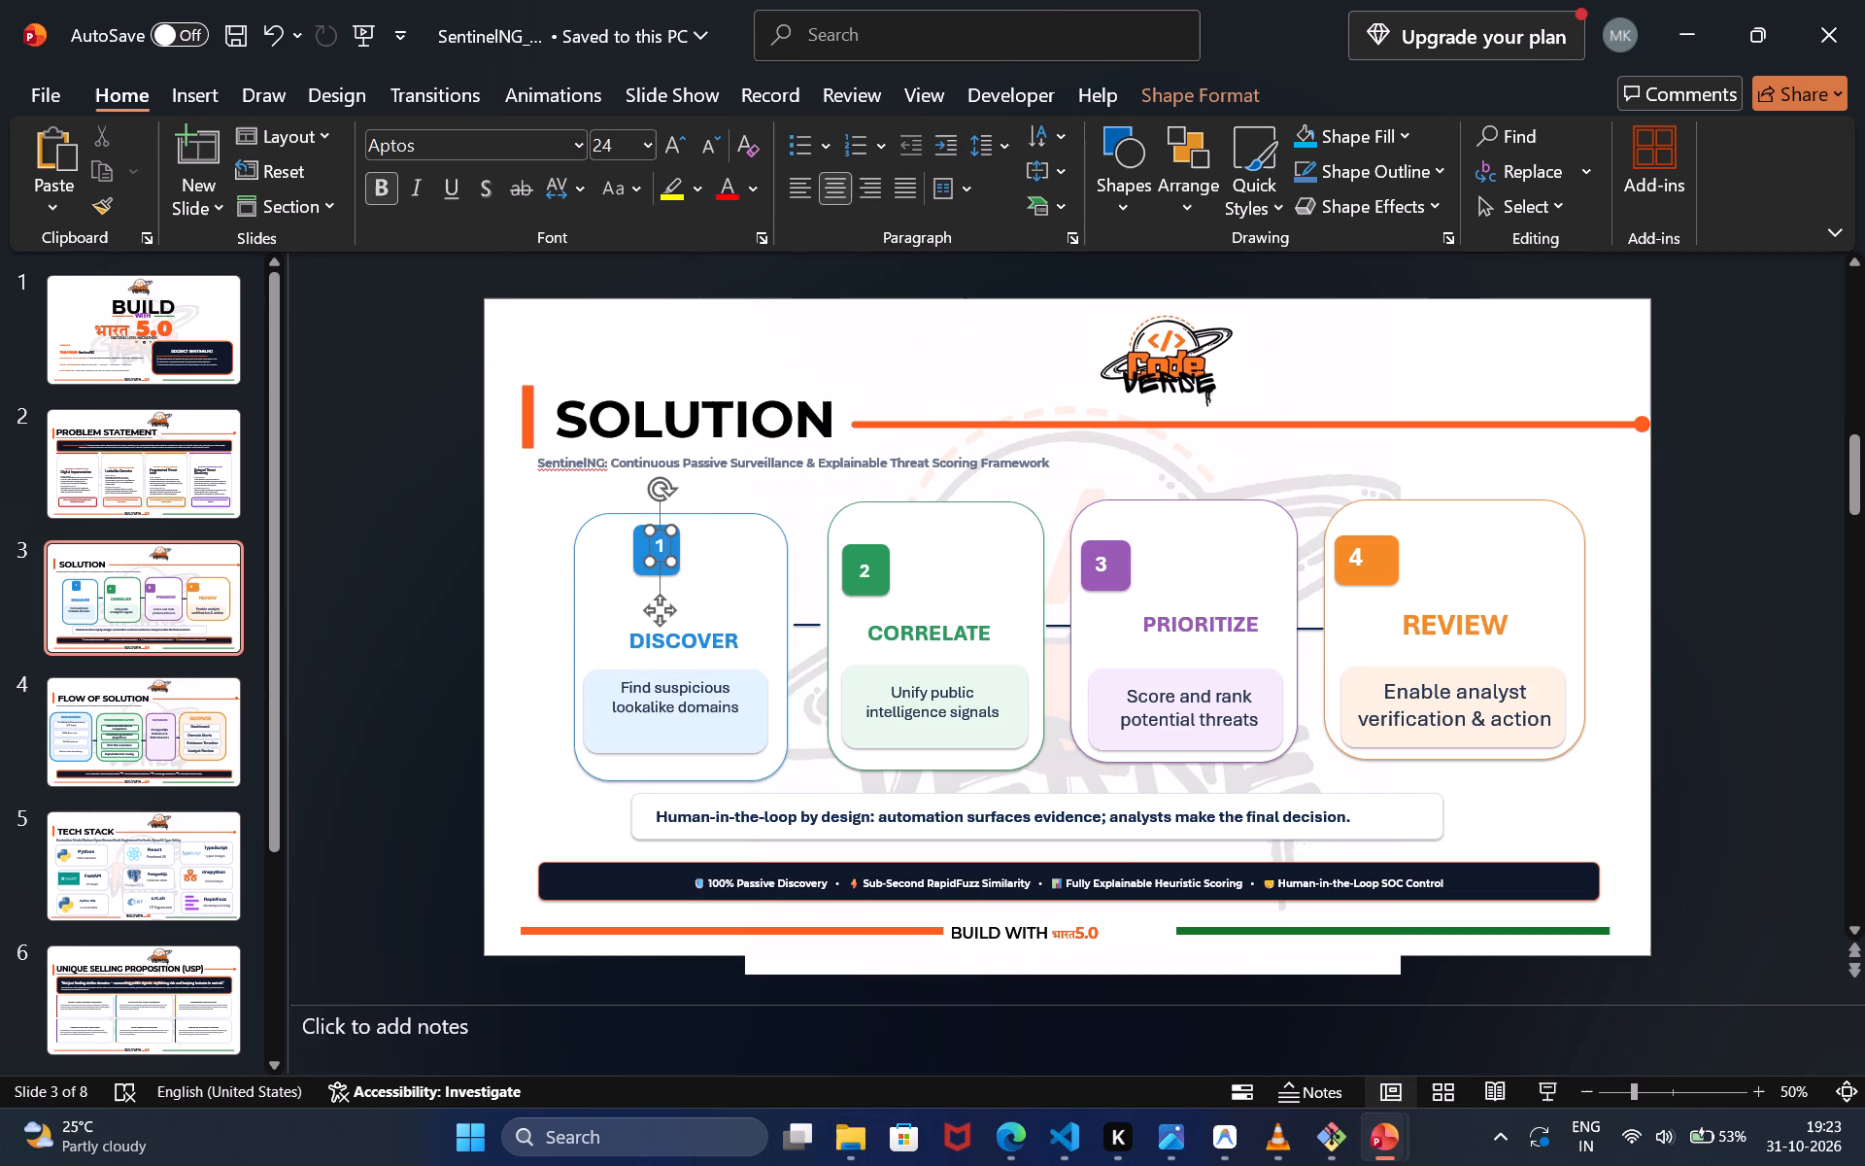
{"action": "left_click_drag", "start_coordinate": [641, 569], "coordinate": [593, 588]}
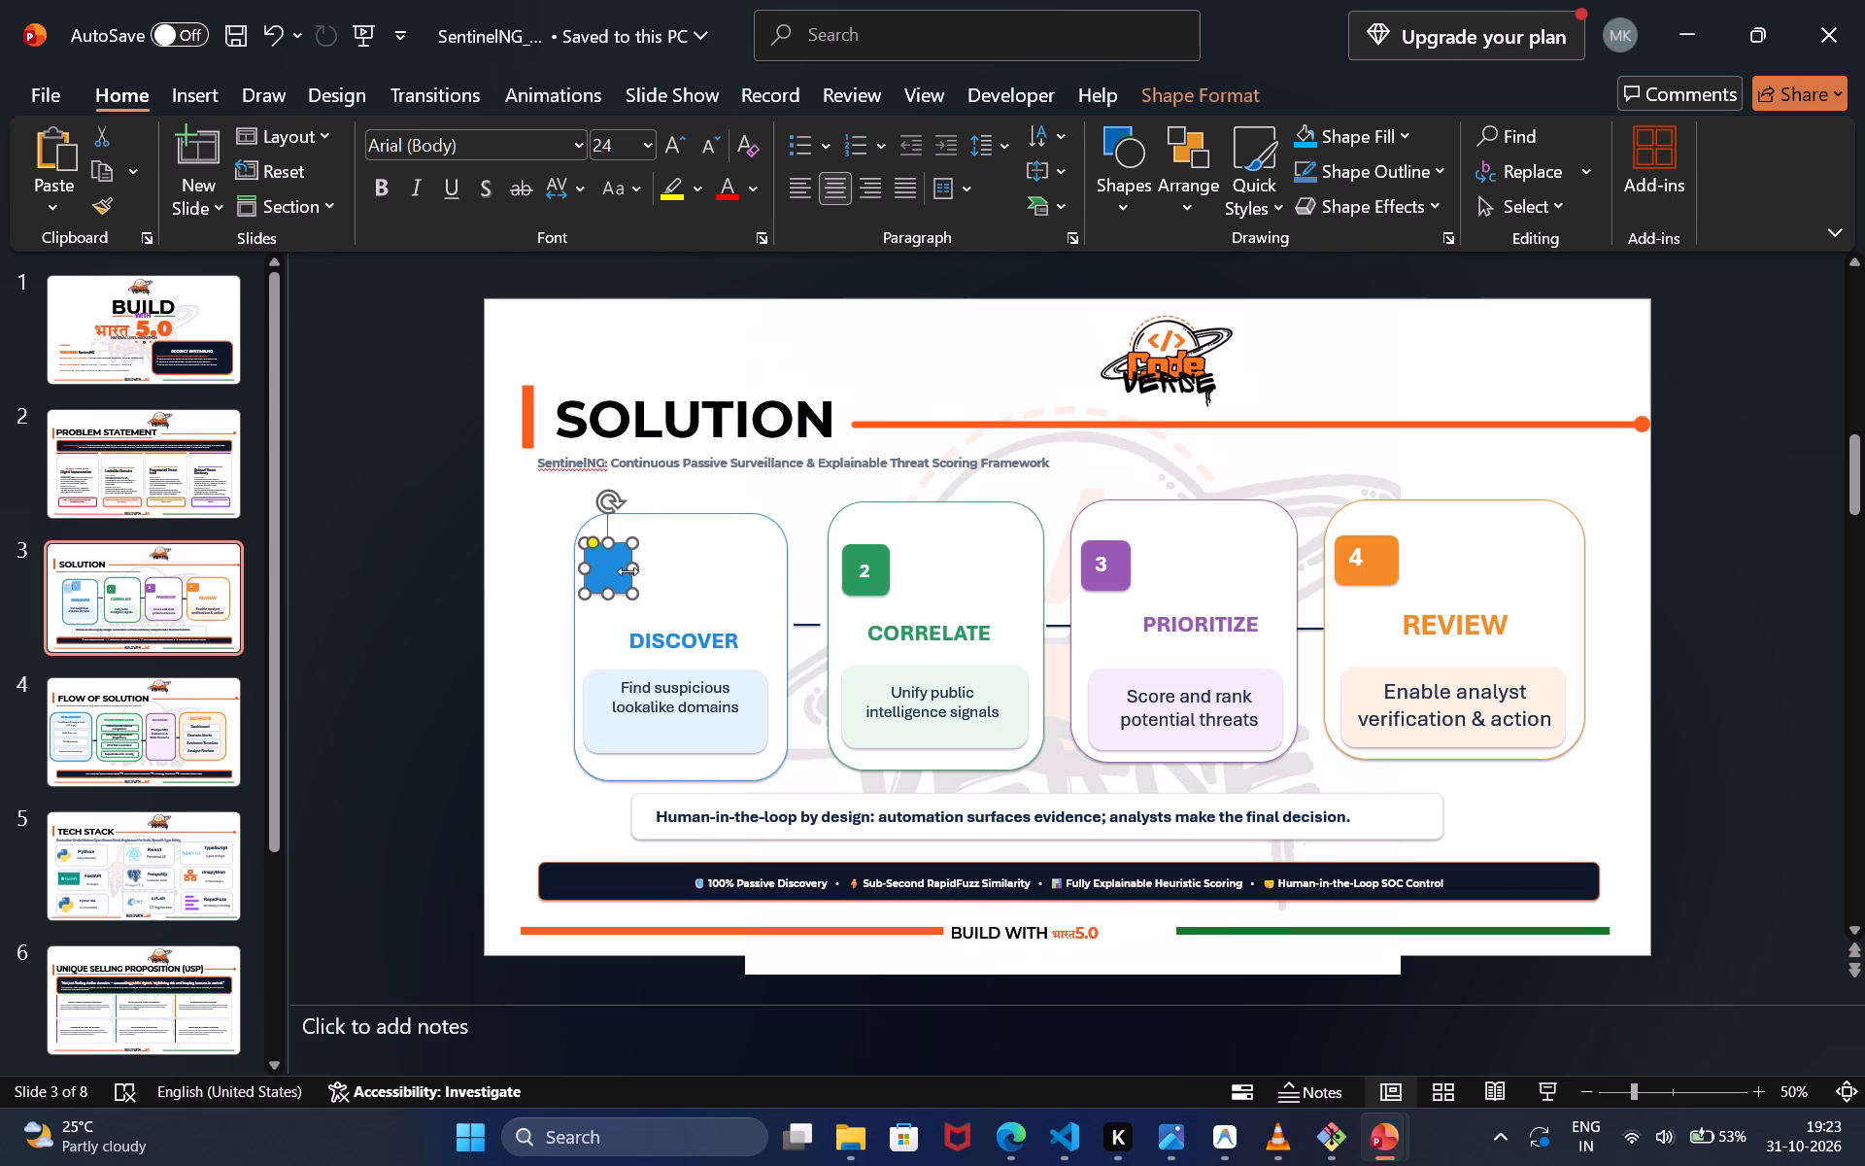
{"action": "left_click_drag", "start_coordinate": [608, 579], "coordinate": [665, 565]}
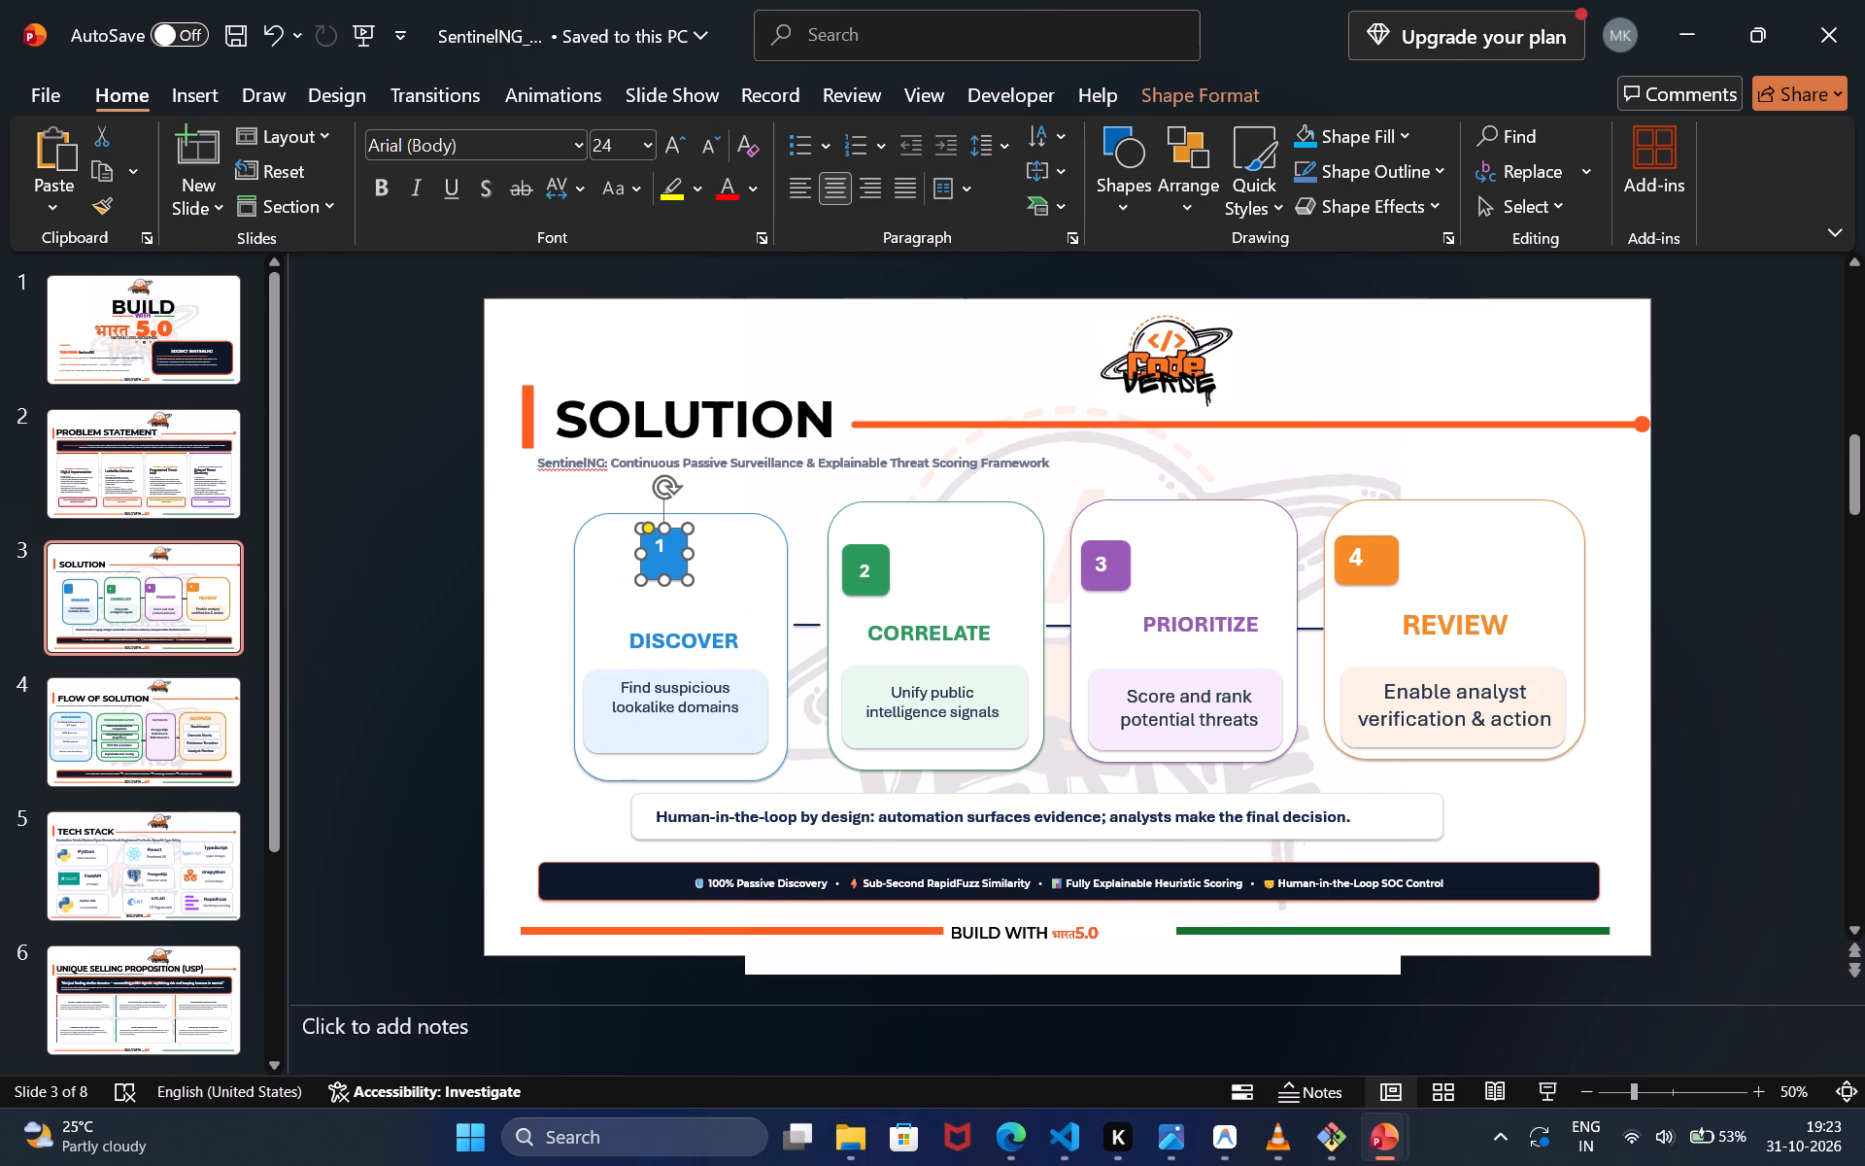
{"action": "left_click", "coordinate": [663, 554]}
{"action": "left_click_drag", "start_coordinate": [656, 544], "coordinate": [661, 567]}
{"action": "left_click", "coordinate": [661, 603]}
{"action": "left_click_drag", "start_coordinate": [661, 603], "coordinate": [654, 621]}
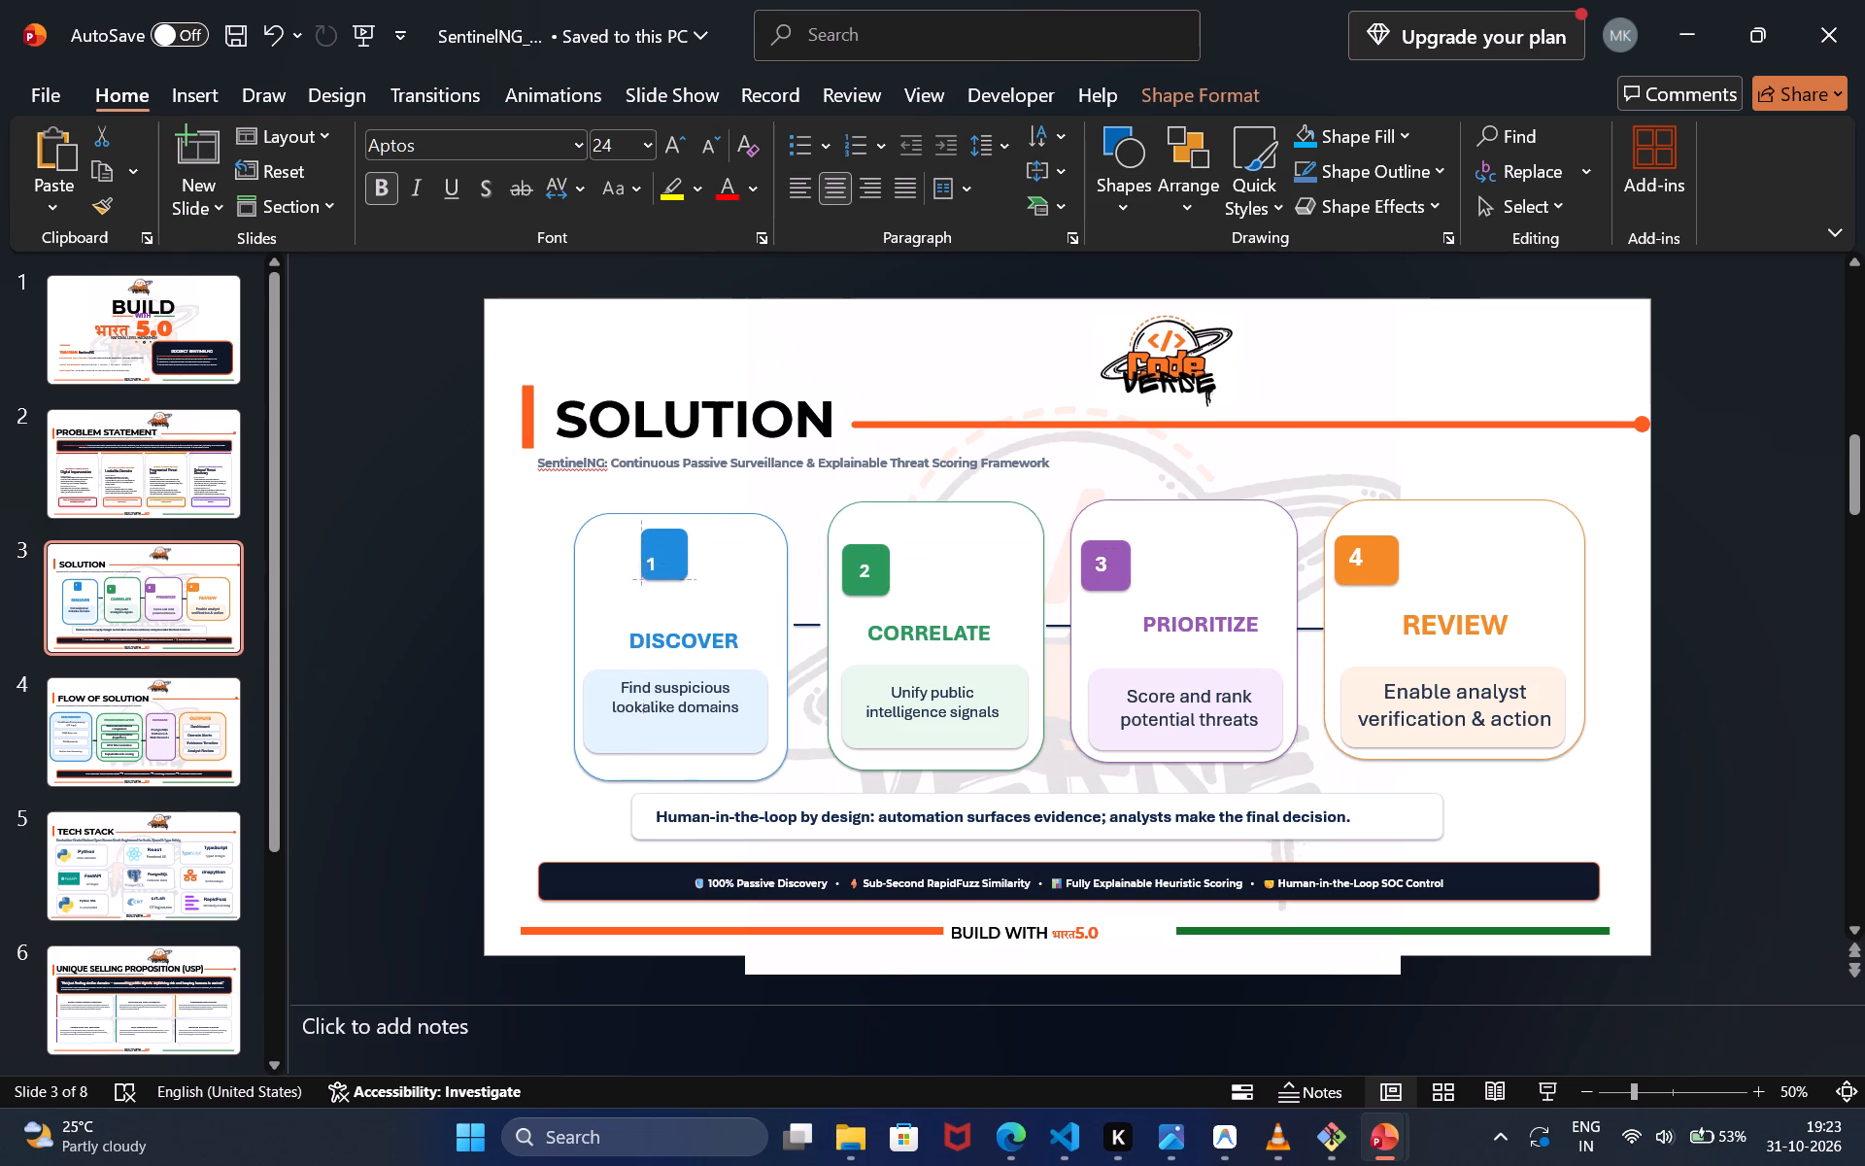
{"action": "left_click_drag", "start_coordinate": [654, 621], "coordinate": [677, 622]}
{"action": "left_click_drag", "start_coordinate": [673, 625], "coordinate": [663, 606]}
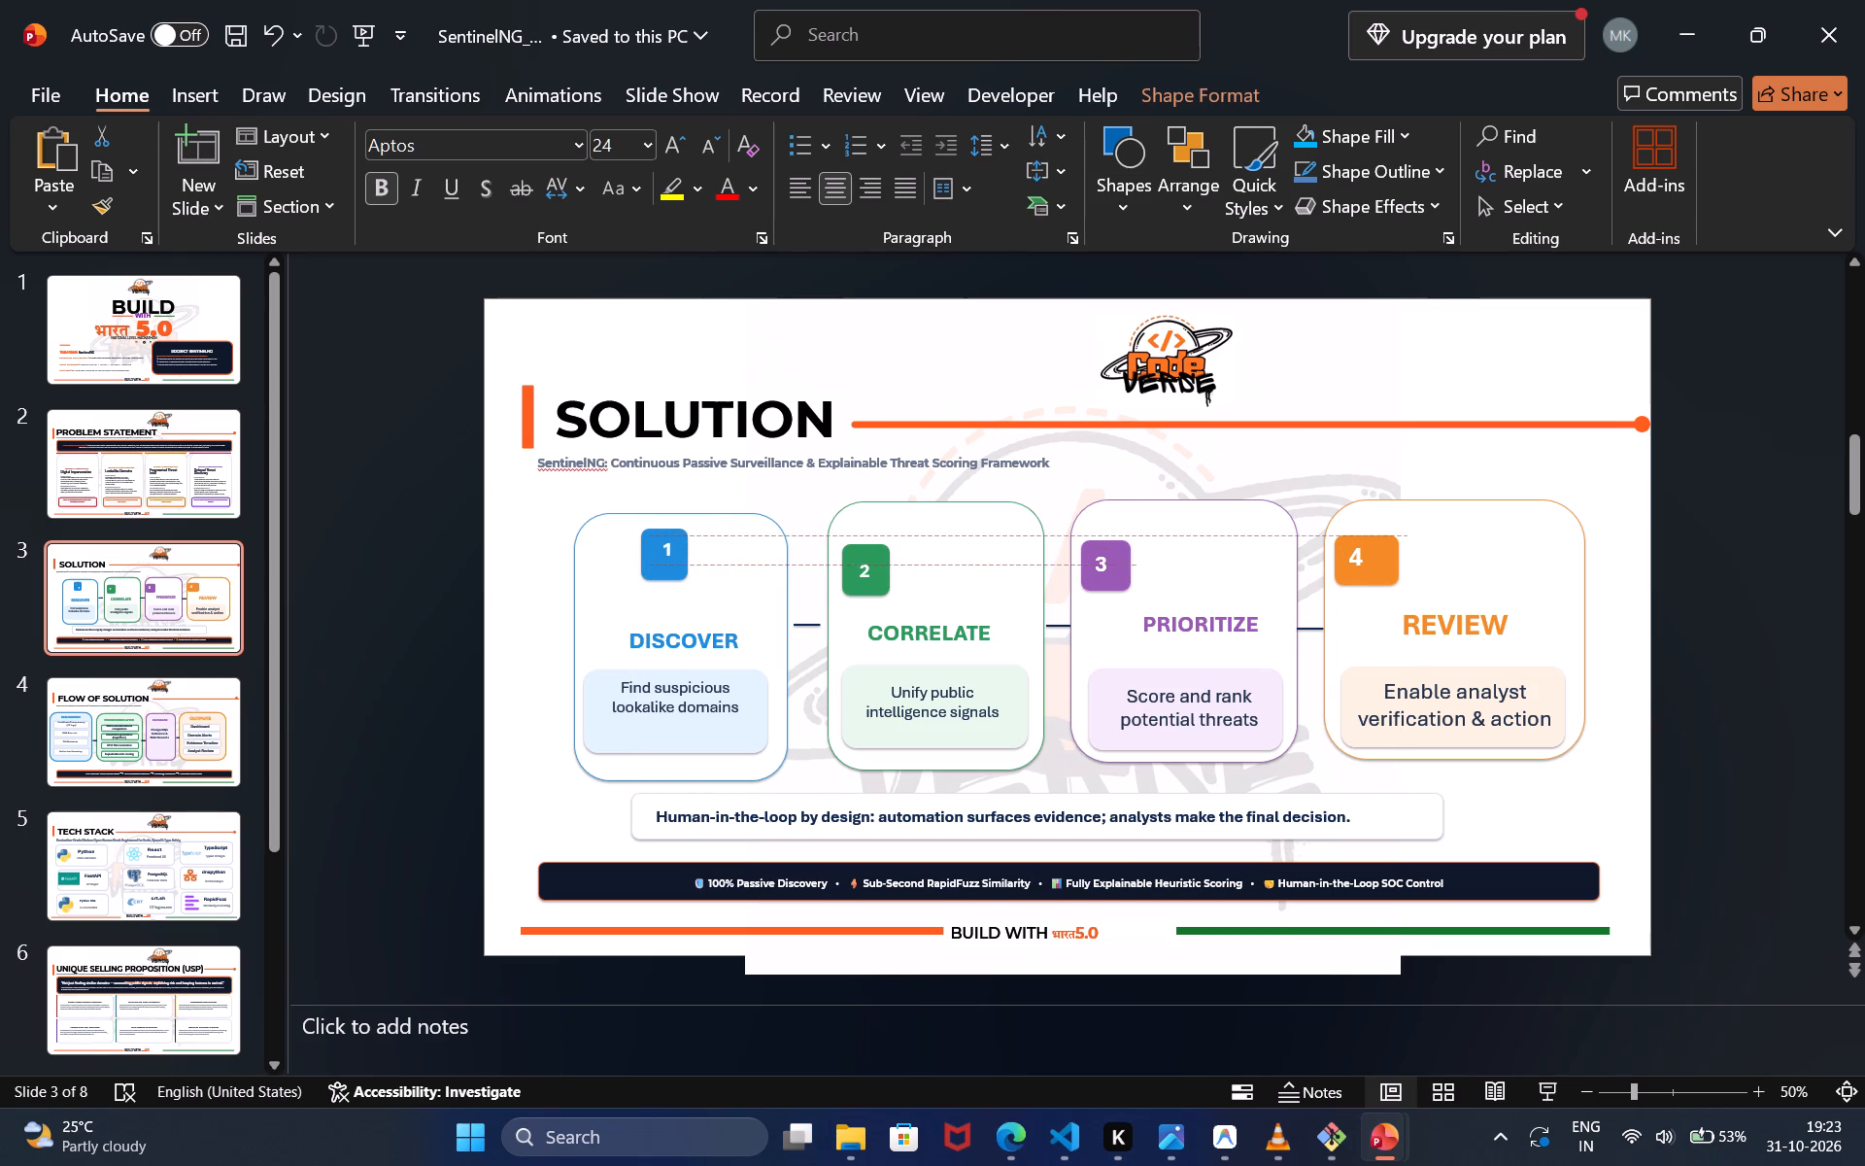
{"action": "left_click_drag", "start_coordinate": [663, 606], "coordinate": [665, 614]}
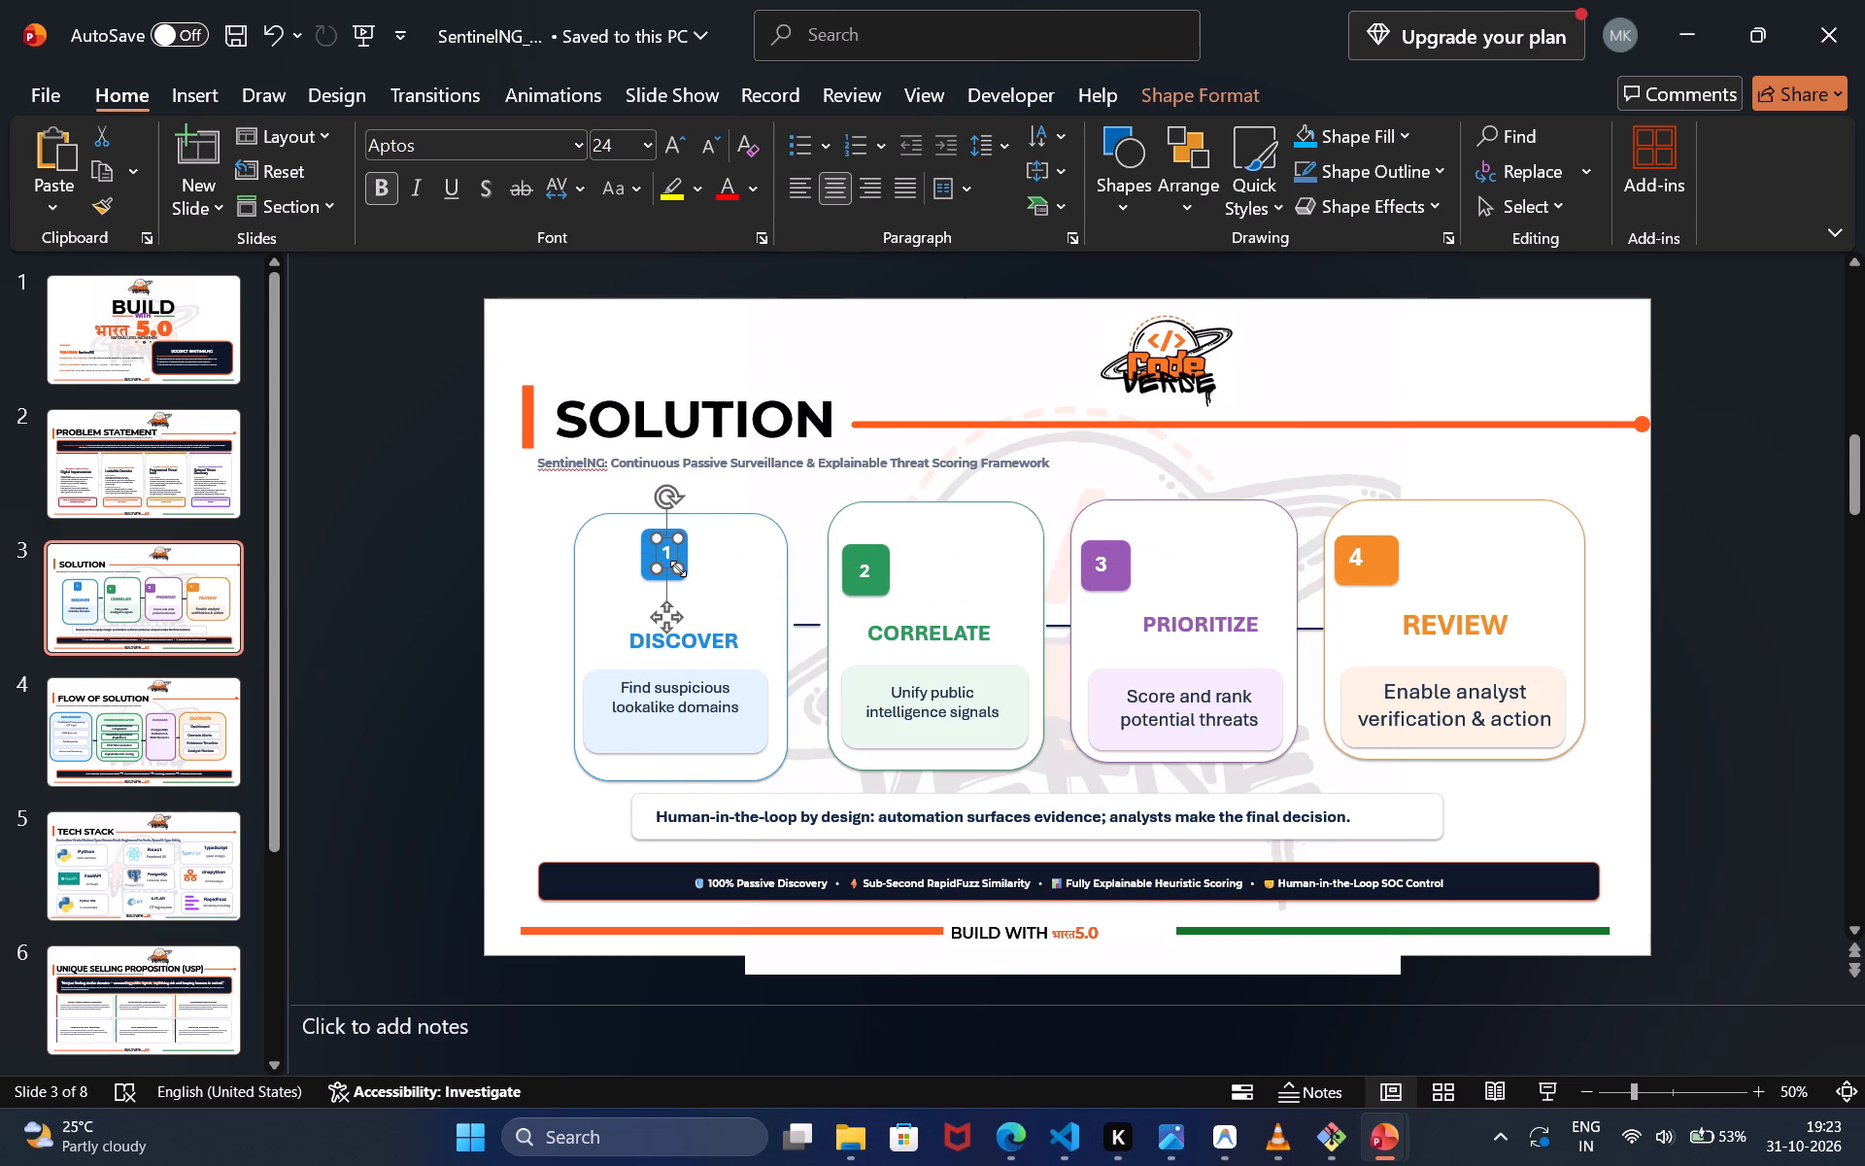
Move the blue badge and its number 1 together to the DISCOVER card's upper-left corner.
{"action": "left_click", "coordinate": [678, 568], "text": "ctrl"}
{"action": "left_click", "coordinate": [647, 570], "text": "ctrl"}
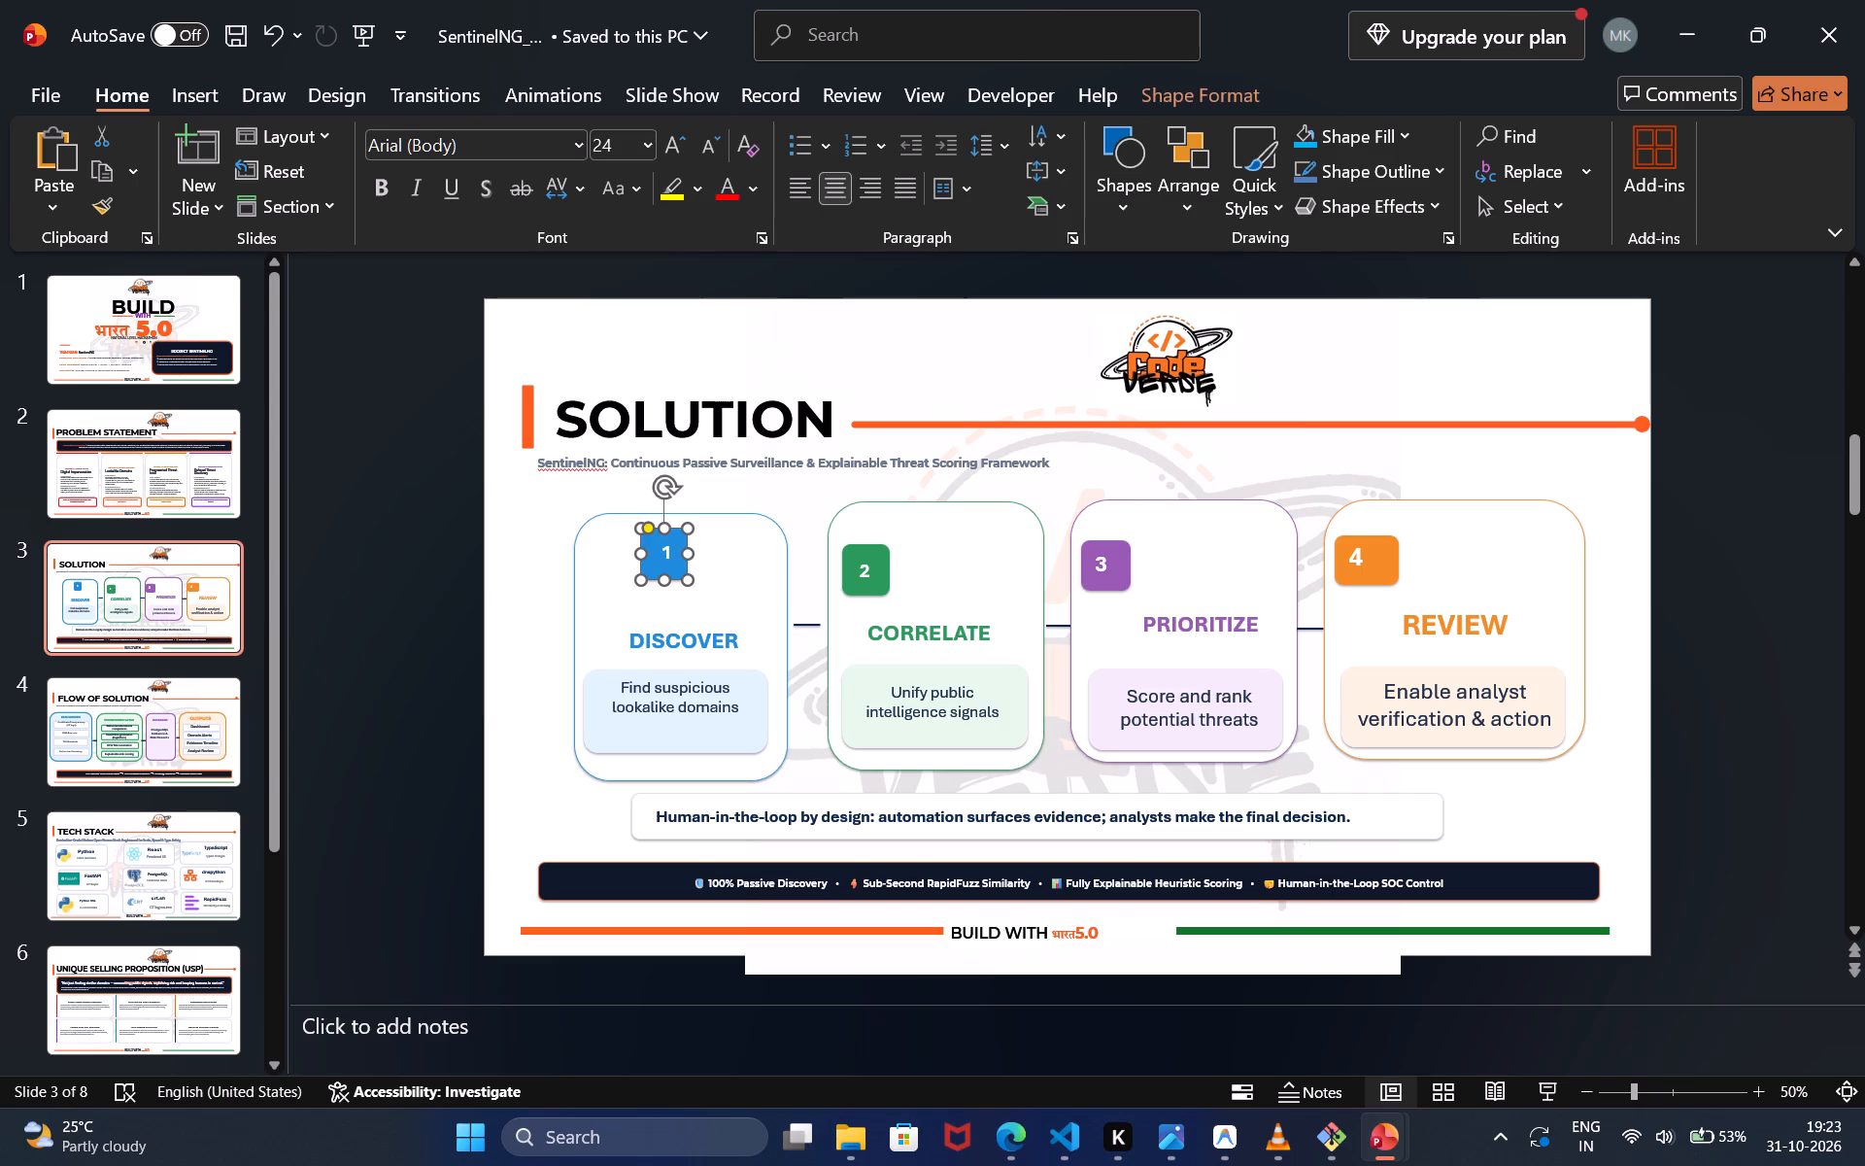
{"action": "left_click", "coordinate": [666, 556], "text": "ctrl"}
{"action": "left_click_drag", "start_coordinate": [649, 561], "coordinate": [596, 573]}
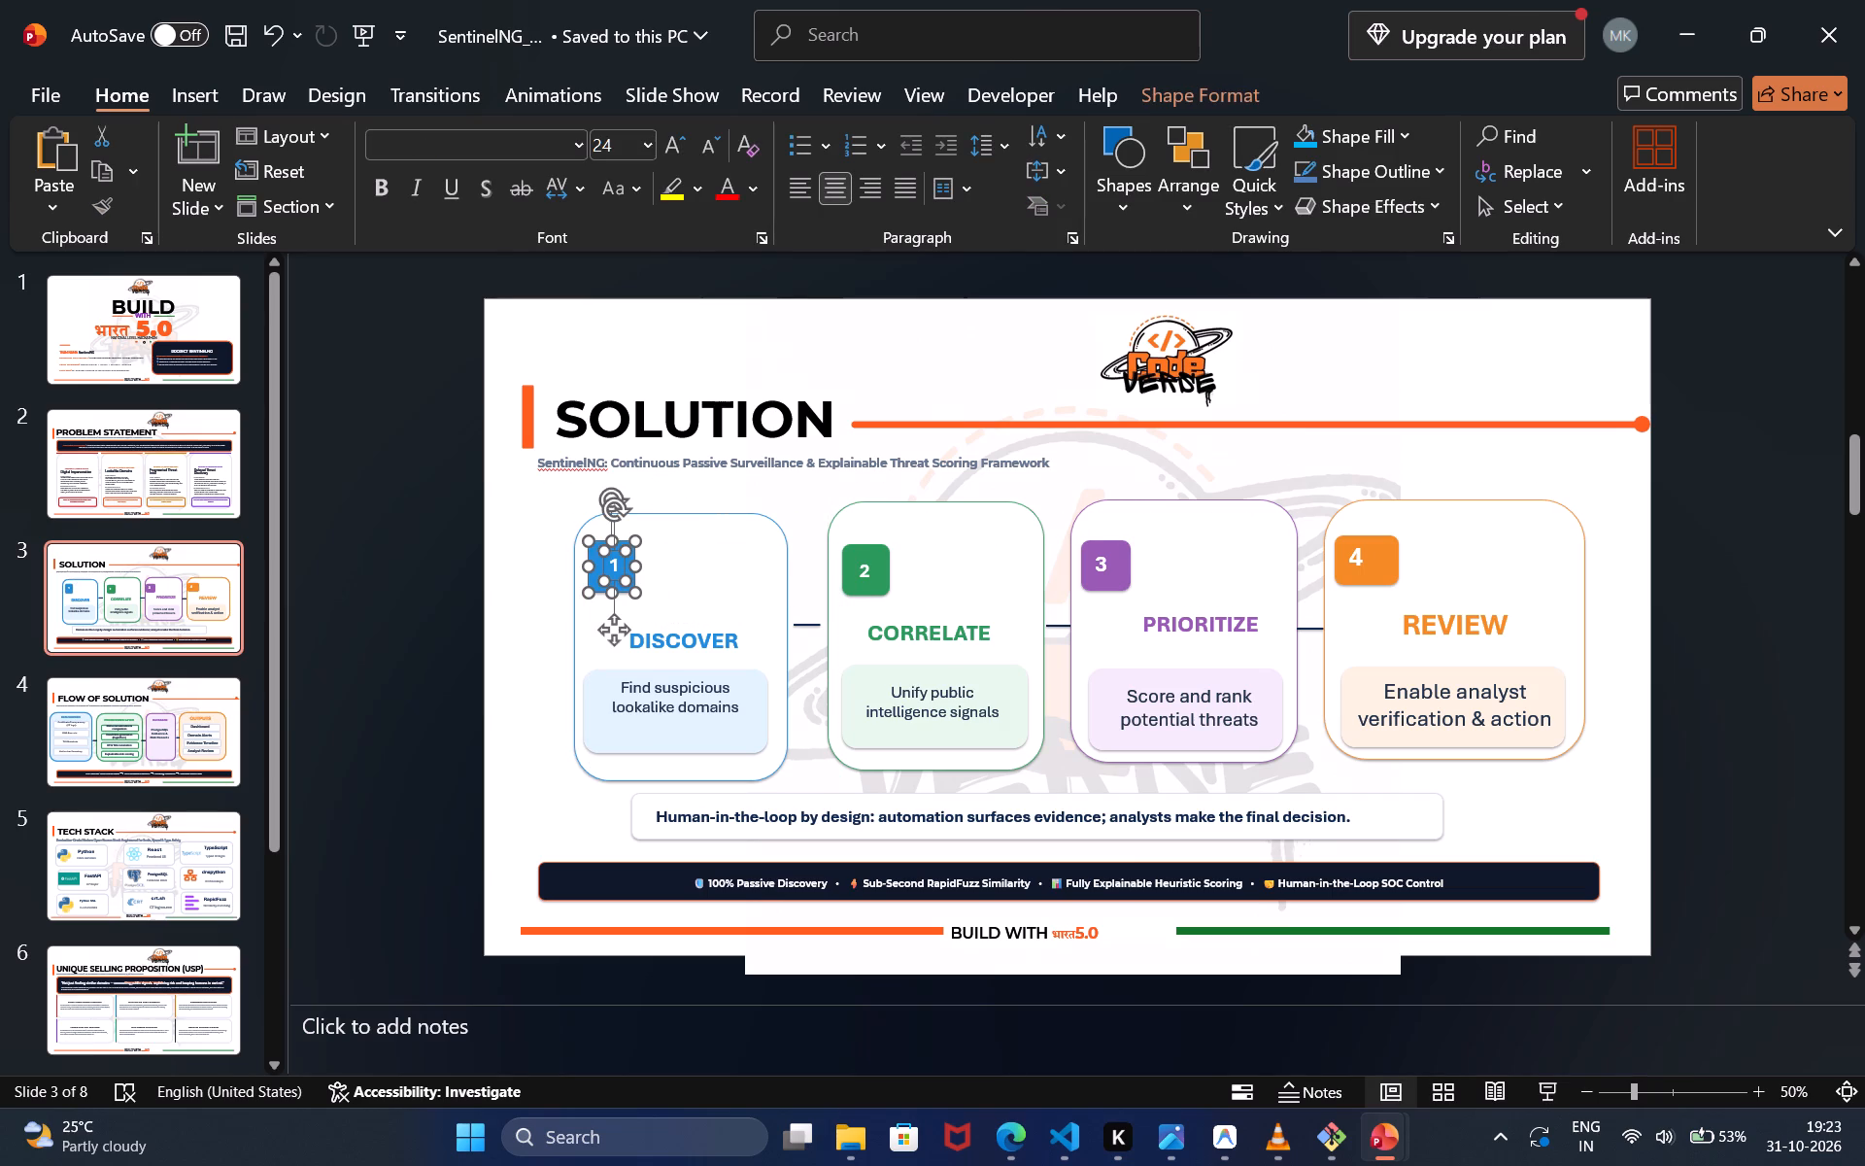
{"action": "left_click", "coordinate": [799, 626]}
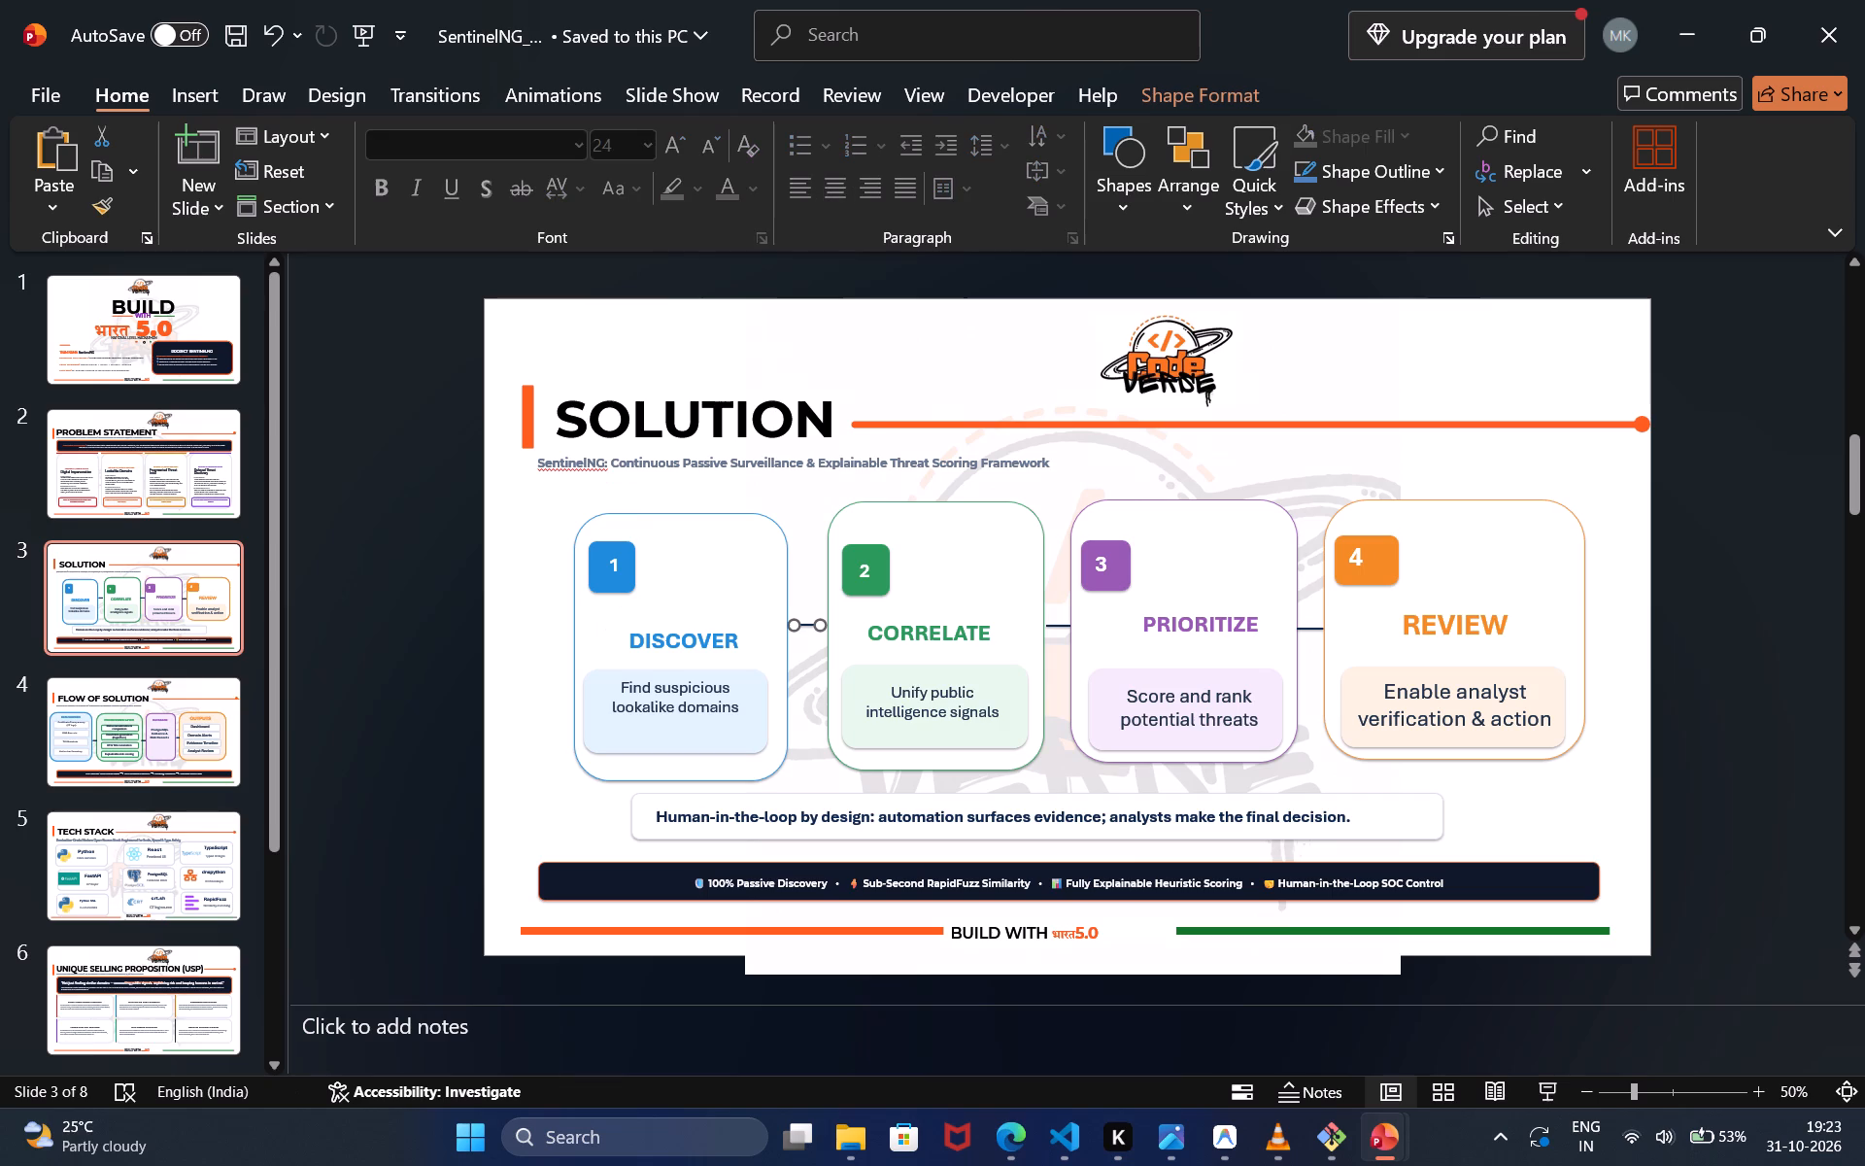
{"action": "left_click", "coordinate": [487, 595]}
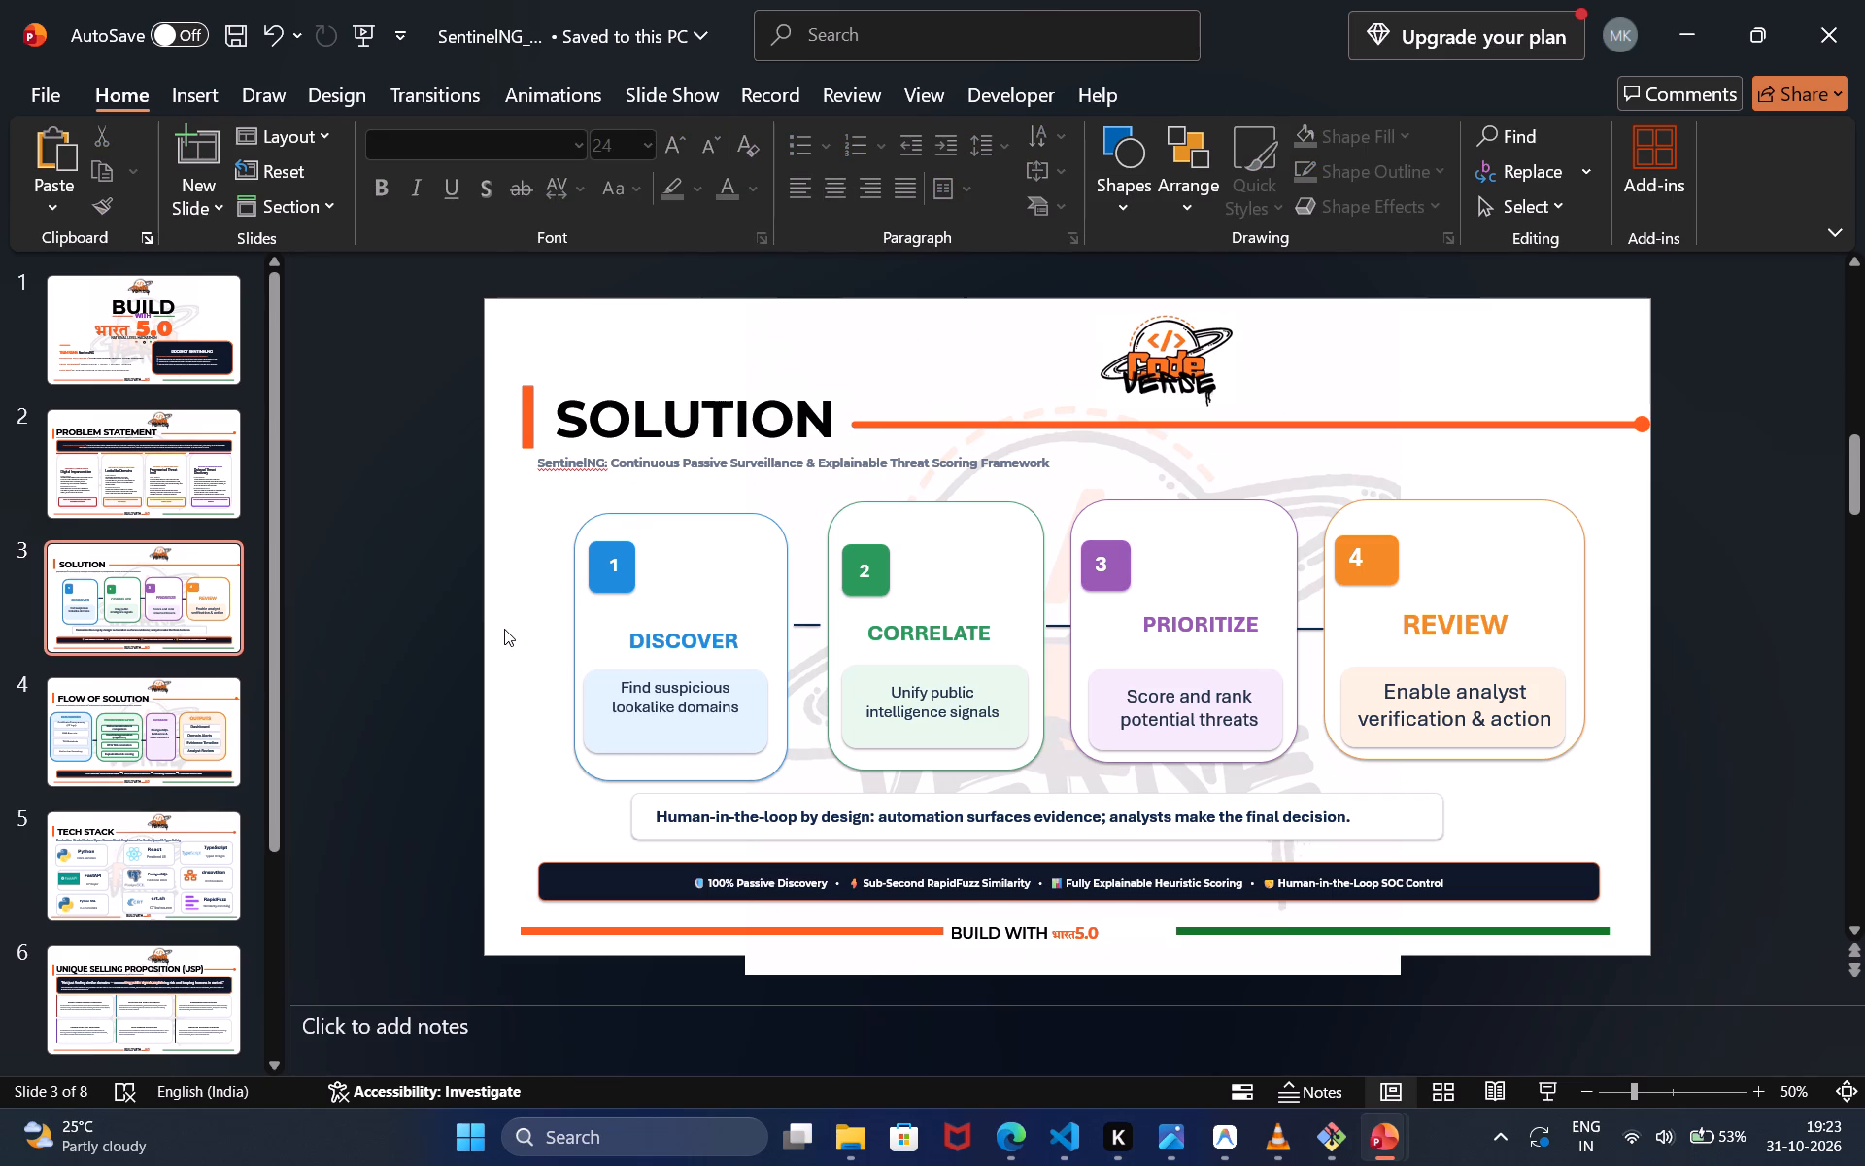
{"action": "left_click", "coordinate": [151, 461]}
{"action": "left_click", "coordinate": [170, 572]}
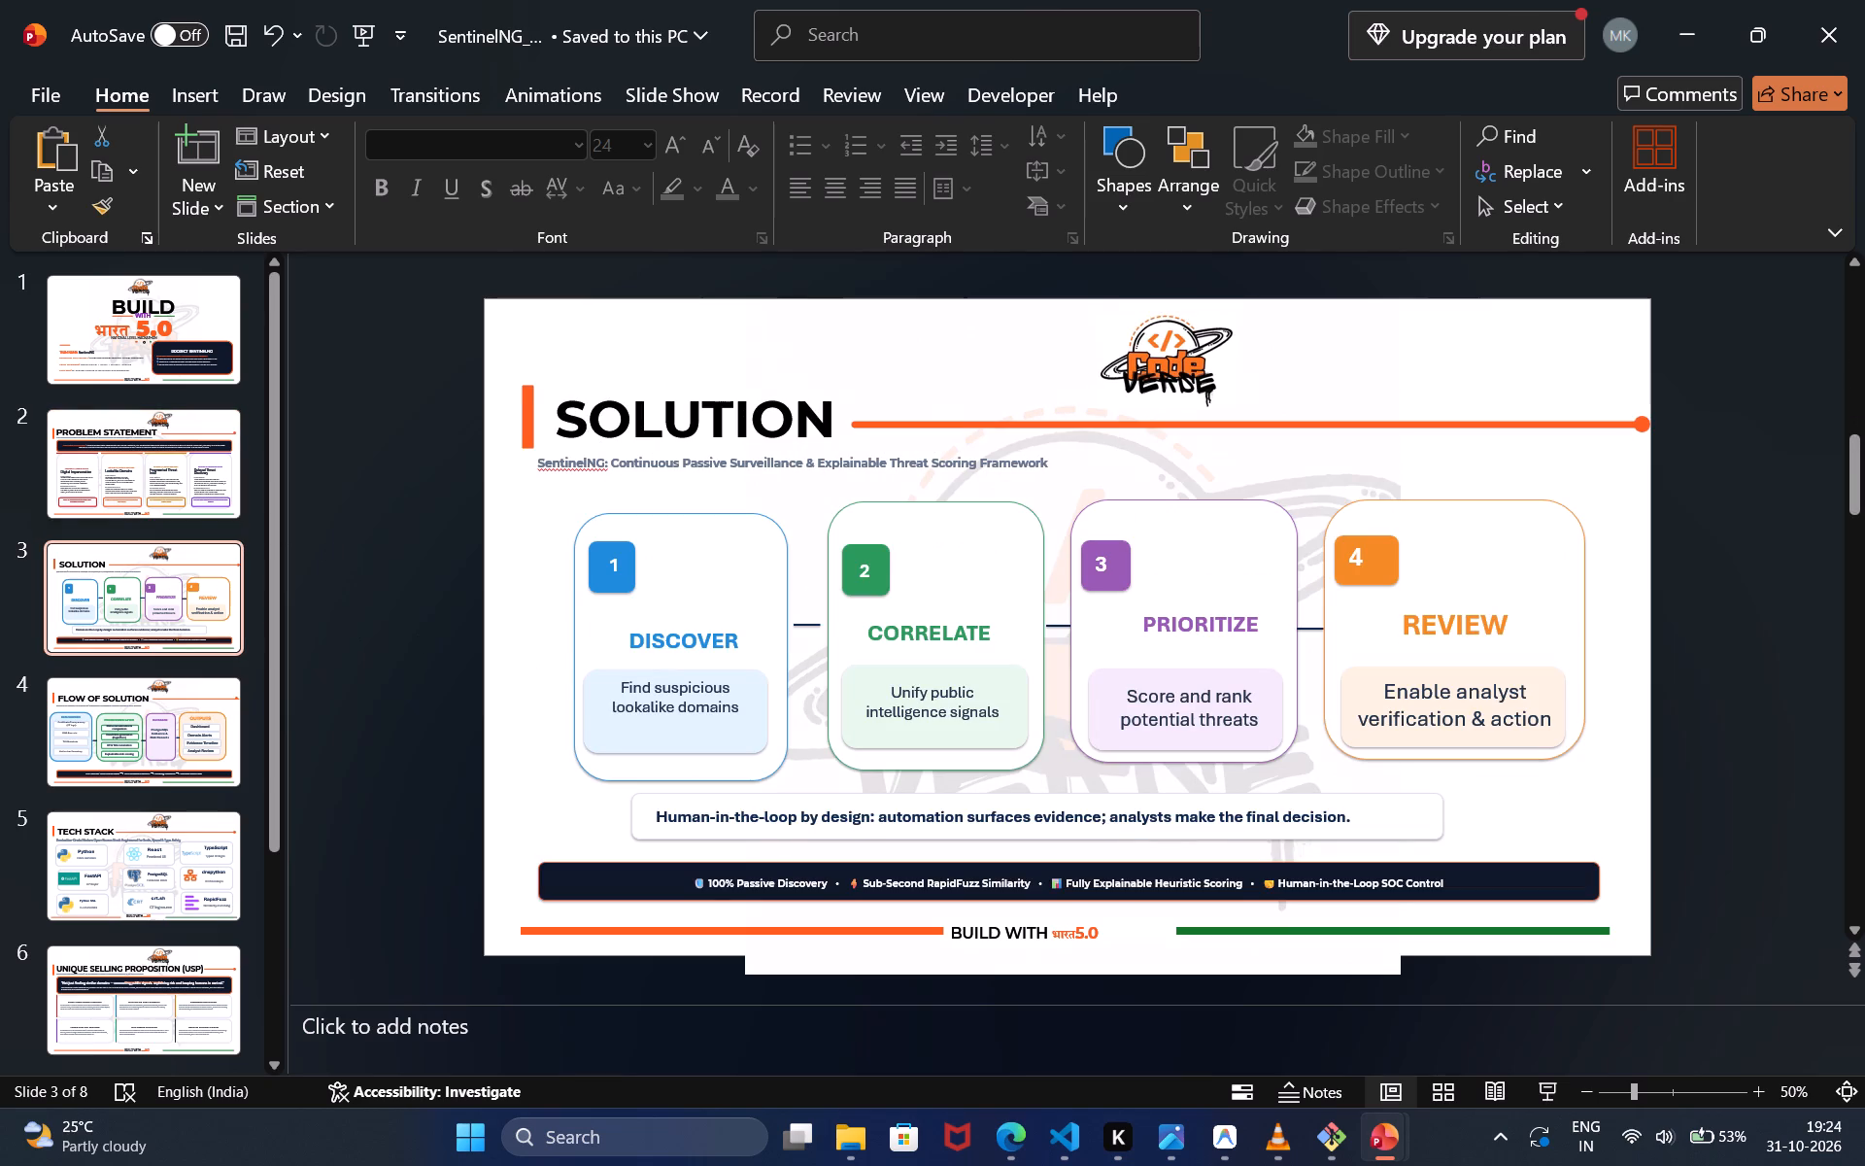
Move the DISCOVER card's outline slightly up so its top edge aligns with the CORRELATE card, centring it around its description box.
{"action": "left_click_drag", "start_coordinate": [707, 584], "coordinate": [701, 573]}
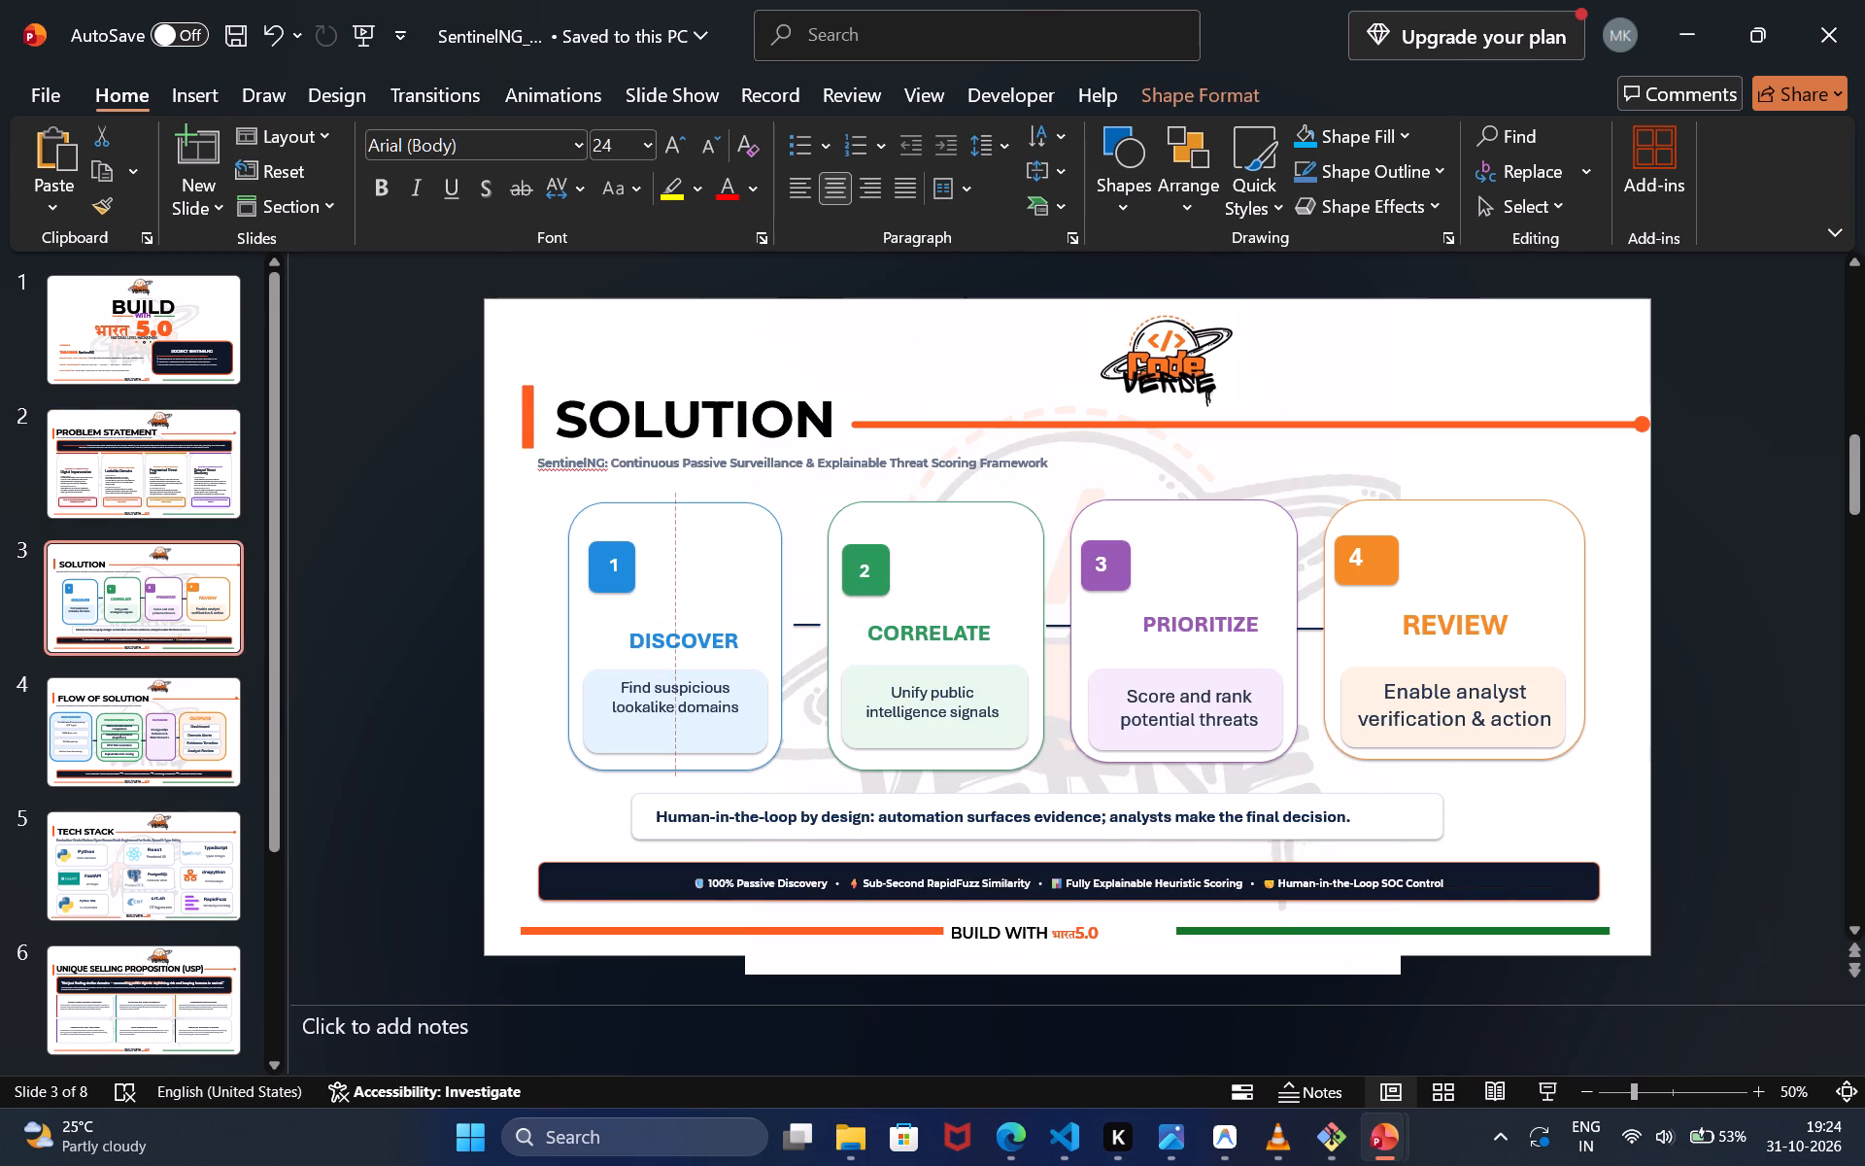
{"action": "left_click_drag", "start_coordinate": [701, 573], "coordinate": [701, 574]}
Look over the FLOW OF SOLUTION and TECH STACK slides, ending on FLOW OF SOLUTION.
{"action": "left_click", "coordinate": [192, 711]}
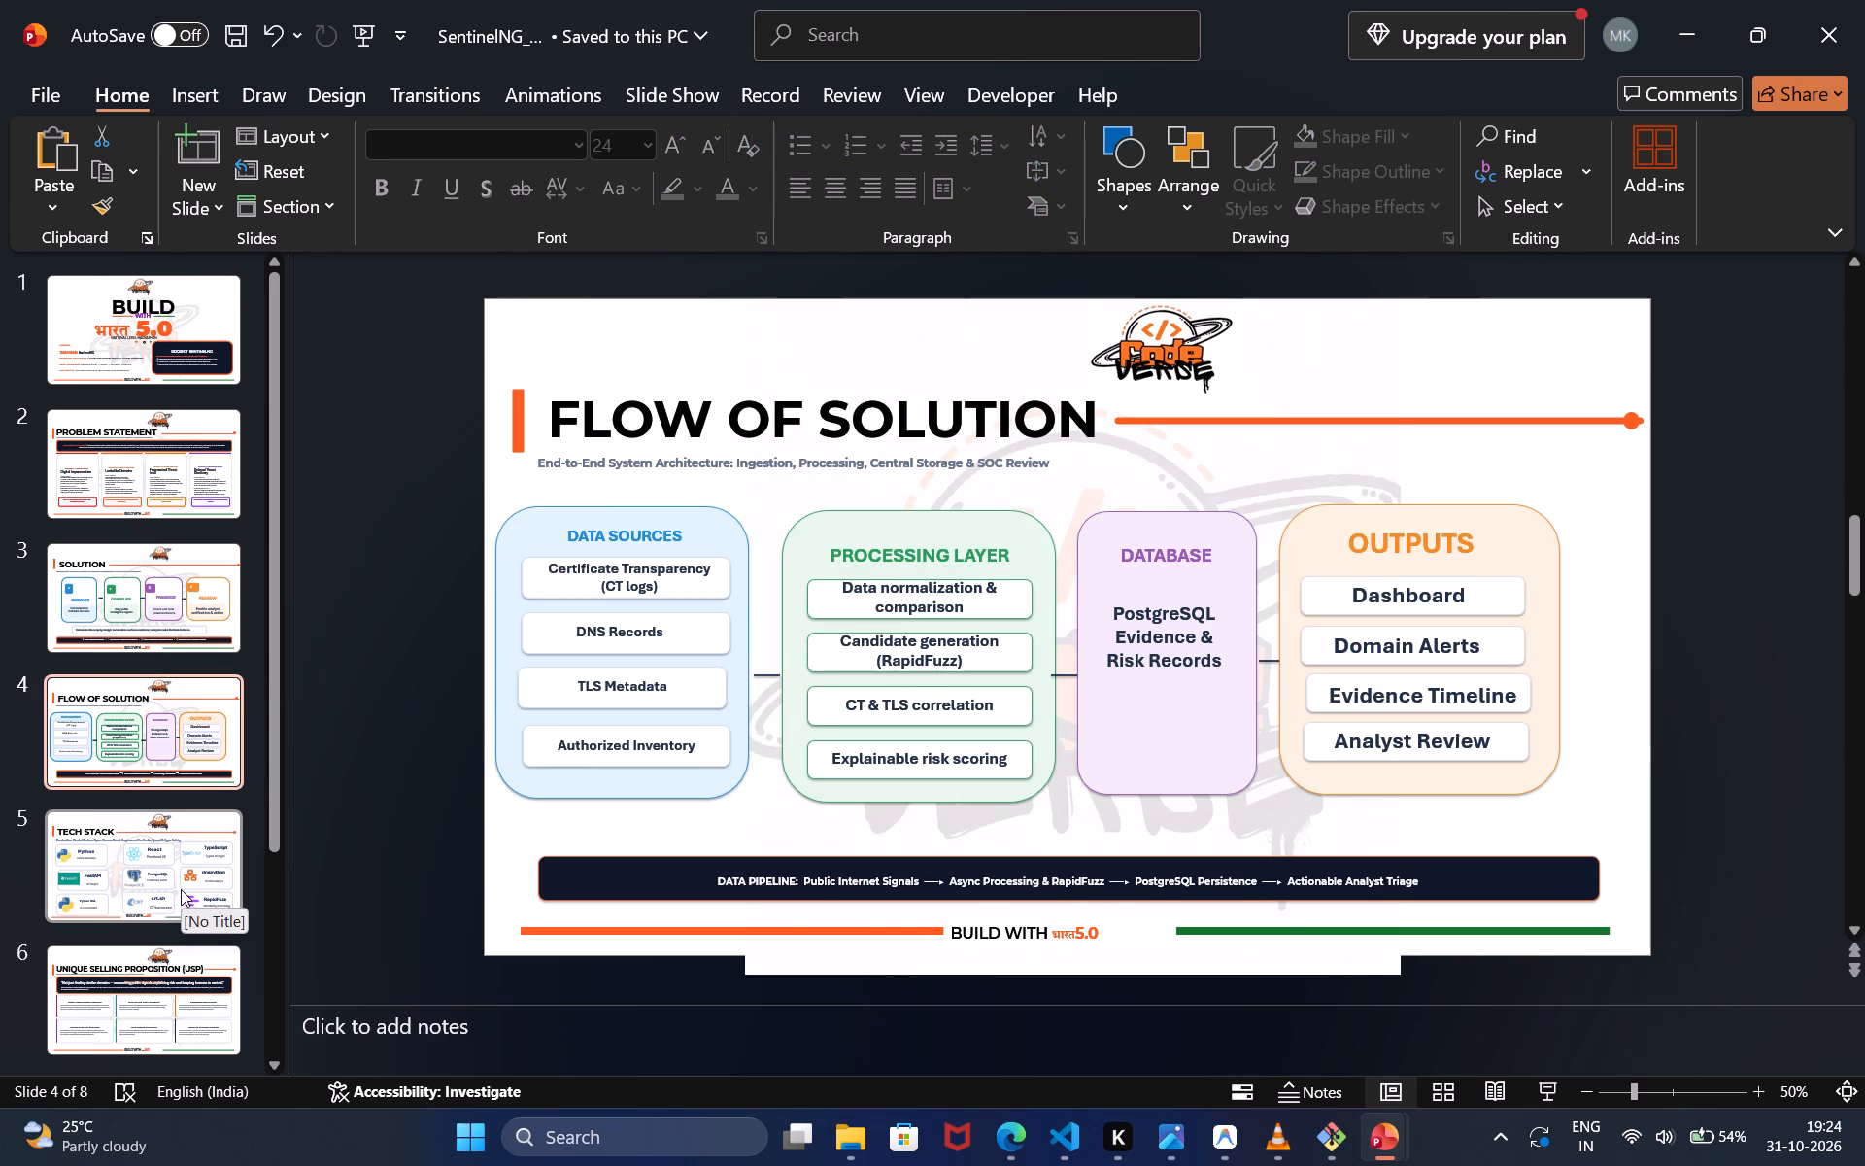
{"action": "left_click", "coordinate": [181, 889]}
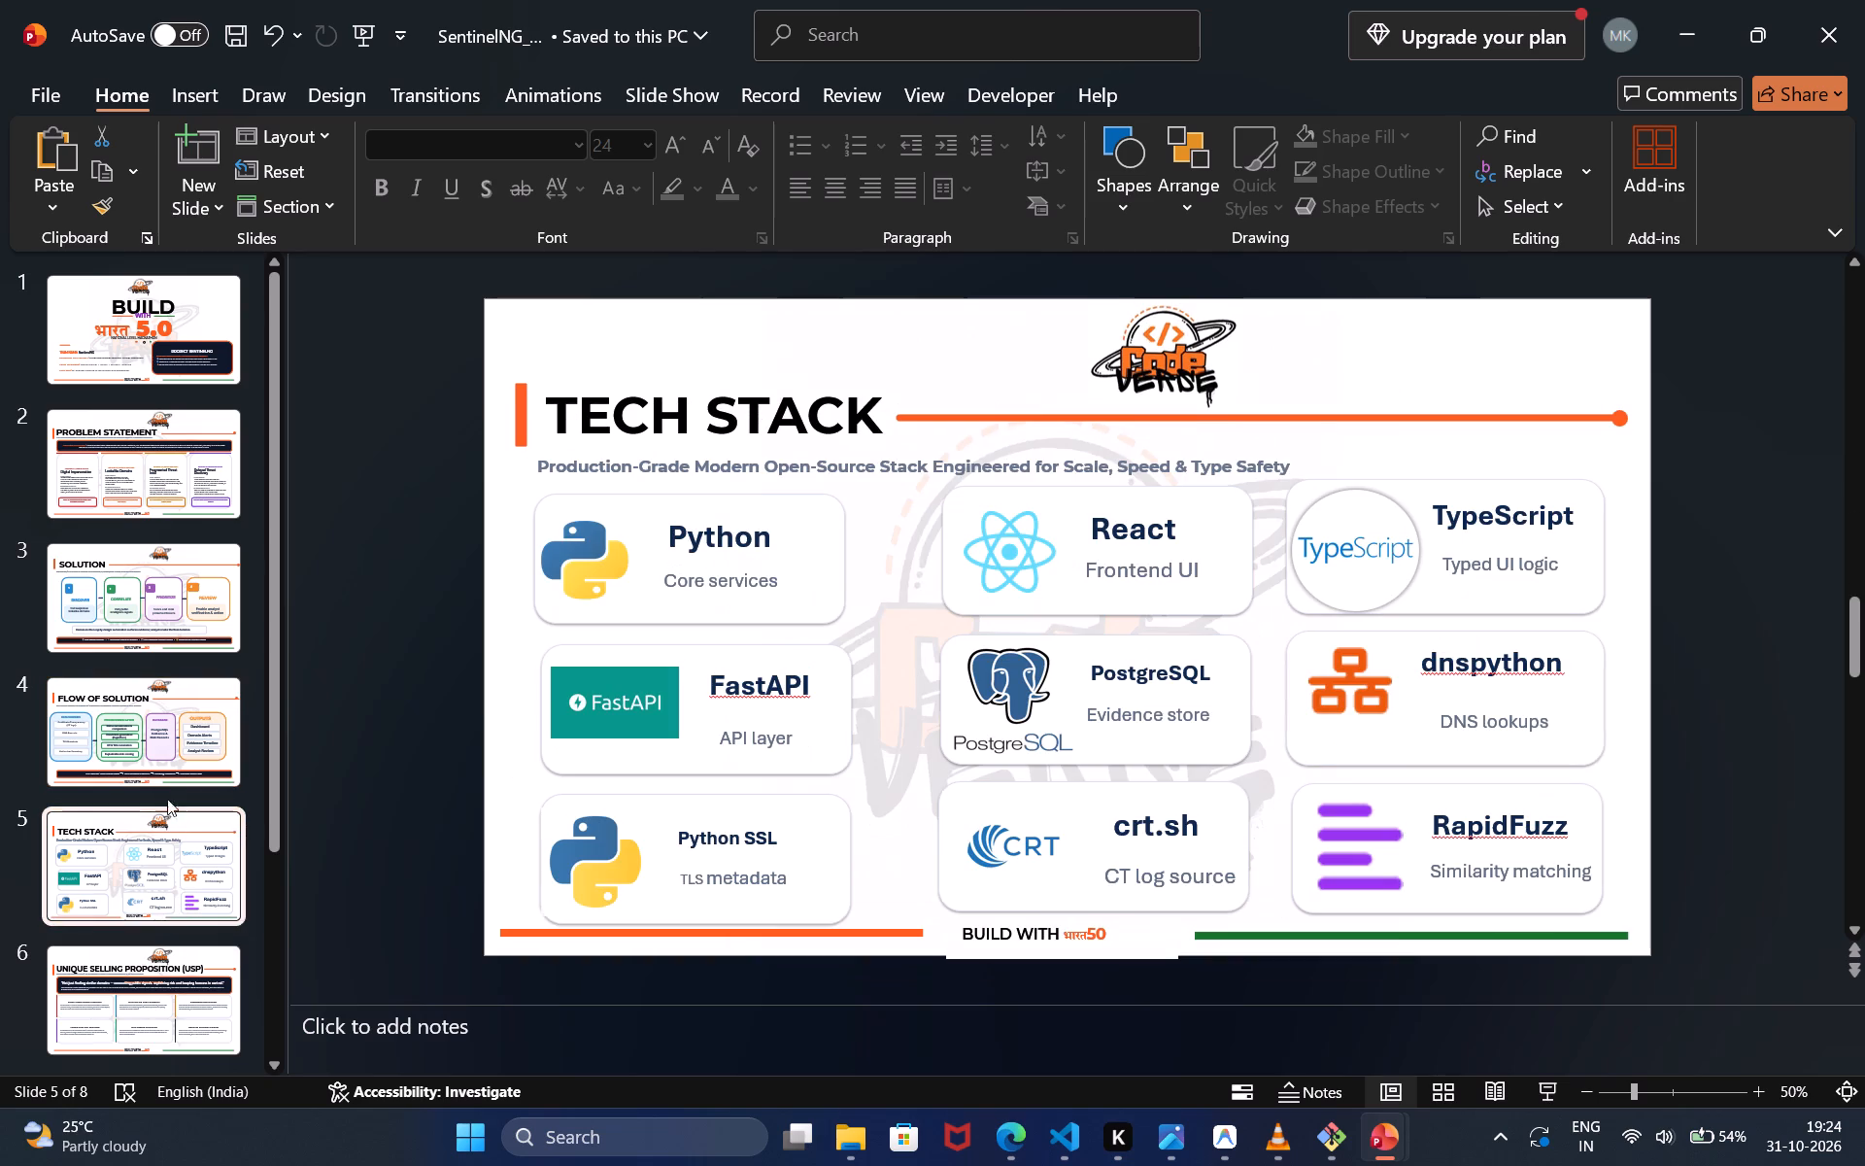
{"action": "left_click", "coordinate": [167, 763]}
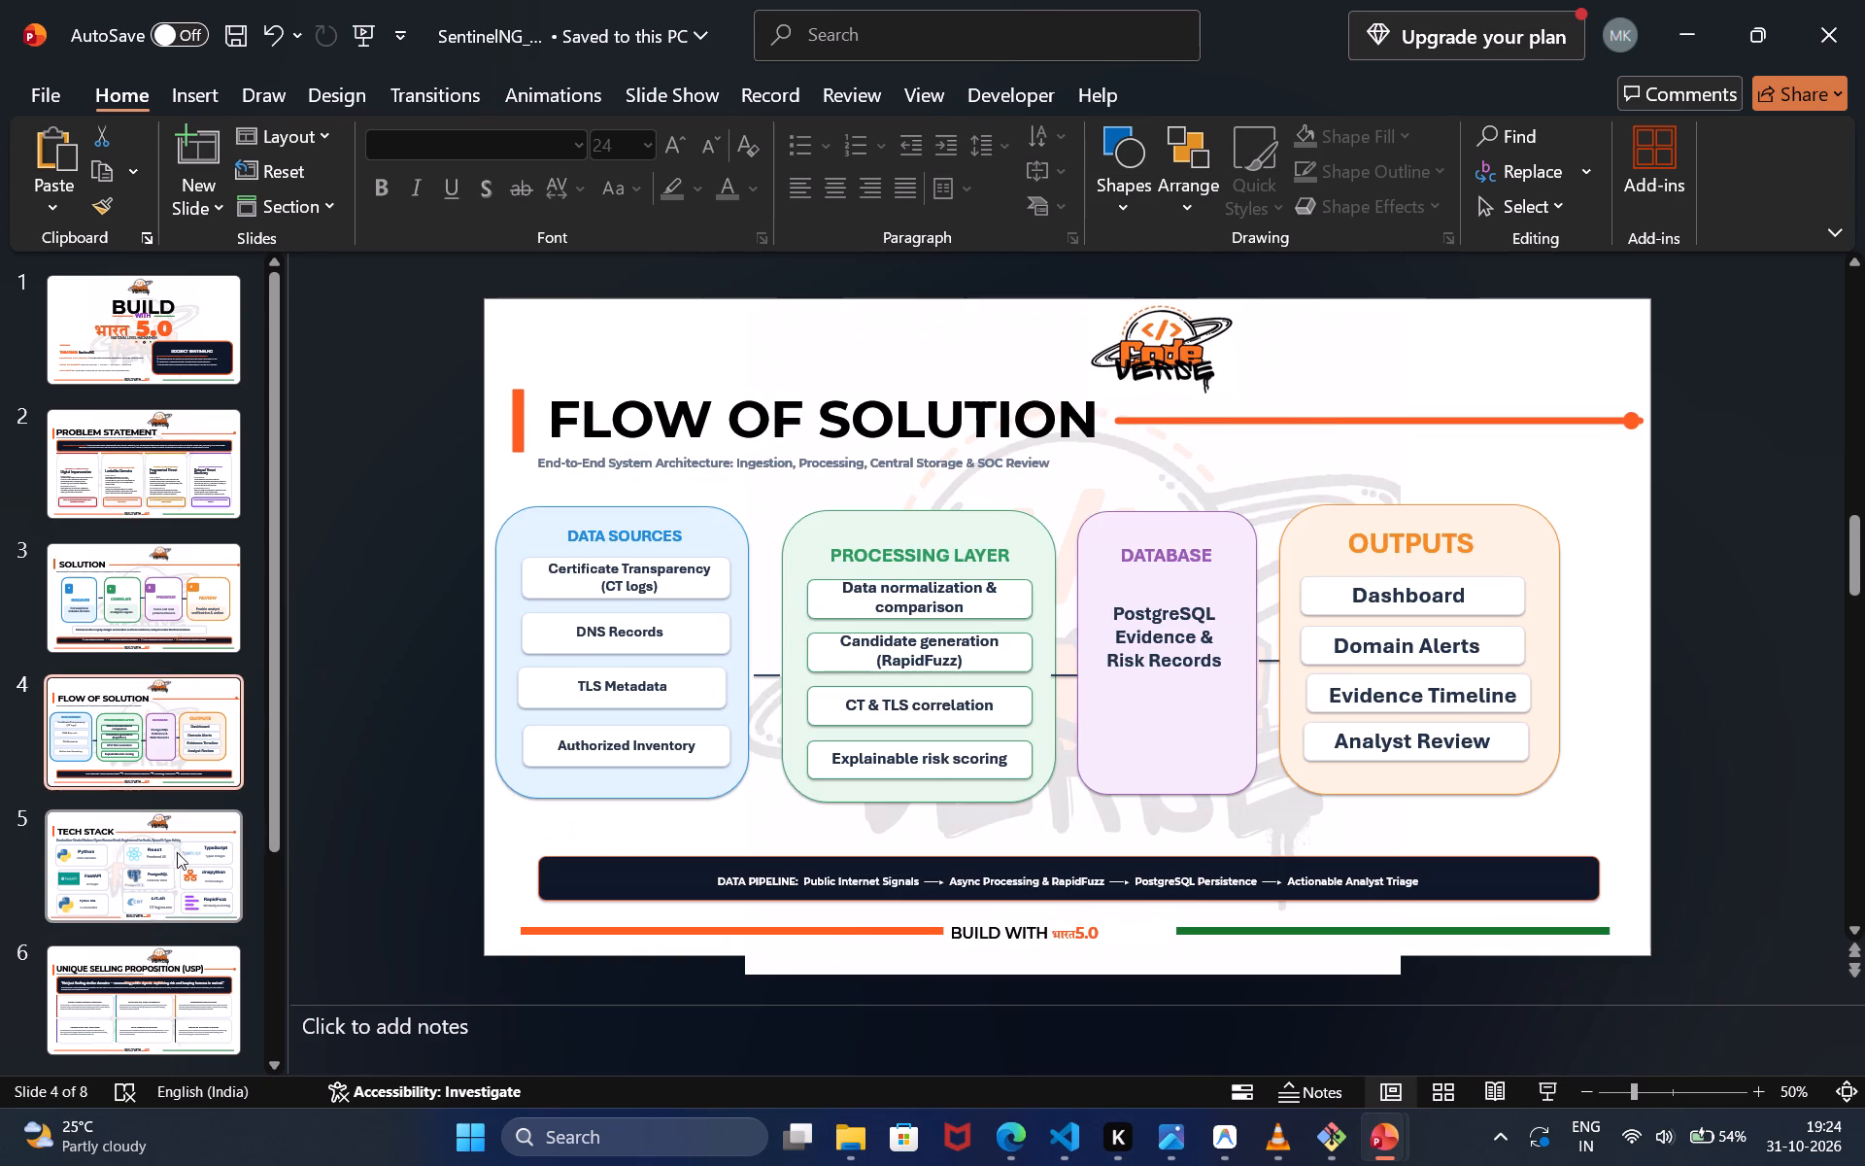
Look over the TECH STACK, UNIQUE SELLING PROPOSITION, RESEARCH & REFERENCE and FEASIBILITY & COMPETITORS slides, ending on FEASIBILITY & COMPETITORS.
{"action": "left_click", "coordinate": [180, 862]}
{"action": "left_click", "coordinate": [165, 993]}
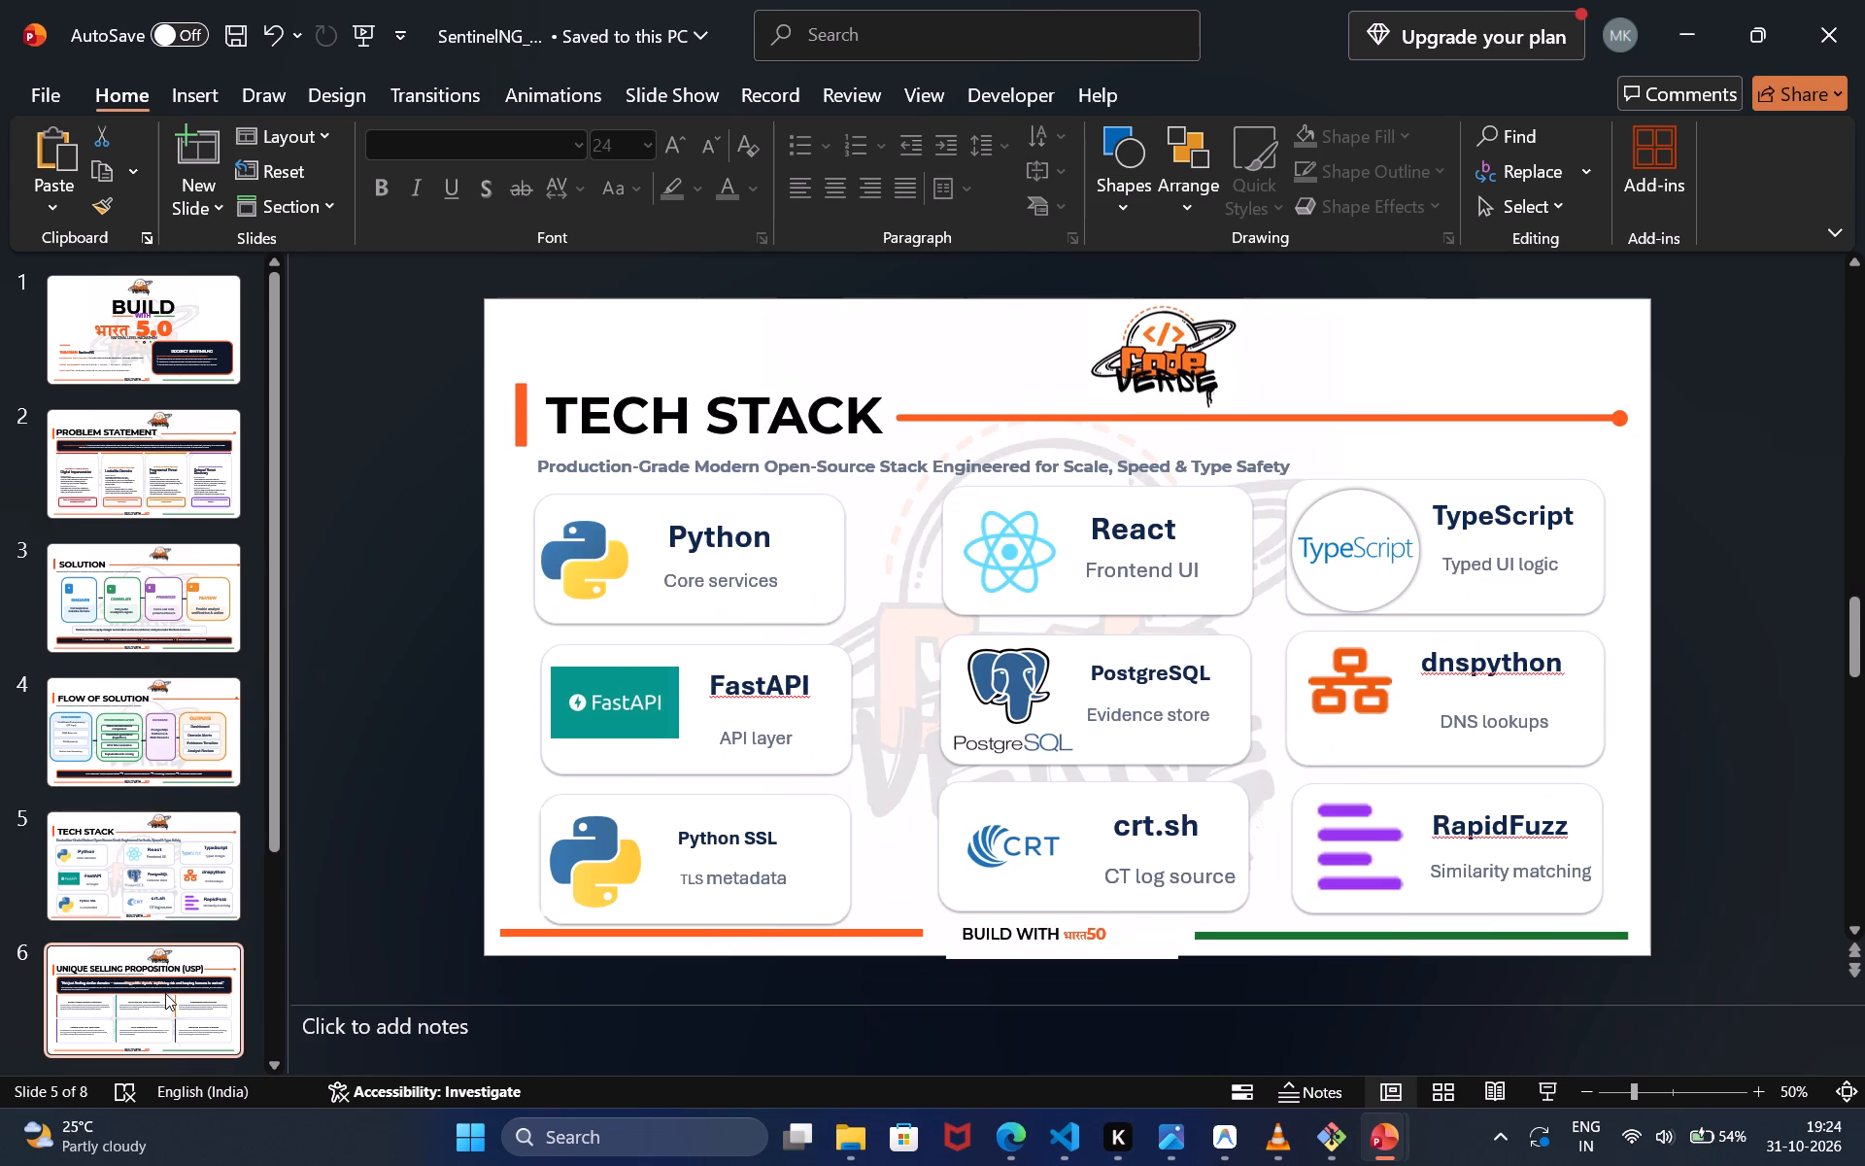
{"action": "scroll", "coordinate": [165, 993], "scroll_direction": "down", "scroll_amount": 1}
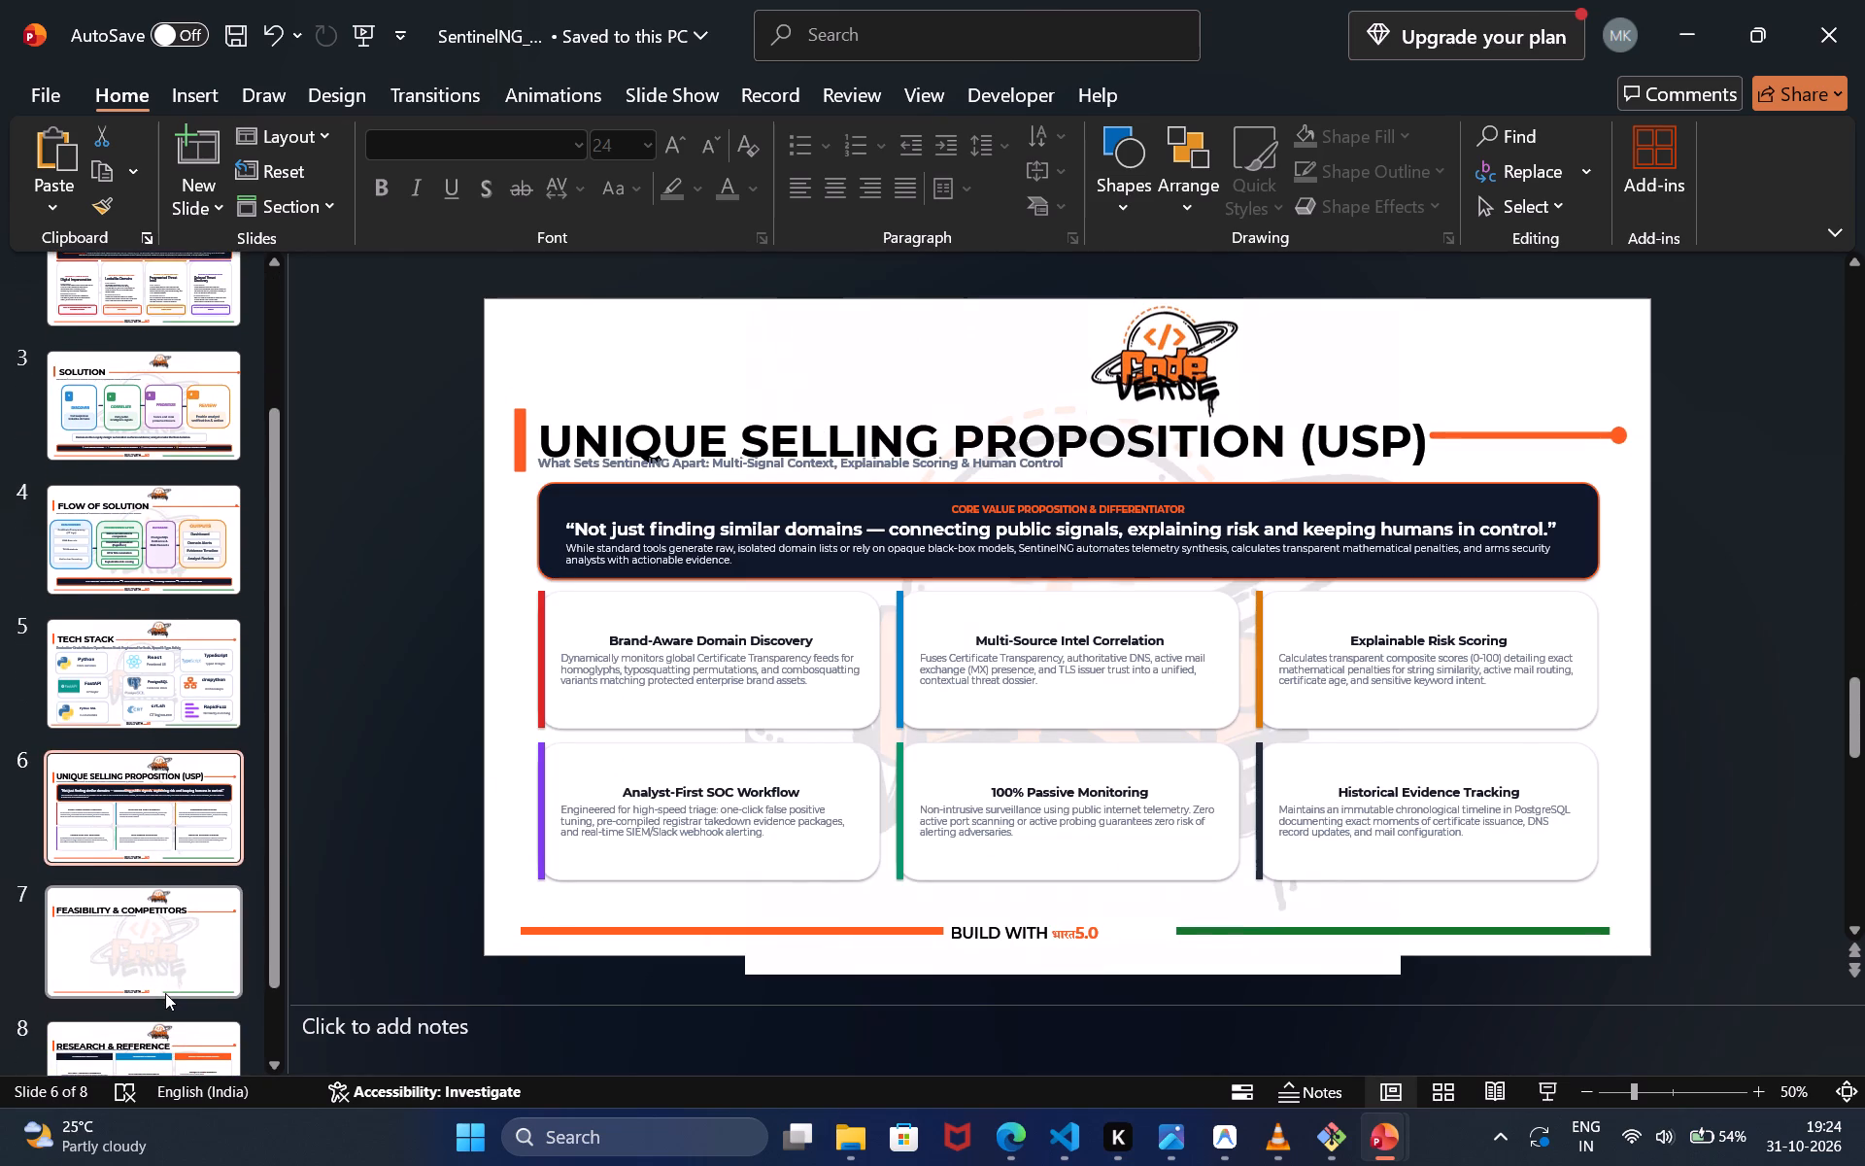
{"action": "scroll", "coordinate": [685, 532], "scroll_direction": "down", "scroll_amount": 1}
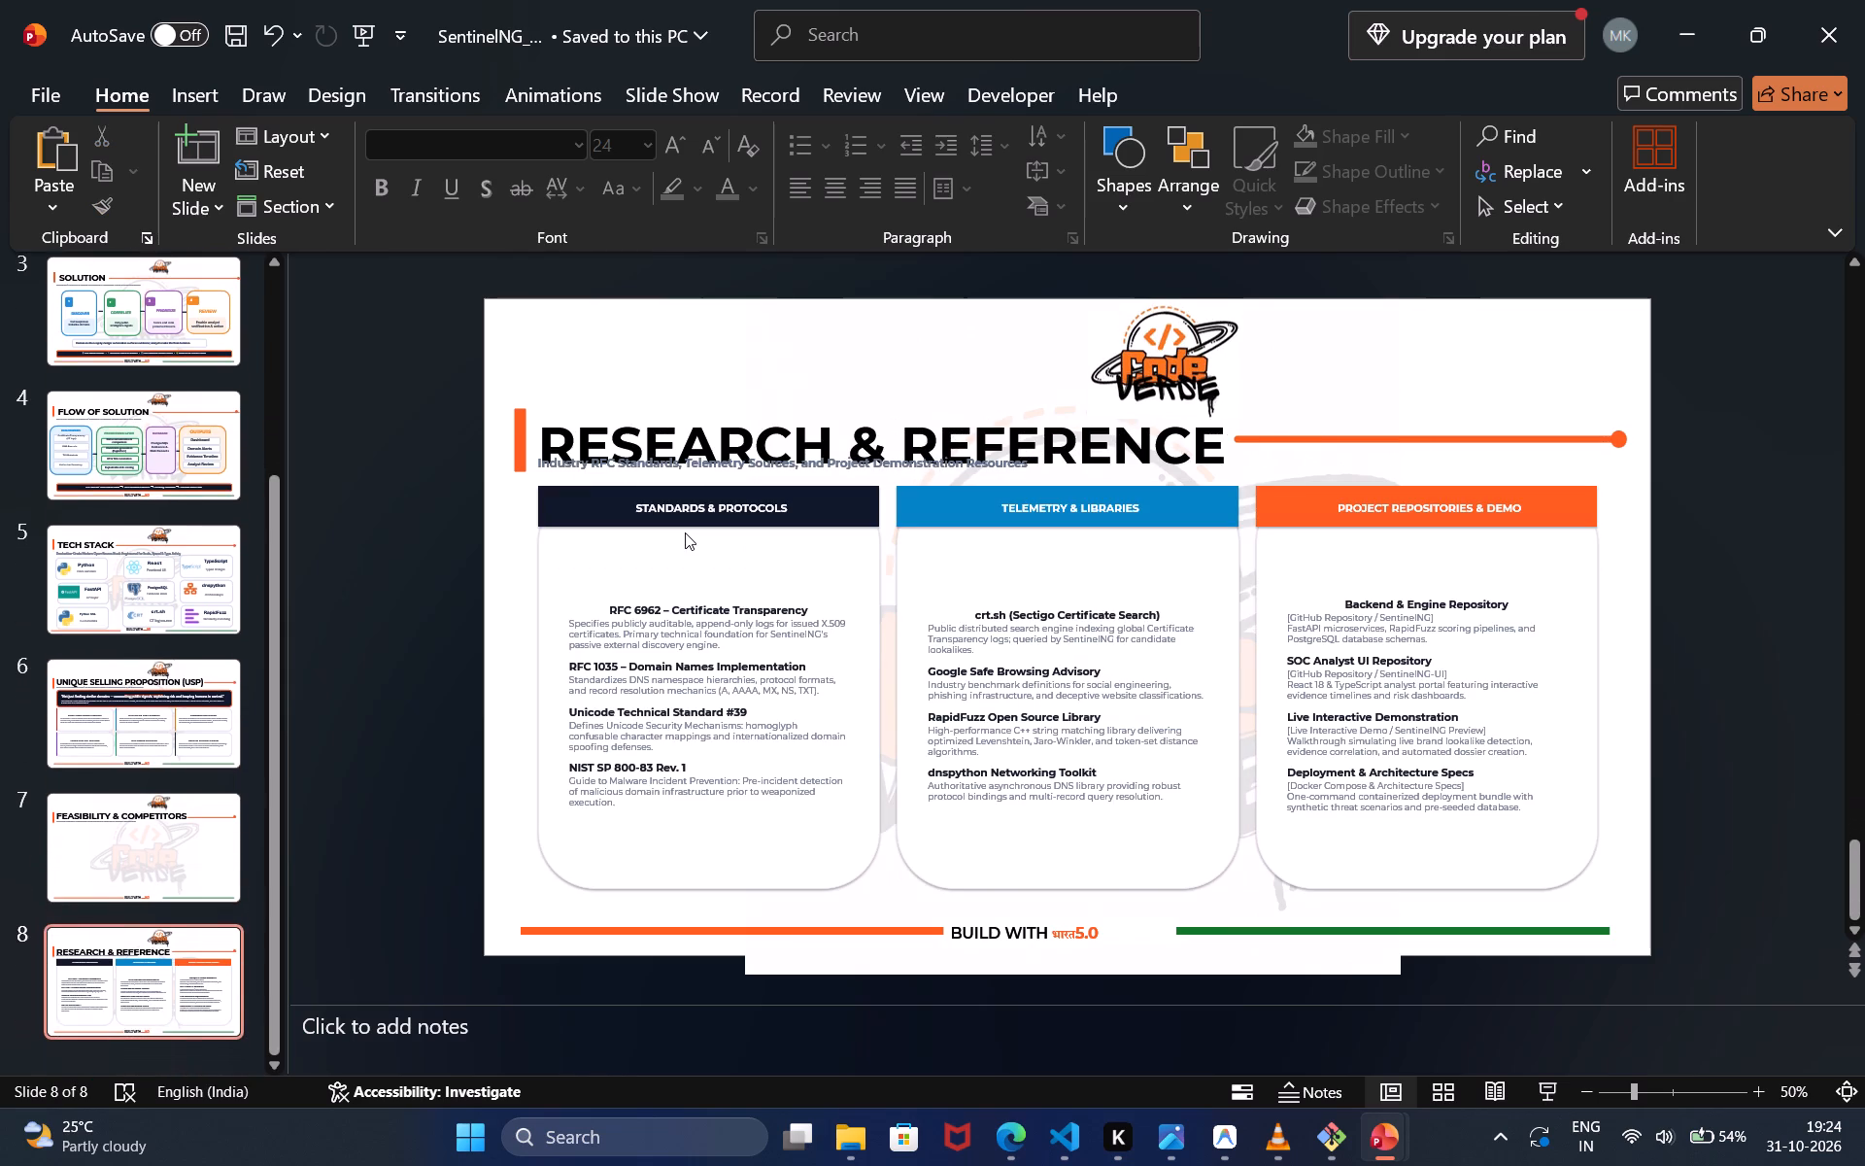
{"action": "scroll", "coordinate": [685, 532], "scroll_direction": "down", "scroll_amount": 2}
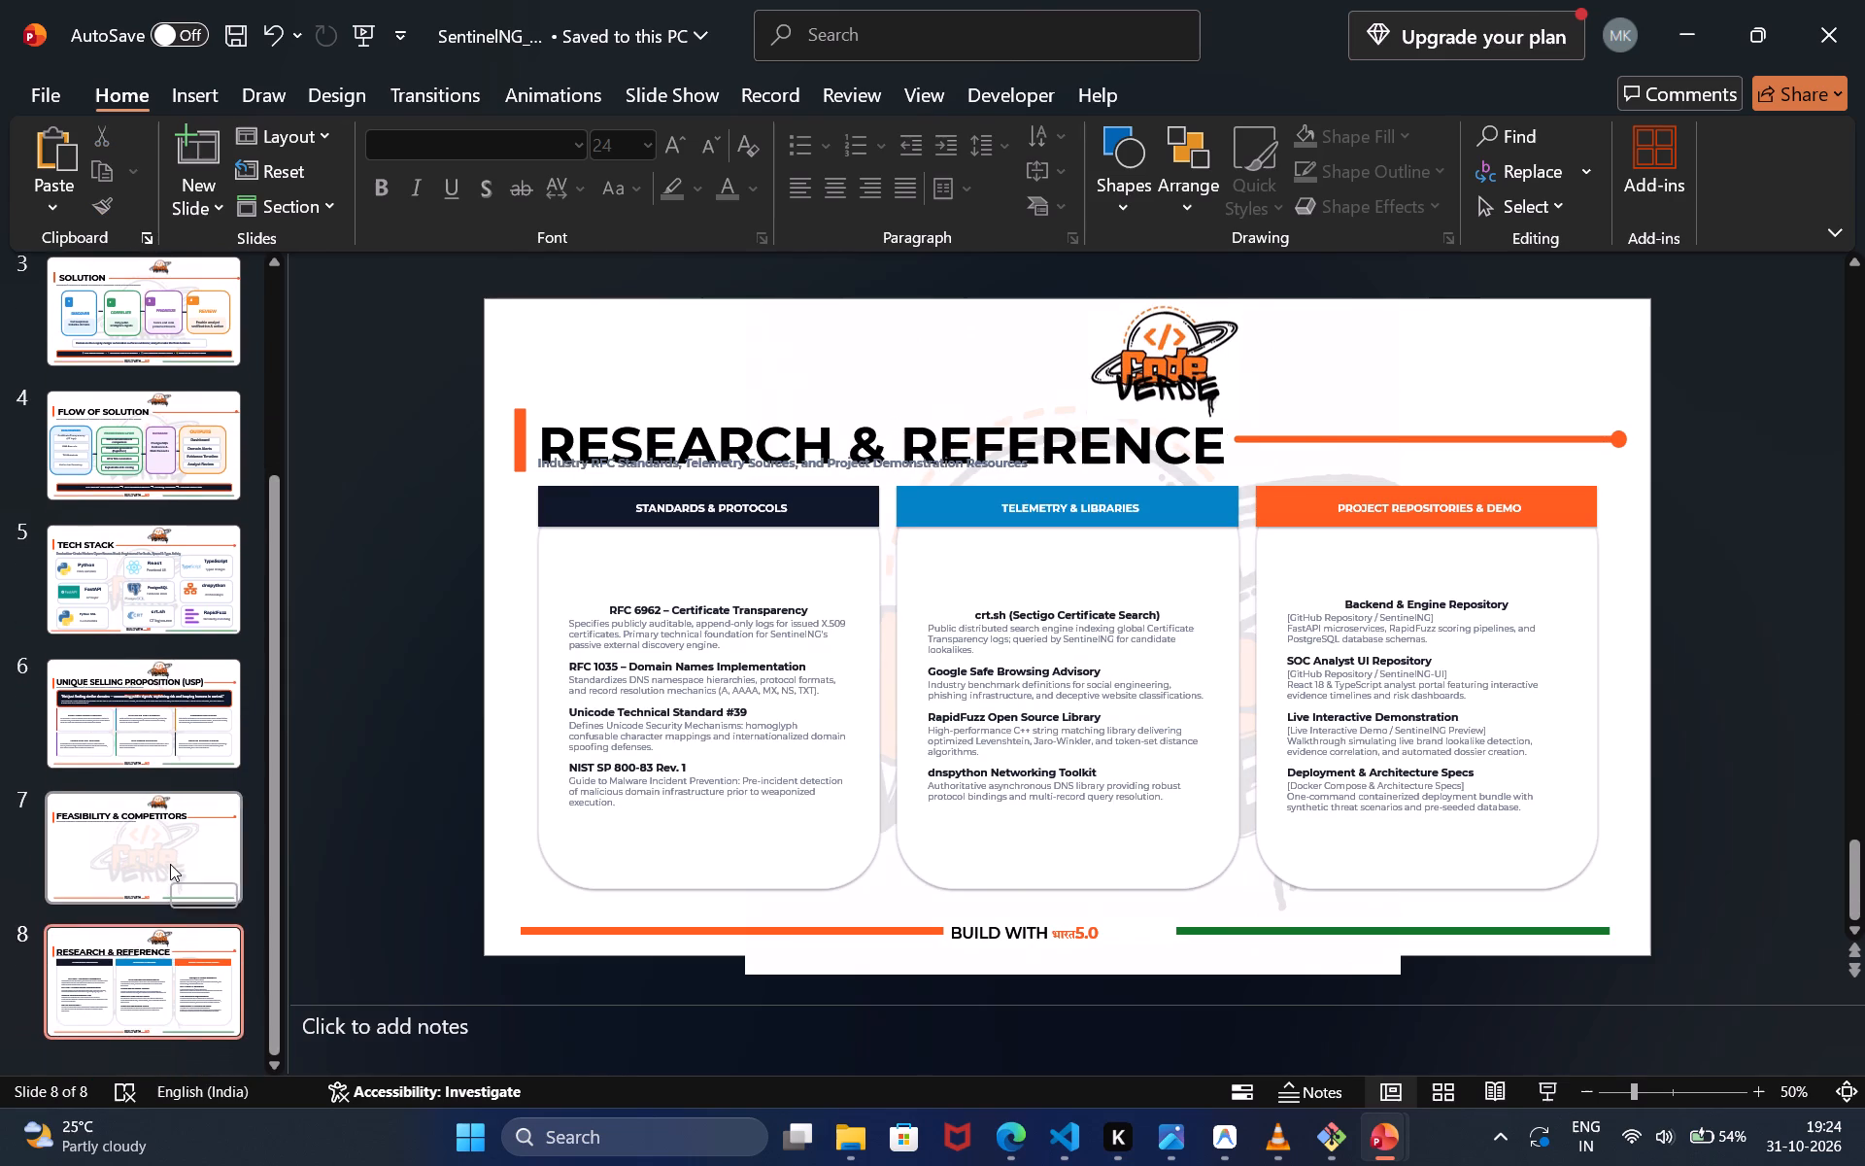
{"action": "left_click", "coordinate": [170, 864]}
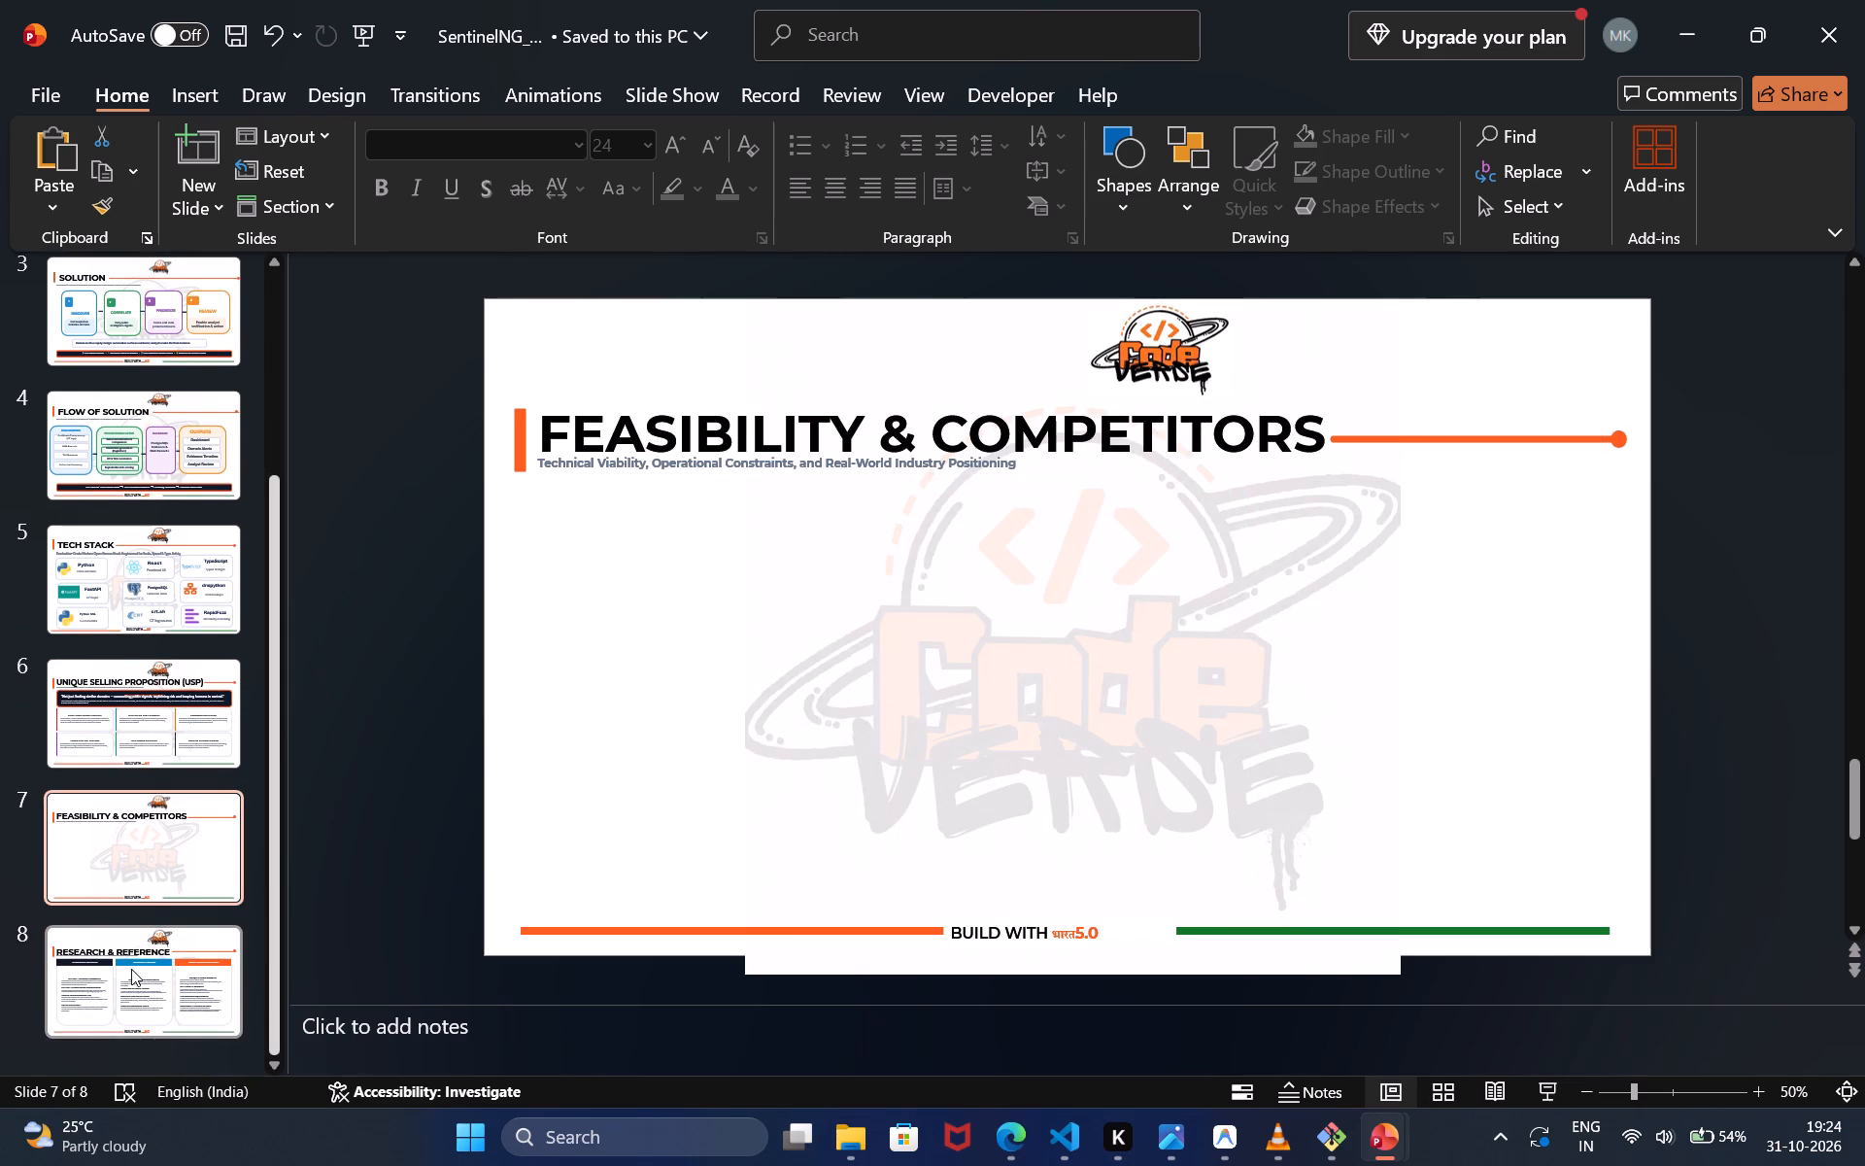
{"action": "left_click", "coordinate": [131, 969]}
{"action": "left_click", "coordinate": [160, 836]}
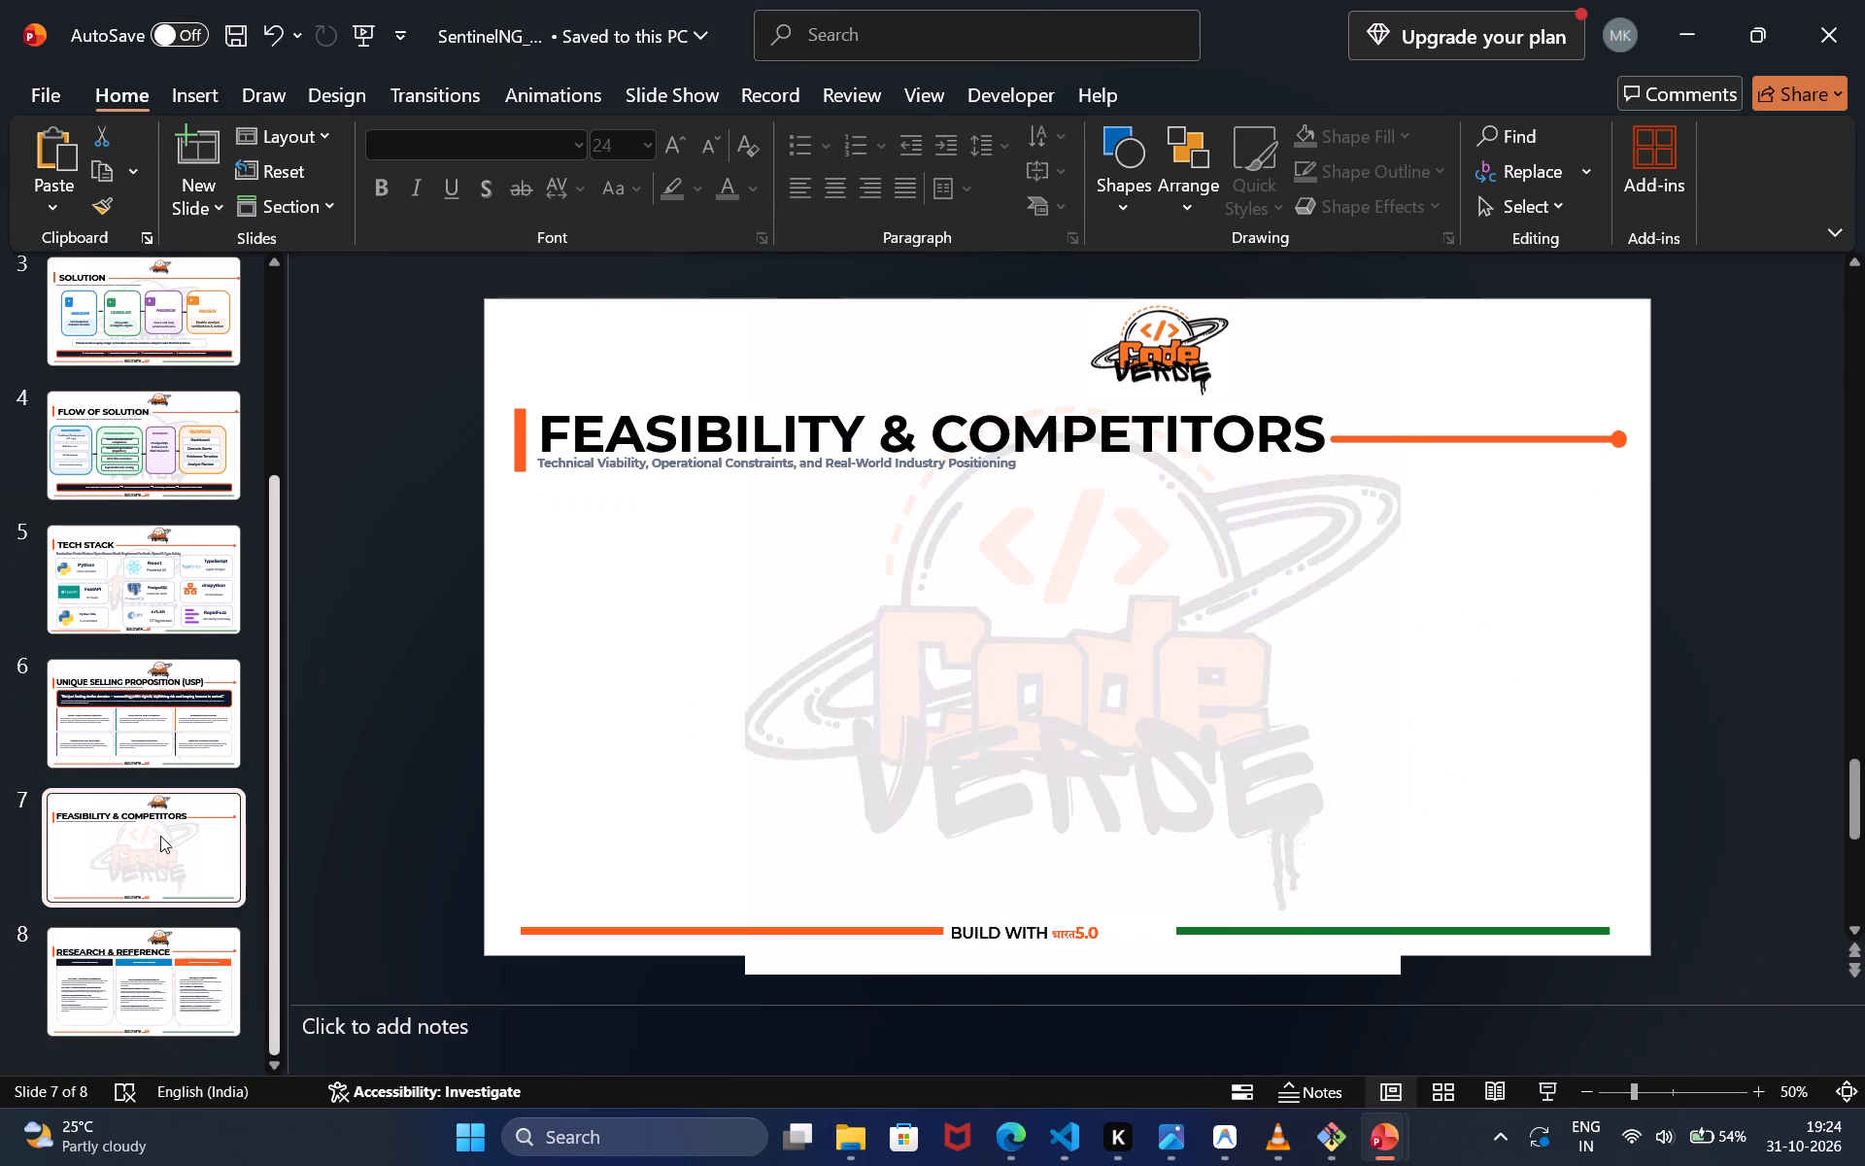
{"action": "scroll", "coordinate": [193, 438], "scroll_direction": "up", "scroll_amount": 2}
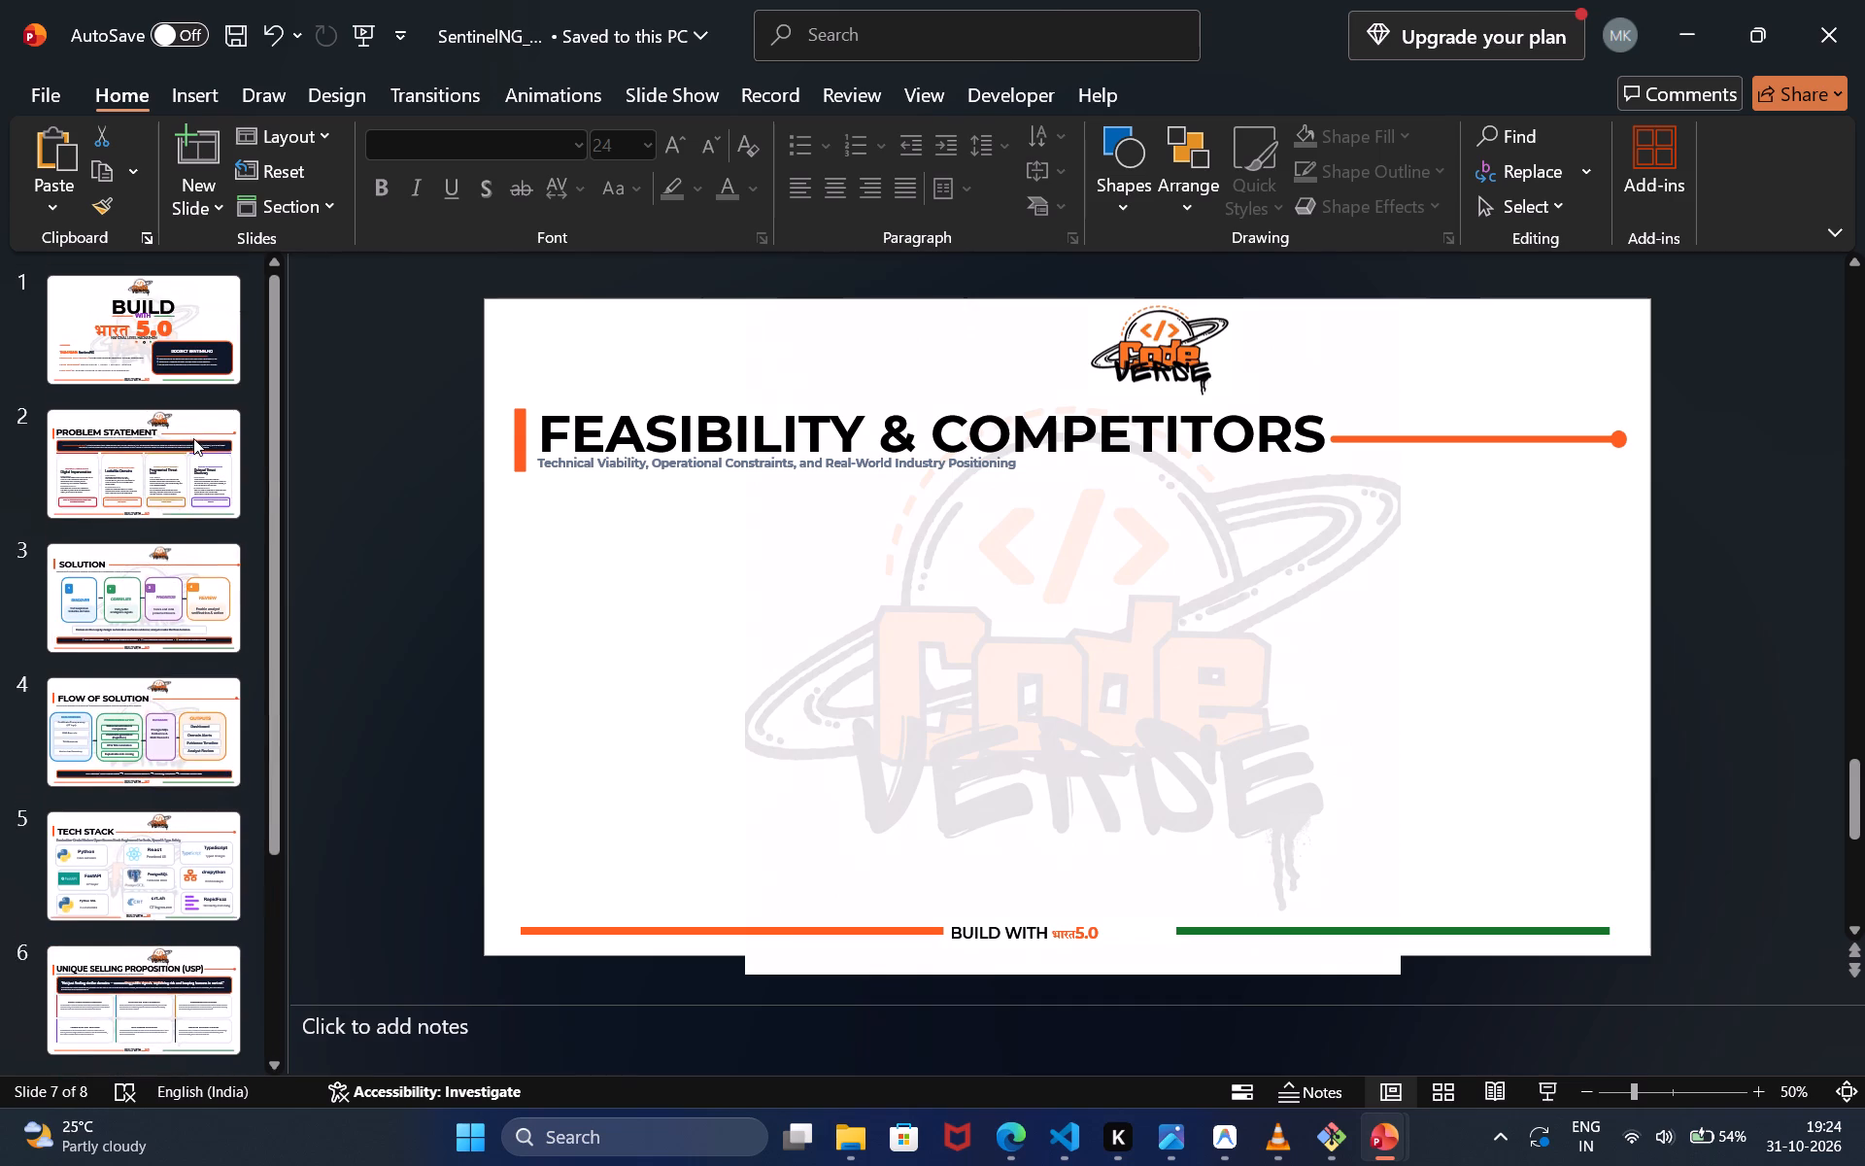
{"action": "scroll", "coordinate": [117, 669], "scroll_direction": "down", "scroll_amount": 4}
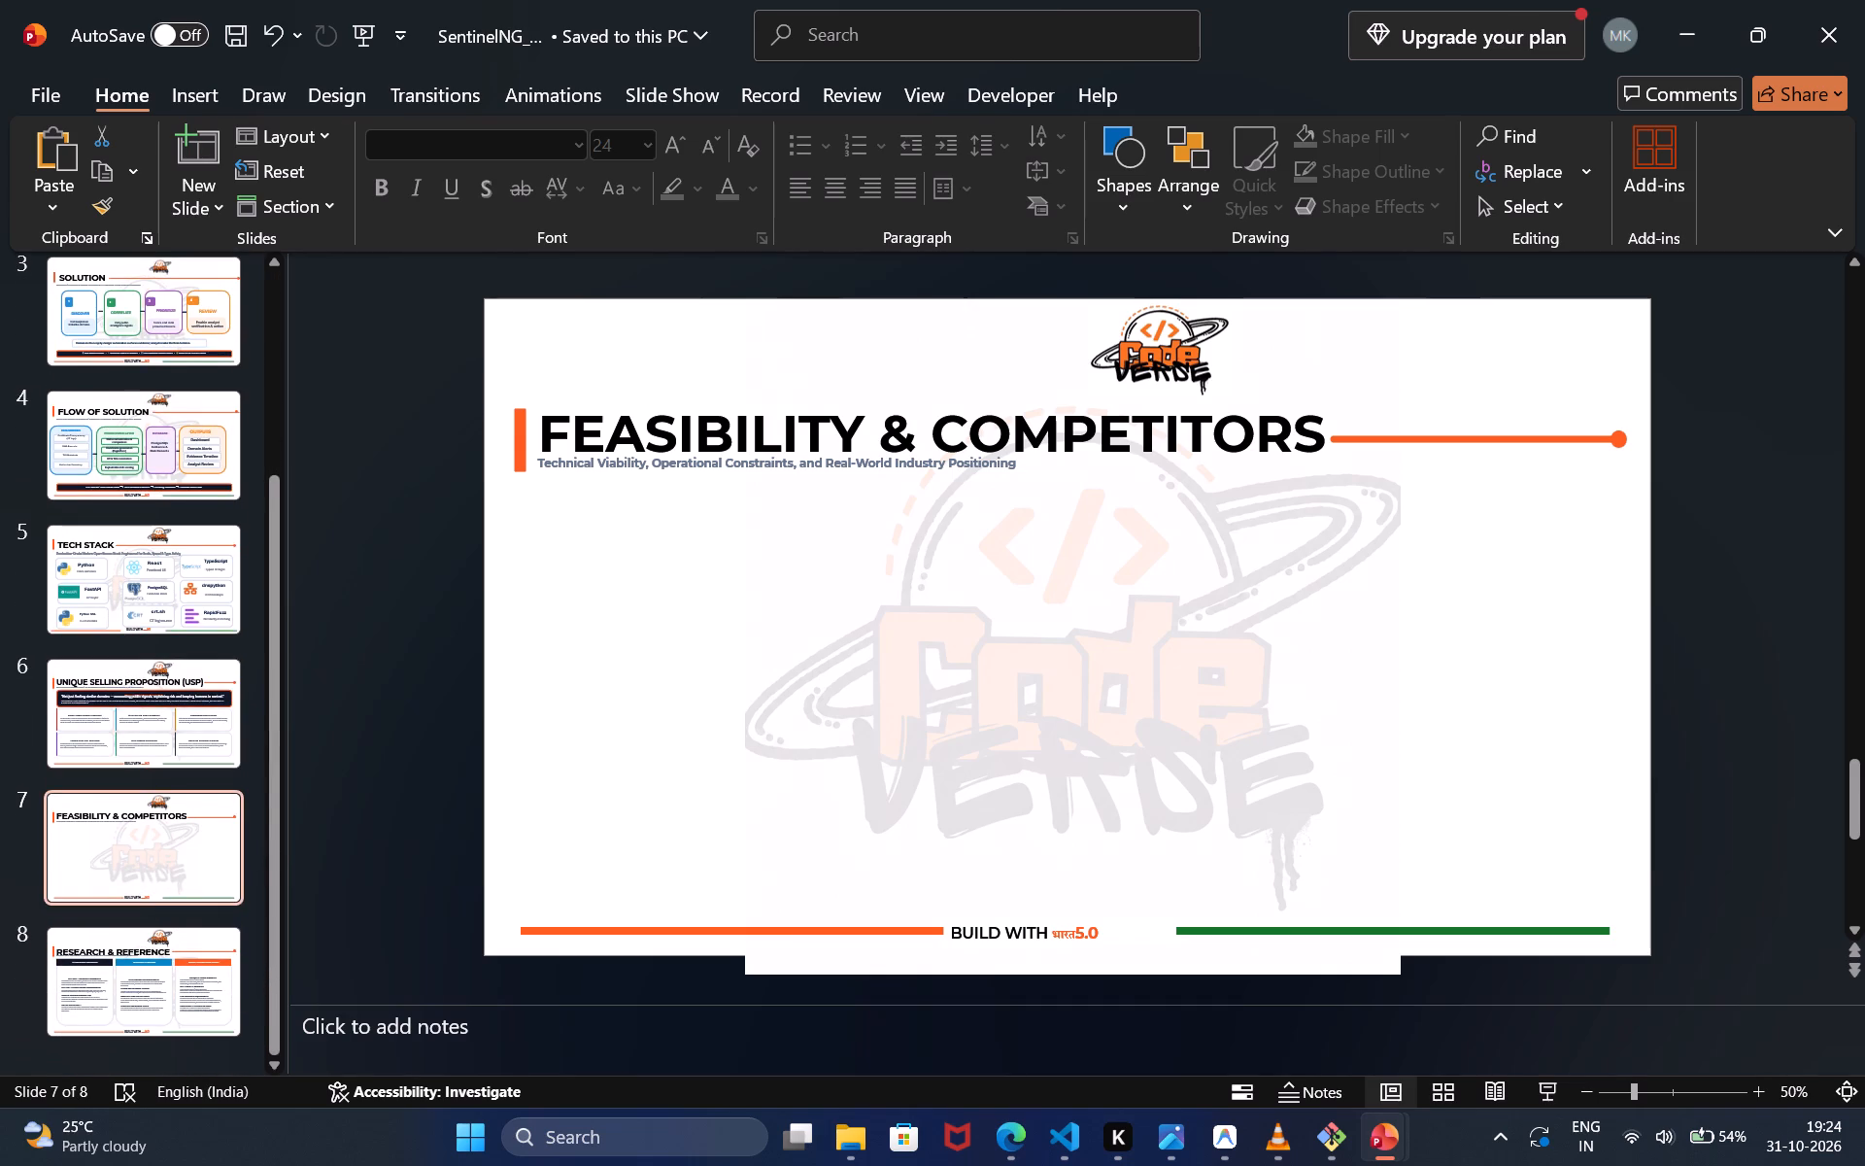
Switch to the SentinelNG_8_Slide_Pitch presentation and open its Problem Statement slide.
{"action": "left_click", "coordinate": [1383, 1138]}
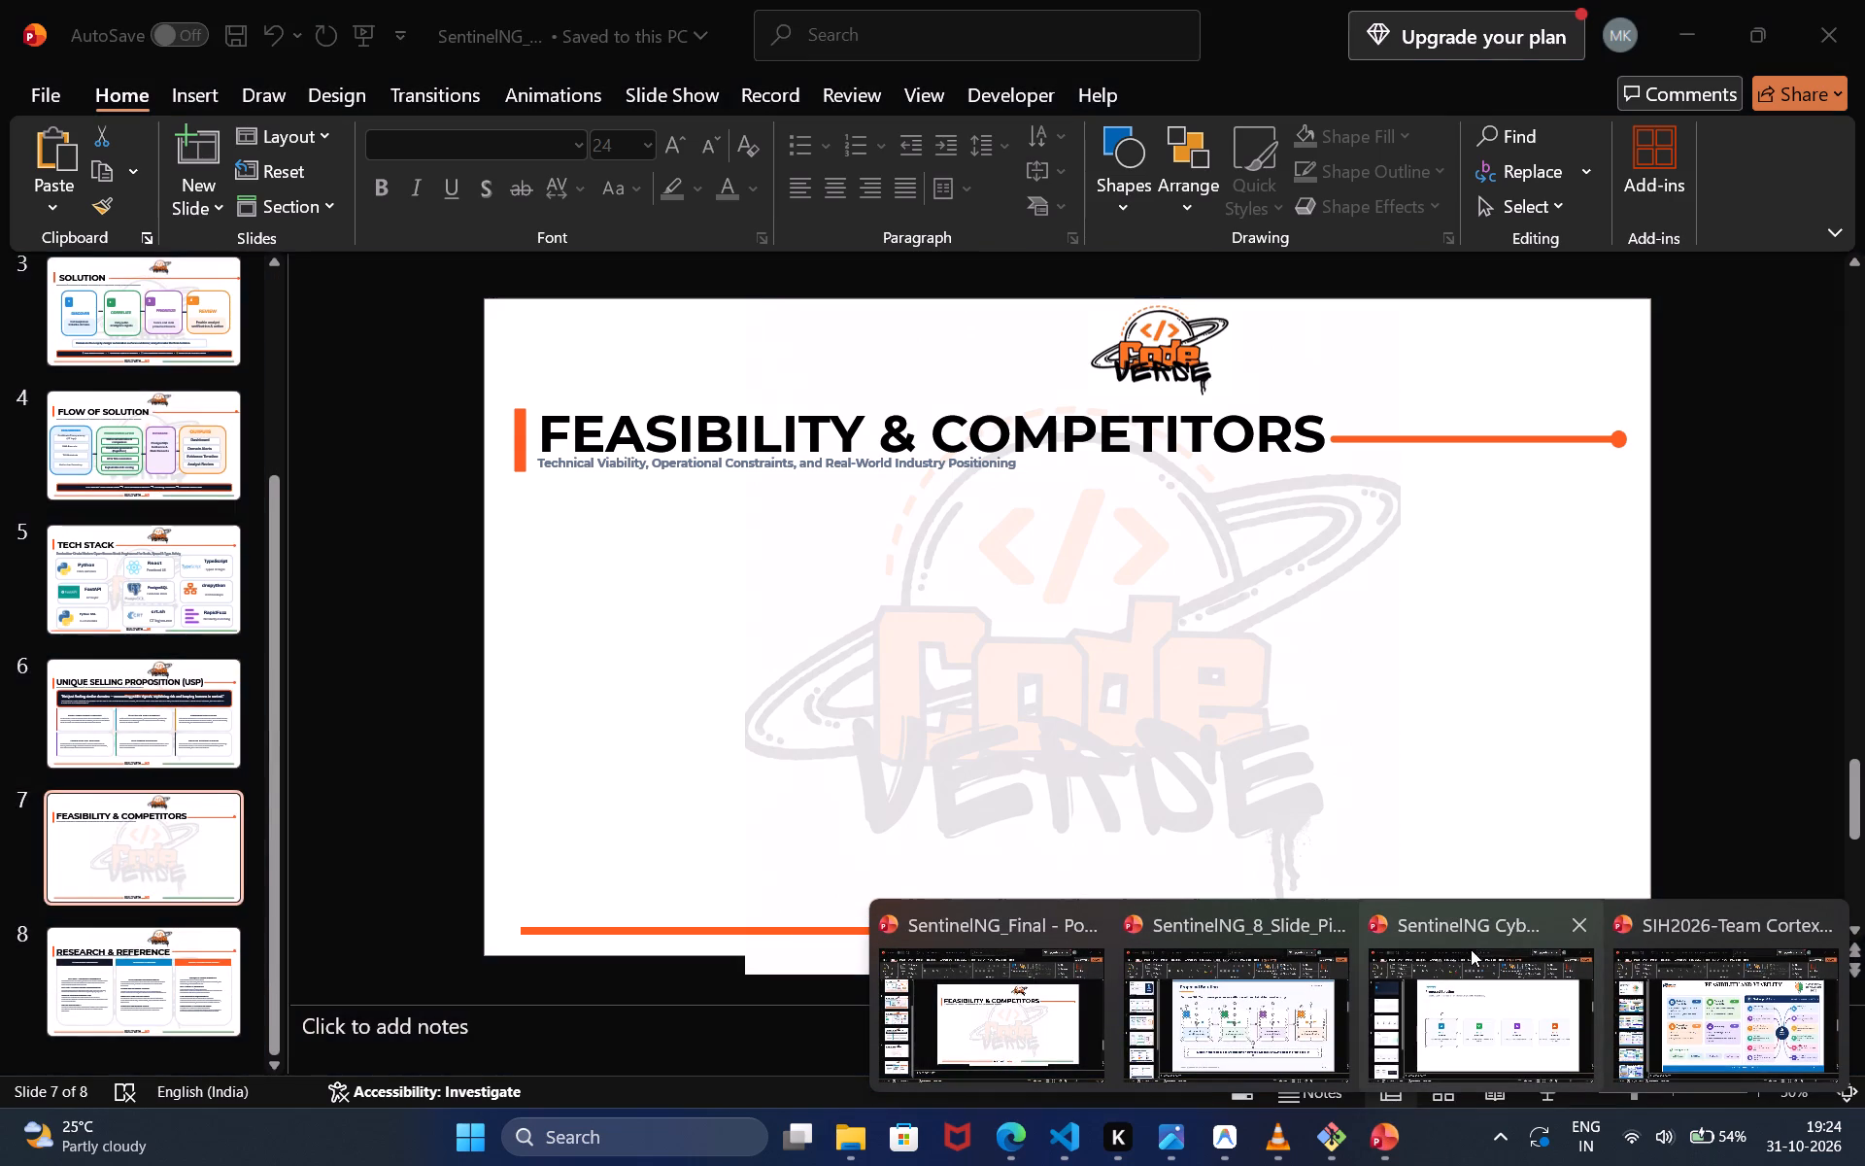
{"action": "left_click", "coordinate": [1270, 1046]}
{"action": "left_click", "coordinate": [856, 1067]}
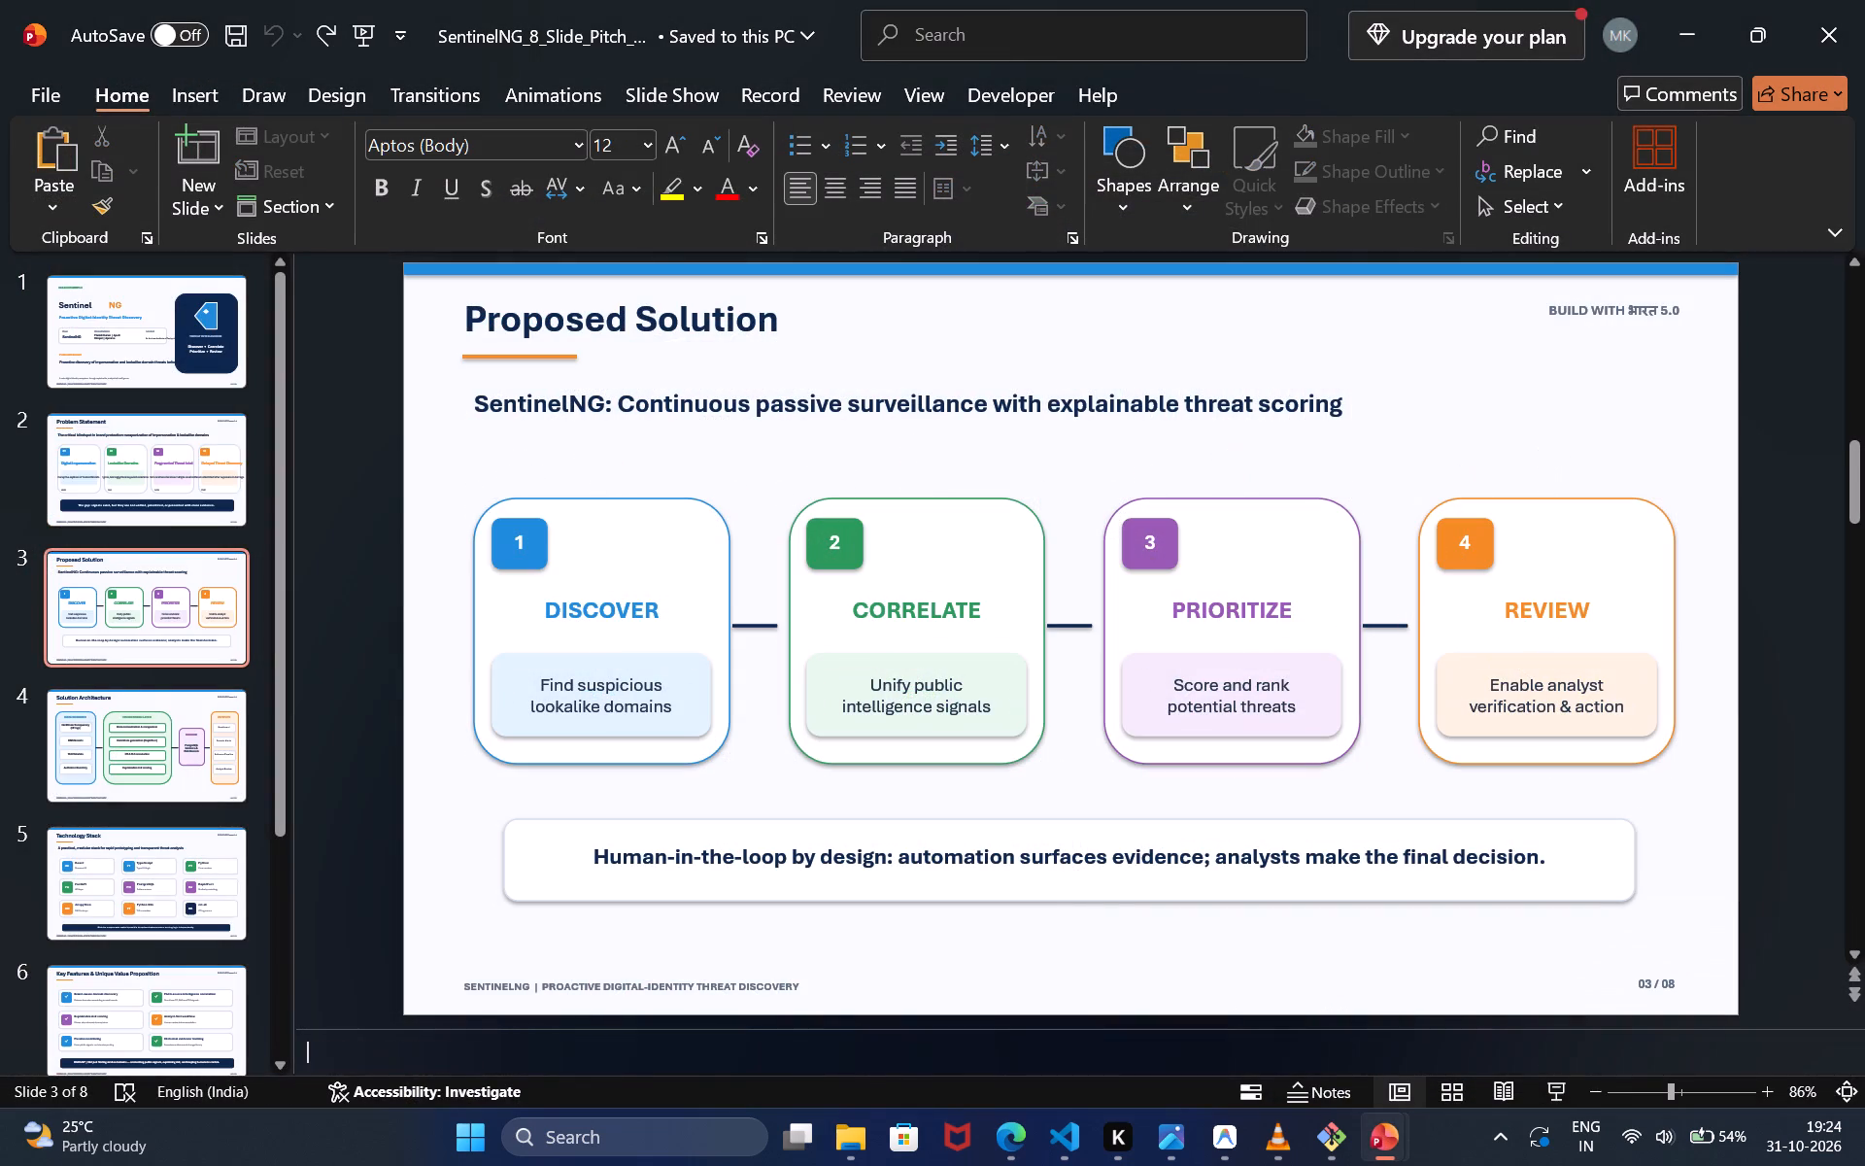
{"action": "left_click", "coordinate": [147, 412]}
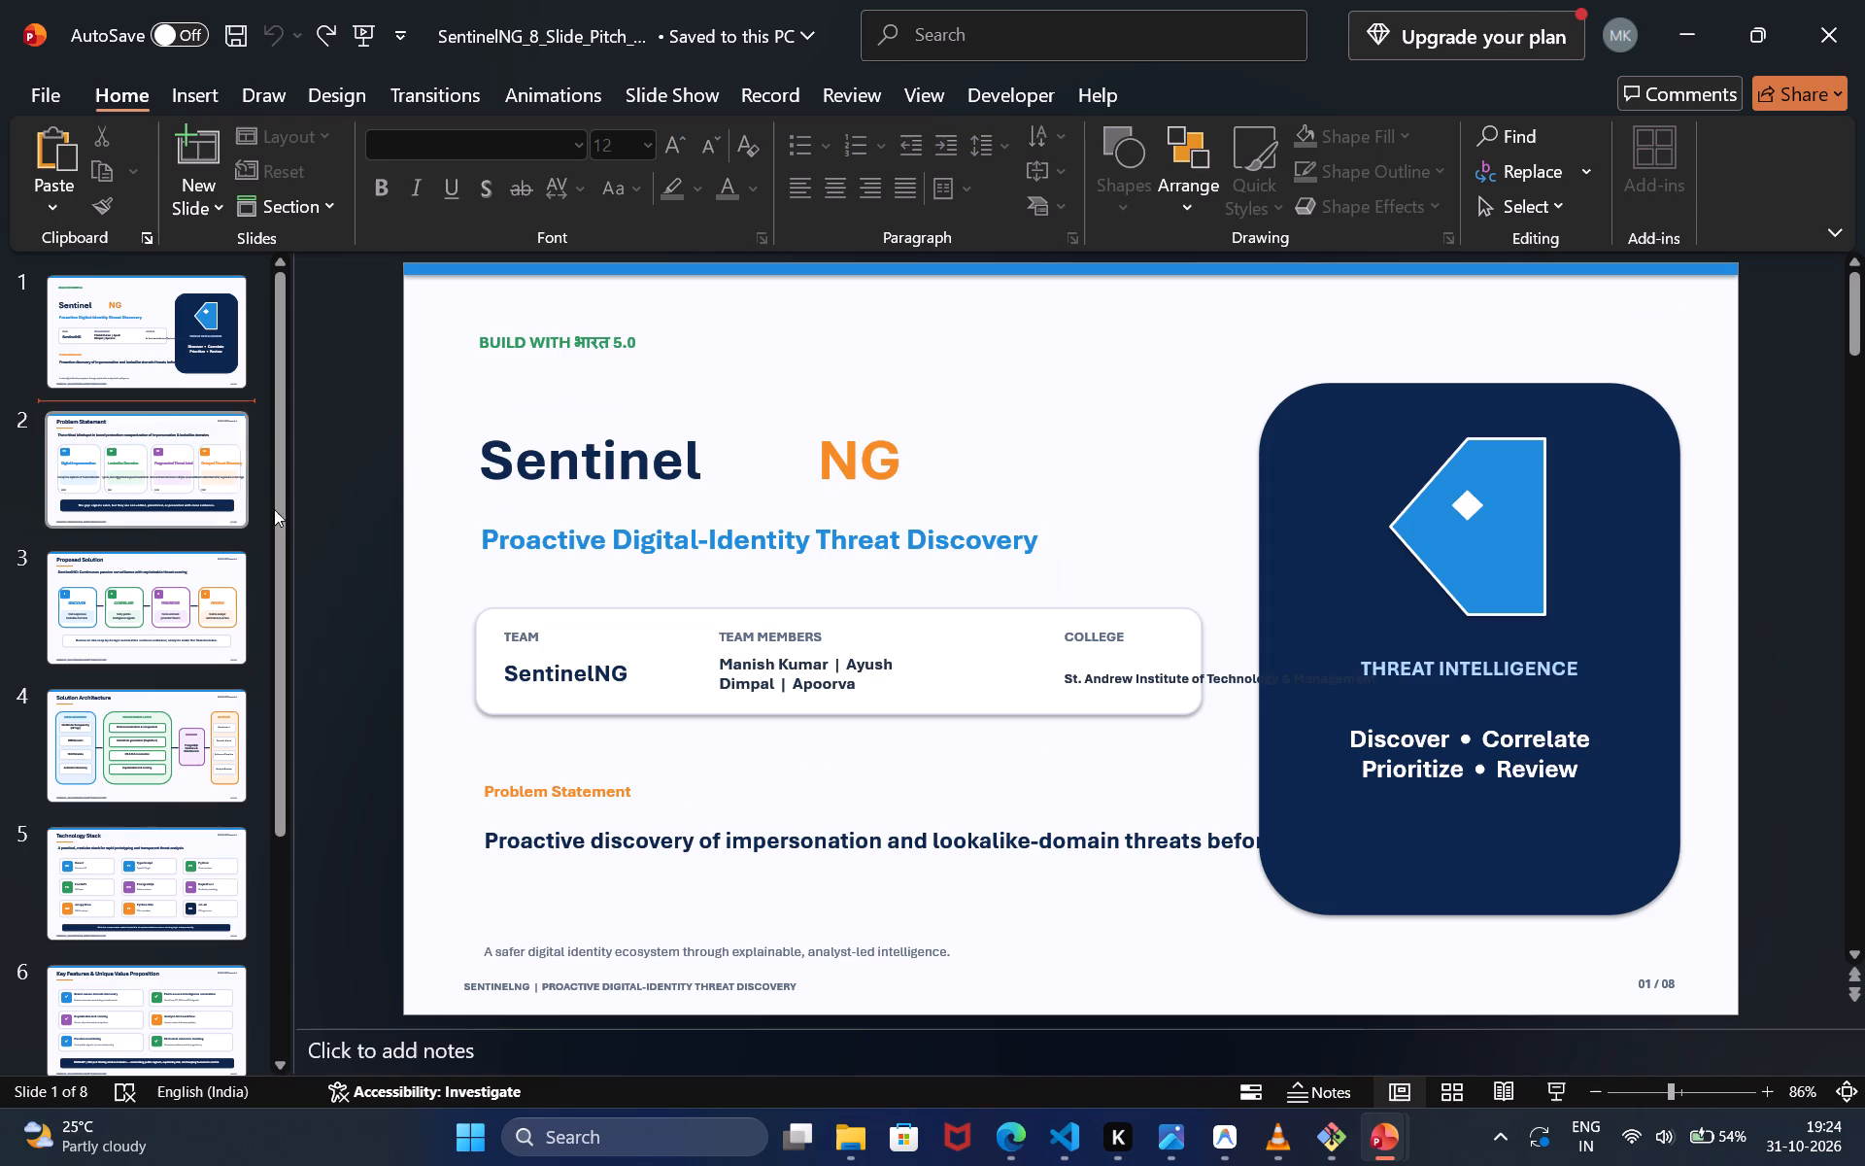
{"action": "left_click", "coordinate": [90, 438]}
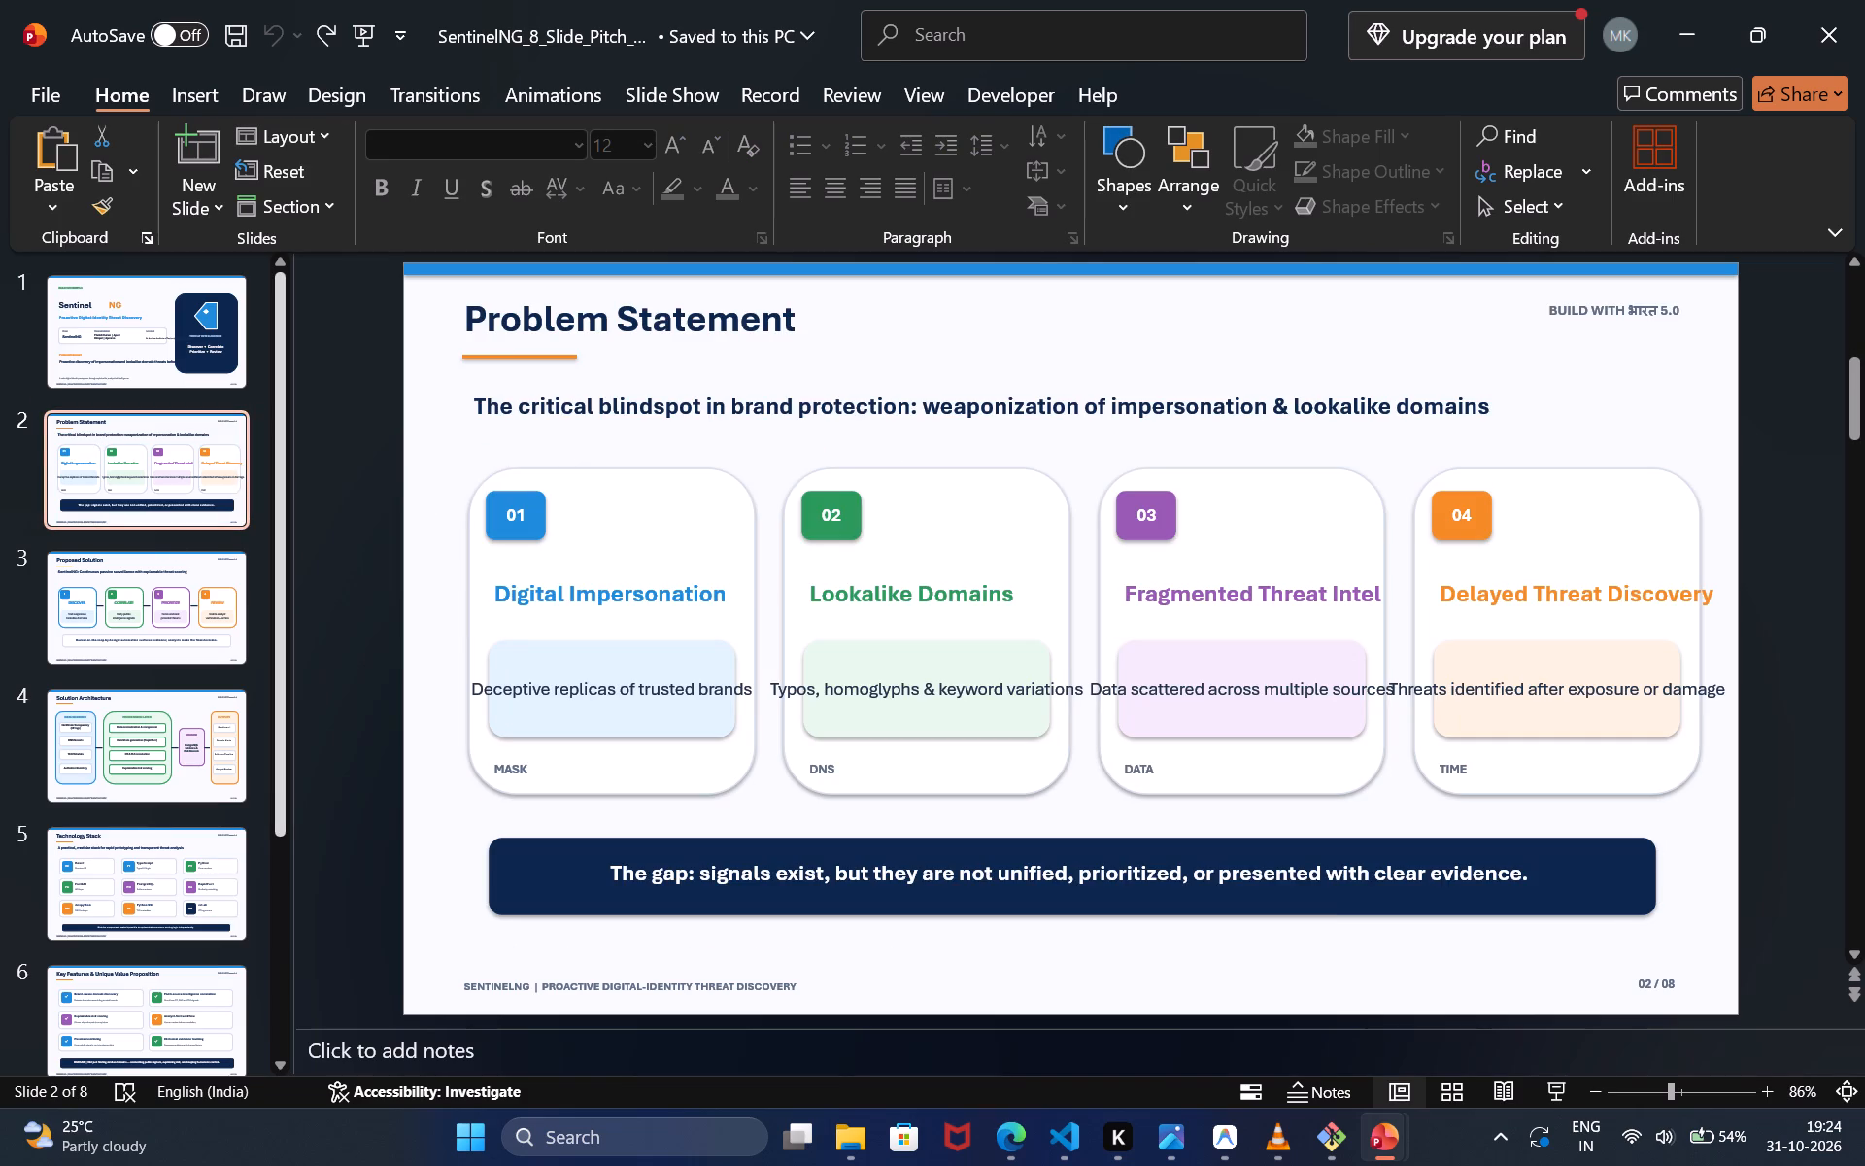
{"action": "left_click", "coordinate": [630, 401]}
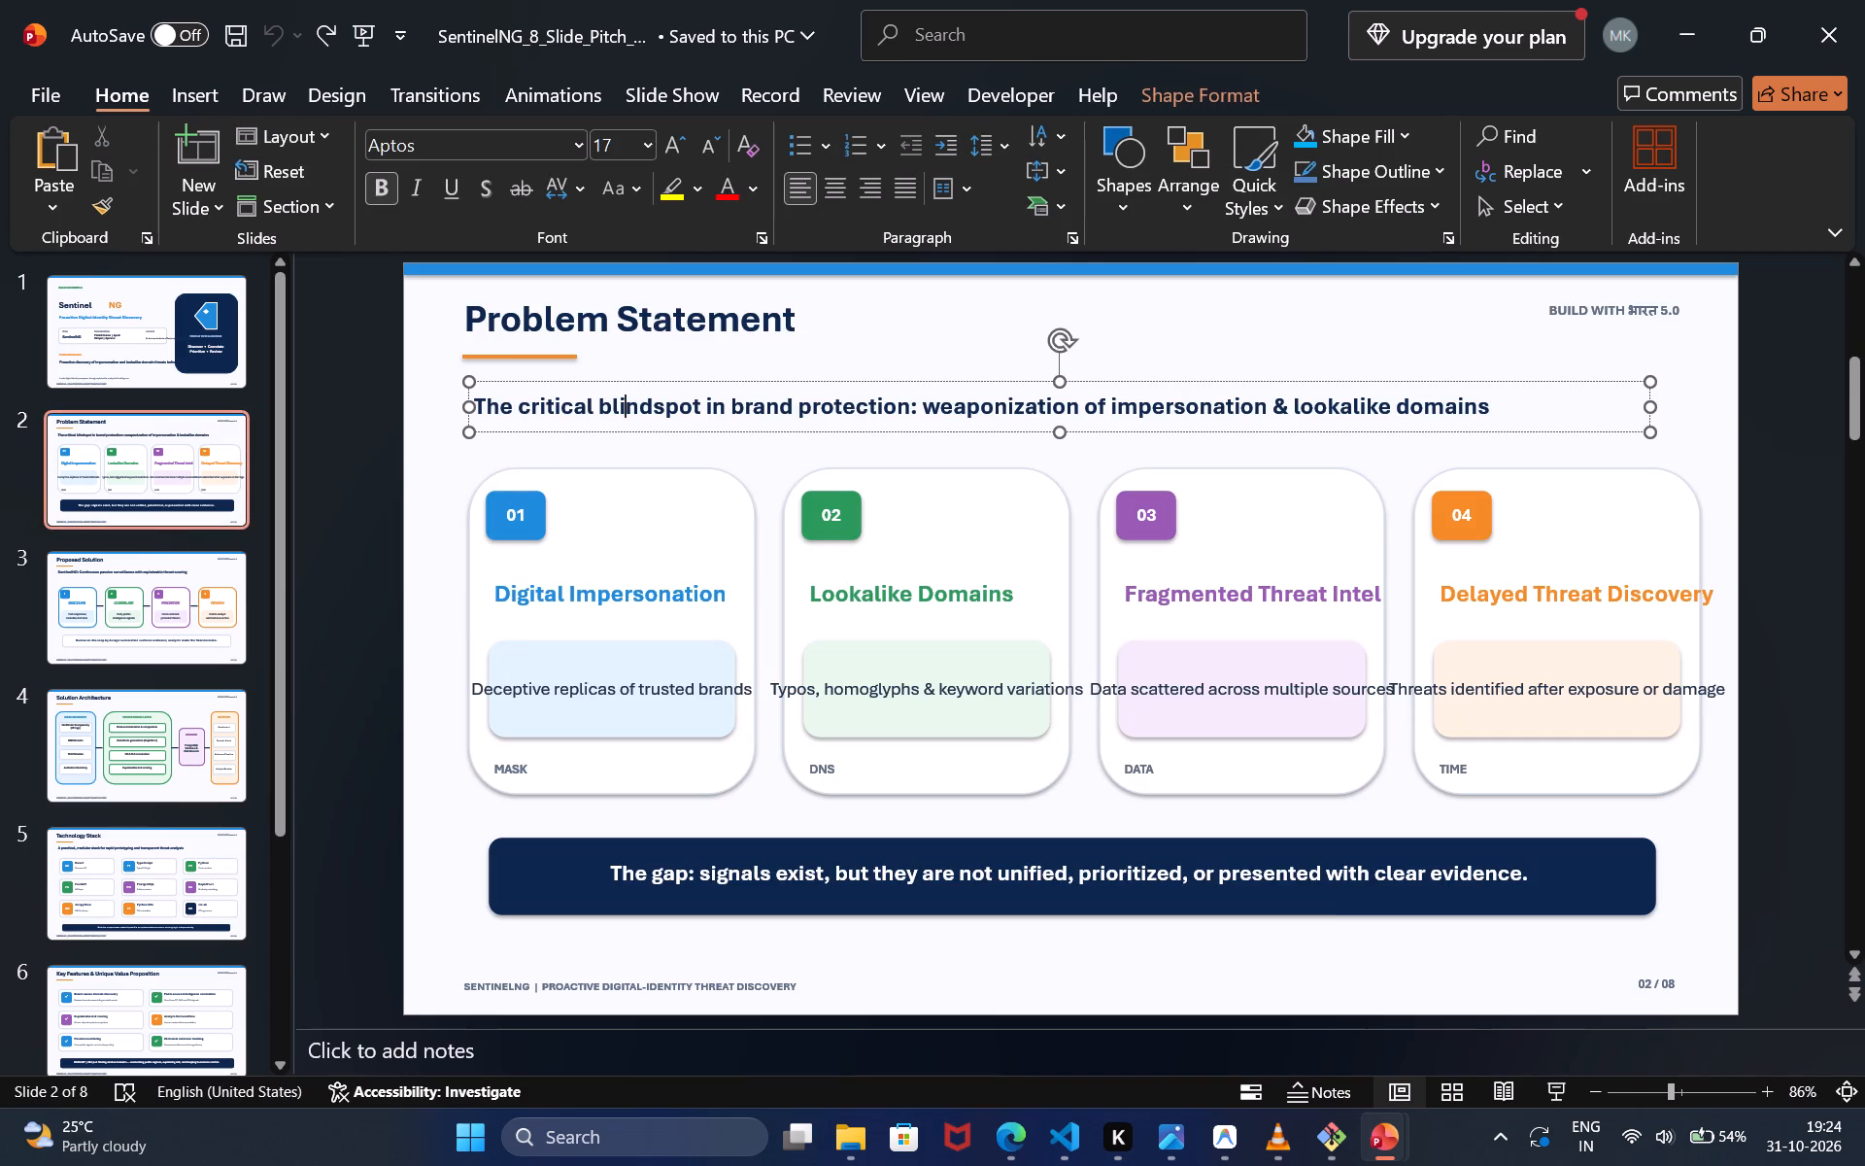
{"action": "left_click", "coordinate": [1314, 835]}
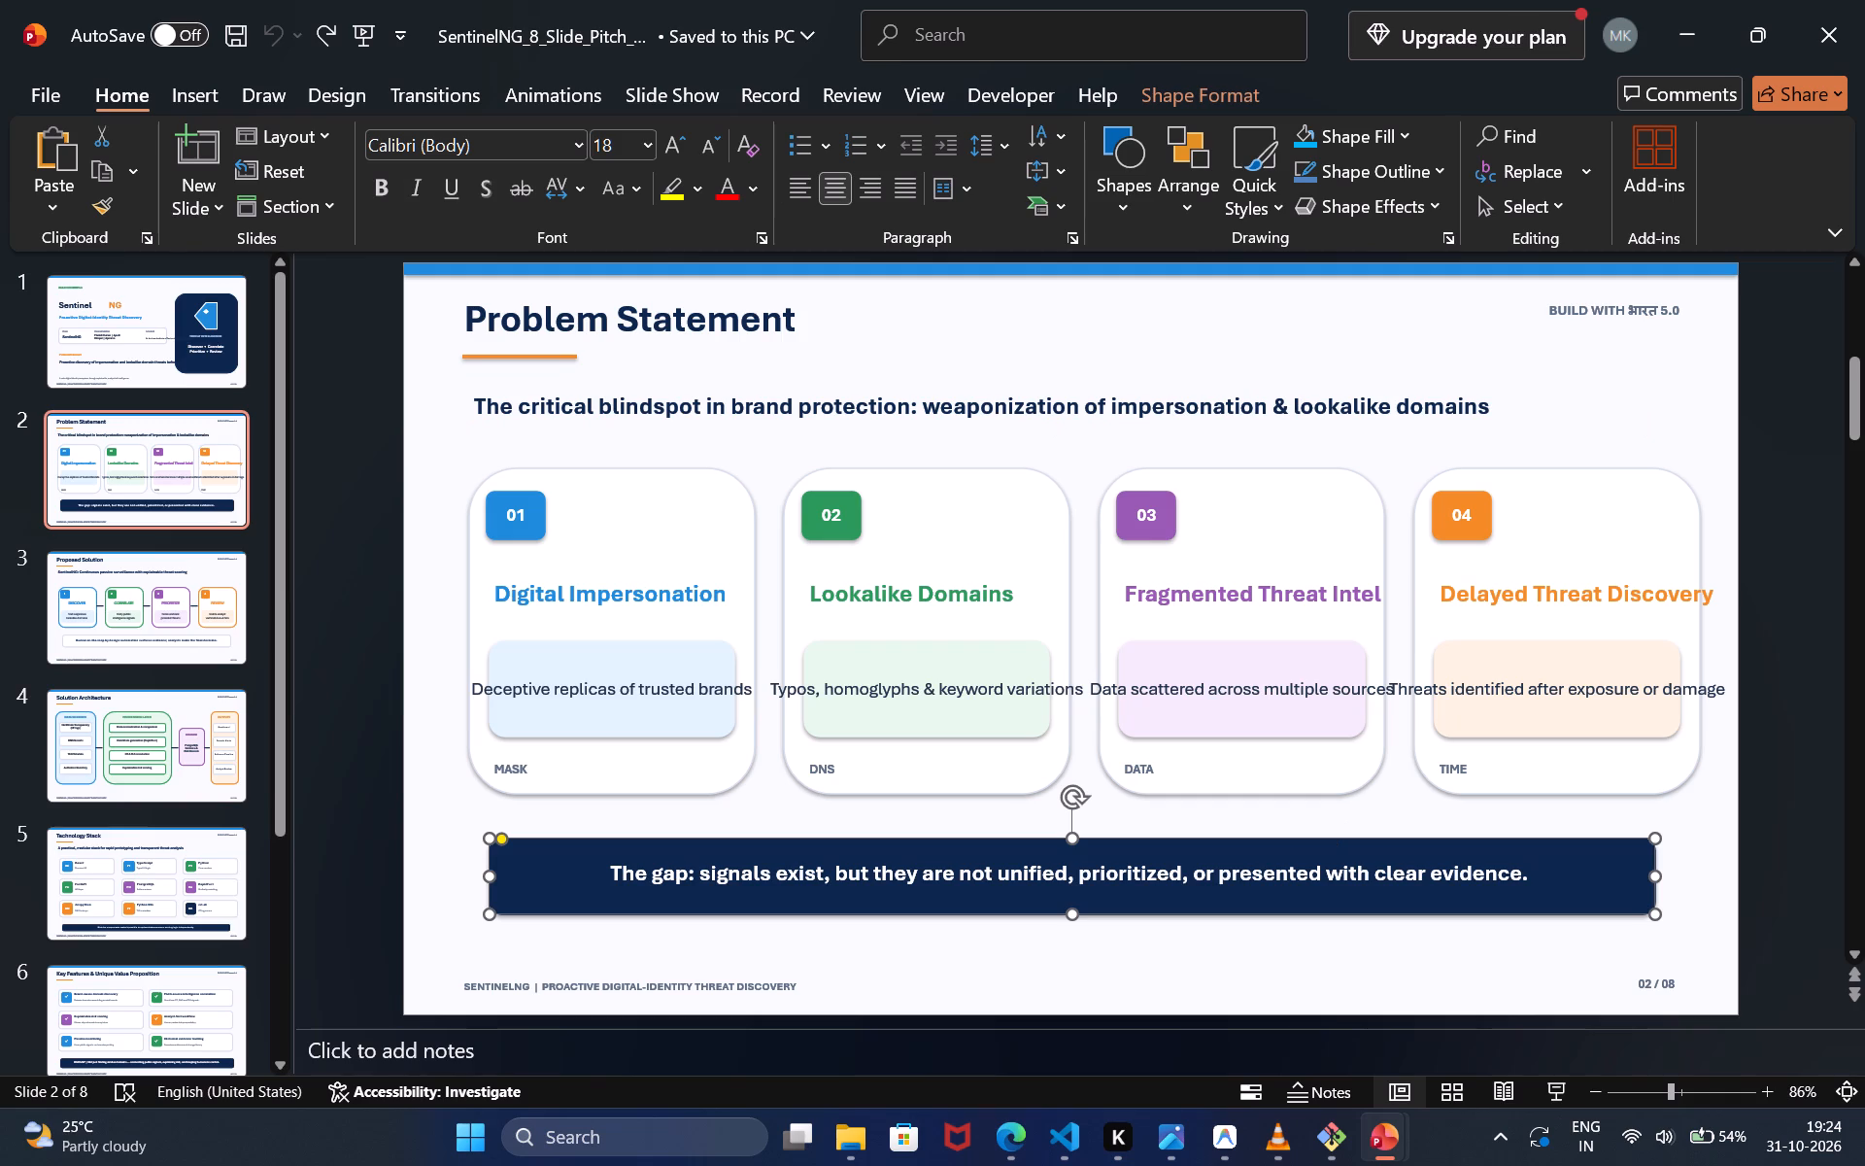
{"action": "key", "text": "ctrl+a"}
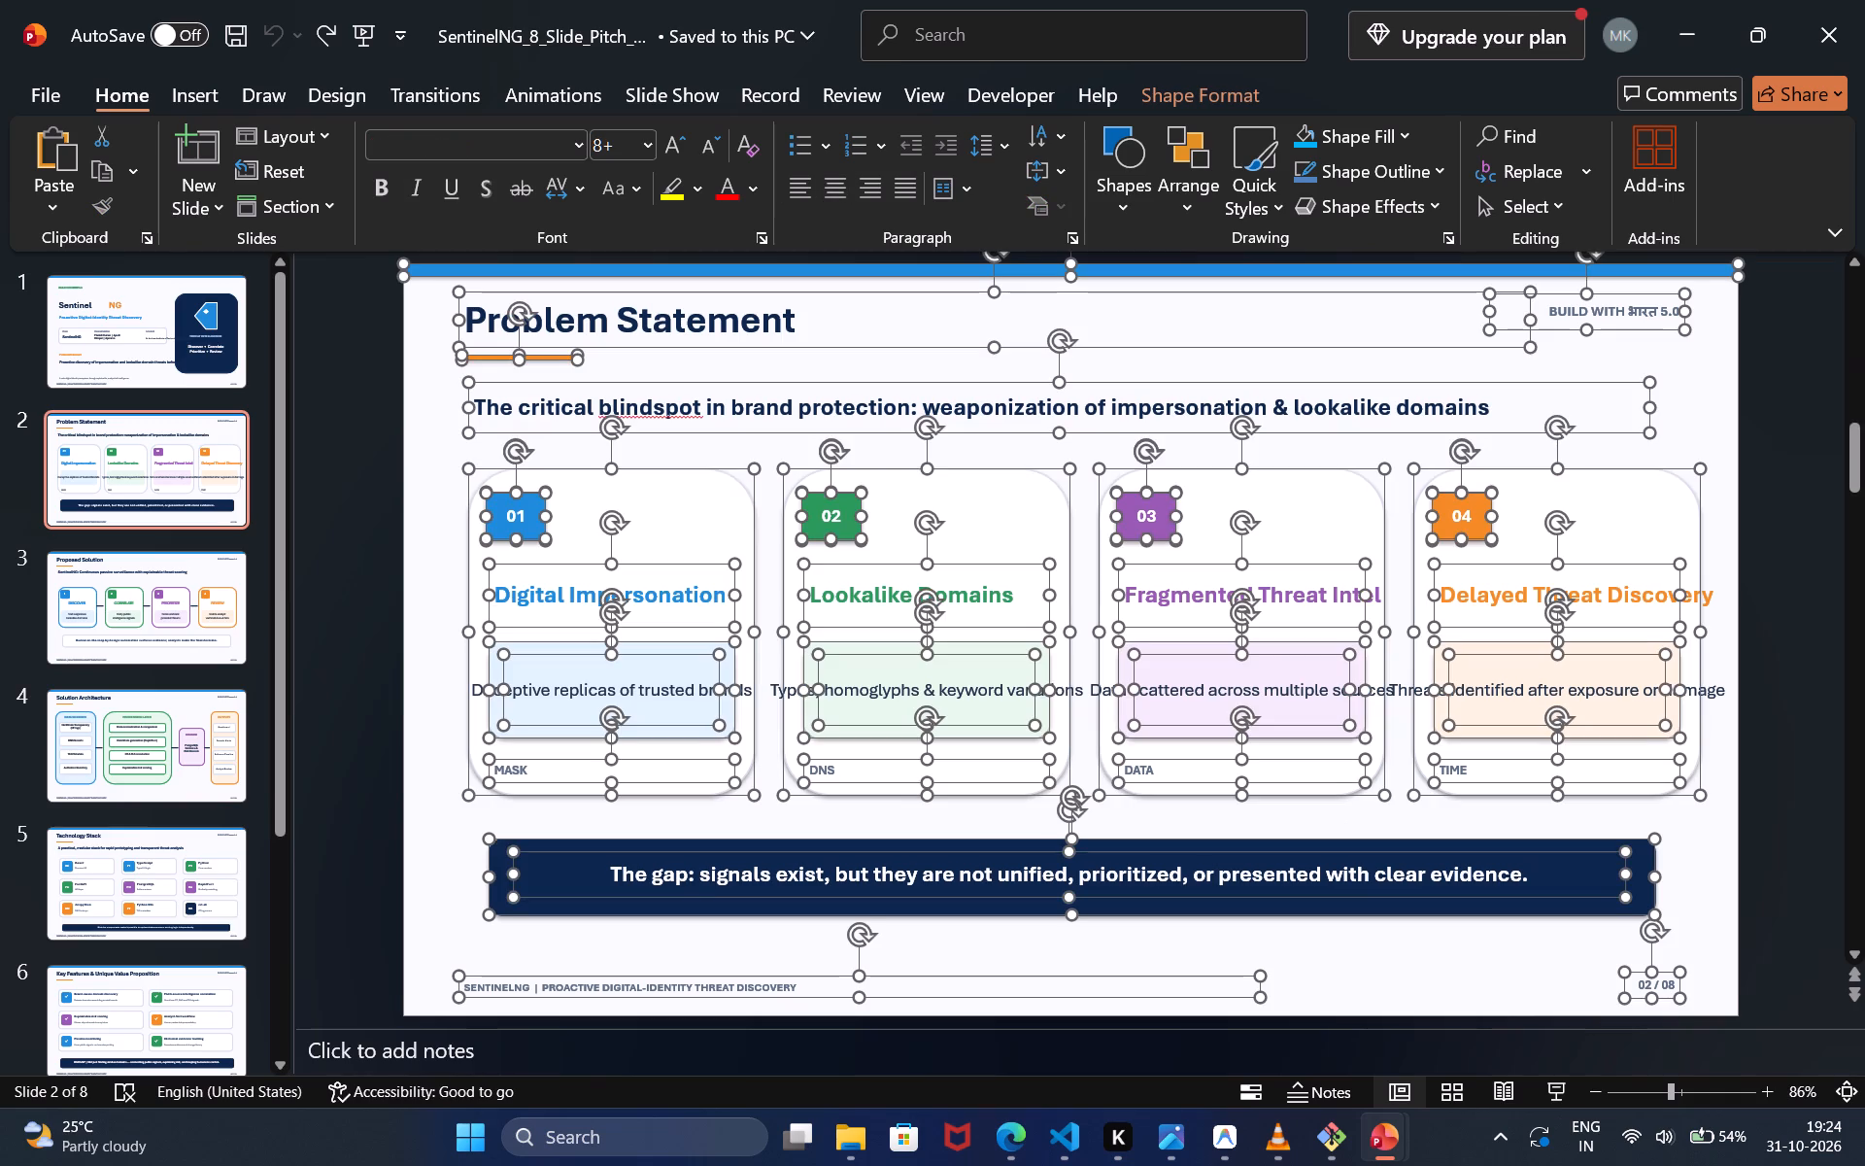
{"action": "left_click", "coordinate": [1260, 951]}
Select together the gap banner and its text, the MASK, DNS, DATA and TIME labels, the first card's description text and the other cards' outlines.
{"action": "left_click", "coordinate": [1169, 899], "text": "ctrl"}
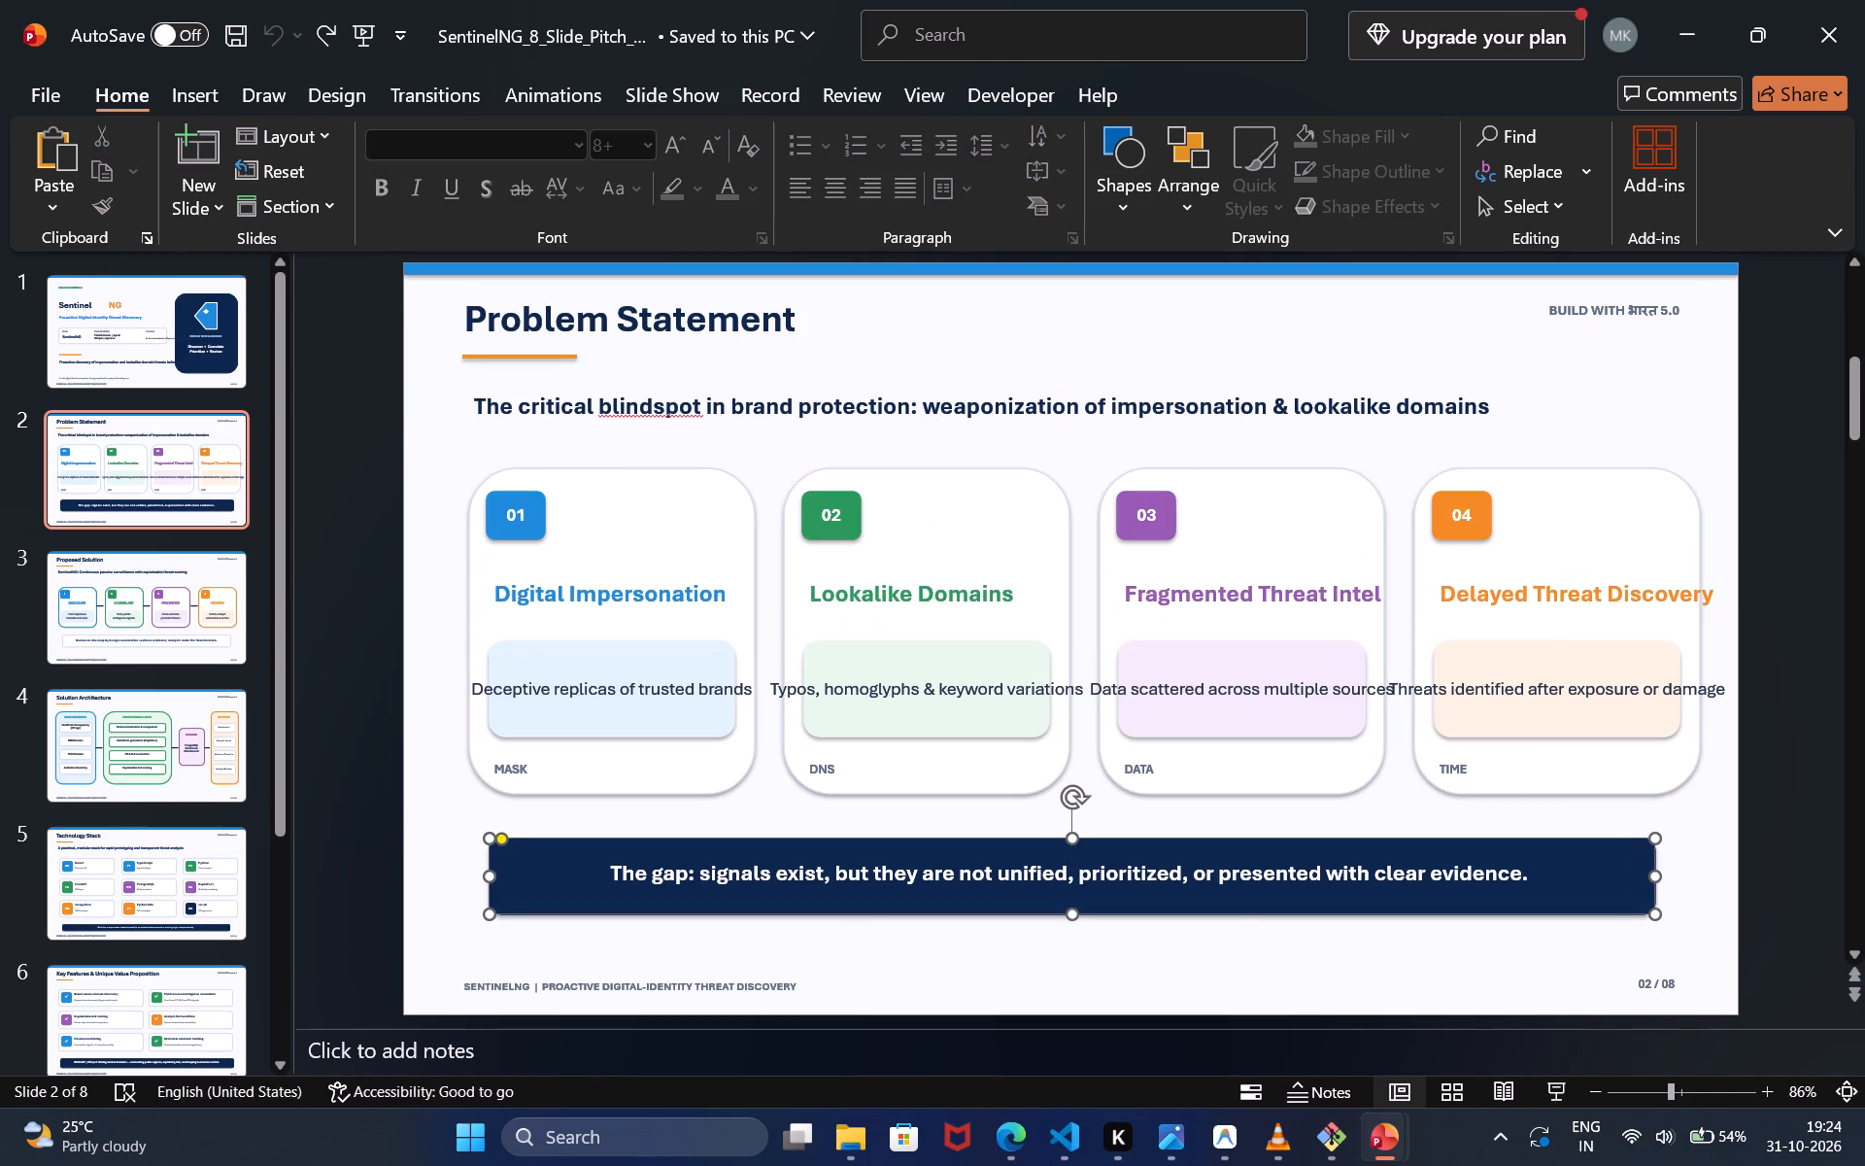
{"action": "left_click", "coordinate": [1116, 840], "text": "ctrl"}
{"action": "left_click", "coordinate": [1113, 855], "text": "ctrl"}
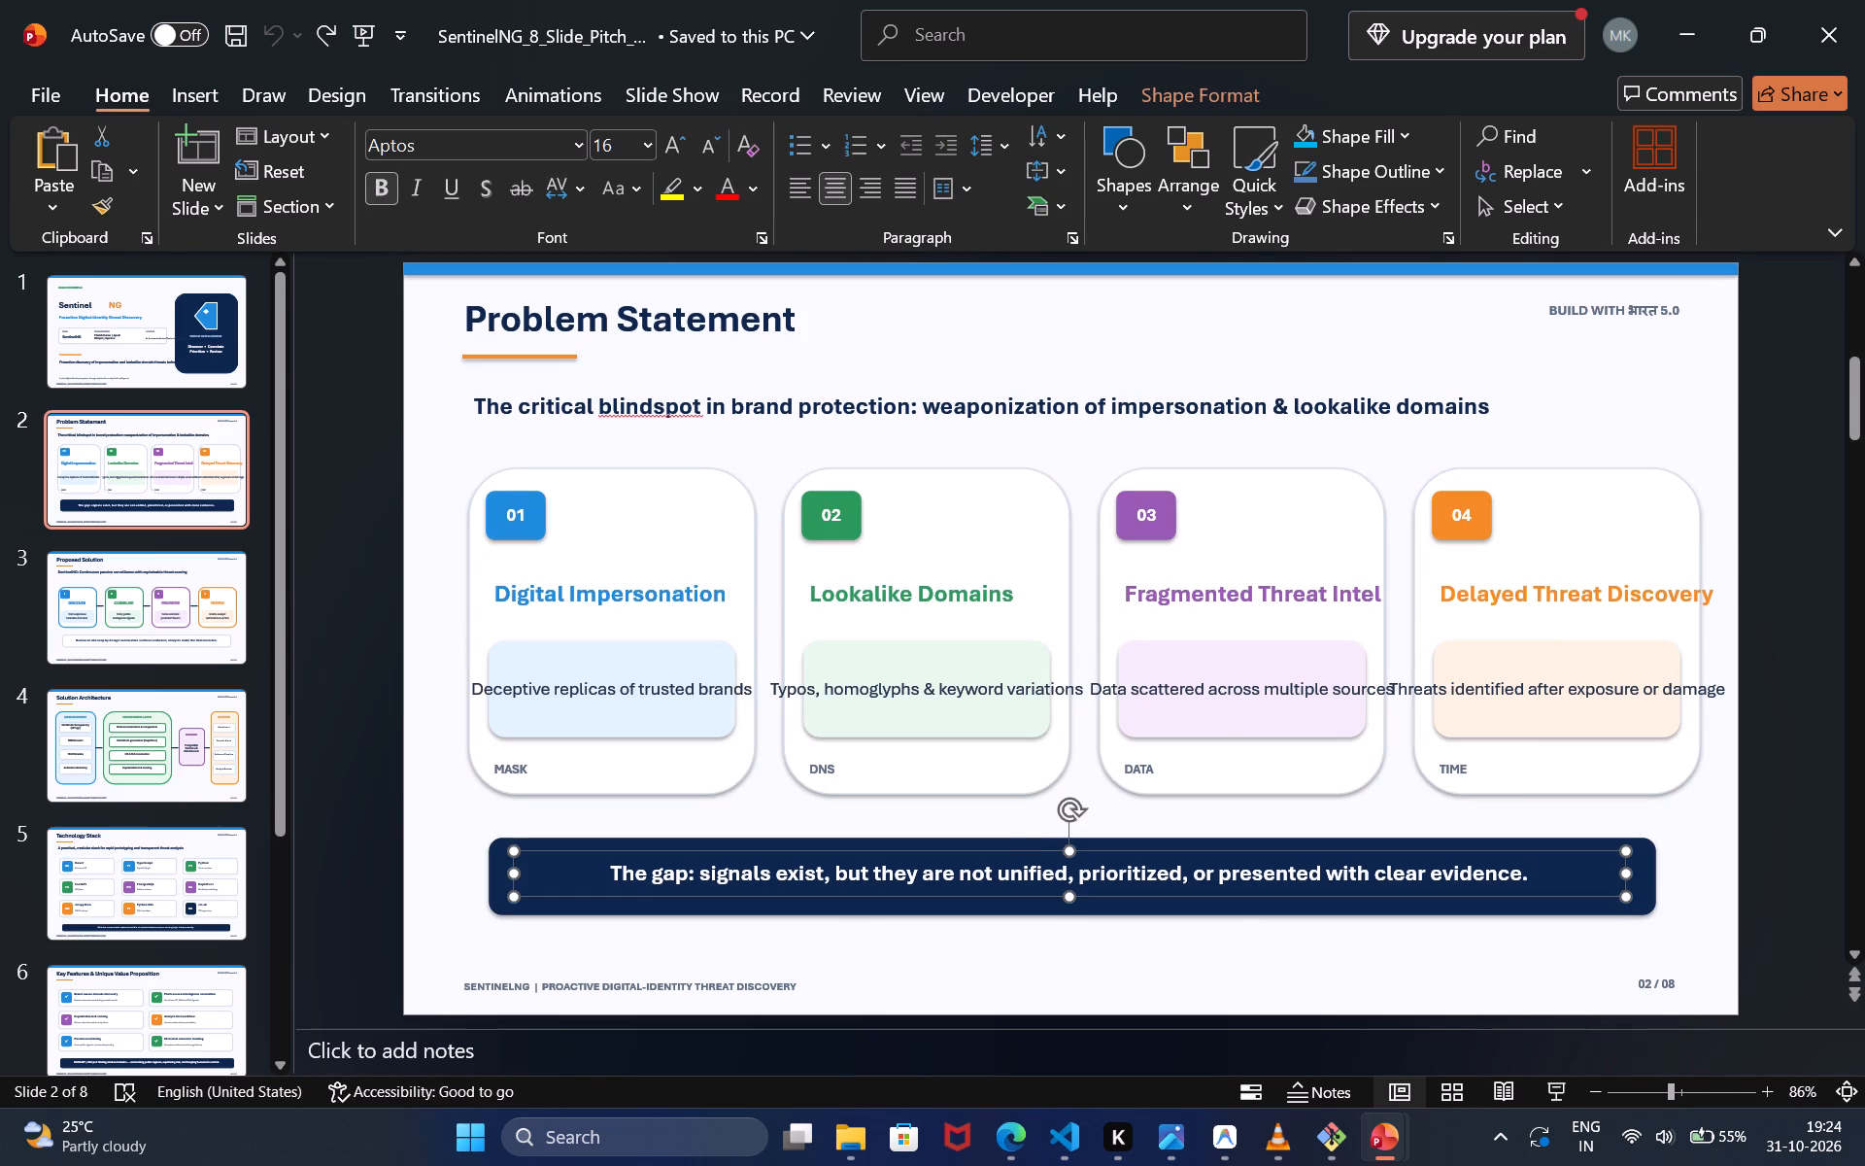
{"action": "left_click", "coordinate": [899, 907], "text": "ctrl"}
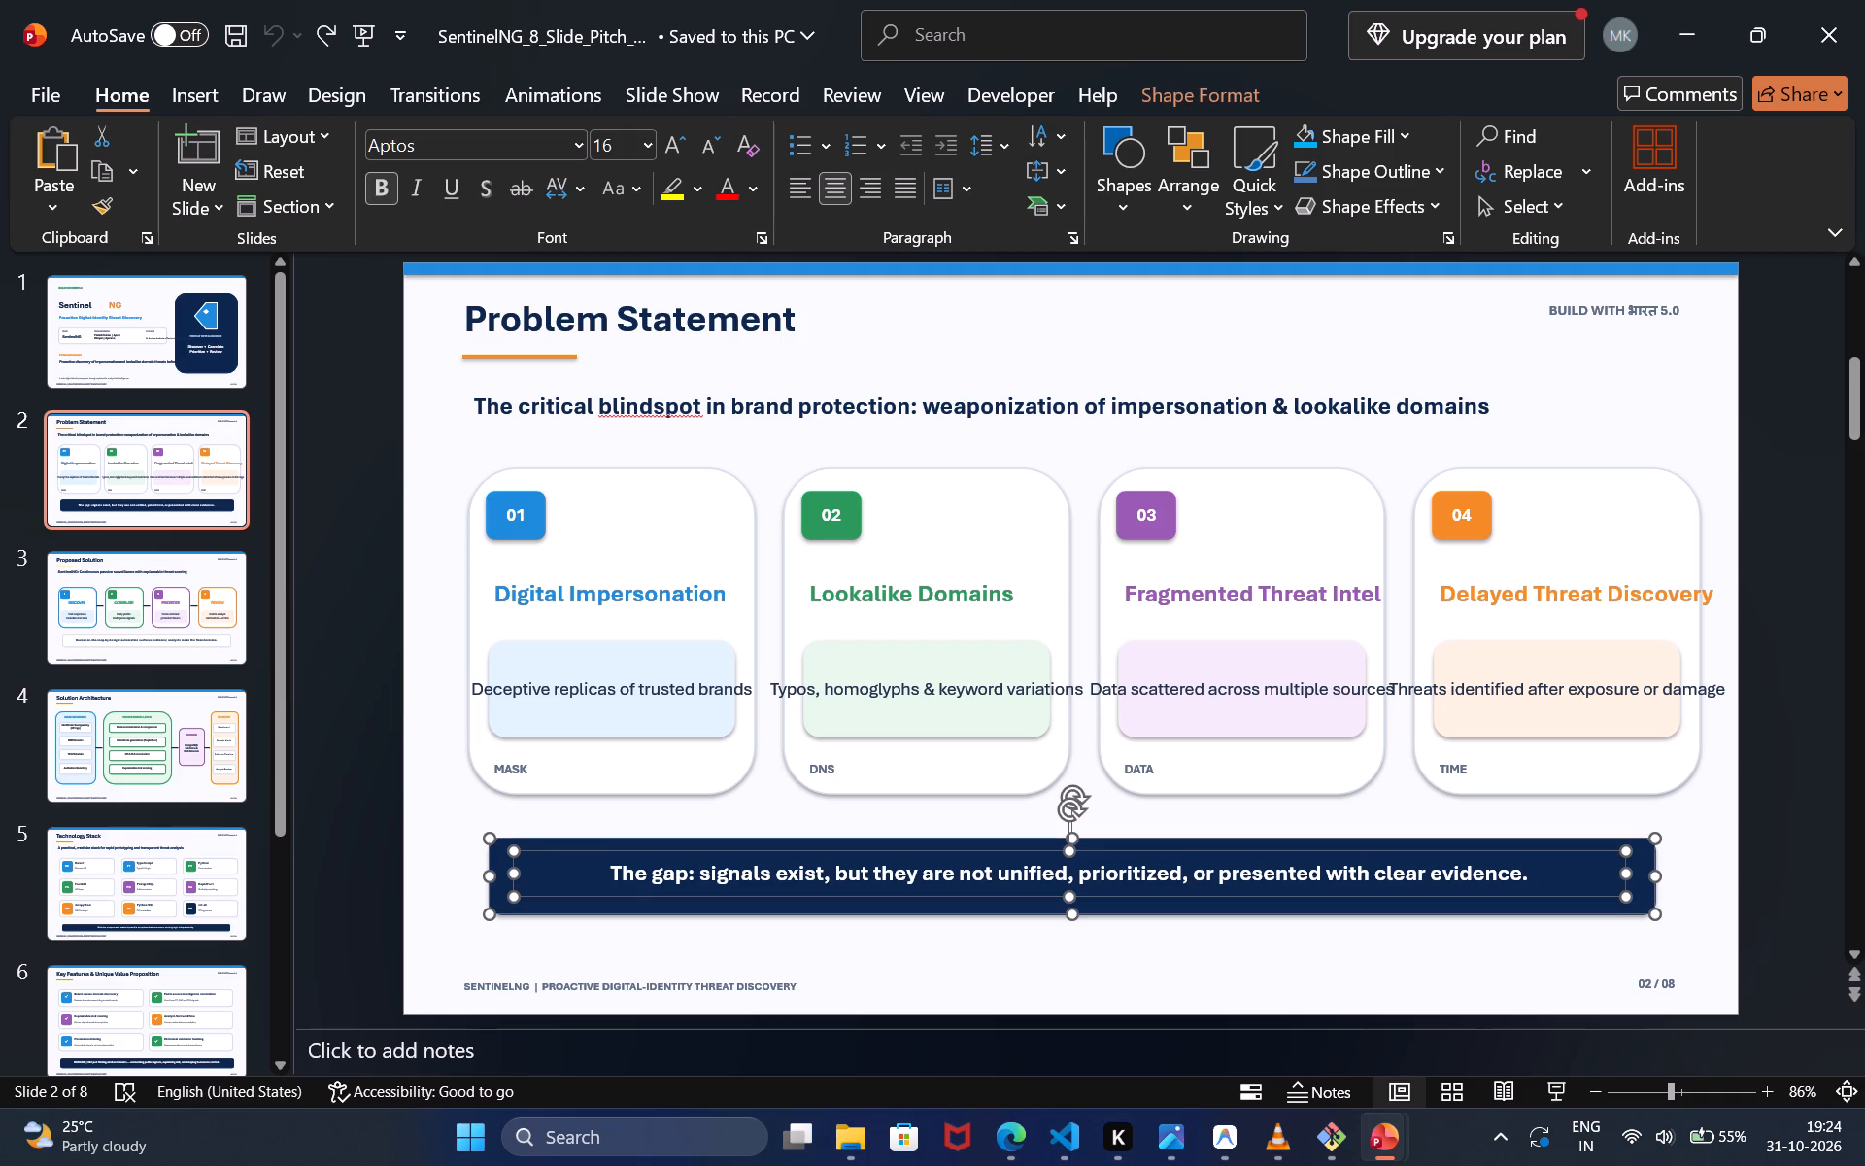
{"action": "left_click", "coordinate": [708, 765], "text": "ctrl"}
{"action": "left_click", "coordinate": [673, 708], "text": "ctrl"}
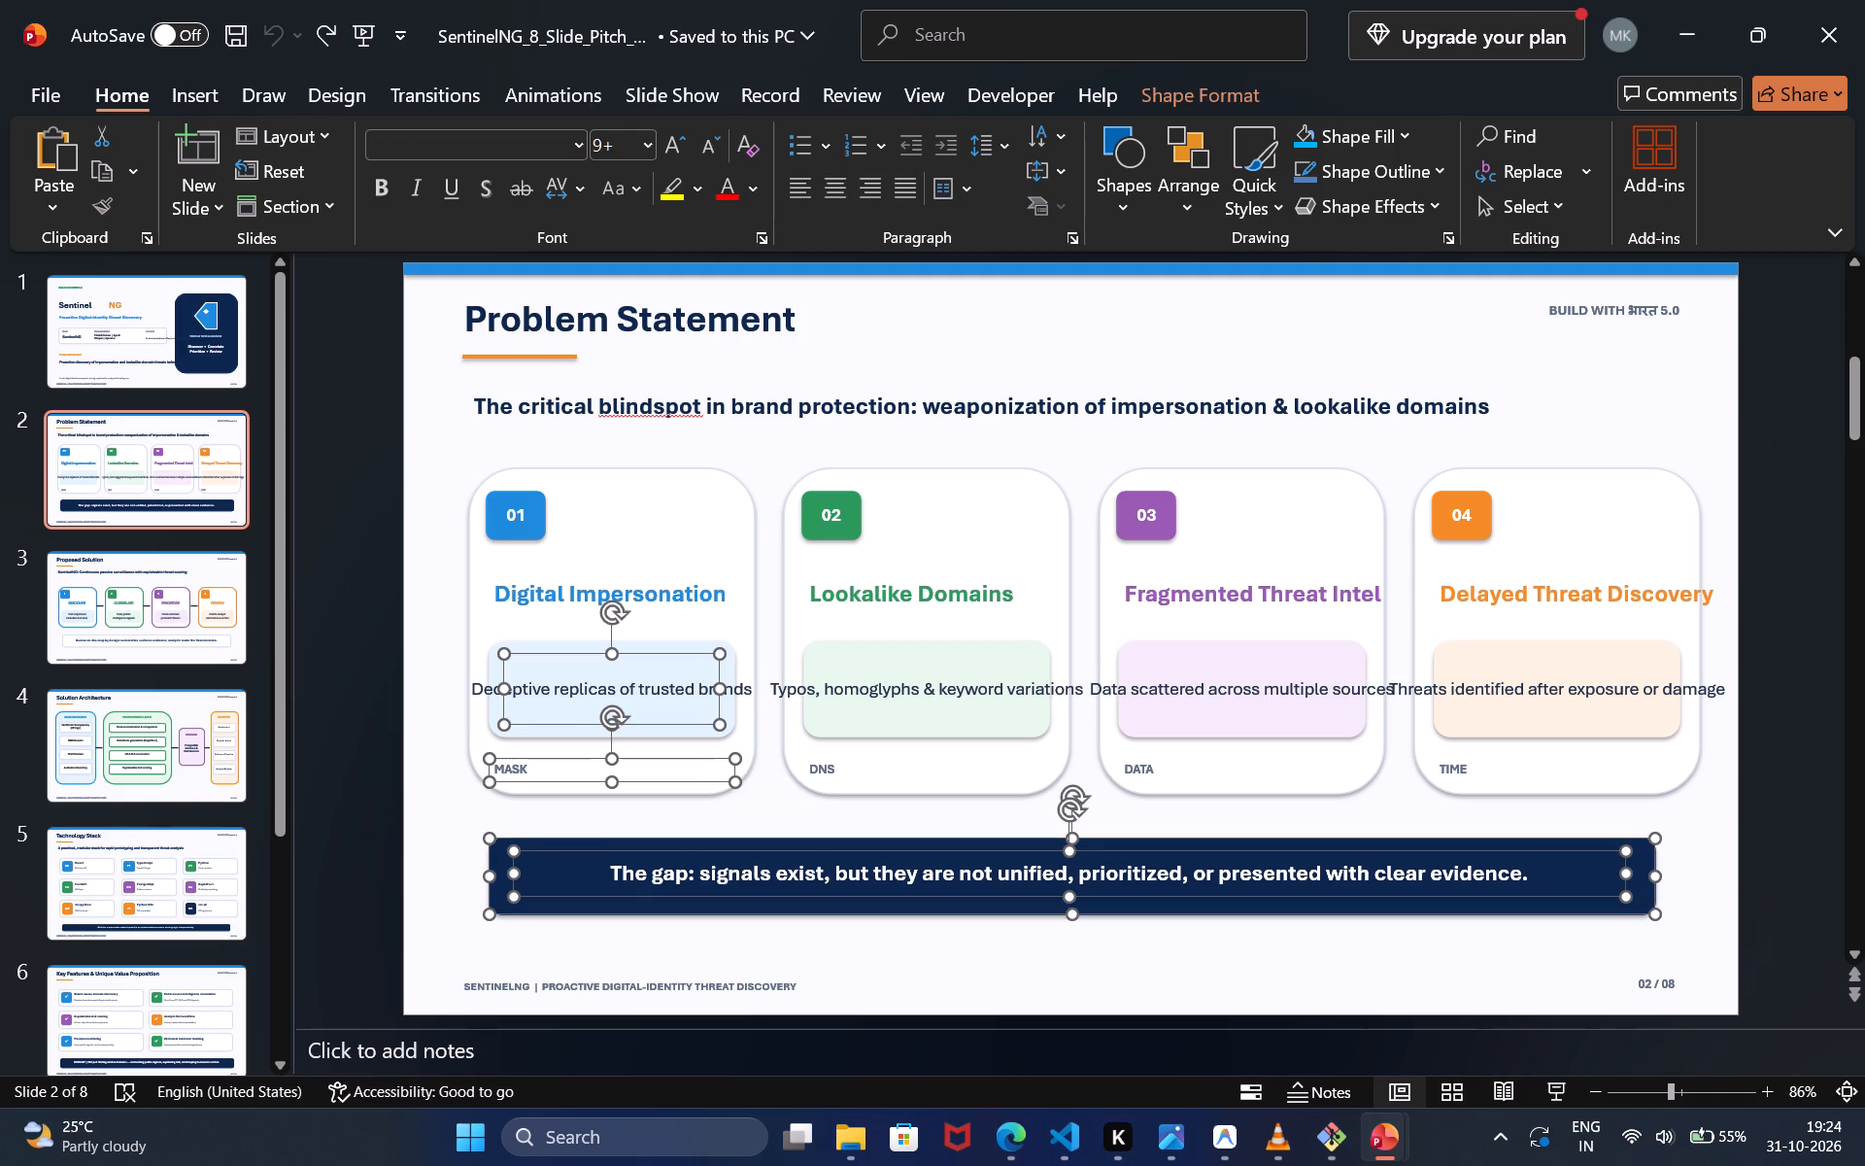
{"action": "left_click", "coordinate": [844, 797], "text": "ctrl"}
{"action": "left_click", "coordinate": [824, 762], "text": "ctrl"}
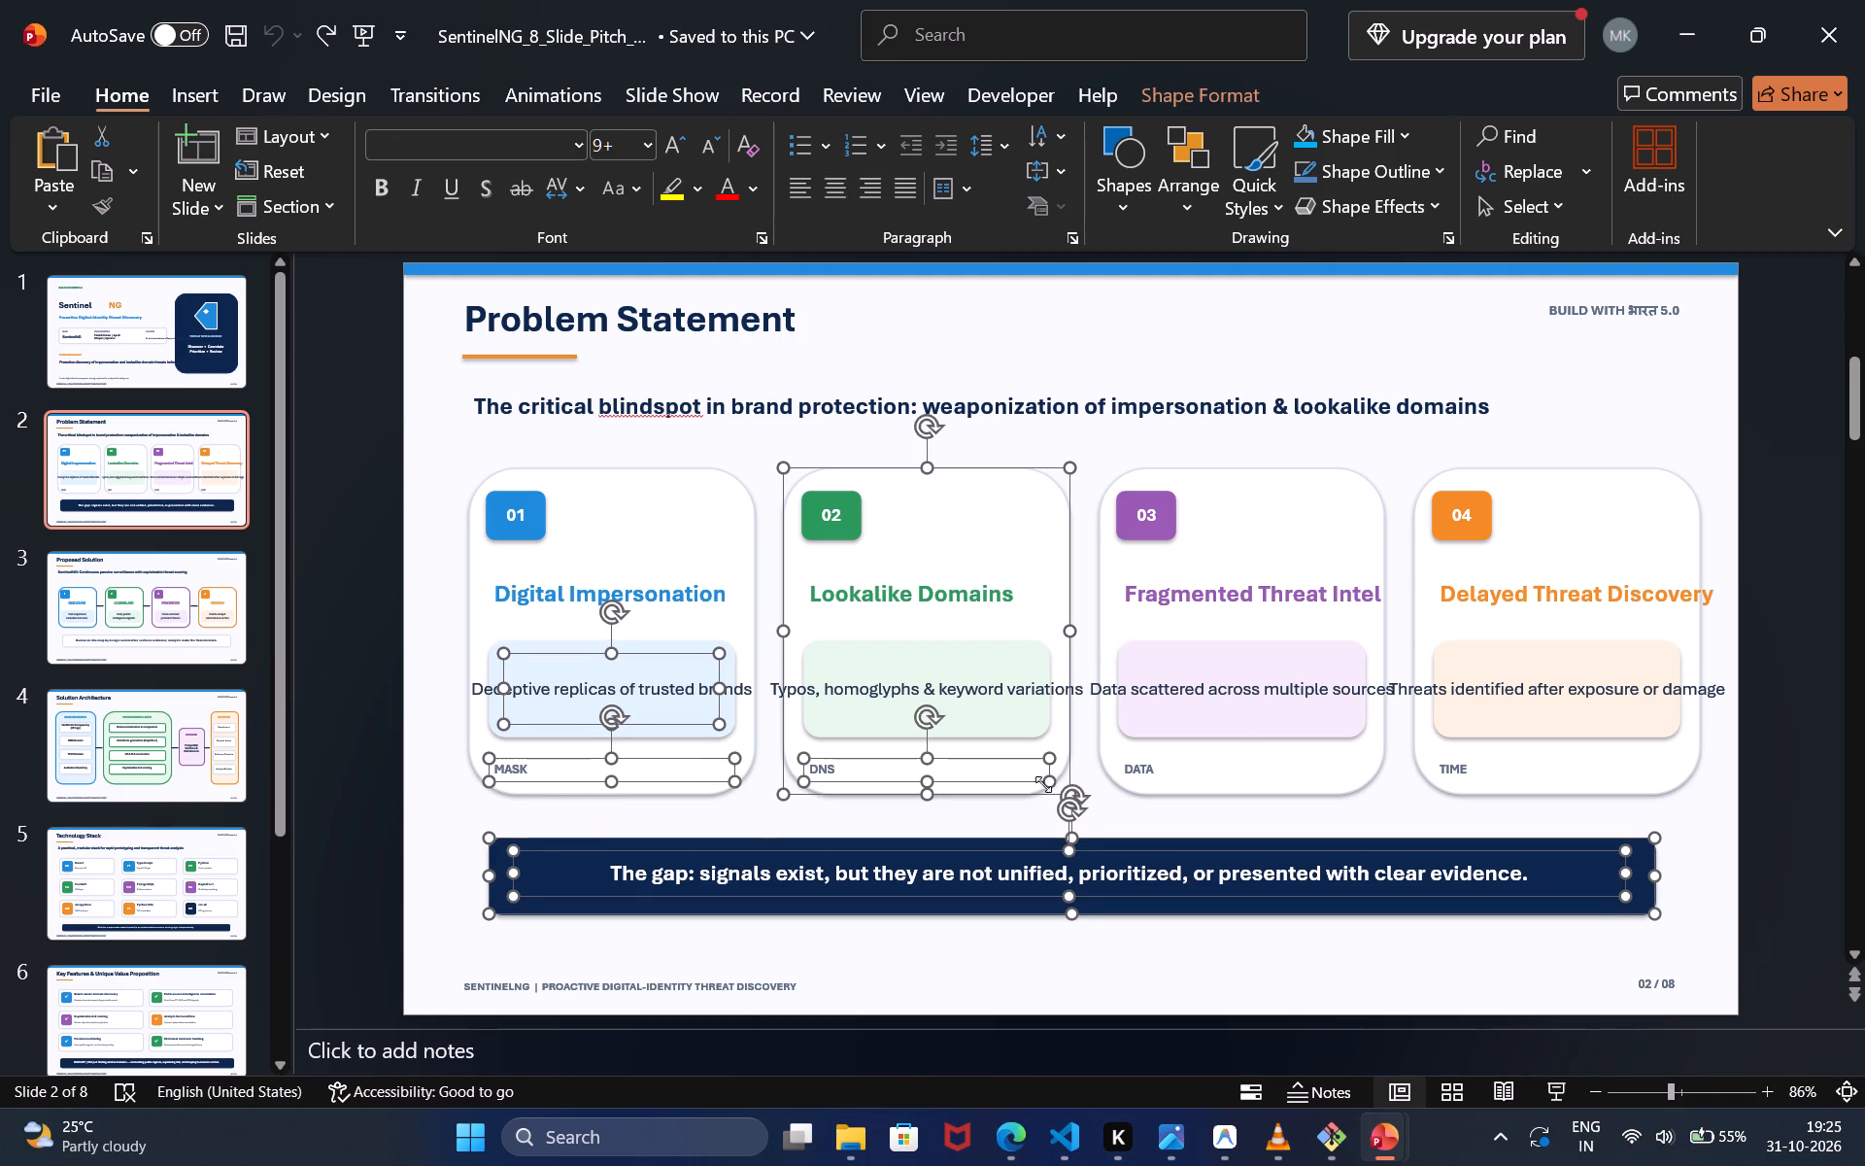
{"action": "left_click", "coordinate": [1129, 767], "text": "ctrl"}
{"action": "left_click", "coordinate": [1281, 780], "text": "ctrl"}
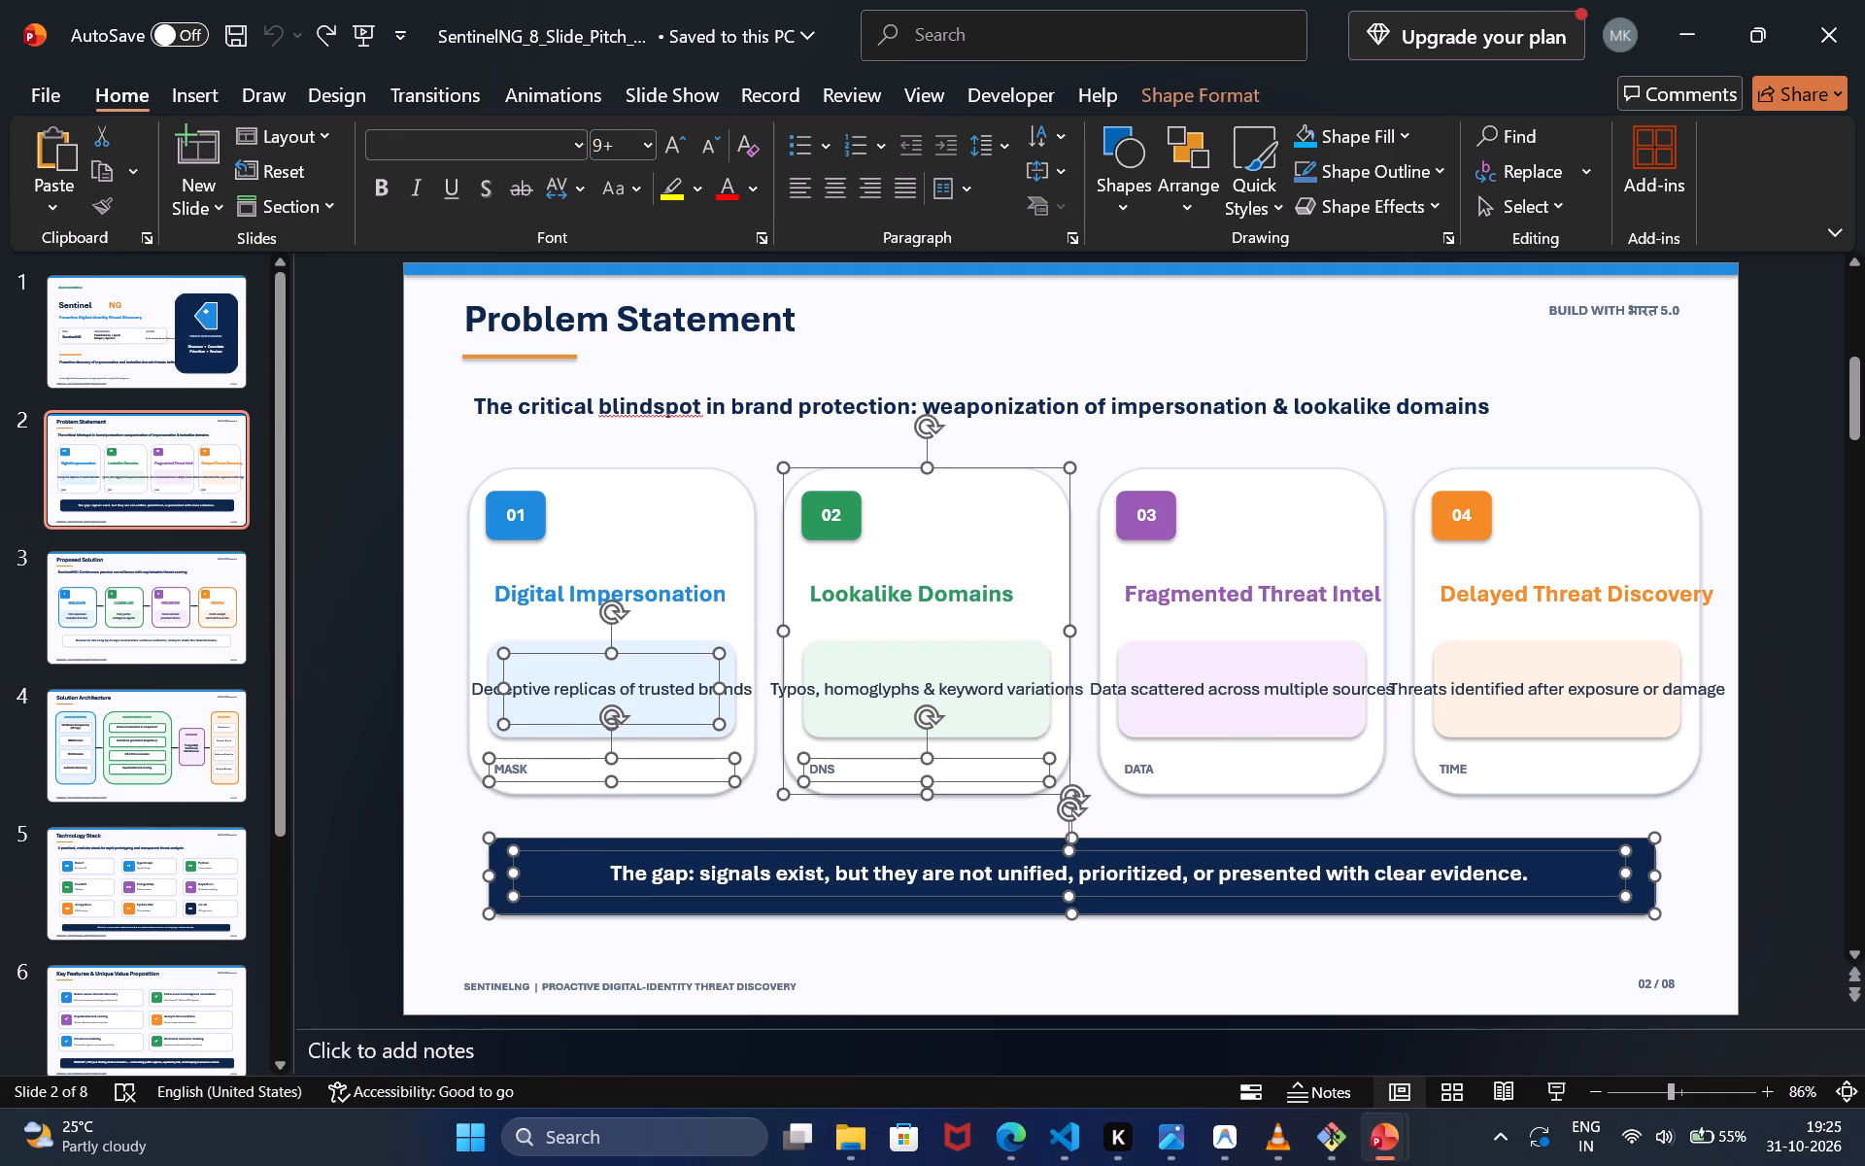
{"action": "left_click", "coordinate": [1350, 775], "text": "ctrl"}
{"action": "left_click", "coordinate": [1281, 799], "text": "ctrl"}
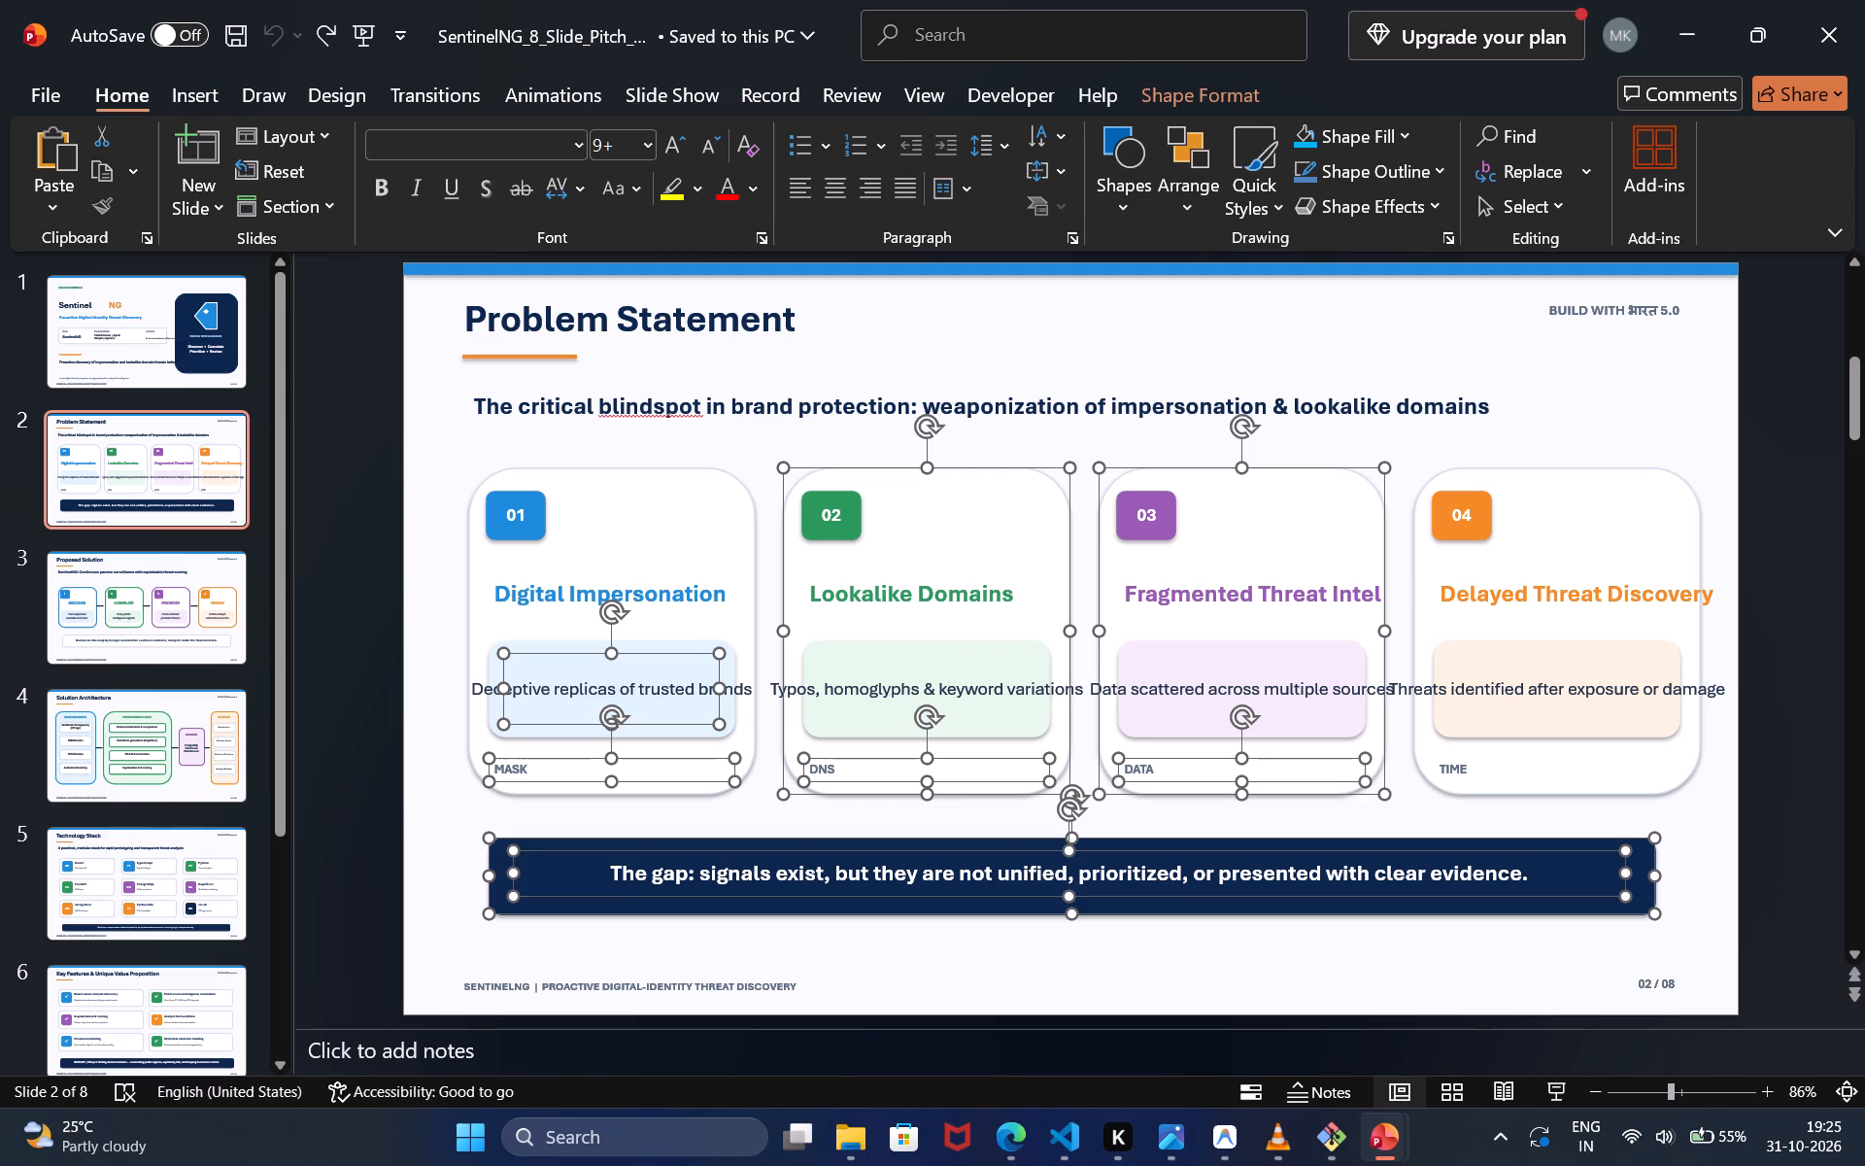
{"action": "left_click", "coordinate": [1510, 793], "text": "ctrl"}
{"action": "left_click", "coordinate": [1461, 772], "text": "ctrl"}
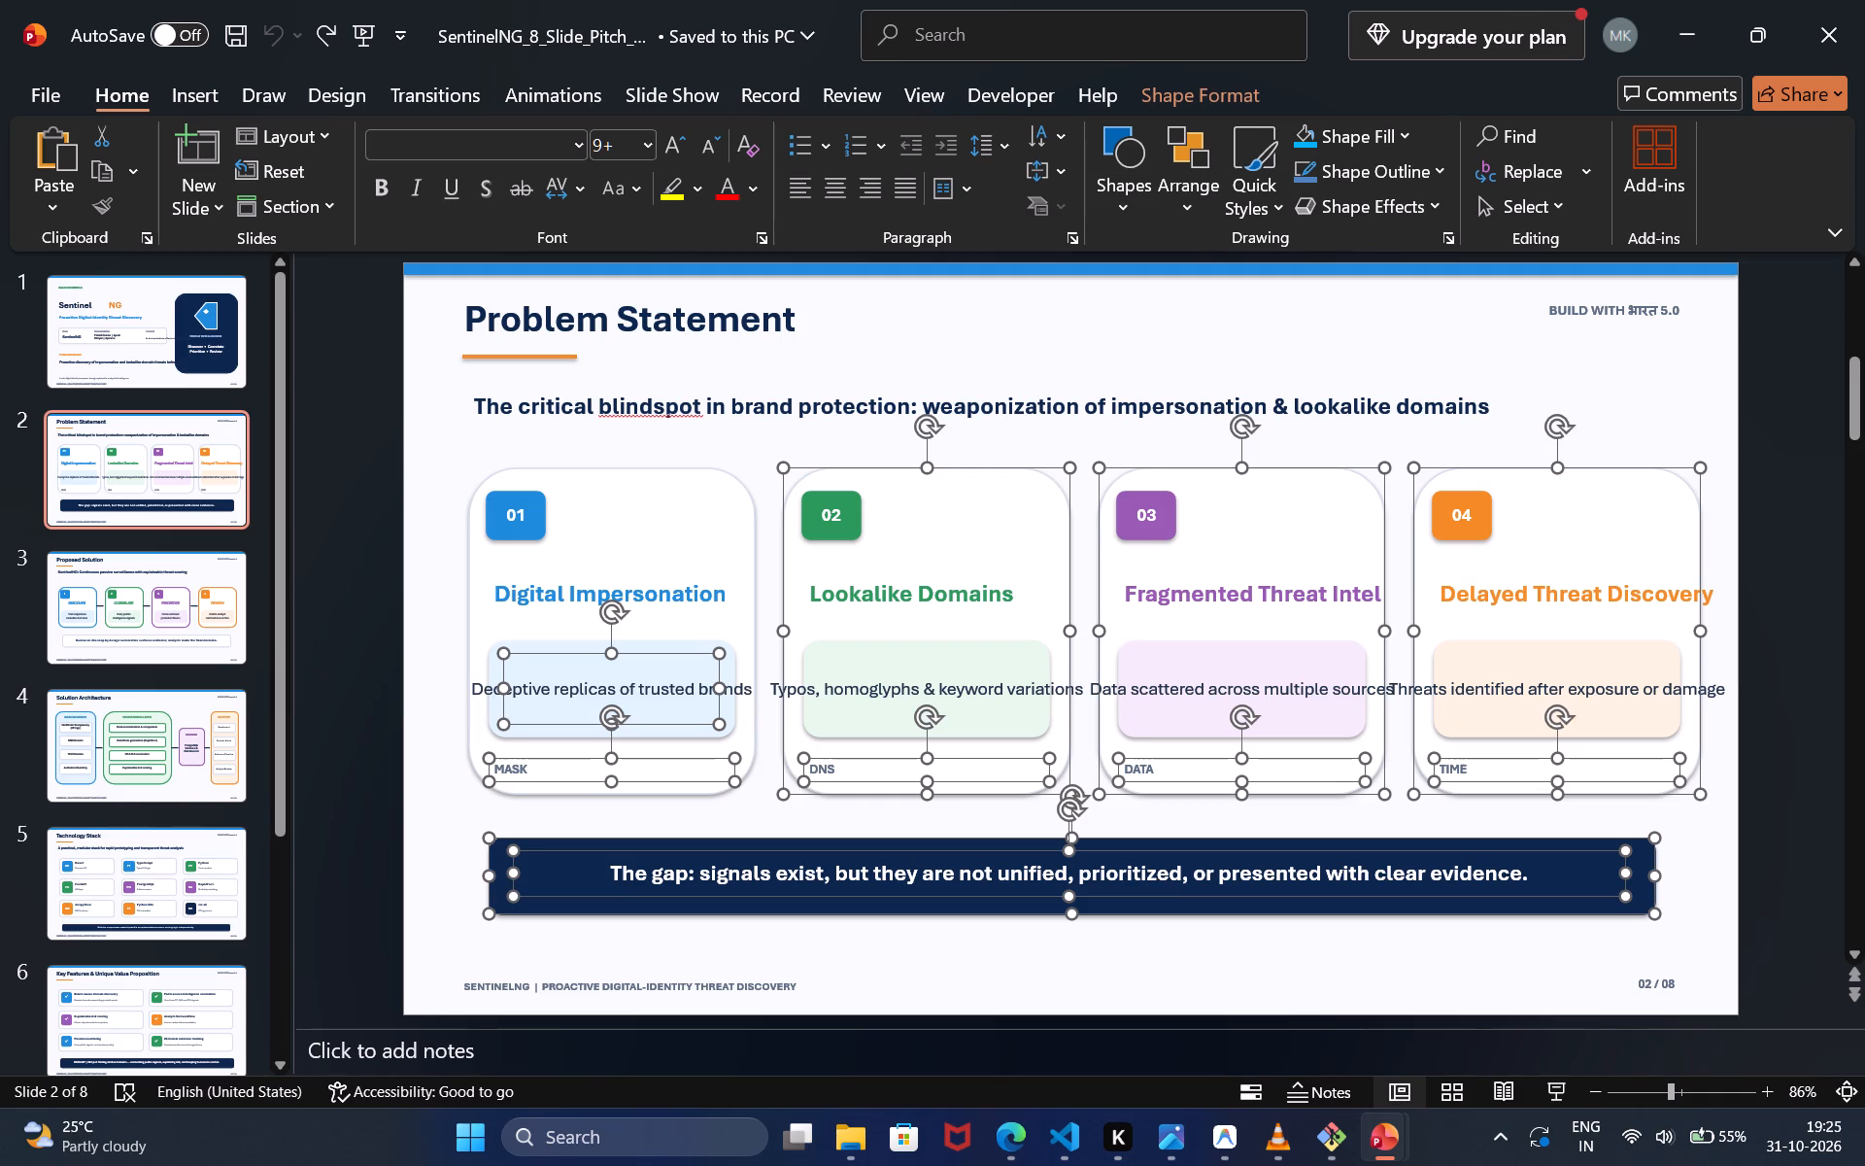
Add the Delayed Threat Discovery card's description box and text, heading and 04 badge to the selection.
{"action": "left_click", "coordinate": [1490, 700], "text": "ctrl"}
{"action": "left_click", "coordinate": [1475, 644], "text": "ctrl"}
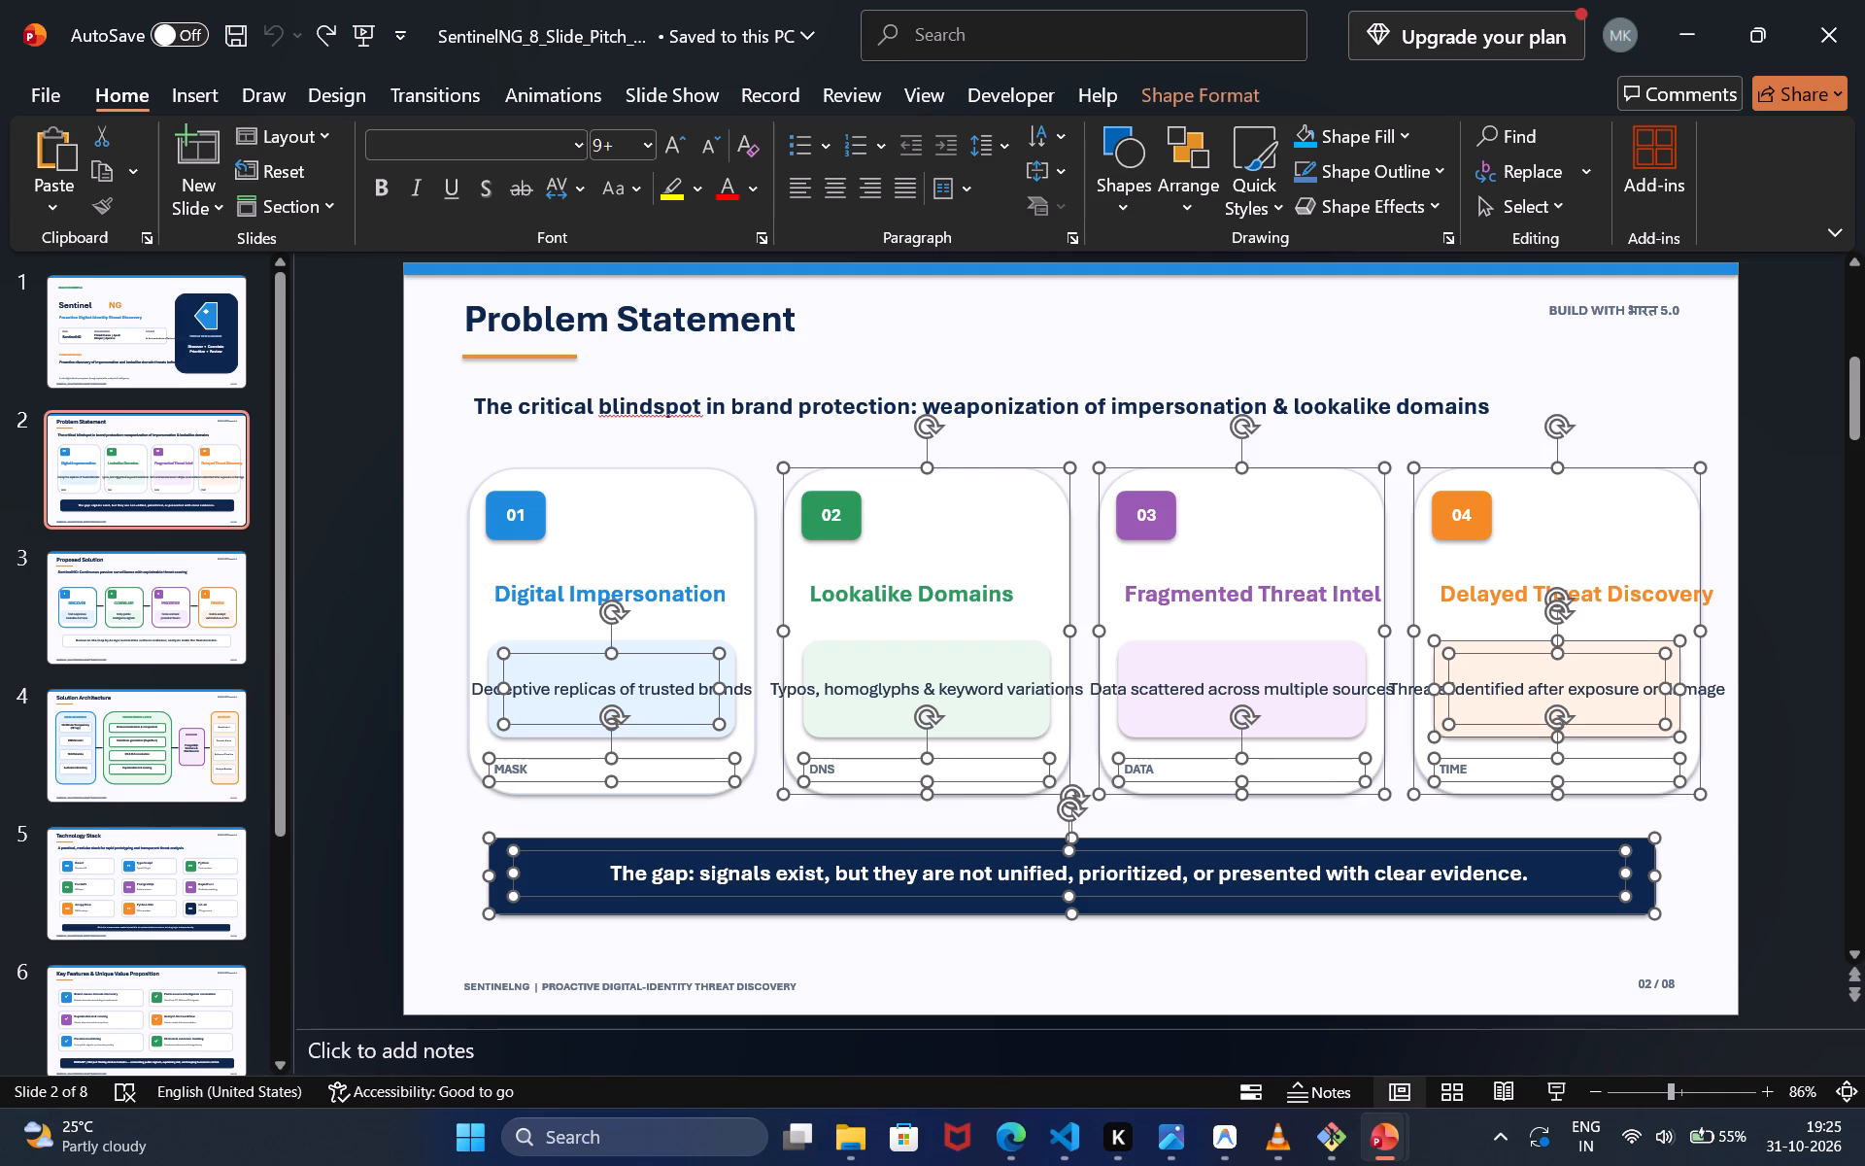
{"action": "left_click", "coordinate": [1465, 600], "text": "ctrl"}
{"action": "left_click", "coordinate": [1473, 536], "text": "ctrl"}
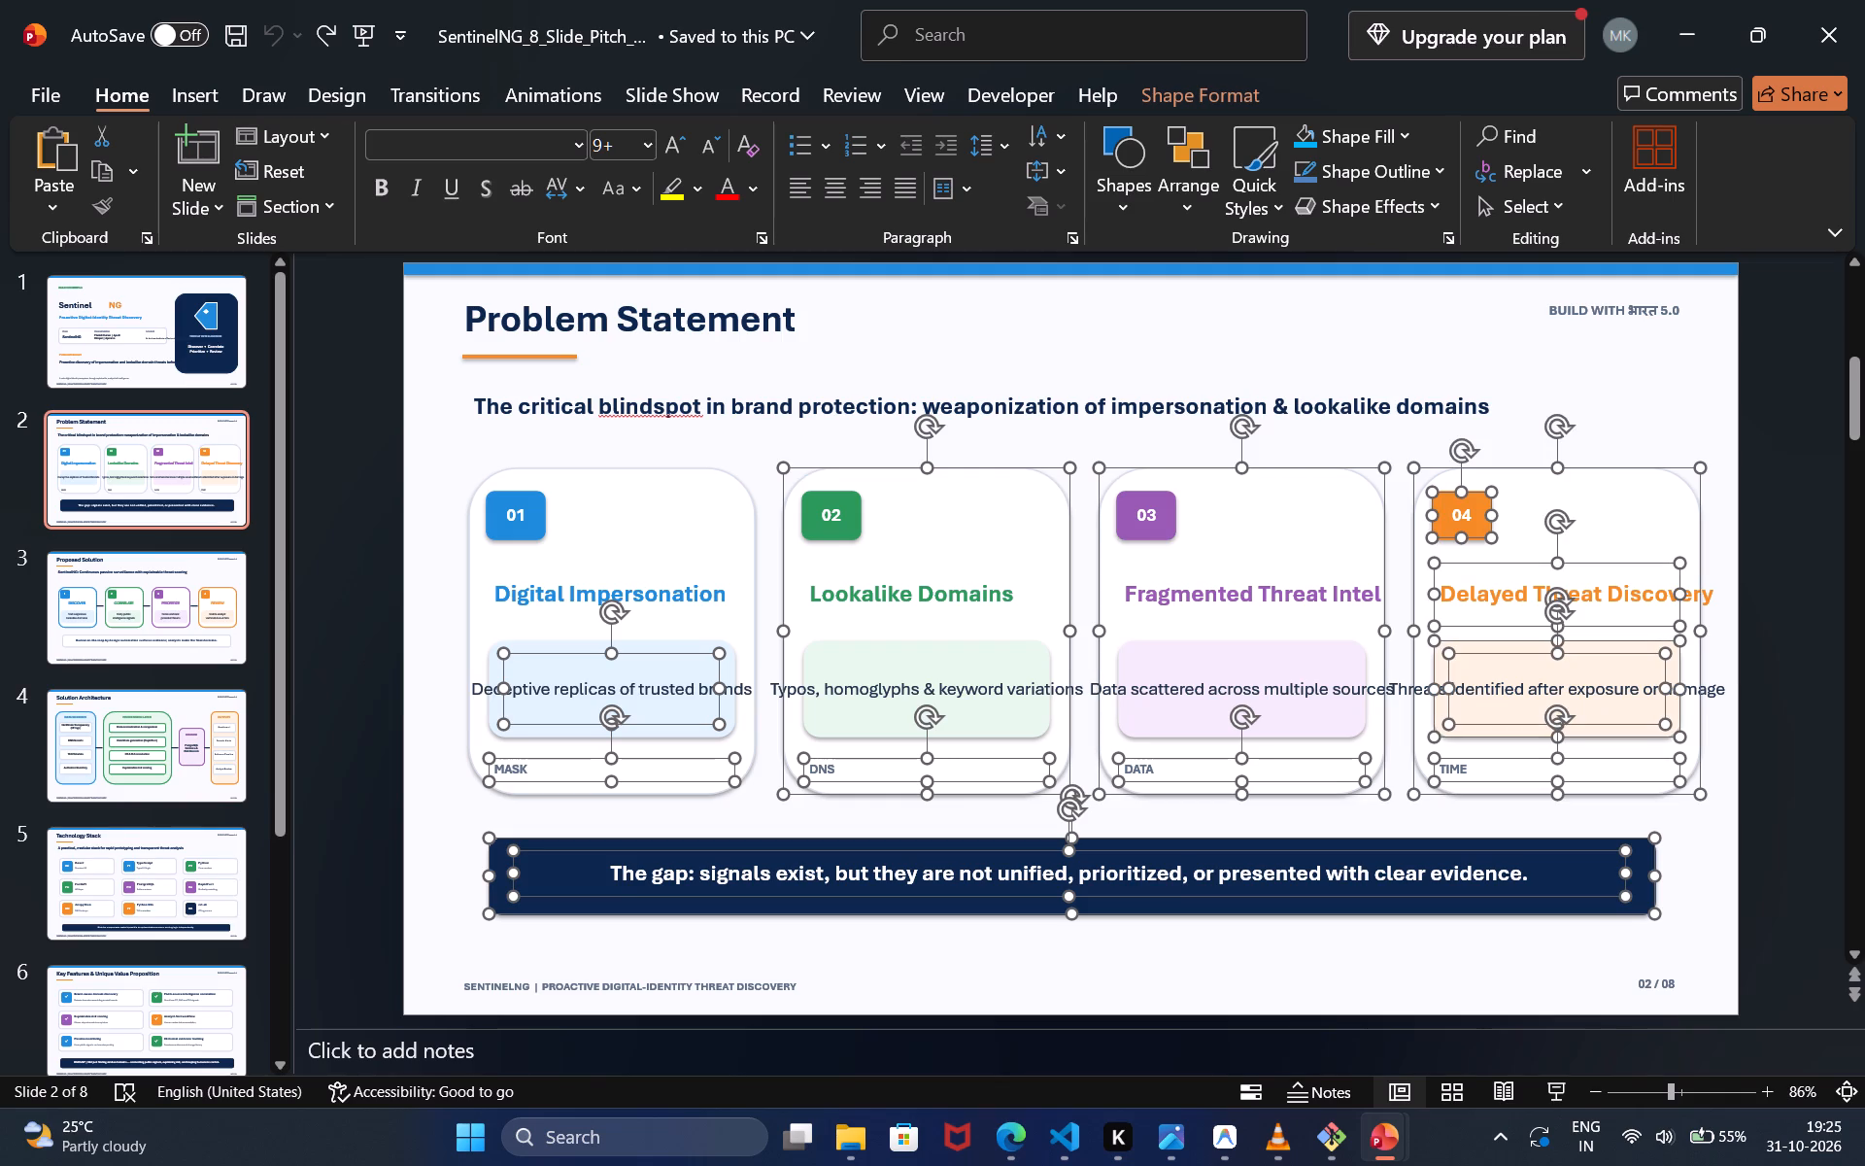
{"action": "left_click", "coordinate": [1467, 510], "text": "ctrl"}
{"action": "left_click", "coordinate": [1584, 500], "text": "ctrl"}
{"action": "left_click", "coordinate": [1594, 499], "text": "ctrl"}
{"action": "left_click", "coordinate": [1461, 507], "text": "ctrl"}
{"action": "double_click", "coordinate": [1461, 507], "text": "ctrl"}
Add the Fragmented Threat Intel card's heading, description box and text and 03 badge to the selection, keeping its outline included.
{"action": "left_click", "coordinate": [1337, 514], "text": "ctrl"}
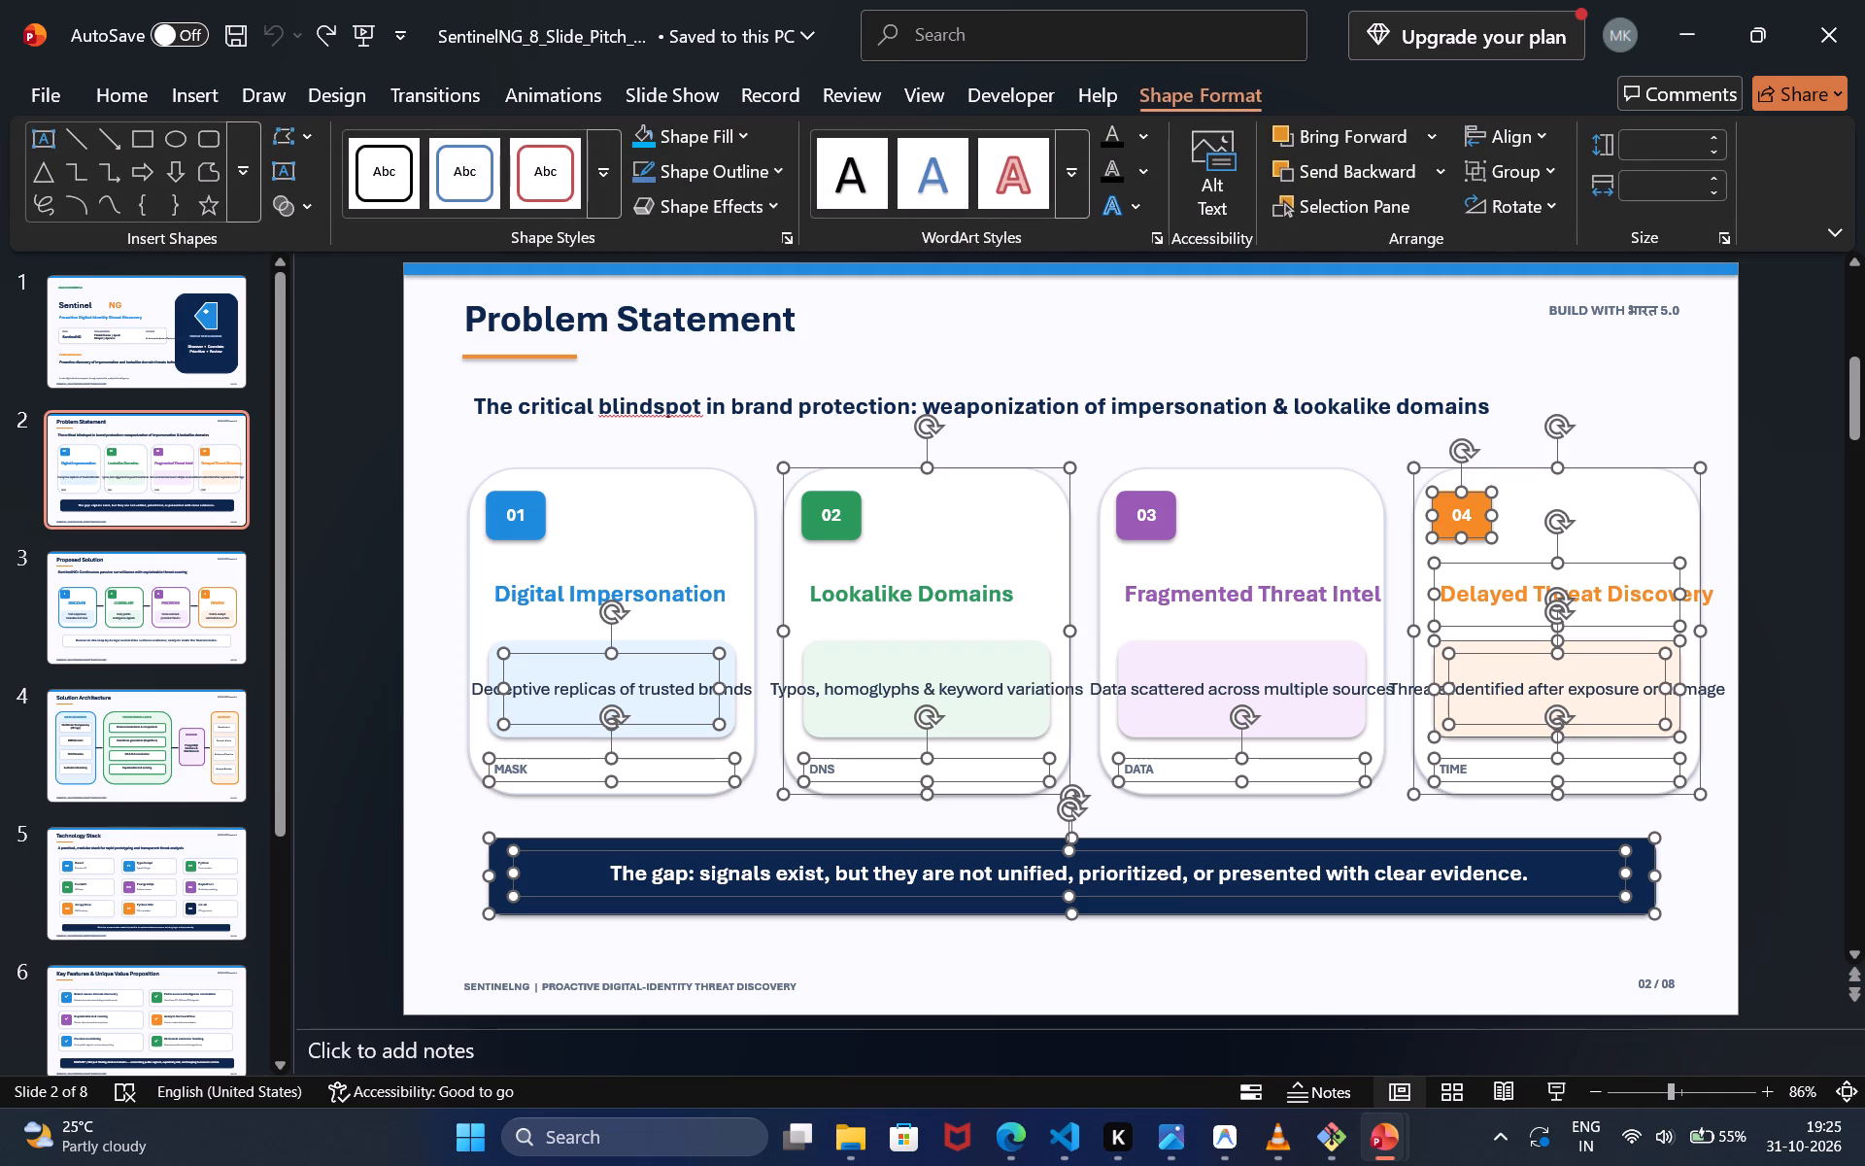
{"action": "left_click", "coordinate": [1244, 515], "text": "ctrl"}
{"action": "left_click", "coordinate": [1216, 628], "text": "ctrl"}
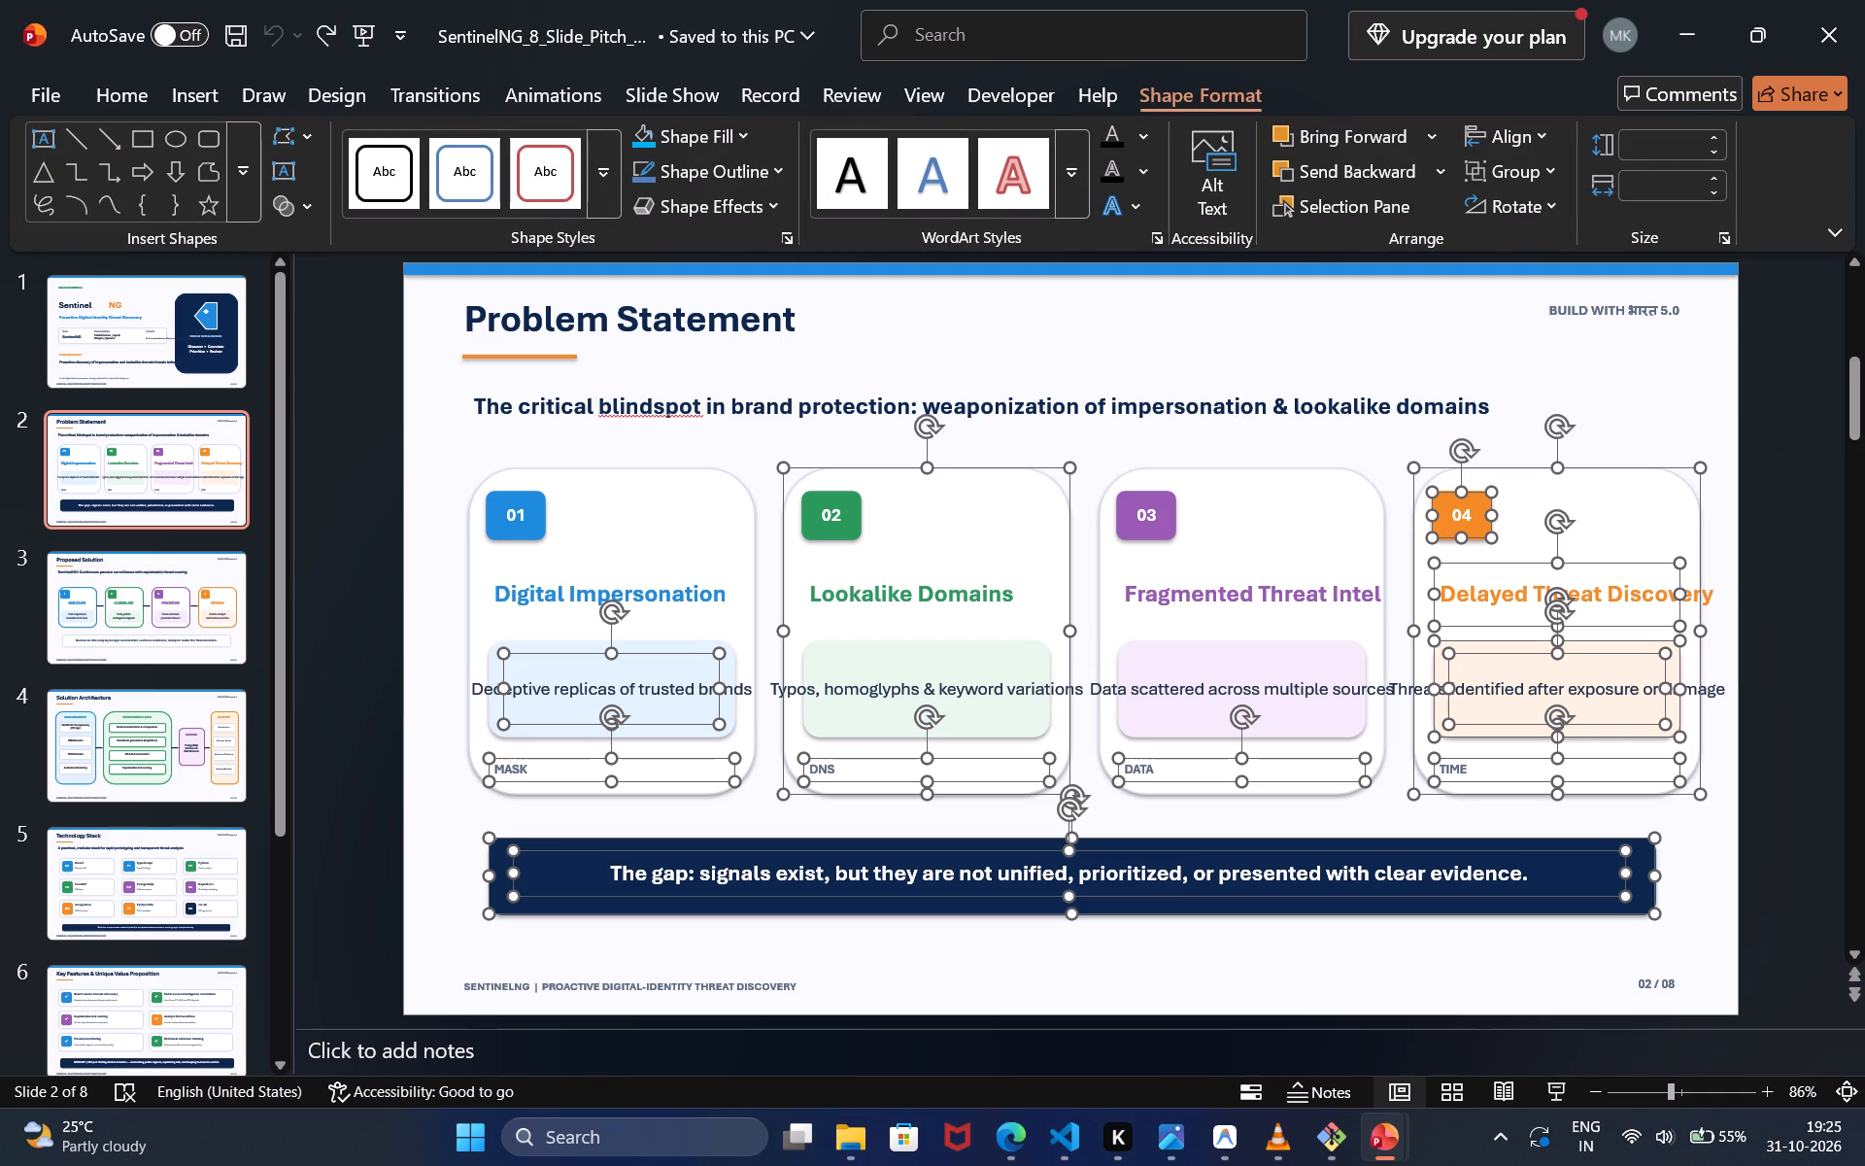
{"action": "left_click", "coordinate": [1207, 602], "text": "ctrl"}
{"action": "left_click", "coordinate": [1189, 669], "text": "ctrl"}
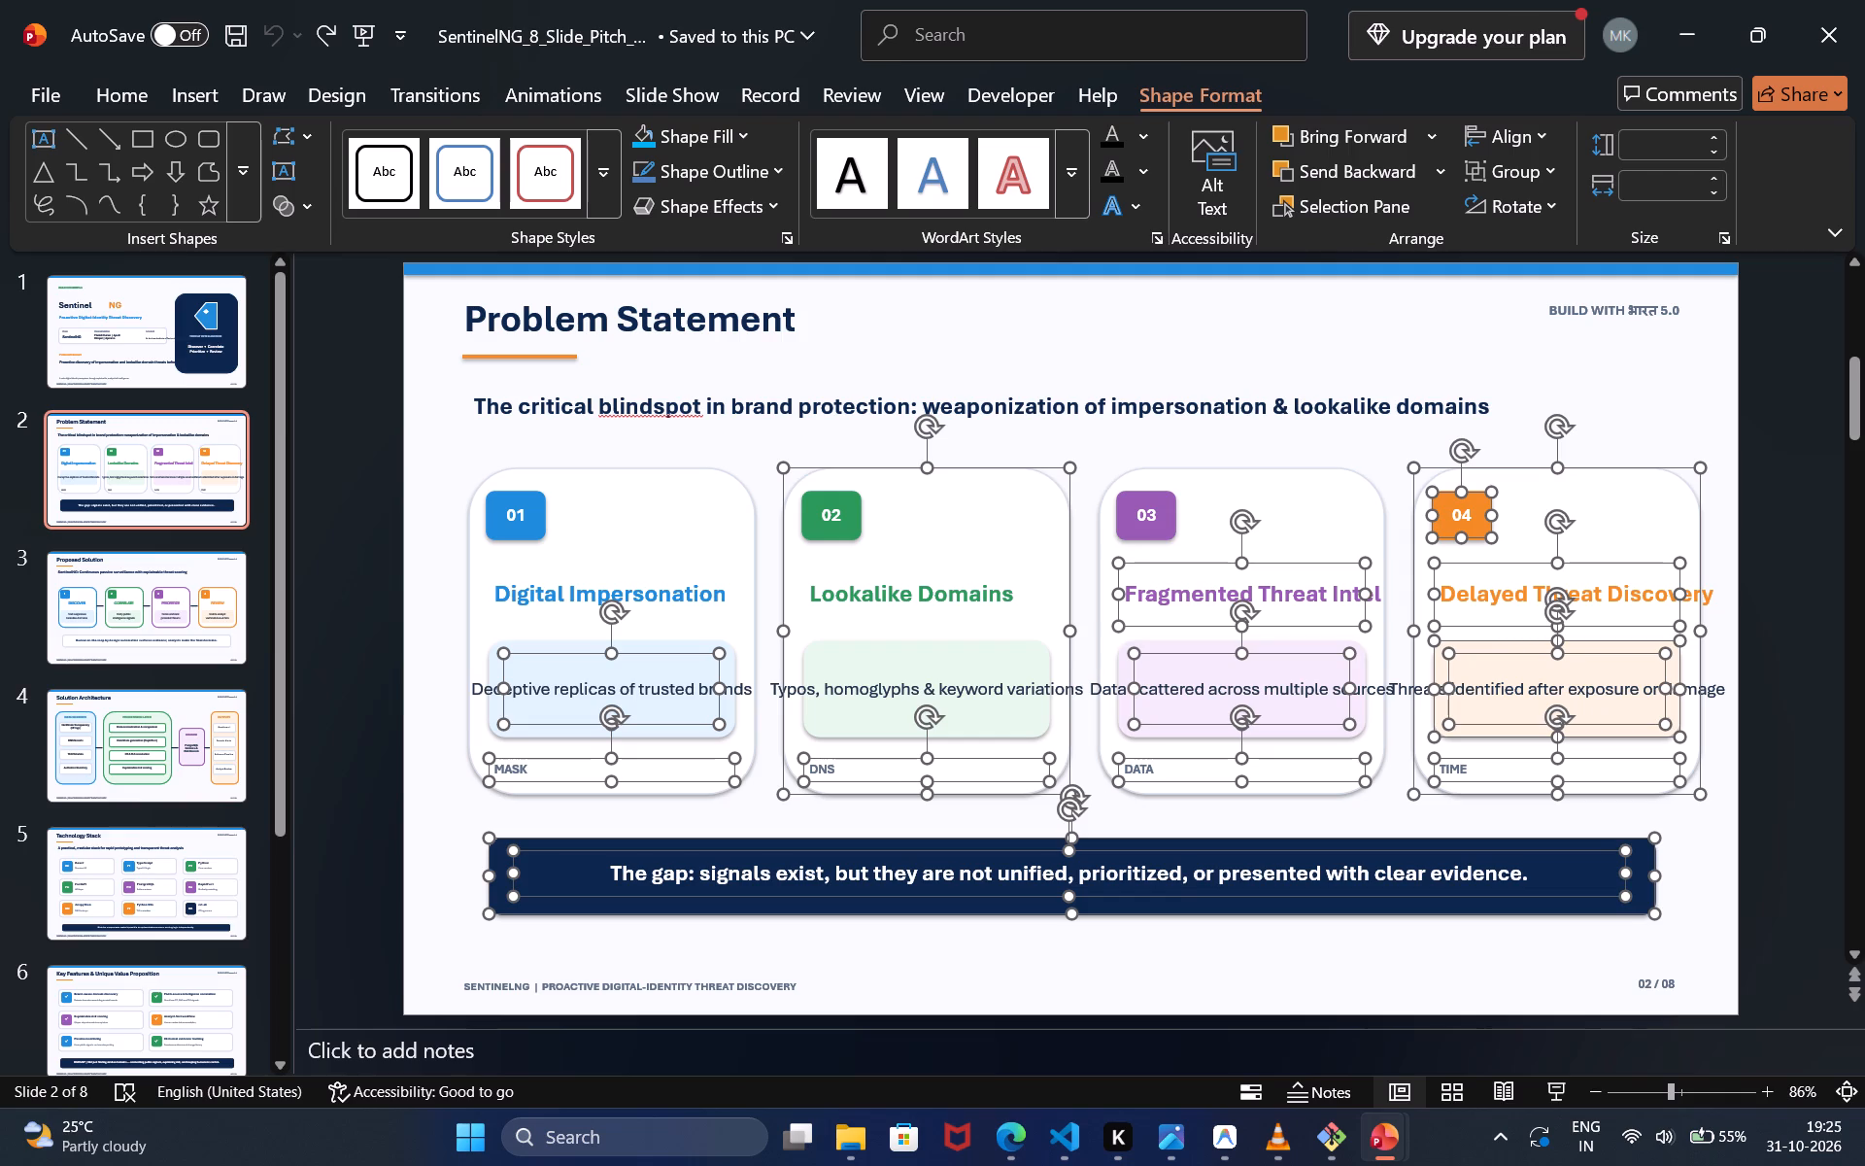
{"action": "left_click", "coordinate": [1199, 637], "text": "ctrl"}
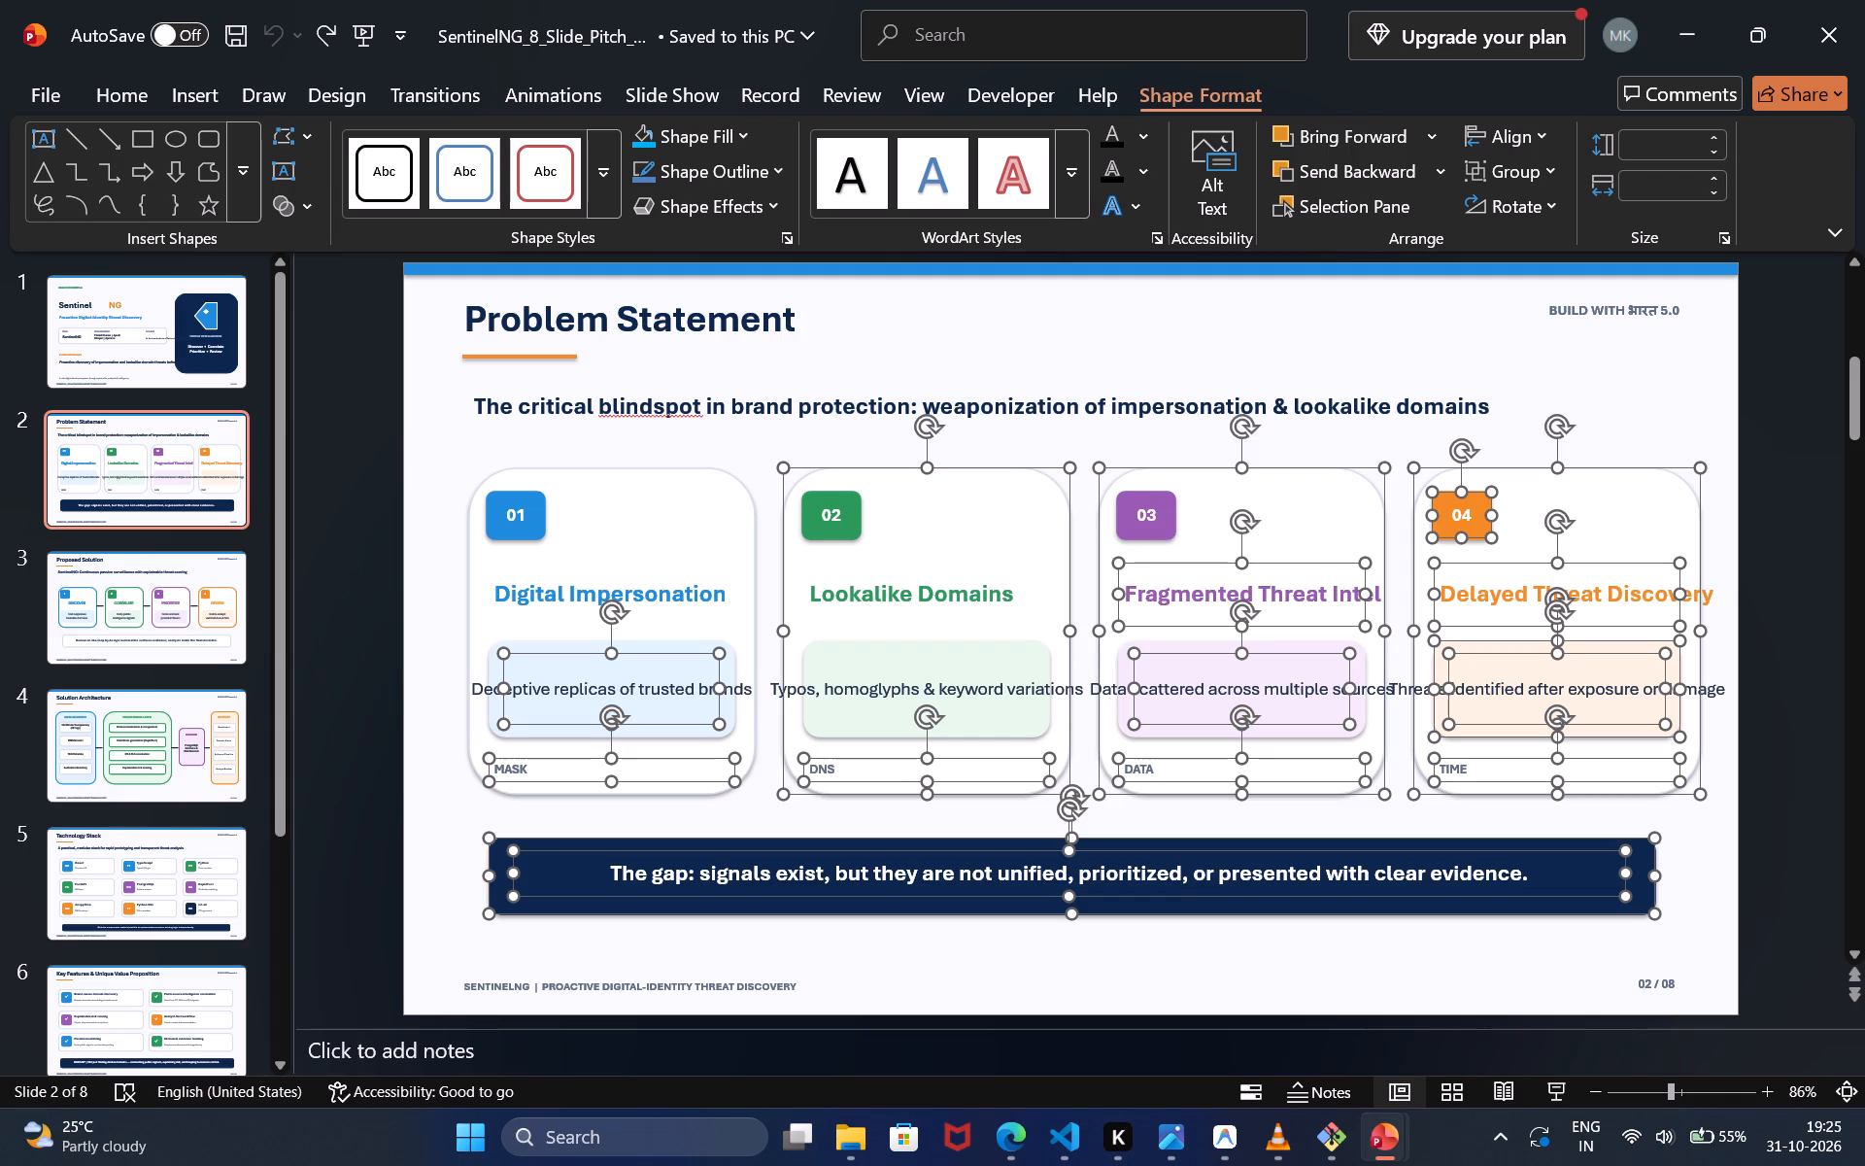
{"action": "left_click", "coordinate": [1191, 642], "text": "ctrl"}
{"action": "left_click", "coordinate": [1145, 506], "text": "ctrl"}
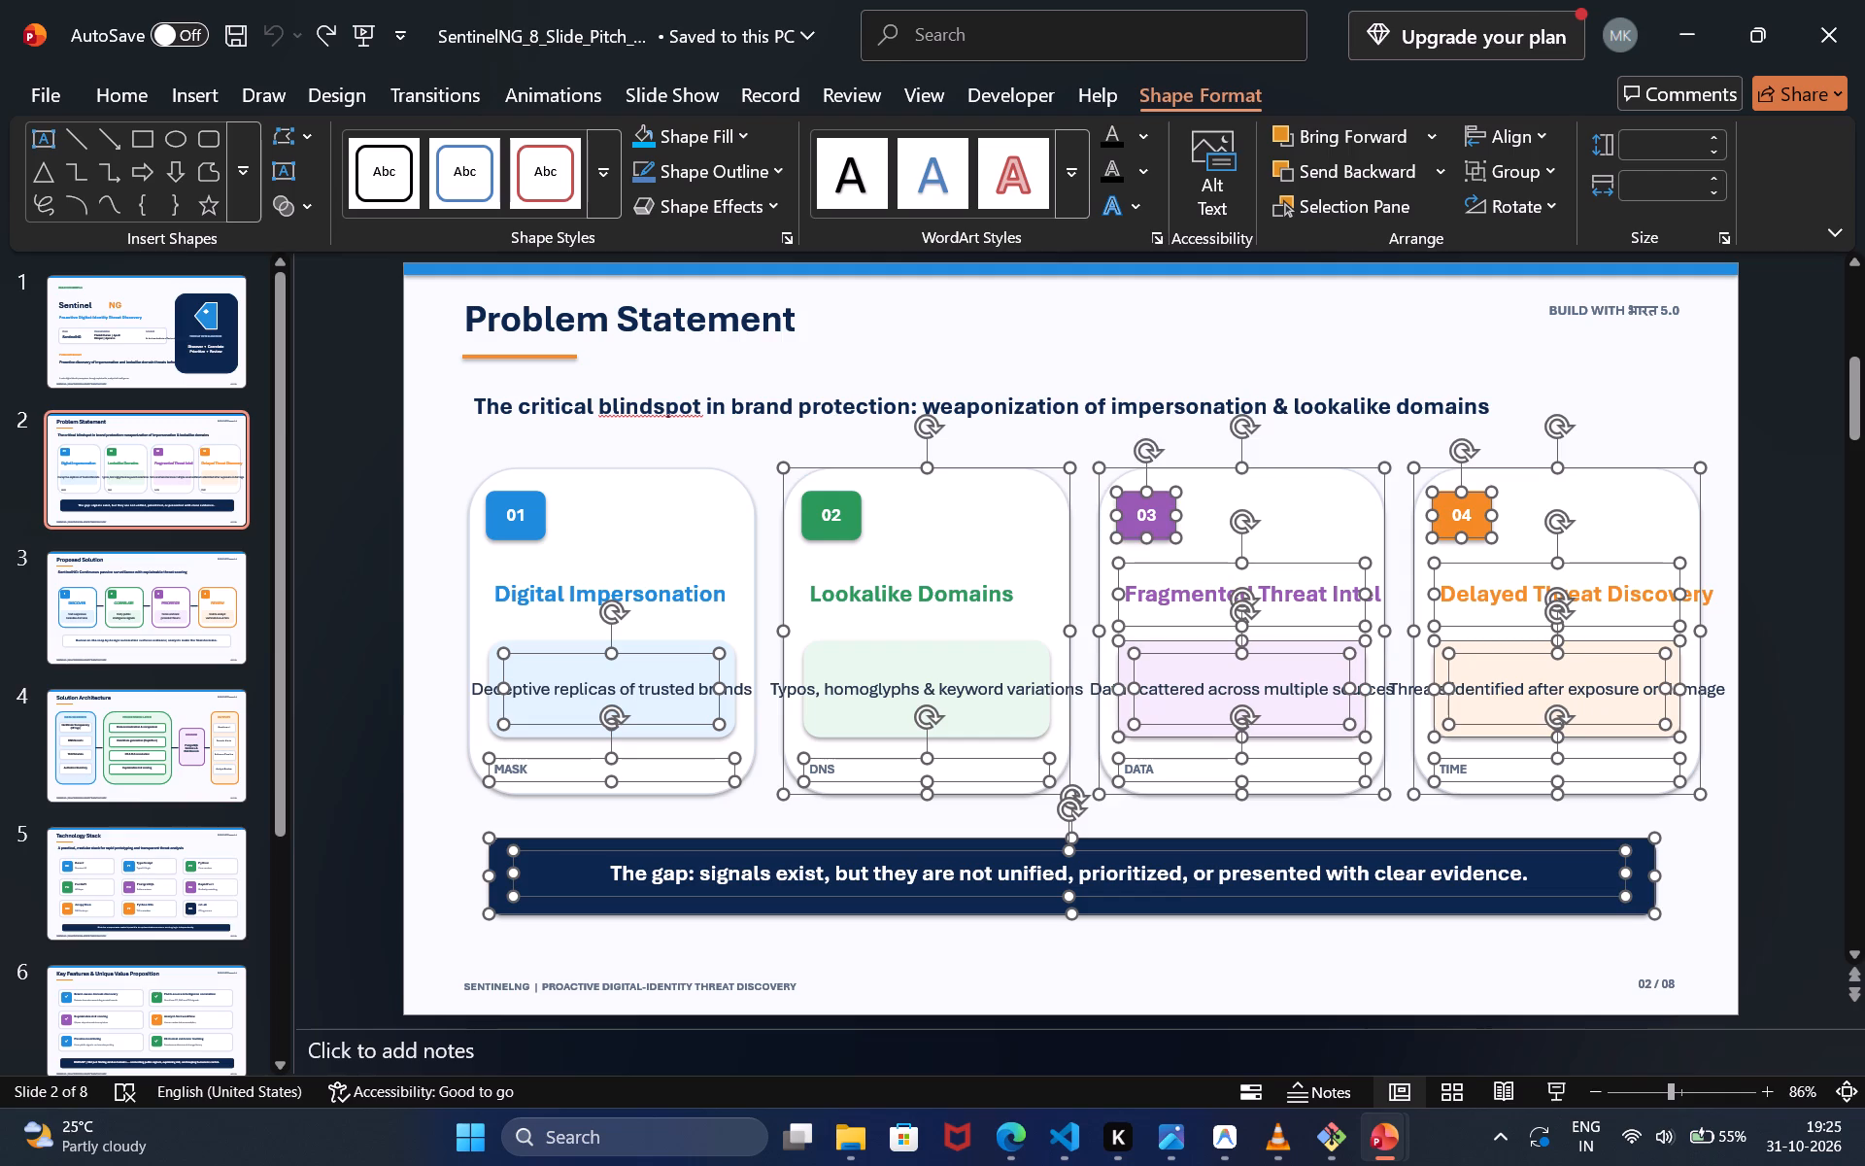
Add the Lookalike Domains card's 02 badge, heading, description text and description box to the selection.
{"action": "left_click", "coordinate": [831, 522], "text": "ctrl"}
{"action": "left_click", "coordinate": [912, 522], "text": "ctrl"}
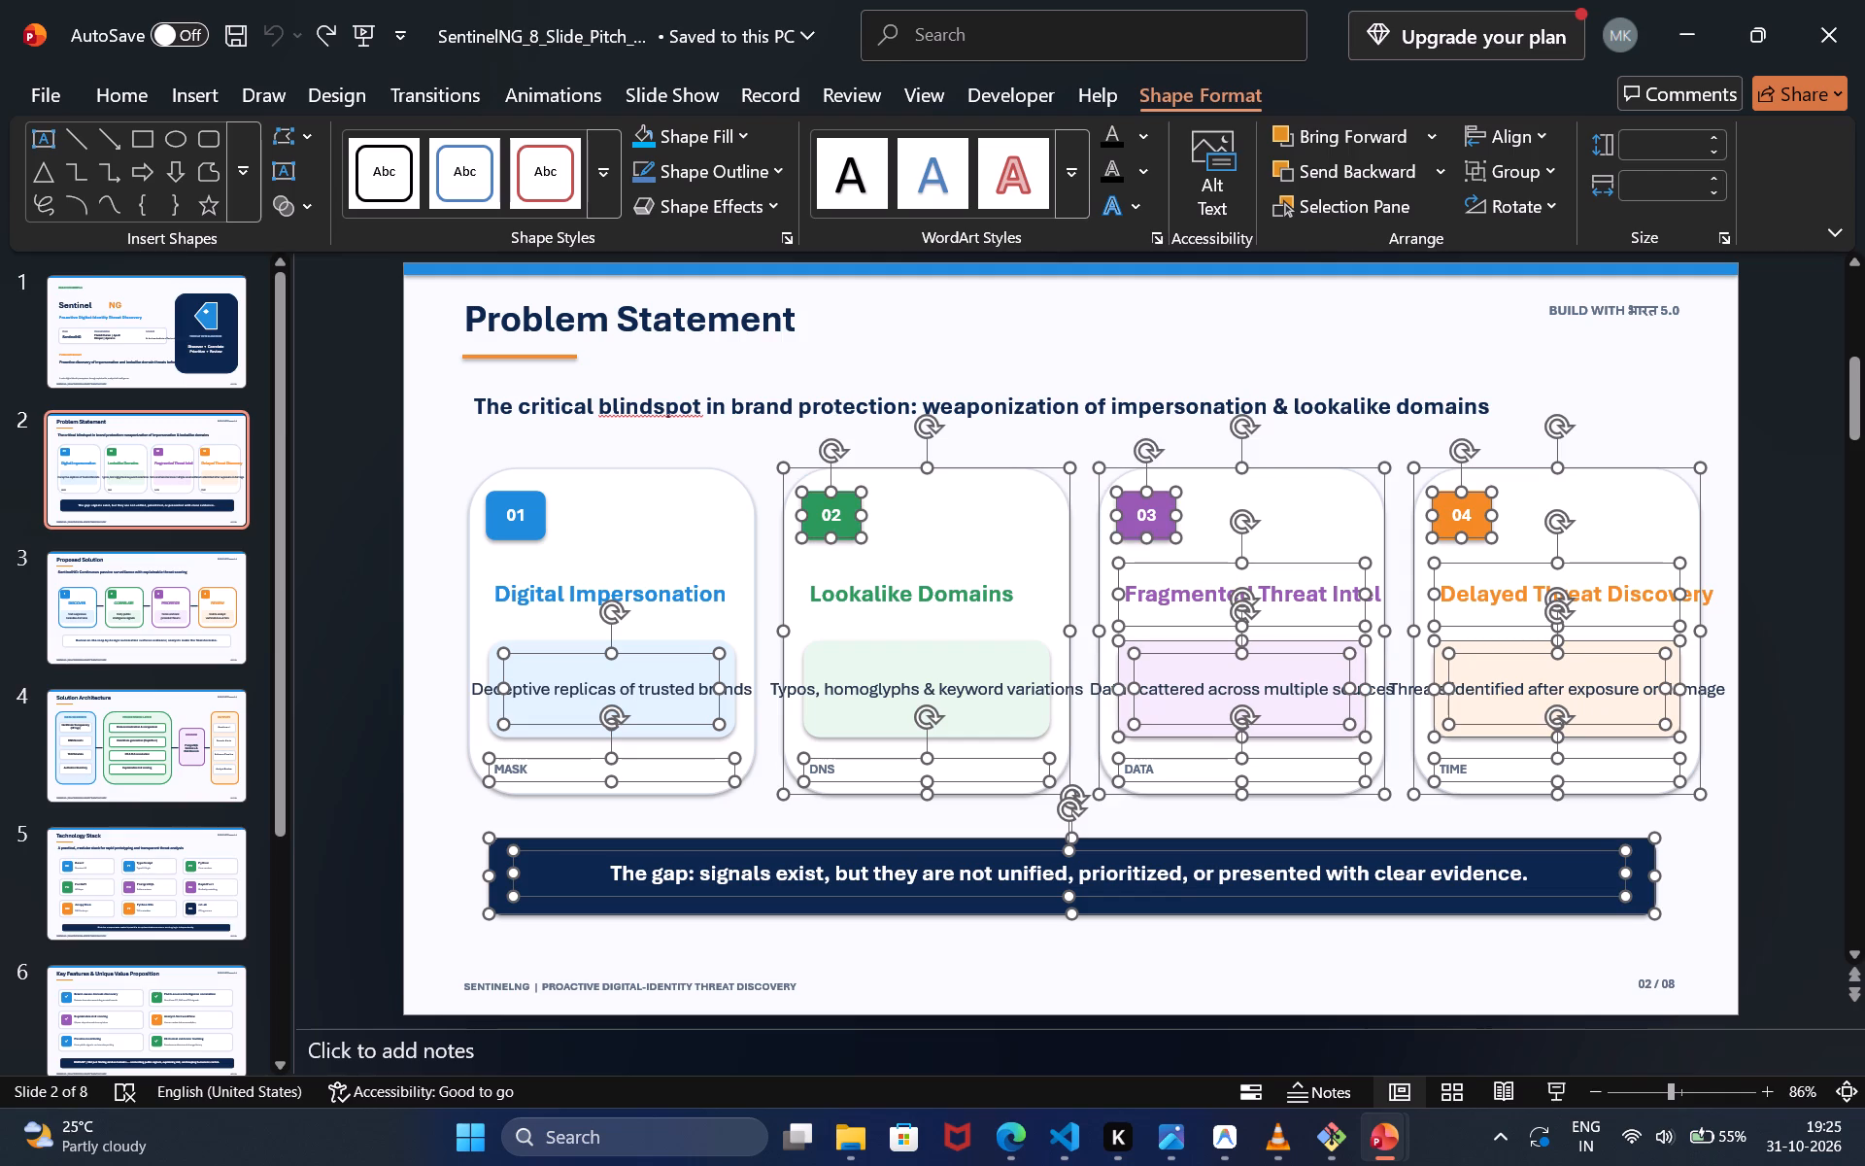
{"action": "left_click", "coordinate": [912, 522], "text": "ctrl"}
{"action": "left_click", "coordinate": [910, 591], "text": "ctrl"}
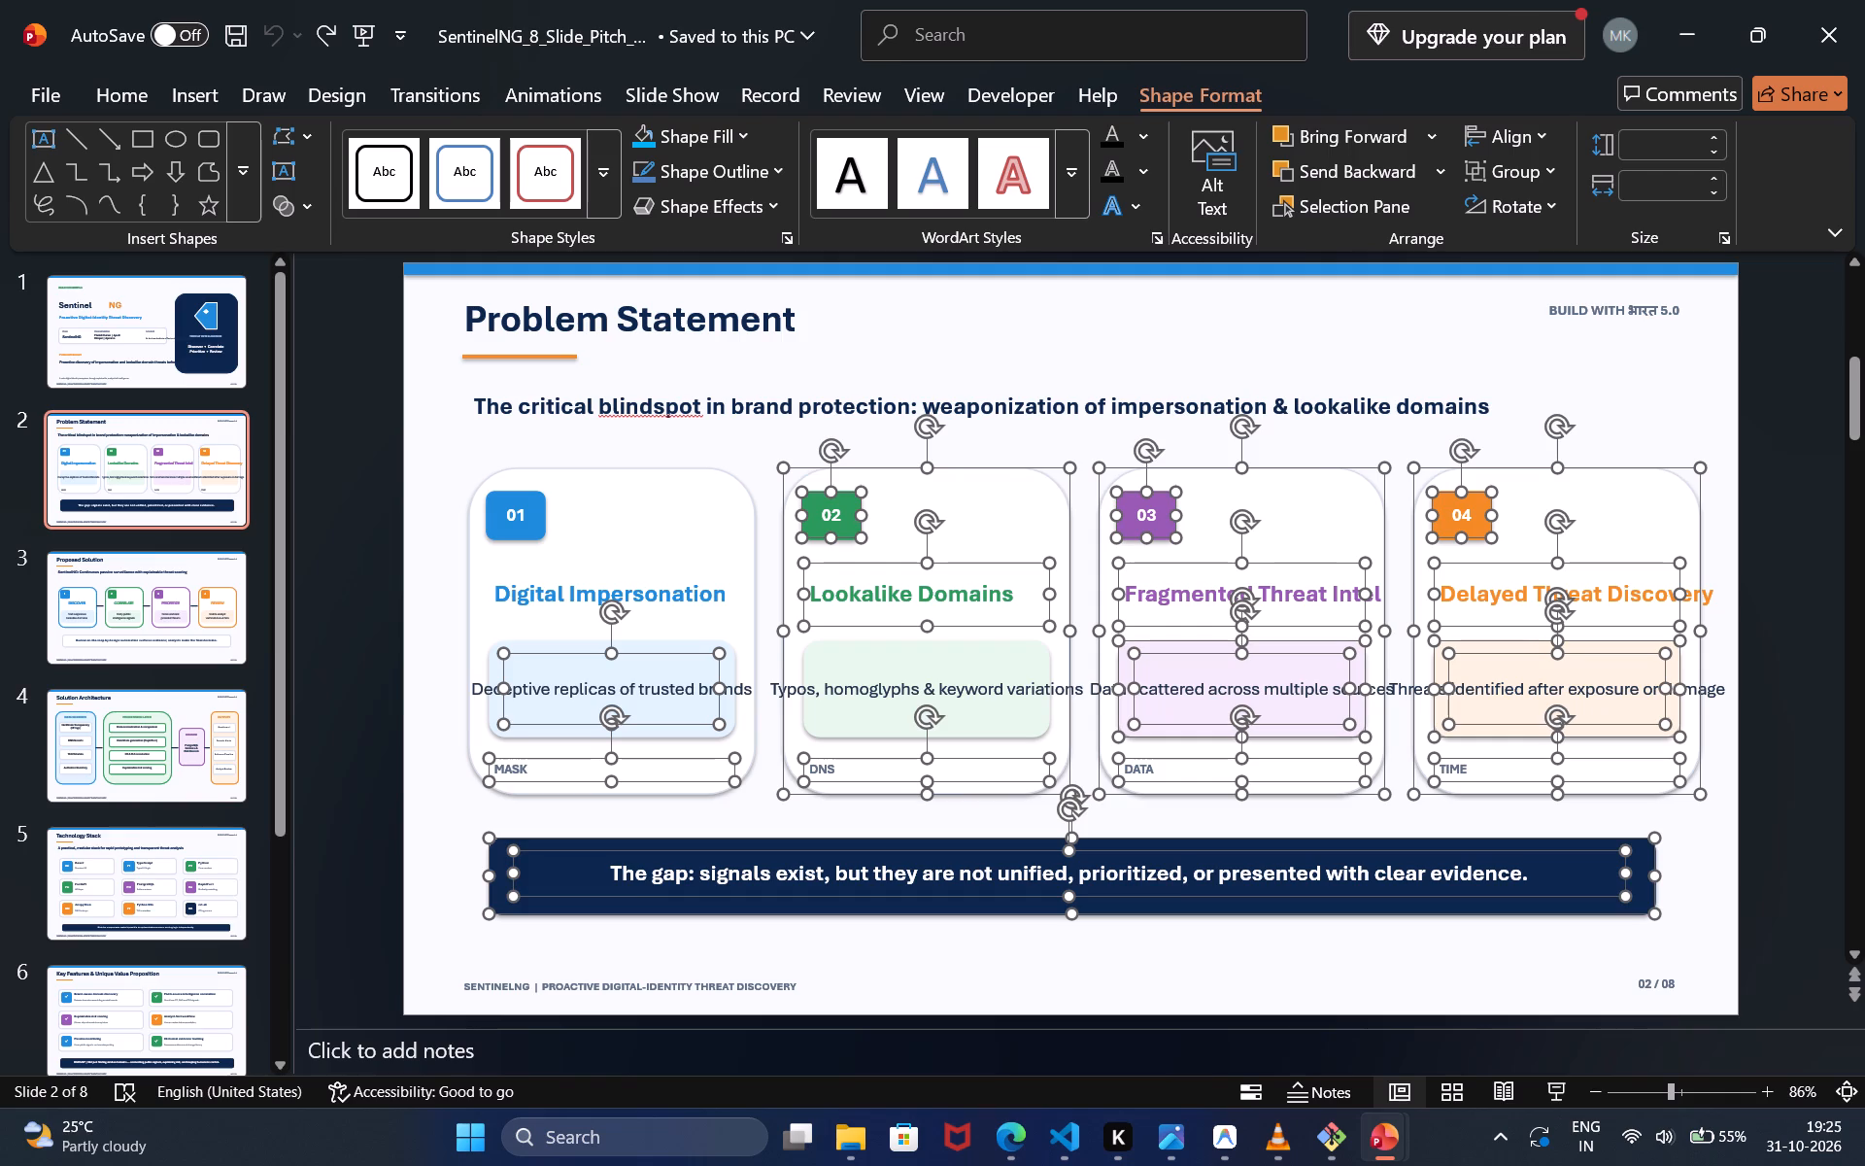
{"action": "left_click", "coordinate": [866, 666], "text": "ctrl"}
{"action": "left_click", "coordinate": [844, 732], "text": "ctrl"}
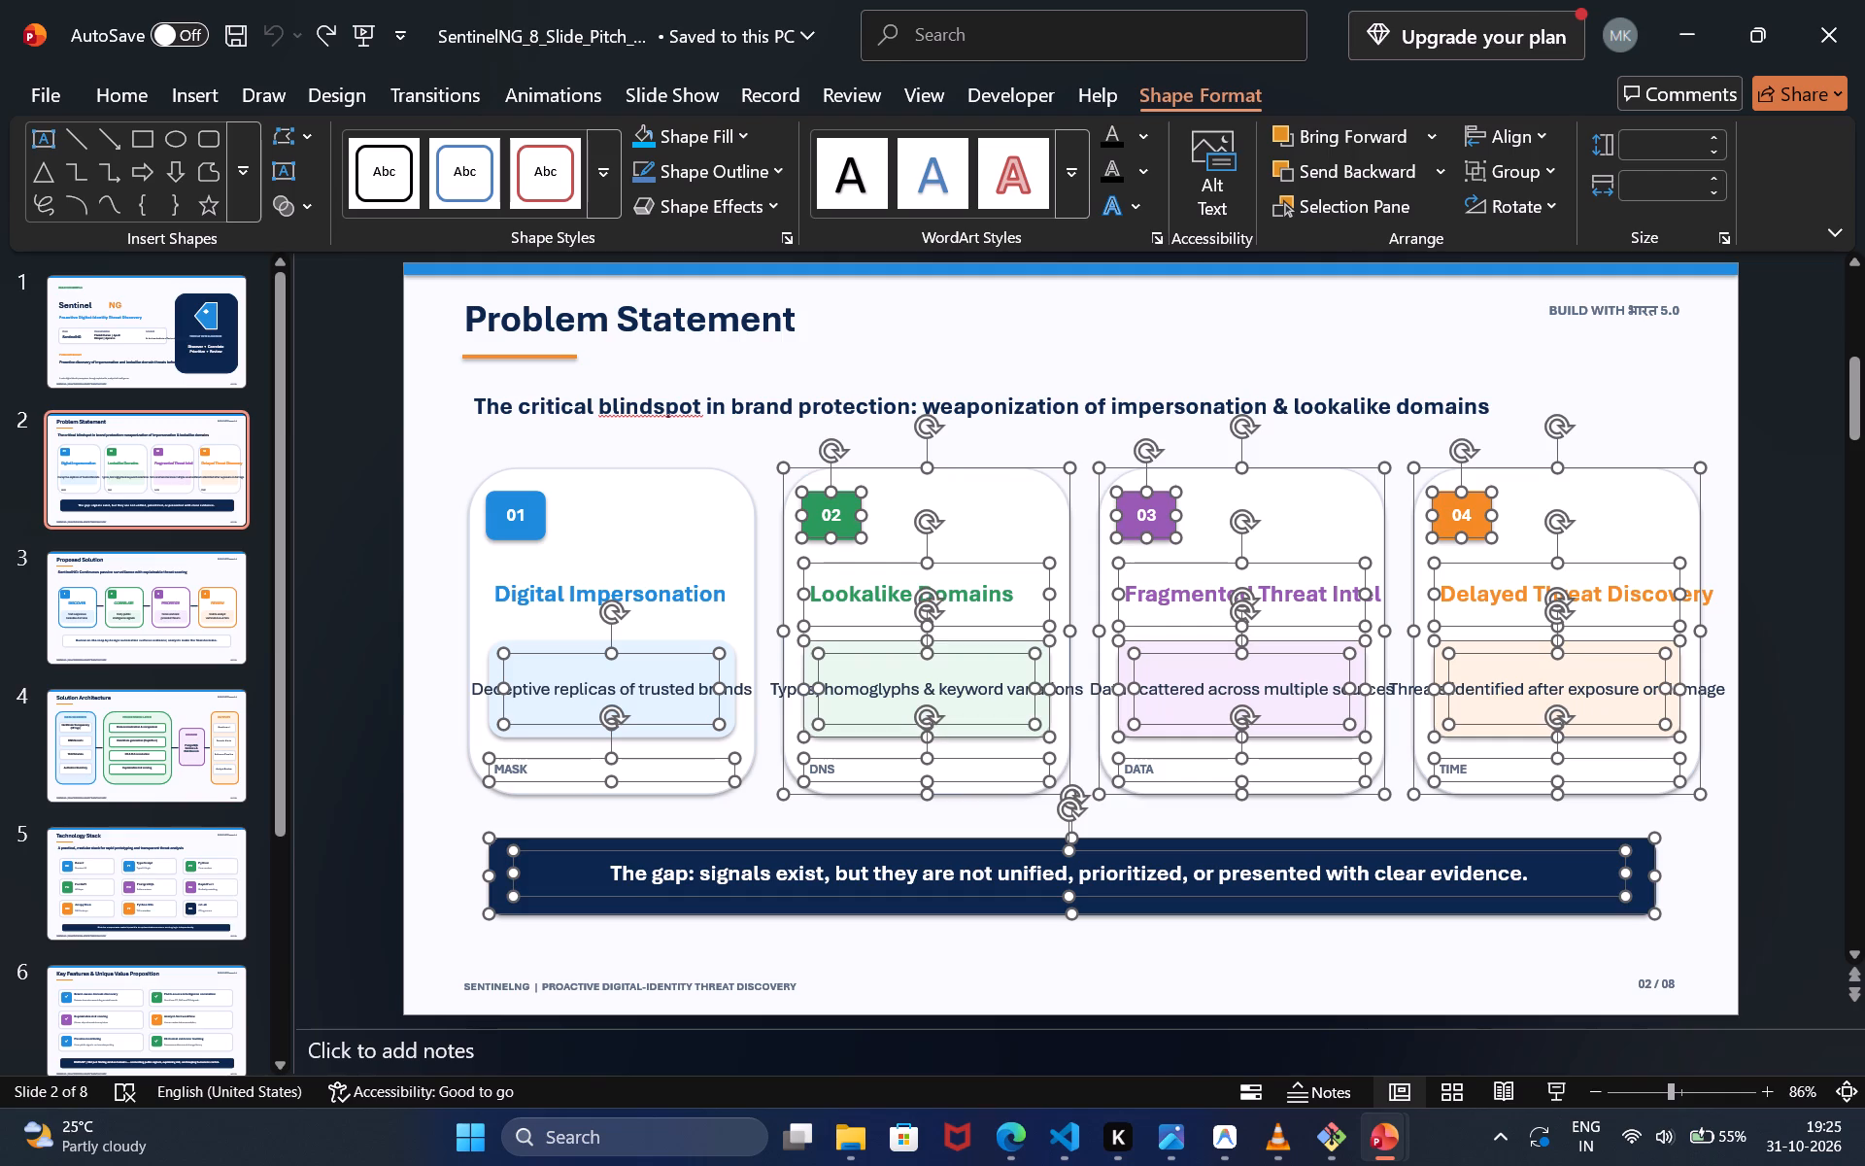
Add the Digital Impersonation card's outline, 01 badge, heading and description box, plus the critical blindspot subtitle, to the selection and copy everything selected.
{"action": "left_click", "coordinate": [682, 506], "text": "ctrl"}
{"action": "left_click", "coordinate": [531, 511], "text": "ctrl"}
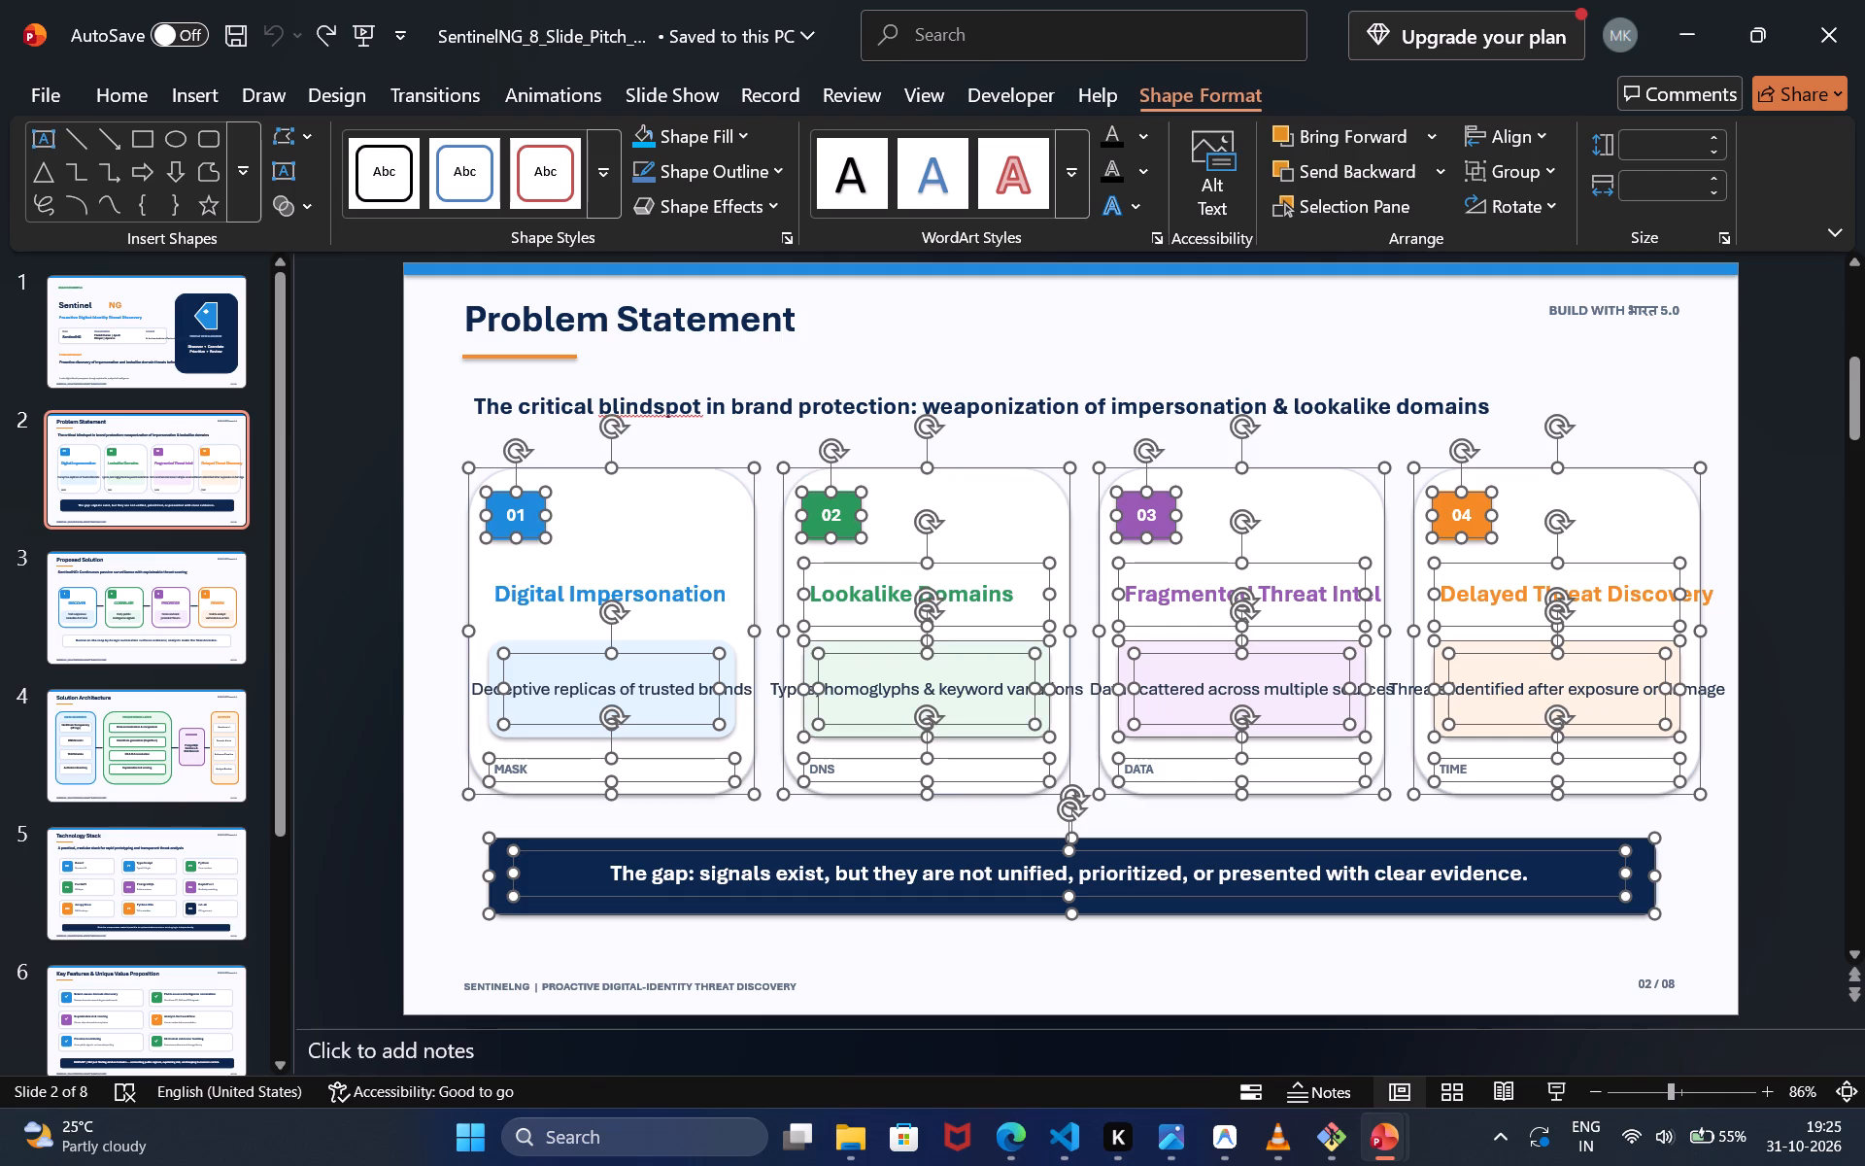
{"action": "left_click", "coordinate": [559, 576], "text": "ctrl"}
{"action": "left_click", "coordinate": [564, 657], "text": "ctrl"}
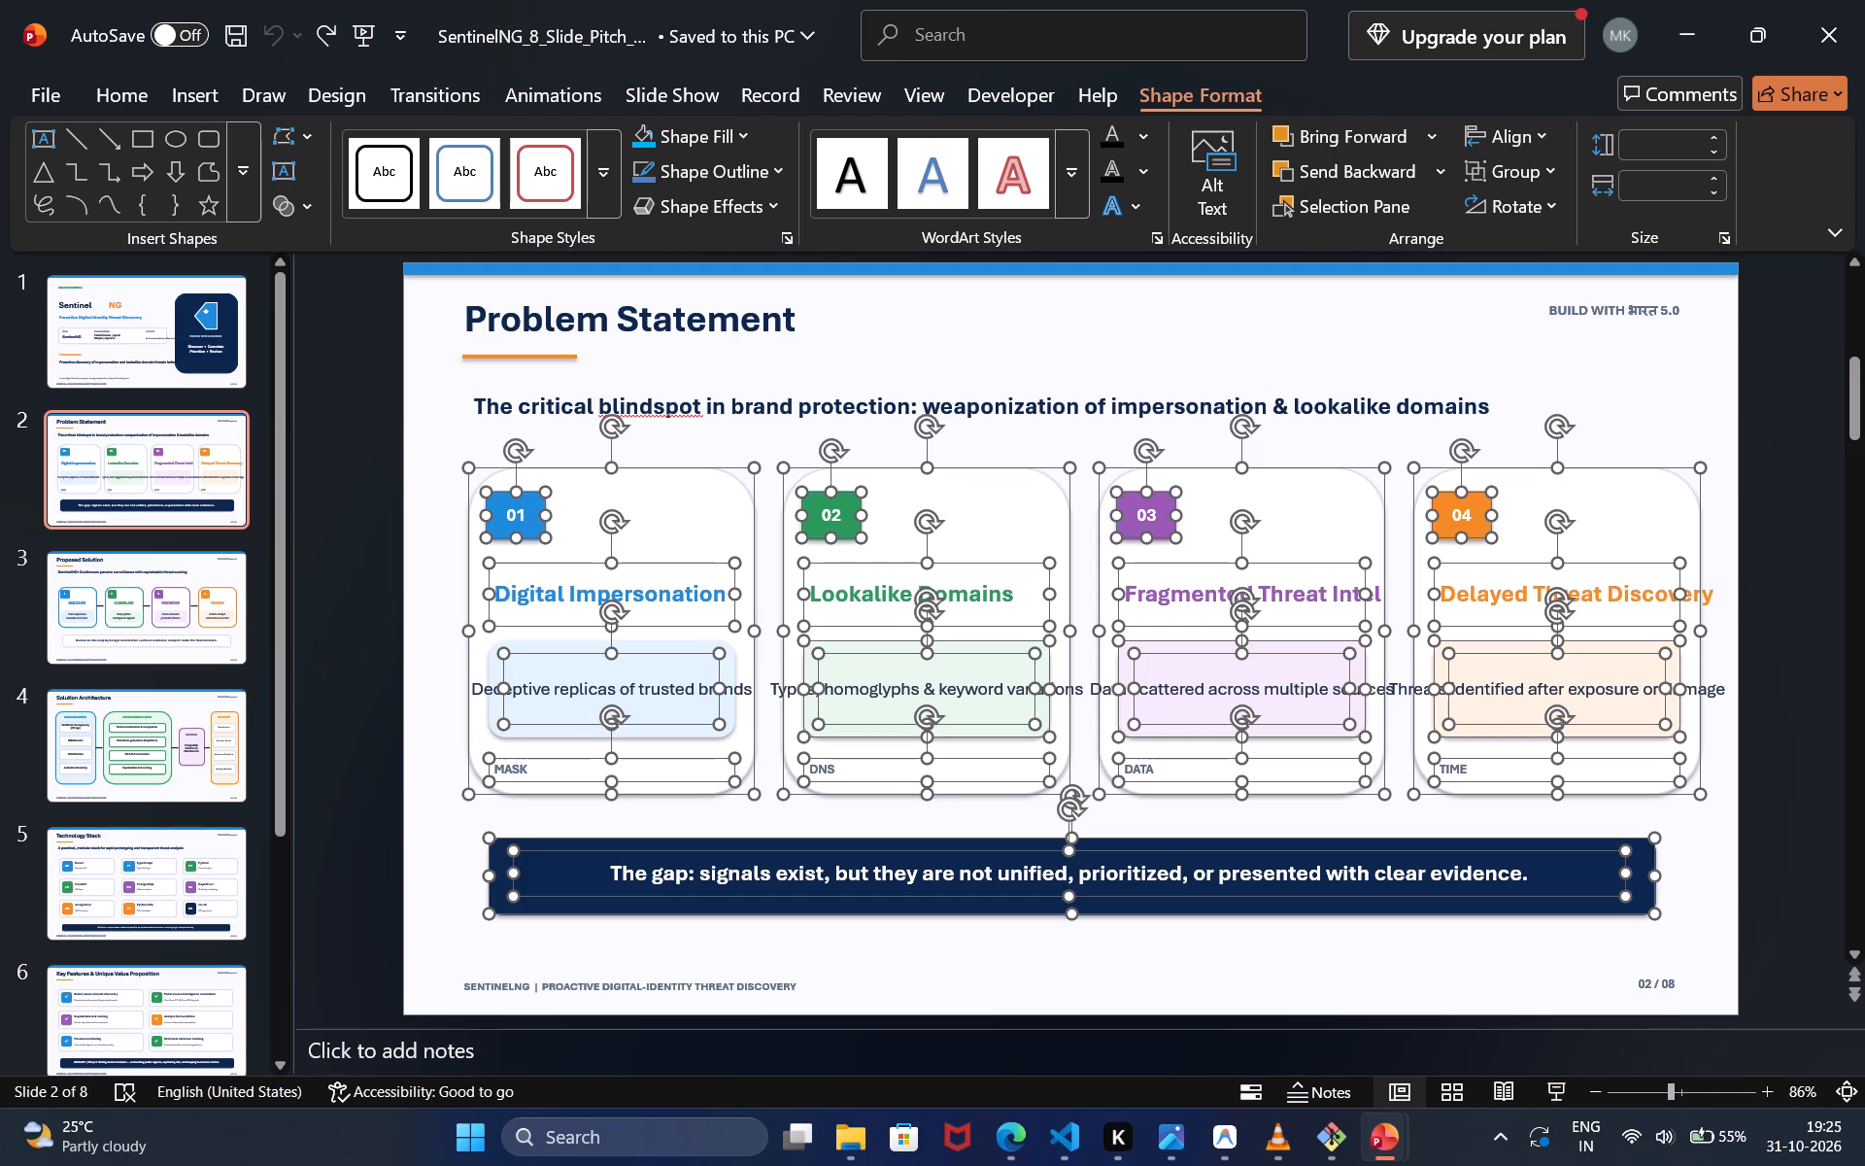
{"action": "left_click", "coordinate": [564, 657], "text": "ctrl"}
{"action": "left_click", "coordinate": [549, 643], "text": "ctrl"}
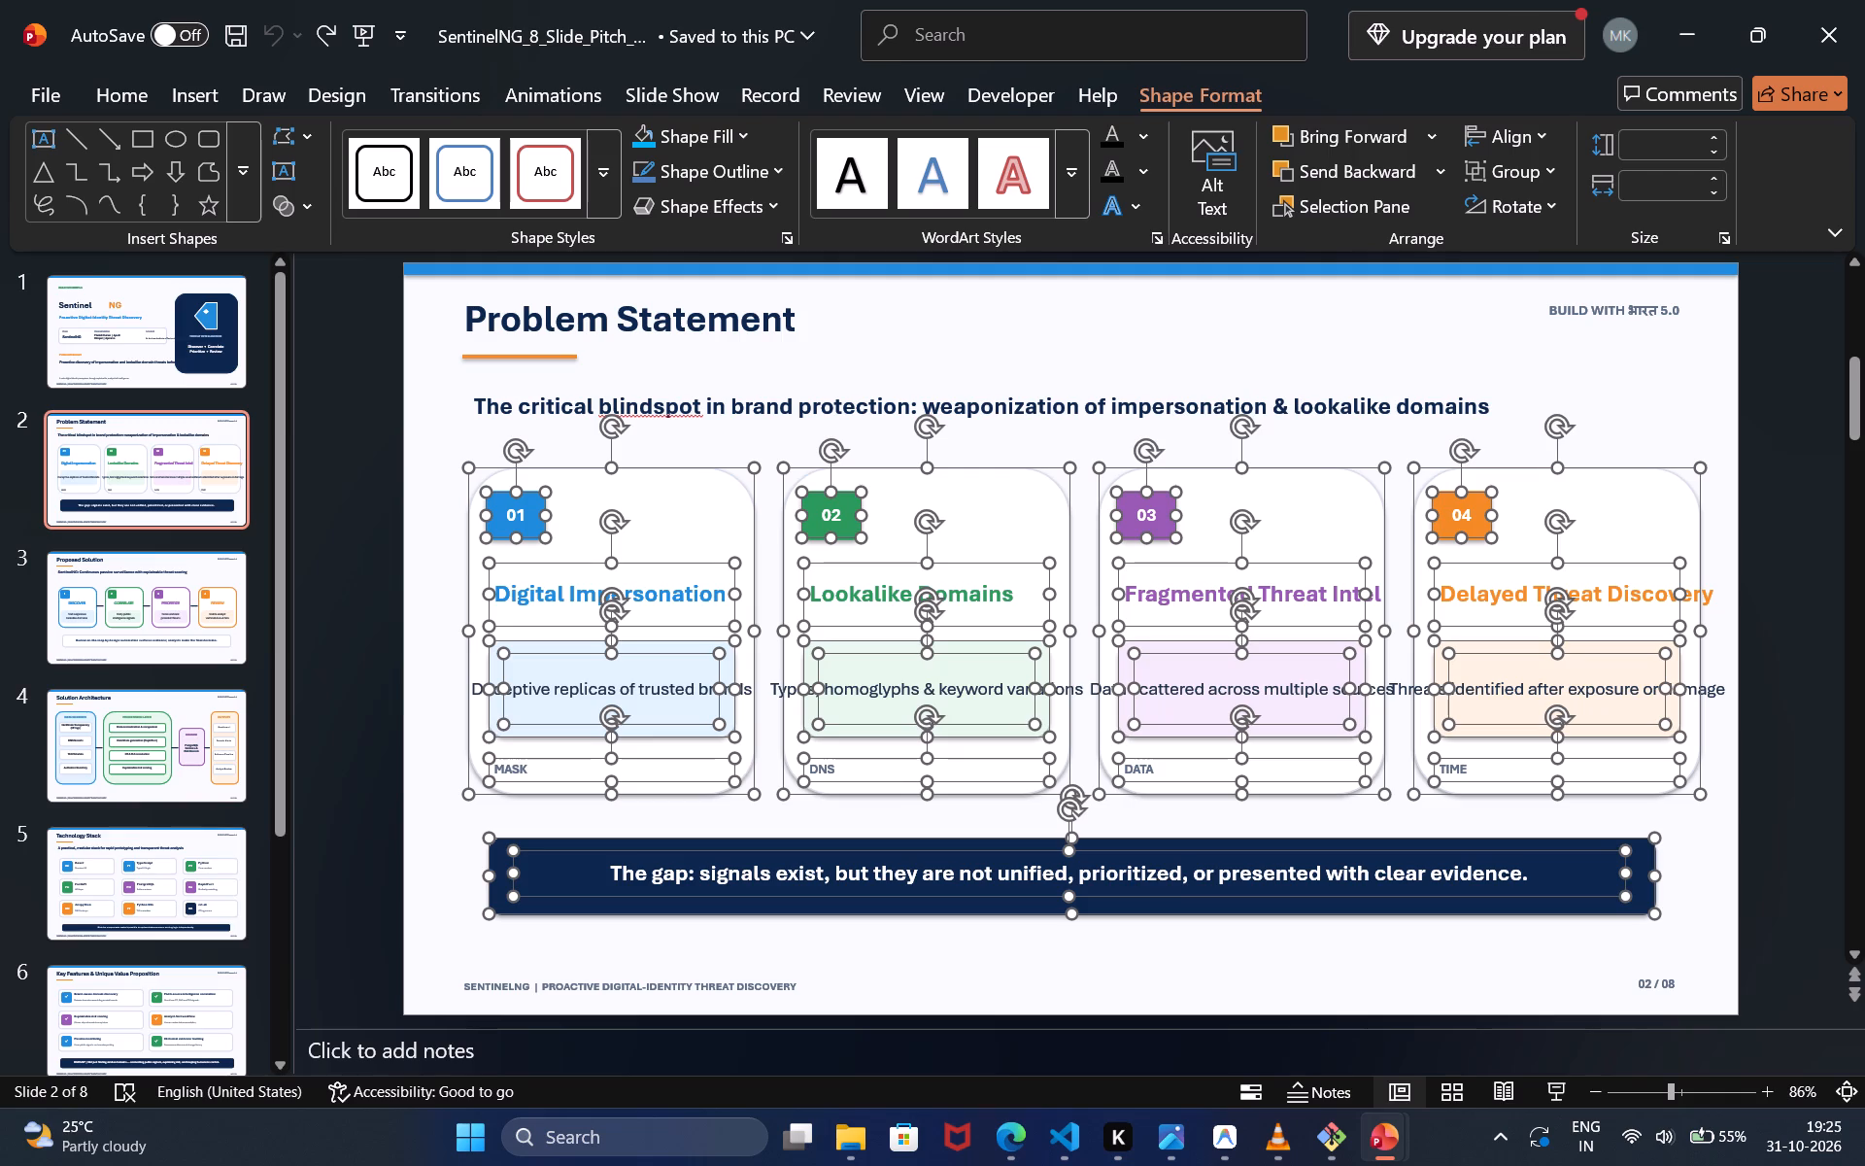
{"action": "left_click", "coordinate": [727, 403], "text": "ctrl"}
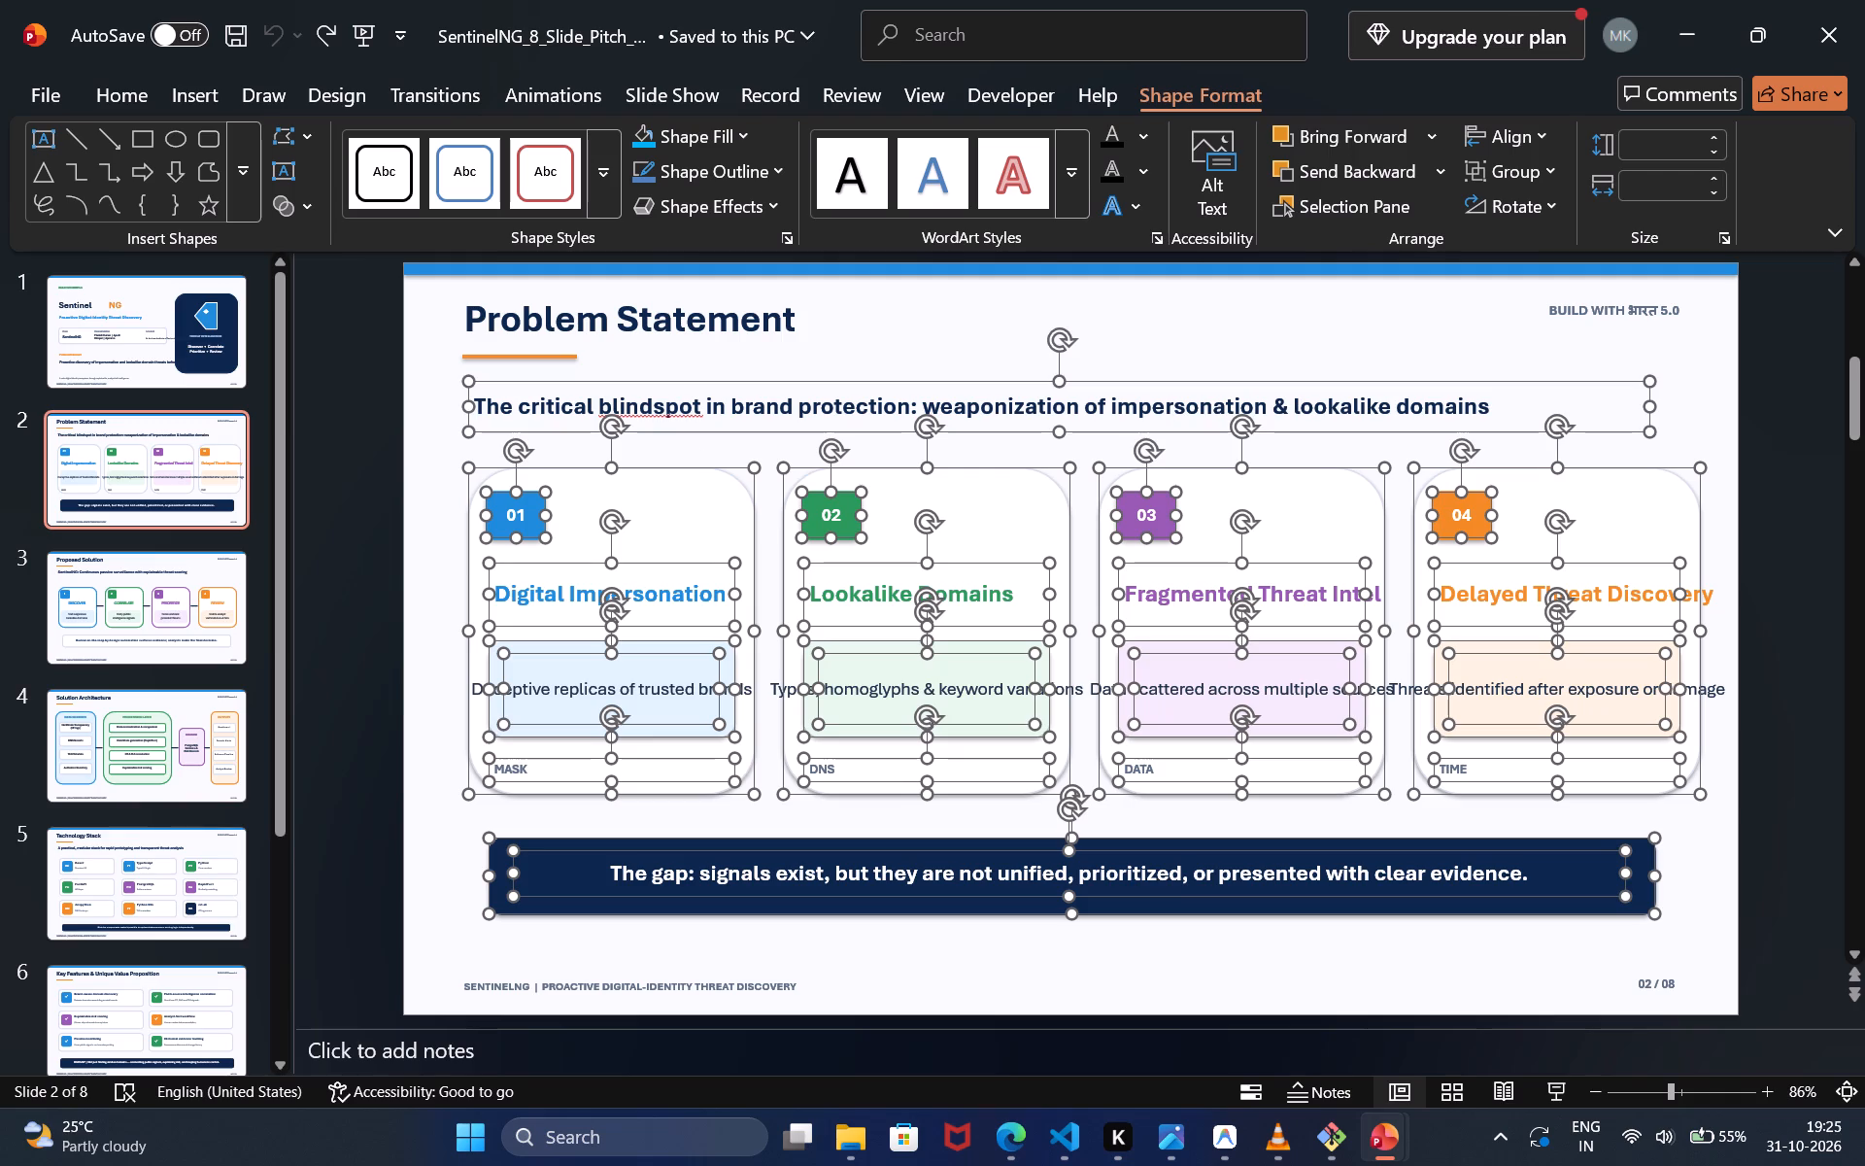
{"action": "key", "text": "ctrl+c"}
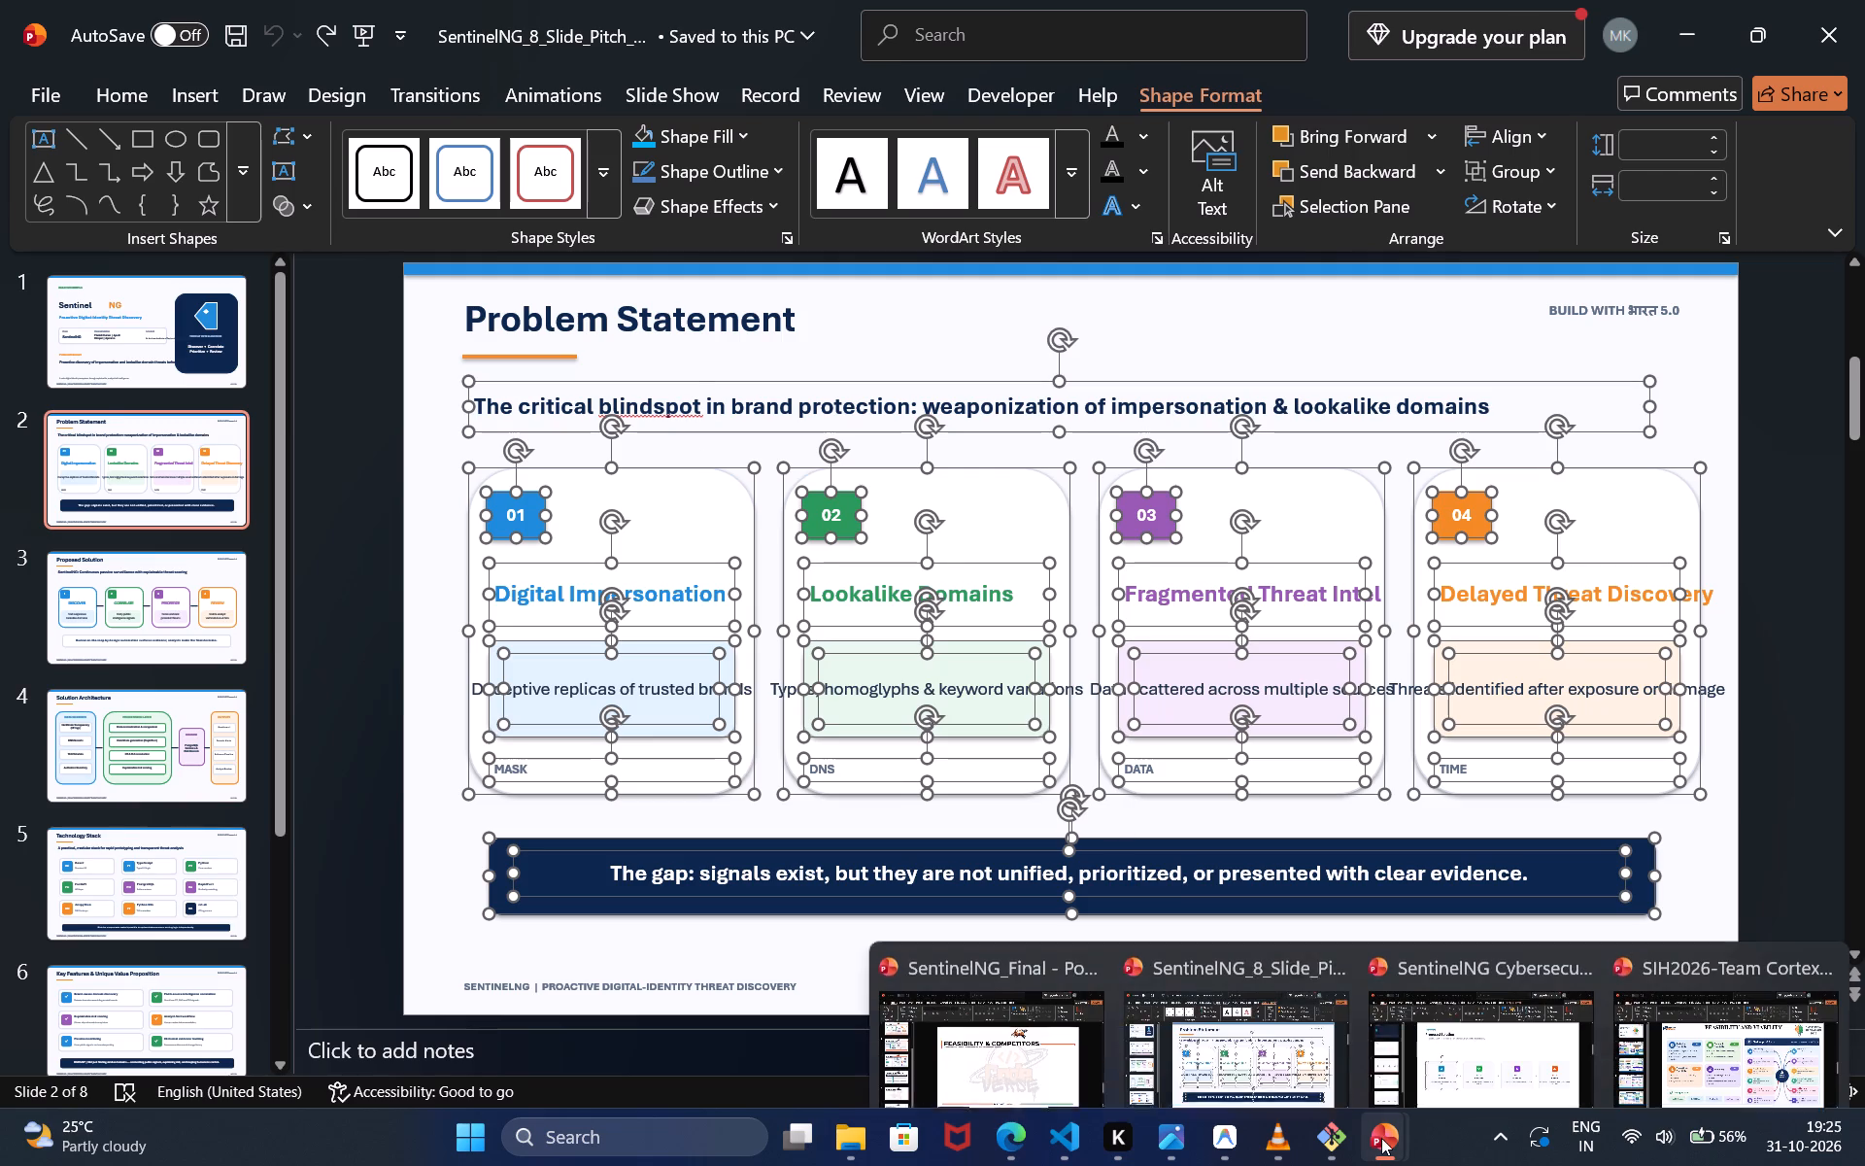
Switch to the SentinelNG_Final presentation and go back through its slides toward those before the Solution slide.
{"action": "left_click", "coordinate": [1019, 1000]}
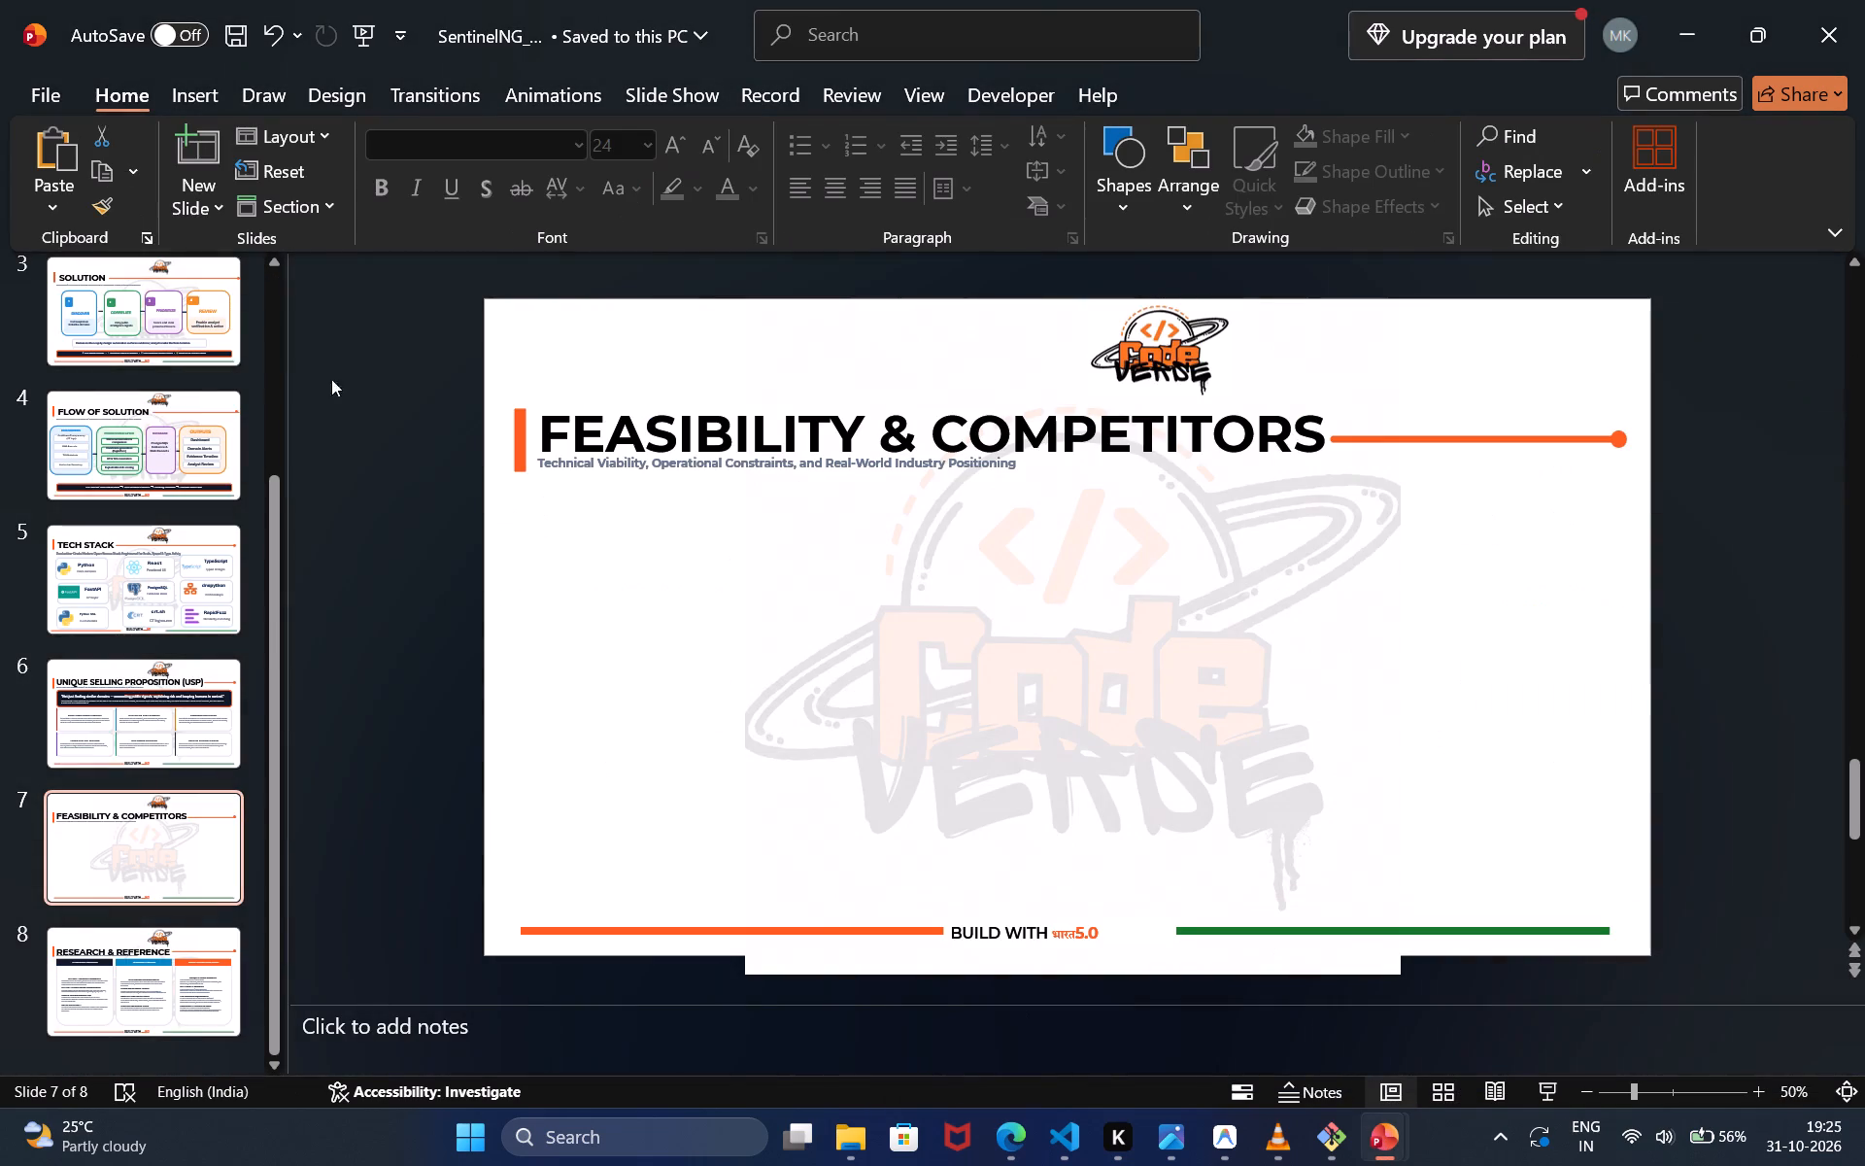
{"action": "left_click", "coordinate": [187, 430]}
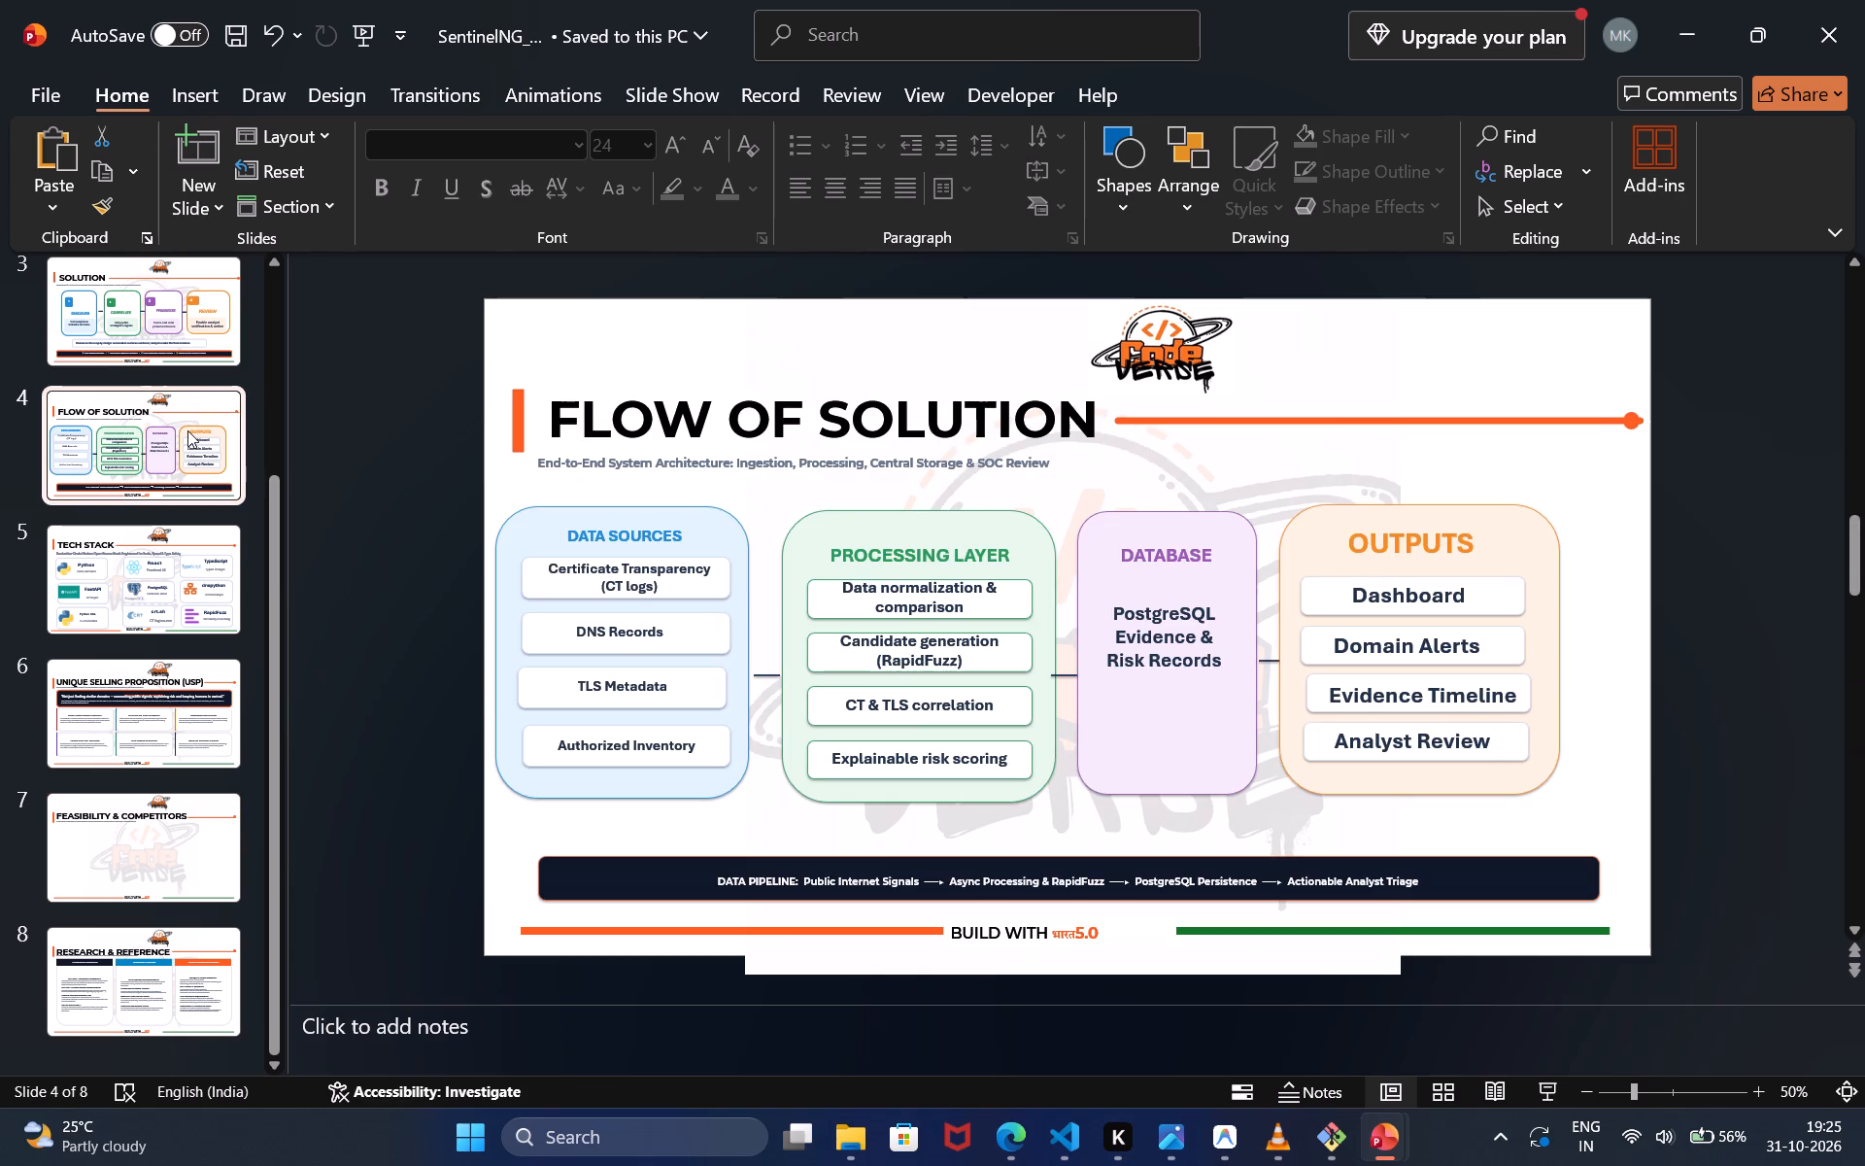
{"action": "scroll", "coordinate": [187, 430], "scroll_direction": "up", "scroll_amount": 2}
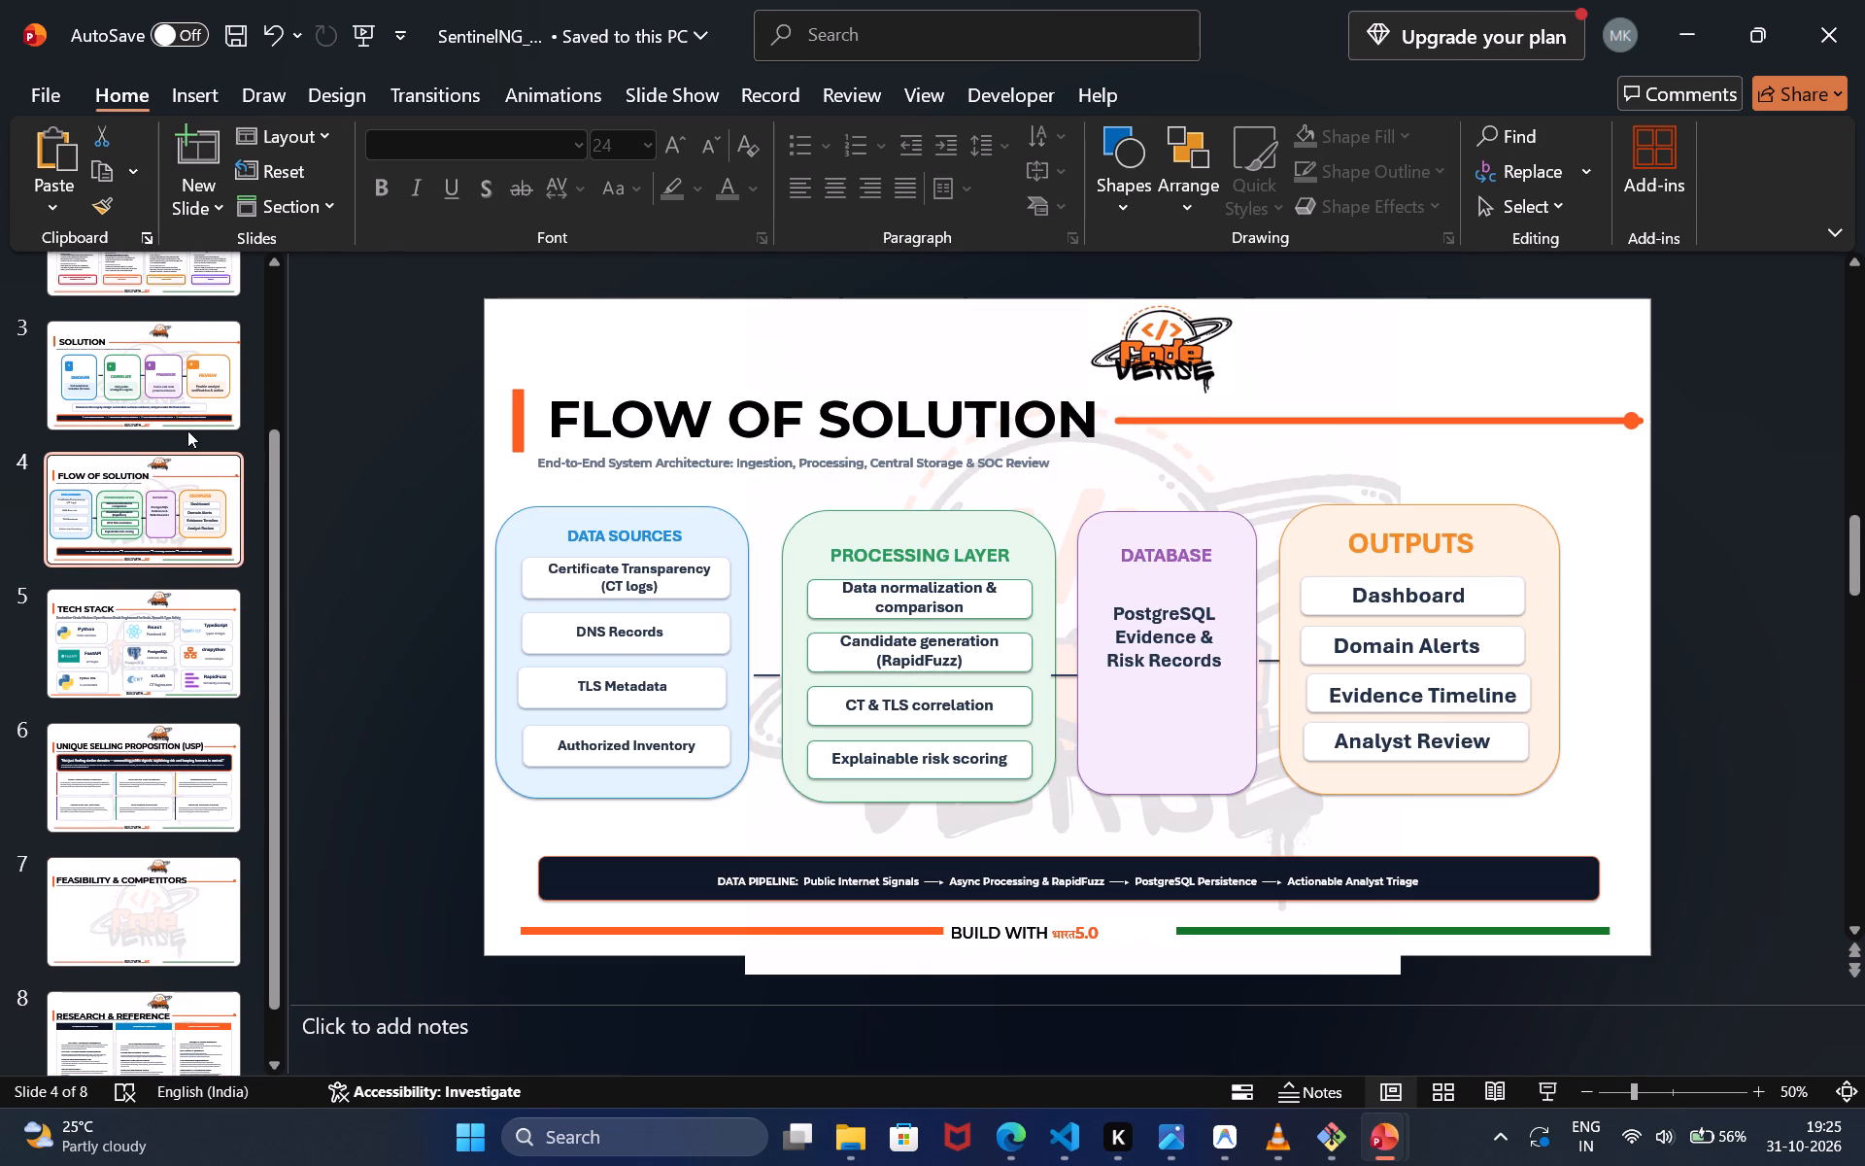
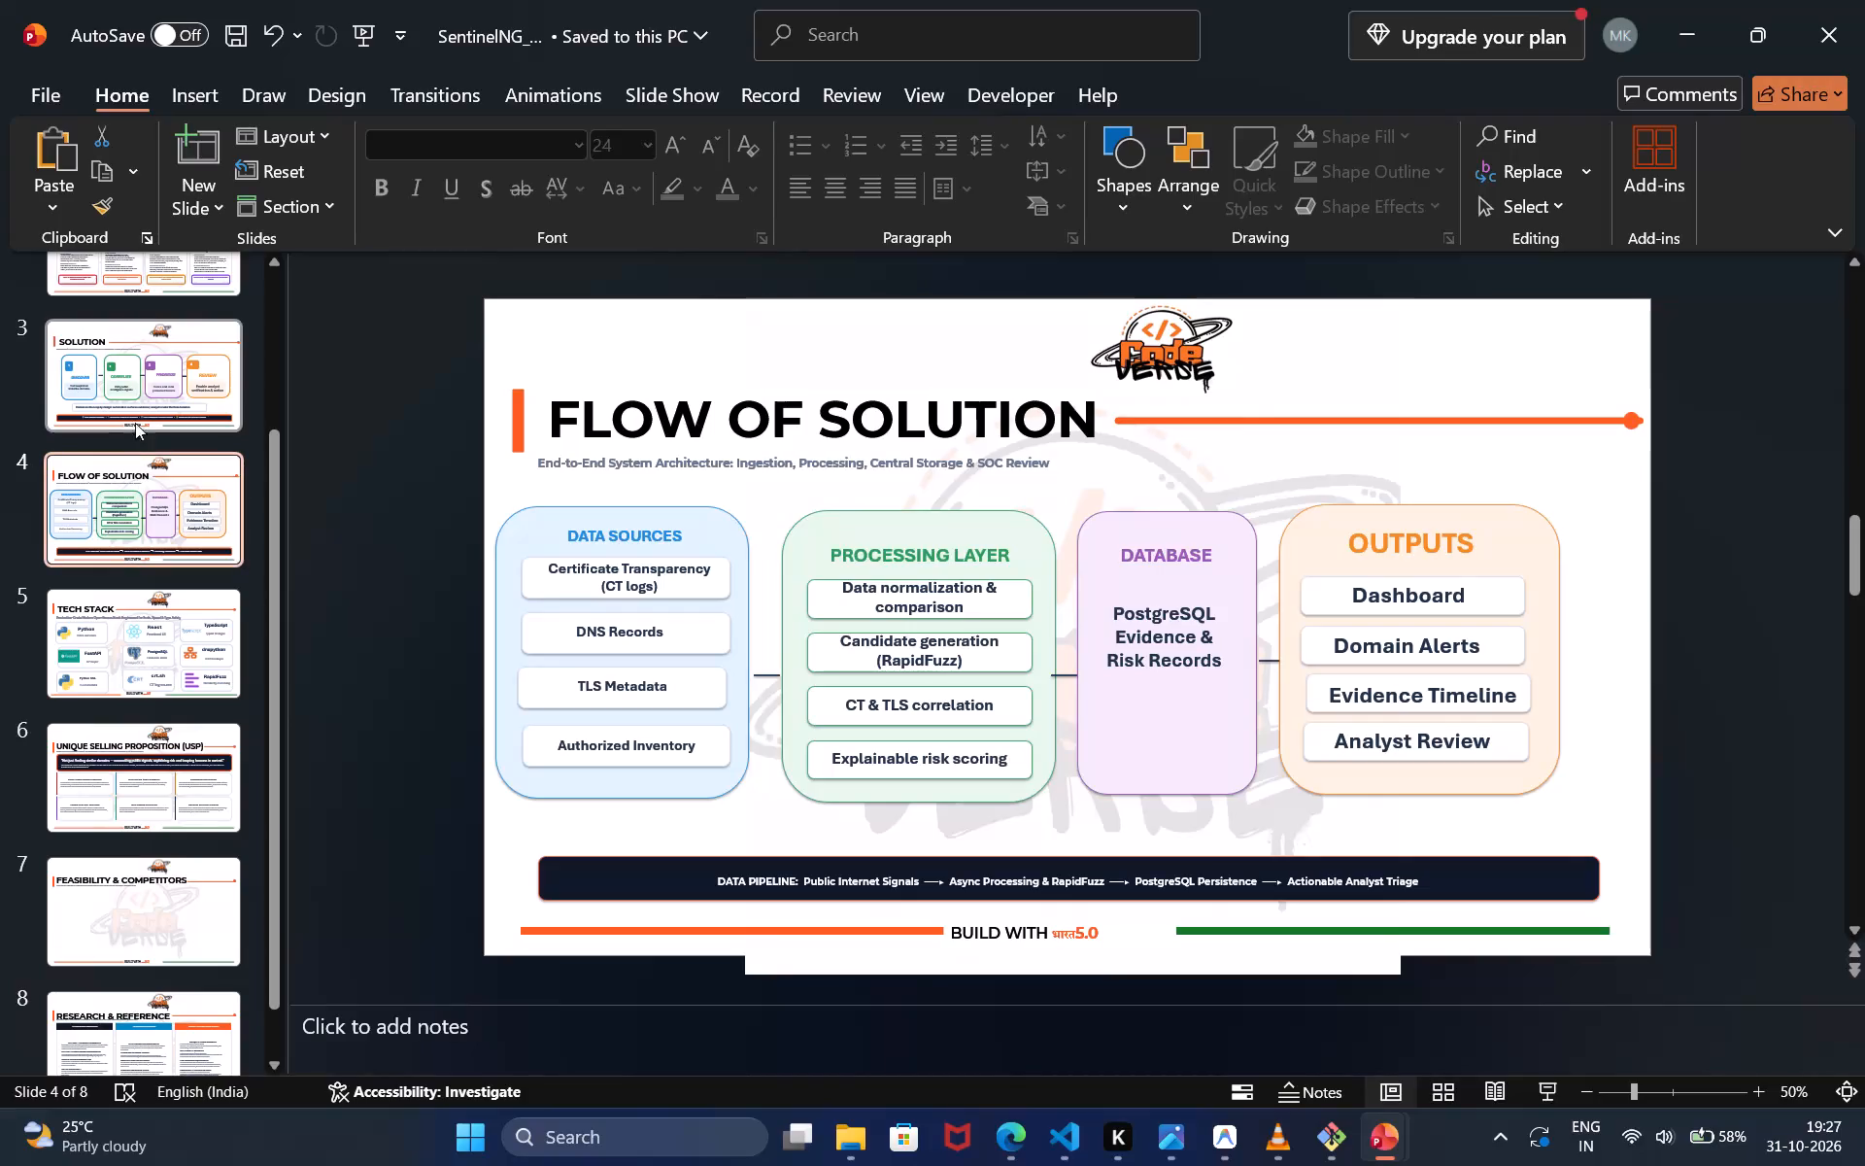
Review the Solution, Flow of Solution and Tech Stack slides, checking the Solution slide's title and subtitle placement.
{"action": "left_click", "coordinate": [136, 414]}
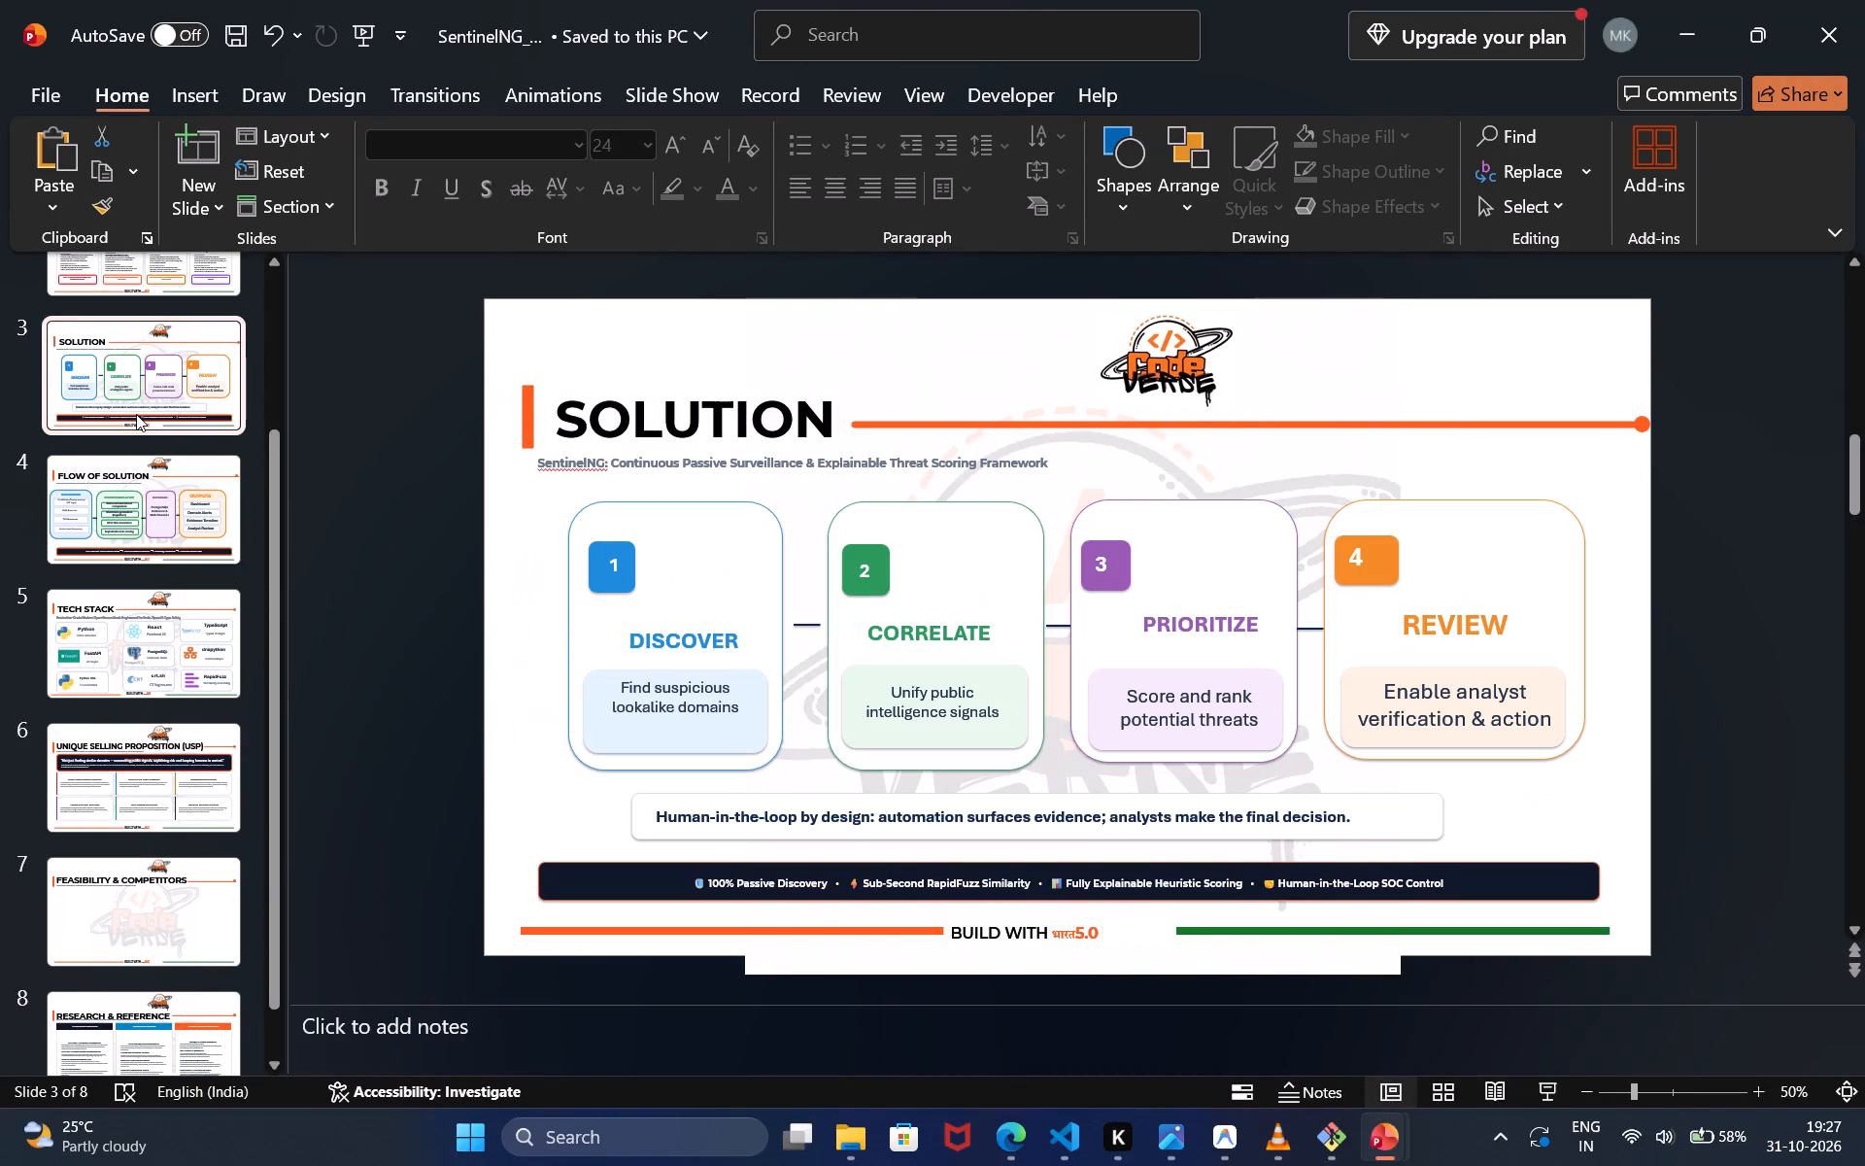
{"action": "left_click", "coordinate": [117, 658]}
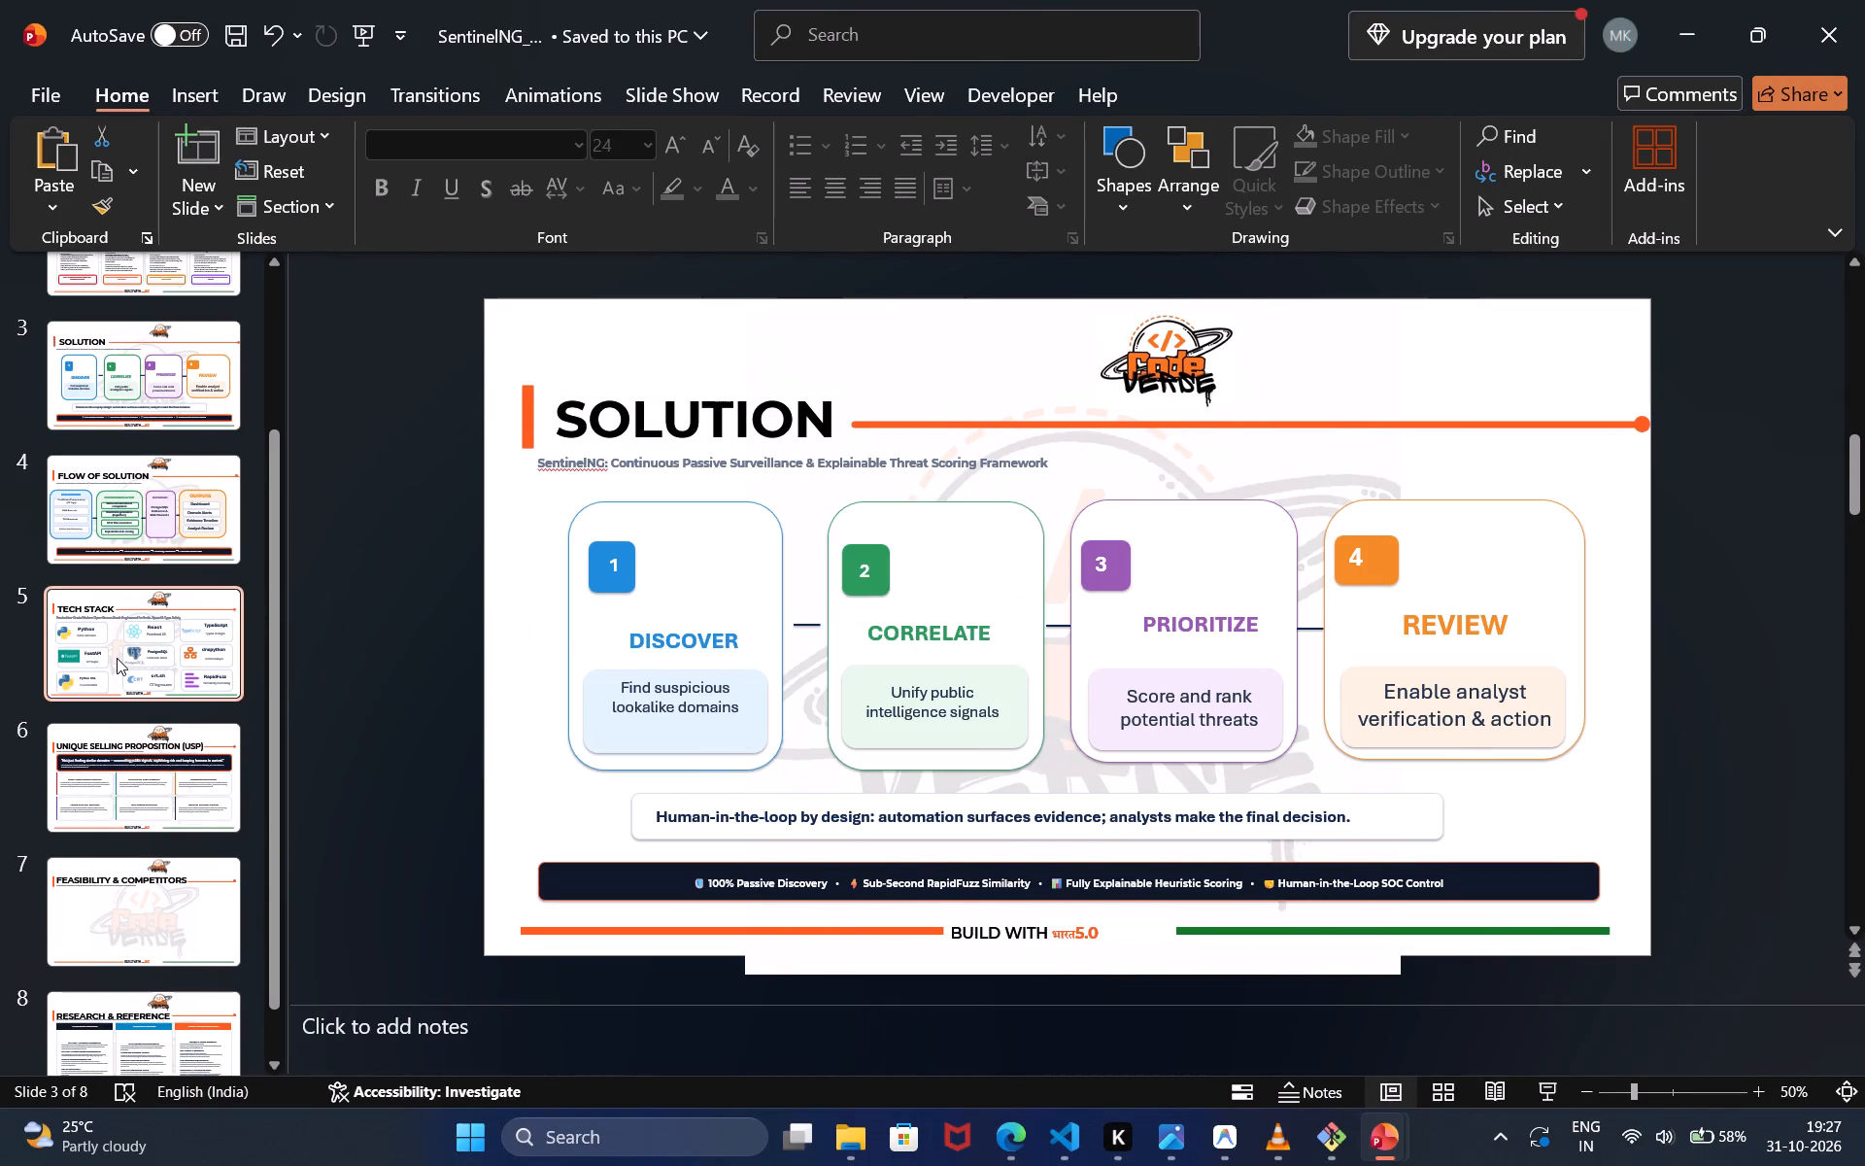
{"action": "left_click", "coordinate": [125, 521]}
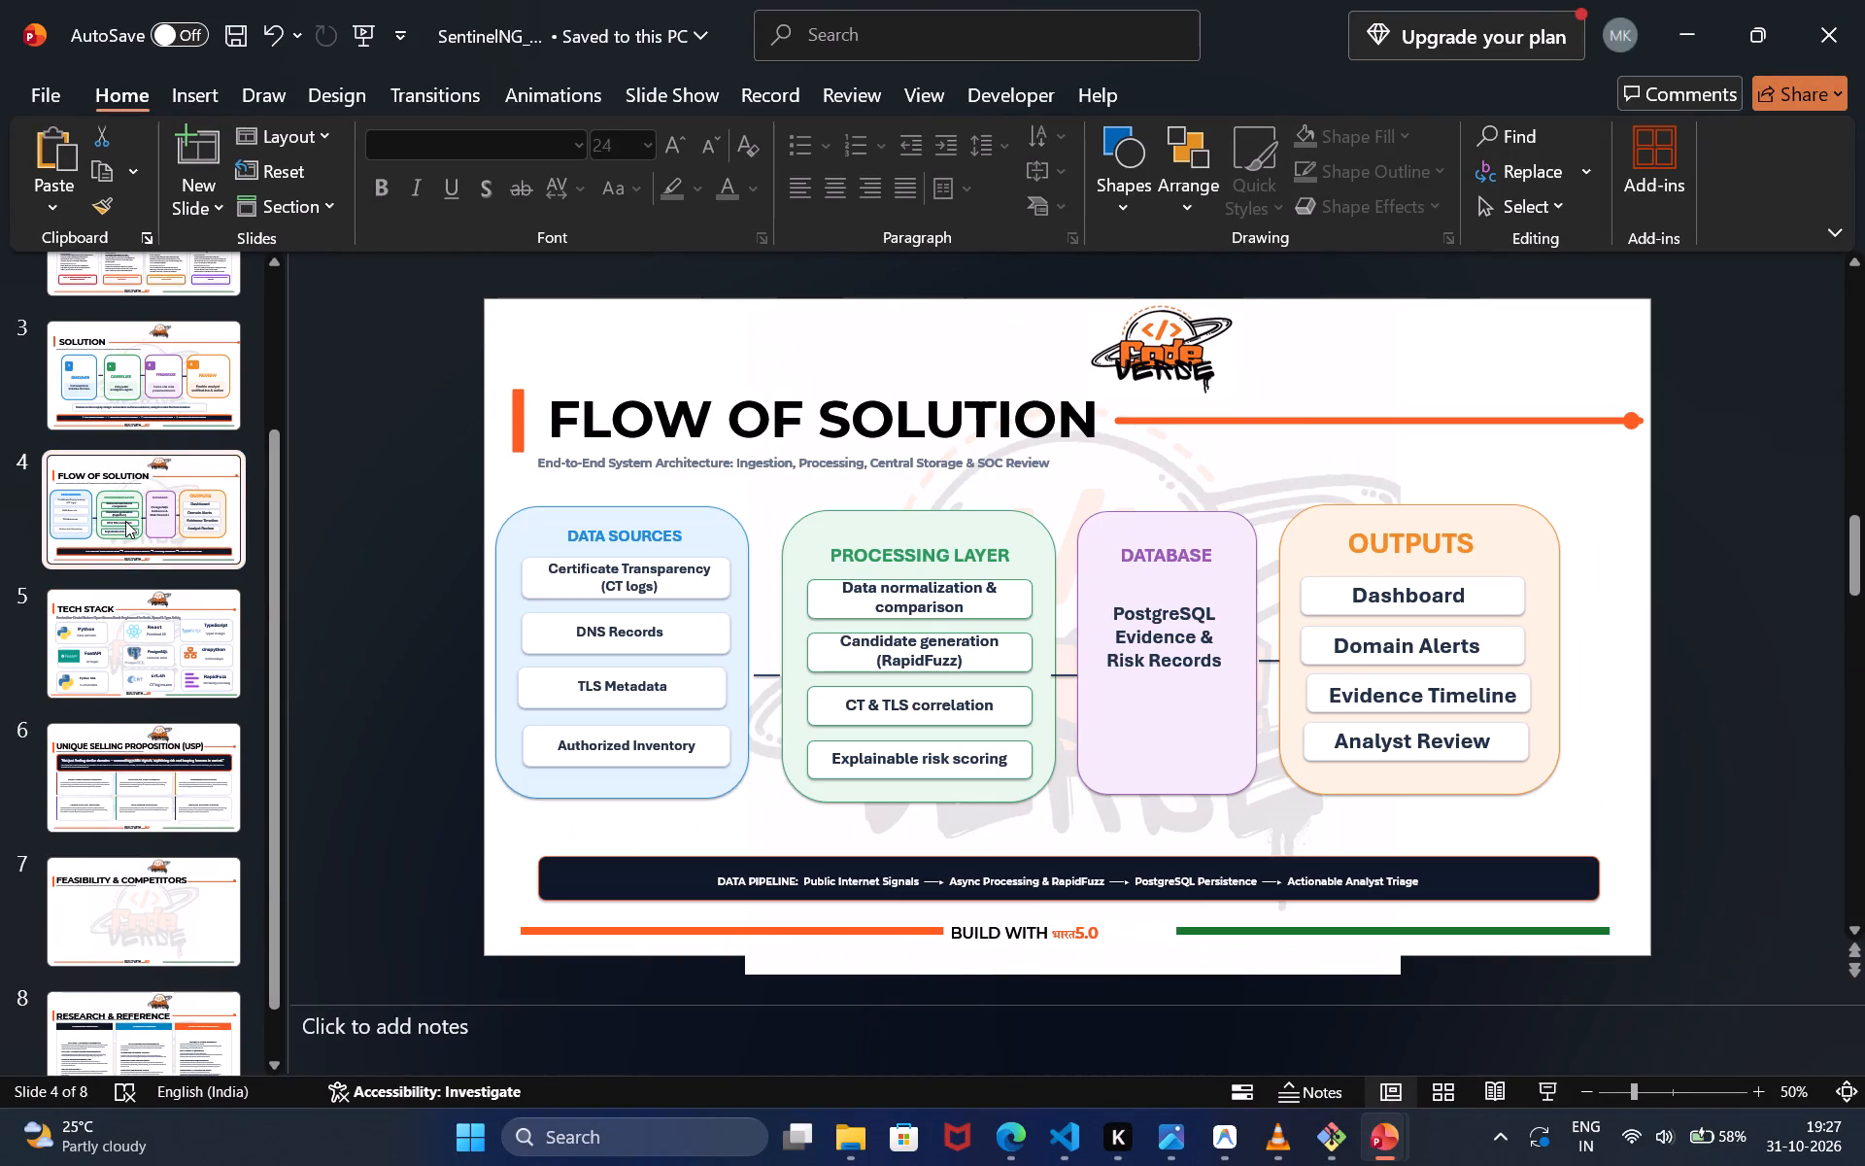
{"action": "left_click", "coordinate": [182, 388]}
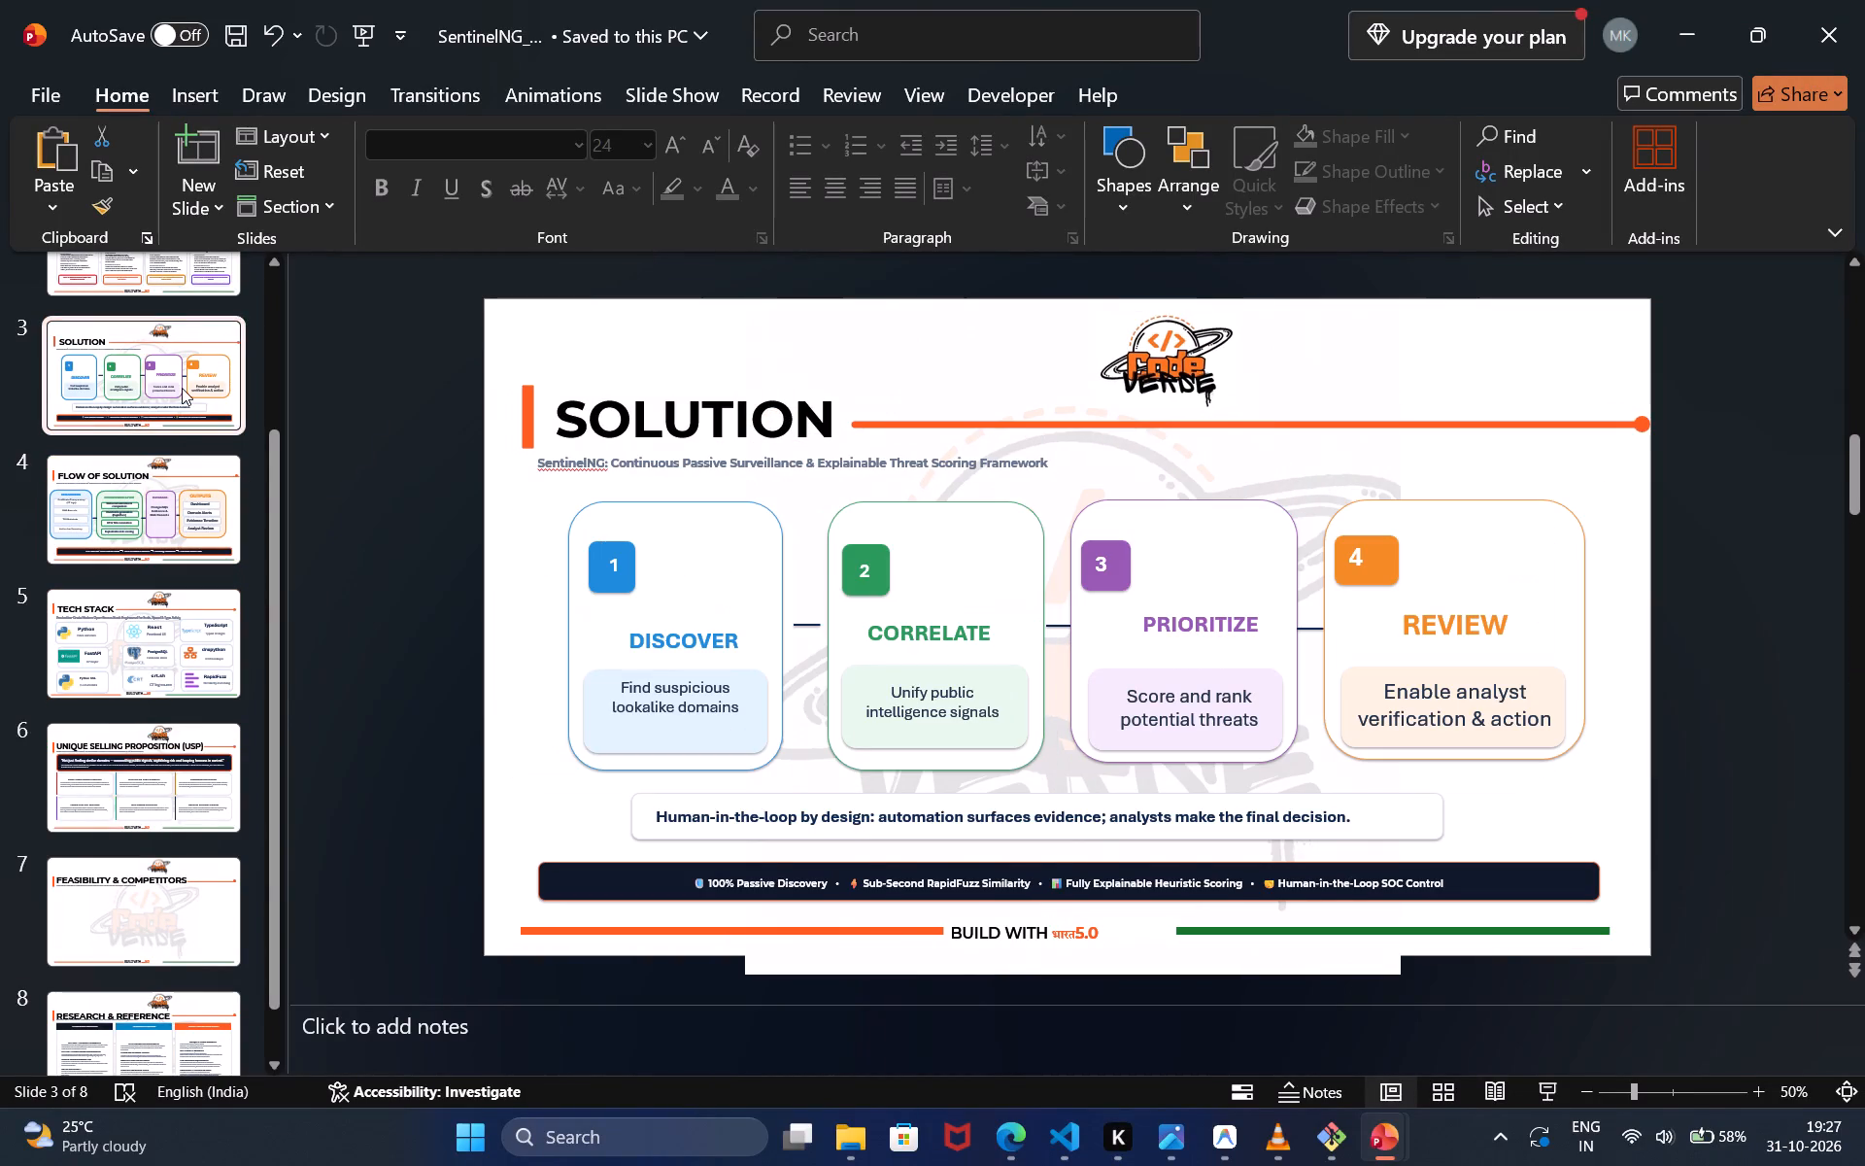
{"action": "left_click", "coordinate": [606, 454]}
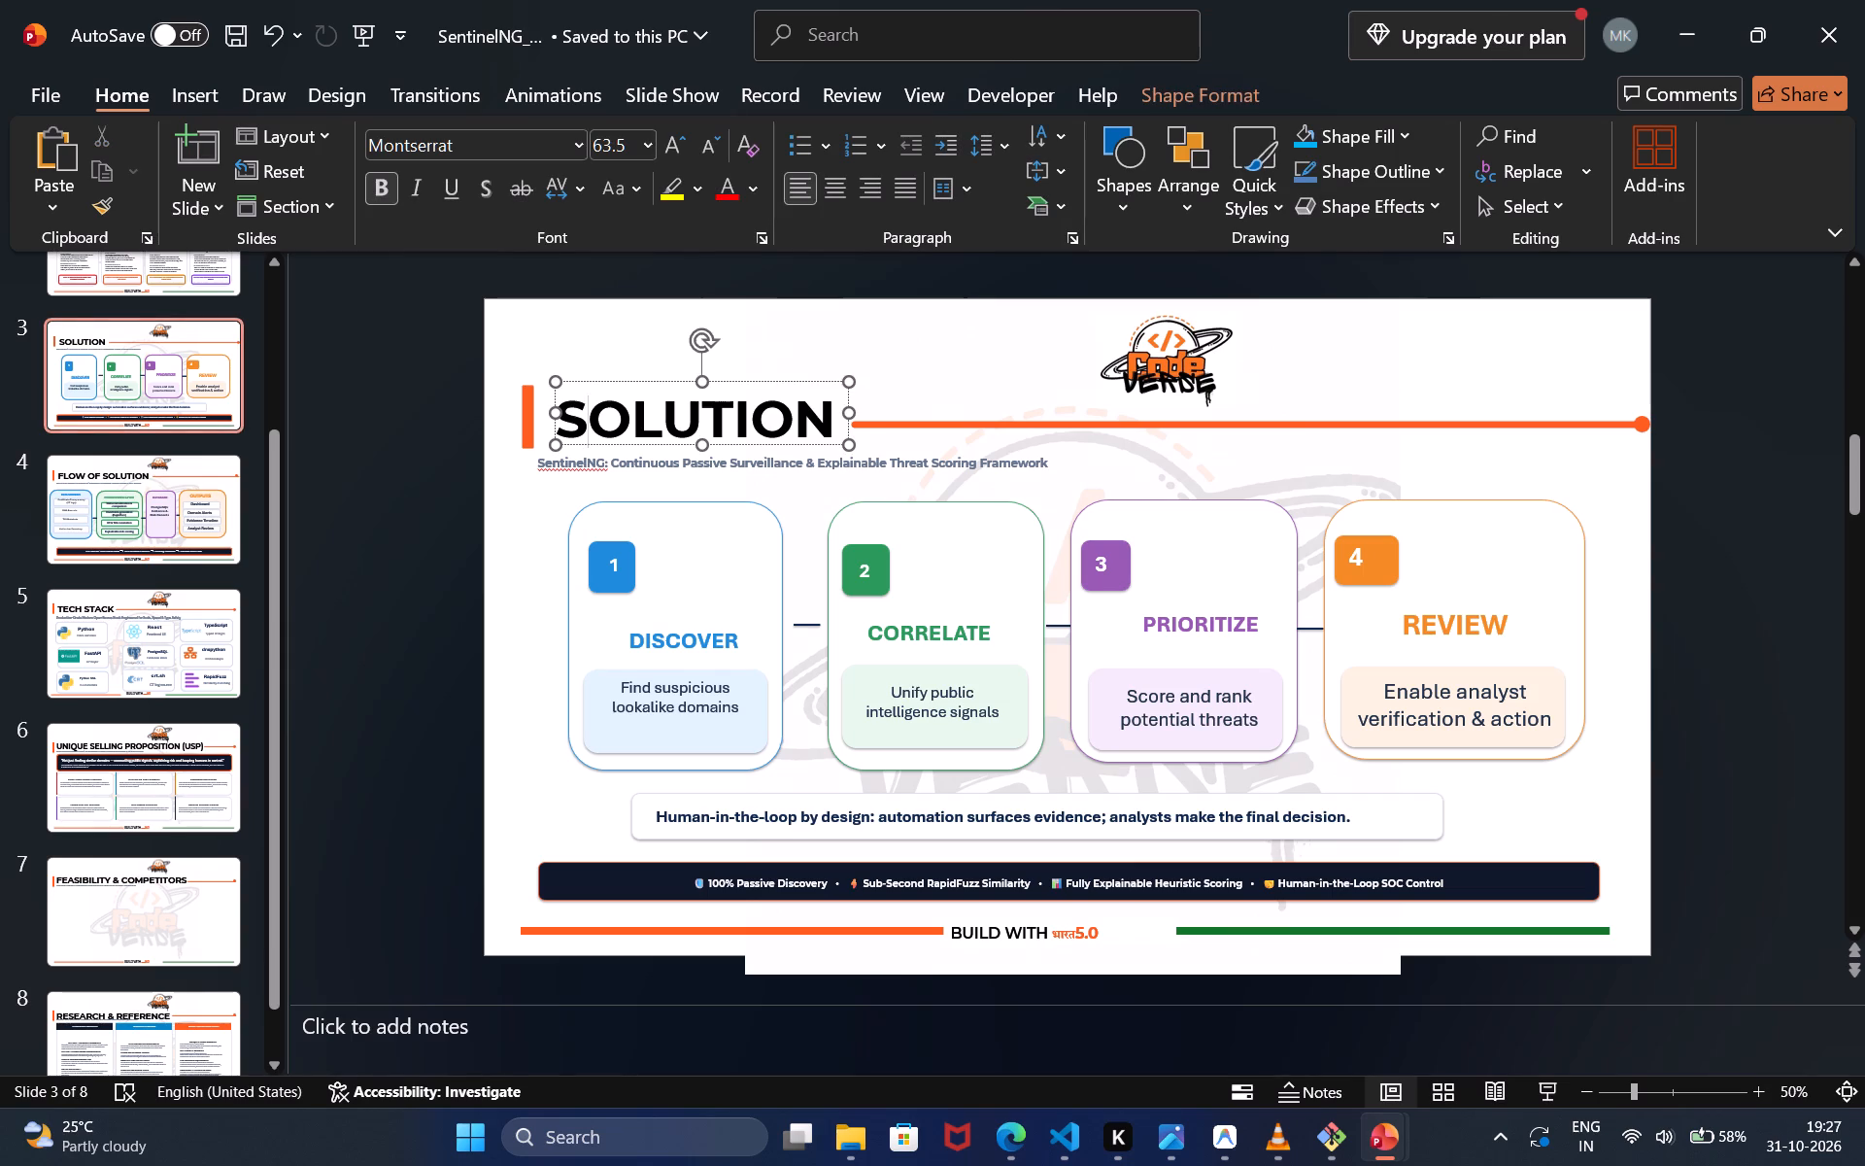
{"action": "left_click", "coordinate": [604, 463]}
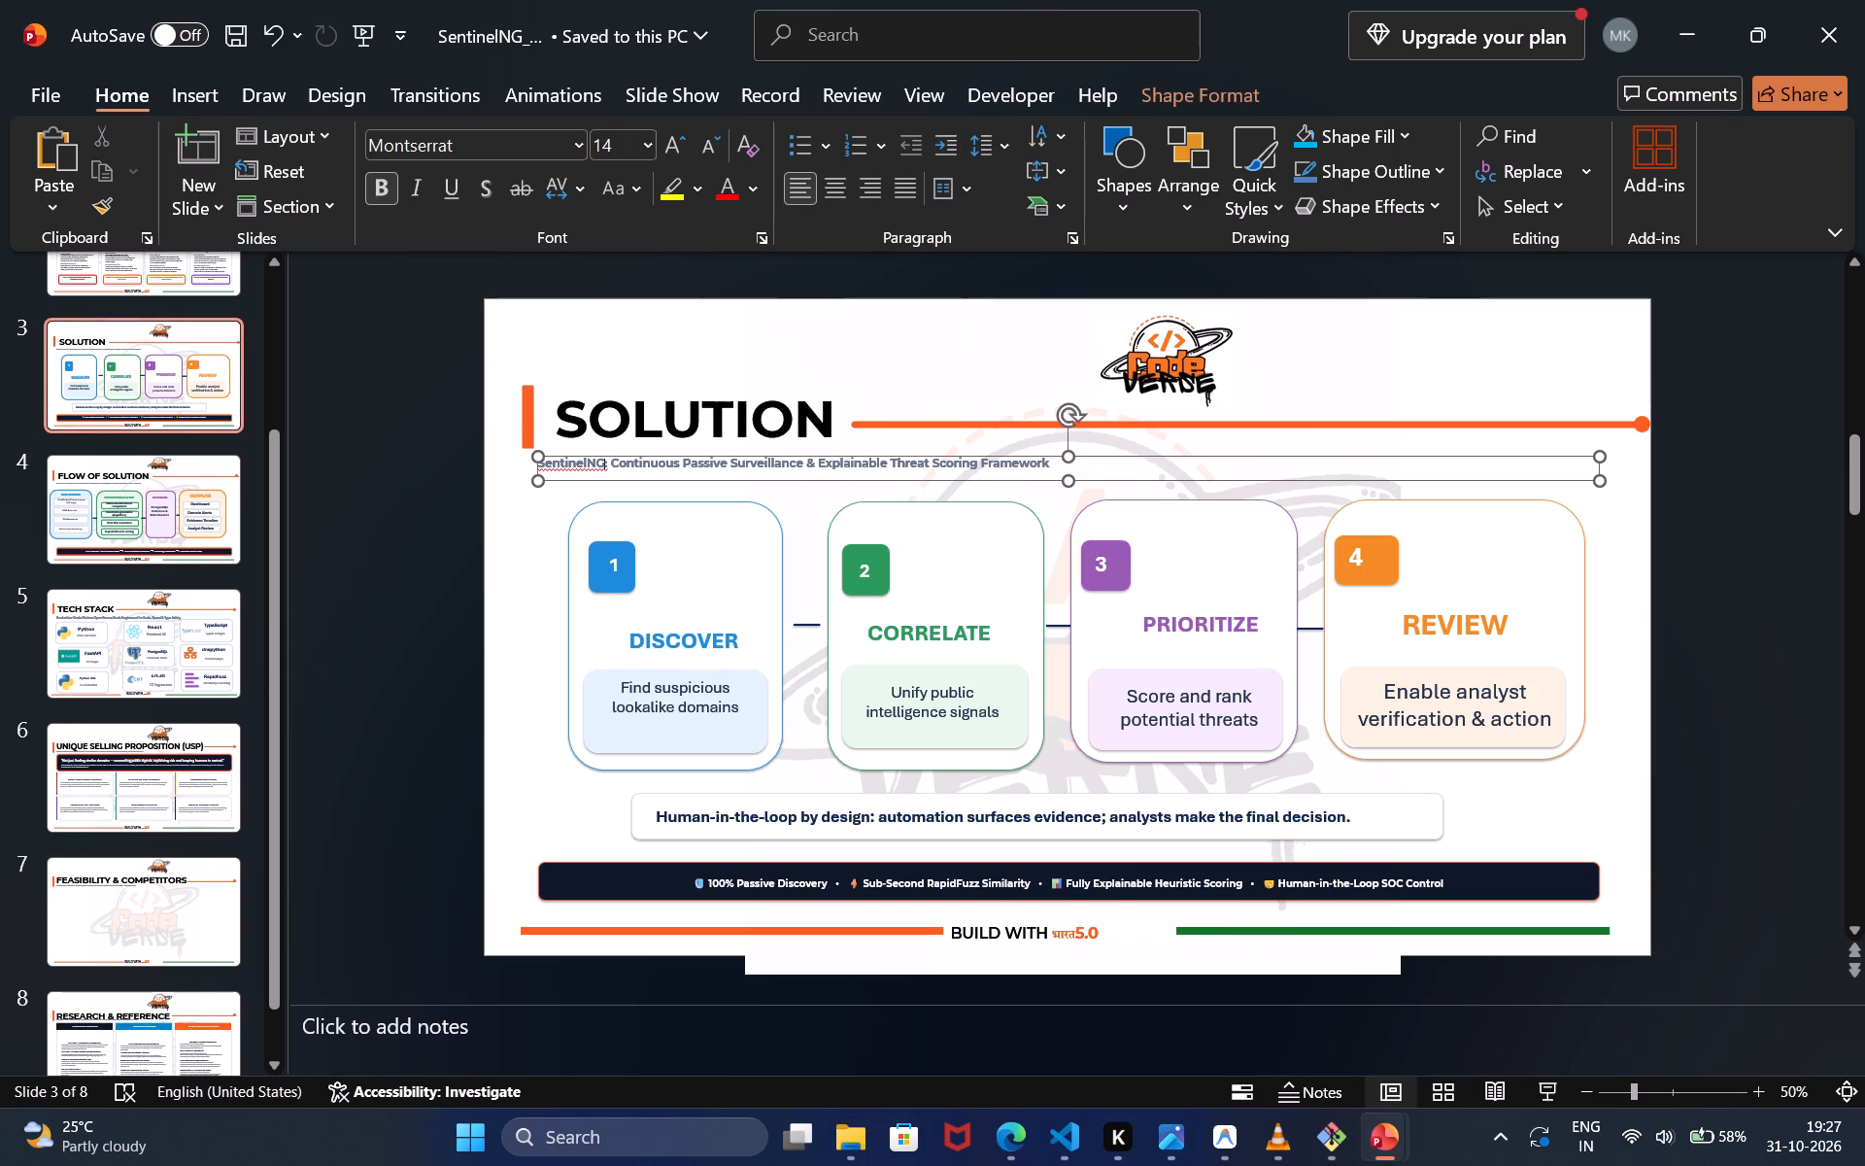
{"action": "left_click", "coordinate": [226, 509]}
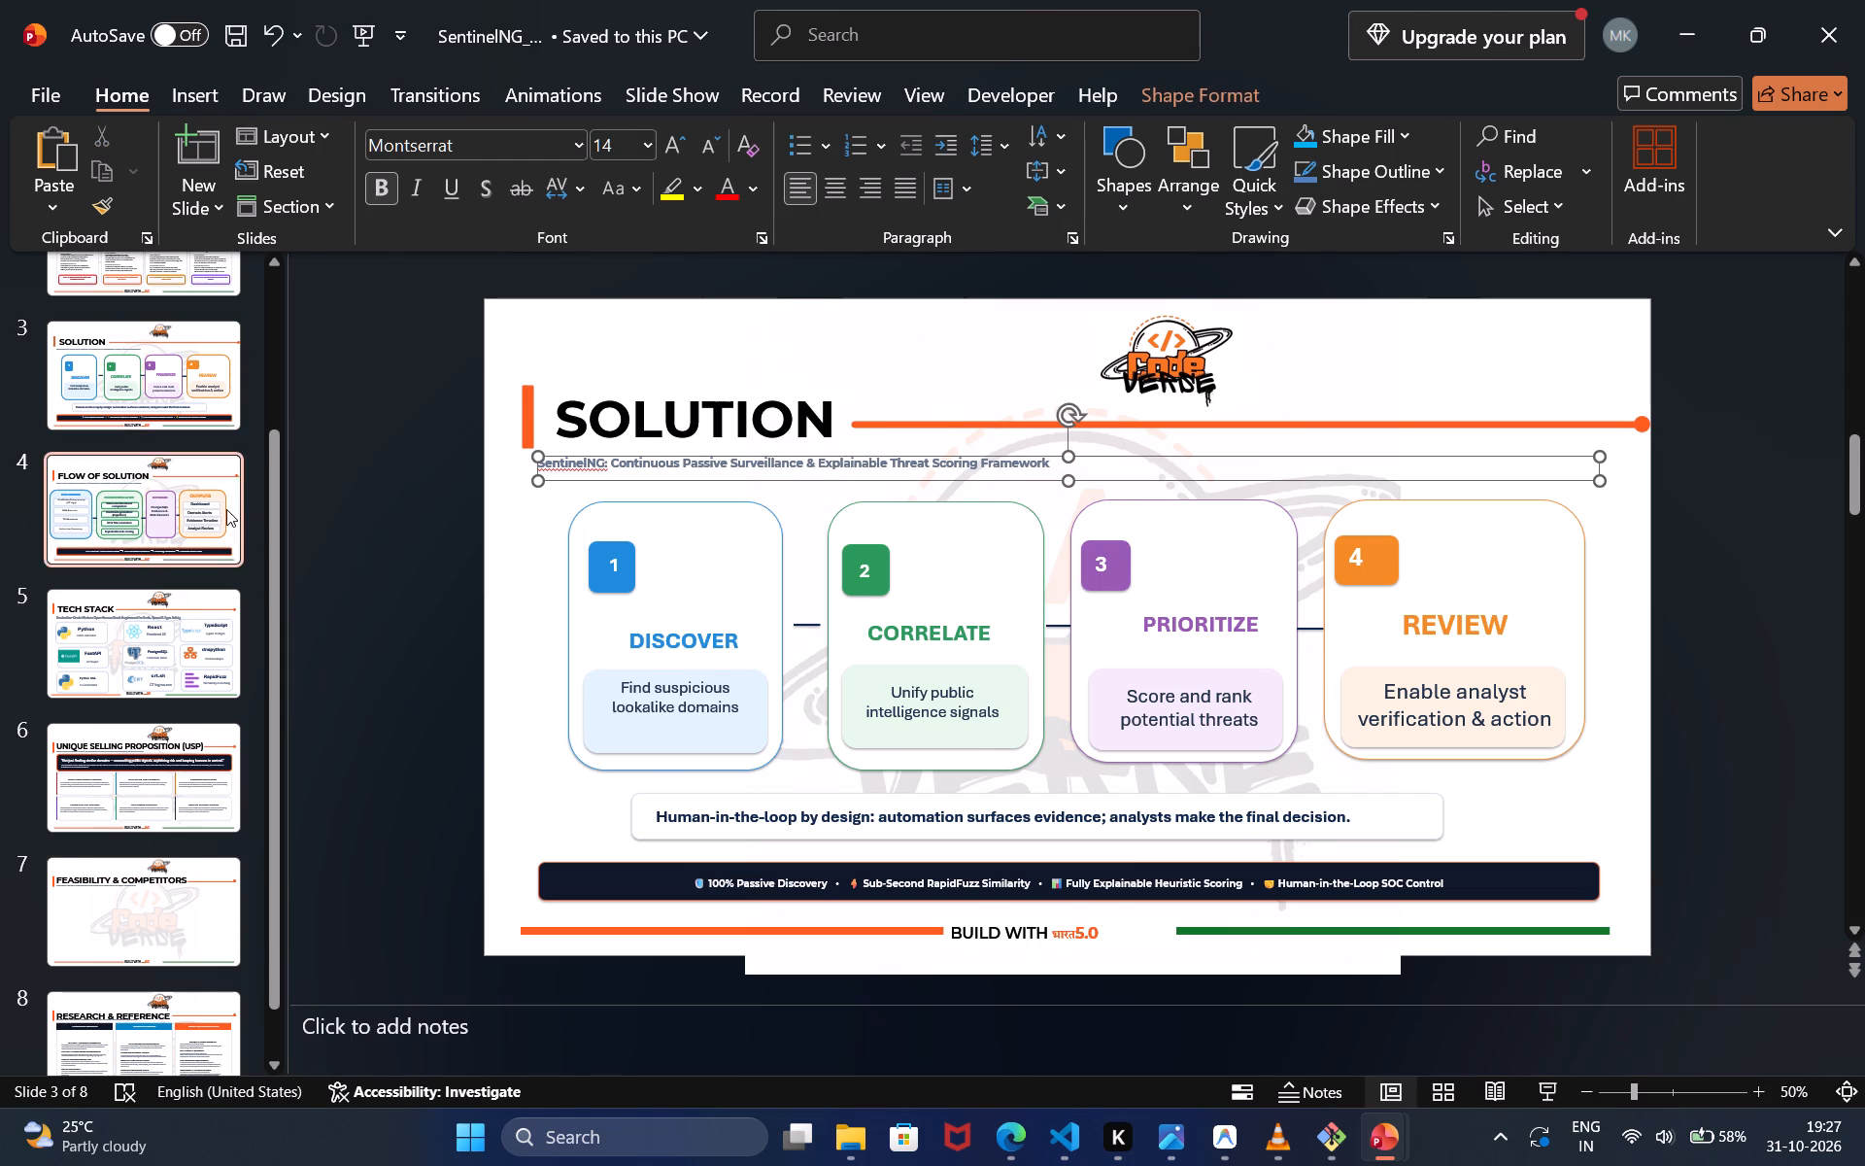
{"action": "left_click", "coordinate": [207, 610]}
On the Unique Selling Proposition slide, reduce the logo's height and move the title up clear of the subtitle.
{"action": "left_click", "coordinate": [191, 740]}
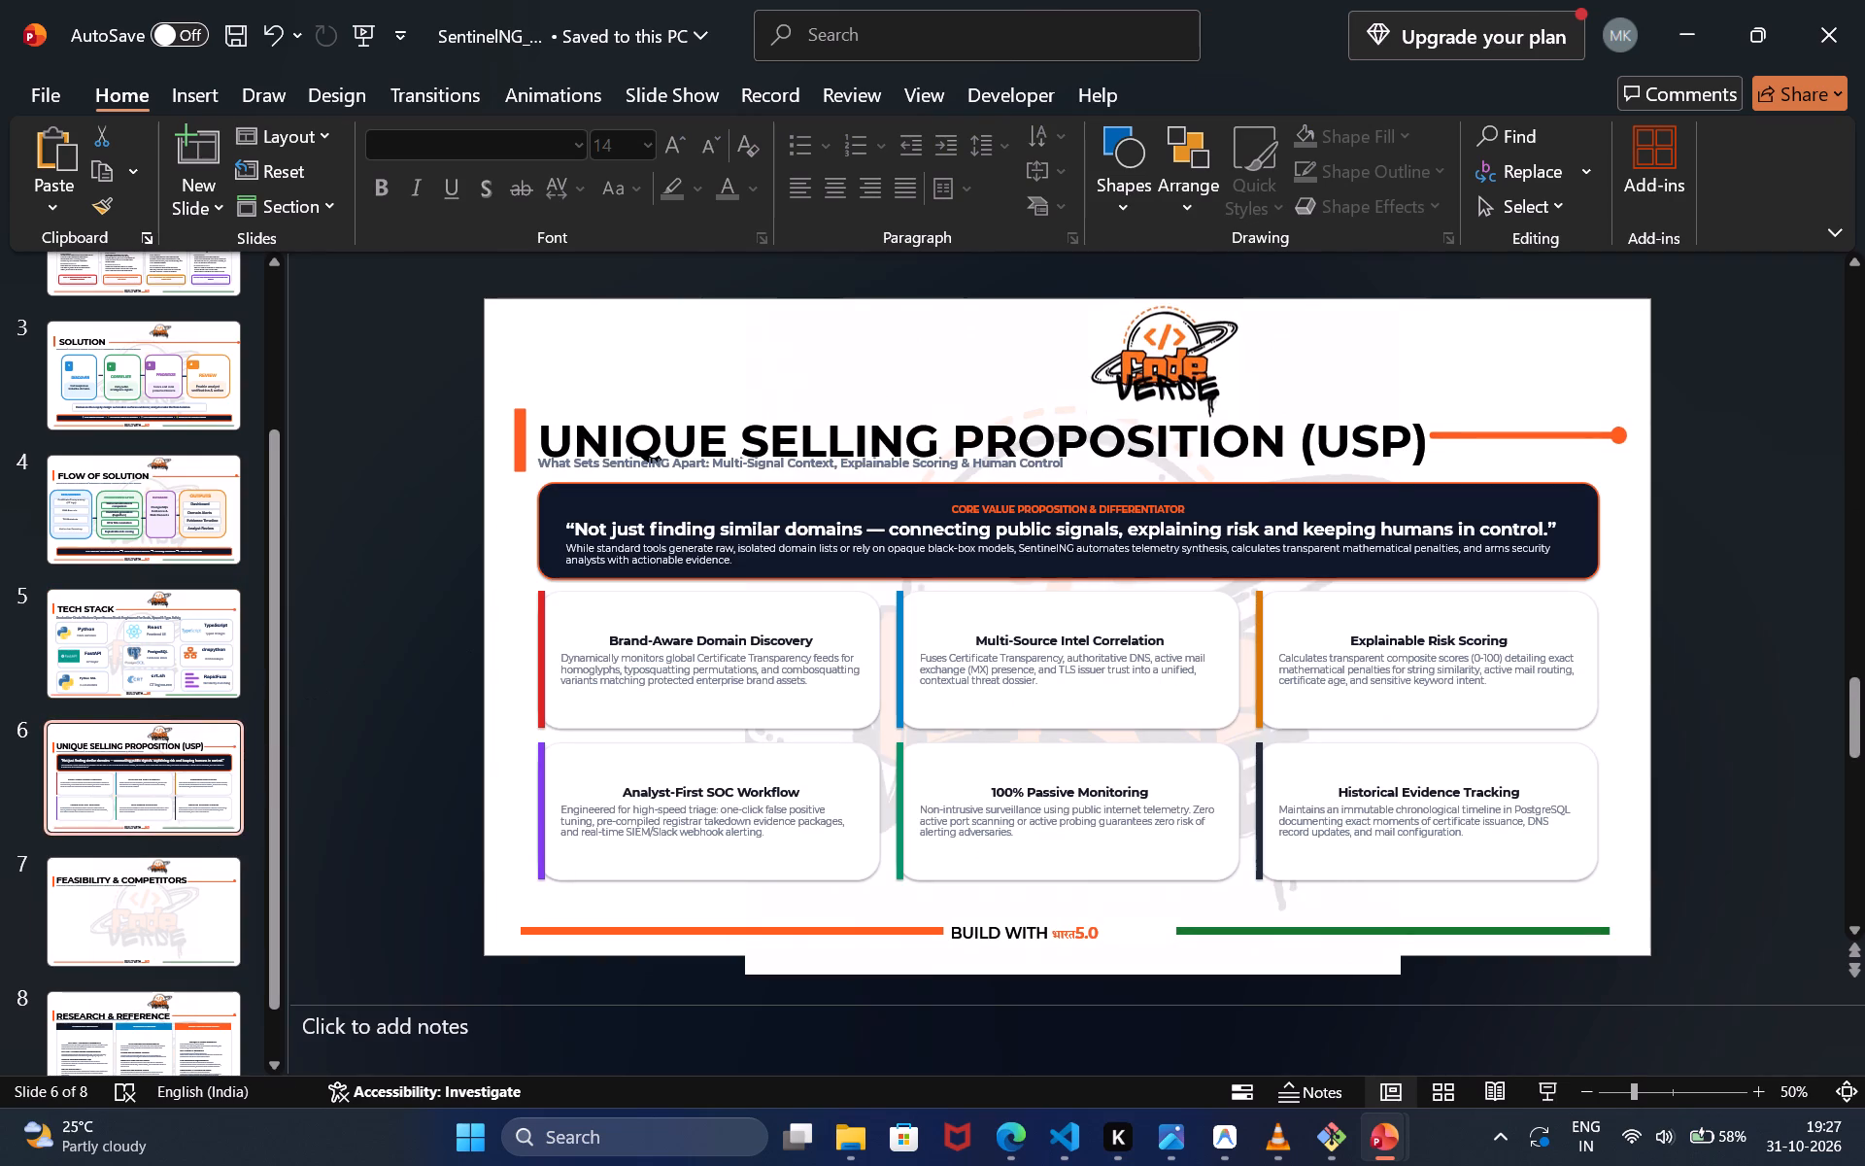
{"action": "left_click", "coordinate": [1097, 348]}
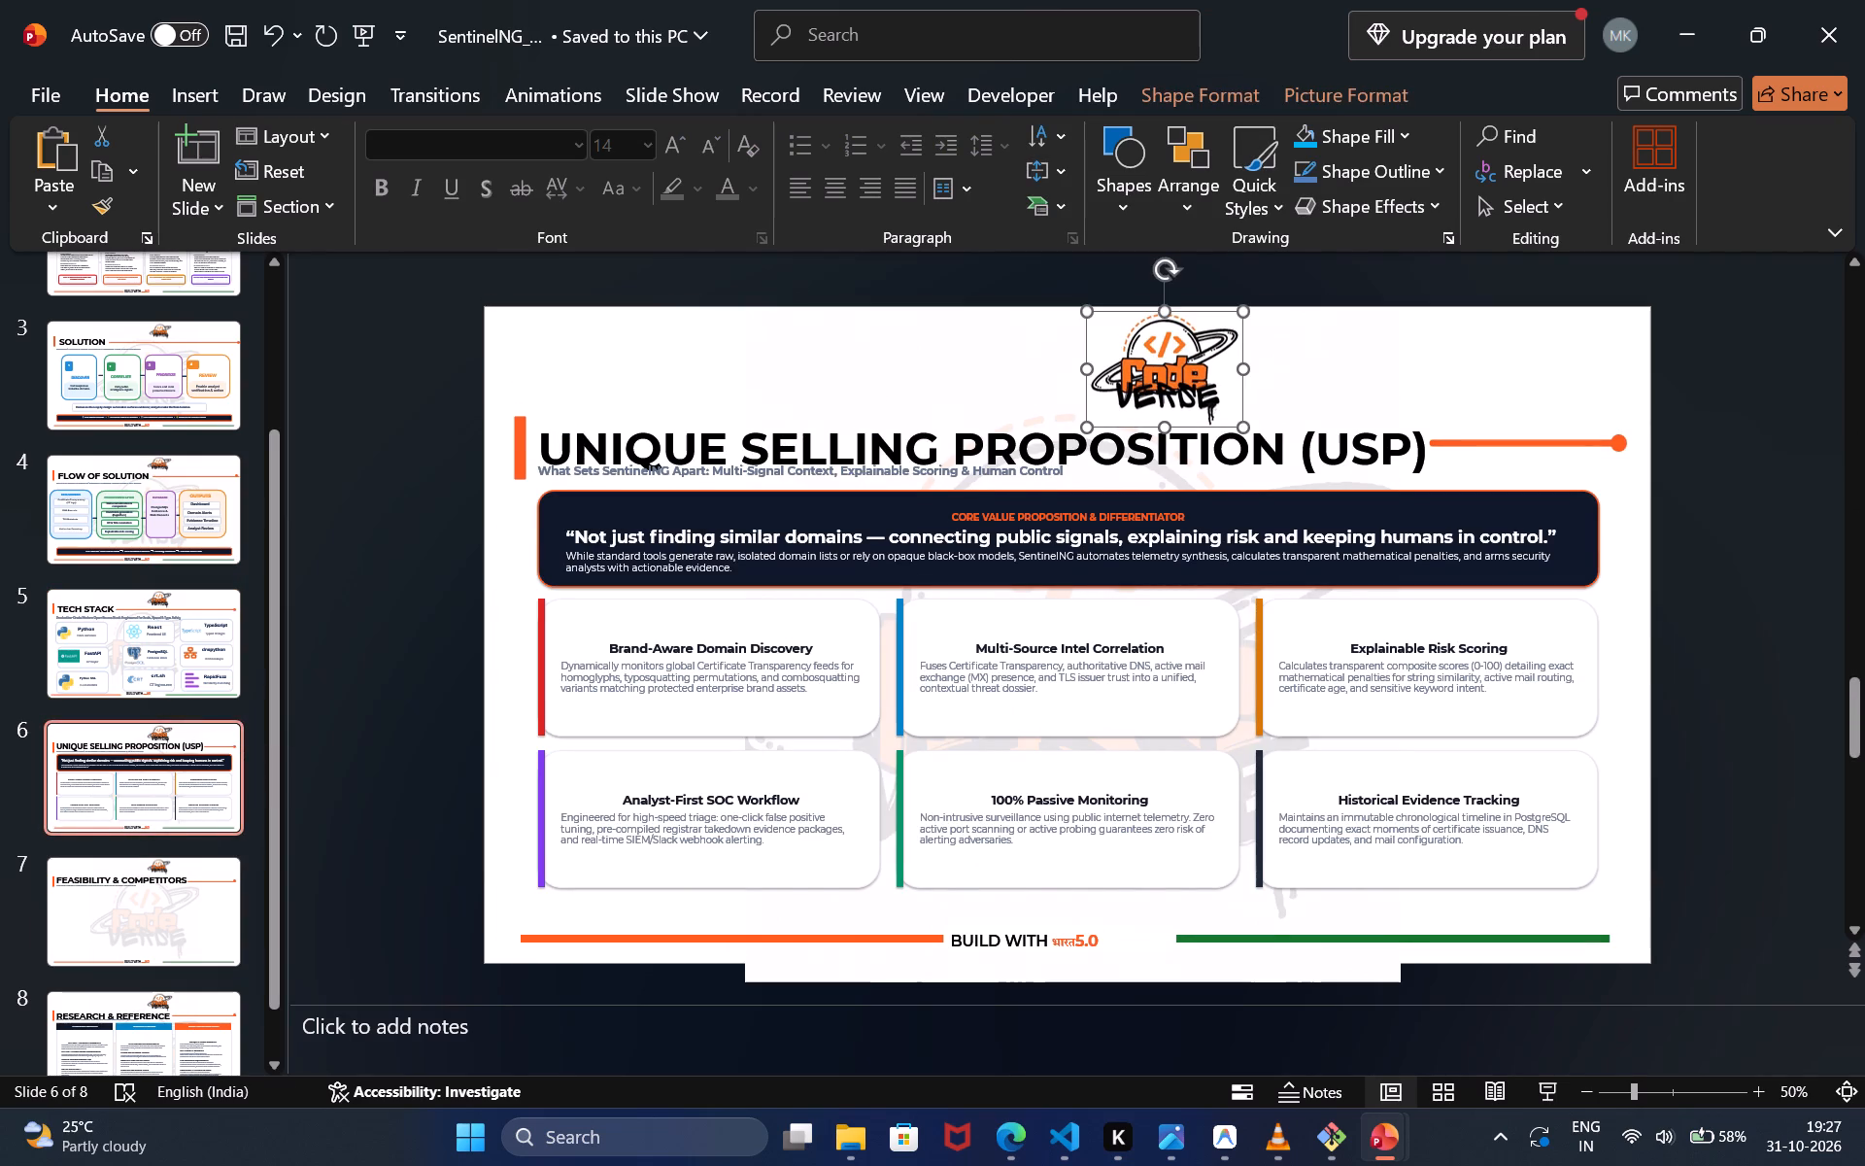
{"action": "left_click_drag", "start_coordinate": [1247, 429], "coordinate": [1248, 400]}
{"action": "left_click", "coordinate": [1200, 453]}
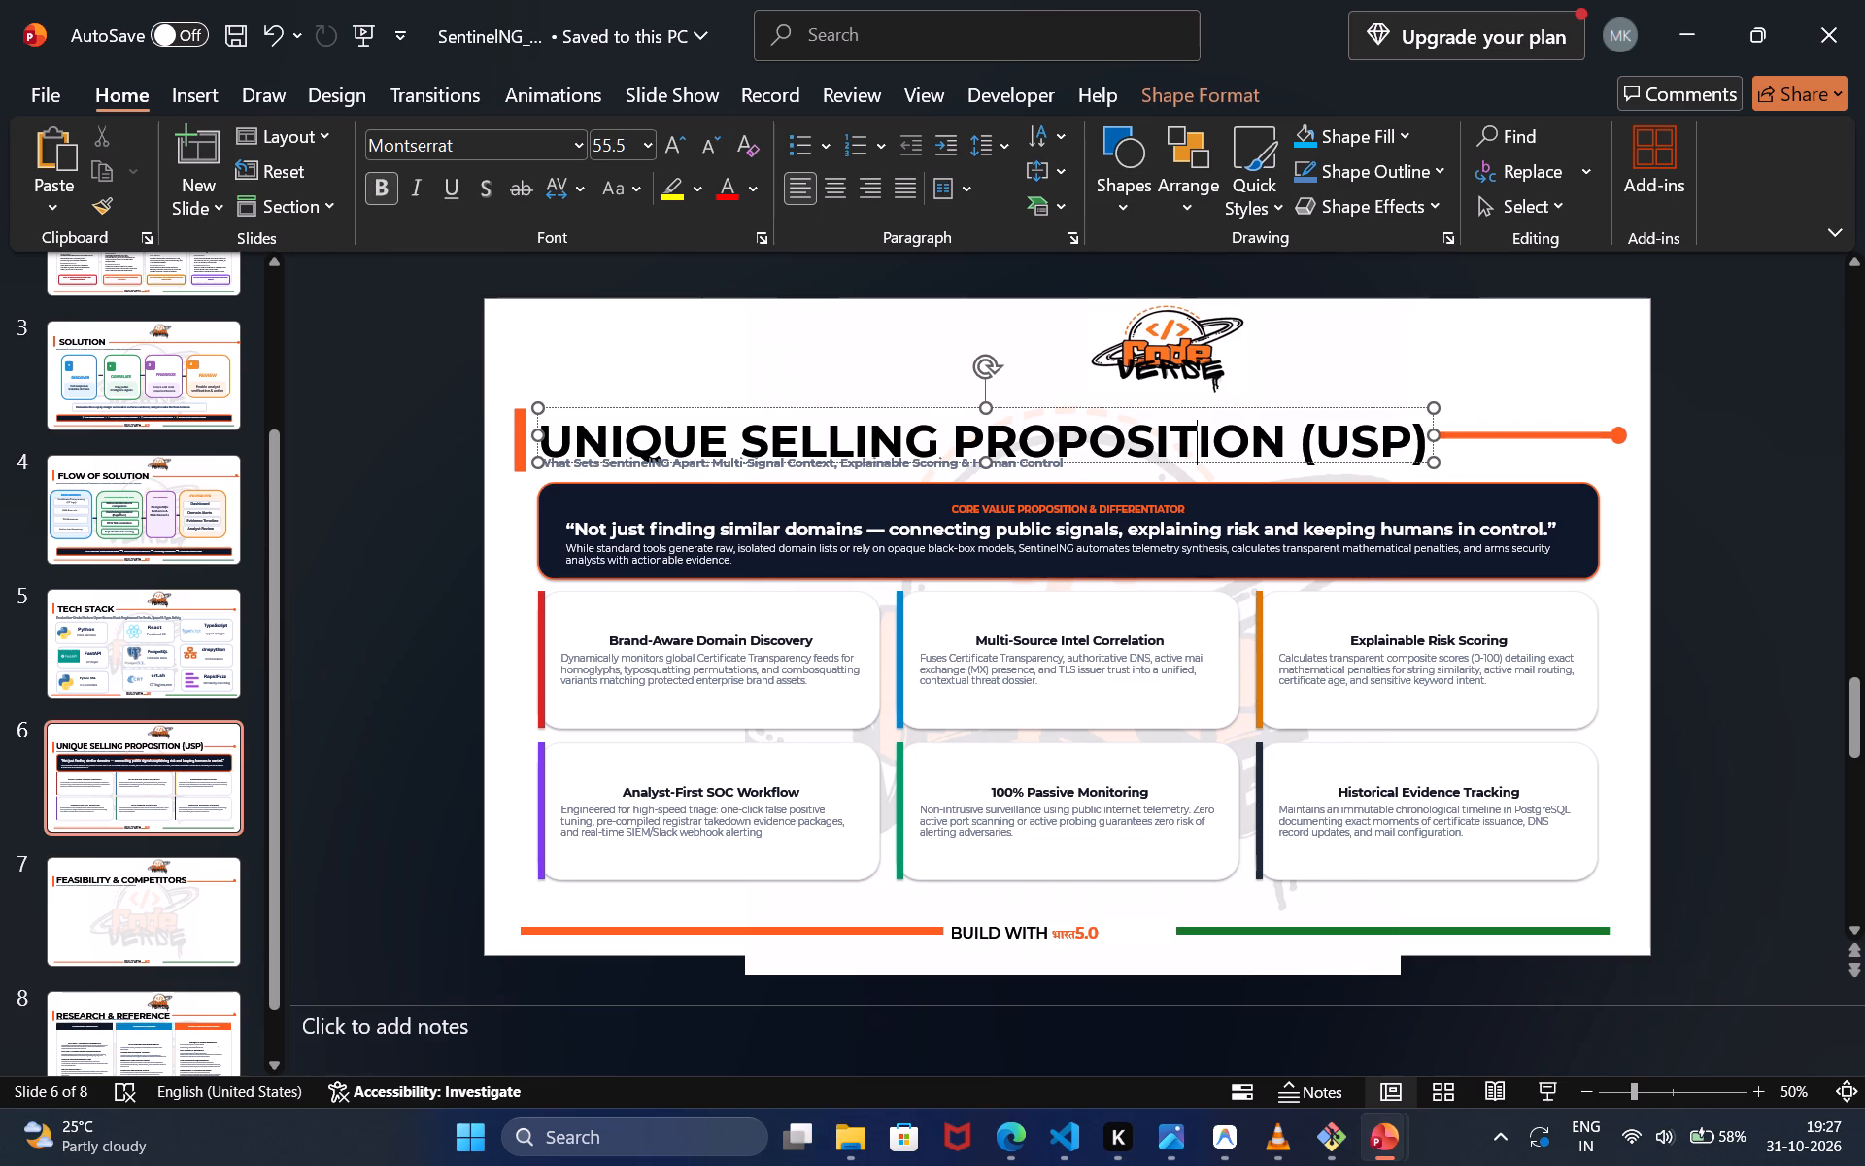
{"action": "left_click_drag", "start_coordinate": [1092, 407], "coordinate": [1083, 391]}
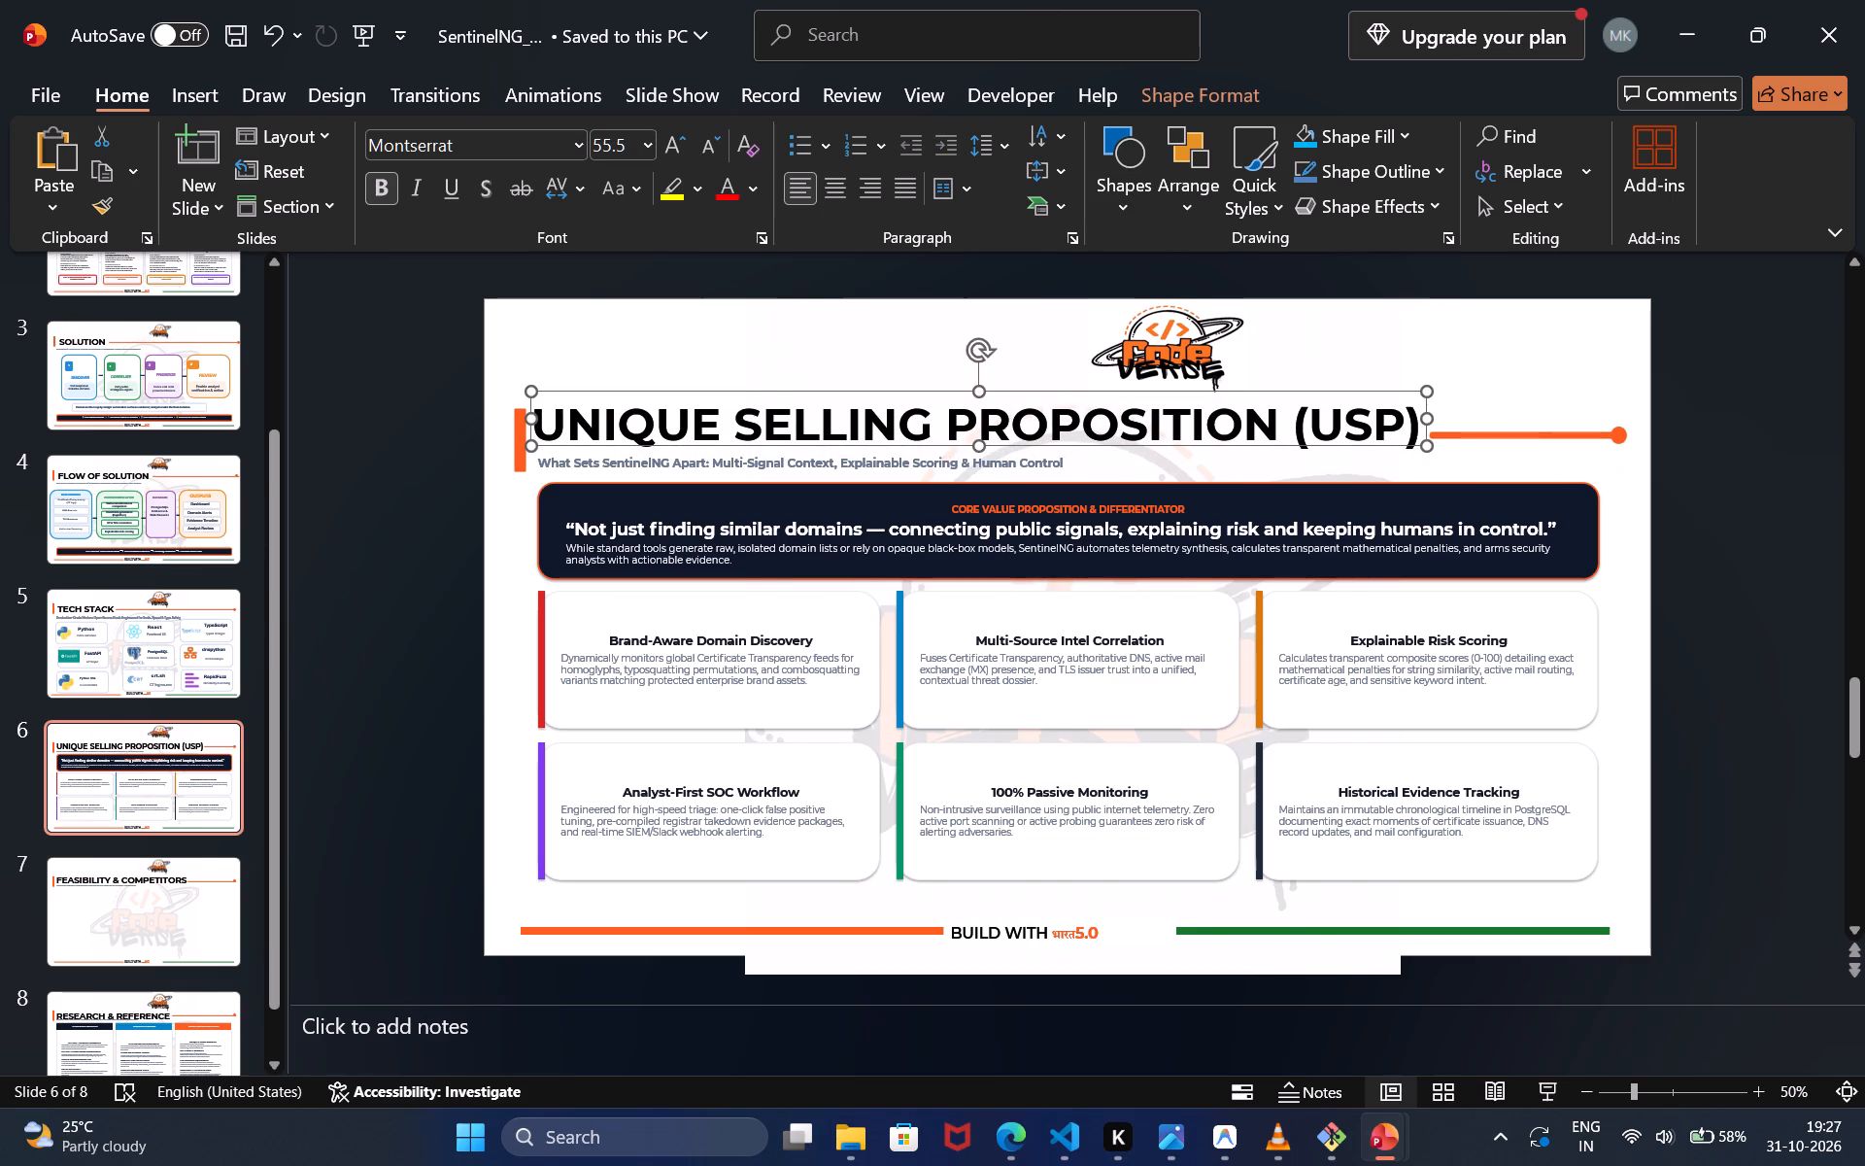
Move the orange accent bar and the orange line with the end dot up to align with the raised title.
{"action": "left_click", "coordinate": [527, 464]}
{"action": "left_click_drag", "start_coordinate": [527, 464], "coordinate": [520, 448]}
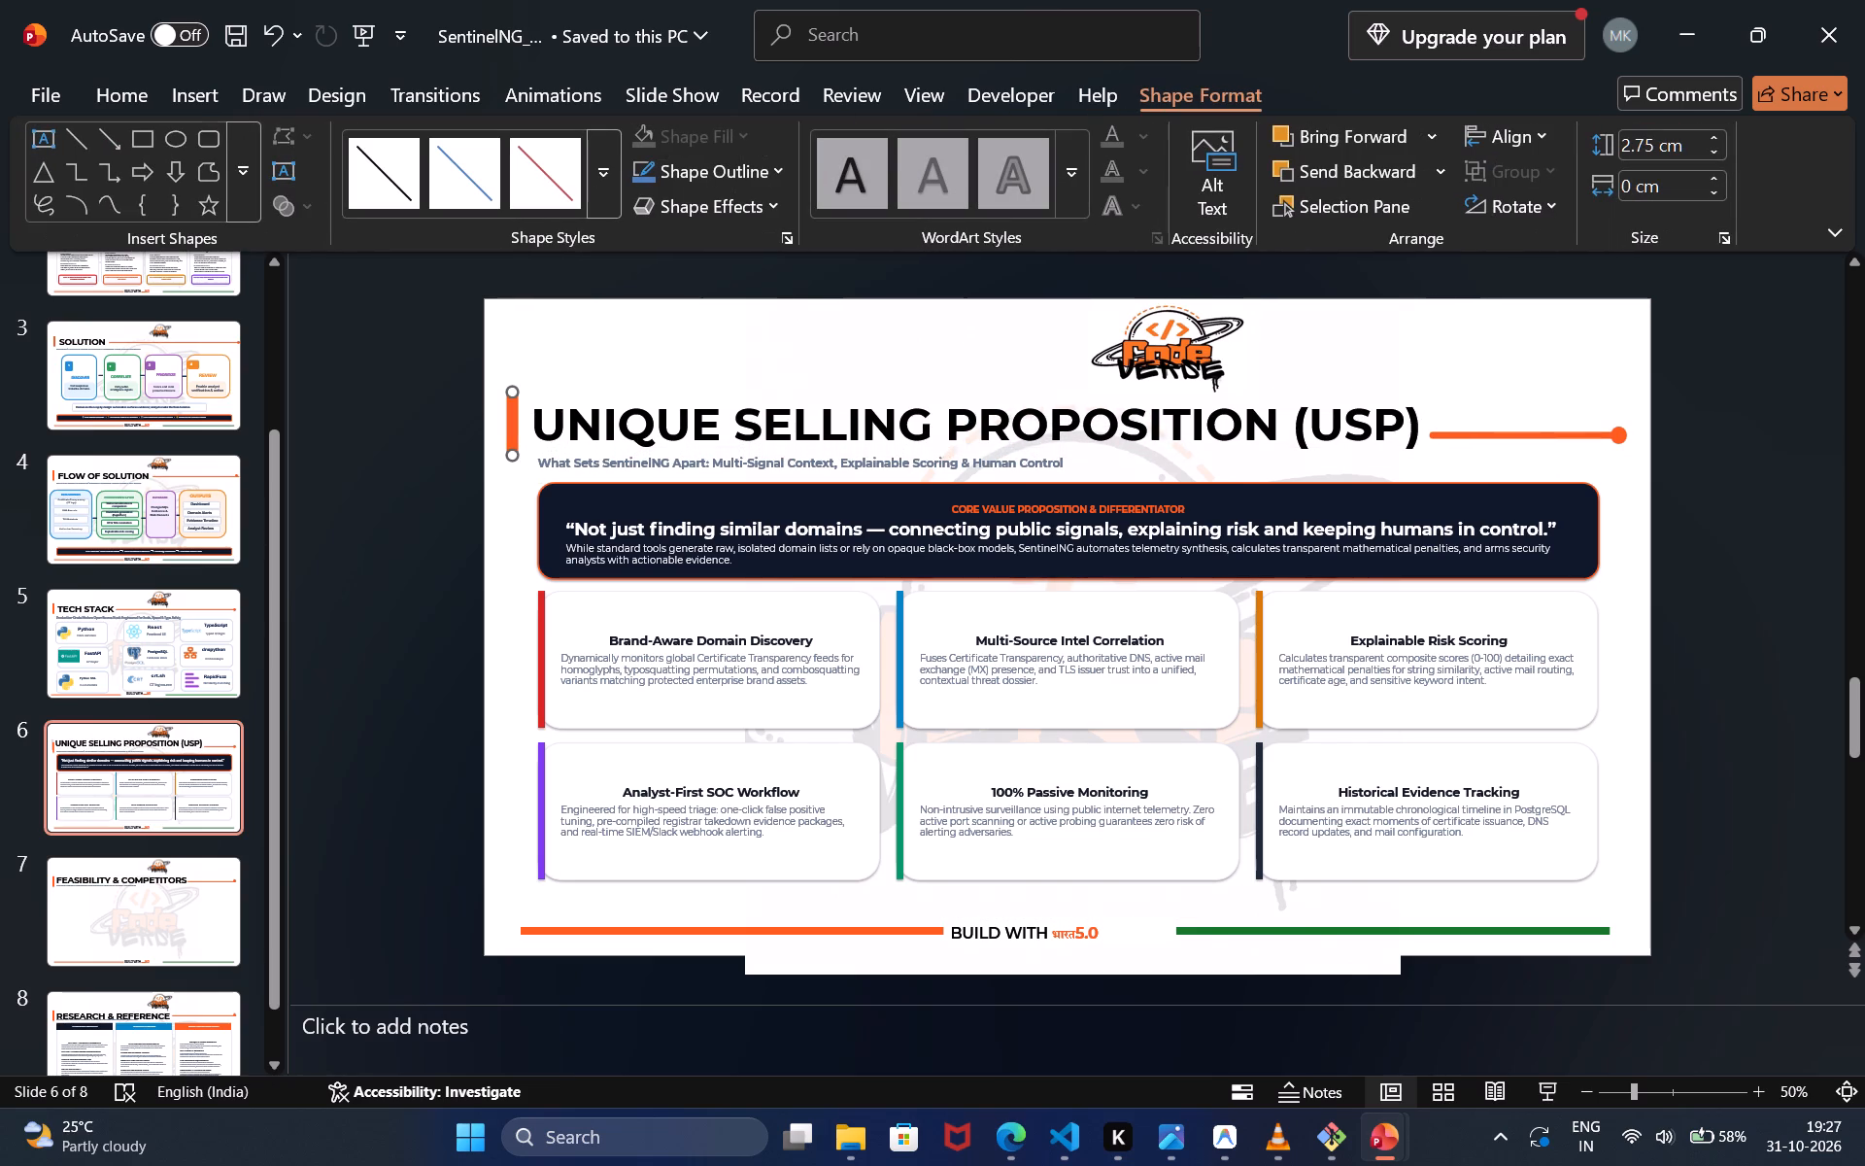
{"action": "left_click", "coordinate": [1470, 433]}
{"action": "left_click_drag", "start_coordinate": [1470, 433], "coordinate": [1470, 425]}
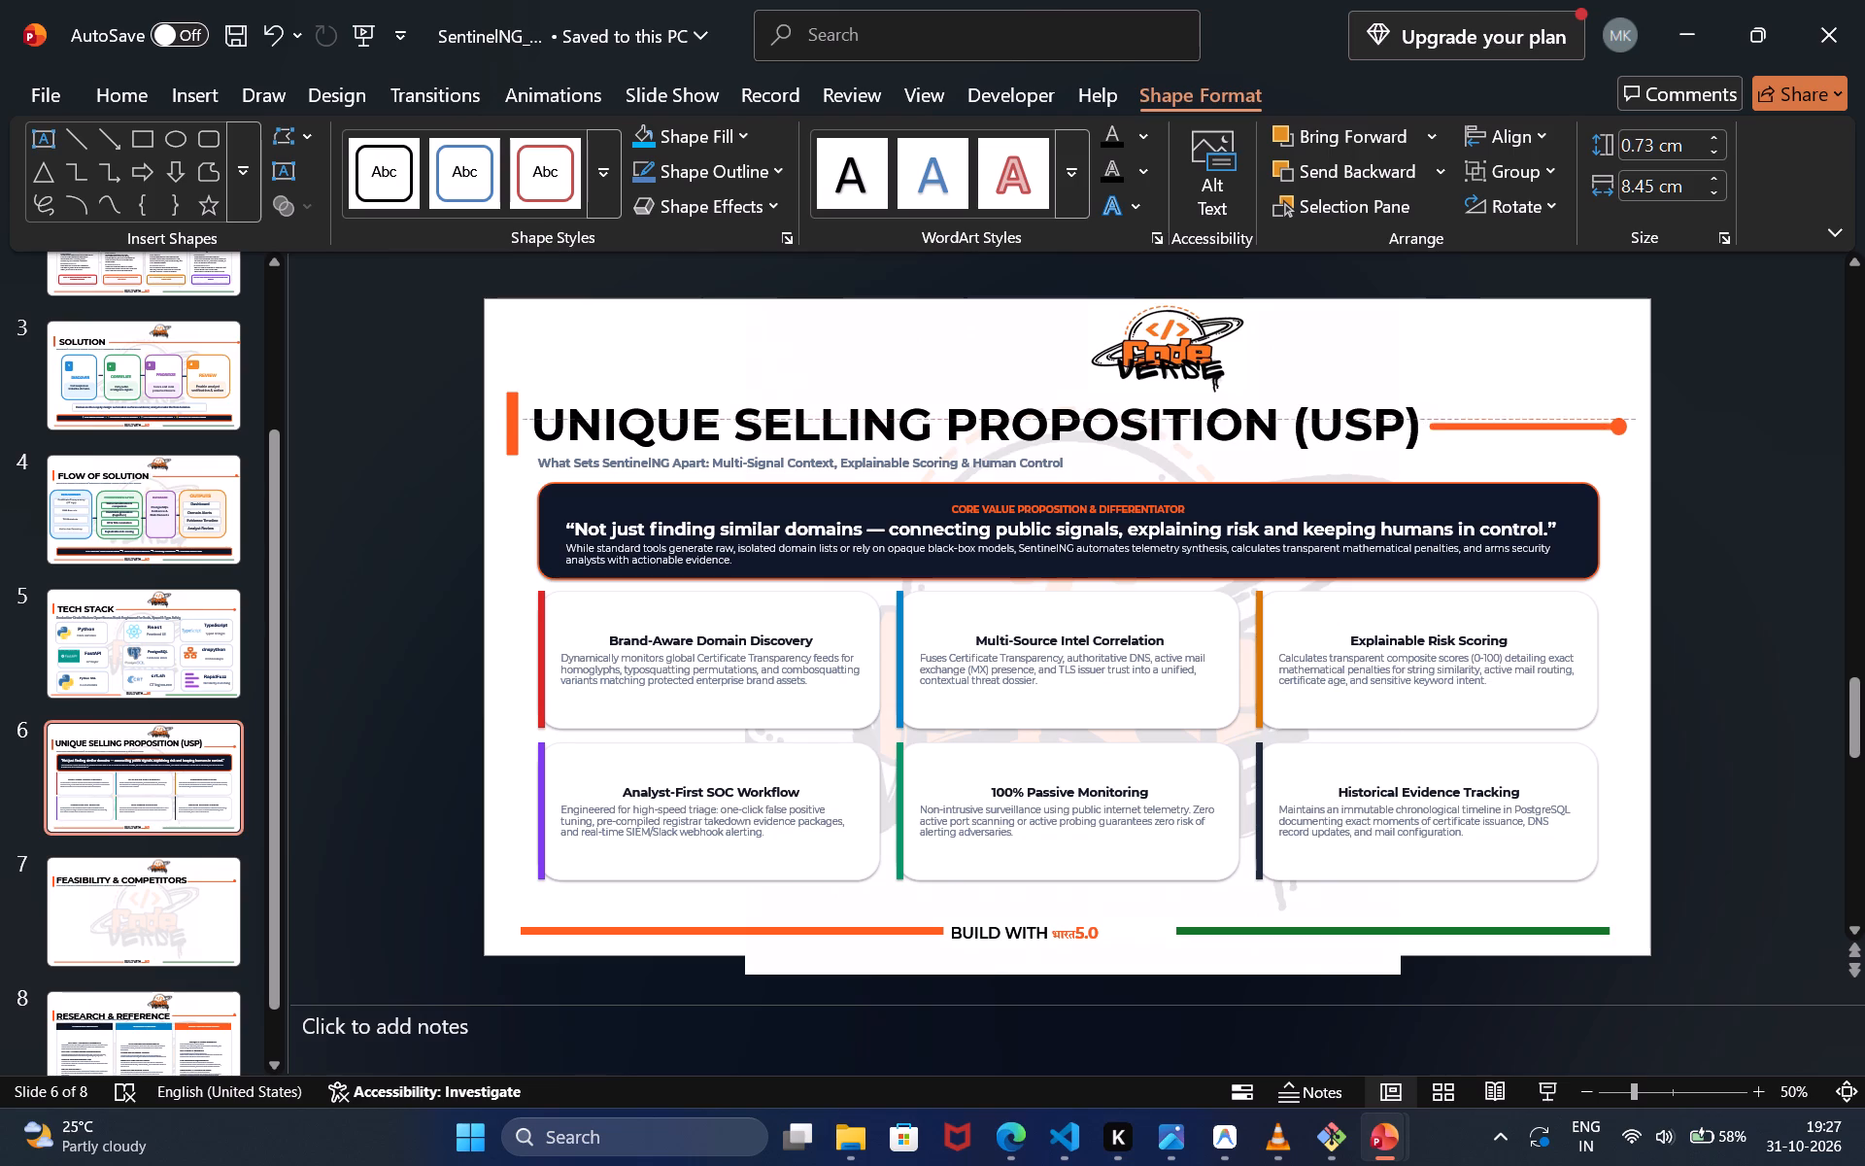
{"action": "left_click_drag", "start_coordinate": [1470, 425], "coordinate": [1470, 418]}
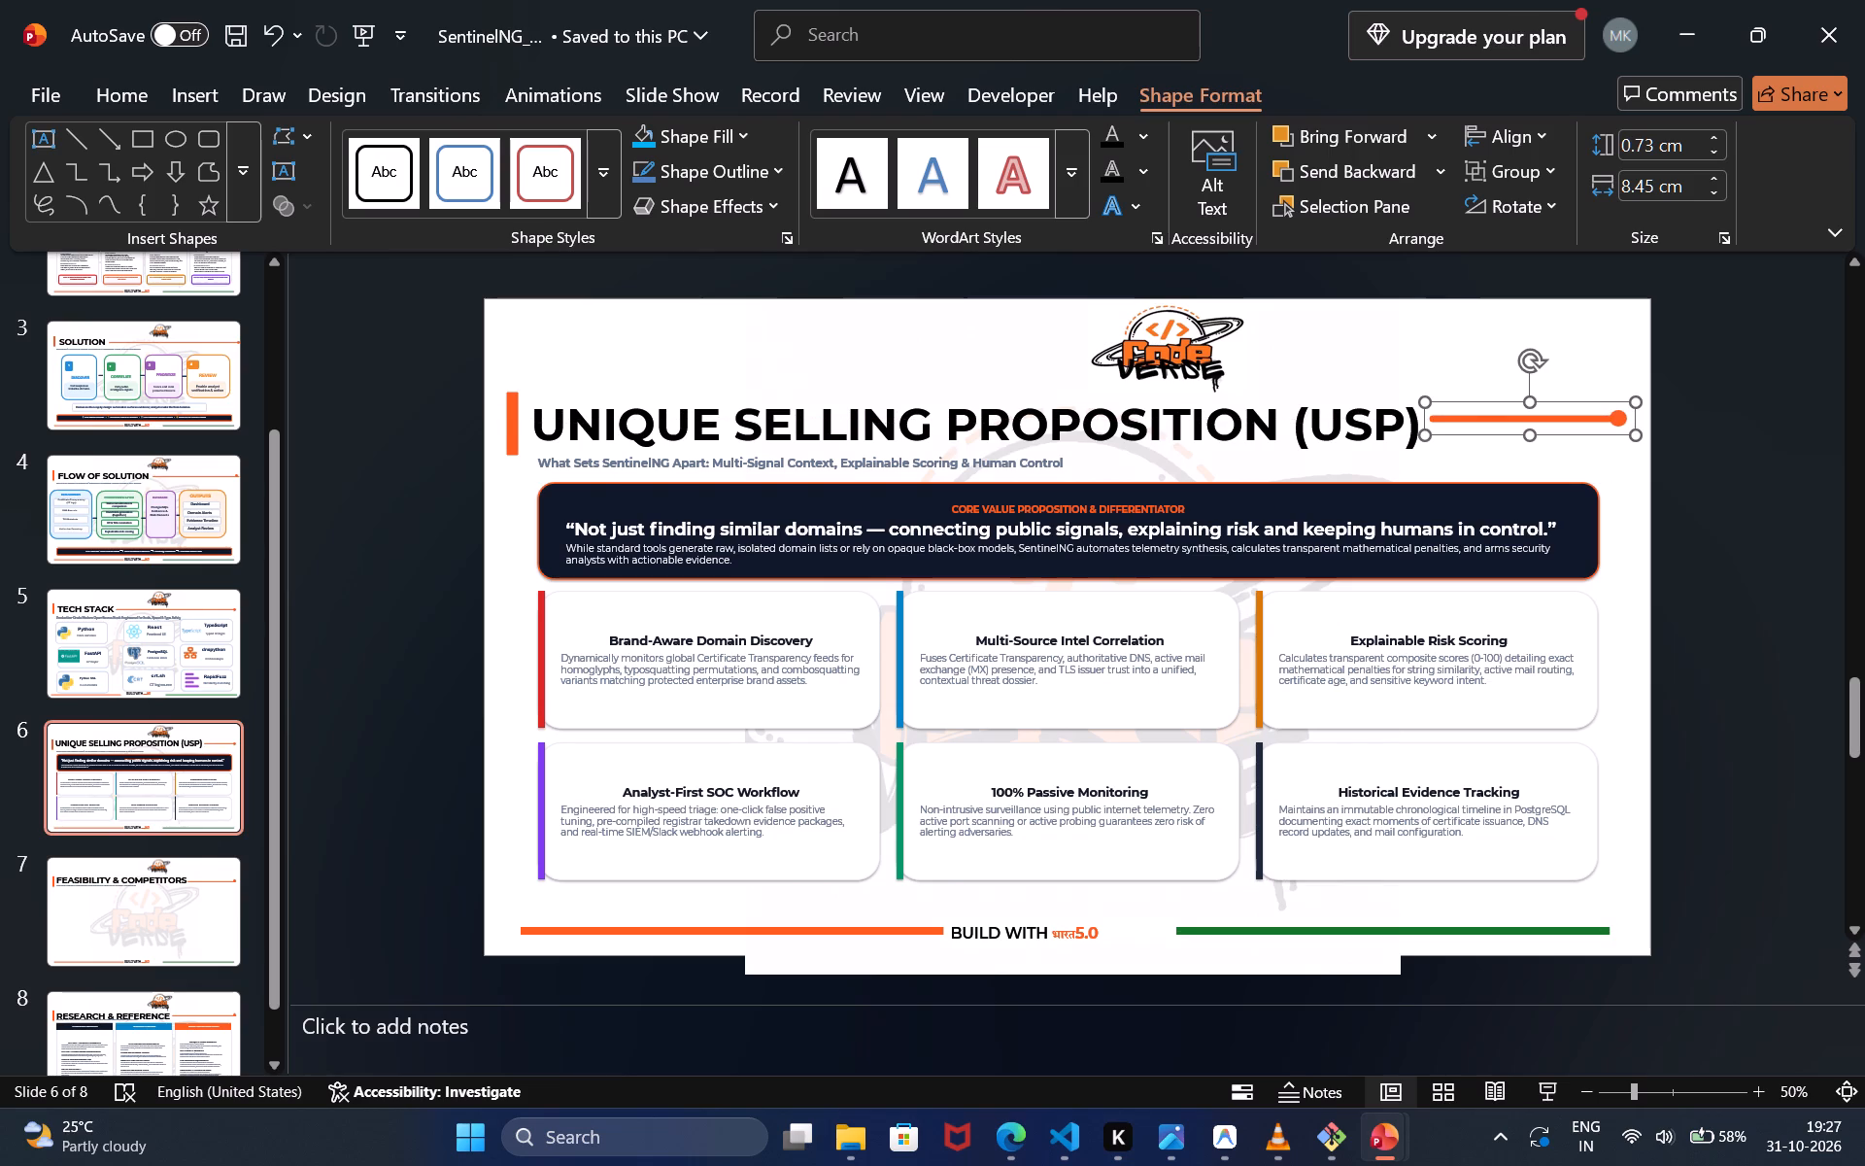
Select all six feature cards on the Unique Selling Proposition slide and increase their font size until the headings fill two lines.
{"action": "scroll", "coordinate": [1046, 662], "scroll_direction": "up", "scroll_amount": 2, "text": "ctrl"}
{"action": "scroll", "coordinate": [1046, 662], "scroll_direction": "down", "scroll_amount": 1}
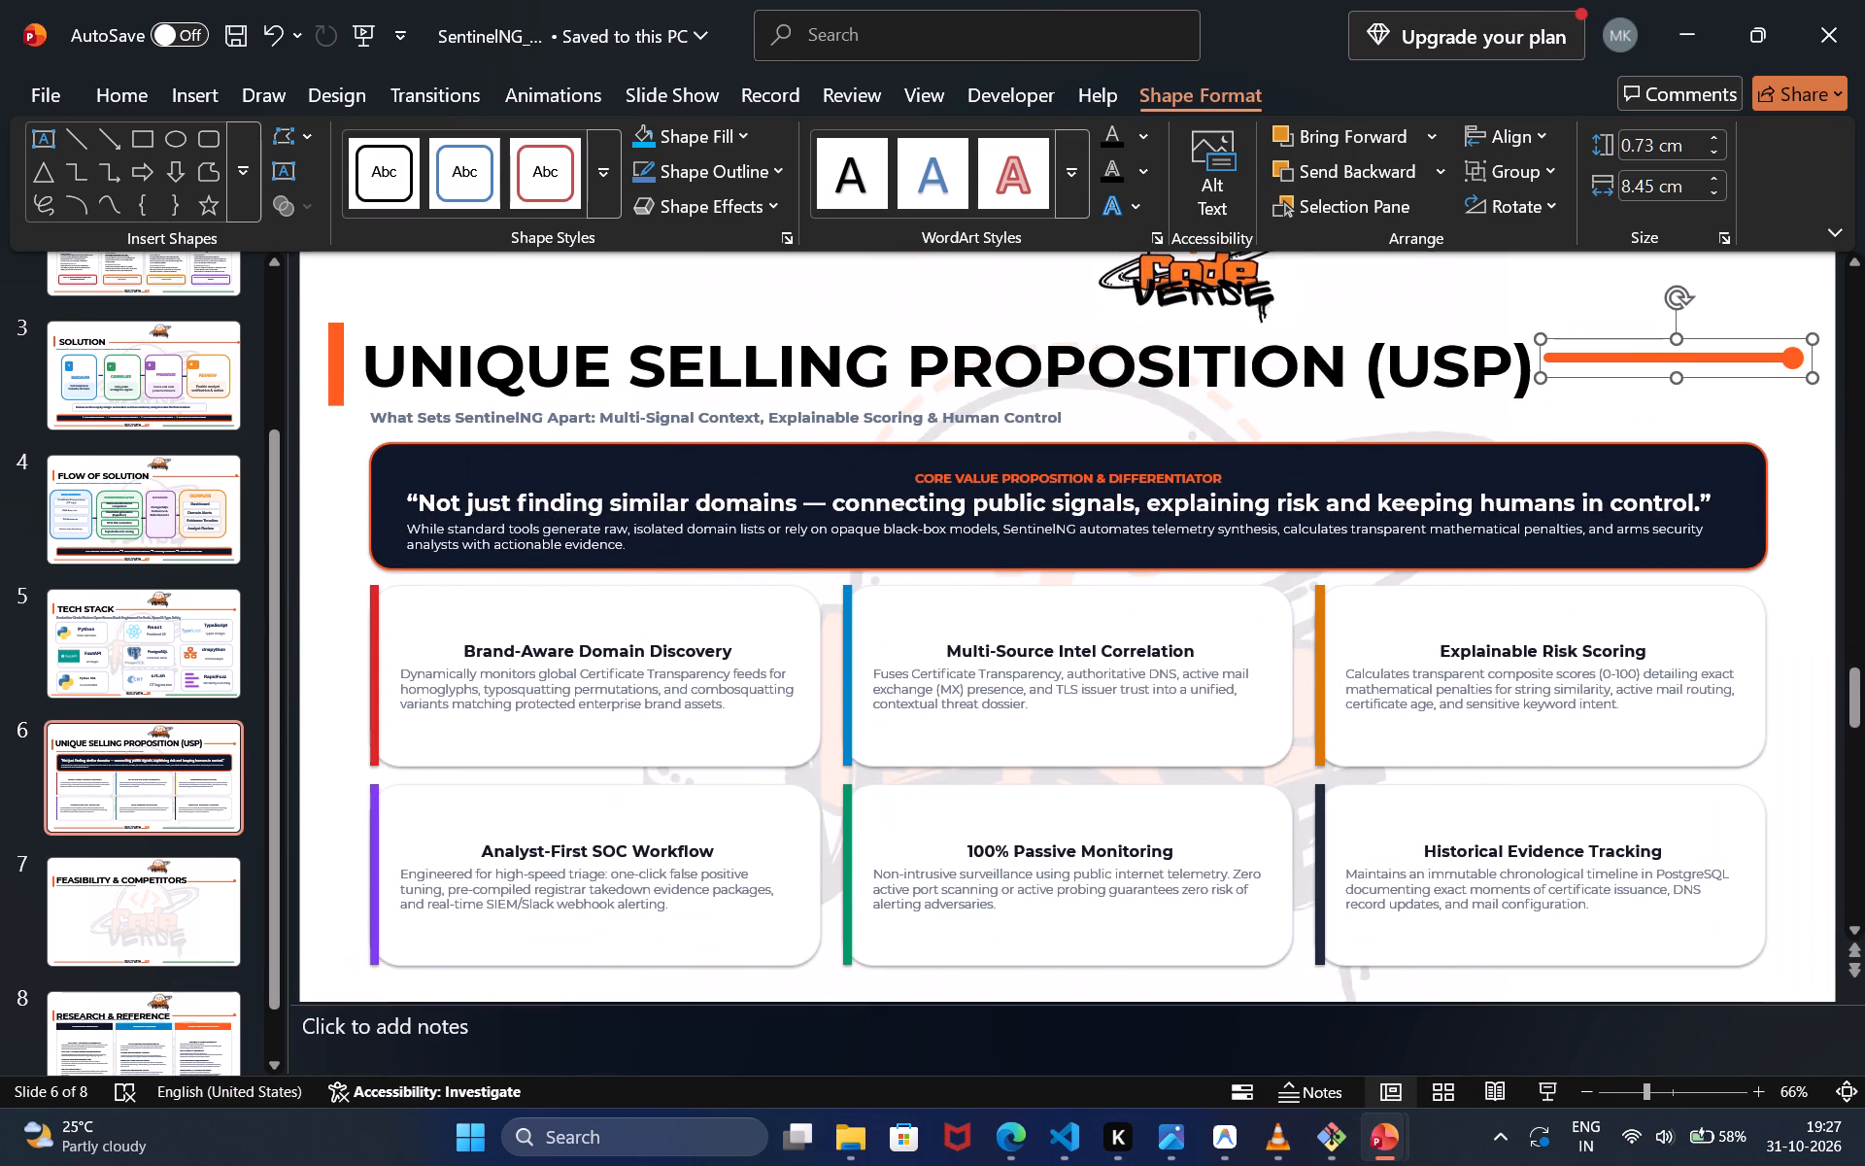
{"action": "left_click", "coordinate": [756, 643], "text": "ctrl"}
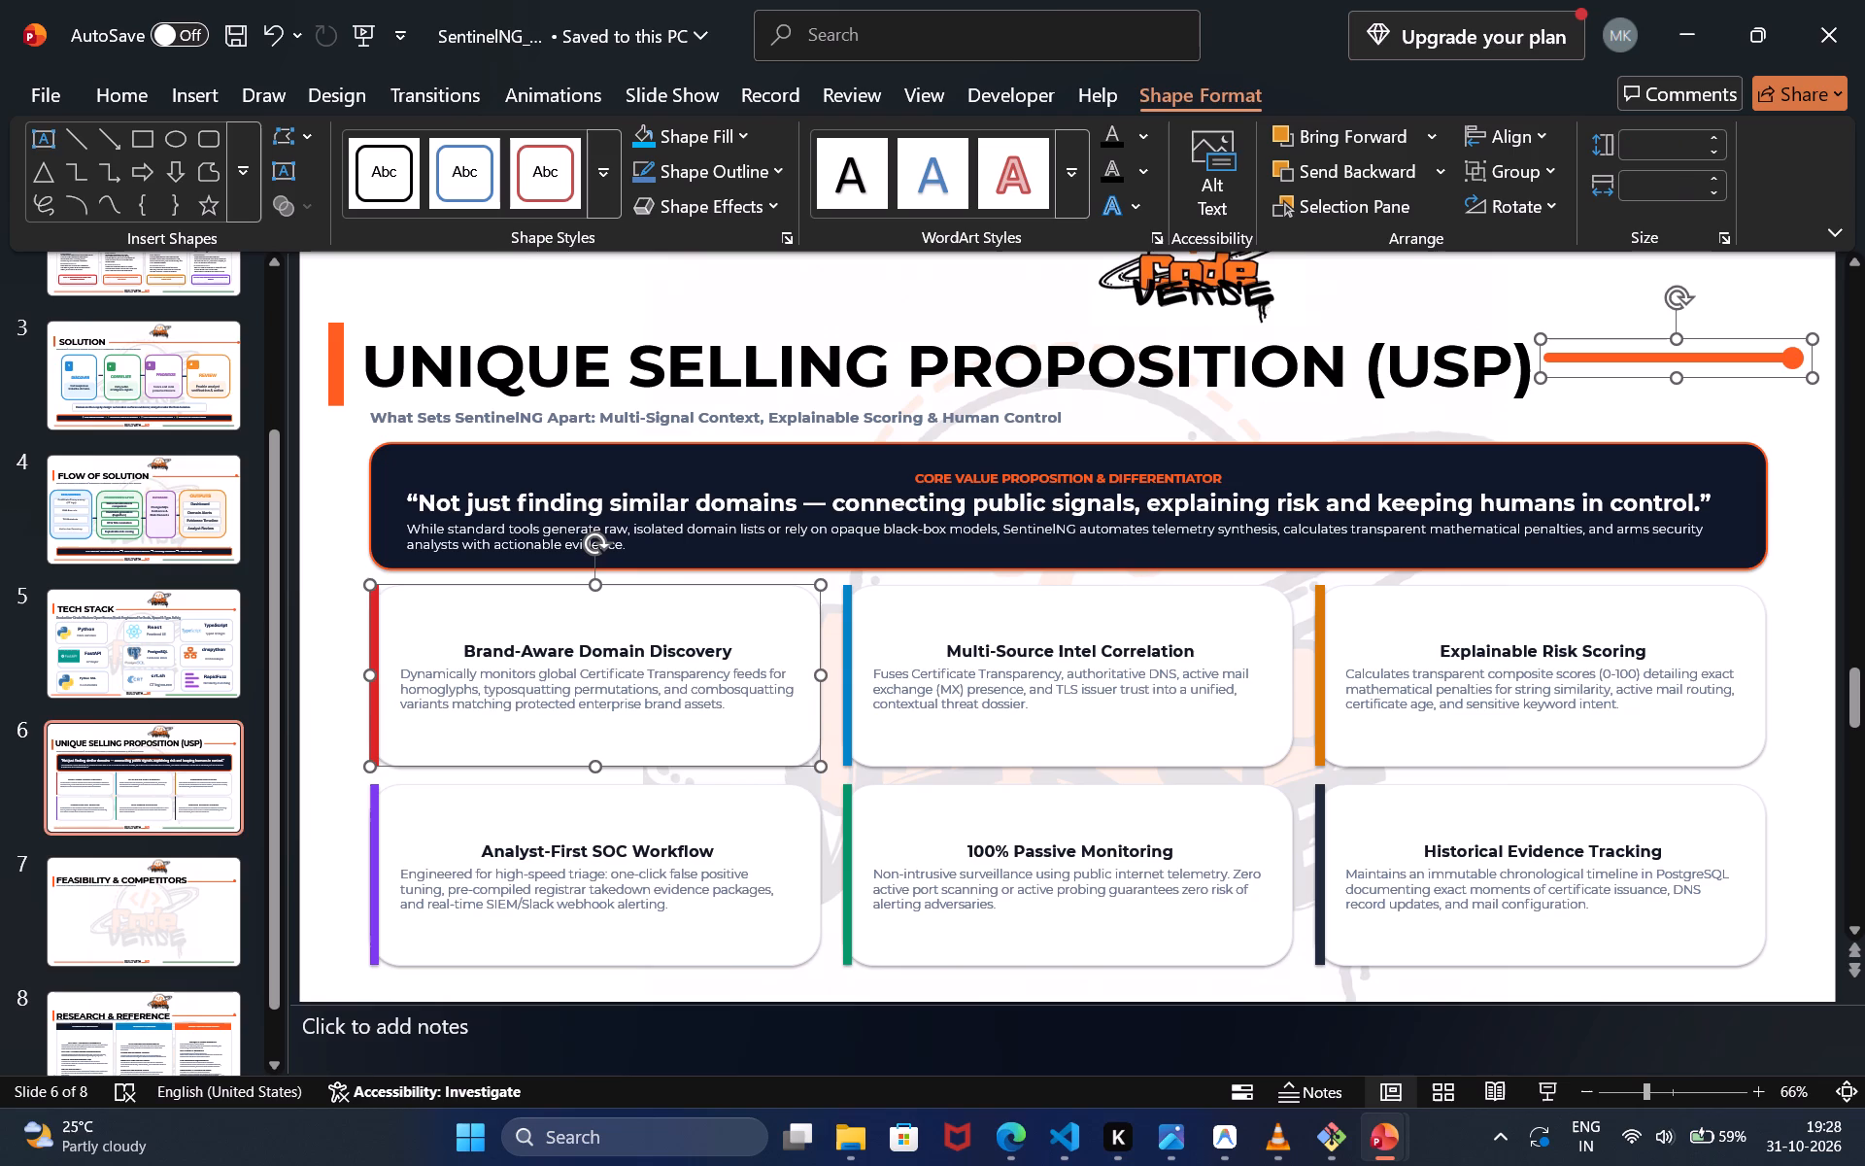
{"action": "left_click", "coordinate": [658, 673], "text": "ctrl"}
{"action": "left_click", "coordinate": [625, 665], "text": "ctrl"}
{"action": "left_click", "coordinate": [612, 656], "text": "ctrl"}
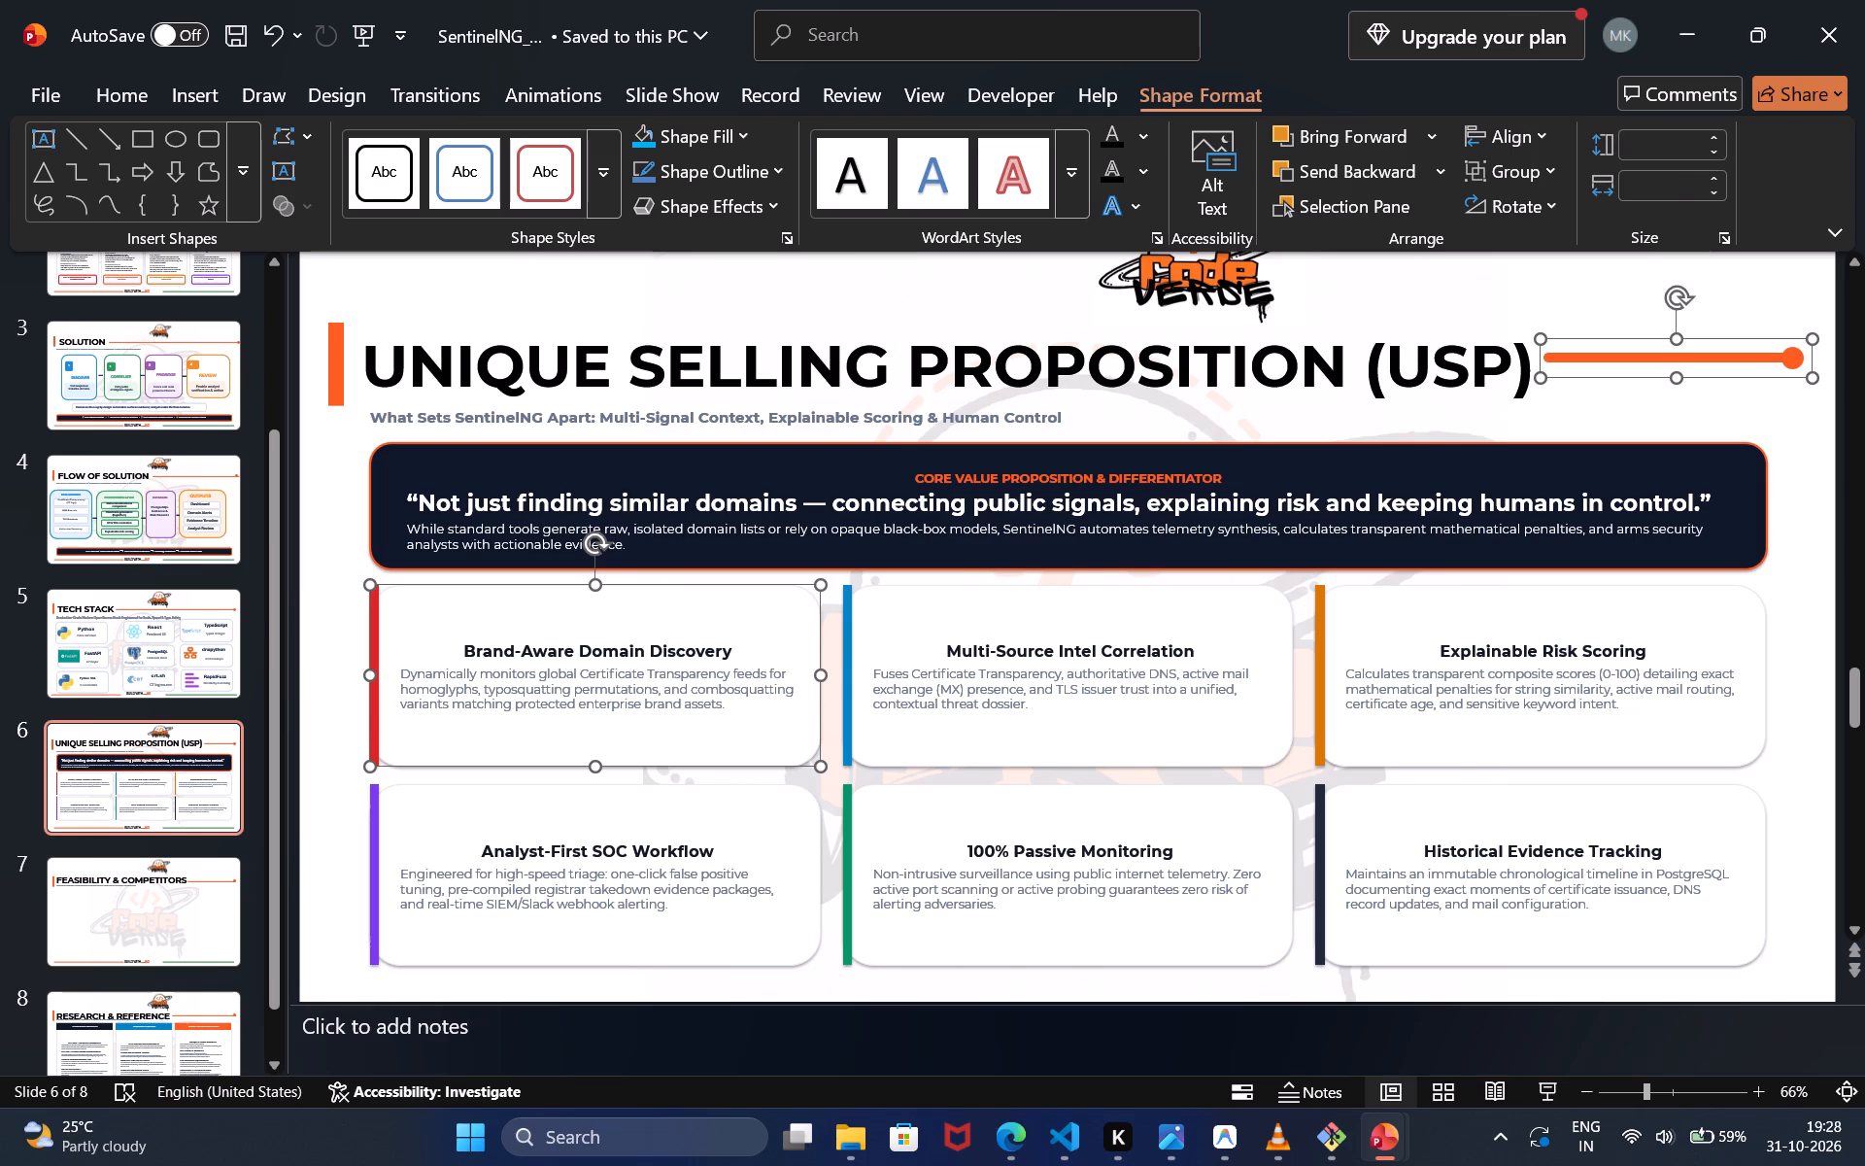
{"action": "left_click", "coordinate": [779, 670]}
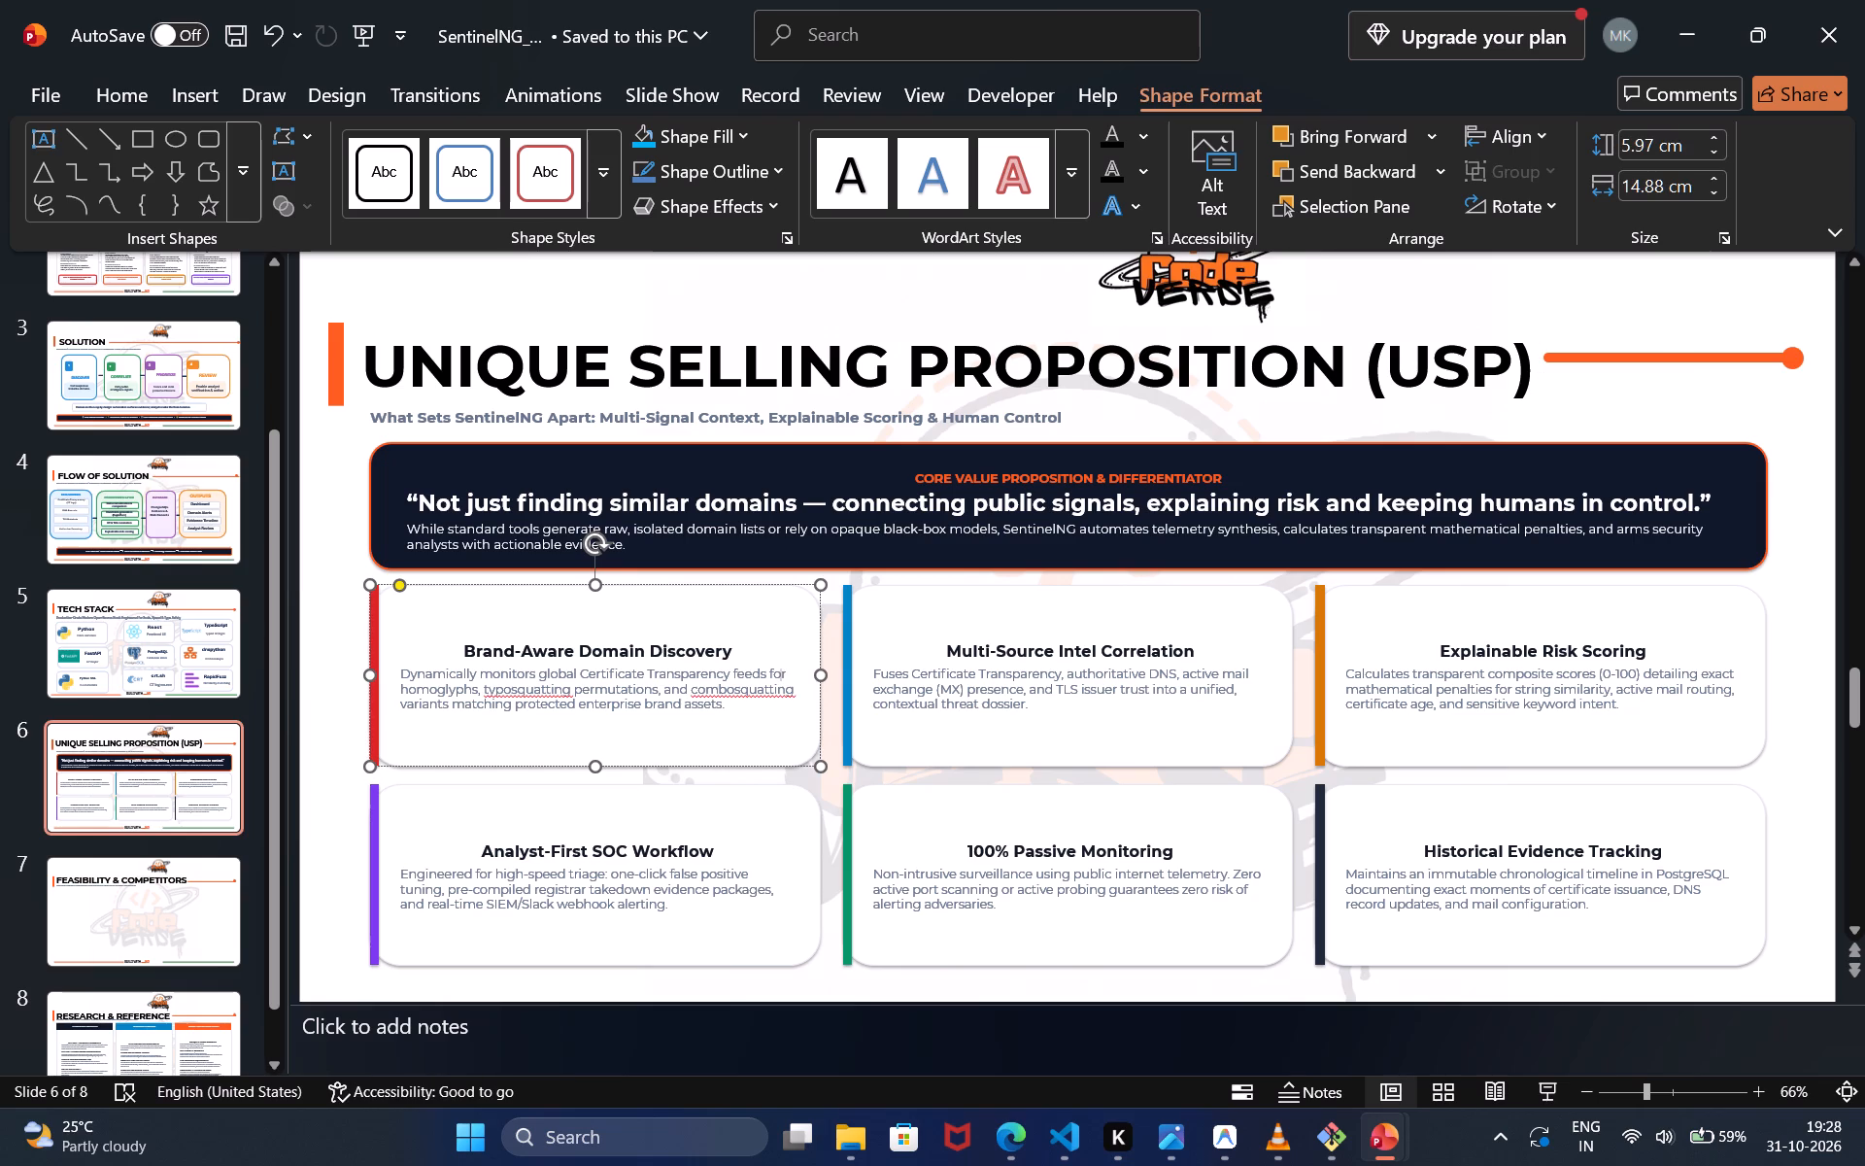
{"action": "left_click", "coordinate": [773, 652], "text": "ctrl"}
{"action": "left_click", "coordinate": [909, 640], "text": "ctrl"}
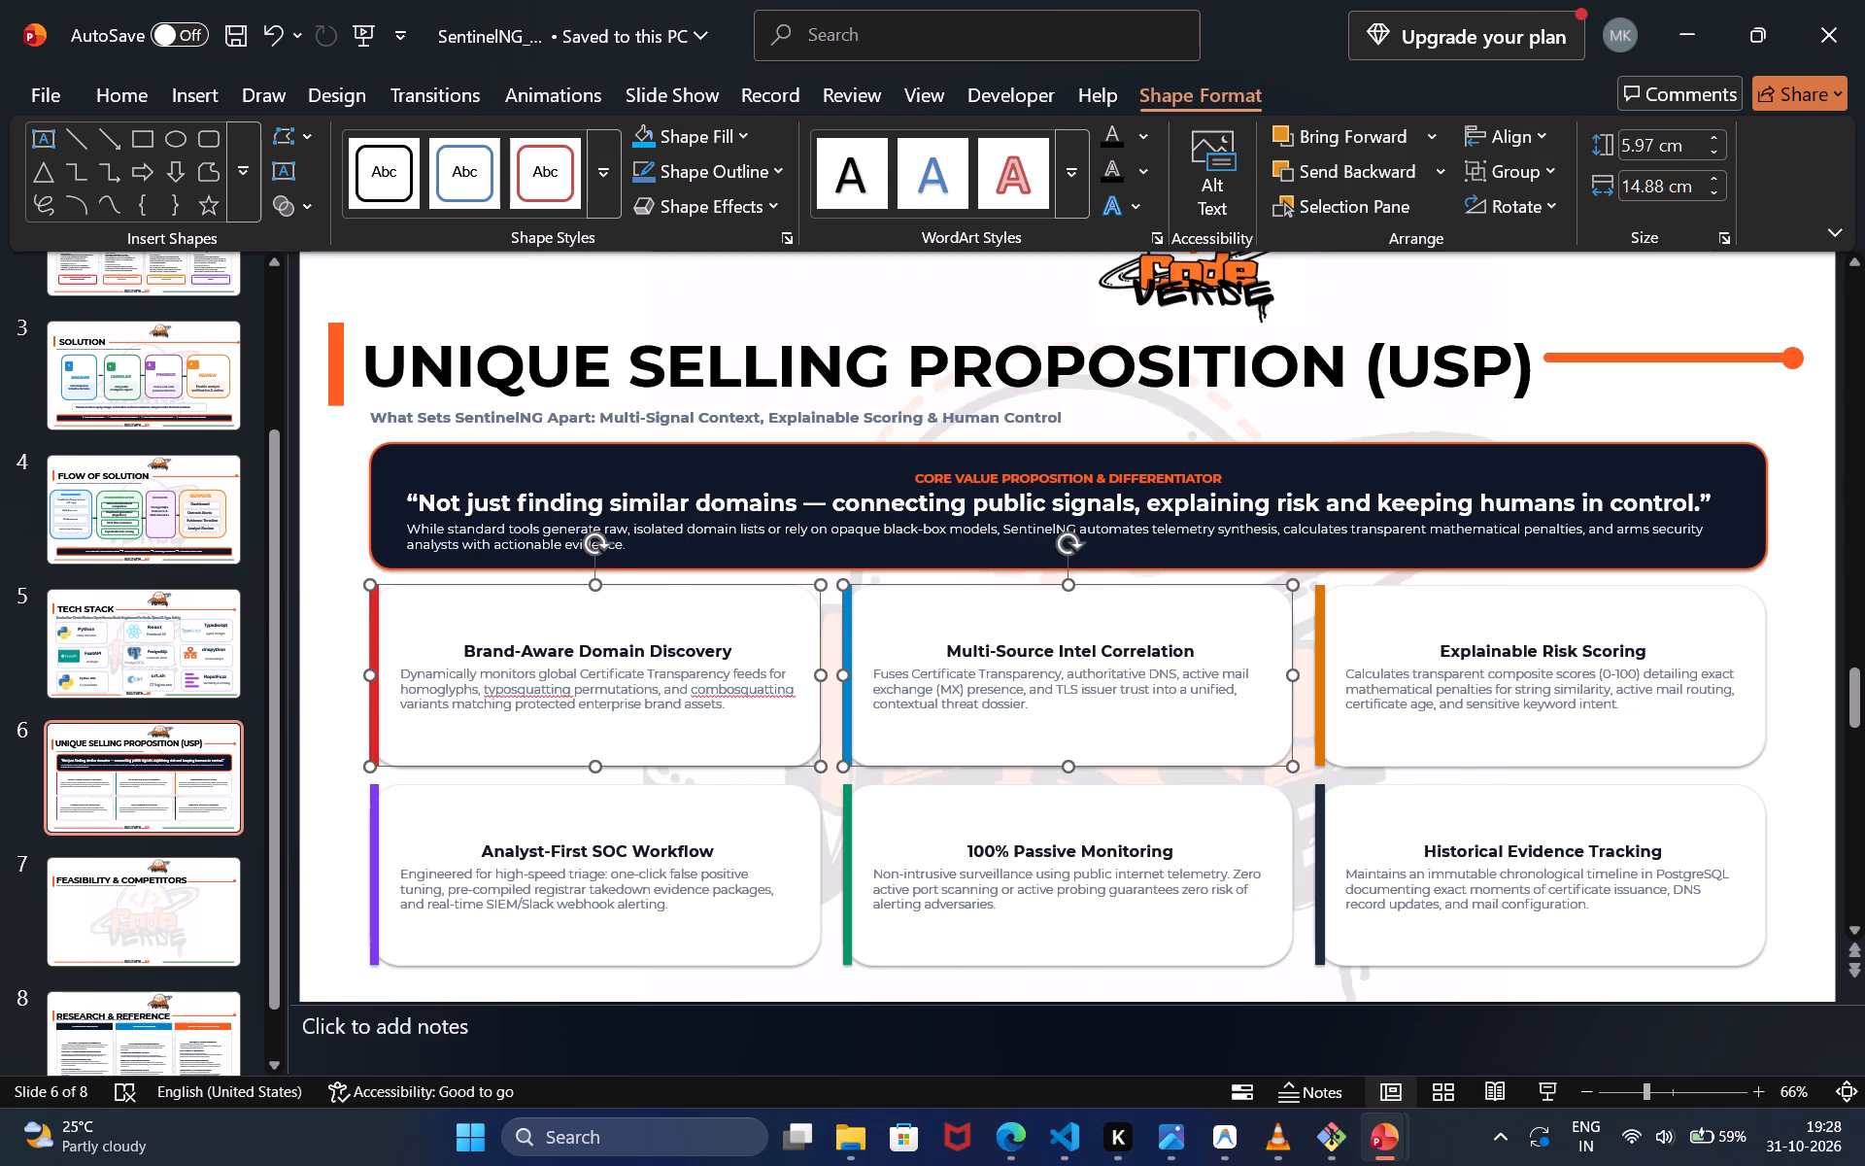
{"action": "left_click", "coordinate": [1434, 625], "text": "ctrl"}
{"action": "left_click", "coordinate": [1382, 857], "text": "ctrl"}
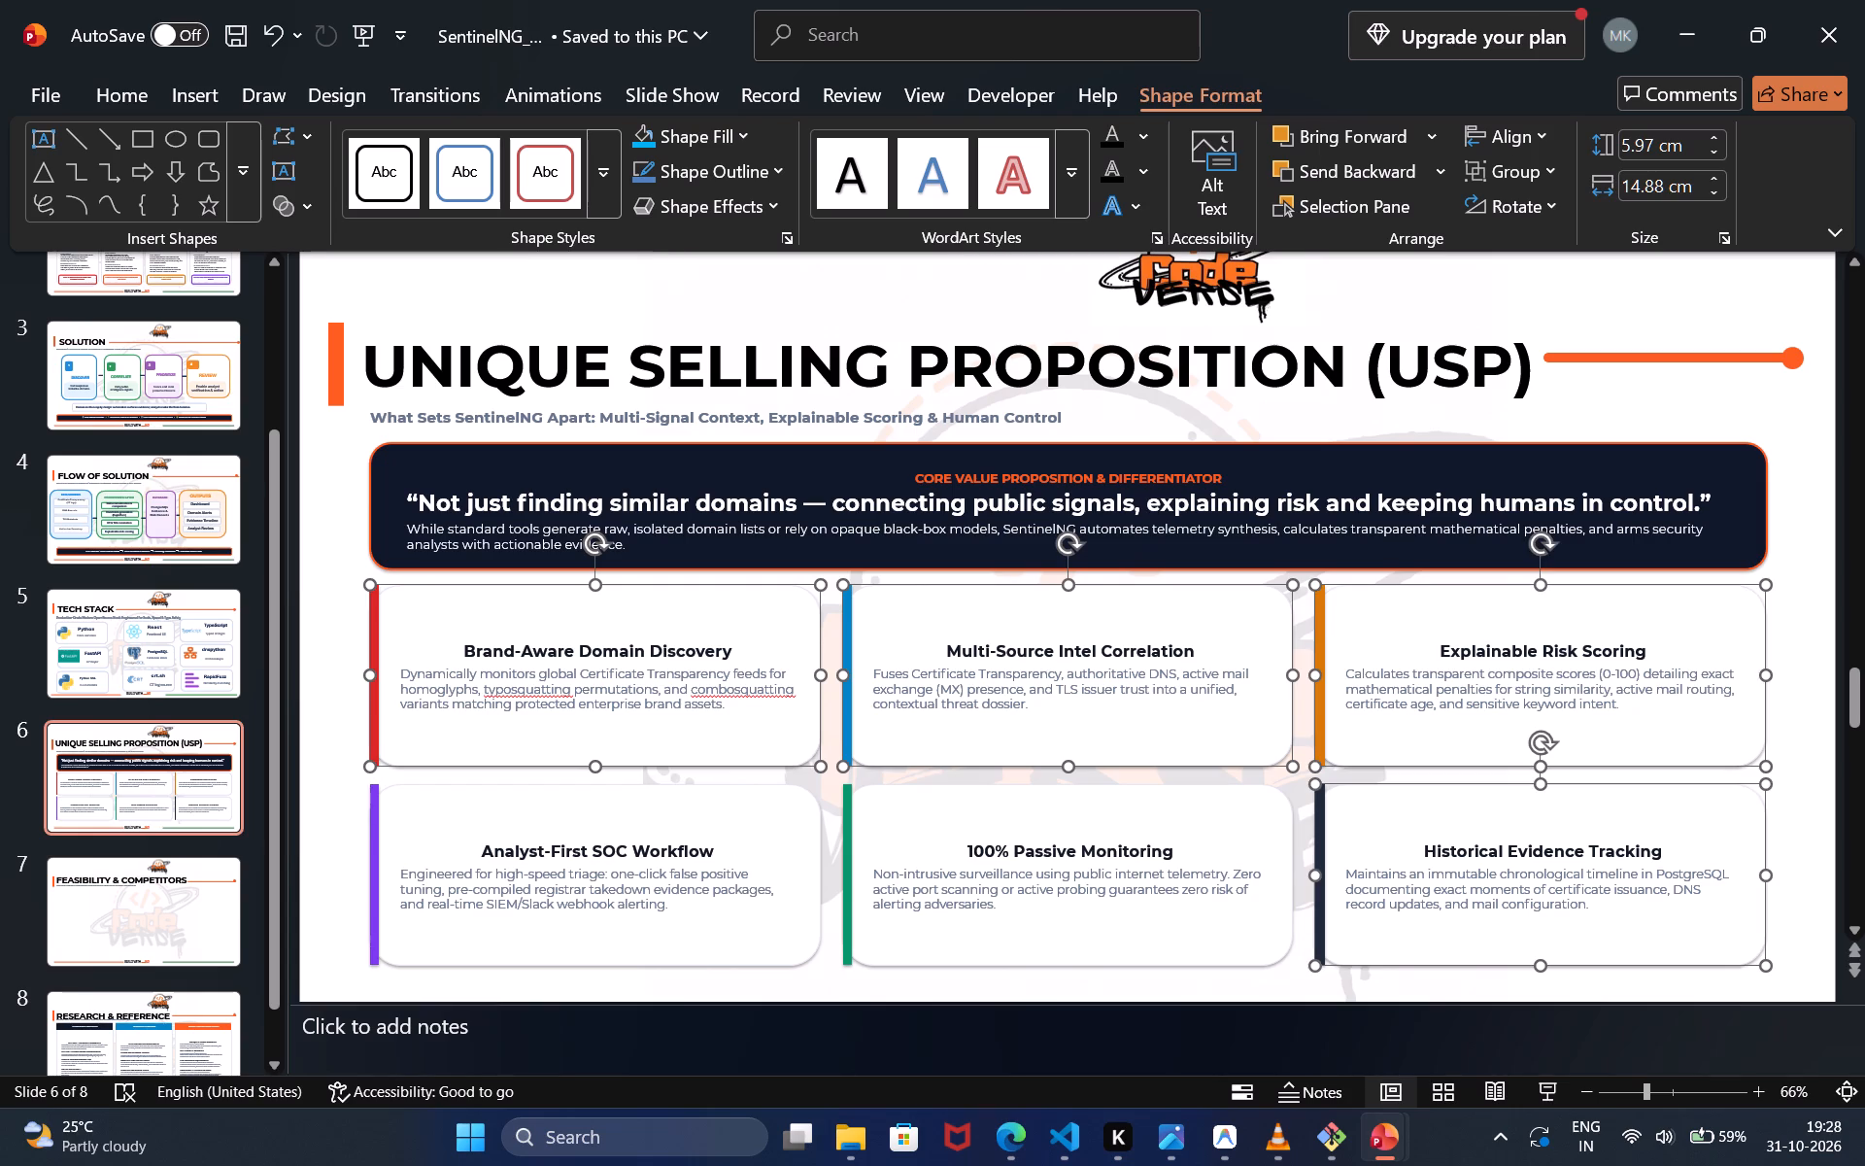
{"action": "left_click", "coordinate": [1161, 859], "text": "ctrl"}
{"action": "left_click", "coordinate": [752, 850], "text": "ctrl"}
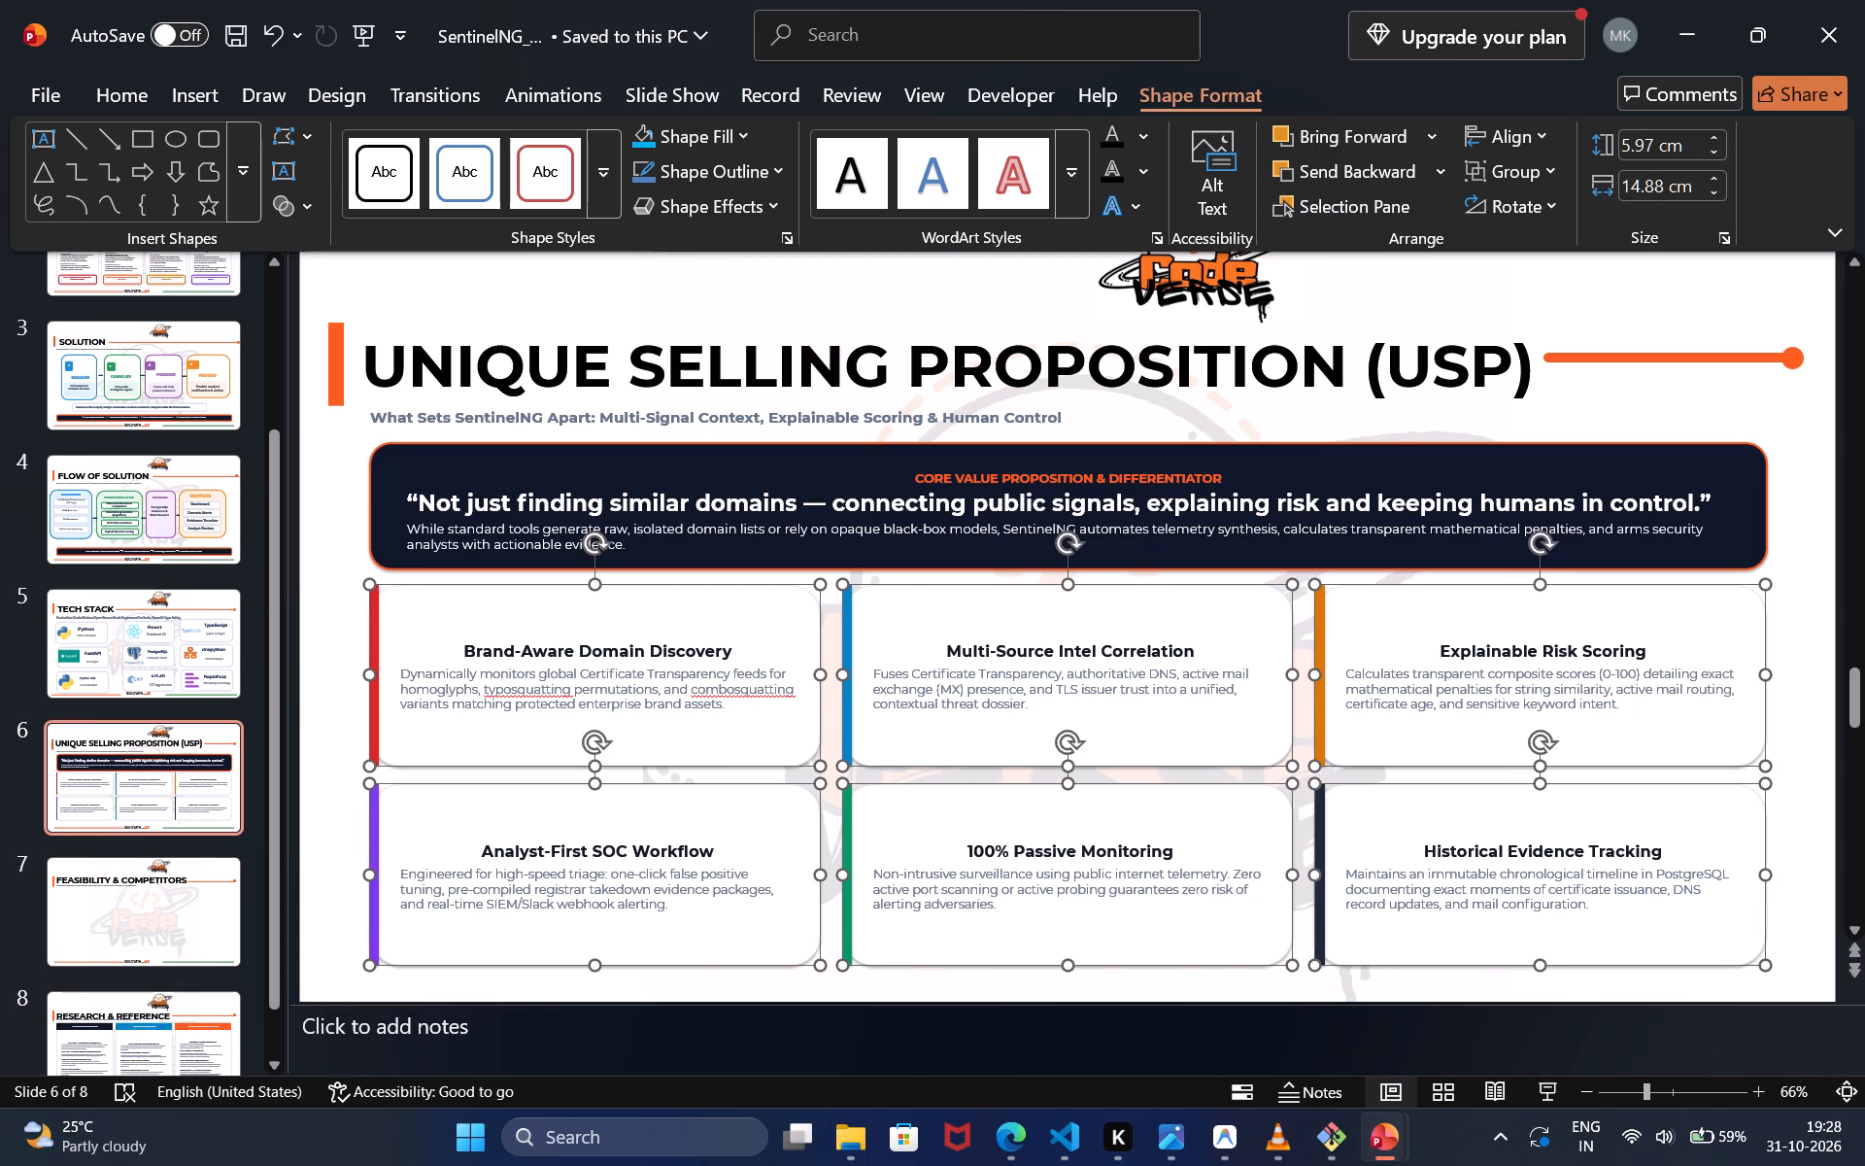
{"action": "left_click", "coordinate": [137, 113]}
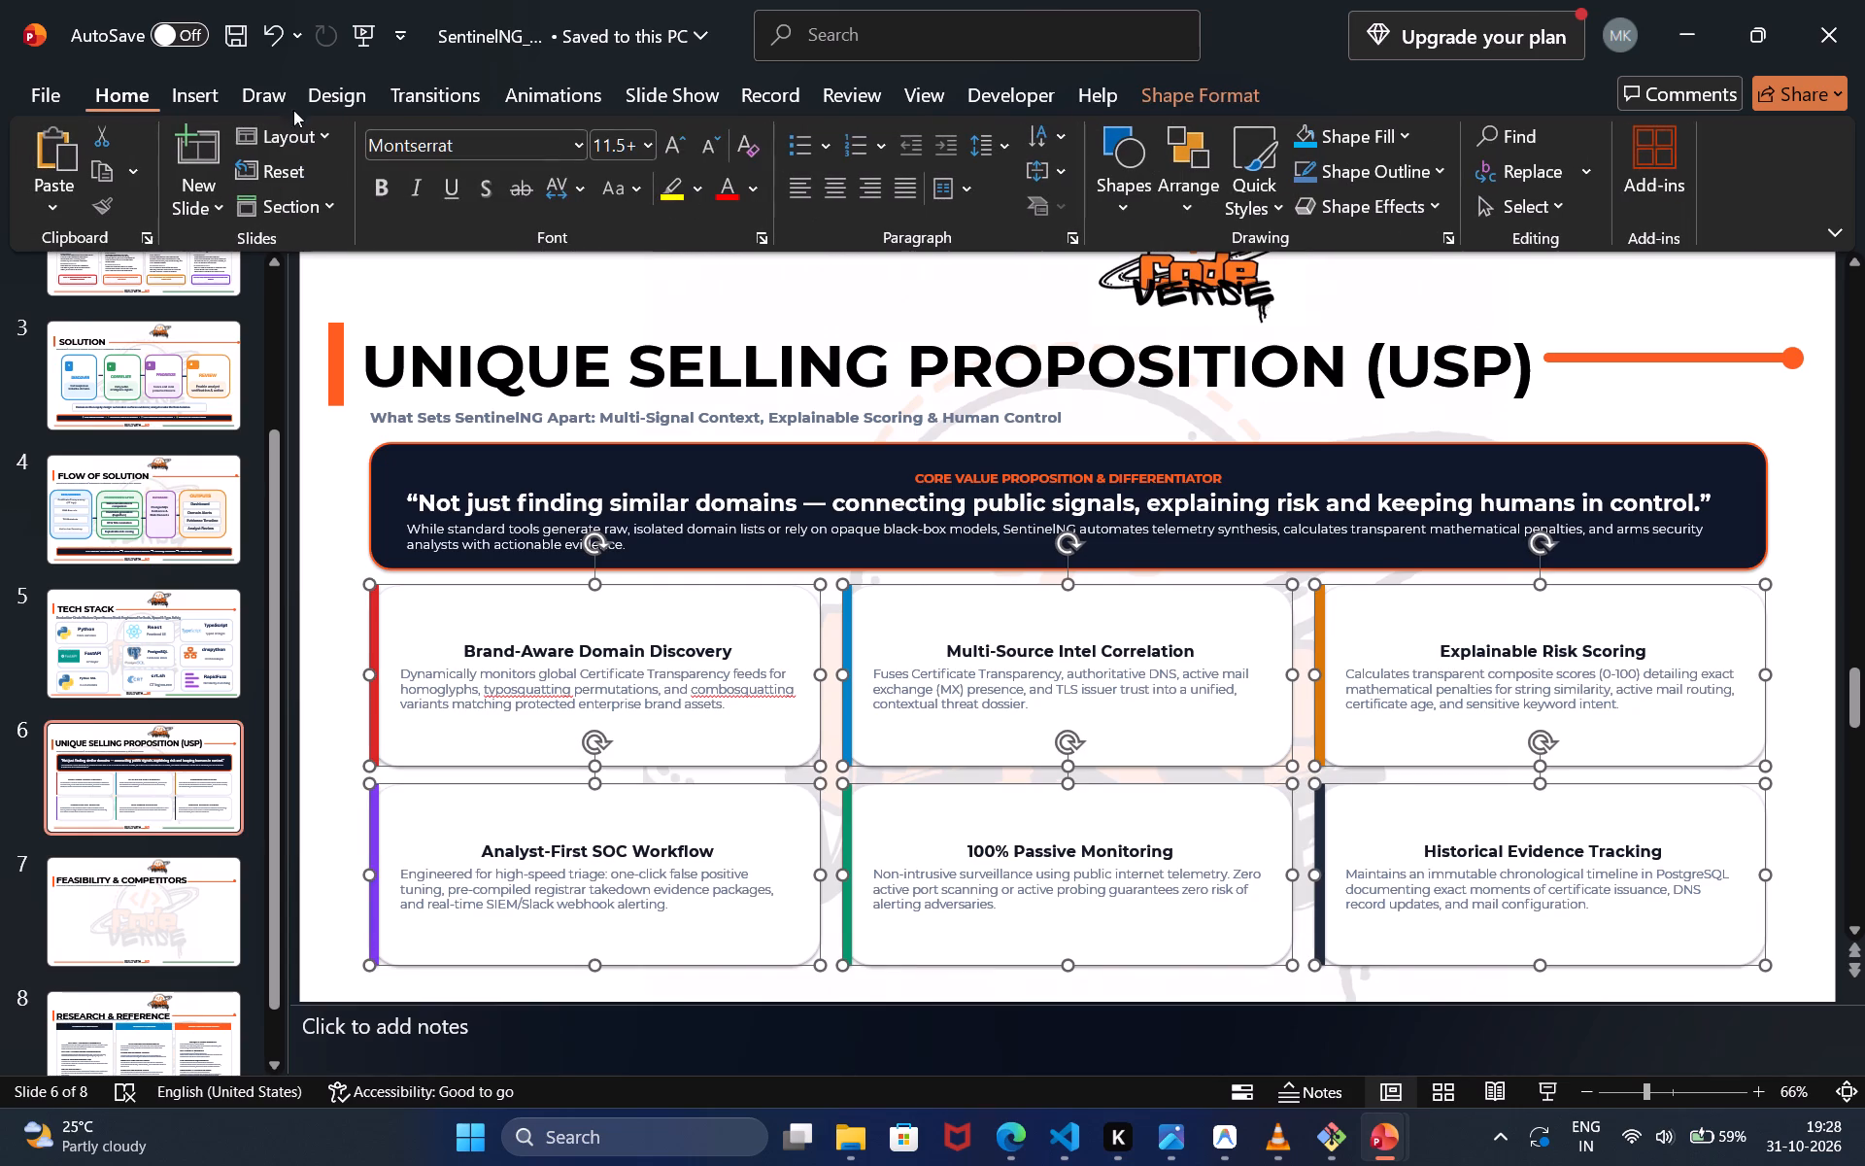
{"action": "left_click", "coordinate": [684, 148]}
{"action": "triple_click", "coordinate": [684, 148]}
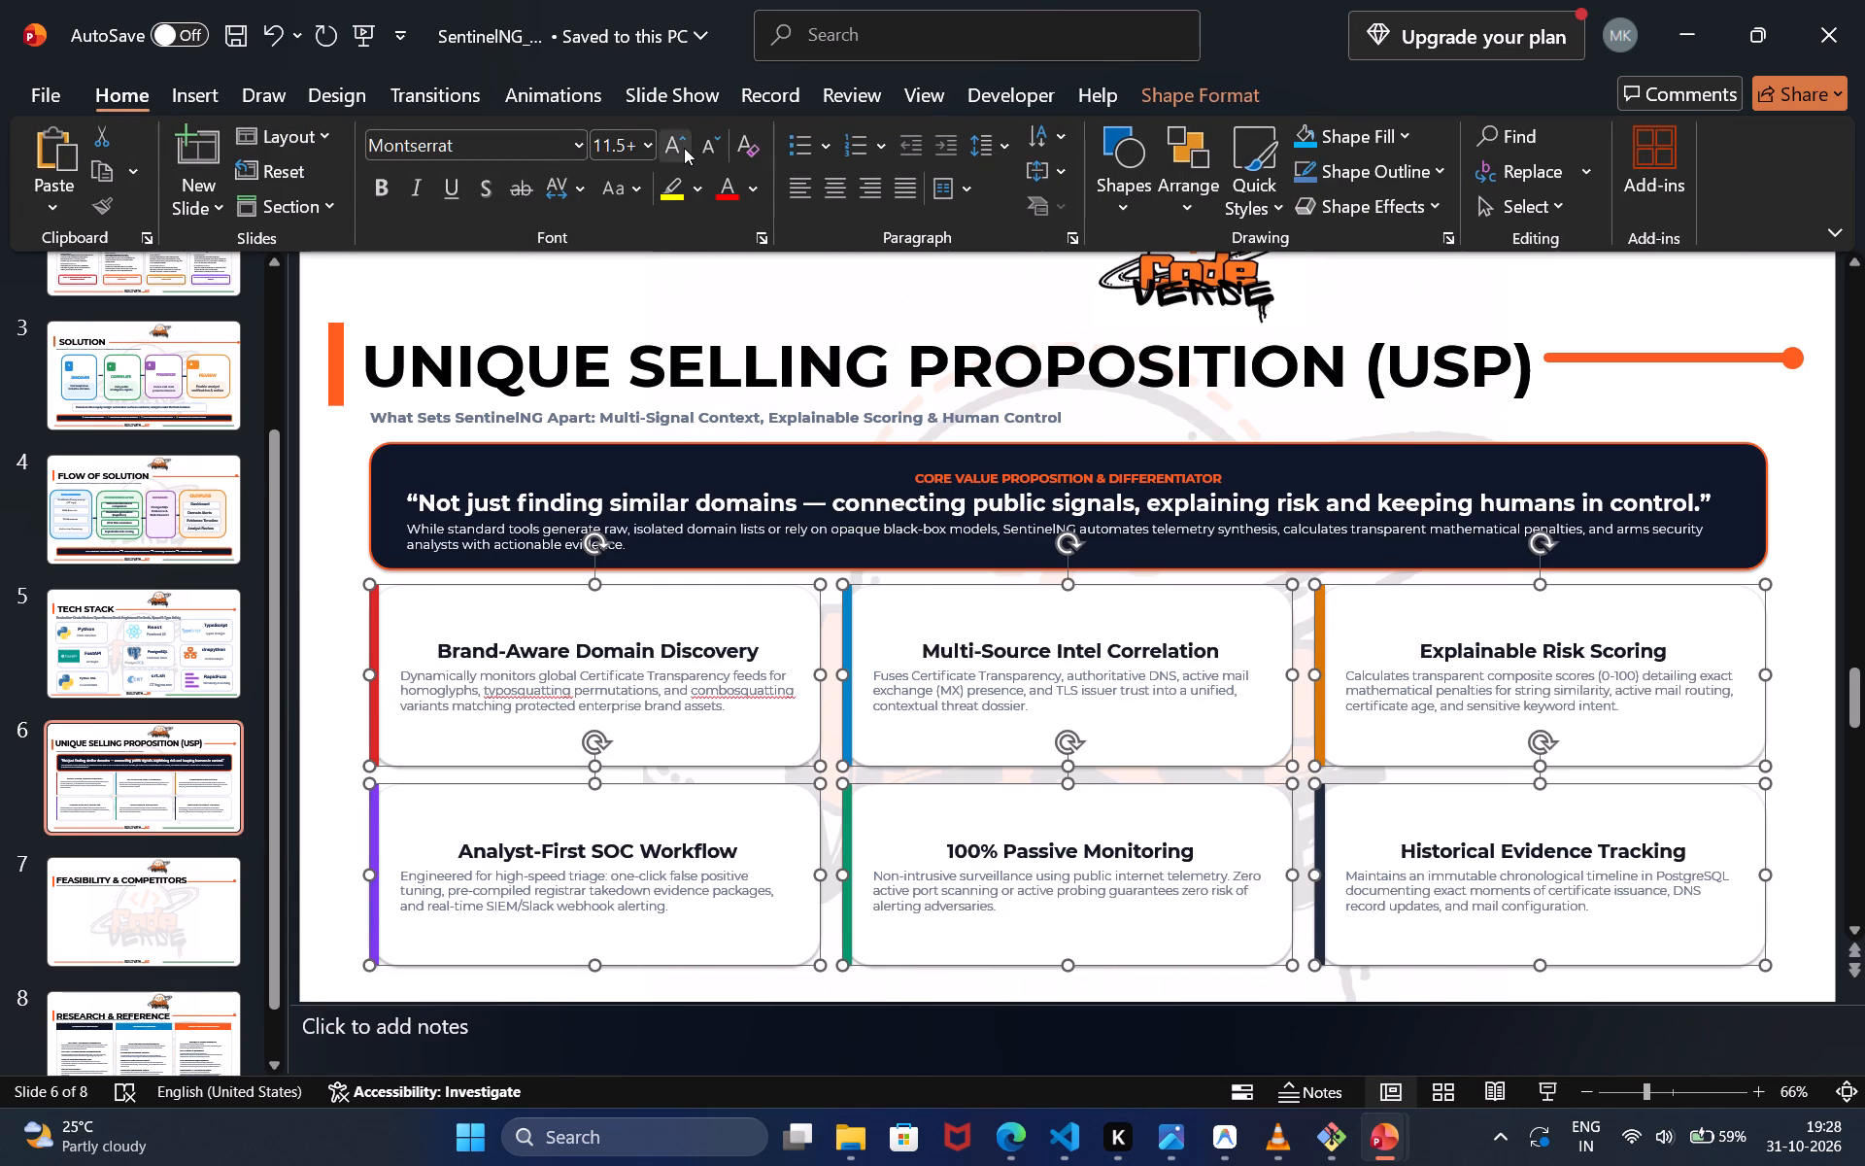
{"action": "left_click", "coordinate": [684, 148]}
{"action": "left_click", "coordinate": [684, 148]}
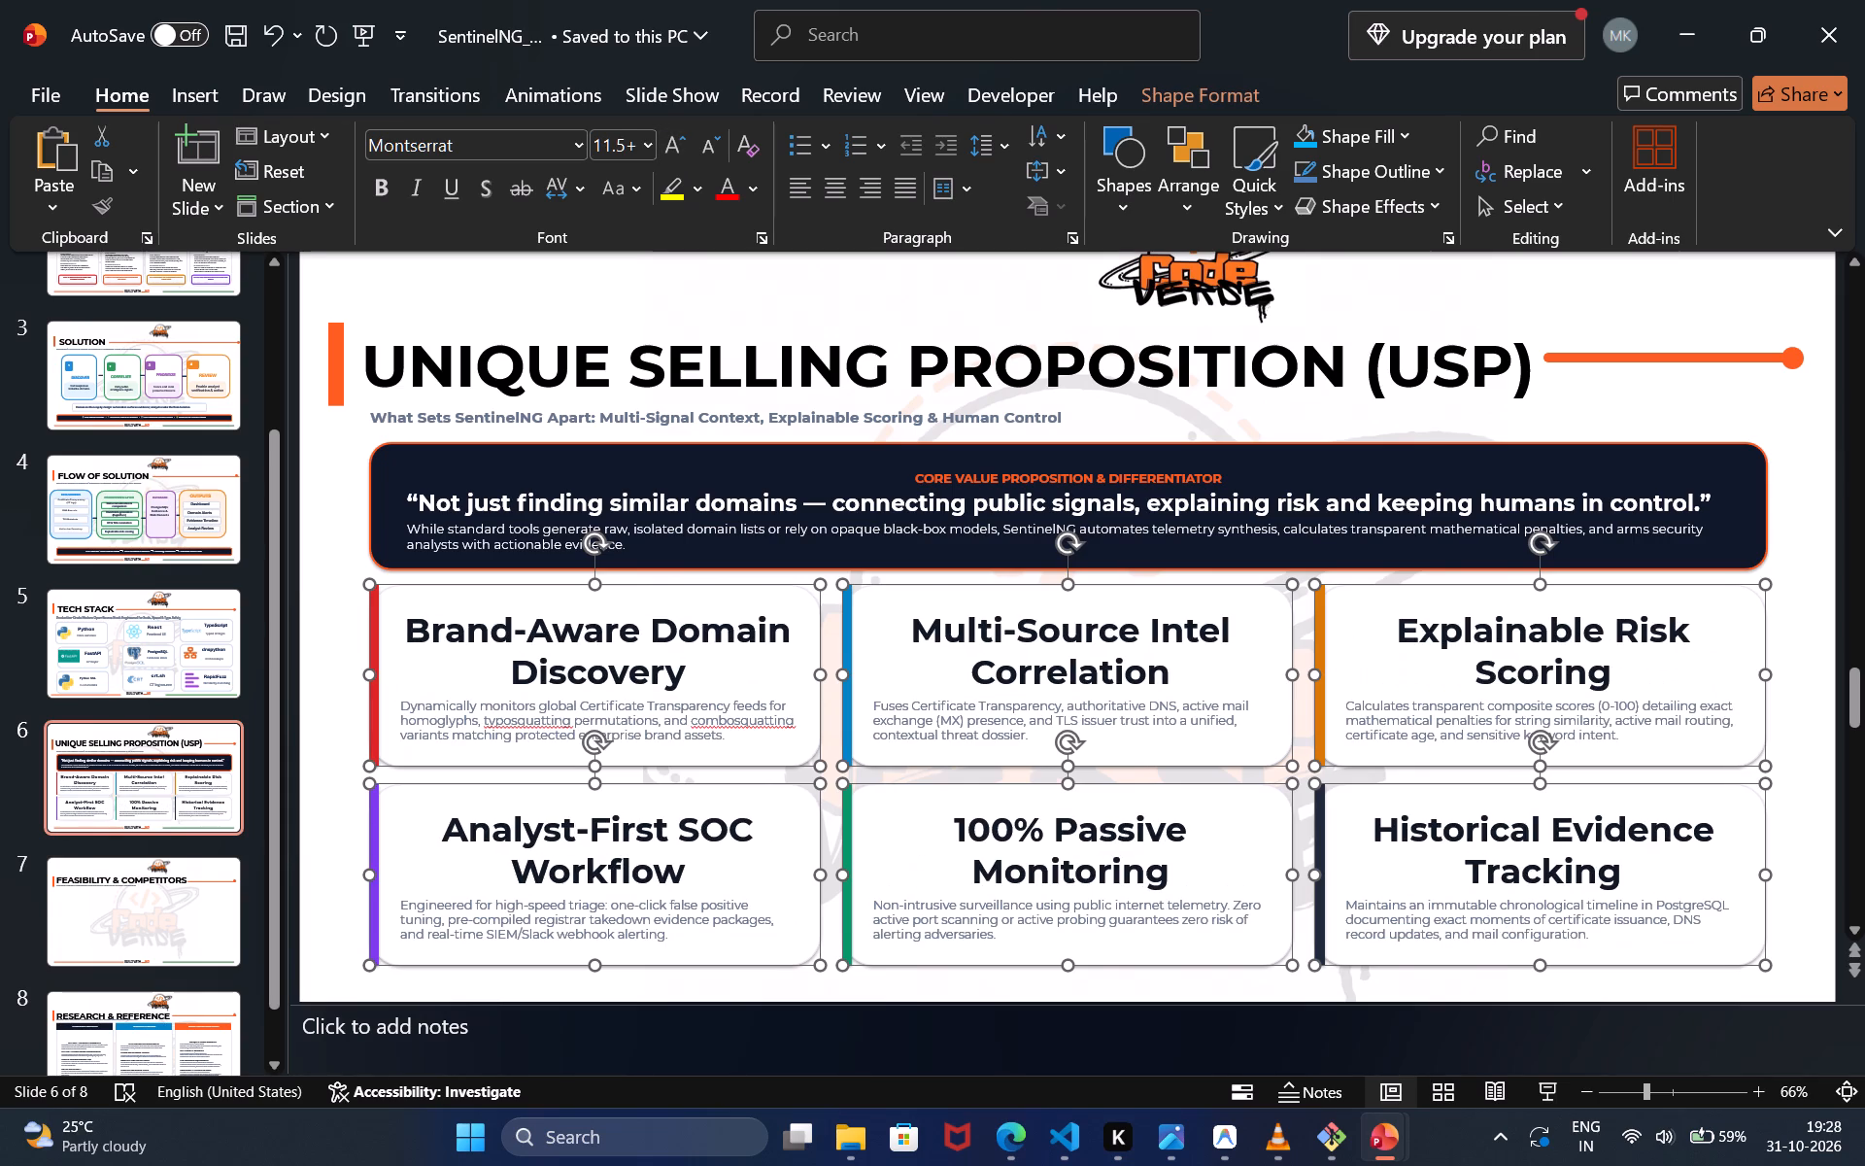
{"action": "left_click", "coordinate": [896, 447]}
{"action": "left_click", "coordinate": [896, 447]}
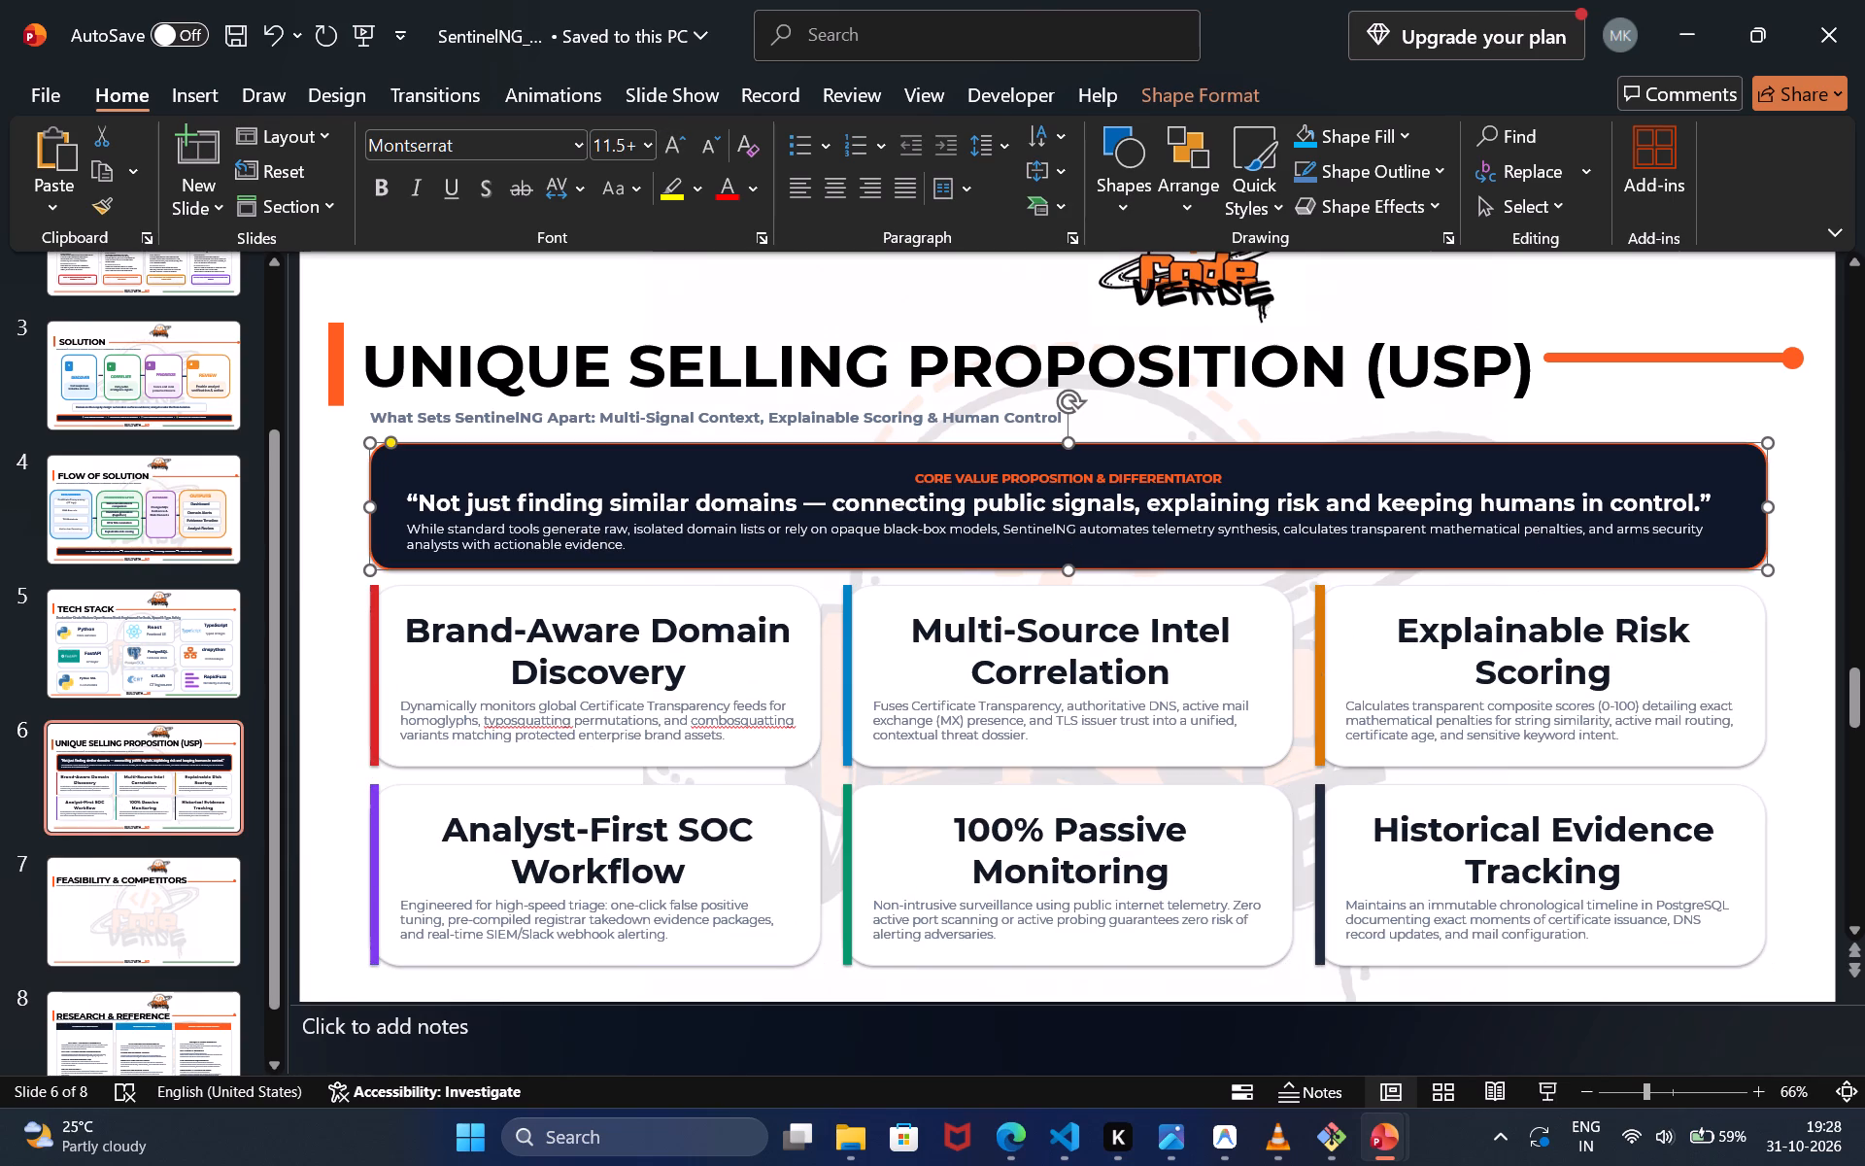
{"action": "left_click", "coordinate": [1336, 385]}
{"action": "left_click", "coordinate": [1272, 426]}
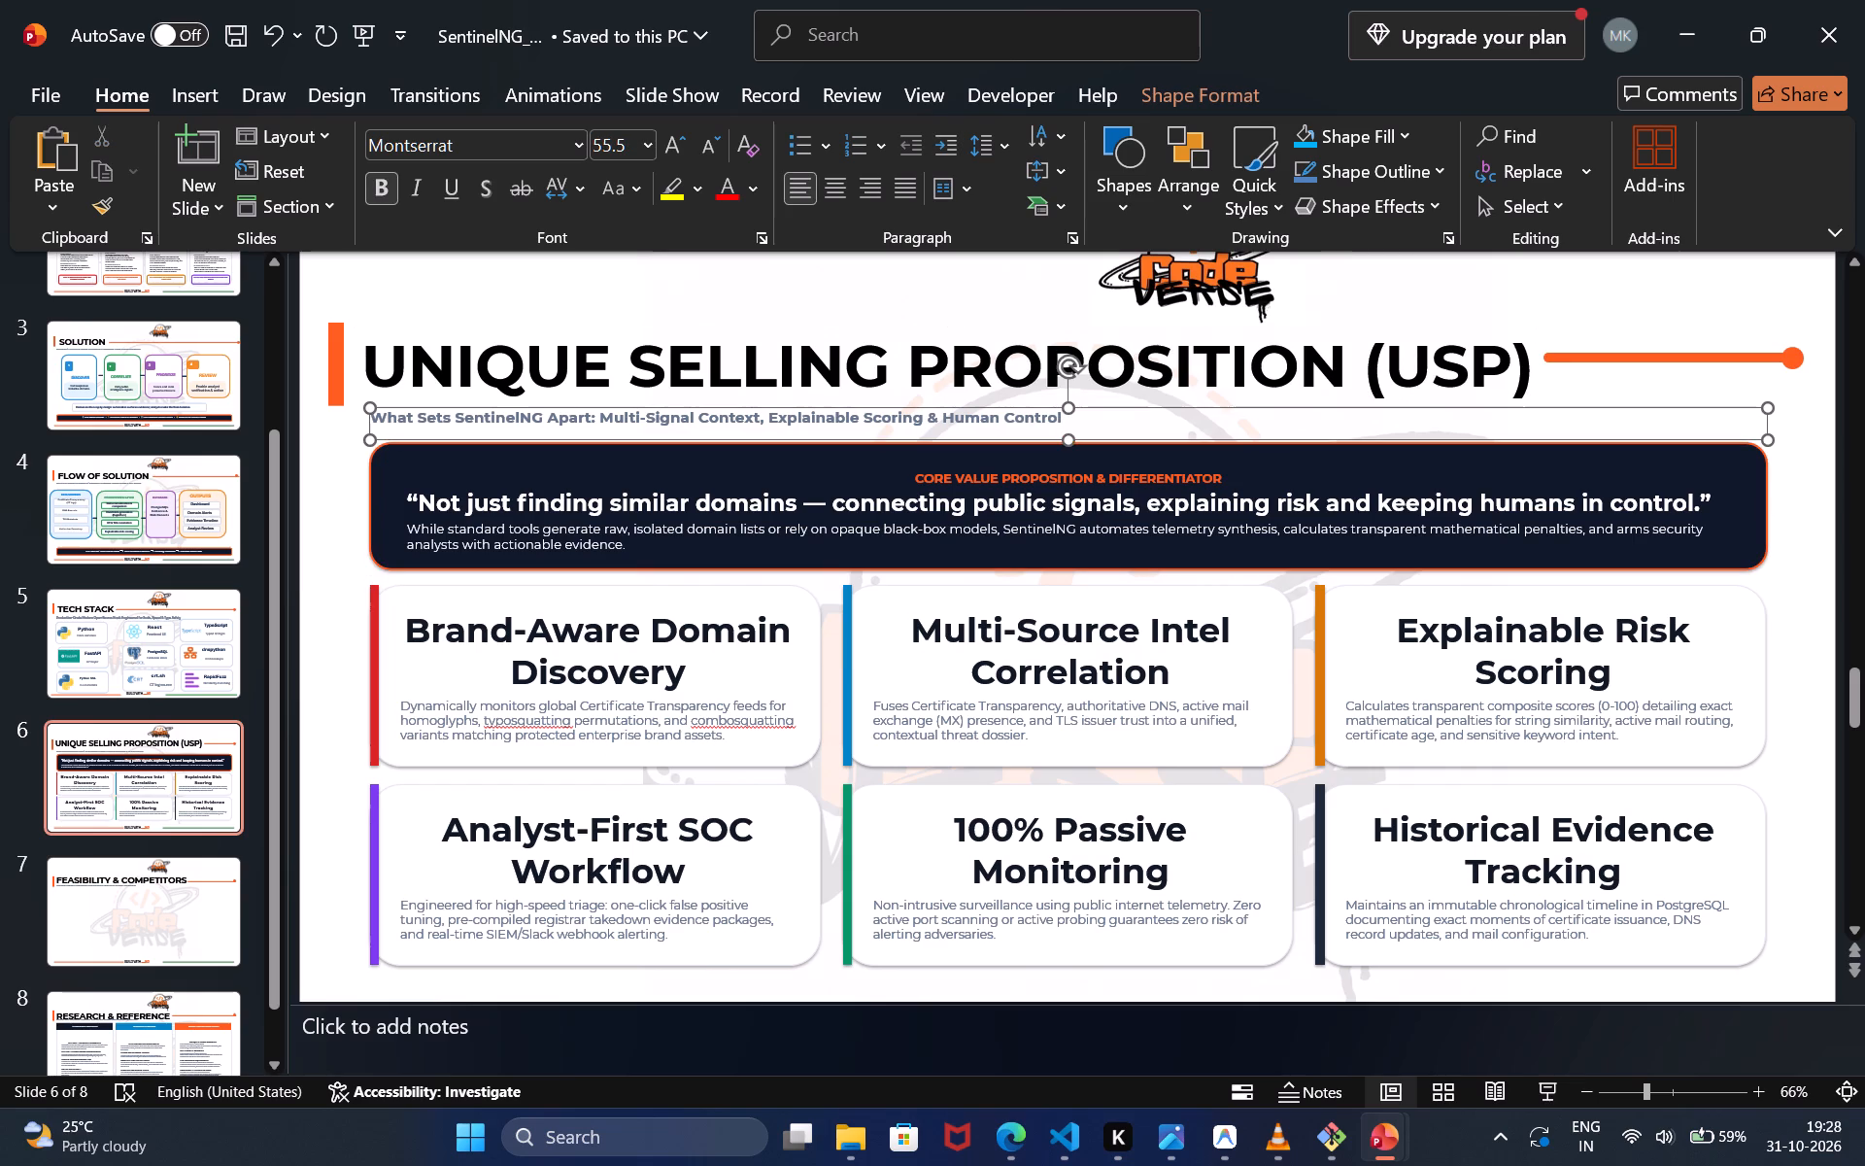
Examine the Feasibility & Competitors slide and the header and three reference columns of the Research & Reference slide.
{"action": "left_click", "coordinate": [195, 902]}
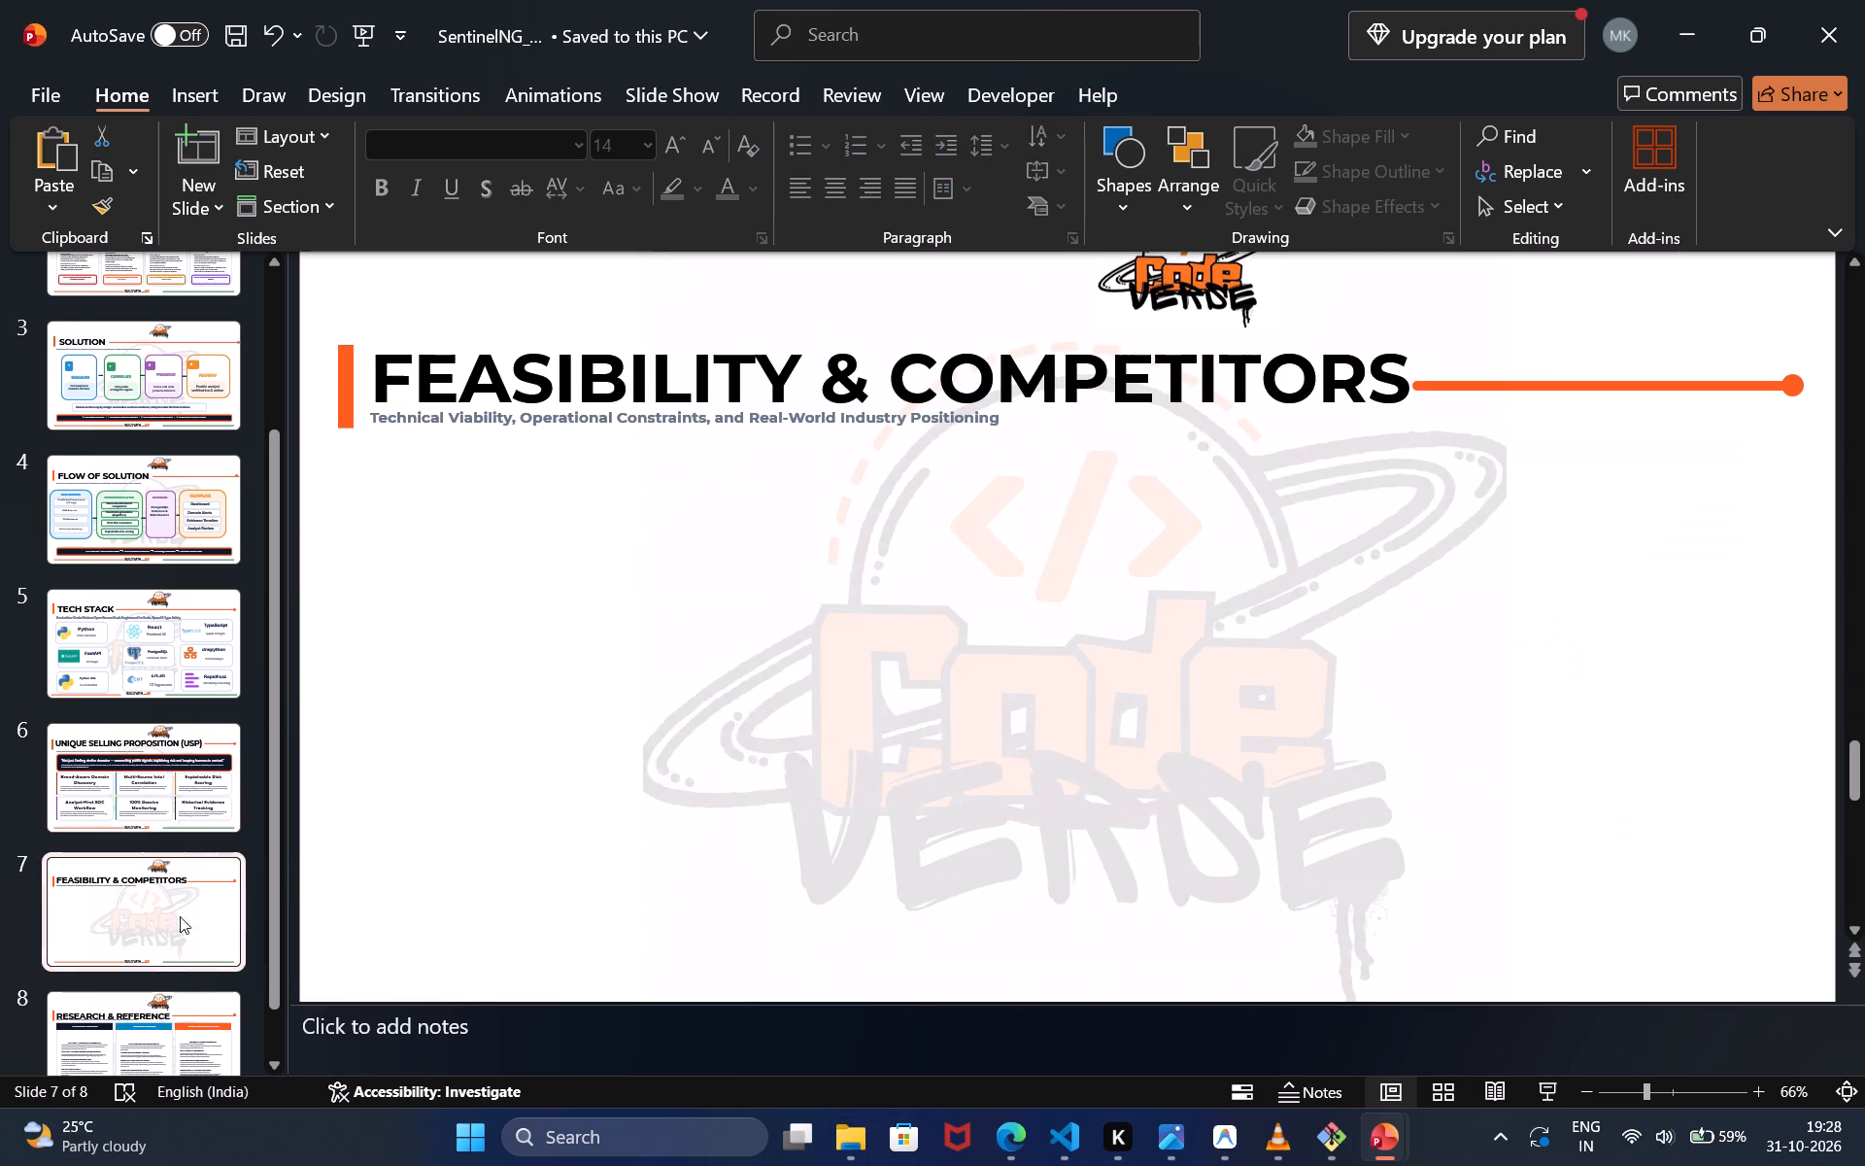
{"action": "scroll", "coordinate": [164, 931], "scroll_direction": "down", "scroll_amount": 1}
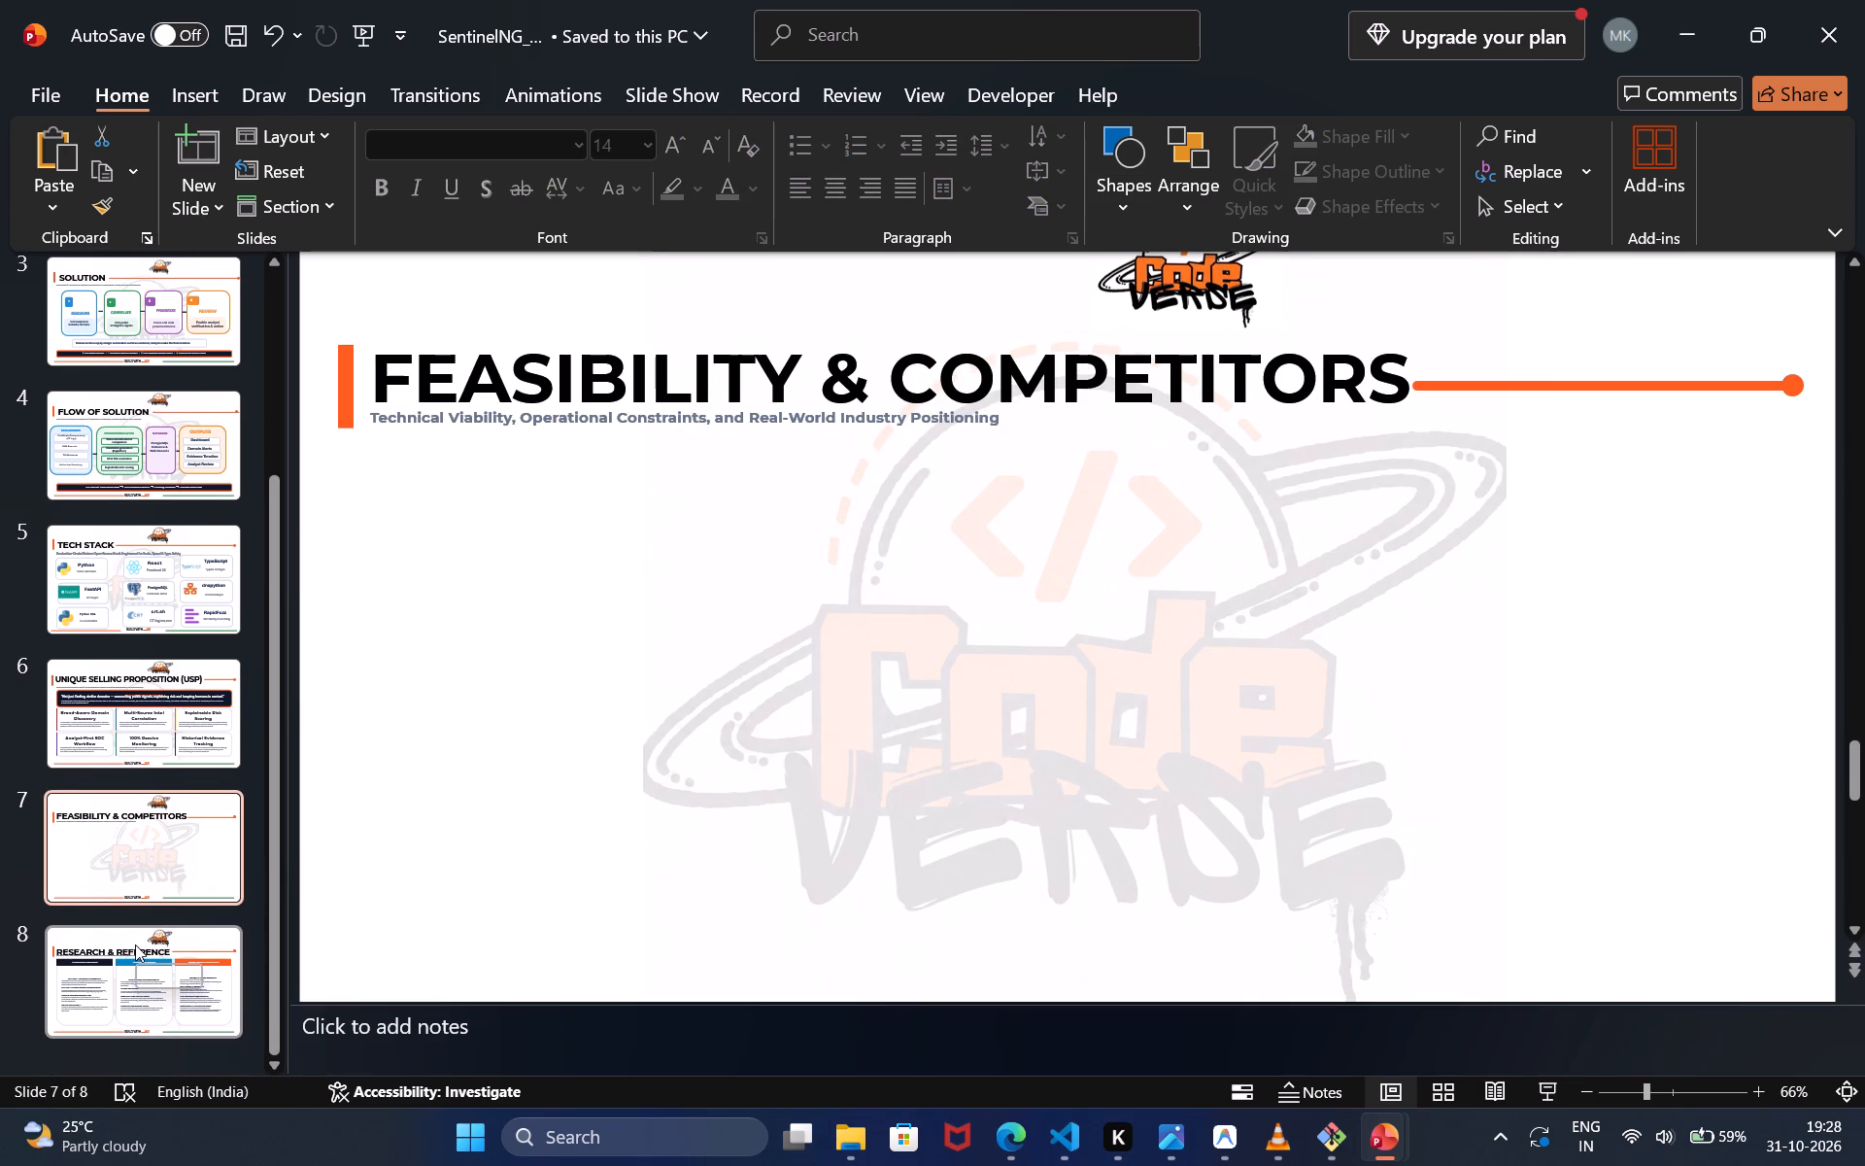
{"action": "left_click", "coordinate": [135, 944]}
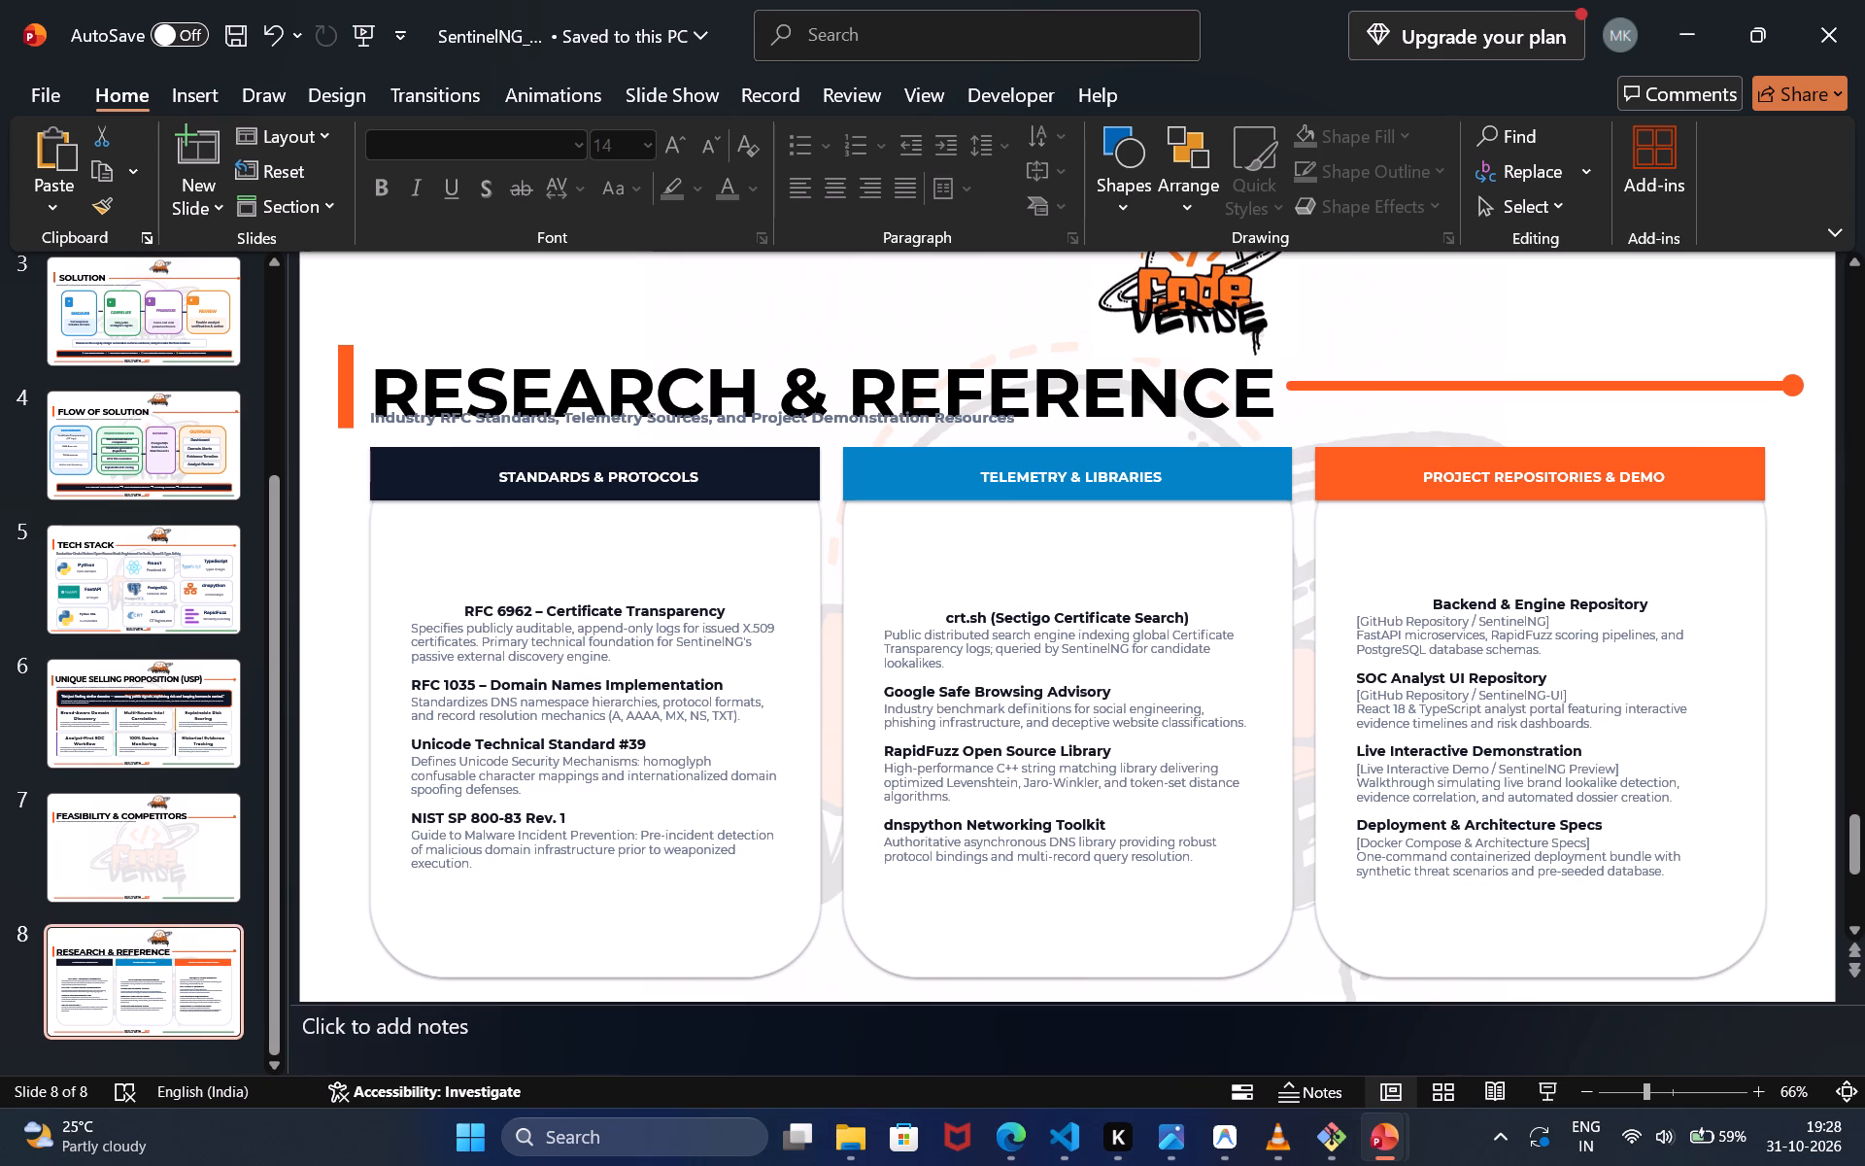
{"action": "left_click", "coordinate": [705, 618]}
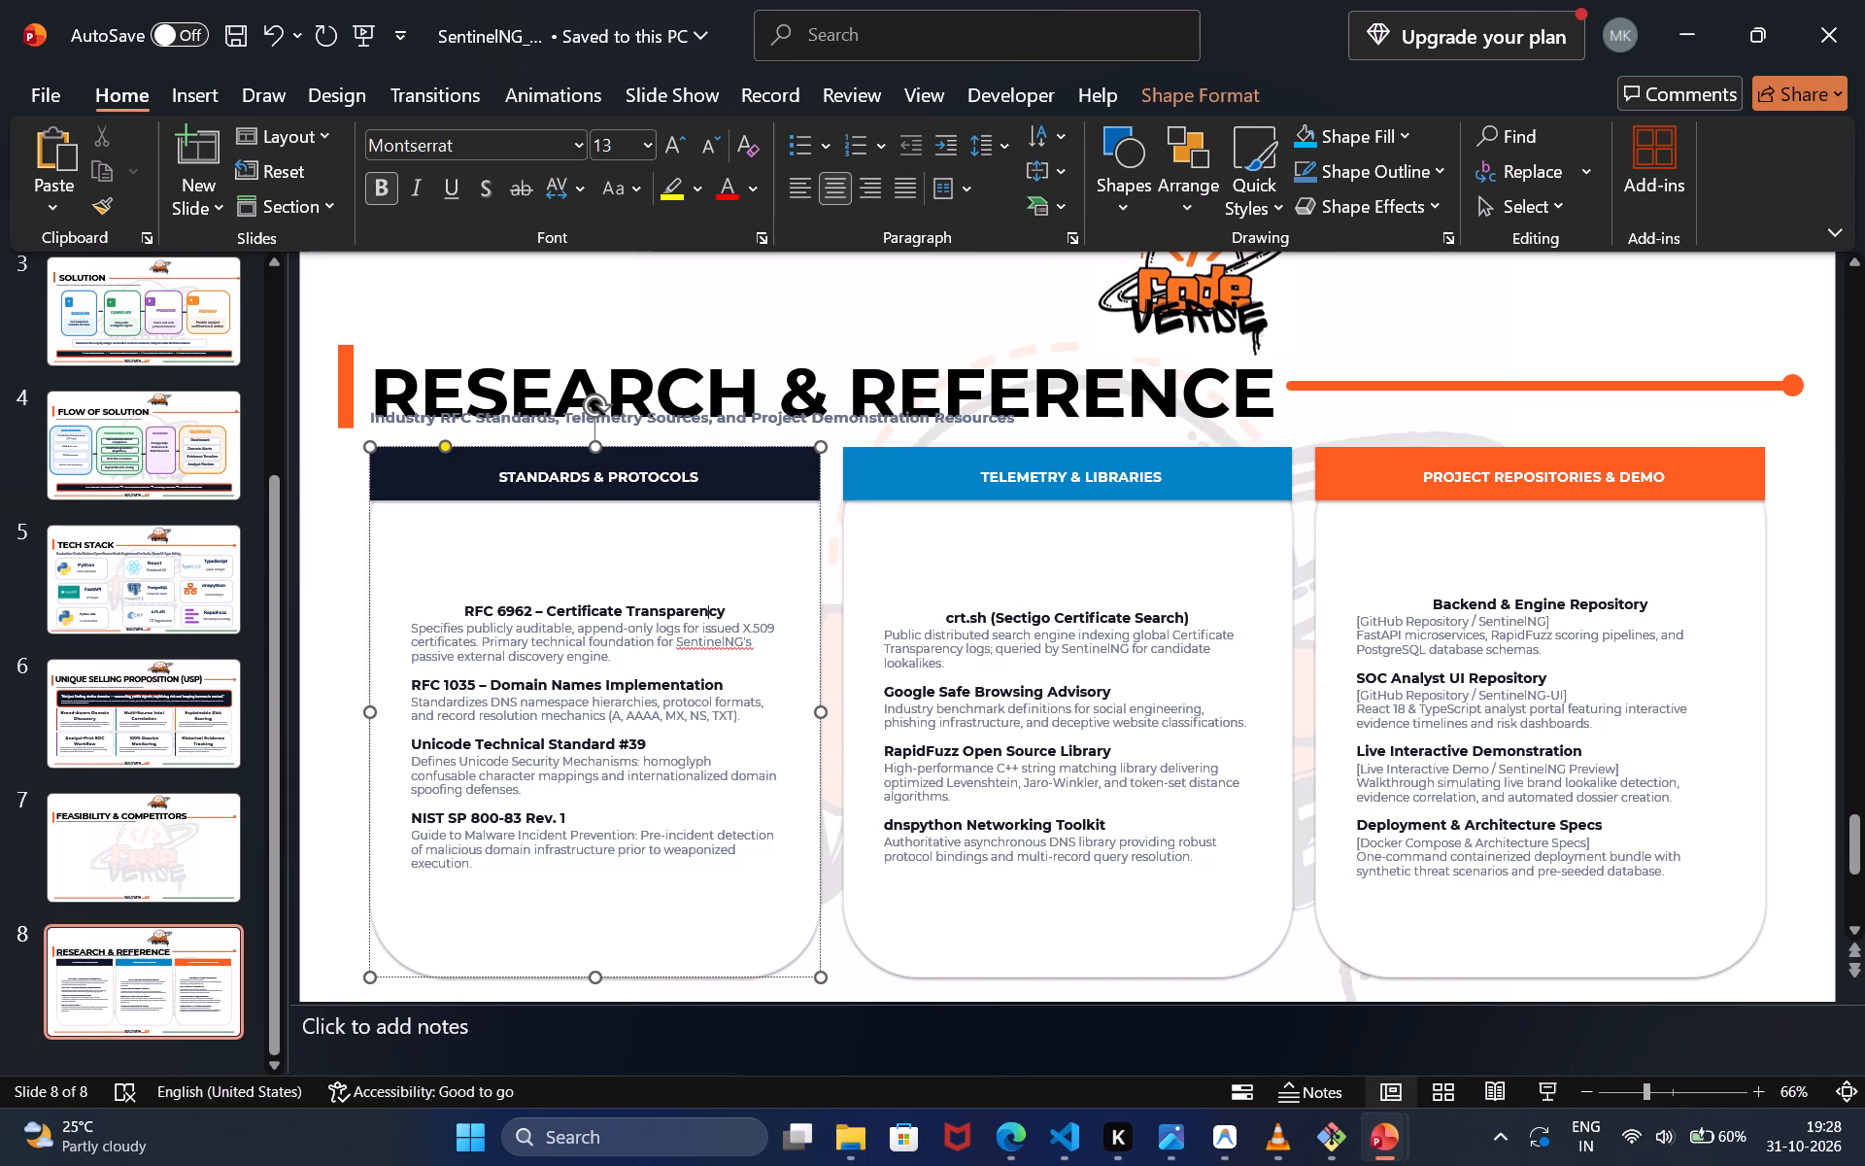
{"action": "scroll", "coordinate": [1334, 717], "scroll_direction": "down", "scroll_amount": 1}
{"action": "scroll", "coordinate": [1334, 717], "scroll_direction": "up", "scroll_amount": 1}
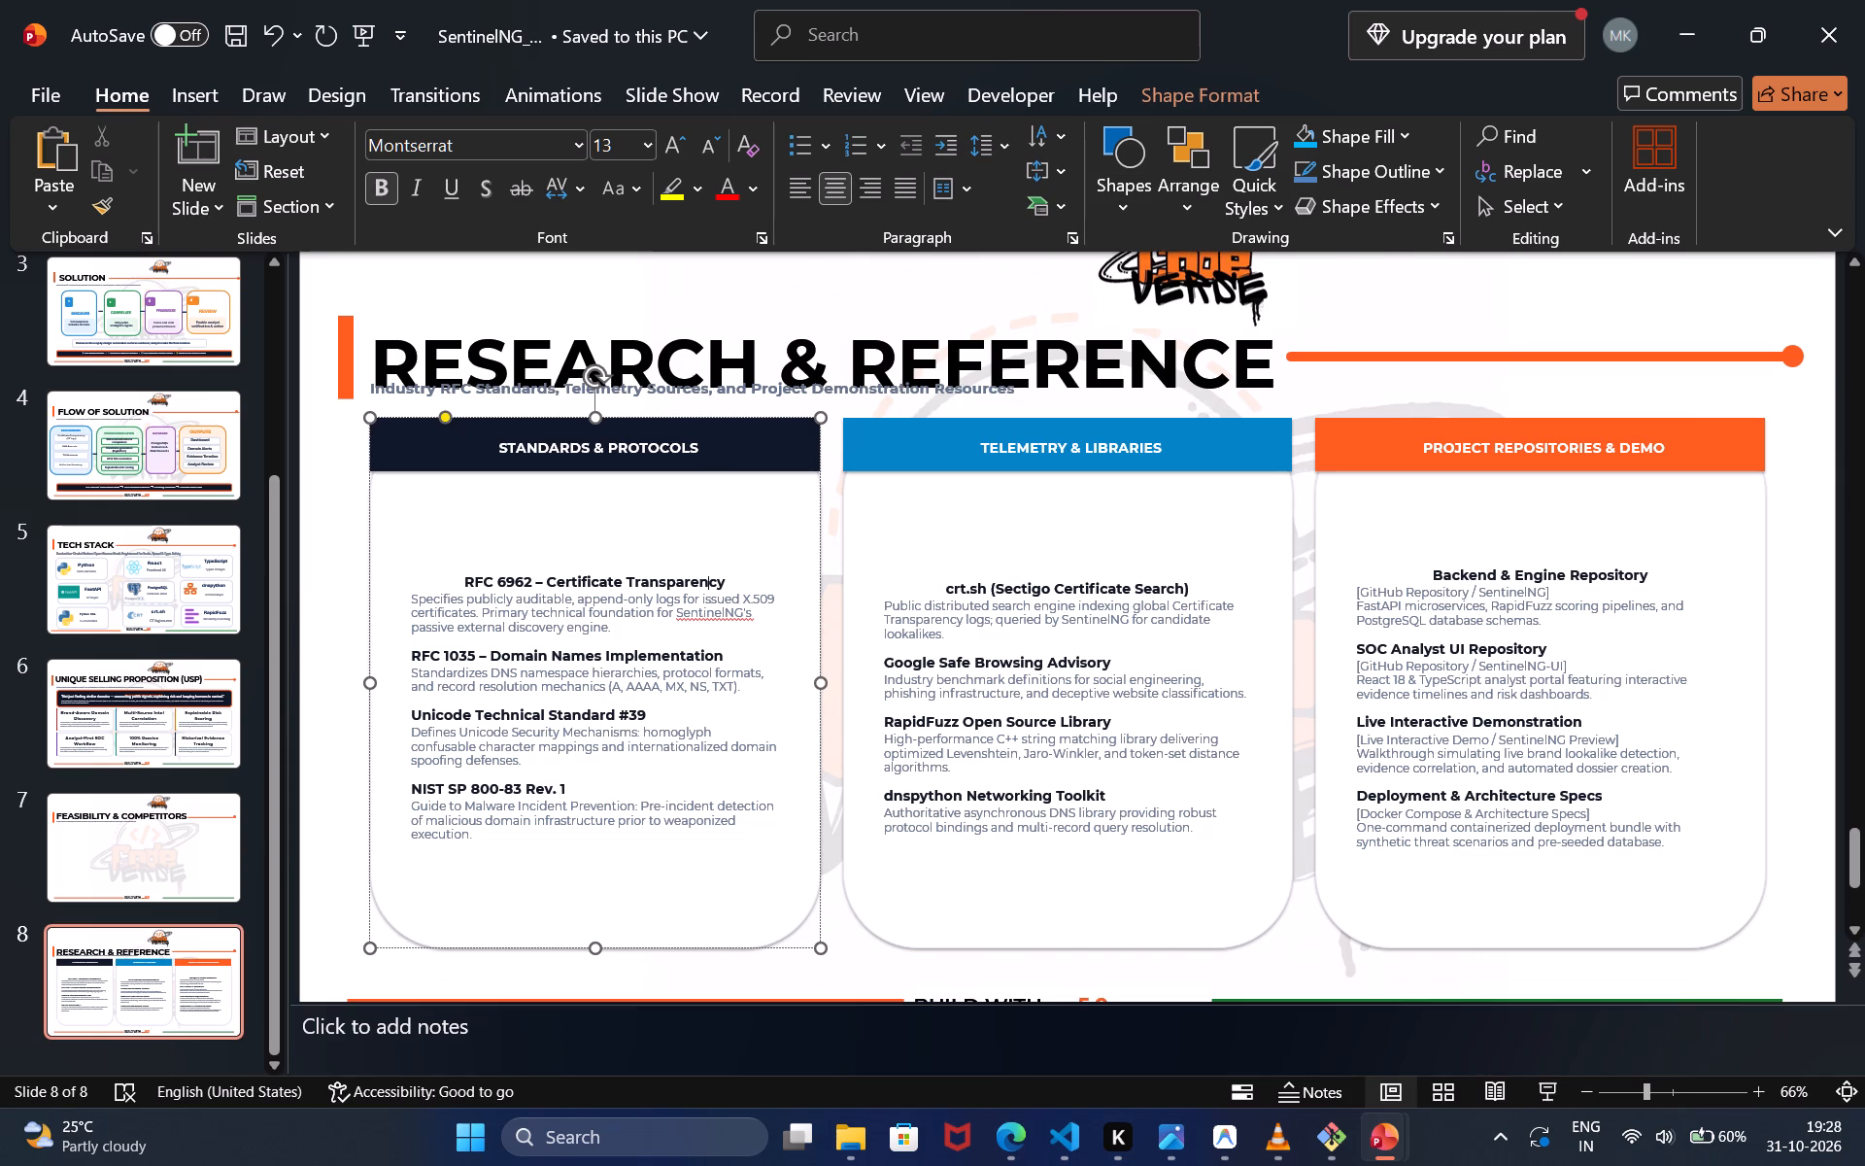
{"action": "scroll", "coordinate": [1334, 717], "scroll_direction": "up", "scroll_amount": 3, "text": "ctrl"}
{"action": "scroll", "coordinate": [1334, 717], "scroll_direction": "left", "scroll_amount": 13}
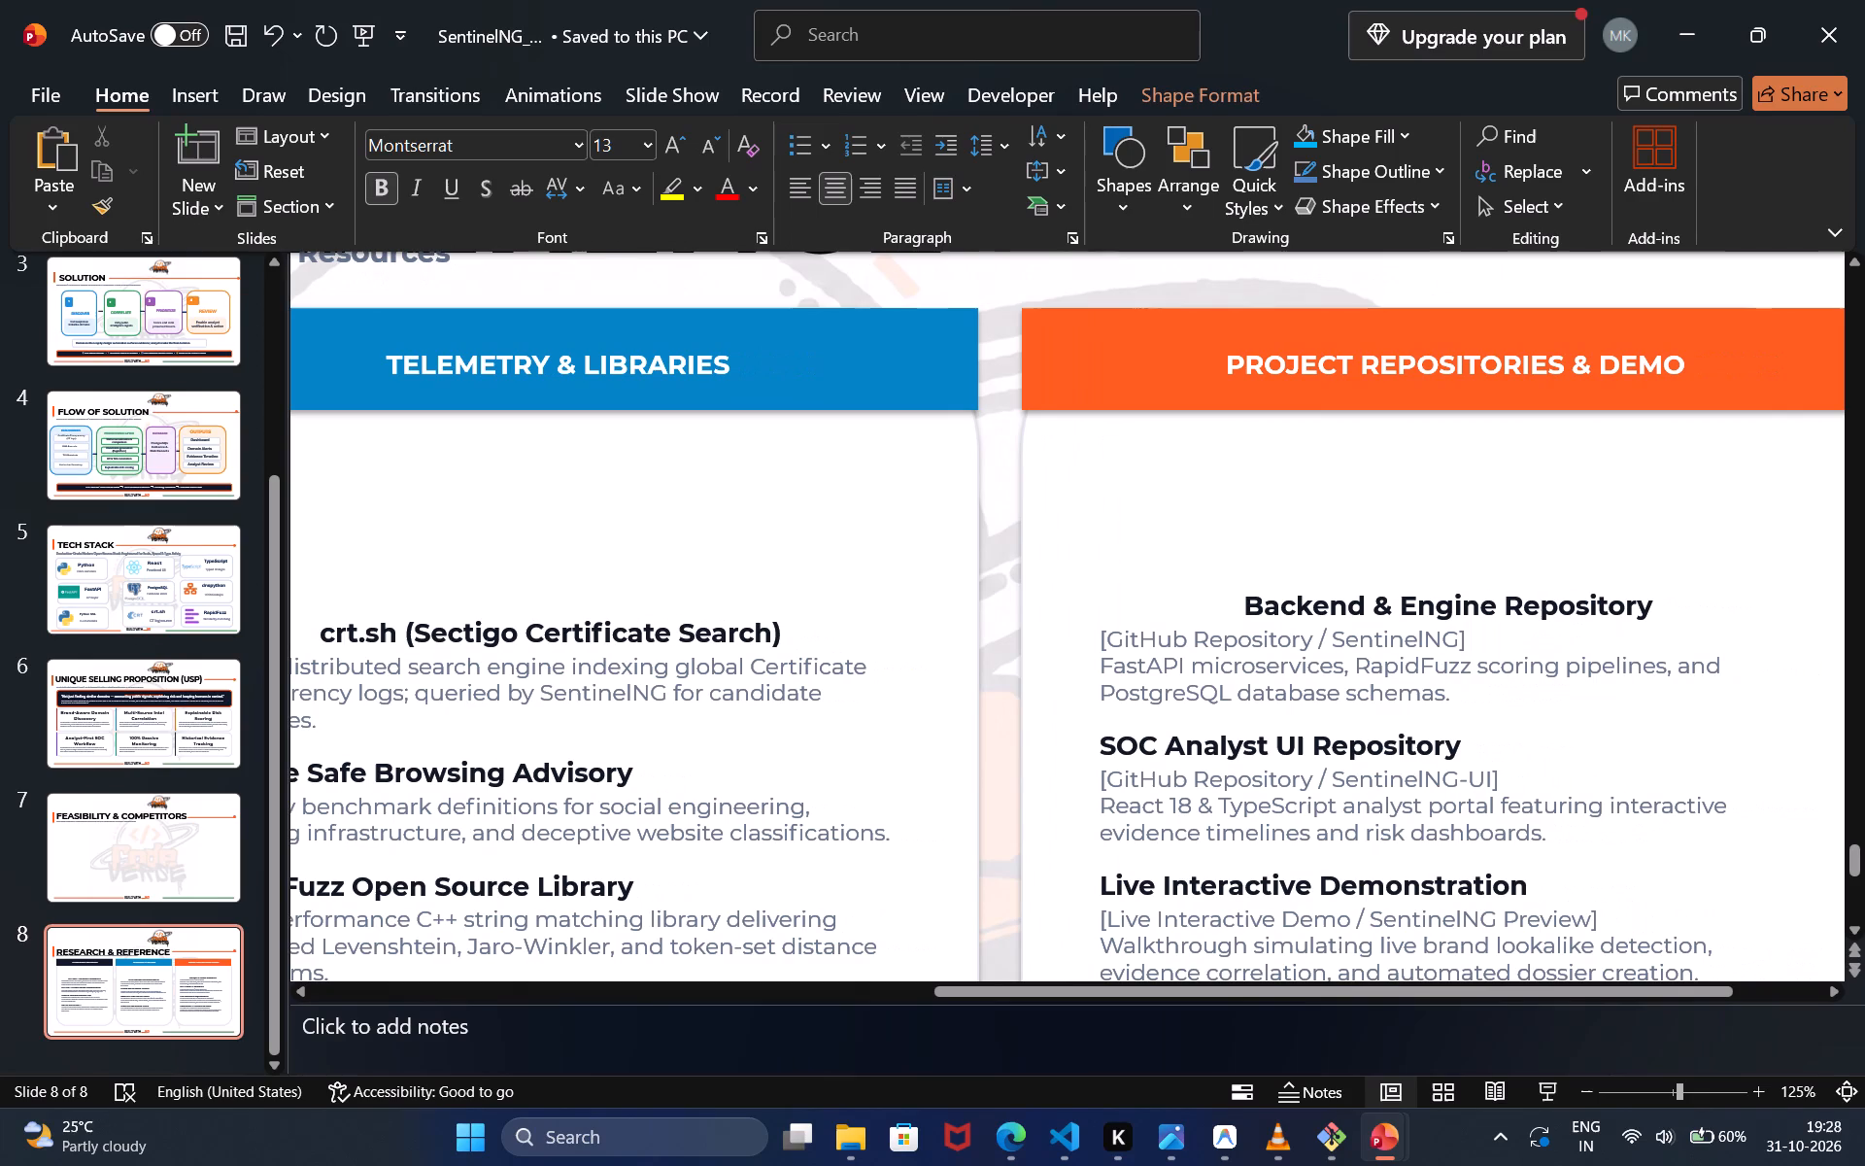
{"action": "scroll", "coordinate": [1334, 717], "scroll_direction": "down", "scroll_amount": 3}
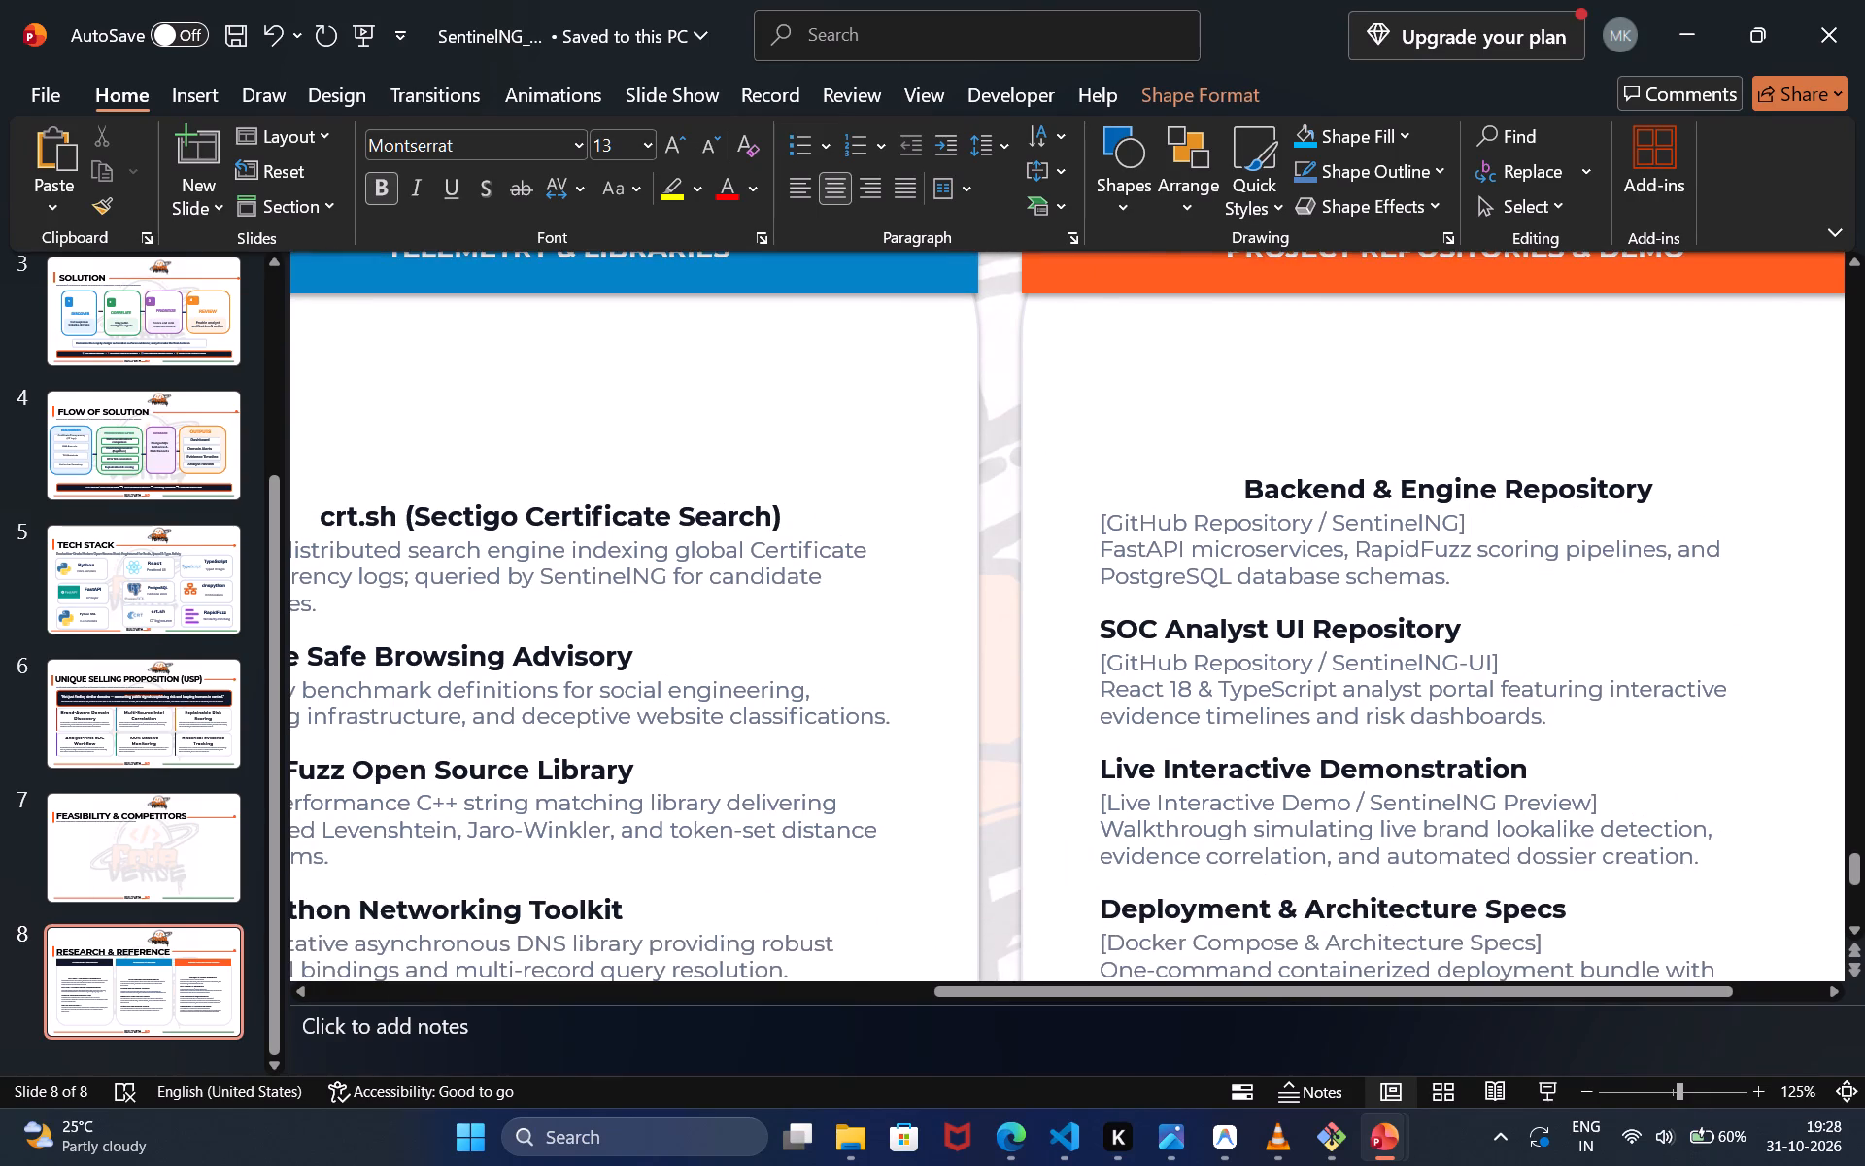
{"action": "scroll", "coordinate": [1334, 717], "scroll_direction": "down", "scroll_amount": 2}
{"action": "scroll", "coordinate": [1334, 717], "scroll_direction": "down", "scroll_amount": 3, "text": "ctrl"}
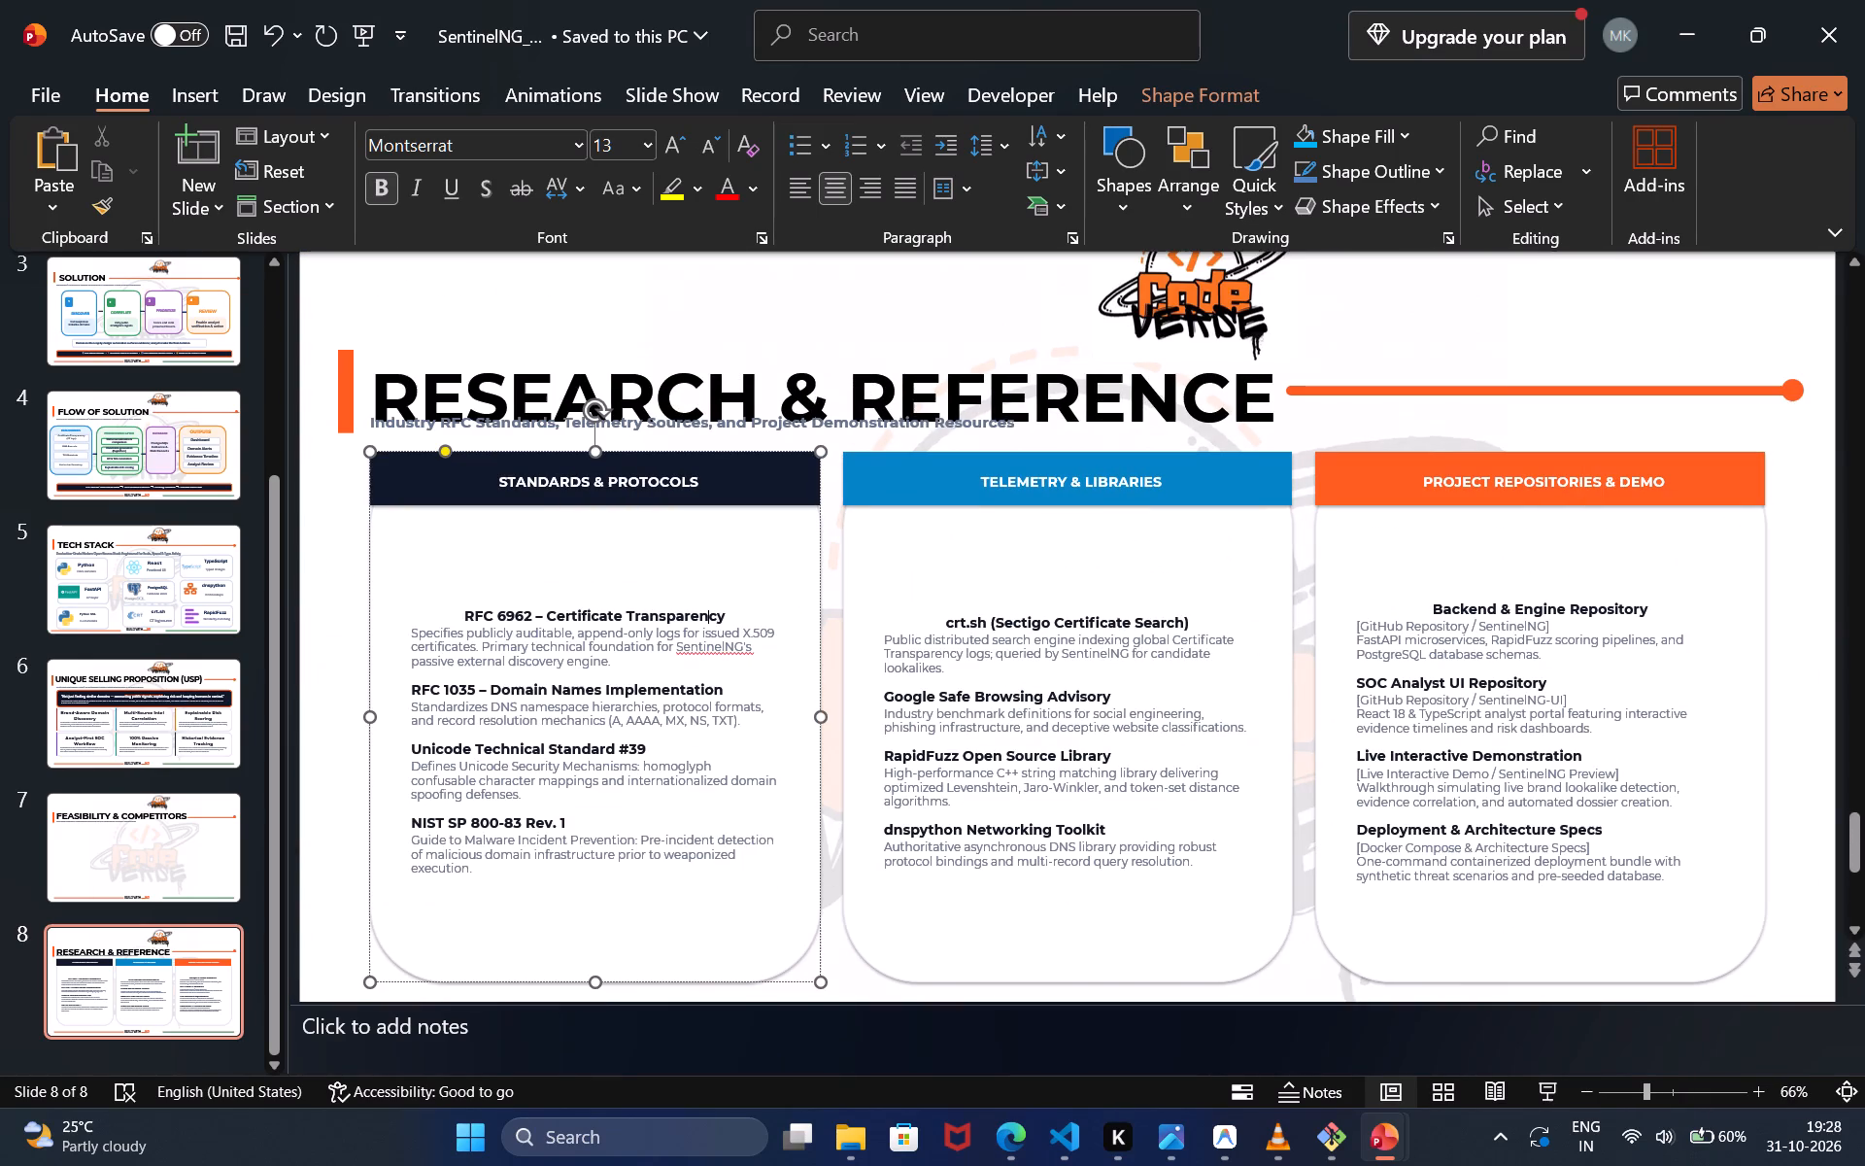
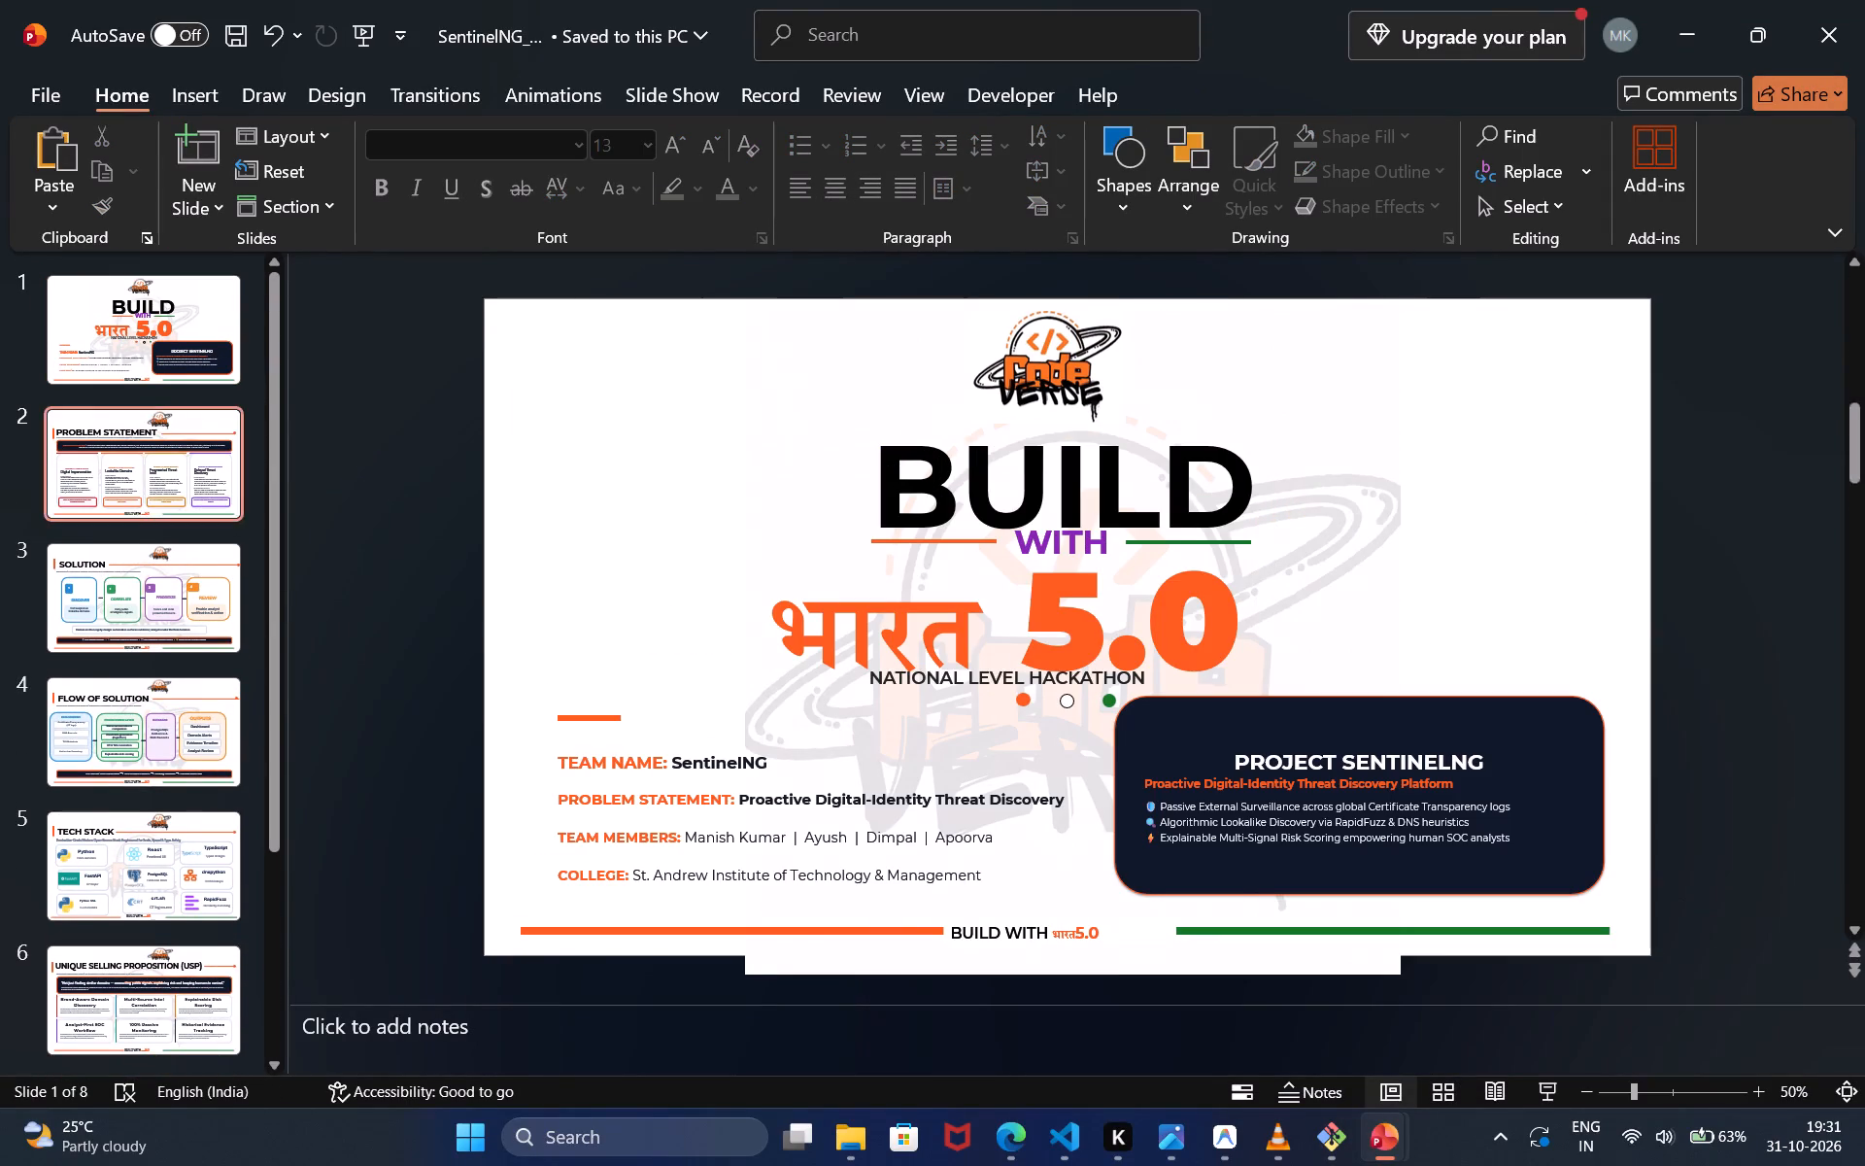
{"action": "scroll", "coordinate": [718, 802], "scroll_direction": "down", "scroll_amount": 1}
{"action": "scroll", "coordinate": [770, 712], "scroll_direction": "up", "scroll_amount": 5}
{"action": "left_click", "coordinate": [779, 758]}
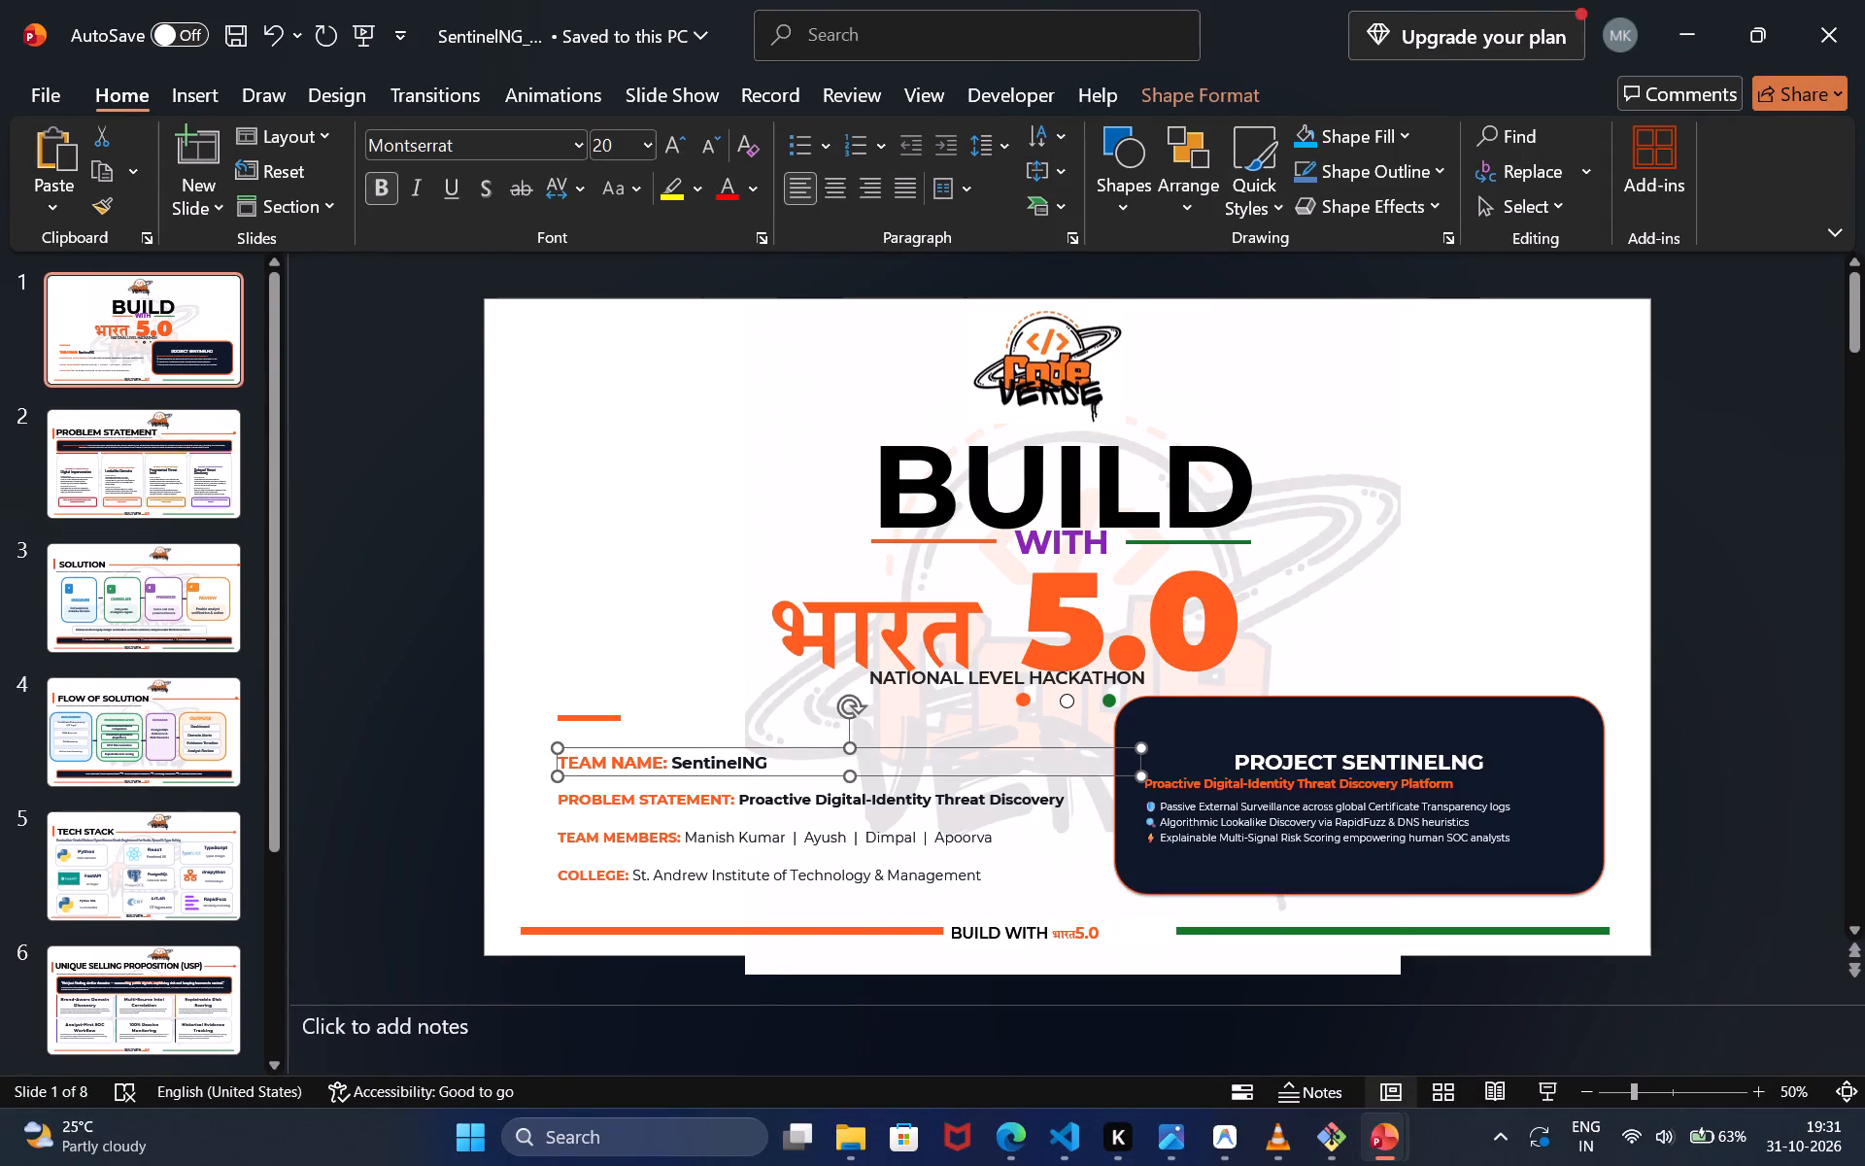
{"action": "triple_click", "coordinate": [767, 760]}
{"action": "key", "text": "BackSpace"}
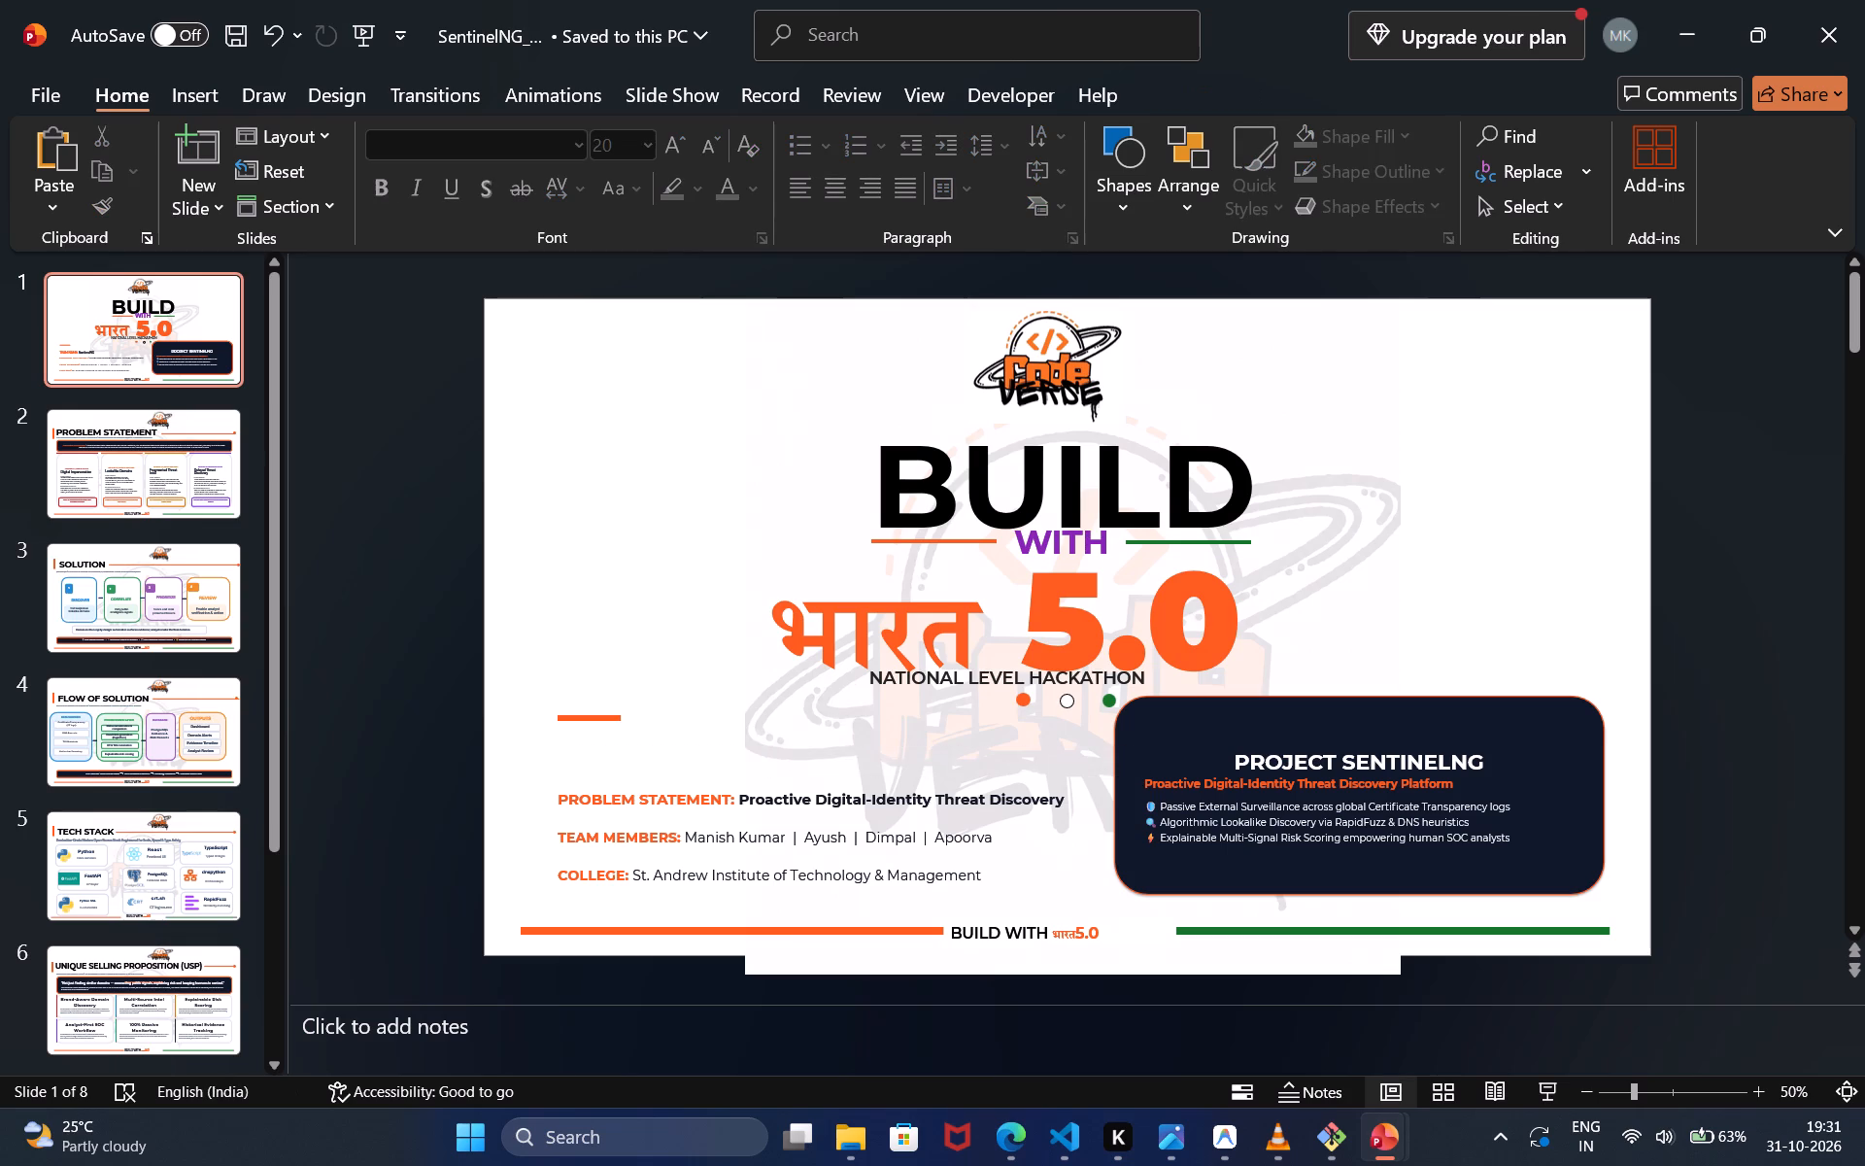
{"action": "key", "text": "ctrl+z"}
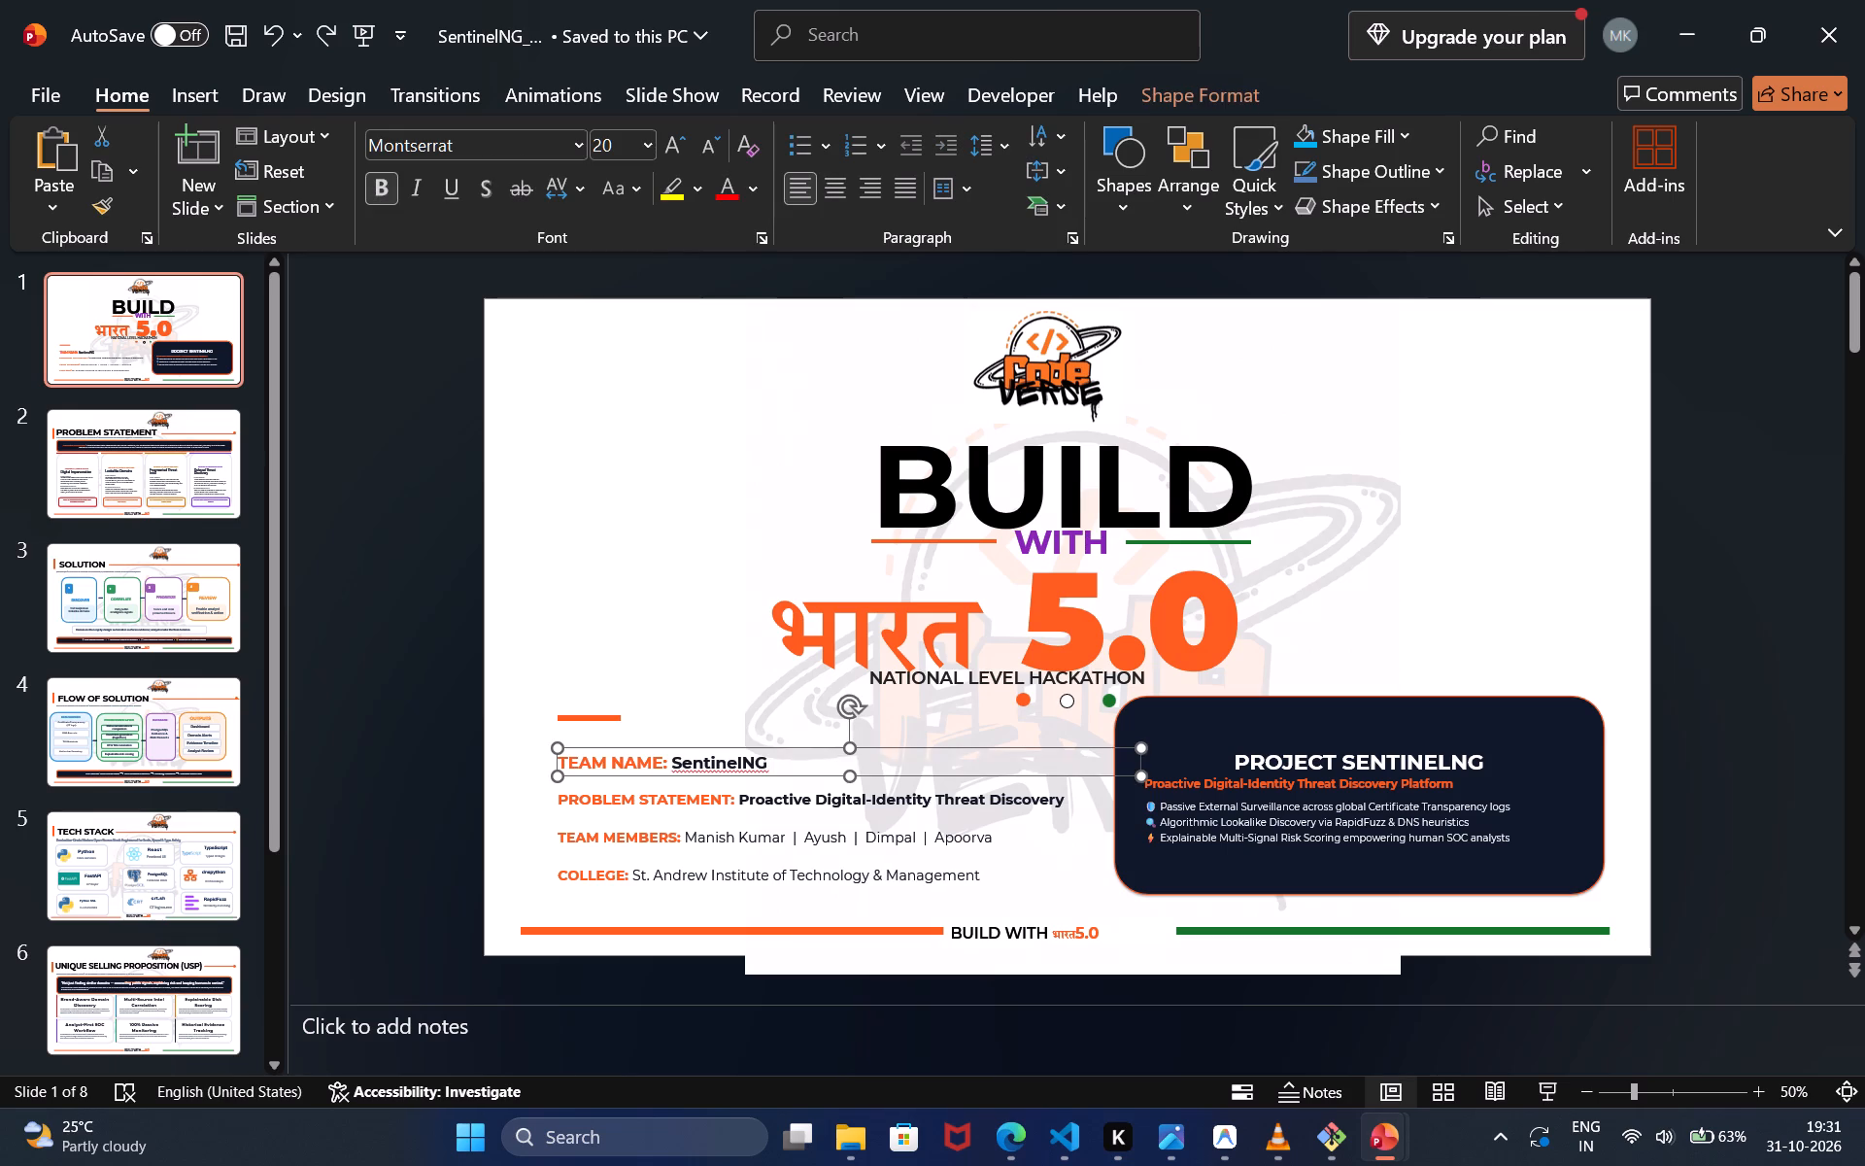
Replace the team name on the title slide with Cortex Crusher.
{"action": "left_click", "coordinate": [767, 760]}
{"action": "double_click", "coordinate": [752, 764]}
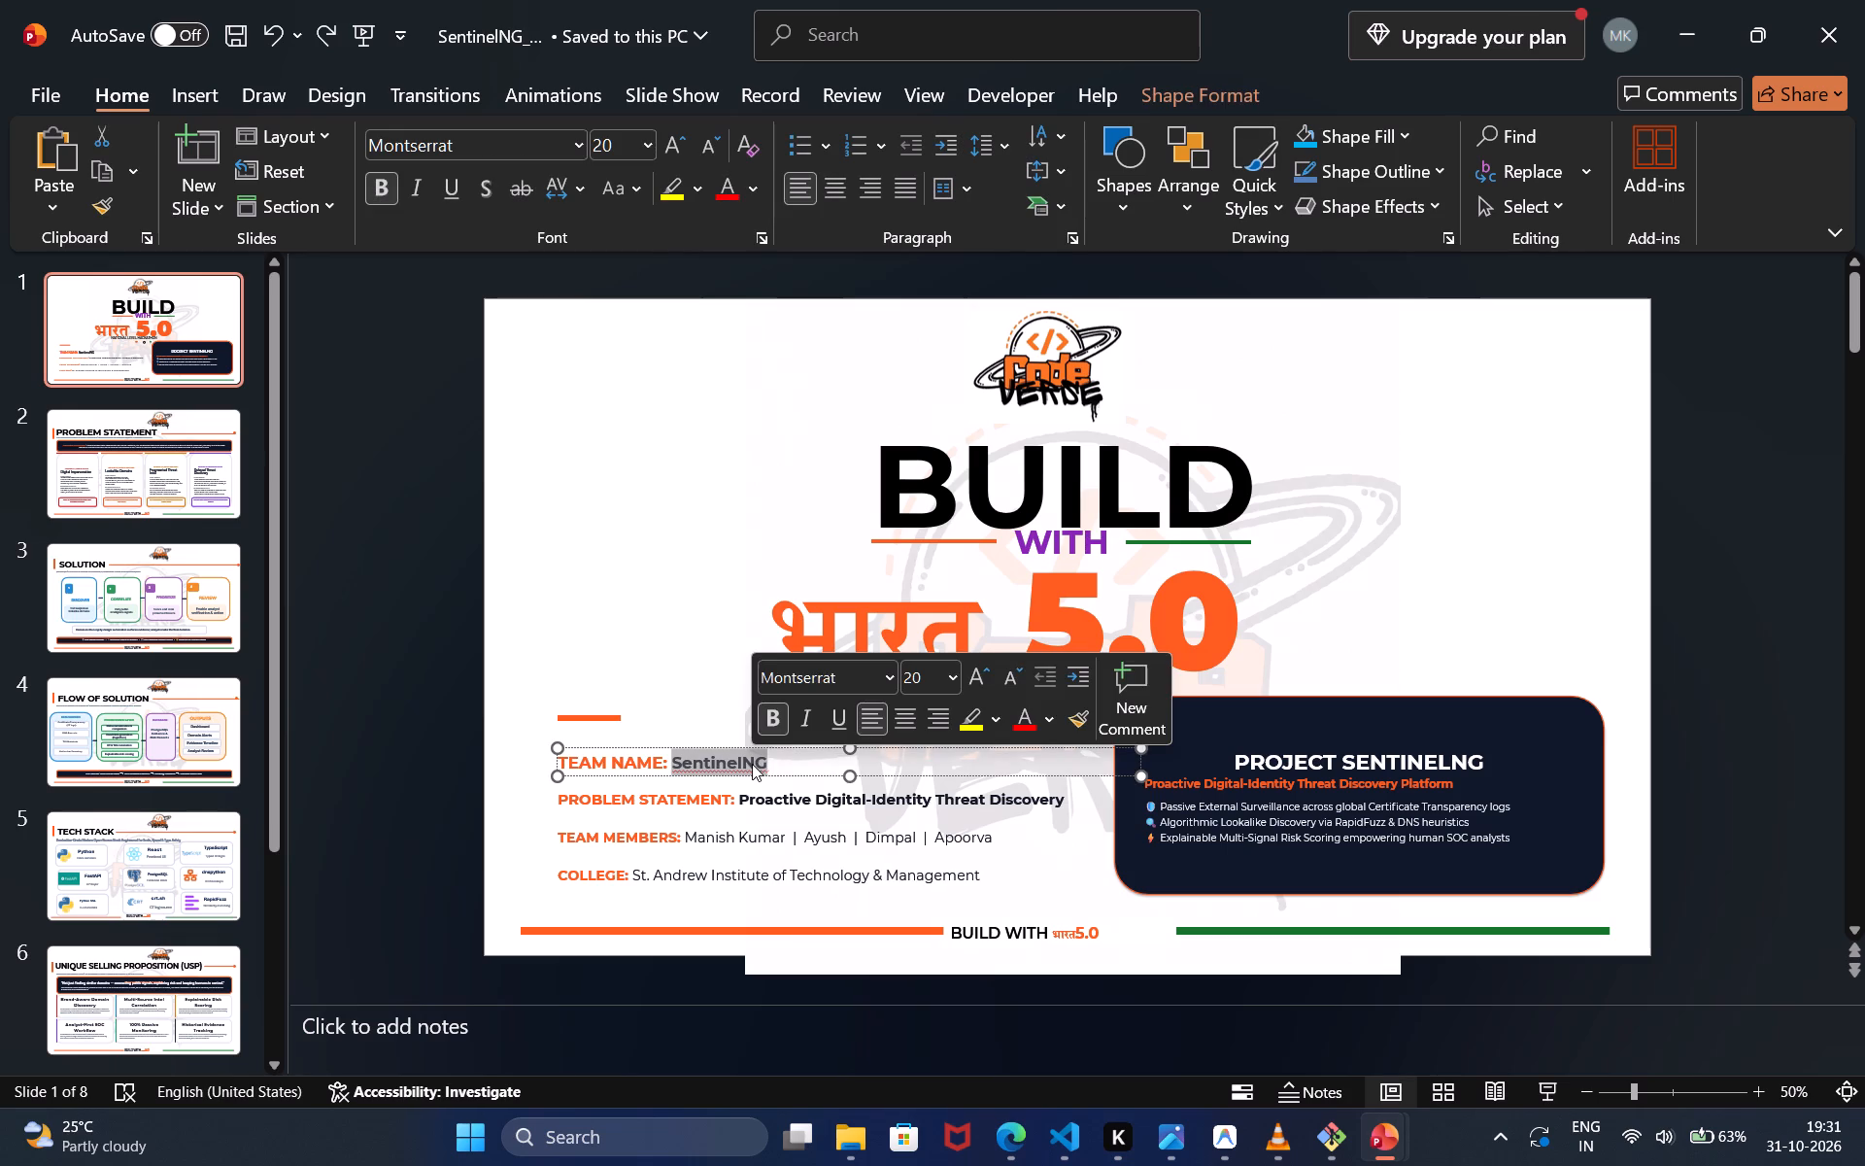
{"action": "key", "text": "BackSpace"}
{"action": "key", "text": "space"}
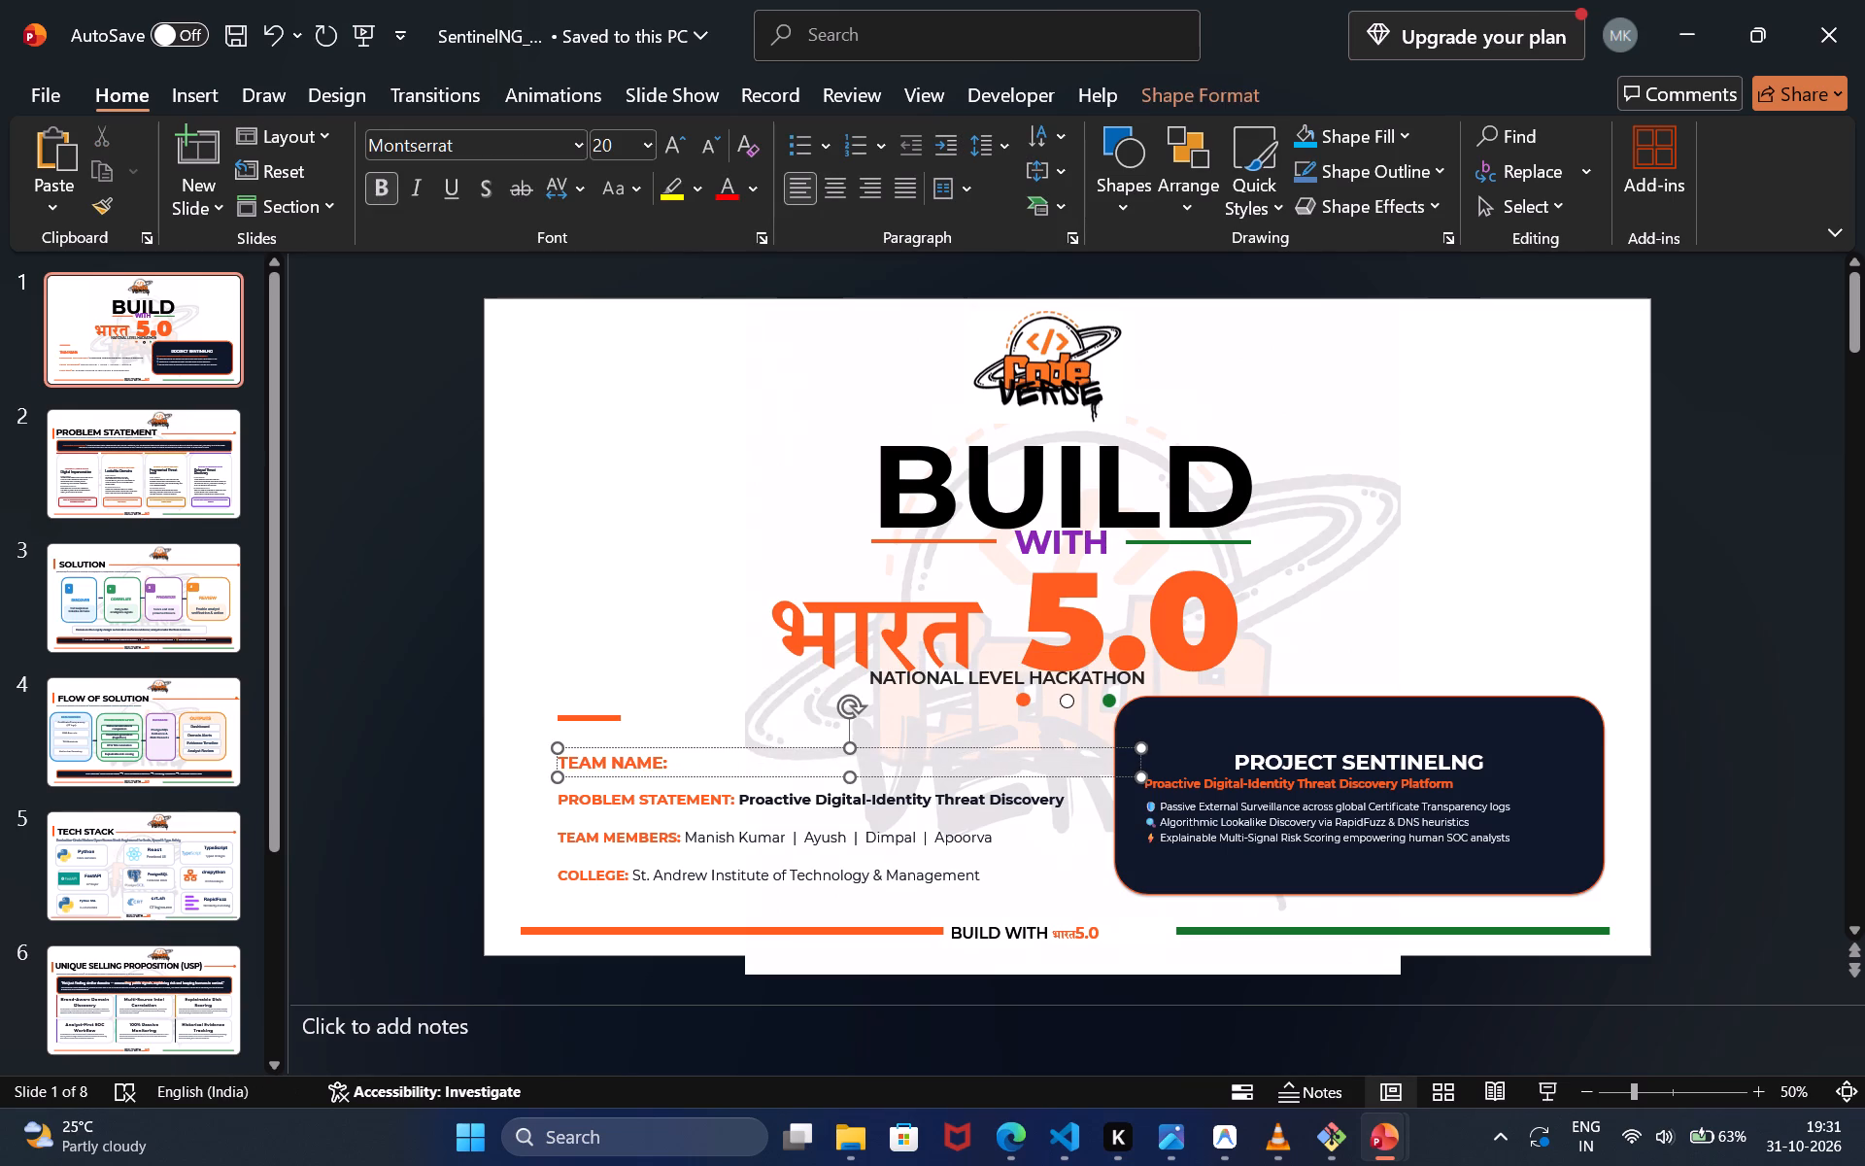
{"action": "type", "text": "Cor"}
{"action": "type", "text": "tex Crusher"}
Format the new team name Cortex Crusher in bold black to match the problem statement text.
{"action": "left_click", "coordinate": [801, 761]}
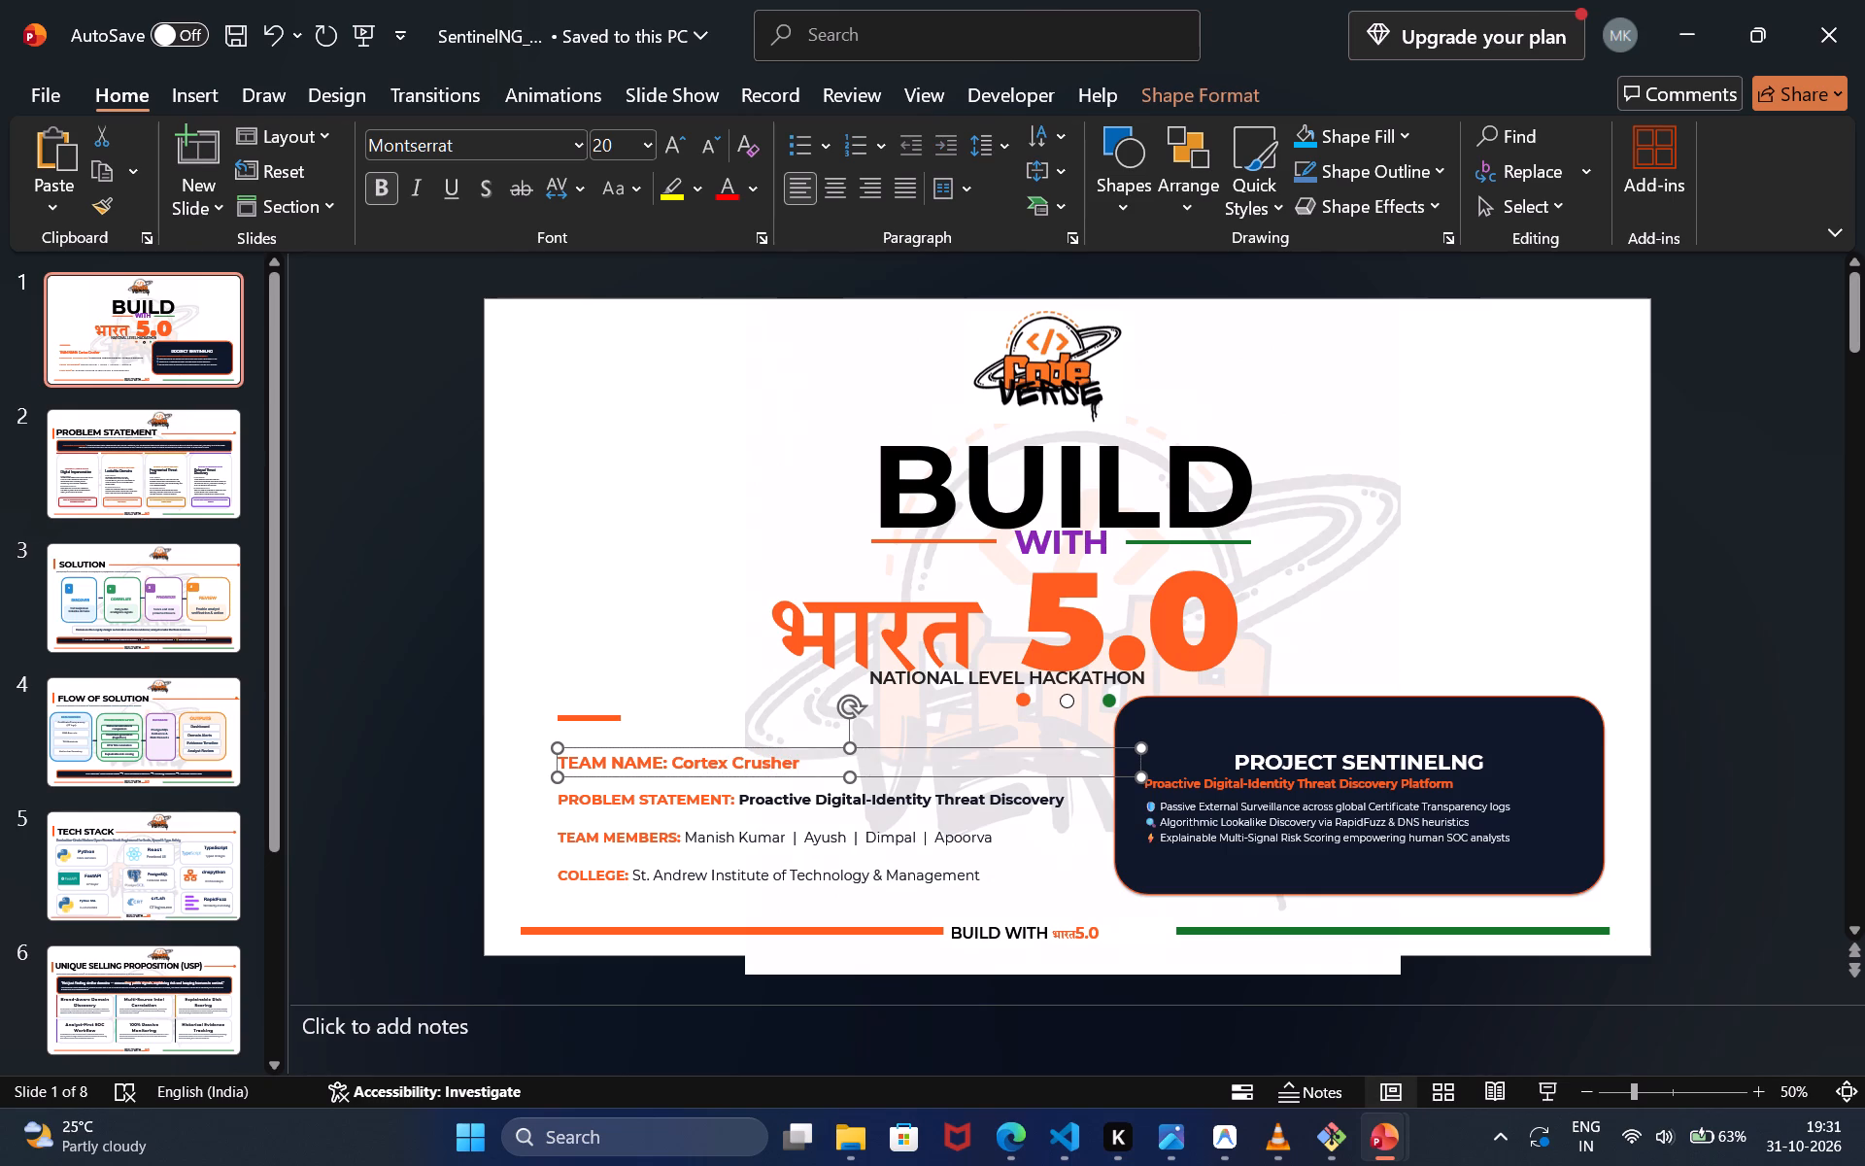
{"action": "left_click", "coordinate": [784, 764]}
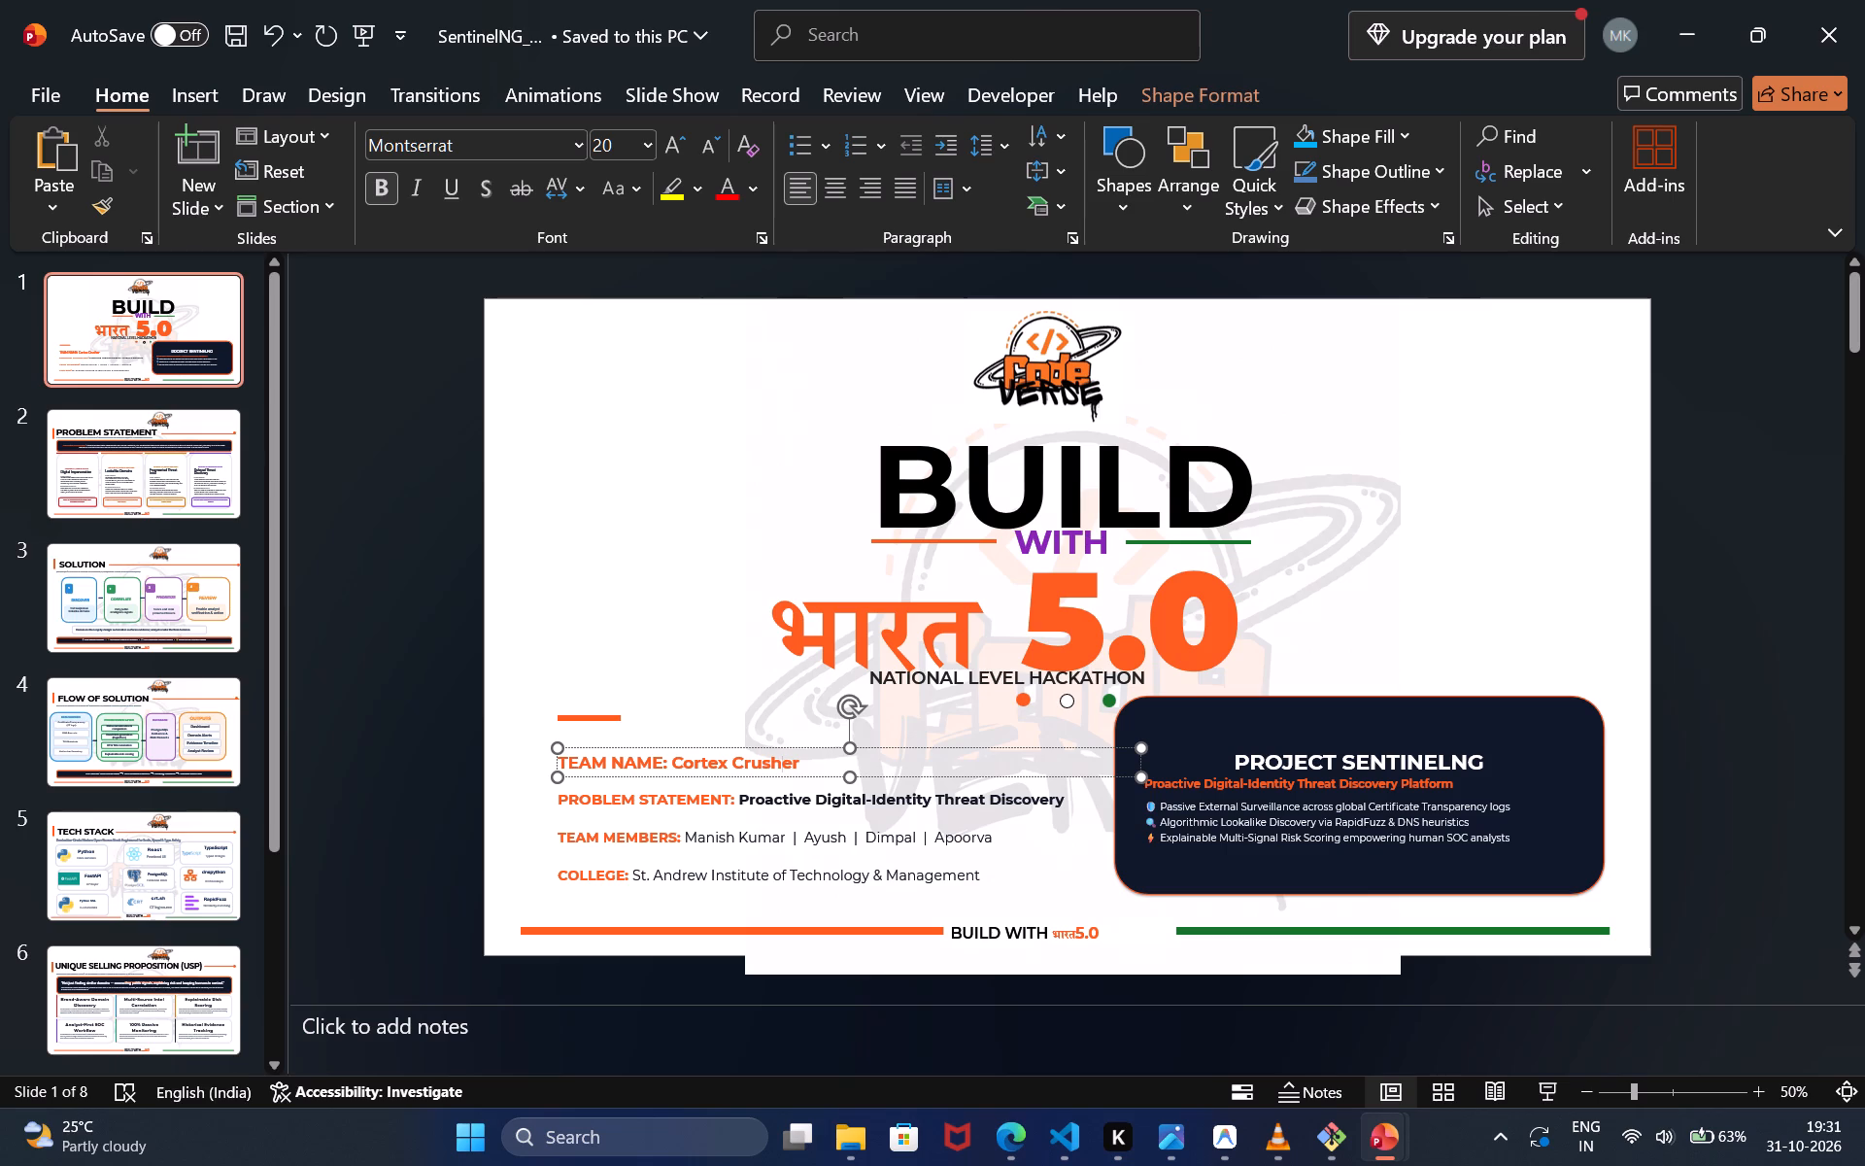
{"action": "left_click_drag", "start_coordinate": [669, 764], "coordinate": [795, 763]}
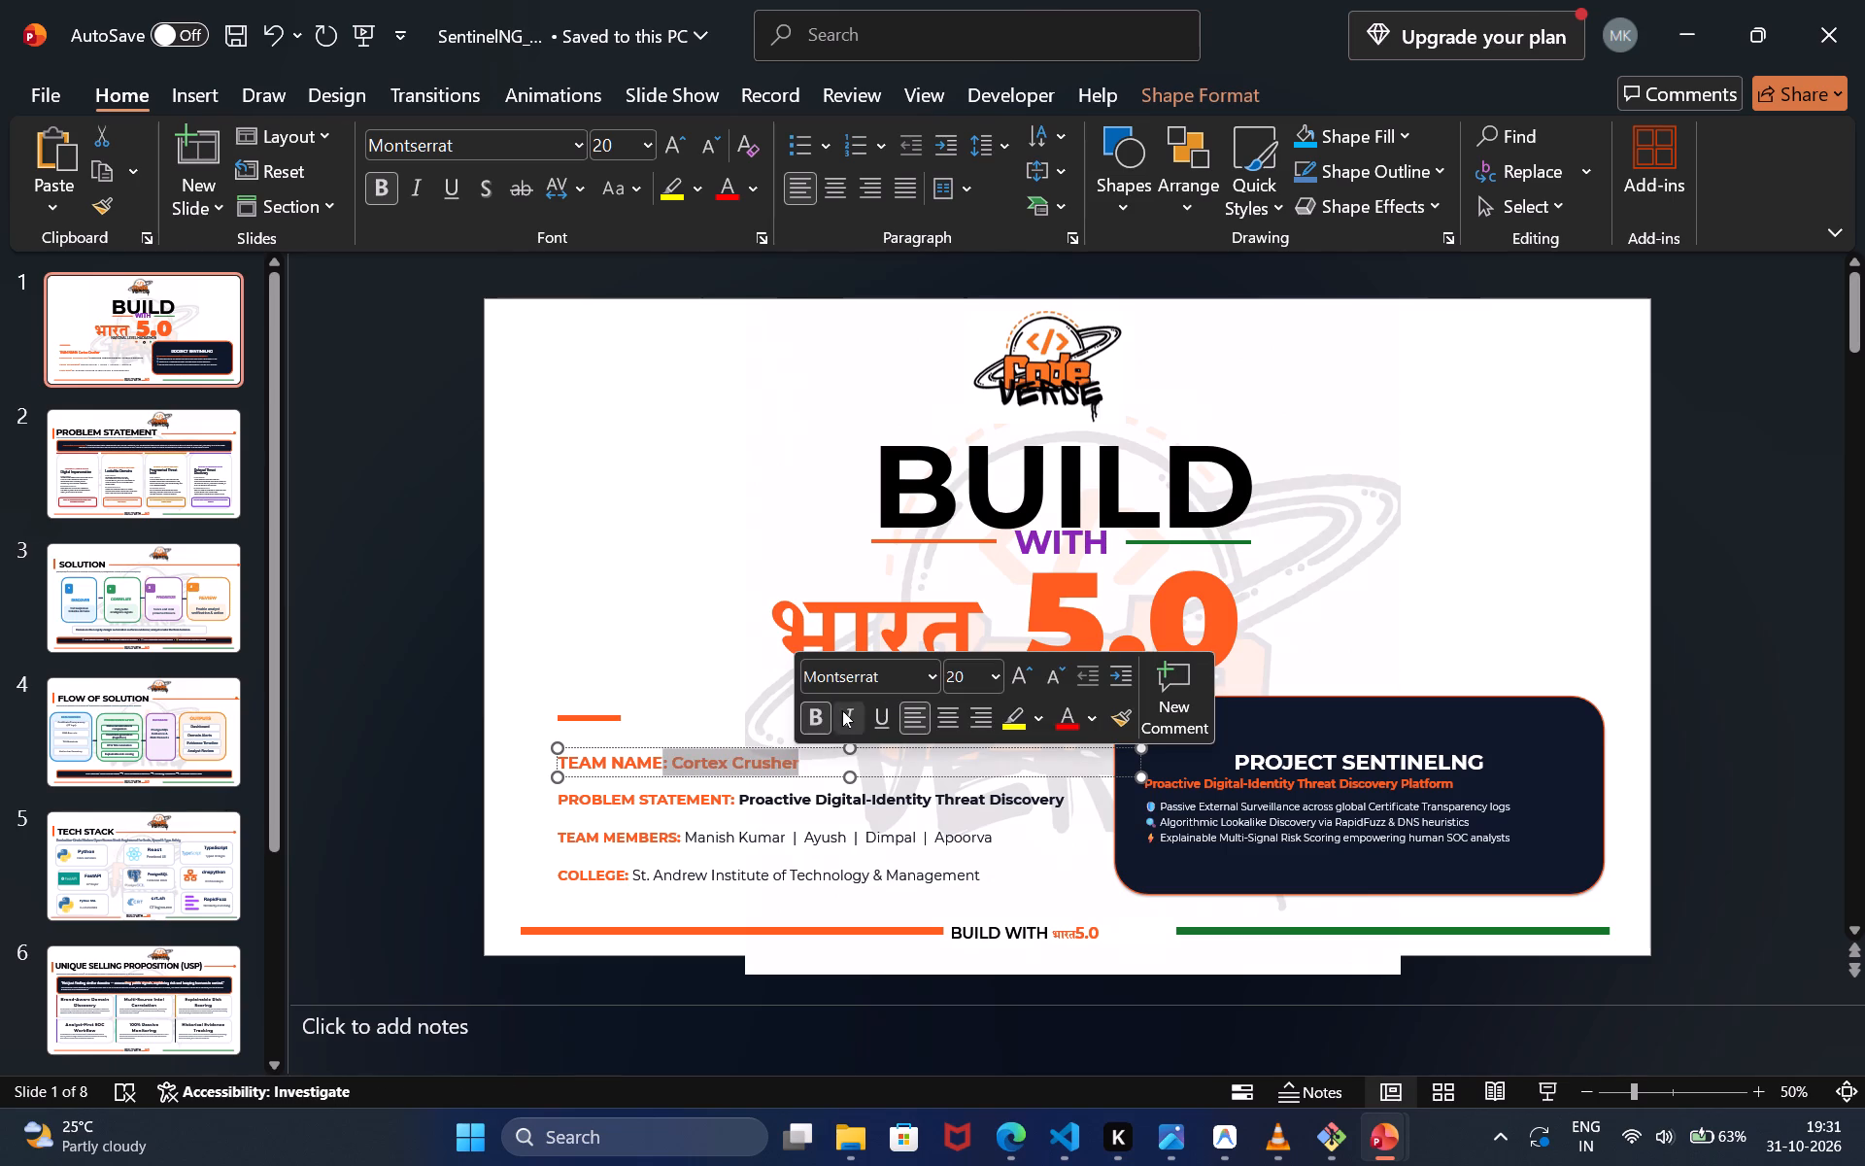
{"action": "left_click", "coordinate": [821, 726]}
{"action": "left_click", "coordinate": [821, 726]}
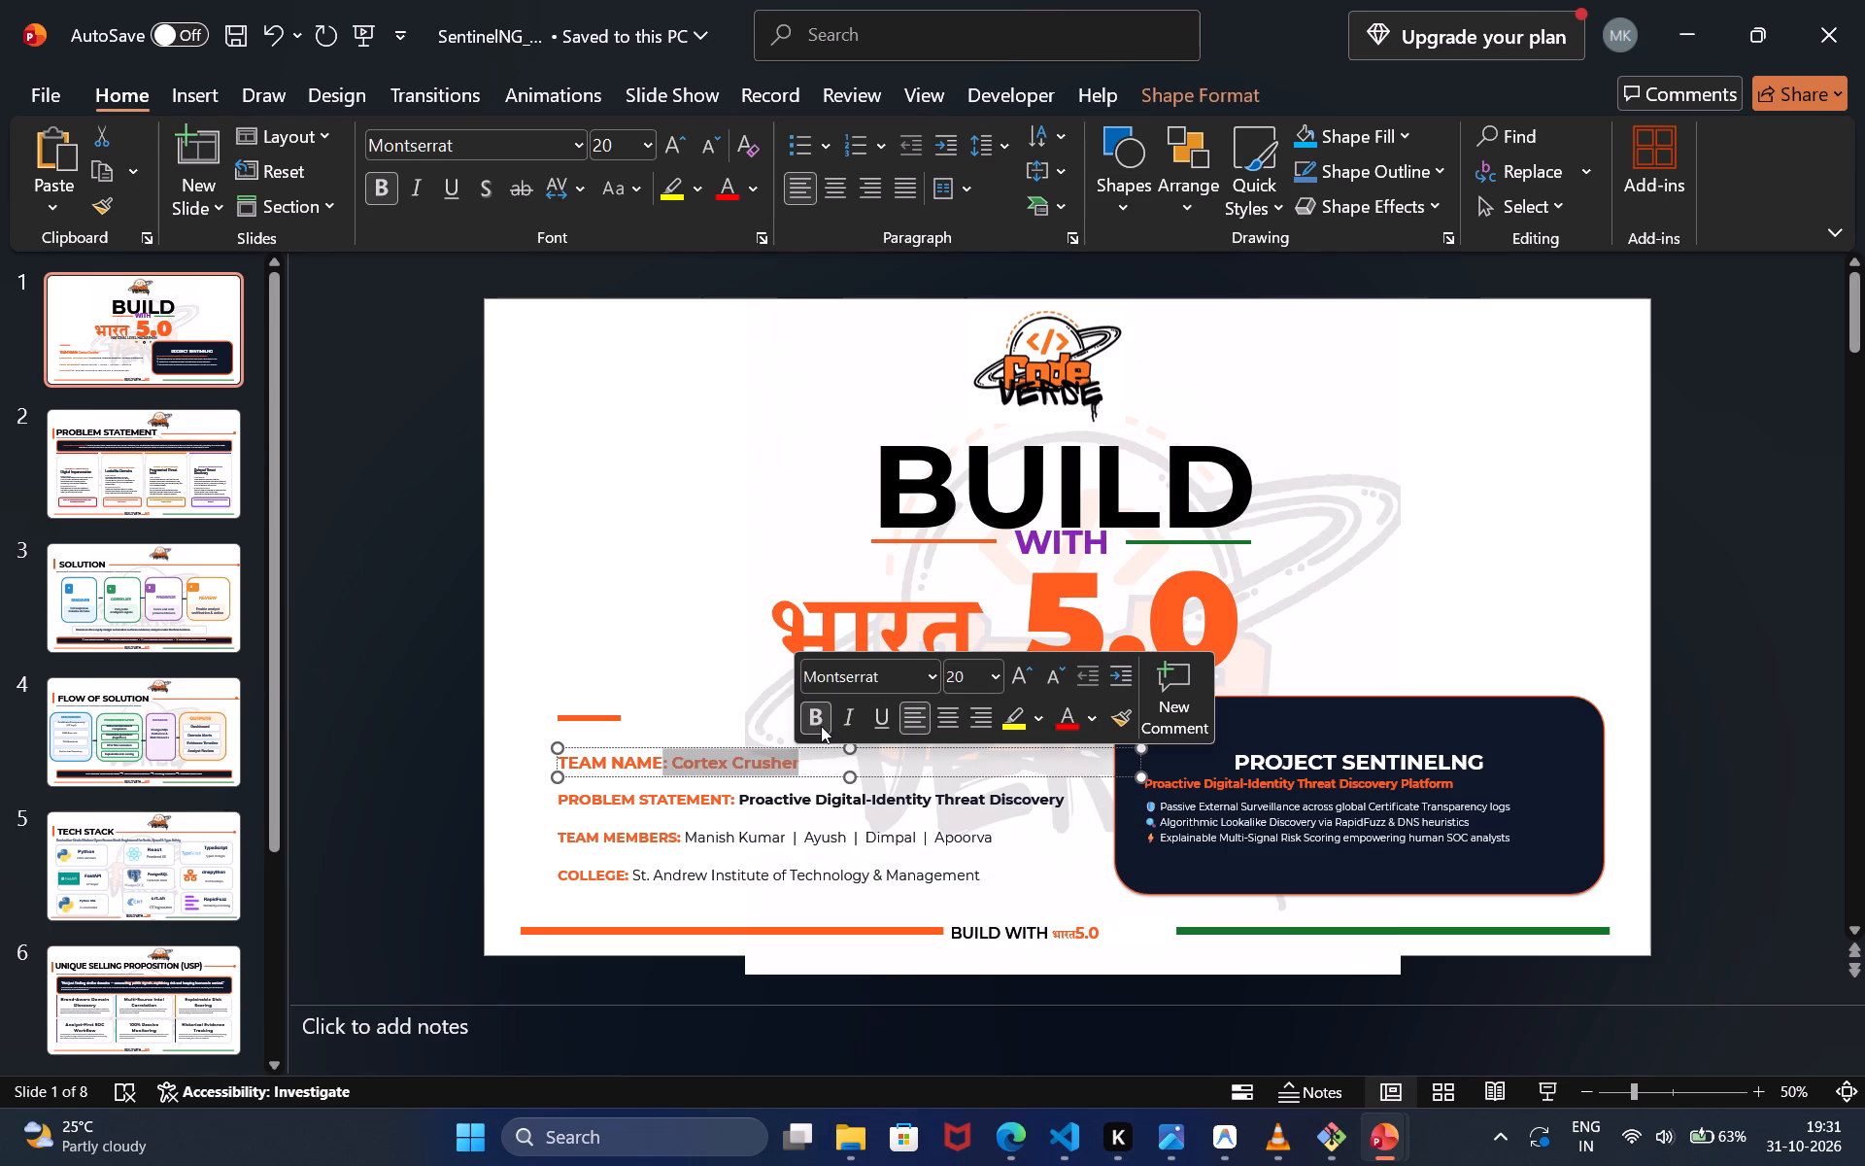
{"action": "left_click", "coordinate": [821, 726]}
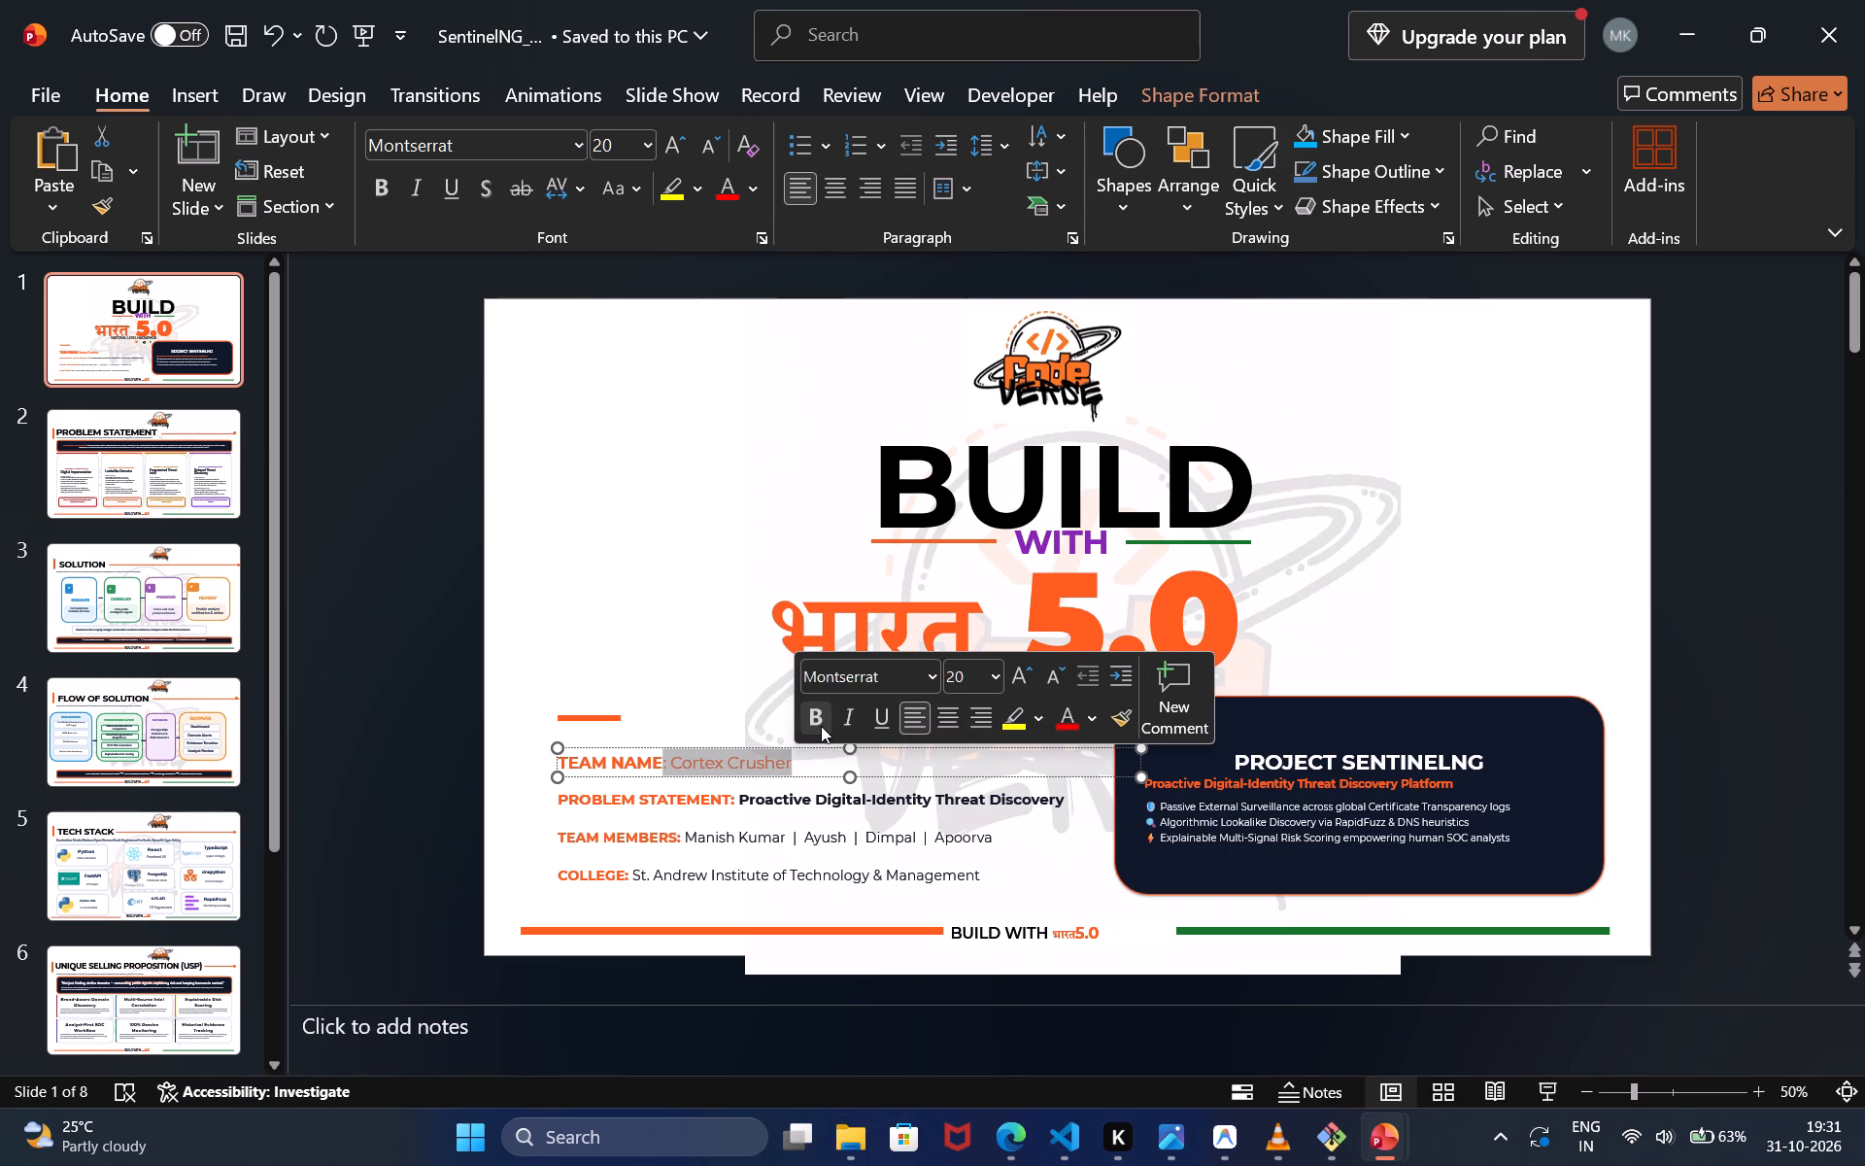
{"action": "left_click", "coordinate": [1092, 714]}
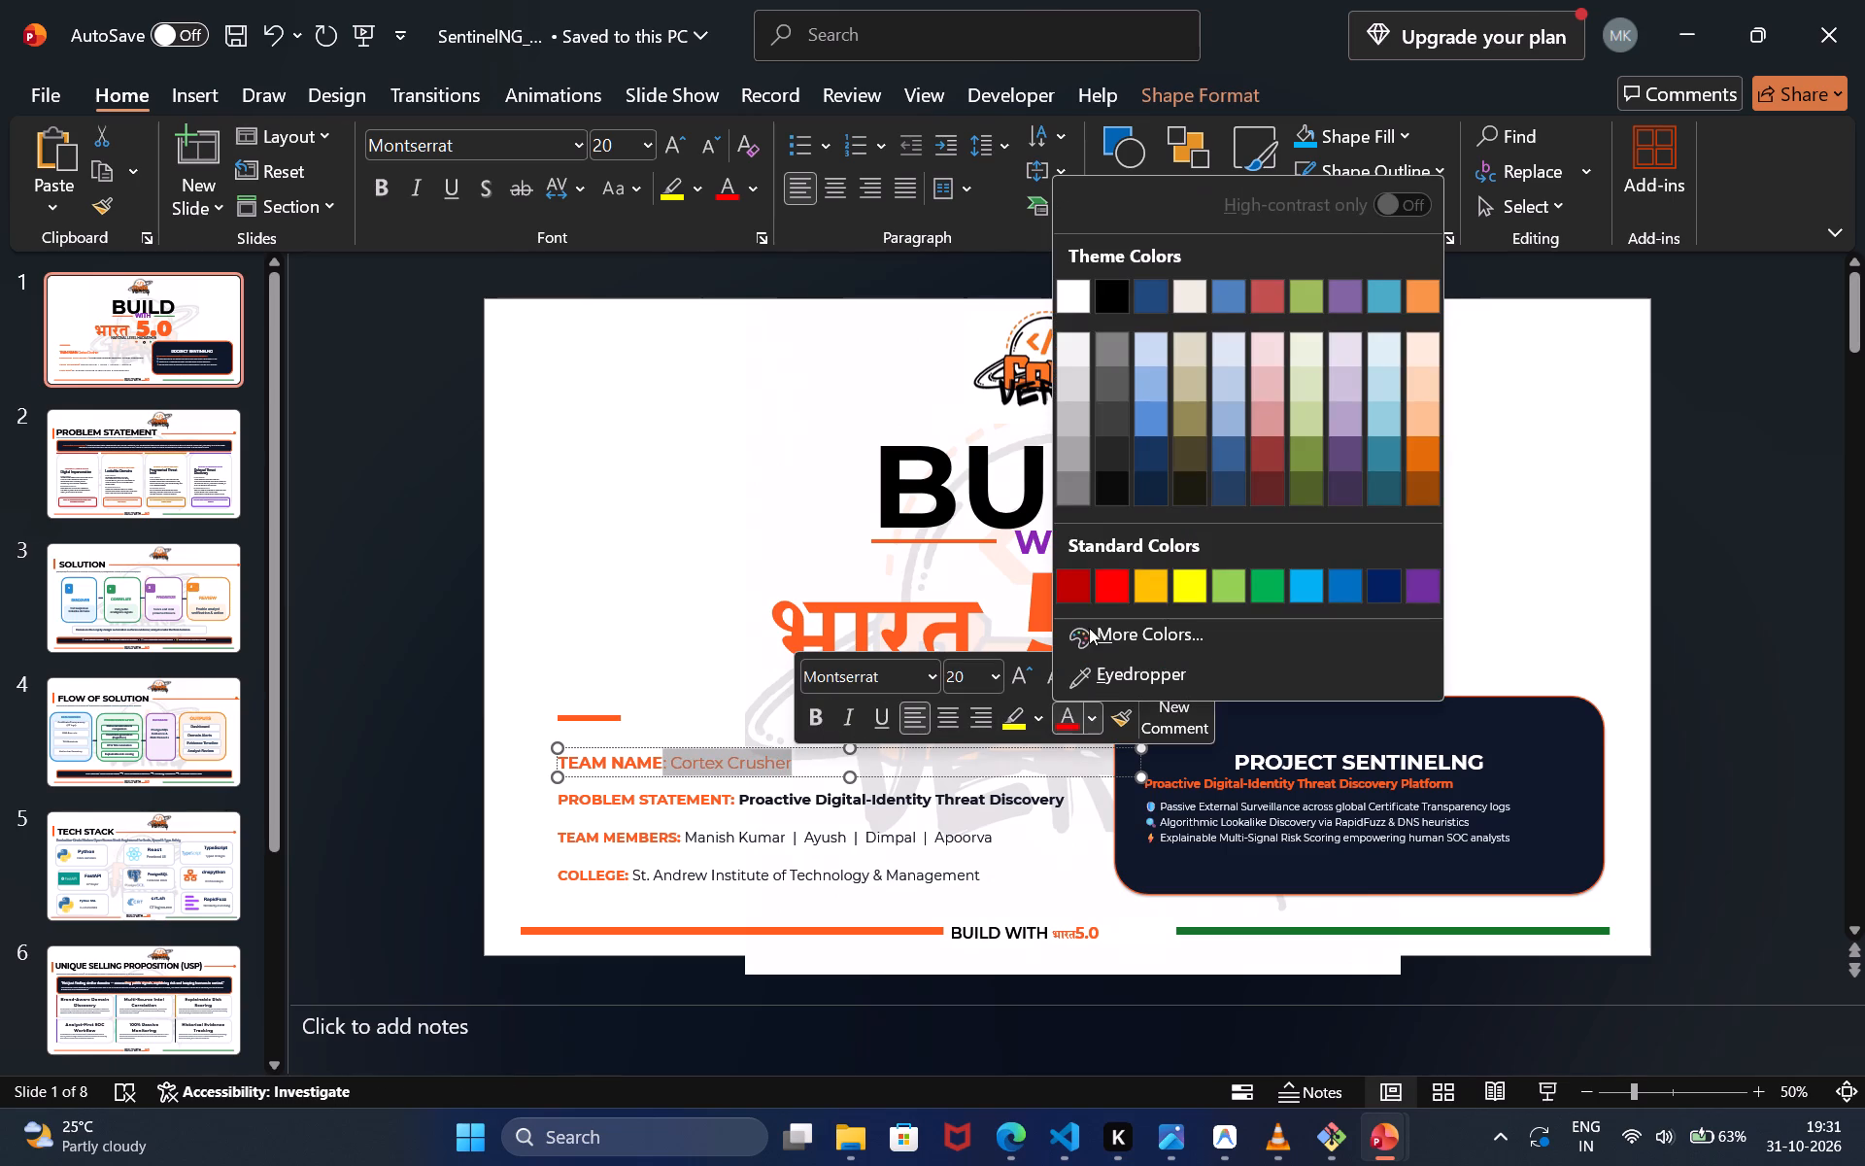
{"action": "left_click", "coordinate": [1103, 282]}
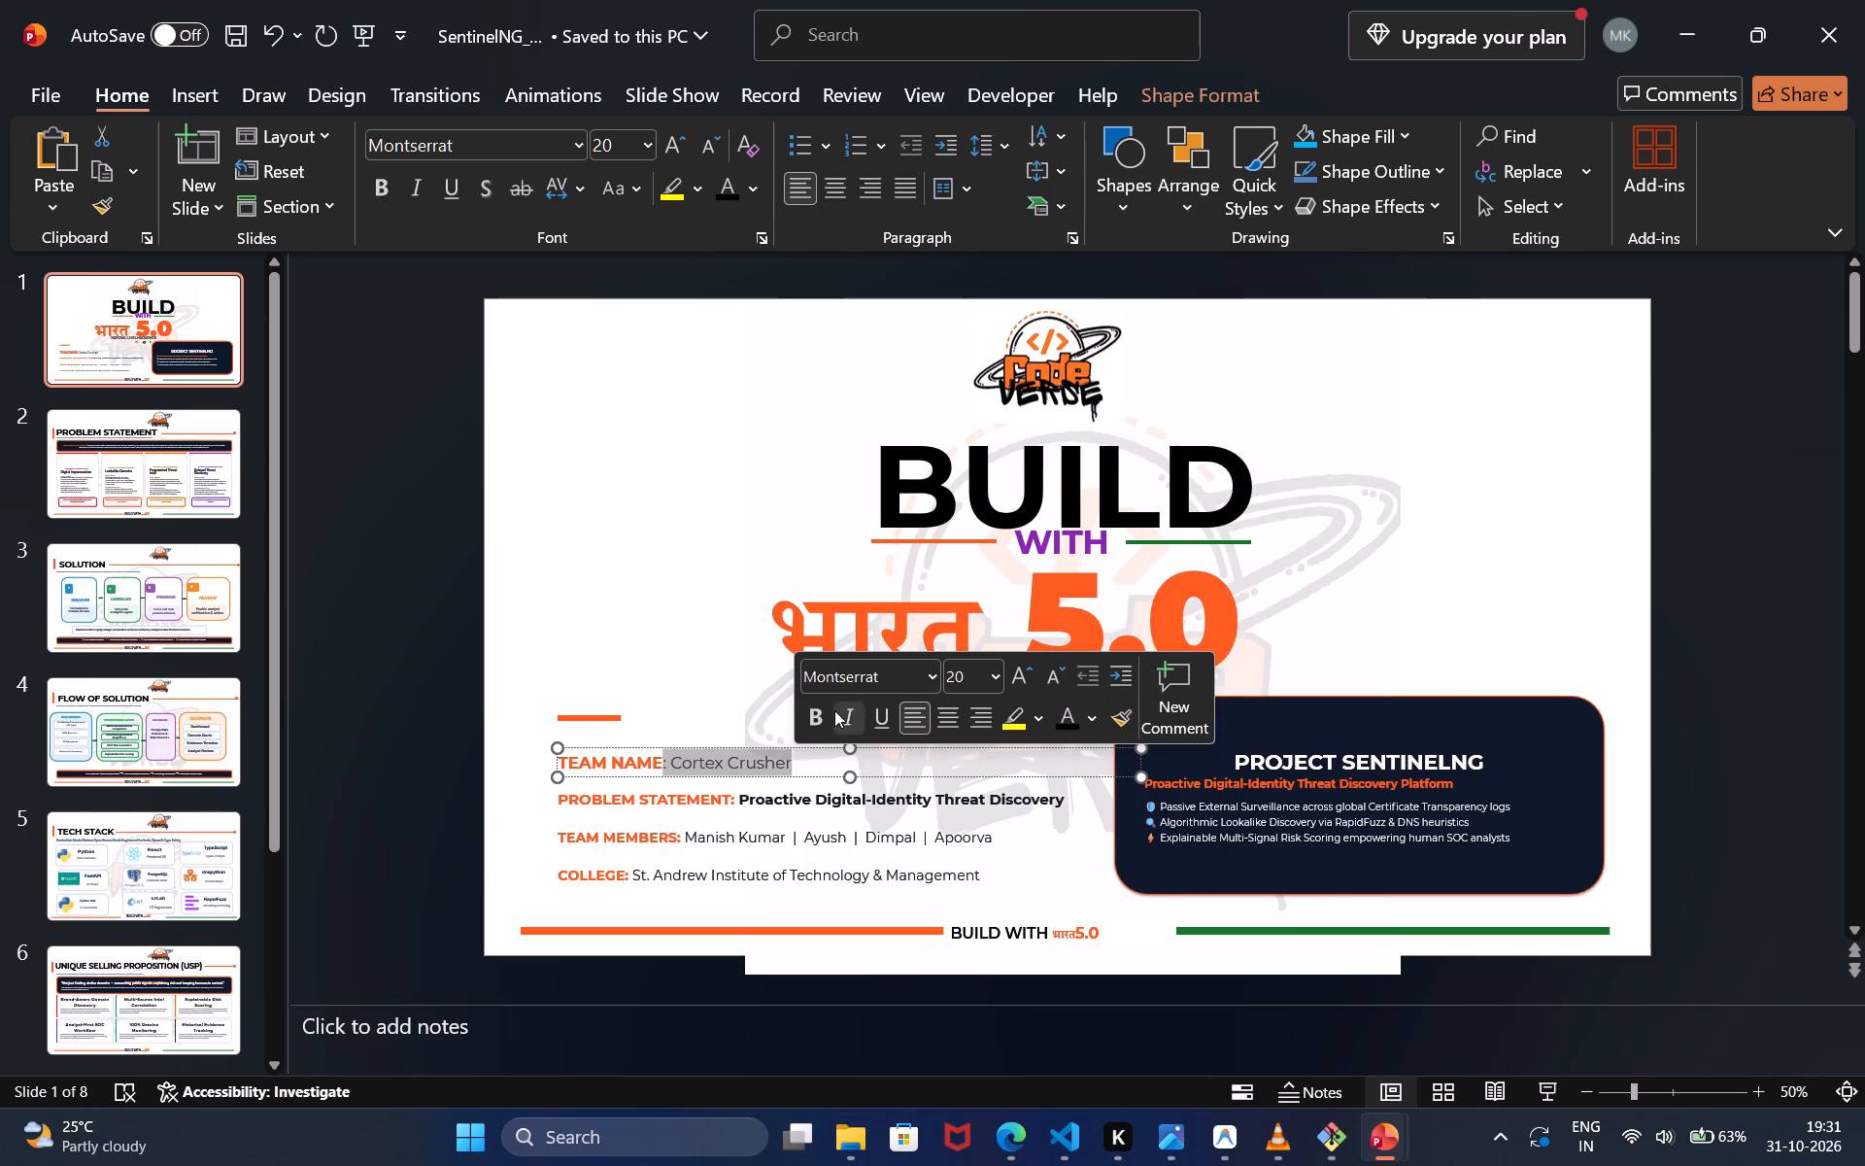
{"action": "left_click", "coordinate": [819, 718]}
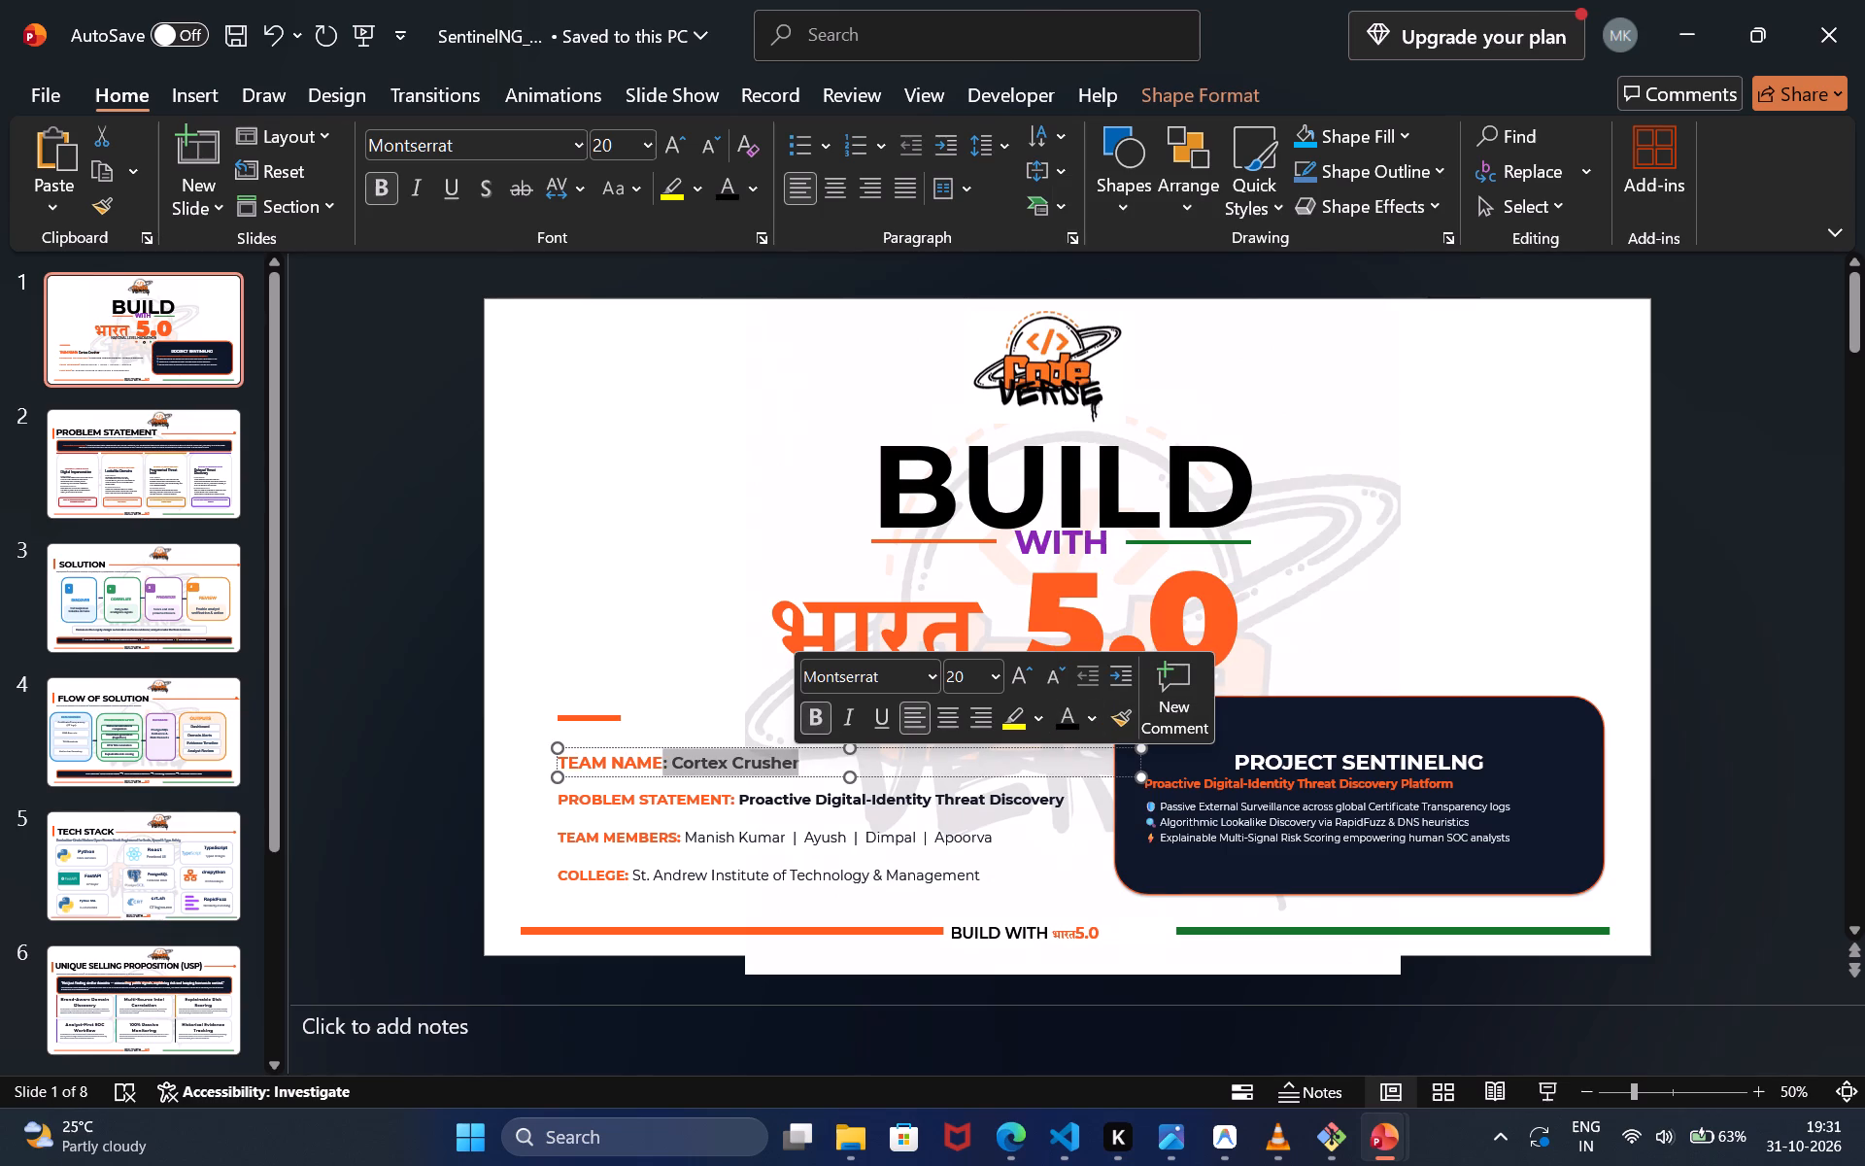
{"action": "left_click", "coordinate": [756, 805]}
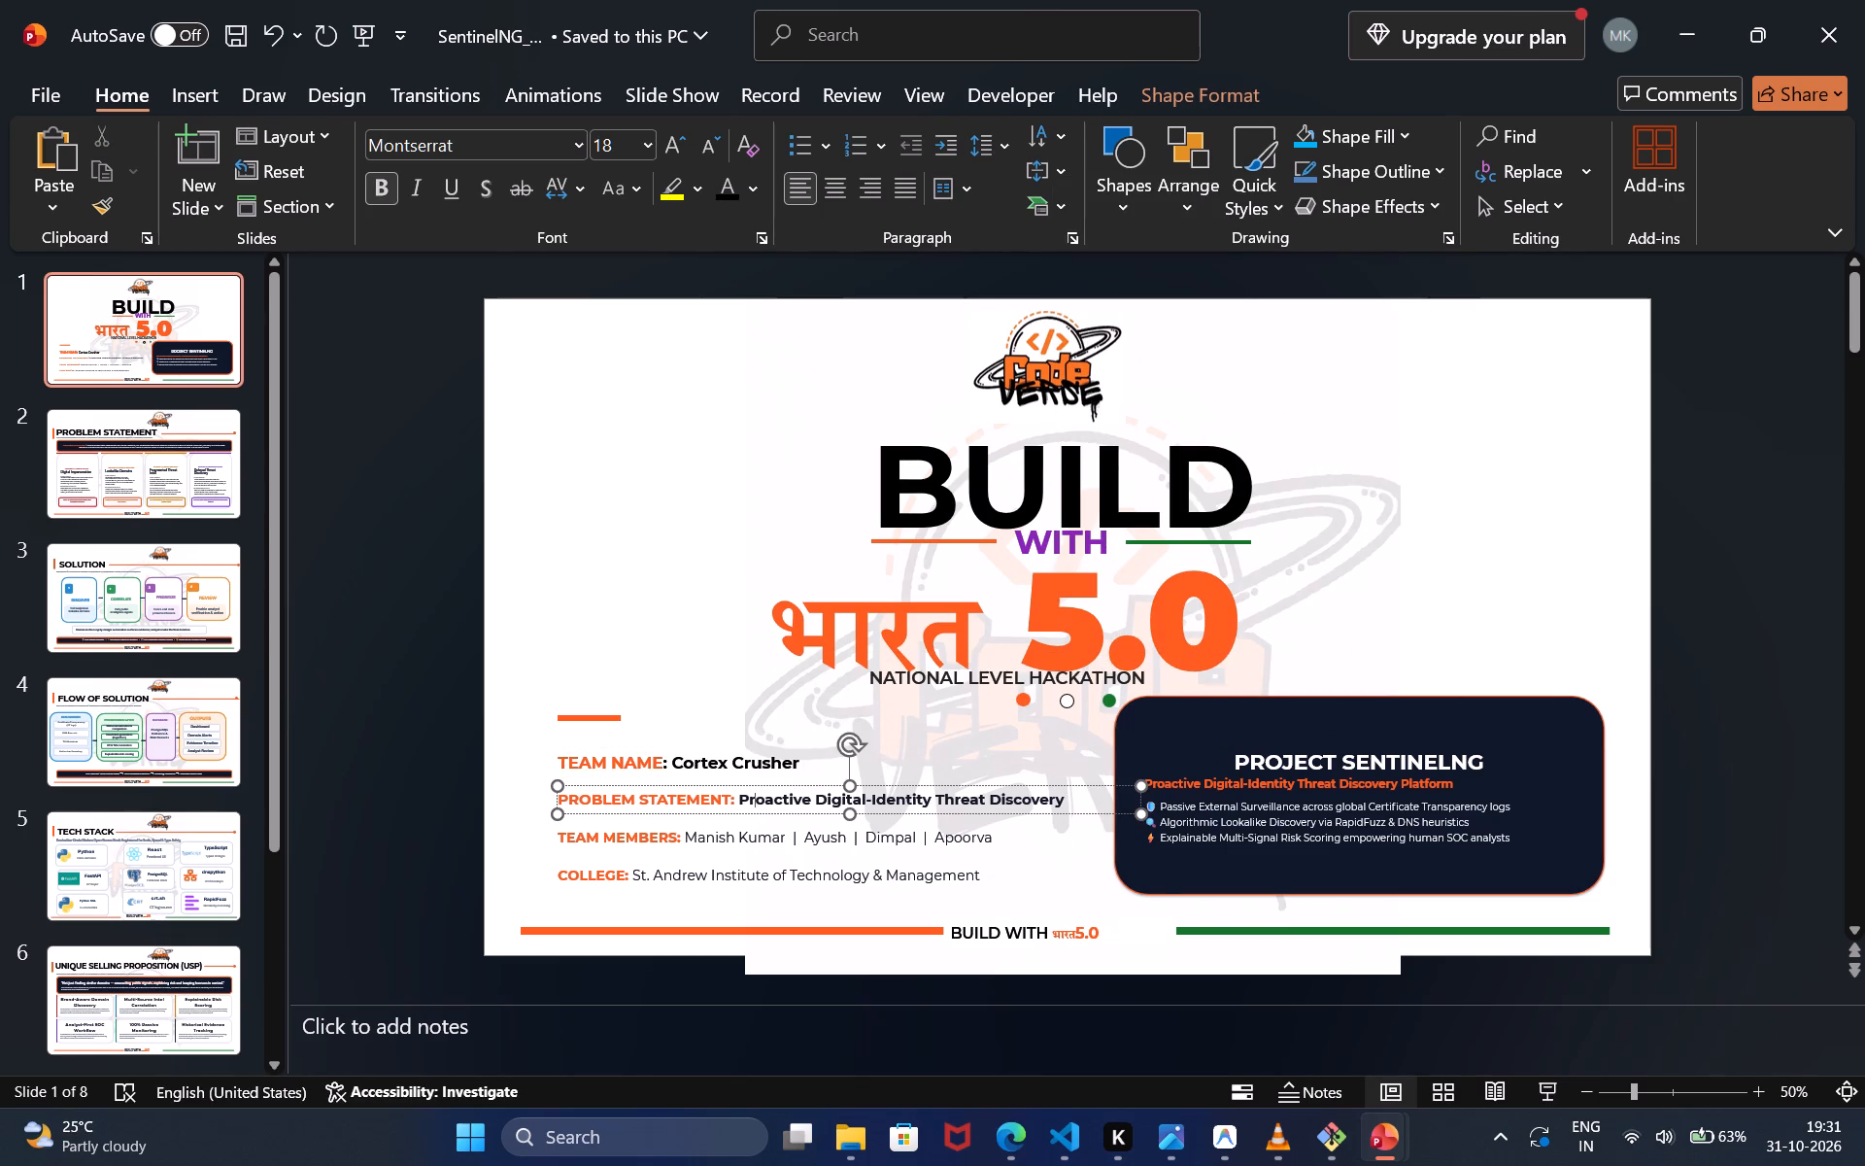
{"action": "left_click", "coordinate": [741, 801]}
Move the dark Project SentinelNG card slightly right and down, clear of the team details and above the footer line.
{"action": "left_click", "coordinate": [1277, 718]}
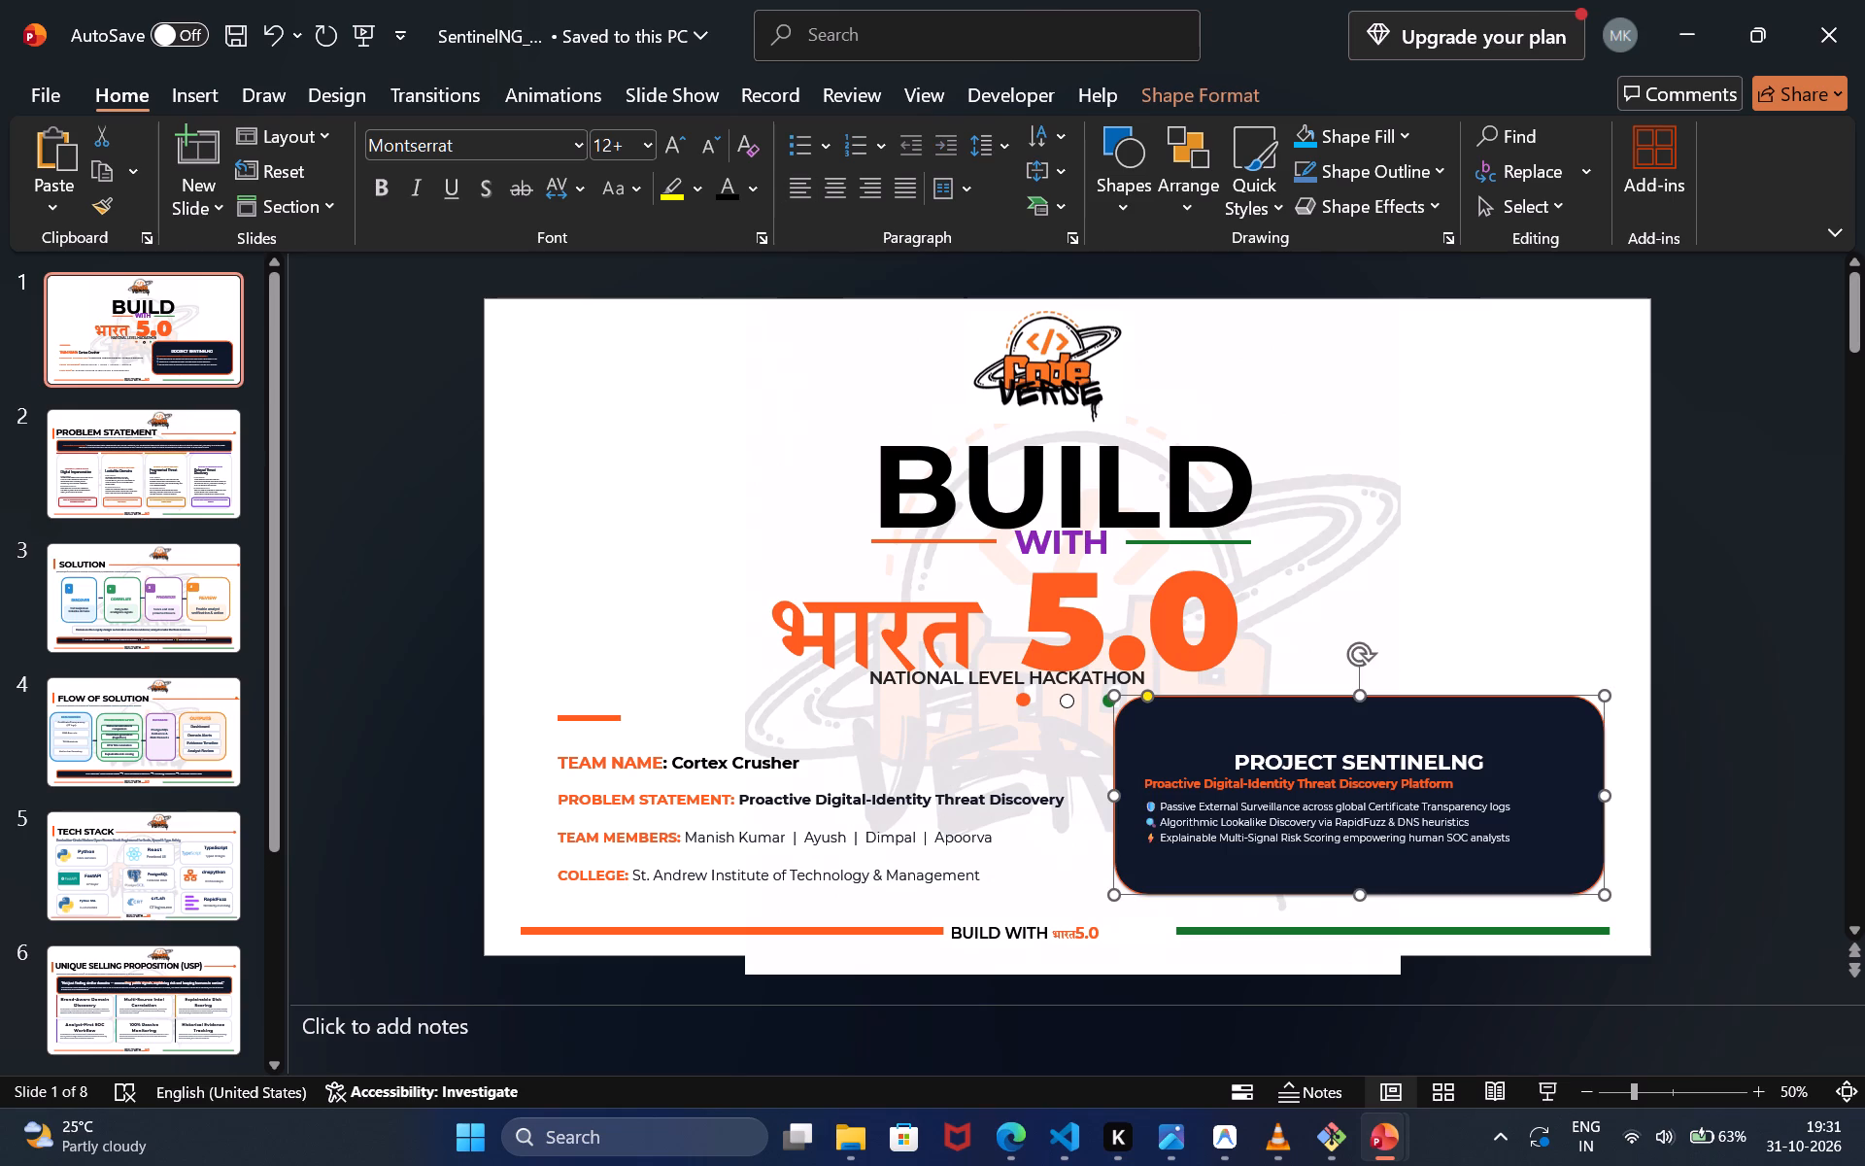
{"action": "left_click_drag", "start_coordinate": [1277, 718], "coordinate": [1301, 748]}
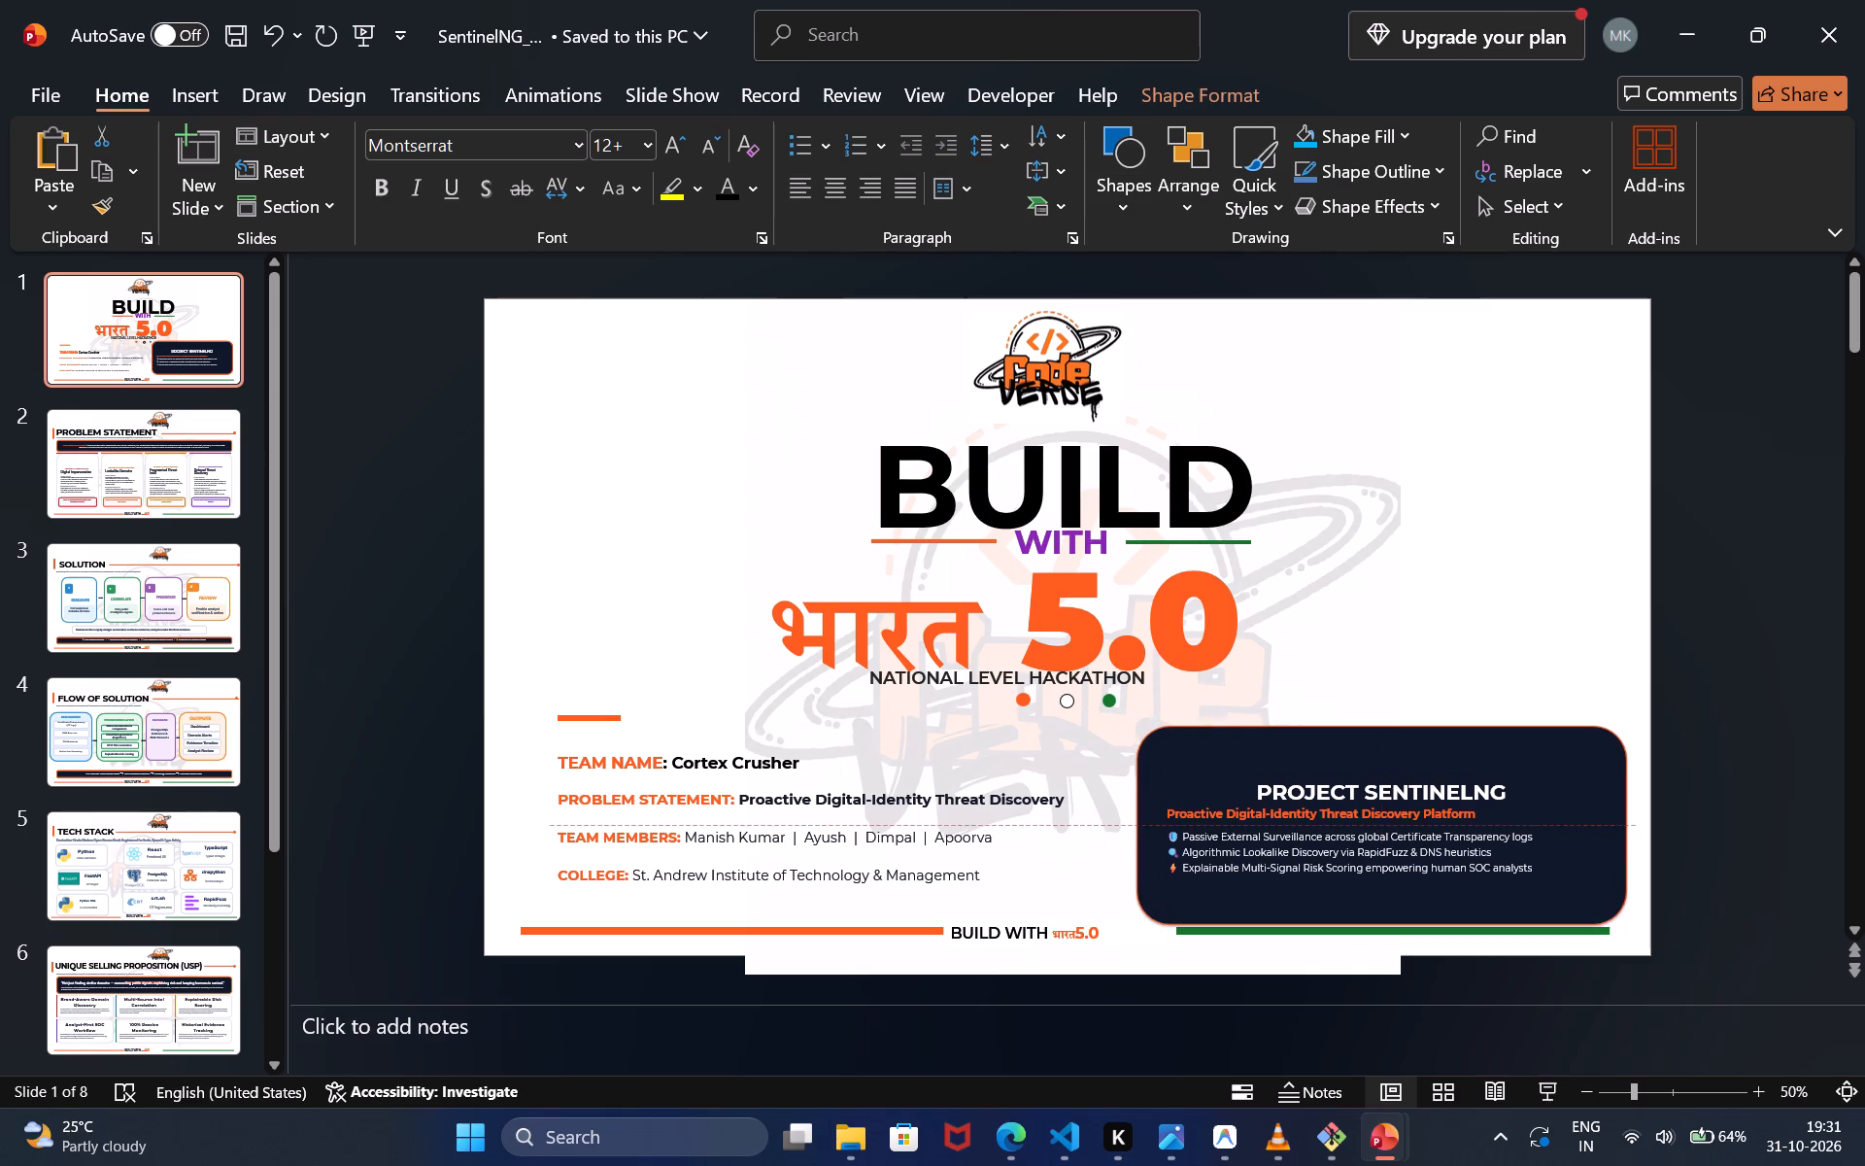
{"action": "left_click_drag", "start_coordinate": [1301, 748], "coordinate": [1303, 734]}
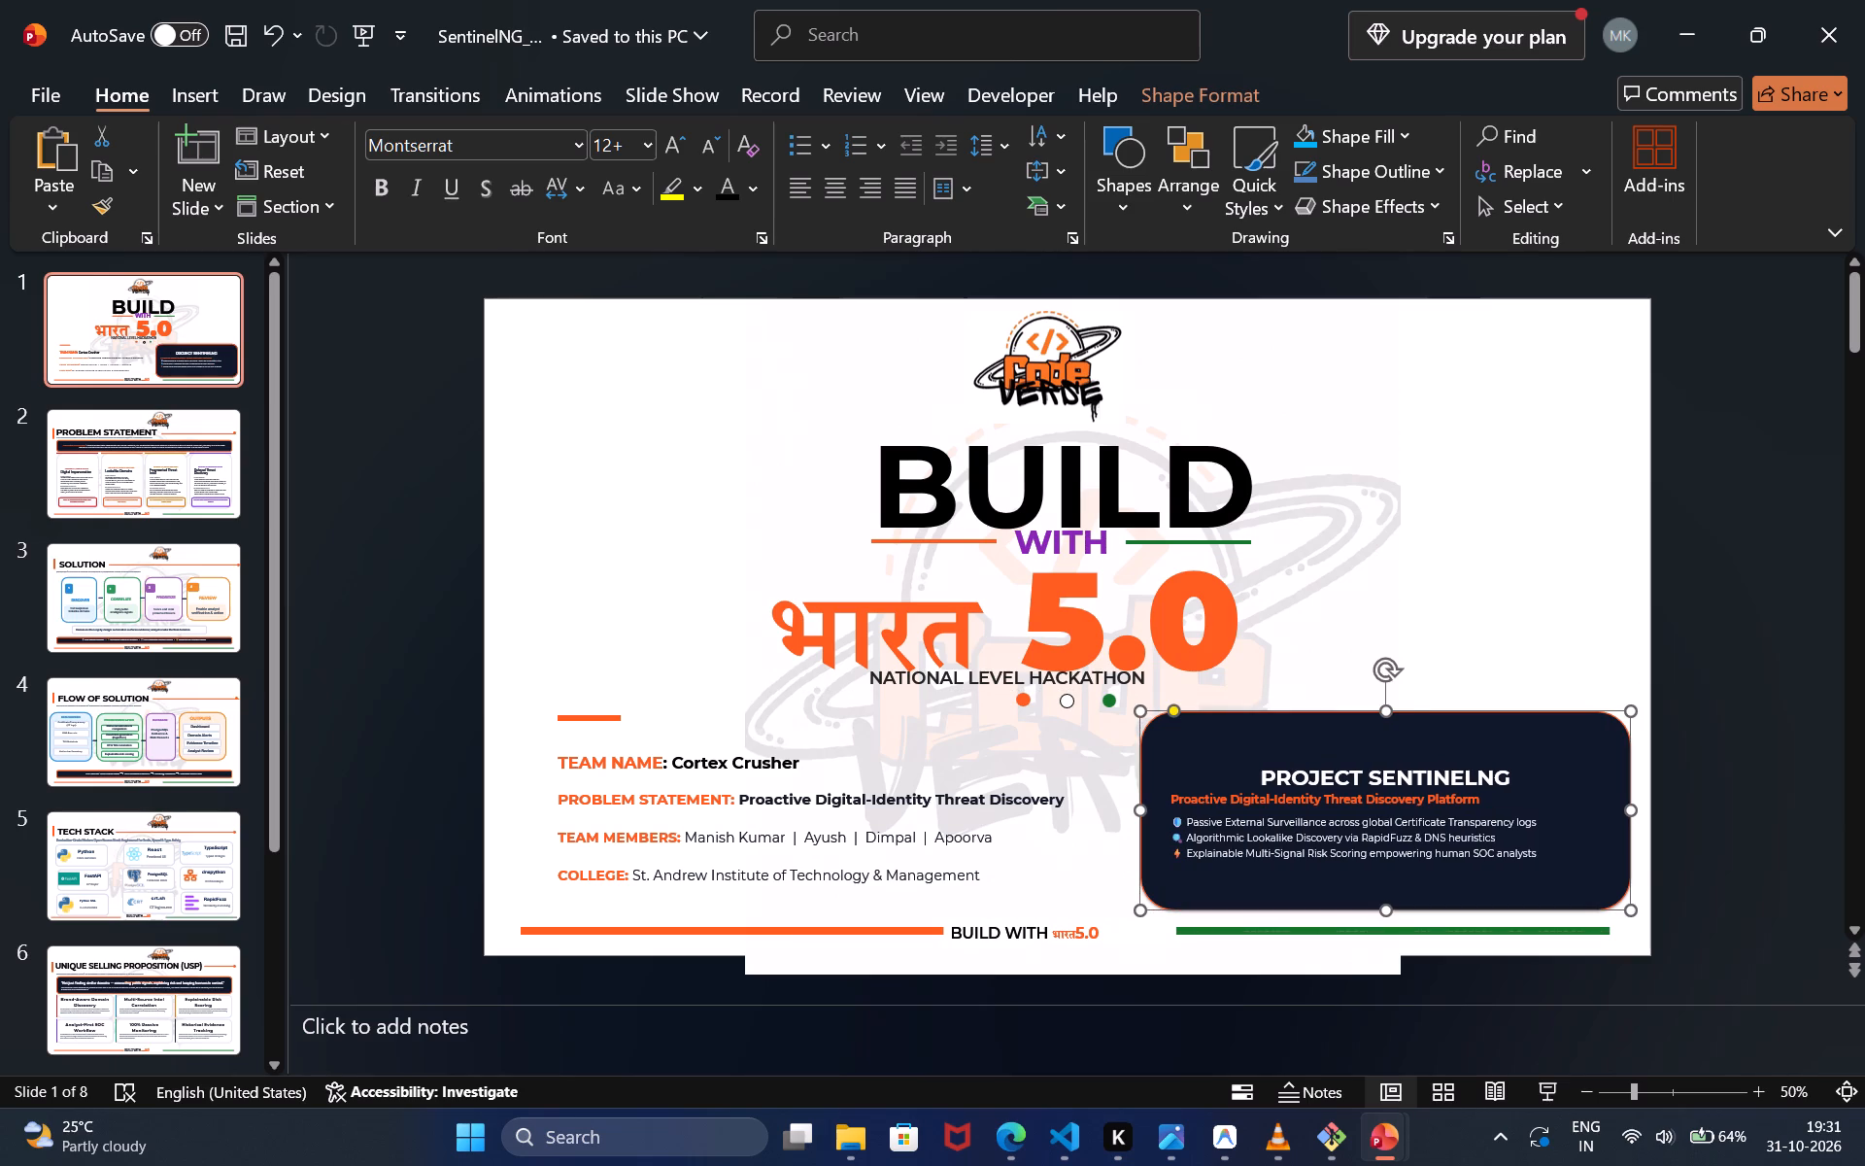
In the title slide's team members line, delete the last two names and enter the new third member's name.
{"action": "left_click", "coordinate": [997, 835]}
{"action": "triple_click", "coordinate": [993, 839]}
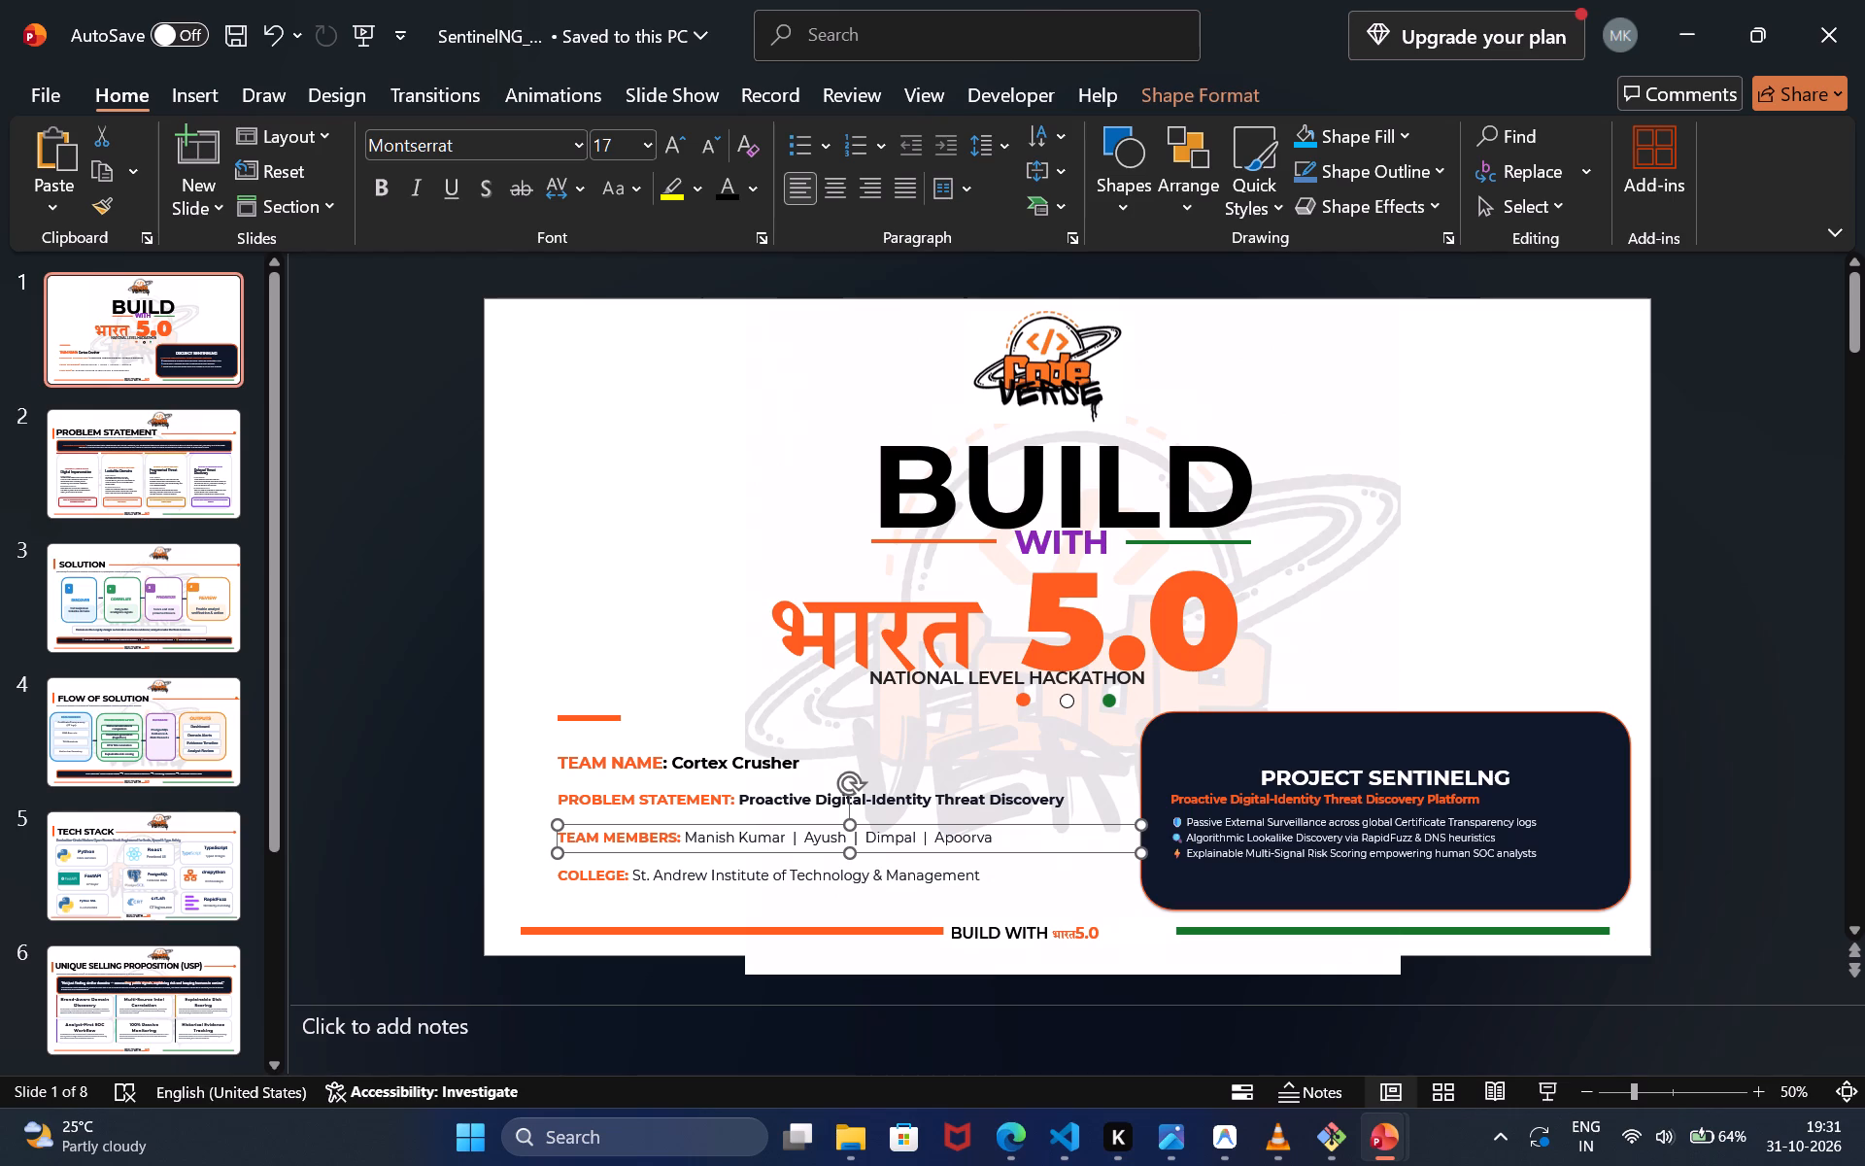
{"action": "double_click", "coordinate": [986, 847]}
{"action": "key", "text": "BackSpace"}
{"action": "key", "text": "BackSpace"}
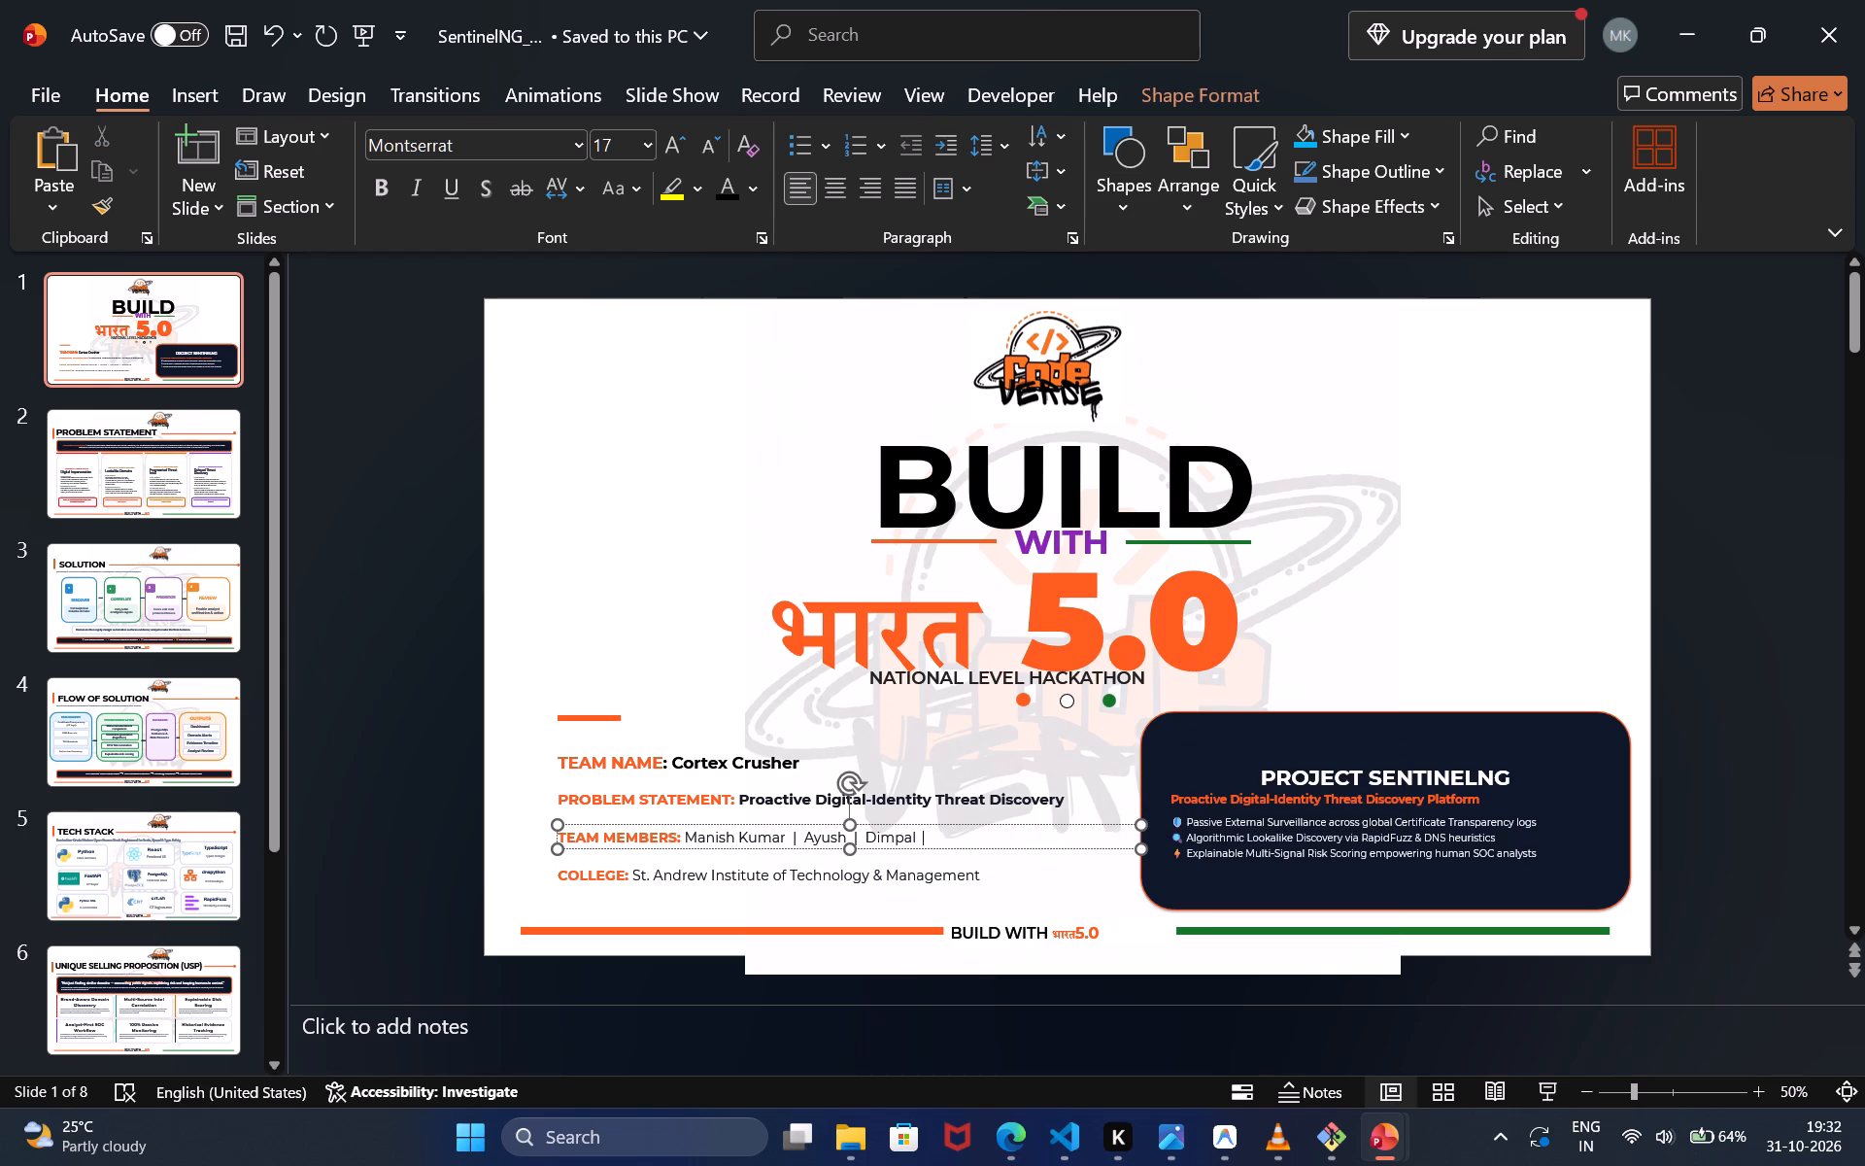
{"action": "key", "text": "BackSpace"}
{"action": "key", "text": "BackSpace"}
{"action": "key", "text": "BackSpace"}
{"action": "key", "text": "BackSpace"}
{"action": "key", "text": "BackSpace"}
{"action": "key", "text": "BackSpace"}
{"action": "key", "text": "BackSpace"}
{"action": "key", "text": "BackSpace"}
{"action": "key", "text": "BackSpace"}
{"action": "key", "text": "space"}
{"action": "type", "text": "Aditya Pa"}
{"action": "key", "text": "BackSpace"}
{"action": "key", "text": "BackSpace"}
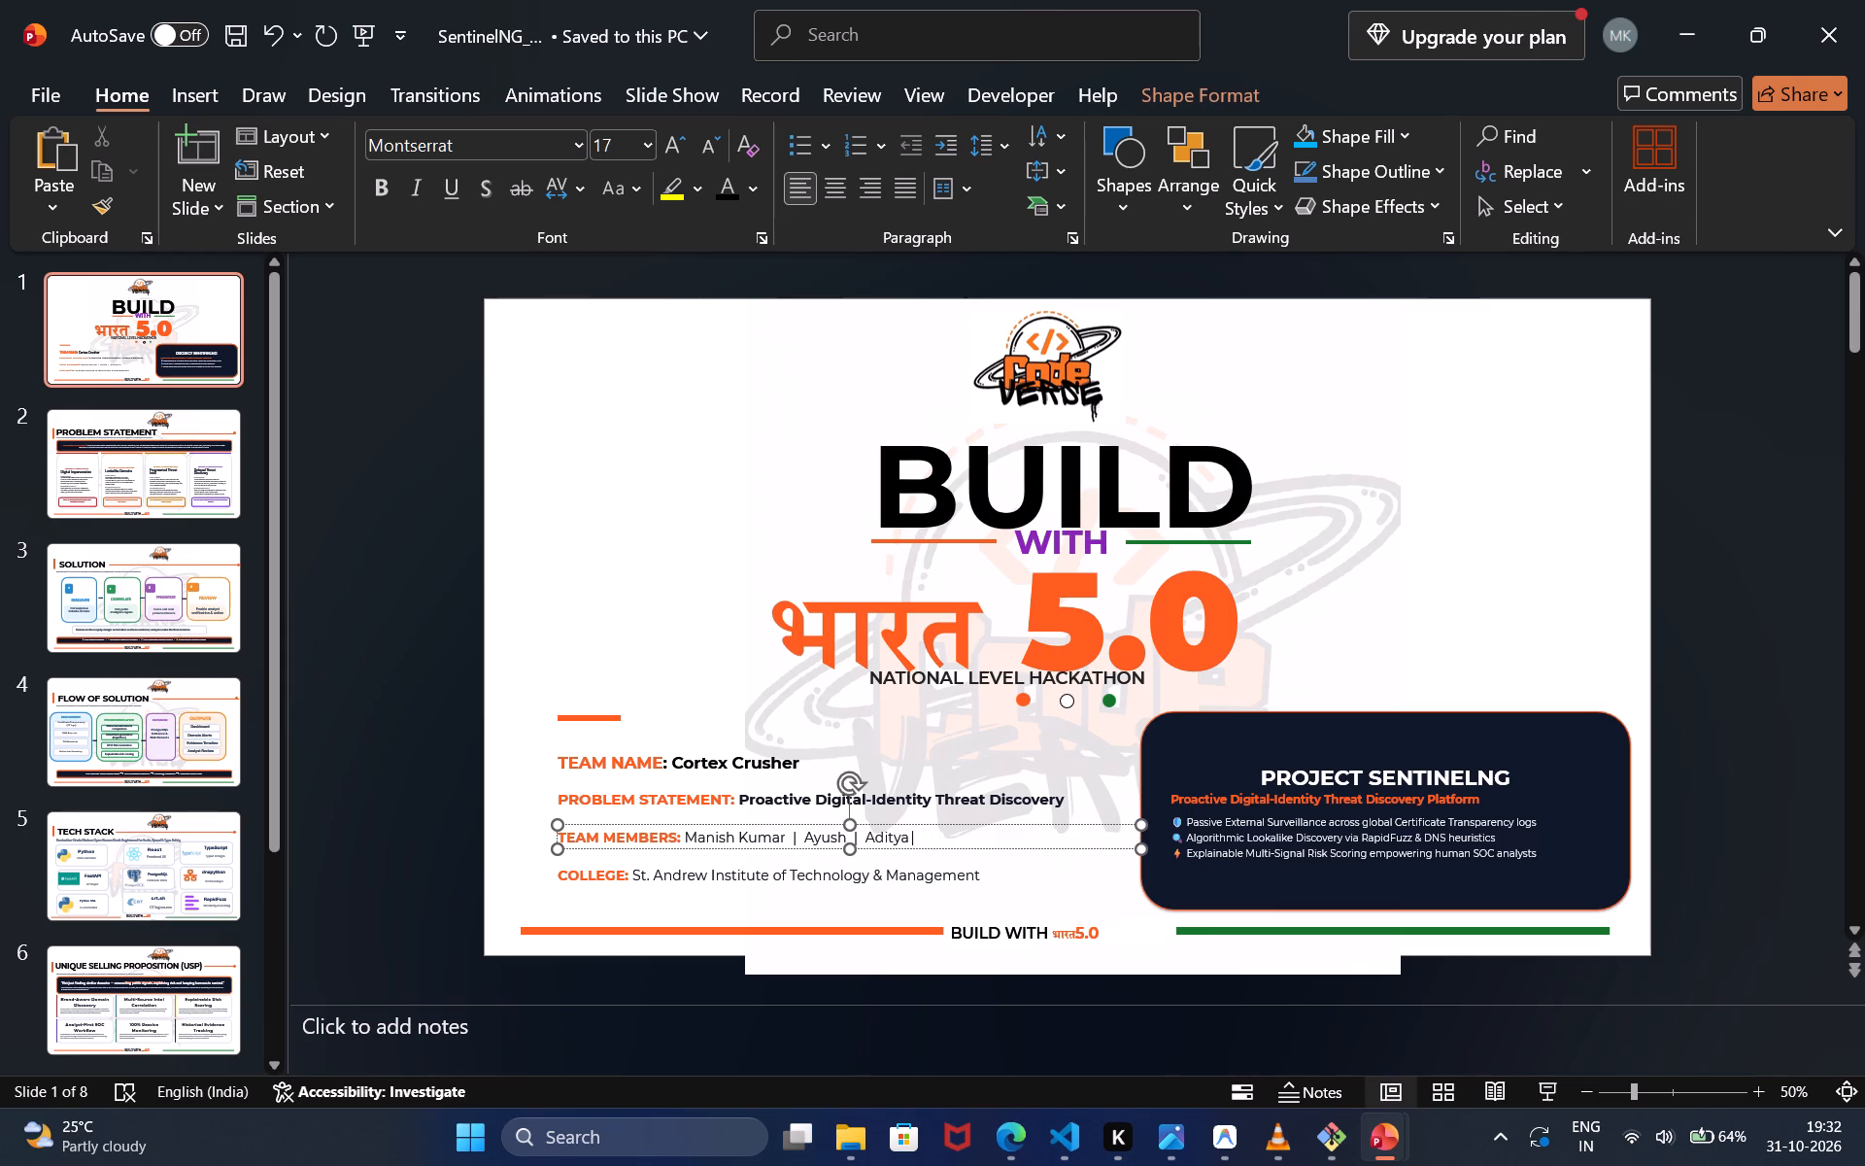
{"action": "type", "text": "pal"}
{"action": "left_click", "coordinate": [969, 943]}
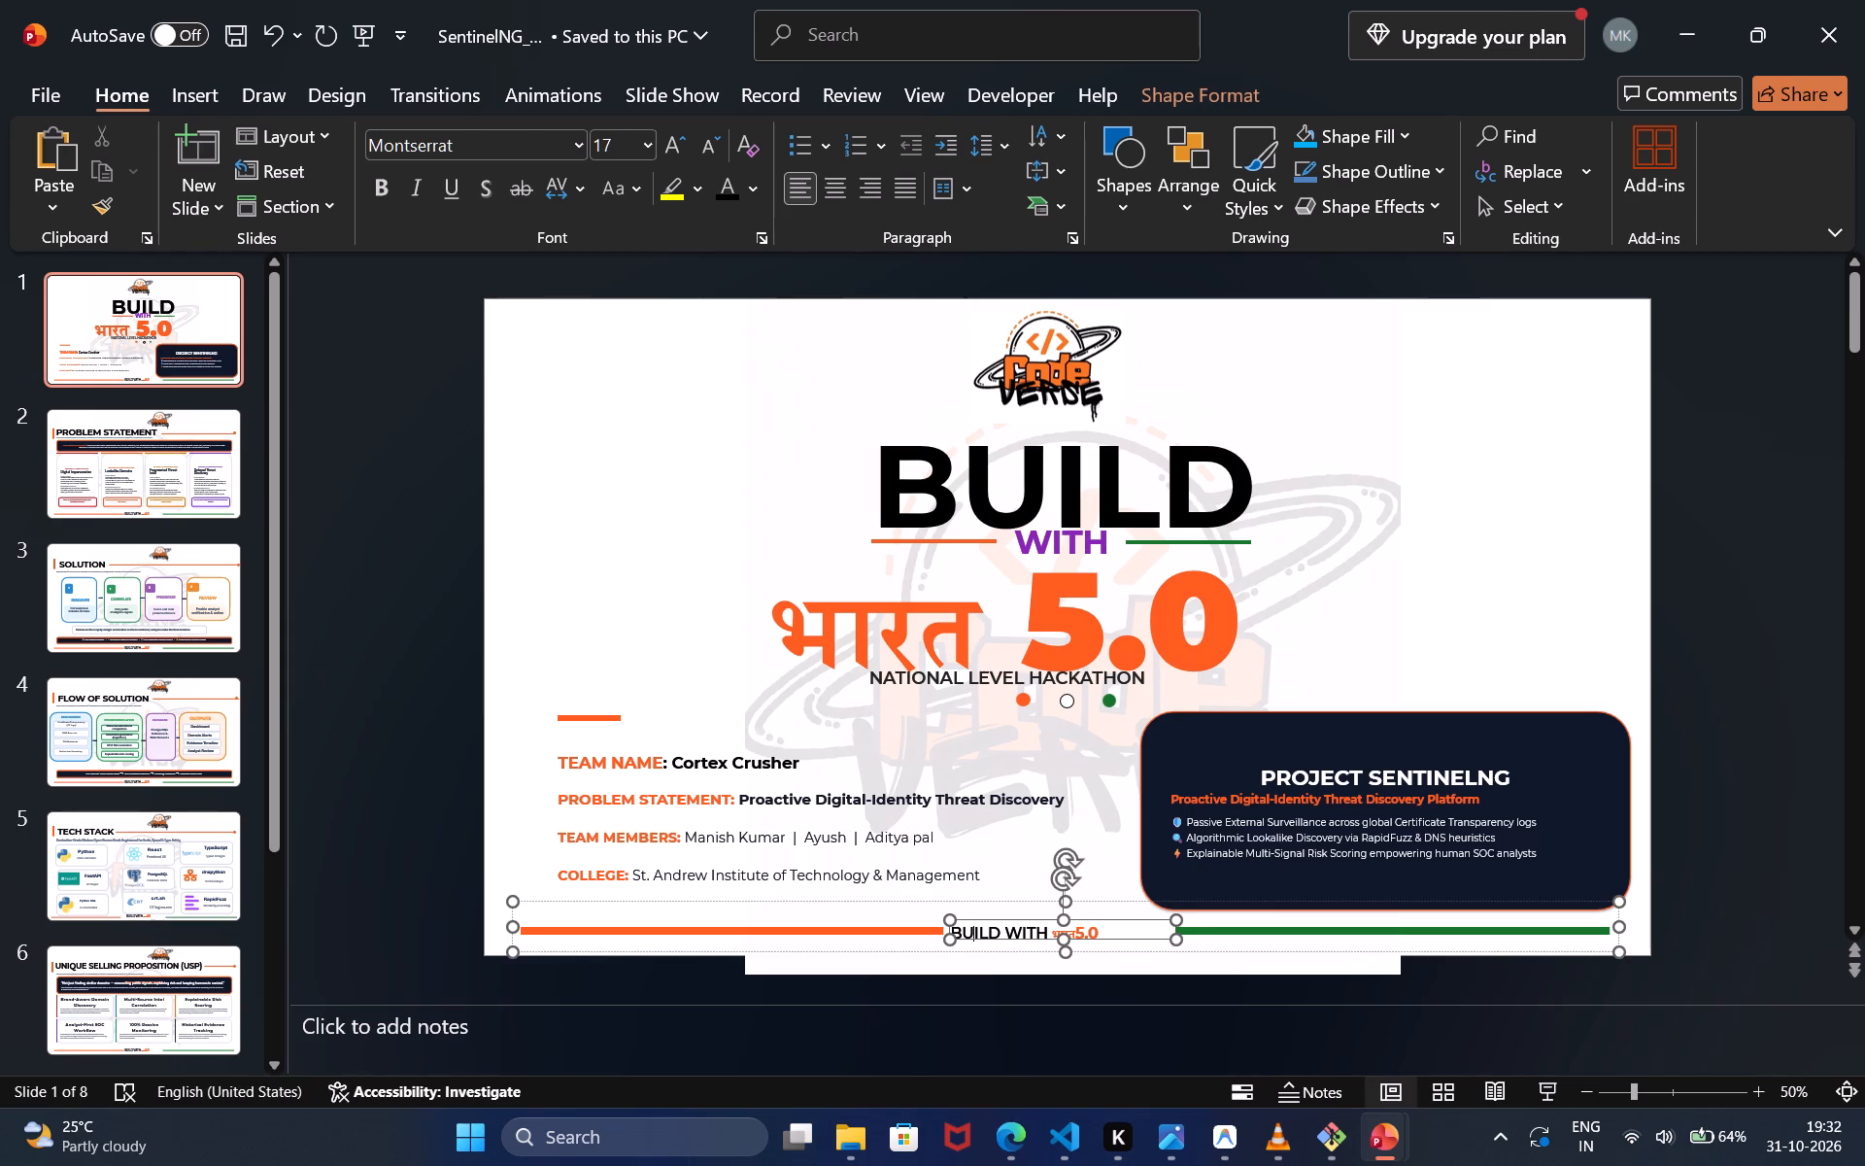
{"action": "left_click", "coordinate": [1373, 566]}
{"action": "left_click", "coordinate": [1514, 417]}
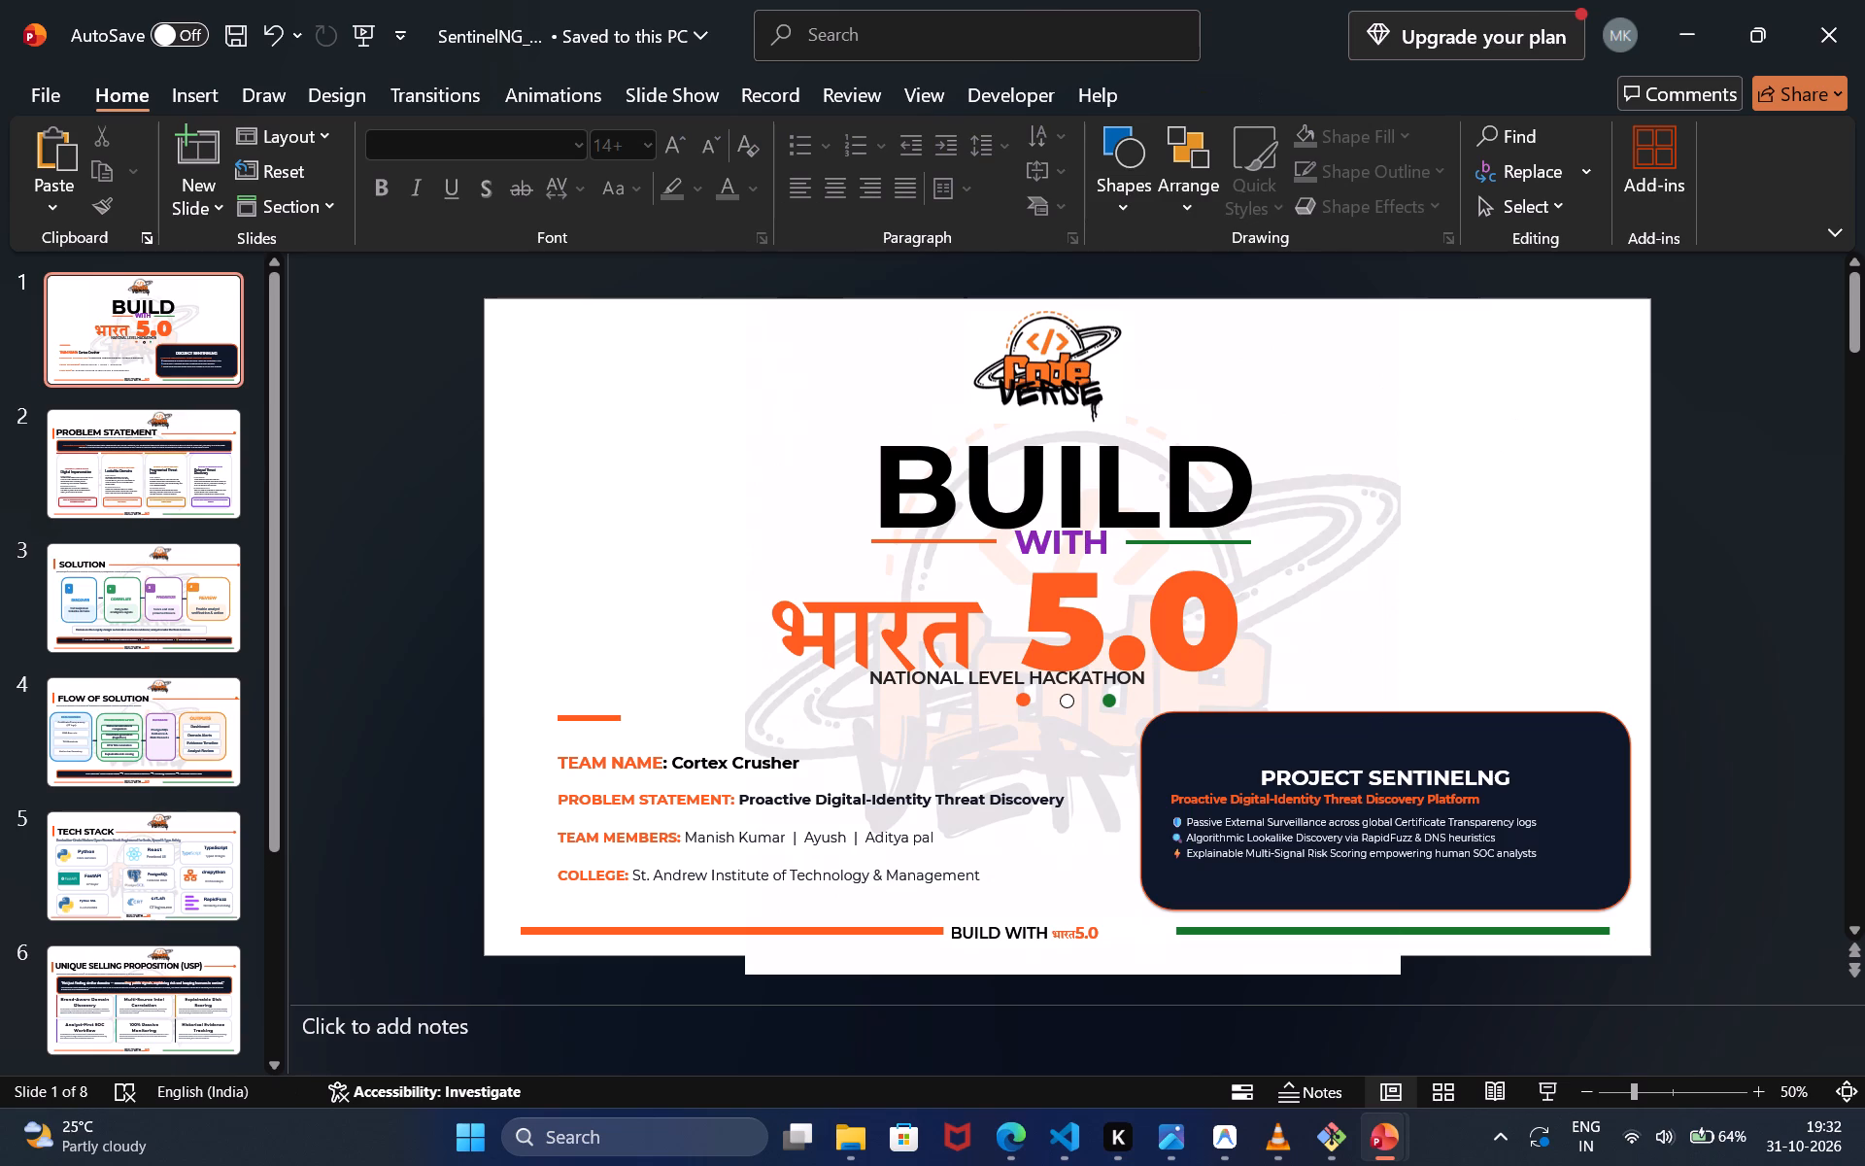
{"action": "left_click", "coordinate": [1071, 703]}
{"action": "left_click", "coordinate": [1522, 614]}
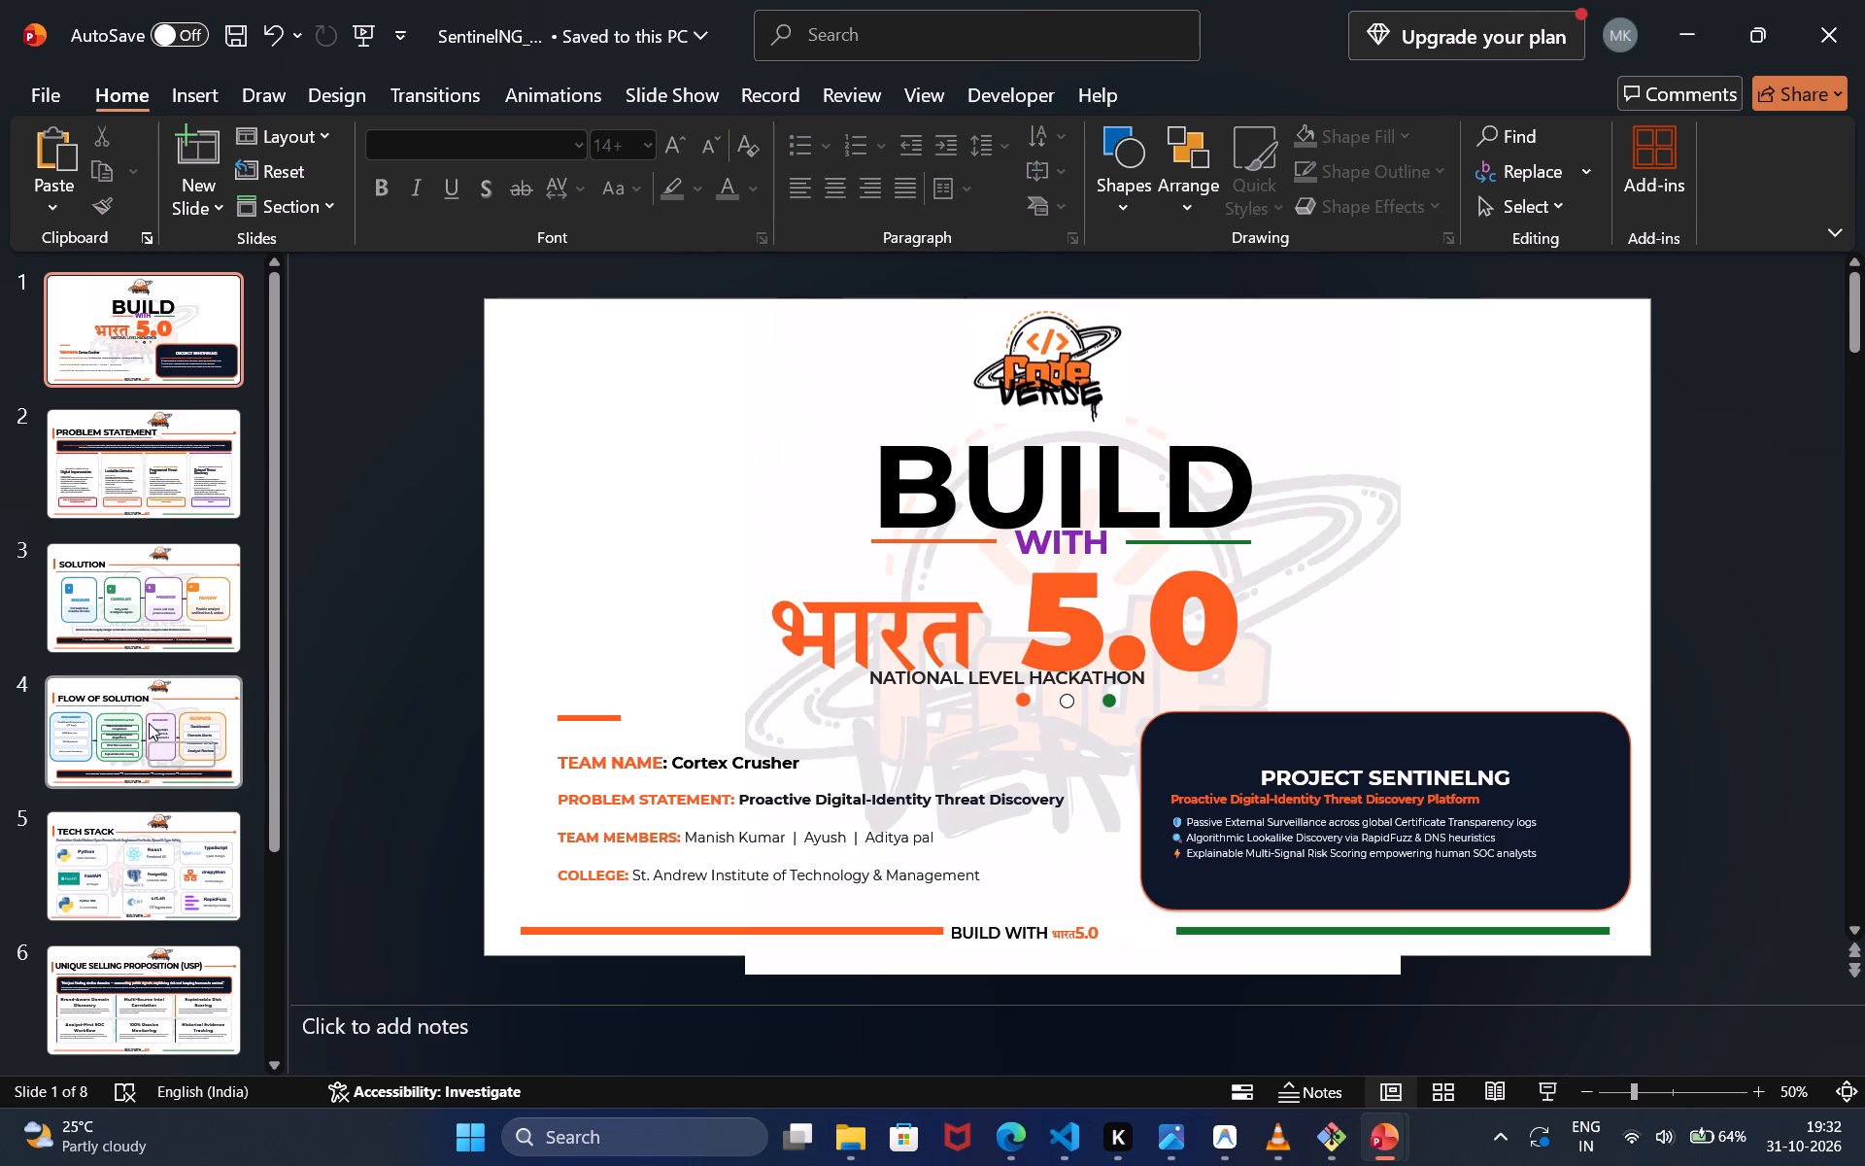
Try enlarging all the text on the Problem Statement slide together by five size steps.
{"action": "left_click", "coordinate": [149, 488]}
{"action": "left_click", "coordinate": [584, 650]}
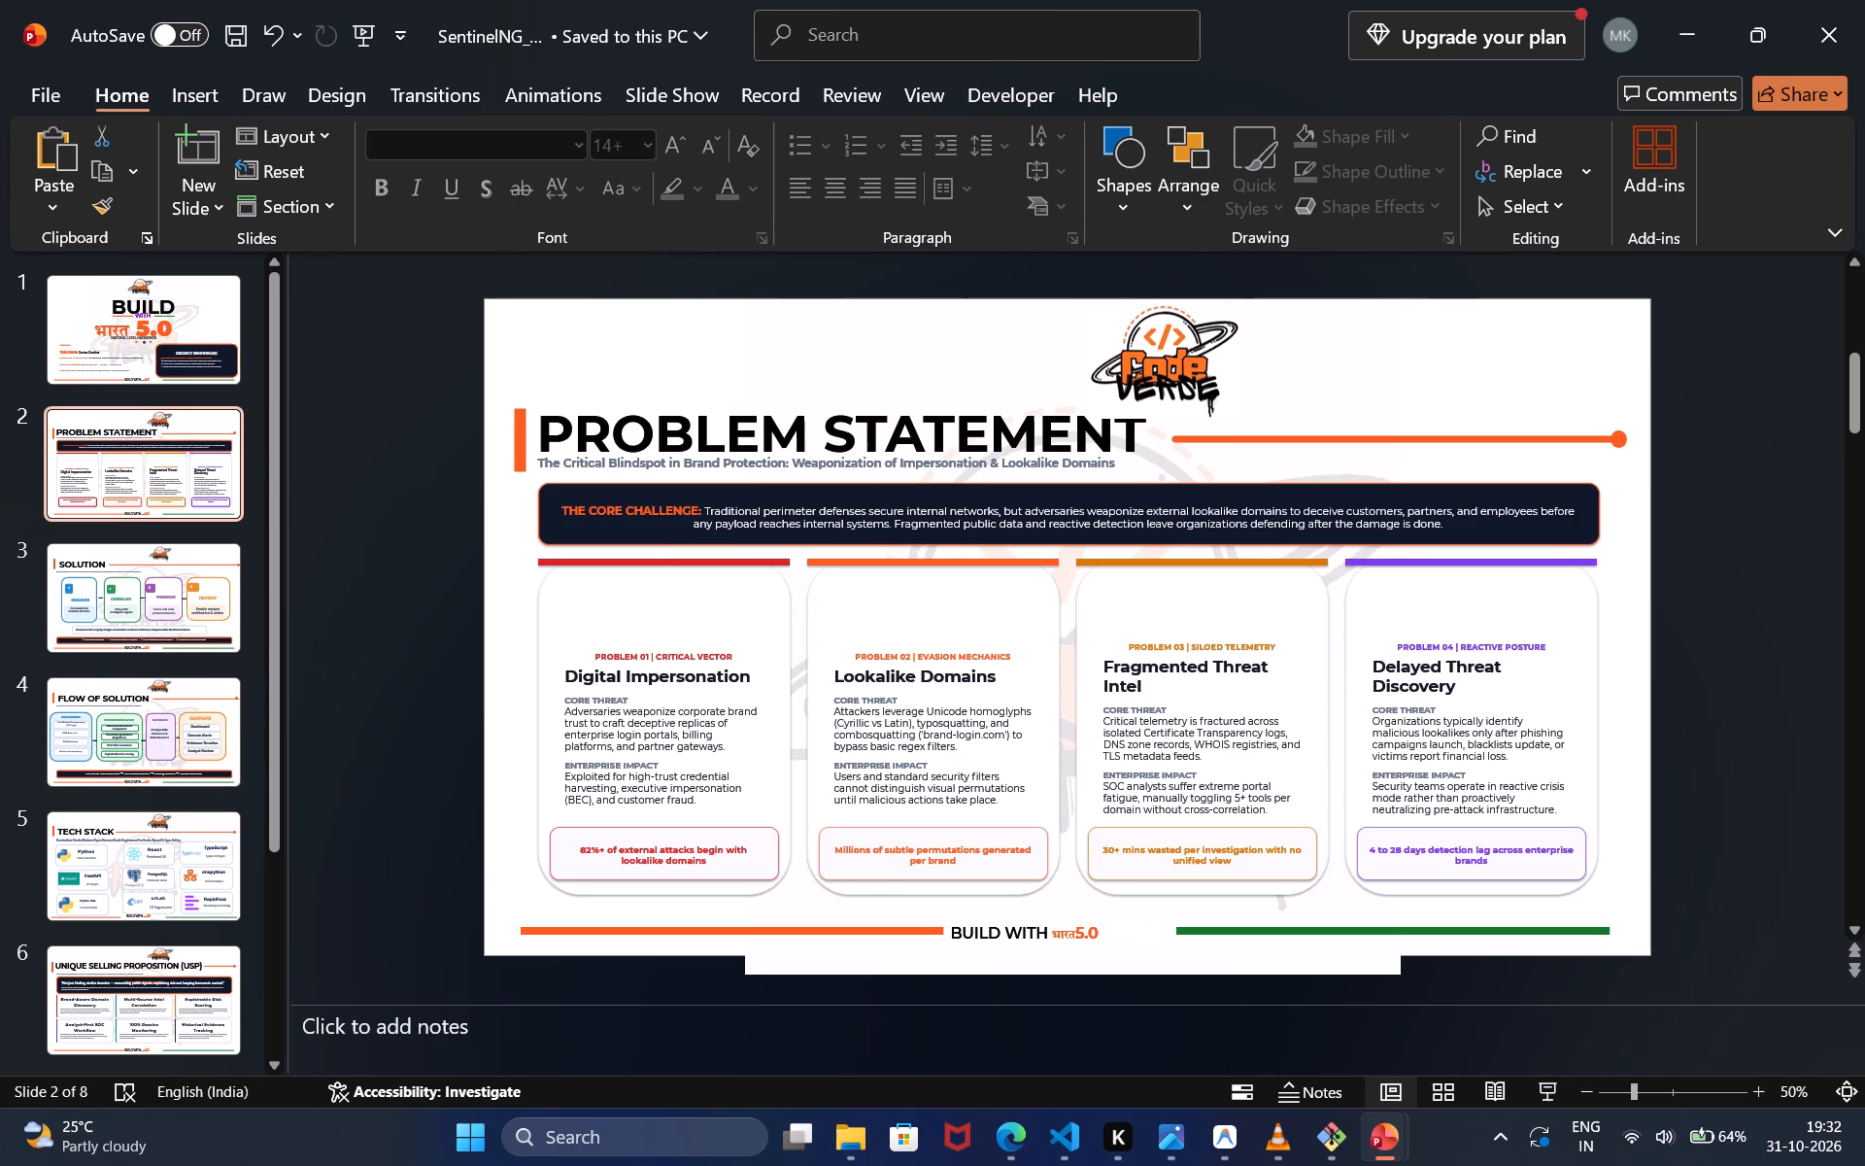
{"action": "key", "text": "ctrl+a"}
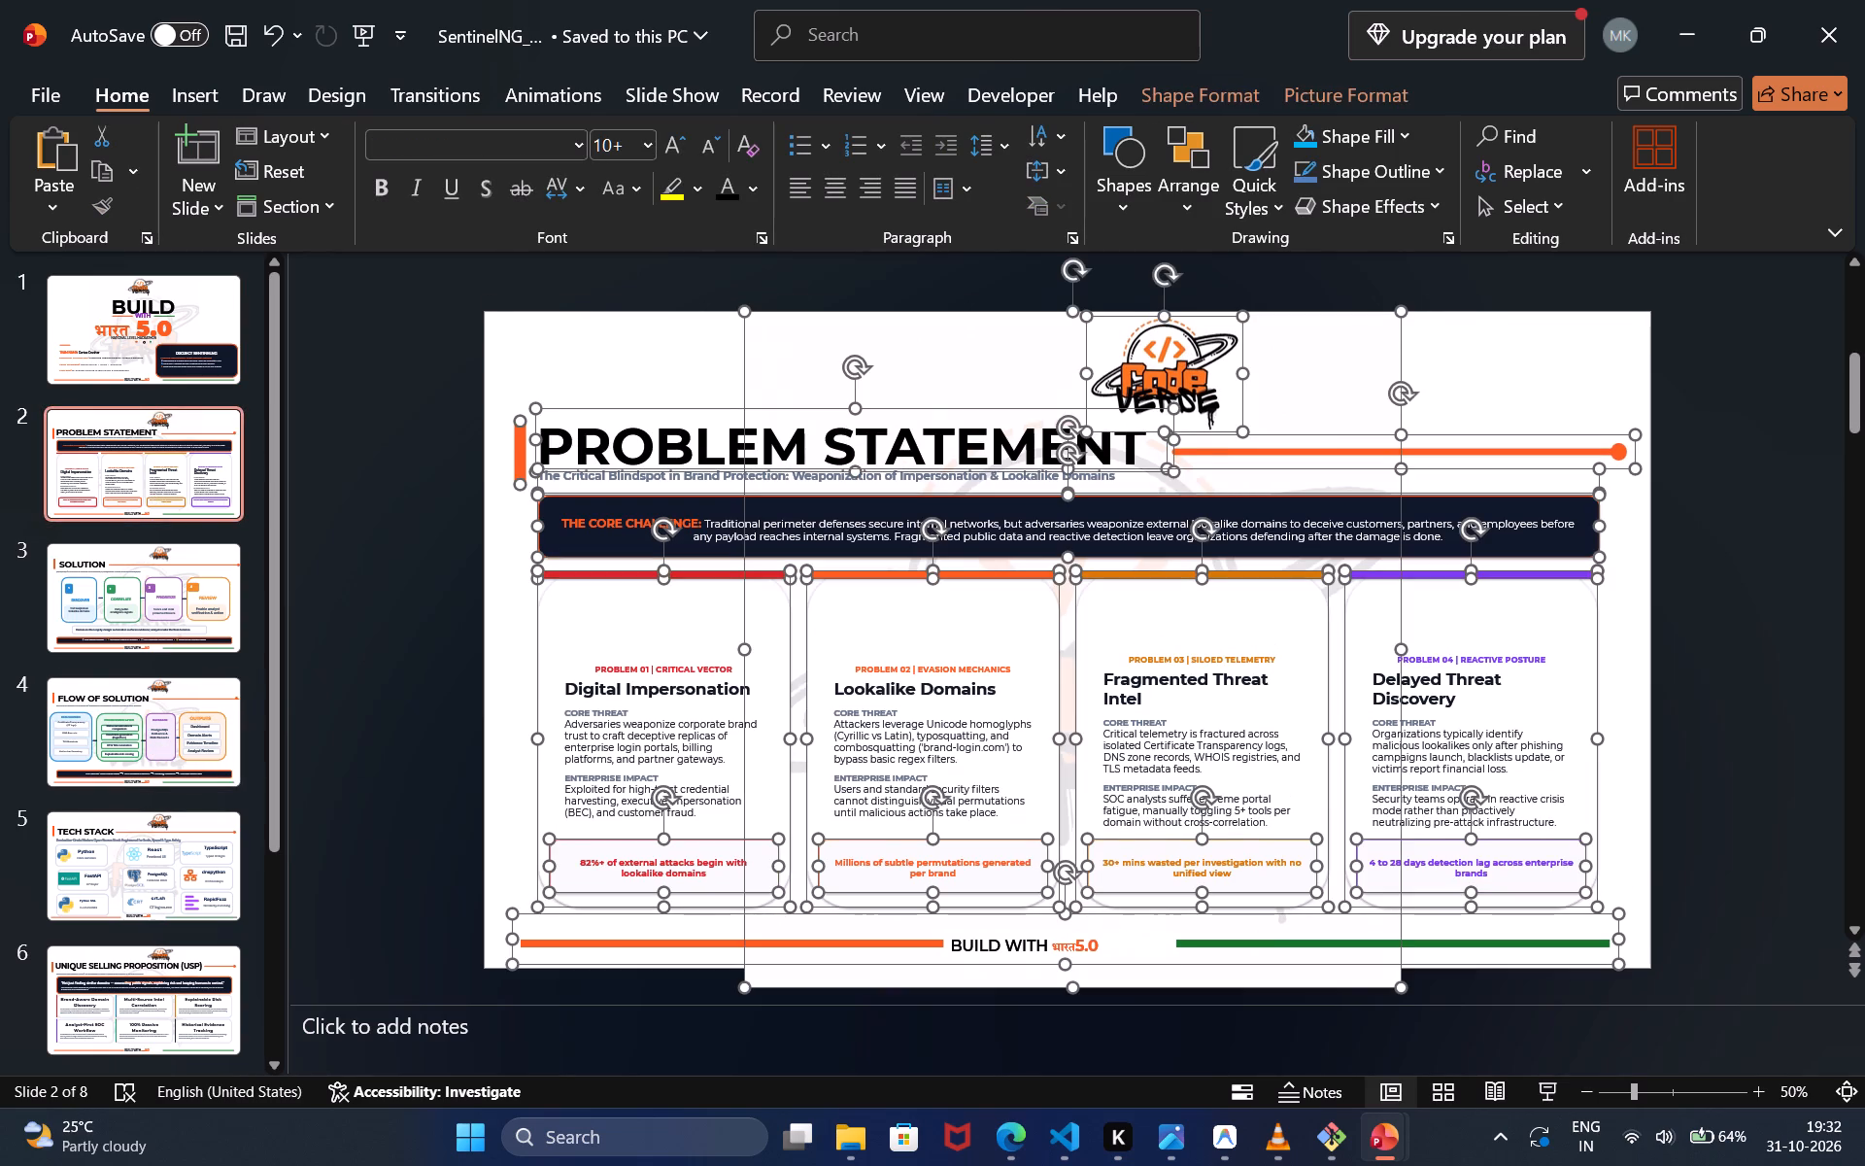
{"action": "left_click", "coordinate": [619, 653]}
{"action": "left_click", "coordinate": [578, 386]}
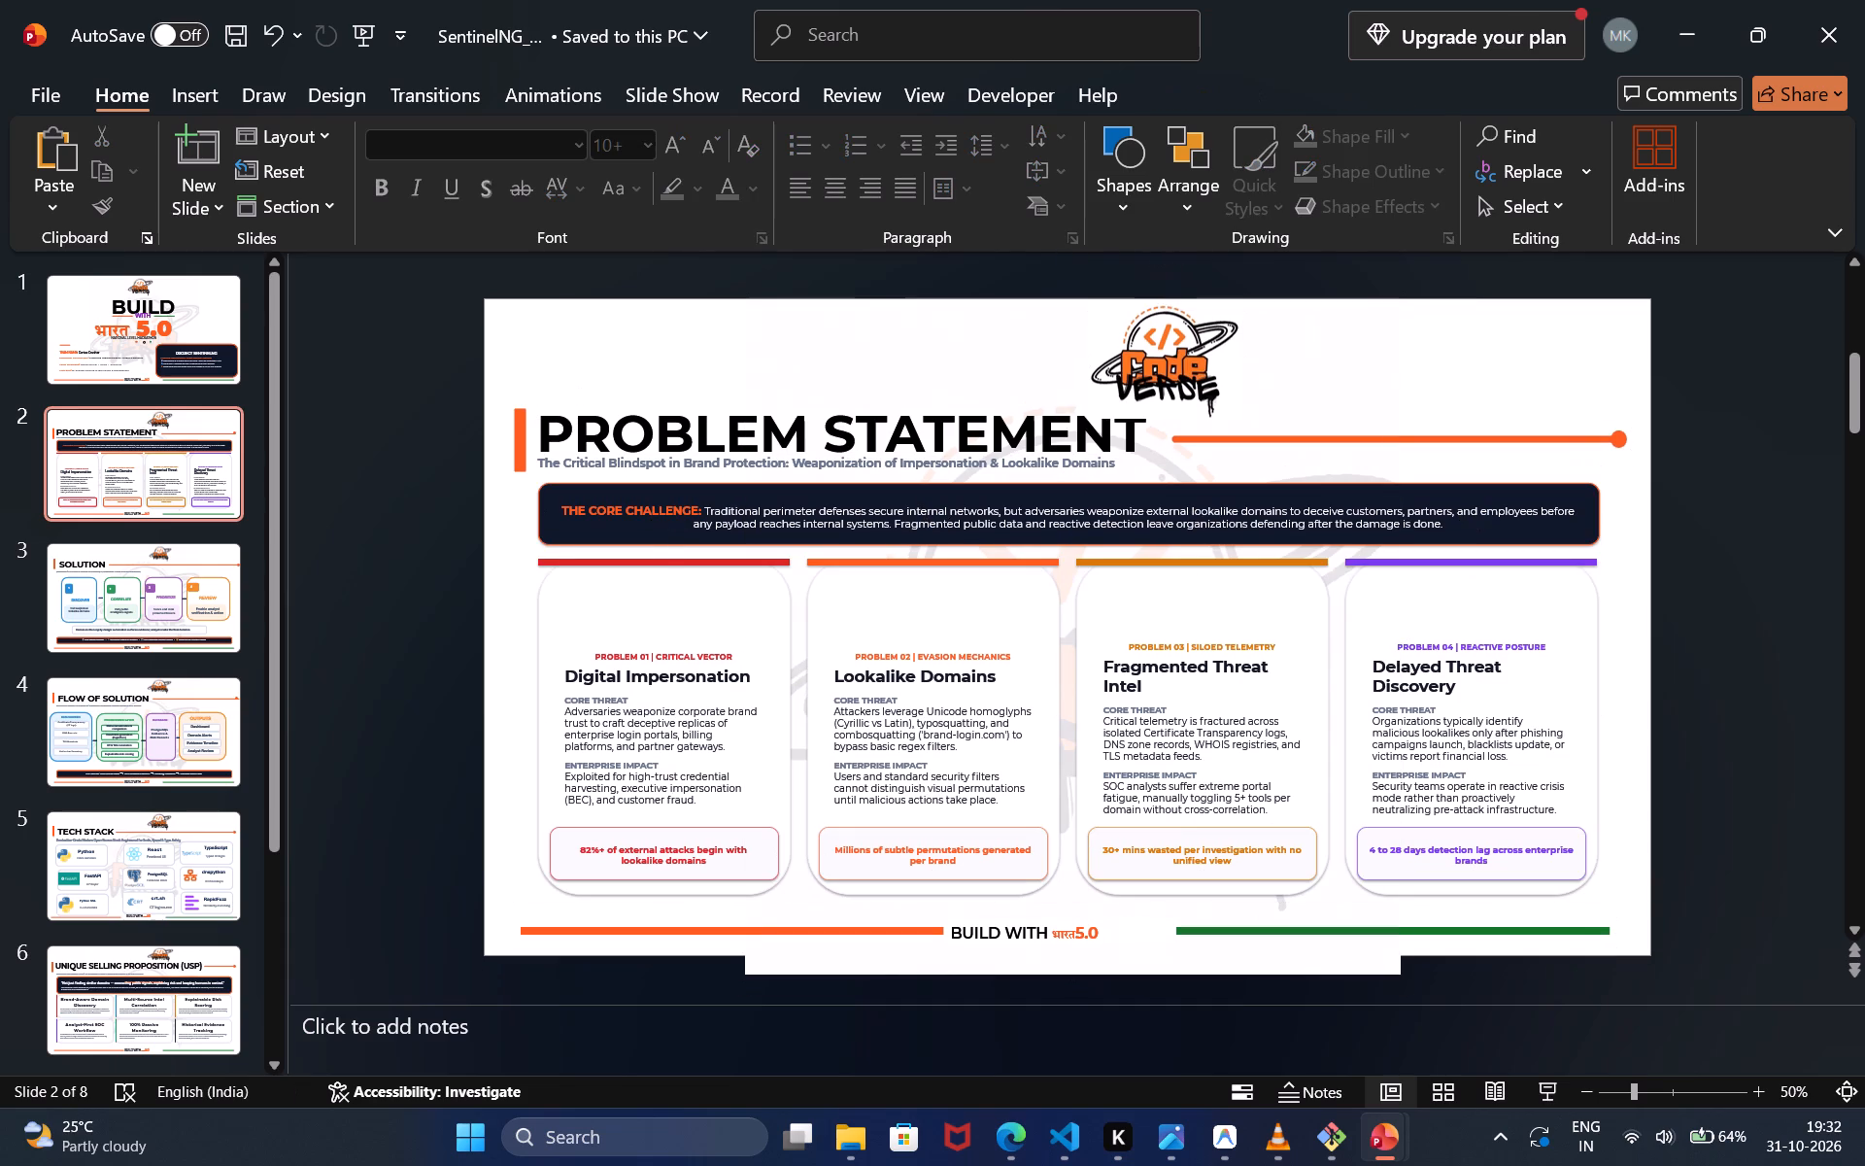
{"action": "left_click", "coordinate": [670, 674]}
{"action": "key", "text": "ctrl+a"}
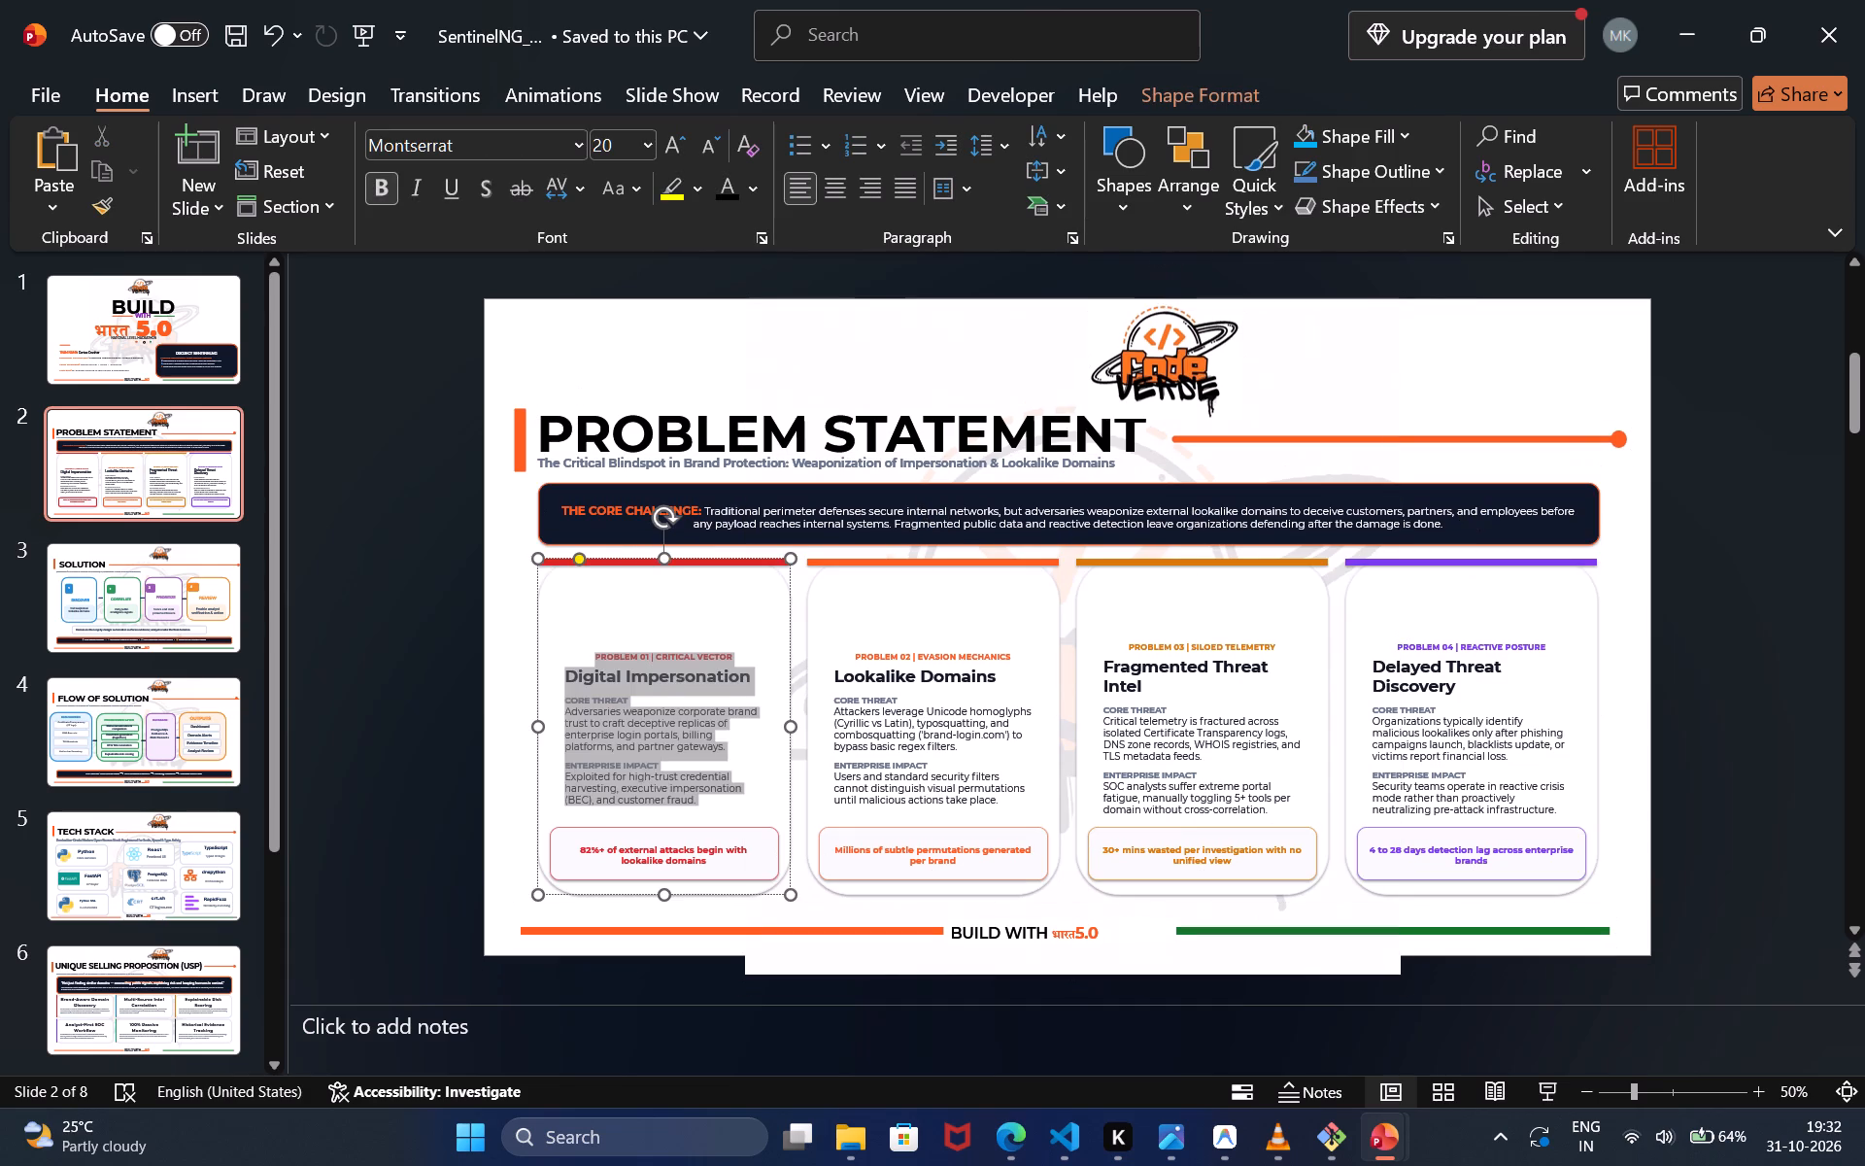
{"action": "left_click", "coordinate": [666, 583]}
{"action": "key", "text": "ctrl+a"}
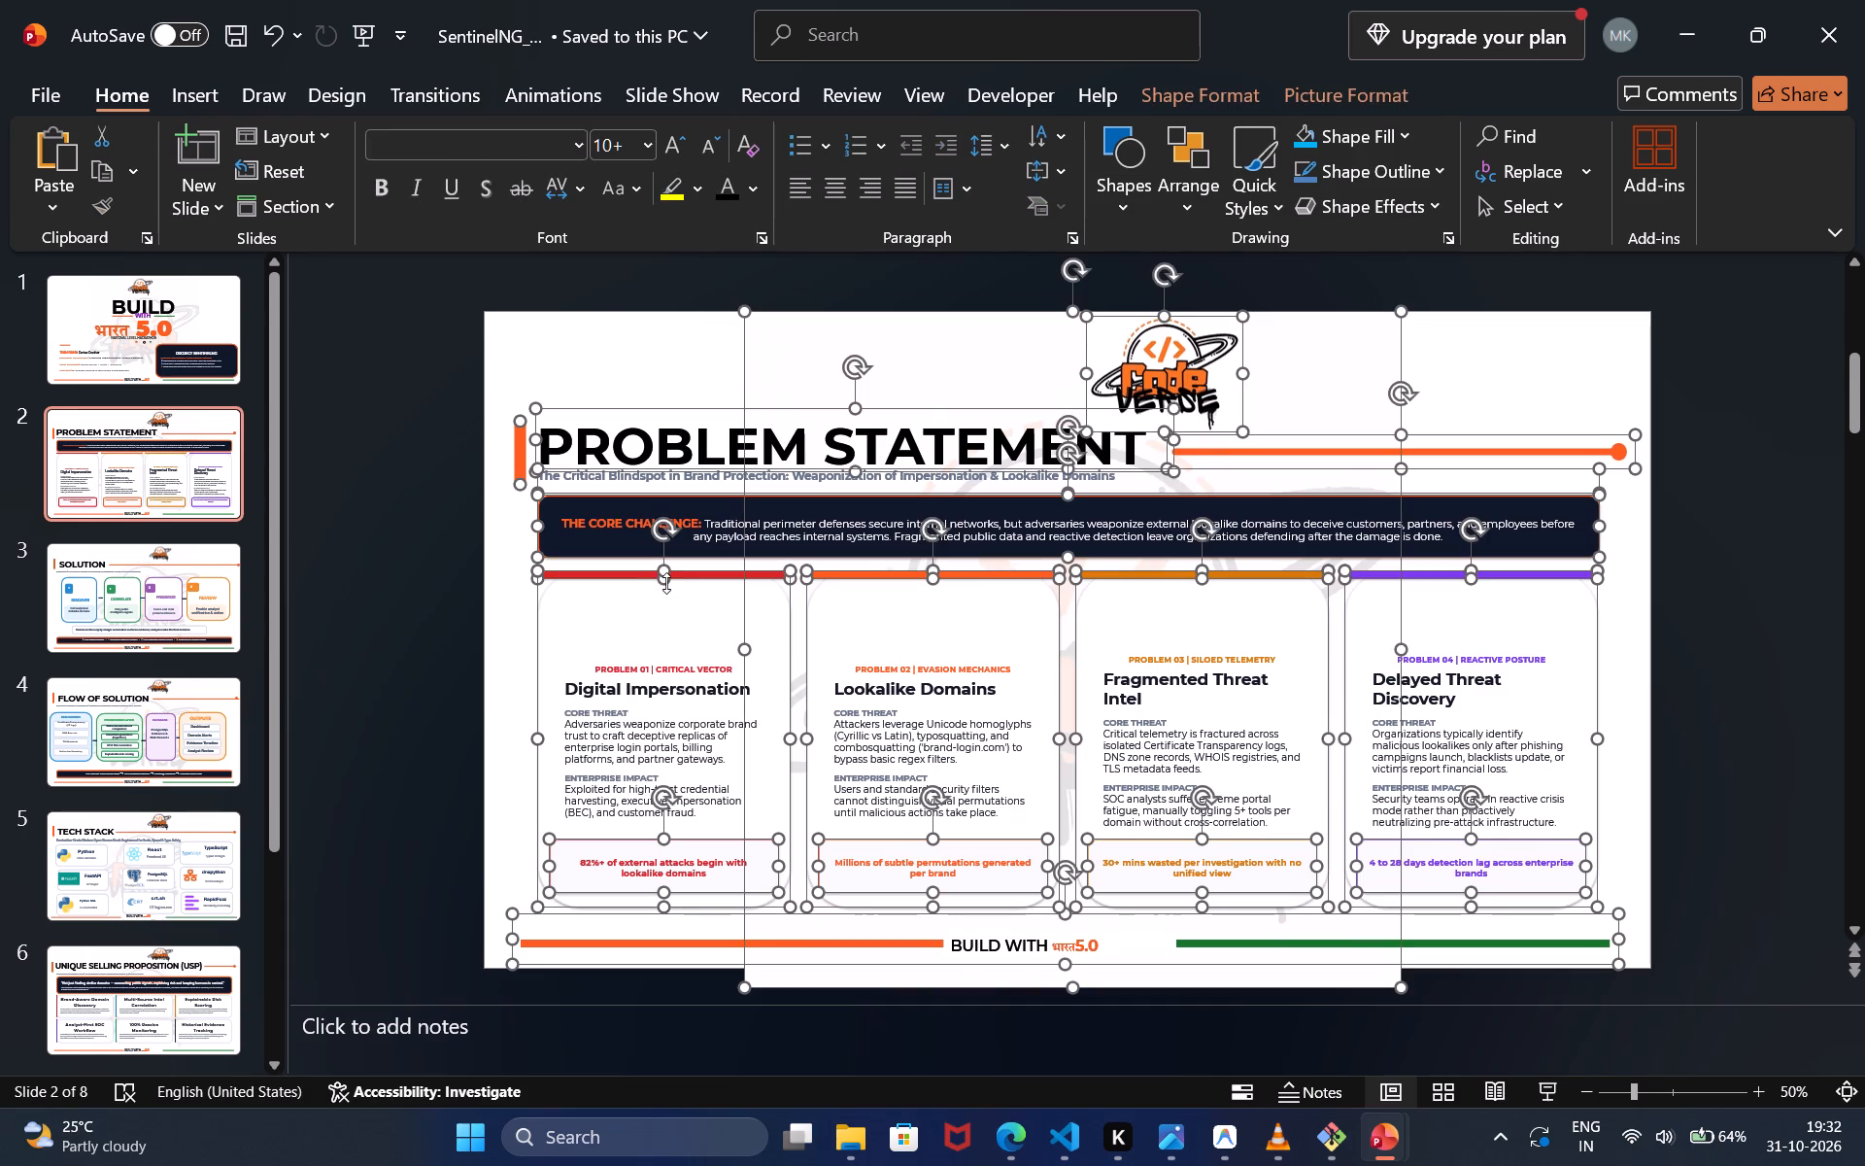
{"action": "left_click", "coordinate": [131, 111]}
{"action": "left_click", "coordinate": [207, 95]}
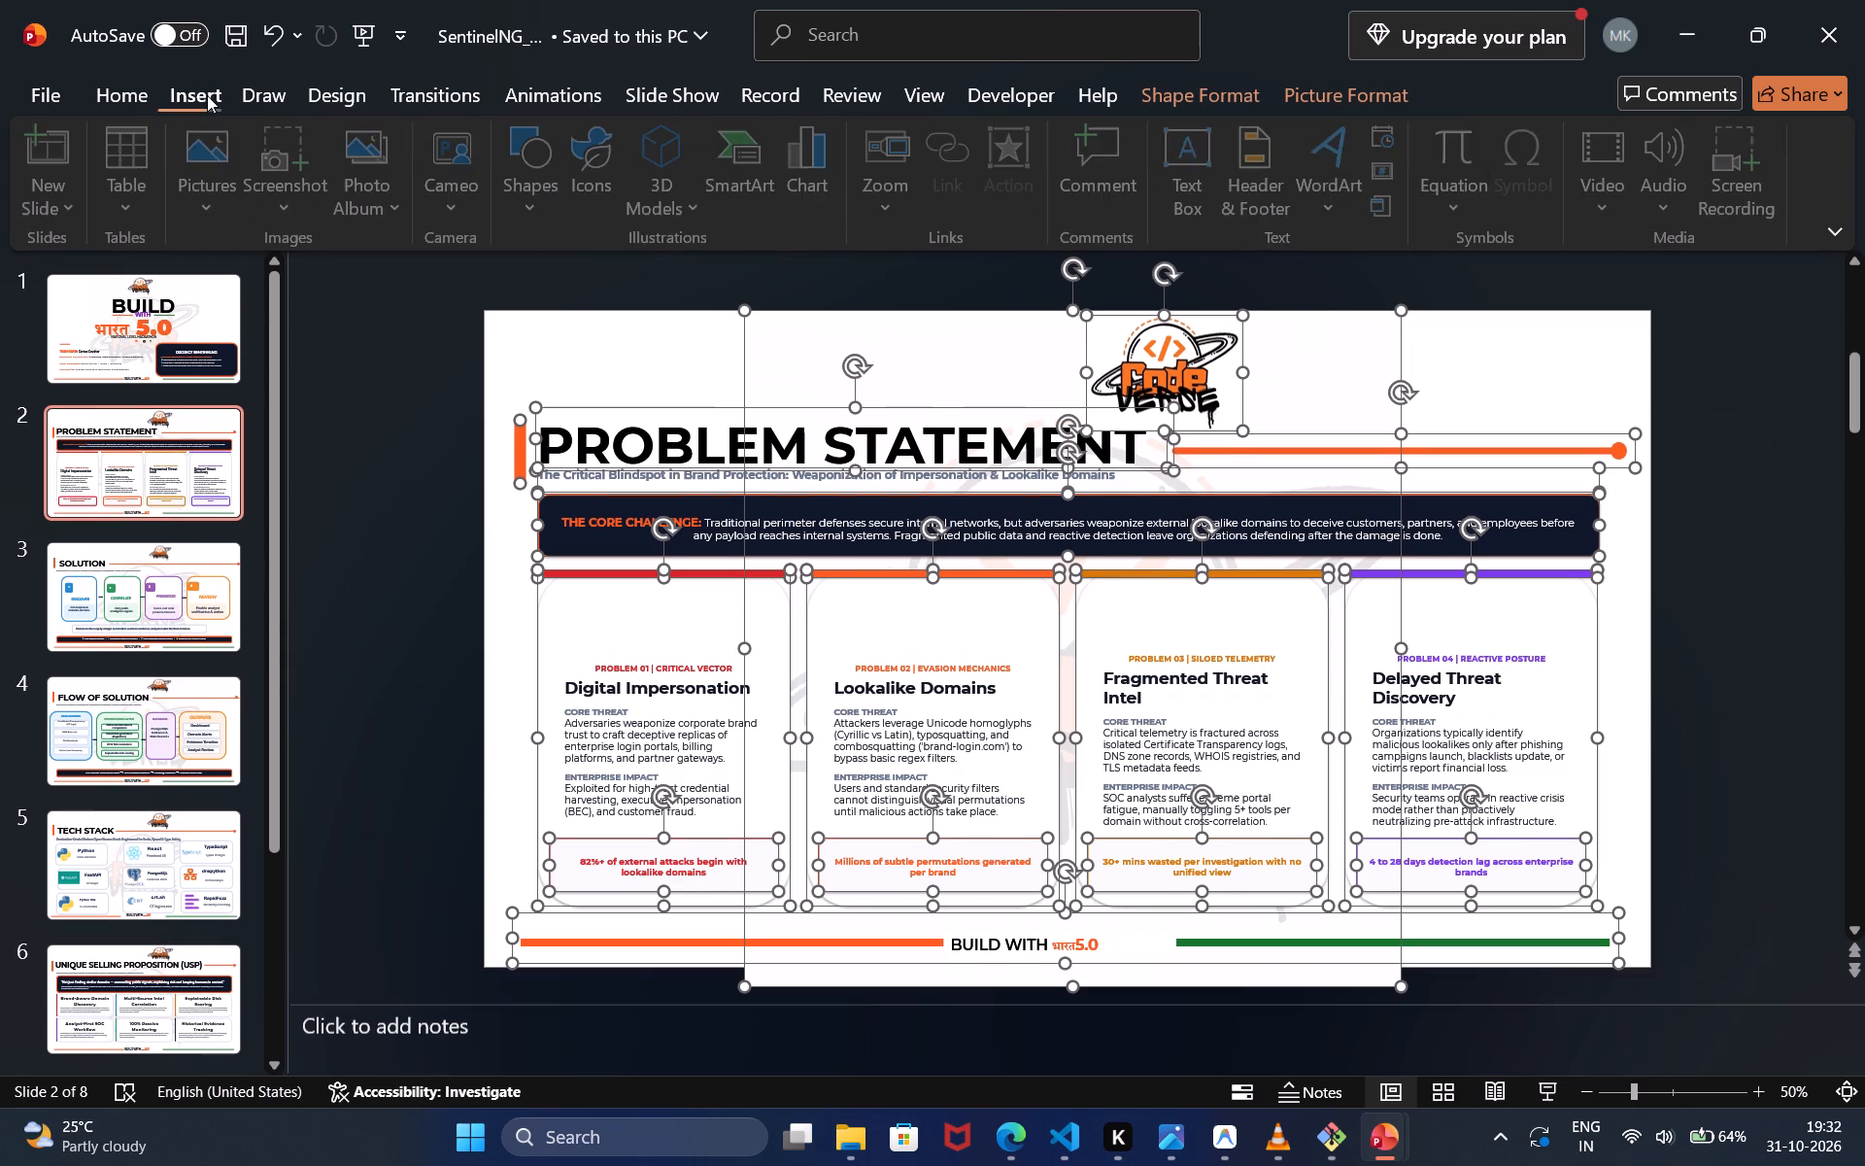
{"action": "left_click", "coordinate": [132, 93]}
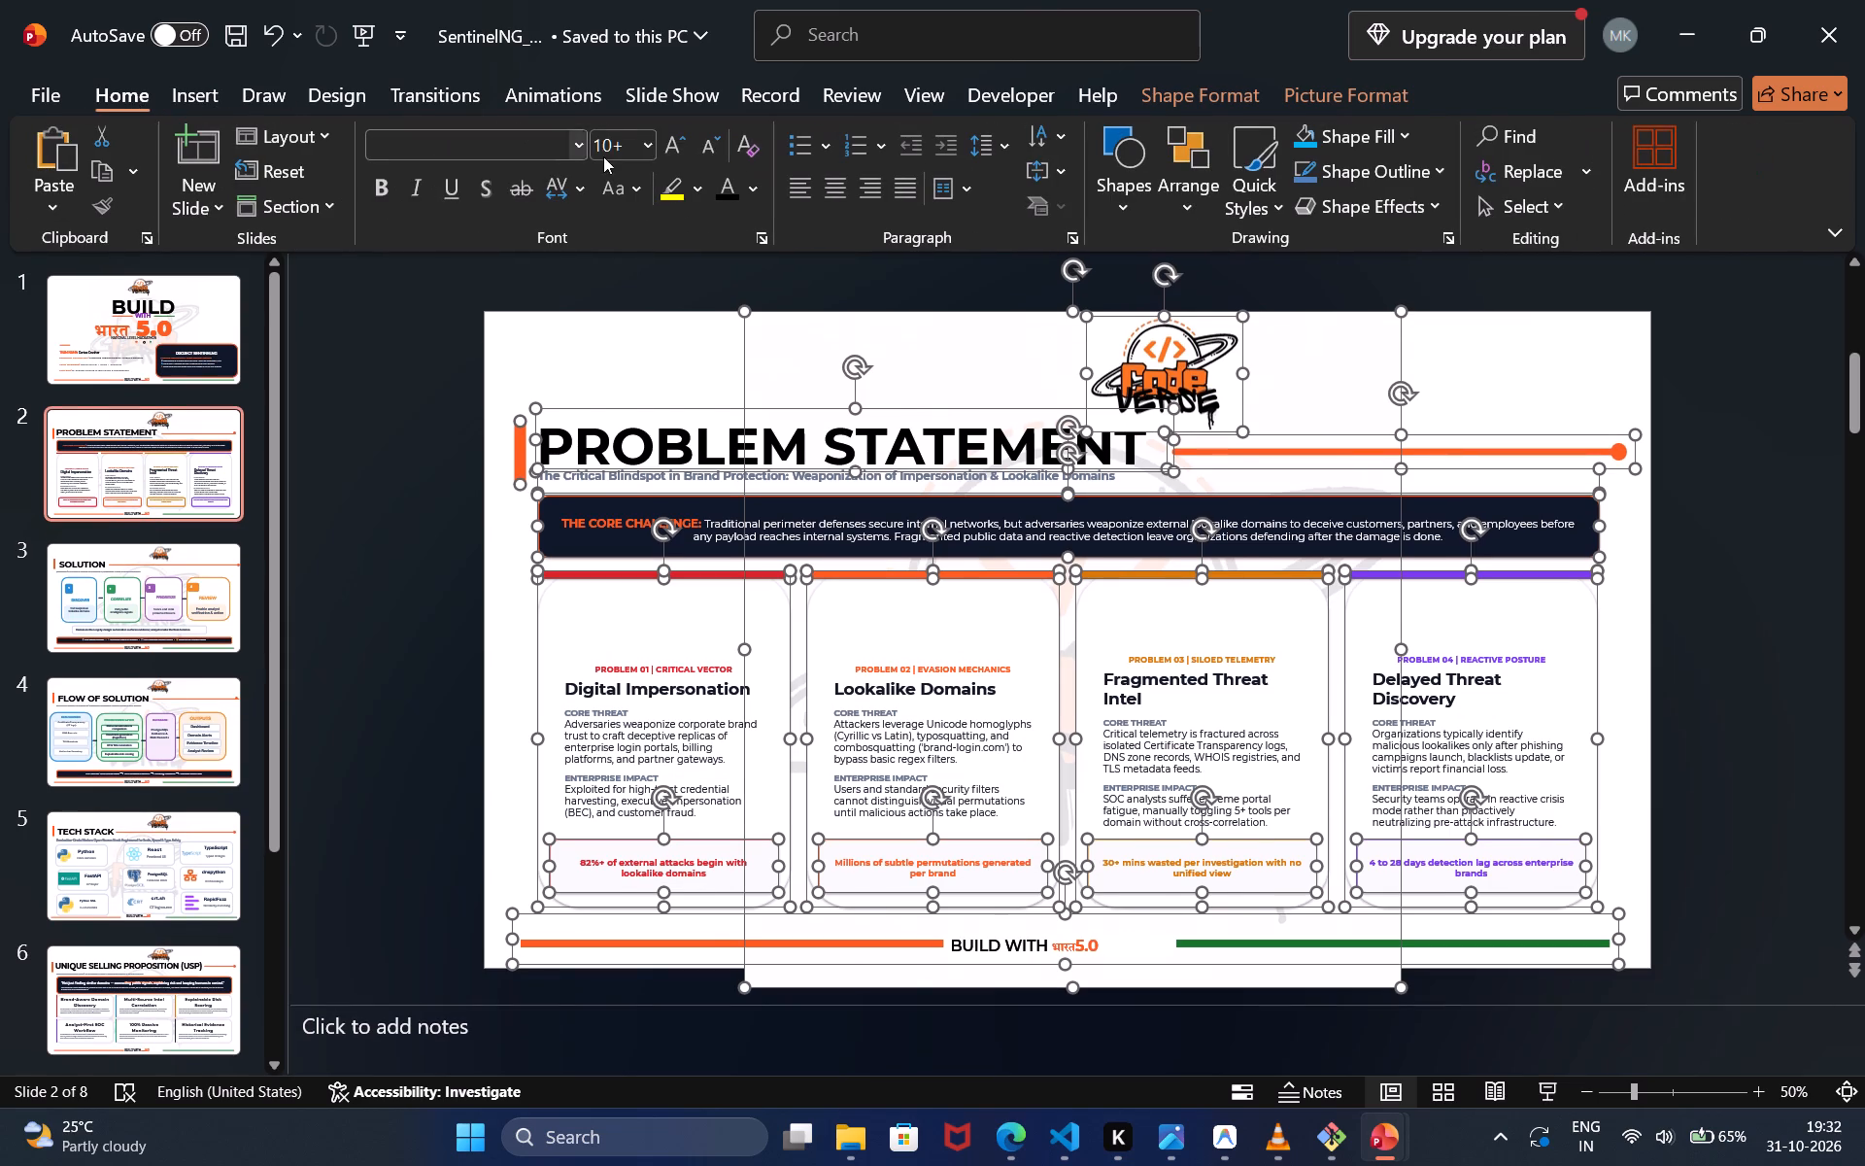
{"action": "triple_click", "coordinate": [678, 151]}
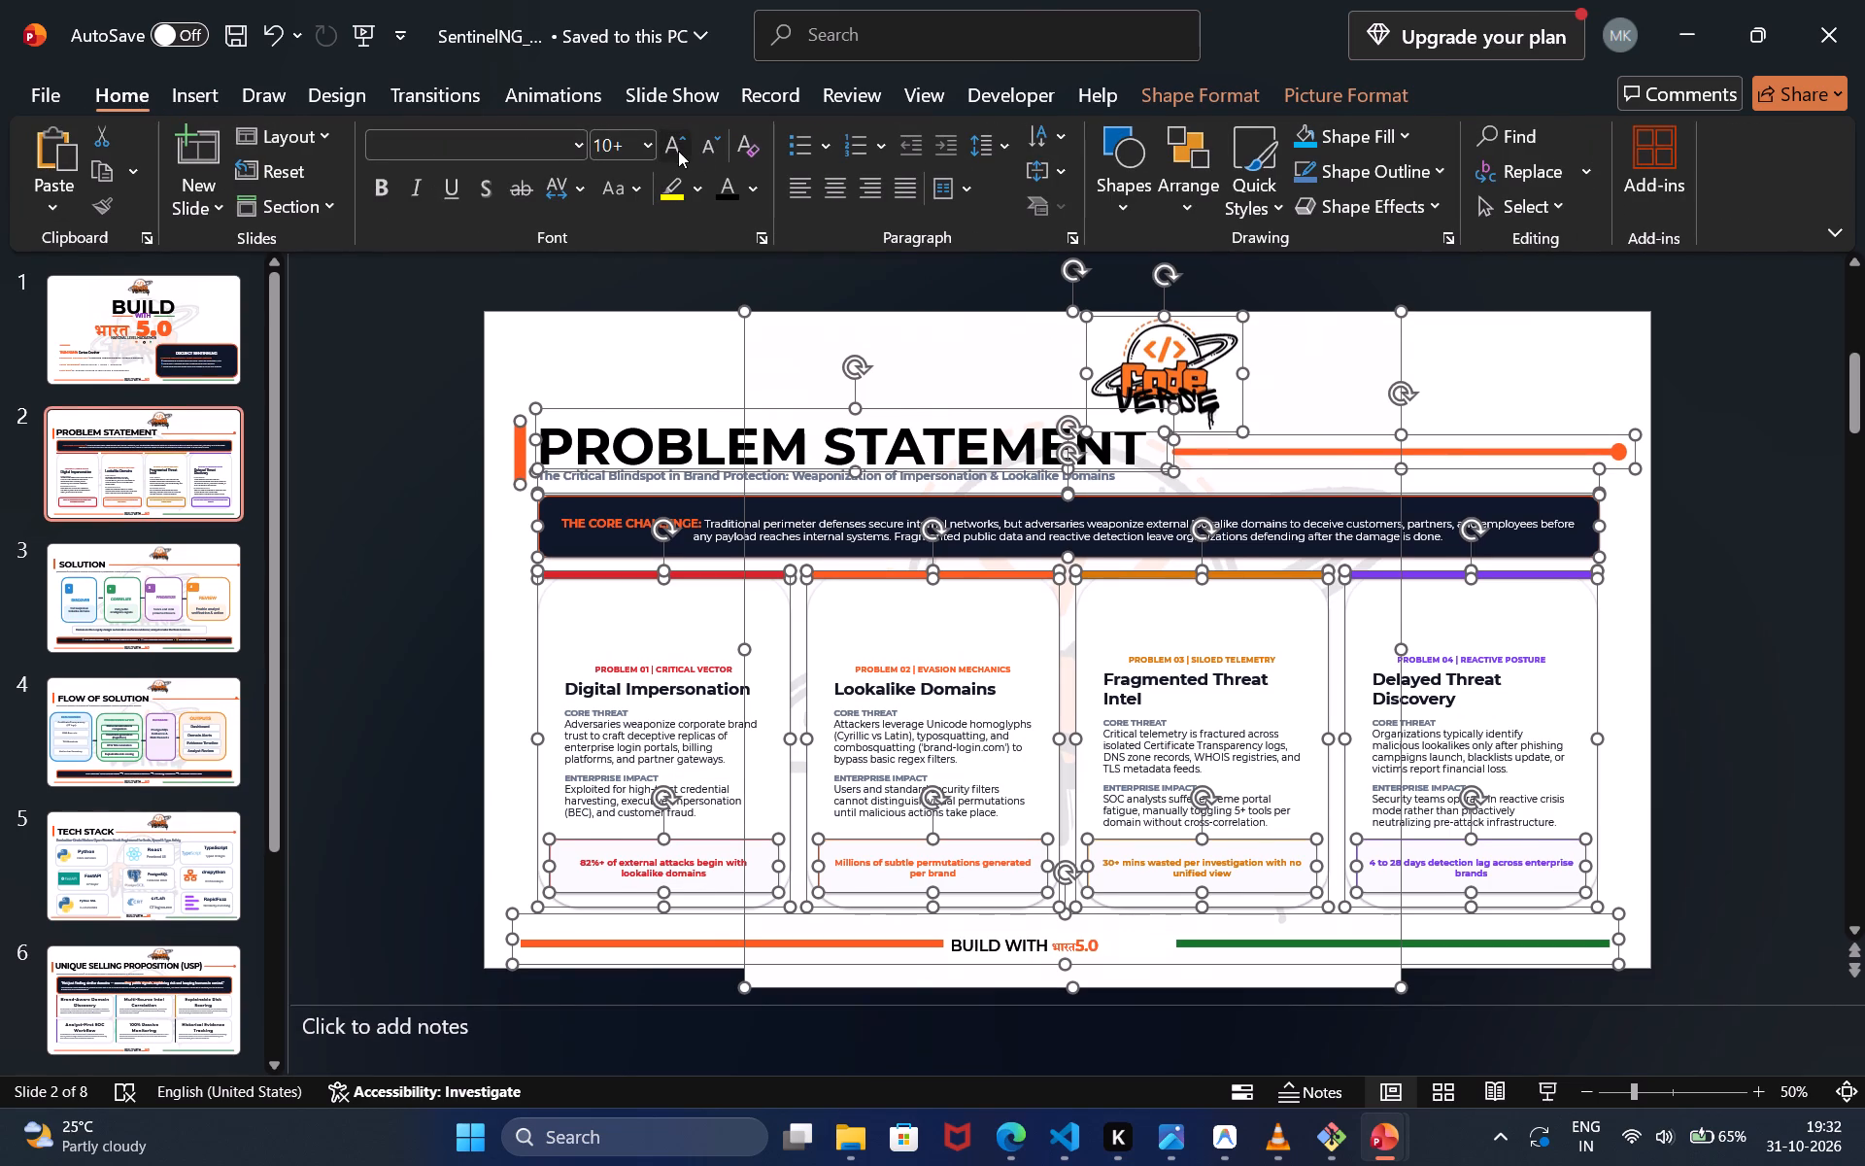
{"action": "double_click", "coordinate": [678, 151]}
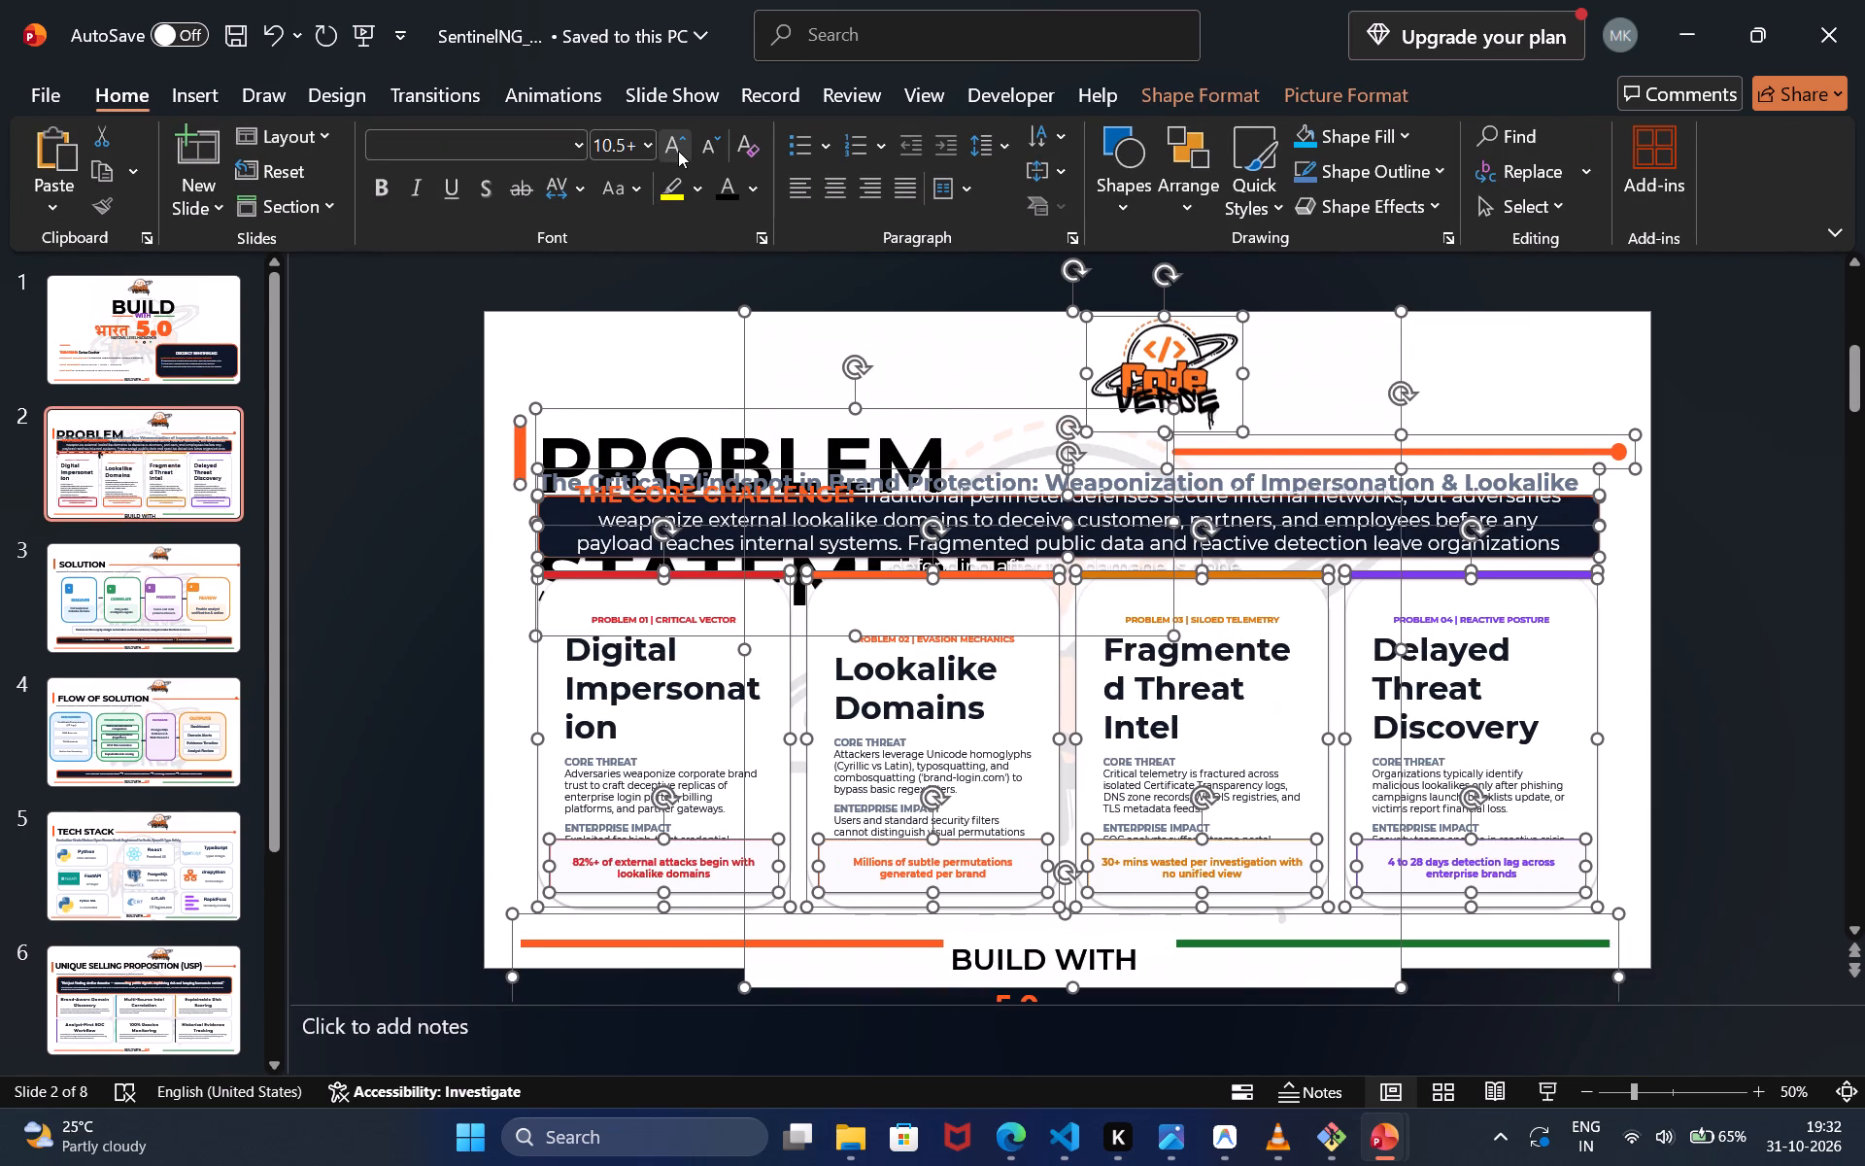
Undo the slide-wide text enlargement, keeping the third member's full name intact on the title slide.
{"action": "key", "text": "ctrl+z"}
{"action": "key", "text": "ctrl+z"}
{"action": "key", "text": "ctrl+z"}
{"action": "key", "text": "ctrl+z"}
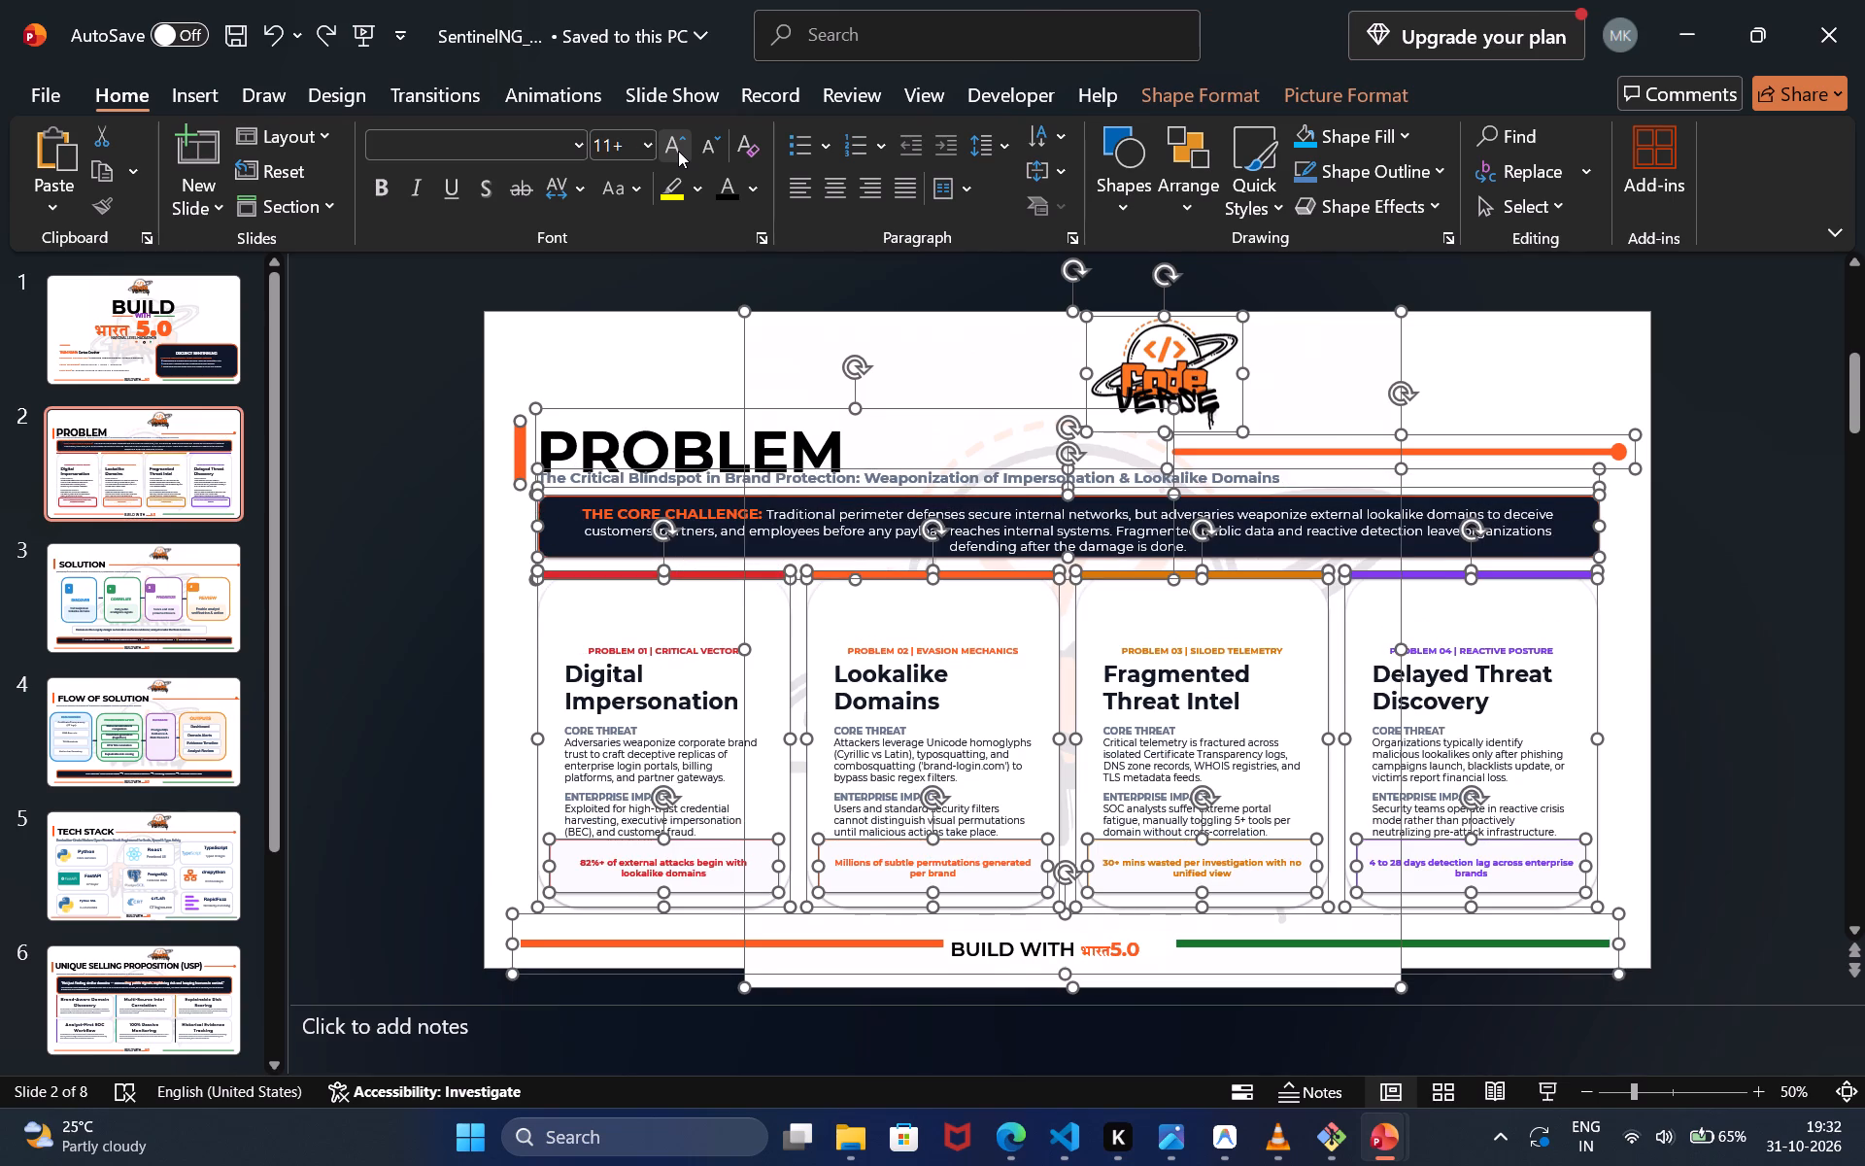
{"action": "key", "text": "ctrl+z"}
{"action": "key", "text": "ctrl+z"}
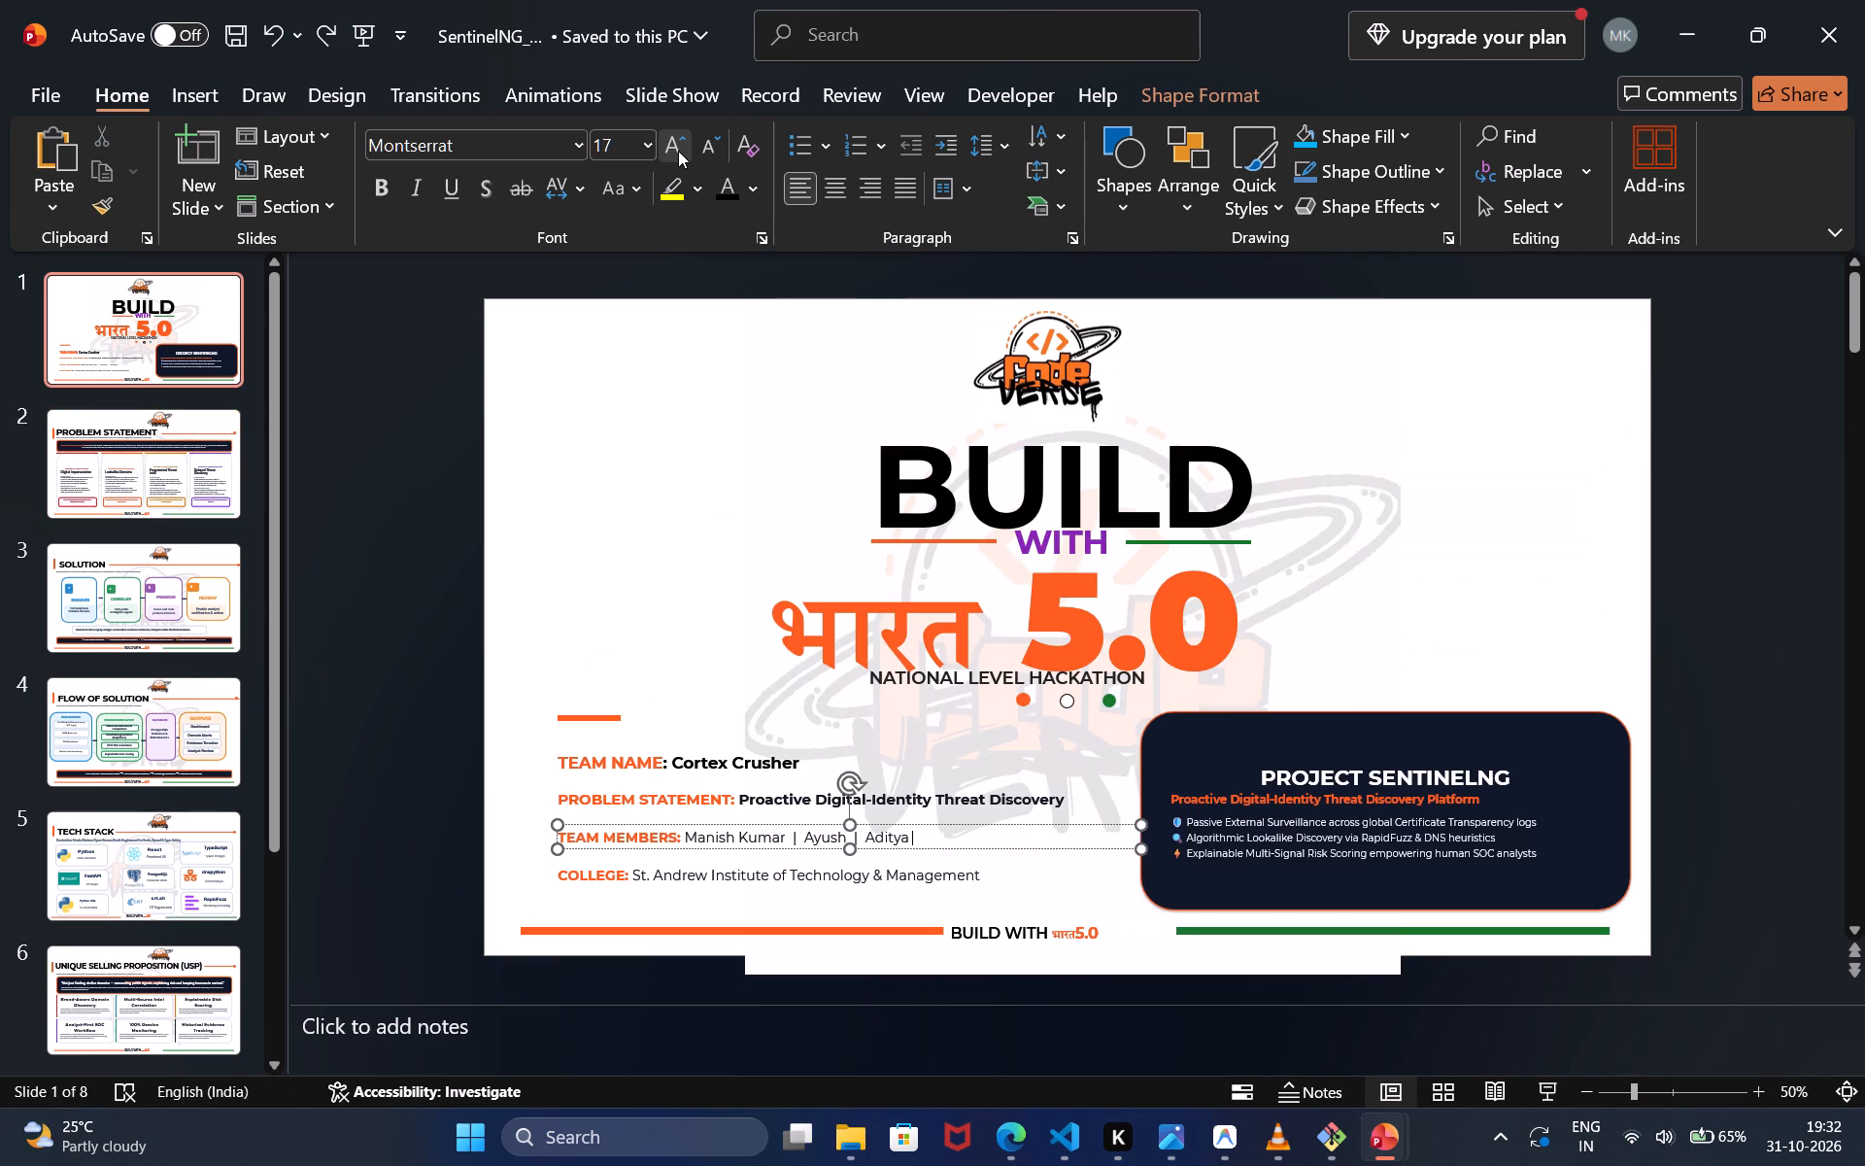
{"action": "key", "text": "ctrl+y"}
On the Problem Statement slide, enlarge the text of the four problem cards and their four callout boxes together by two size steps.
{"action": "left_click", "coordinate": [189, 602]}
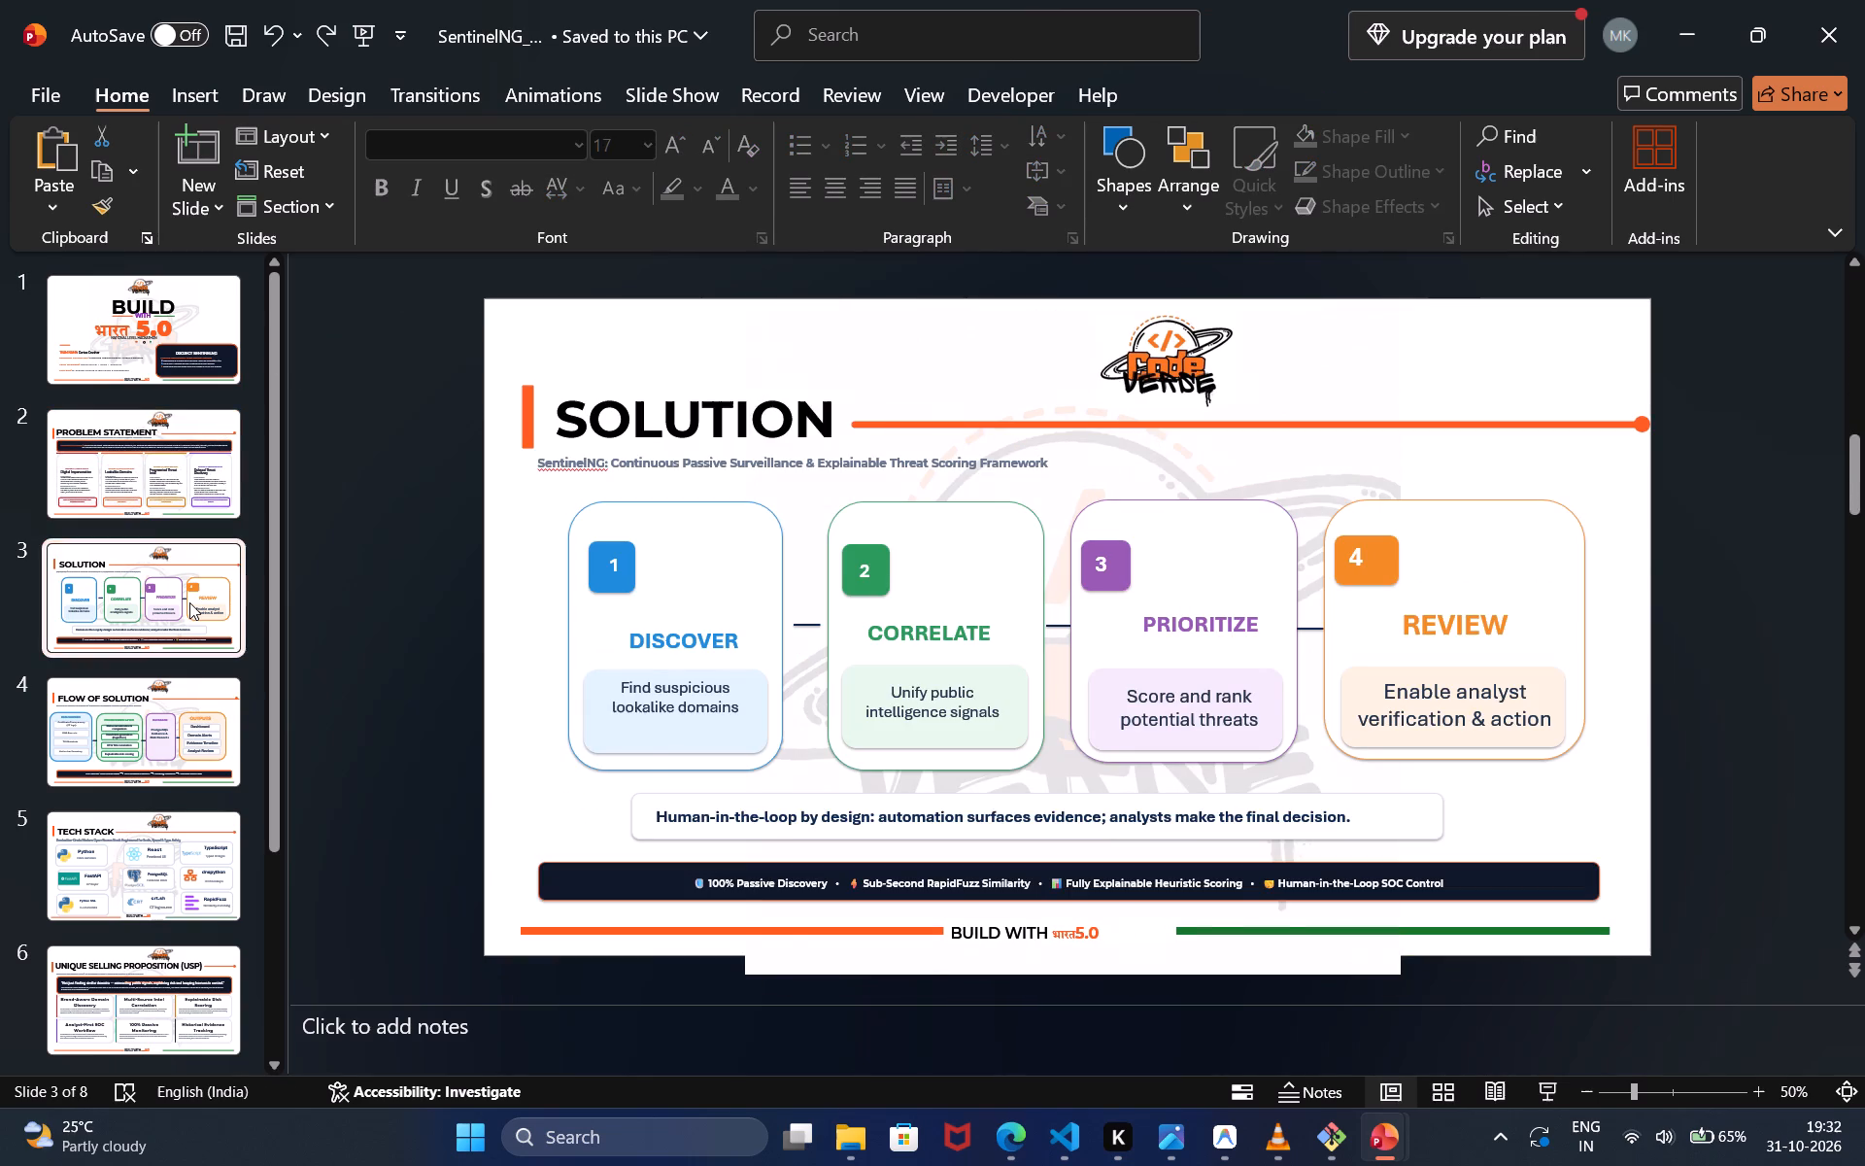
{"action": "left_click", "coordinate": [163, 484]}
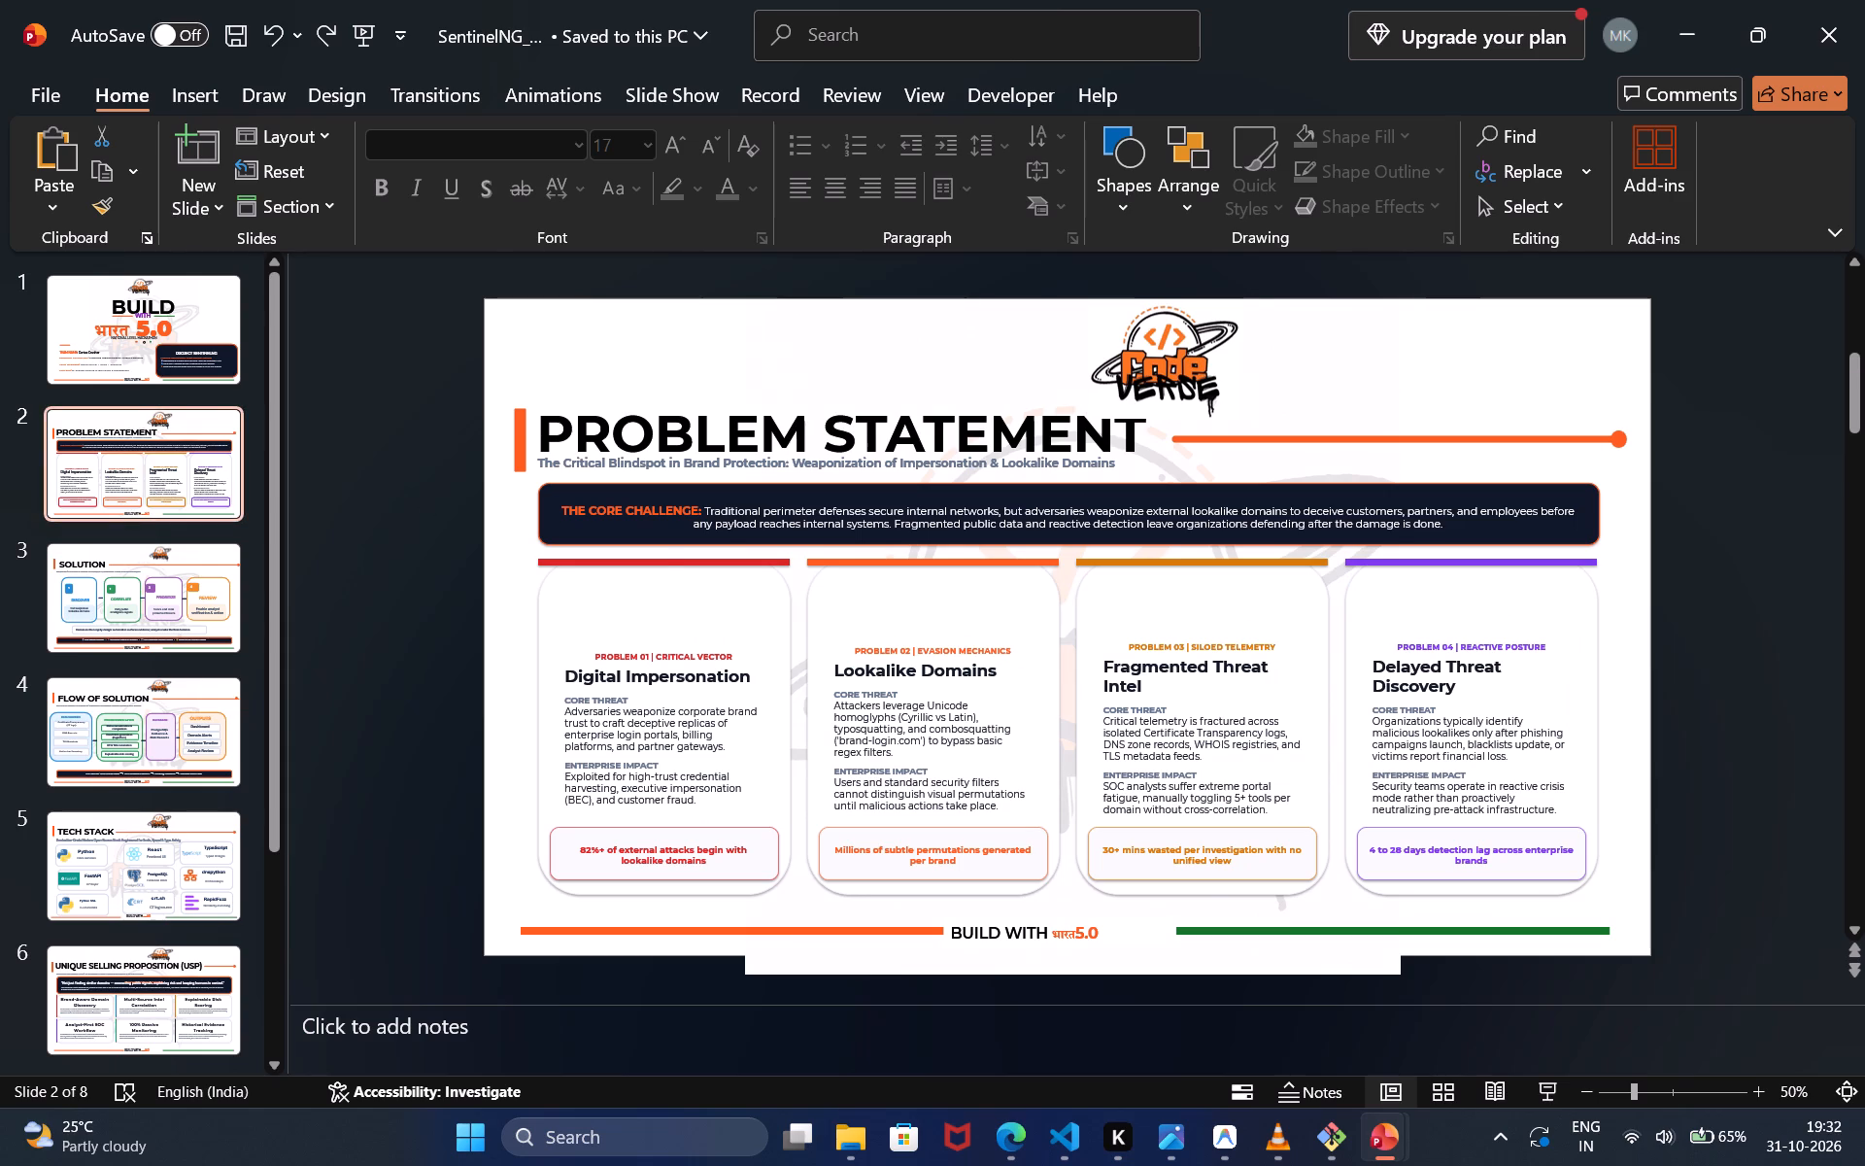
{"action": "left_click", "coordinate": [593, 588], "text": "ctrl"}
{"action": "left_click", "coordinate": [966, 617], "text": "ctrl"}
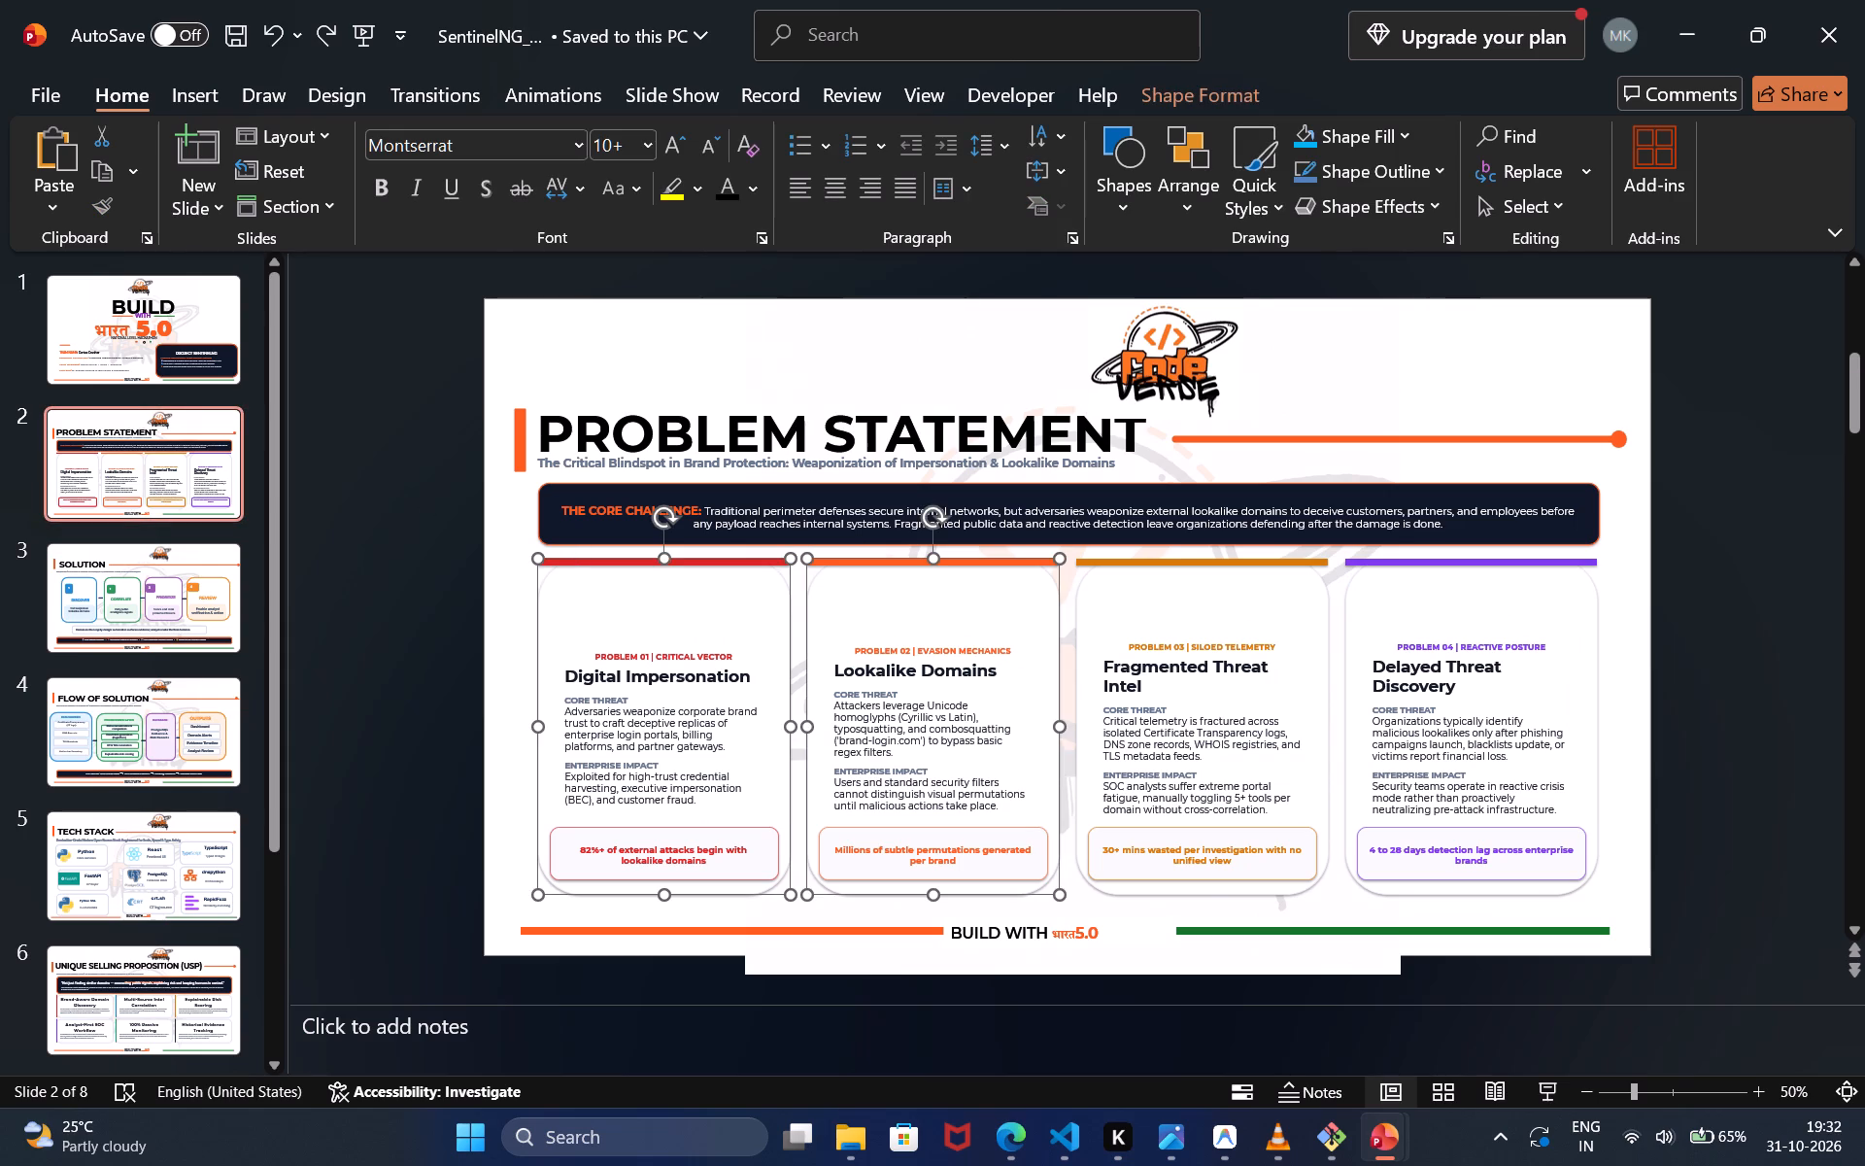
{"action": "left_click", "coordinate": [1177, 631], "text": "ctrl"}
{"action": "left_click", "coordinate": [1428, 614], "text": "ctrl"}
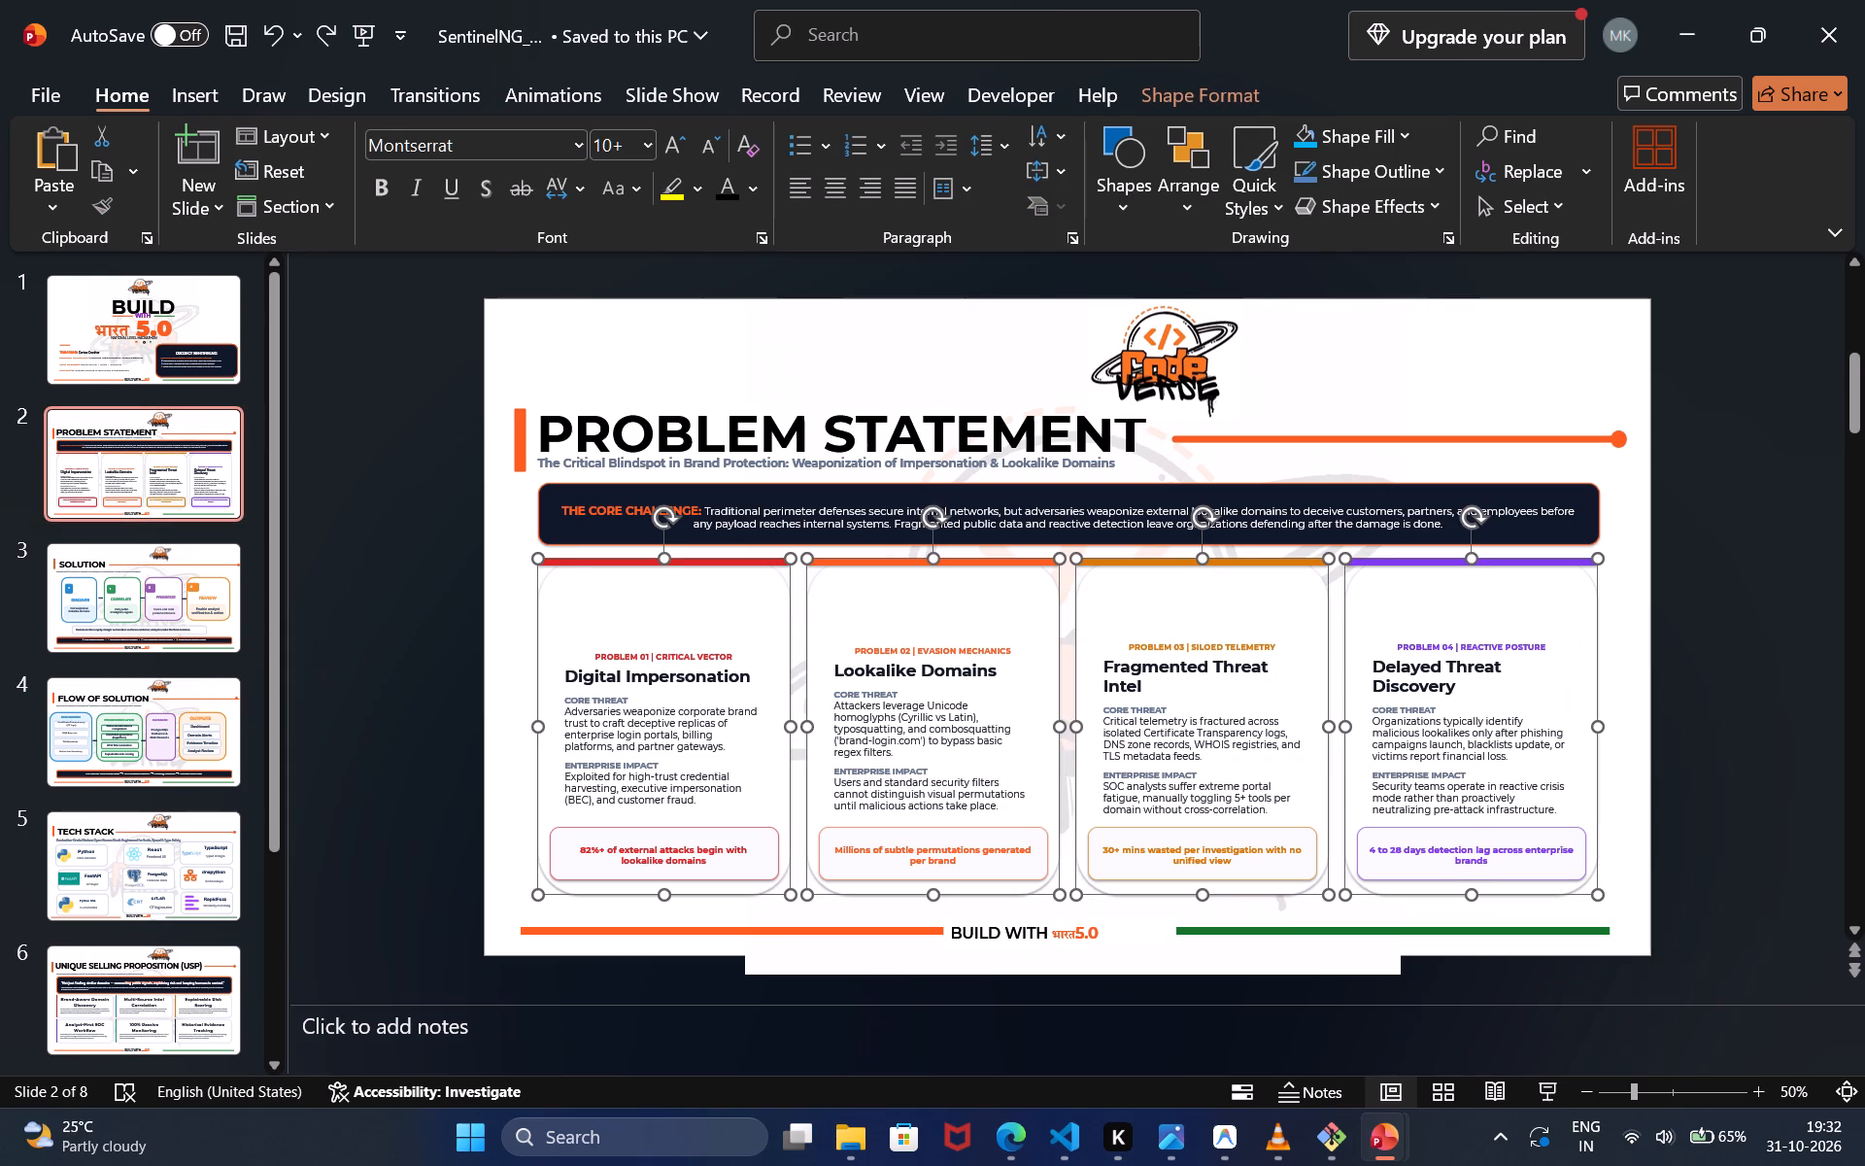
{"action": "left_click", "coordinate": [1439, 845], "text": "ctrl"}
{"action": "left_click", "coordinate": [1239, 867], "text": "ctrl"}
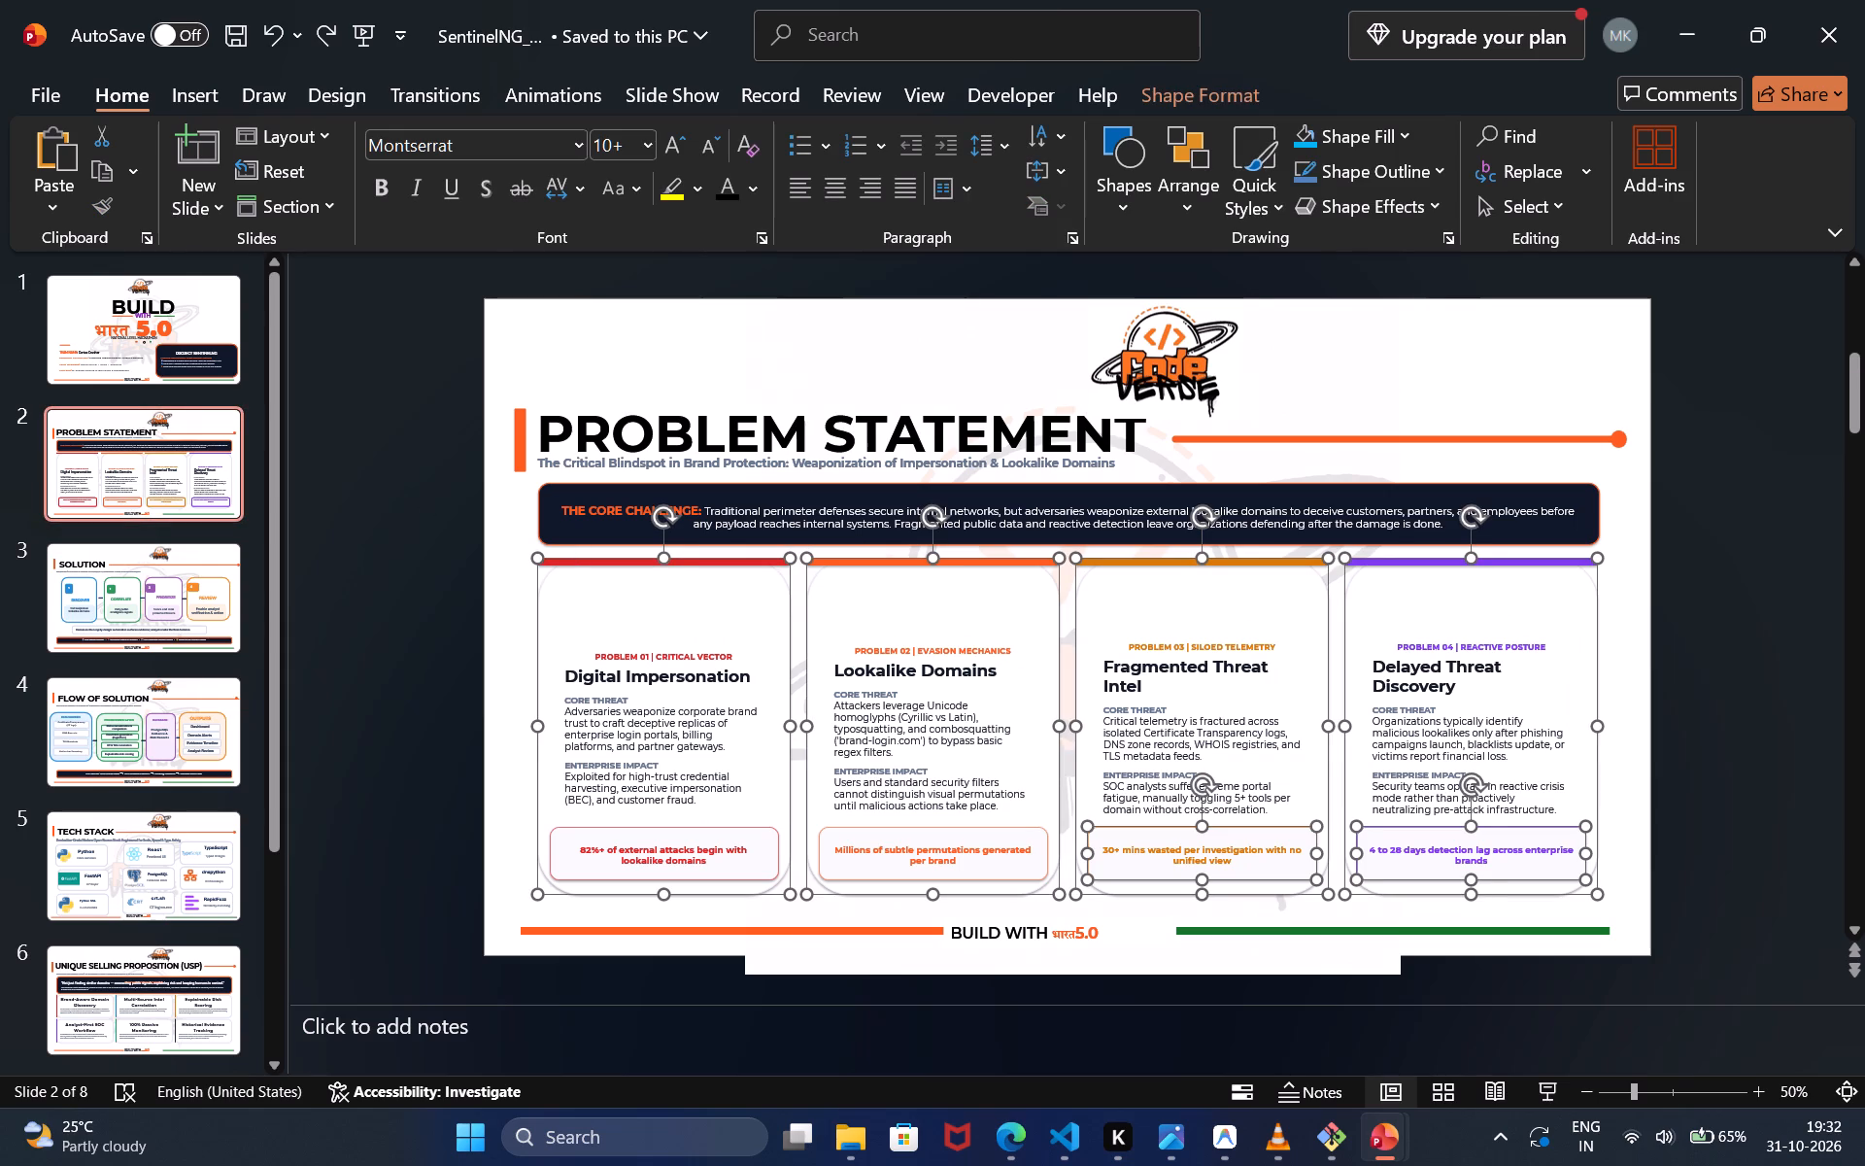
{"action": "left_click", "coordinate": [981, 848], "text": "ctrl"}
{"action": "left_click", "coordinate": [729, 881], "text": "ctrl"}
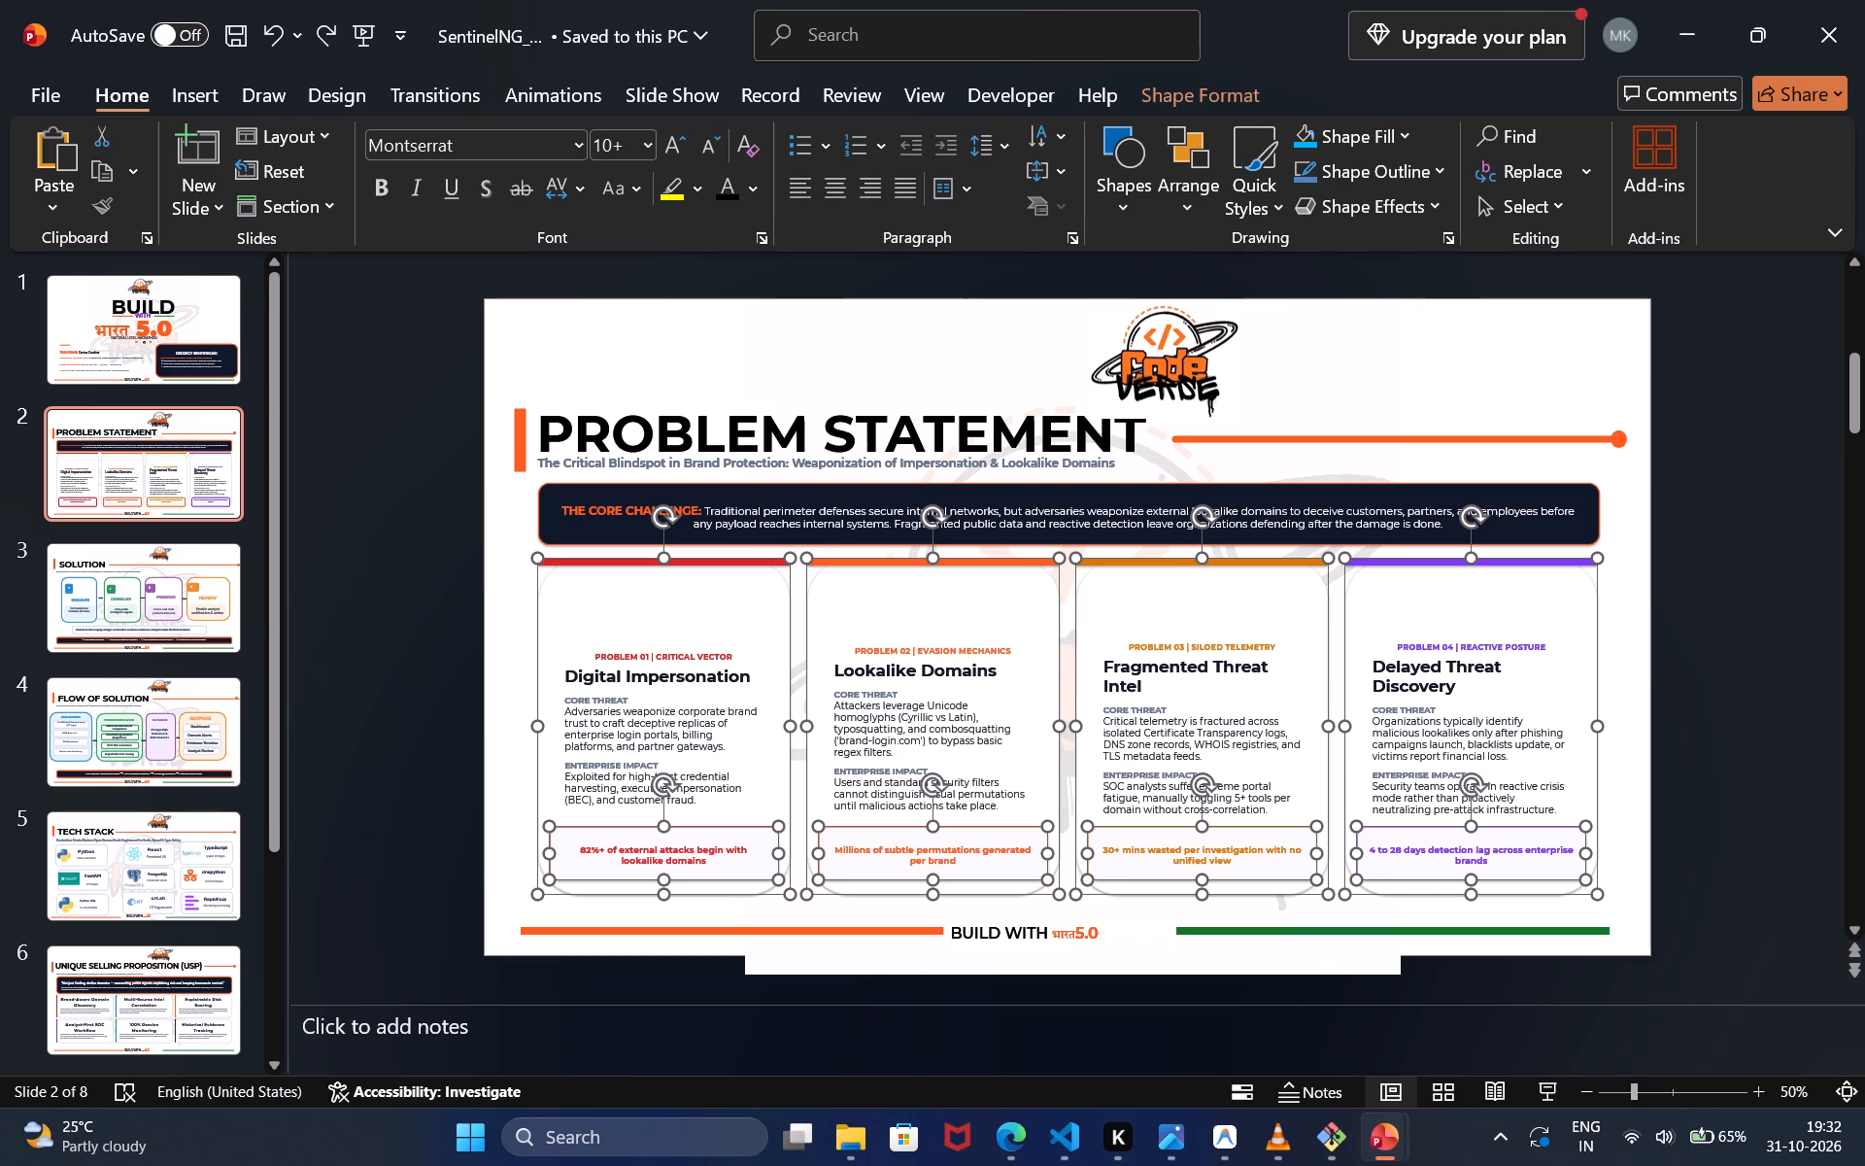
{"action": "left_click", "coordinate": [685, 151]}
{"action": "left_click", "coordinate": [685, 151]}
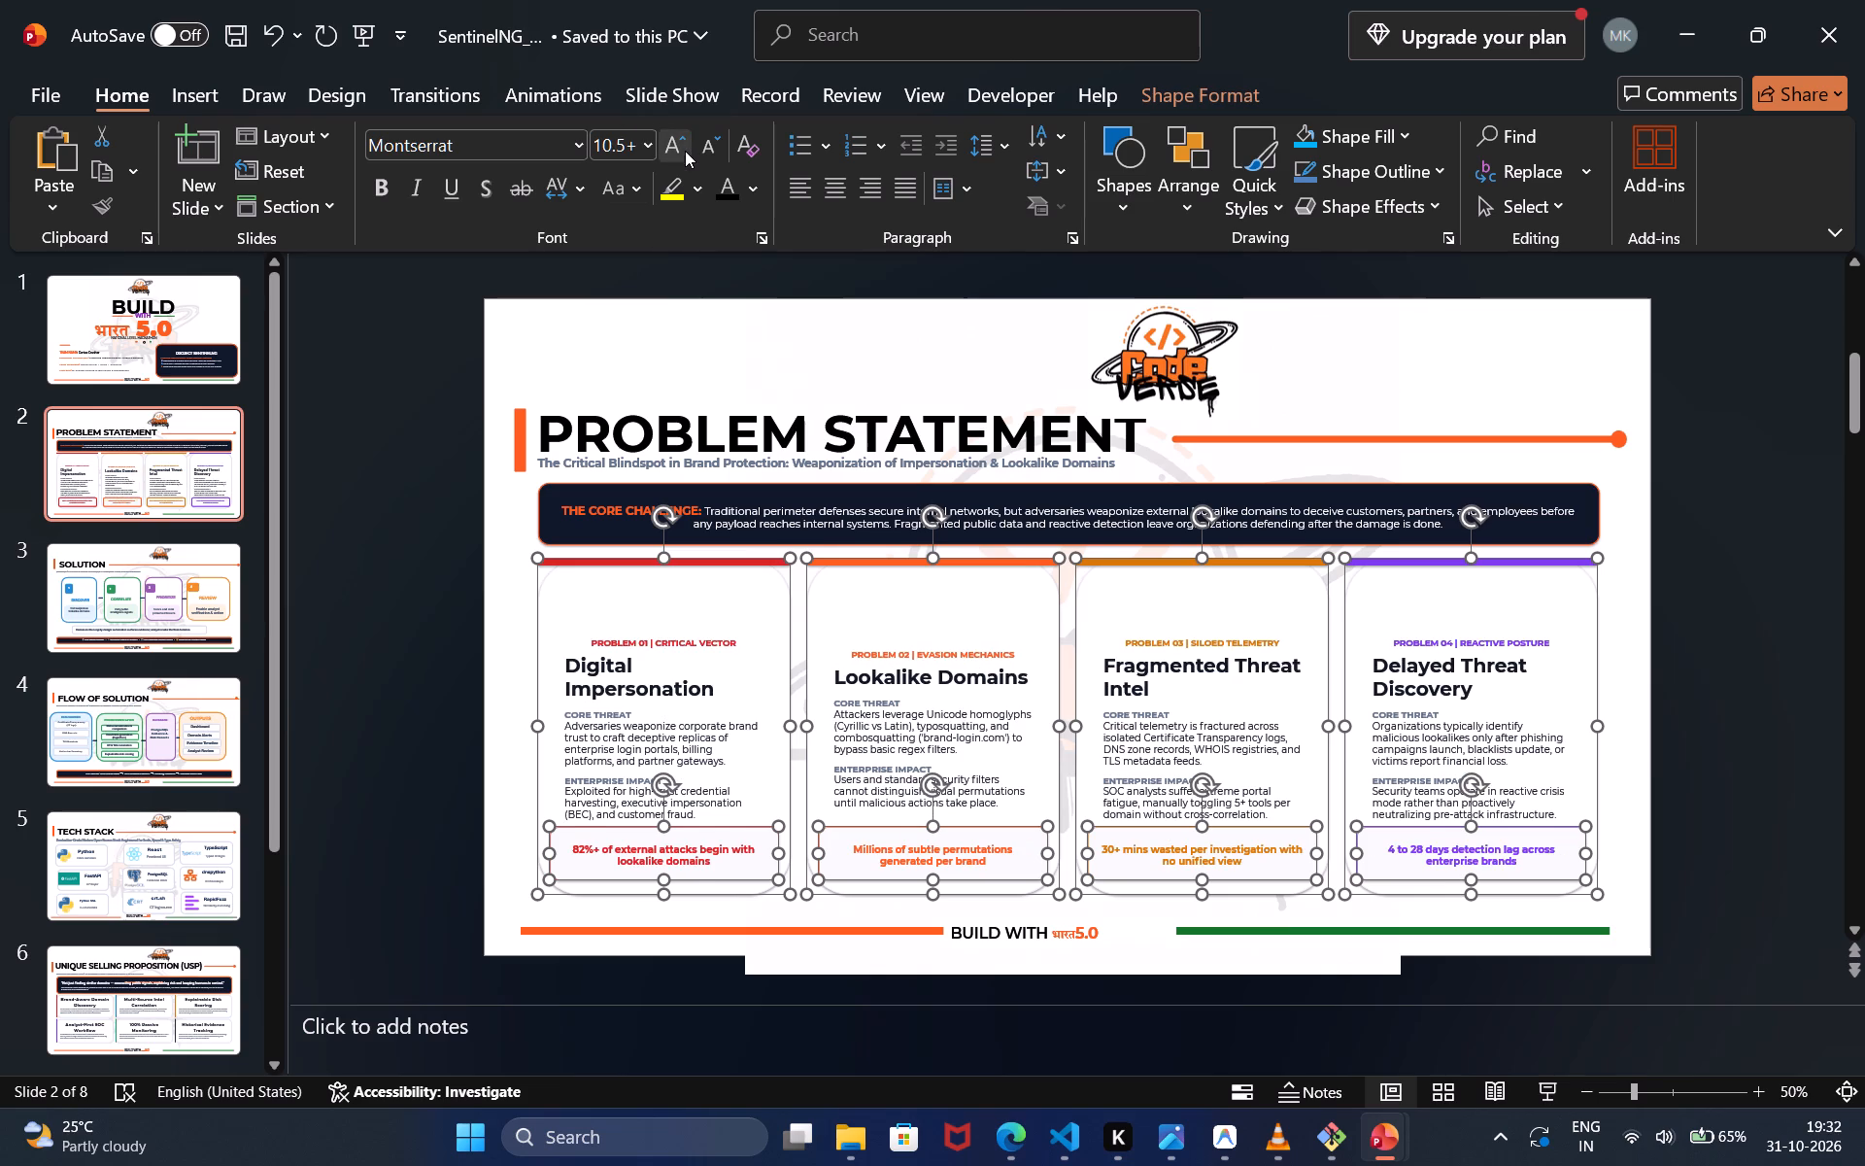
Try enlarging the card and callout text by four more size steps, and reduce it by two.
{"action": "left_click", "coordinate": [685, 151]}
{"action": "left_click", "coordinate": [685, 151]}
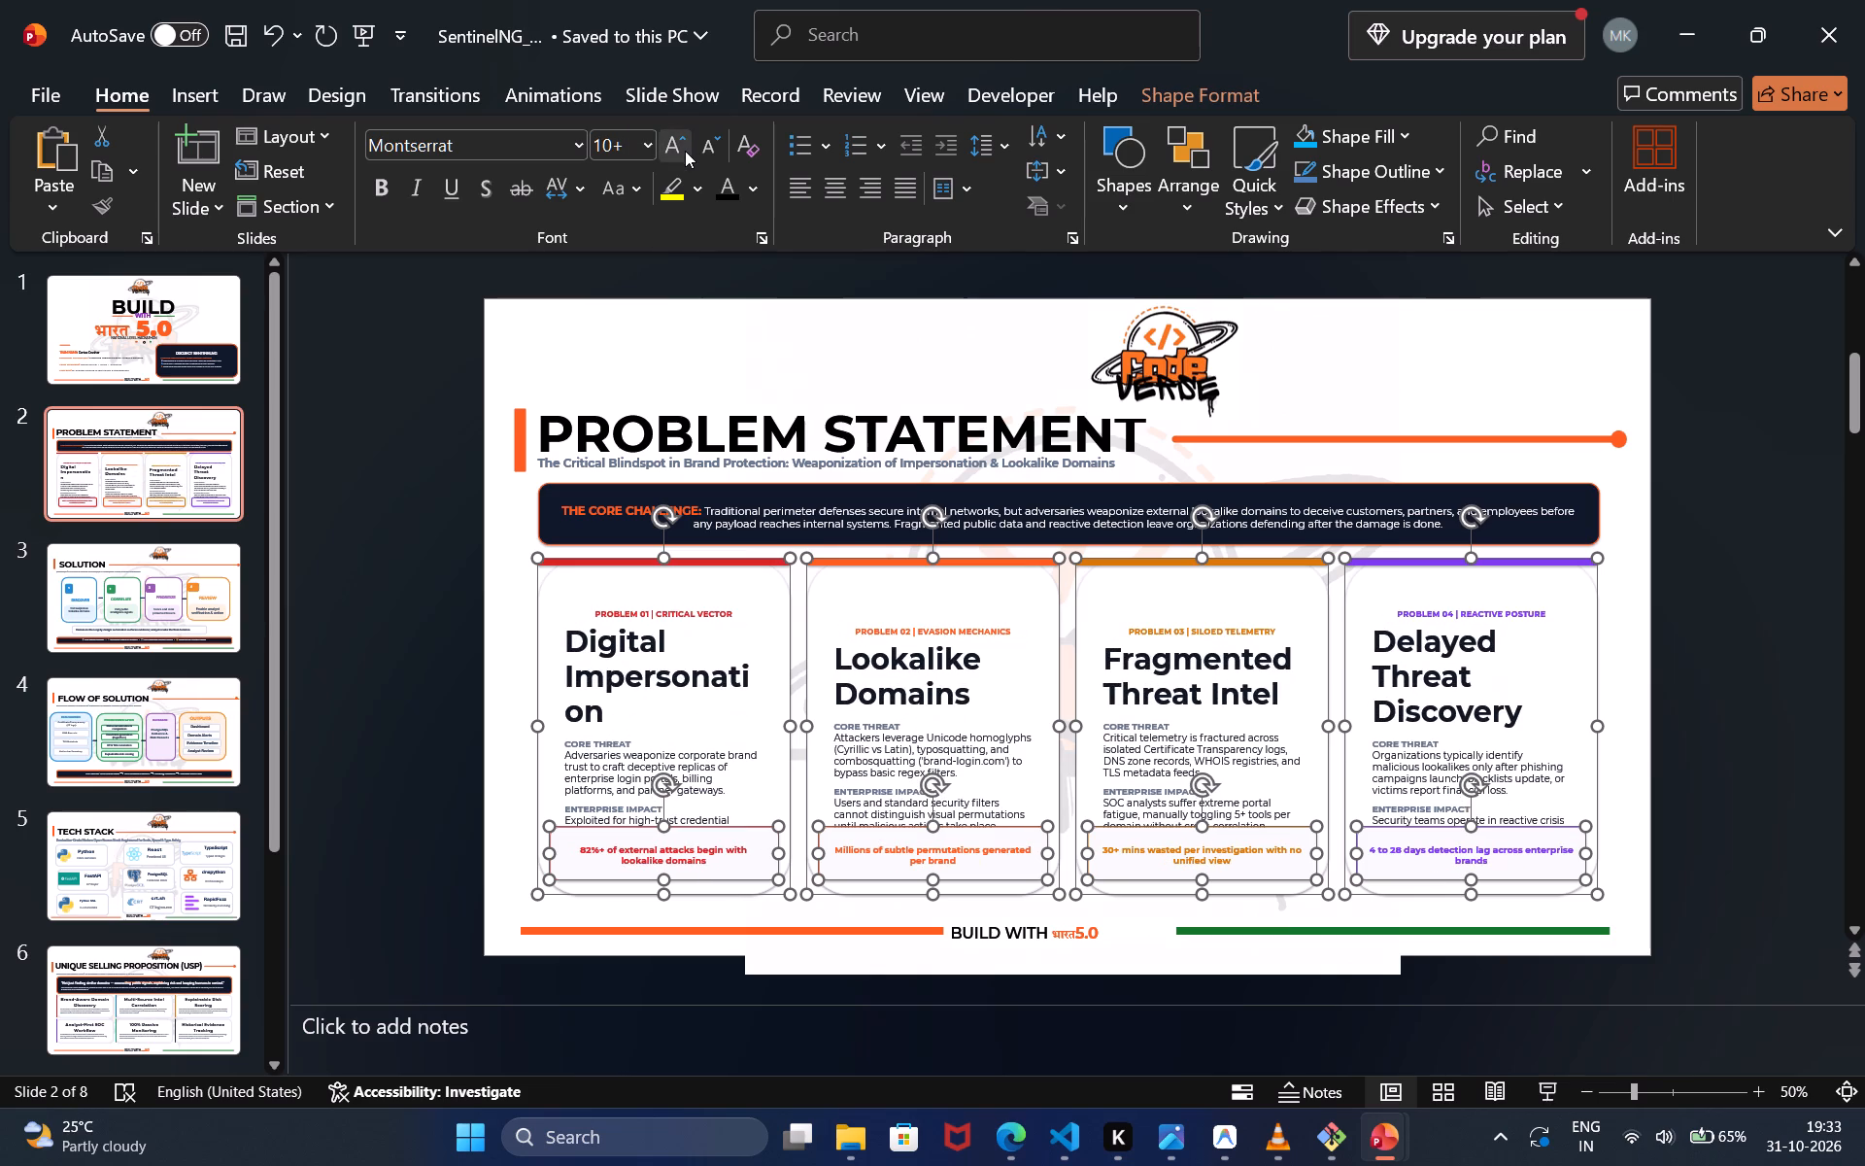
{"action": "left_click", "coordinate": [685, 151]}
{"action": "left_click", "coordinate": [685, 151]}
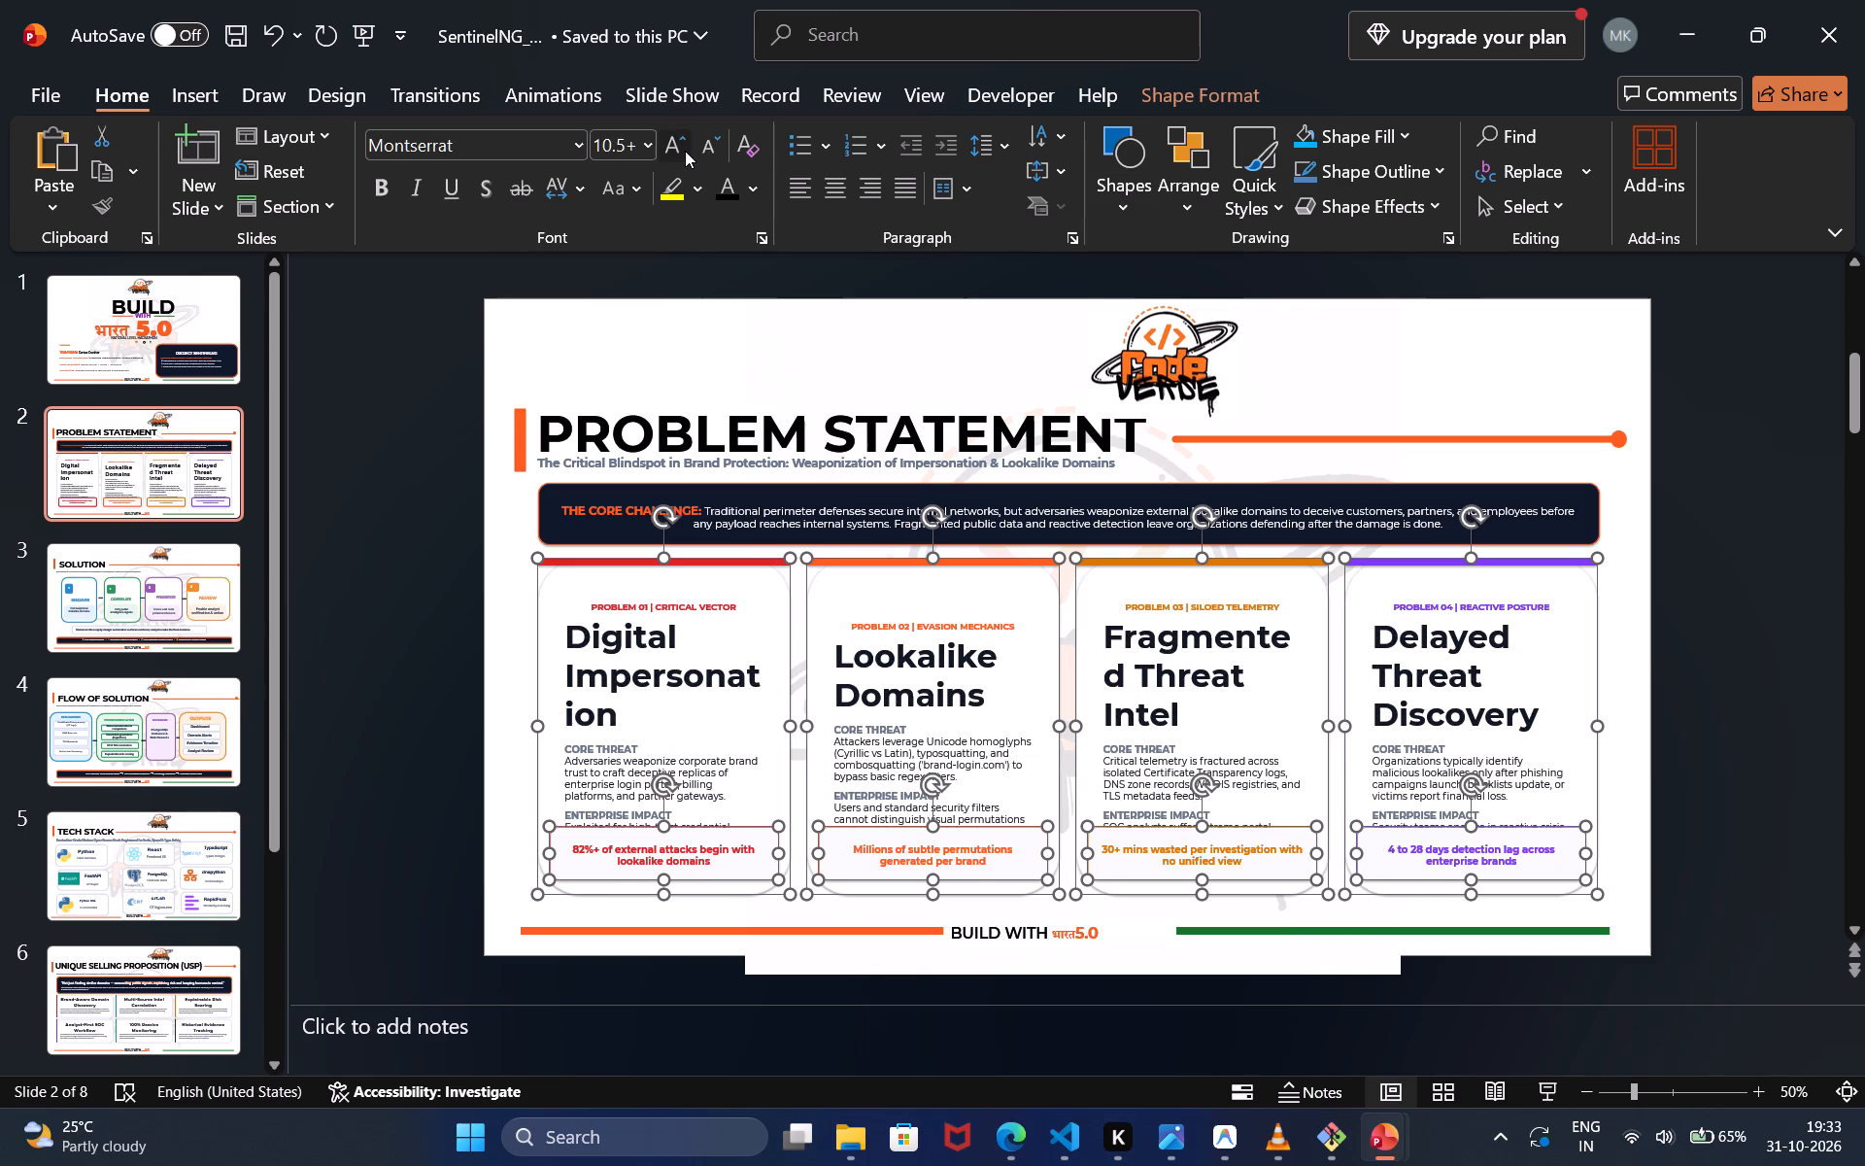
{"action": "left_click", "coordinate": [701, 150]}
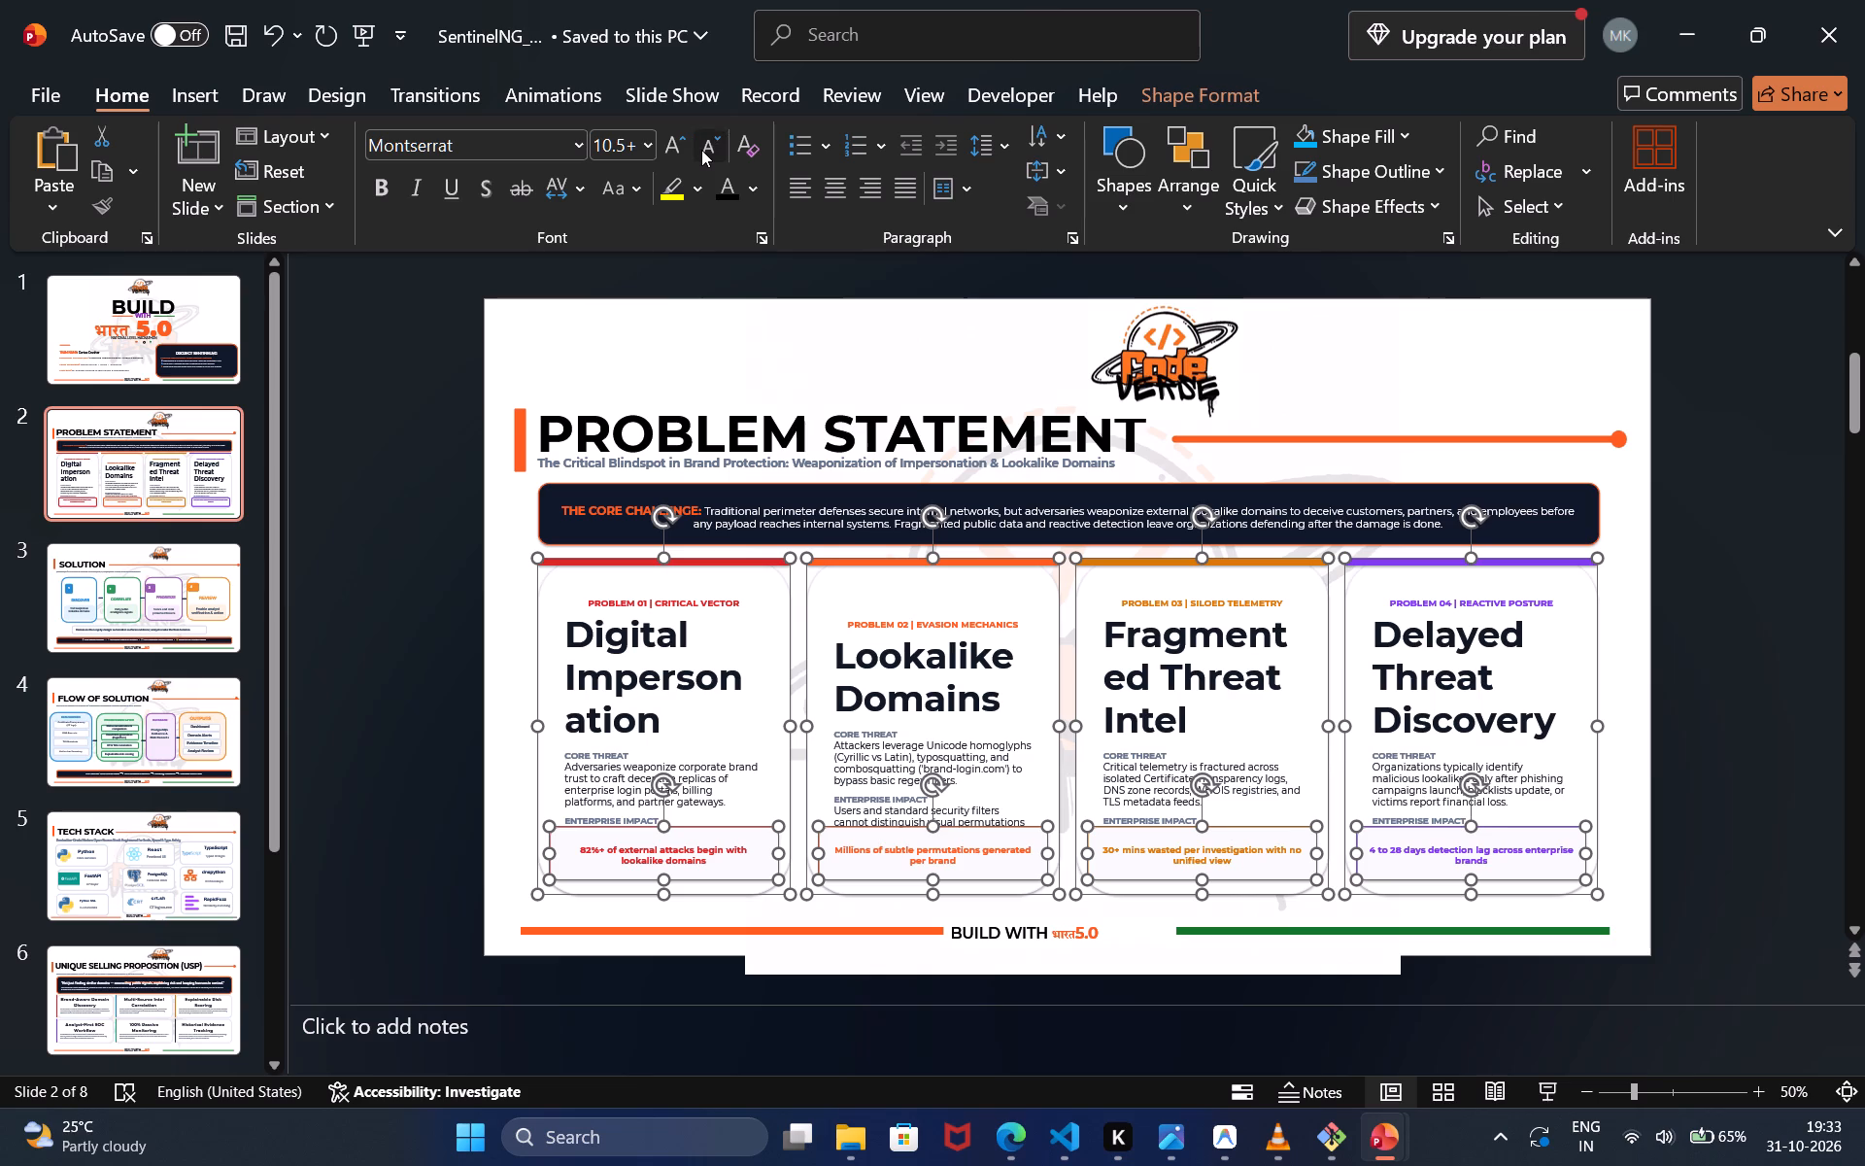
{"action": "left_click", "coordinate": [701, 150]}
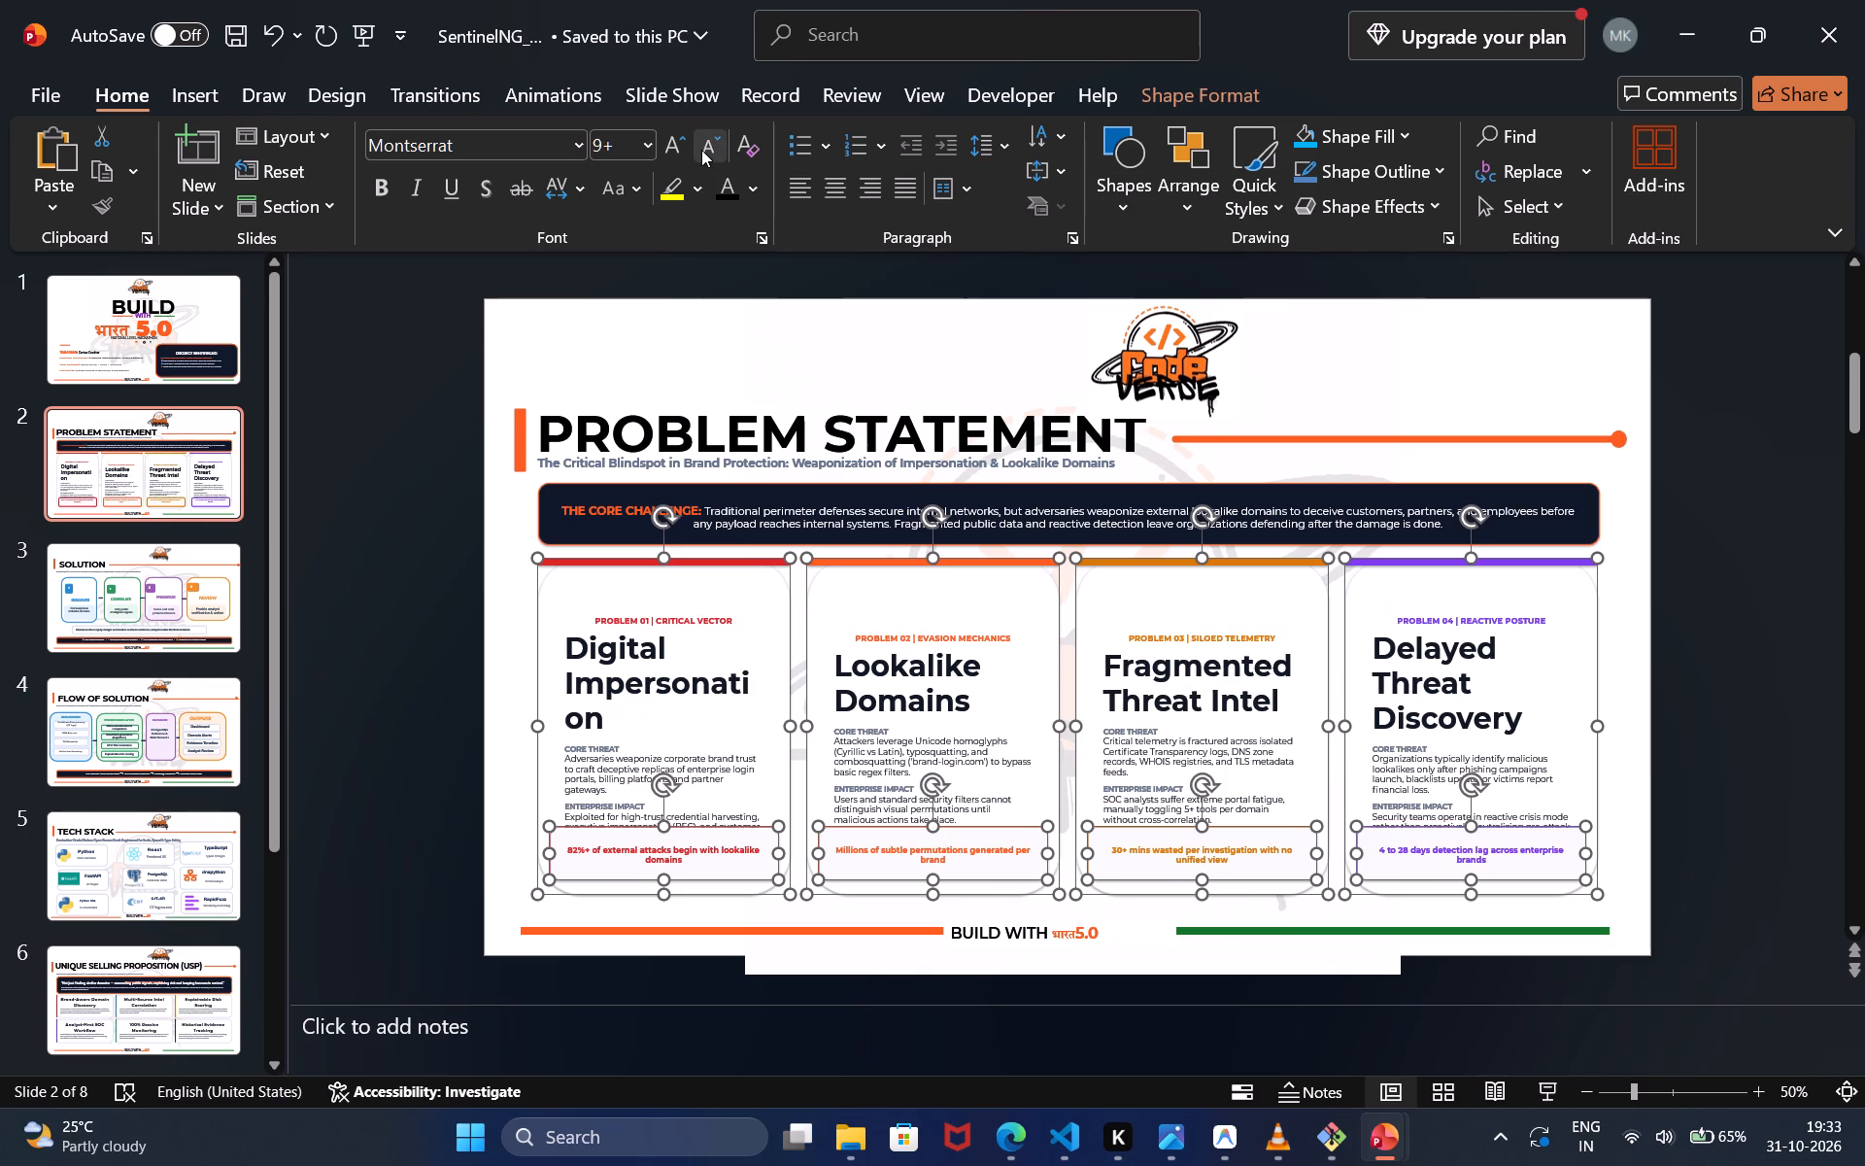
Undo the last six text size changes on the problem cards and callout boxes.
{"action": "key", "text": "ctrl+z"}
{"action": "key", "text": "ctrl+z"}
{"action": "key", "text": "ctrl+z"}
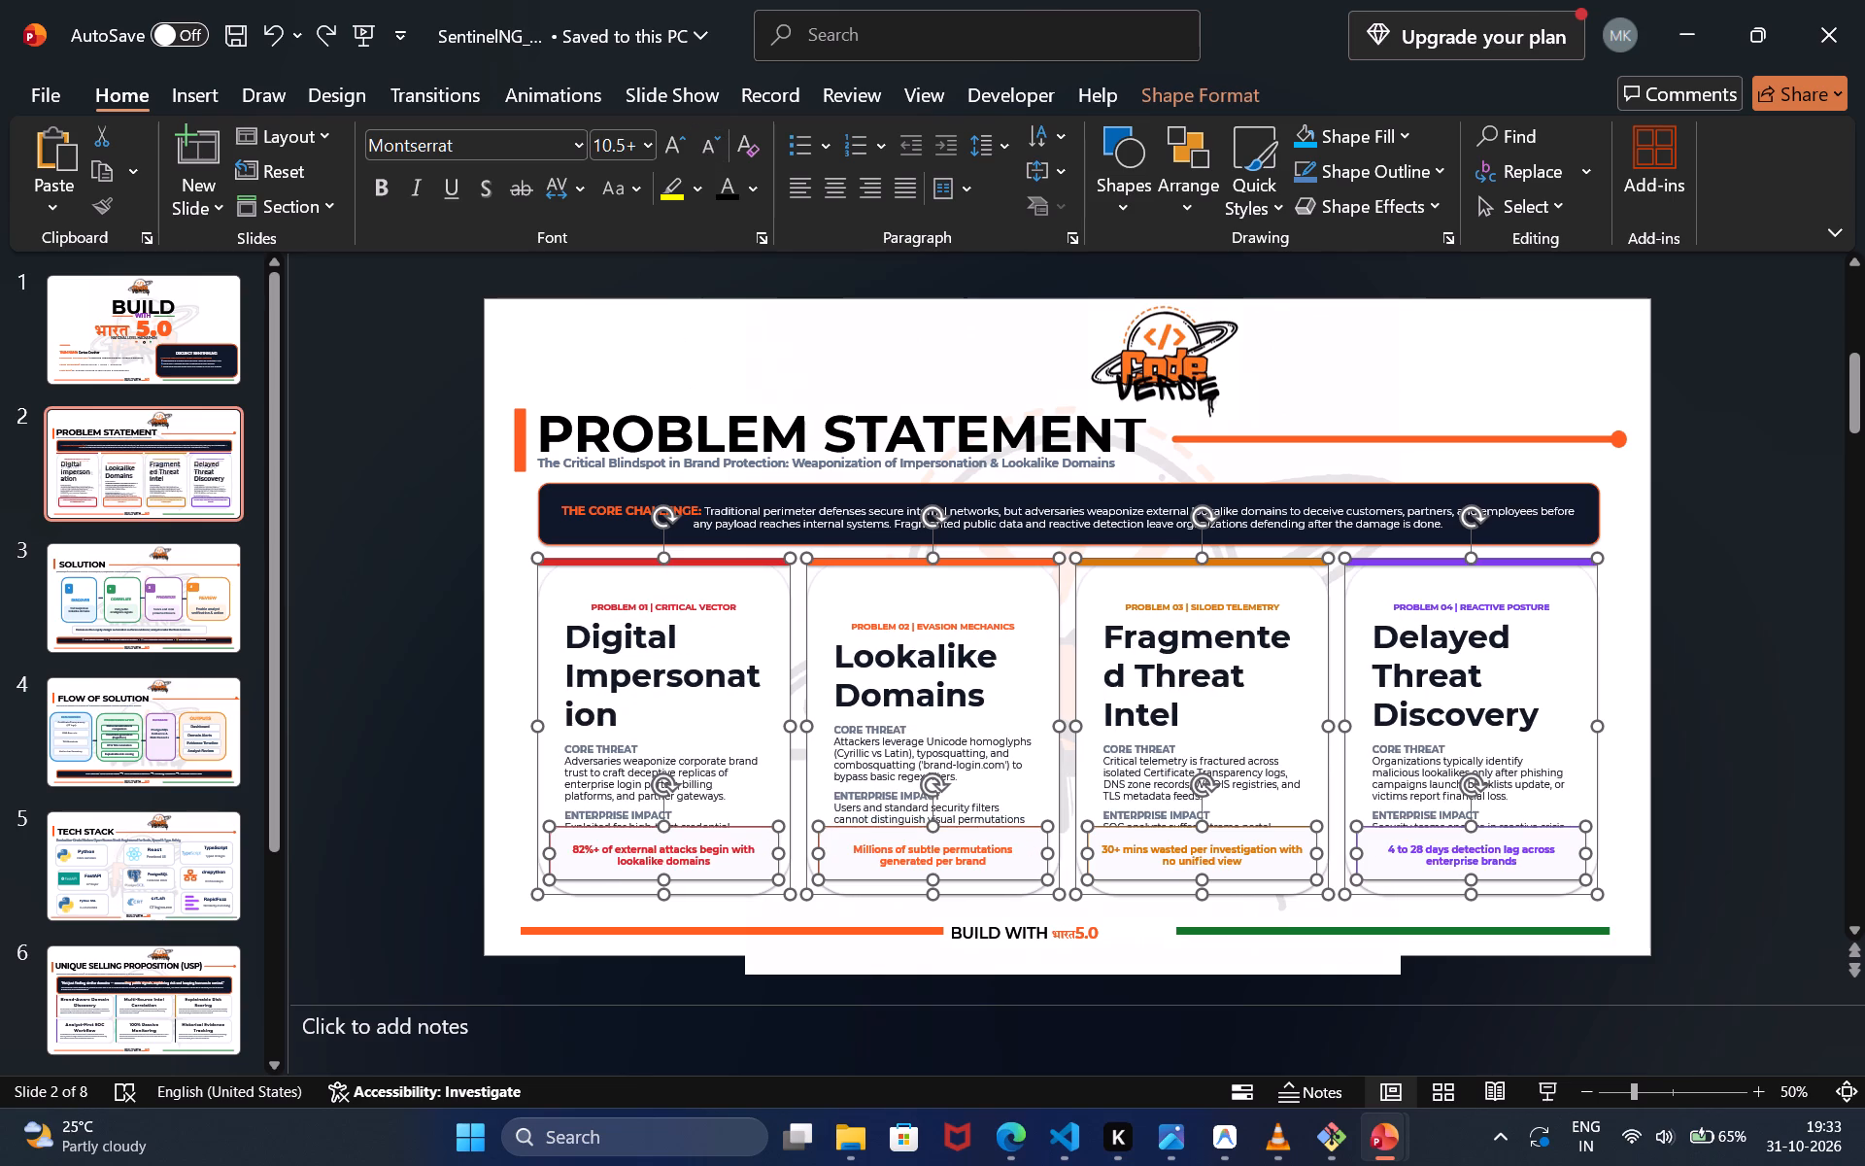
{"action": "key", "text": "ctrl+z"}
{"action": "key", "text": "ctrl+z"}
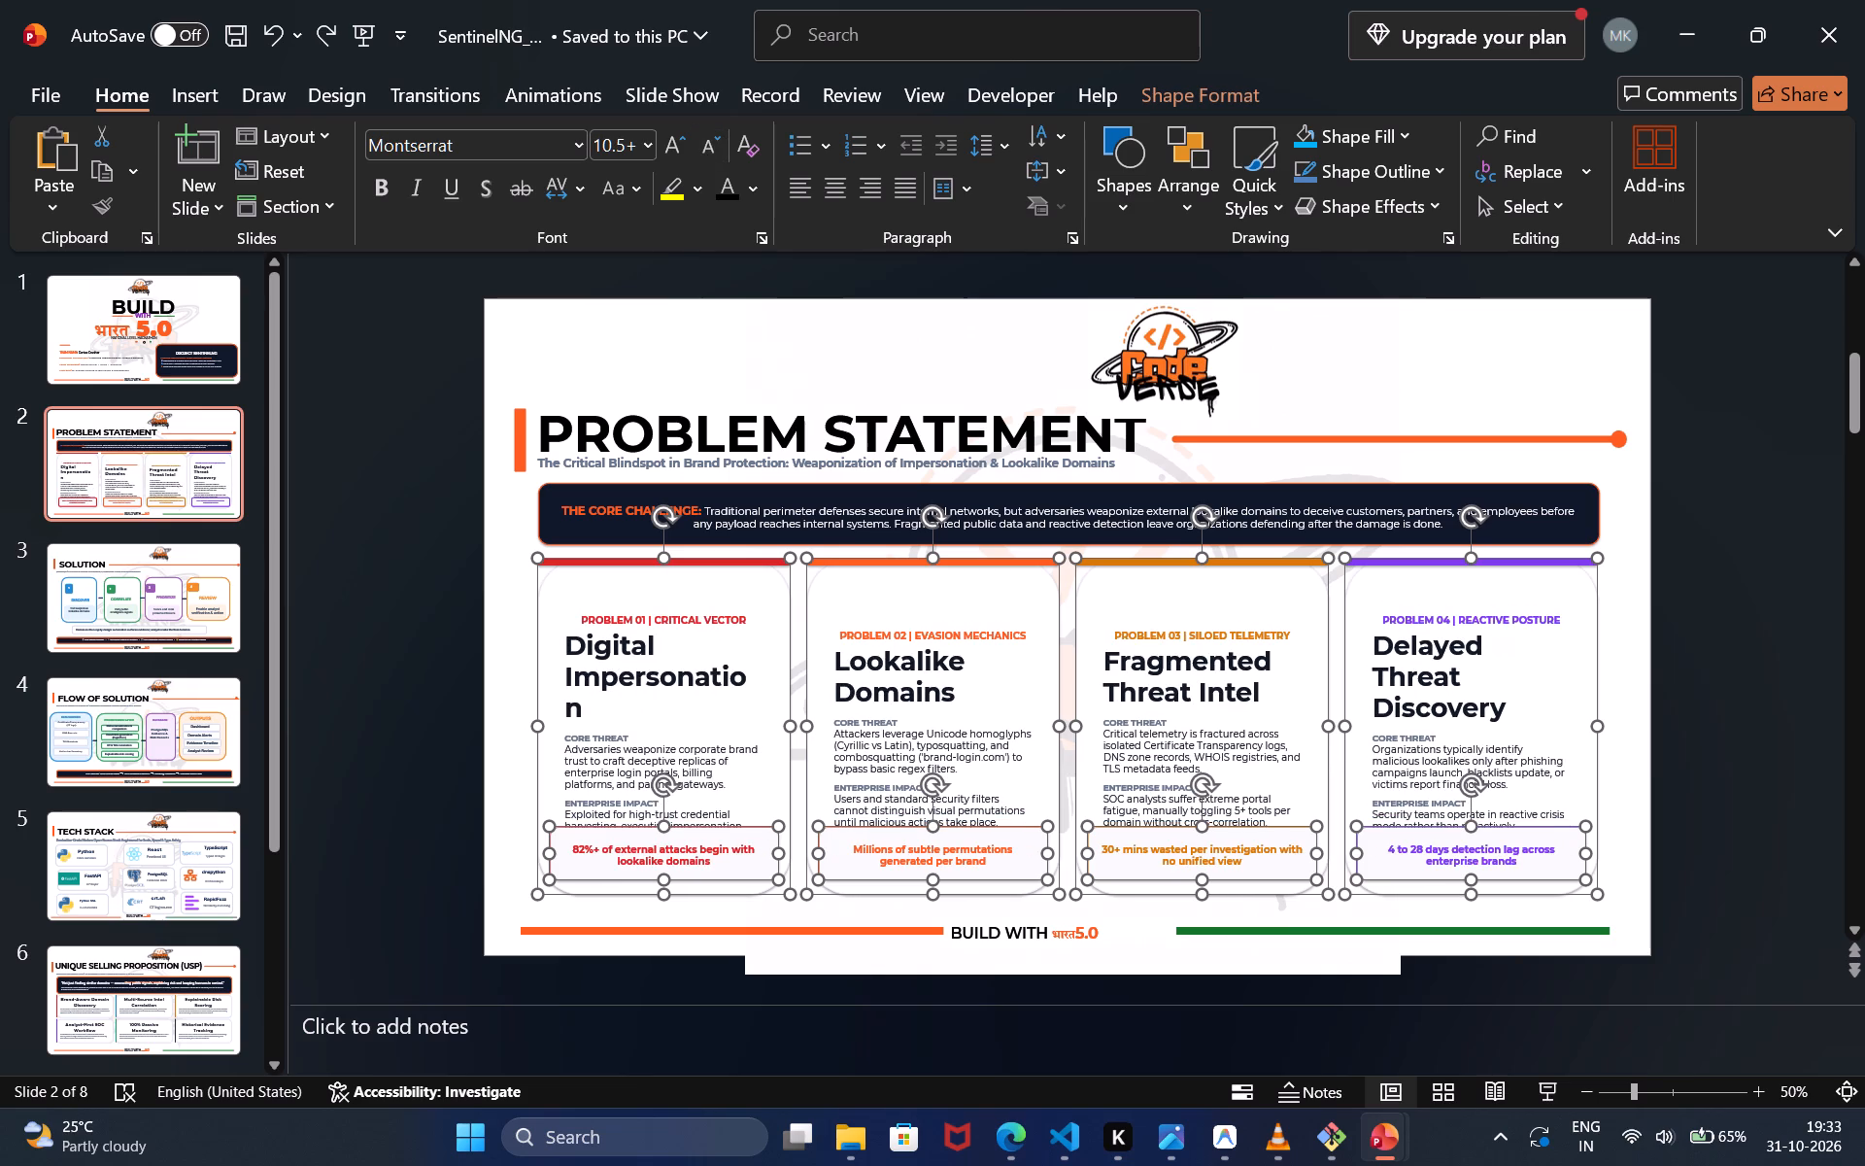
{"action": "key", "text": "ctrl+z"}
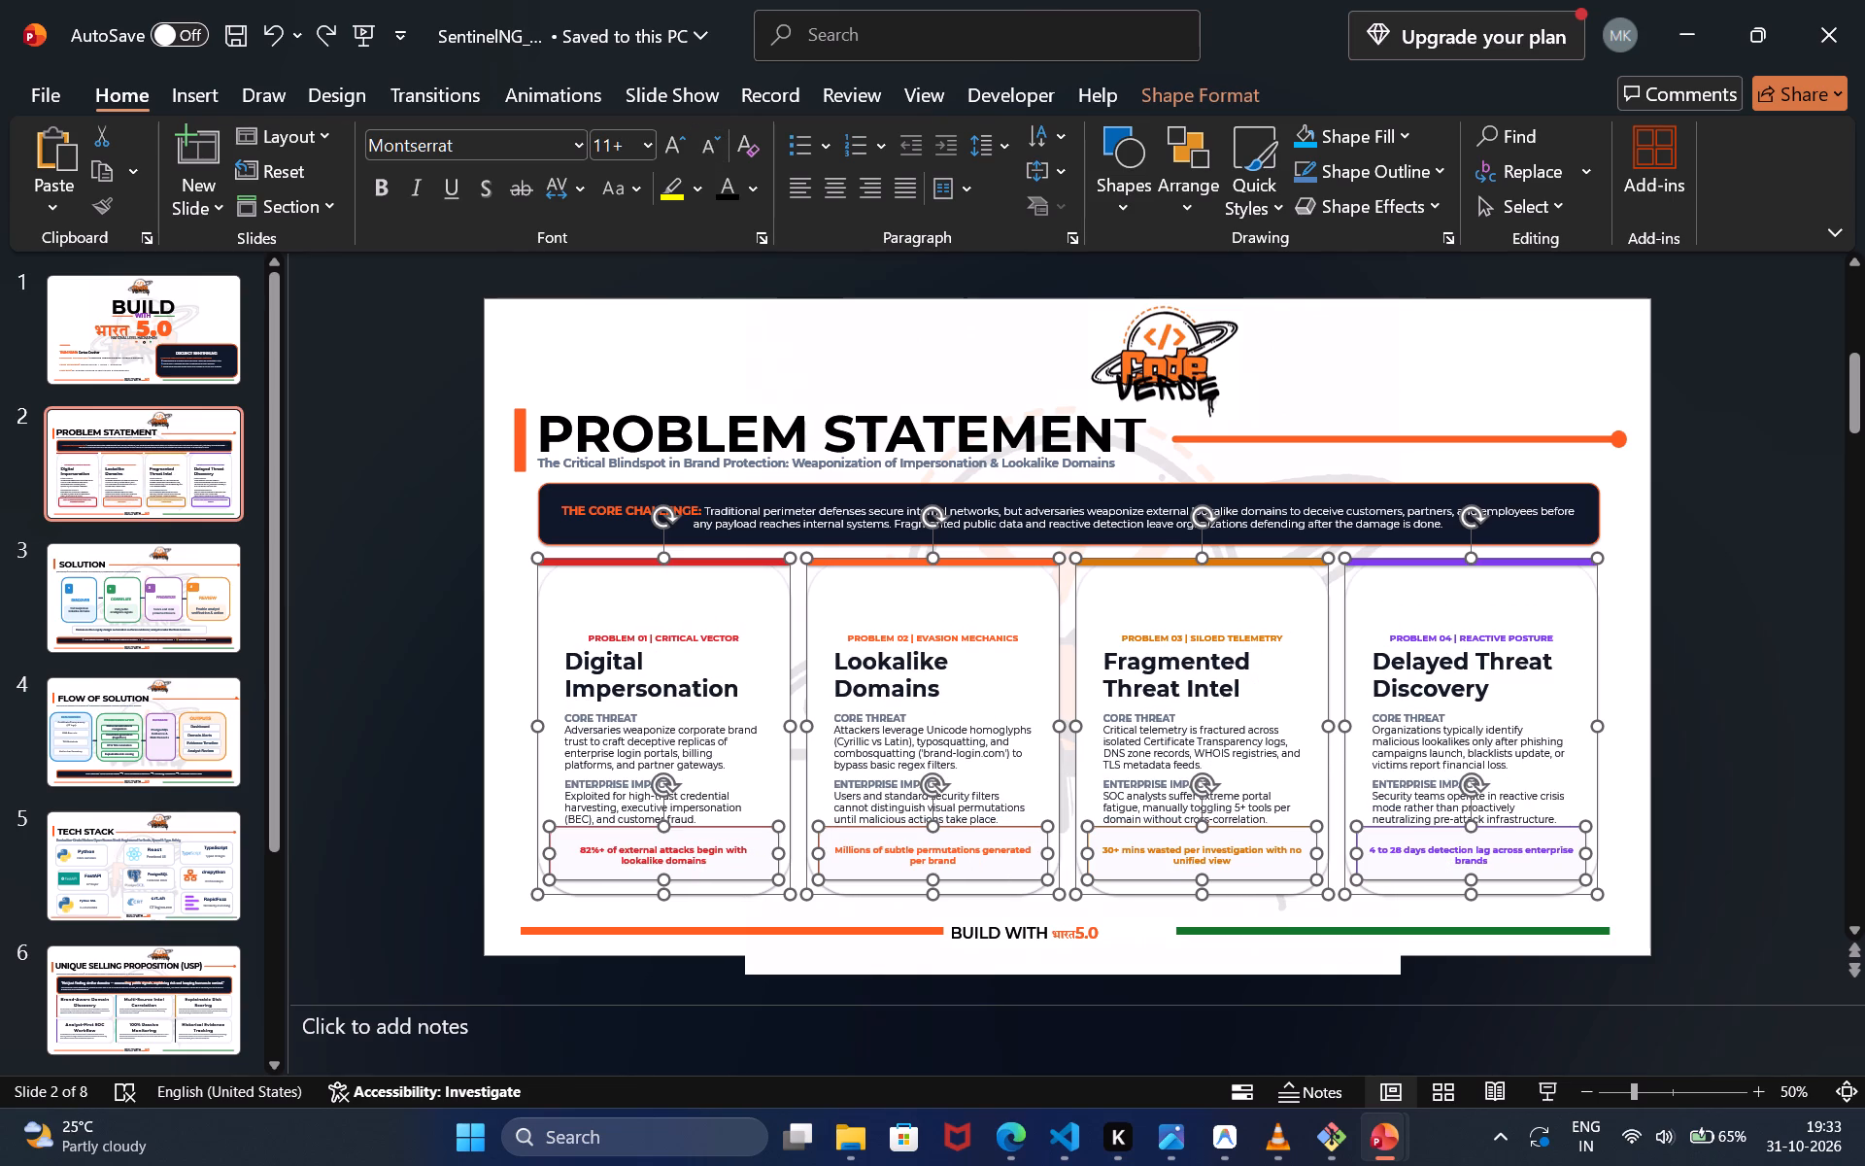
With the four problem cards and callouts still selected, enlarge their text by four size steps, and reduce it by two.
{"action": "left_click", "coordinate": [631, 706], "text": "ctrl"}
{"action": "left_click", "coordinate": [637, 722], "text": "ctrl"}
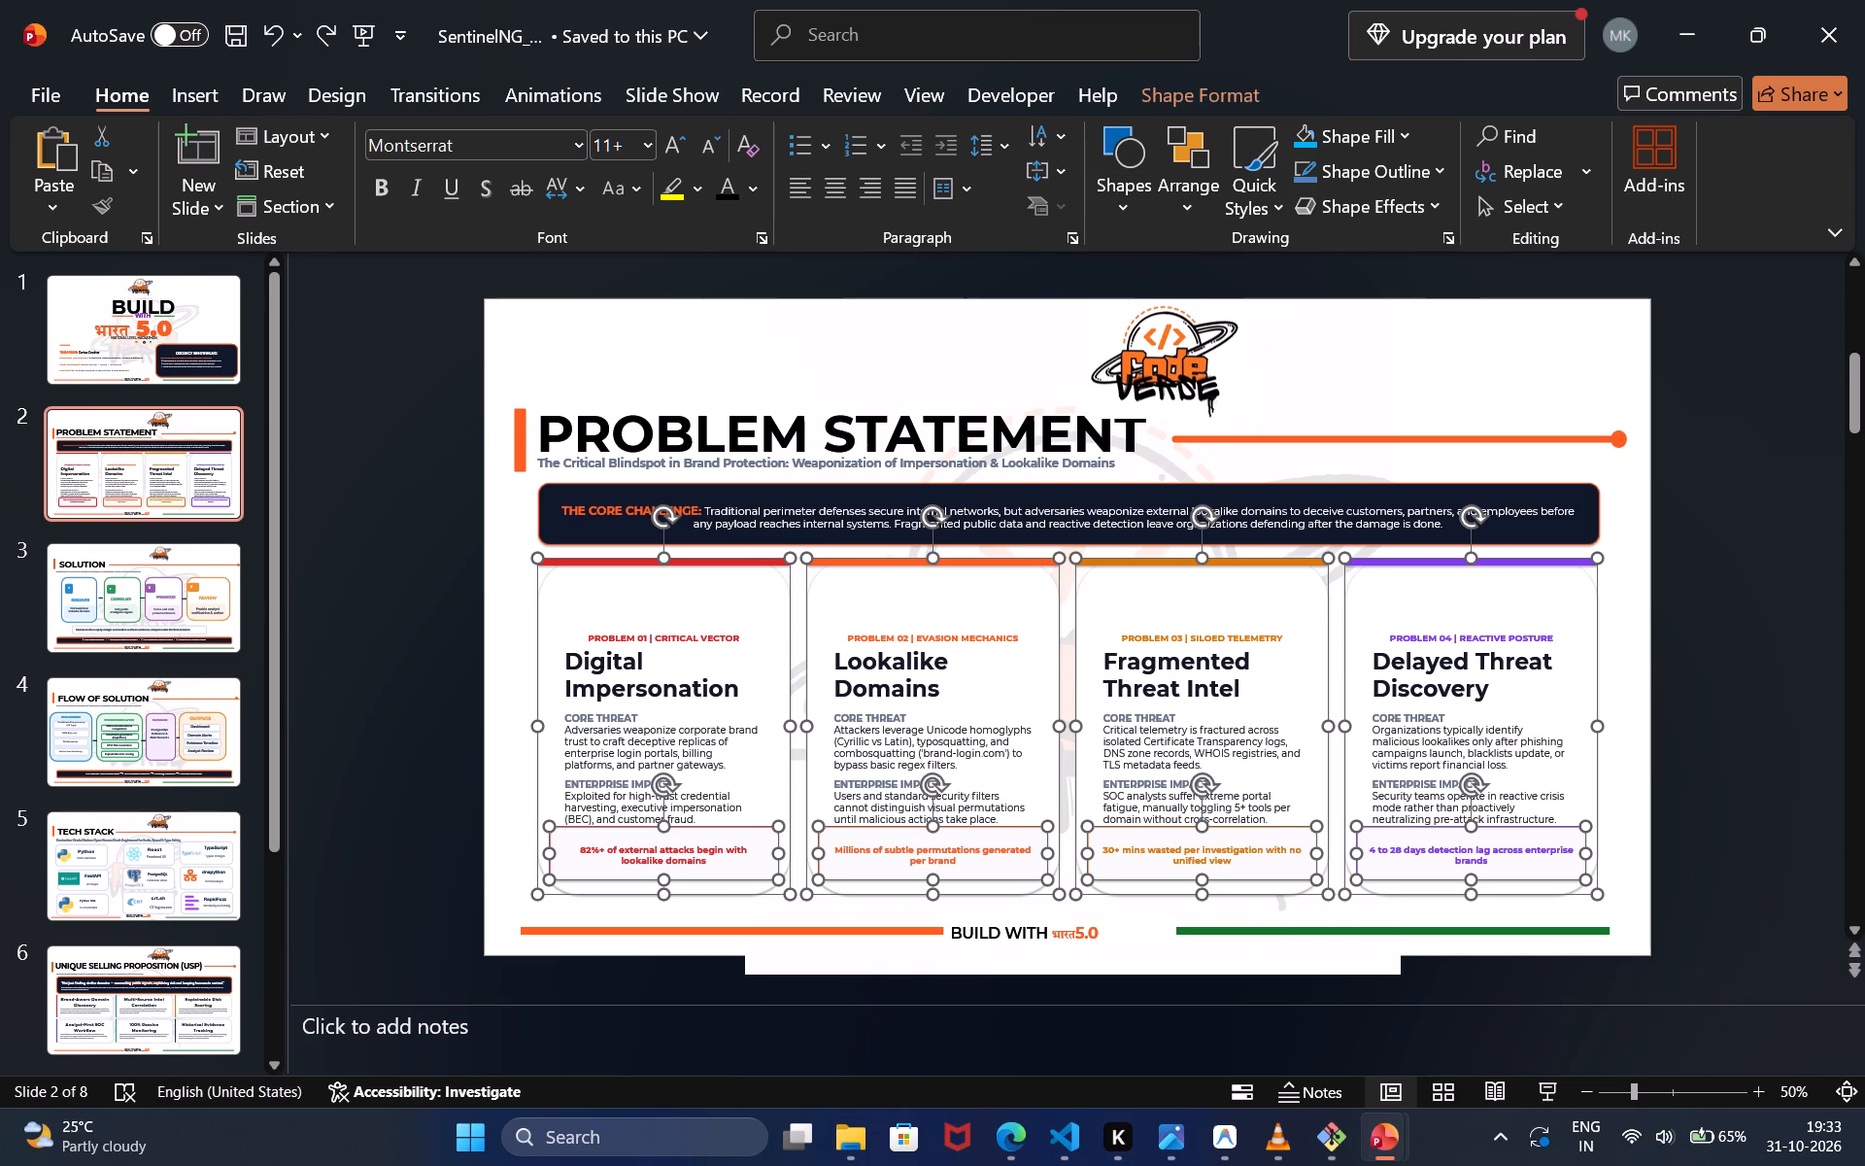
{"action": "left_click", "coordinate": [868, 716], "text": "ctrl"}
{"action": "left_click", "coordinate": [1169, 687], "text": "ctrl"}
{"action": "left_click", "coordinate": [1144, 727], "text": "ctrl"}
{"action": "left_click", "coordinate": [1429, 728], "text": "ctrl"}
{"action": "left_click", "coordinate": [665, 161]}
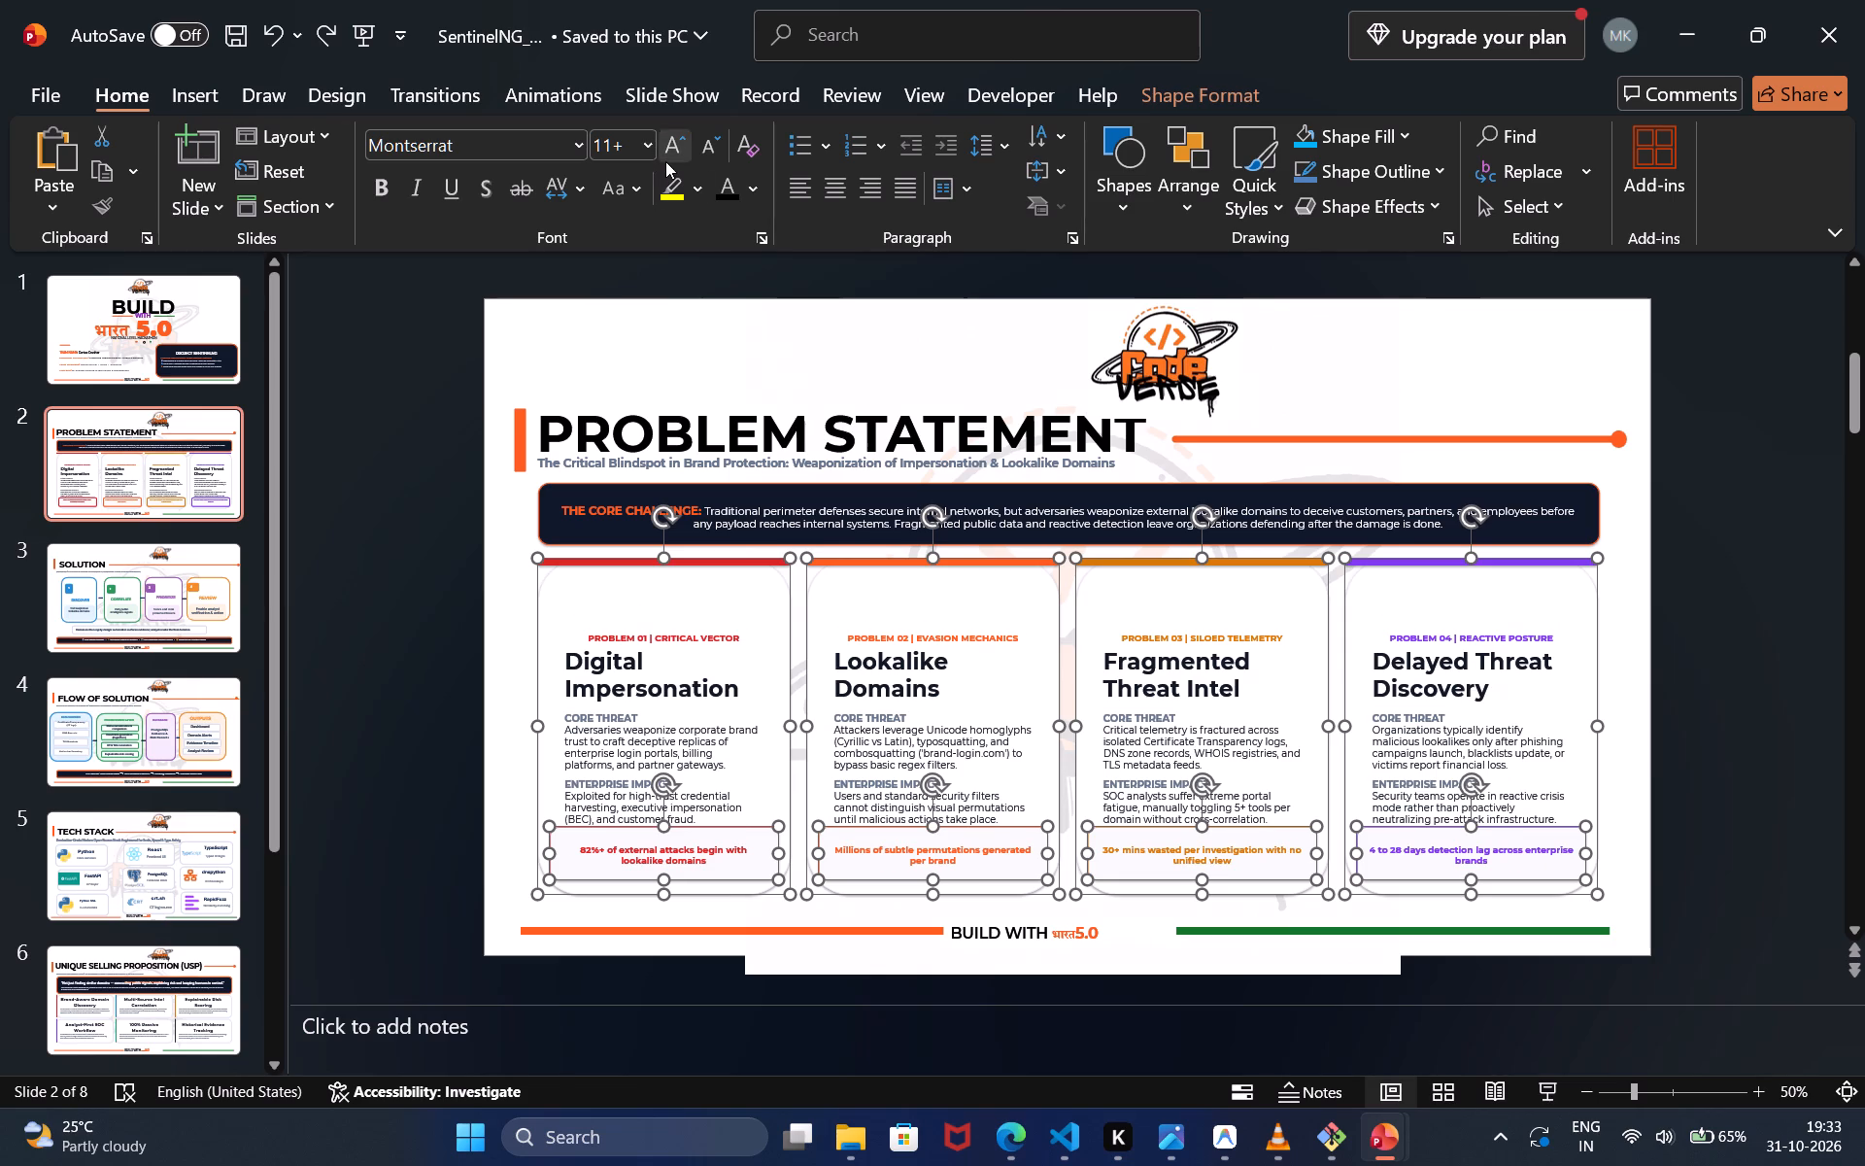
{"action": "triple_click", "coordinate": [665, 161]}
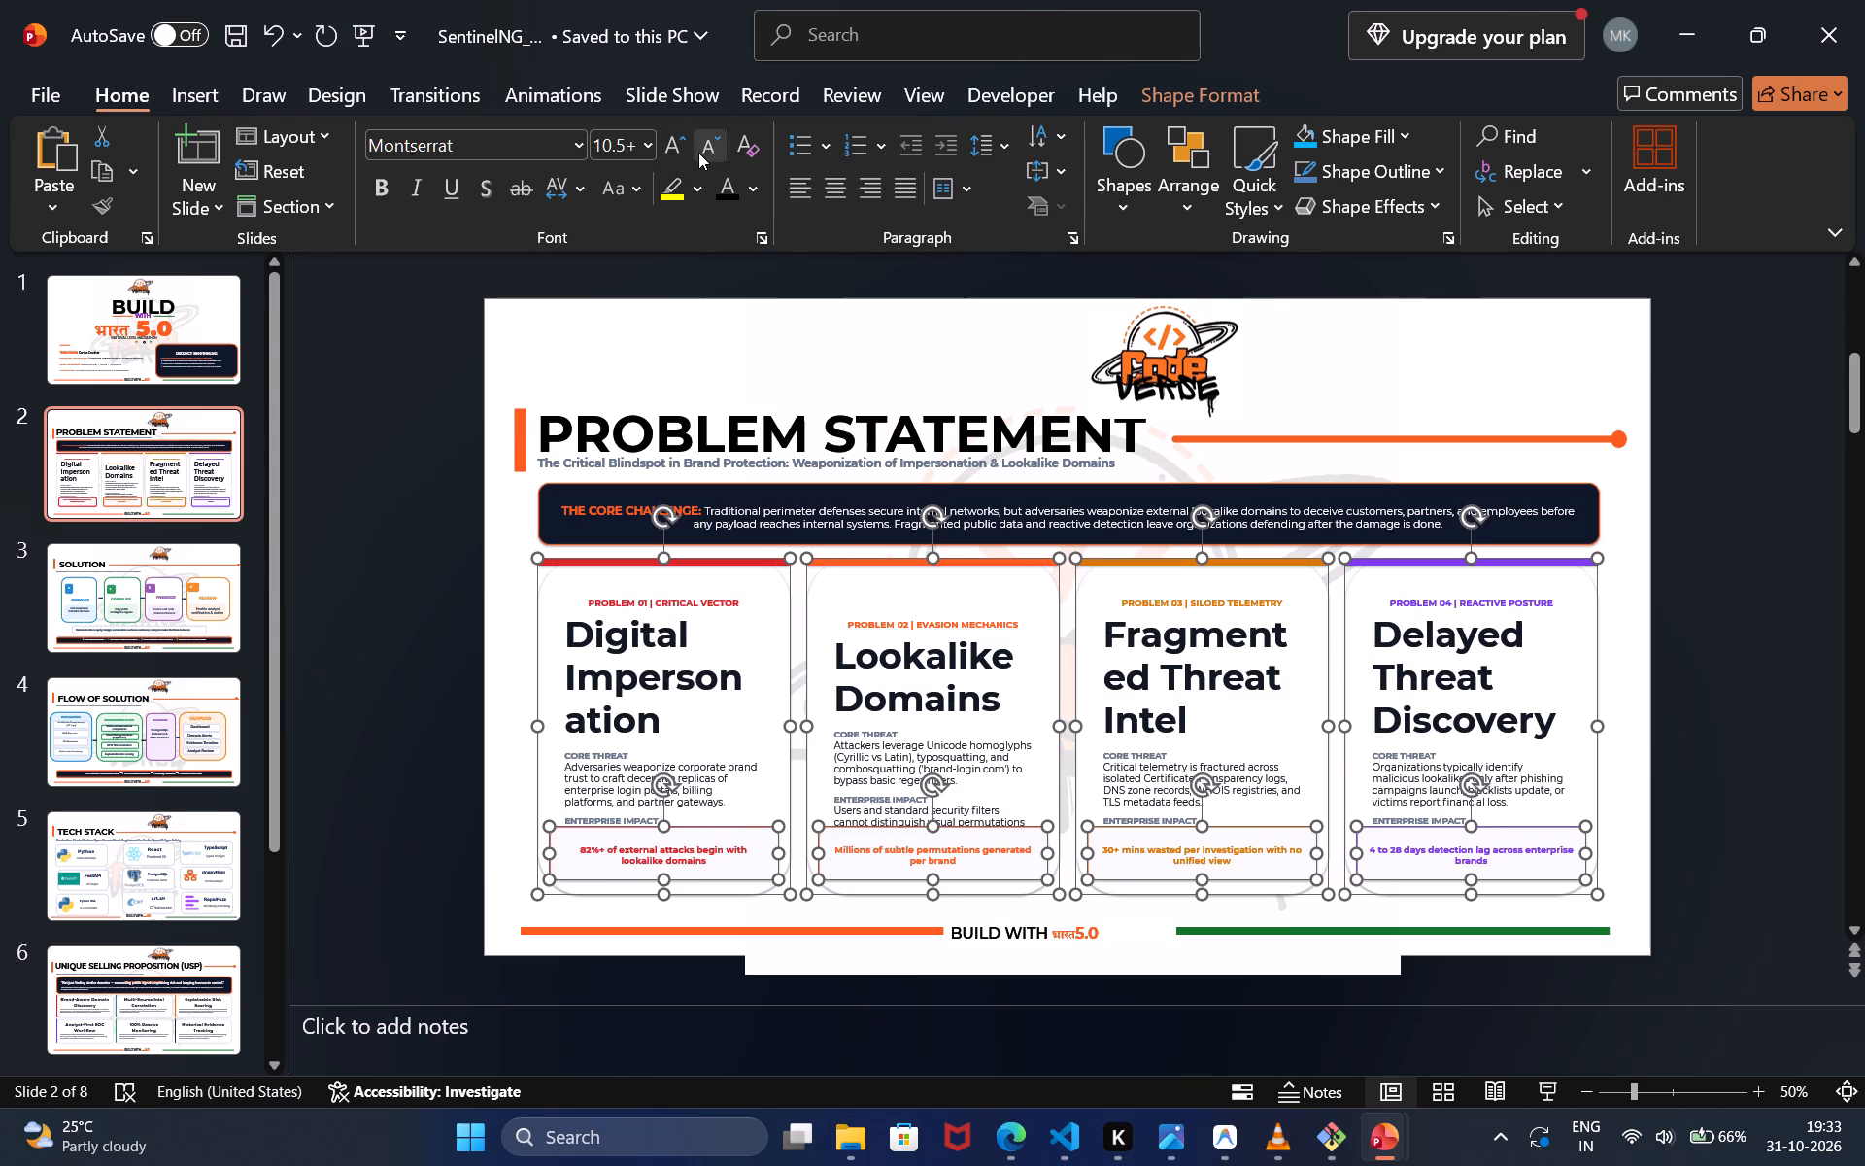
{"action": "double_click", "coordinate": [710, 148]}
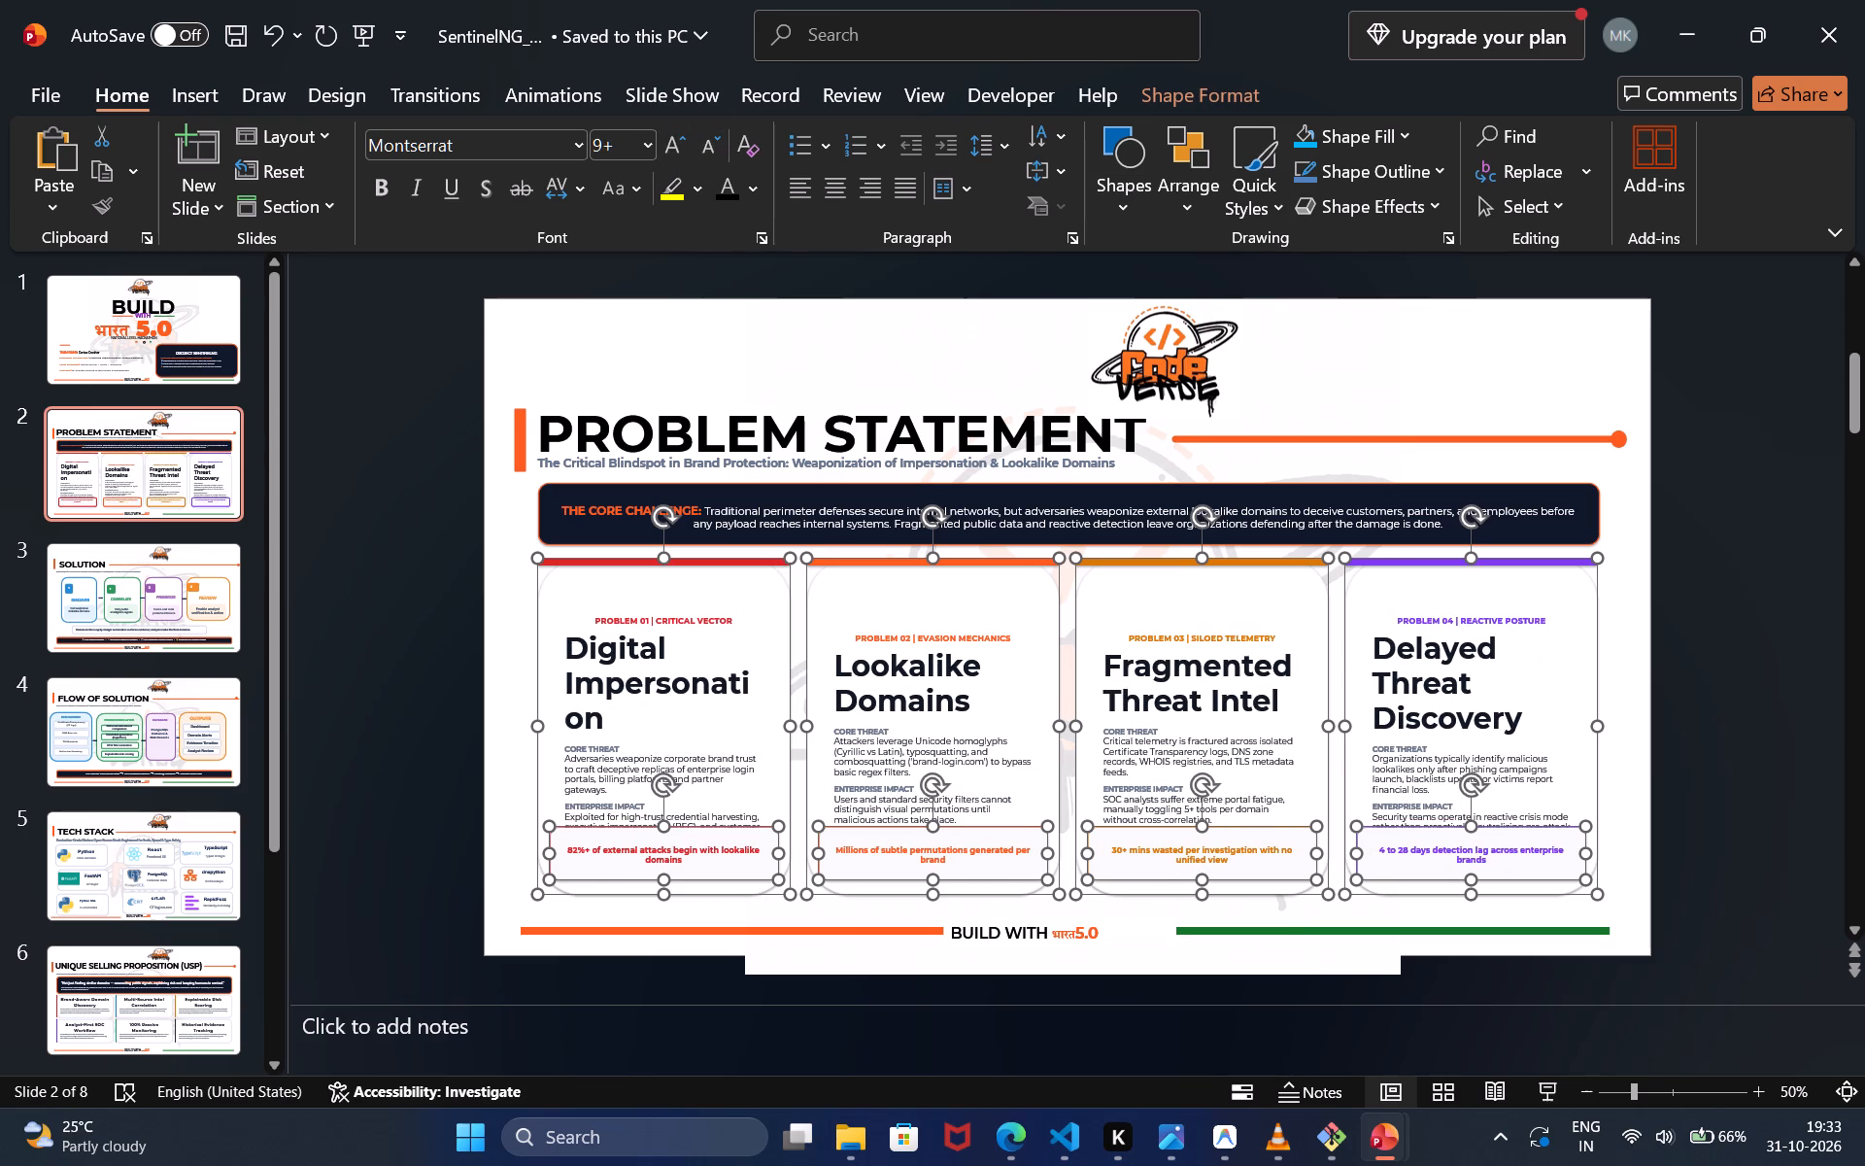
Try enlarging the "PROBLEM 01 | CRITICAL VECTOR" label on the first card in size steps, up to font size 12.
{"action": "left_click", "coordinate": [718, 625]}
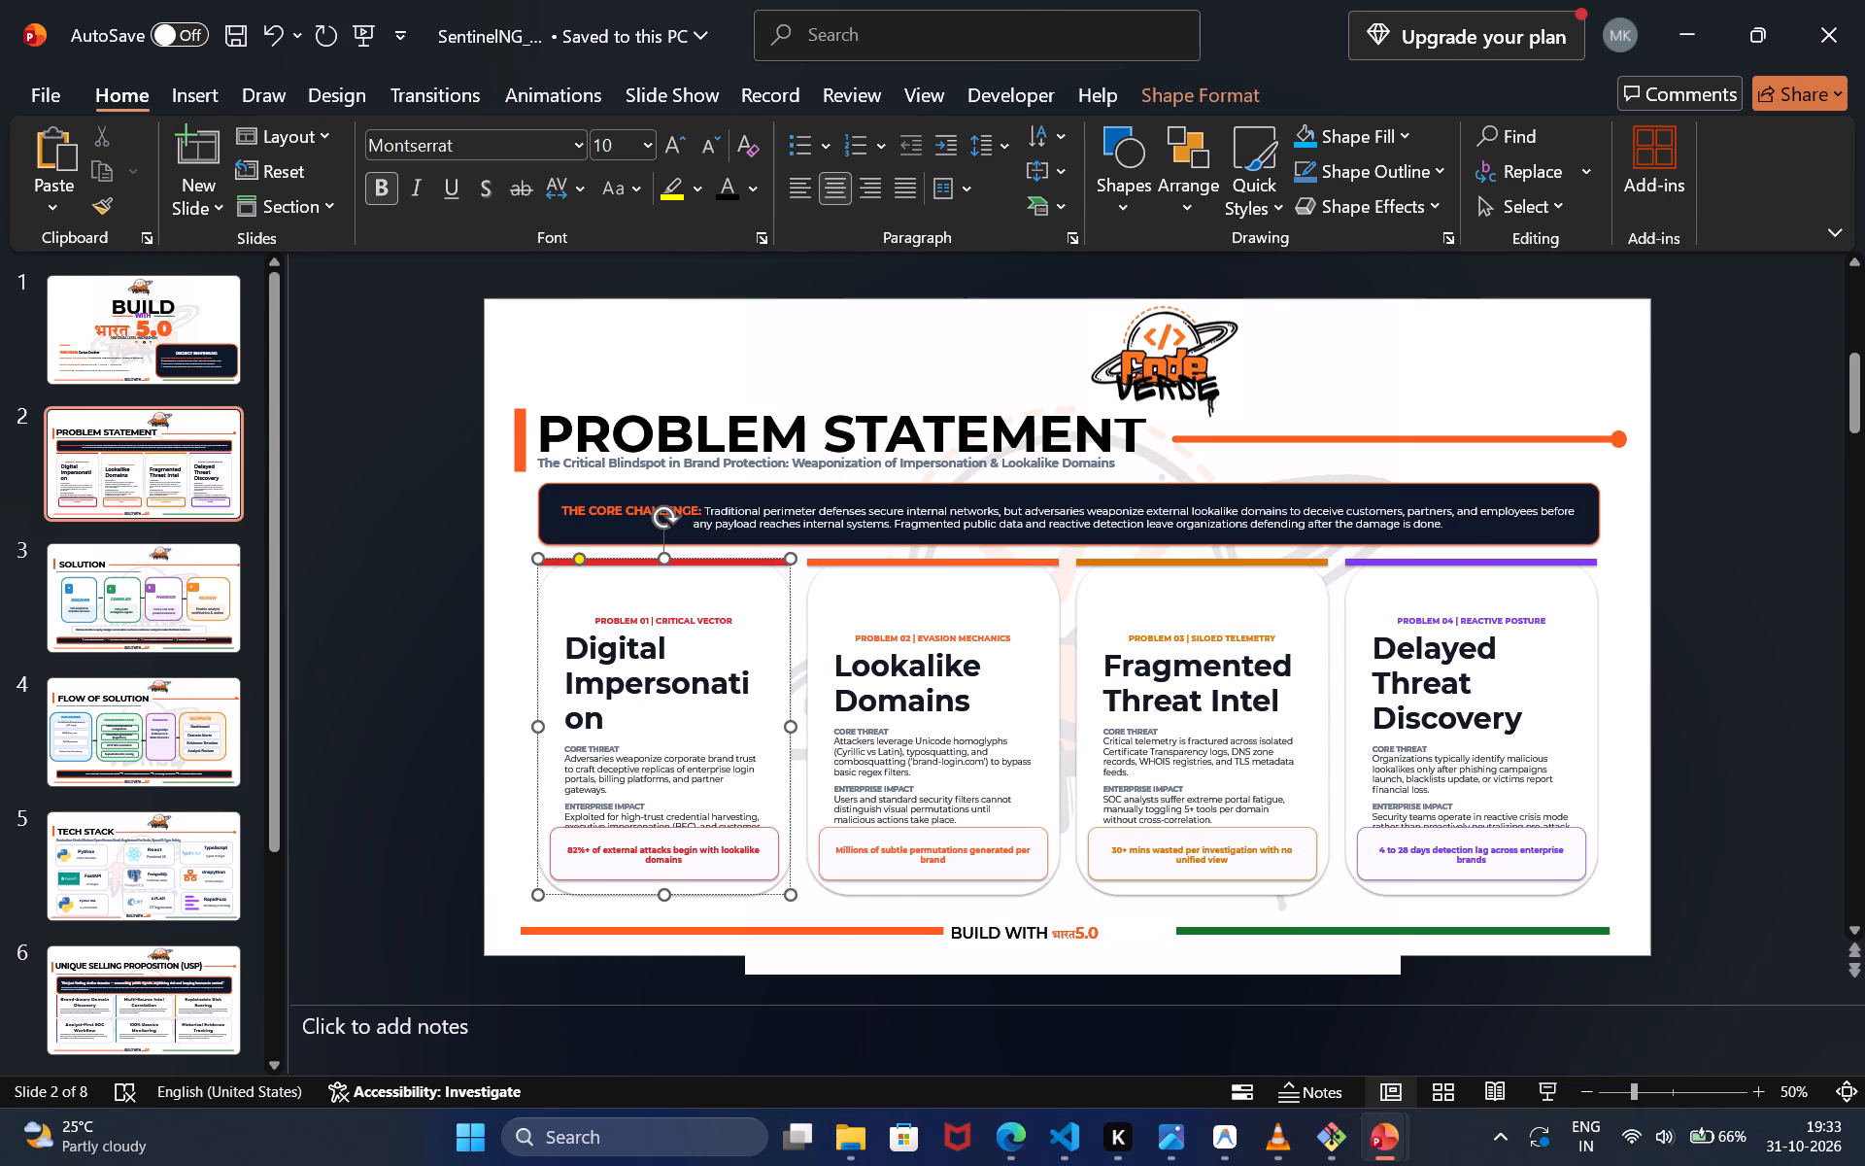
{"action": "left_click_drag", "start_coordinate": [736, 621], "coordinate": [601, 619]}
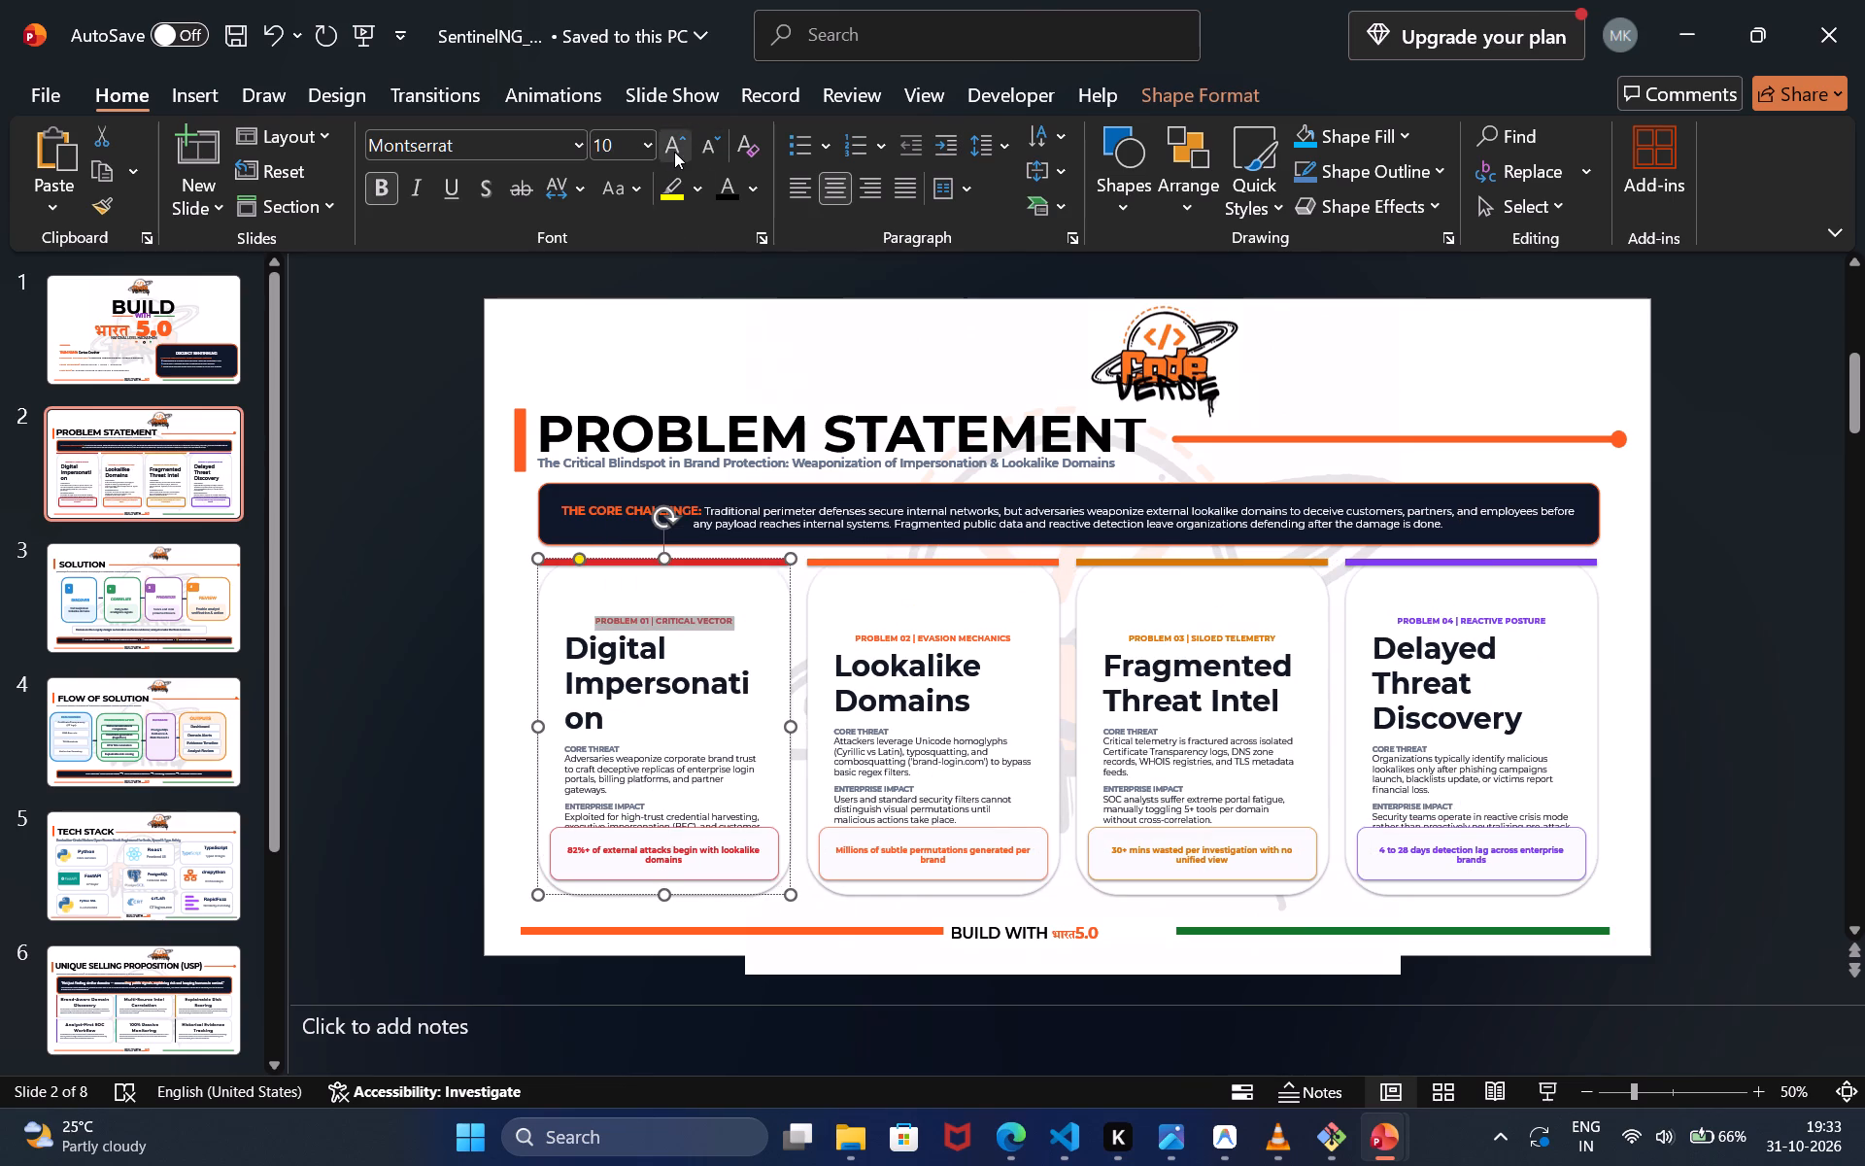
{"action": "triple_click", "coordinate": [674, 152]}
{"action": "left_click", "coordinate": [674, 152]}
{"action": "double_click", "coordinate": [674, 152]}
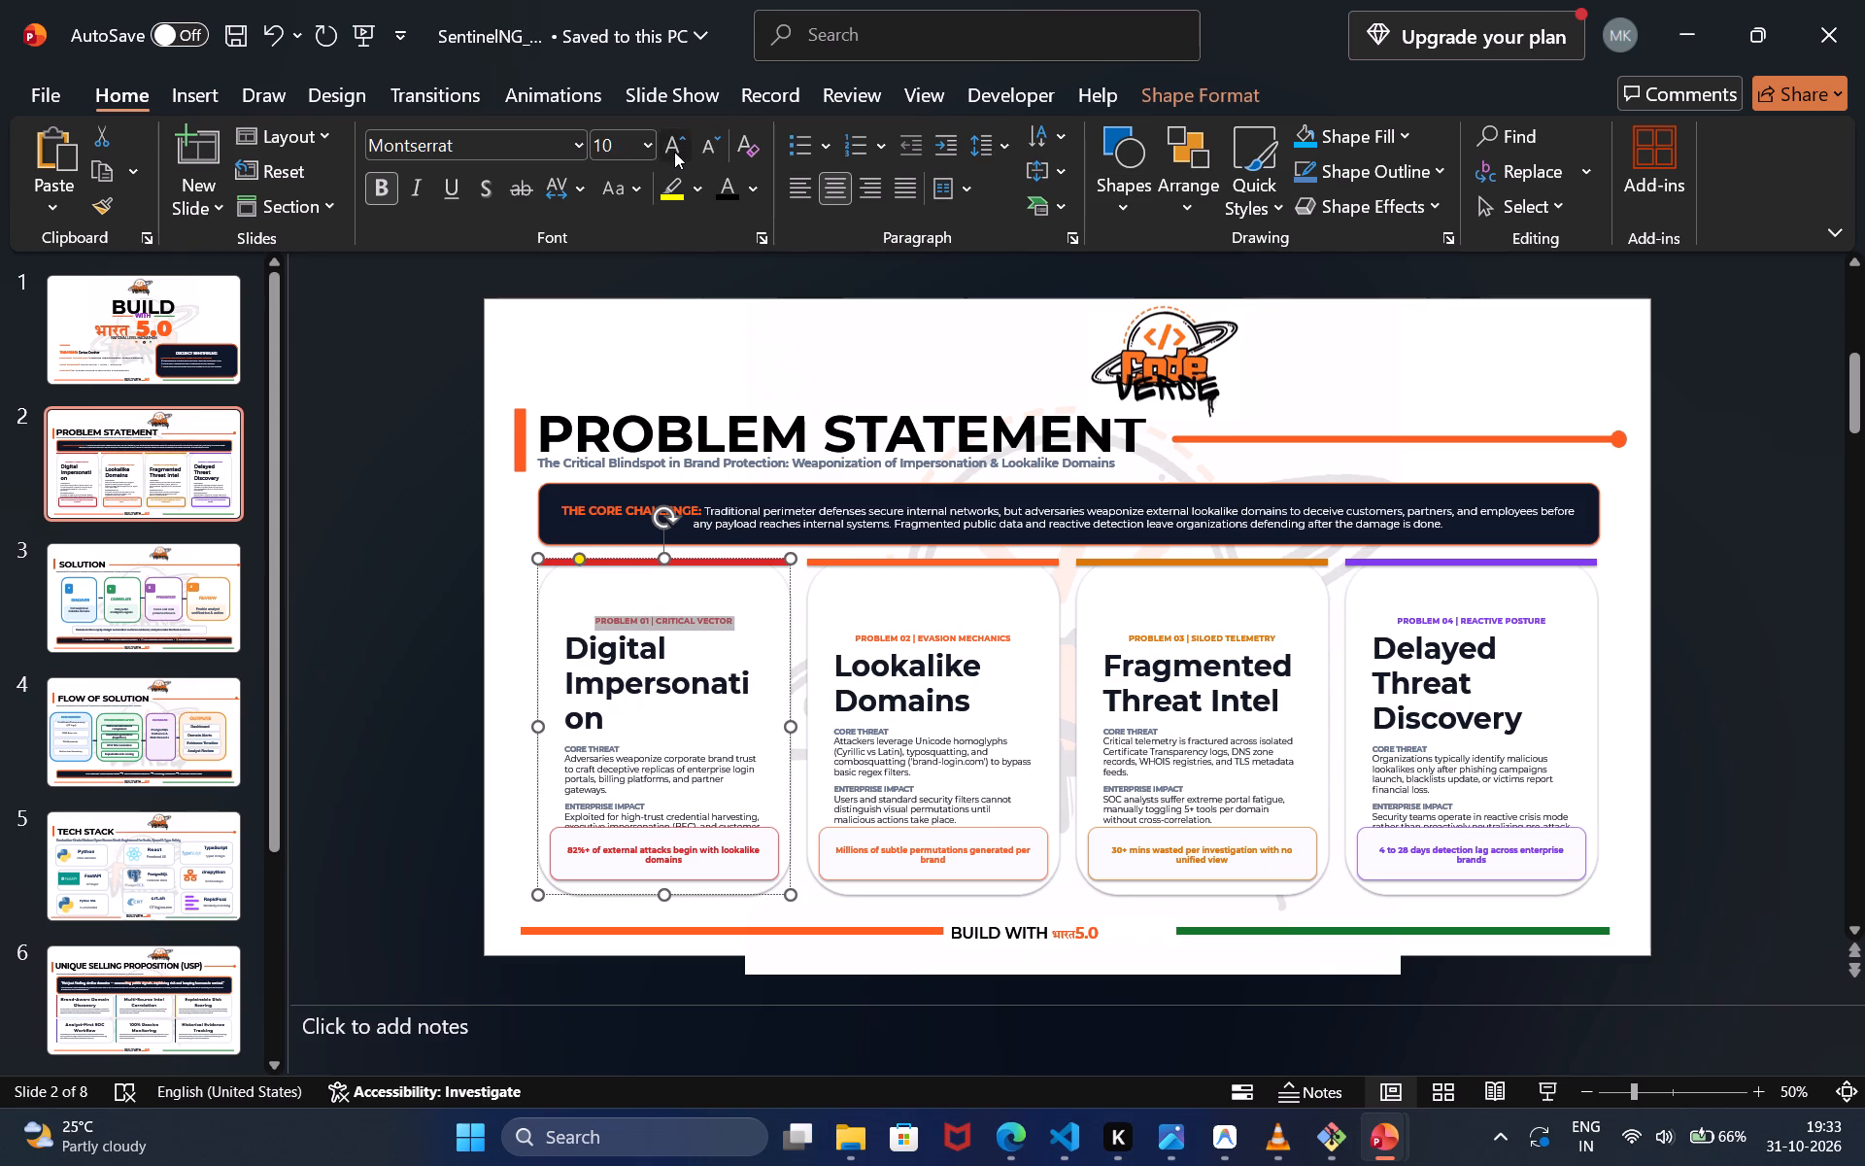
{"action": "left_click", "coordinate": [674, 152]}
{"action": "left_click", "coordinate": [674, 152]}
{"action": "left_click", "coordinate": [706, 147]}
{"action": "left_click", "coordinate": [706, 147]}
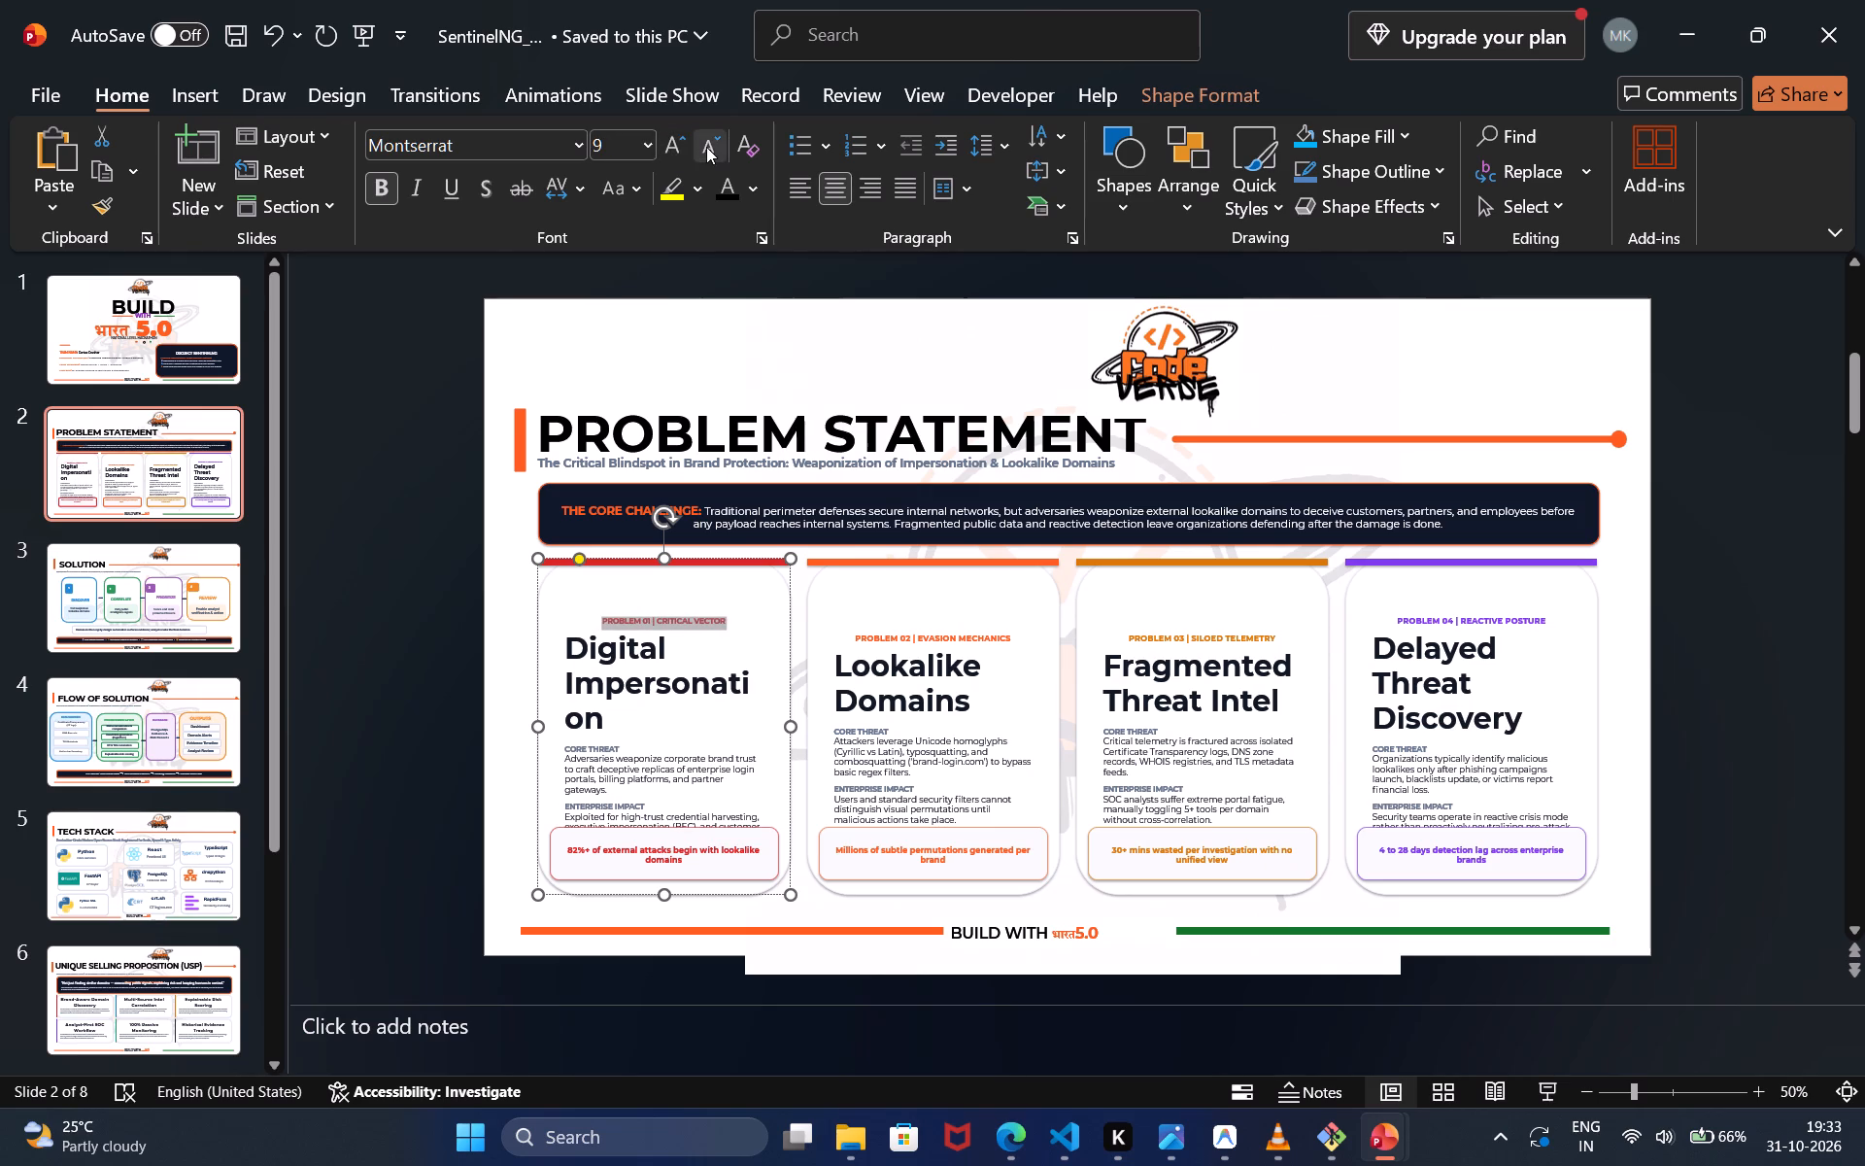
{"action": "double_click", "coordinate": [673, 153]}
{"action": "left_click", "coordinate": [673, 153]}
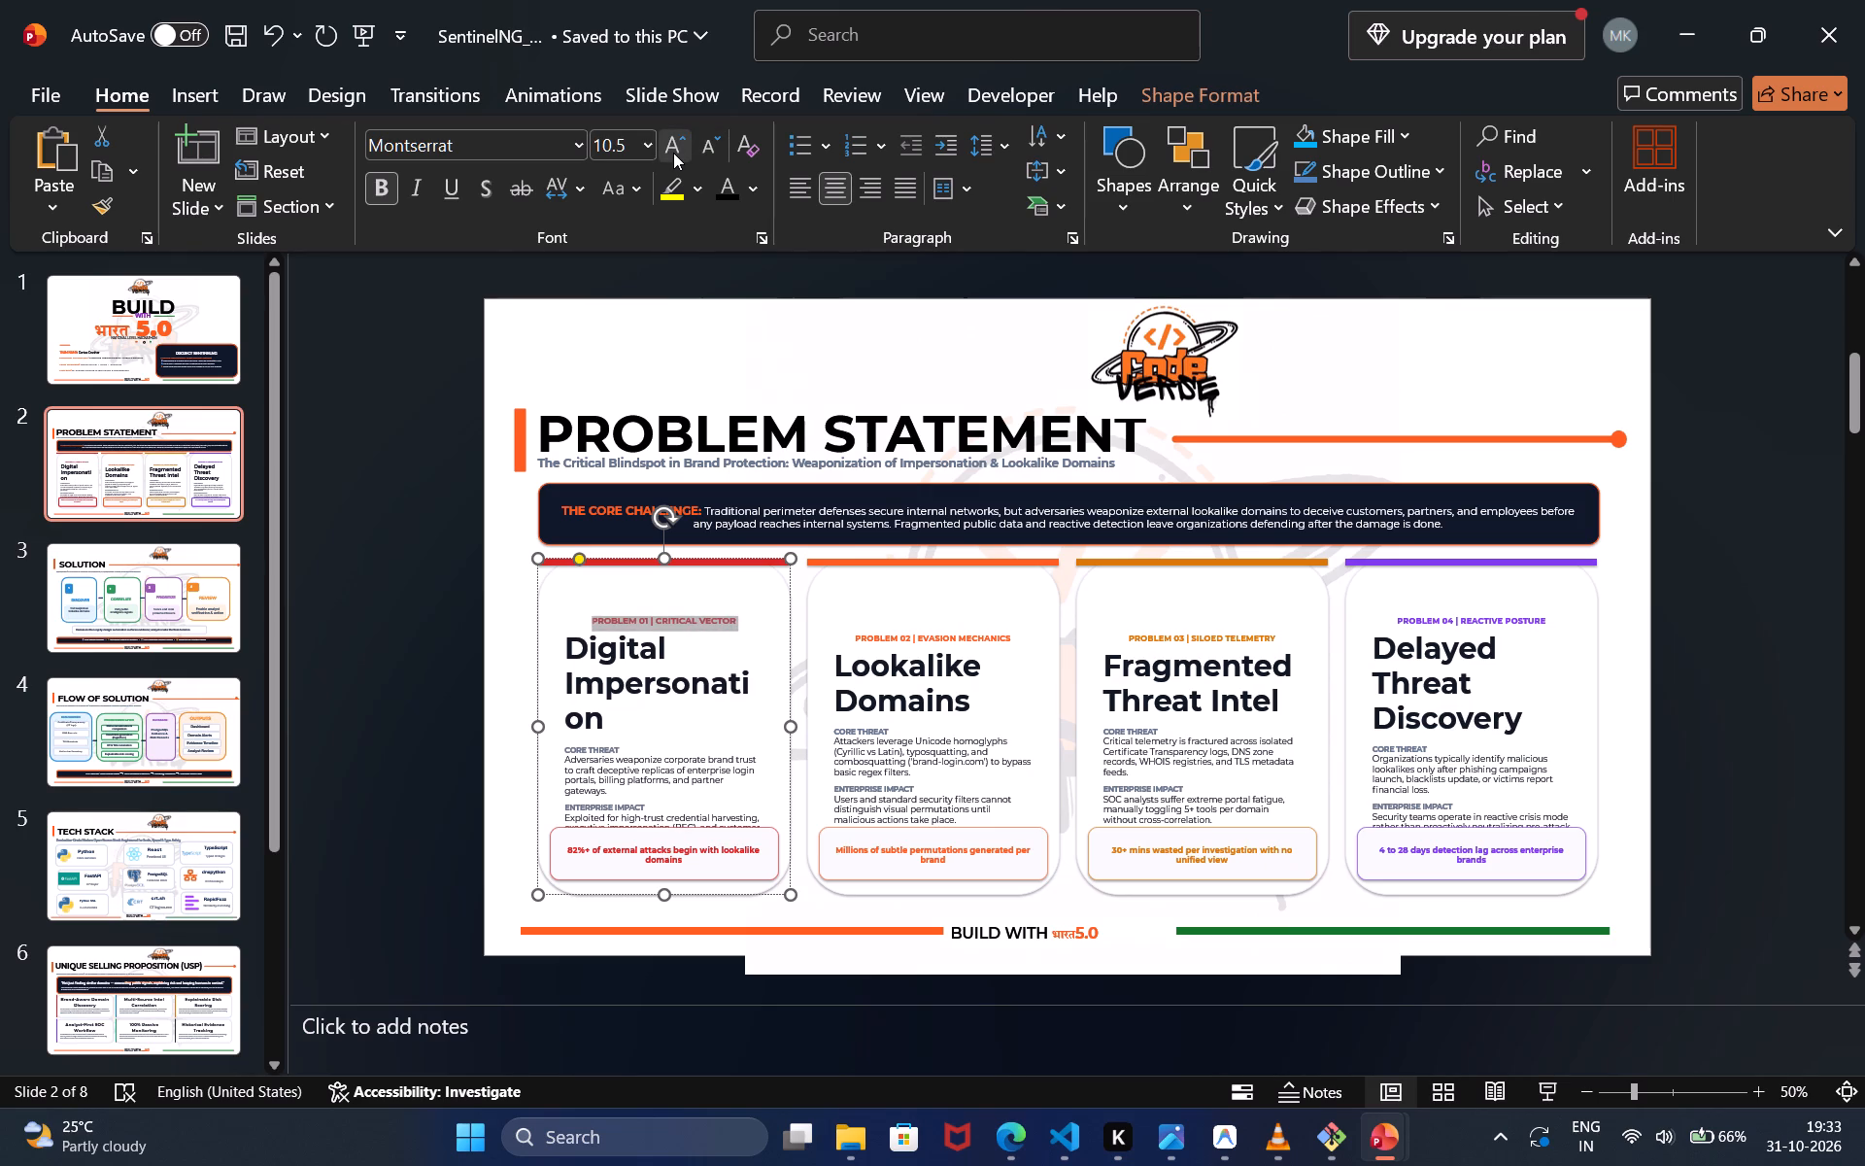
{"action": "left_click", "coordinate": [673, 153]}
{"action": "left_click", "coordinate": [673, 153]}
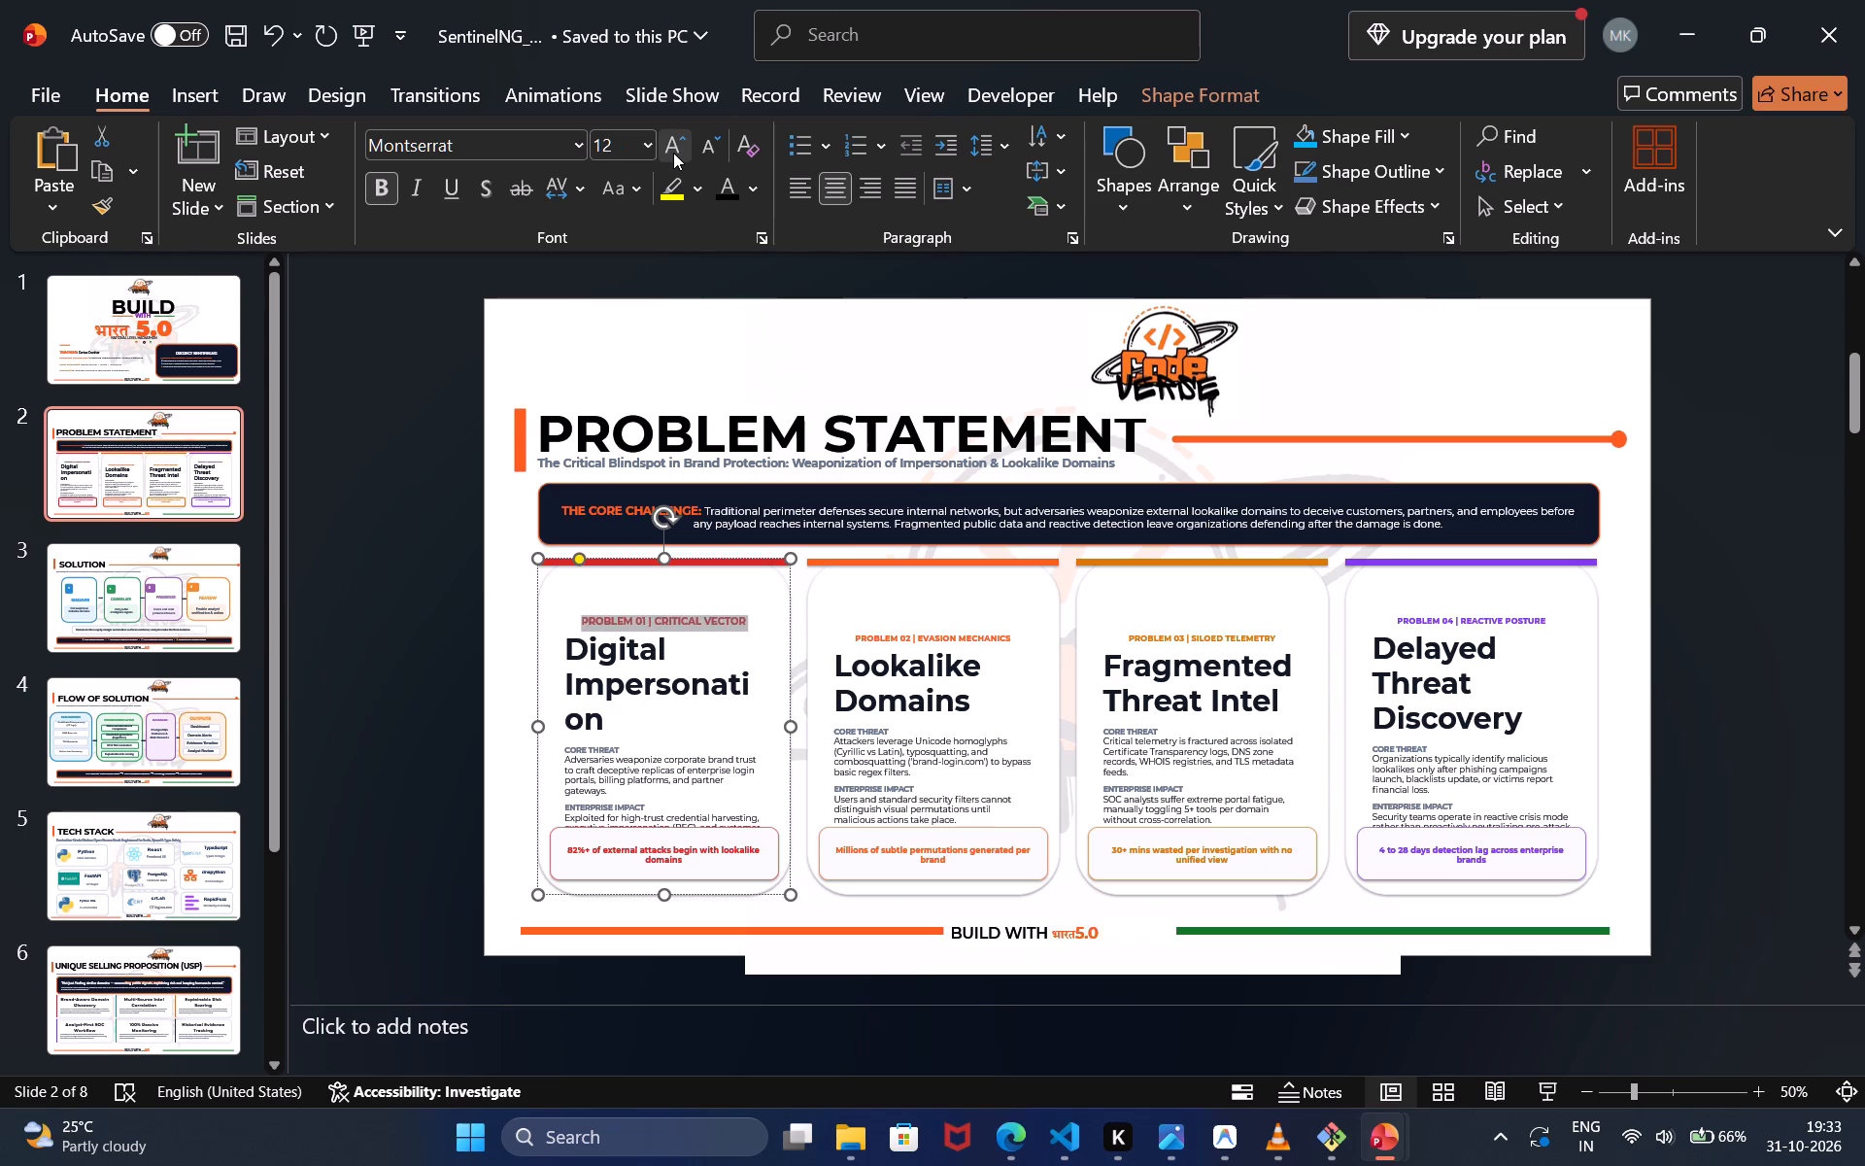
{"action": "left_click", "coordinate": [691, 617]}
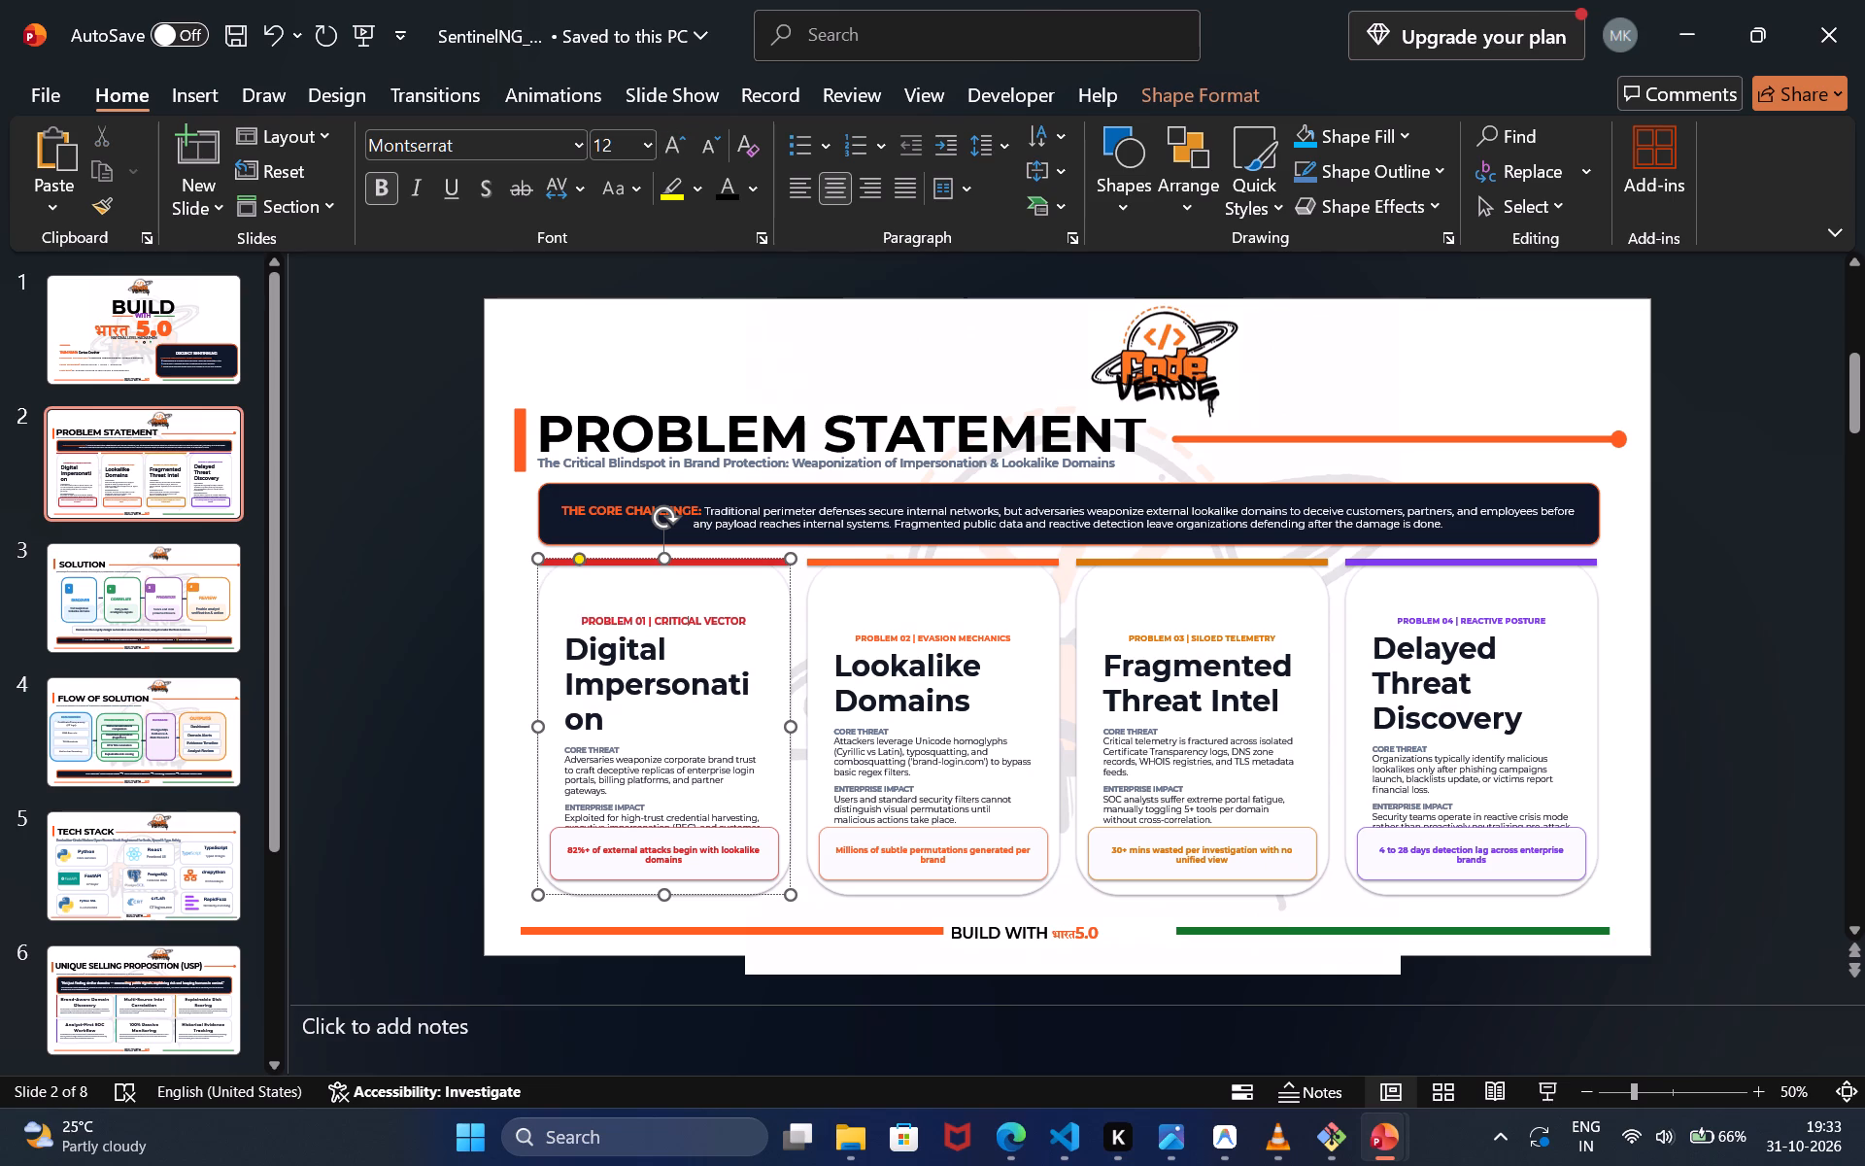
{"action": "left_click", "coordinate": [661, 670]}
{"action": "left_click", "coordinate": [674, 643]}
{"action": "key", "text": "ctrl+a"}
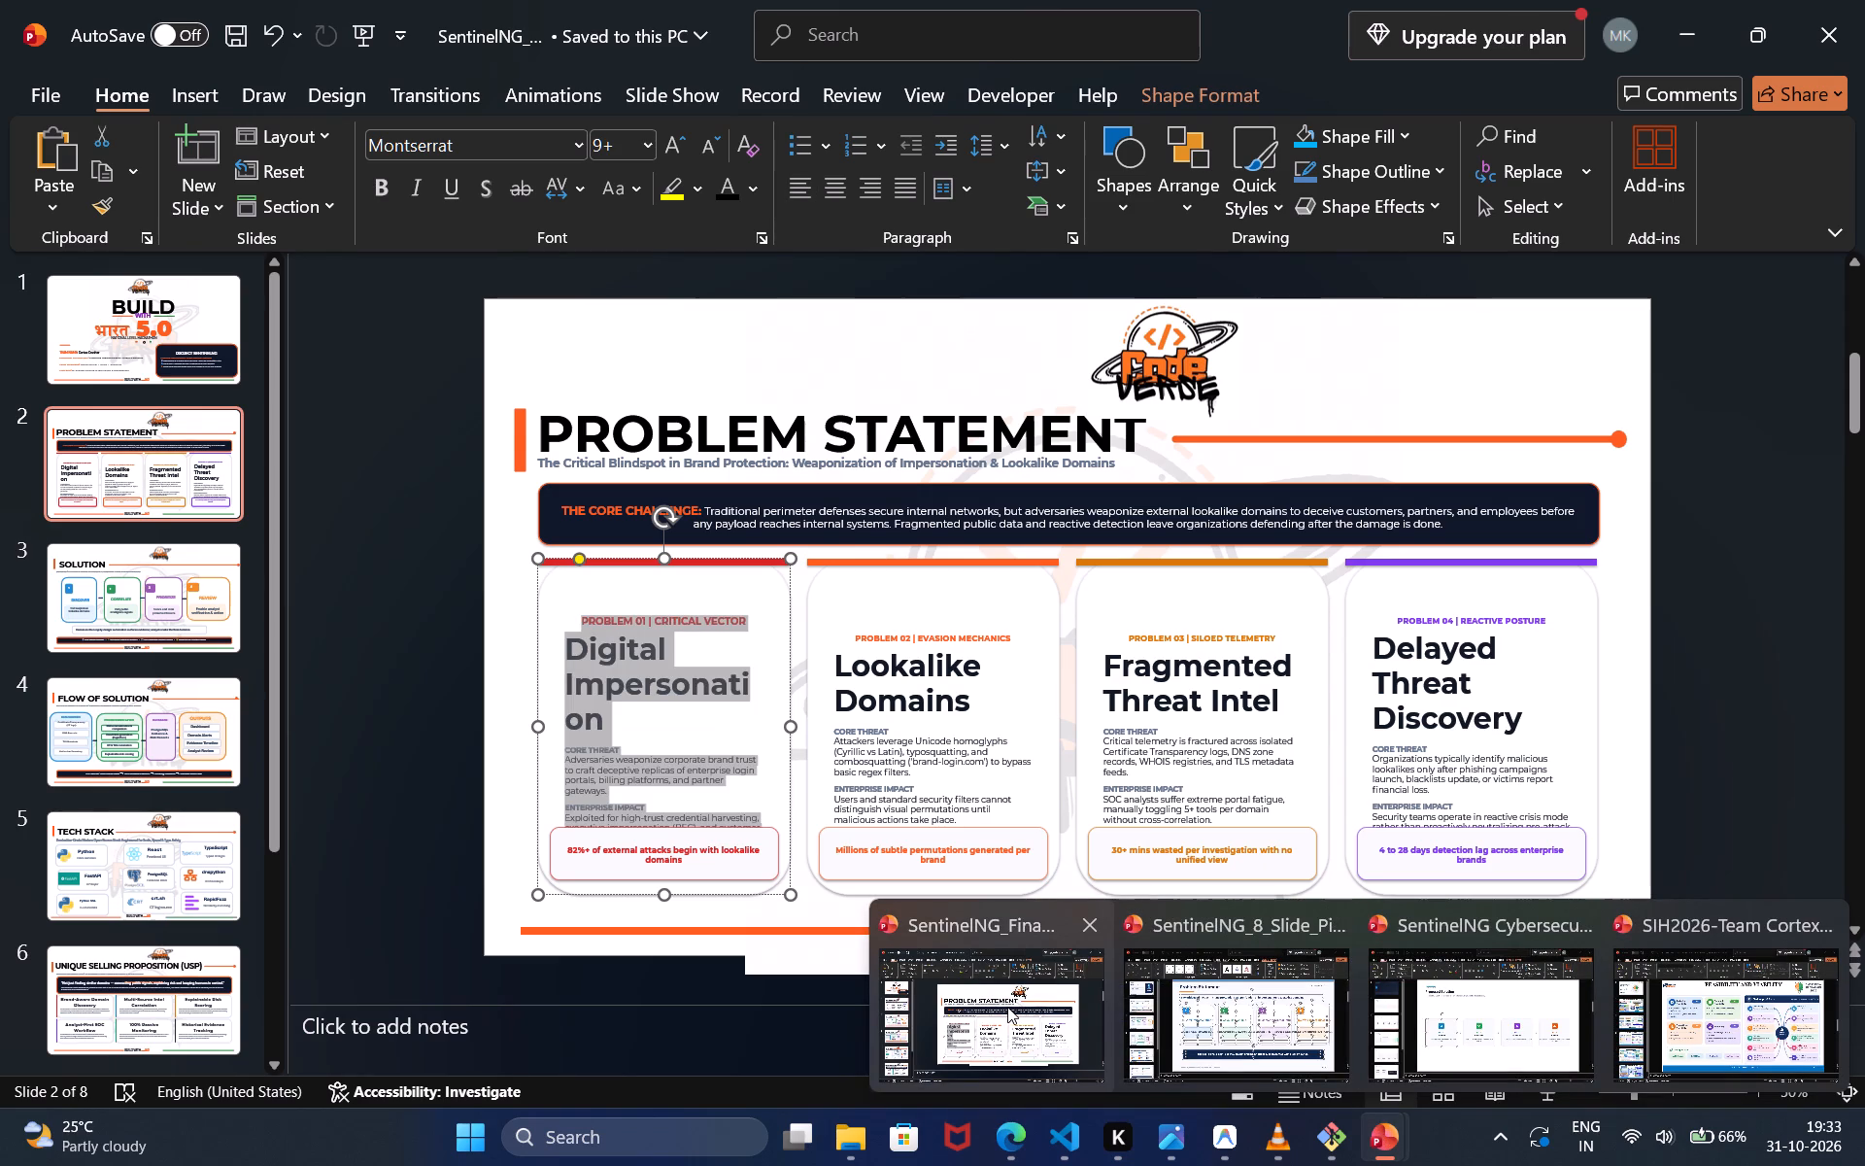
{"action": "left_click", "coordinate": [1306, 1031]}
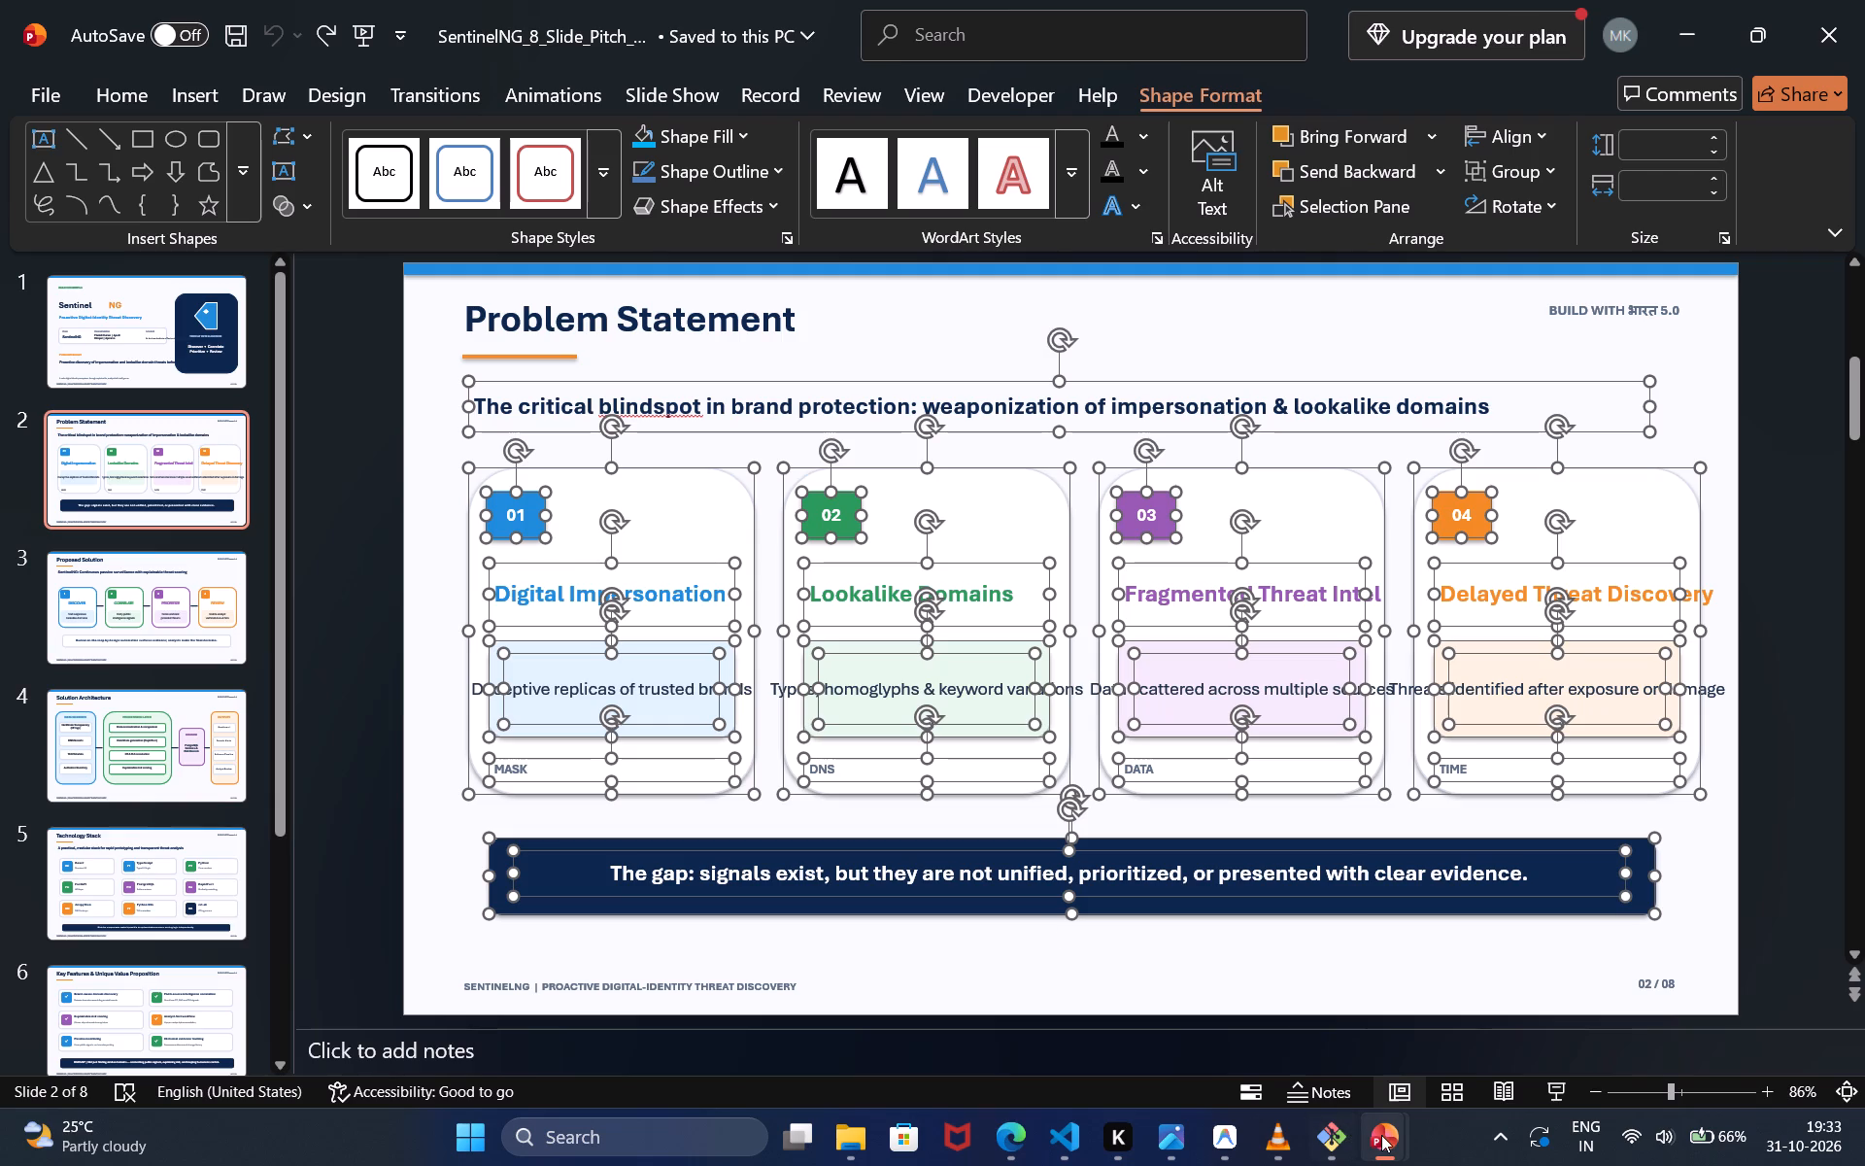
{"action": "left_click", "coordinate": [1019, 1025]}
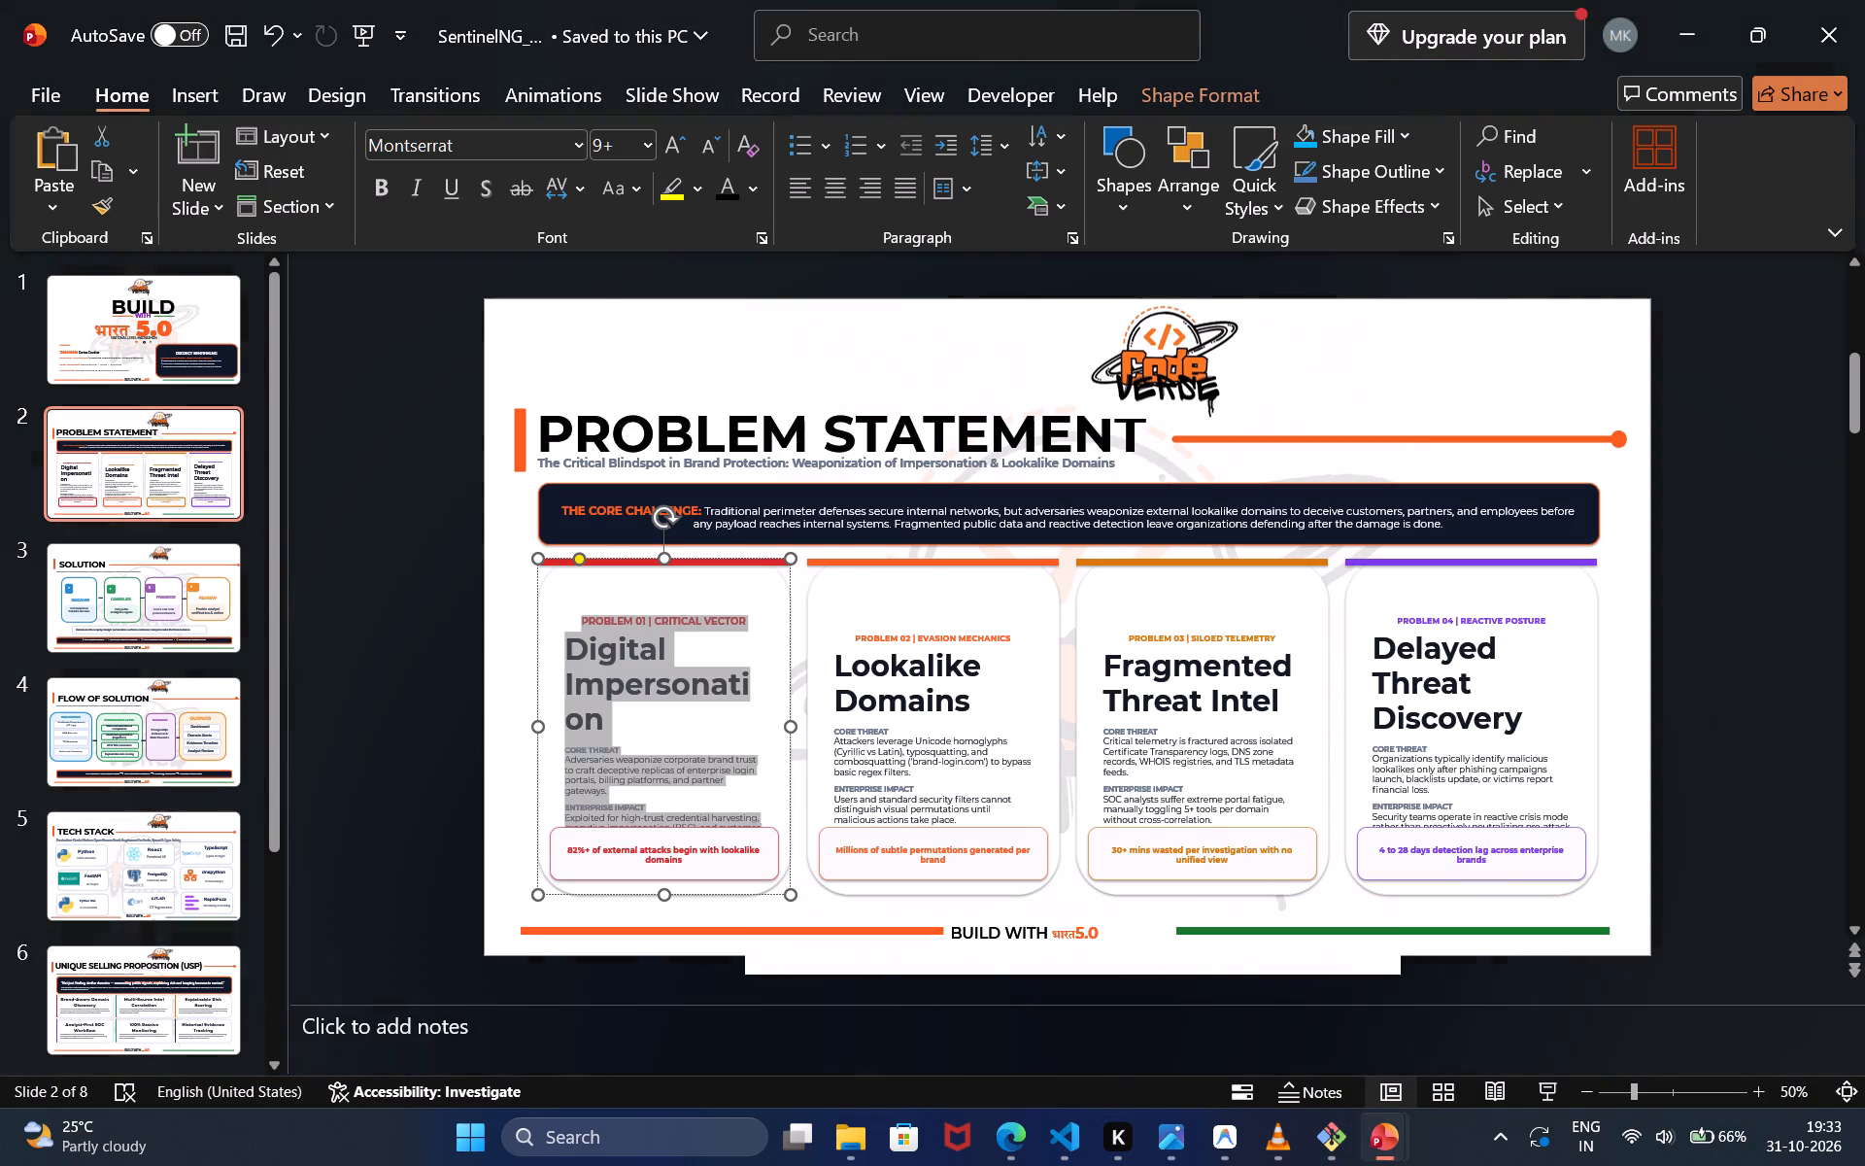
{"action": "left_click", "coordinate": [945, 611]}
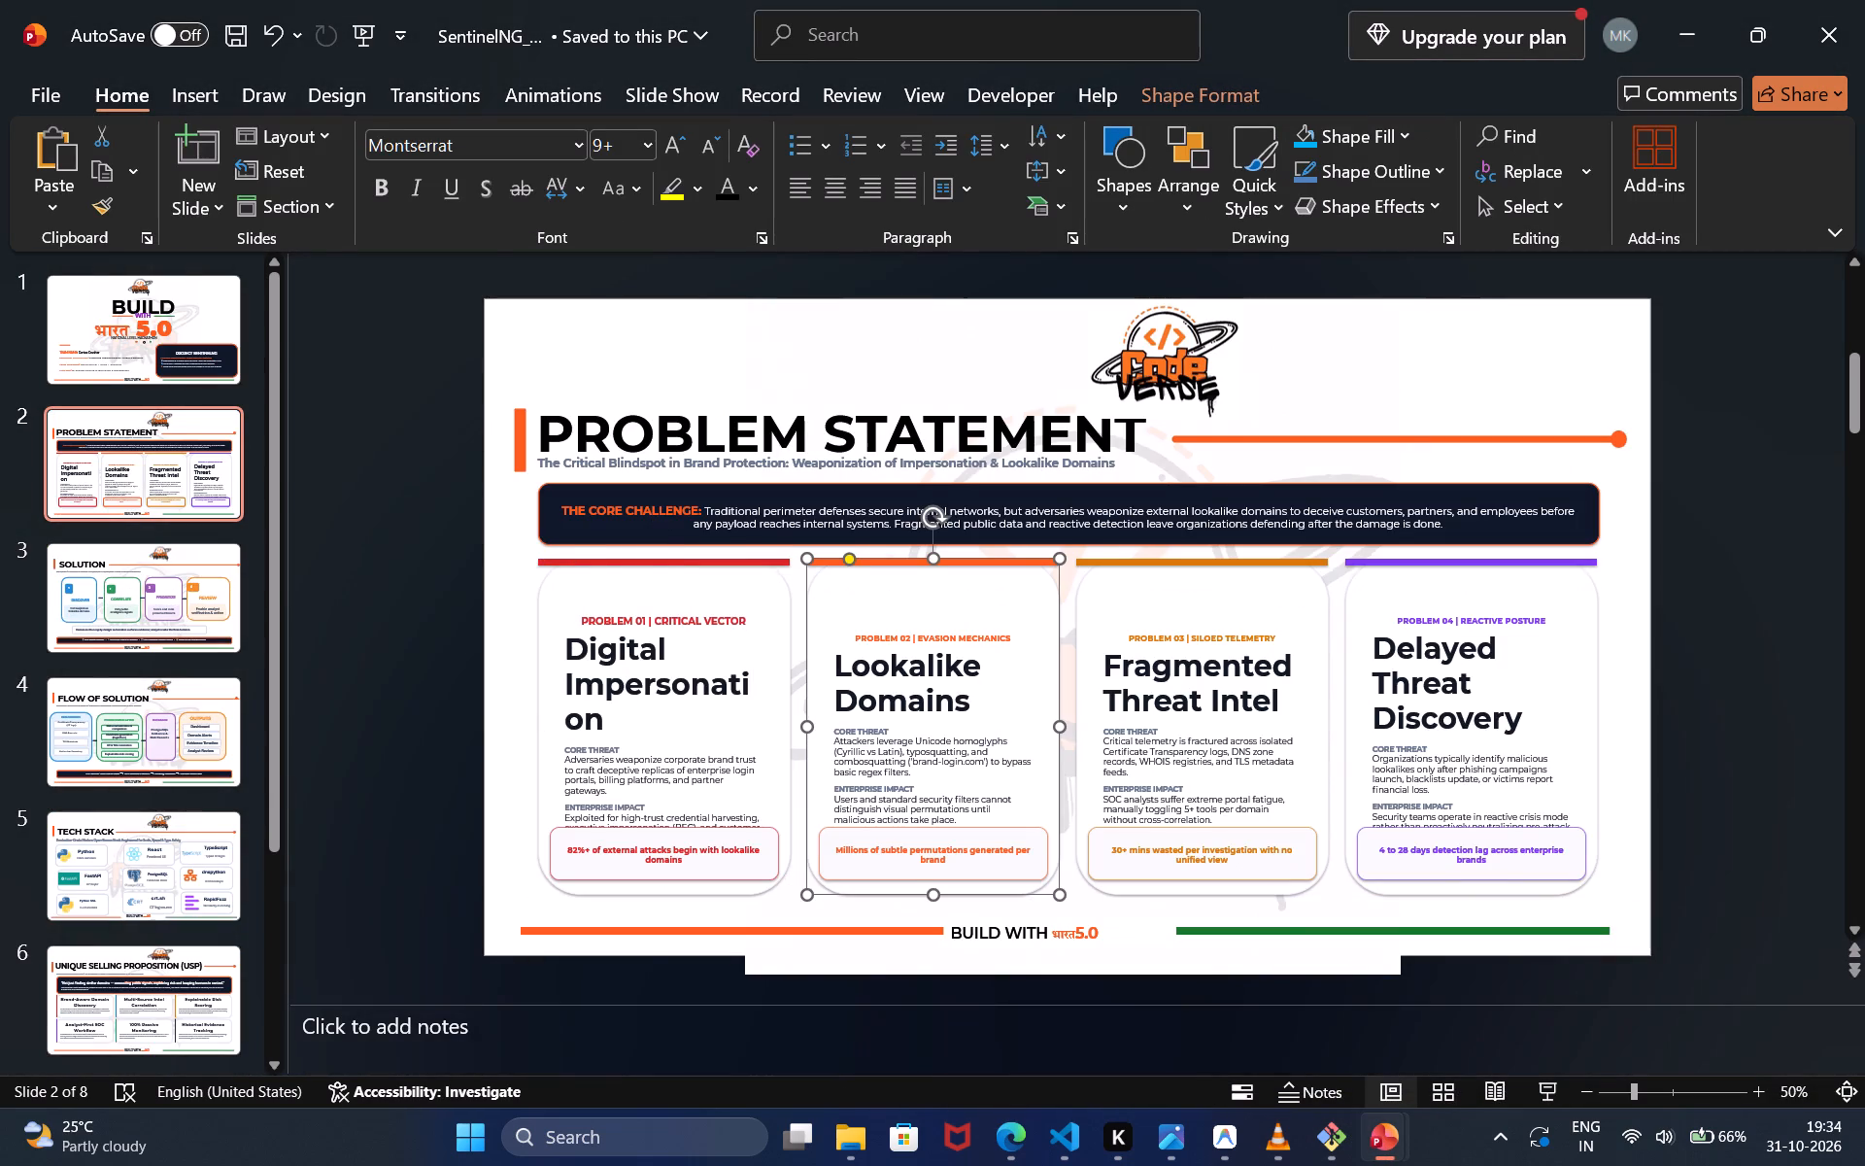
Try font size 15 on the "PROBLEM 01 | CRITICAL VECTOR" label, and set it to 18.
{"action": "left_click", "coordinate": [708, 621]}
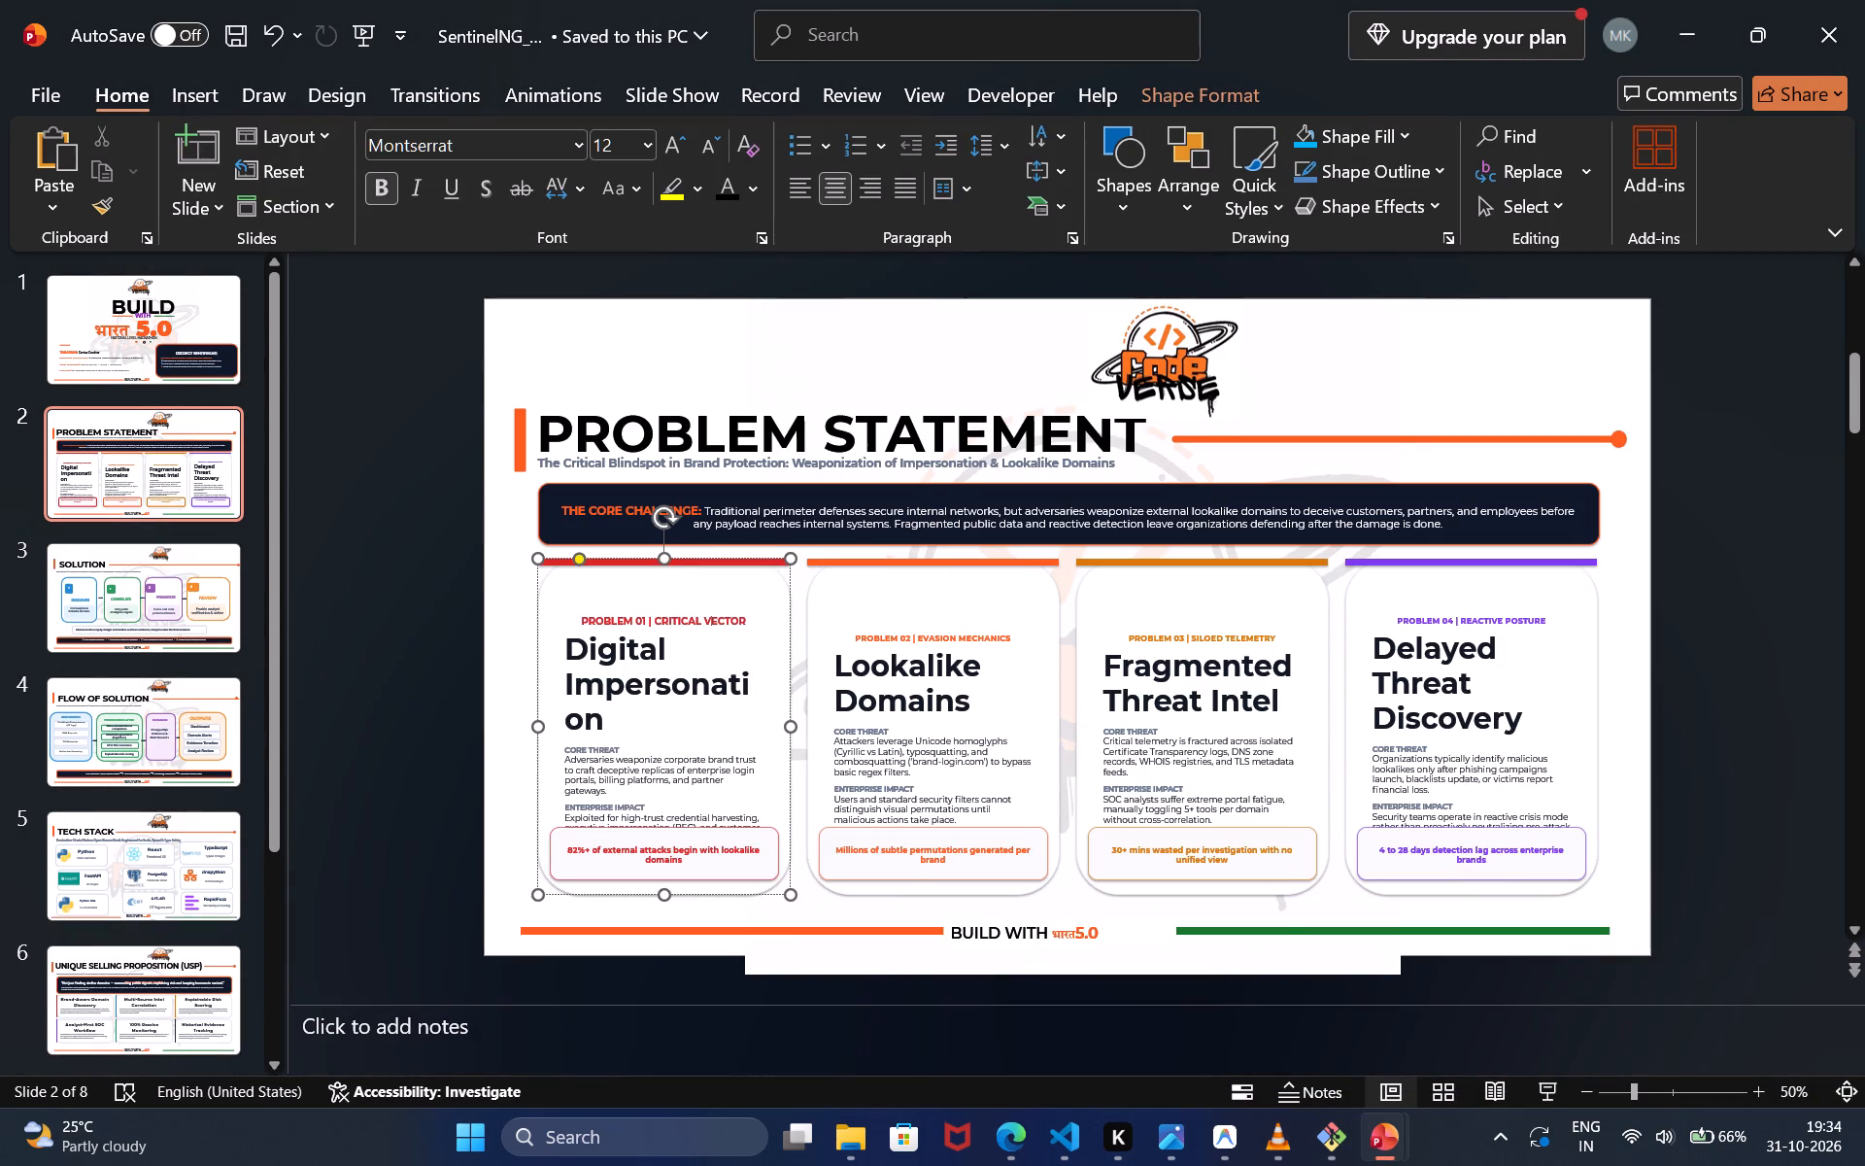
{"action": "left_click_drag", "start_coordinate": [583, 623], "coordinate": [758, 609]}
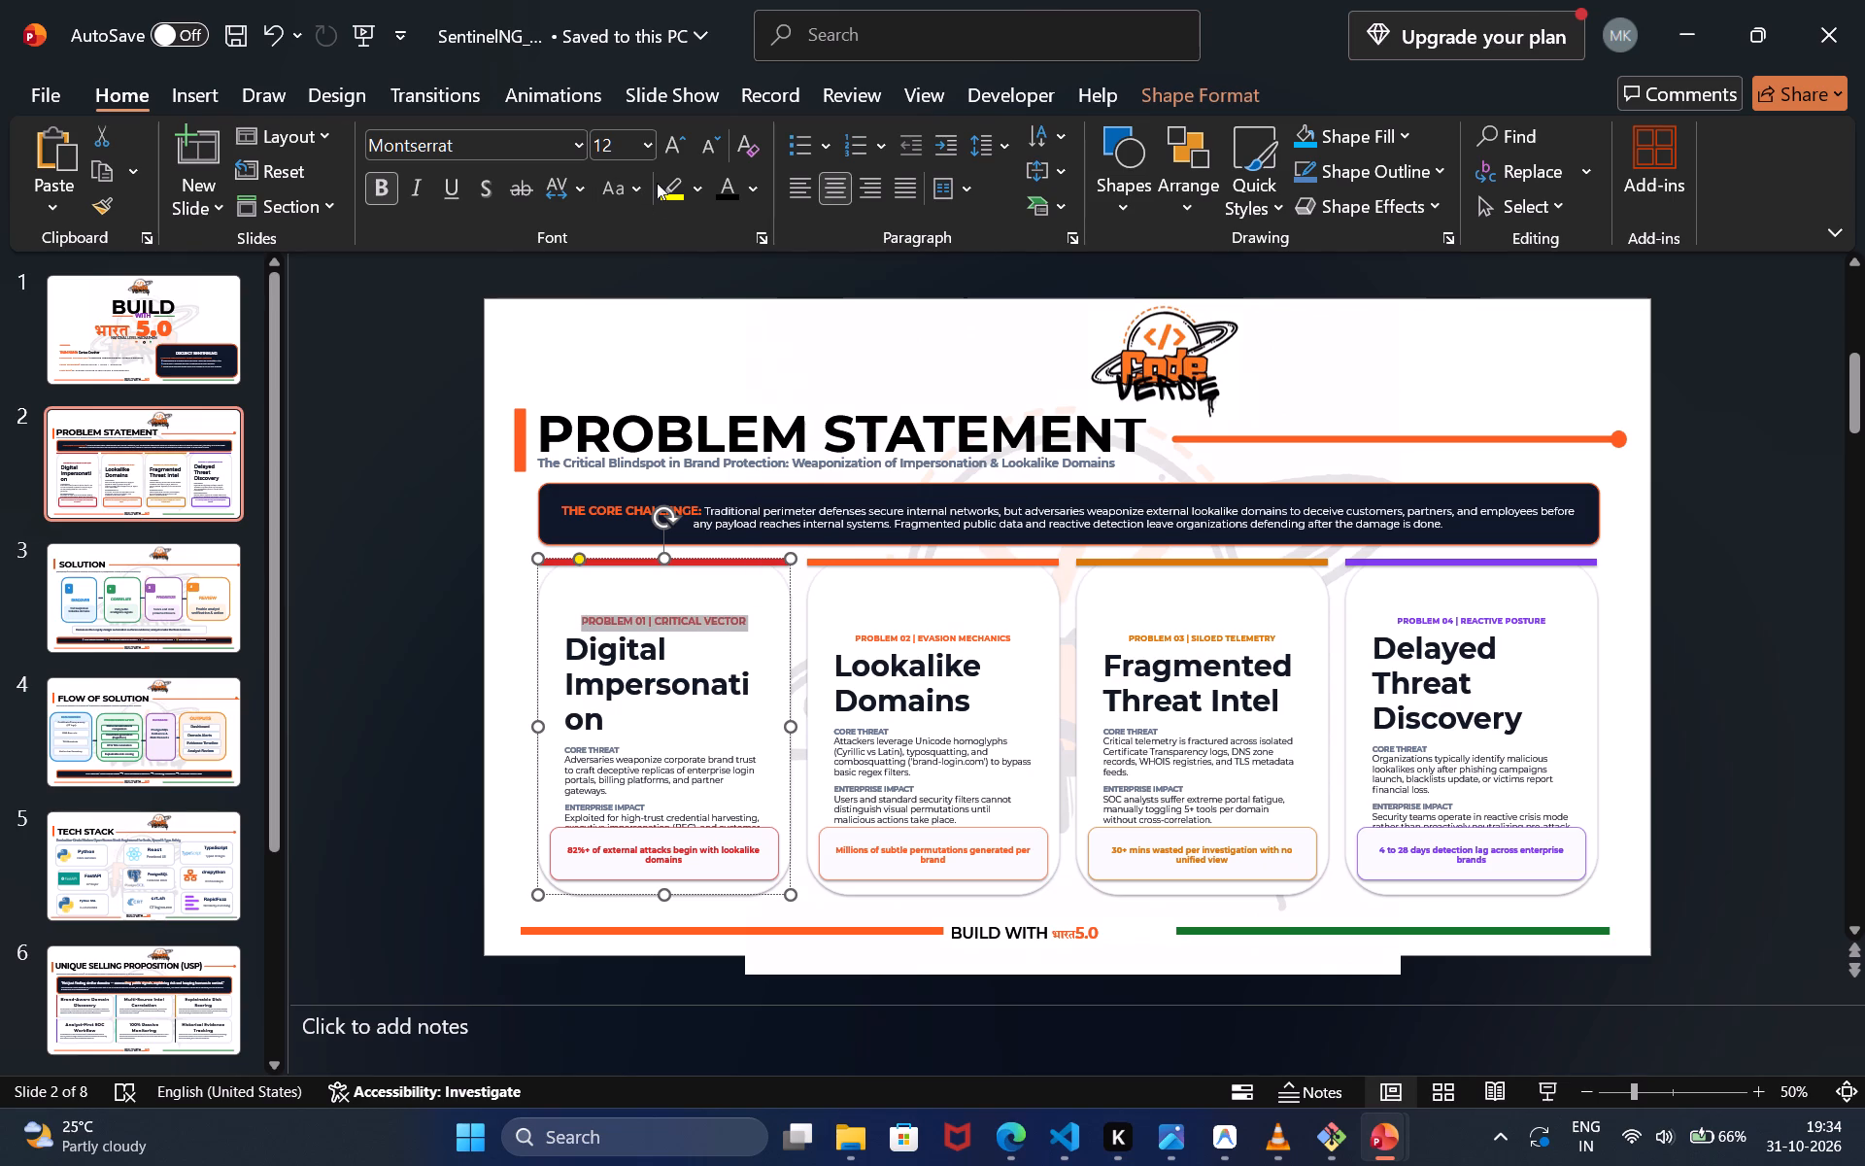
{"action": "left_click", "coordinate": [669, 170]}
{"action": "left_click", "coordinate": [636, 159]}
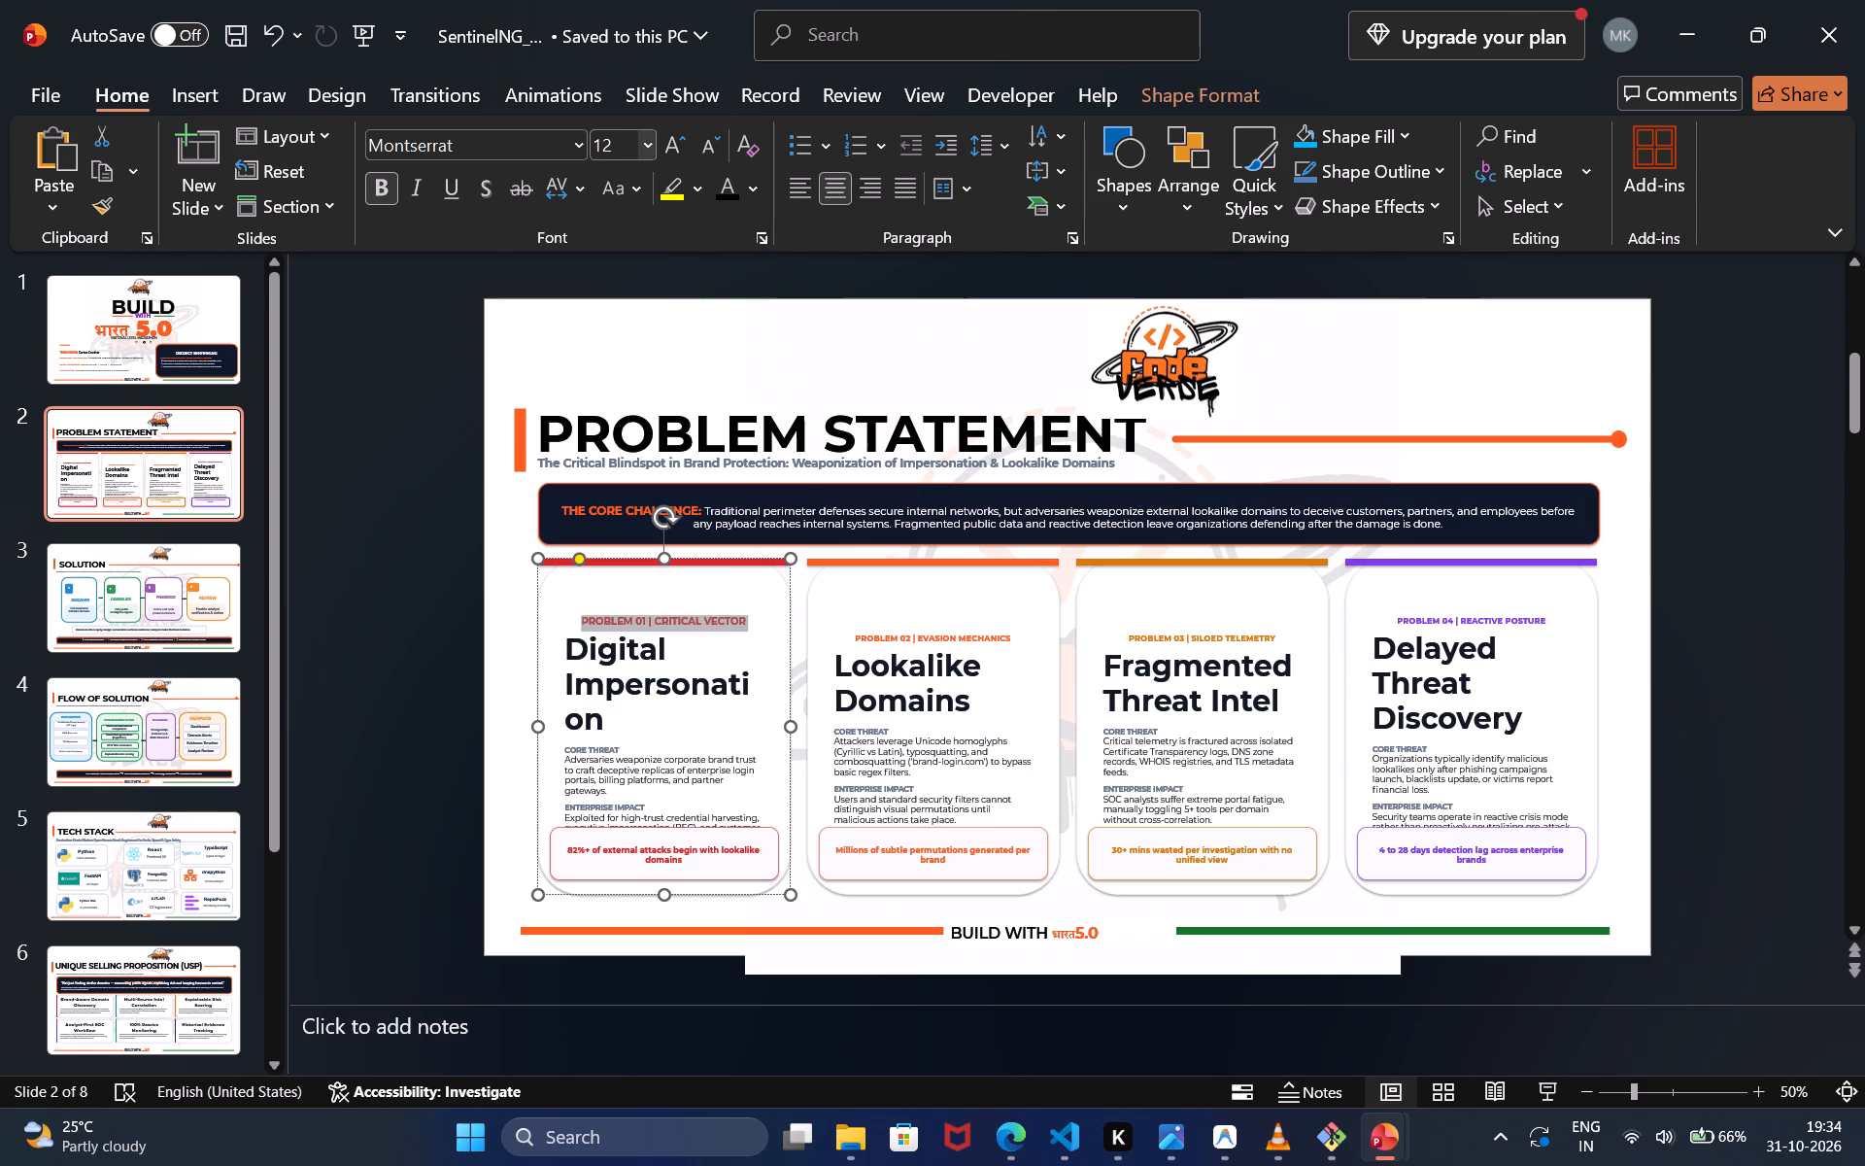
{"action": "left_click", "coordinate": [614, 150]}
{"action": "left_click", "coordinate": [614, 150]}
{"action": "key", "text": "BackSpace"}
{"action": "key", "text": "BackSpace"}
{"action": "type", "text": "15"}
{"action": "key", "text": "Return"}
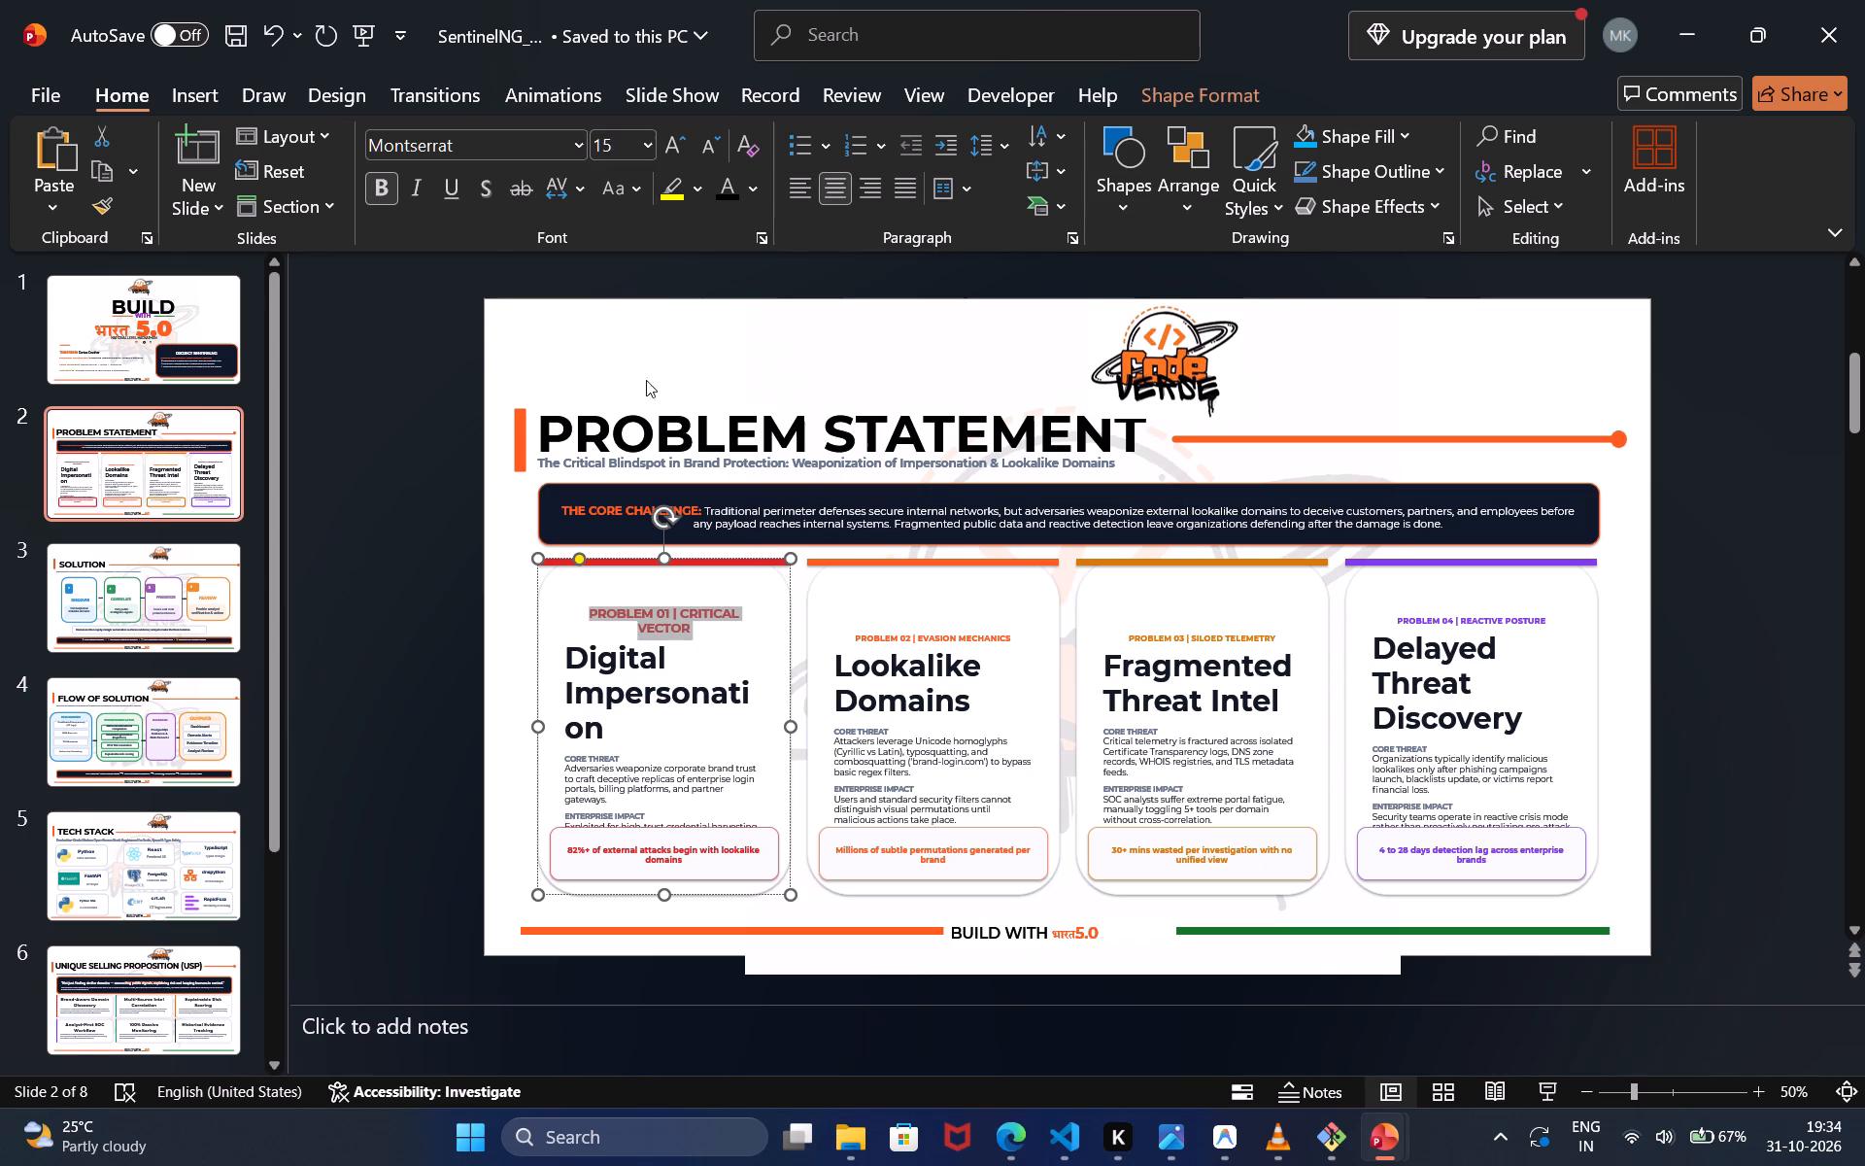
{"action": "left_click", "coordinate": [620, 146]}
{"action": "key", "text": "equal"}
{"action": "key", "text": "BackSpace"}
{"action": "key", "text": "BackSpace"}
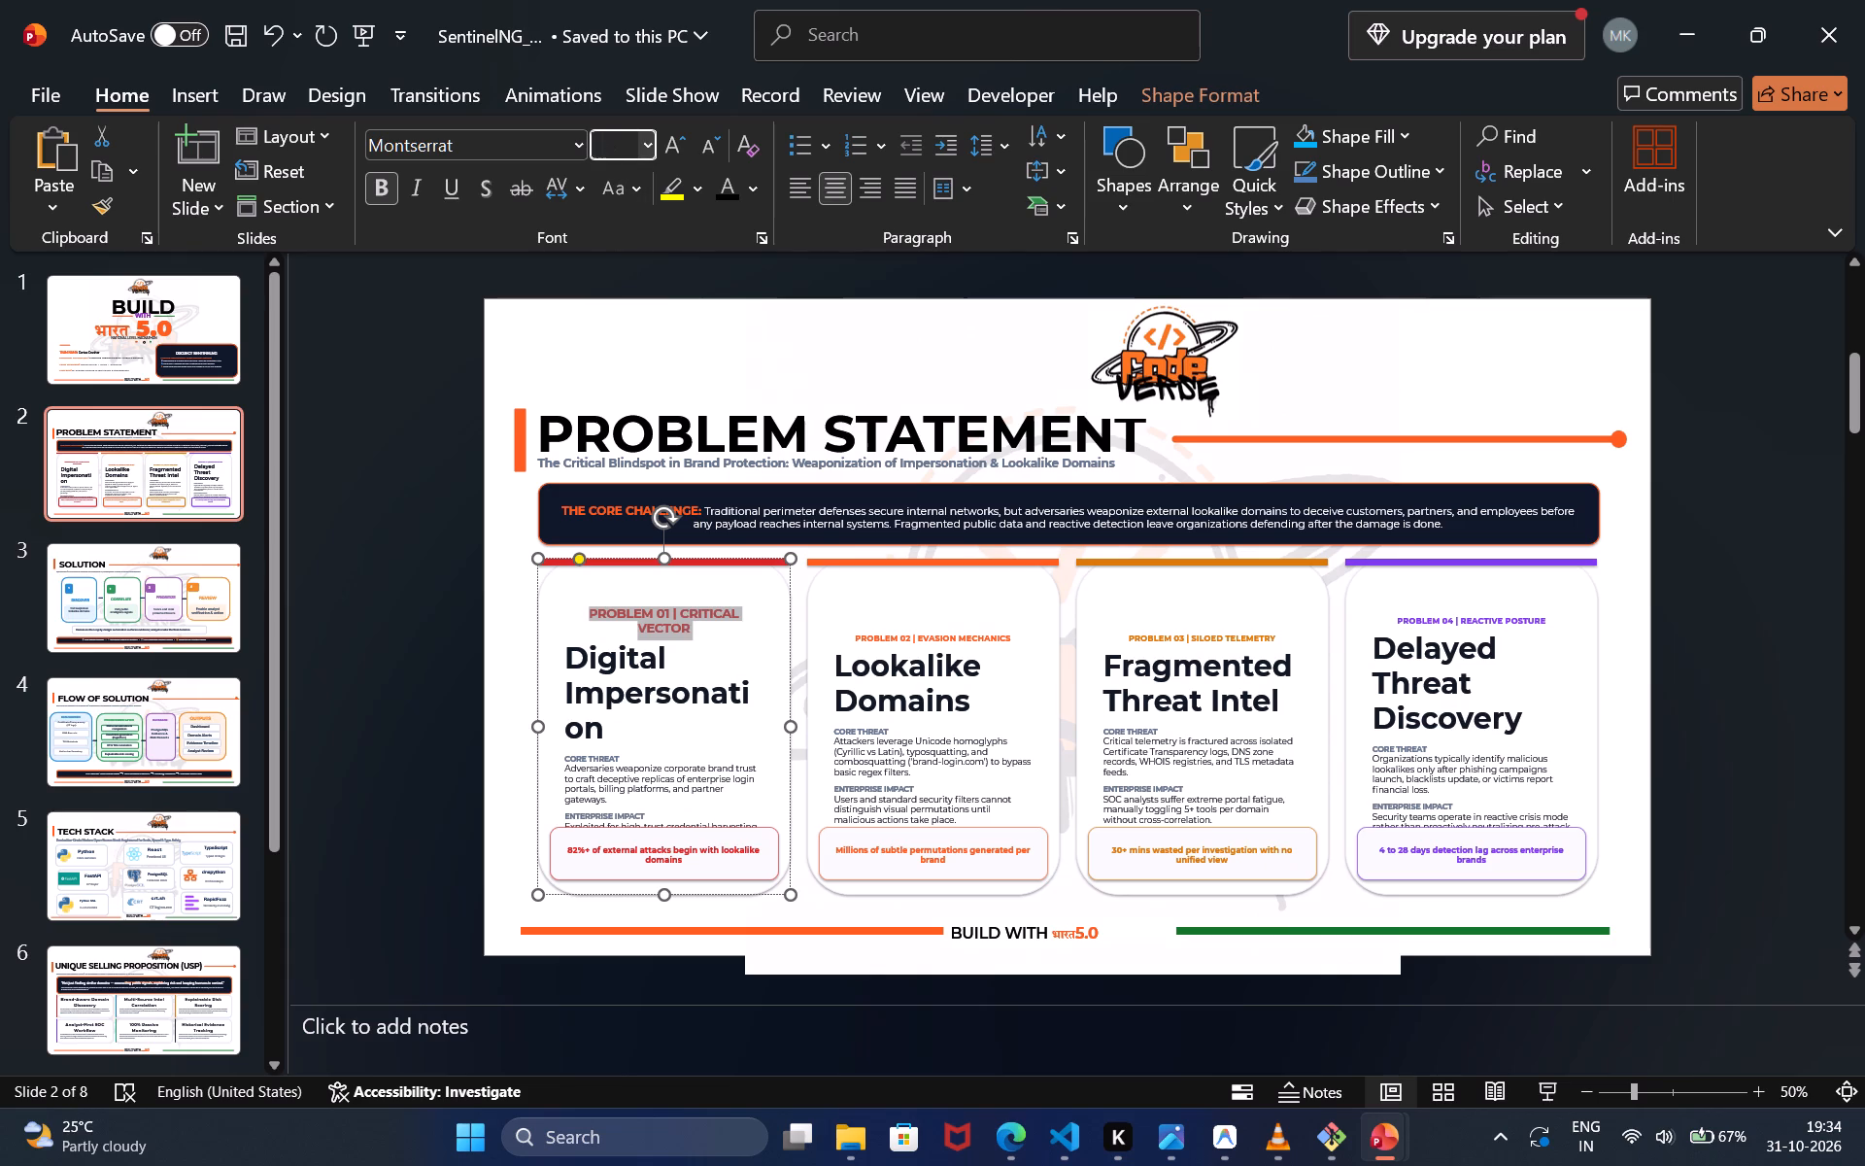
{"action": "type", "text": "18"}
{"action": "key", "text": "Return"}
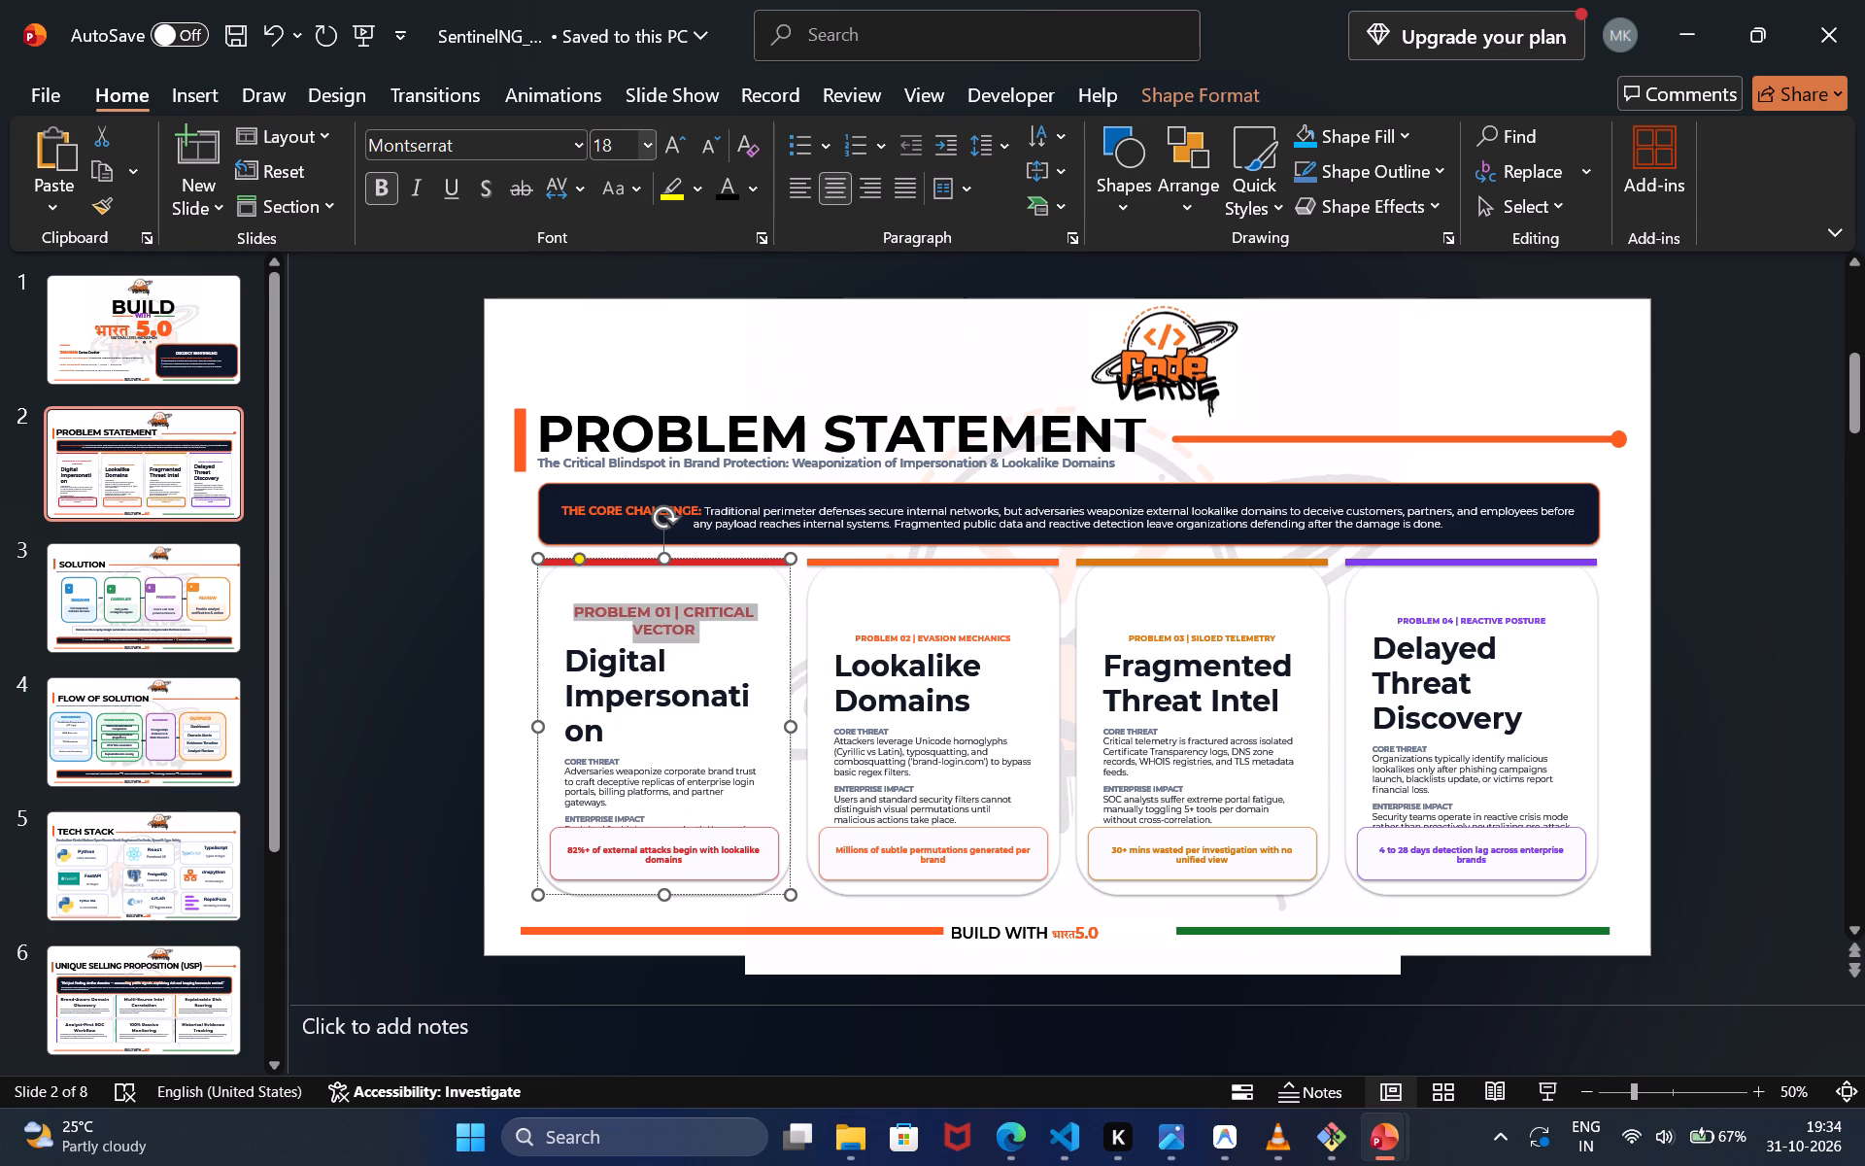
Enlarge all the text inside the Lookalike Domains card by six size steps, and reduce it by four.
{"action": "left_click", "coordinate": [858, 642]}
{"action": "left_click_drag", "start_coordinate": [858, 642], "coordinate": [1024, 823]}
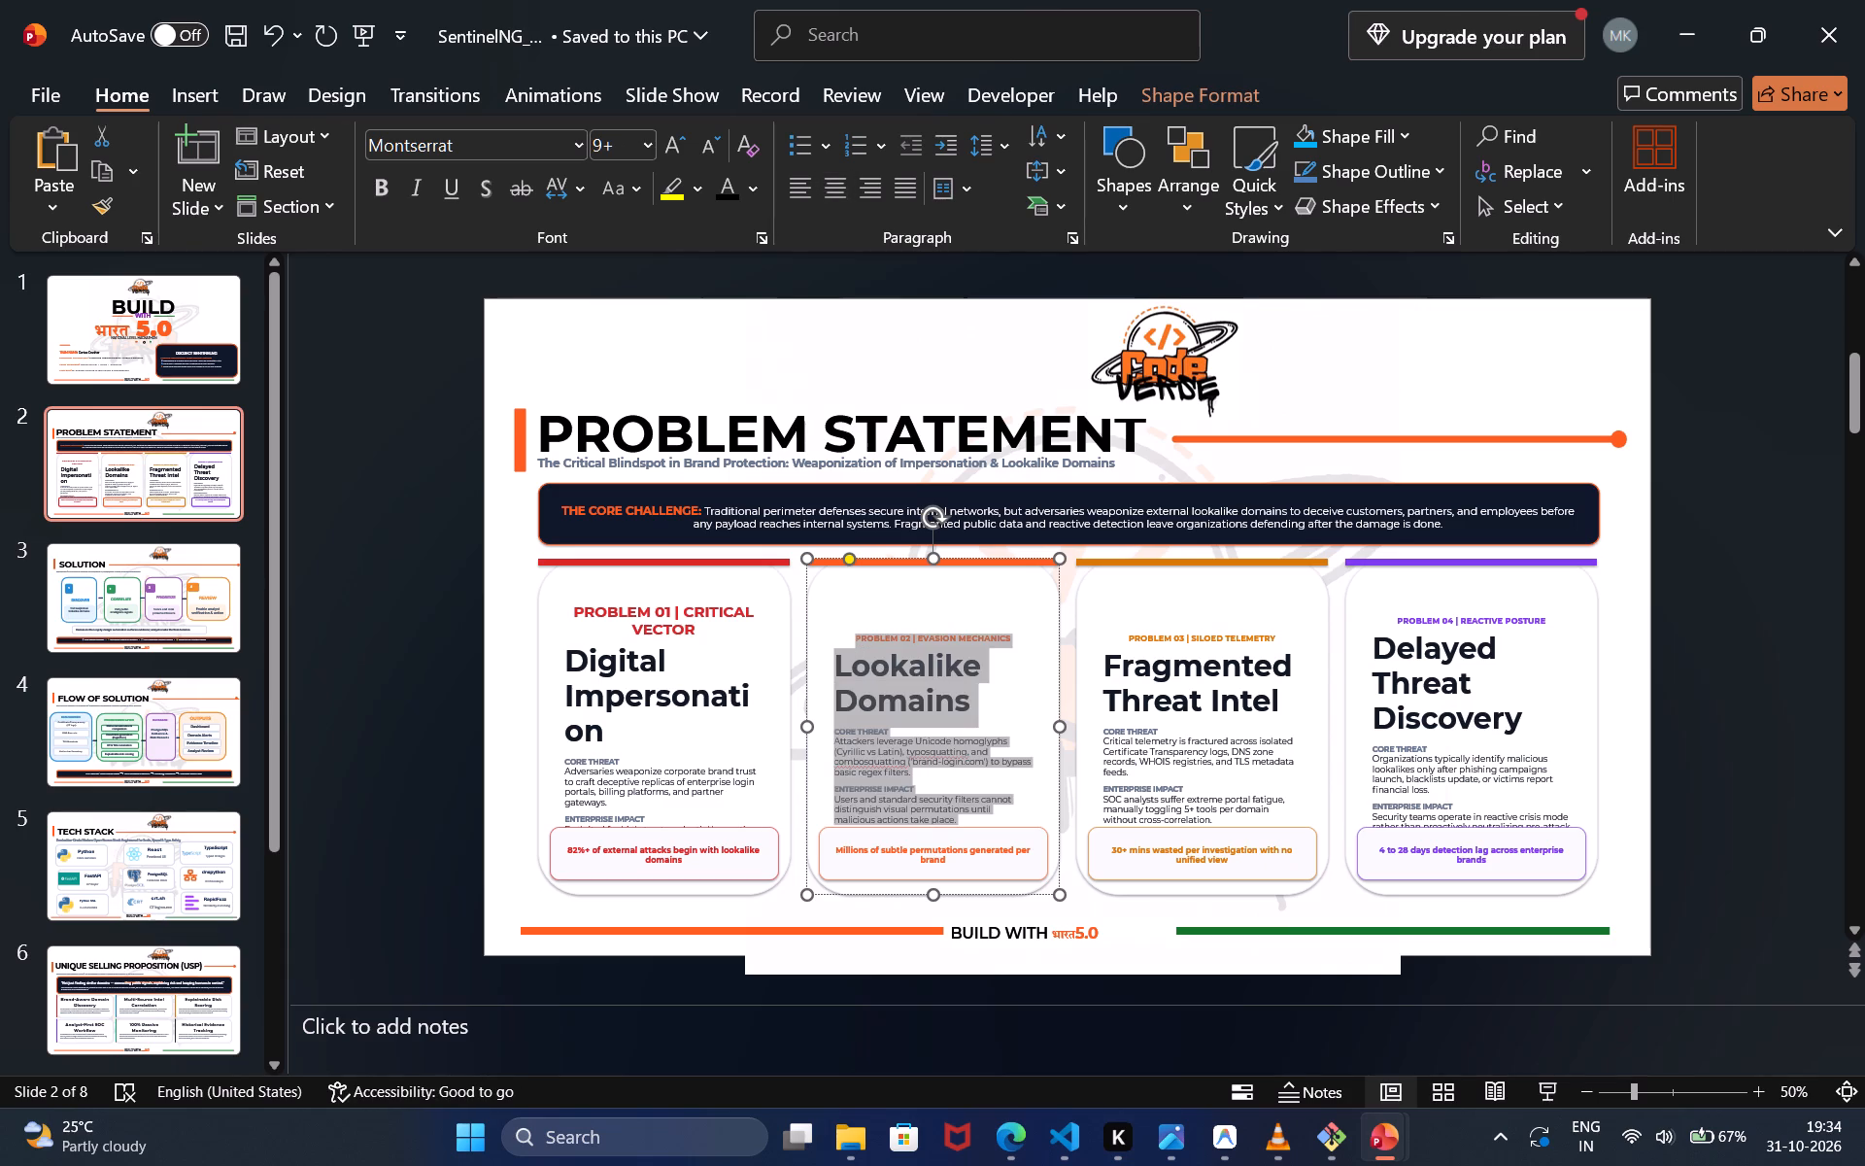
{"action": "left_click", "coordinate": [675, 147]}
{"action": "triple_click", "coordinate": [675, 147]}
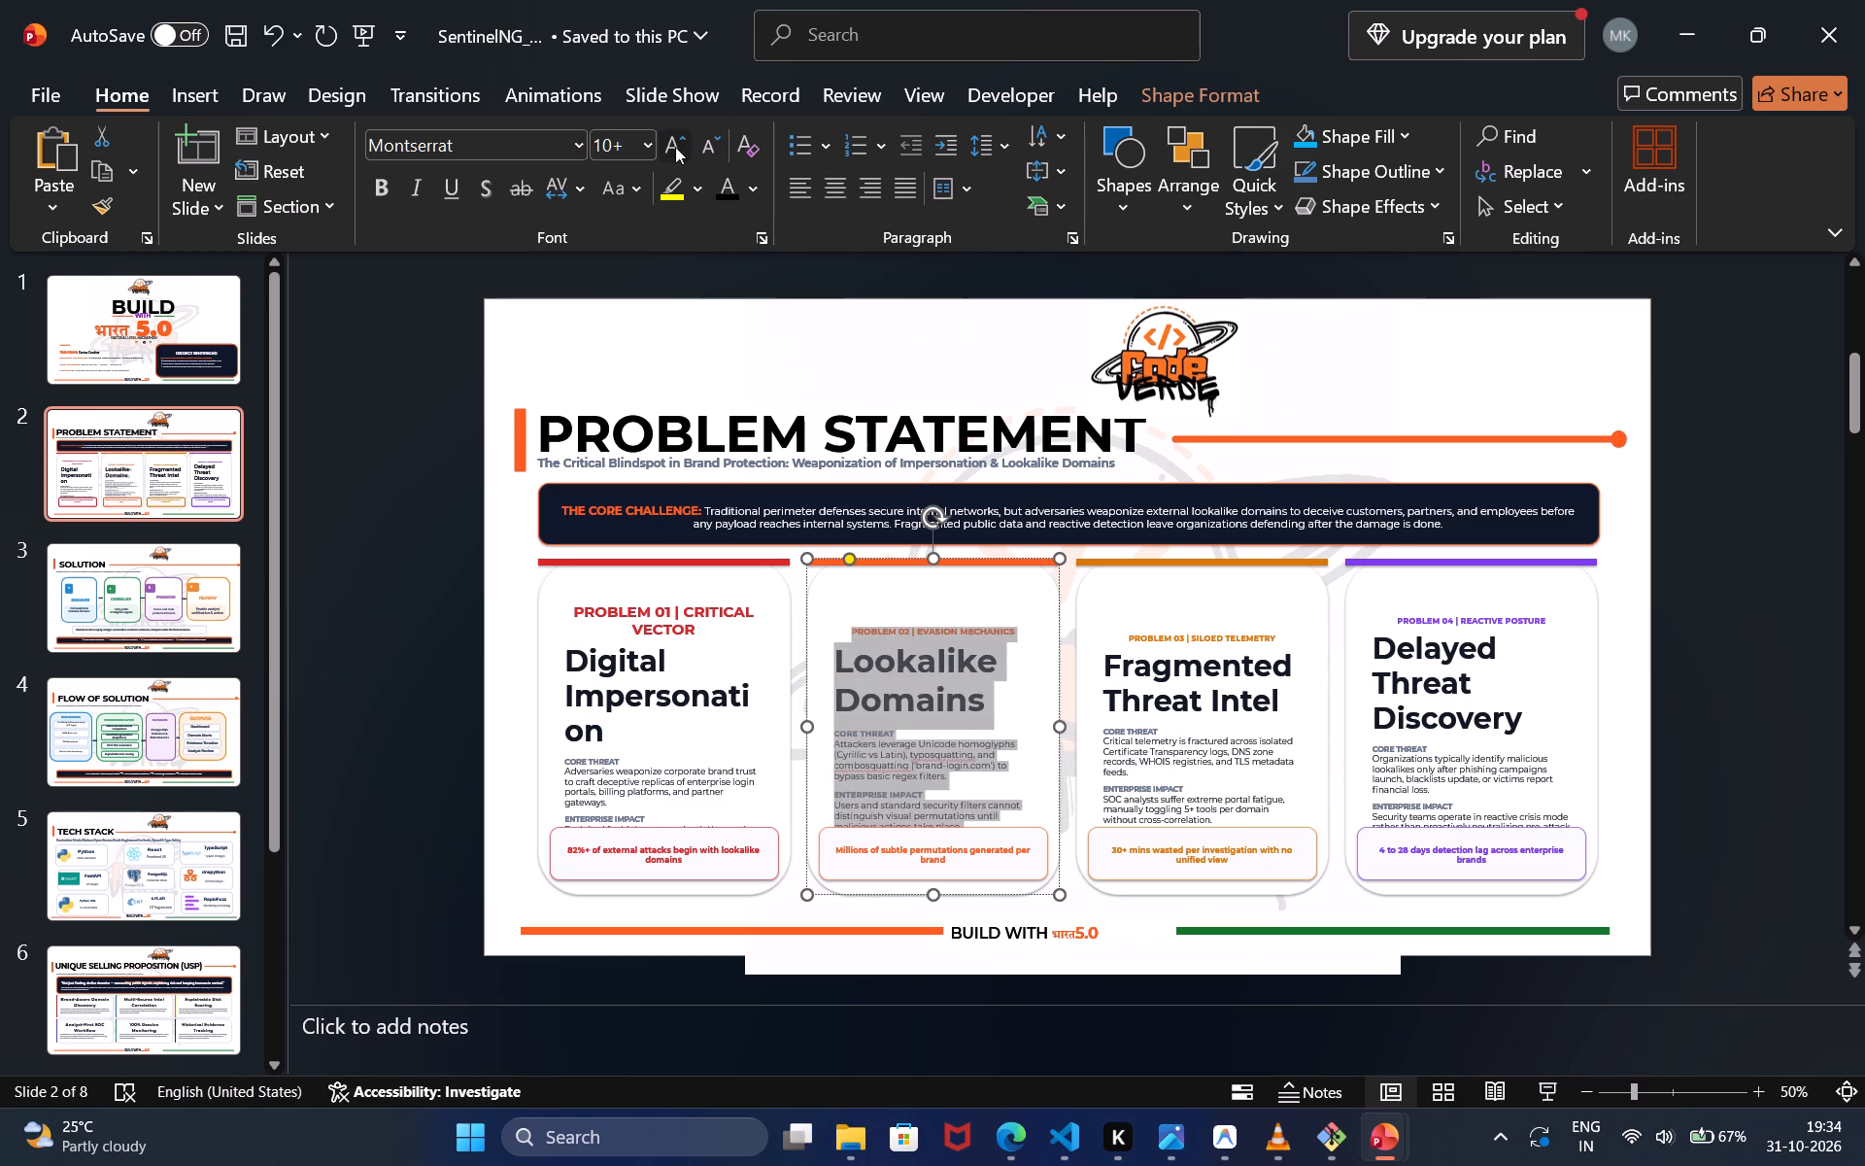
{"action": "double_click", "coordinate": [675, 147]}
{"action": "triple_click", "coordinate": [698, 150]}
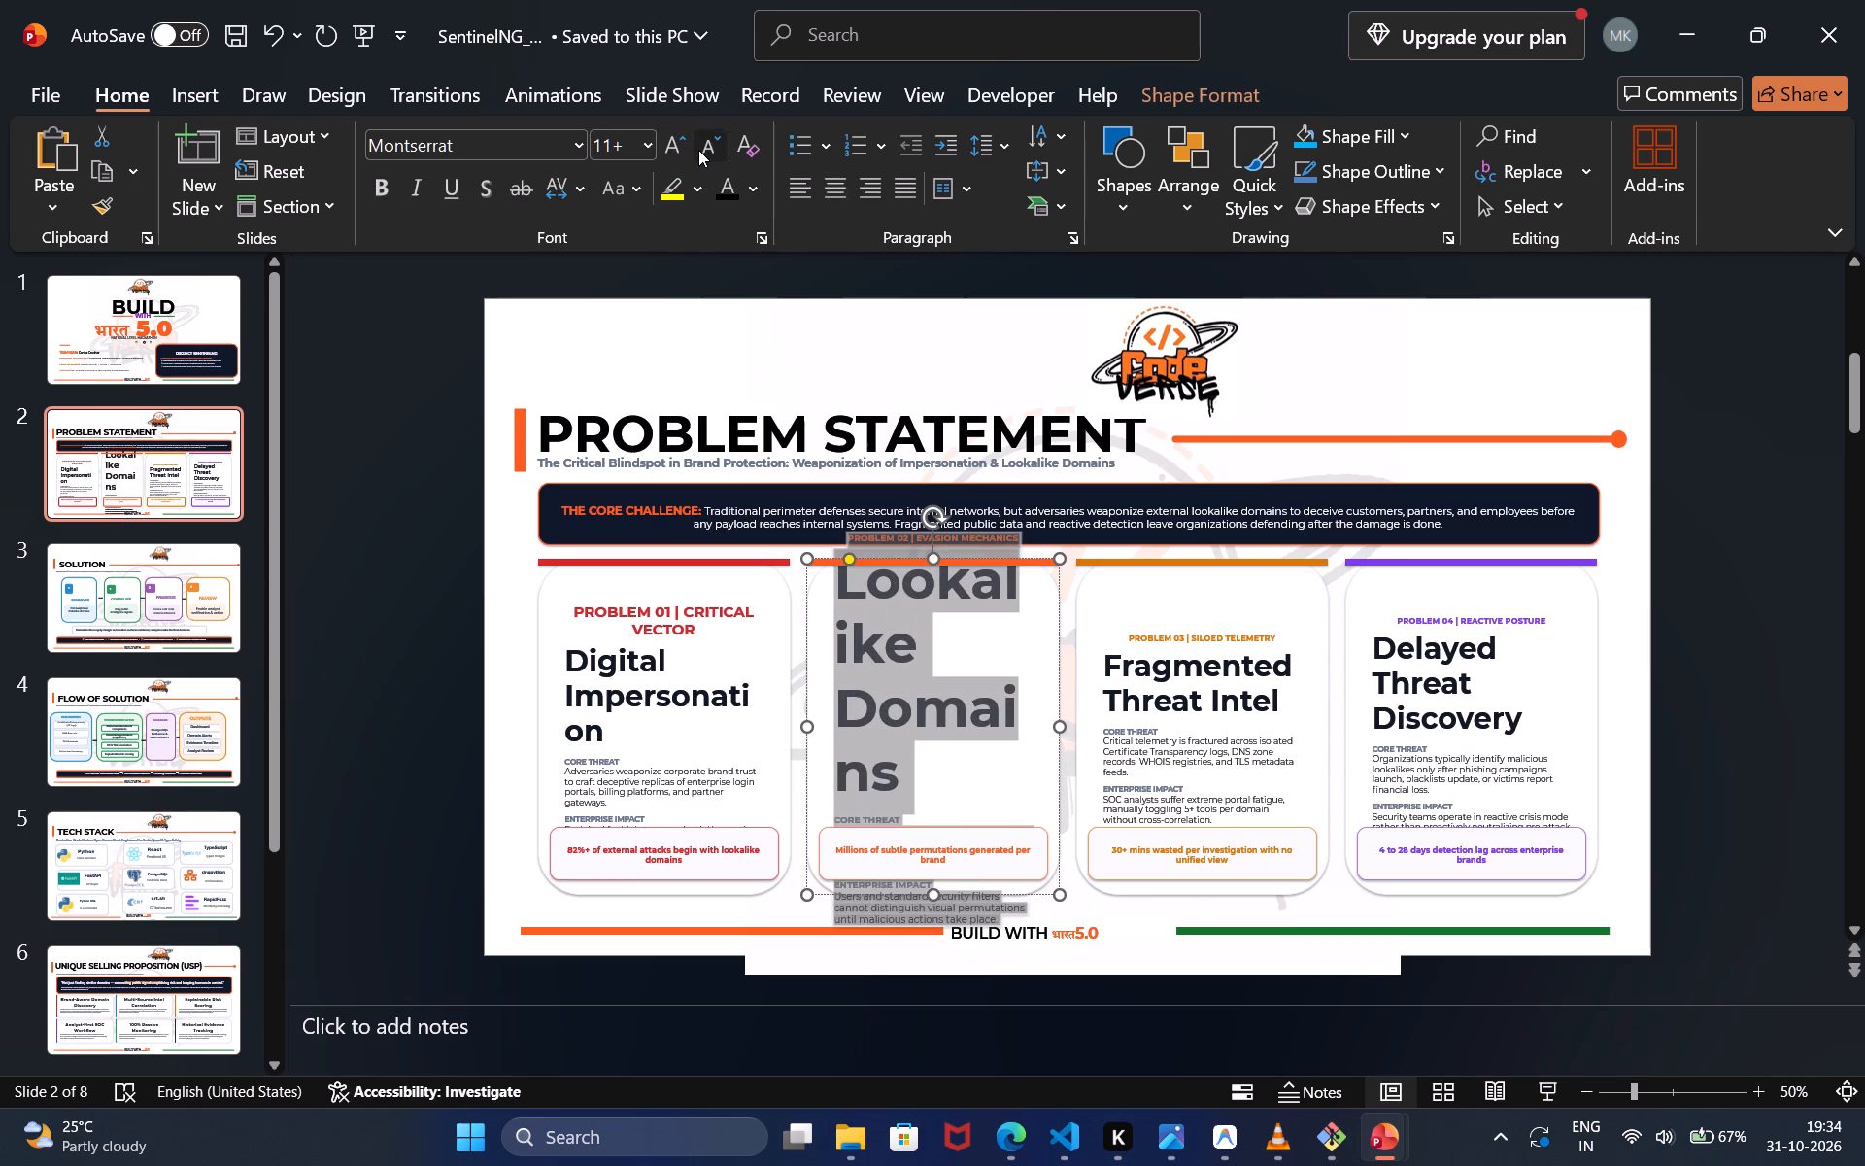
{"action": "left_click", "coordinate": [698, 150]}
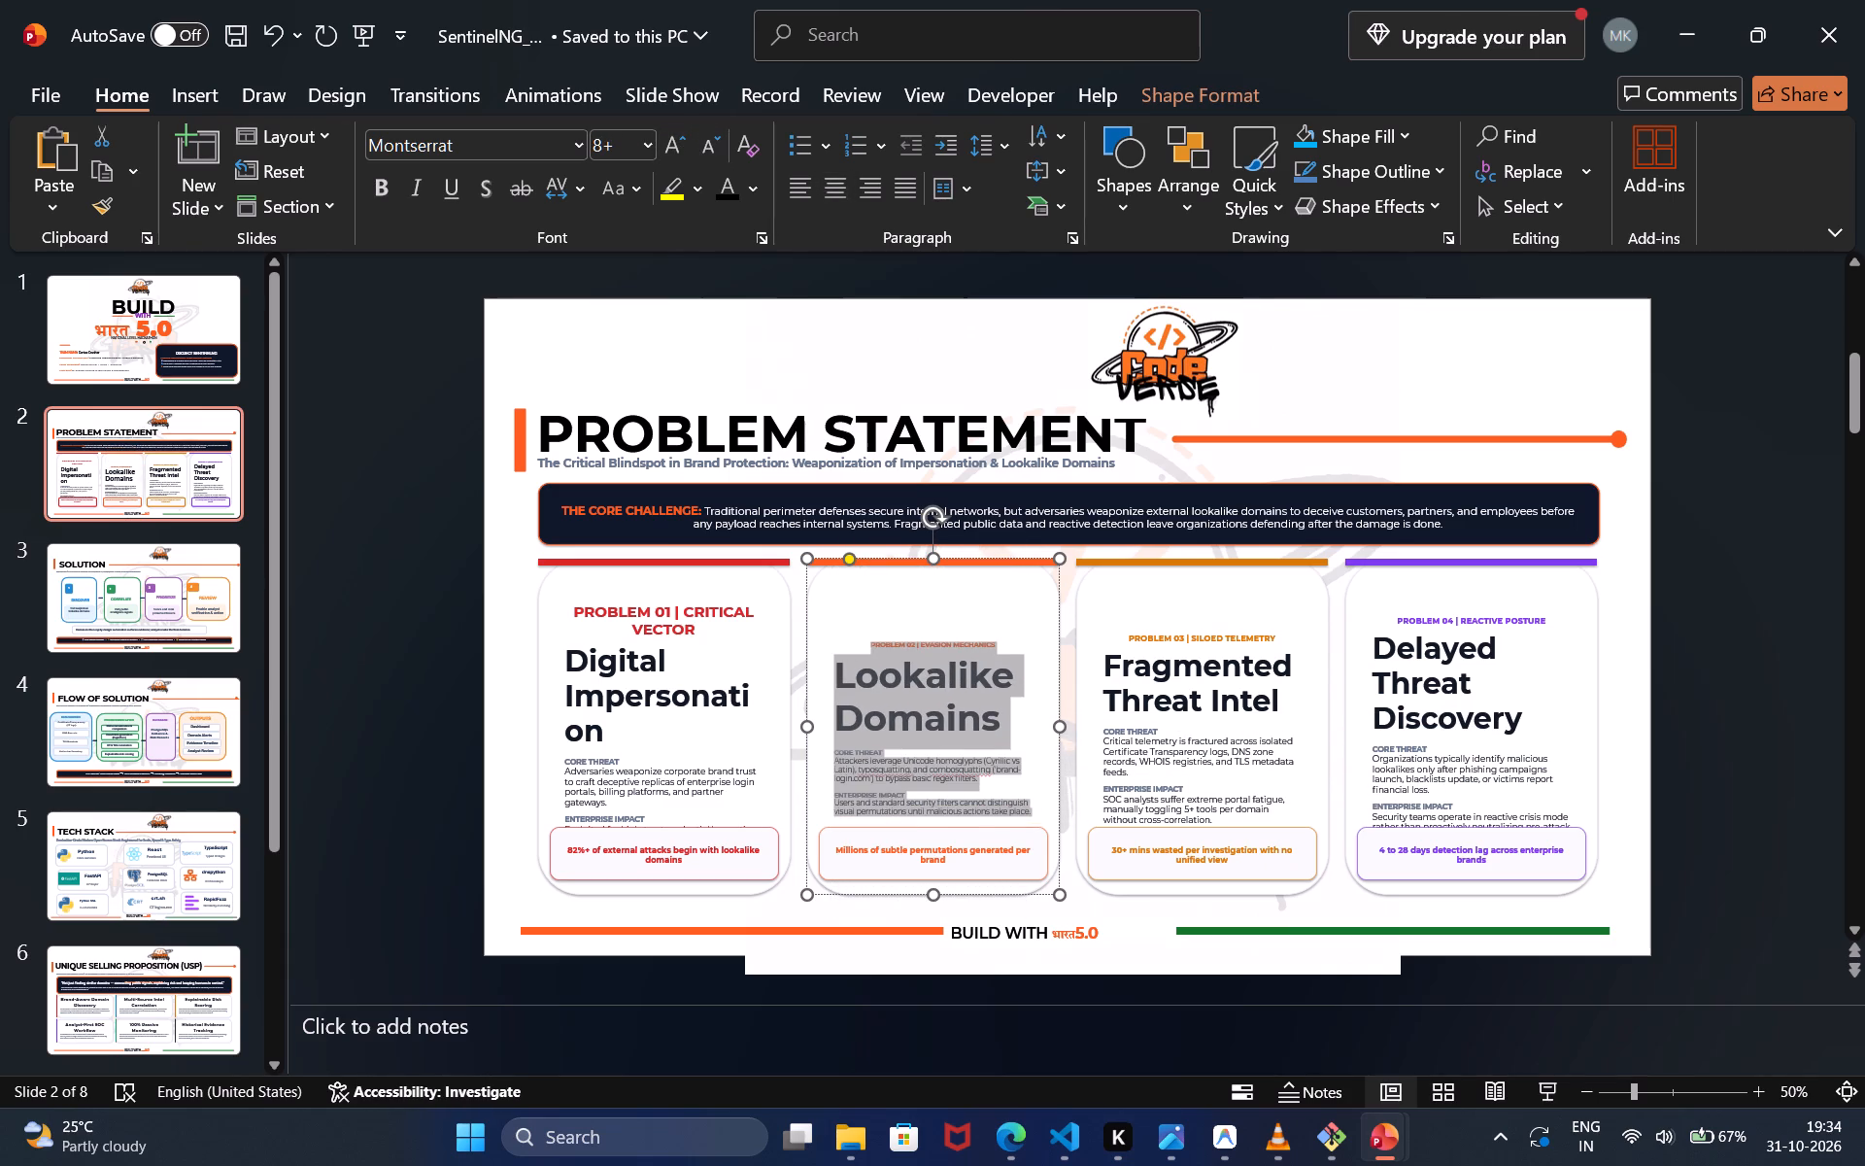
Set the "PROBLEM 02 | EVASION MECHANICS" label on the Lookalike Domains card to font size 18.
{"action": "left_click", "coordinate": [990, 649]}
{"action": "left_click_drag", "start_coordinate": [998, 649], "coordinate": [942, 650]}
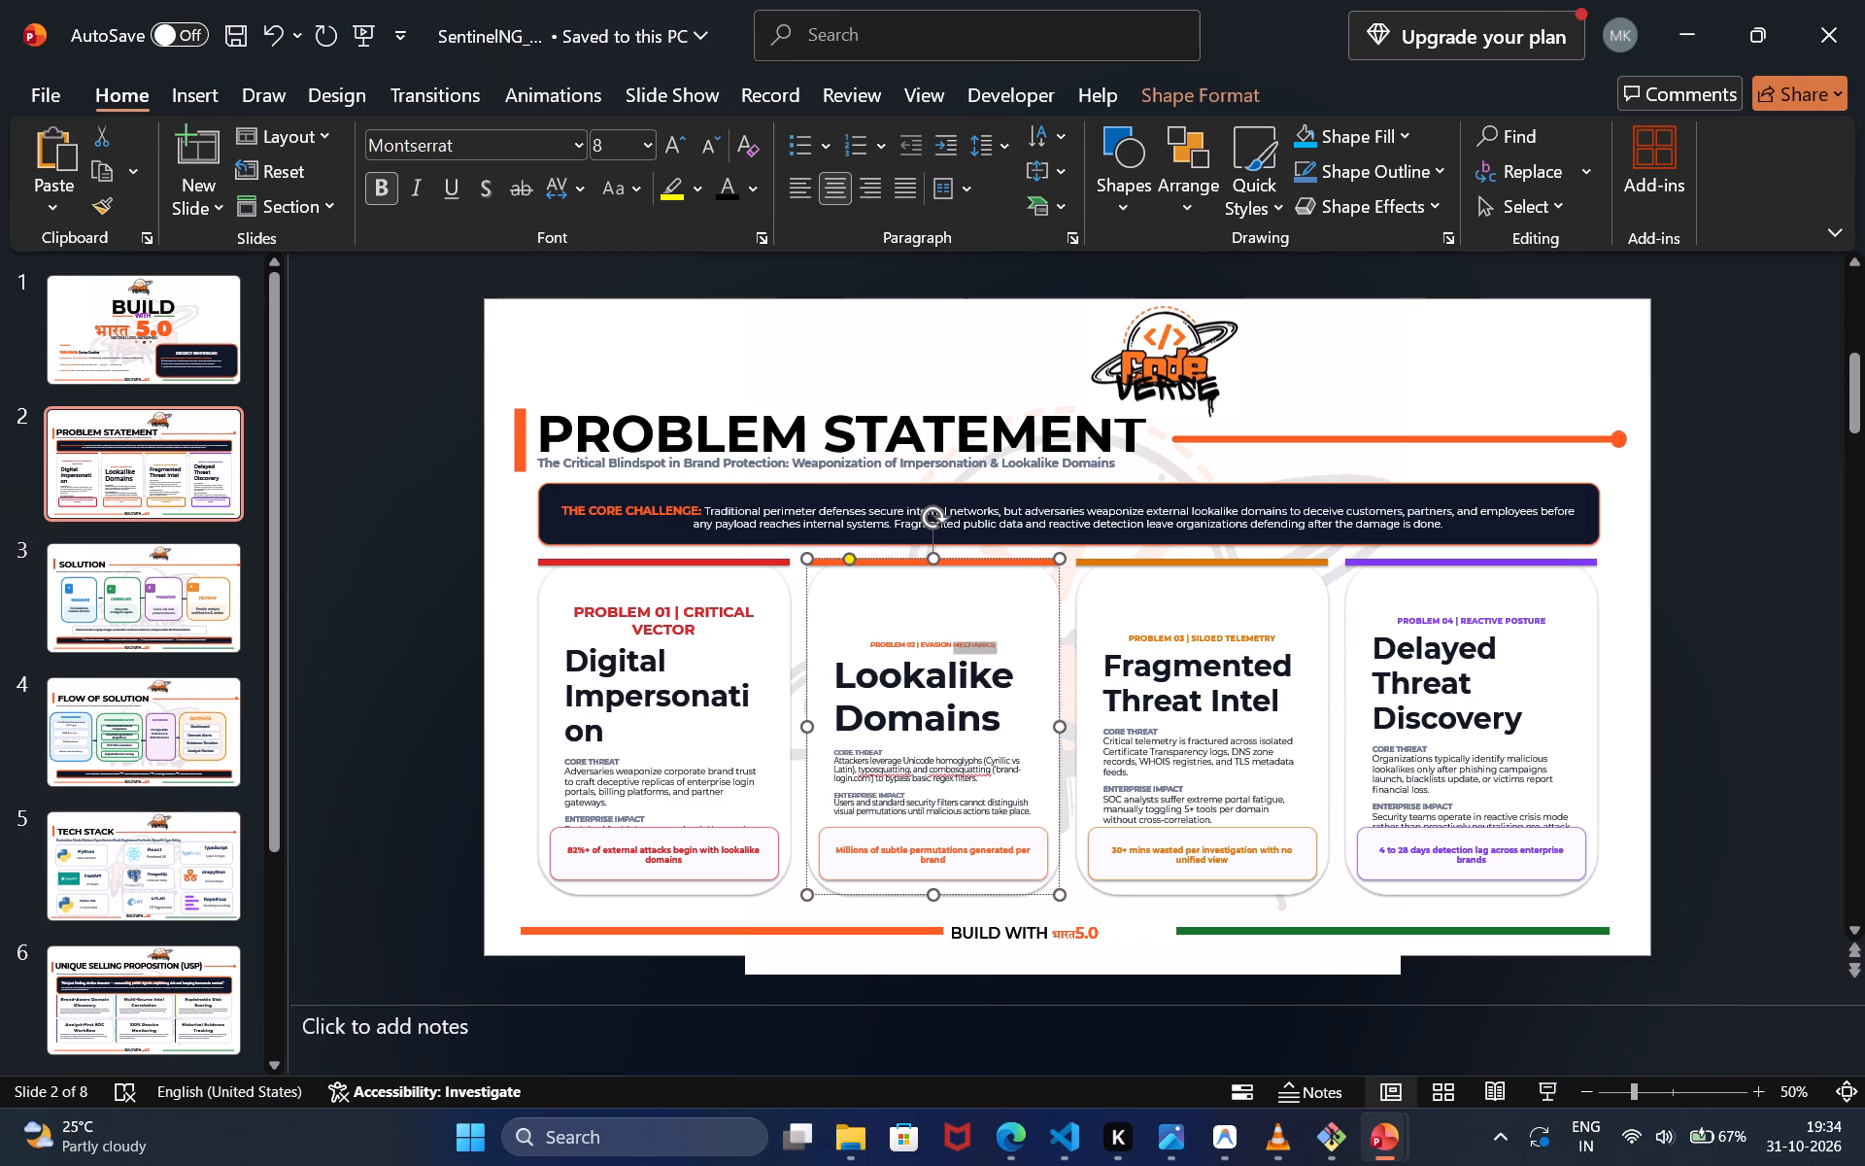
{"action": "left_click_drag", "start_coordinate": [942, 650], "coordinate": [869, 651]}
{"action": "triple_click", "coordinate": [675, 153]}
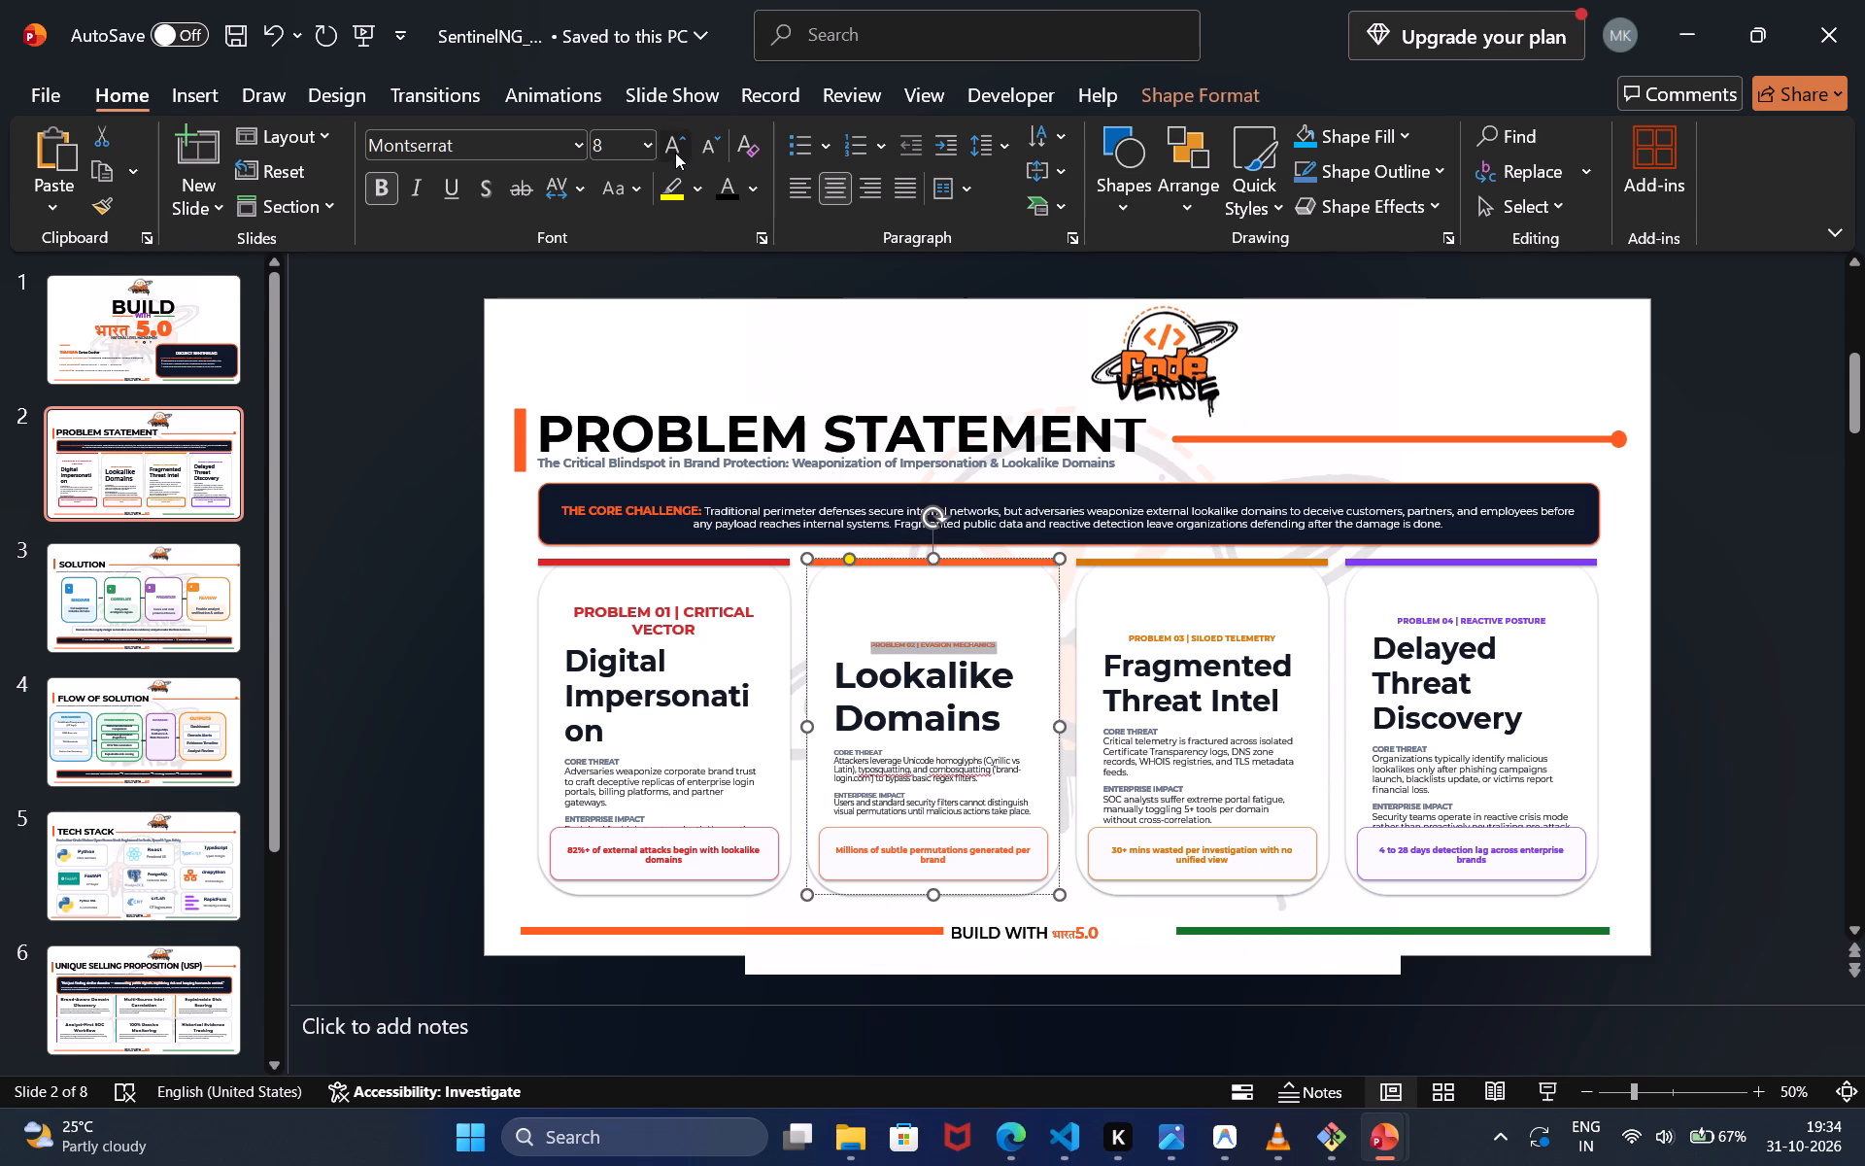
{"action": "triple_click", "coordinate": [675, 153]}
{"action": "left_click", "coordinate": [675, 153]}
{"action": "left_click", "coordinate": [627, 150]}
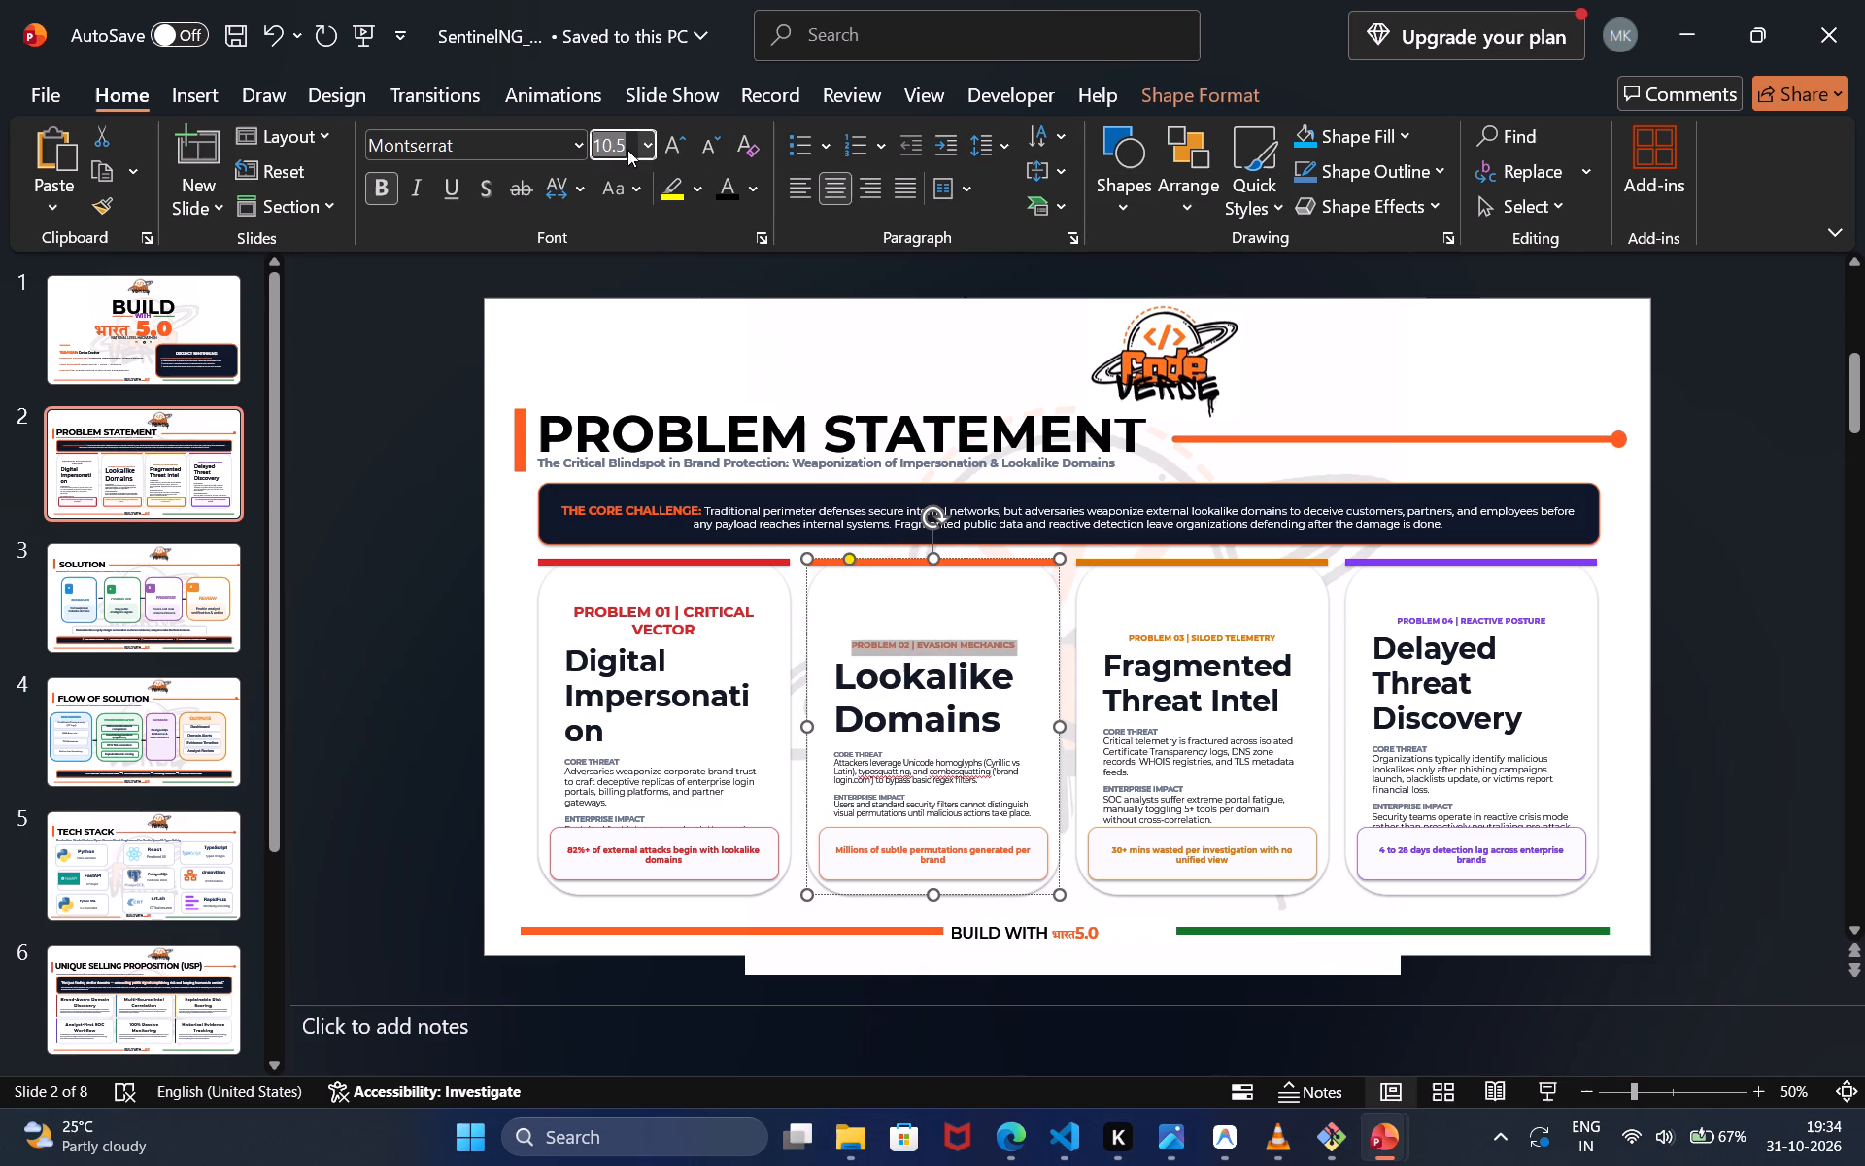
{"action": "key", "text": "bracketright"}
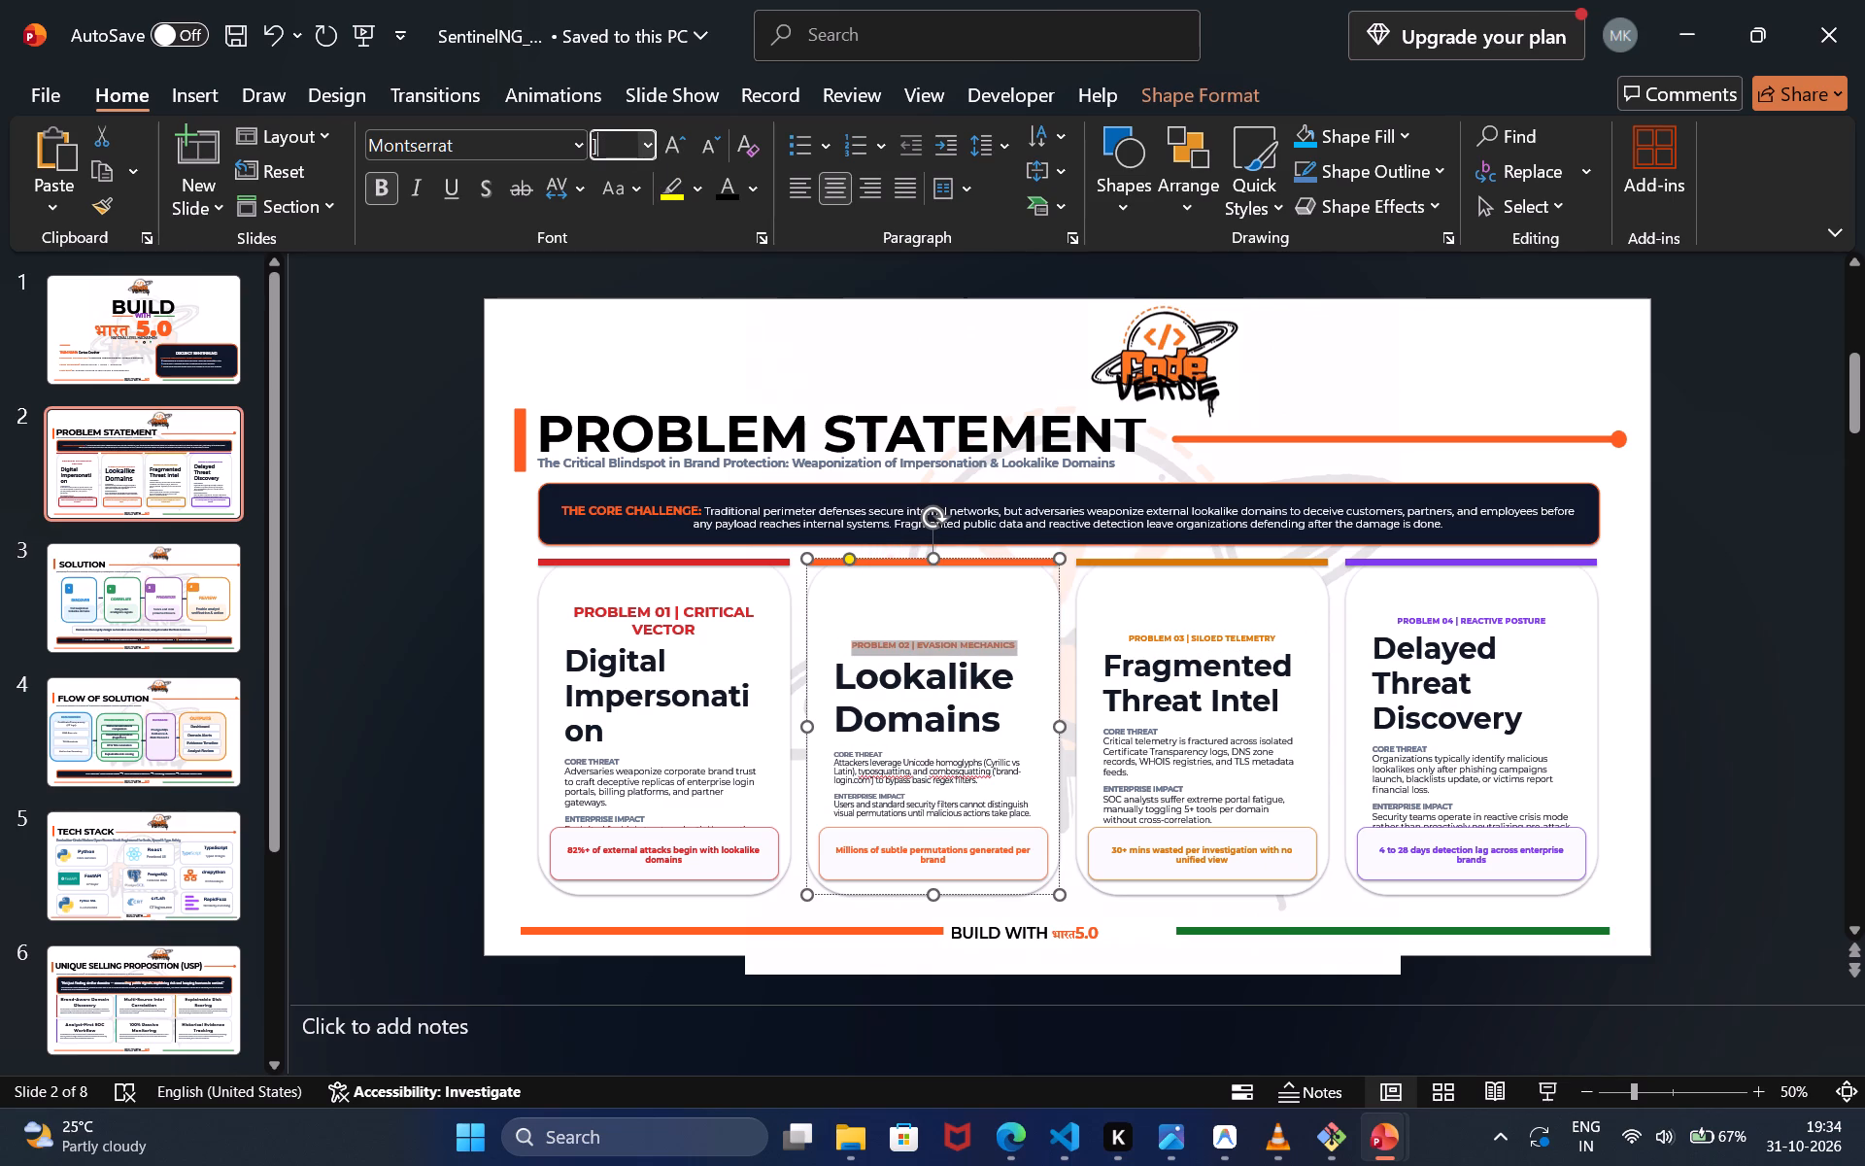
{"action": "key", "text": "BackSpace"}
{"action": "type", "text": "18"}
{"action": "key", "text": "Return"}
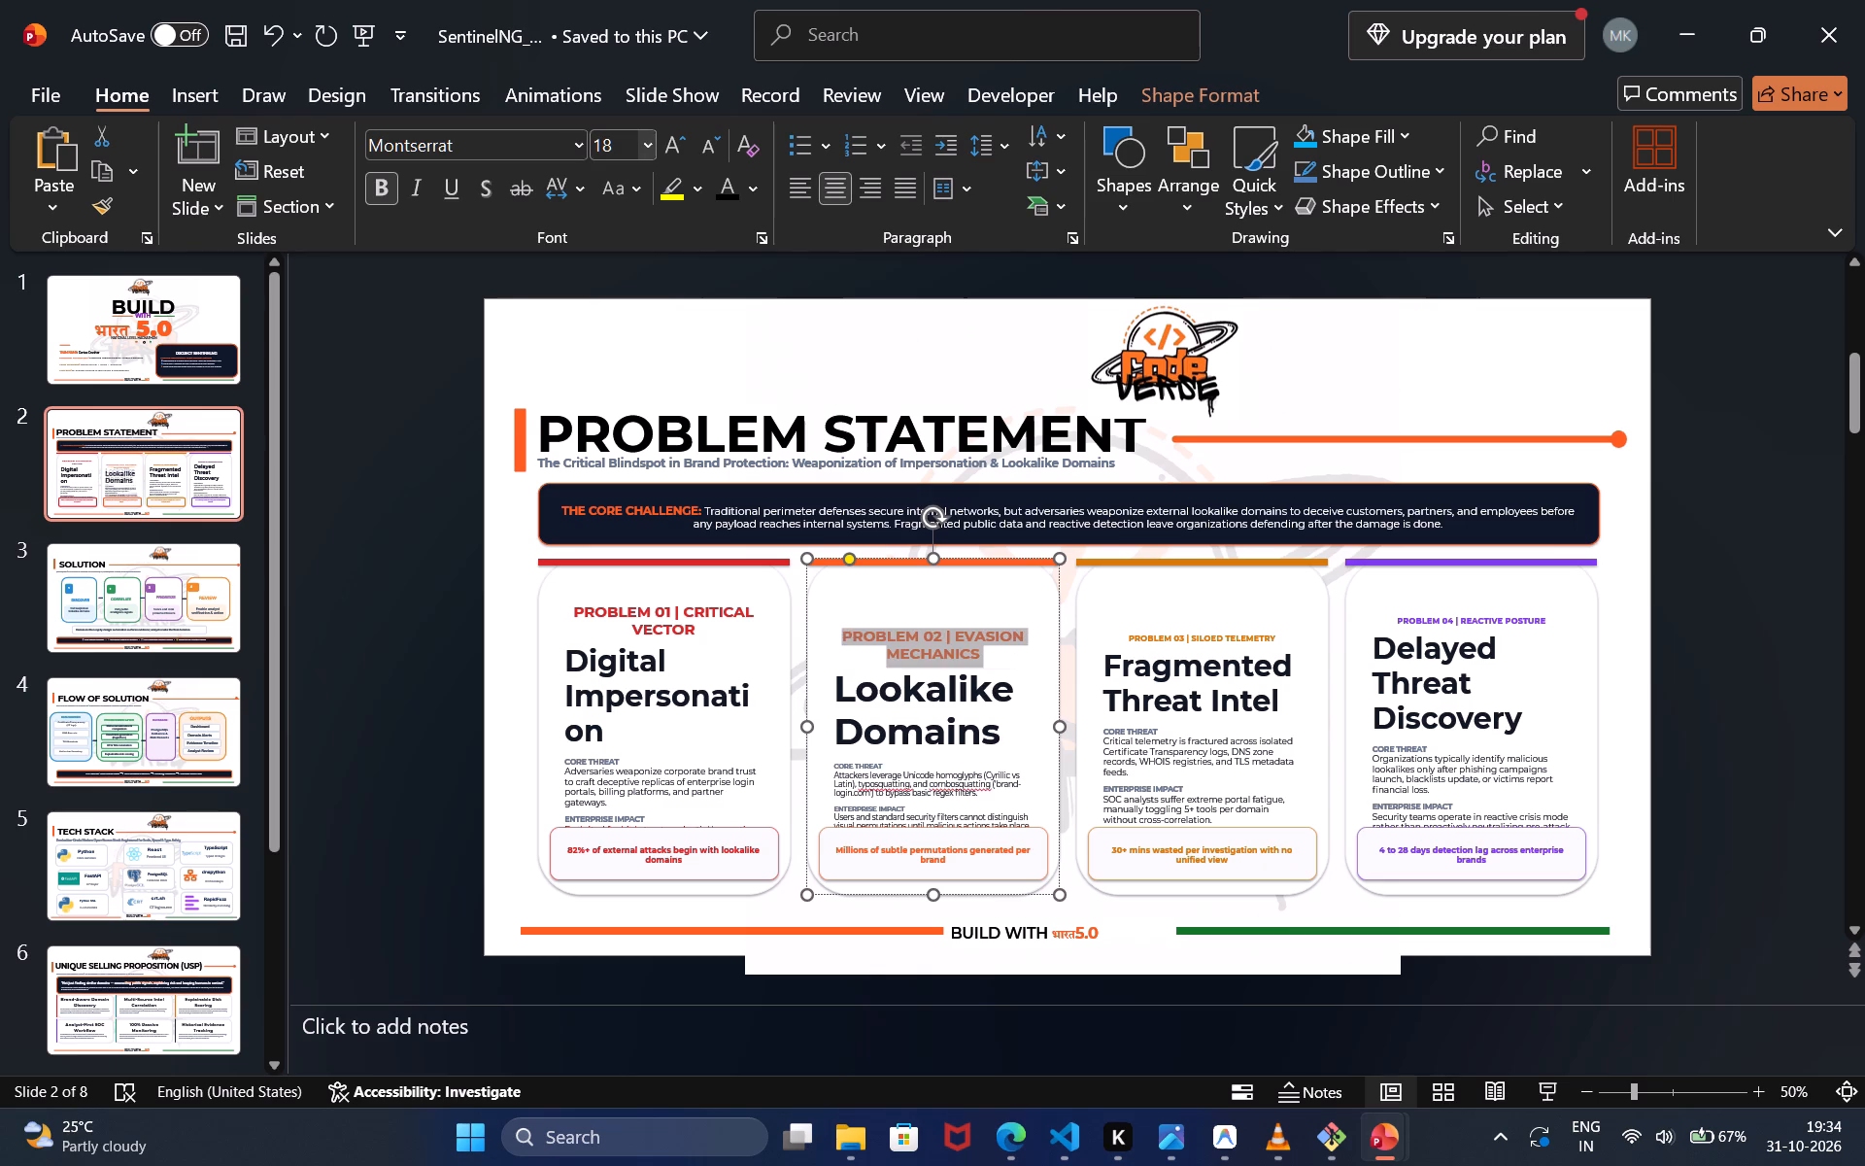
Set the "Digital Impersonation" heading on the first problem card to font size 25.
{"action": "left_click", "coordinate": [562, 665]}
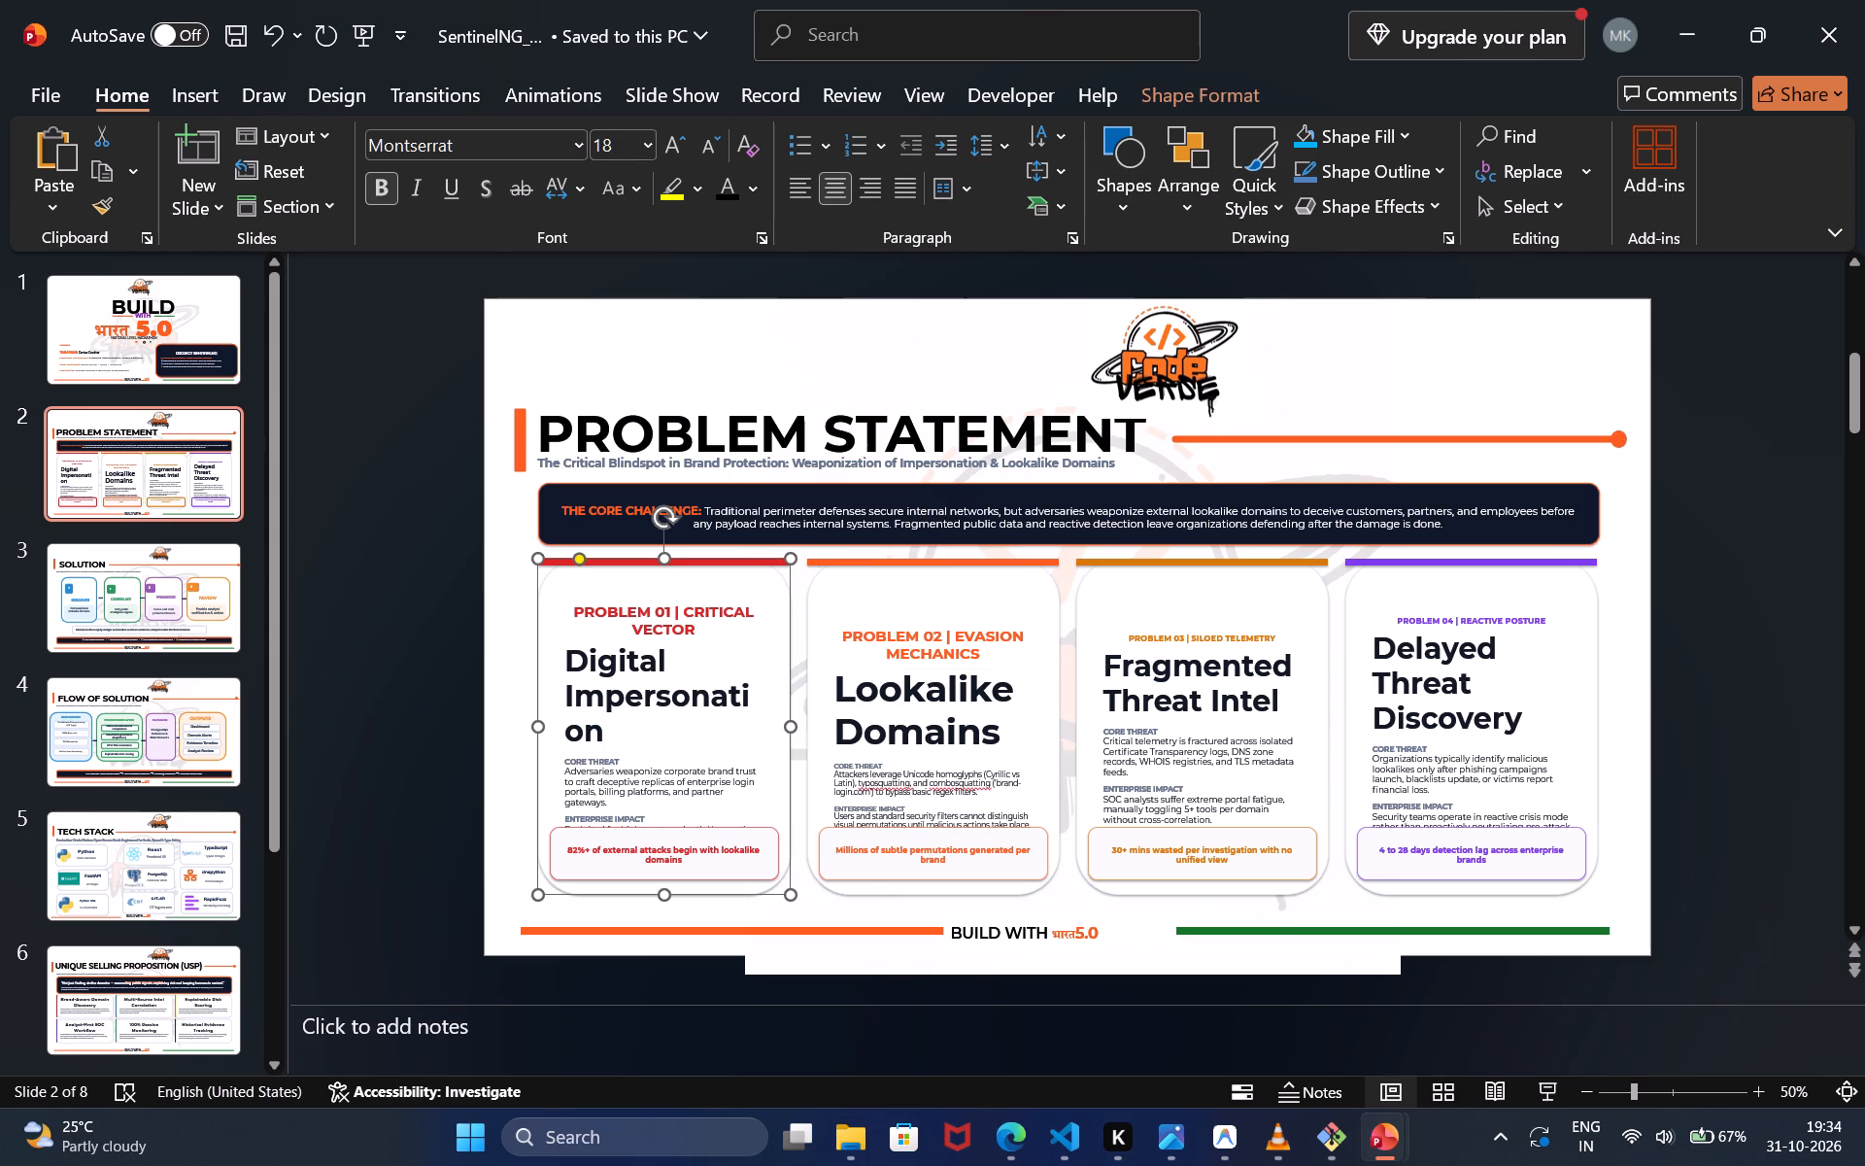
{"action": "left_click_drag", "start_coordinate": [570, 653], "coordinate": [637, 724]}
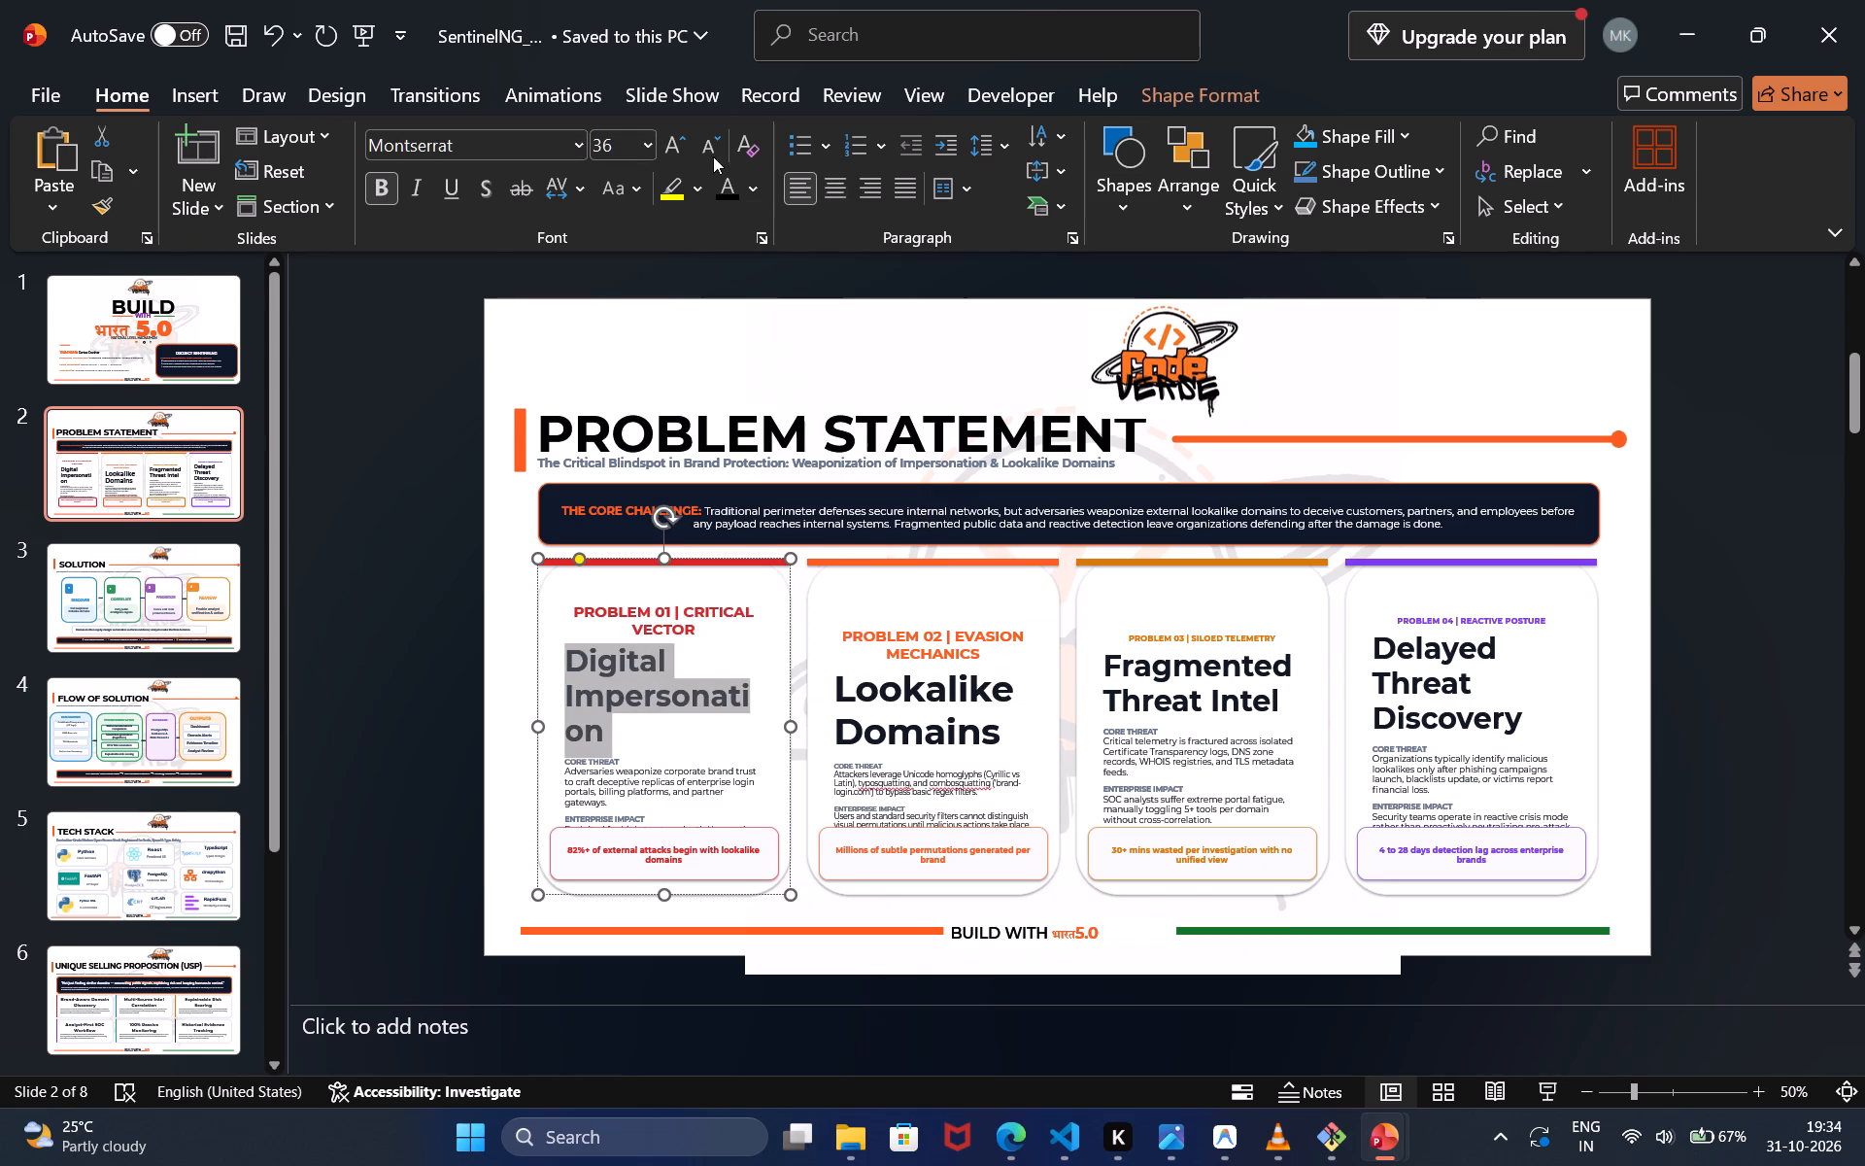
{"action": "left_click", "coordinate": [624, 151]}
{"action": "key", "text": "BackSpace"}
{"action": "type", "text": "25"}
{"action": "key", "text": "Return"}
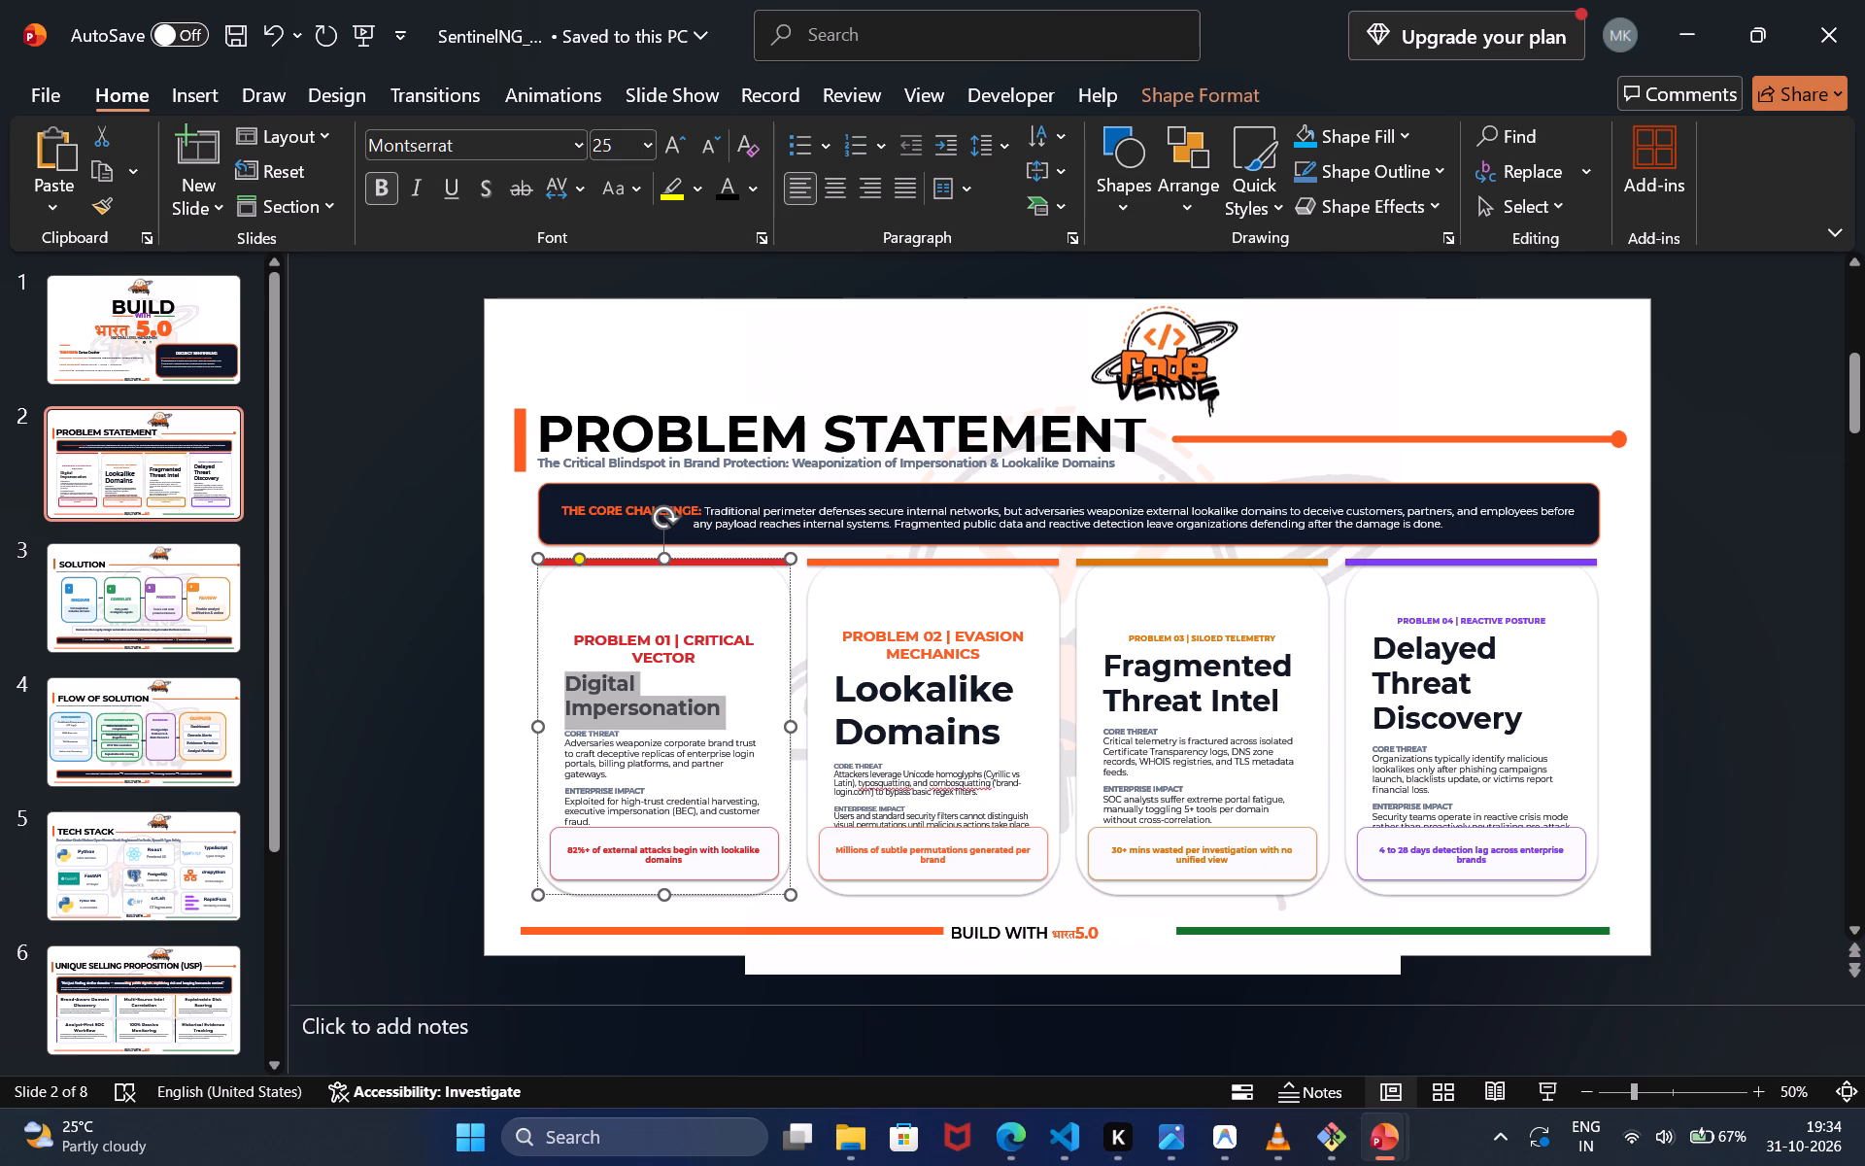
Try font size 15 on the Digital Impersonation card's Core Threat and Enterprise Impact text, and set it to 17.
{"action": "left_click_drag", "start_coordinate": [609, 820], "coordinate": [566, 733]}
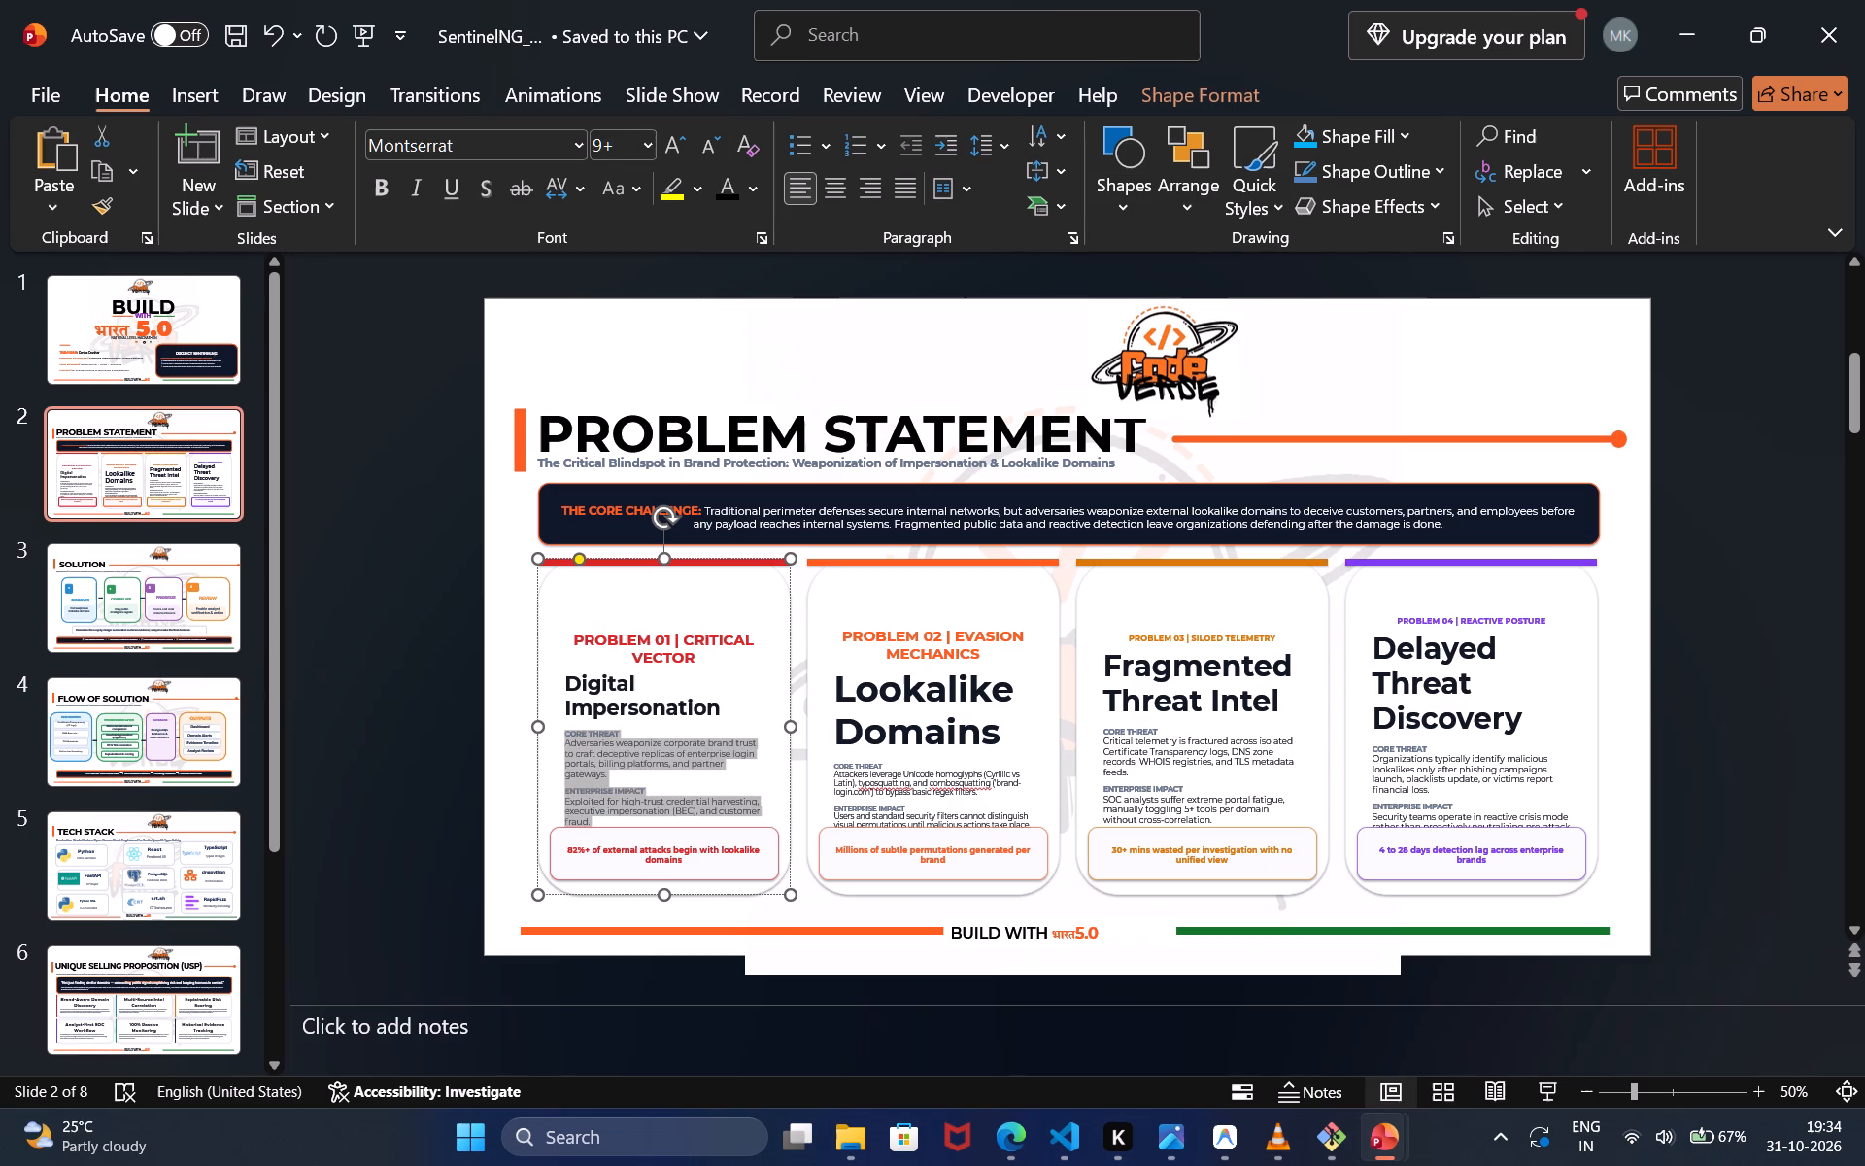
{"action": "left_click_drag", "start_coordinate": [566, 733], "coordinate": [564, 731]}
{"action": "left_click", "coordinate": [610, 152]}
{"action": "key", "text": "BackSpace"}
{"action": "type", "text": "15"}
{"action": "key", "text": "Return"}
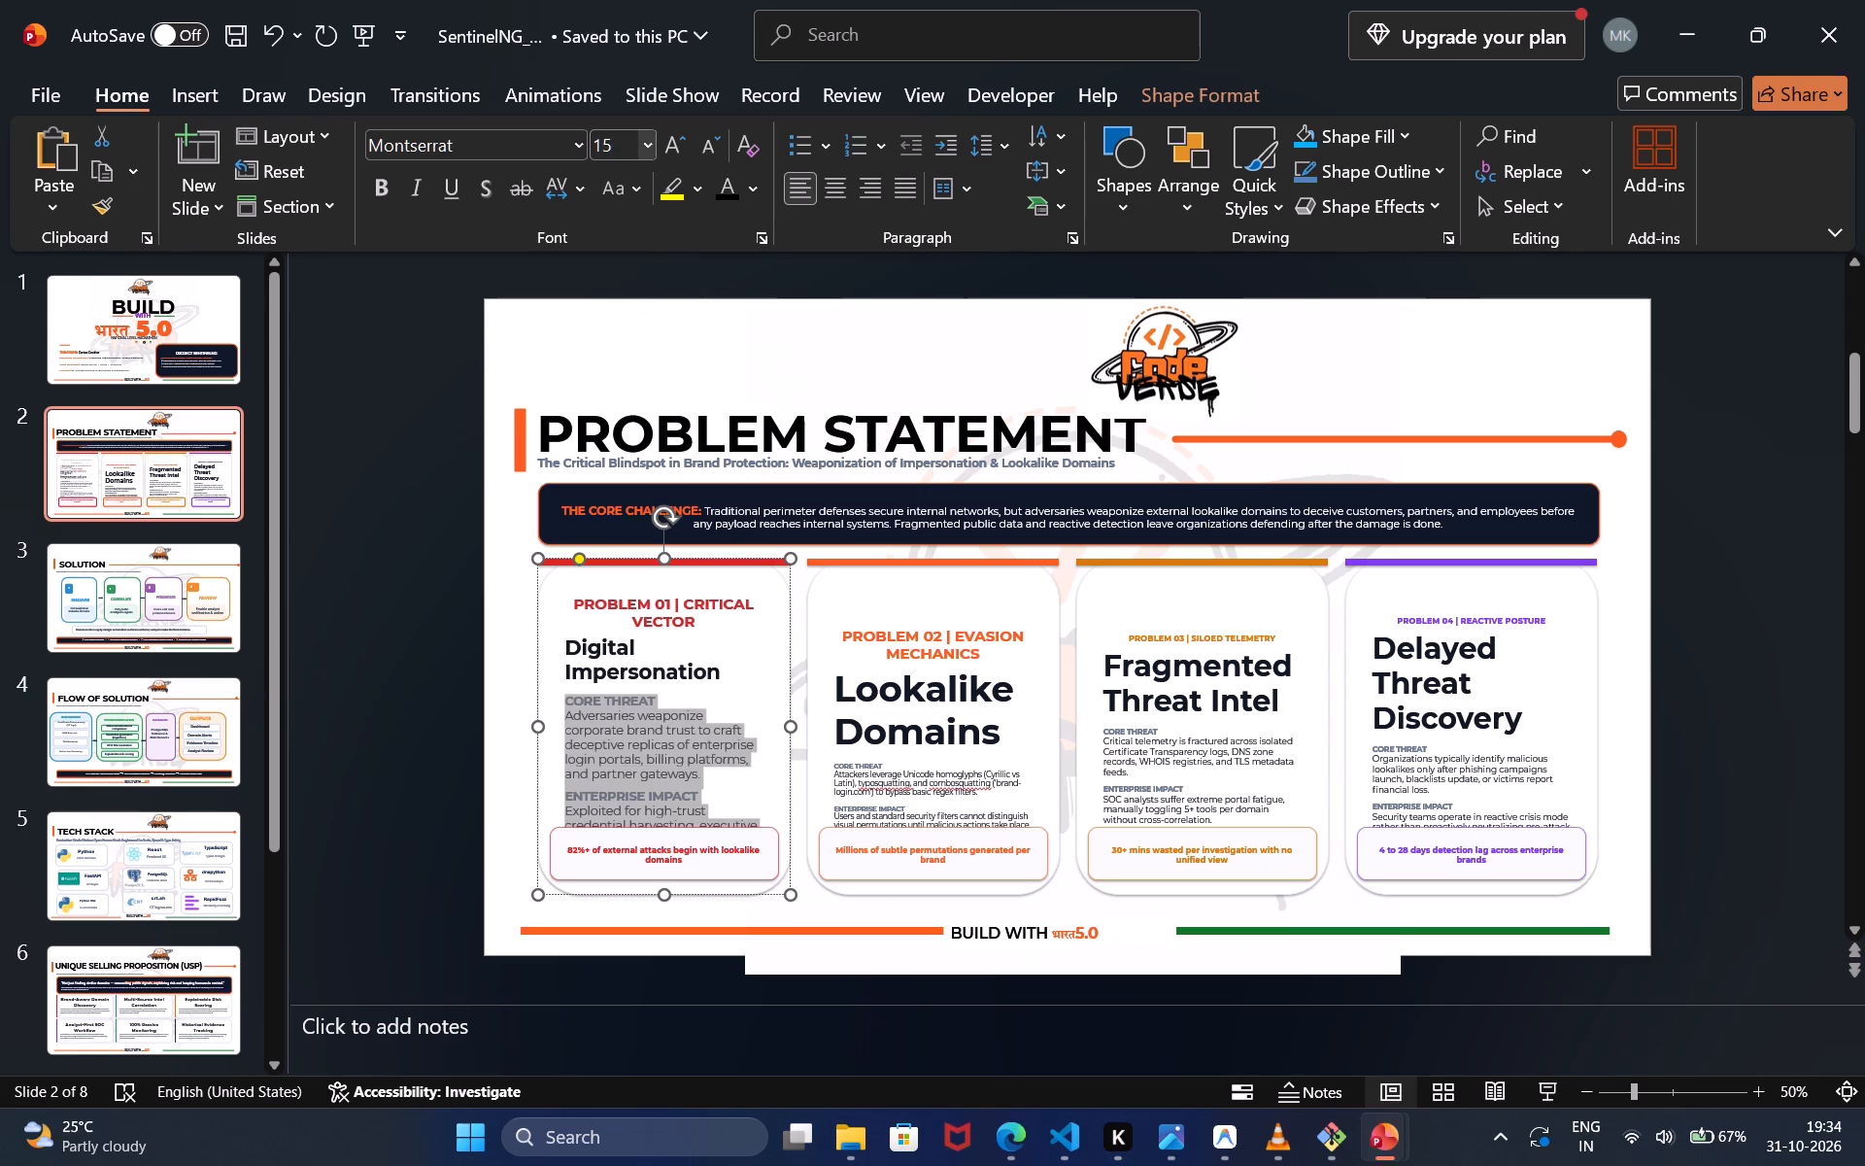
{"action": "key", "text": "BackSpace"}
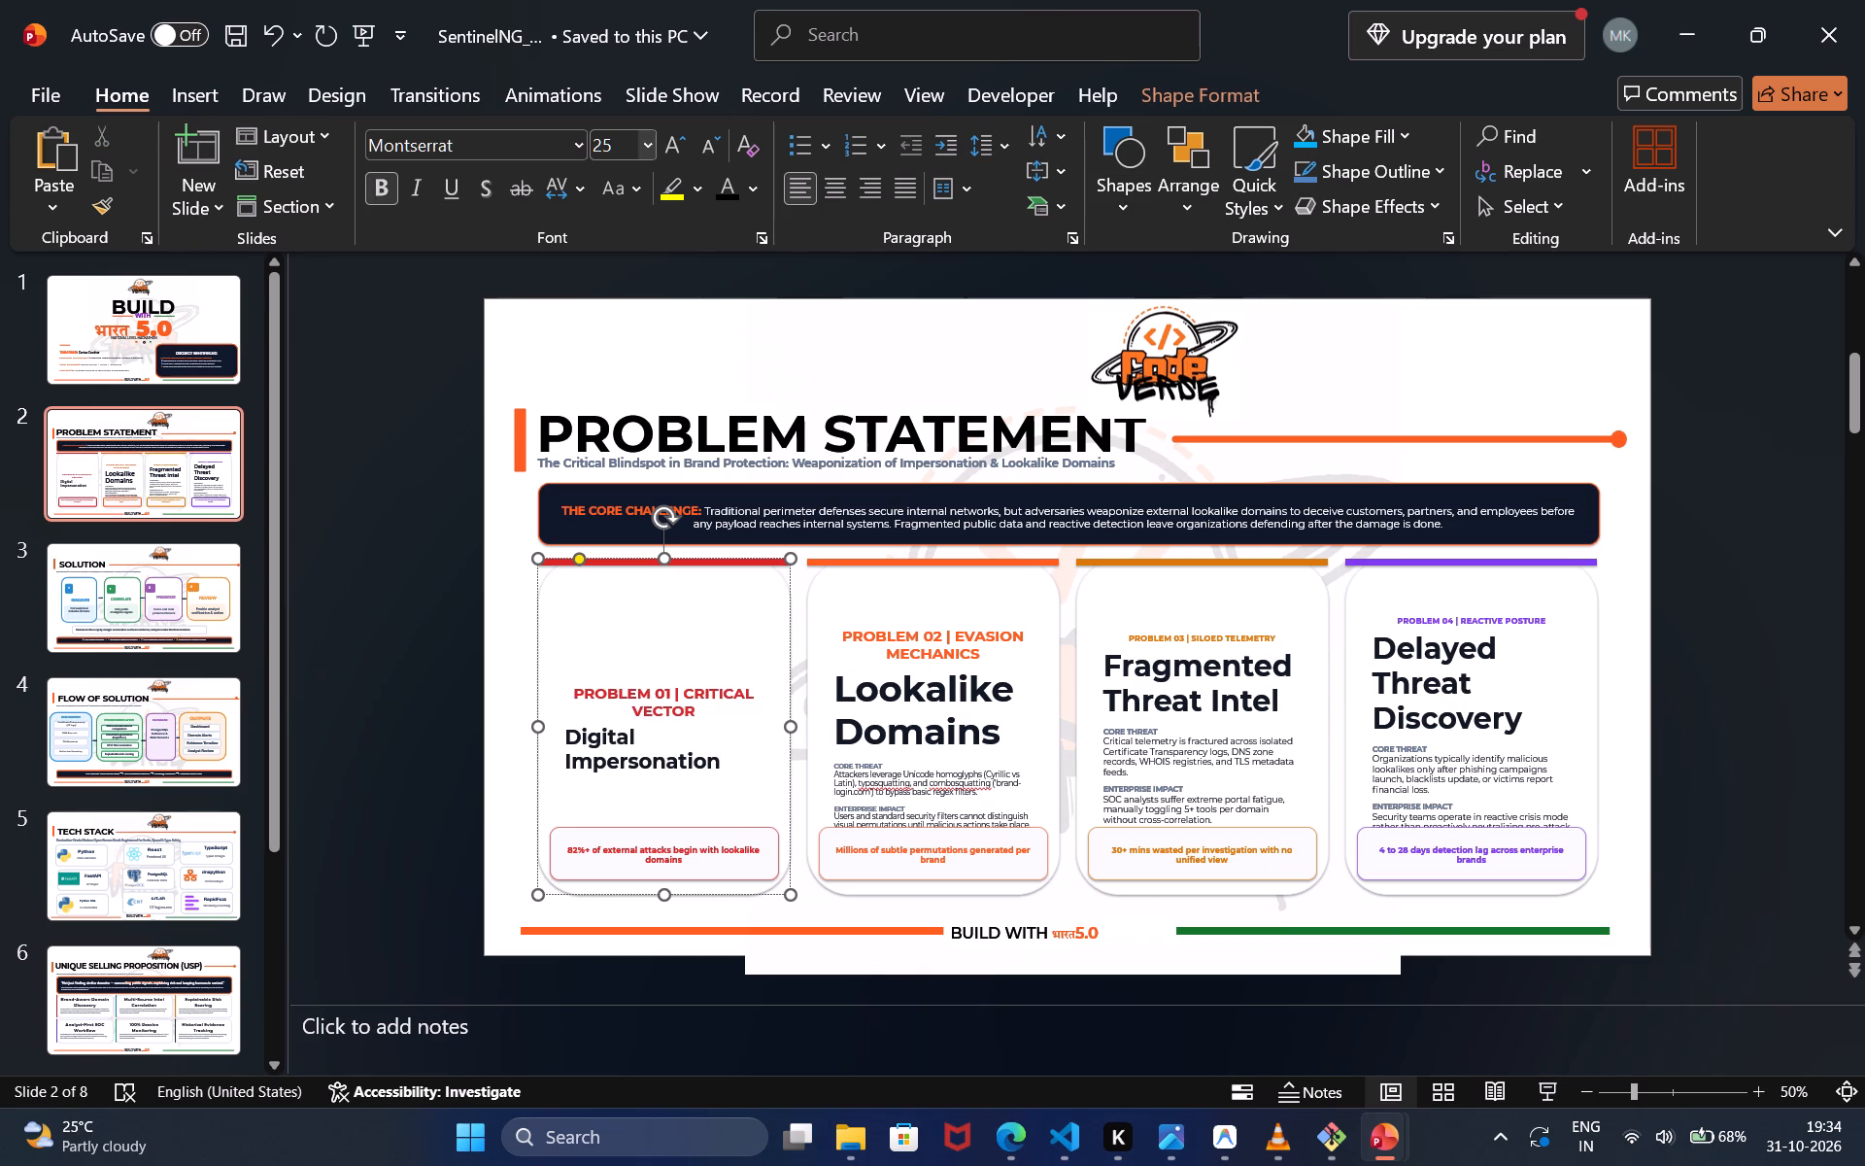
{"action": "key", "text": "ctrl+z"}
{"action": "left_click", "coordinate": [625, 147]}
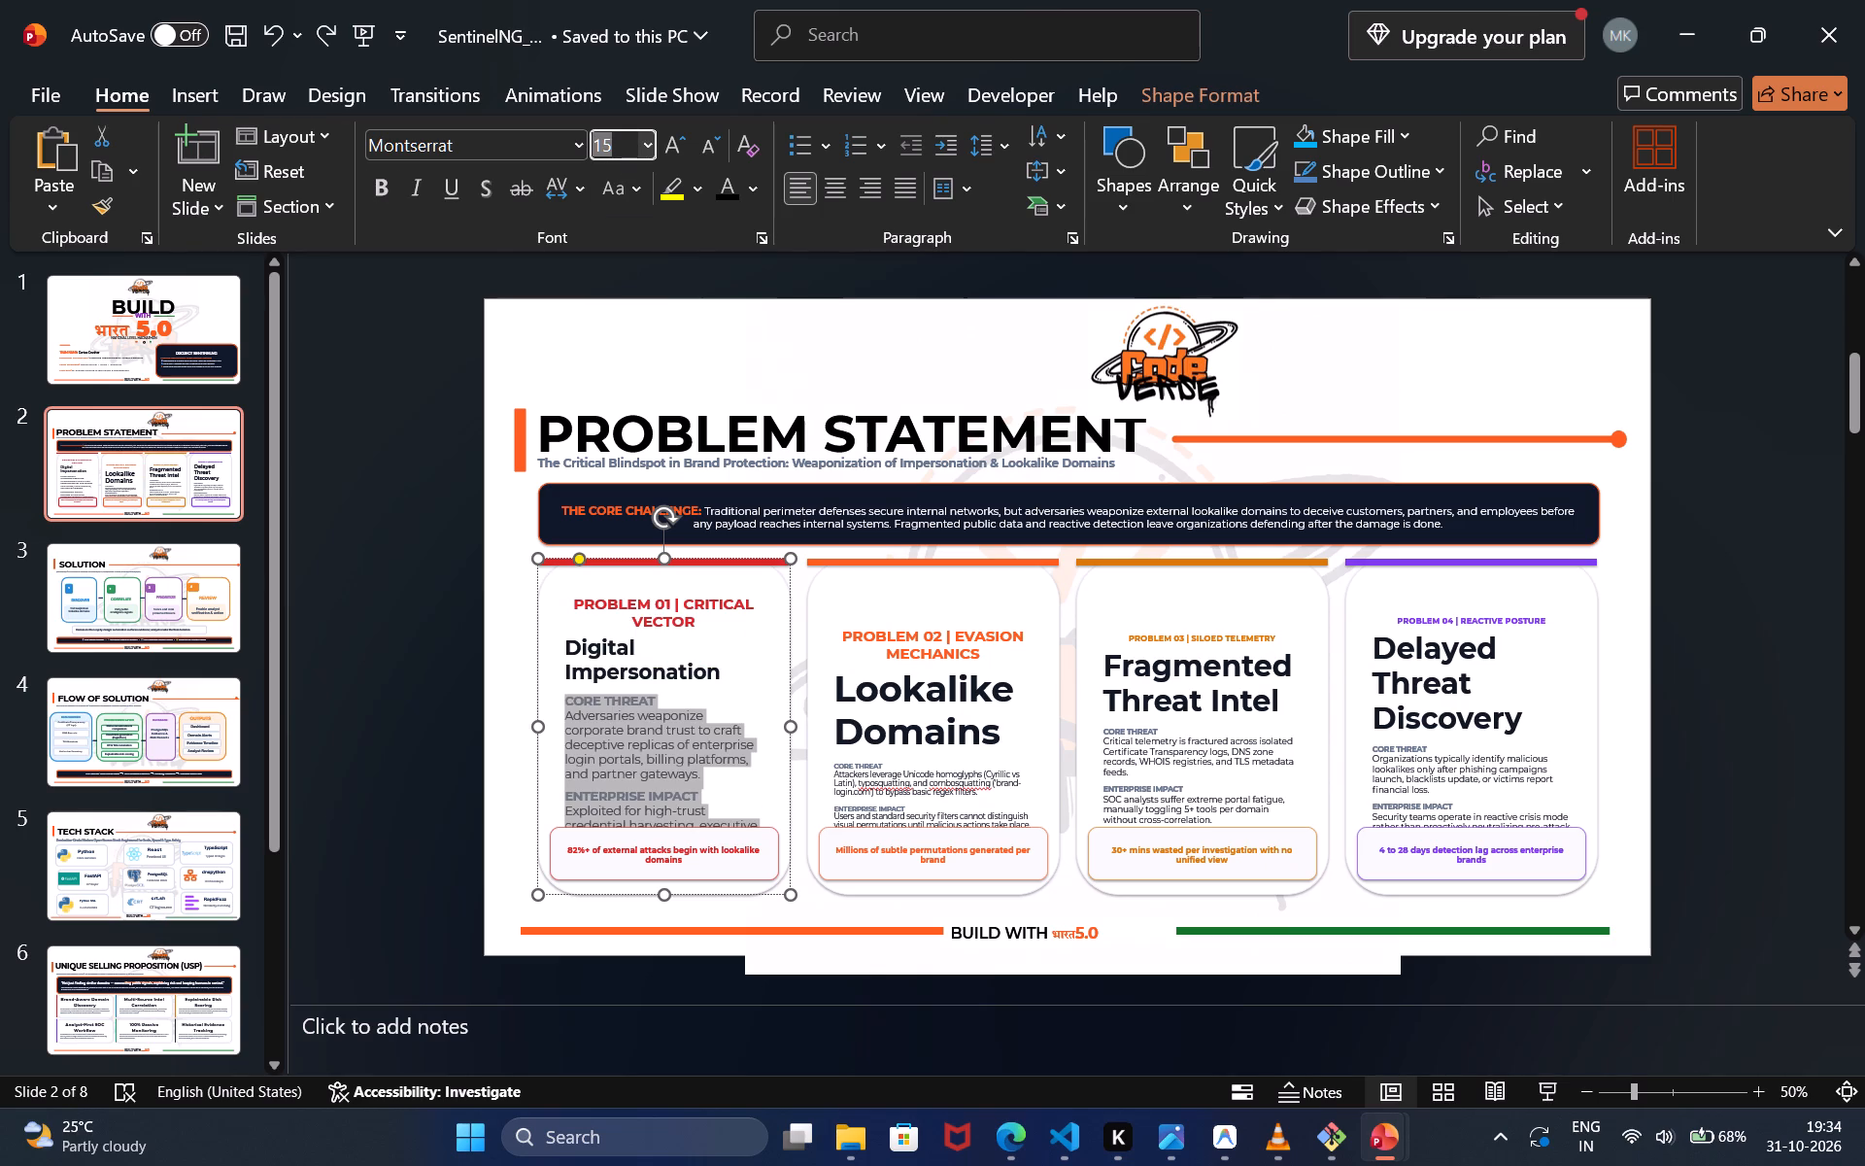
{"action": "left_click", "coordinate": [625, 147]}
{"action": "key", "text": "BackSpace"}
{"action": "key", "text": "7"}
{"action": "key", "text": "Return"}
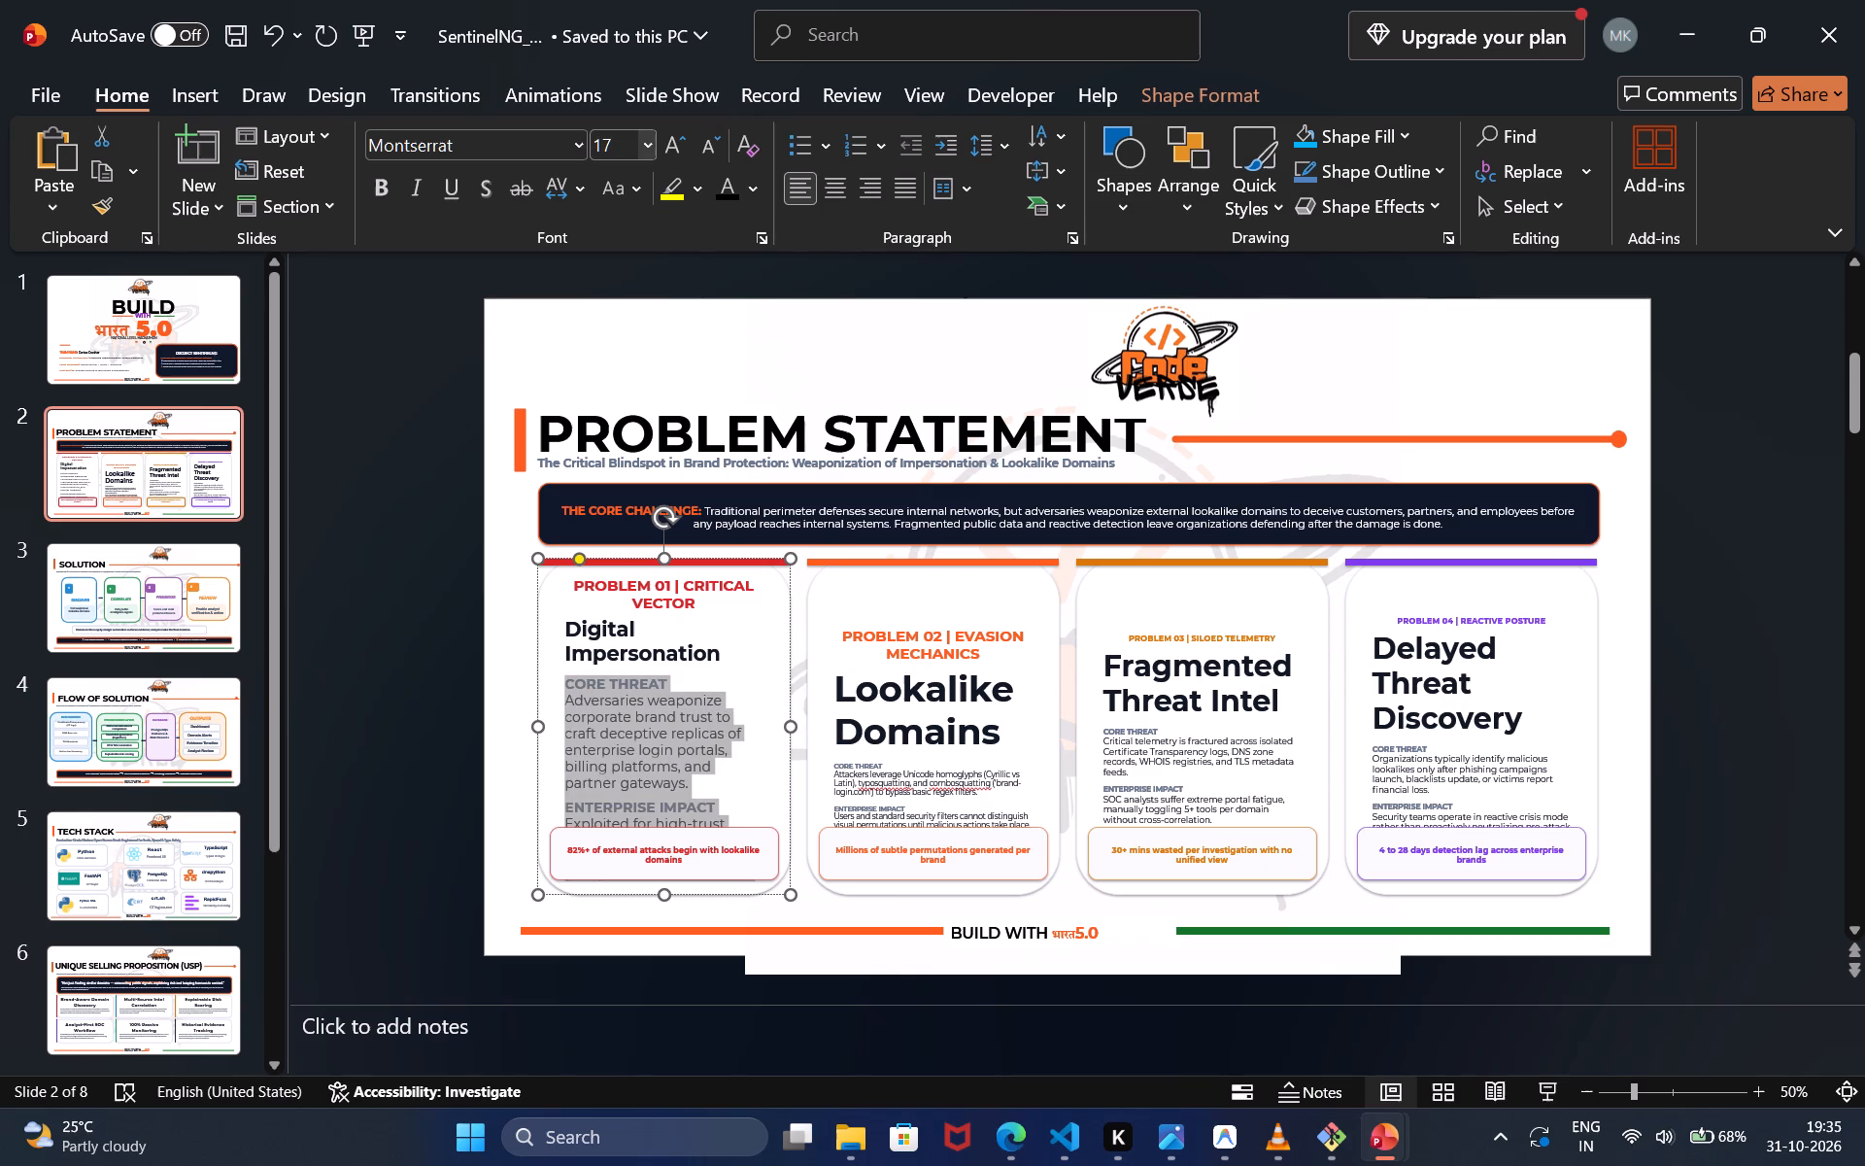
Set the "82%+ of external attacks begin with lookalike domains" callout on the first problem card to font size 15.
{"action": "left_click", "coordinate": [741, 842]}
{"action": "left_click", "coordinate": [724, 852]}
{"action": "key", "text": "ctrl+a"}
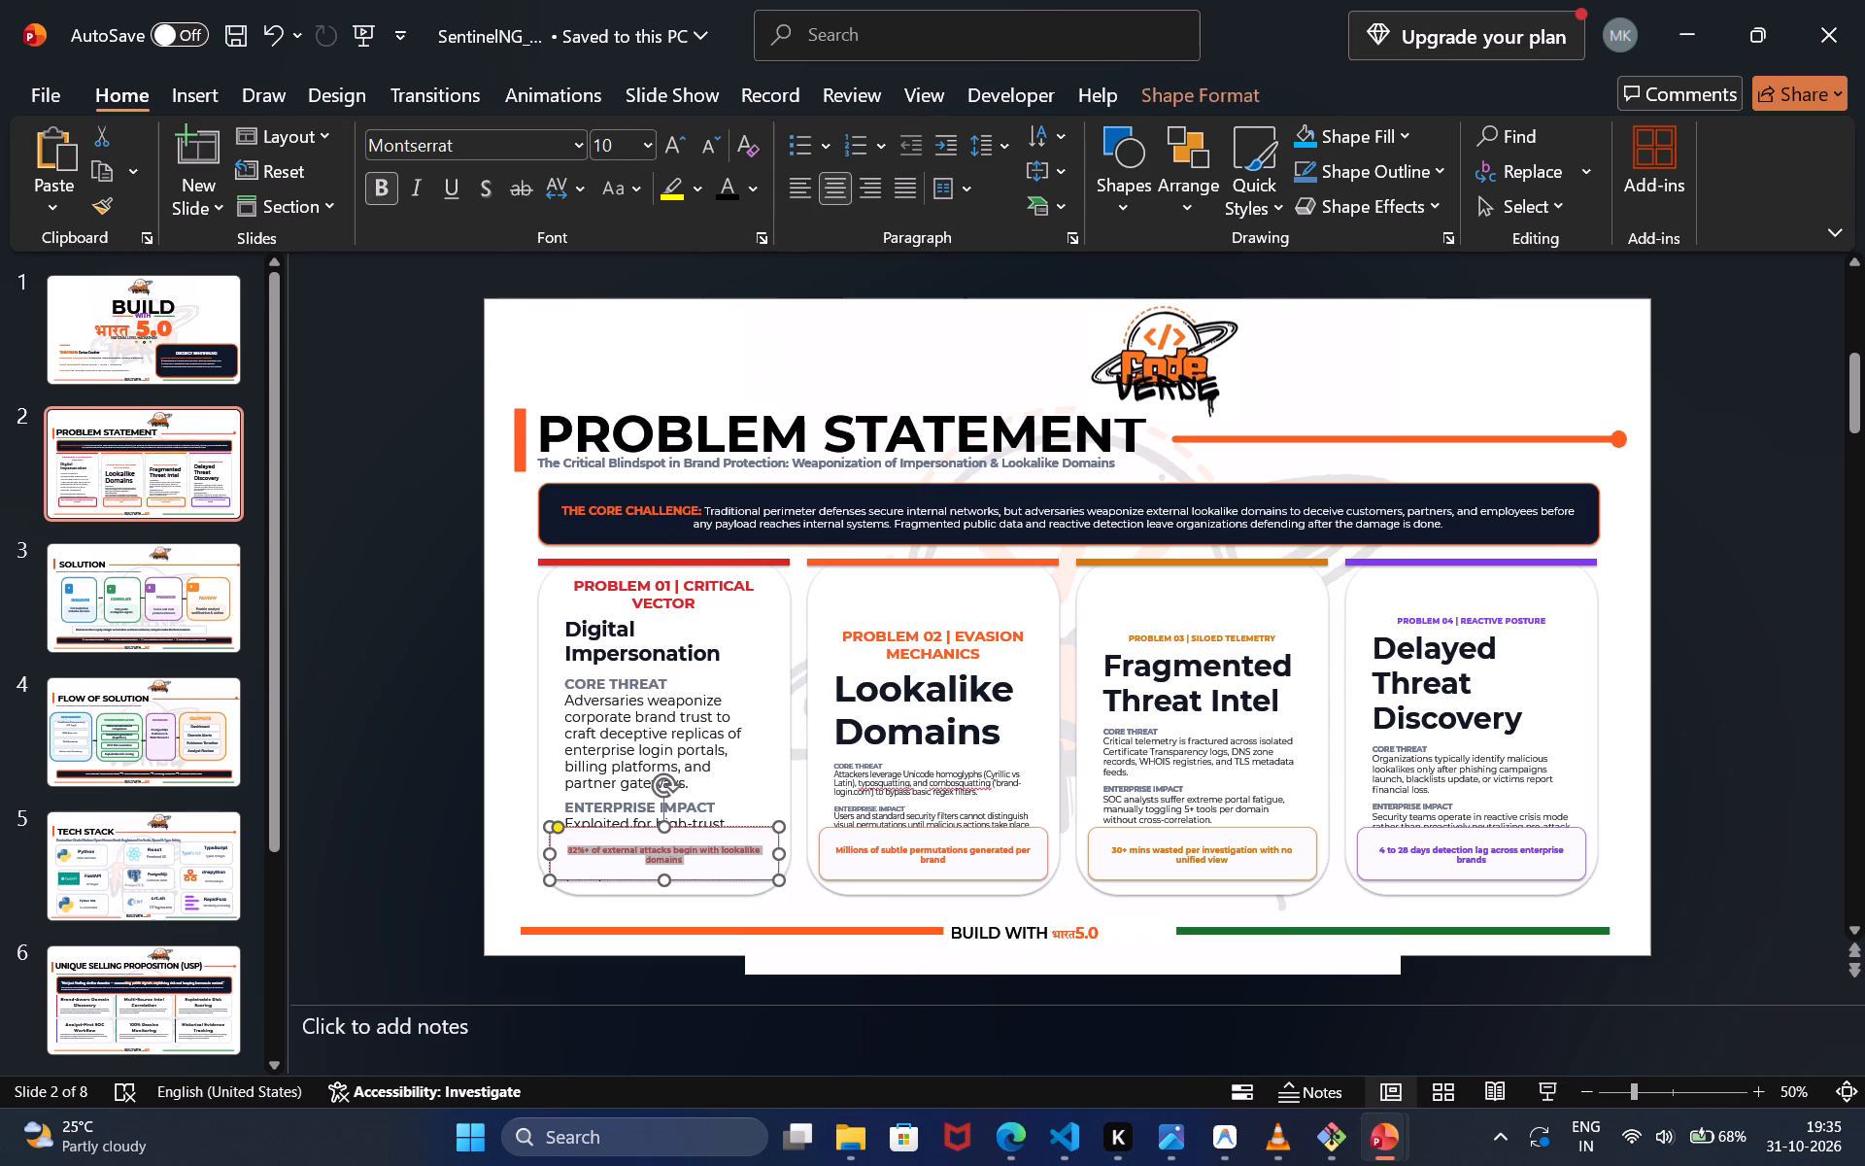
{"action": "left_click", "coordinate": [622, 153]}
{"action": "key", "text": "BackSpace"}
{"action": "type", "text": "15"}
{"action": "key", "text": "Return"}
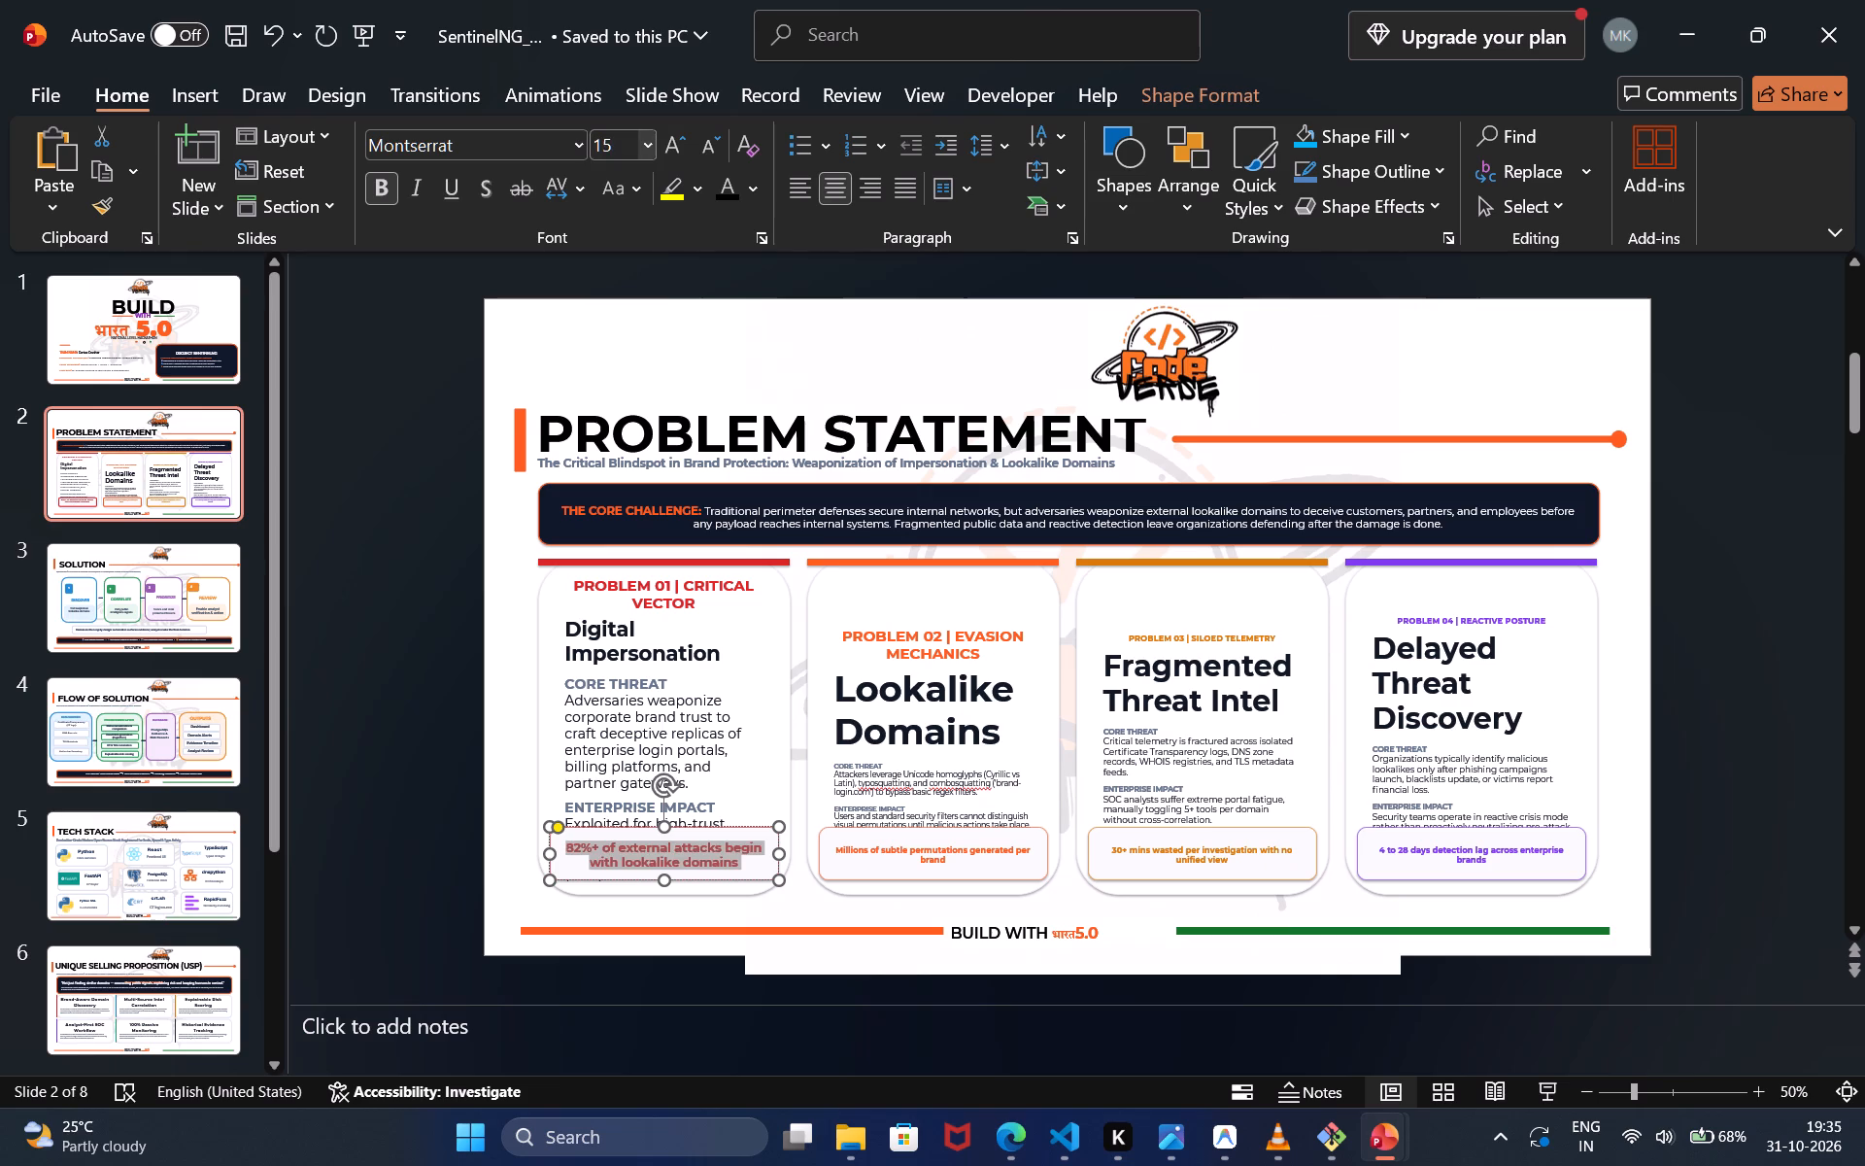
Set the "Lookalike Domains" heading on the second problem card to font size 25.
{"action": "left_click", "coordinate": [980, 689]}
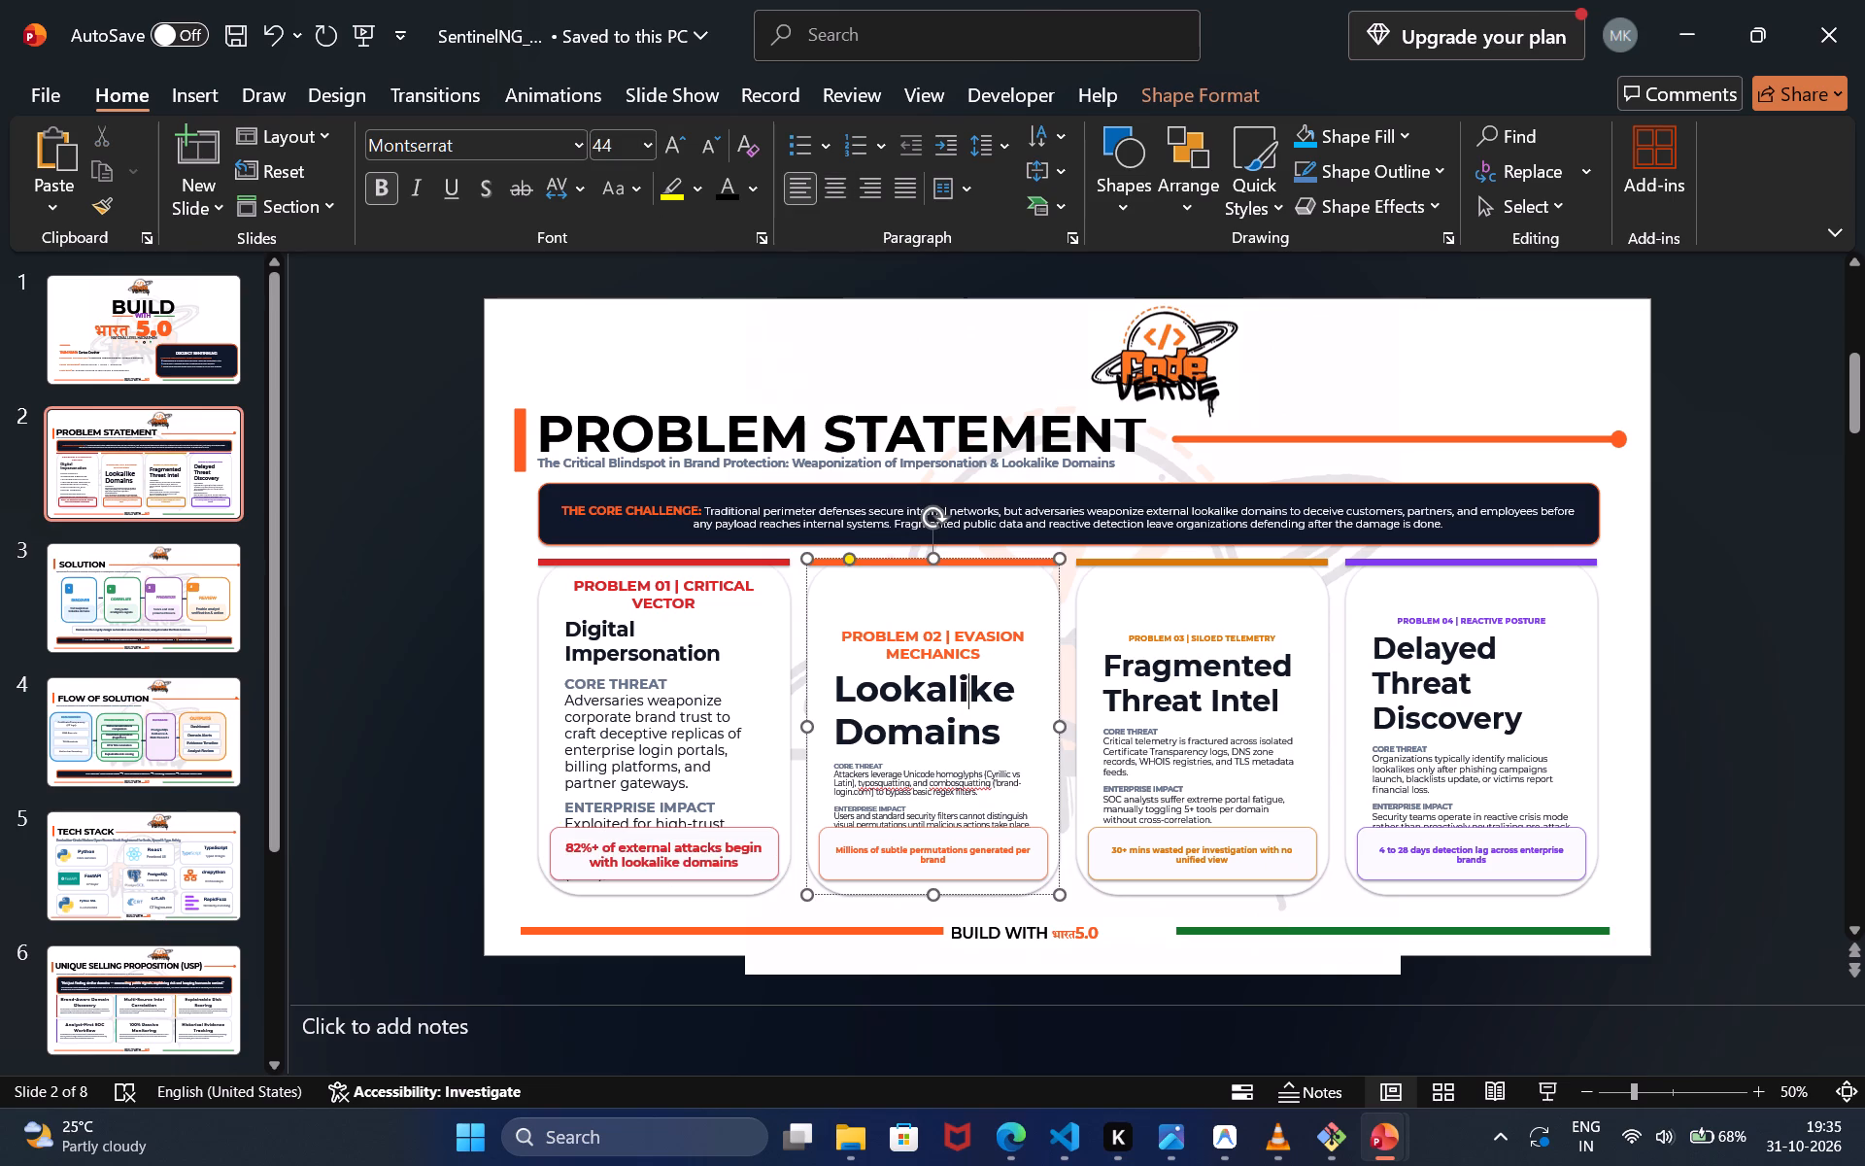
{"action": "left_click", "coordinate": [956, 665]}
{"action": "left_click", "coordinate": [938, 643]}
{"action": "left_click", "coordinate": [833, 685]}
{"action": "left_click_drag", "start_coordinate": [833, 685], "coordinate": [937, 719]}
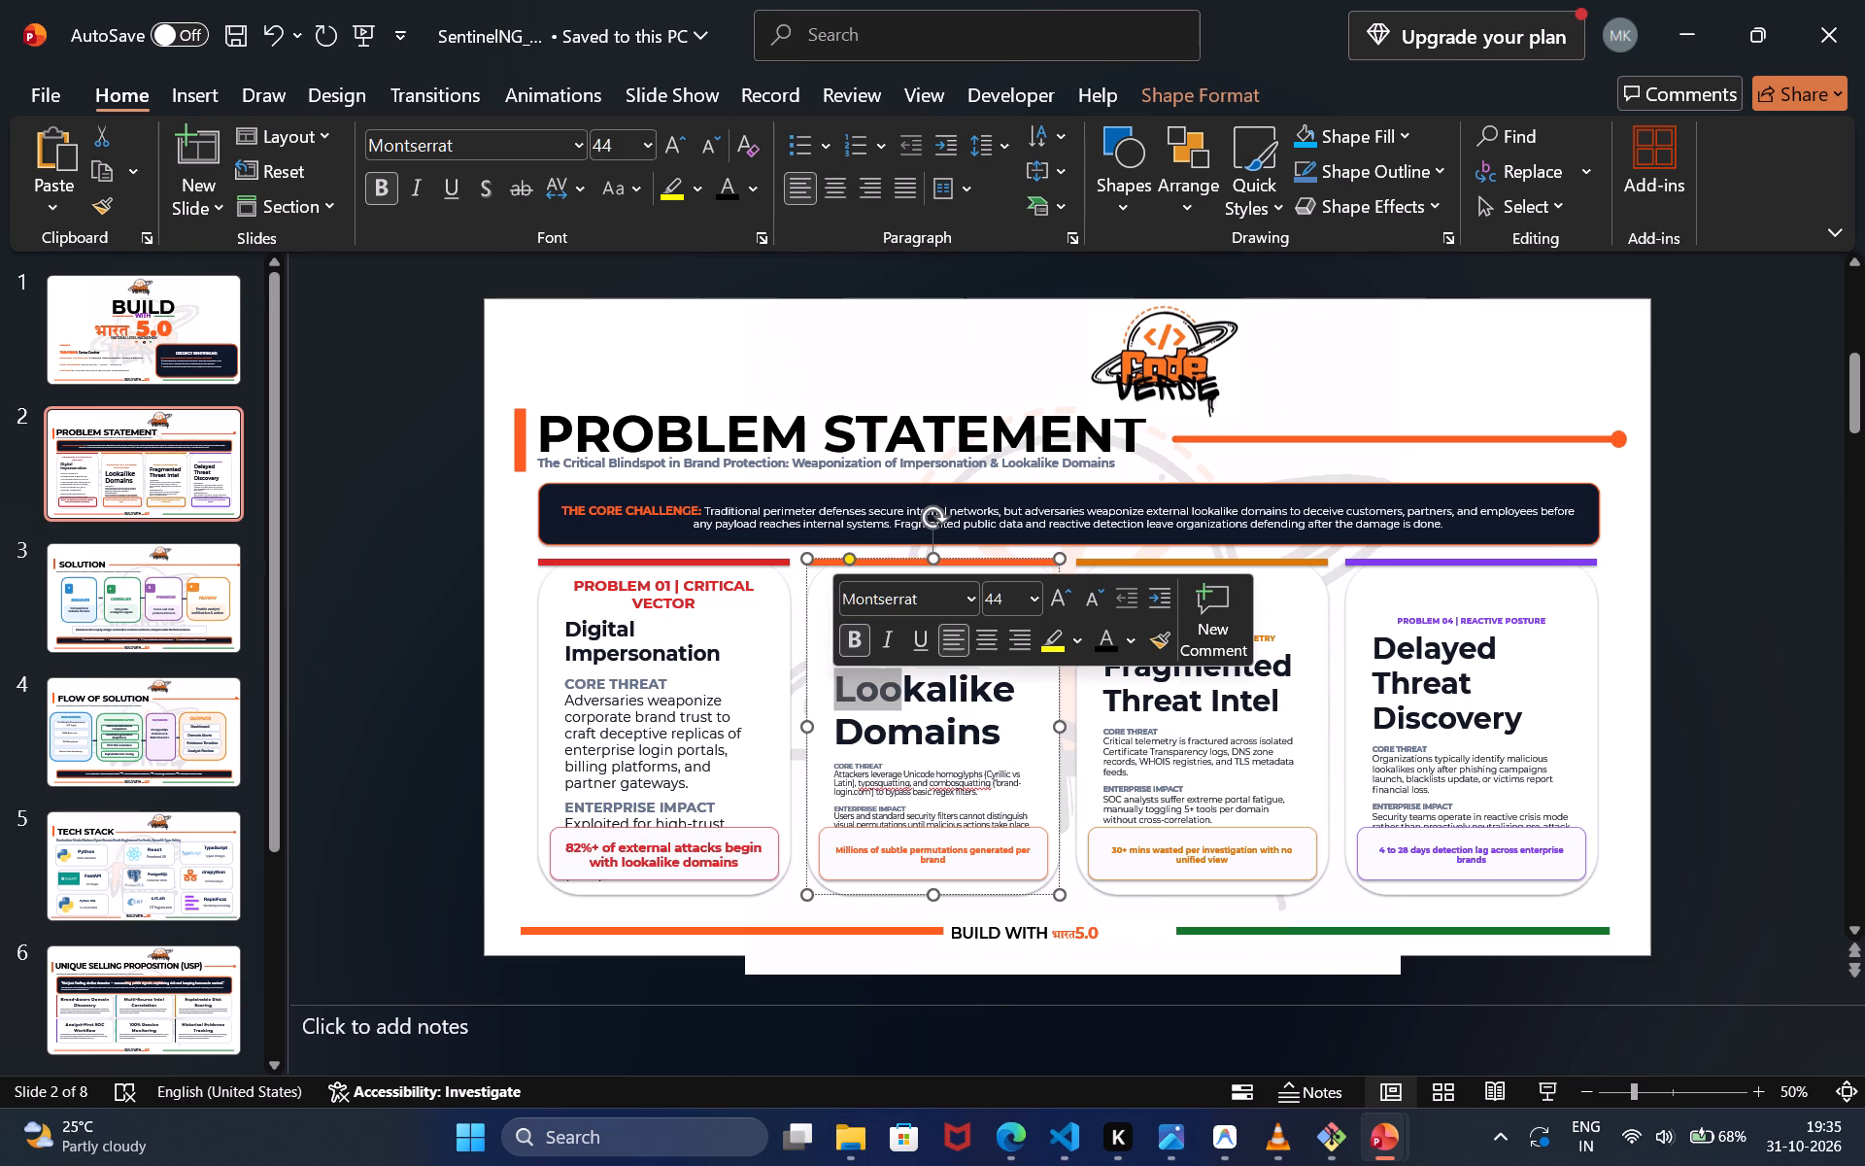
{"action": "left_click_drag", "start_coordinate": [937, 719], "coordinate": [1002, 741]}
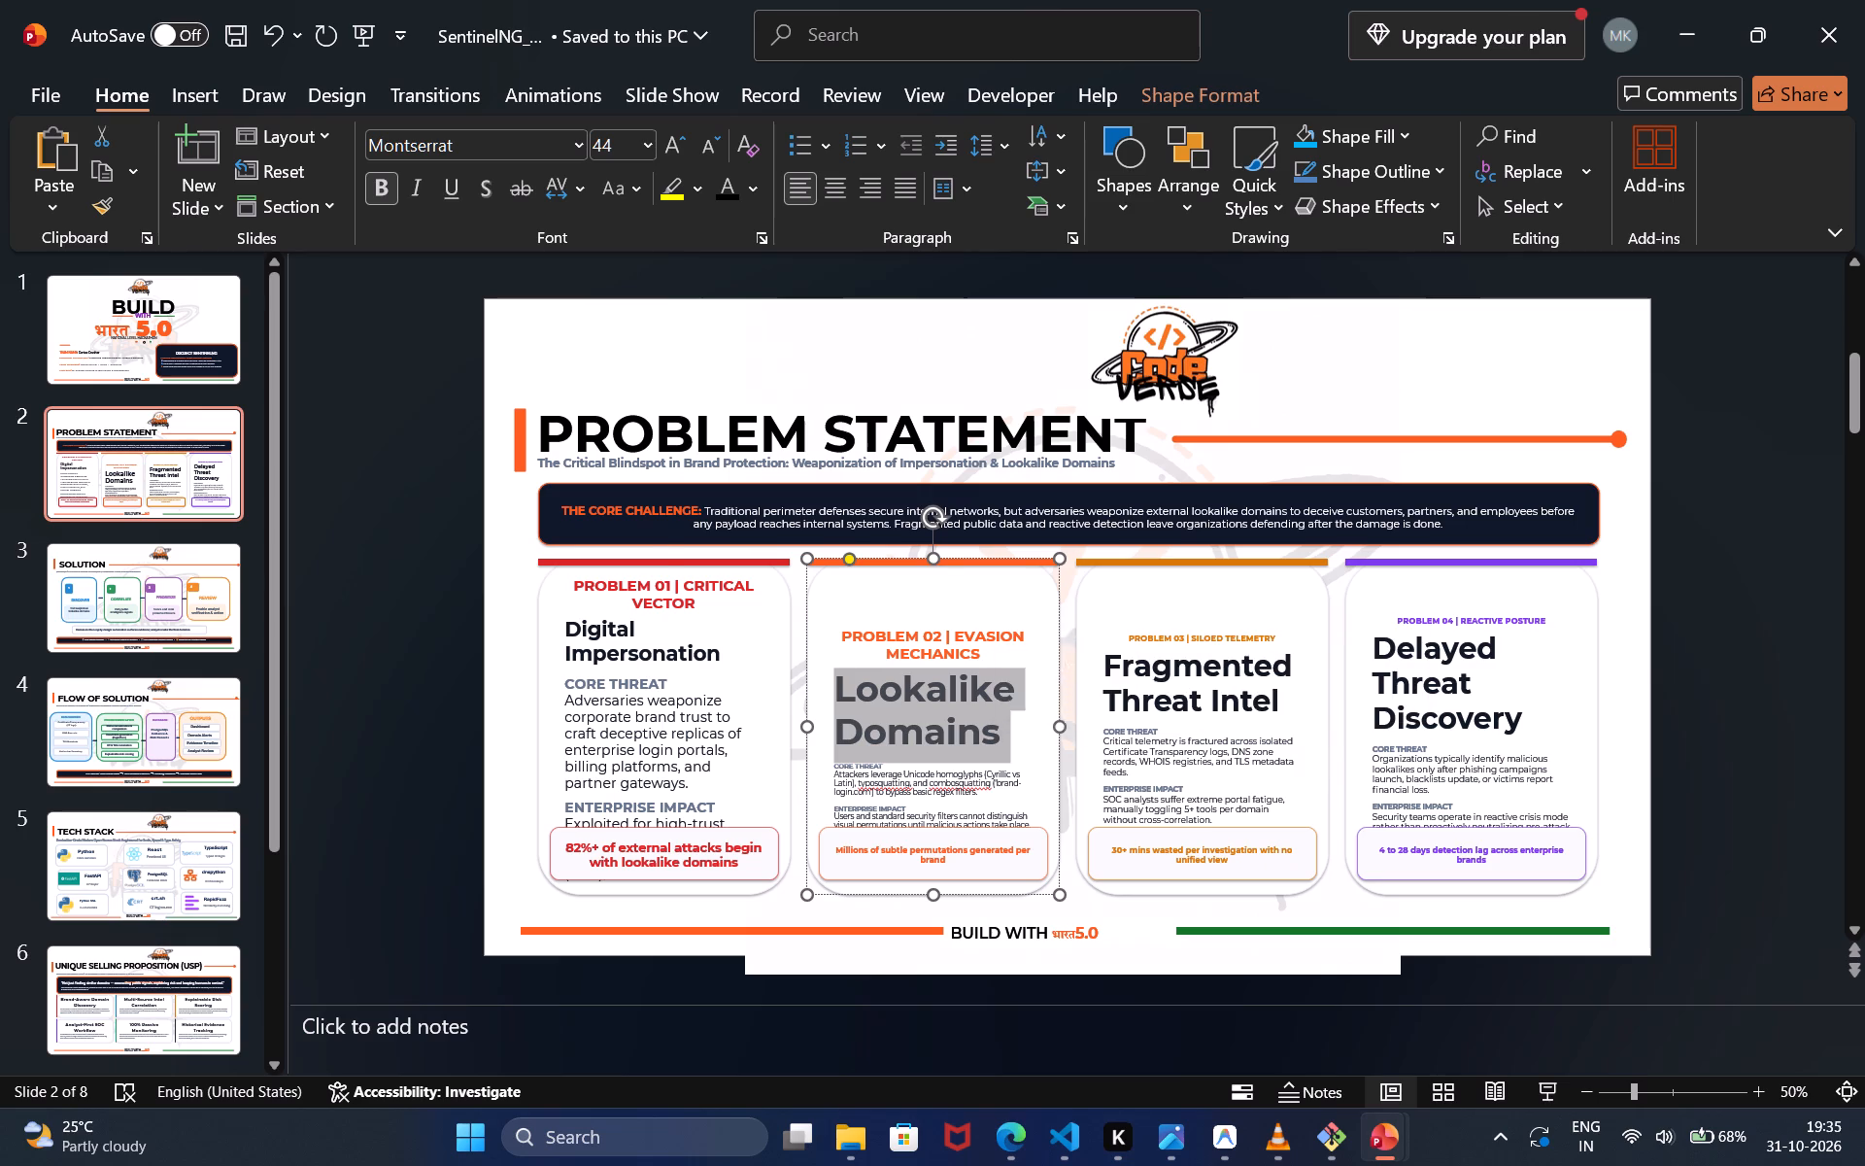
{"action": "left_click", "coordinate": [709, 631]}
{"action": "left_click_drag", "start_coordinate": [676, 644], "coordinate": [646, 655]}
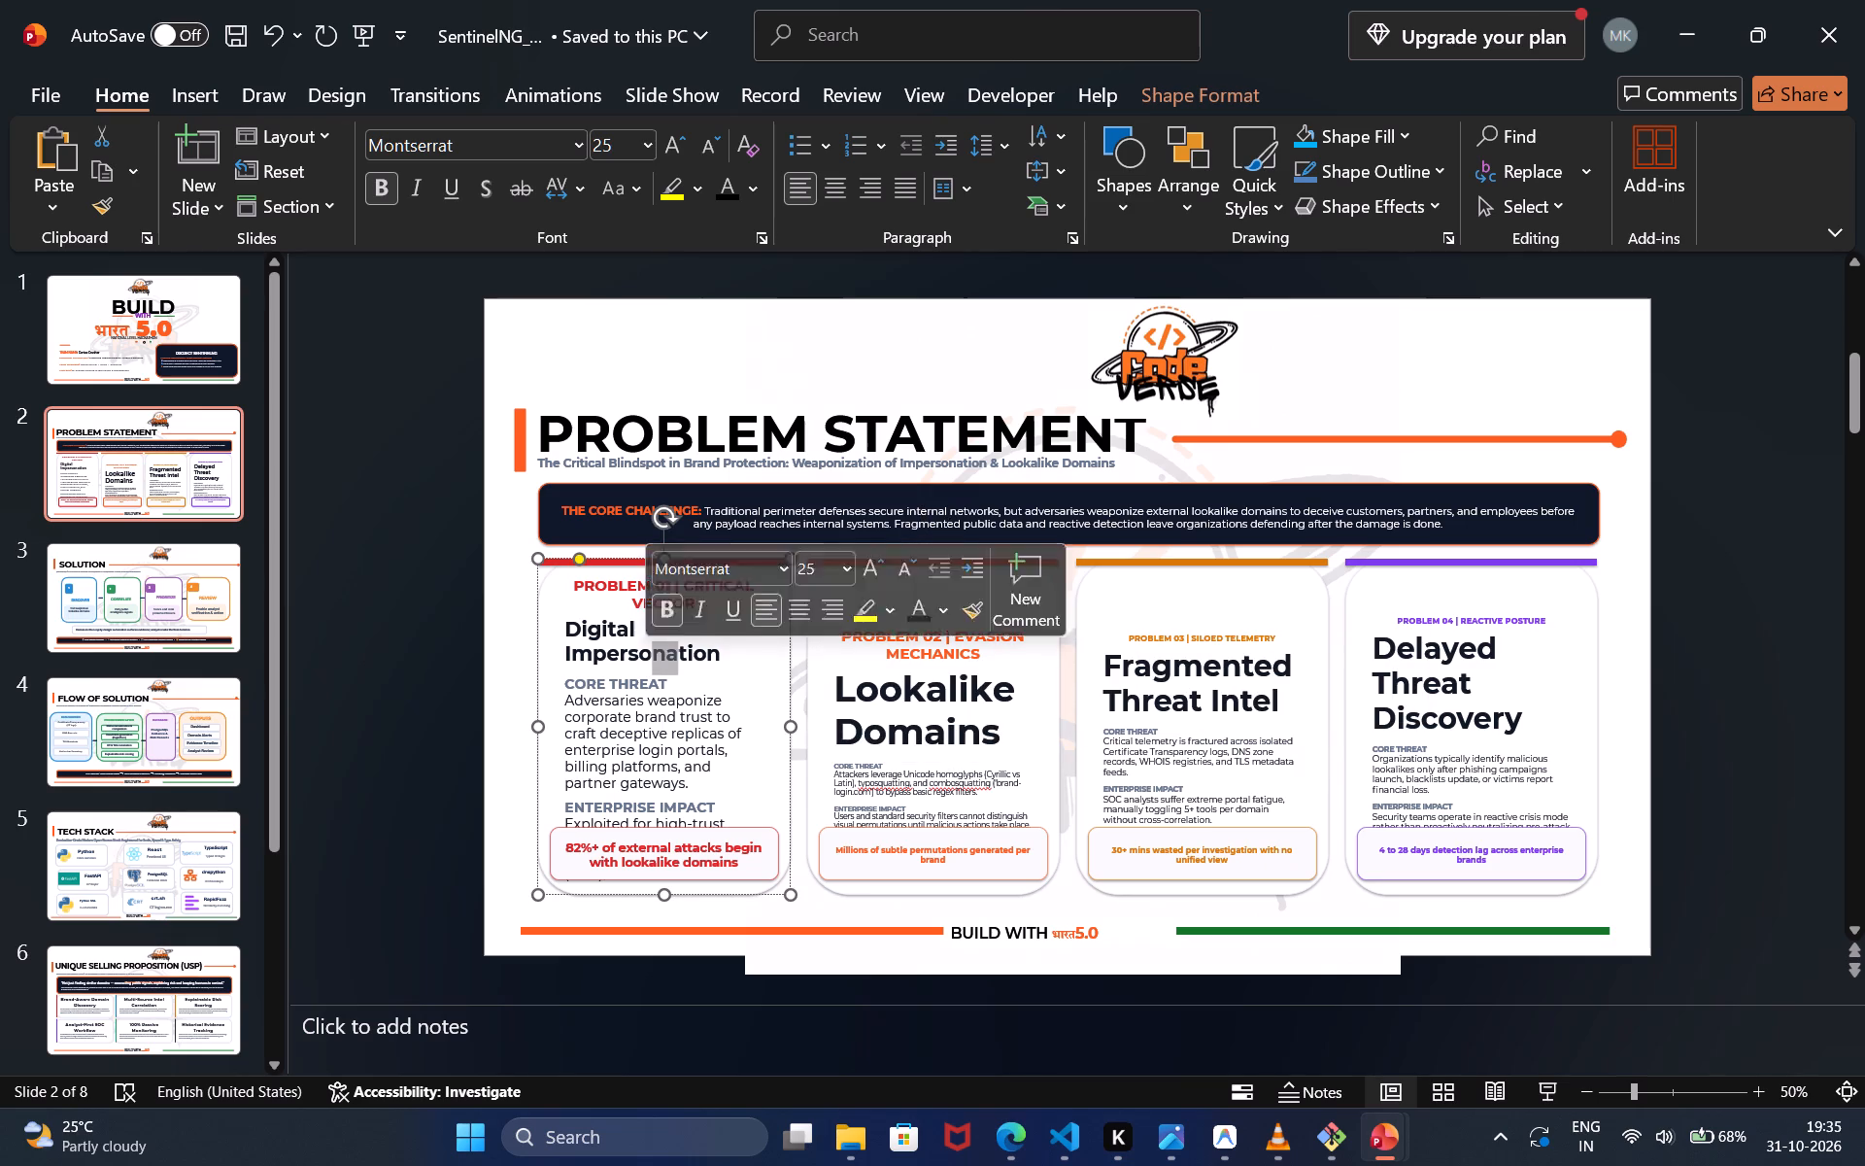
{"action": "left_click_drag", "start_coordinate": [1006, 737], "coordinate": [832, 688]}
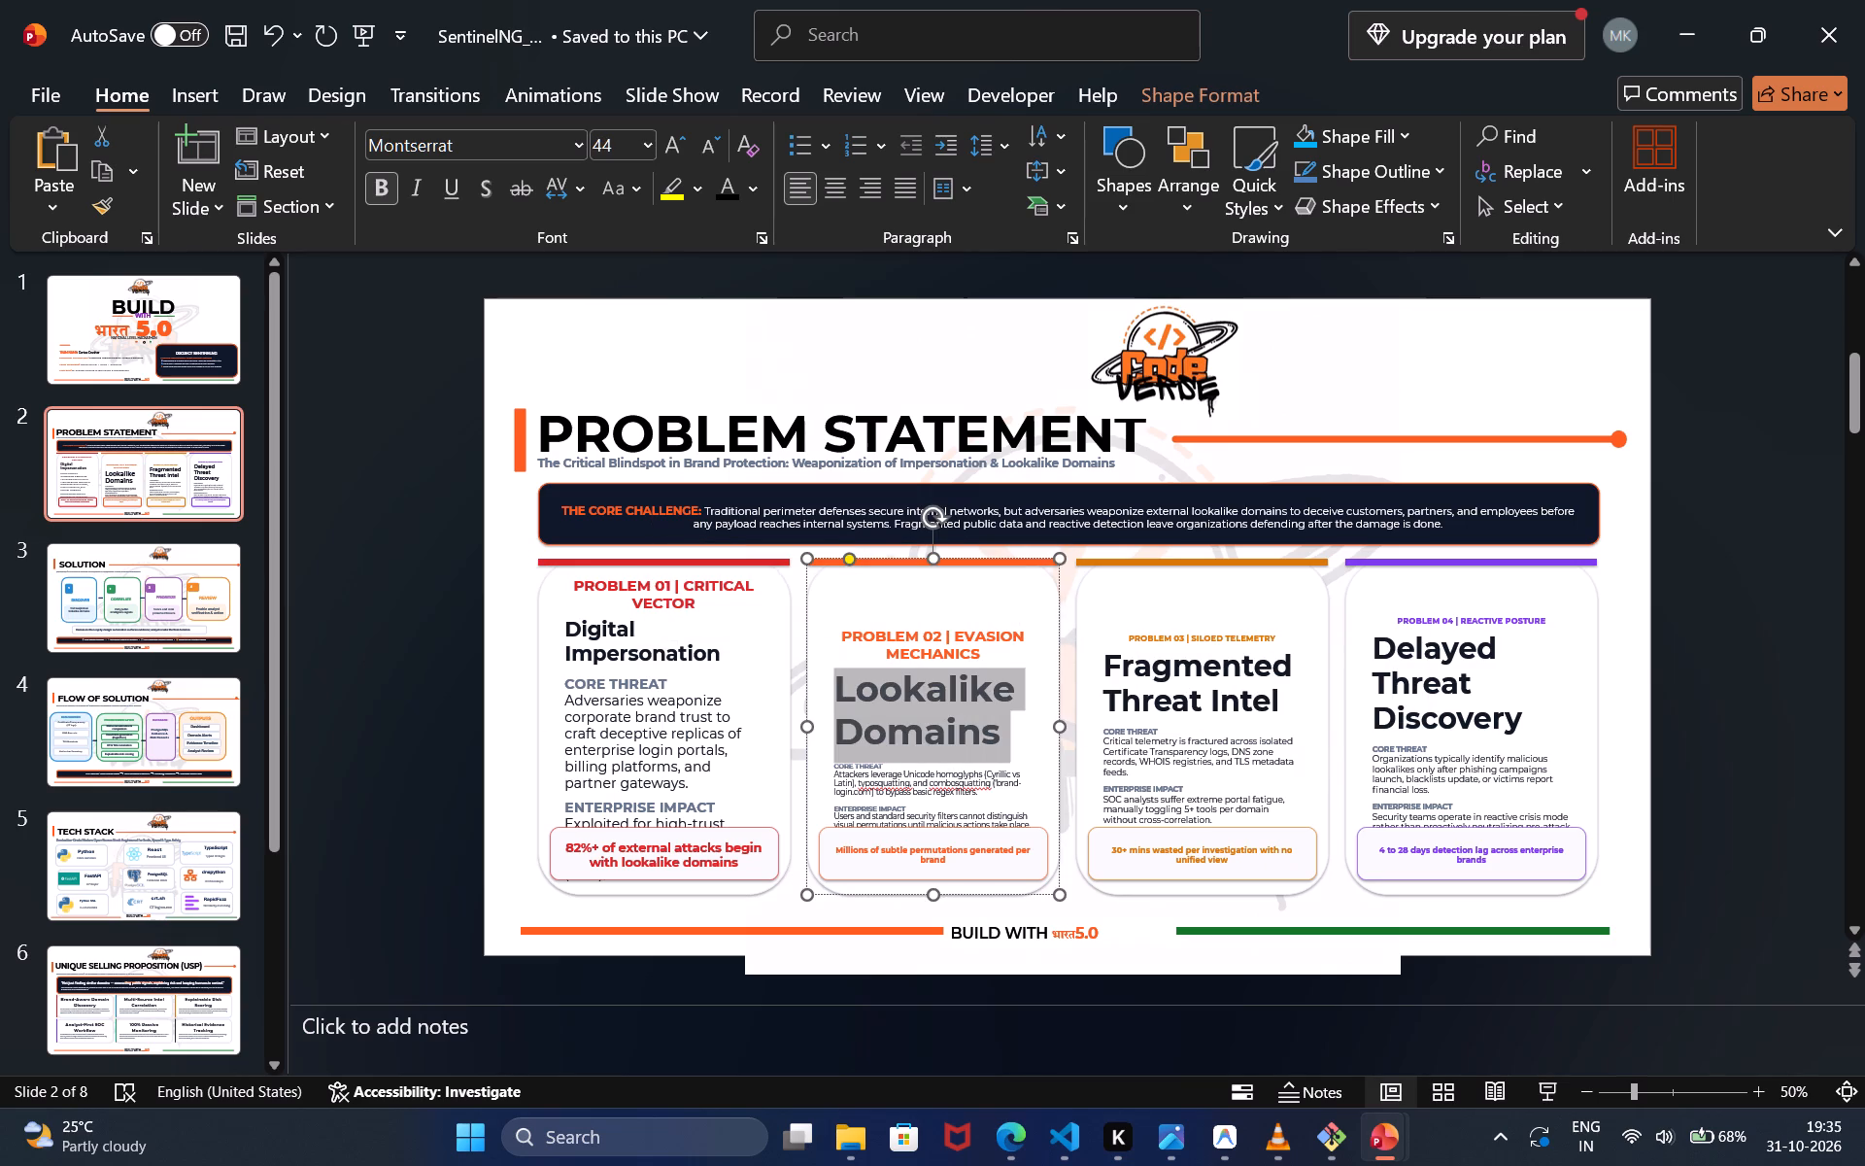
{"action": "left_click_drag", "start_coordinate": [832, 688], "coordinate": [832, 687]}
{"action": "left_click", "coordinate": [1011, 606]}
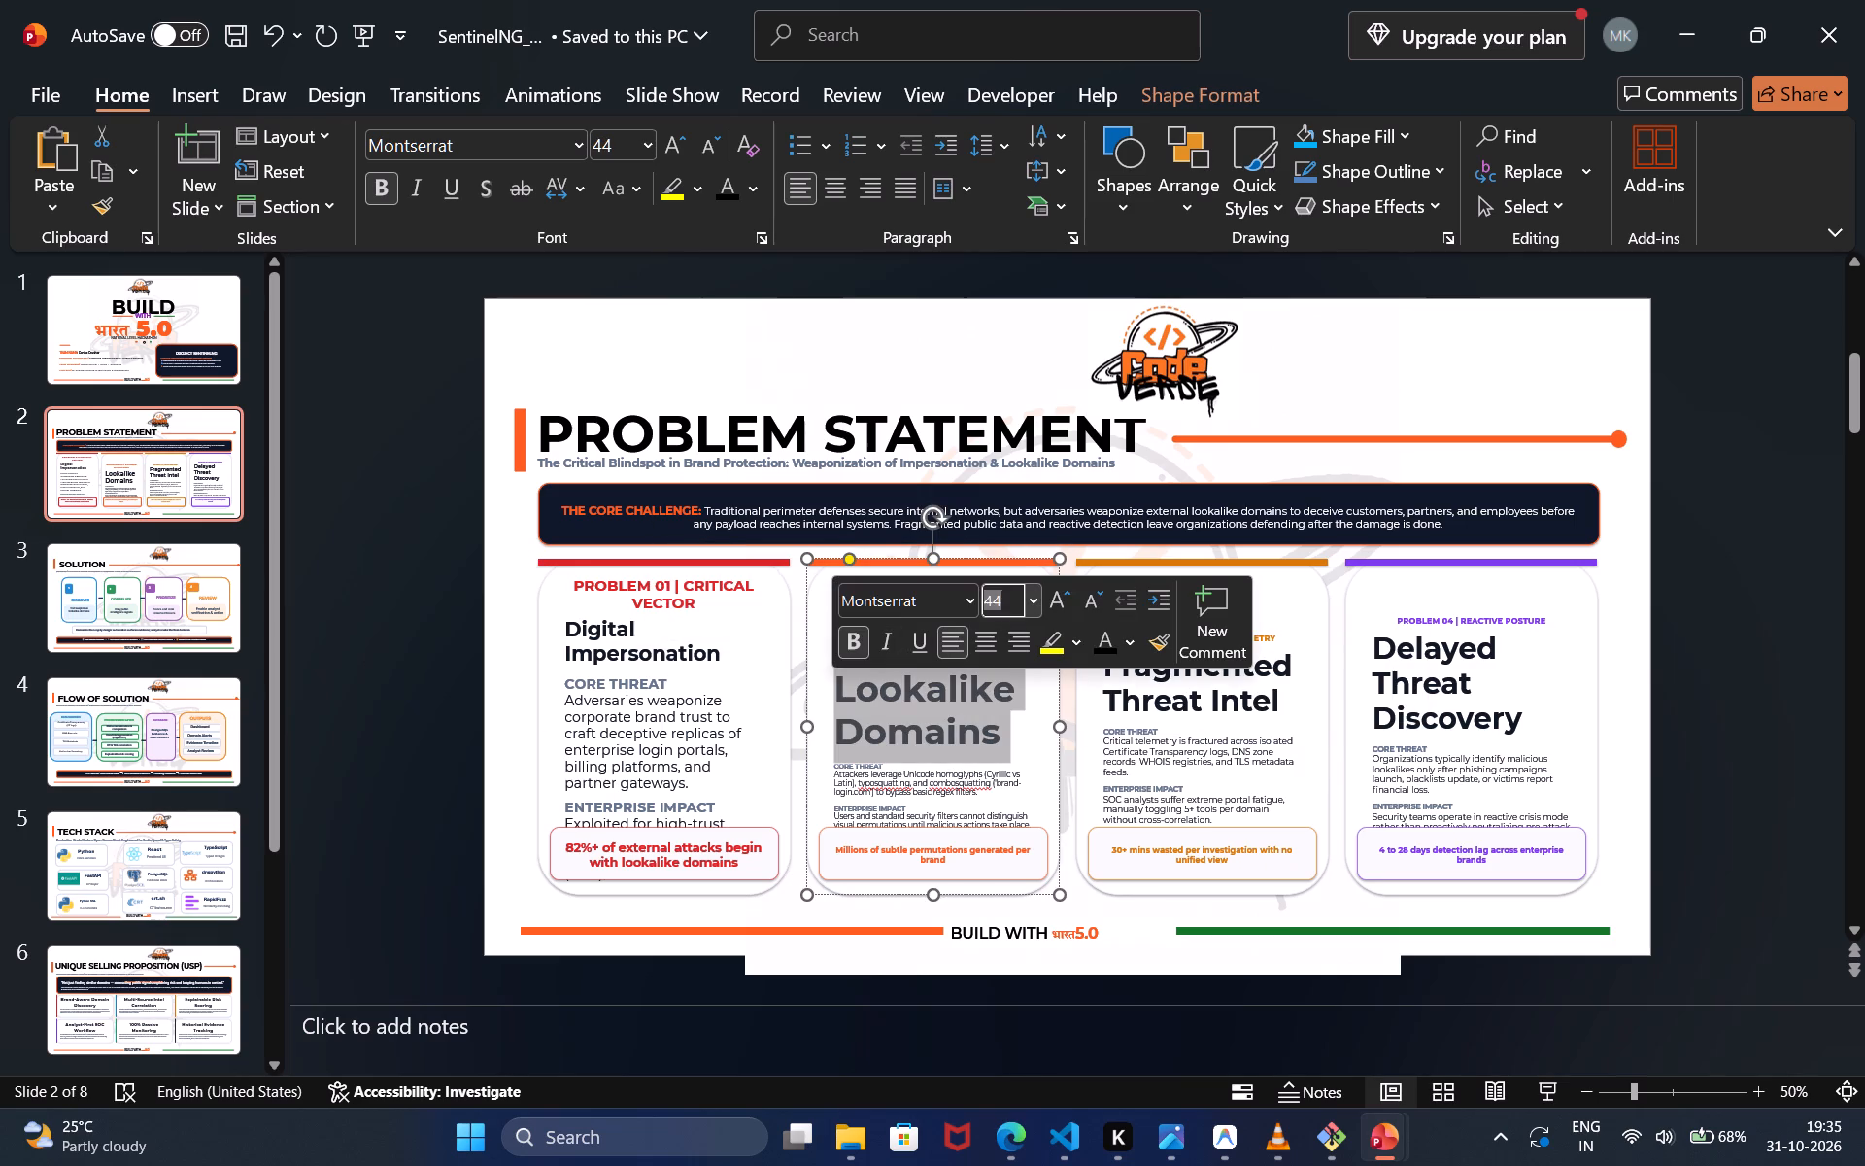
{"action": "key", "text": "BackSpace"}
{"action": "key", "text": "BackSpace"}
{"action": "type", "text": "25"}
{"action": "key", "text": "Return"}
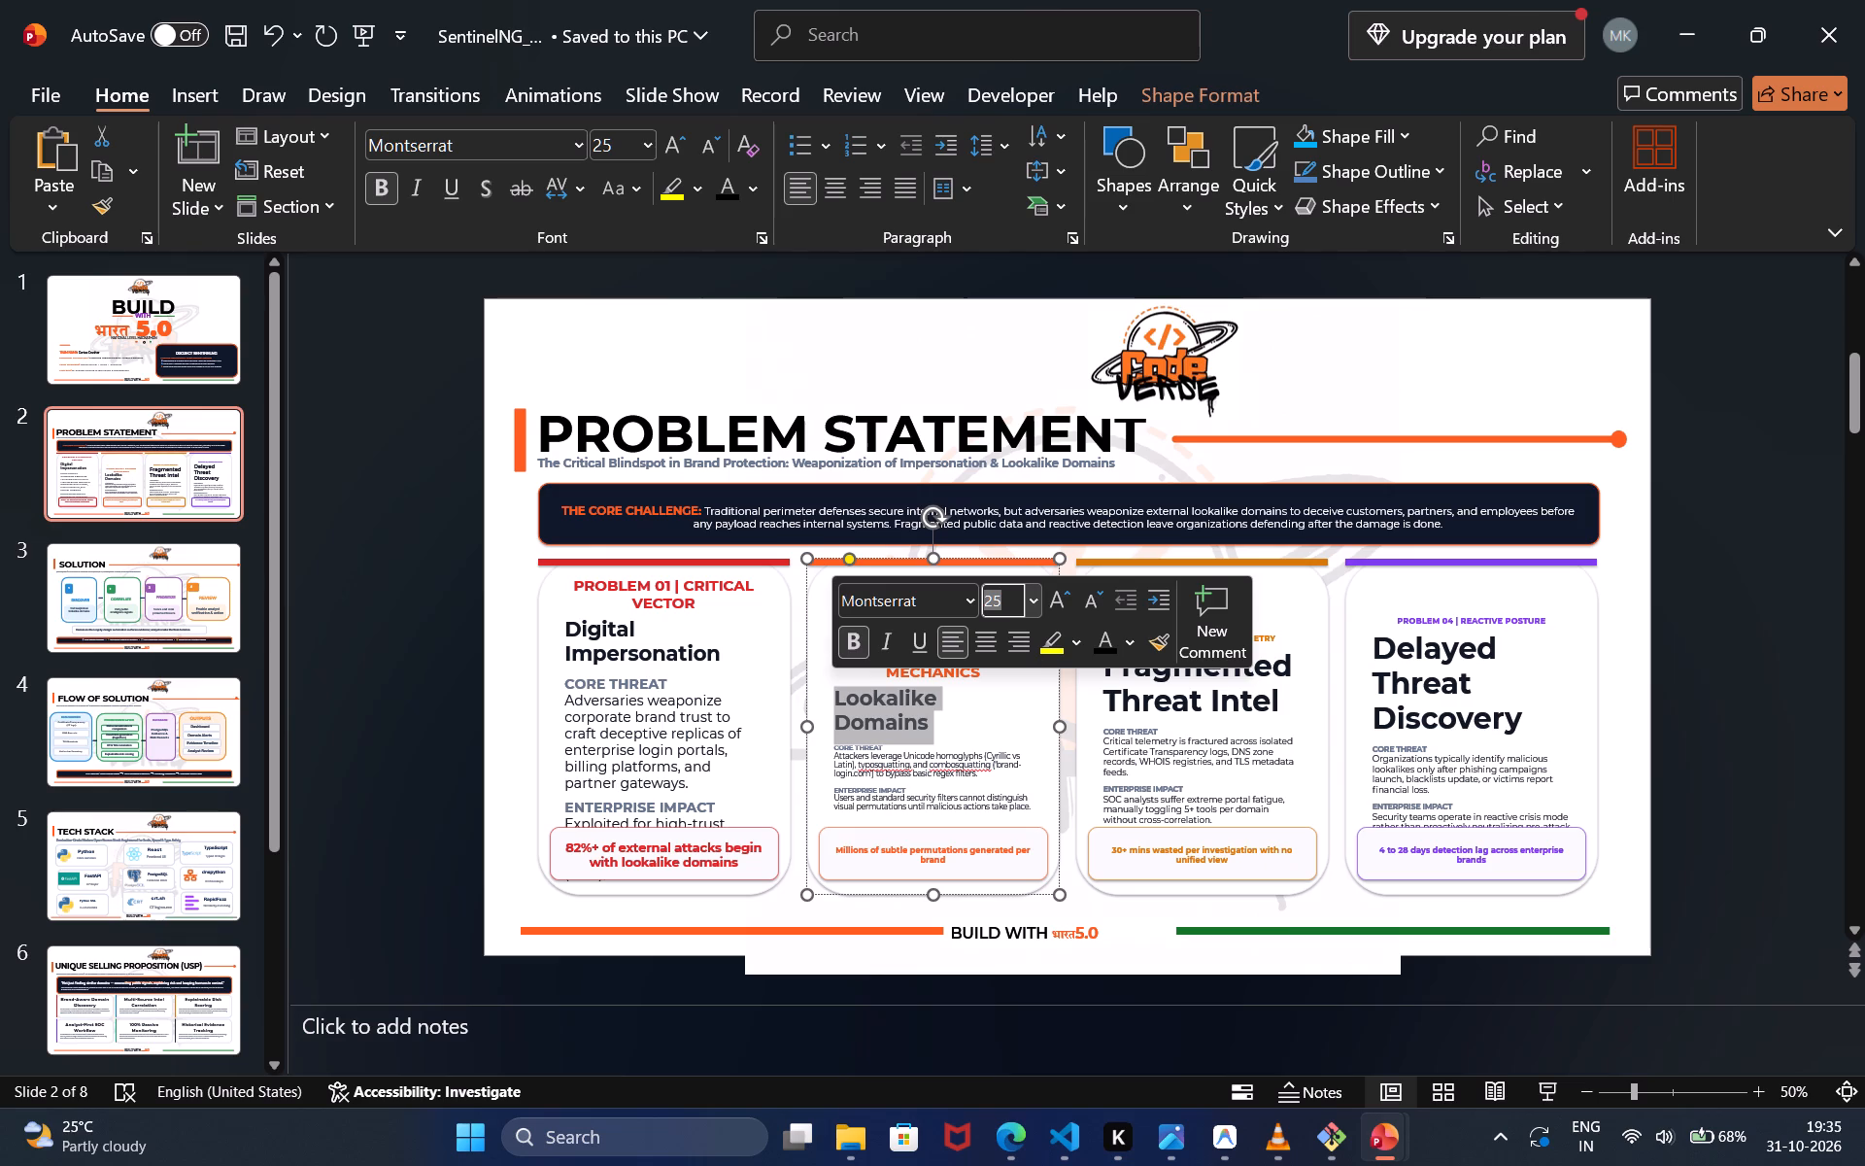
Set the "Fragmented Threat Intel" heading on the third problem card to font size 25.
{"action": "left_click", "coordinate": [1188, 708]}
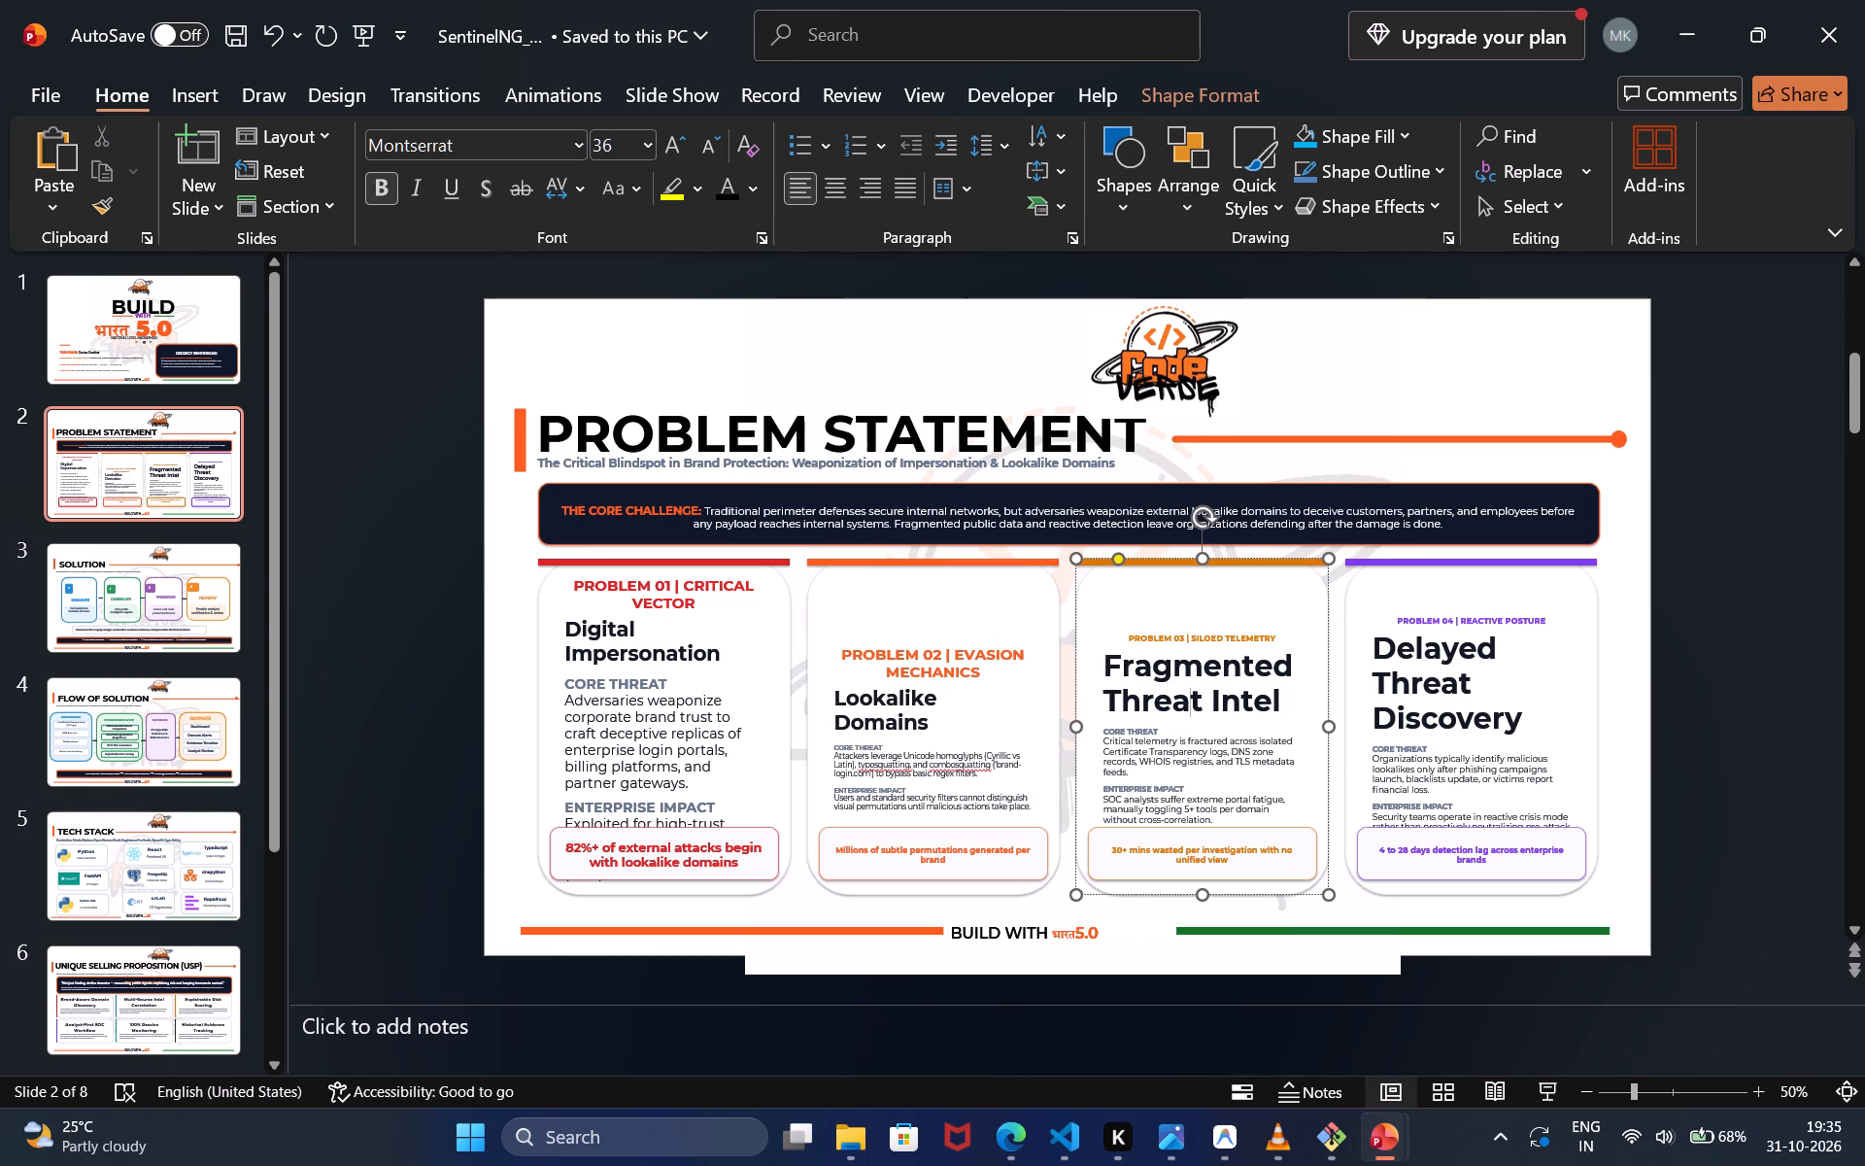
{"action": "left_click_drag", "start_coordinate": [1292, 698], "coordinate": [1089, 646]}
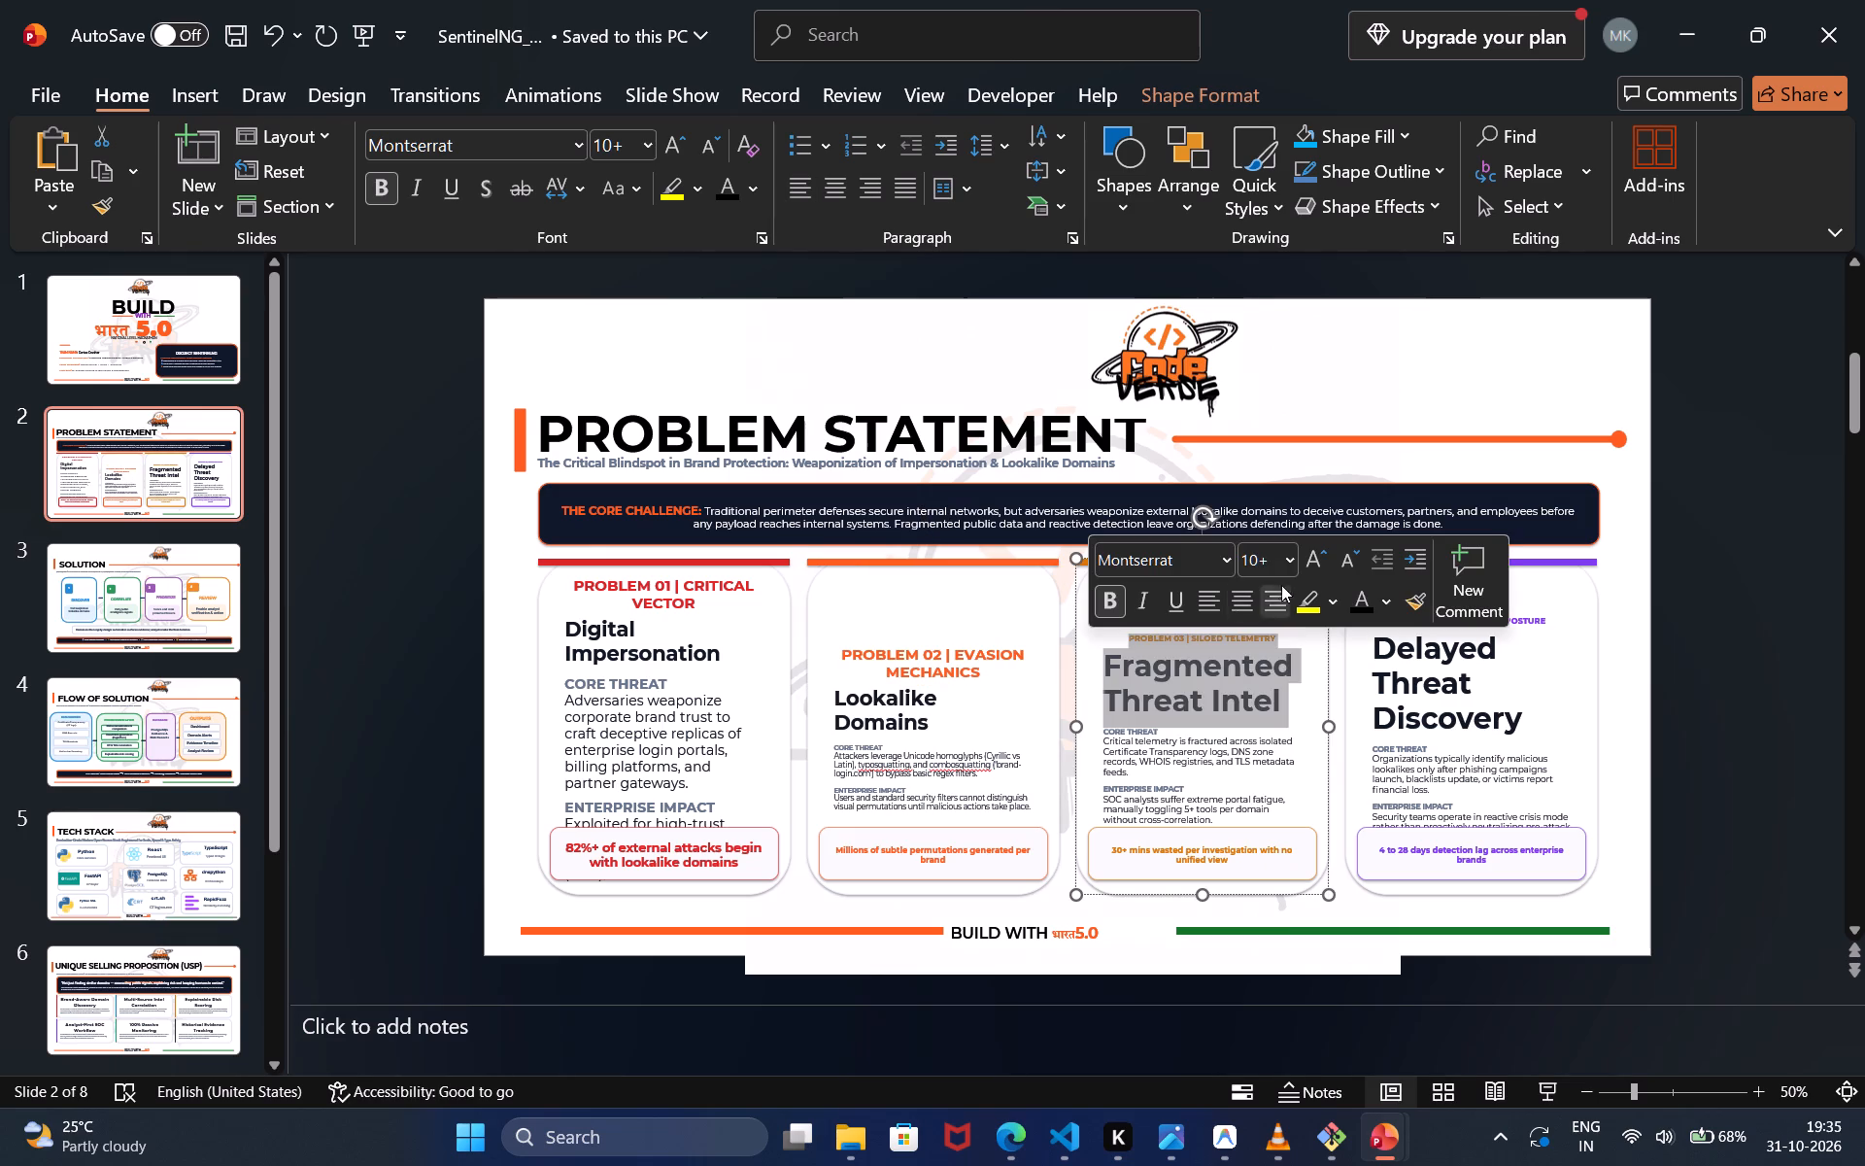
{"action": "triple_click", "coordinate": [1298, 714]}
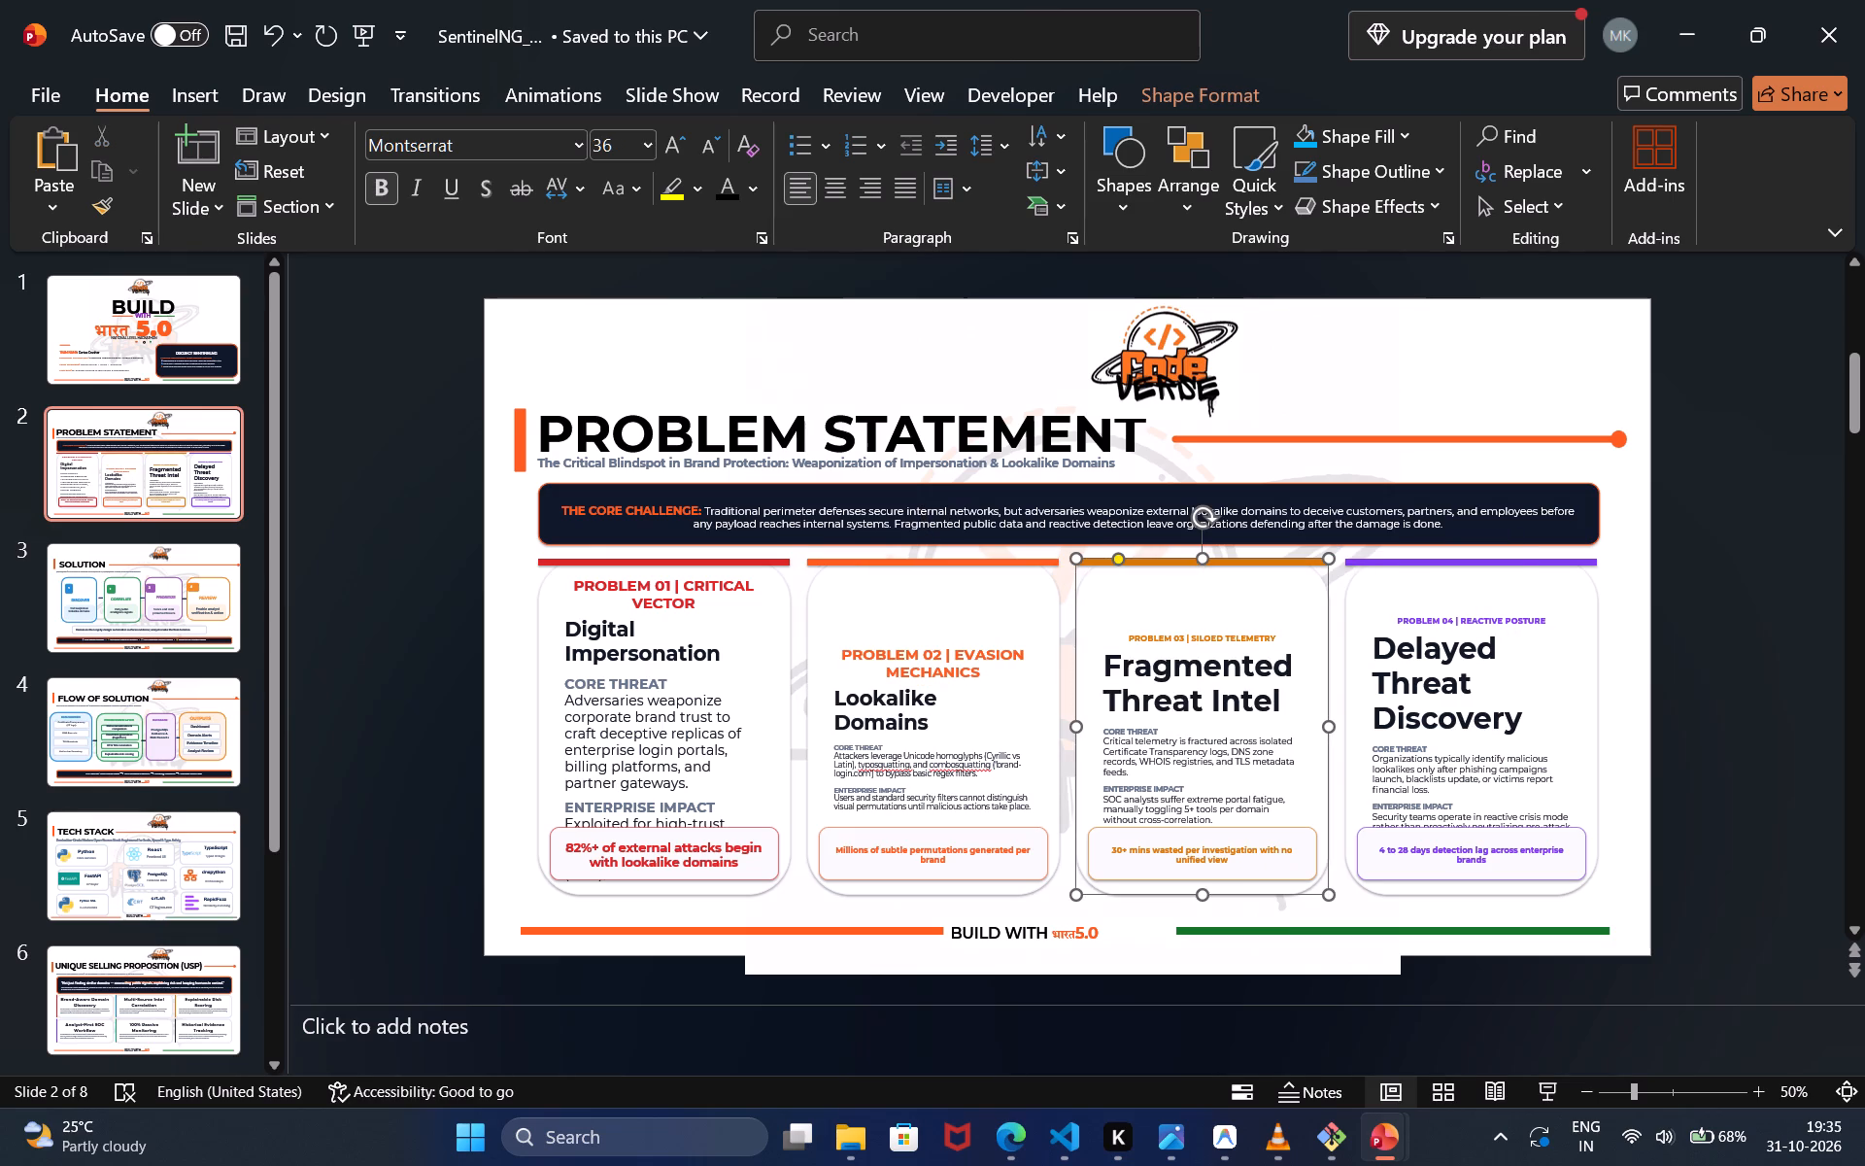
{"action": "left_click_drag", "start_coordinate": [1287, 709], "coordinate": [1114, 677]}
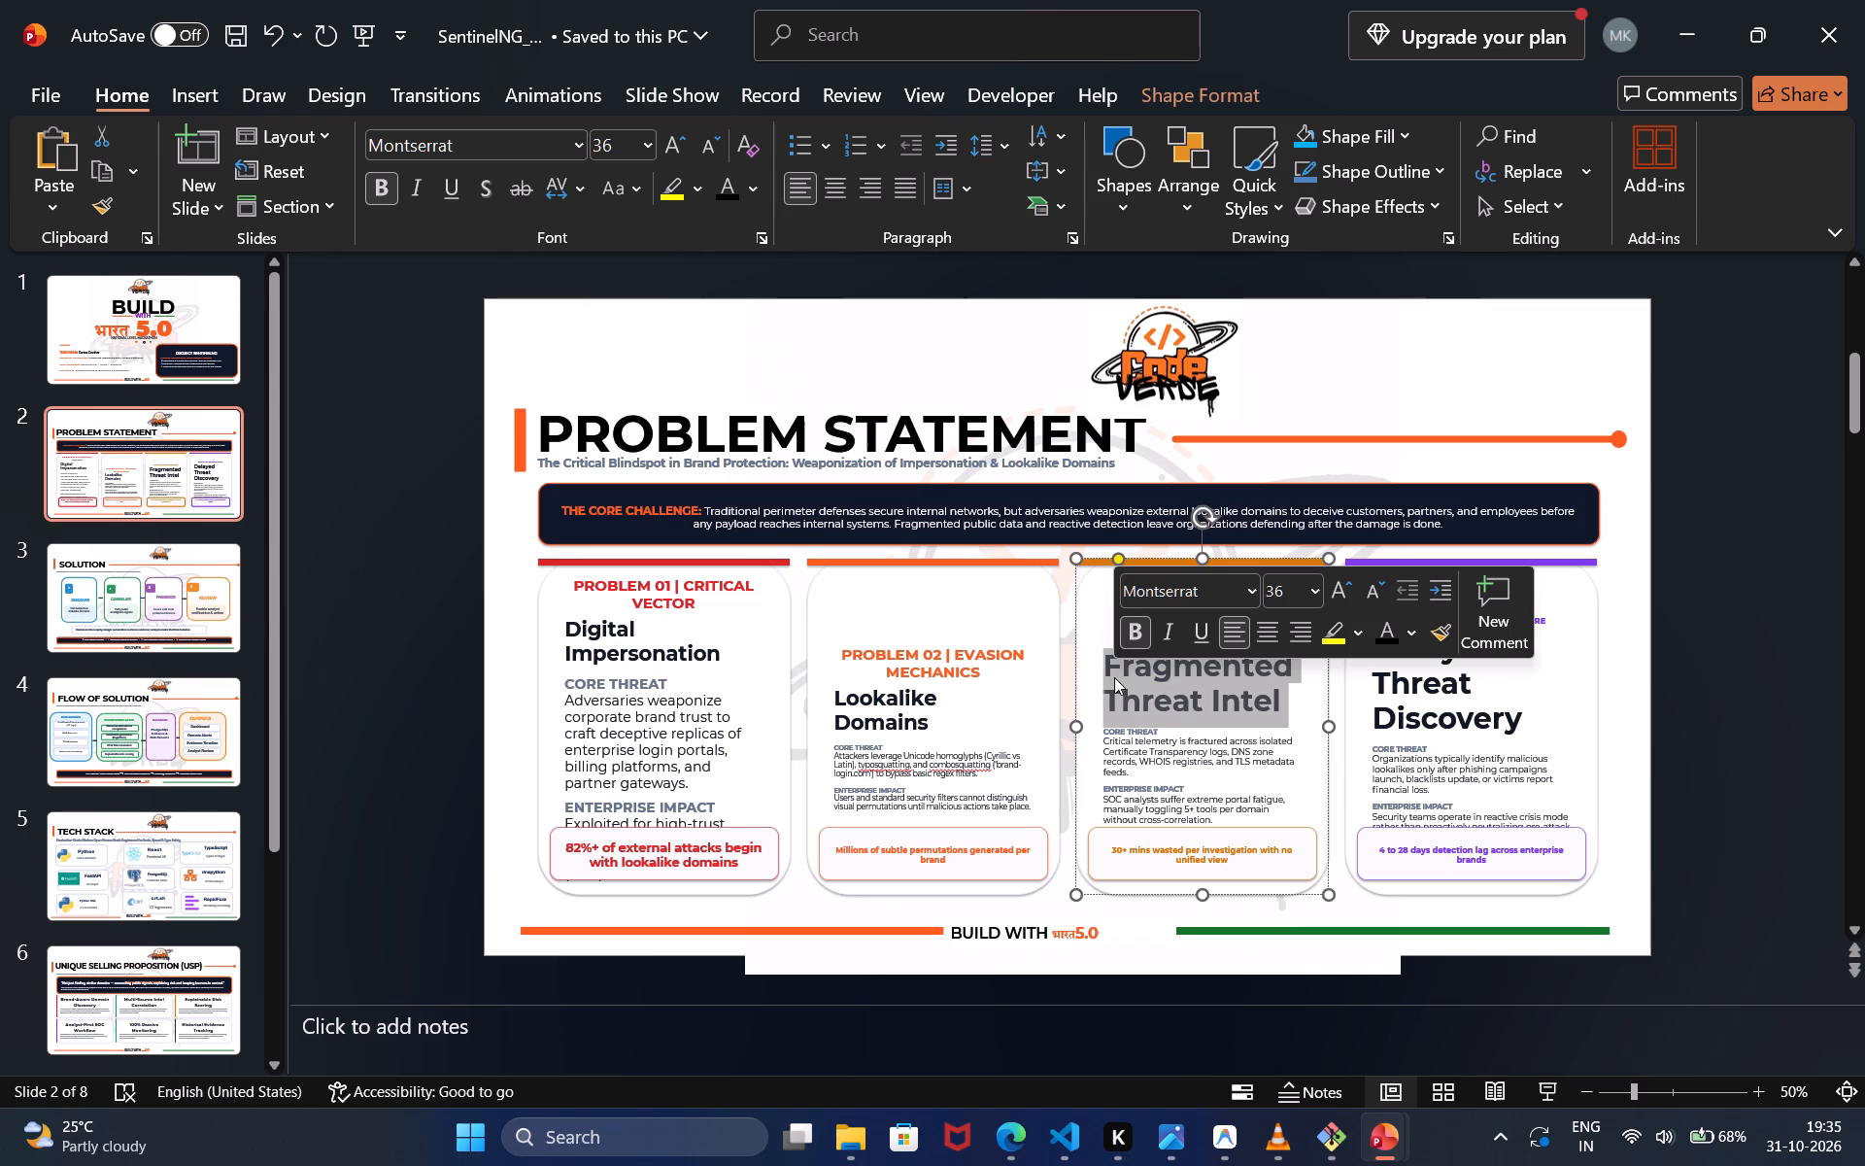
{"action": "left_click", "coordinate": [1289, 598]}
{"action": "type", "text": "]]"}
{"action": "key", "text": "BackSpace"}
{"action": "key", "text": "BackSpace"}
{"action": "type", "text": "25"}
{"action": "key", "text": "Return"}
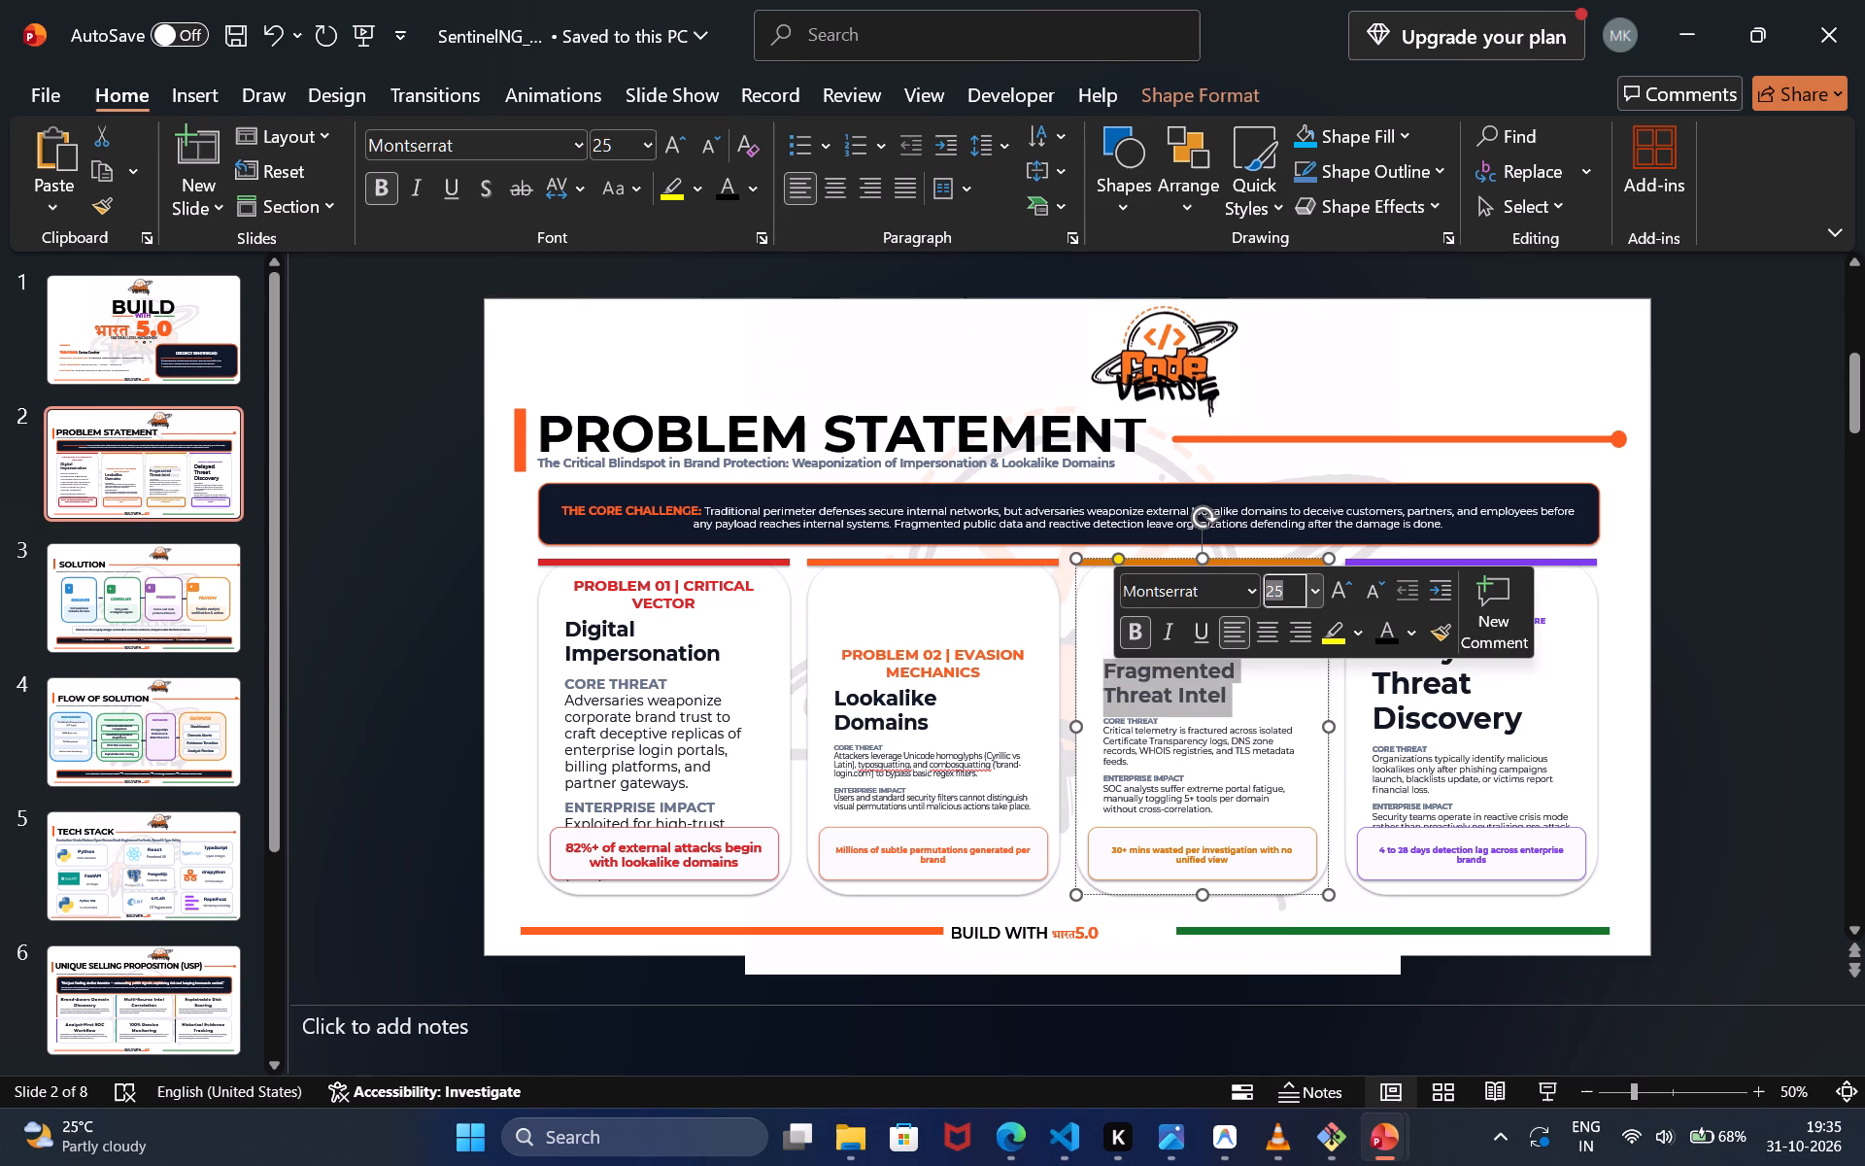
Set the "Delayed Threat Discovery" heading on the fourth problem card to font size 25.
{"action": "left_click", "coordinate": [1524, 732]}
{"action": "left_click_drag", "start_coordinate": [1524, 732], "coordinate": [1369, 647]}
{"action": "left_click", "coordinate": [1544, 568]}
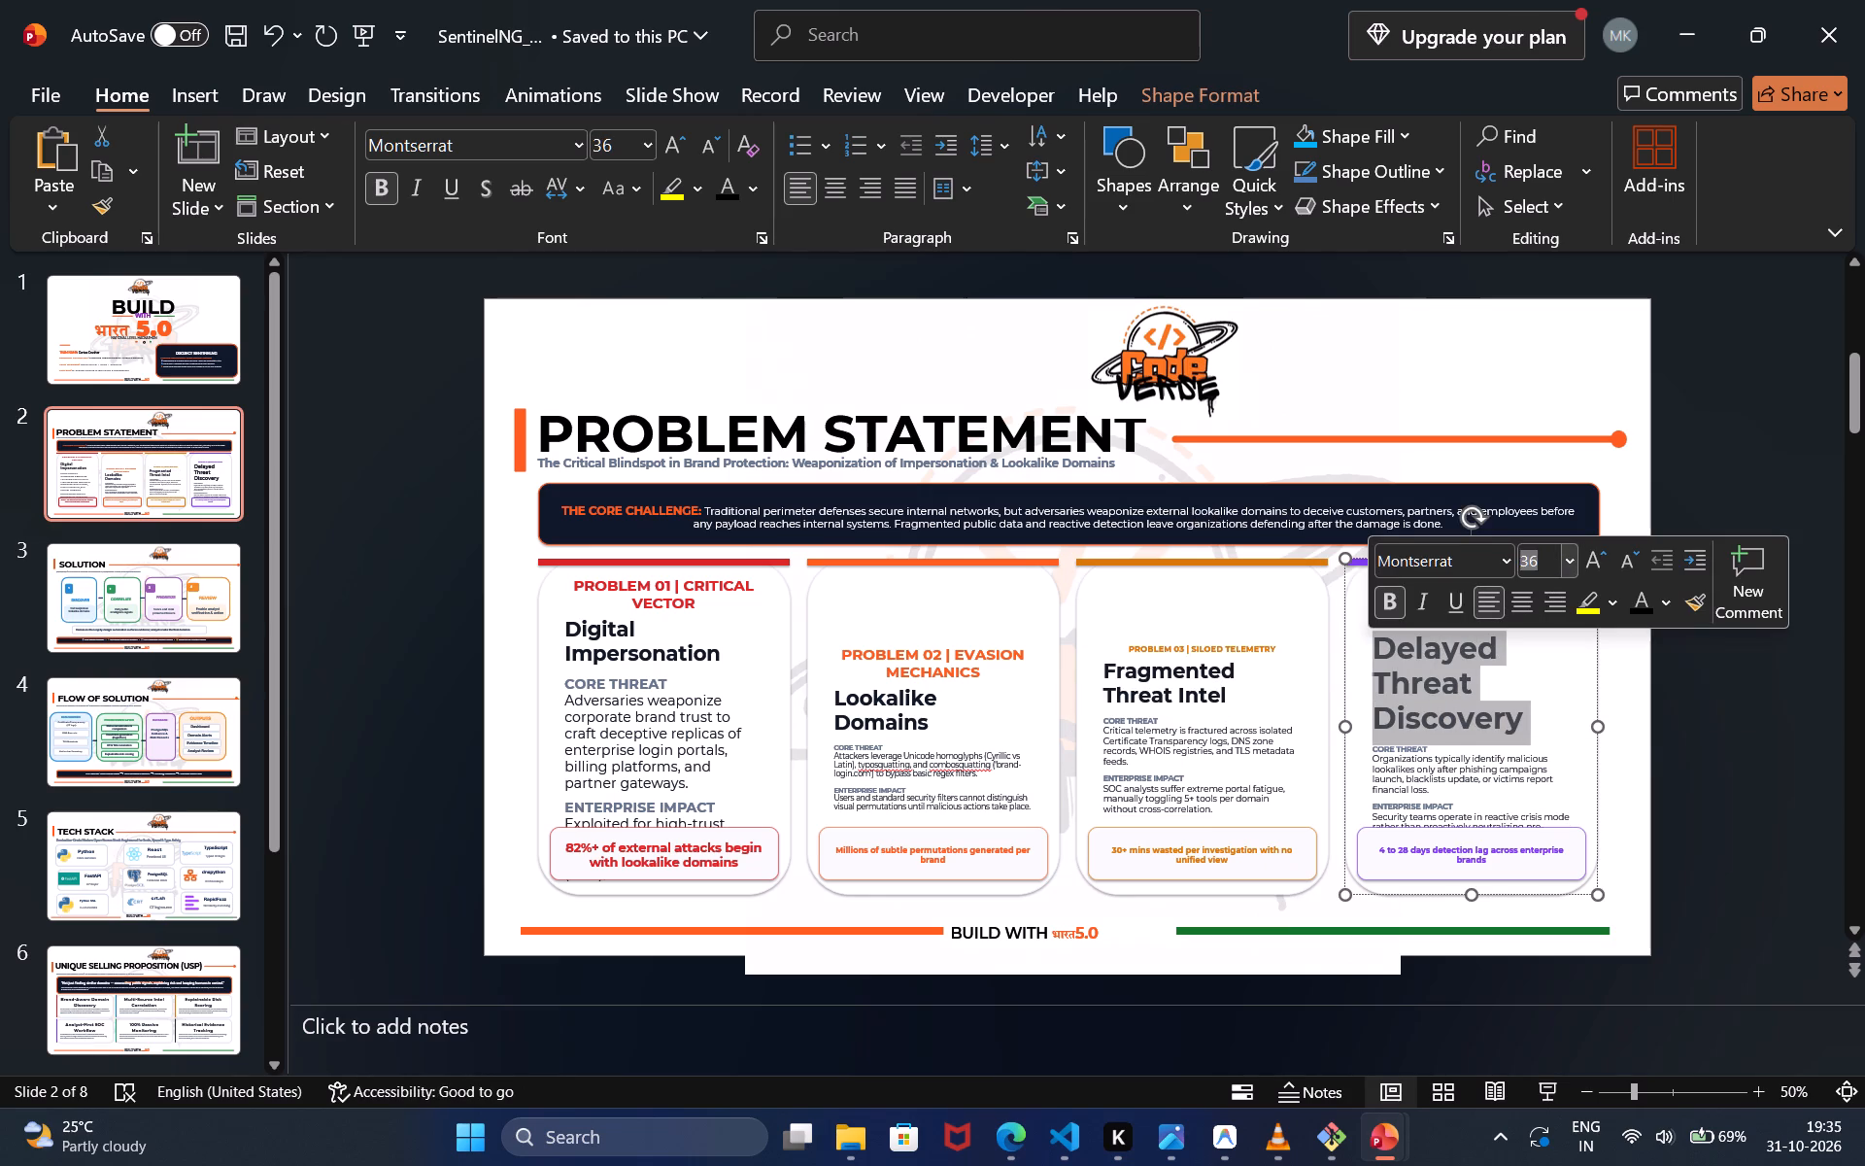
{"action": "key", "text": "BackSpace"}
{"action": "key", "text": "BackSpace"}
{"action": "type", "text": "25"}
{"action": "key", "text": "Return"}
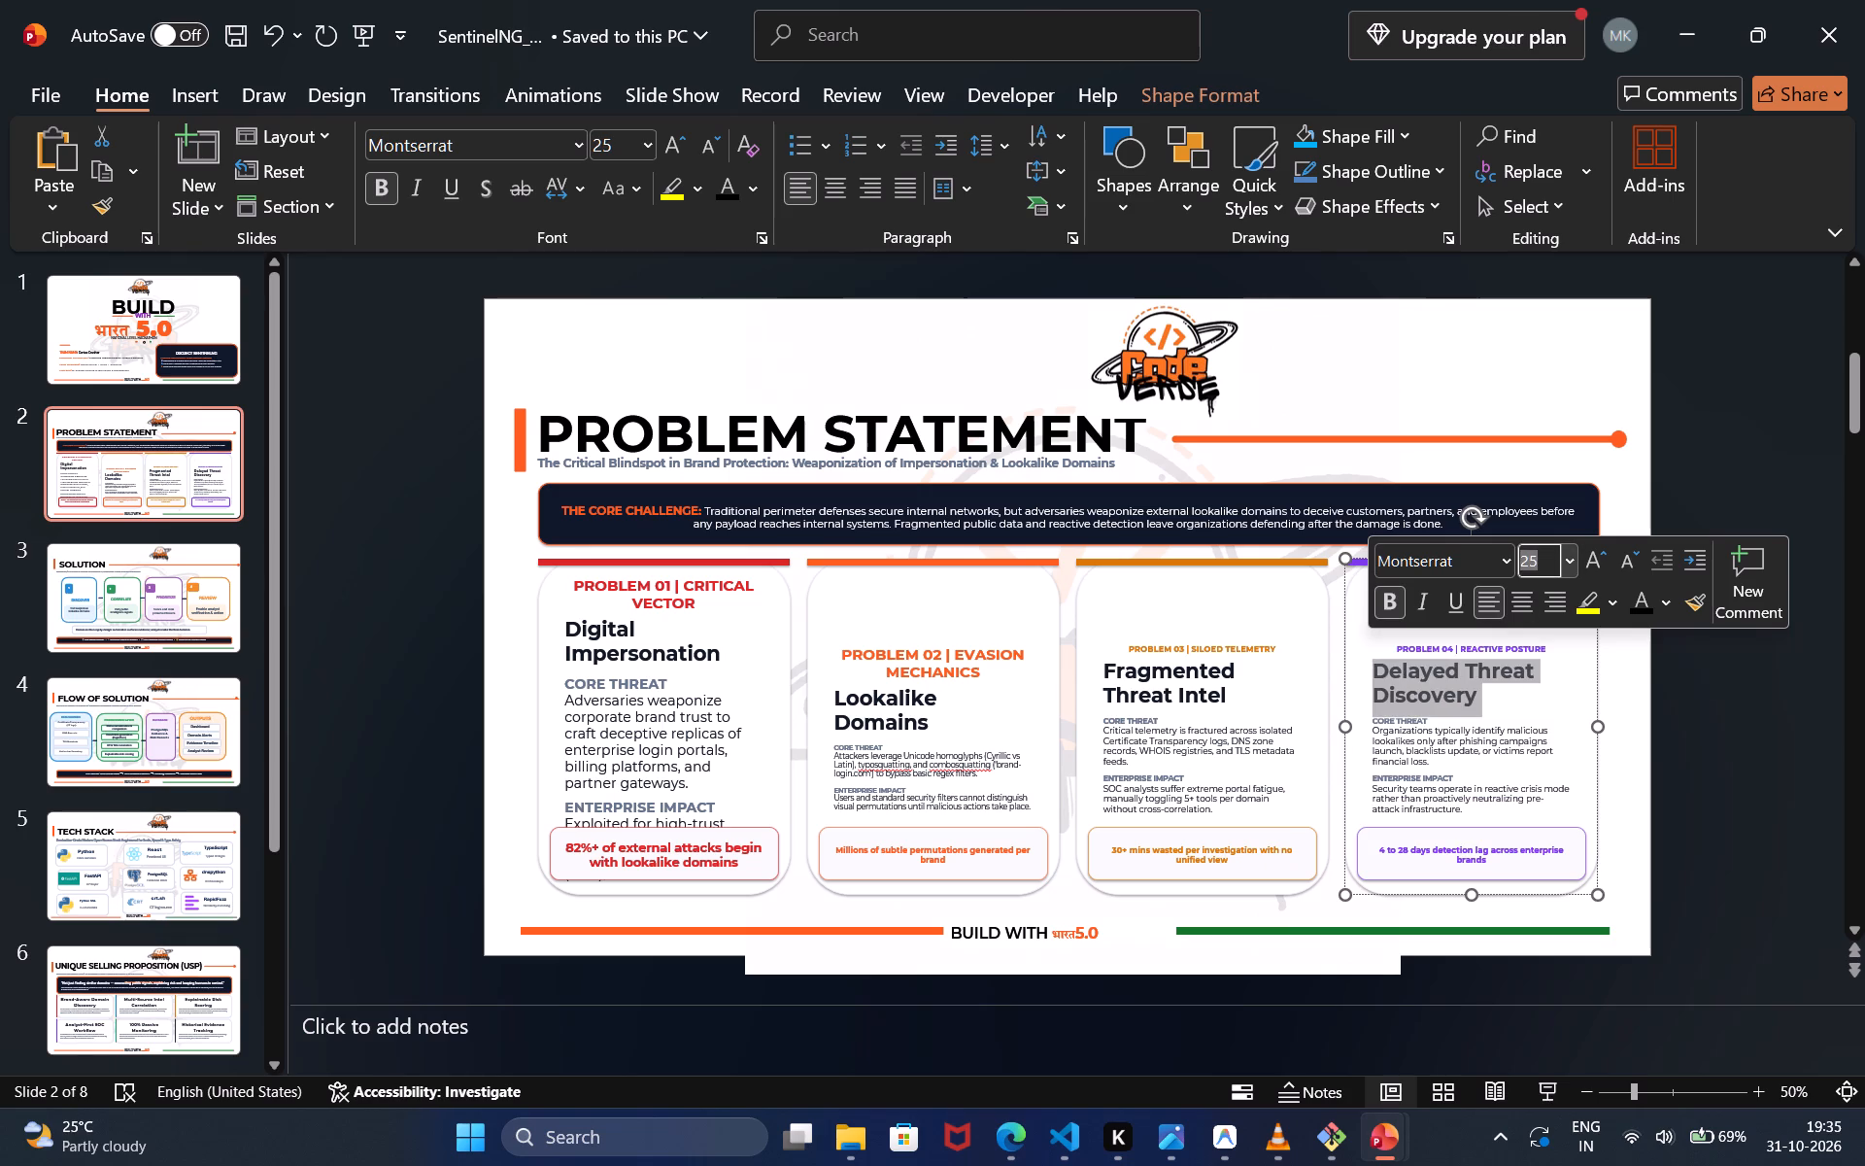
Set the "PROBLEM 04 | REACTIVE POSTURE" label on the Delayed Threat Discovery card to font size 18.
{"action": "left_click", "coordinate": [1400, 651]}
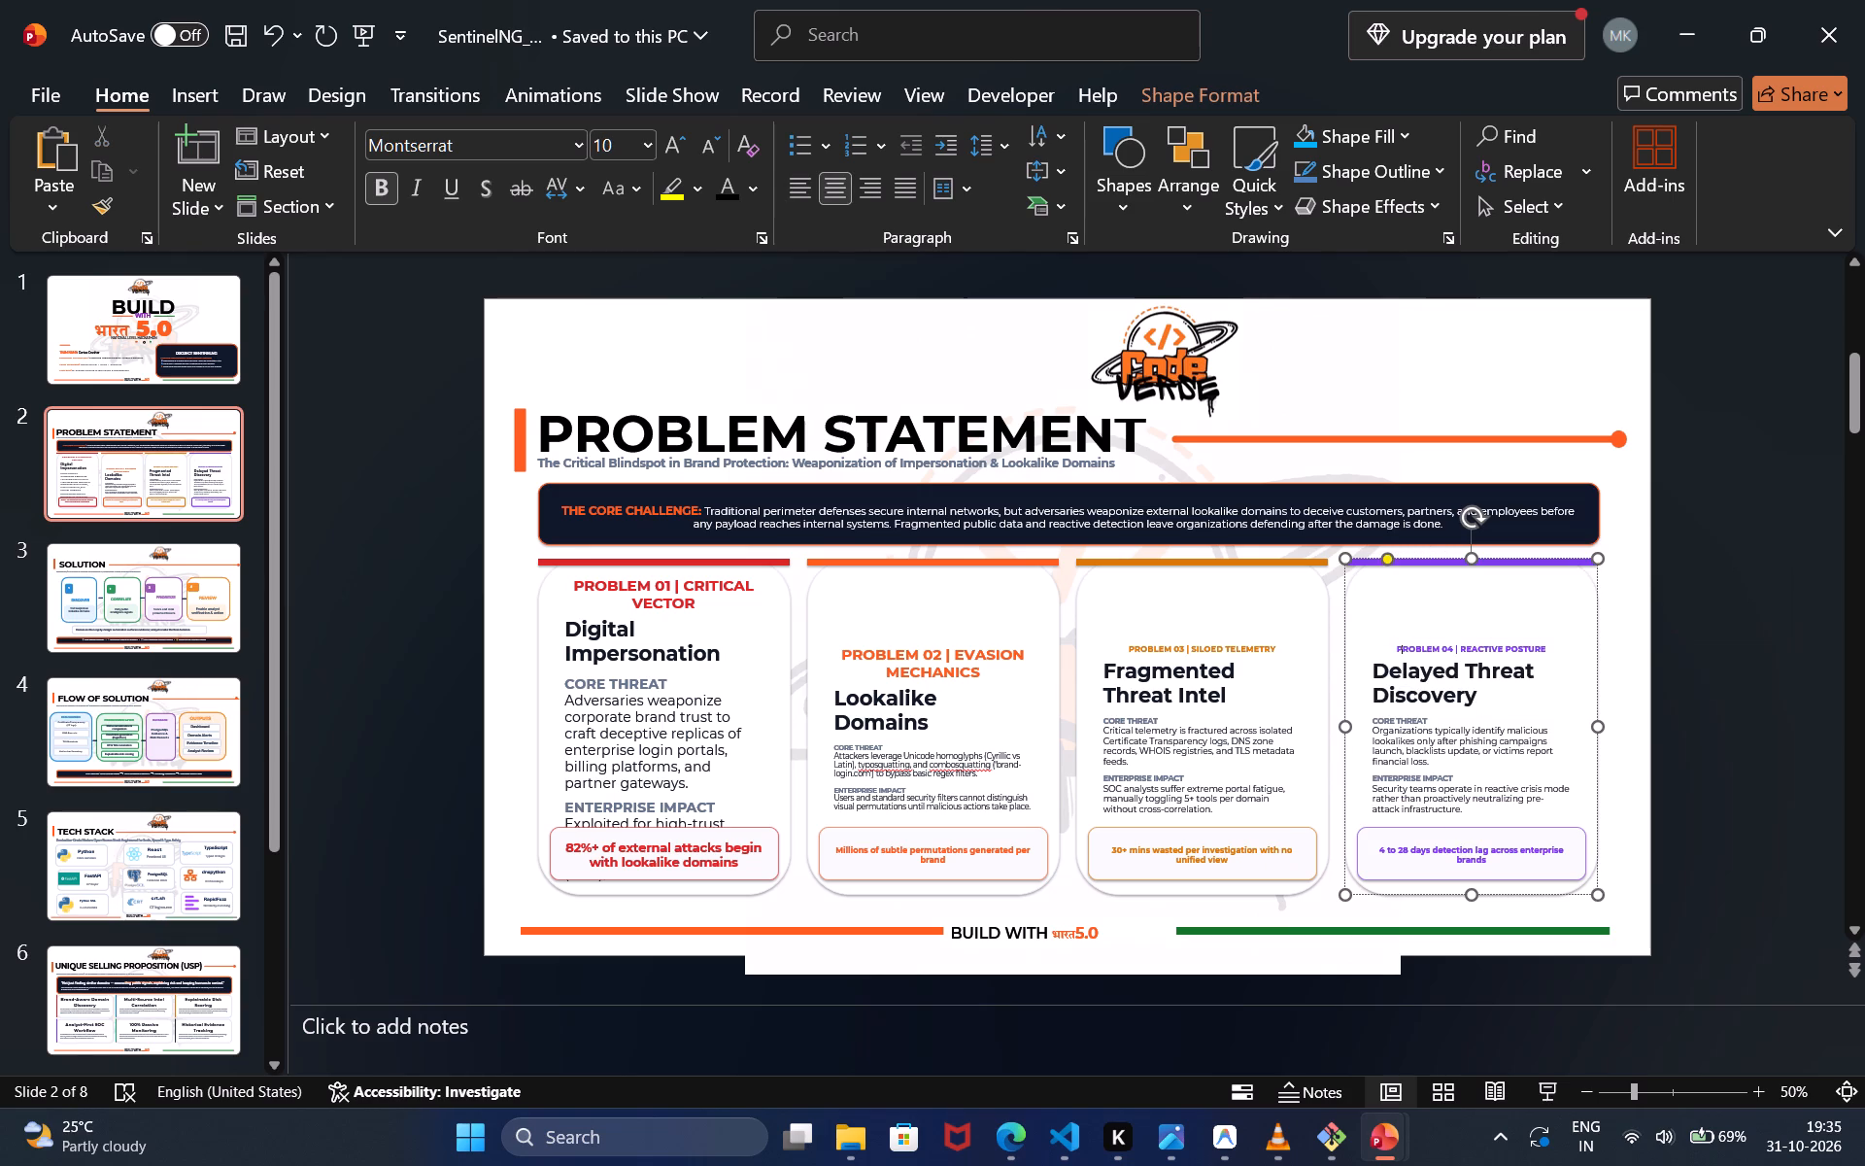
{"action": "left_click_drag", "start_coordinate": [1393, 646], "coordinate": [1554, 658]}
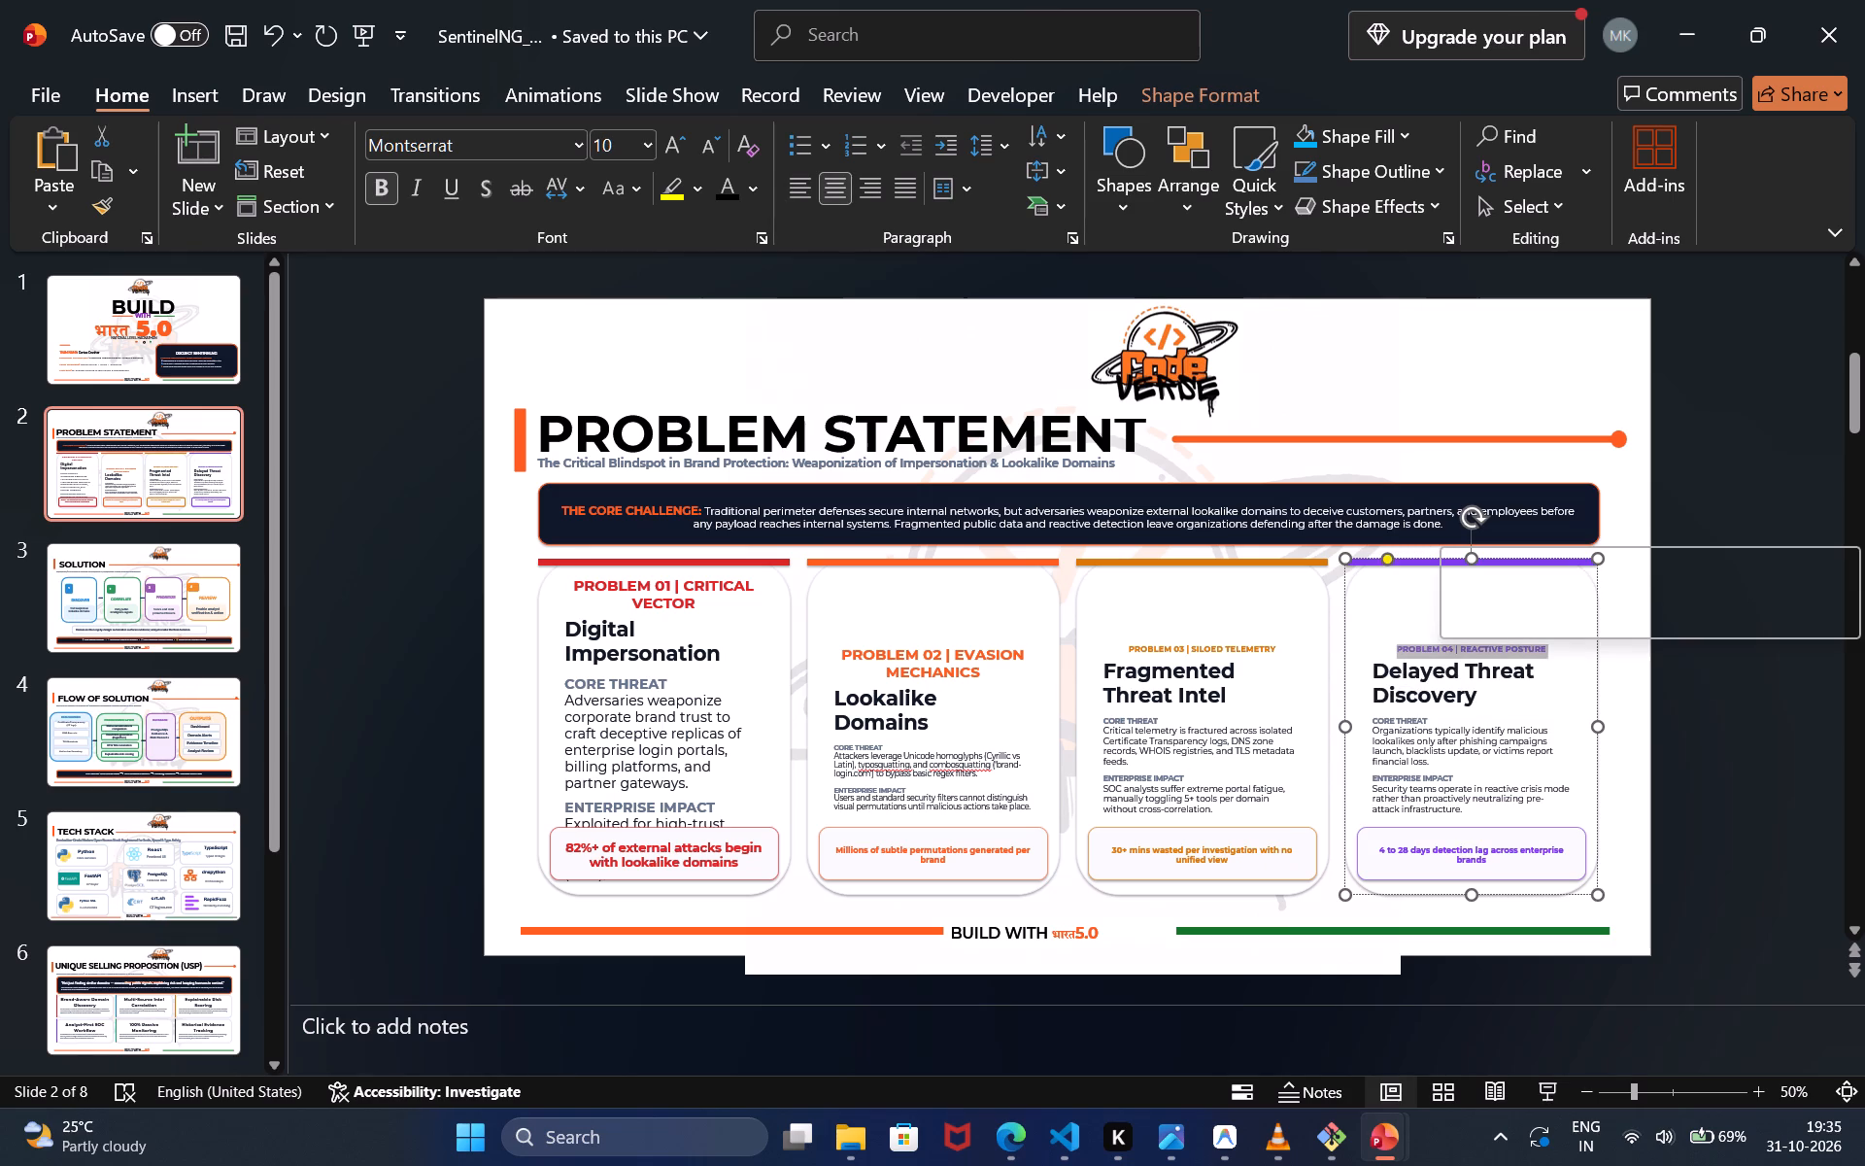
{"action": "left_click", "coordinate": [1625, 570]}
{"action": "key", "text": "BackSpace"}
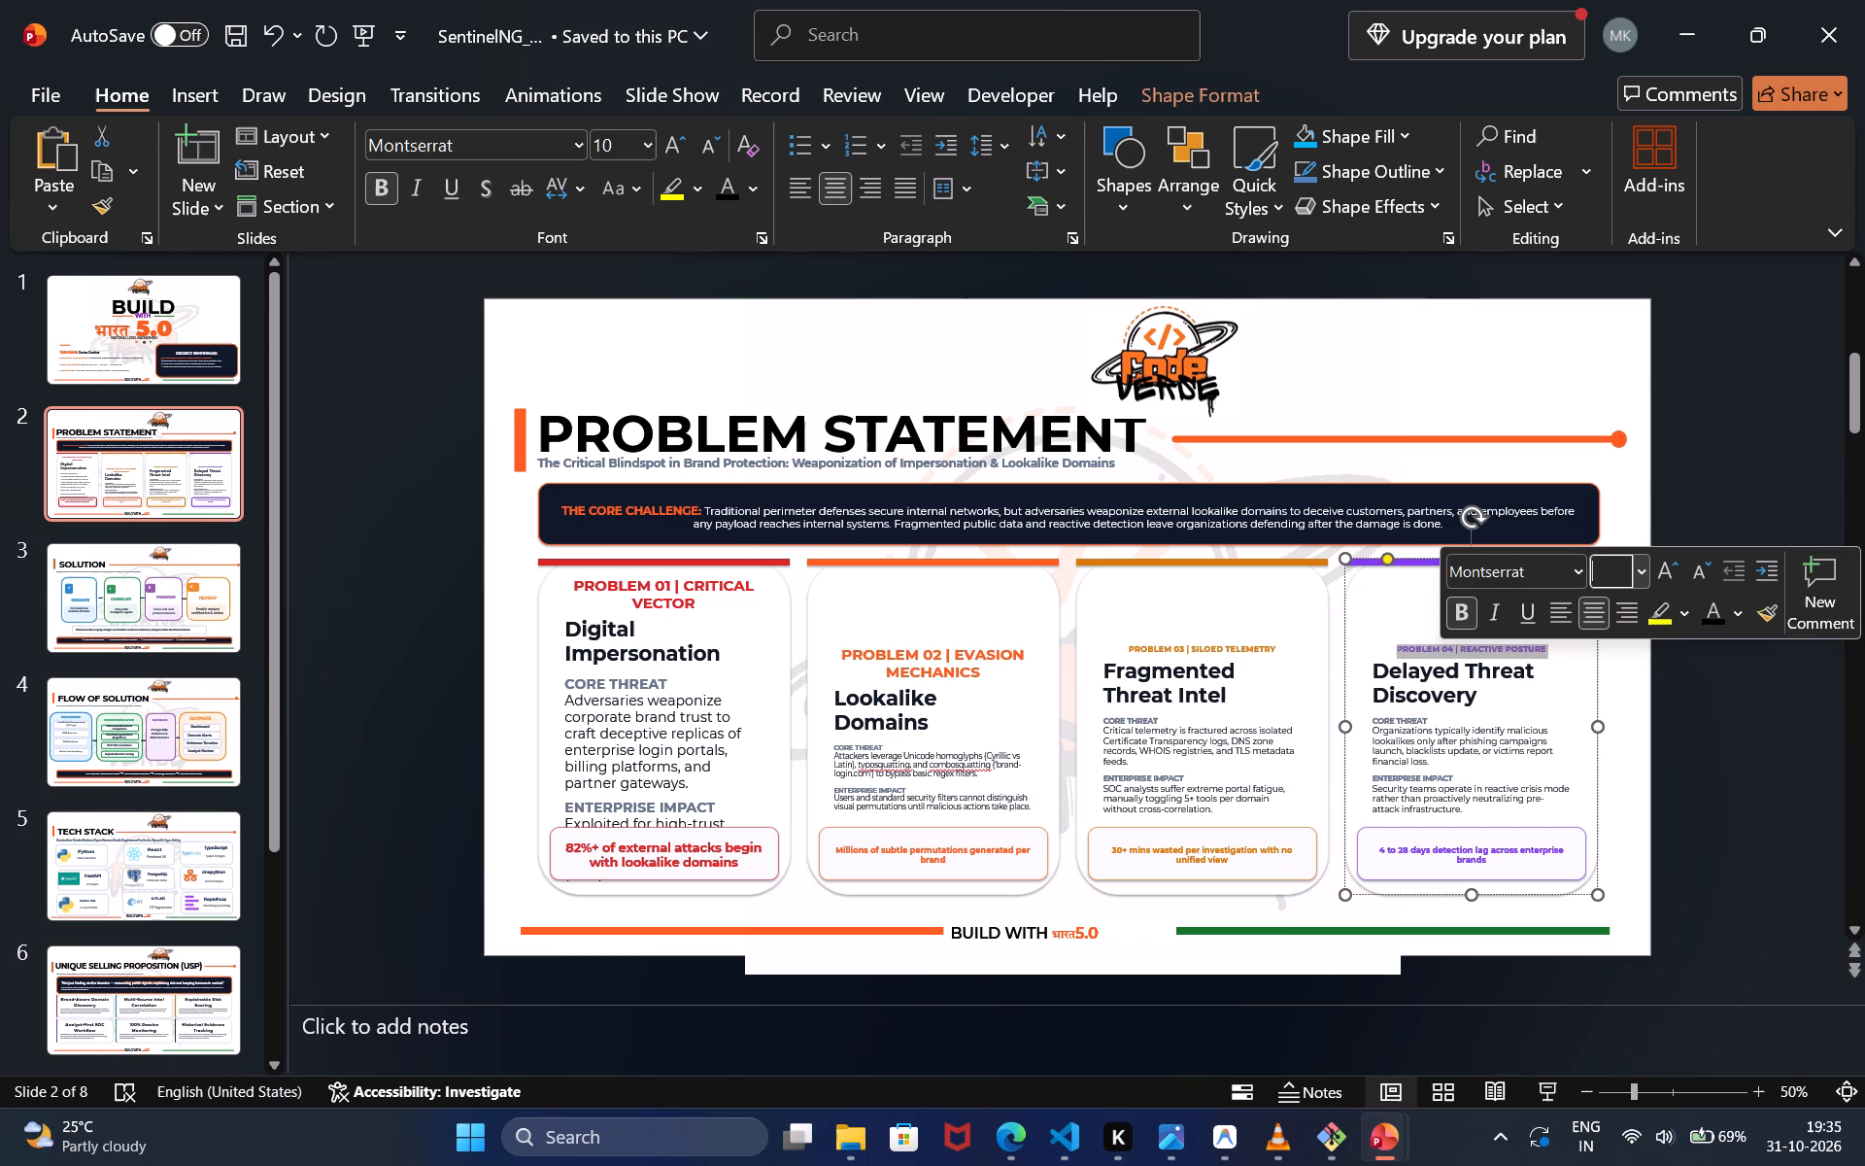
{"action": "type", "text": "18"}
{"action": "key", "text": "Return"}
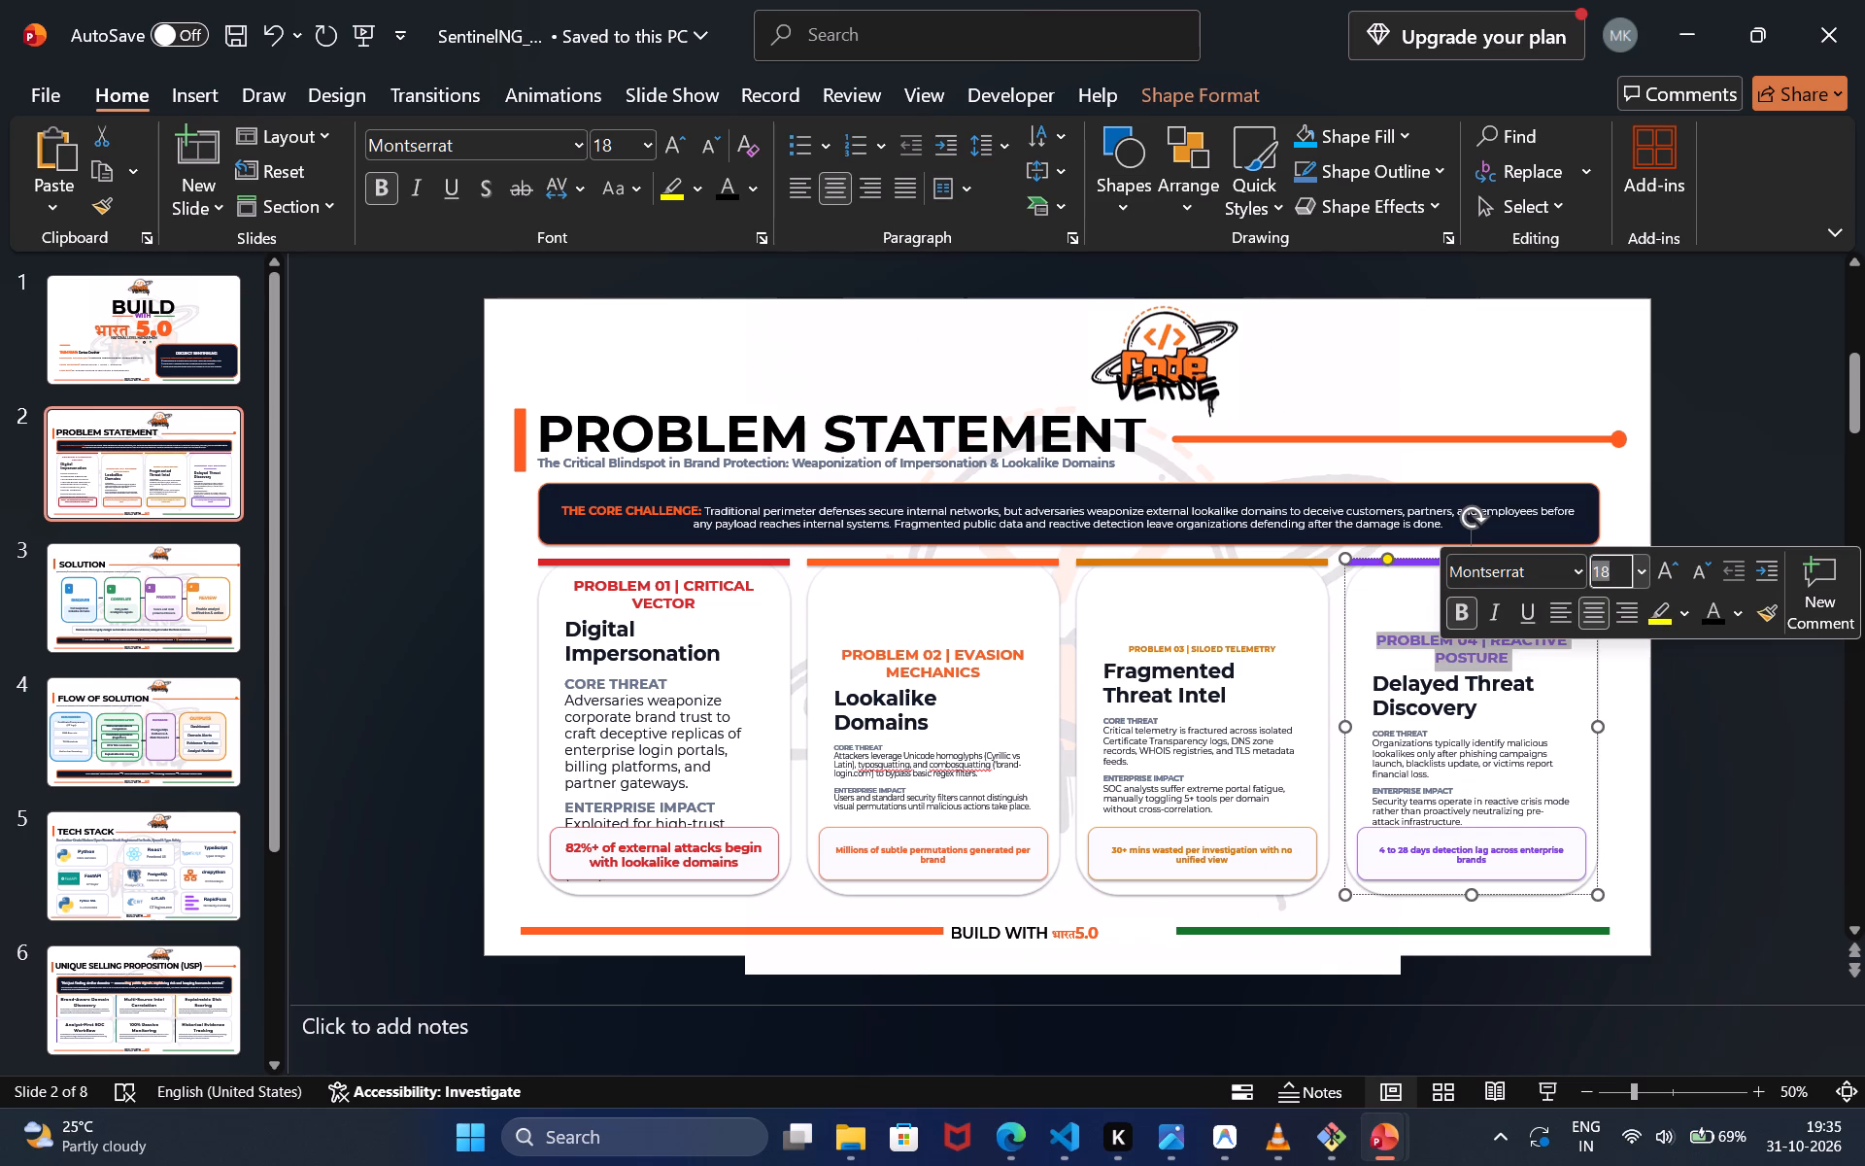
Set the "PROBLEM 03 | SILOED TELEMETRY" label on the Fragmented Threat Intel card to font size 18.
{"action": "left_click_drag", "start_coordinate": [1278, 650], "coordinate": [1138, 649]}
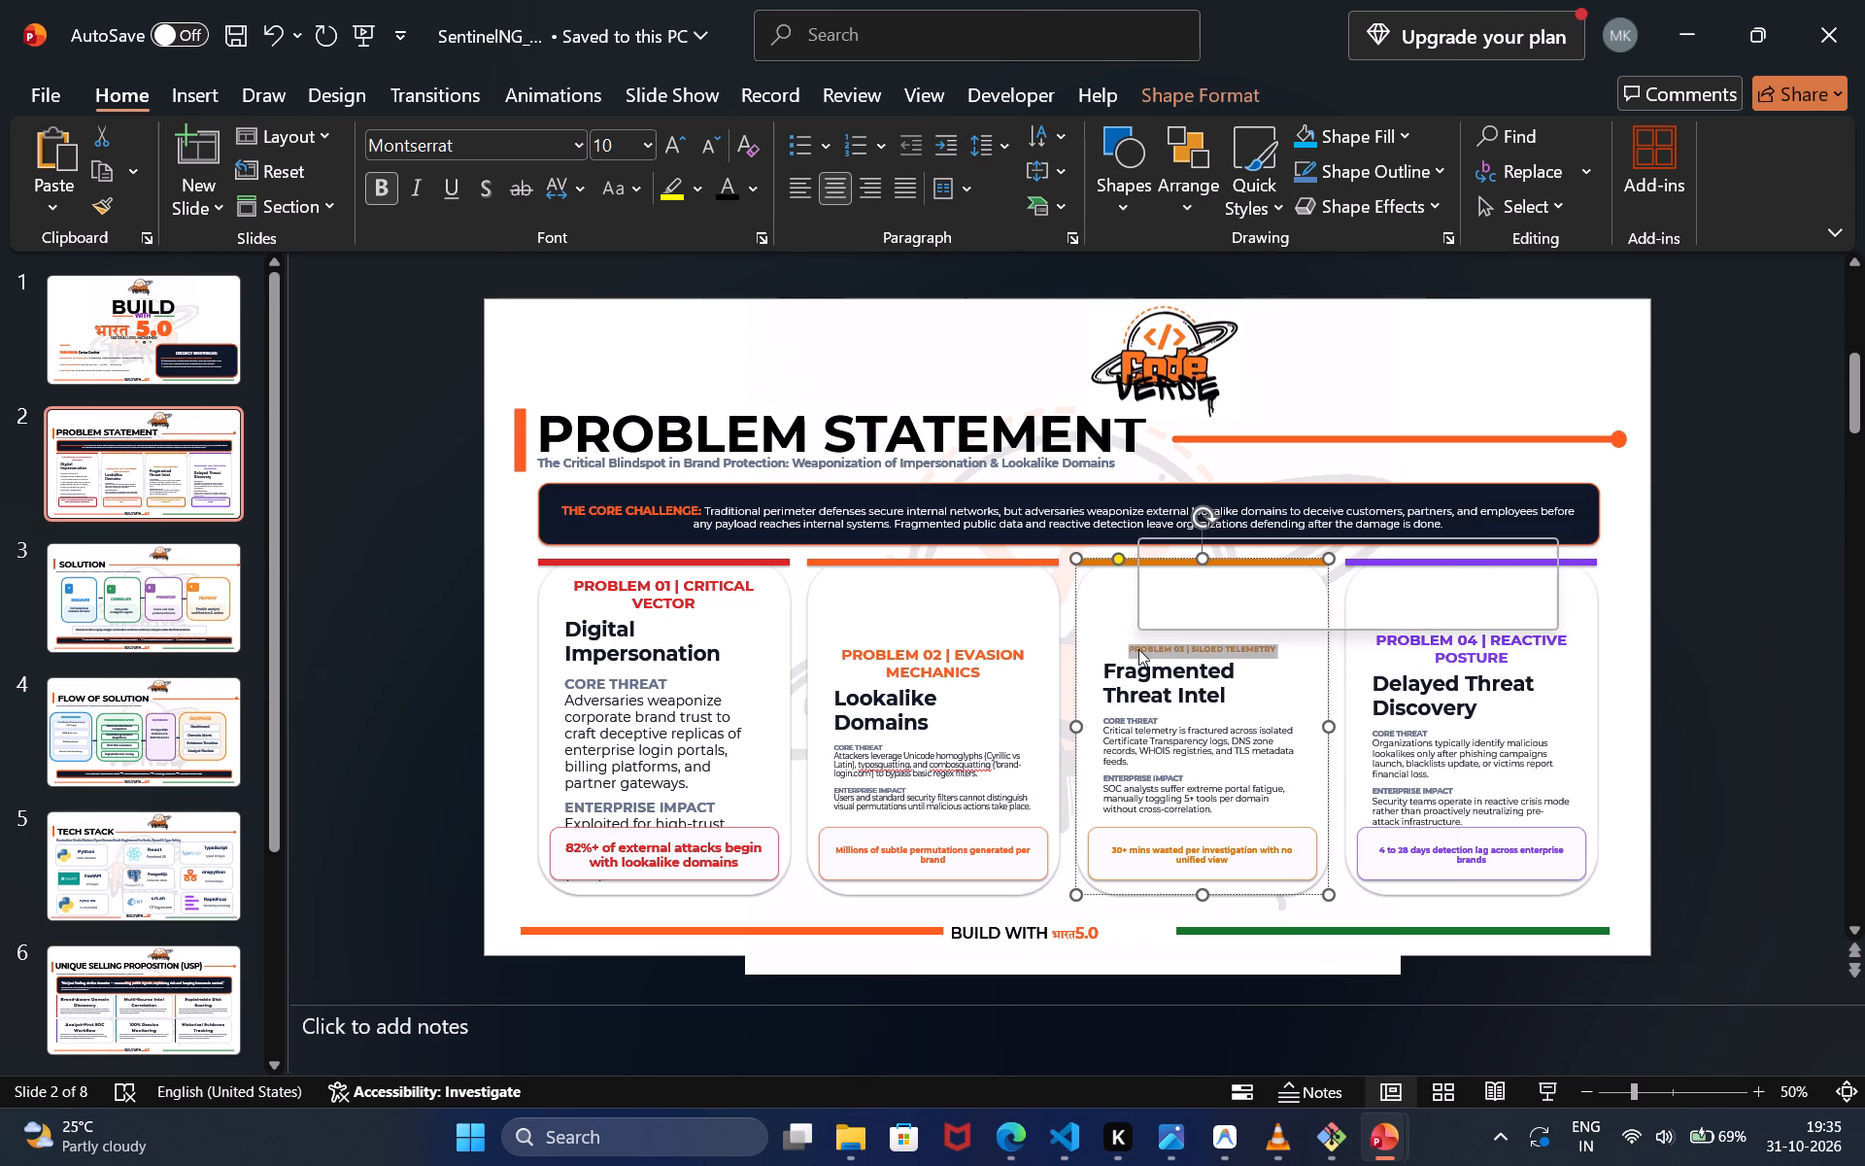
{"action": "left_click", "coordinate": [1321, 559]}
{"action": "key", "text": "bracketright"}
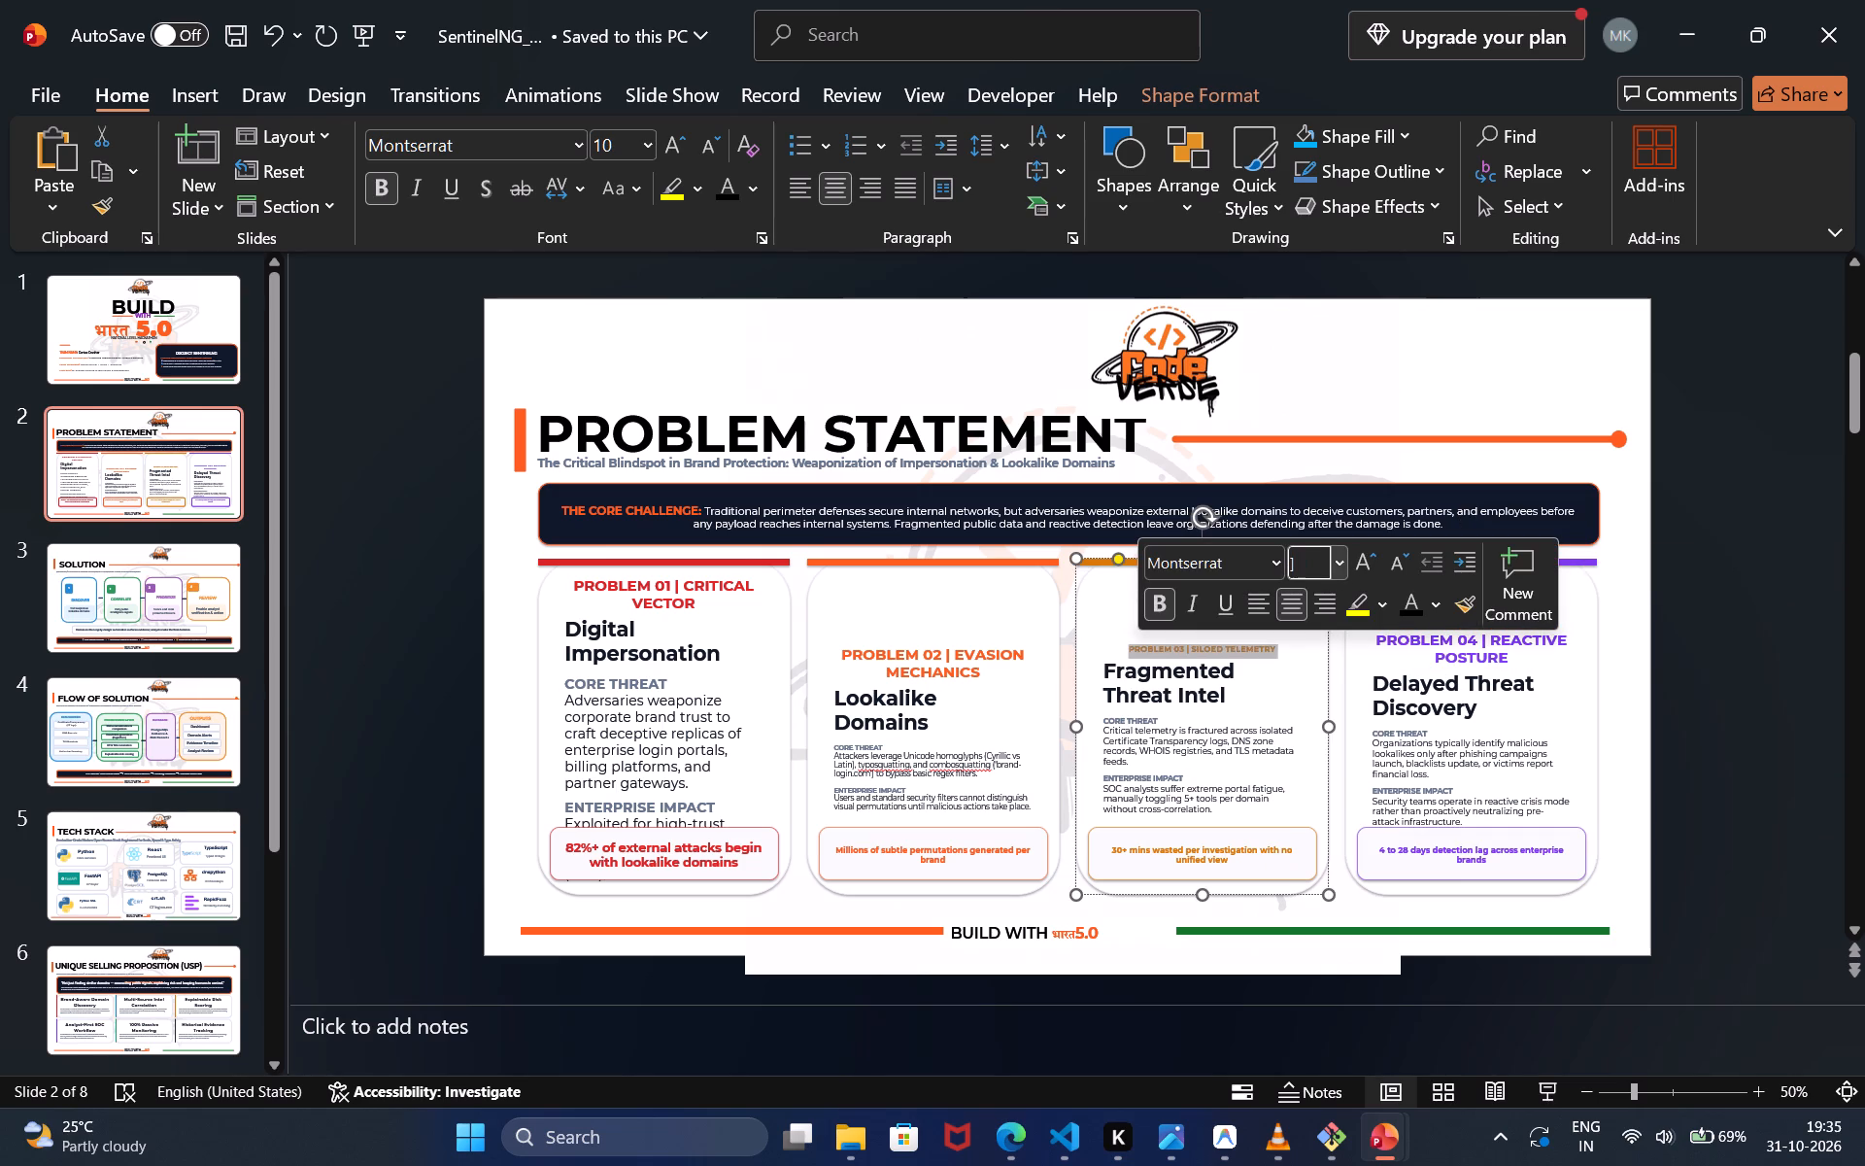
{"action": "key", "text": "BackSpace"}
{"action": "key", "text": "BackSpace"}
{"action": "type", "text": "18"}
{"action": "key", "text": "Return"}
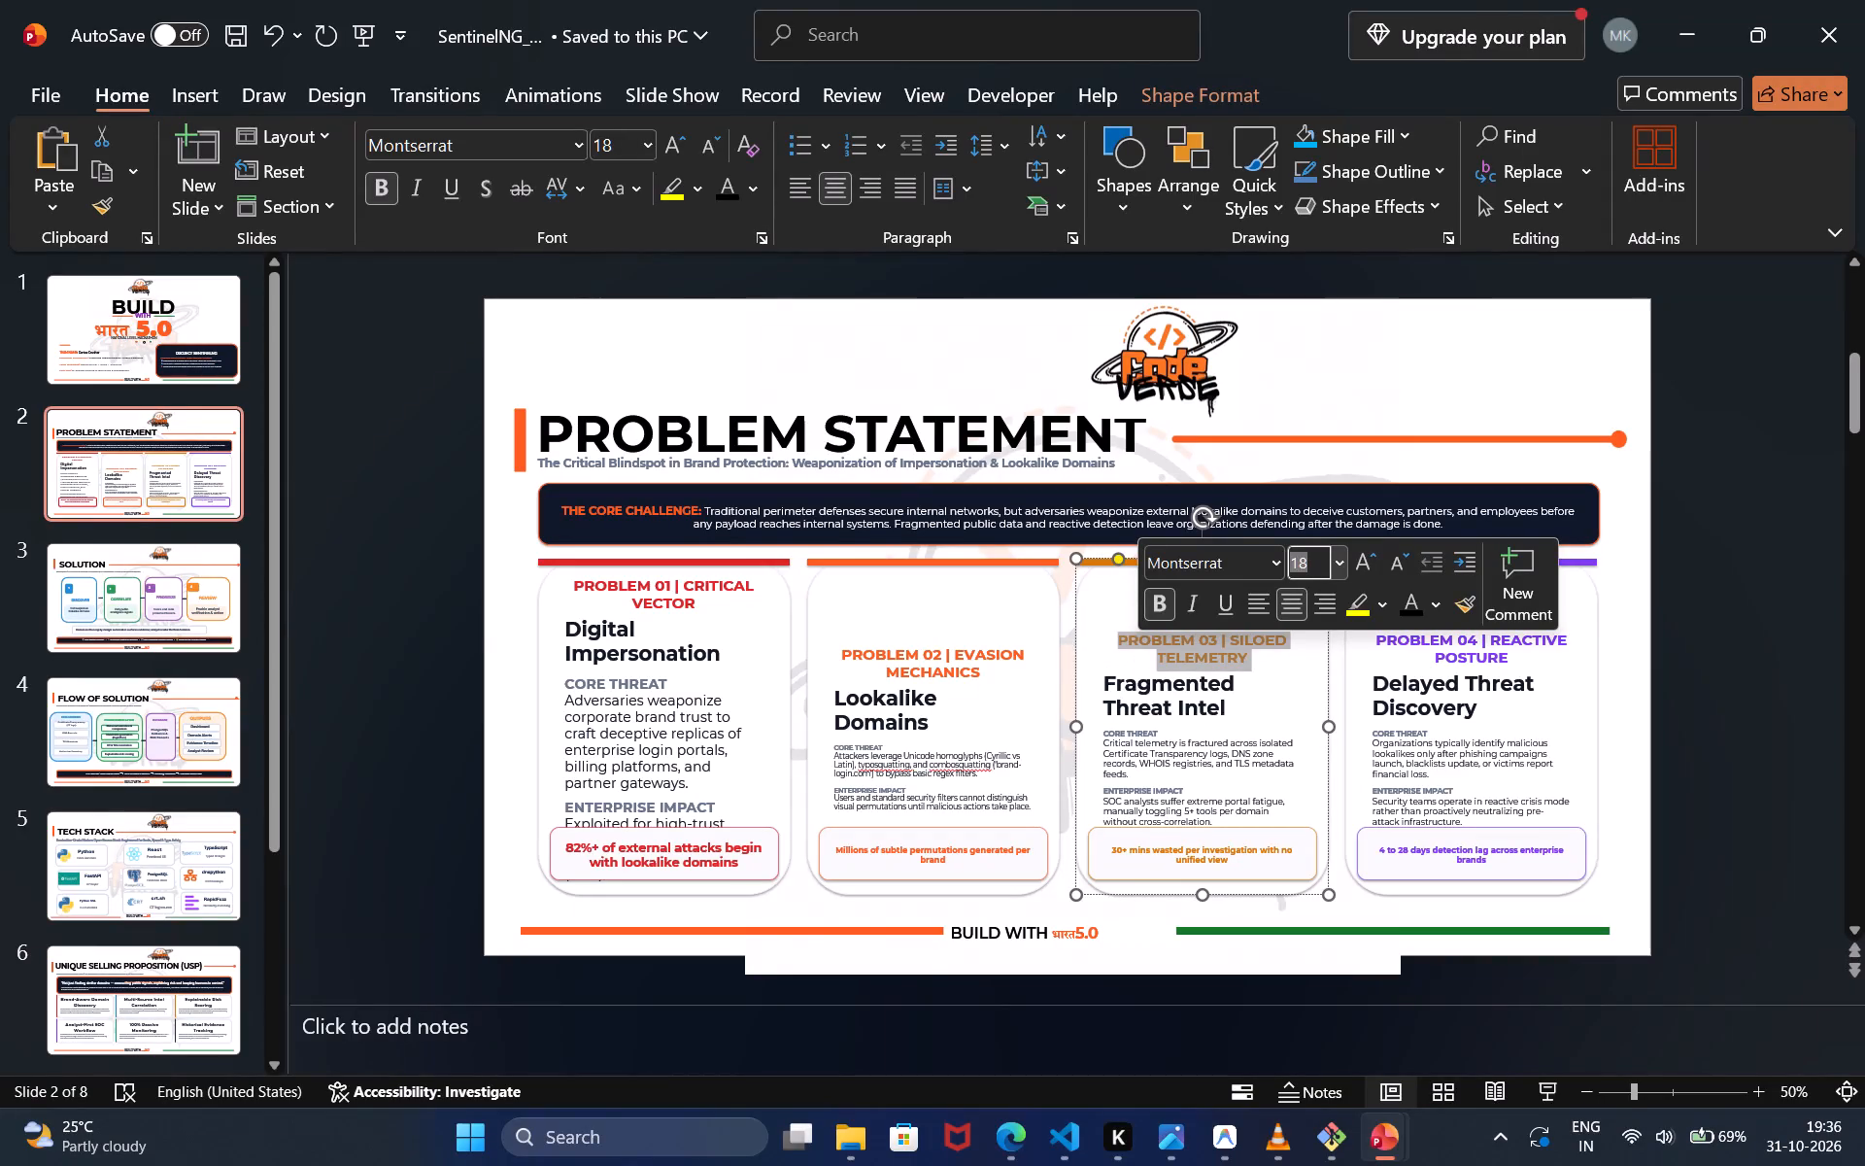
Set the Core Threat and Enterprise Impact text on the Fragmented Threat Intel card to font size 18.
{"action": "left_click_drag", "start_coordinate": [1241, 821], "coordinate": [1103, 737]}
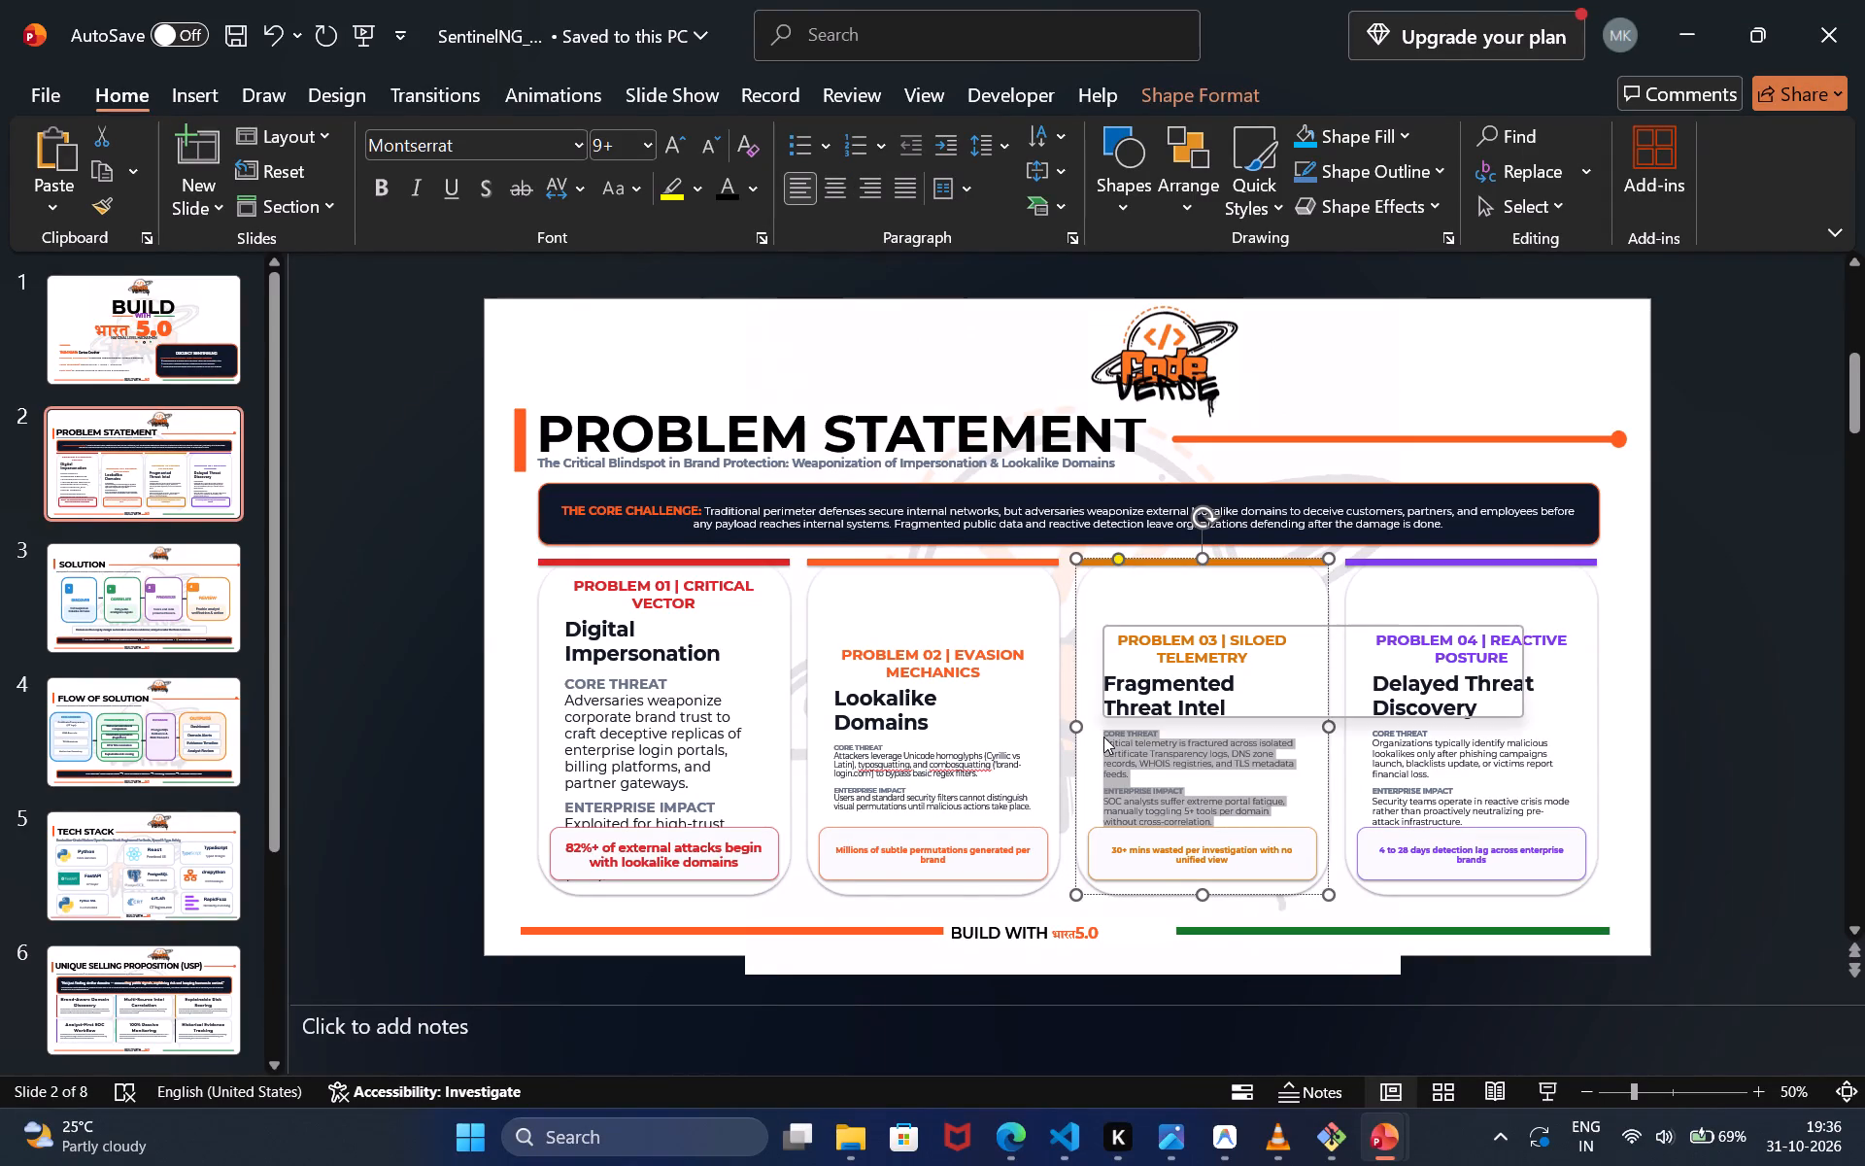
{"action": "left_click", "coordinate": [1278, 658]}
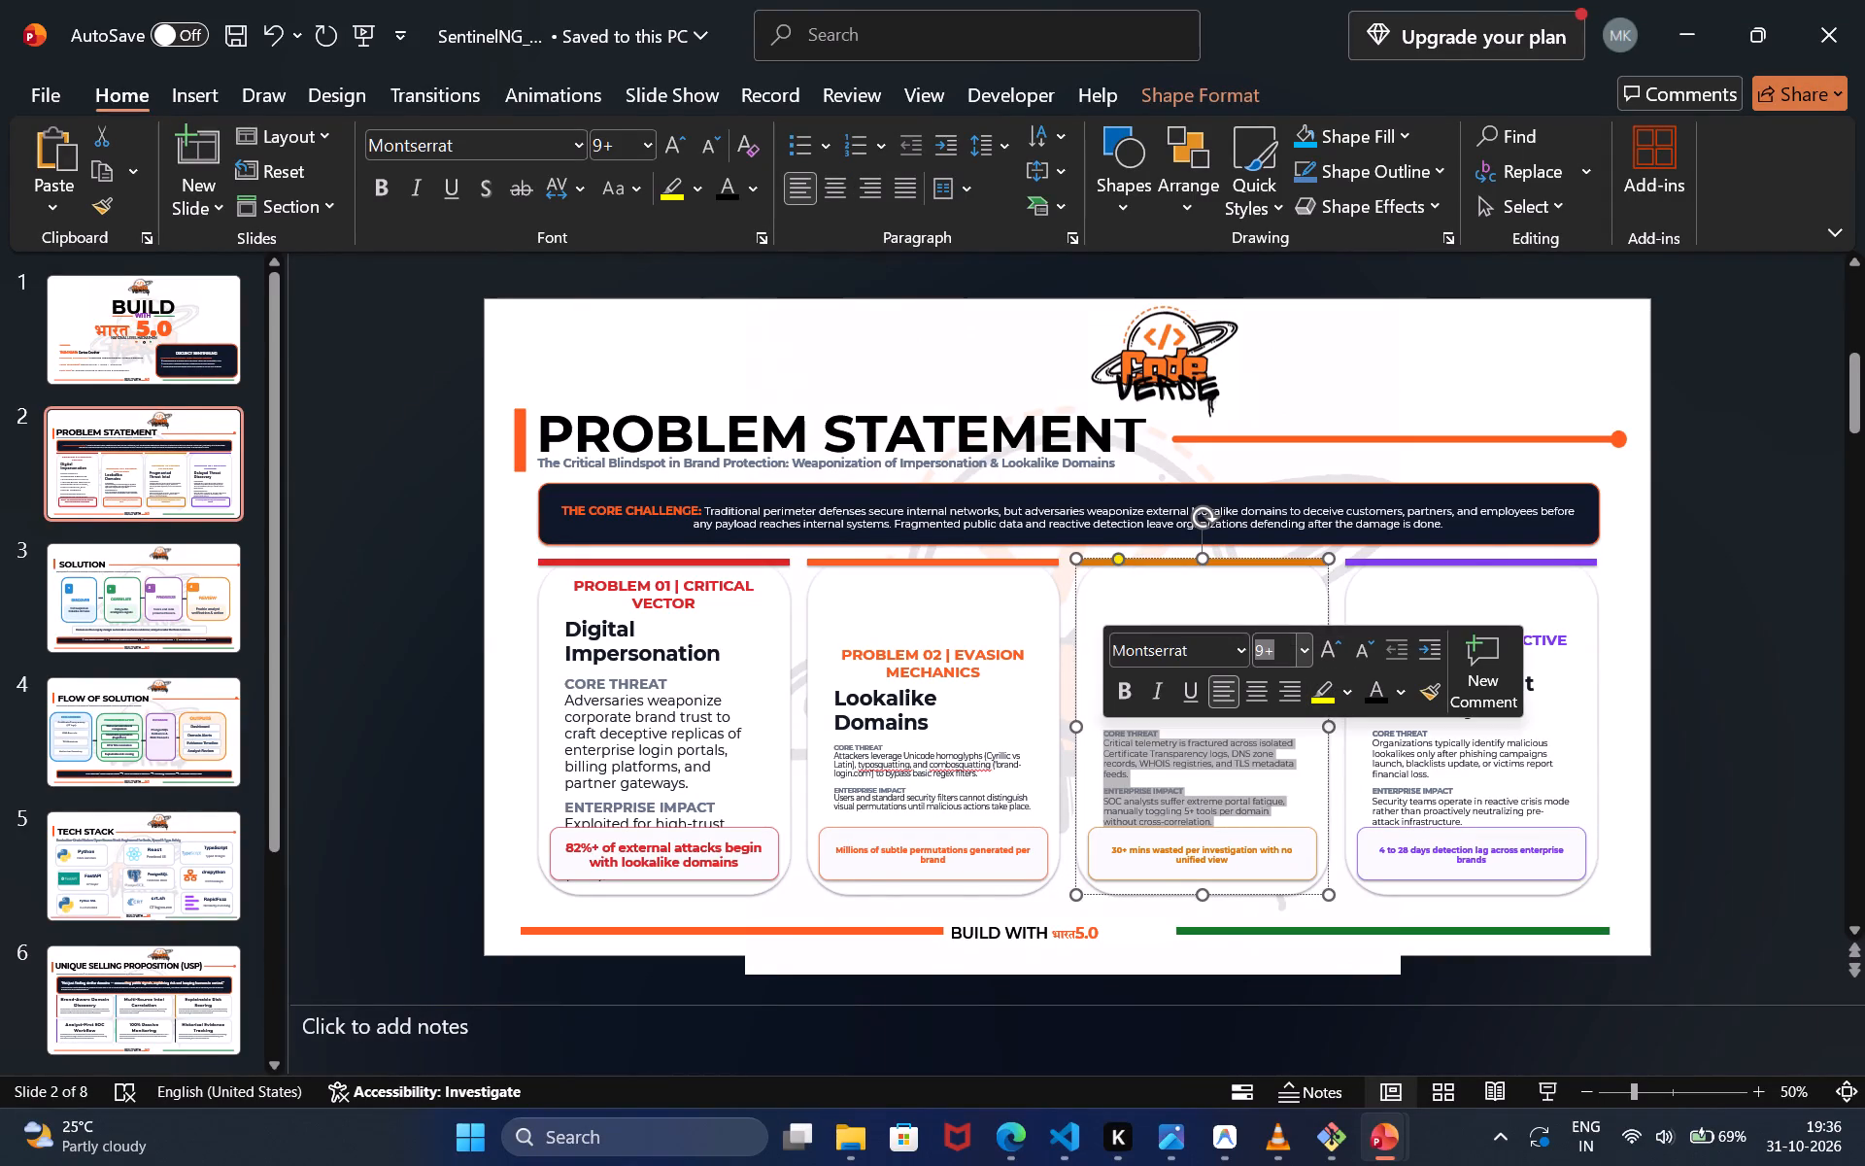
{"action": "key", "text": "BackSpace"}
{"action": "key", "text": "BackSpace"}
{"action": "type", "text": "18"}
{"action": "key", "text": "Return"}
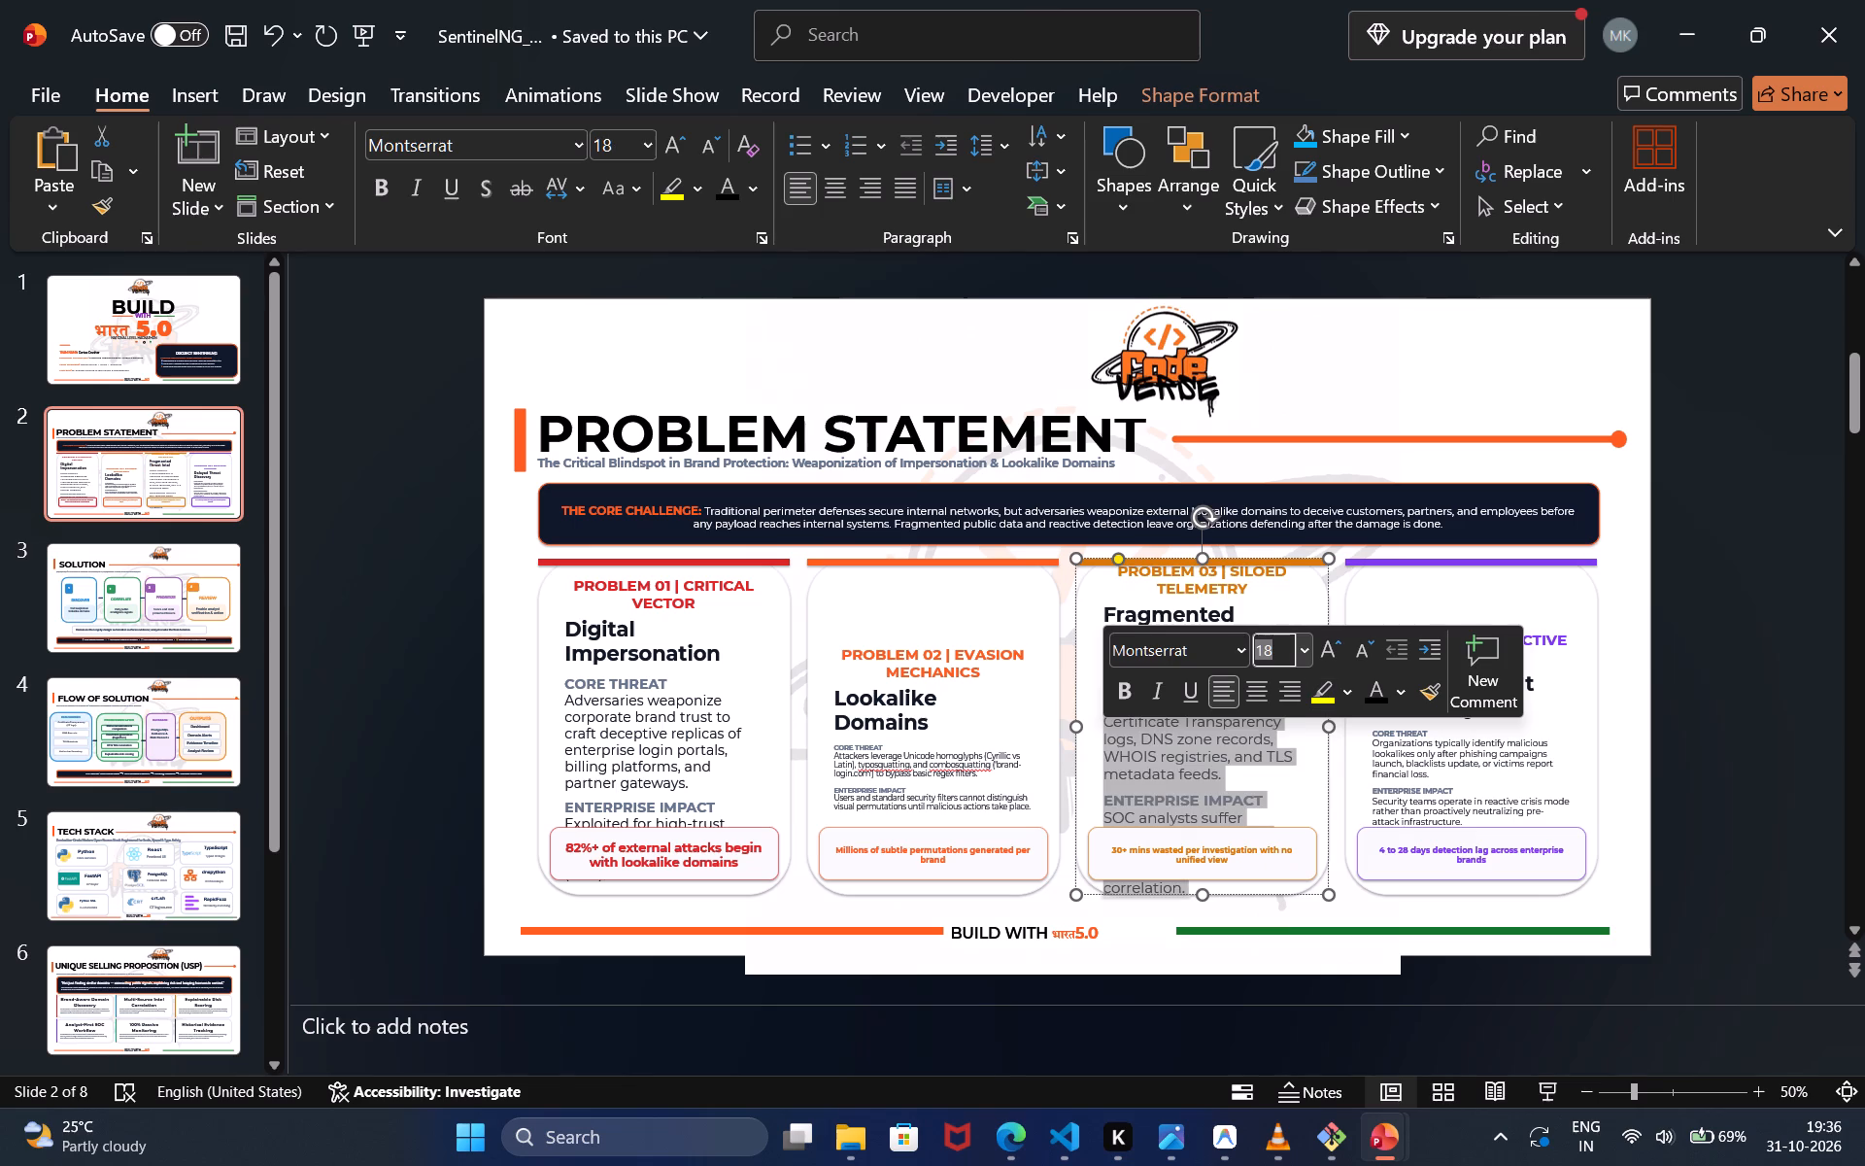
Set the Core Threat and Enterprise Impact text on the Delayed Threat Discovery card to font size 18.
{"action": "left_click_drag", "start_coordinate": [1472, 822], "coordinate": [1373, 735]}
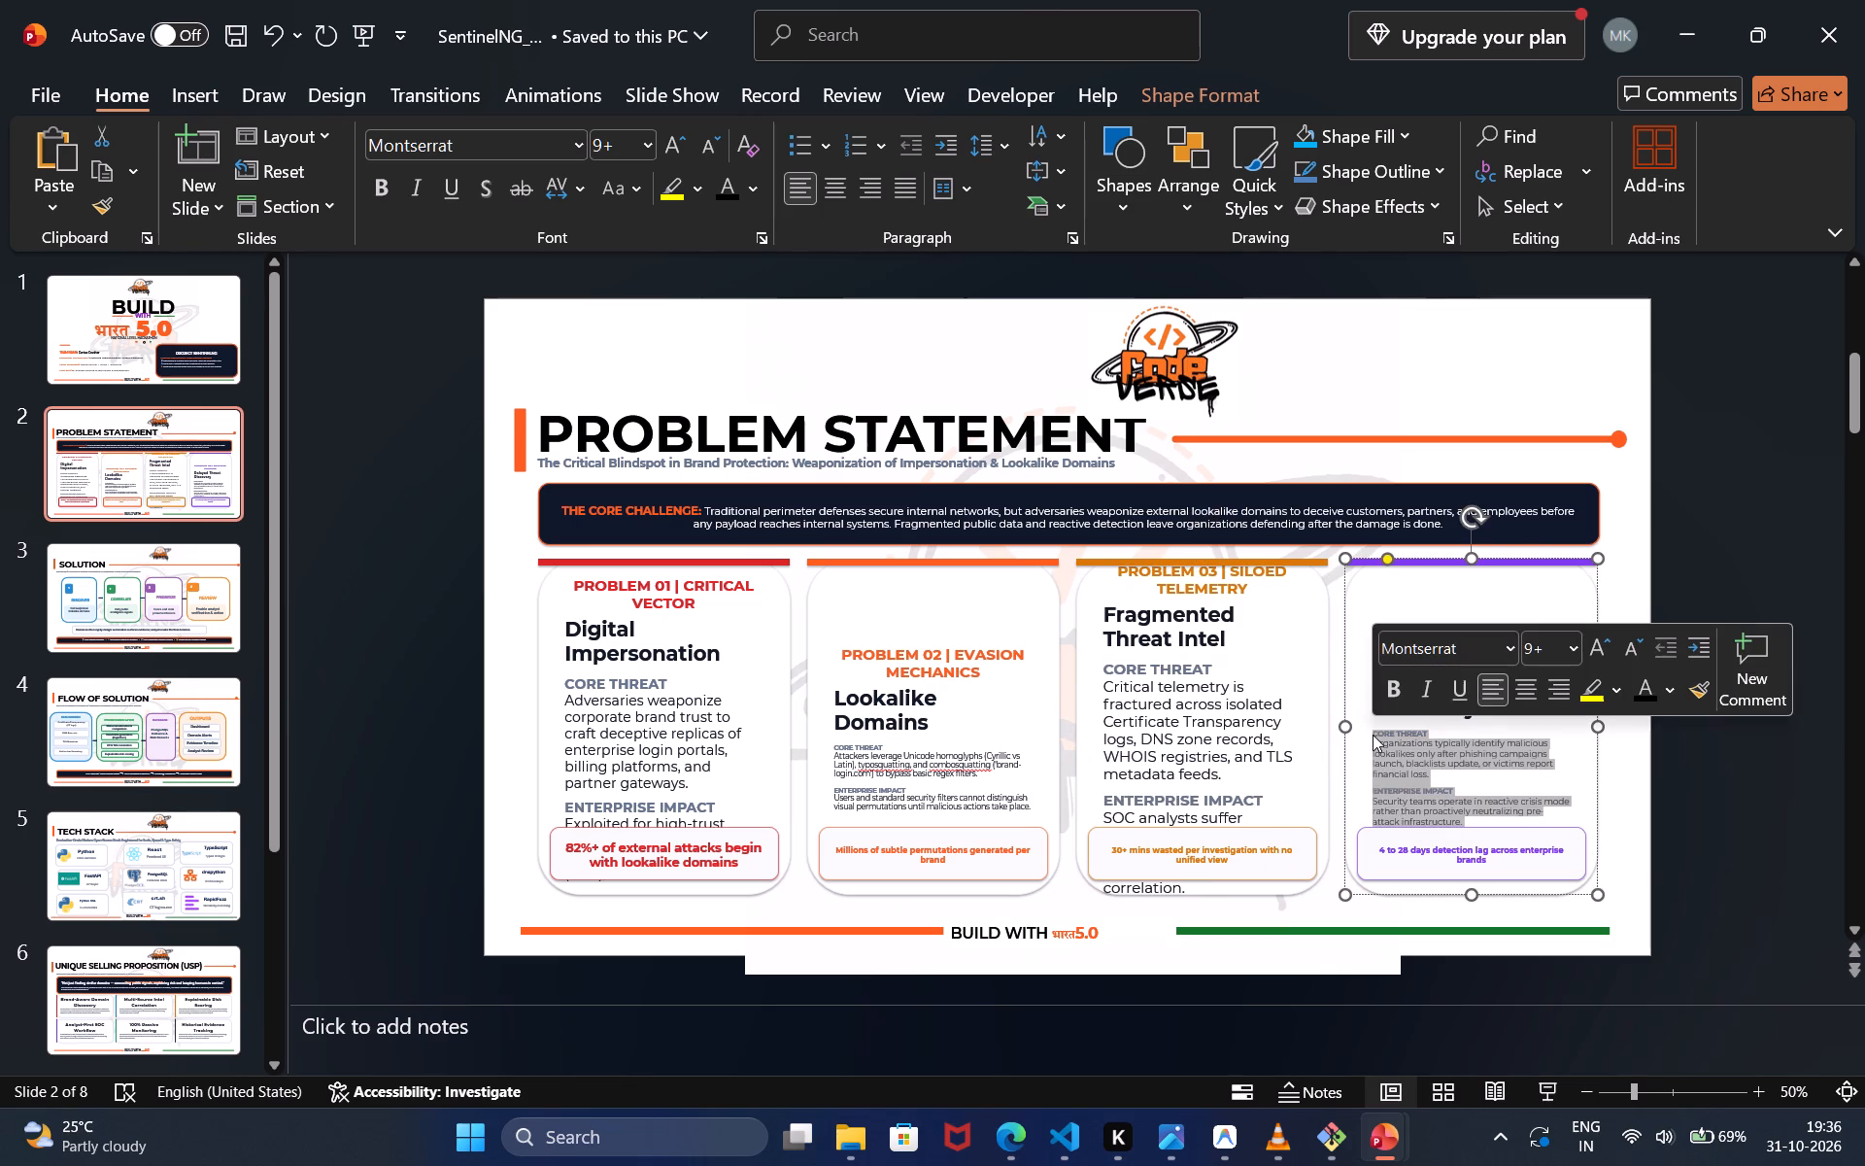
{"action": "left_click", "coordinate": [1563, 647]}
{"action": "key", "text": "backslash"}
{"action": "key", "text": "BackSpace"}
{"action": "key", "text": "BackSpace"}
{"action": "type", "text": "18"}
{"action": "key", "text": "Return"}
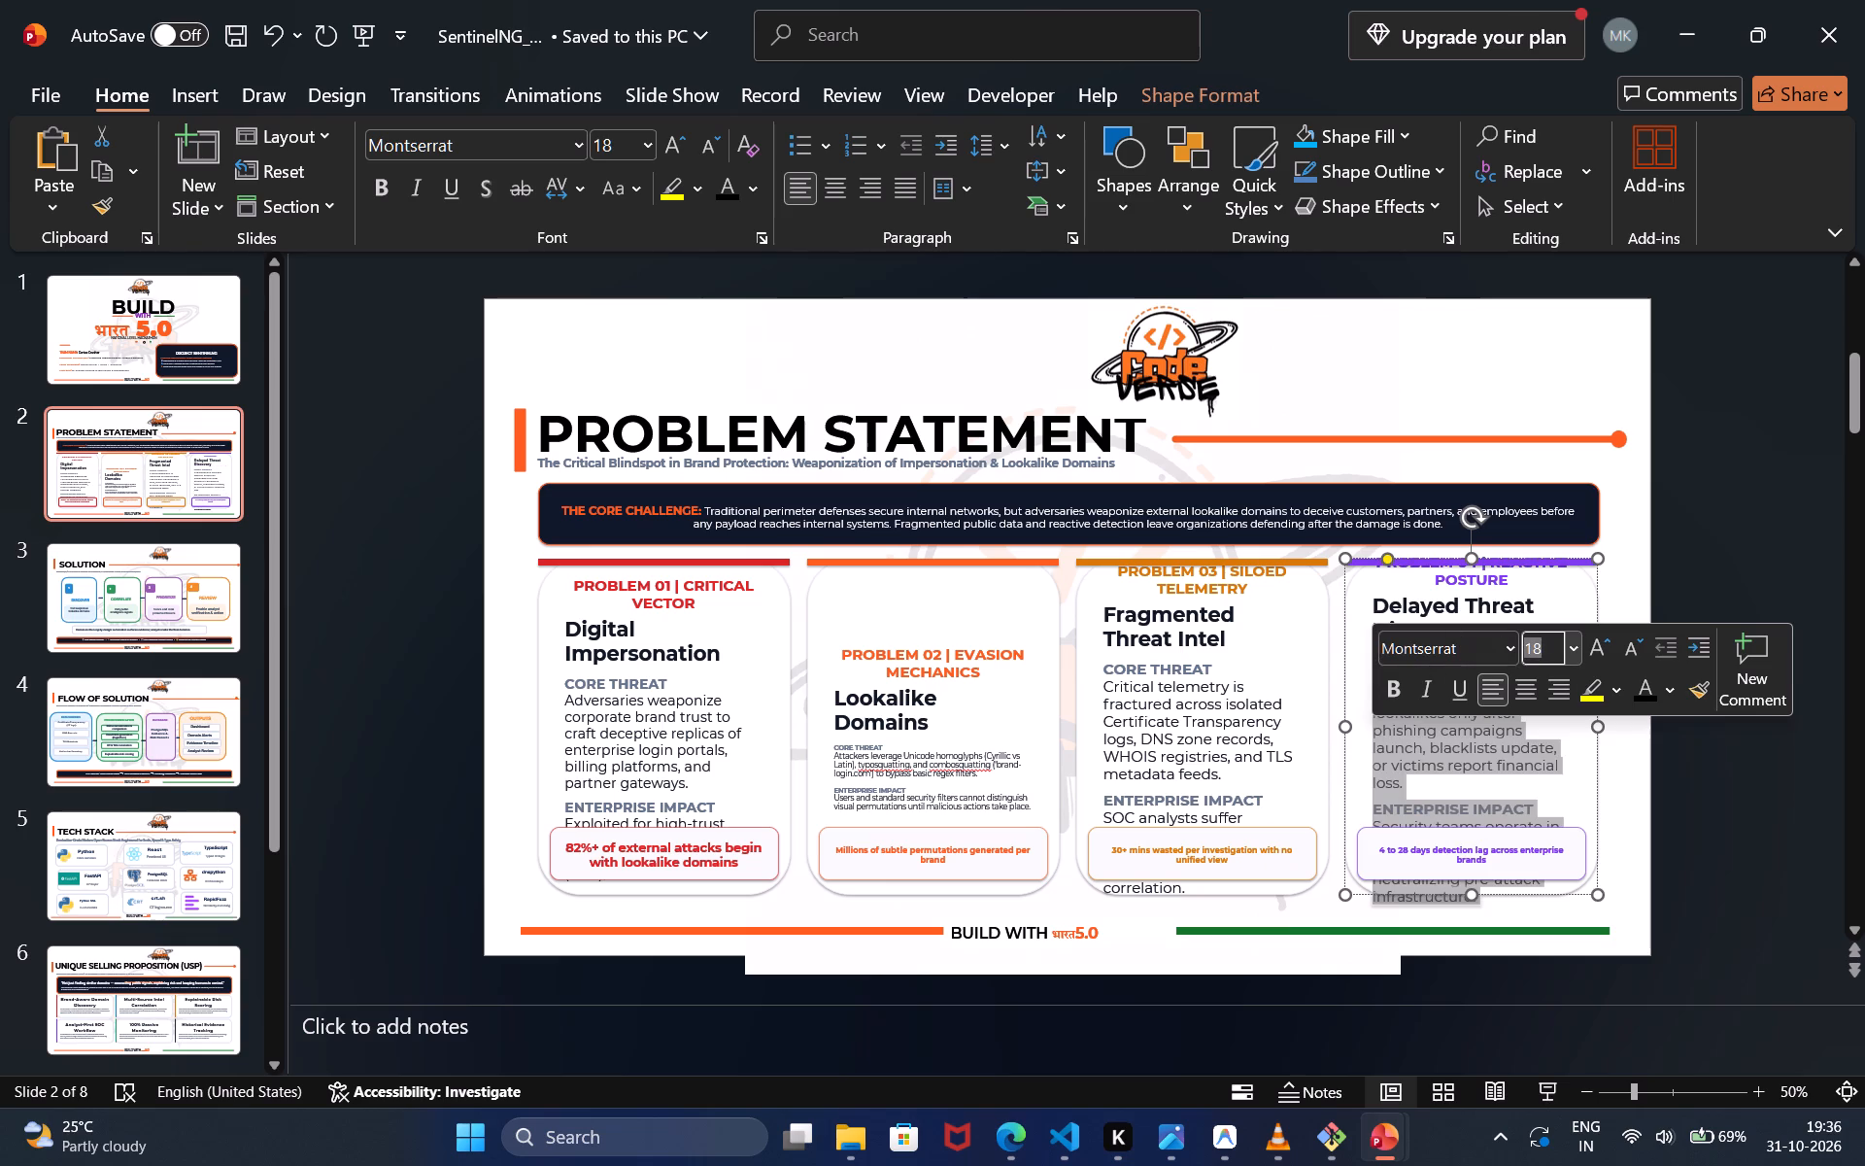
Set the Core Threat text and first Enterprise Impact line on the Fragmented Threat Intel card to font size 17, matching the first card.
{"action": "left_click", "coordinate": [706, 700]}
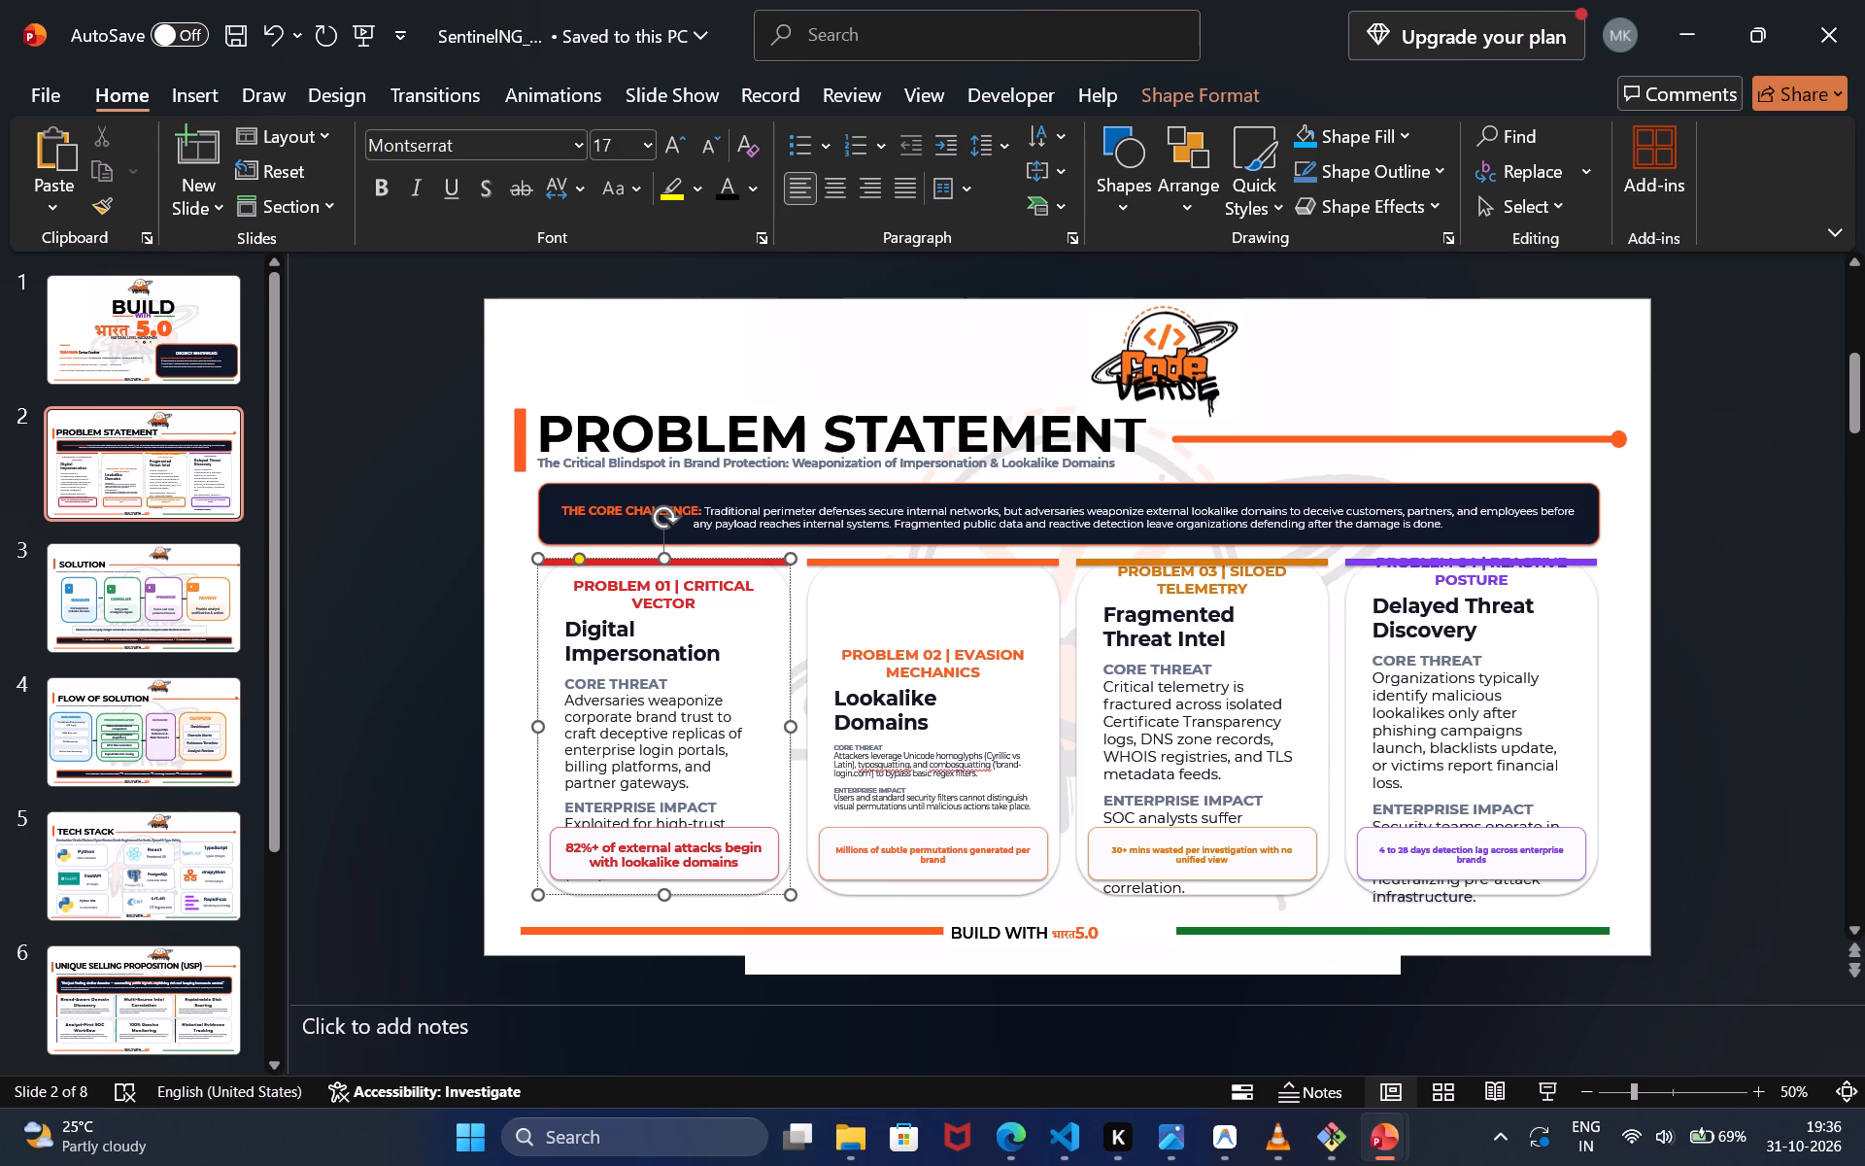
{"action": "left_click_drag", "start_coordinate": [1102, 661], "coordinate": [1259, 806]}
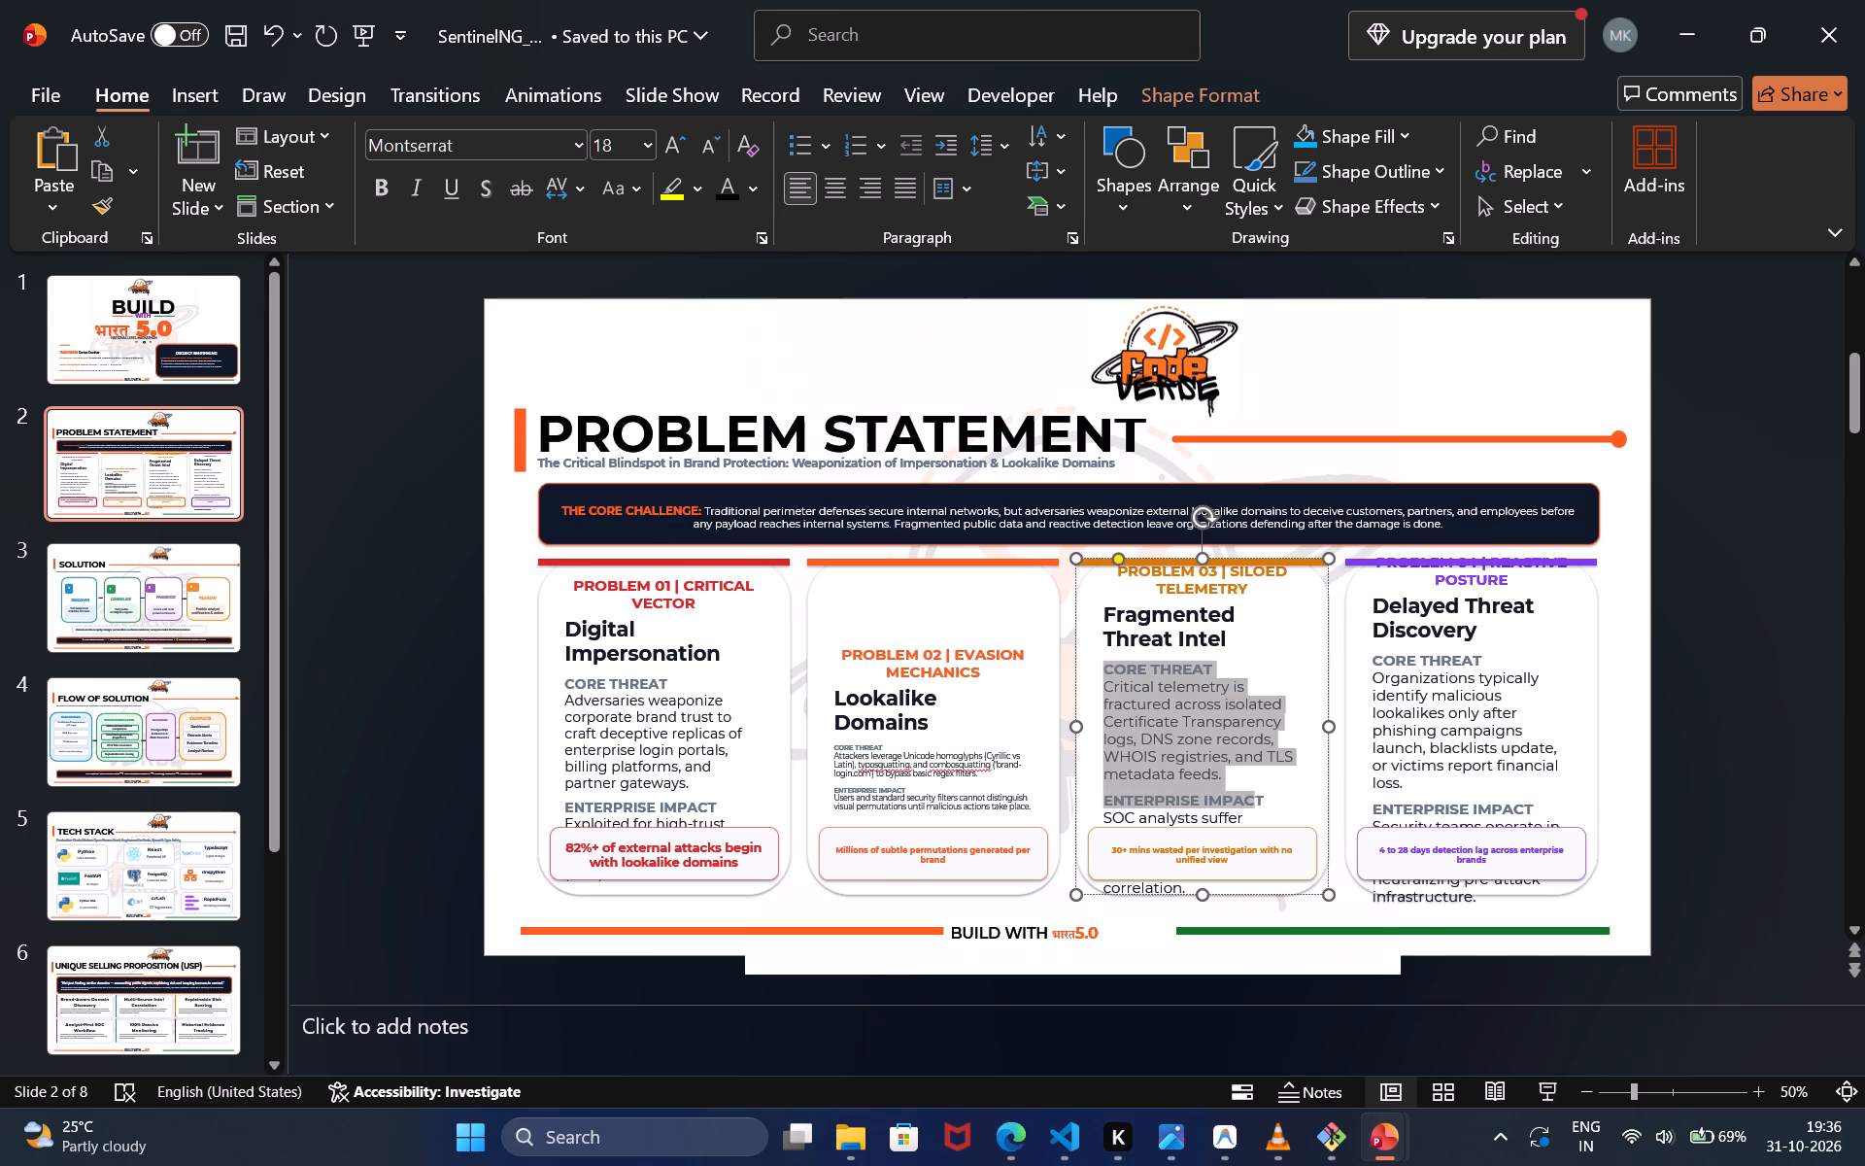
{"action": "left_click_drag", "start_coordinate": [1259, 806], "coordinate": [1267, 813]}
{"action": "left_click", "coordinate": [1445, 733]}
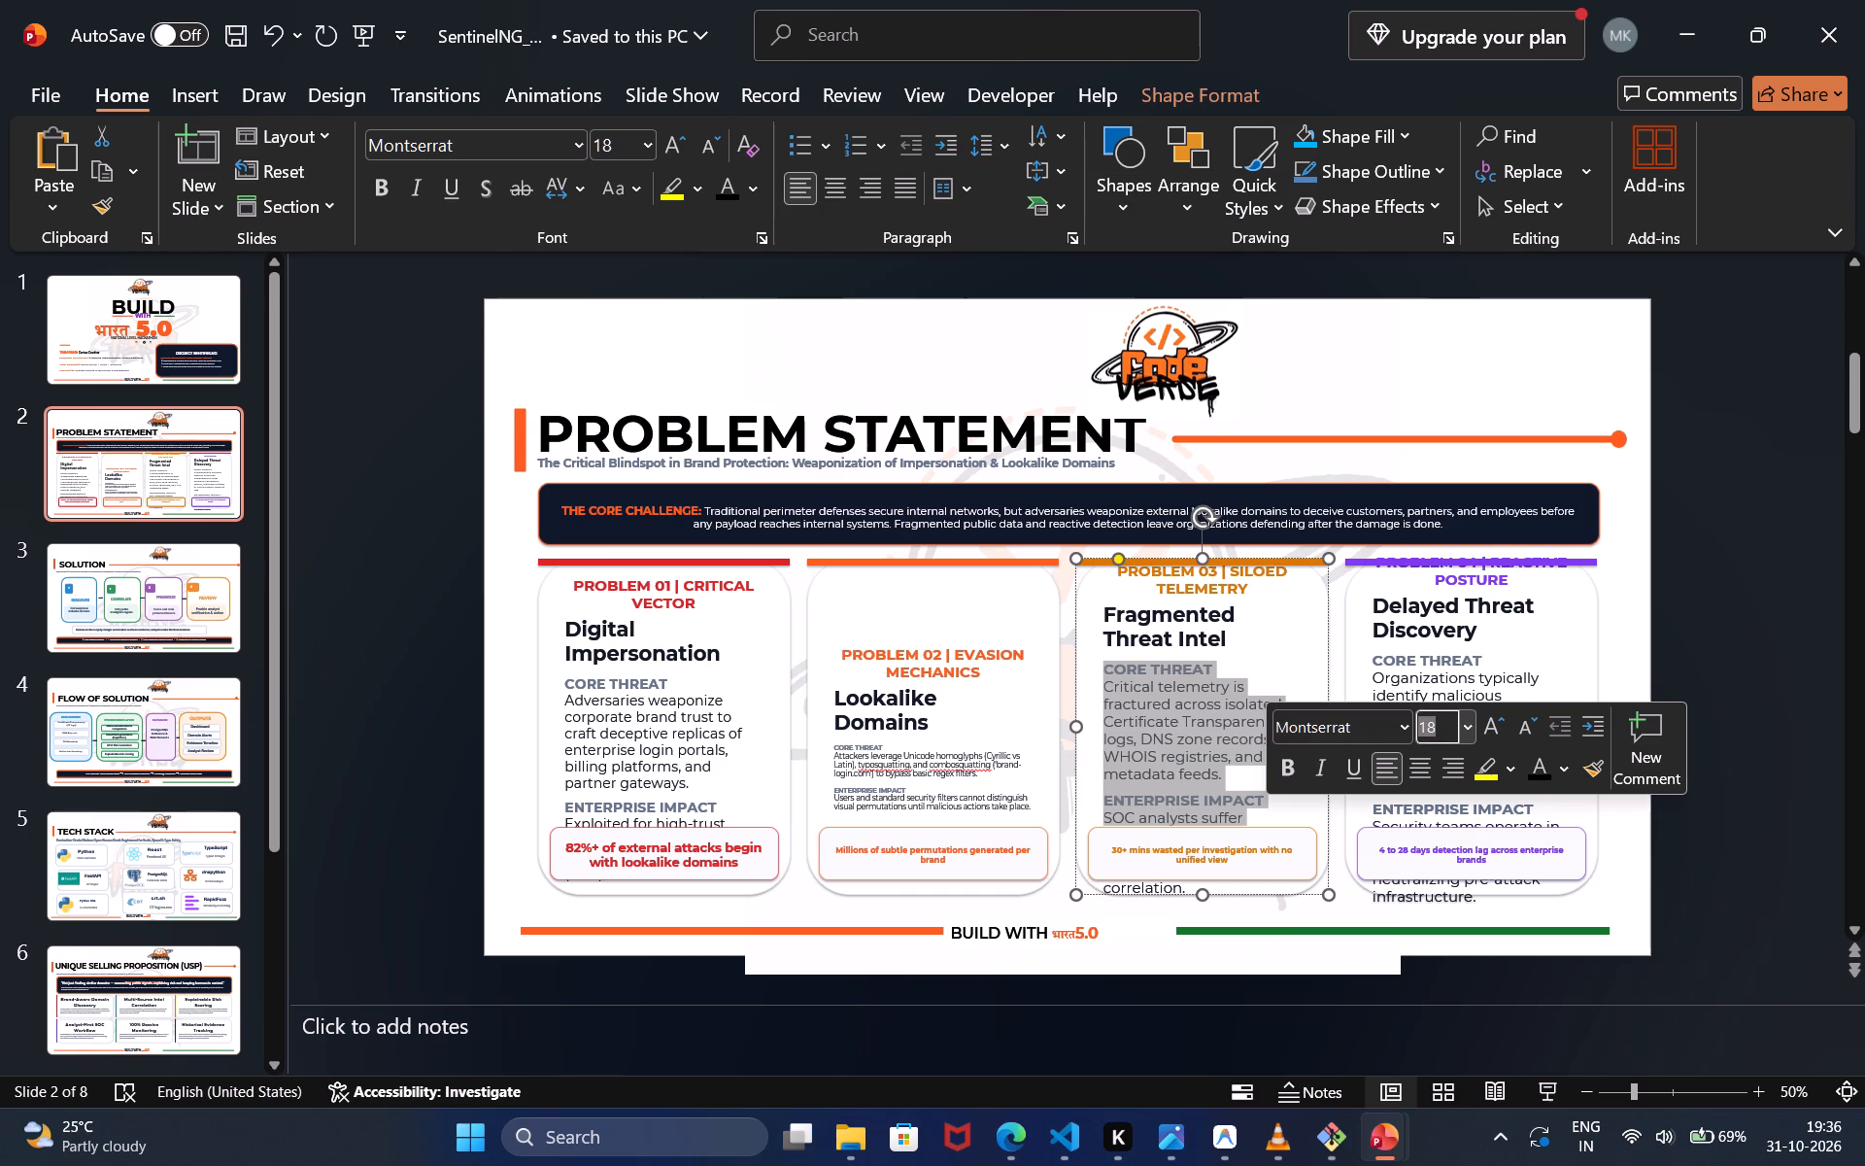
{"action": "key", "text": "BackSpace"}
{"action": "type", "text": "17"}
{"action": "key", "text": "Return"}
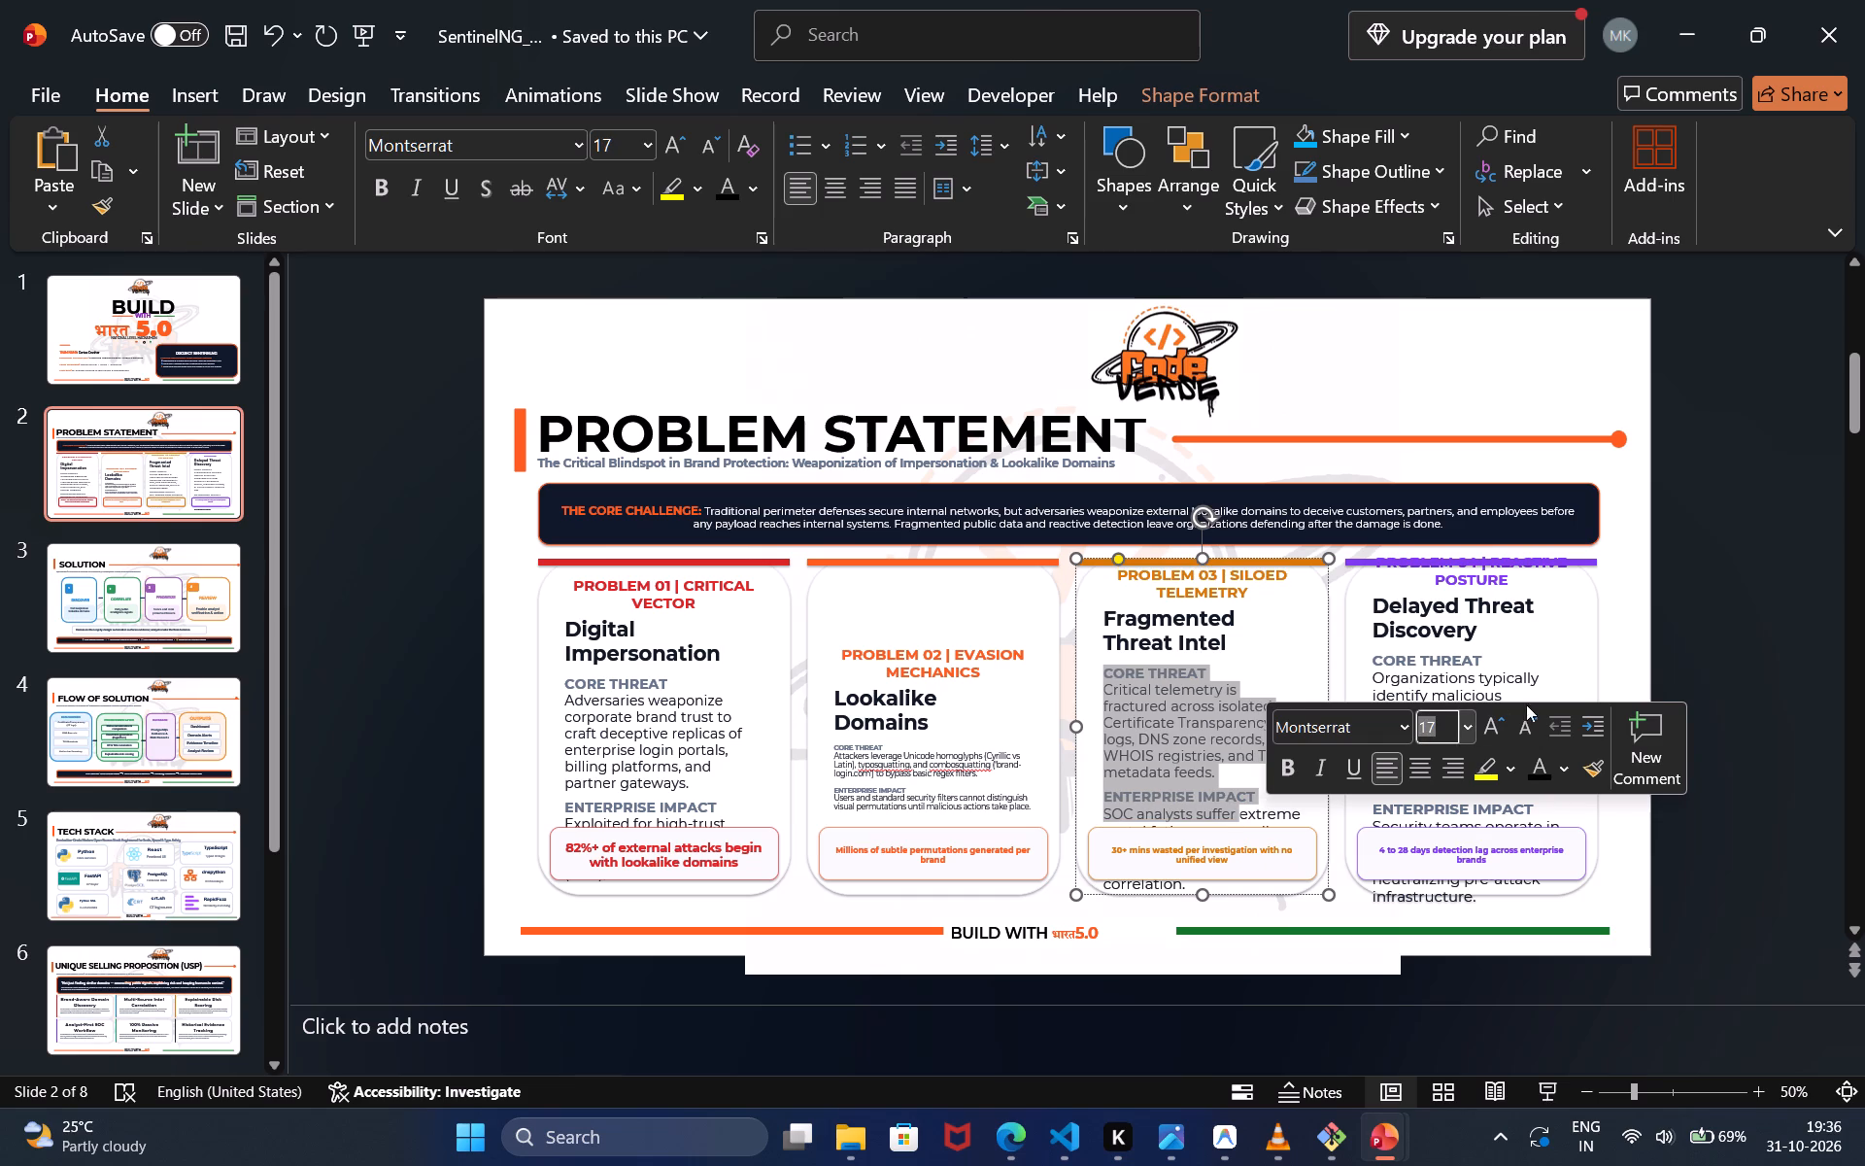
Set the Core Threat and Enterprise Impact text on the Delayed Threat Discovery card to font size 17.
{"action": "left_click", "coordinate": [1509, 690]}
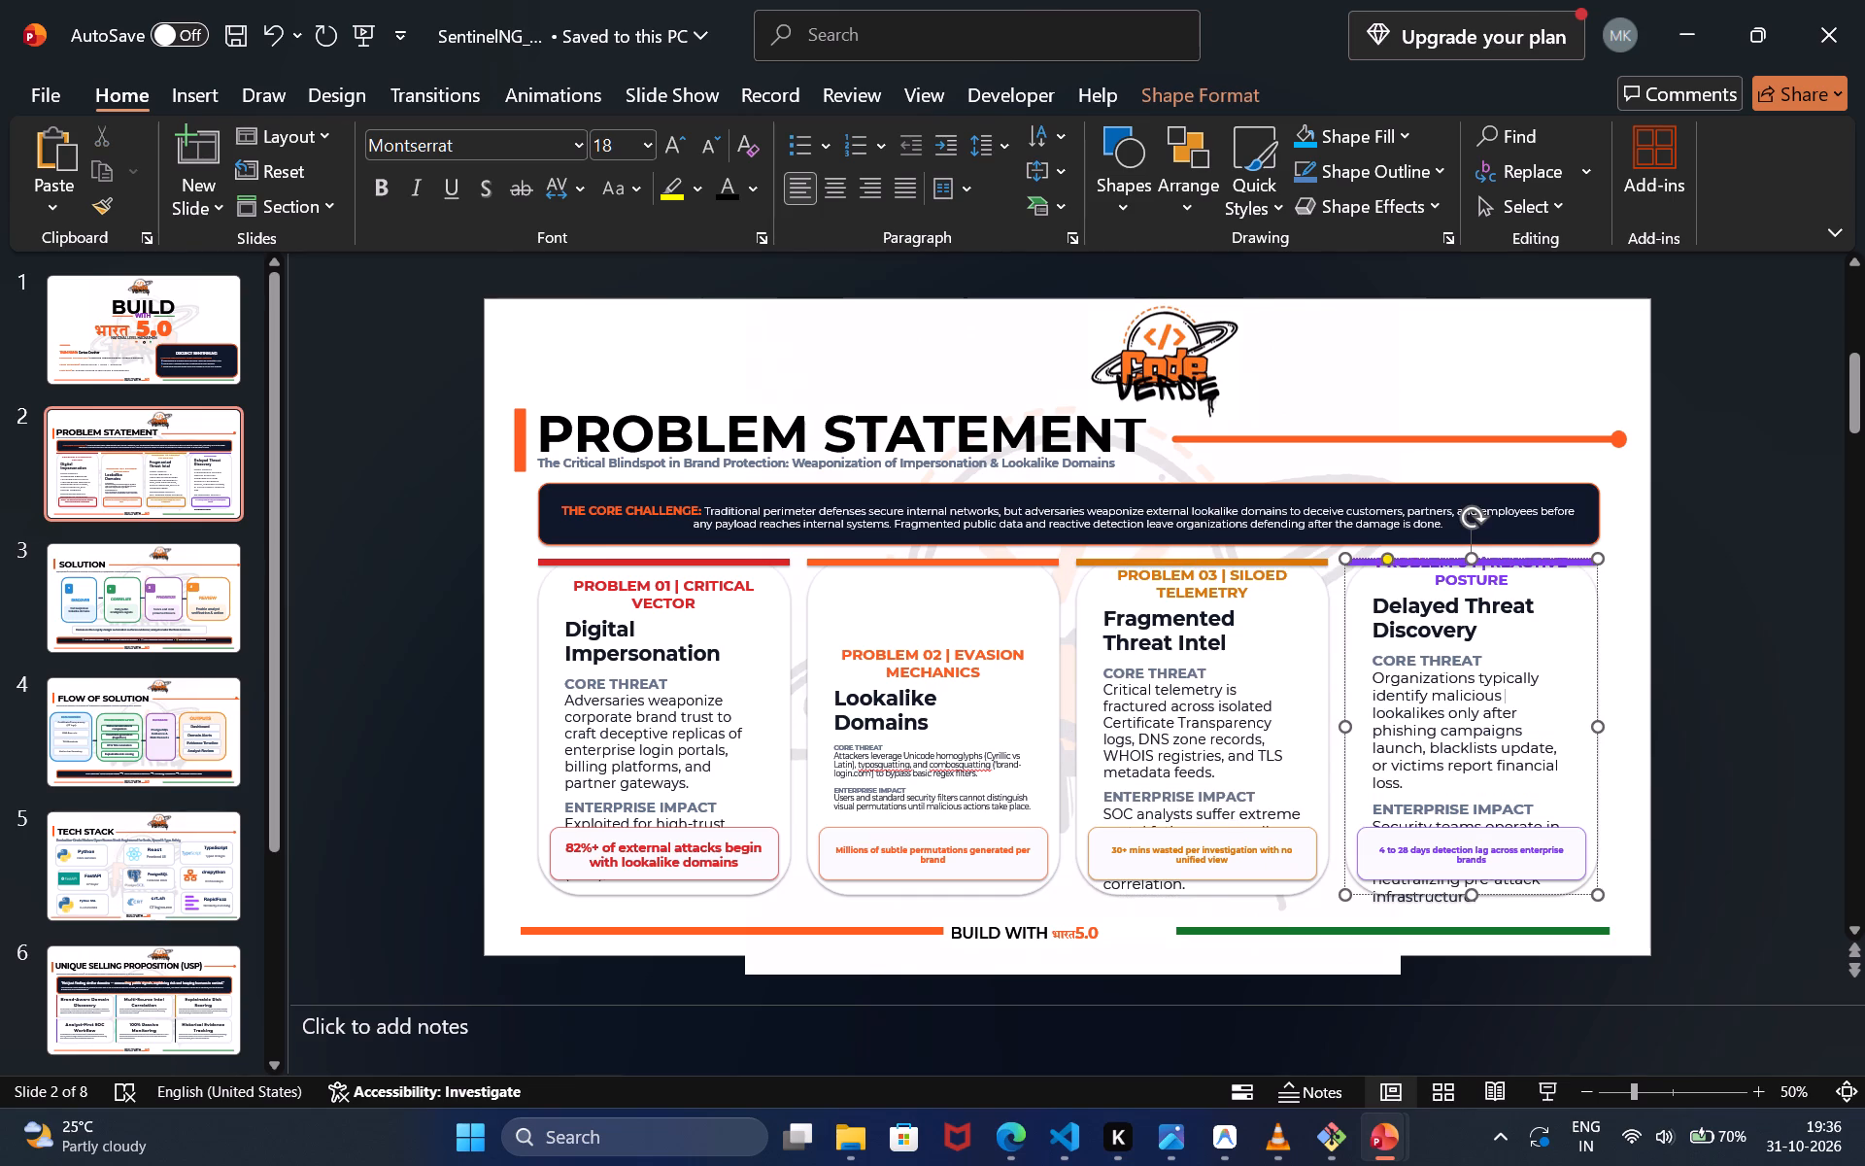
{"action": "left_click_drag", "start_coordinate": [1373, 658], "coordinate": [1585, 830]}
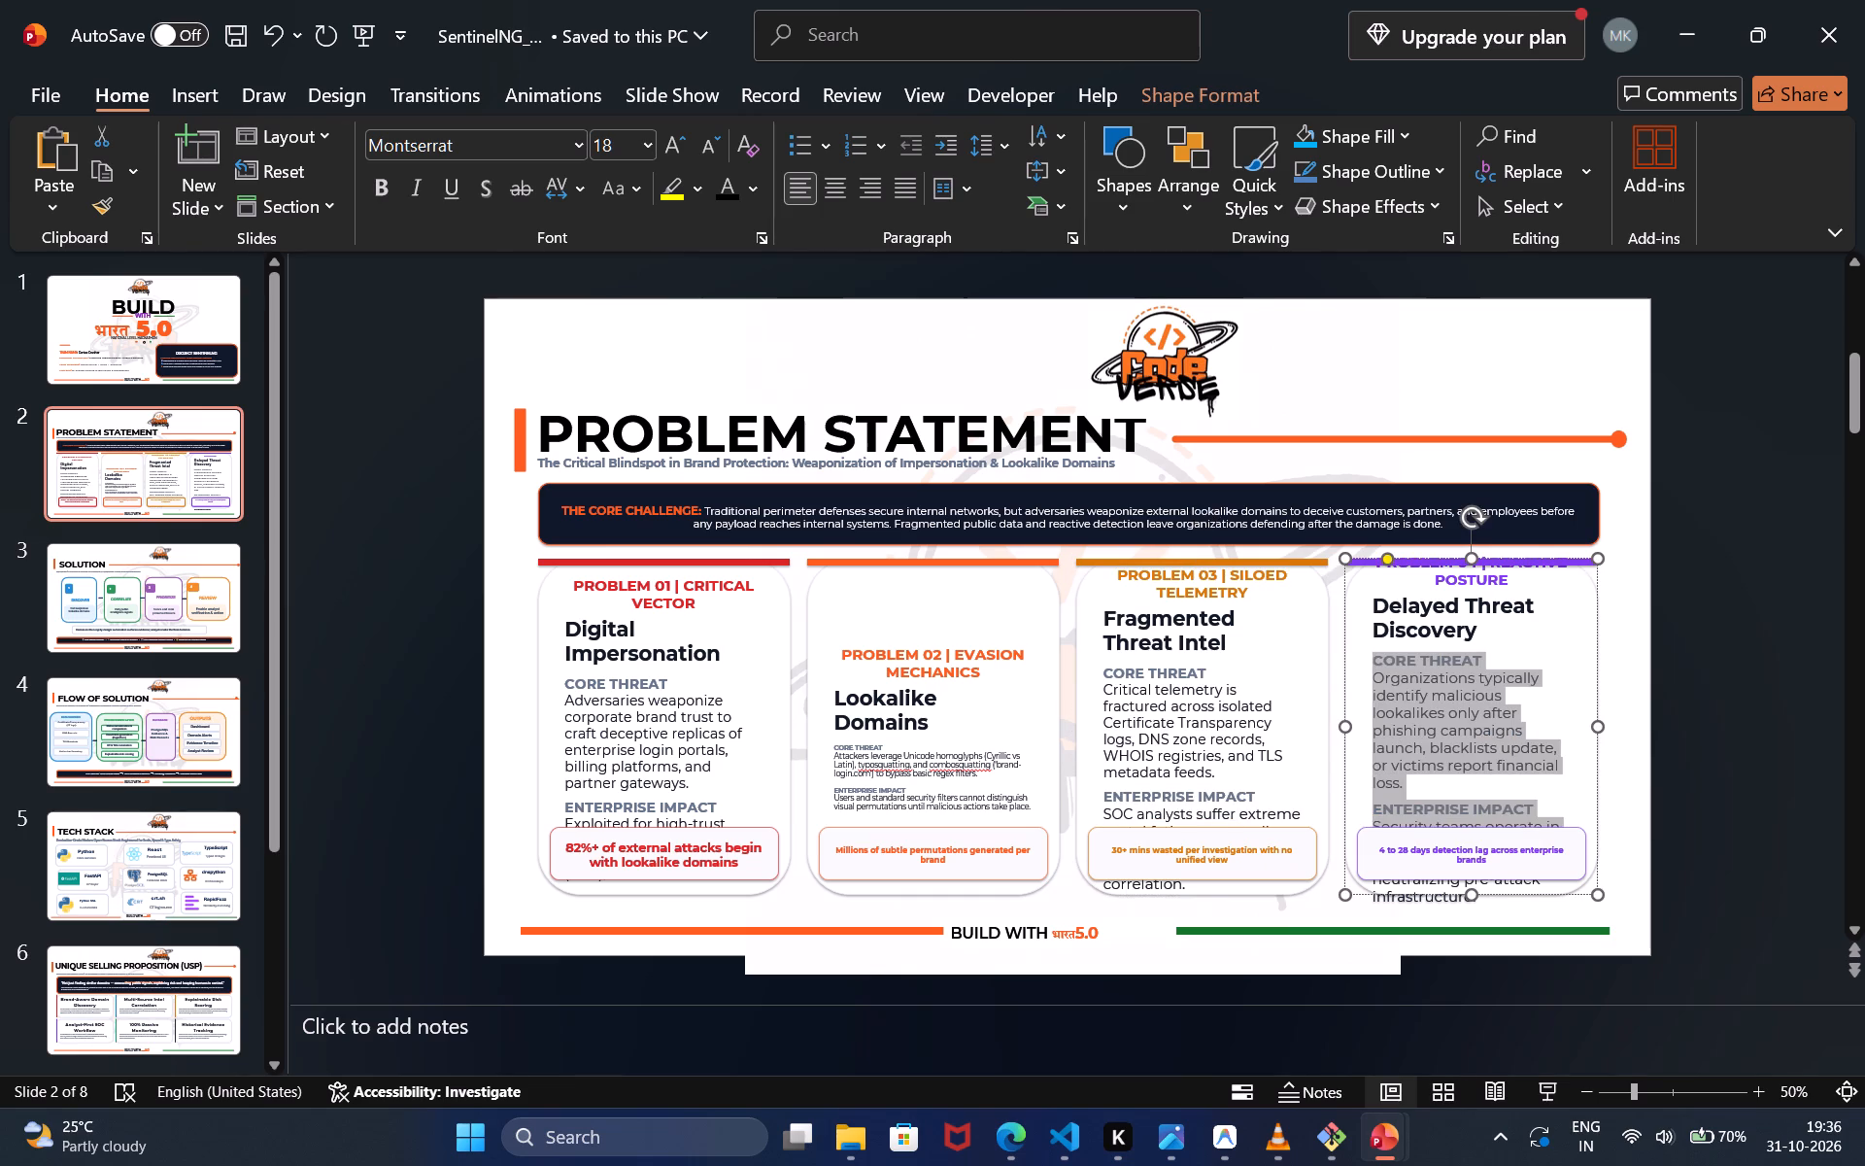
{"action": "left_click_drag", "start_coordinate": [1585, 830], "coordinate": [1548, 884]}
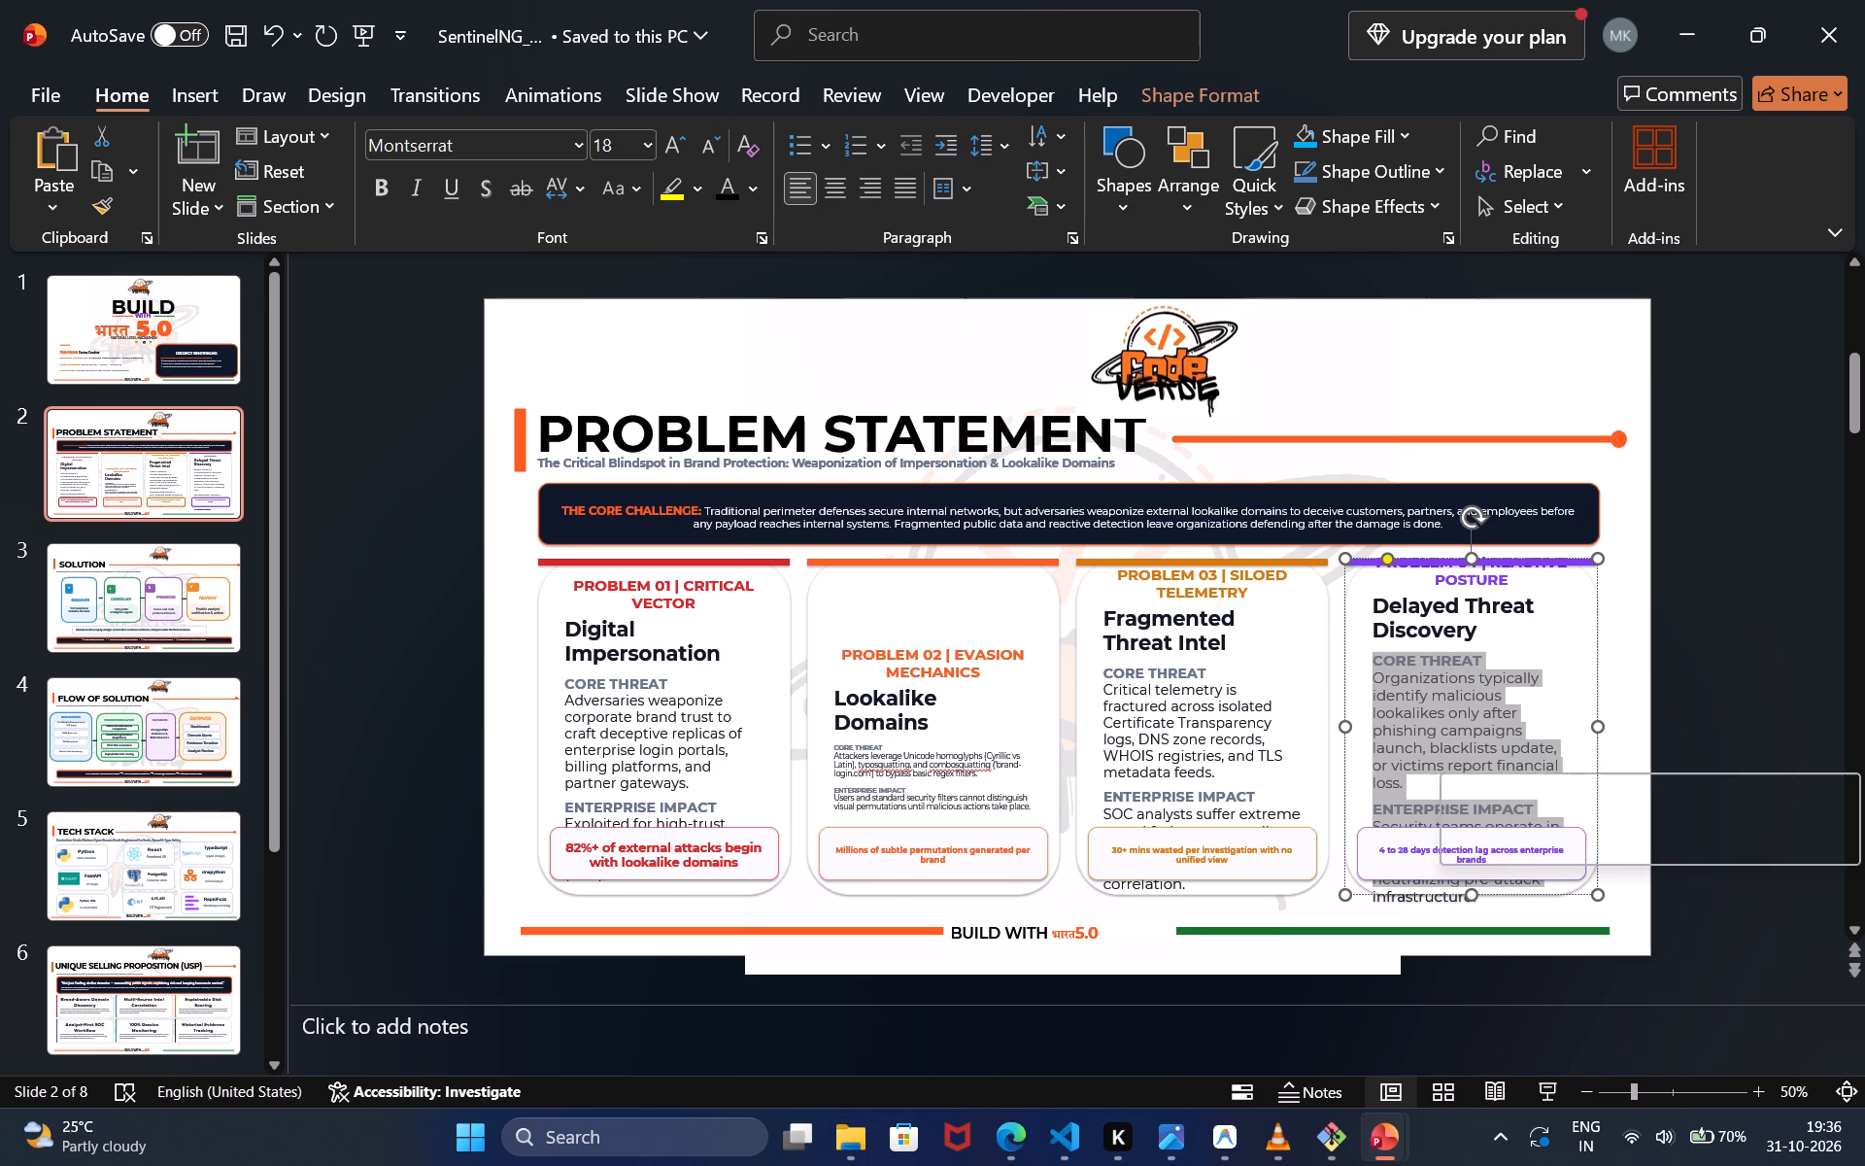
{"action": "double_click", "coordinate": [1621, 786]}
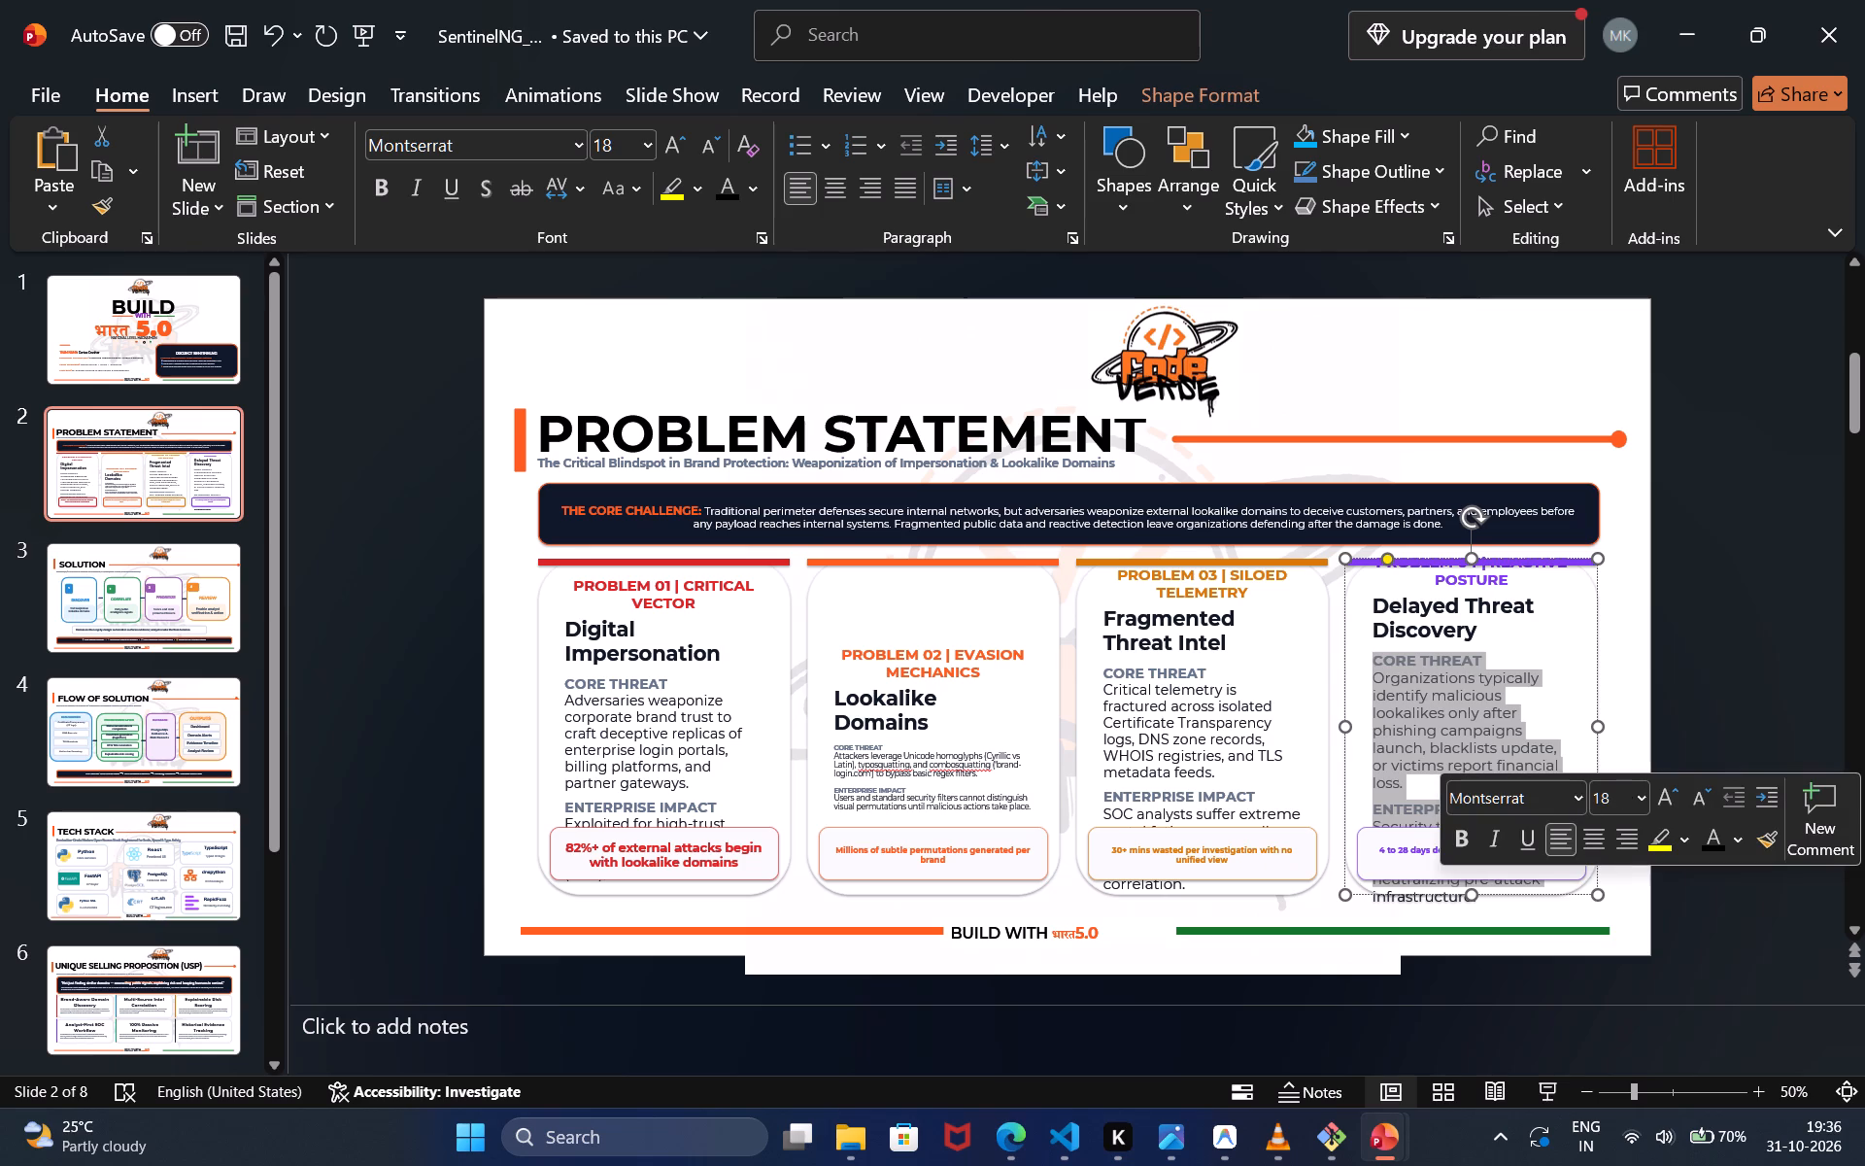
{"action": "left_click", "coordinate": [1617, 791]}
{"action": "key", "text": "bracketright"}
{"action": "key", "text": "BackSpace"}
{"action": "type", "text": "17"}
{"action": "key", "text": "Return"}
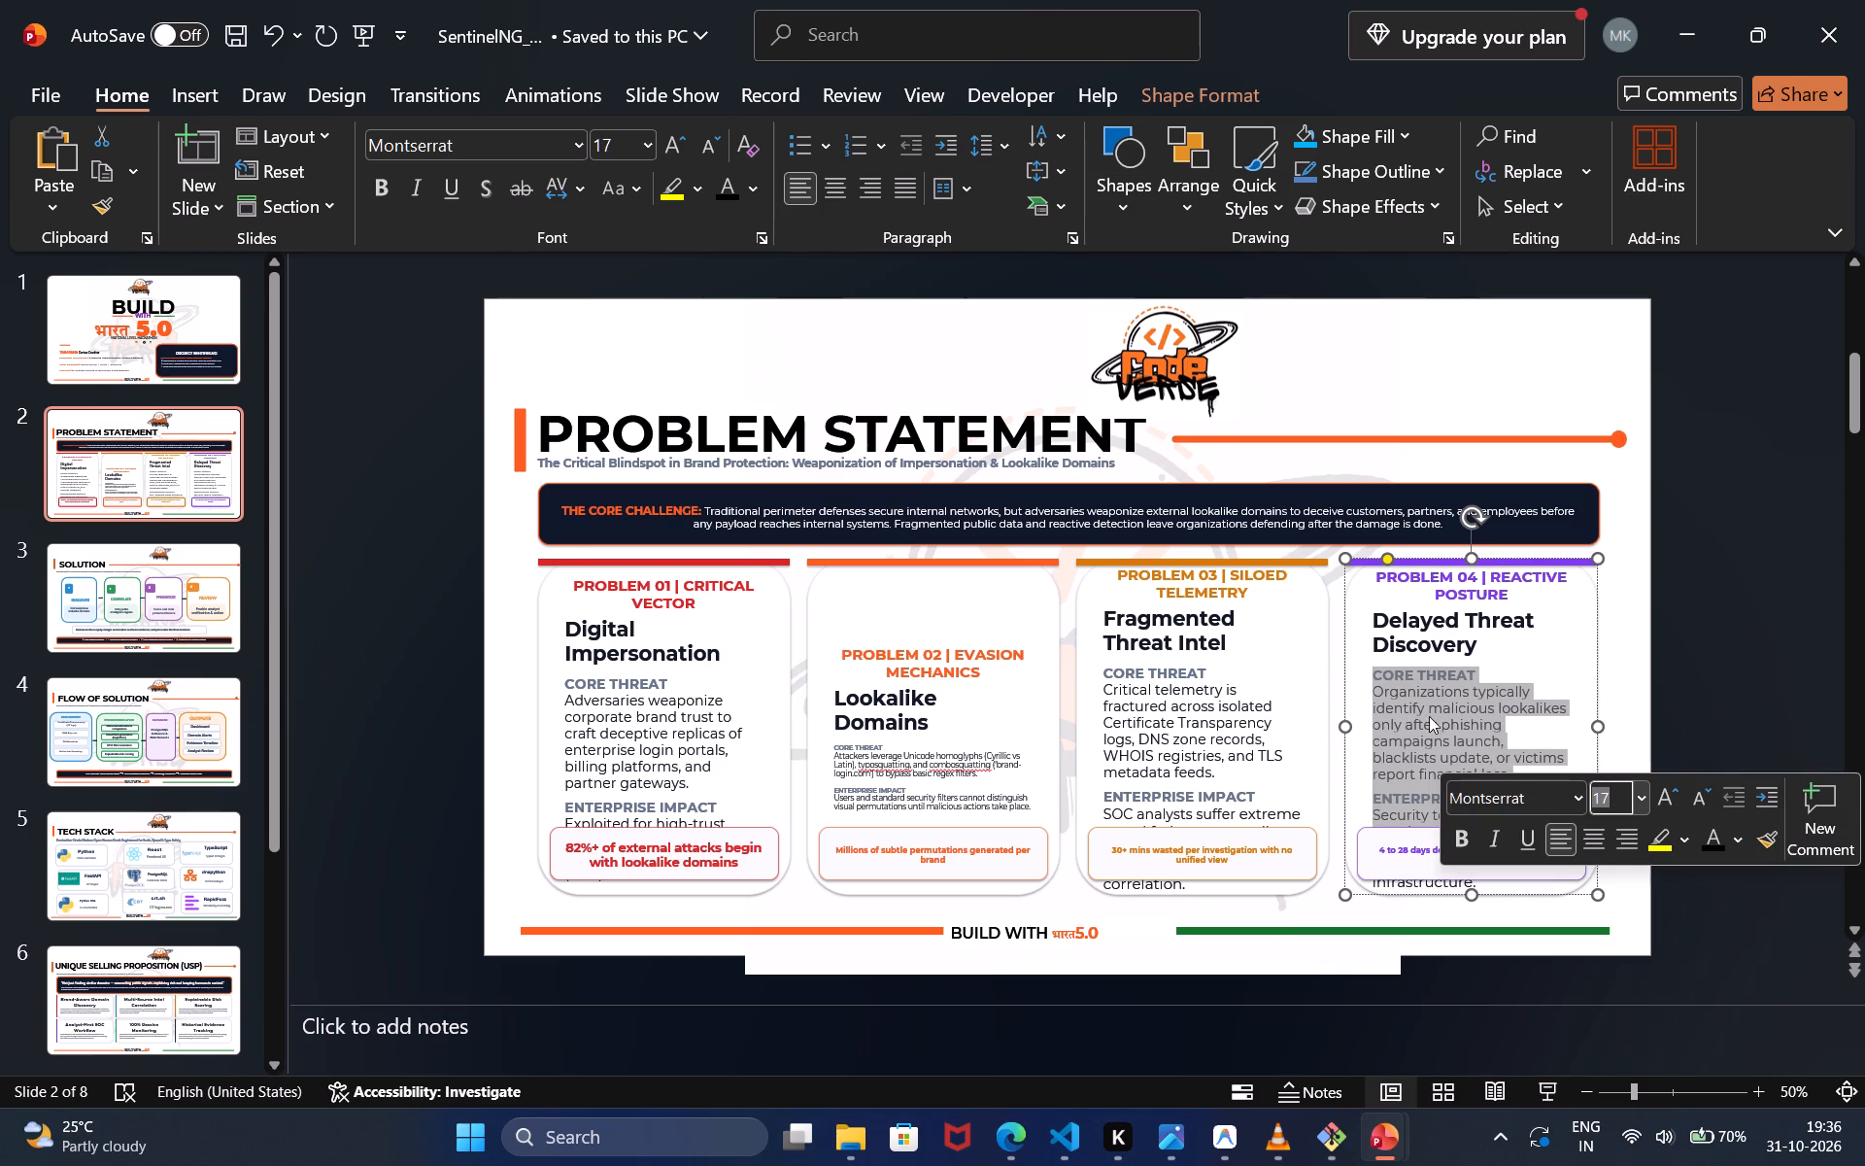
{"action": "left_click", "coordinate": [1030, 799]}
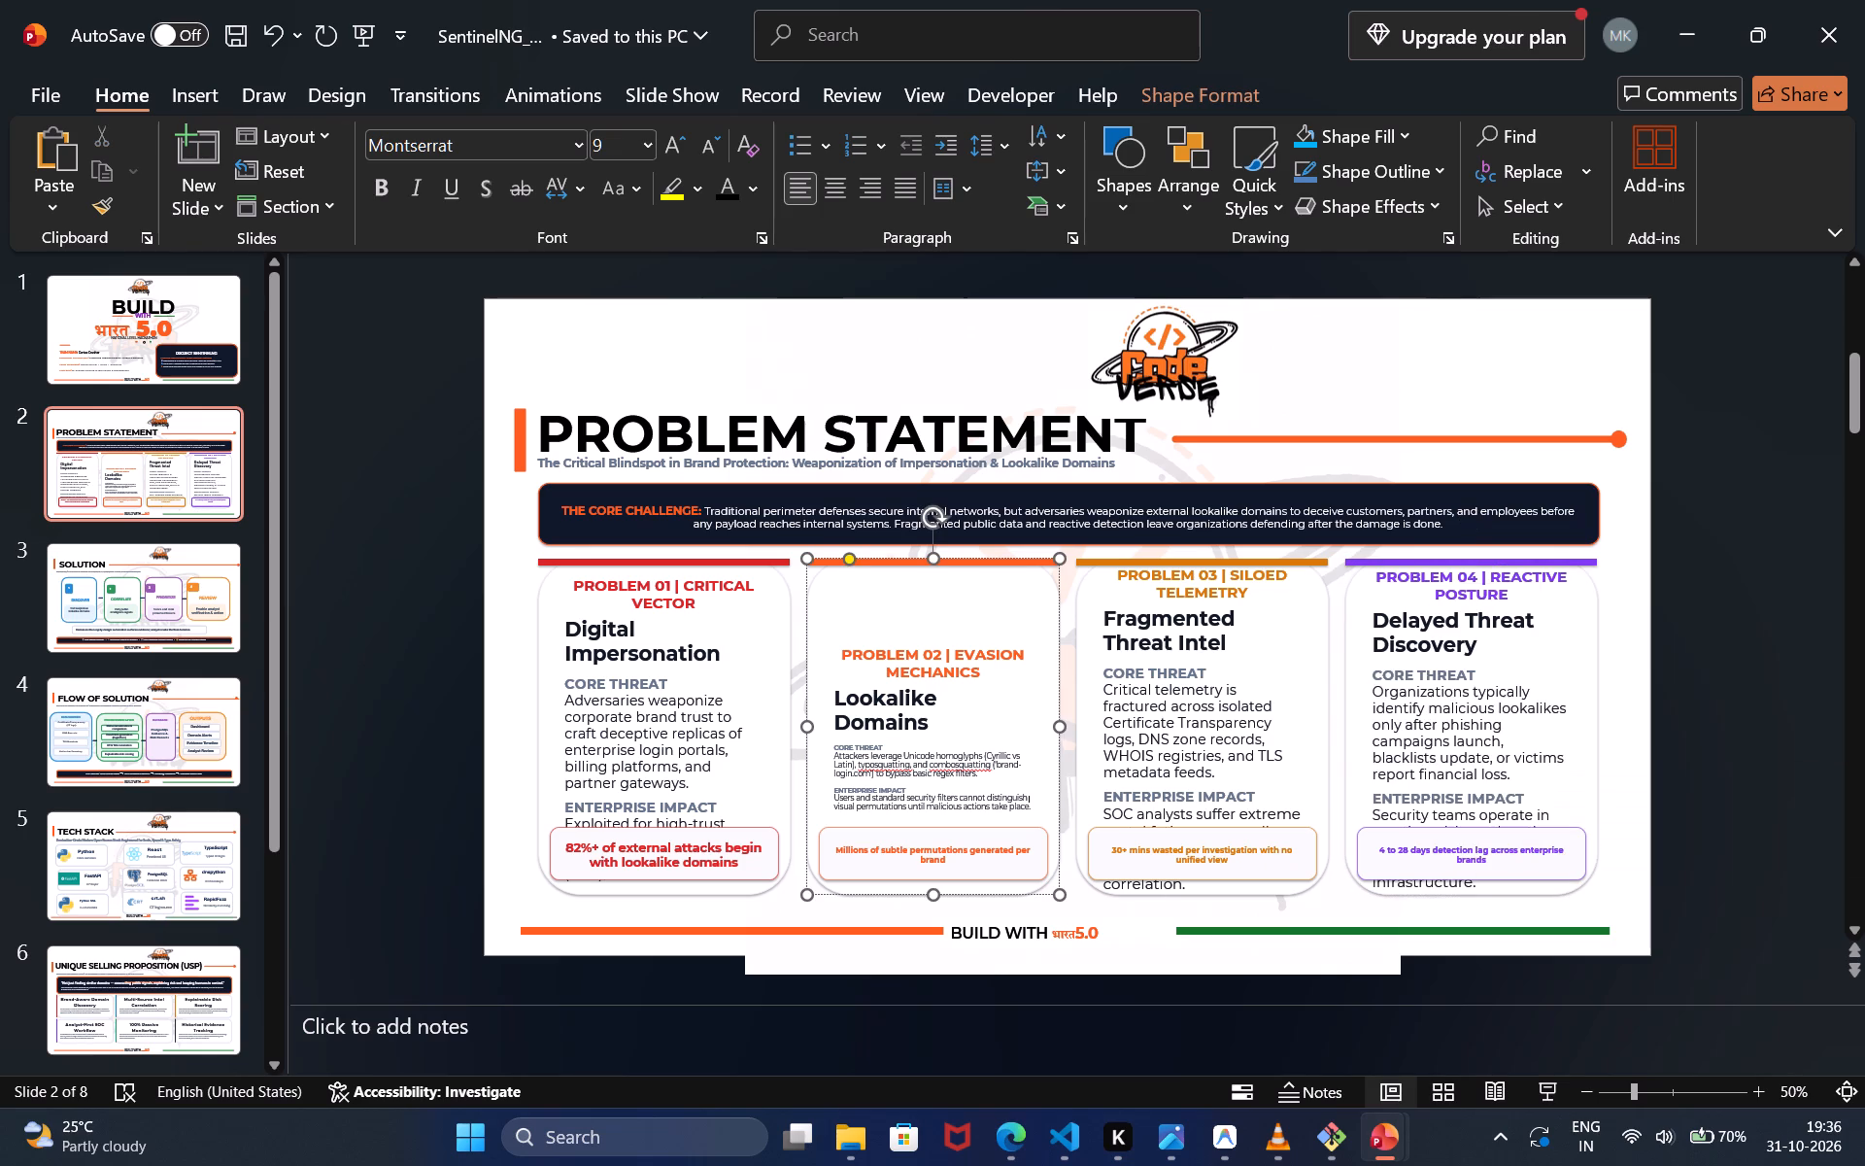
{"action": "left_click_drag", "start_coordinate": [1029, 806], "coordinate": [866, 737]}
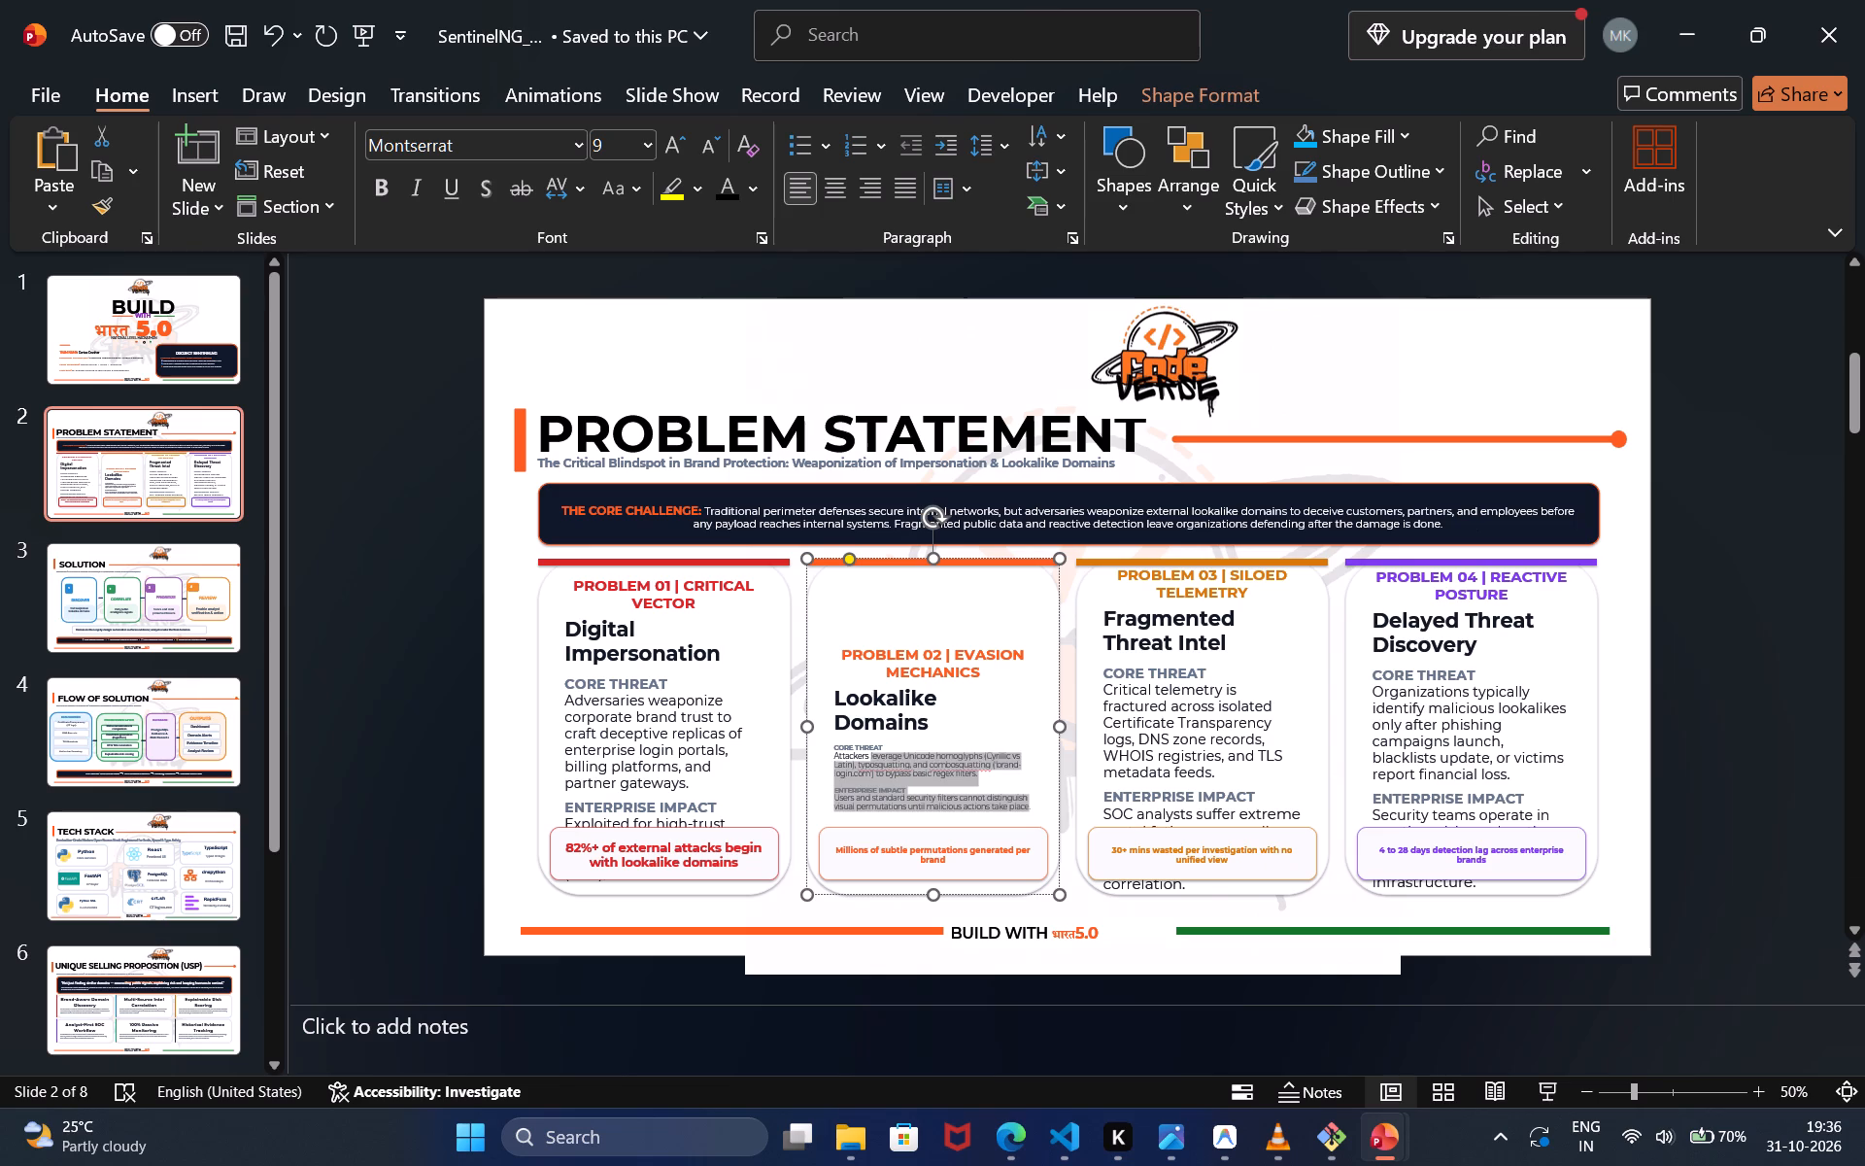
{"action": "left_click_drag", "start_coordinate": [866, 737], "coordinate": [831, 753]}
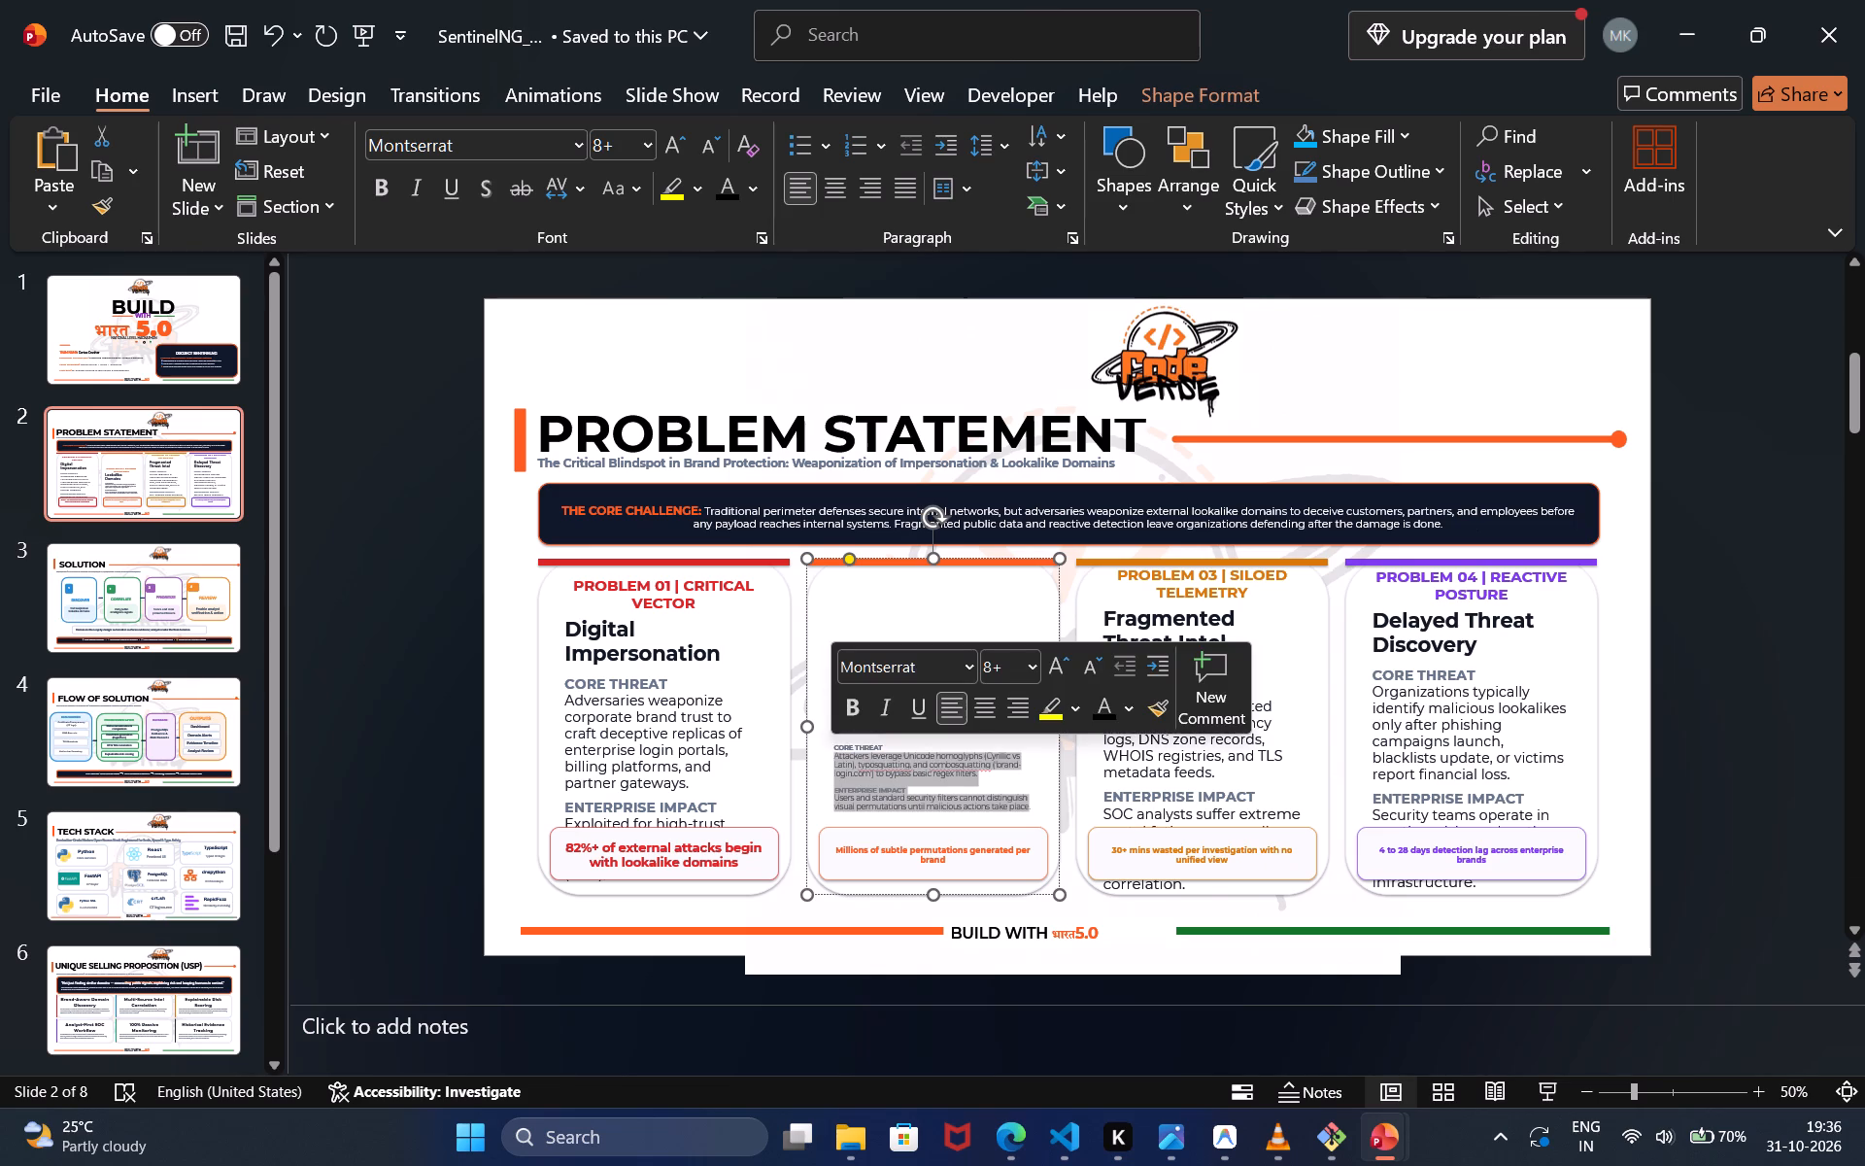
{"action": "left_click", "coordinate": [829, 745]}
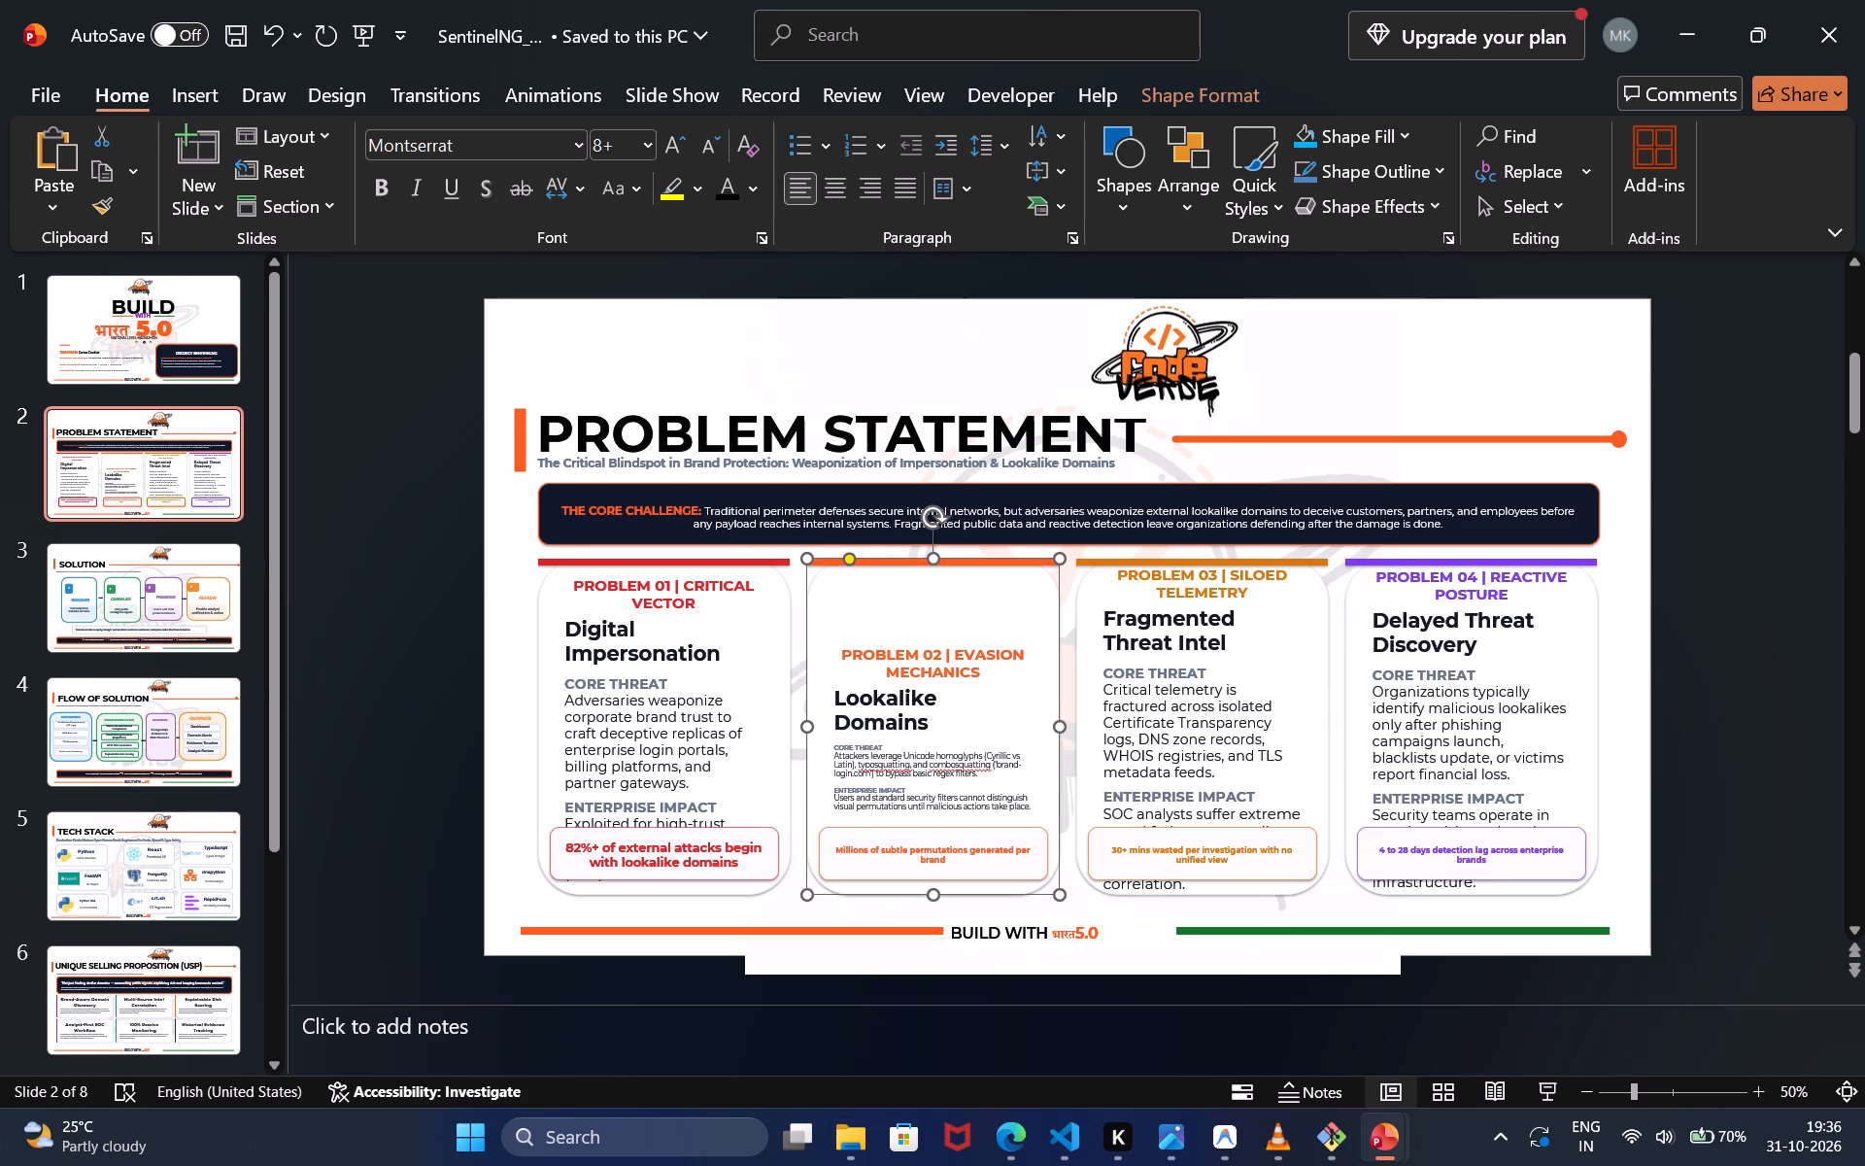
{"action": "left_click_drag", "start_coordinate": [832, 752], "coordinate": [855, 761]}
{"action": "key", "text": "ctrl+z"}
Start changing the font size of the Core Threat and Enterprise Impact text on the Lookalike Domains card.
{"action": "left_click_drag", "start_coordinate": [1026, 806], "coordinate": [842, 747]}
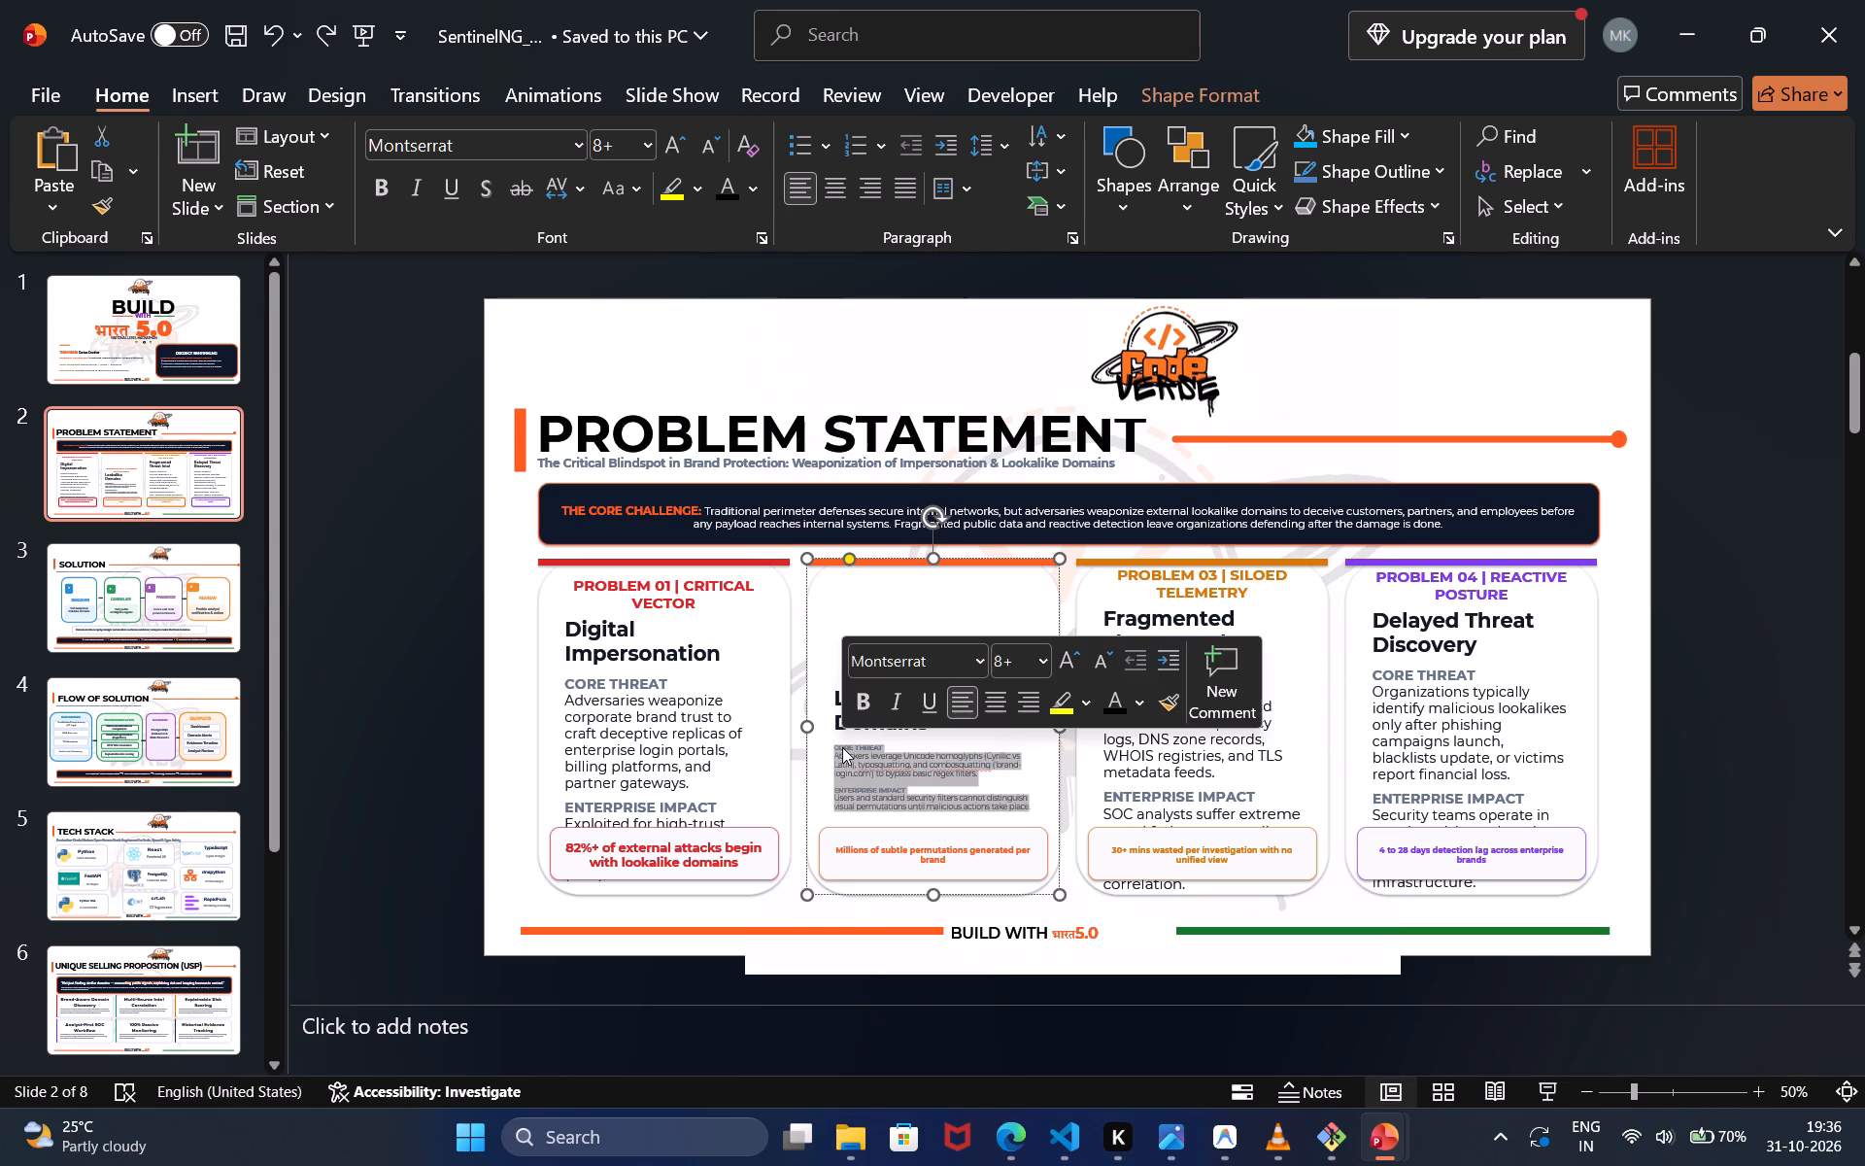
{"action": "left_click", "coordinate": [1008, 654]}
{"action": "key", "text": "BackSpace"}
{"action": "key", "text": "BackSpace"}
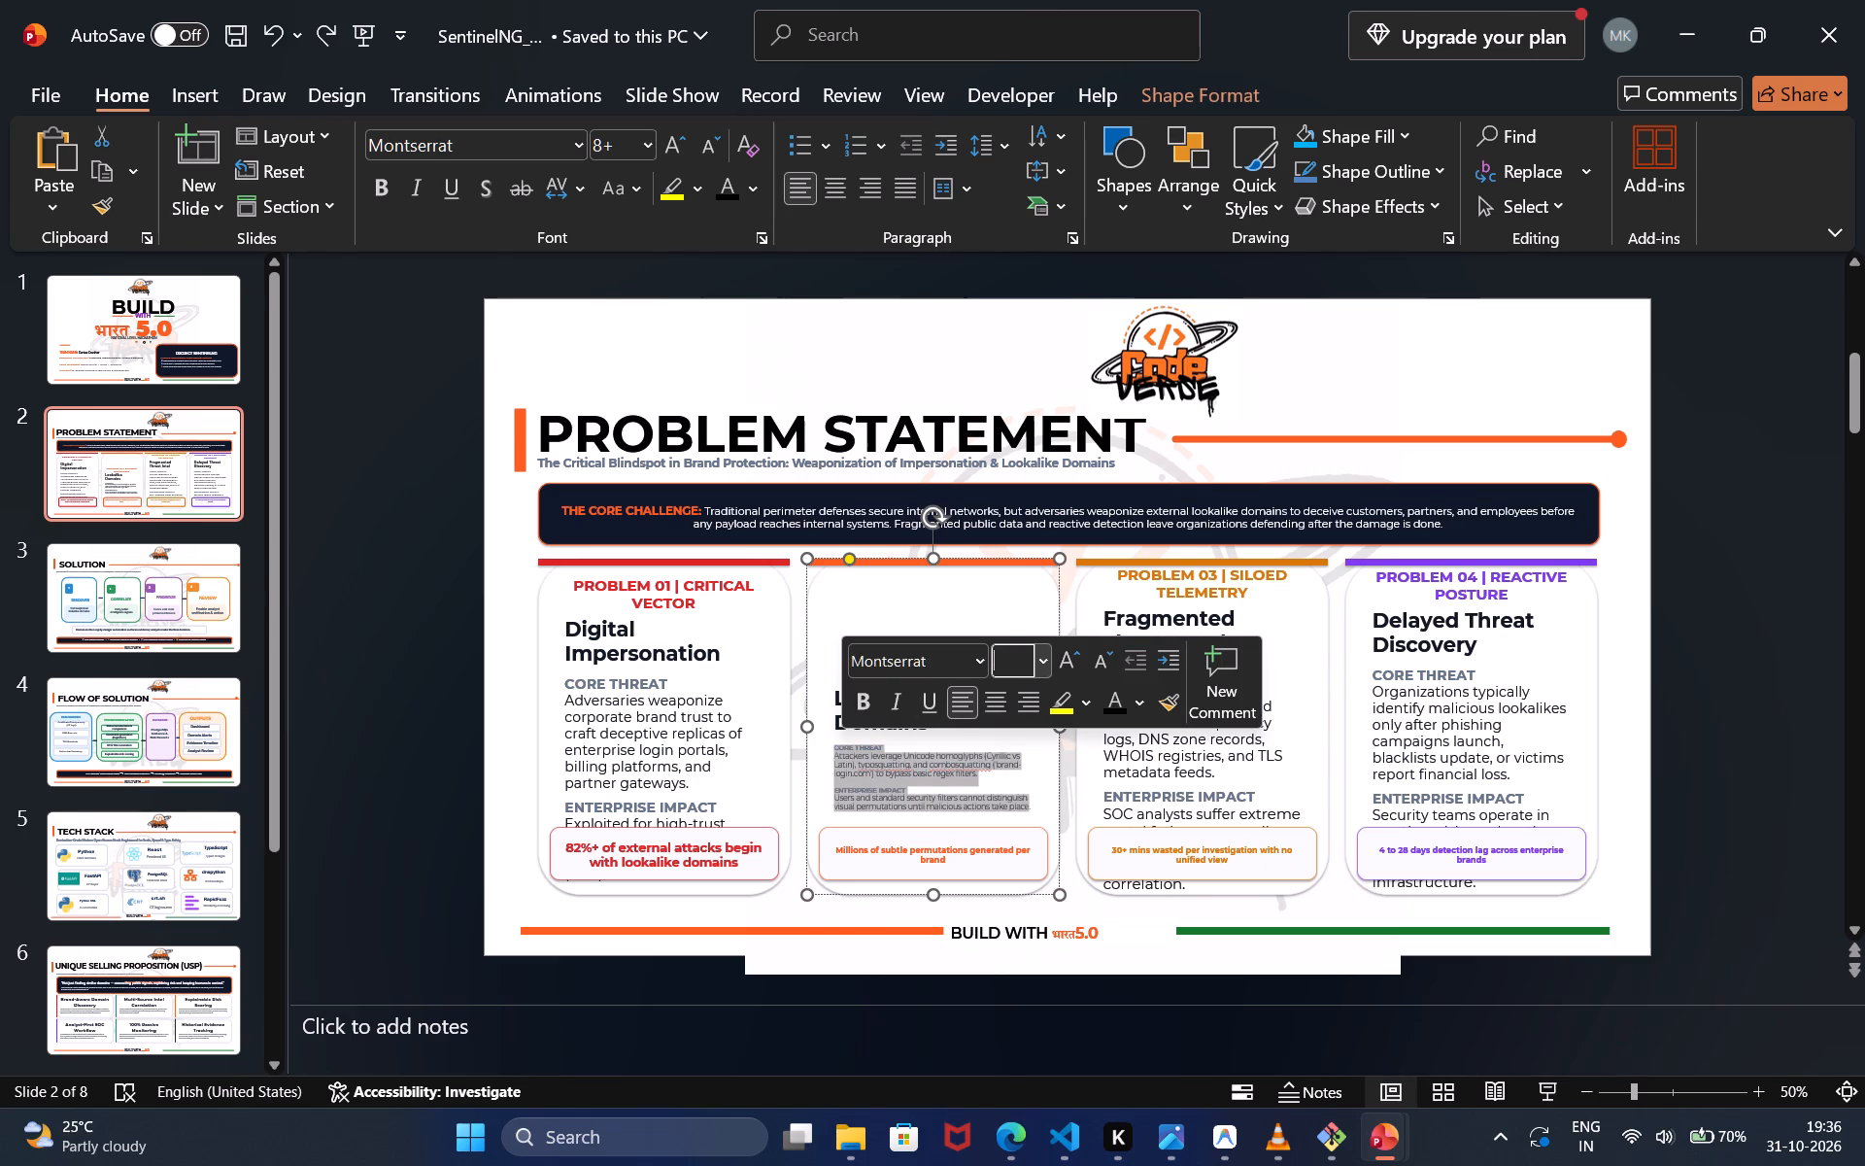
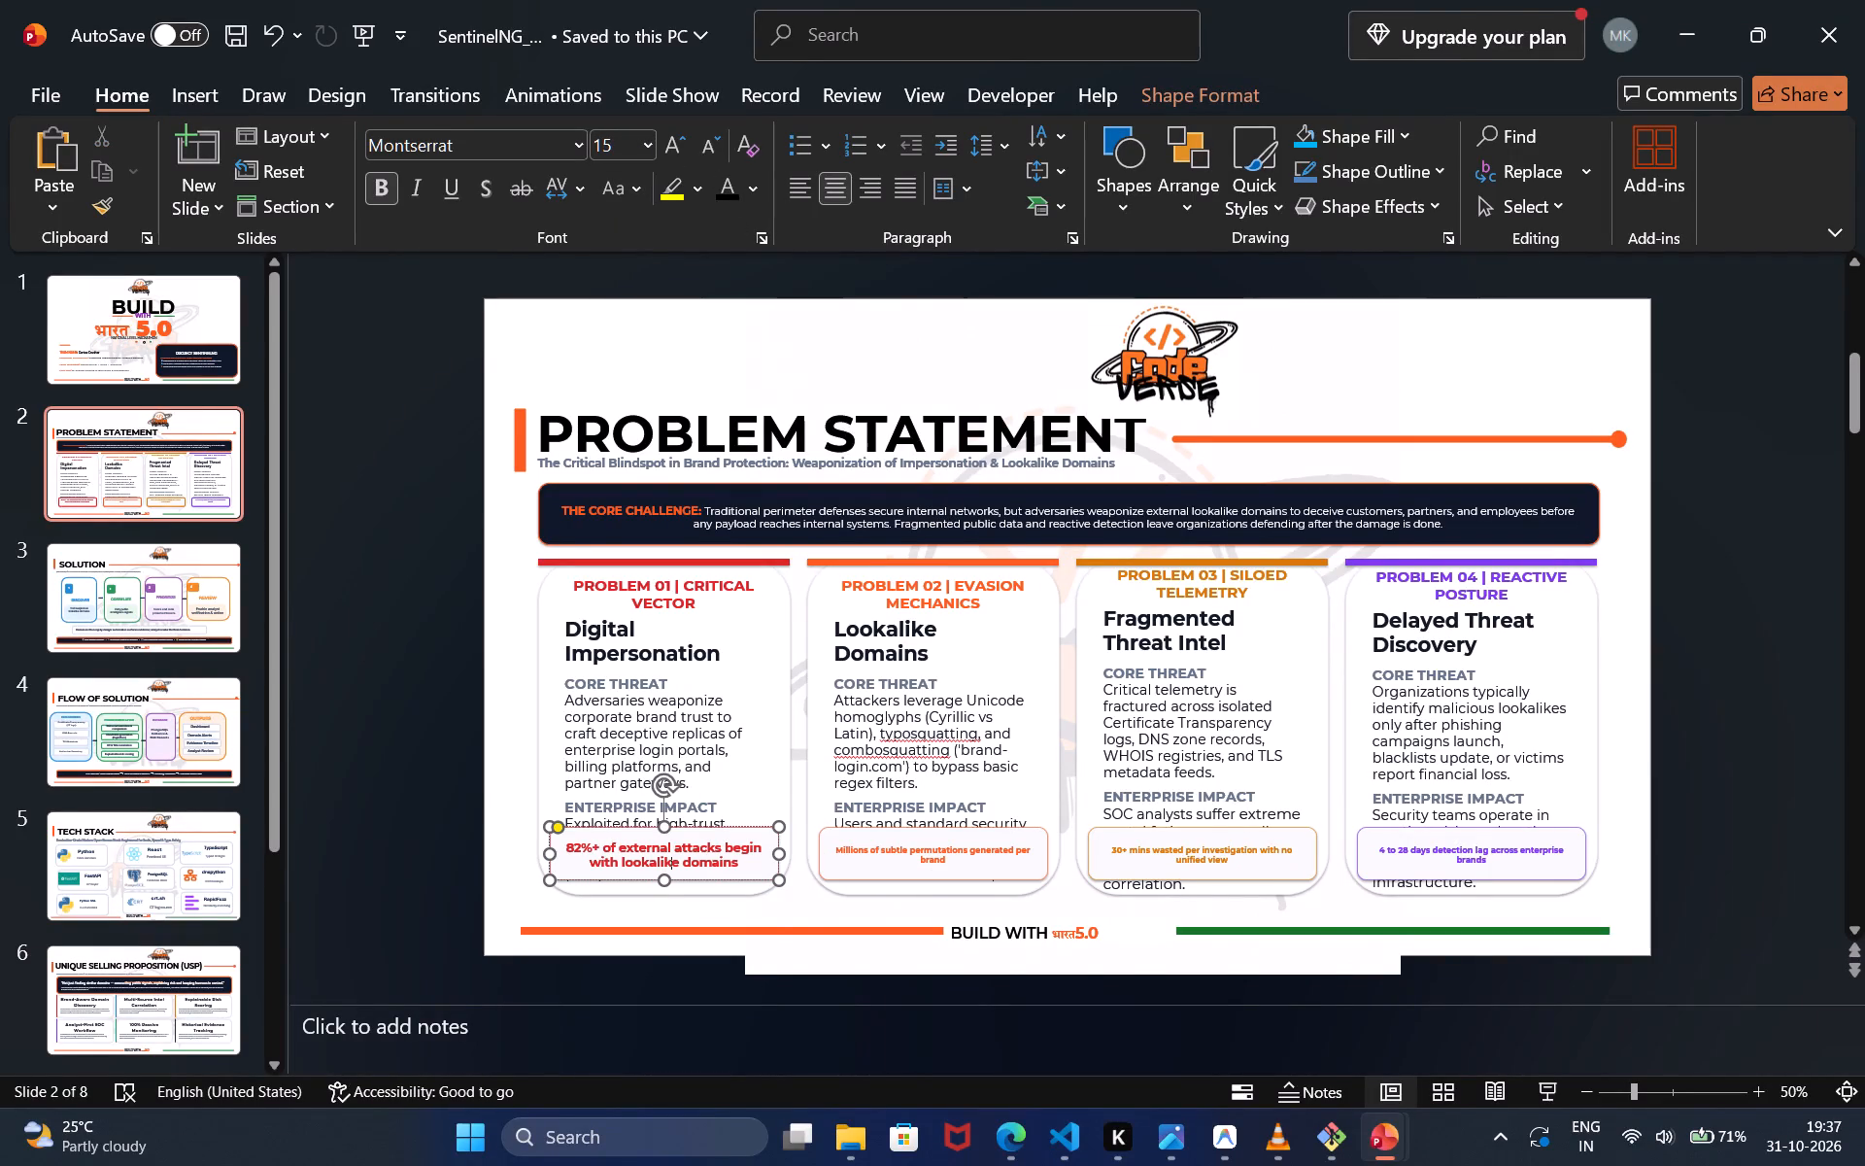
Set the 'Millions of subtle permutations' callout text on the Lookalike Domains card to font size 15.
{"action": "left_click", "coordinate": [885, 844]}
{"action": "left_click", "coordinate": [860, 854]}
{"action": "key", "text": "ctrl+a"}
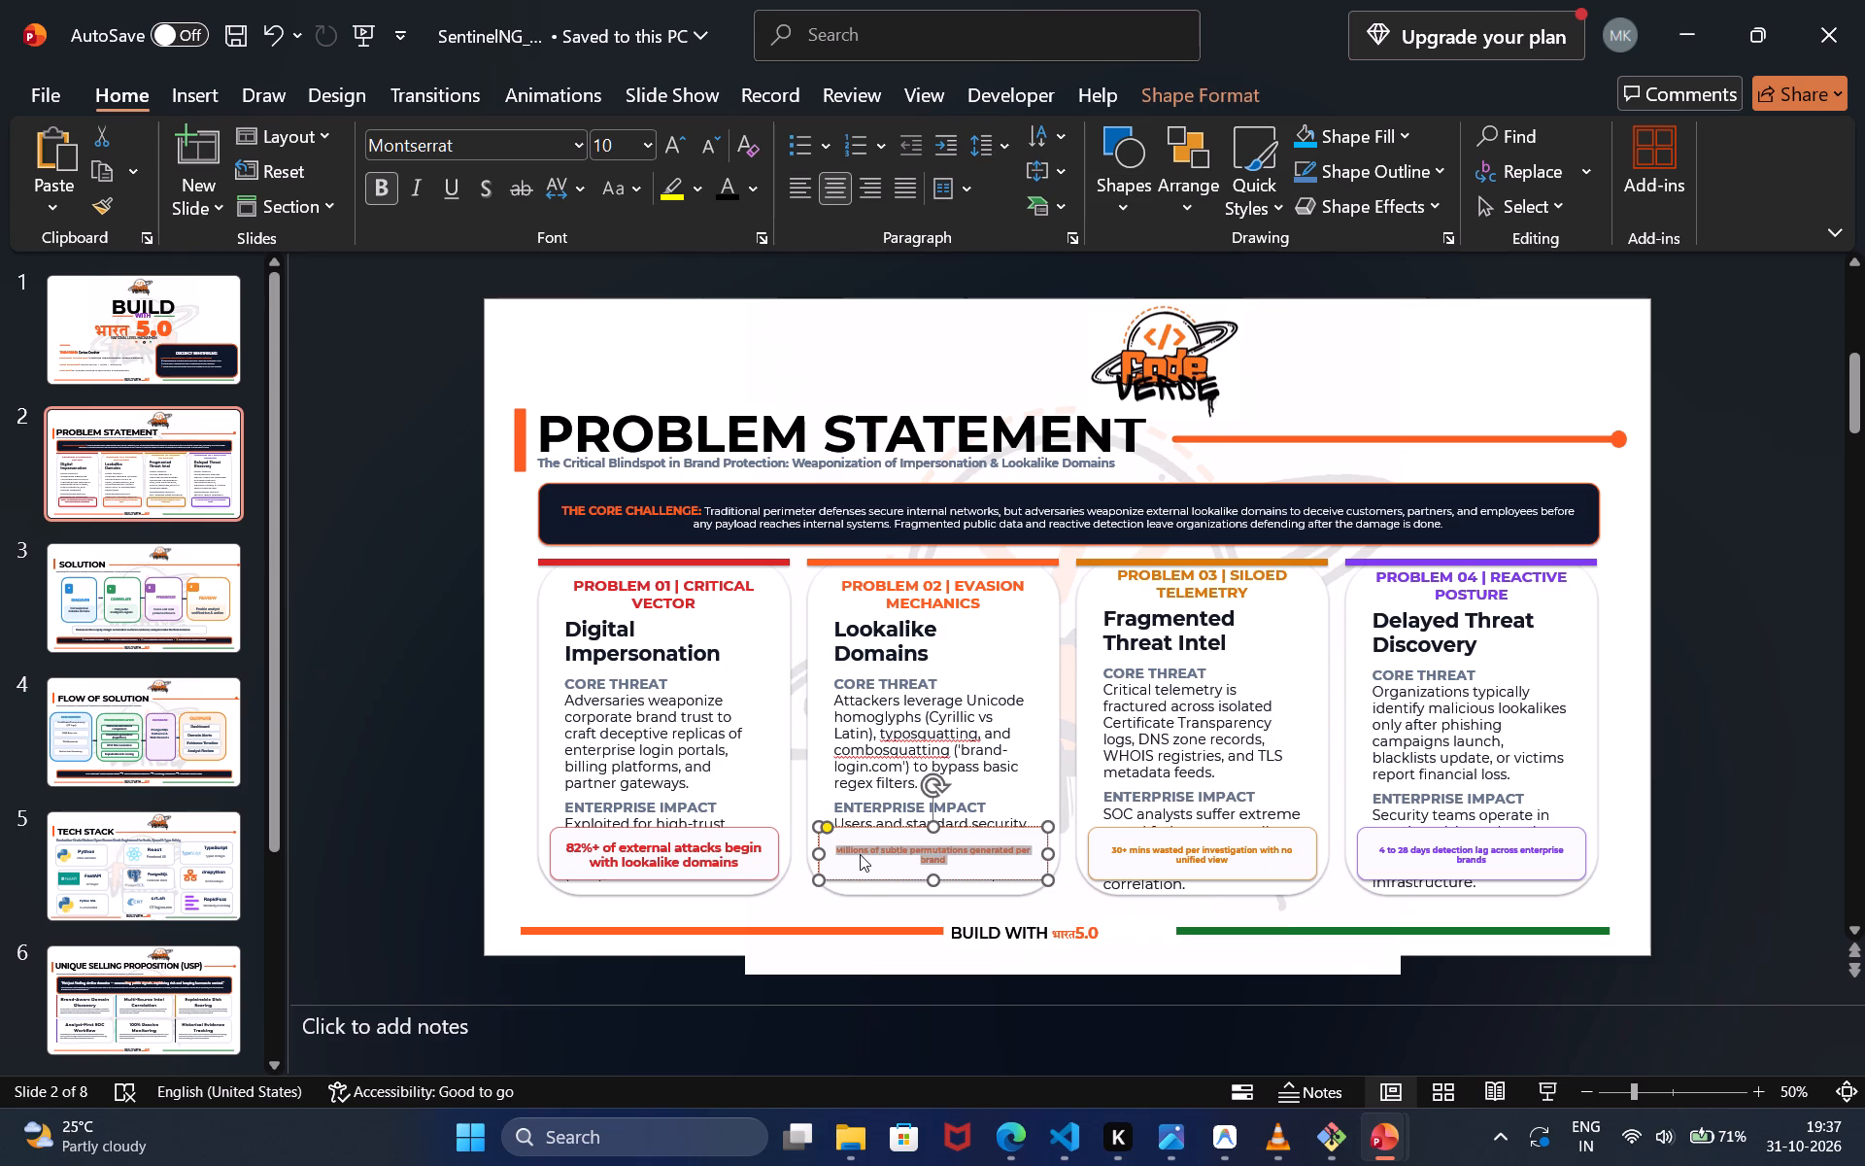
{"action": "left_click", "coordinate": [602, 161]}
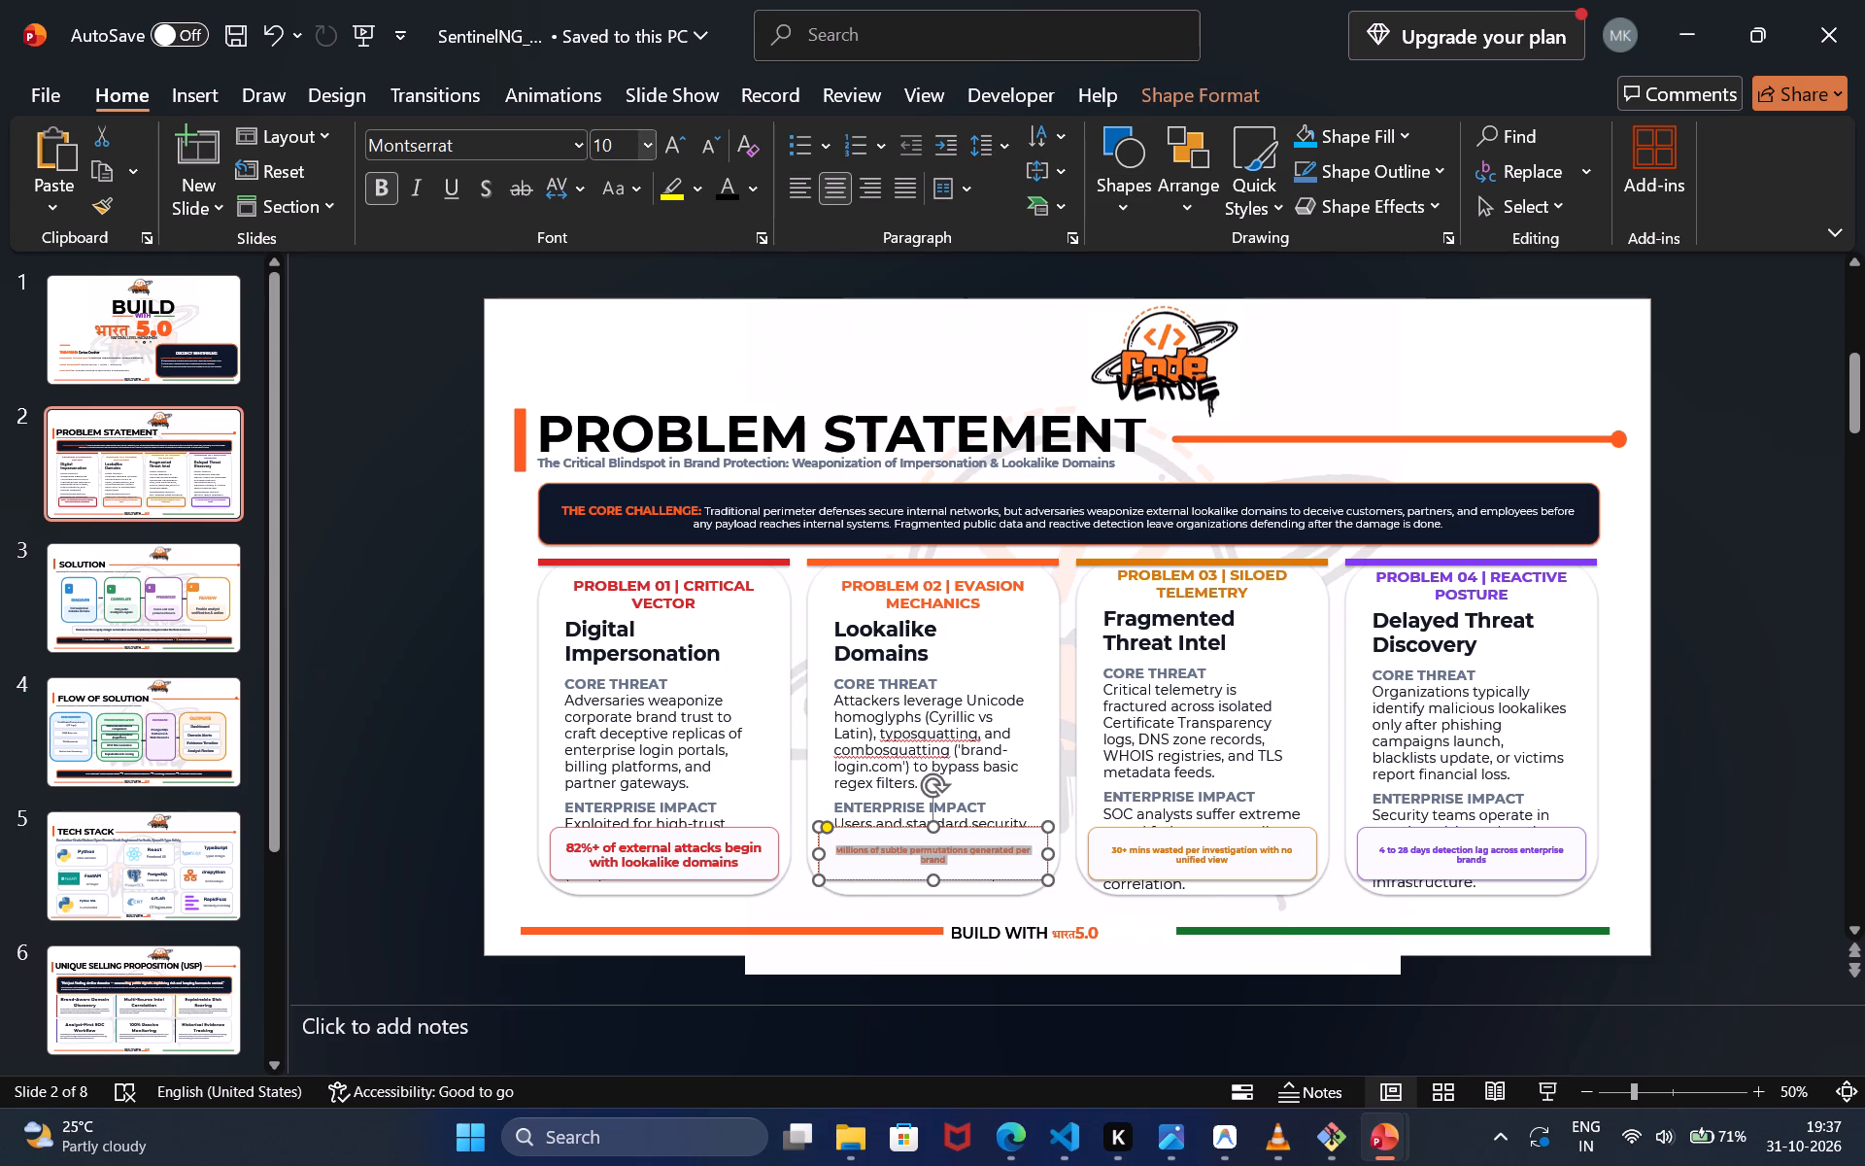
{"action": "left_click", "coordinate": [627, 144]}
{"action": "key", "text": "BackSpace"}
{"action": "type", "text": "15"}
{"action": "key", "text": "Return"}
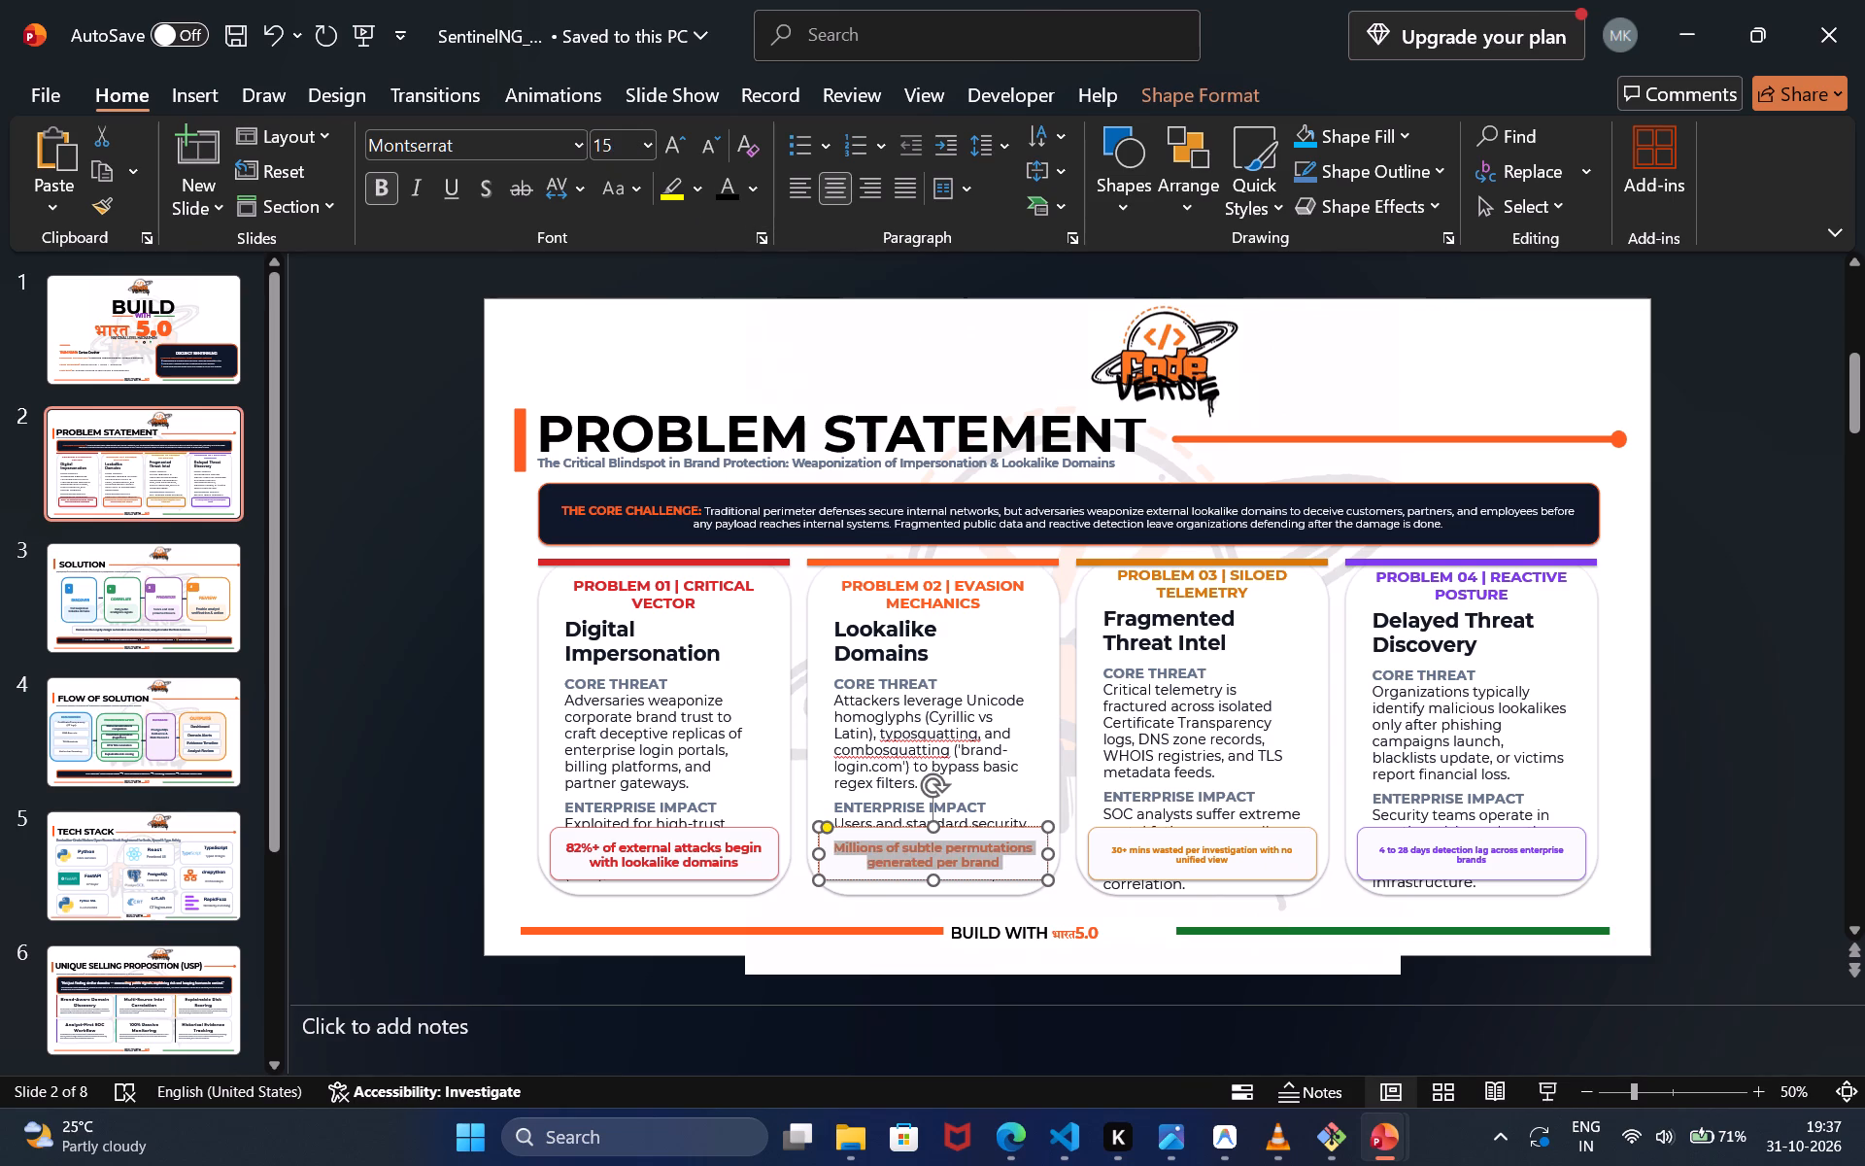
Set the '30+ mins wasted per investigation' callout text on the Fragmented Threat Intel card to font size 15.
{"action": "left_click", "coordinate": [1185, 855]}
{"action": "key", "text": "ctrl+a"}
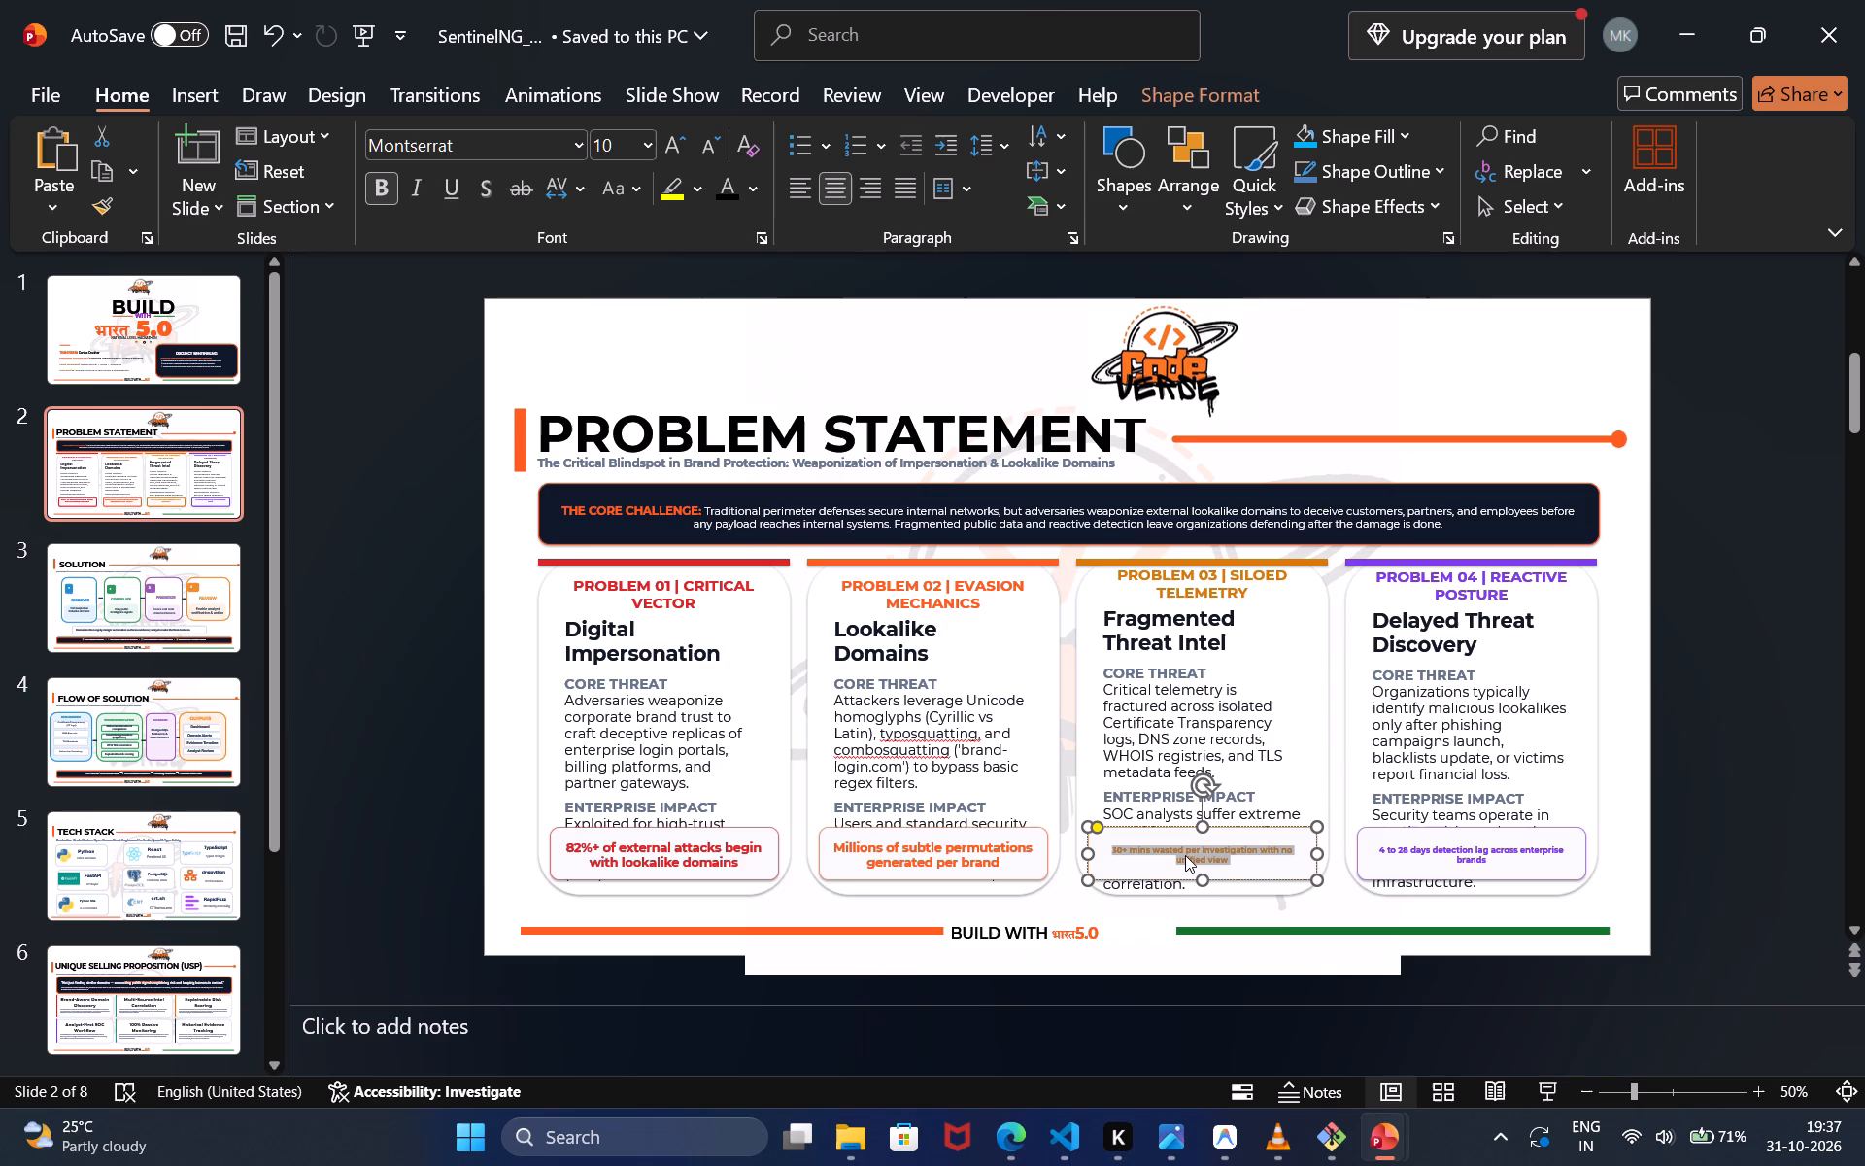
{"action": "left_click", "coordinate": [613, 139]}
{"action": "key", "text": "BackSpace"}
{"action": "type", "text": "15"}
{"action": "key", "text": "Return"}
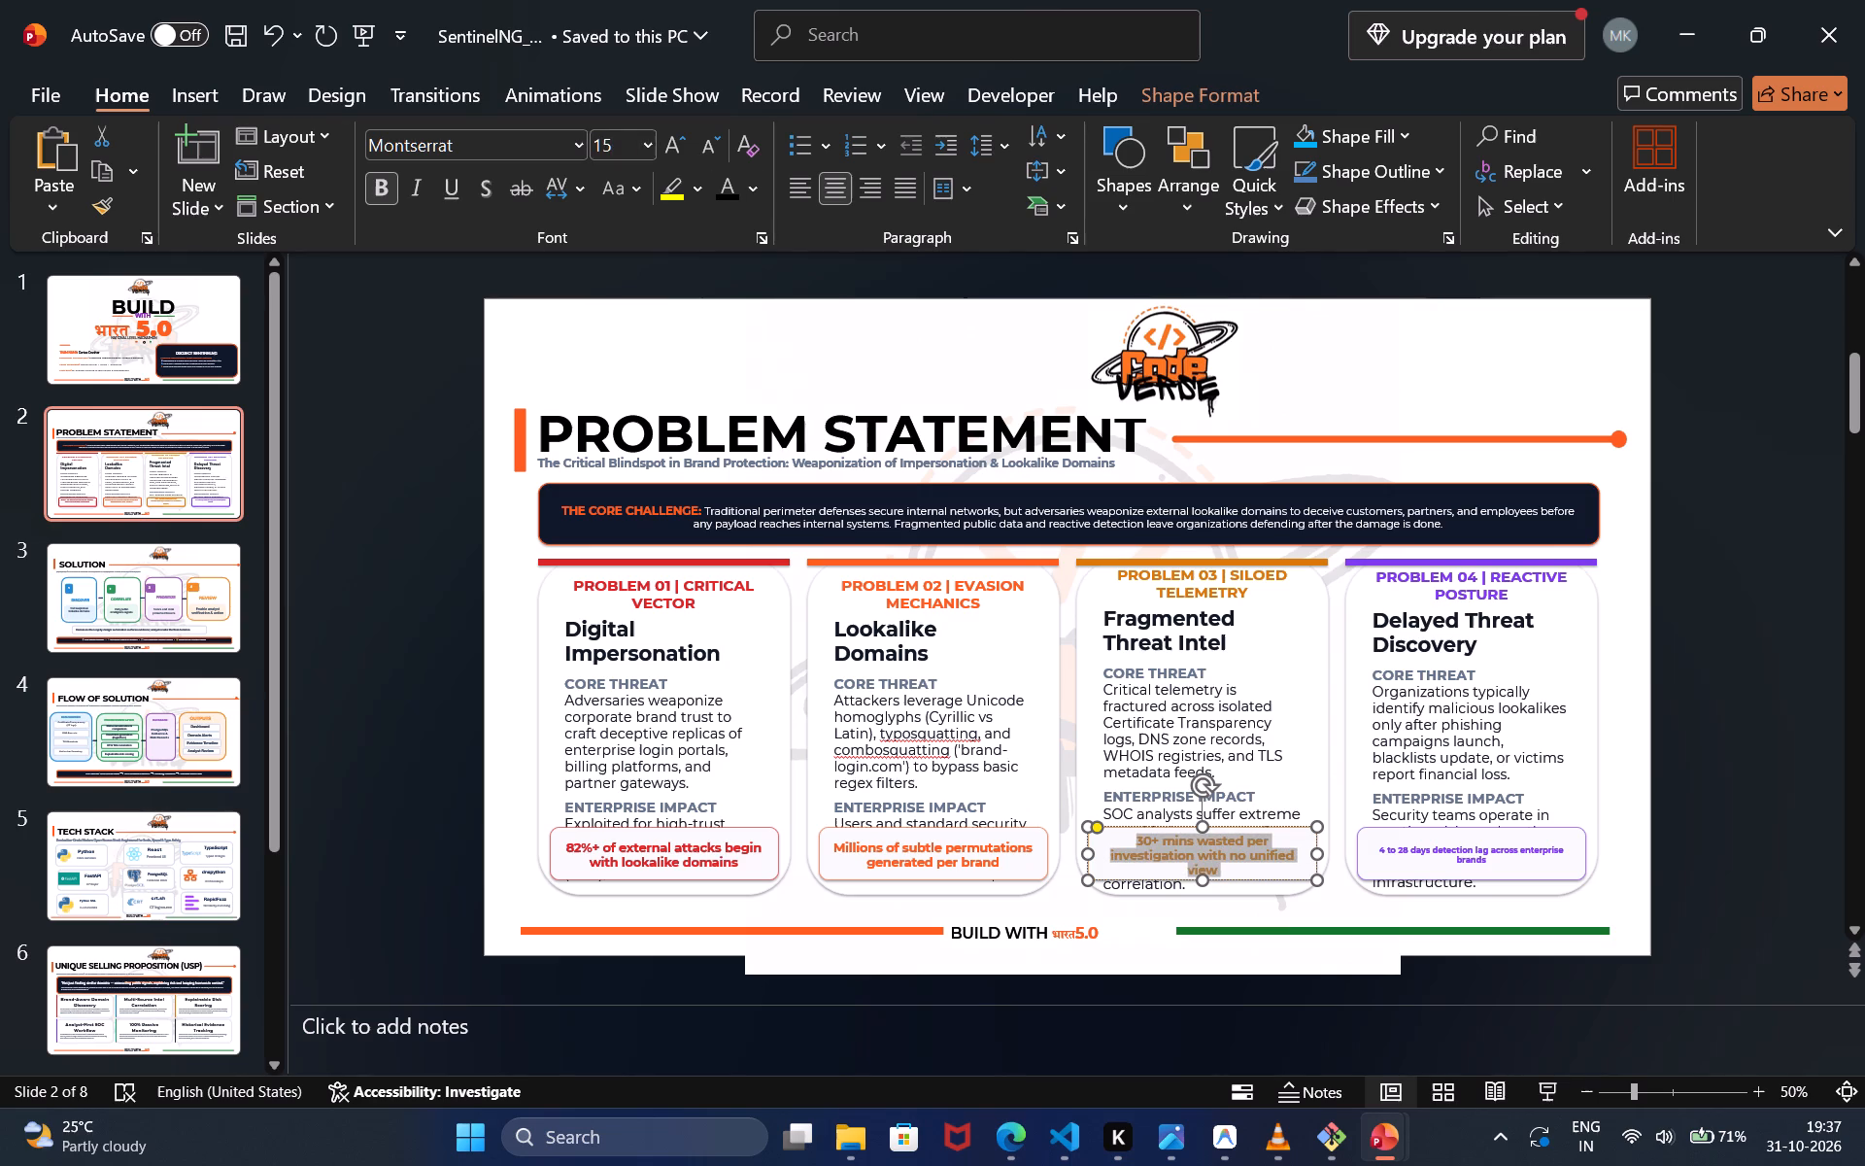
Set the '4 to 28 days detection lag' callout text on the Delayed Threat Discovery card to font size 15.
{"action": "left_click", "coordinate": [1403, 860]}
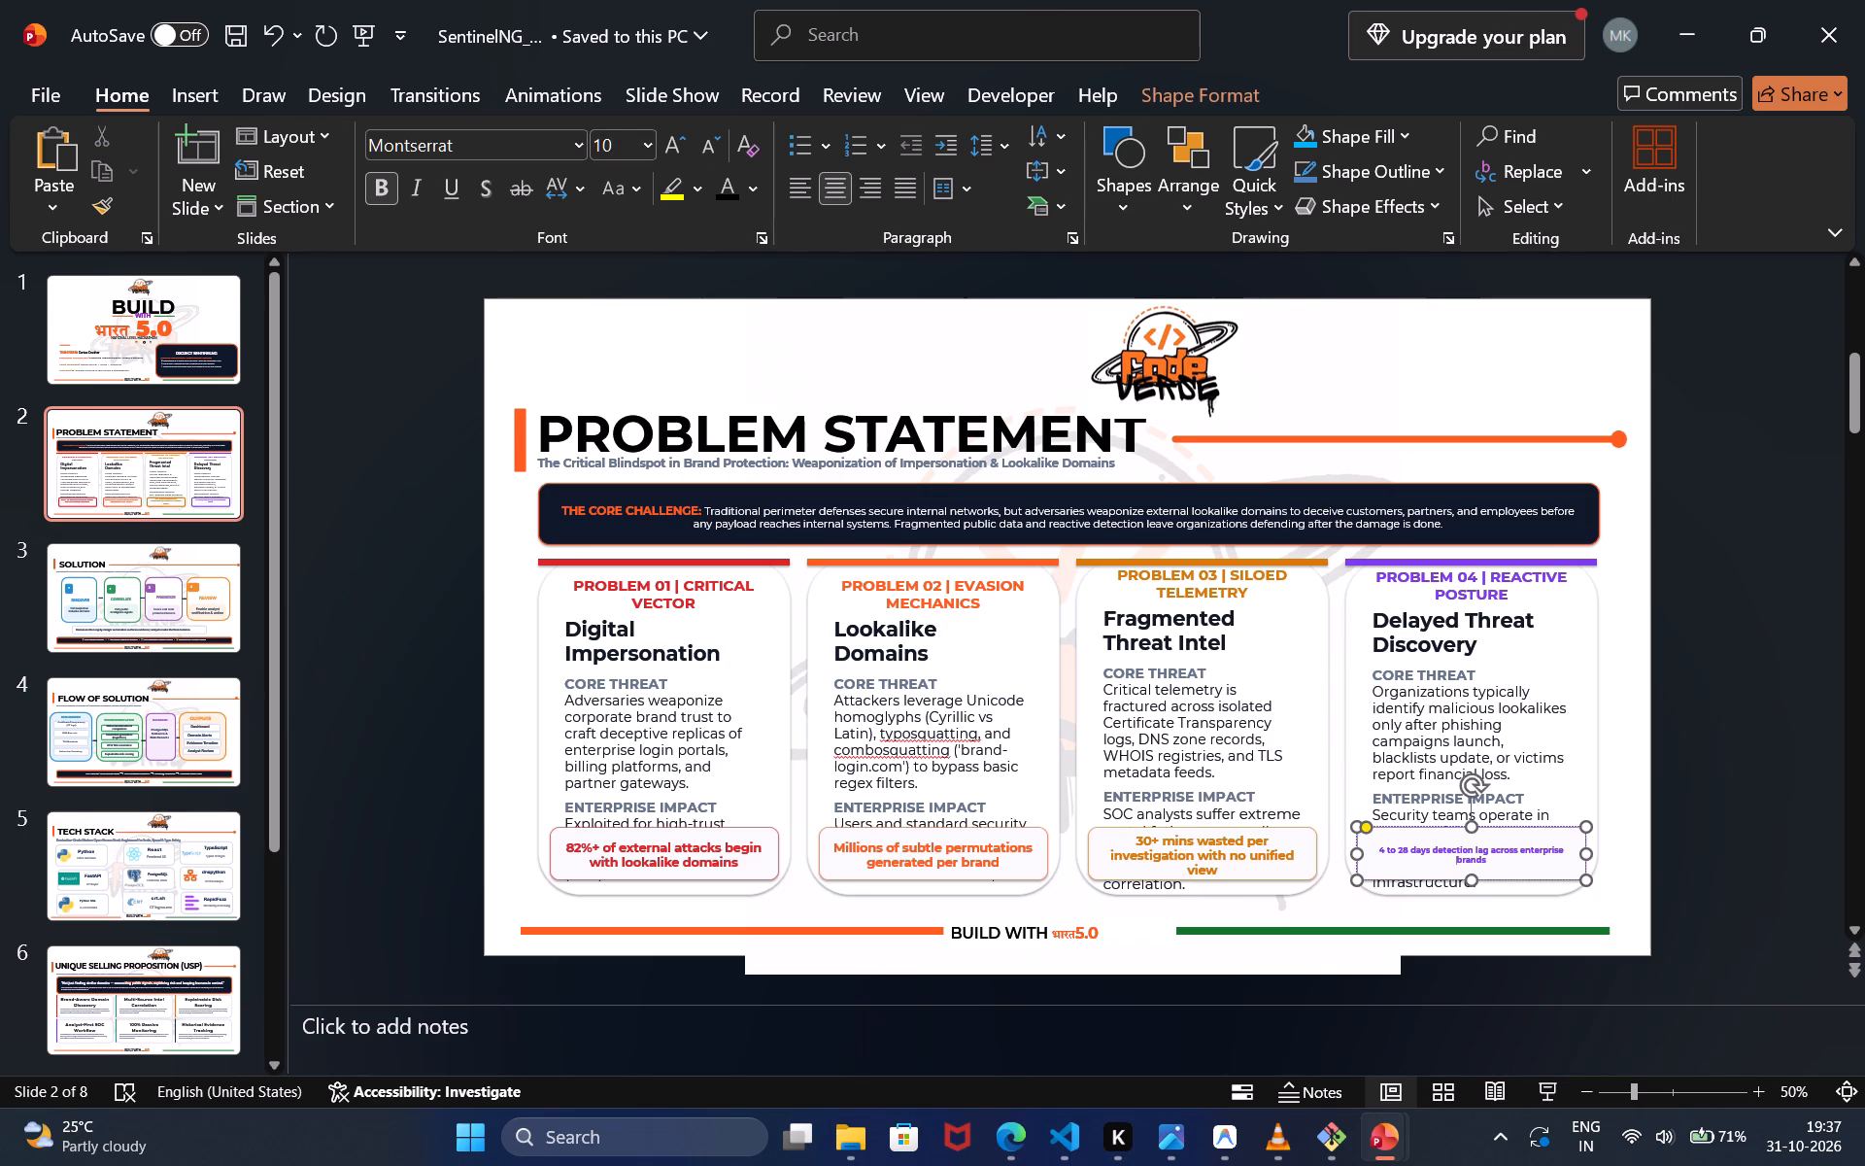
{"action": "left_click", "coordinate": [1392, 854]}
{"action": "key", "text": "ctrl+a"}
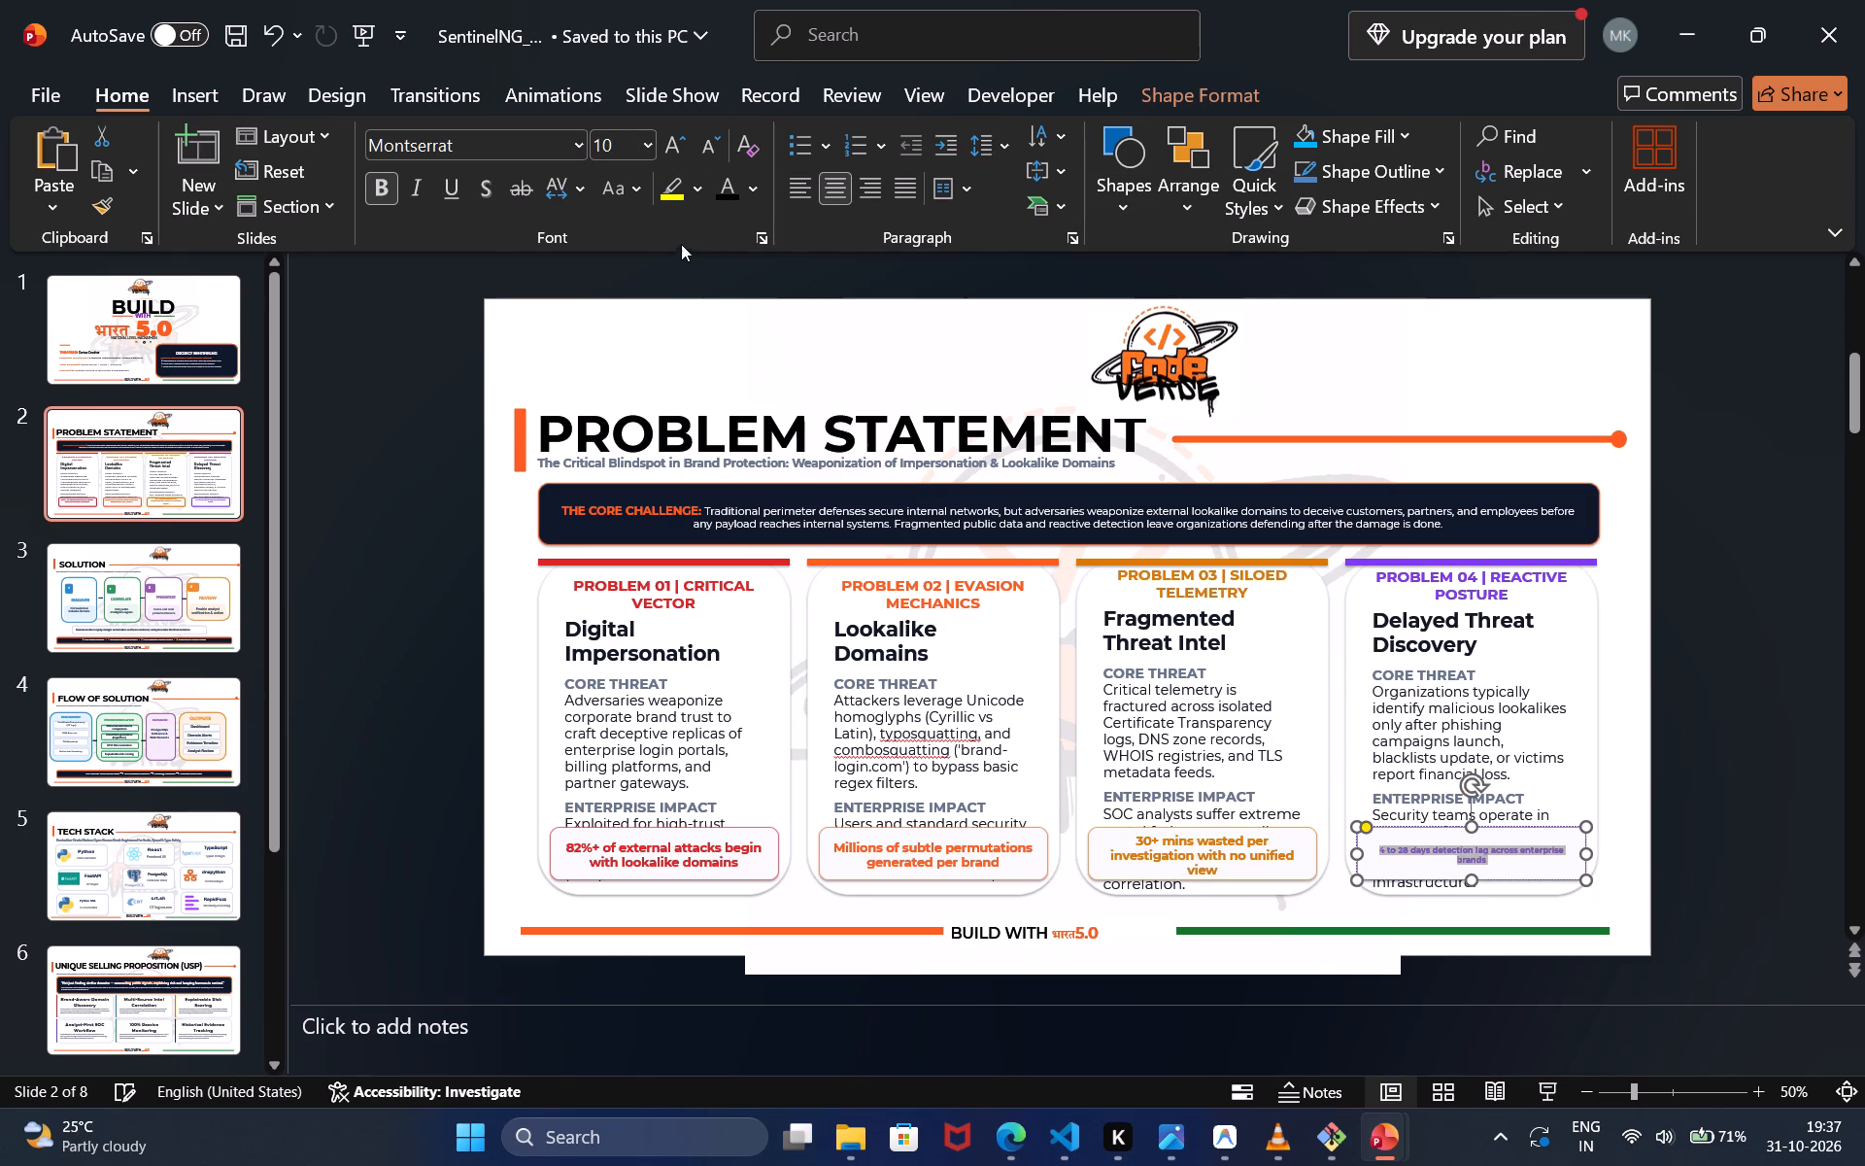
{"action": "left_click", "coordinate": [630, 145]}
{"action": "key", "text": "BackSpace"}
{"action": "type", "text": "15"}
{"action": "key", "text": "Return"}
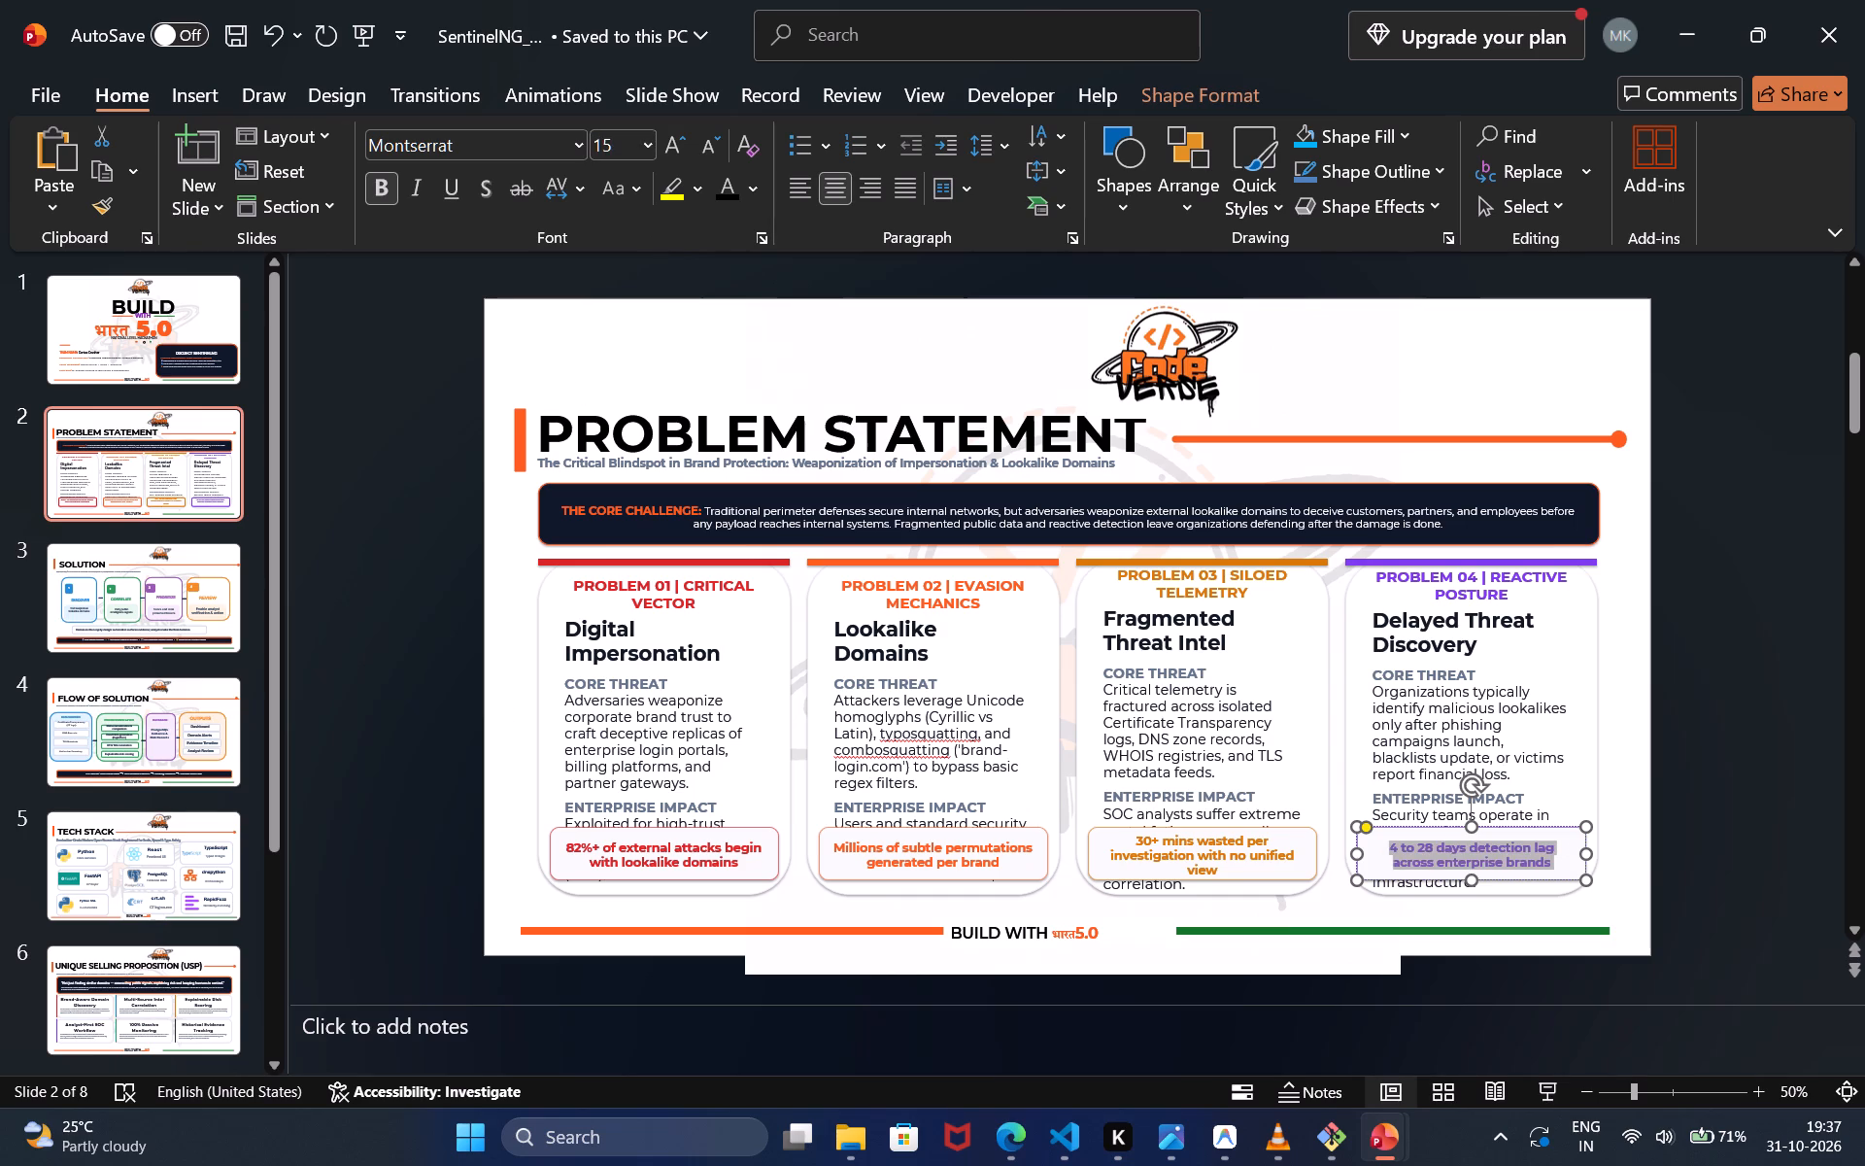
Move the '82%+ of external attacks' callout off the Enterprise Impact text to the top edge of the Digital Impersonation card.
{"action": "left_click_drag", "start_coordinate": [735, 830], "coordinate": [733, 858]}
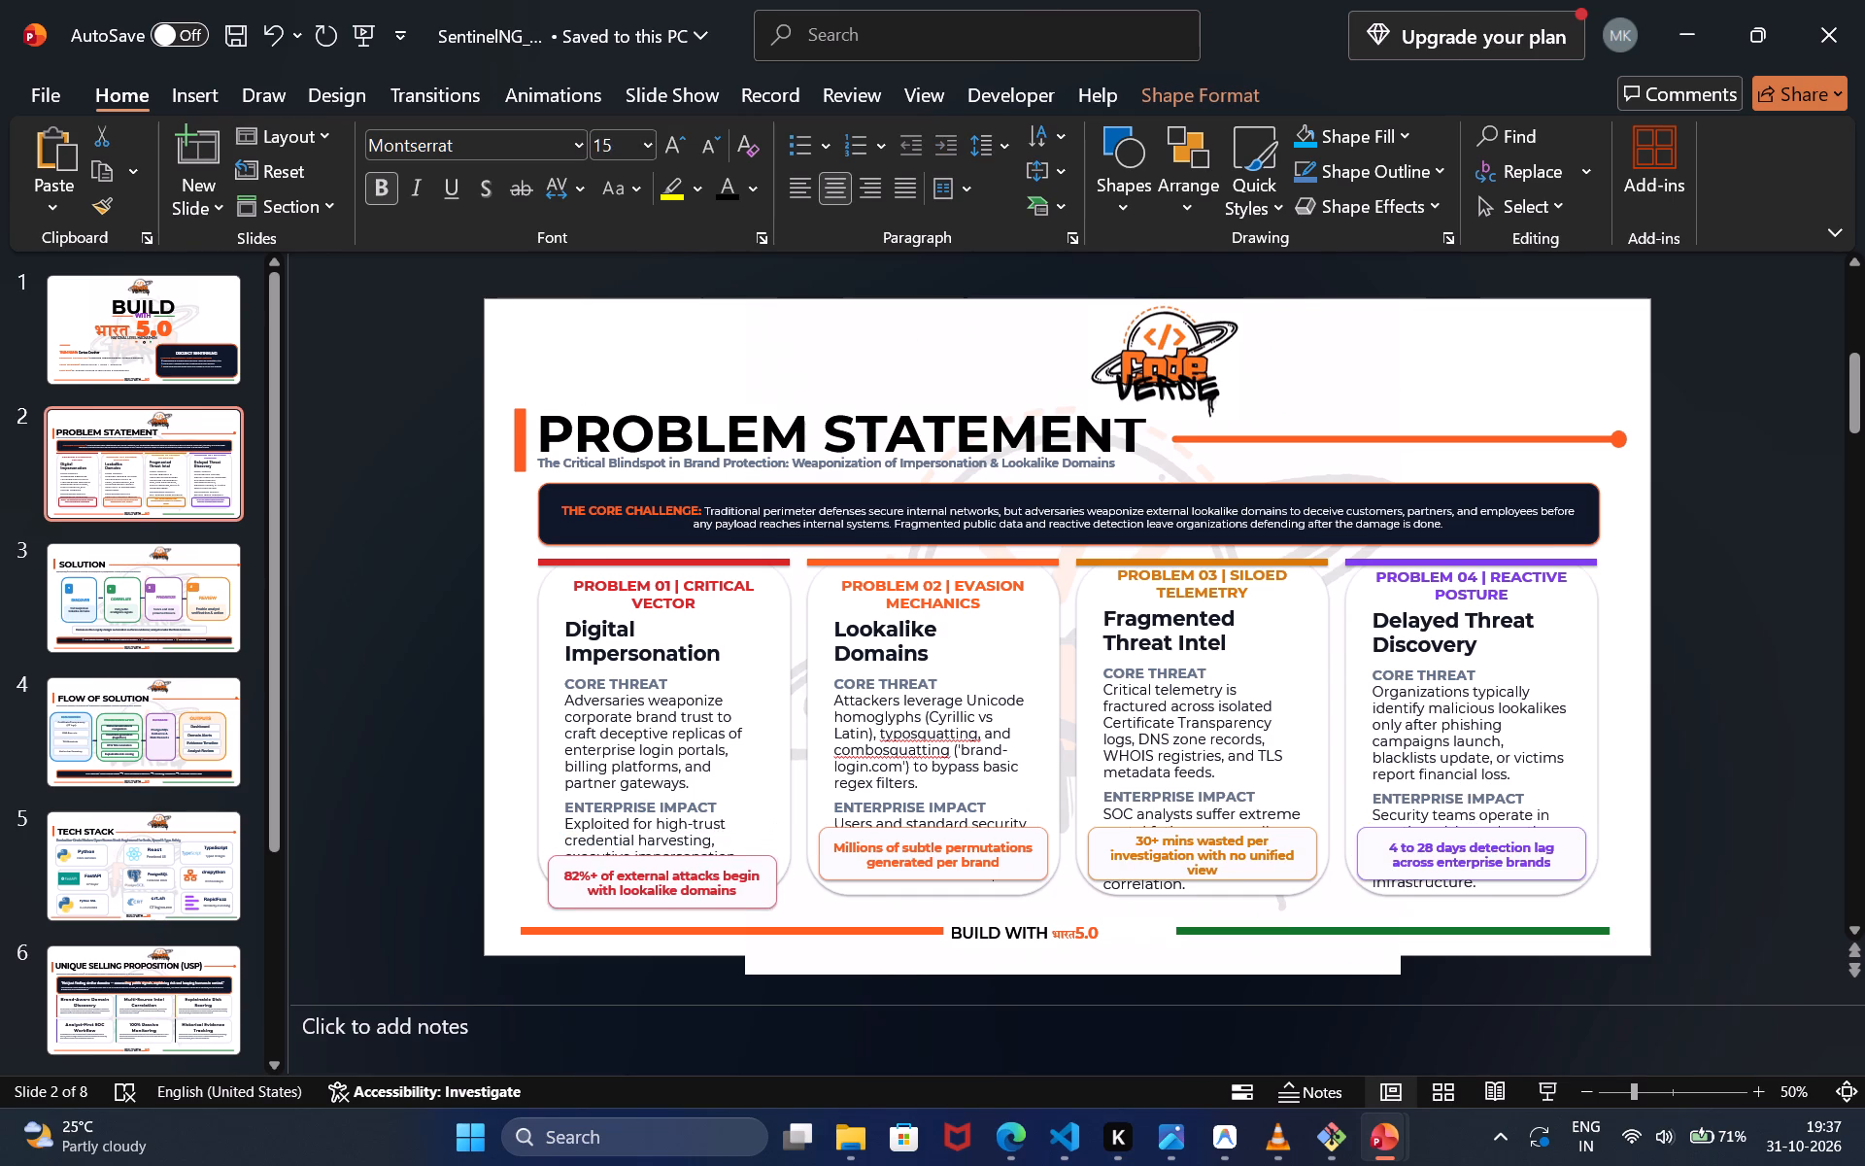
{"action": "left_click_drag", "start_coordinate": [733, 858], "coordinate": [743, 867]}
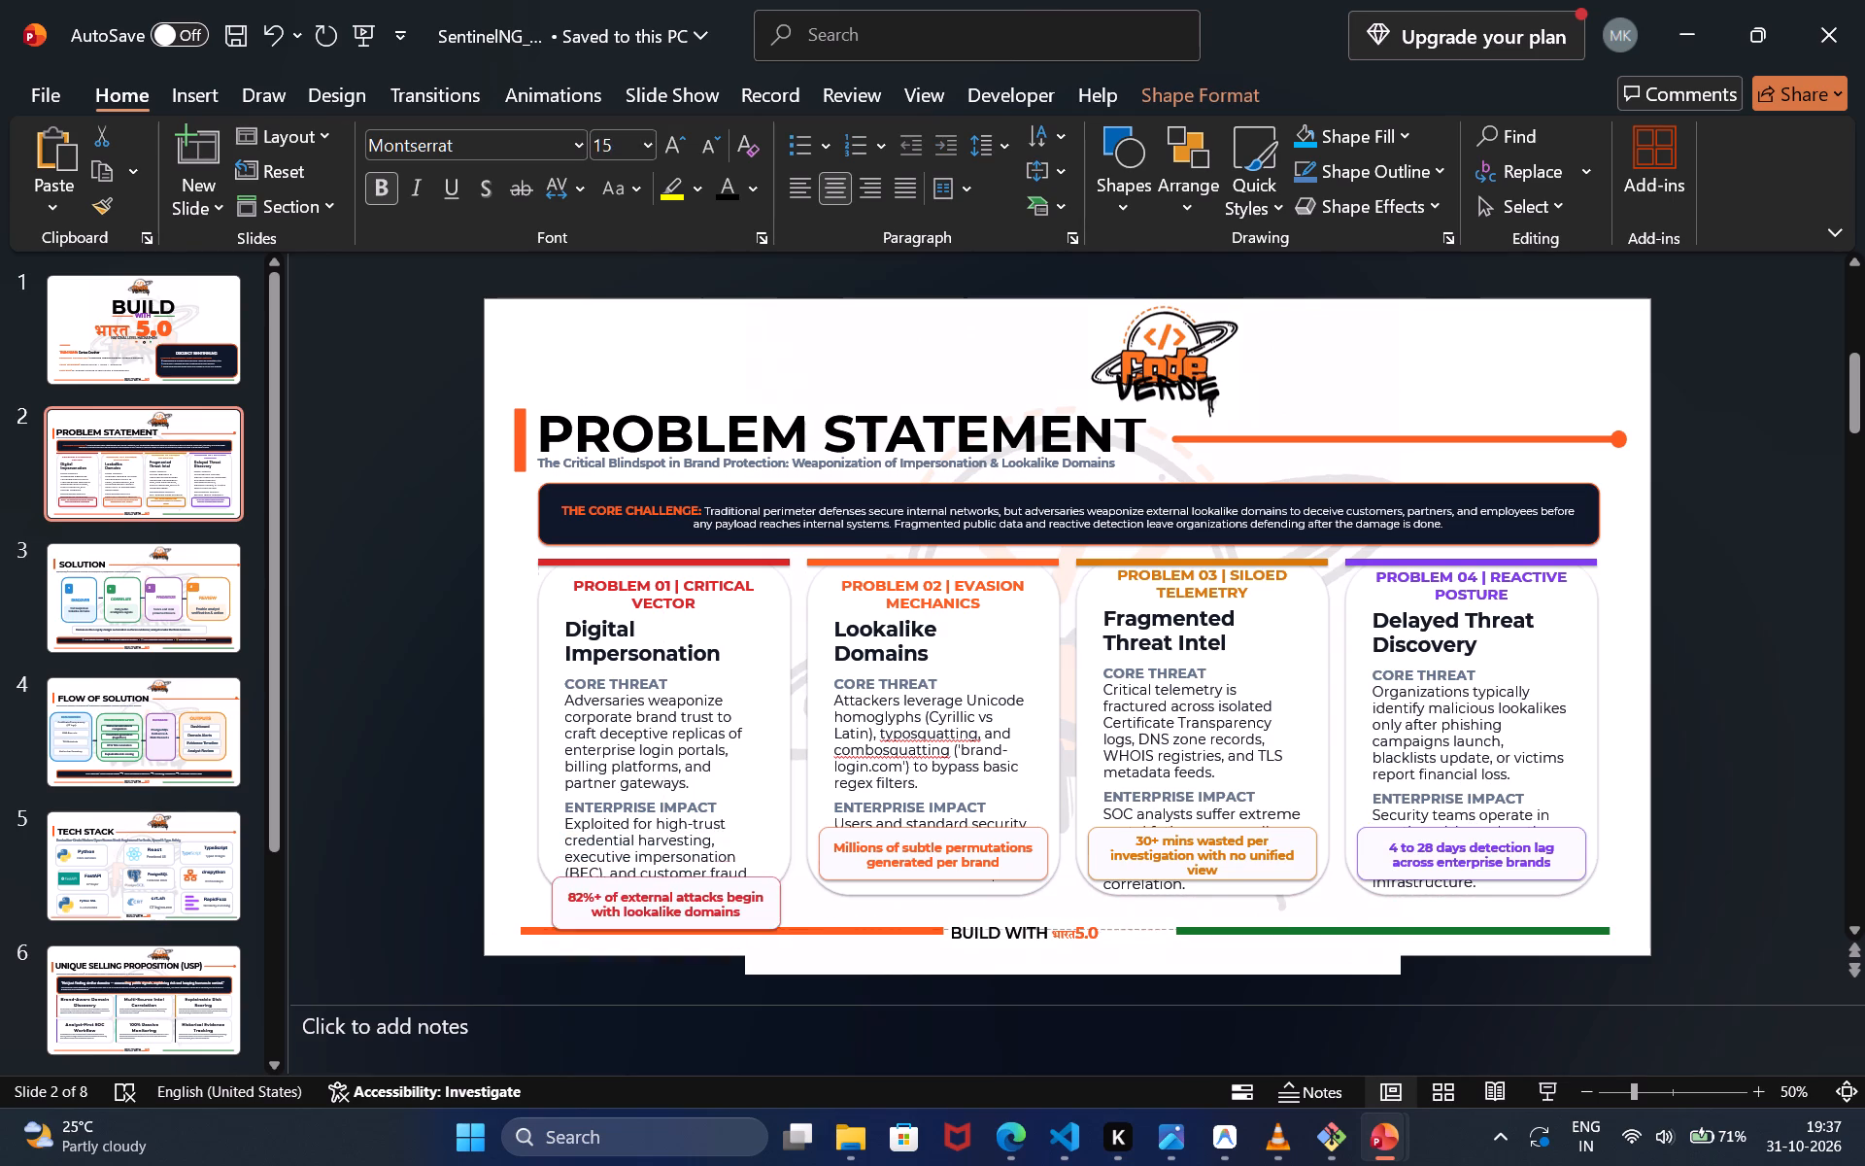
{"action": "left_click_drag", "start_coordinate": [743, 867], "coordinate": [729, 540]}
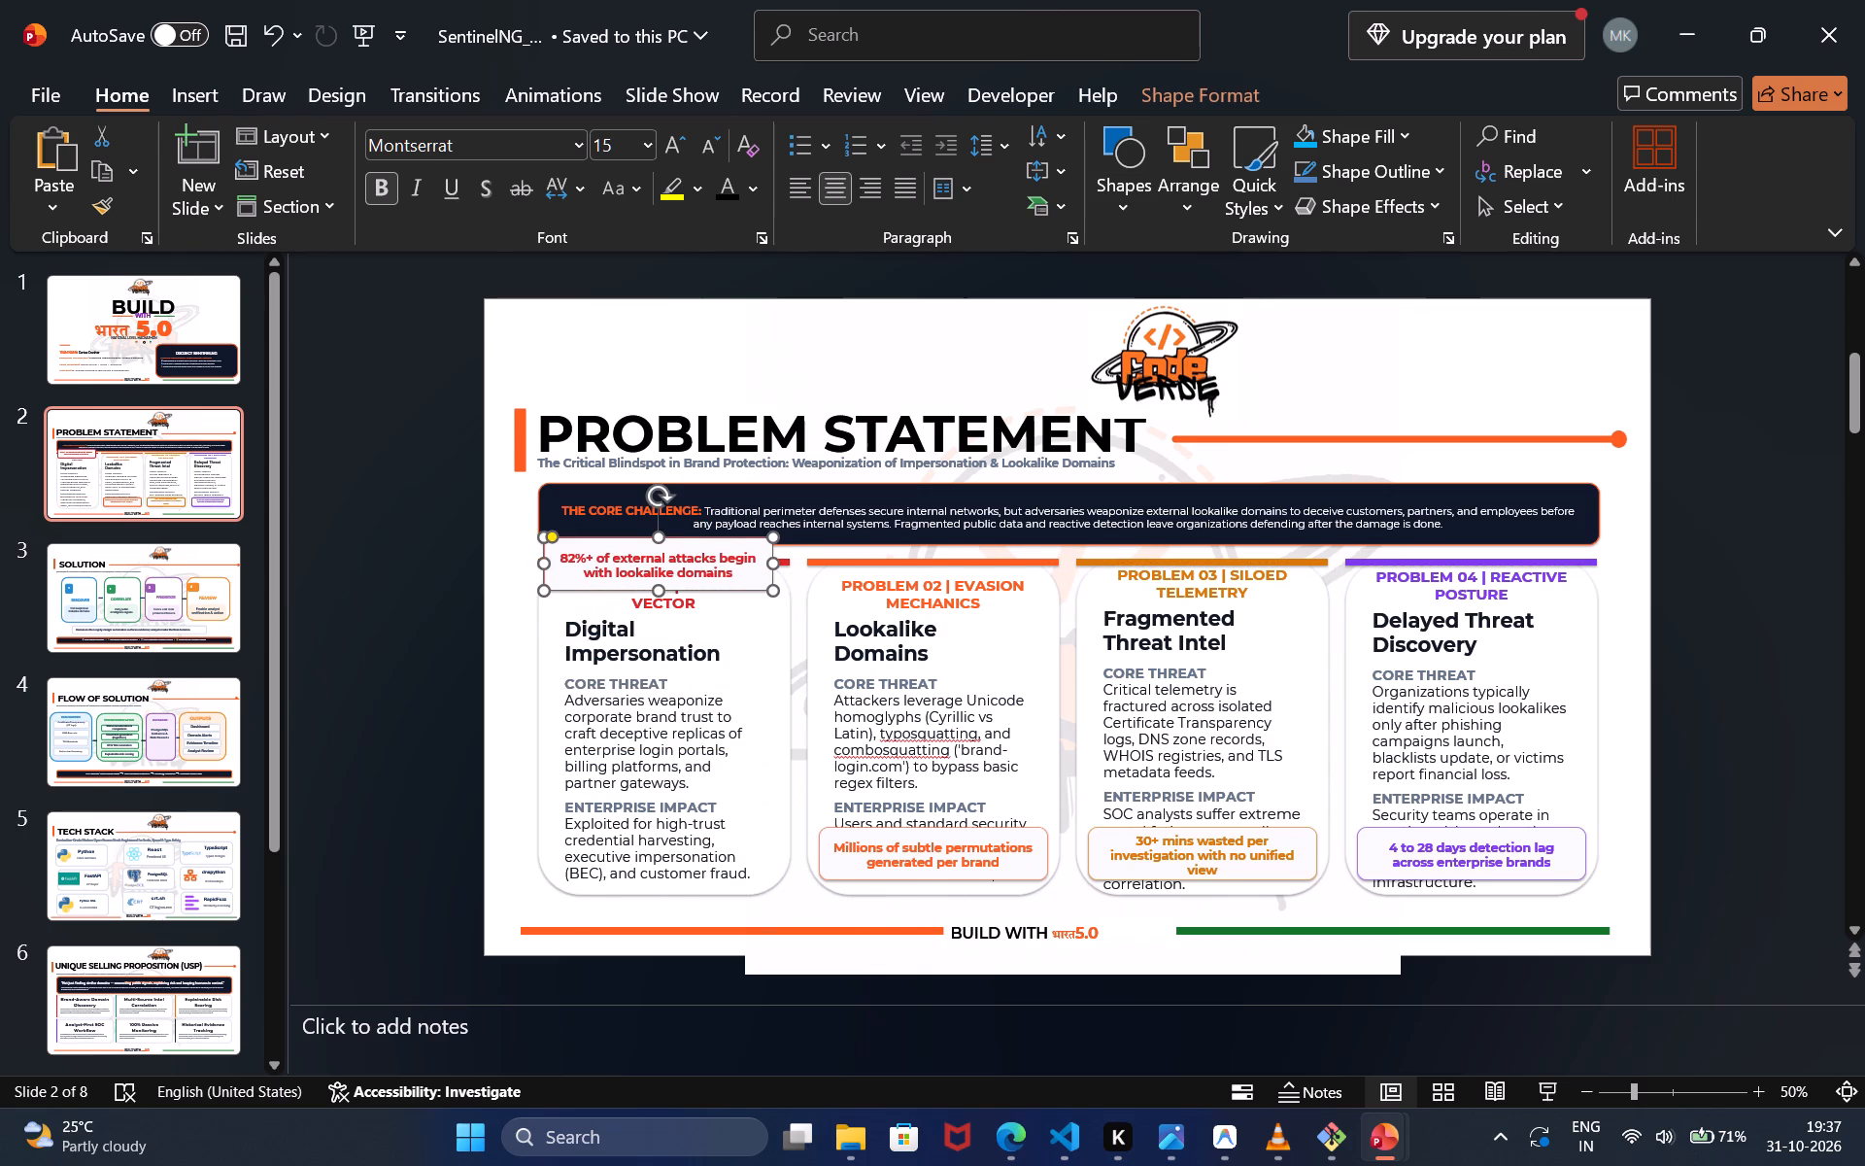
Shrink the Code Verse logo slightly so it clears the slide title.
{"action": "left_click", "coordinate": [1134, 351]}
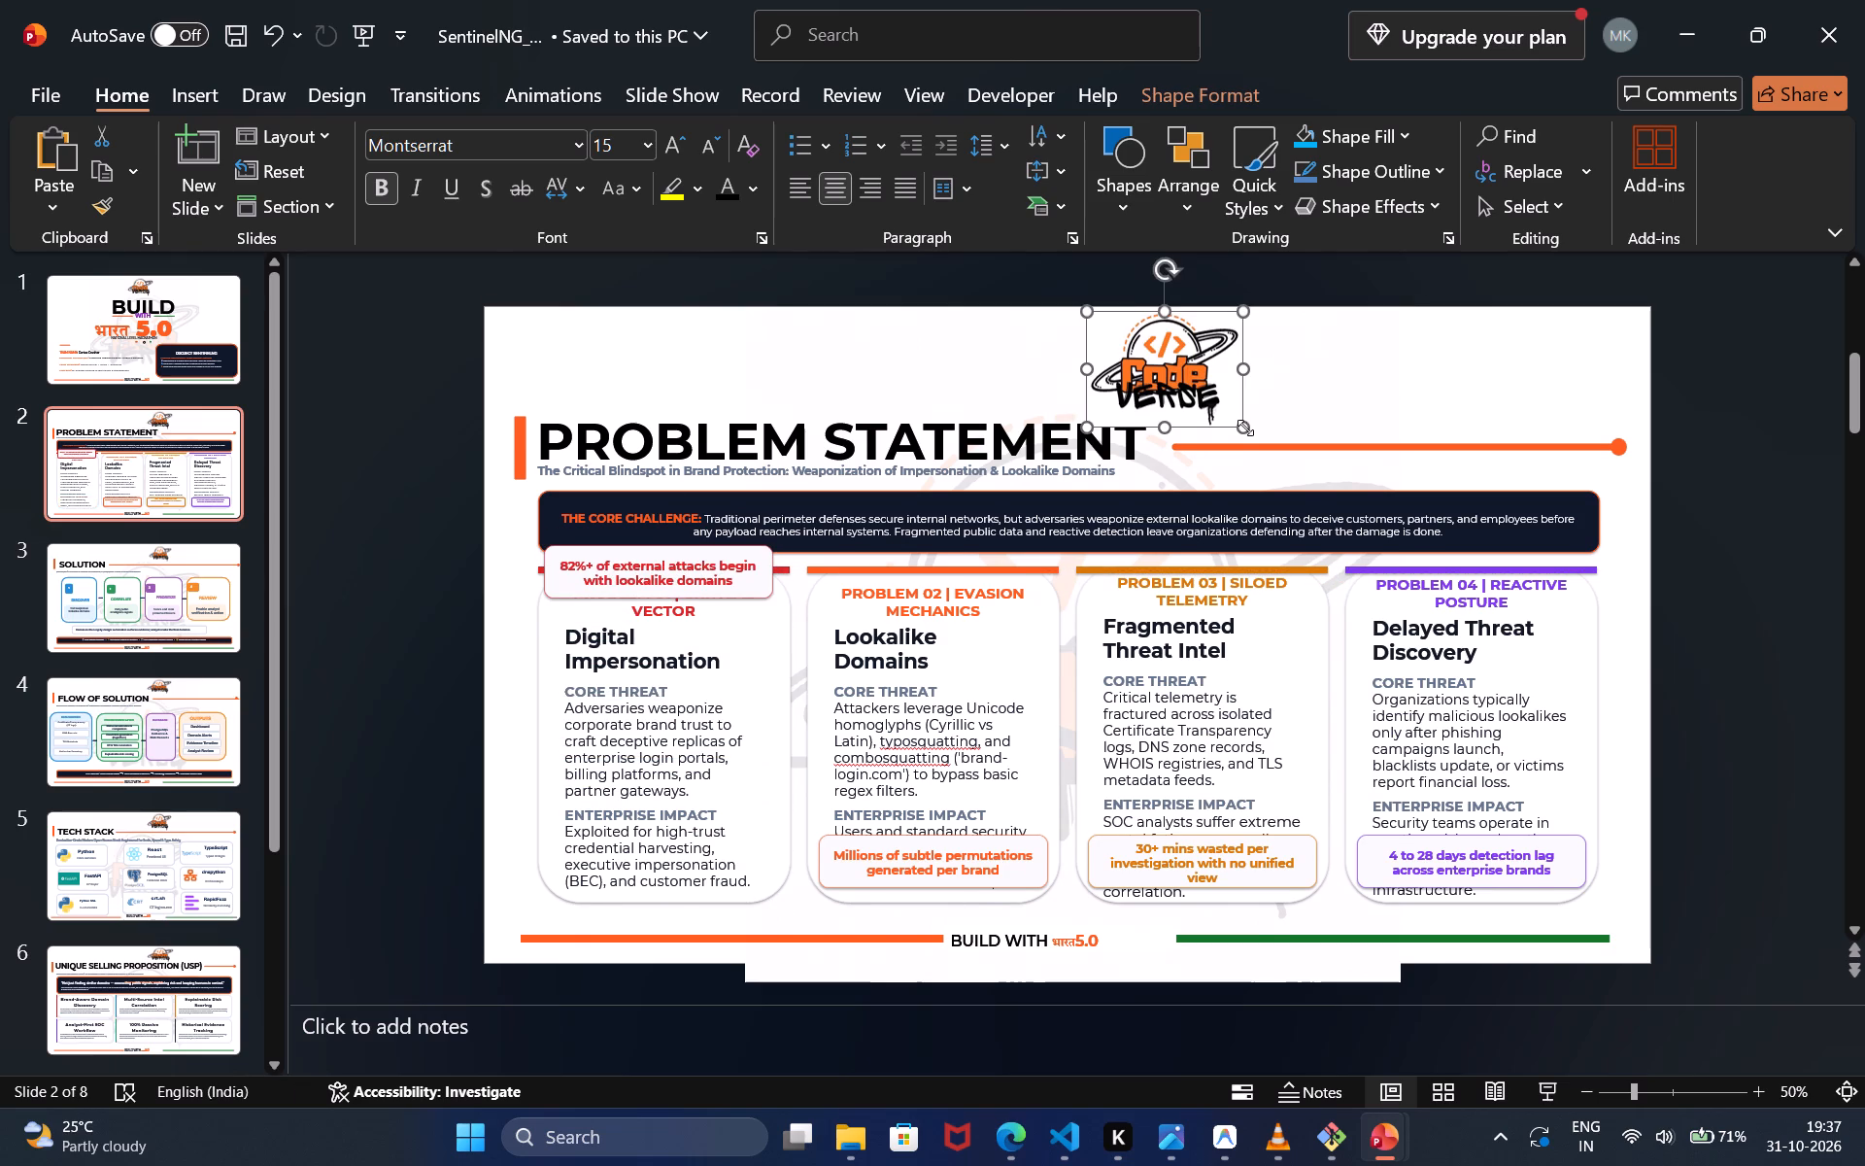
{"action": "left_click_drag", "start_coordinate": [1246, 429], "coordinate": [1227, 400]}
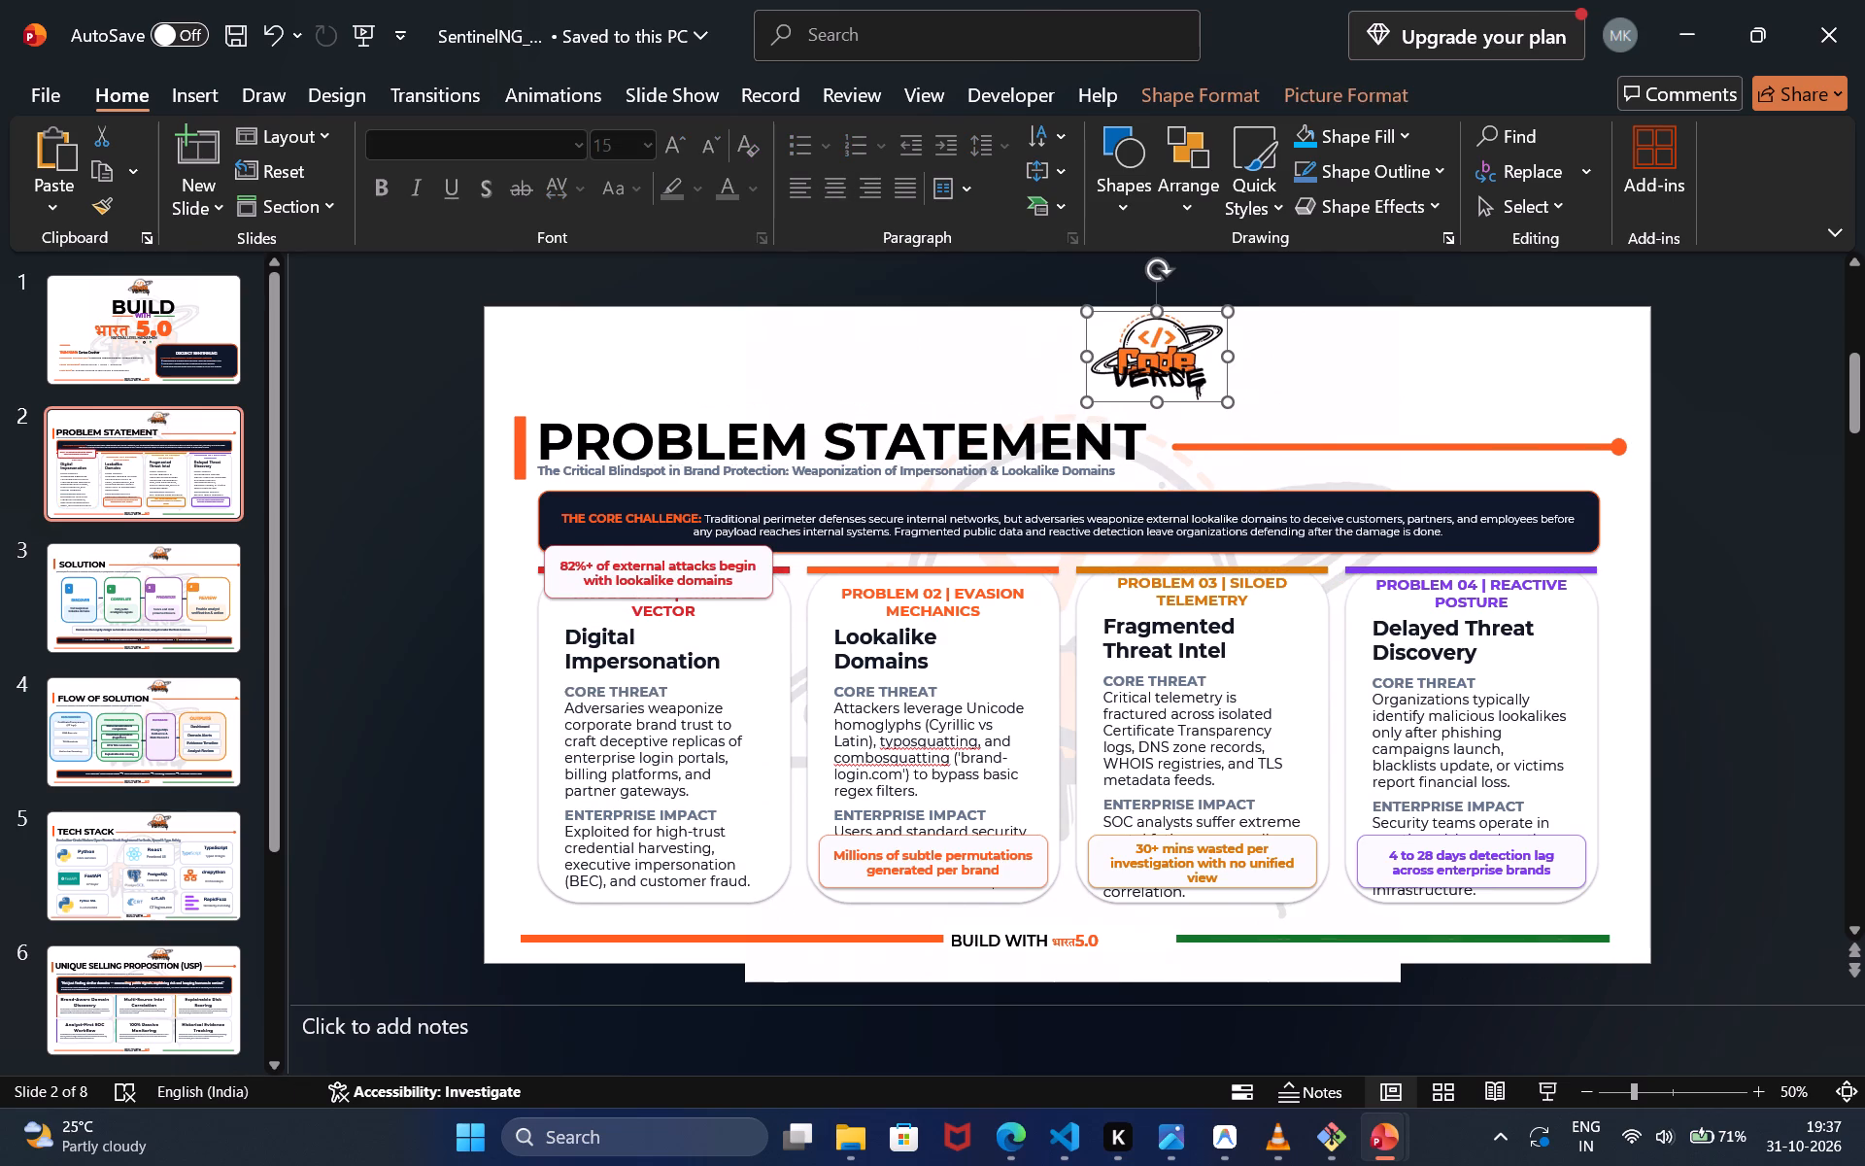
Move the PROBLEM STATEMENT title up on the slide, along with its orange vertical bar and horizontal accent line.
{"action": "left_click", "coordinate": [1016, 459]}
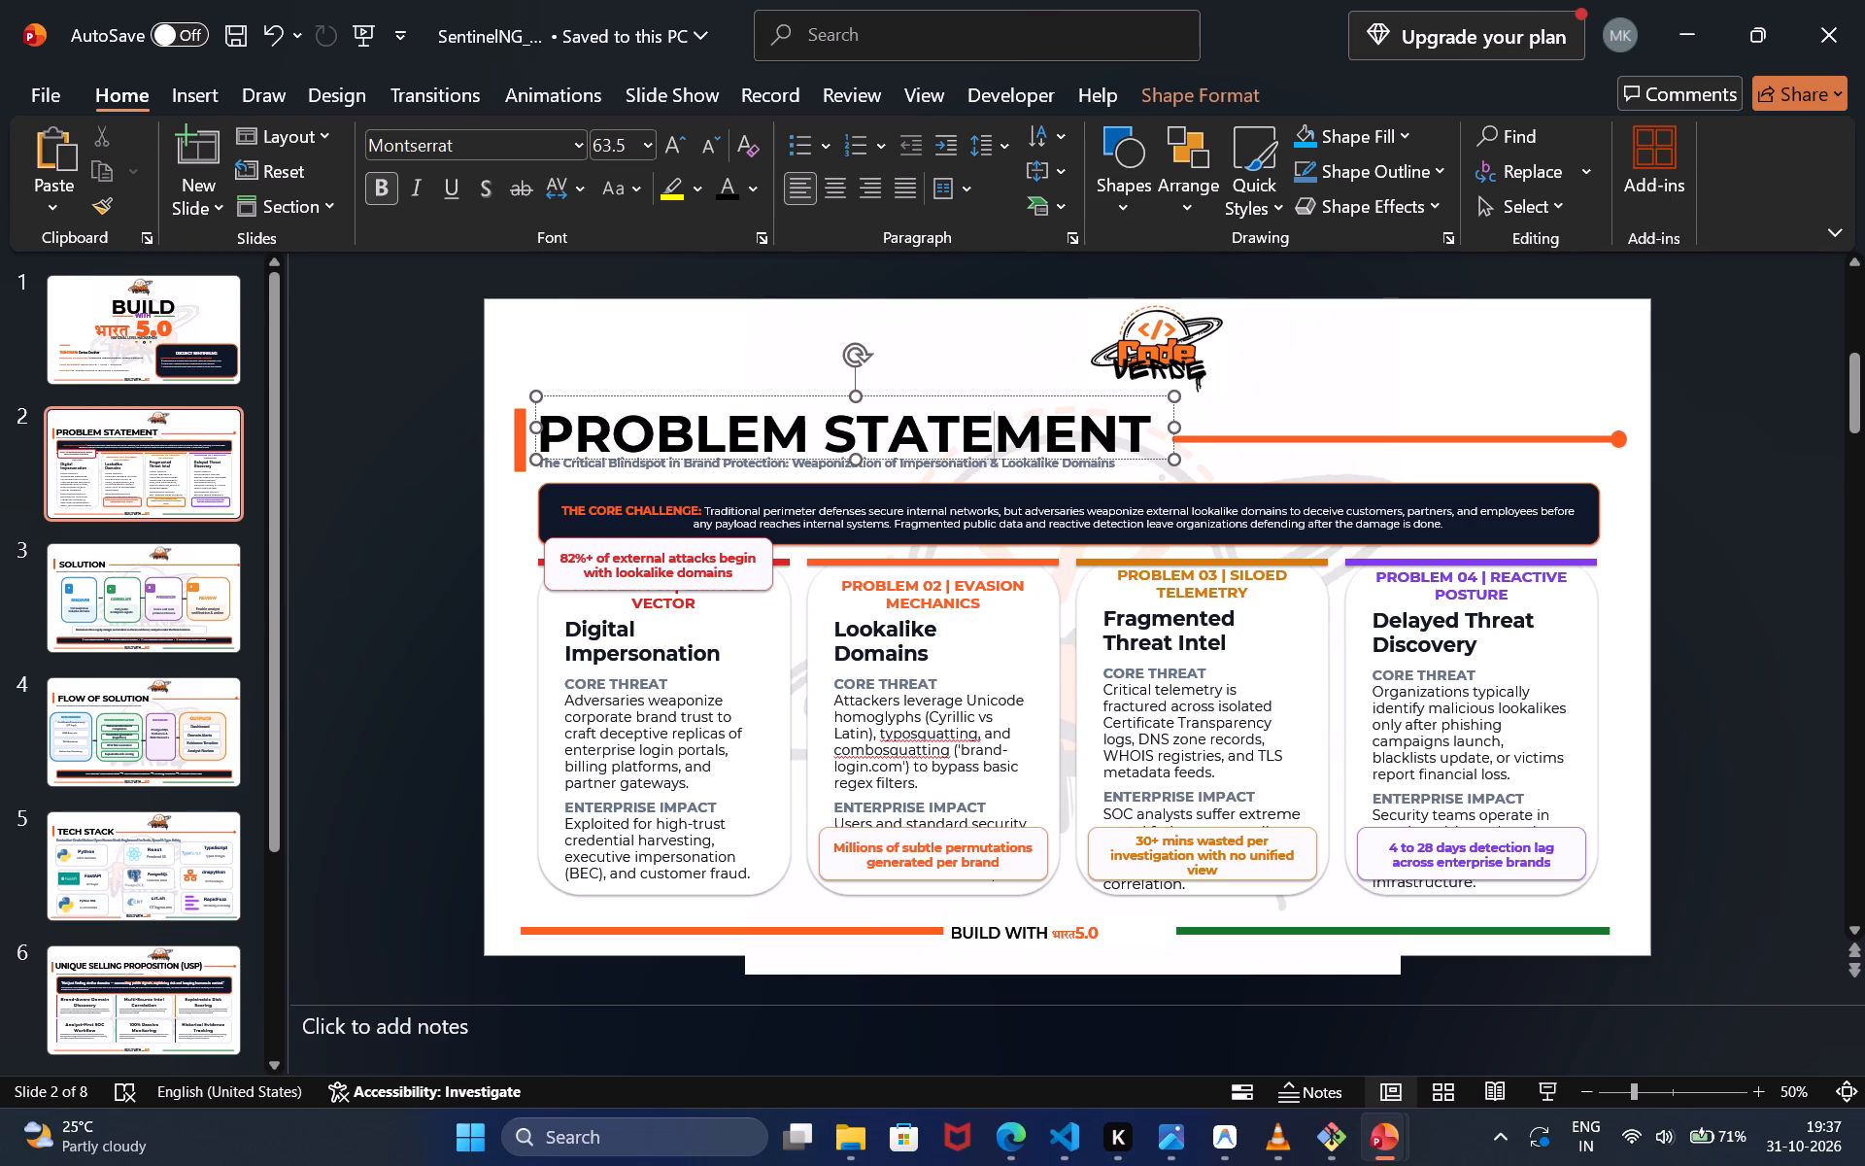
{"action": "left_click_drag", "start_coordinate": [967, 395], "coordinate": [961, 373]}
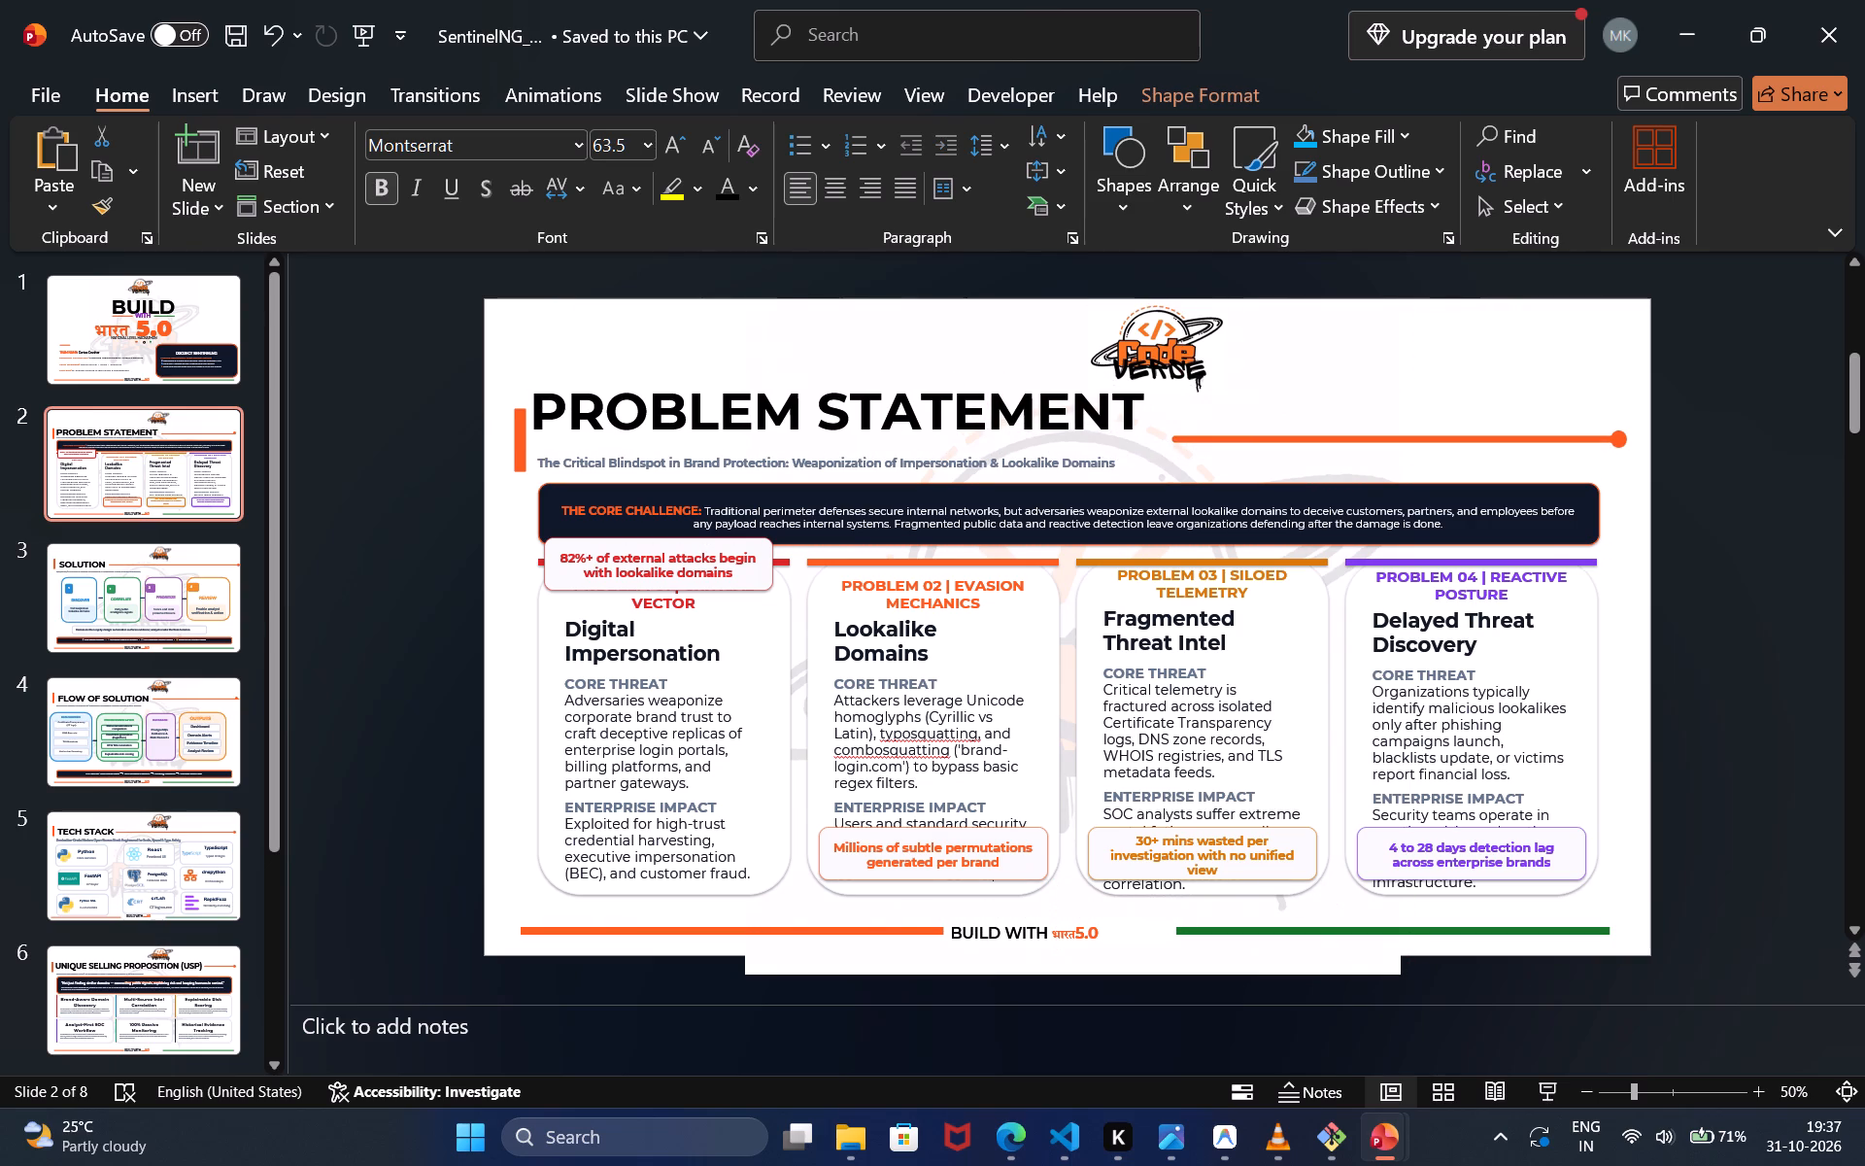
{"action": "left_click_drag", "start_coordinate": [961, 373], "coordinate": [960, 376]}
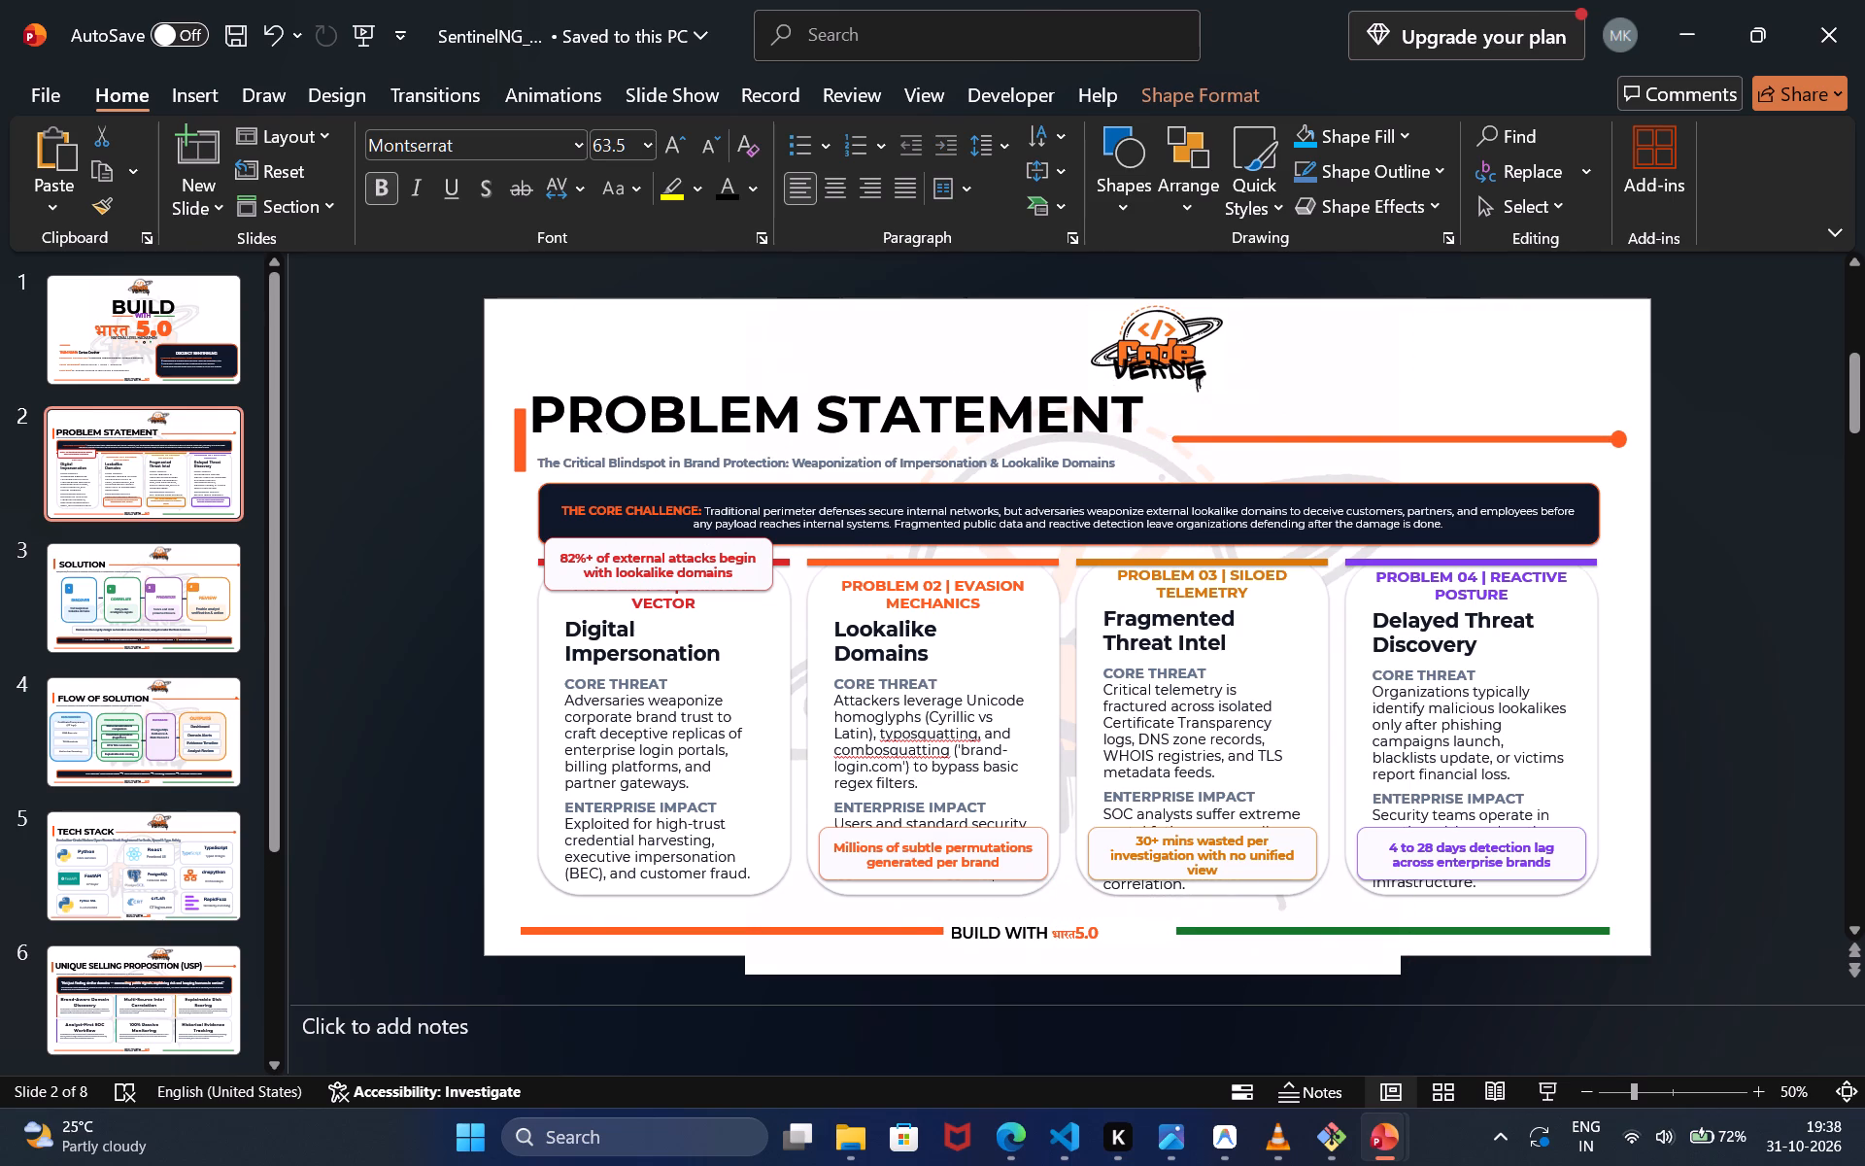
{"action": "left_click_drag", "start_coordinate": [960, 376], "coordinate": [961, 376]}
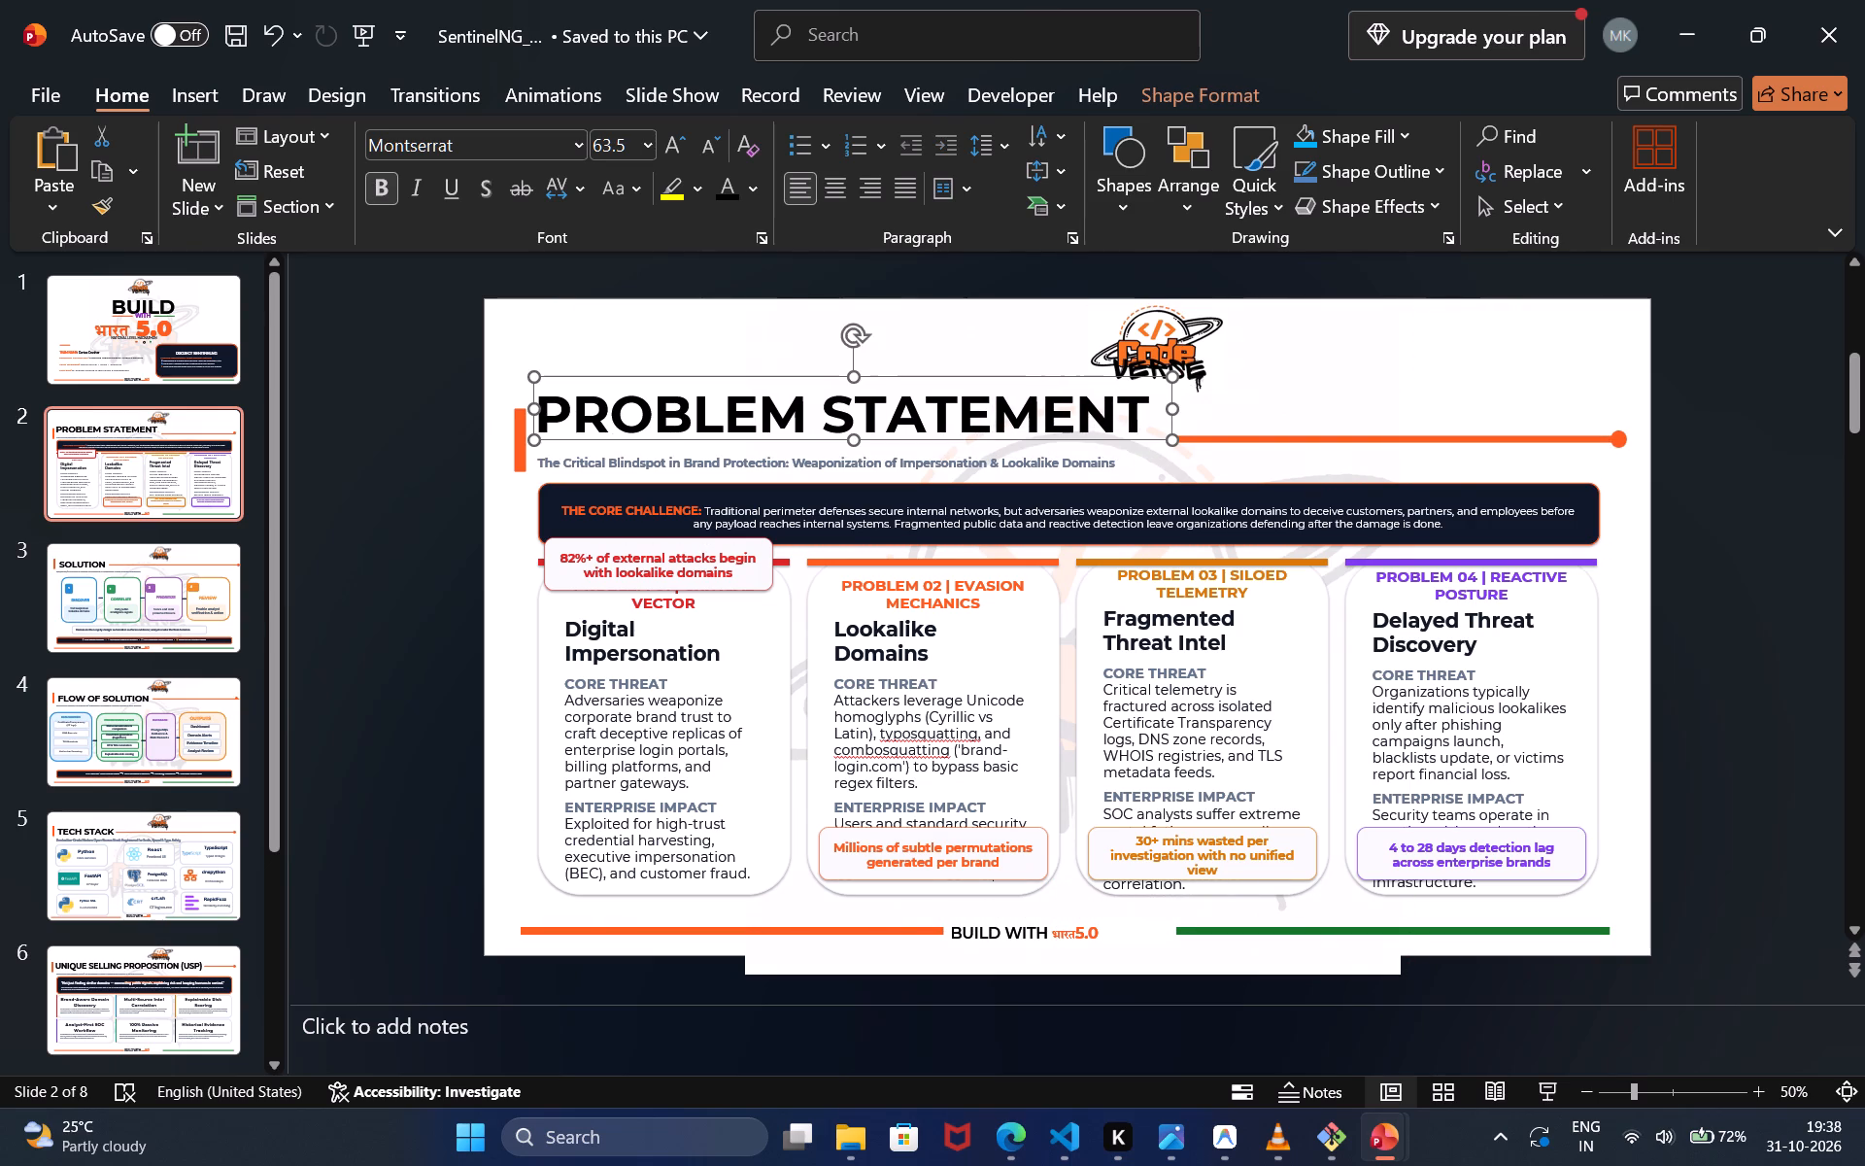
{"action": "left_click", "coordinate": [526, 460]}
{"action": "left_click_drag", "start_coordinate": [526, 460], "coordinate": [520, 440]}
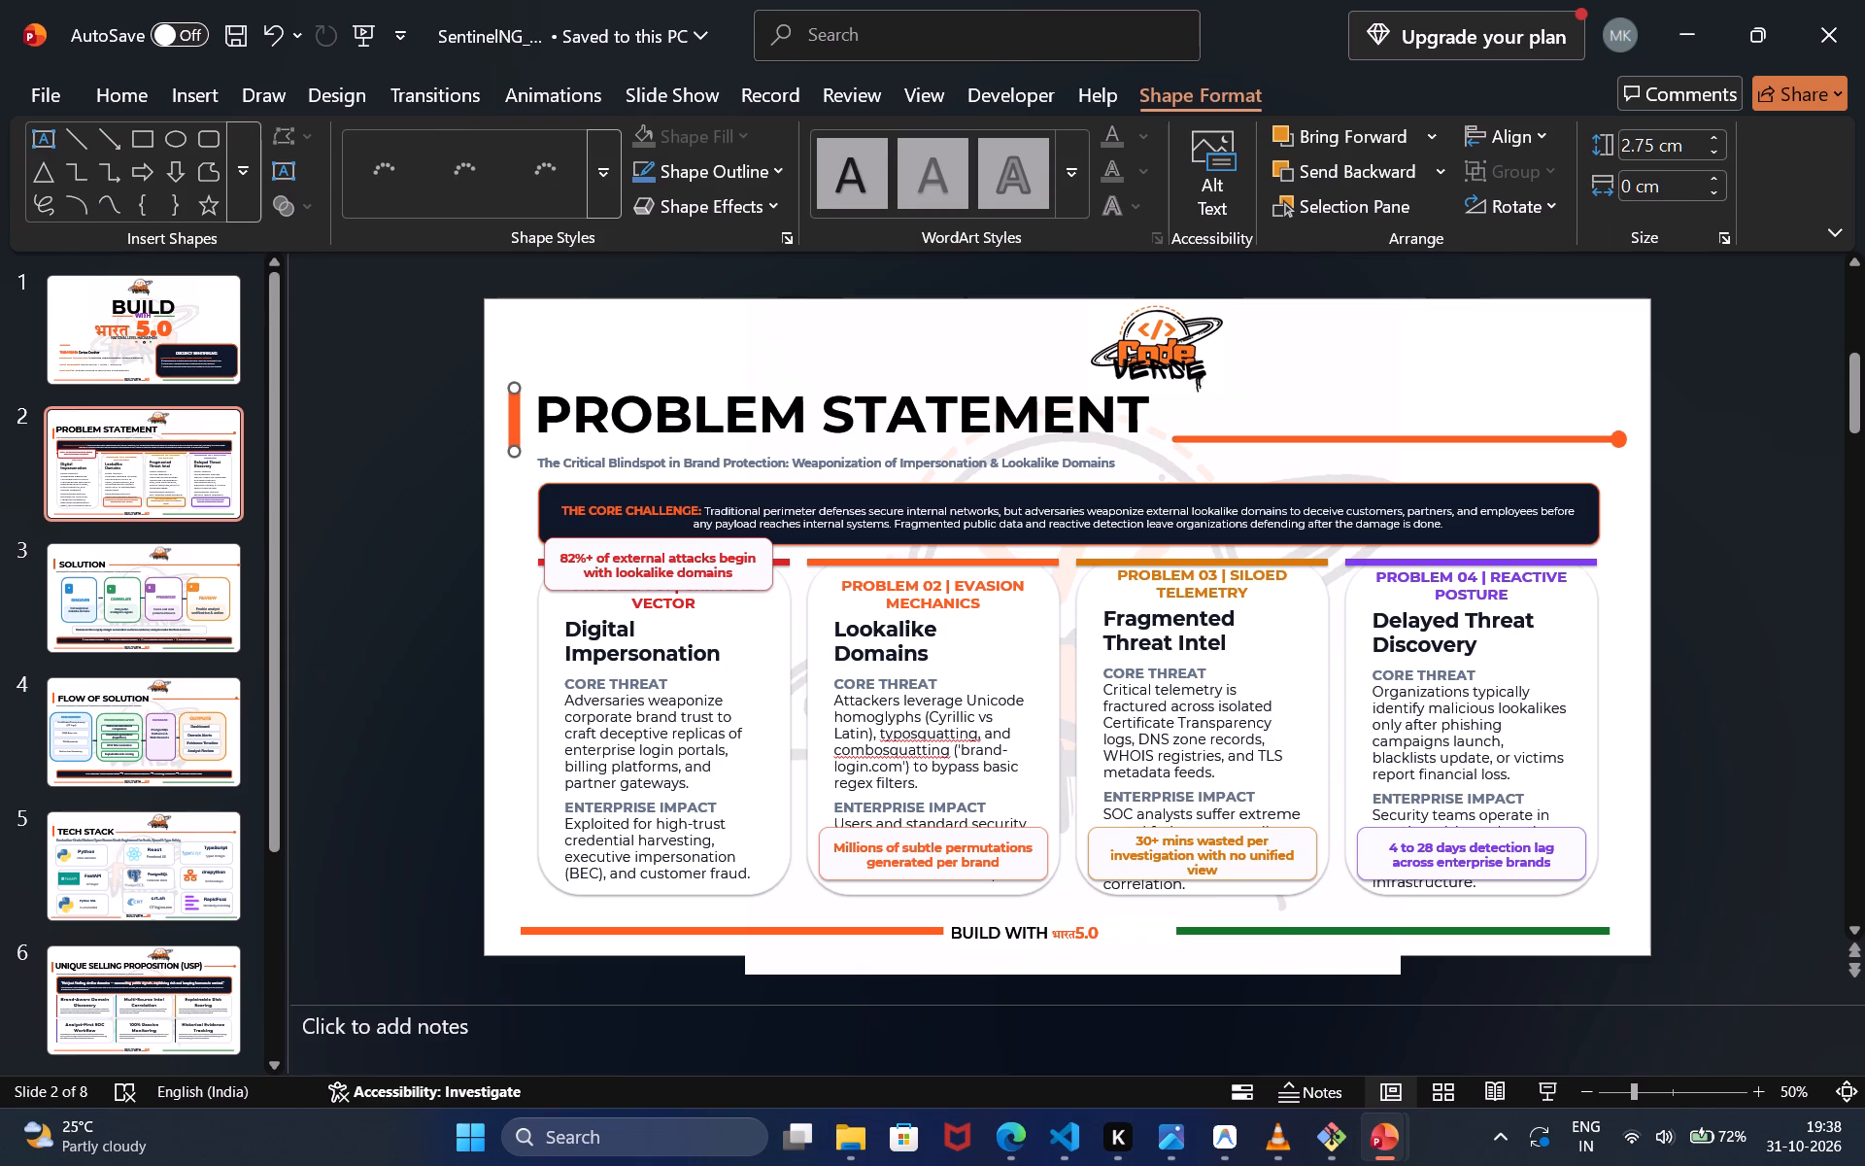
{"action": "left_click", "coordinate": [1228, 445]}
{"action": "left_click_drag", "start_coordinate": [1228, 445], "coordinate": [1227, 423]}
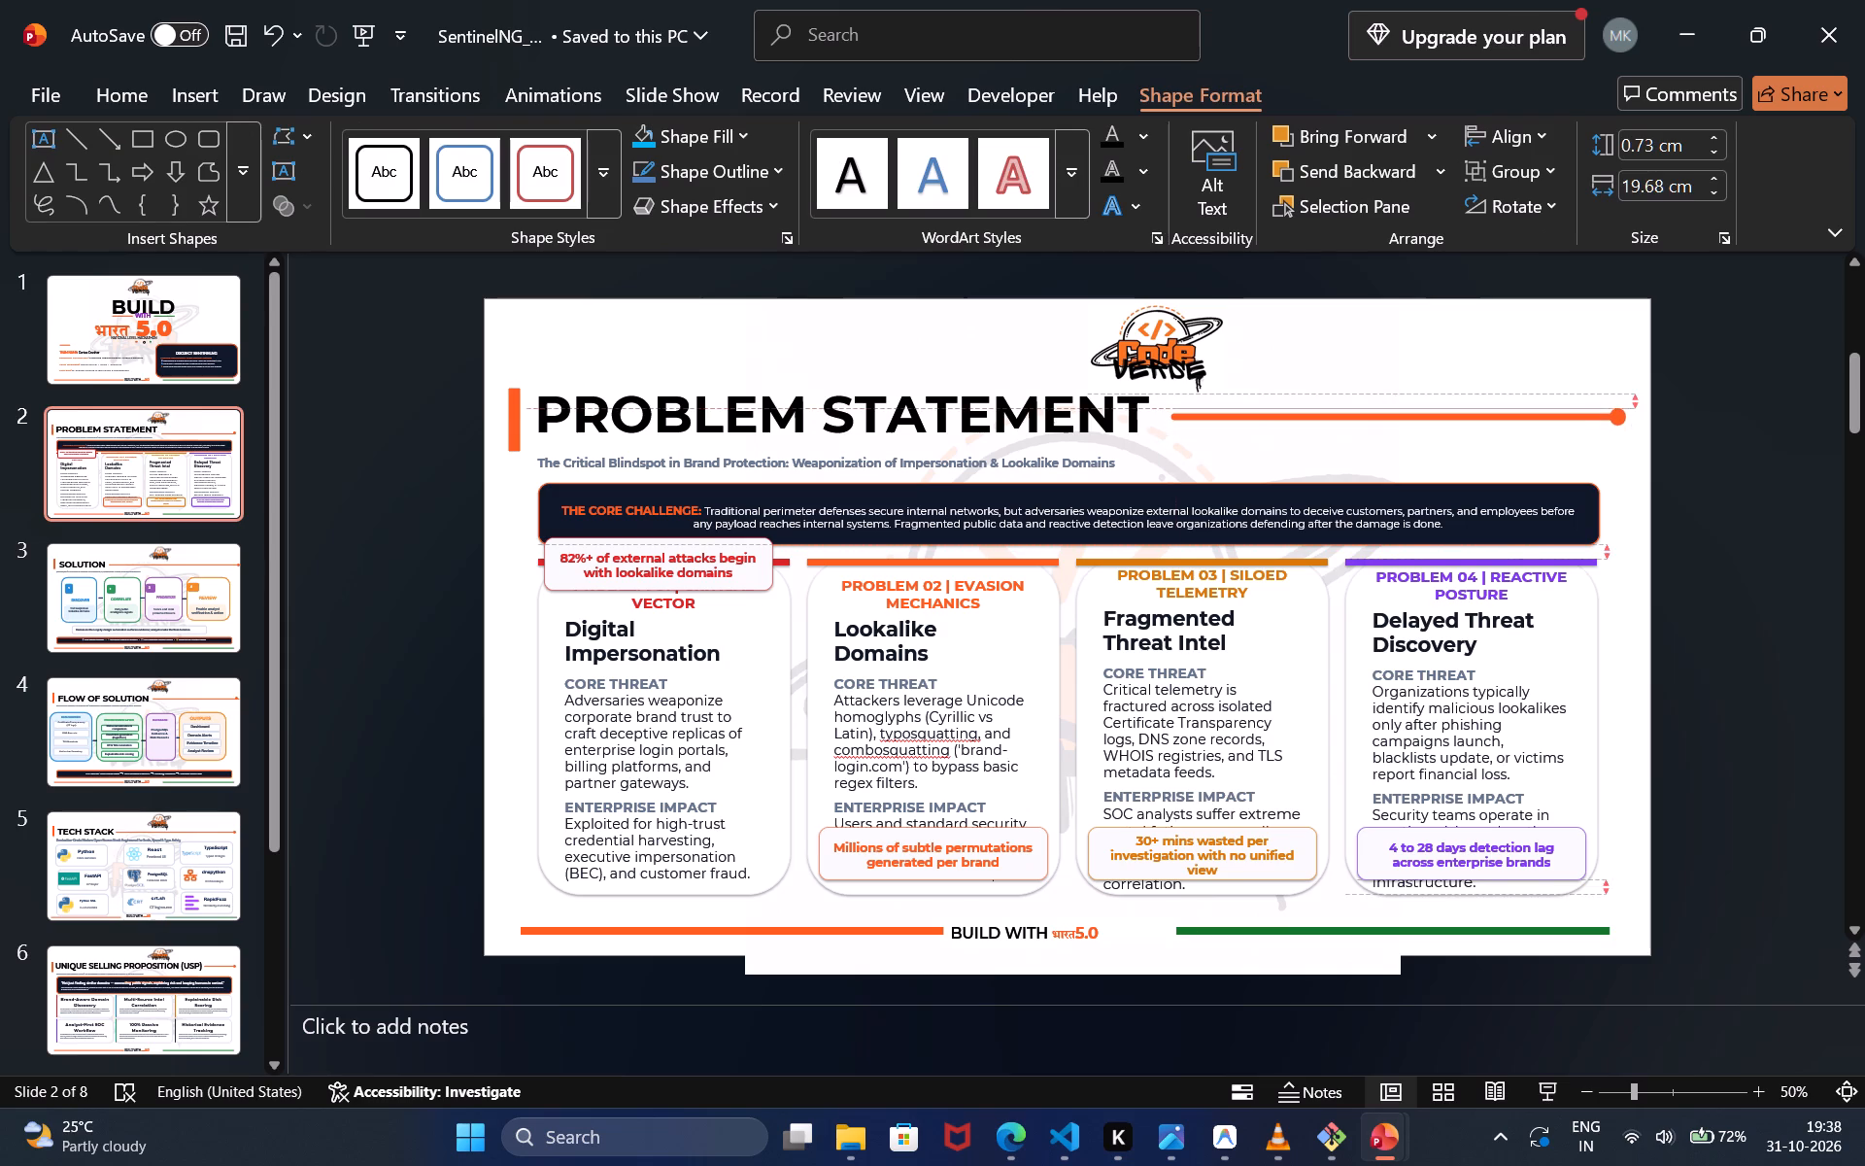
{"action": "left_click_drag", "start_coordinate": [1227, 423], "coordinate": [1226, 421]}
Move the subtitle and THE CORE CHALLENGE banner up beneath the raised title, leaving space above the problem cards.
{"action": "left_click", "coordinate": [1051, 463]}
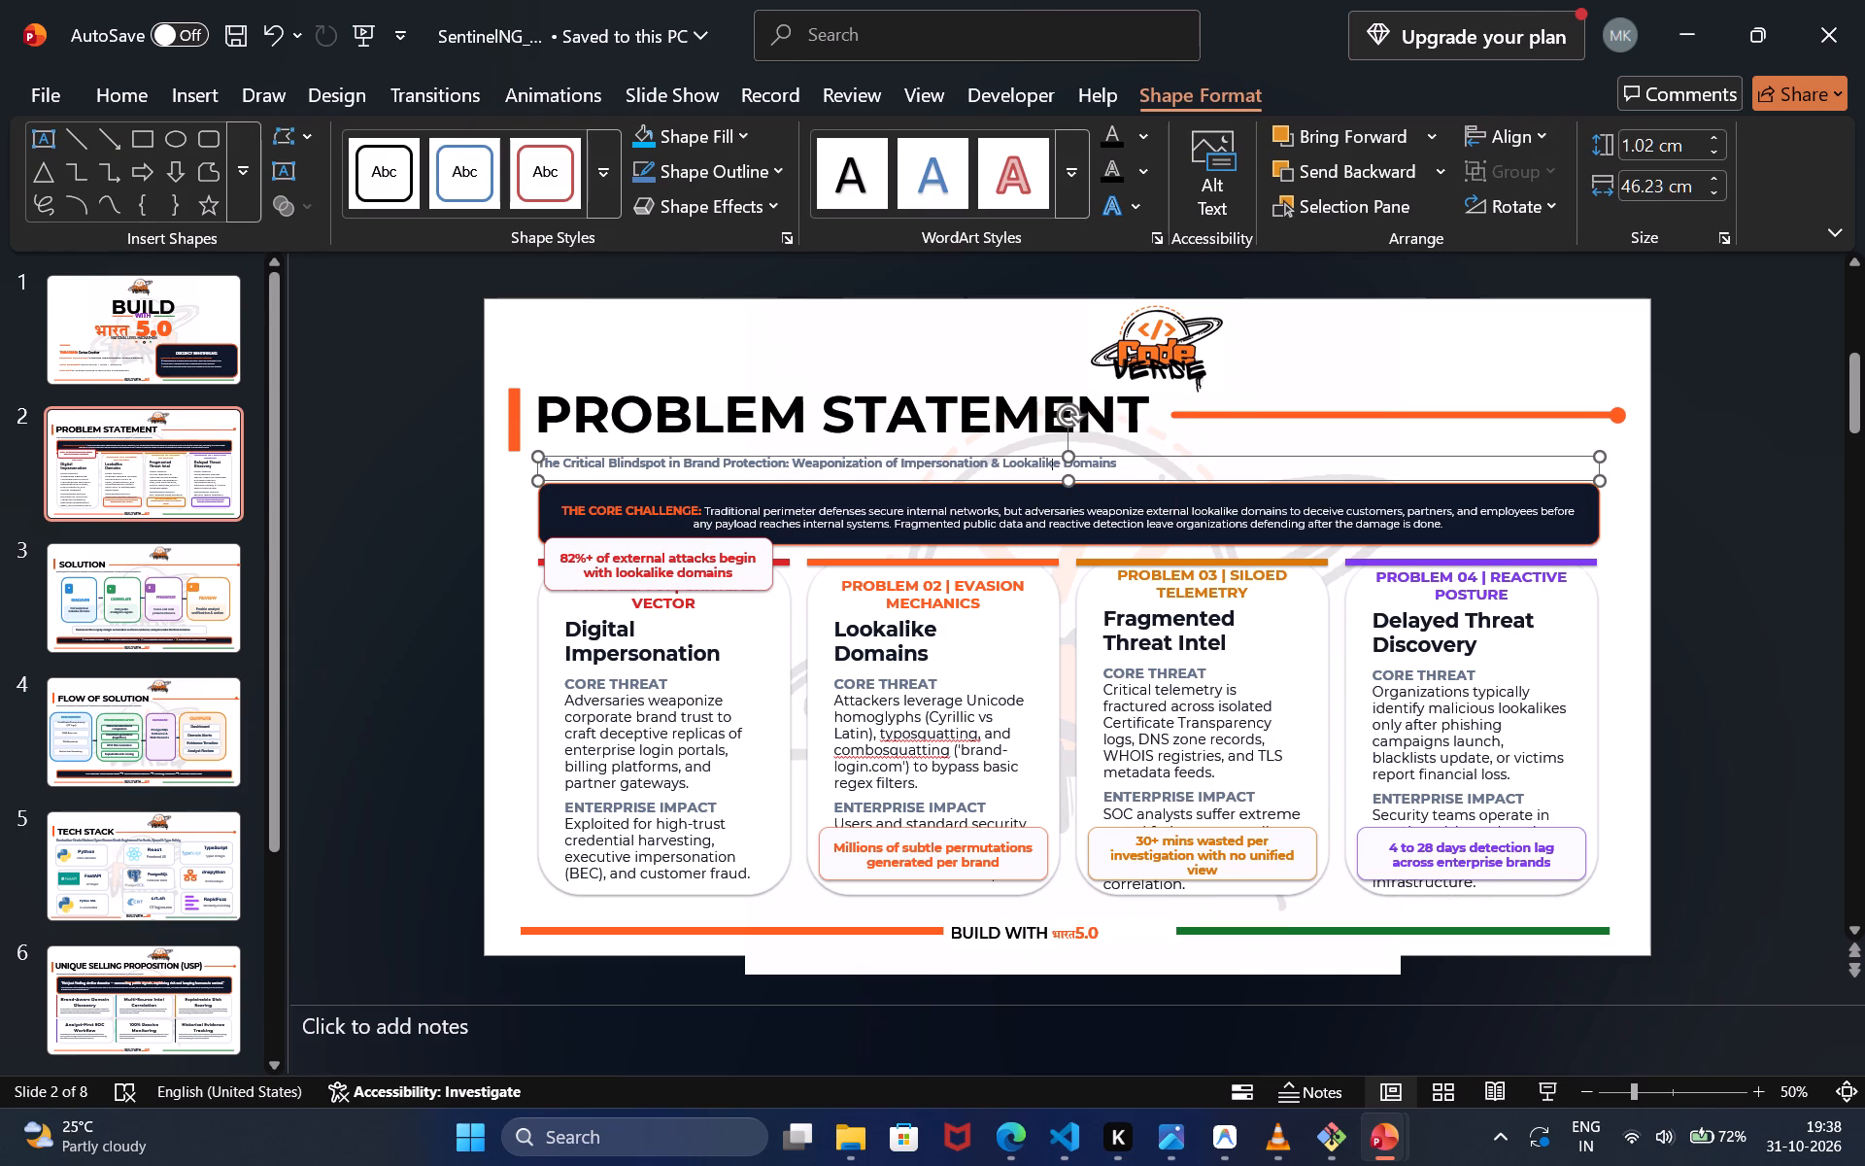
{"action": "left_click_drag", "start_coordinate": [1039, 455], "coordinate": [1038, 442]}
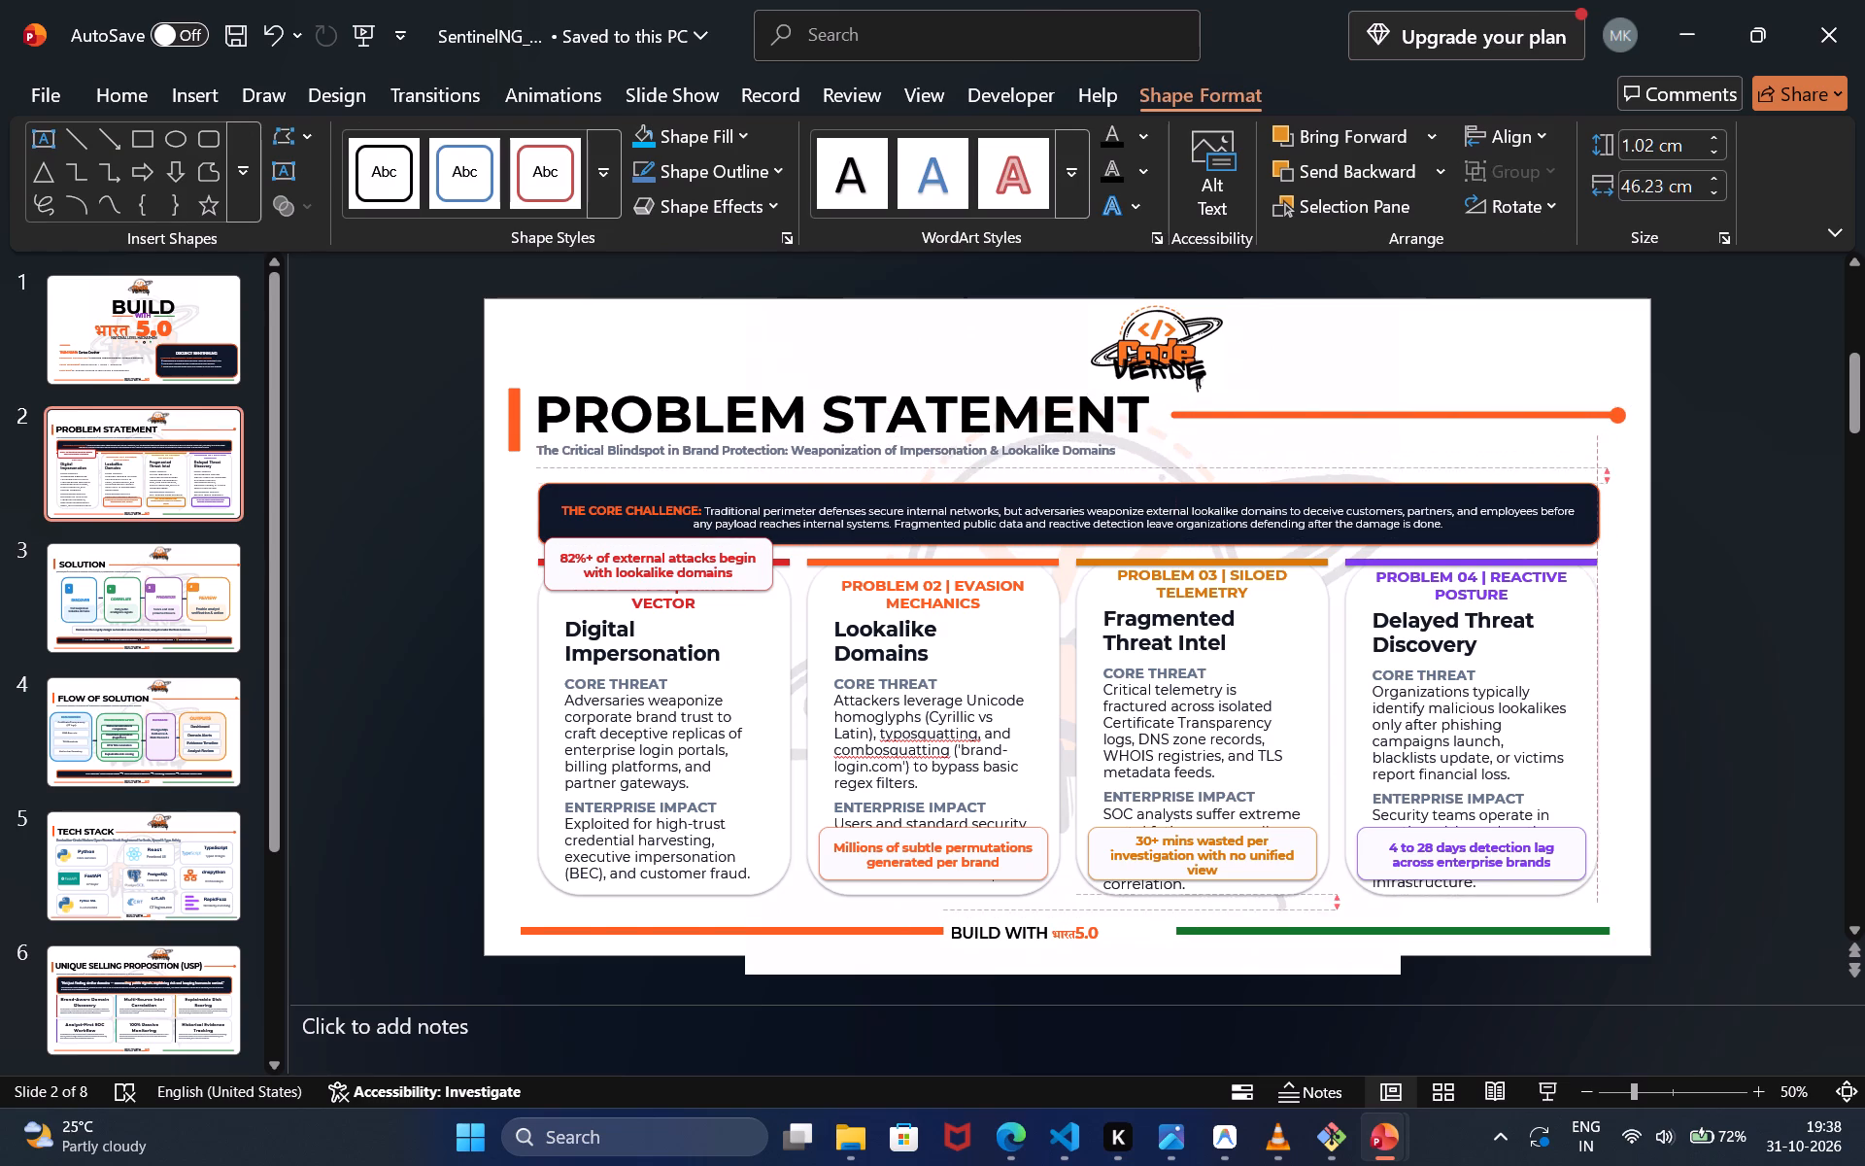
{"action": "left_click_drag", "start_coordinate": [1038, 442], "coordinate": [1038, 441]}
{"action": "left_click", "coordinate": [1017, 487]}
{"action": "left_click_drag", "start_coordinate": [1017, 487], "coordinate": [999, 478]}
{"action": "left_click_drag", "start_coordinate": [981, 483], "coordinate": [971, 465]}
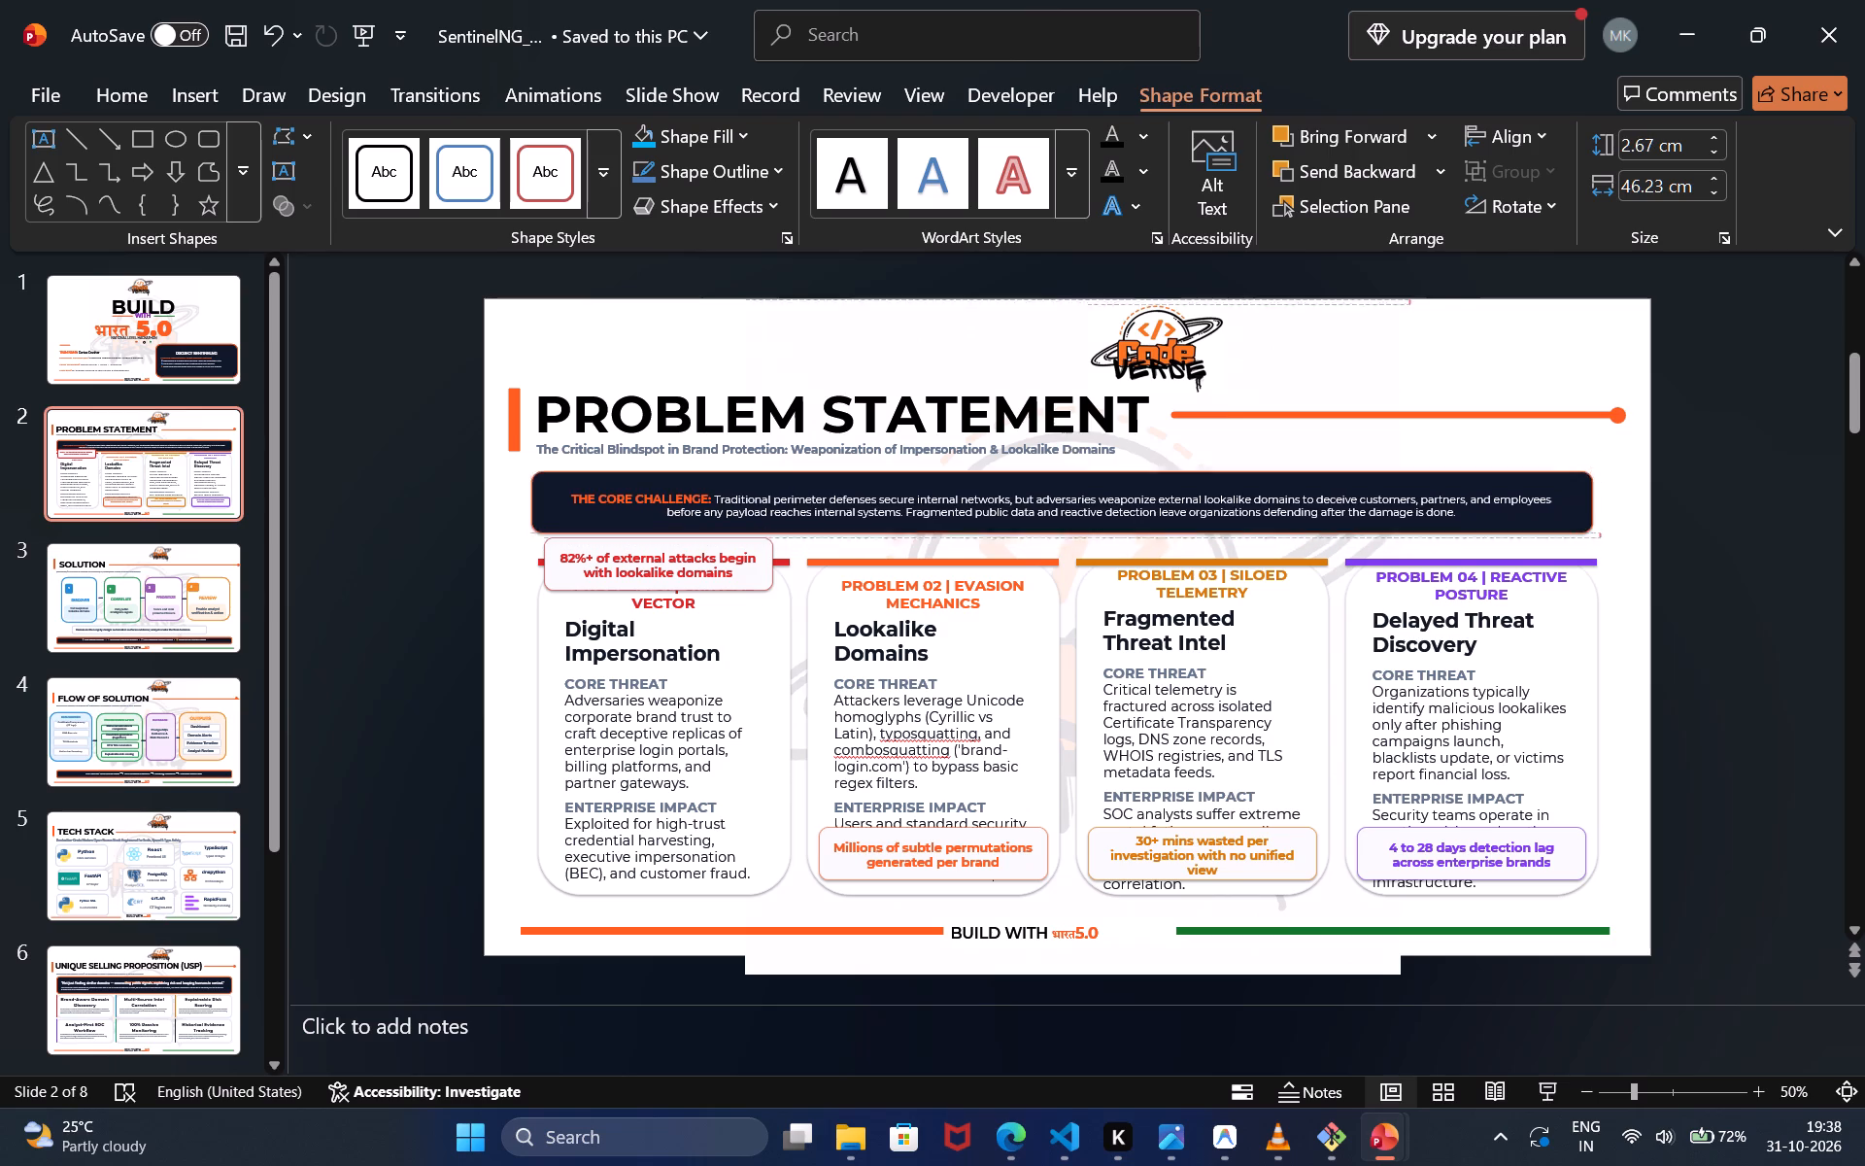
{"action": "left_click_drag", "start_coordinate": [971, 465], "coordinate": [967, 462]}
Reposition the '82%+ of external attacks' callout within the Digital Impersonation card, over its heading area and clear of the Enterprise Impact text.
{"action": "left_click_drag", "start_coordinate": [759, 547], "coordinate": [755, 537]}
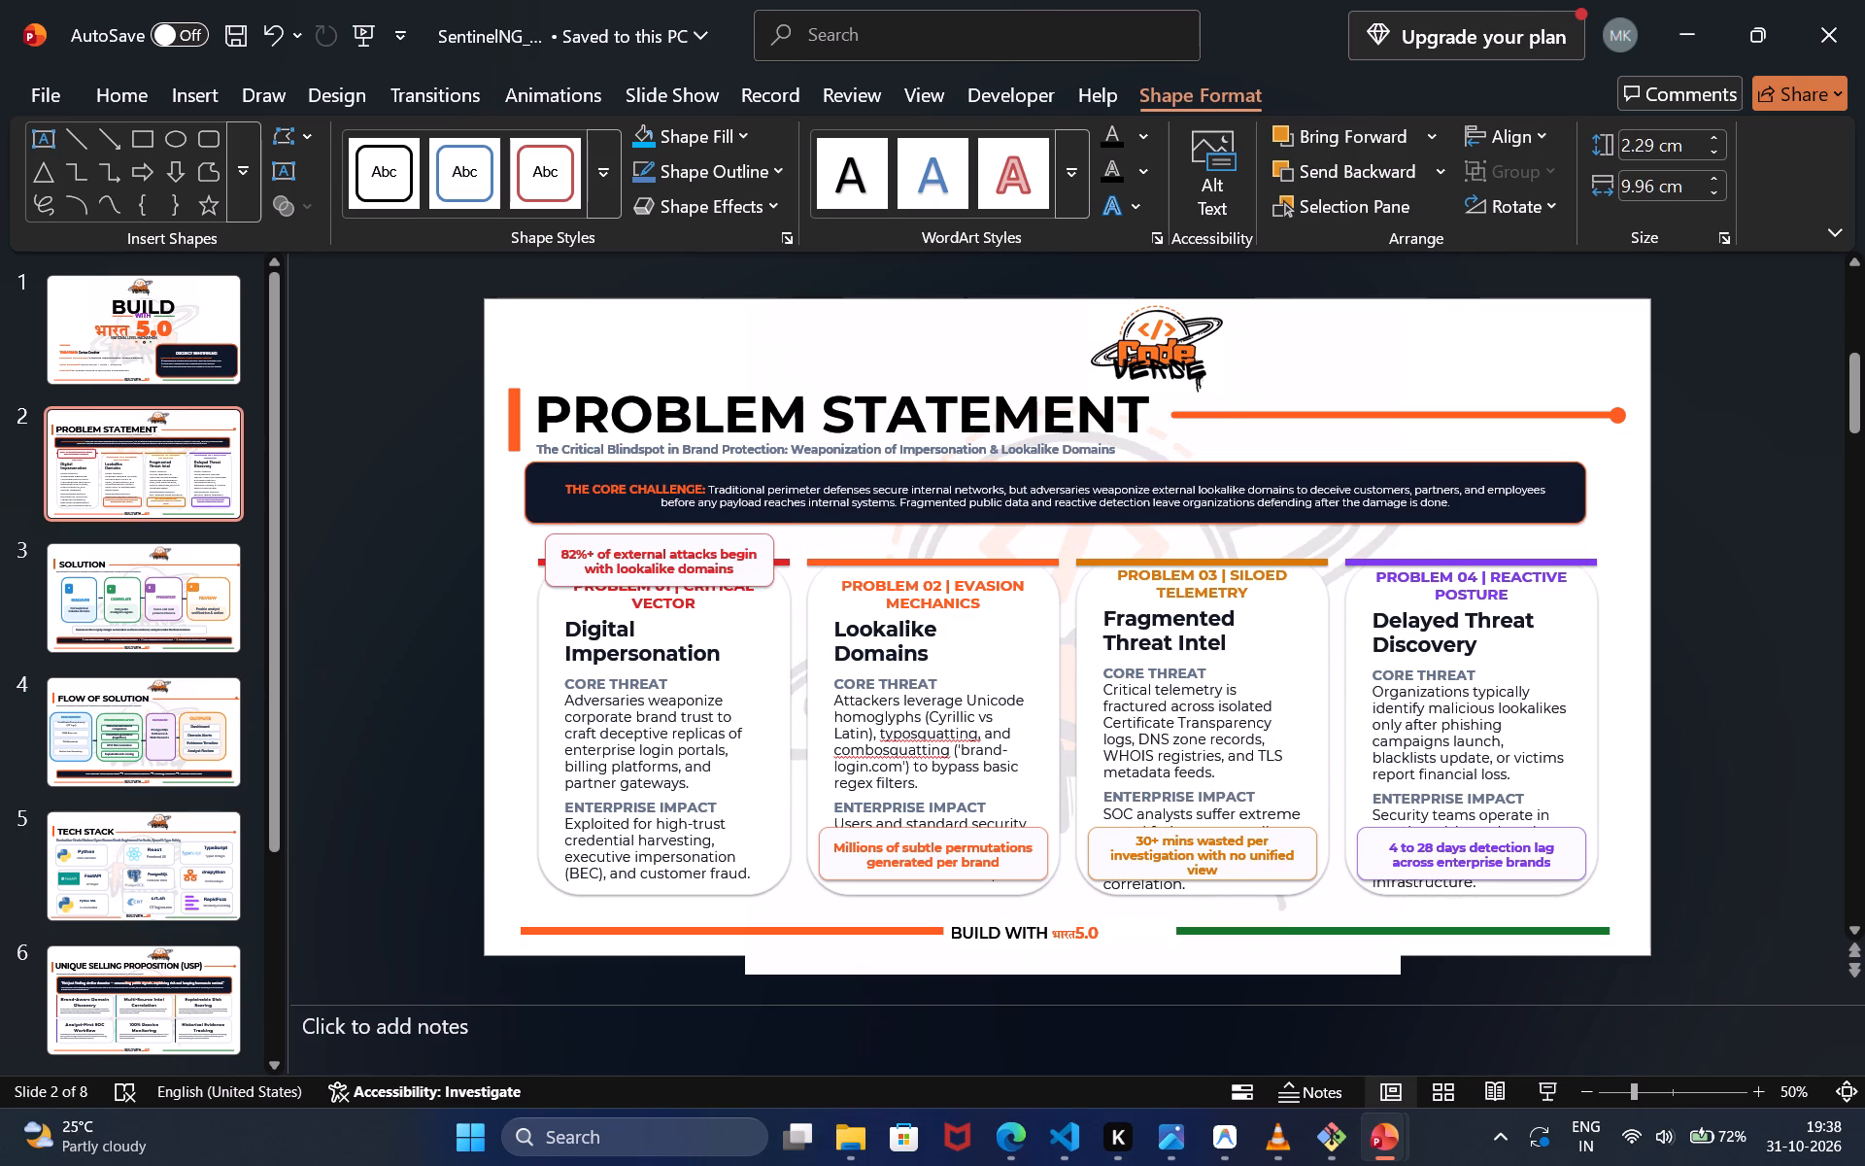
{"action": "left_click_drag", "start_coordinate": [755, 537], "coordinate": [763, 532]}
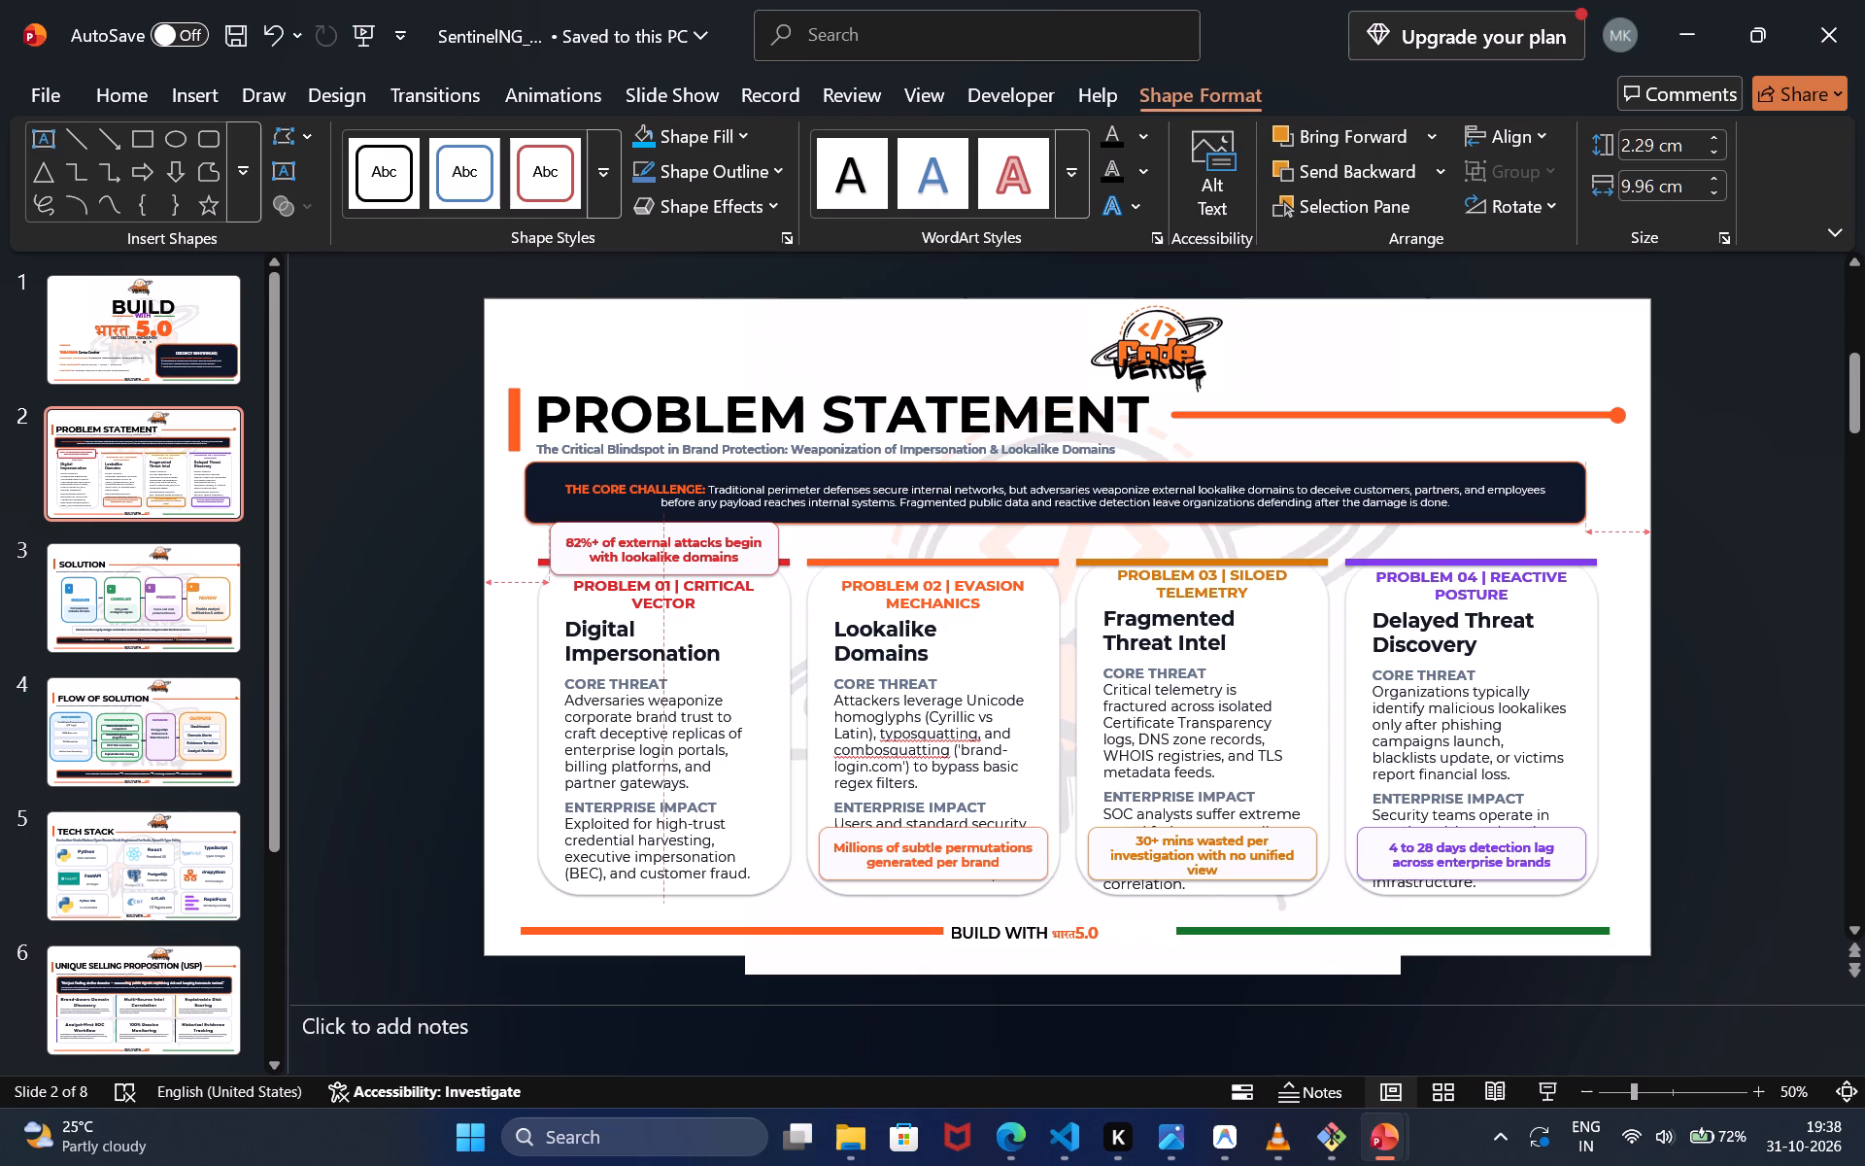
{"action": "left_click_drag", "start_coordinate": [763, 532], "coordinate": [801, 972]}
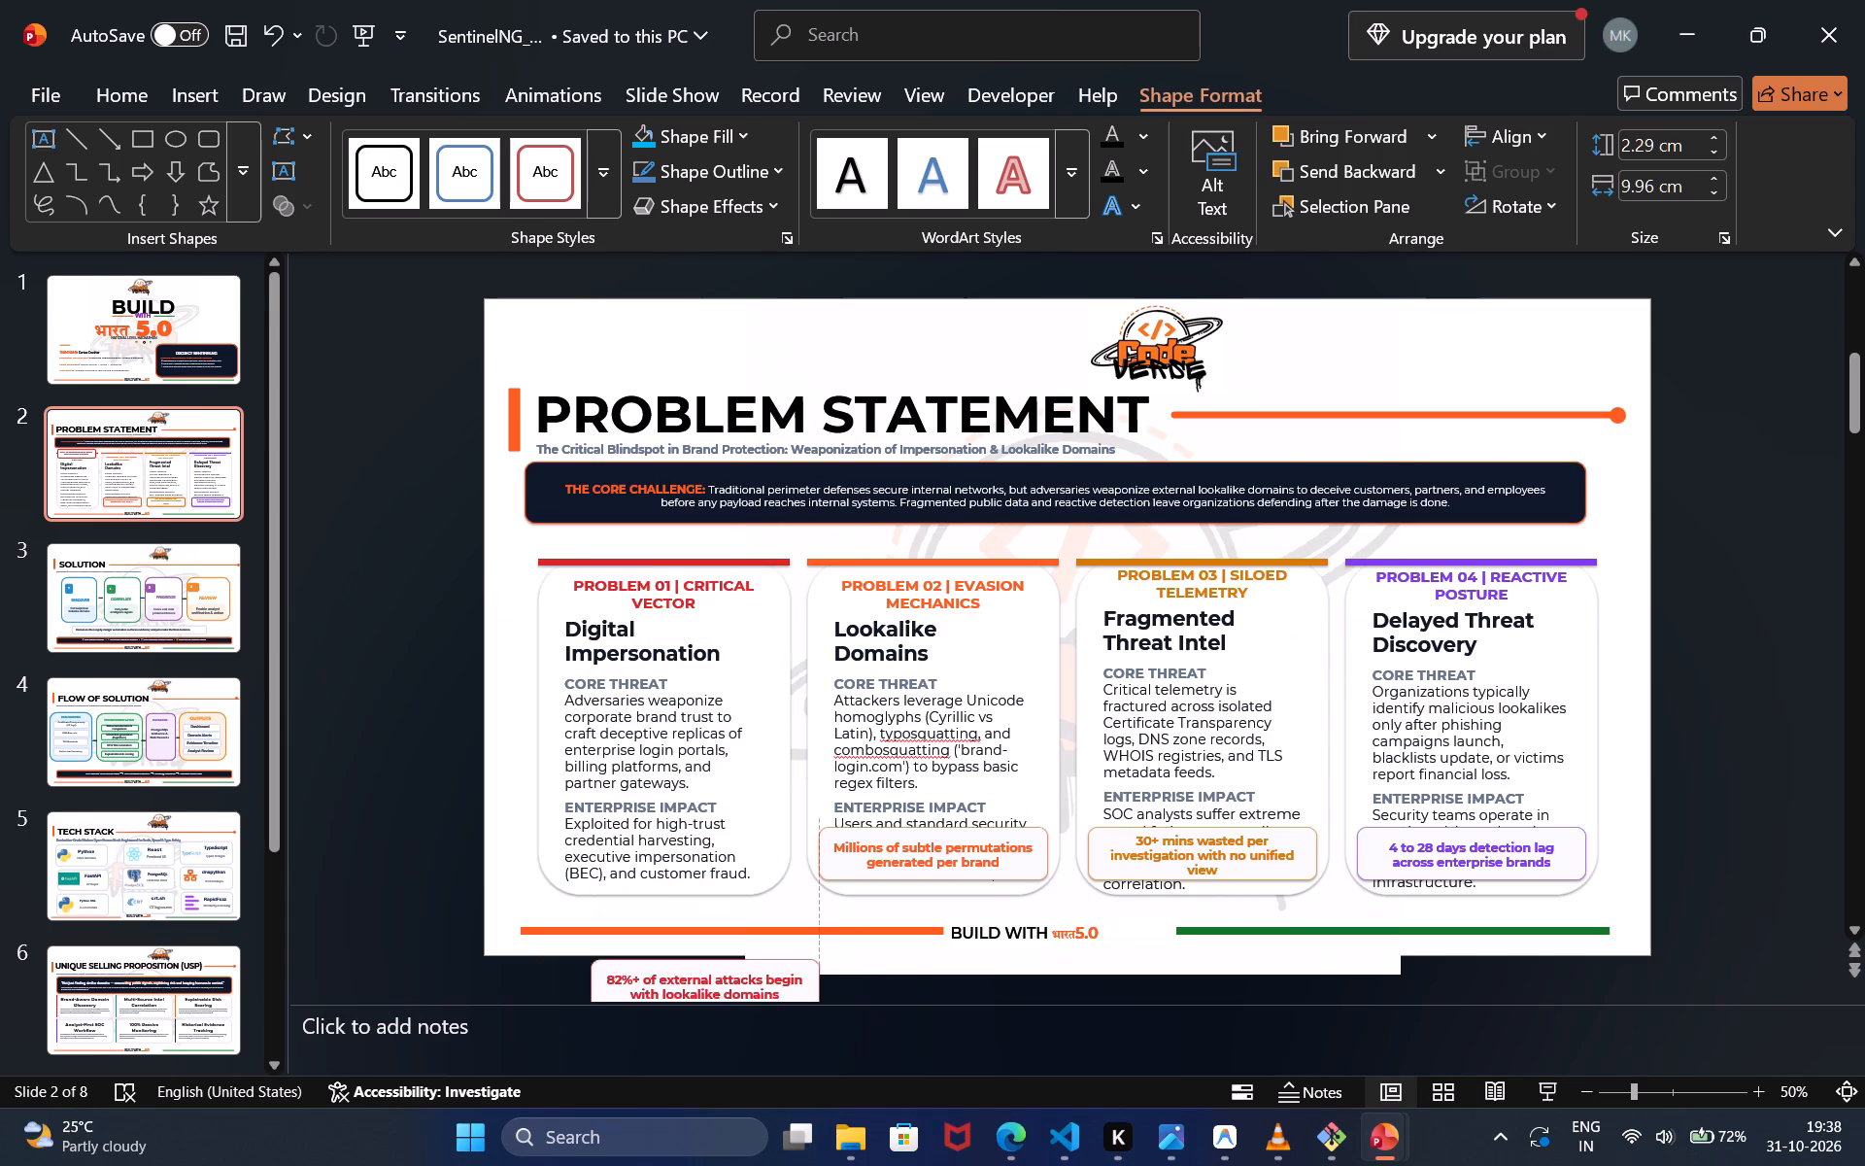
{"action": "left_click_drag", "start_coordinate": [801, 972], "coordinate": [759, 648]}
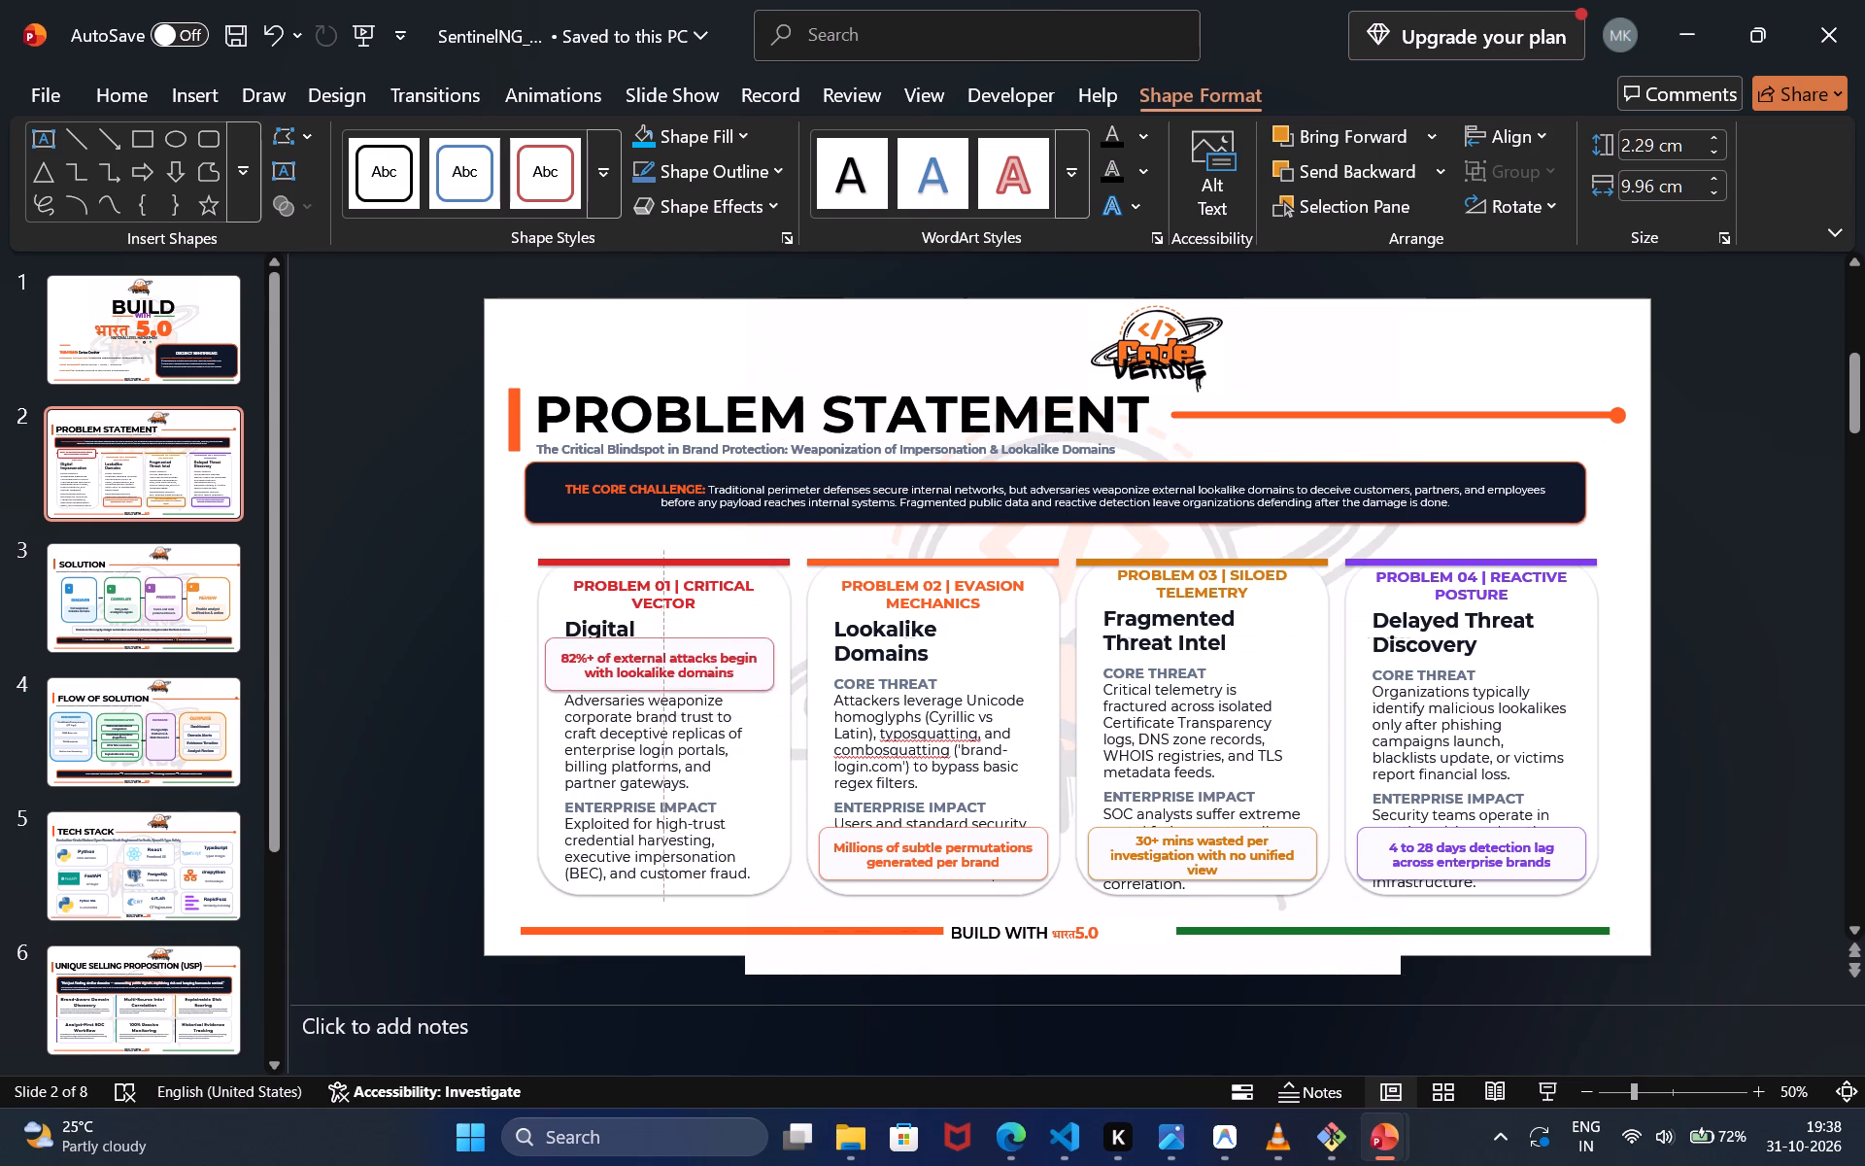
{"action": "left_click_drag", "start_coordinate": [759, 648], "coordinate": [759, 645]}
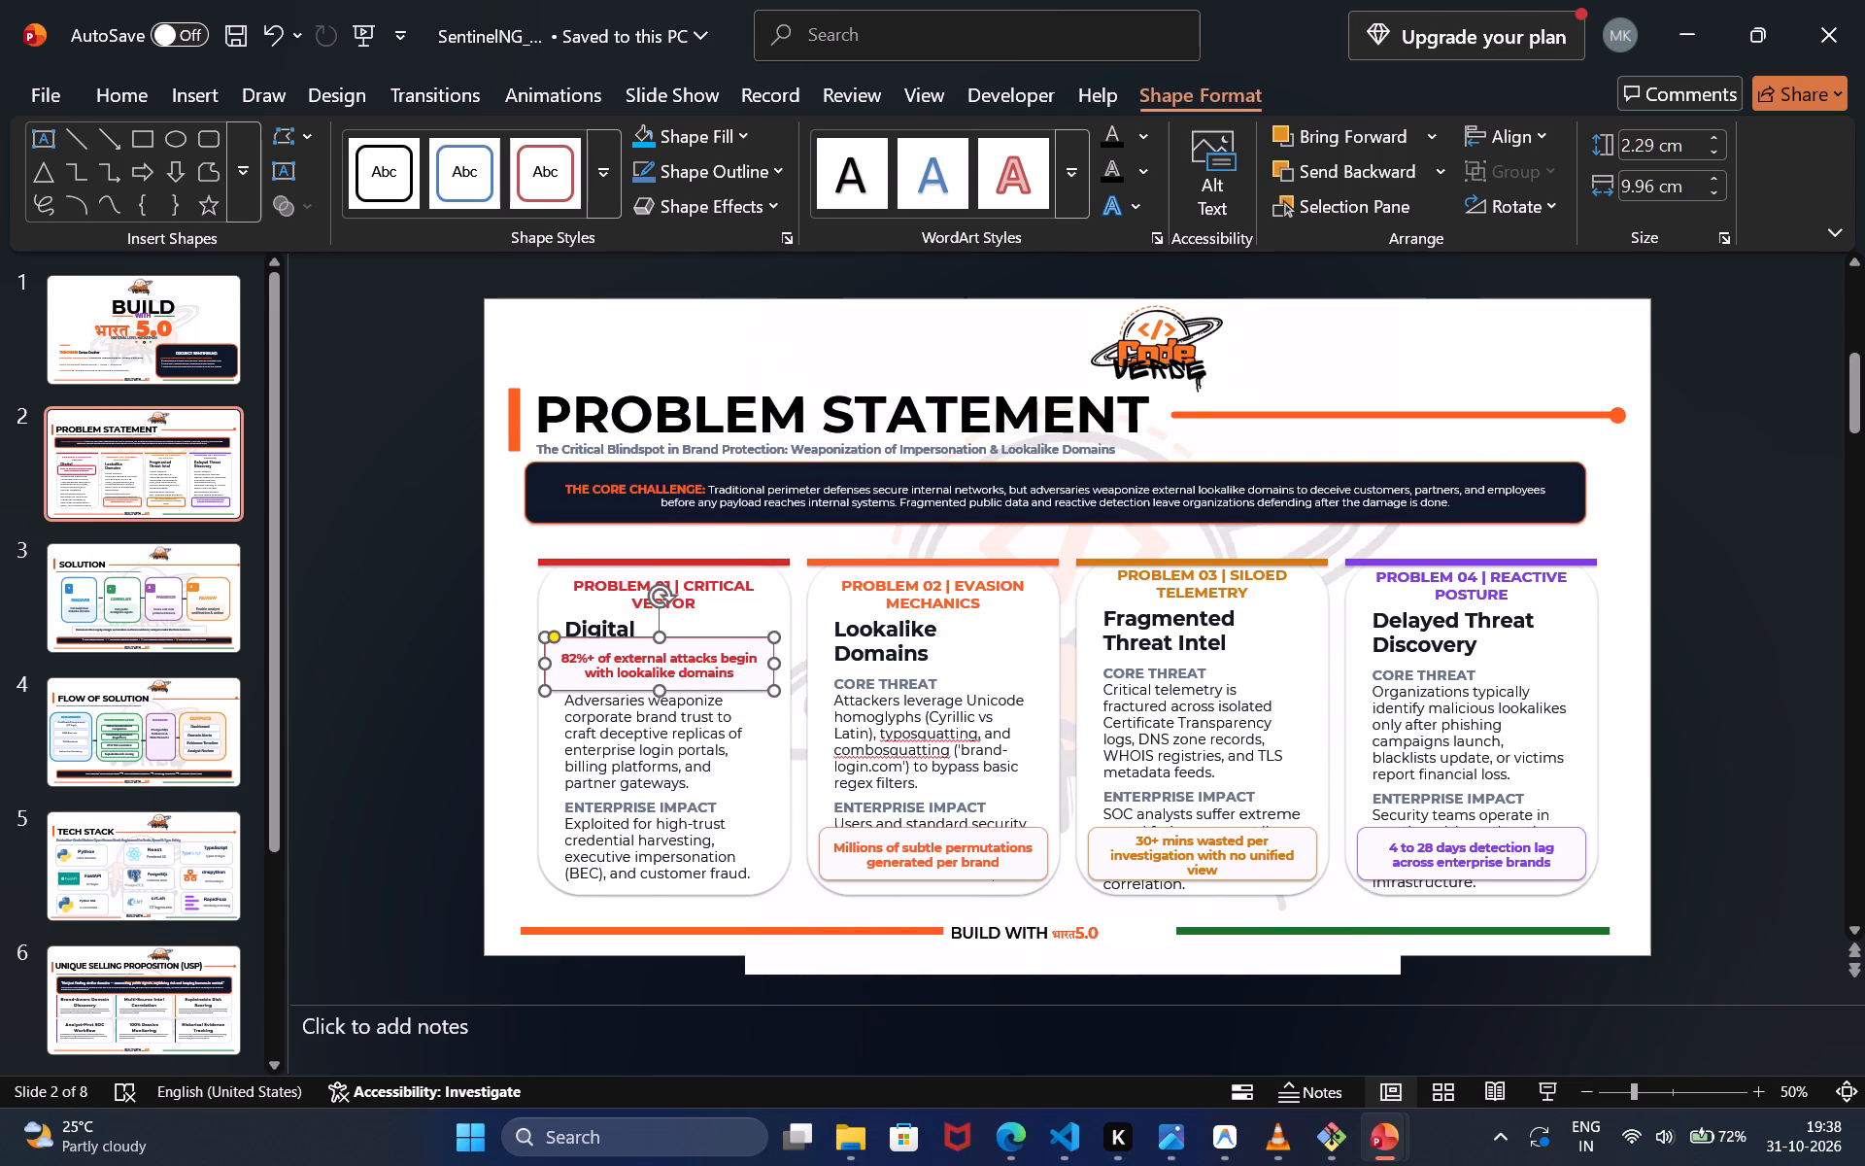
Shrink the background watermark picture to about 26.57 by 27.78 cm so it fits within the slide's bottom edge.
{"action": "left_click", "coordinate": [798, 972]}
{"action": "left_click_drag", "start_coordinate": [1397, 990], "coordinate": [1381, 922]}
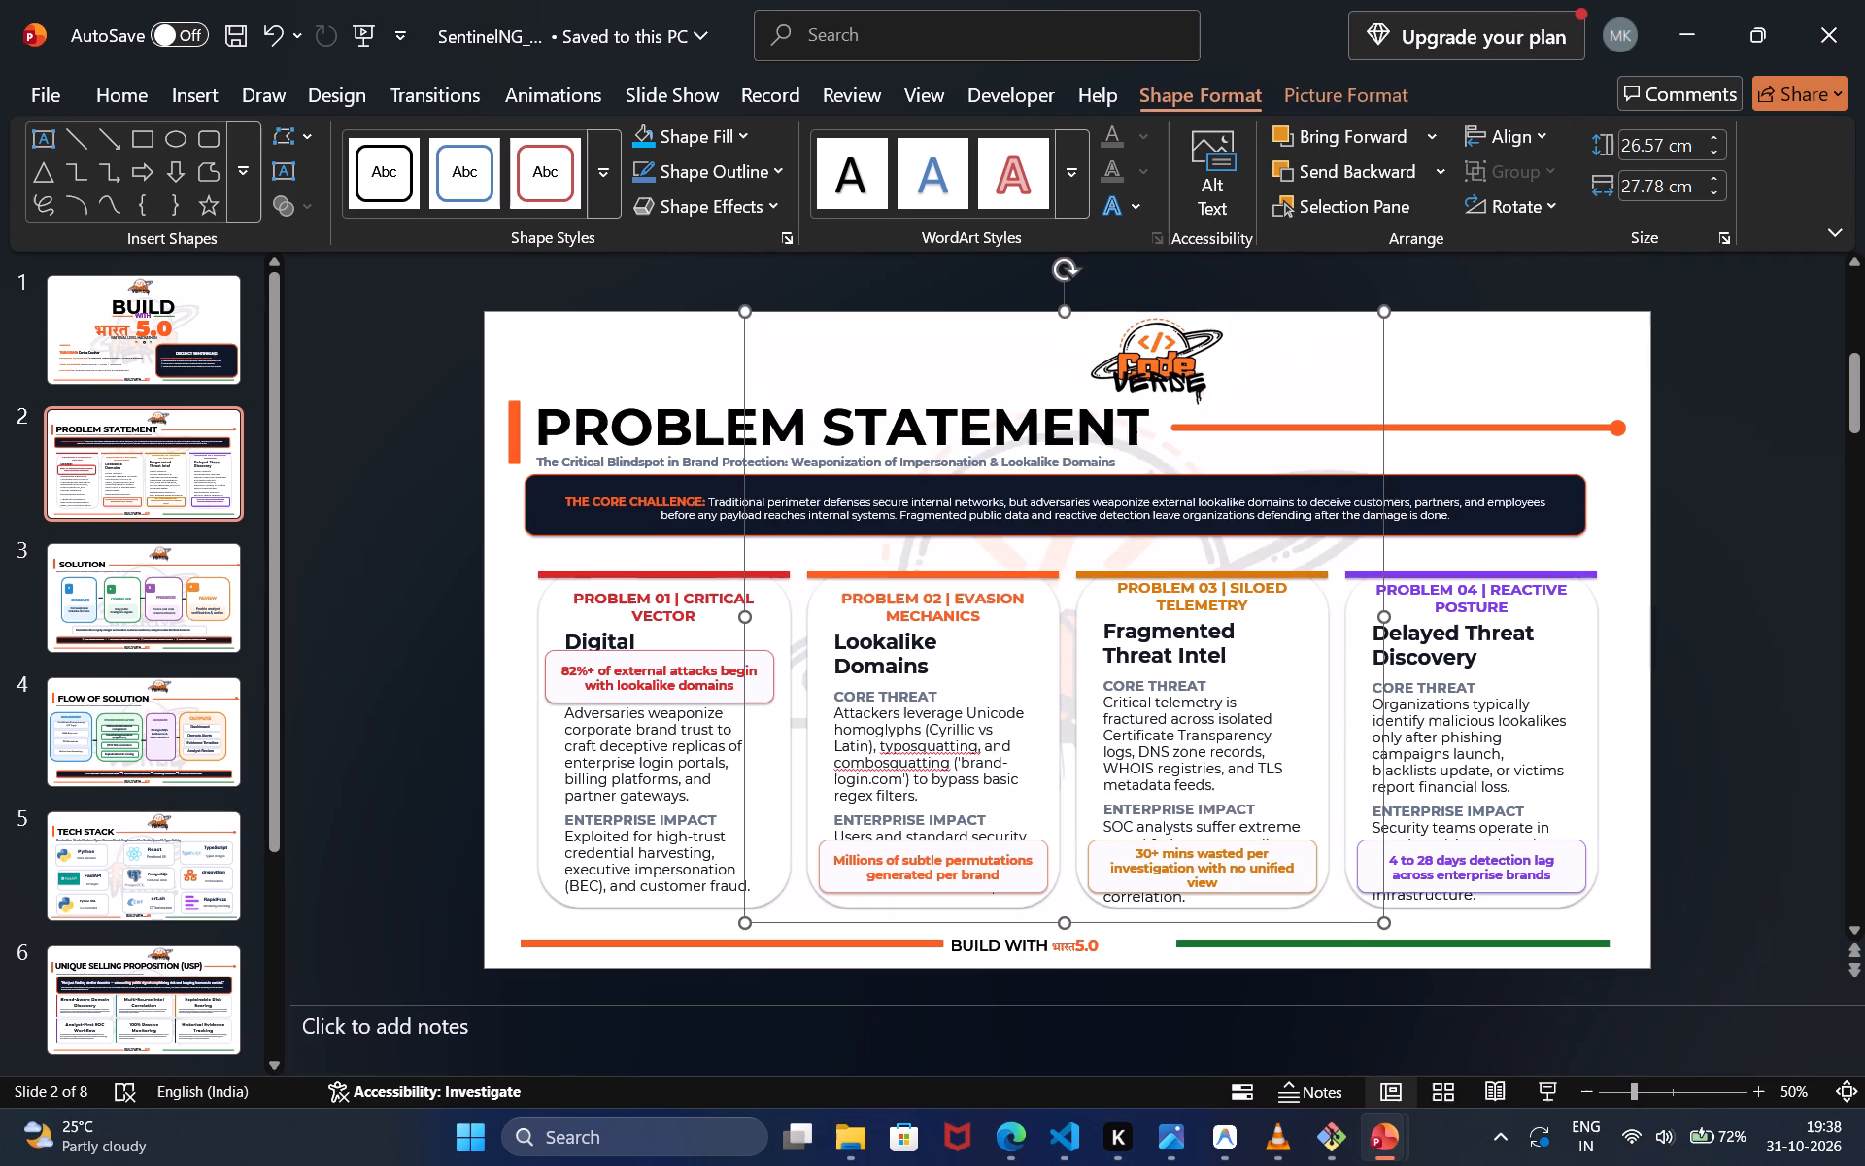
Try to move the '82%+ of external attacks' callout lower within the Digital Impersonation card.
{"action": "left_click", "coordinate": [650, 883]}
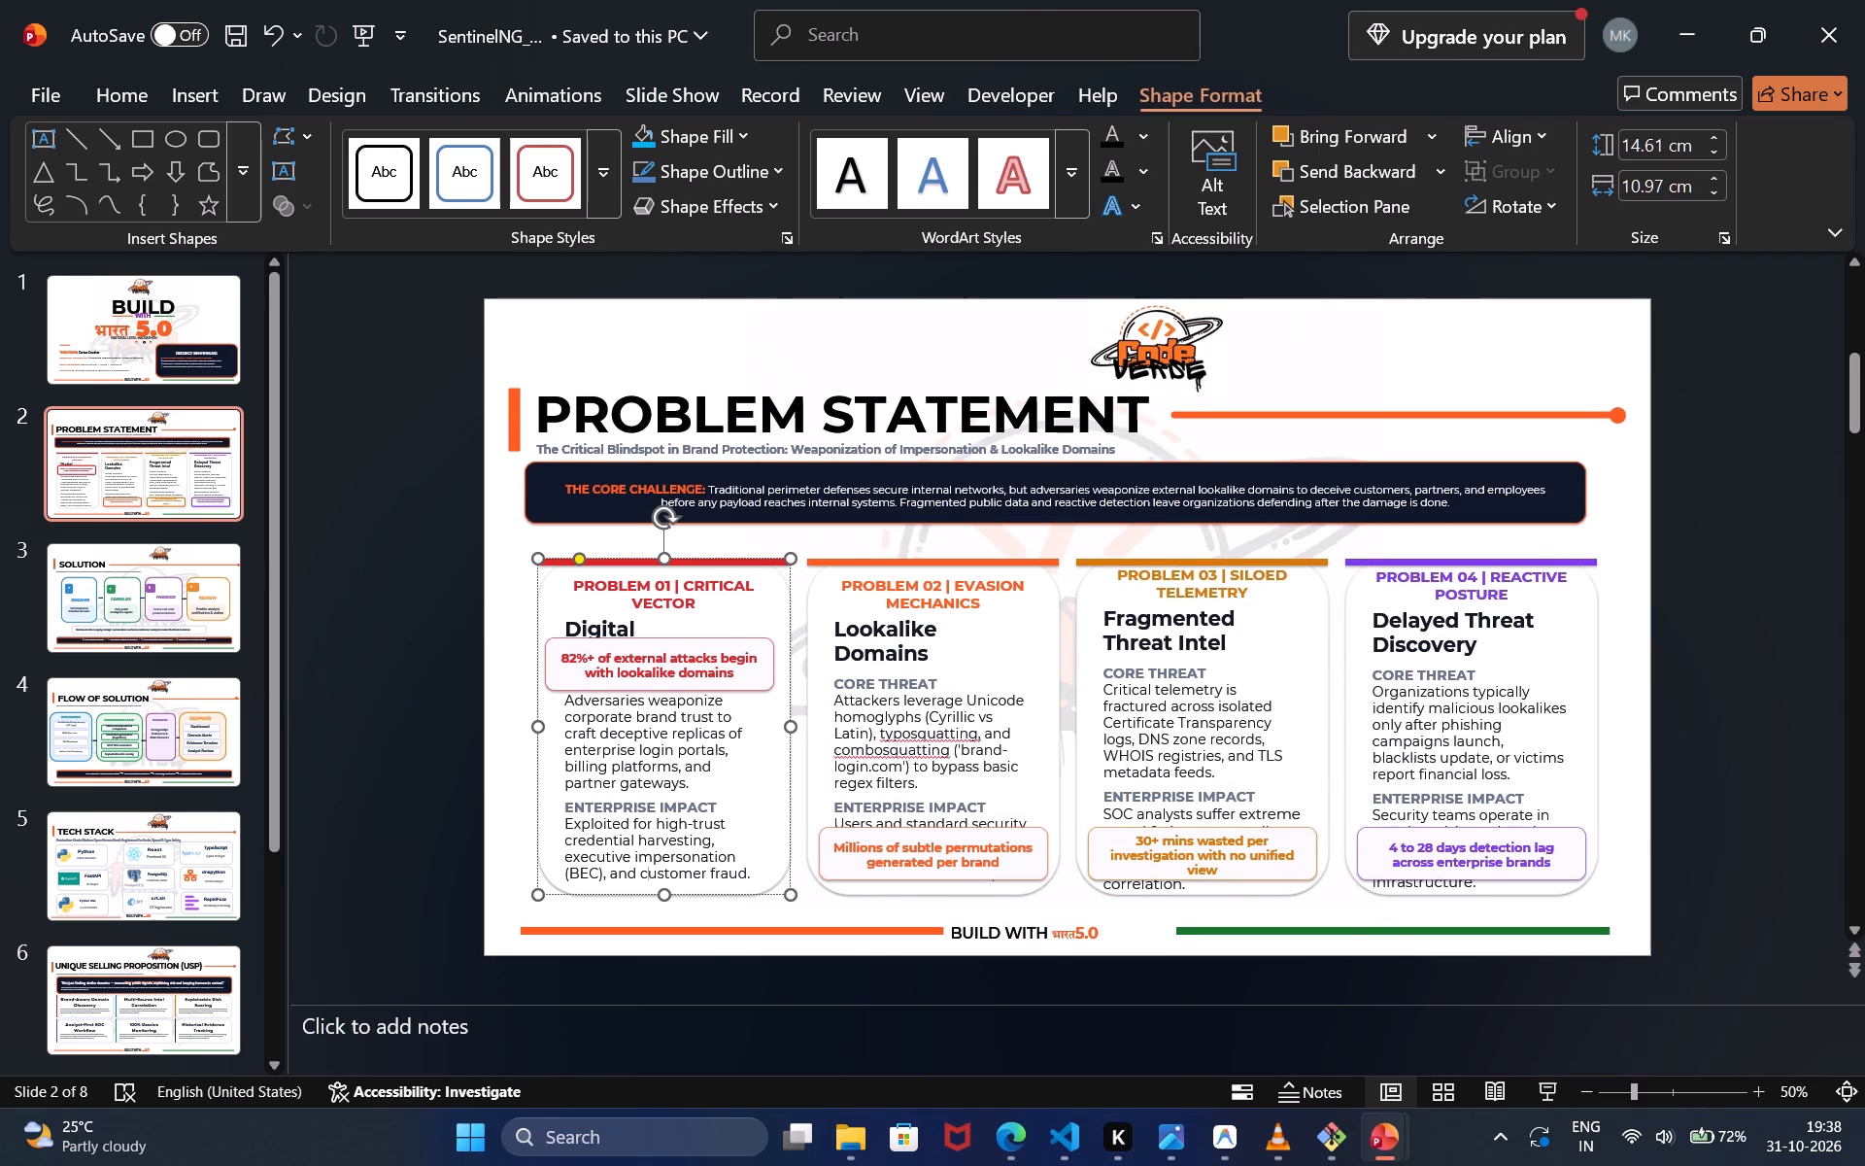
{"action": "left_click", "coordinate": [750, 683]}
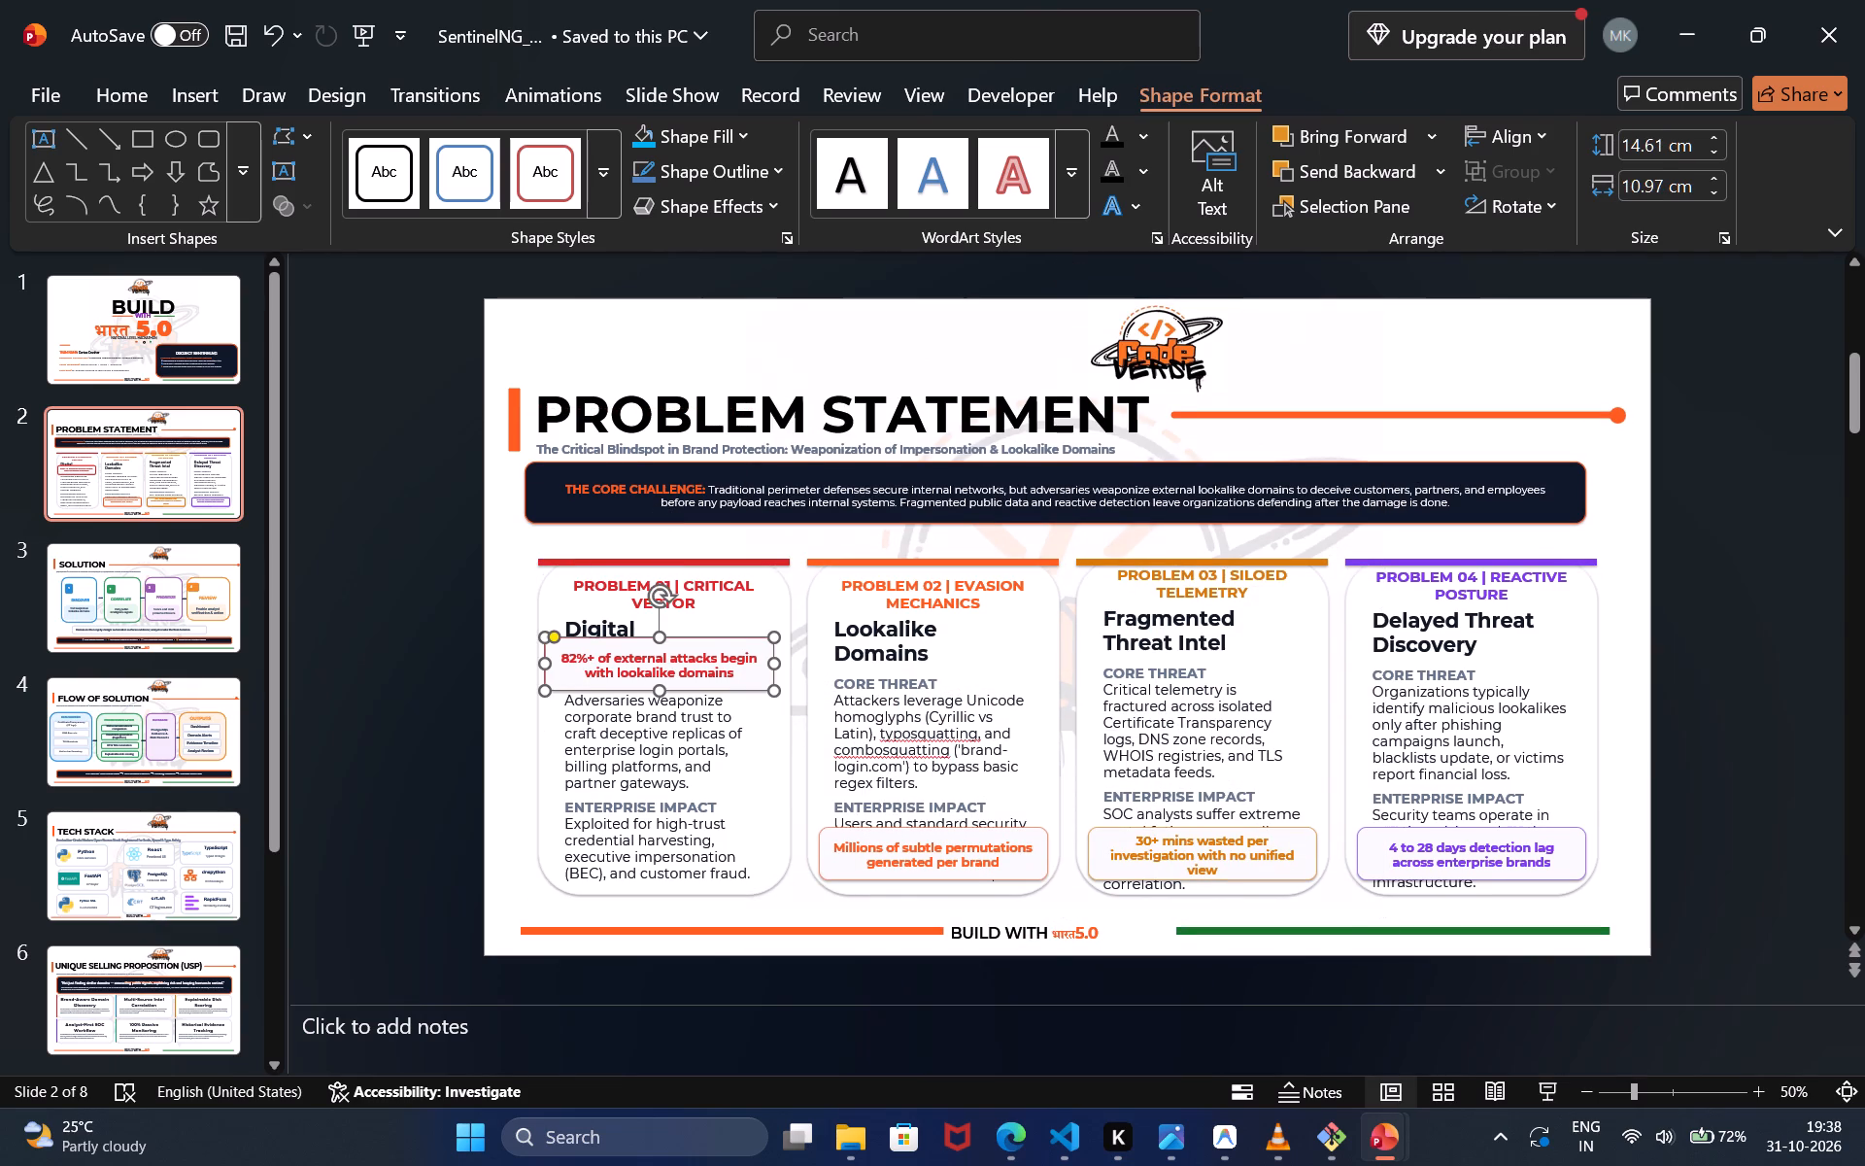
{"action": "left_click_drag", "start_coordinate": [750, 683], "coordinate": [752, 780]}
Move the BUILD WITH footer line down close to the slide's bottom edge, freeing space beneath the problem cards.
{"action": "left_click", "coordinate": [786, 938]}
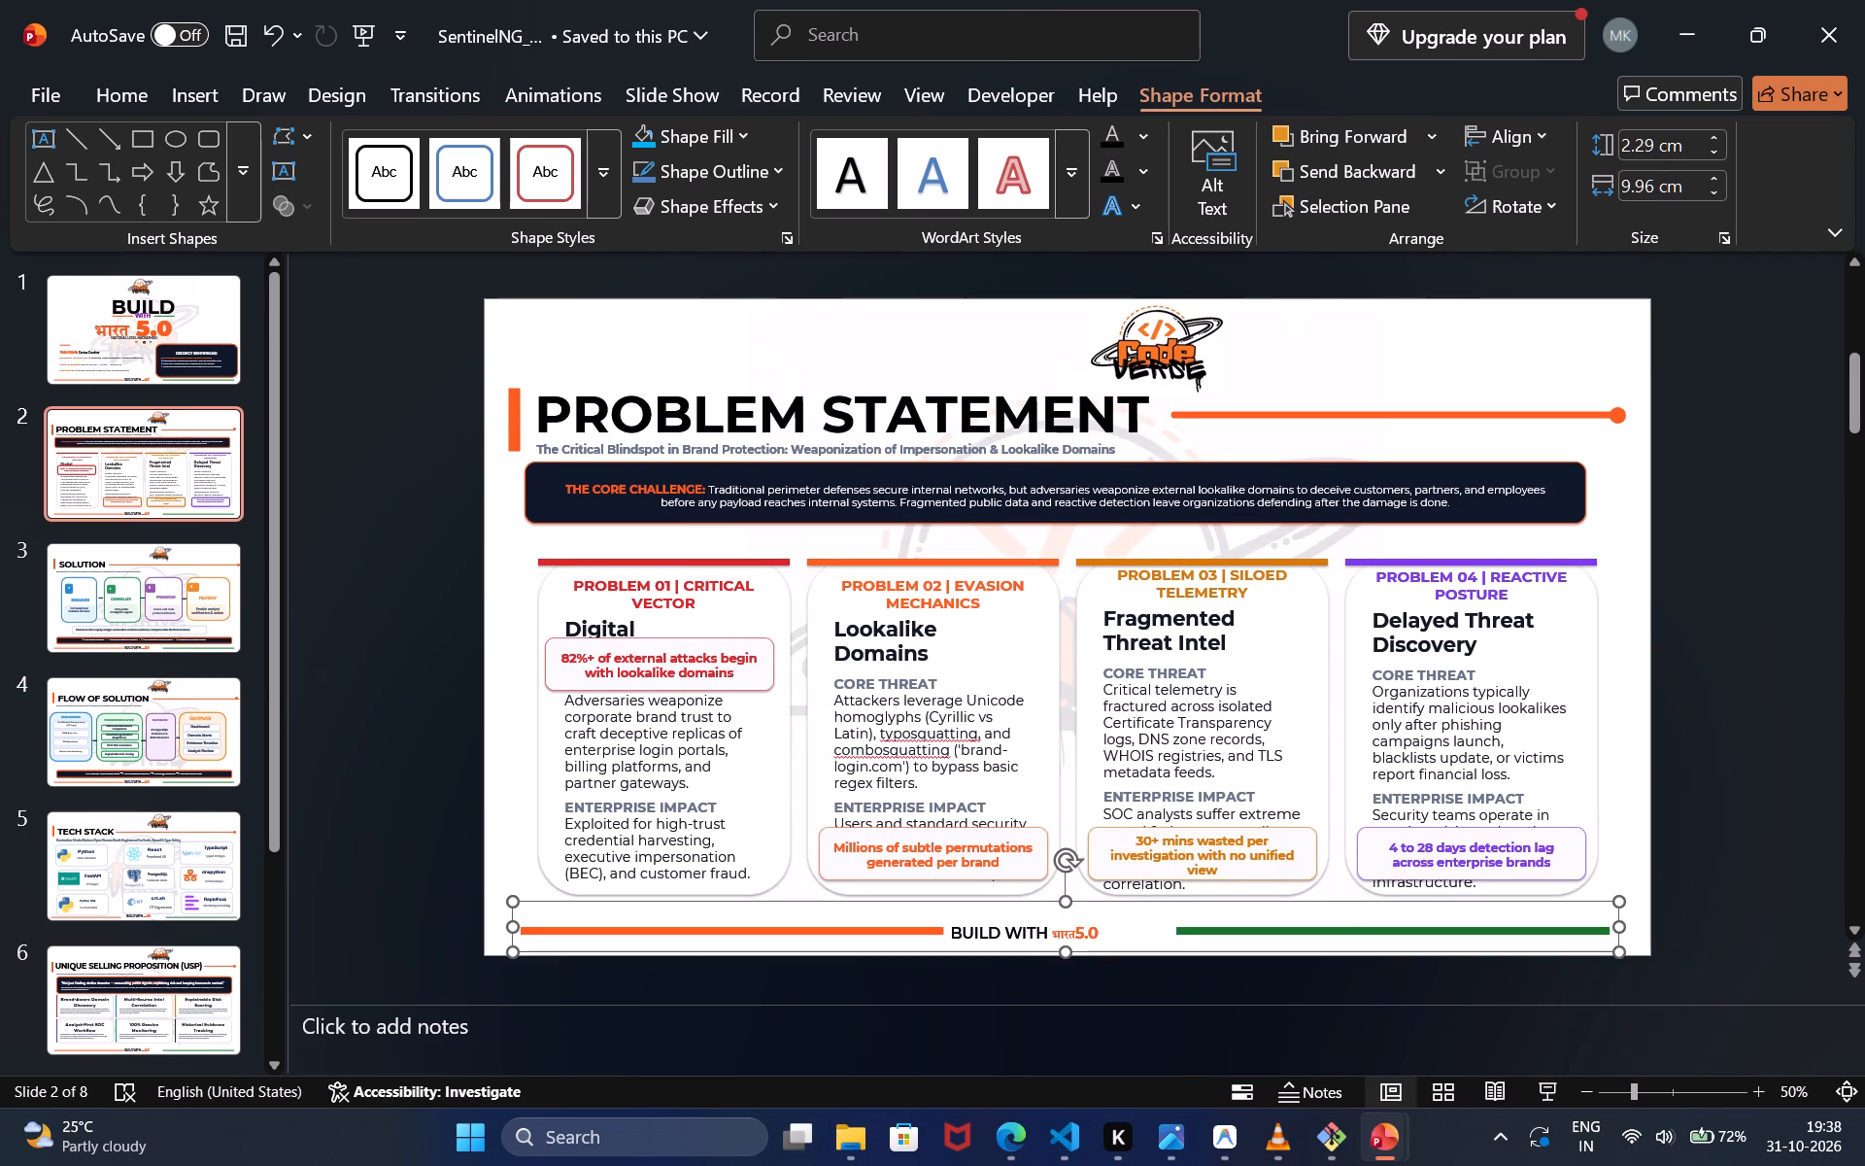
{"action": "left_click_drag", "start_coordinate": [785, 926], "coordinate": [787, 936]}
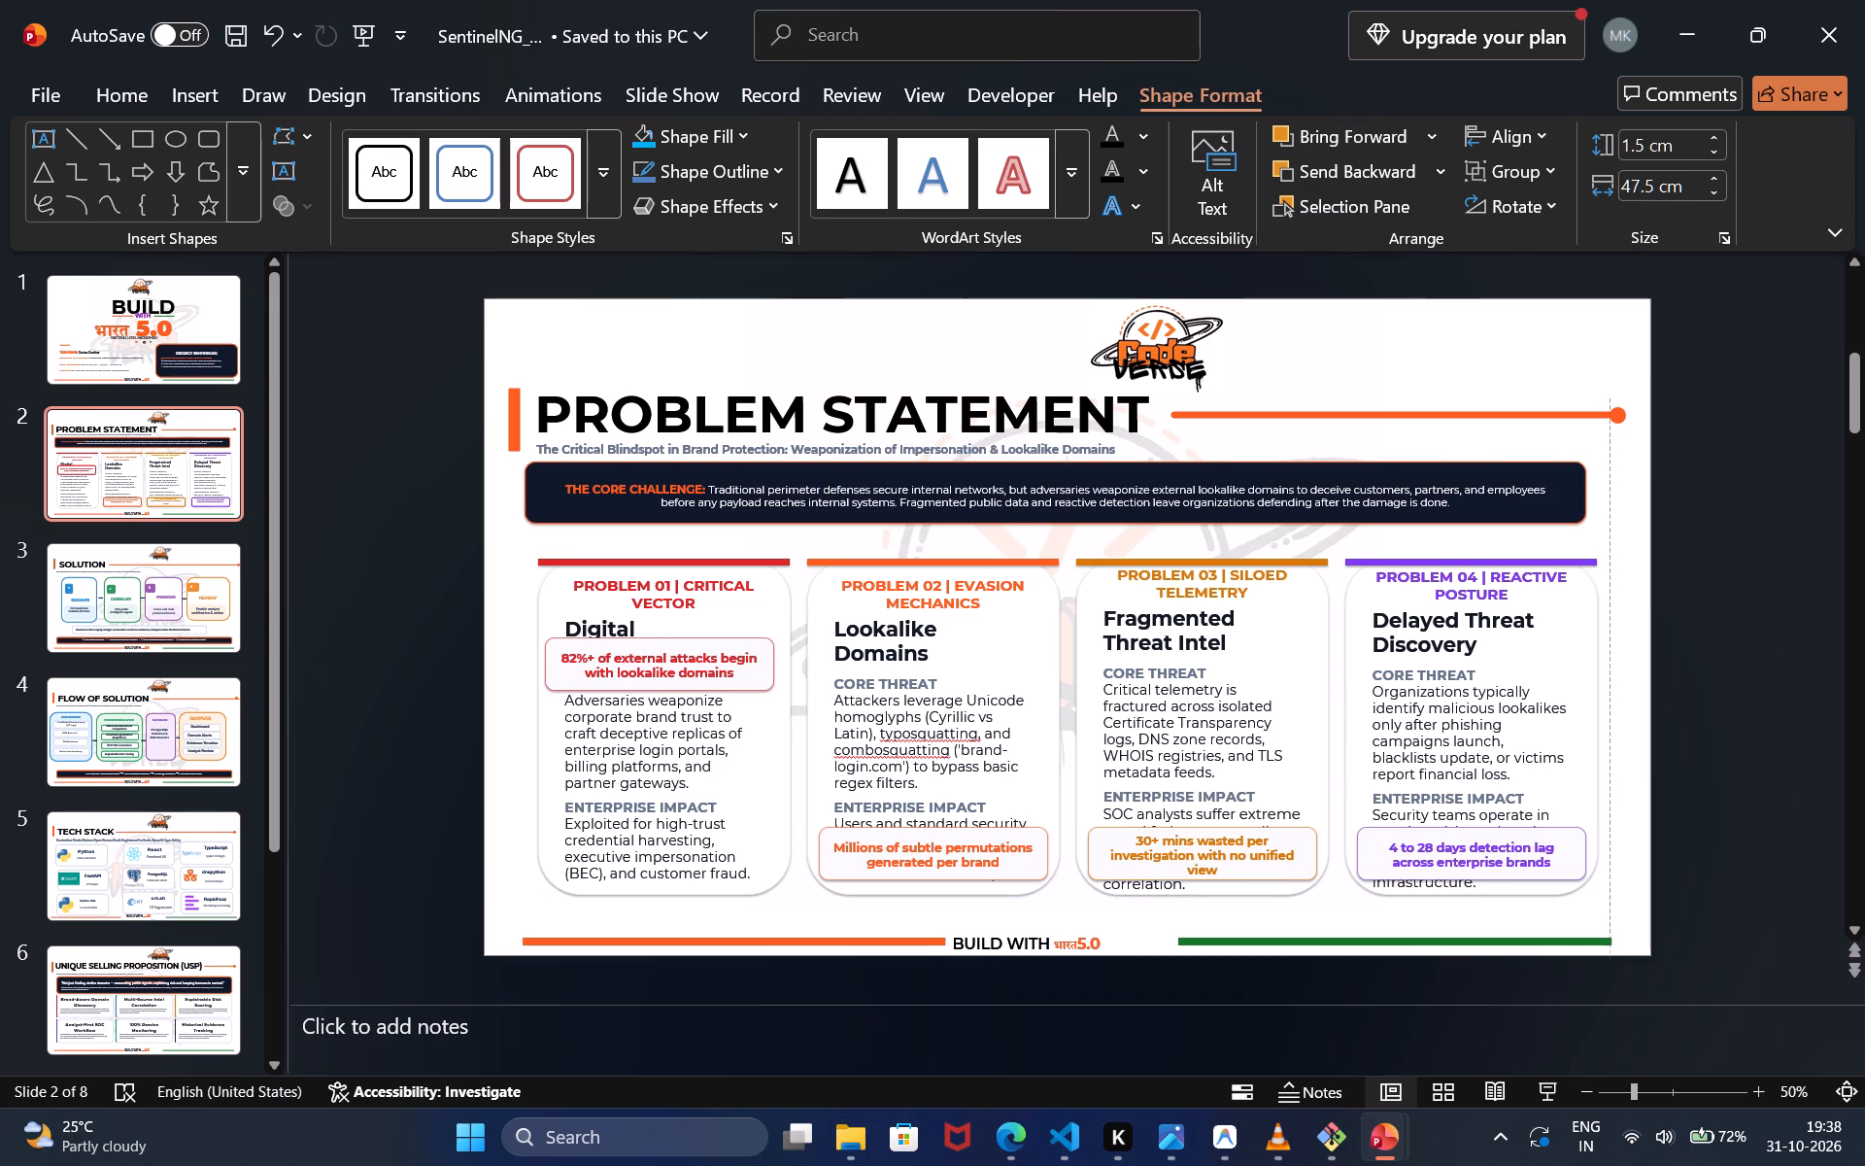
{"action": "left_click_drag", "start_coordinate": [787, 936], "coordinate": [794, 943]}
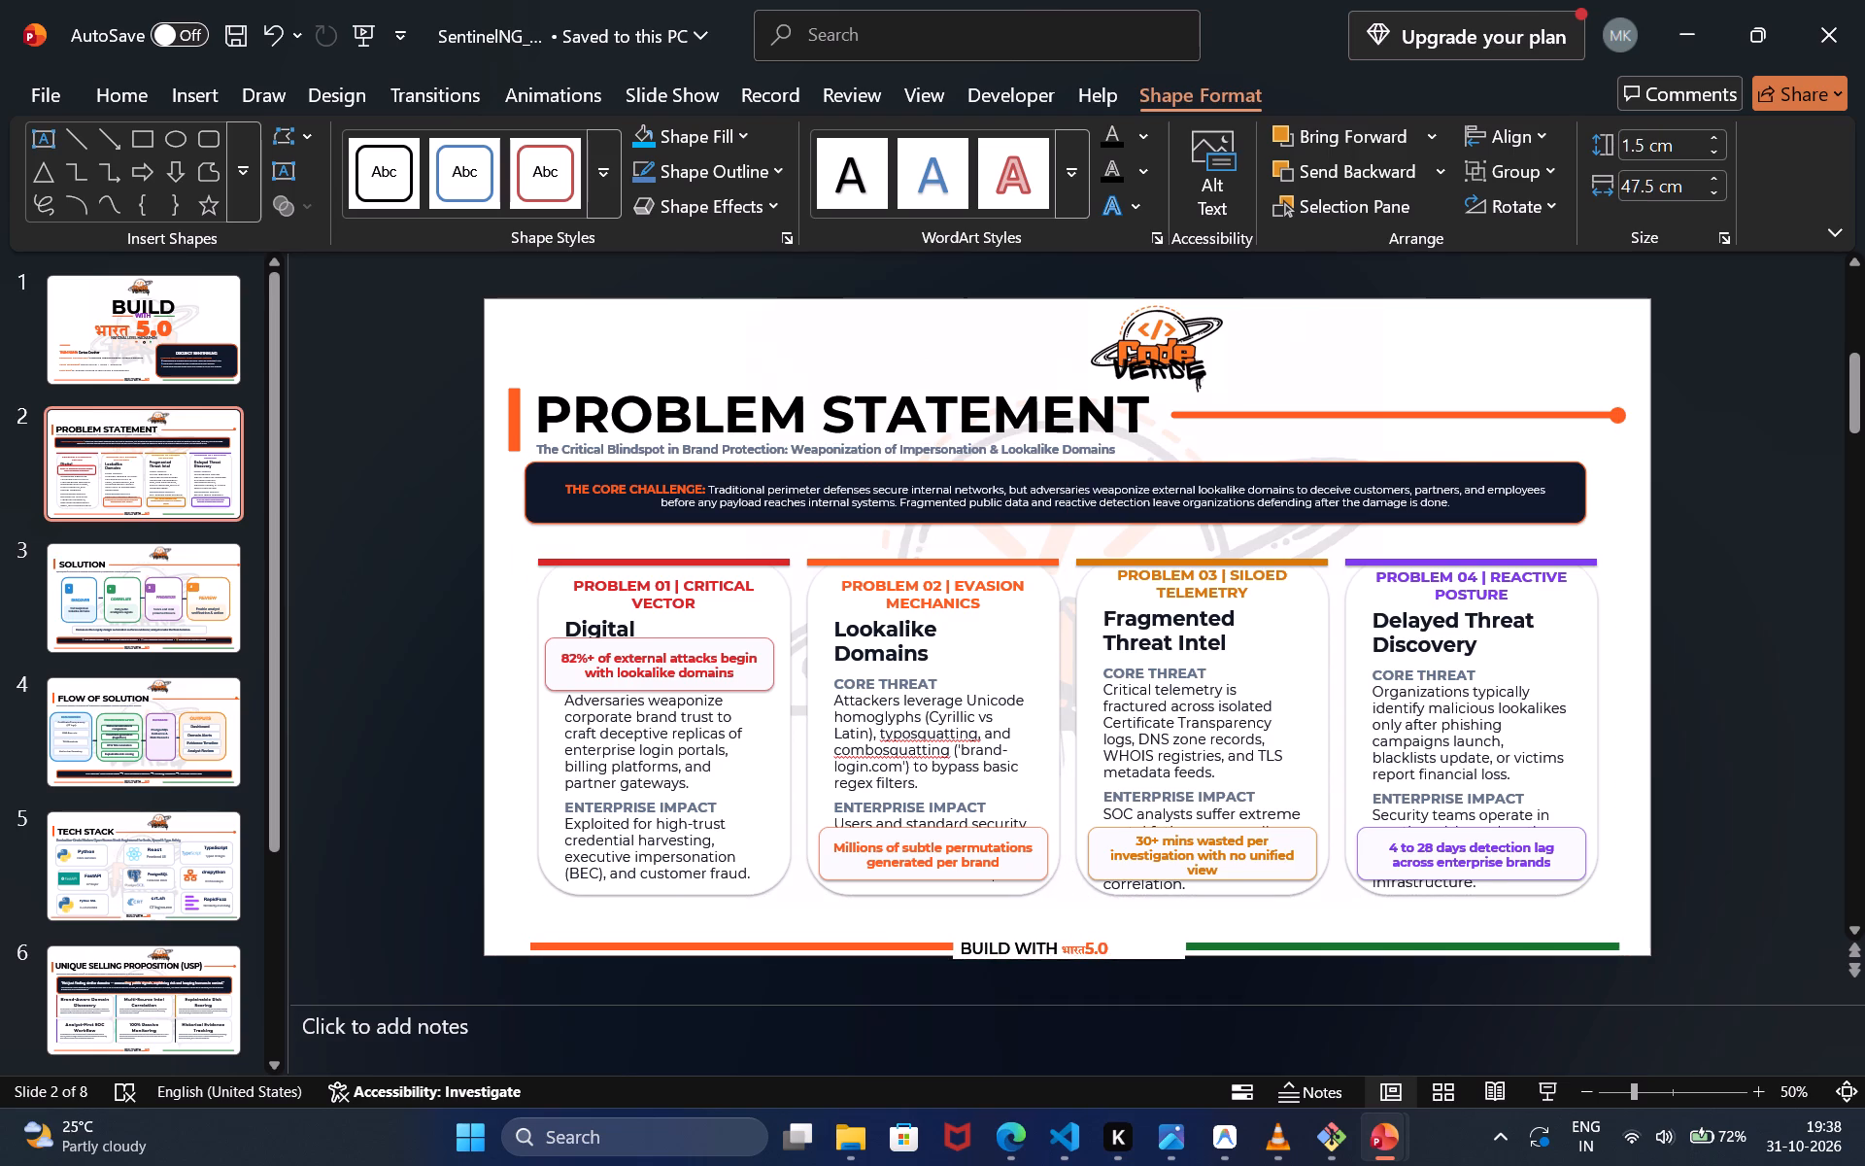
{"action": "left_click_drag", "start_coordinate": [794, 943], "coordinate": [794, 938]}
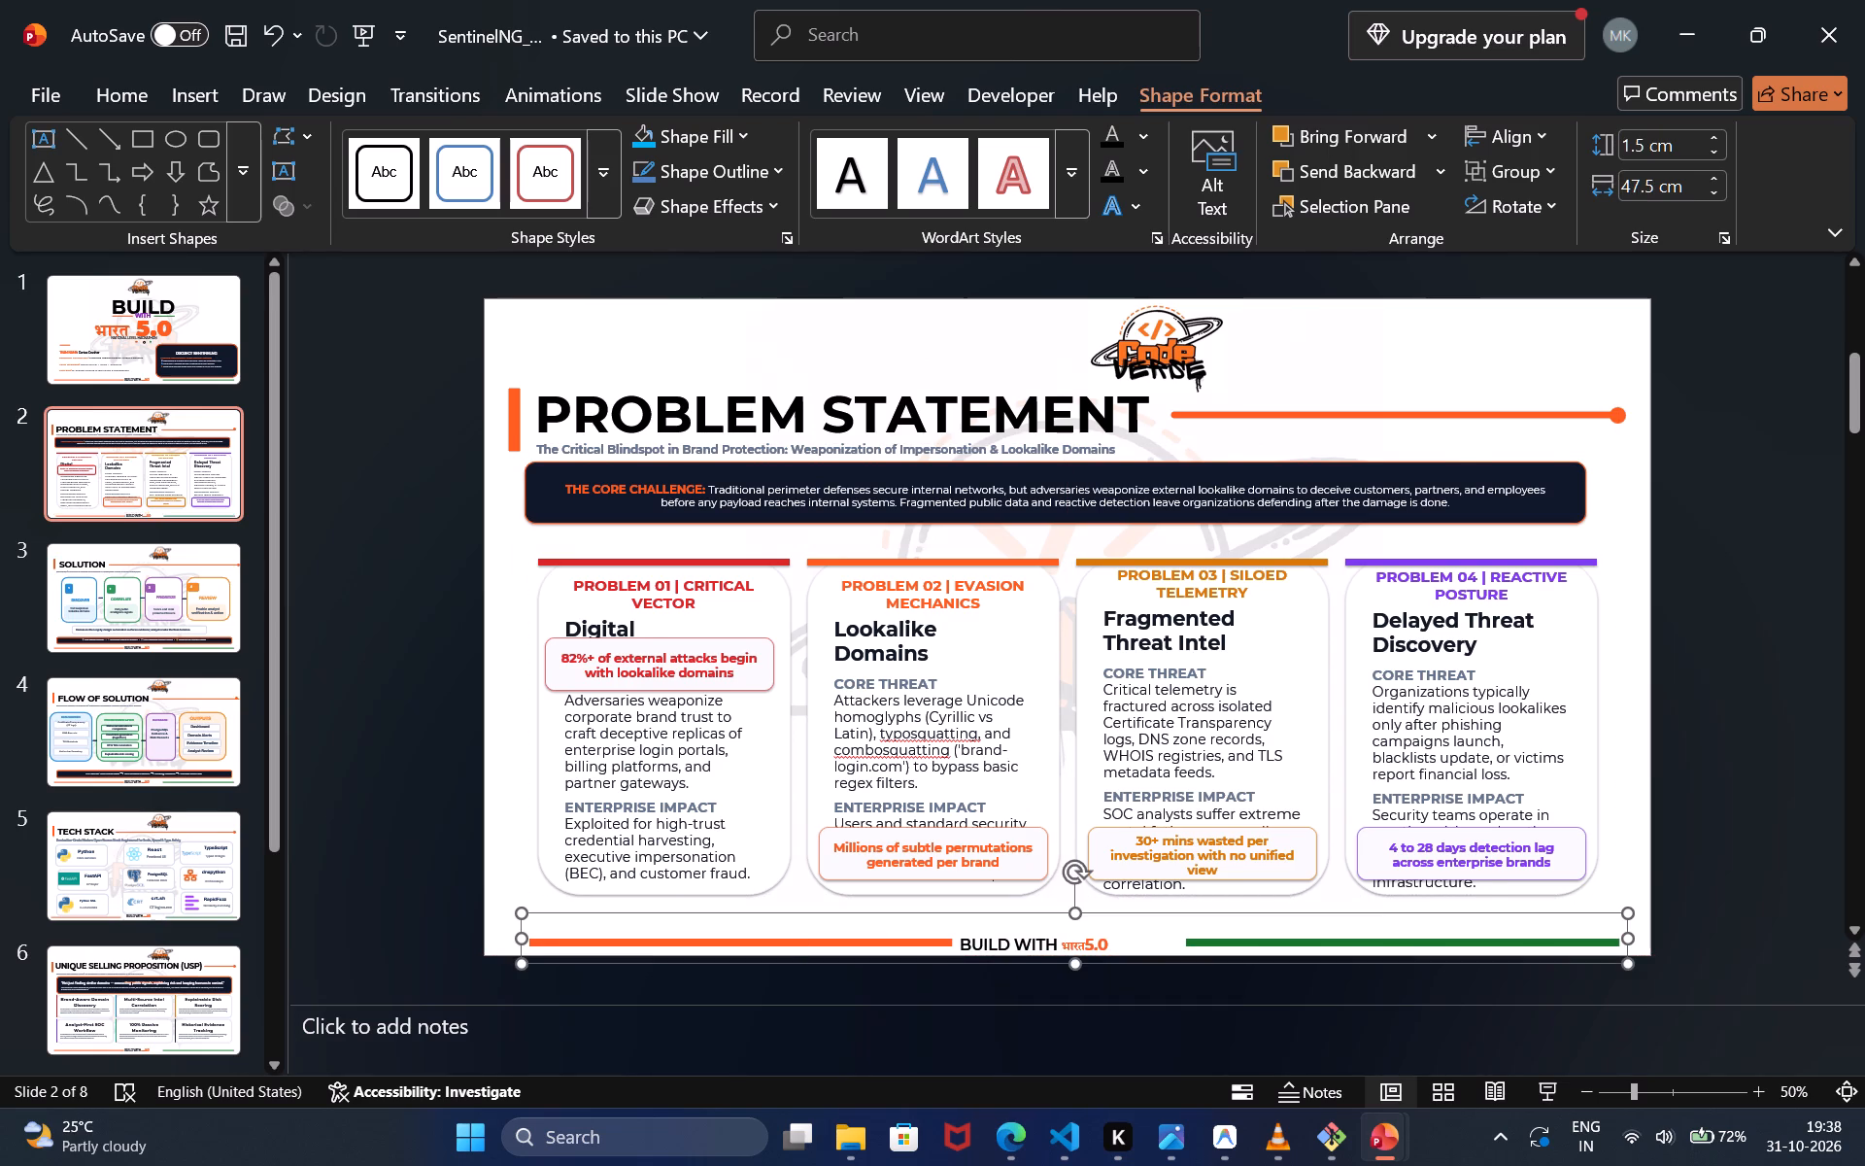
Move the '82%+ of external attacks' callout out of the Digital Impersonation card to just below it, over the footer line.
{"action": "left_click", "coordinate": [750, 689]}
{"action": "left_click_drag", "start_coordinate": [750, 689], "coordinate": [765, 925]}
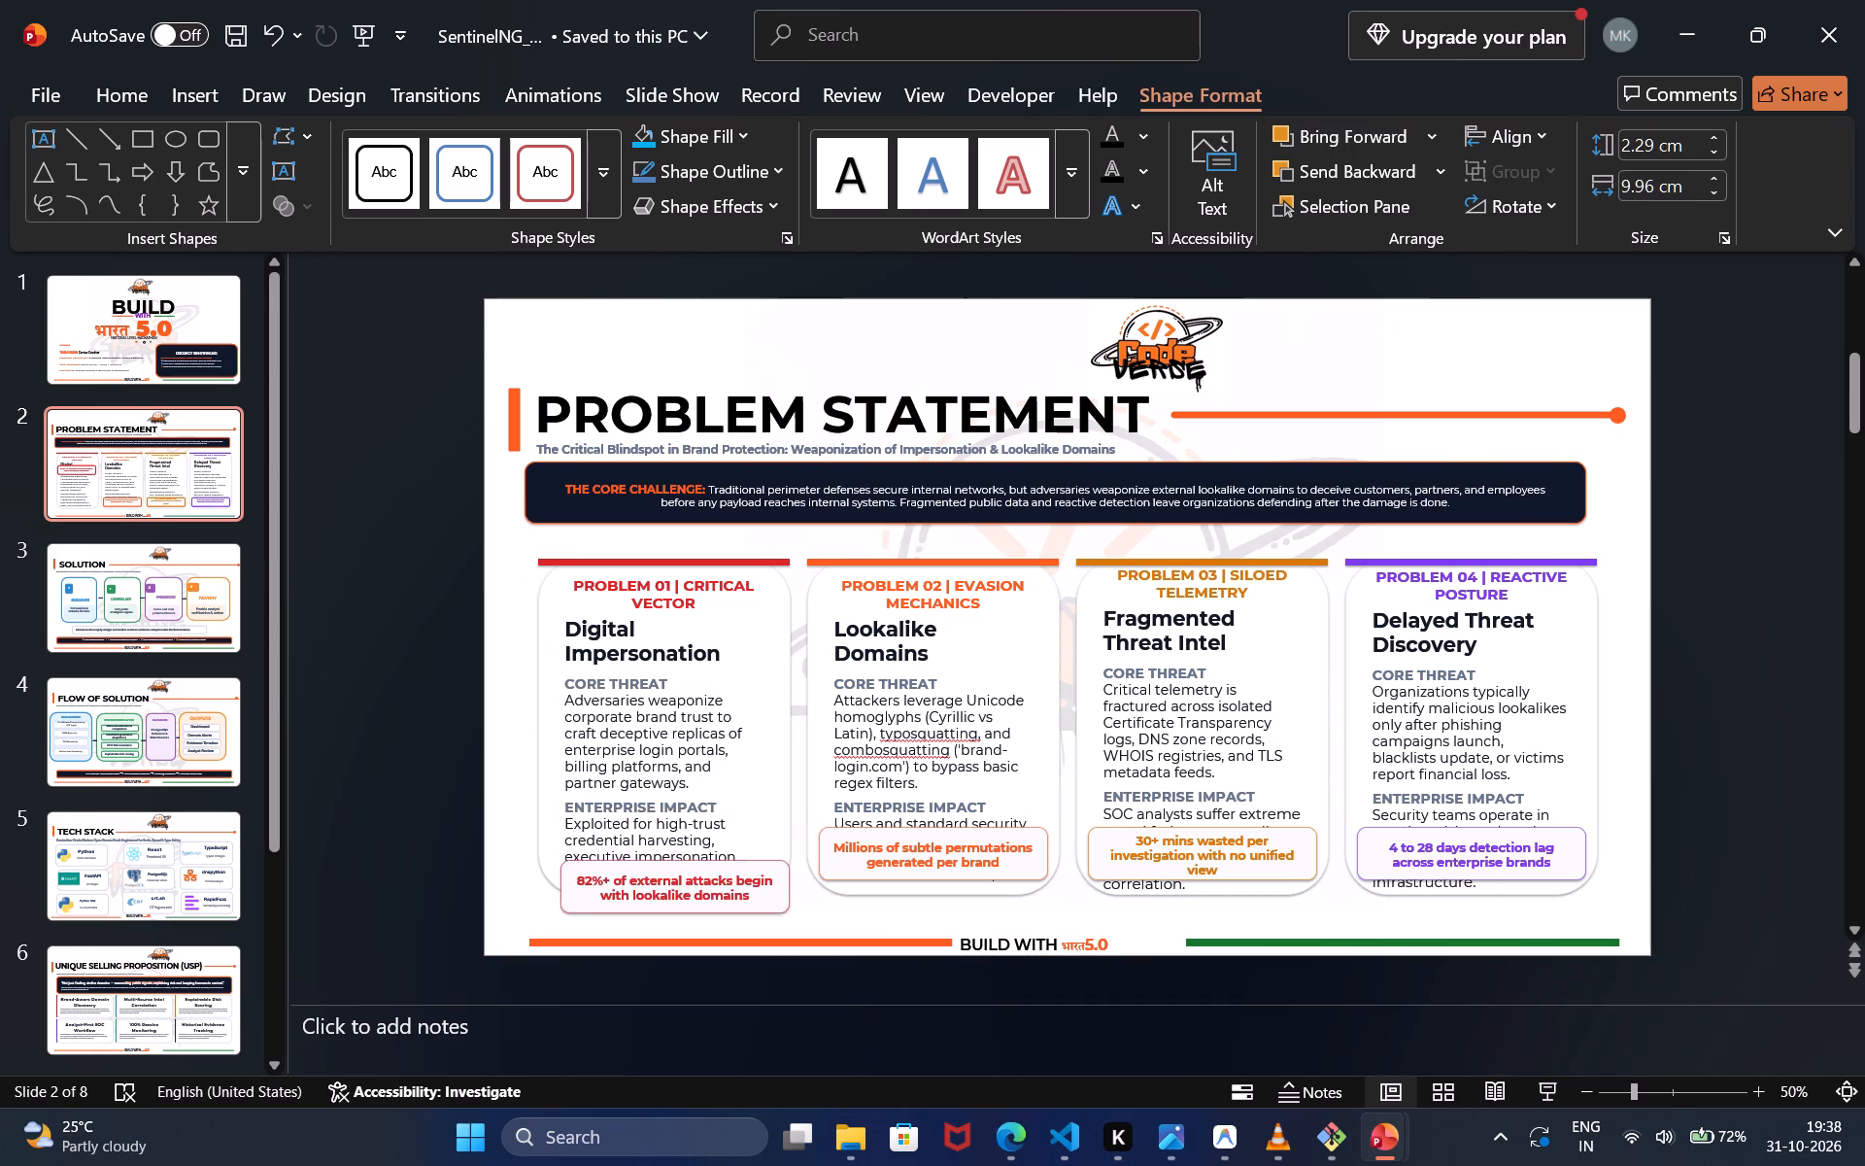
{"action": "left_click_drag", "start_coordinate": [765, 925], "coordinate": [763, 941]}
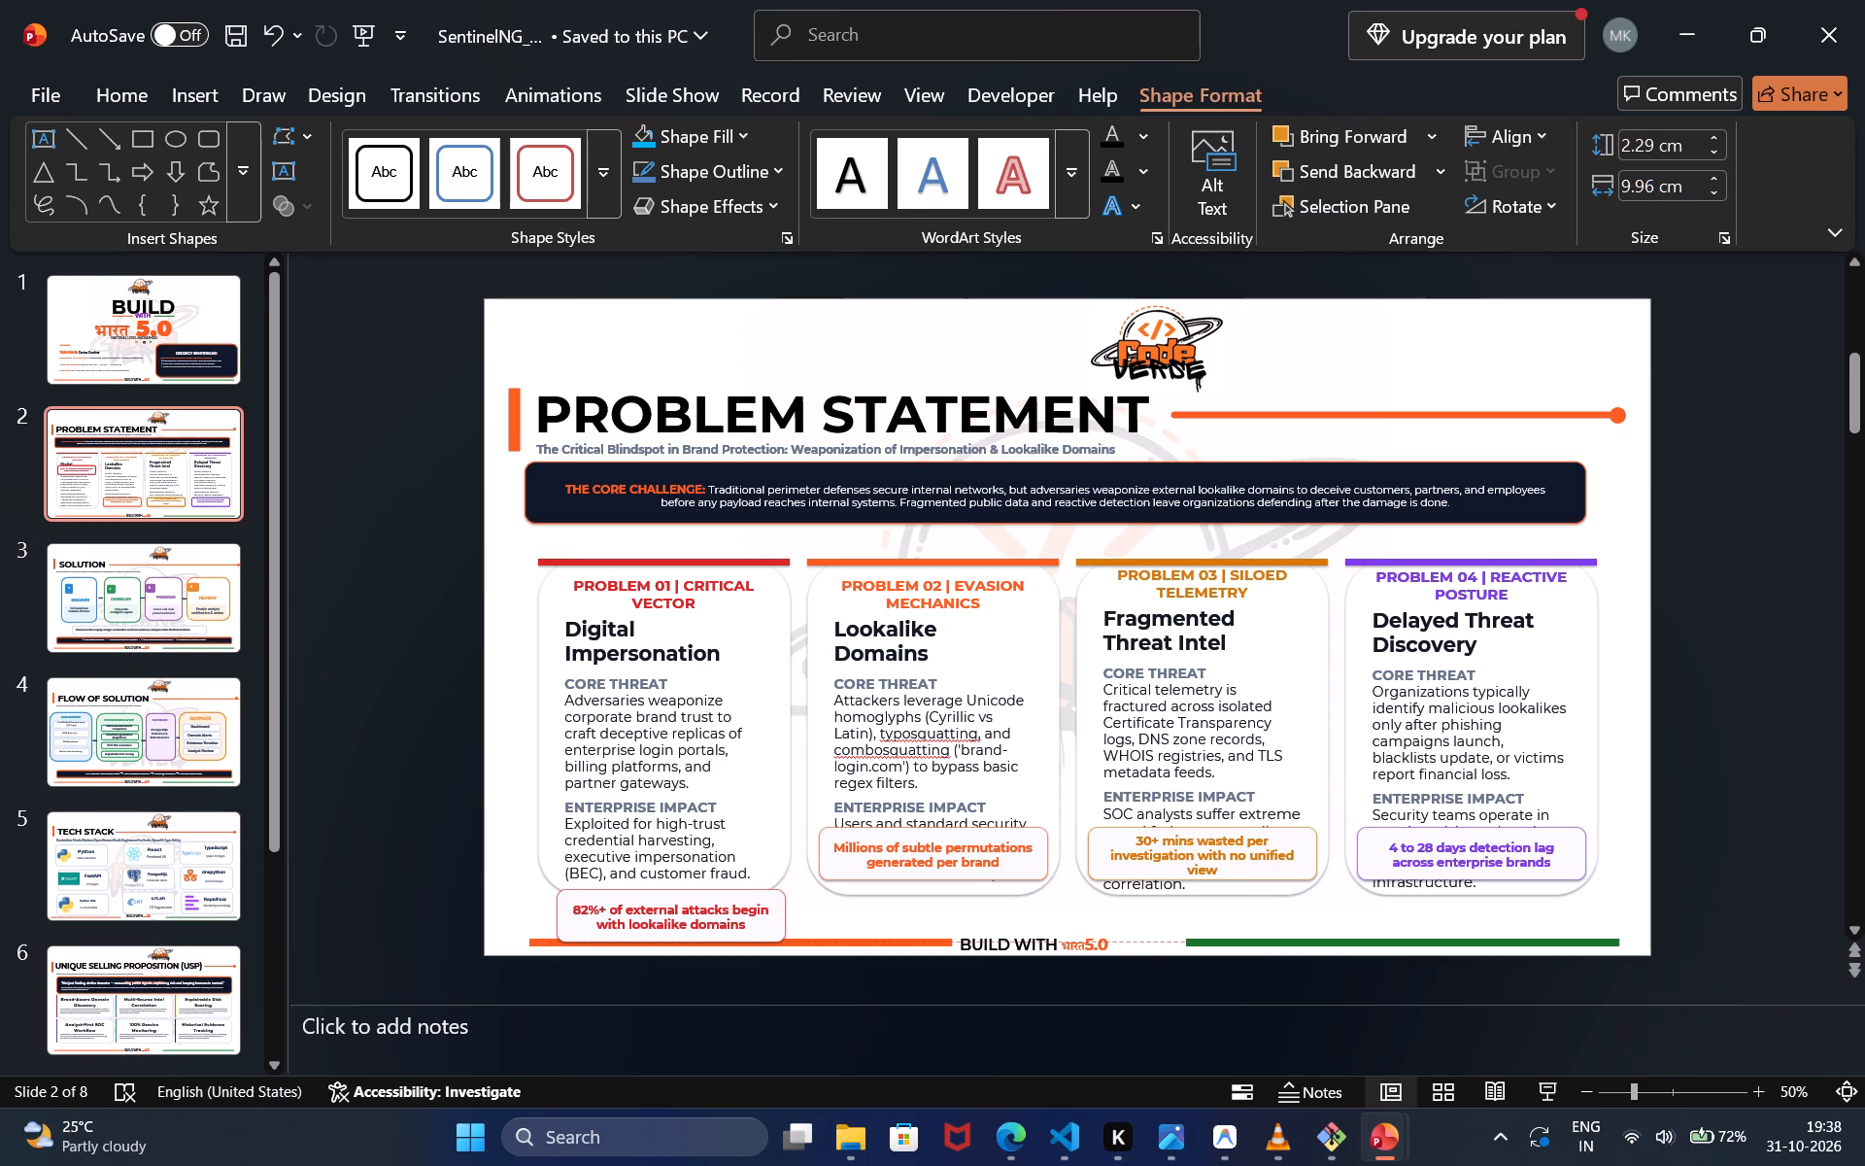
{"action": "left_click_drag", "start_coordinate": [763, 941], "coordinate": [783, 915]}
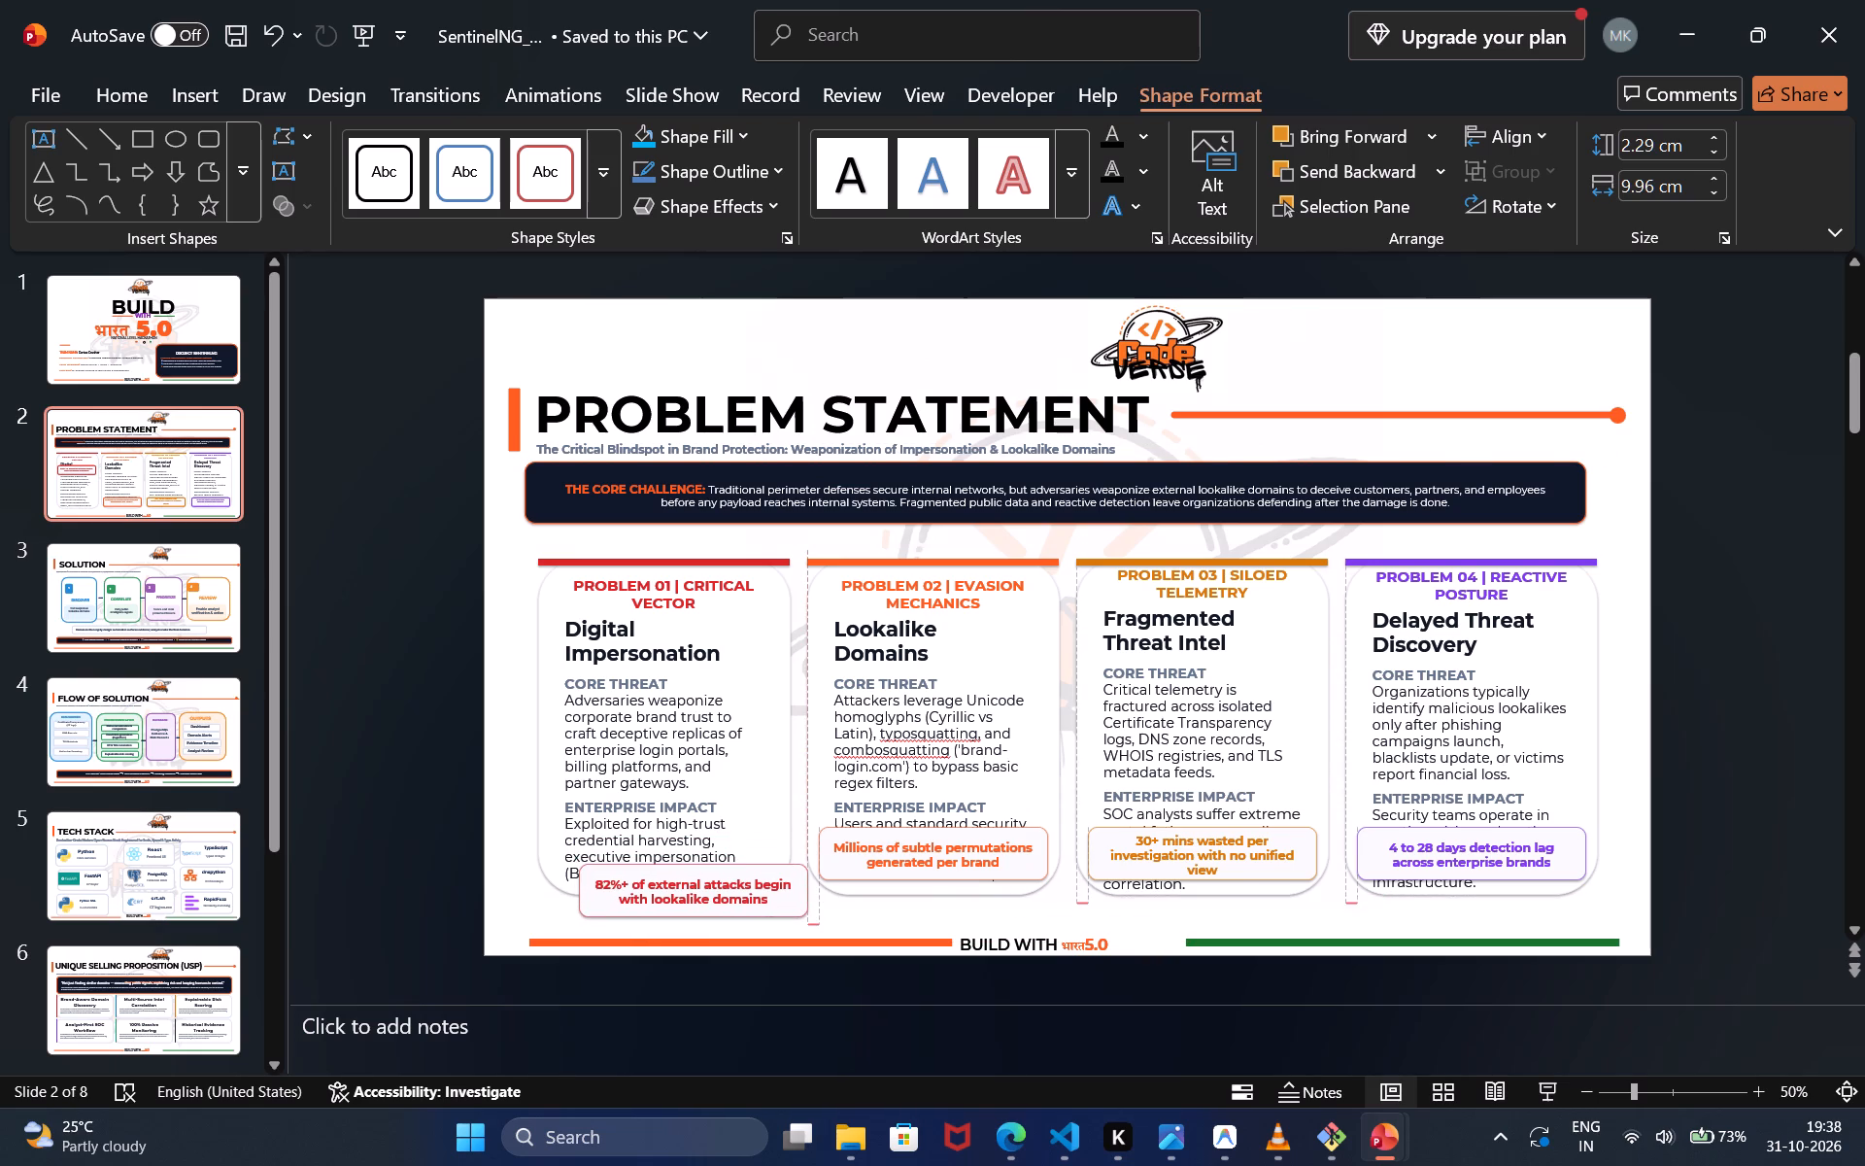
{"action": "left_click_drag", "start_coordinate": [783, 915], "coordinate": [760, 946]}
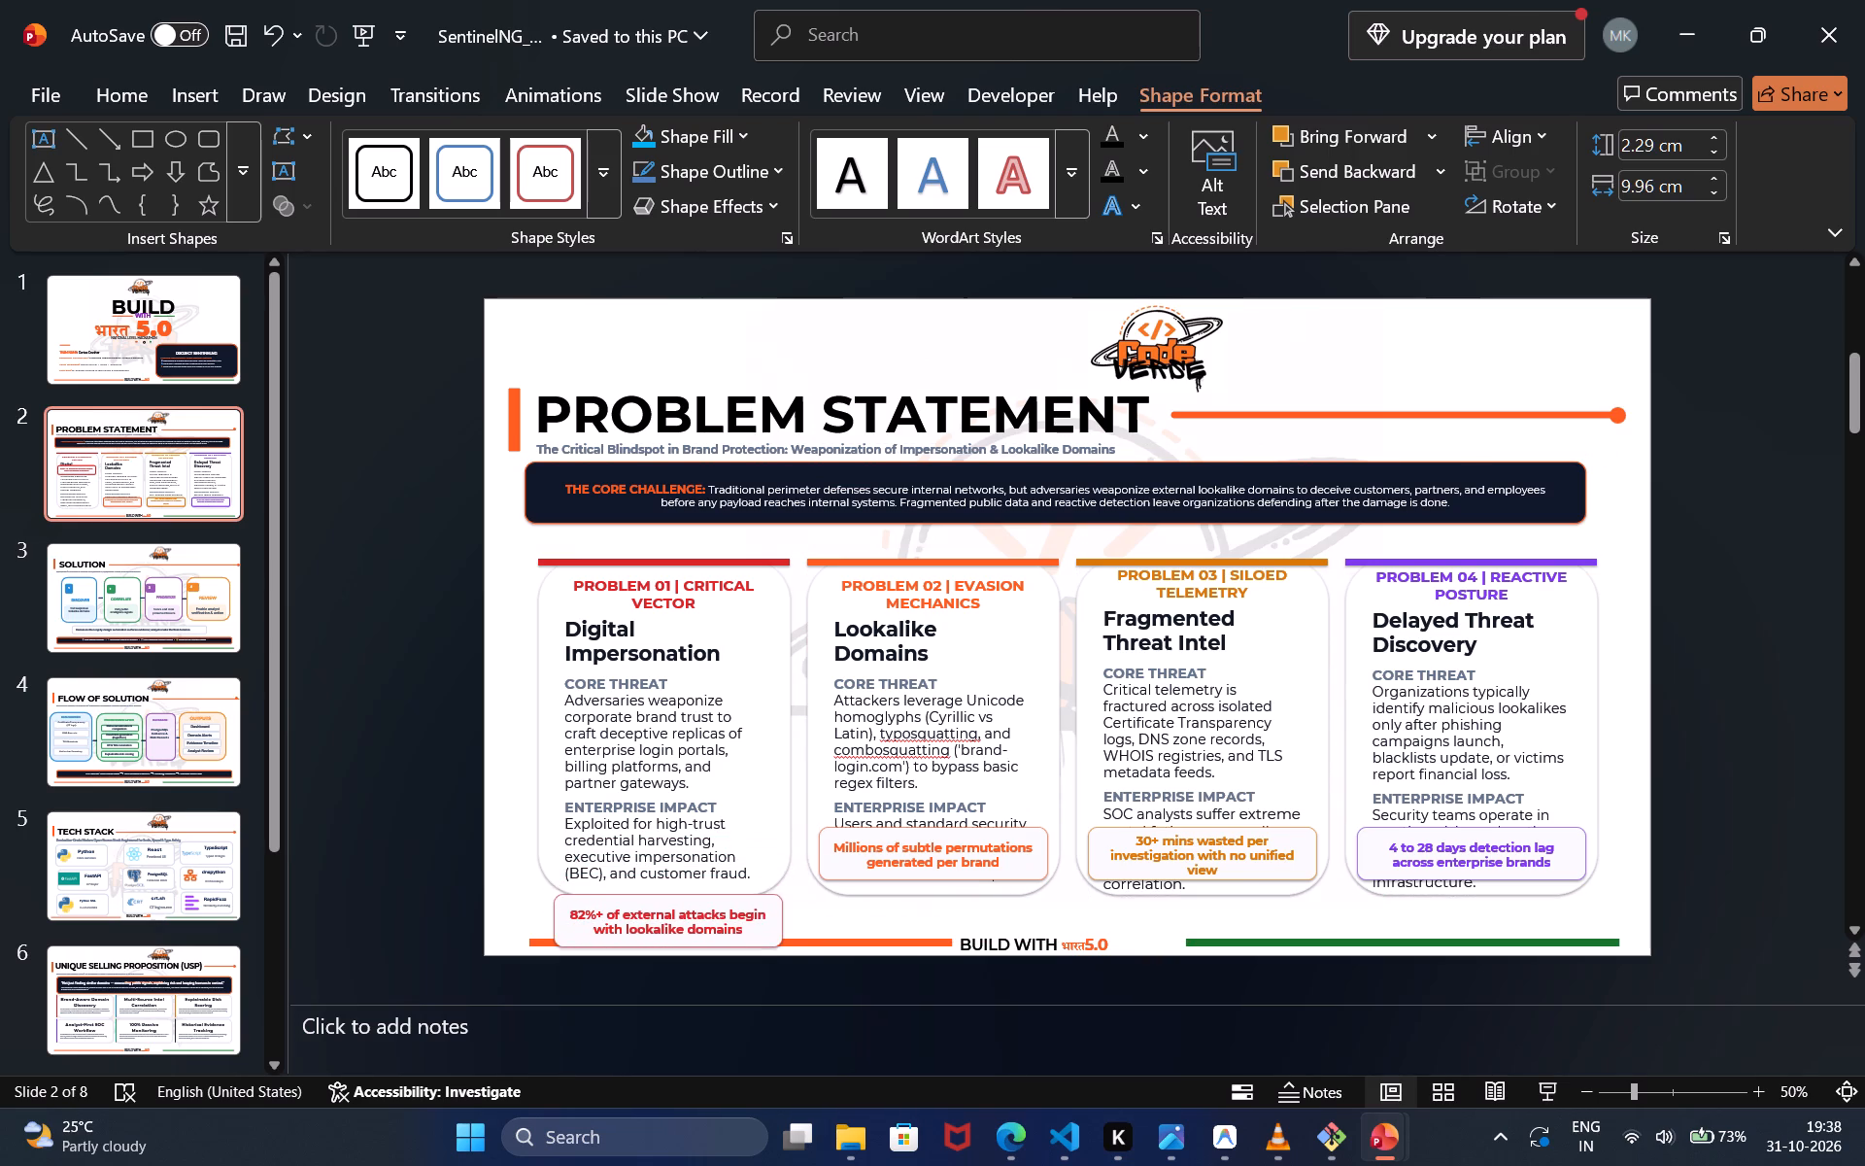
{"action": "left_click_drag", "start_coordinate": [760, 946], "coordinate": [760, 957]}
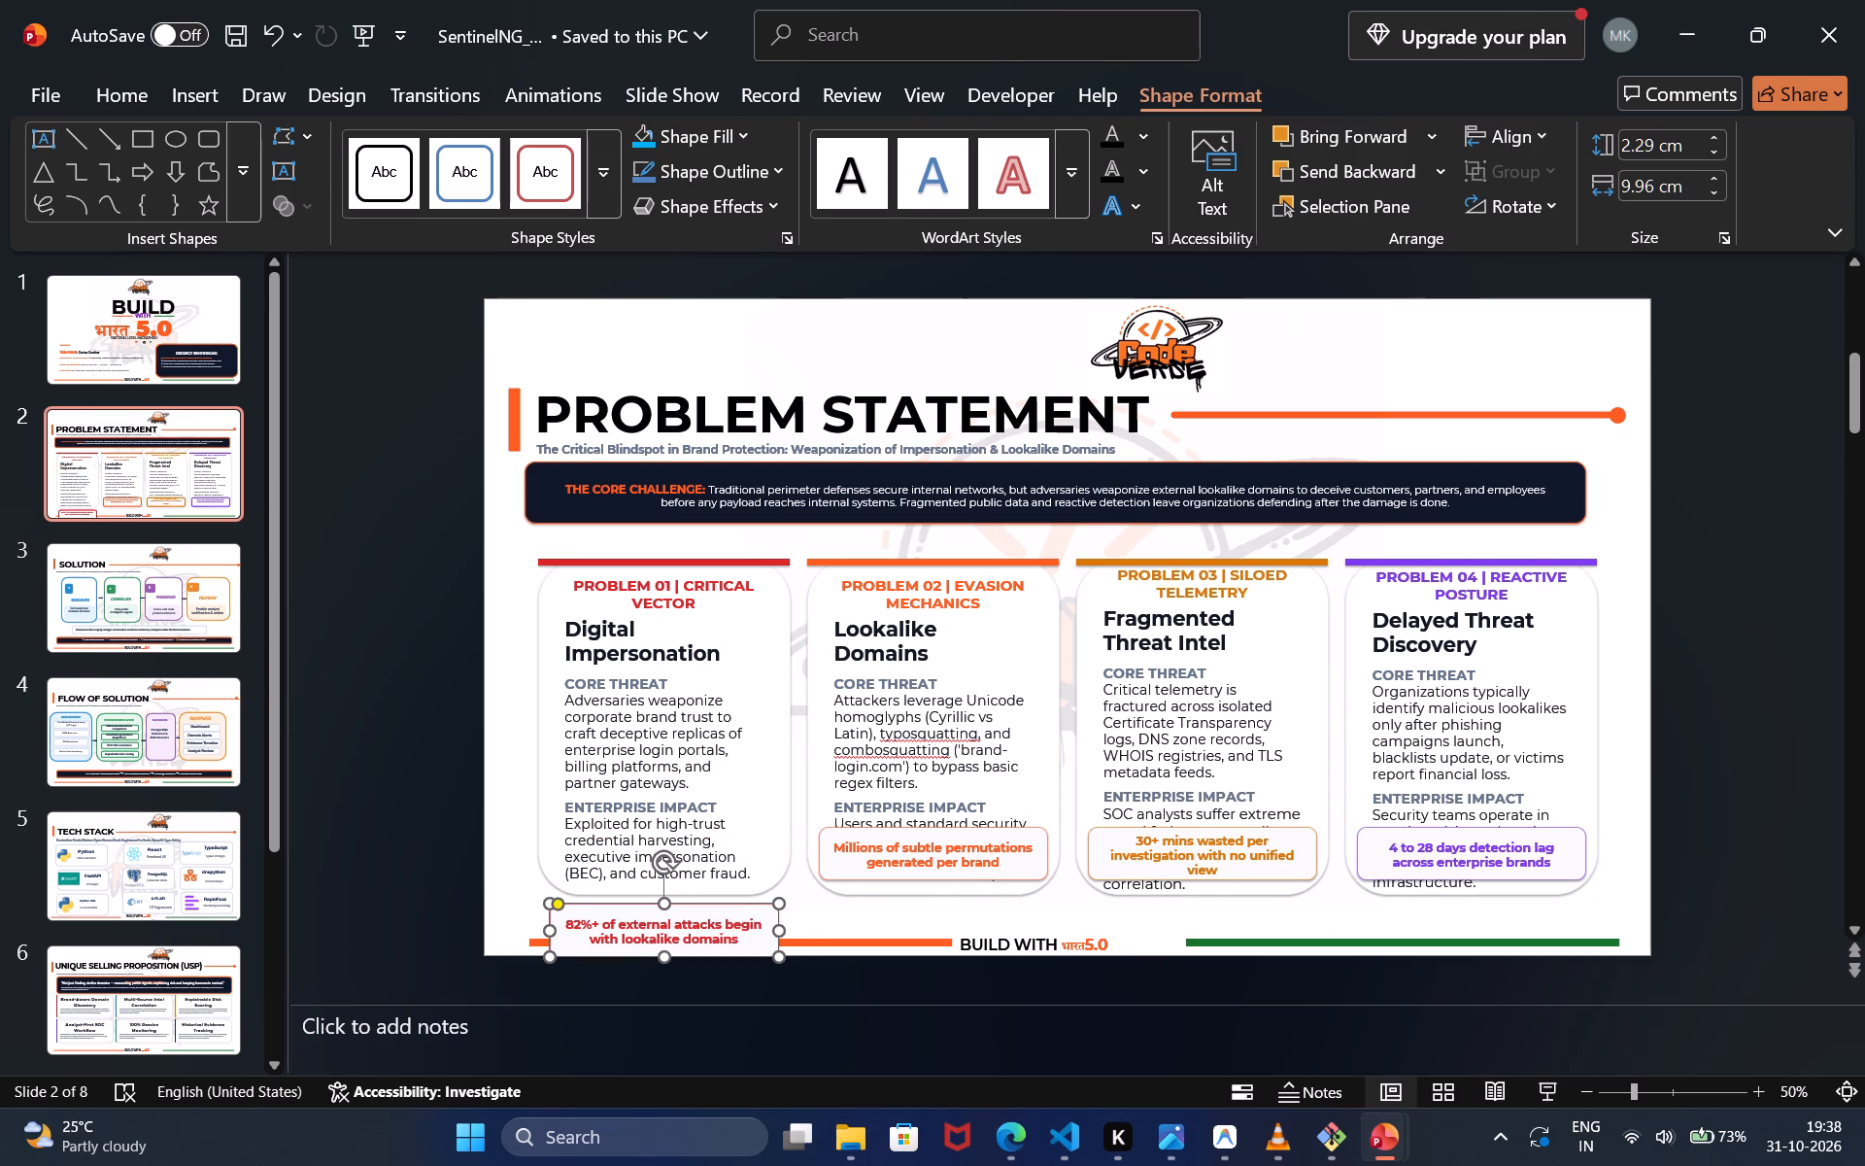
Raise the Digital Impersonation card so its top edge sits just beneath THE CORE CHALLENGE banner.
{"action": "left_click", "coordinate": [768, 845]}
{"action": "left_click_drag", "start_coordinate": [768, 845], "coordinate": [767, 819]}
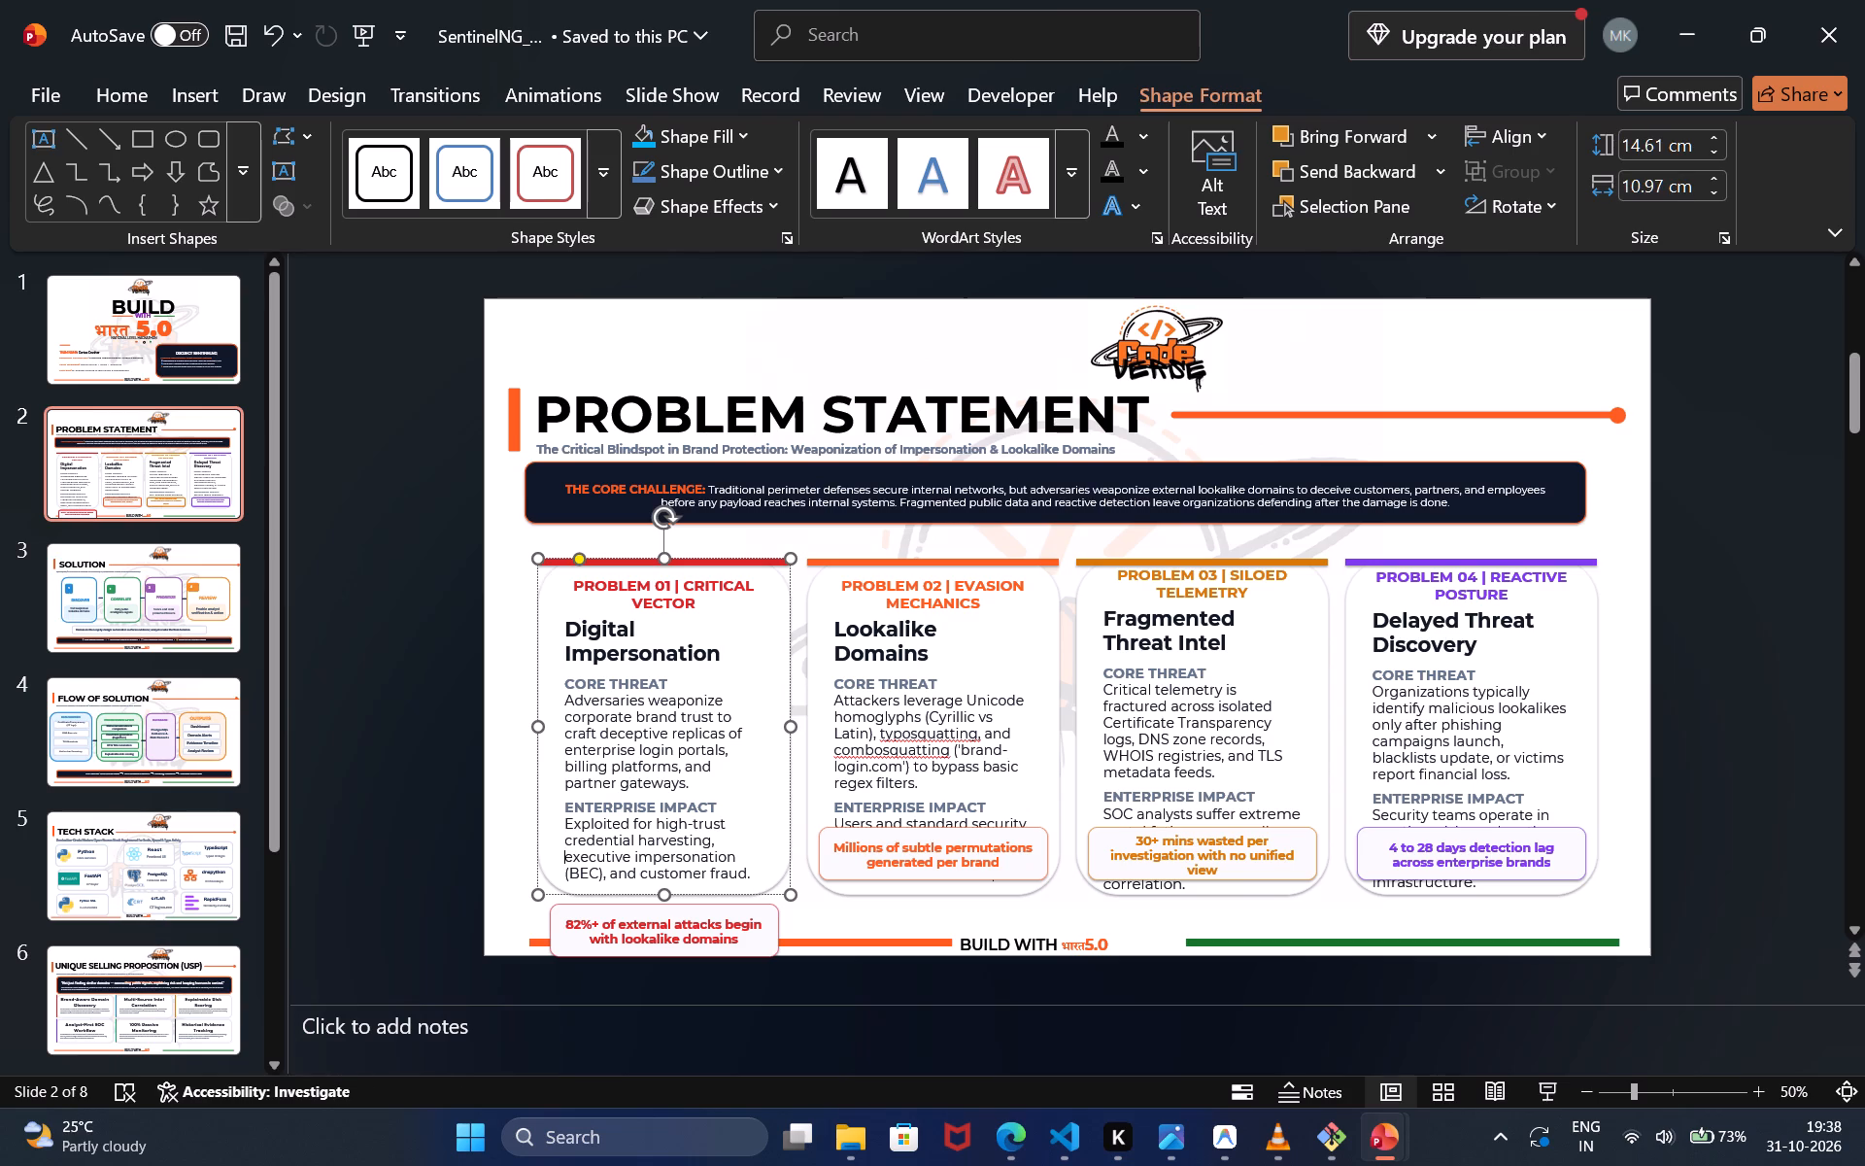
{"action": "left_click_drag", "start_coordinate": [767, 819], "coordinate": [767, 807]}
{"action": "left_click_drag", "start_coordinate": [767, 828], "coordinate": [767, 786]}
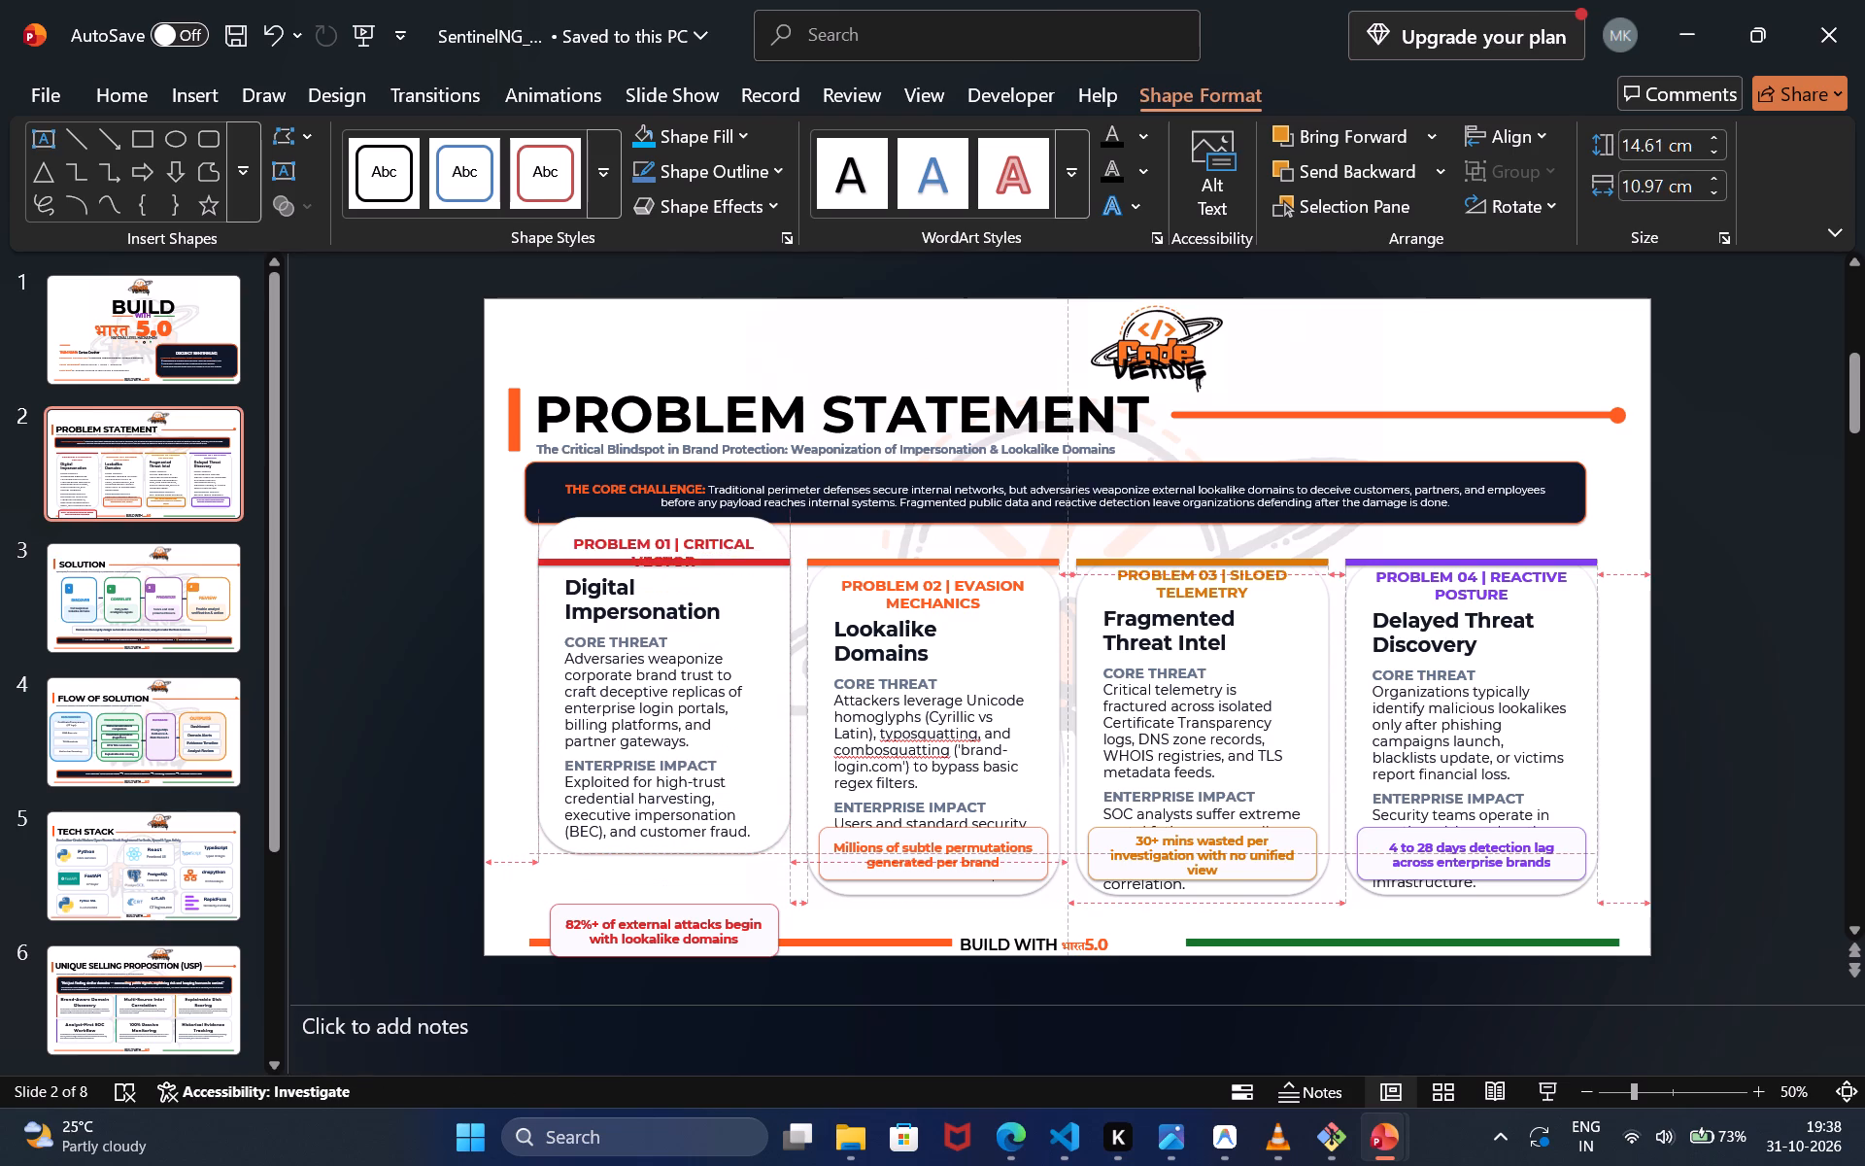
{"action": "left_click_drag", "start_coordinate": [767, 786], "coordinate": [769, 796]}
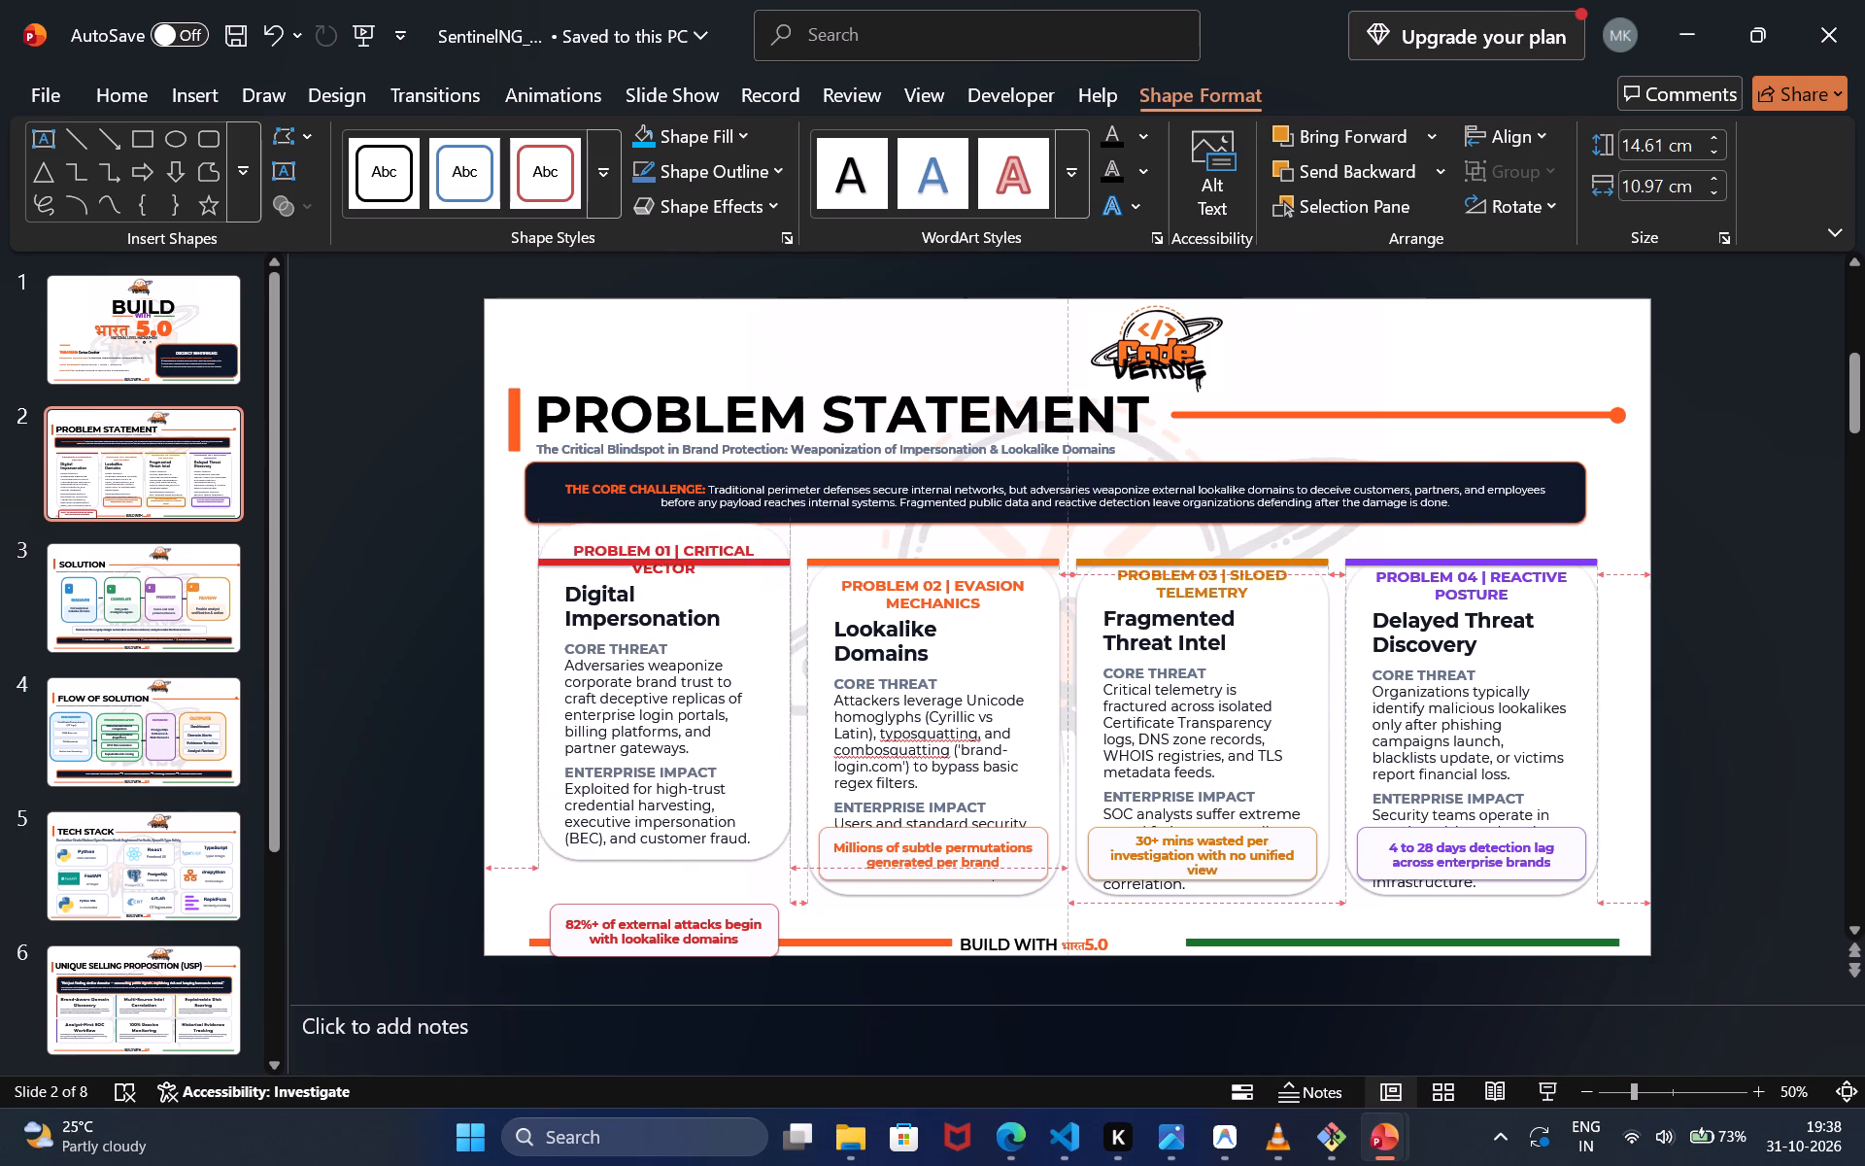
{"action": "left_click_drag", "start_coordinate": [769, 796], "coordinate": [768, 804]}
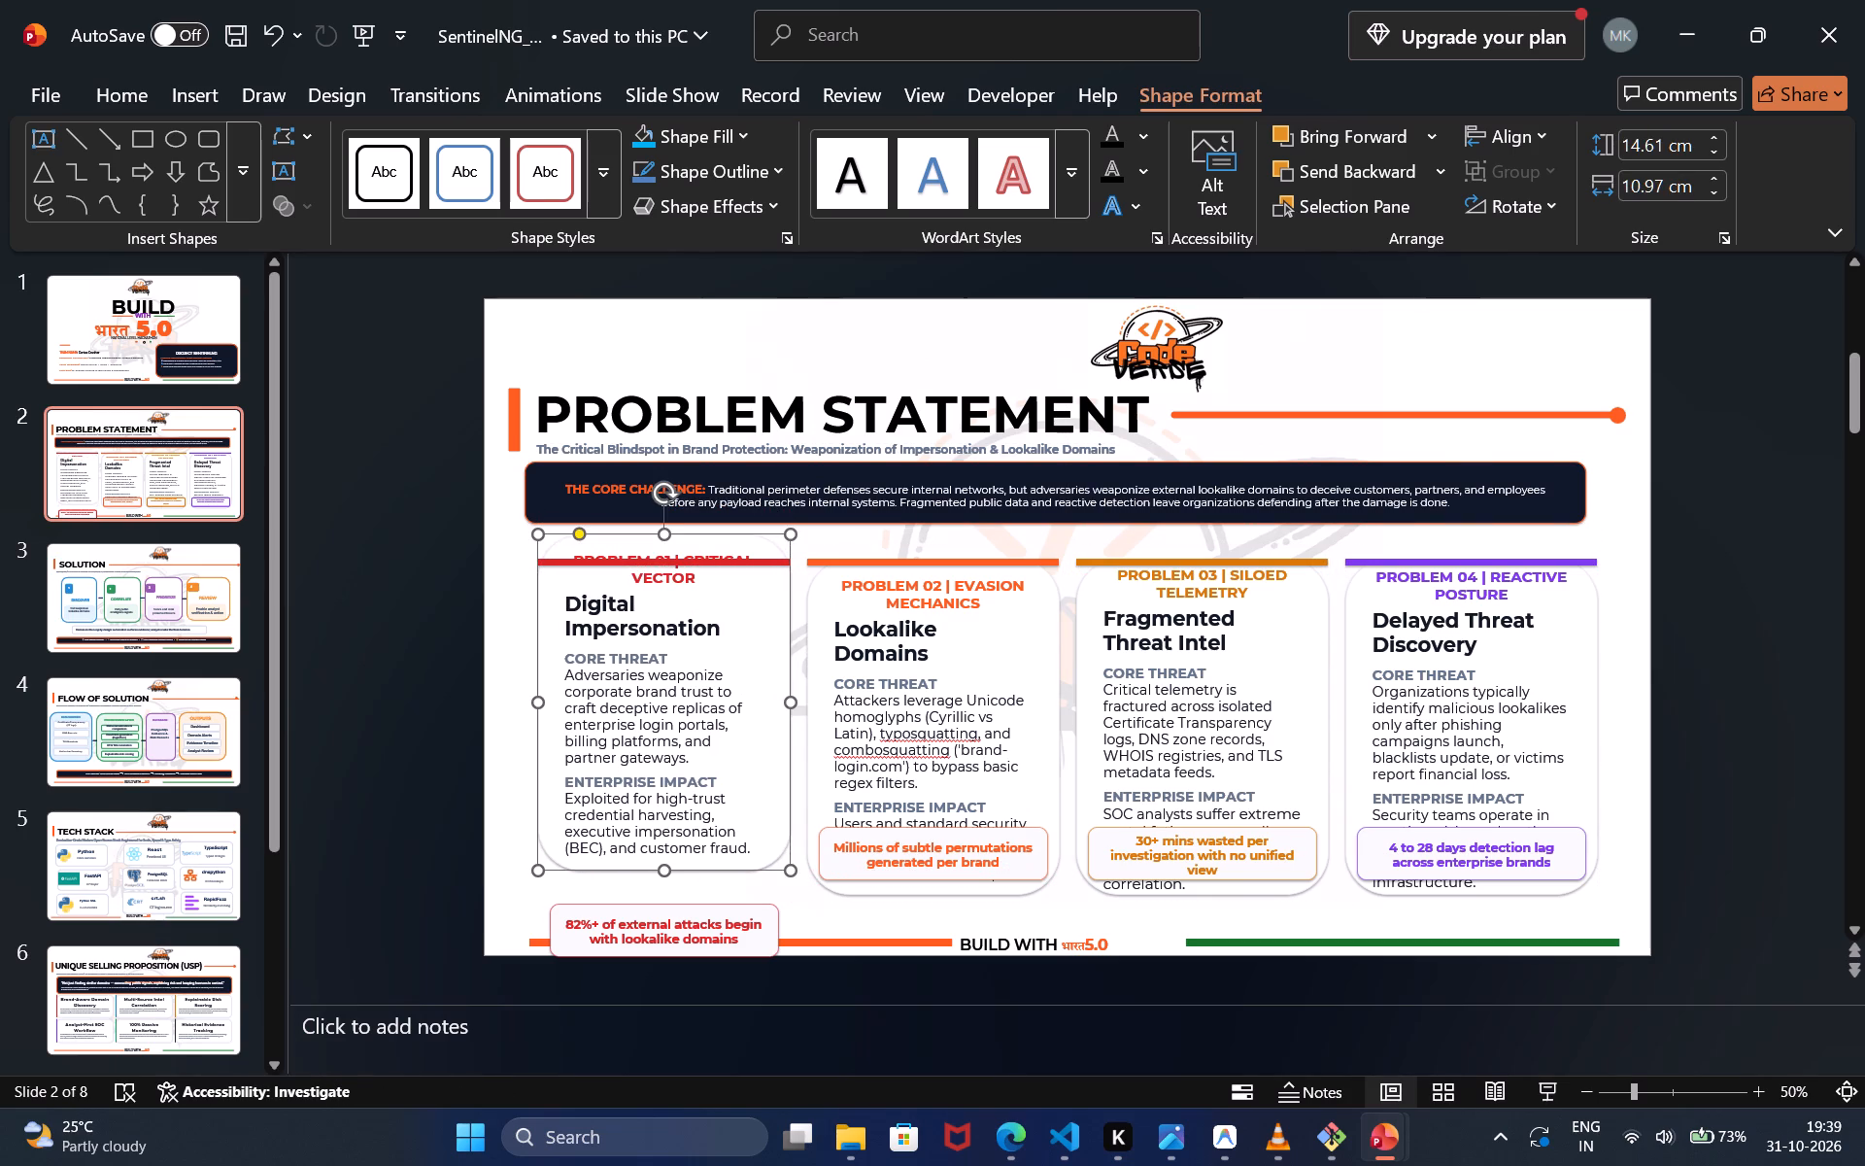
Raise the red, orange, amber and purple accent bars of the four problem cards to just beneath THE CORE CHALLENGE banner.
{"action": "left_click", "coordinate": [770, 564]}
{"action": "left_click_drag", "start_coordinate": [770, 564], "coordinate": [766, 545]}
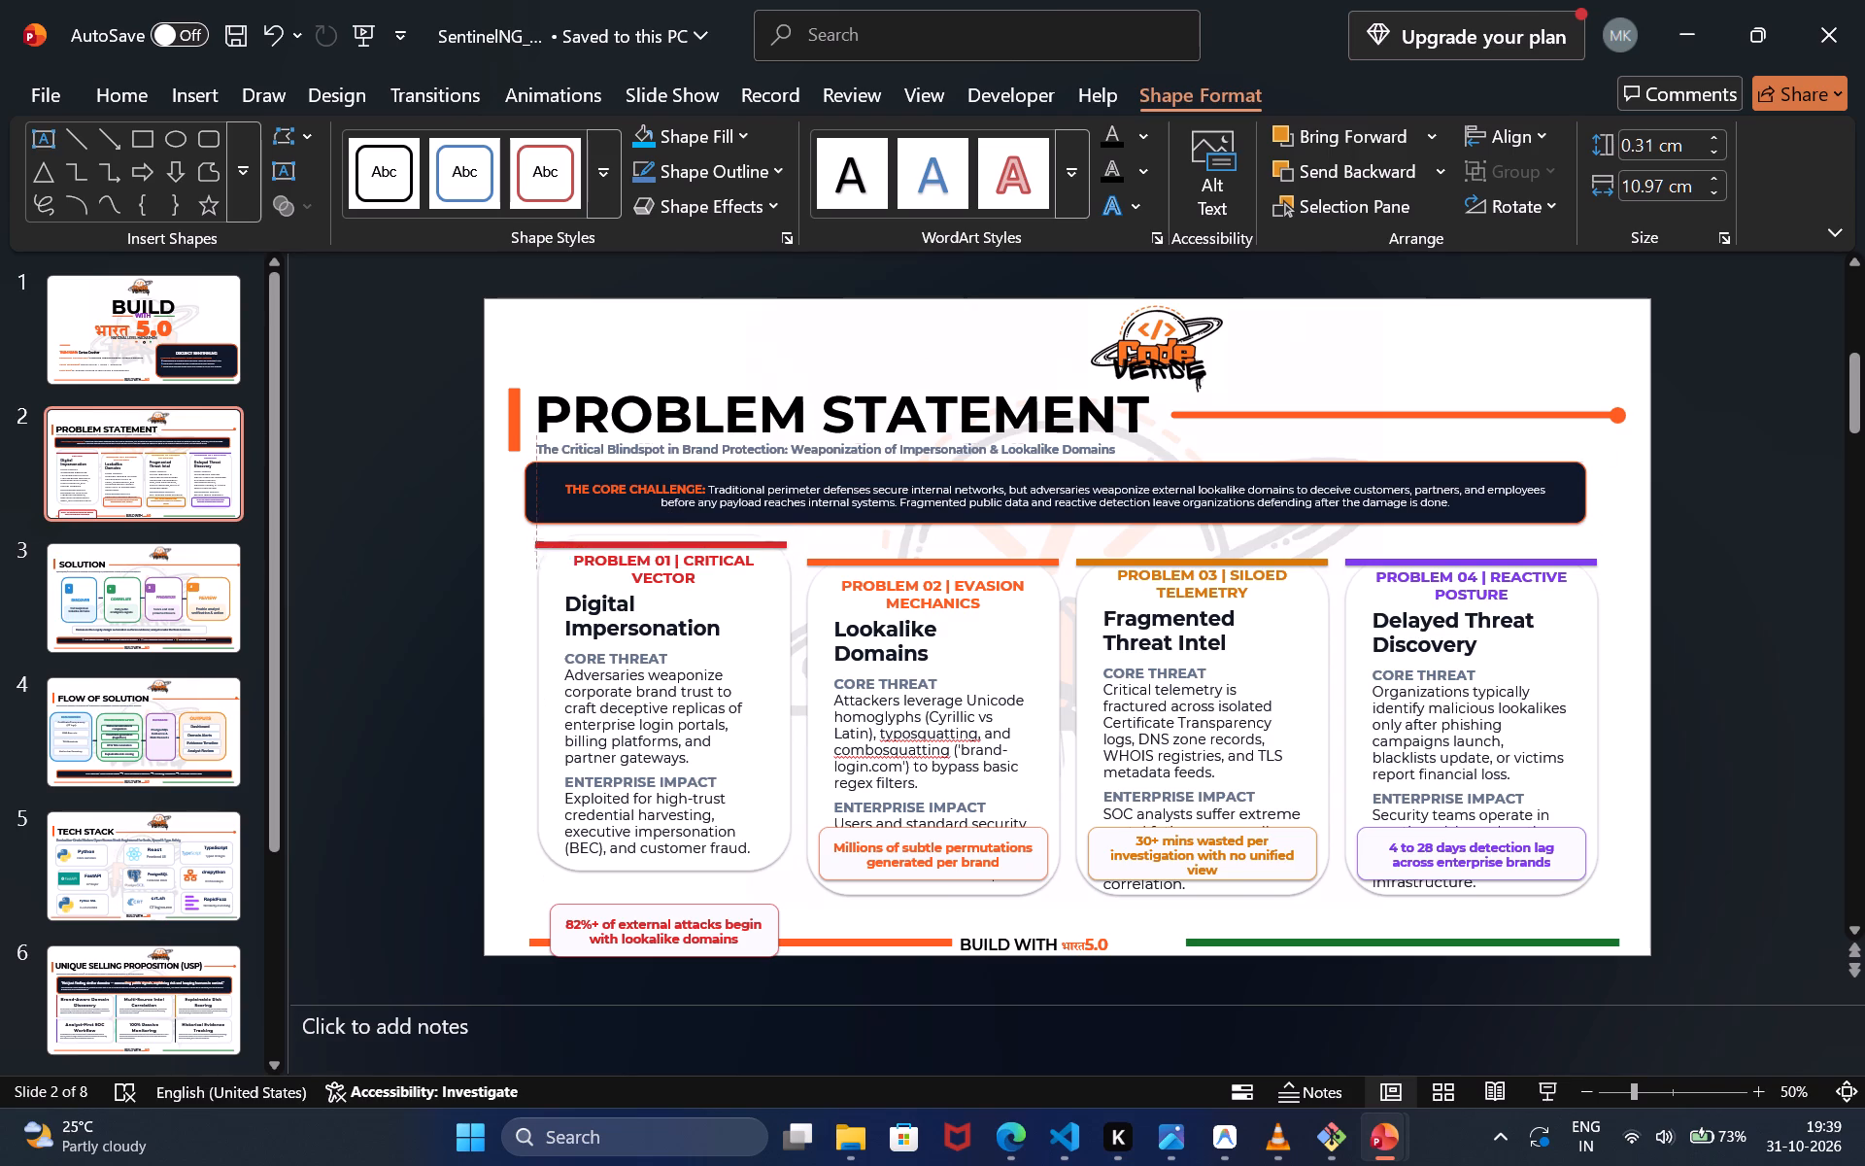
{"action": "left_click_drag", "start_coordinate": [766, 545], "coordinate": [765, 532]}
{"action": "left_click", "coordinate": [866, 566]}
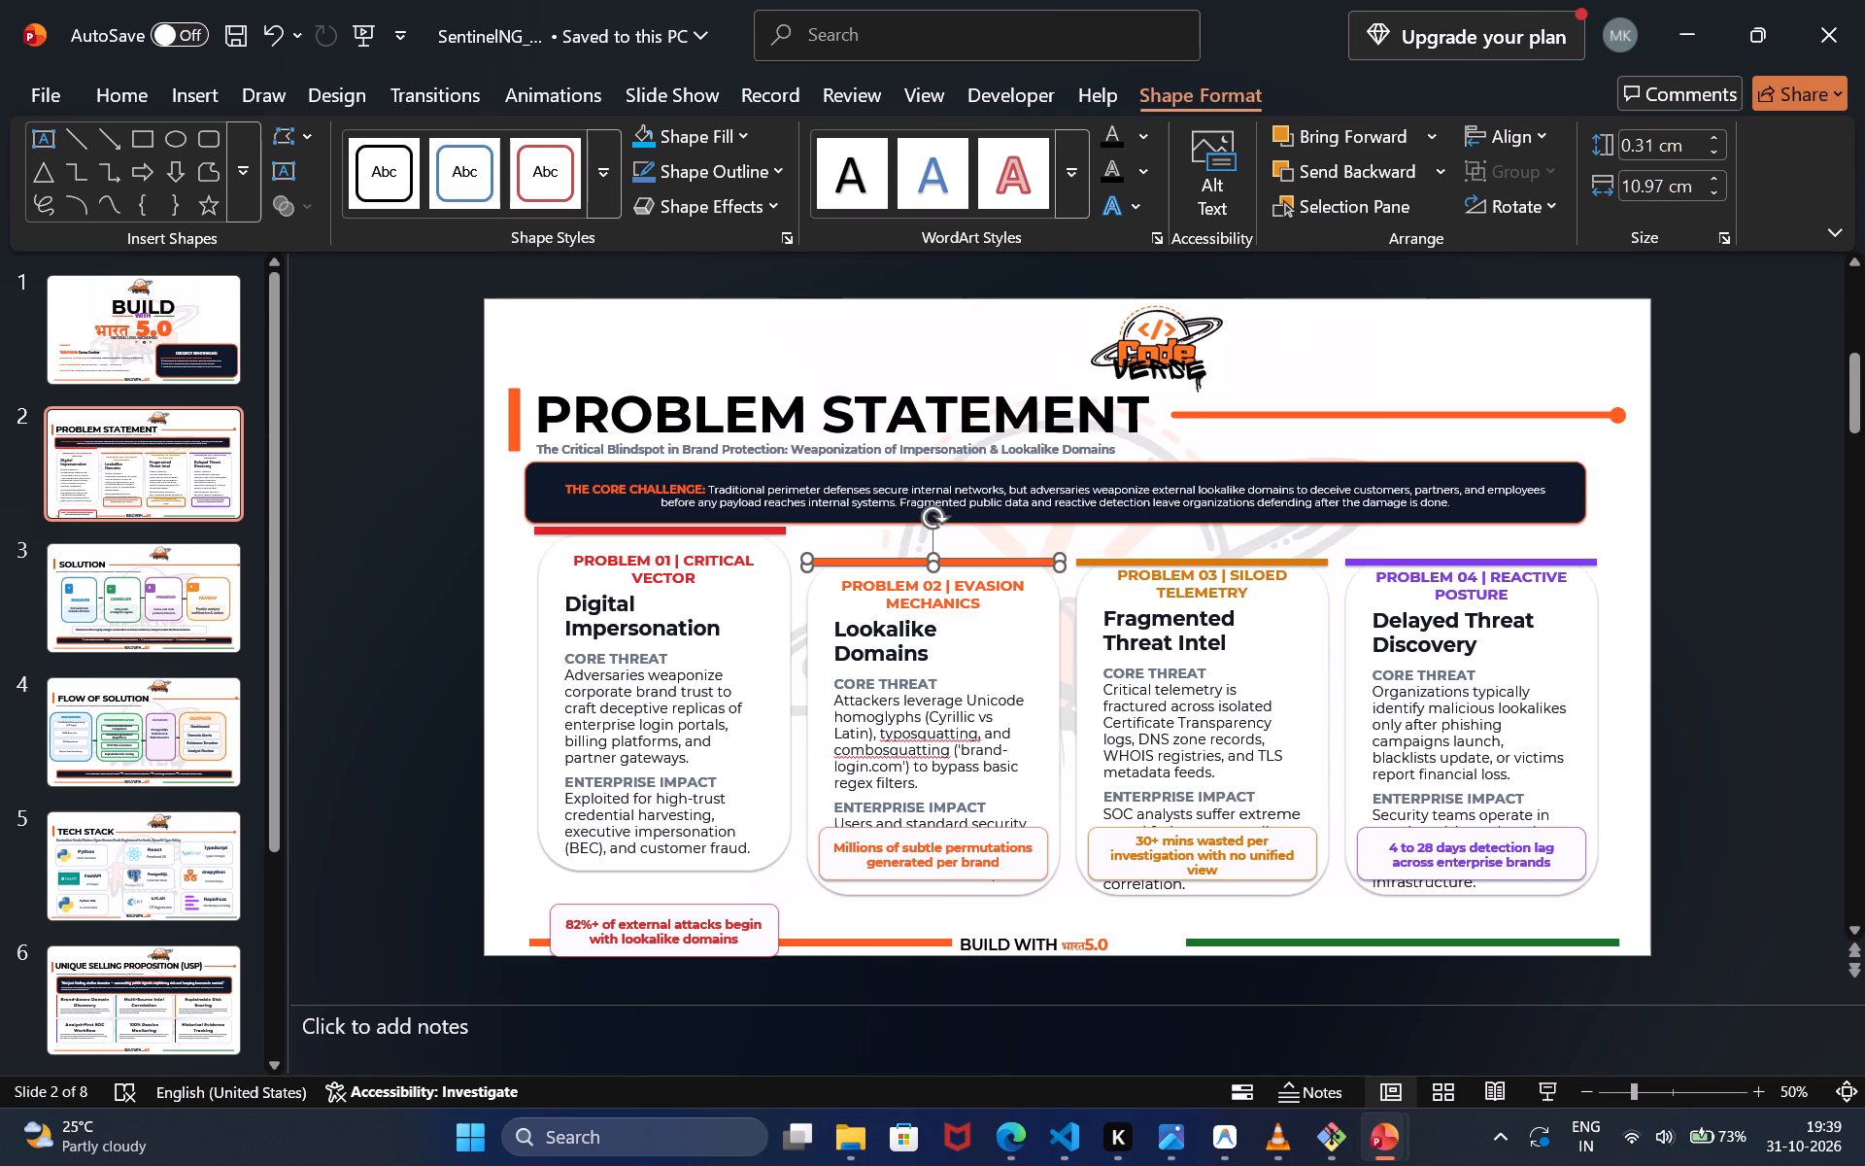
{"action": "left_click_drag", "start_coordinate": [863, 562], "coordinate": [852, 537]}
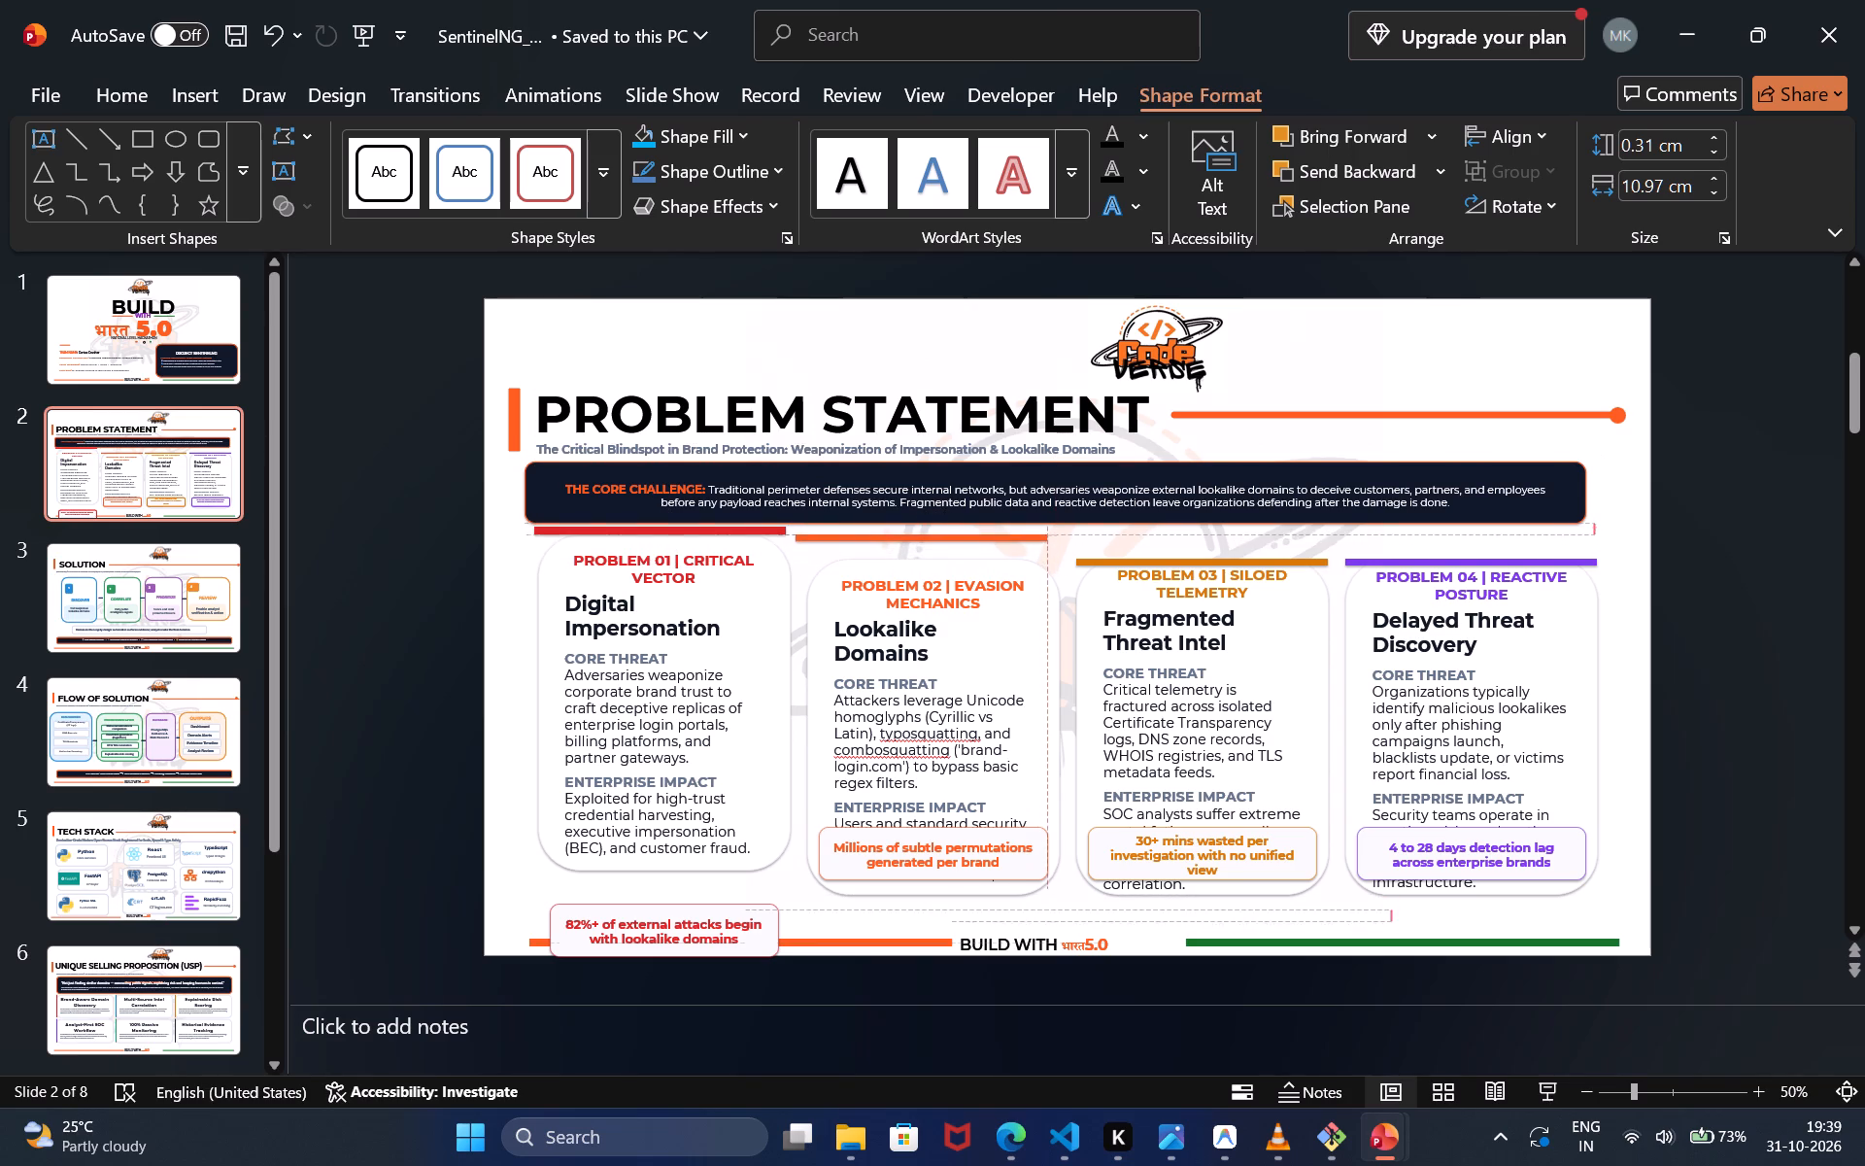
{"action": "left_click_drag", "start_coordinate": [852, 537], "coordinate": [850, 531]}
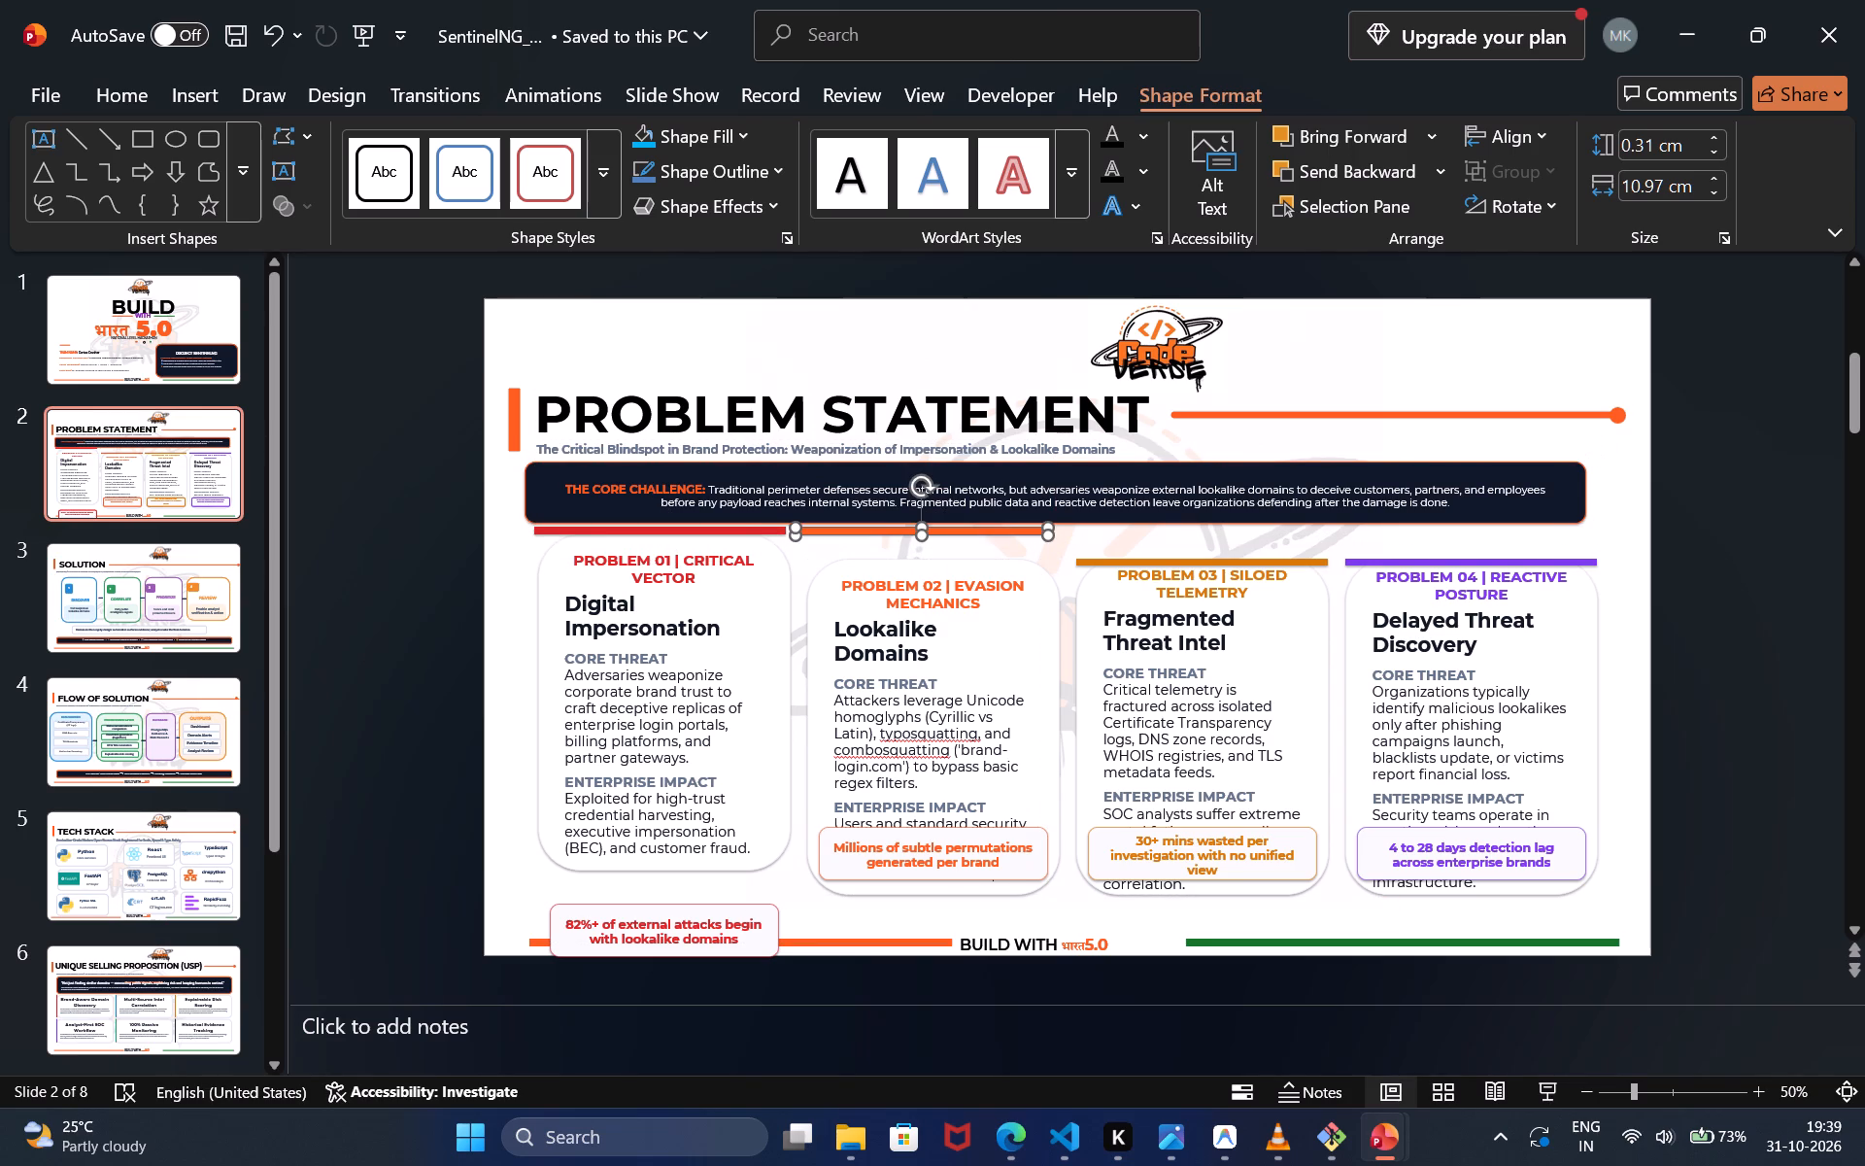
{"action": "left_click_drag", "start_coordinate": [1089, 560], "coordinate": [1086, 532]}
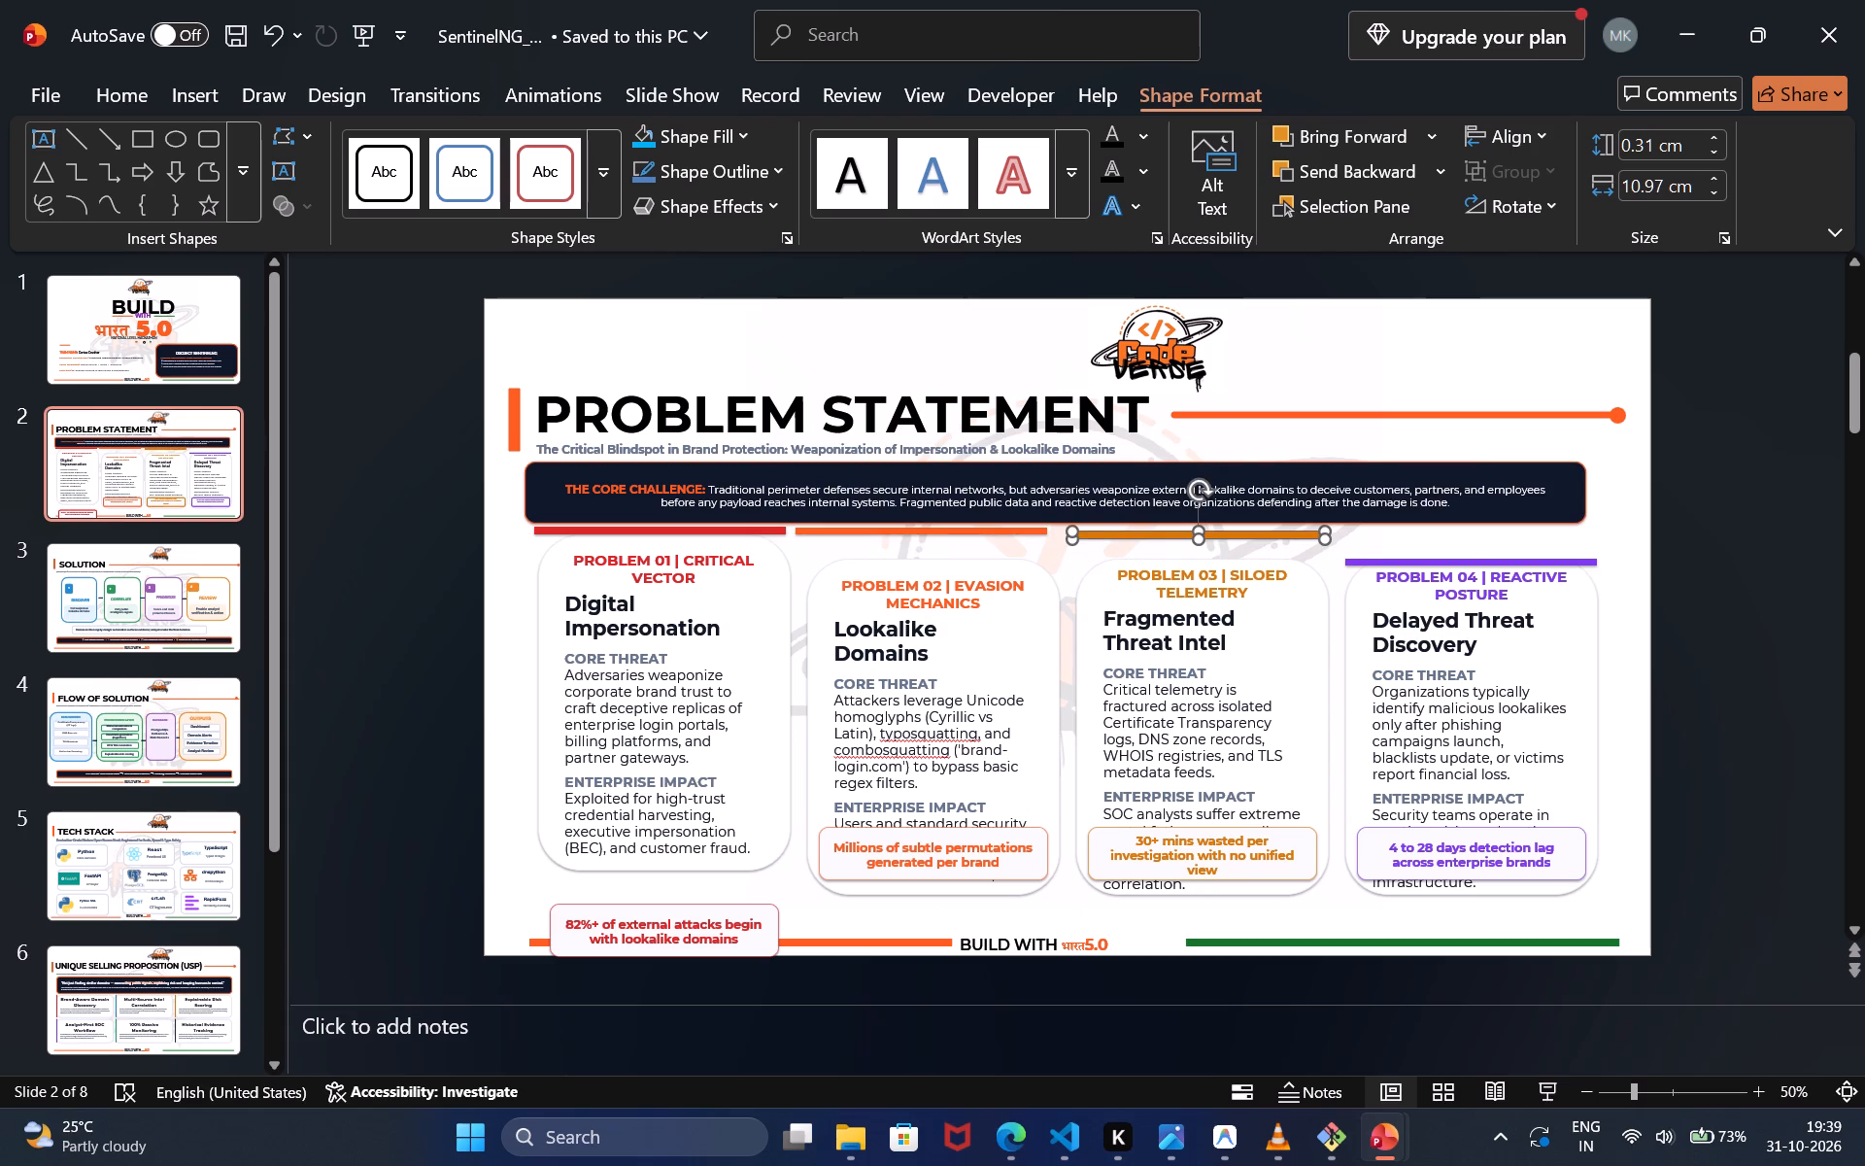
{"action": "left_click_drag", "start_coordinate": [1358, 561], "coordinate": [1358, 533]}
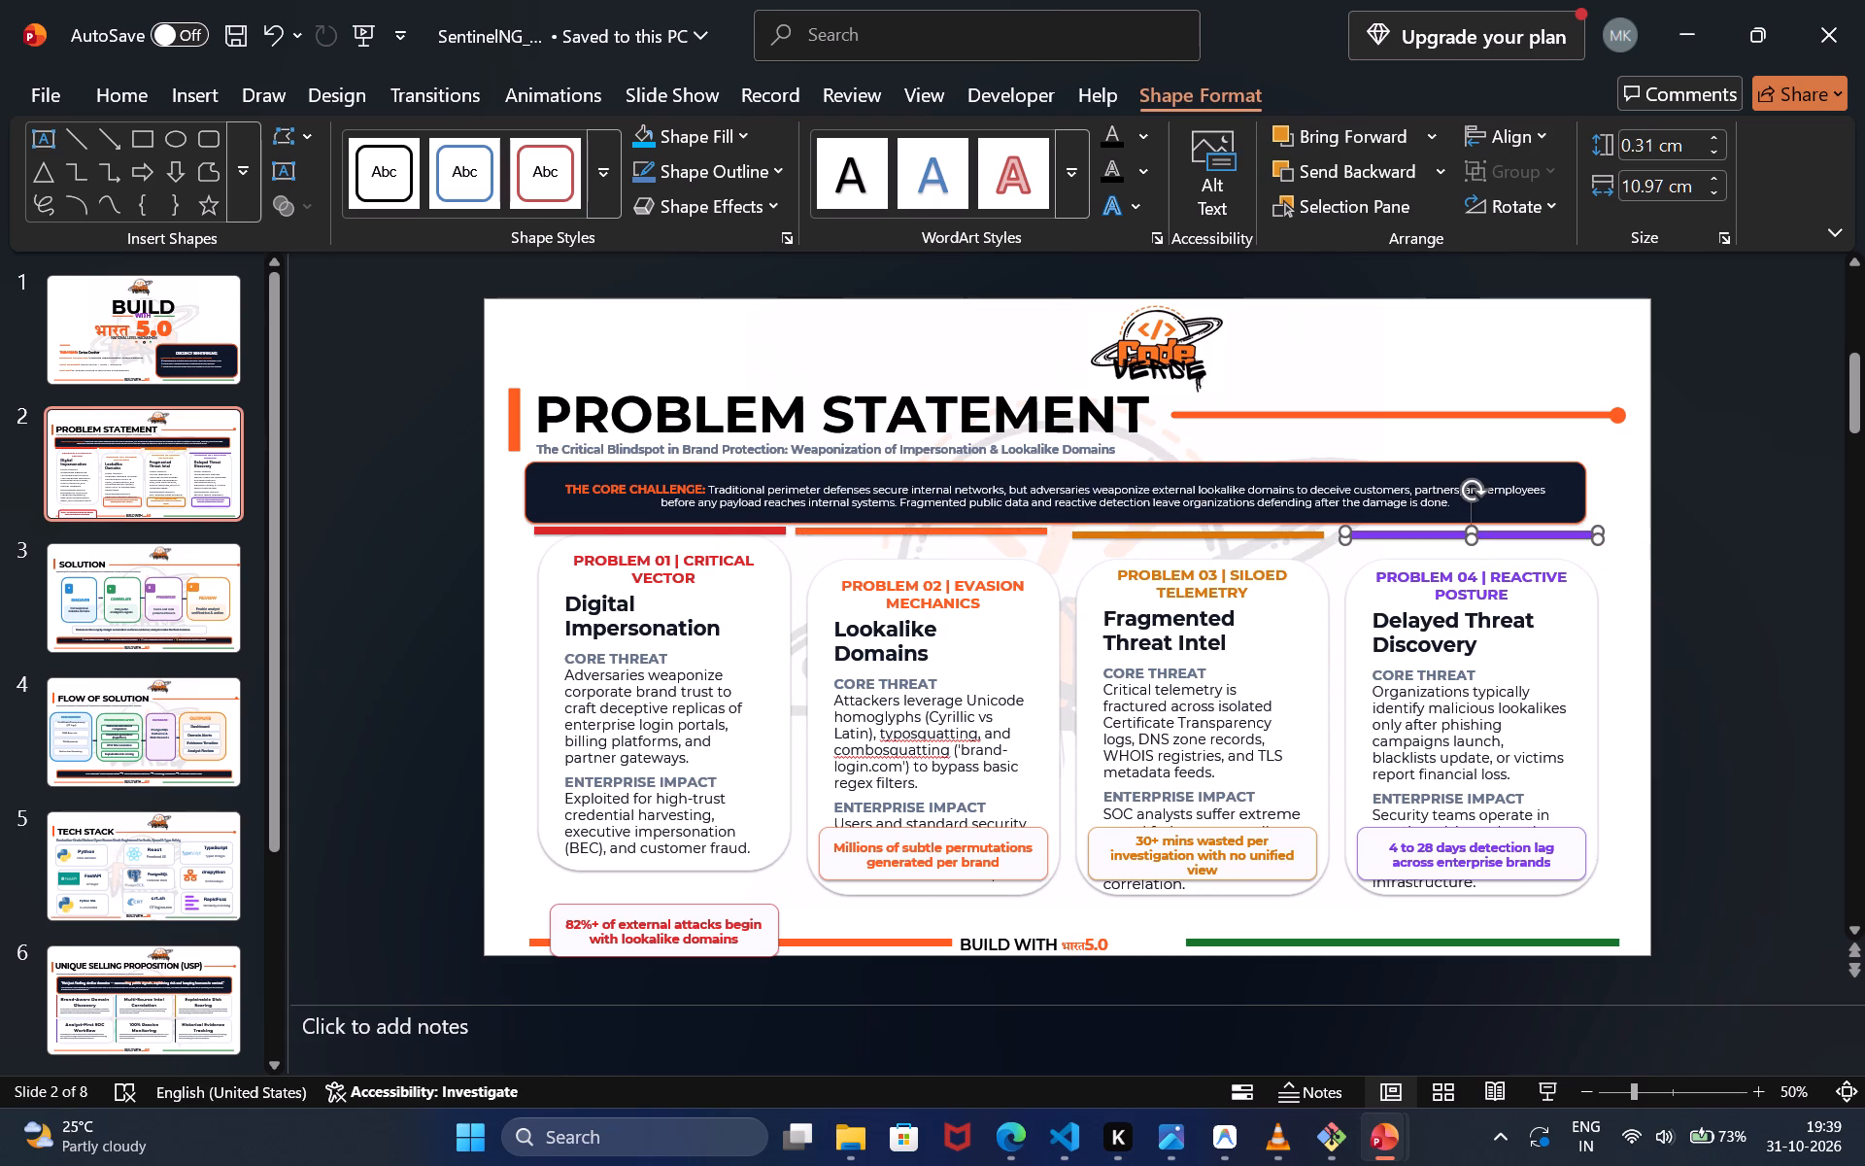
Raise the Delayed Threat Discovery, Fragmented Threat Intel and Lookalike Domains cards to sit beneath their accent bars, level with the Digital Impersonation card.
{"action": "left_click_drag", "start_coordinate": [1367, 577], "coordinate": [1362, 561]}
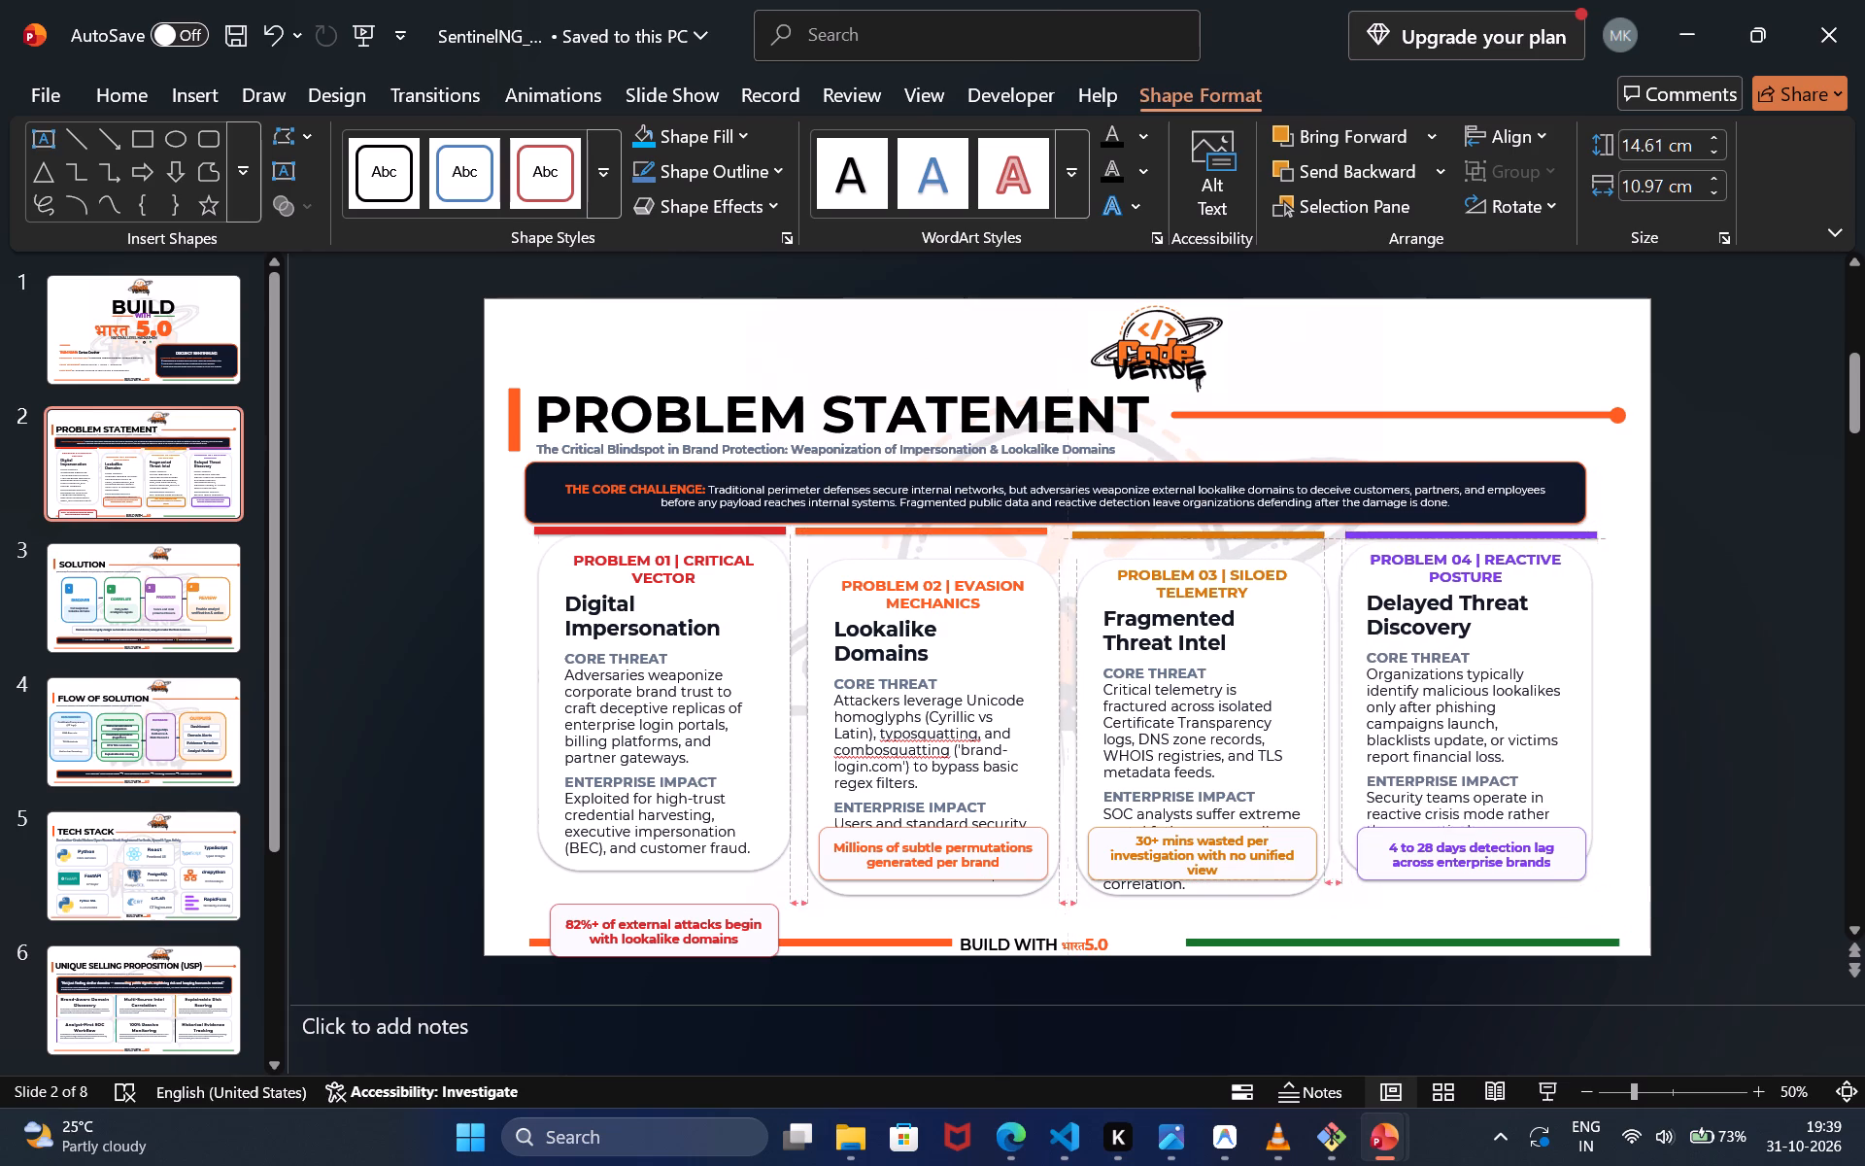
{"action": "left_click_drag", "start_coordinate": [1362, 561], "coordinate": [1362, 560]}
{"action": "left_click", "coordinate": [1287, 619]}
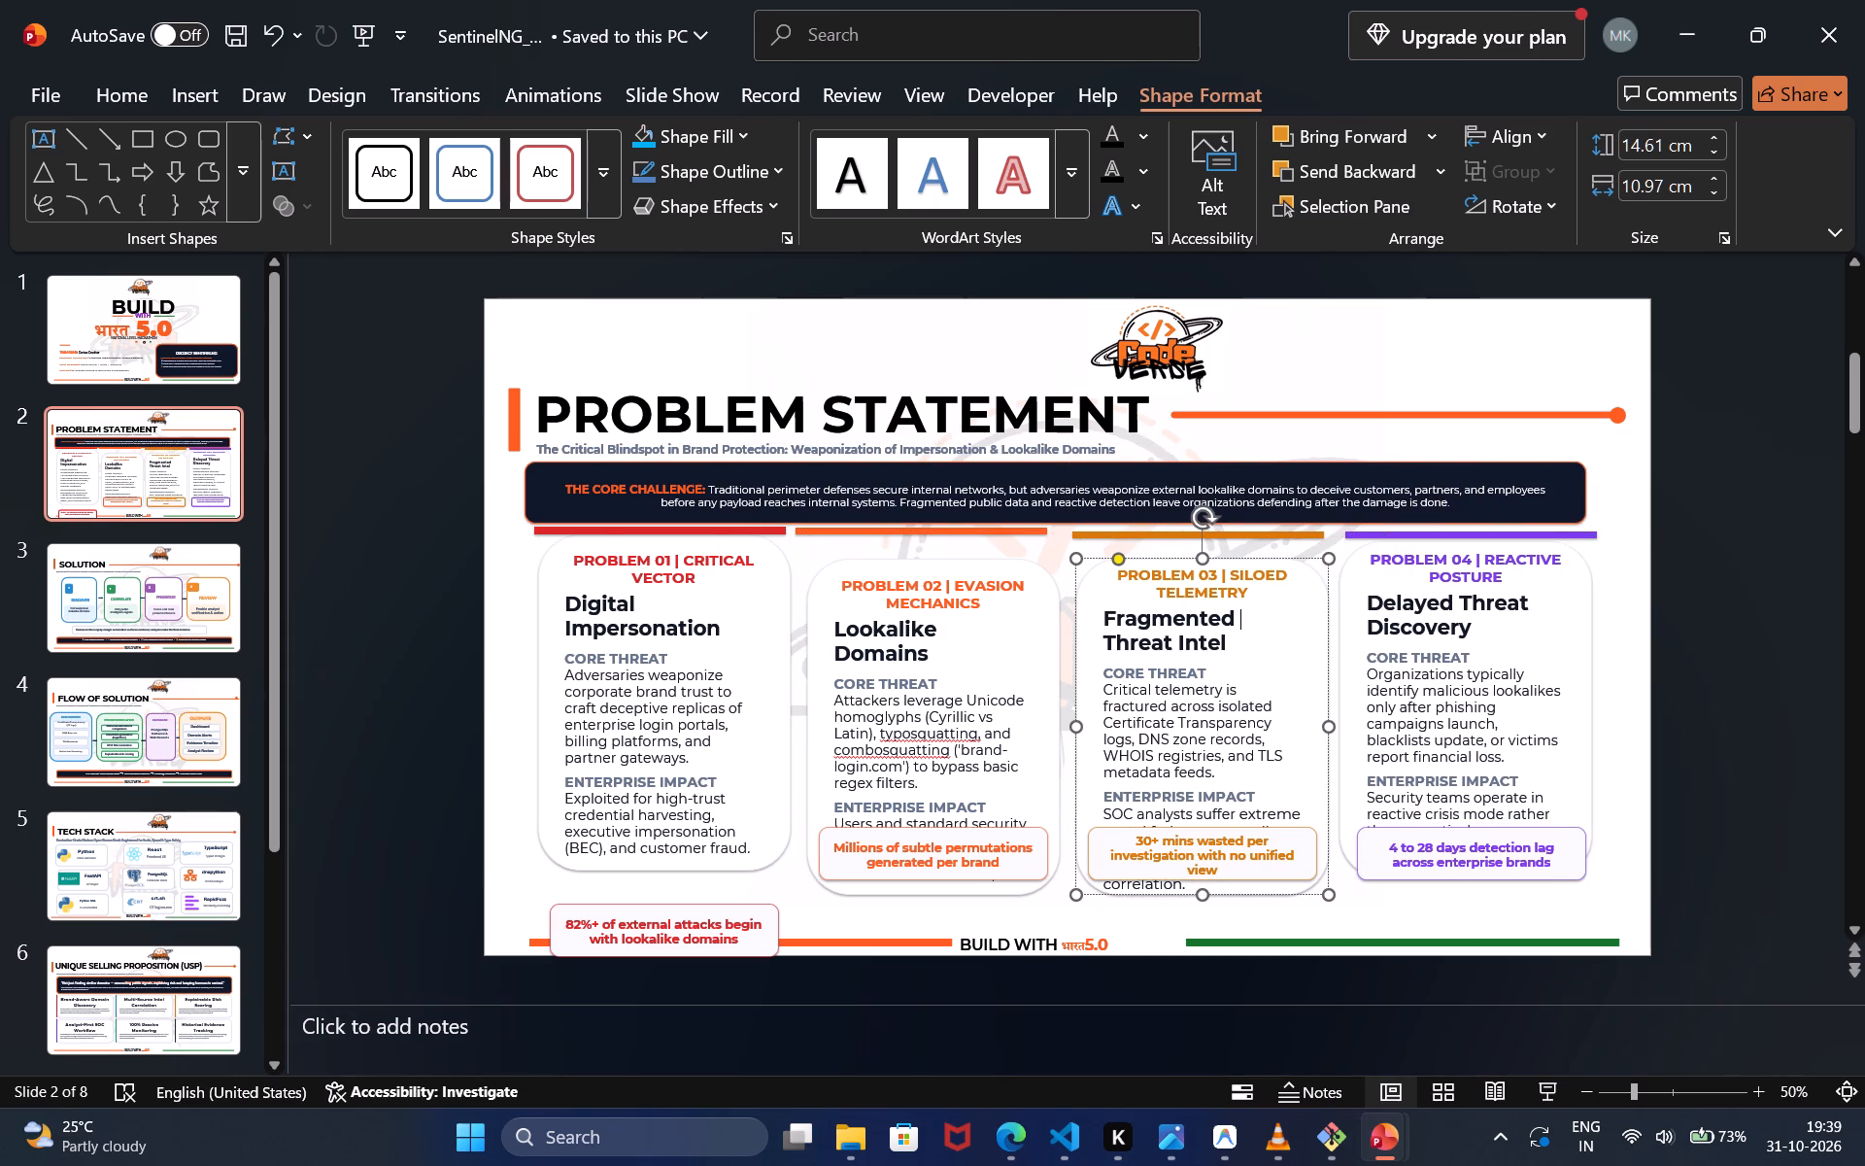
{"action": "left_click_drag", "start_coordinate": [1289, 562], "coordinate": [1286, 551]}
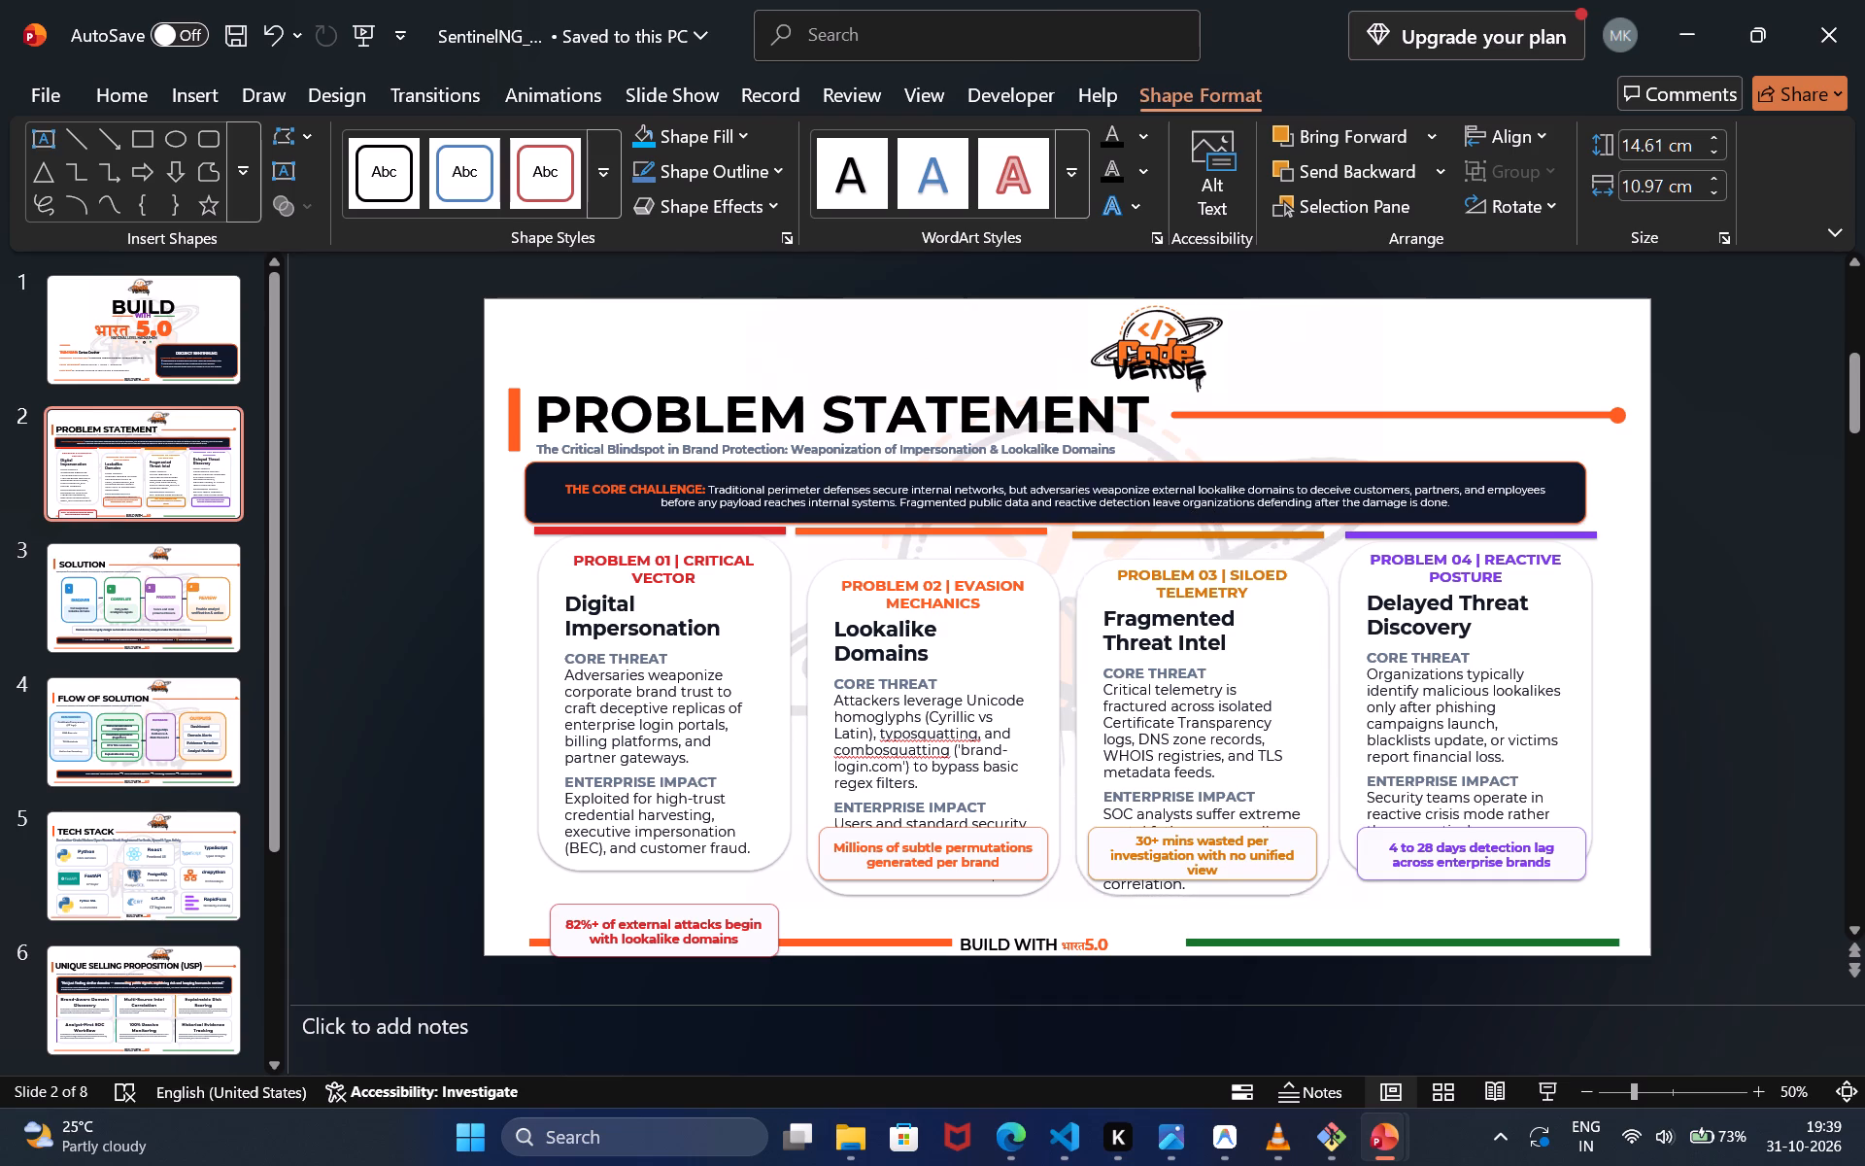
{"action": "left_click_drag", "start_coordinate": [1286, 551], "coordinate": [1285, 547]}
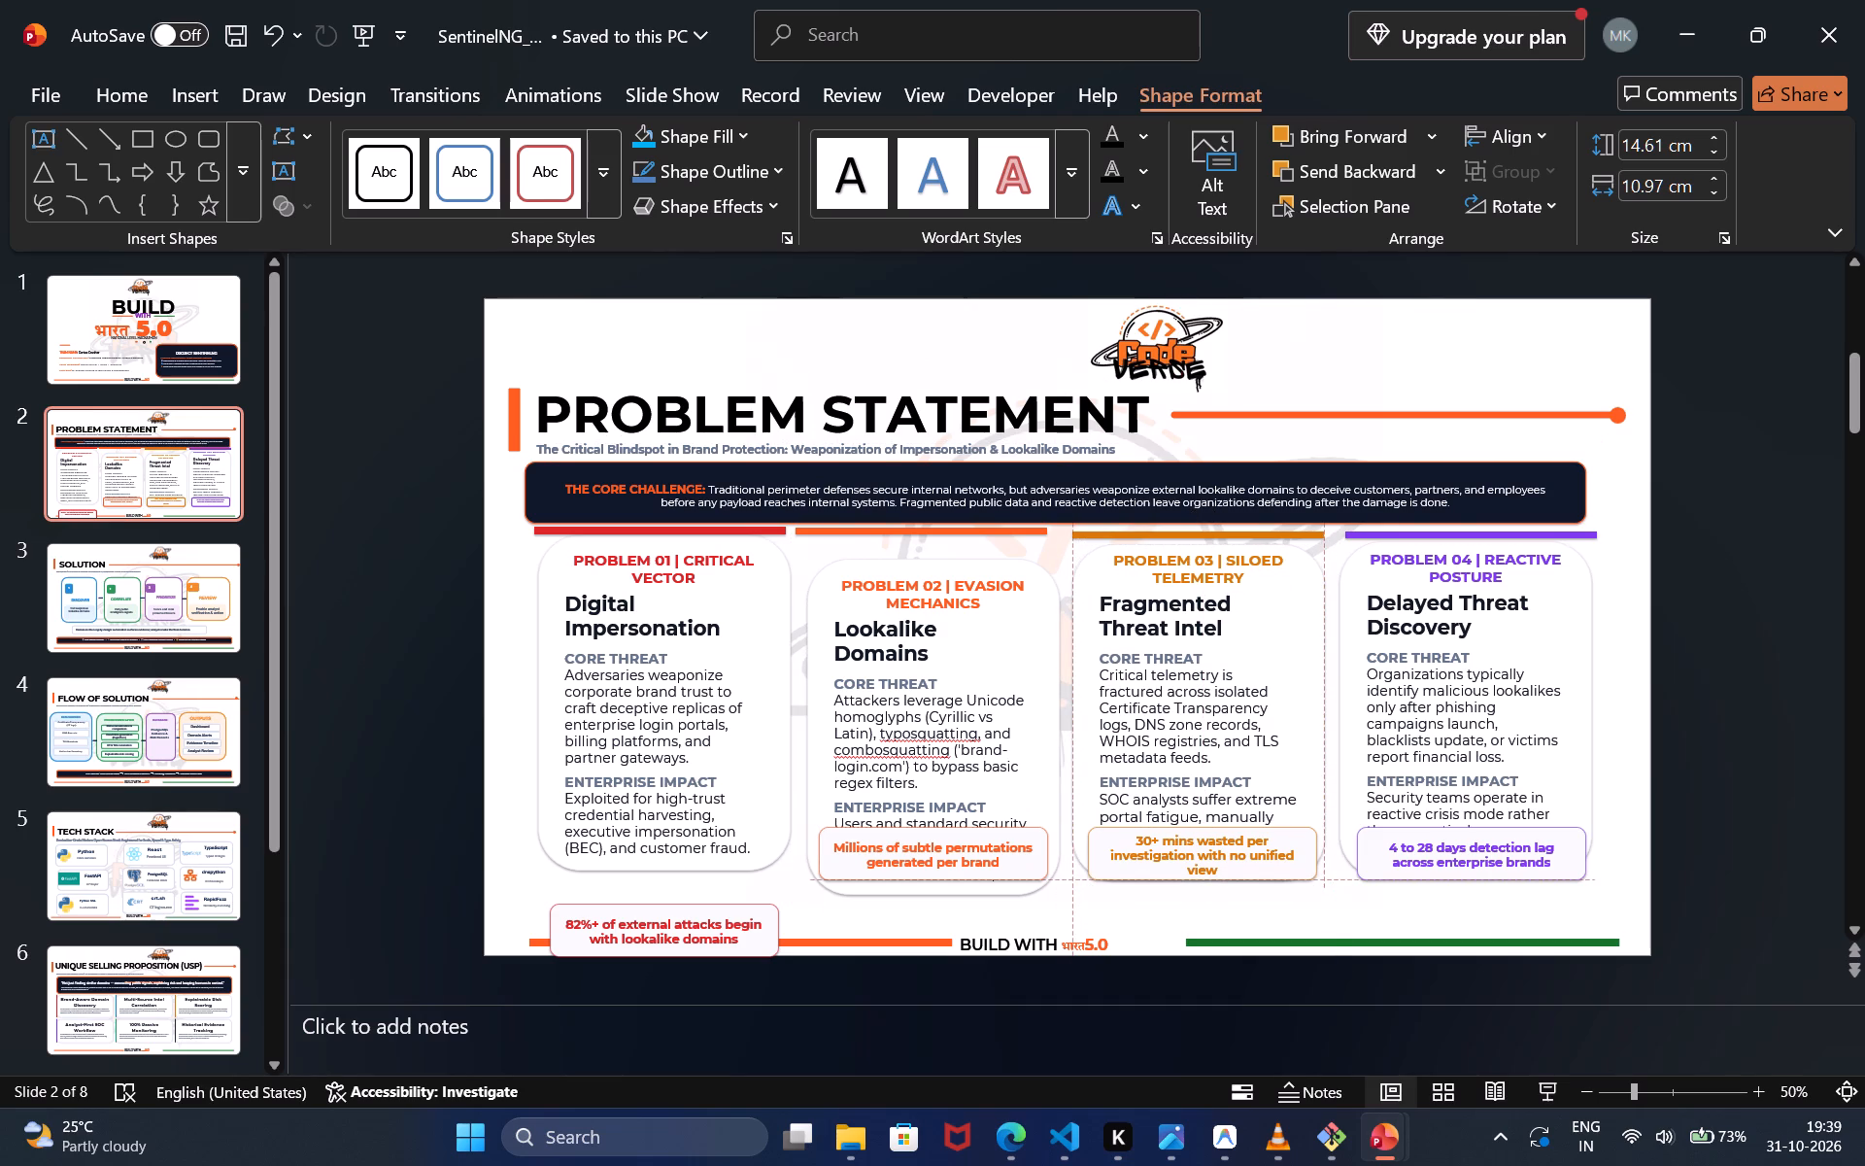
{"action": "left_click_drag", "start_coordinate": [1285, 547], "coordinate": [1285, 546]}
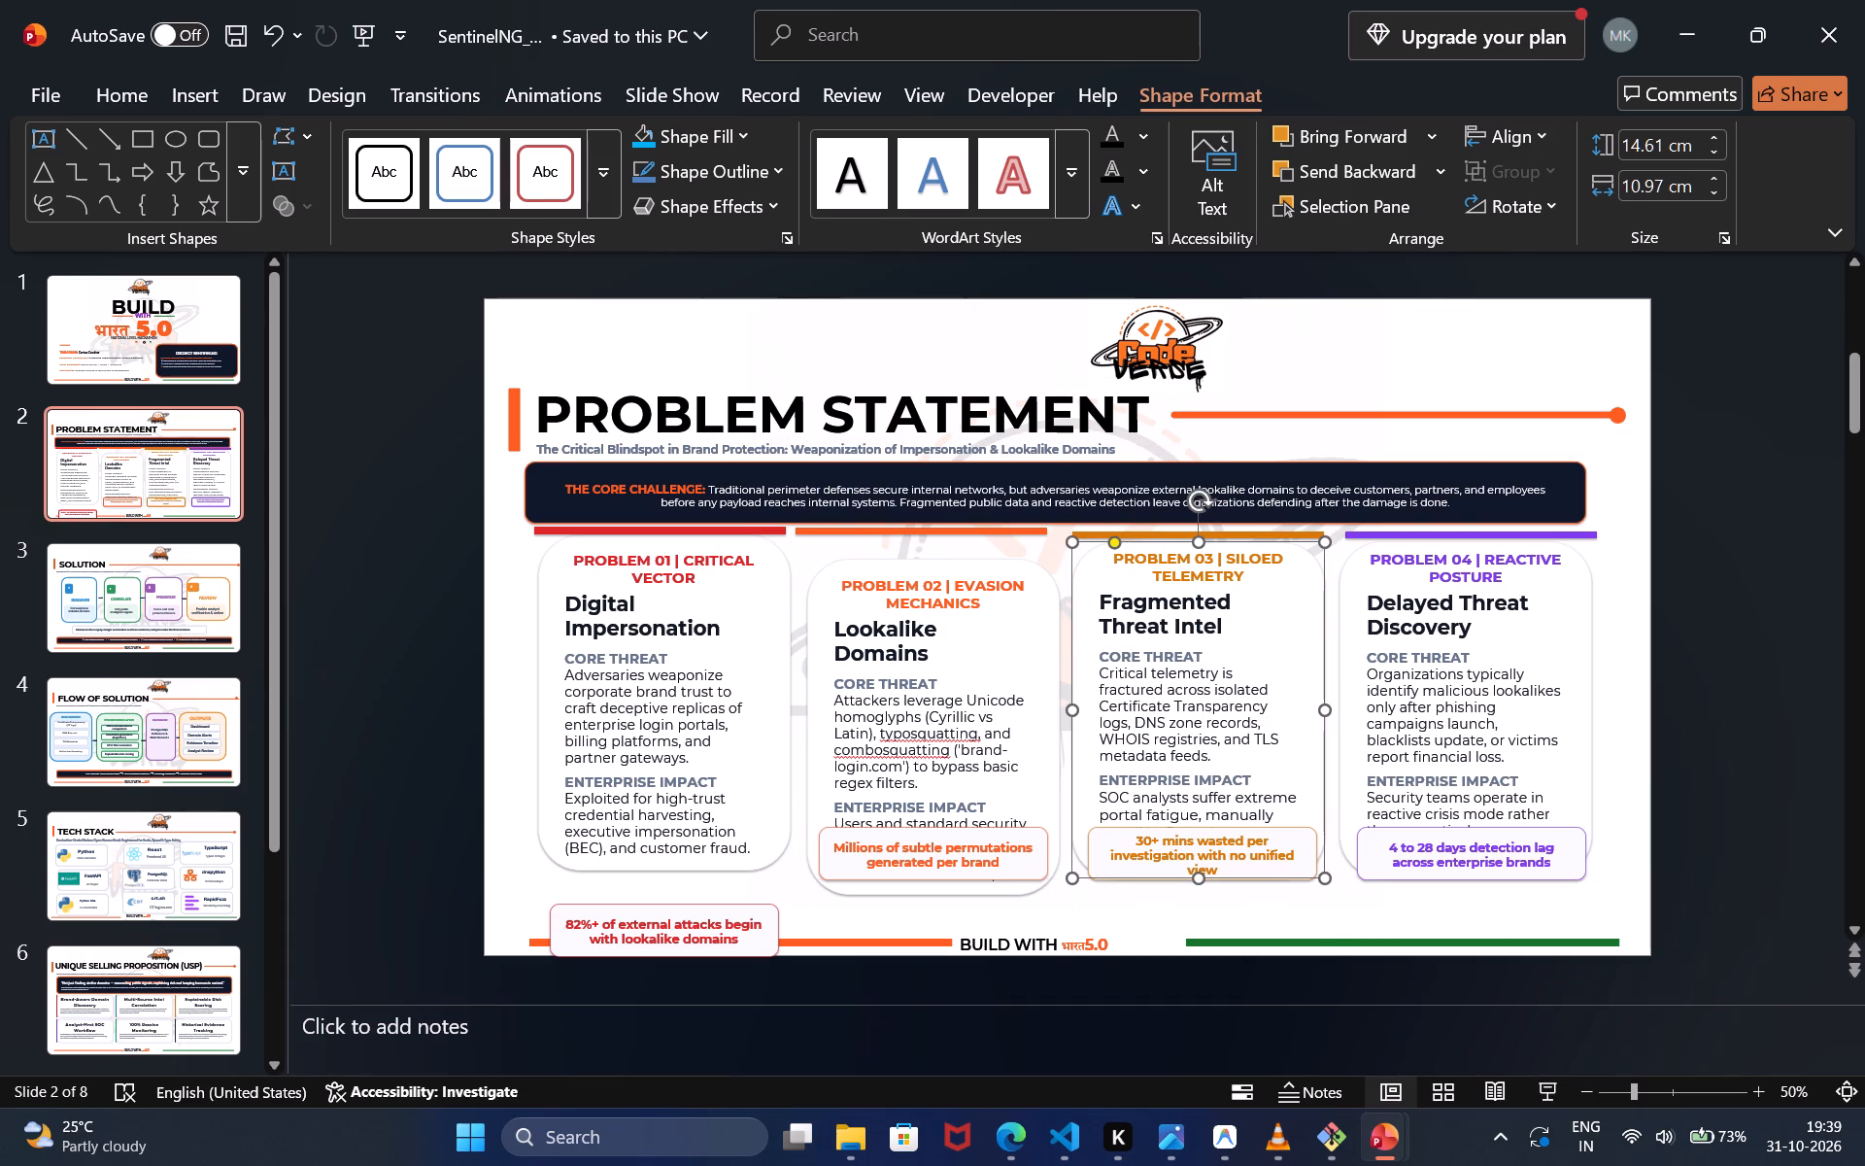
{"action": "left_click", "coordinate": [1038, 577]}
{"action": "left_click_drag", "start_coordinate": [1038, 577], "coordinate": [1032, 558]}
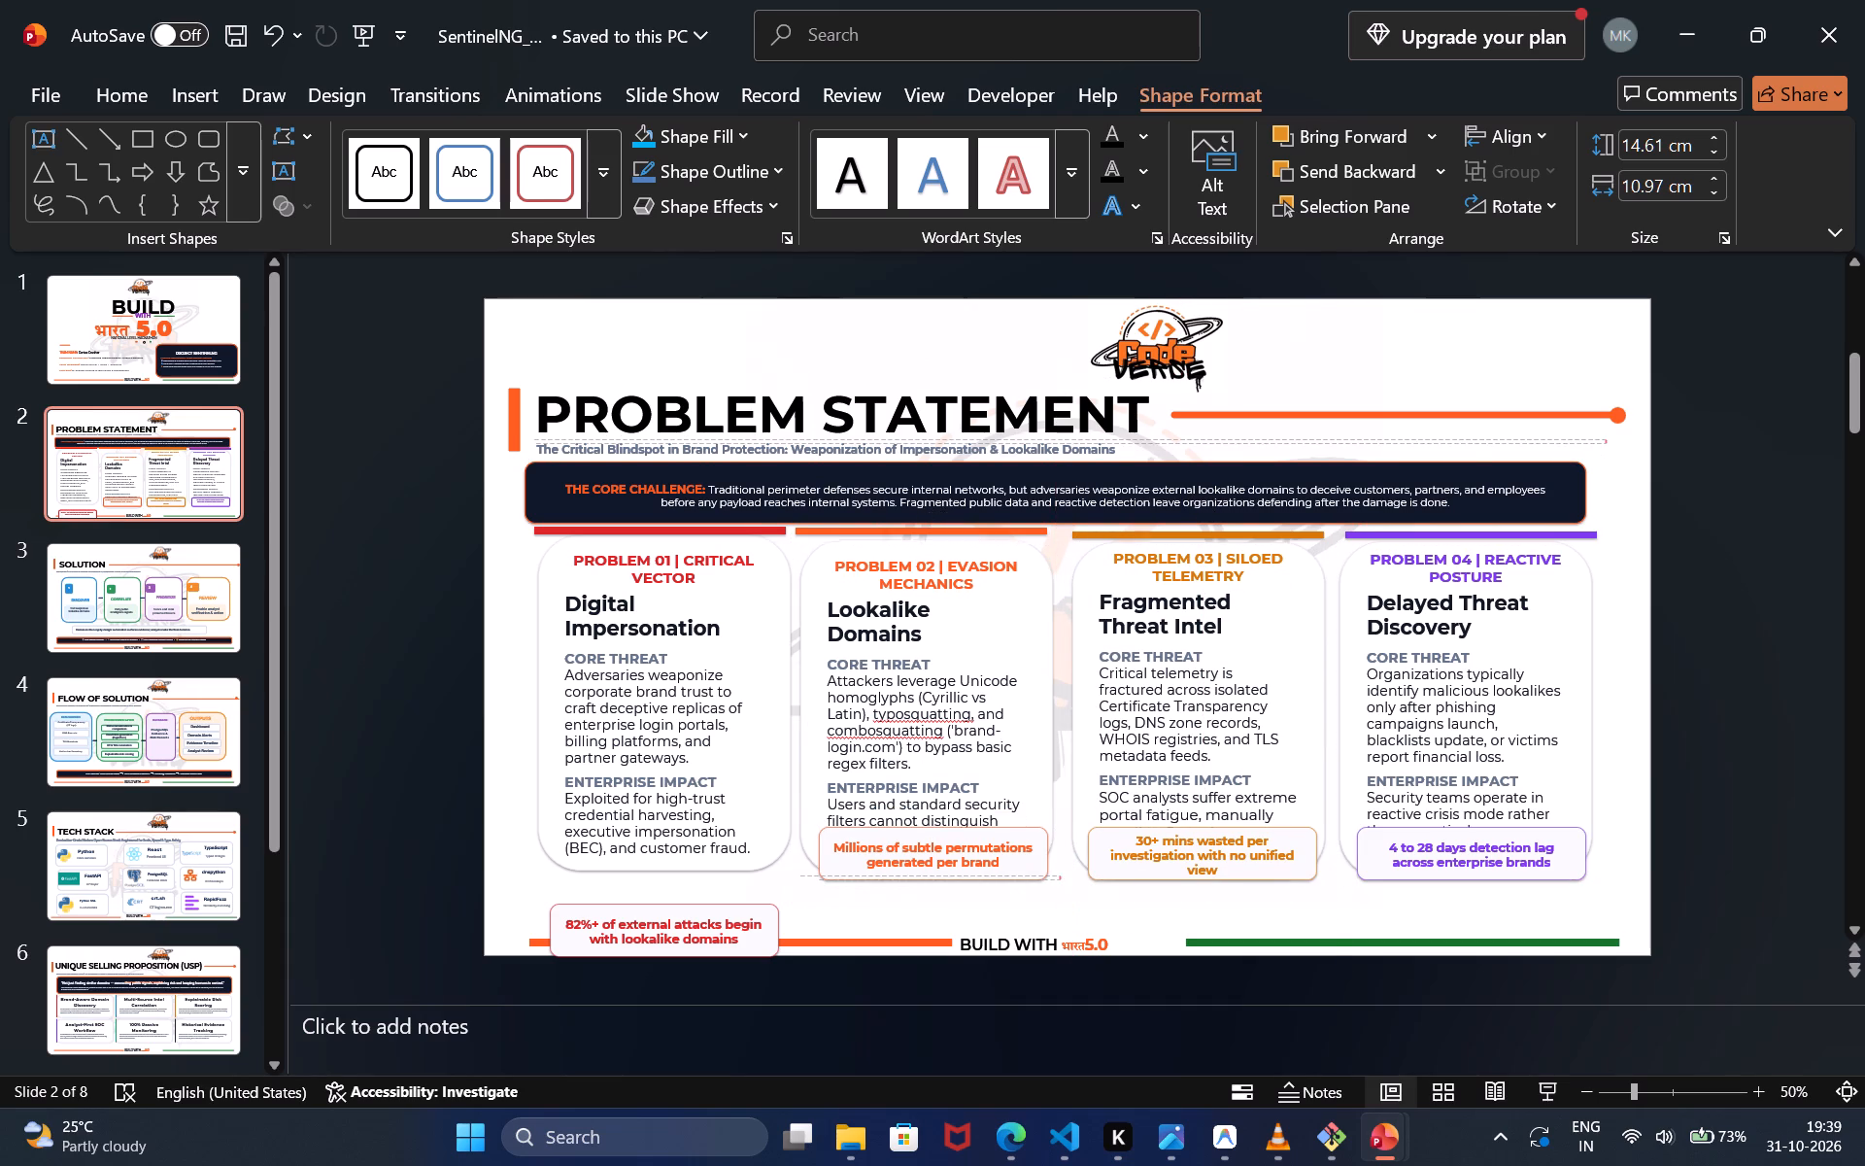
{"action": "left_click_drag", "start_coordinate": [1032, 558], "coordinate": [1032, 556]}
Arrange the four statistic callouts in a row beneath their cards, above the footer line and clear of the Enterprise Impact text.
{"action": "left_click_drag", "start_coordinate": [1020, 830], "coordinate": [1014, 881]}
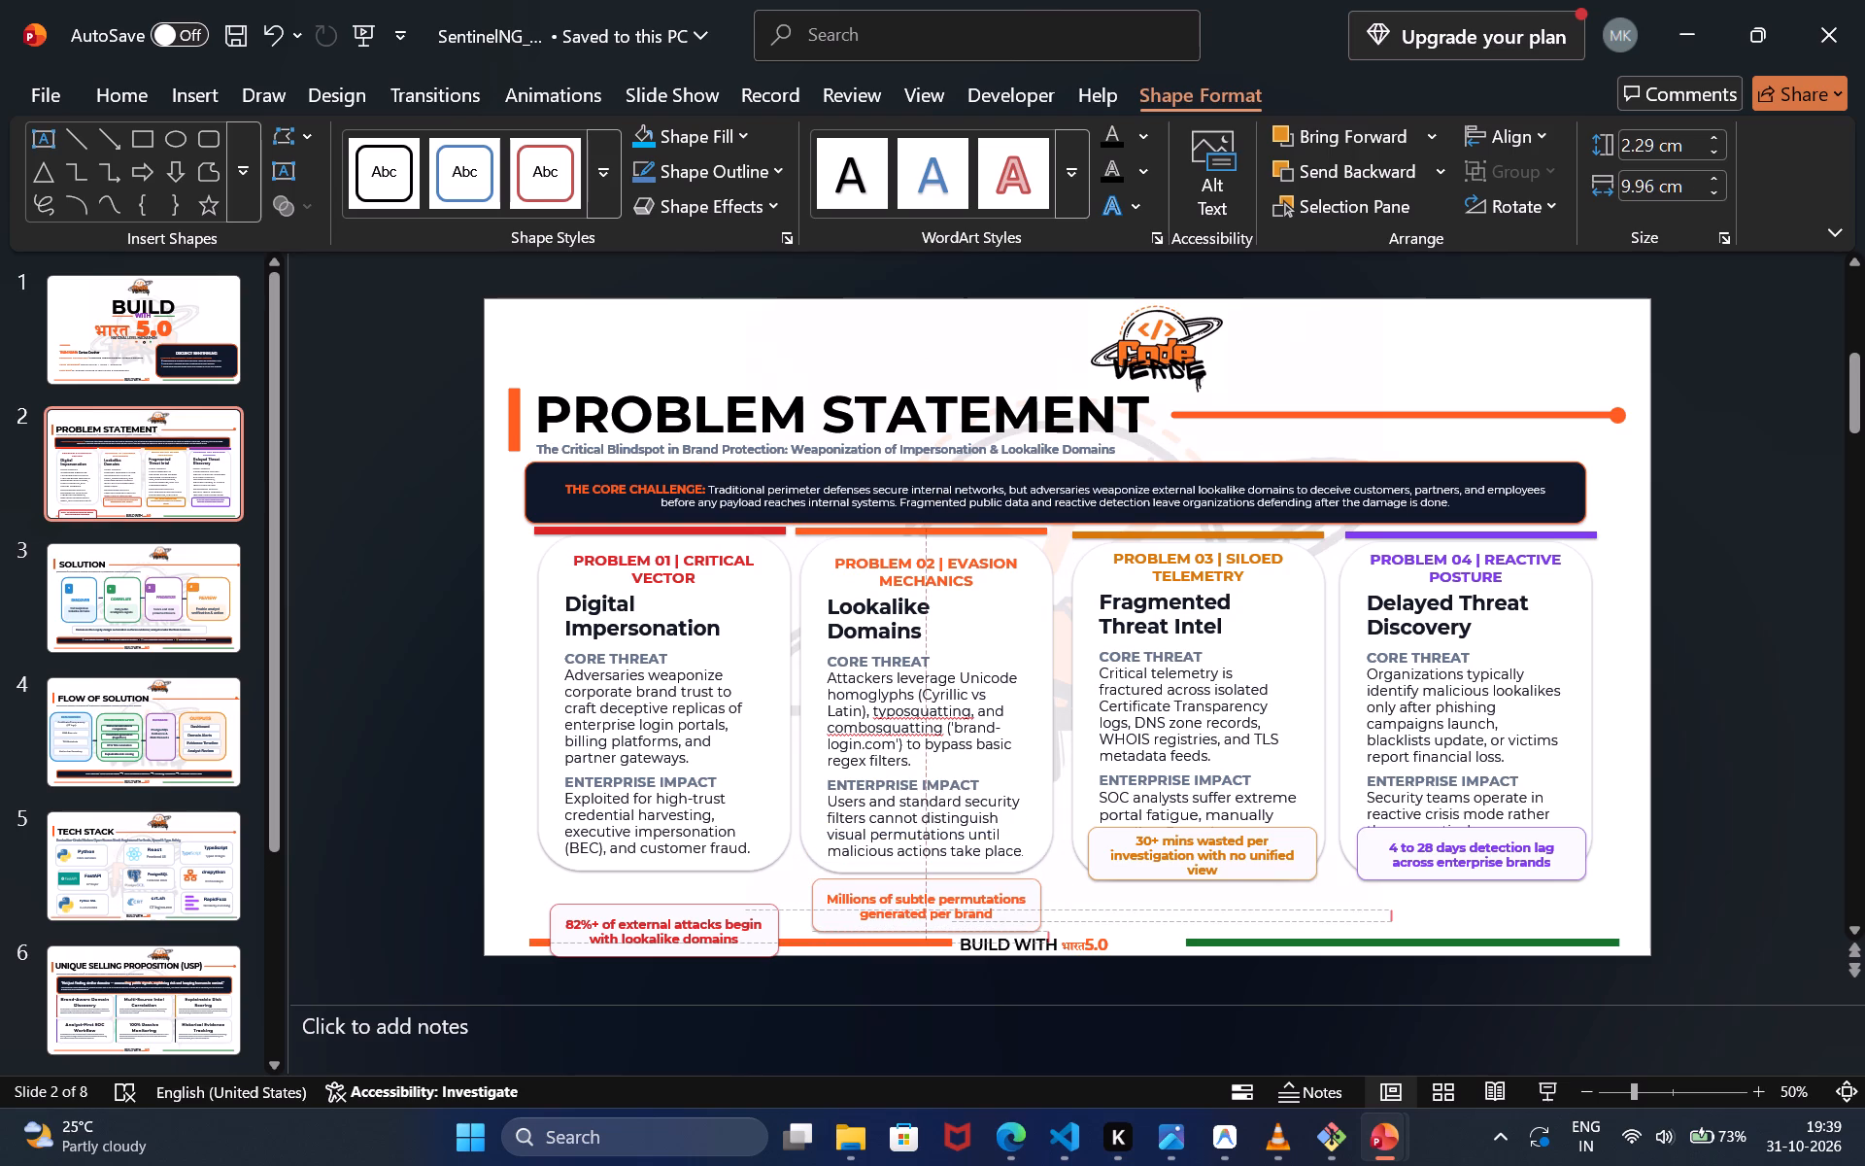
{"action": "left_click_drag", "start_coordinate": [1014, 881], "coordinate": [1006, 867]}
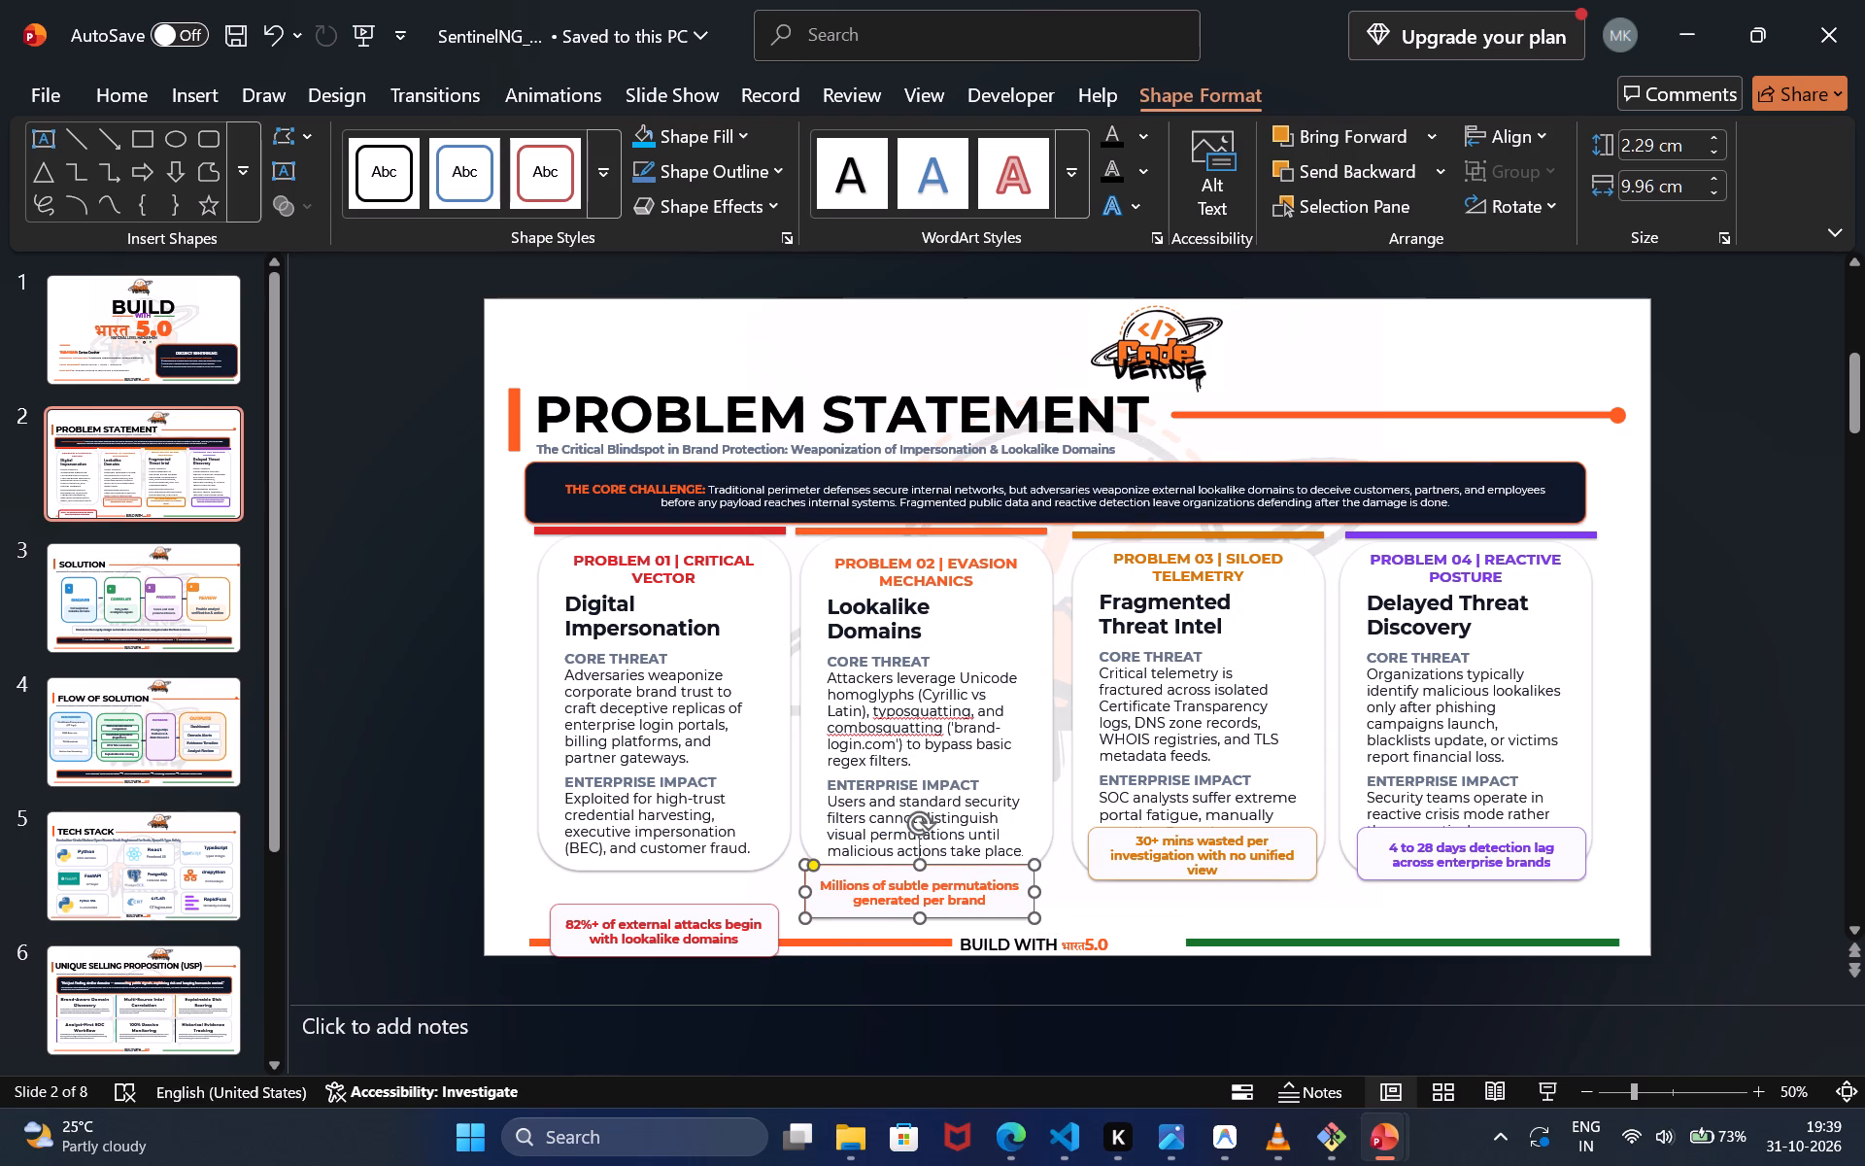
{"action": "left_click_drag", "start_coordinate": [761, 905], "coordinate": [750, 873]}
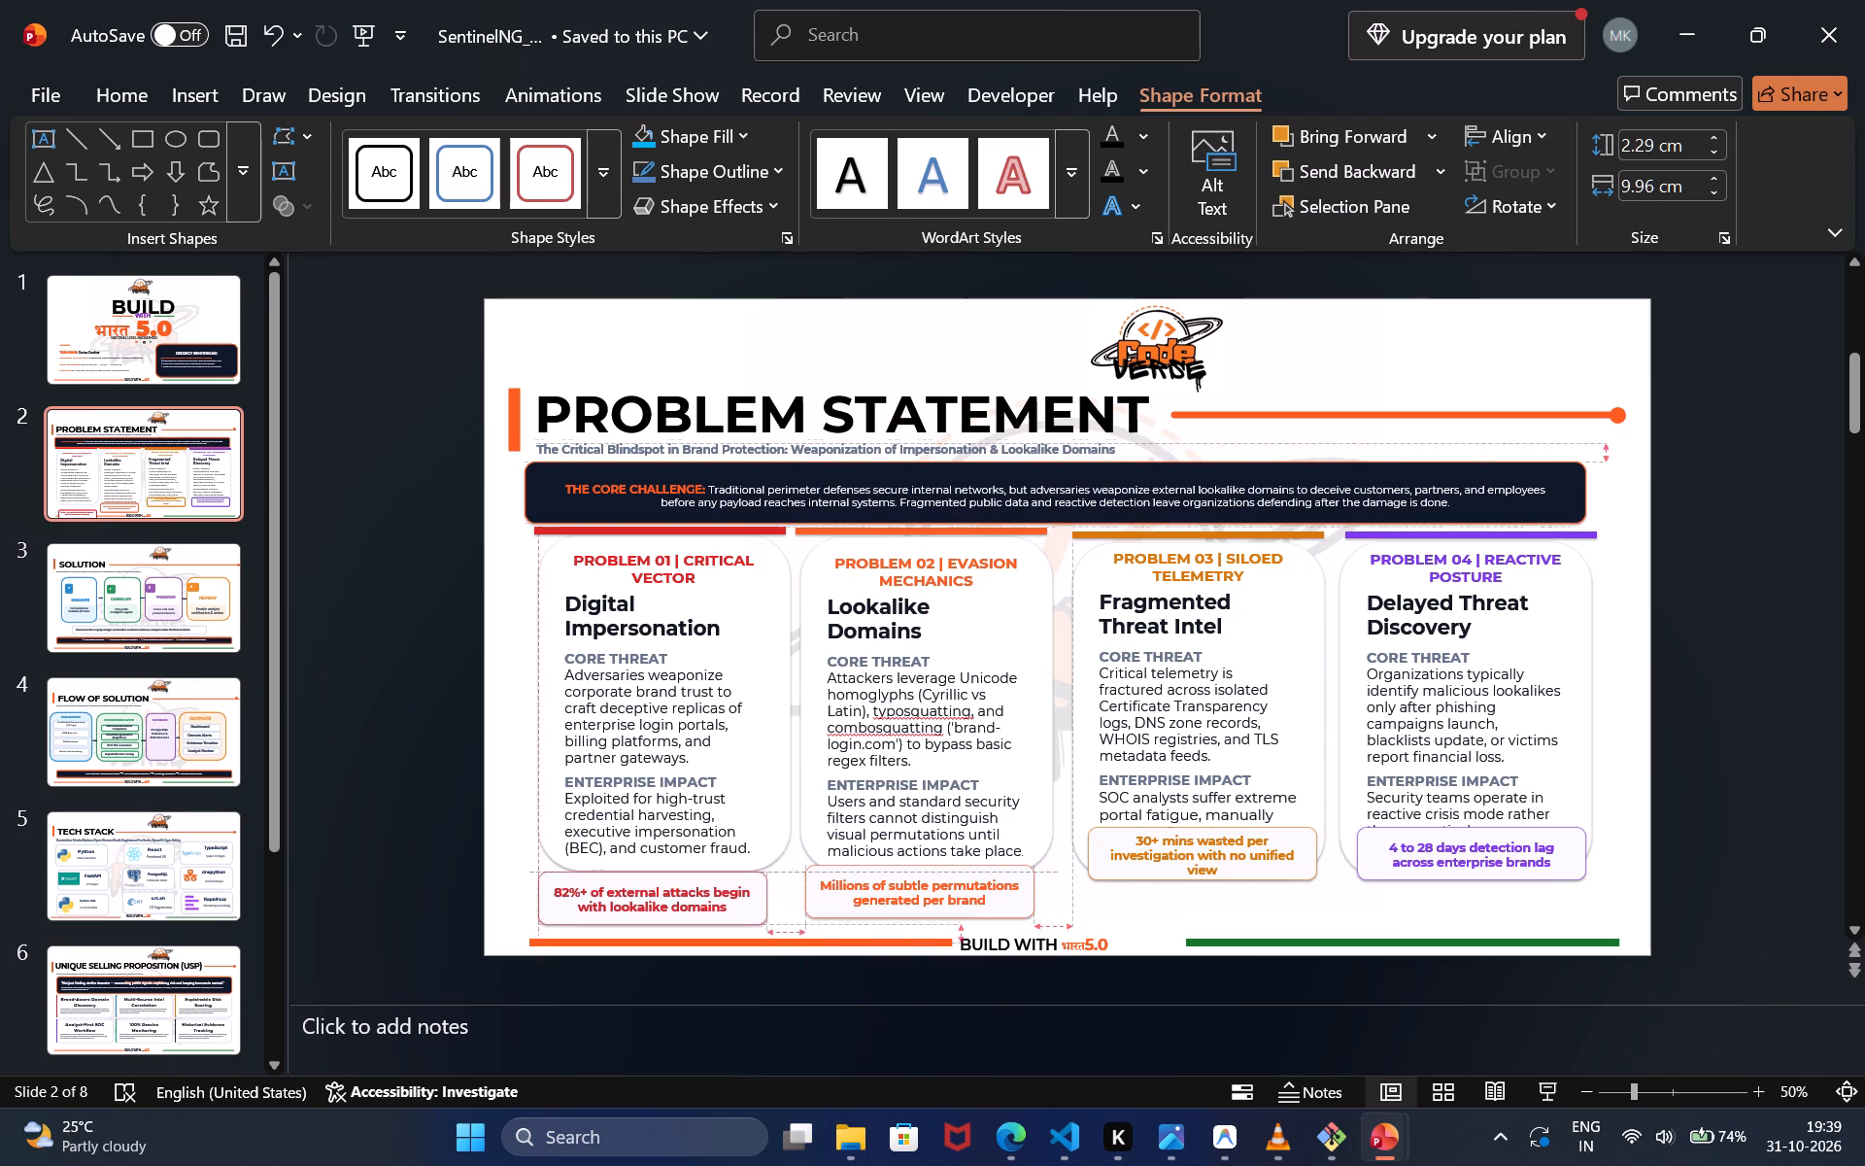
{"action": "left_click_drag", "start_coordinate": [750, 873], "coordinate": [750, 869]}
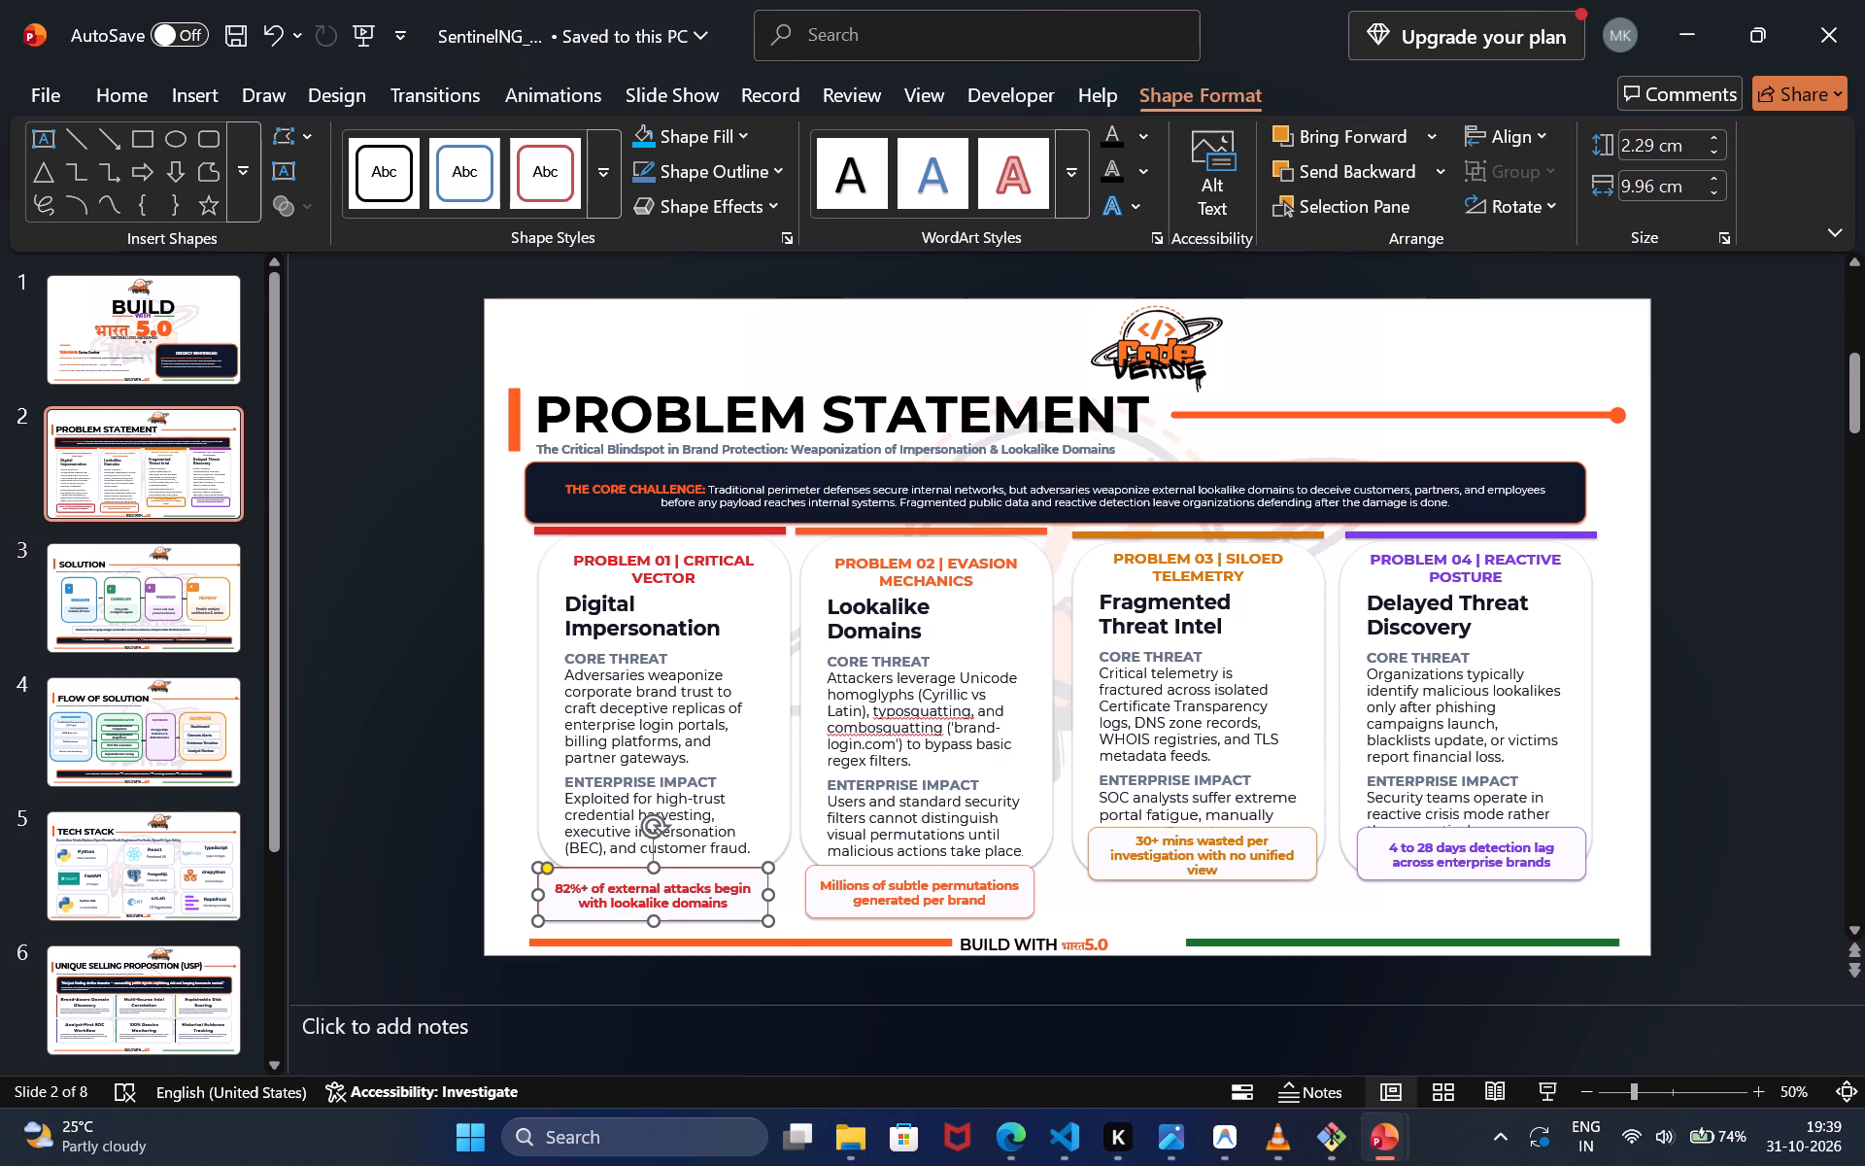
{"action": "left_click_drag", "start_coordinate": [1134, 880], "coordinate": [1130, 914]}
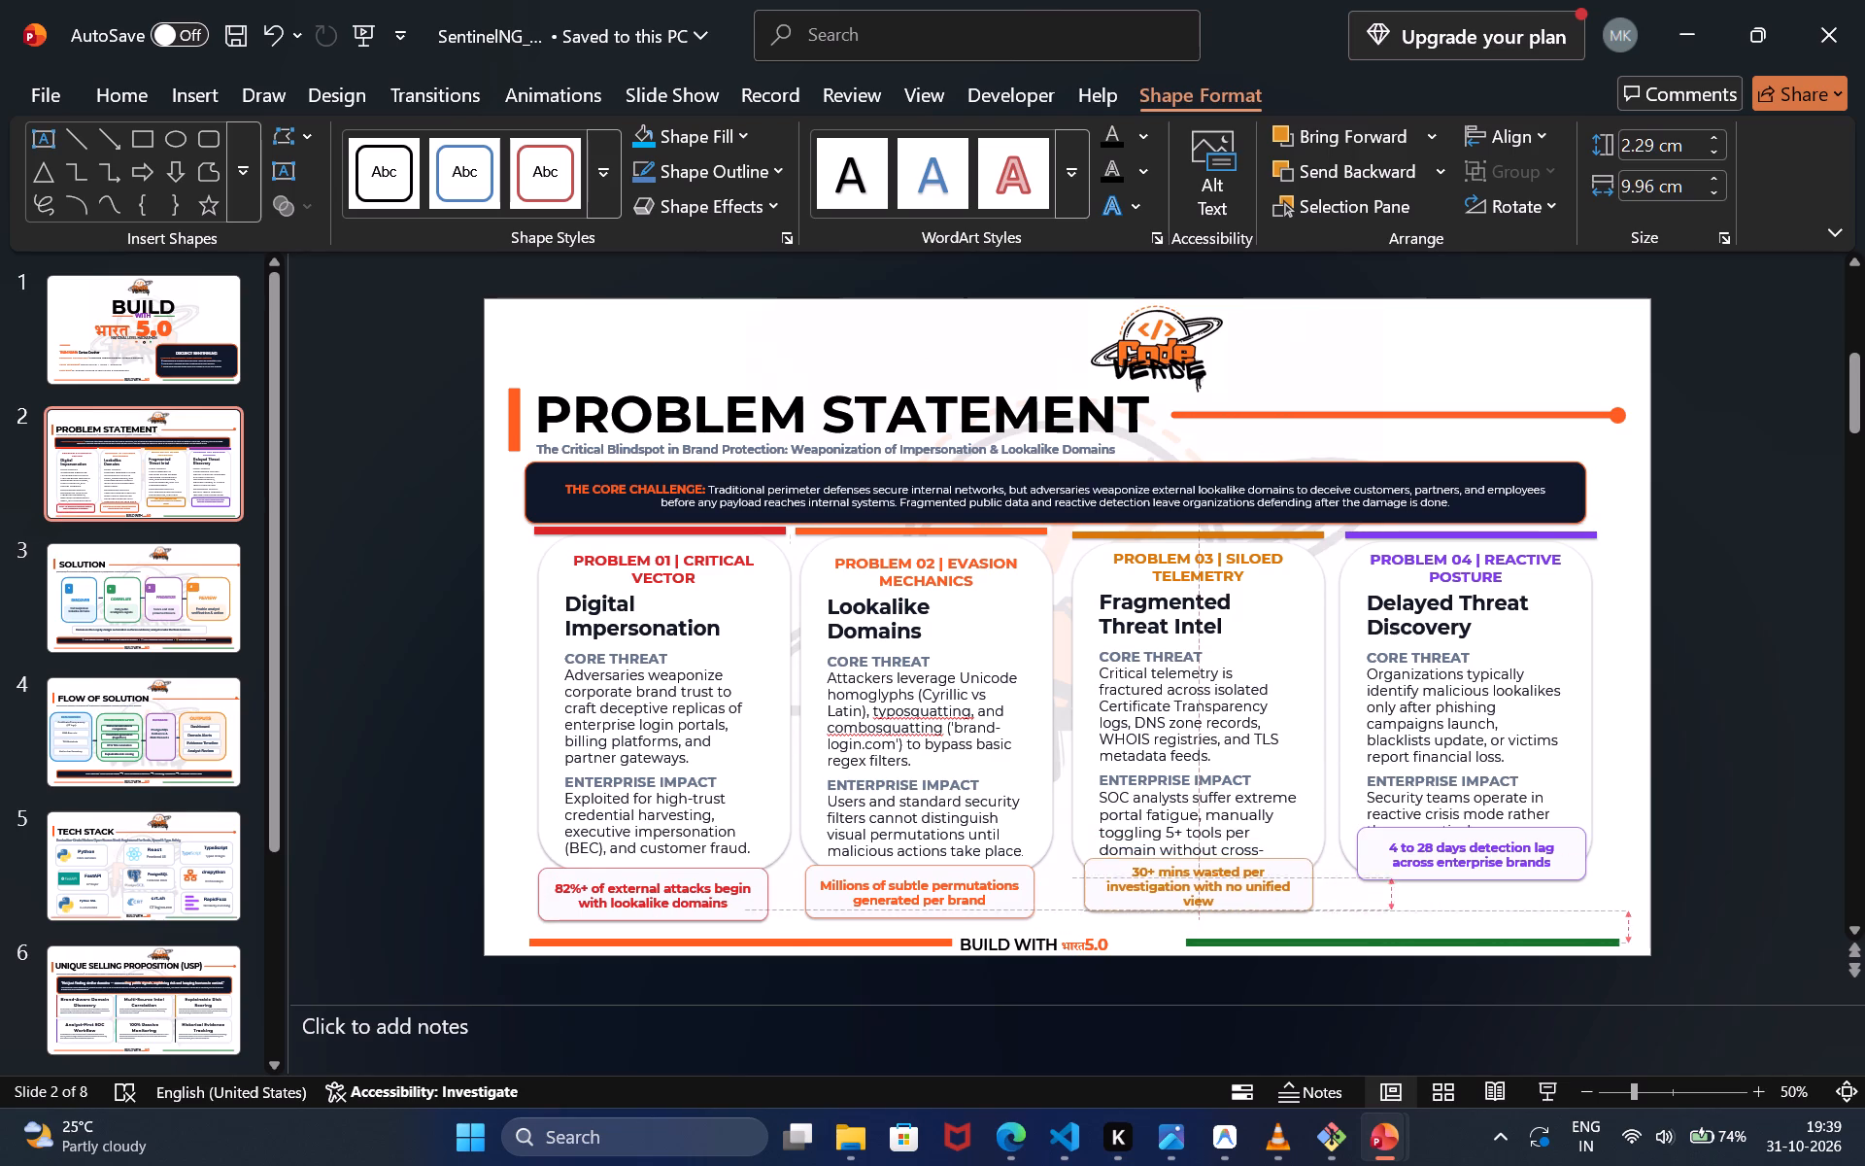
{"action": "left_click_drag", "start_coordinate": [1130, 914], "coordinate": [1133, 924]}
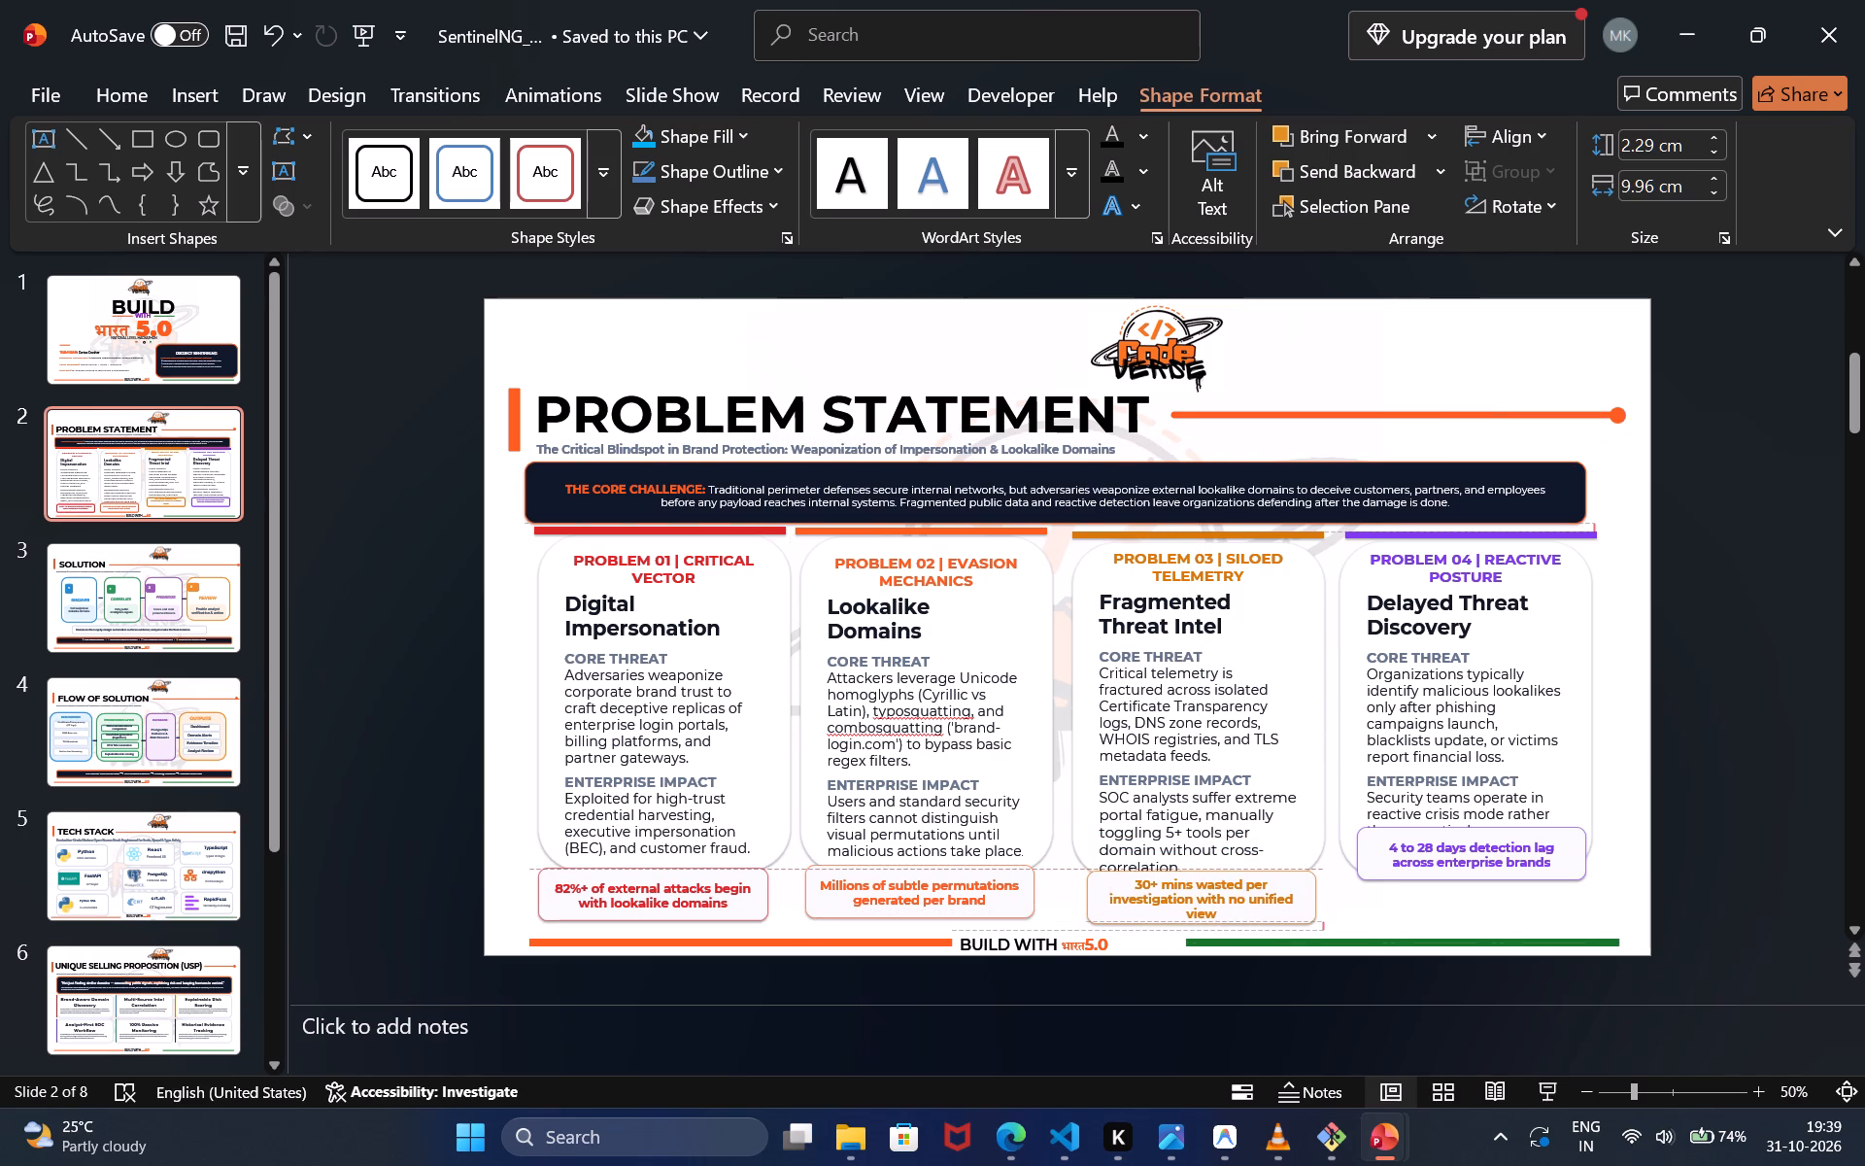
{"action": "left_click_drag", "start_coordinate": [1133, 924], "coordinate": [1133, 926]}
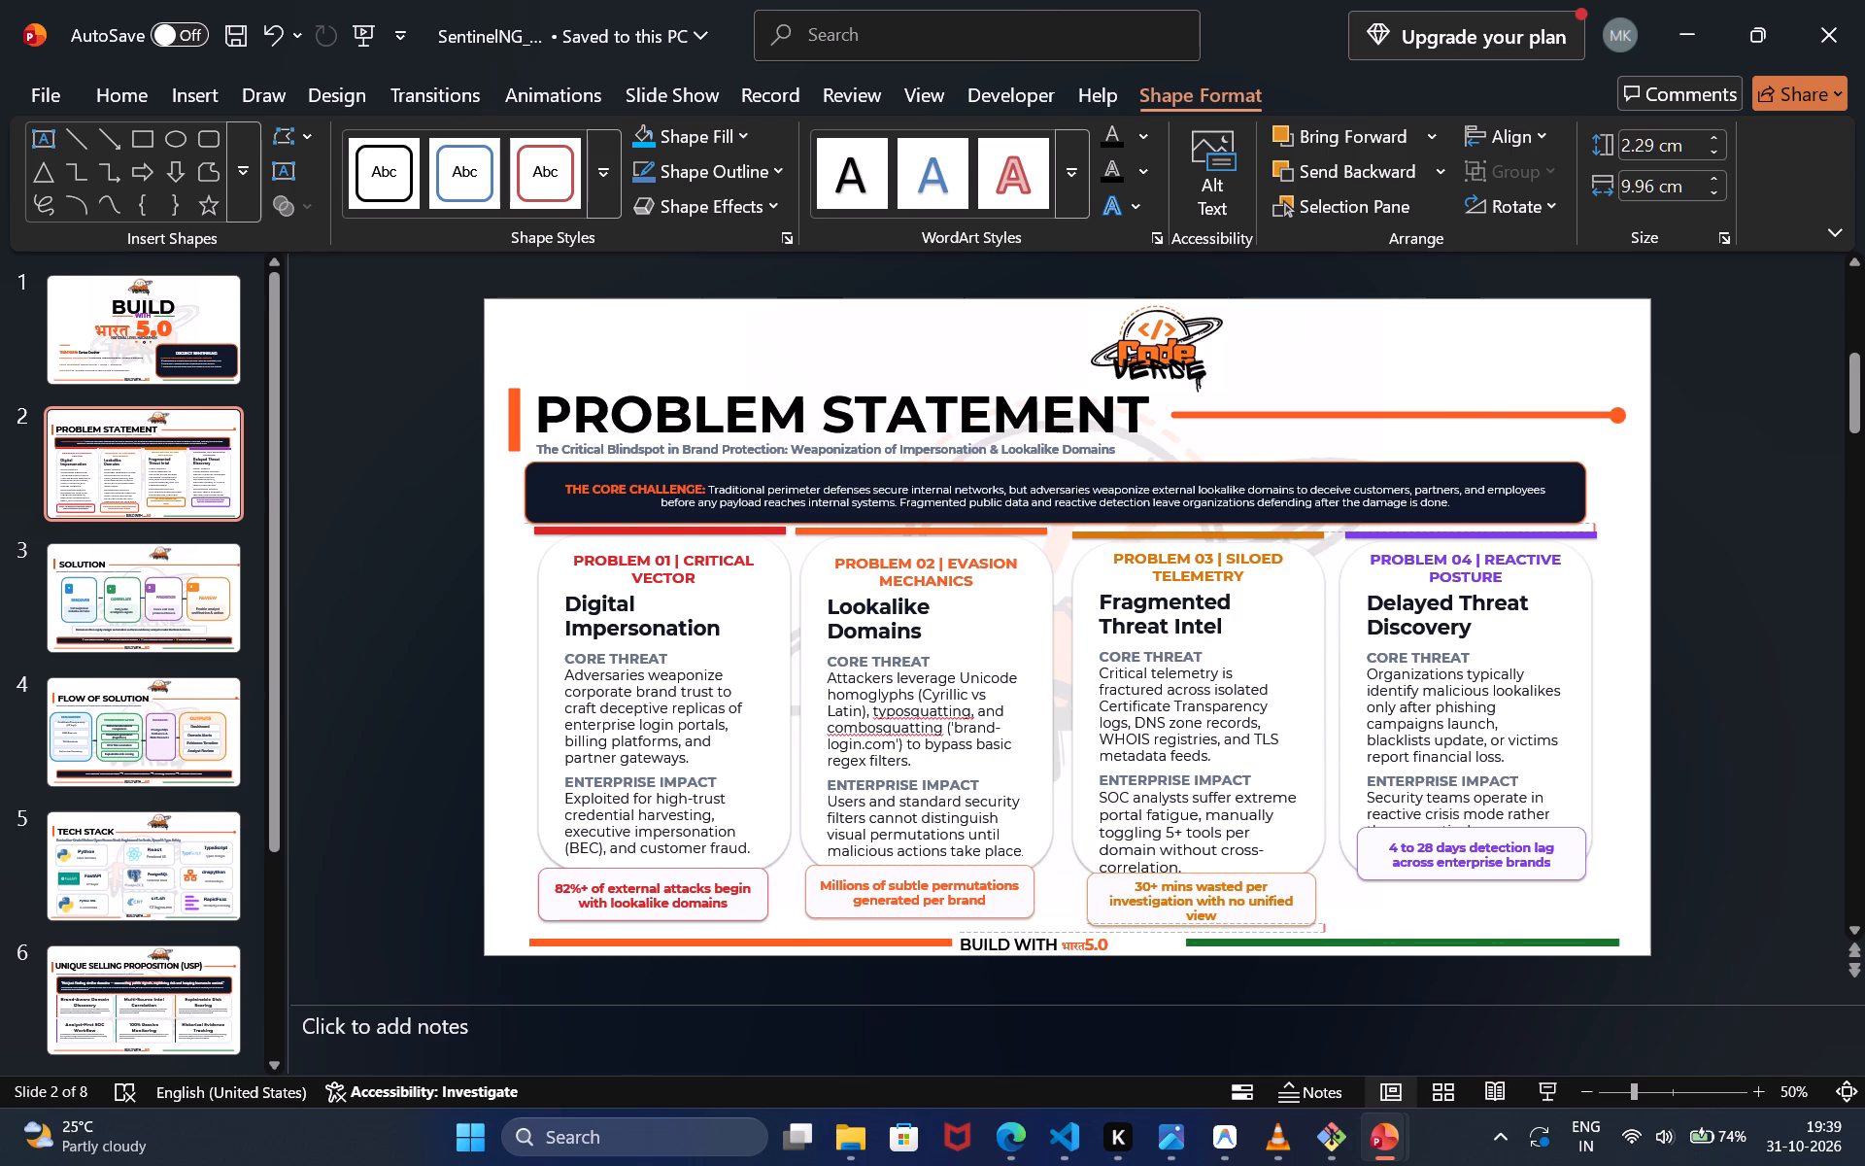
{"action": "left_click_drag", "start_coordinate": [1133, 926], "coordinate": [1133, 928]}
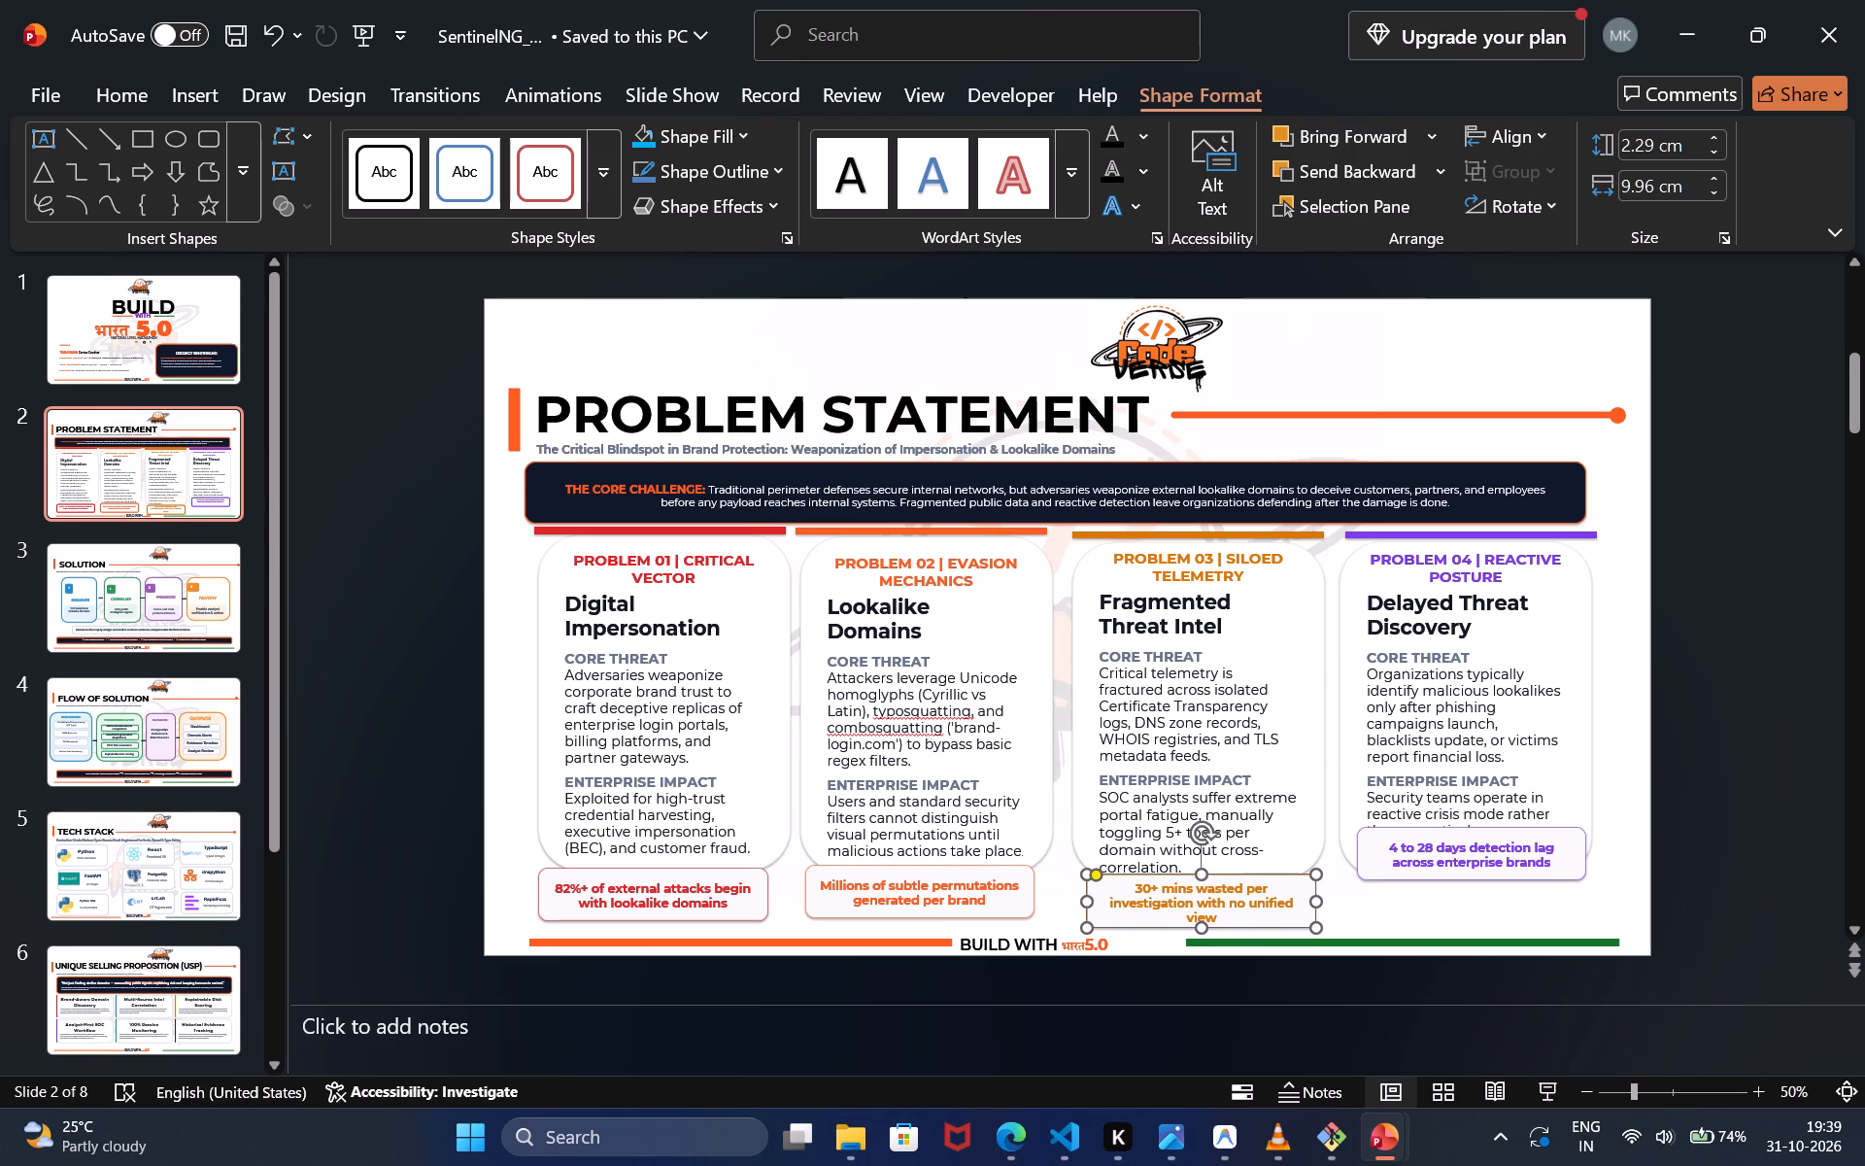
{"action": "left_click_drag", "start_coordinate": [1364, 859], "coordinate": [1349, 905]}
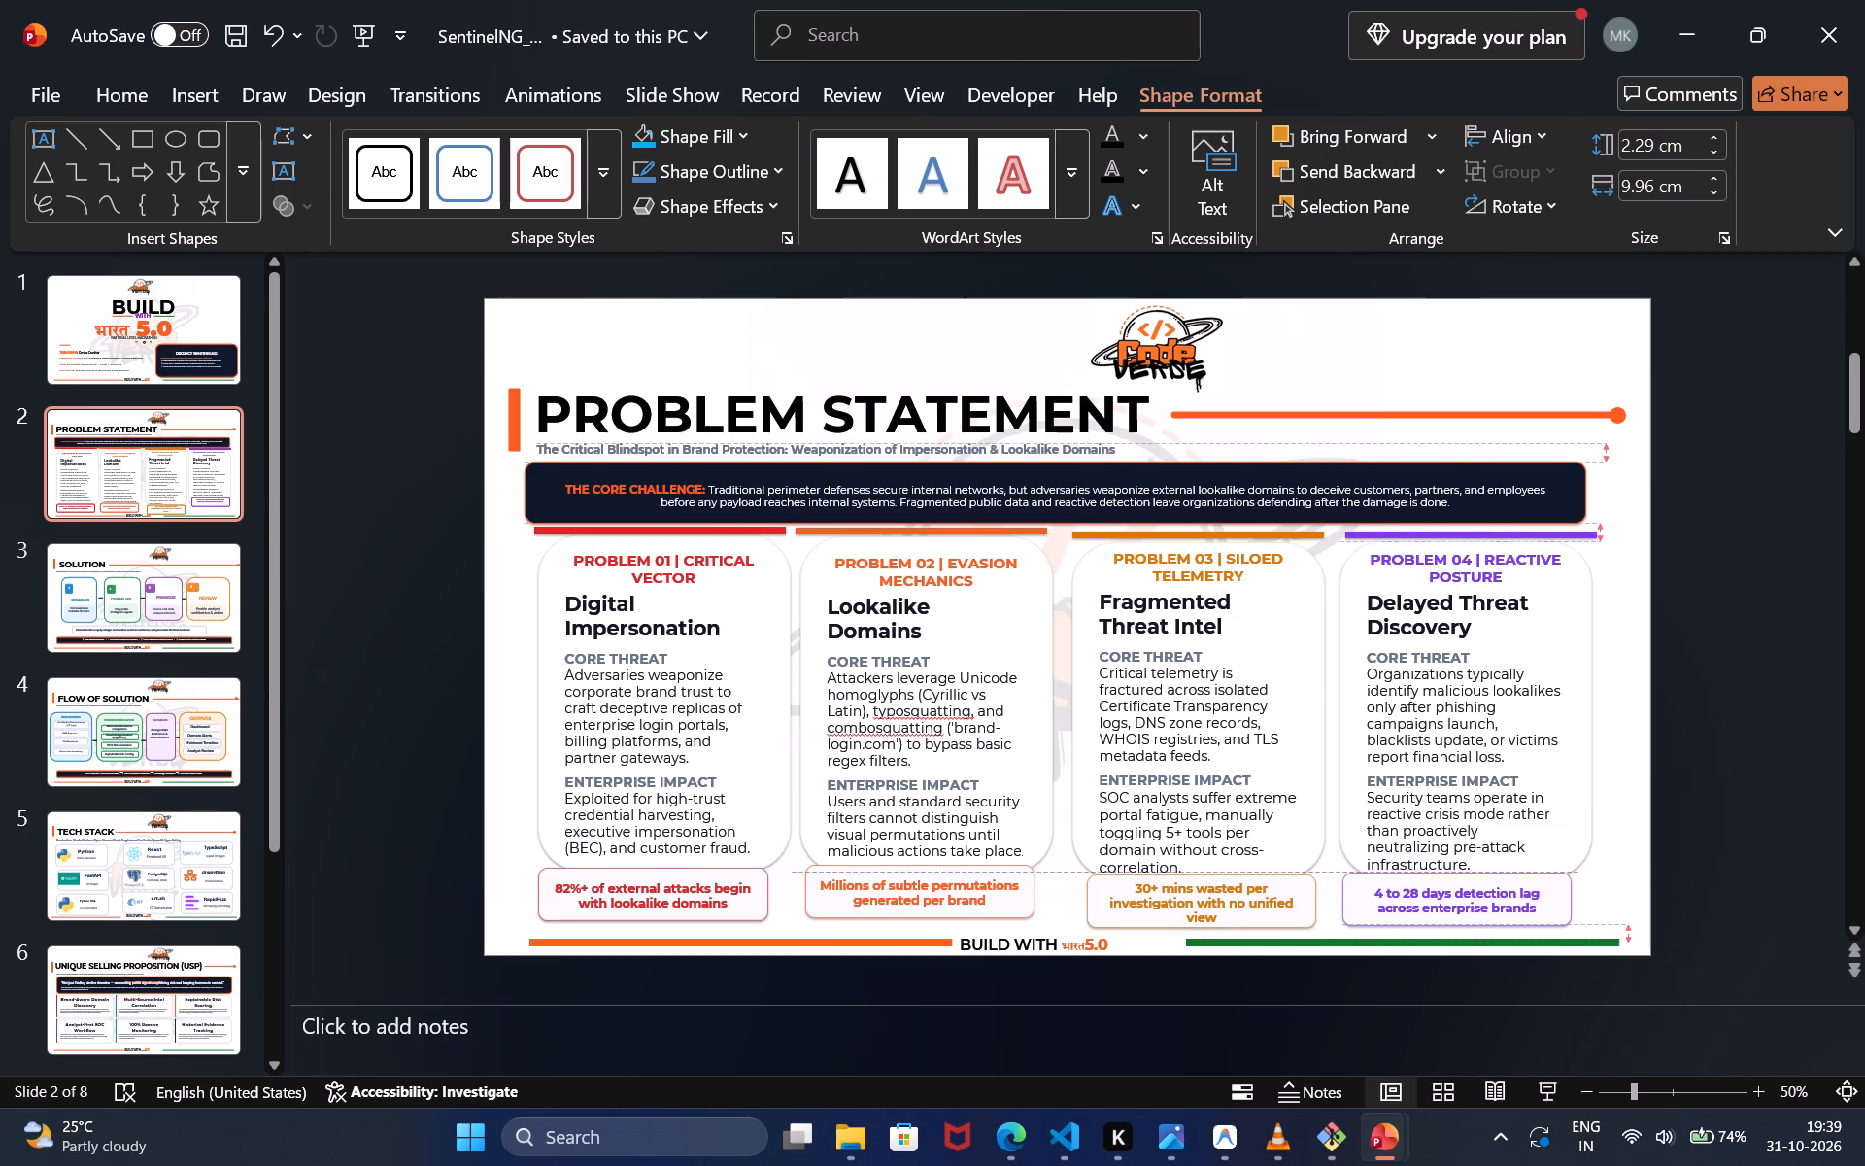
{"action": "left_click_drag", "start_coordinate": [1349, 905], "coordinate": [1353, 908]}
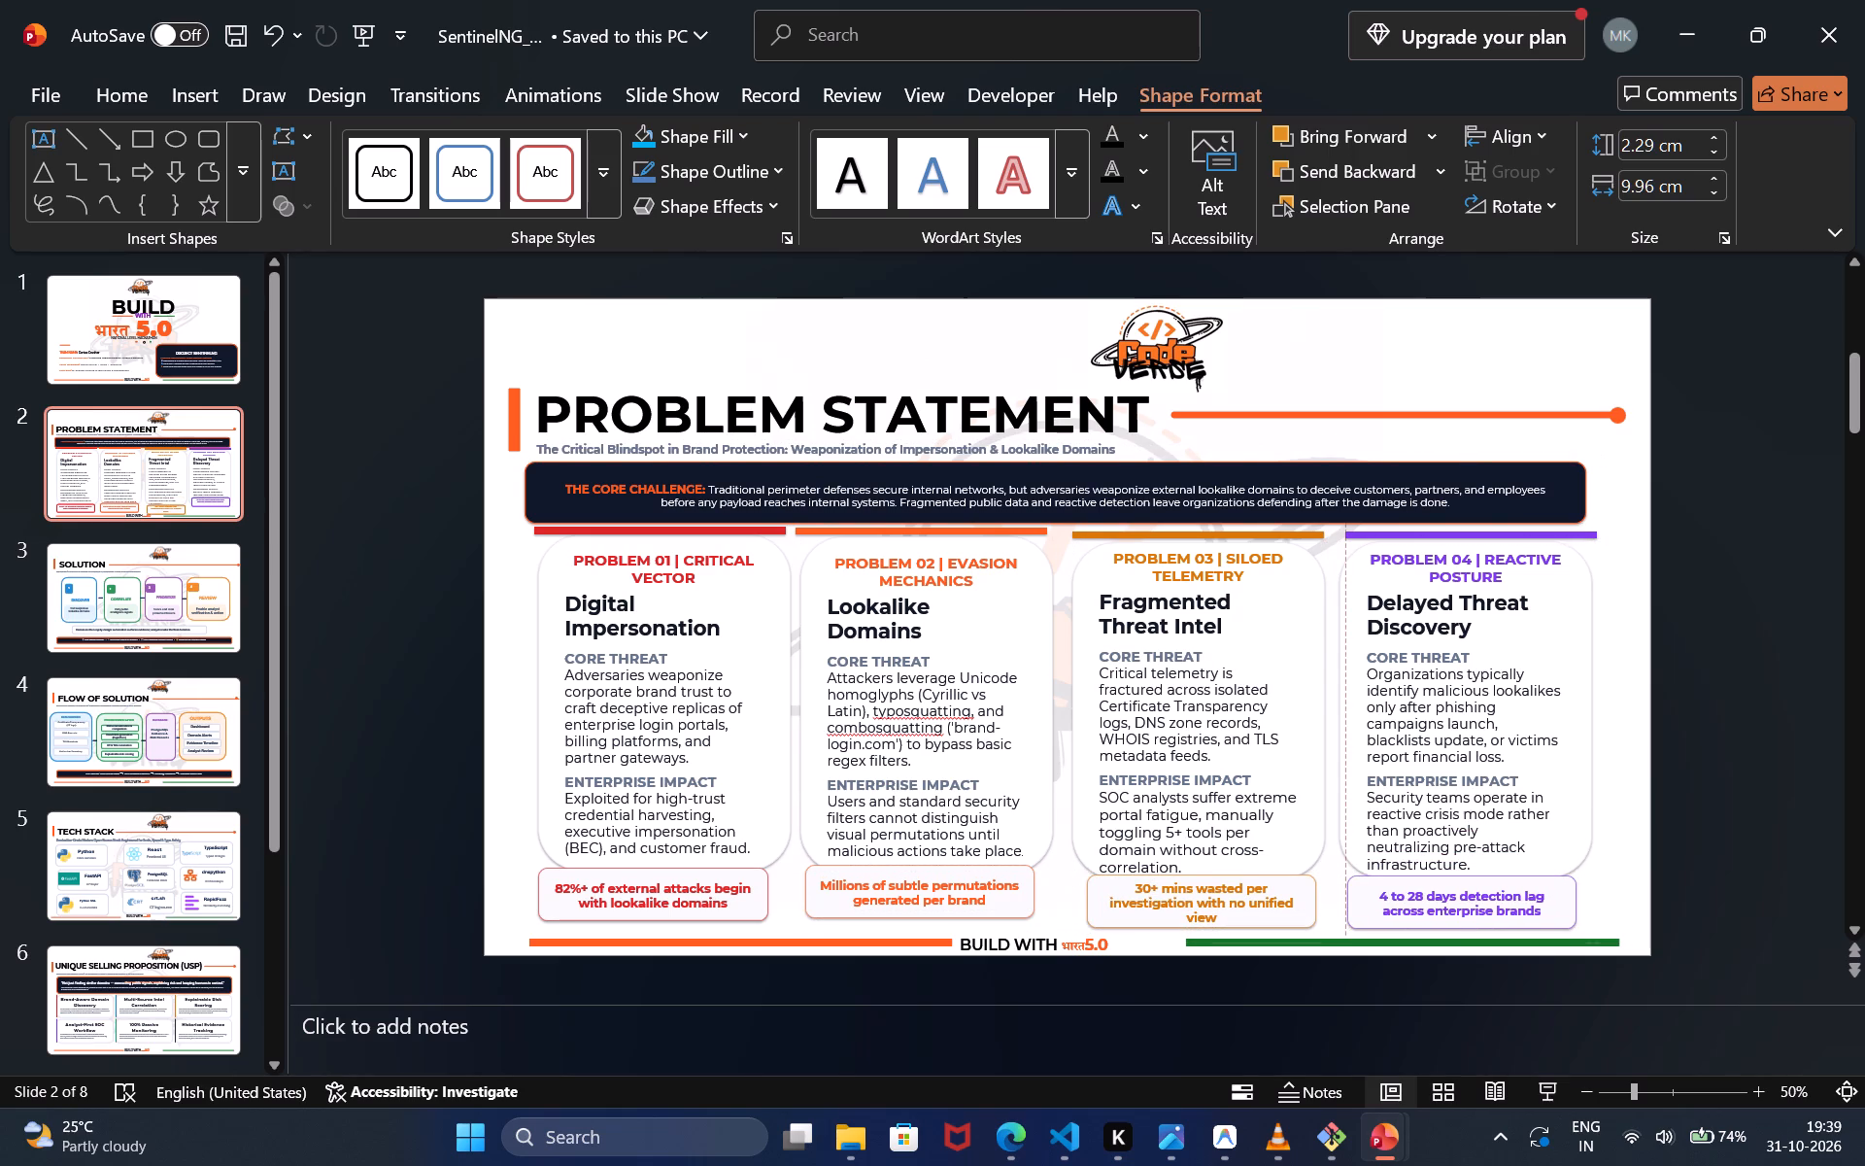
Nudge the "4 to 28 days detection lag across enterprise brands" callout very slightly down beneath its card.
{"action": "left_click_drag", "start_coordinate": [1353, 908], "coordinate": [1353, 909]}
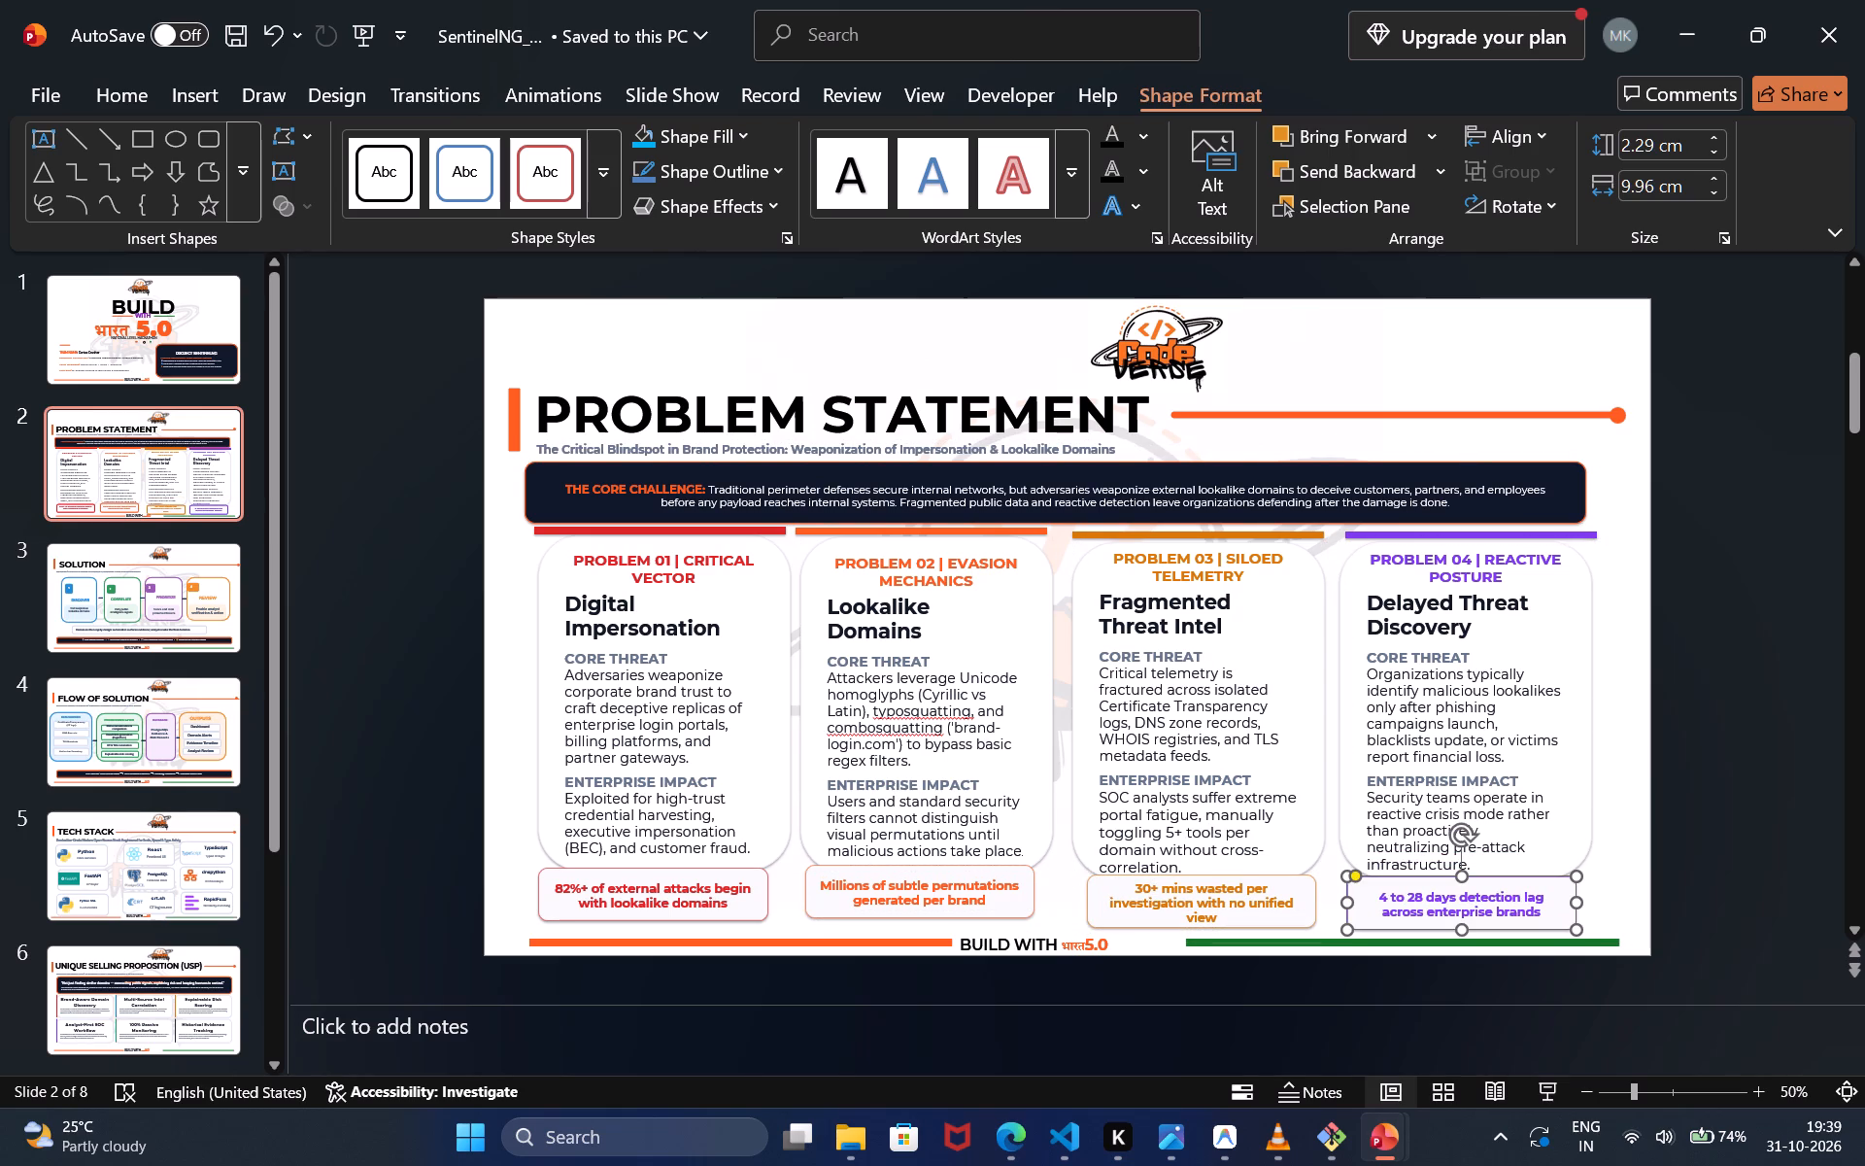
{"action": "left_click", "coordinate": [1633, 698]}
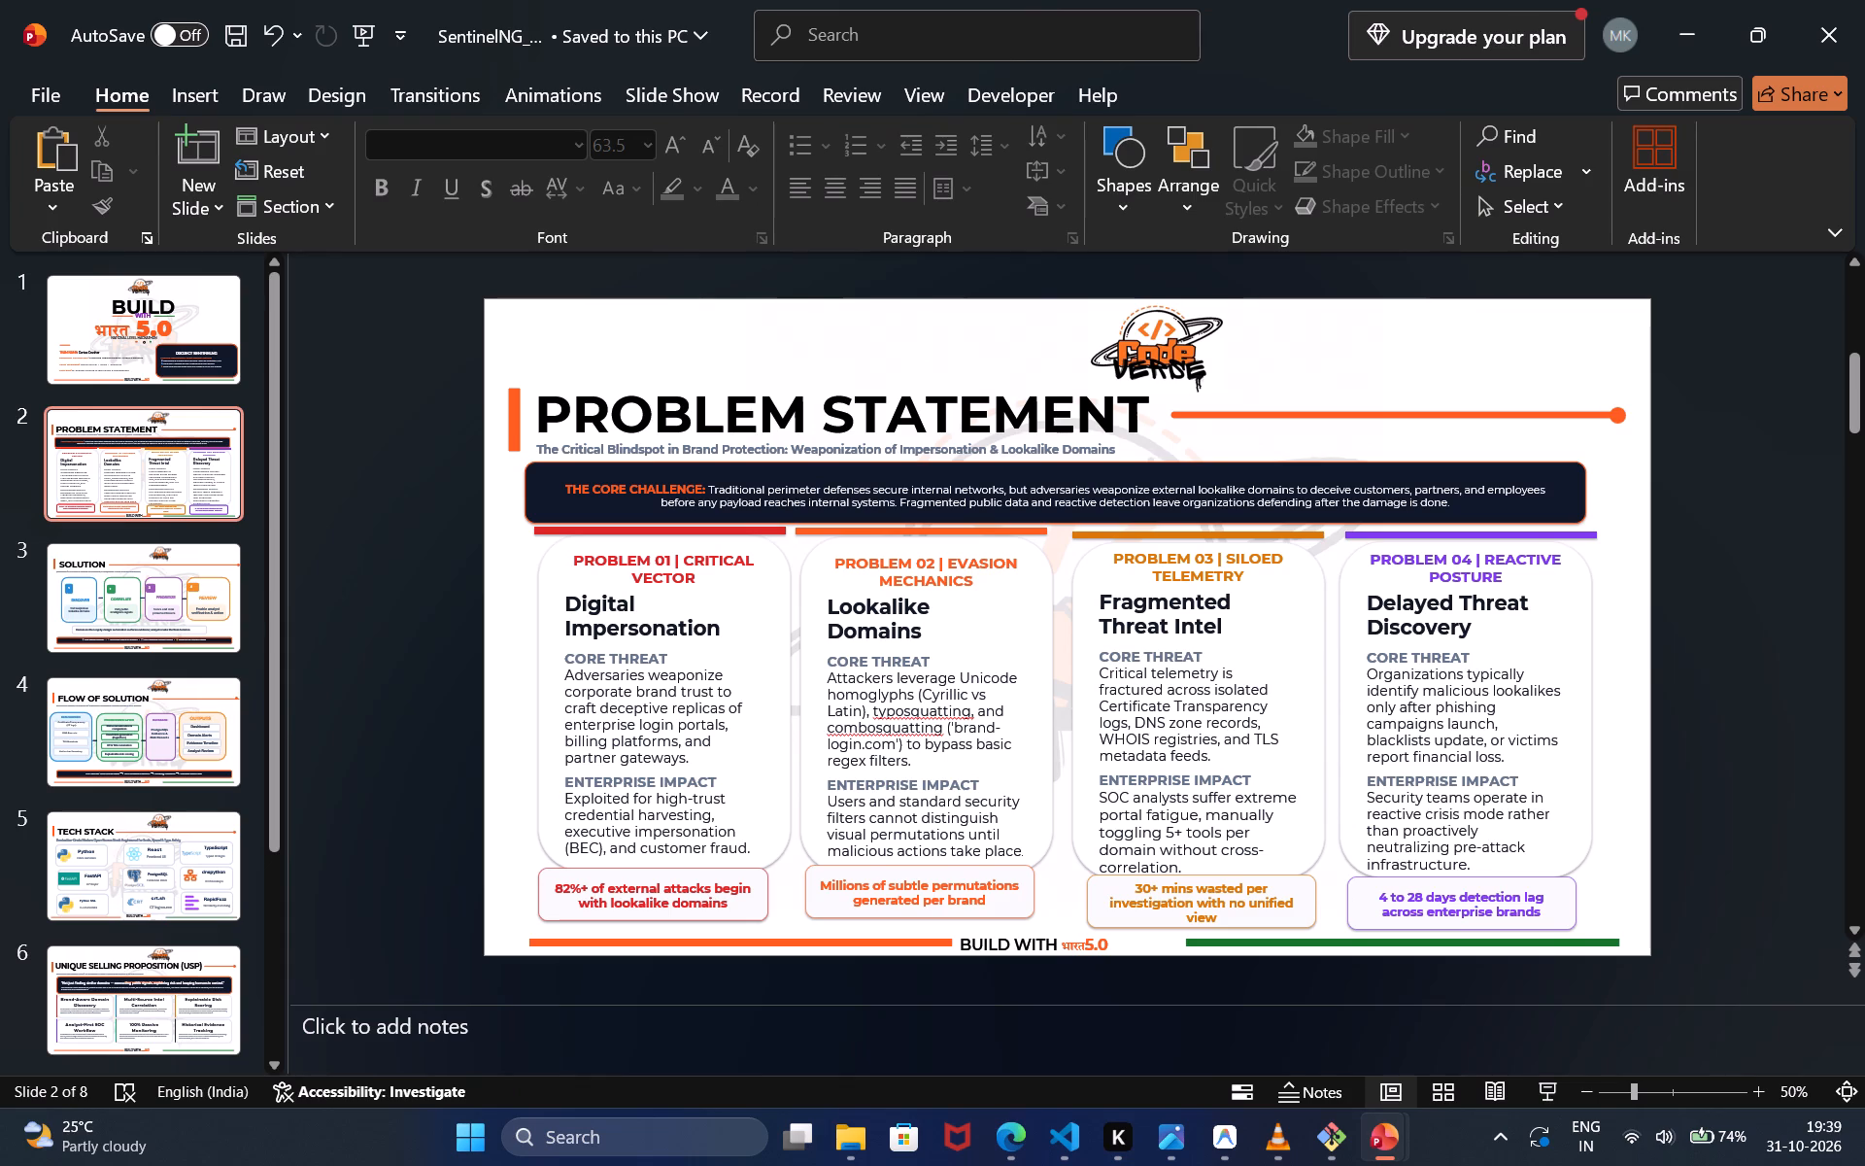
Set all text in THE CORE CHALLENGE banner to font size 16.
{"action": "left_click", "coordinate": [796, 505]}
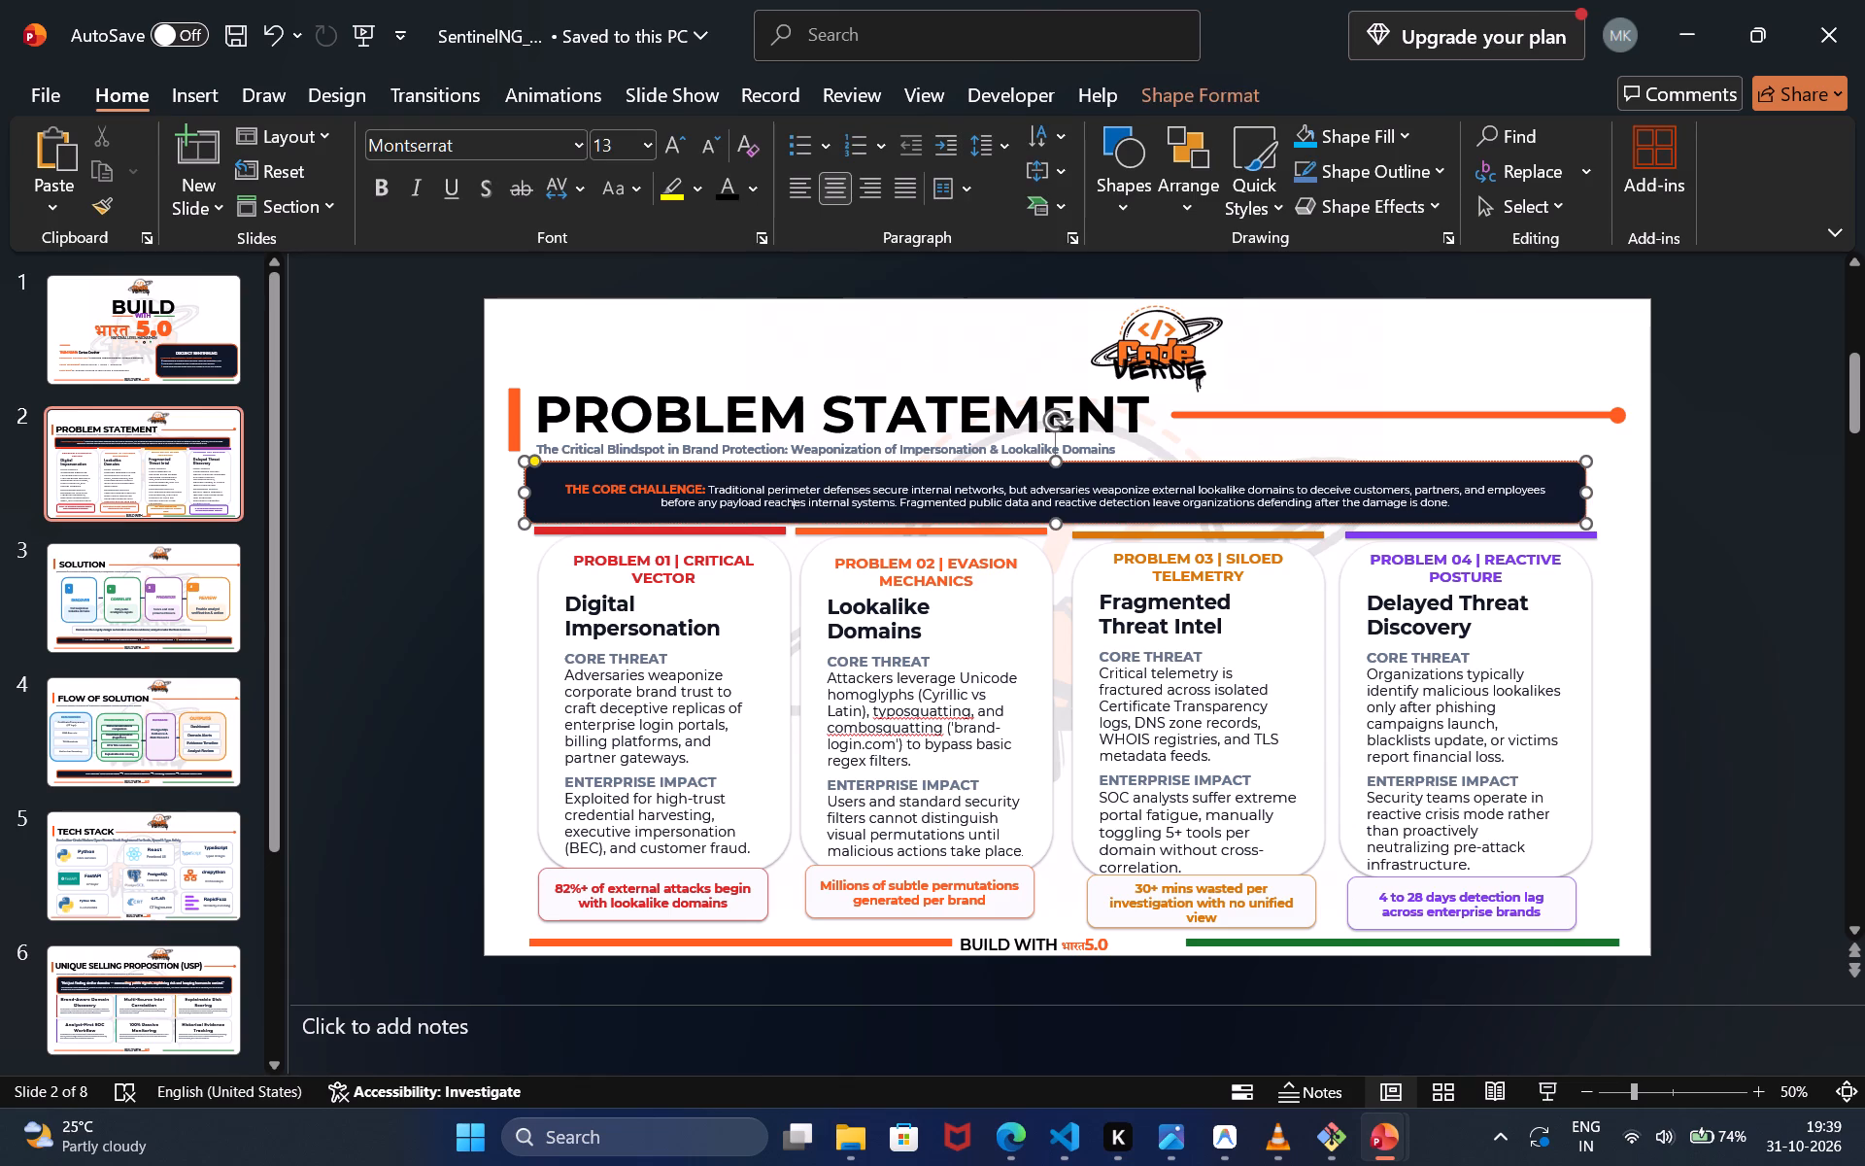
{"action": "key", "text": "ctrl+a"}
{"action": "left_click", "coordinate": [643, 145]}
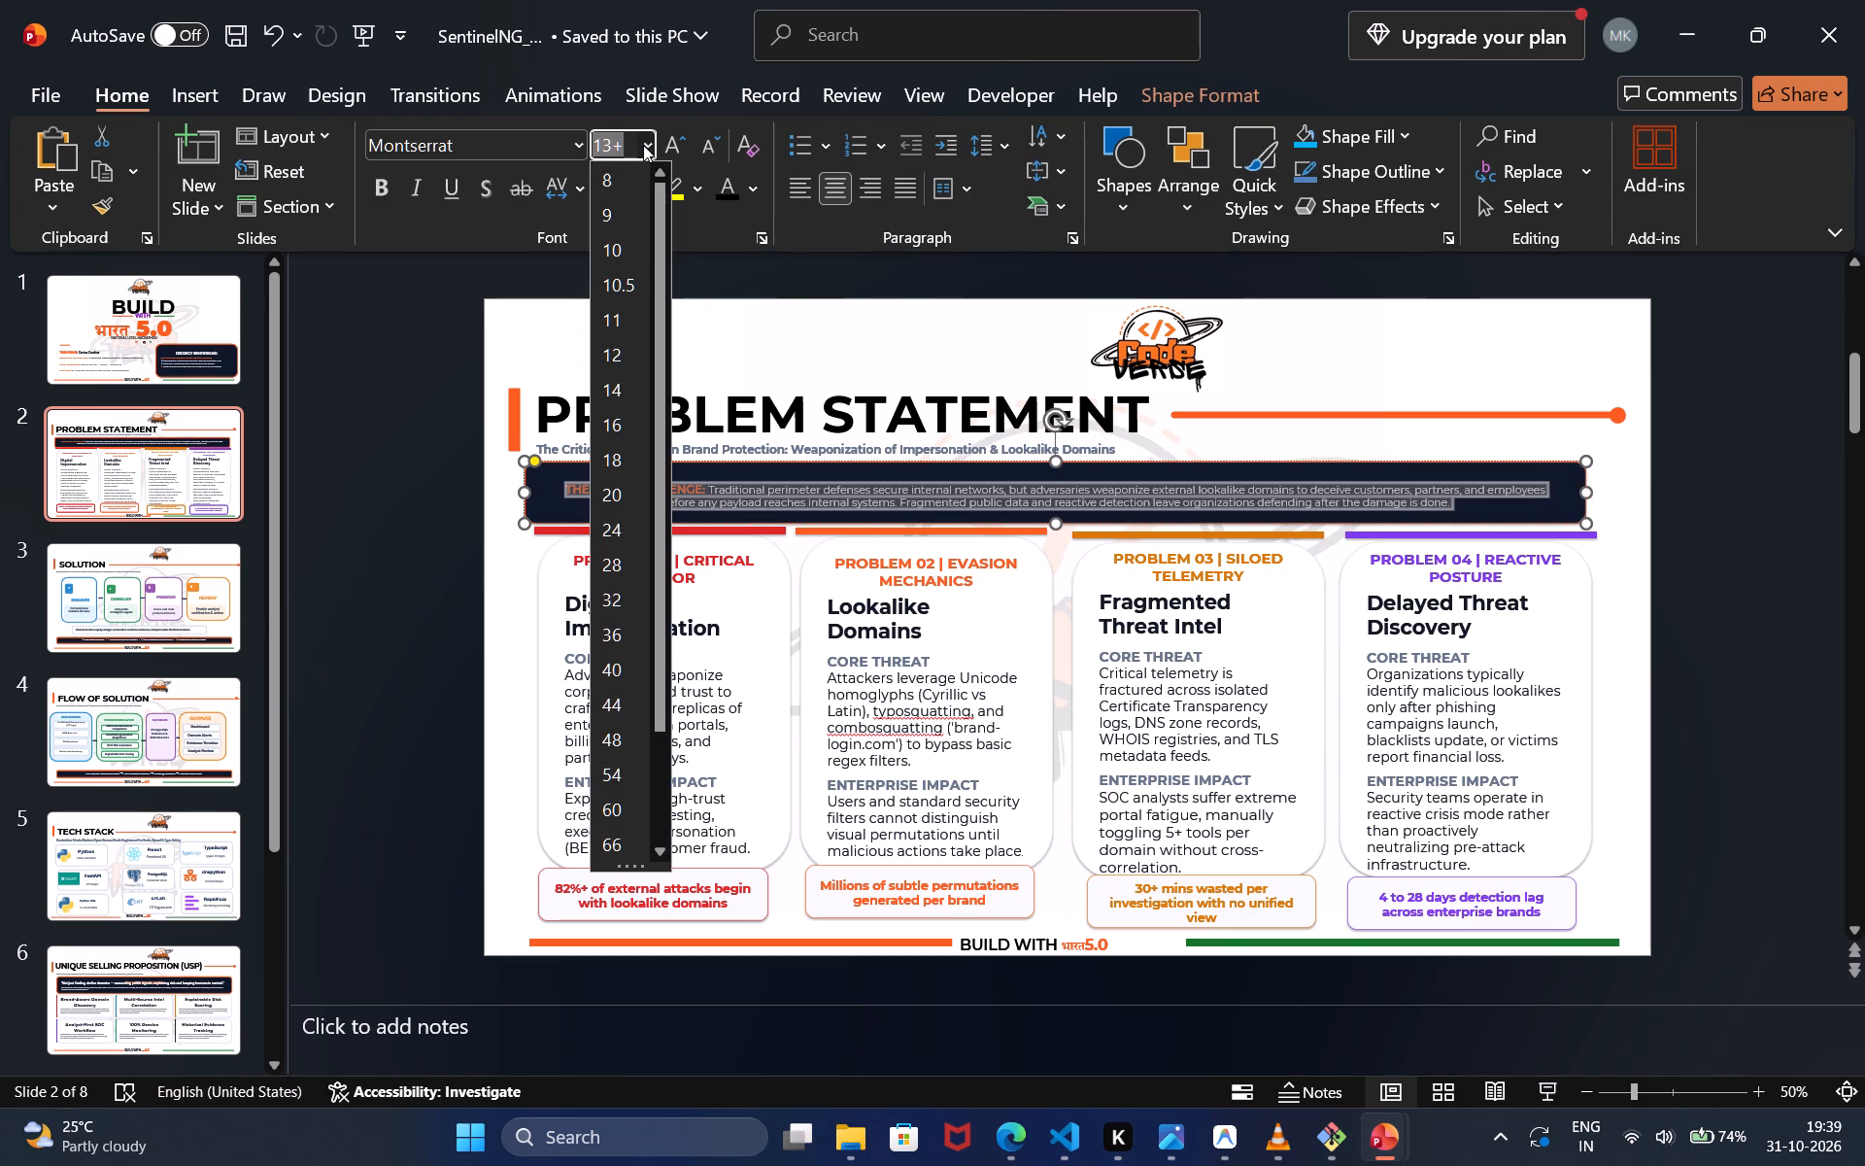
{"action": "left_click", "coordinate": [628, 433]}
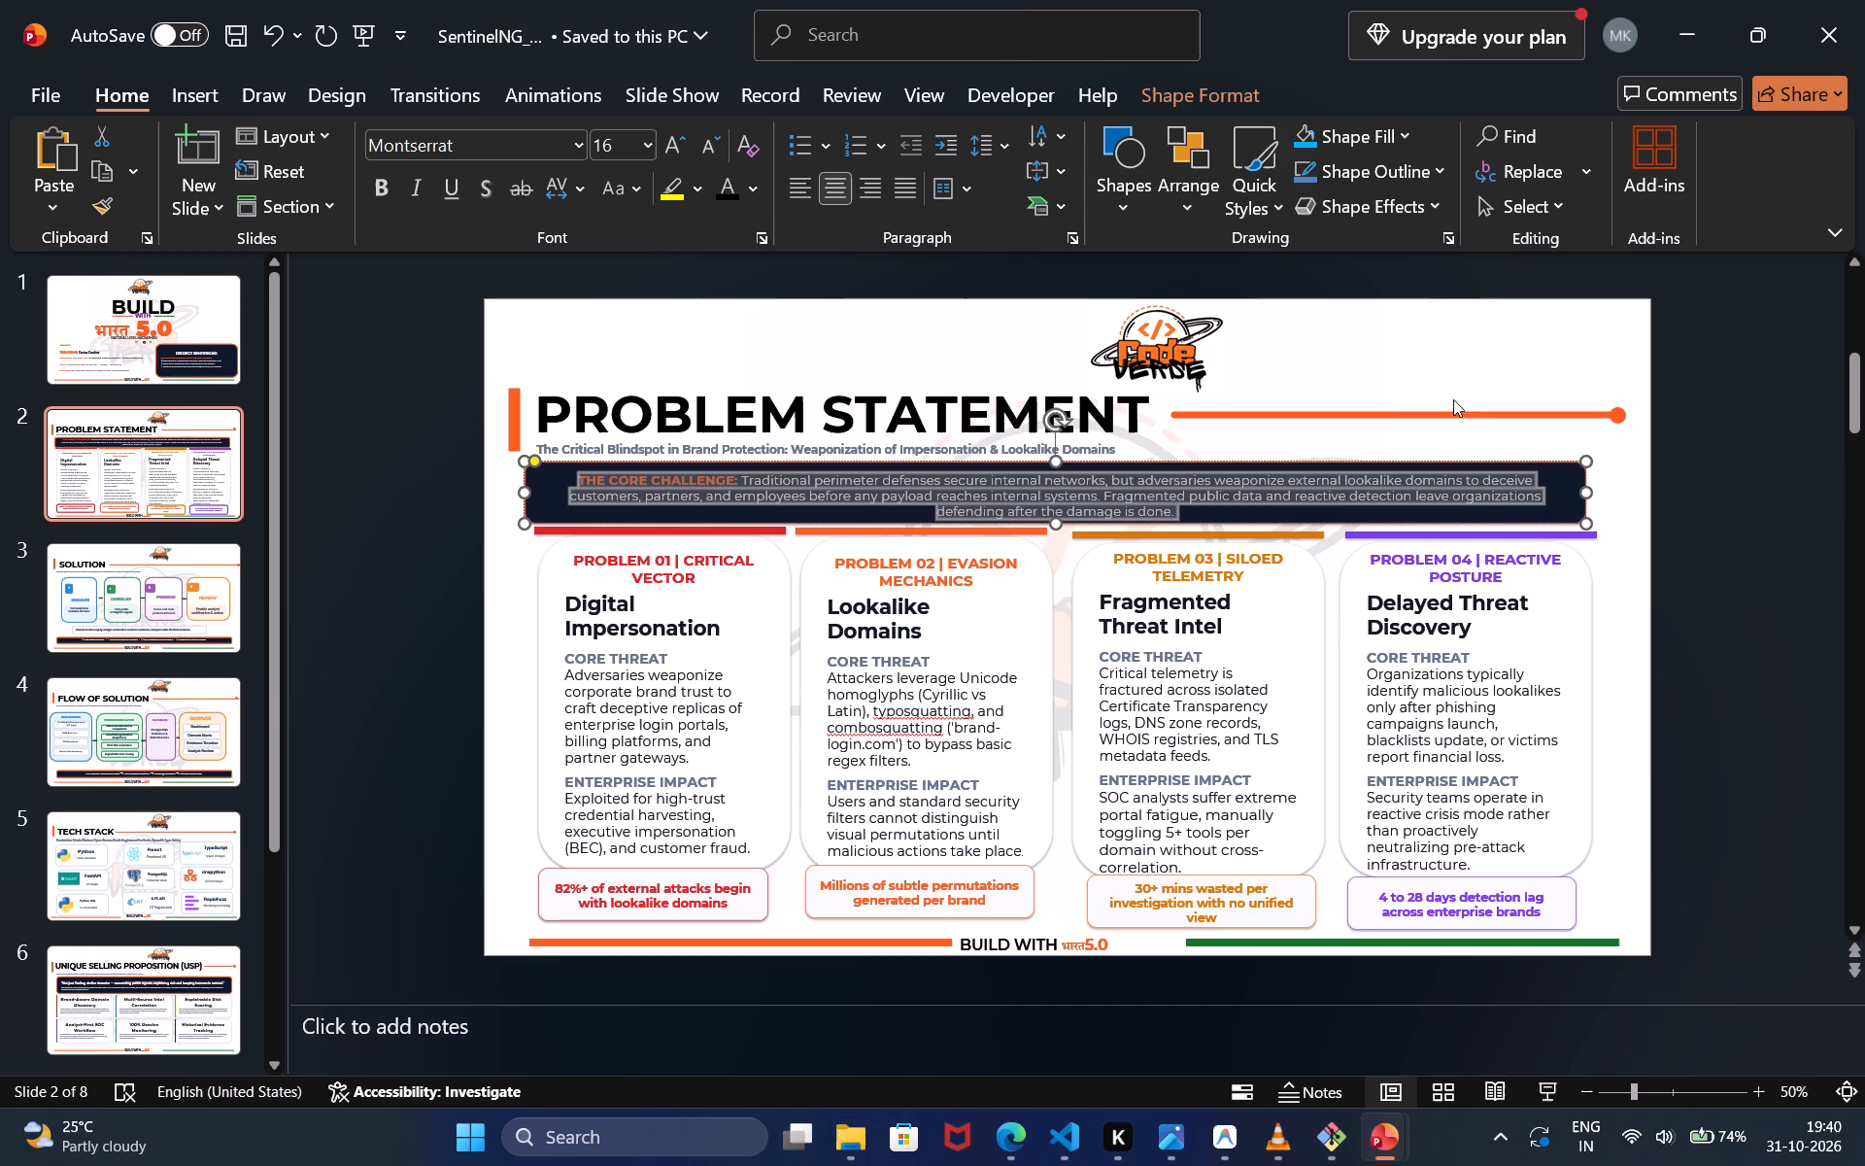
{"action": "left_click", "coordinate": [1464, 359]}
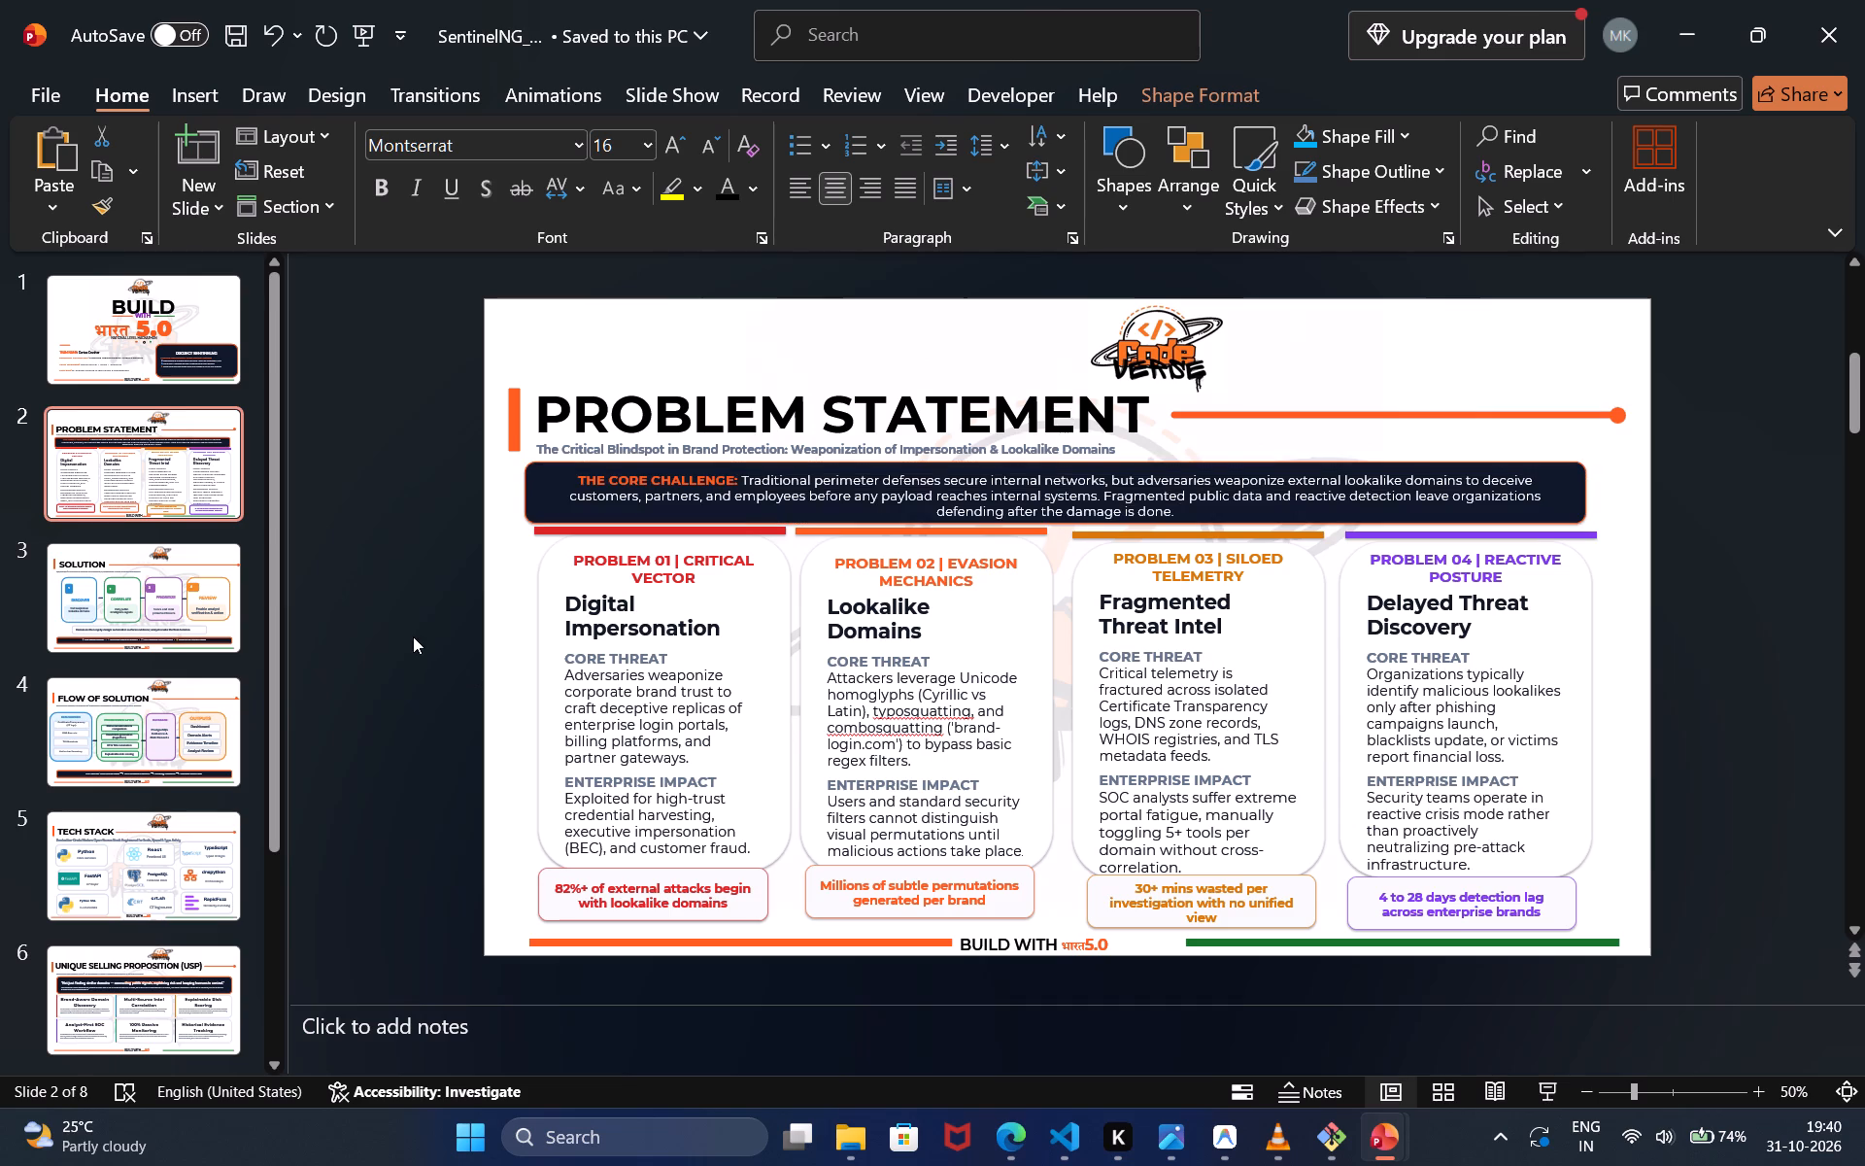
Go to the empty Feasibility & Competitors slide, then switch to the SentinelNG_8_Slide_Pitch deck and open its Feasibility, Challenges & Competitor Analysis slide.
{"action": "left_click", "coordinate": [163, 618]}
{"action": "left_click", "coordinate": [132, 351]}
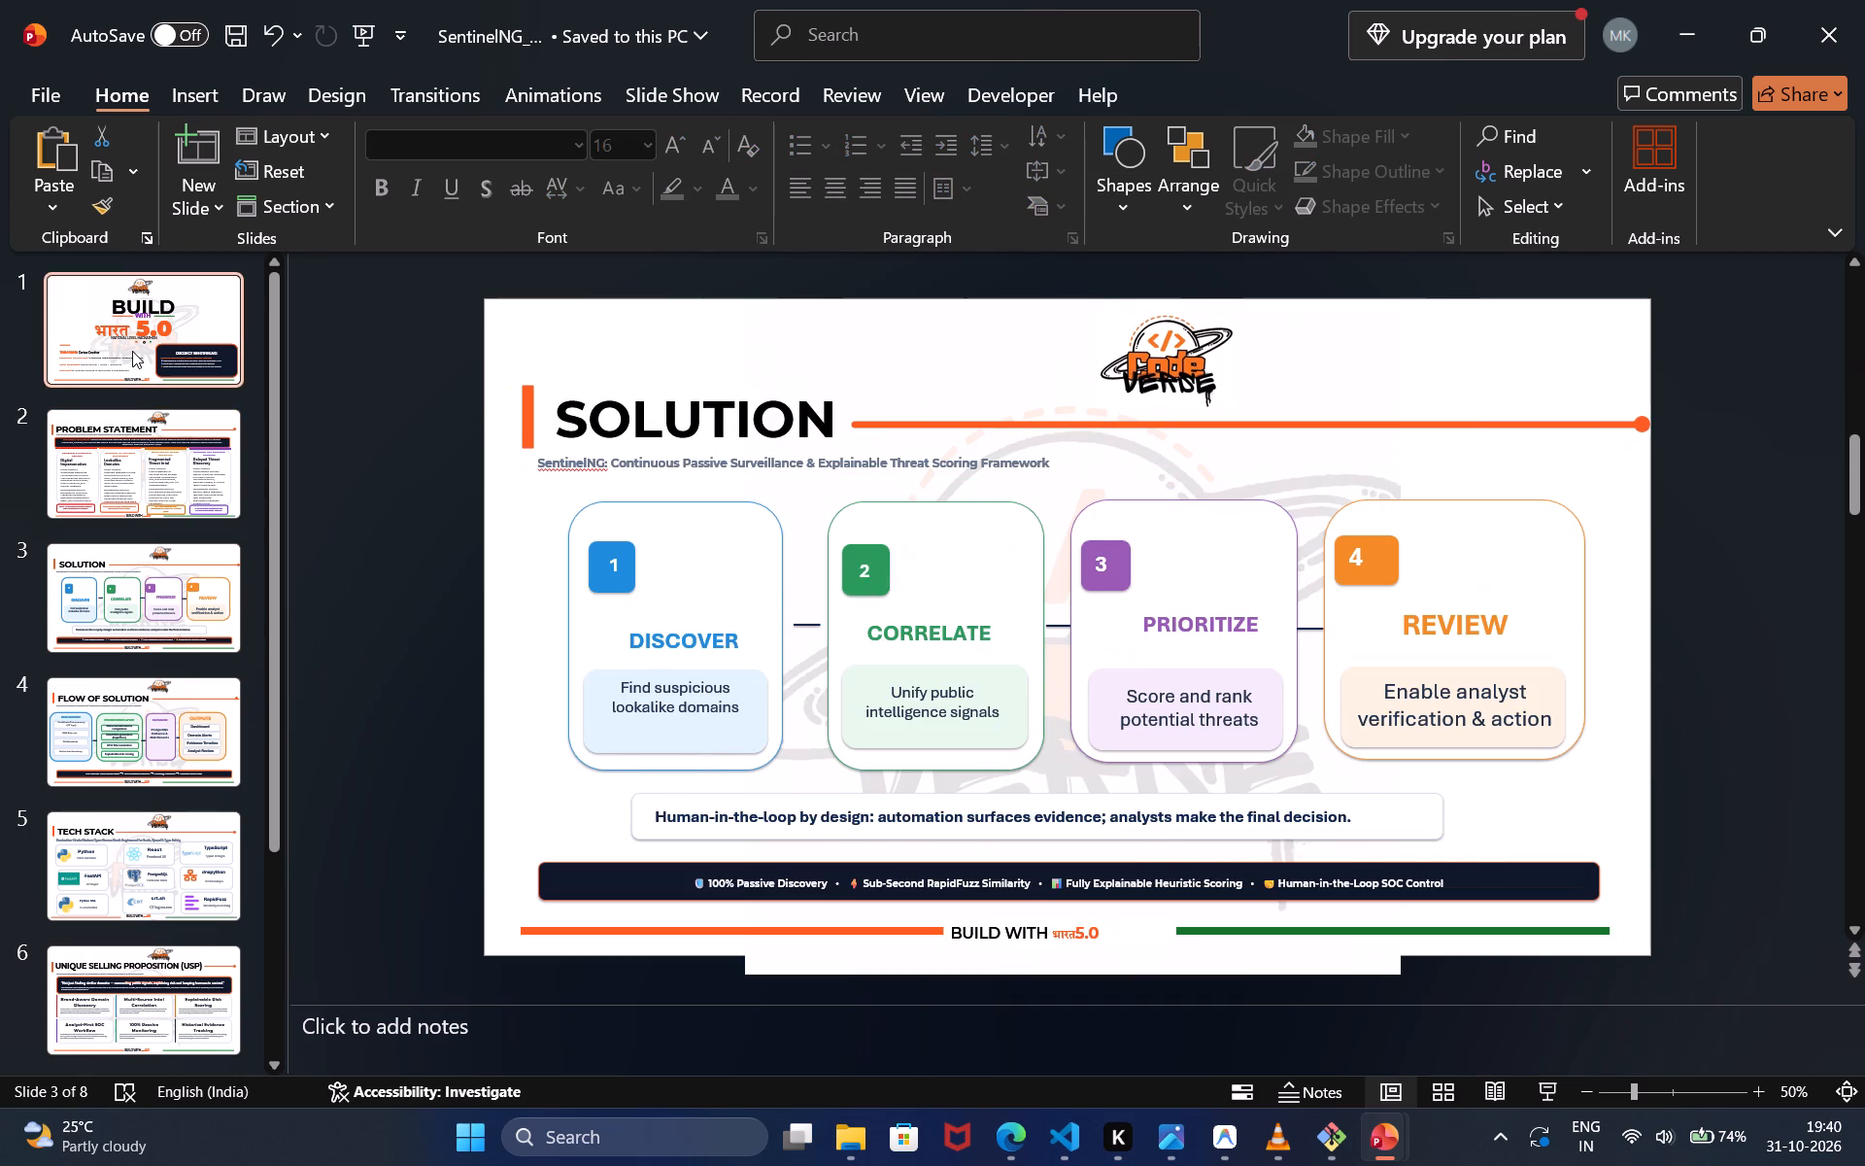
{"action": "scroll", "coordinate": [192, 927], "scroll_direction": "down", "scroll_amount": 2}
{"action": "left_click", "coordinate": [154, 879]}
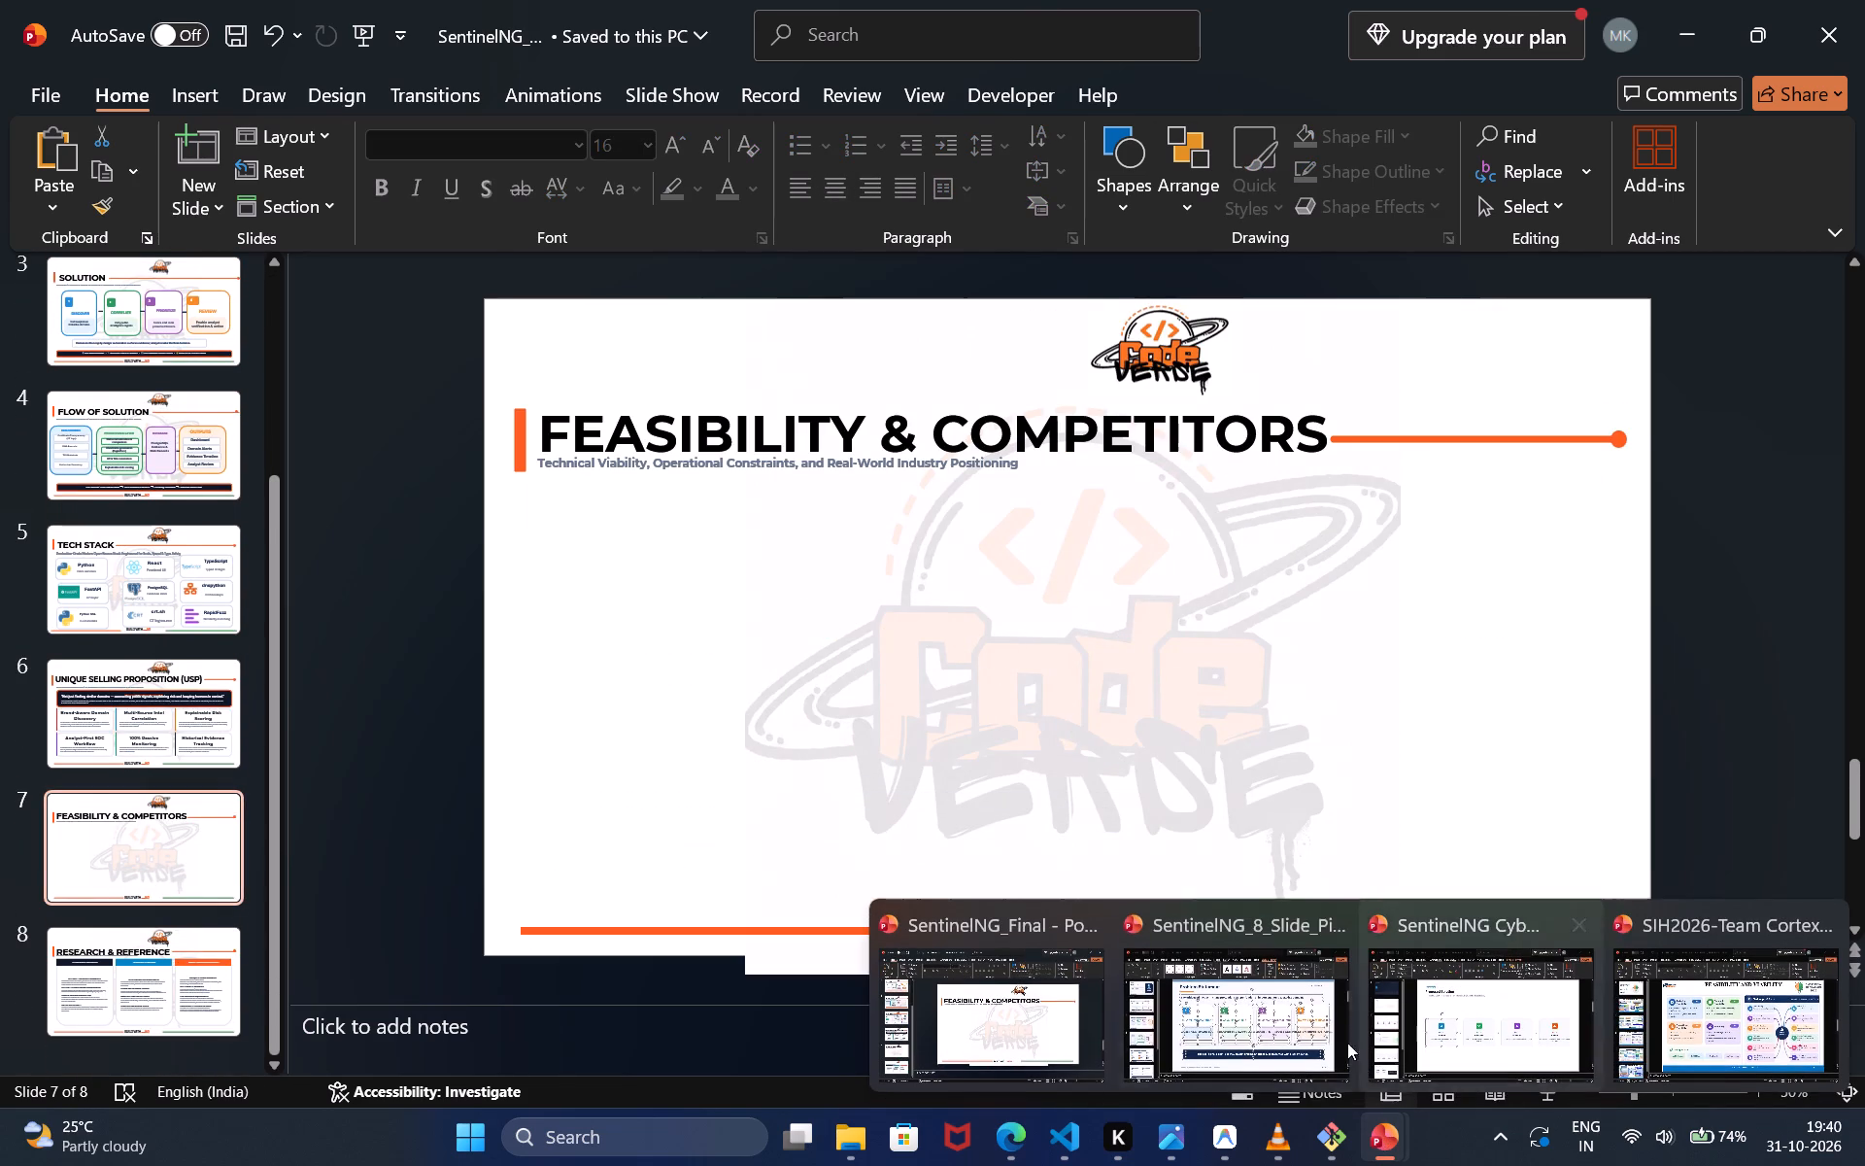
{"action": "left_click", "coordinate": [1255, 1023]}
{"action": "left_click", "coordinate": [201, 351]}
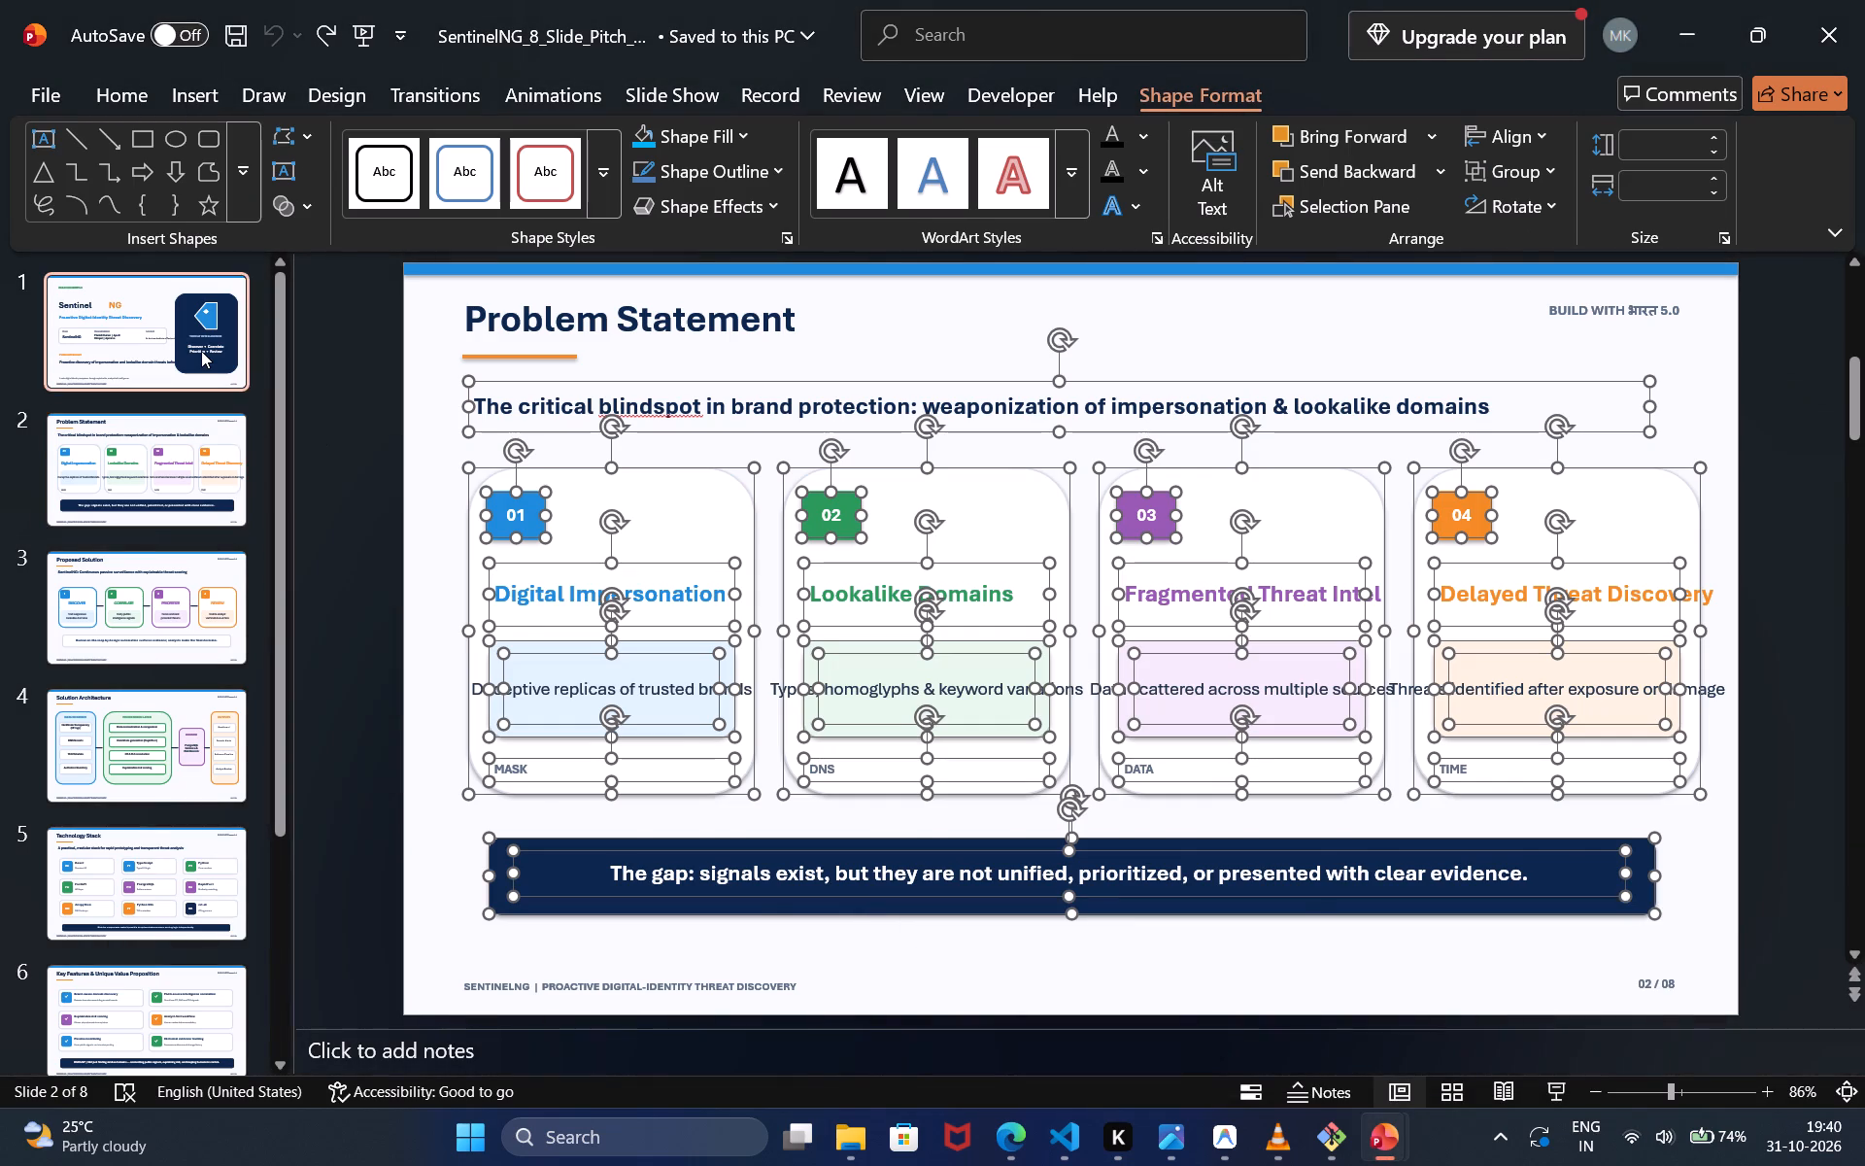
{"action": "scroll", "coordinate": [224, 706], "scroll_direction": "down", "scroll_amount": 7}
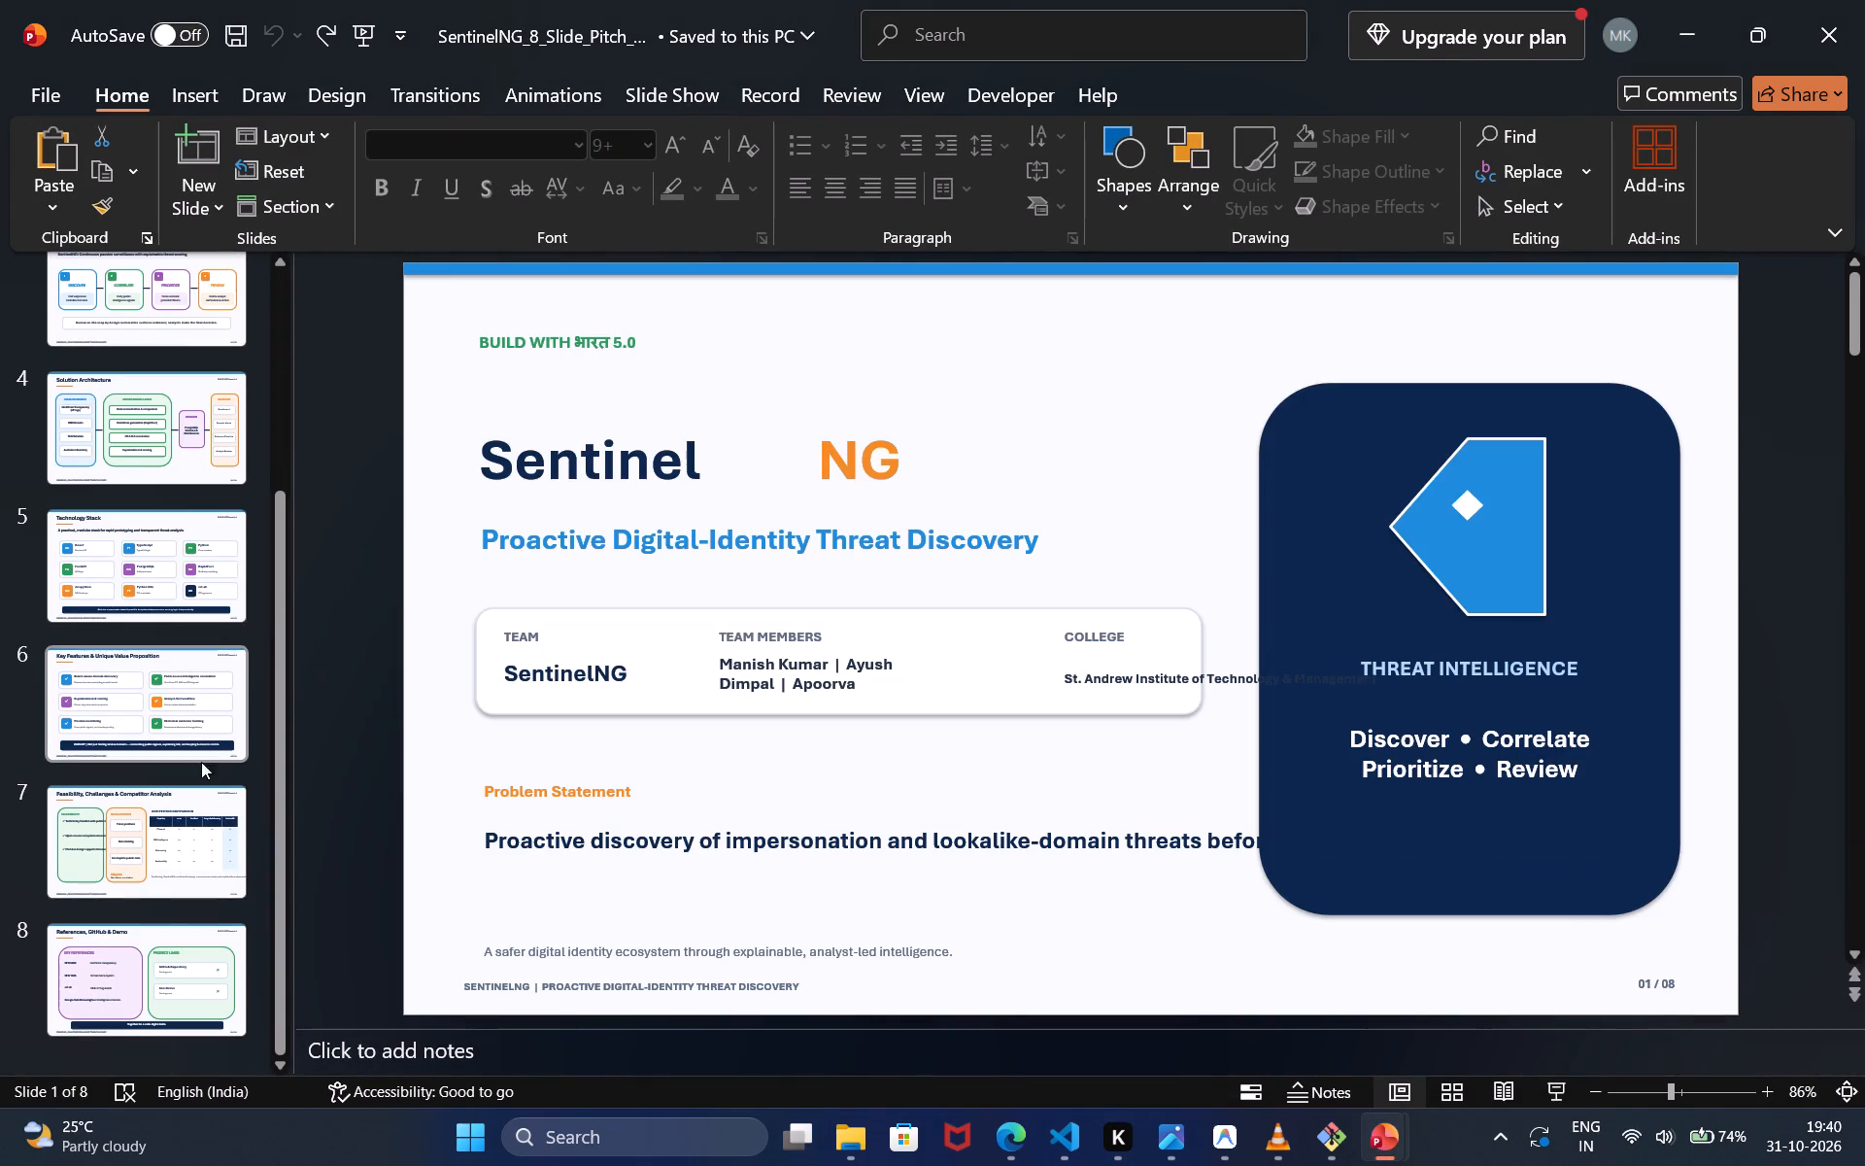
{"action": "left_click", "coordinate": [153, 981]}
{"action": "left_click", "coordinate": [142, 851]}
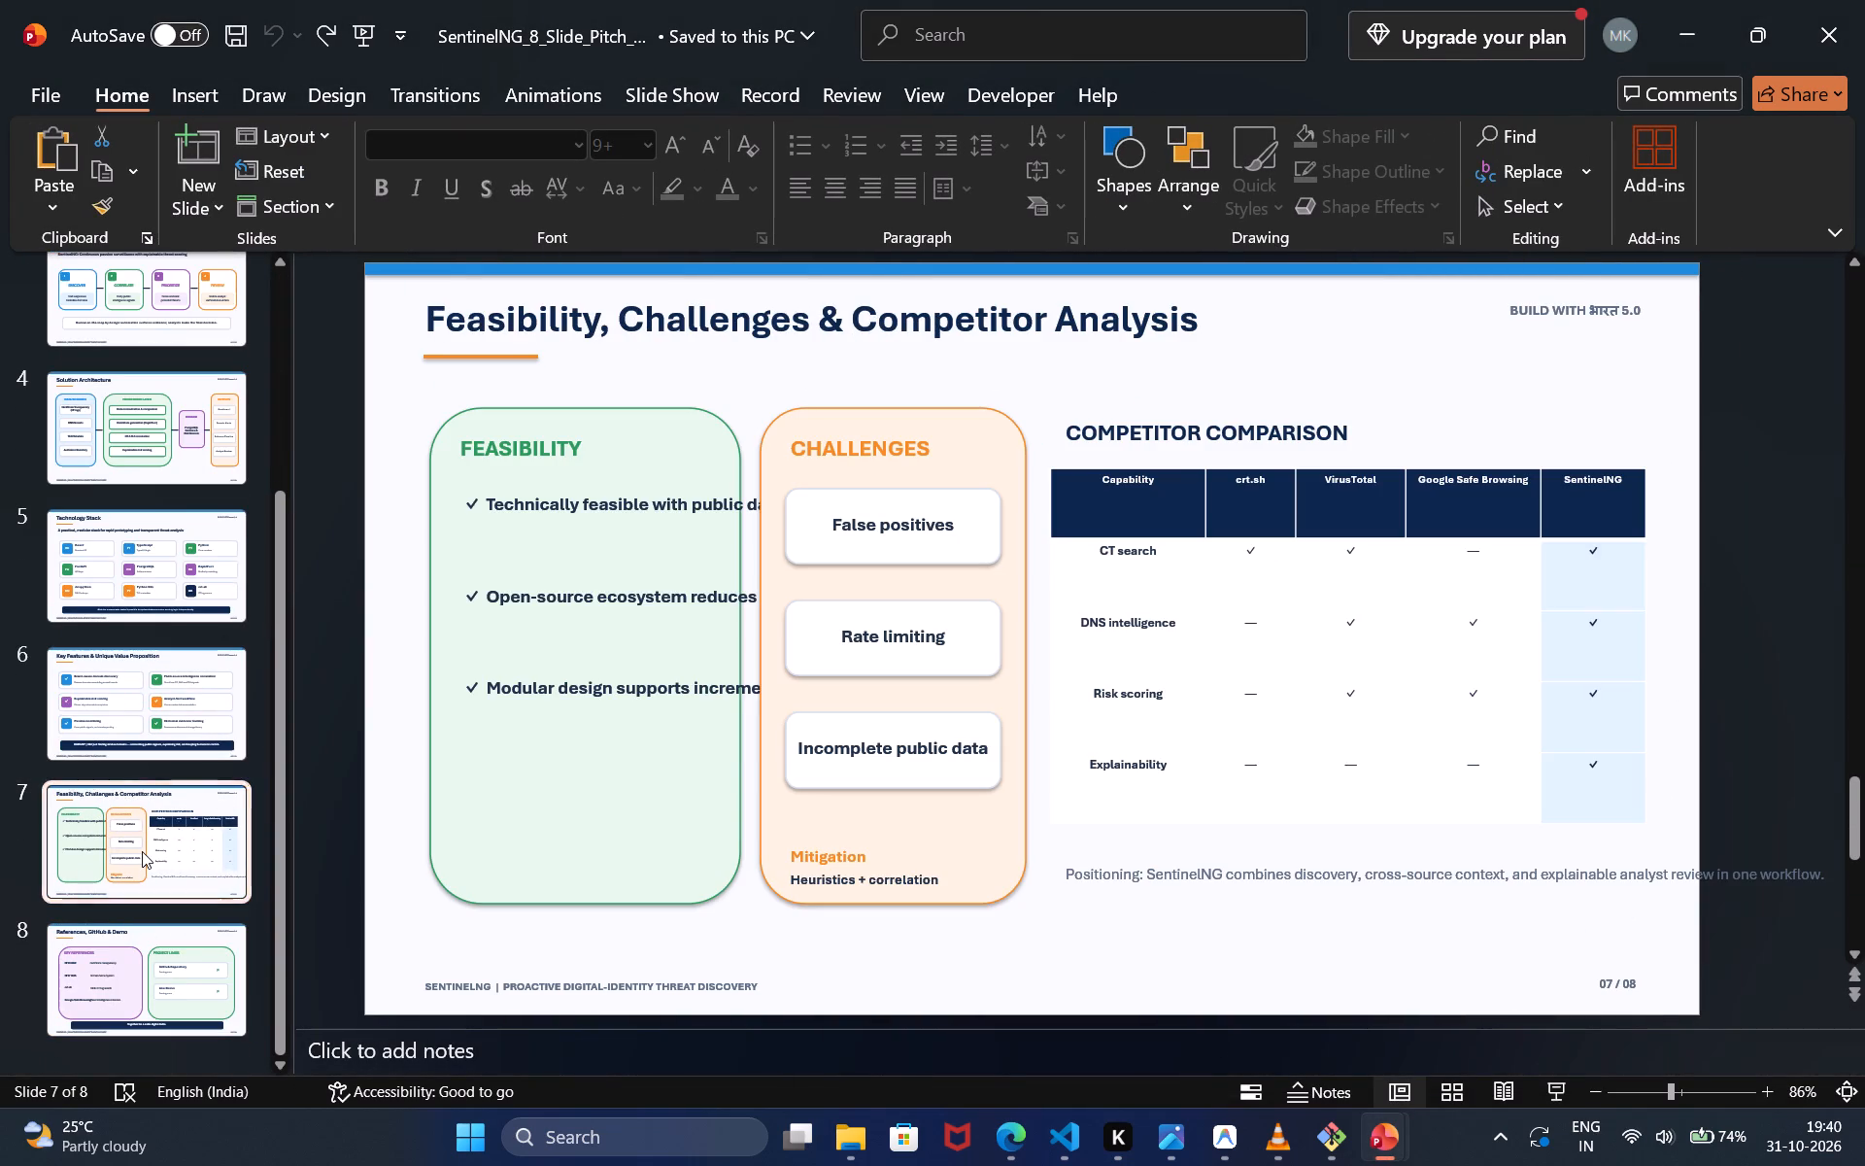
Copy the Feasibility card, Challenges card and Competitor Comparison heading and table, excluding the title, header decorations, positioning note and footer.
{"action": "left_click", "coordinate": [639, 479]}
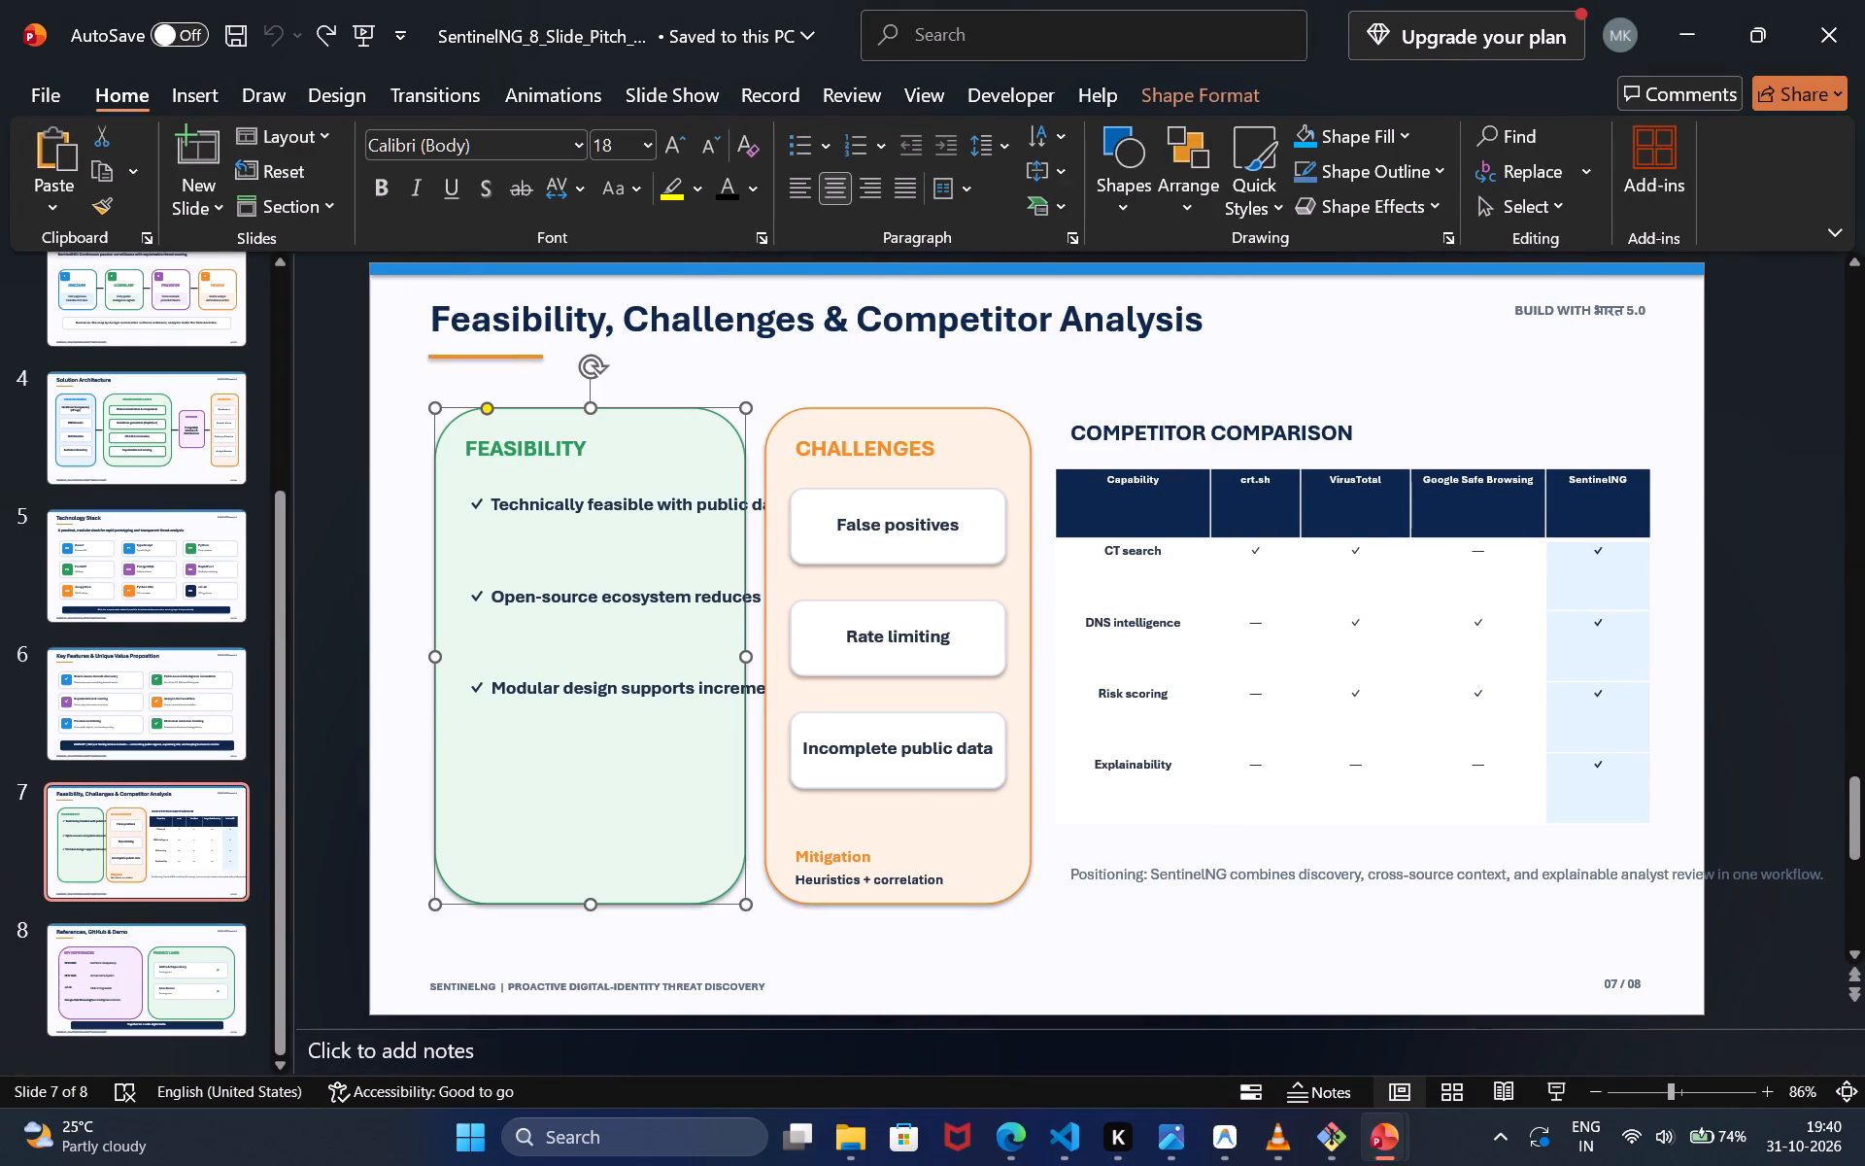
{"action": "key", "text": "ctrl+a"}
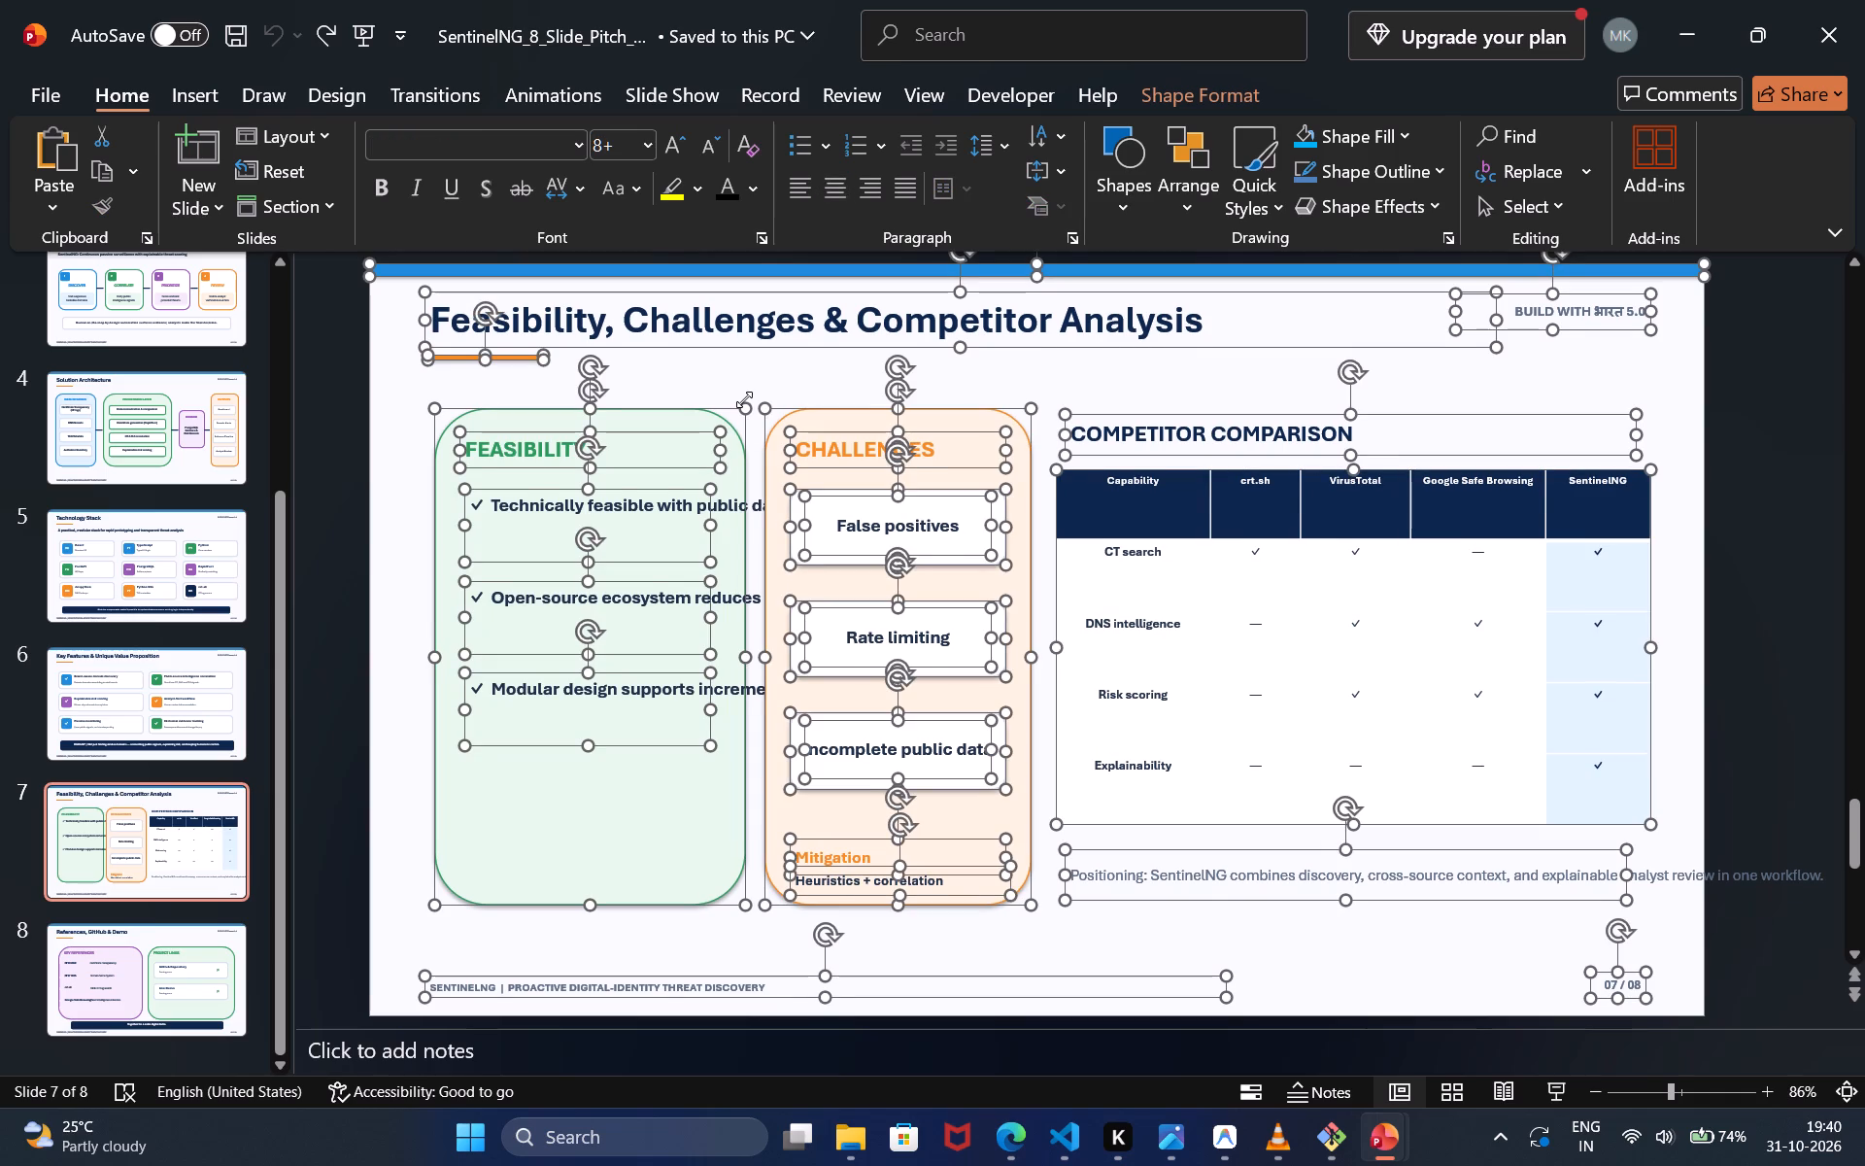
{"action": "scroll", "coordinate": [744, 399], "scroll_direction": "up", "scroll_amount": 1}
{"action": "left_click", "coordinate": [646, 335], "text": "ctrl"}
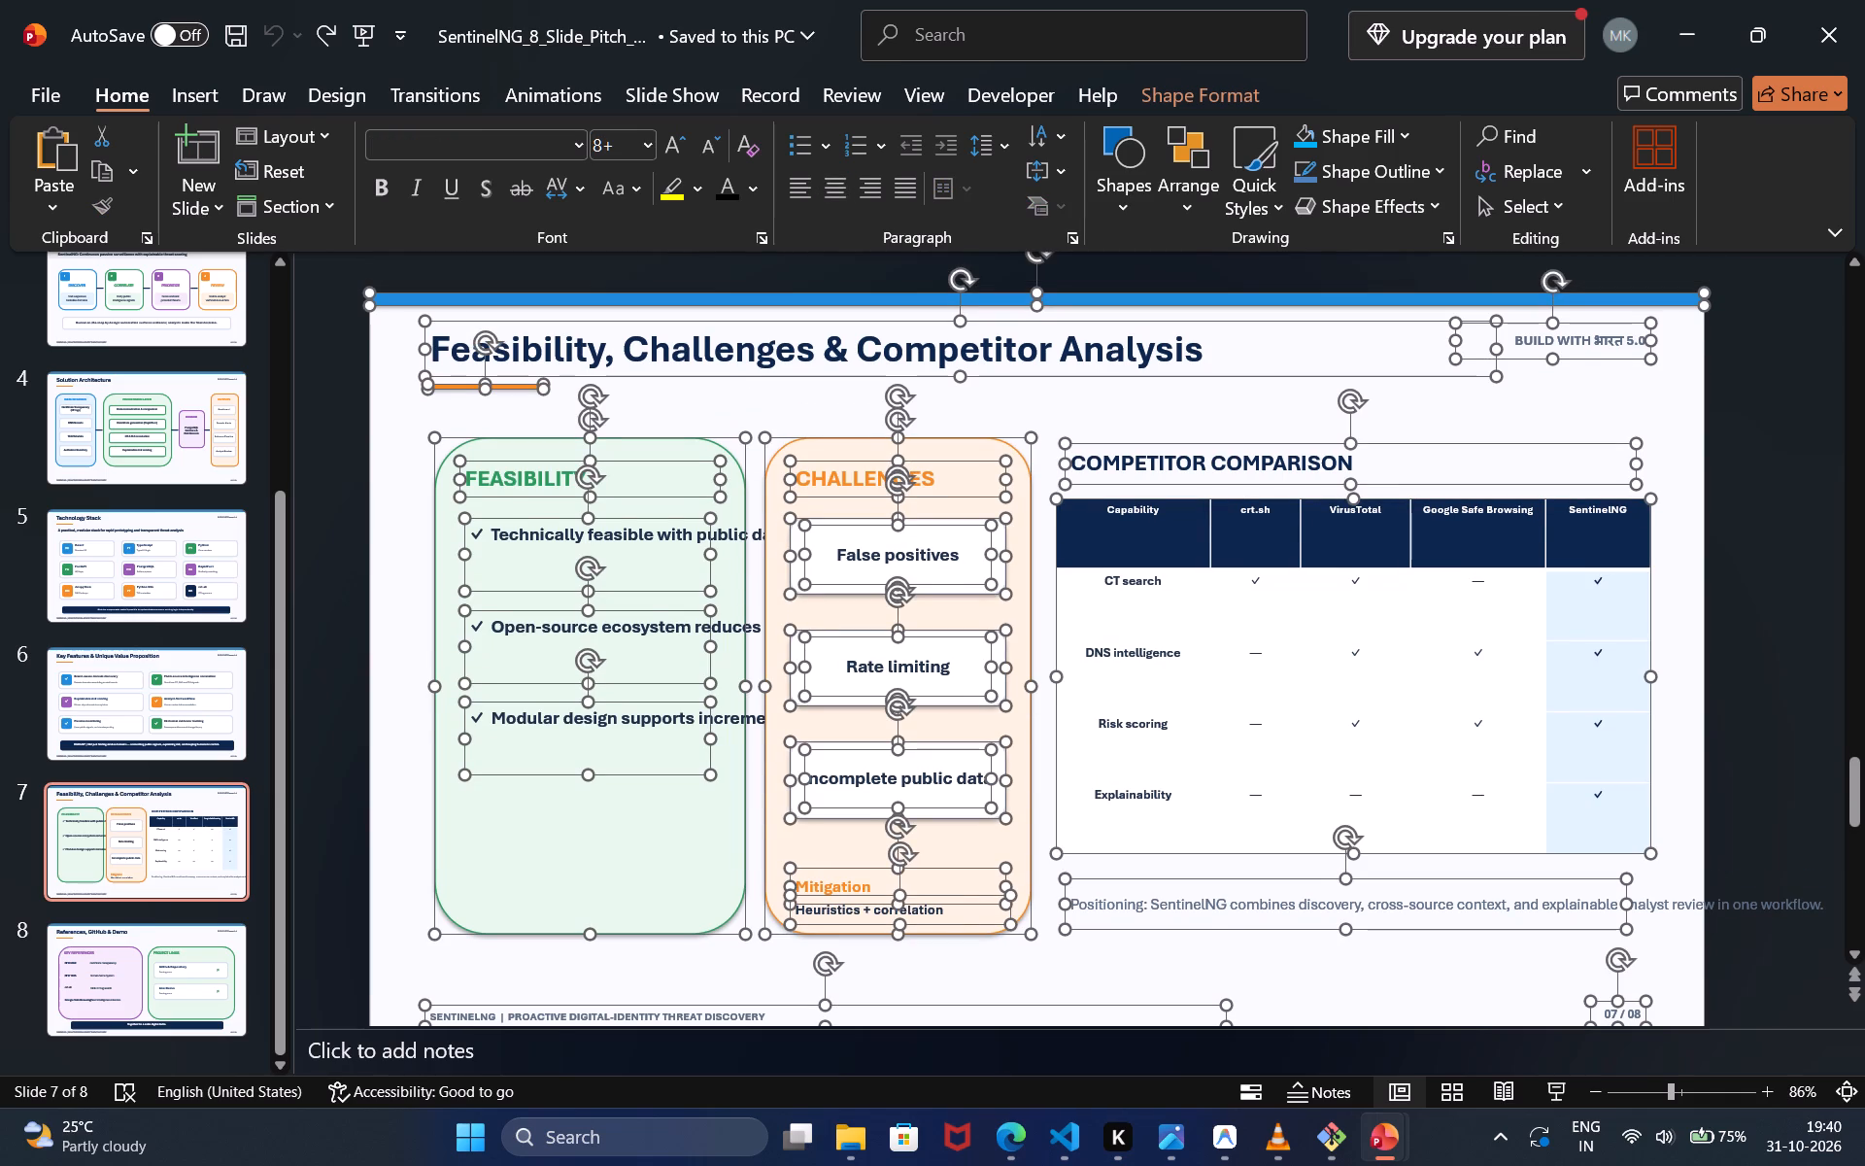
{"action": "left_click", "coordinate": [612, 316], "text": "ctrl"}
{"action": "left_click", "coordinate": [534, 301], "text": "ctrl"}
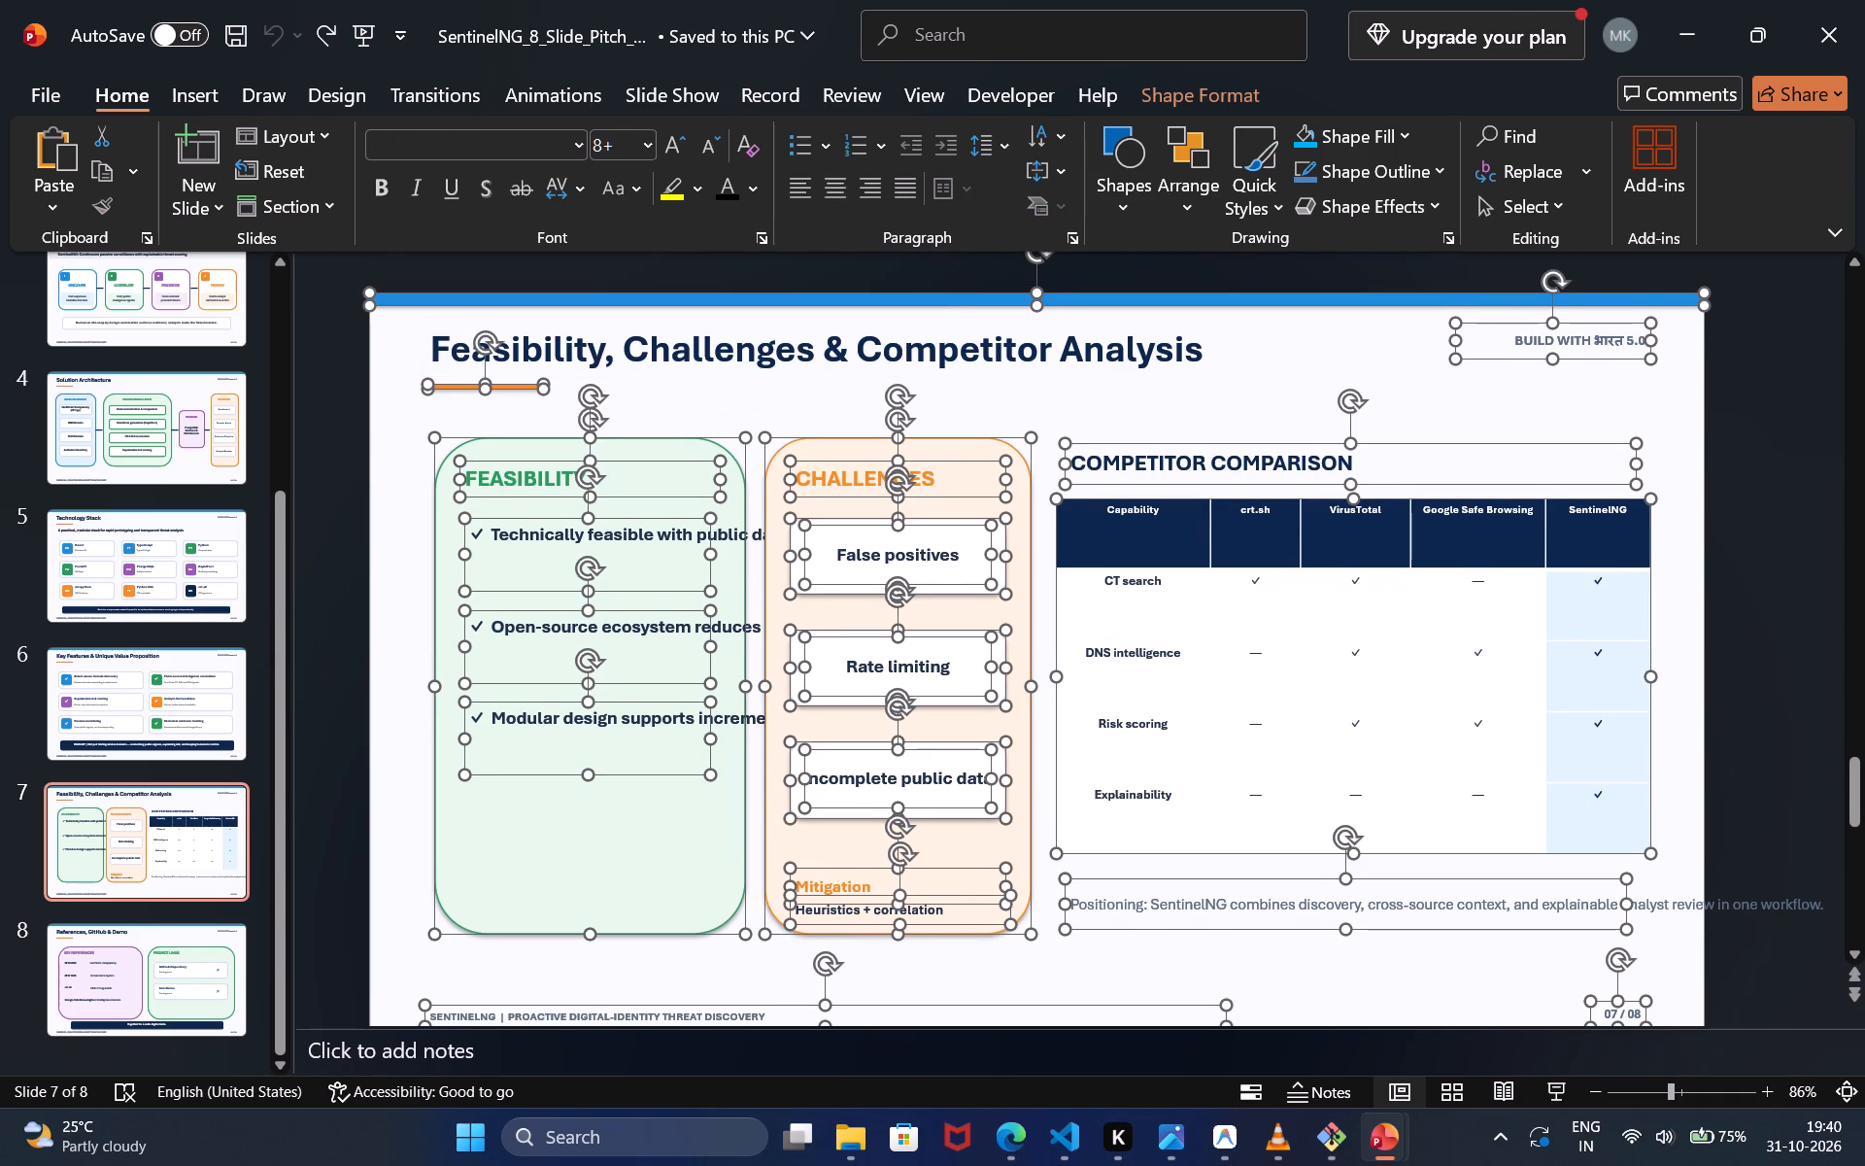
{"action": "left_click", "coordinate": [509, 380], "text": "ctrl"}
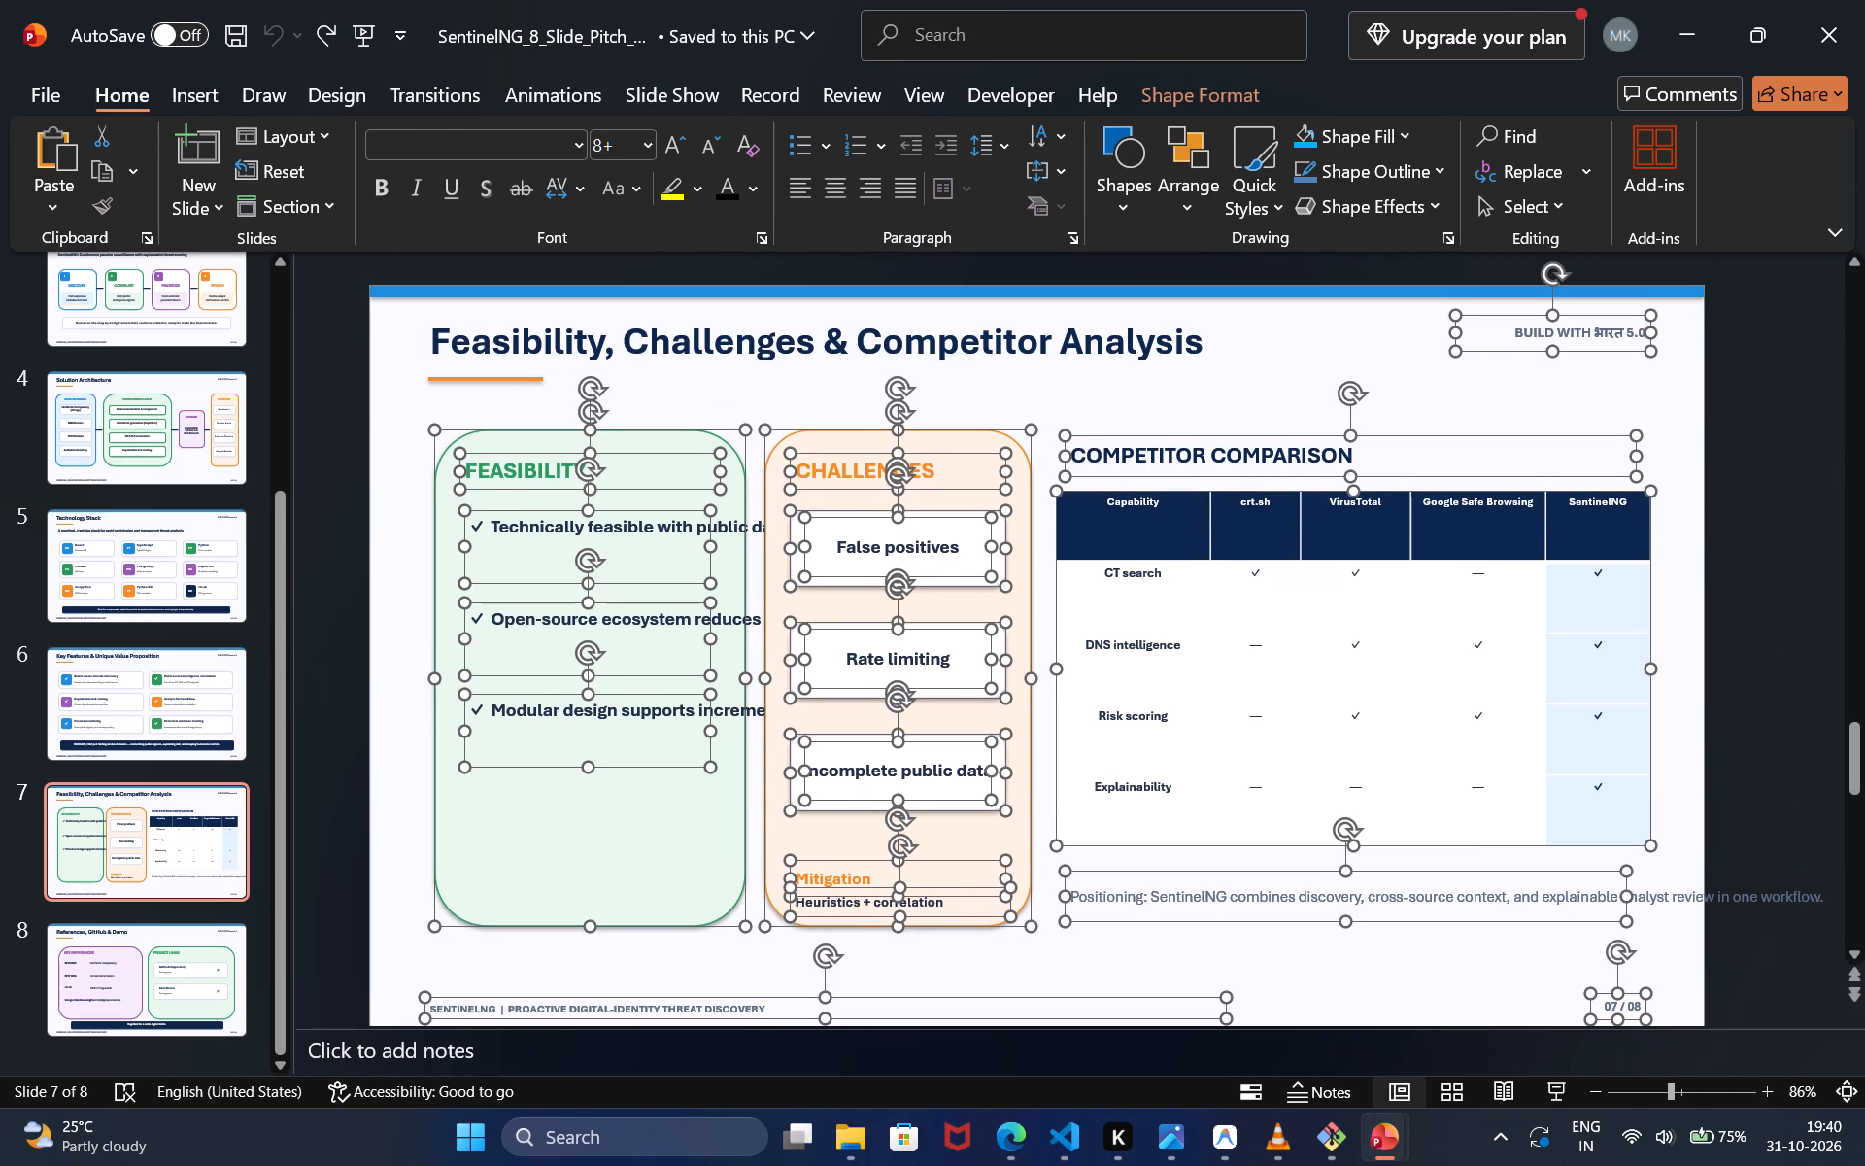
{"action": "left_click", "coordinate": [1565, 324], "text": "ctrl"}
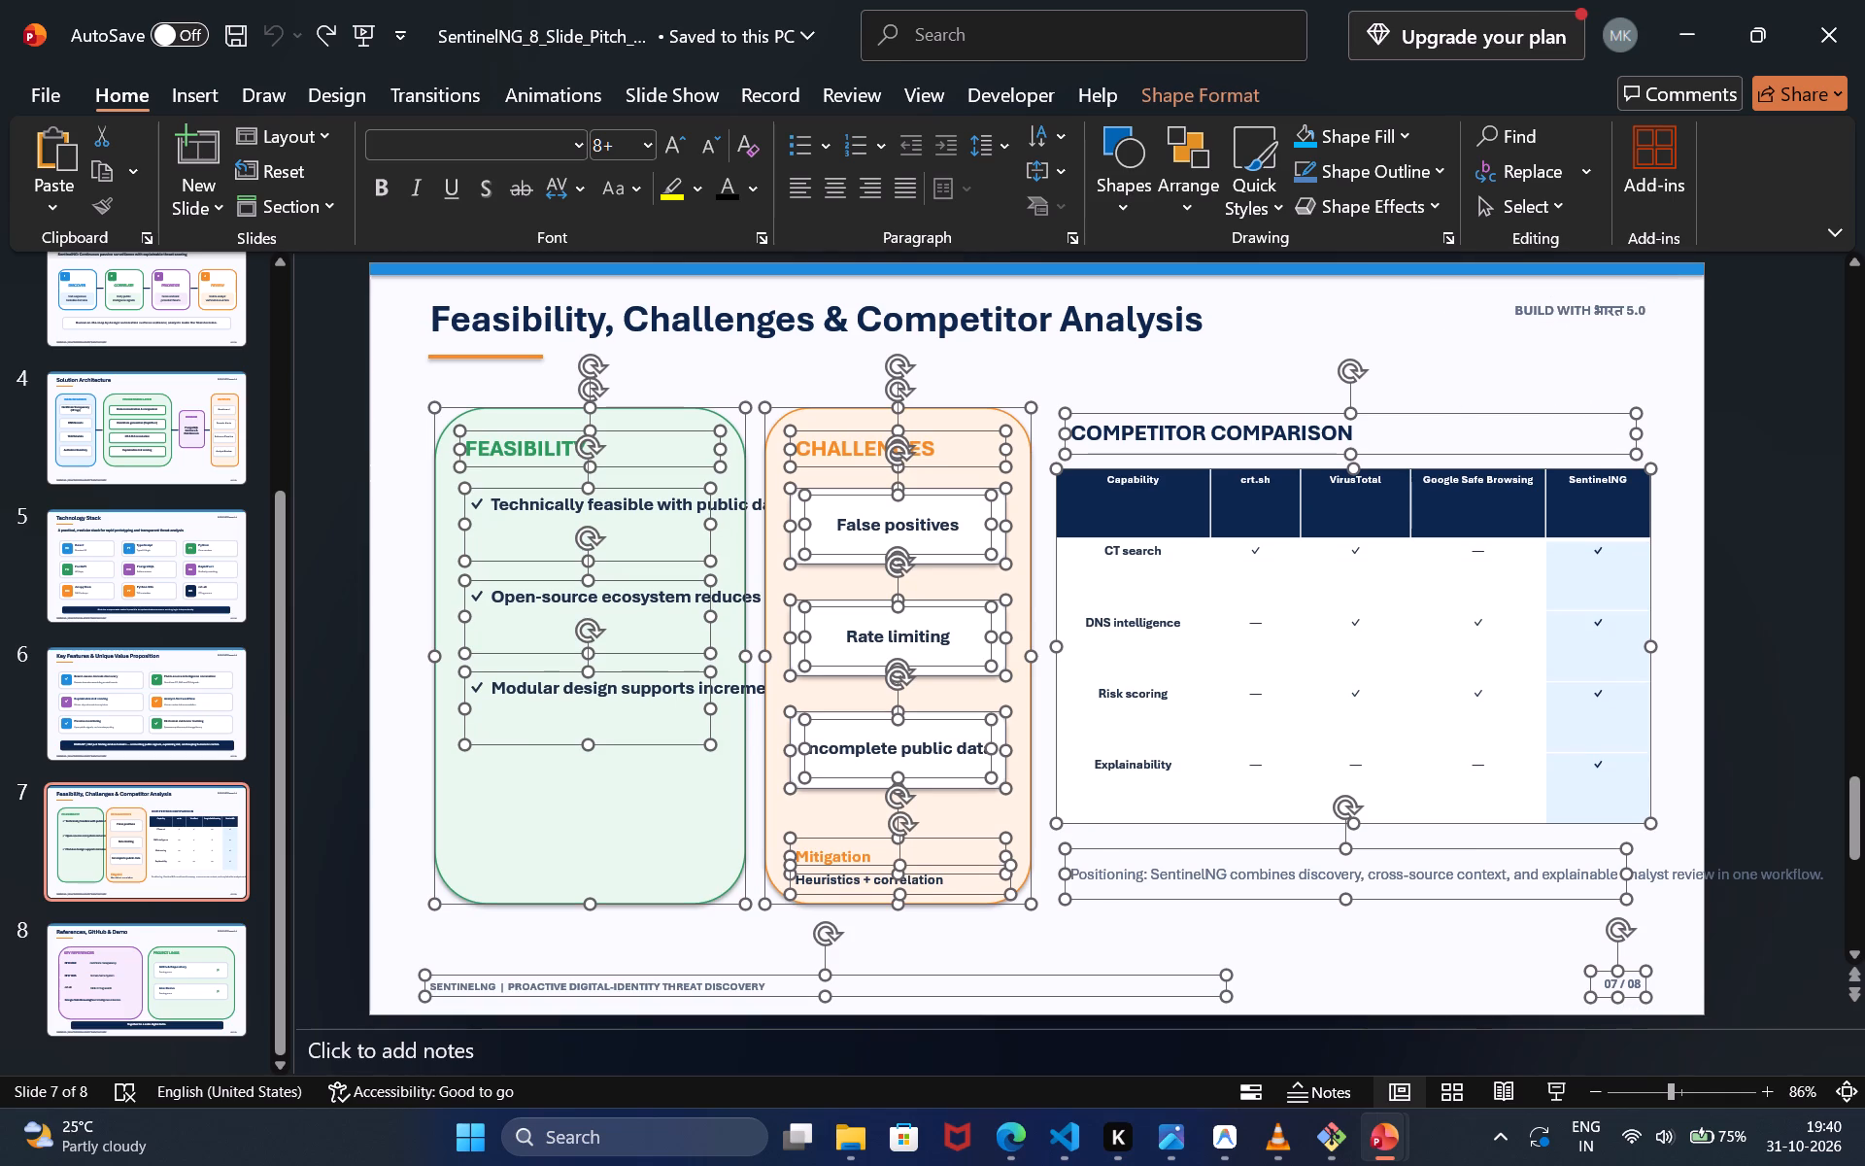
{"action": "left_click", "coordinate": [1242, 875], "text": "ctrl"}
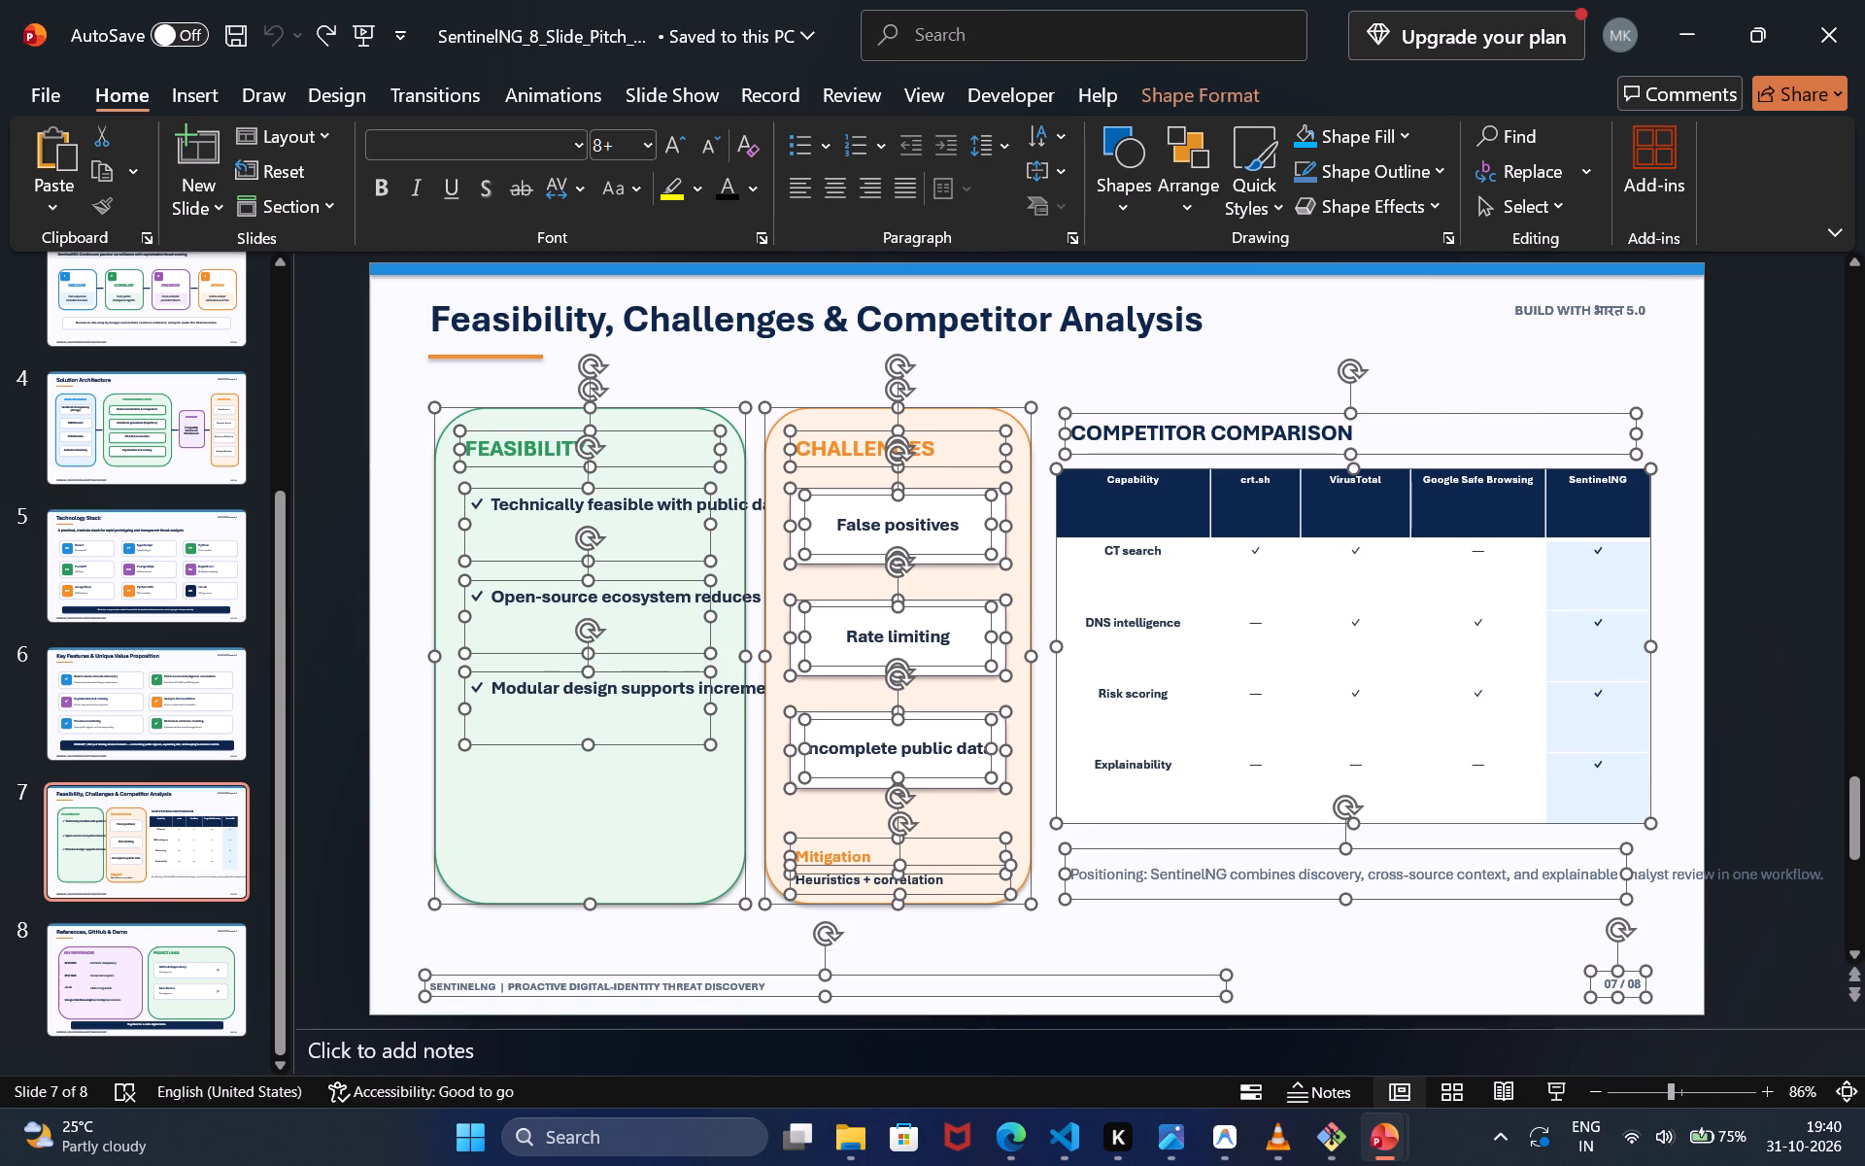
{"action": "left_click", "coordinate": [951, 994], "text": "ctrl"}
{"action": "left_click", "coordinate": [1641, 973], "text": "ctrl"}
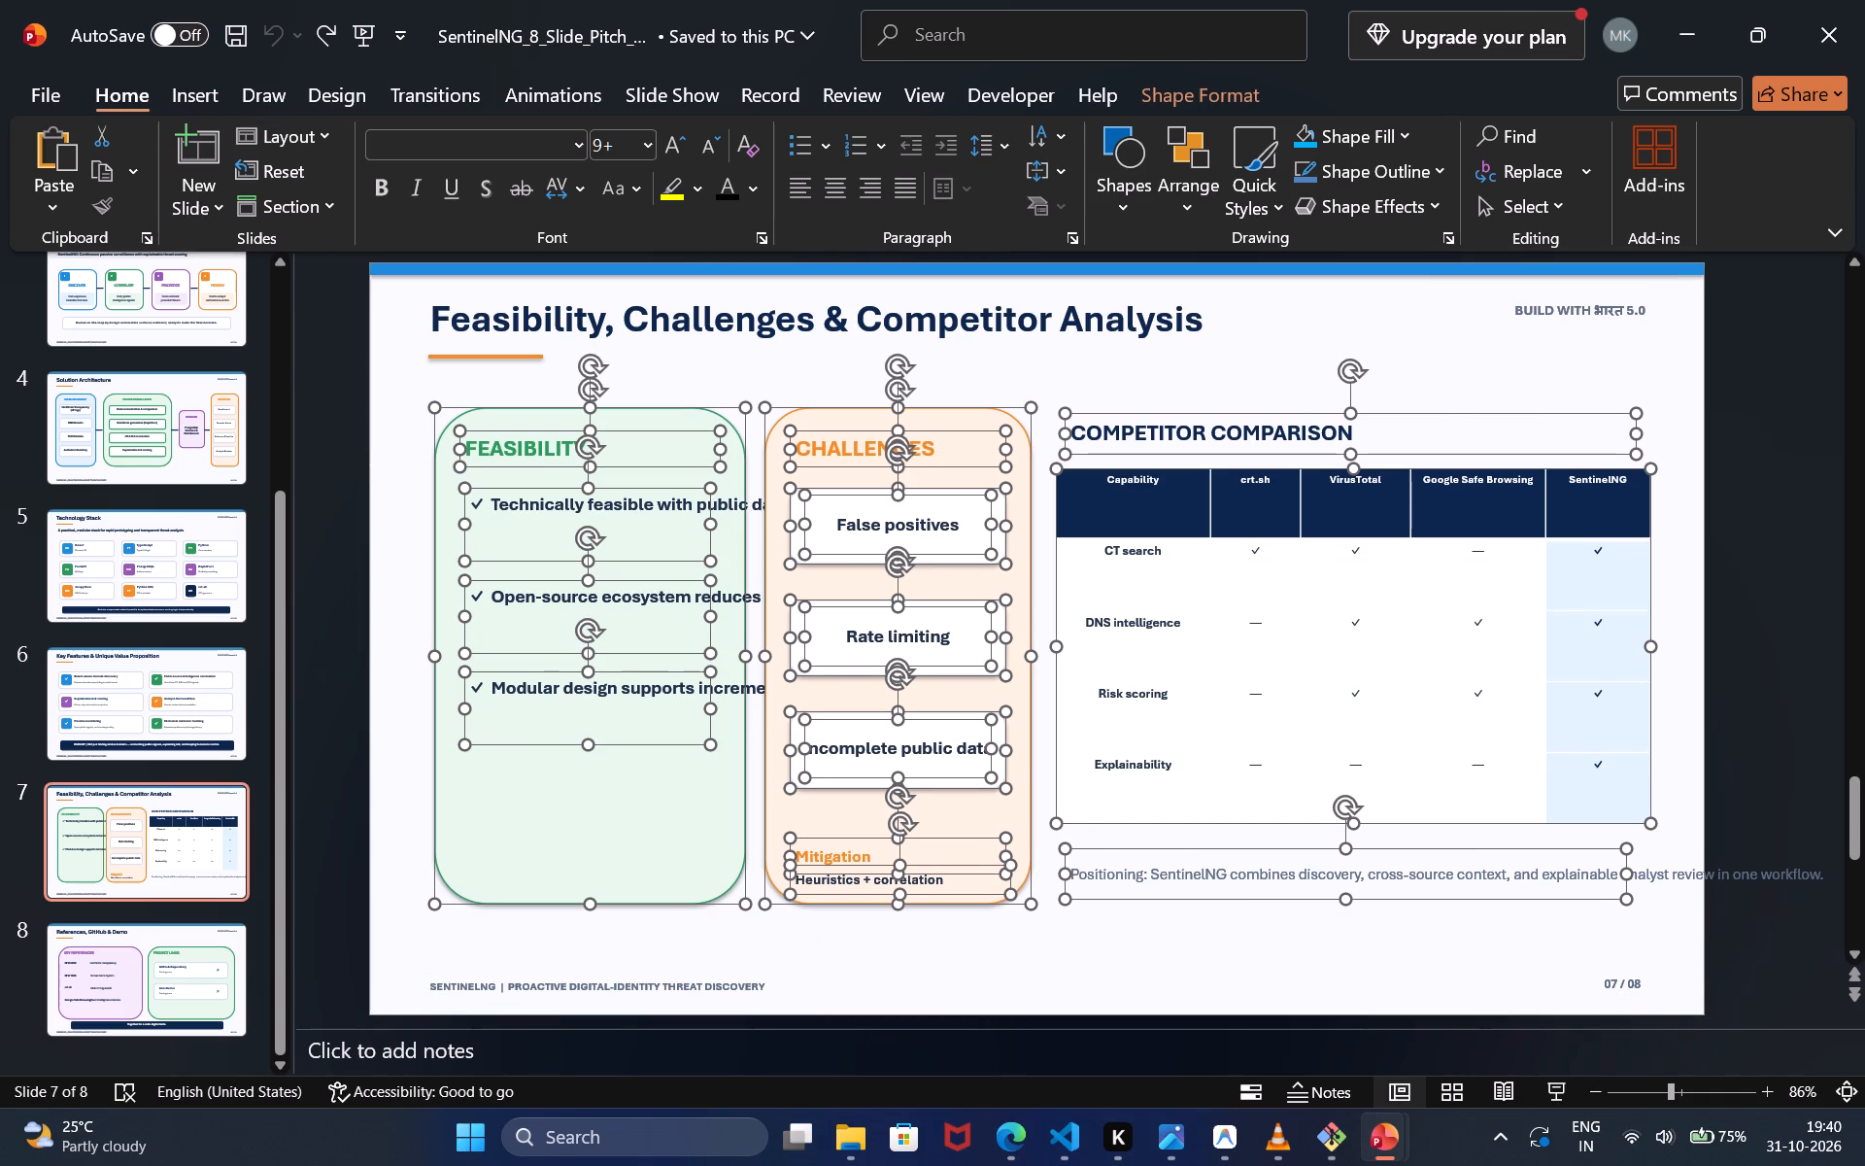
{"action": "left_click", "coordinate": [1670, 859], "text": "ctrl"}
{"action": "left_click", "coordinate": [1632, 886], "text": "ctrl"}
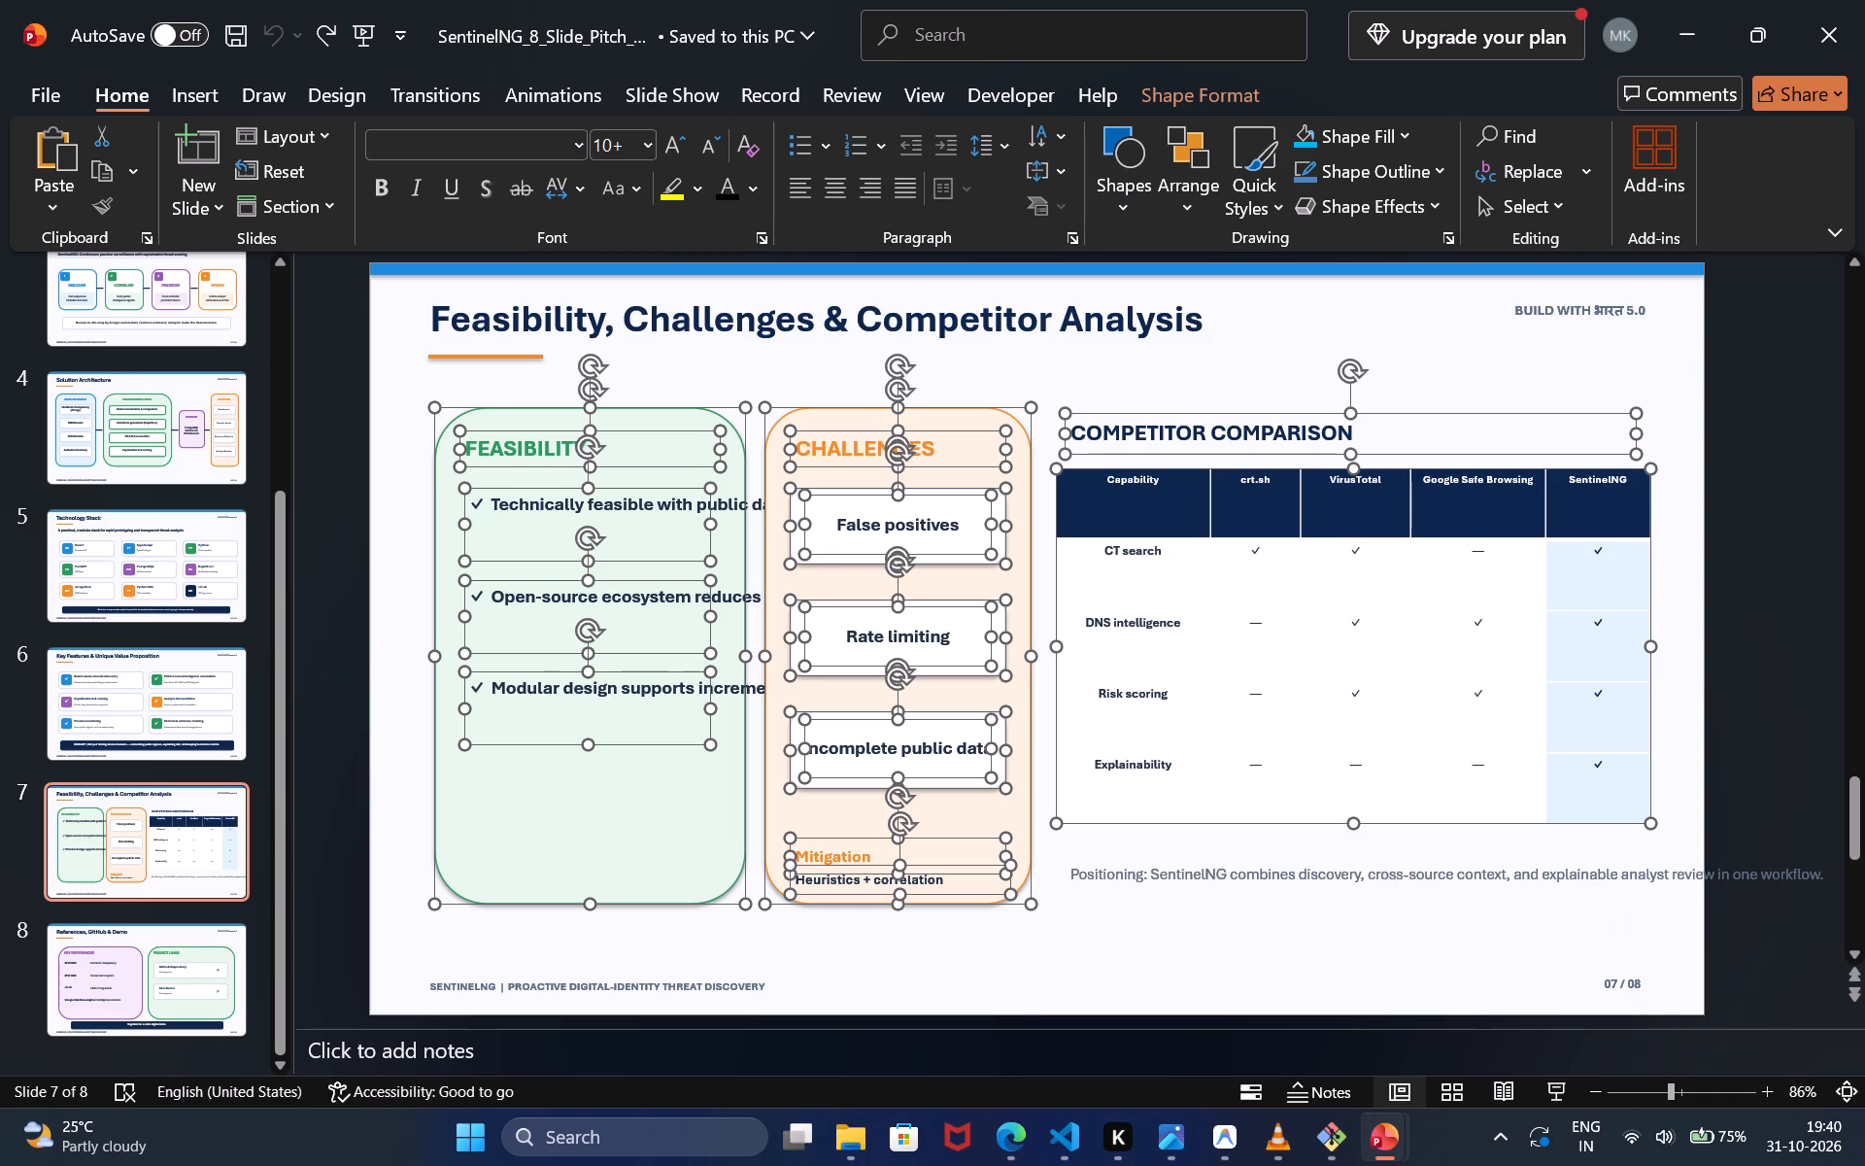
{"action": "key", "text": "ctrl+c"}
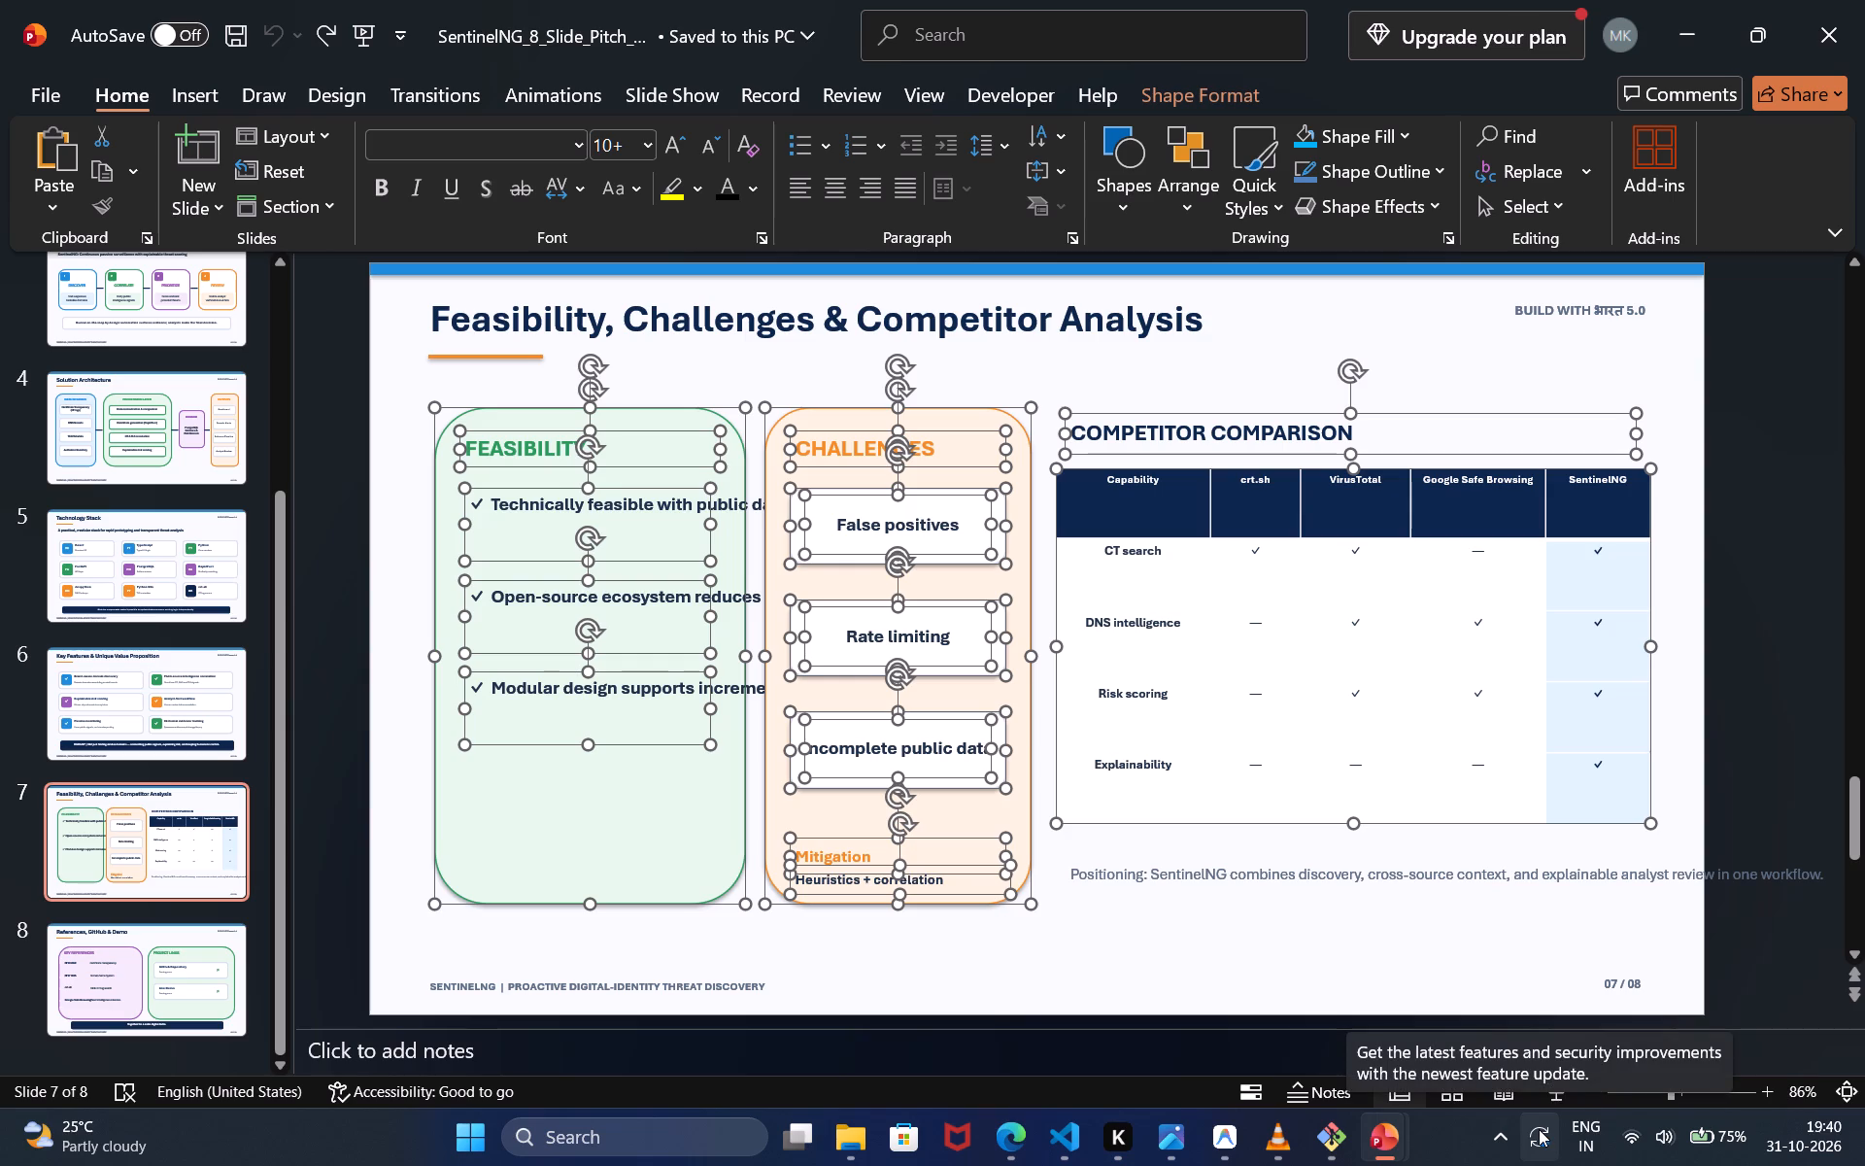
{"action": "left_click", "coordinate": [1289, 551], "text": "ctrl"}
{"action": "left_click", "coordinate": [1289, 551], "text": "ctrl"}
{"action": "left_click", "coordinate": [1265, 549], "text": "ctrl"}
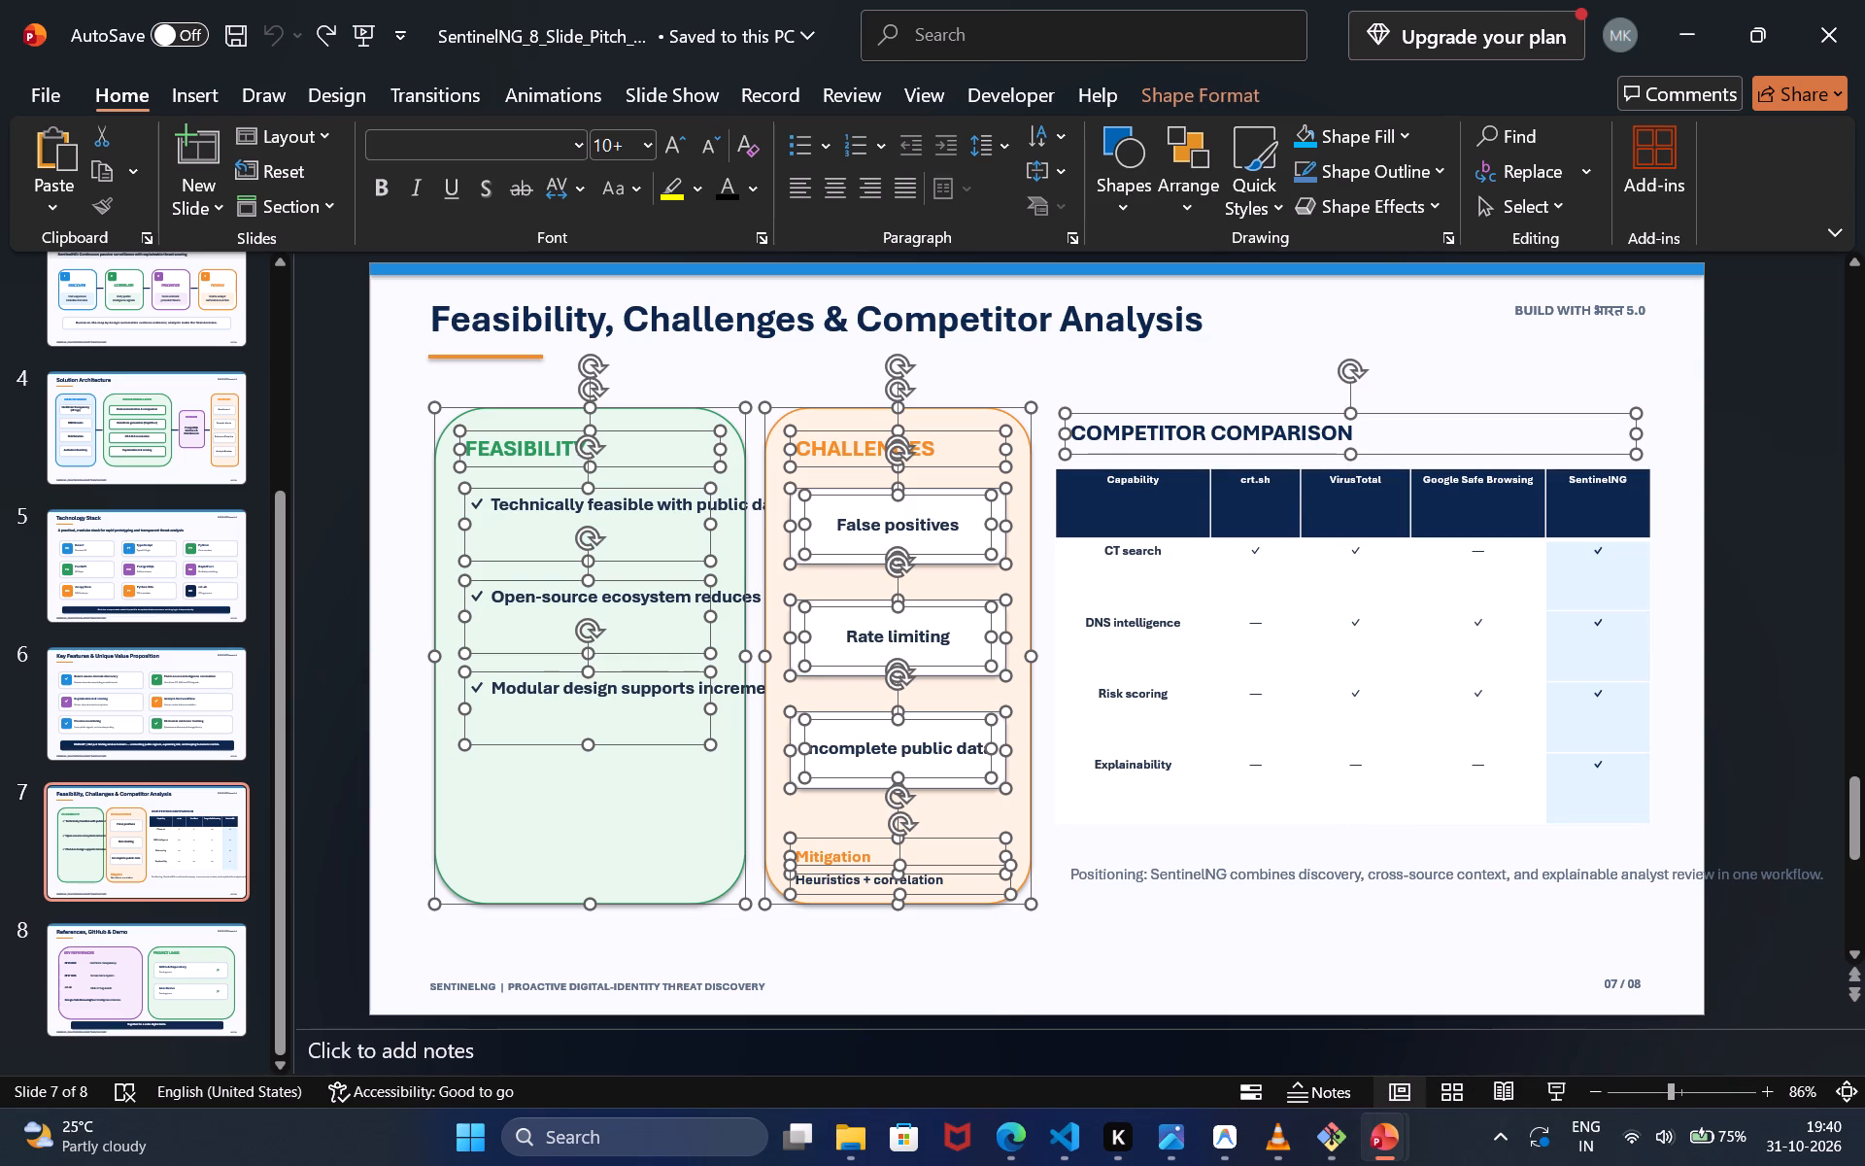
{"action": "left_click", "coordinate": [1265, 549], "text": "ctrl"}
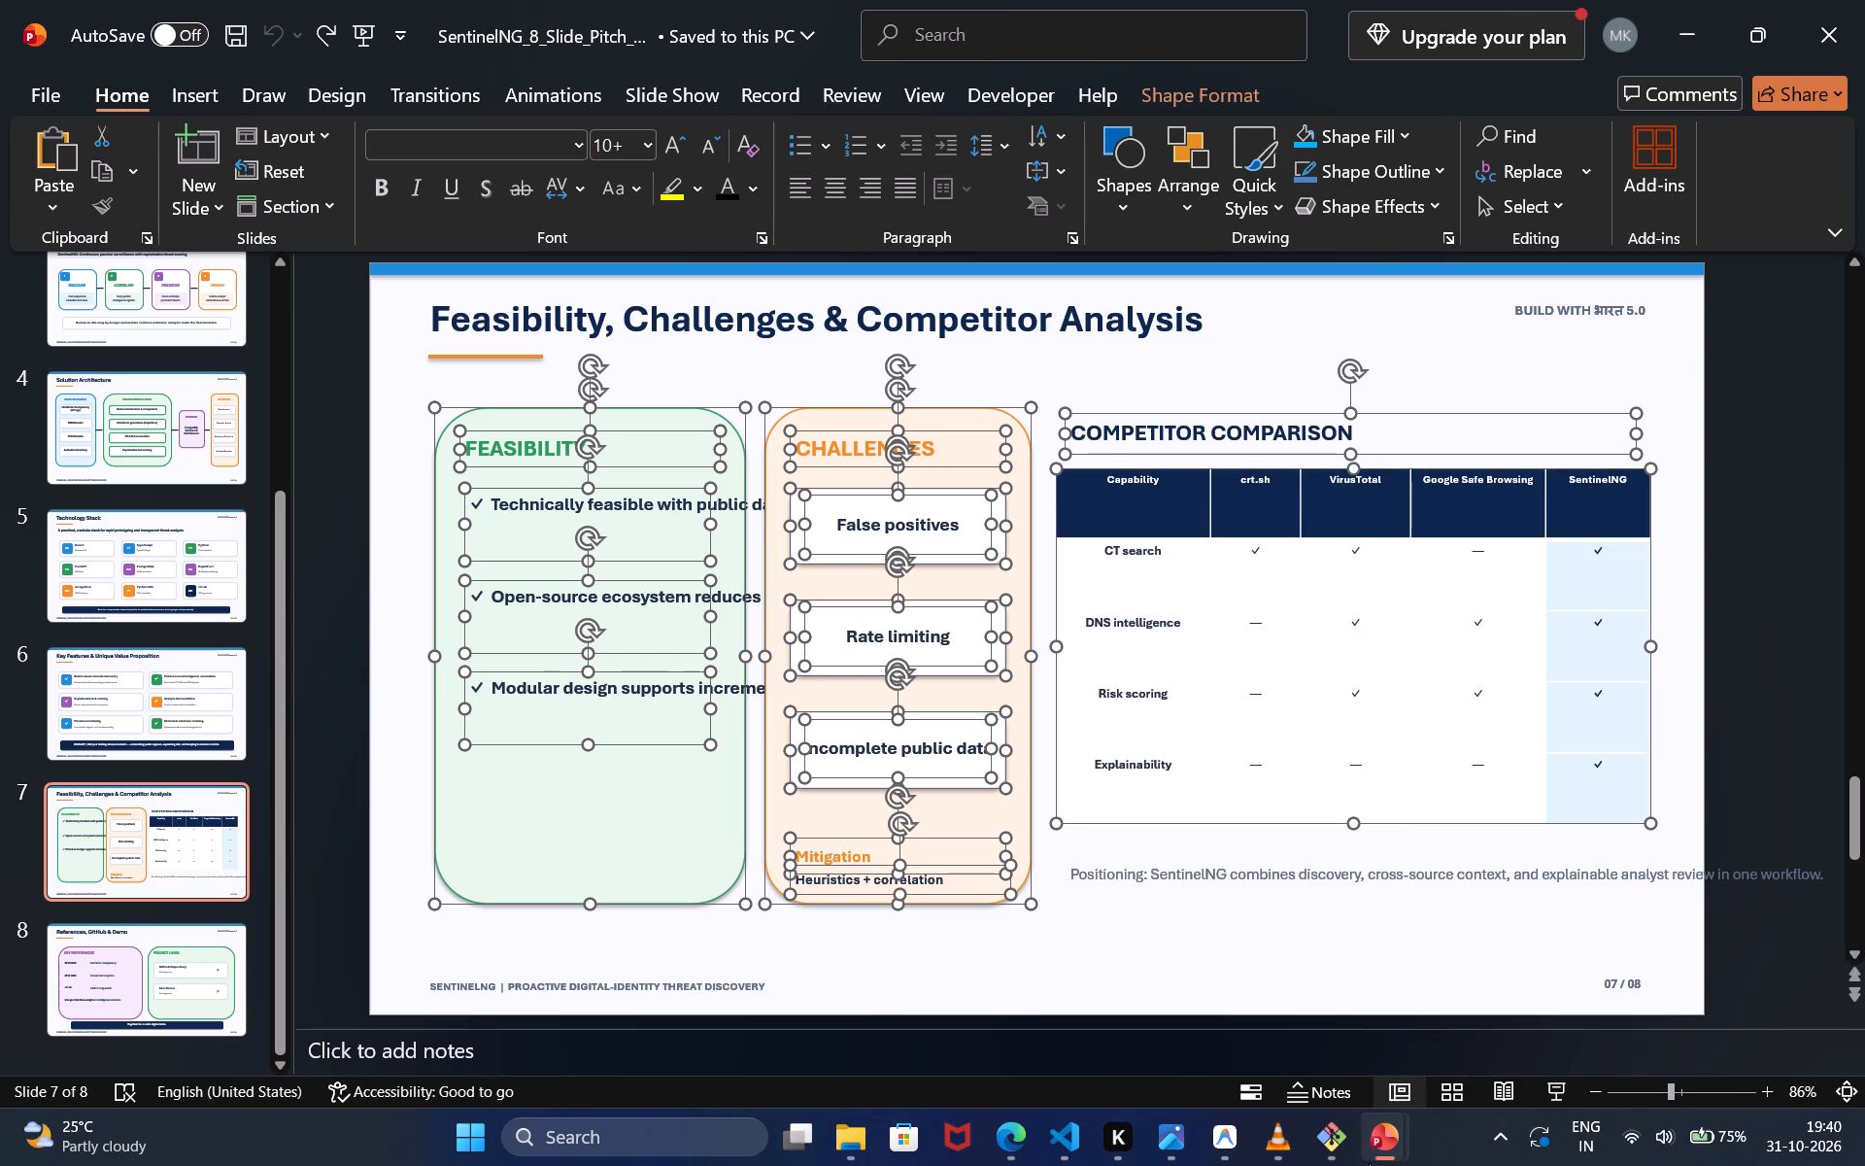
Switch to SentinelNG_Final and shrink the Code Verse watermark on the Feasibility & Competitors slide so it stays within the slide's bottom edge.
{"action": "left_click", "coordinate": [1045, 982]}
{"action": "left_click", "coordinate": [965, 806]}
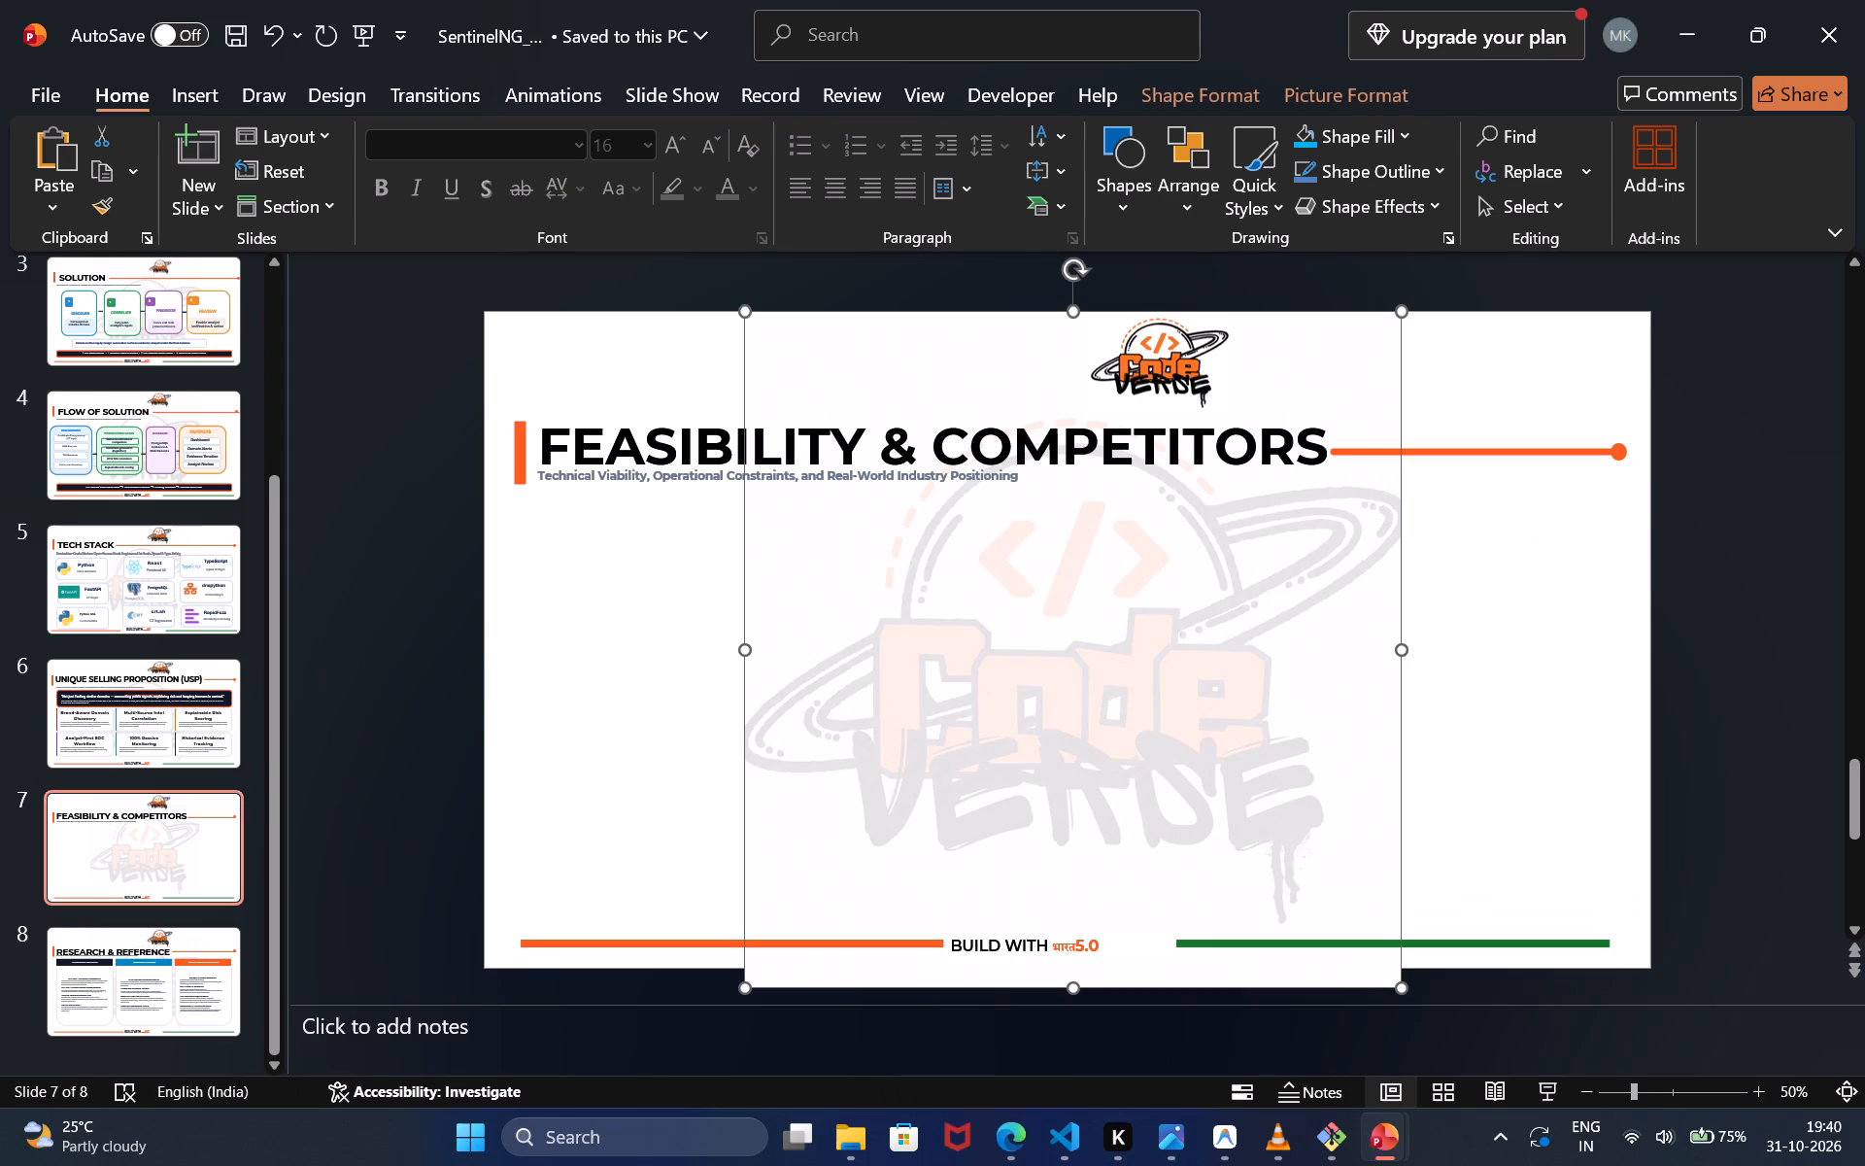
{"action": "left_click", "coordinate": [770, 757]}
{"action": "left_click_drag", "start_coordinate": [1399, 986], "coordinate": [1383, 940]}
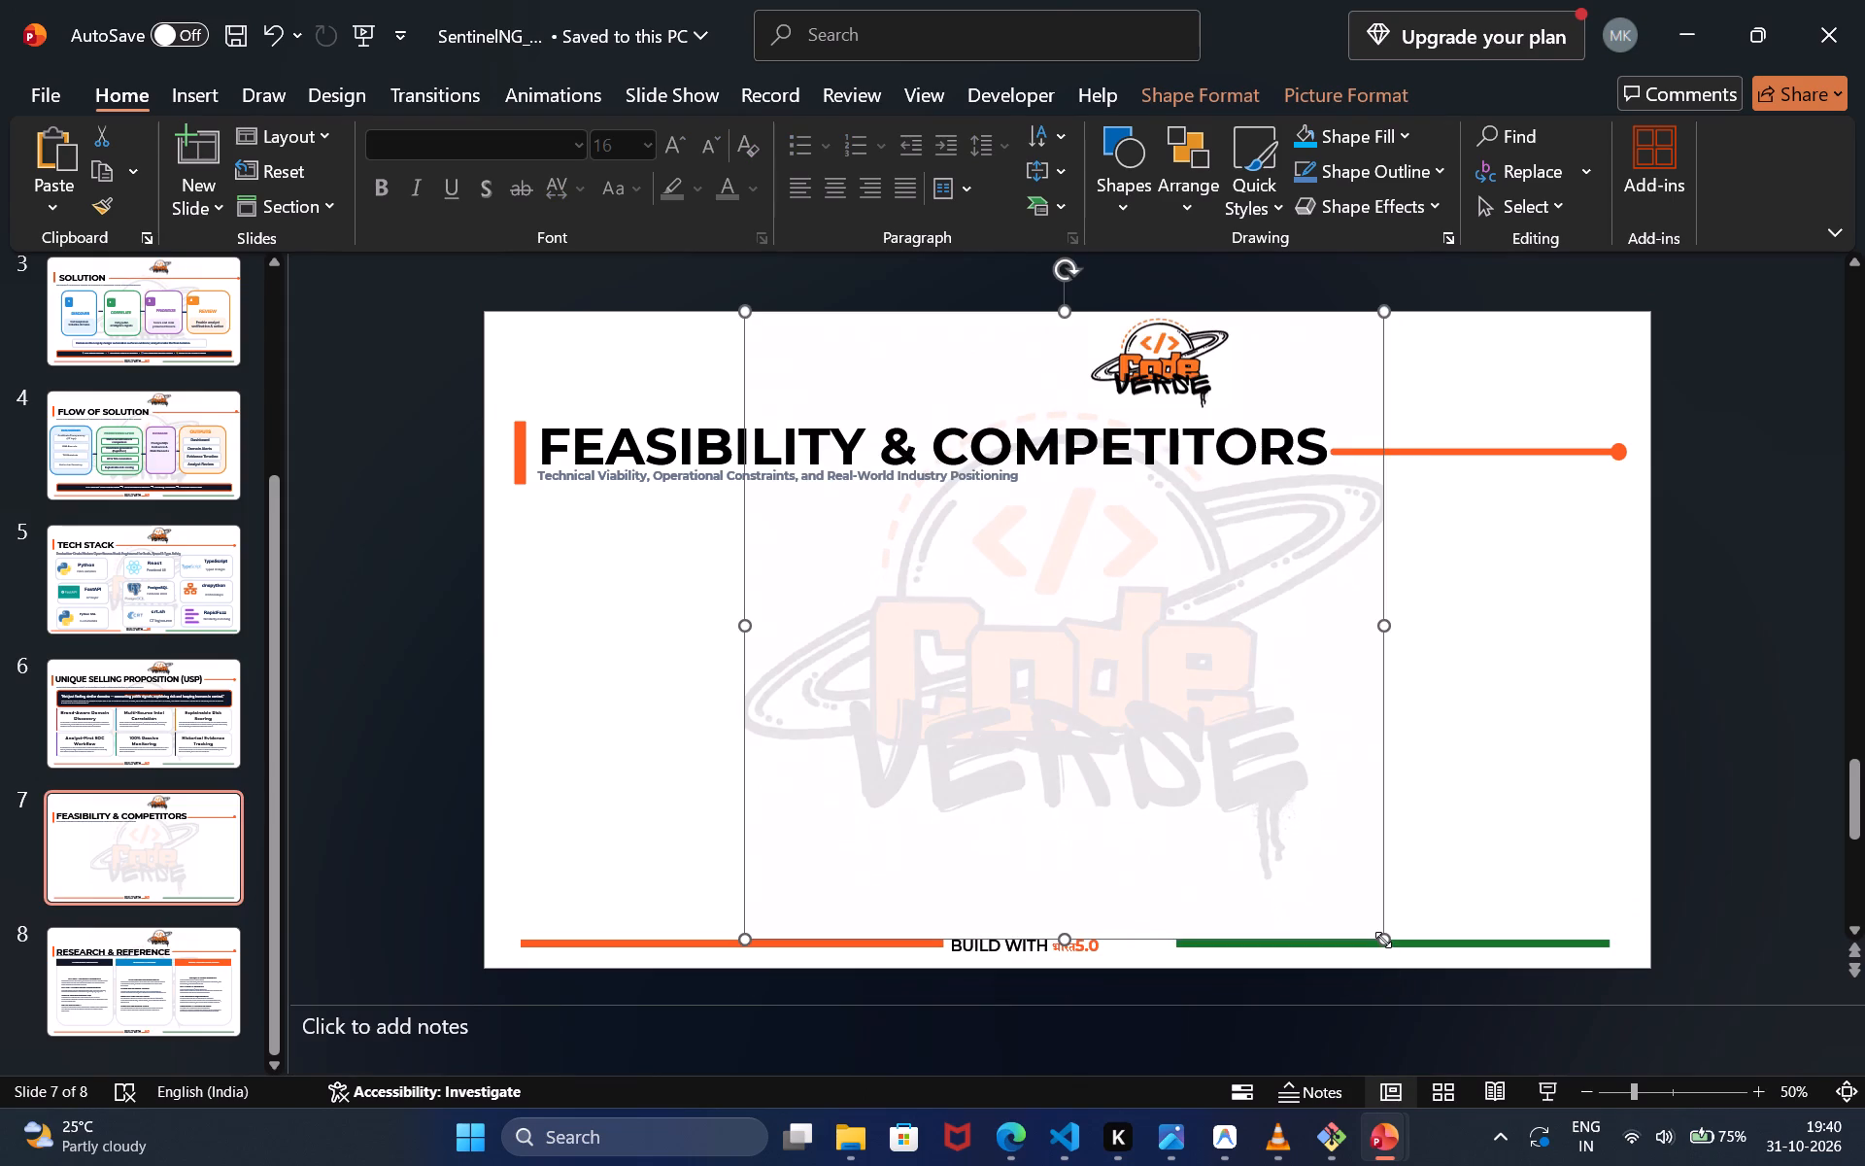
{"action": "left_click", "coordinate": [529, 619]}
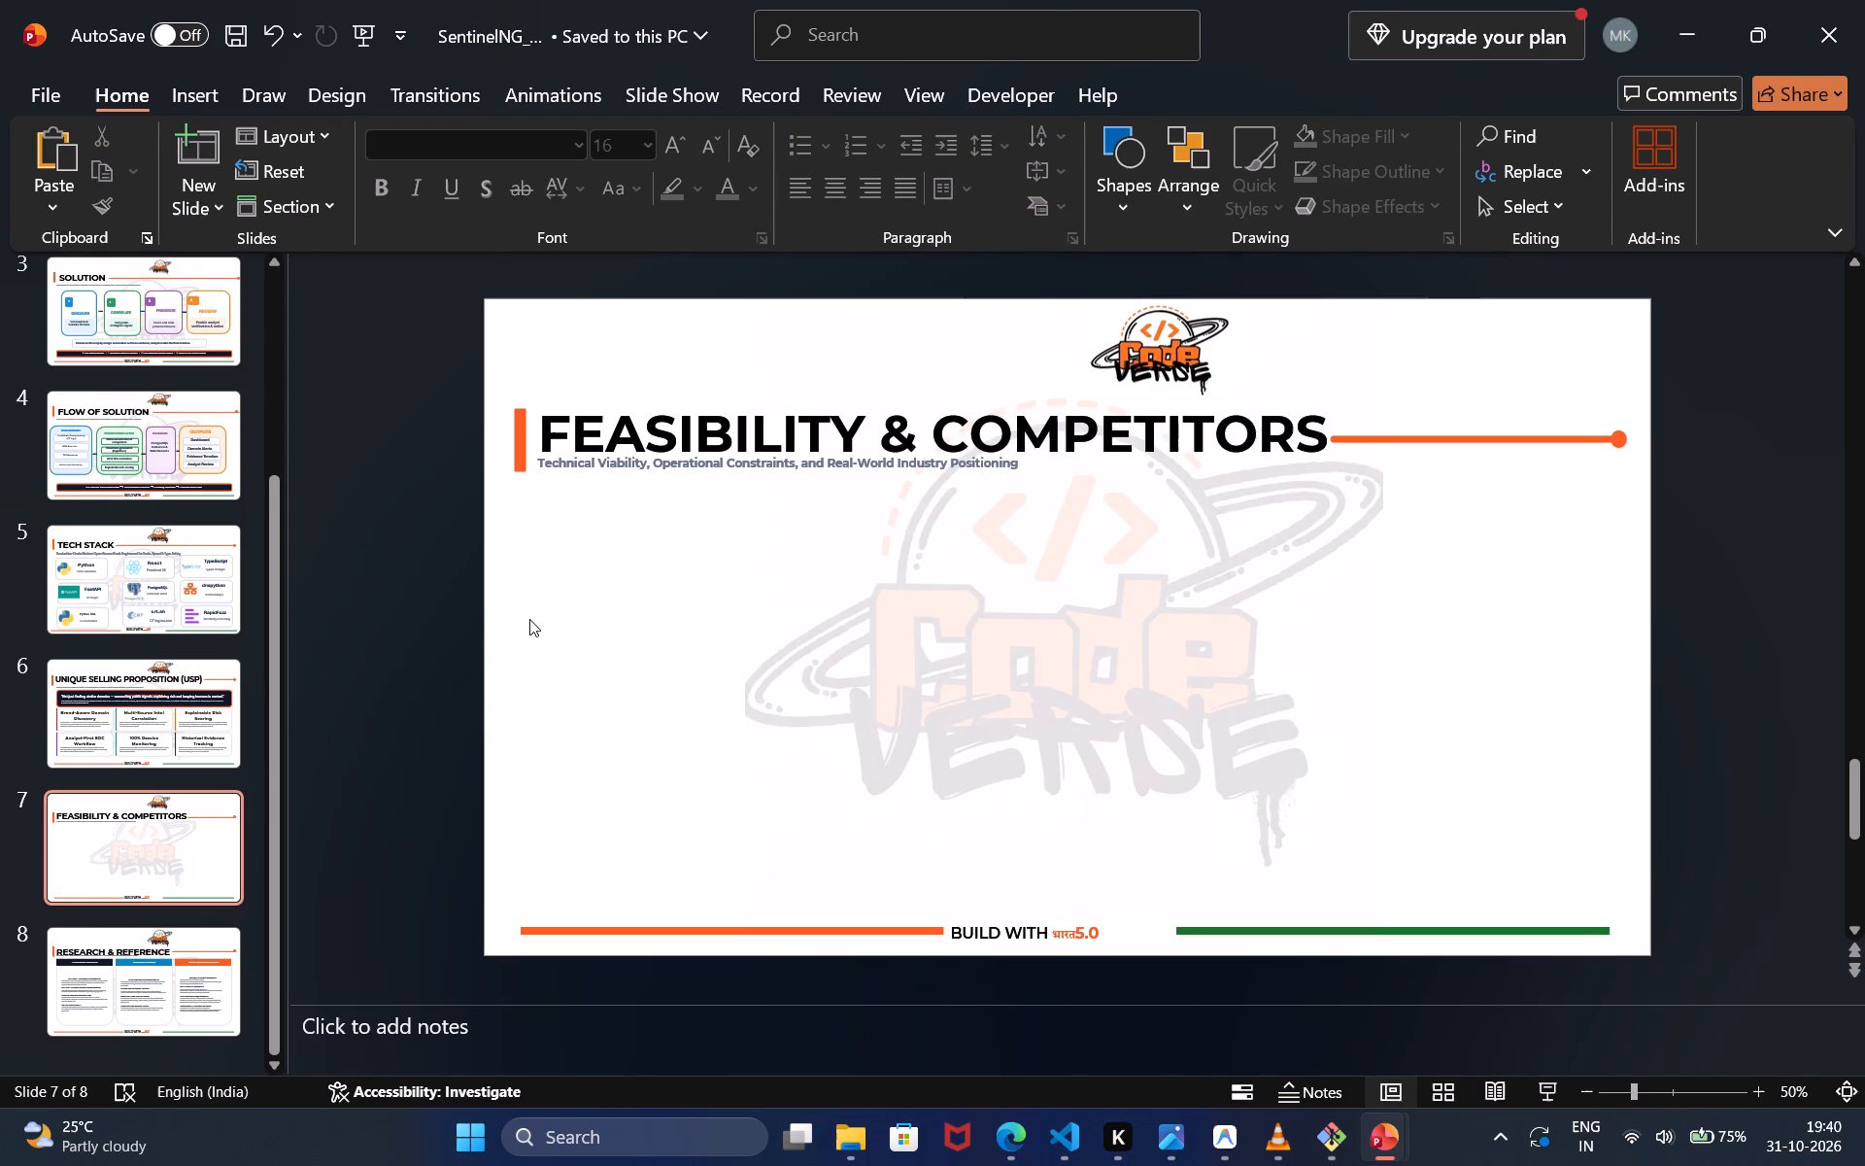
Paste the copied cards and comparison table onto the Feasibility & Competitors slide and move them together beneath the subtitle.
{"action": "key", "text": "ctrl+v"}
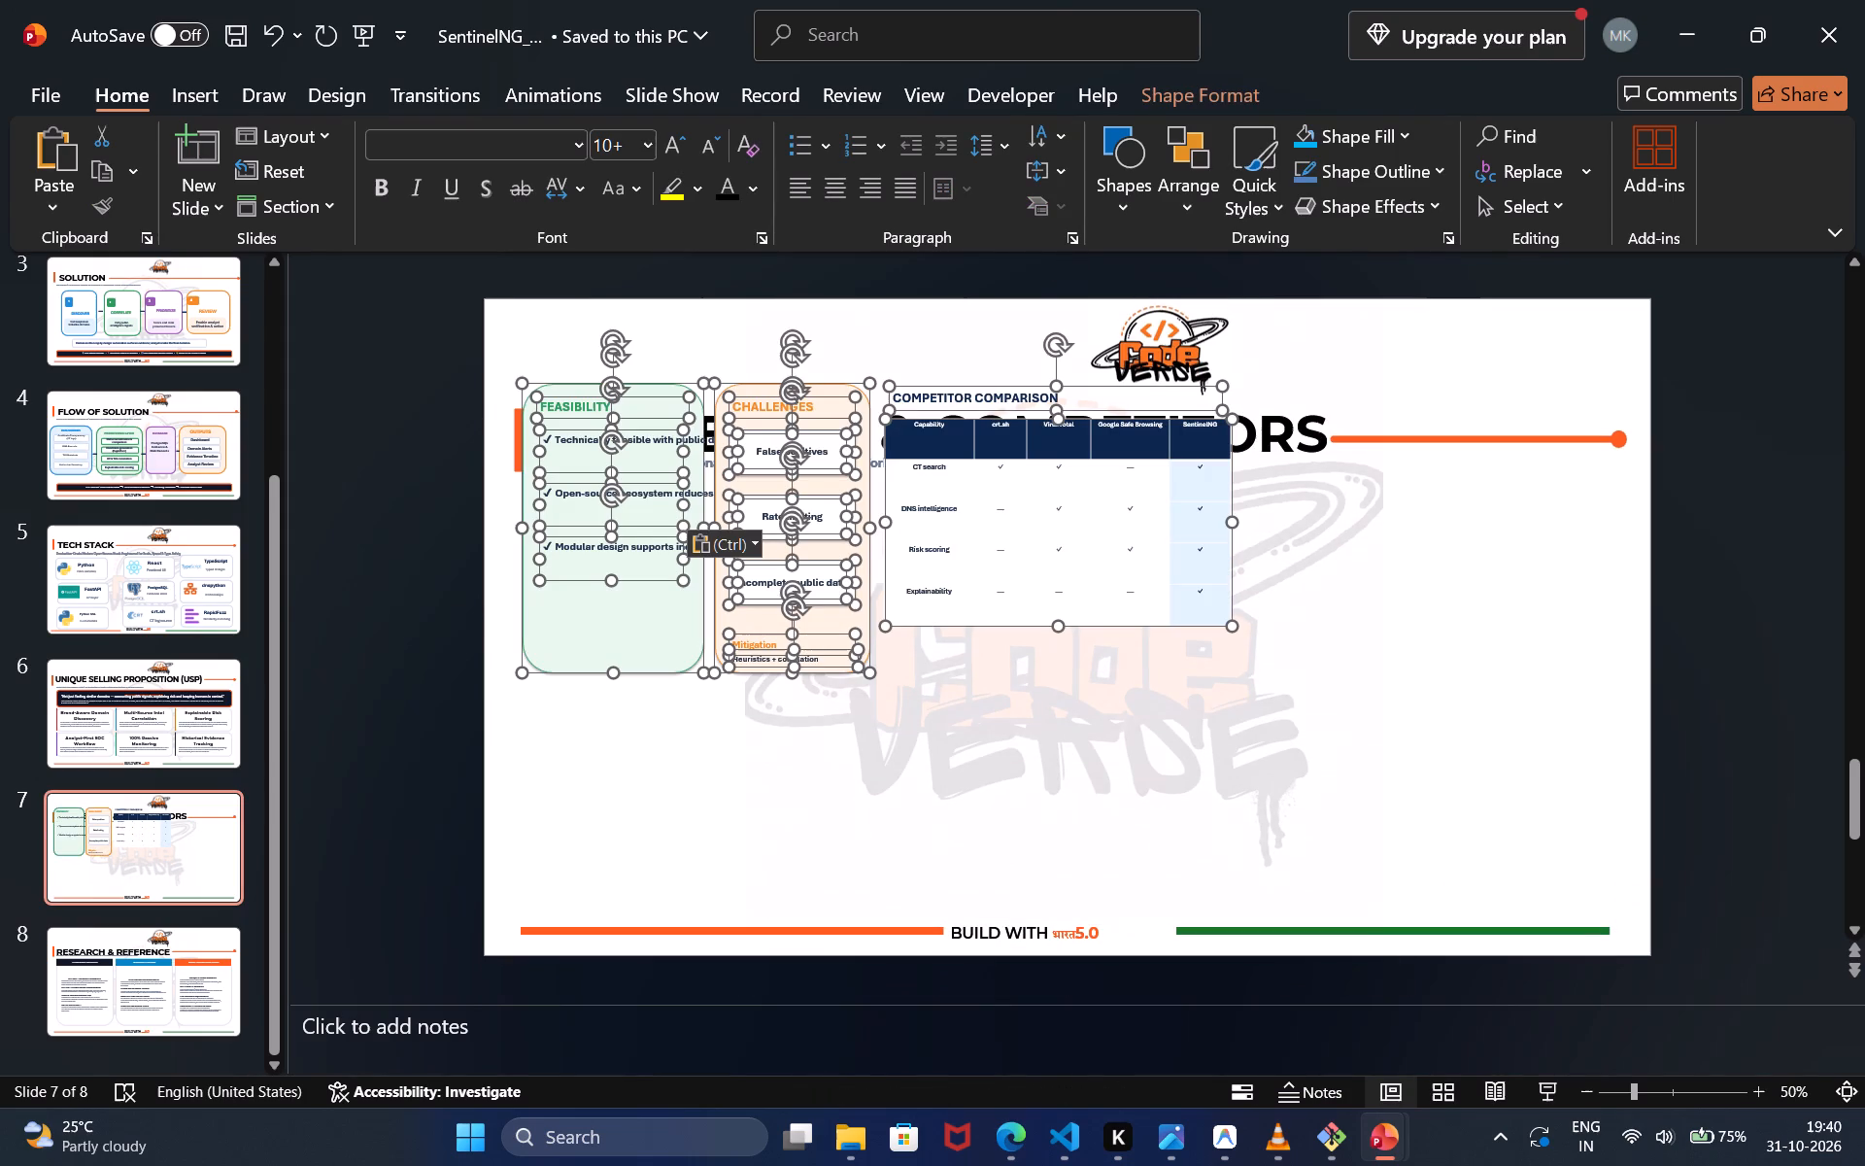
{"action": "left_click_drag", "start_coordinate": [1017, 557], "coordinate": [1081, 681]}
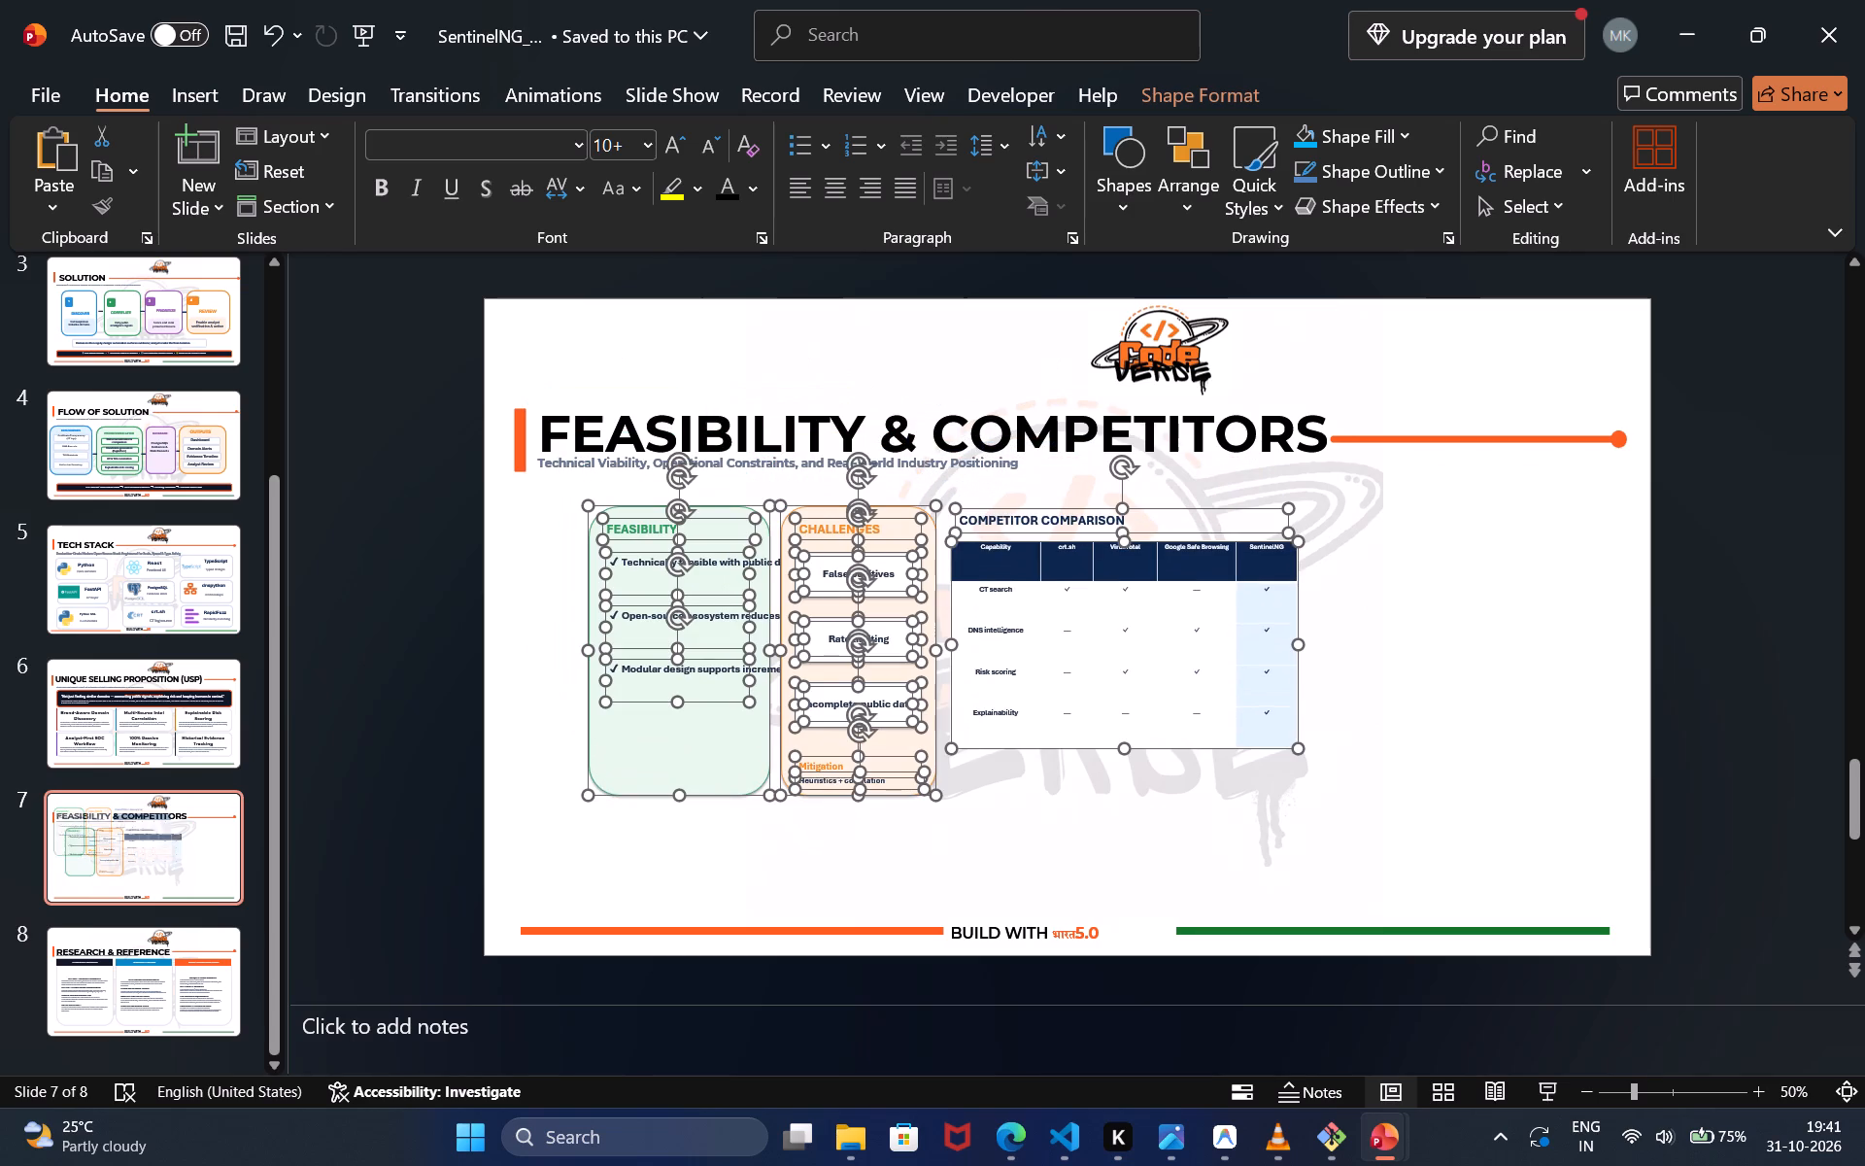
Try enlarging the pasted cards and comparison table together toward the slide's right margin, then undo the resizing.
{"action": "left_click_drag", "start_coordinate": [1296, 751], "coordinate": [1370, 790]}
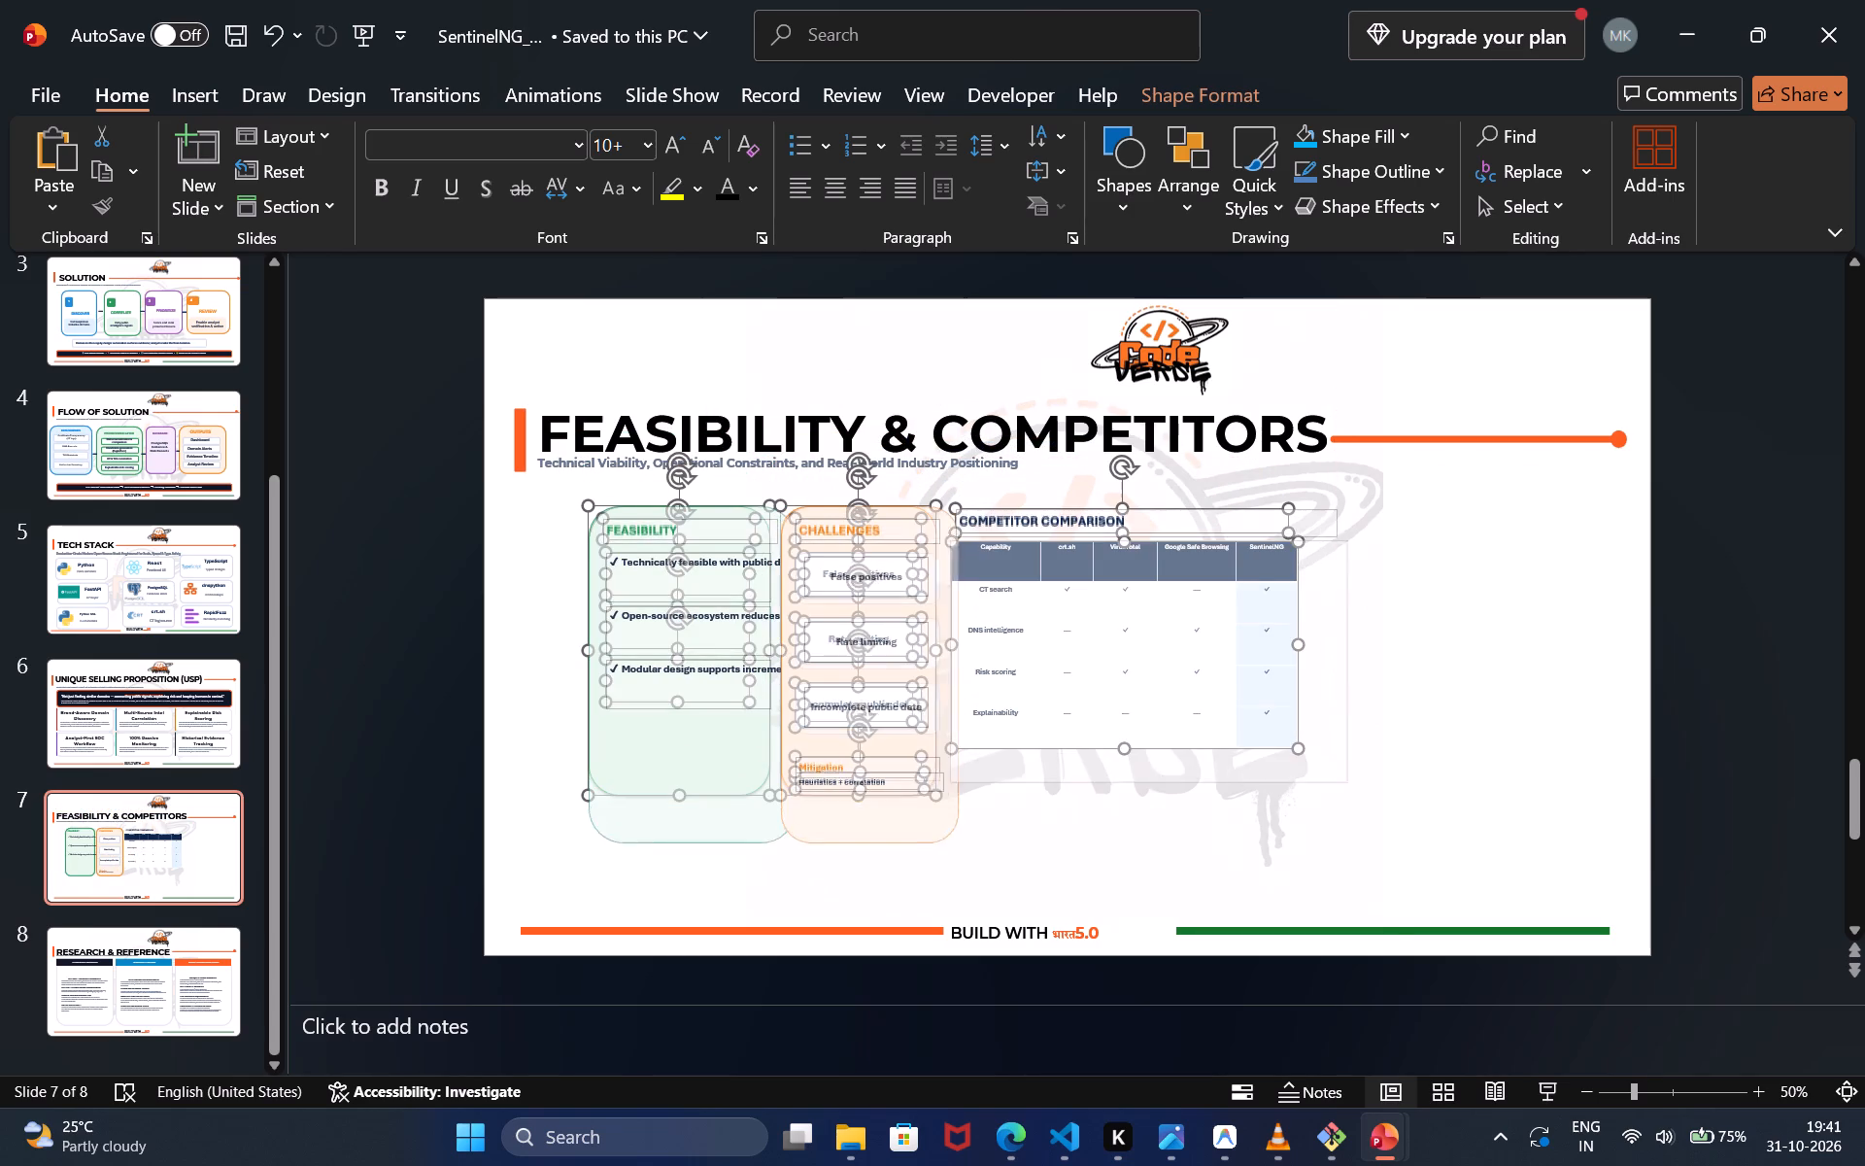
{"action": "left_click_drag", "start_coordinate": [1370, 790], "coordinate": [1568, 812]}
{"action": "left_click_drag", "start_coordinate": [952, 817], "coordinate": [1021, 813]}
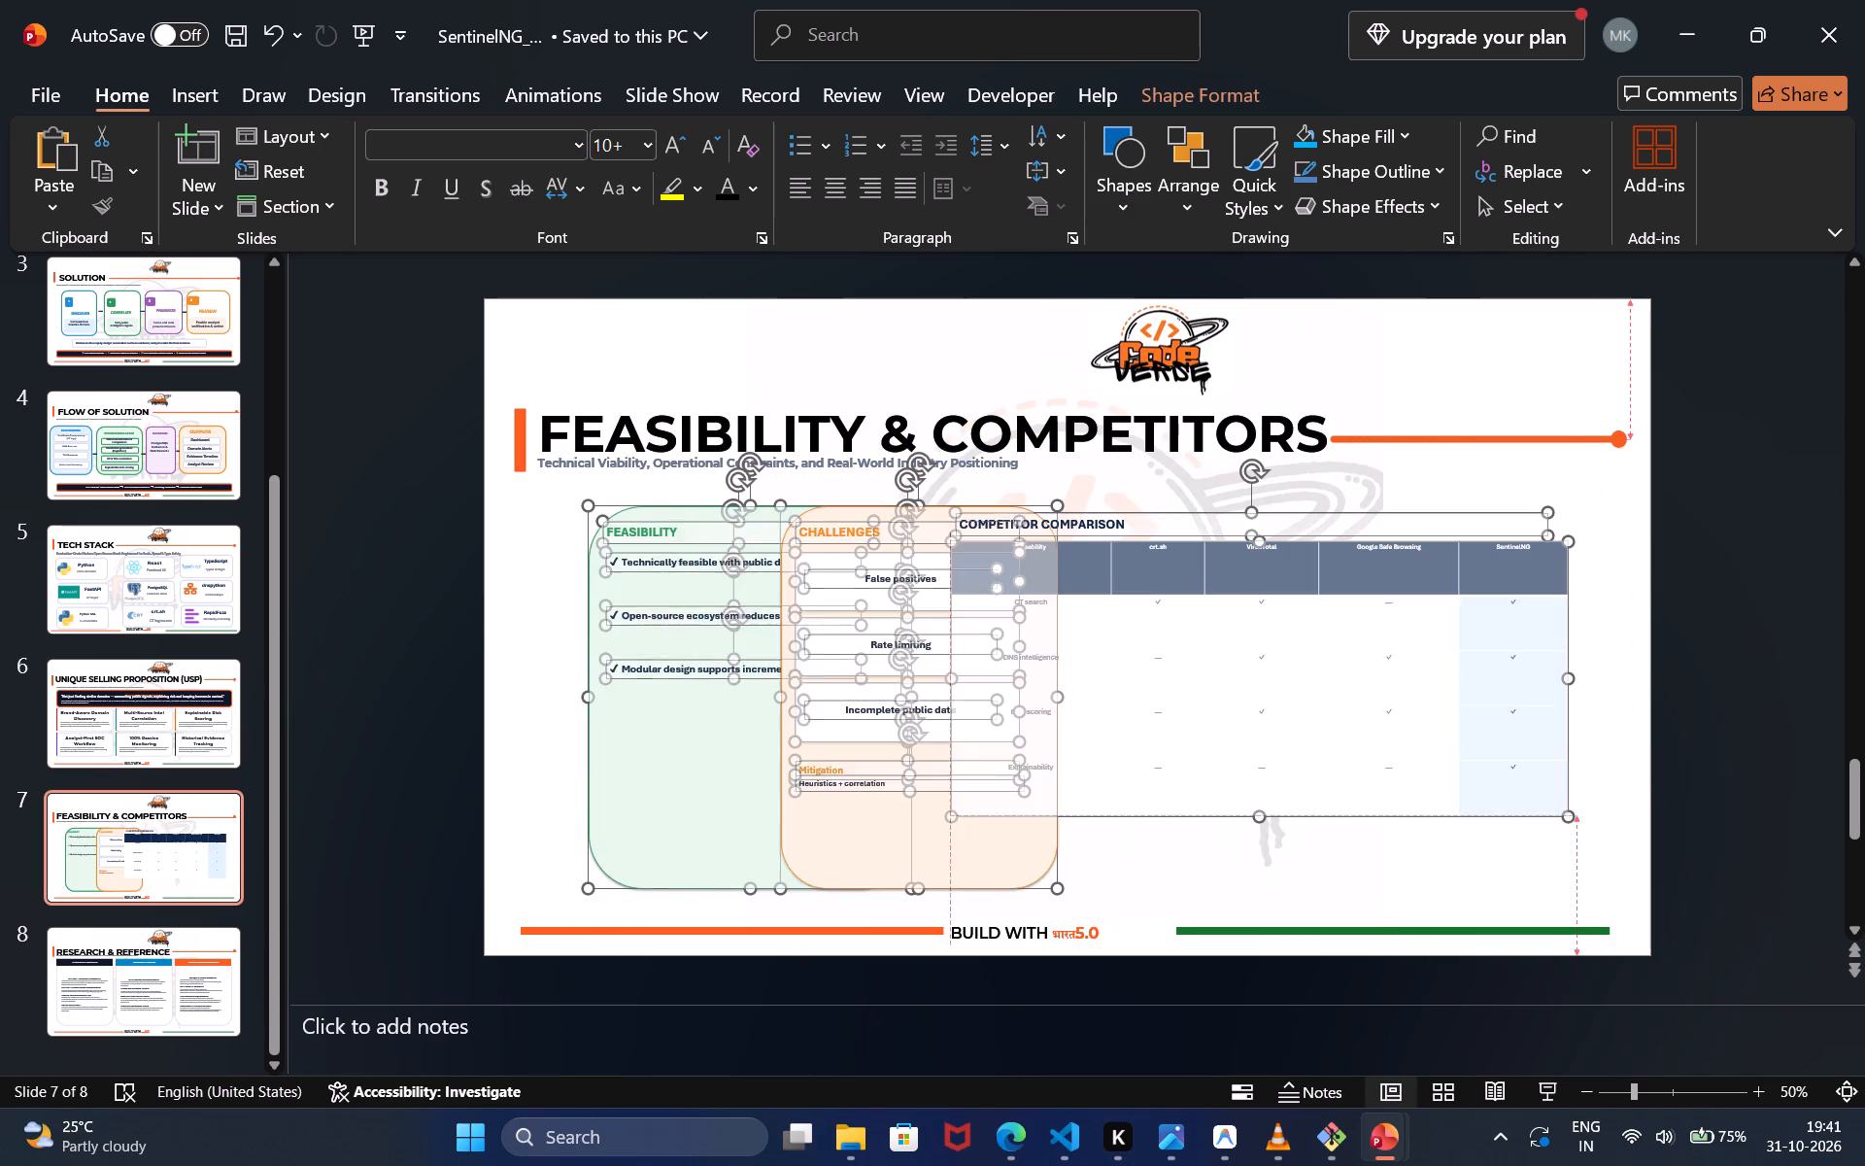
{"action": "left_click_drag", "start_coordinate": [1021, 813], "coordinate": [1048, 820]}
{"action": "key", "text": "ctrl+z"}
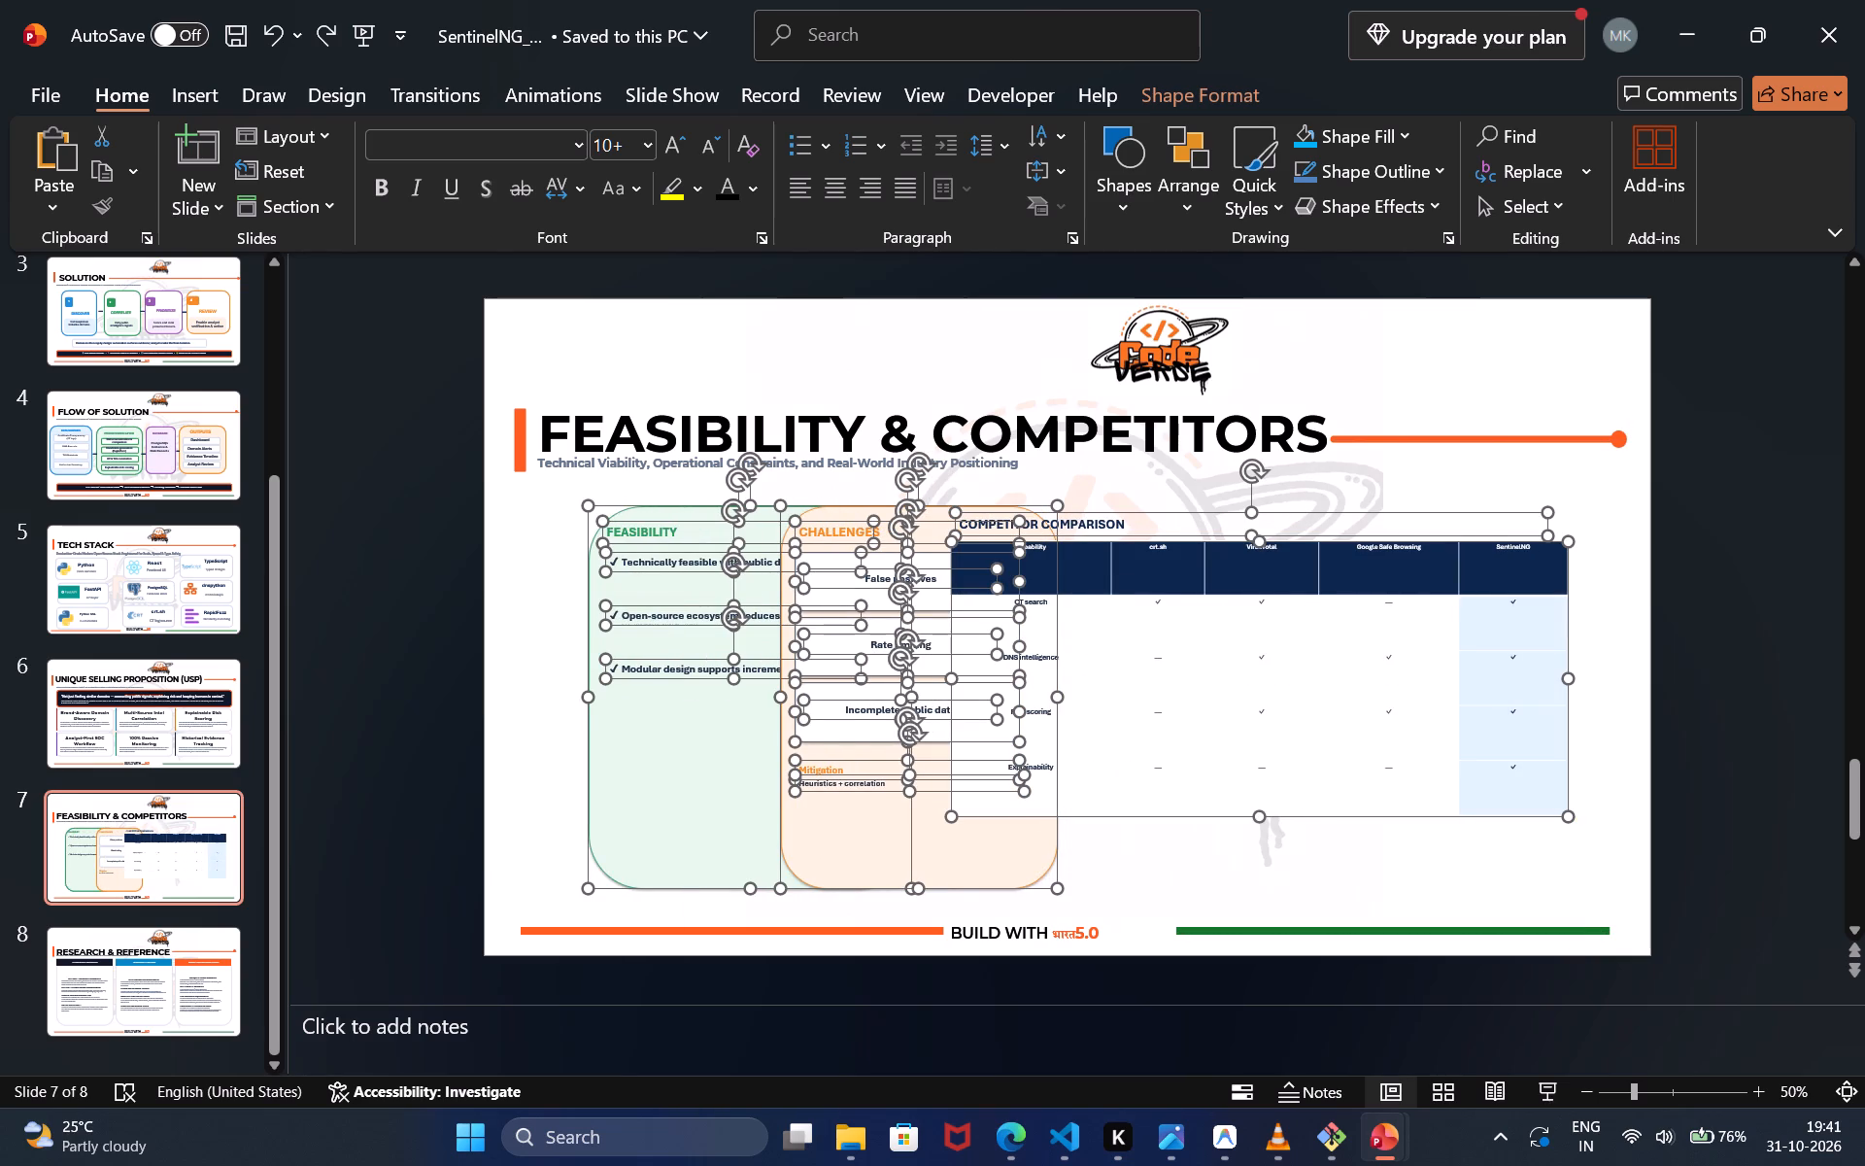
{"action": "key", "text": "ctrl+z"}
Move the comparison table away from the Challenges card and enlarge it proportionally to about the end of the orange title line.
{"action": "left_click", "coordinate": [1148, 758]}
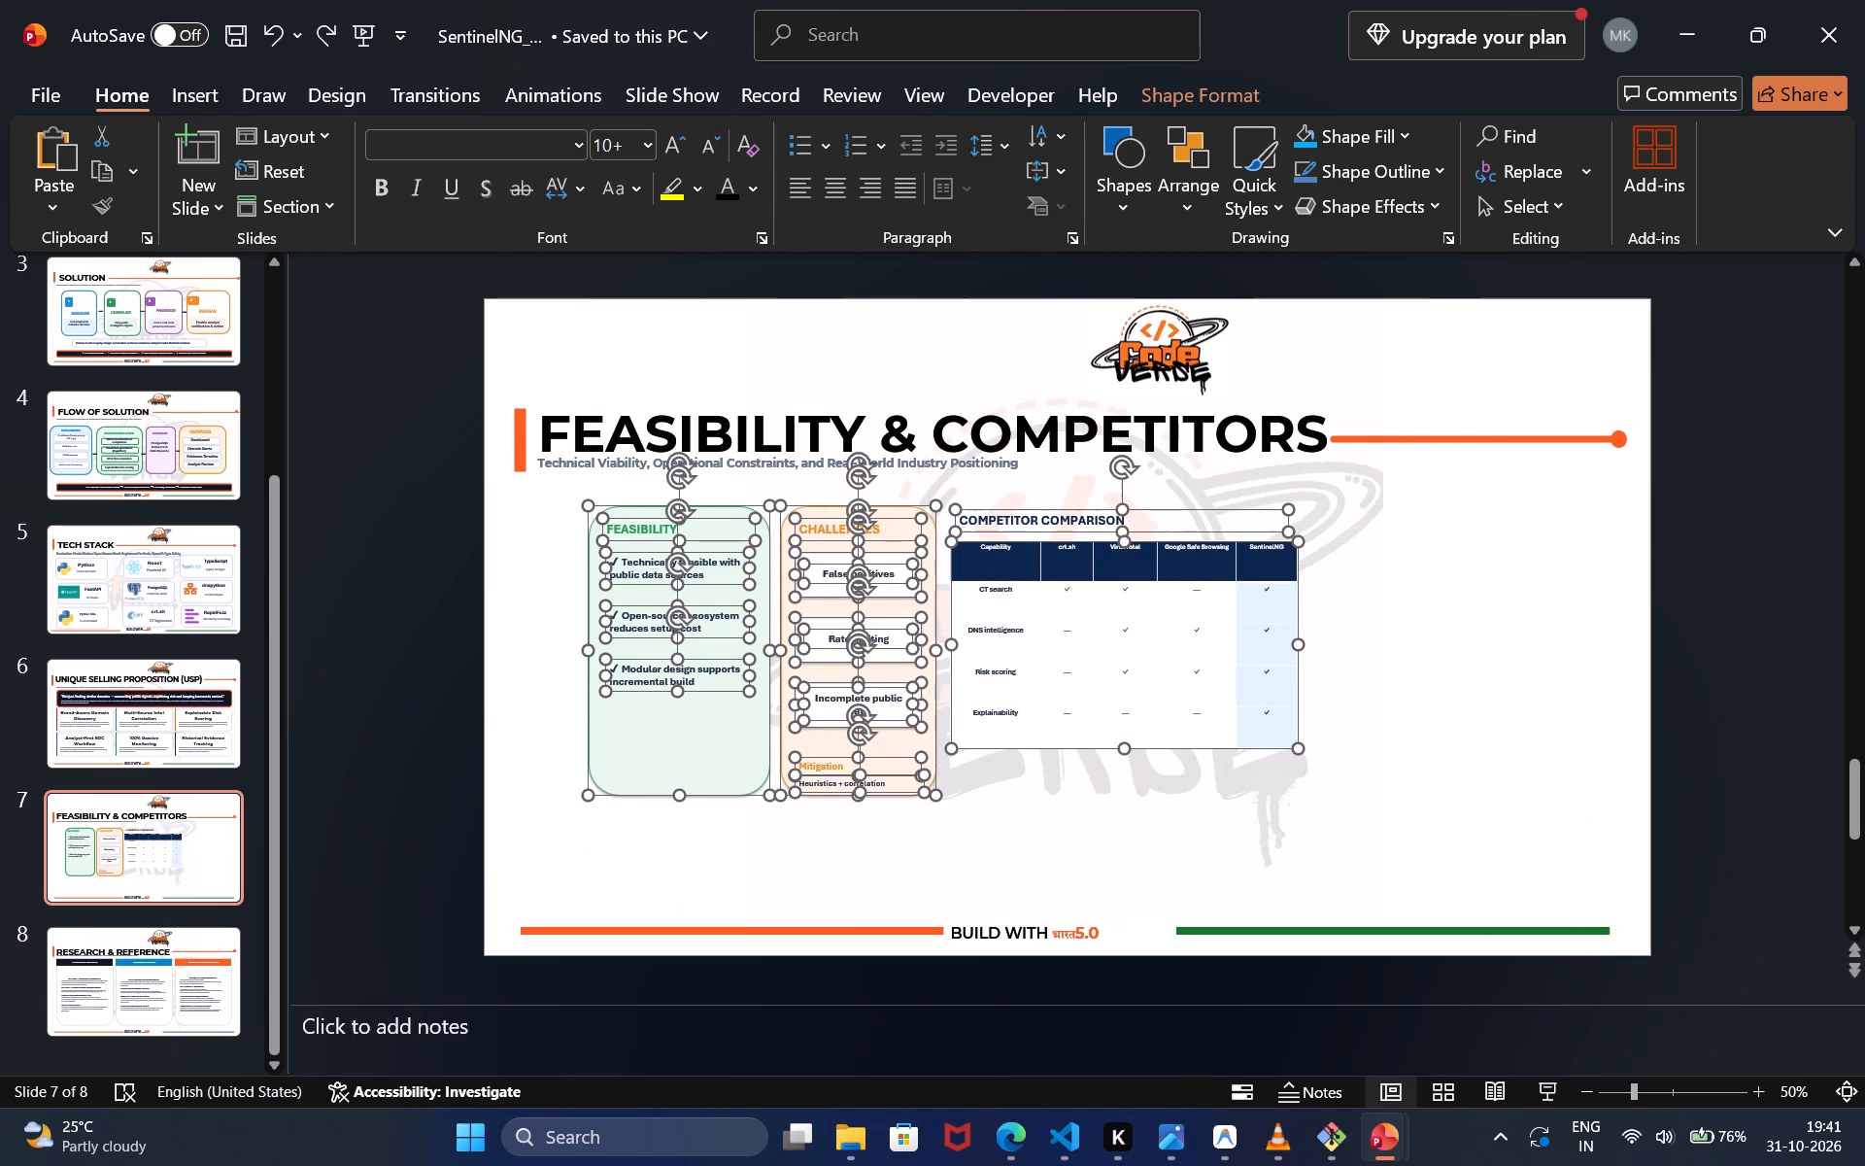
{"action": "left_click", "coordinate": [1127, 709]}
{"action": "left_click", "coordinate": [1090, 771]}
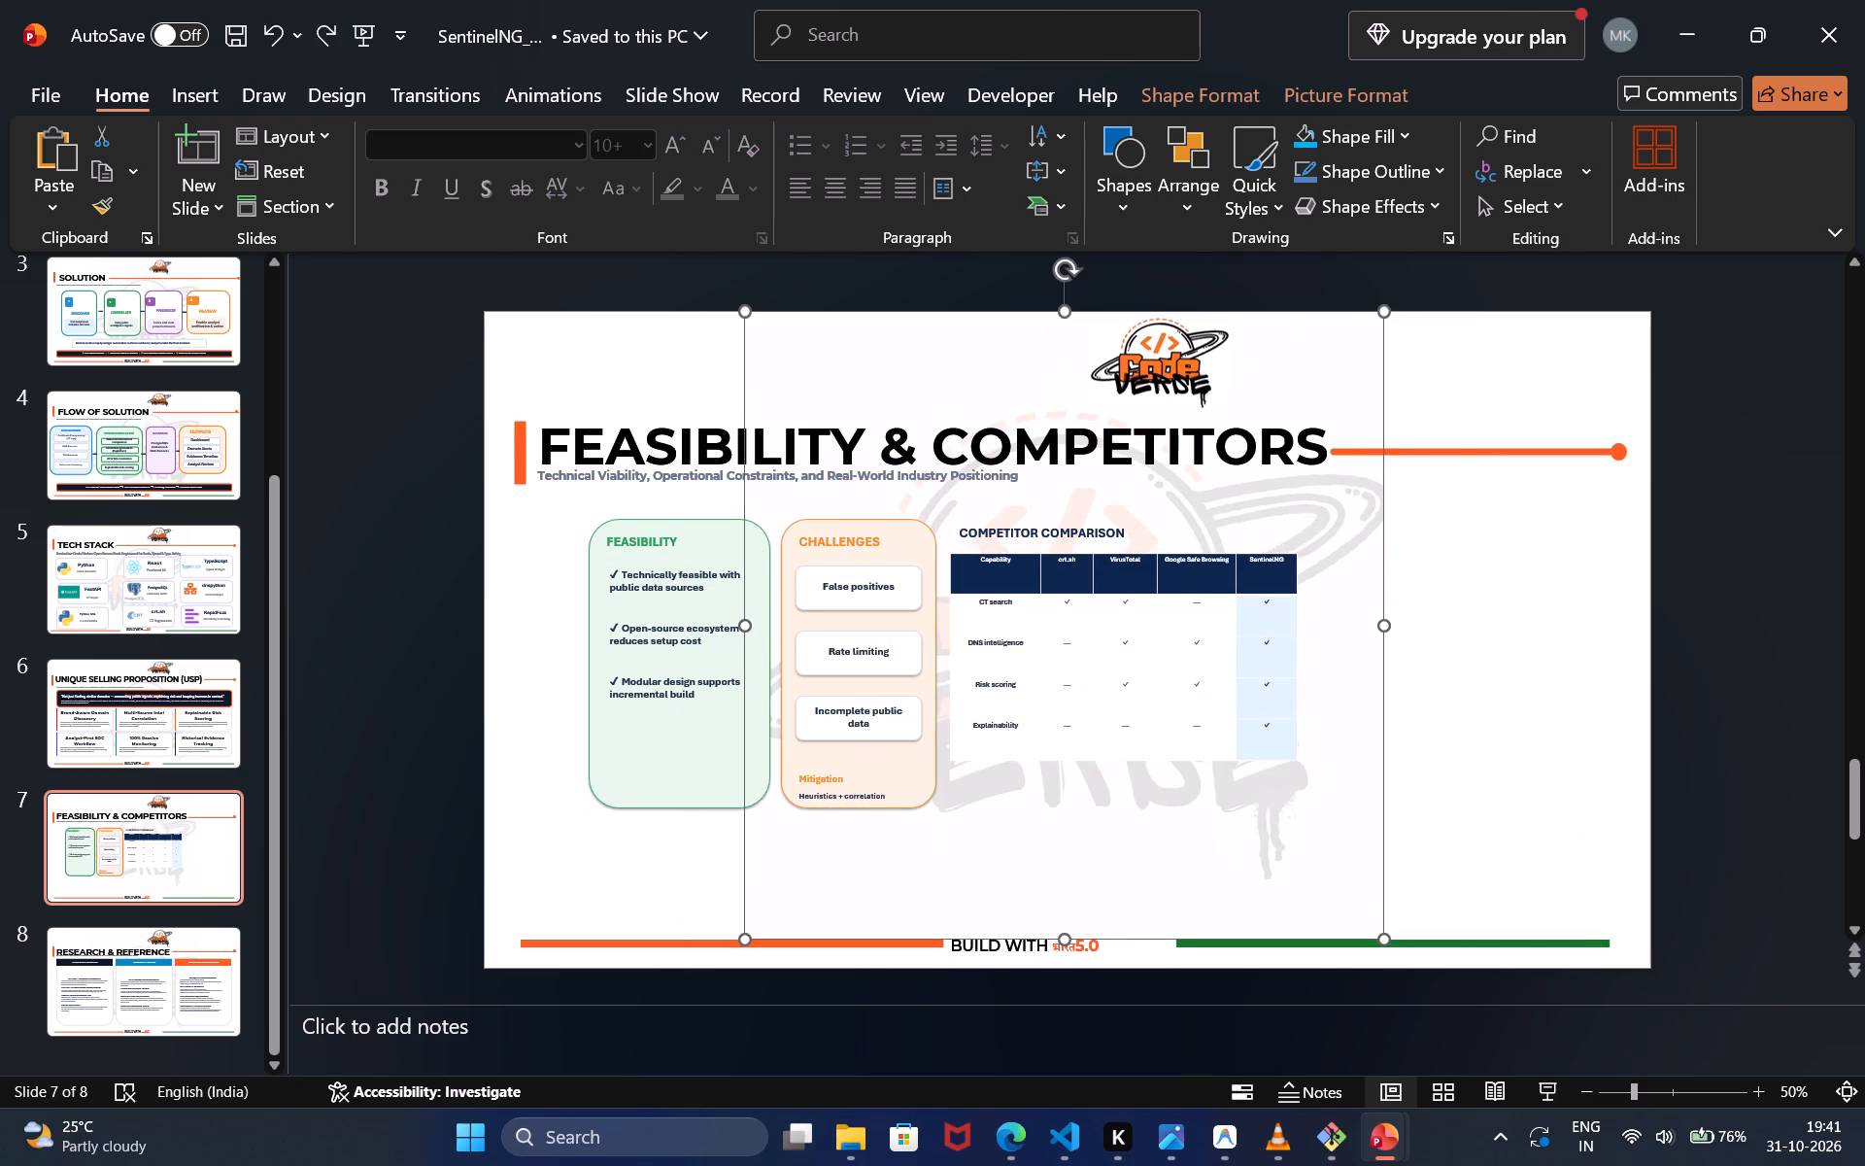
{"action": "left_click", "coordinate": [1112, 755]}
{"action": "left_click", "coordinate": [1112, 755]}
{"action": "left_click", "coordinate": [1112, 755]}
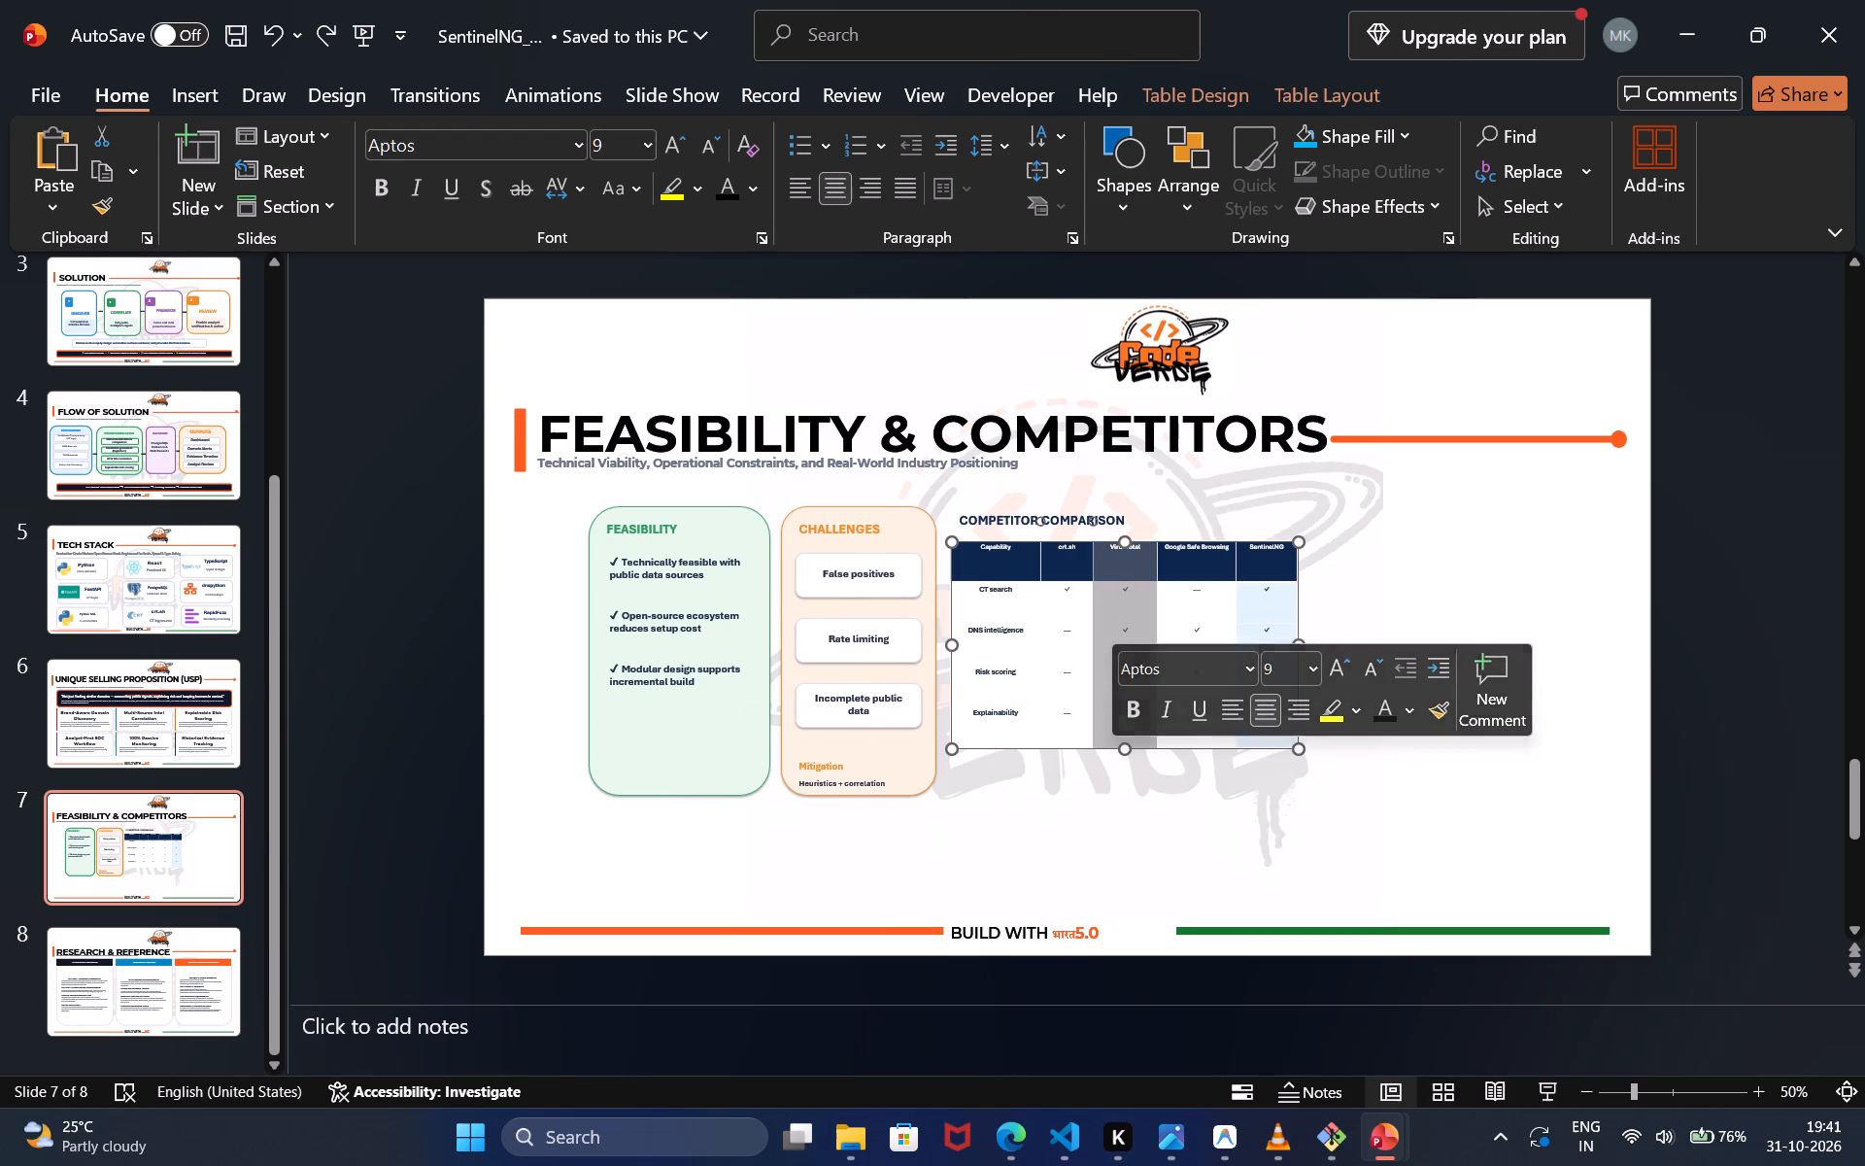
{"action": "left_click", "coordinate": [1081, 764]}
{"action": "left_click", "coordinate": [1069, 752]}
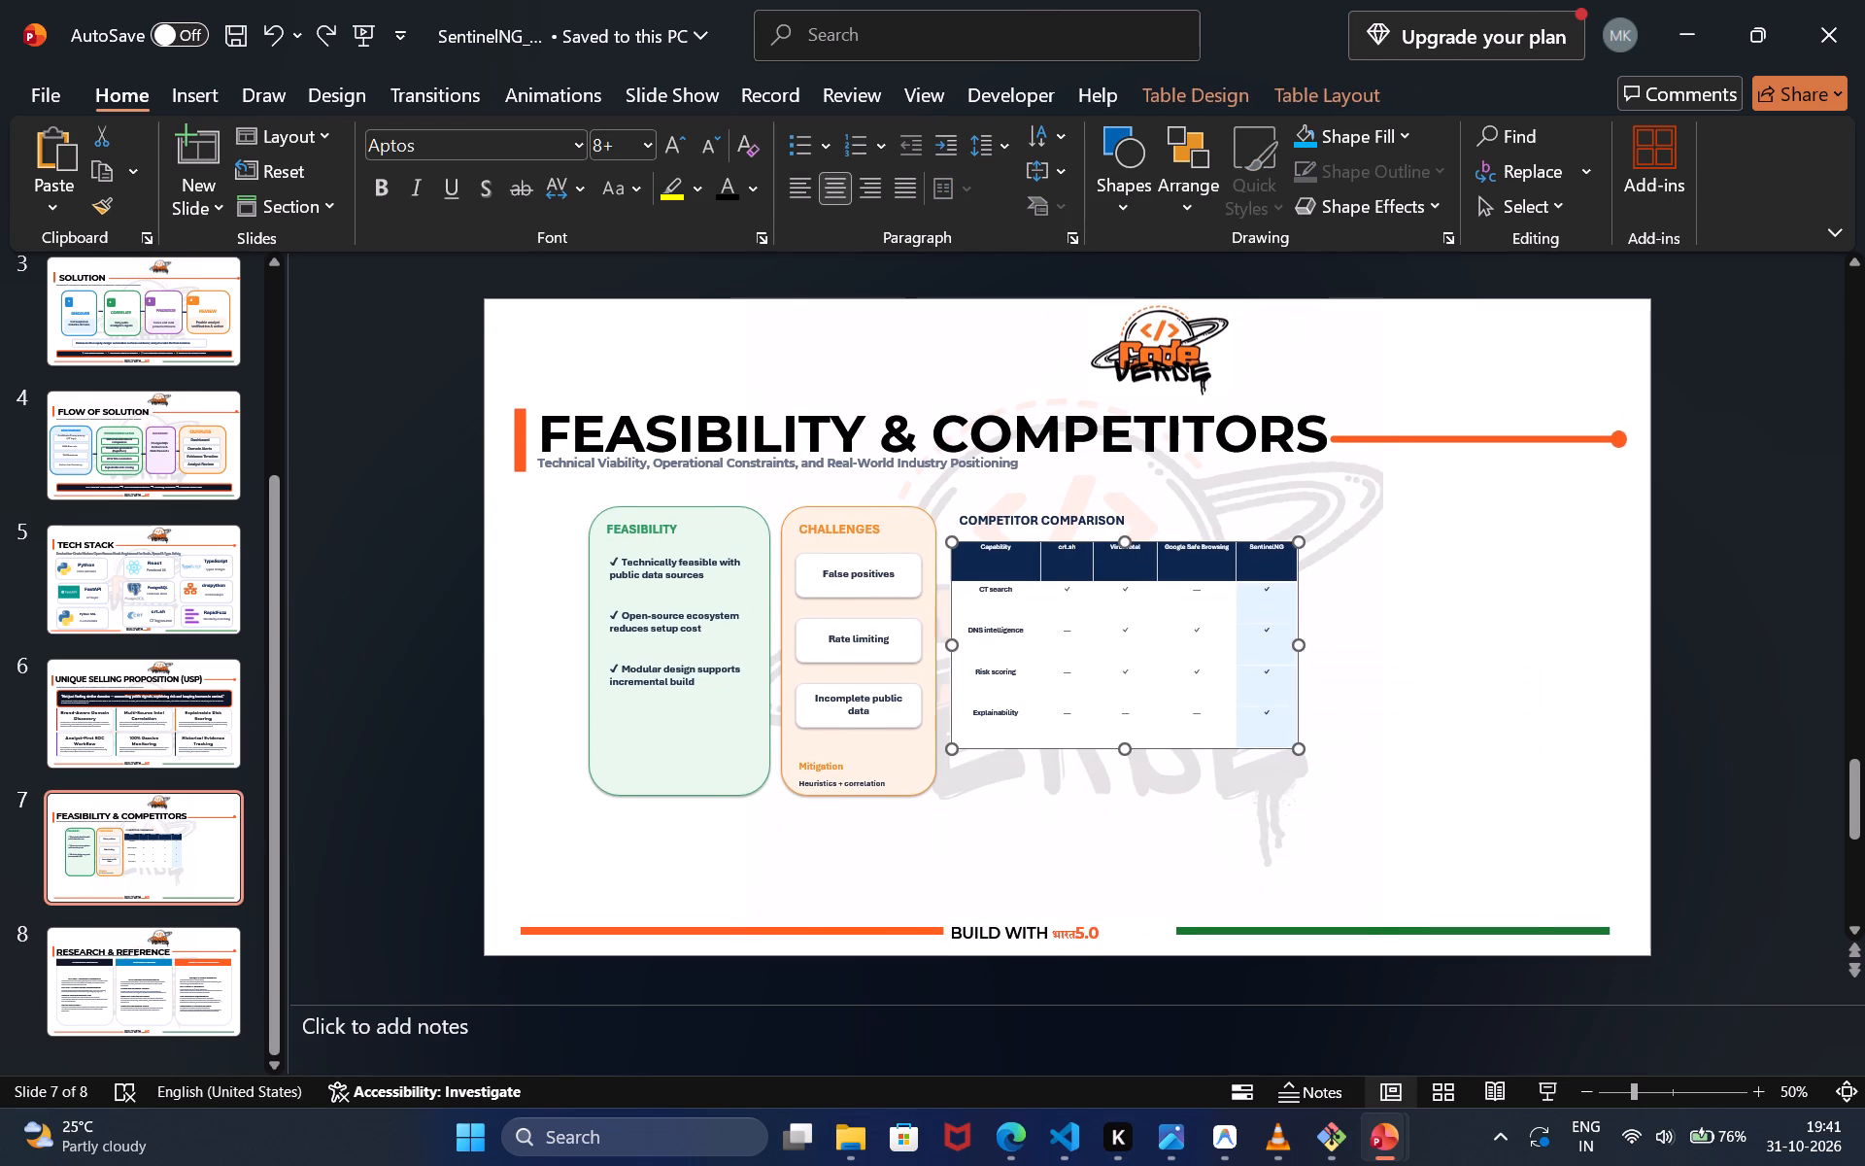
{"action": "left_click_drag", "start_coordinate": [1062, 746], "coordinate": [1292, 793]}
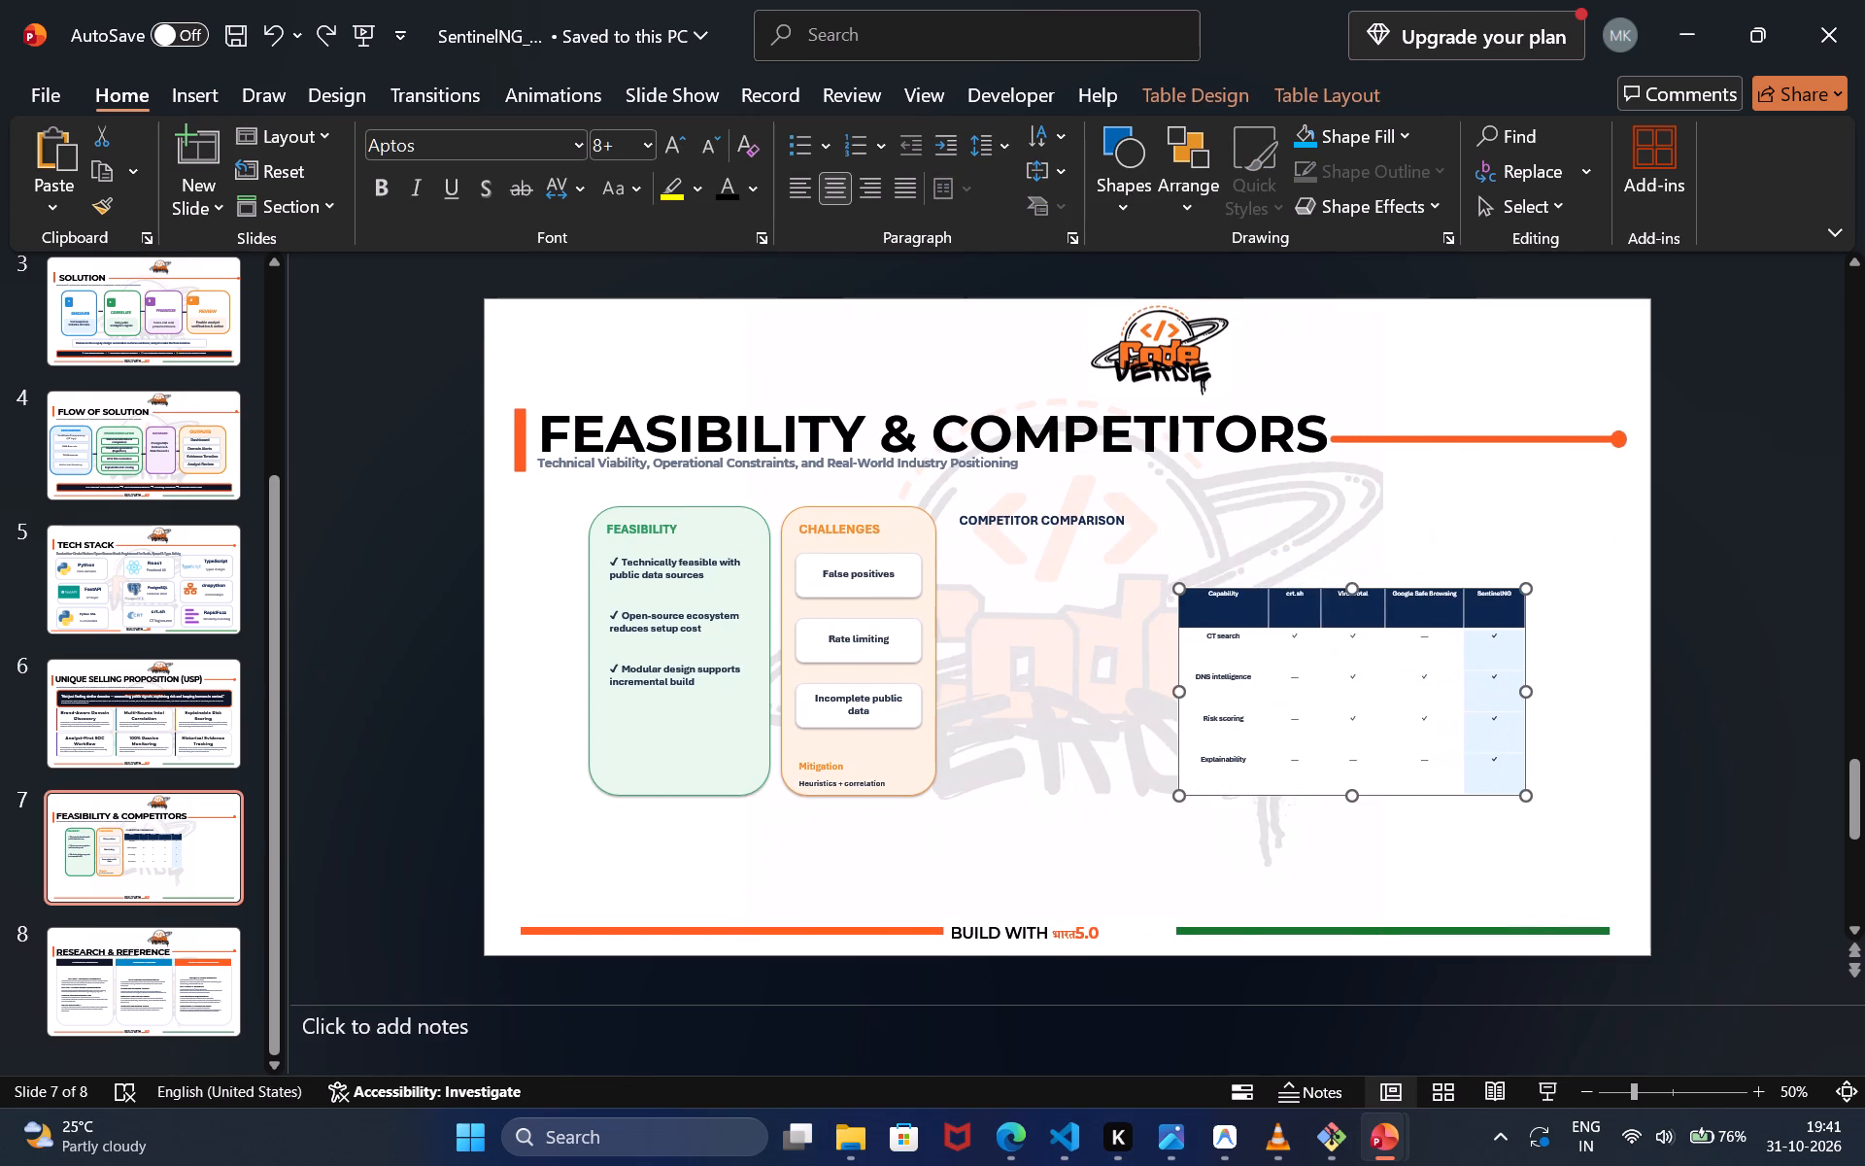
{"action": "left_click_drag", "start_coordinate": [1523, 799], "coordinate": [1529, 806]}
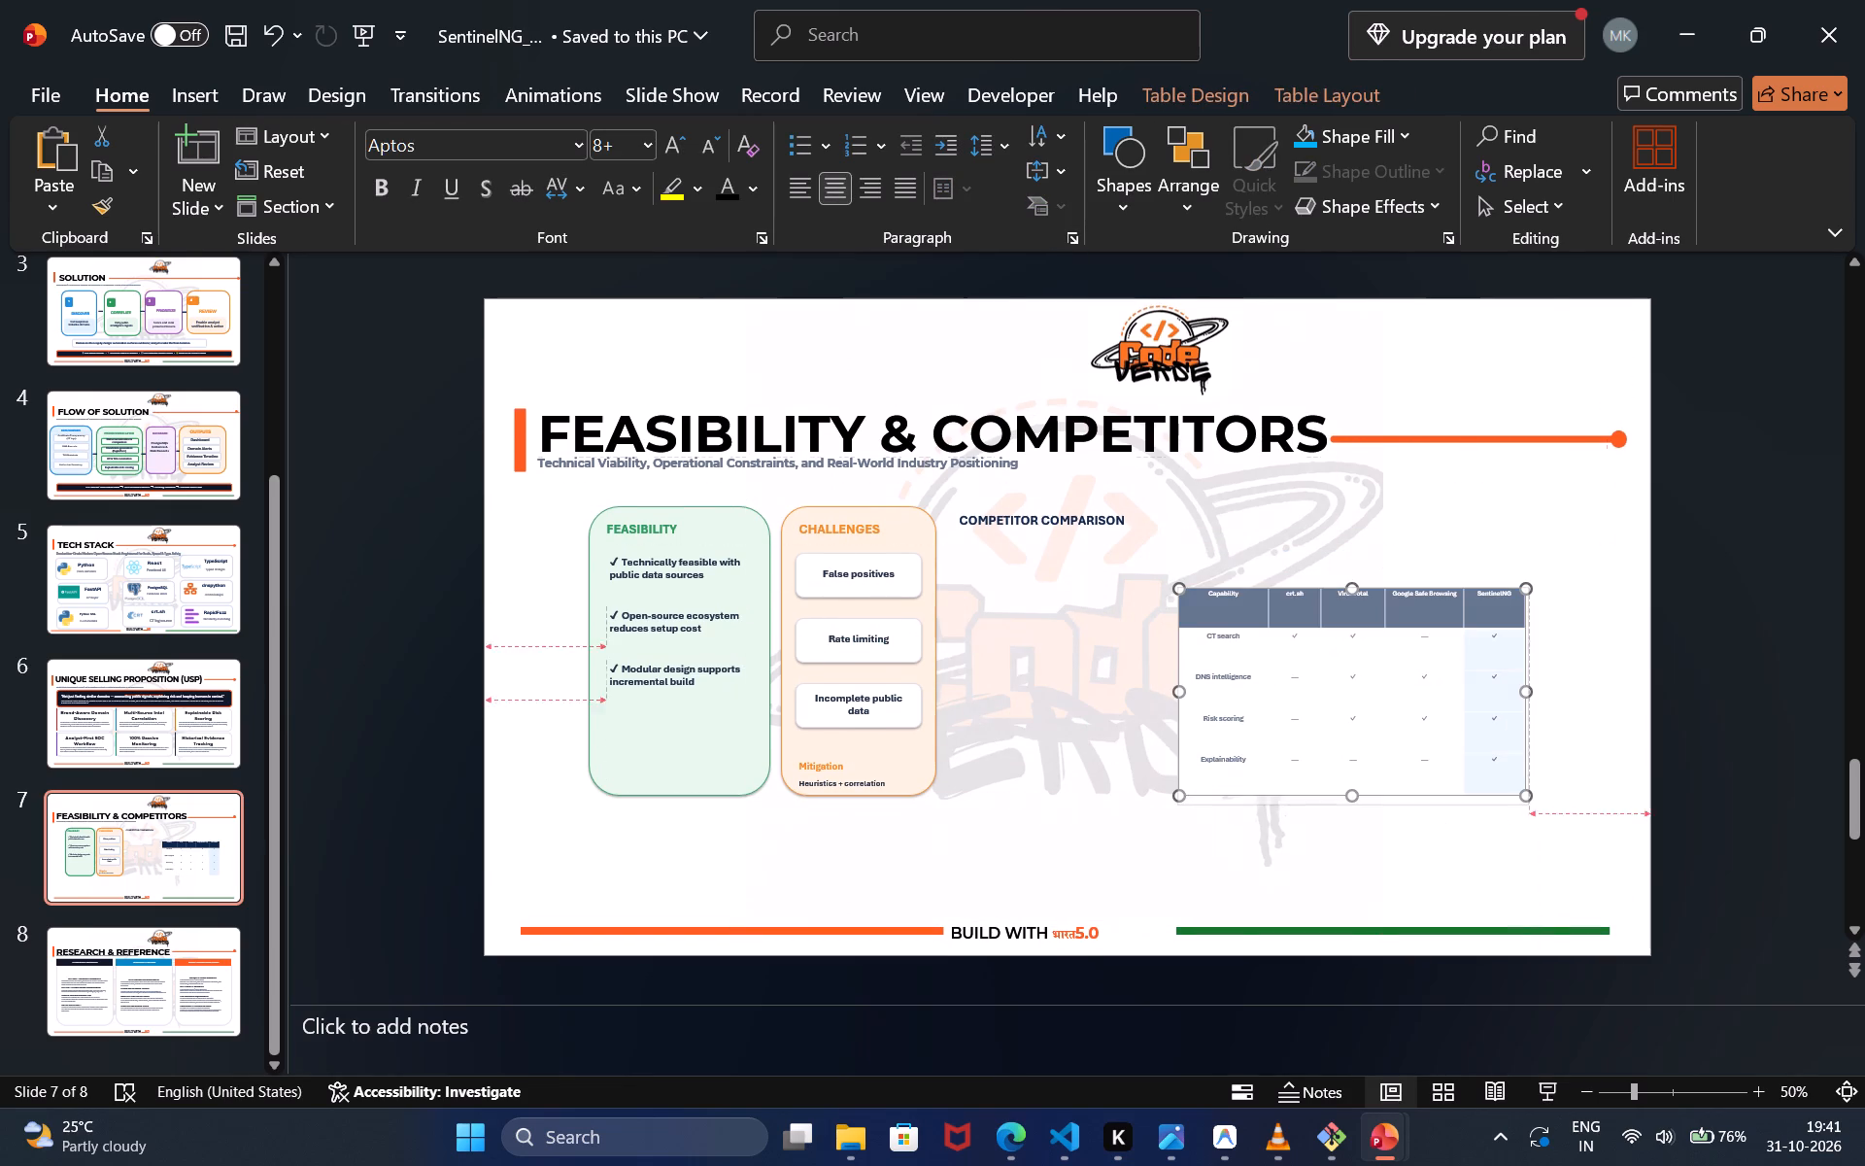
{"action": "left_click_drag", "start_coordinate": [1529, 806], "coordinate": [1624, 857]}
Enlarge all of the comparison table's text to 24+ pt.
{"action": "left_click", "coordinate": [1439, 694]}
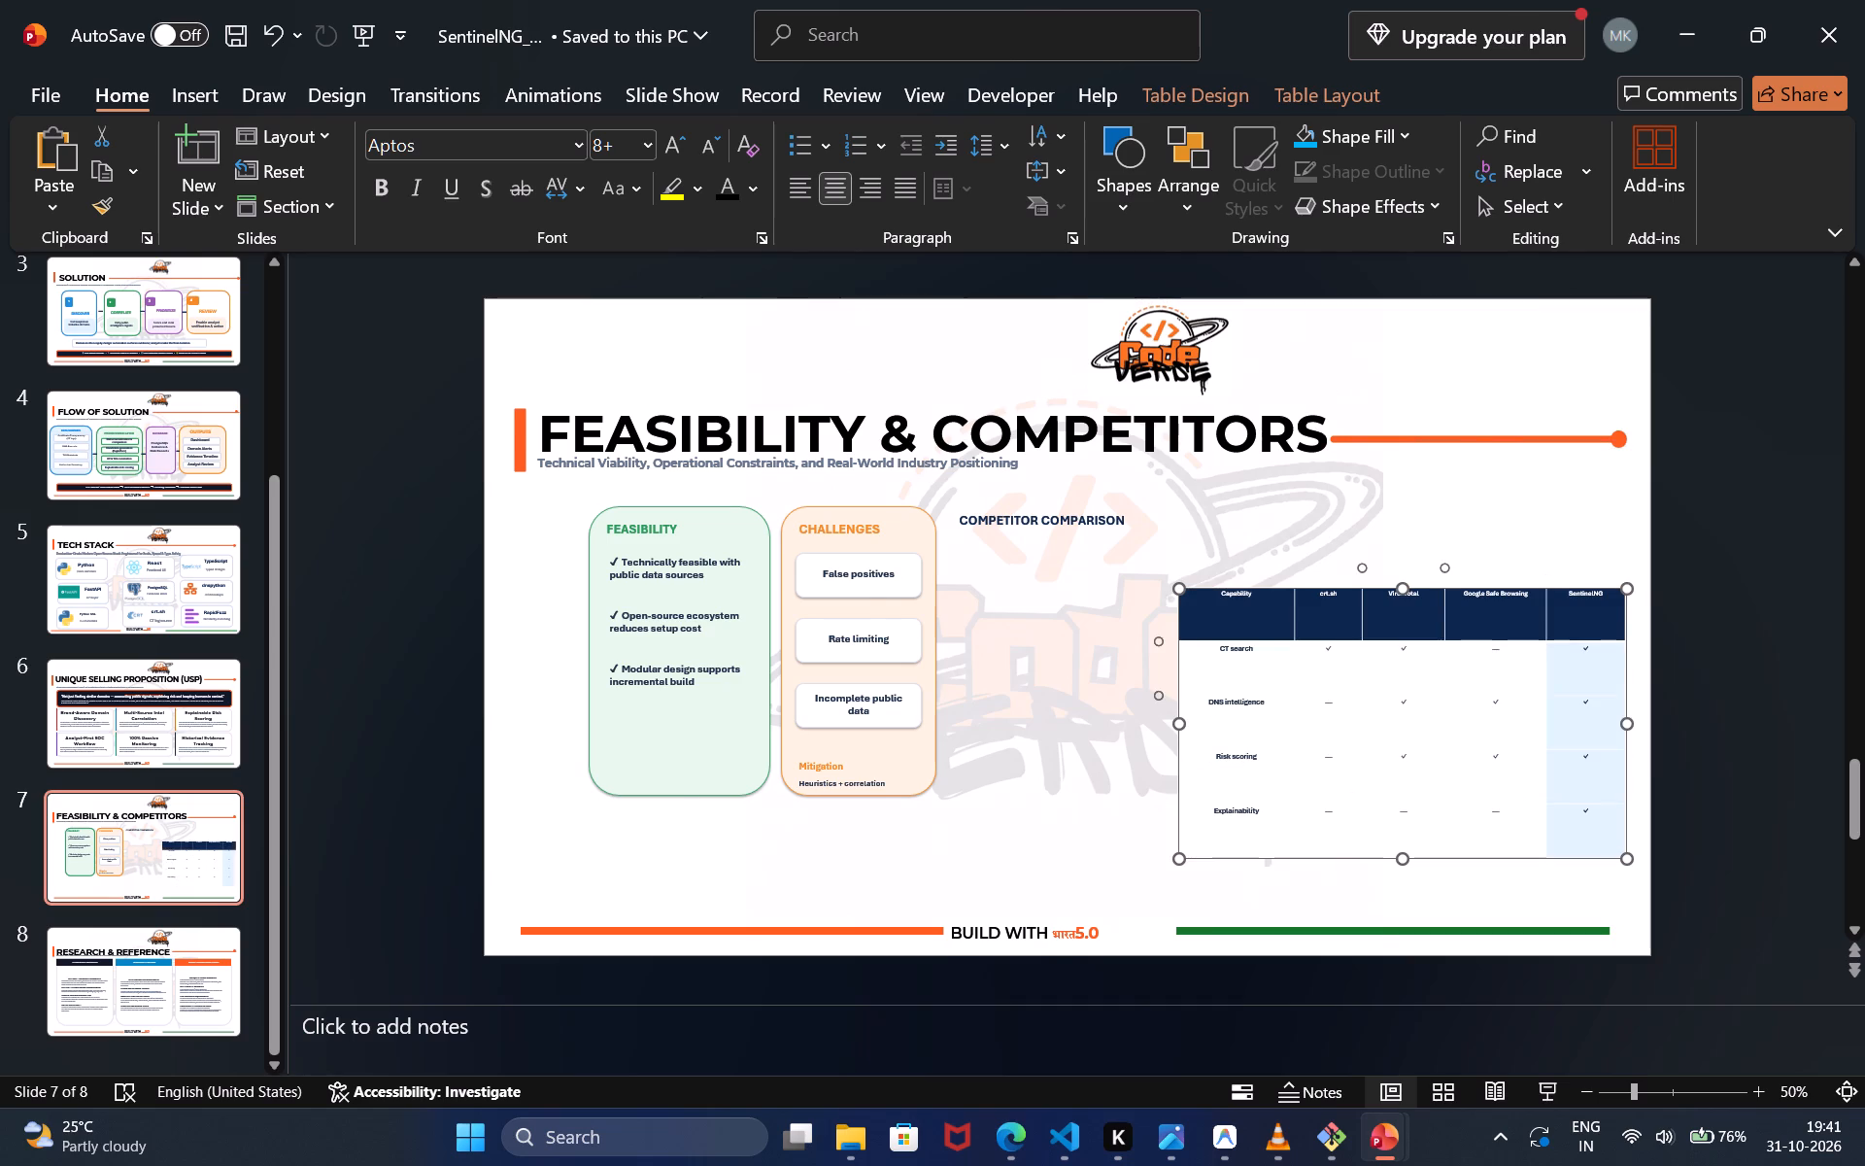
{"action": "key", "text": "ctrl+a"}
{"action": "double_click", "coordinate": [1401, 675]}
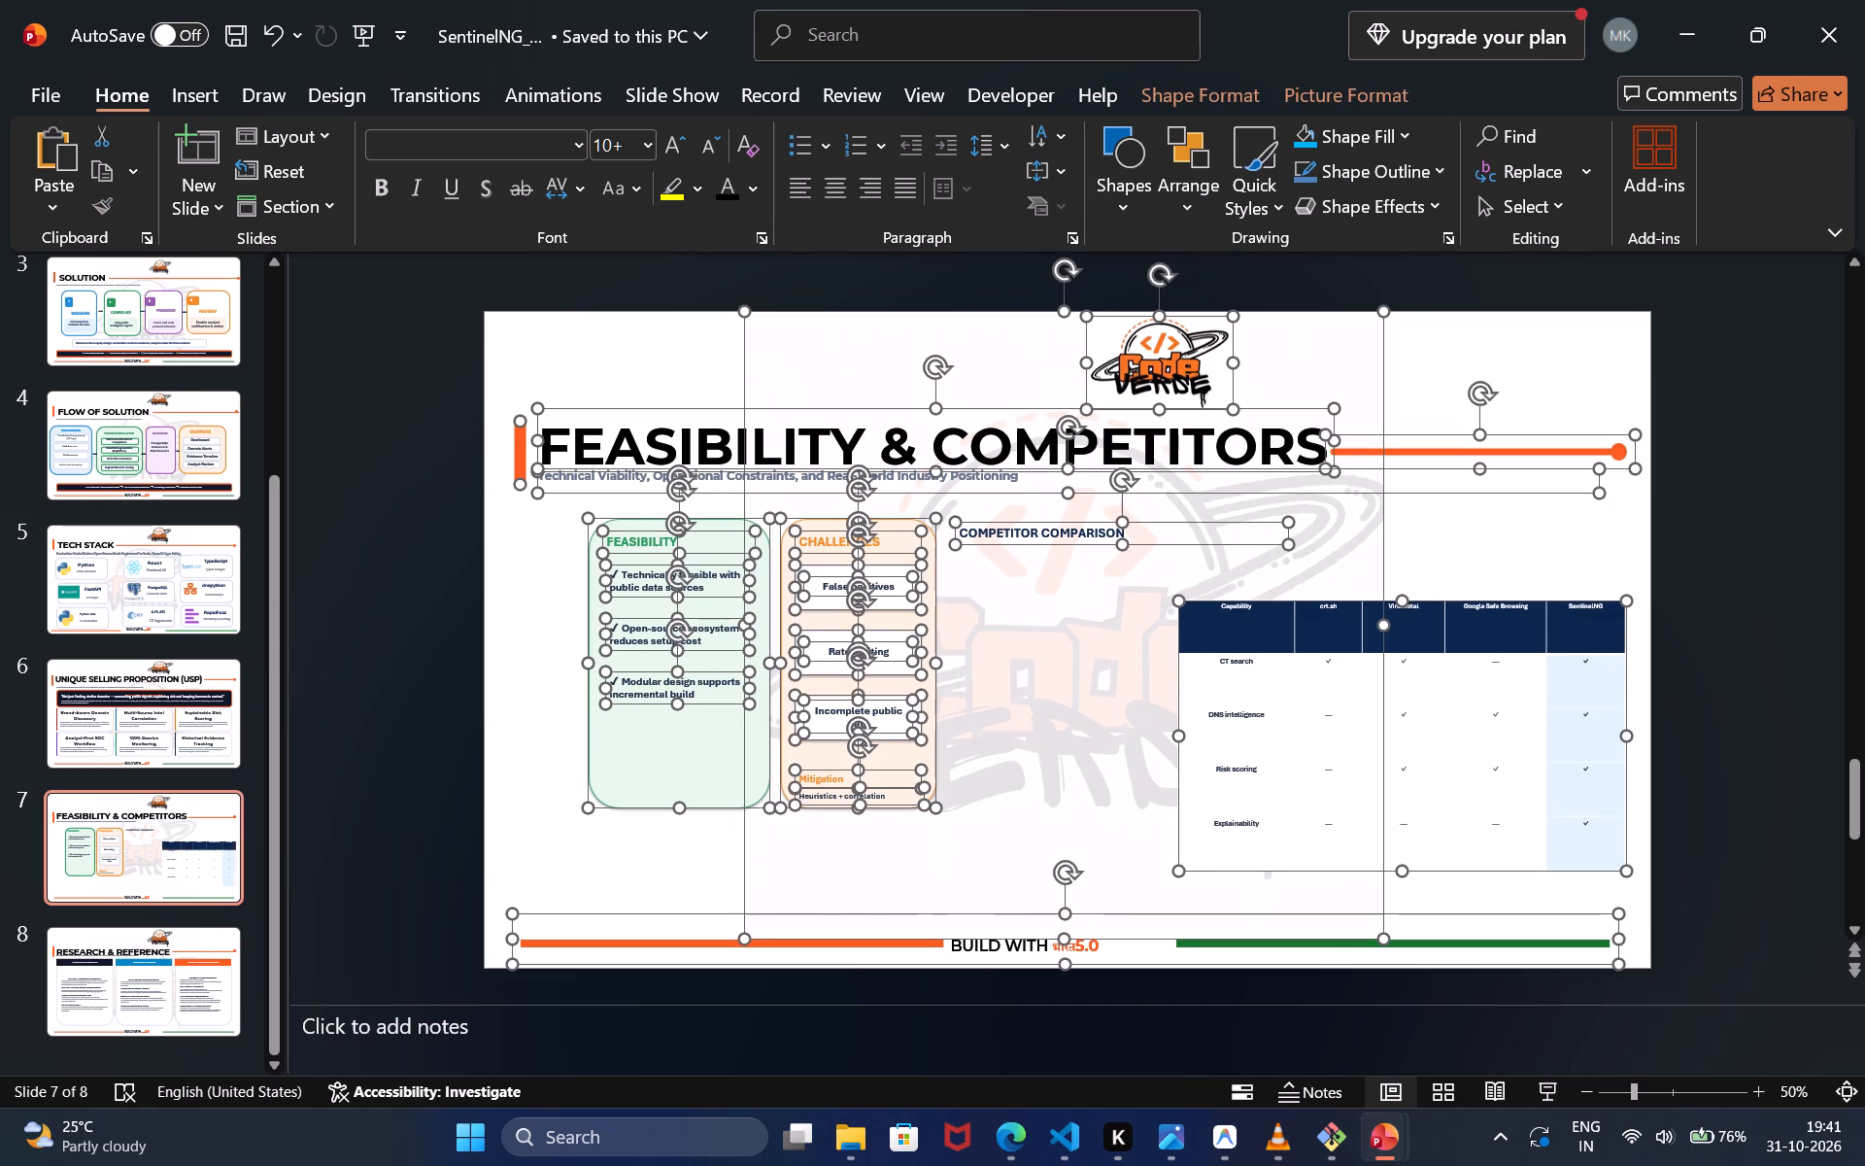
{"action": "left_click", "coordinate": [1237, 639]}
{"action": "left_click", "coordinate": [1440, 518]}
{"action": "left_click", "coordinate": [1274, 611]}
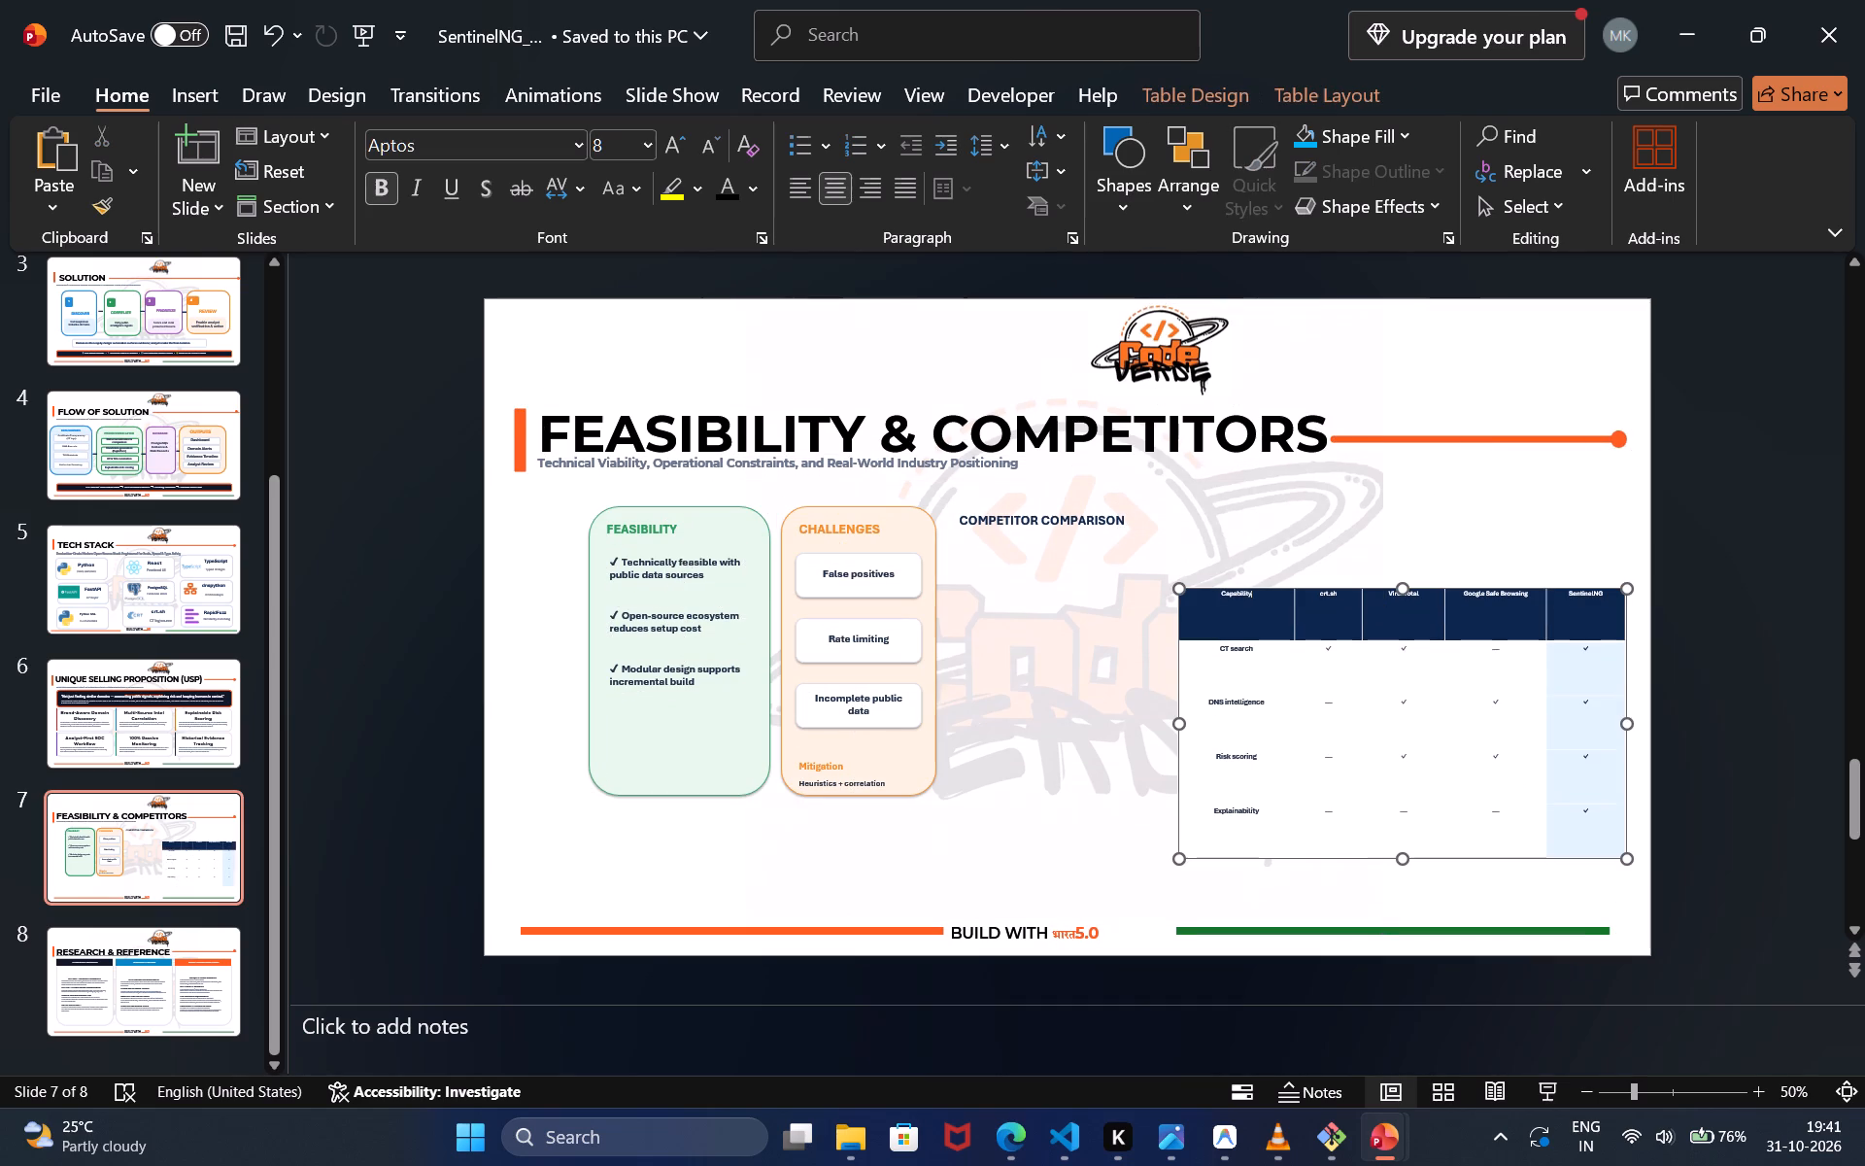
{"action": "key", "text": "ctrl+a"}
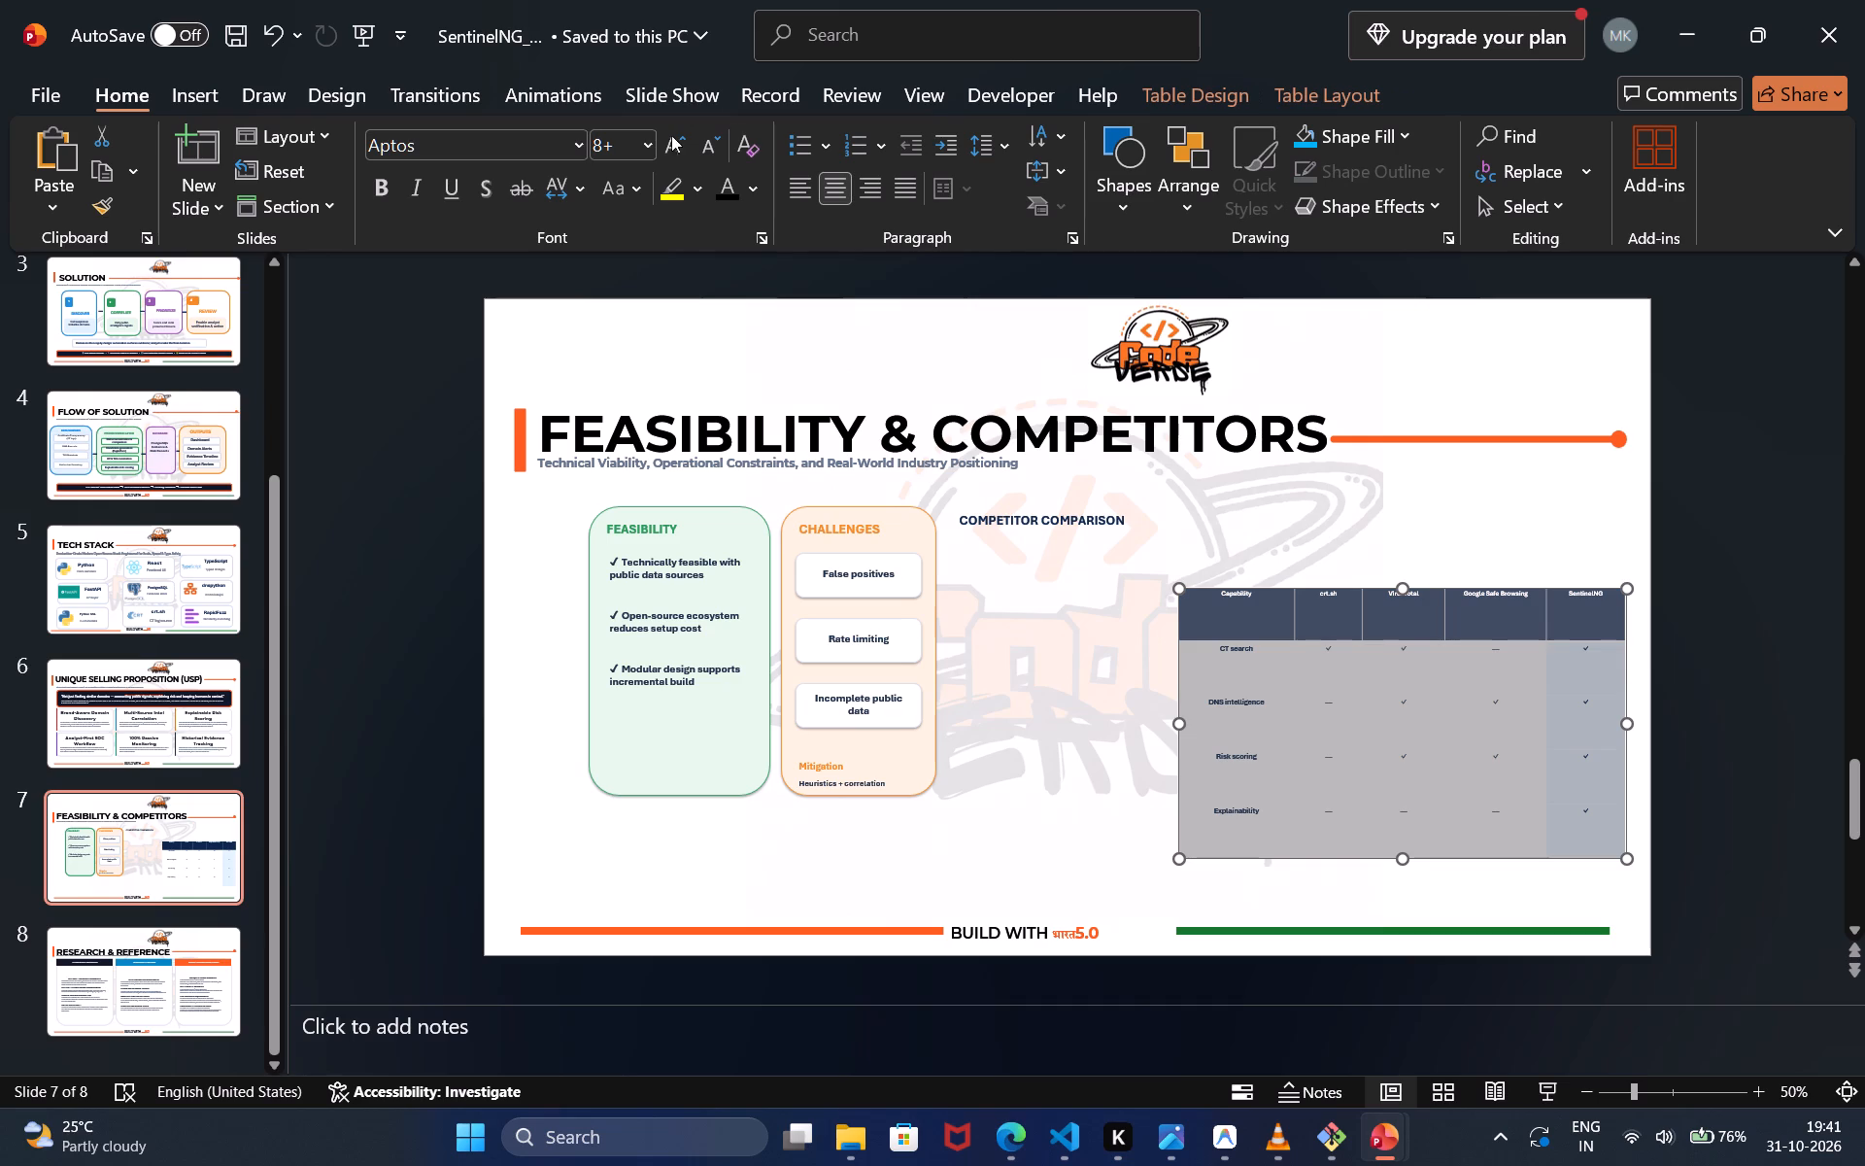
{"action": "triple_click", "coordinate": [678, 154]}
{"action": "triple_click", "coordinate": [678, 154]}
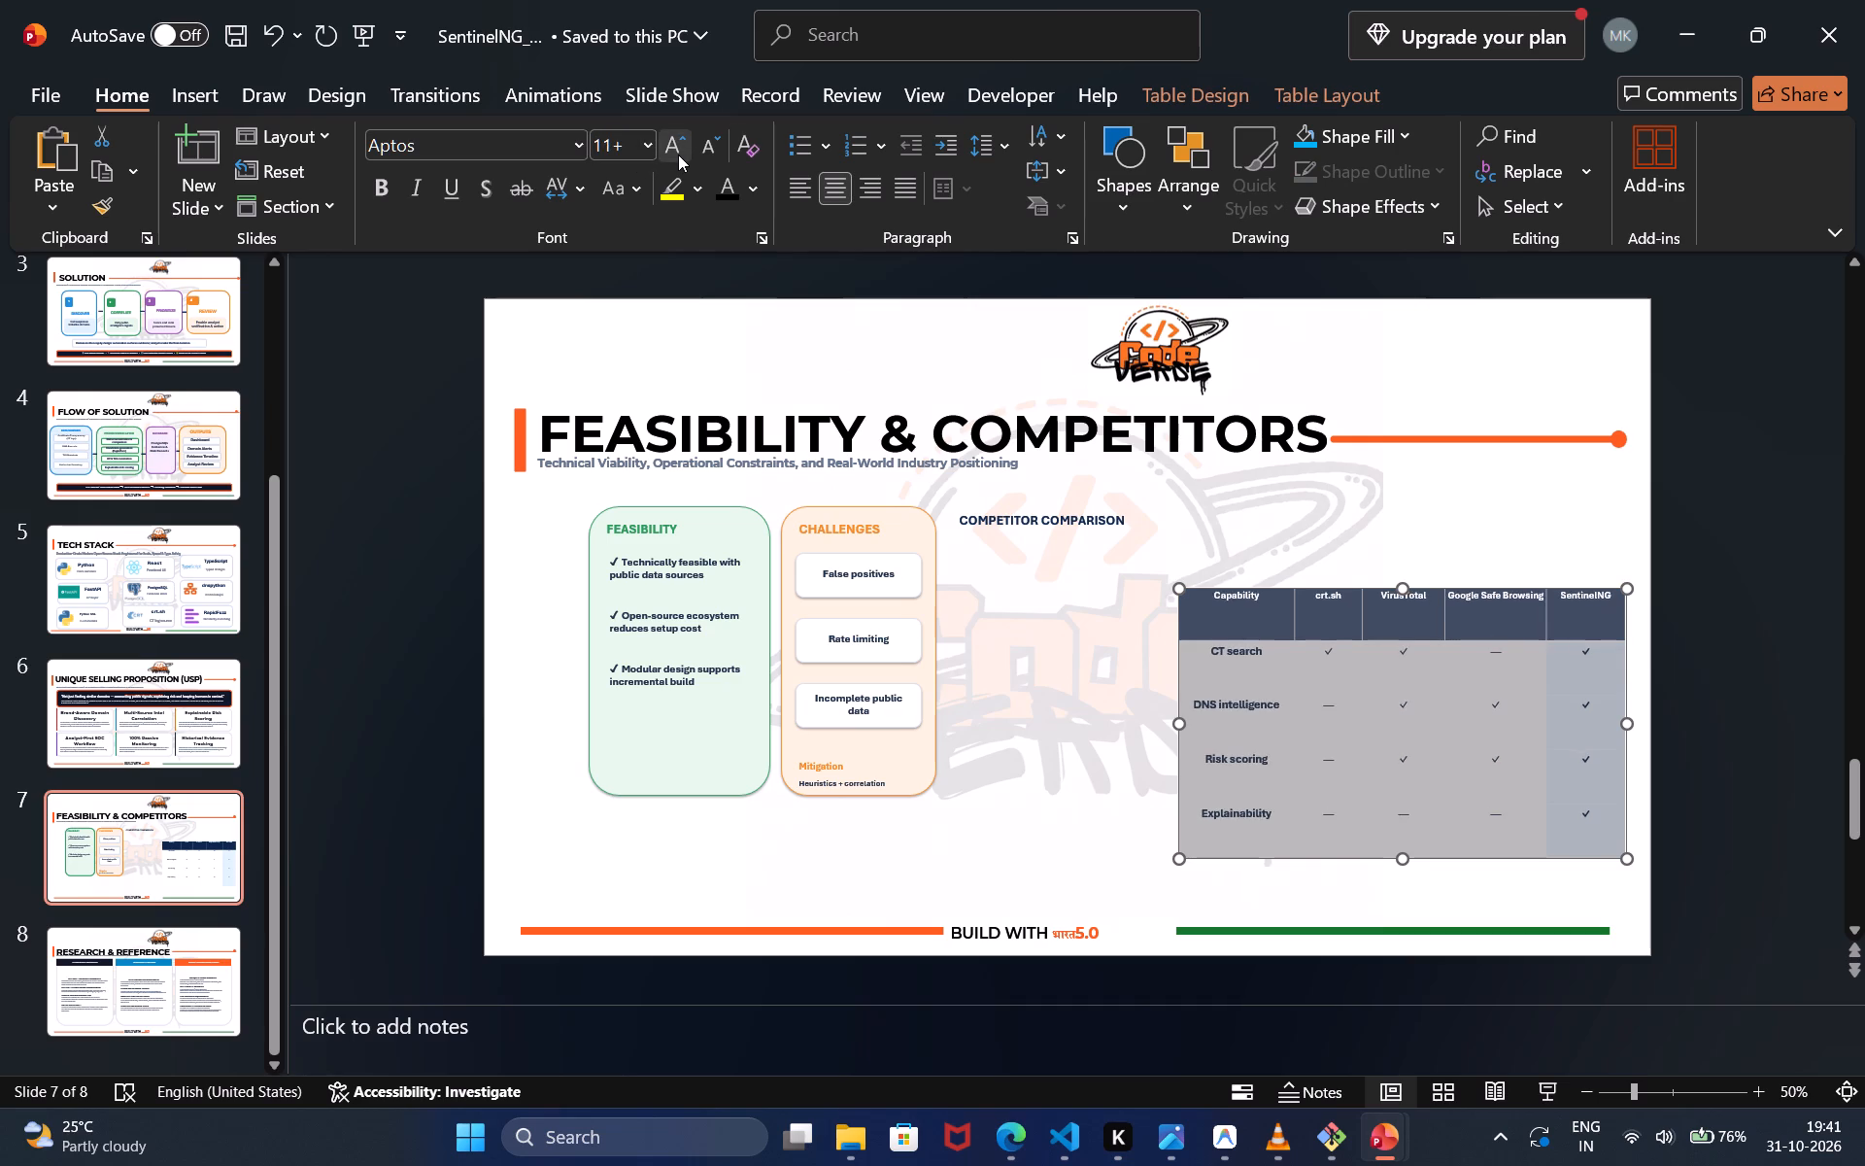
{"action": "triple_click", "coordinate": [678, 154]}
{"action": "double_click", "coordinate": [678, 154]}
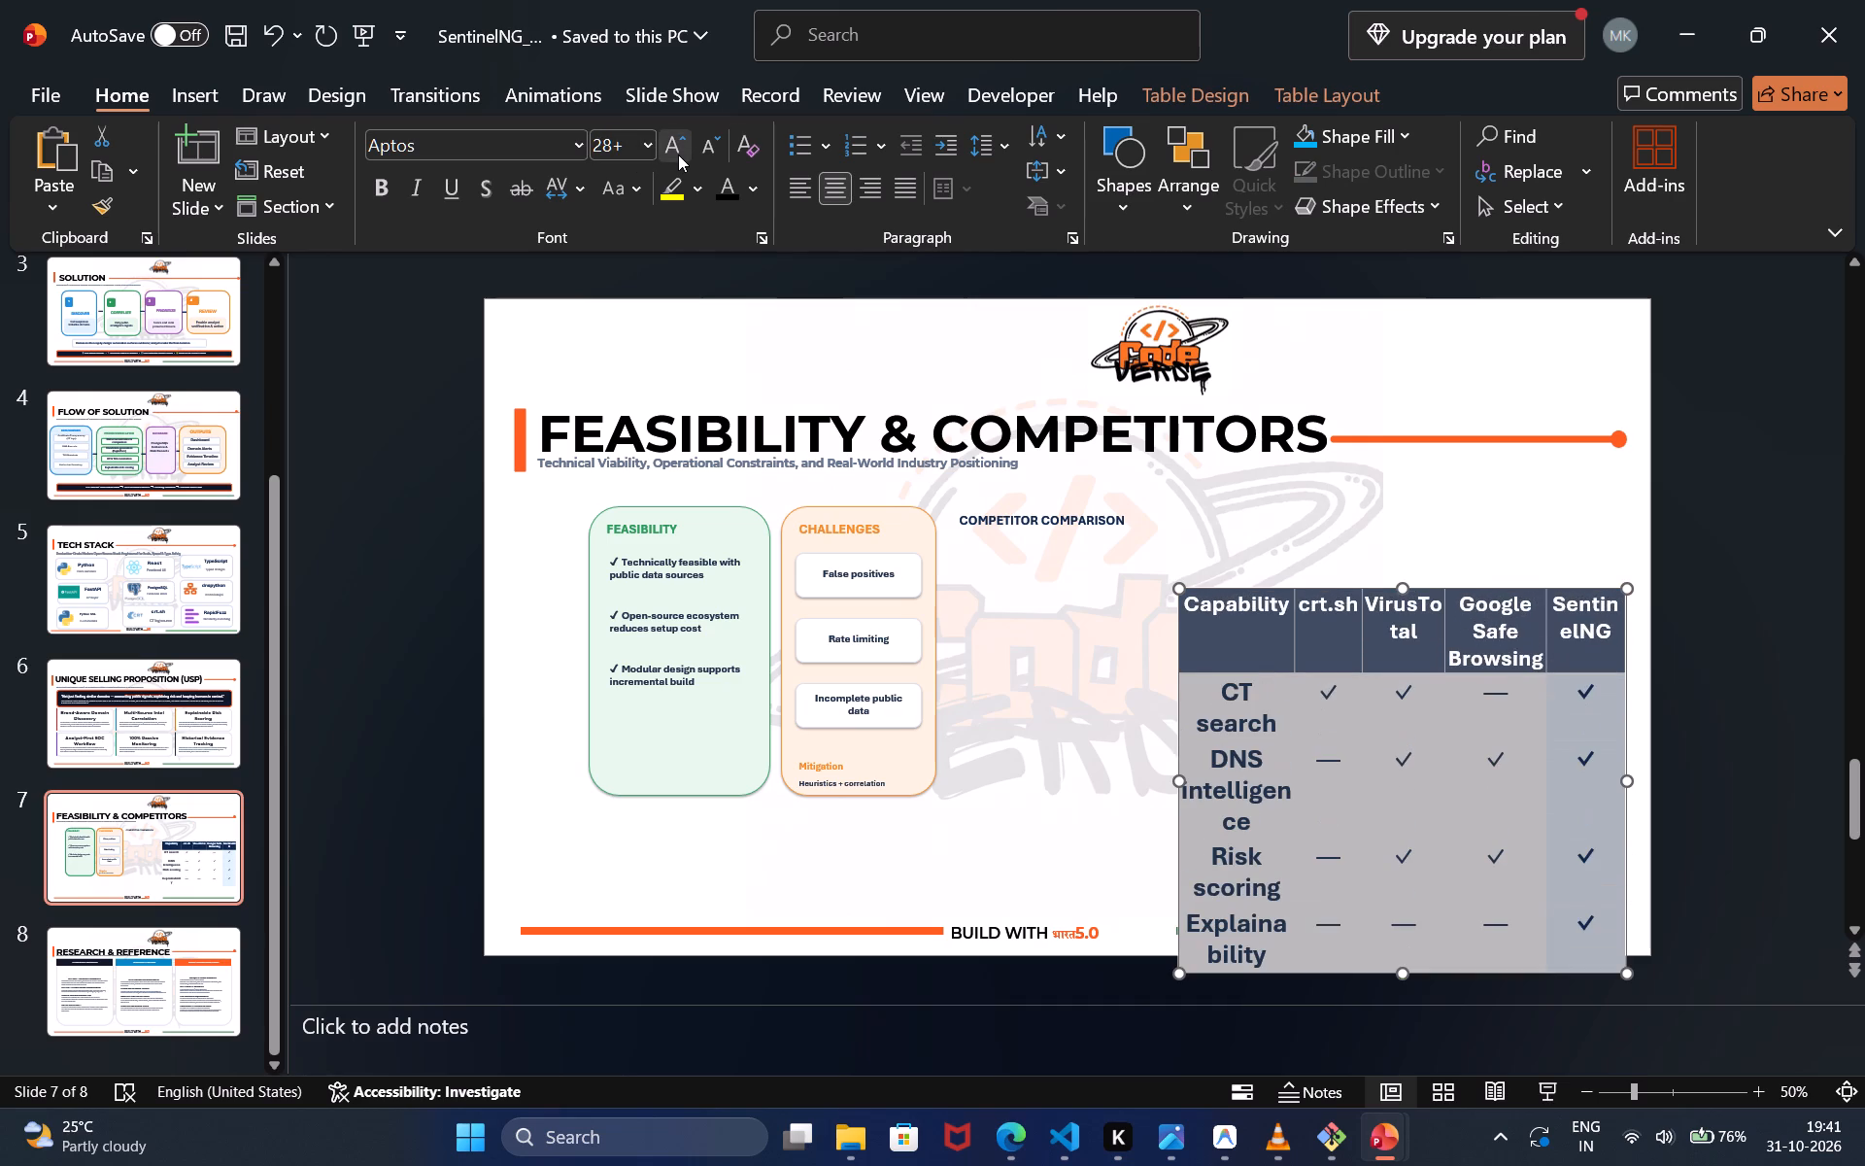
{"action": "left_click", "coordinate": [718, 152]}
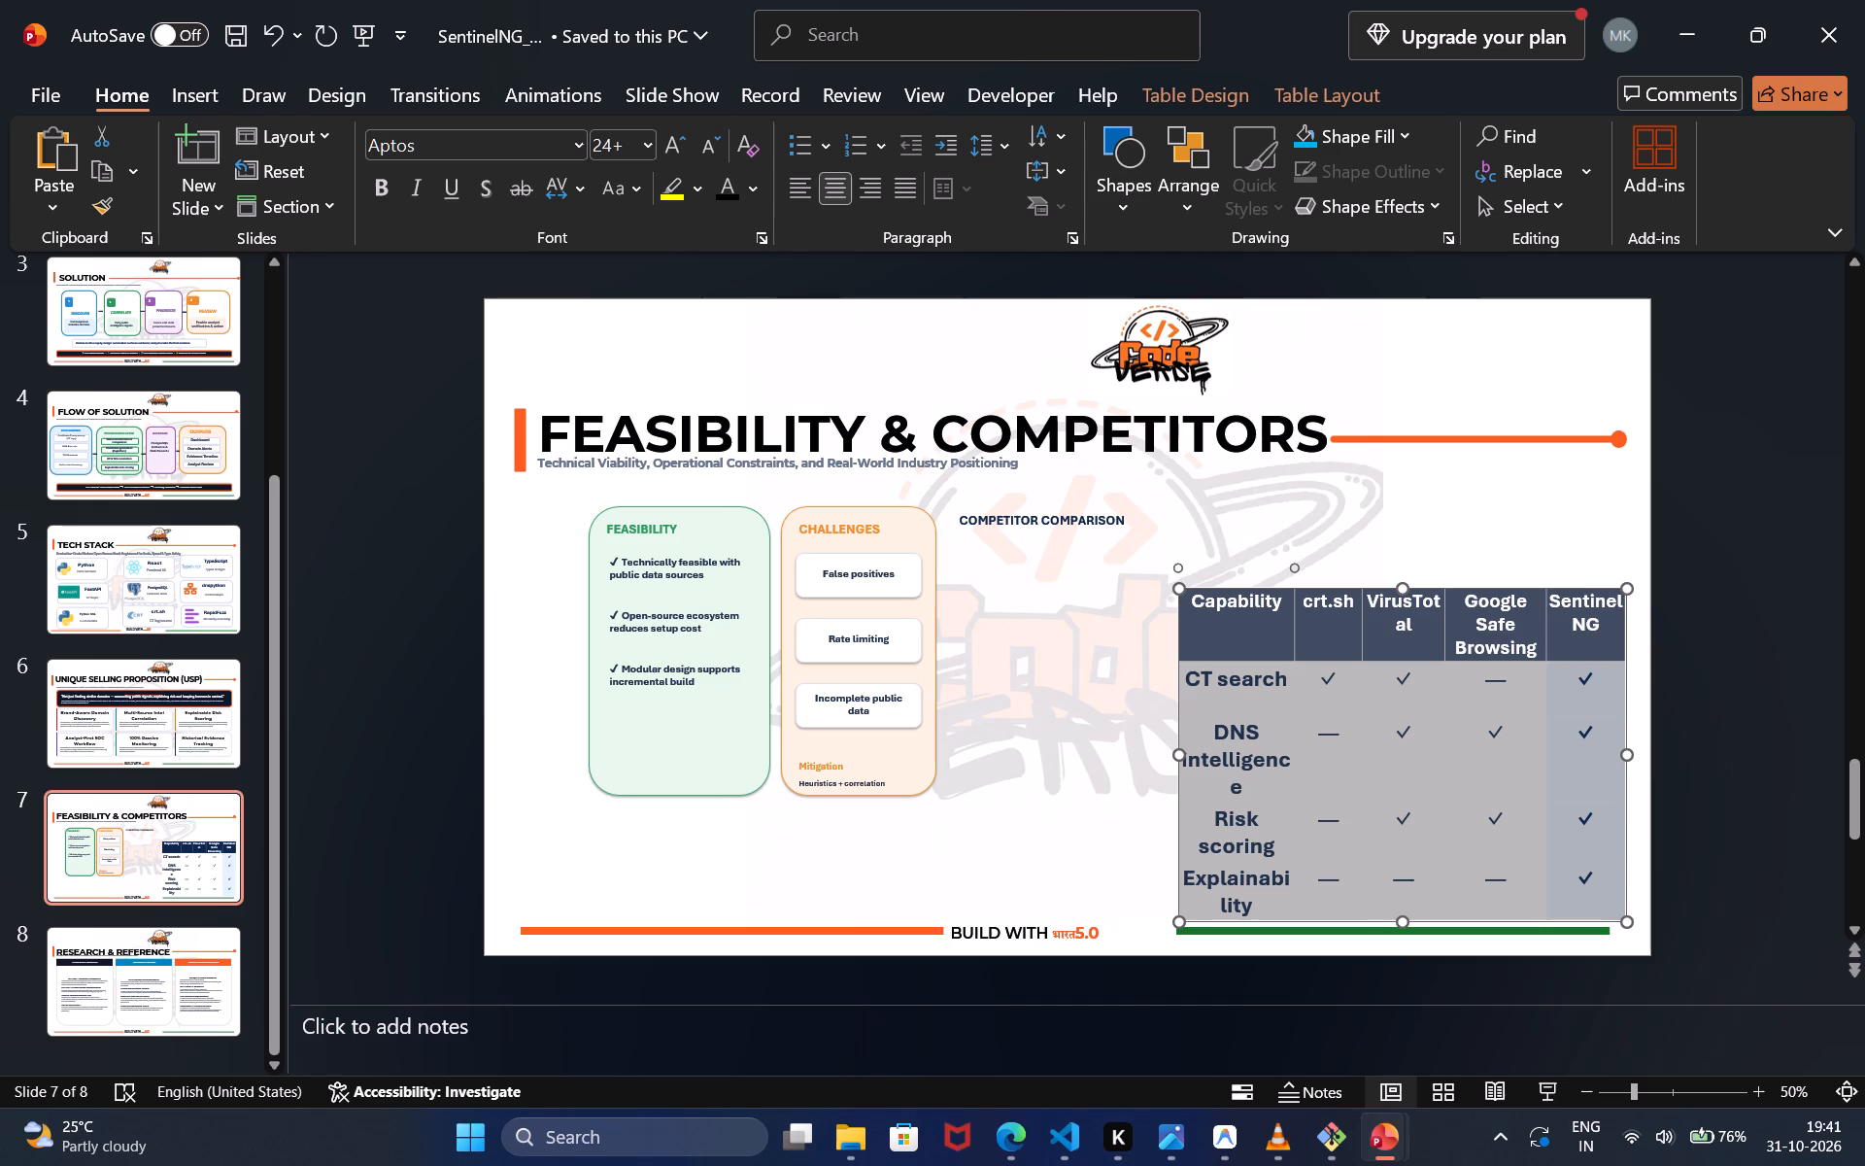
Extend the comparison table upward so its top edge lines up with the tops of the Feasibility and Challenges cards.
{"action": "left_click_drag", "start_coordinate": [1183, 586], "coordinate": [1173, 519]}
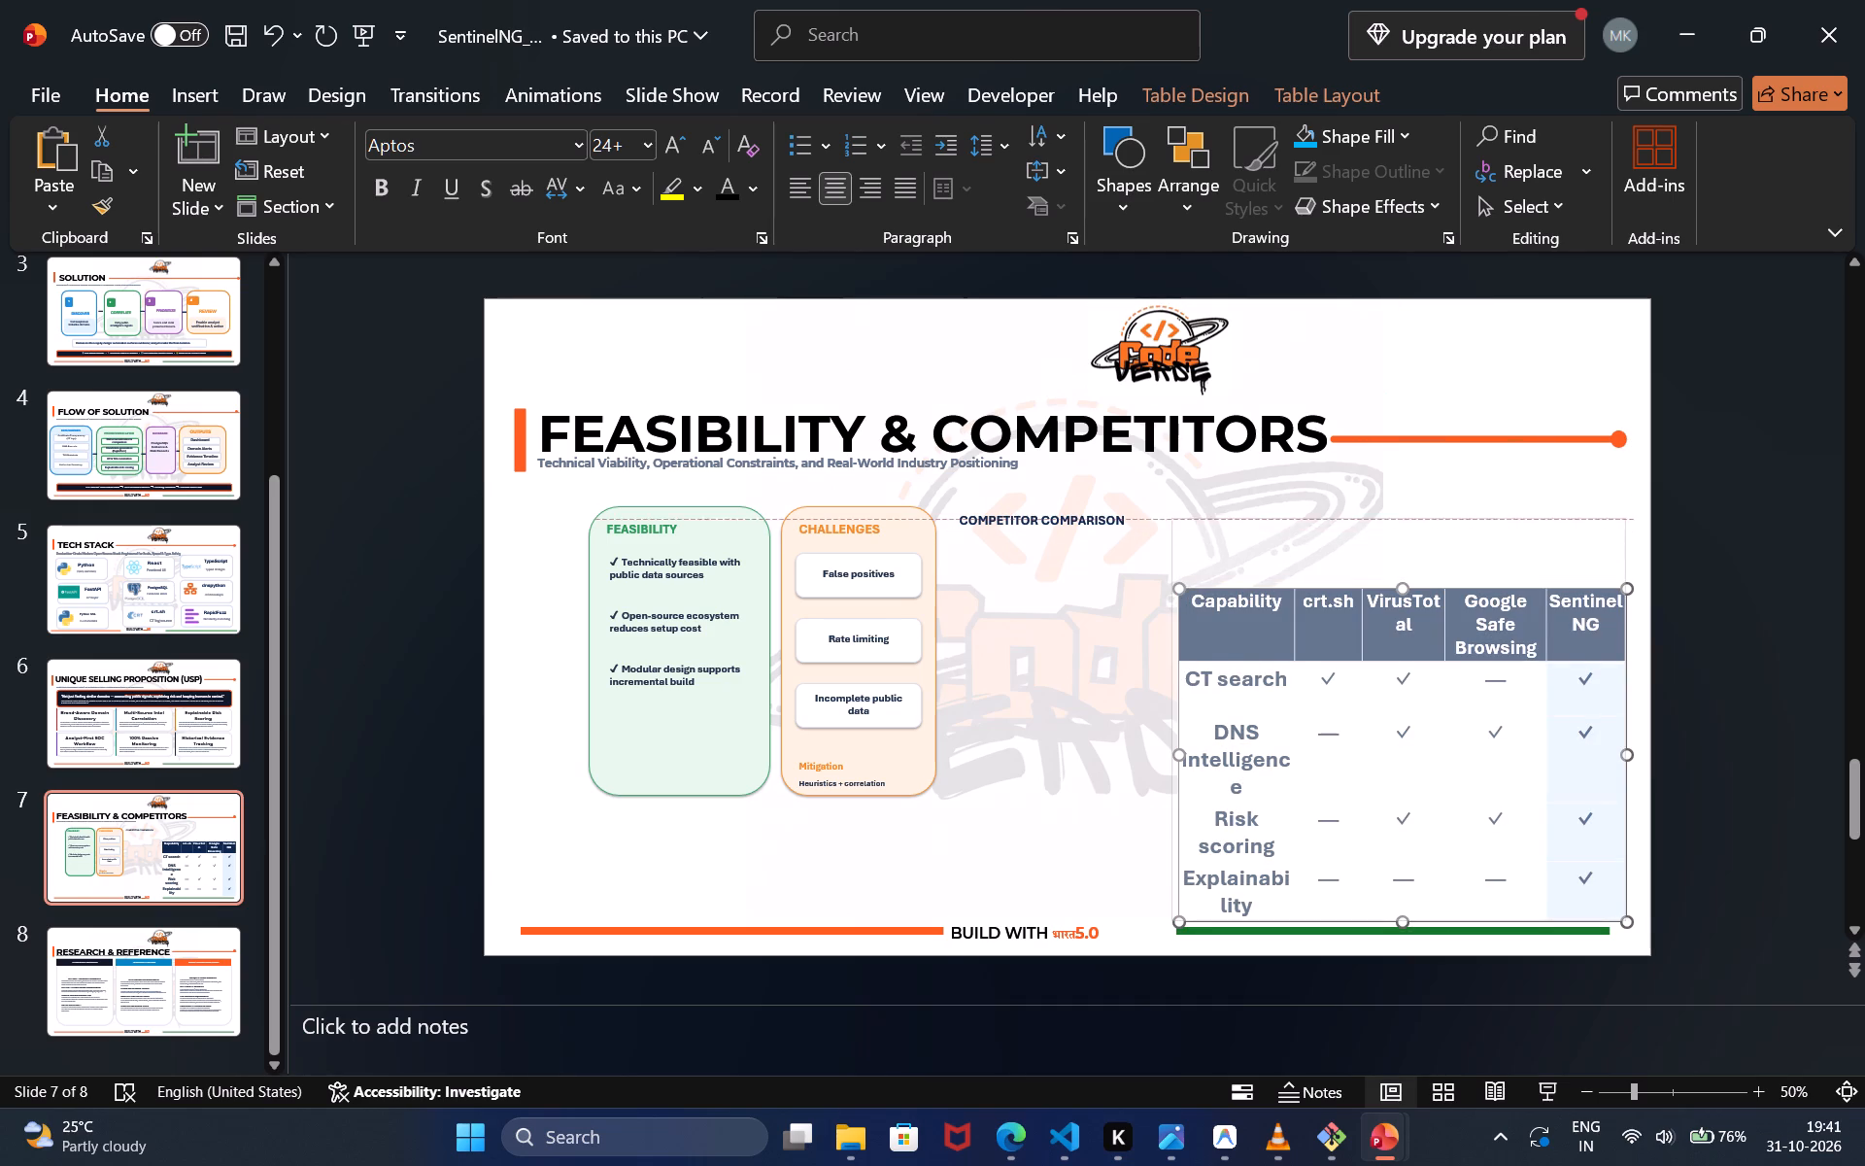
{"action": "left_click_drag", "start_coordinate": [1173, 519], "coordinate": [1173, 508]}
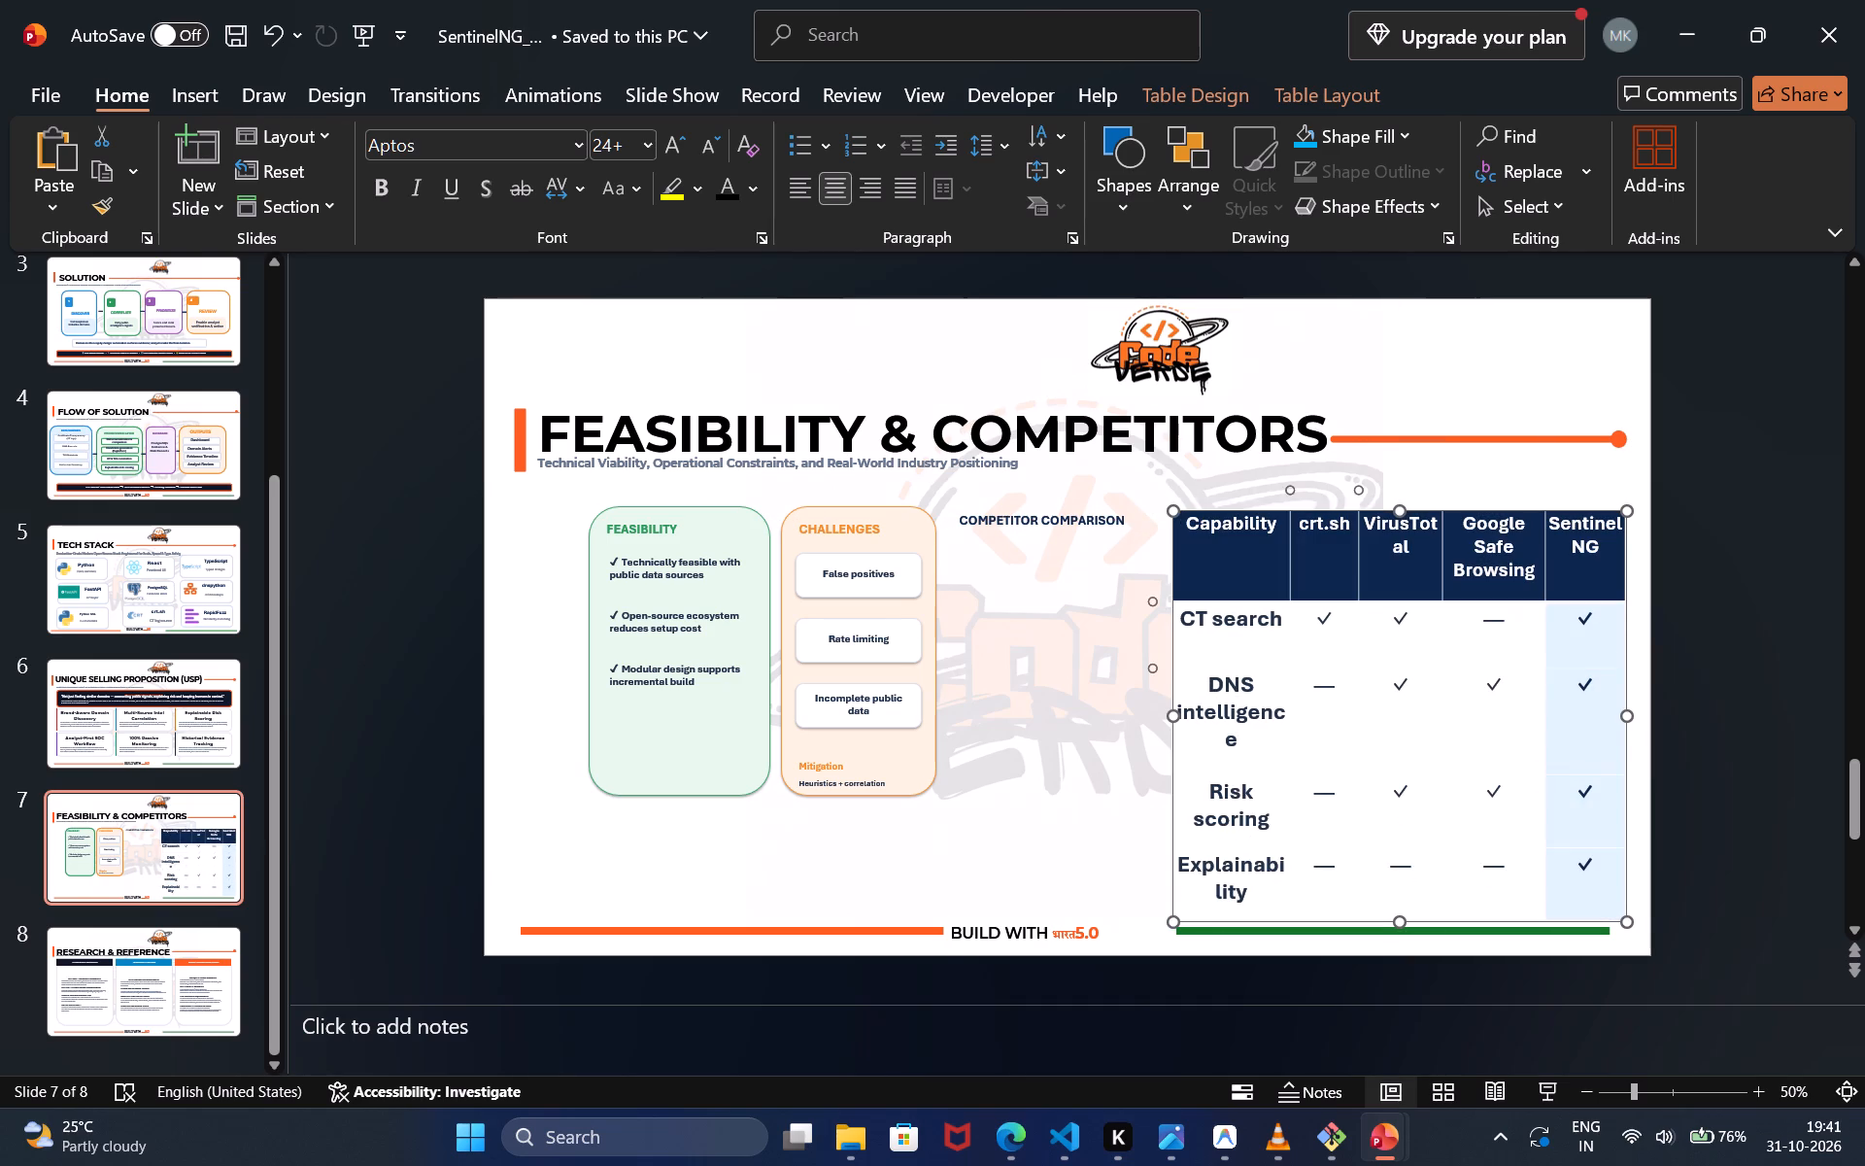
Move the Competitor Comparison heading above the table and enlarge its text to 28 pt.
{"action": "left_click", "coordinate": [1078, 513]}
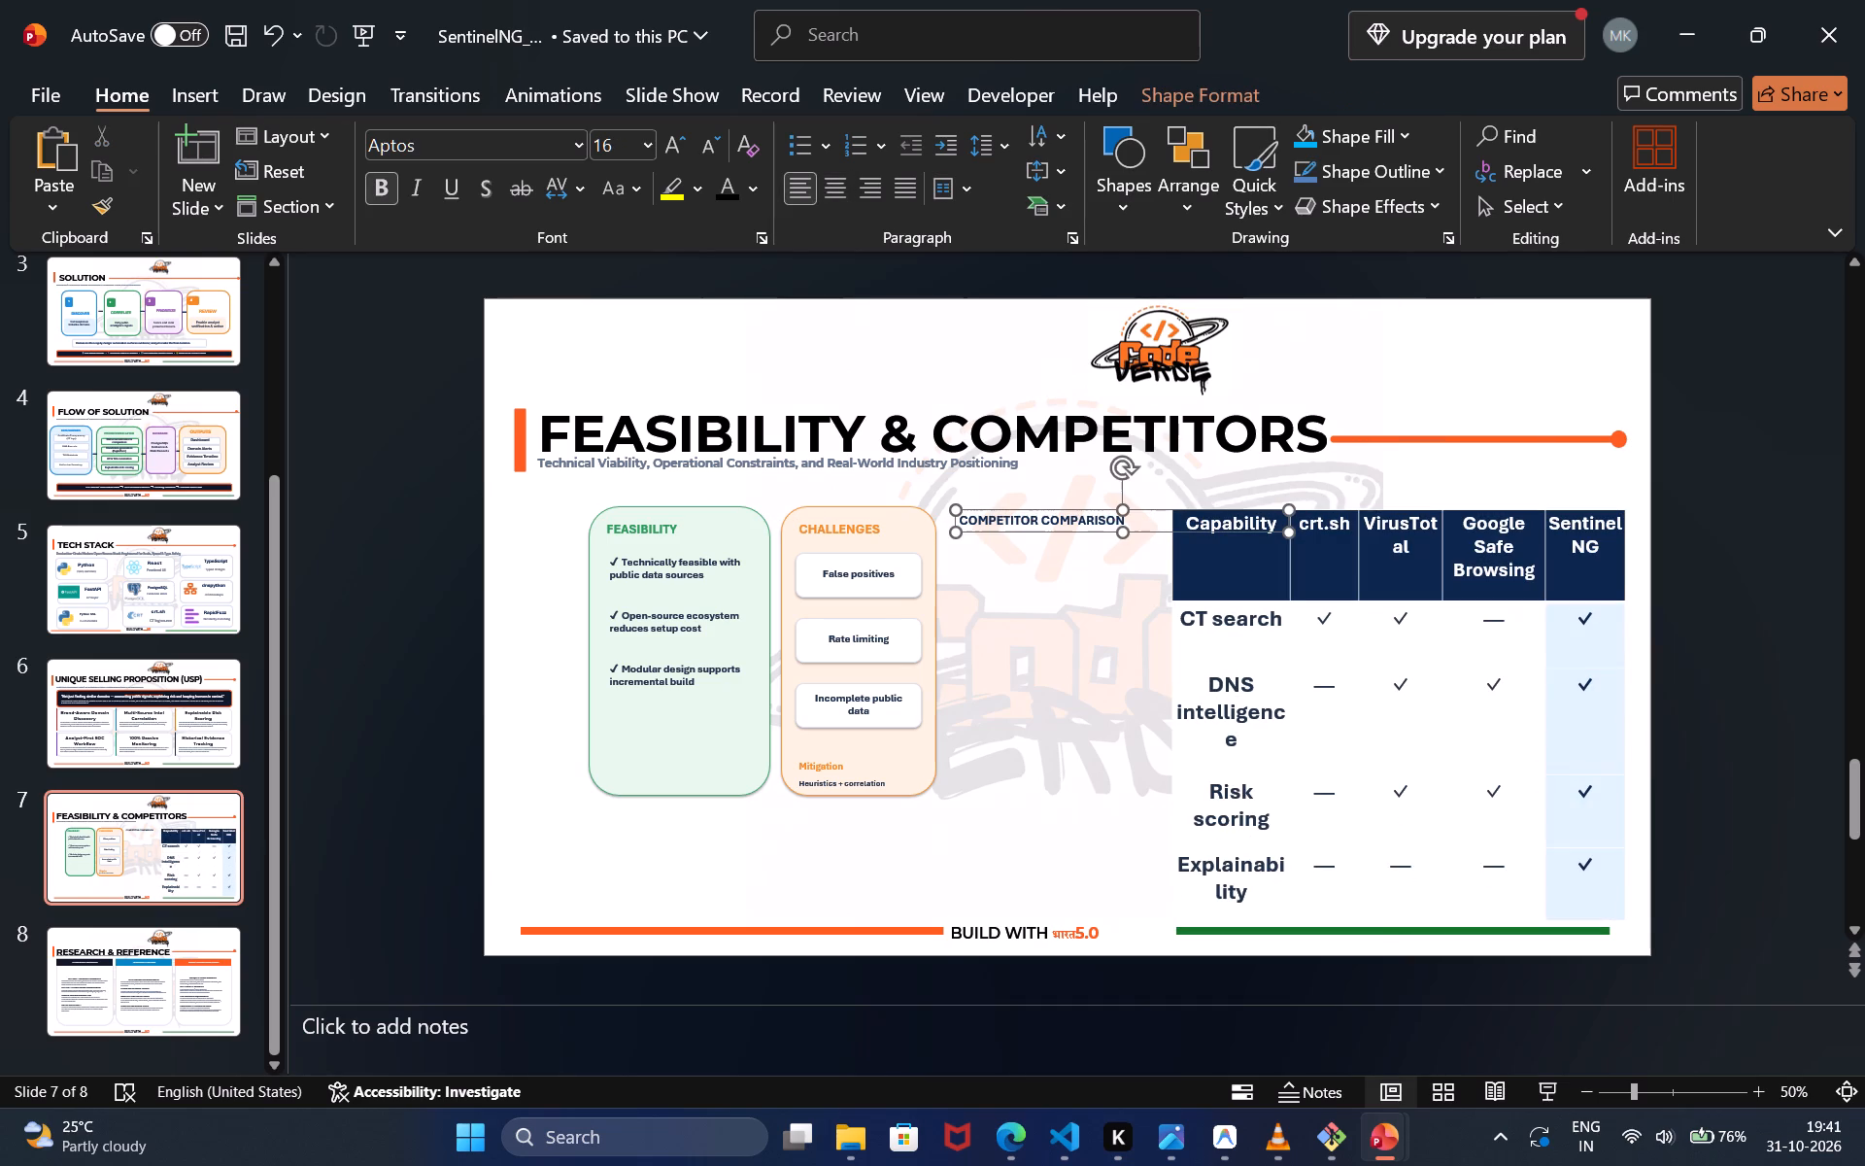
{"action": "left_click_drag", "start_coordinate": [1067, 510], "coordinate": [1478, 465]}
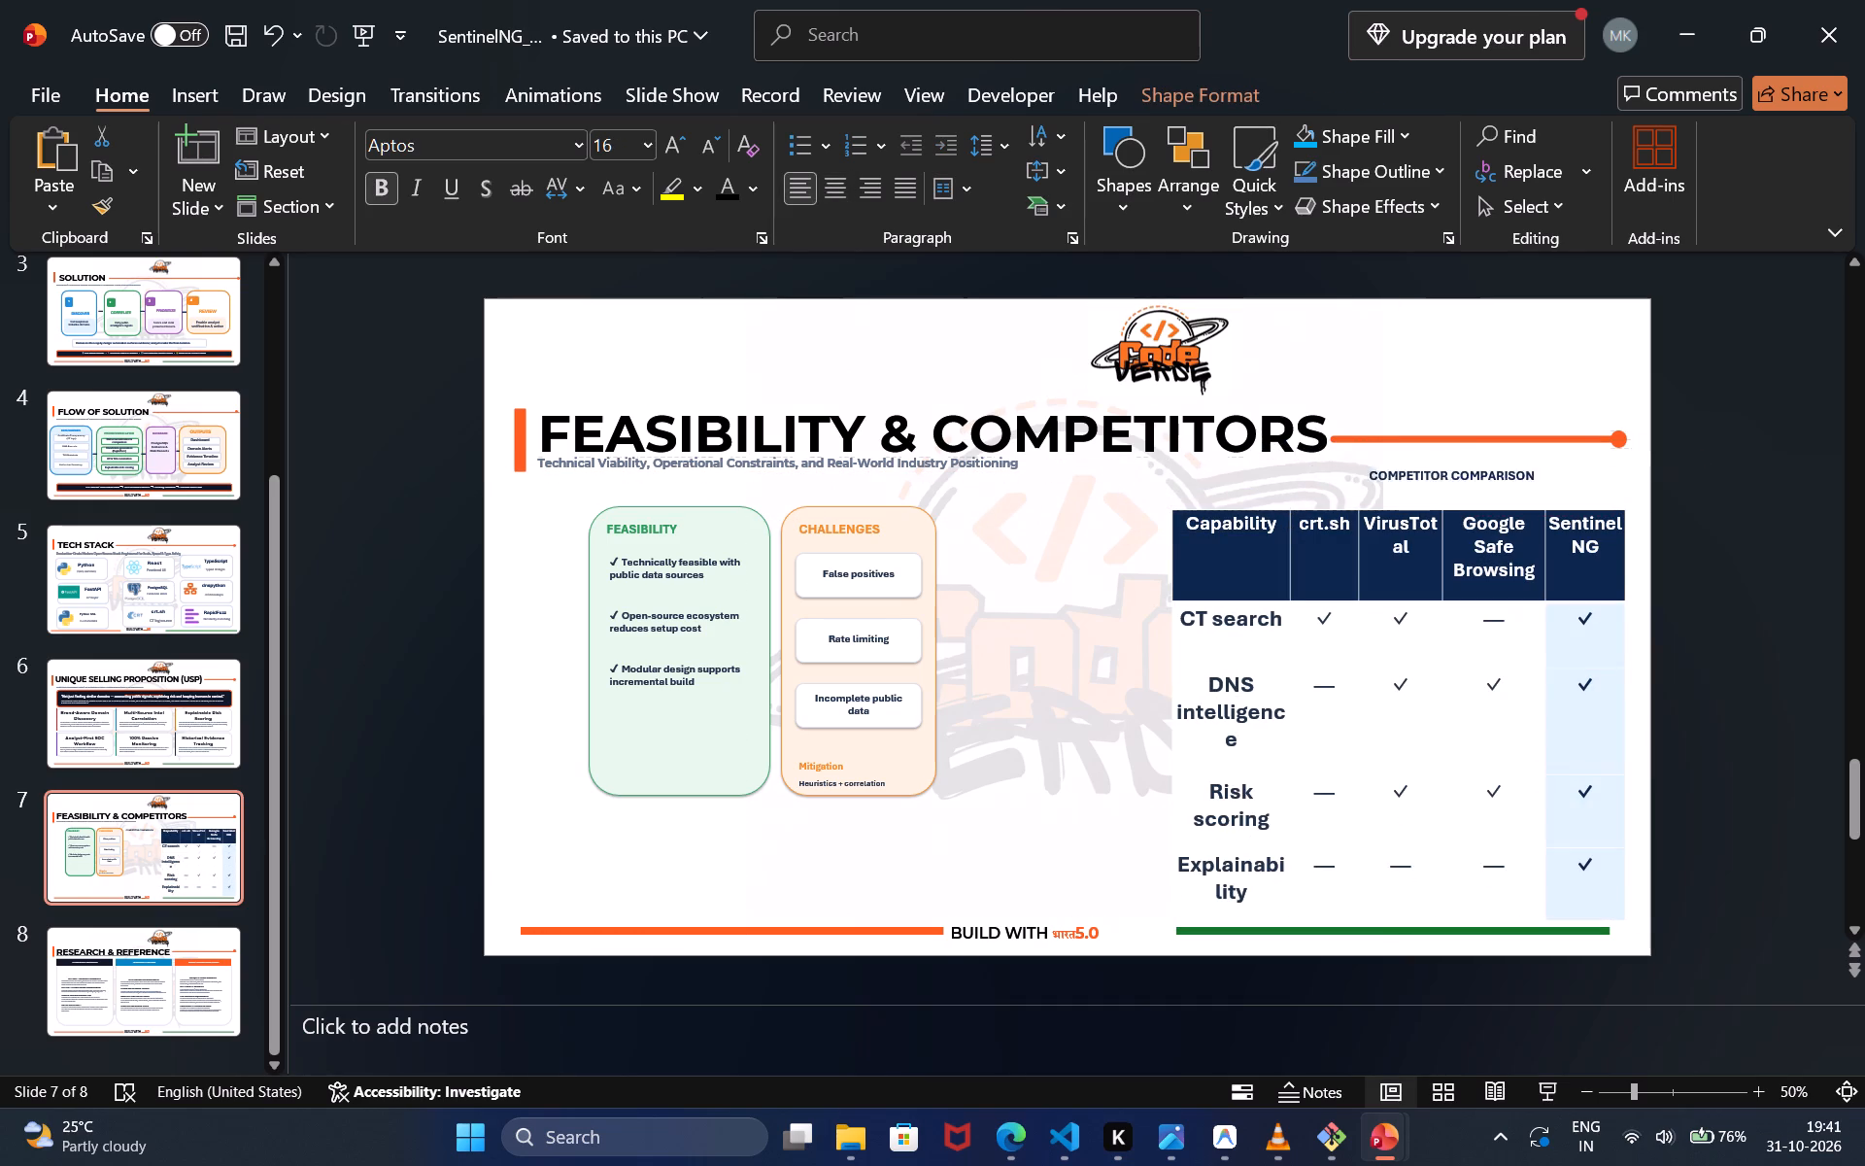
{"action": "left_click_drag", "start_coordinate": [1478, 465], "coordinate": [1471, 466]}
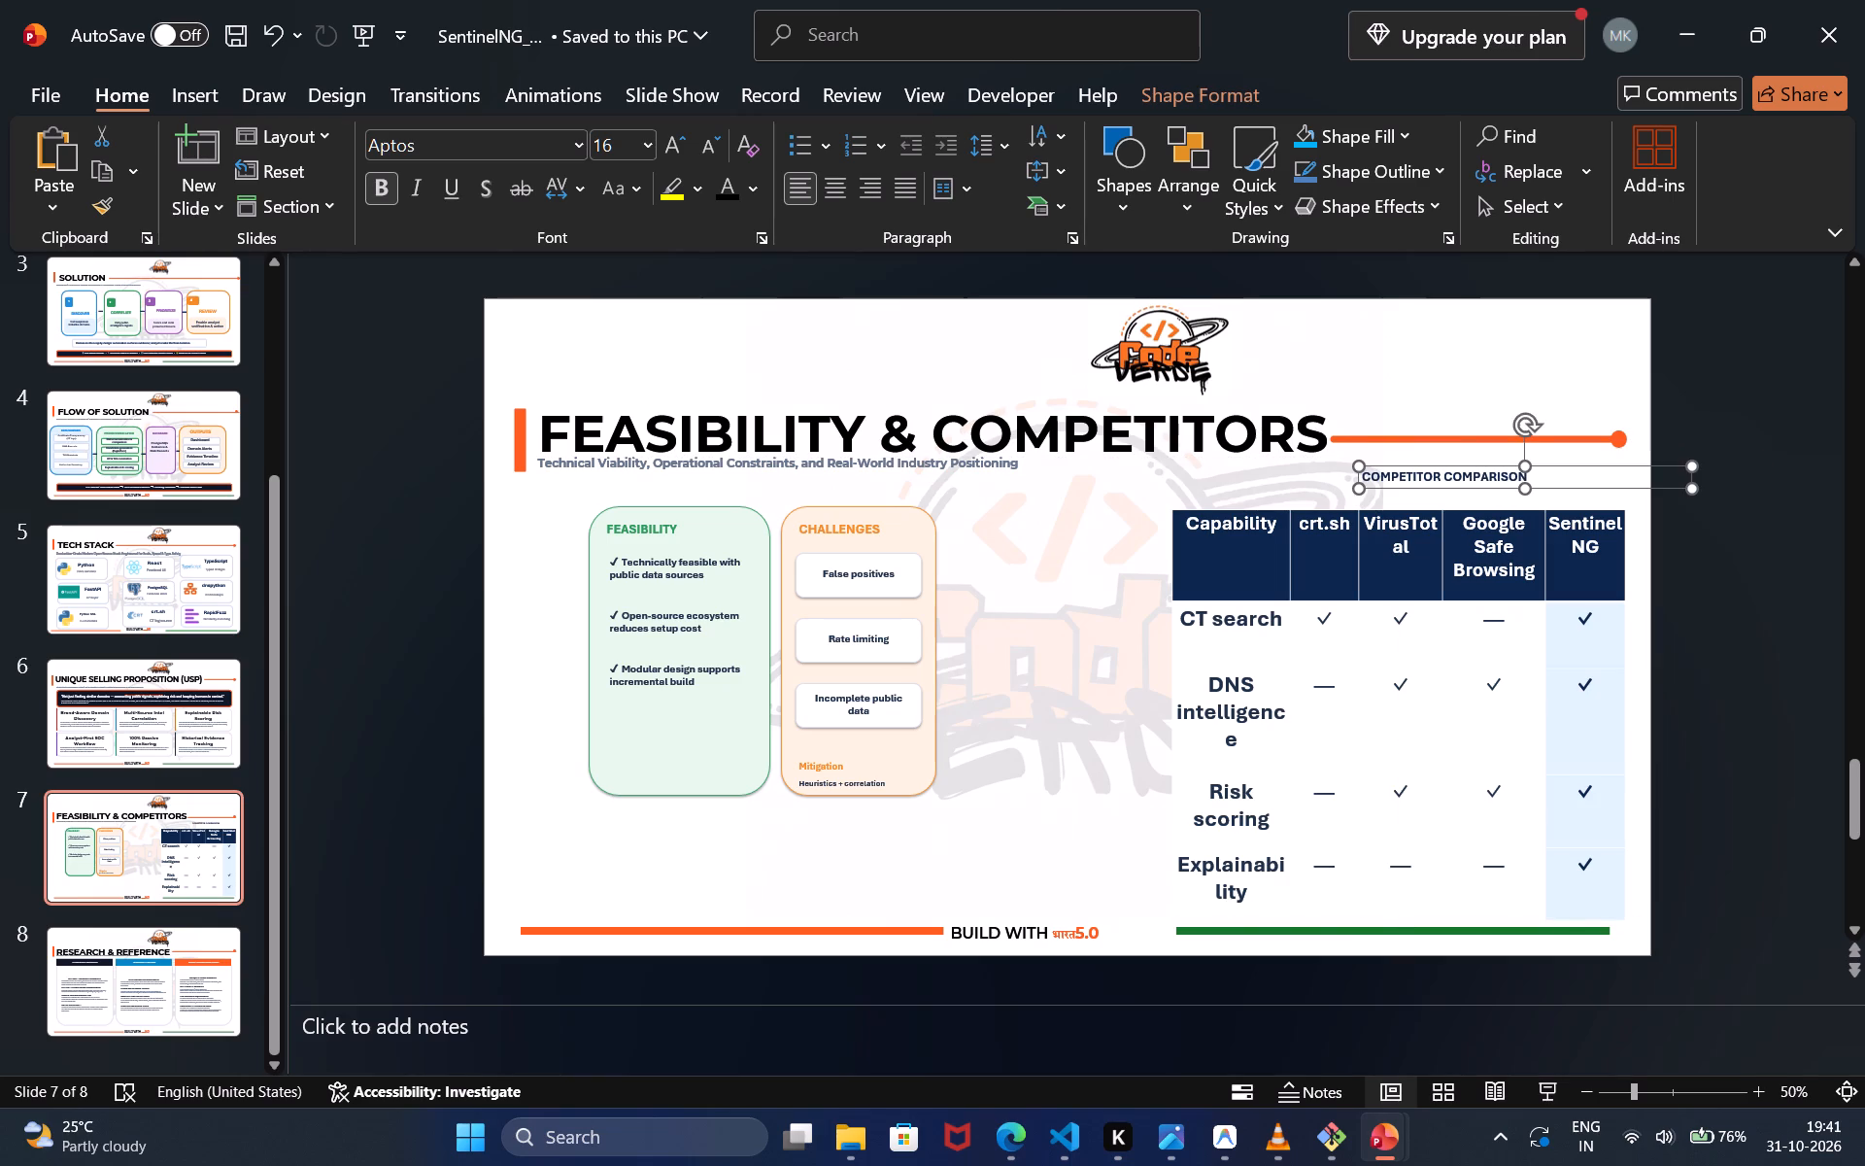
{"action": "left_click", "coordinate": [1456, 470]}
{"action": "key", "text": "ctrl+a"}
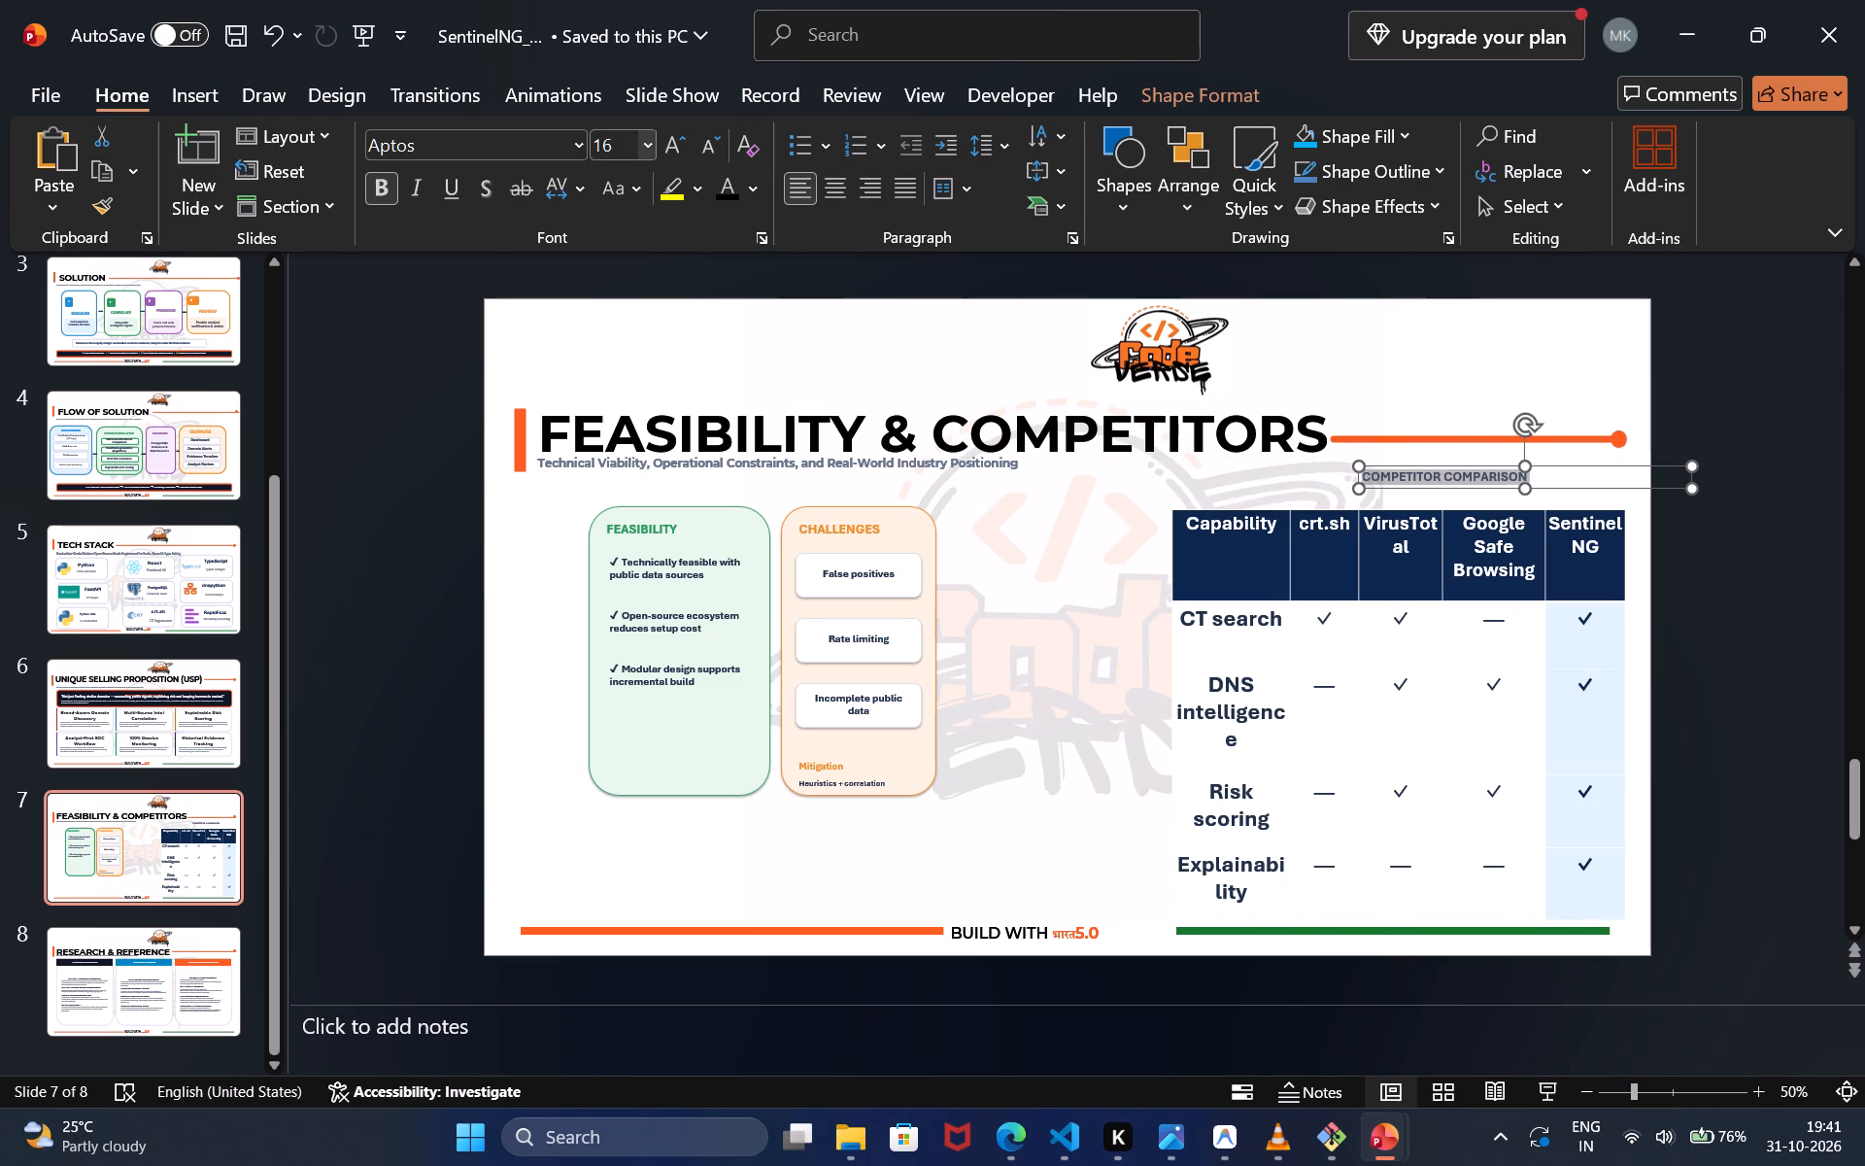
{"action": "left_click", "coordinate": [625, 145]}
{"action": "triple_click", "coordinate": [678, 151]}
{"action": "double_click", "coordinate": [678, 151]}
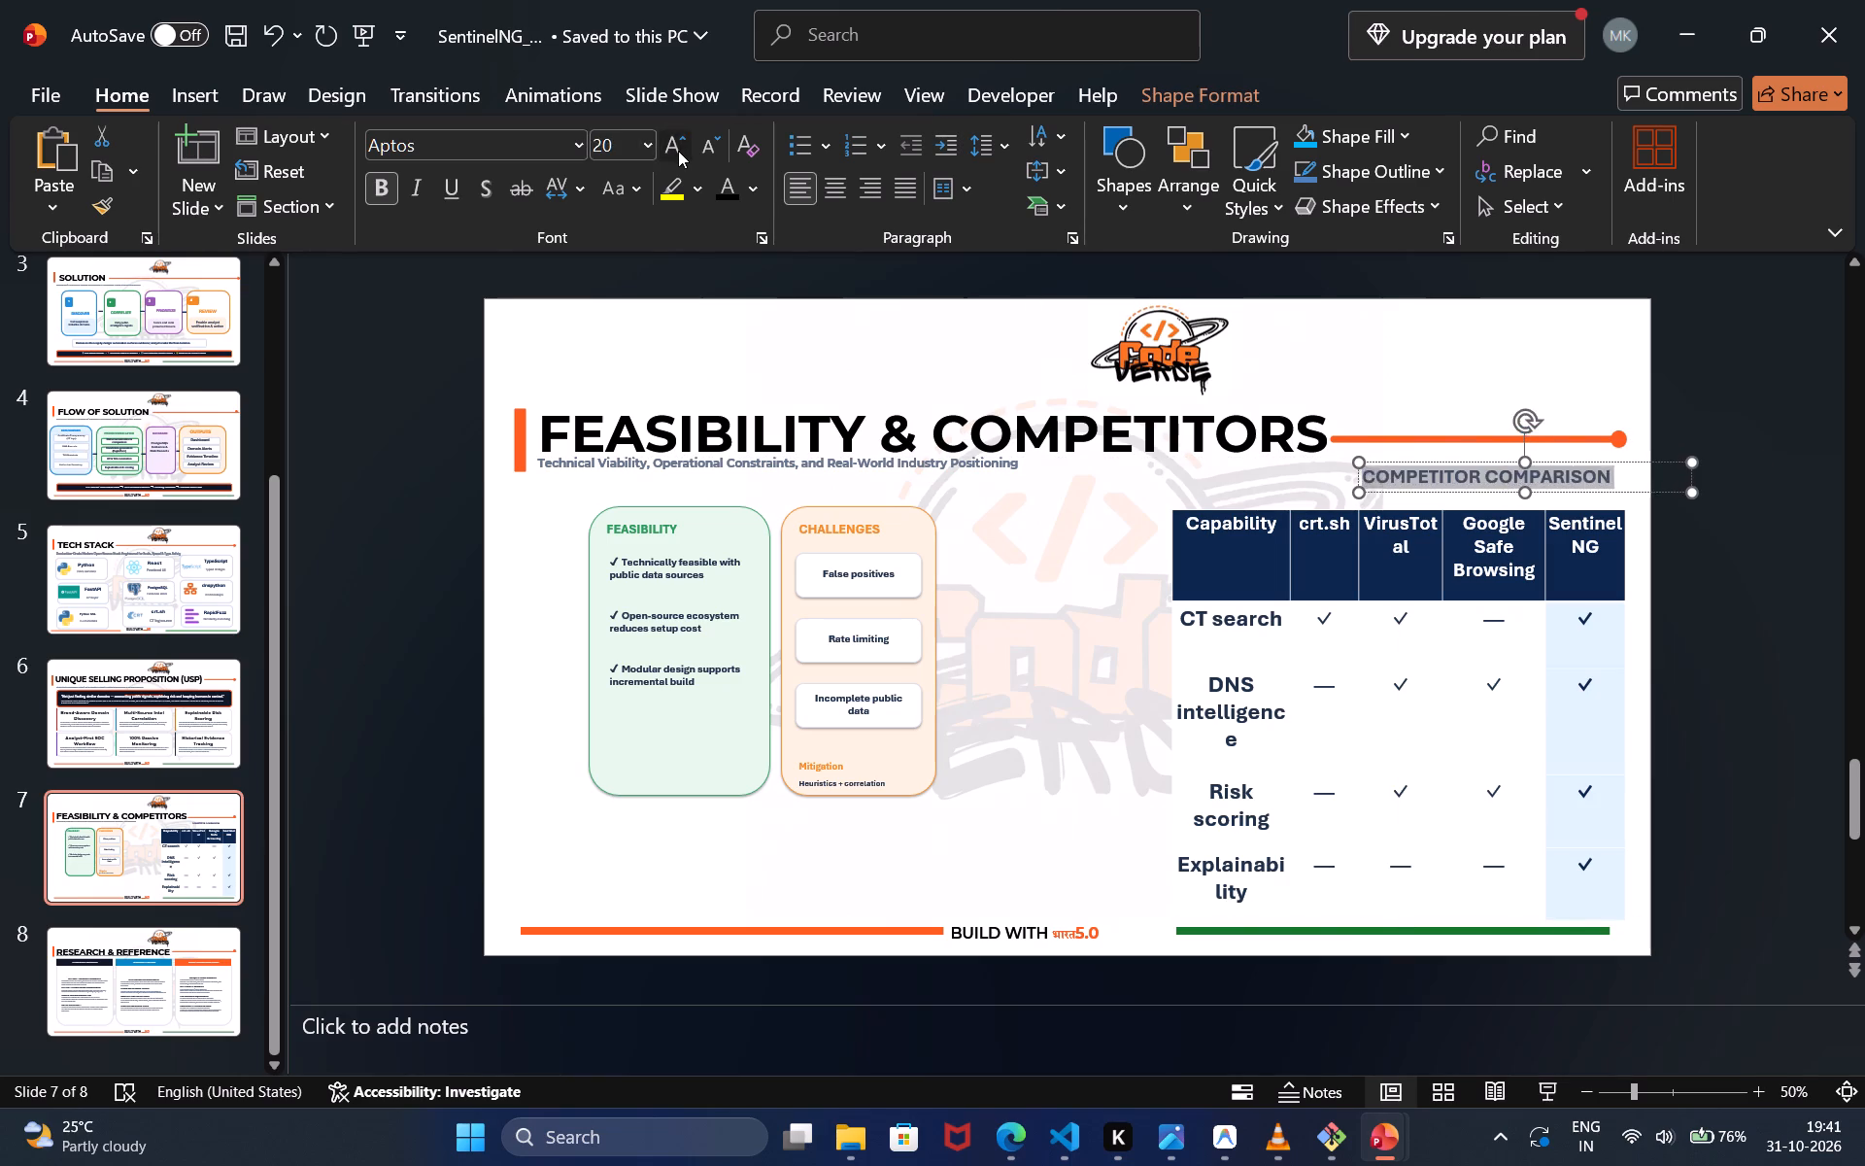
{"action": "left_click", "coordinate": [705, 147]}
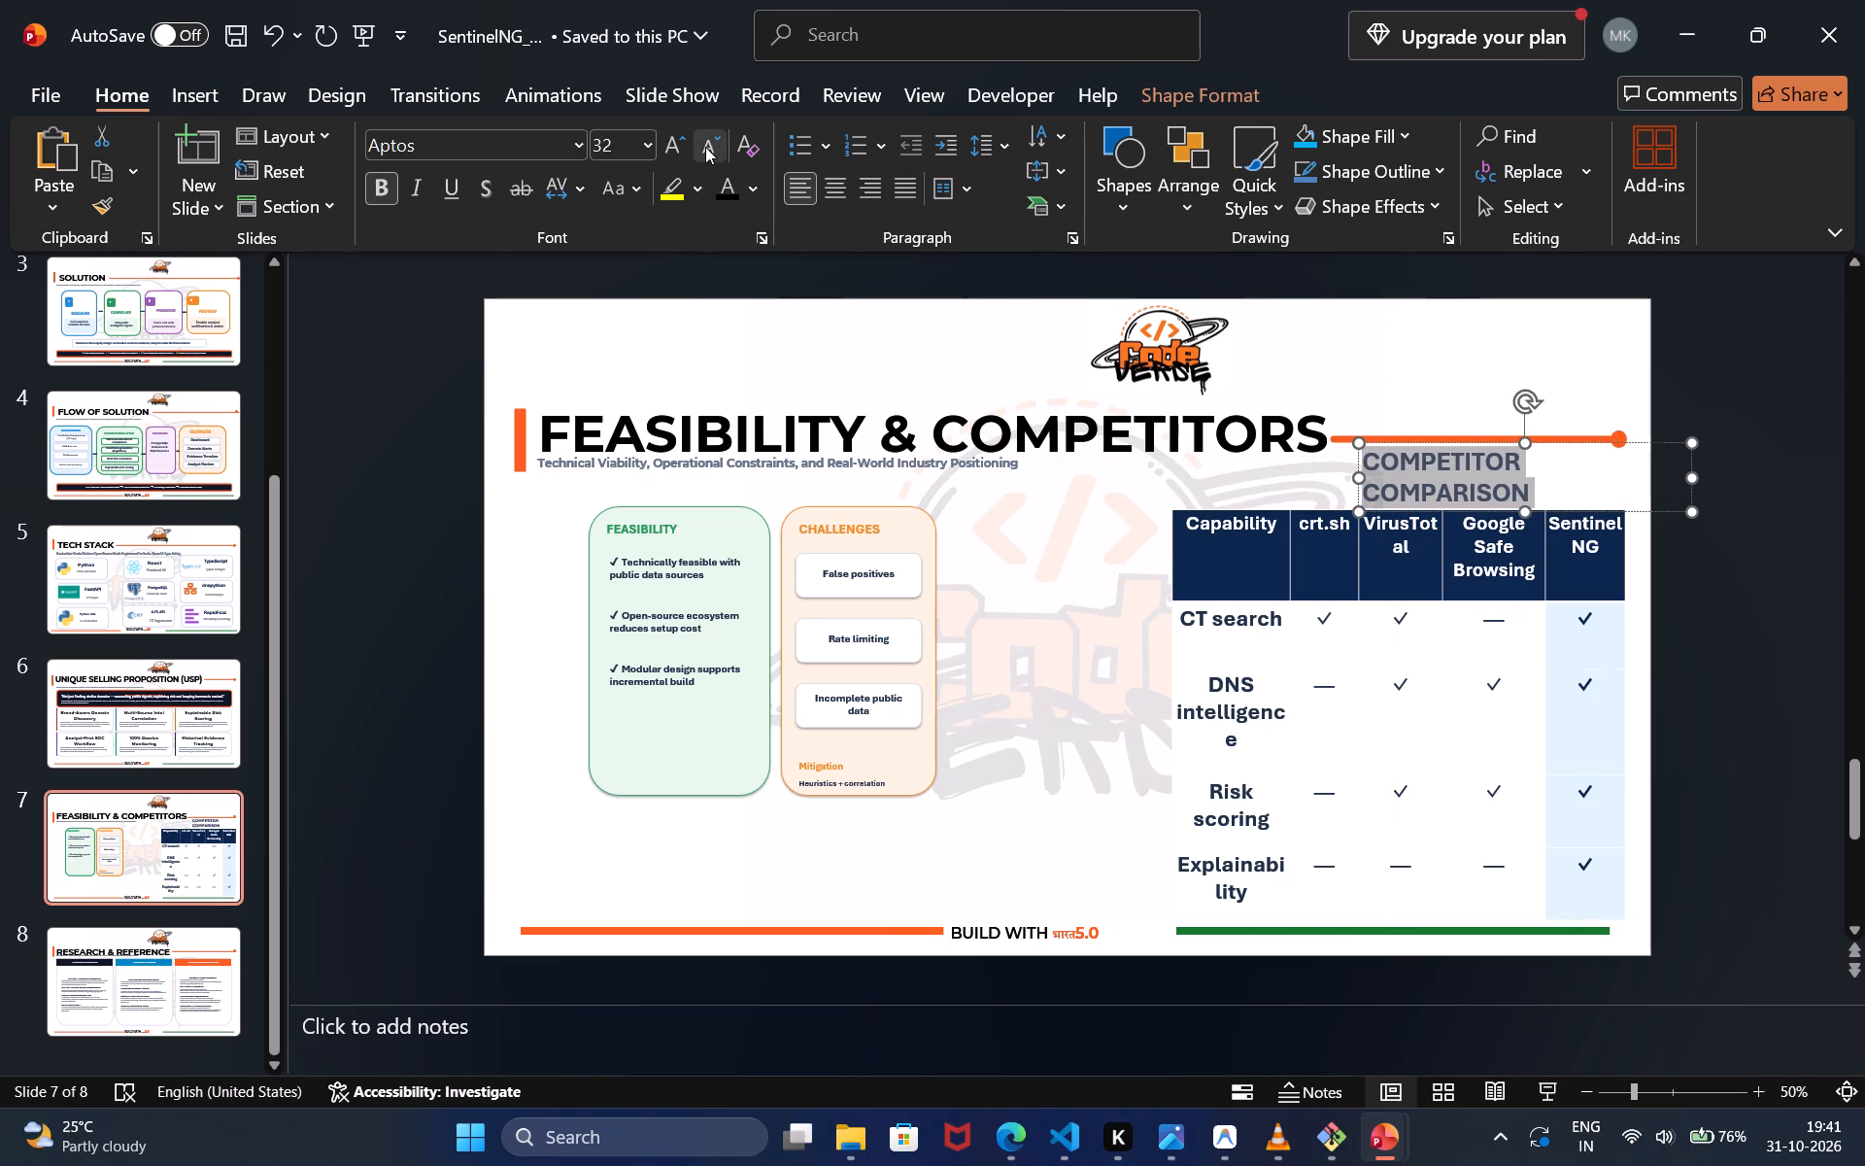
Shift the Competitor Comparison heading left so its text box ends at the table's right edge.
{"action": "left_click_drag", "start_coordinate": [1394, 464], "coordinate": [1350, 459]}
{"action": "key", "text": "ctrl+z"}
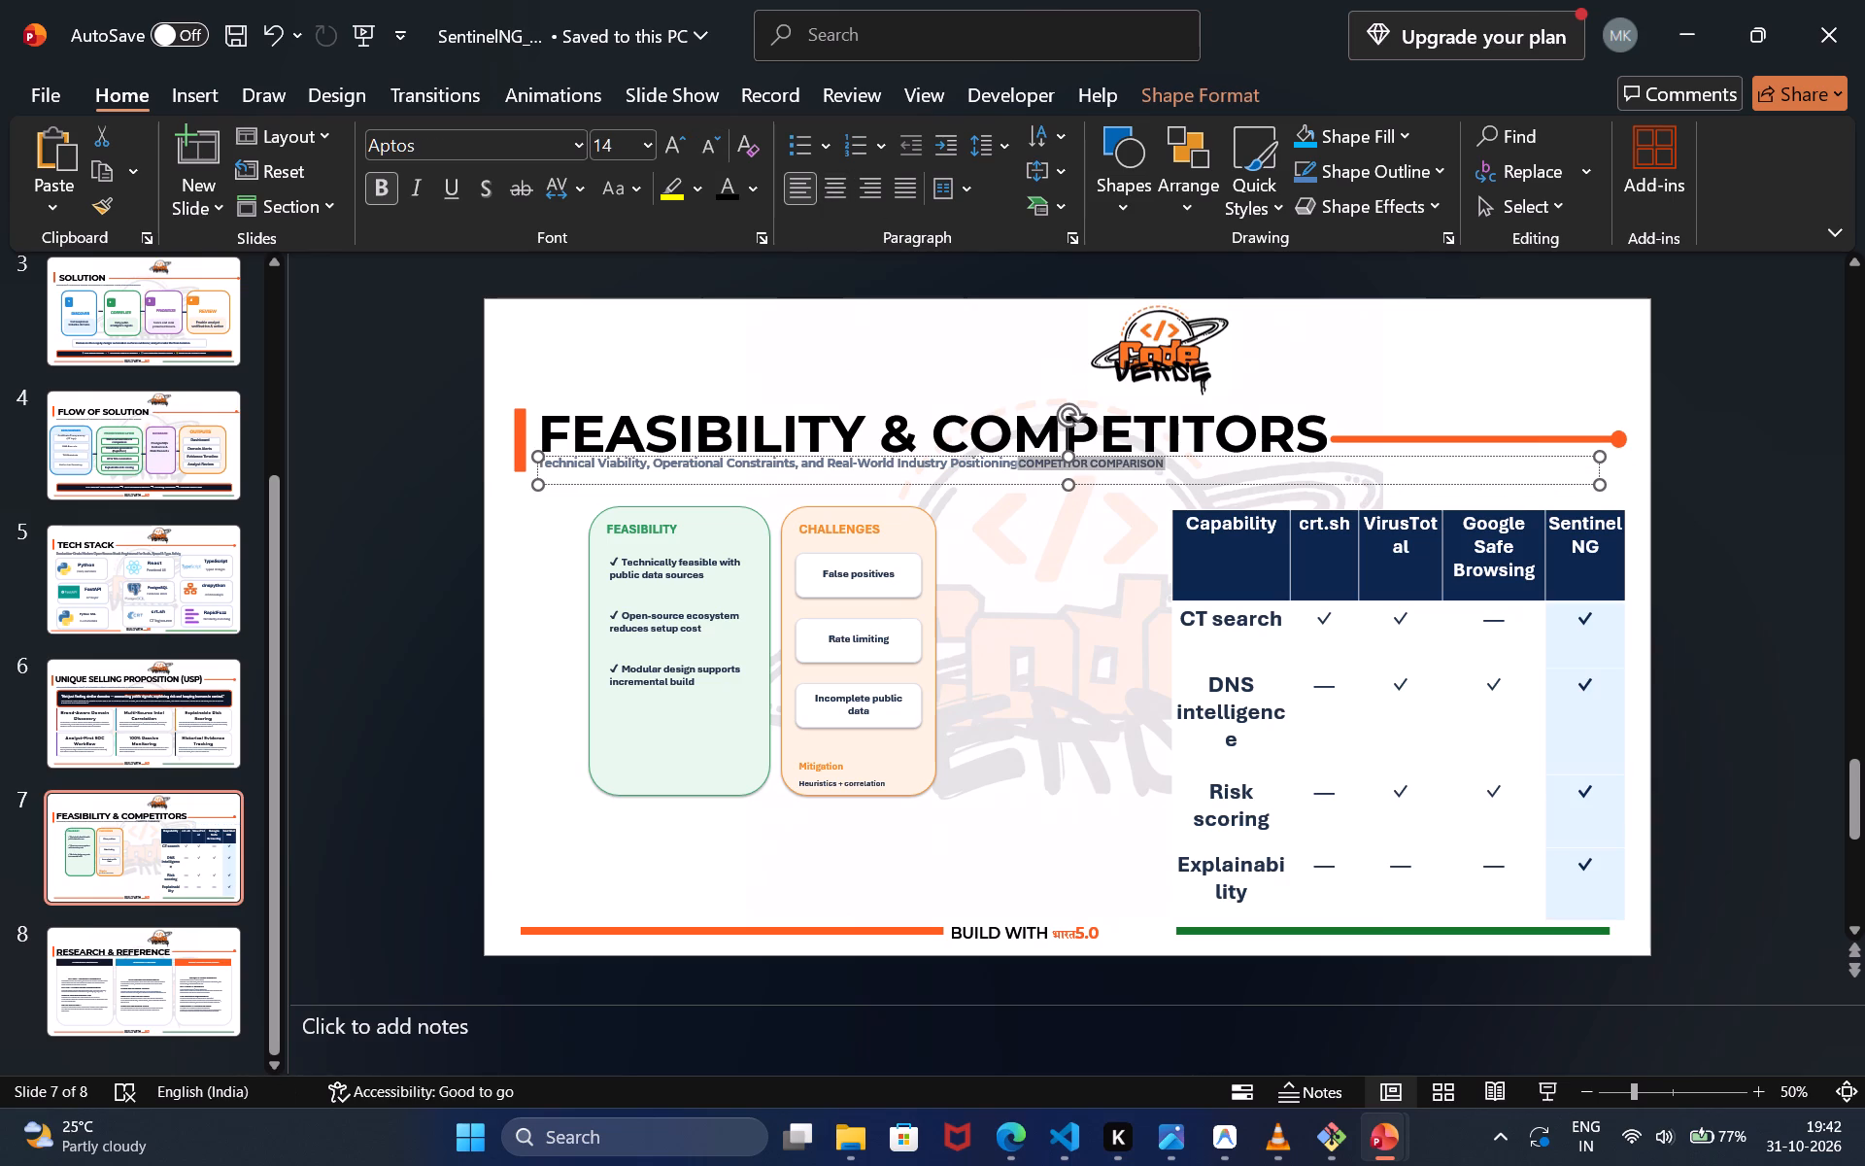
{"action": "left_click", "coordinate": [1407, 465]}
{"action": "left_click_drag", "start_coordinate": [1441, 460], "coordinate": [1372, 461]}
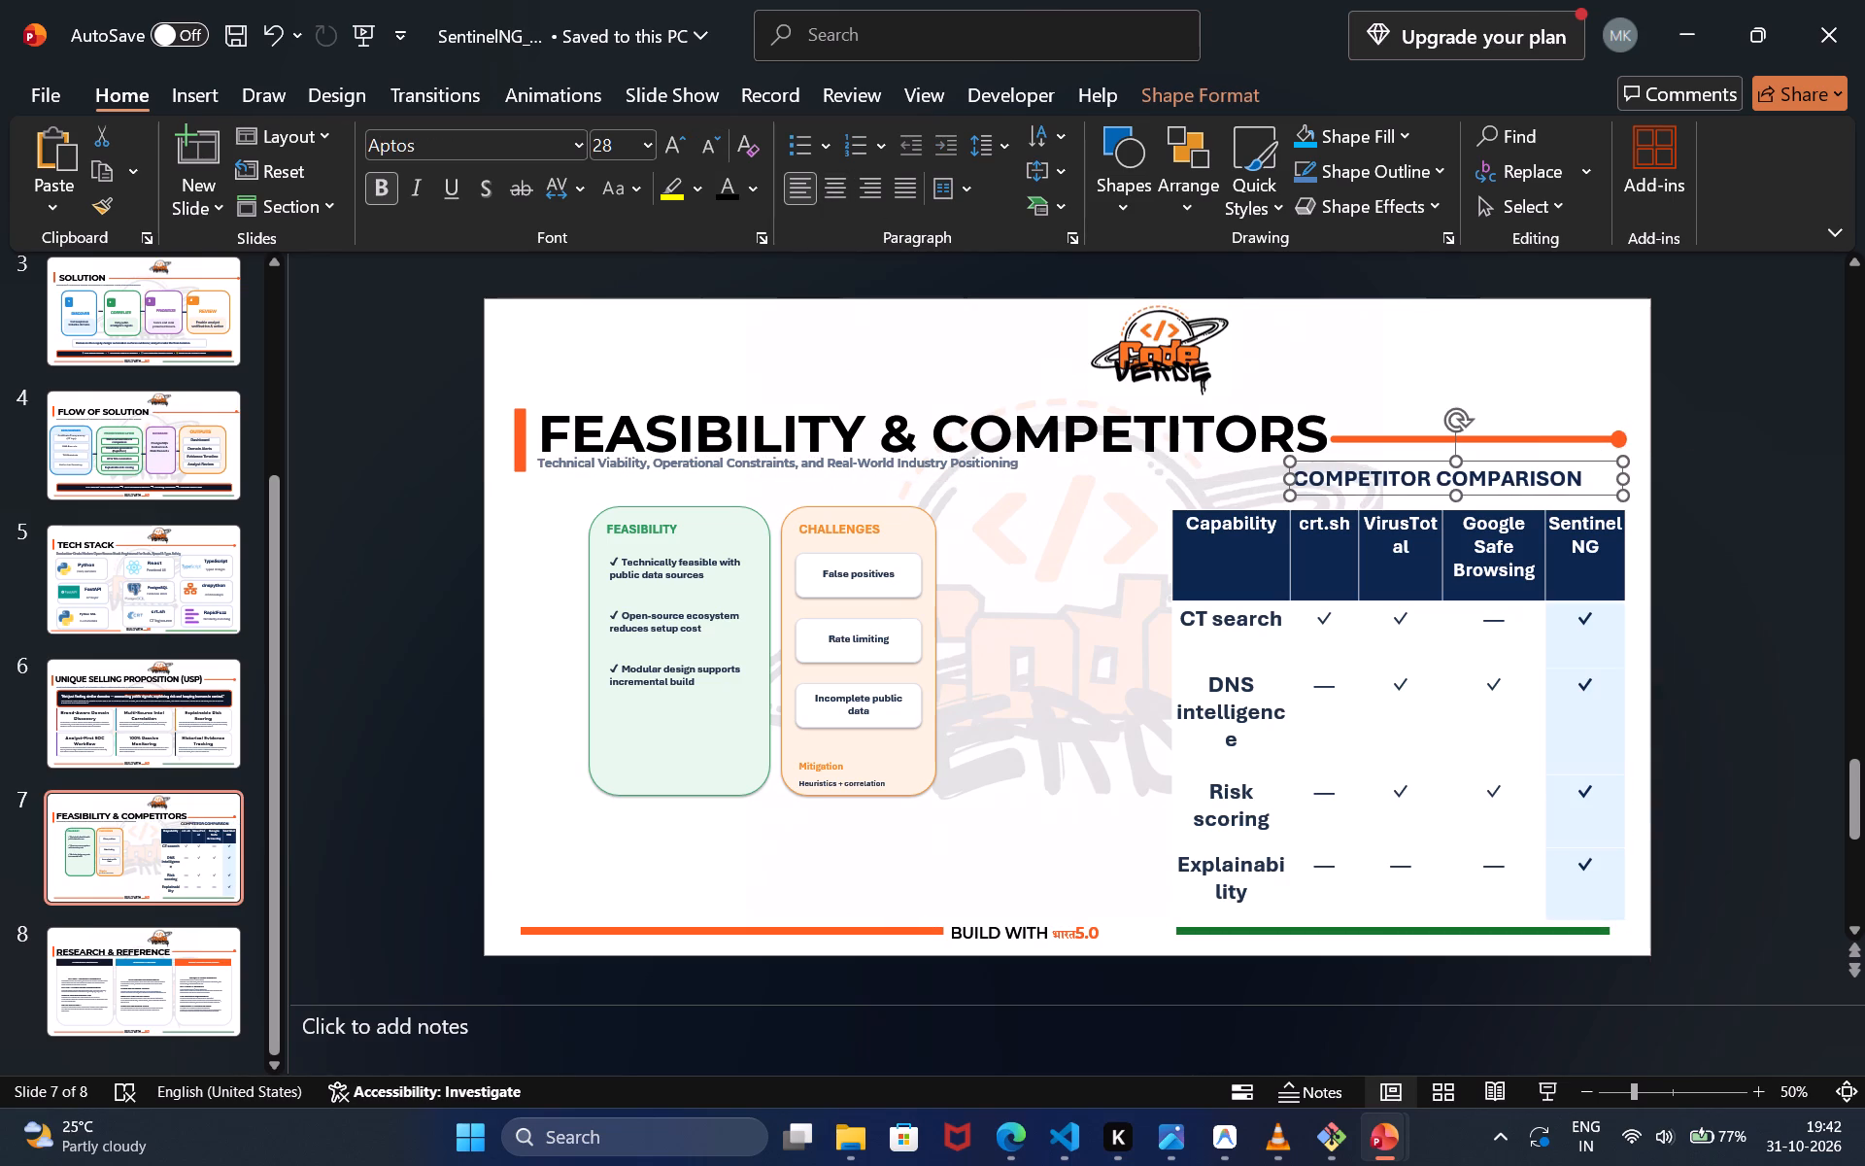
Widen the comparison table toward the Challenges card and place it directly beneath its heading, ending at the orange title line's end.
{"action": "left_click", "coordinate": [1226, 523]}
{"action": "left_click_drag", "start_coordinate": [1175, 516], "coordinate": [1106, 524]}
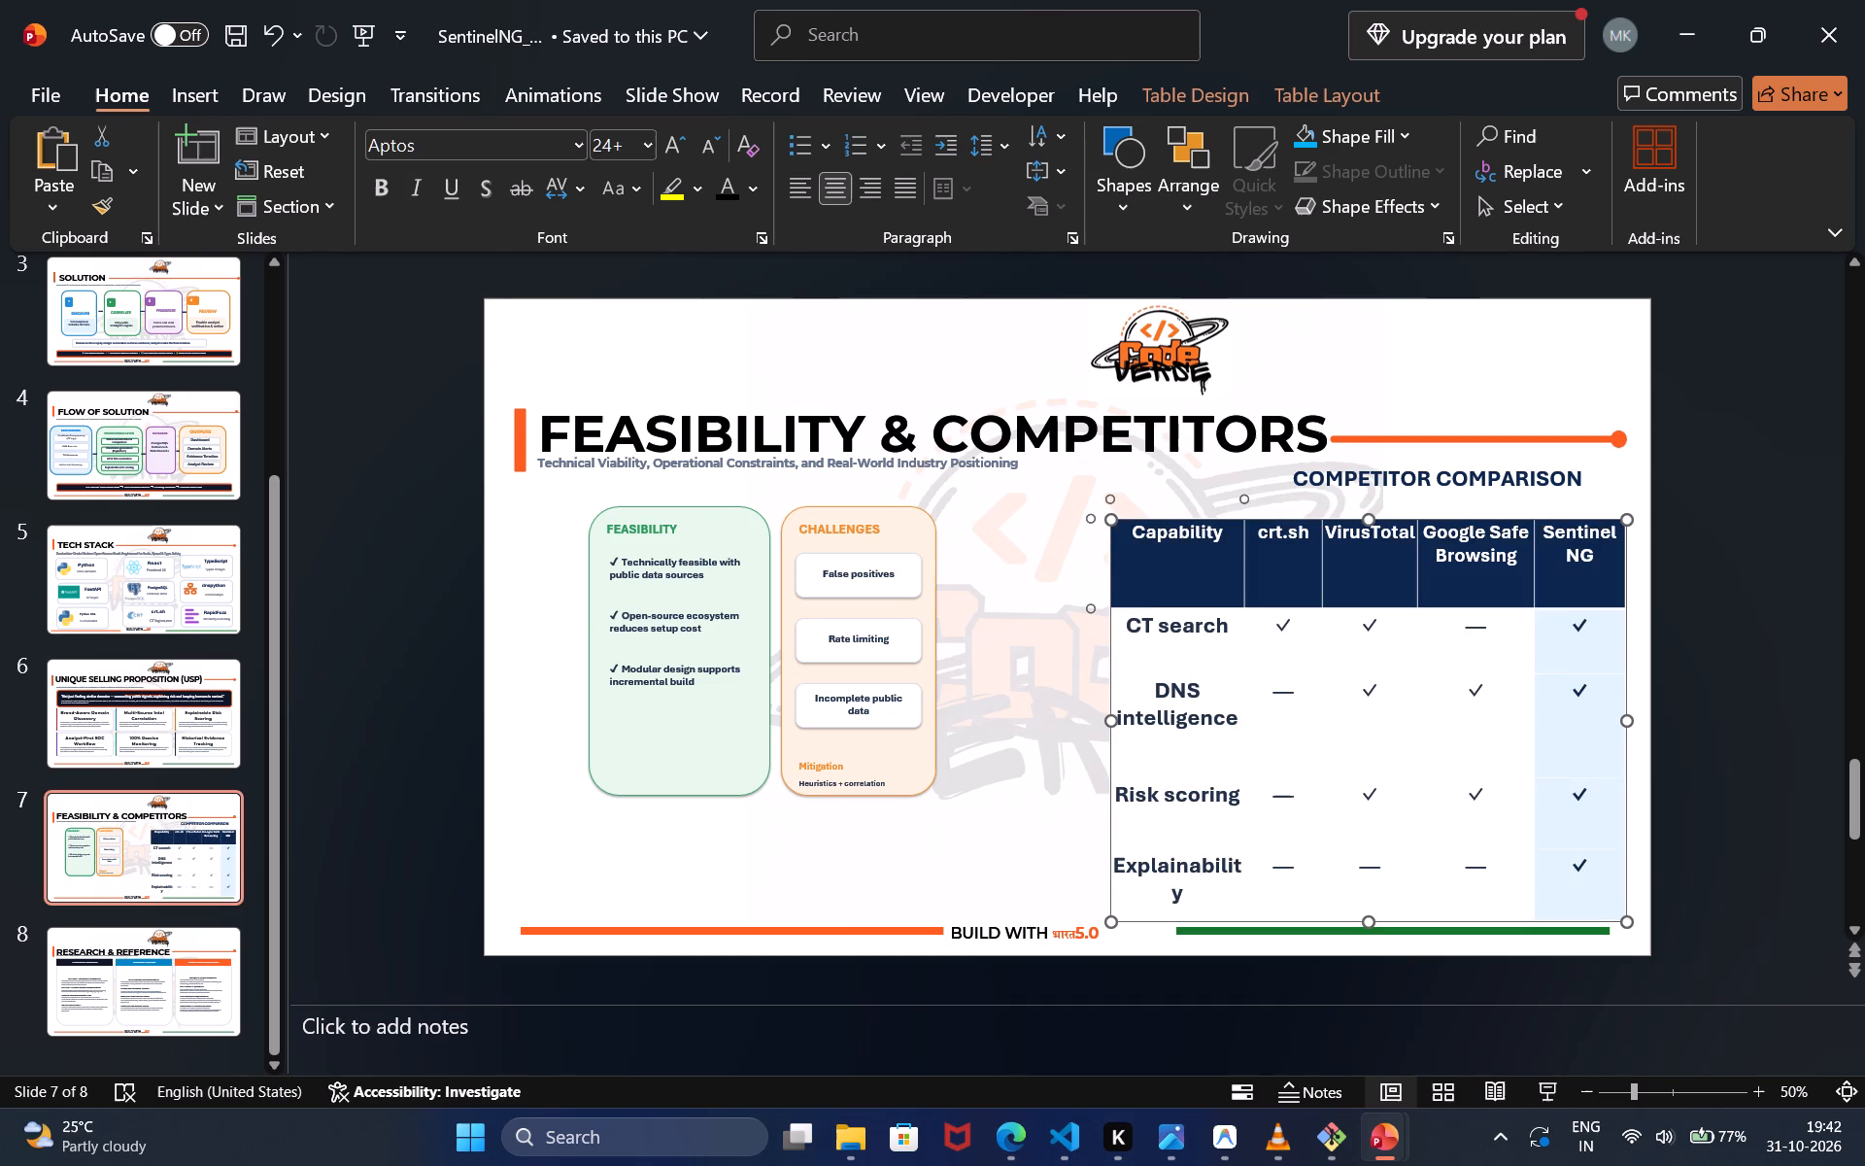
{"action": "left_click", "coordinate": [1224, 556]}
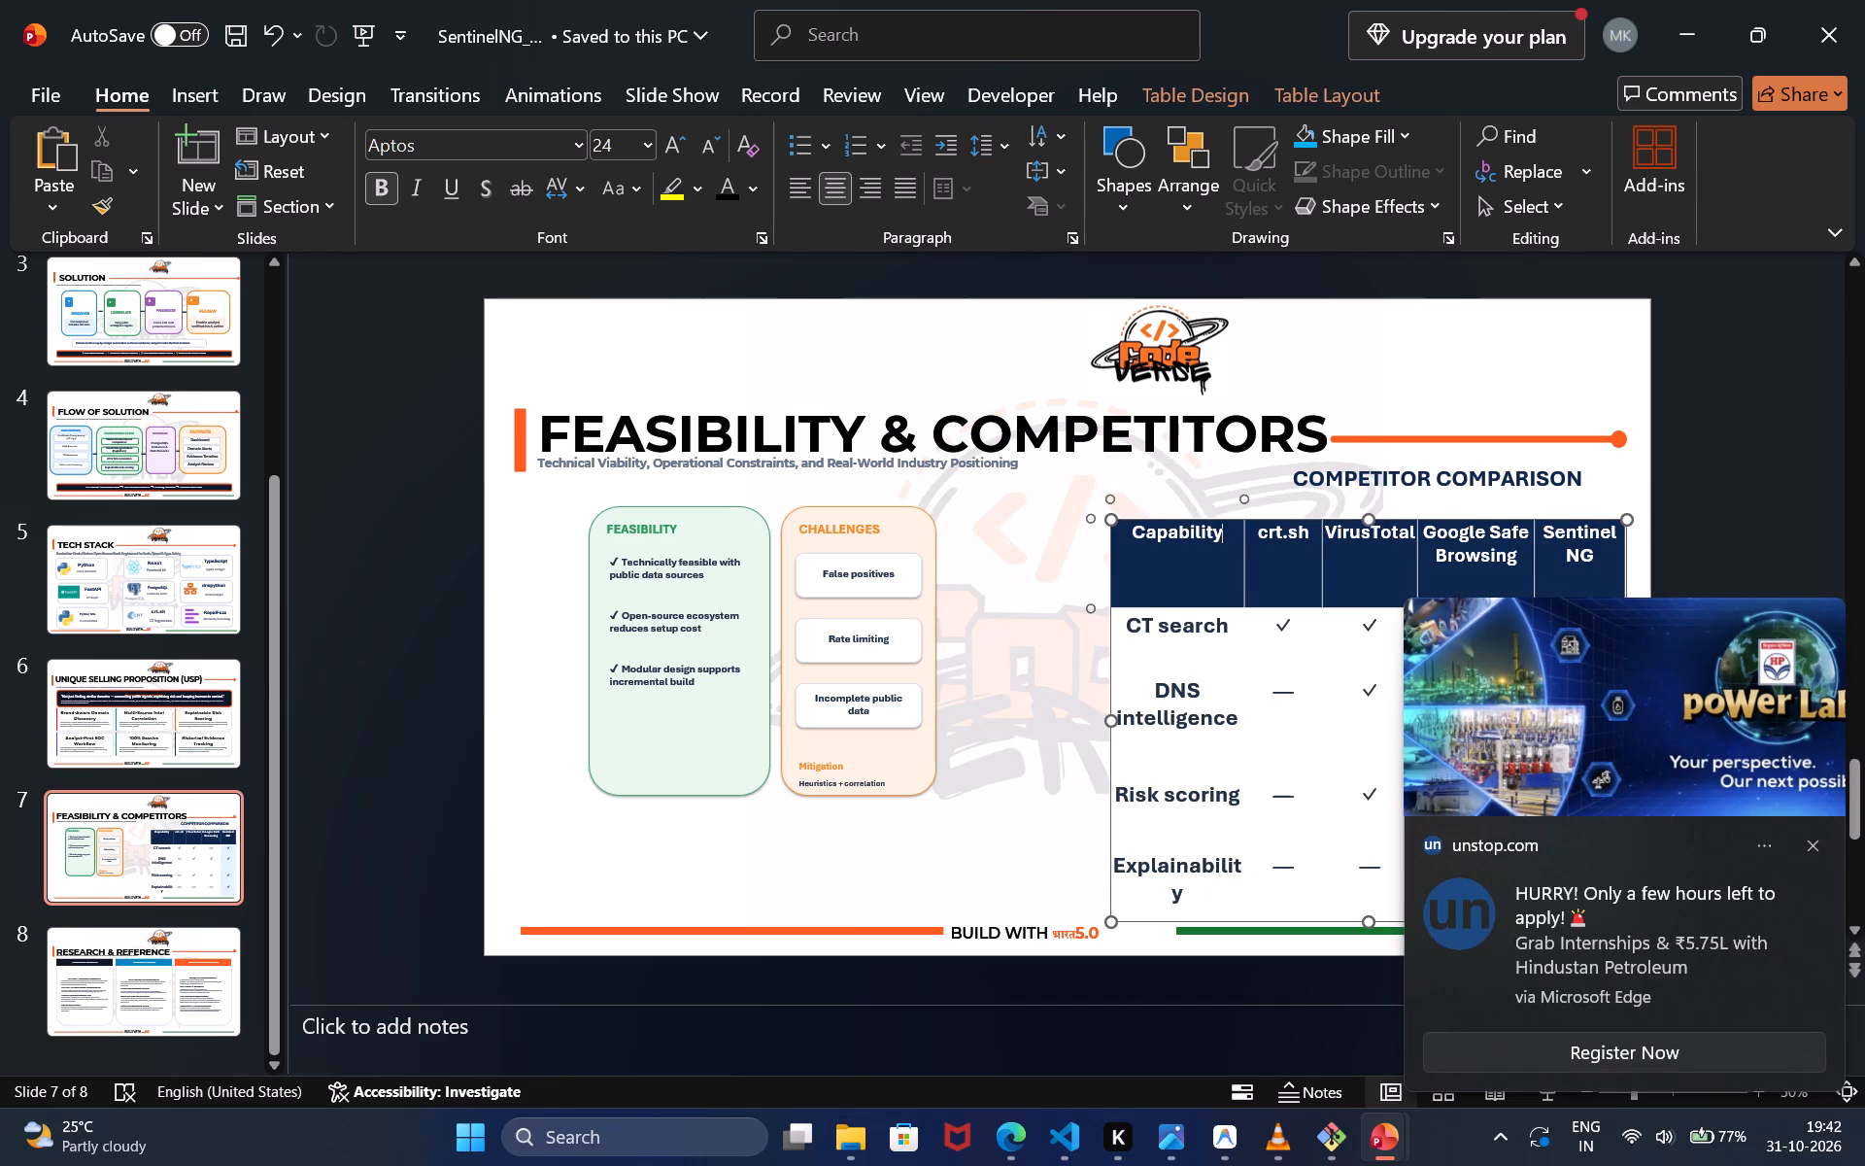
{"action": "left_click_drag", "start_coordinate": [1222, 516], "coordinate": [1242, 497]}
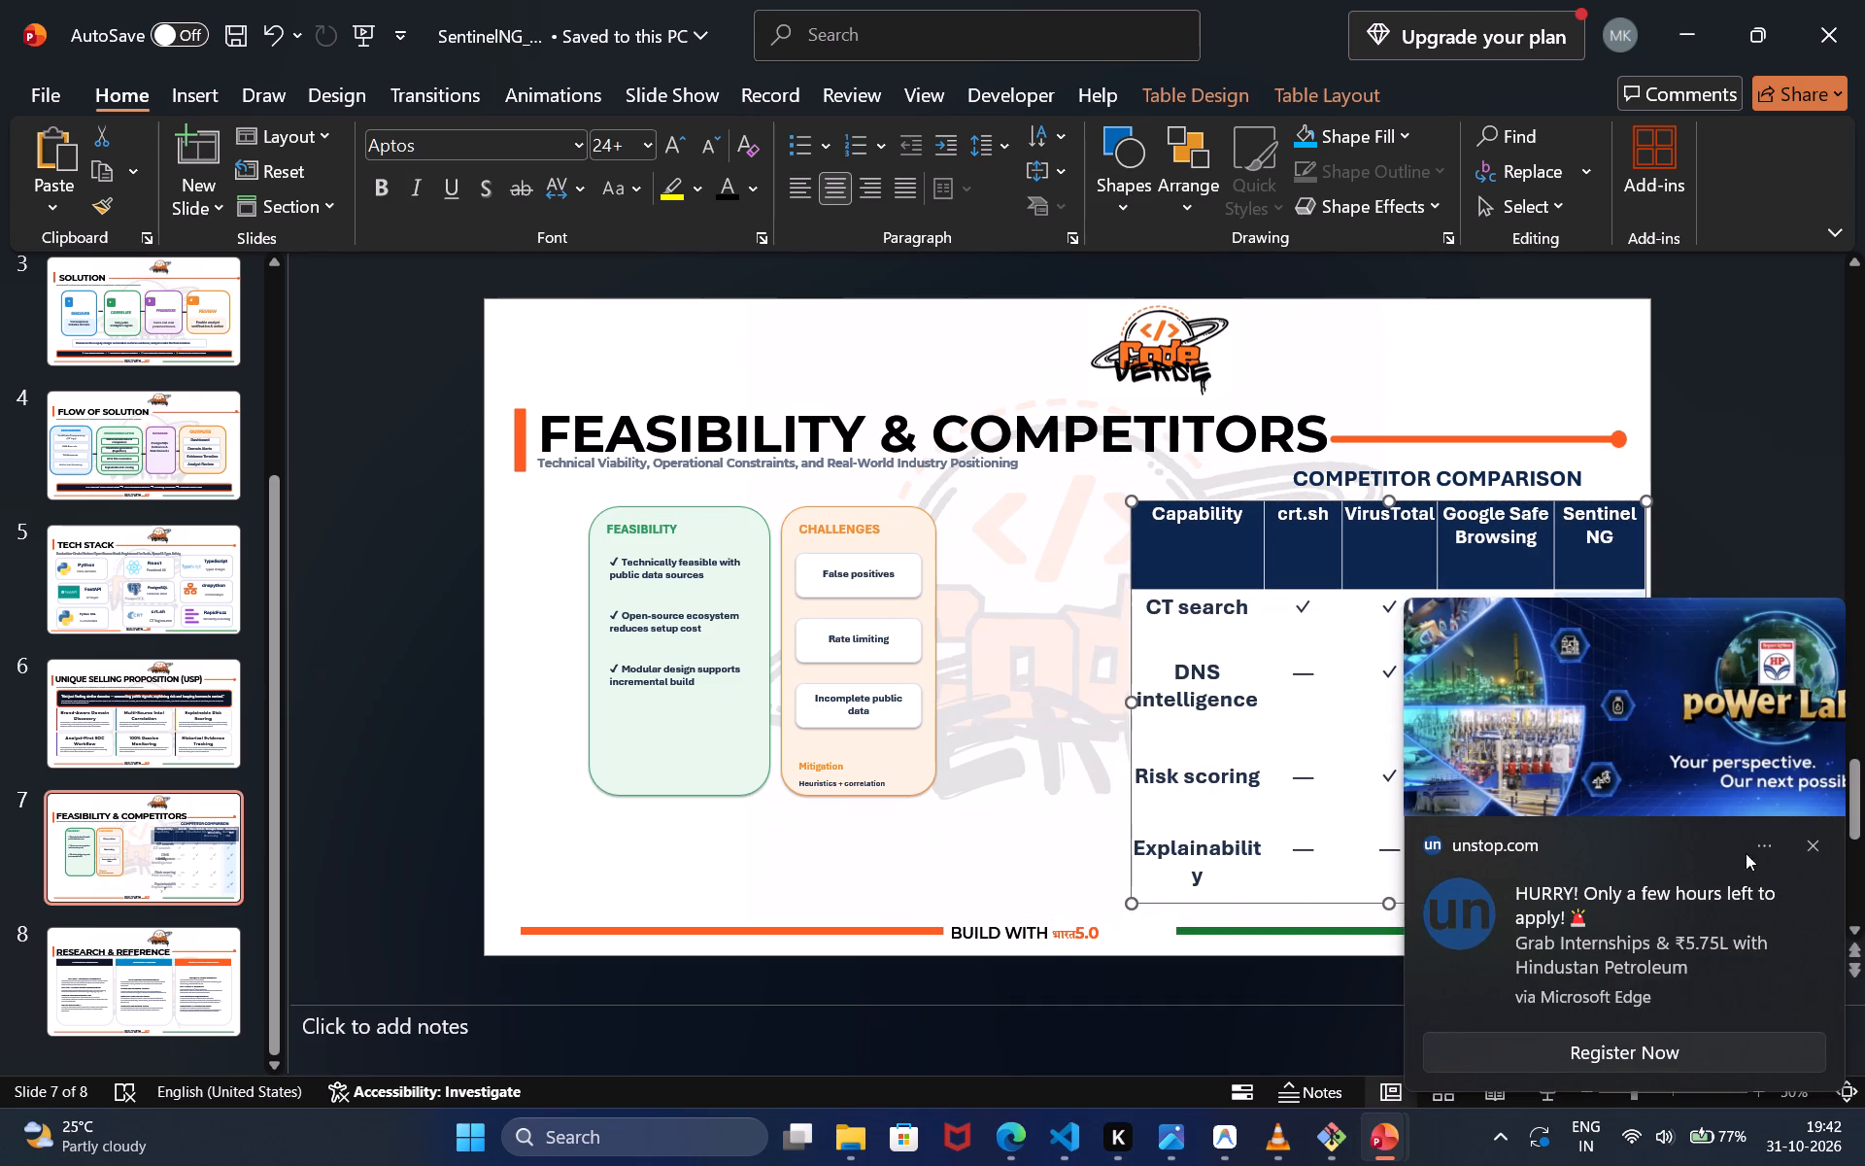
{"action": "left_click", "coordinate": [1809, 838]}
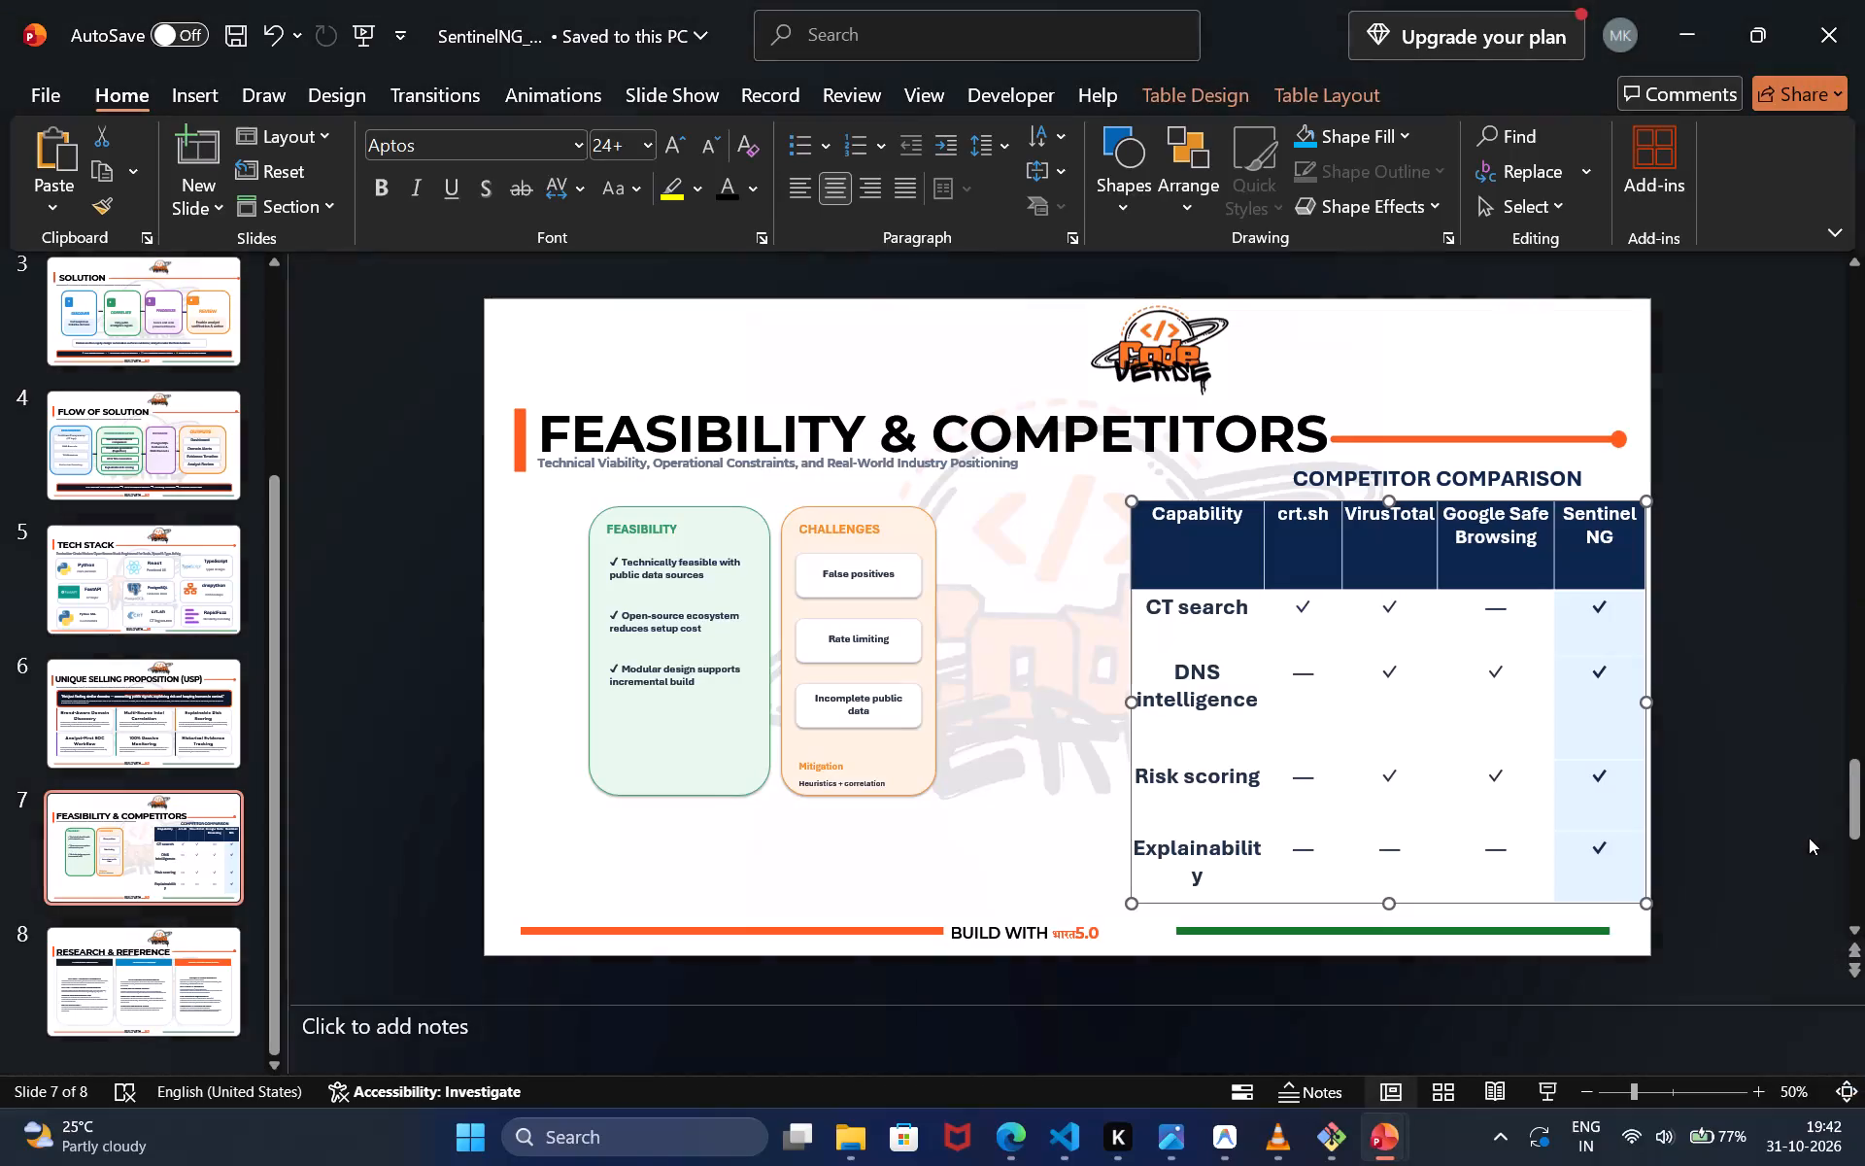
{"action": "left_click_drag", "start_coordinate": [1619, 501], "coordinate": [1612, 501]}
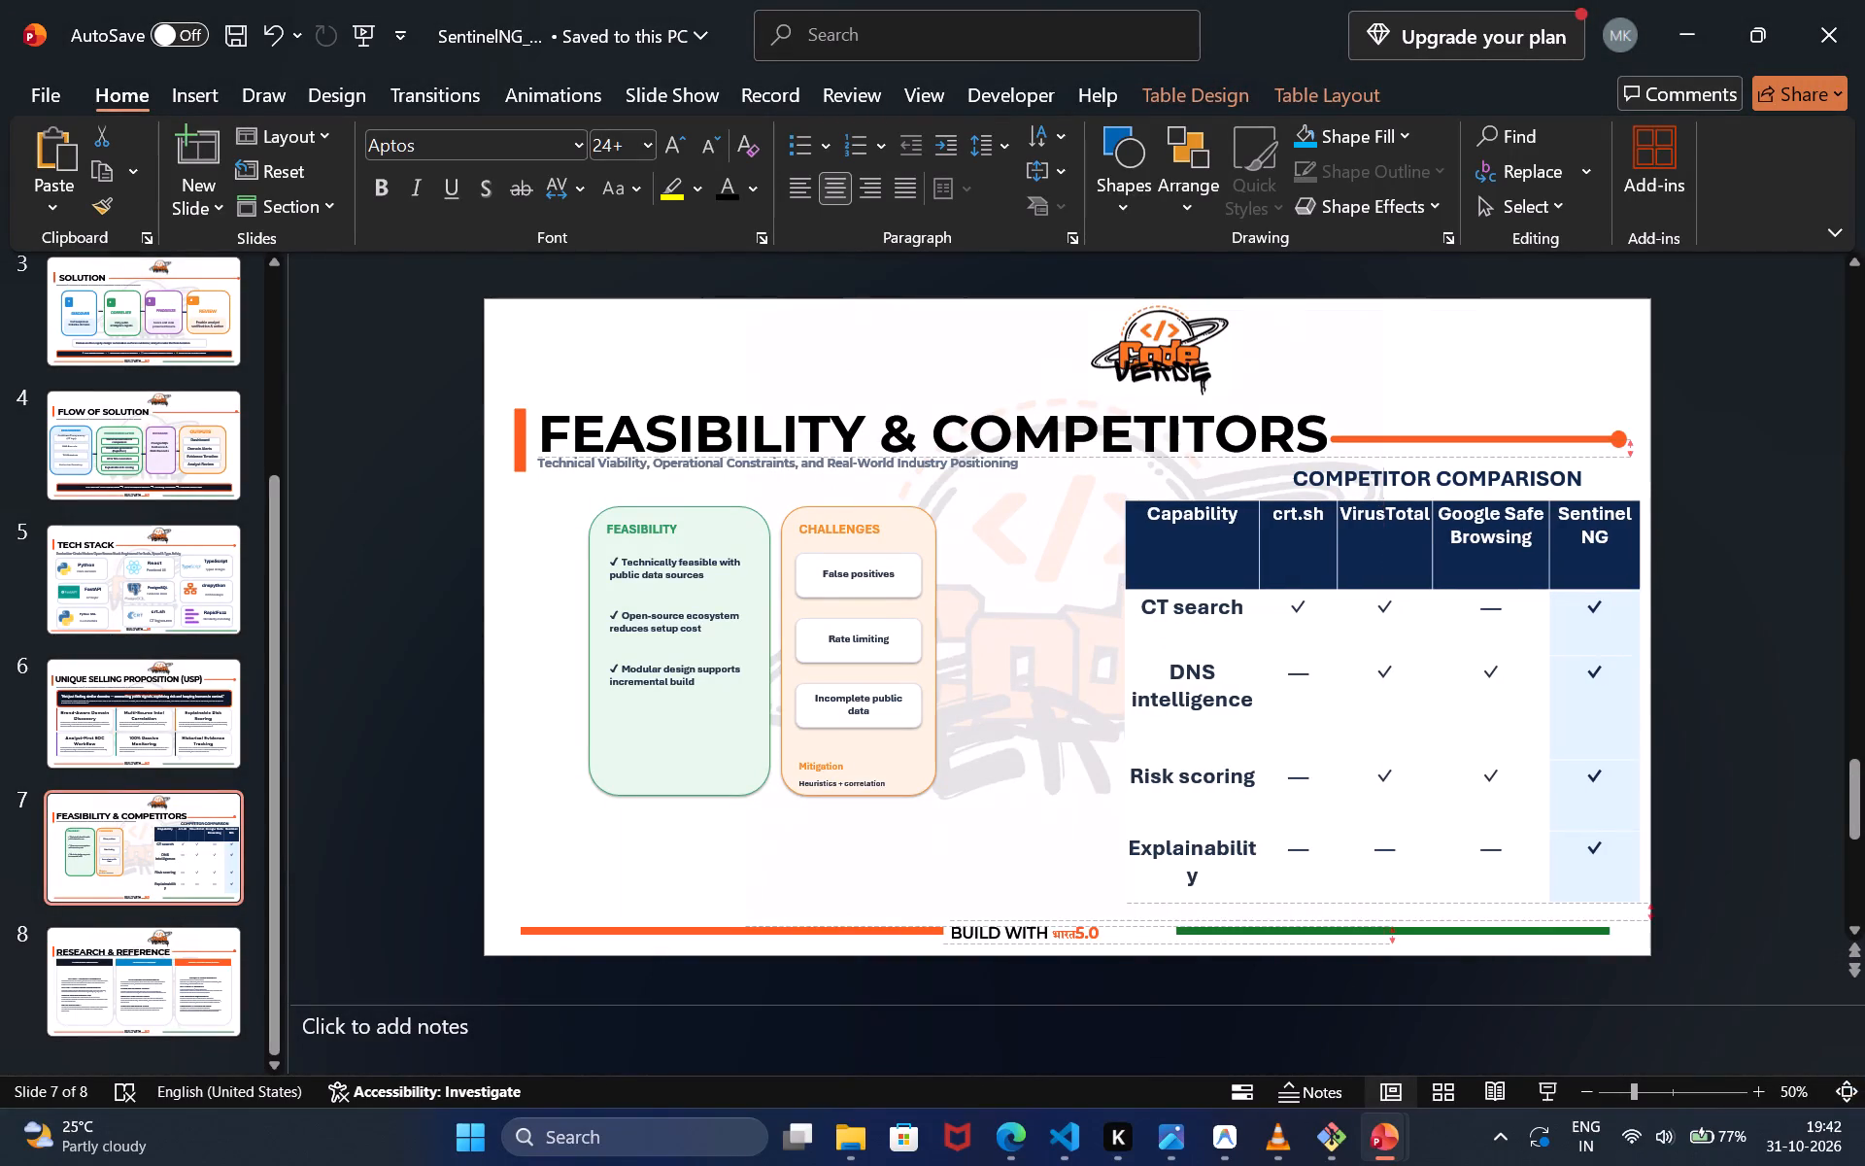
{"action": "left_click_drag", "start_coordinate": [1612, 501], "coordinate": [1597, 501]}
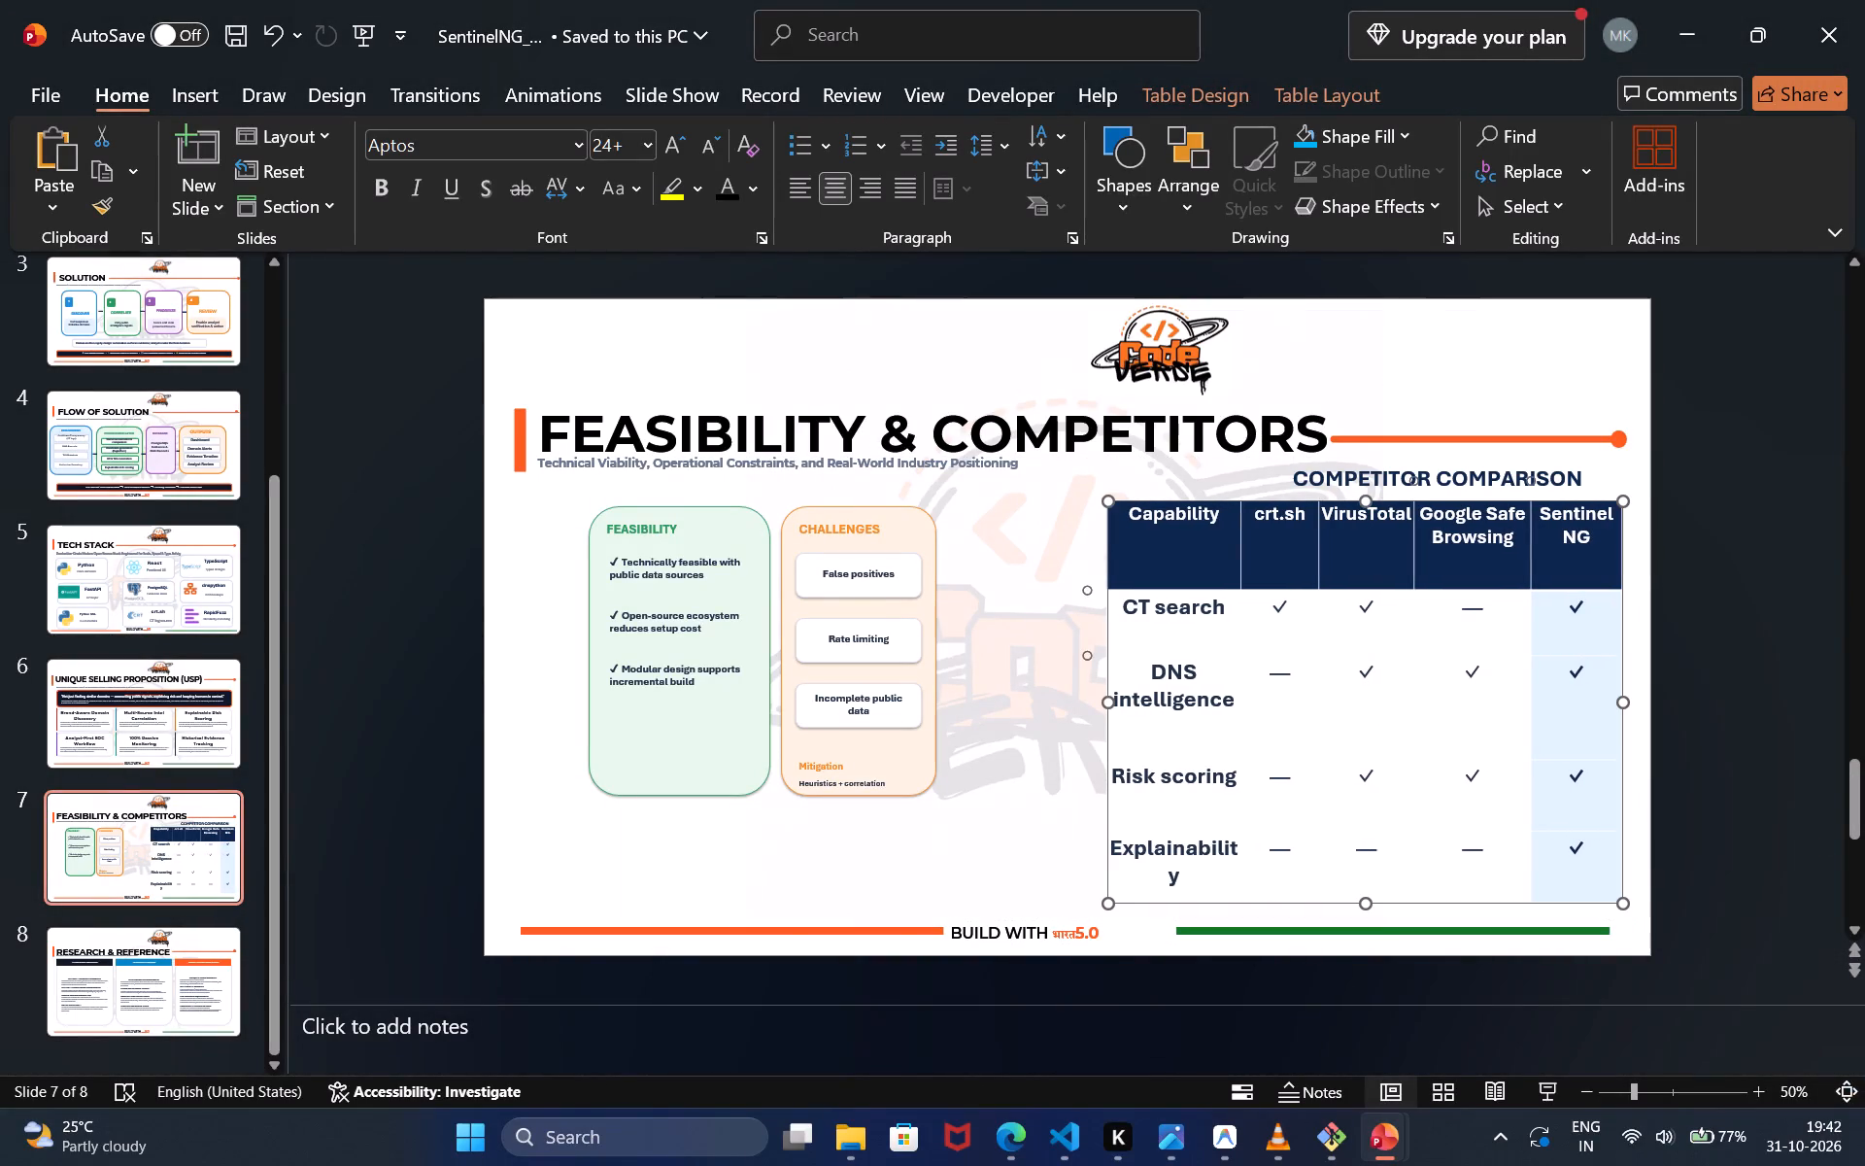
Enlarge the Challenges card together with its heading, three boxes, labels and Mitigation text toward the comparison table, ending just short of it.
{"action": "left_click", "coordinate": [935, 607]}
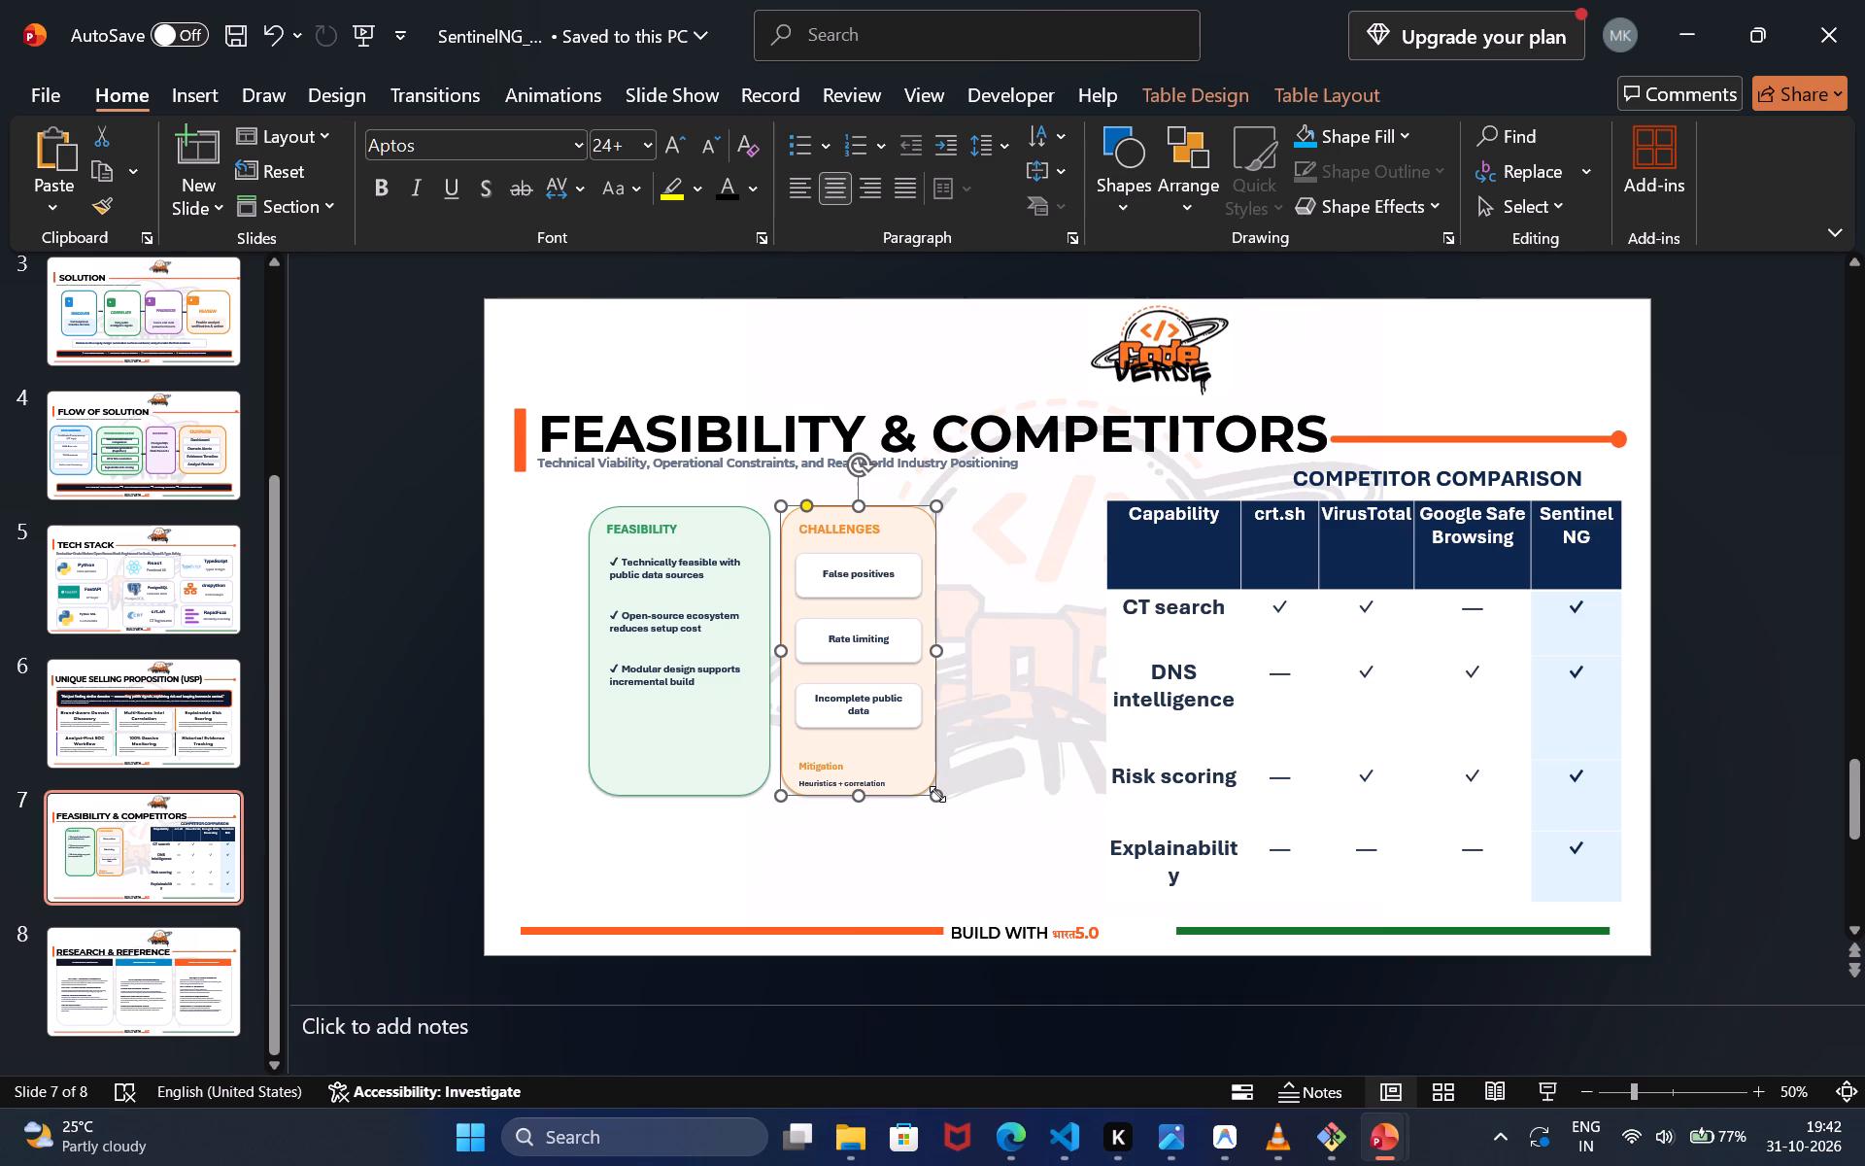
{"action": "left_click", "coordinate": [867, 523], "text": "ctrl"}
{"action": "left_click", "coordinate": [873, 576], "text": "ctrl"}
{"action": "left_click", "coordinate": [875, 596], "text": "ctrl"}
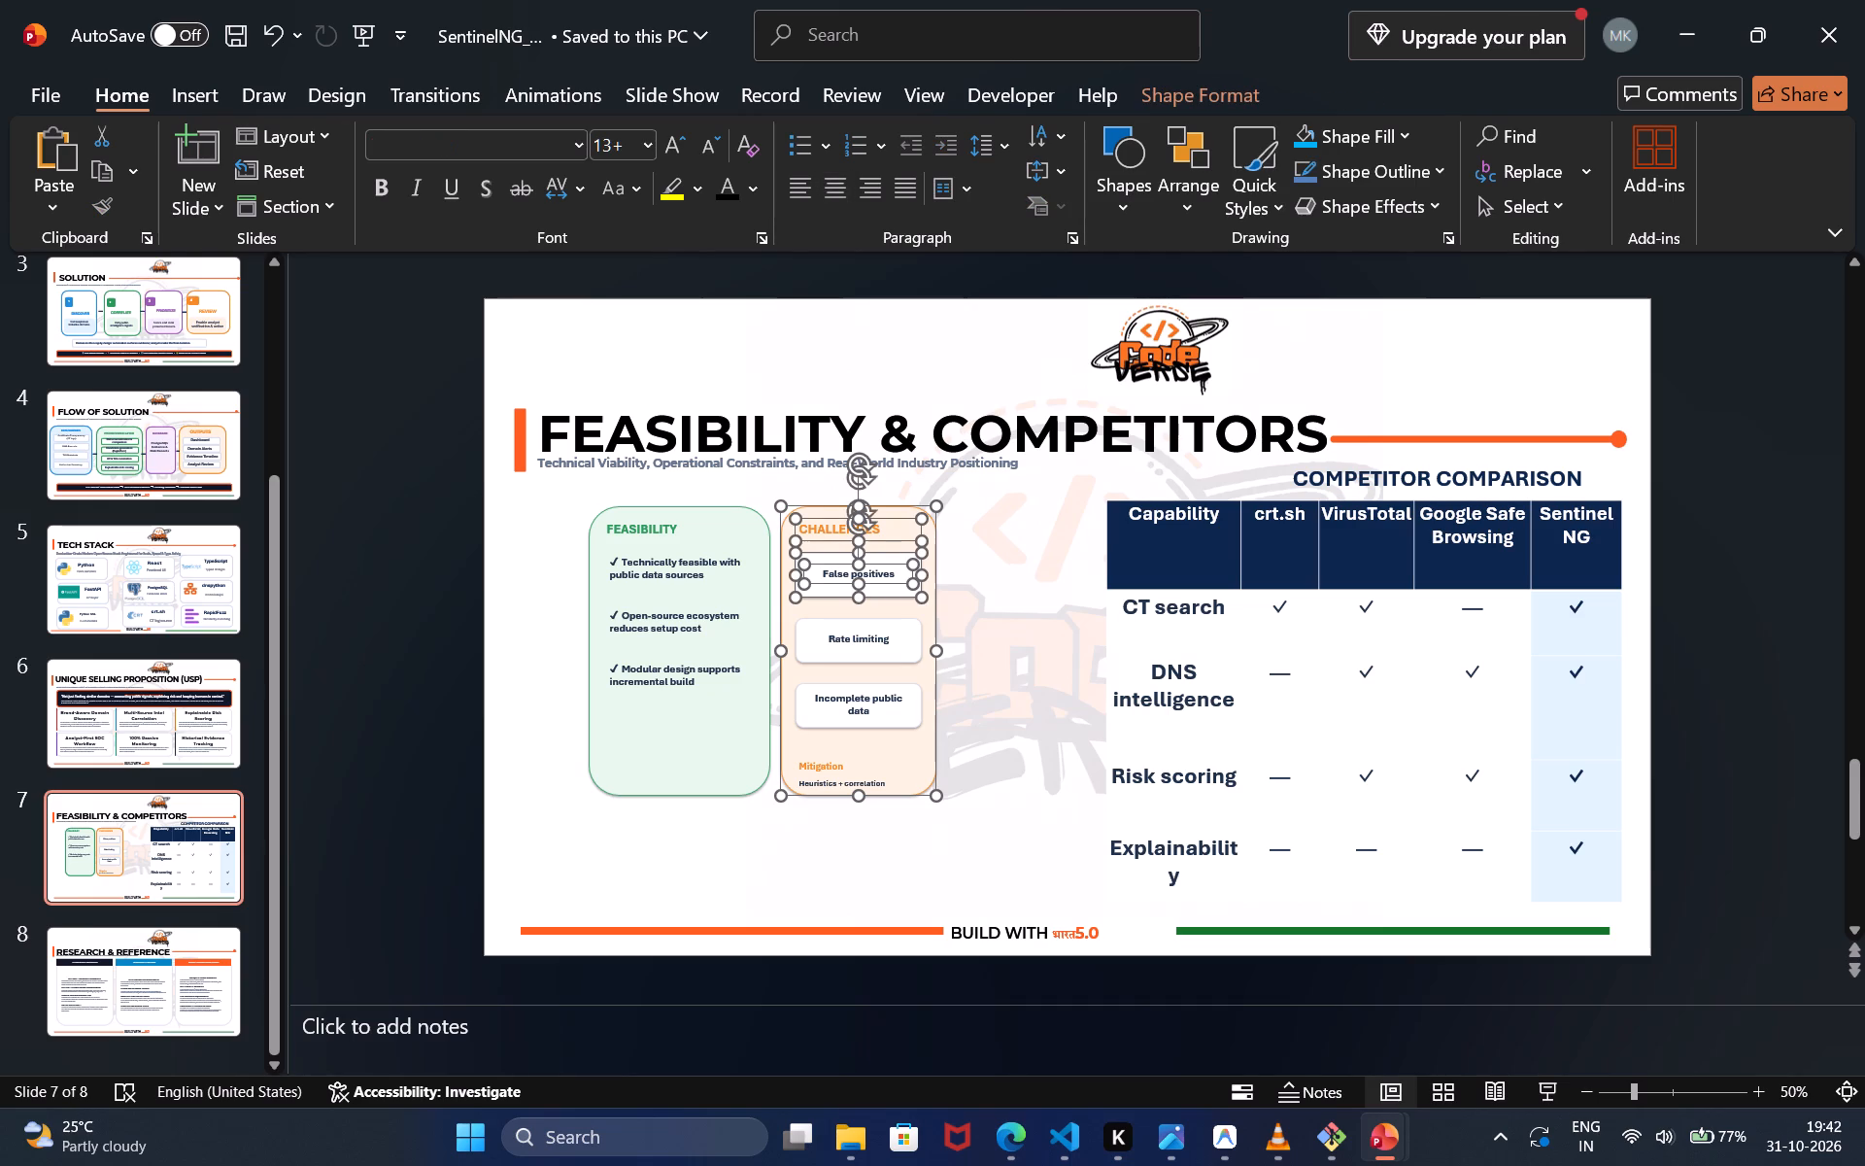
{"action": "left_click", "coordinate": [872, 637], "text": "ctrl"}
{"action": "left_click", "coordinate": [887, 658], "text": "ctrl"}
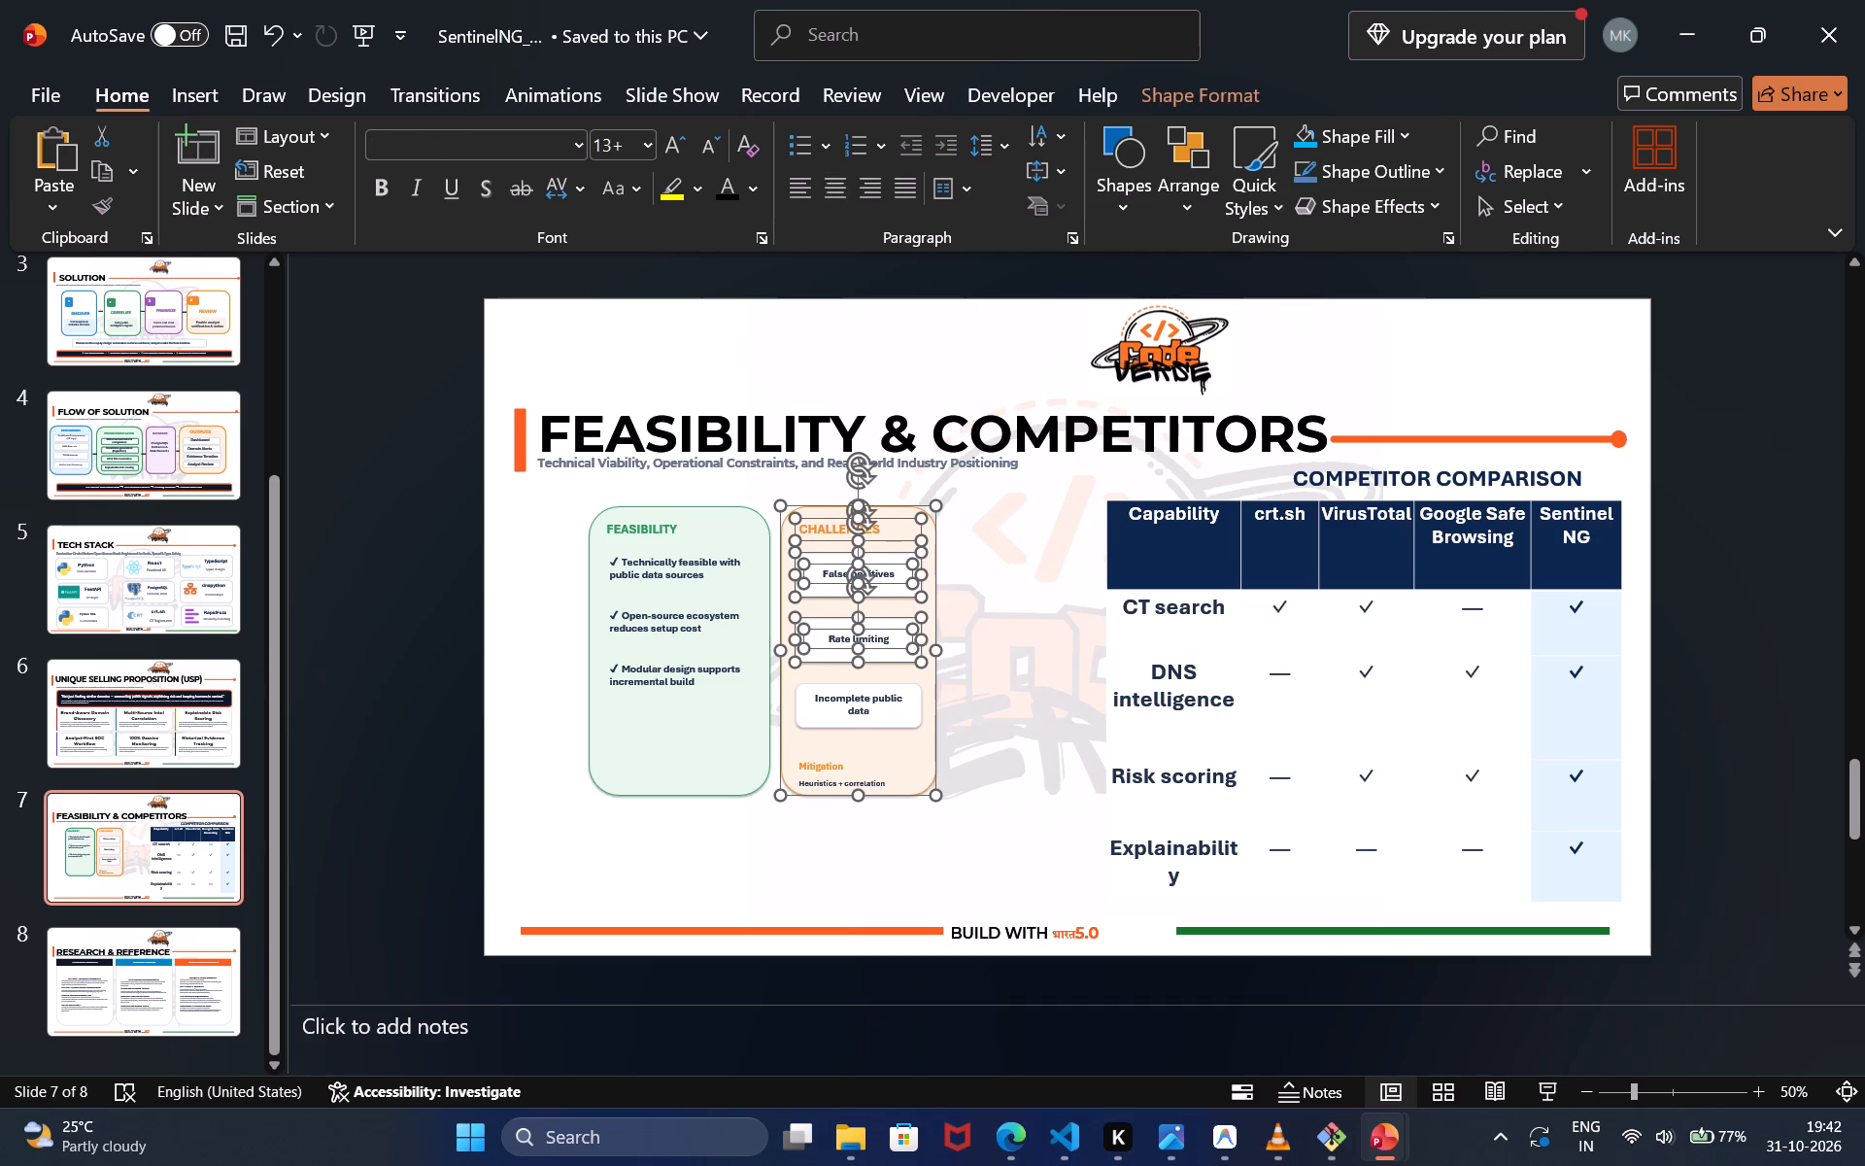
{"action": "left_click", "coordinate": [881, 686], "text": "ctrl"}
{"action": "left_click", "coordinate": [876, 694], "text": "ctrl"}
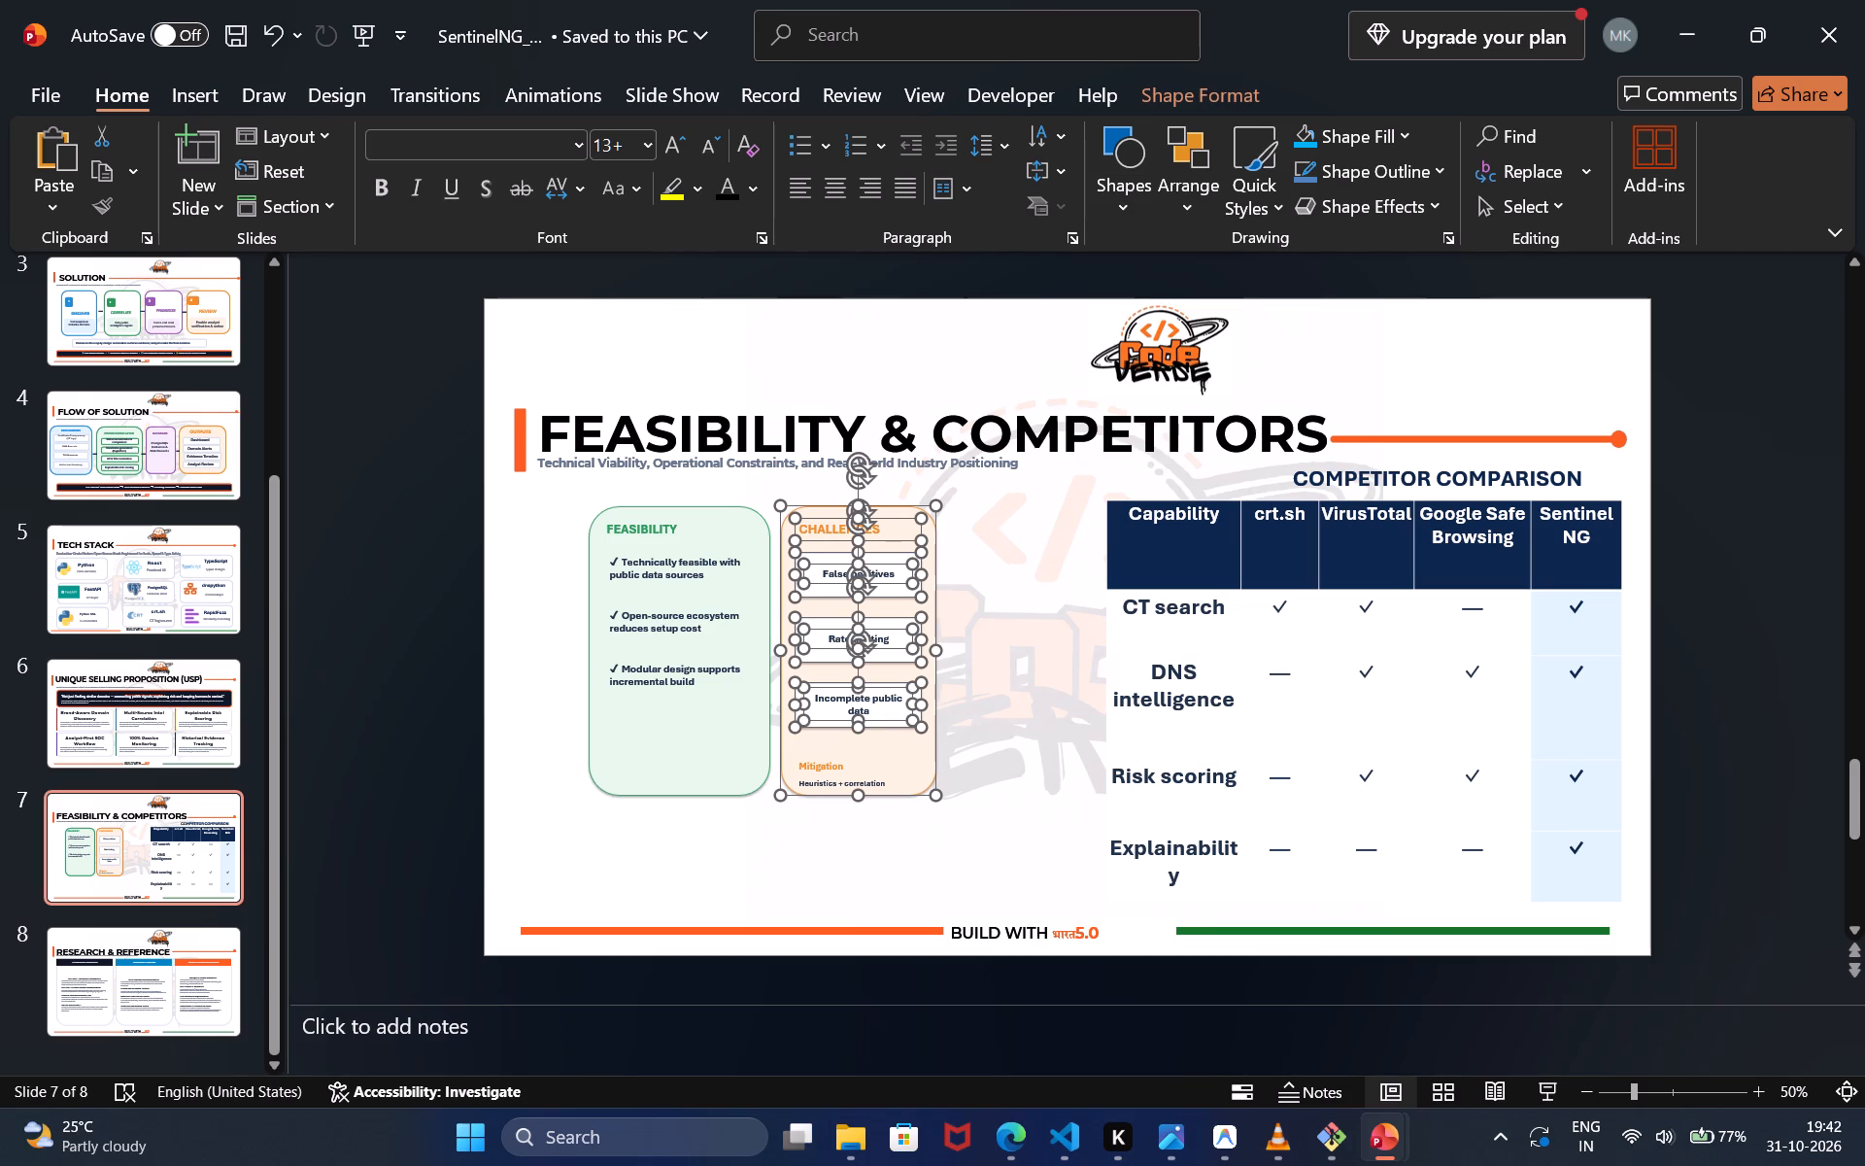
{"action": "left_click", "coordinate": [836, 764], "text": "ctrl"}
{"action": "left_click", "coordinate": [860, 776], "text": "ctrl"}
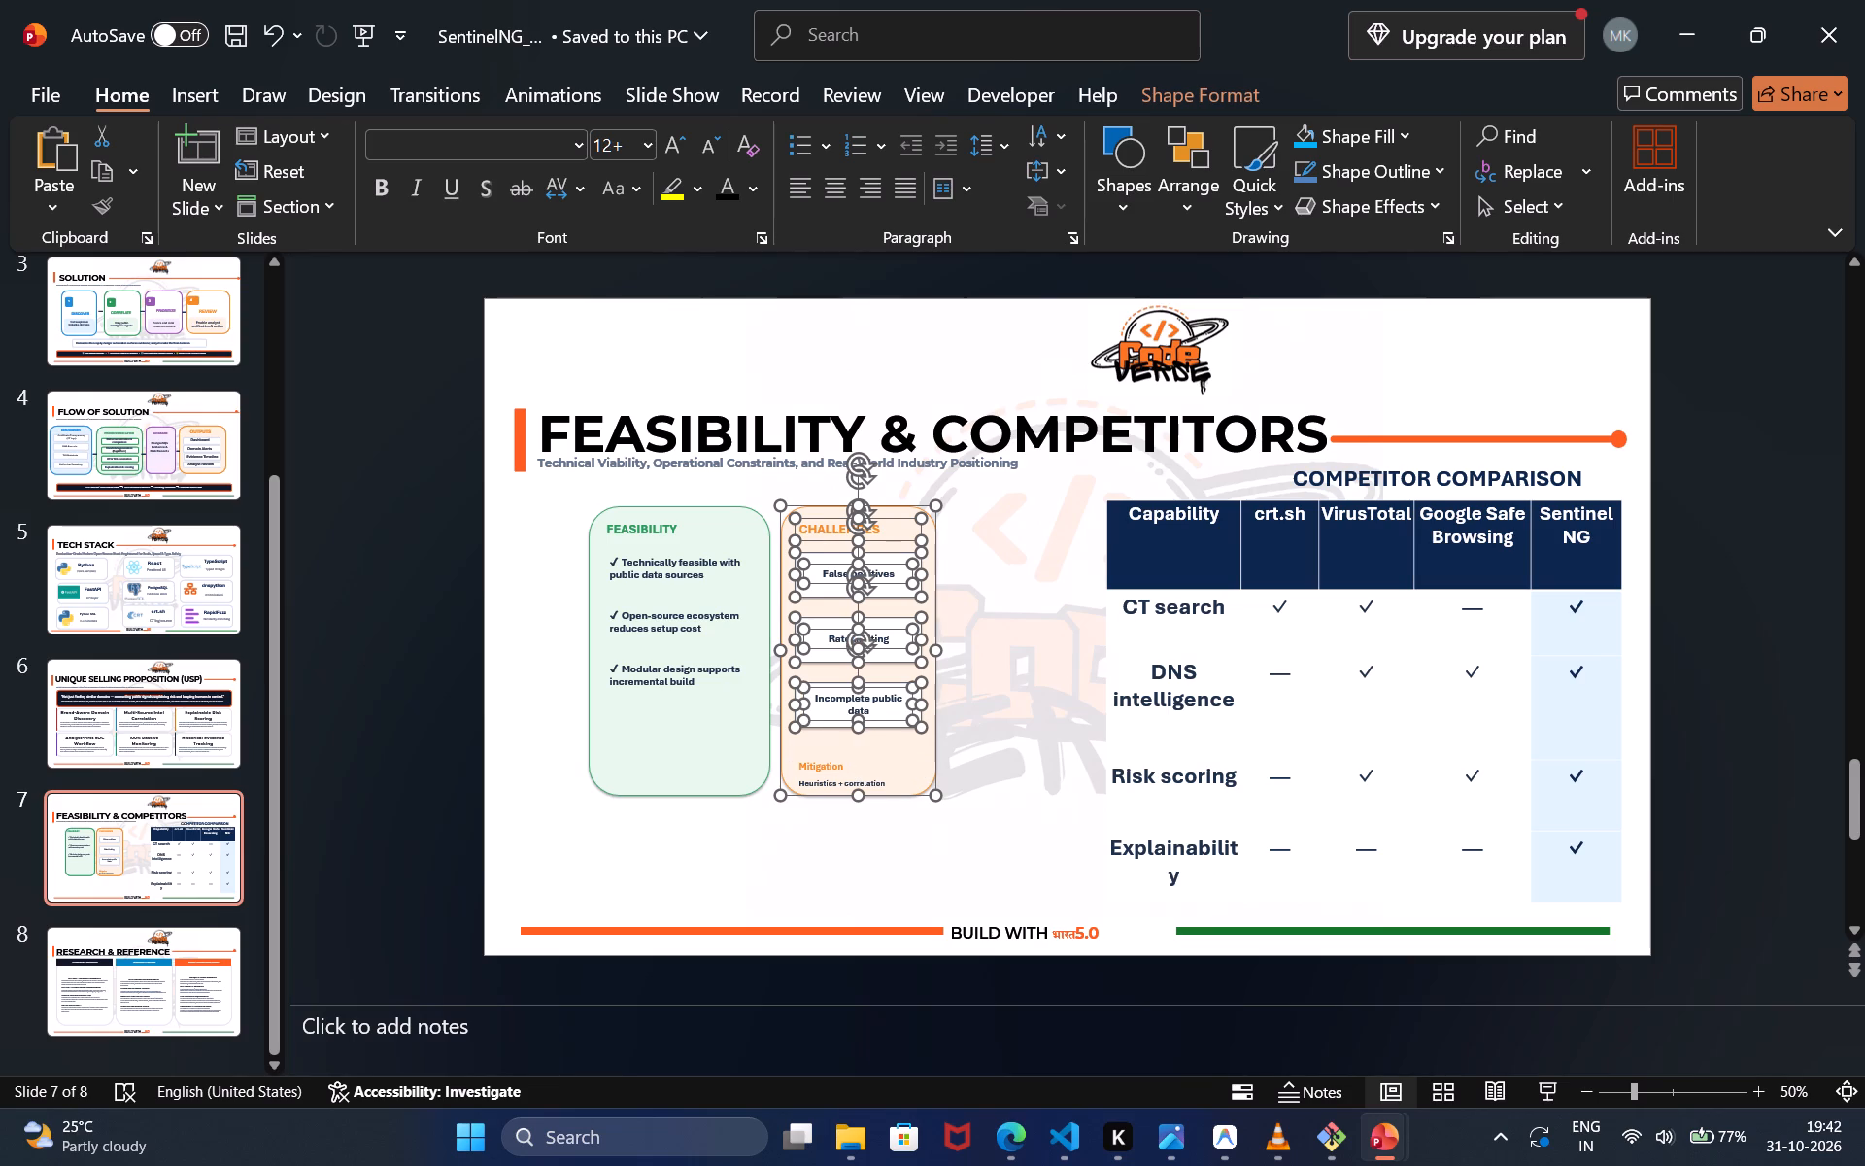
{"action": "left_click", "coordinate": [888, 777], "text": "ctrl"}
{"action": "left_click", "coordinate": [823, 768], "text": "ctrl"}
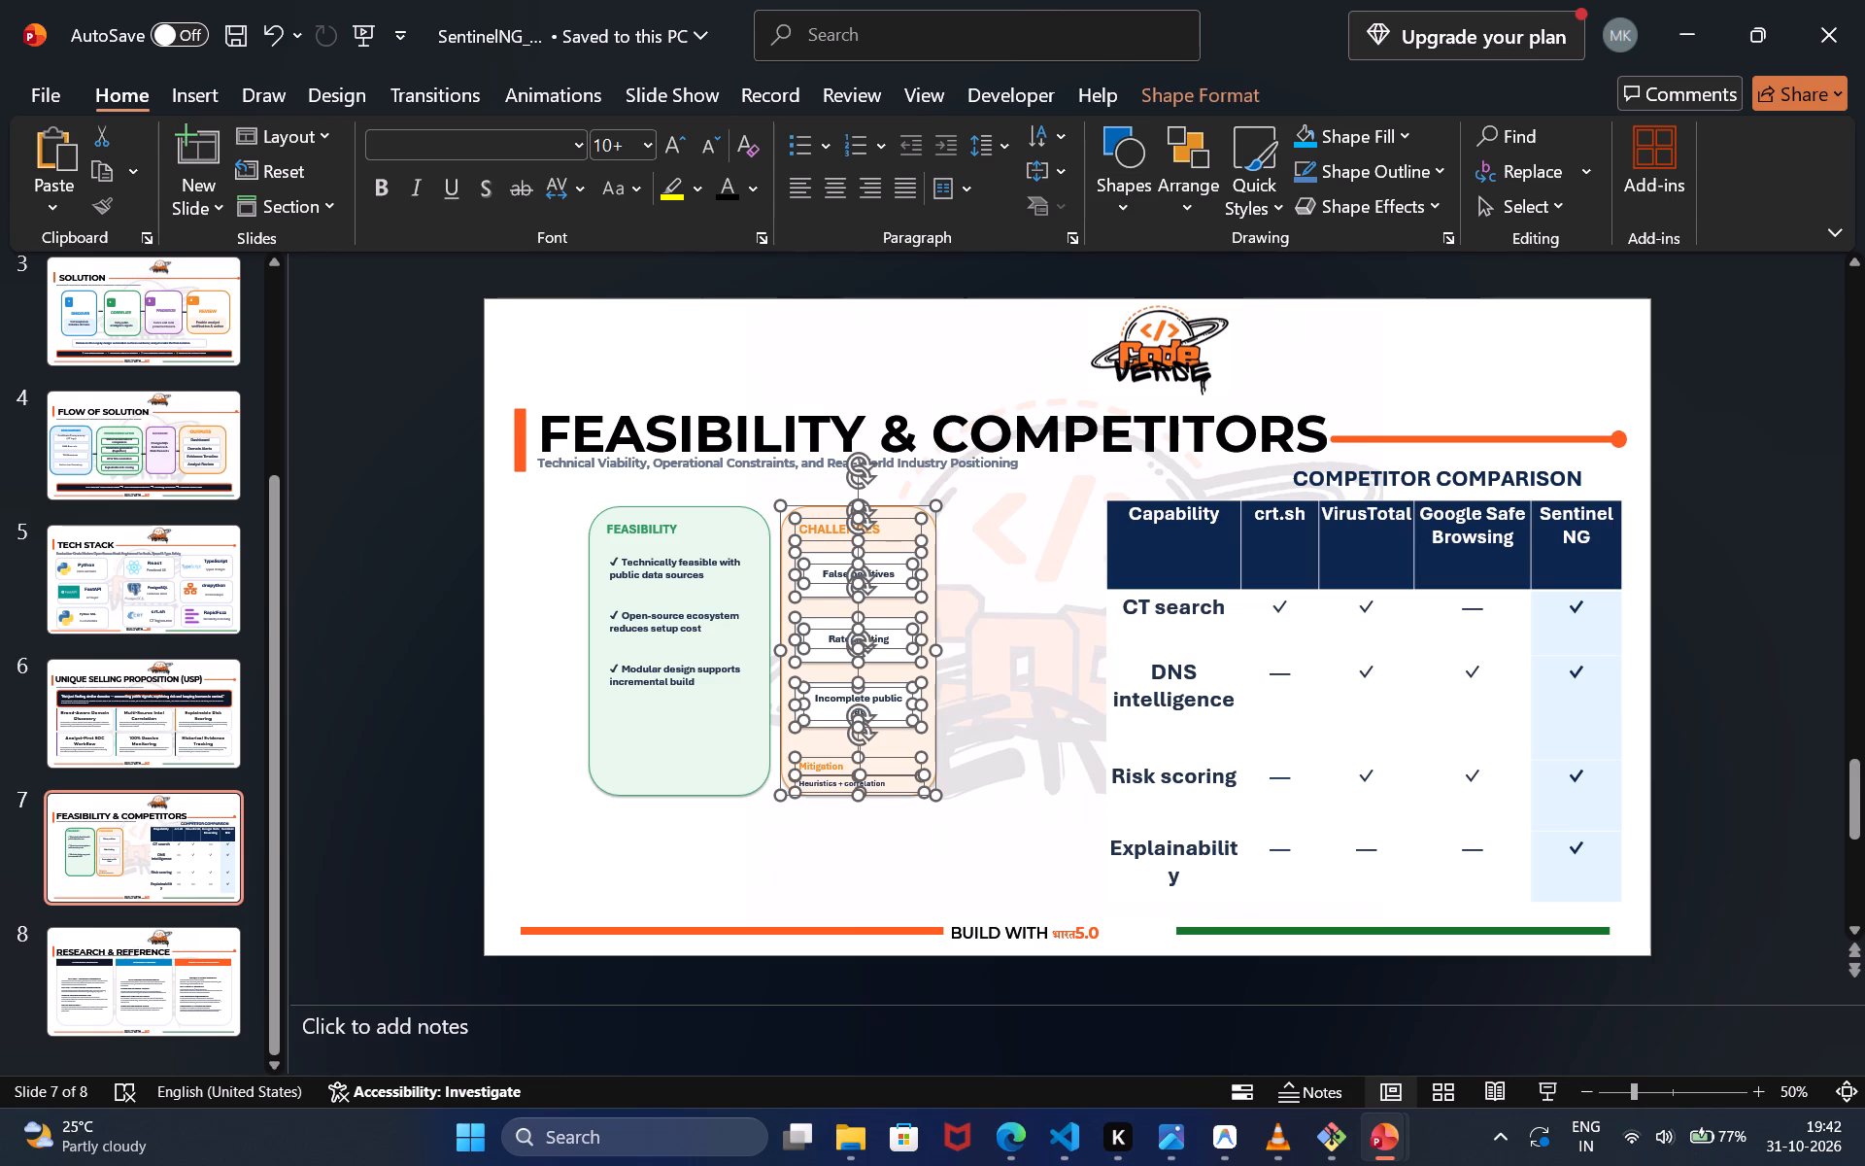
{"action": "left_click", "coordinate": [935, 738], "text": "ctrl"}
{"action": "left_click", "coordinate": [921, 738], "text": "ctrl"}
{"action": "left_click_drag", "start_coordinate": [939, 799], "coordinate": [1067, 844]}
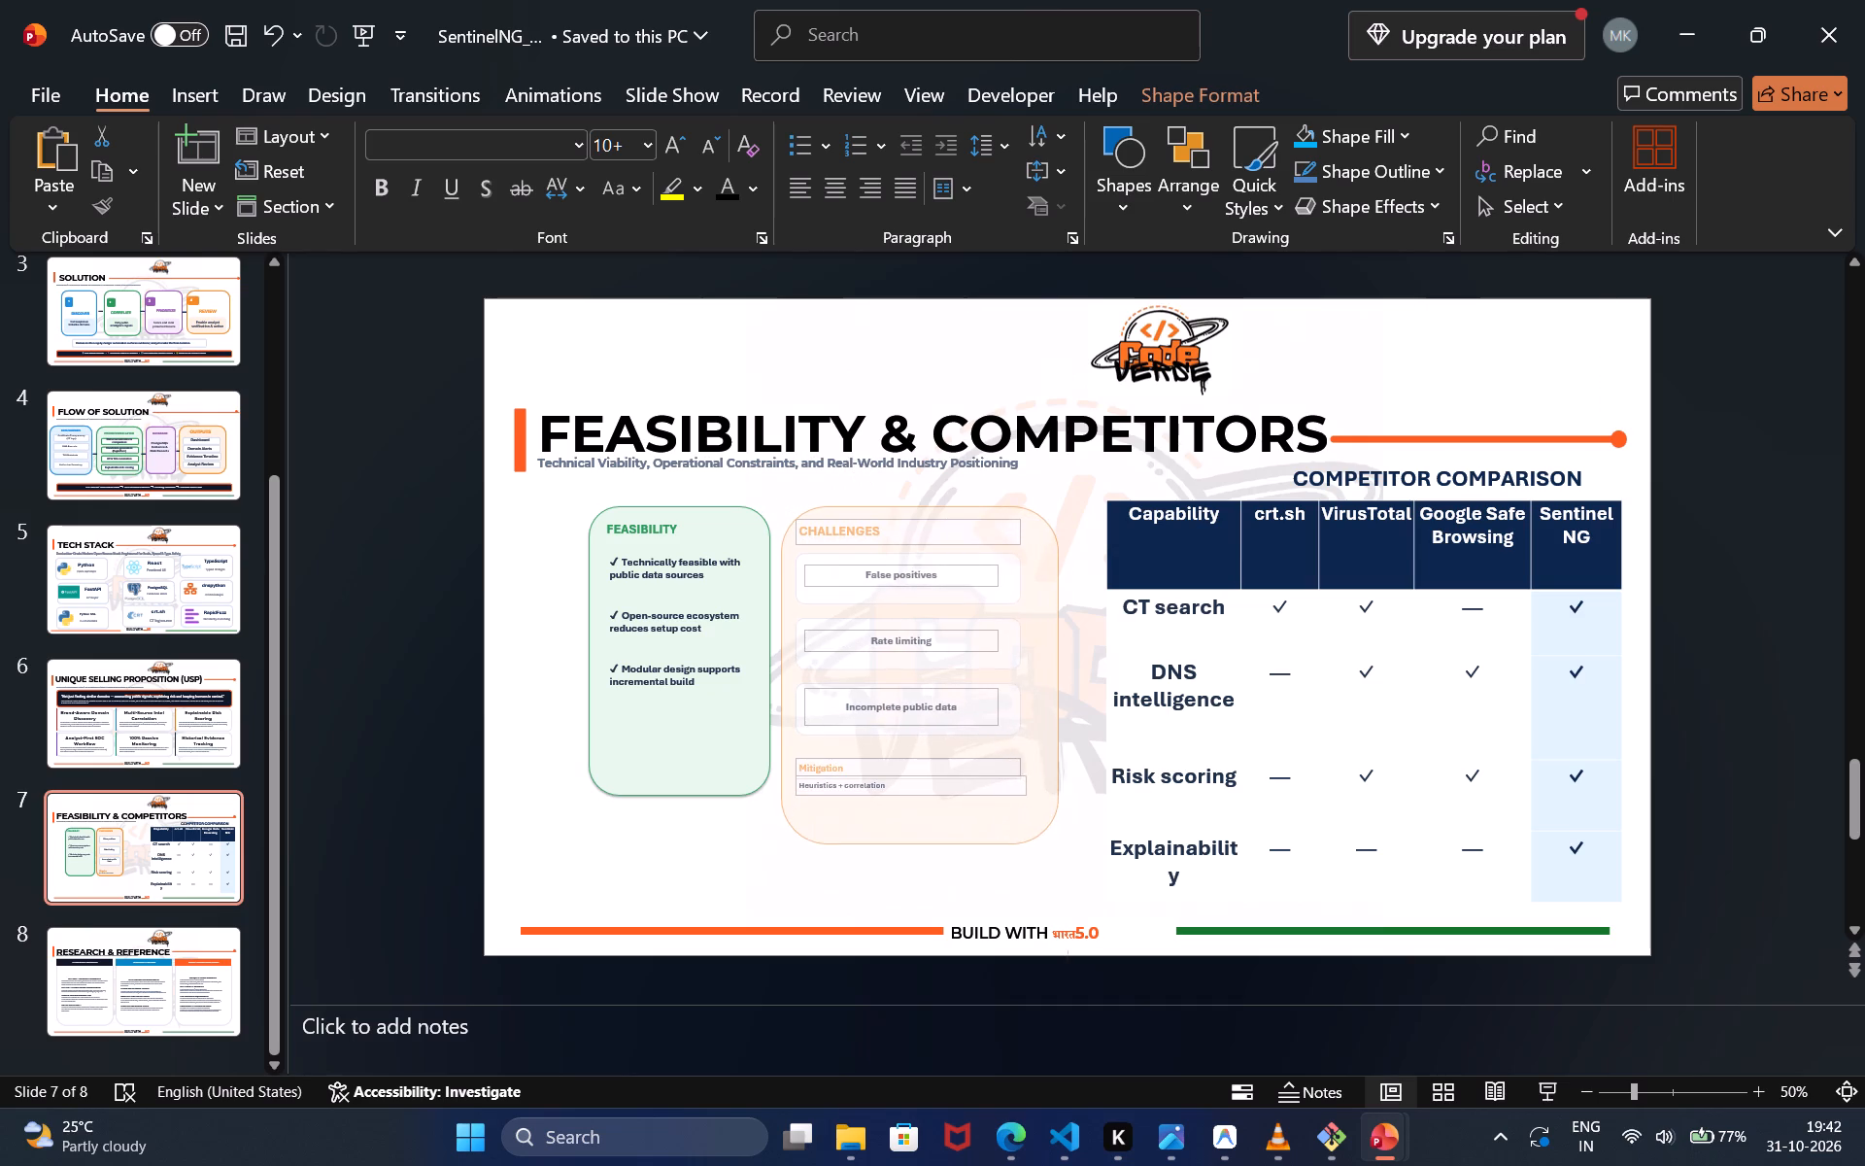
{"action": "left_click_drag", "start_coordinate": [1067, 844], "coordinate": [1088, 874]}
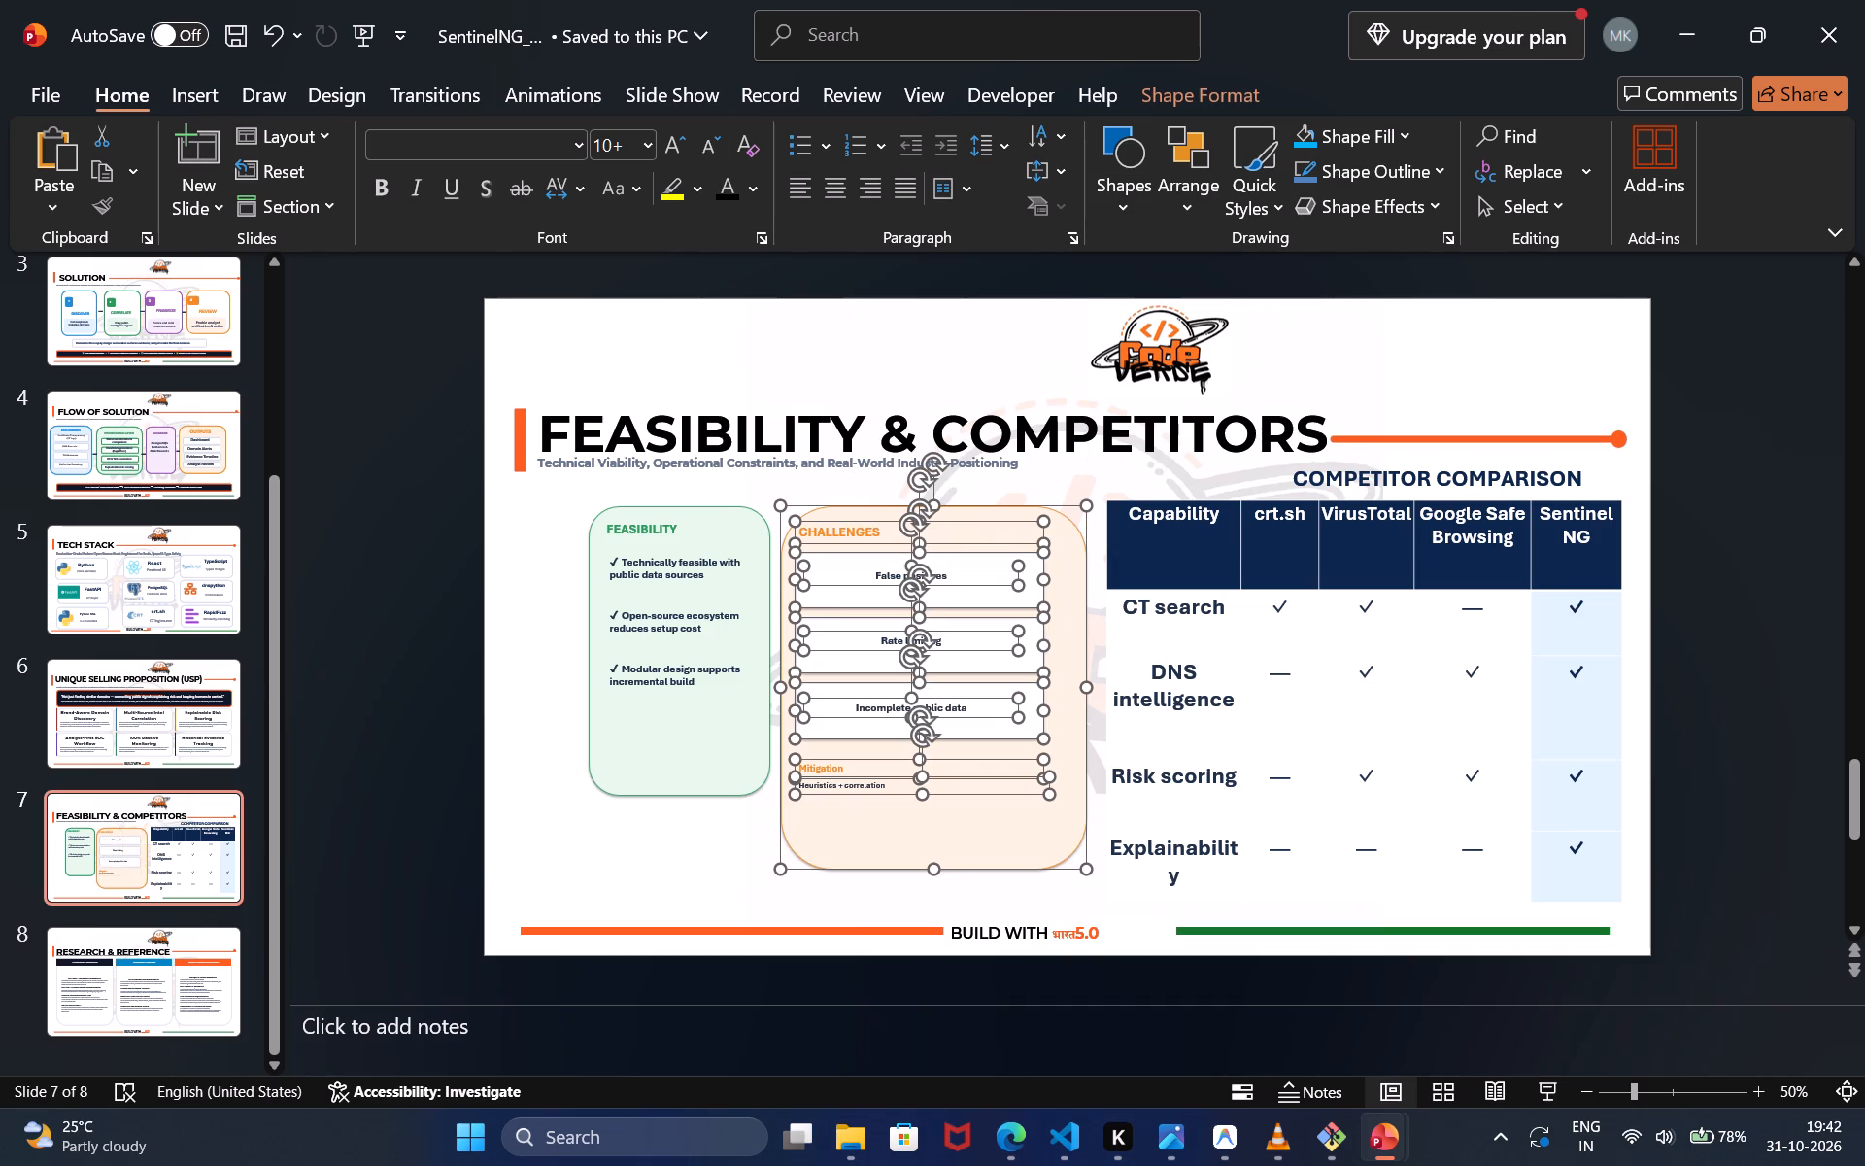
Increase all text in the Challenges card proportionally until its smallest text is 20 pt and its heading 40 pt.
{"action": "triple_click", "coordinate": [660, 149]}
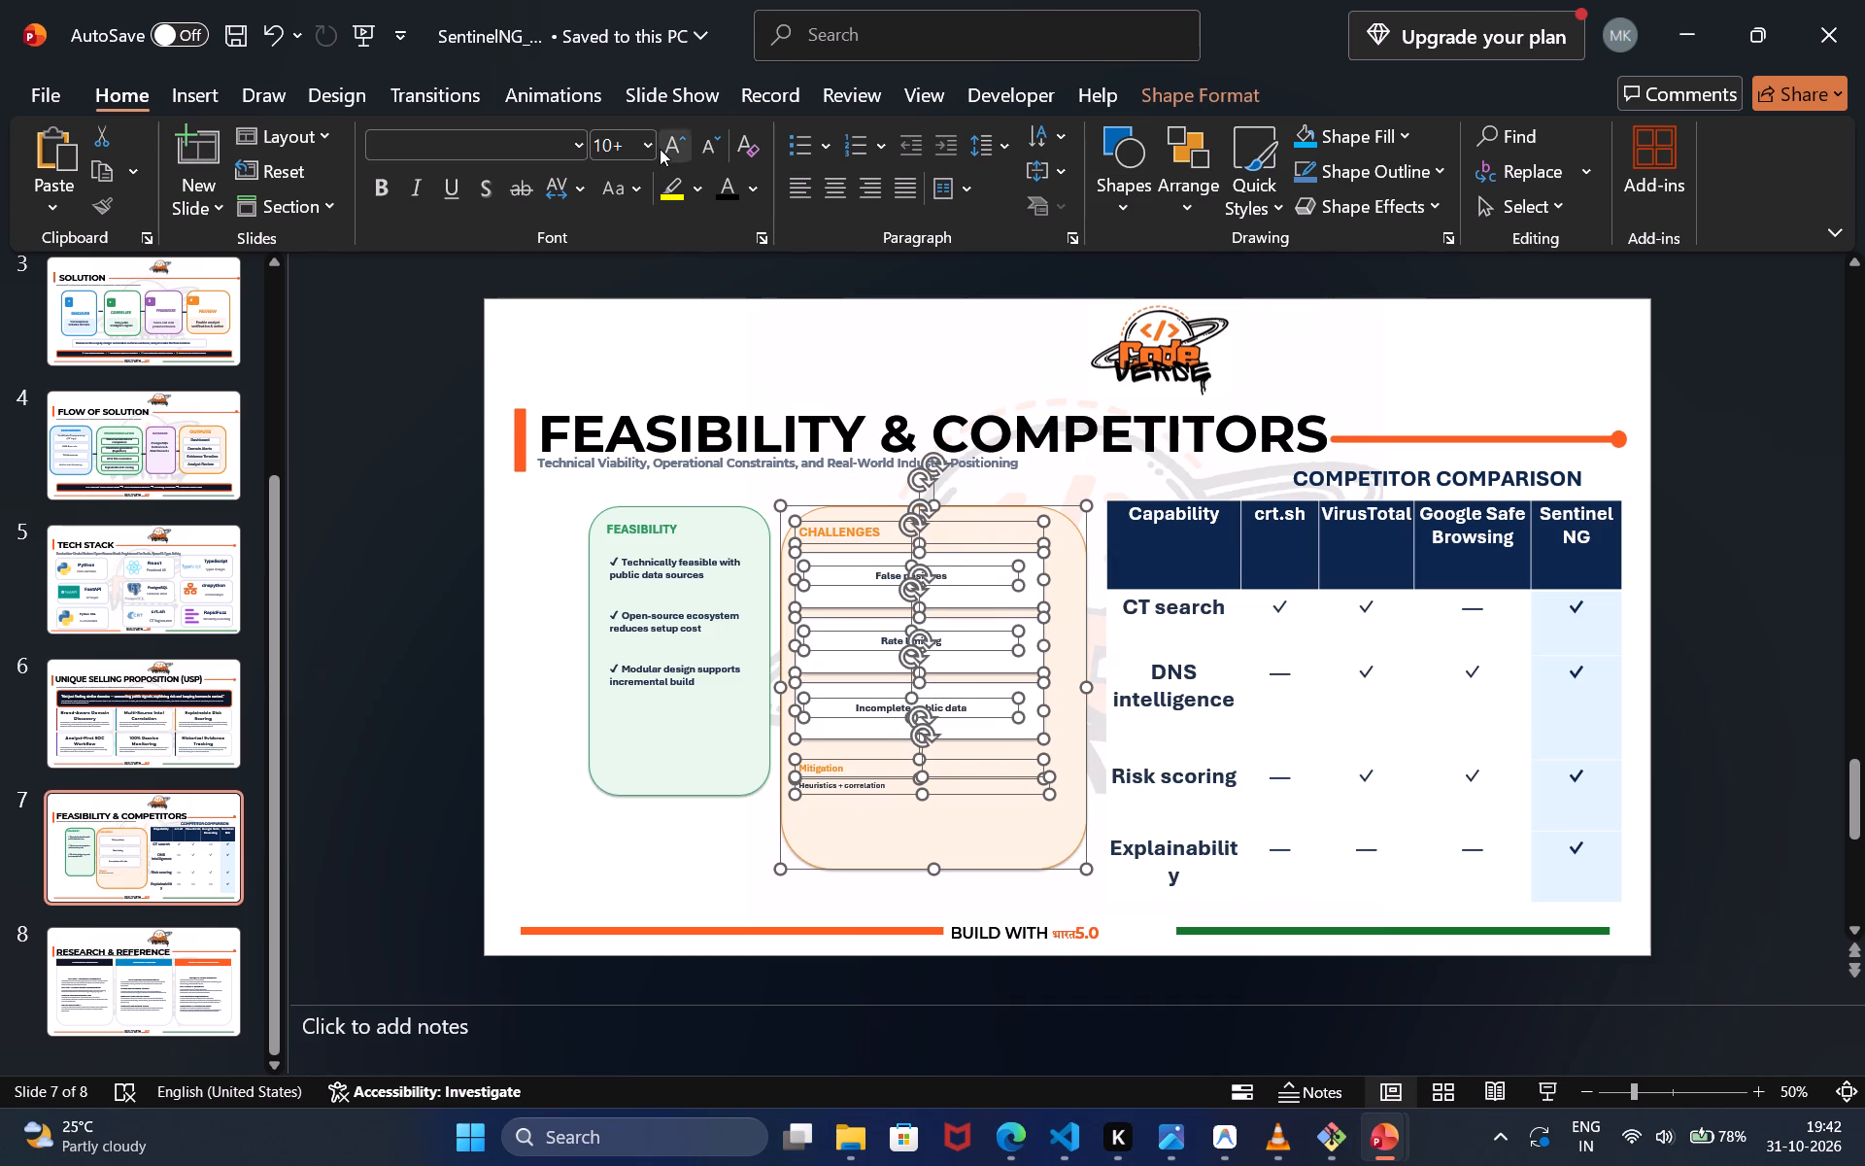
{"action": "triple_click", "coordinate": [660, 149]}
{"action": "left_click", "coordinate": [660, 149]}
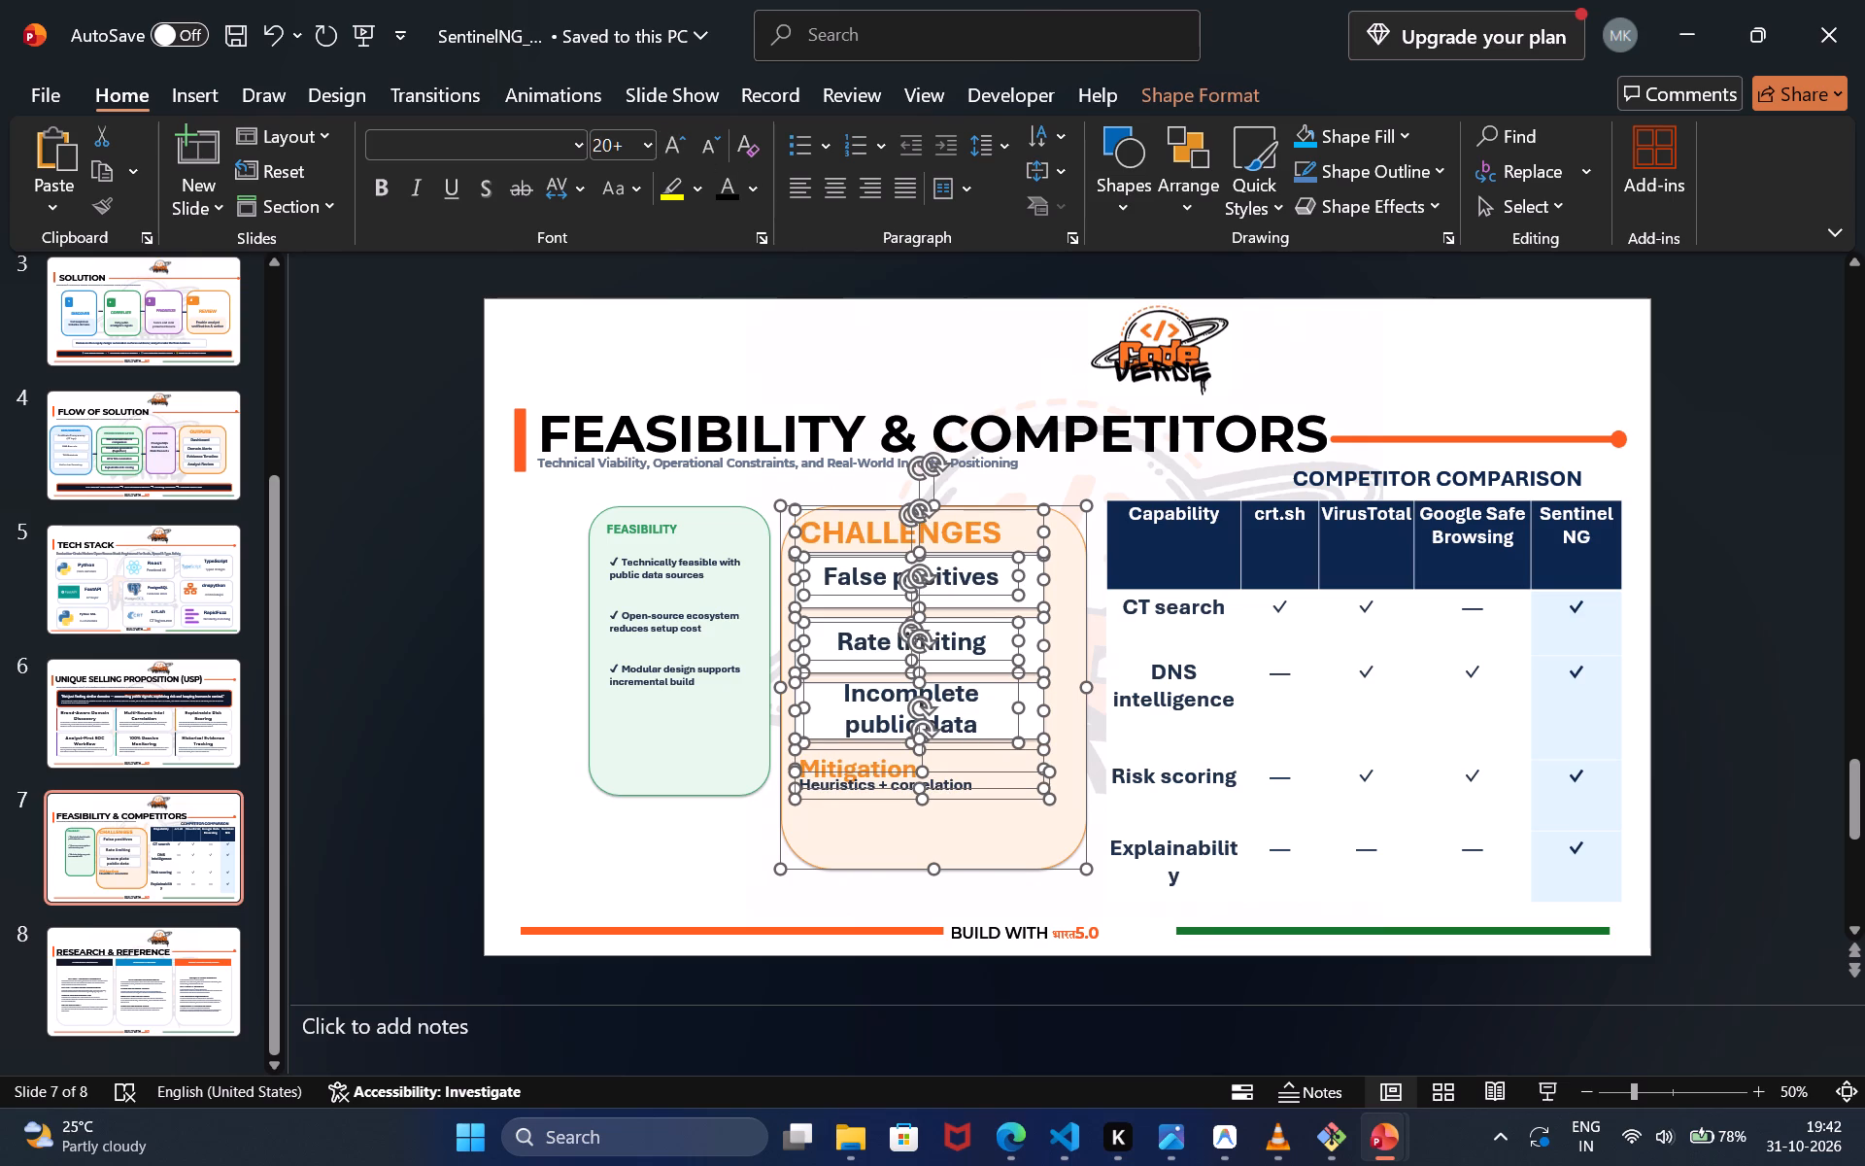
{"action": "left_click", "coordinate": [958, 825]}
{"action": "left_click", "coordinate": [901, 827]}
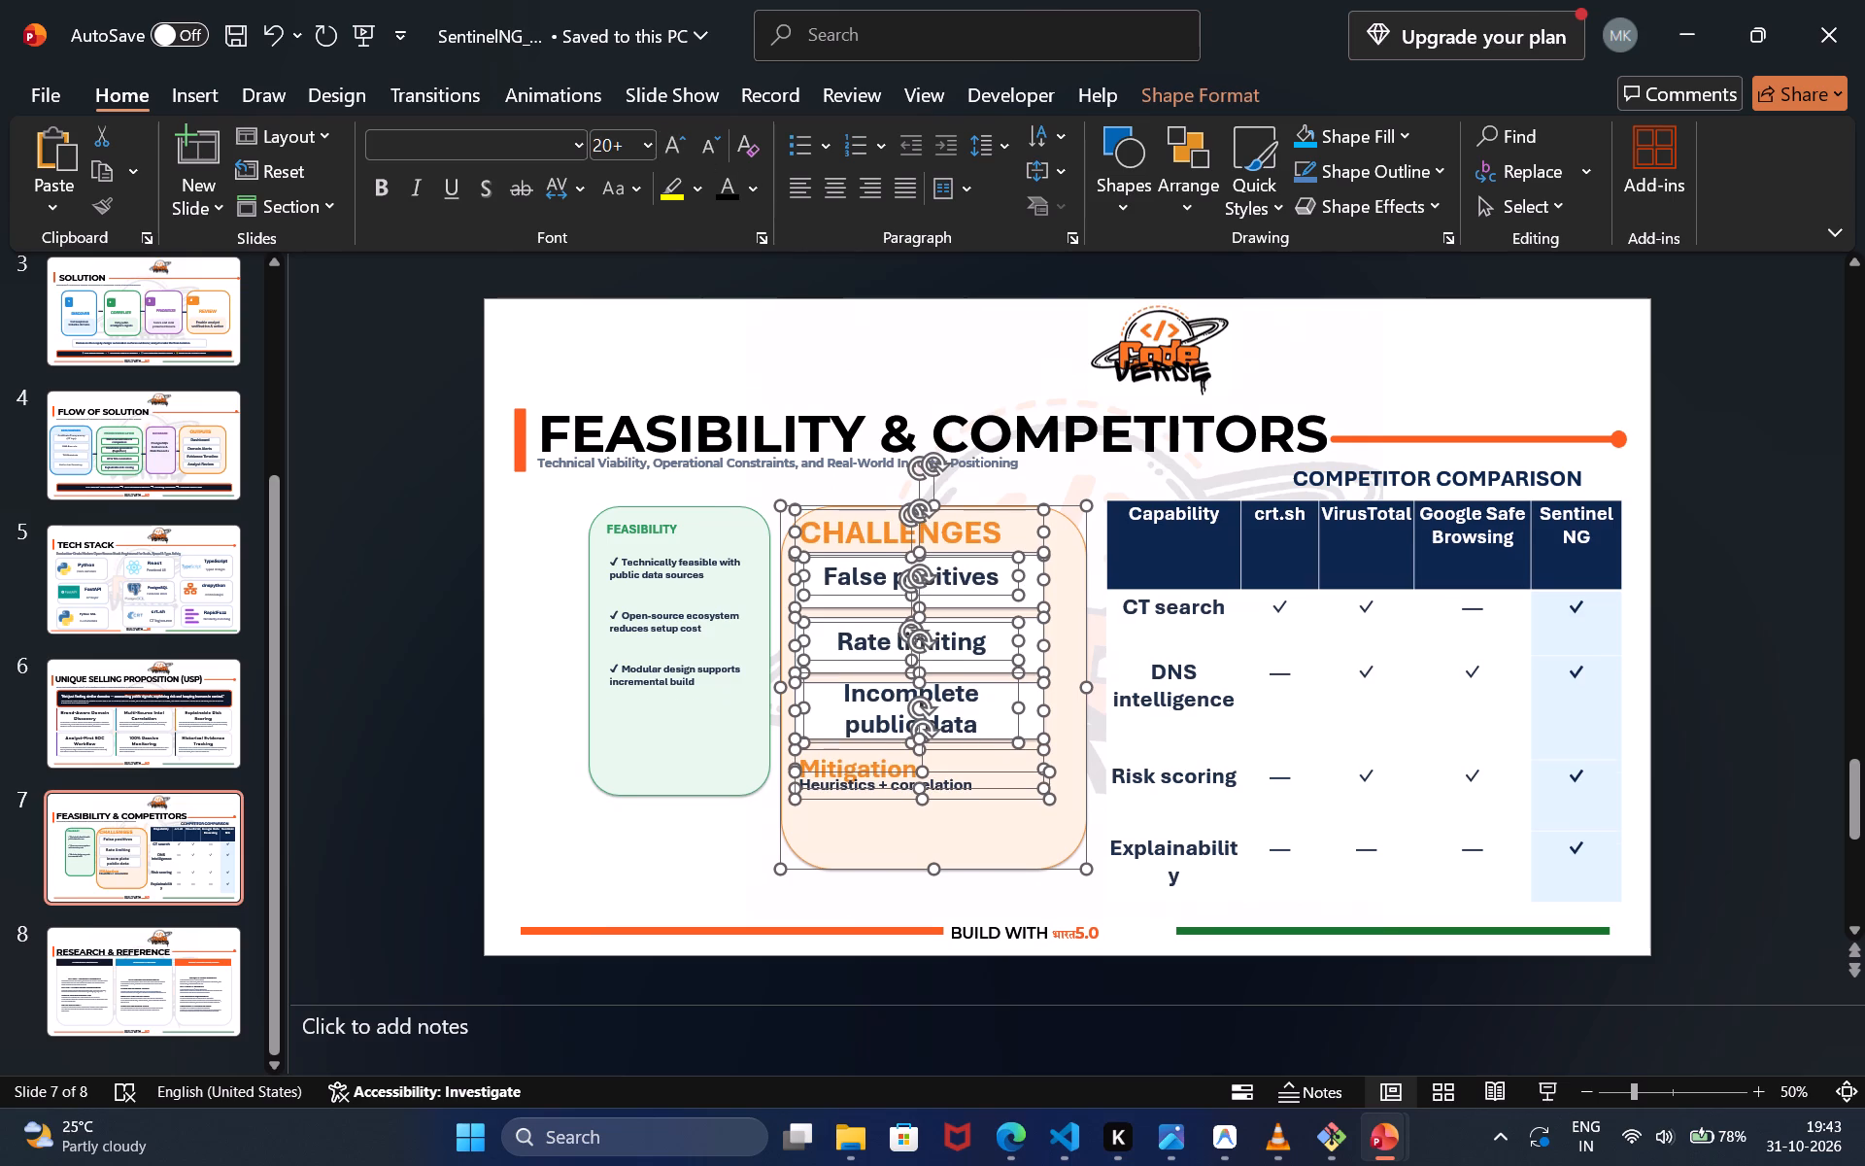
{"action": "left_click", "coordinate": [753, 841]}
Move the Heuristics + correlation line to the bottom of the Challenges card, with the Mitigation heading directly above it.
{"action": "left_click", "coordinate": [869, 795]}
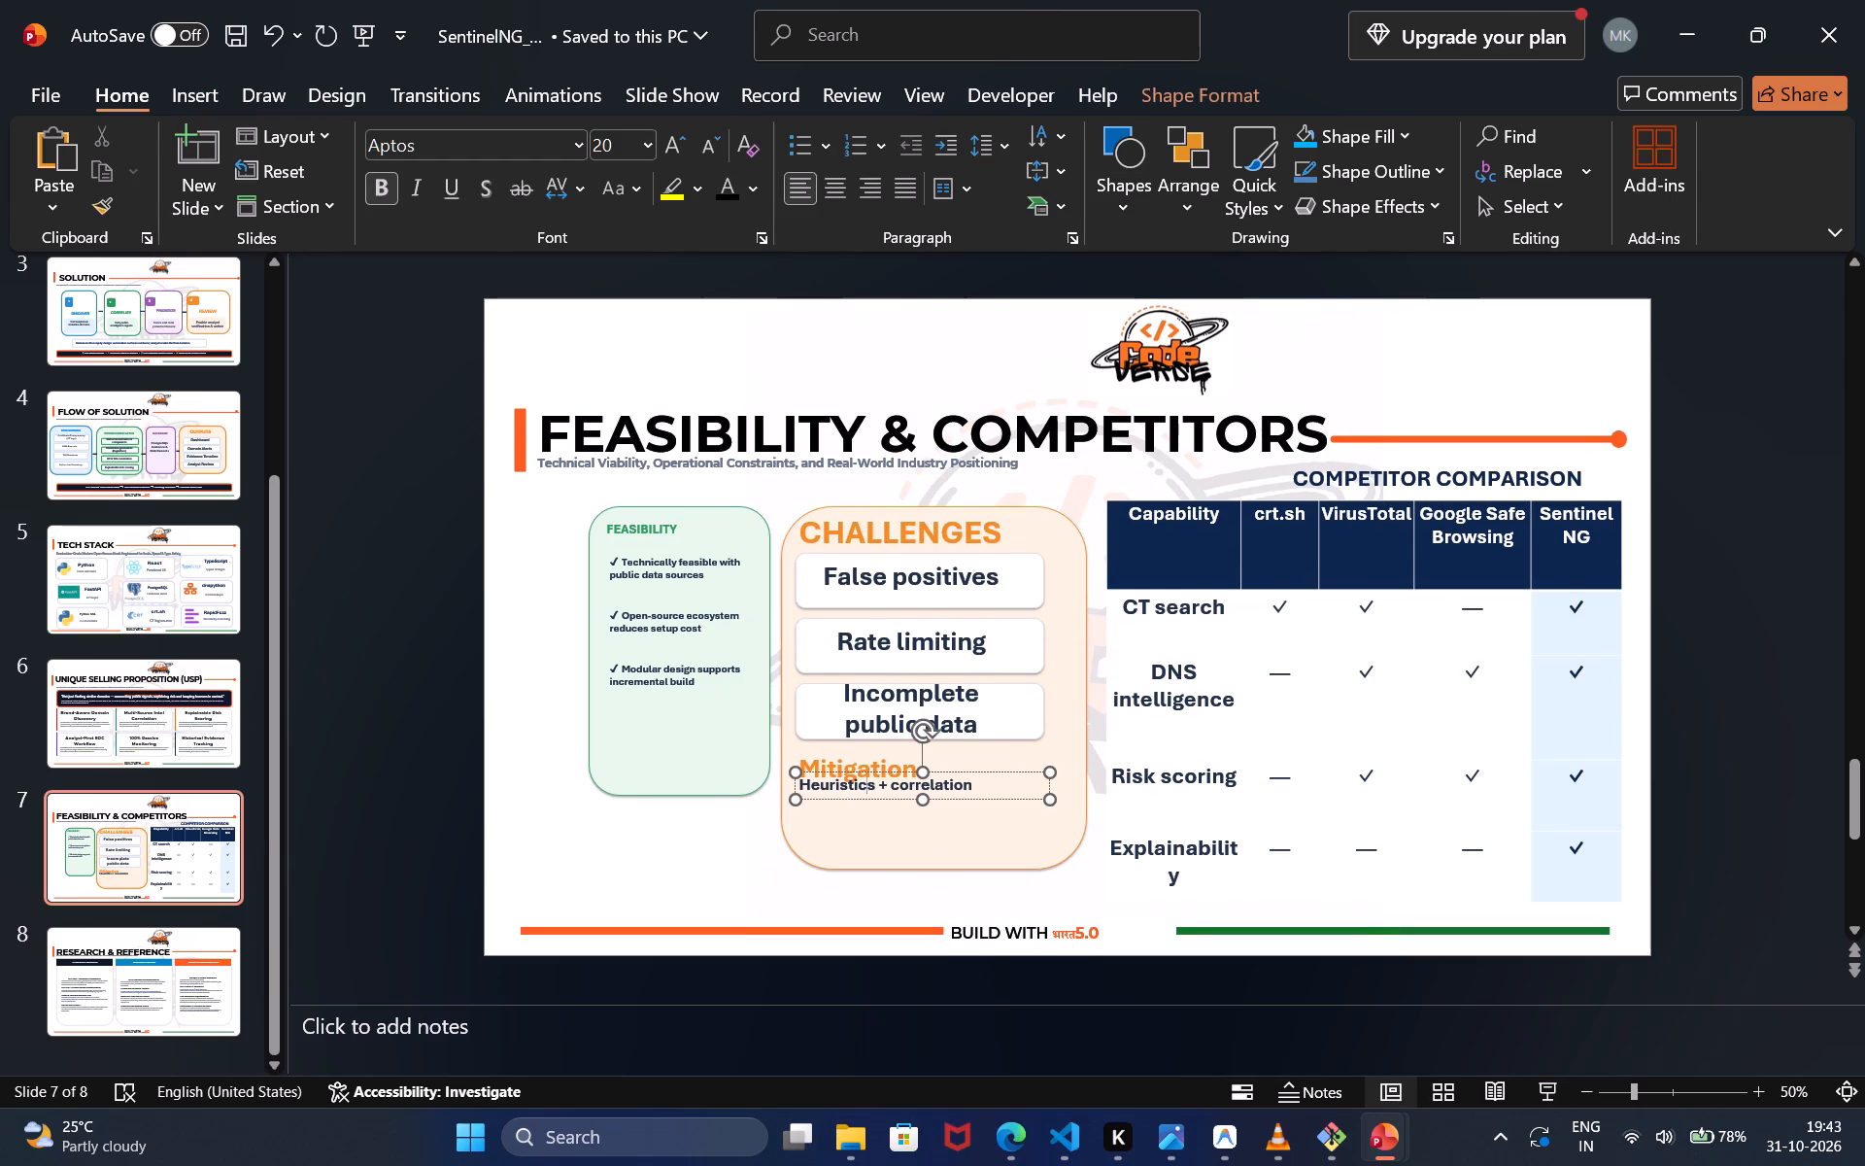
{"action": "left_click_drag", "start_coordinate": [951, 770], "coordinate": [959, 826]}
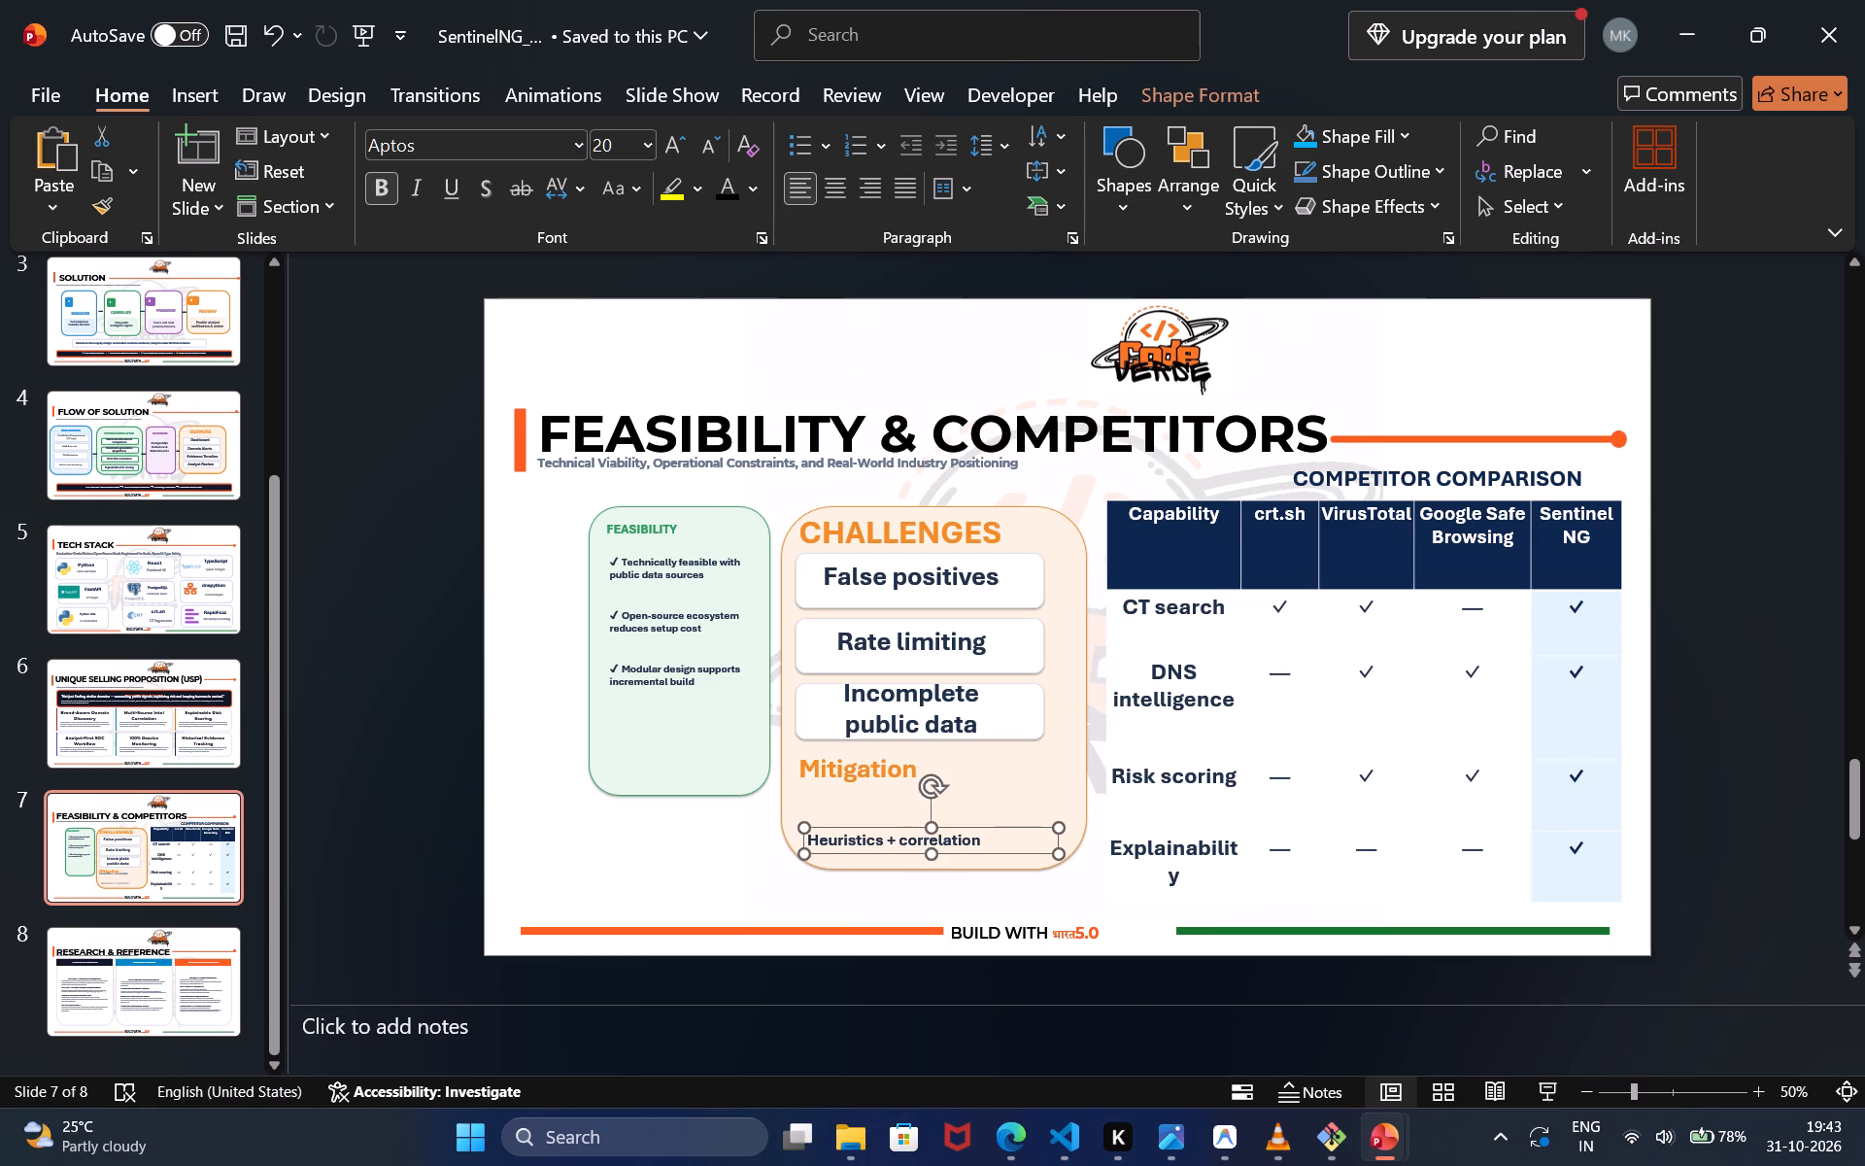
{"action": "left_click_drag", "start_coordinate": [870, 766], "coordinate": [949, 747]}
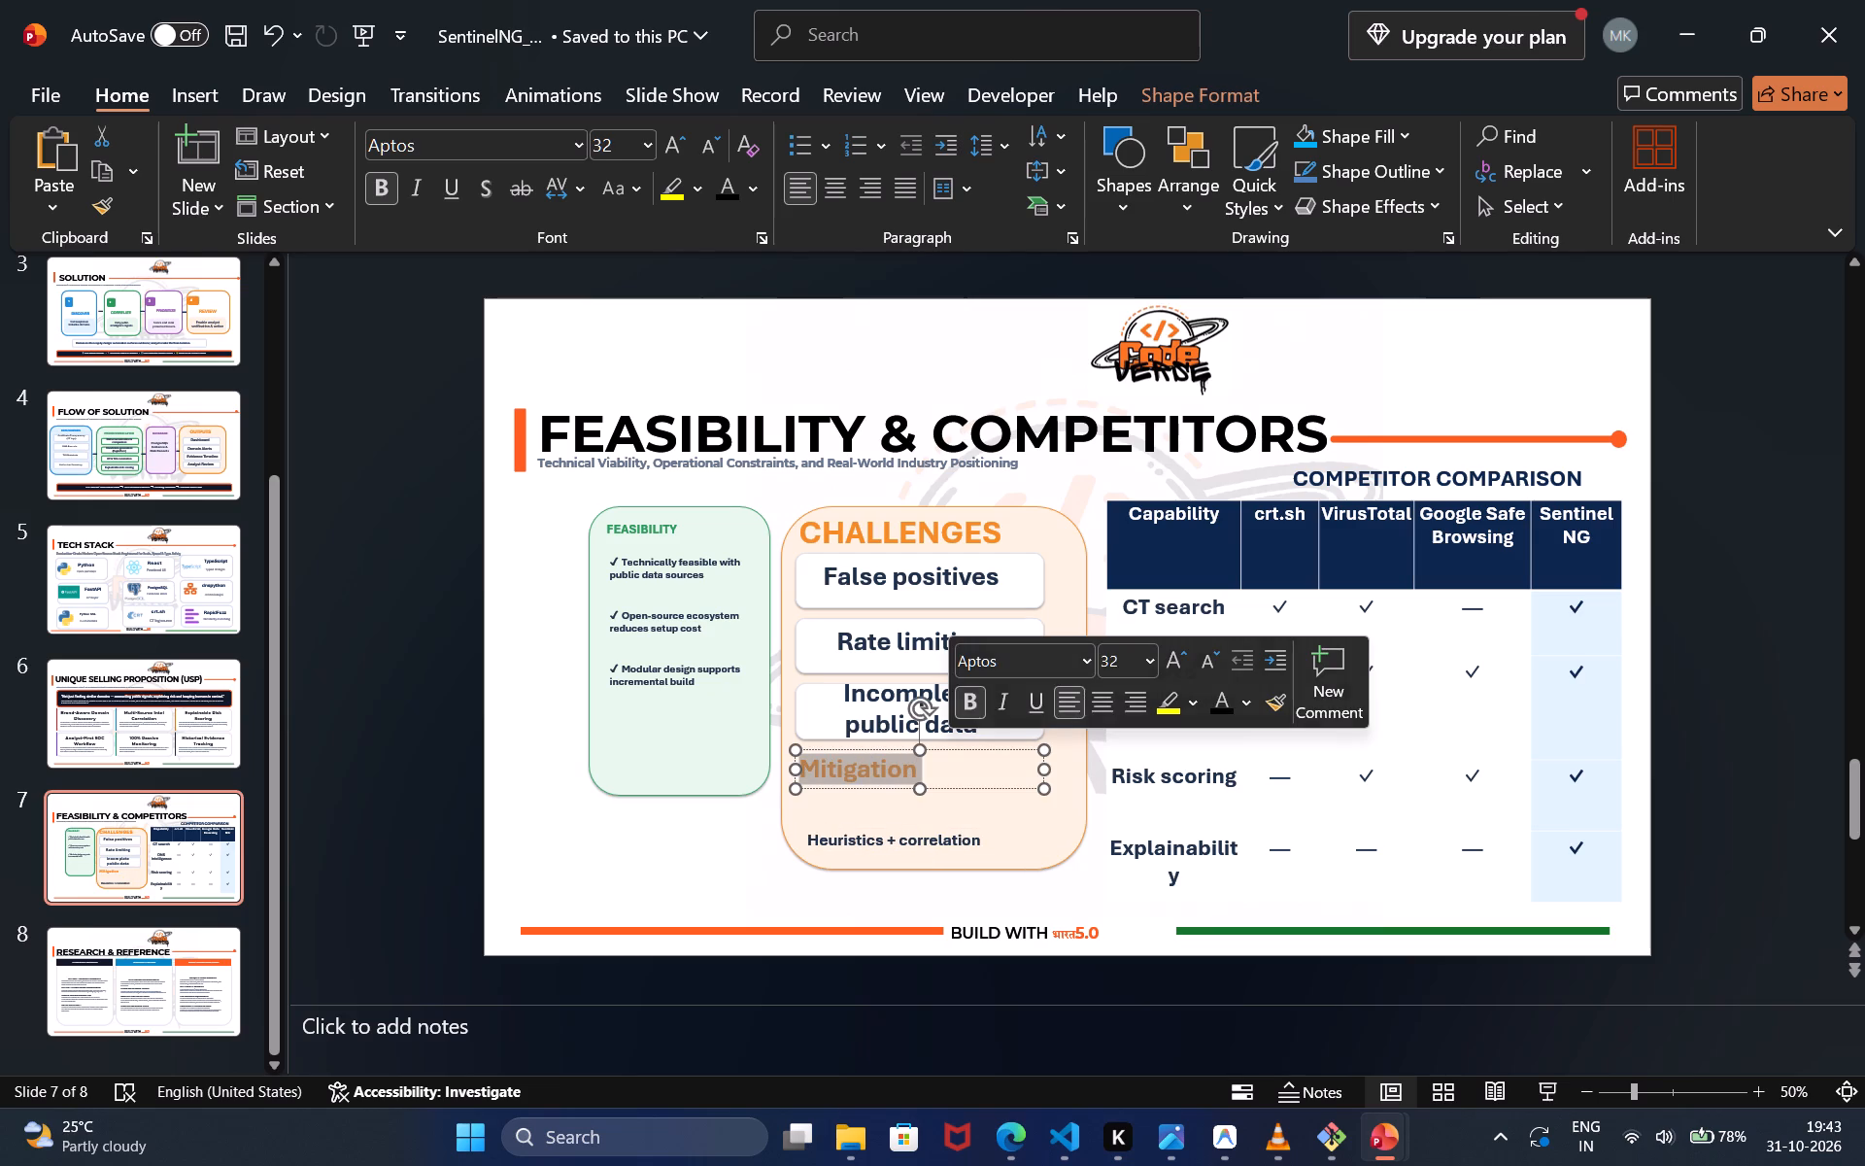
{"action": "left_click_drag", "start_coordinate": [937, 751], "coordinate": [953, 789]}
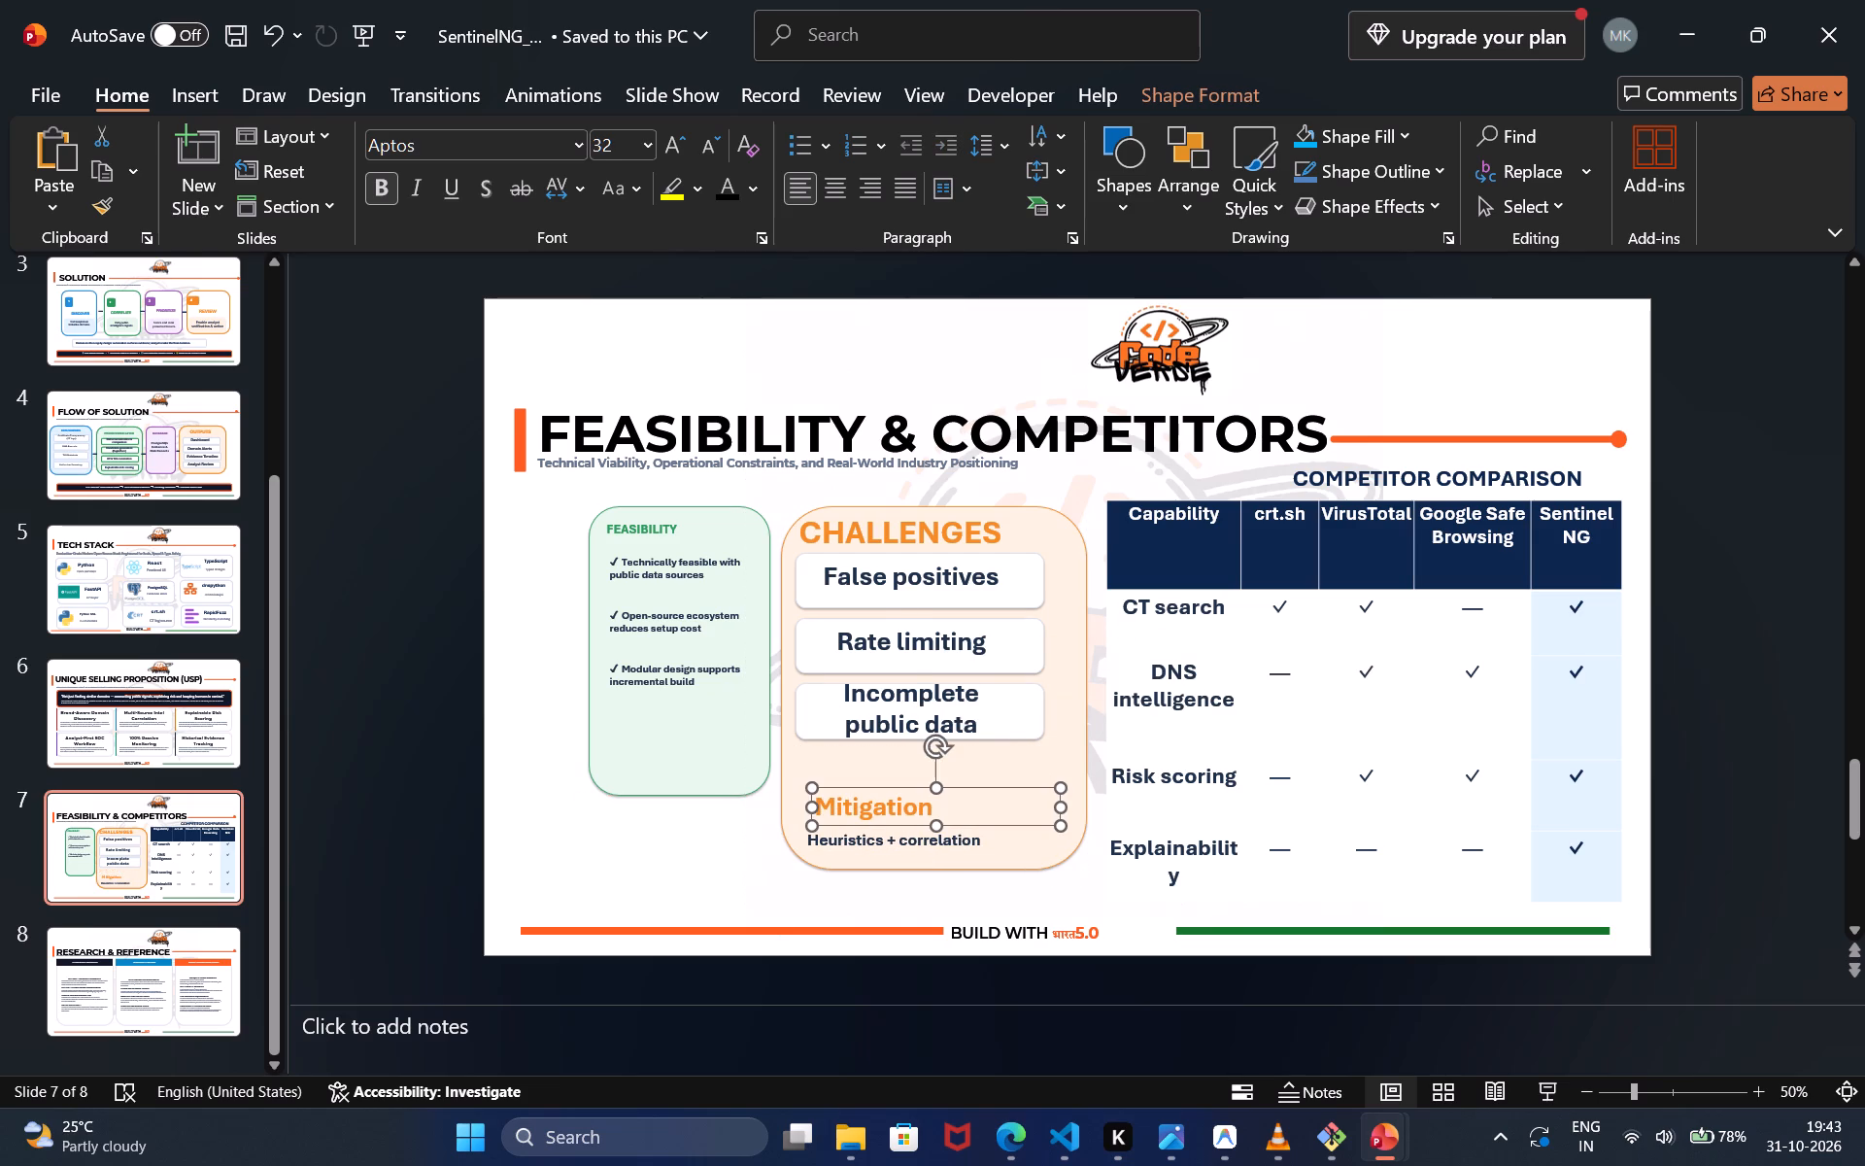
Move the Incomplete public data box and its label down together to just above the Mitigation heading.
{"action": "left_click", "coordinate": [1008, 721]}
{"action": "left_click_drag", "start_coordinate": [1008, 721], "coordinate": [1002, 733]}
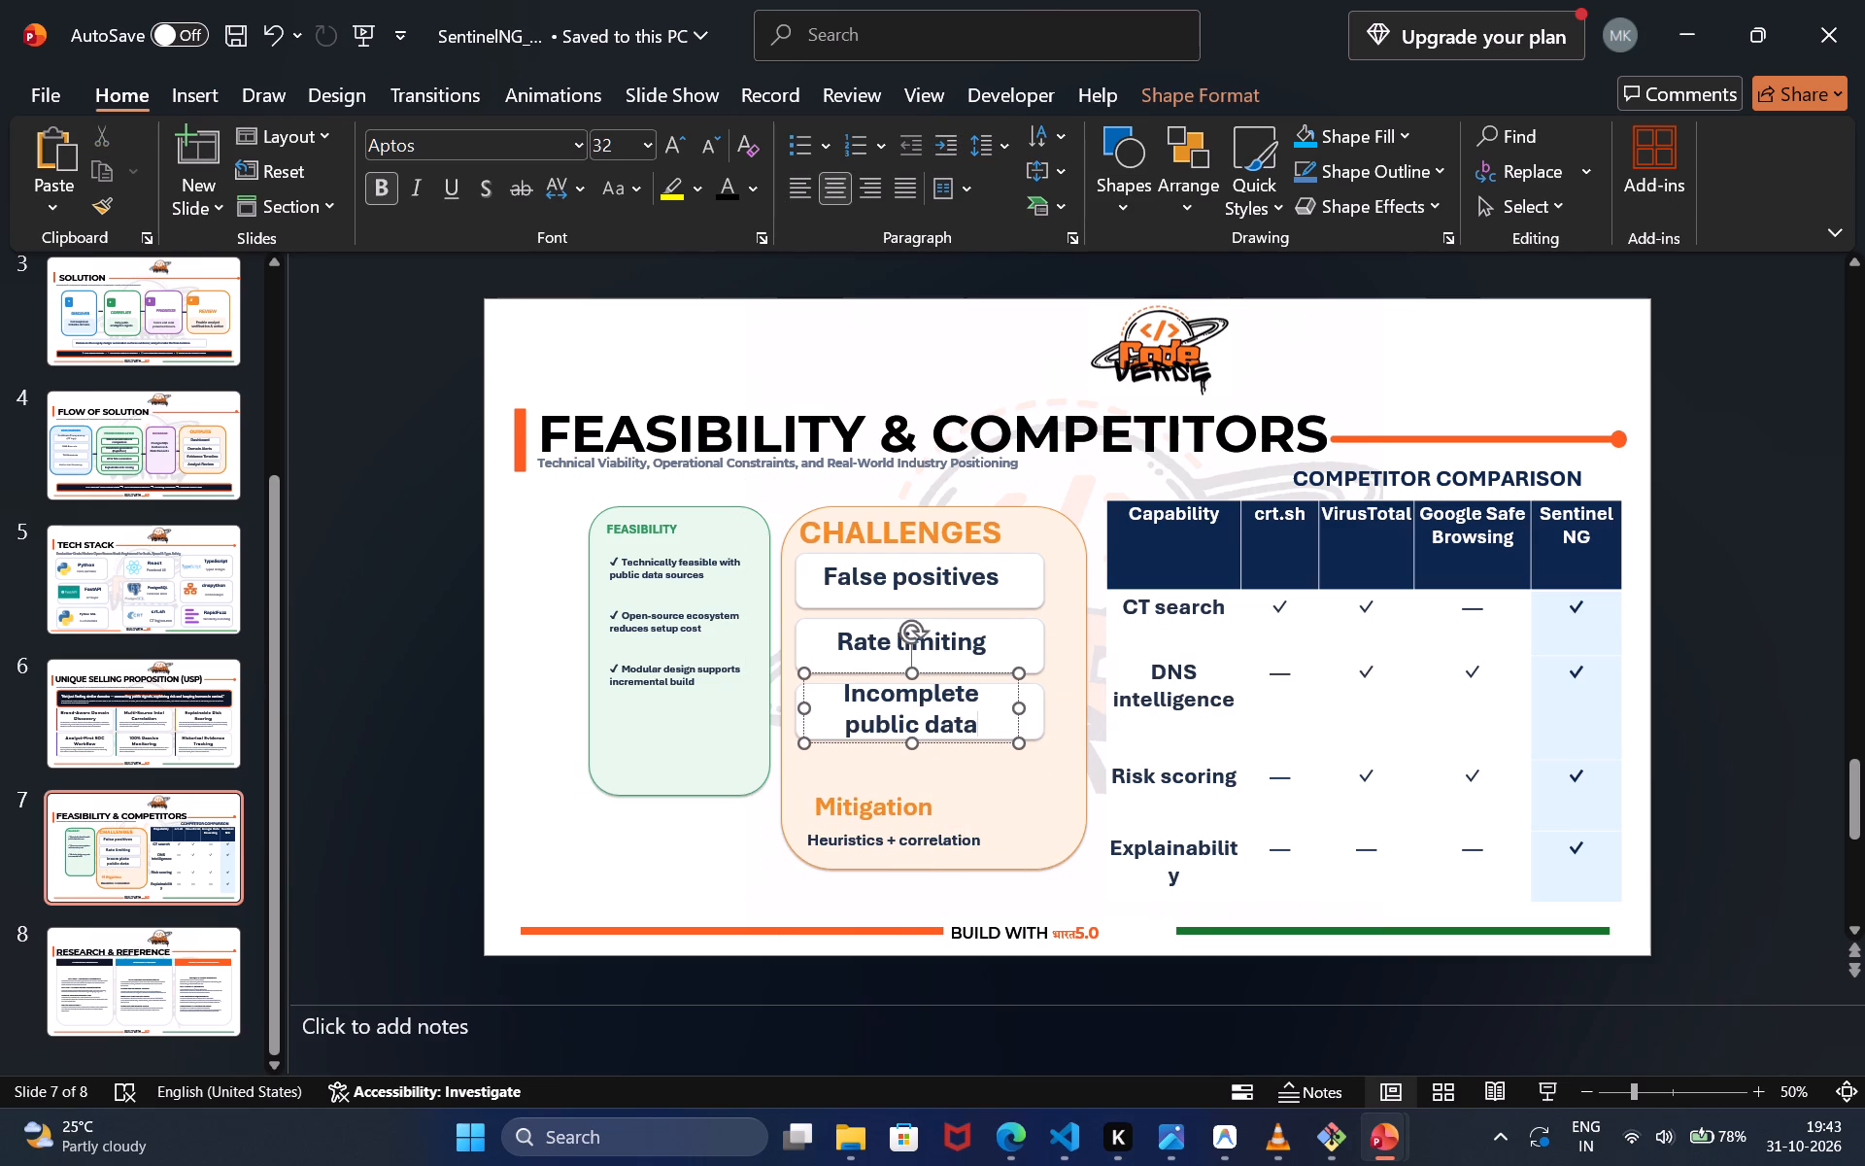
{"action": "left_click", "coordinate": [1029, 727], "text": "ctrl"}
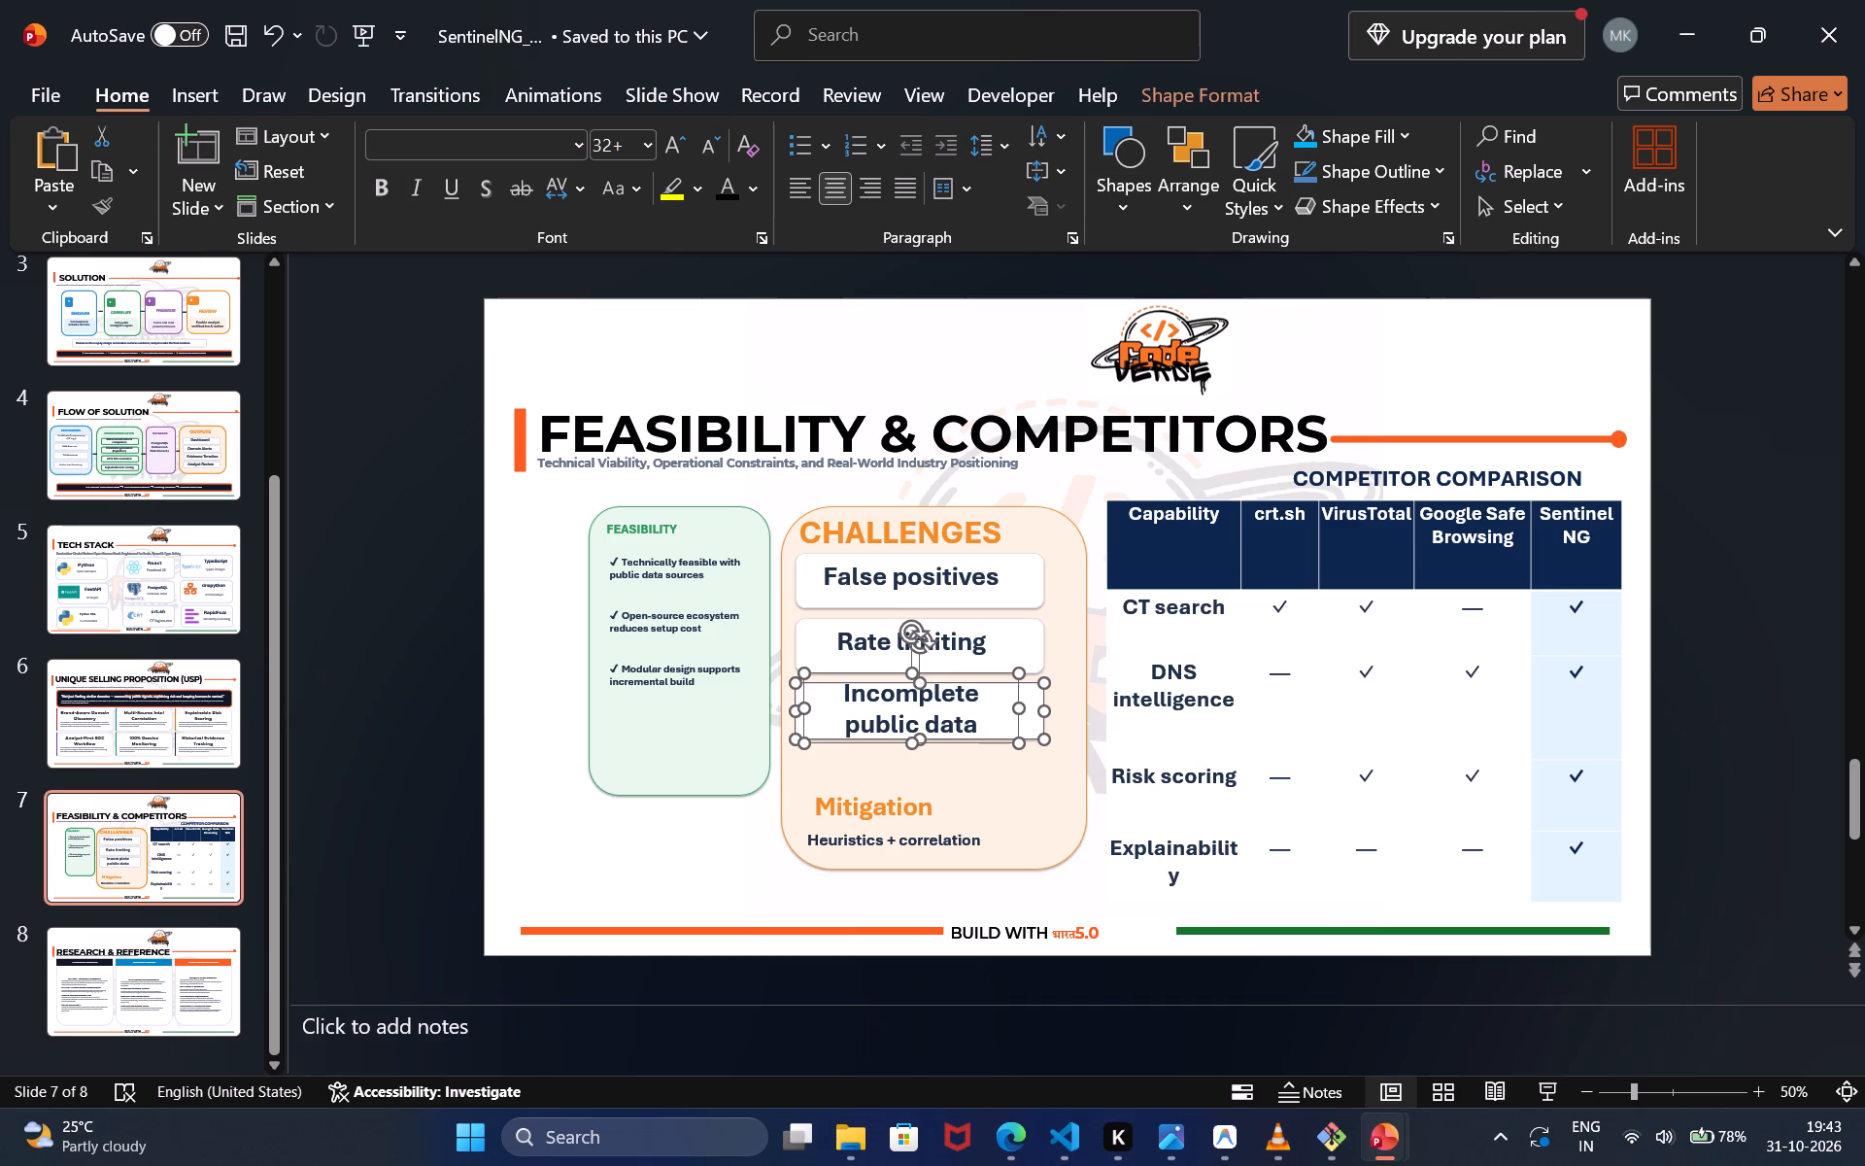
{"action": "left_click_drag", "start_coordinate": [1003, 718], "coordinate": [1000, 757]}
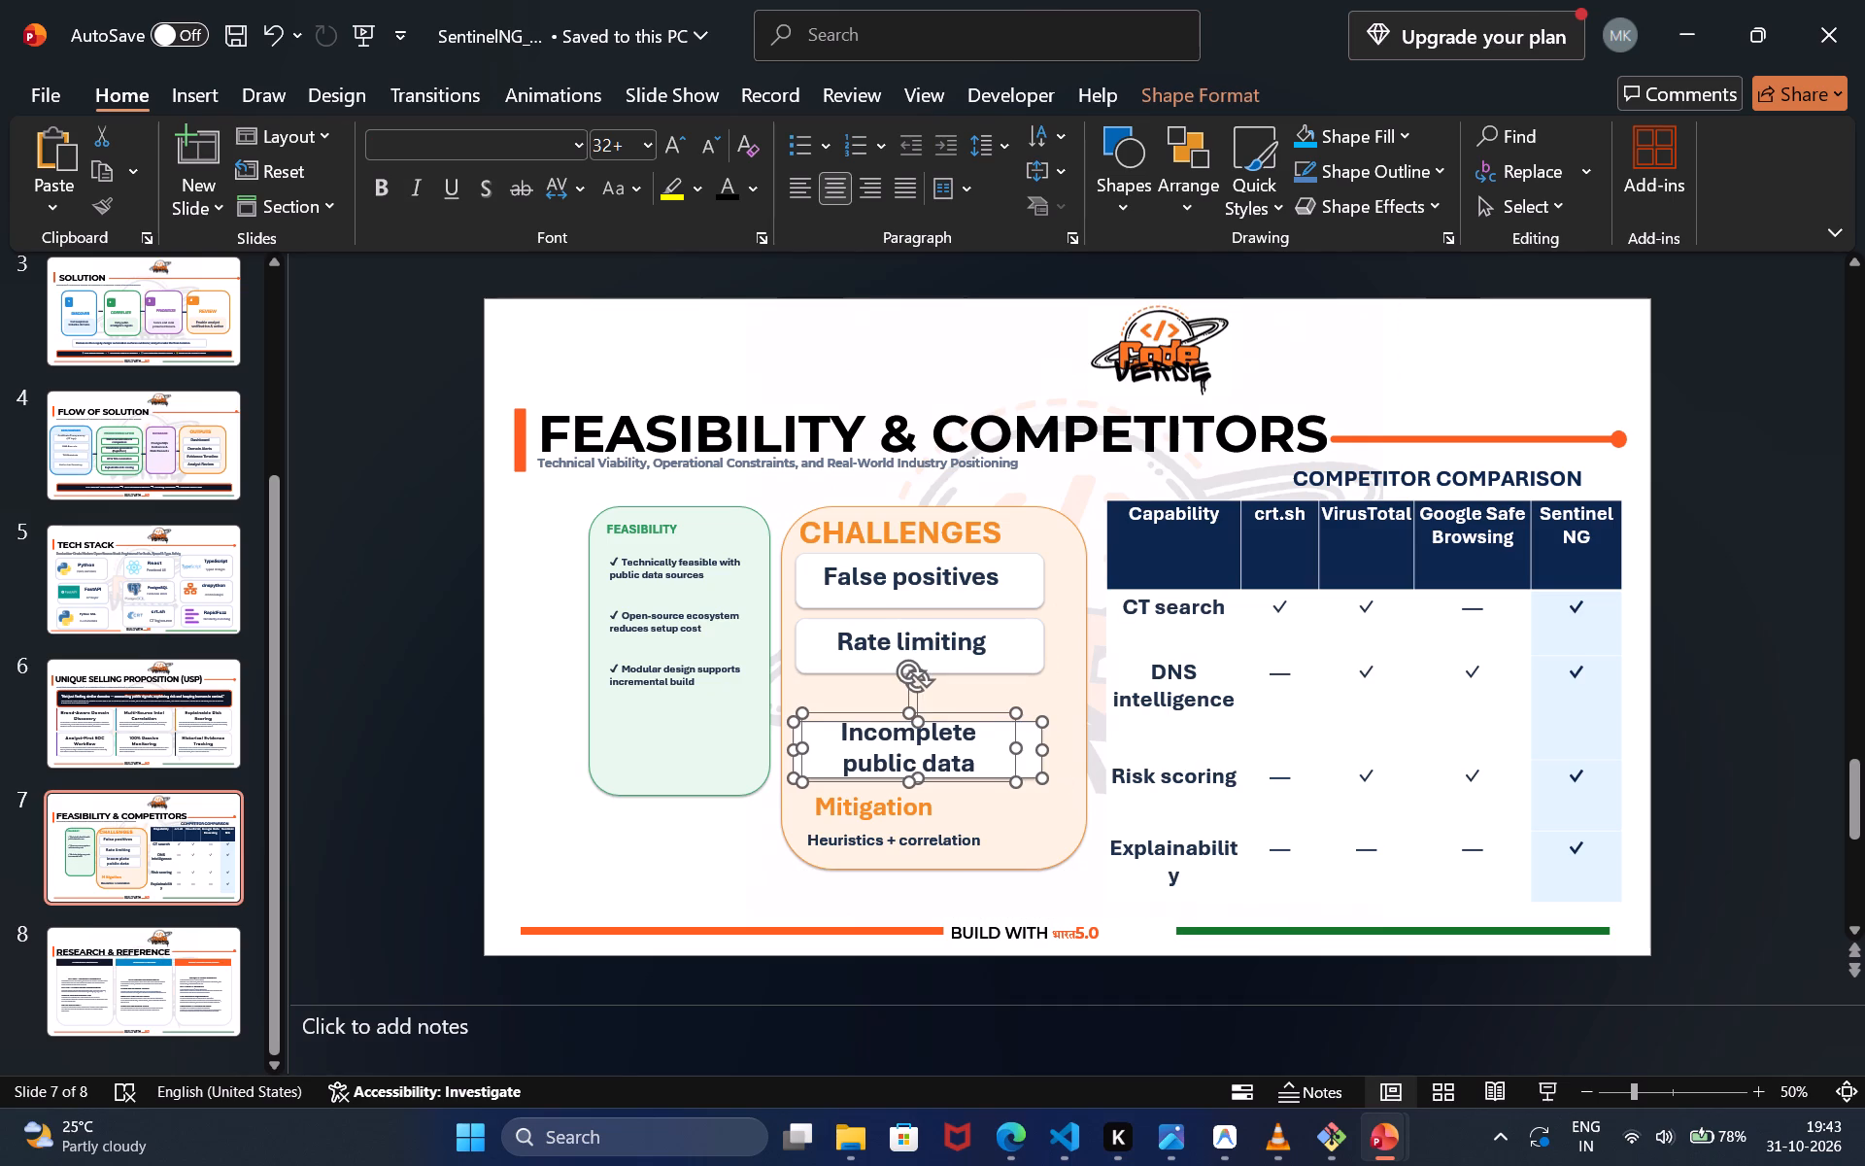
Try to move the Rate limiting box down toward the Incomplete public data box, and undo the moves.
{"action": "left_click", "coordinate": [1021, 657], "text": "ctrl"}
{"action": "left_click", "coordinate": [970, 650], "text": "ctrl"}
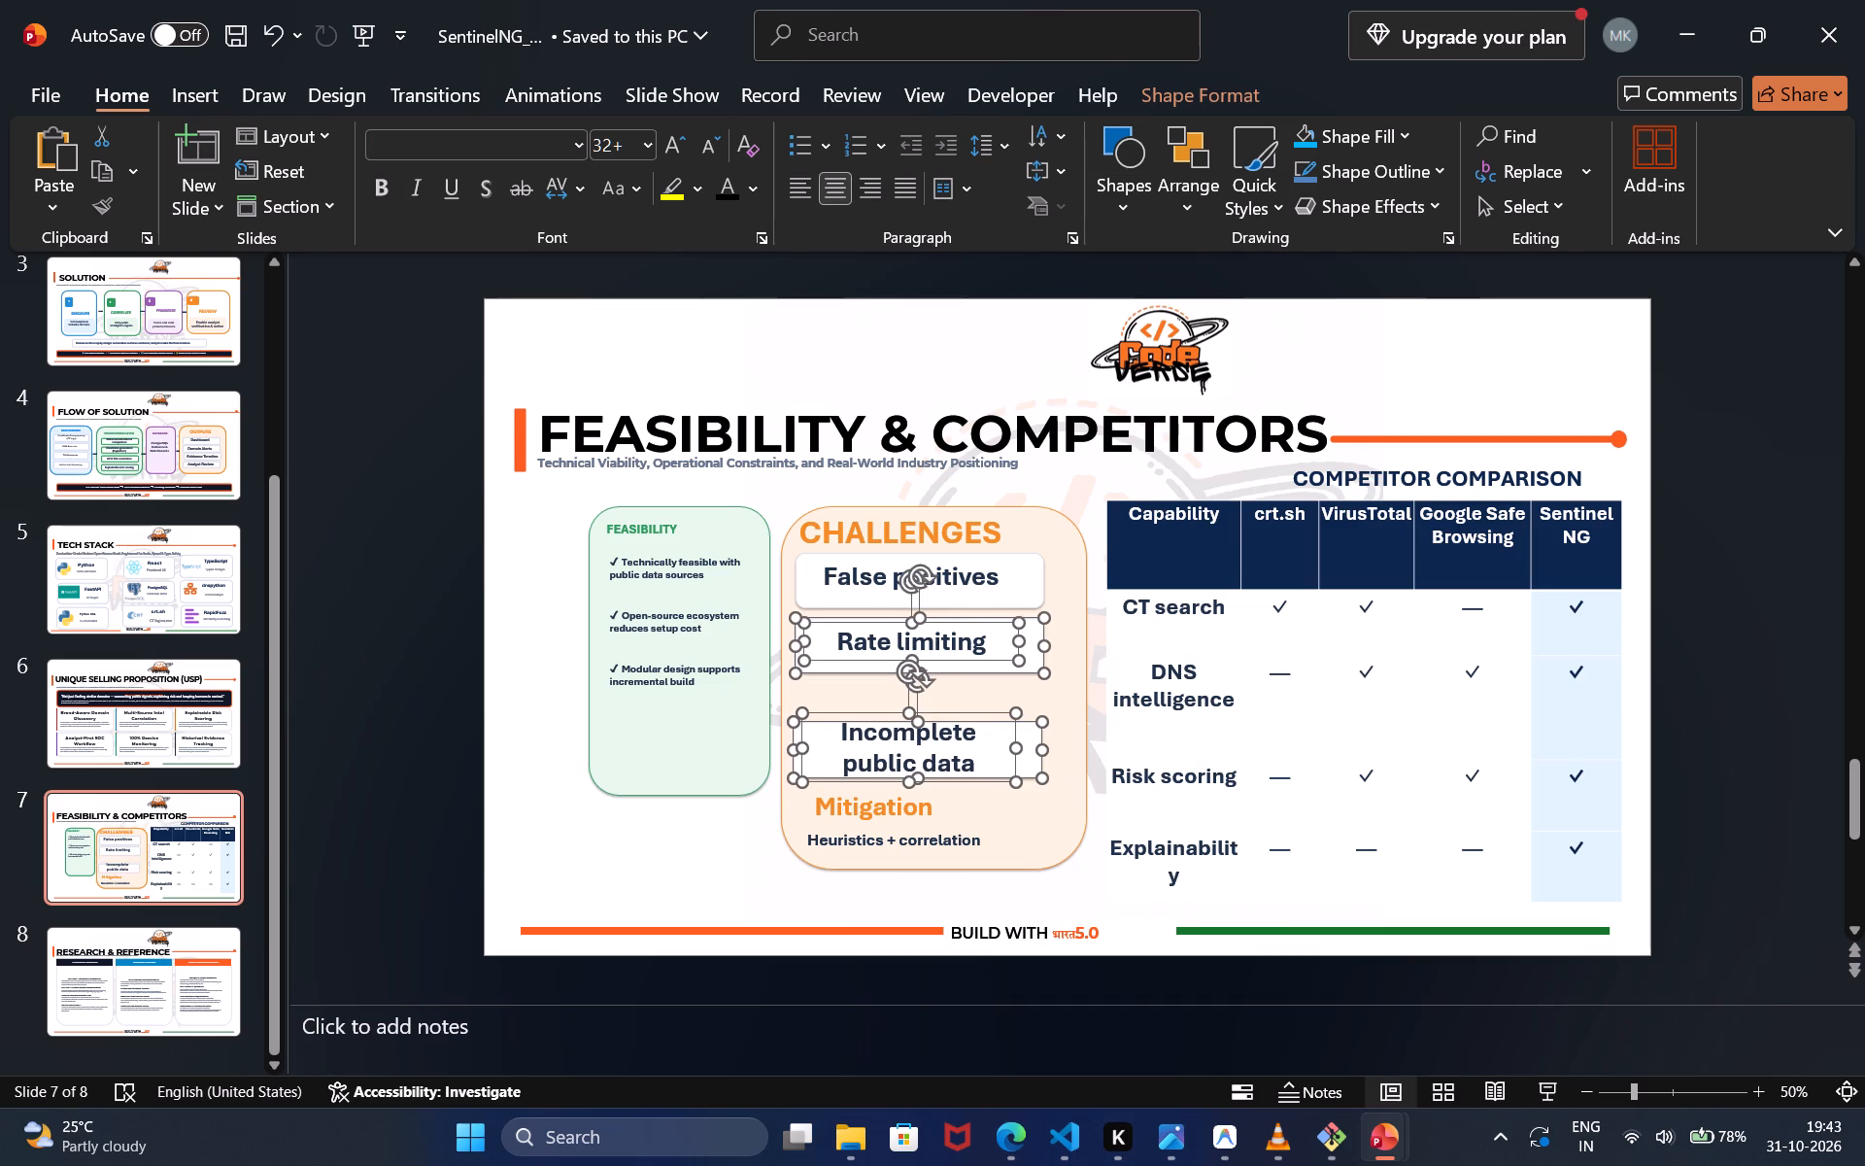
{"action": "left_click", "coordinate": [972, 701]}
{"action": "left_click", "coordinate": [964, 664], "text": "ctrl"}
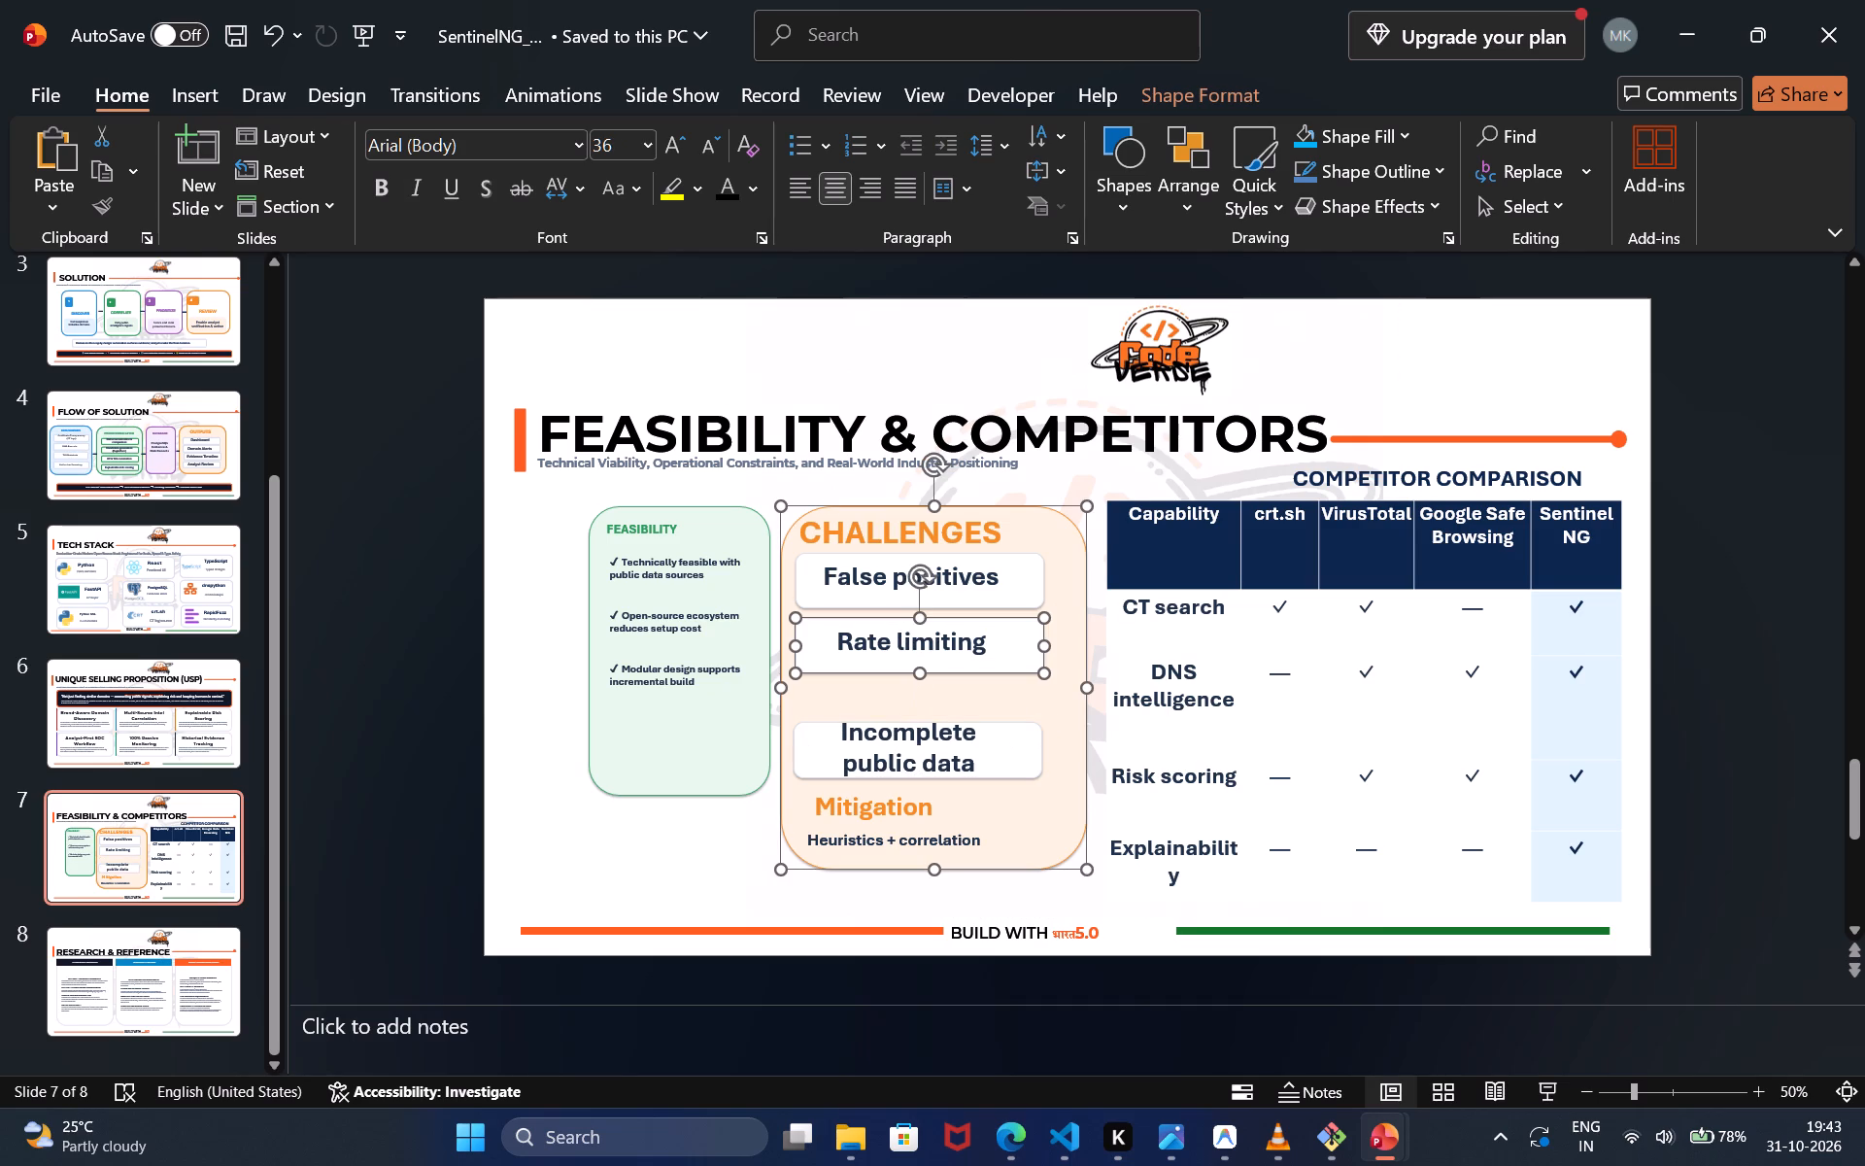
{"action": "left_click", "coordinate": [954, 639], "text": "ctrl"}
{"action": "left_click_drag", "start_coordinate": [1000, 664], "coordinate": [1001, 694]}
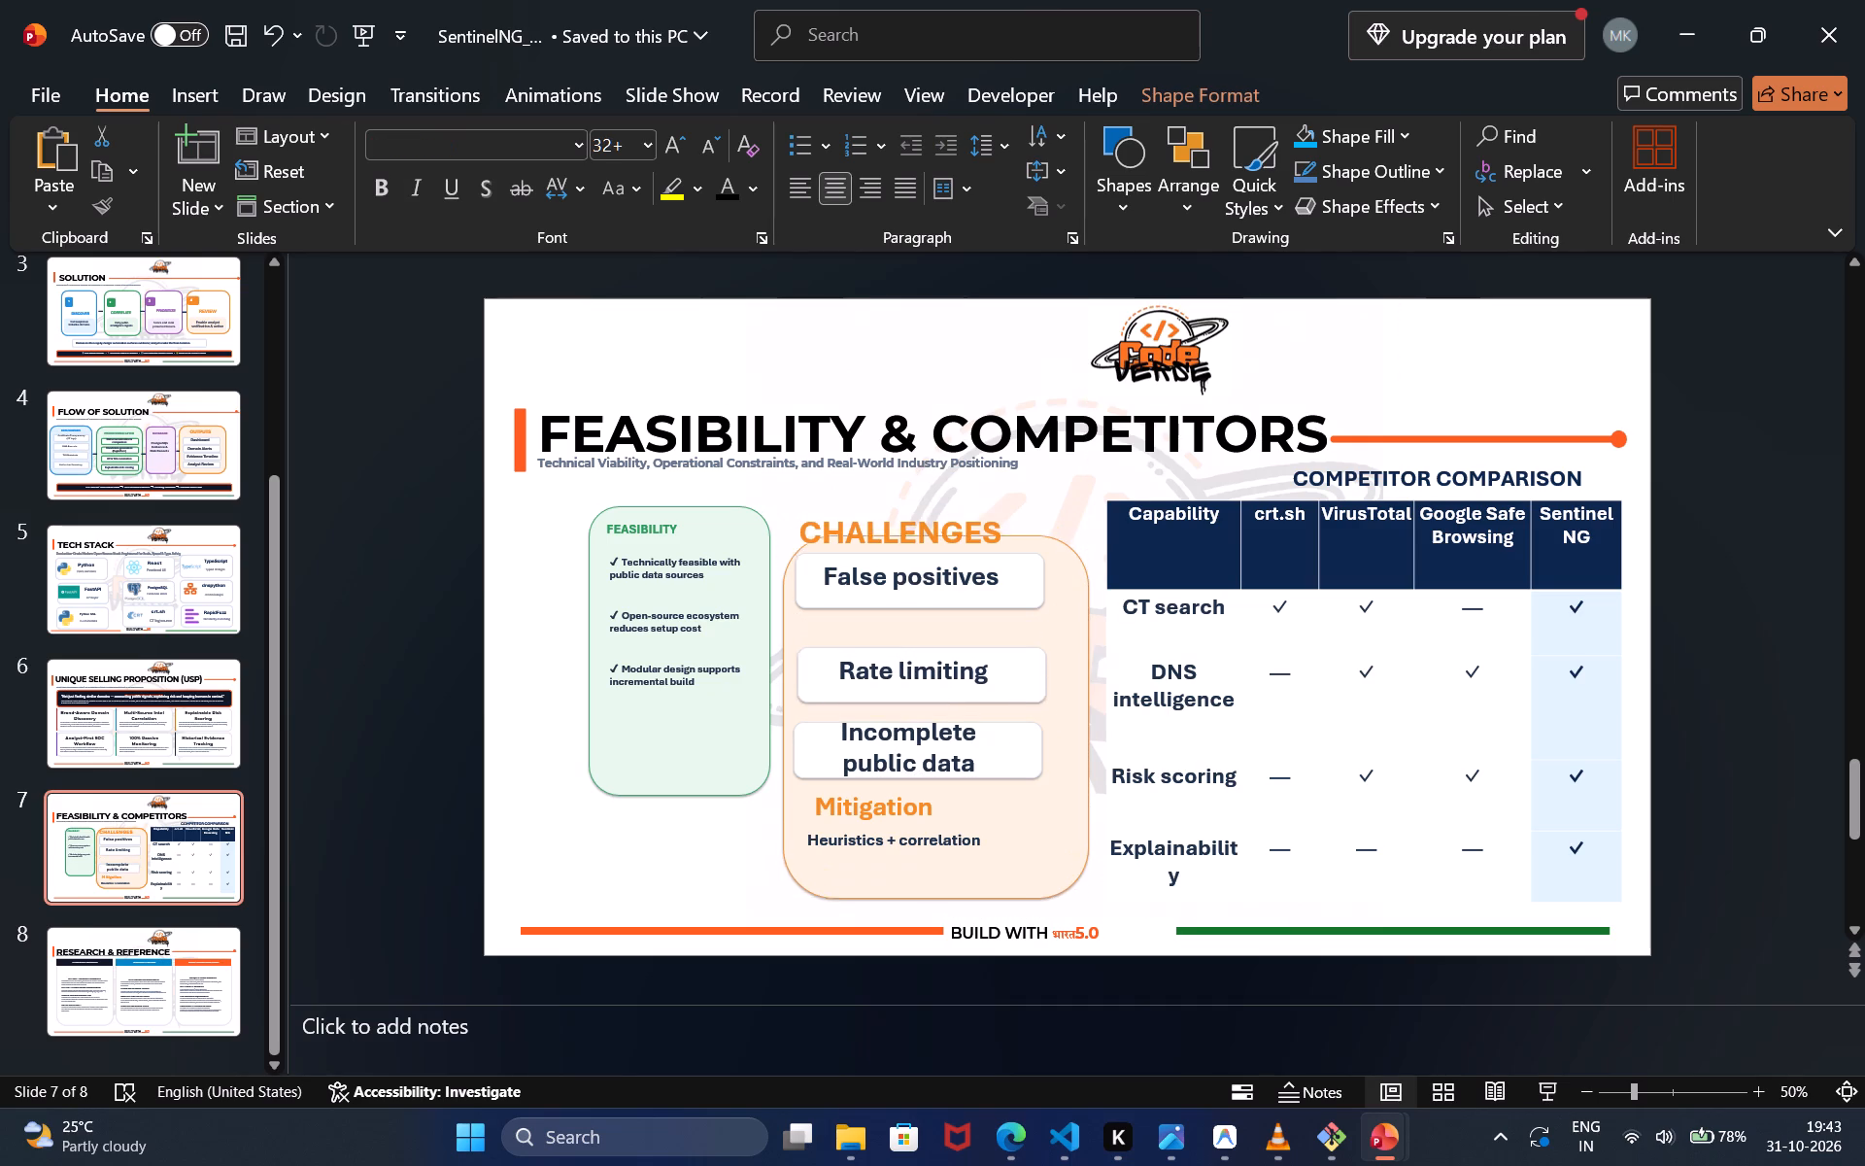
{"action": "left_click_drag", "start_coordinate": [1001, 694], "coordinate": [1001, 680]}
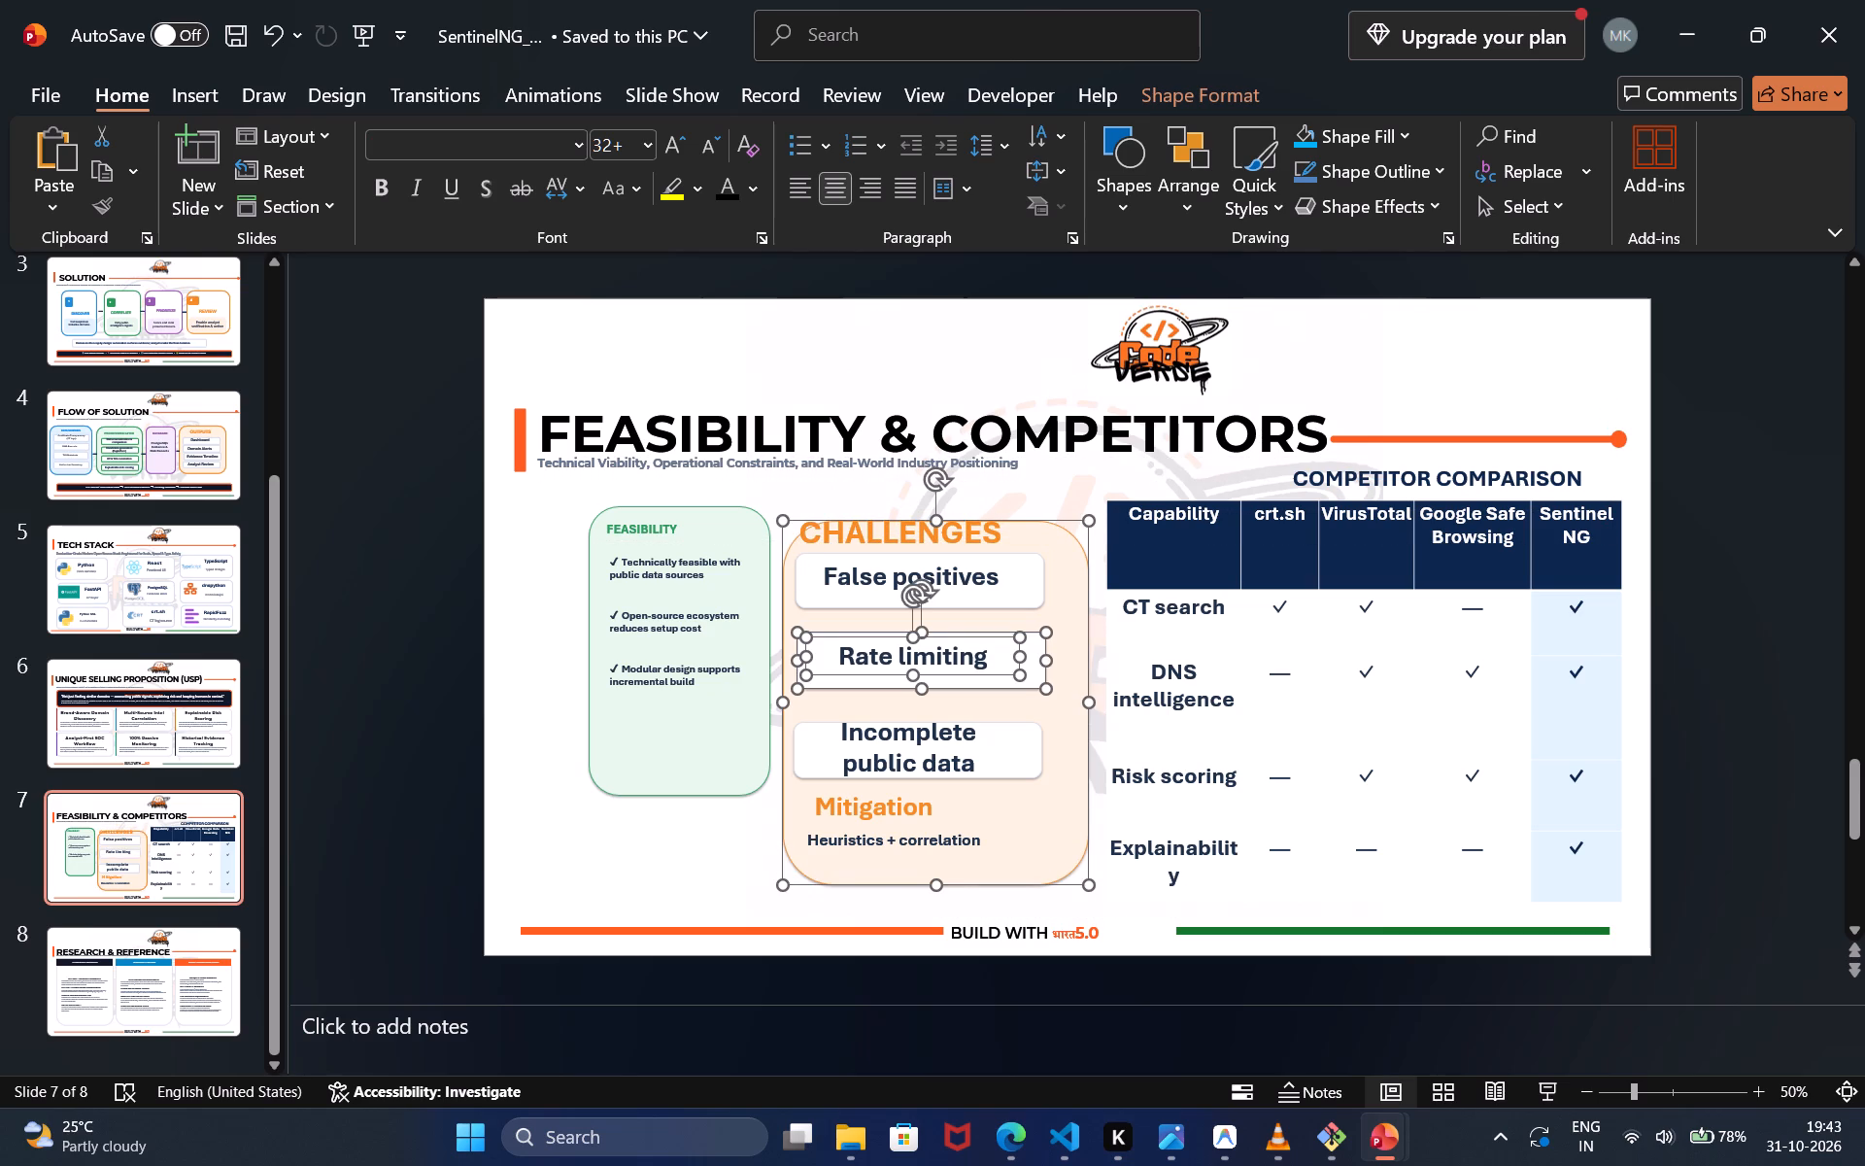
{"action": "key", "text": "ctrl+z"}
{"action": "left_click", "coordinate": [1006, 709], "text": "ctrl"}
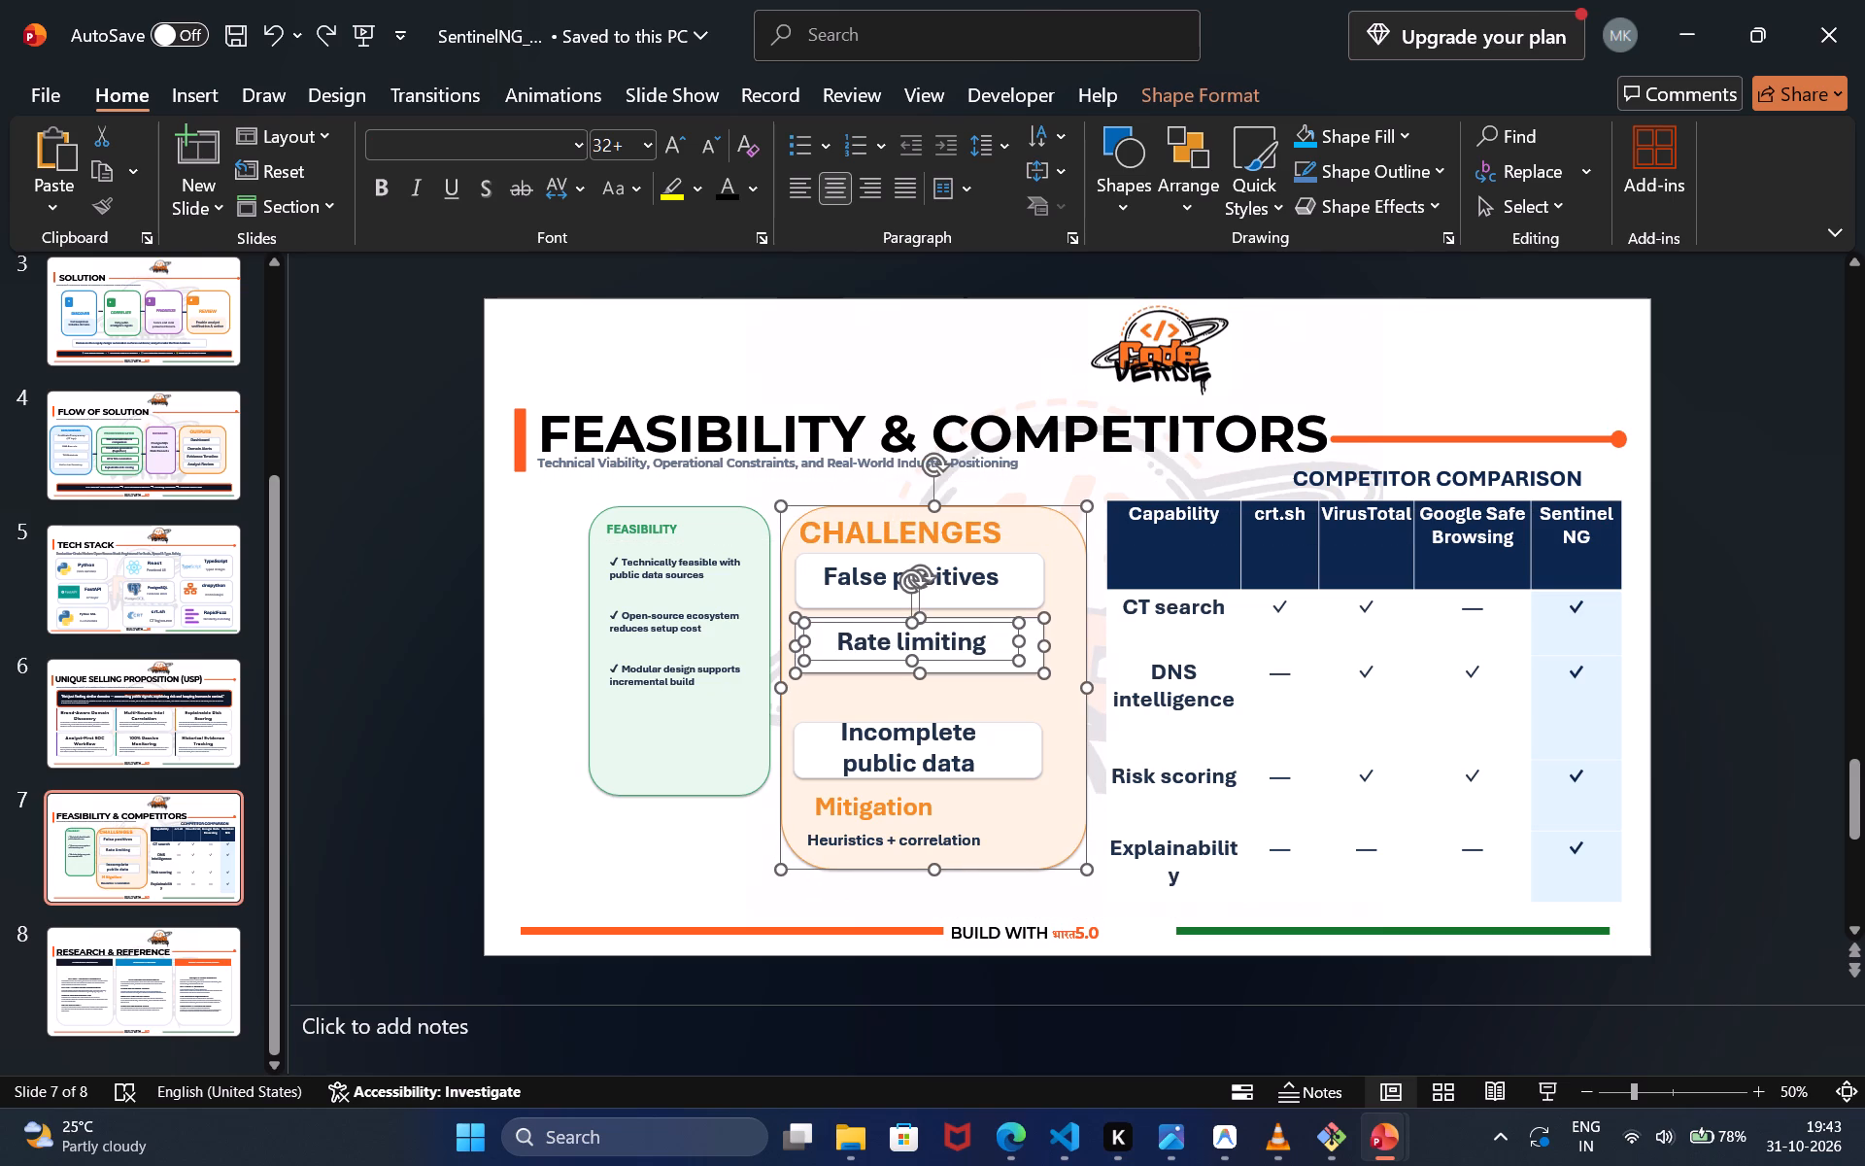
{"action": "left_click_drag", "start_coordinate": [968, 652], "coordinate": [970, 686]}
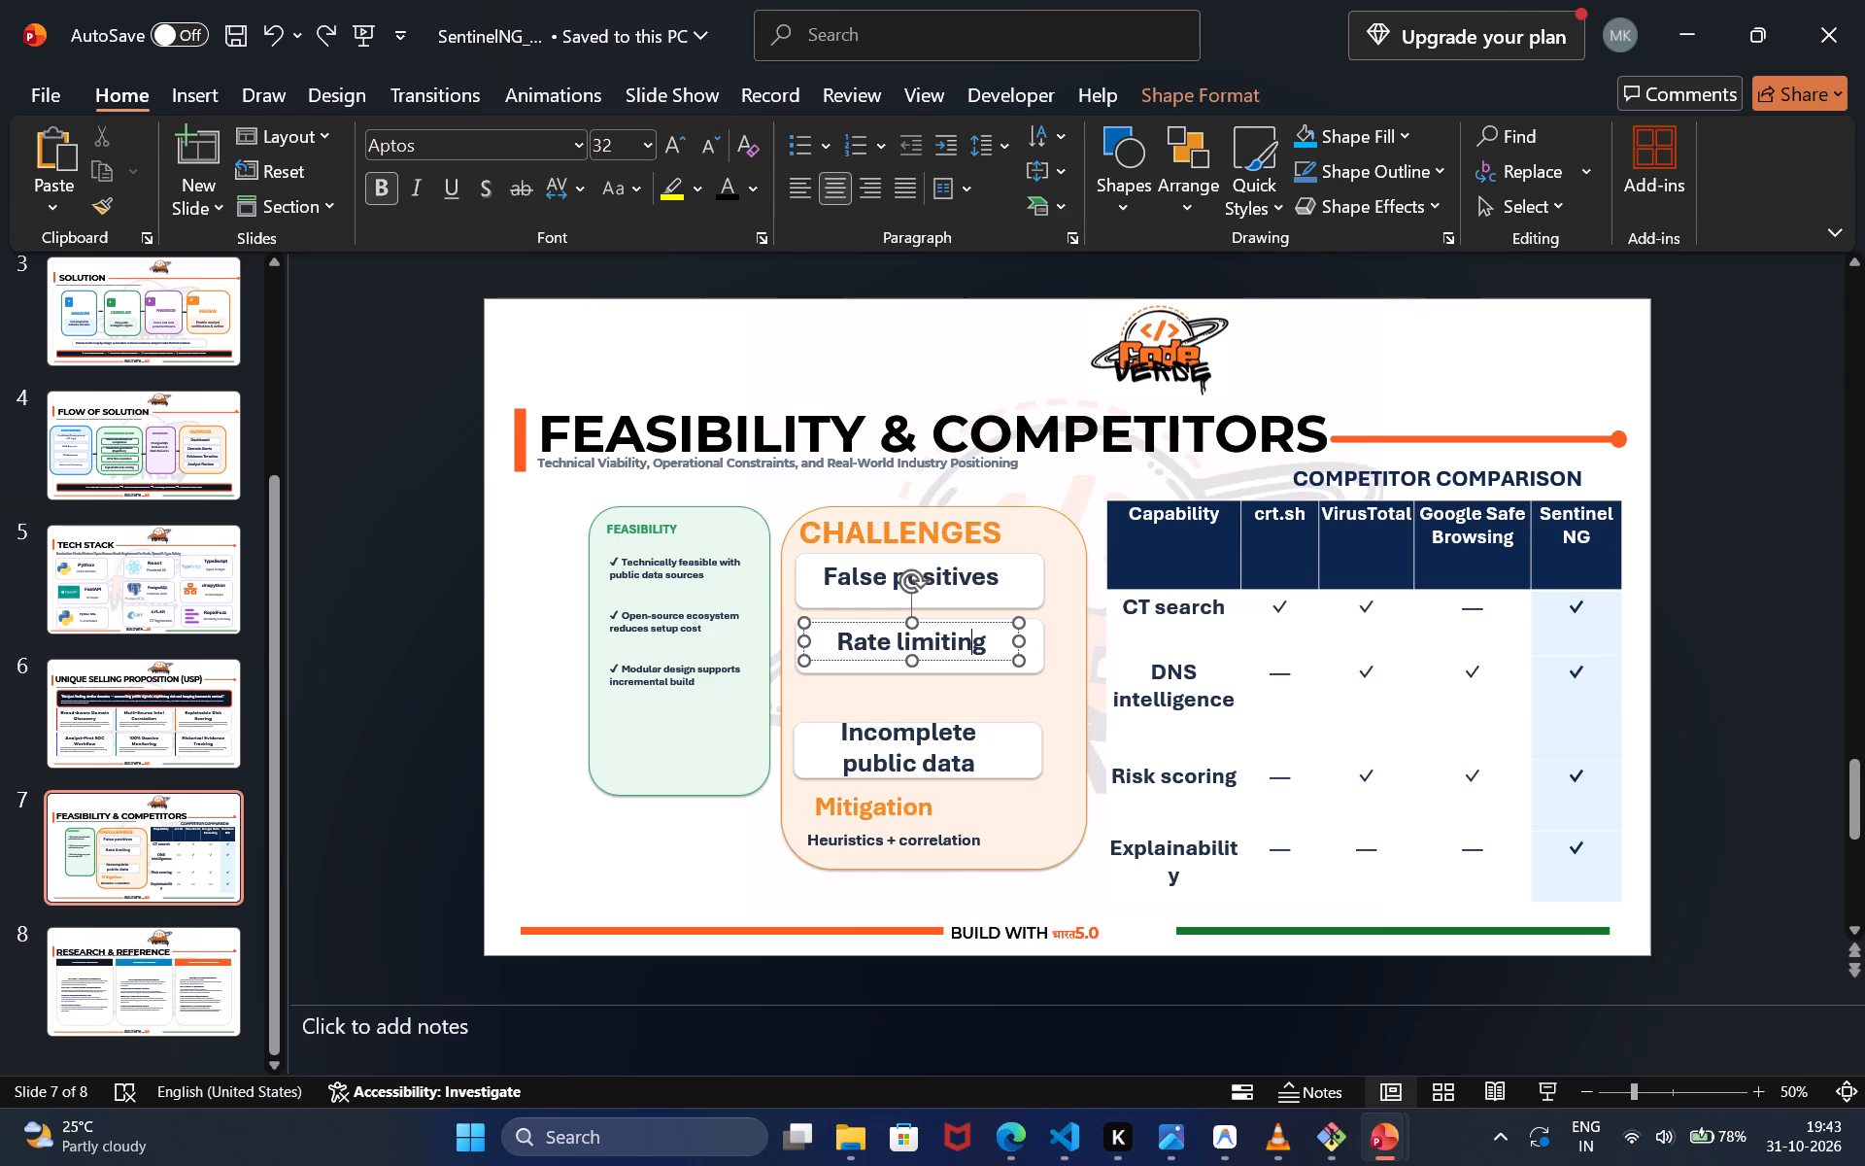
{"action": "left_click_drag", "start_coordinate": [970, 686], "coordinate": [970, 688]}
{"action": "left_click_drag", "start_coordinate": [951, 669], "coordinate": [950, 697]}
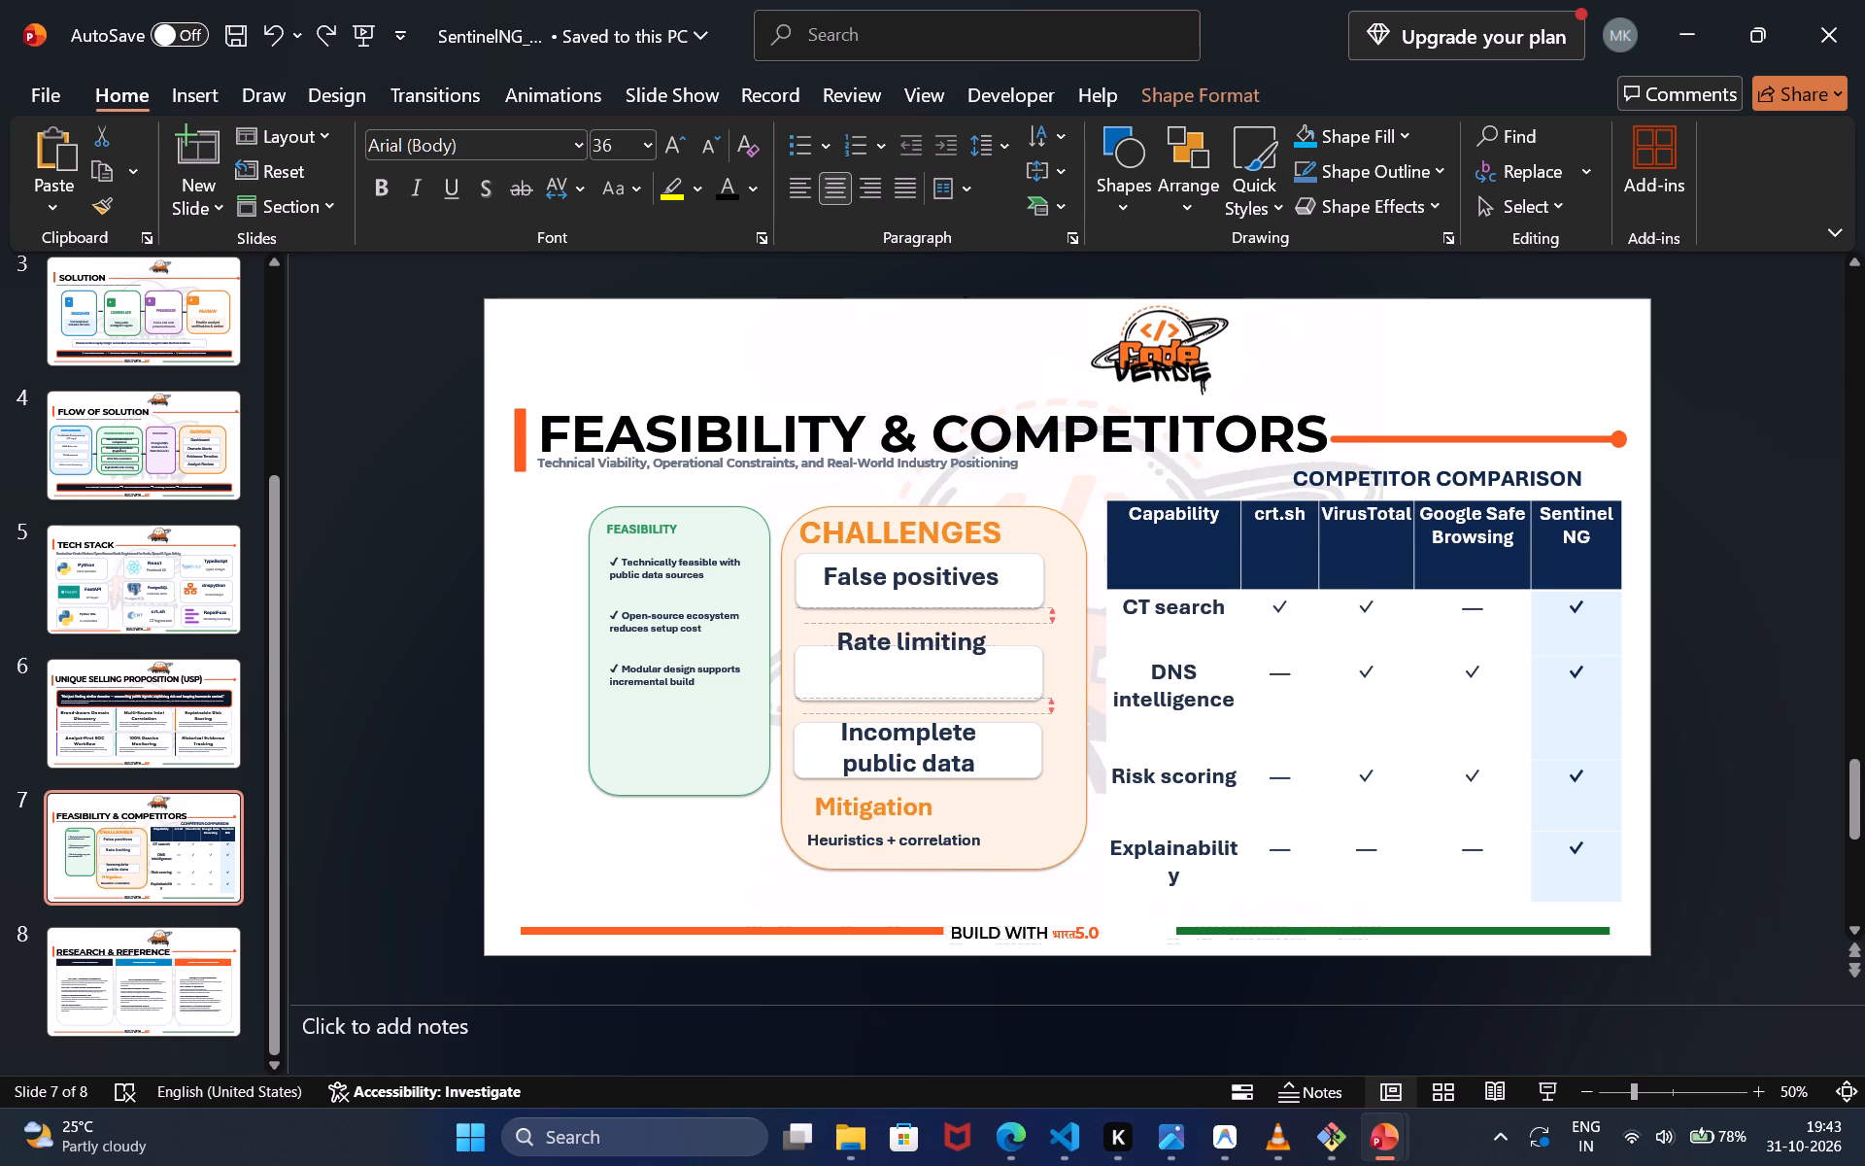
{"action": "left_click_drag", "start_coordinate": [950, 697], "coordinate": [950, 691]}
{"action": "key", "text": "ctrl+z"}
Move the Rate limiting box and its label down together to just above the Incomplete public data box, keeping their horizontal position.
{"action": "left_click", "coordinate": [945, 656], "text": "ctrl"}
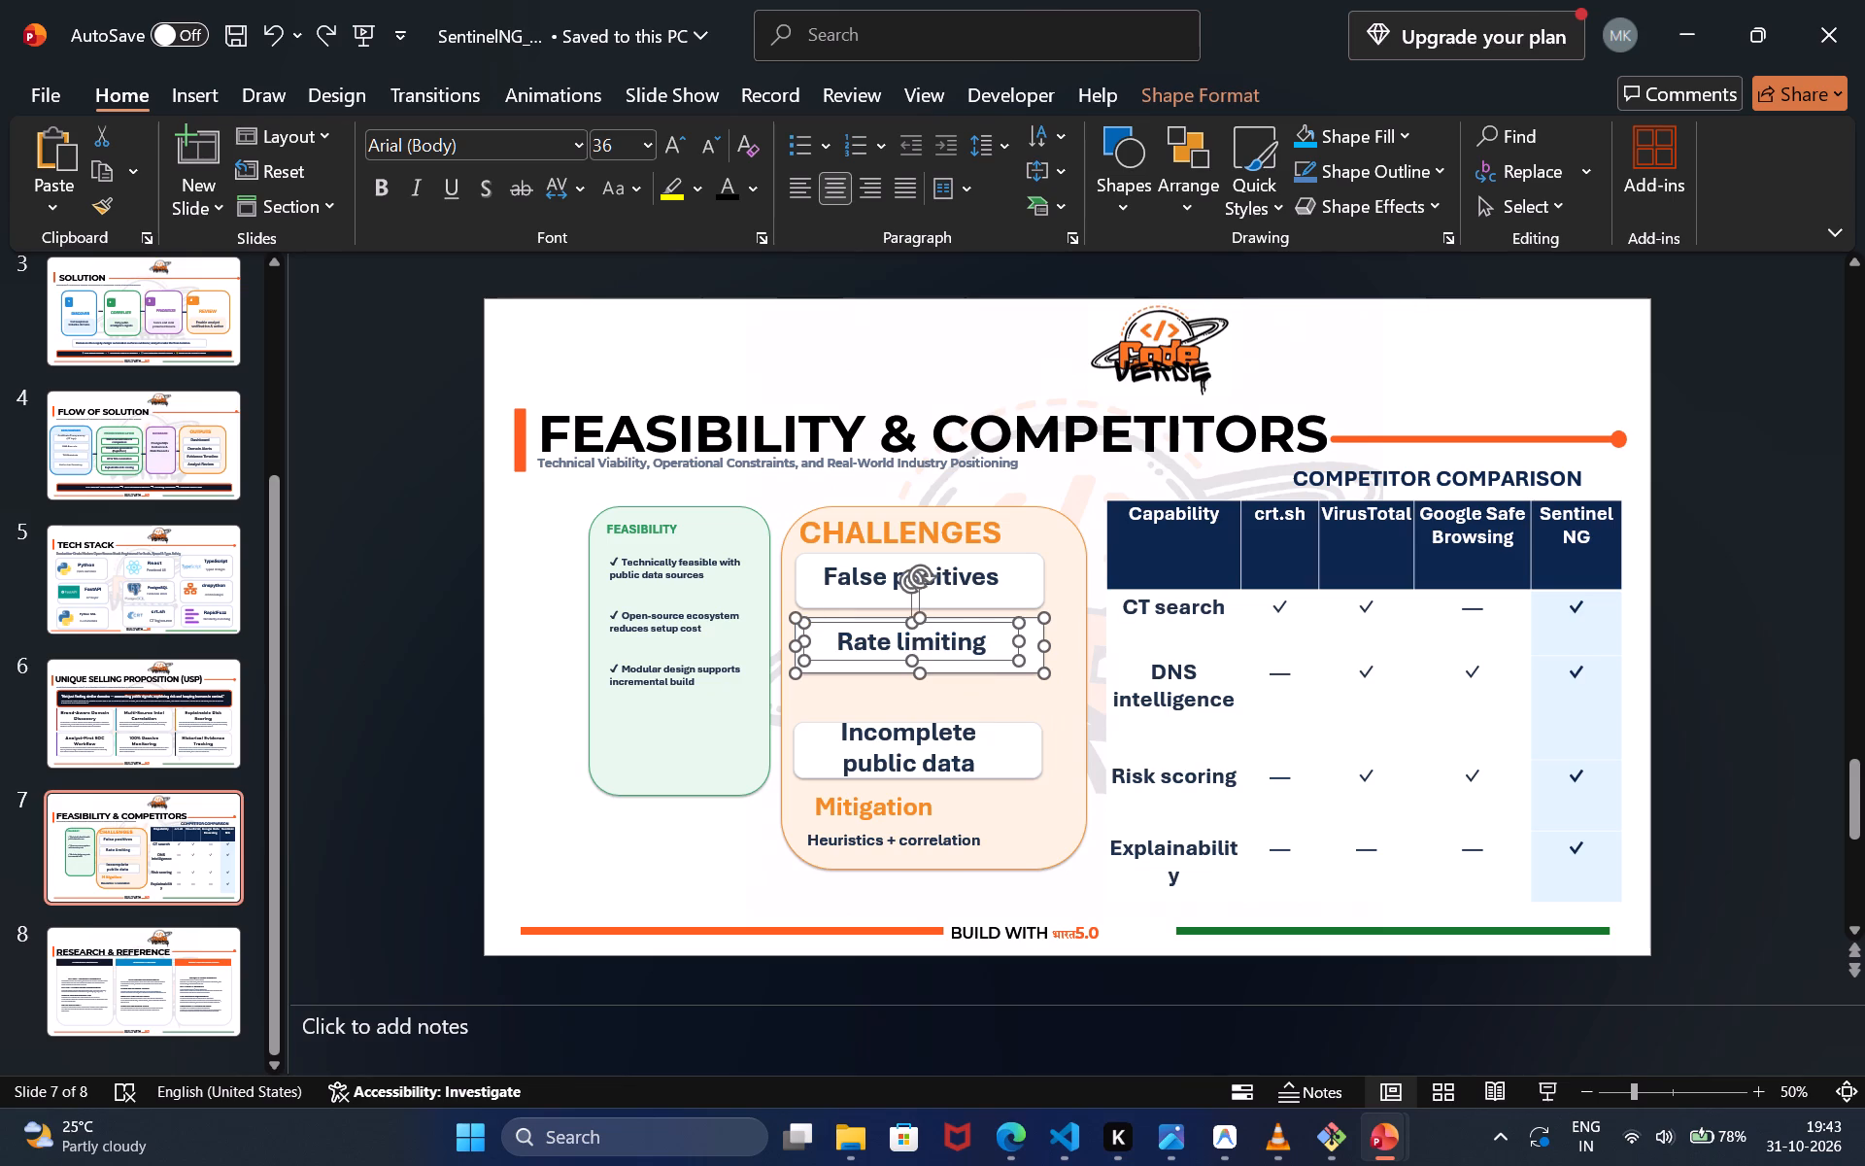
{"action": "left_click_drag", "start_coordinate": [975, 670], "coordinate": [980, 703]}
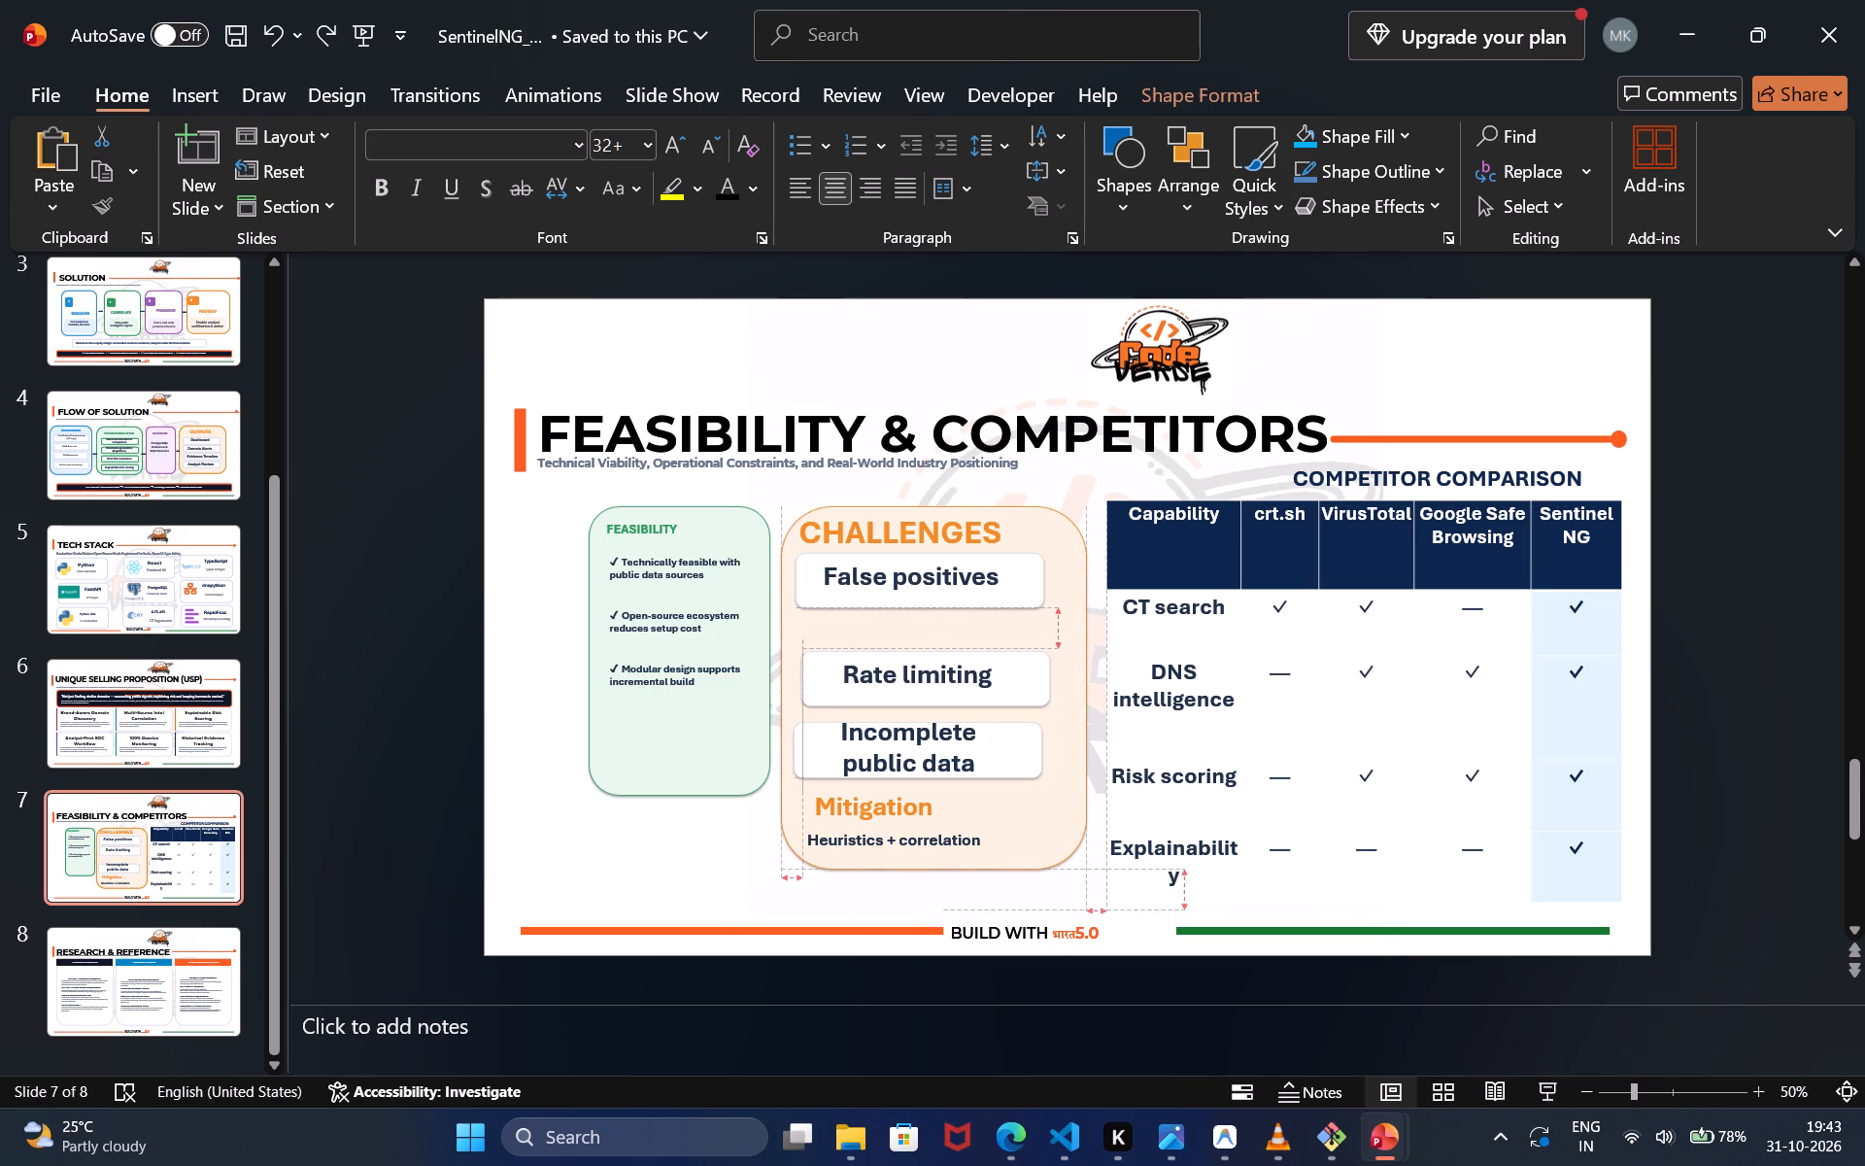
{"action": "left_click_drag", "start_coordinate": [980, 703], "coordinate": [977, 703]}
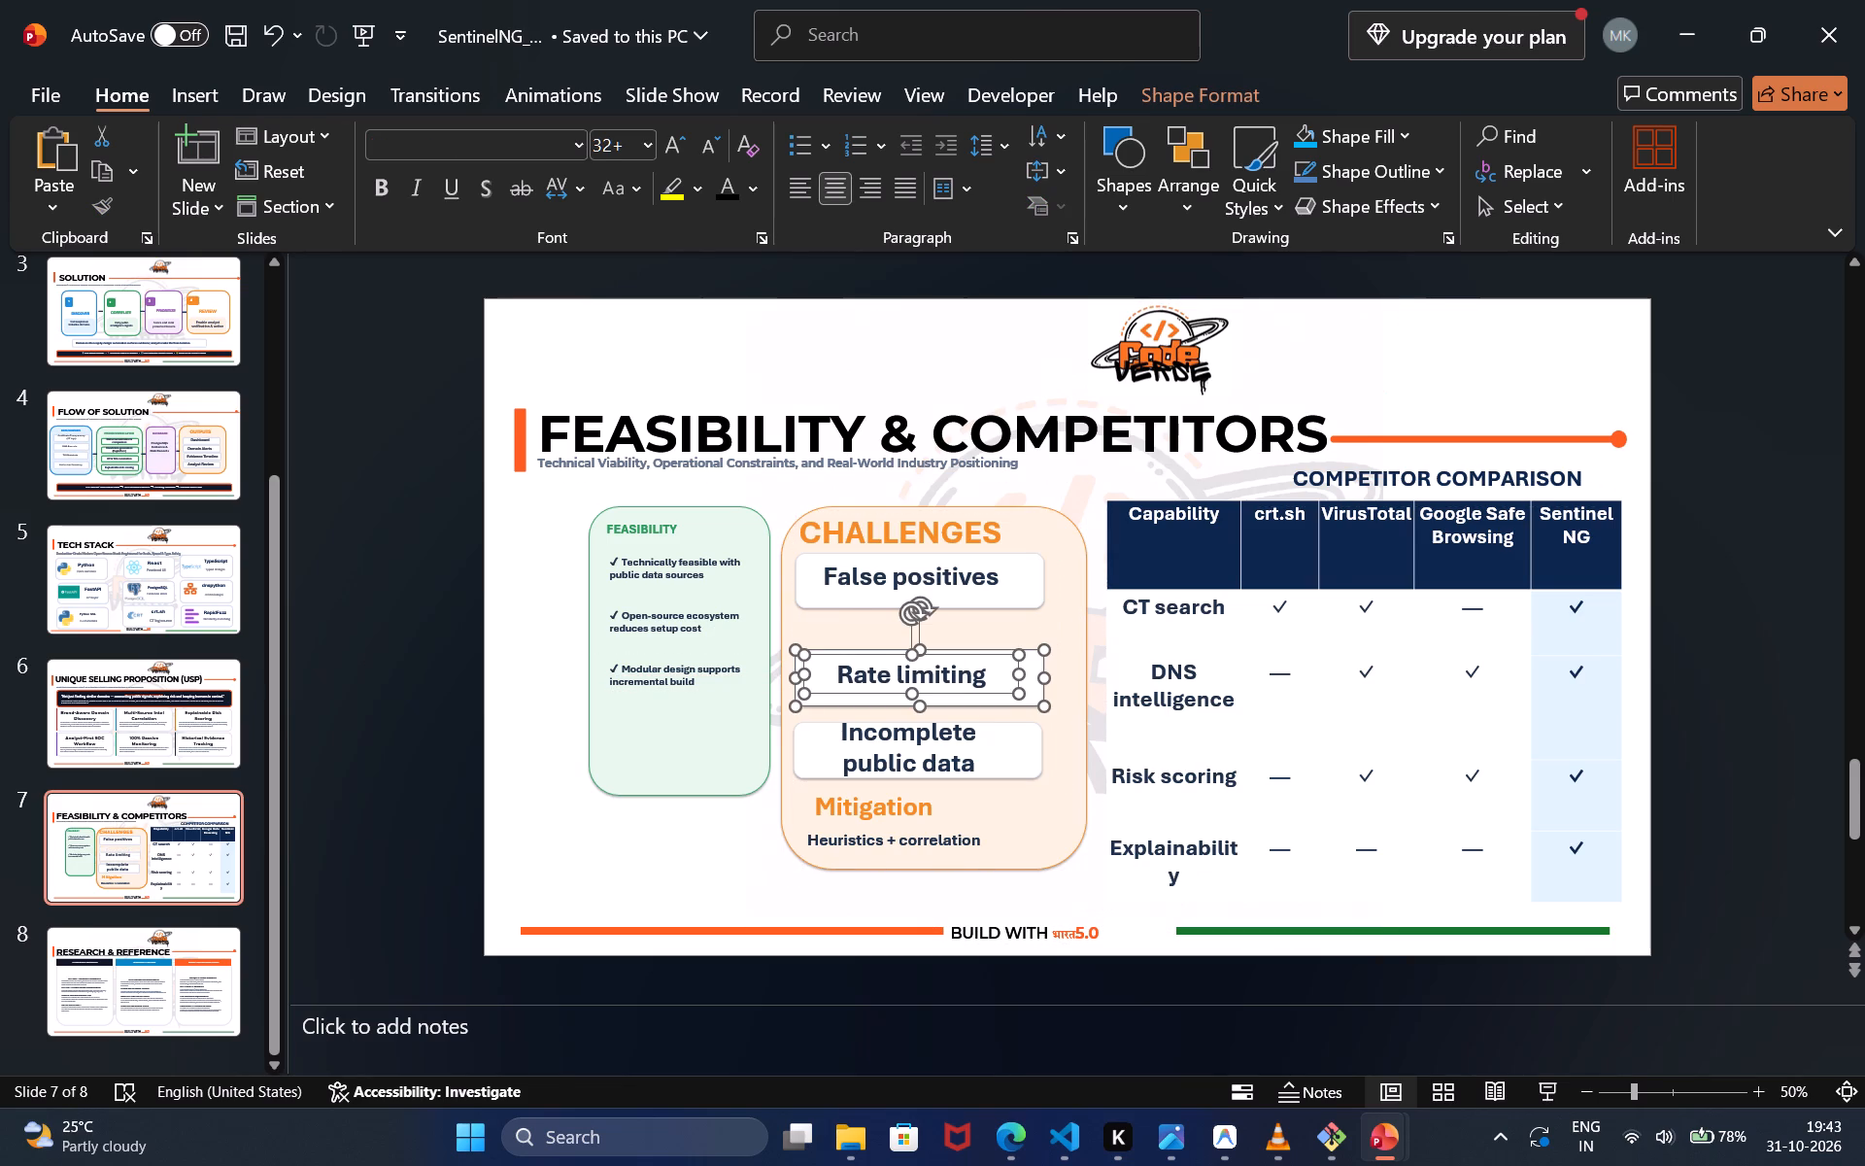
Move the False positives box and its label down together to just above the Rate limiting box.
{"action": "left_click", "coordinate": [978, 599]}
{"action": "left_click", "coordinate": [963, 581], "text": "ctrl"}
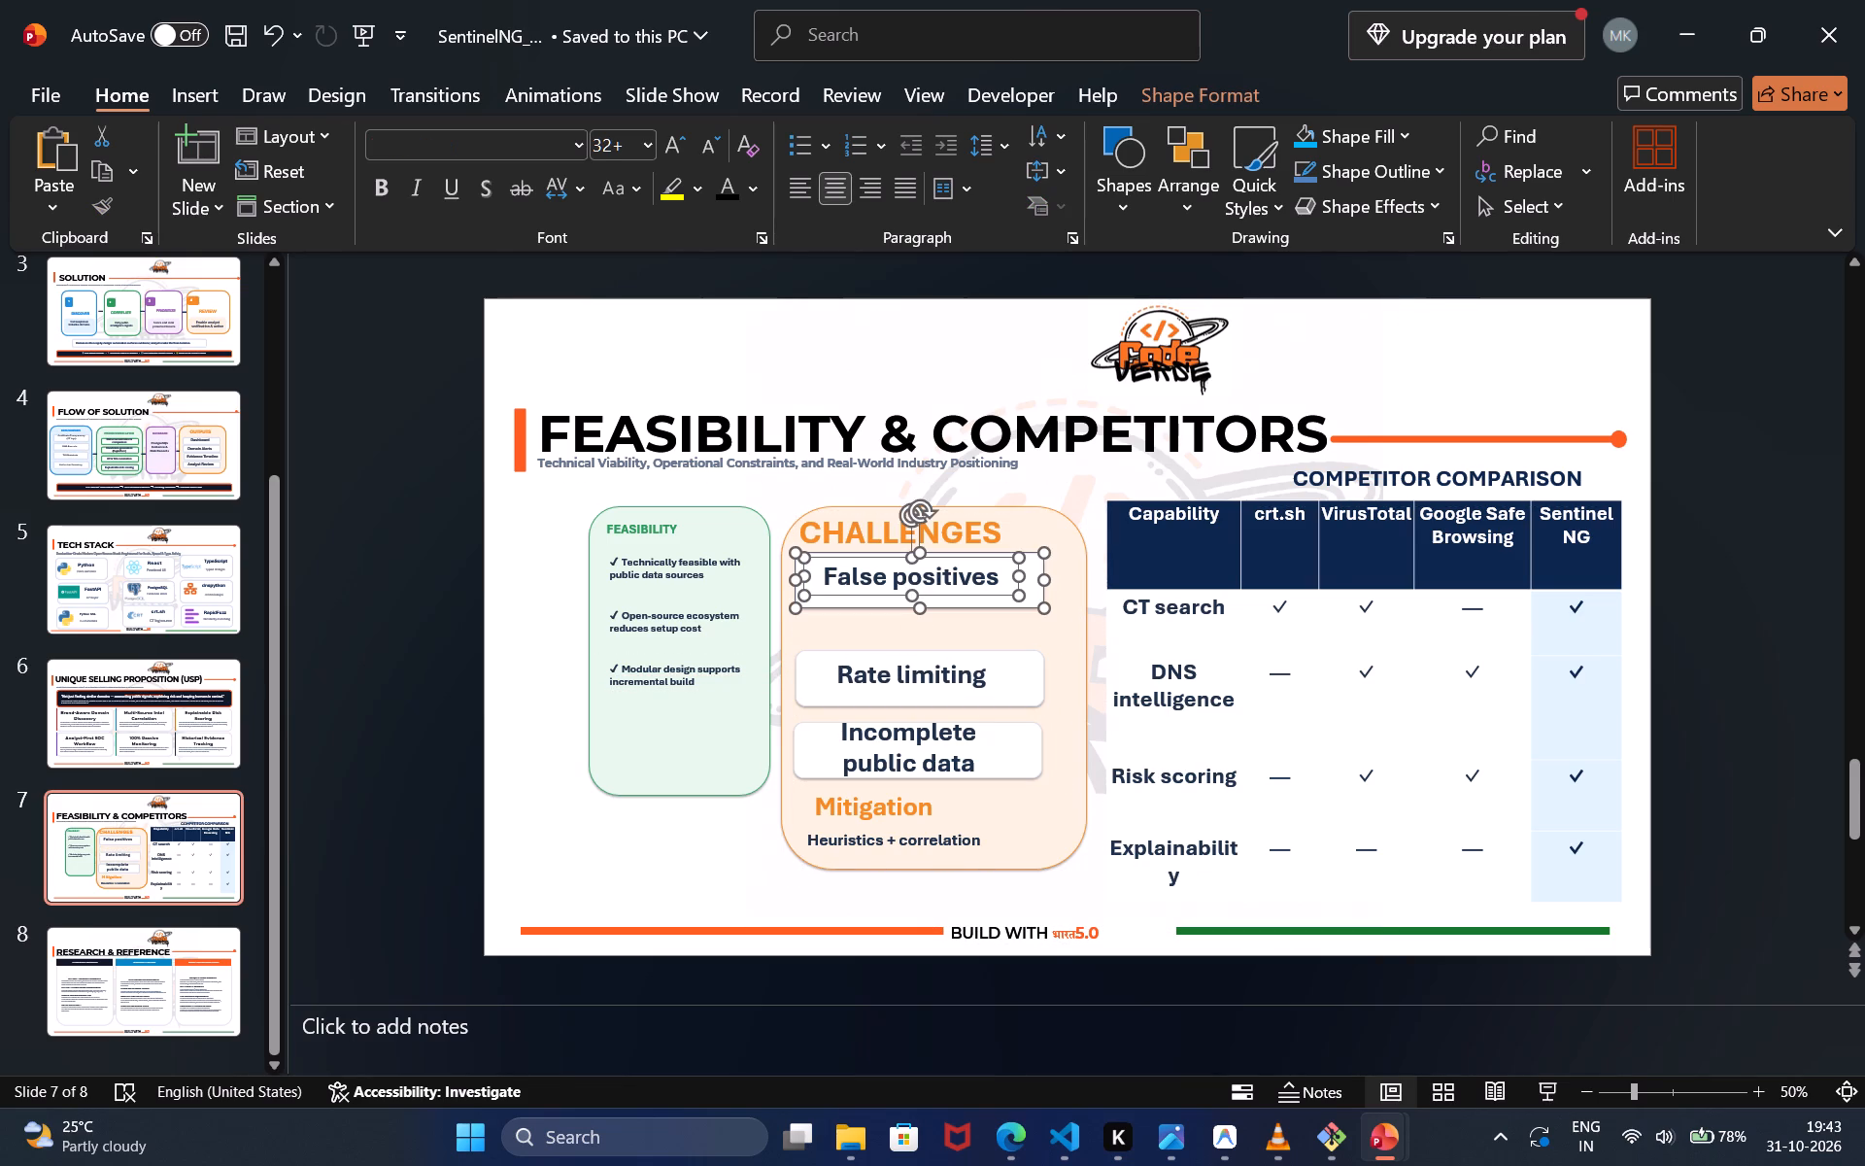
{"action": "left_click_drag", "start_coordinate": [954, 586], "coordinate": [956, 625]}
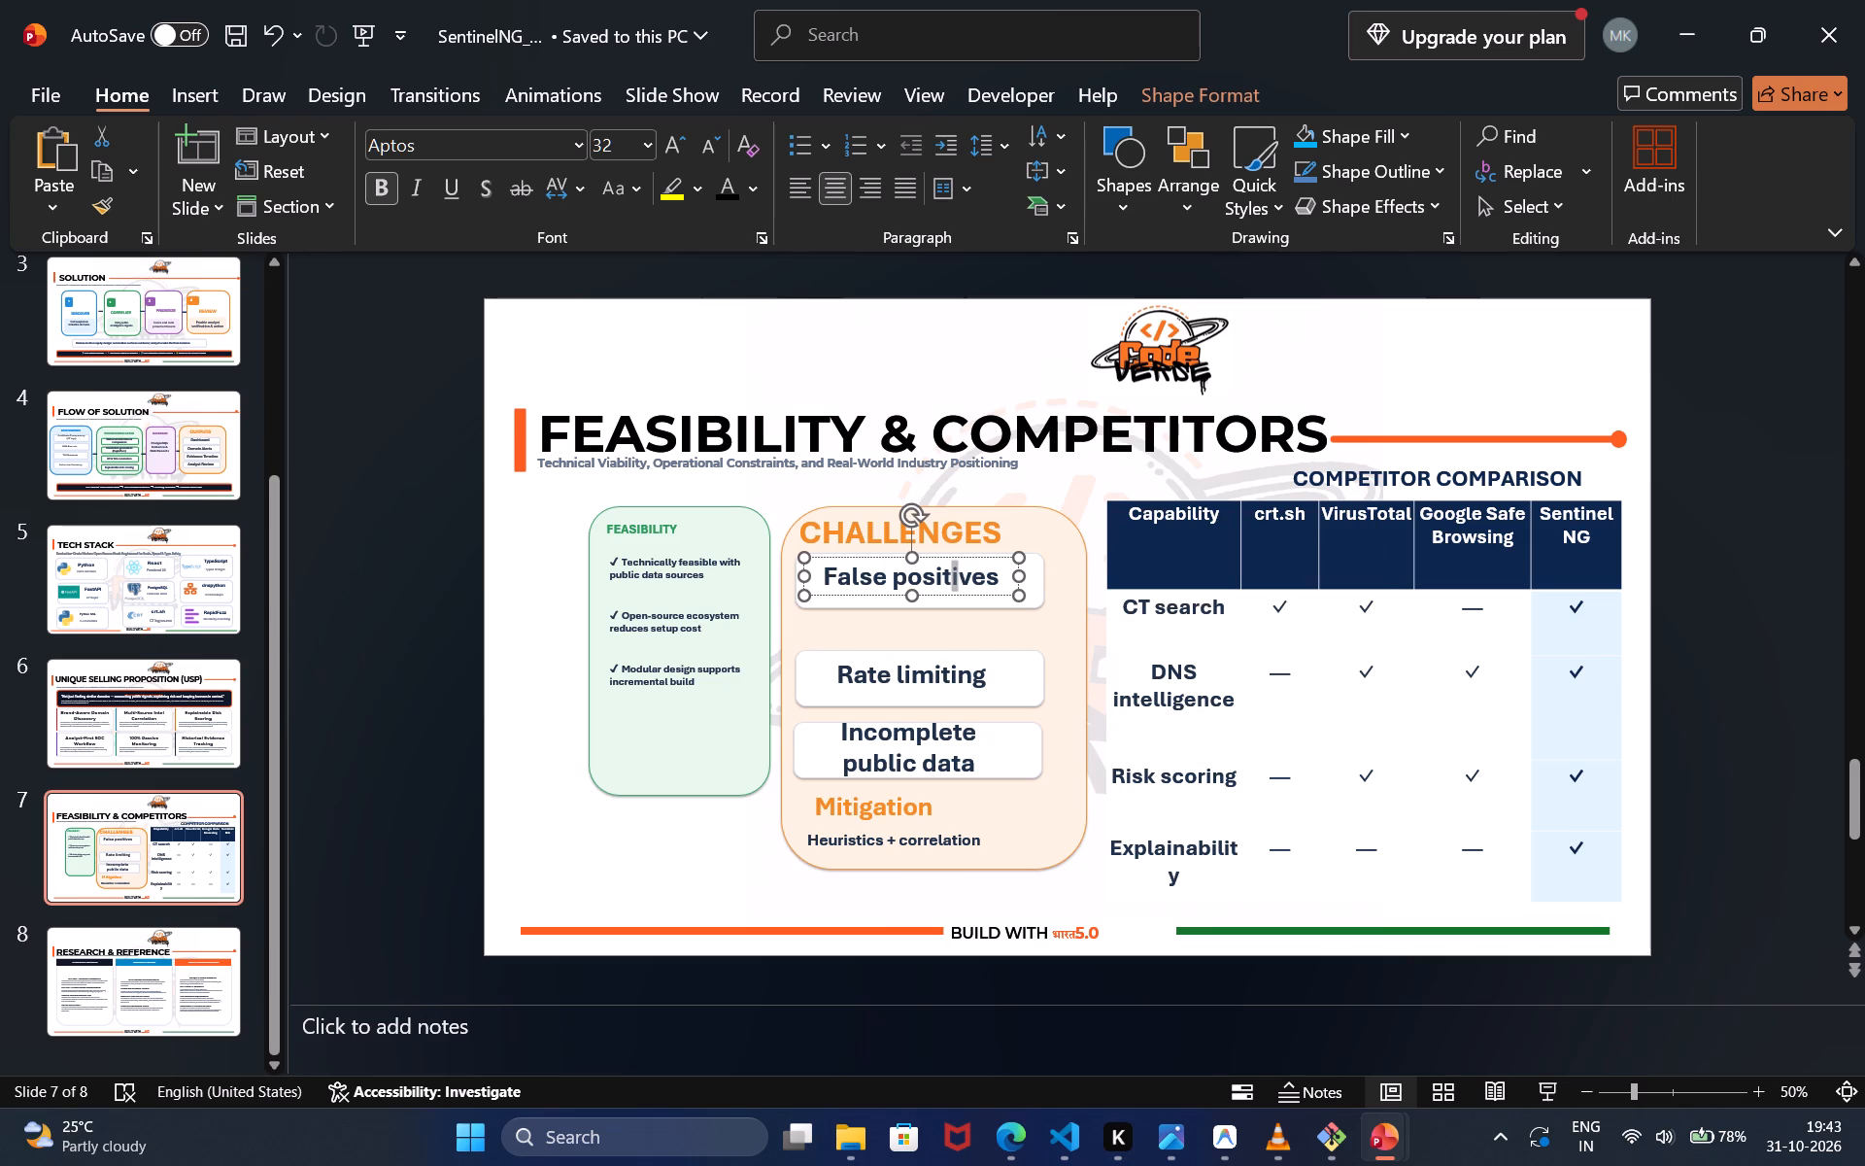
{"action": "left_click", "coordinate": [918, 581], "text": "ctrl"}
{"action": "left_click", "coordinate": [932, 602], "text": "ctrl"}
{"action": "left_click_drag", "start_coordinate": [932, 602], "coordinate": [936, 628]}
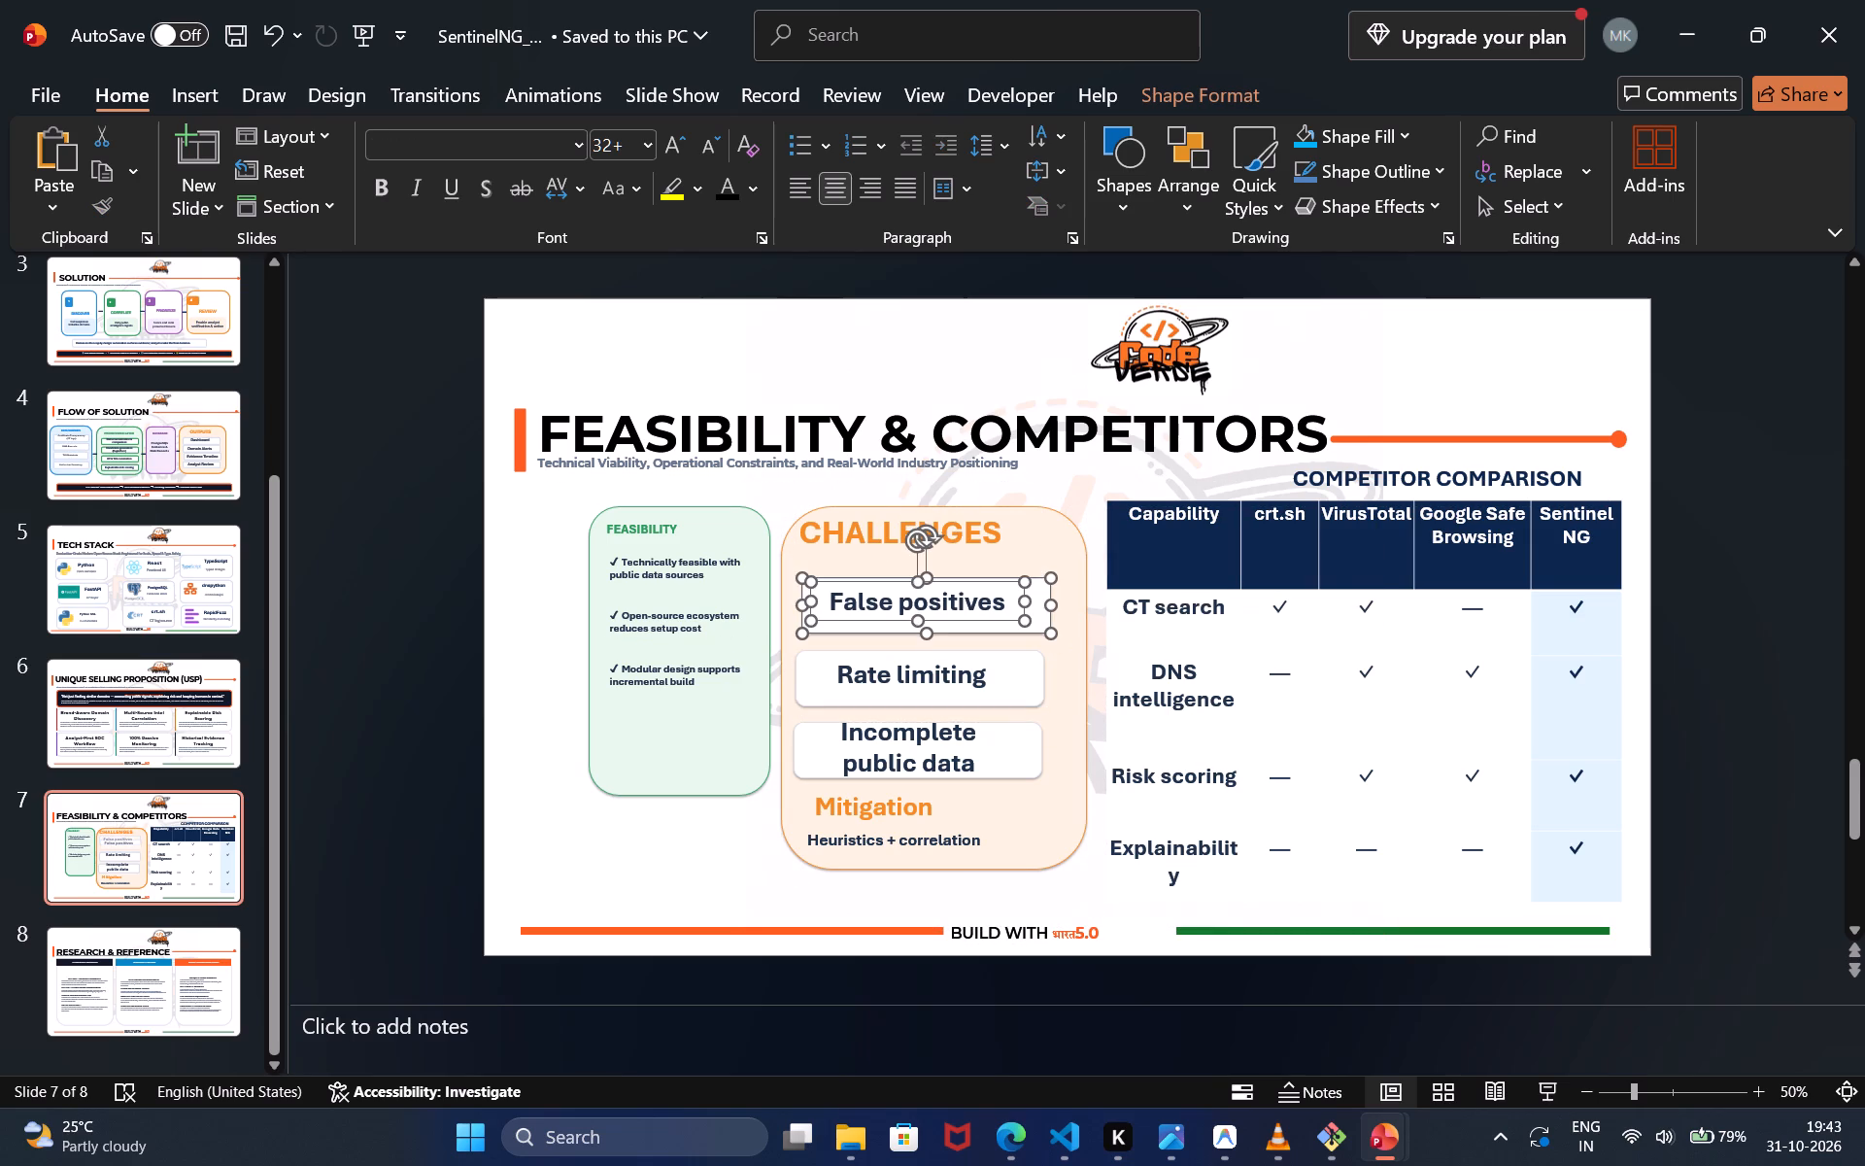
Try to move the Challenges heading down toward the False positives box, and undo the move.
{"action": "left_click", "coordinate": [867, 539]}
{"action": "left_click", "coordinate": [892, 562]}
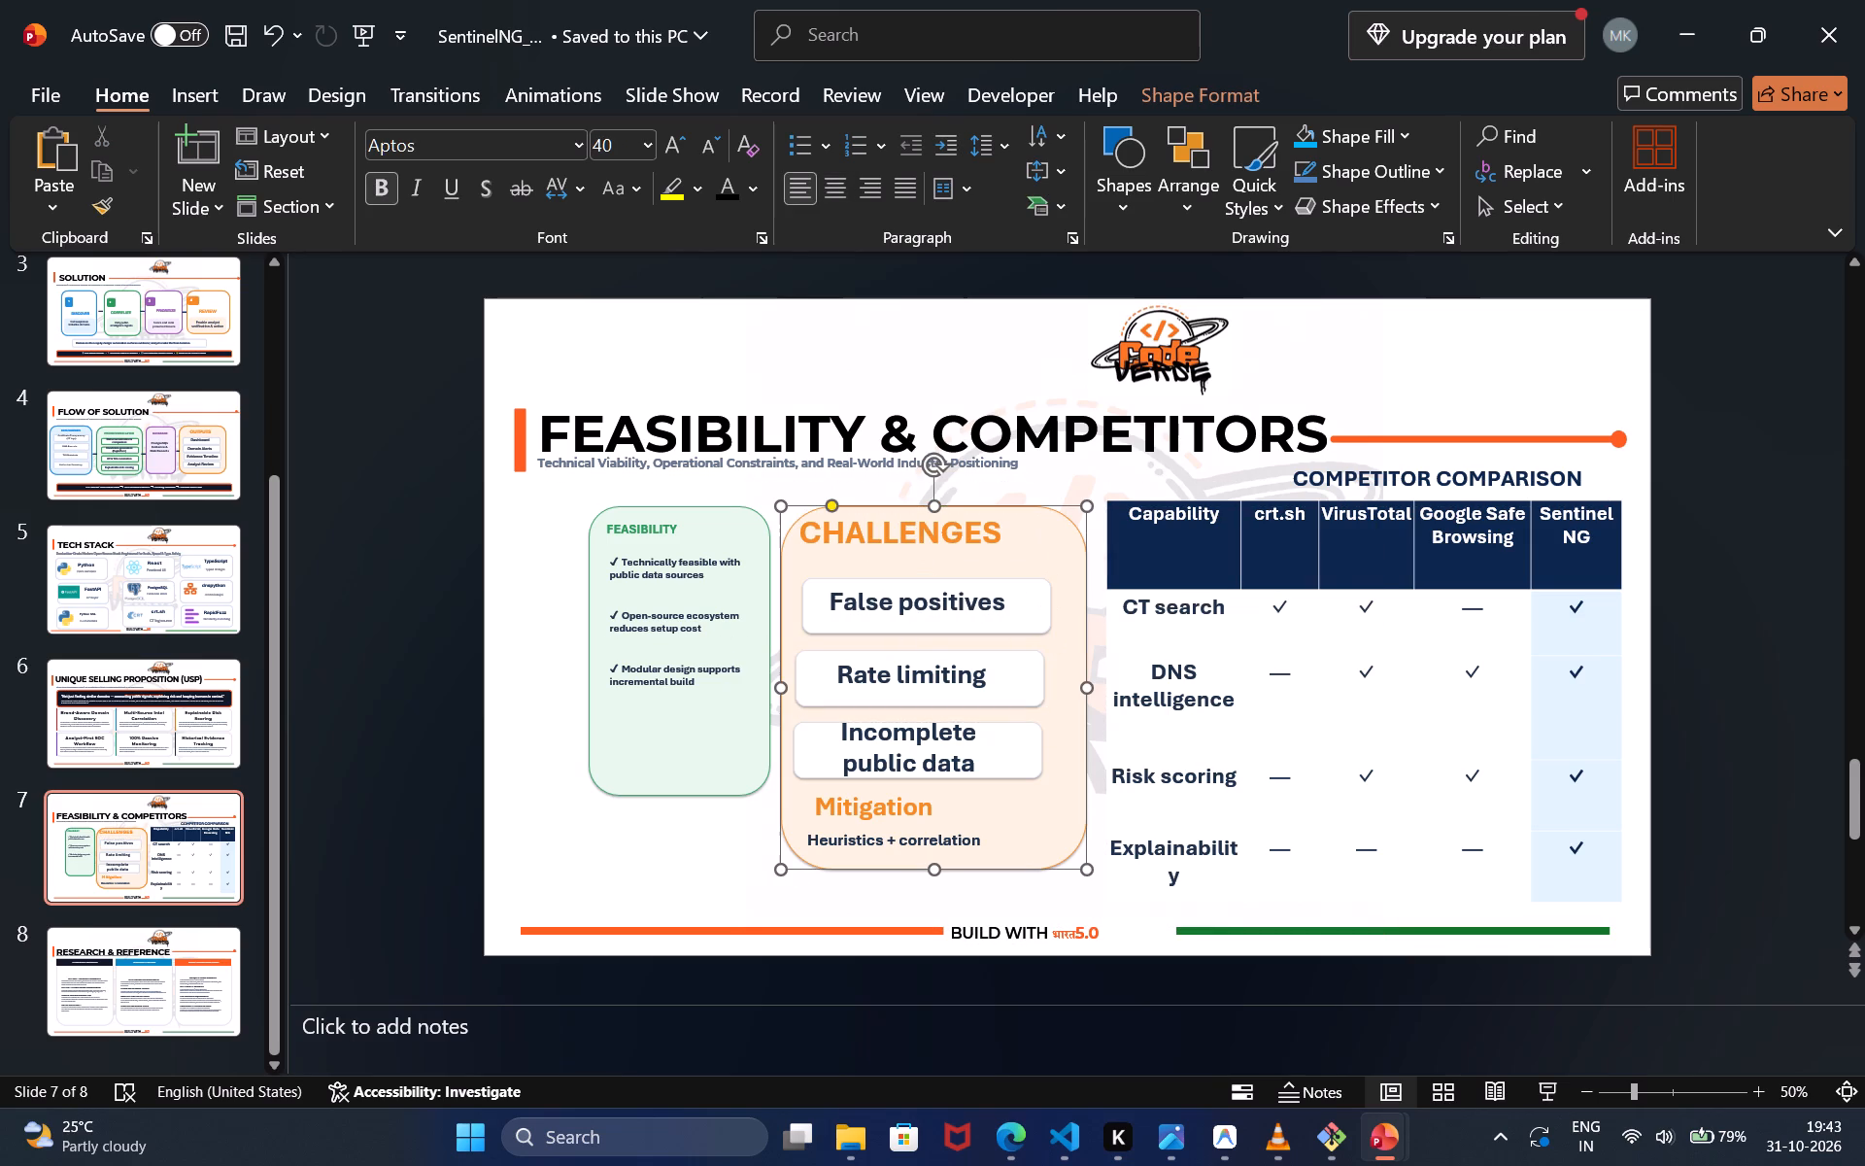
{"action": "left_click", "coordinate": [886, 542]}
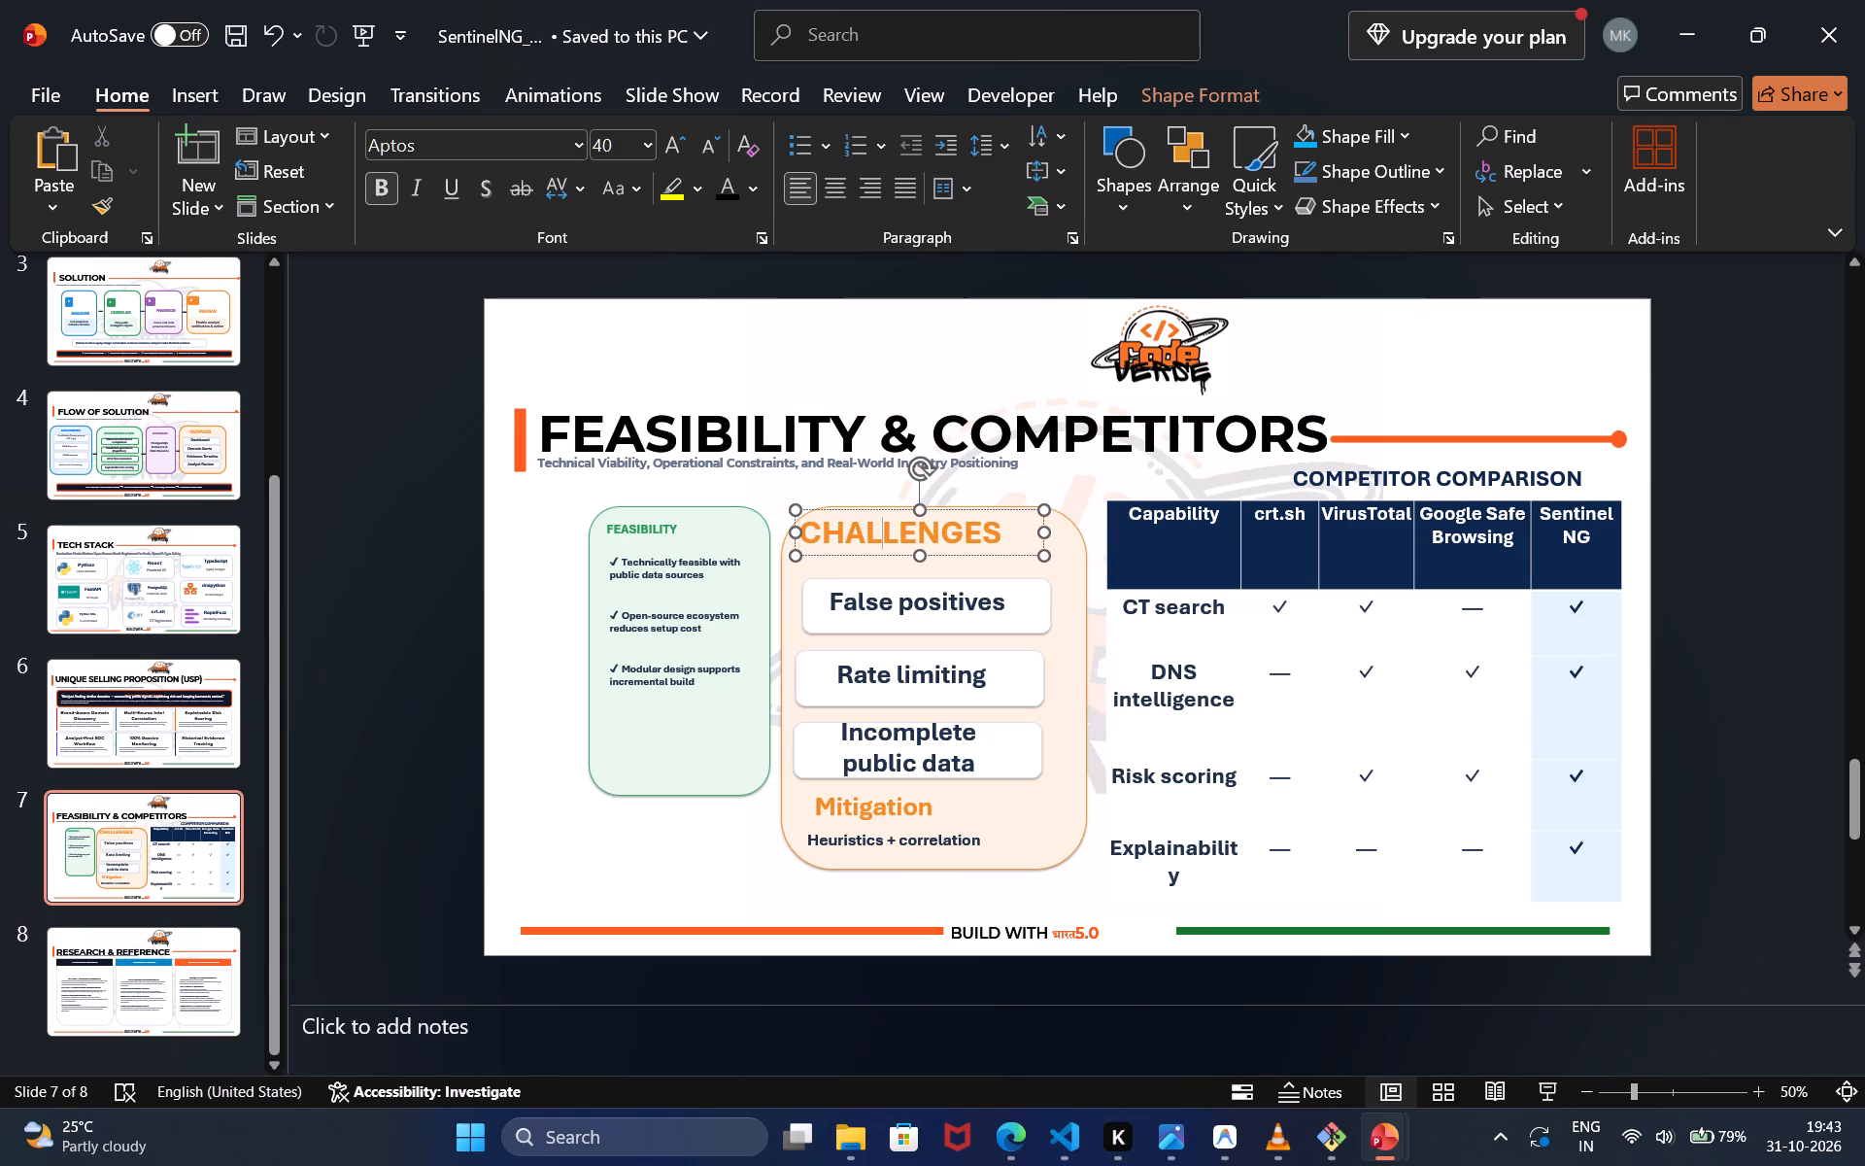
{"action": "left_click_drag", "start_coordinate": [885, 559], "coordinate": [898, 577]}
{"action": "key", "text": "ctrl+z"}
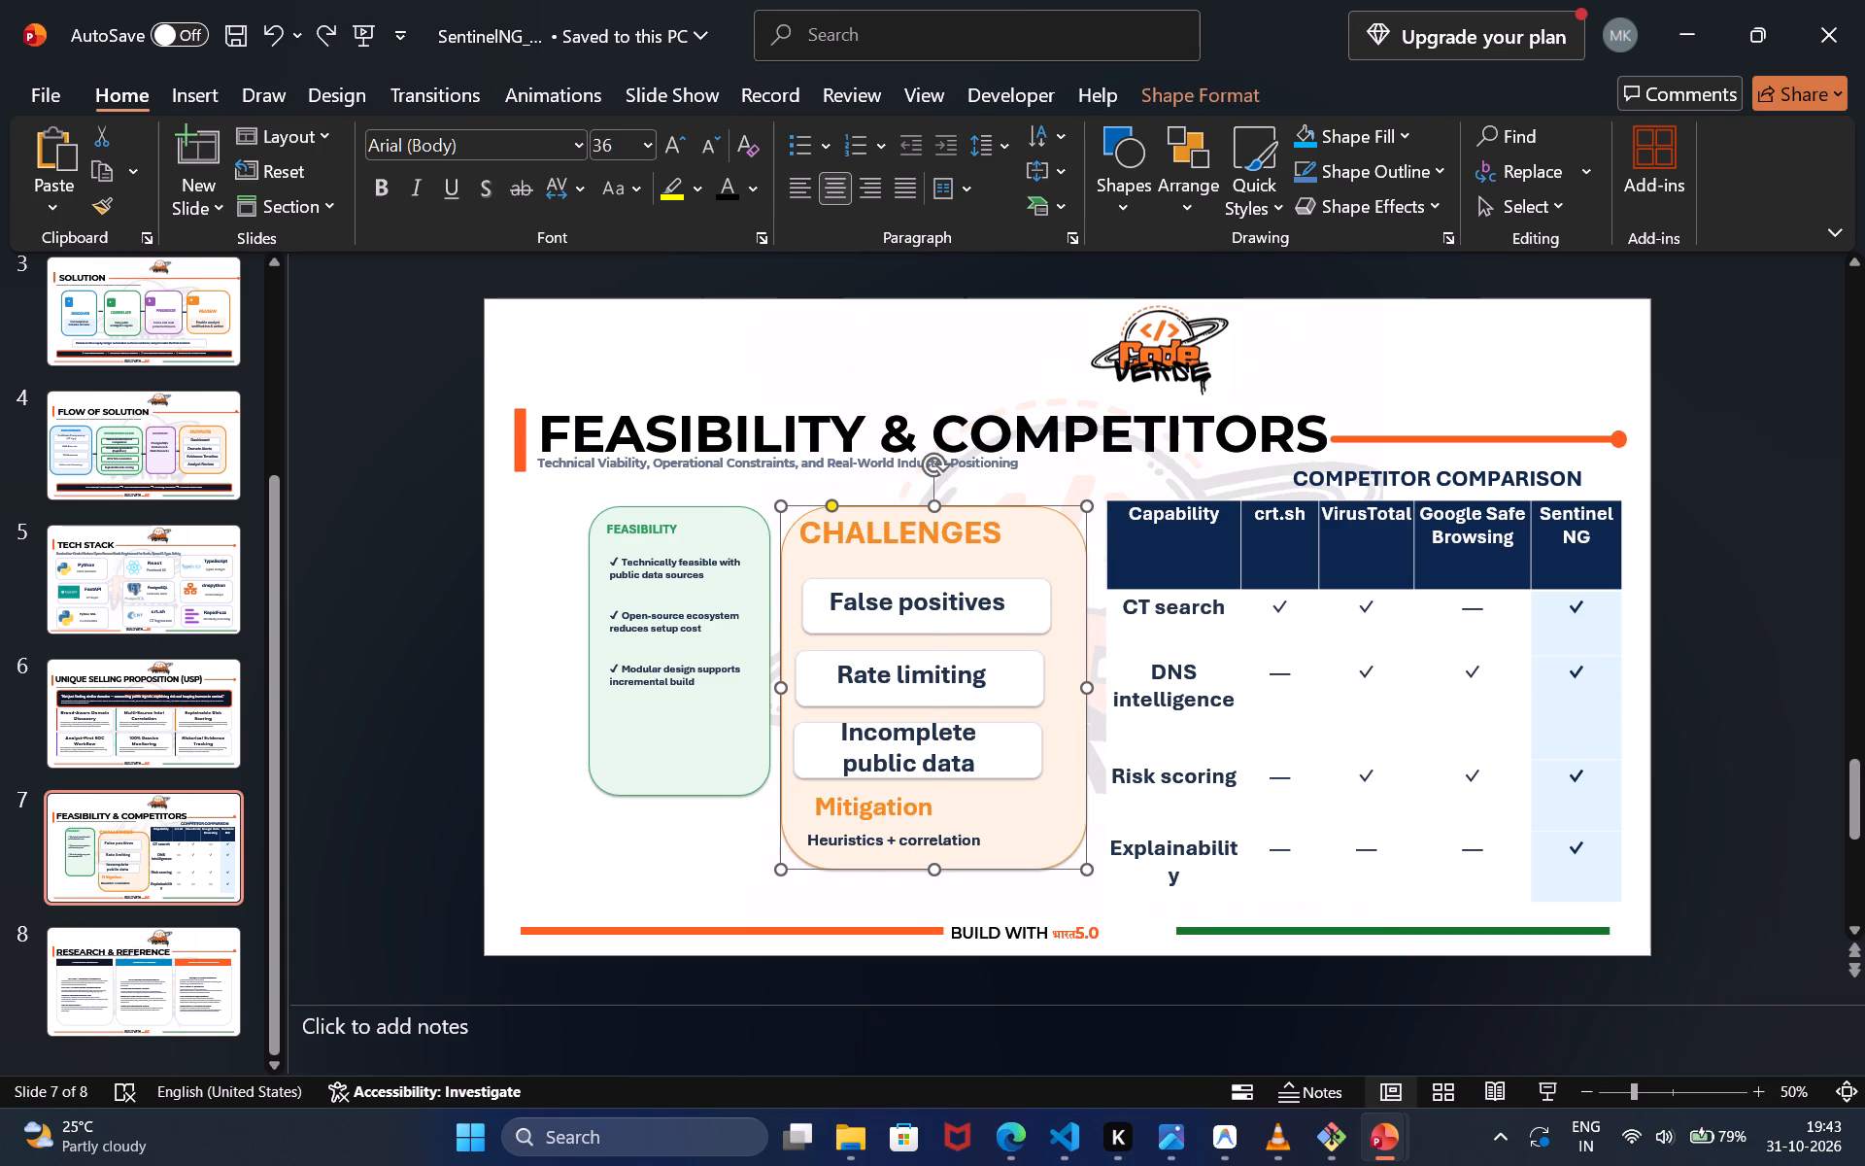
Move the Challenges heading slightly down and right so it sits just above the False positives box.
{"action": "left_click", "coordinate": [1024, 563], "text": "ctrl"}
{"action": "left_click", "coordinate": [957, 532], "text": "ctrl"}
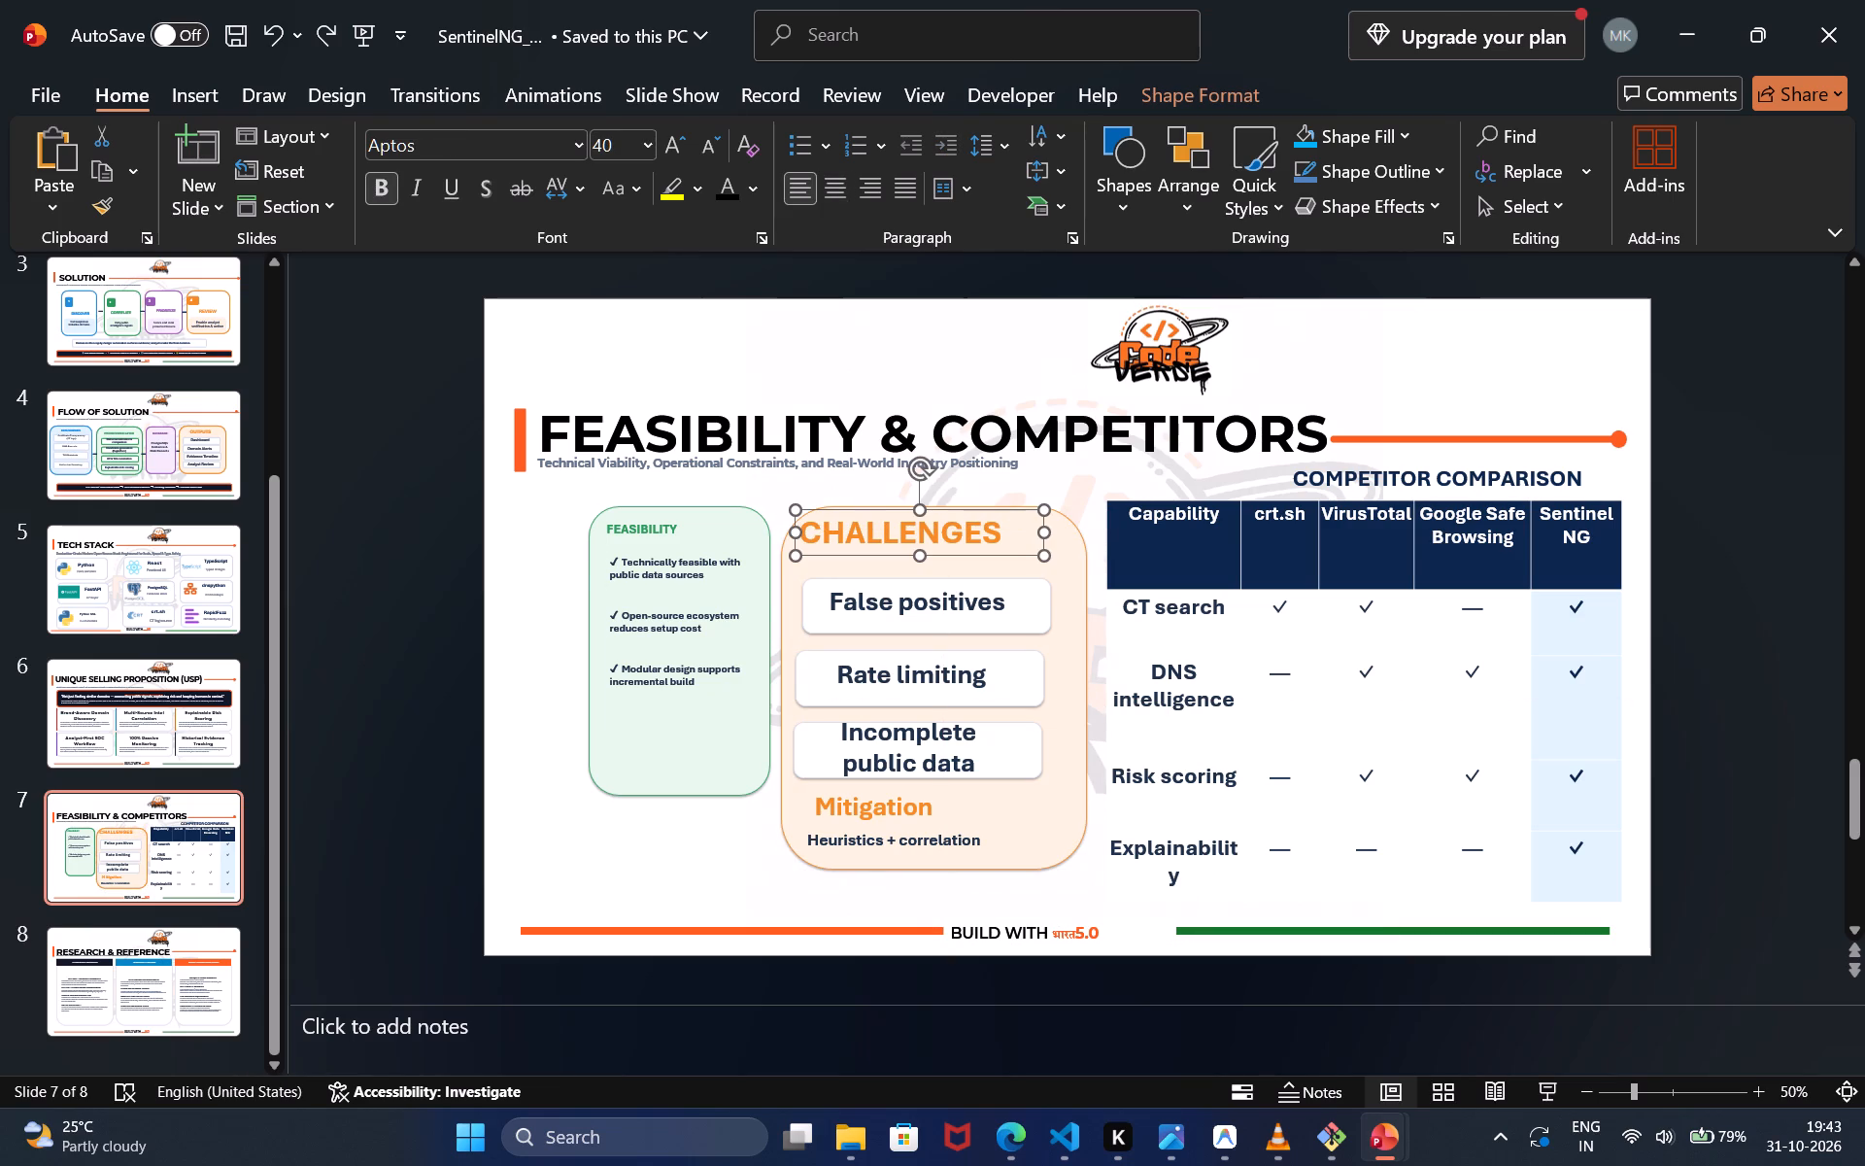
{"action": "left_click_drag", "start_coordinate": [945, 555], "coordinate": [965, 566]}
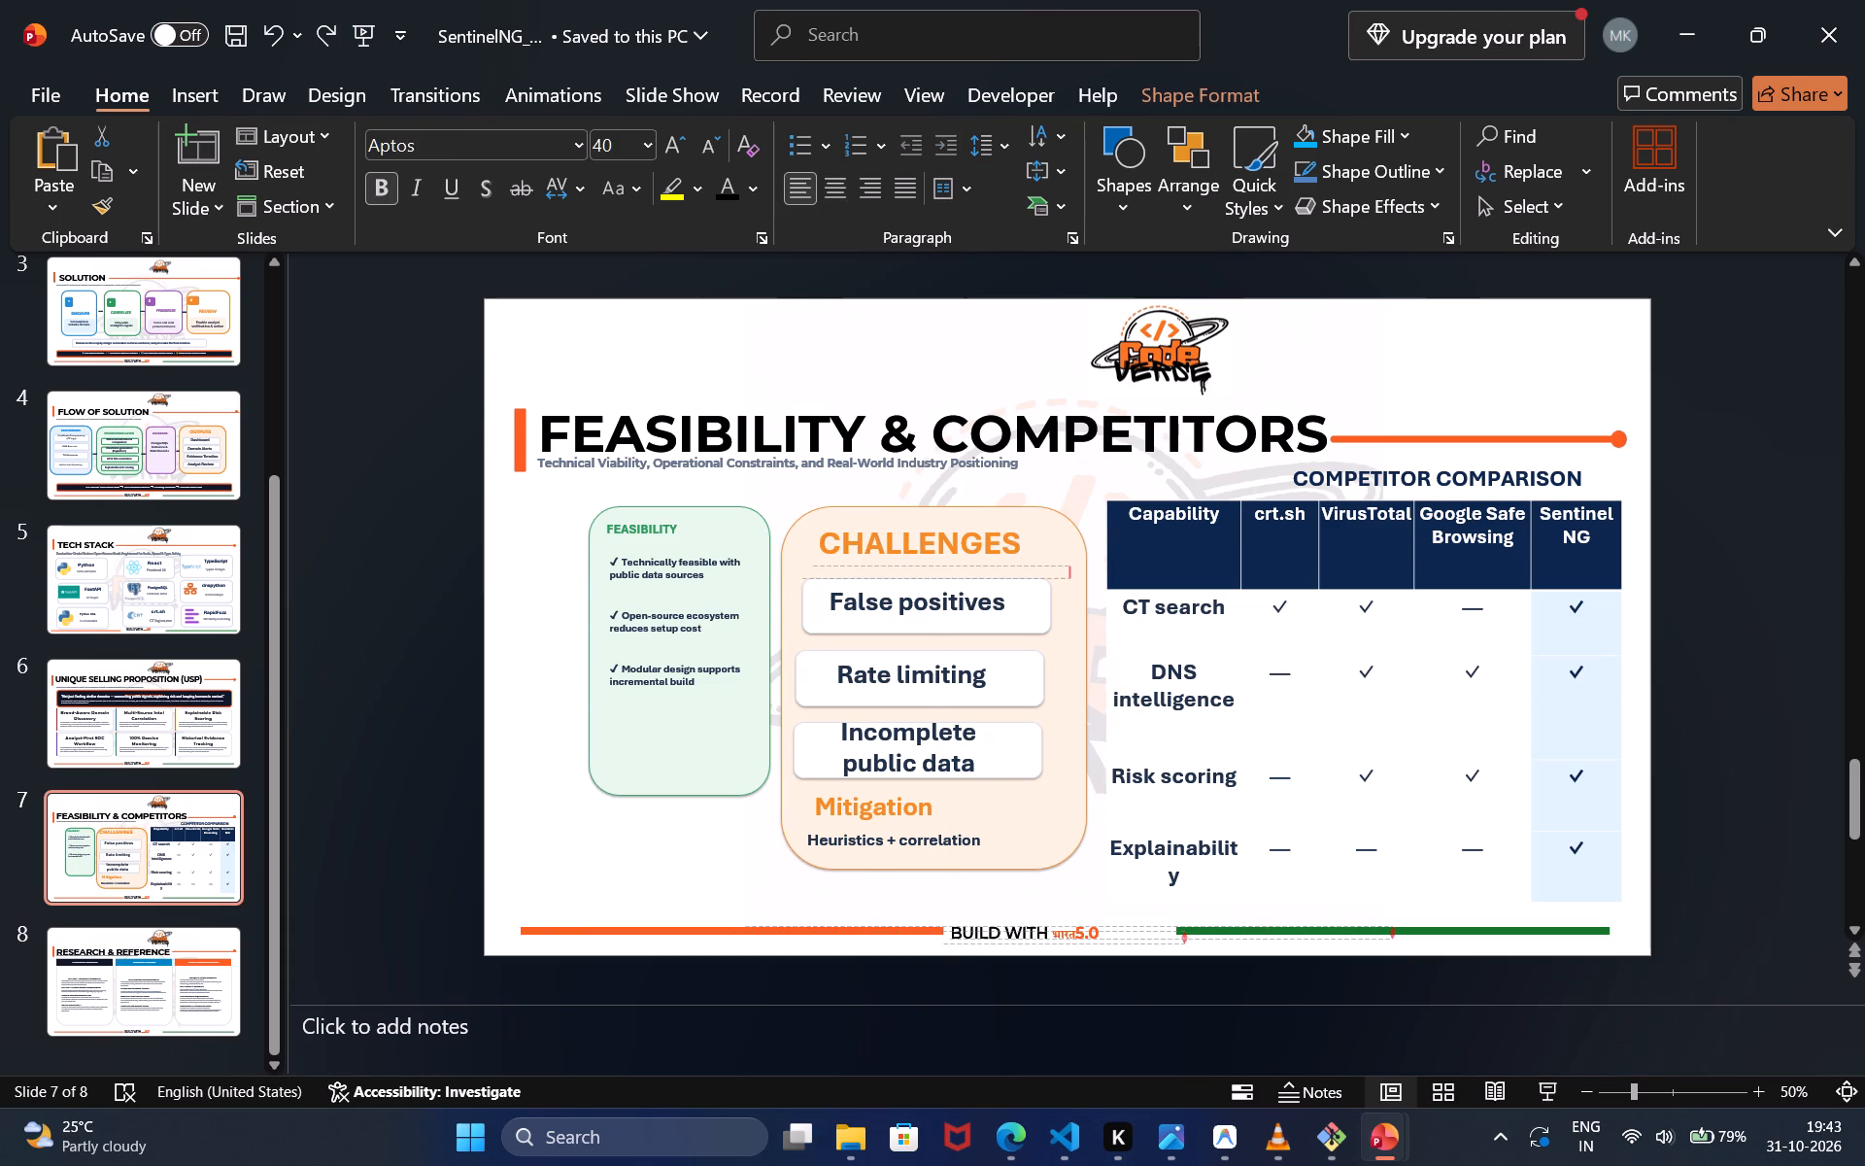
{"action": "left_click_drag", "start_coordinate": [965, 566], "coordinate": [966, 566]}
Enlarge the green Feasibility card together with its heading and three bullet texts, leftward and down to about the Challenges card's height.
{"action": "left_click", "coordinate": [730, 603]}
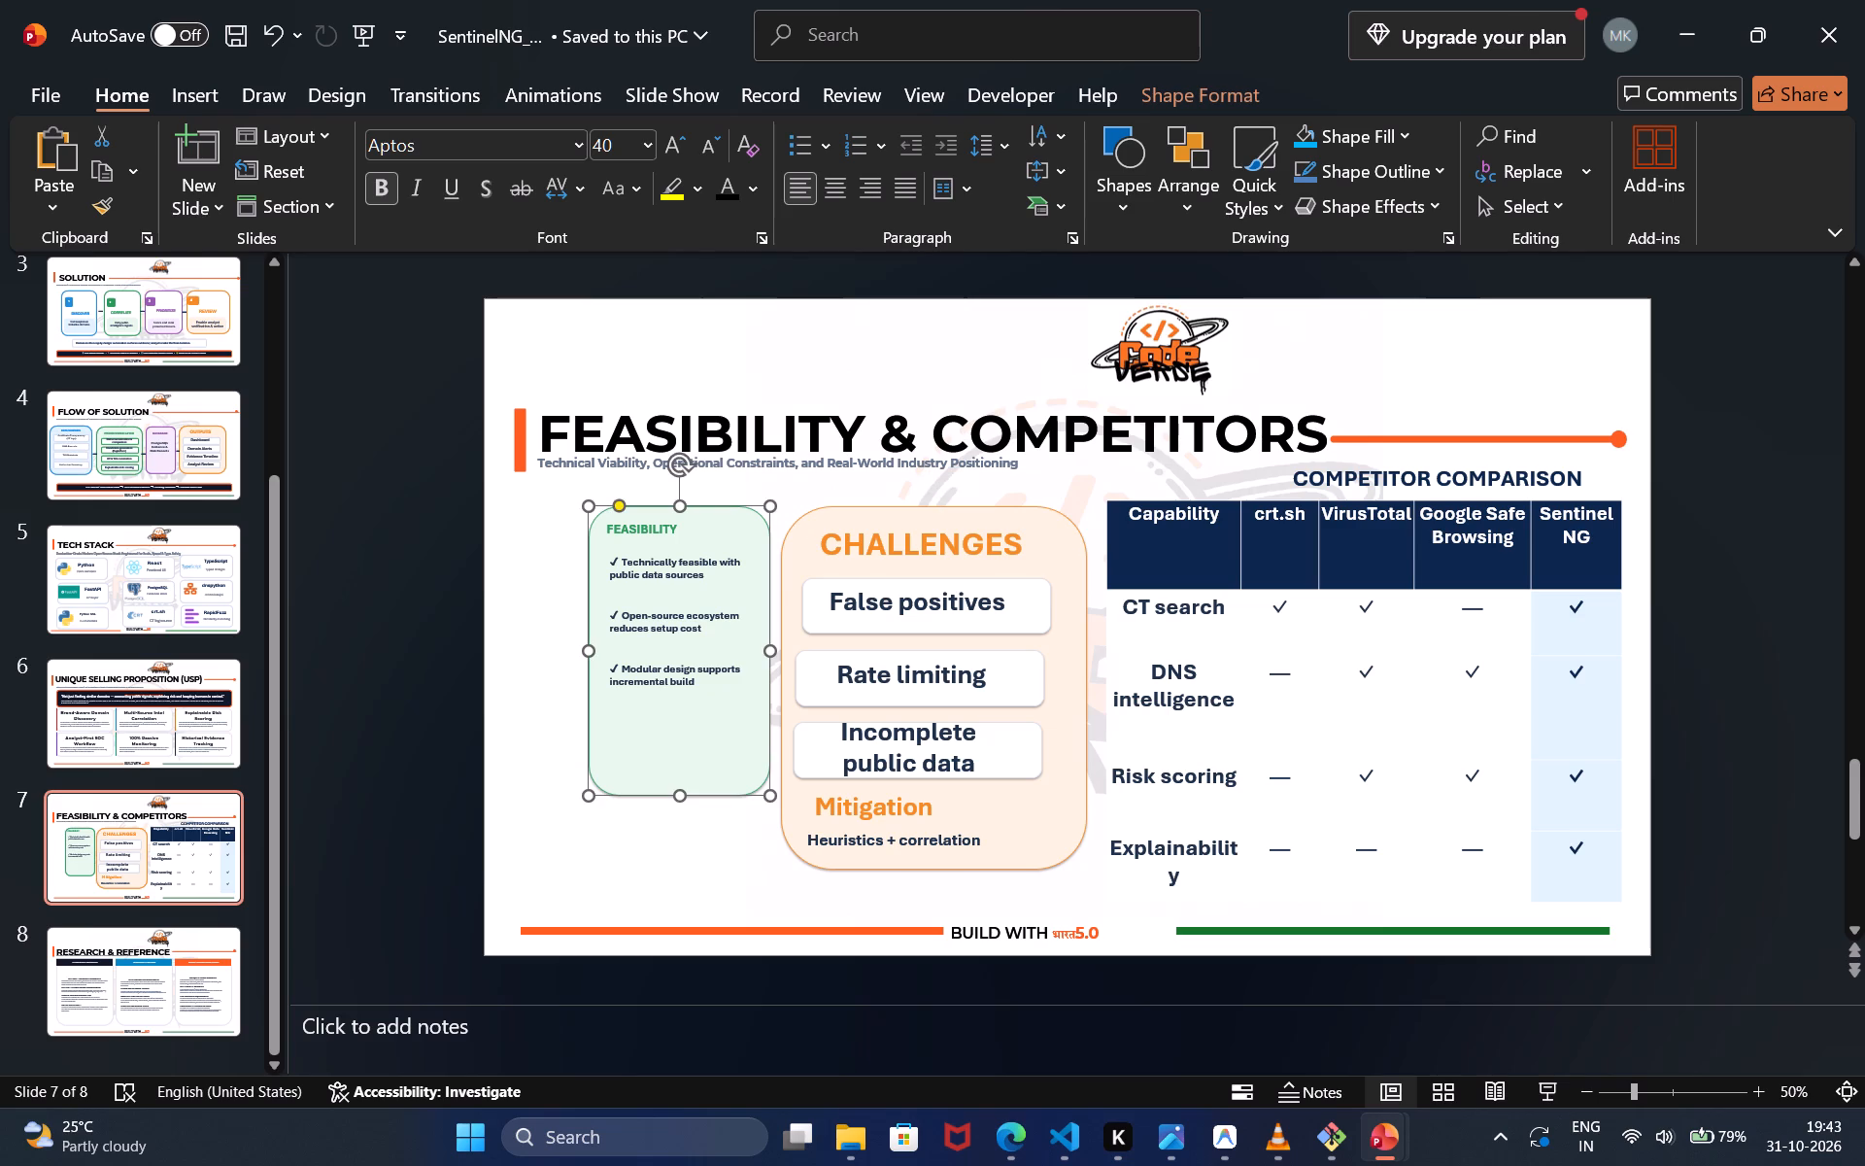
{"action": "left_click", "coordinate": [638, 529], "text": "ctrl"}
{"action": "left_click", "coordinate": [640, 555], "text": "ctrl"}
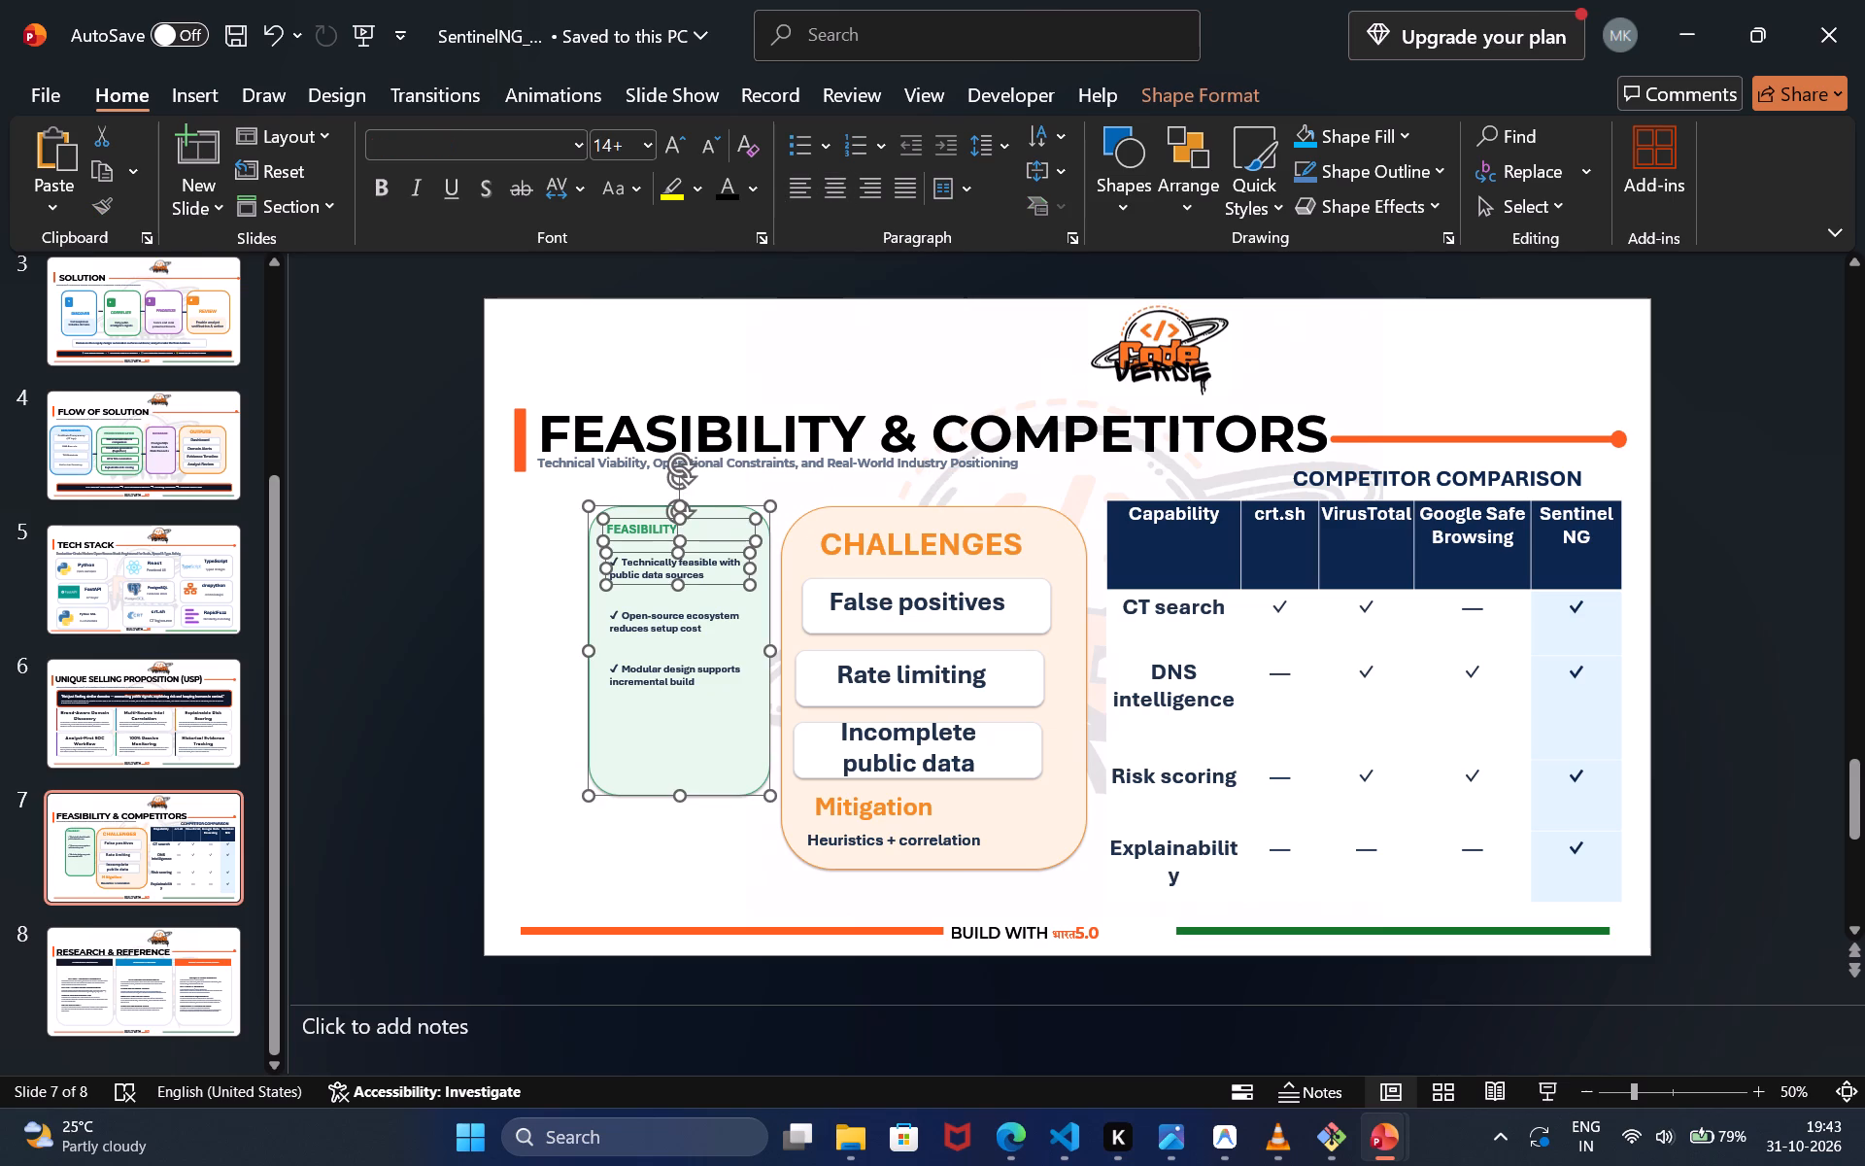
{"action": "left_click", "coordinate": [651, 622], "text": "ctrl"}
{"action": "left_click", "coordinate": [659, 671], "text": "ctrl"}
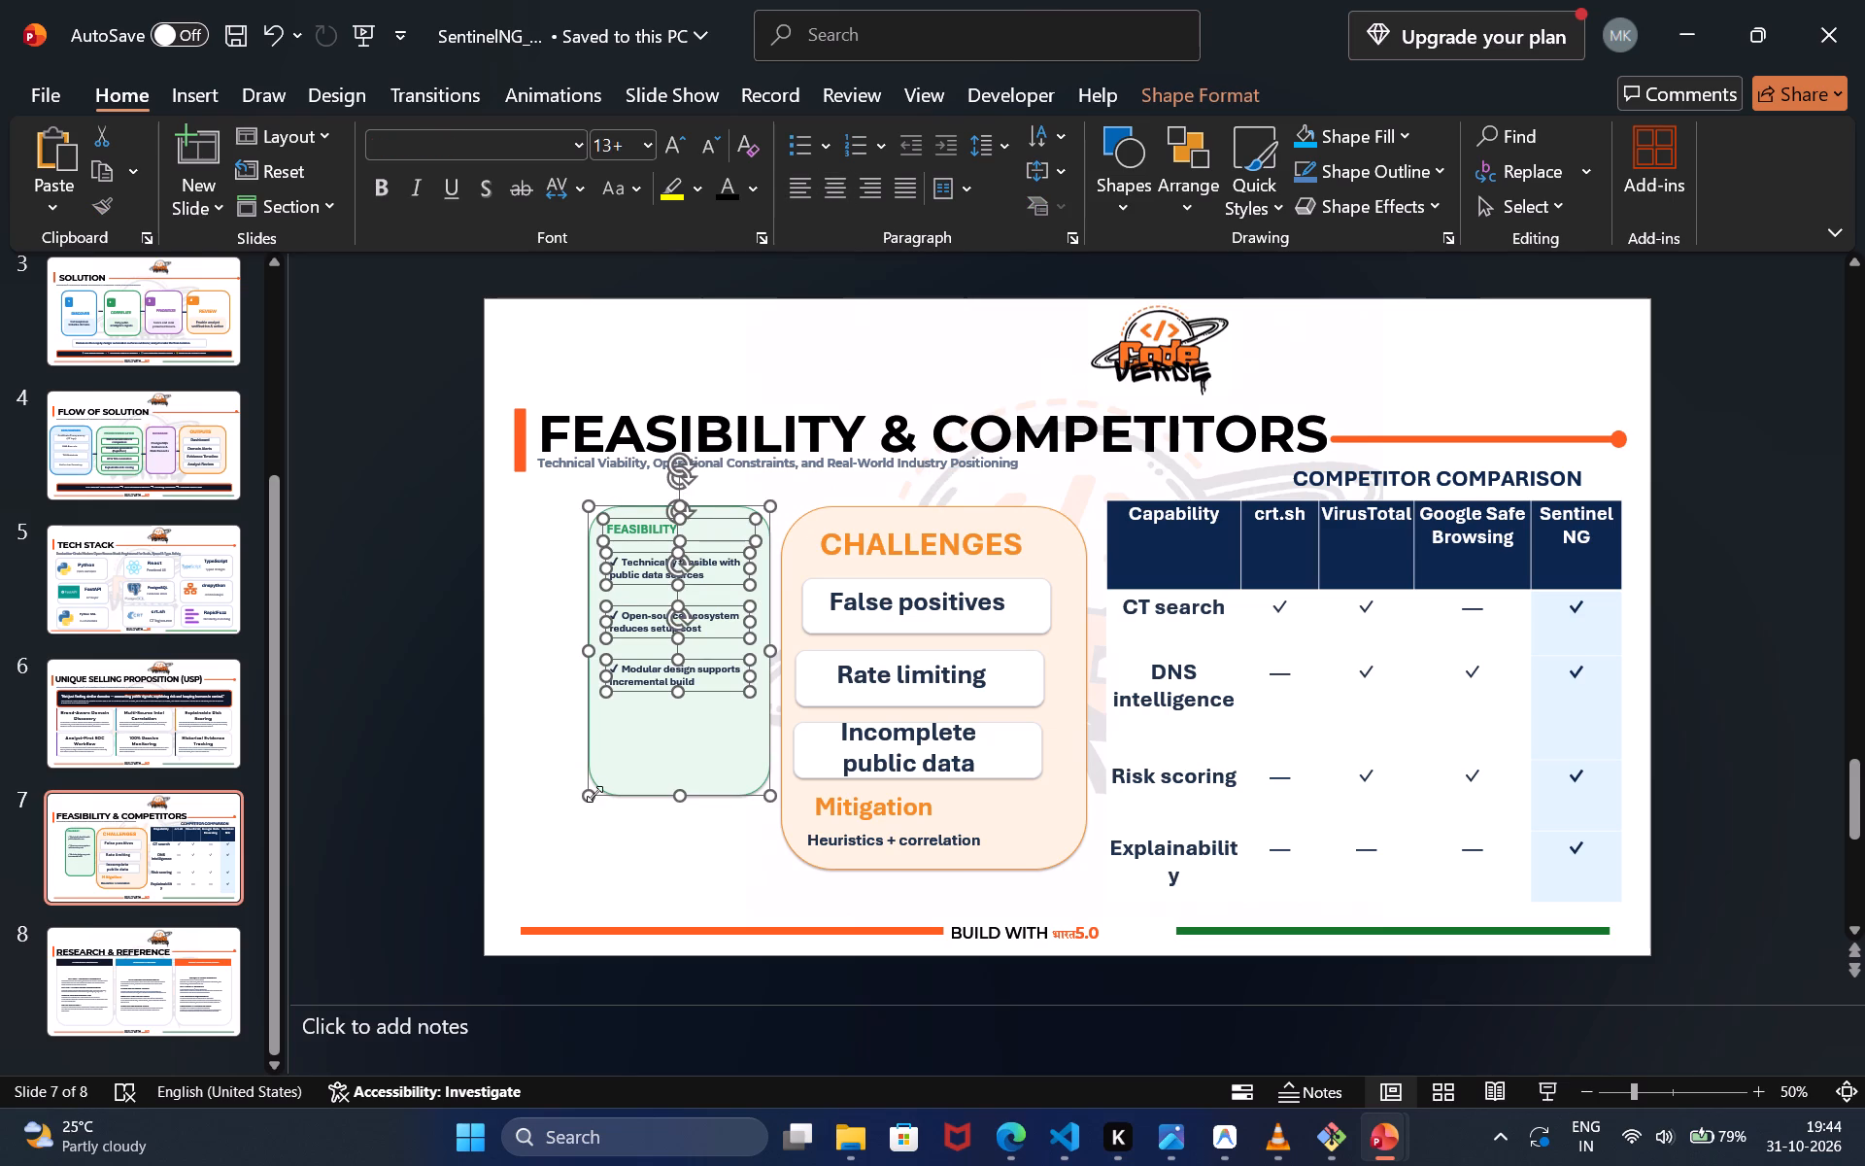
{"action": "left_click_drag", "start_coordinate": [594, 794], "coordinate": [508, 877]}
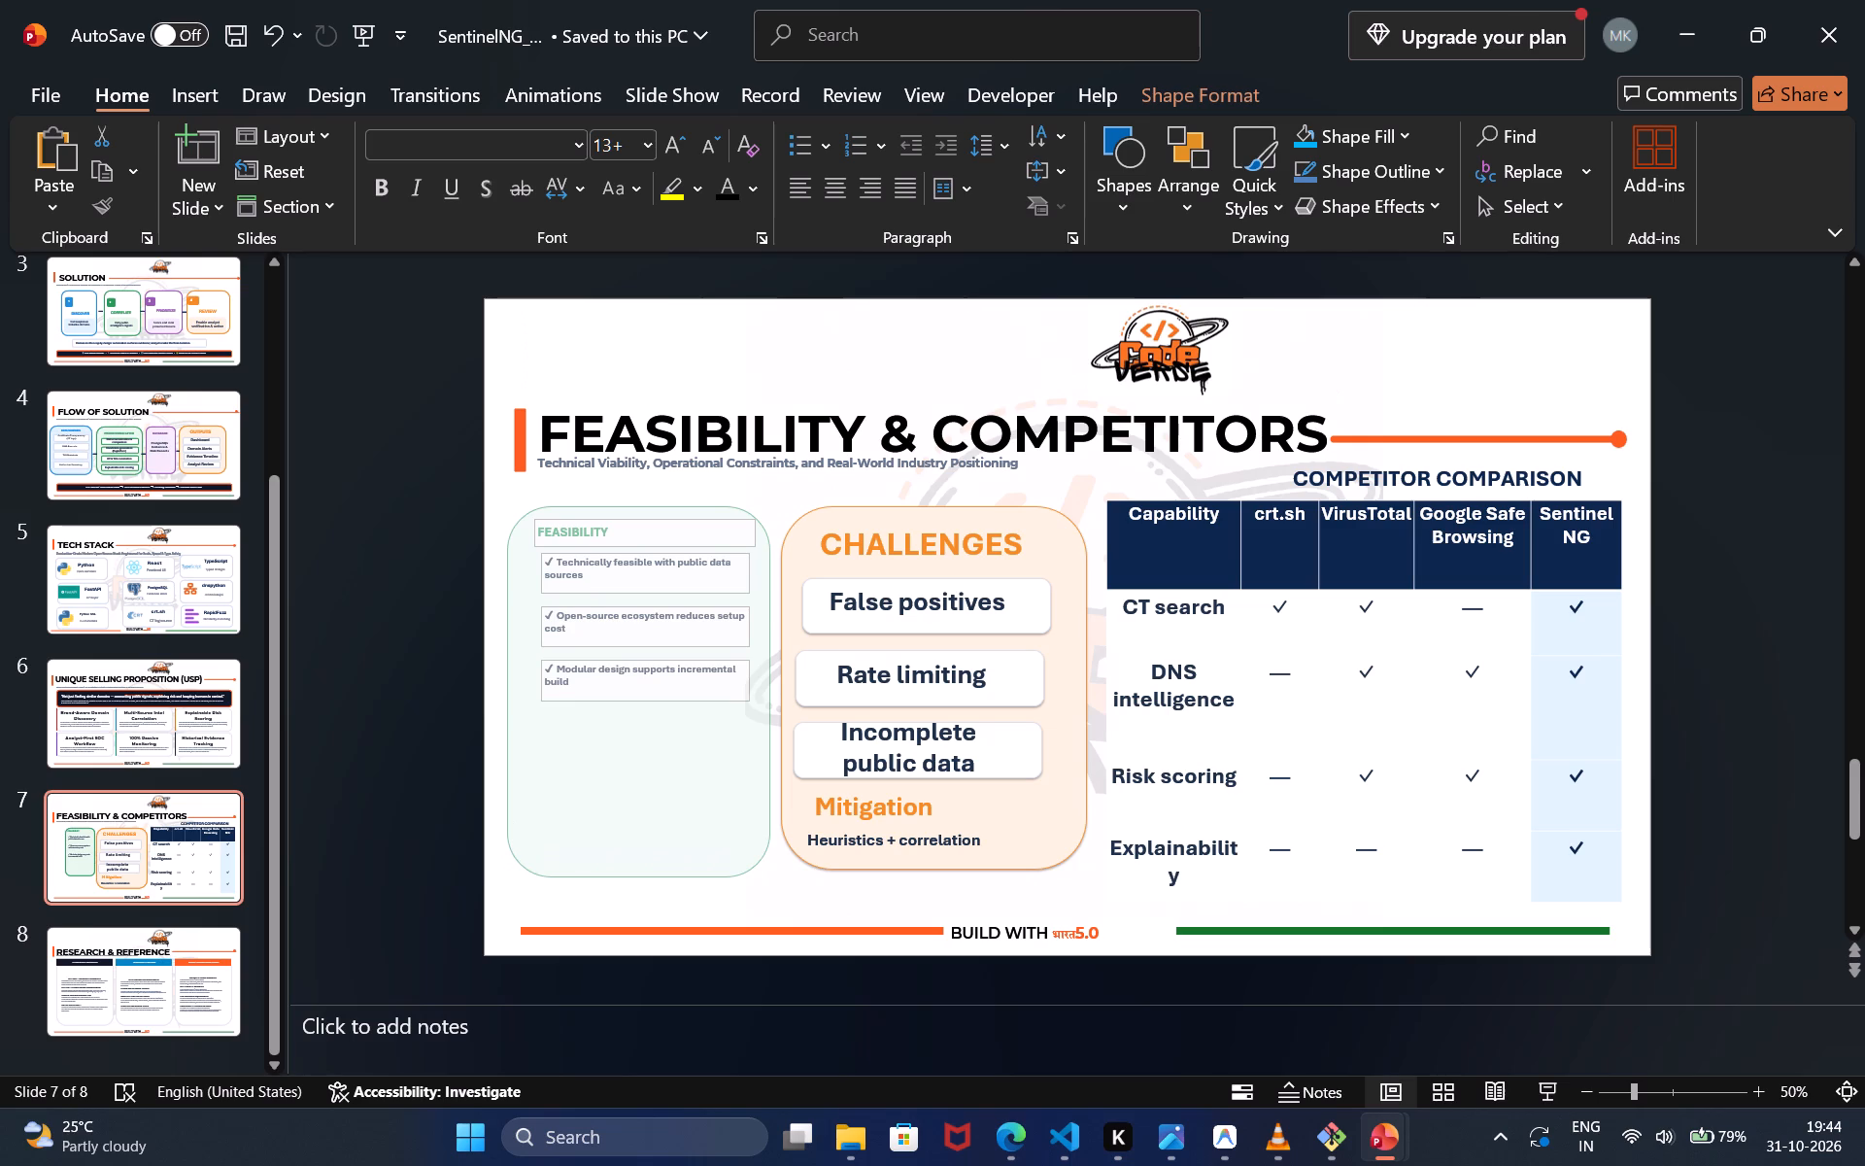
{"action": "left_click_drag", "start_coordinate": [508, 877], "coordinate": [504, 874]}
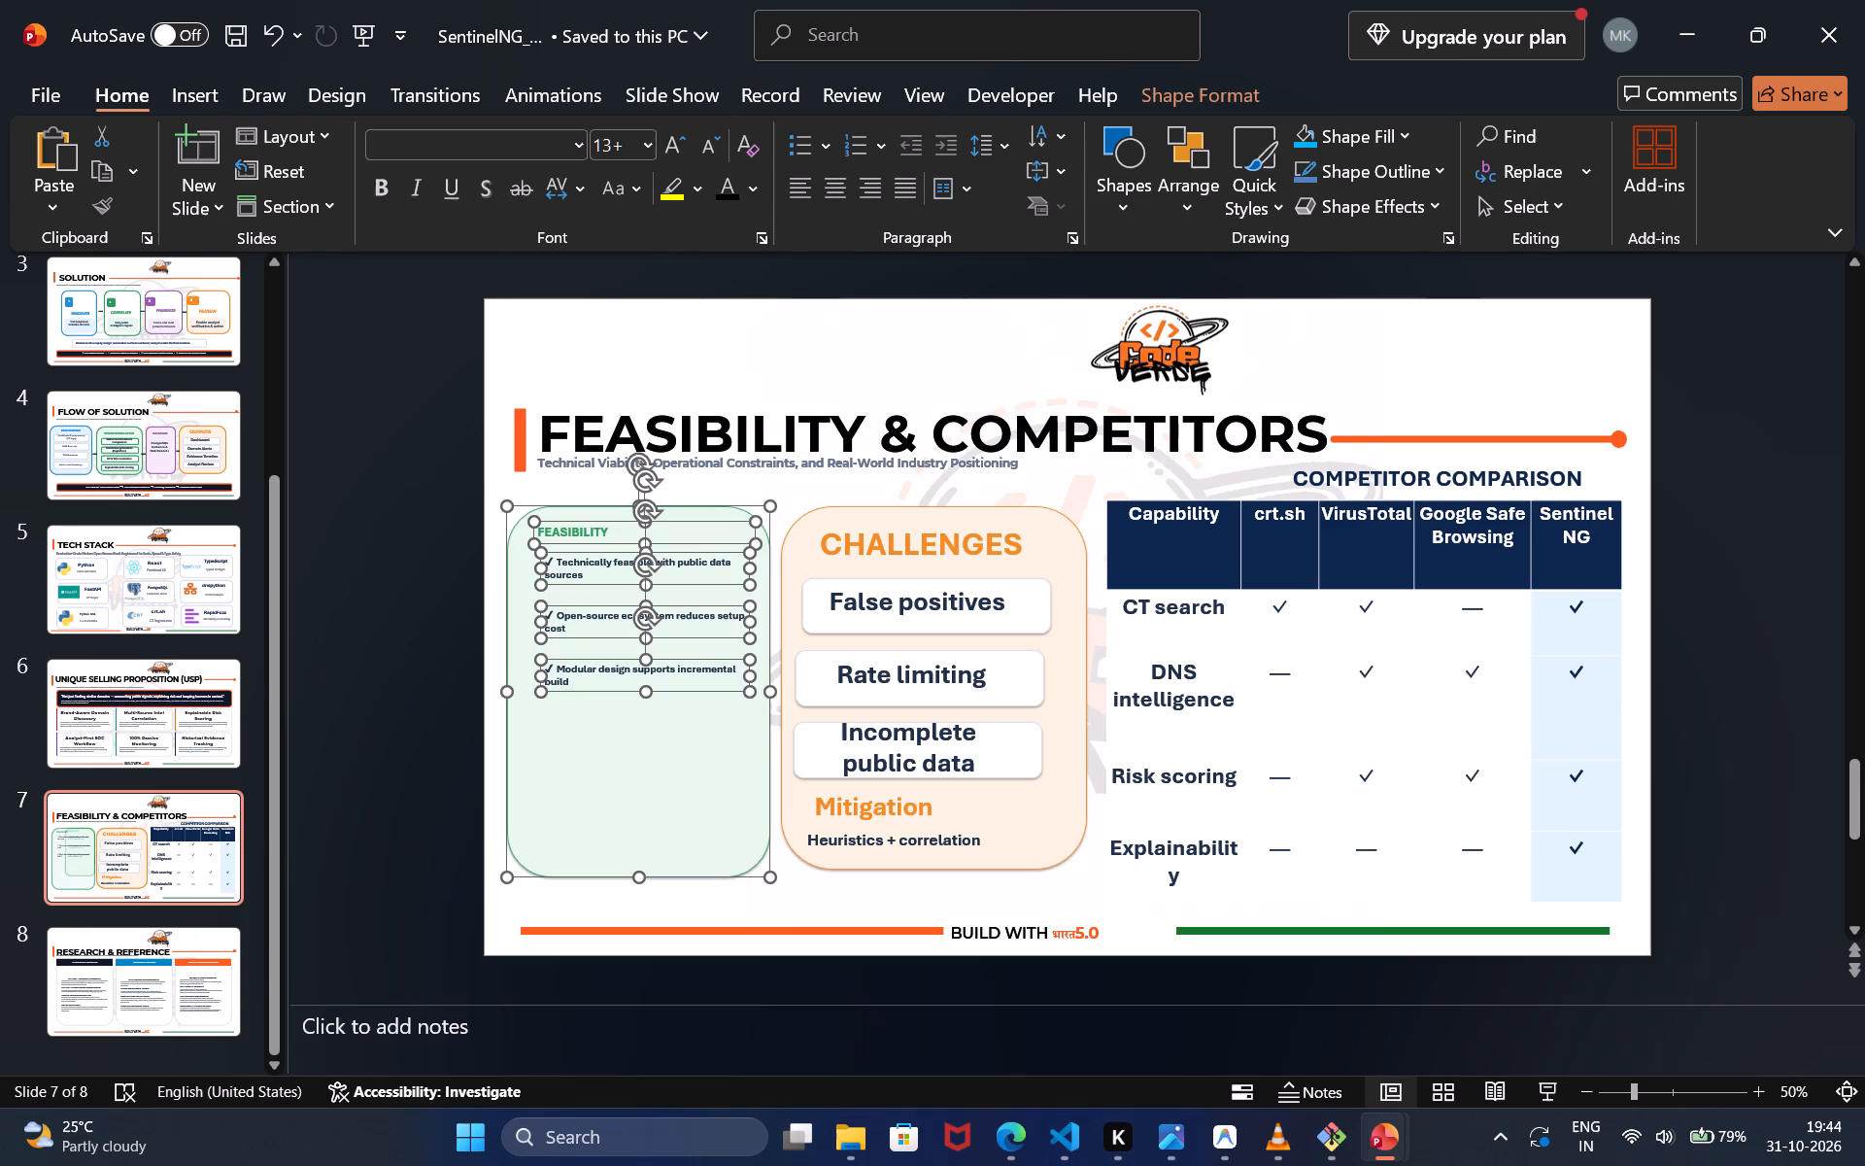
Enlarge the Feasibility card's text together, bringing the three bullets to size 28 and the heading to 36.
{"action": "triple_click", "coordinate": [669, 144]}
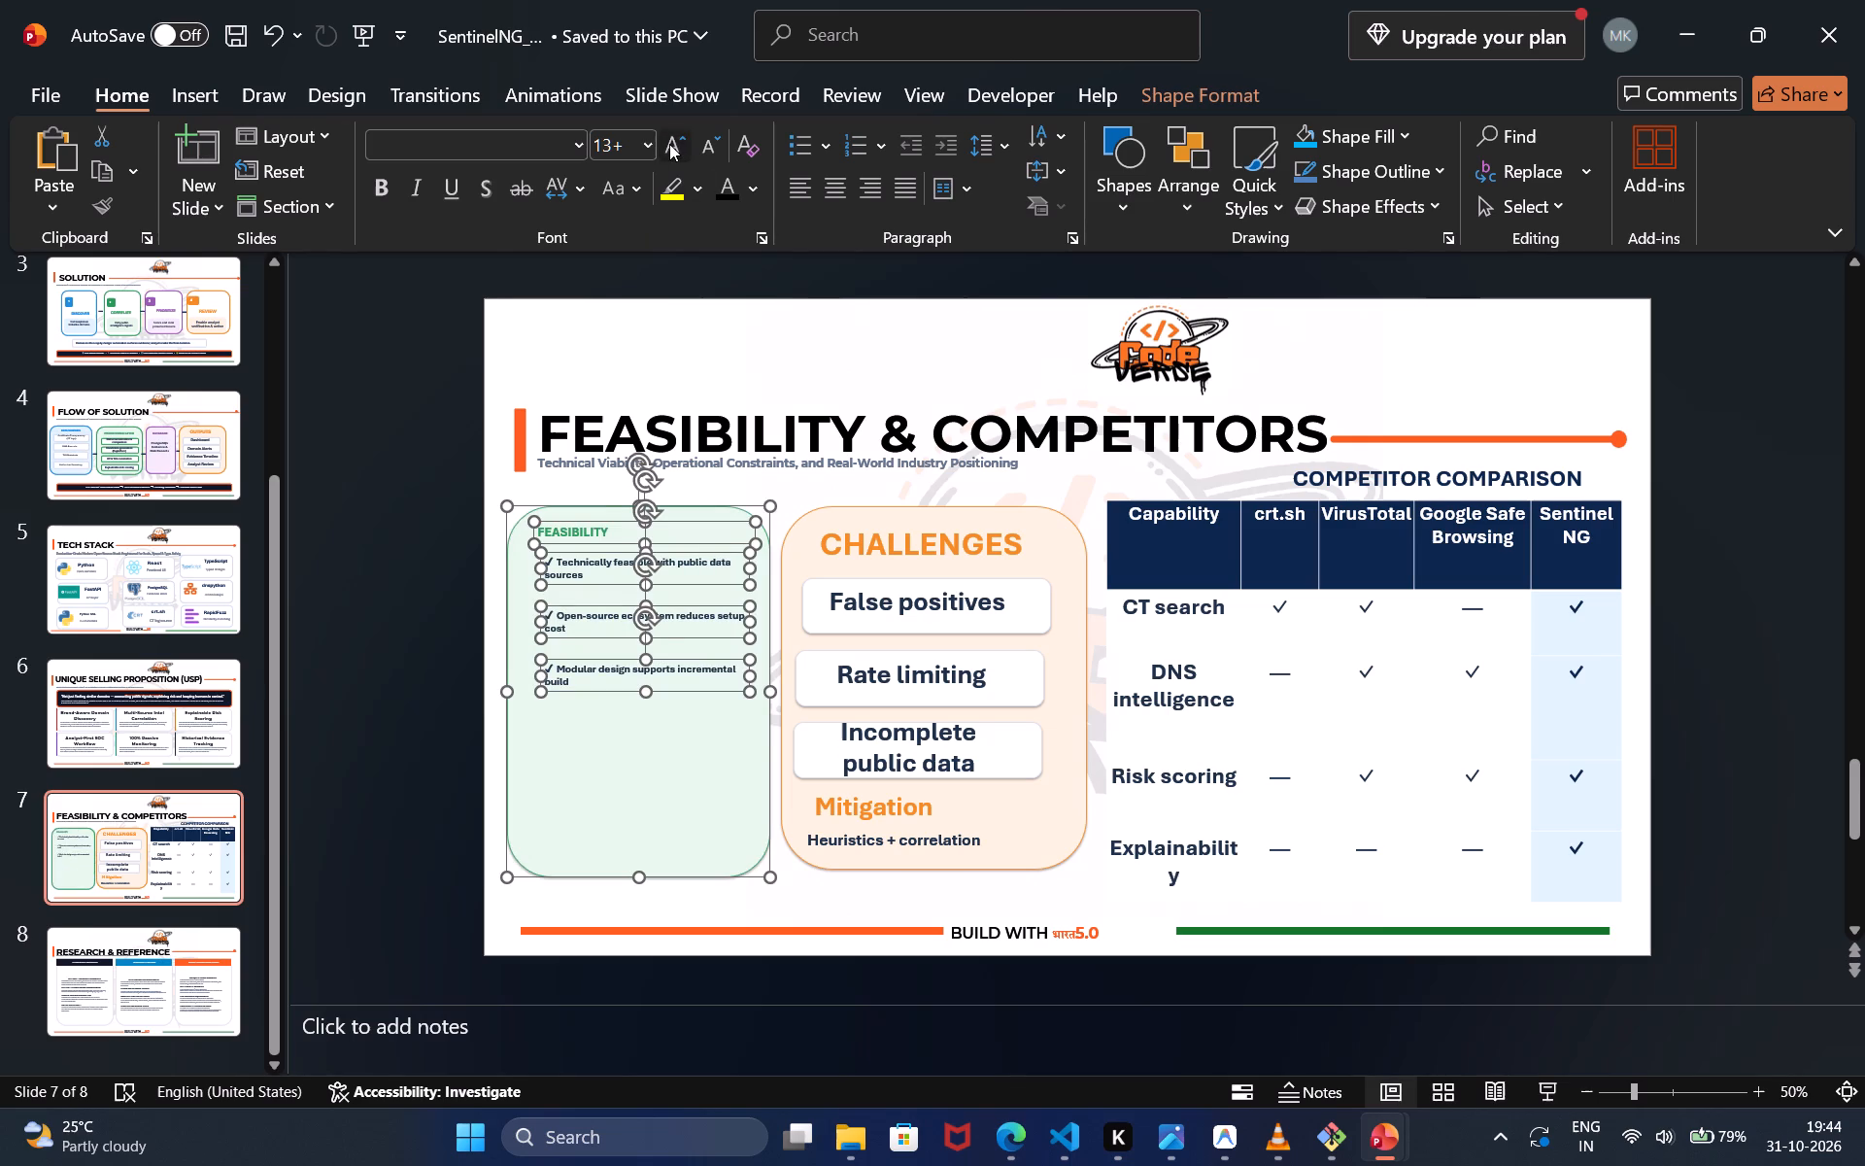
{"action": "triple_click", "coordinate": [669, 144]}
{"action": "left_click", "coordinate": [669, 144]}
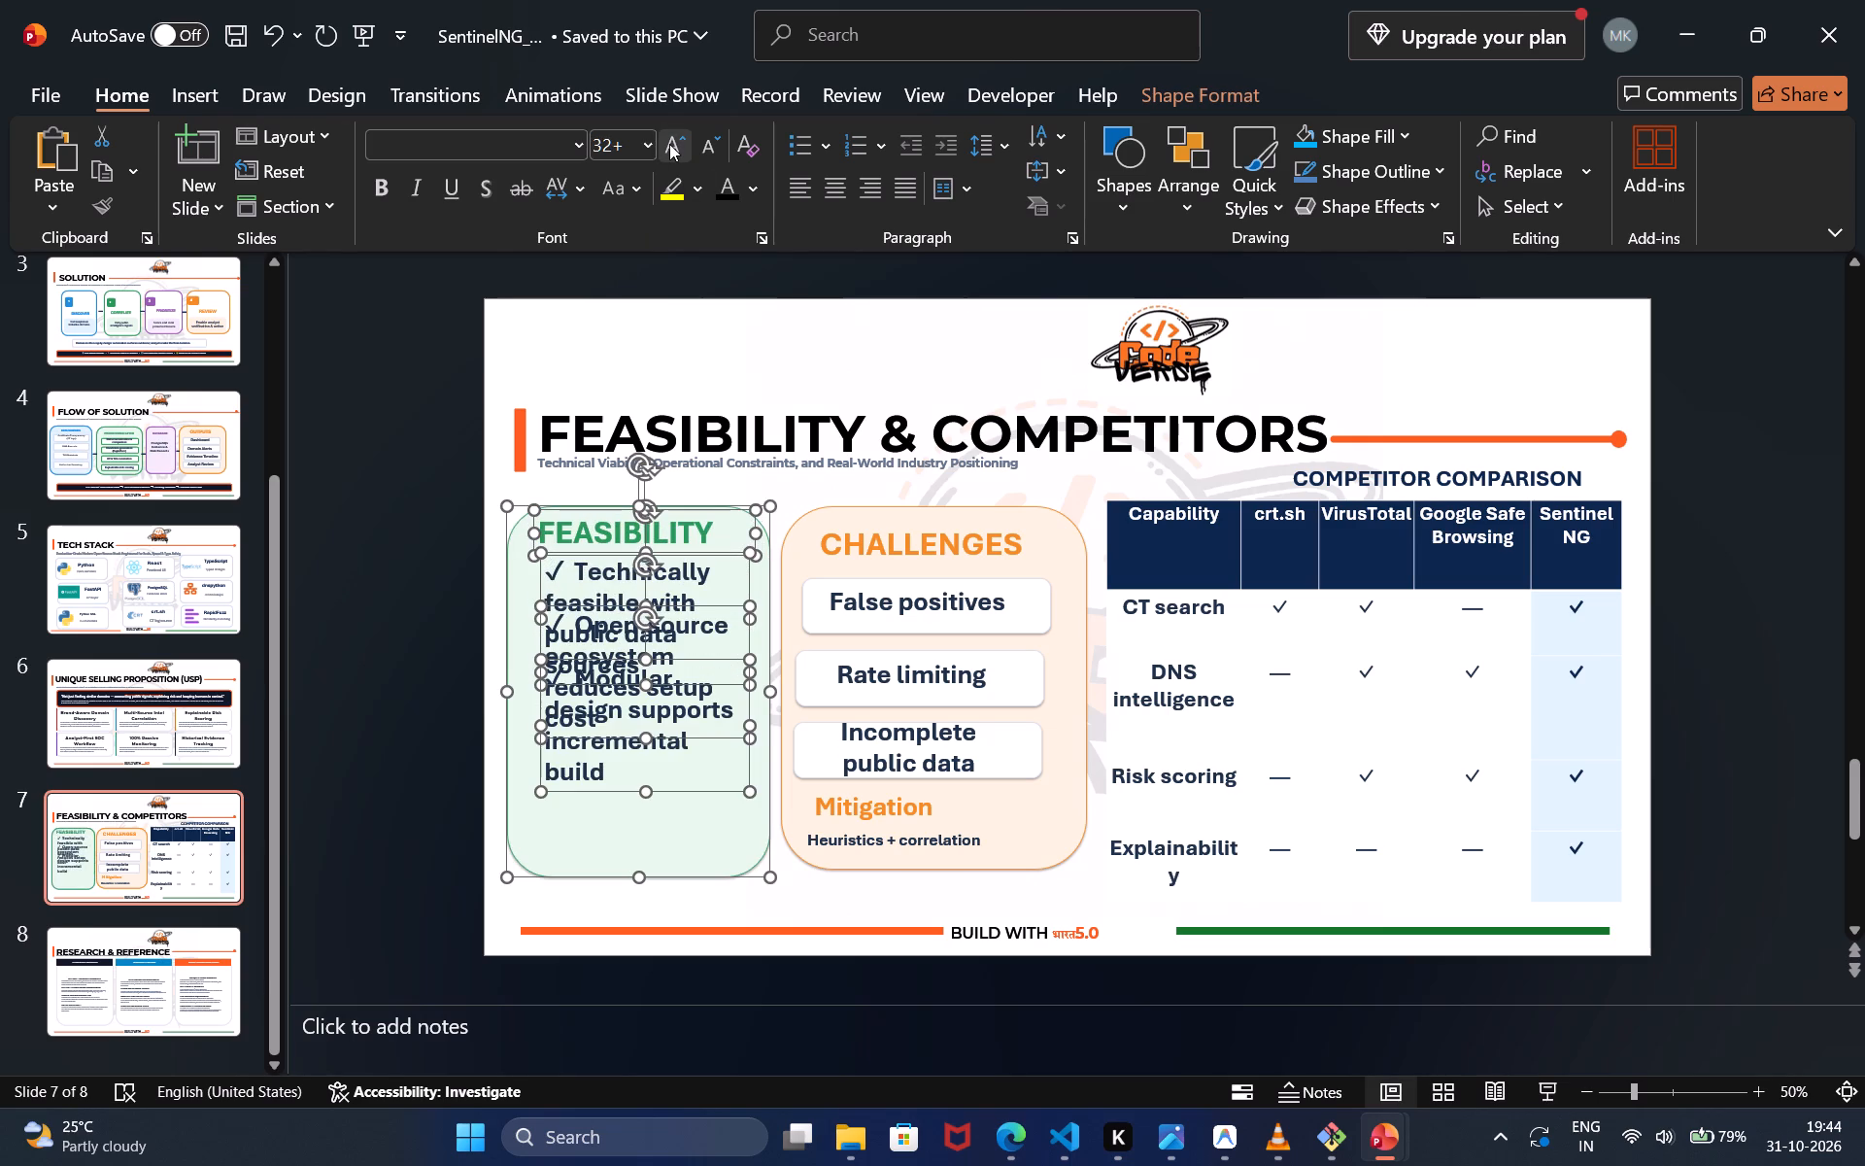
{"action": "left_click", "coordinate": [719, 146]}
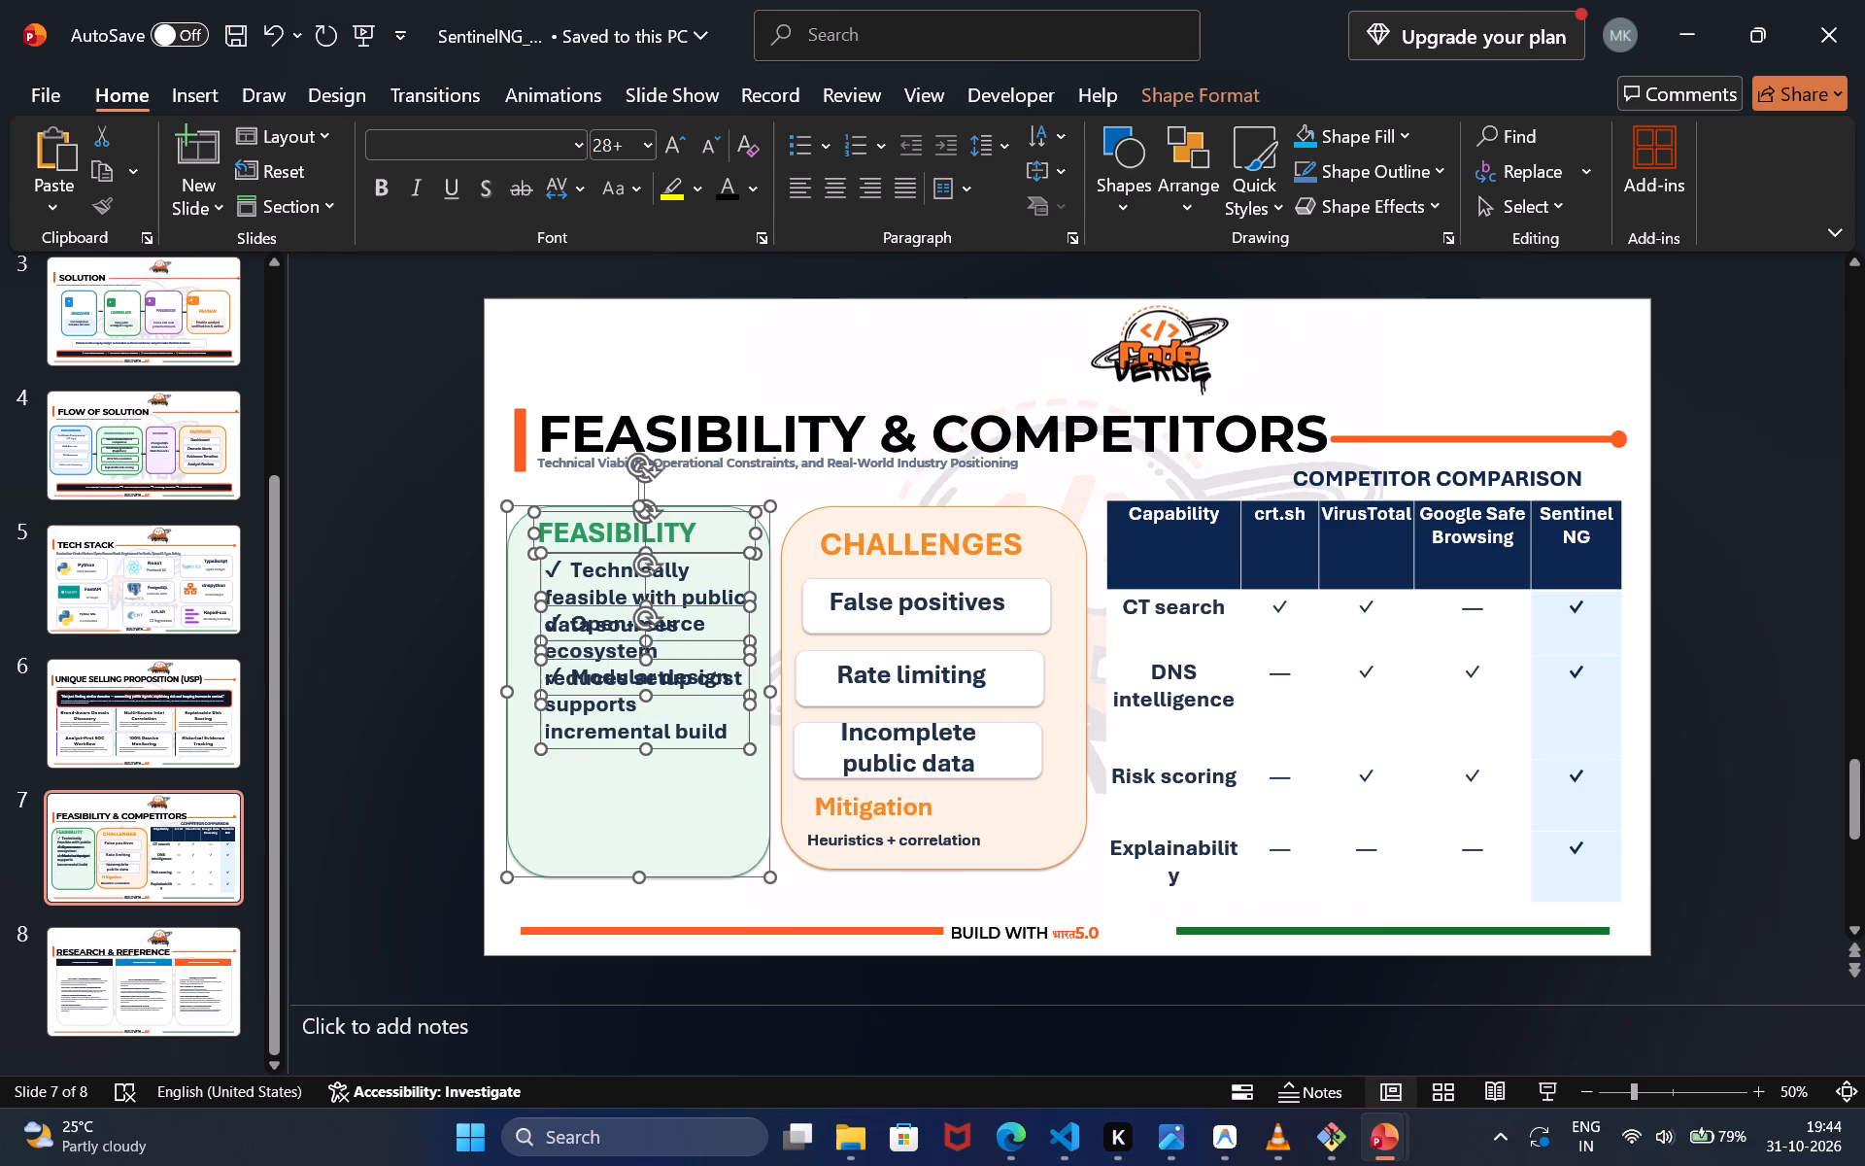
Move the three Feasibility bullet texts down so they are spread evenly through the card without overlapping.
{"action": "left_click", "coordinate": [667, 795]}
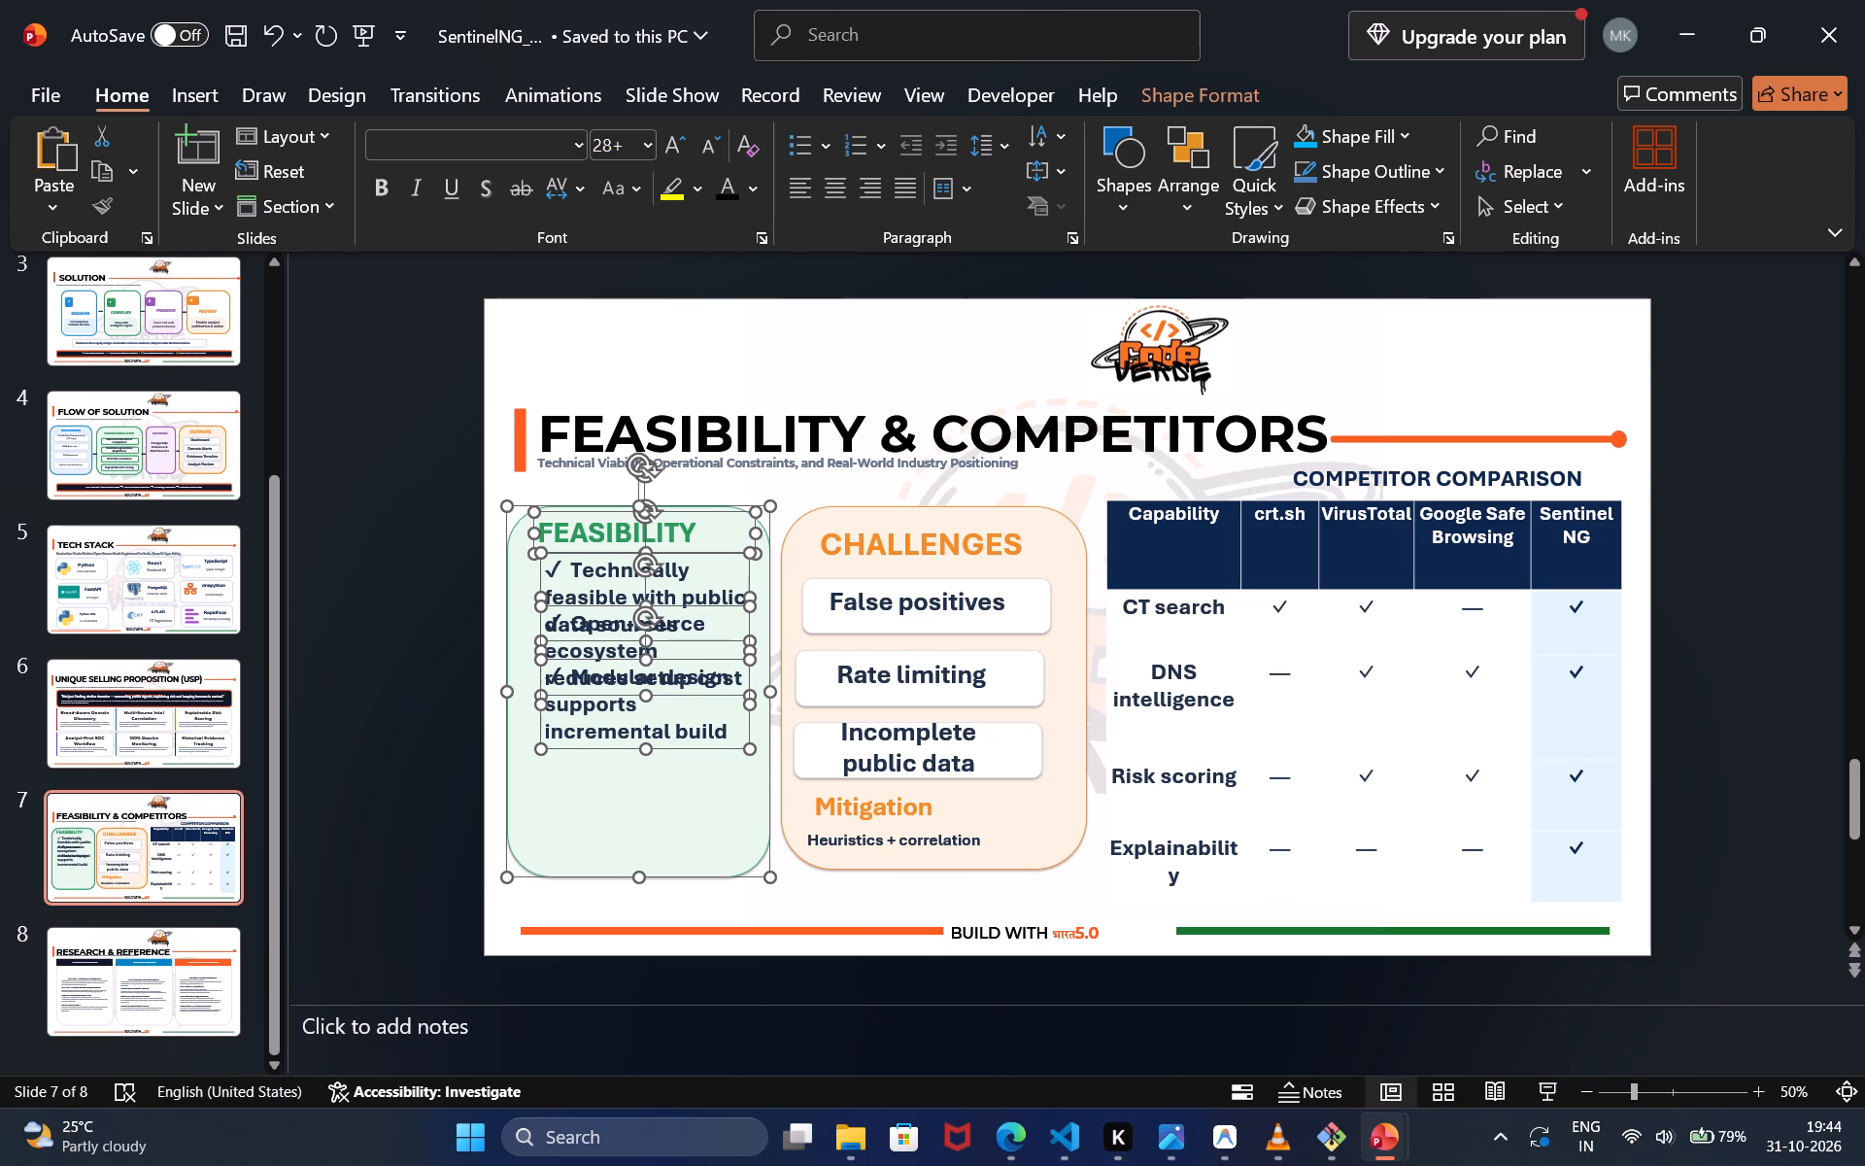
{"action": "left_click", "coordinate": [673, 719]}
{"action": "left_click_drag", "start_coordinate": [689, 750], "coordinate": [691, 845]}
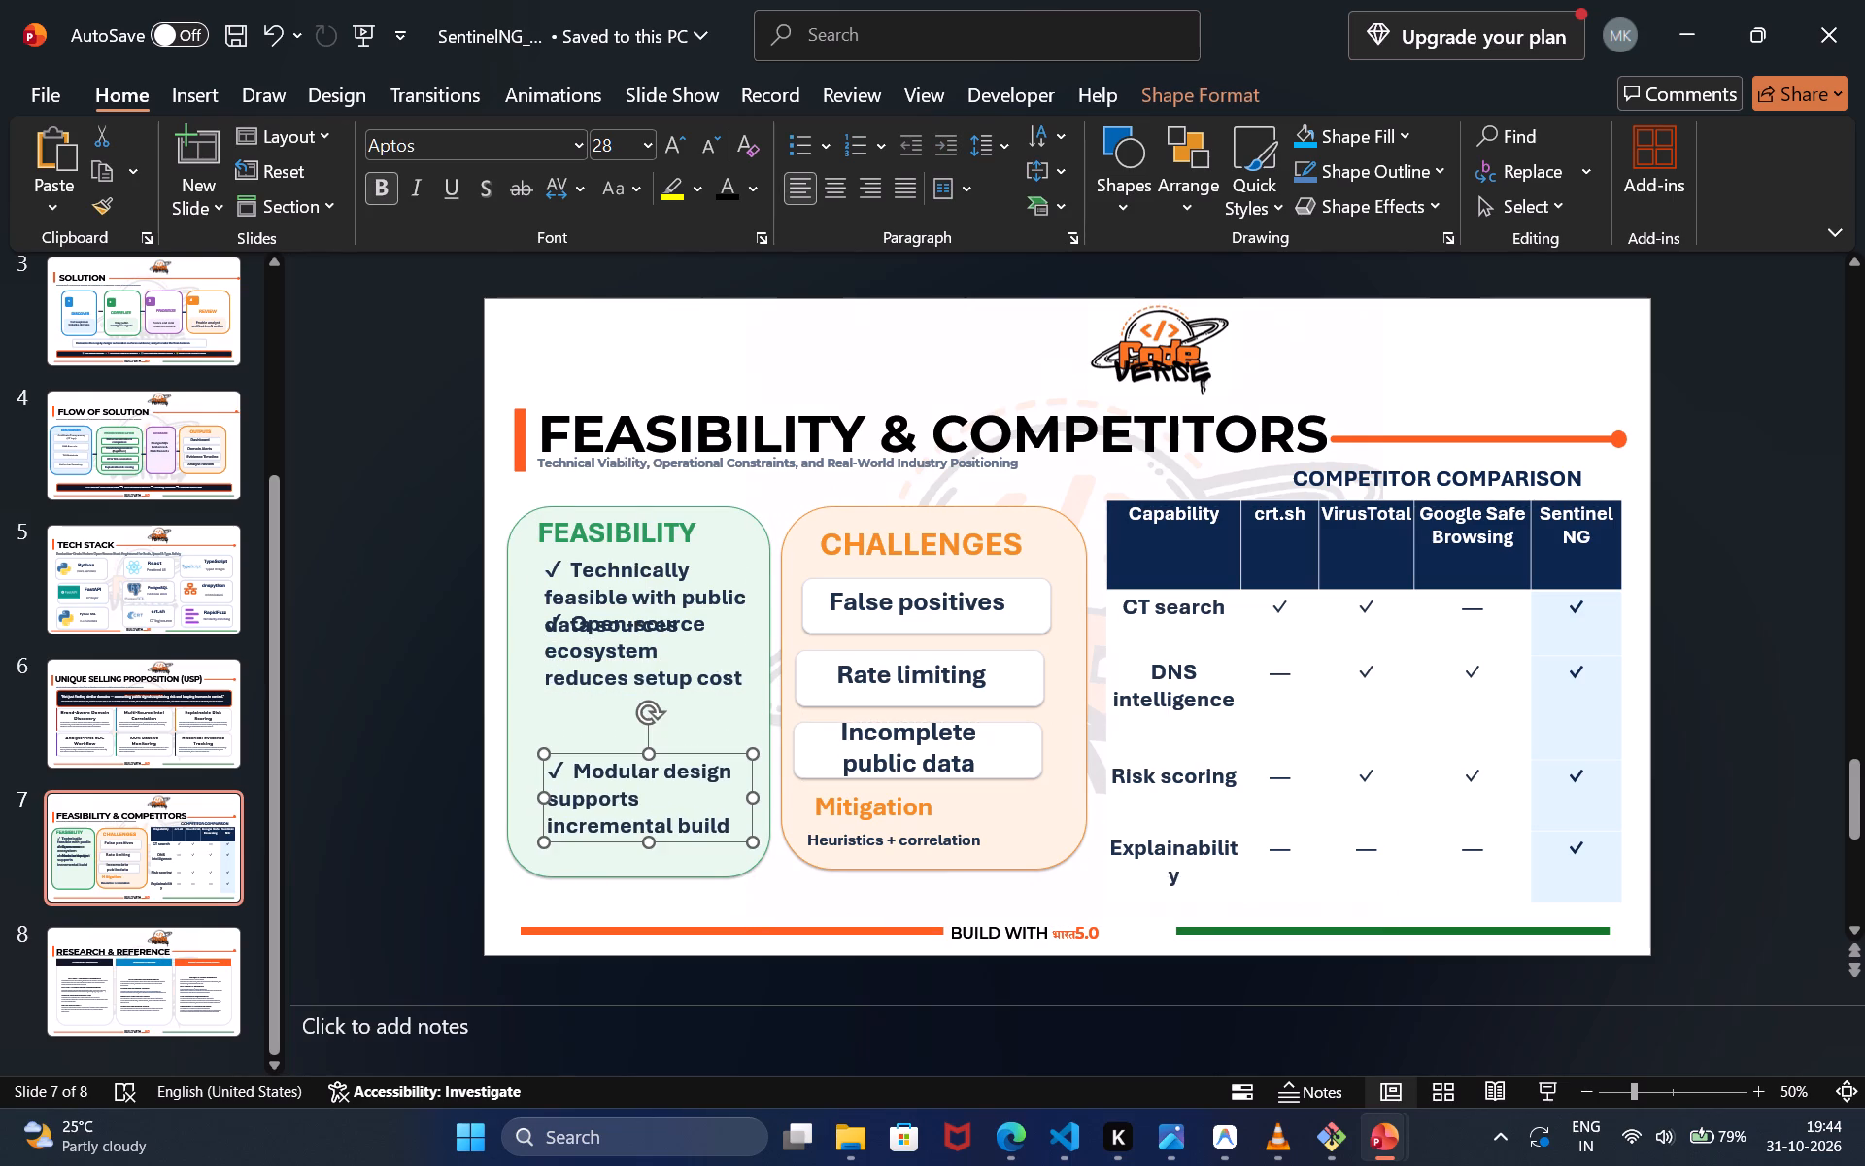
{"action": "left_click", "coordinate": [654, 648]}
{"action": "left_click_drag", "start_coordinate": [660, 696], "coordinate": [662, 745]}
{"action": "left_click", "coordinate": [617, 589]}
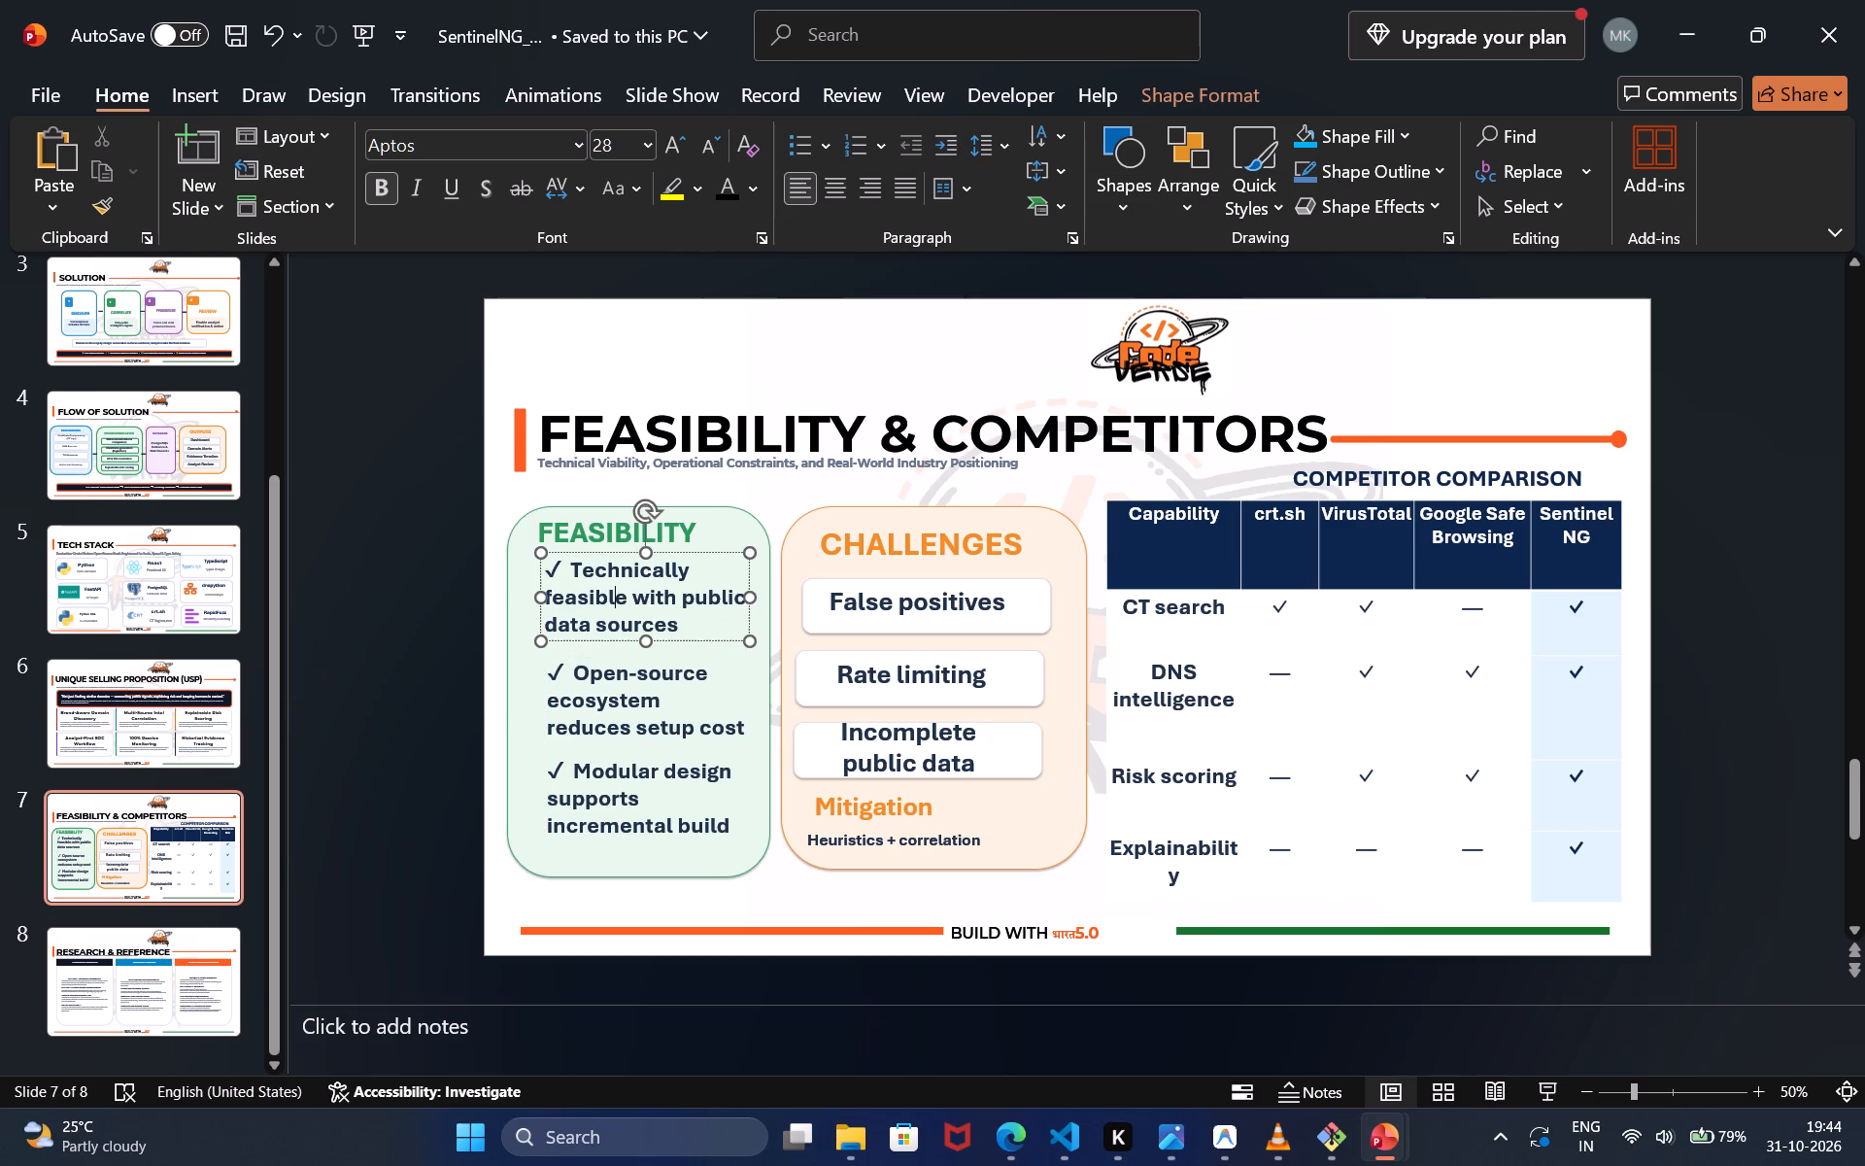
{"action": "left_click", "coordinate": [612, 638]}
{"action": "left_click_drag", "start_coordinate": [612, 638], "coordinate": [619, 650]}
Move the Feasibility heading slightly right and down so it is roughly centred above the bullets.
{"action": "left_click", "coordinate": [603, 540]}
{"action": "left_click_drag", "start_coordinate": [588, 554], "coordinate": [613, 559]}
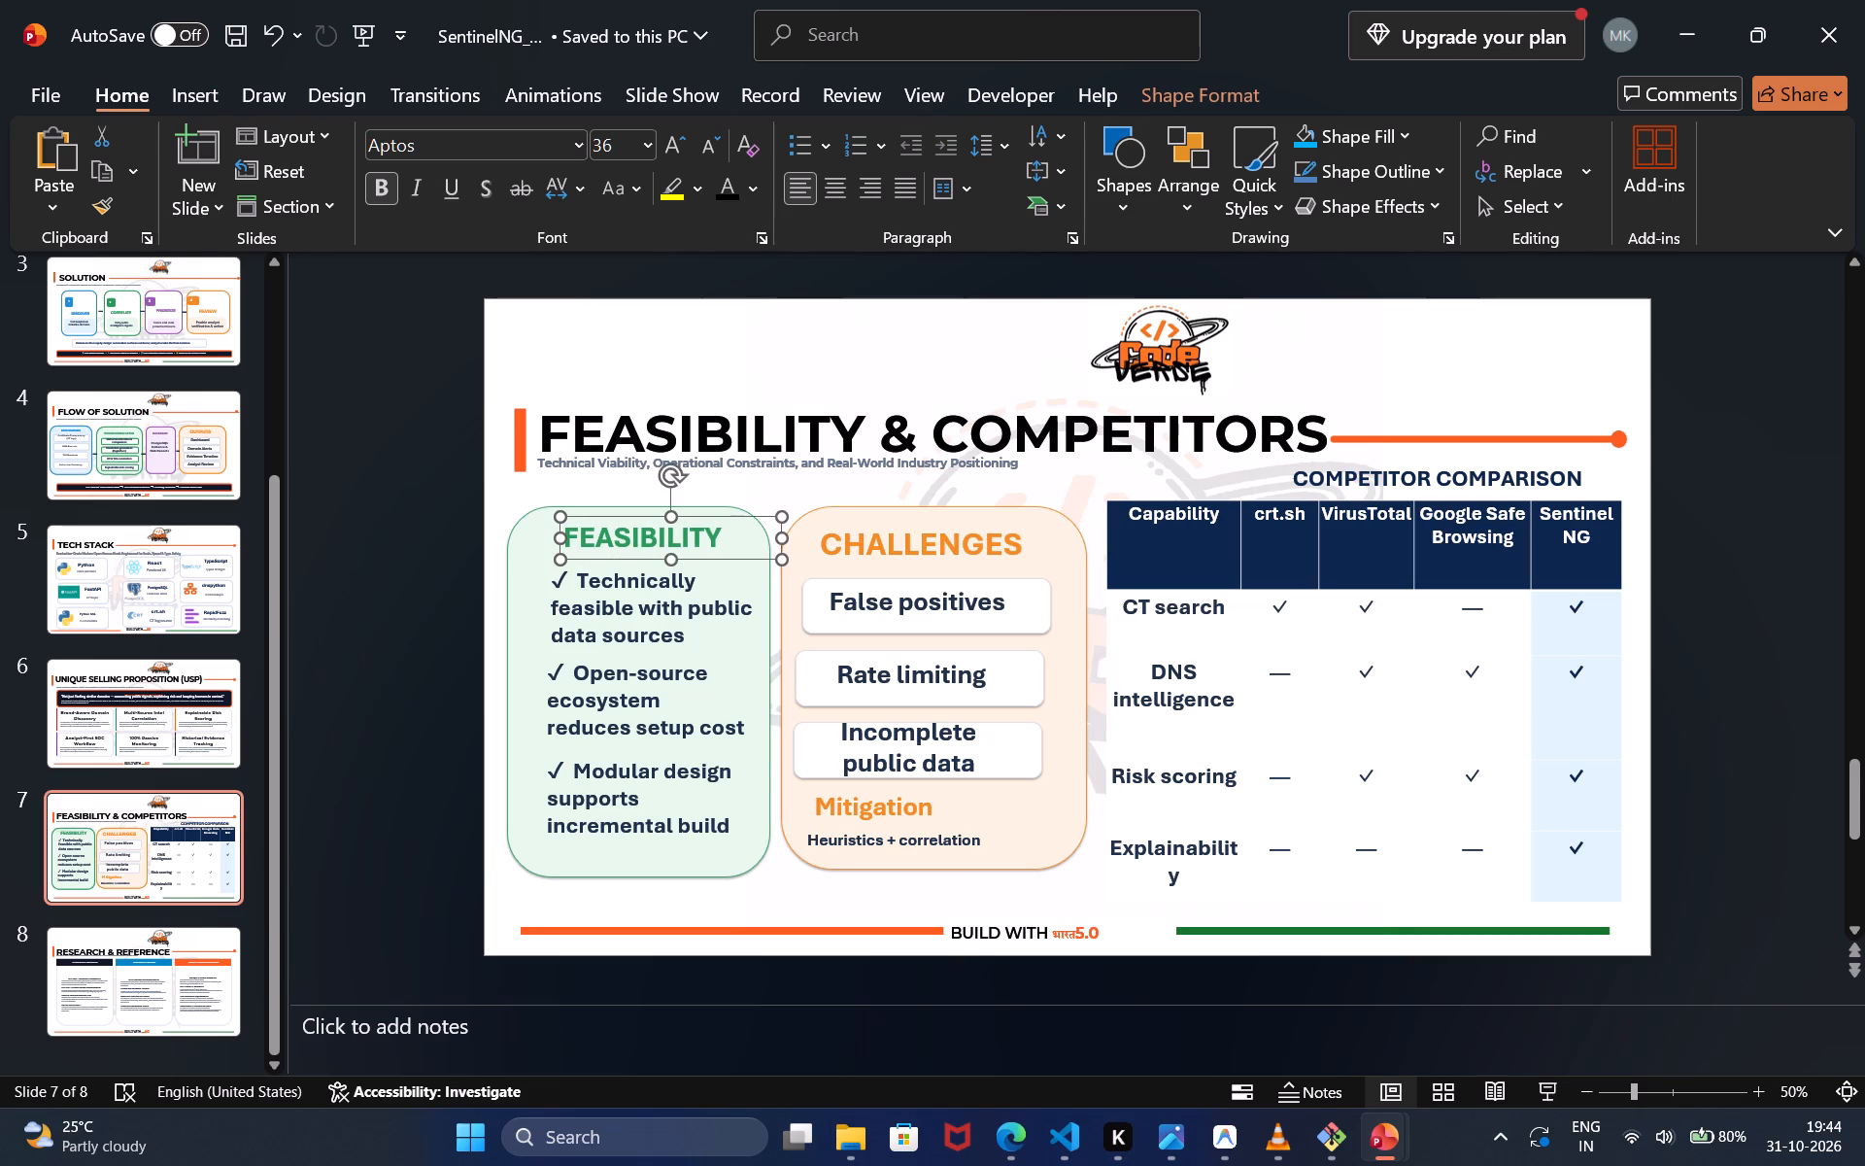
{"action": "left_click", "coordinate": [1421, 393]}
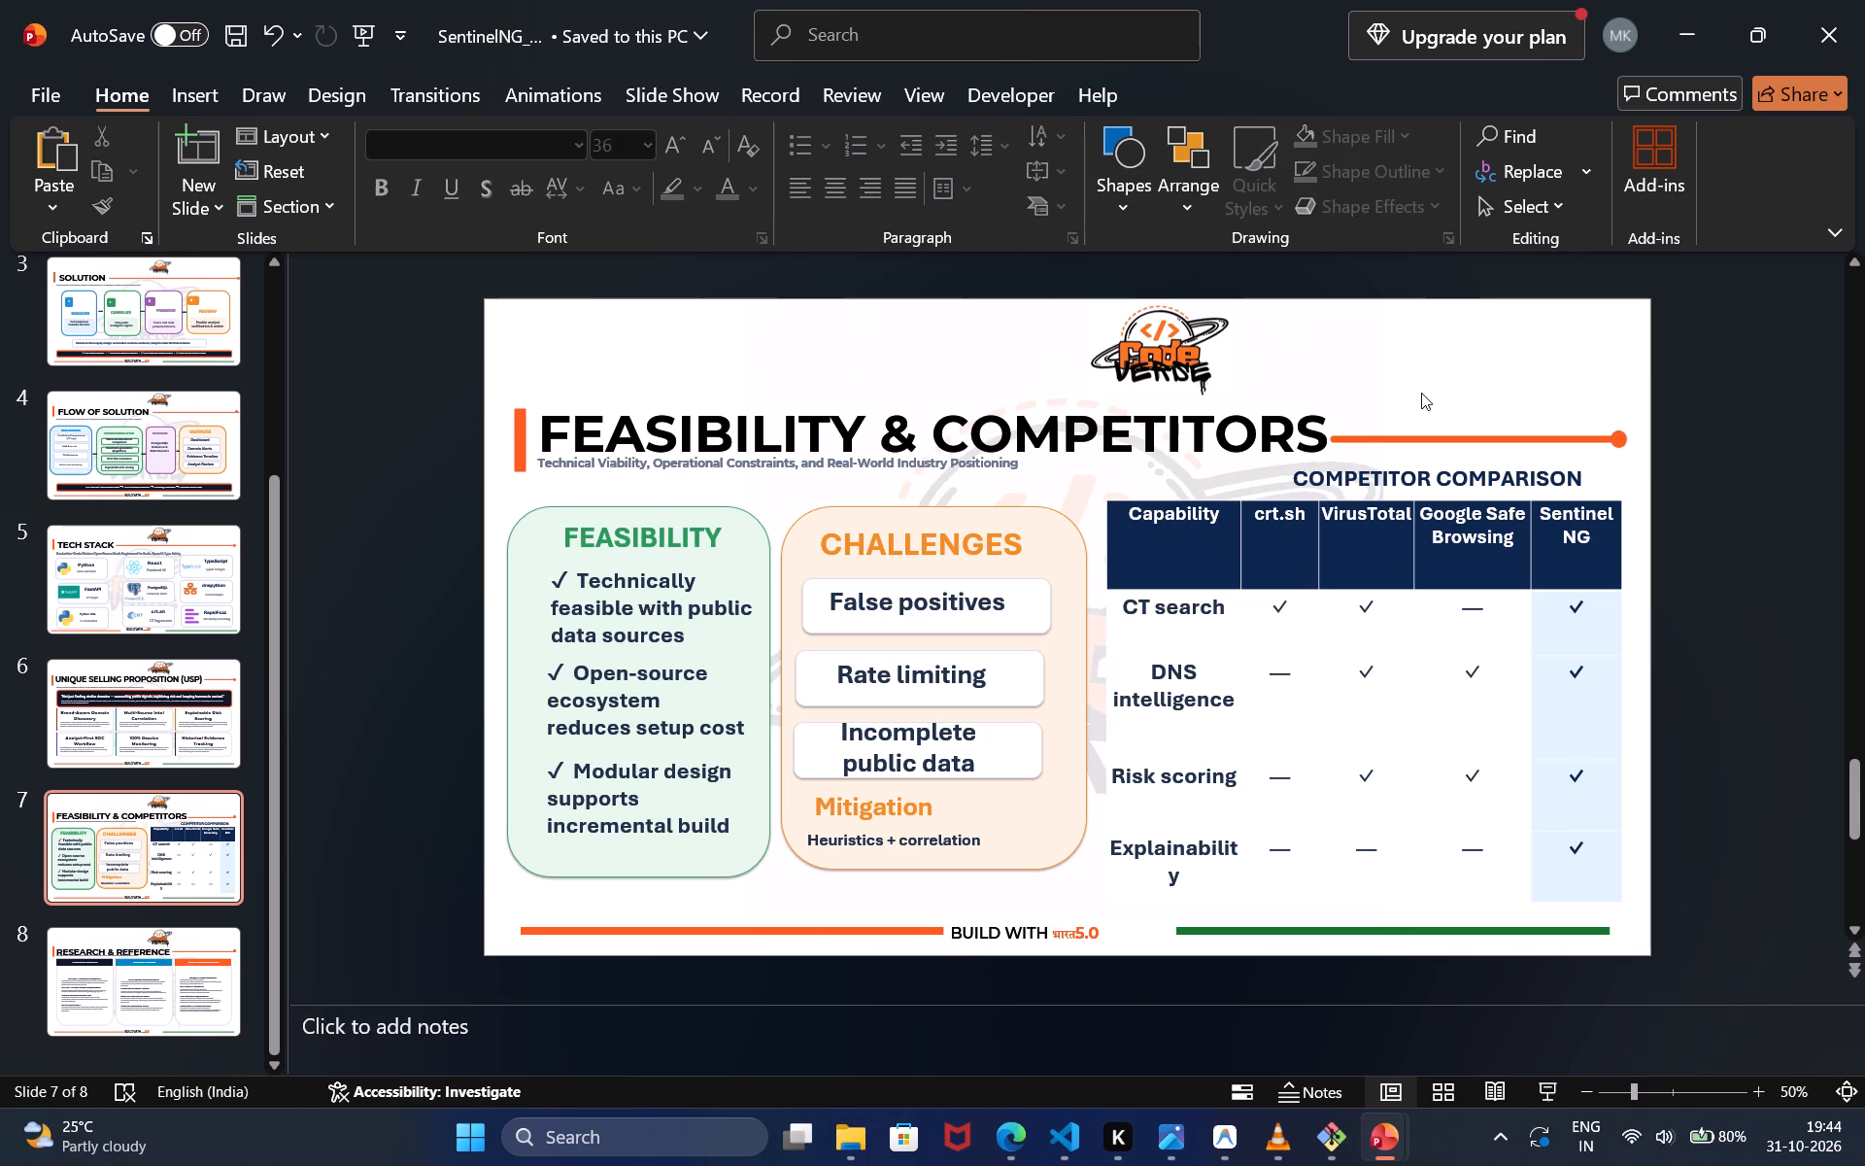
Go to slide 8, Research & Reference.
{"action": "scroll", "coordinate": [180, 343], "scroll_direction": "up", "scroll_amount": 4}
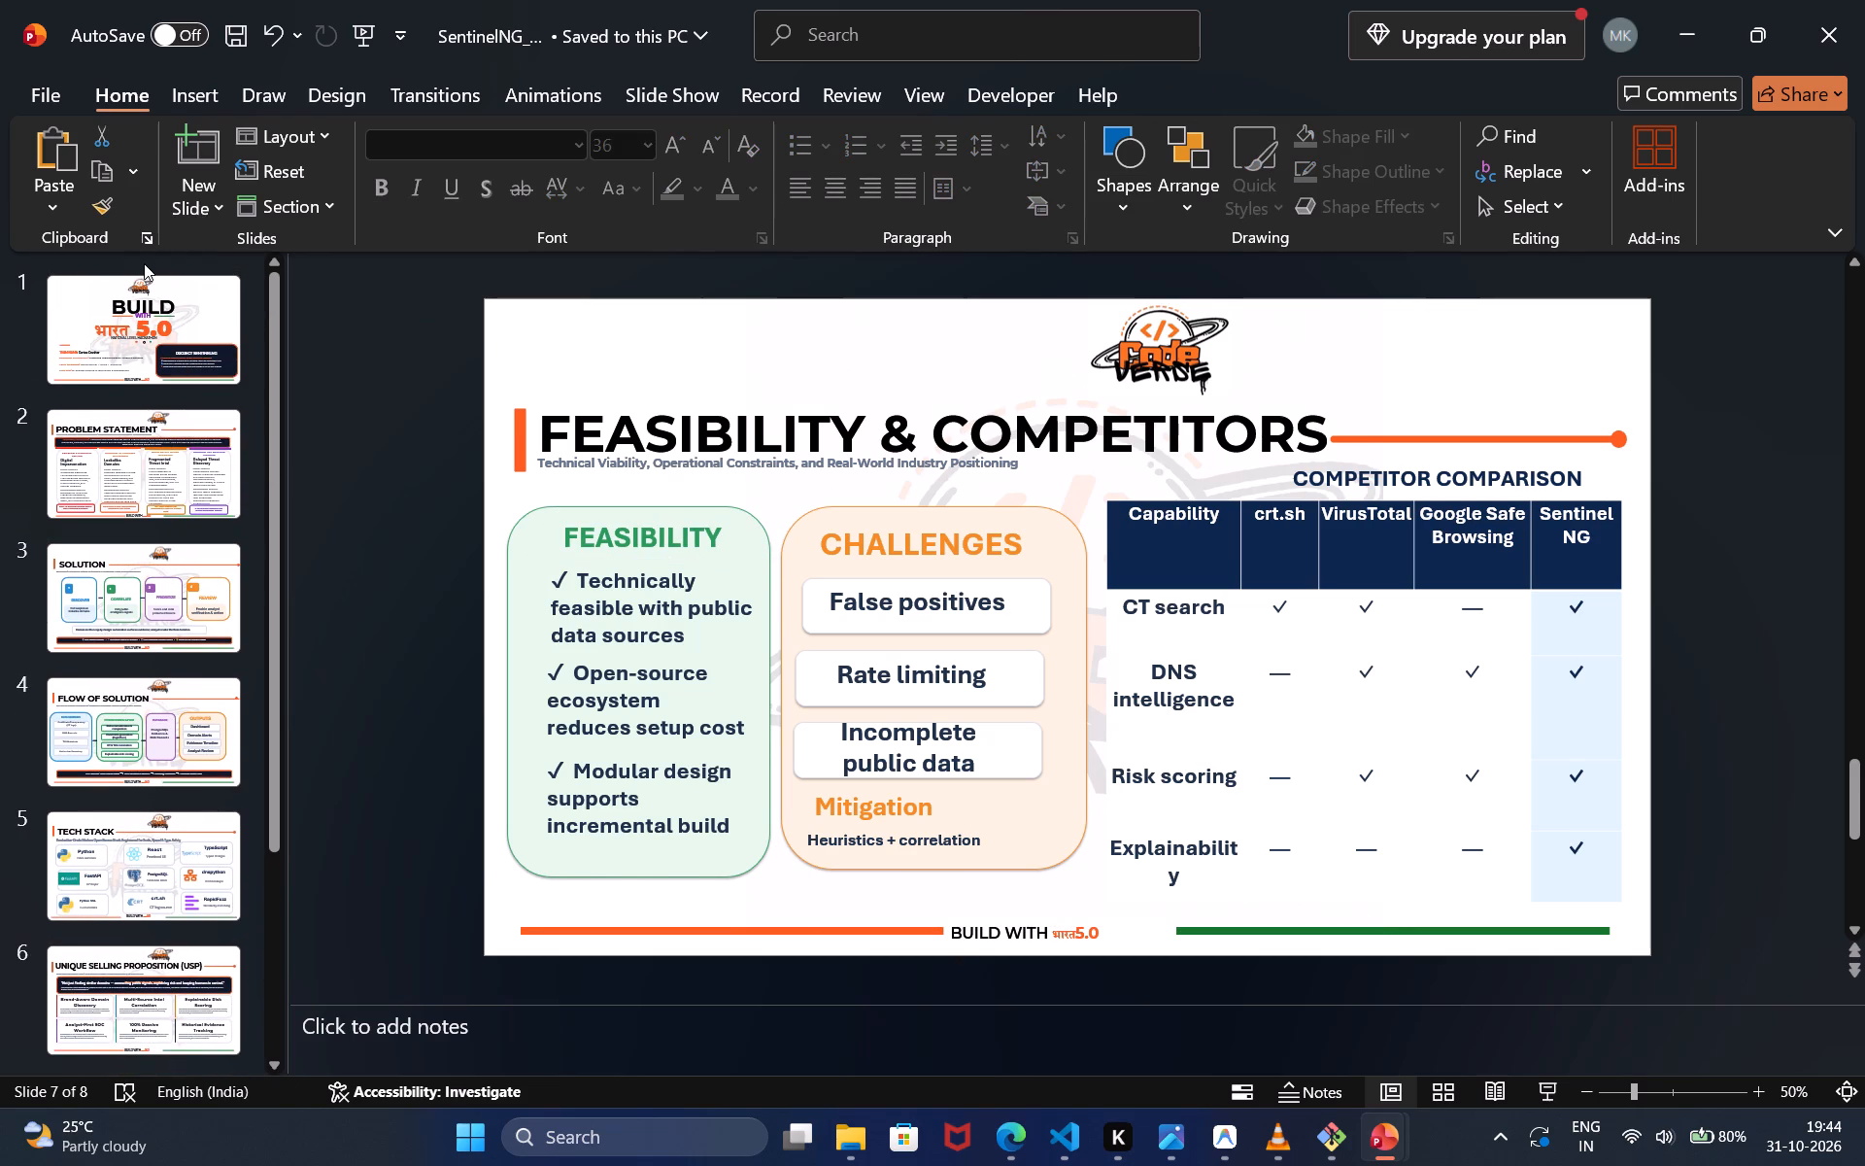
{"action": "left_click", "coordinate": [144, 263]}
{"action": "scroll", "coordinate": [56, 684], "scroll_direction": "down", "scroll_amount": 6}
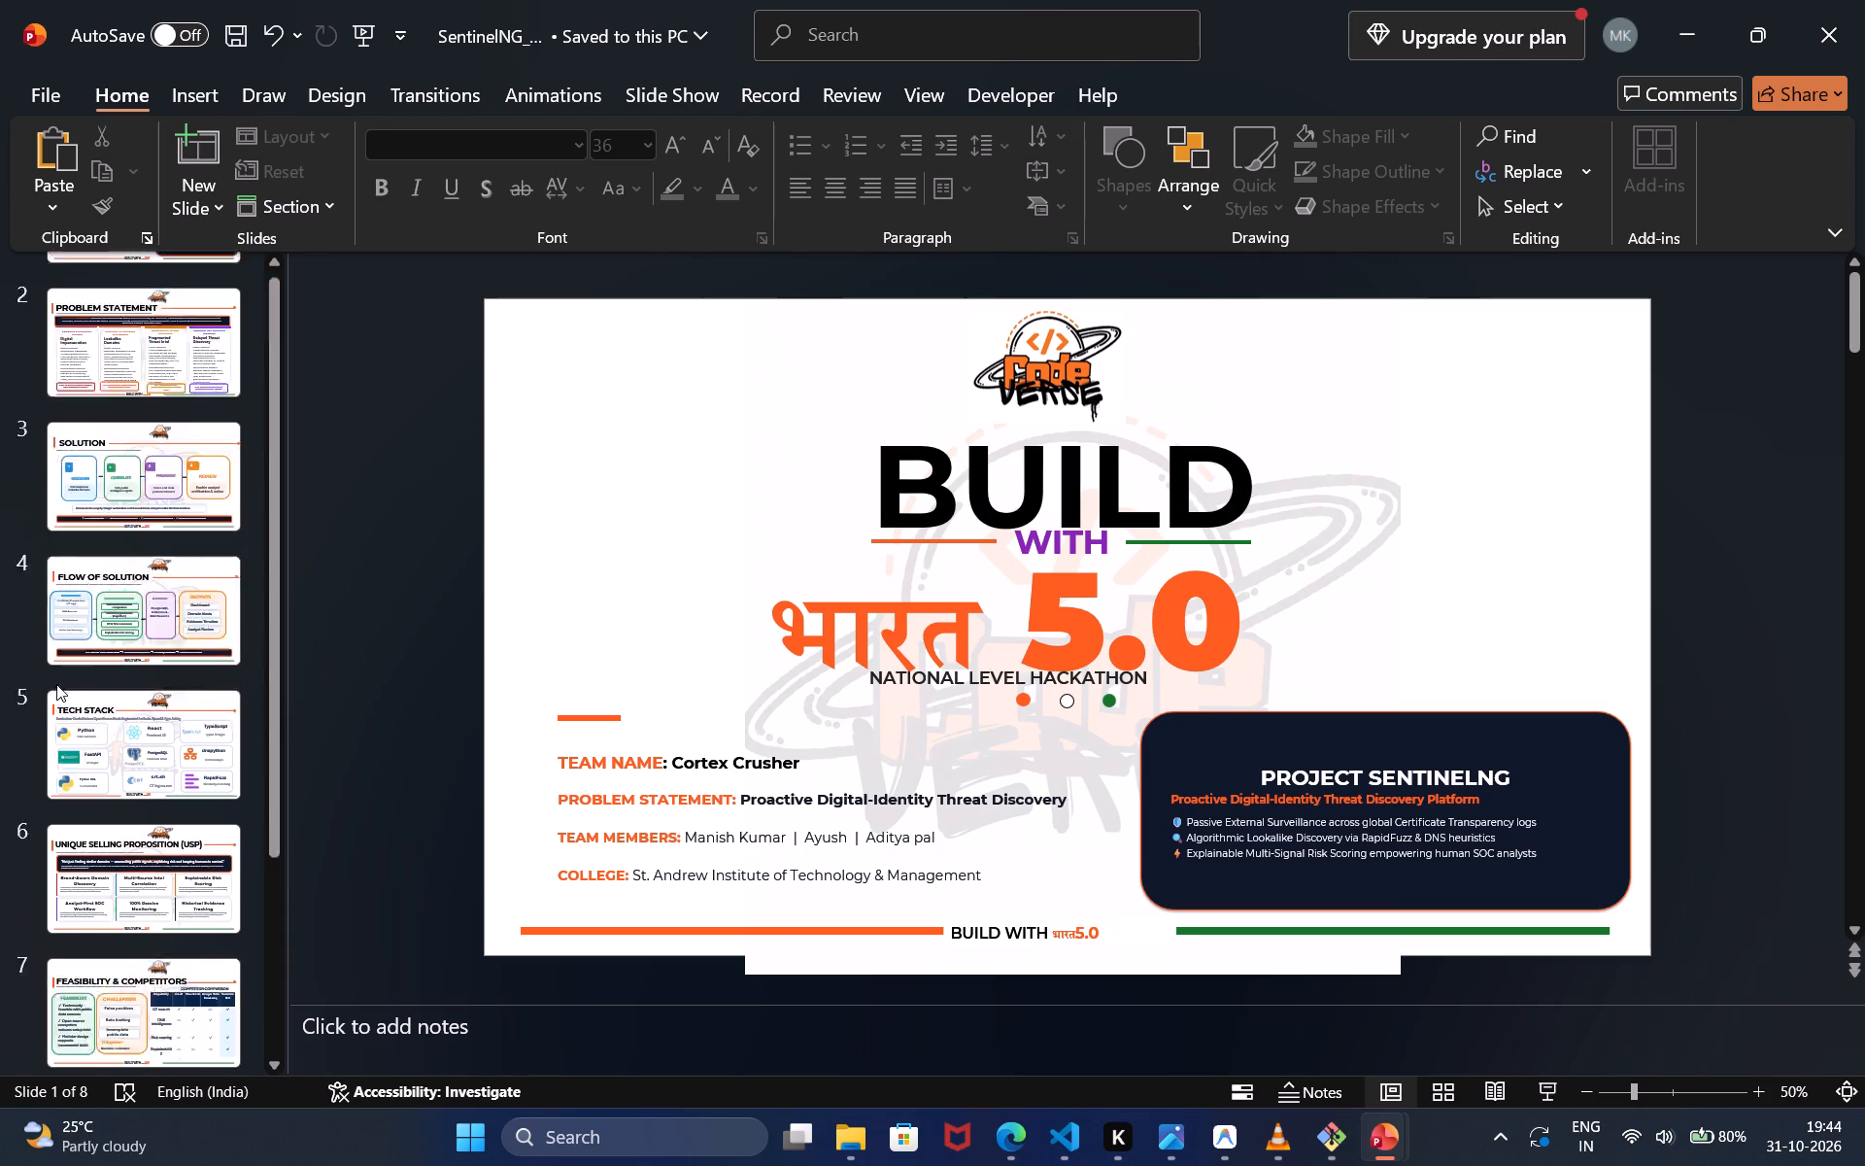
{"action": "left_click", "coordinate": [154, 984]}
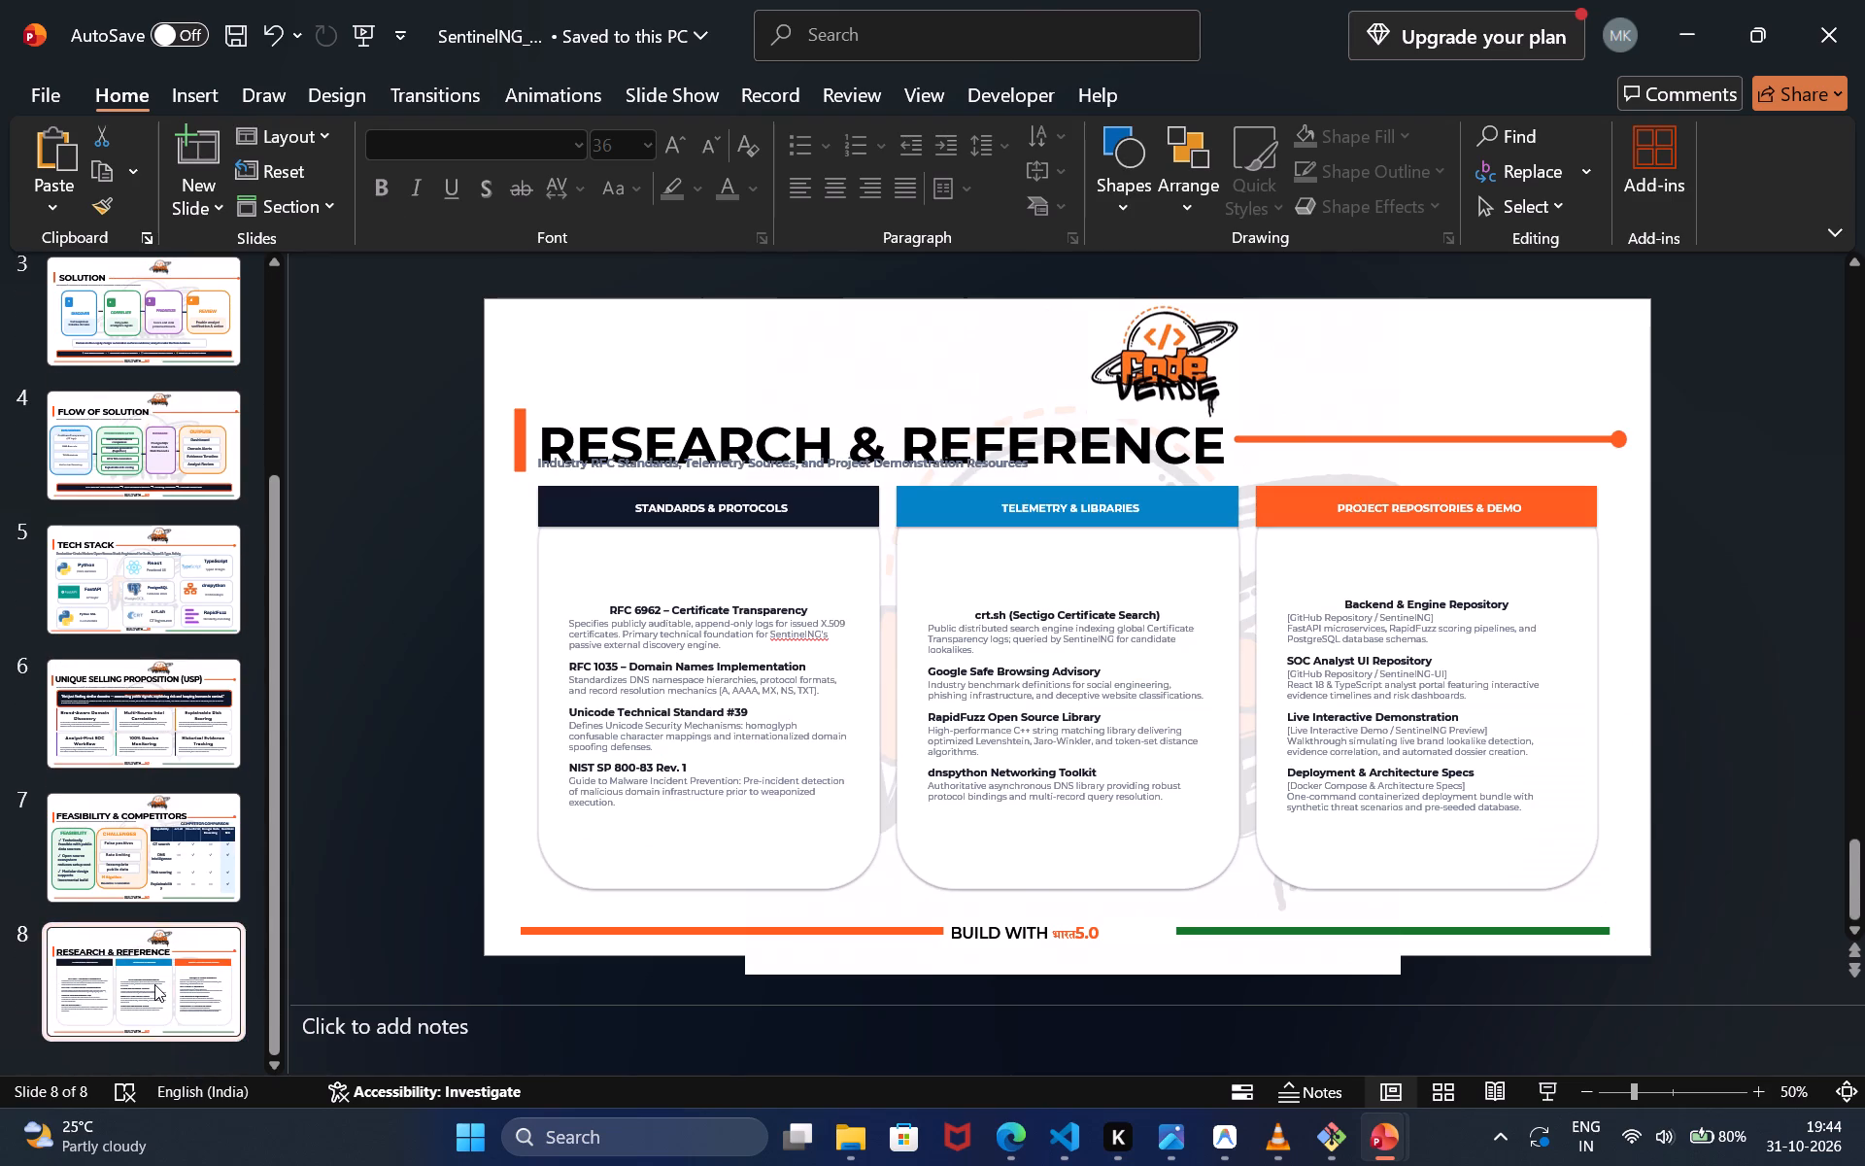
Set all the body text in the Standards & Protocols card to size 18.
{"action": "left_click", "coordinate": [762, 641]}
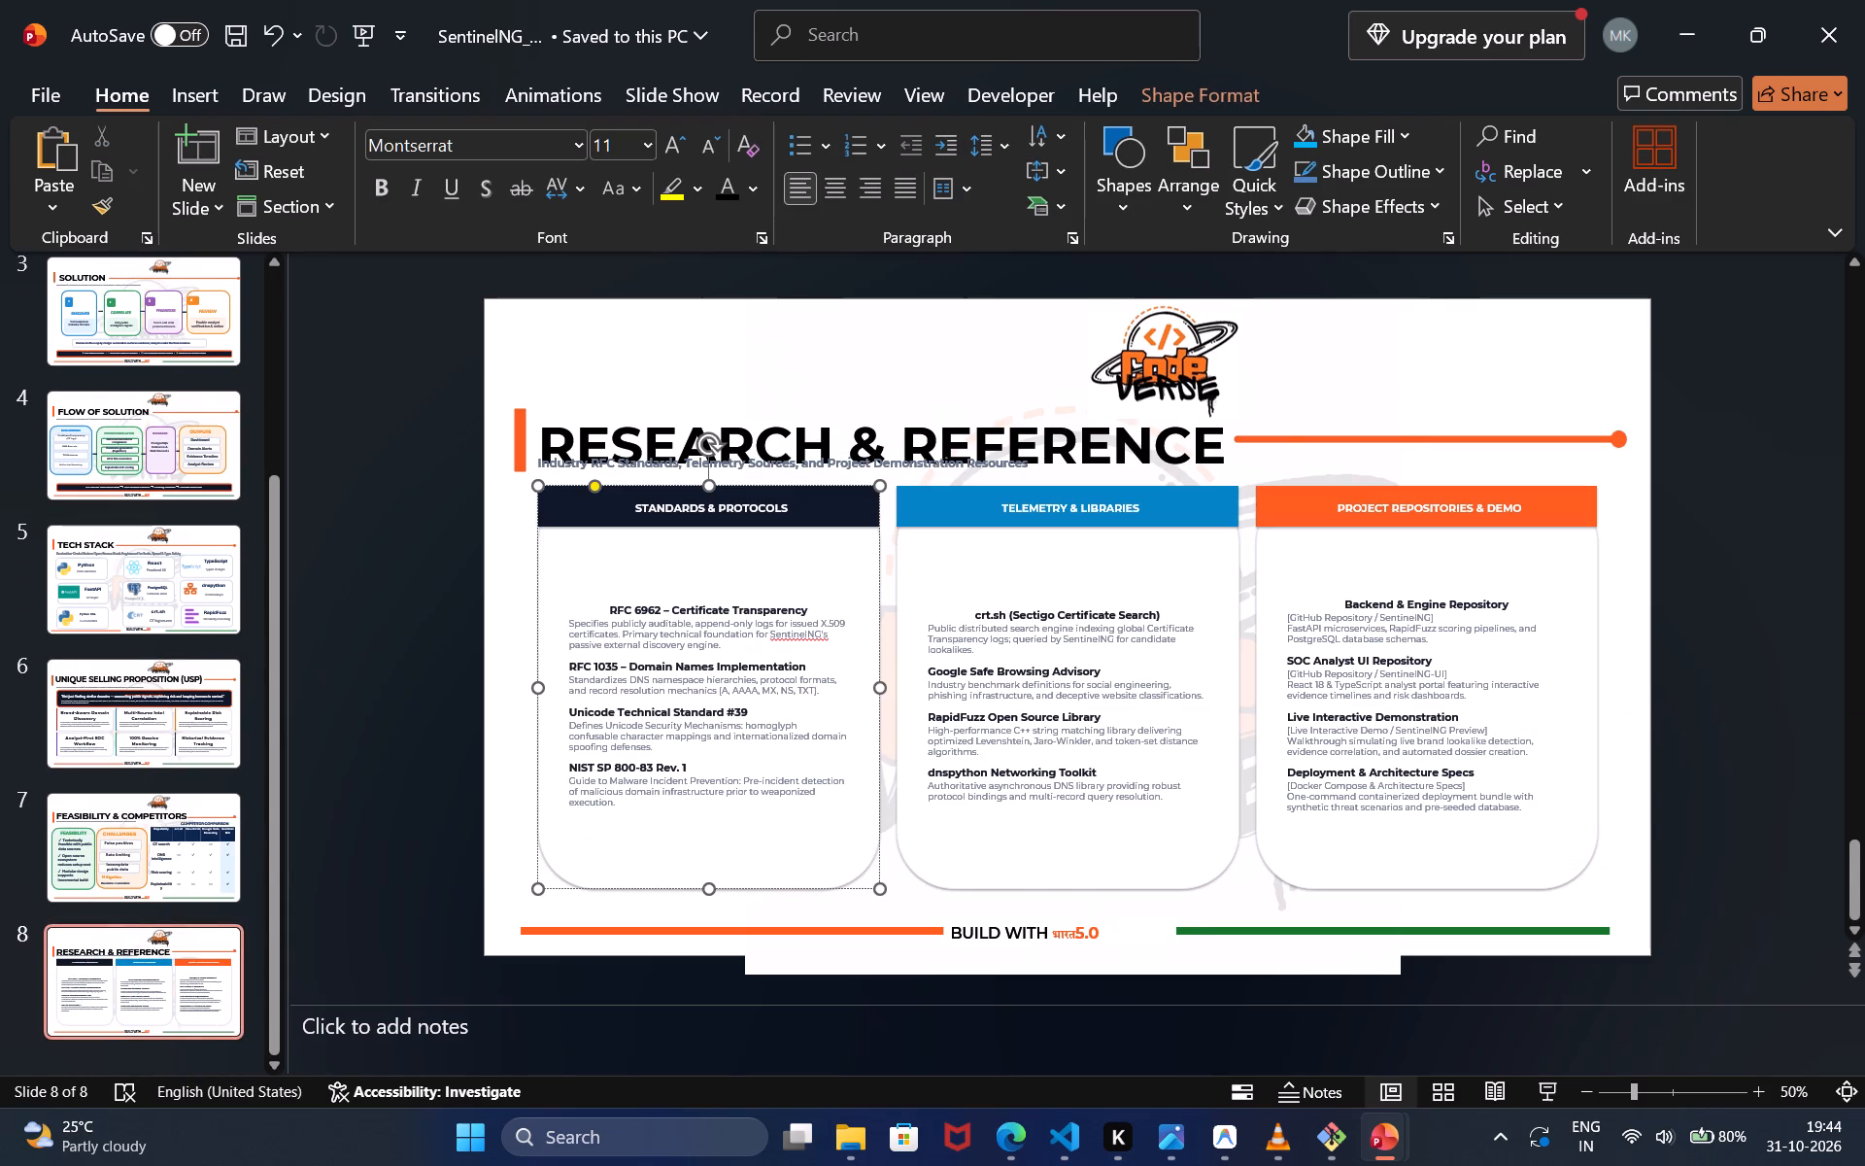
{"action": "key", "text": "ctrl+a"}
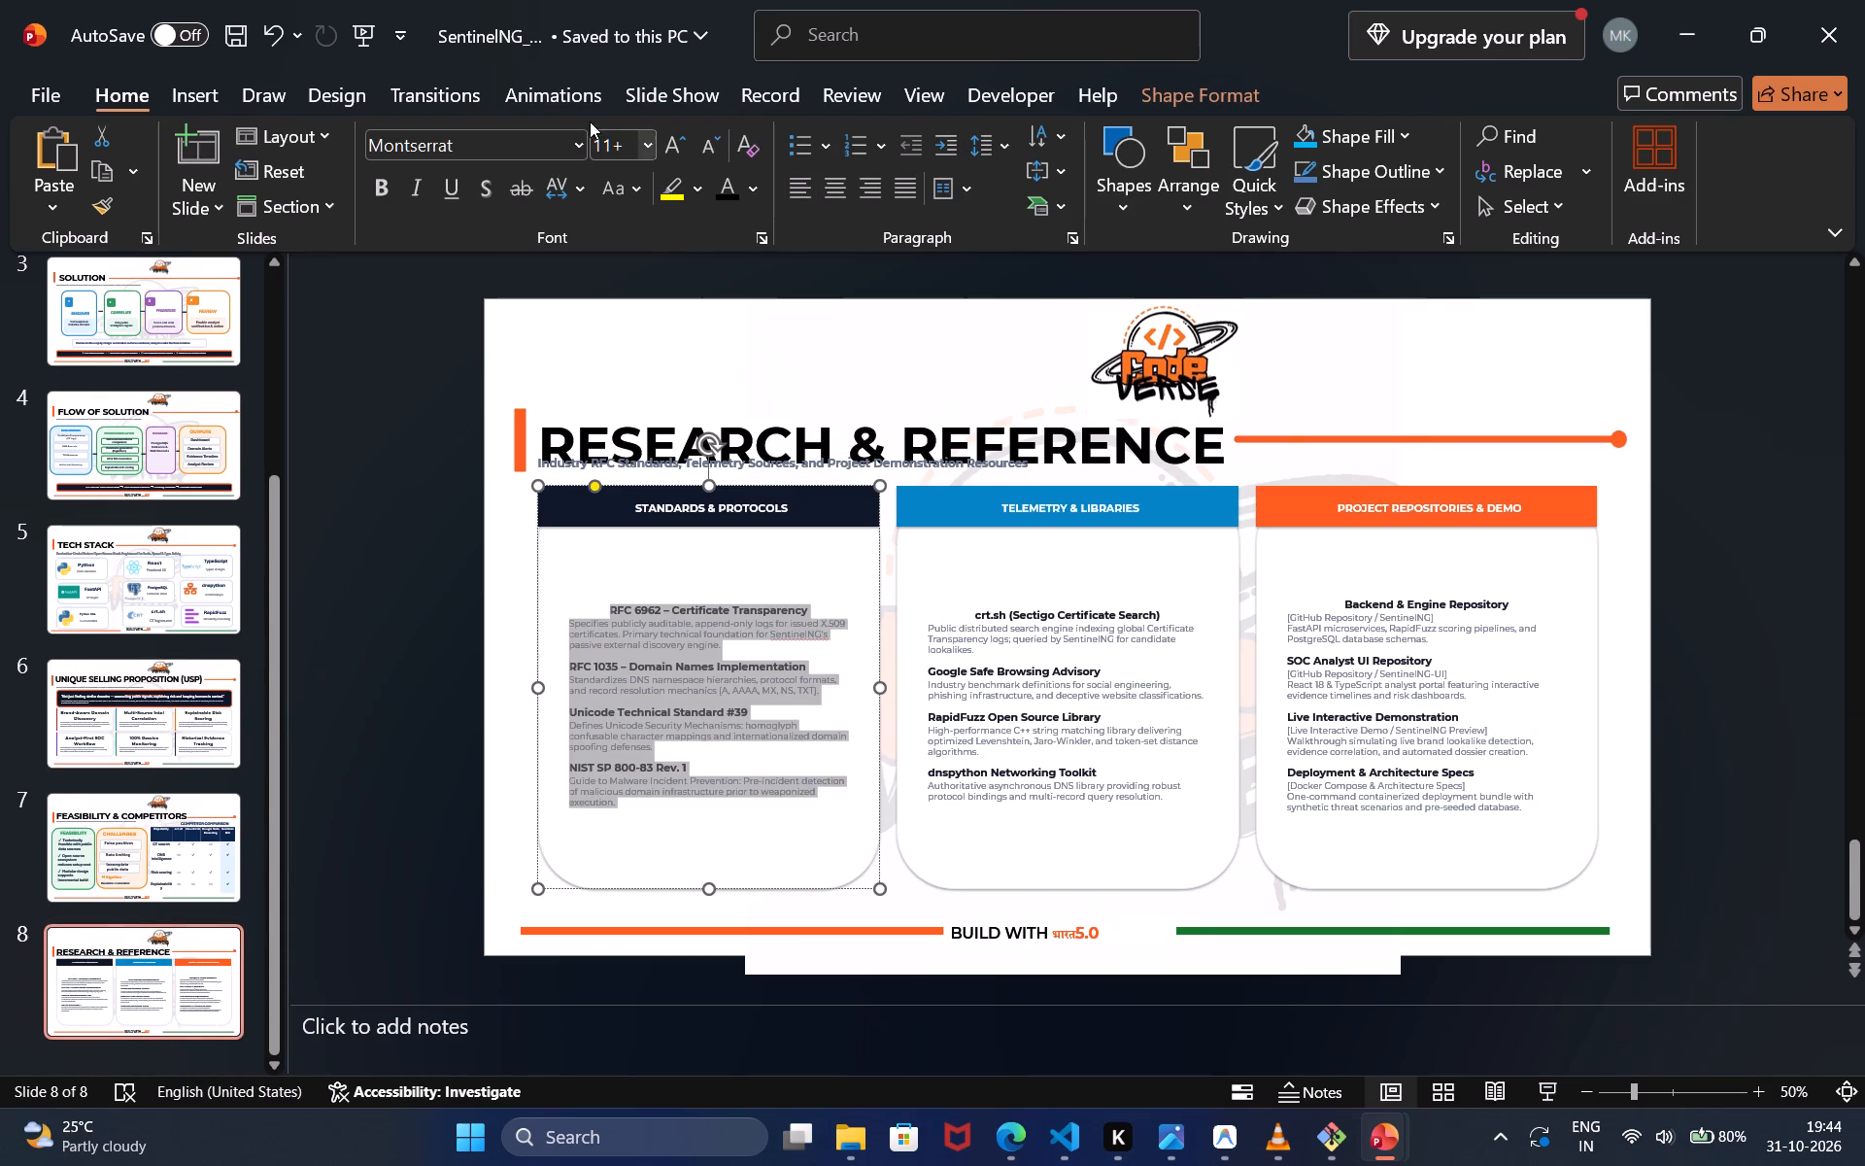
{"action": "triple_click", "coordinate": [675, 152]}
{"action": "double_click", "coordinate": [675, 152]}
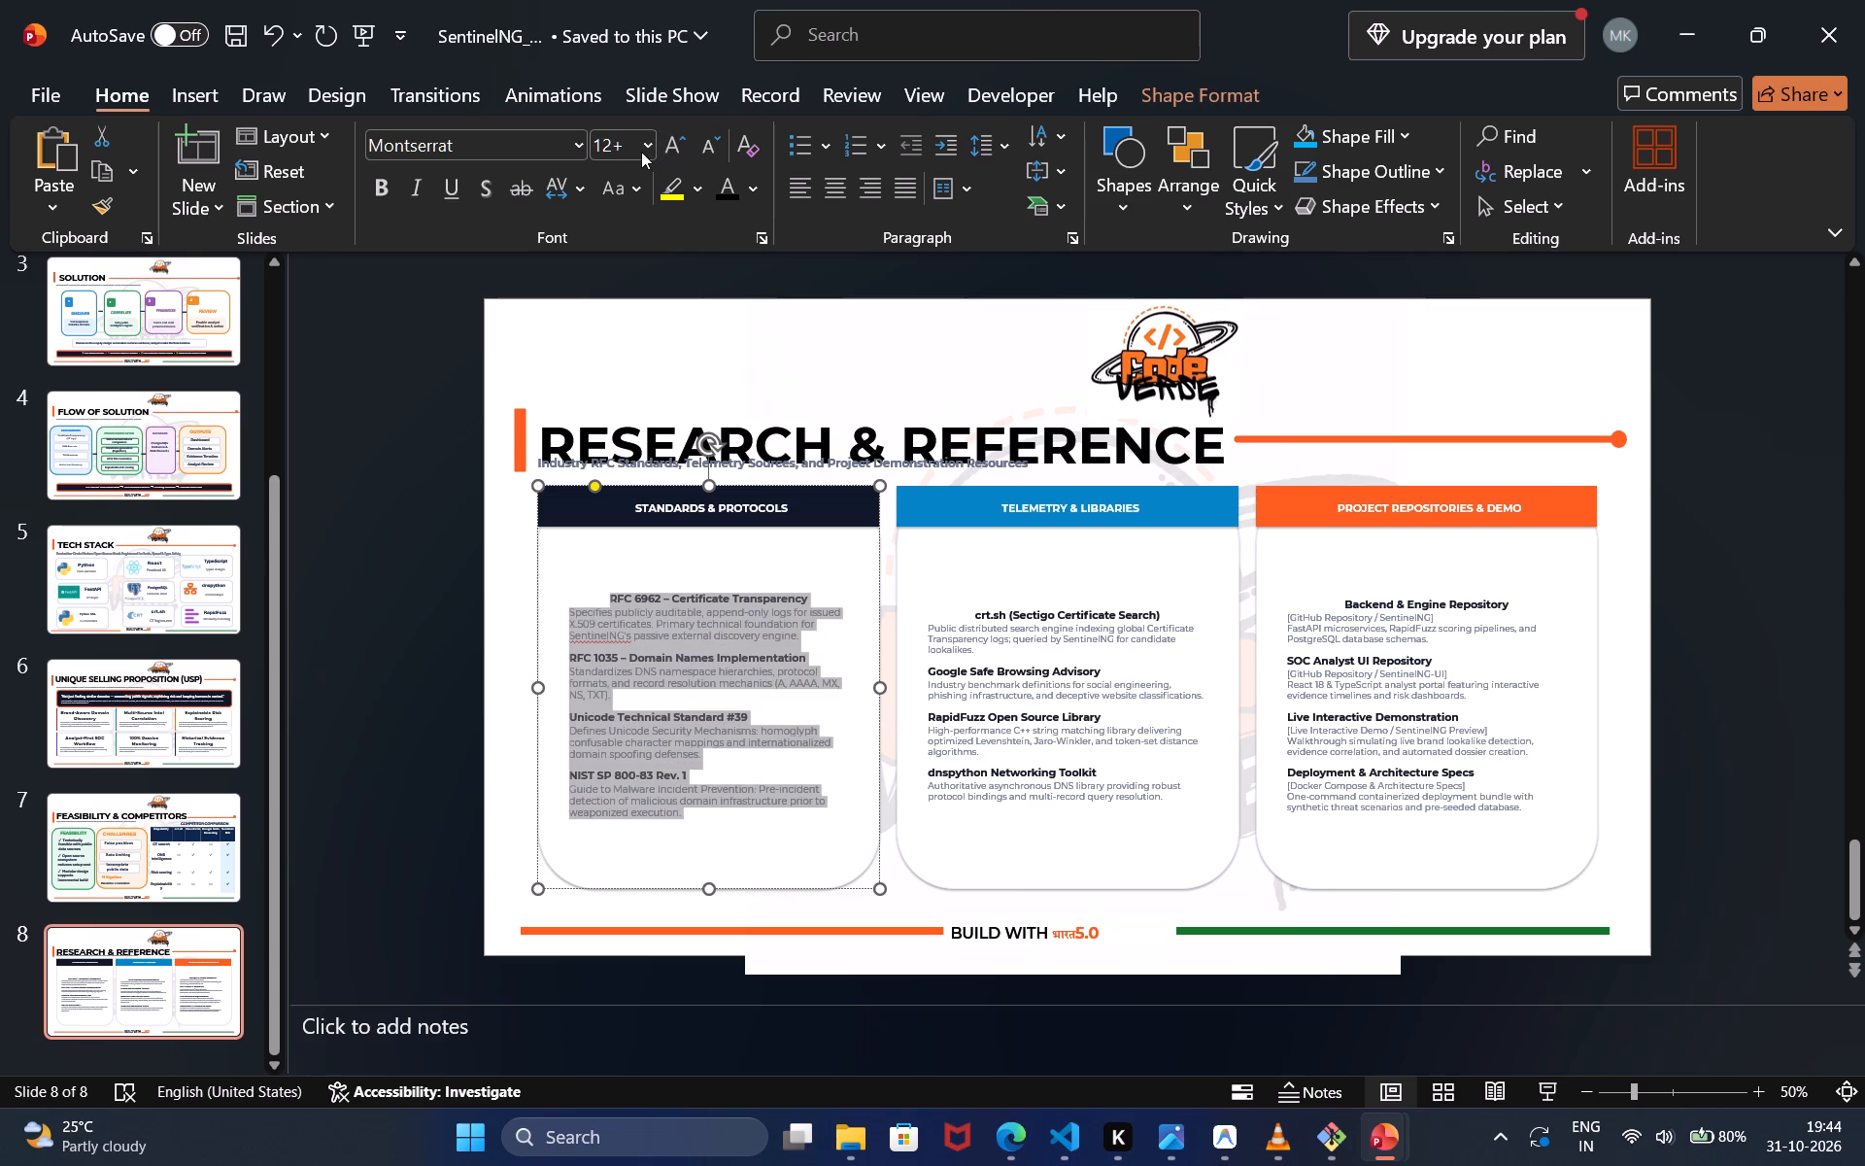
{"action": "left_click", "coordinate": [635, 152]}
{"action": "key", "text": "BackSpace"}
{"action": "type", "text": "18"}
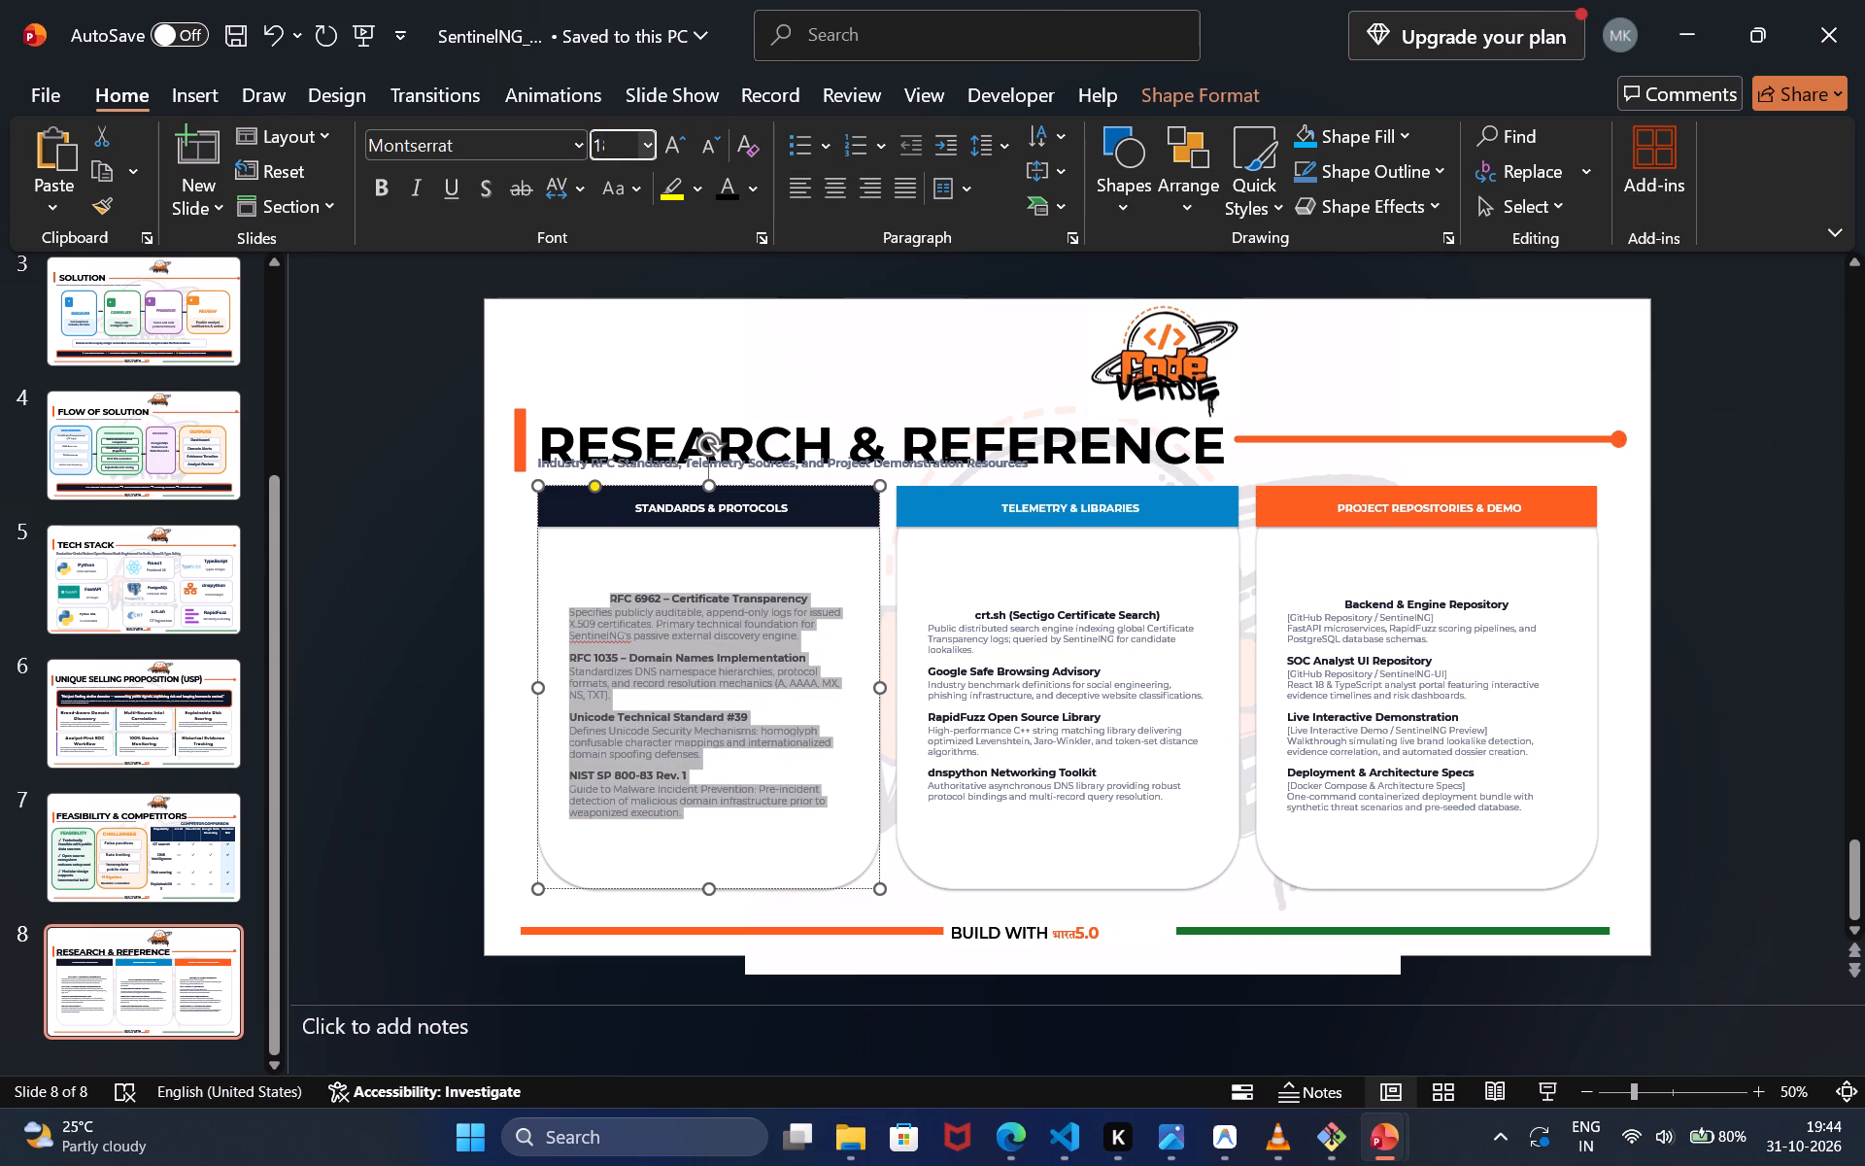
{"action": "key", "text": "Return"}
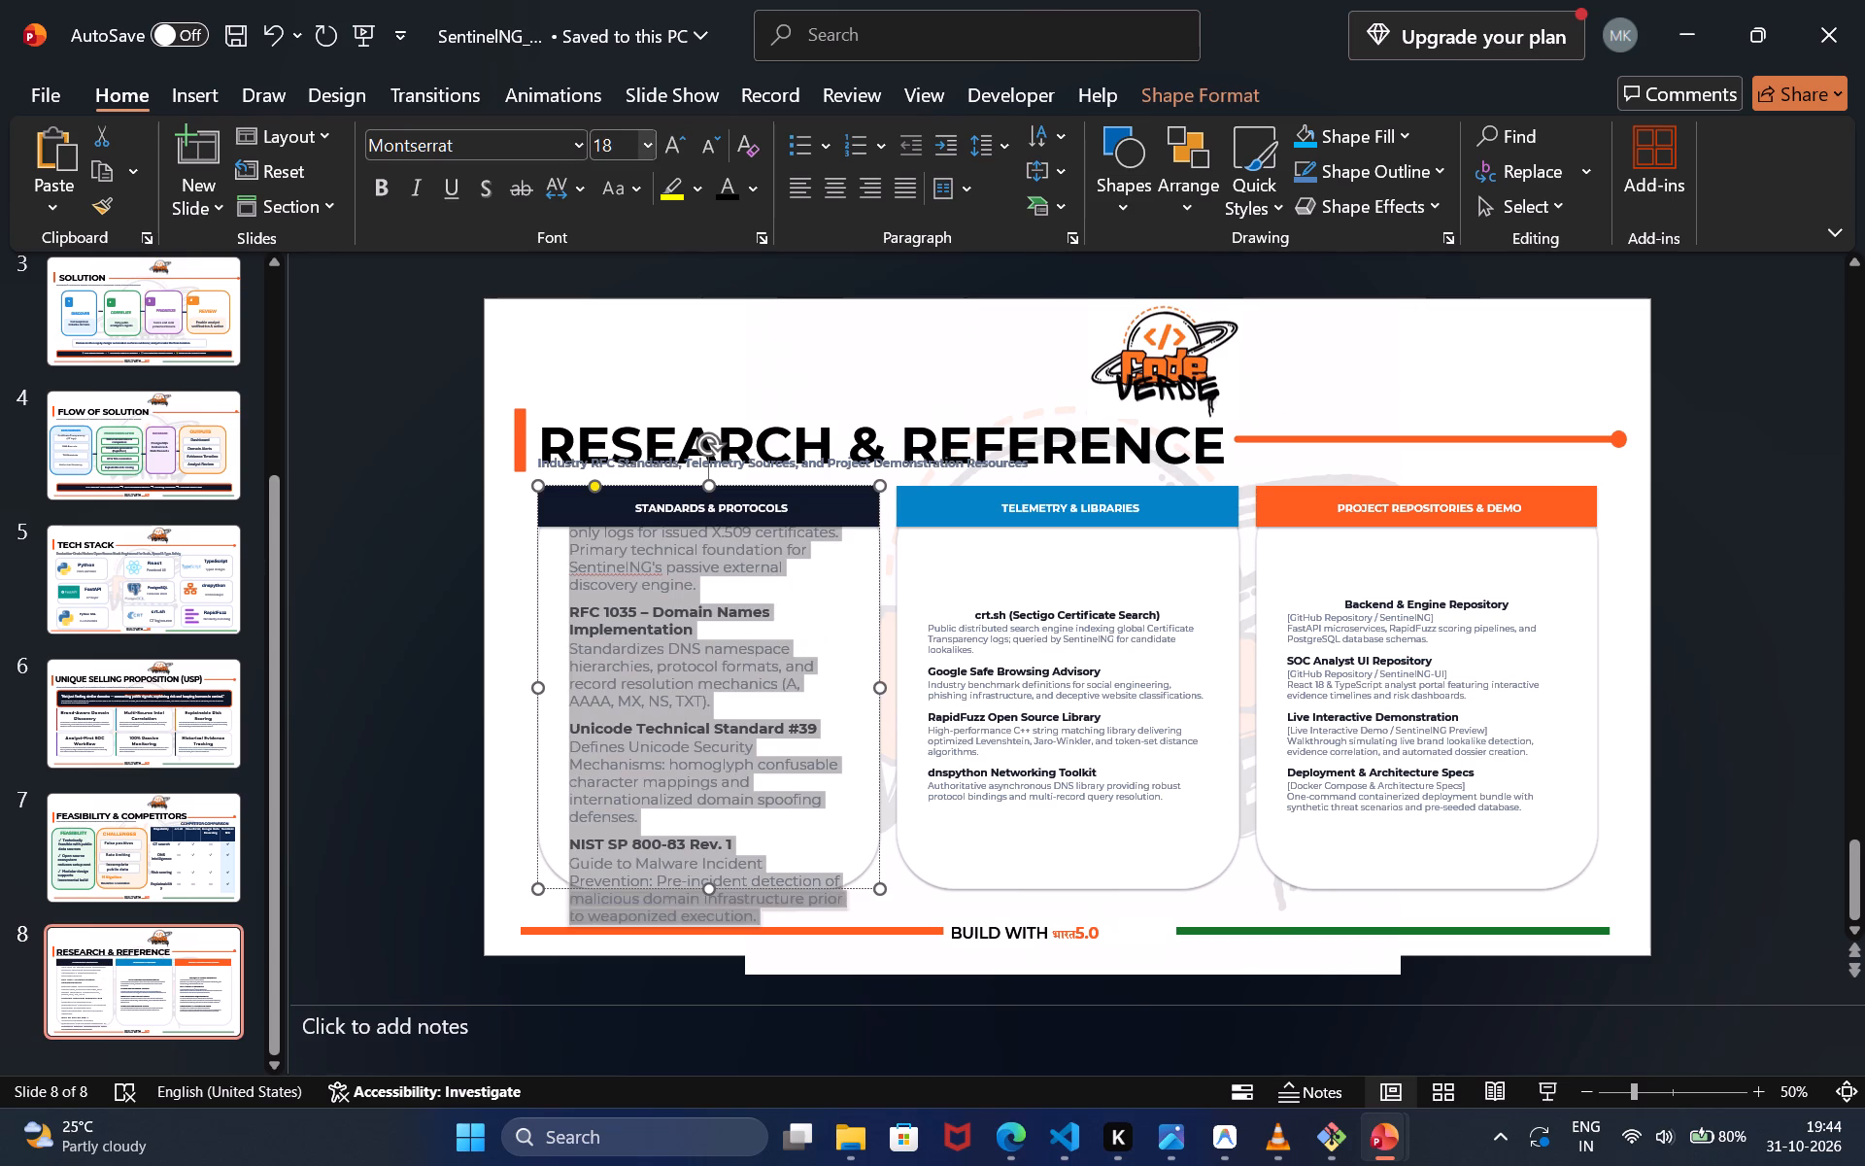
Set all the body text in the Standards & Protocols card to size 15.
{"action": "left_click", "coordinate": [618, 144]}
{"action": "key", "text": "equal"}
{"action": "key", "text": "BackSpace"}
{"action": "key", "text": "BackSpace"}
{"action": "type", "text": "15"}
{"action": "key", "text": "Return"}
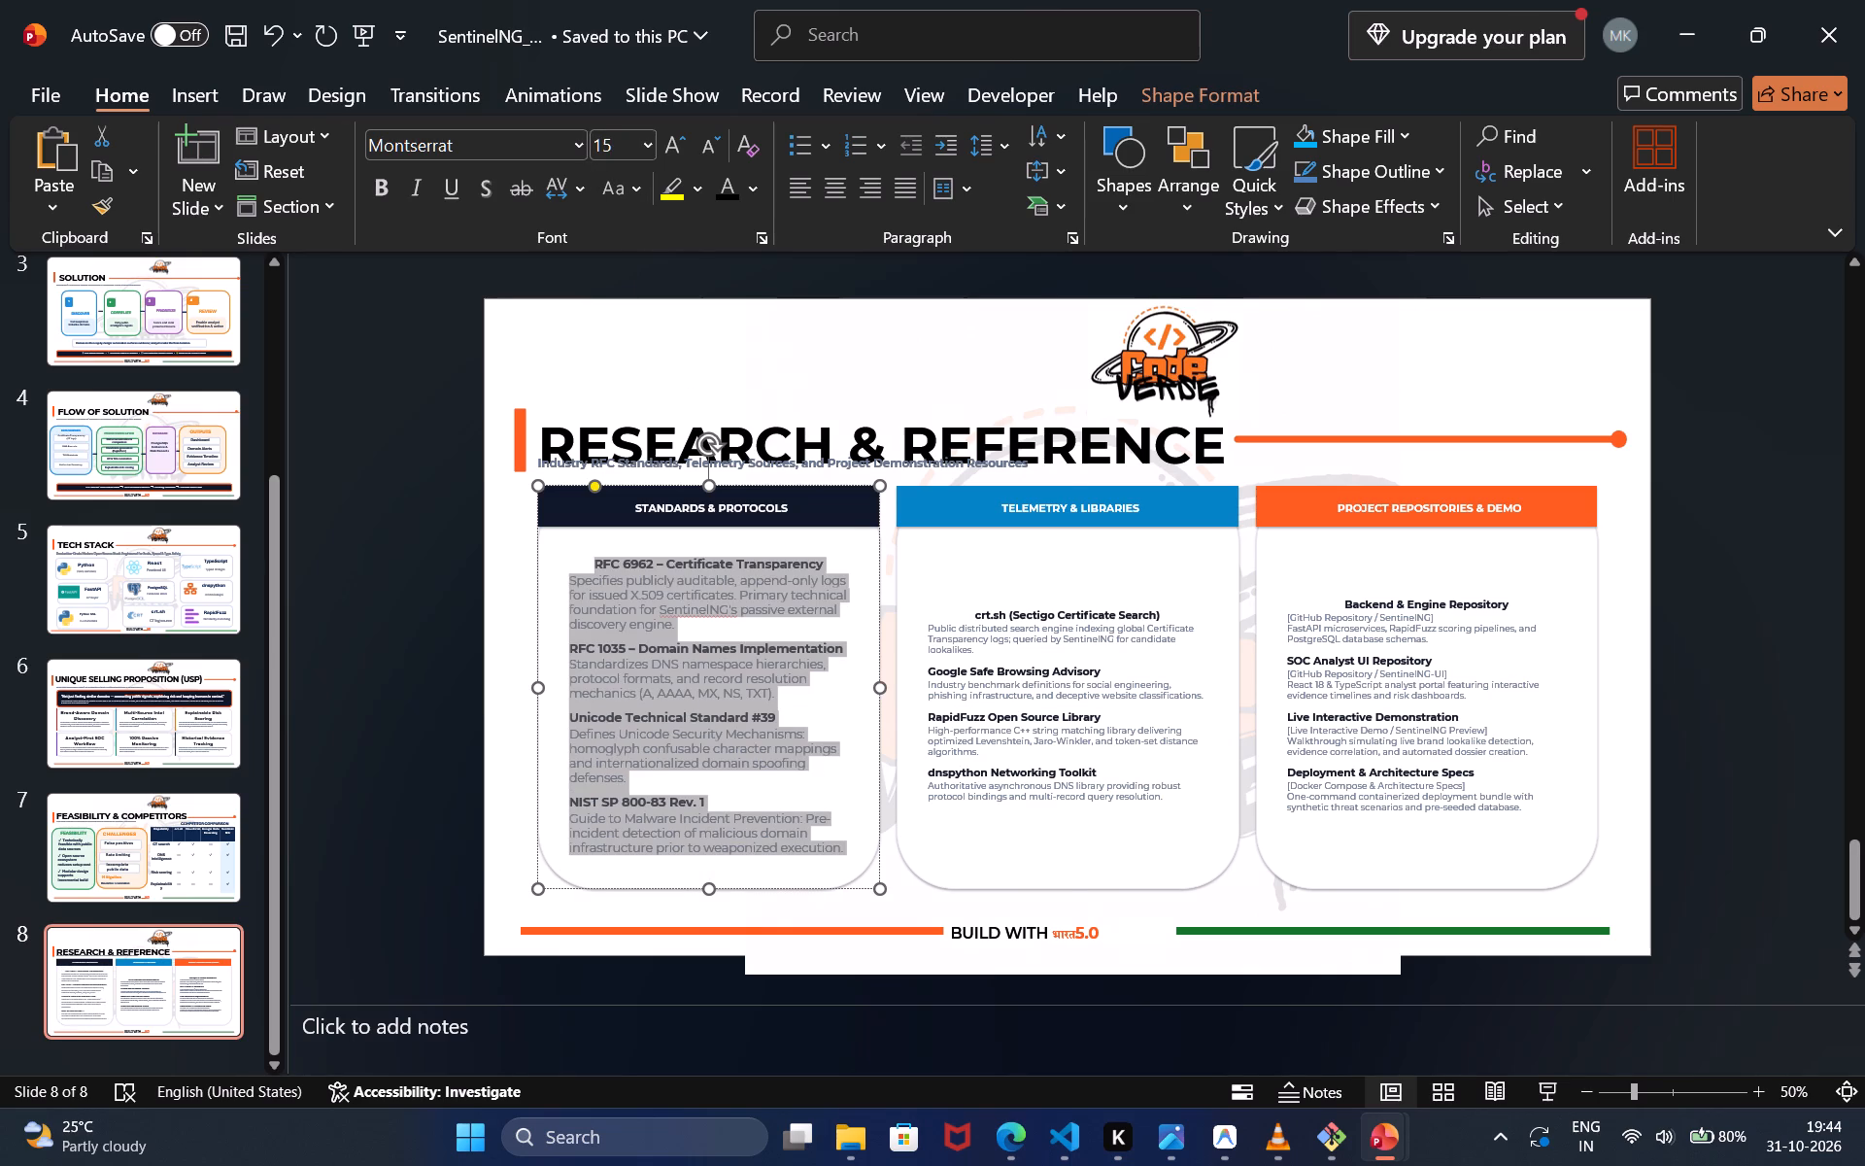
Set all the body text in the Telemetry & Libraries card to size 15.
{"action": "left_click", "coordinate": [953, 610]}
{"action": "key", "text": "ctrl+a"}
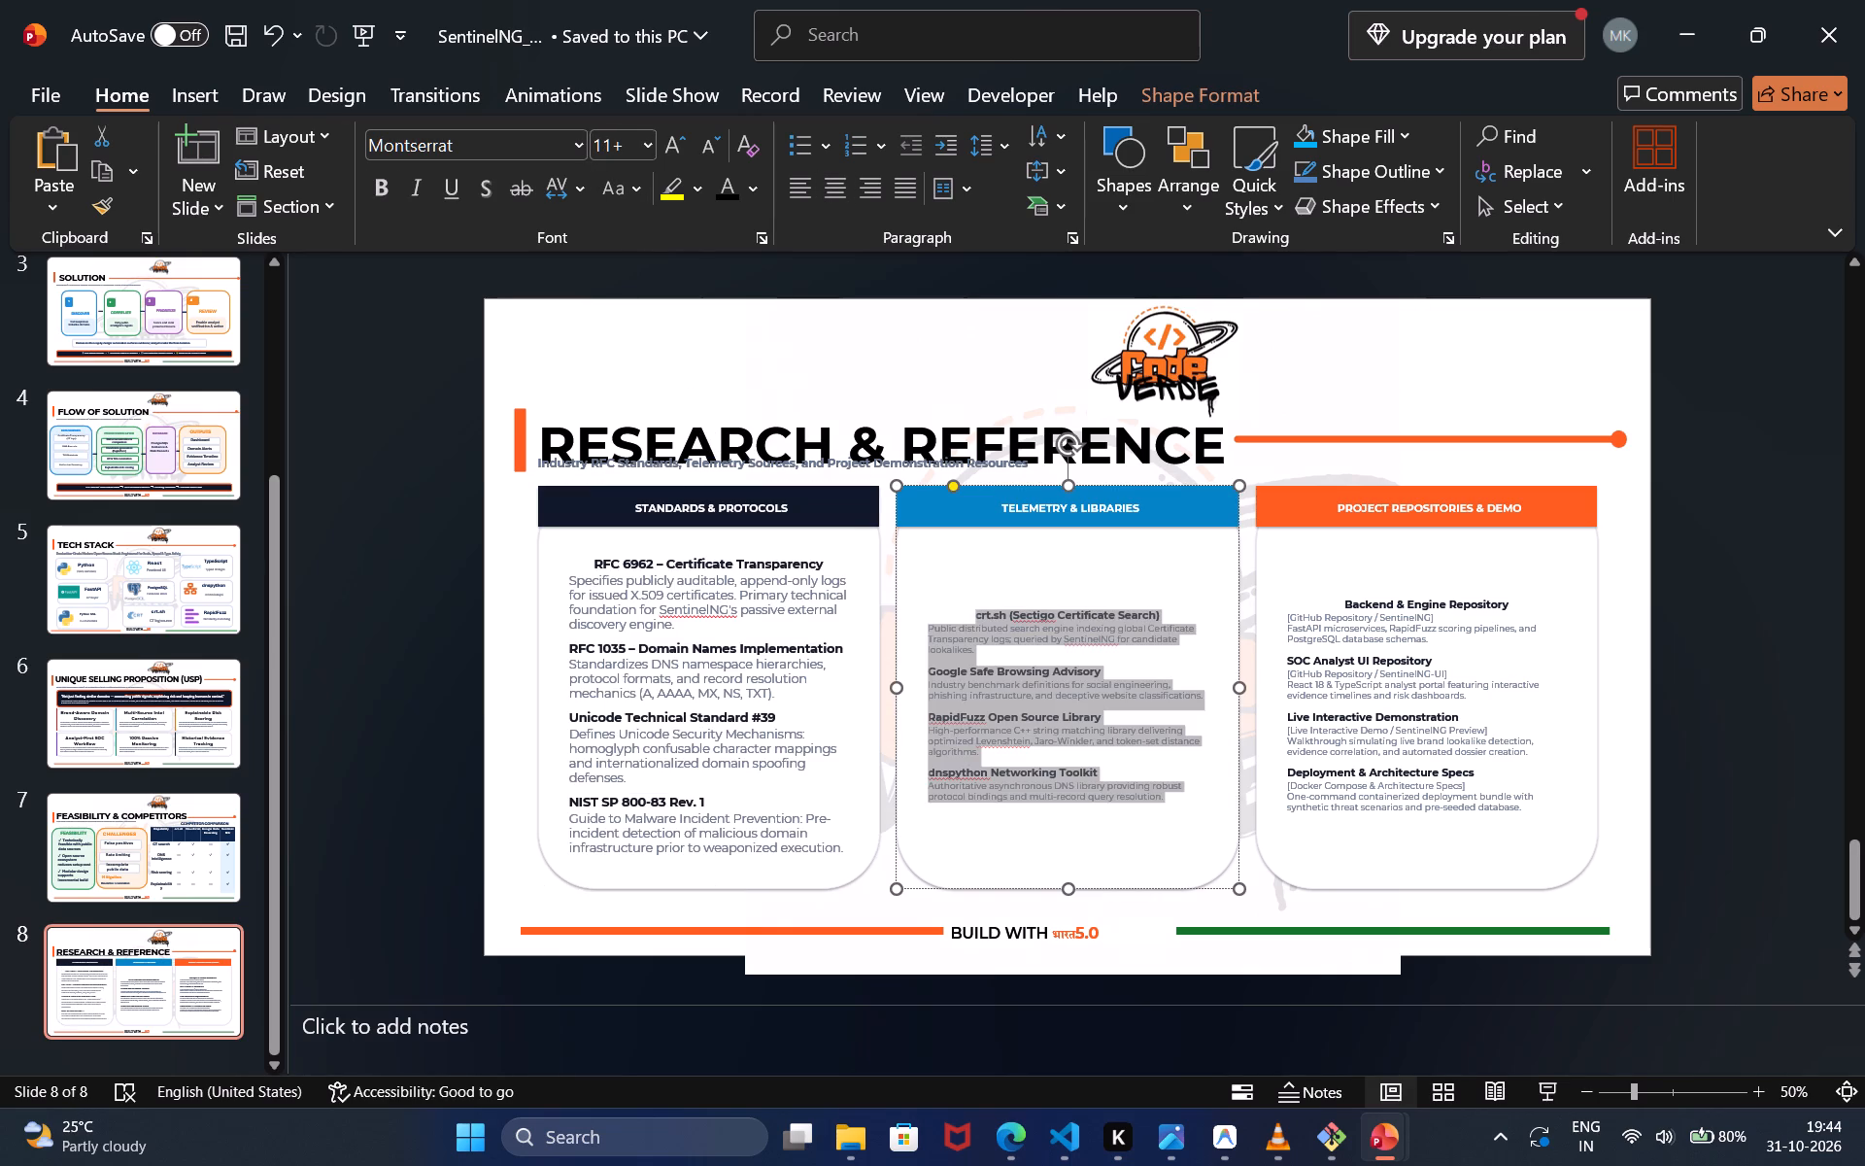
{"action": "left_click", "coordinate": [631, 152]}
{"action": "key", "text": "BackSpace"}
{"action": "type", "text": "15"}
{"action": "key", "text": "Return"}
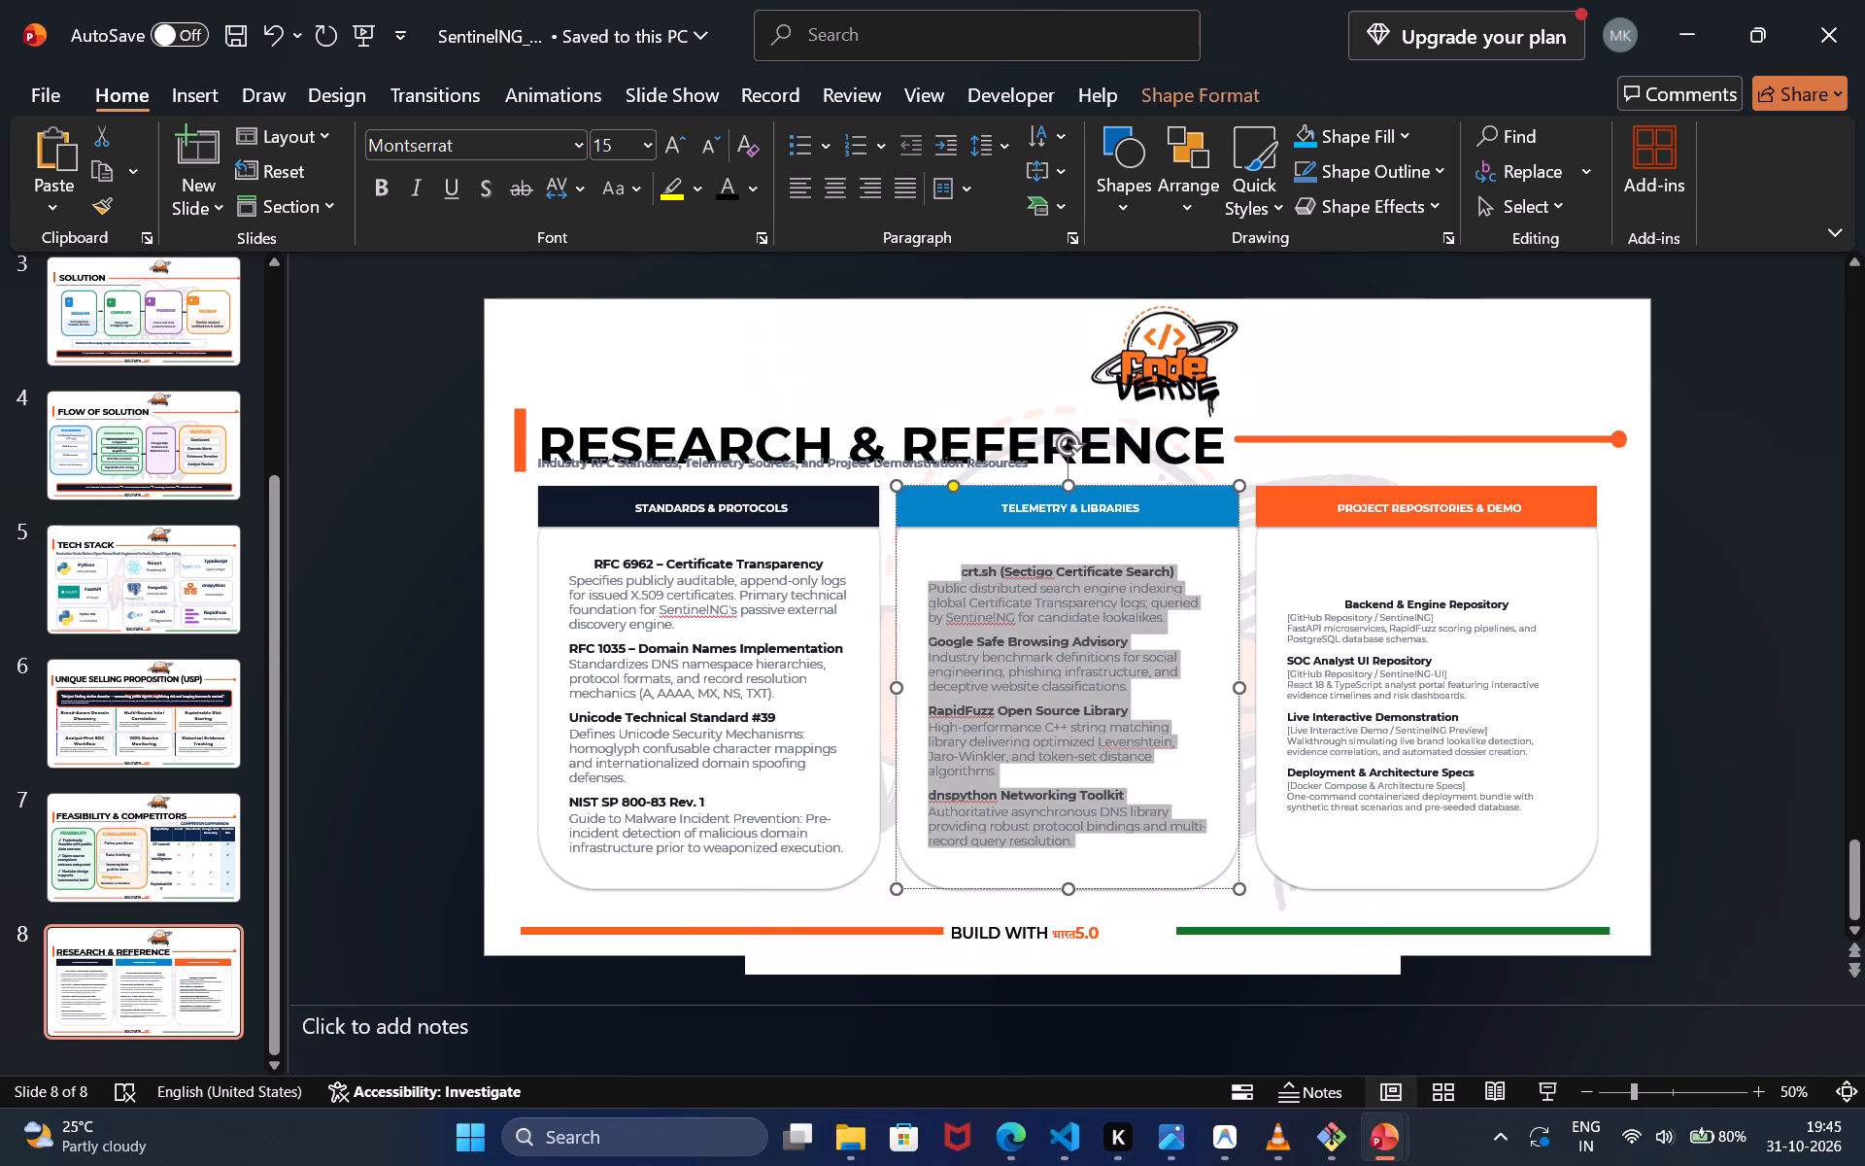
Set all the body text in the Project Repositories & Demo card to size 15.
{"action": "left_click", "coordinate": [1354, 621]}
{"action": "key", "text": "ctrl+a"}
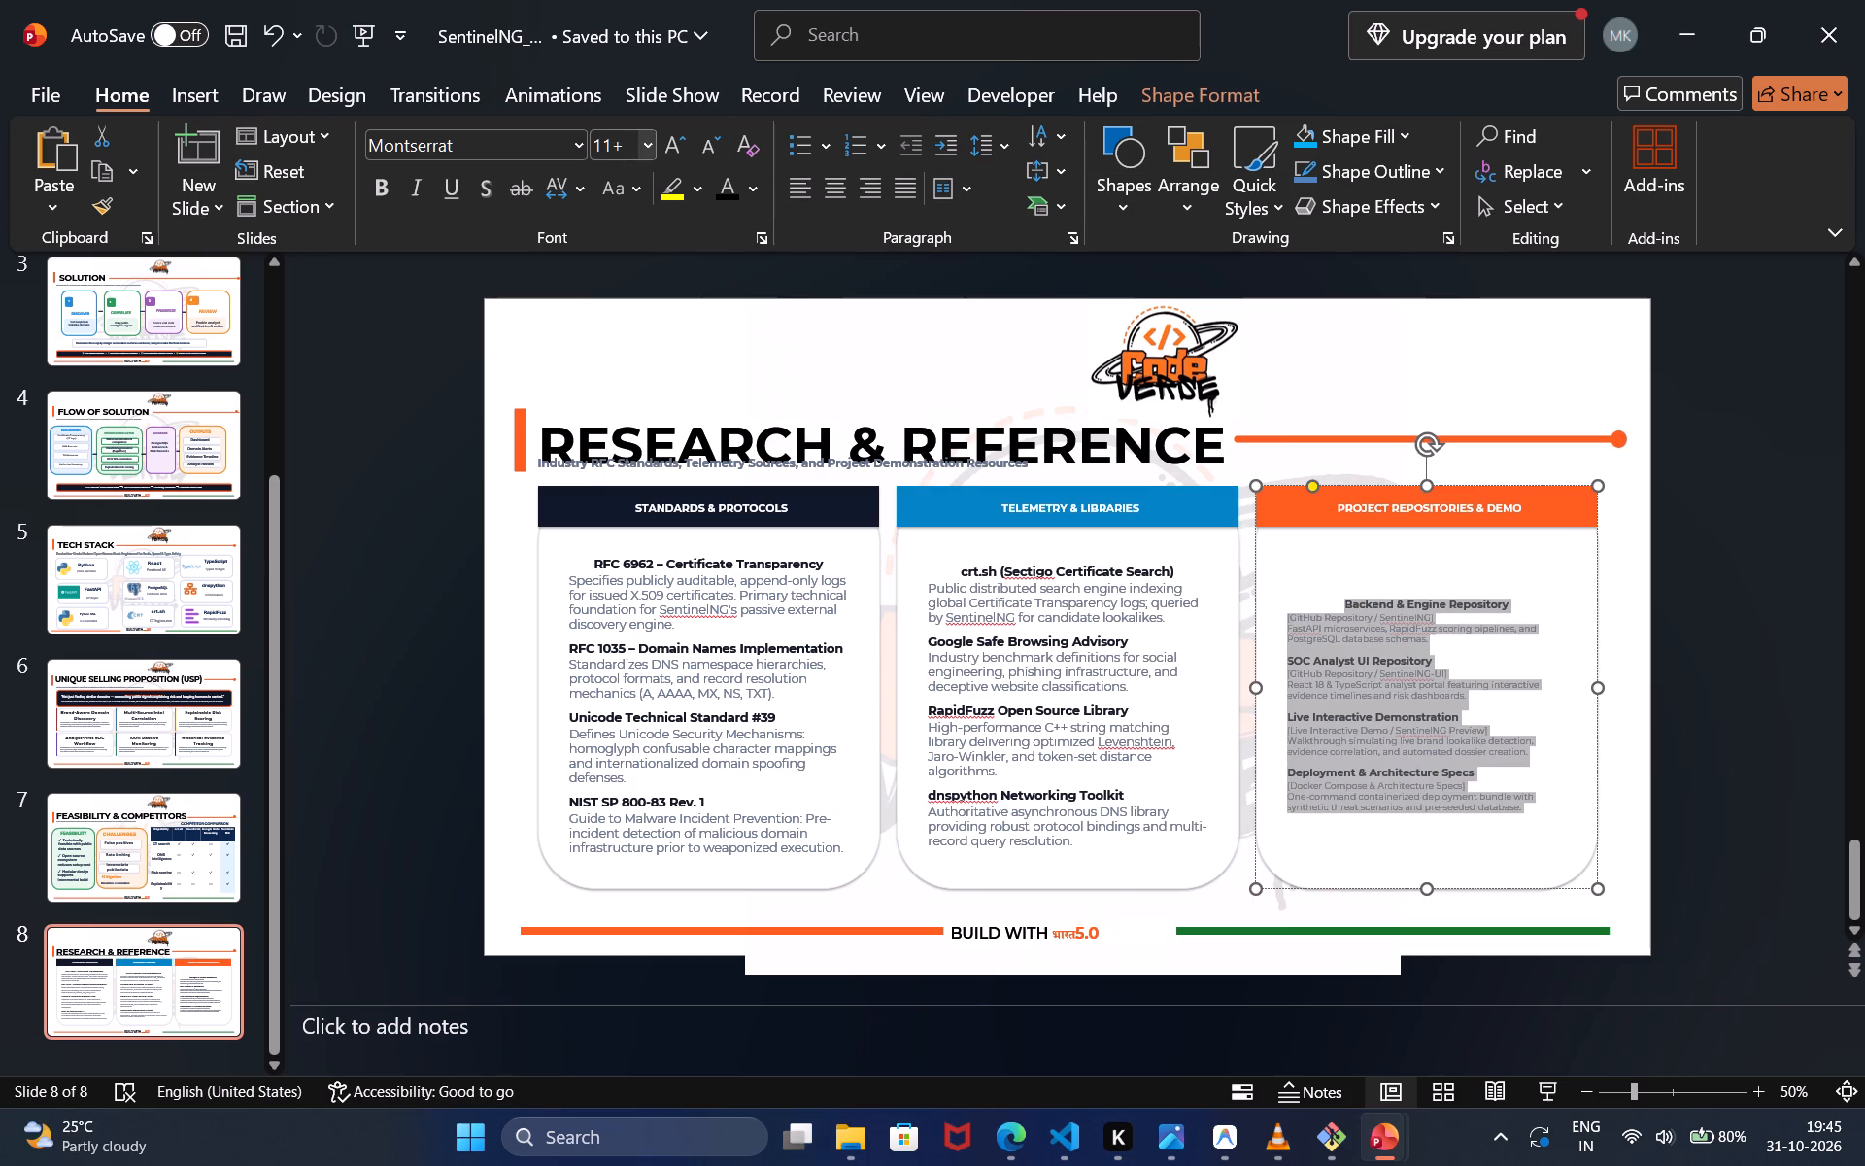
{"action": "left_click", "coordinate": [627, 144]}
{"action": "key", "text": "BackSpace"}
{"action": "type", "text": "15"}
{"action": "key", "text": "Return"}
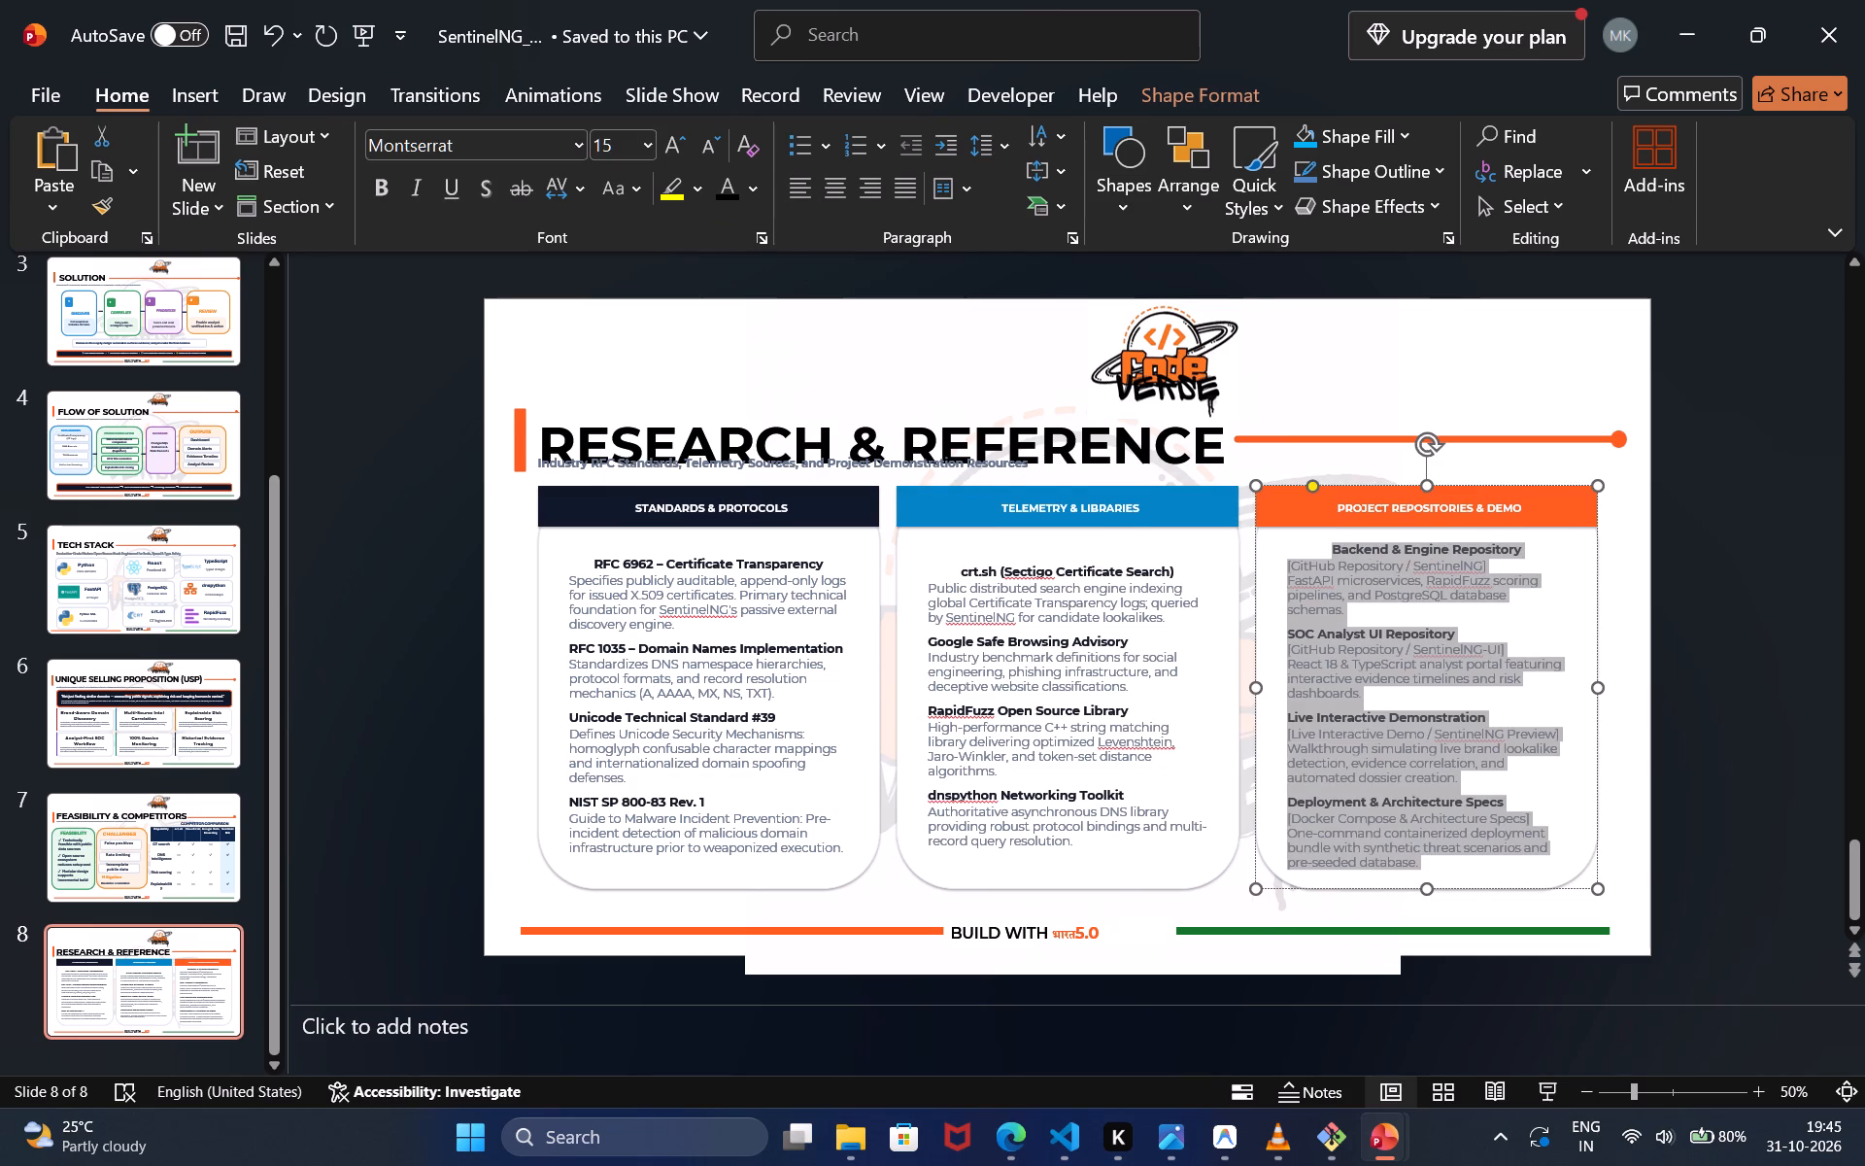
{"action": "left_click", "coordinate": [1398, 360]}
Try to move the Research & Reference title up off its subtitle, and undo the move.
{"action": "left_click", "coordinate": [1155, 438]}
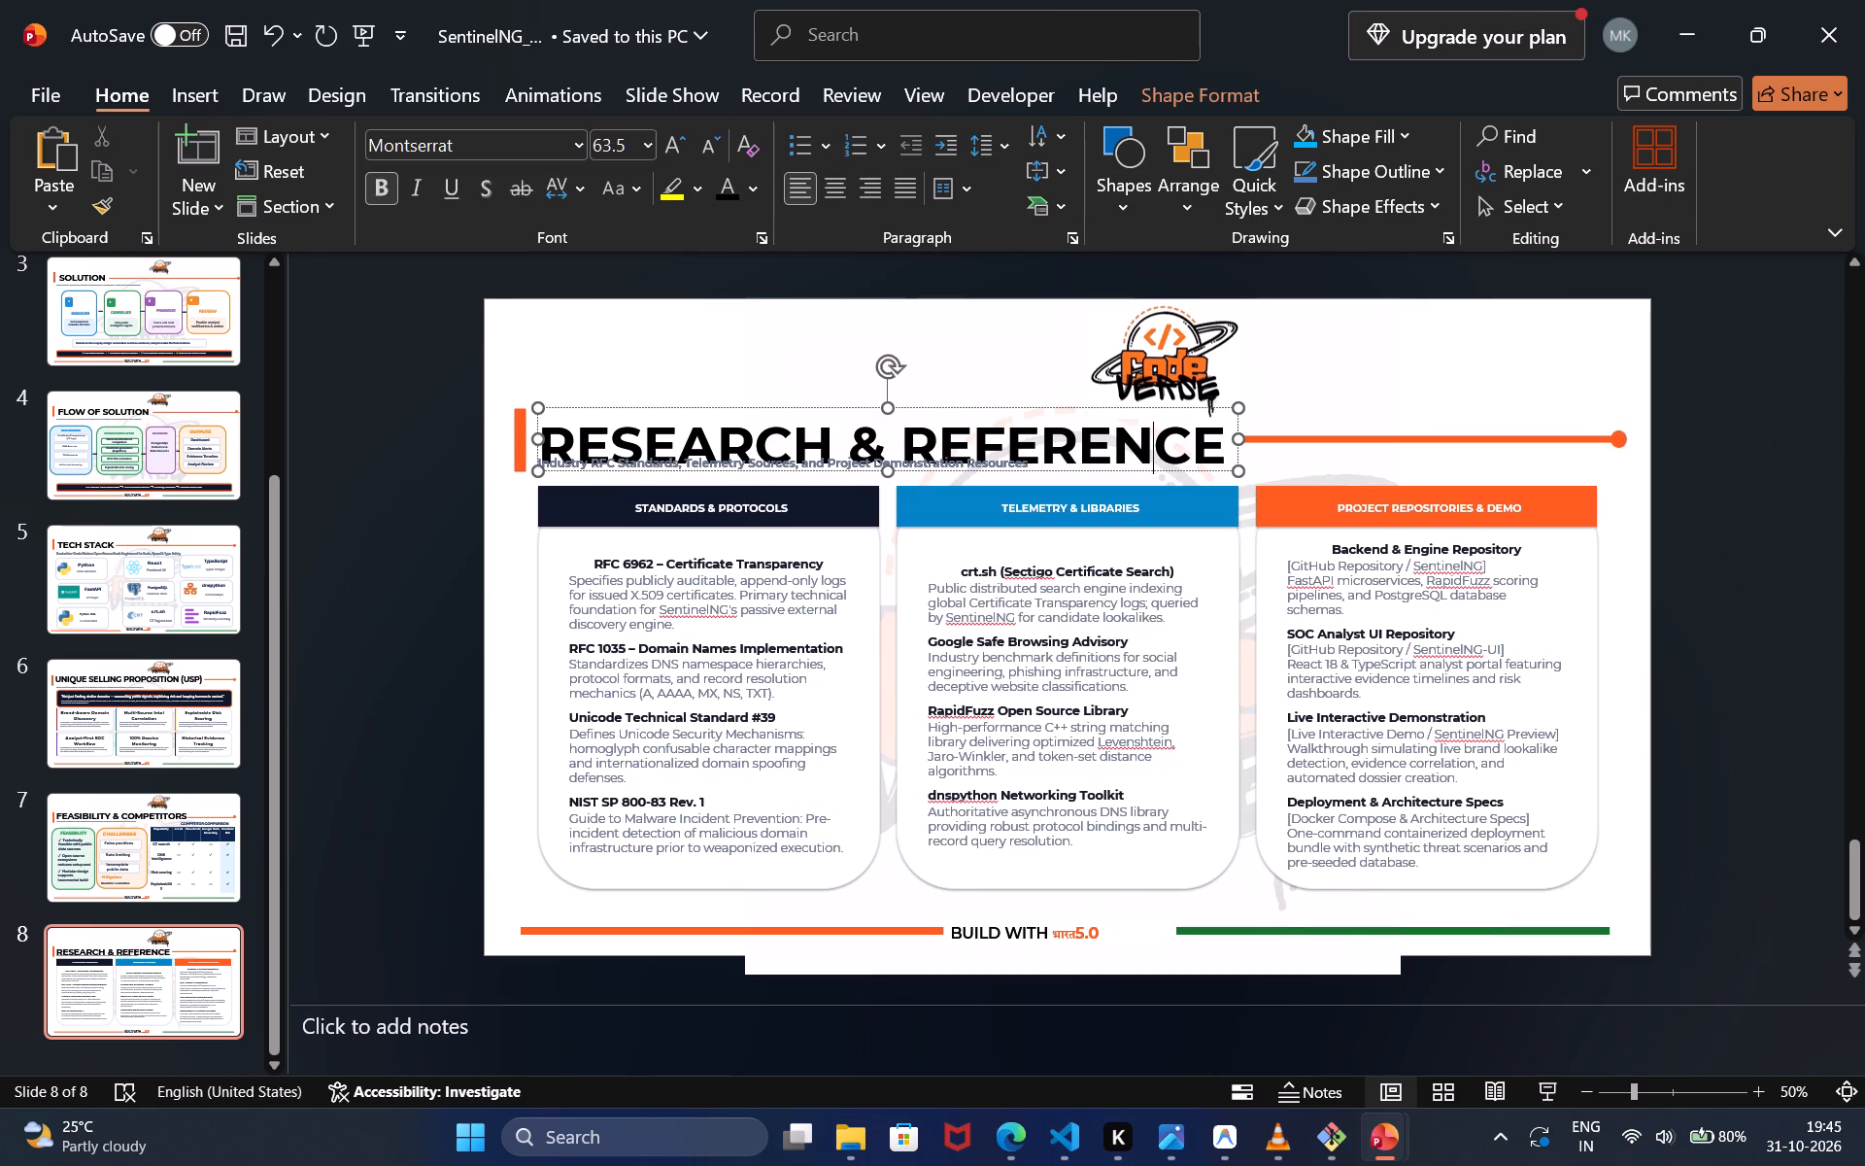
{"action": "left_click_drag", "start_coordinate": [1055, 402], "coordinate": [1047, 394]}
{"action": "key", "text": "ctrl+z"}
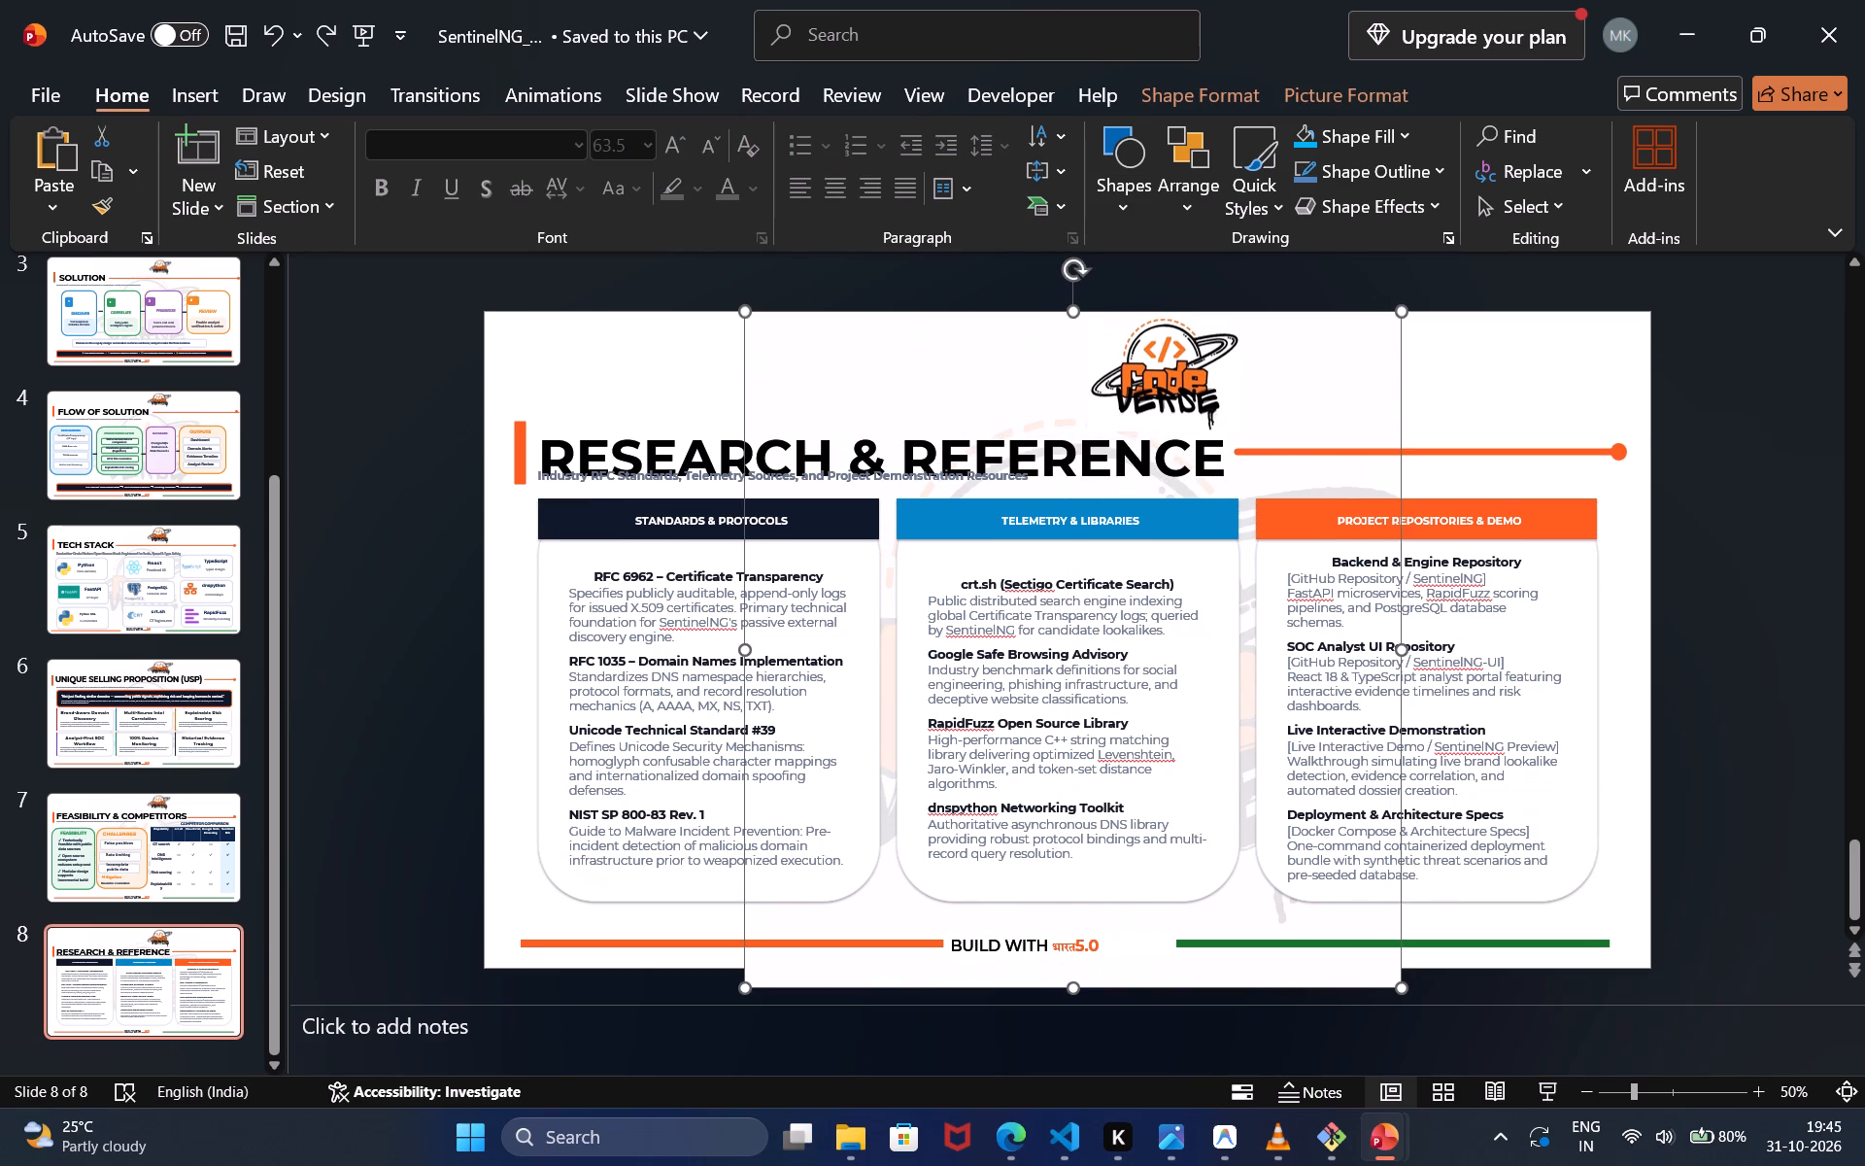
Move the Research & Reference title slightly up and left, next to the orange bar, to reduce its overlap with the subtitle.
{"action": "left_click", "coordinate": [742, 460]}
{"action": "left_click", "coordinate": [694, 446]}
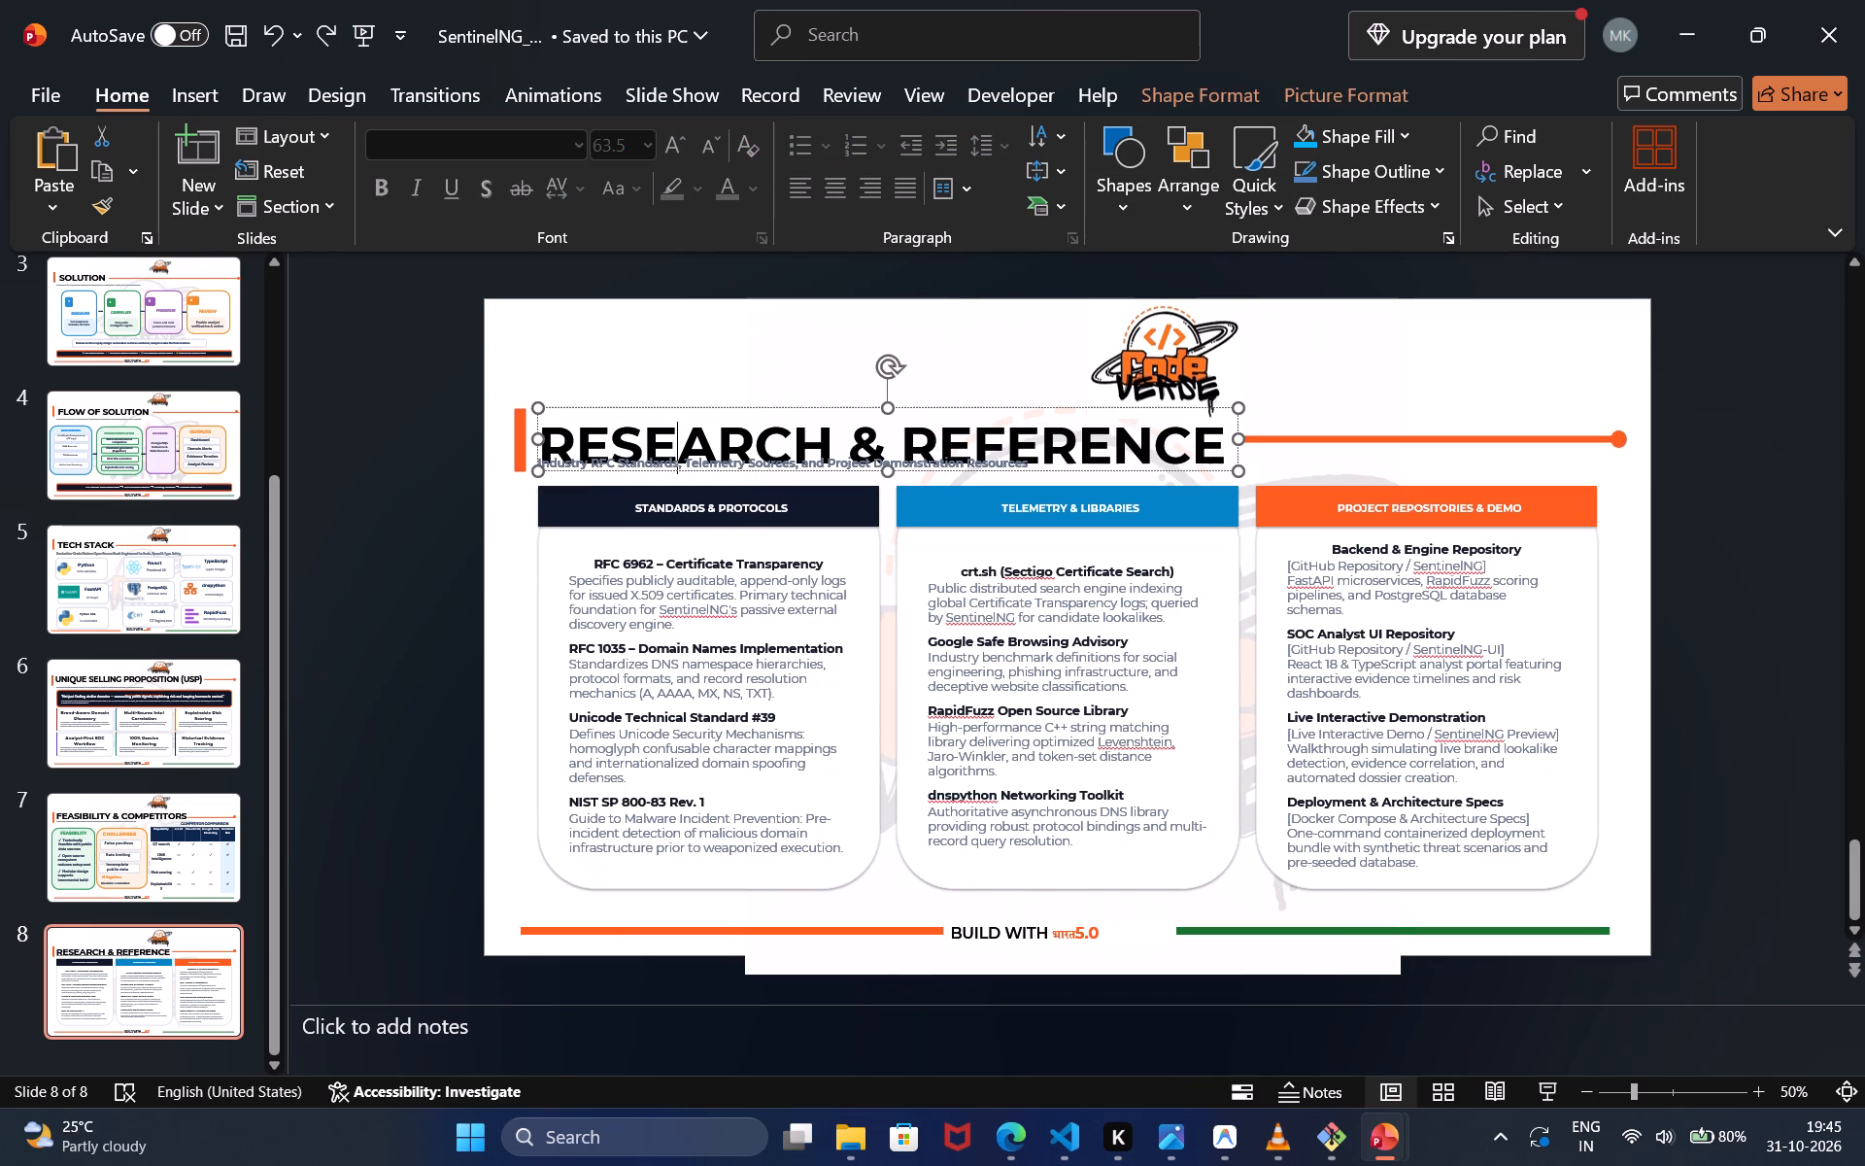
{"action": "left_click_drag", "start_coordinate": [666, 407], "coordinate": [656, 395]}
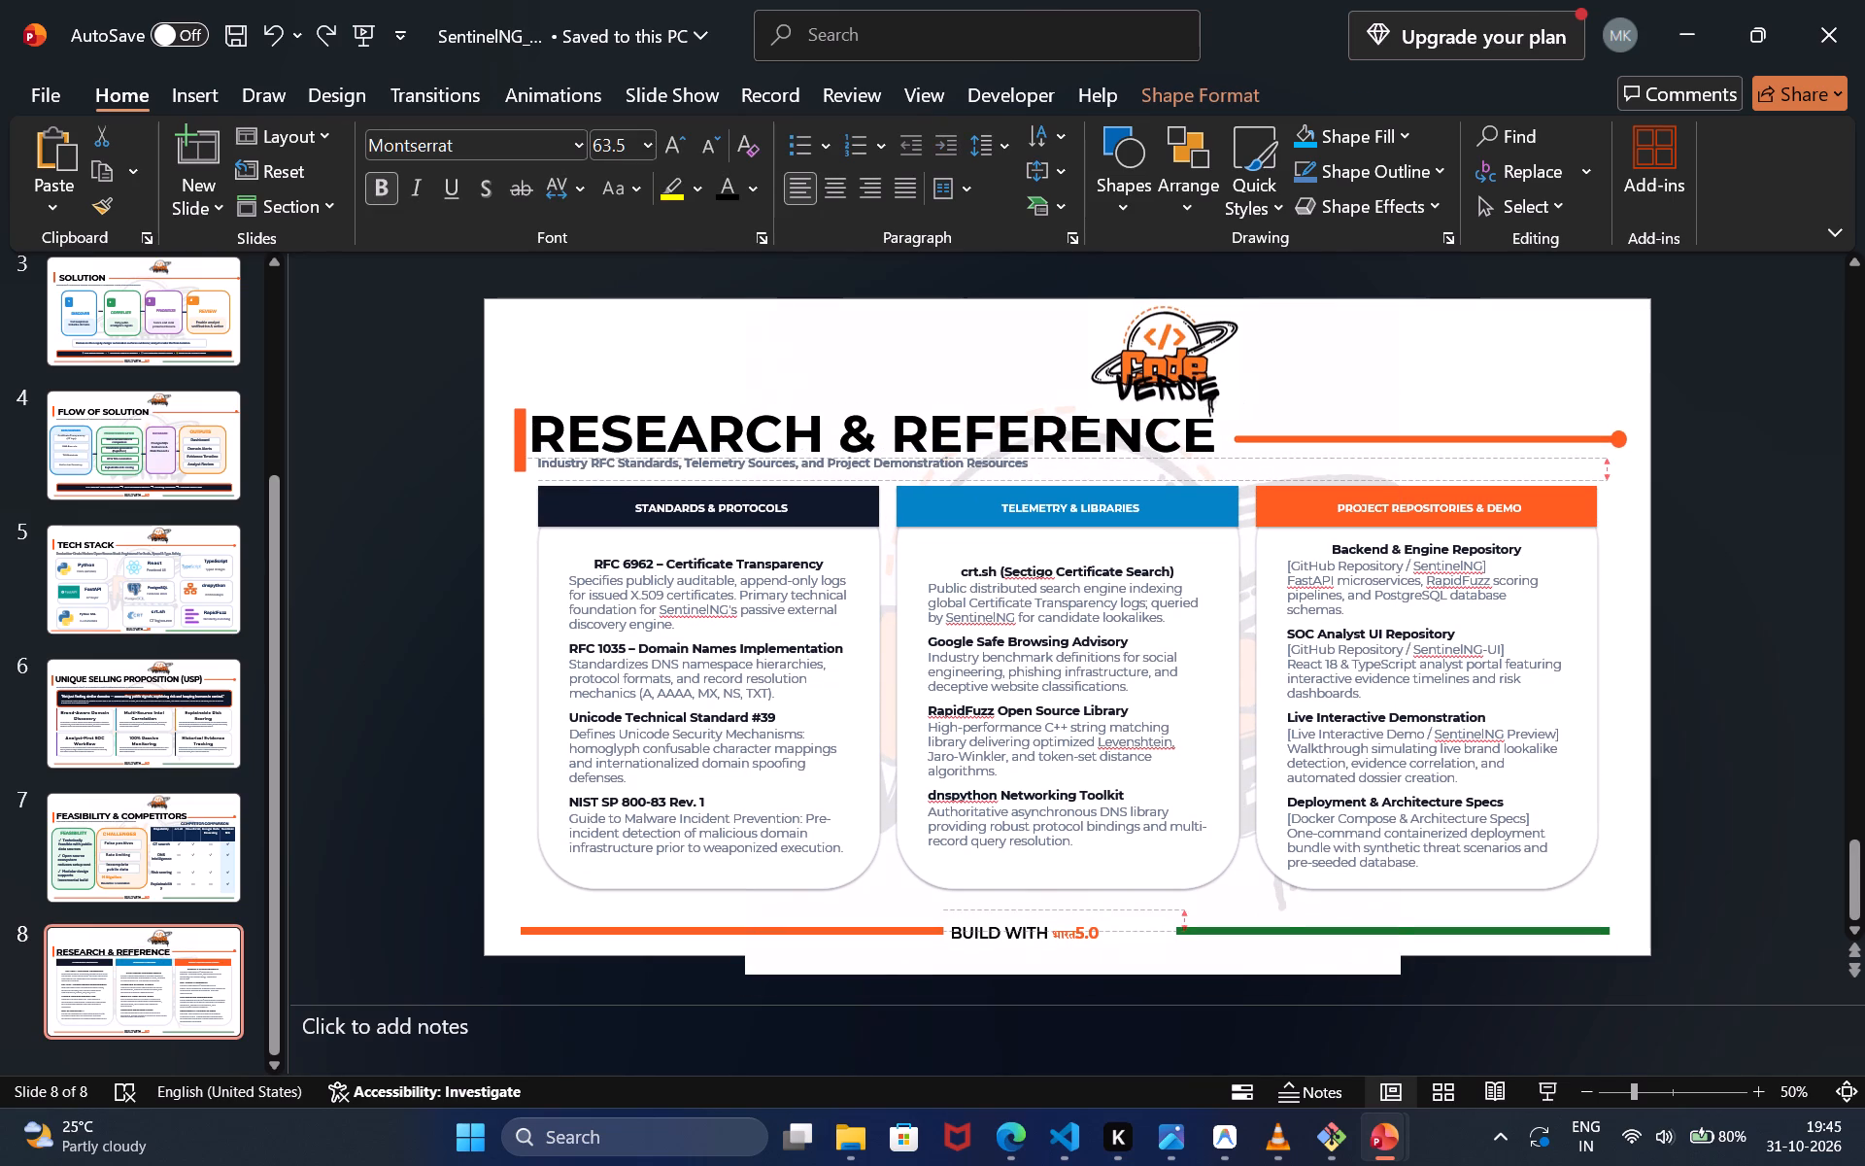
{"action": "left_click_drag", "start_coordinate": [656, 395], "coordinate": [656, 401]}
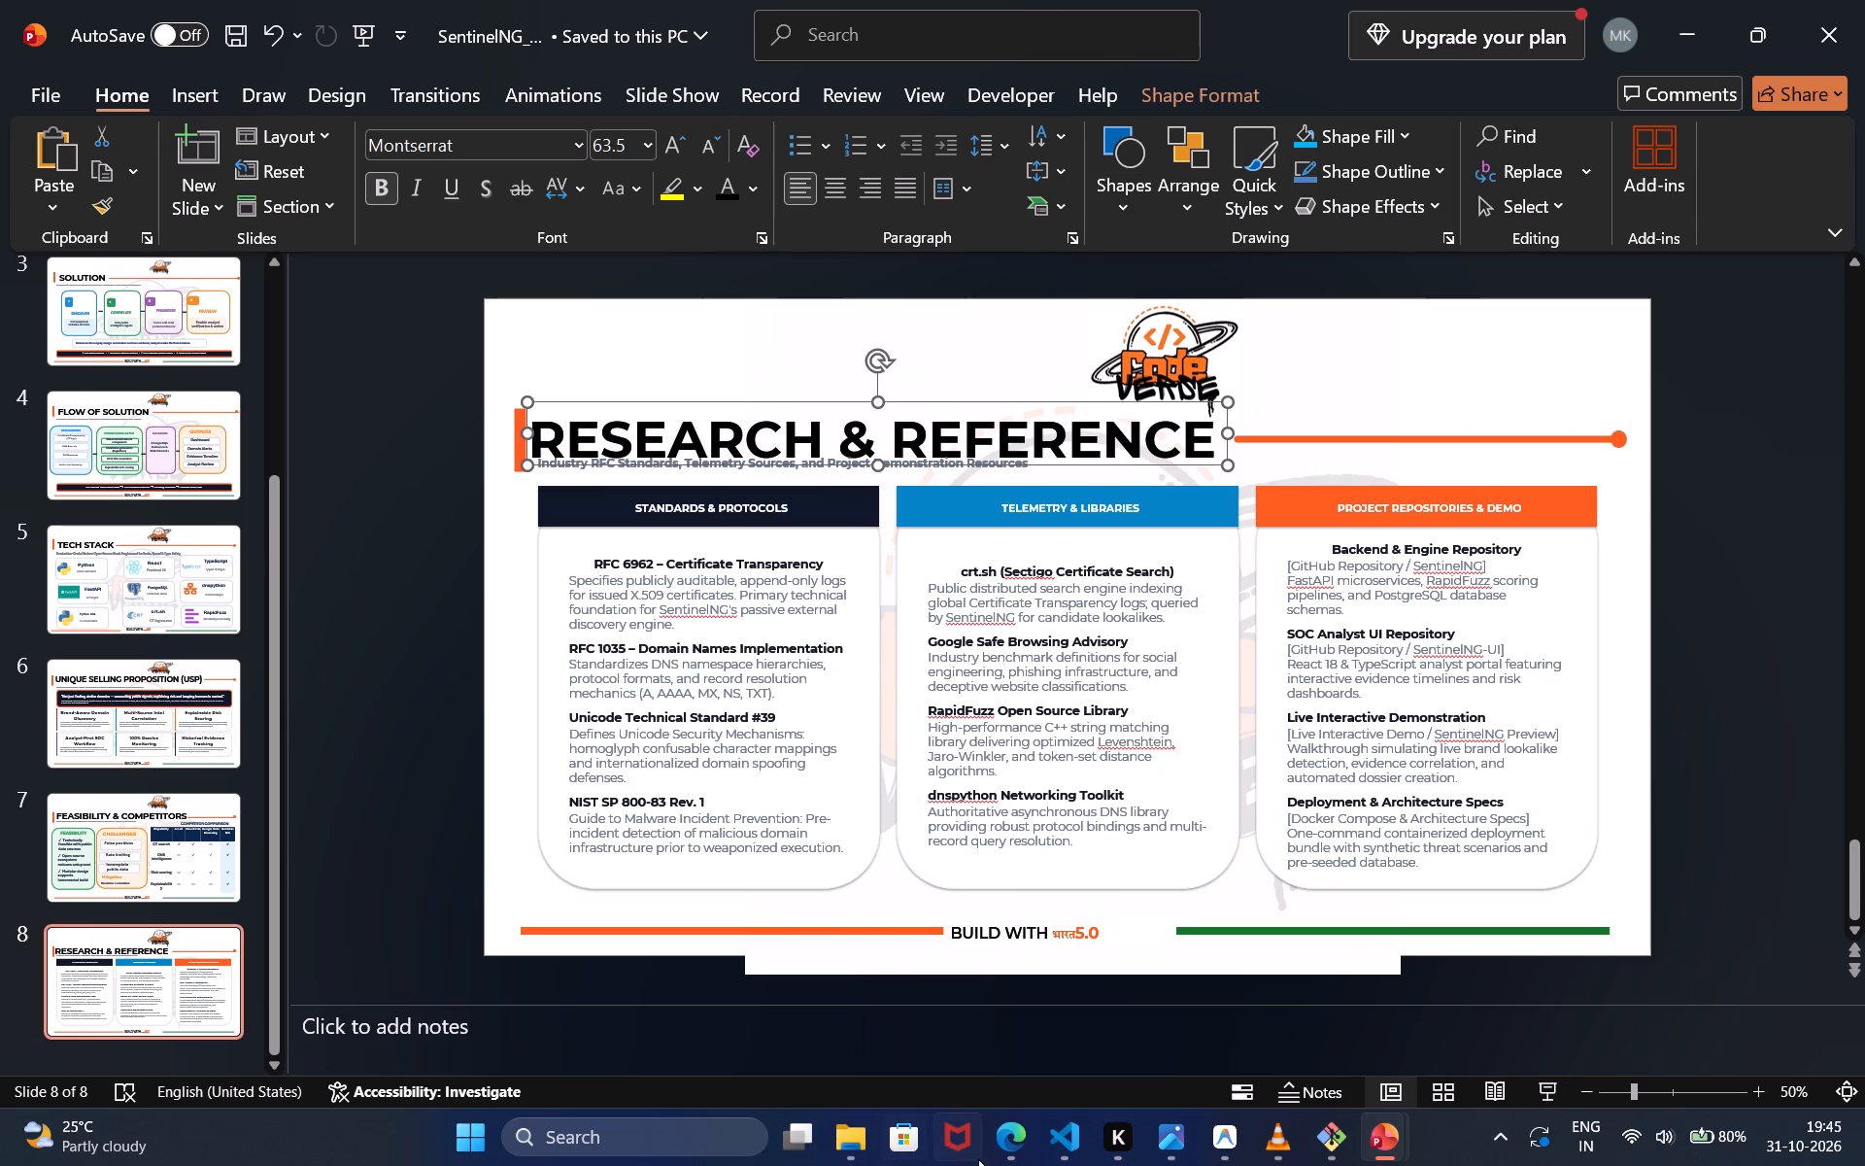
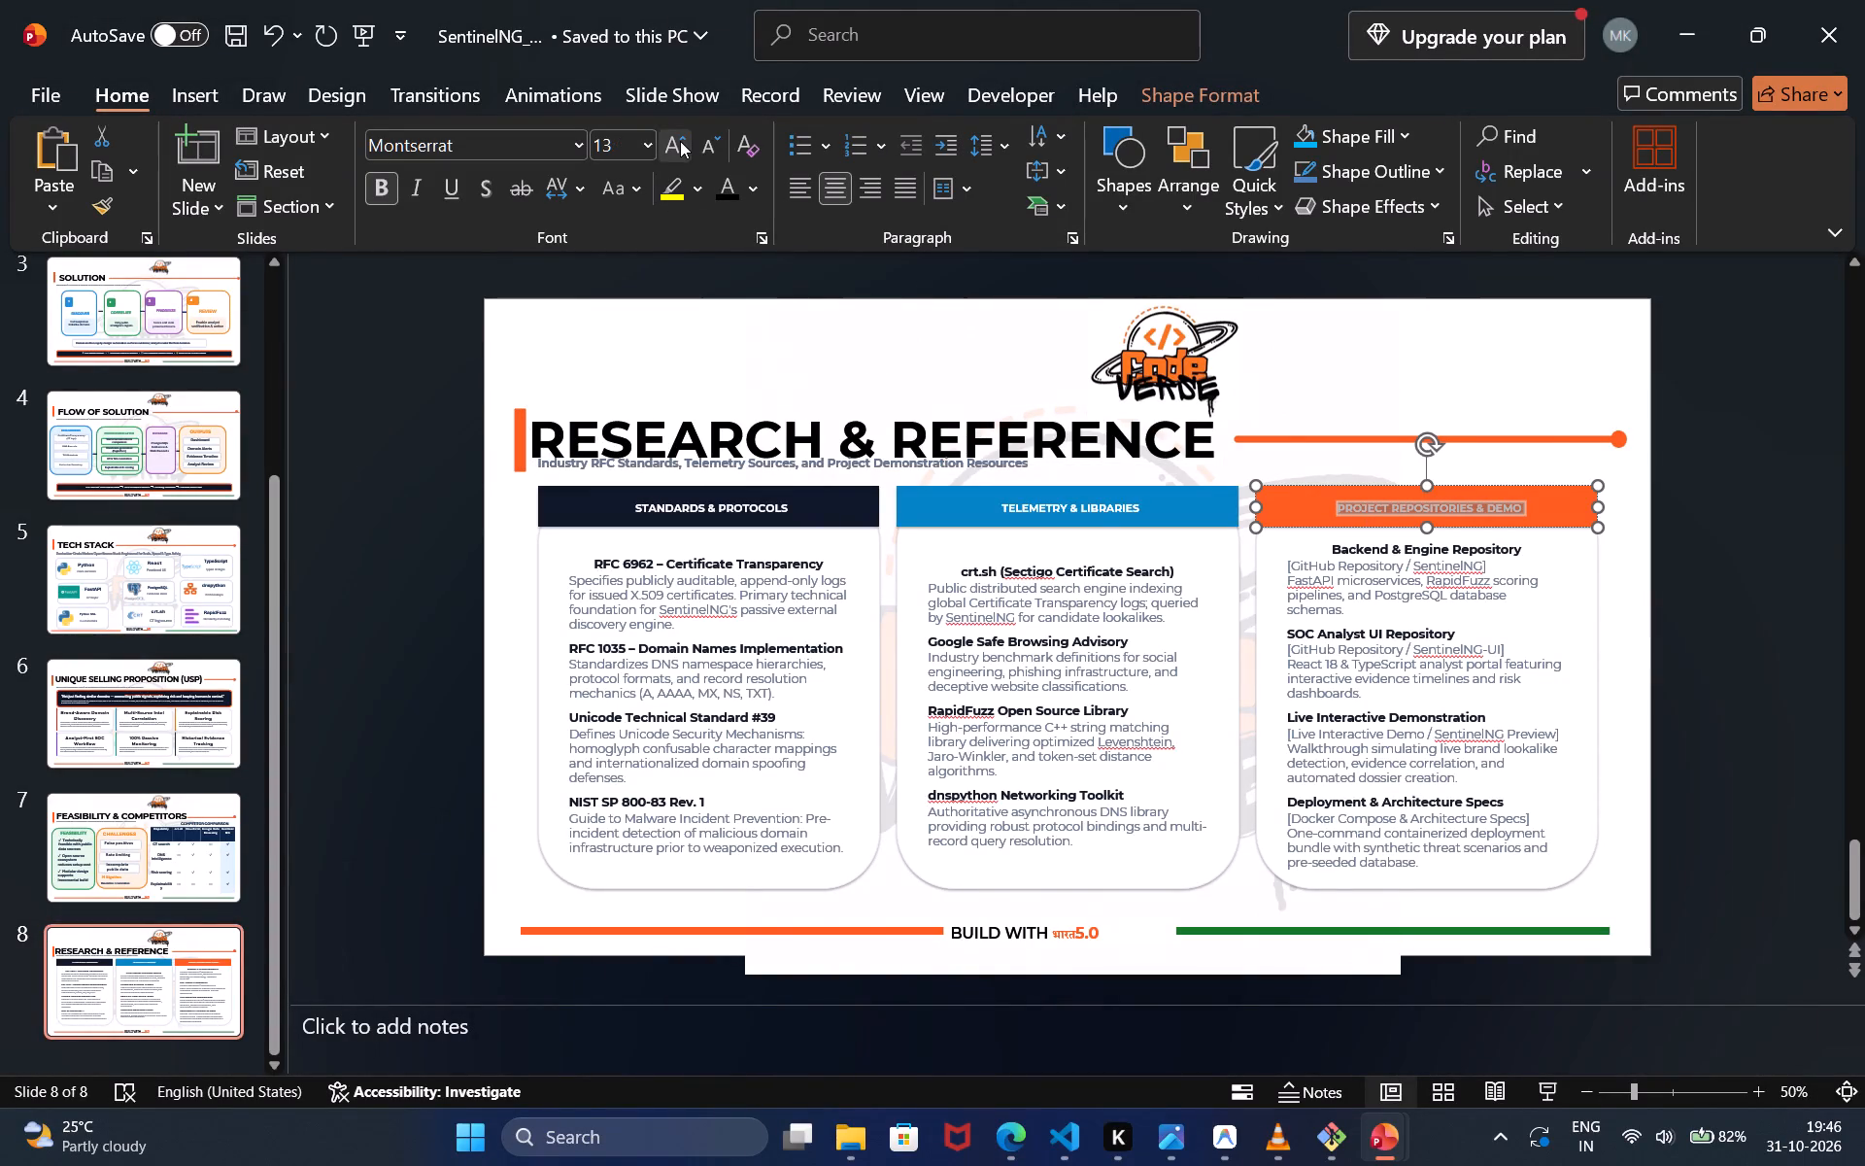
Set the font size of the "PROJECT REPOSITORIES & DEMO" heading on the Research & Reference slide to 15.
{"action": "left_click", "coordinate": [622, 143]}
{"action": "key", "text": "BackSpace"}
{"action": "type", "text": "15"}
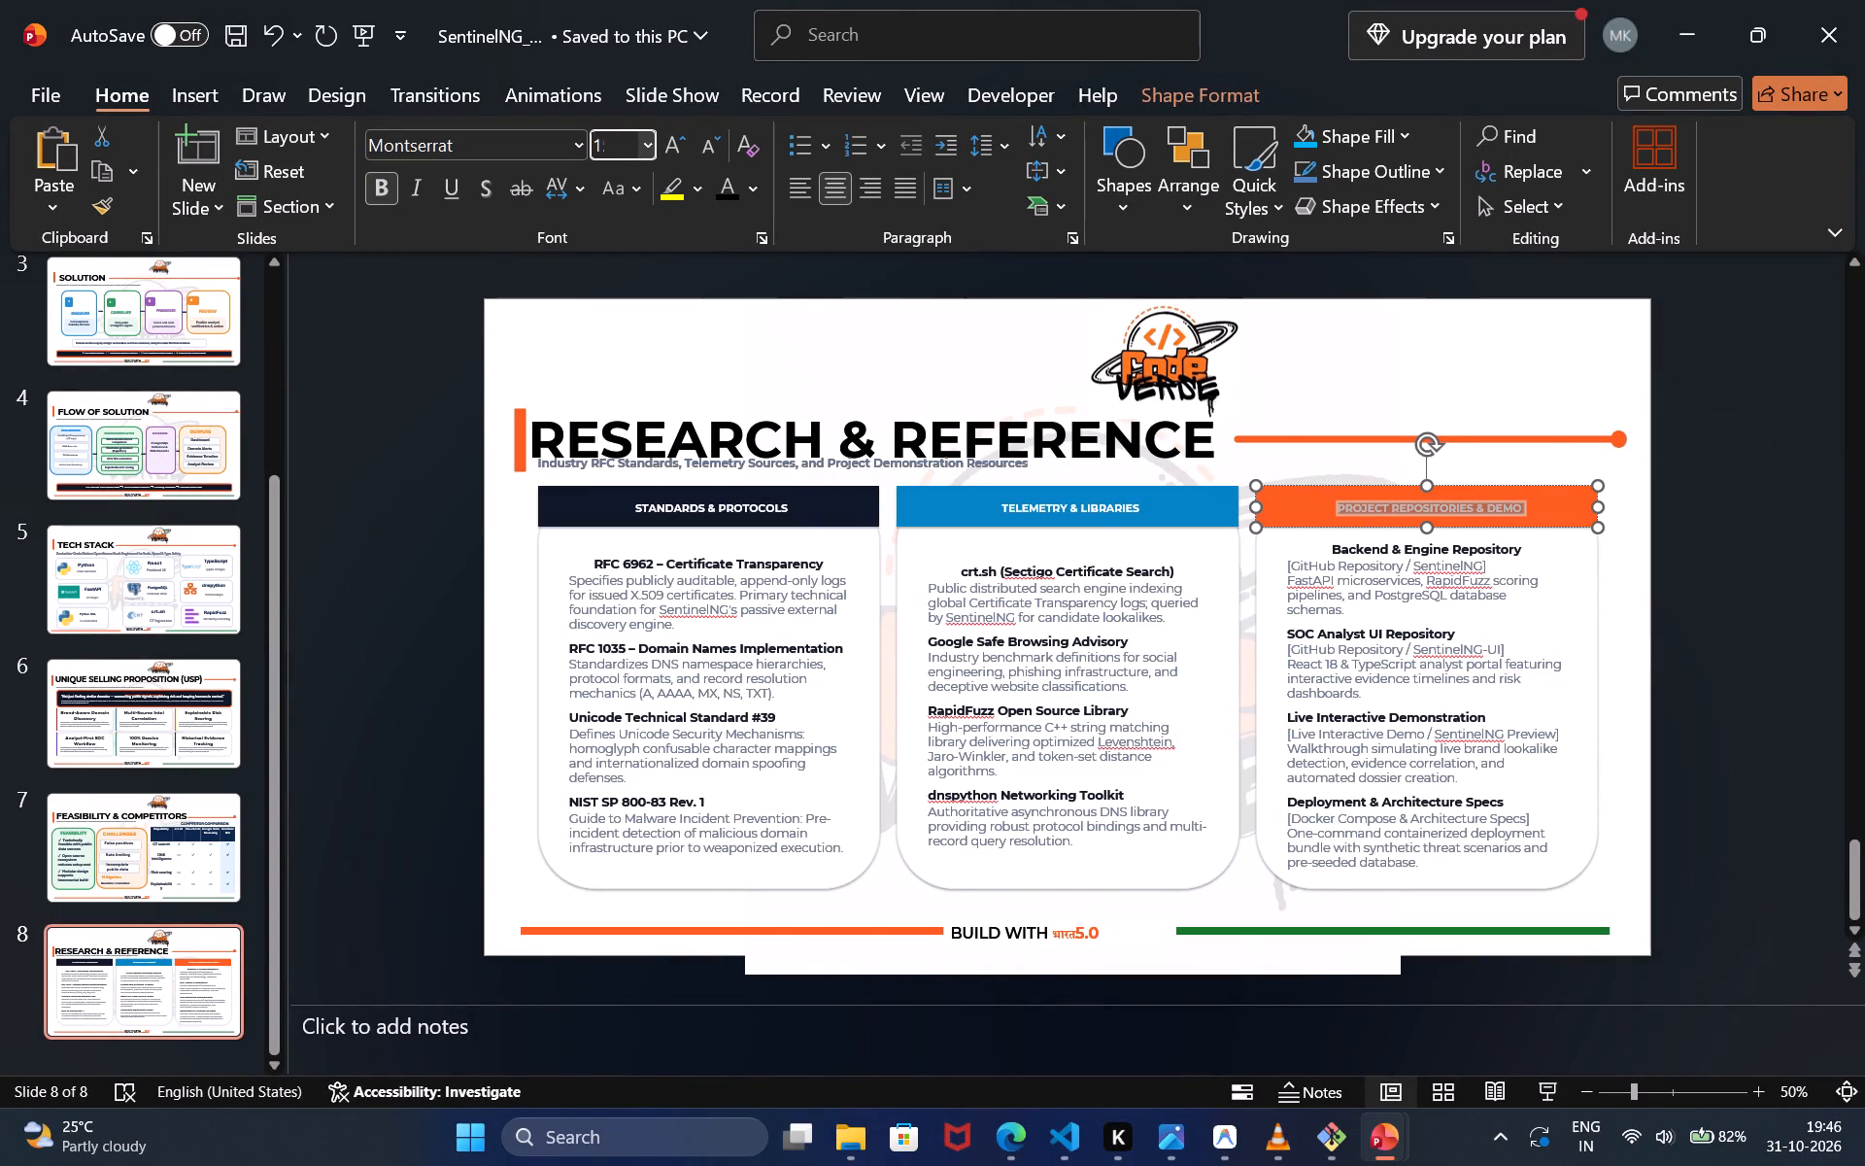
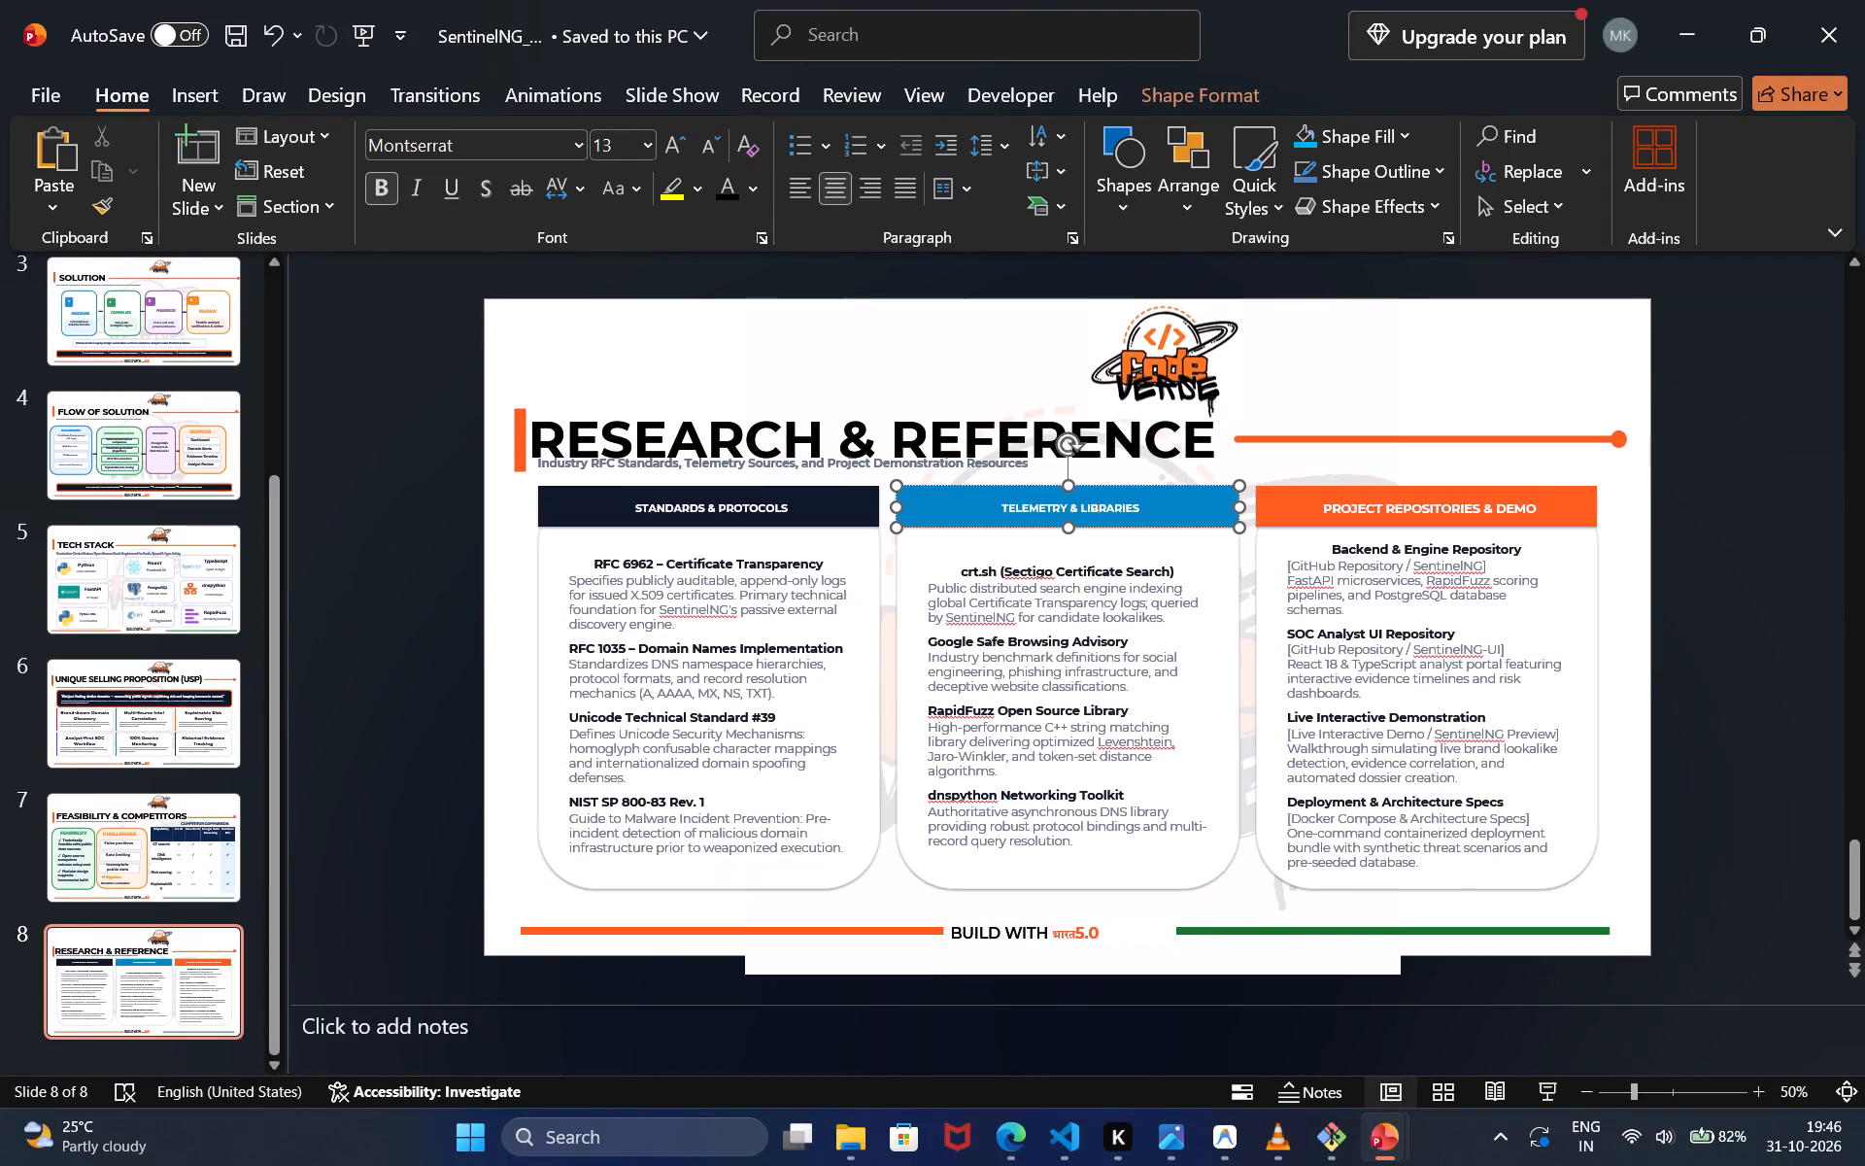
Set the font size of the "TELEMETRY & LIBRARIES" heading to 15.
{"action": "left_click", "coordinate": [1101, 518]}
{"action": "left_click", "coordinate": [1093, 511]}
{"action": "key", "text": "ctrl+a"}
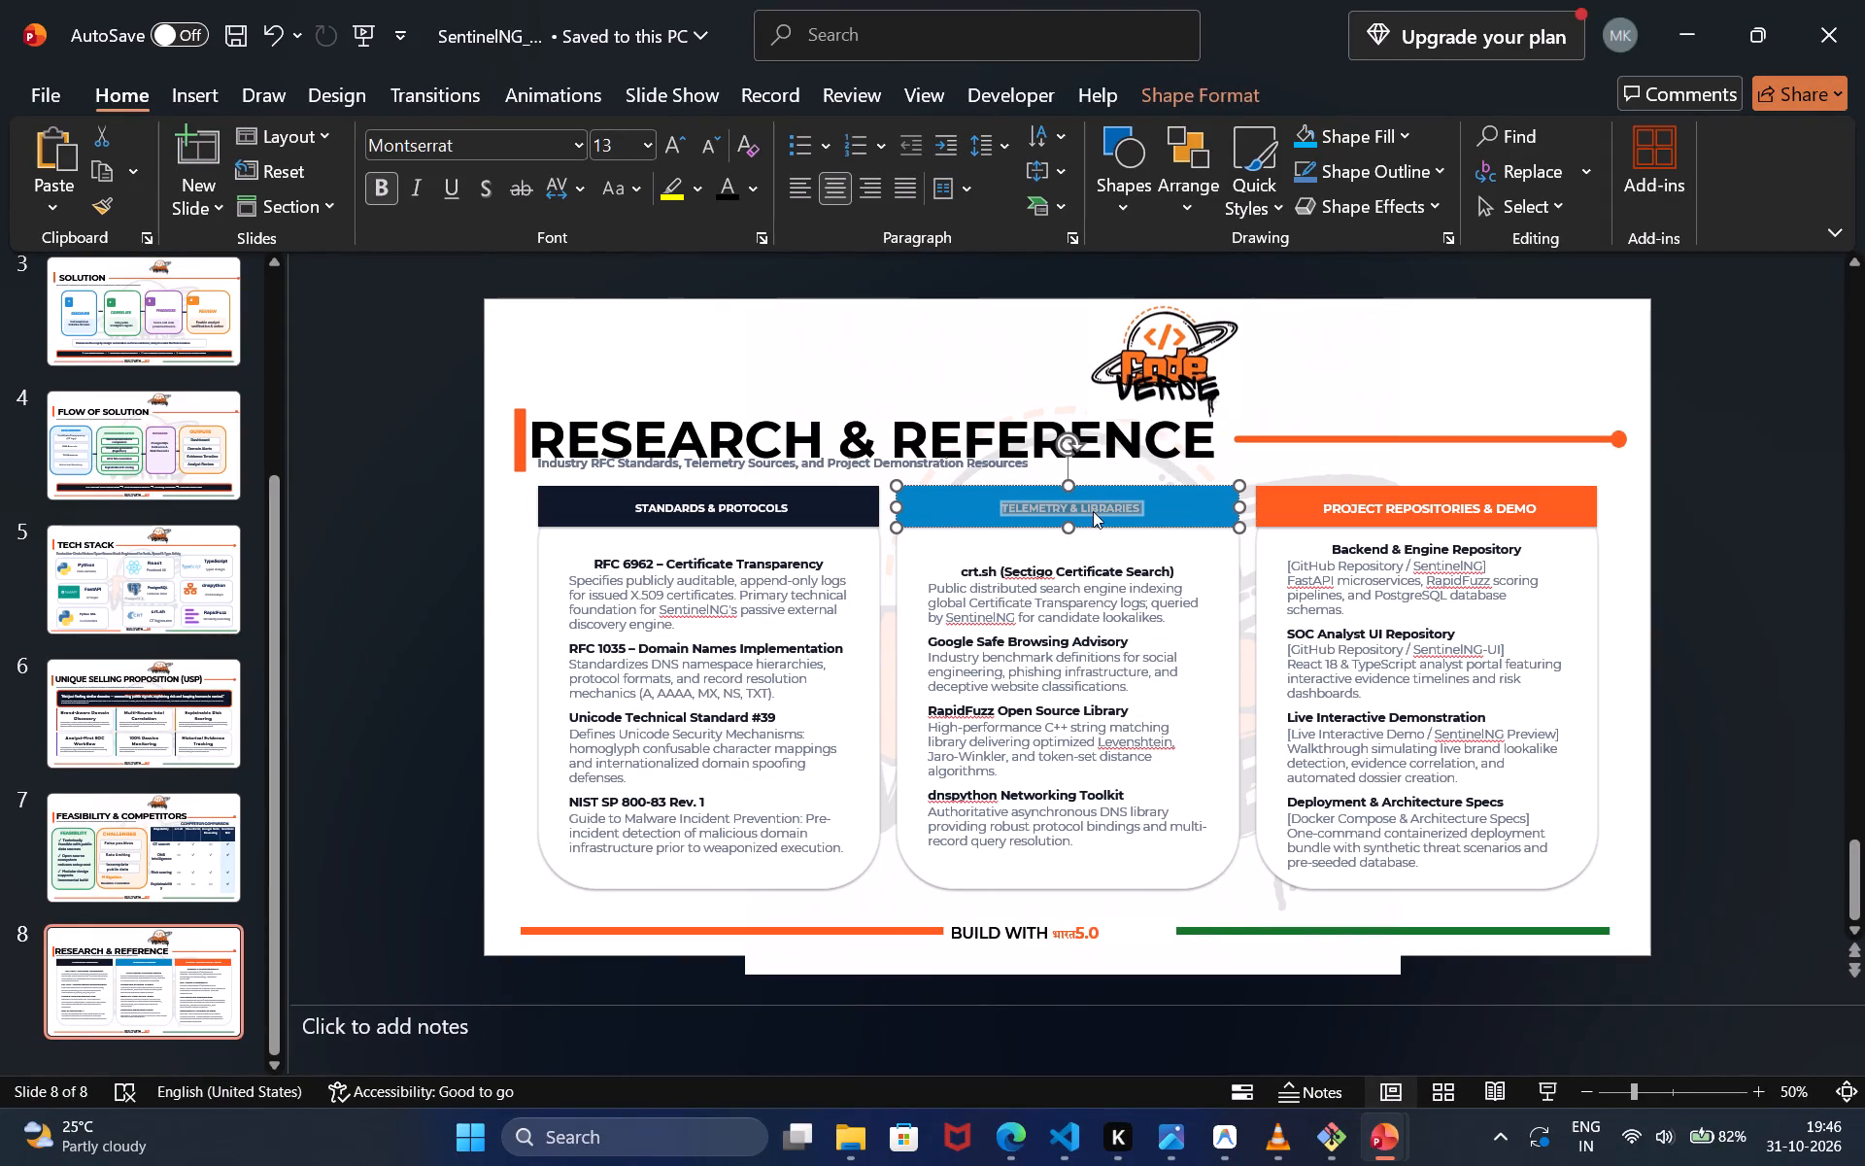
{"action": "left_click", "coordinate": [631, 141]}
{"action": "key", "text": "BackSpace"}
{"action": "type", "text": "15"}
{"action": "key", "text": "Return"}
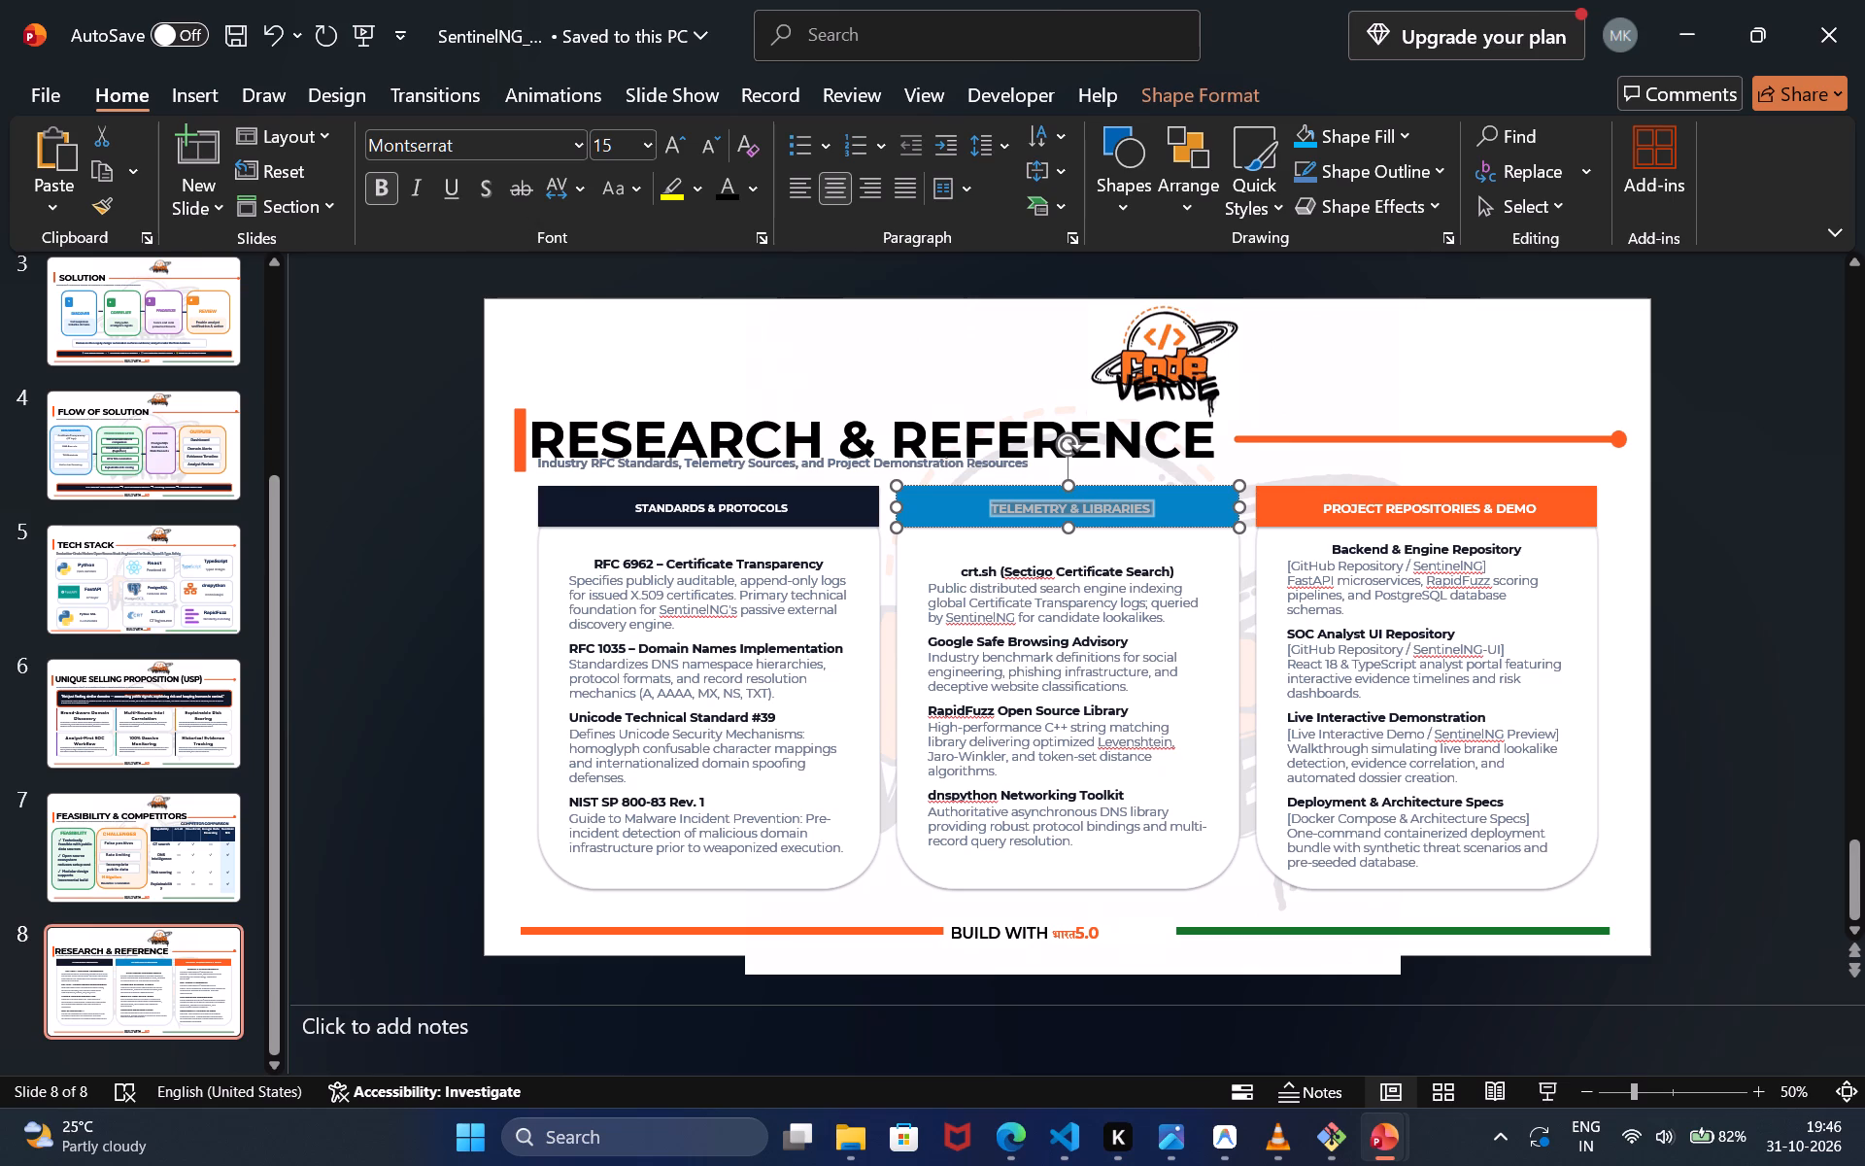
Set the font size of the "STANDARDS & PROTOCOLS" heading to 15.
{"action": "left_click", "coordinate": [710, 502]}
{"action": "key", "text": "ctrl+a"}
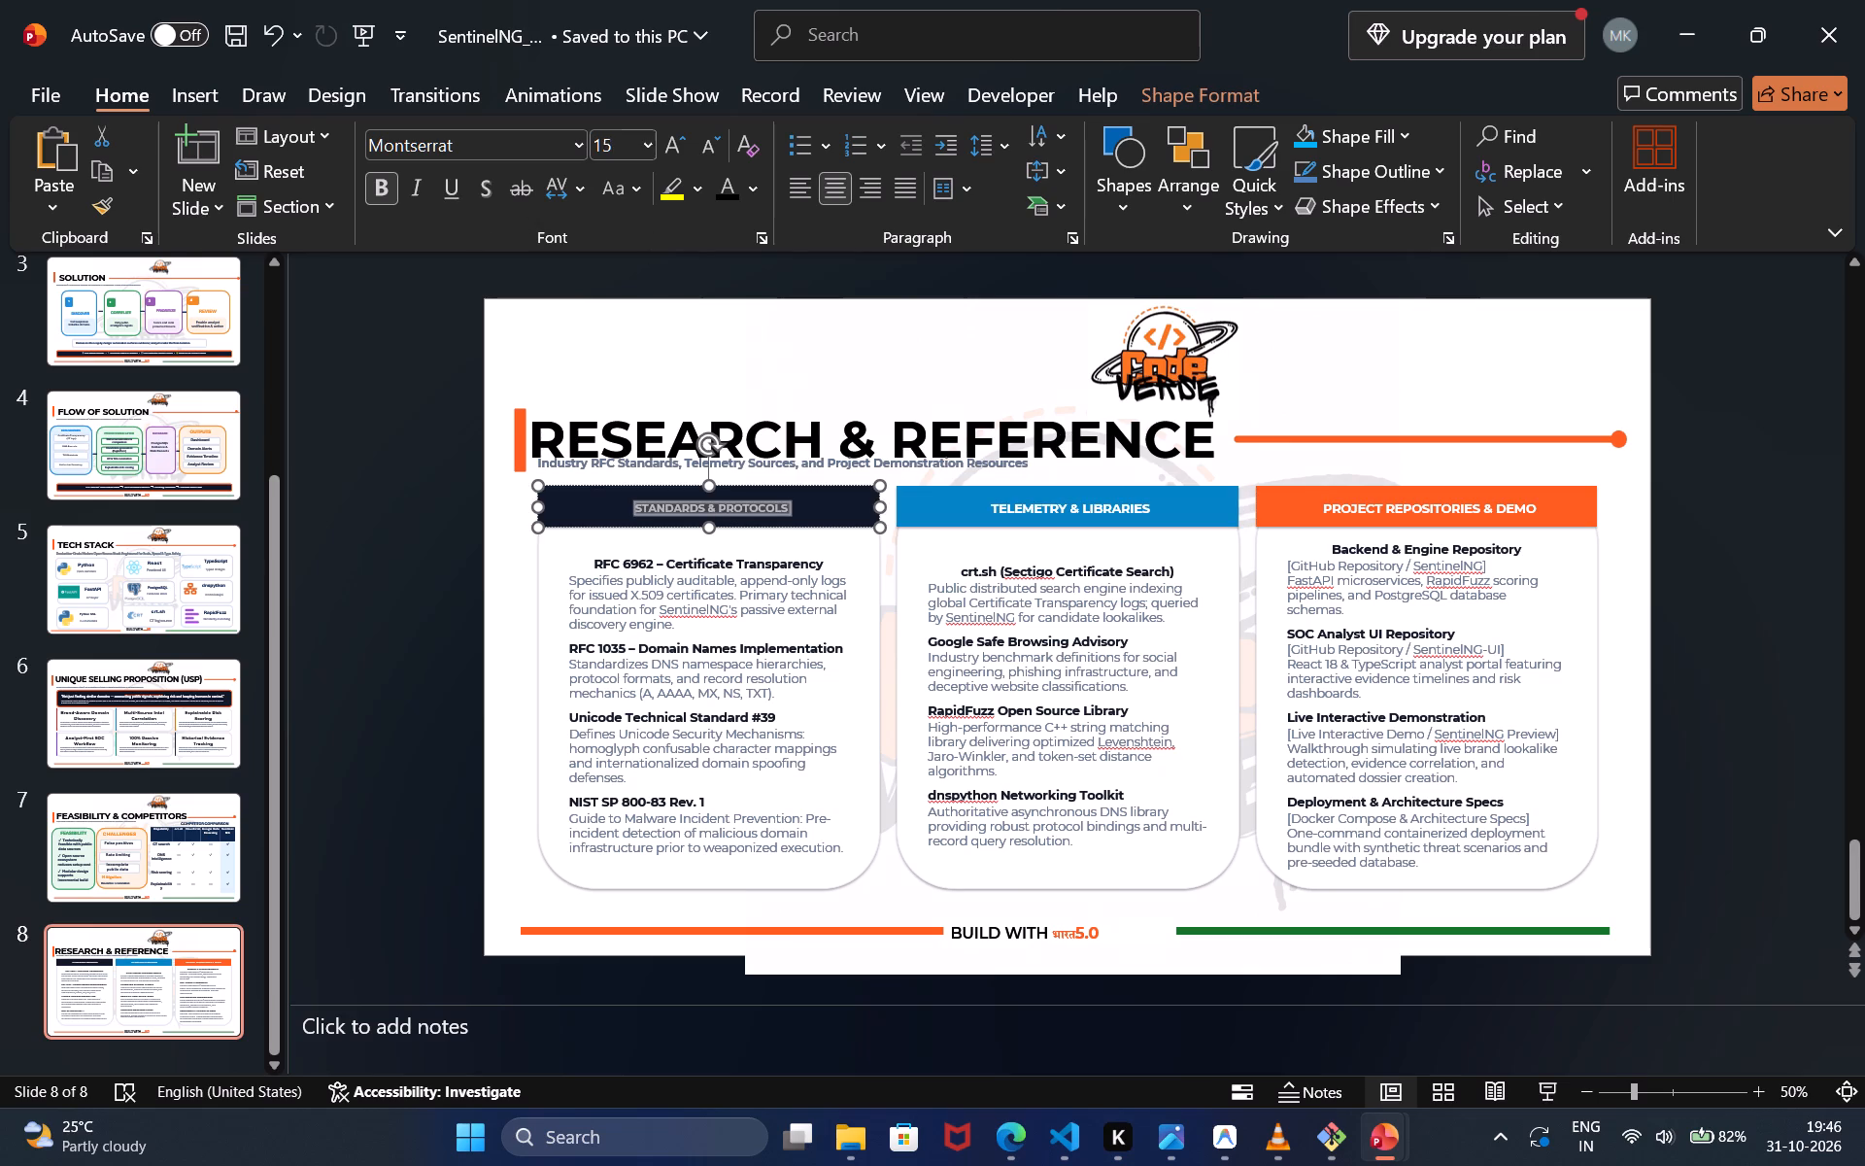
{"action": "left_click", "coordinate": [626, 147]}
{"action": "key", "text": "BackSpace"}
{"action": "type", "text": "15"}
{"action": "key", "text": "Return"}
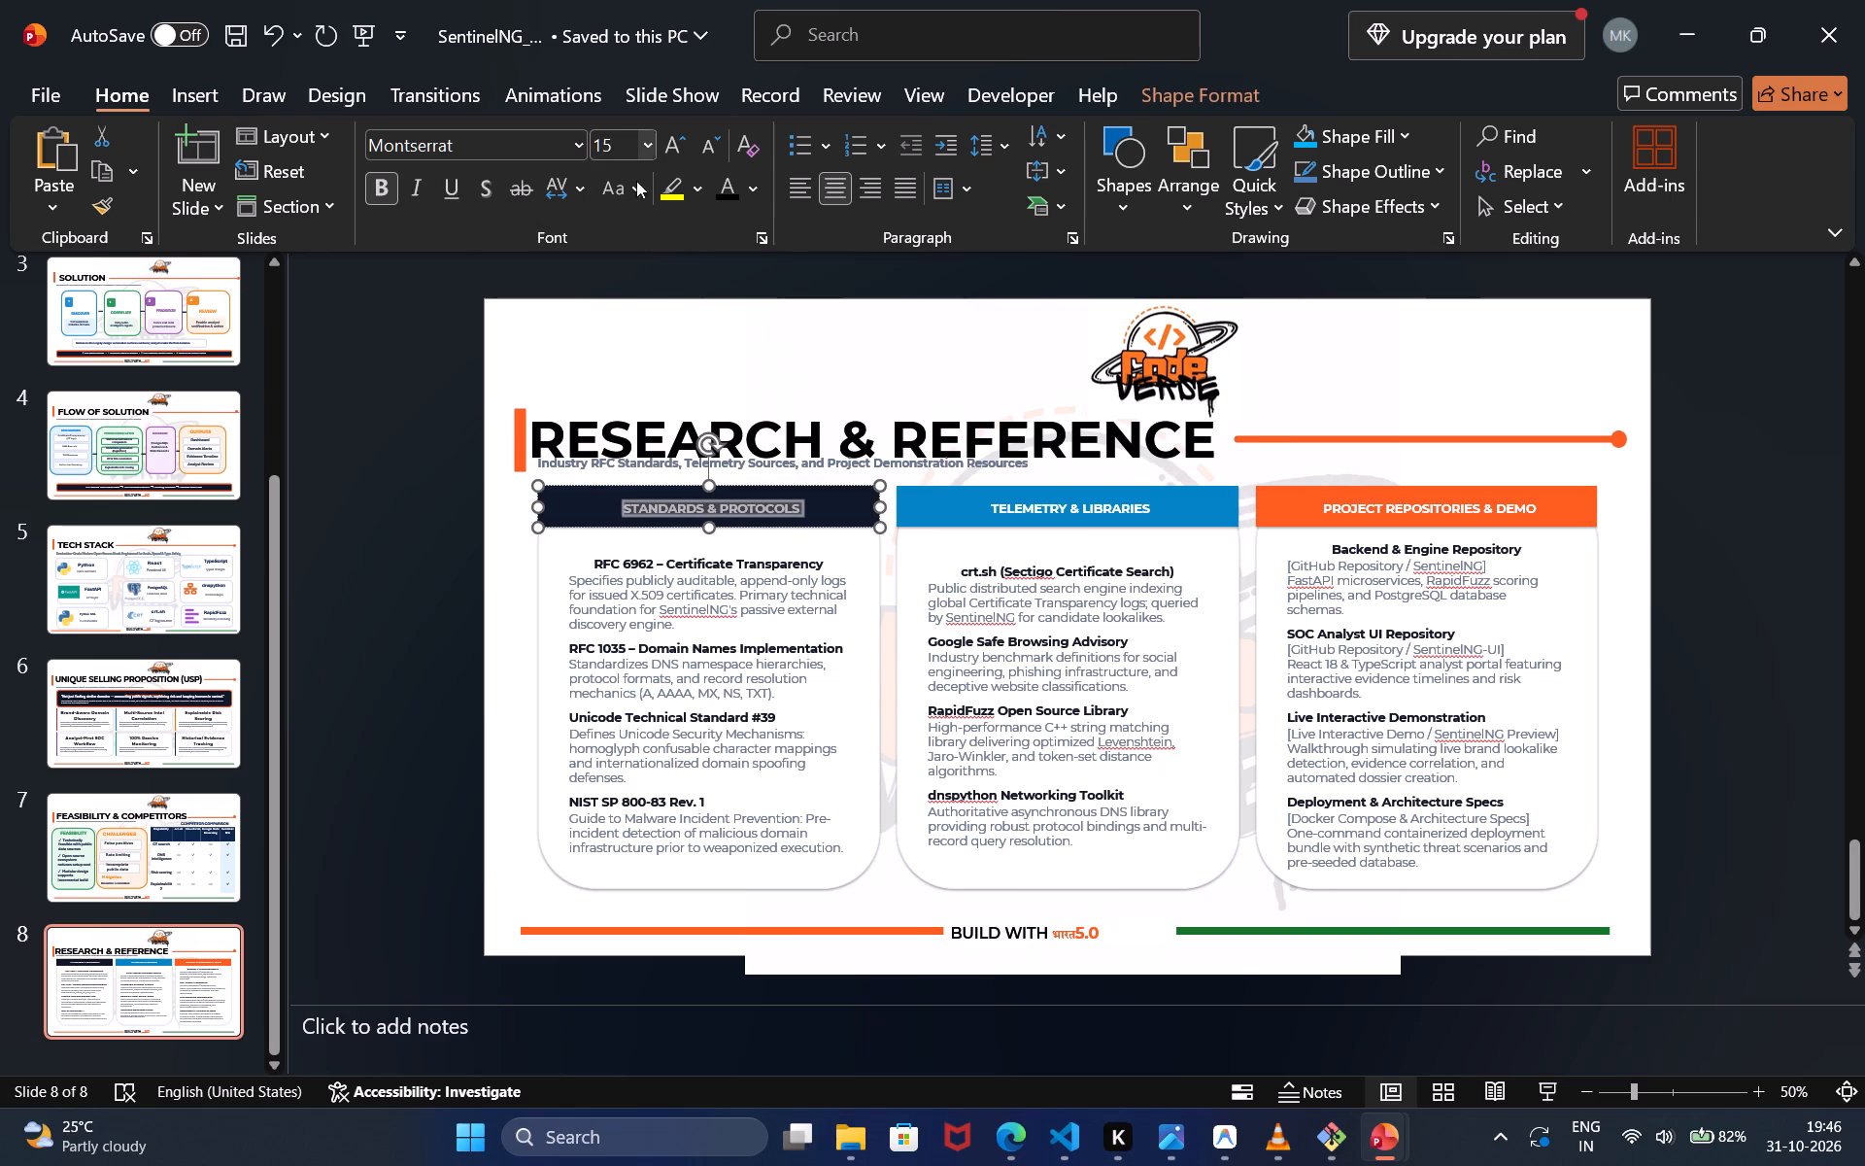
Set the font size of all body text in the Standards & Protocols column to 16.
{"action": "left_click", "coordinate": [735, 578]}
{"action": "key", "text": "ctrl+a"}
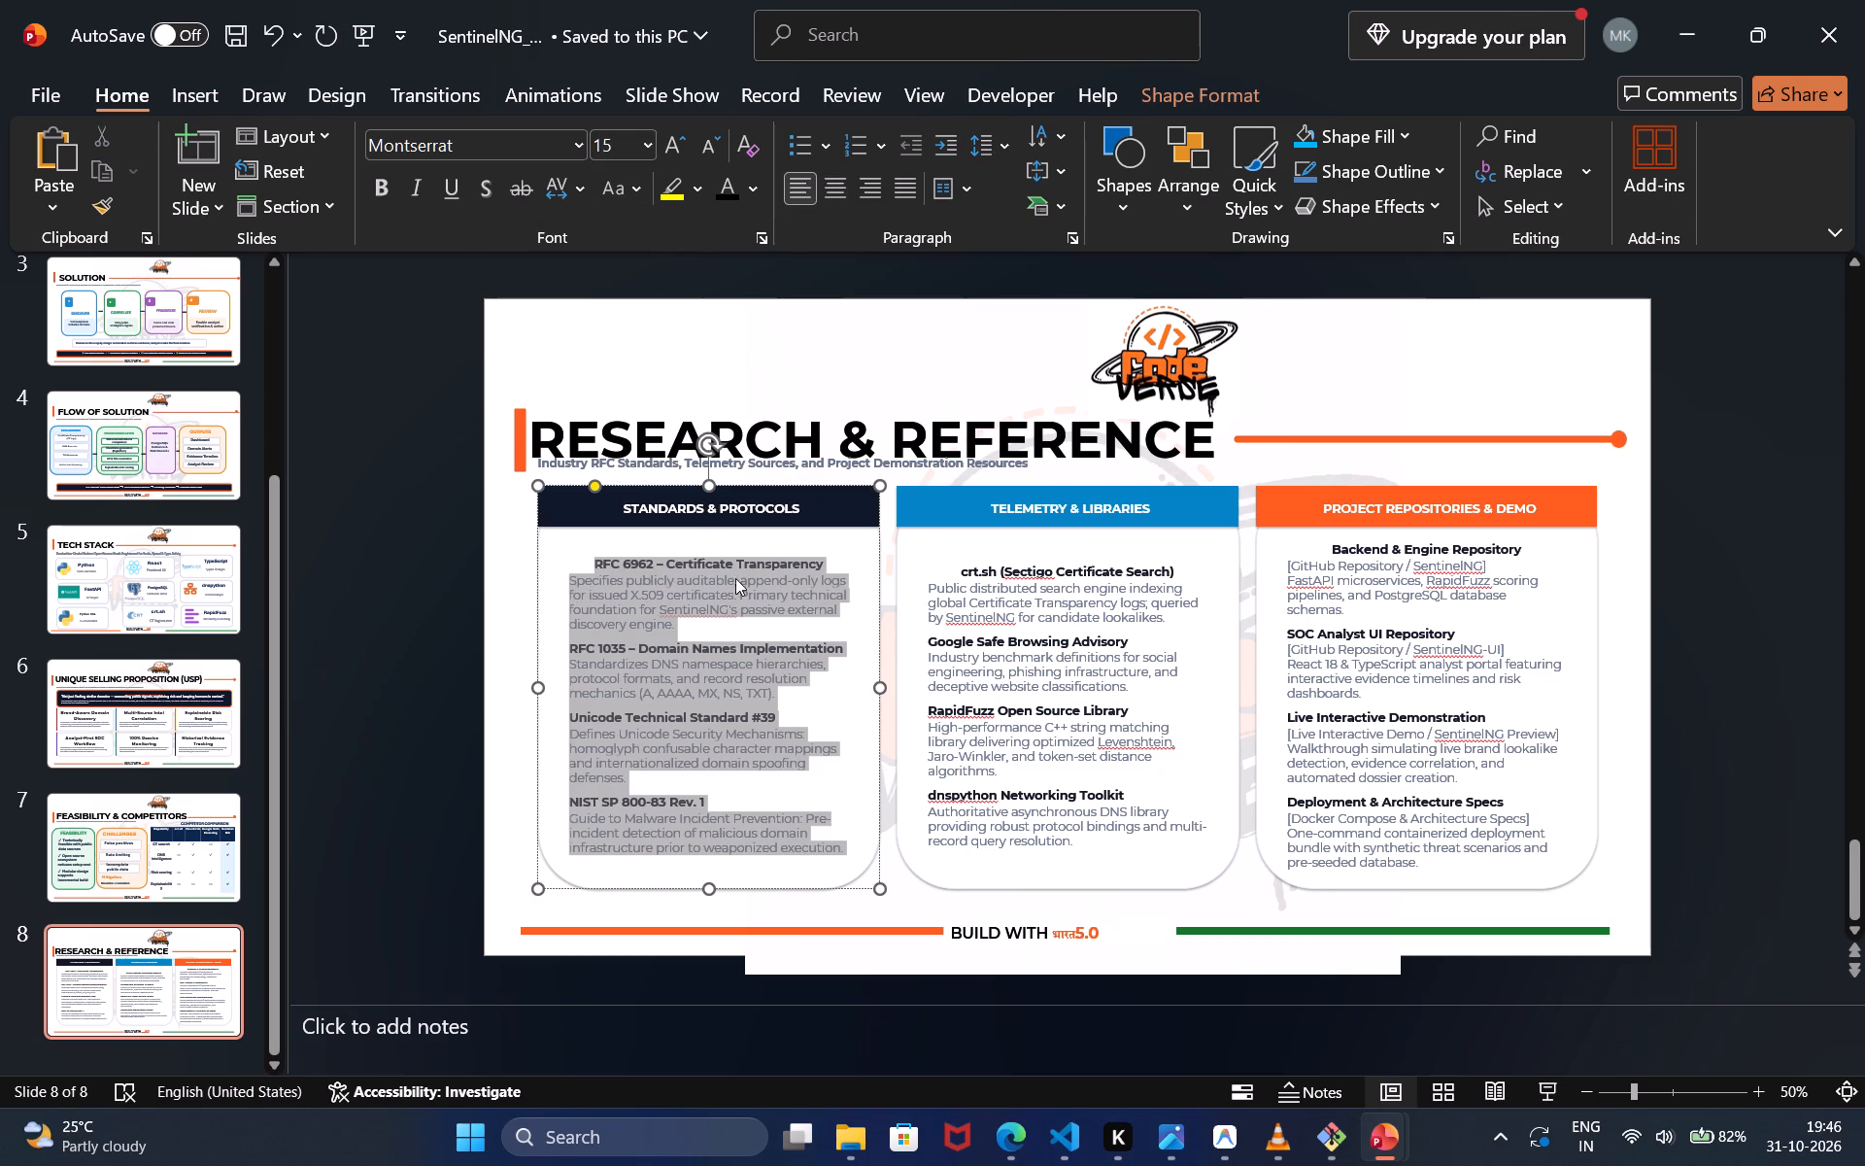
{"action": "left_click", "coordinate": [621, 145]}
{"action": "key", "text": "bracketright"}
{"action": "key", "text": "BackSpace"}
{"action": "type", "text": "16"}
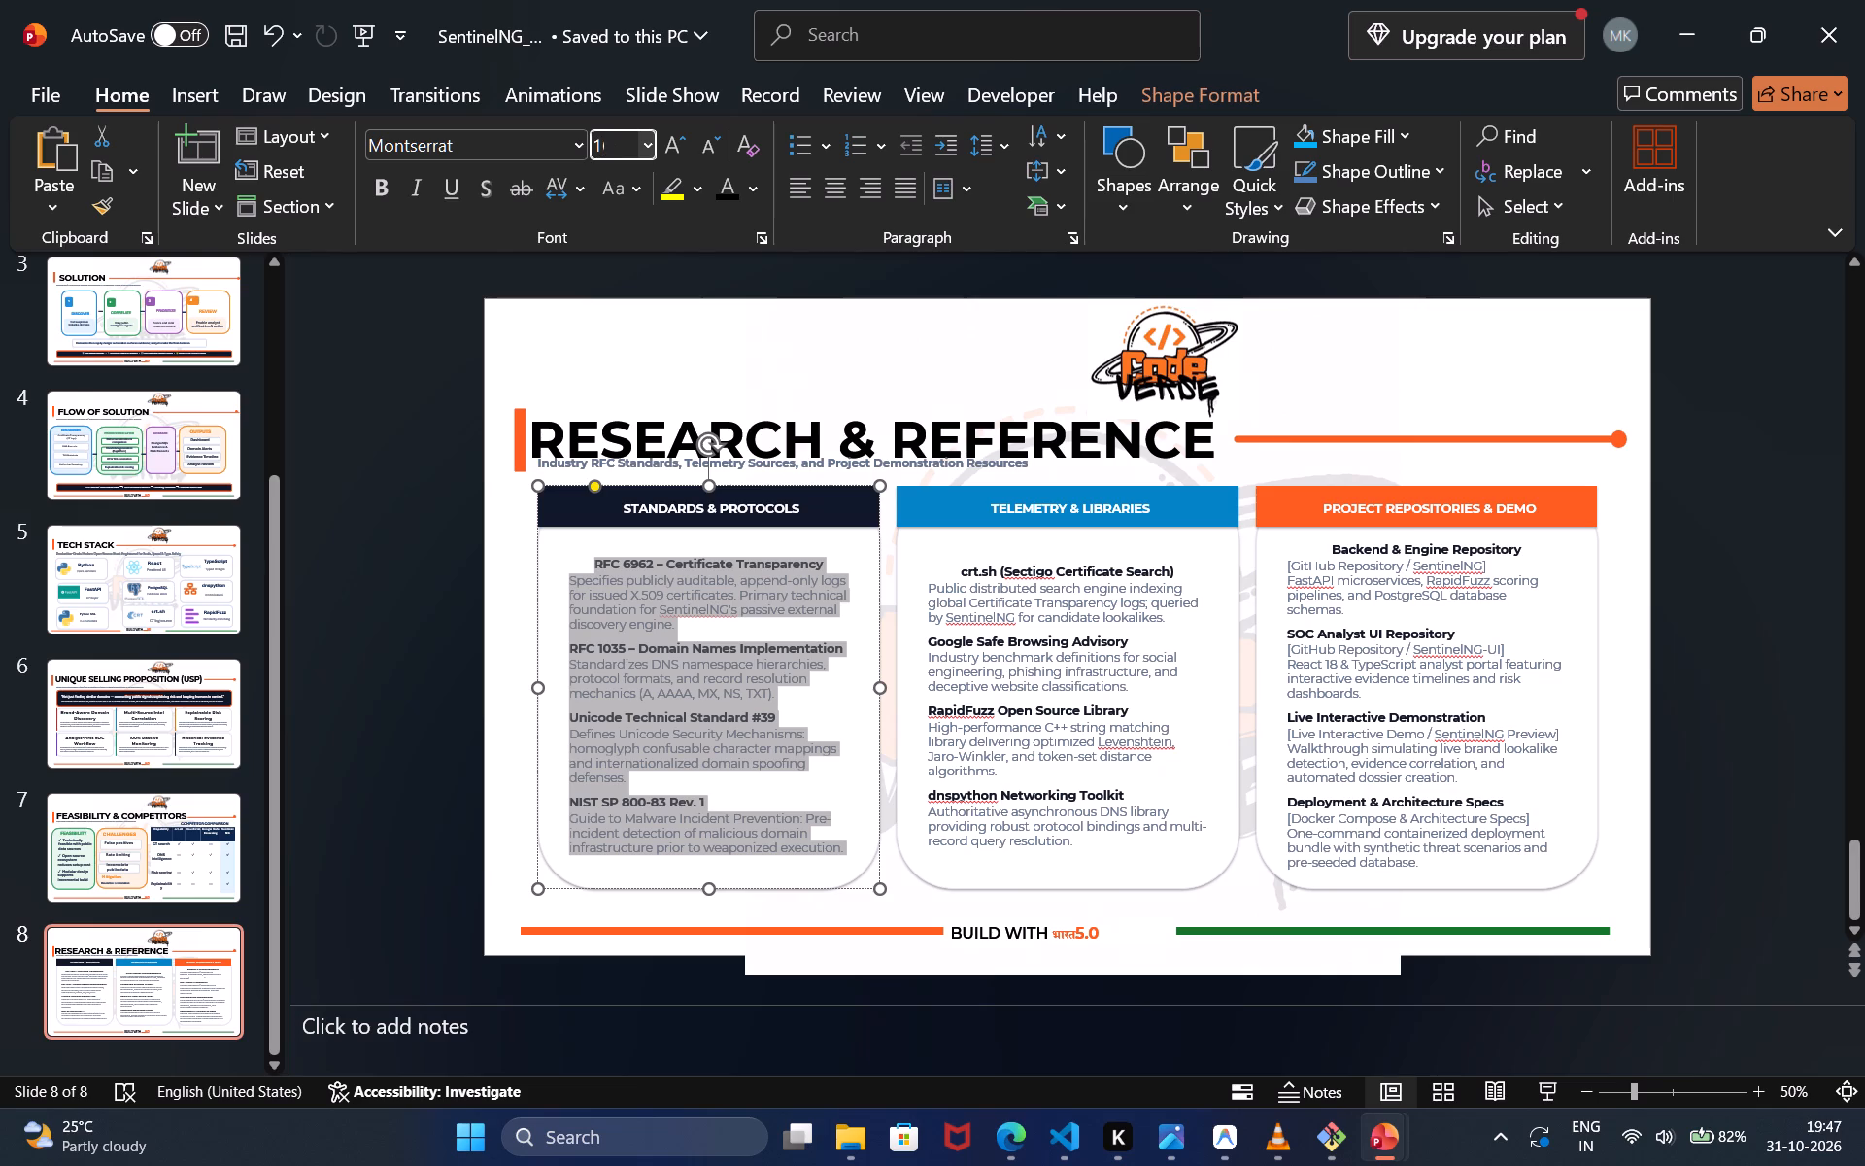
{"action": "key", "text": "Return"}
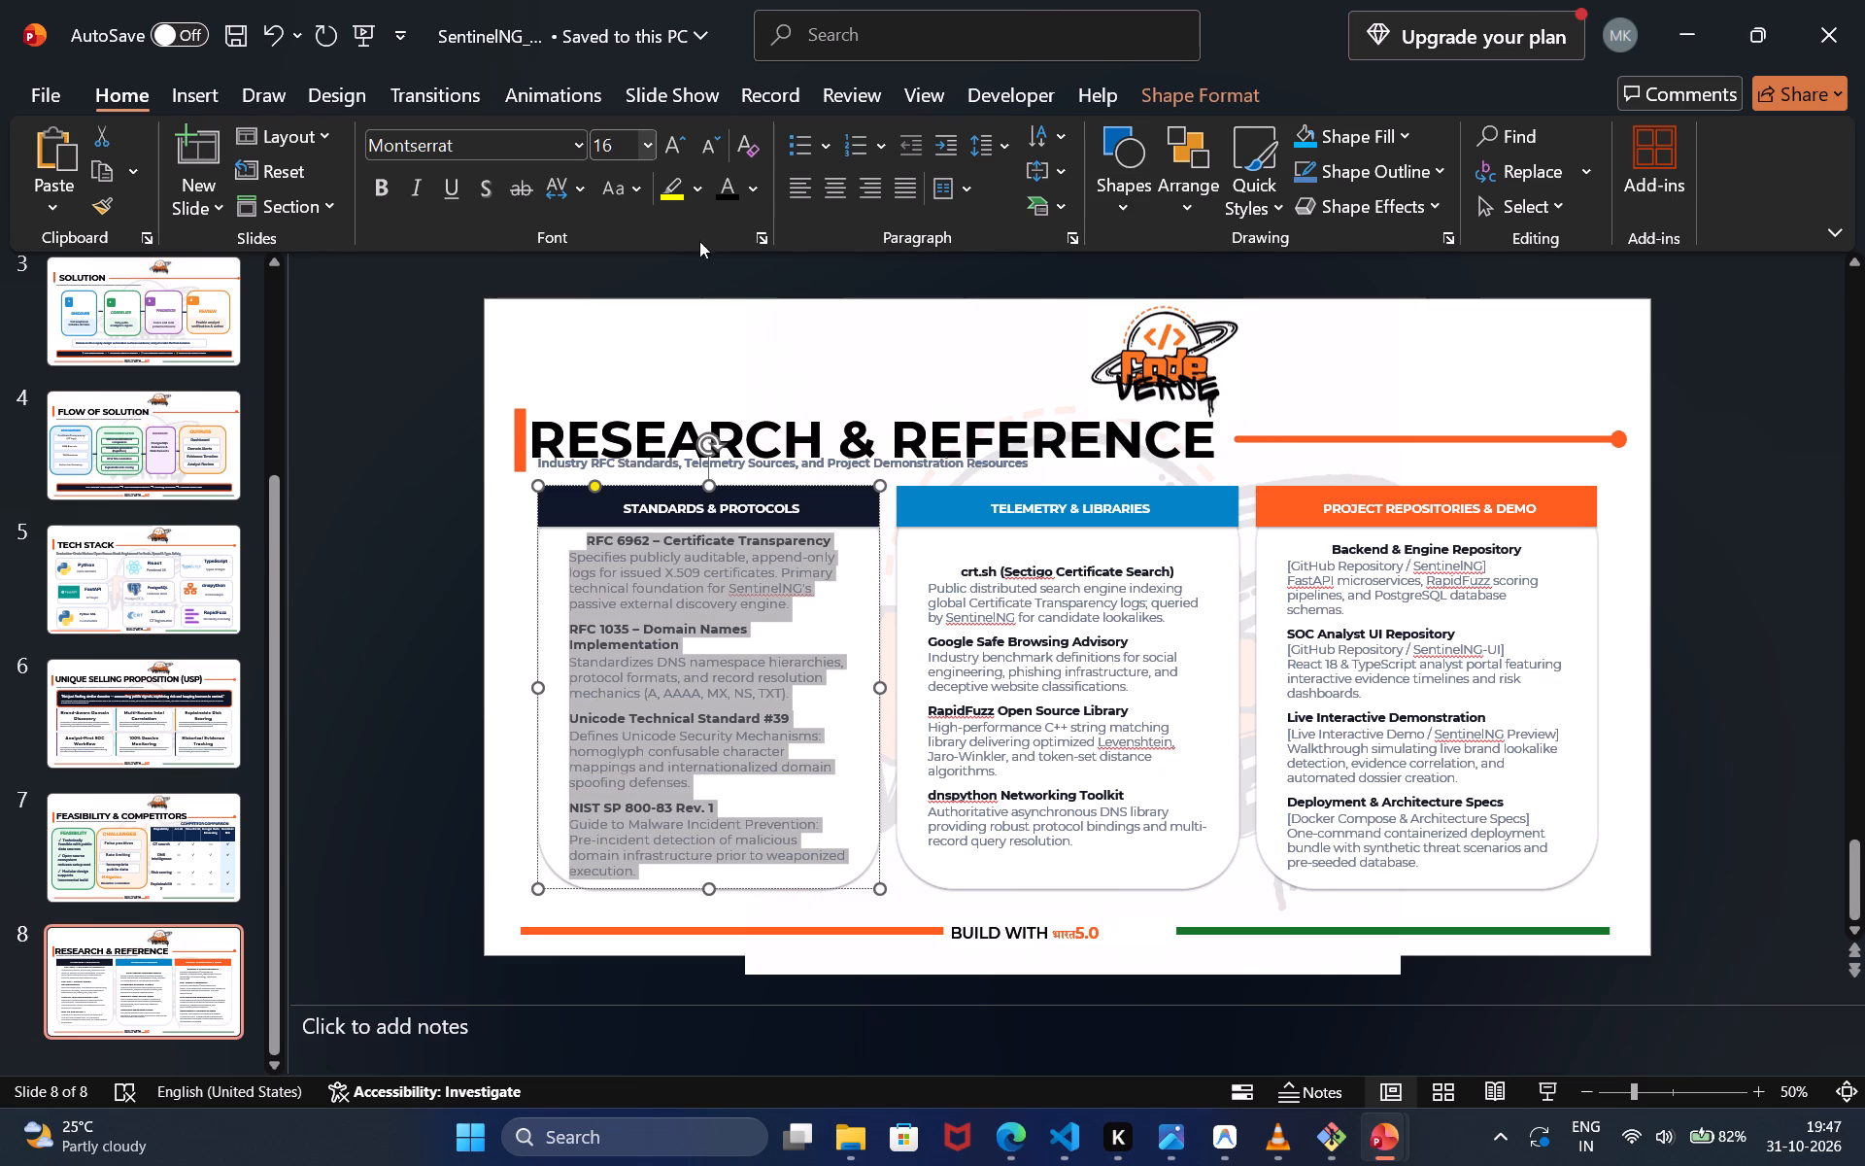
Set the font size of all body text in the Telemetry & Libraries column to 16.
{"action": "left_click", "coordinate": [1062, 641]}
{"action": "key", "text": "ctrl+a"}
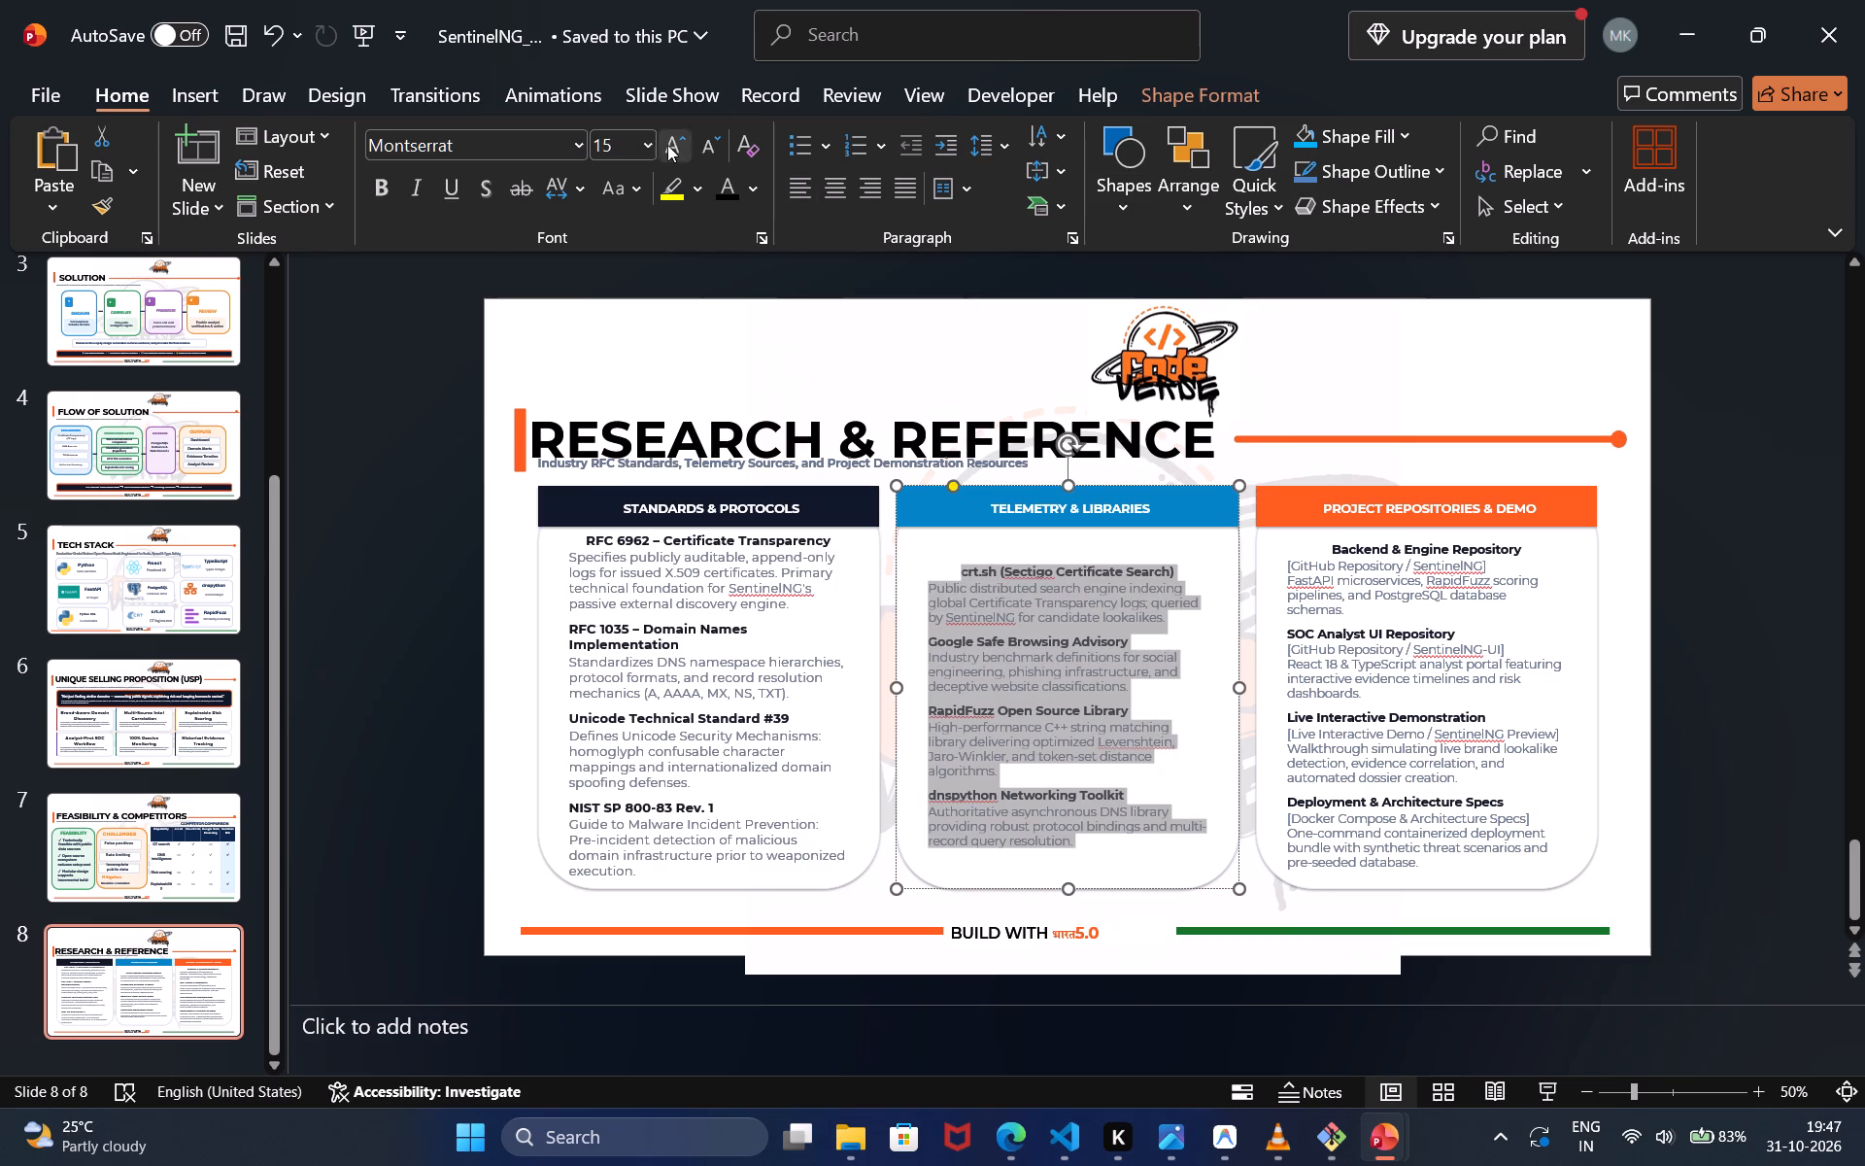
{"action": "left_click", "coordinate": [613, 150]}
{"action": "key", "text": "BackSpace"}
{"action": "type", "text": "16"}
{"action": "key", "text": "Return"}
Set the font size of all body text in the Project Repositories & Demo column to 16.
{"action": "left_click", "coordinate": [1321, 640]}
{"action": "key", "text": "ctrl+a"}
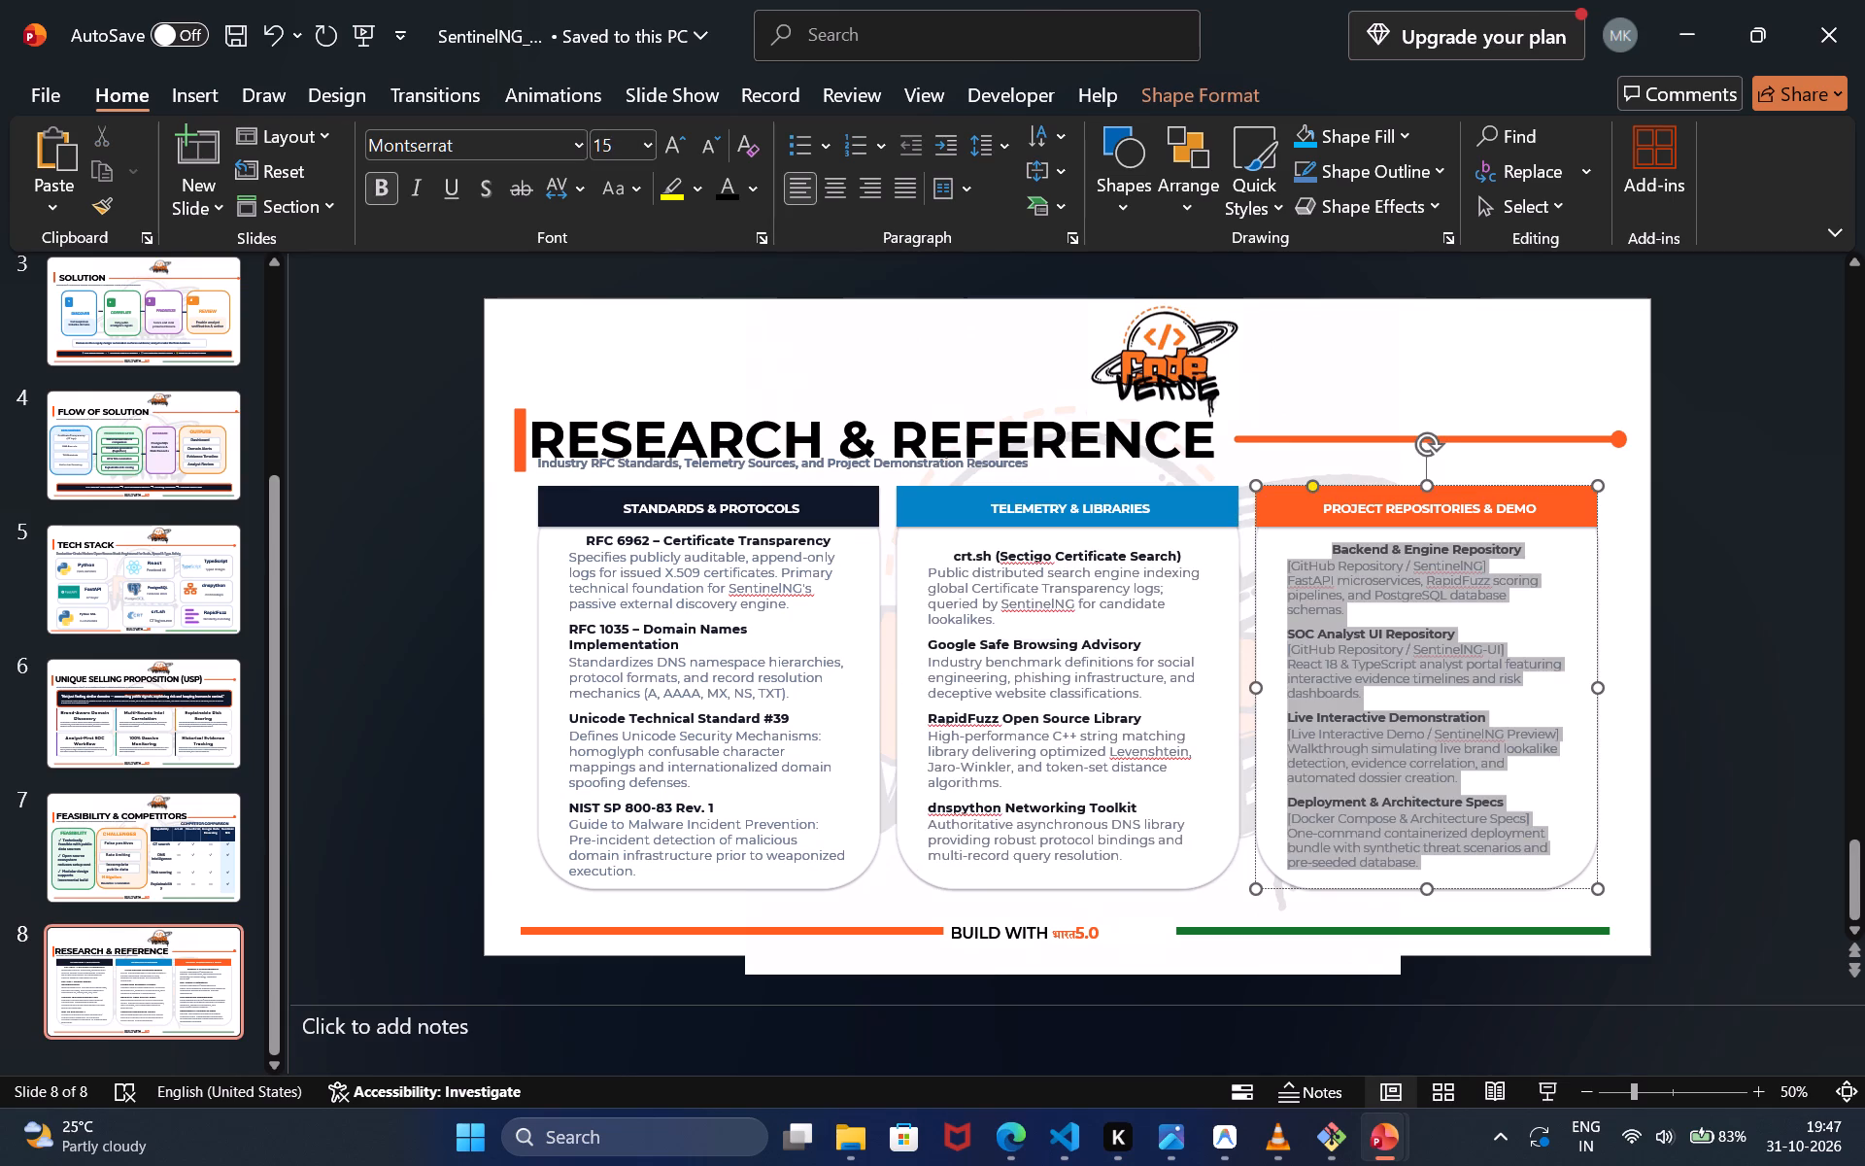
{"action": "left_click", "coordinate": [630, 139]}
{"action": "key", "text": "BackSpace"}
{"action": "type", "text": "16"}
{"action": "key", "text": "Return"}
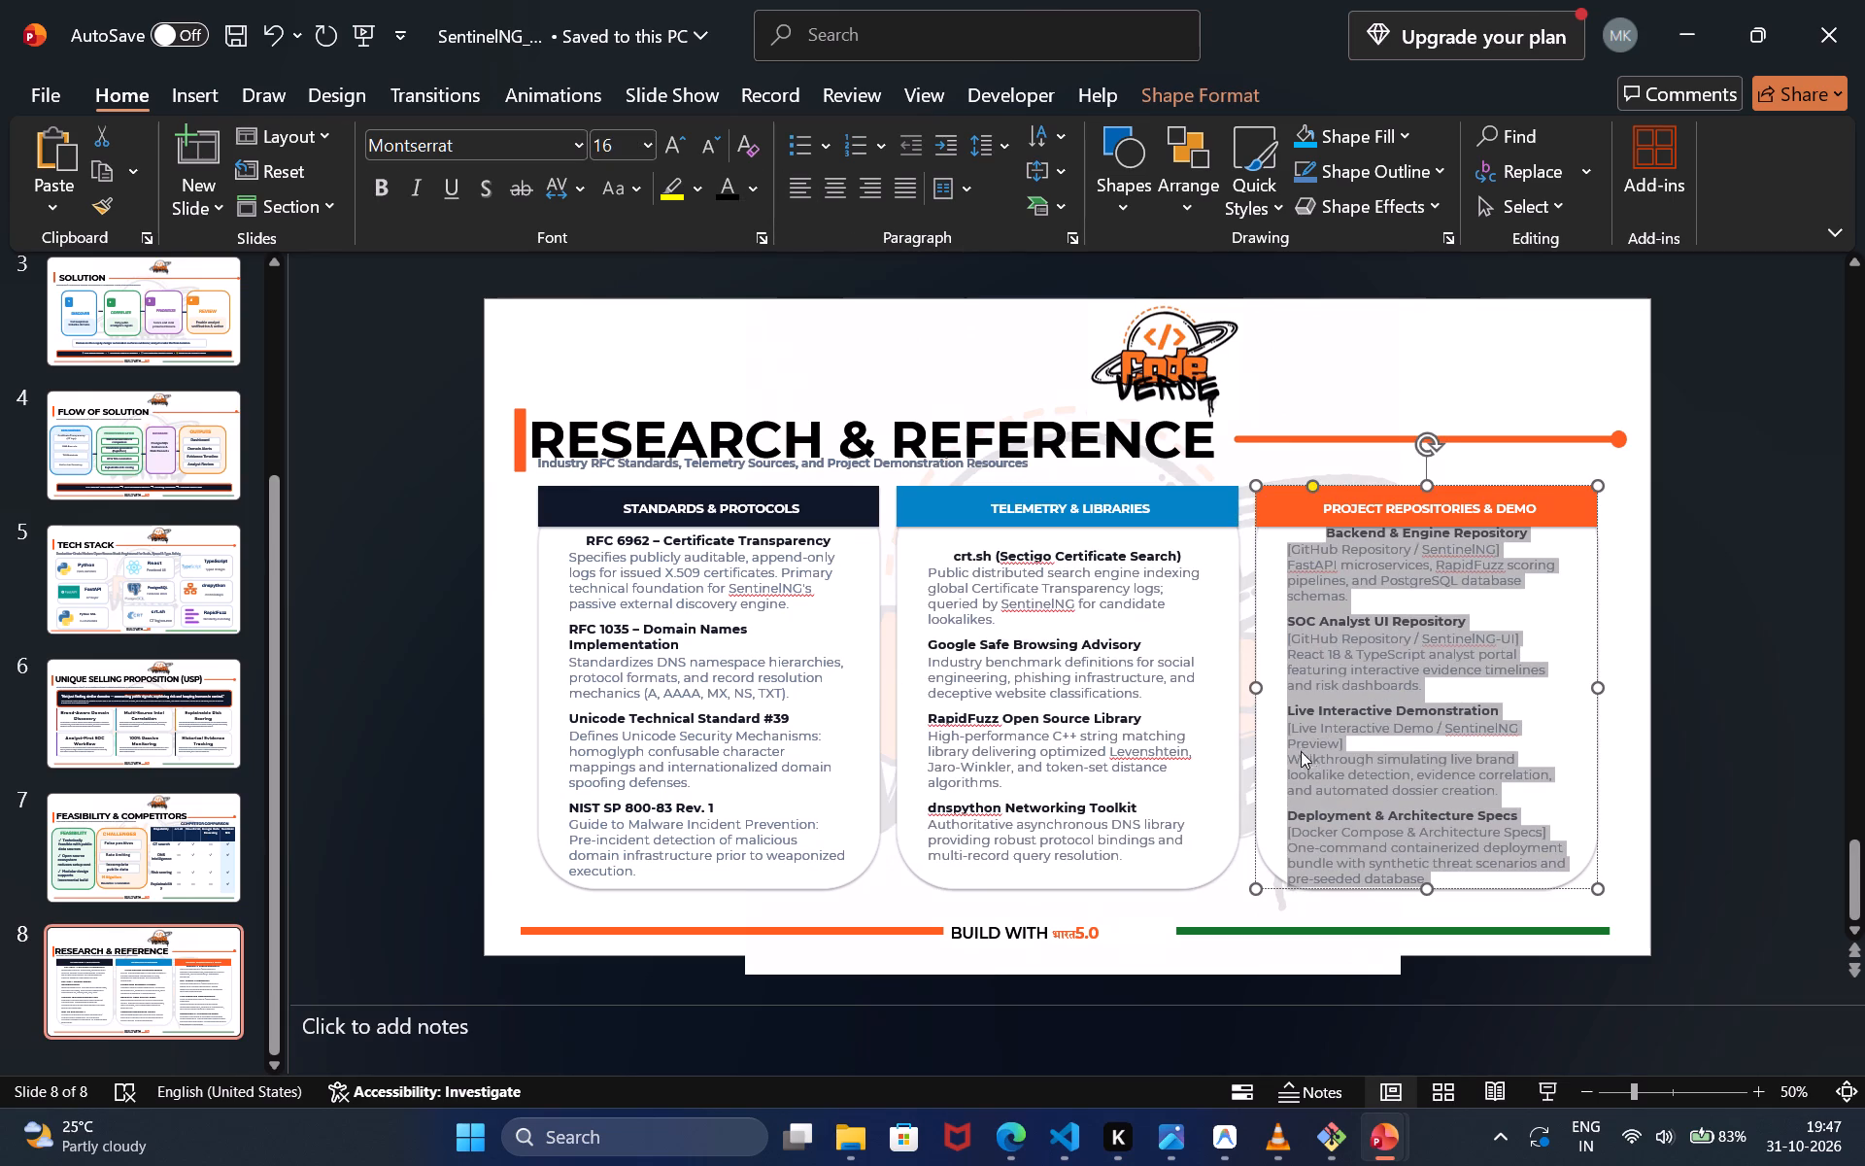
Extend the bottom edge of the Telemetry & Libraries content box slightly downward, keeping its width.
{"action": "left_click", "coordinate": [1182, 864]}
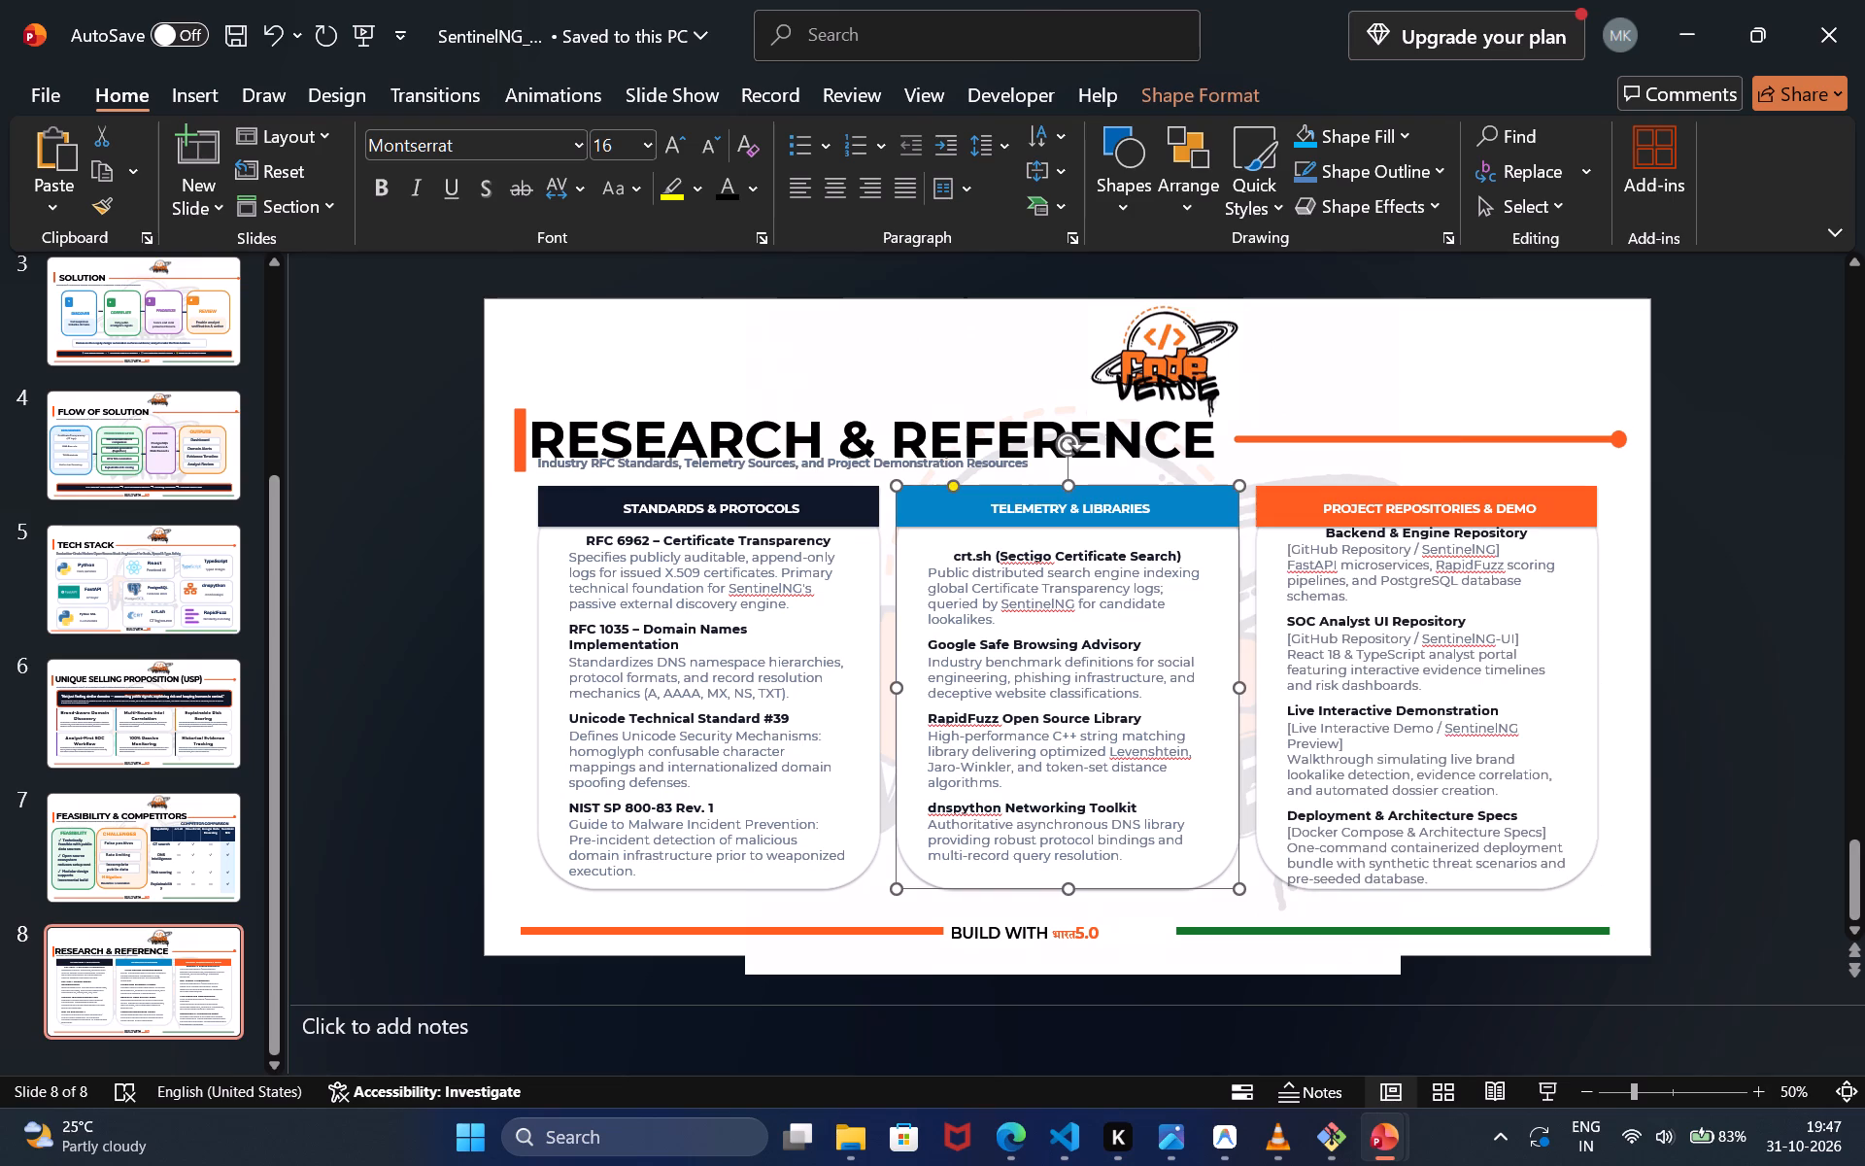
{"action": "left_click", "coordinate": [1236, 892]}
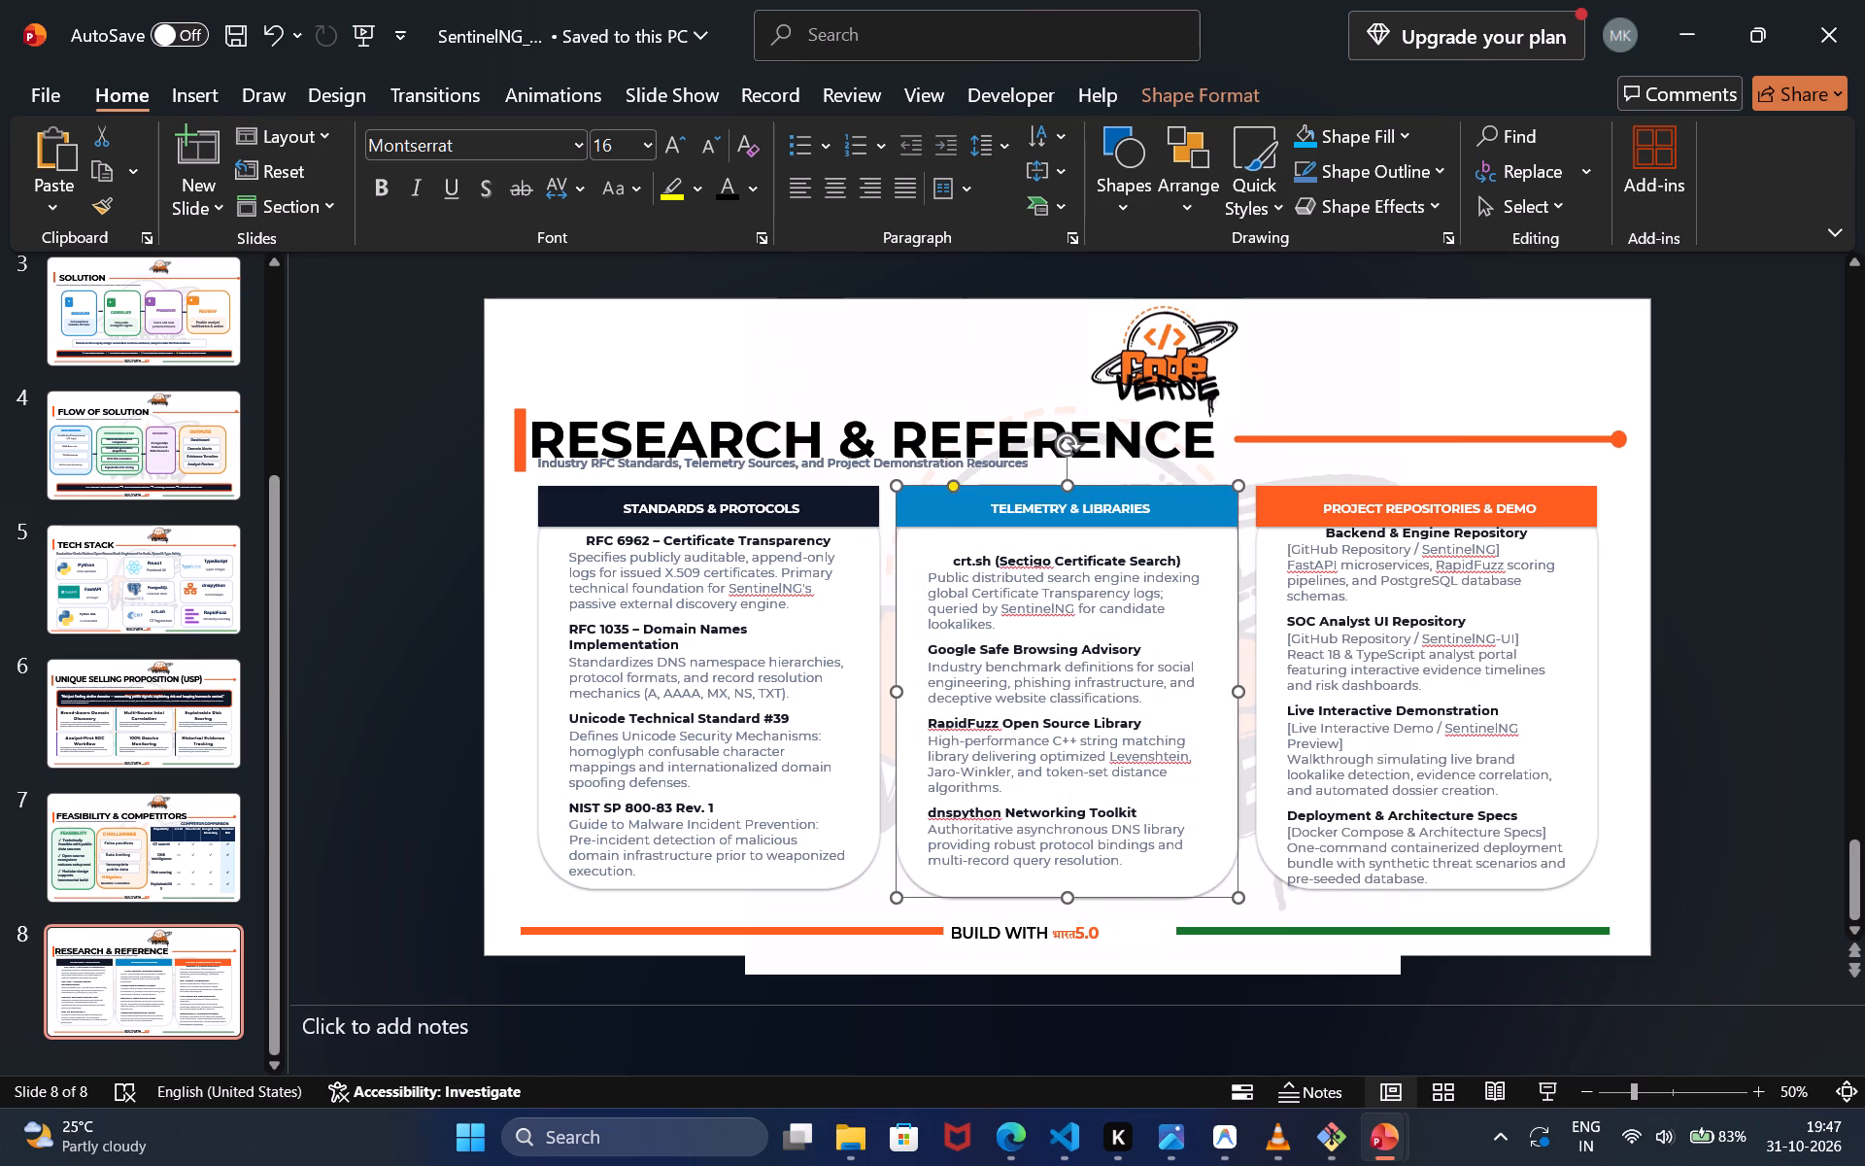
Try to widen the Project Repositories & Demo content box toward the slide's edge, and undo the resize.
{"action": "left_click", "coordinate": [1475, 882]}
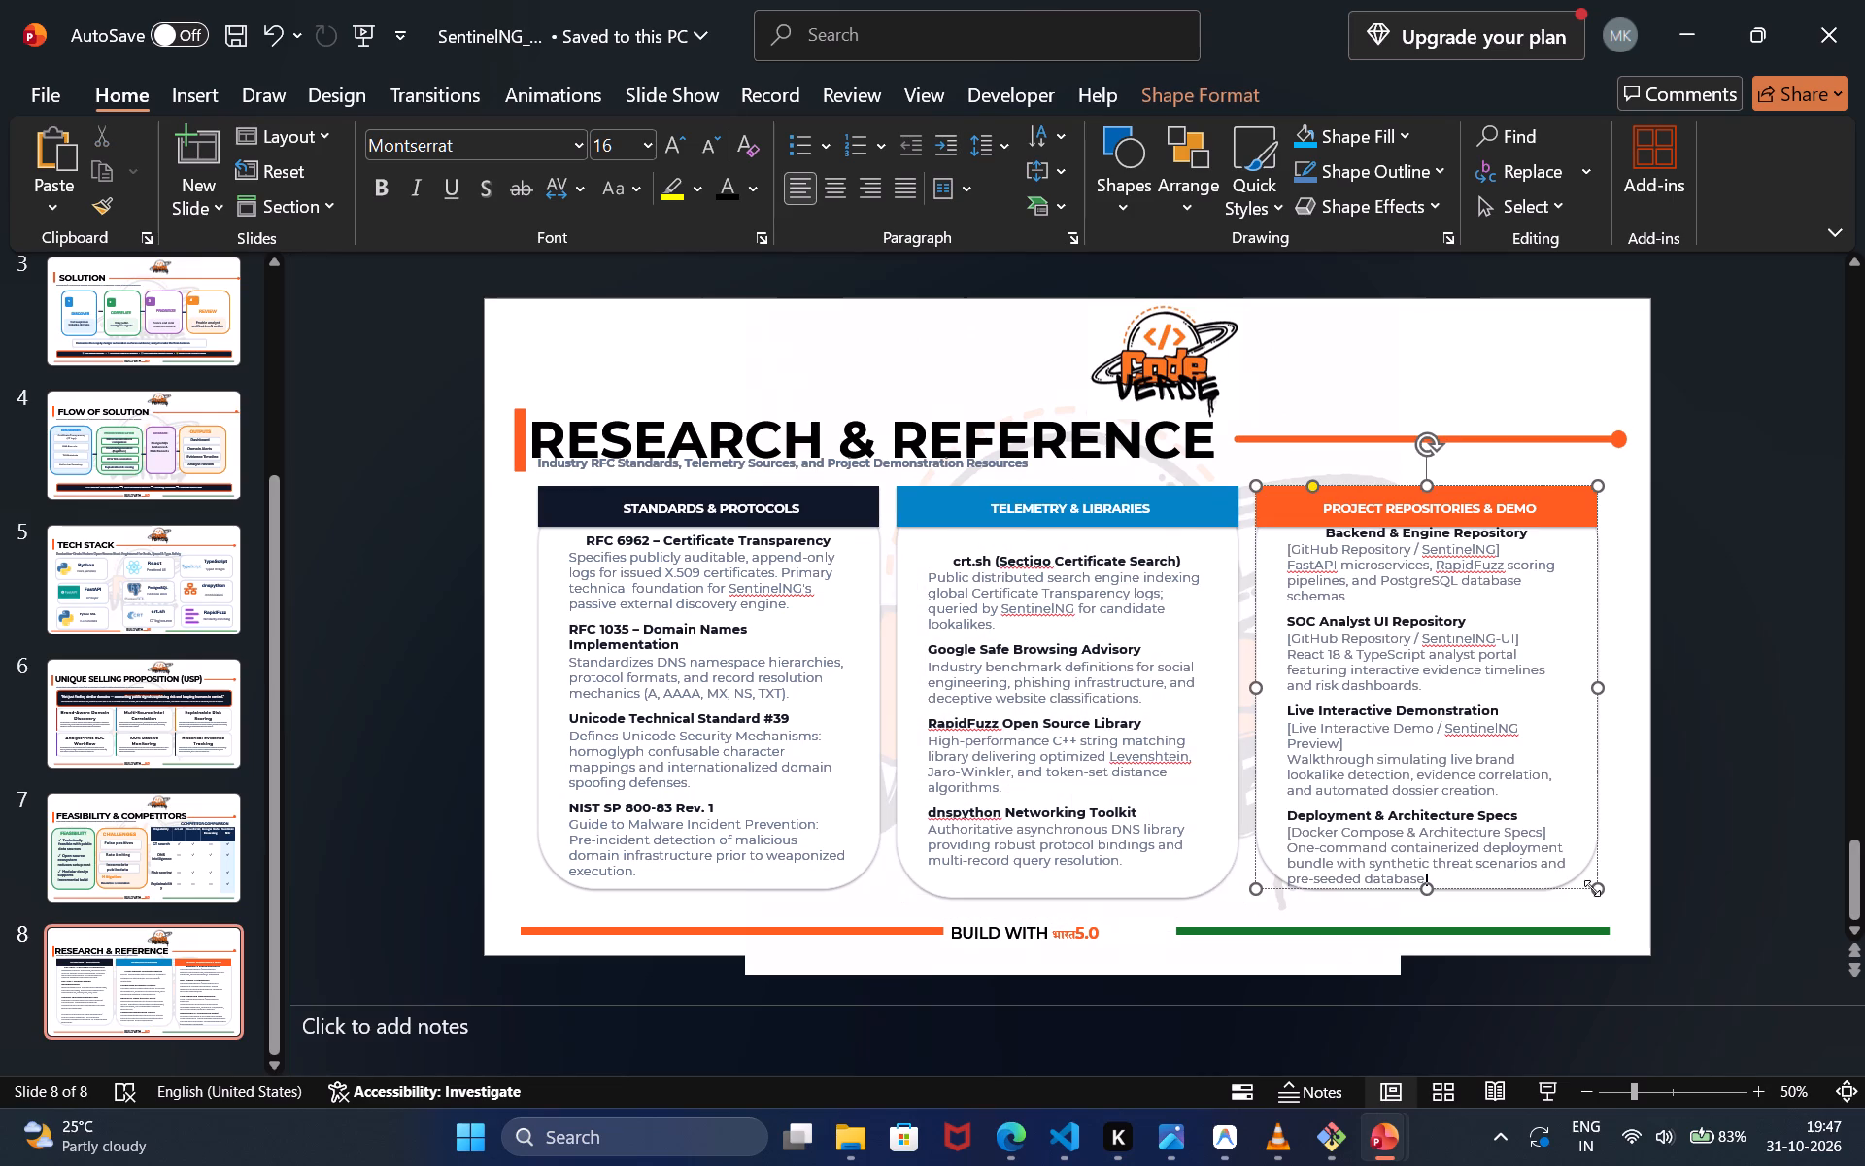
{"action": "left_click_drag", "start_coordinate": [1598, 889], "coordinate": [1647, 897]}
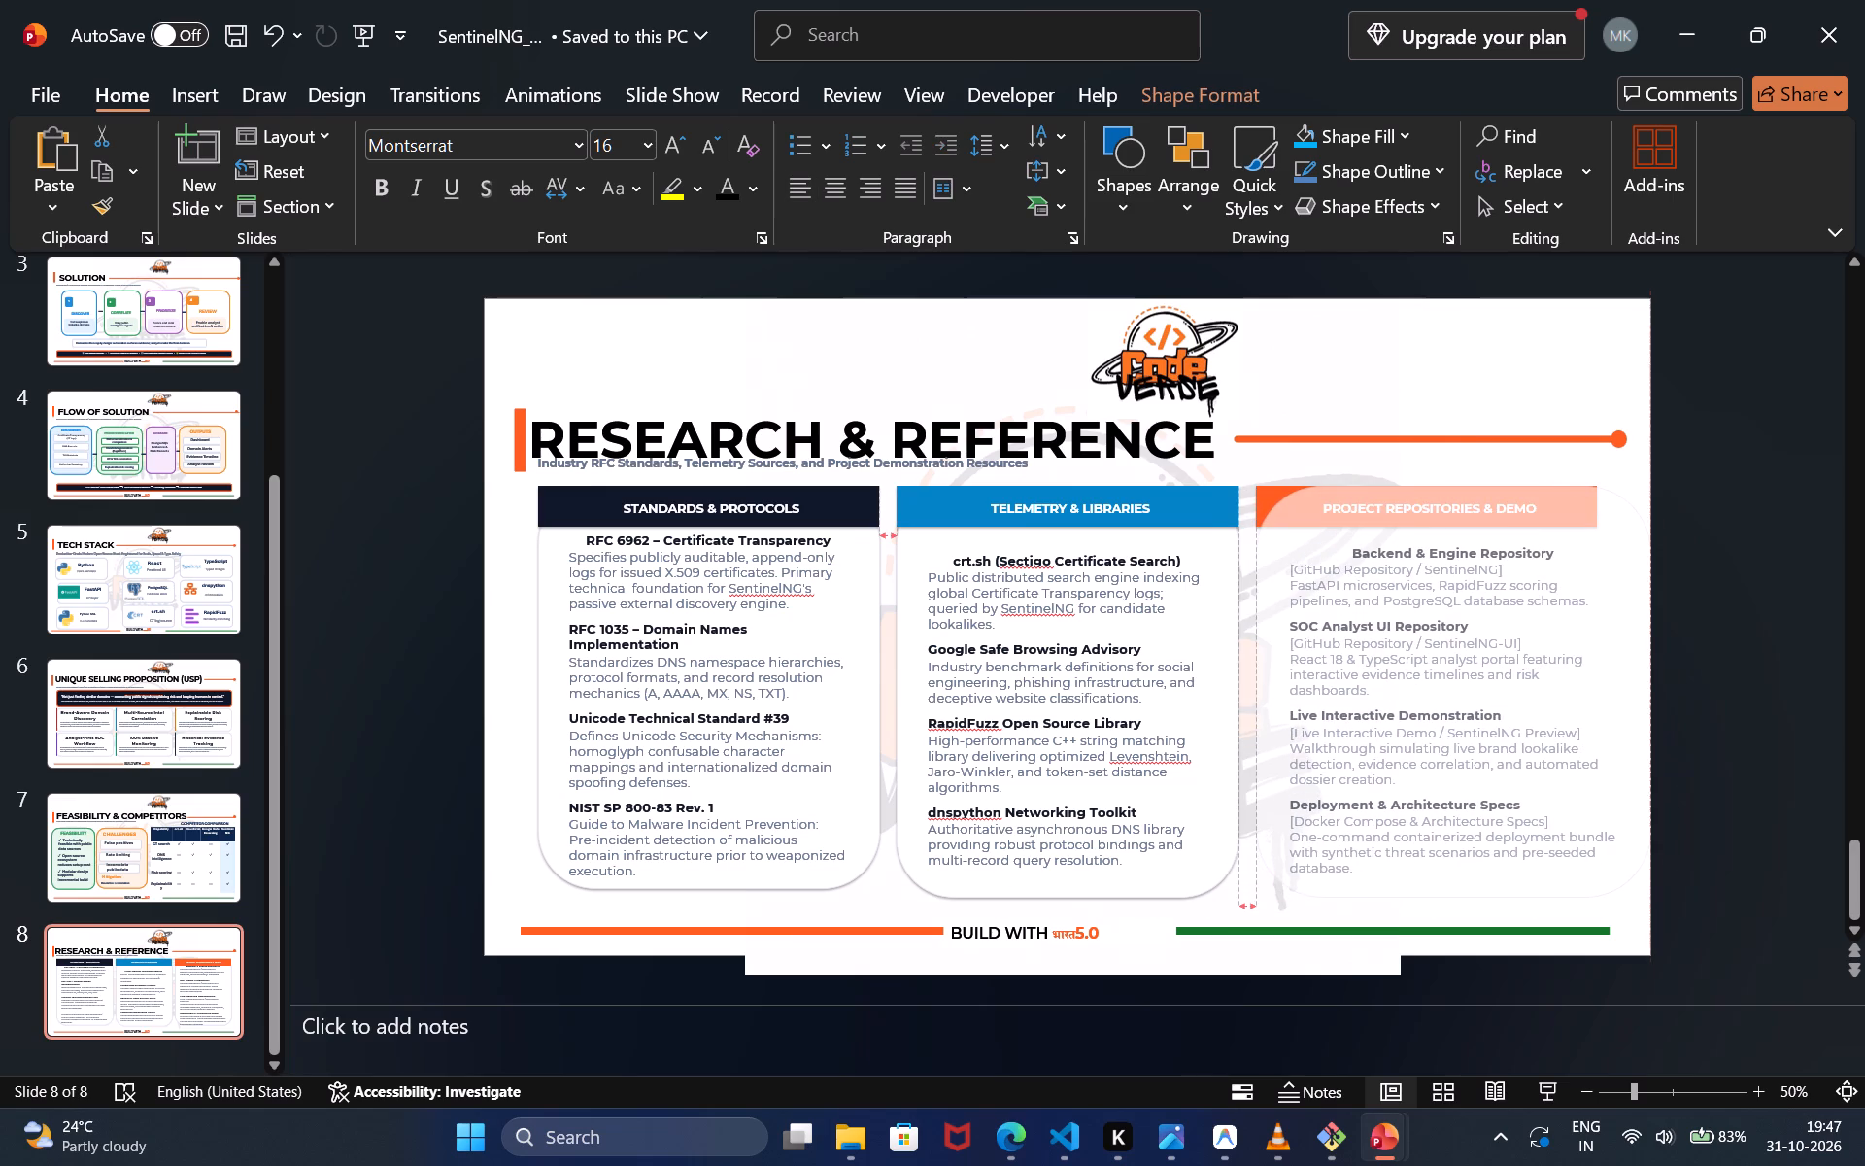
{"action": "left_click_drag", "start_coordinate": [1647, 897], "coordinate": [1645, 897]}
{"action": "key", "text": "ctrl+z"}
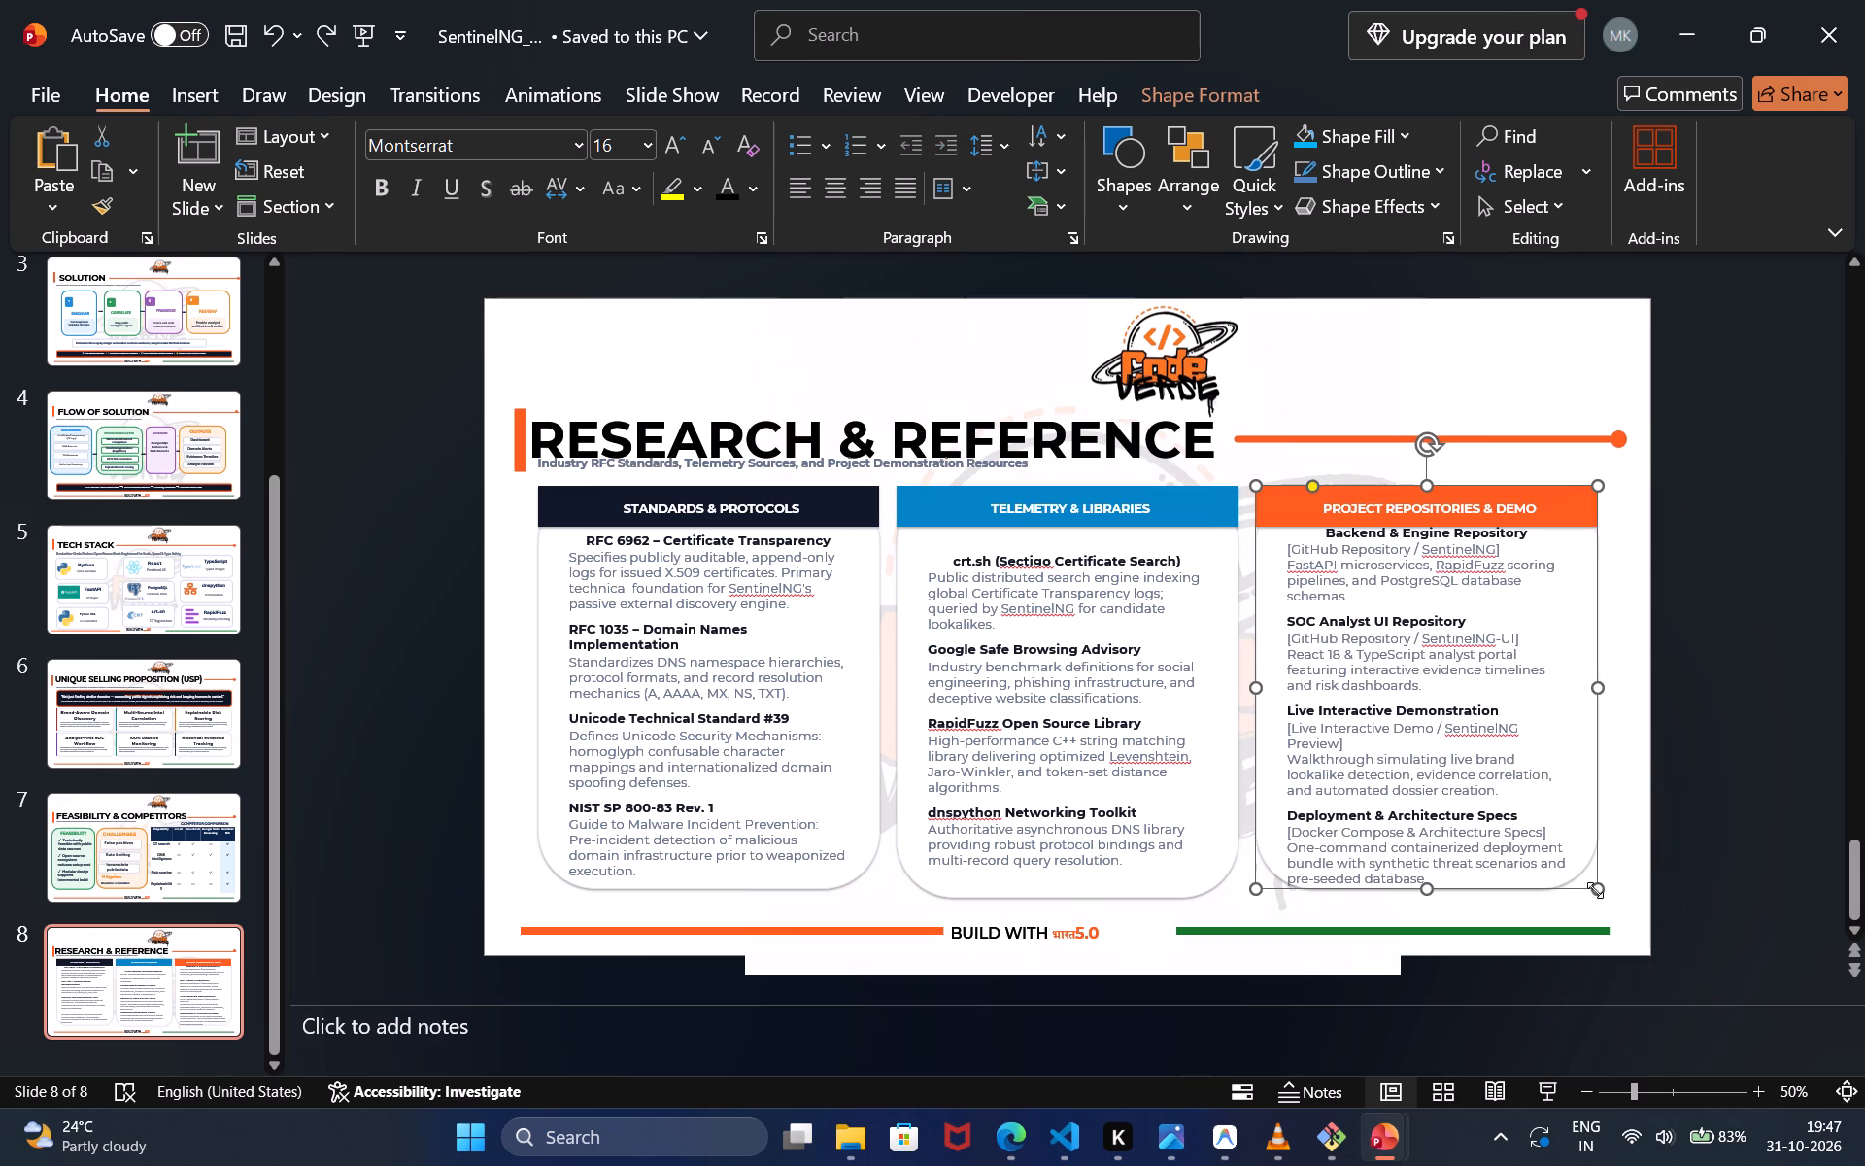
Extend the Project Repositories & Demo content box slightly downward to match the Telemetry & Libraries box.
{"action": "left_click_drag", "start_coordinate": [1594, 890], "coordinate": [1602, 902]}
Extend the Standards & Protocols content box slightly downward so its bottom edge lines up with the other two boxes.
{"action": "left_click", "coordinate": [841, 890]}
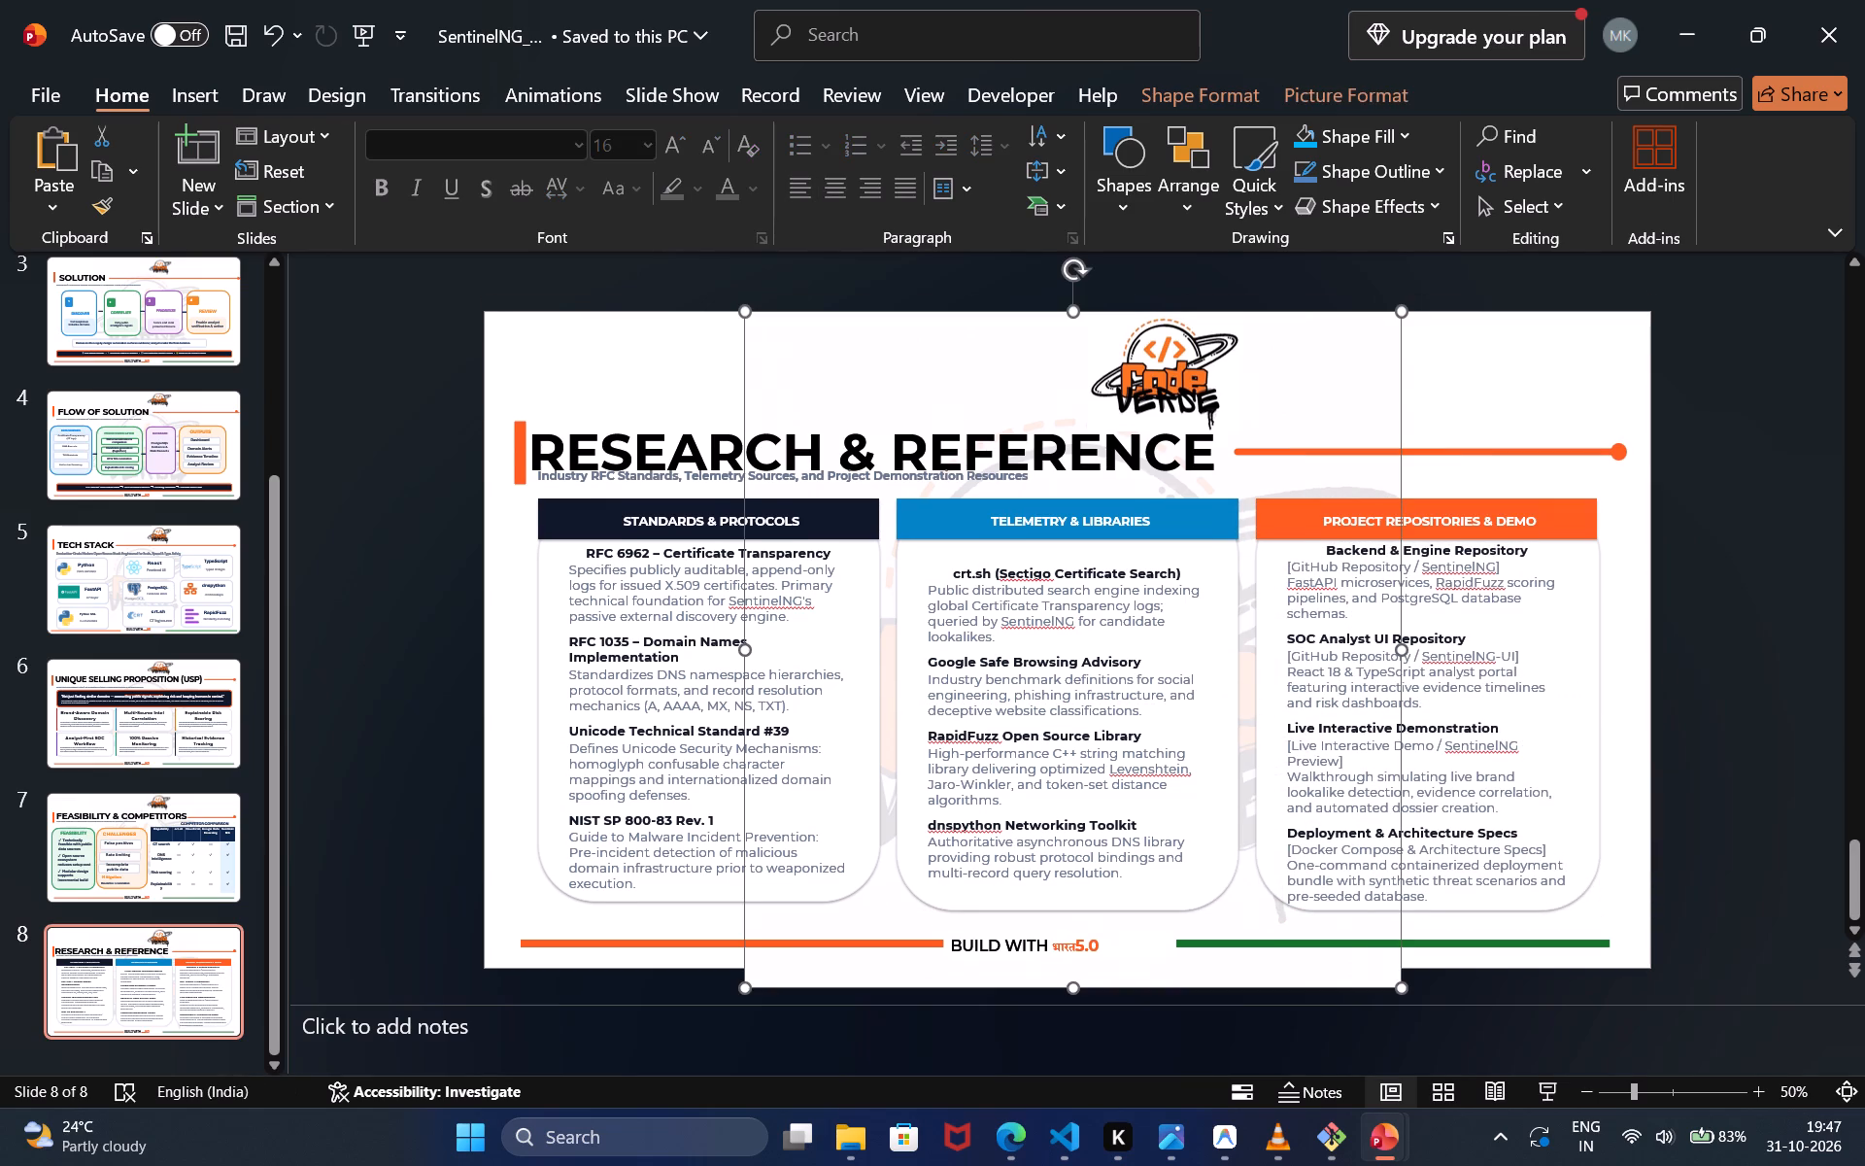
{"action": "left_click", "coordinate": [729, 896]}
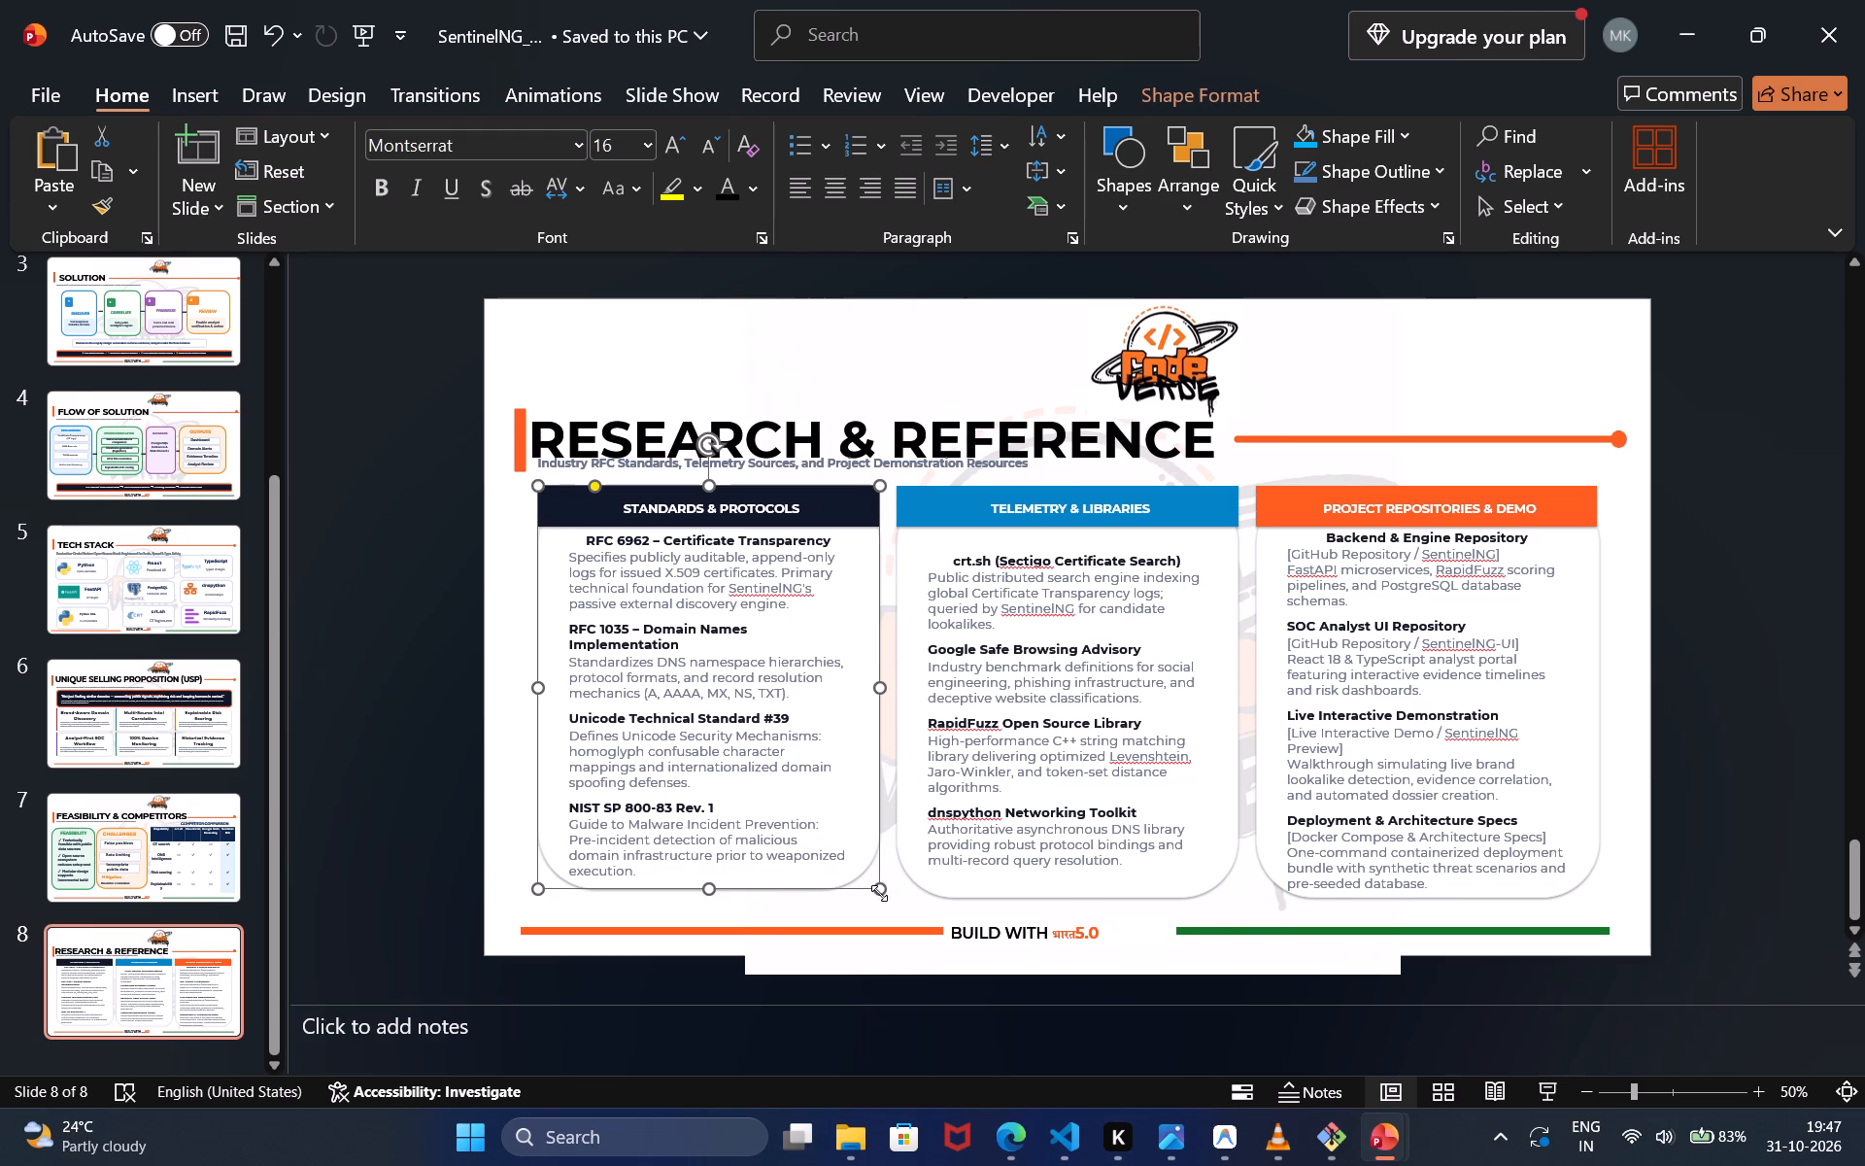
{"action": "left_click_drag", "start_coordinate": [879, 893], "coordinate": [879, 904]}
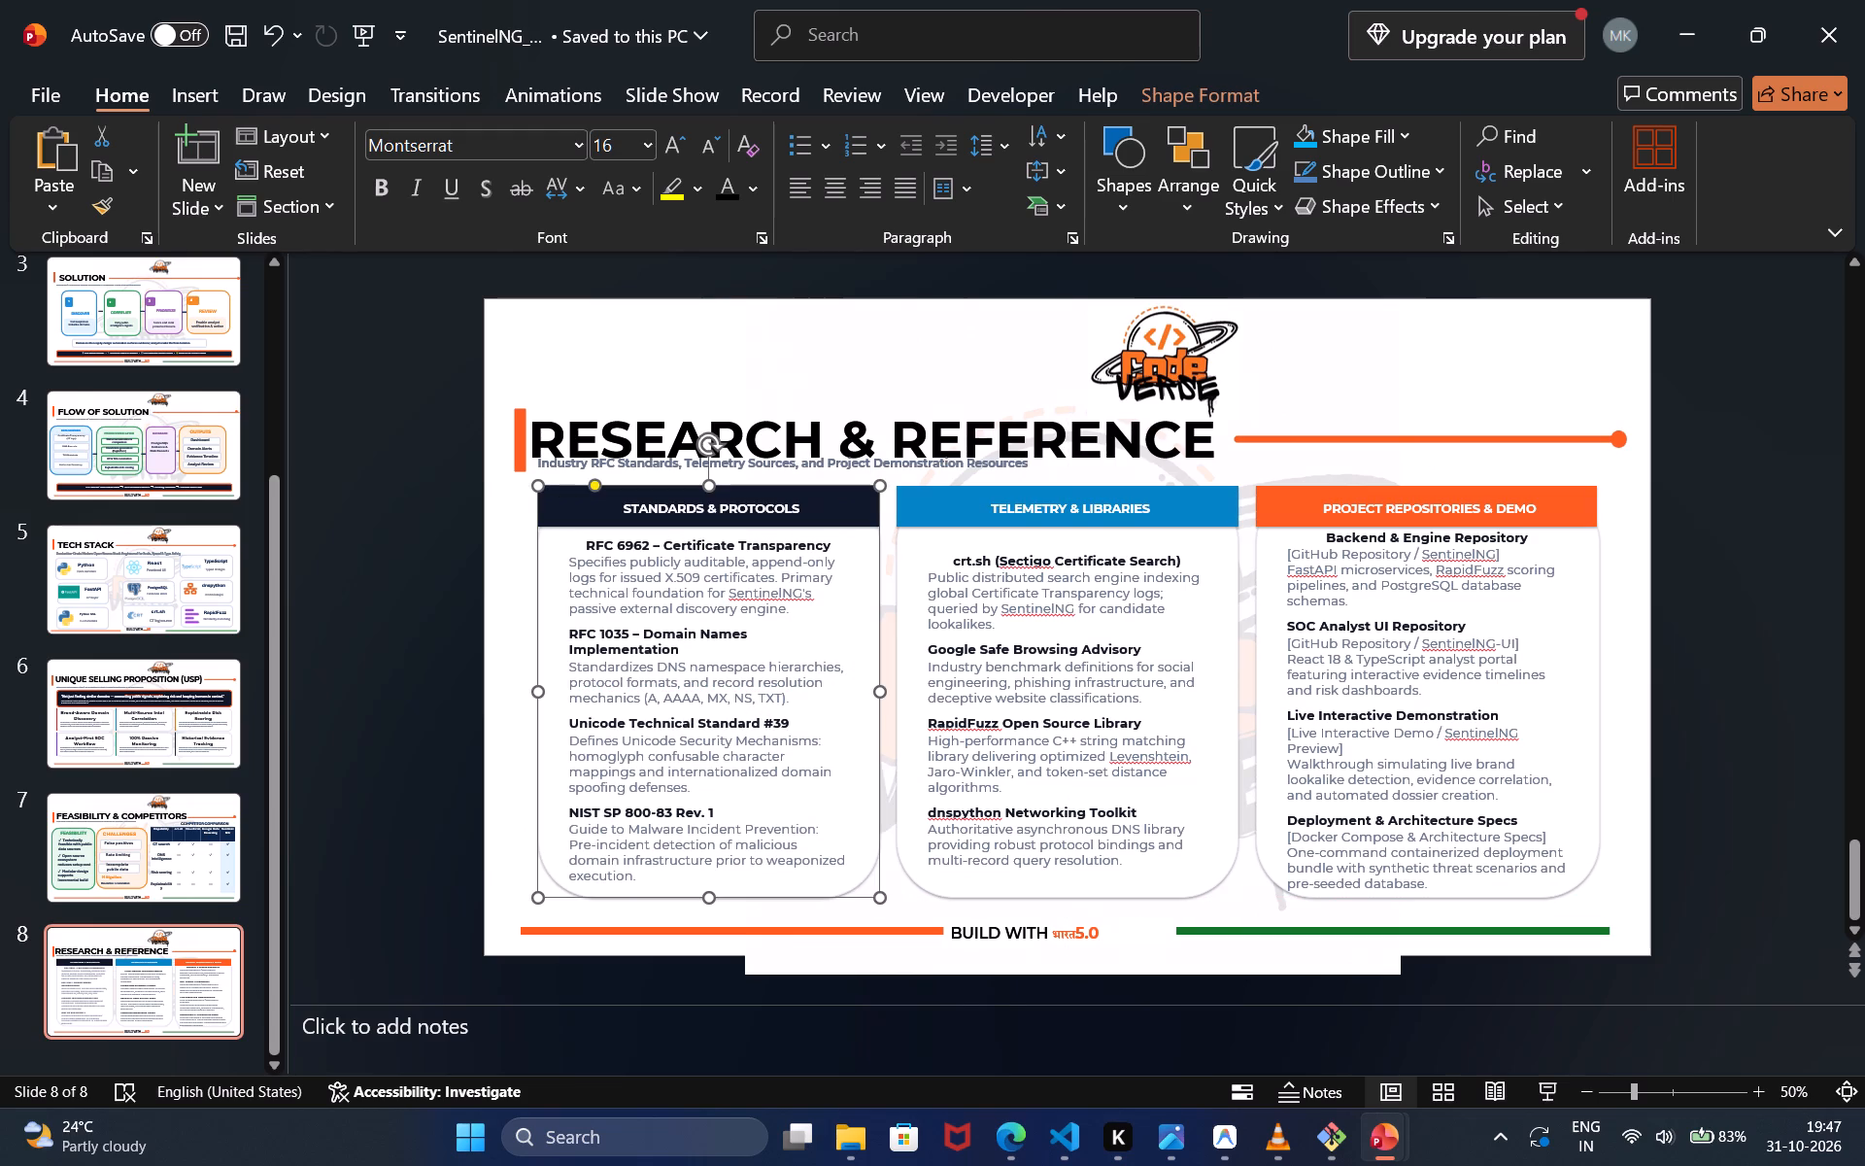
Shrink the background watermark picture from its lower corner so it no longer extends past the slide's bottom edge.
{"action": "left_click", "coordinate": [960, 968]}
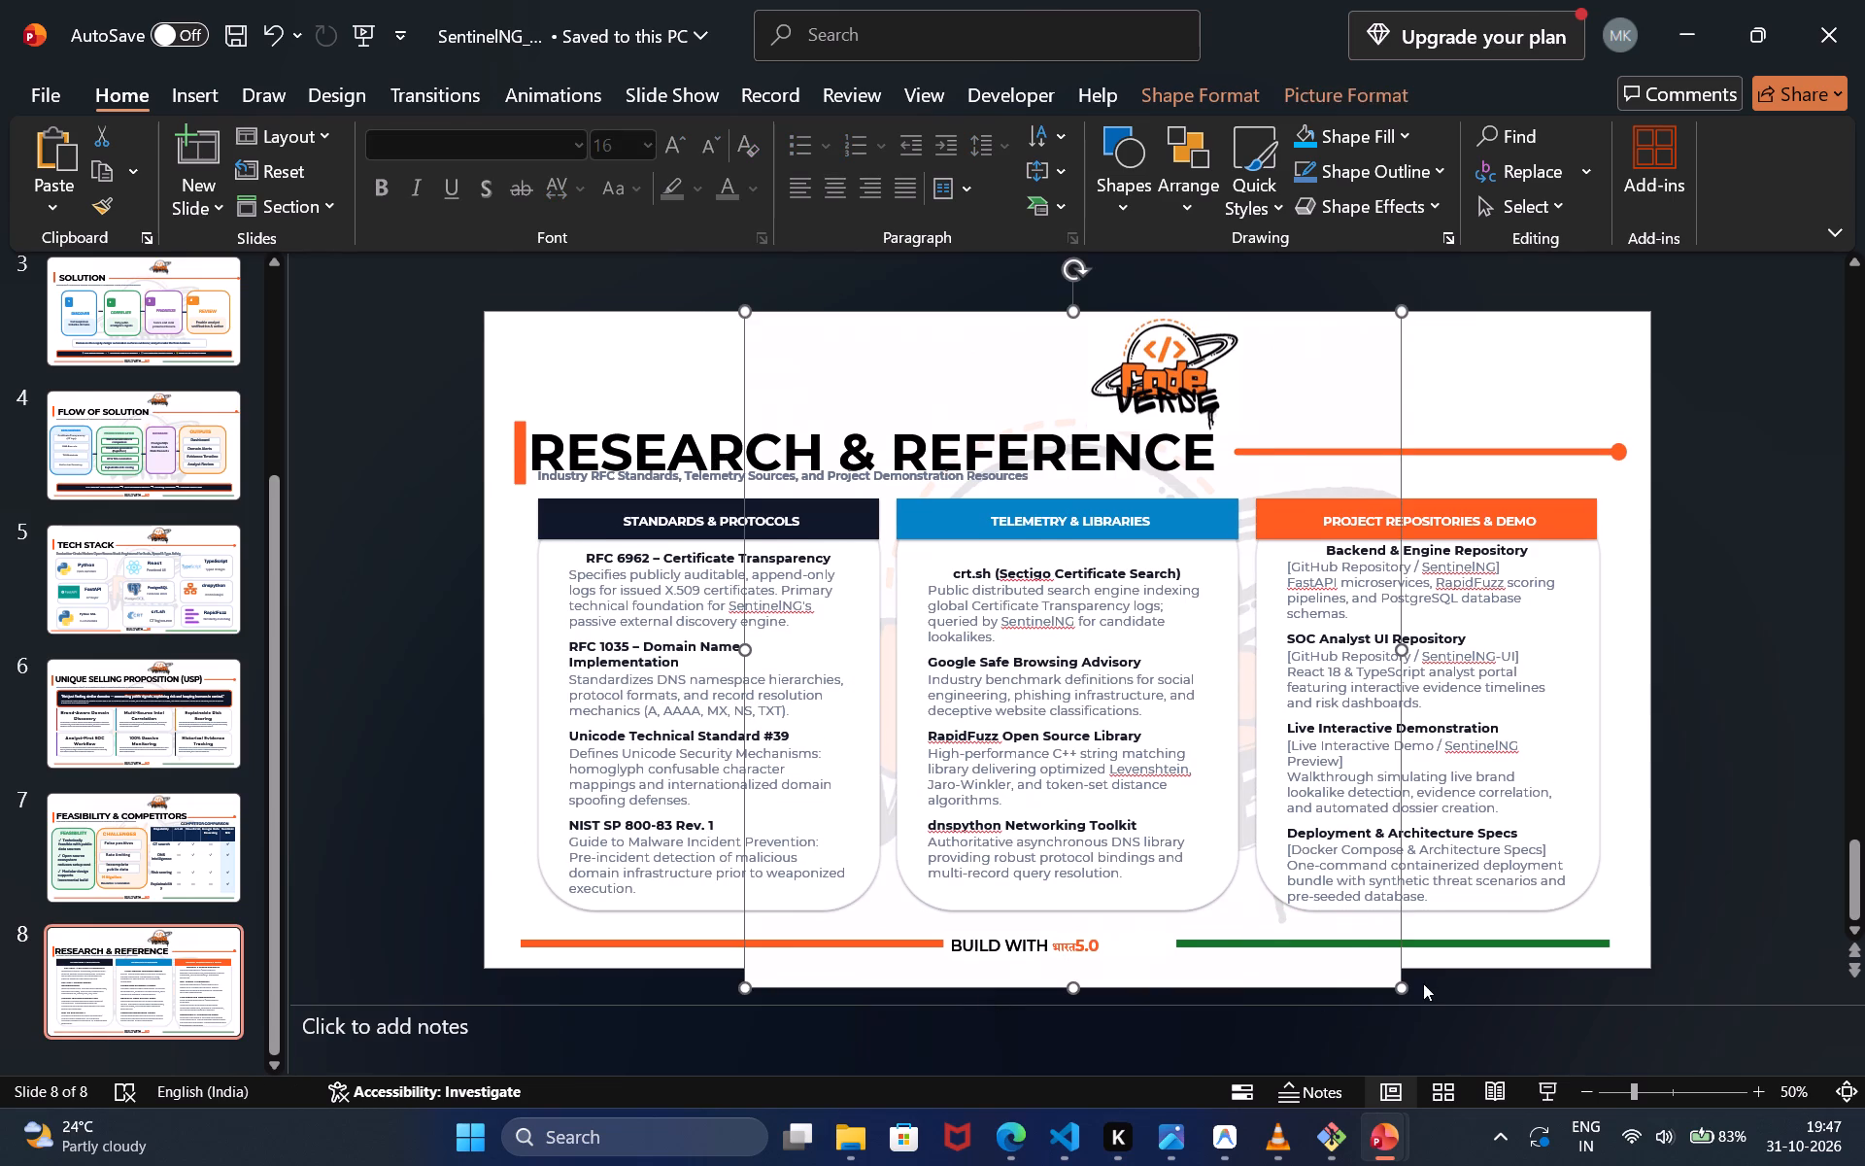
{"action": "left_click_drag", "start_coordinate": [1405, 991], "coordinate": [1392, 974]}
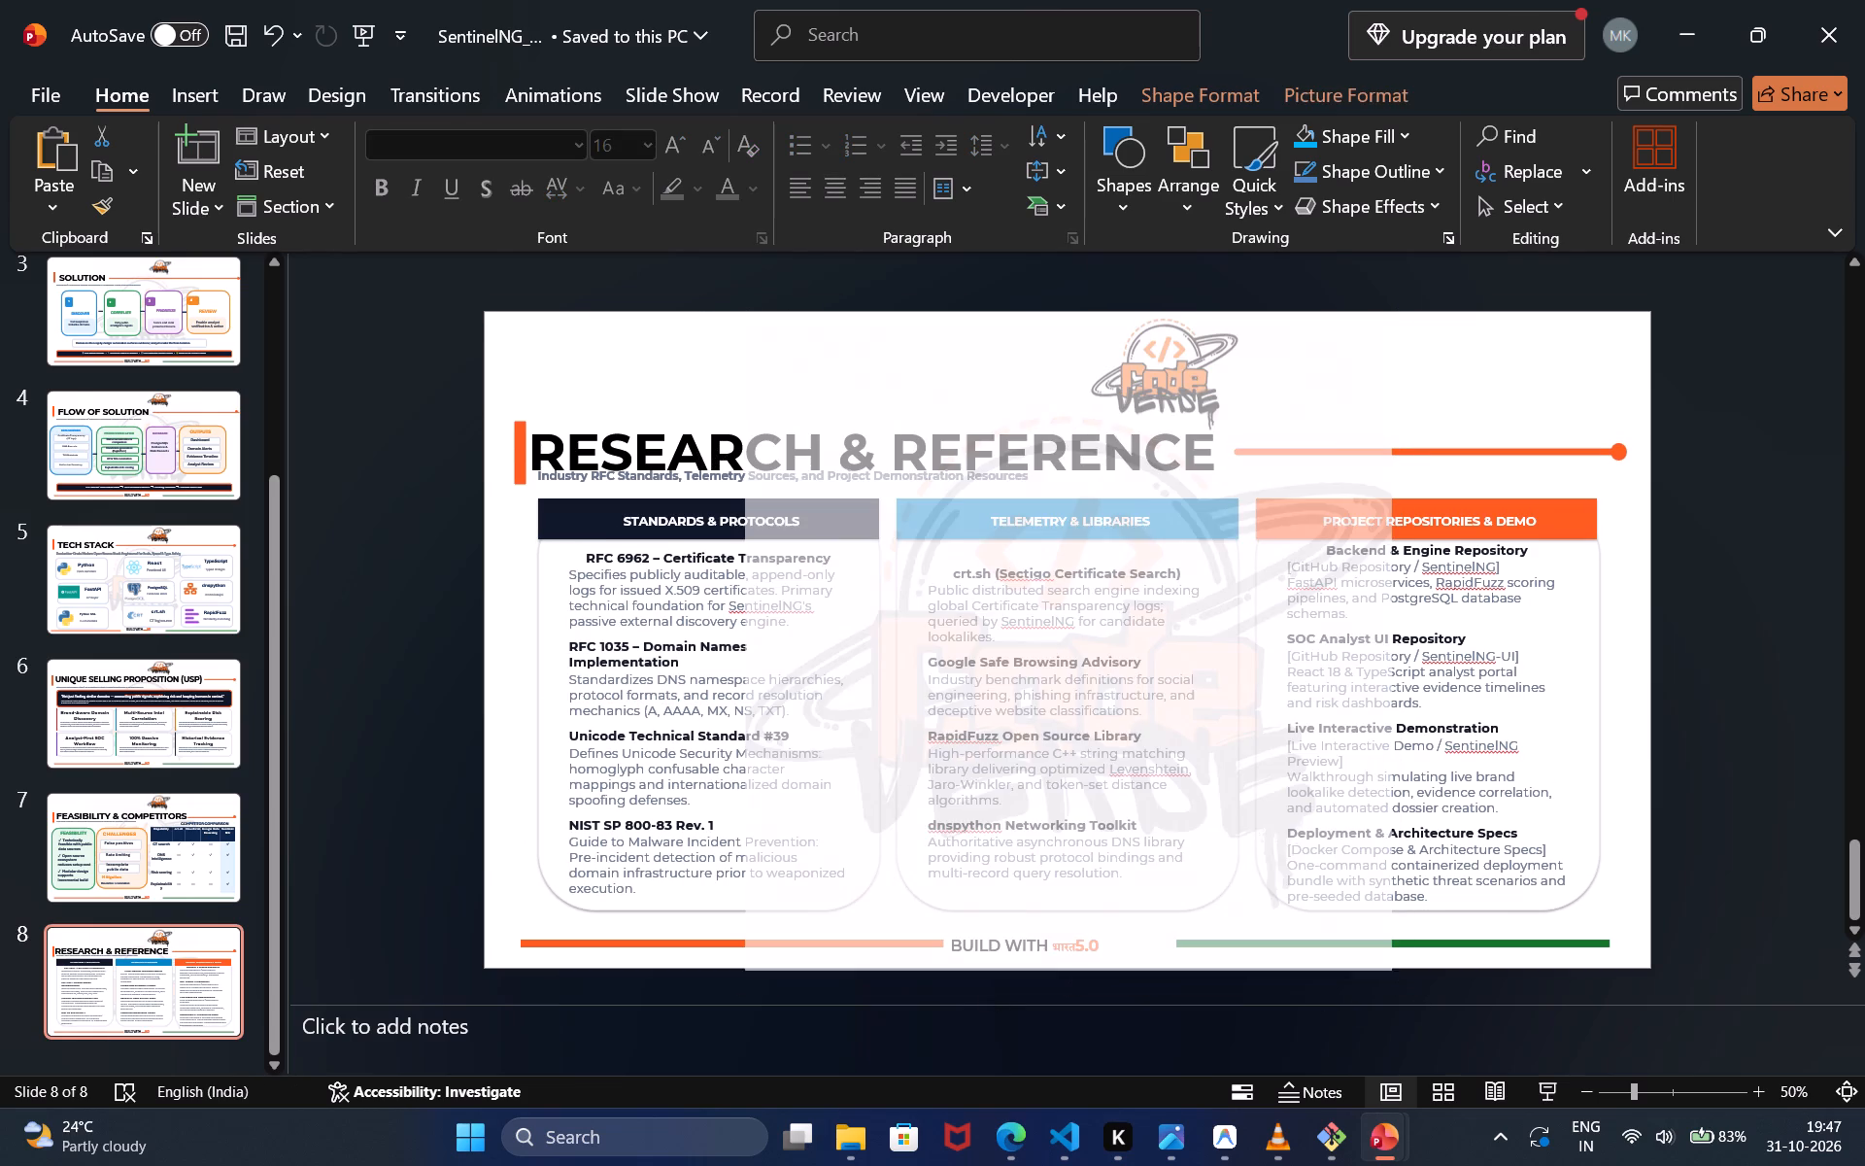
{"action": "left_click_drag", "start_coordinate": [1392, 974], "coordinate": [1388, 949]}
{"action": "left_click", "coordinate": [1577, 424]}
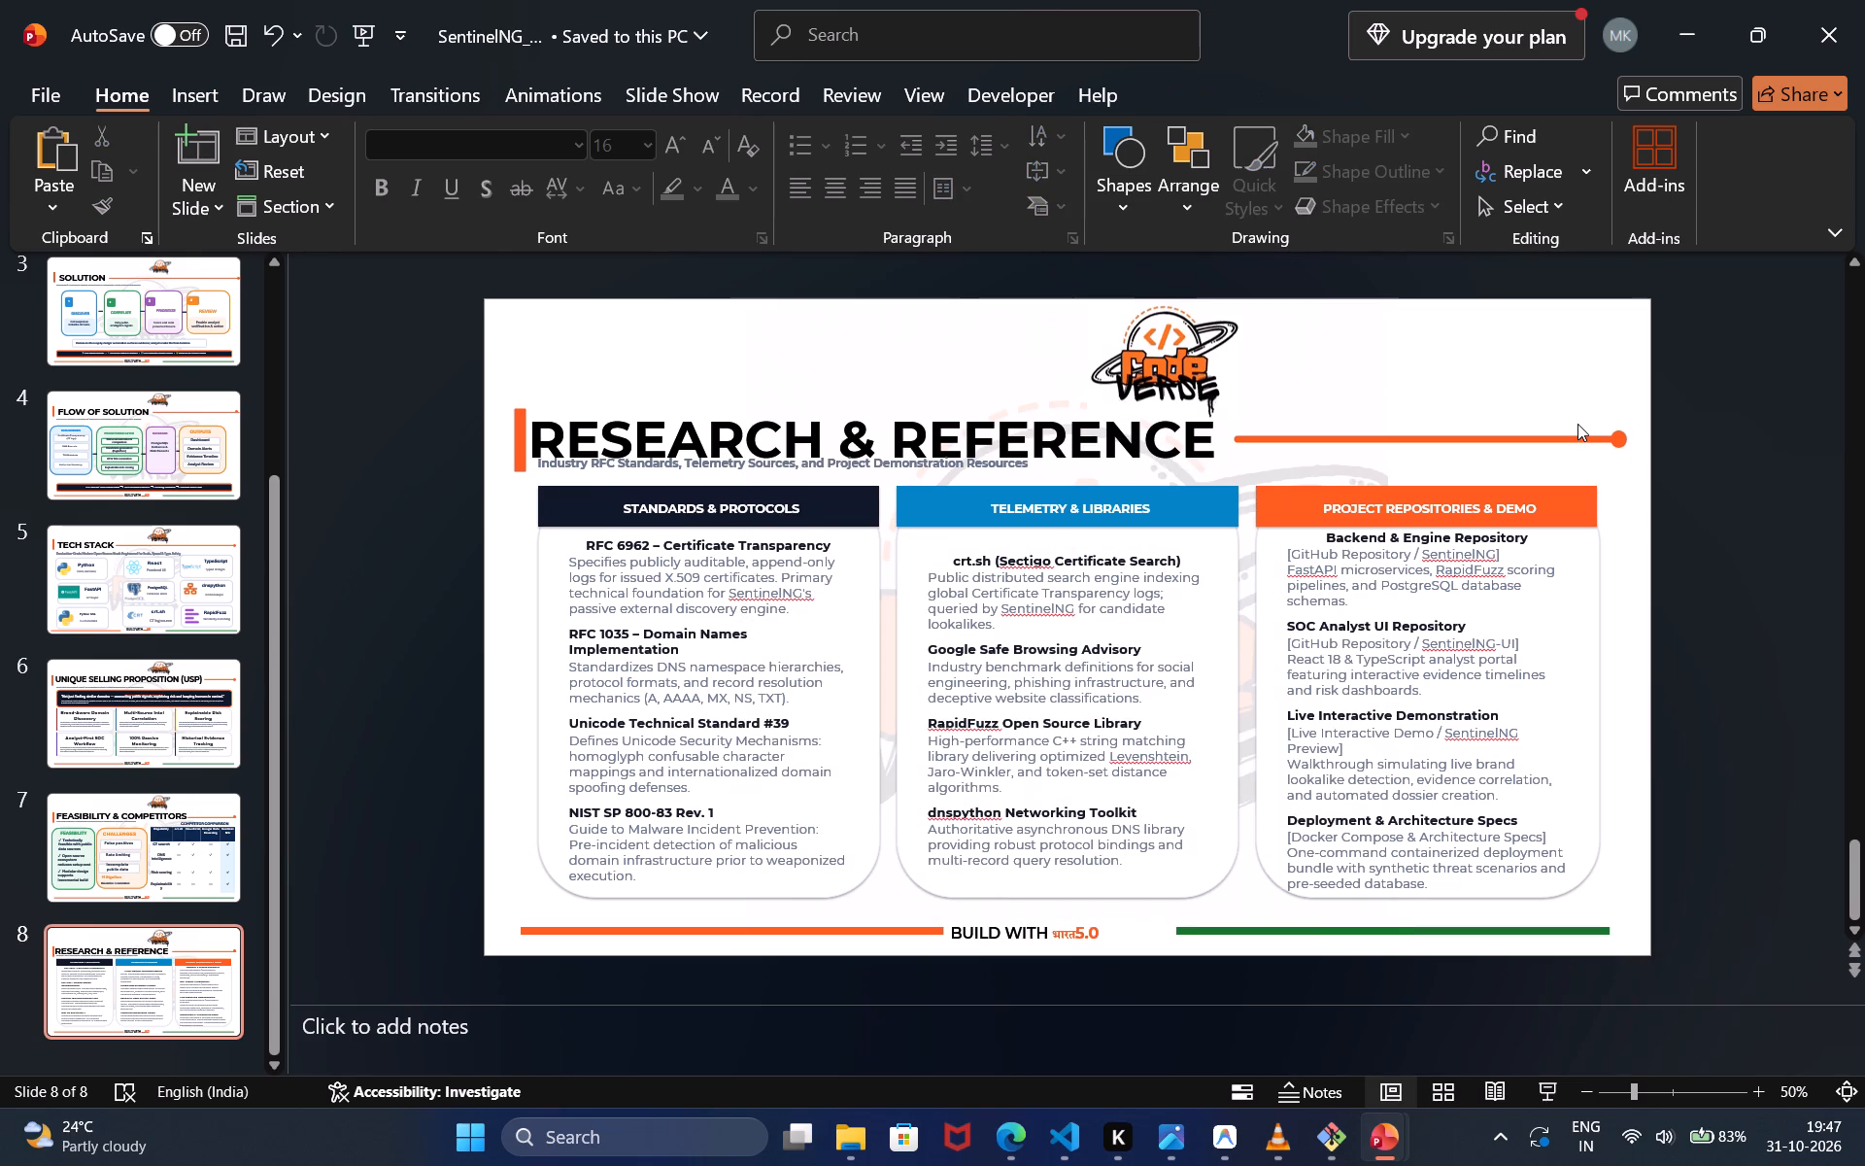
Delete the subtitle text box "Industry RFC Standards, Telemetry Sources, and Project Demonstration Resources" under the slide title.
{"action": "left_click", "coordinate": [989, 468]}
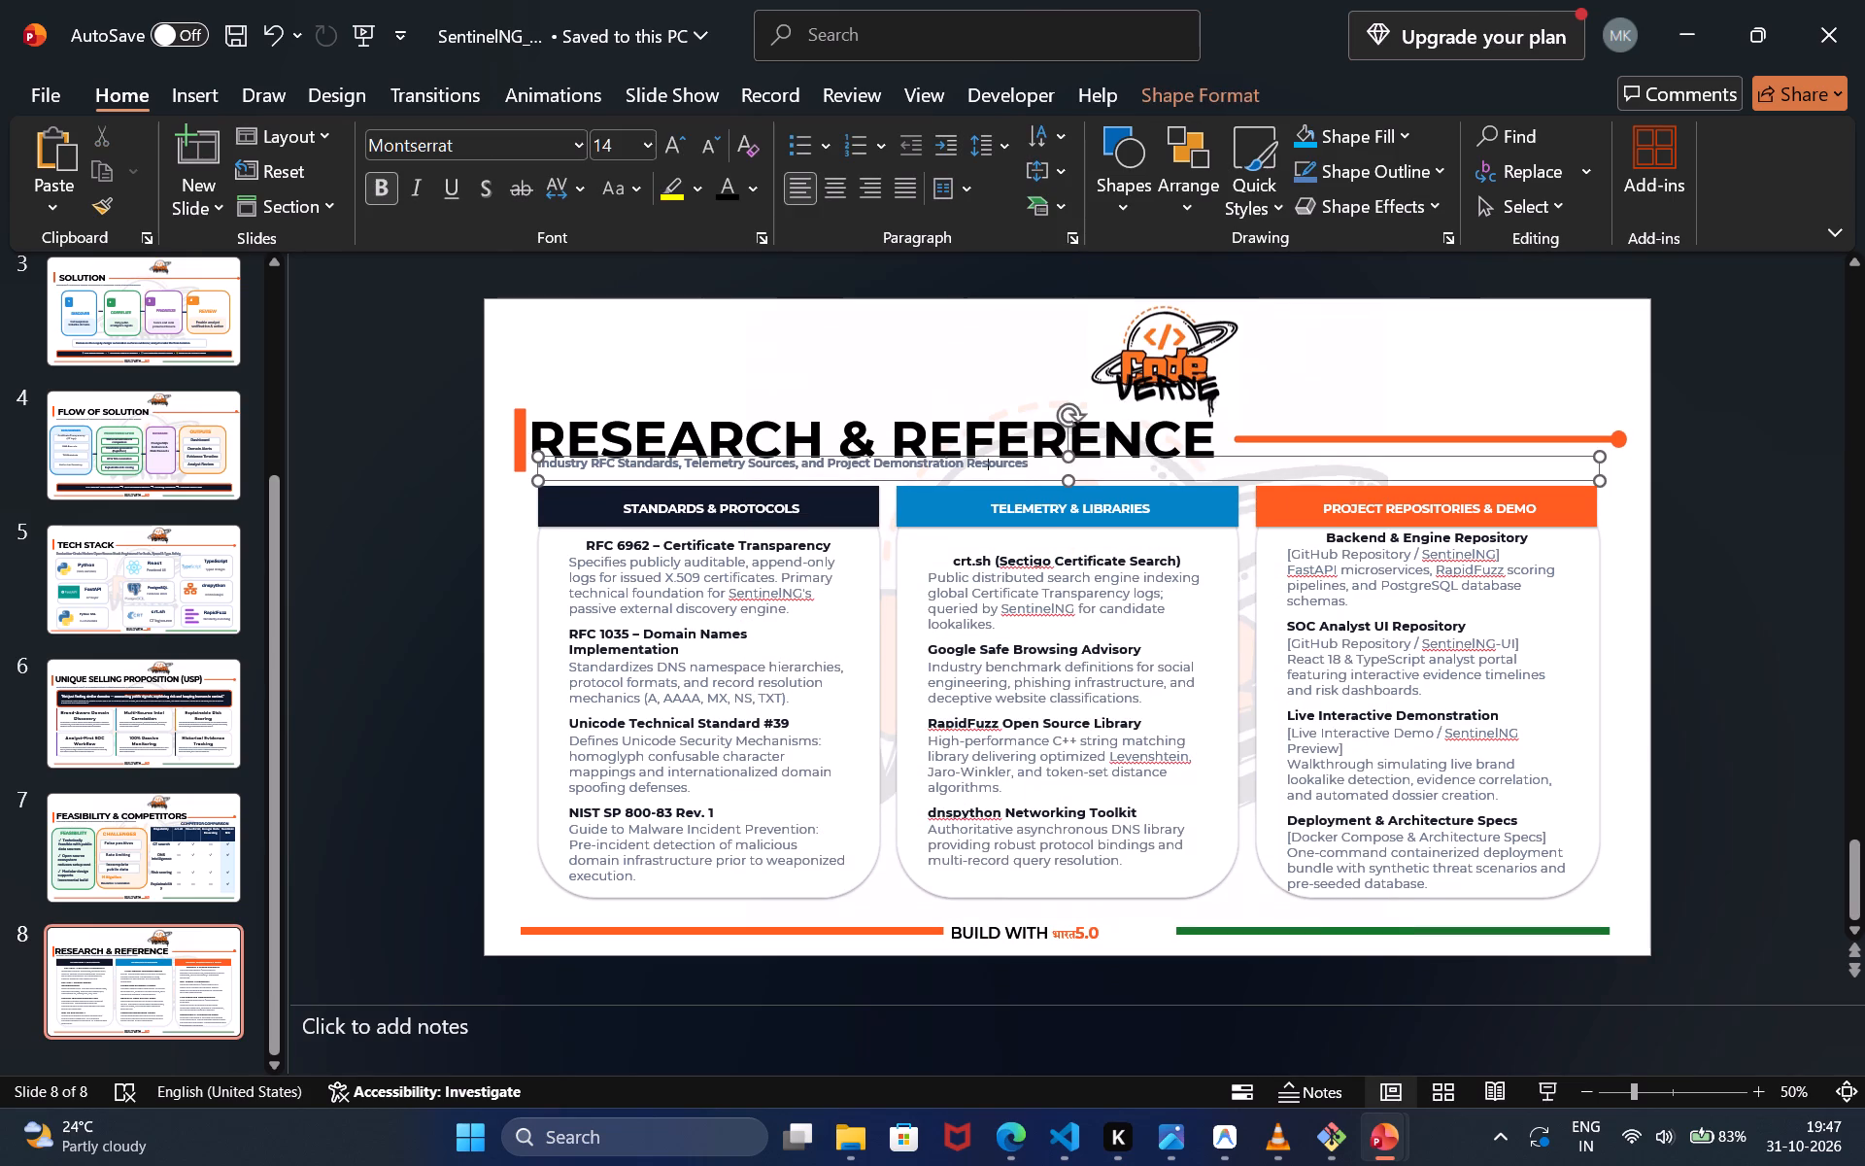
{"action": "left_click", "coordinate": [1269, 461]}
{"action": "key", "text": "Delete"}
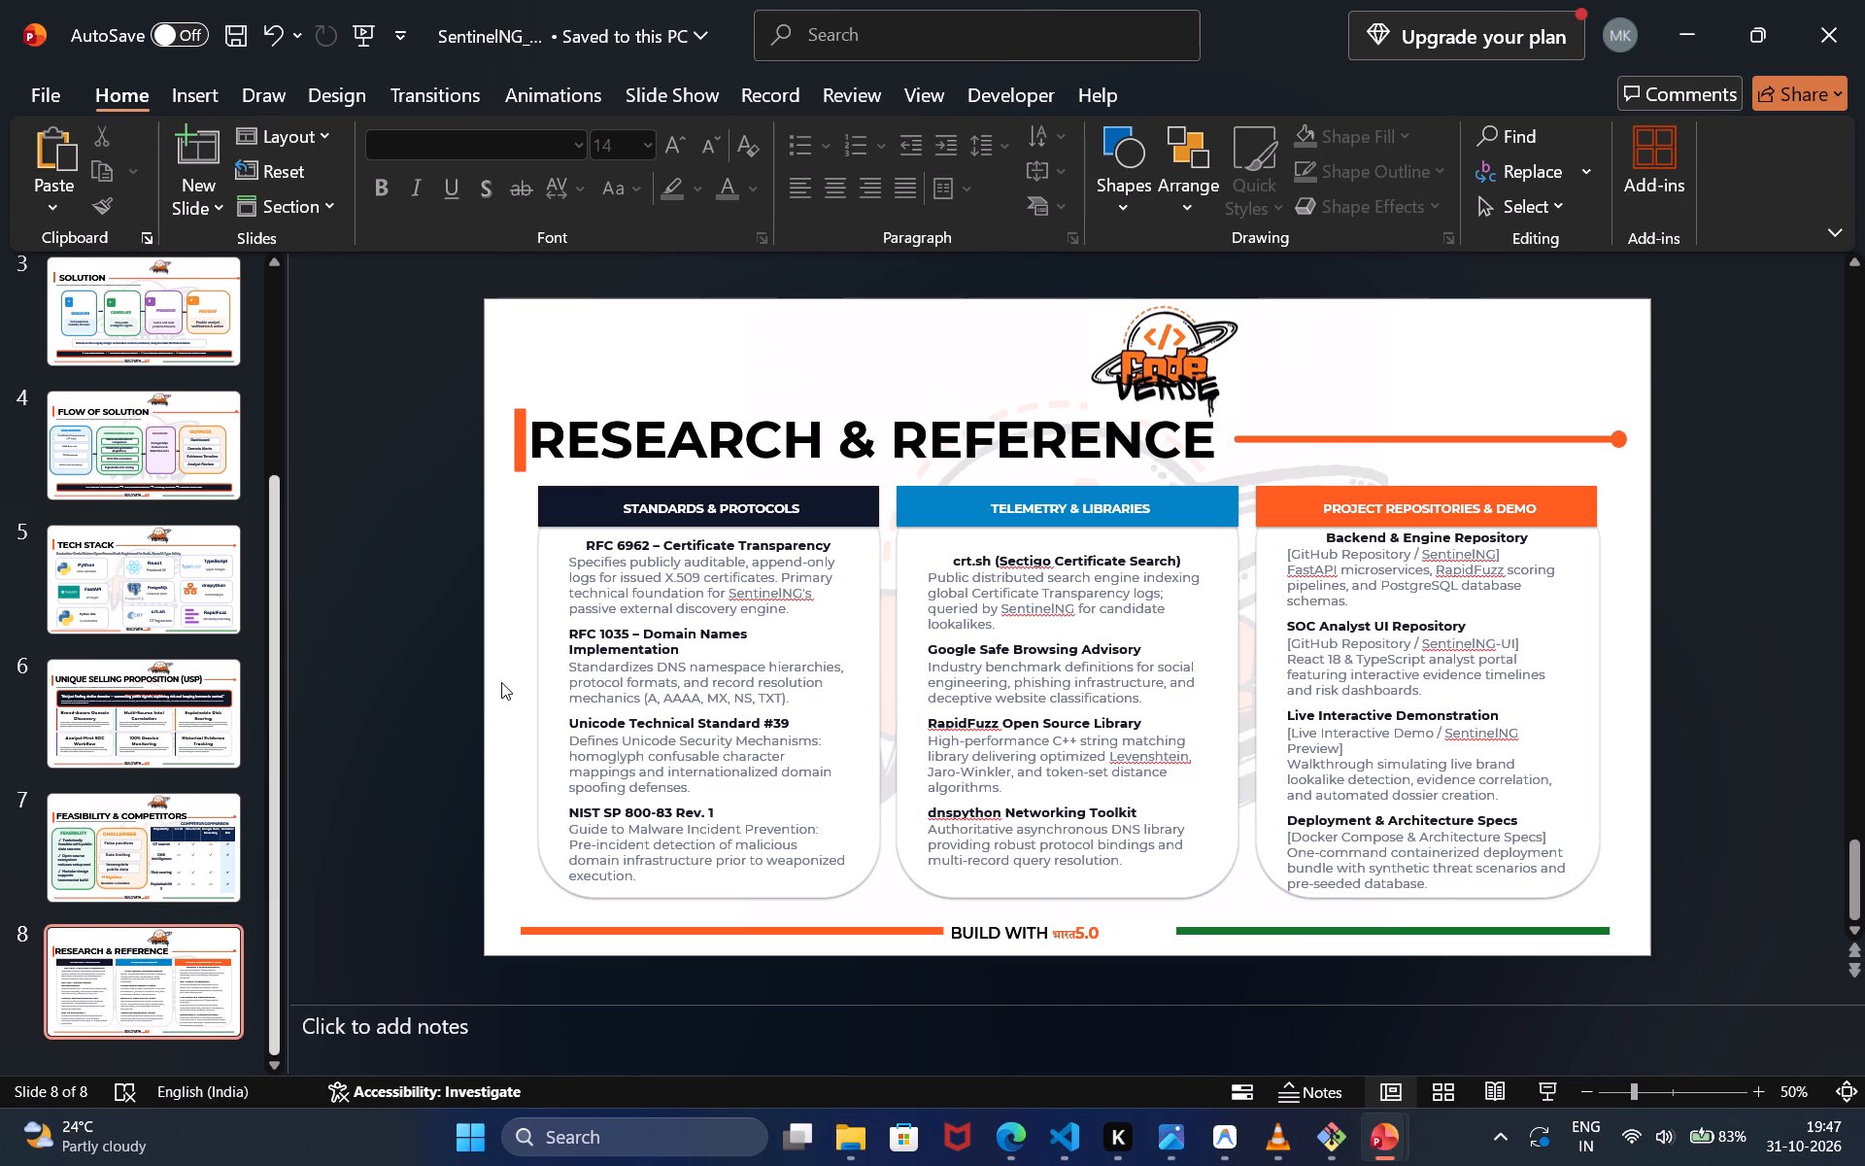
Save the presentation.
{"action": "scroll", "coordinate": [225, 352], "scroll_direction": "up", "scroll_amount": 5}
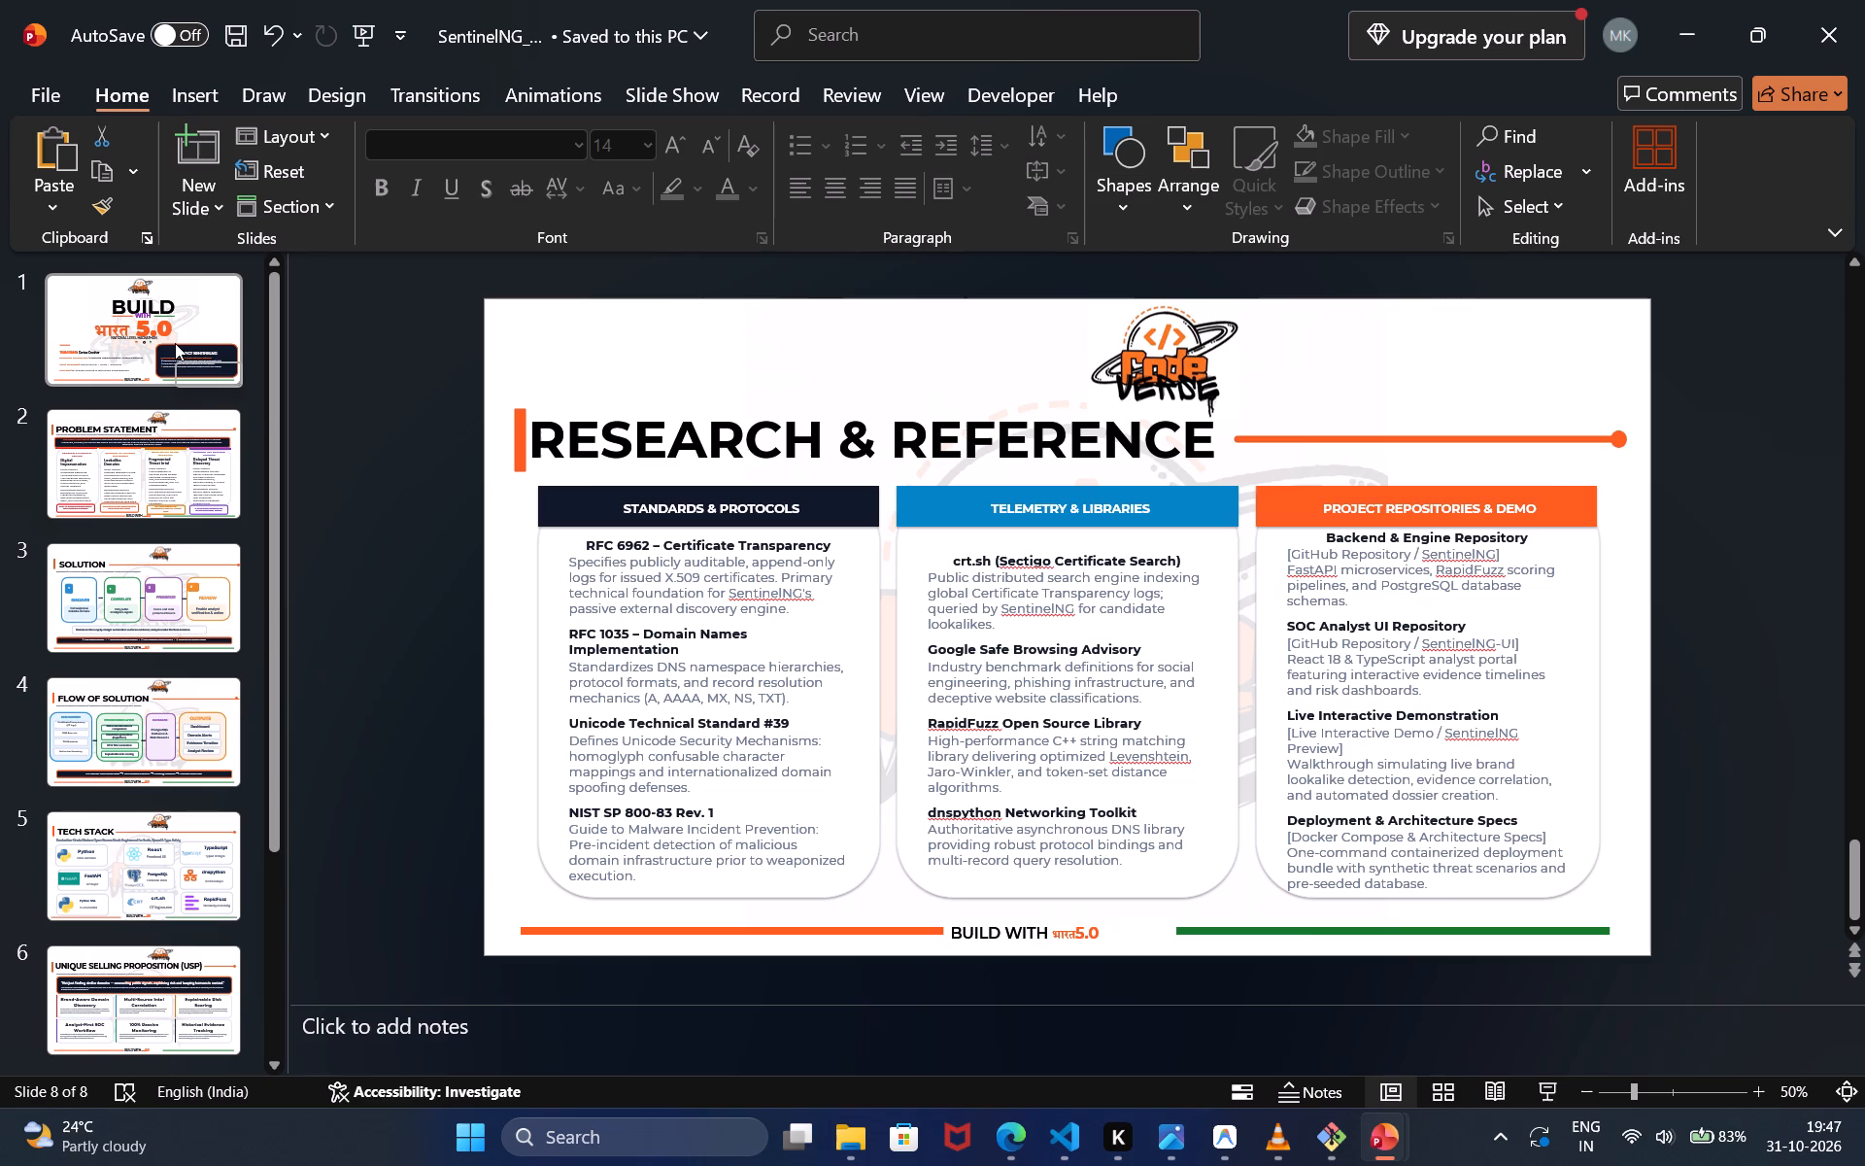
{"action": "key", "text": "ctrl+s"}
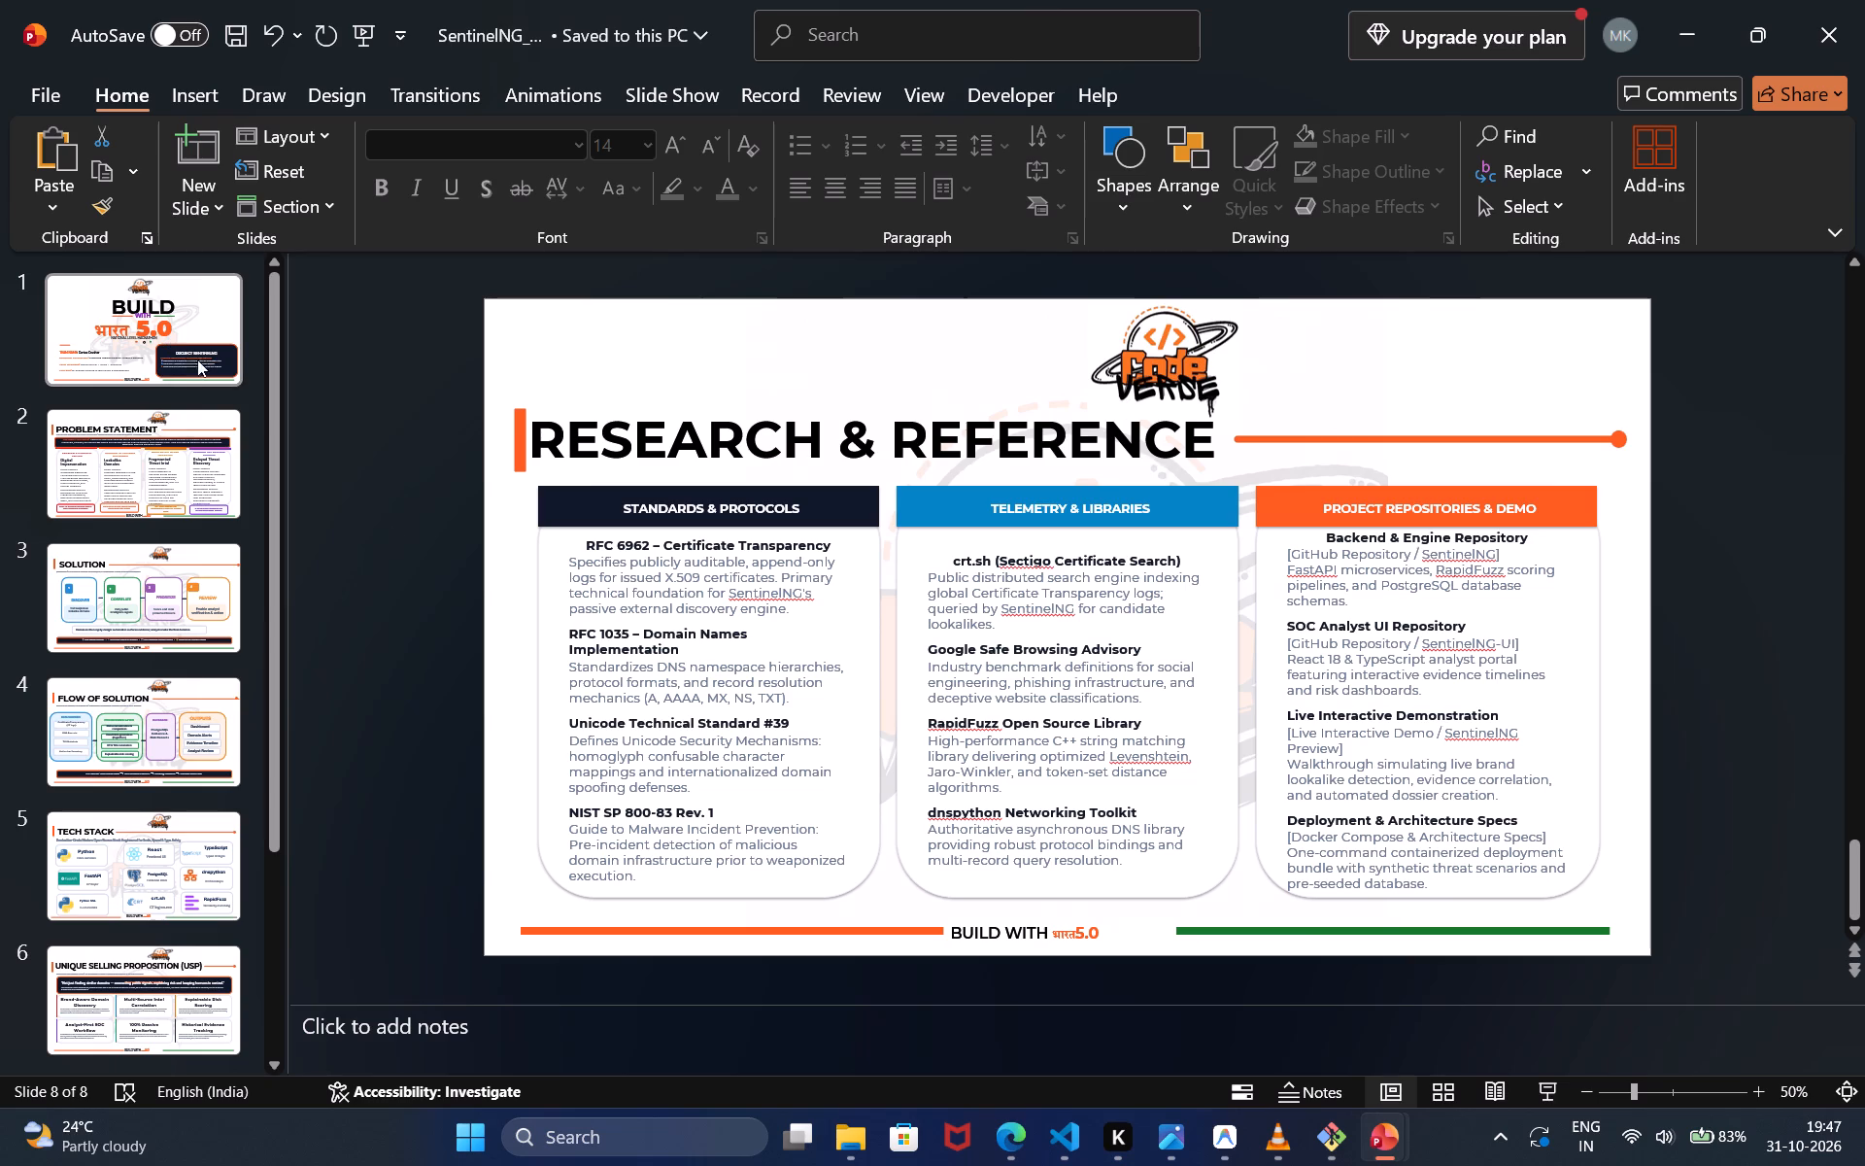
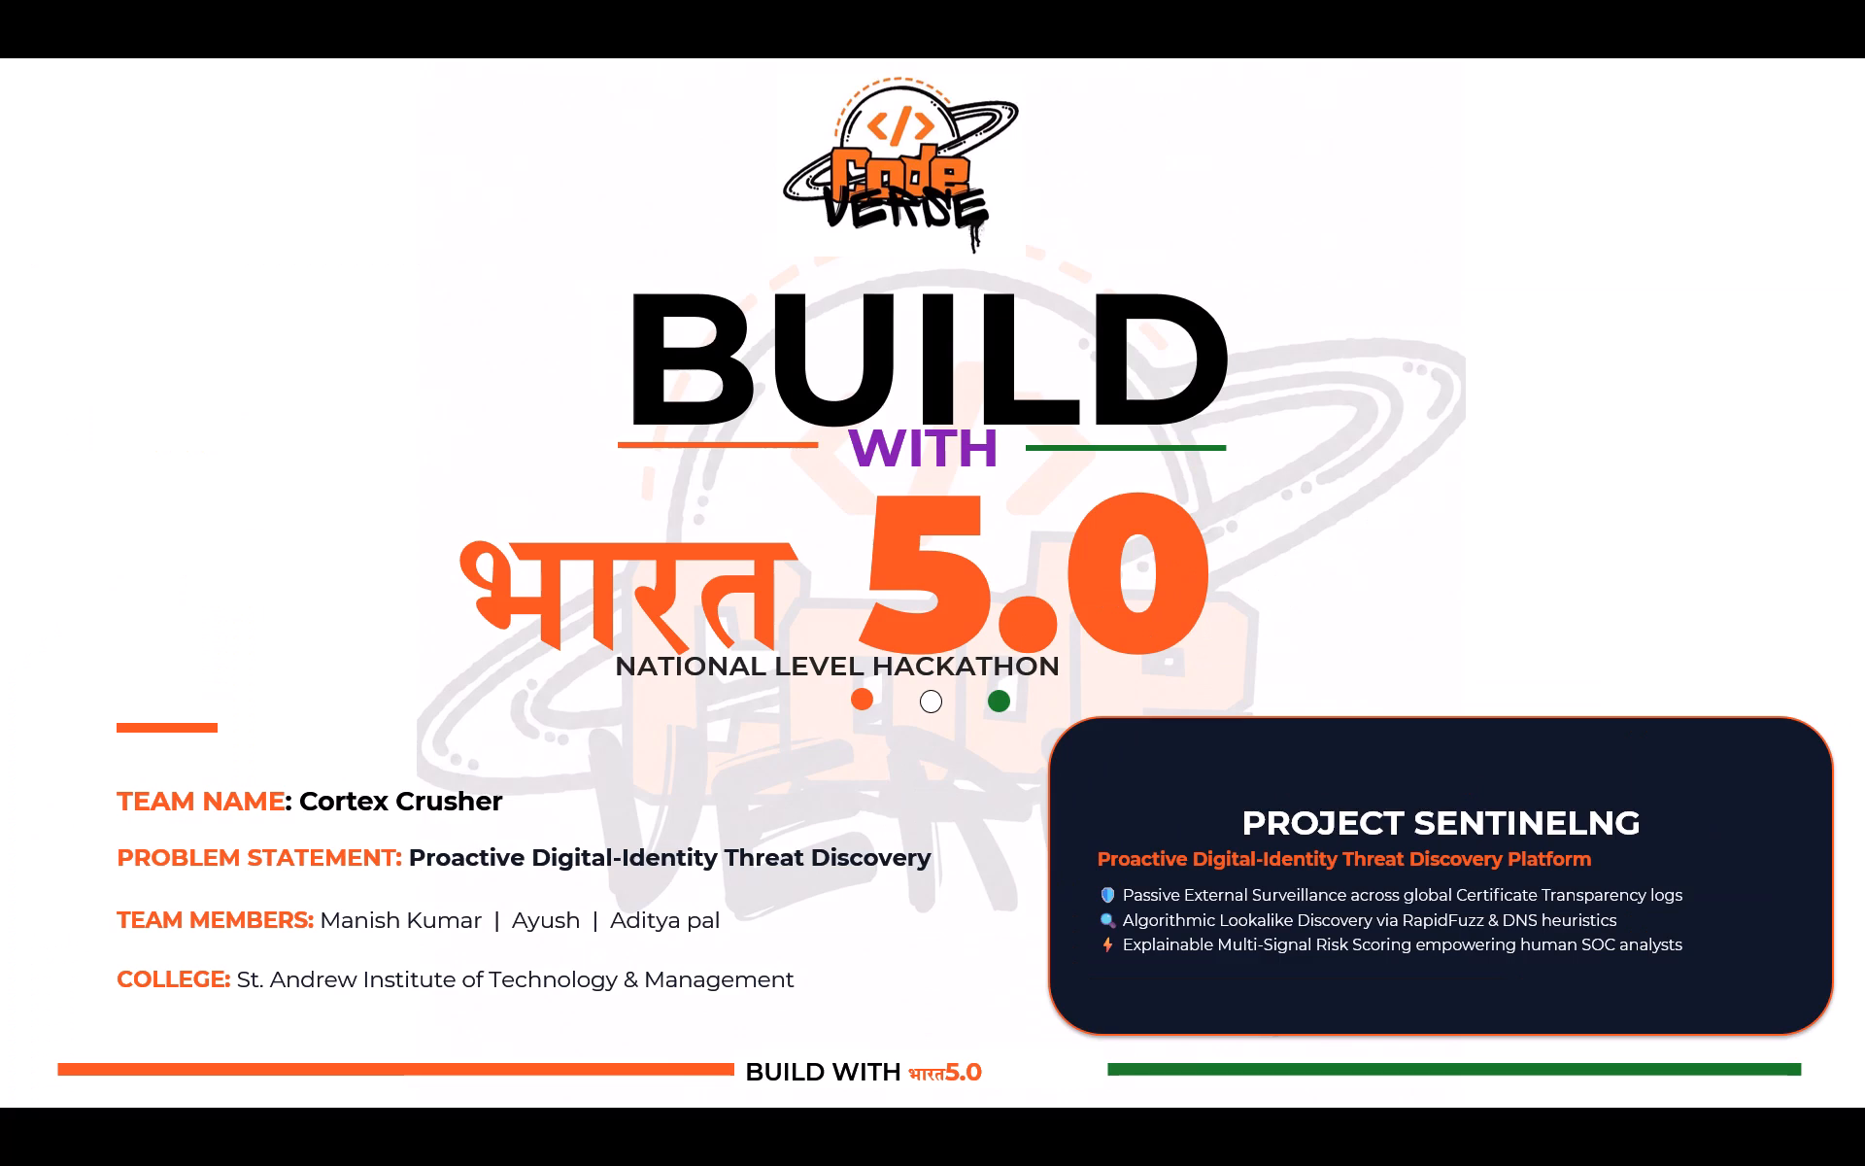
Review the presentation in slide show from the title slide through to the end, checking each slide's layout, and exit the show.
{"action": "key", "text": "Right"}
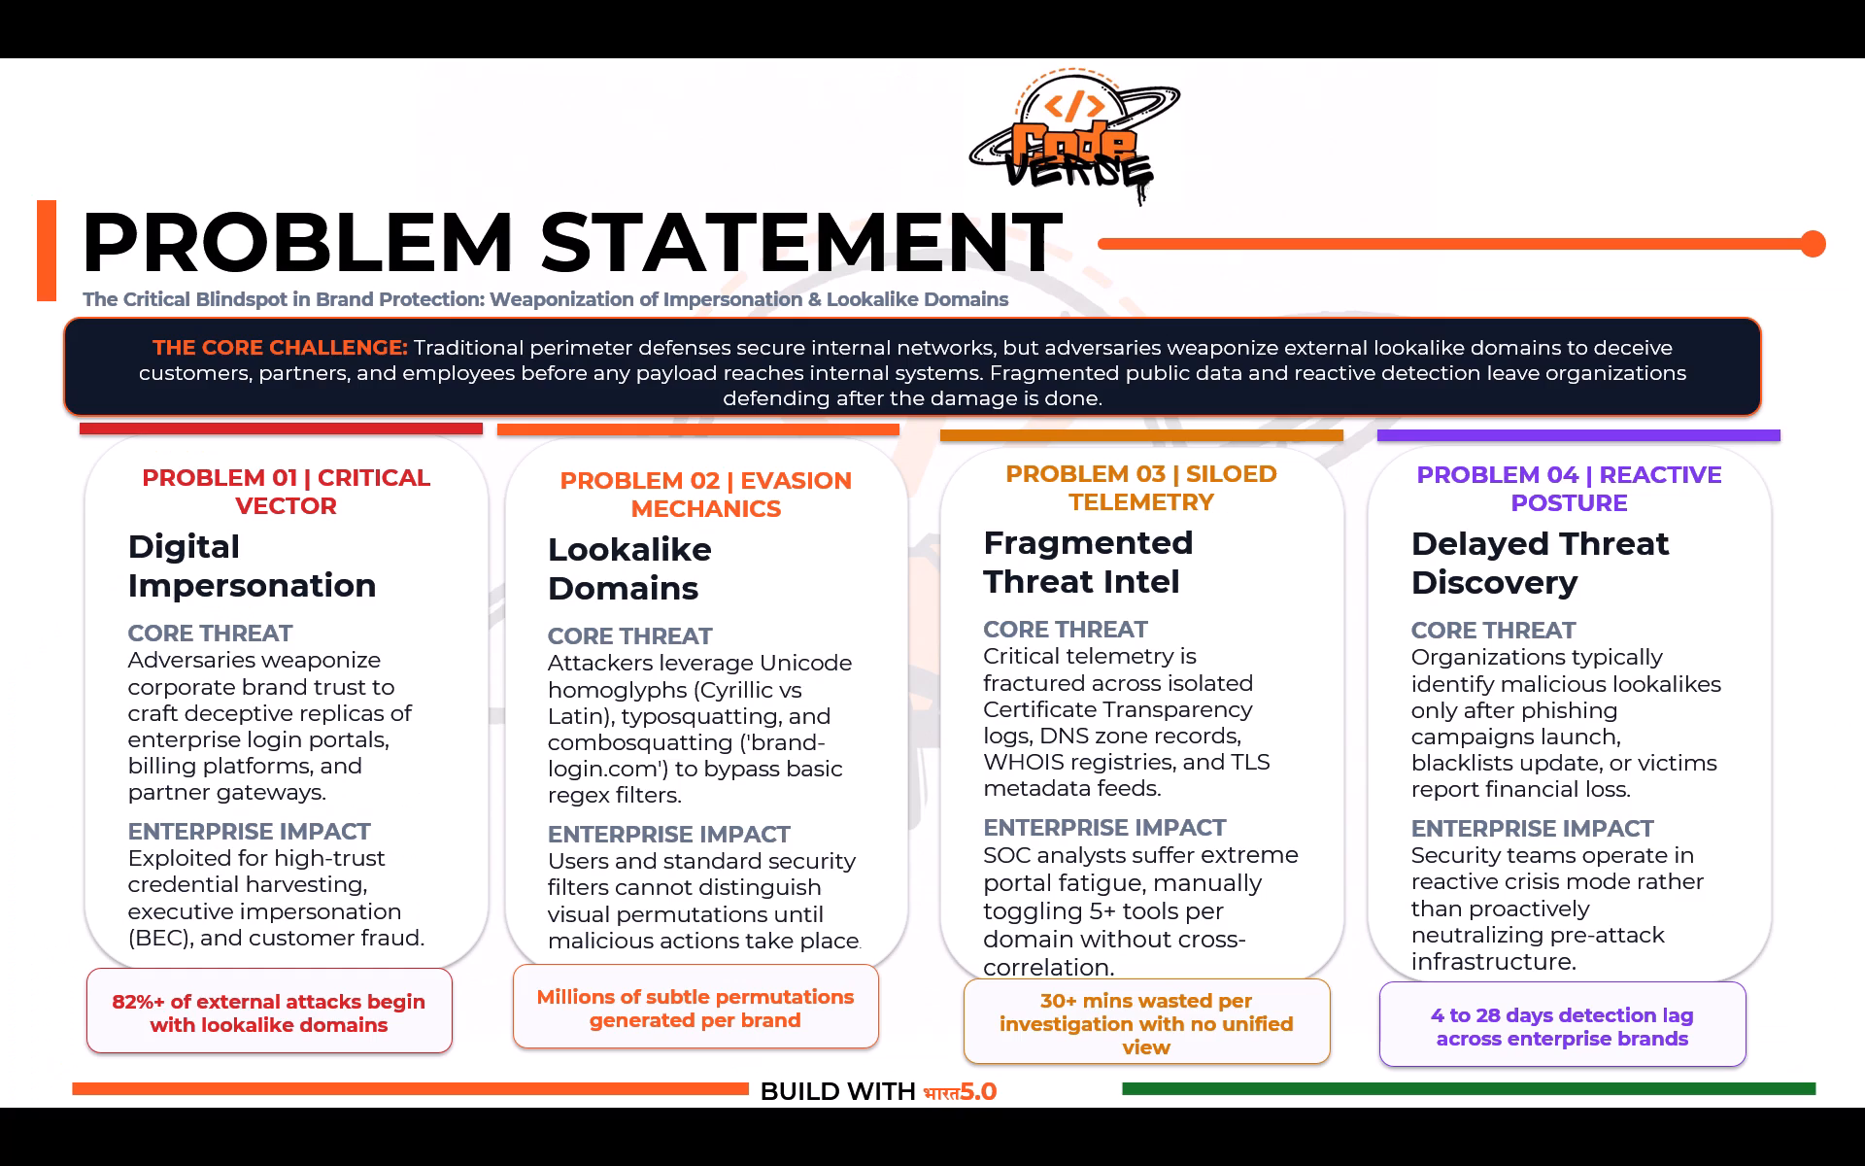
{"action": "key", "text": "Right"}
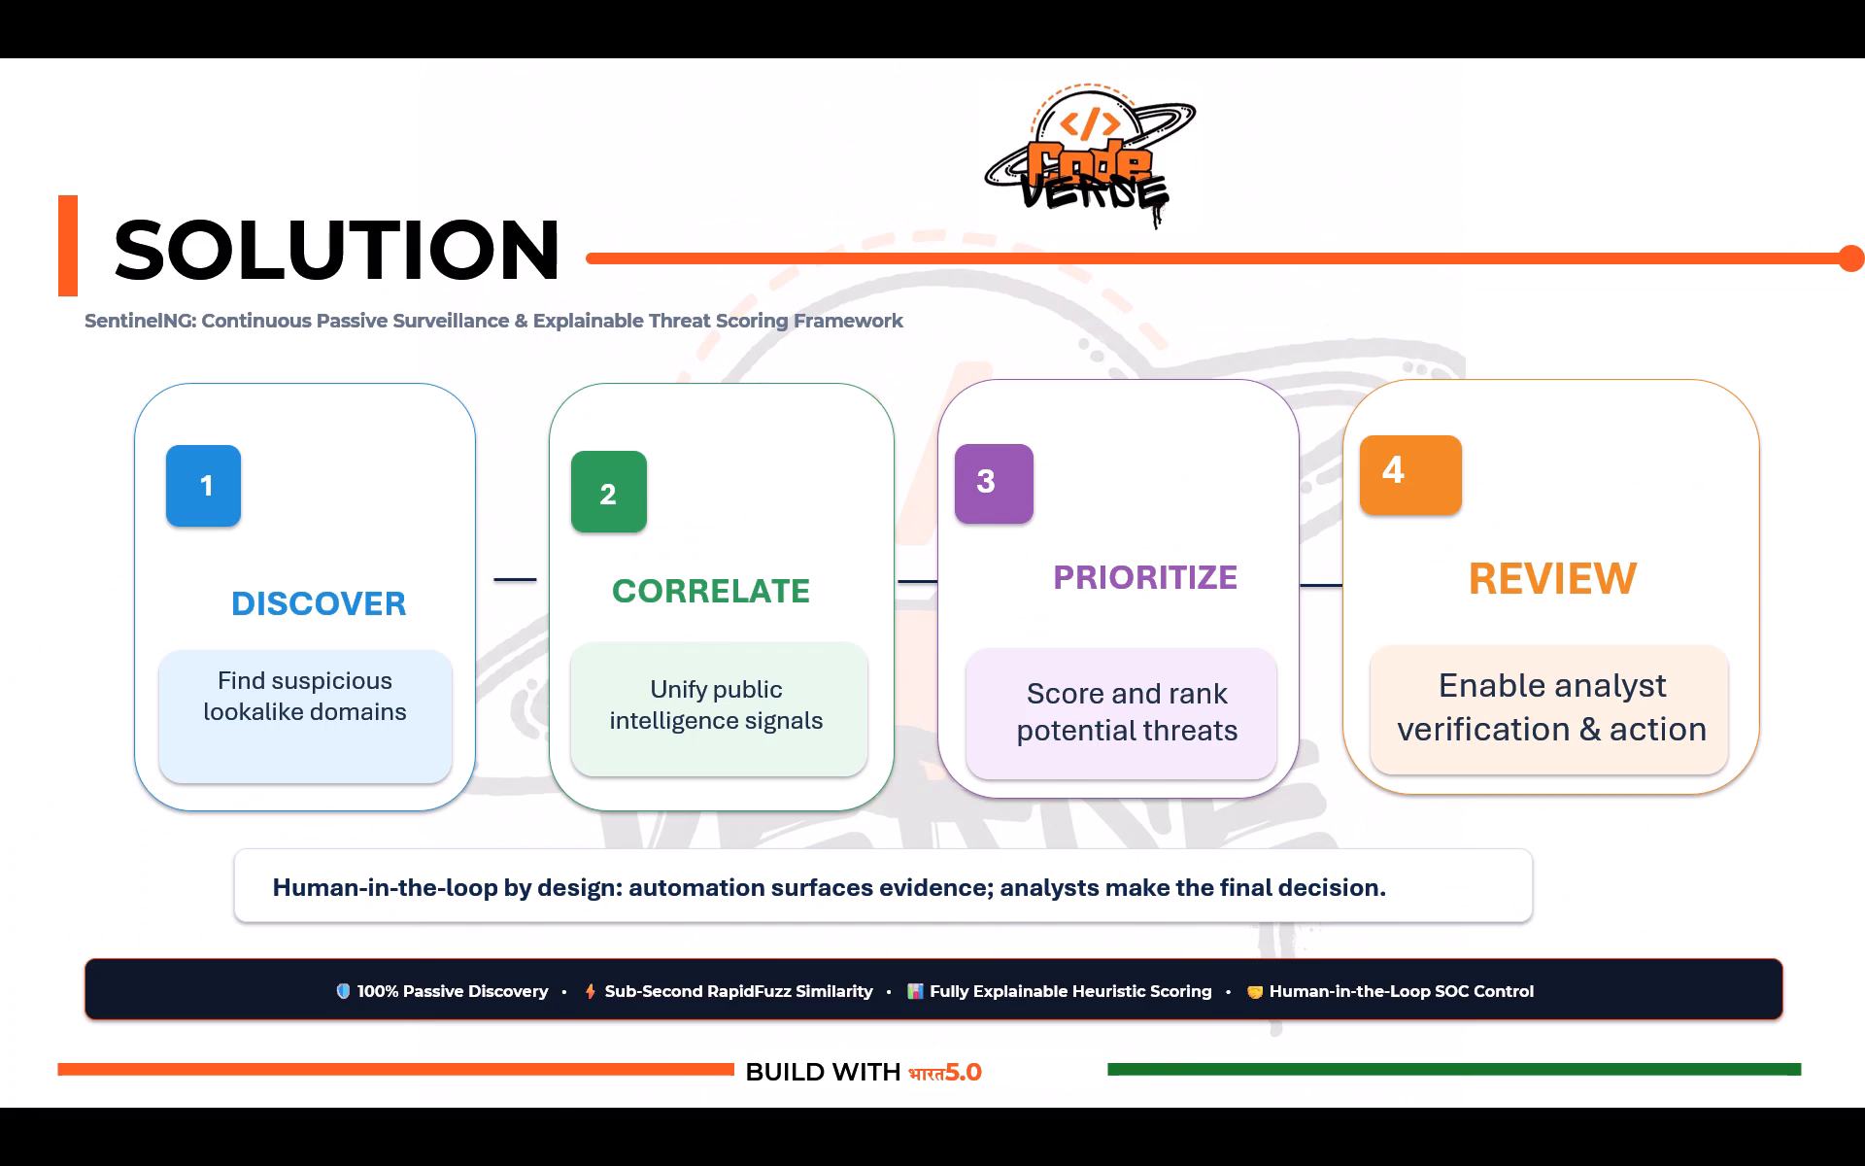
{"action": "key", "text": "Right"}
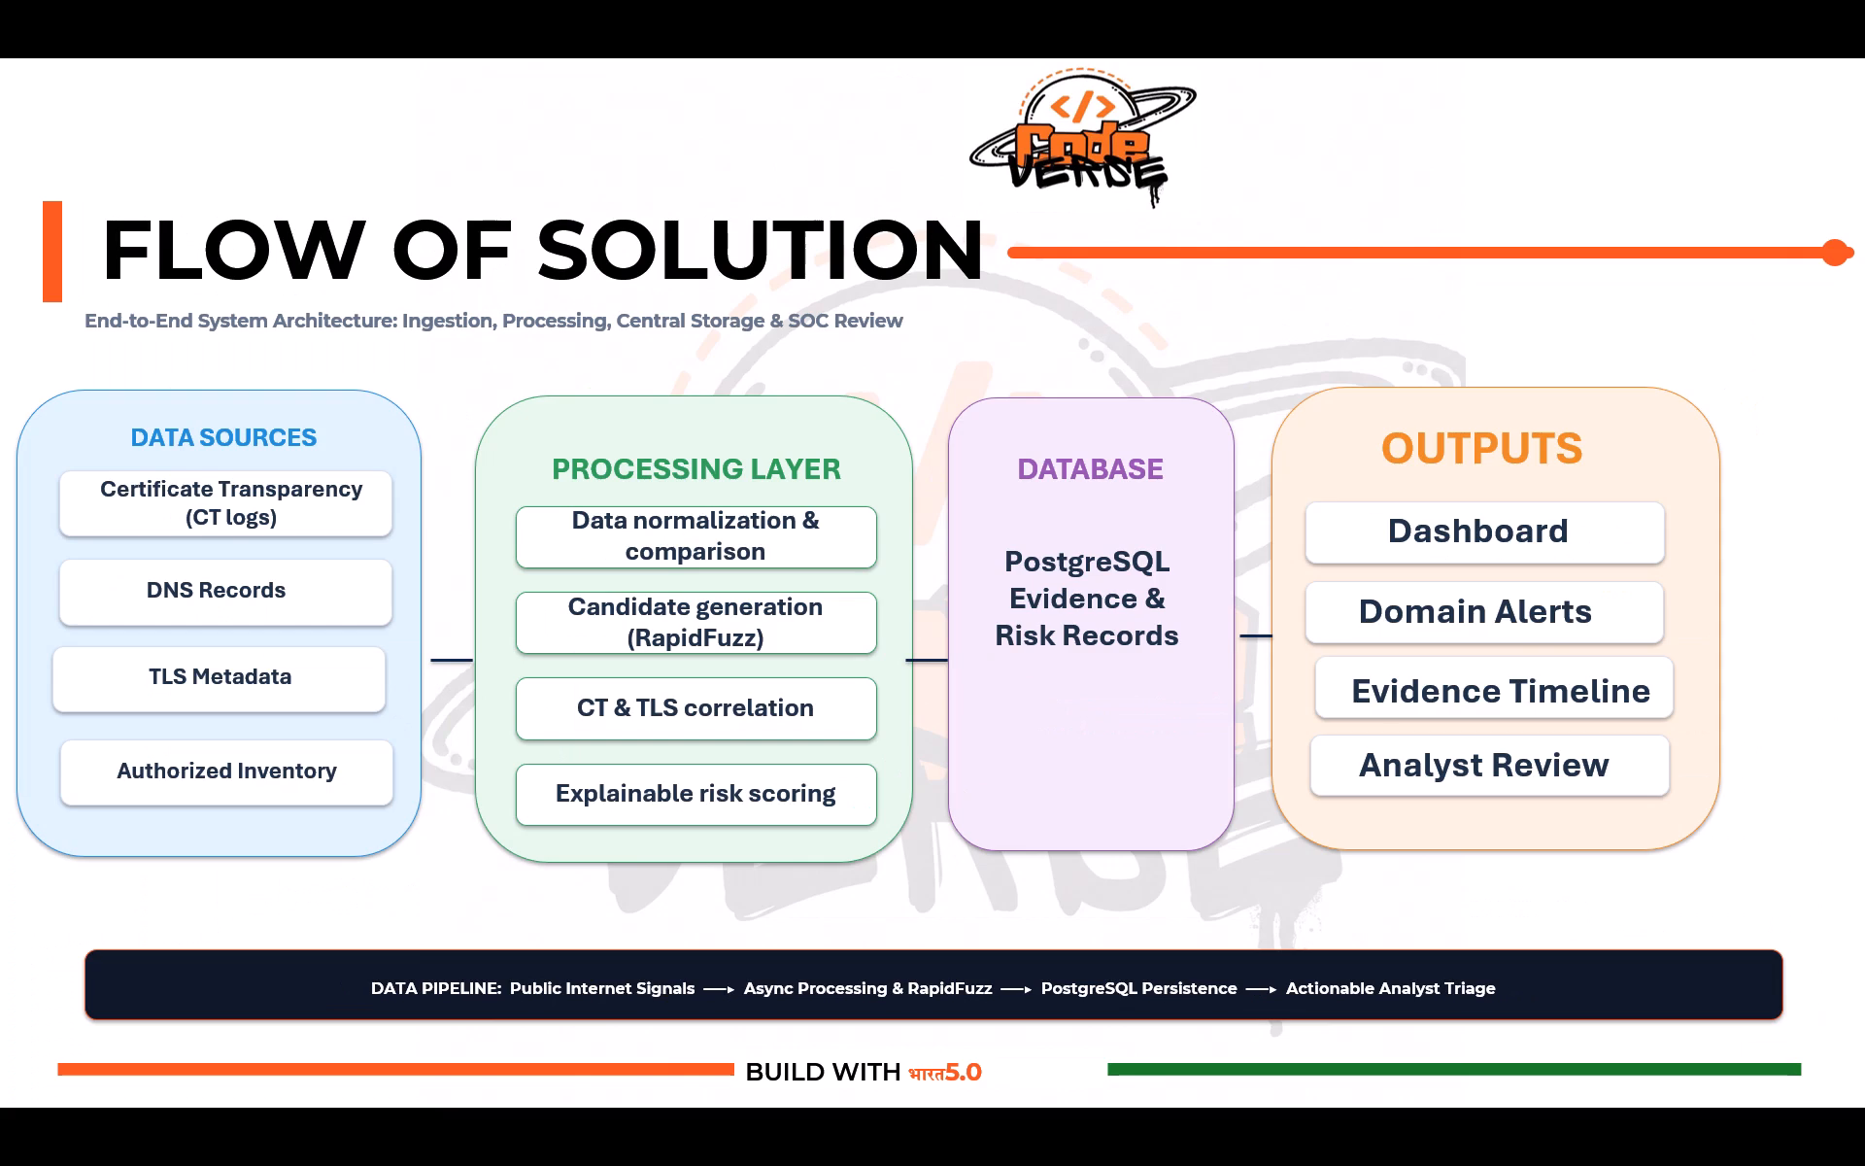
{"action": "key", "text": "Right"}
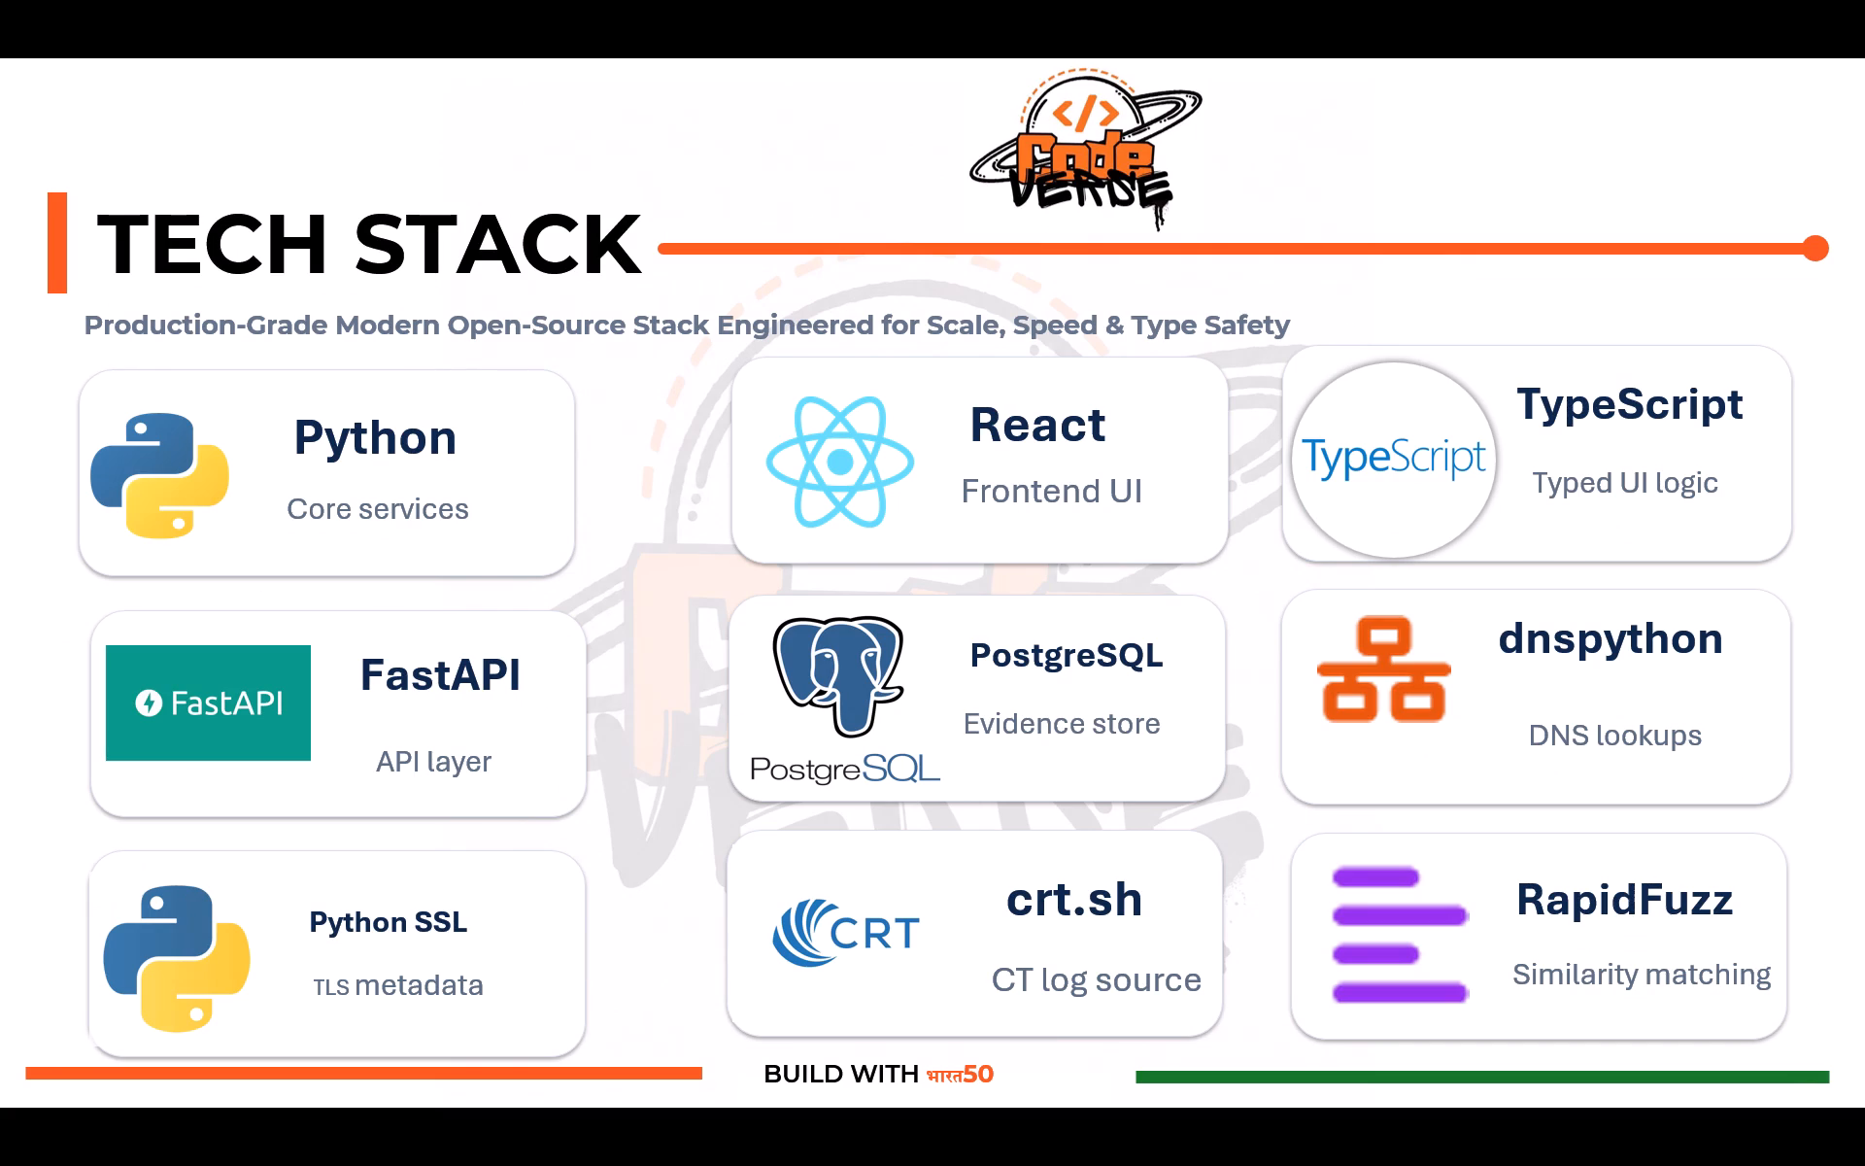
{"action": "key", "text": "Right"}
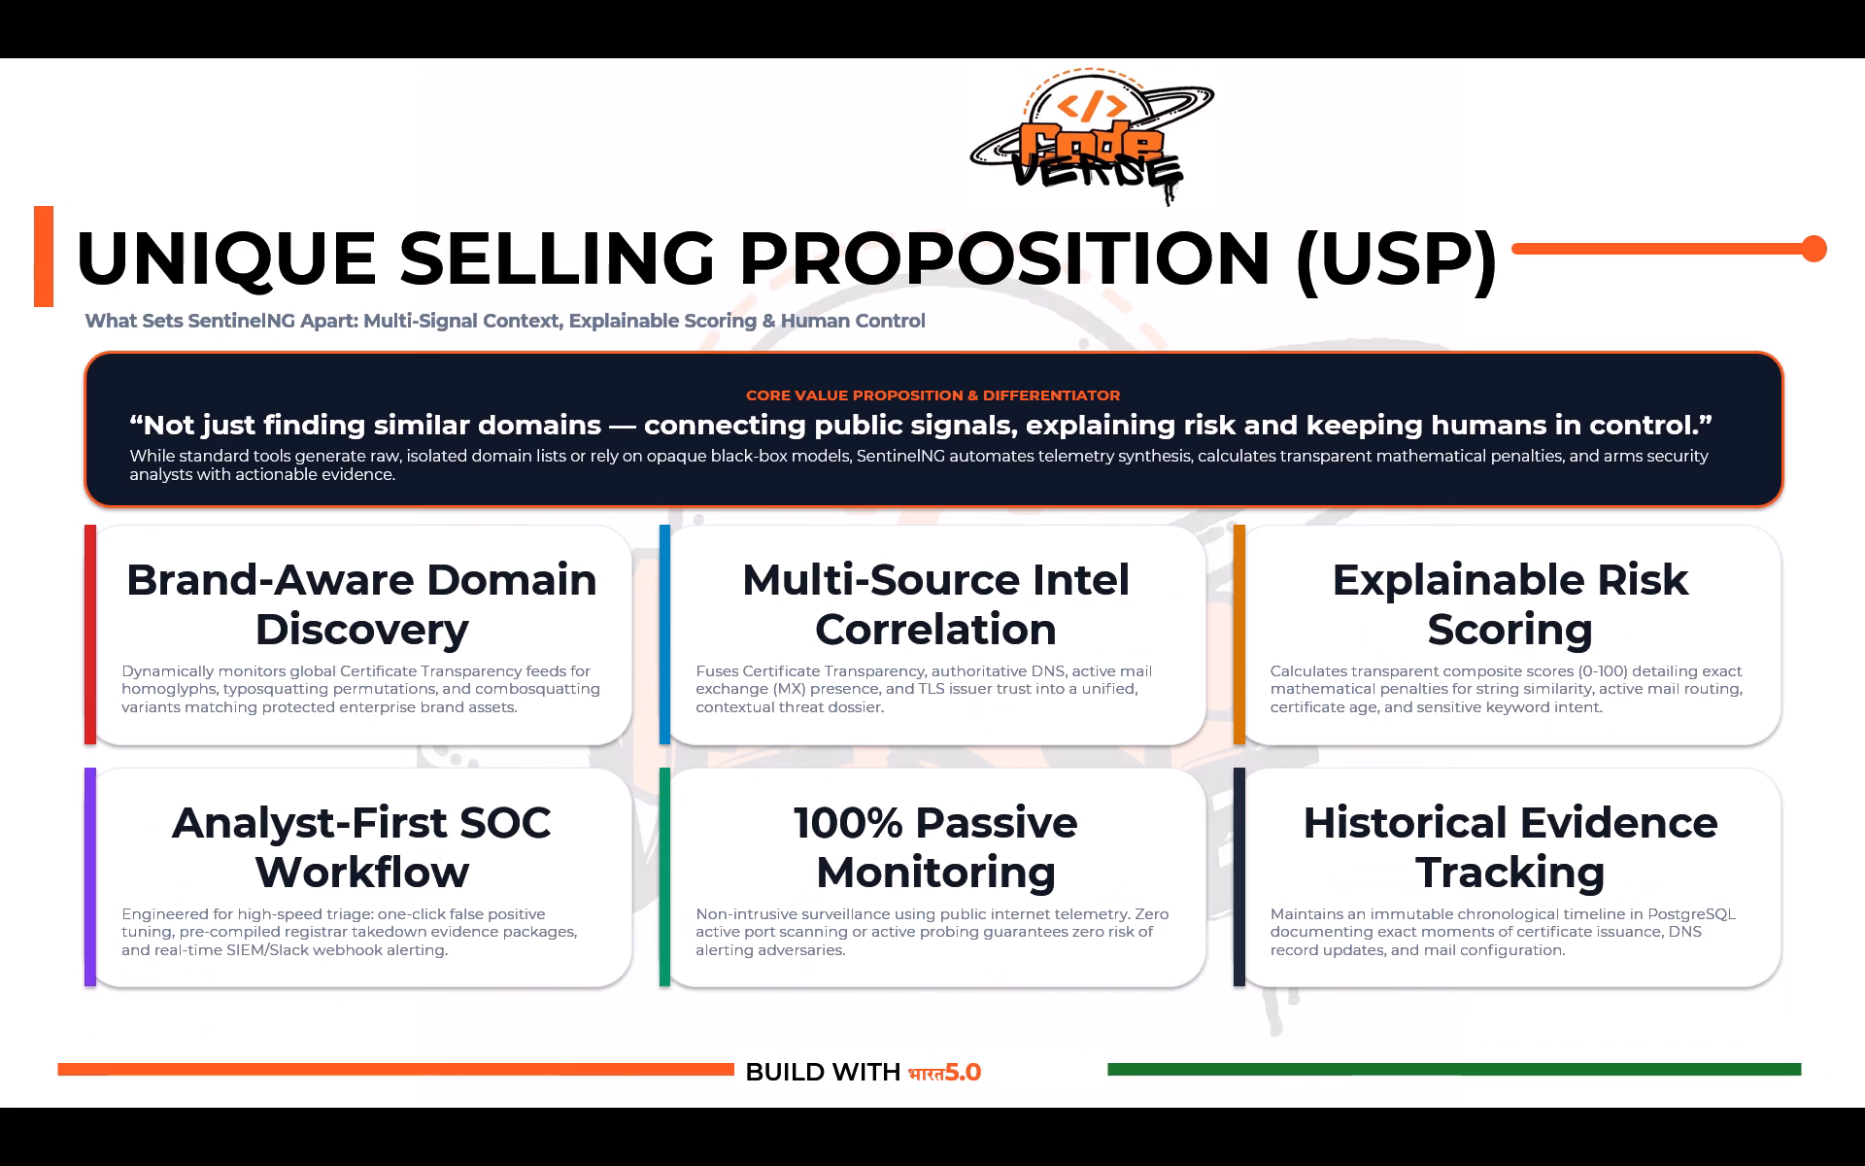
{"action": "key", "text": "Right"}
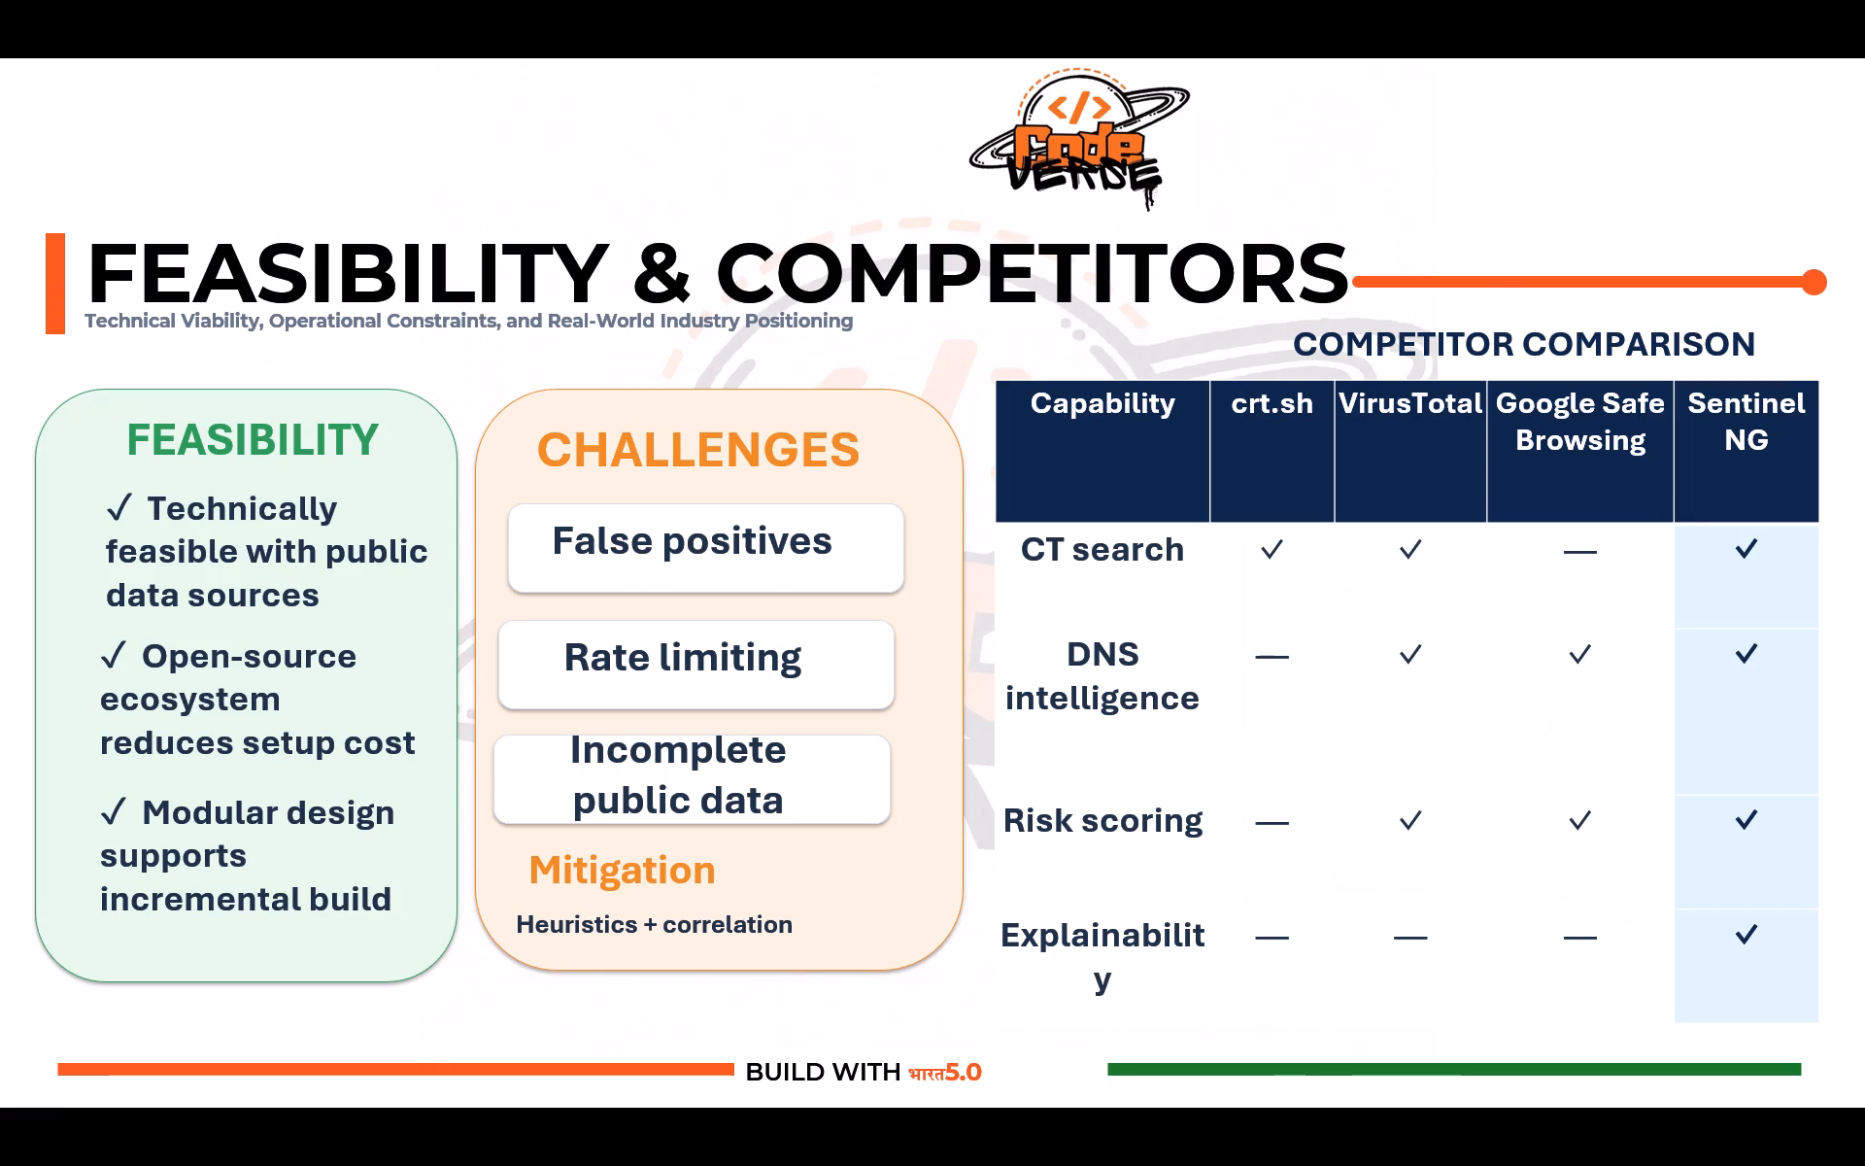
{"action": "key", "text": "Right"}
{"action": "key", "text": "Right"}
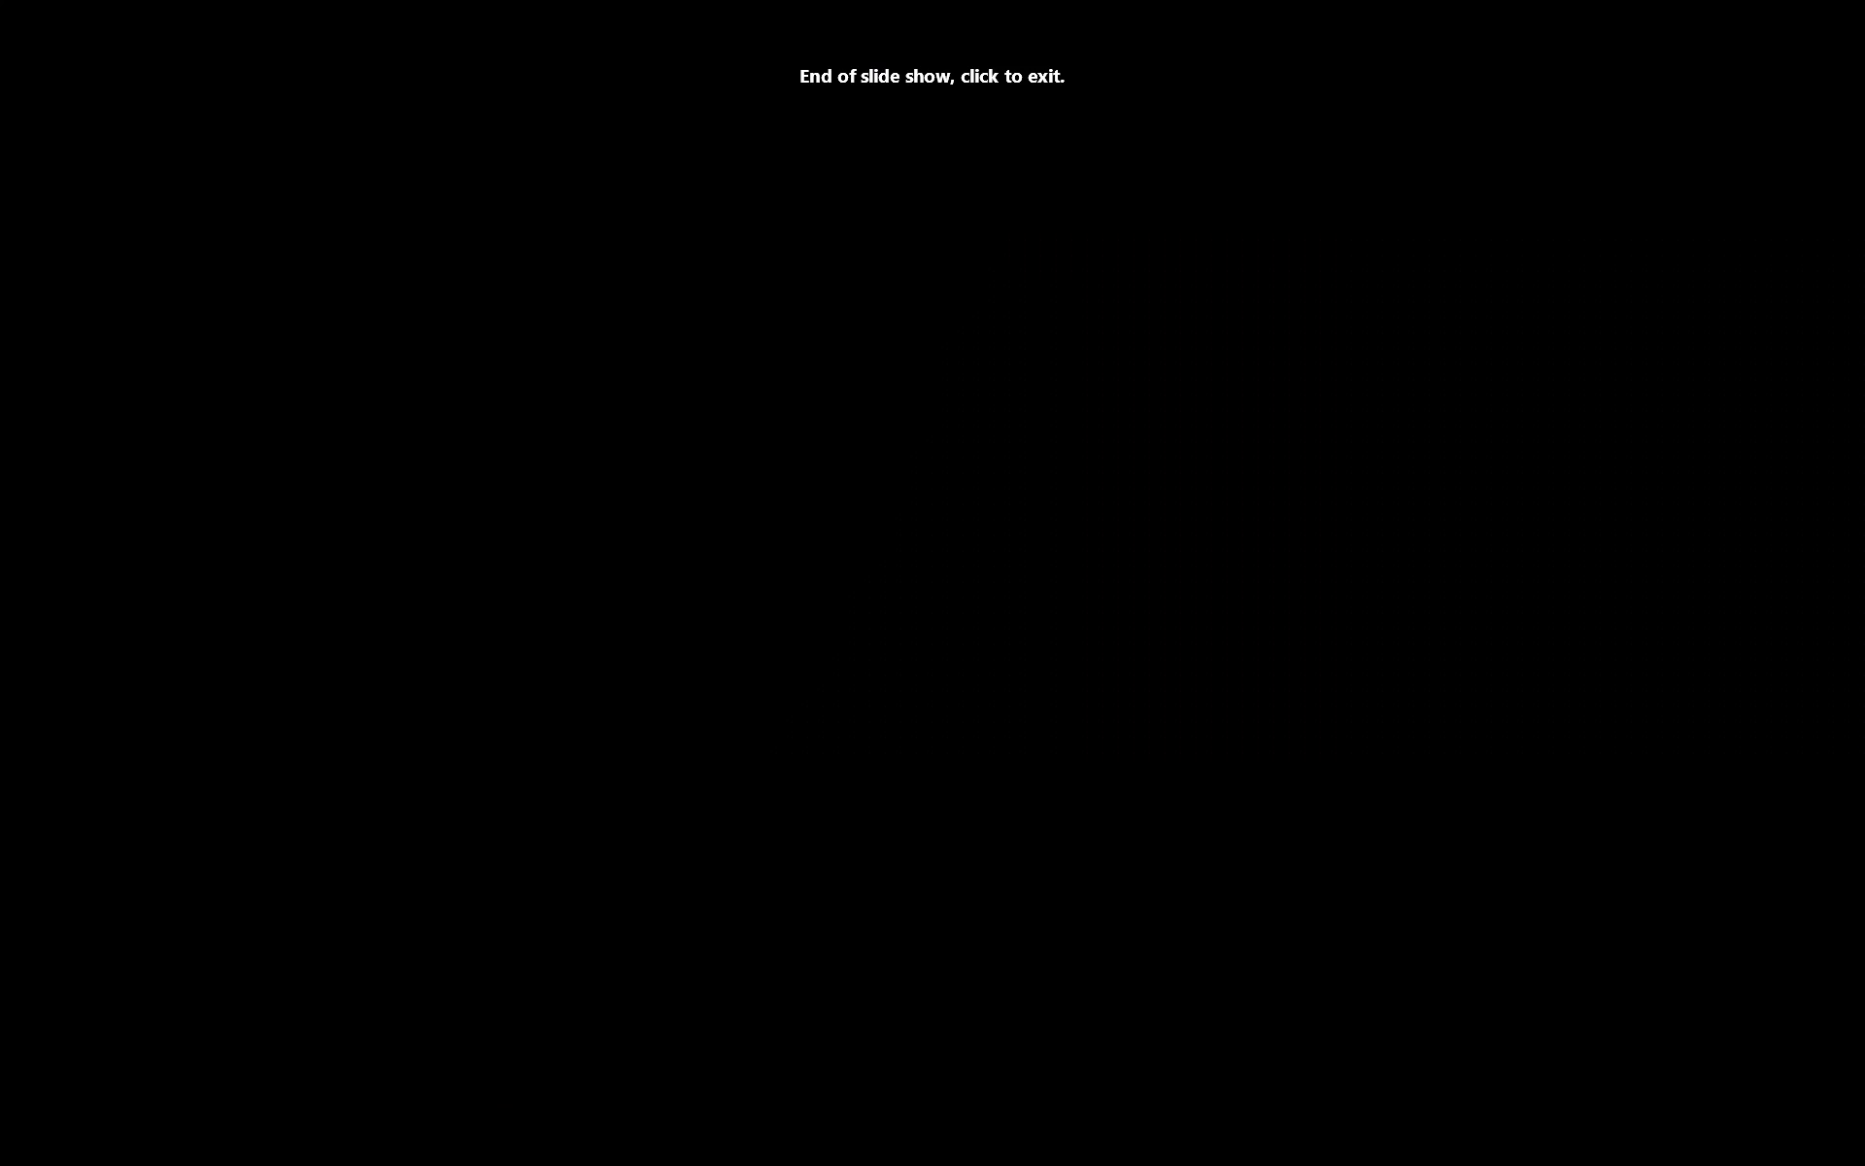
{"action": "key", "text": "Escape"}
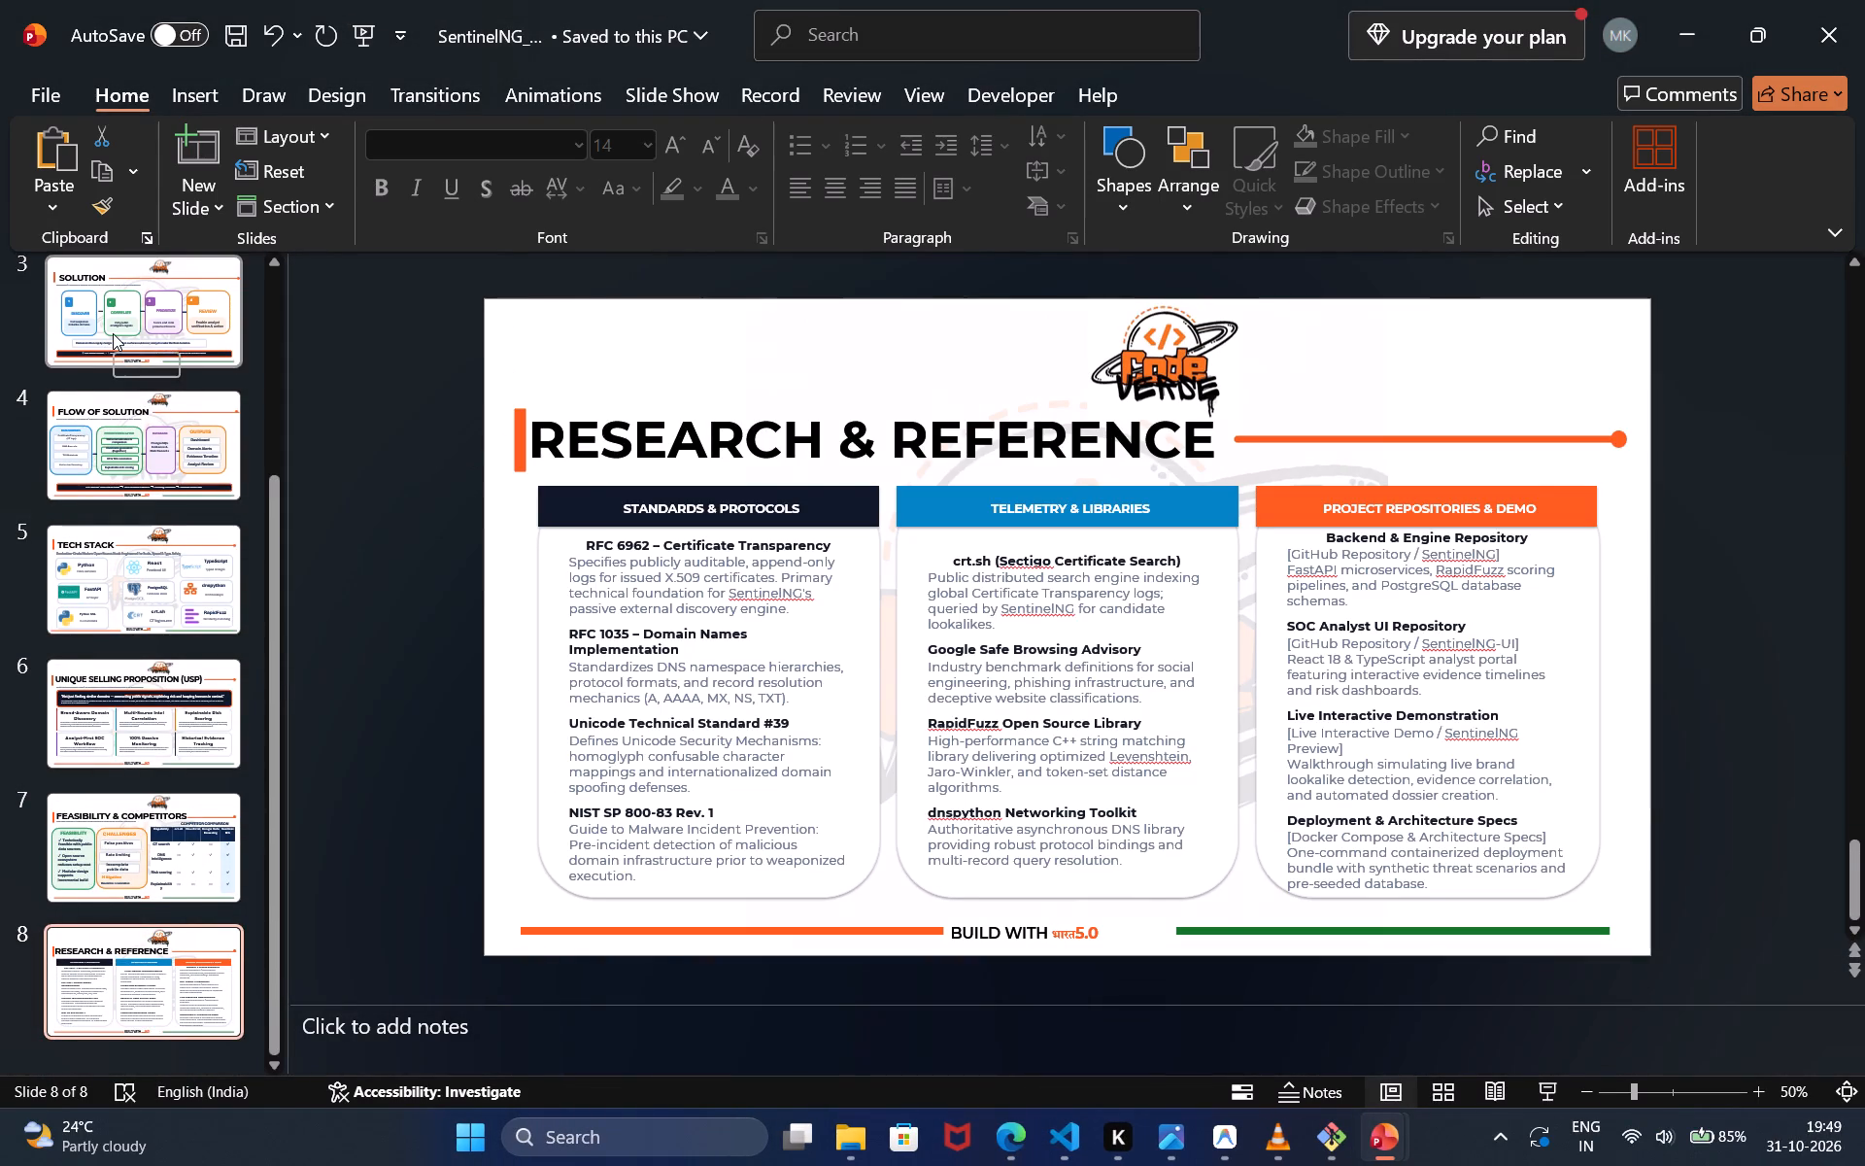
On the title slide, select the names following the "TEAM MEMBERS:" label for text formatting.
{"action": "scroll", "coordinate": [113, 333], "scroll_direction": "up", "scroll_amount": 5}
{"action": "left_click", "coordinate": [156, 290]}
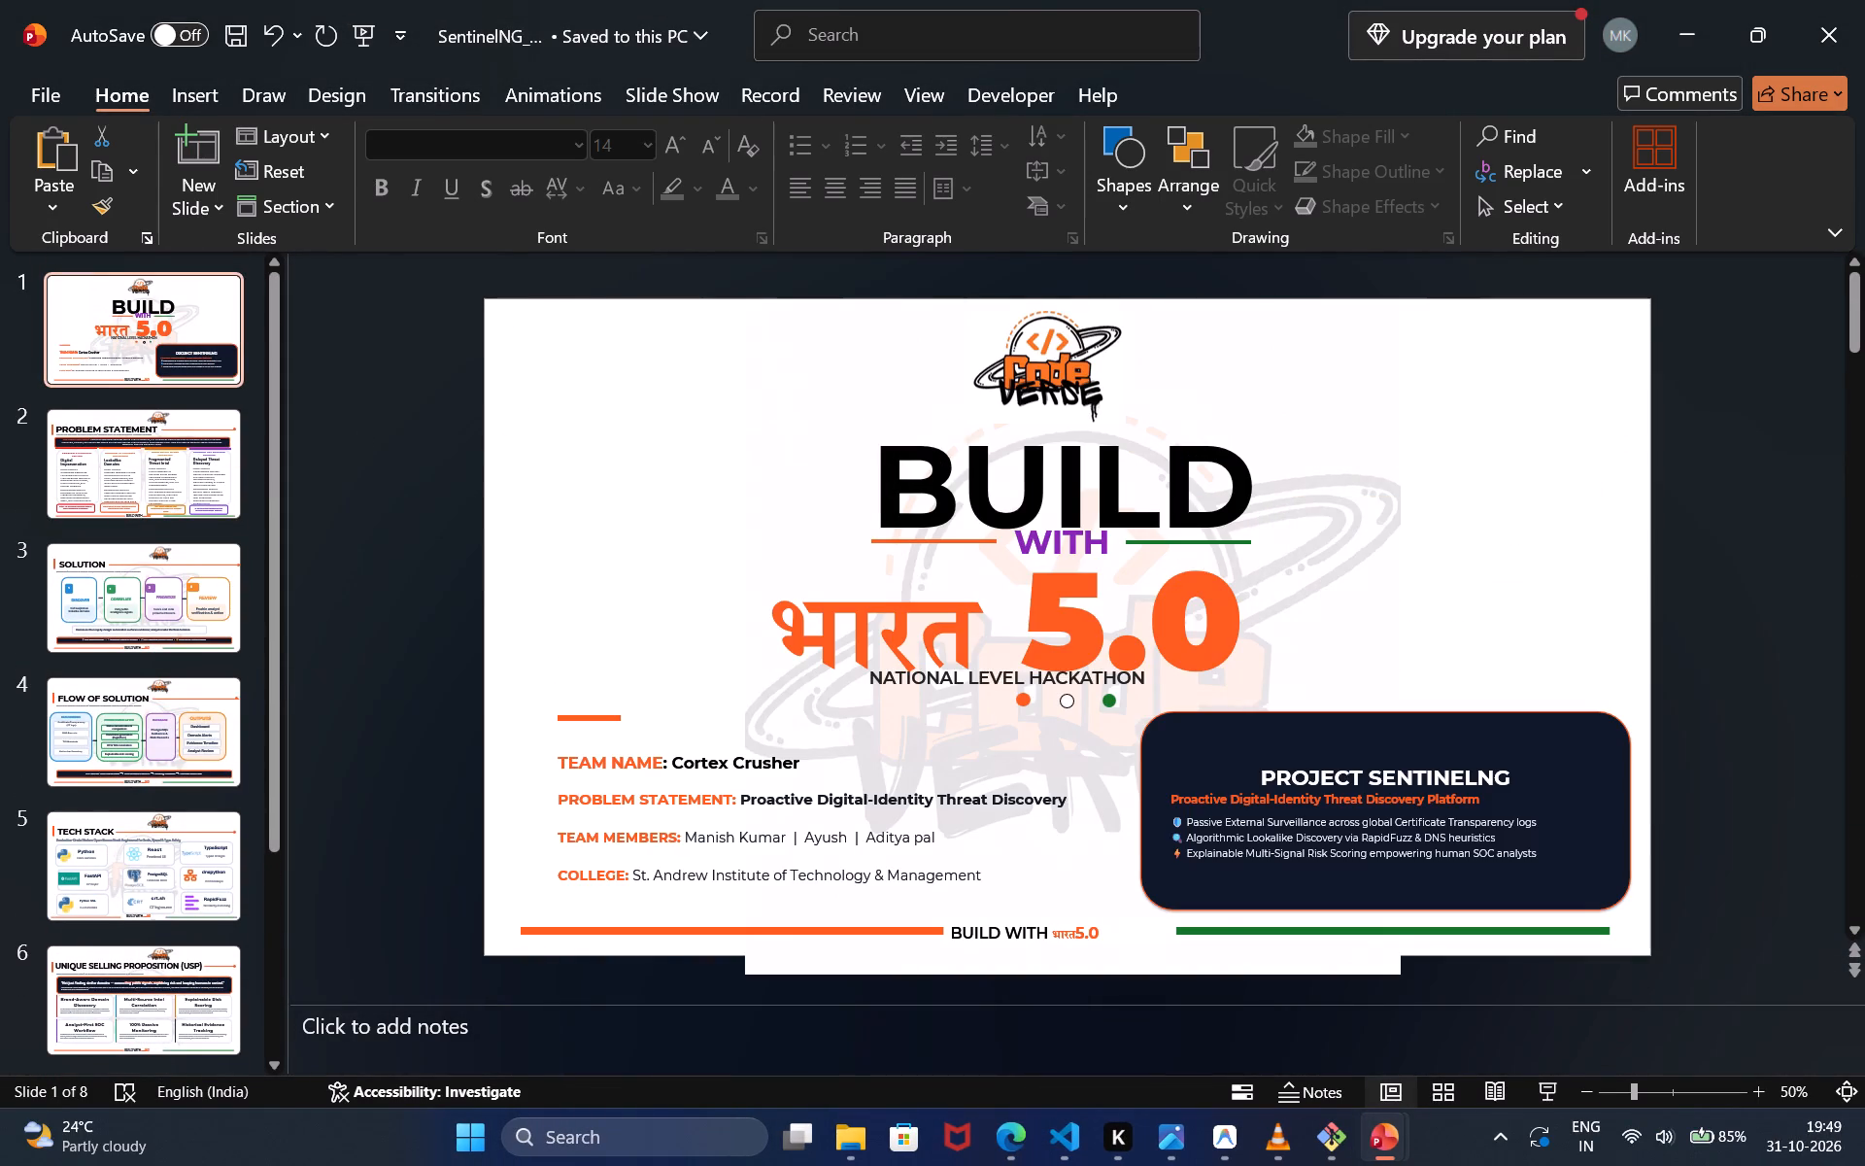
{"action": "left_click_drag", "start_coordinate": [684, 840], "coordinate": [928, 837]}
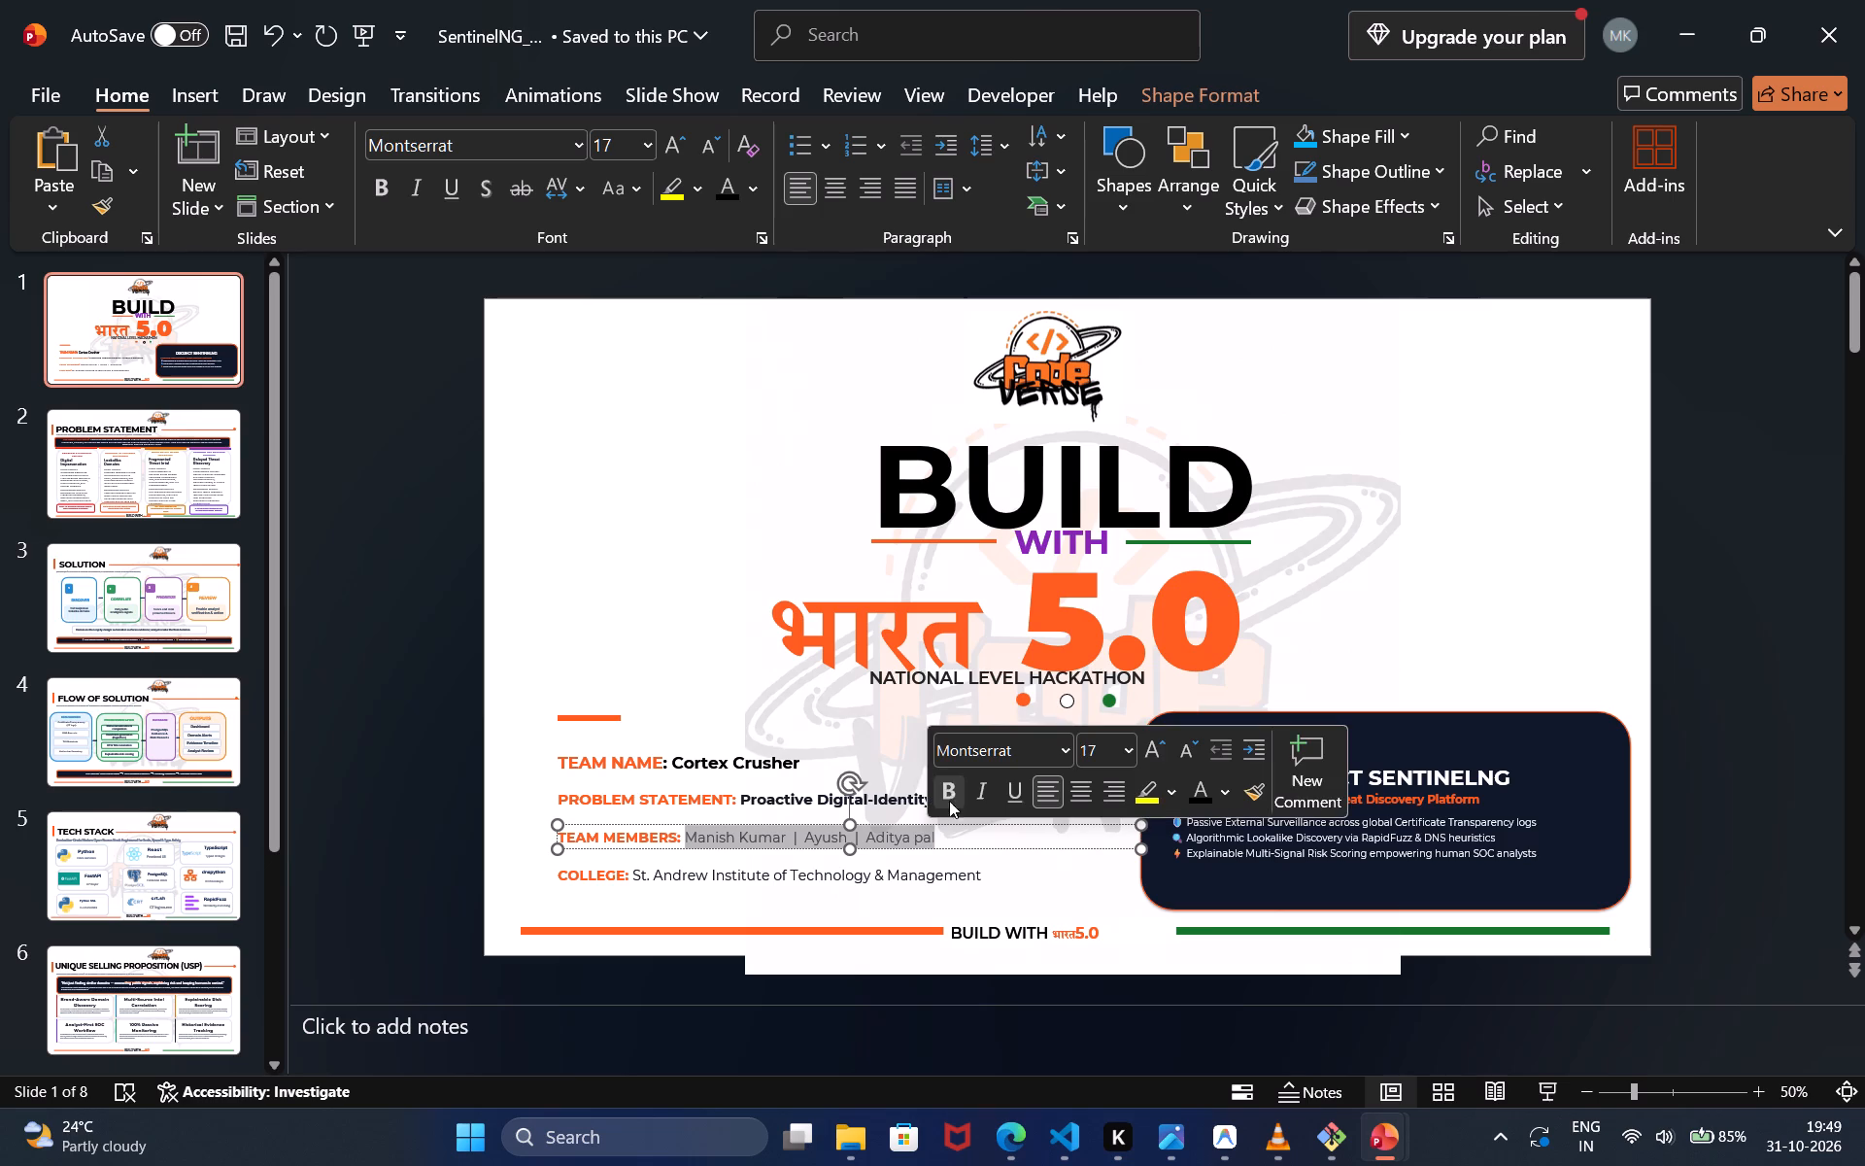
Make the selected team member names following the "TEAM MEMBERS:" label bold.
{"action": "left_click", "coordinate": [958, 798]}
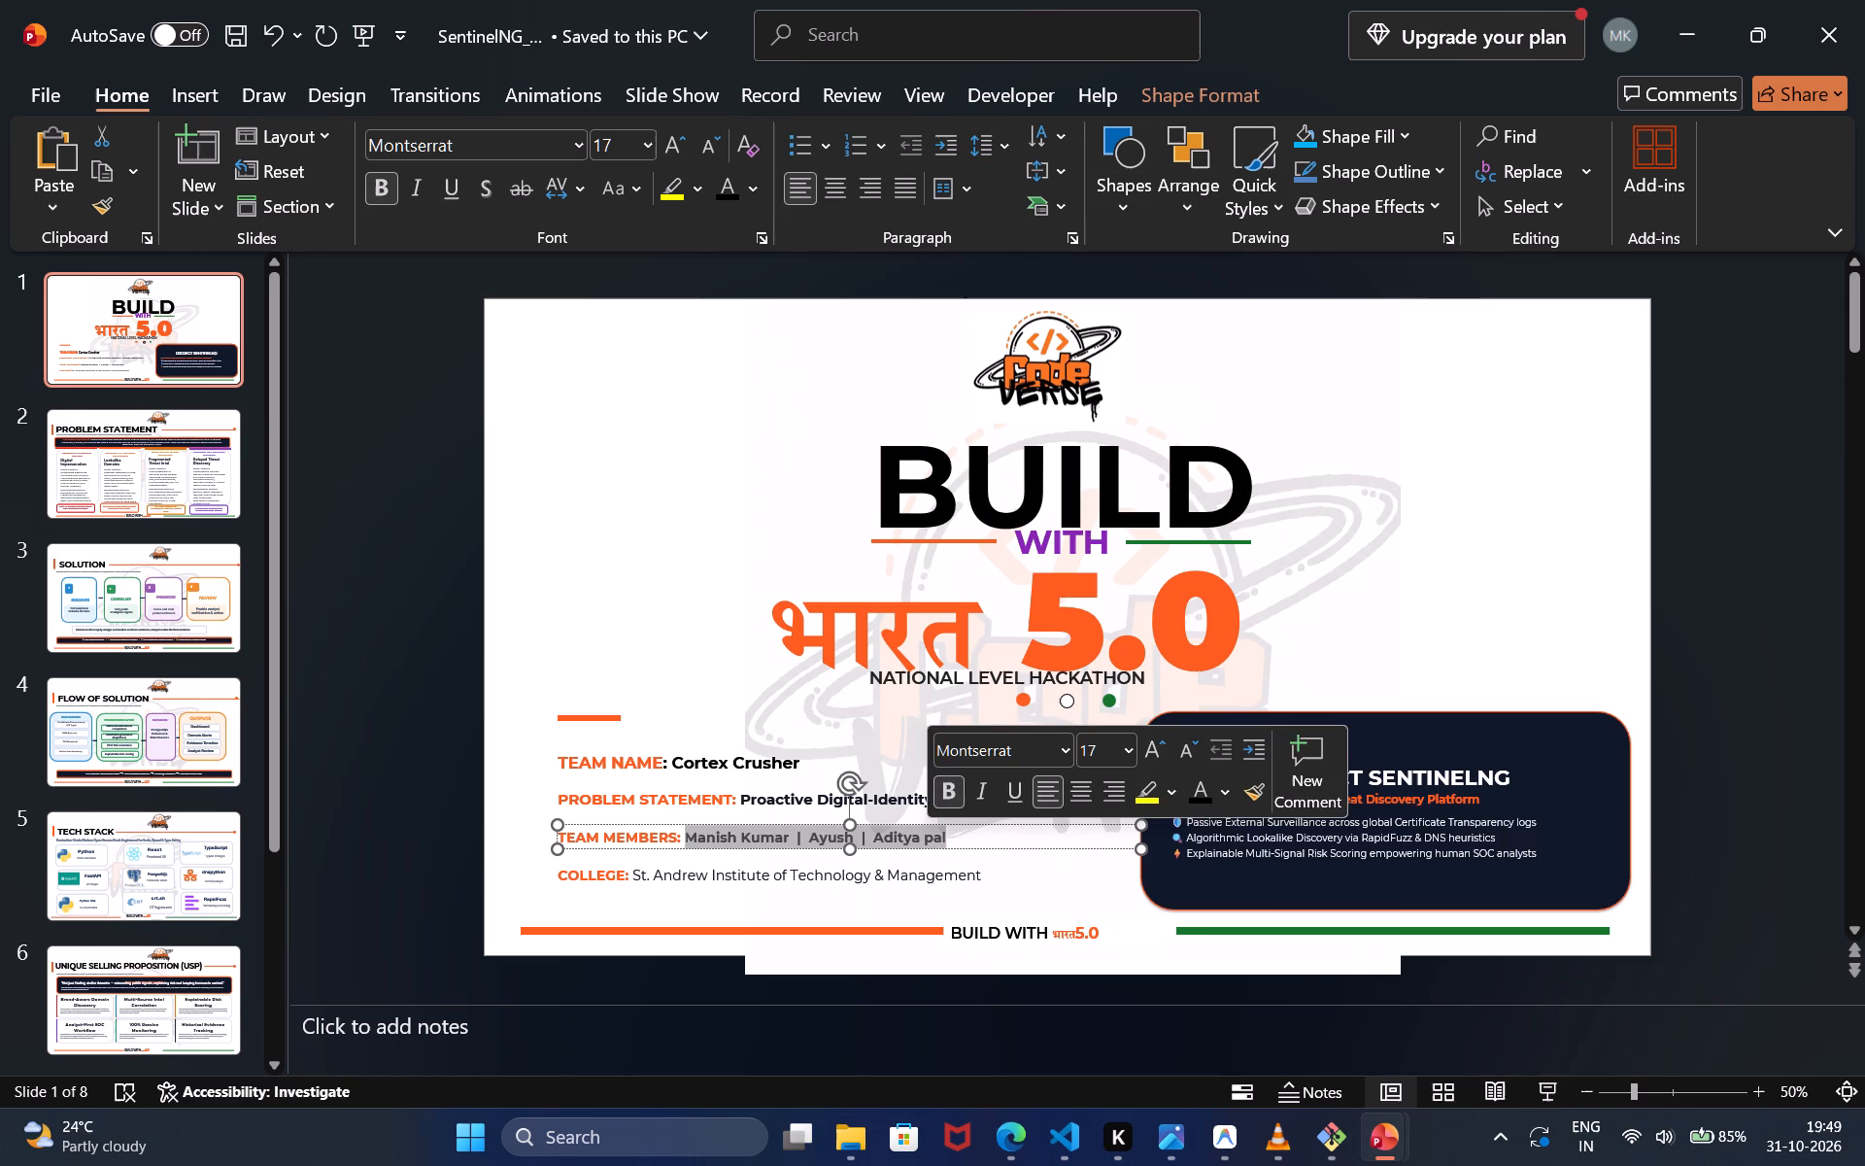
Make the college name "St. Andrew Institute of Technology & Management" following the "COLLEGE:" label bold on the title slide.
{"action": "left_click", "coordinate": [984, 876]}
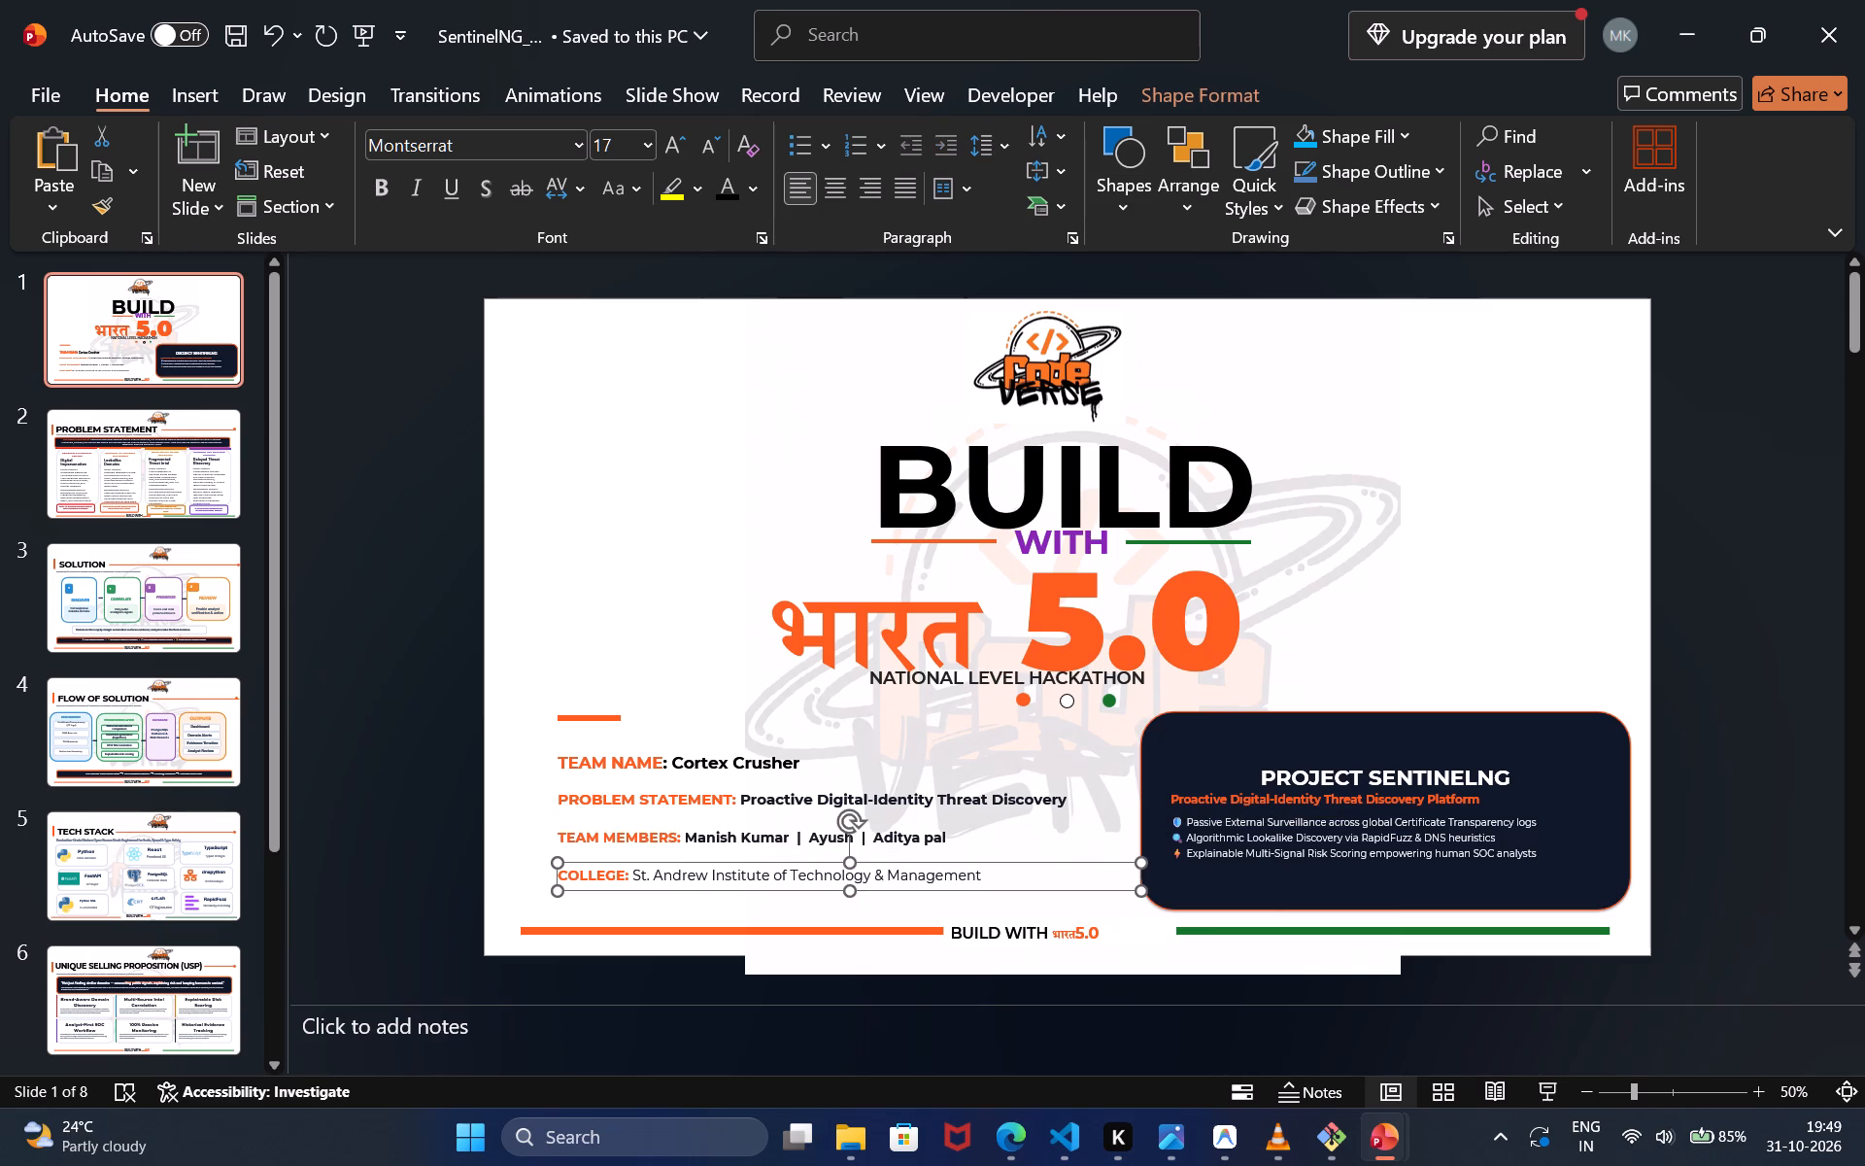
{"action": "left_click_drag", "start_coordinate": [980, 874], "coordinate": [695, 887]}
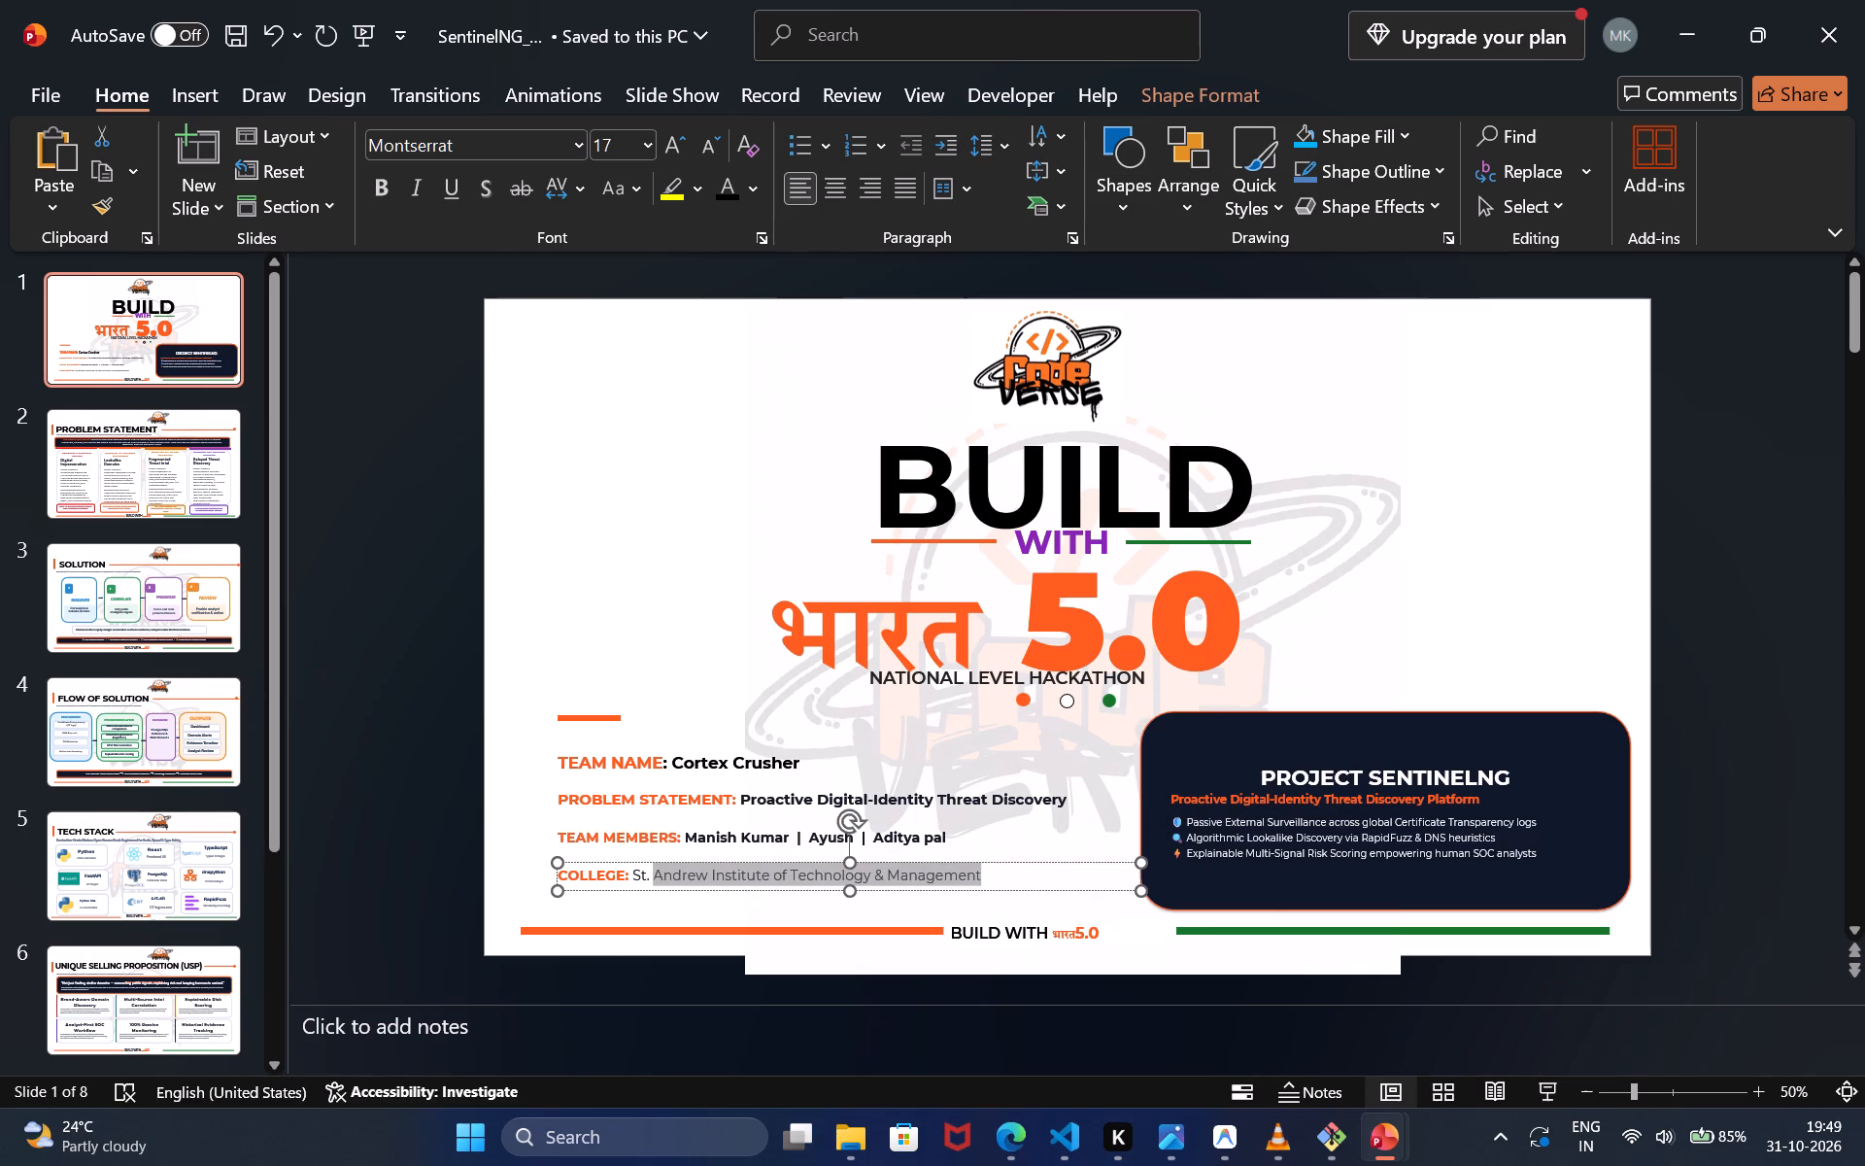
{"action": "left_click_drag", "start_coordinate": [695, 887], "coordinate": [632, 879]}
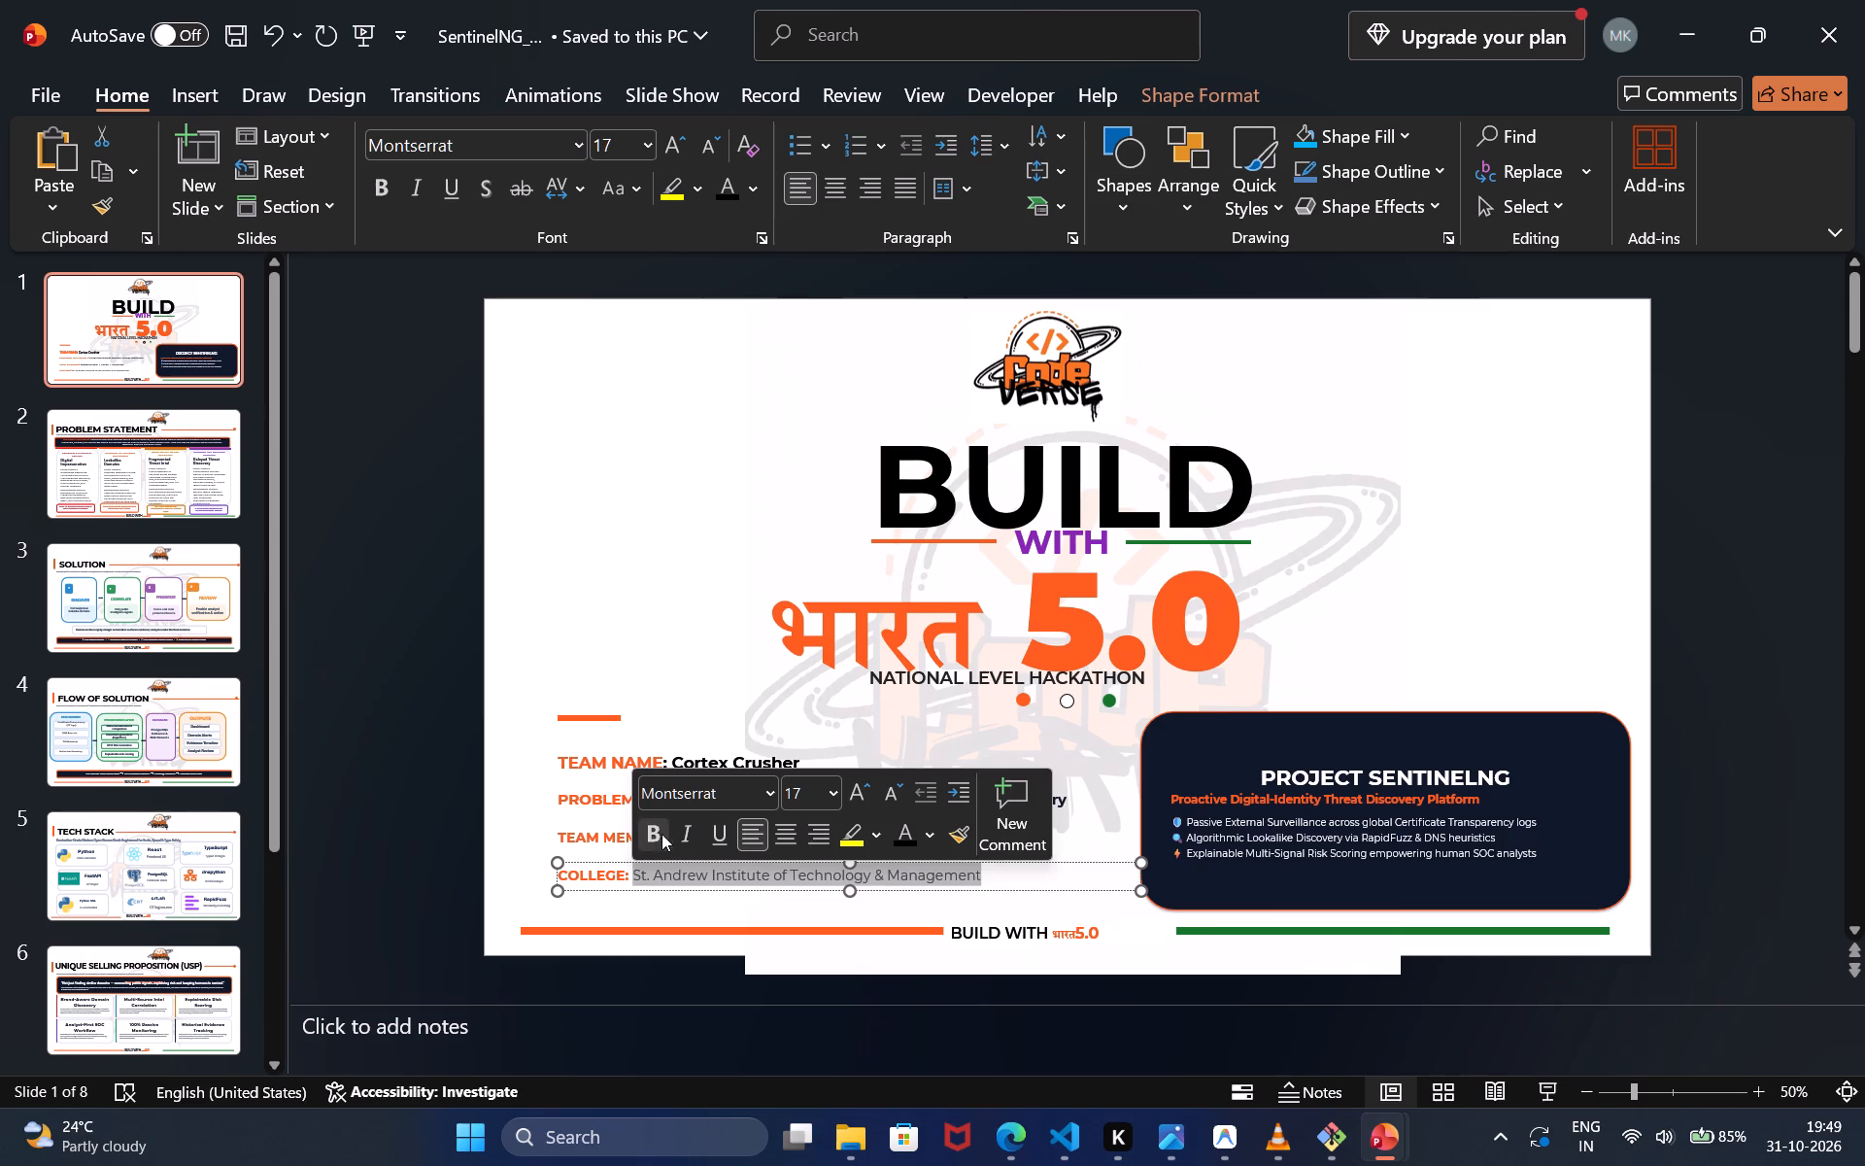
{"action": "left_click", "coordinate": [656, 834]}
{"action": "left_click", "coordinate": [608, 507]}
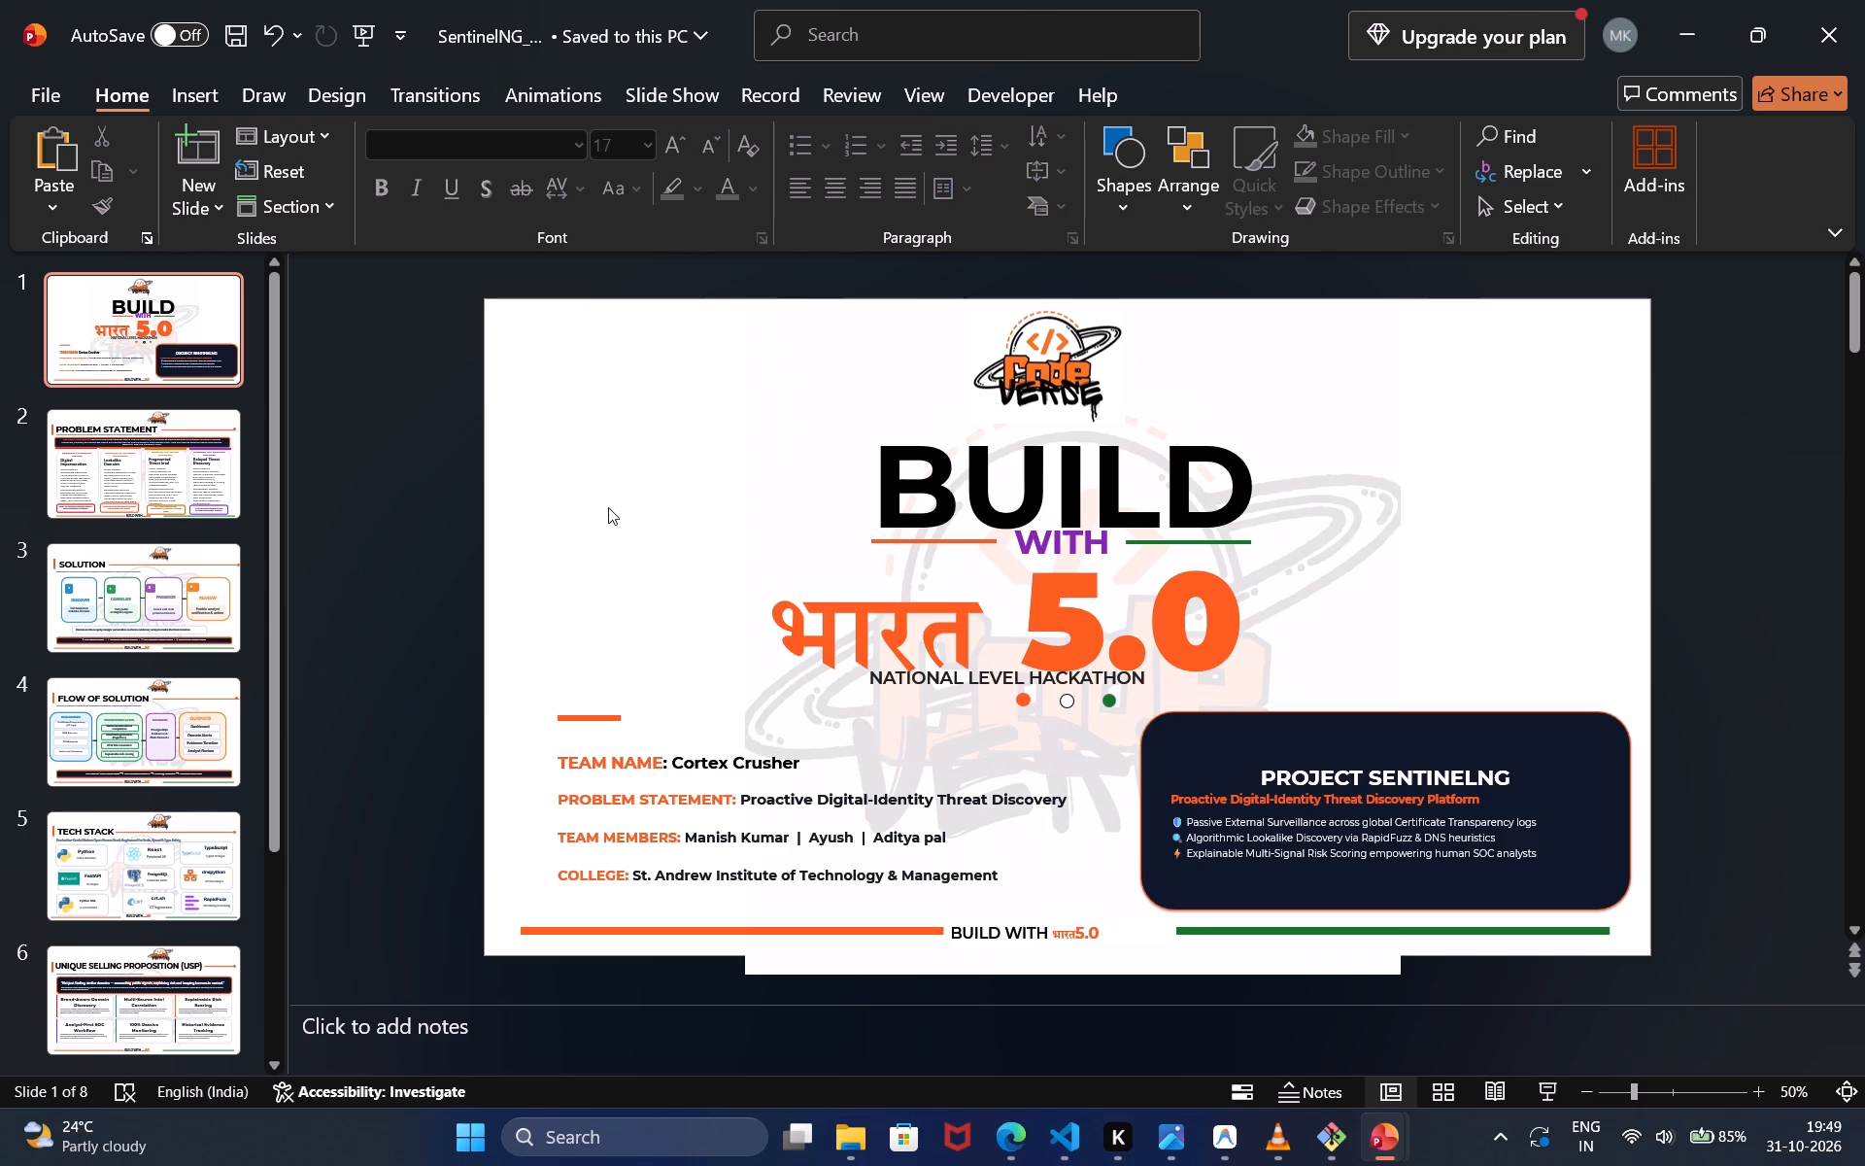